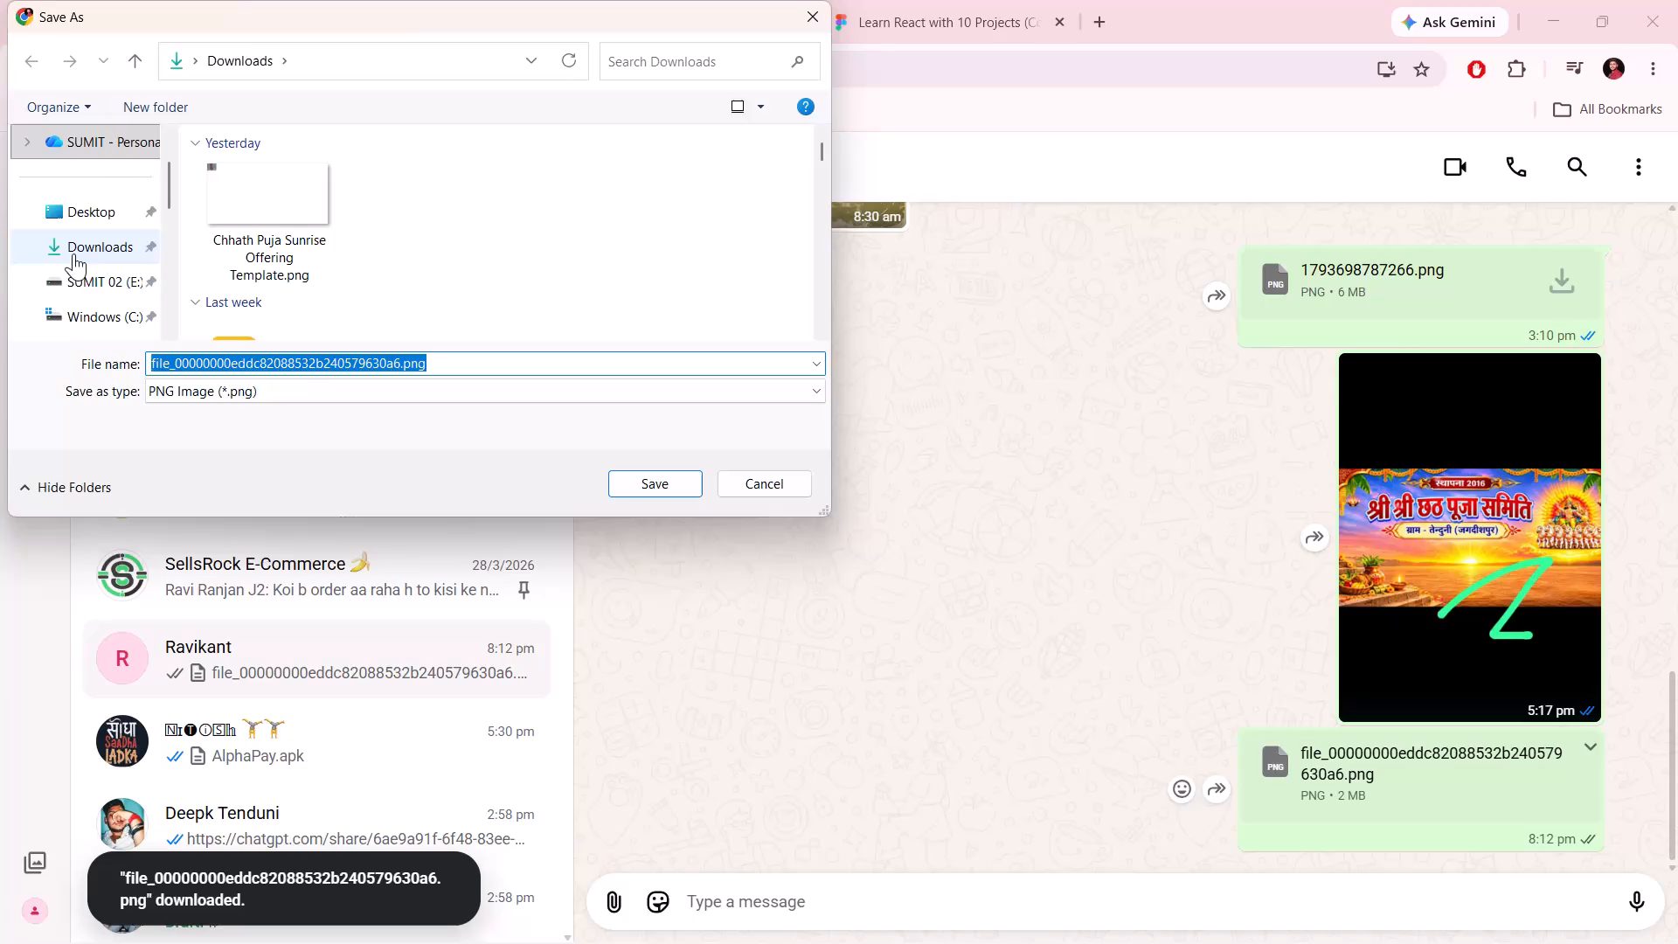
Open the E: drive as the save location for the chat's PNG image.
{"action": "left_click", "coordinate": [89, 271]}
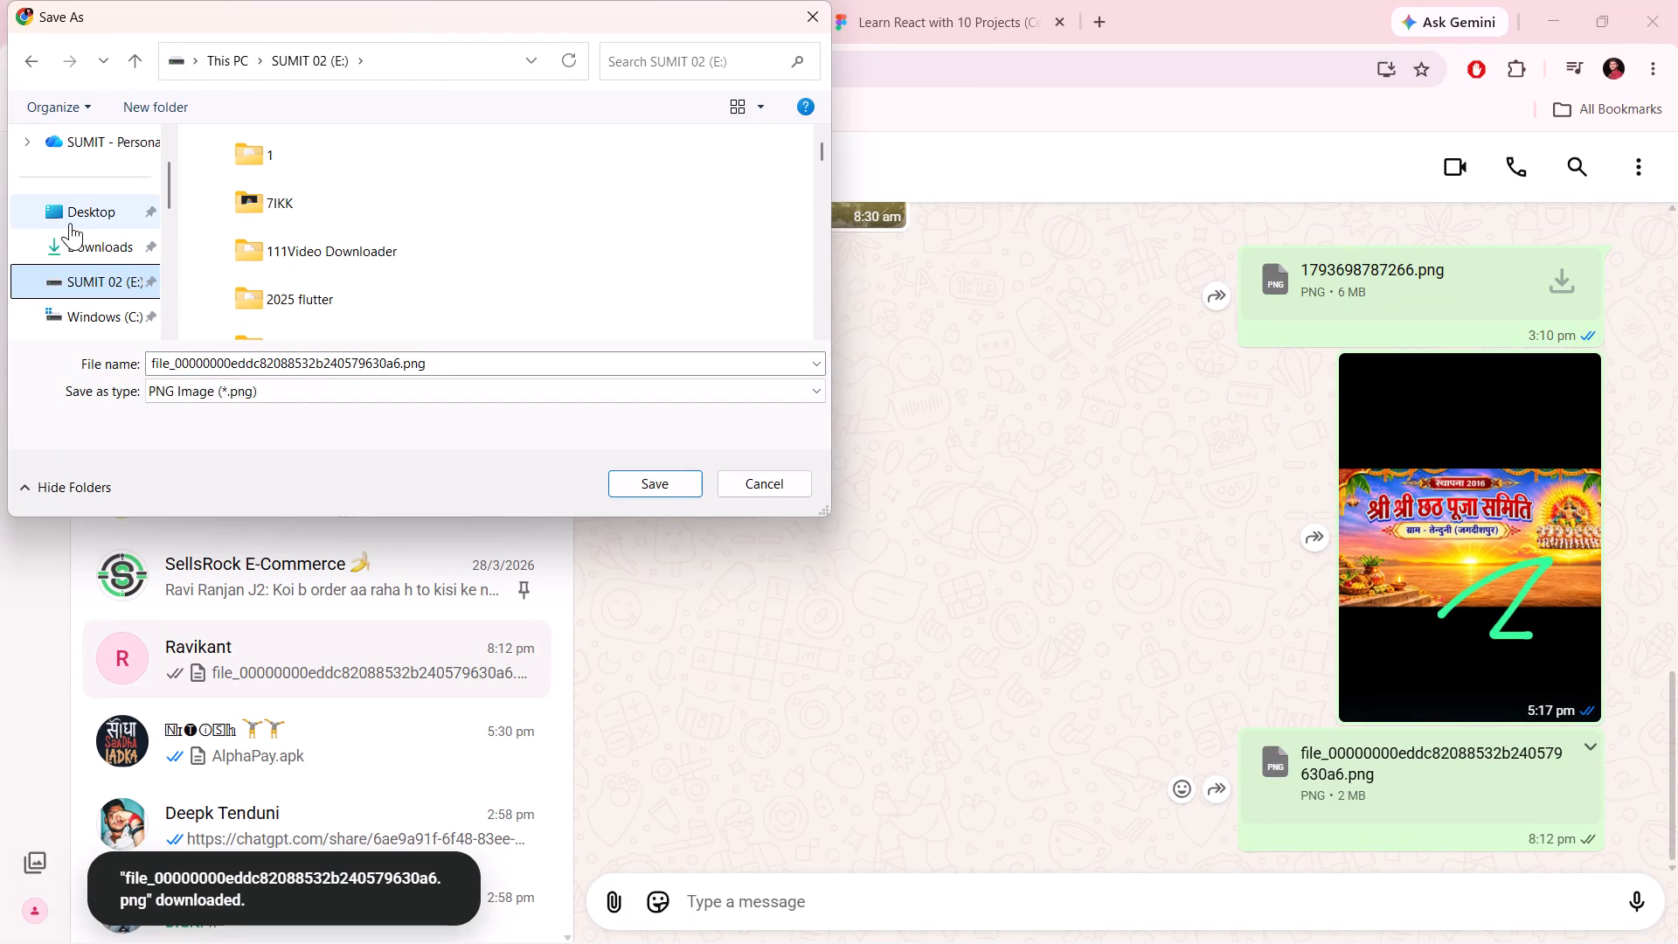
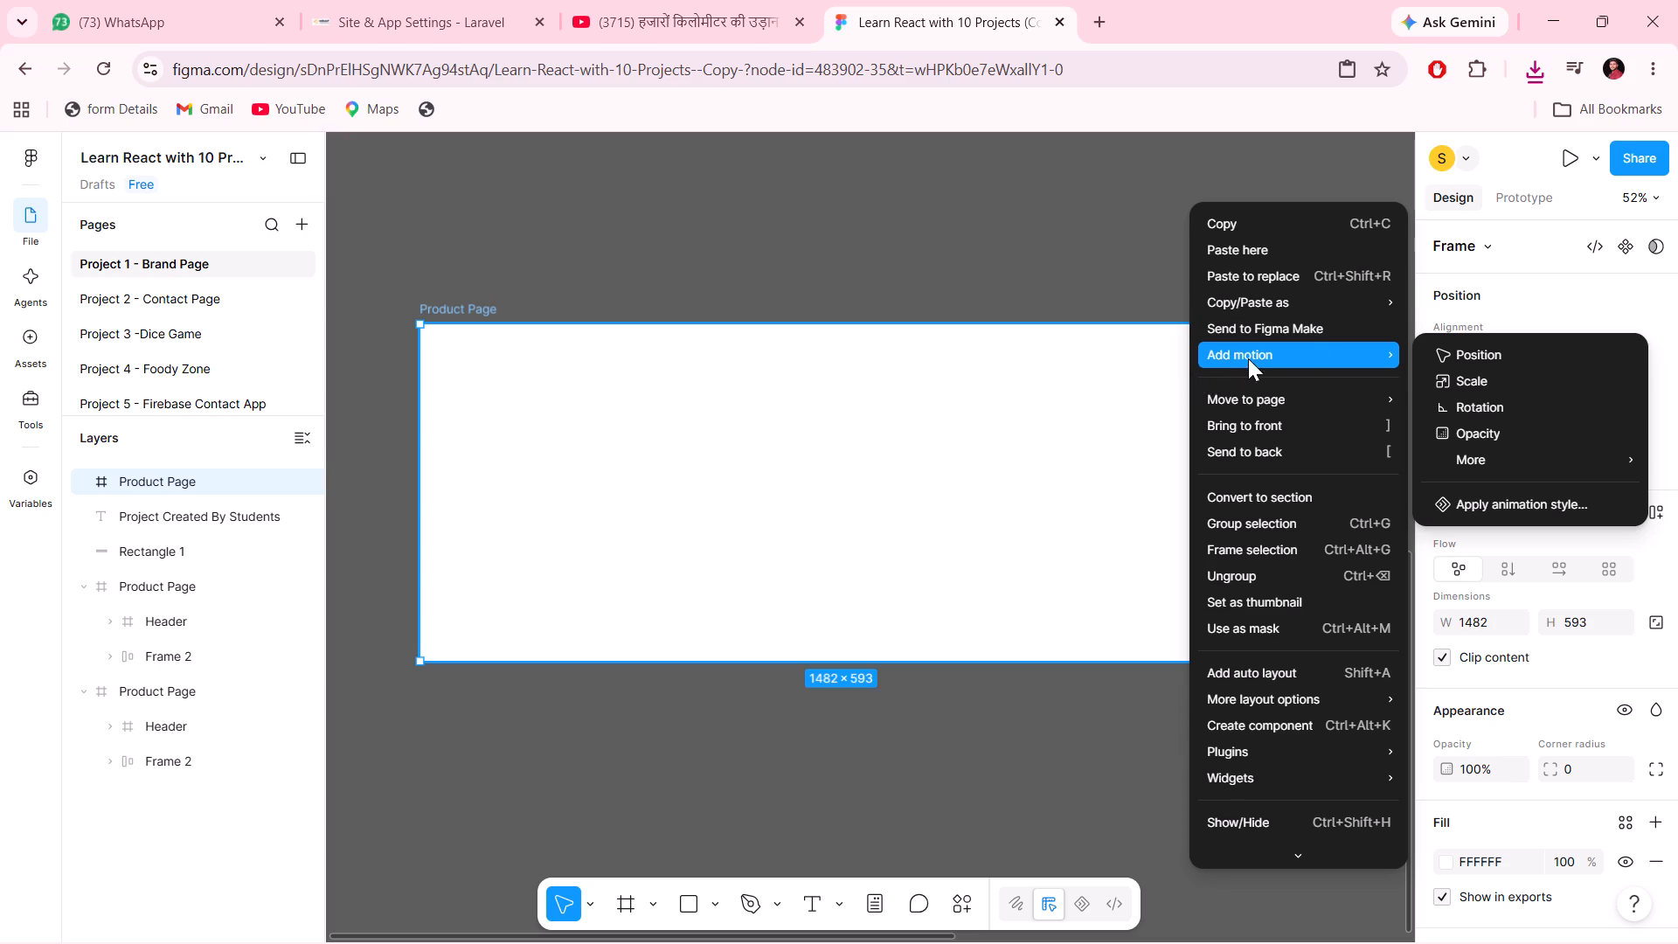
Place the most recently downloaded PNG image into the empty 1482 × 593 Product Page frame.
{"action": "left_click", "coordinate": [1035, 288]}
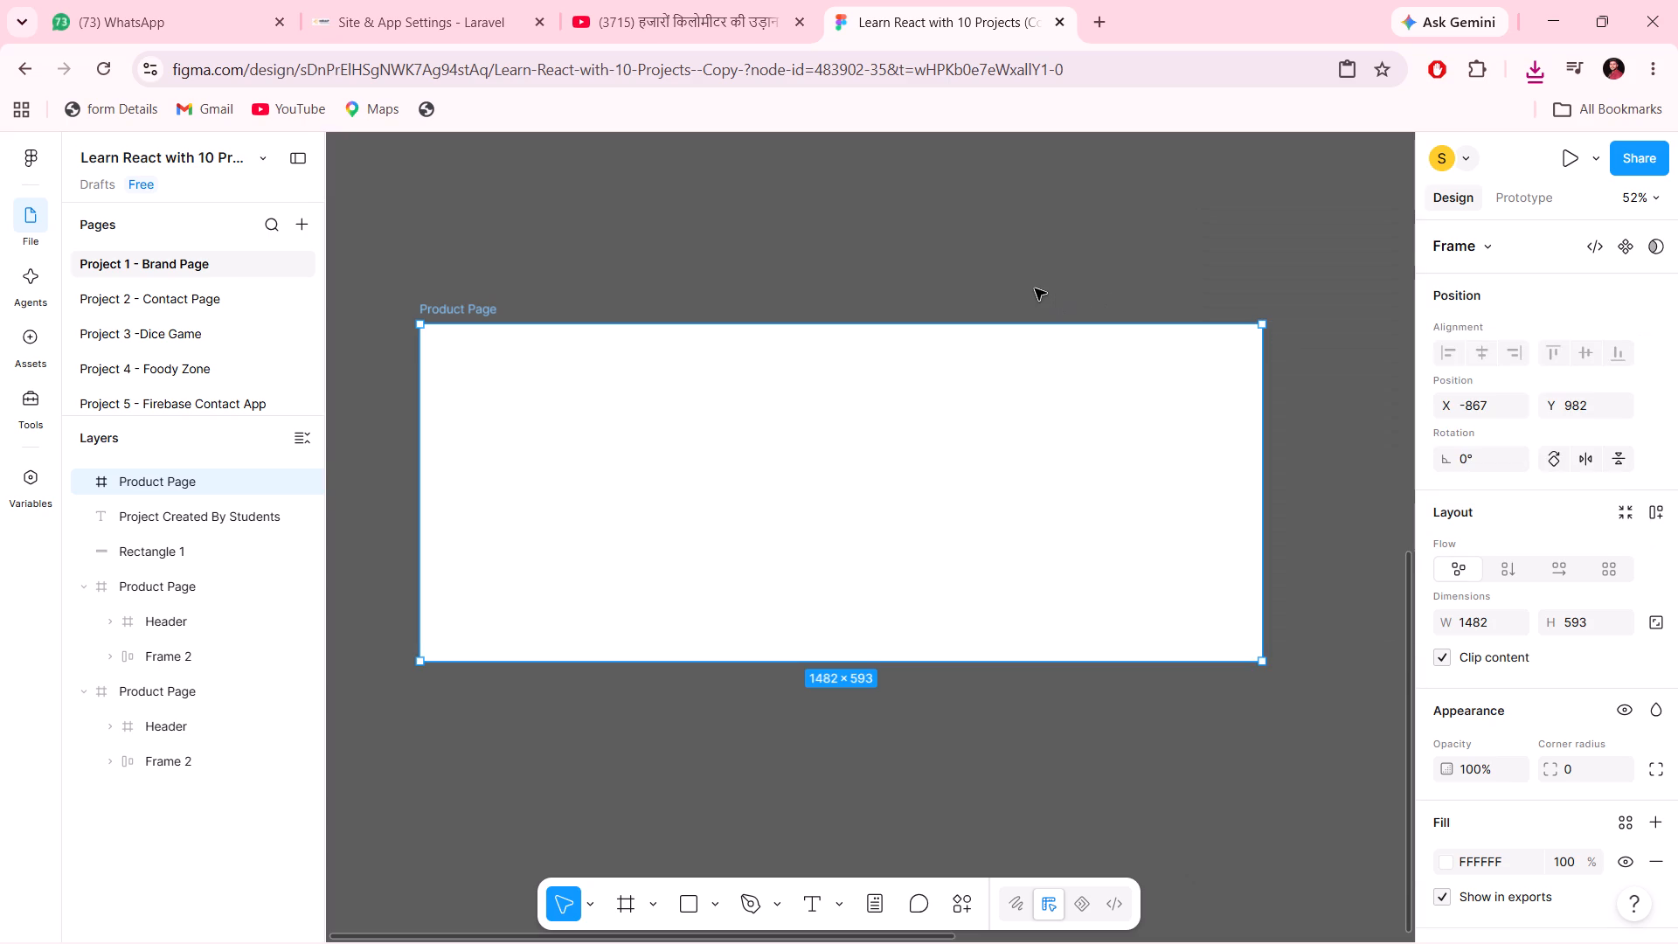
{"action": "left_click", "coordinate": [1536, 85]}
{"action": "left_click_drag", "start_coordinate": [1415, 168], "coordinate": [1029, 394]}
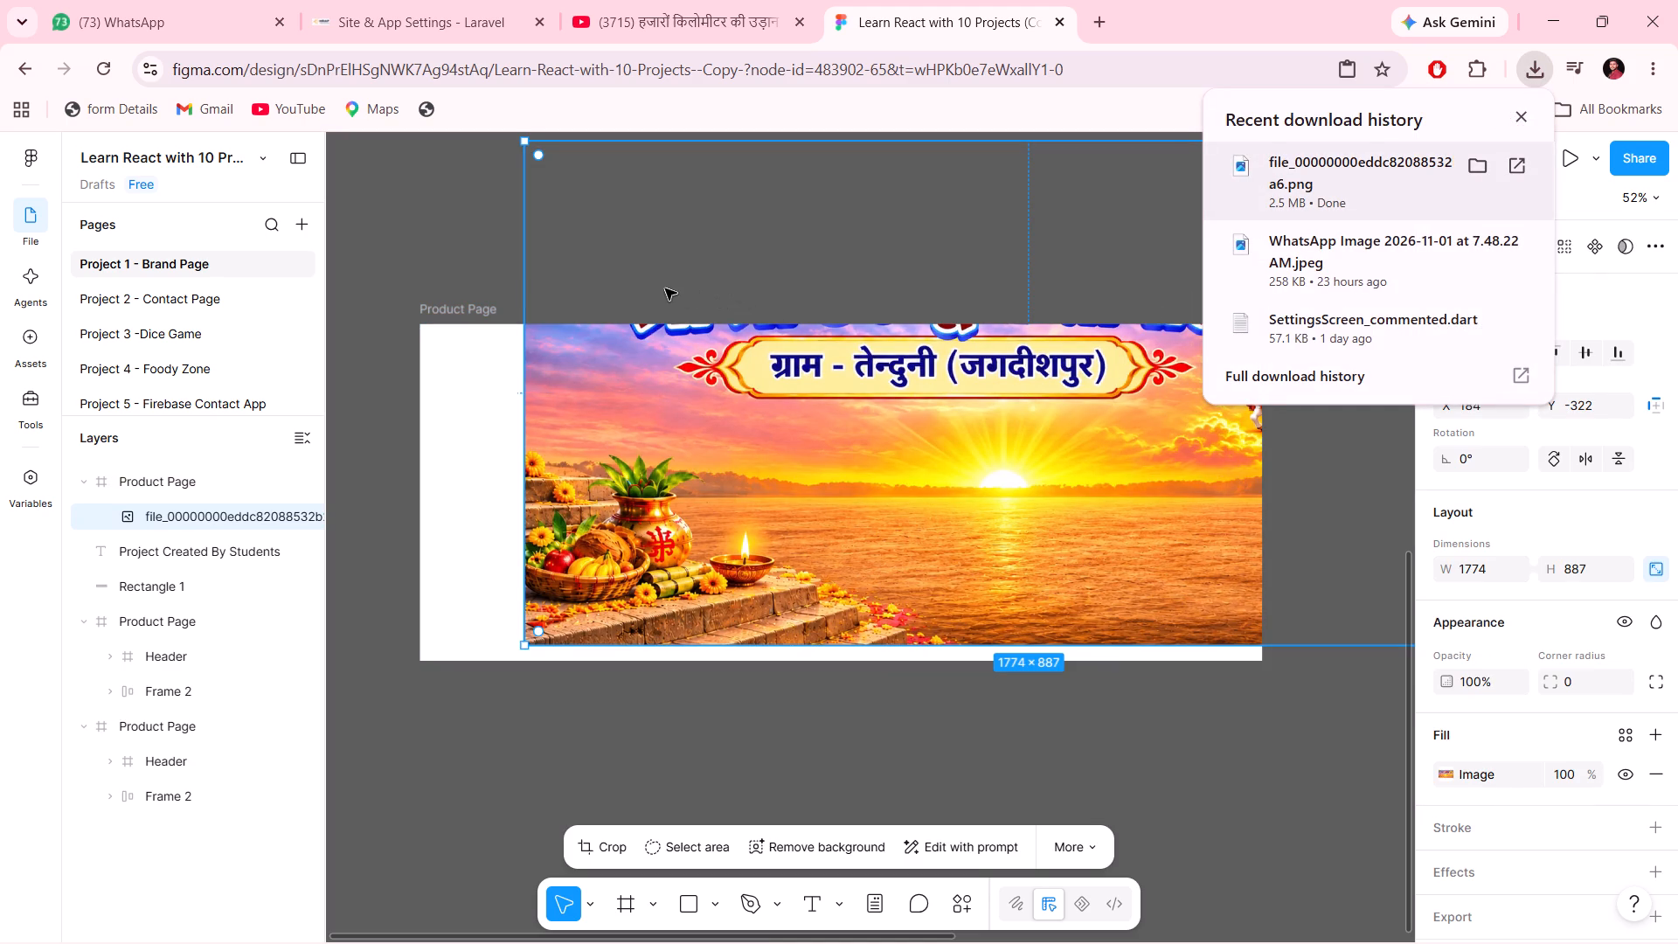
Resize the Product Page frame from its upper-left corner to about 1326 × 937.
{"action": "scroll", "coordinate": [665, 288], "scroll_direction": "up", "scroll_amount": 1}
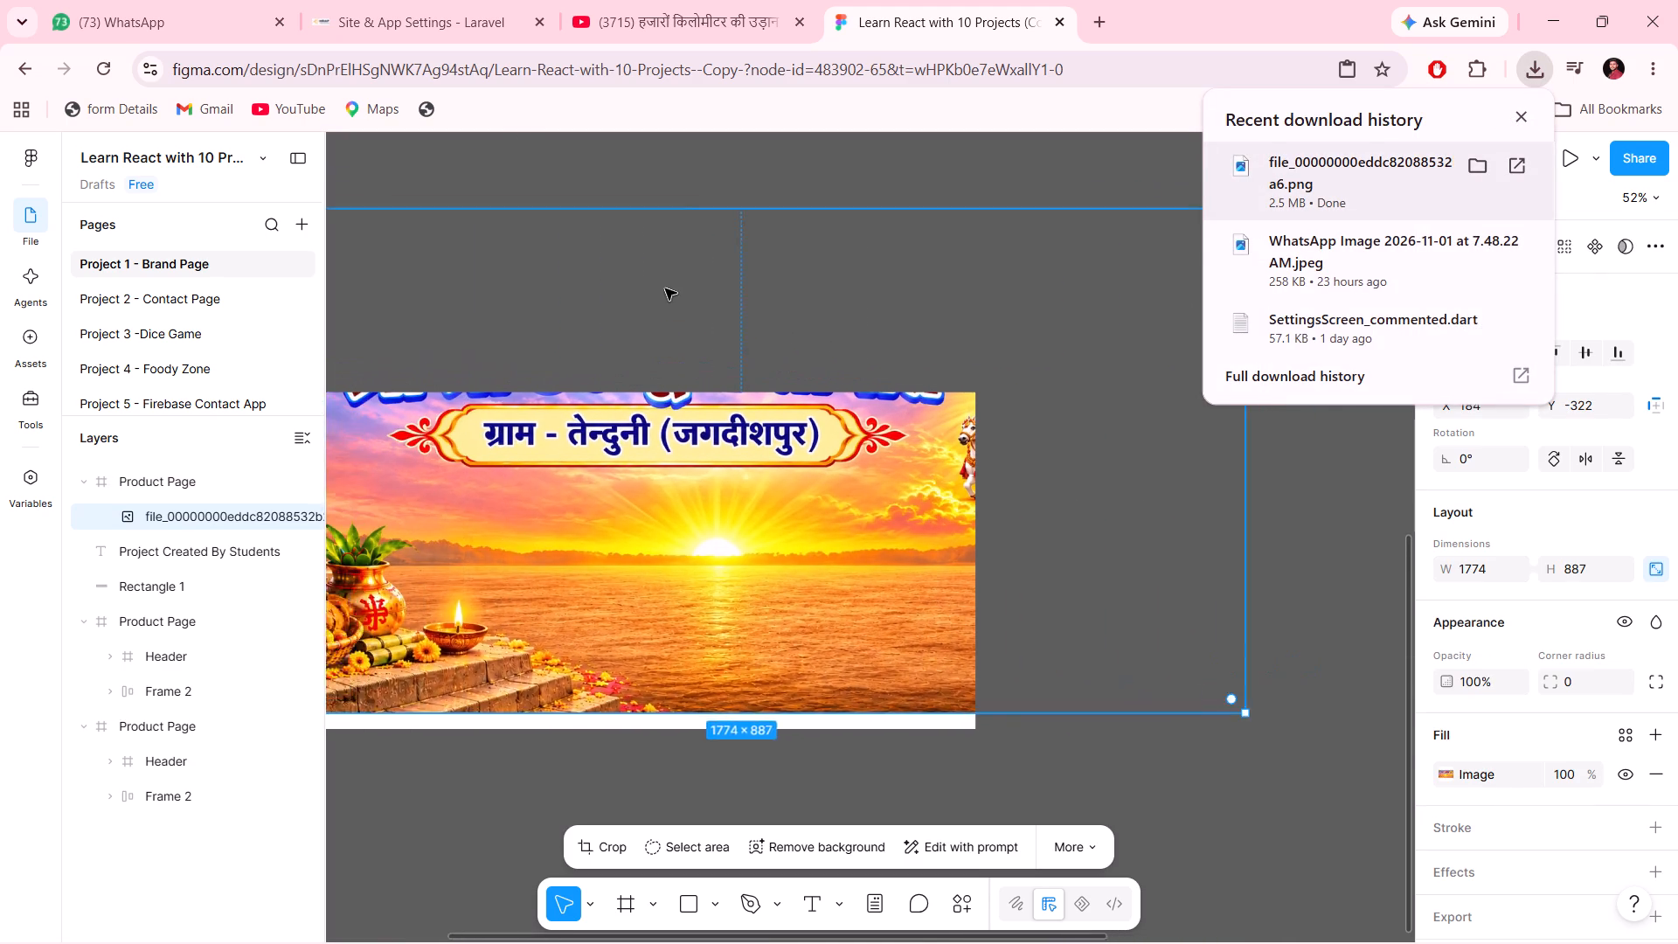
{"action": "scroll", "coordinate": [665, 288], "scroll_direction": "up", "scroll_amount": 1}
{"action": "left_click", "coordinate": [451, 489]}
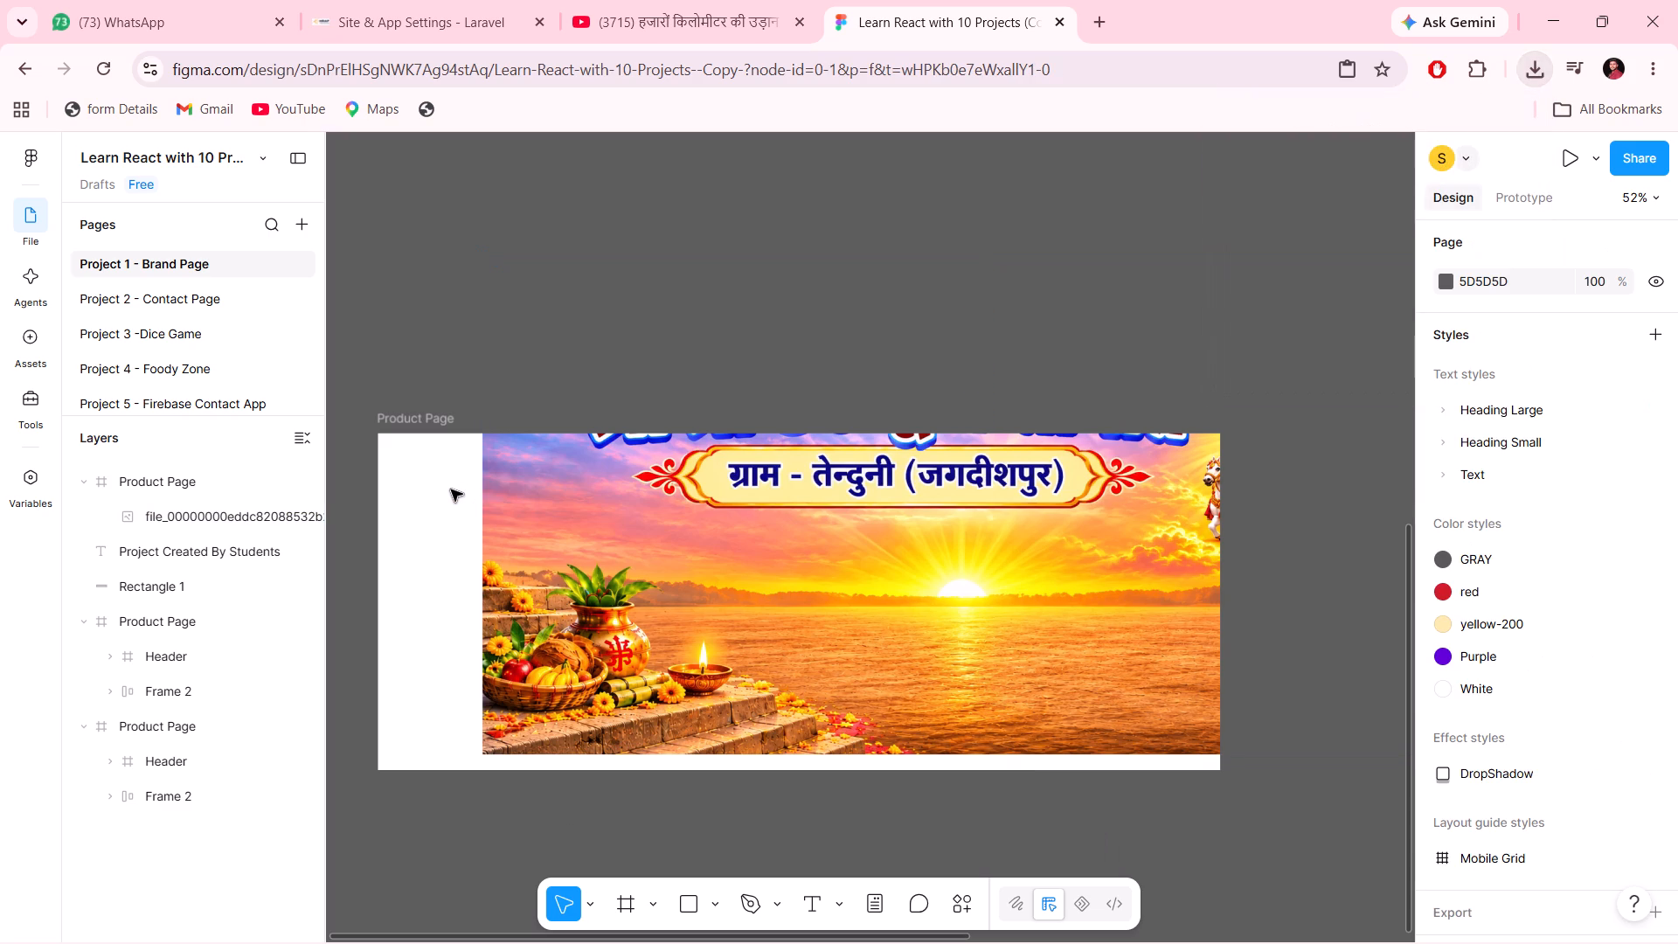
{"action": "left_click", "coordinate": [451, 489]}
{"action": "right_click", "coordinate": [451, 489]}
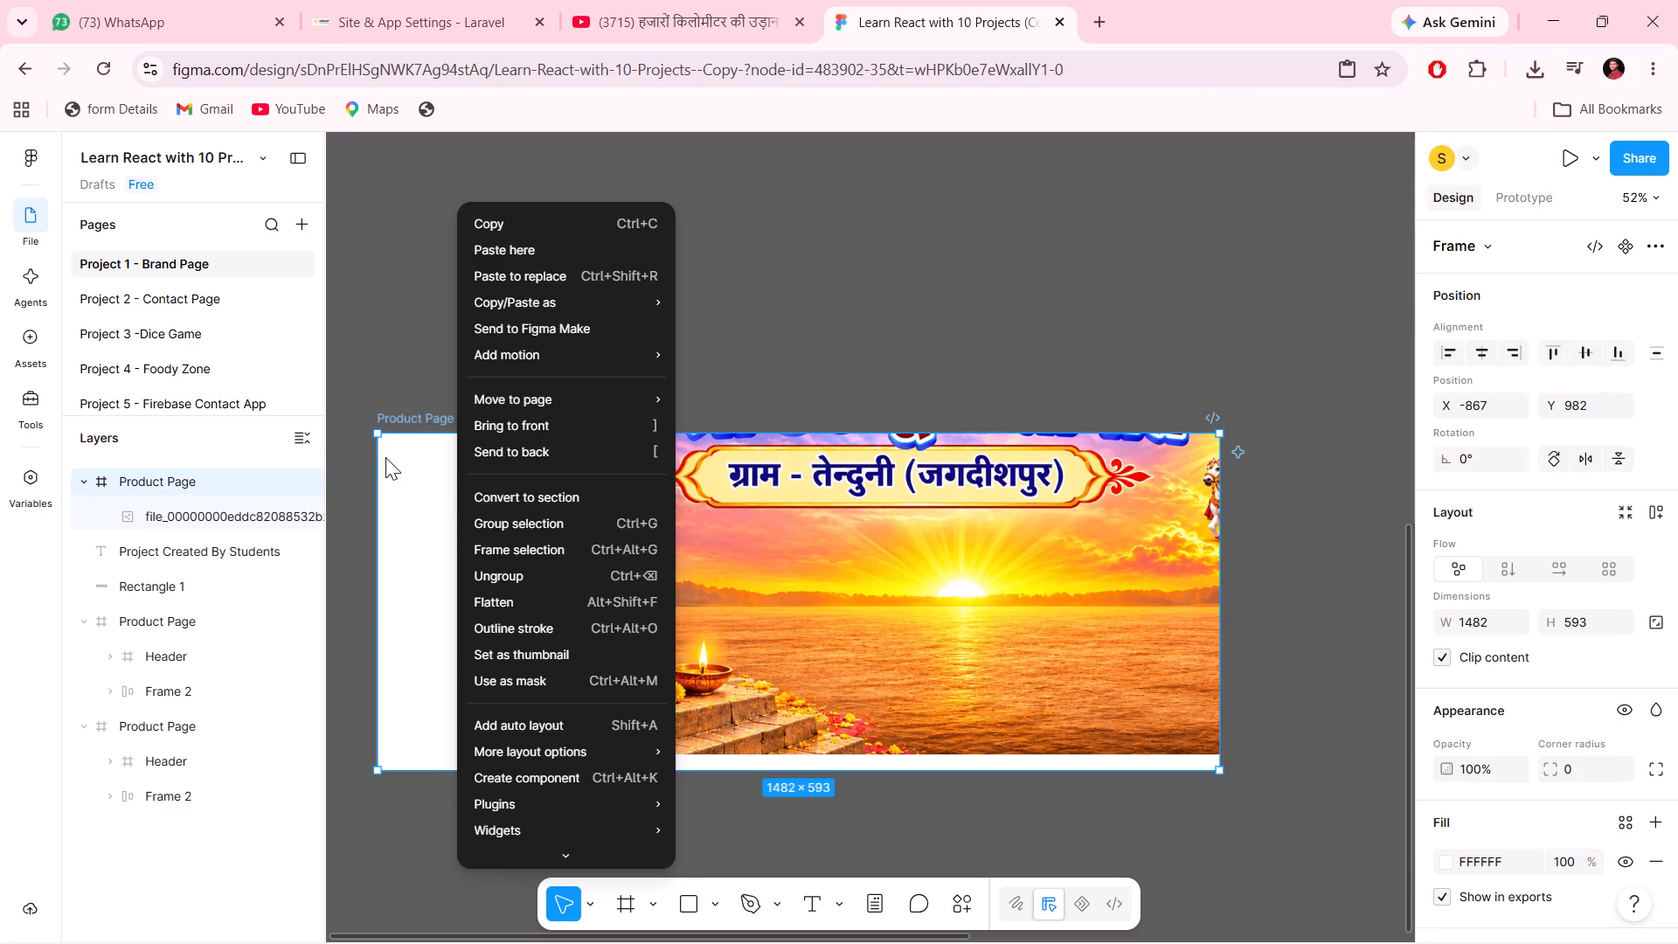
{"action": "left_click", "coordinate": [385, 457]}
{"action": "left_click_drag", "start_coordinate": [375, 427], "coordinate": [376, 424]}
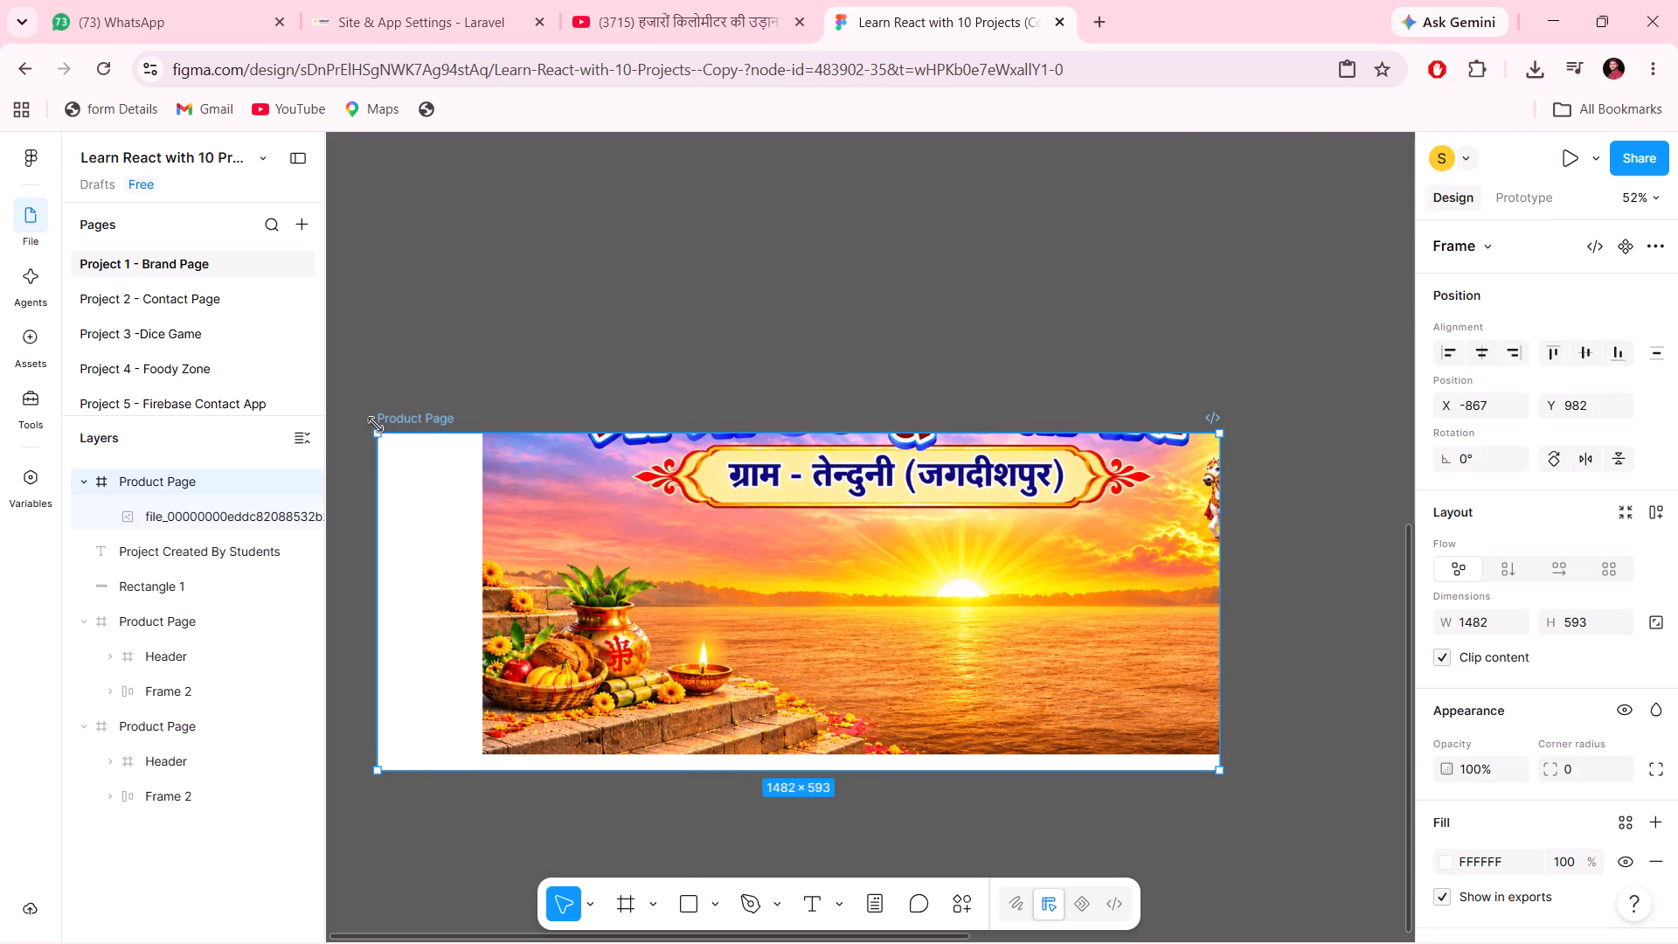
{"action": "left_click_drag", "start_coordinate": [376, 424], "coordinate": [465, 239]}
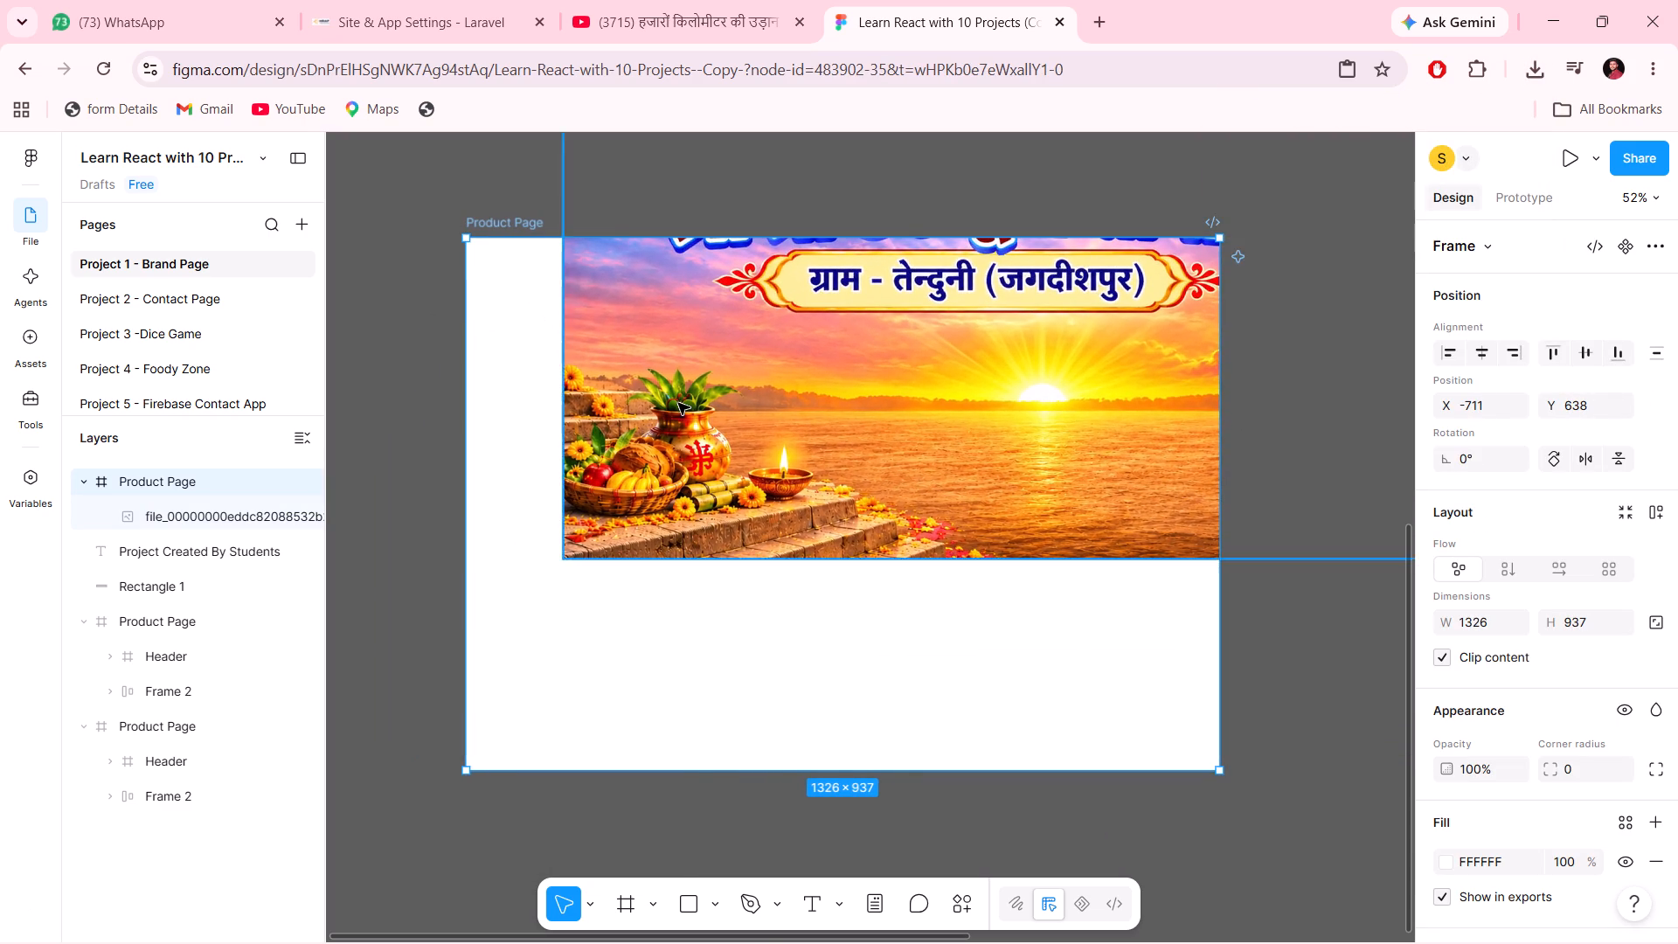
Move the Product Page frame with its image to about X -765, Y 748.
{"action": "right_click", "coordinate": [678, 403]}
{"action": "left_click", "coordinate": [601, 394]}
{"action": "left_click_drag", "start_coordinate": [601, 394], "coordinate": [571, 456]}
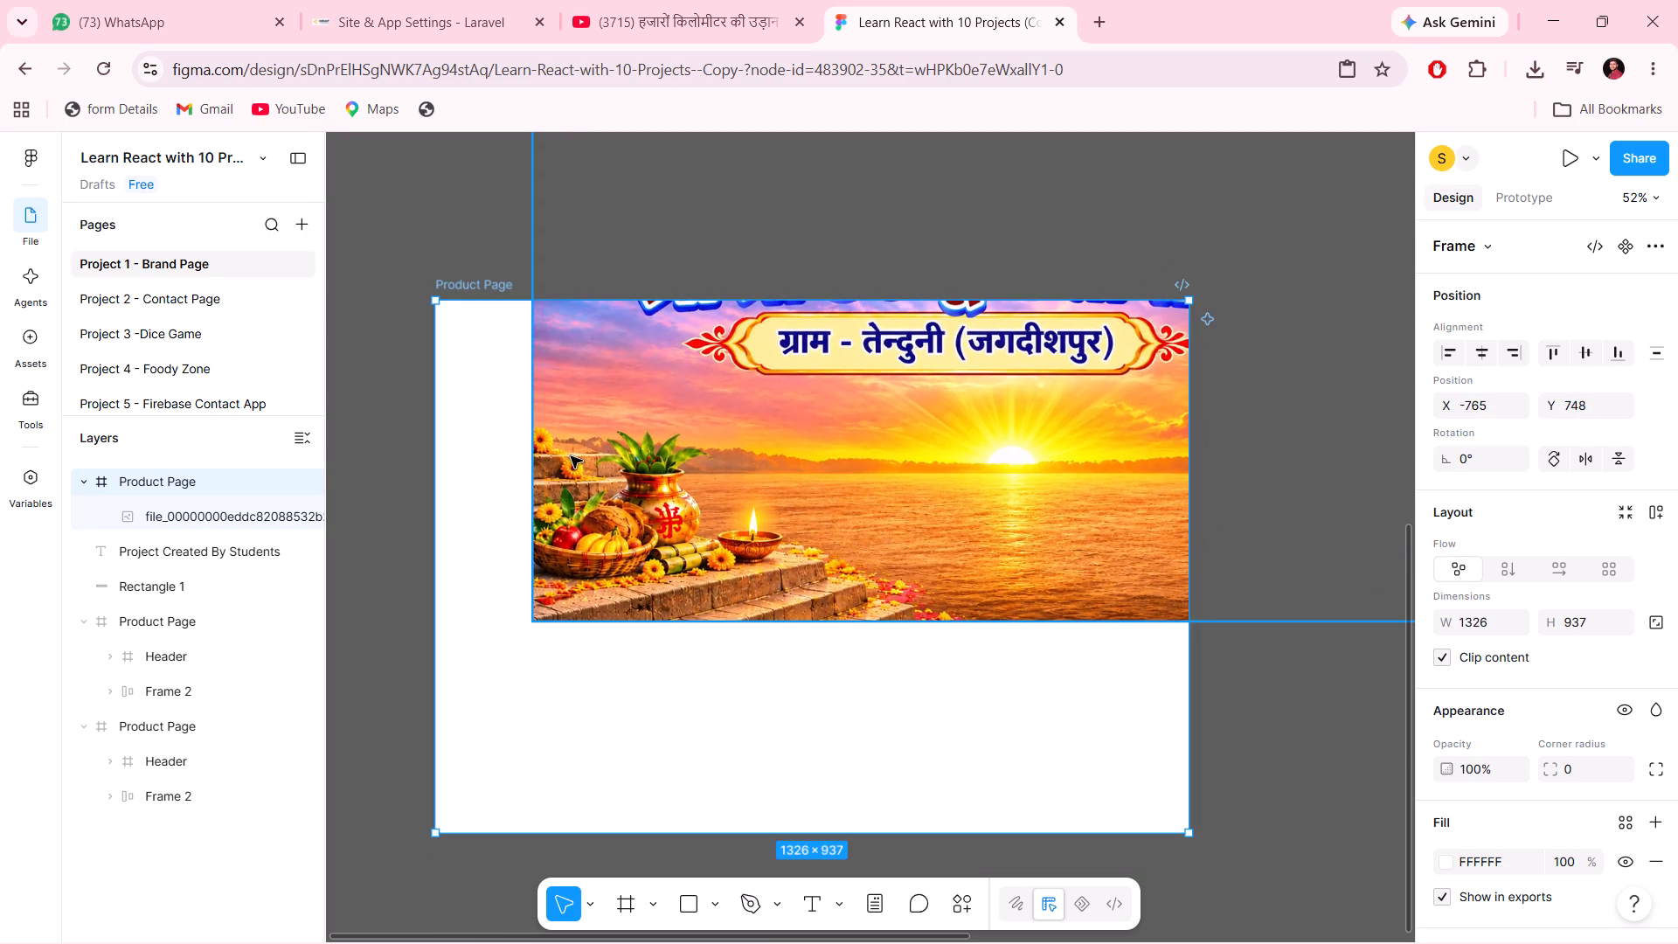
Fine-tune the Product Page frame's size to 1325 × 940.
{"action": "key", "text": "ctrl+Left"}
{"action": "key", "text": "ctrl+Down"}
{"action": "key", "text": "ctrl+Down"}
{"action": "key", "text": "ctrl+Down"}
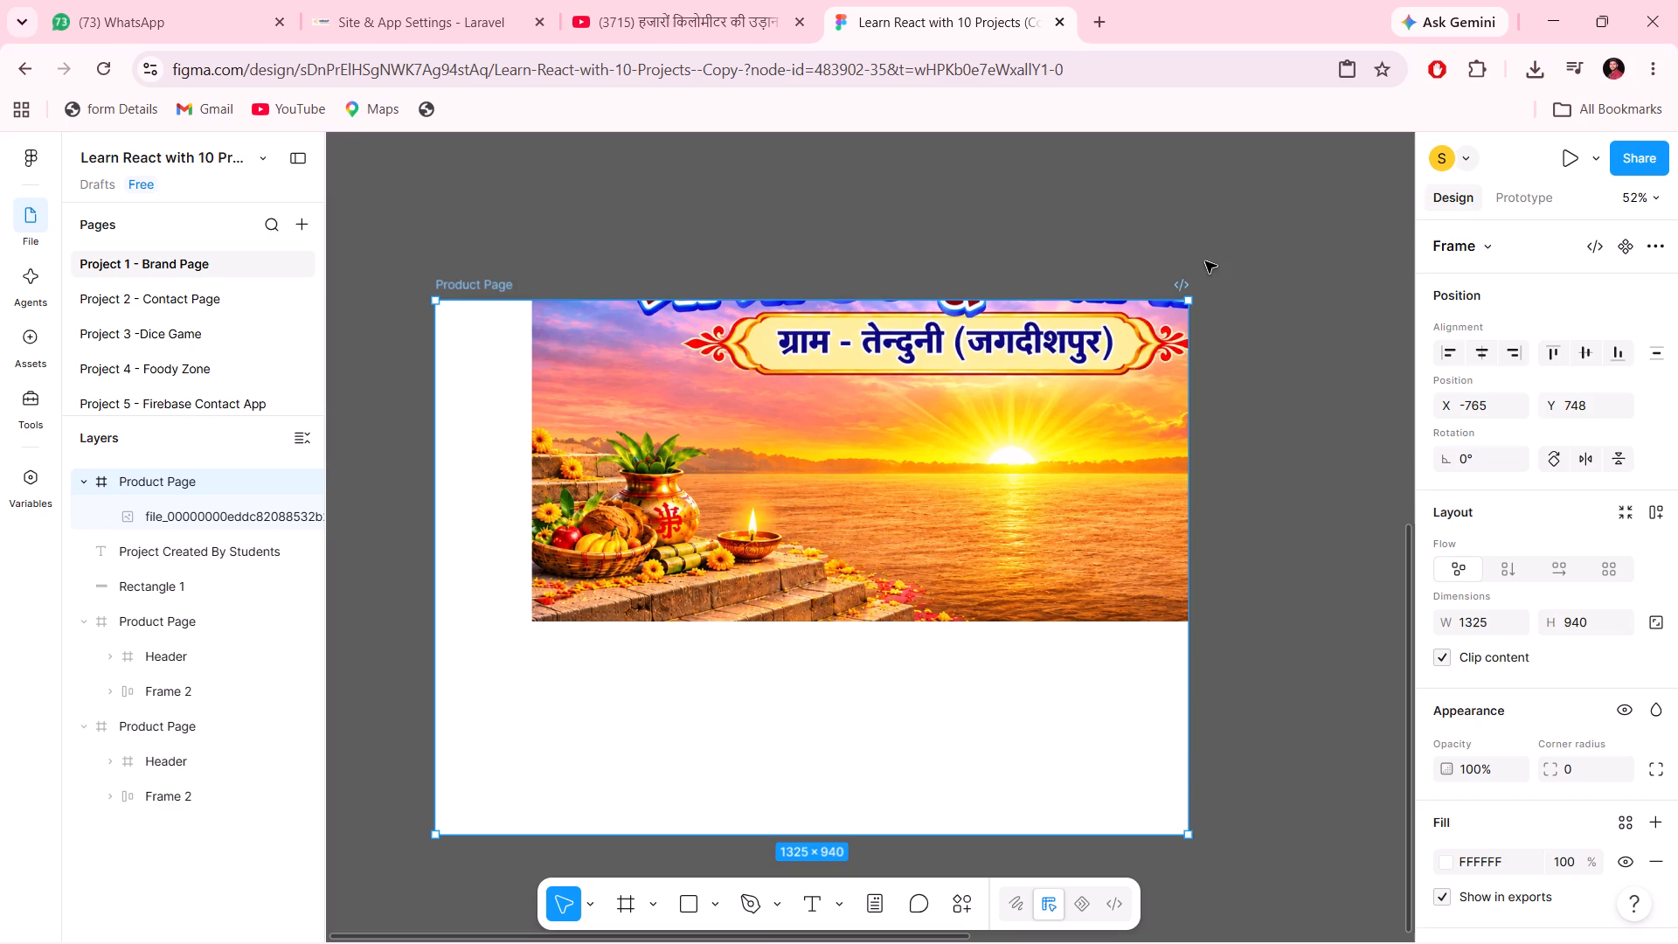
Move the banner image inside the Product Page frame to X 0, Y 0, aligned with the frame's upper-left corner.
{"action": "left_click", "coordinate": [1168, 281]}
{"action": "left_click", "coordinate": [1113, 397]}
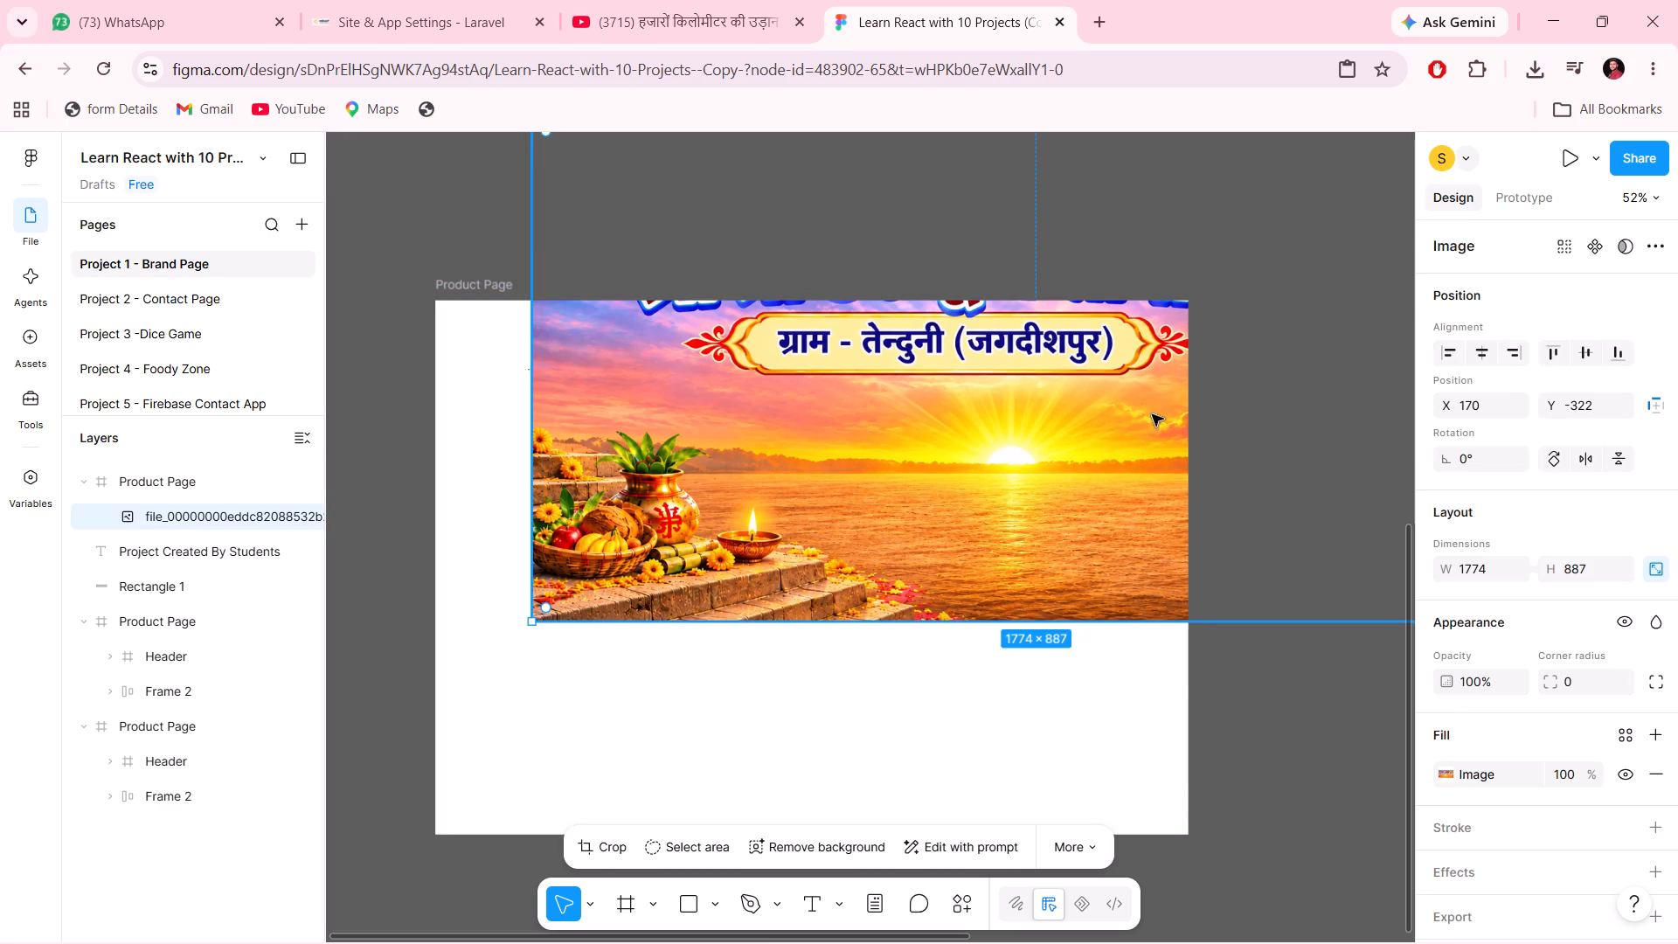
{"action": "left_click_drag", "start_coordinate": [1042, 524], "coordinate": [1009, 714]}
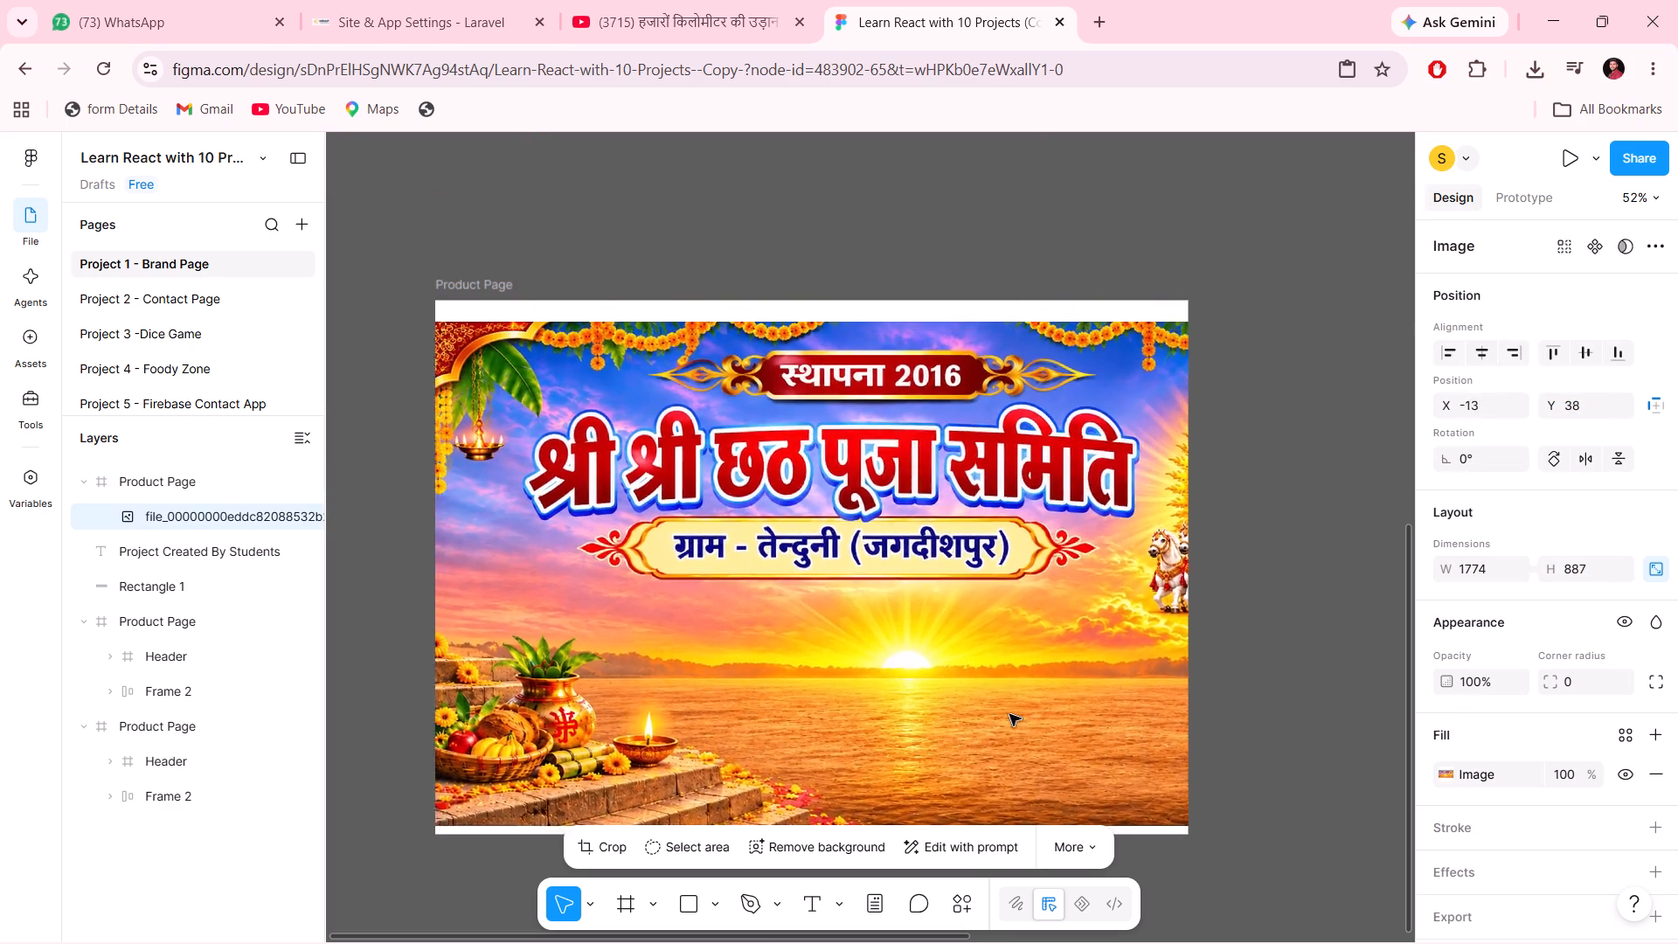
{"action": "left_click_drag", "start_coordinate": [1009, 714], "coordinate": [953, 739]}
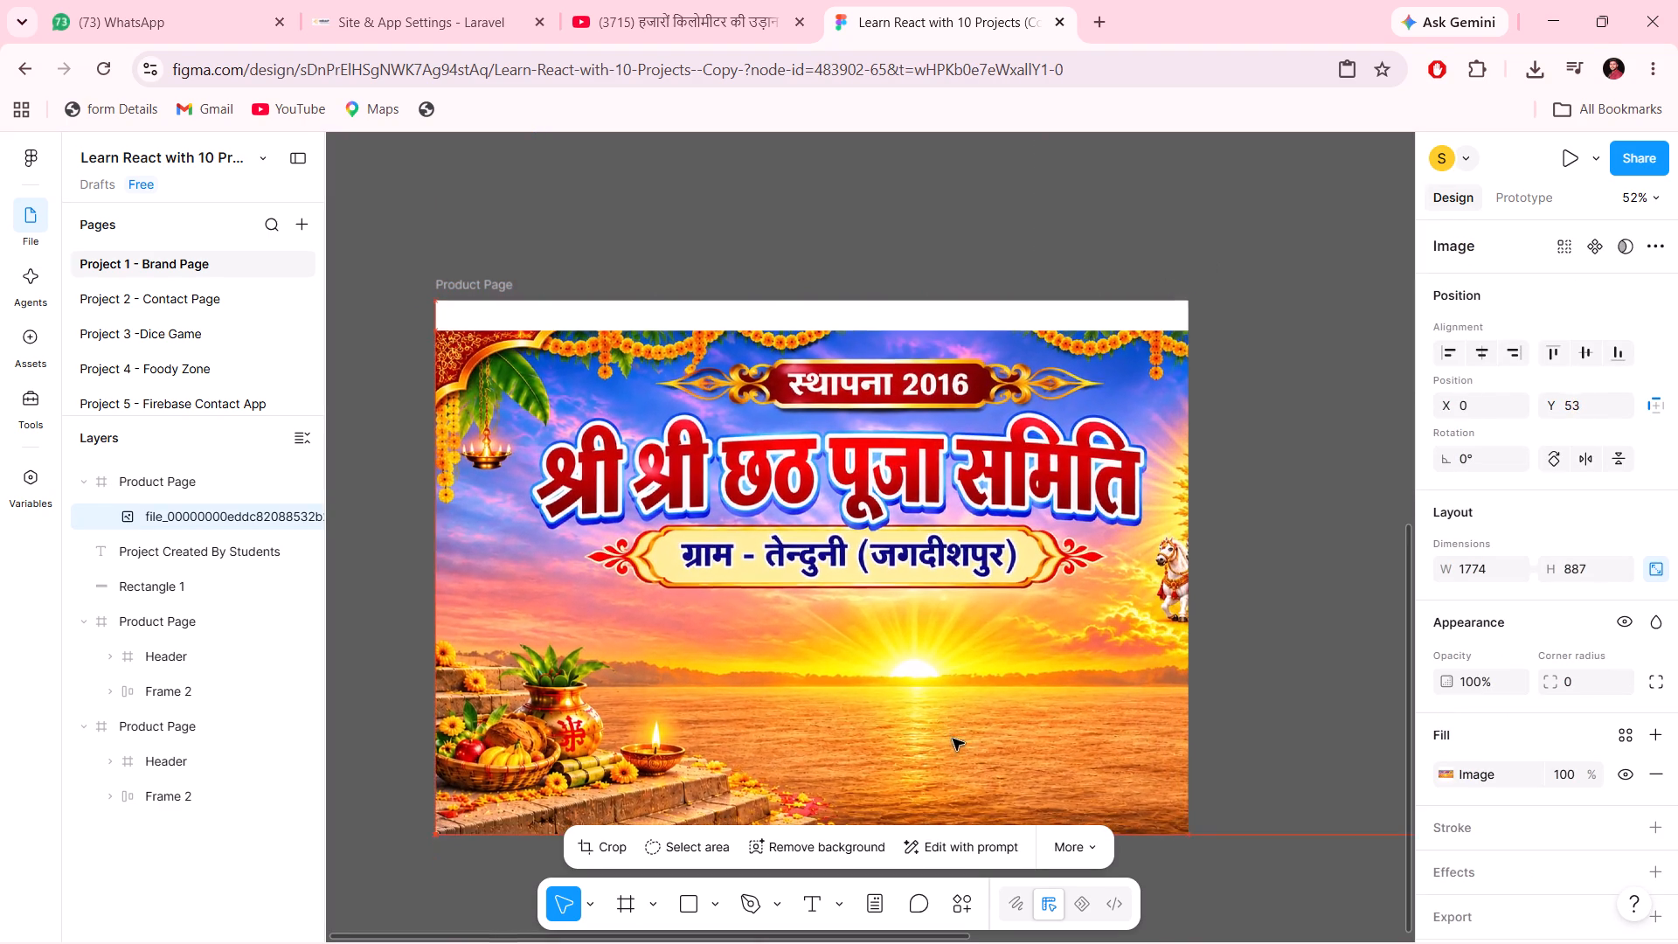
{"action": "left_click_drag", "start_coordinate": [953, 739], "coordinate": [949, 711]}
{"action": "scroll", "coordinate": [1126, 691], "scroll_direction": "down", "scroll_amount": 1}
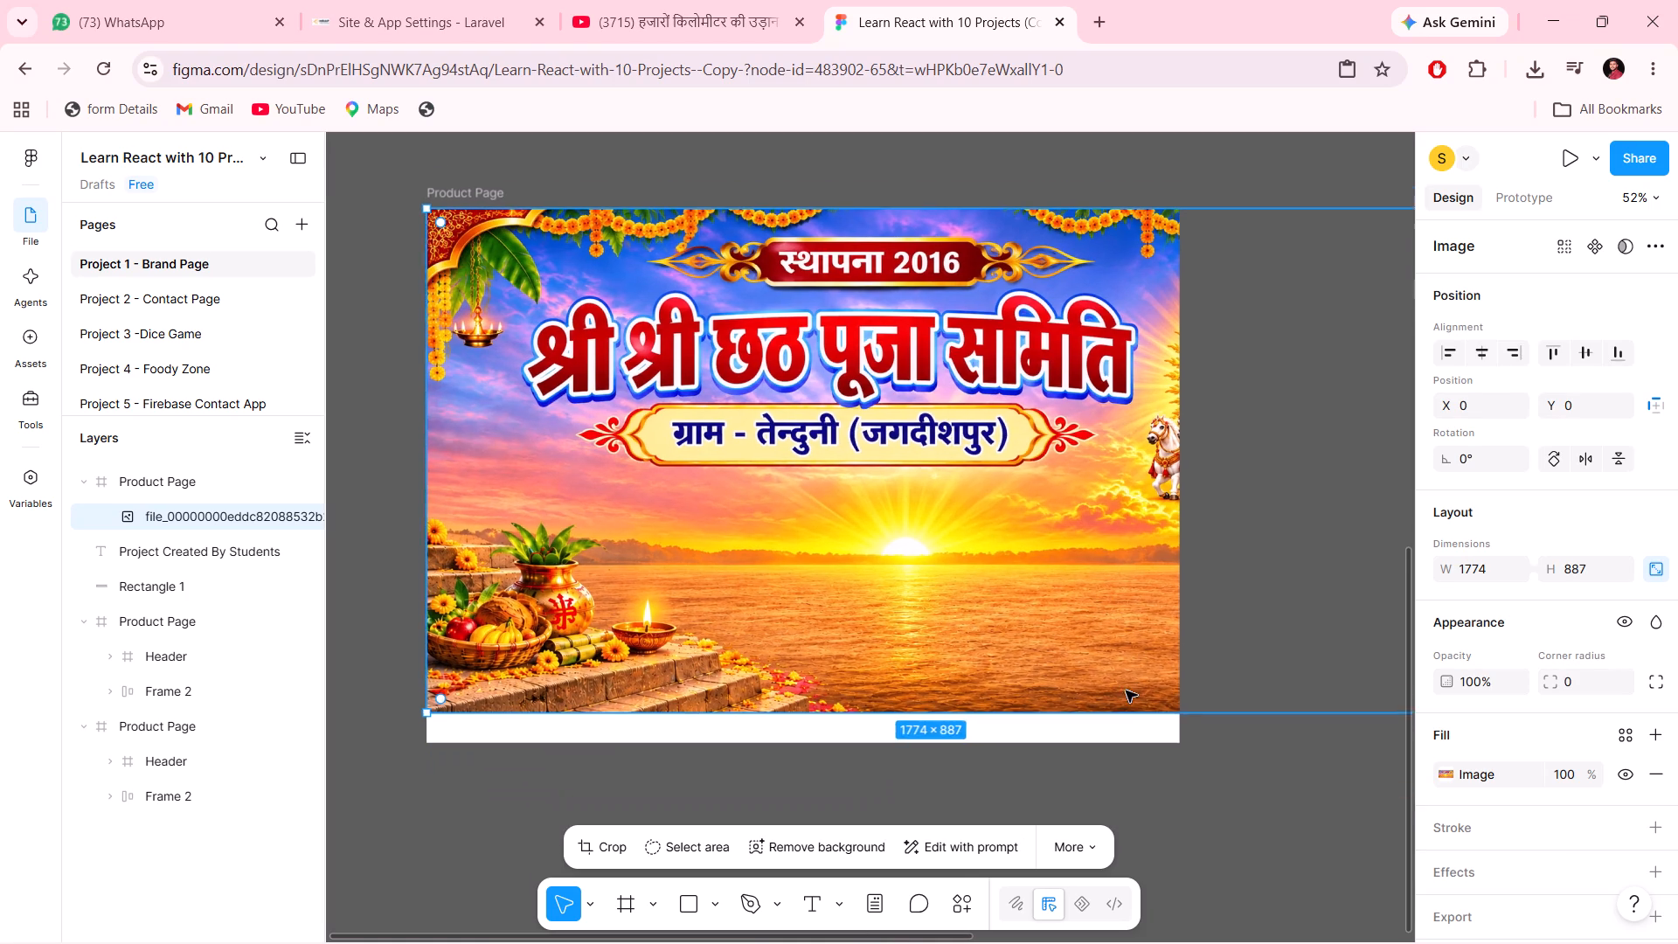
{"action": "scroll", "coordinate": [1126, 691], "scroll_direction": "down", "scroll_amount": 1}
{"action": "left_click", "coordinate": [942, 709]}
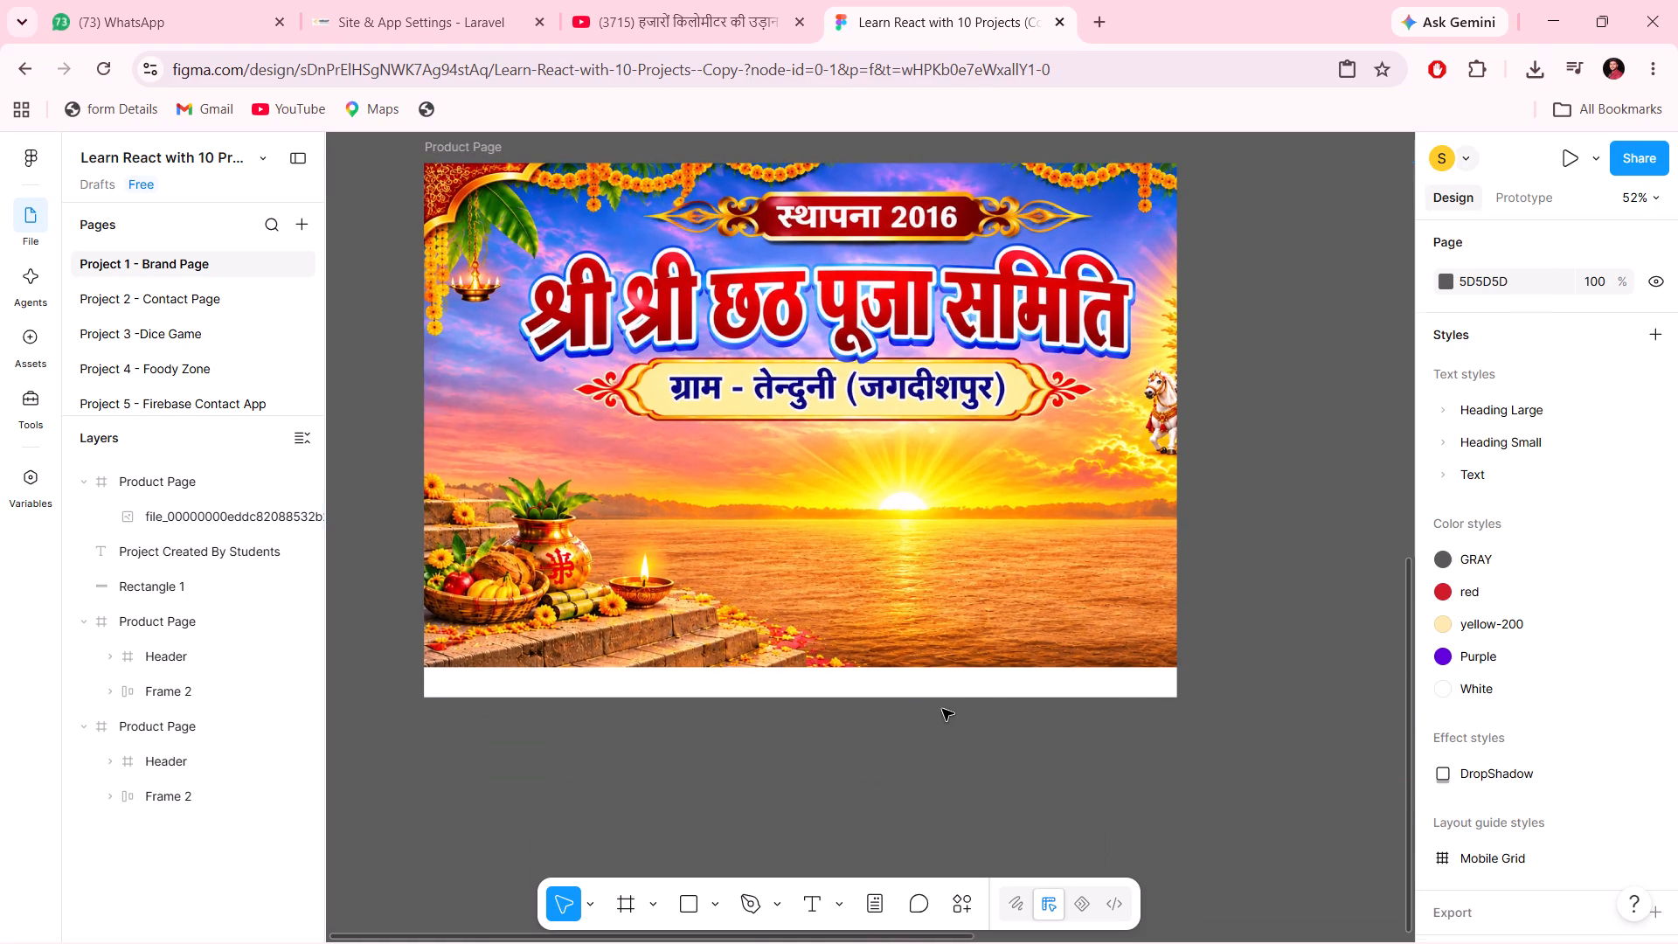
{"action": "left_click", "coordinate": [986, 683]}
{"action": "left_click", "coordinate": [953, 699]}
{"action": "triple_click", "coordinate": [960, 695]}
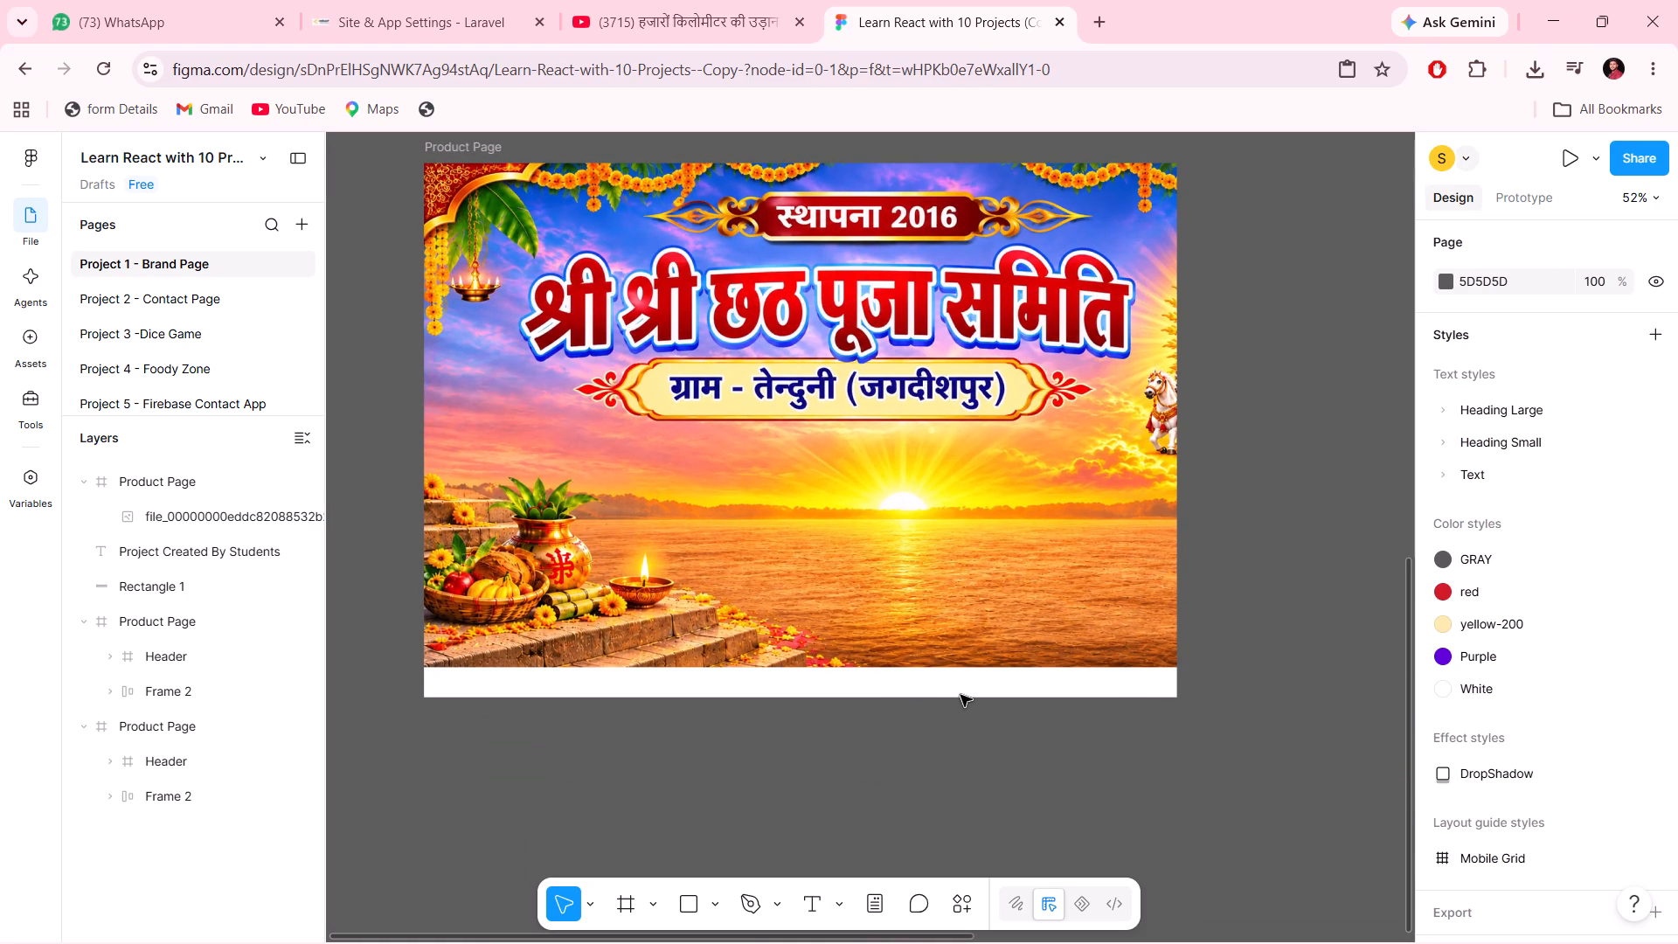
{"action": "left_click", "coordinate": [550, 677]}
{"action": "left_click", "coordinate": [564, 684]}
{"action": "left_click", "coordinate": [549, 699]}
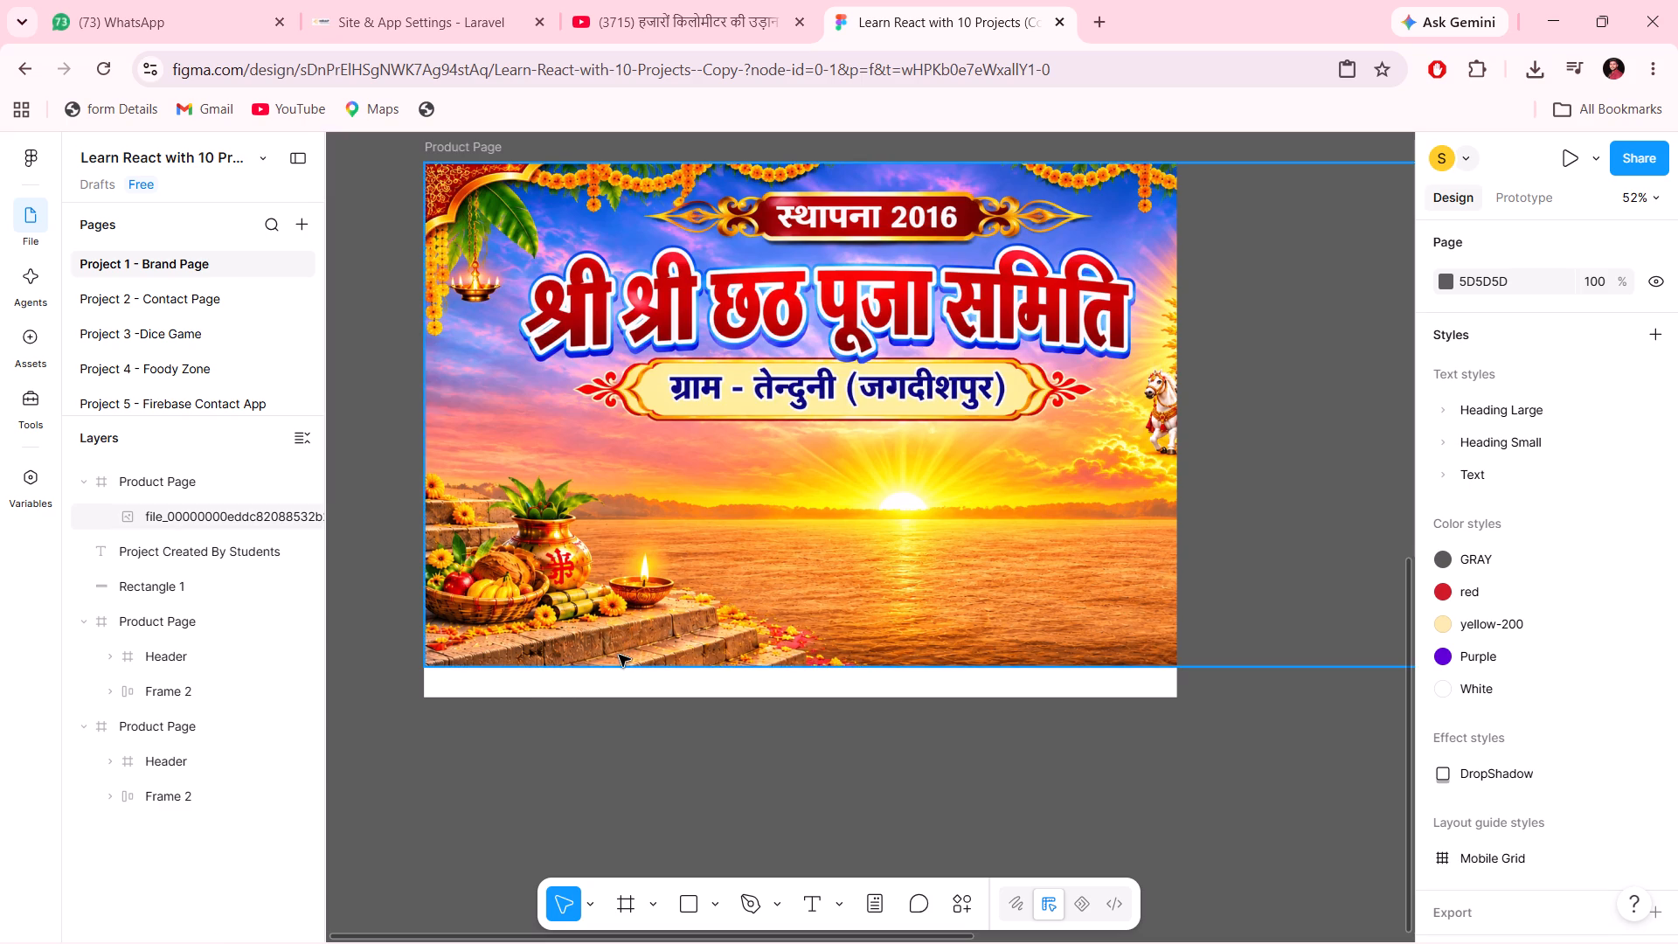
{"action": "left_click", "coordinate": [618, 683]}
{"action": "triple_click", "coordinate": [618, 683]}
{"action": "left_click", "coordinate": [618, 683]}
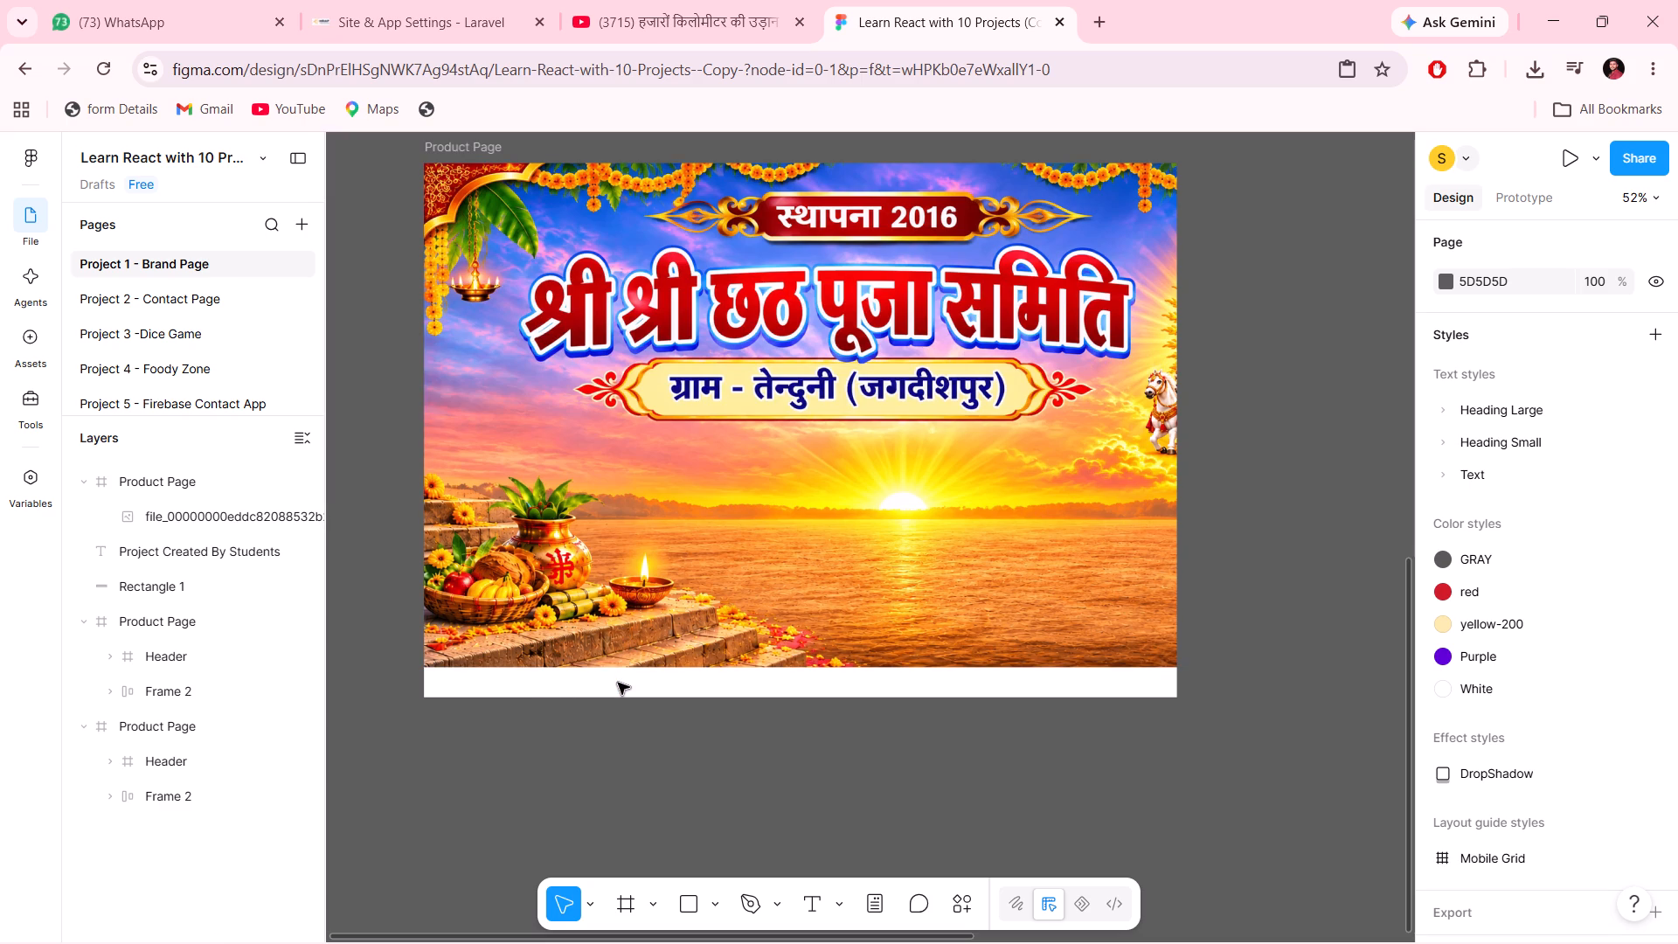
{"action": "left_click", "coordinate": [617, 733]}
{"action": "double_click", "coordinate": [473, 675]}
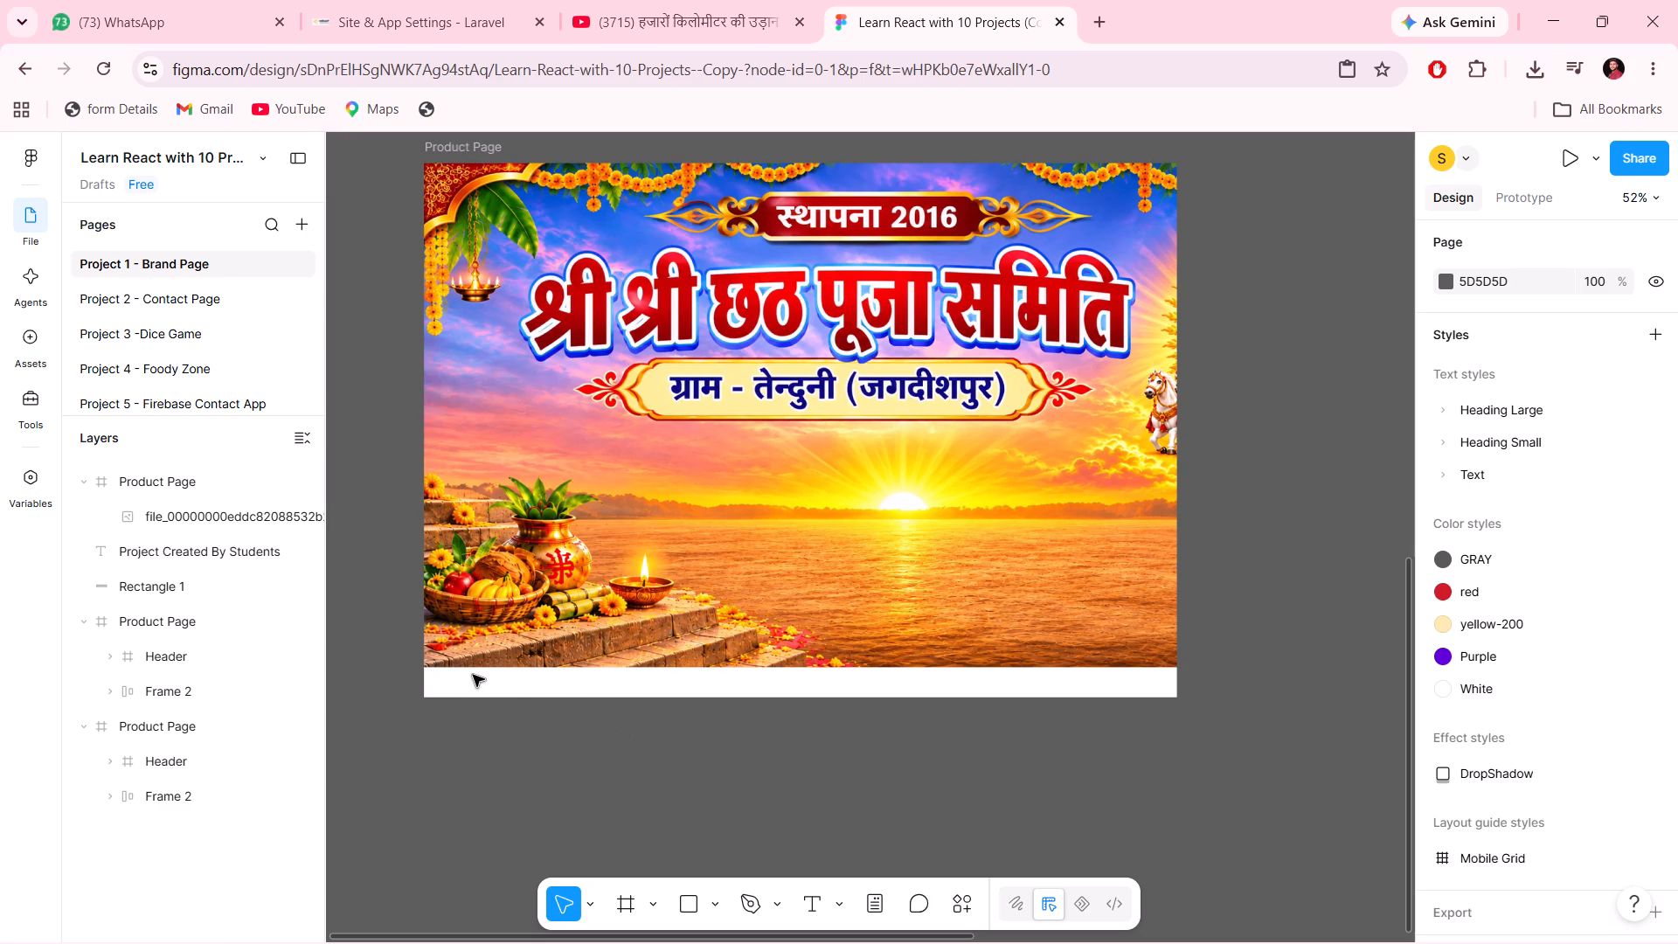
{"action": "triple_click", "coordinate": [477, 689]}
Move the banner image inside the Product Page frame to about X 54, Y -150.
{"action": "left_click", "coordinate": [501, 619]}
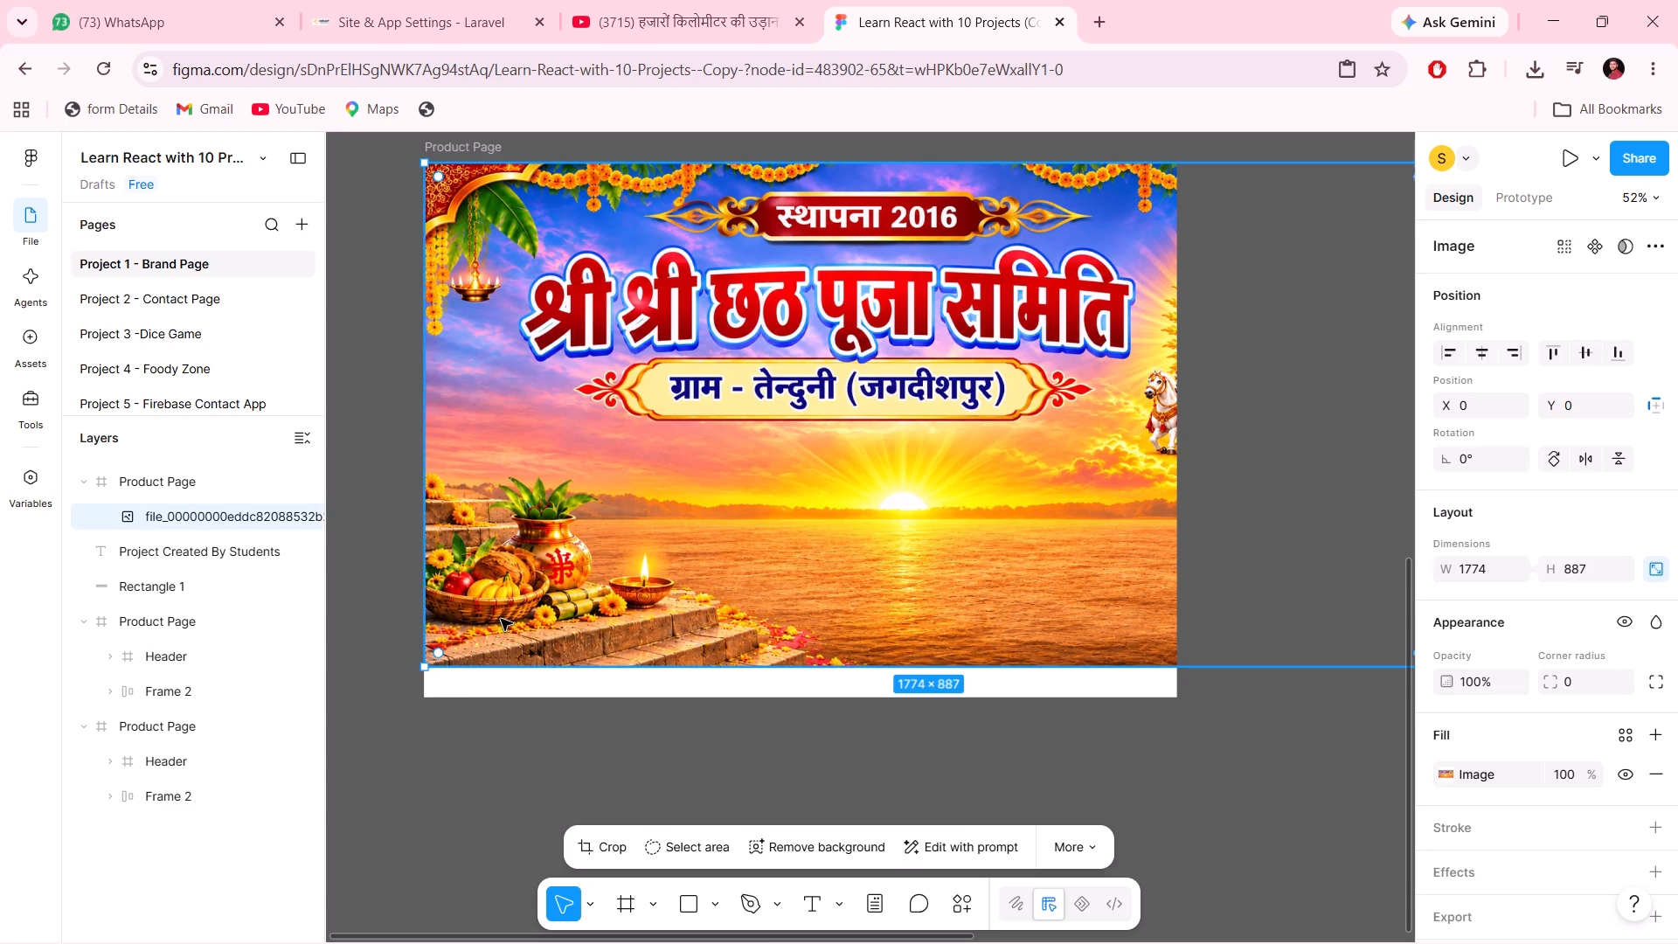
{"action": "left_click_drag", "start_coordinate": [501, 619], "coordinate": [530, 533]}
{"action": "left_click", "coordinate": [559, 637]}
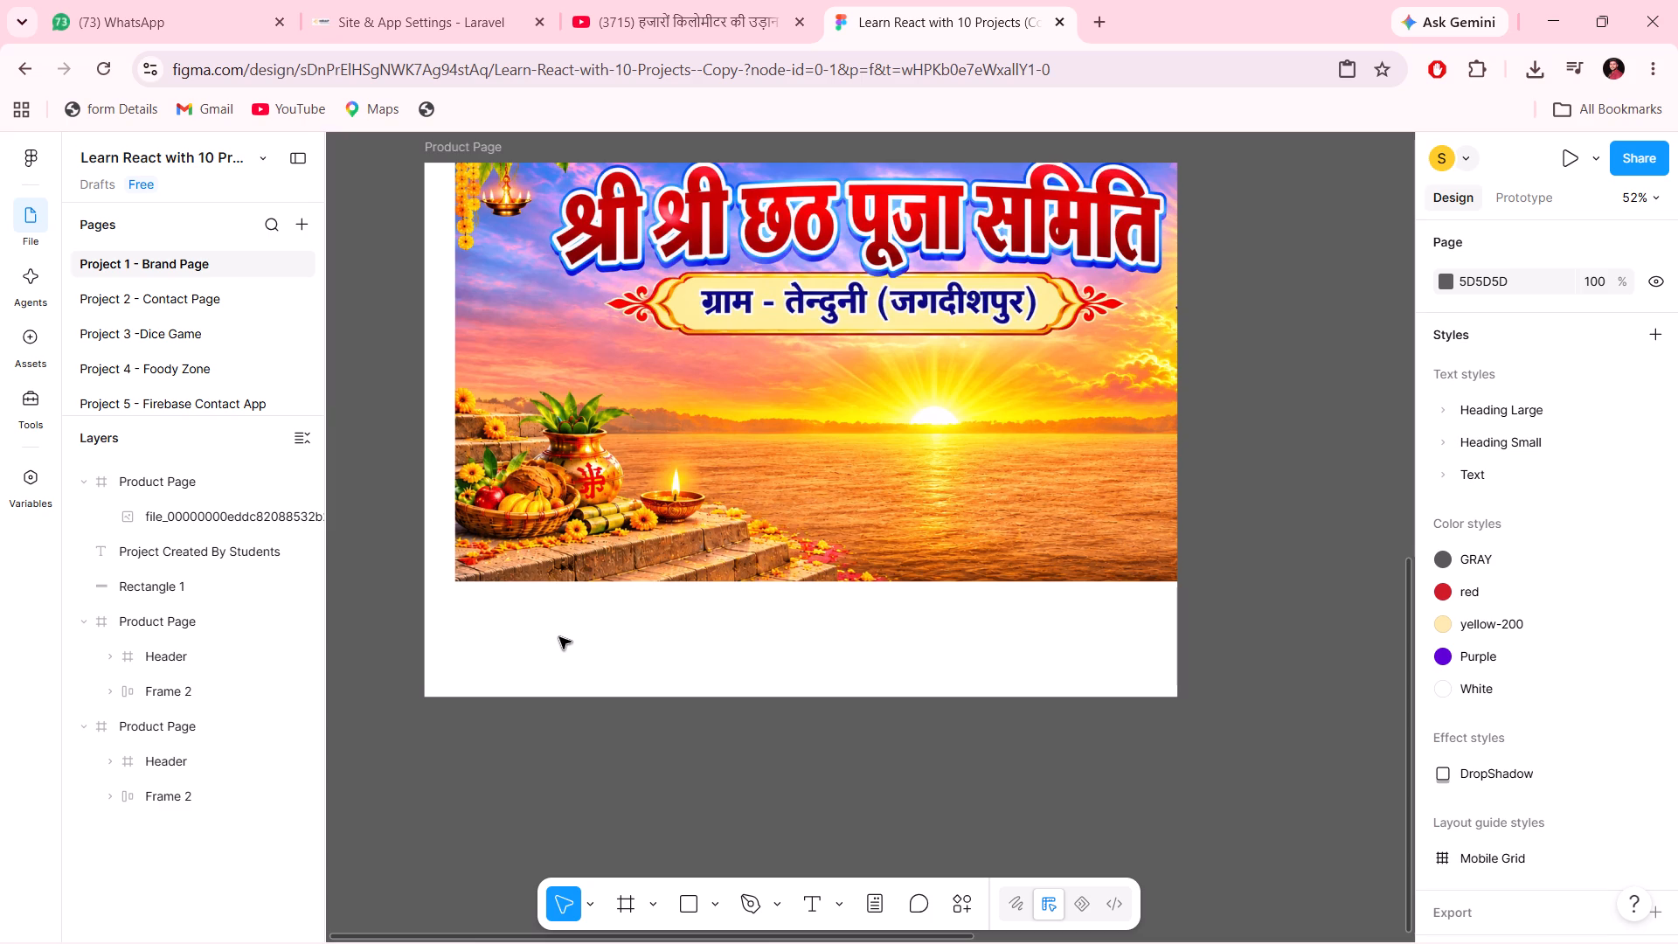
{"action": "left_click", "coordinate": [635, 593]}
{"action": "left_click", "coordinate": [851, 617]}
Select the banner image and capture a small region screenshot at its lower edge, near the size label.
{"action": "left_click", "coordinate": [822, 543]}
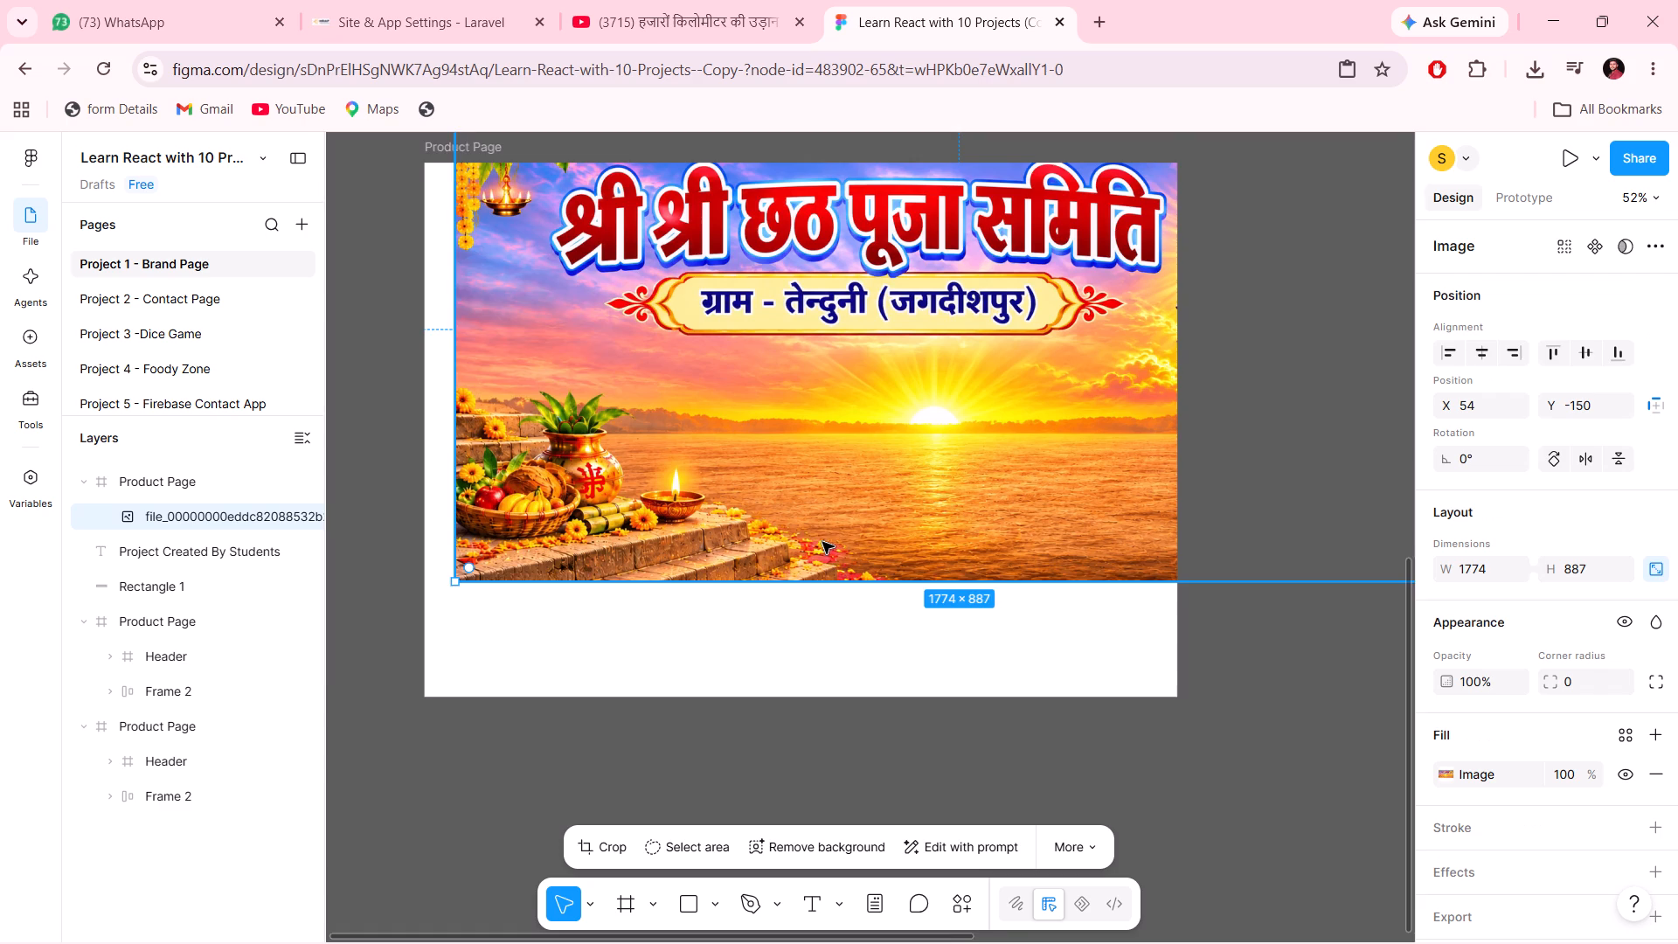
{"action": "scroll", "coordinate": [822, 542], "scroll_direction": "left", "scroll_amount": 2}
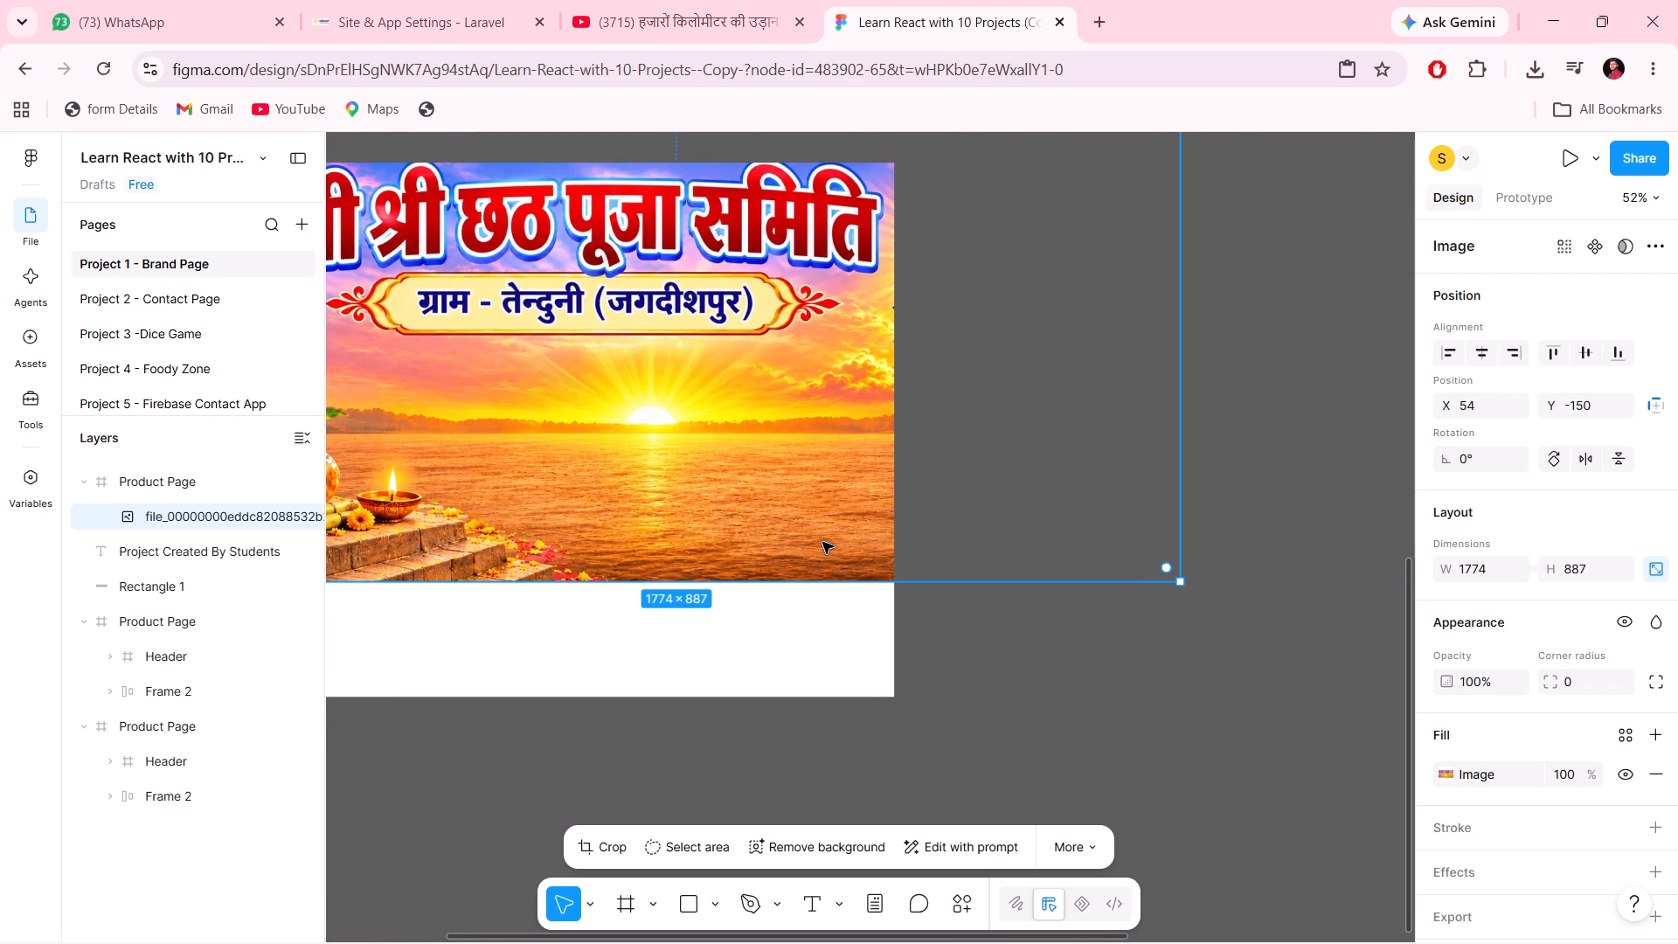
{"action": "double_click", "coordinate": [668, 608]}
{"action": "left_click", "coordinate": [625, 513]}
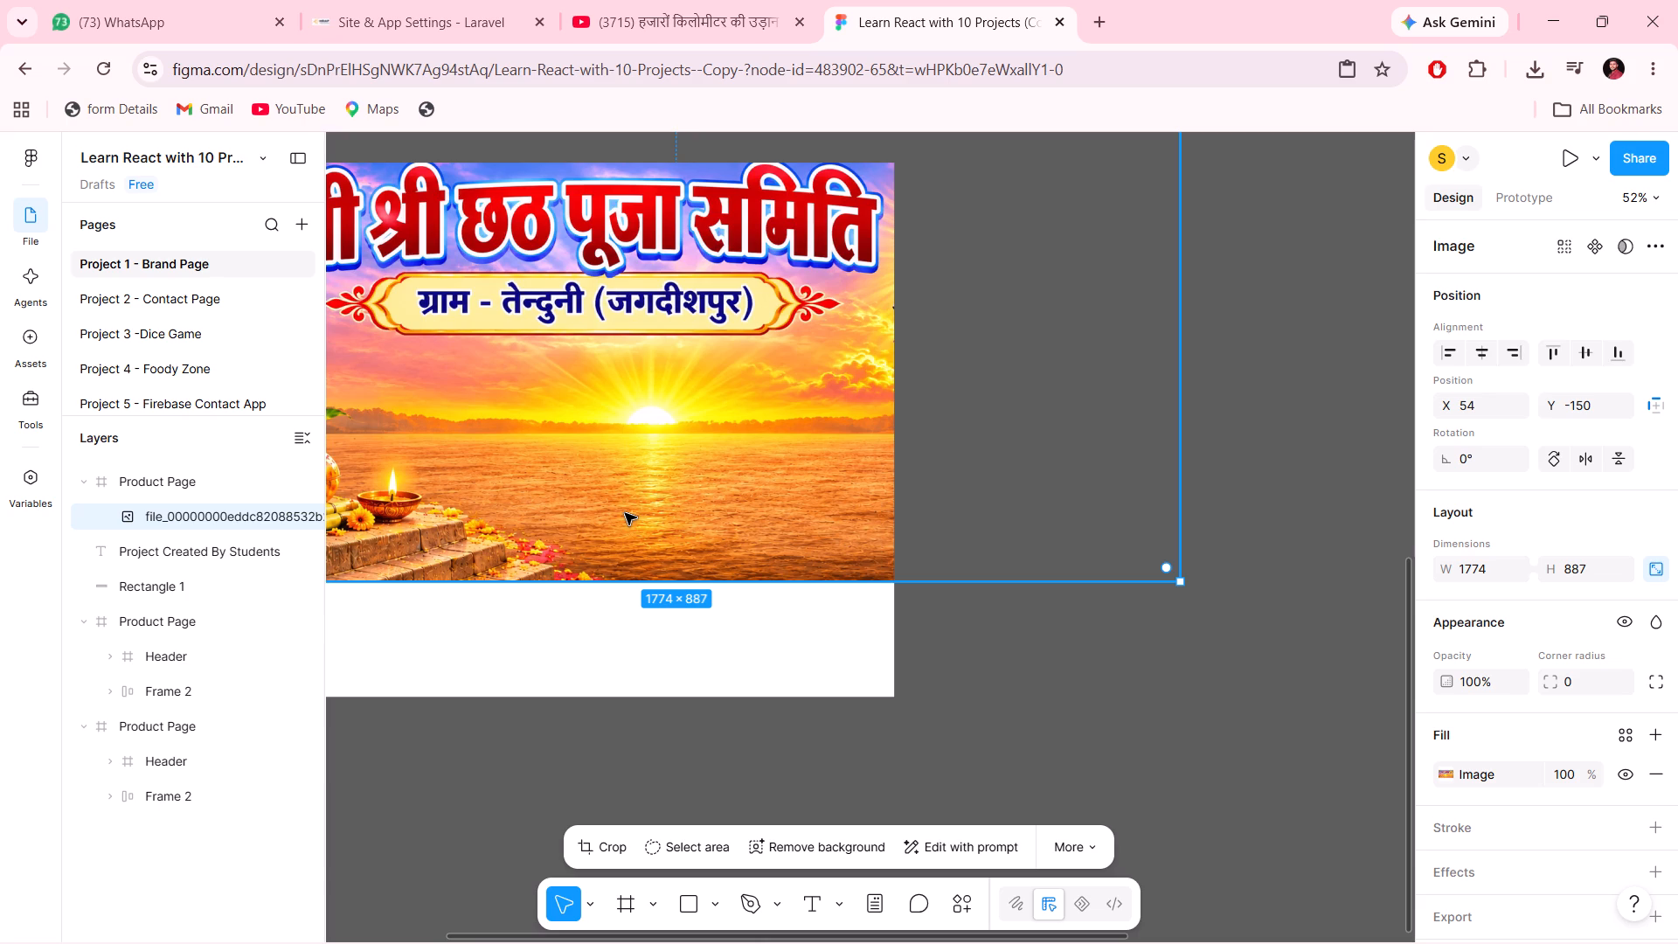
{"action": "key", "text": "shift+super+s"}
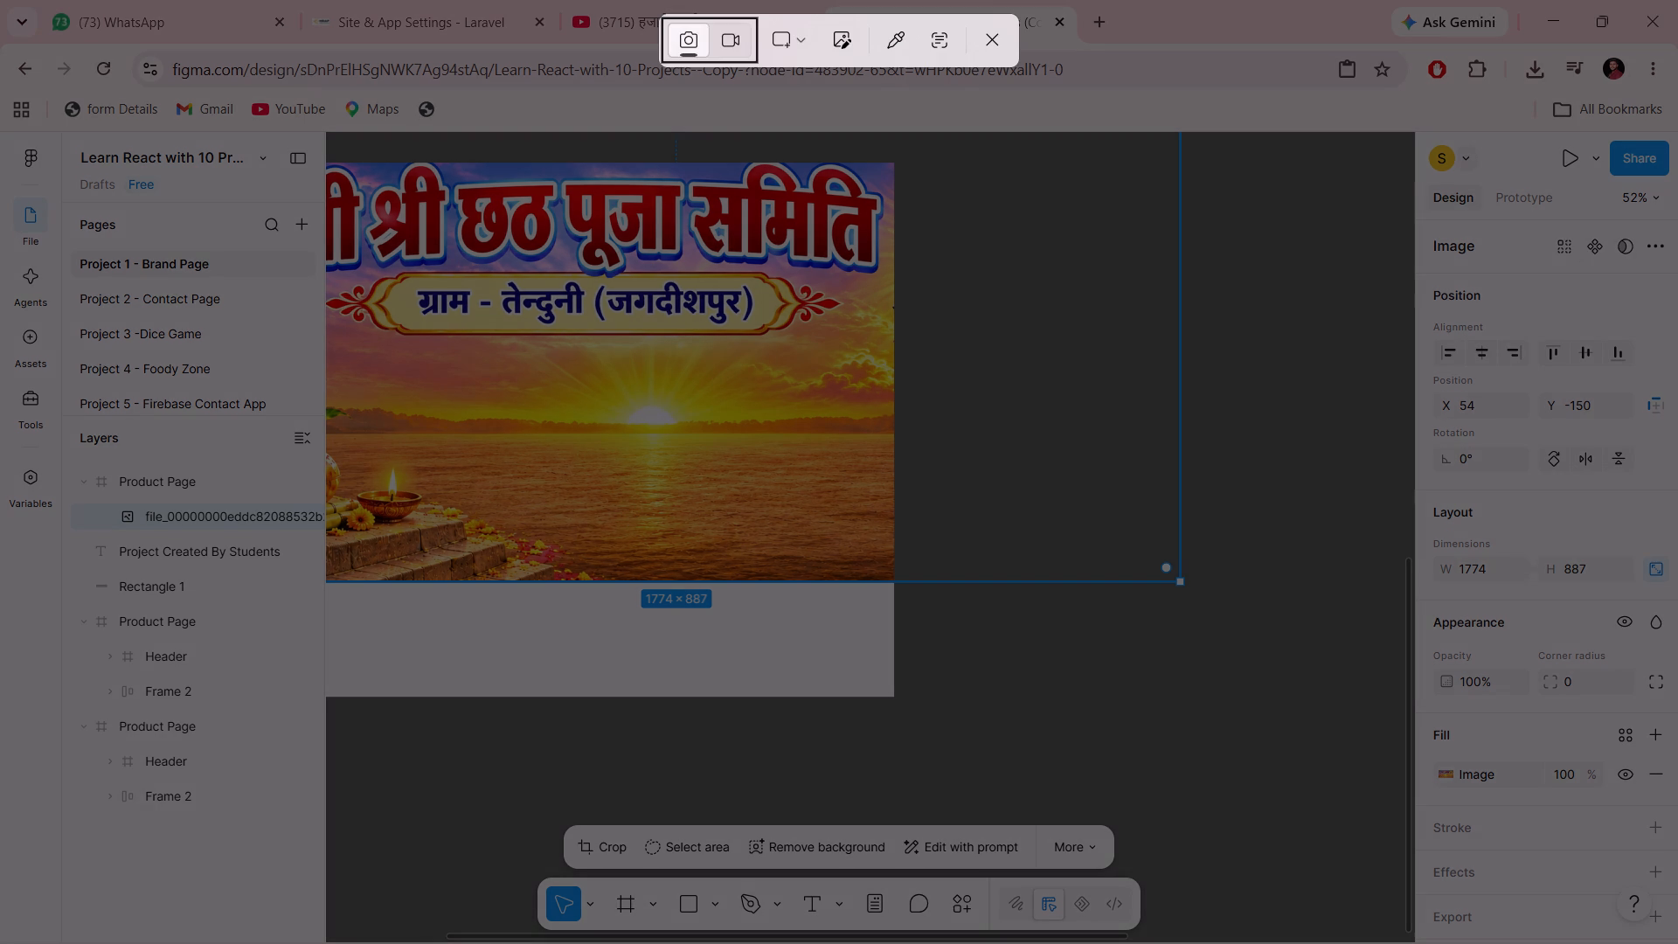
{"action": "left_click_drag", "start_coordinate": [637, 585], "coordinate": [732, 619]}
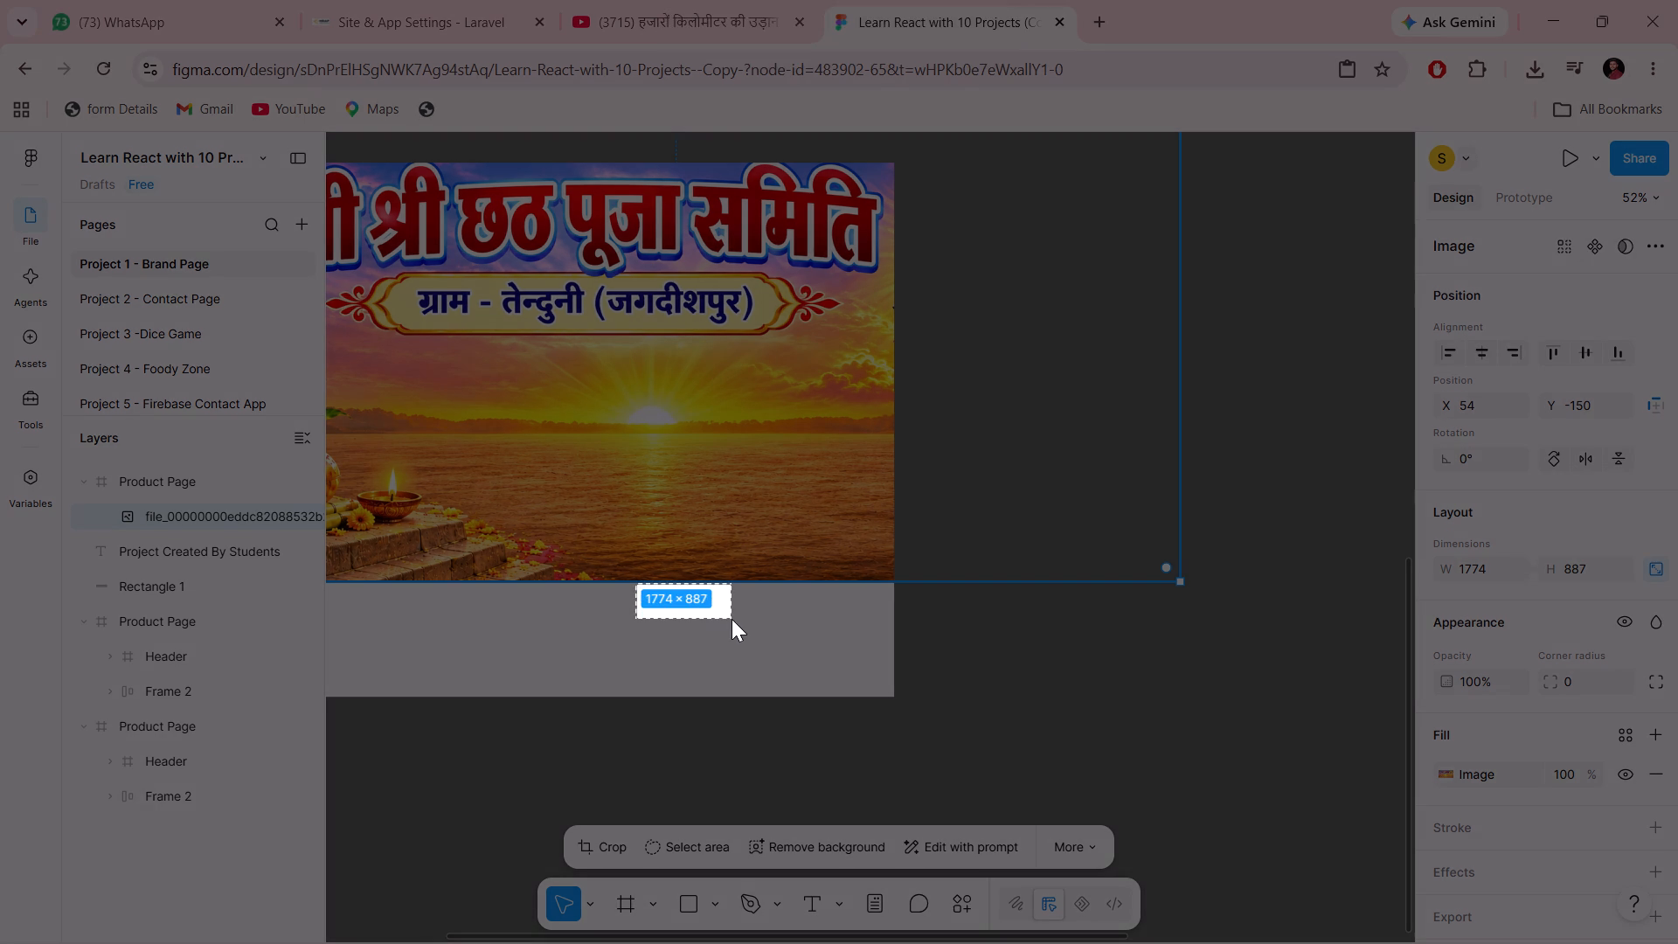
{"action": "left_click_drag", "start_coordinate": [732, 619], "coordinate": [659, 576]}
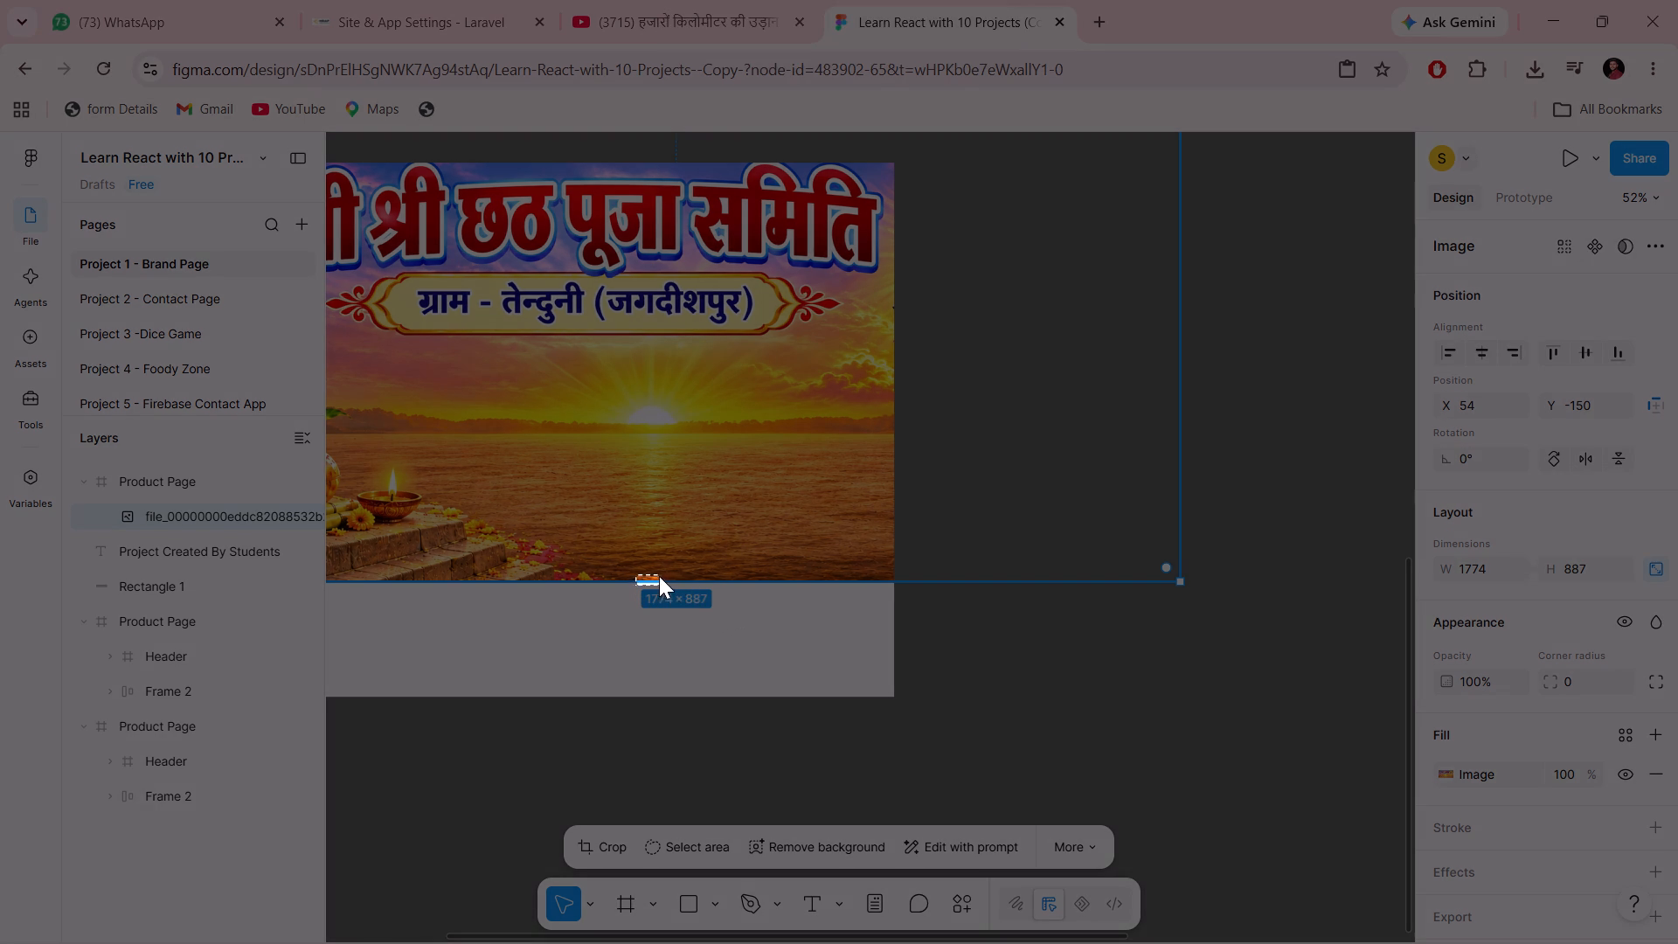
{"action": "left_click_drag", "start_coordinate": [659, 576], "coordinate": [644, 573]}
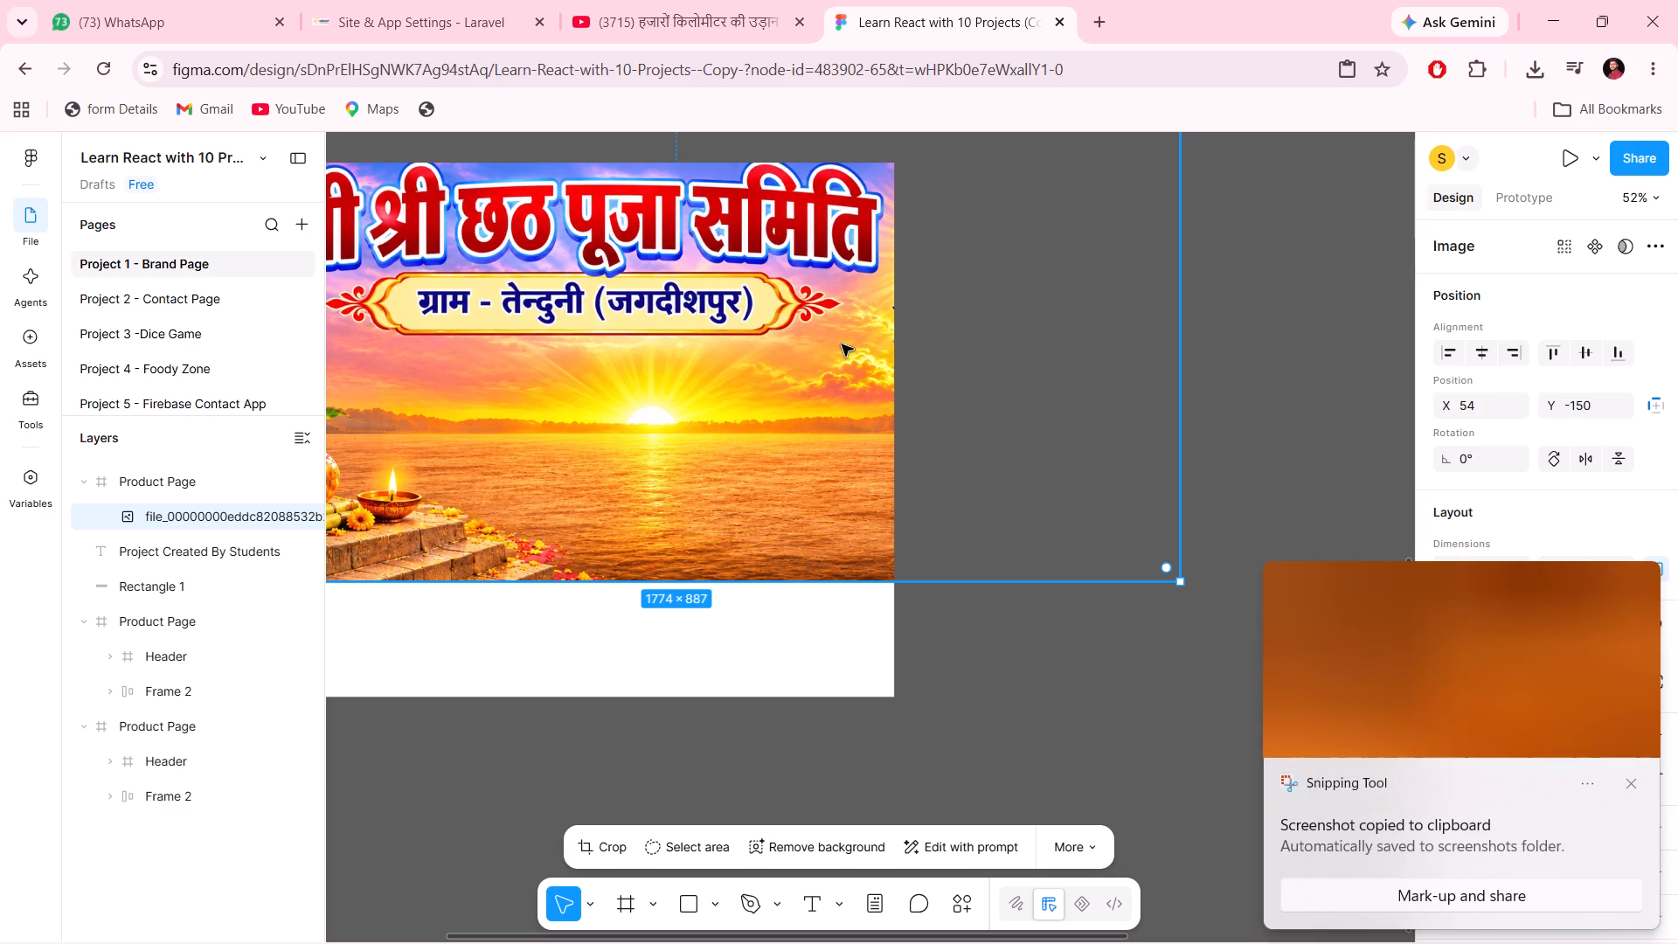
Note the banner image's dimensions as "1774 884" in a new browser tab's address bar without running the search.
{"action": "left_click", "coordinate": [1097, 31]}
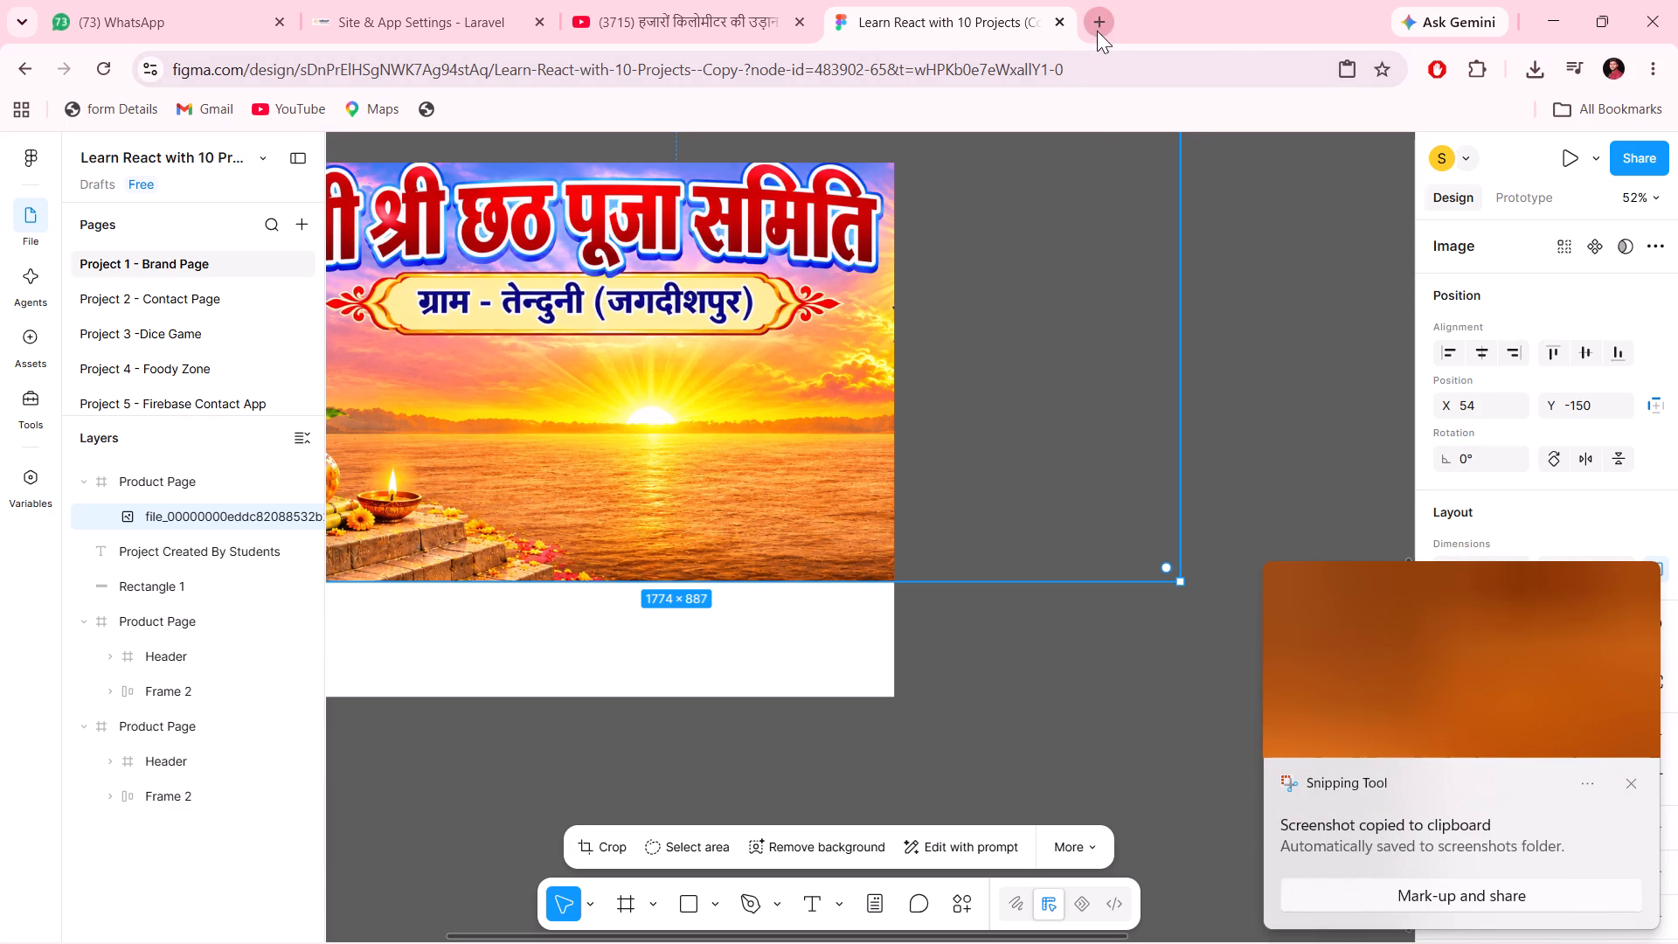
{"action": "key", "text": "1"}
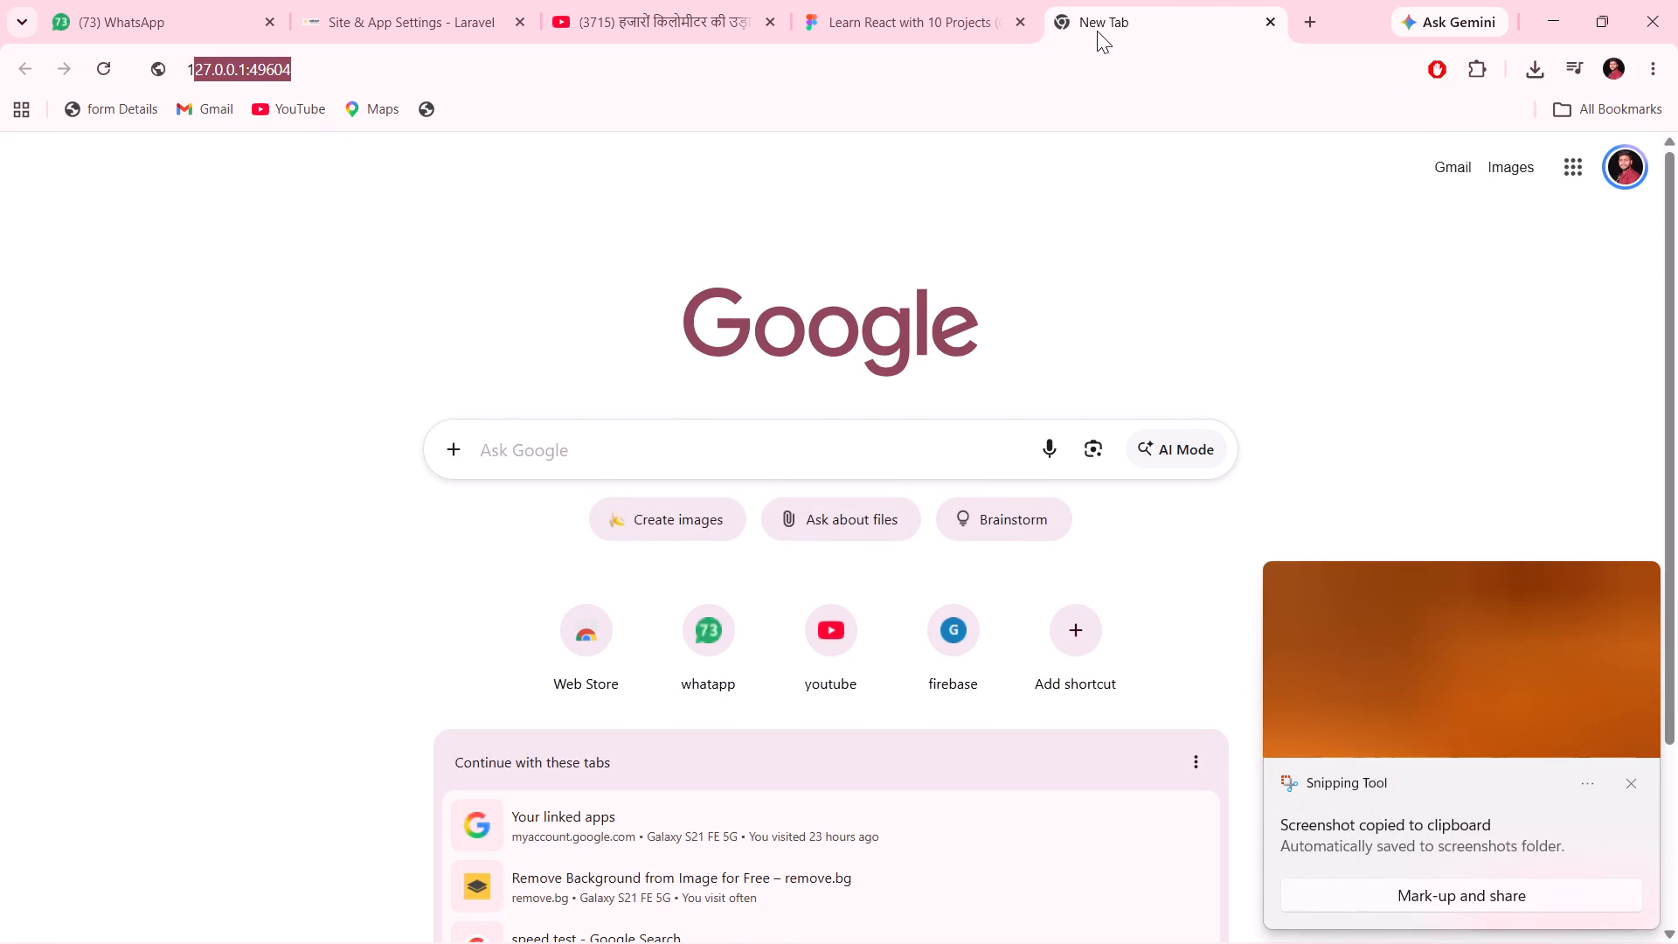
{"action": "key", "text": "Home"}
{"action": "key", "text": "Left"}
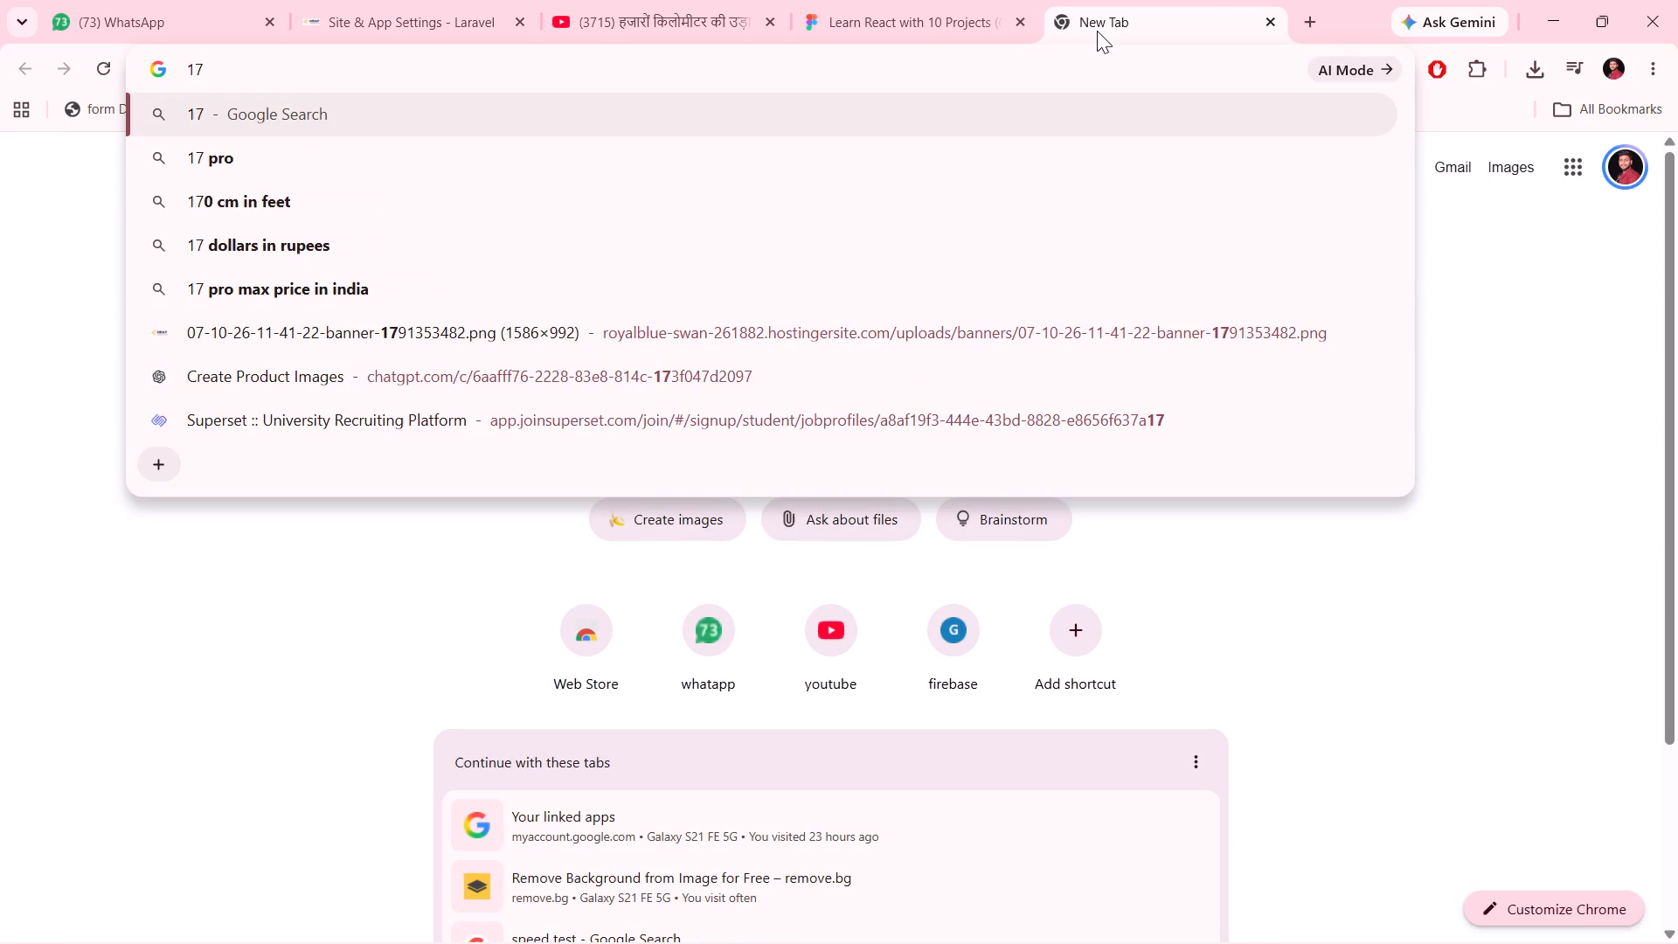
{"action": "key", "text": "Right"}
{"action": "key", "text": "Right"}
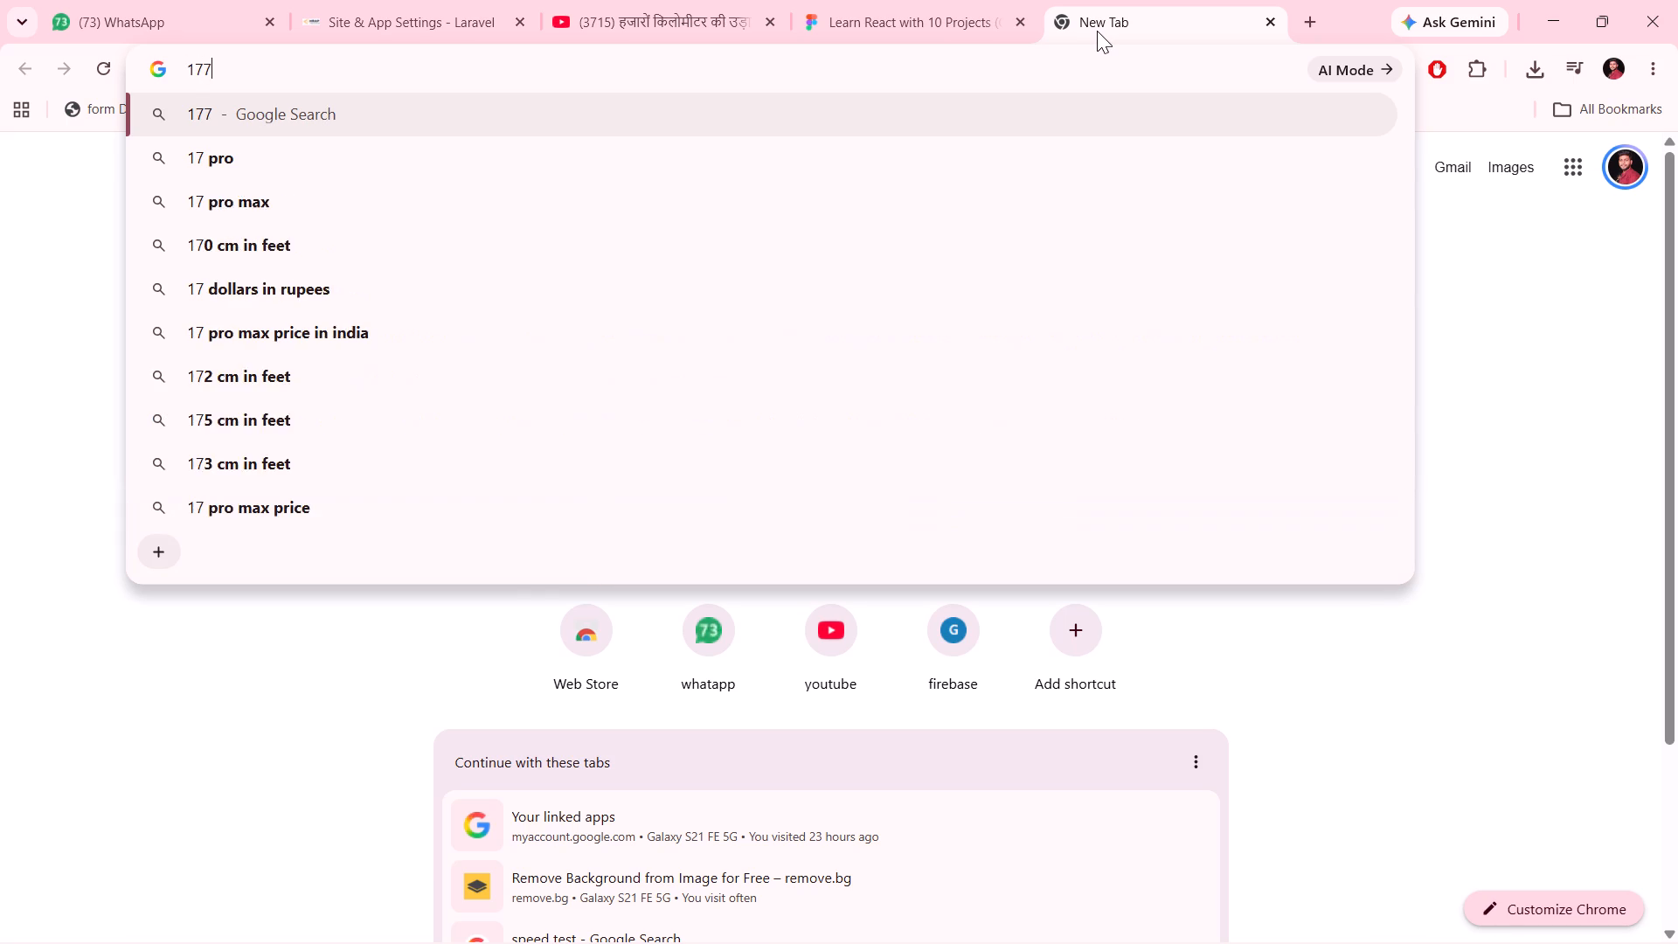
{"action": "key", "text": "4"}
{"action": "key", "text": "space"}
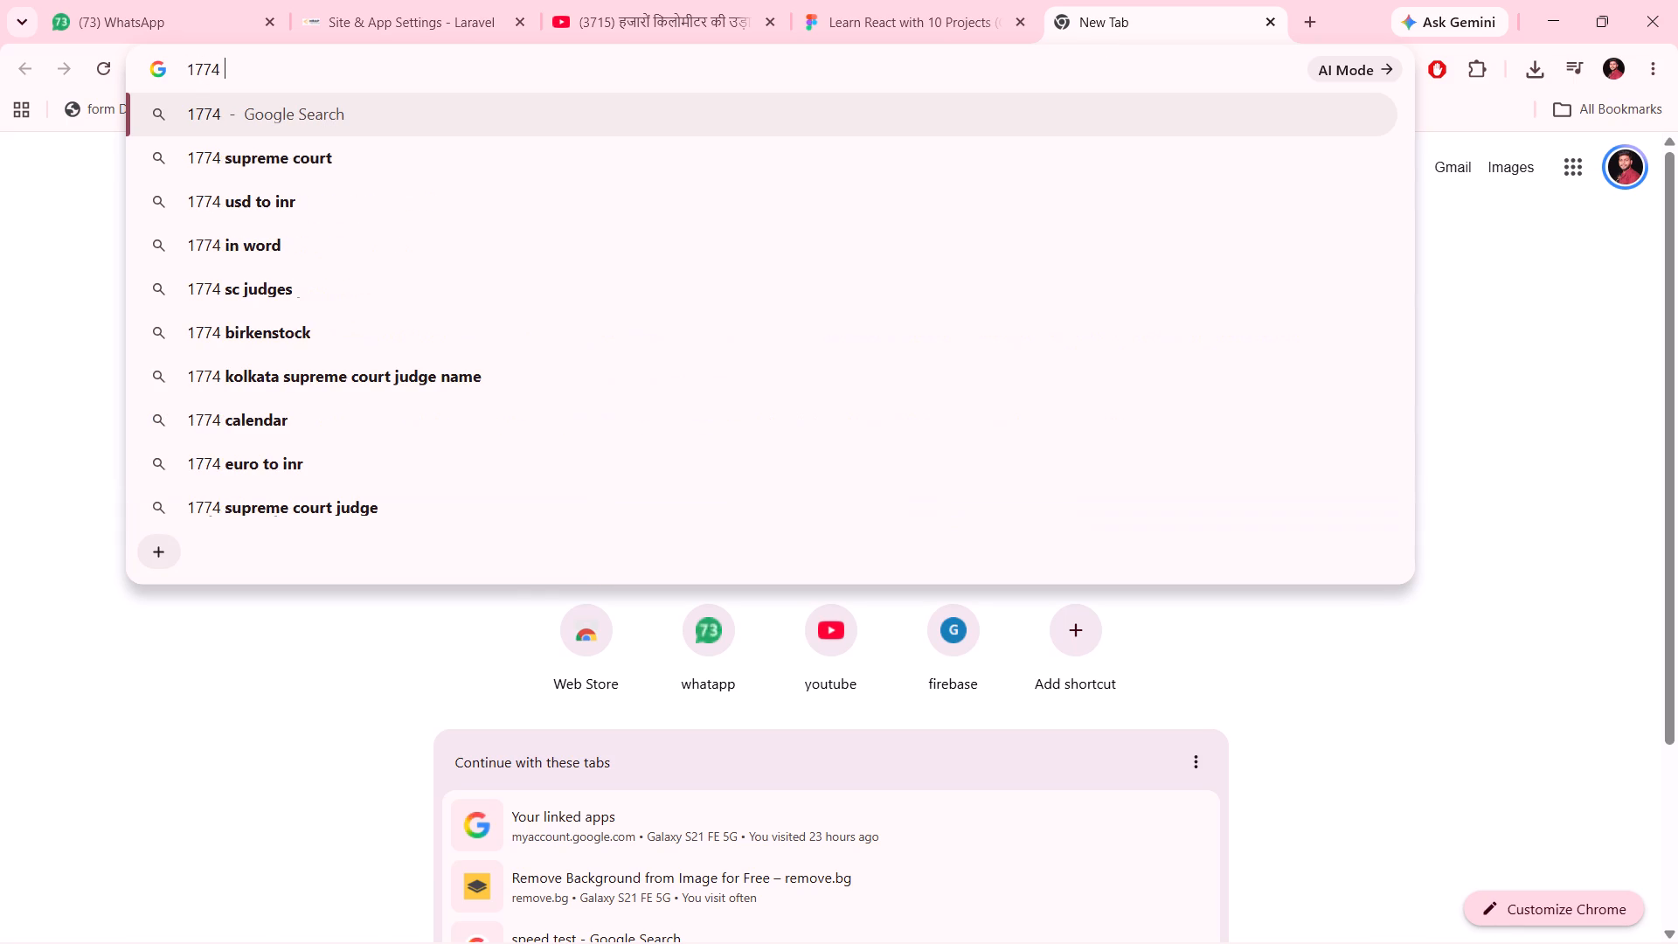
{"action": "type", "text": "884"}
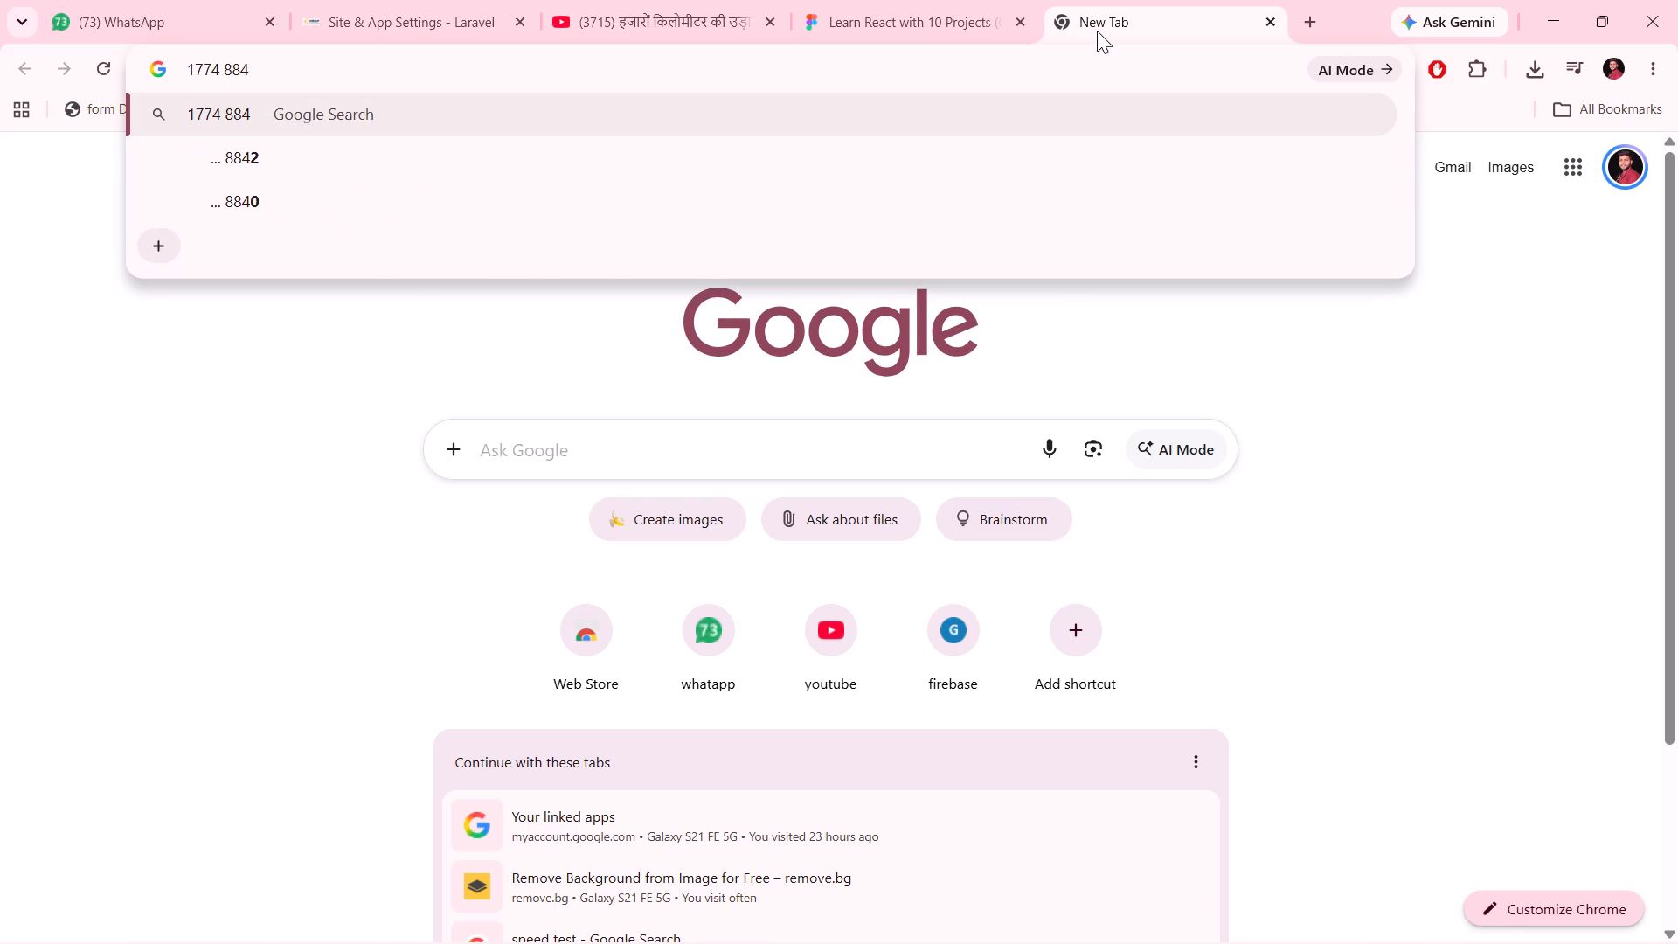
Compare the dimensions noted in the new tab with the banner image's size in the Figma design.
{"action": "left_click", "coordinate": [850, 0]}
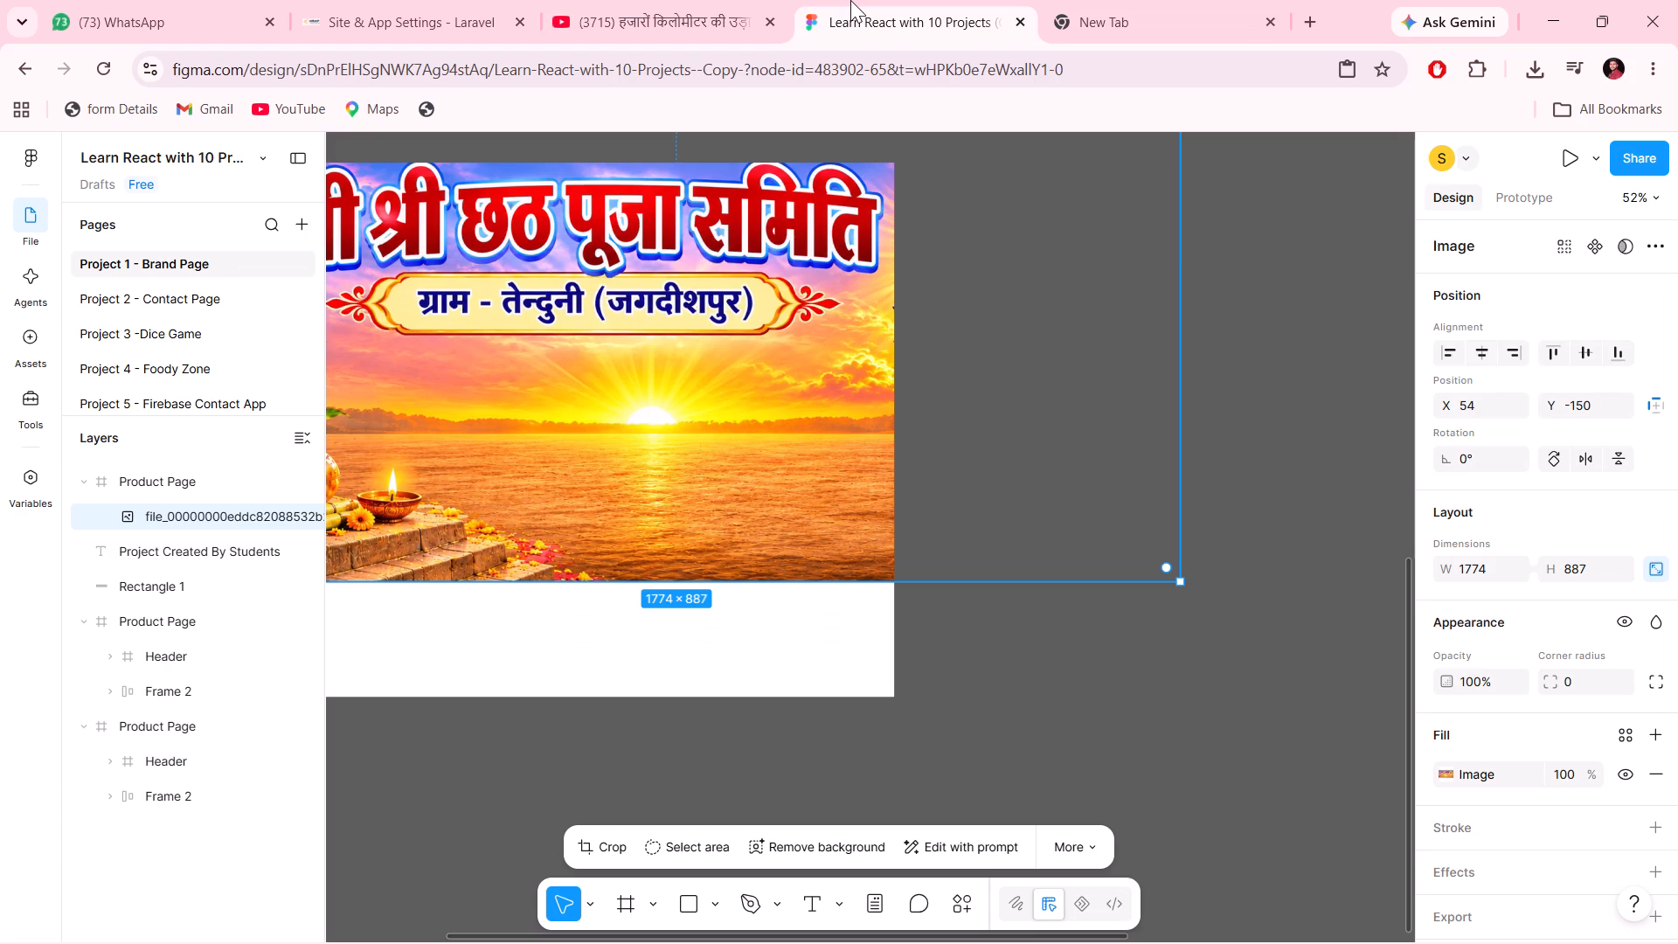
{"action": "left_click", "coordinate": [1119, 0]}
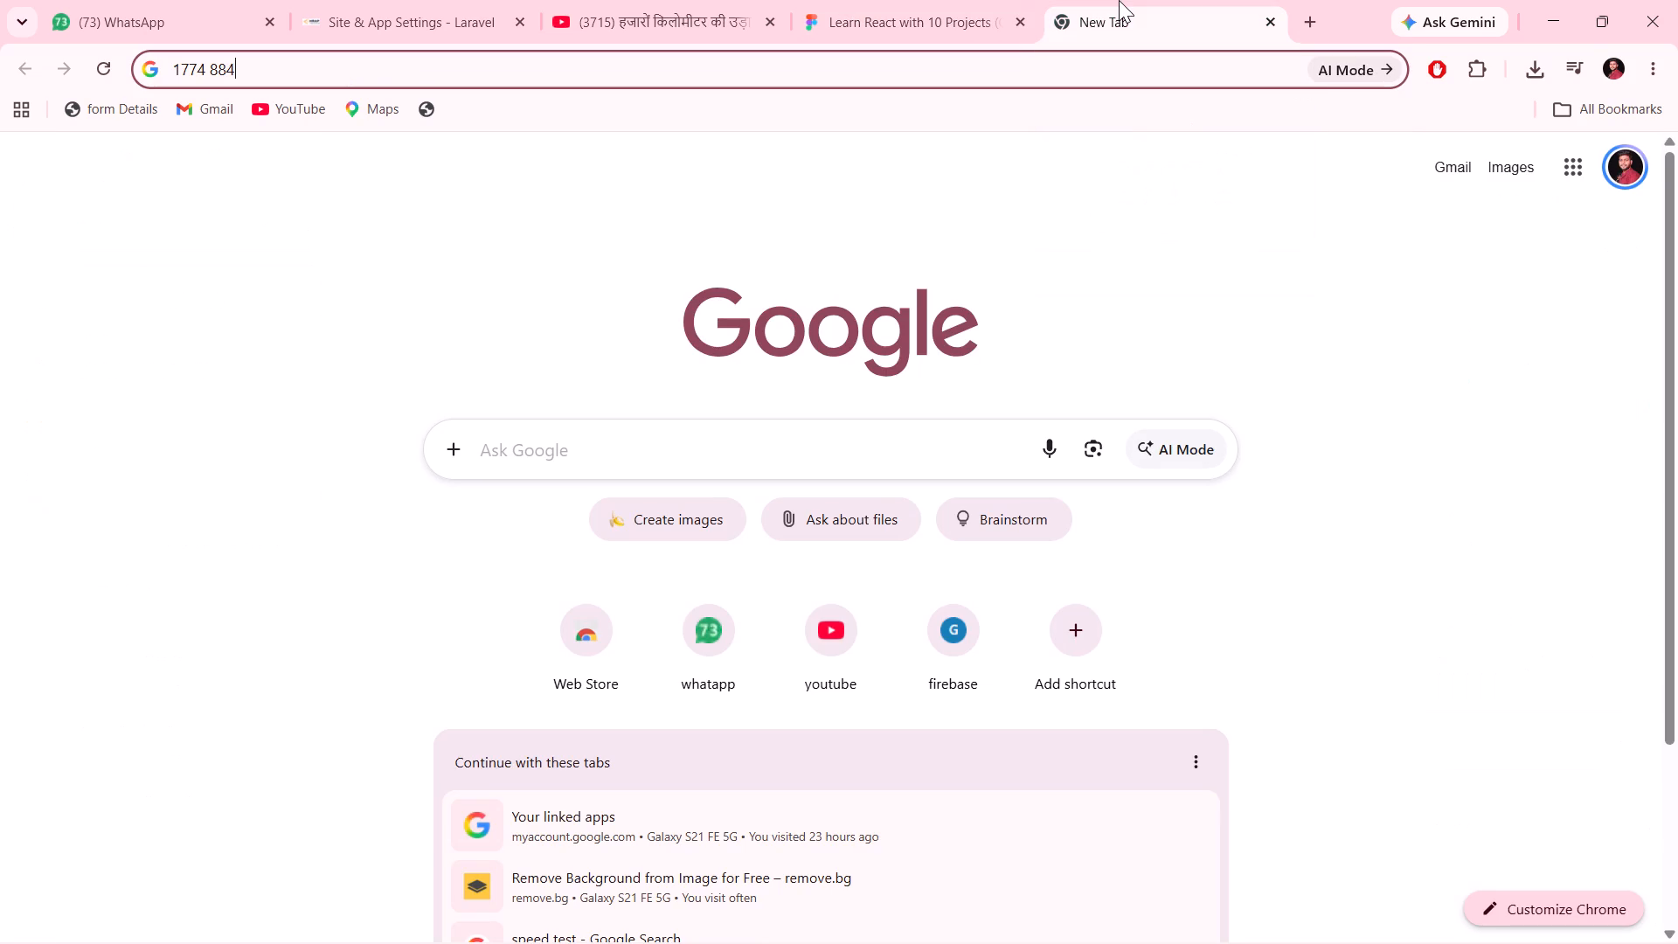
{"action": "left_click", "coordinate": [972, 0]}
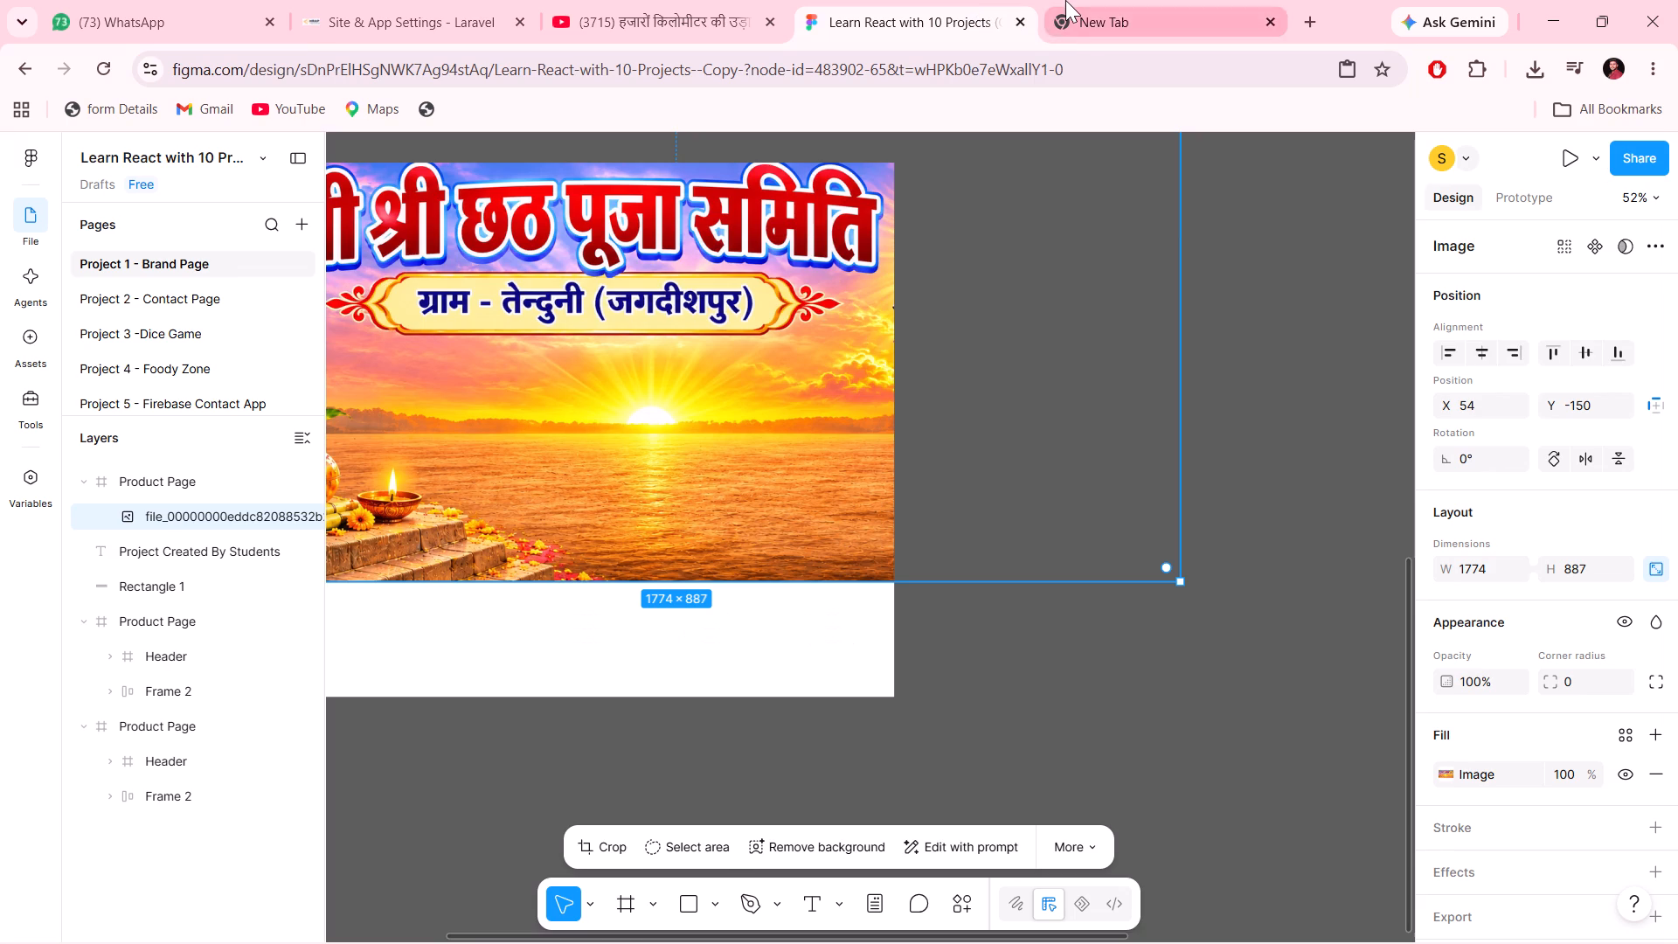
{"action": "left_click", "coordinate": [1065, 0]}
{"action": "left_click", "coordinate": [981, 0]}
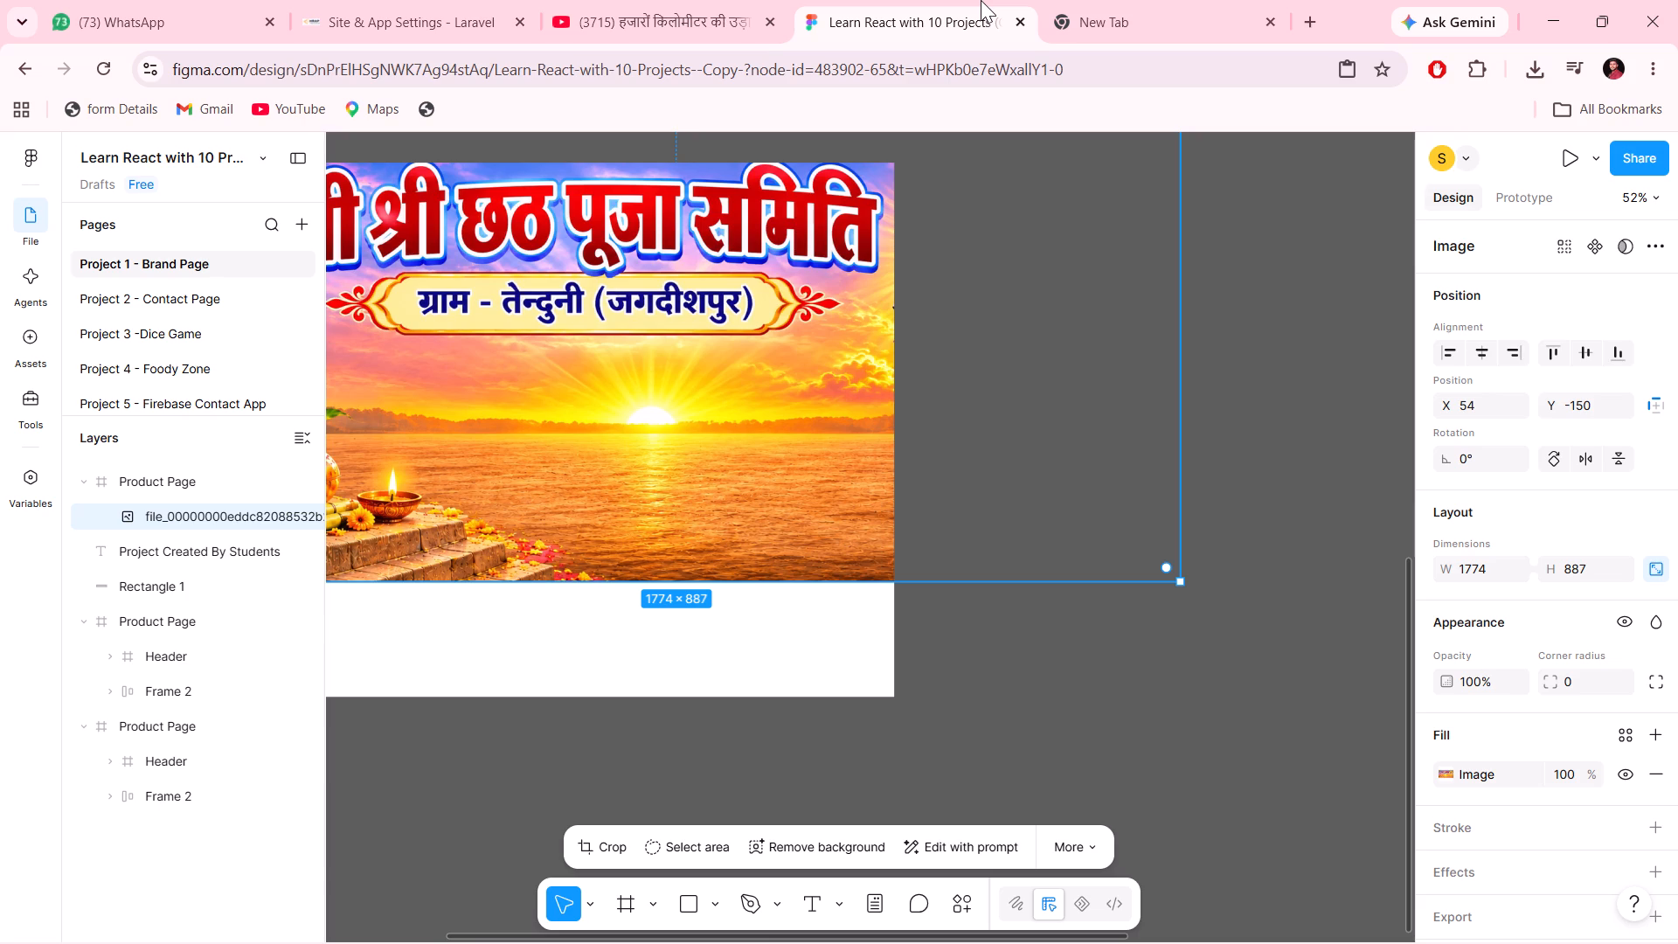
{"action": "left_click", "coordinate": [666, 10]}
{"action": "left_click", "coordinate": [843, 0]}
{"action": "left_click", "coordinate": [1071, 2]}
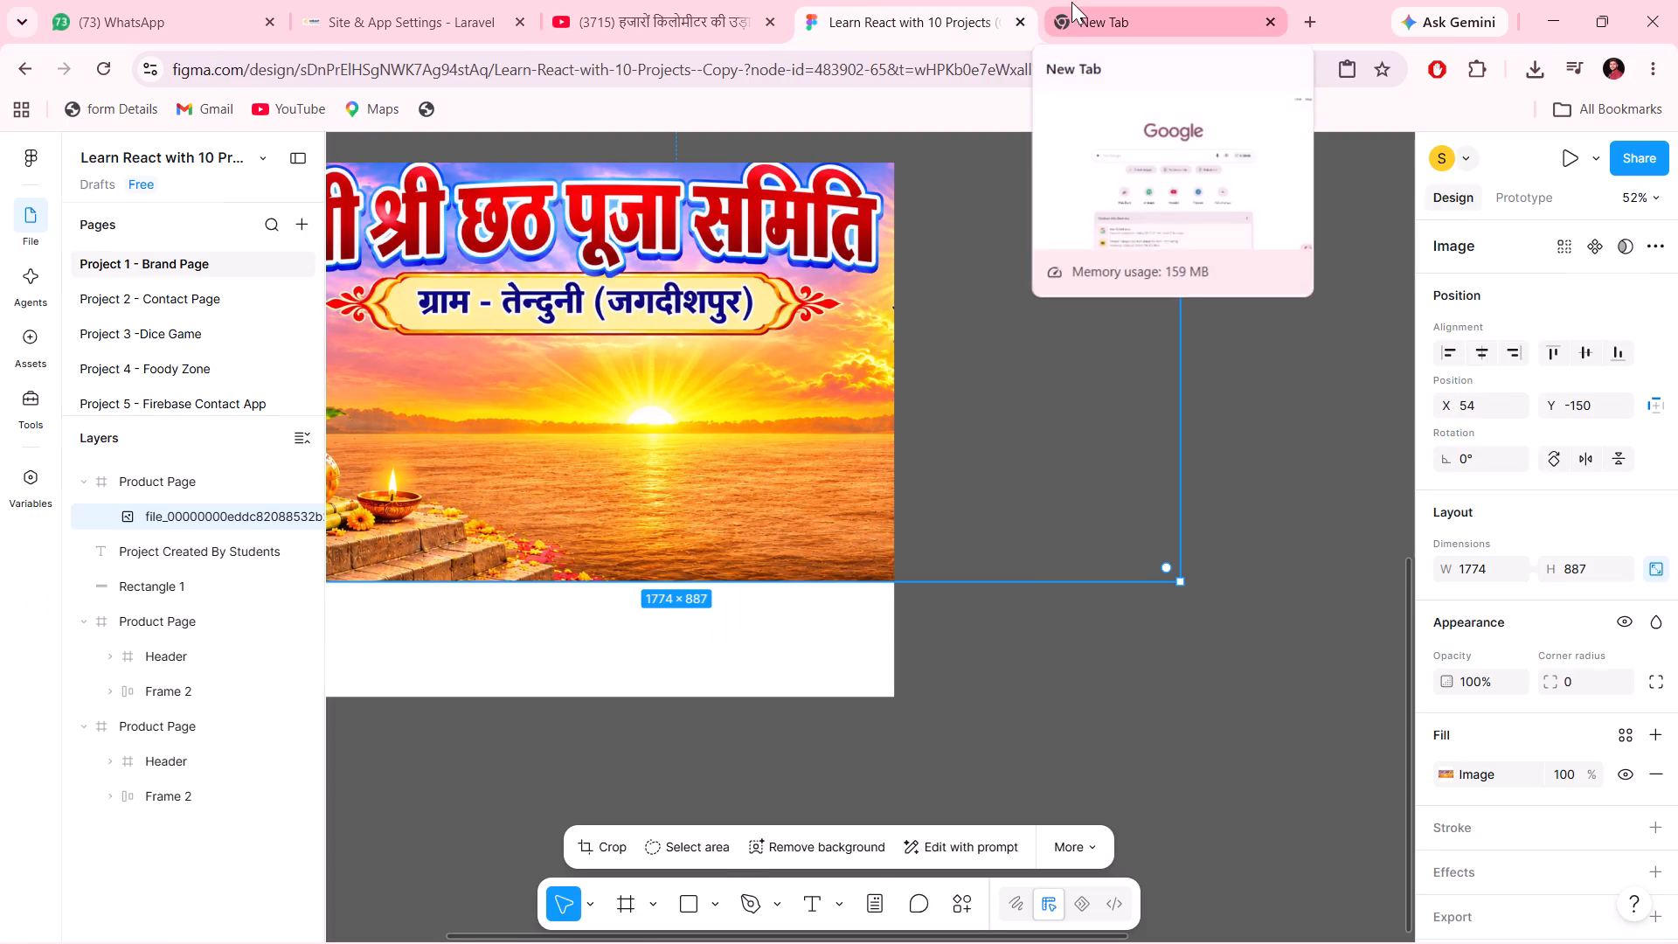
{"action": "left_click", "coordinate": [929, 0]}
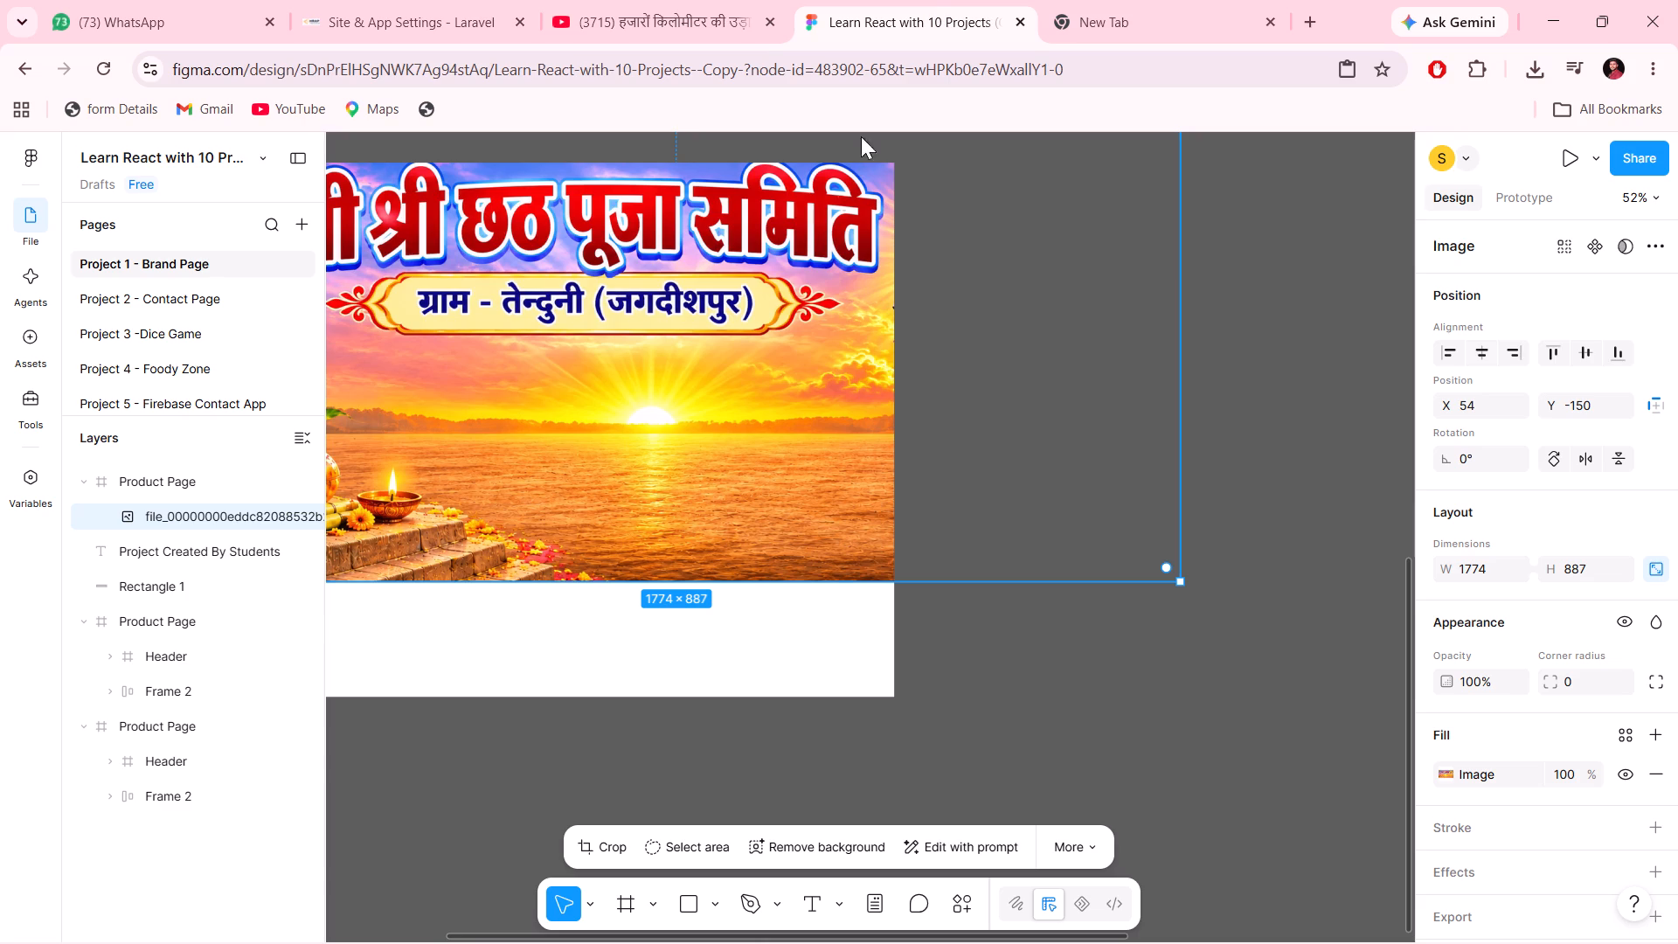
Delete the banner image from the Product Page frame.
{"action": "key", "text": "Delete"}
Widen the empty Product Page frame from its right edge to a width of 1774, and deselect it.
{"action": "left_click", "coordinate": [879, 627]}
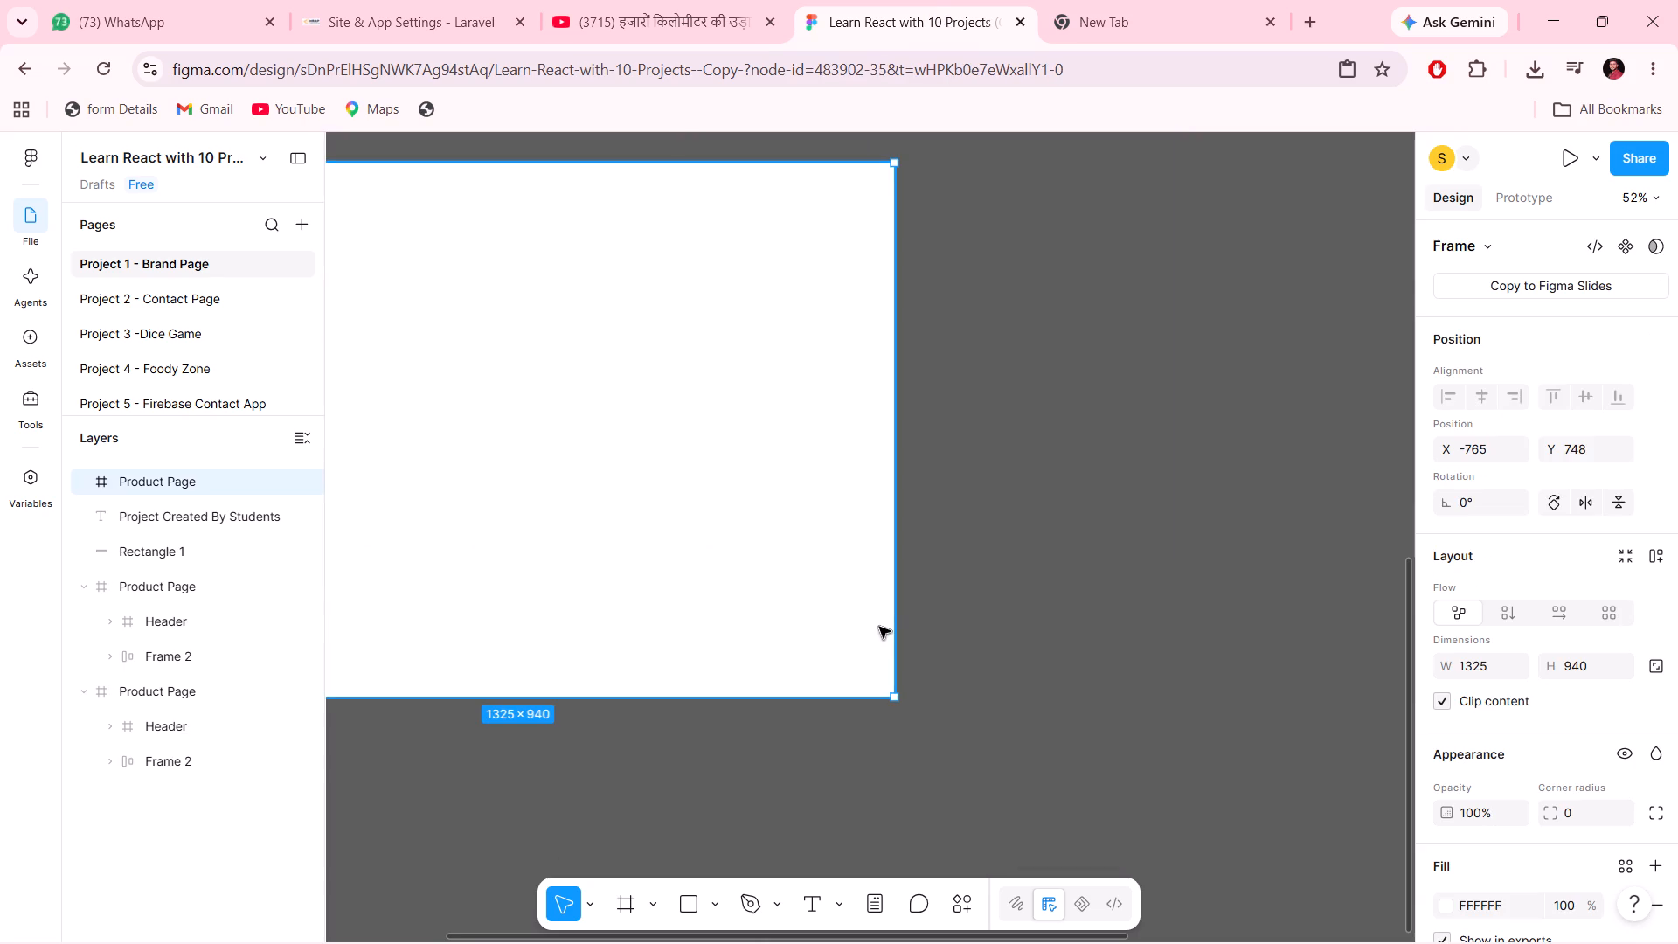
{"action": "left_click_drag", "start_coordinate": [895, 463], "coordinate": [1237, 467]}
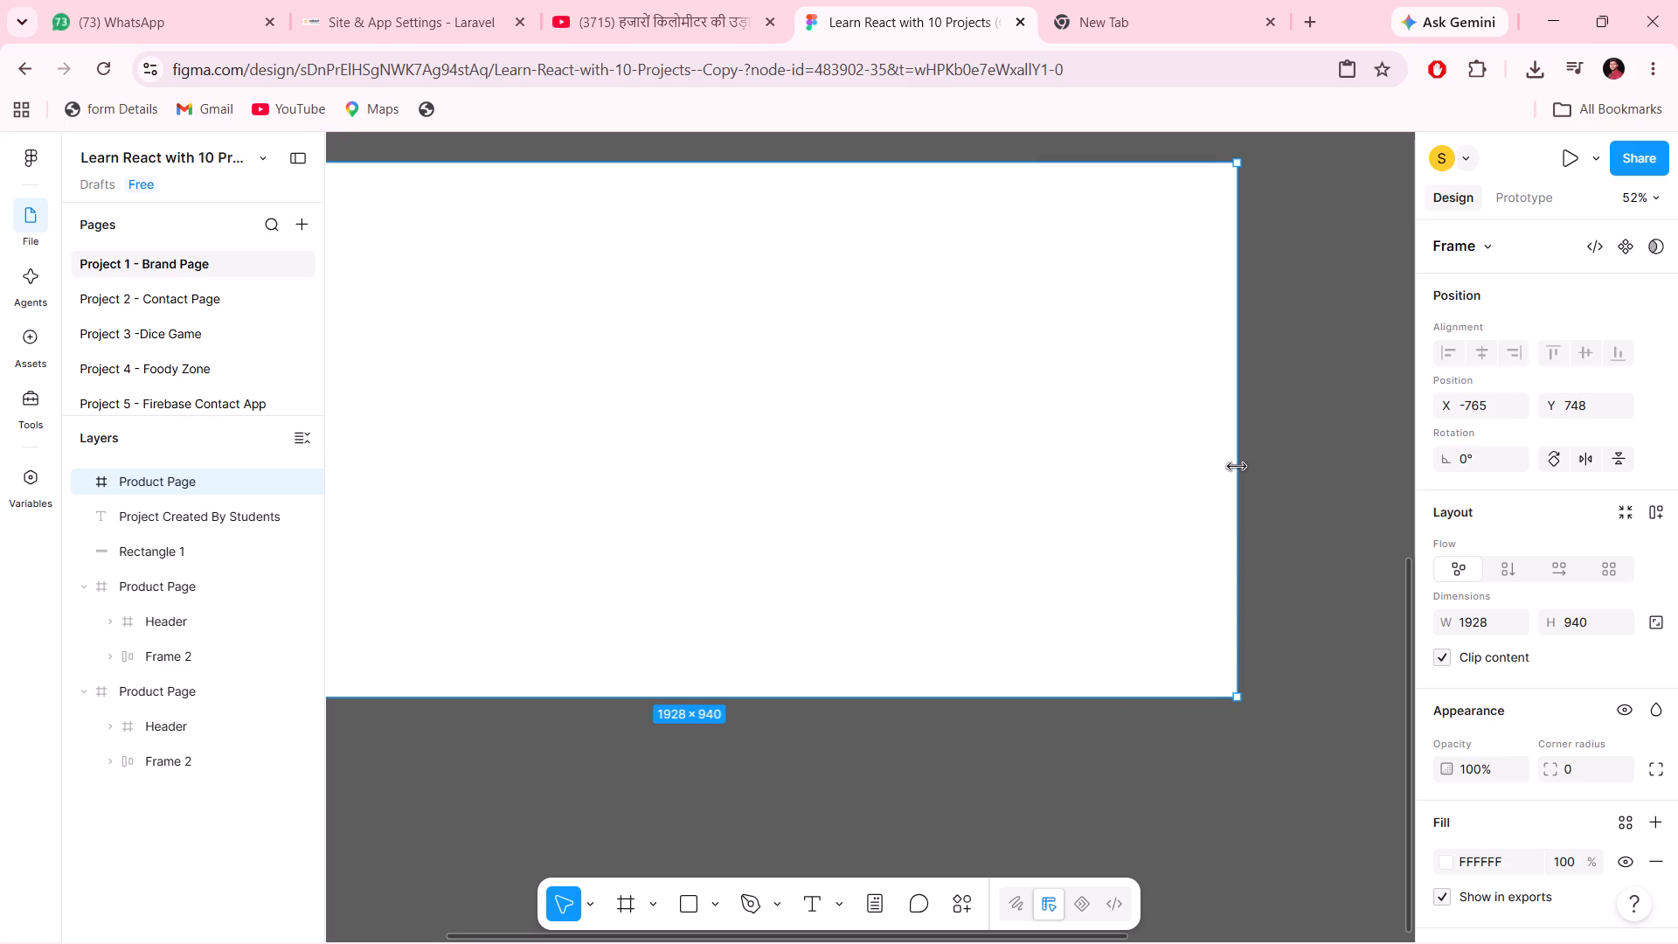
{"action": "left_click_drag", "start_coordinate": [1237, 467], "coordinate": [1209, 467]}
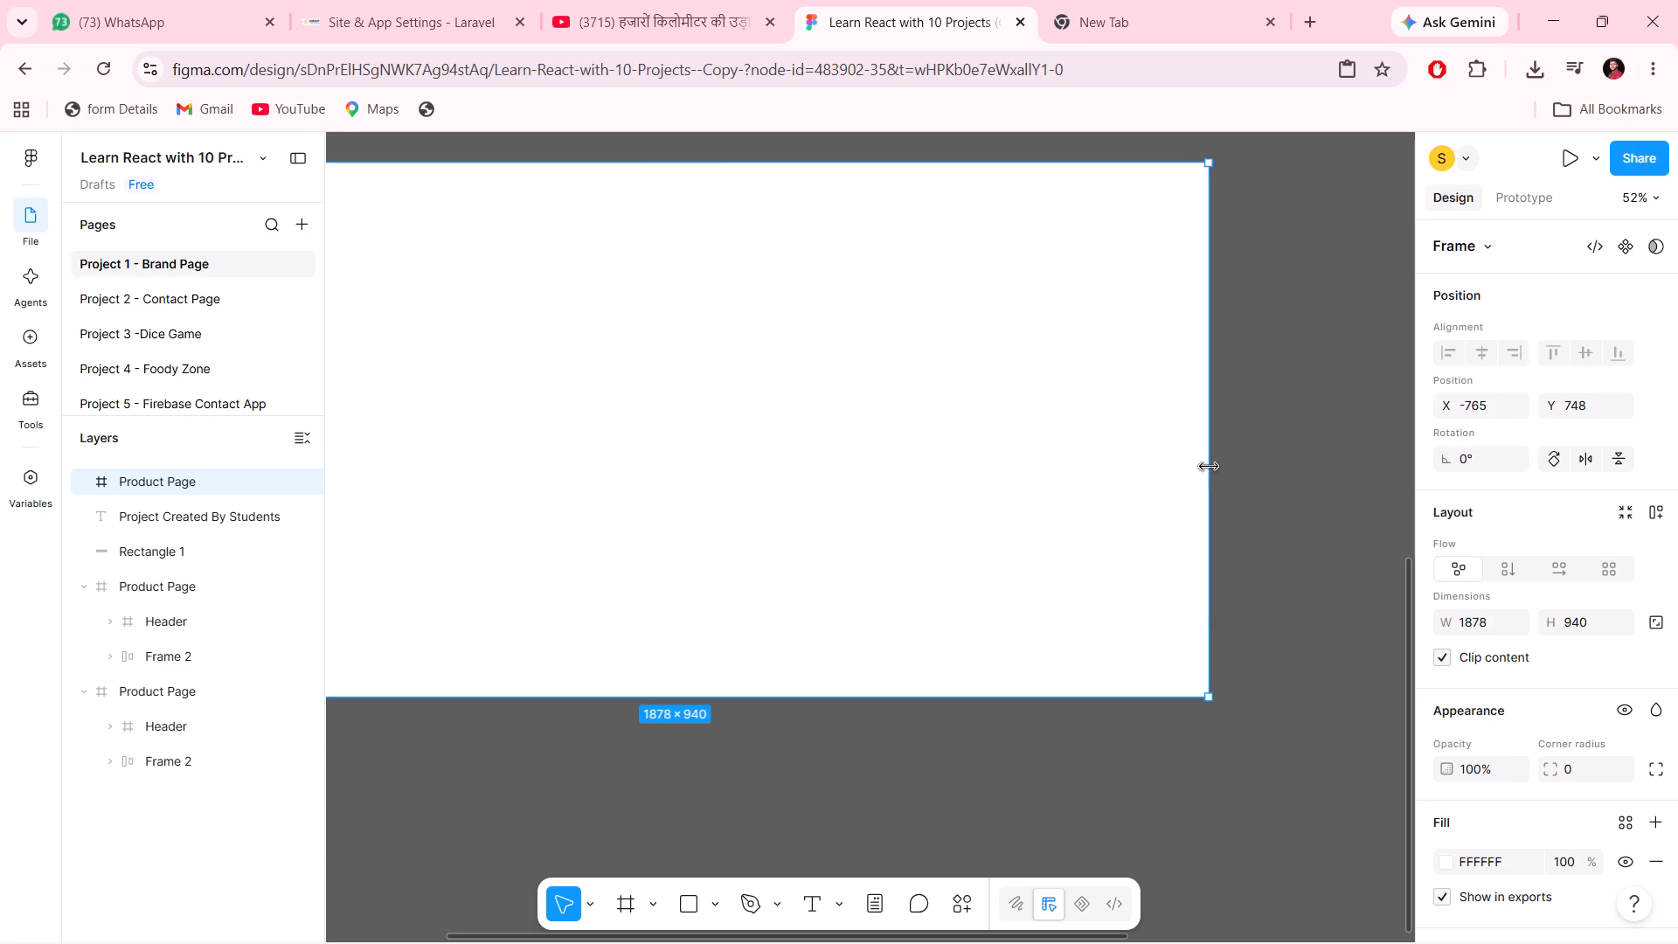
{"action": "left_click_drag", "start_coordinate": [1209, 467], "coordinate": [1173, 464]}
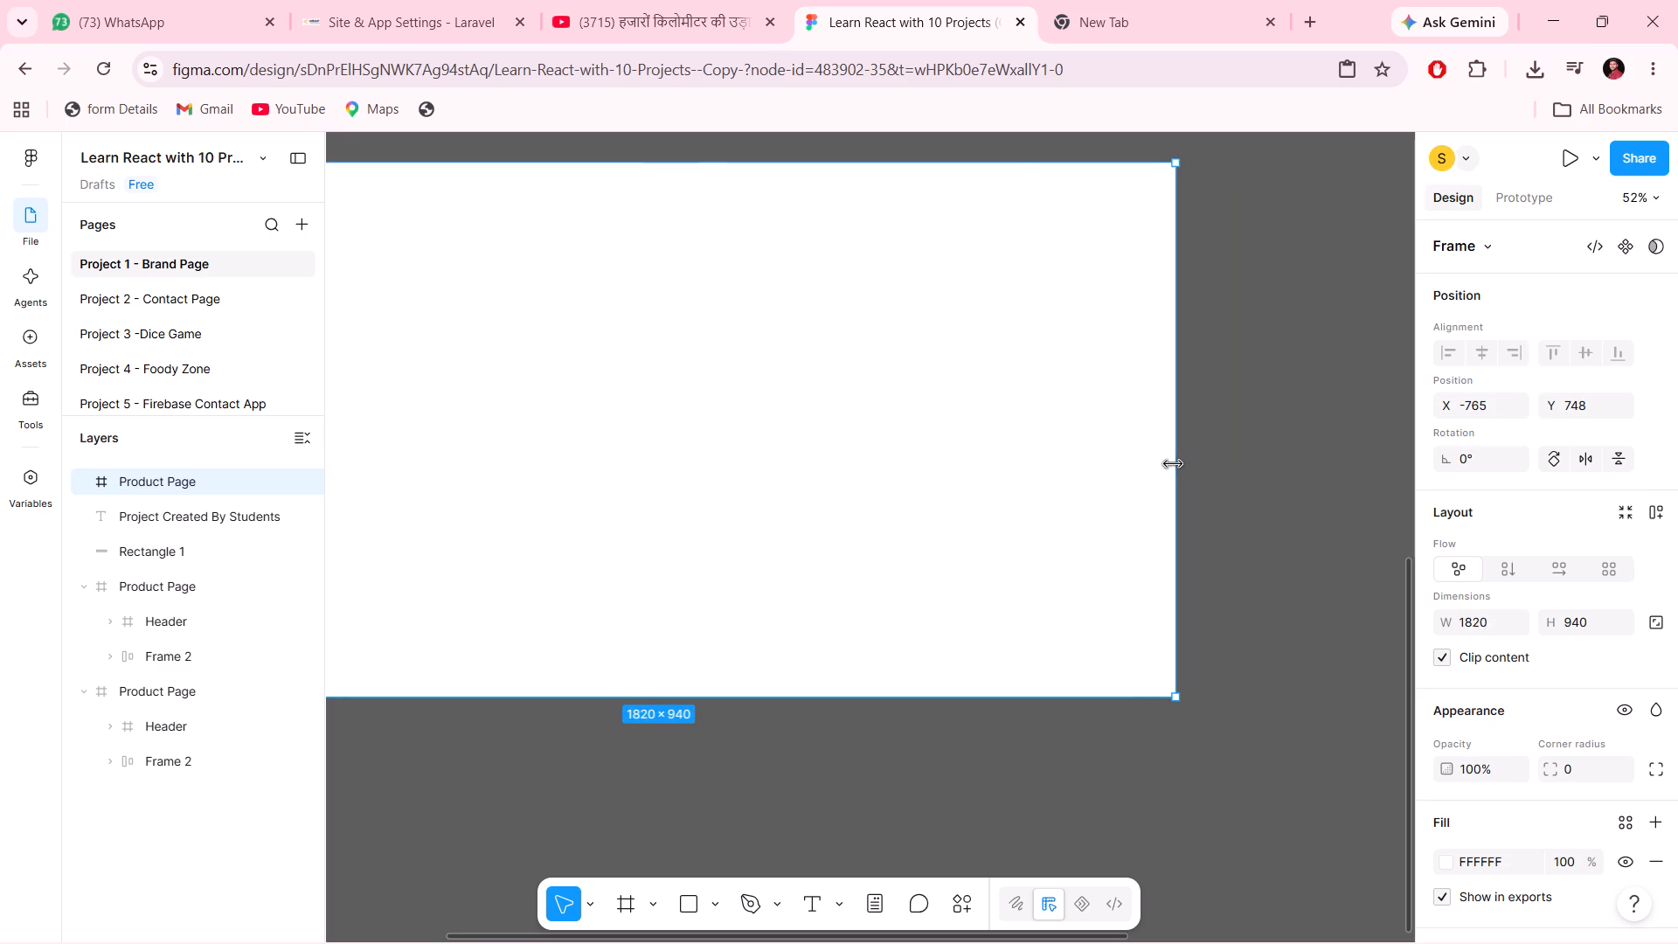
{"action": "left_click_drag", "start_coordinate": [1173, 464], "coordinate": [1148, 462]}
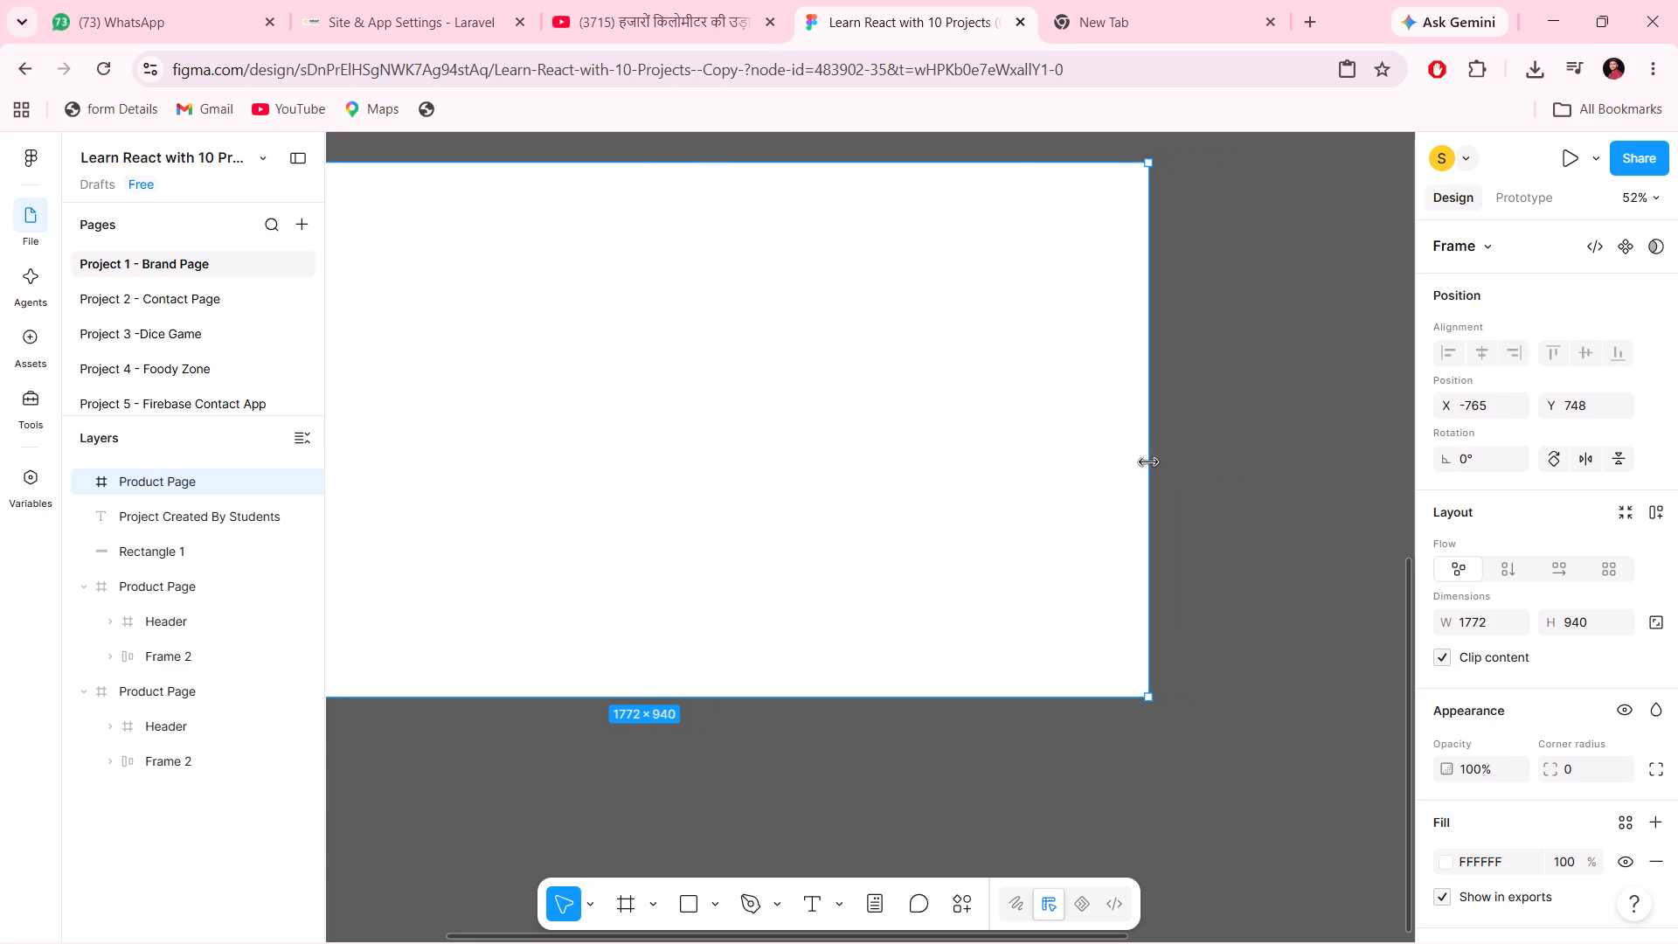
{"action": "left_click_drag", "start_coordinate": [1148, 462], "coordinate": [1146, 462]}
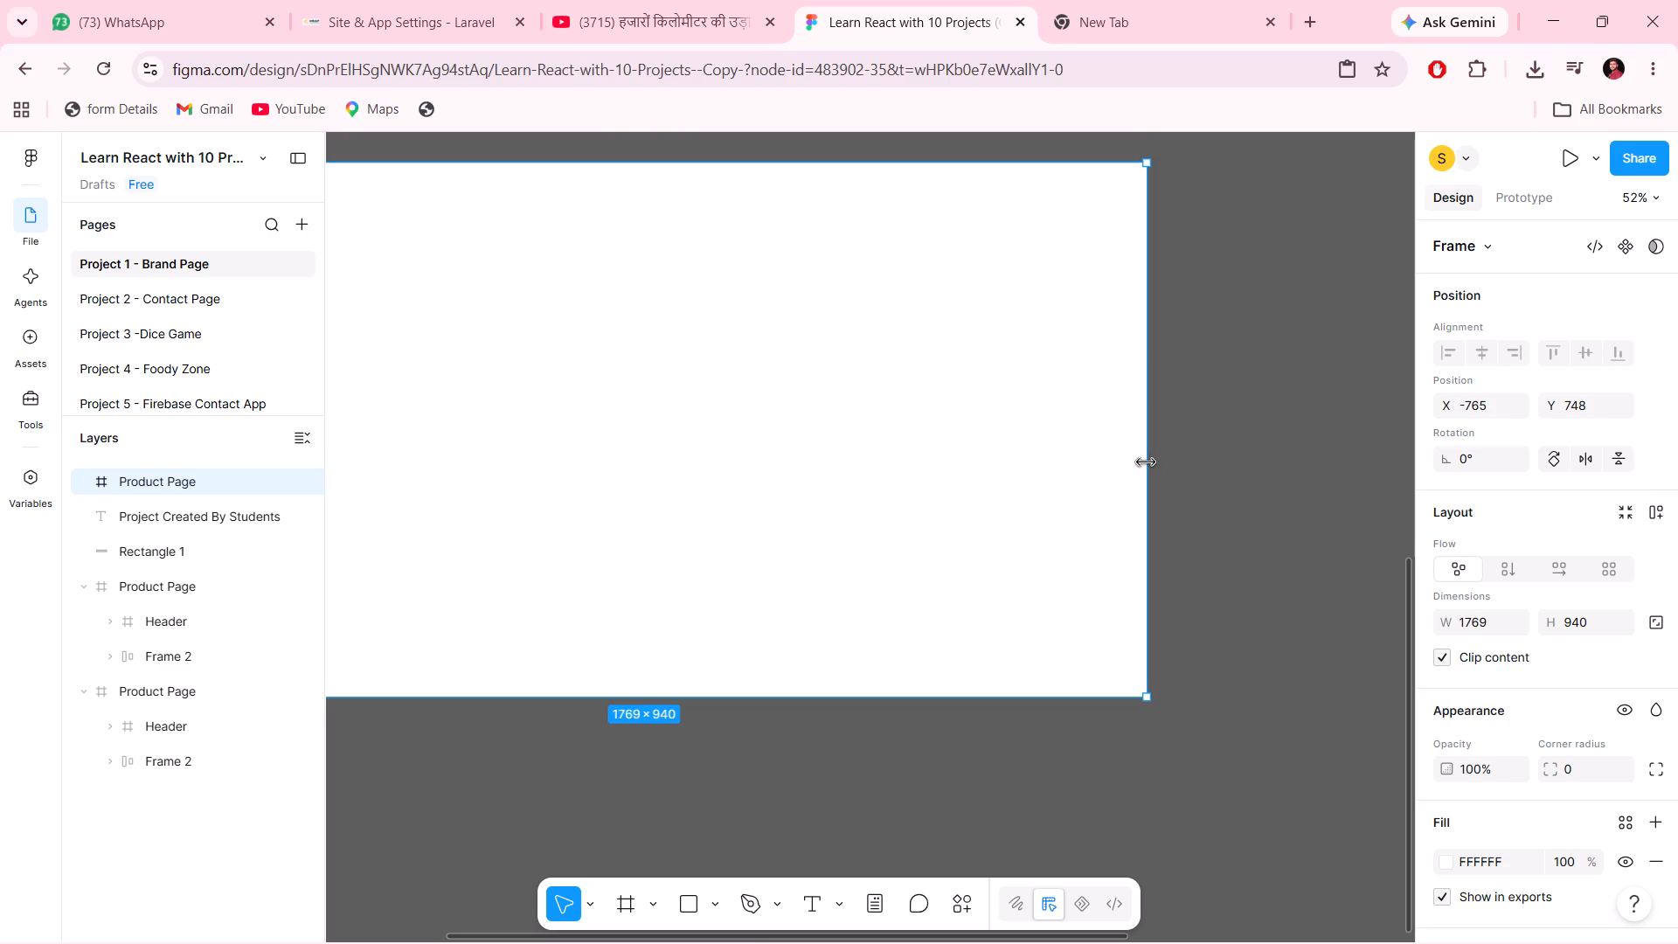
{"action": "left_click_drag", "start_coordinate": [1146, 462], "coordinate": [1149, 462]}
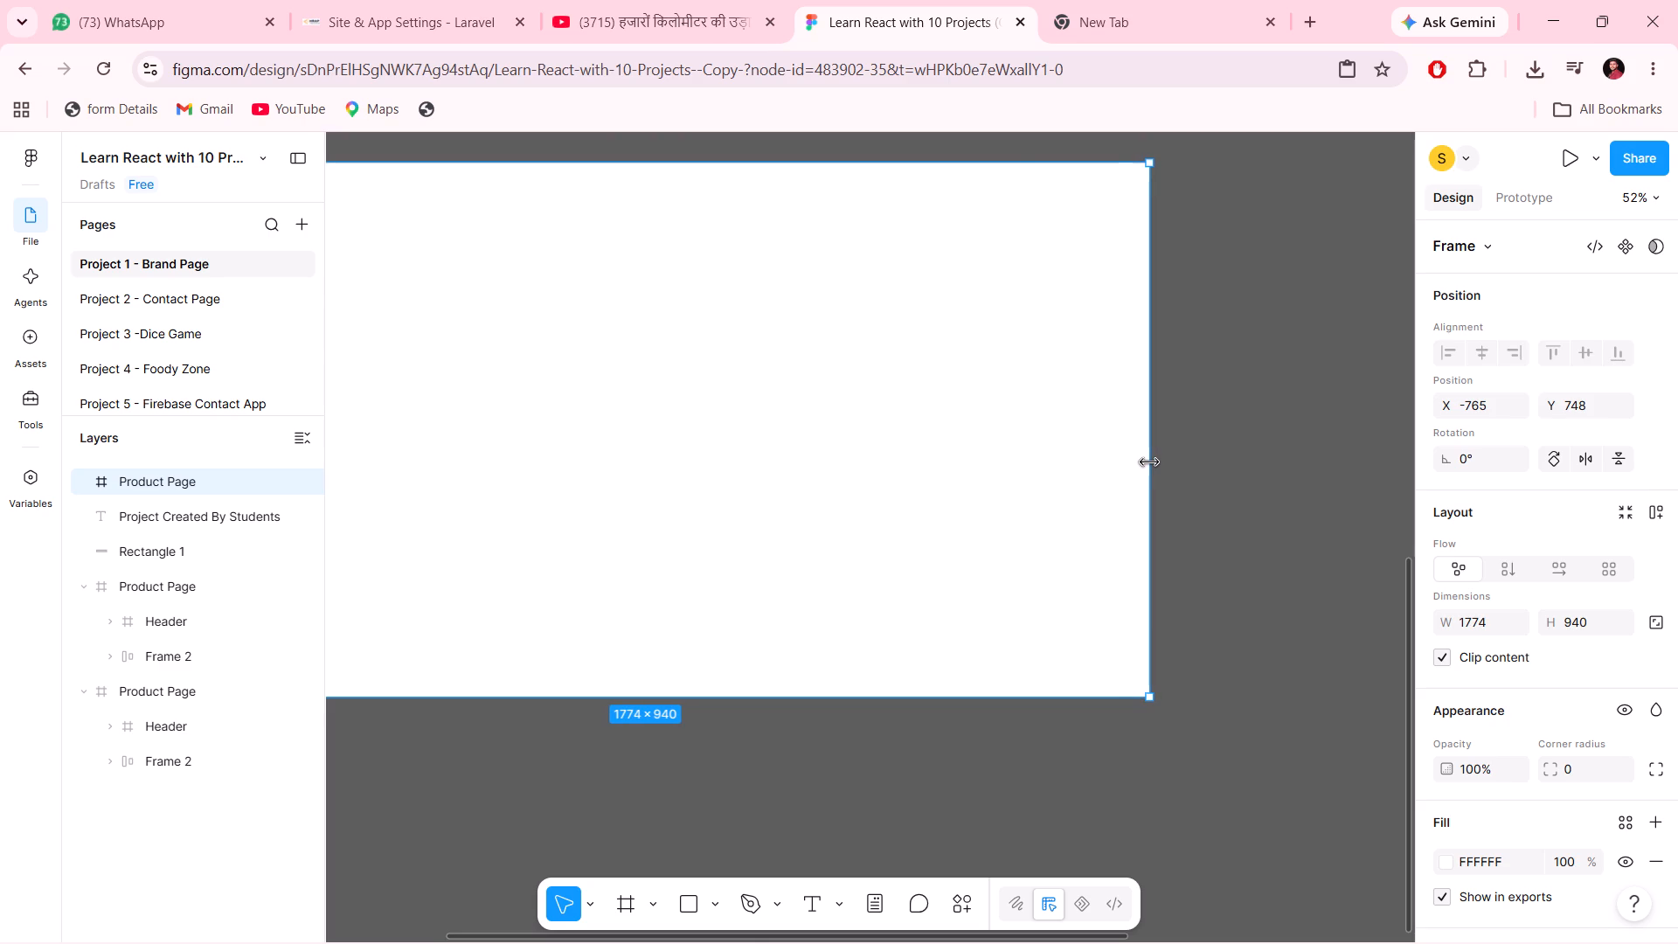
{"action": "left_click", "coordinate": [1261, 163]}
Check the noted dimensions, and reduce the Product Page frame's height to 884 from its bottom edge.
{"action": "left_click", "coordinate": [1099, 0]}
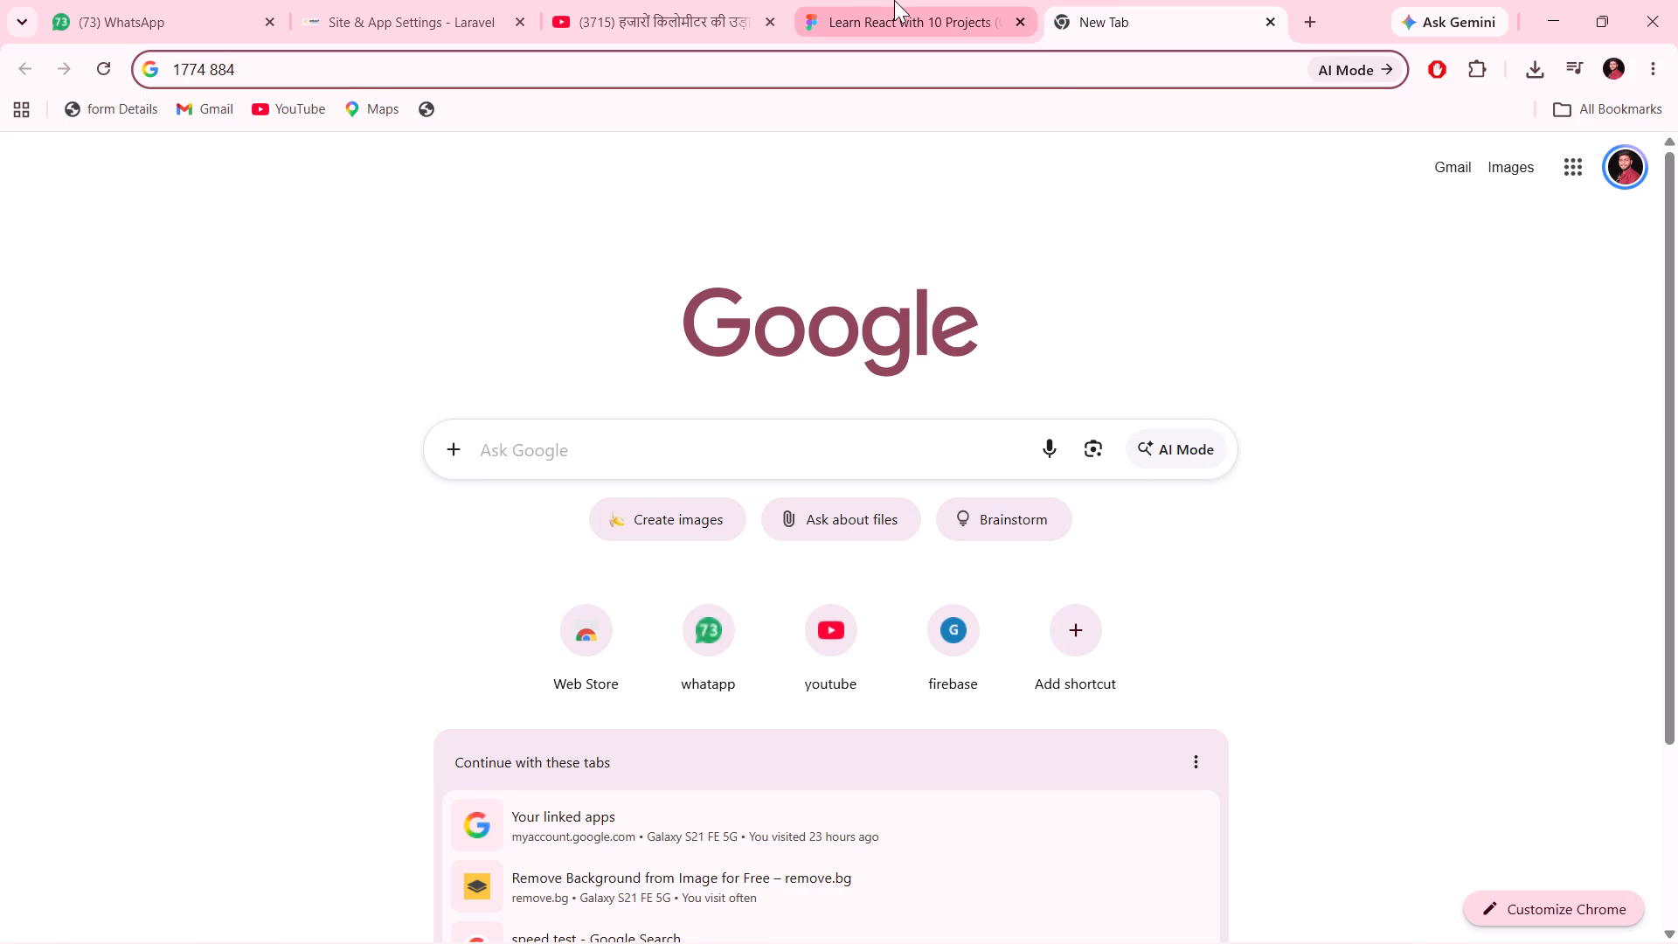
{"action": "left_click", "coordinate": [864, 0]}
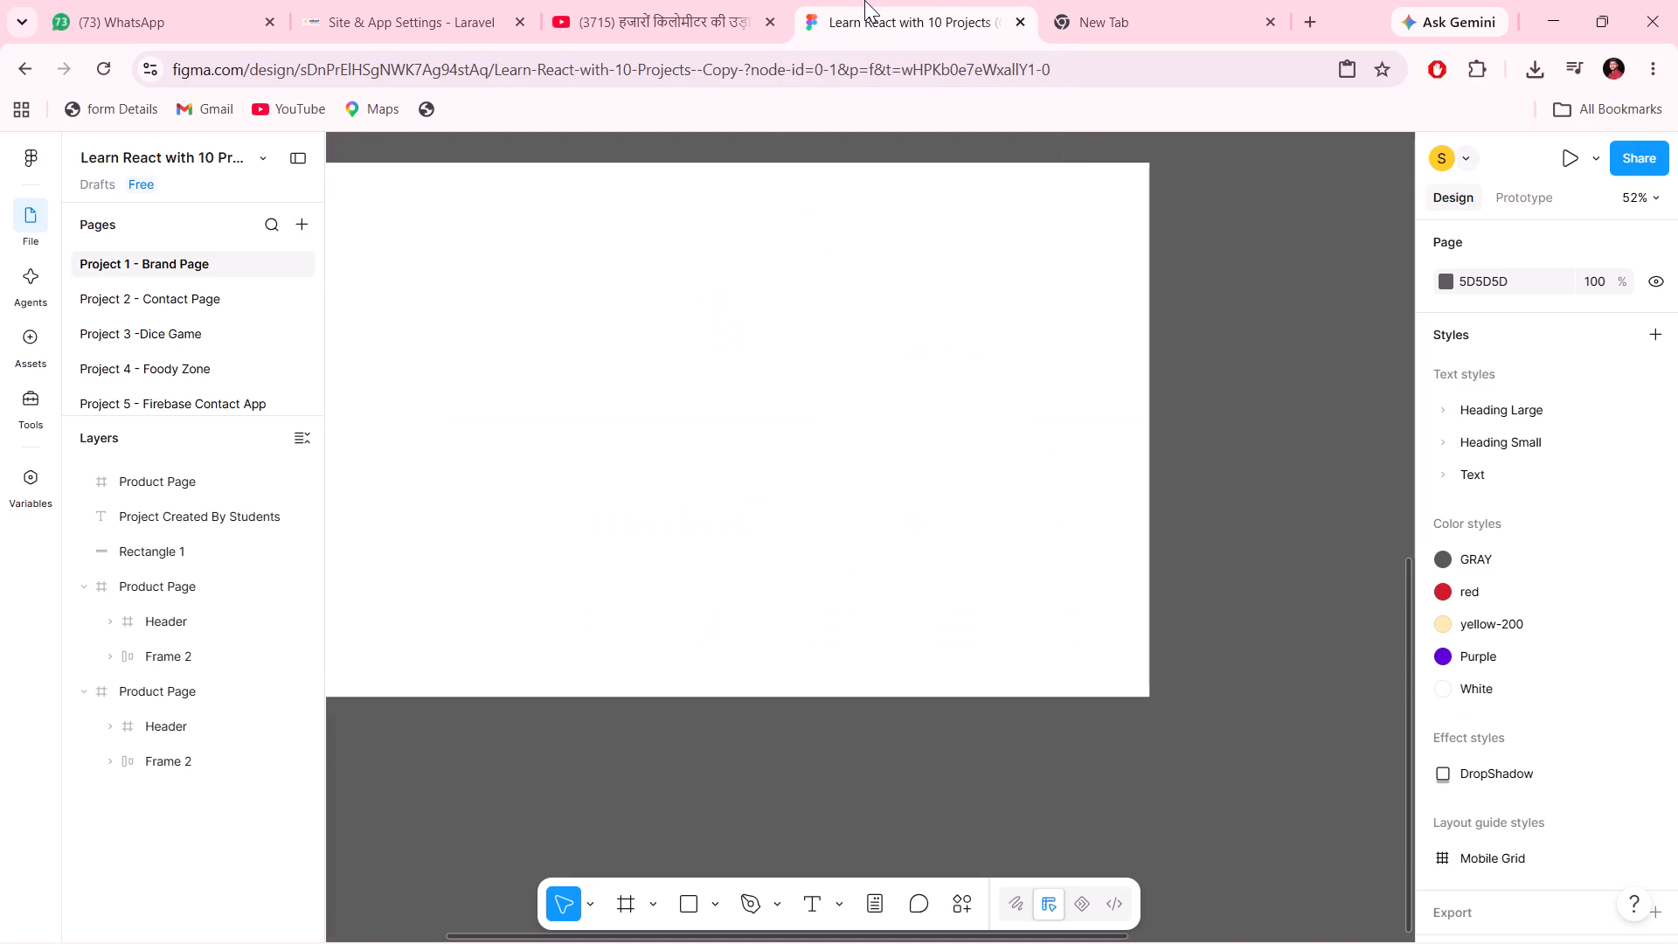
{"action": "scroll", "coordinate": [898, 346], "scroll_direction": "right", "scroll_amount": 4}
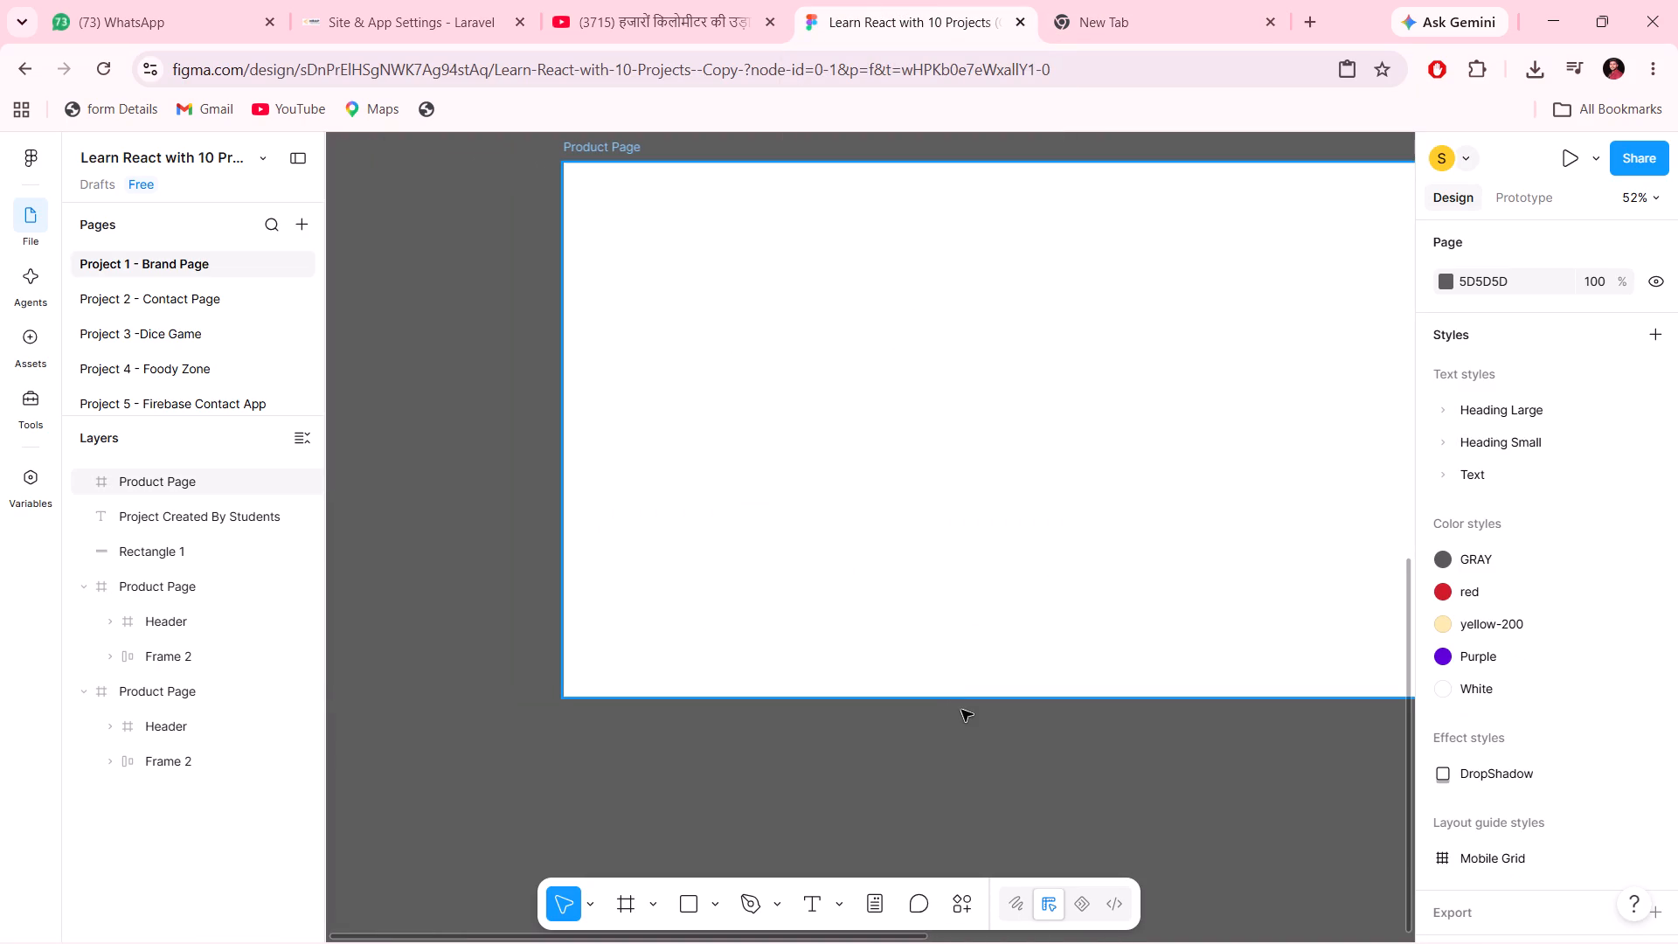
{"action": "left_click", "coordinate": [963, 698]}
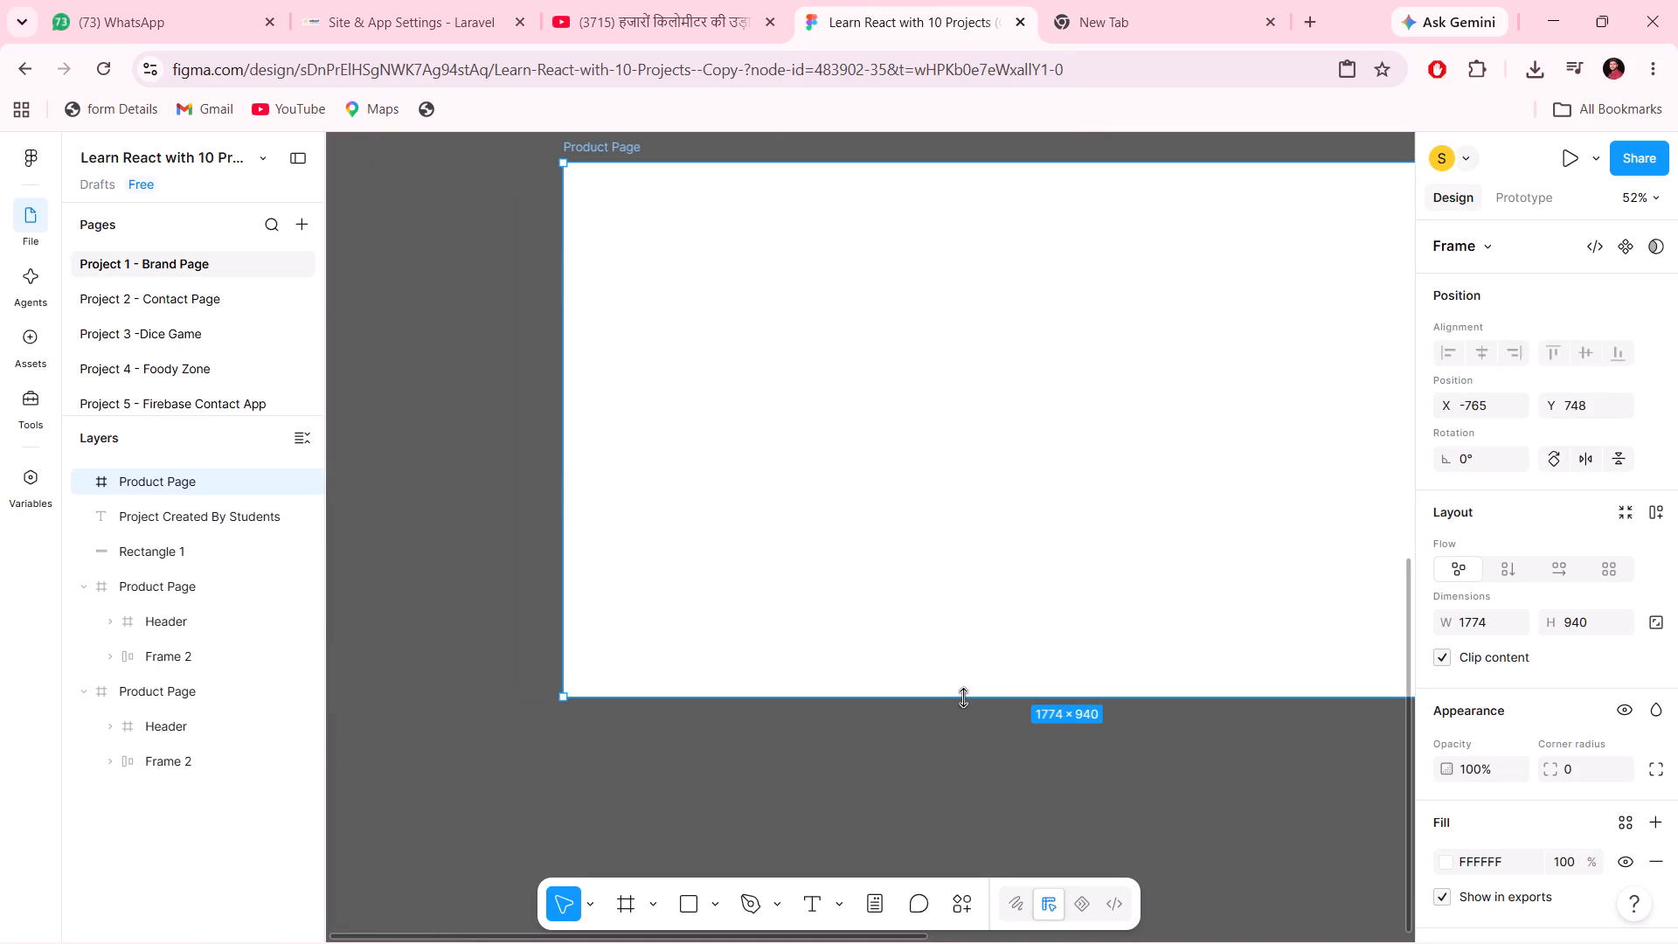
{"action": "left_click_drag", "start_coordinate": [963, 698], "coordinate": [953, 668]}
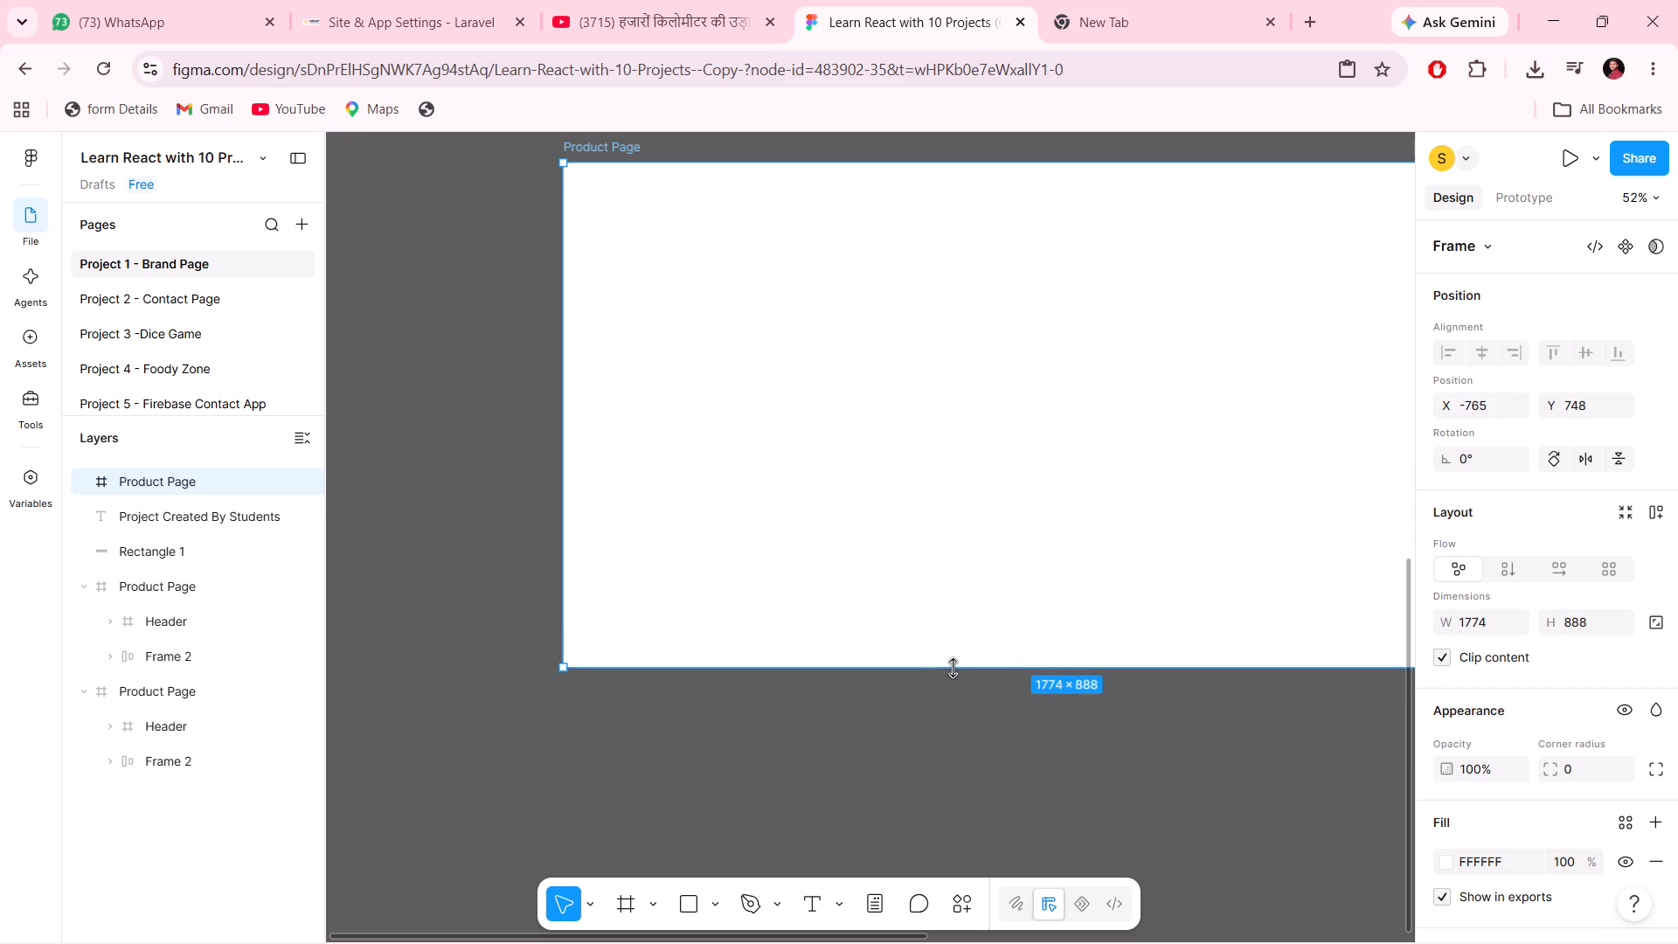
{"action": "left_click_drag", "start_coordinate": [953, 668], "coordinate": [952, 665]}
{"action": "left_click_drag", "start_coordinate": [952, 665], "coordinate": [947, 661]}
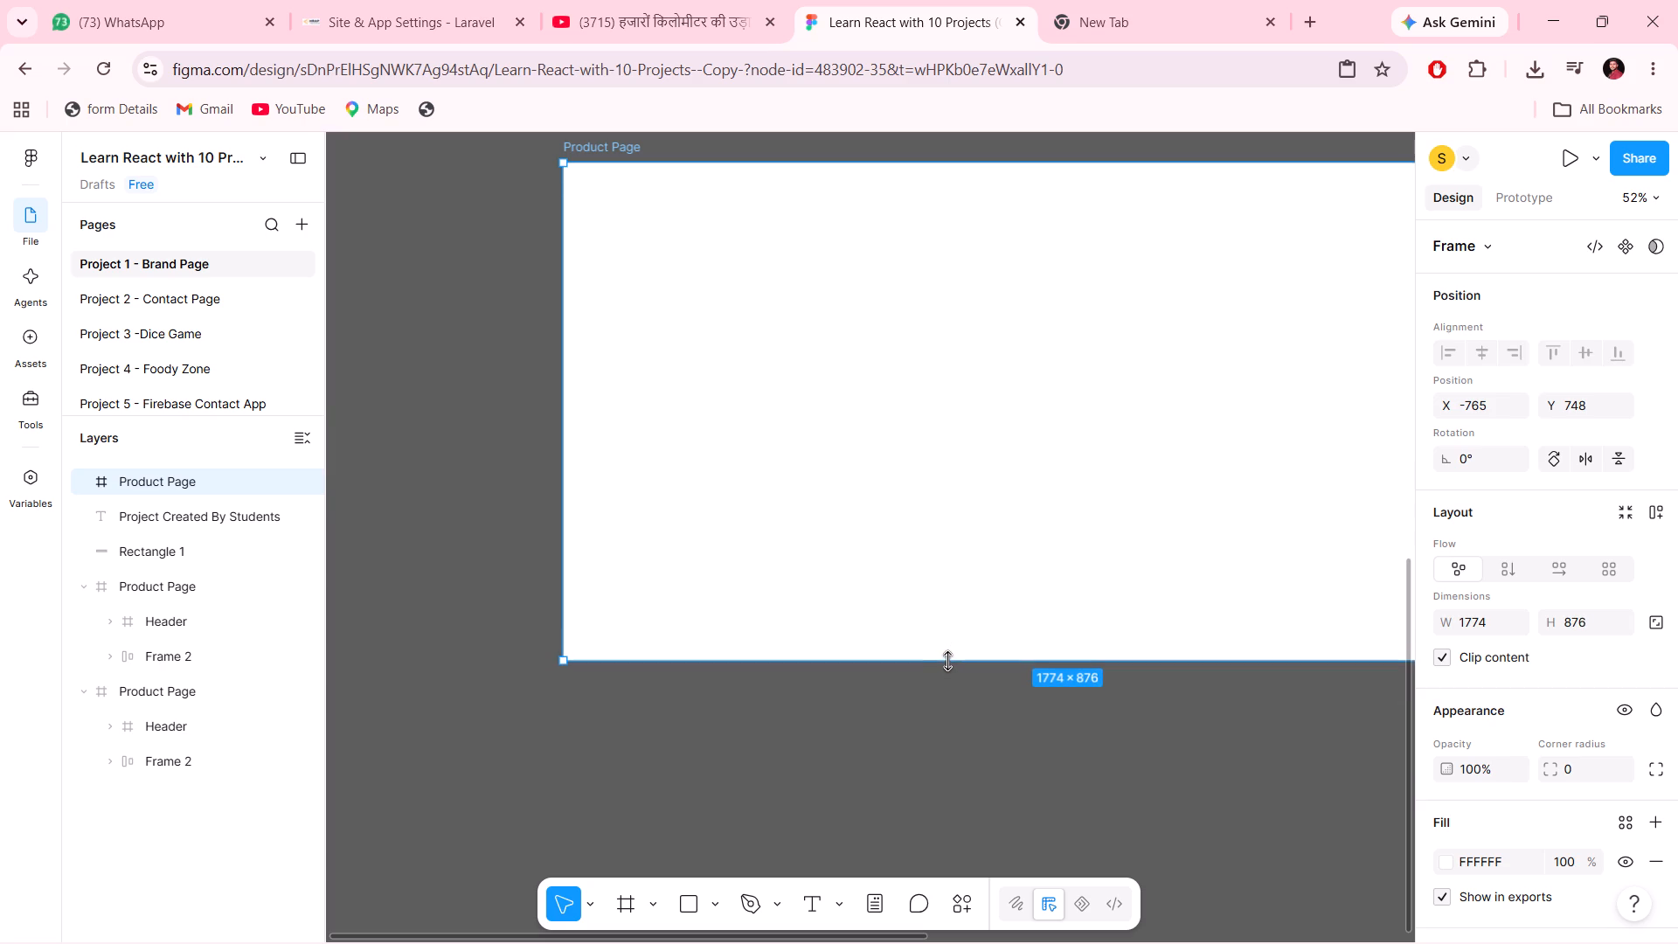
{"action": "left_click_drag", "start_coordinate": [947, 661], "coordinate": [946, 664]}
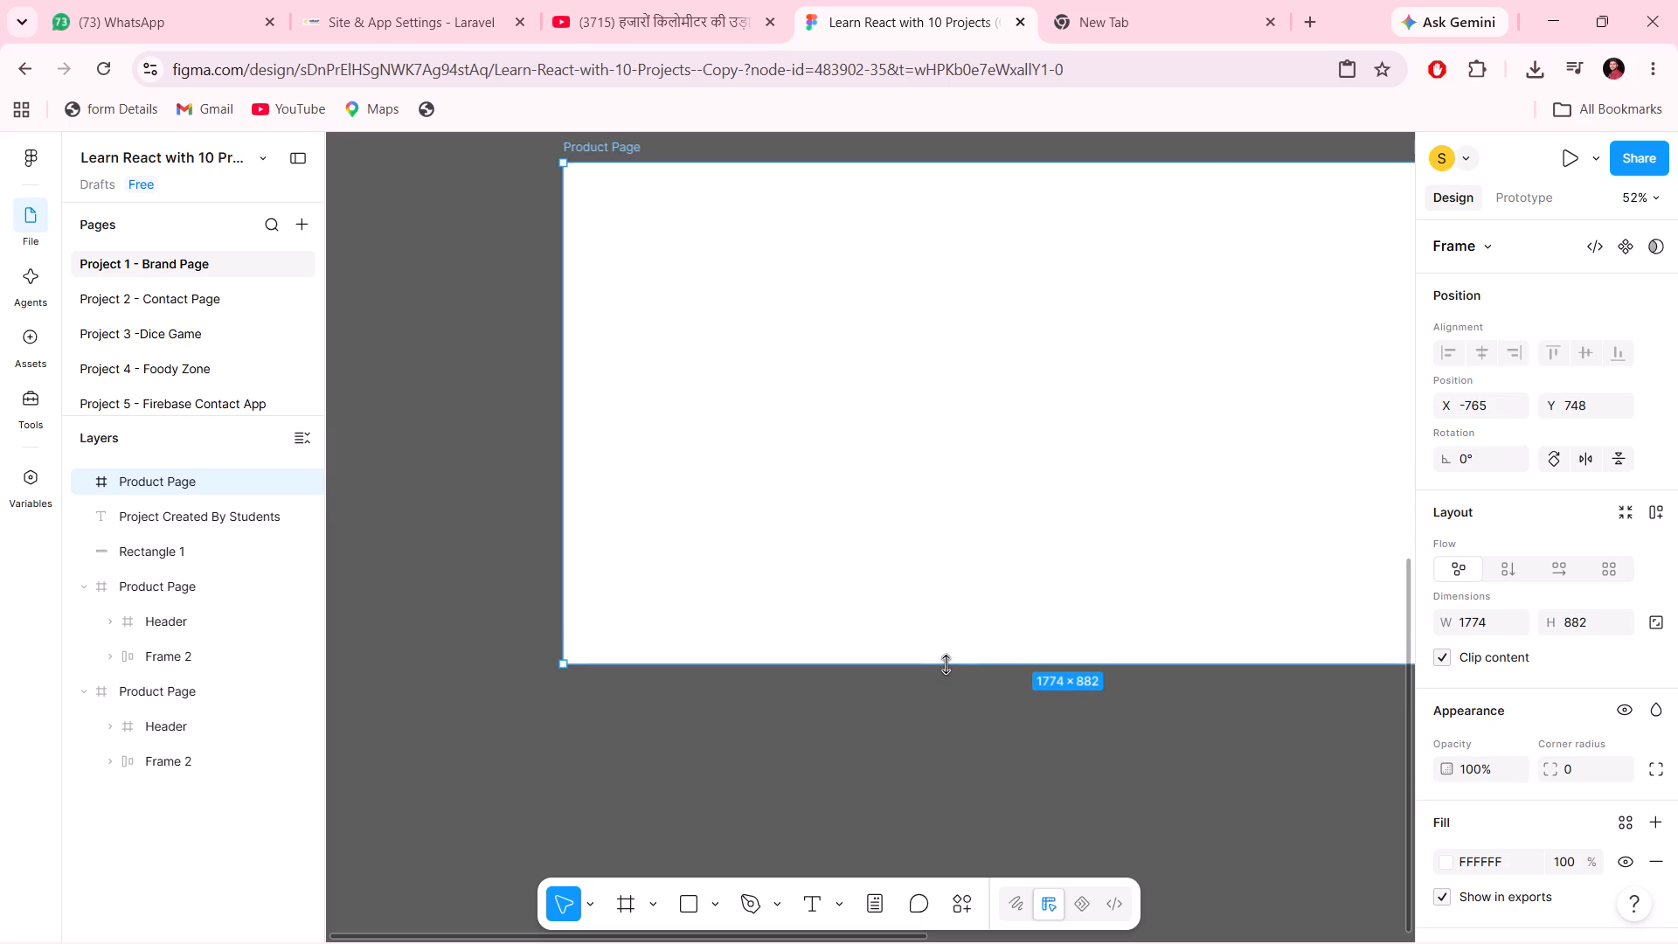
{"action": "left_click_drag", "start_coordinate": [946, 664], "coordinate": [945, 665]}
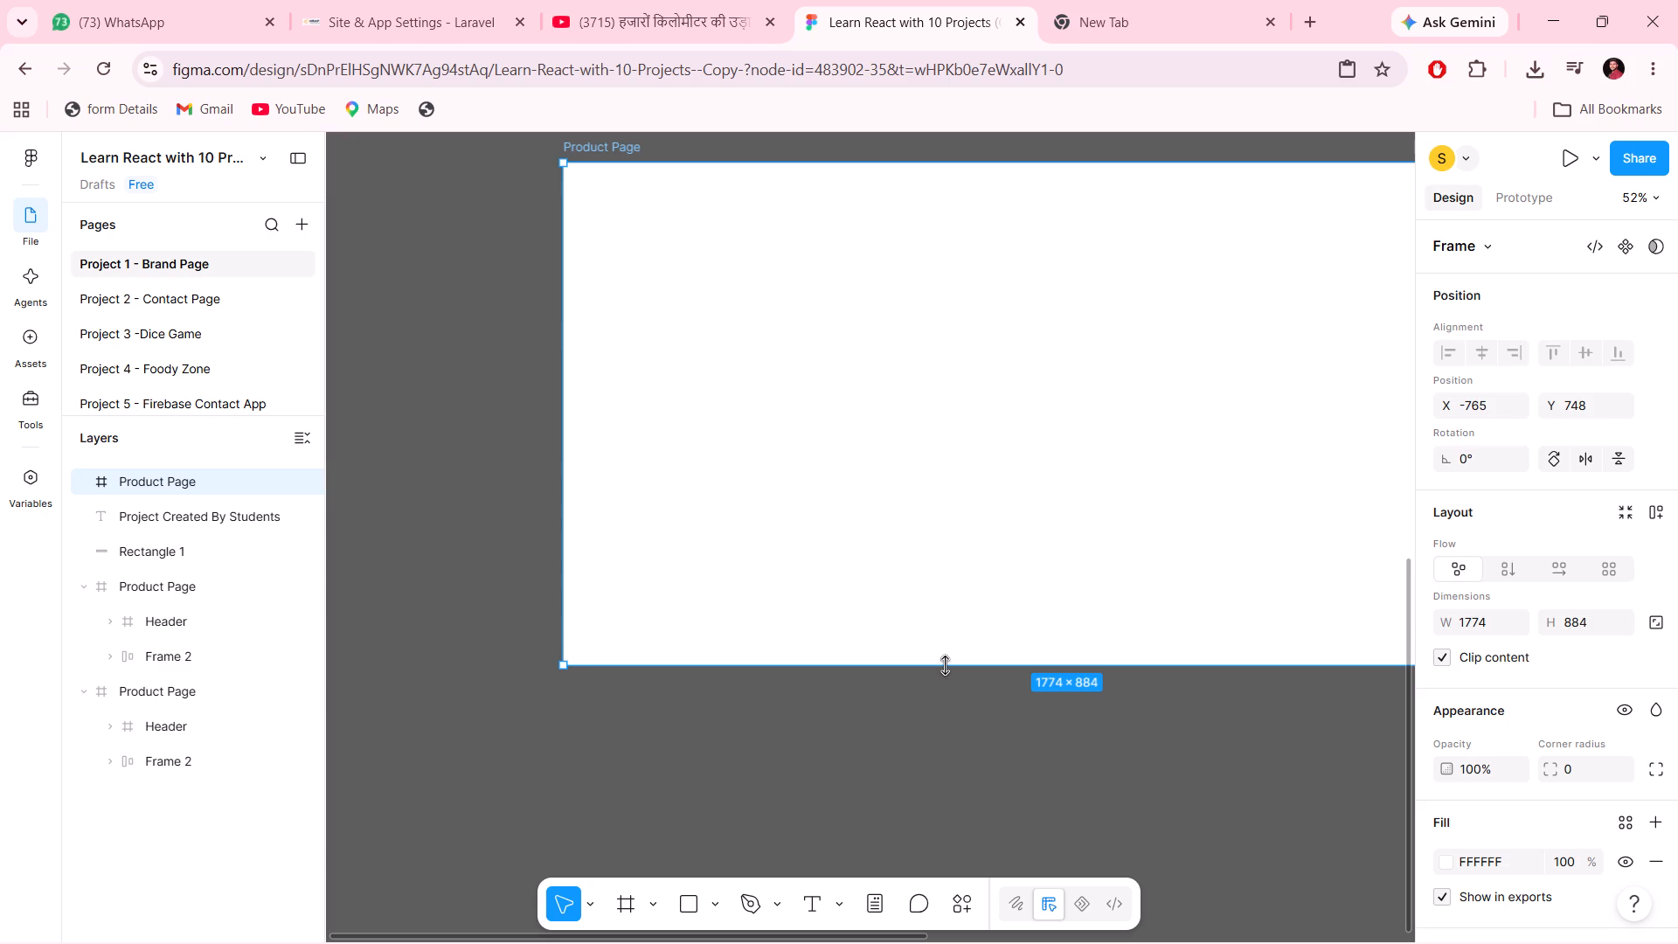
Place the most recently downloaded banner PNG inside the resized Product Page frame at about X -64, Y -86.
{"action": "scroll", "coordinate": [945, 665], "scroll_direction": "left", "scroll_amount": 2}
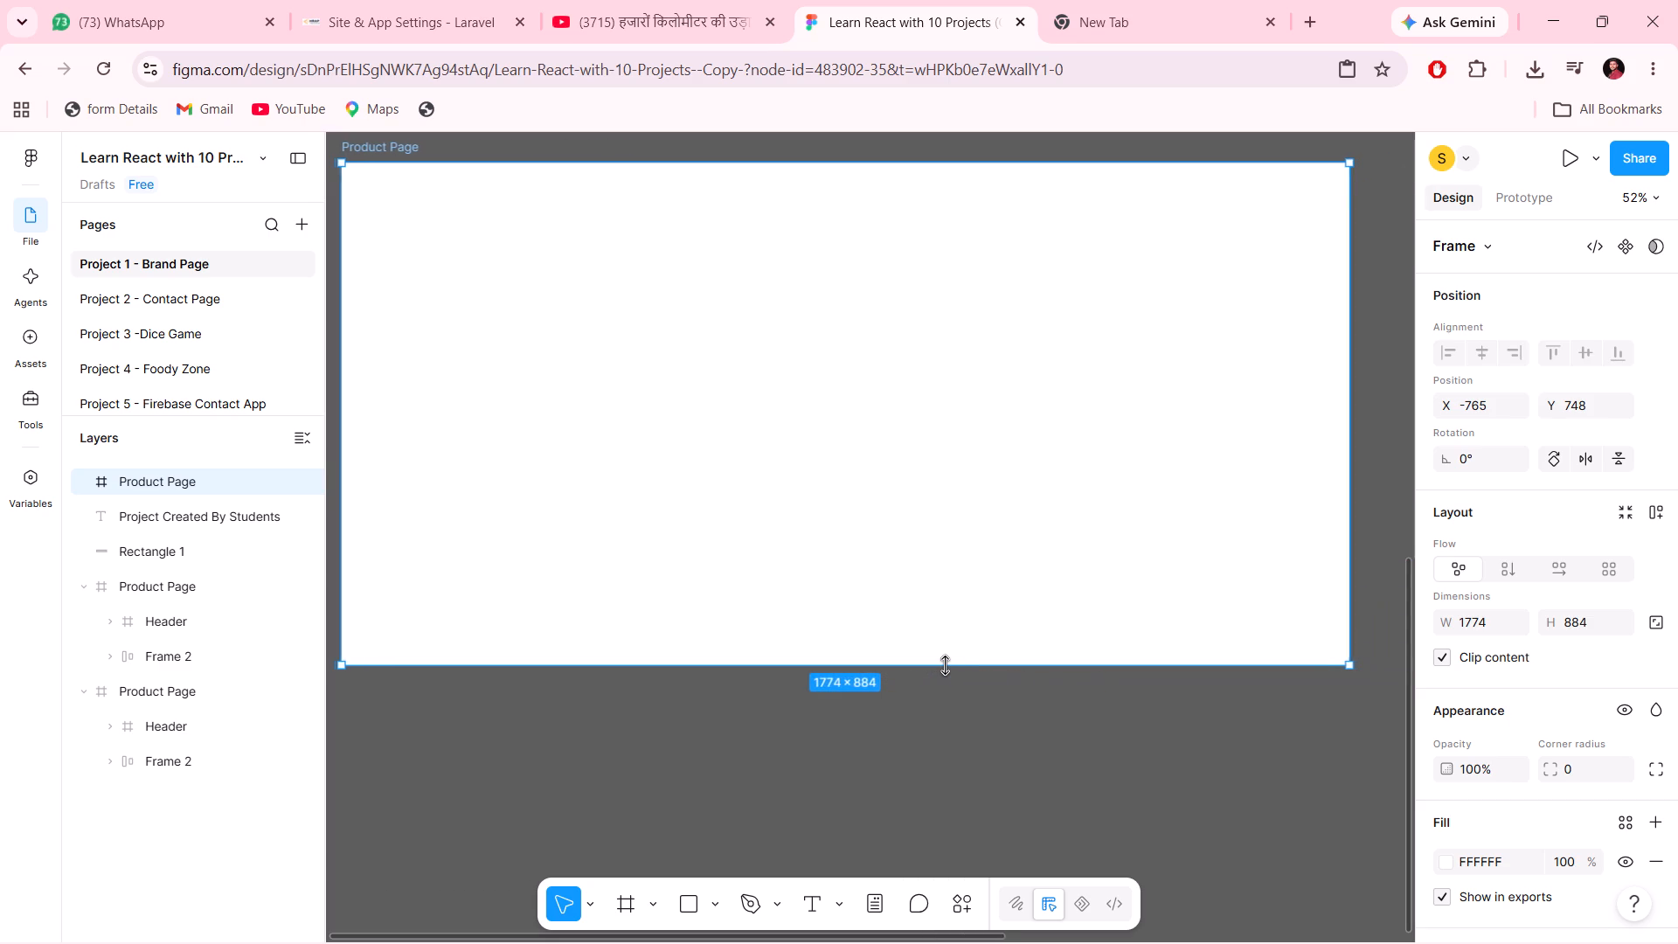
{"action": "scroll", "coordinate": [945, 665], "scroll_direction": "left", "scroll_amount": 1}
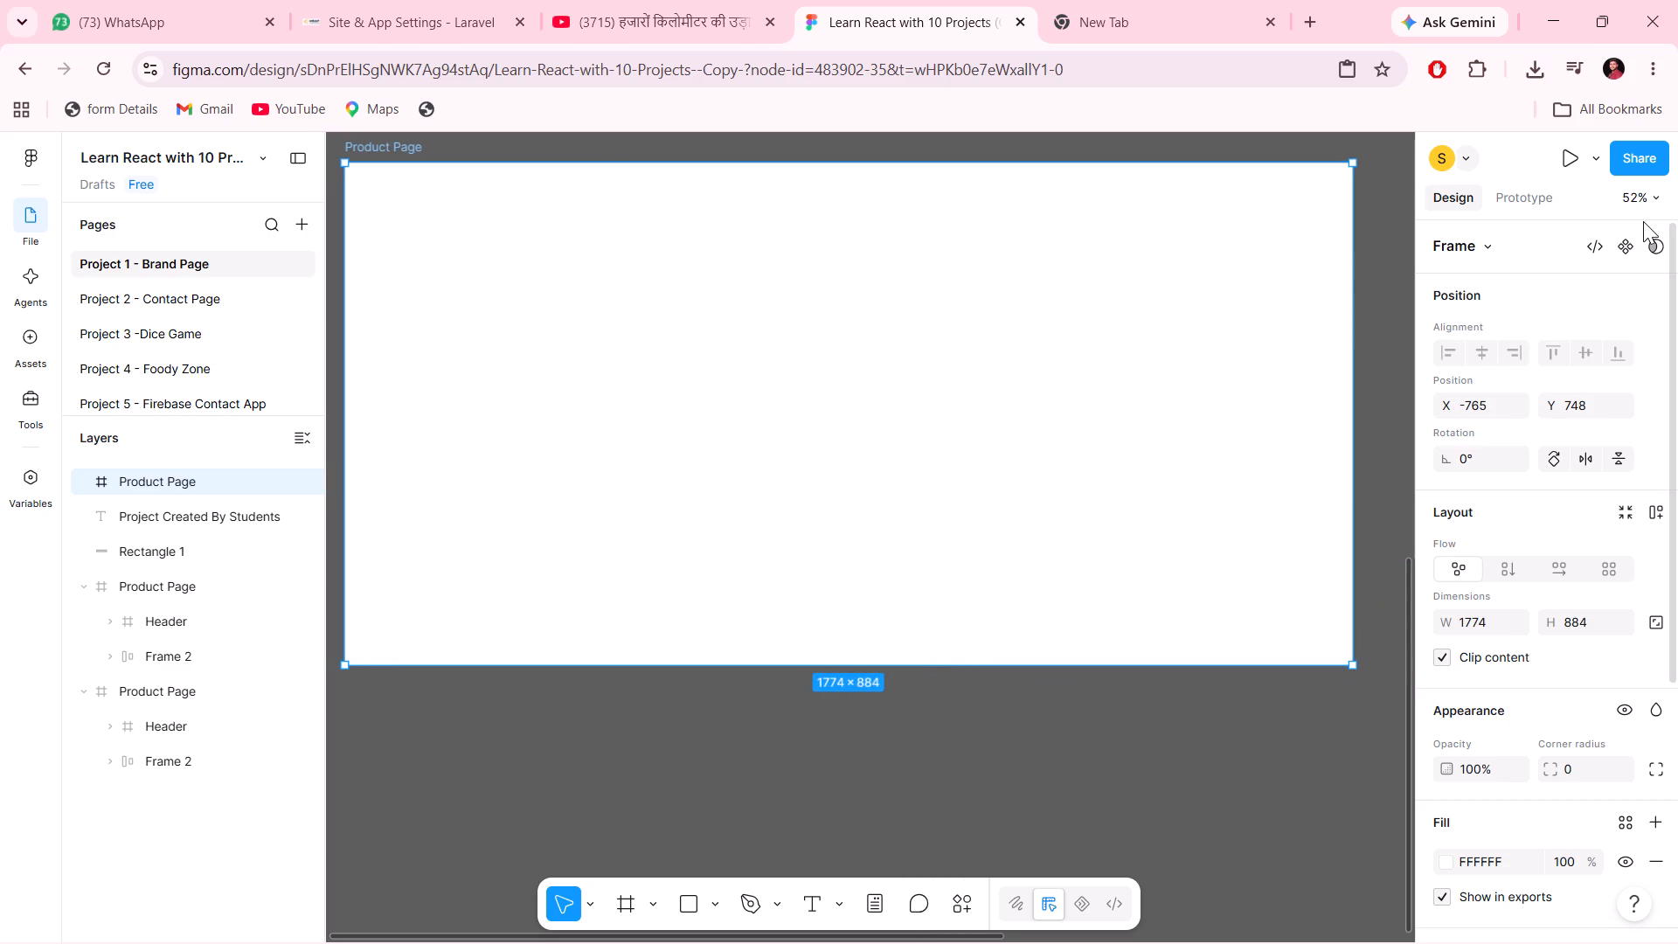
{"action": "left_click", "coordinate": [1526, 79]}
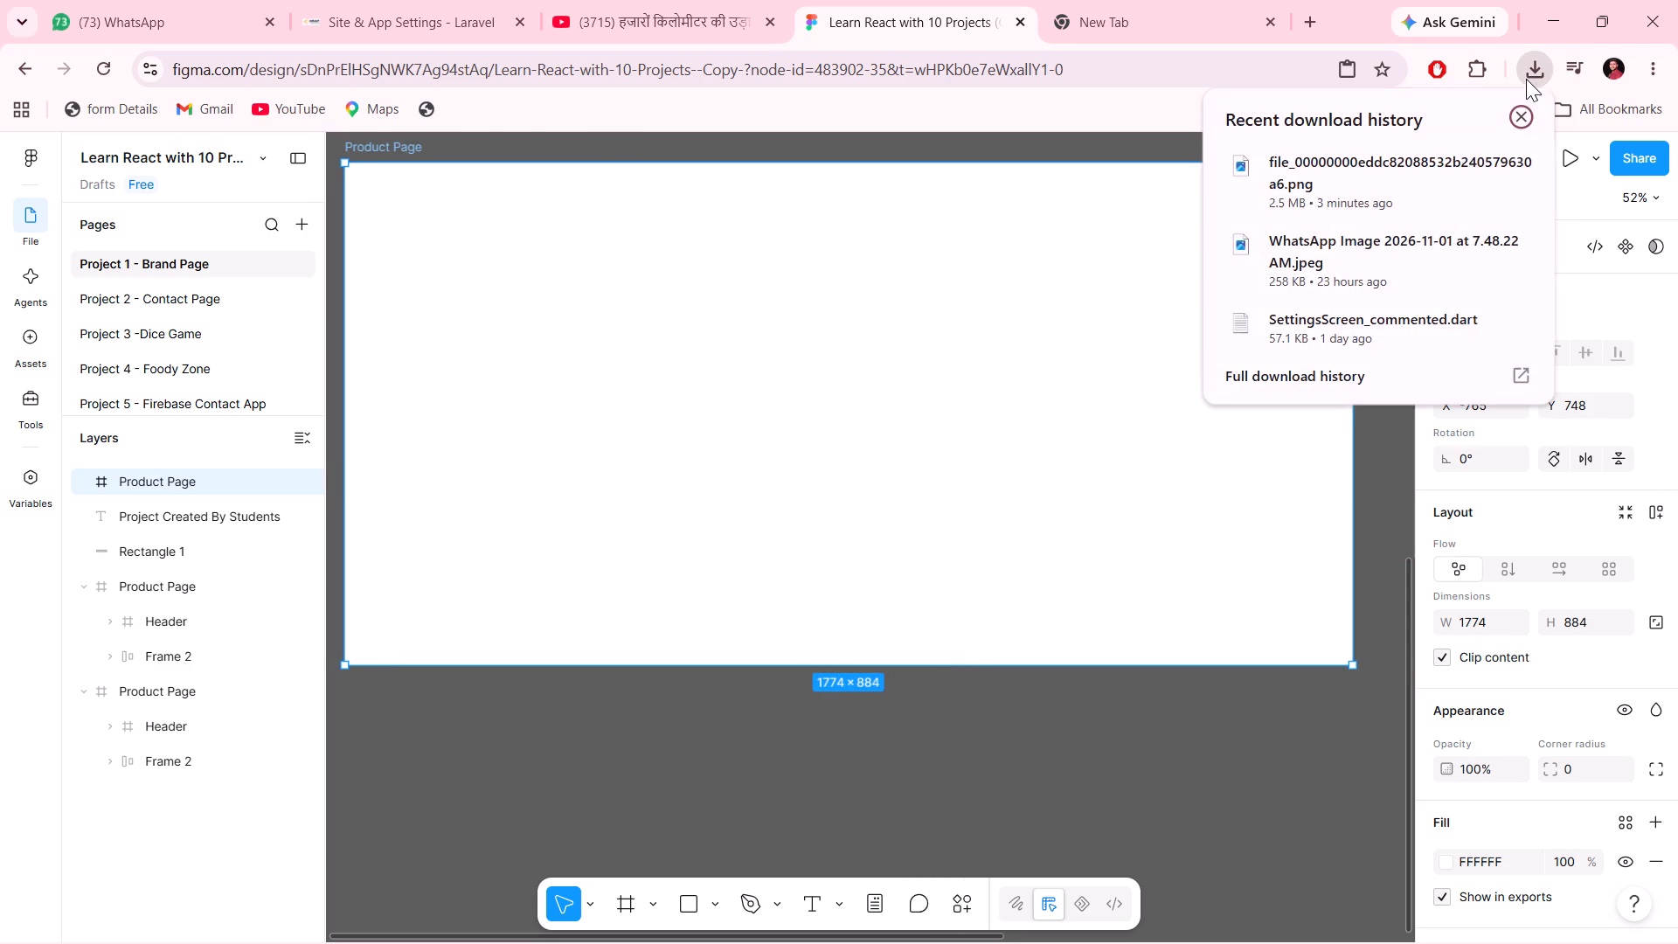
{"action": "left_click_drag", "start_coordinate": [1404, 155], "coordinate": [1018, 259]}
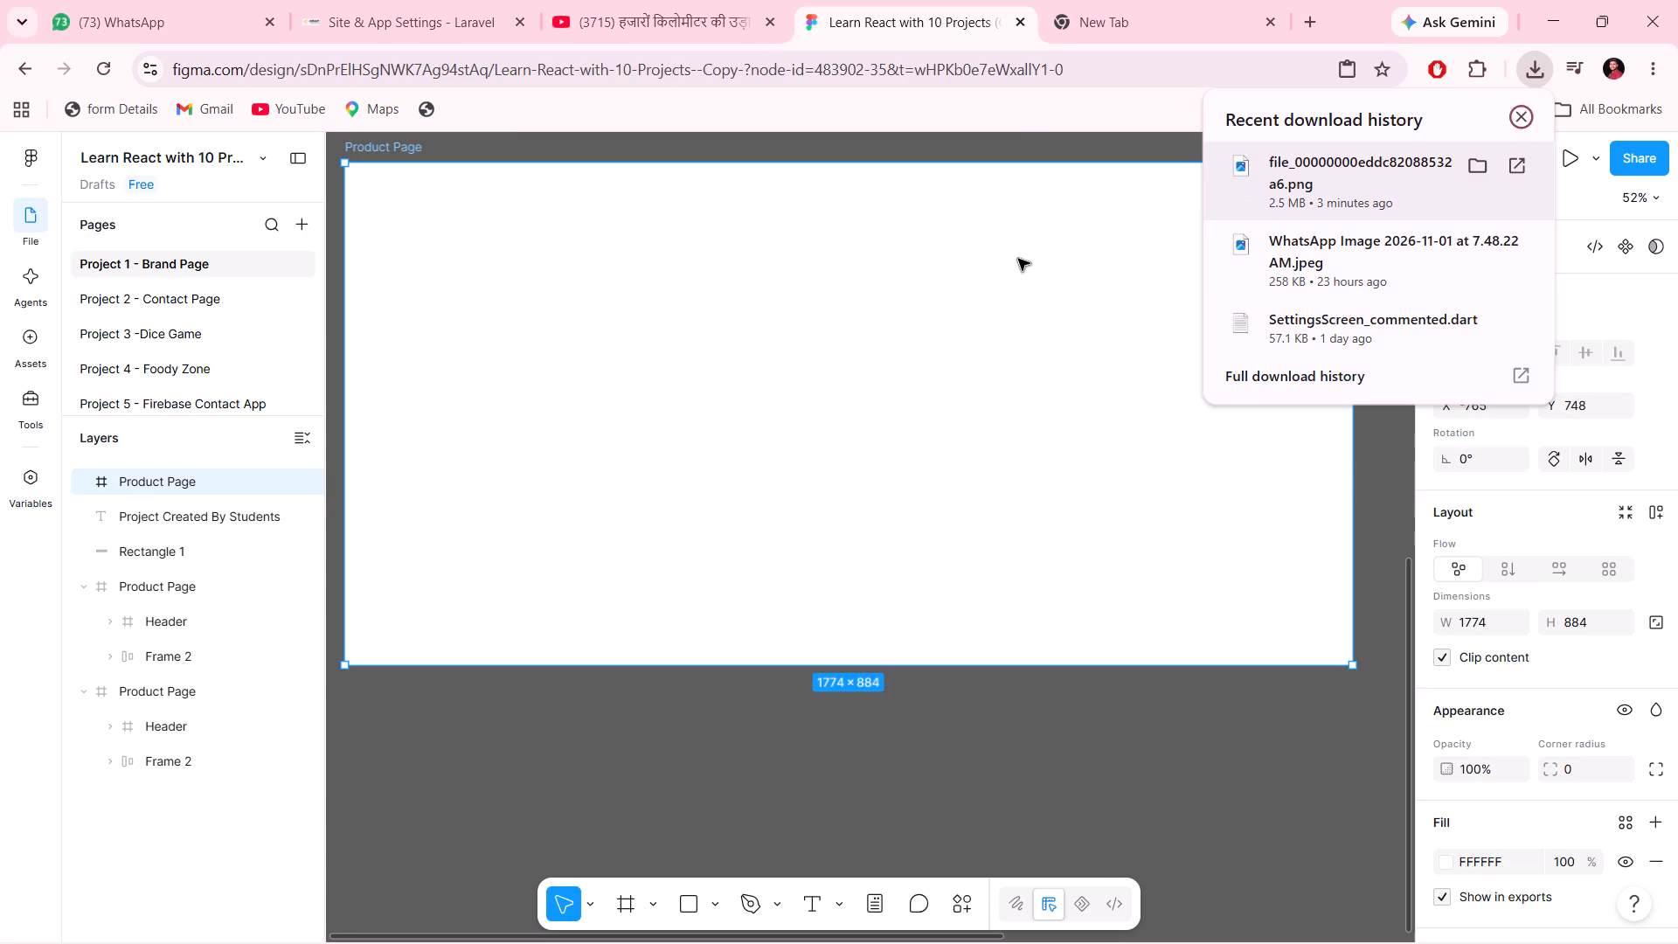
{"action": "left_click_drag", "start_coordinate": [1018, 259], "coordinate": [819, 367]}
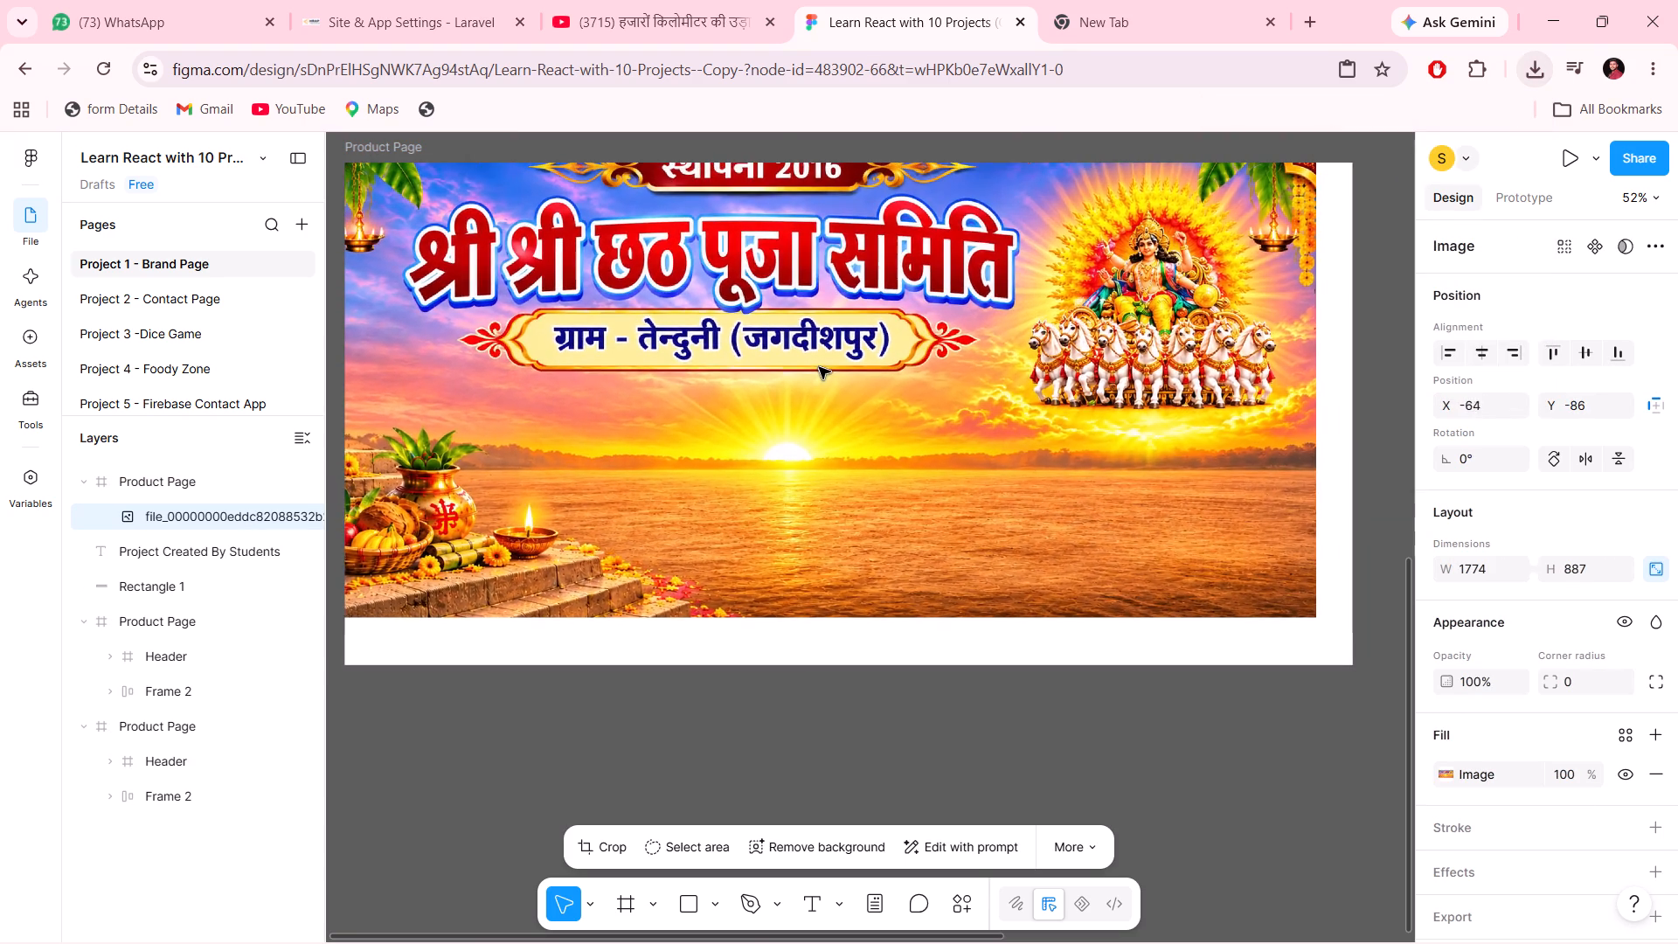
Move the banner image to X 0, Y 0 so it aligns with the Product Page frame, and deselect it.
{"action": "left_click_drag", "start_coordinate": [819, 367], "coordinate": [844, 472]}
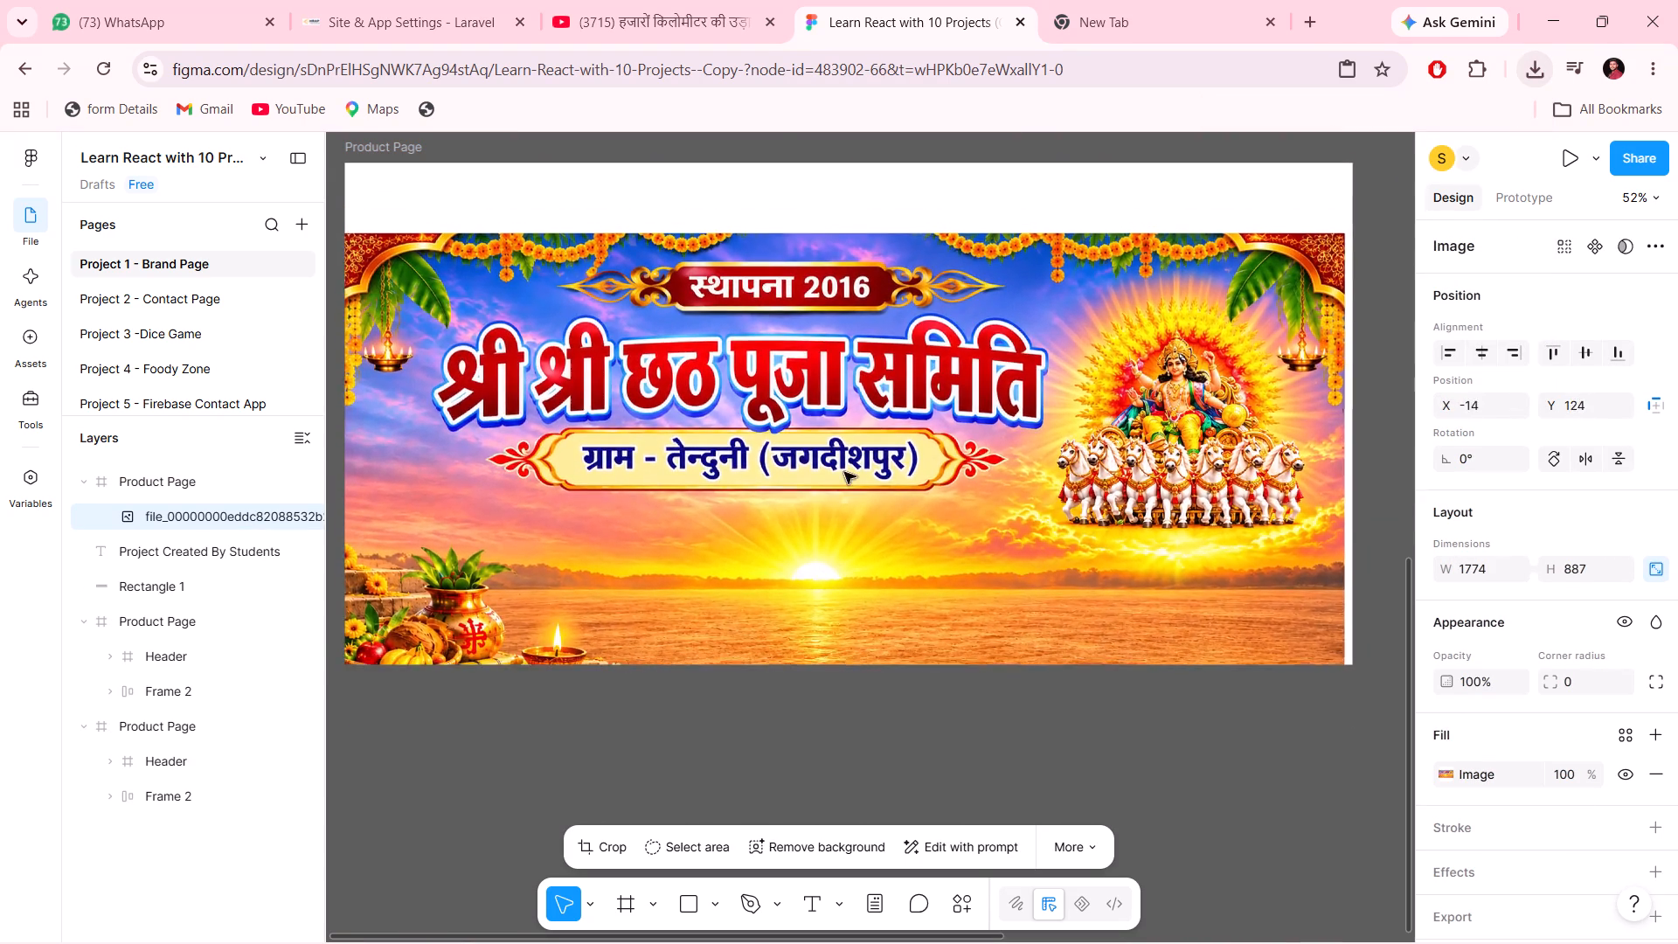
{"action": "left_click_drag", "start_coordinate": [844, 472], "coordinate": [843, 418]}
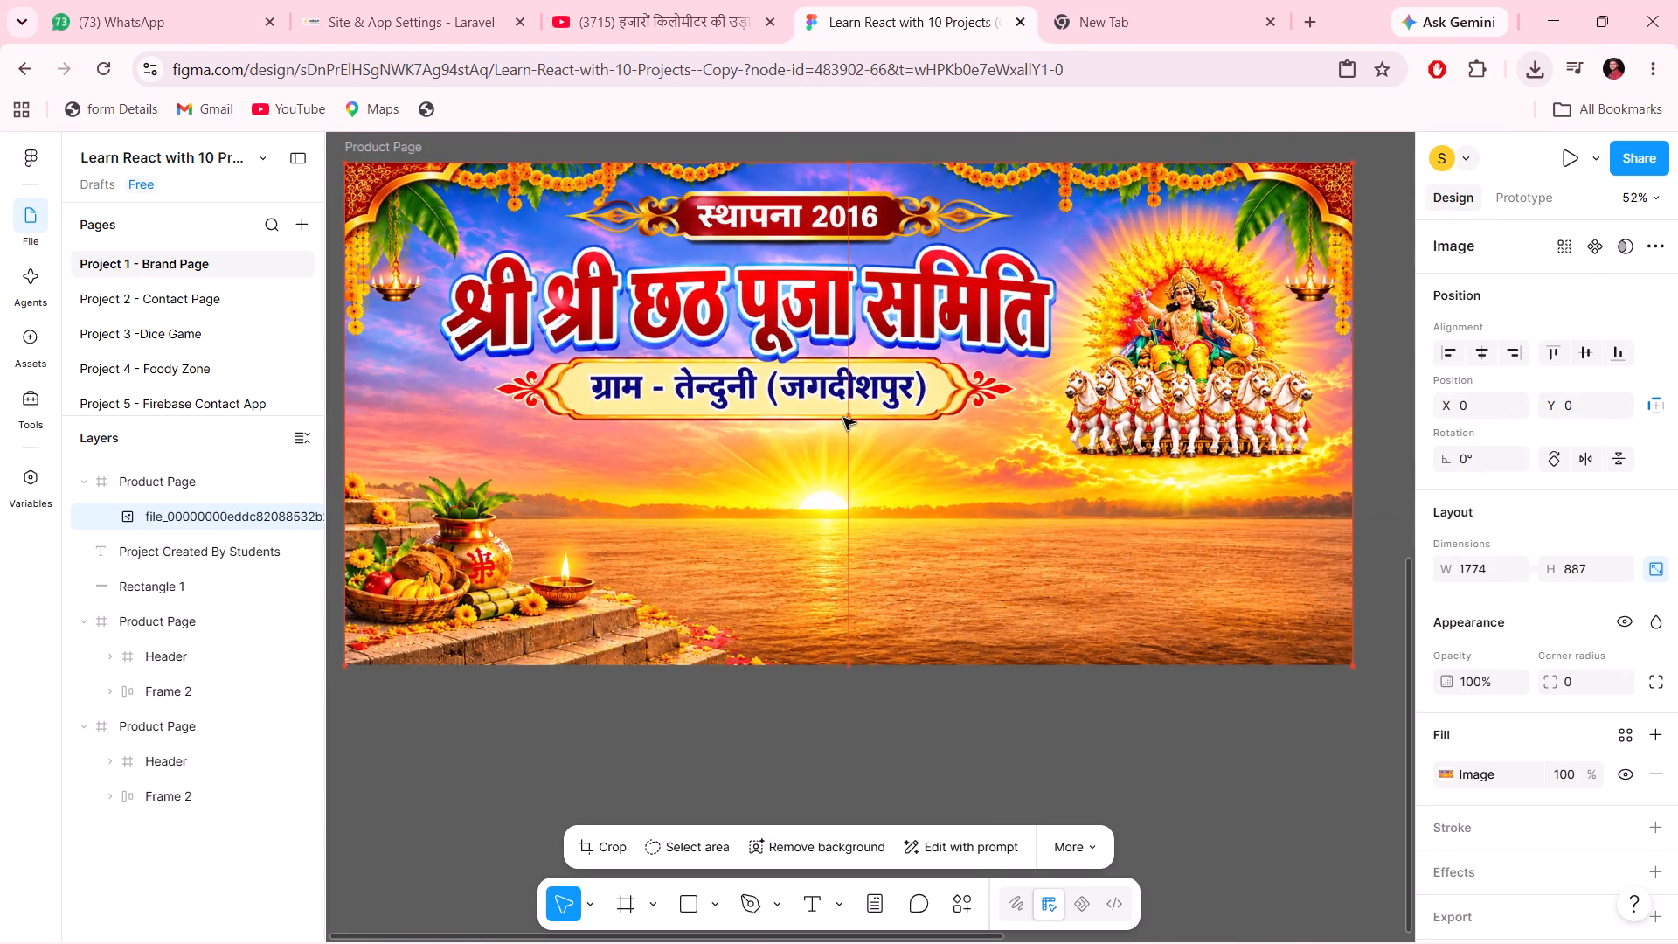
{"action": "left_click_drag", "start_coordinate": [843, 418], "coordinate": [841, 419]}
{"action": "left_click_drag", "start_coordinate": [841, 419], "coordinate": [852, 419]}
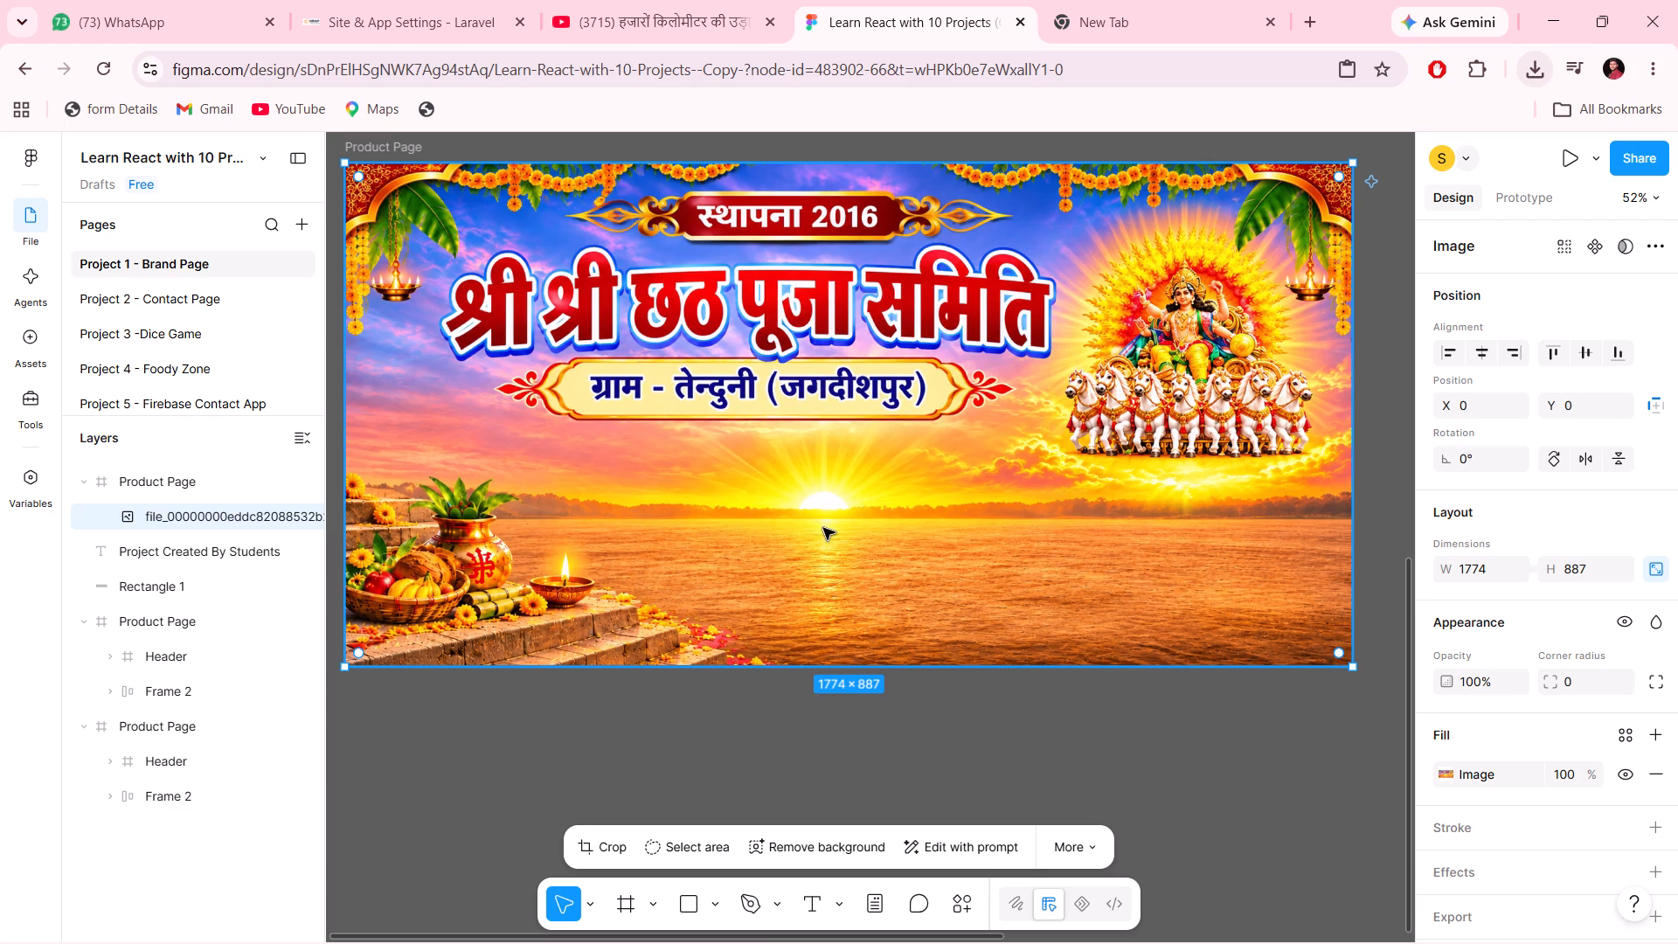
{"action": "left_click", "coordinate": [728, 764]}
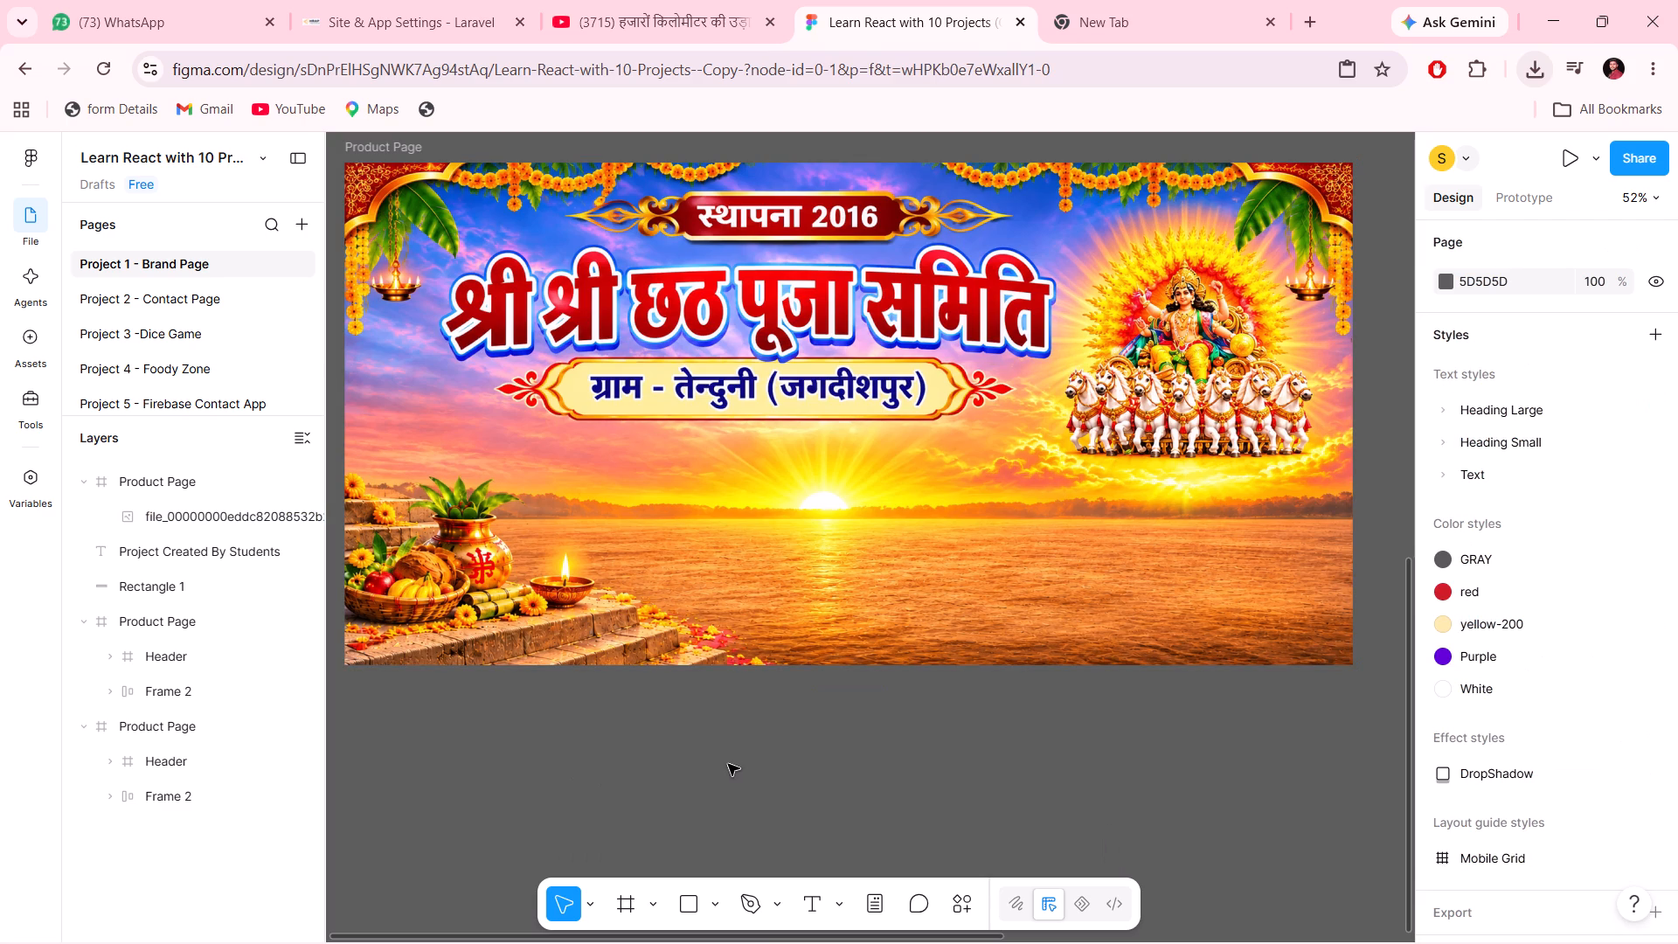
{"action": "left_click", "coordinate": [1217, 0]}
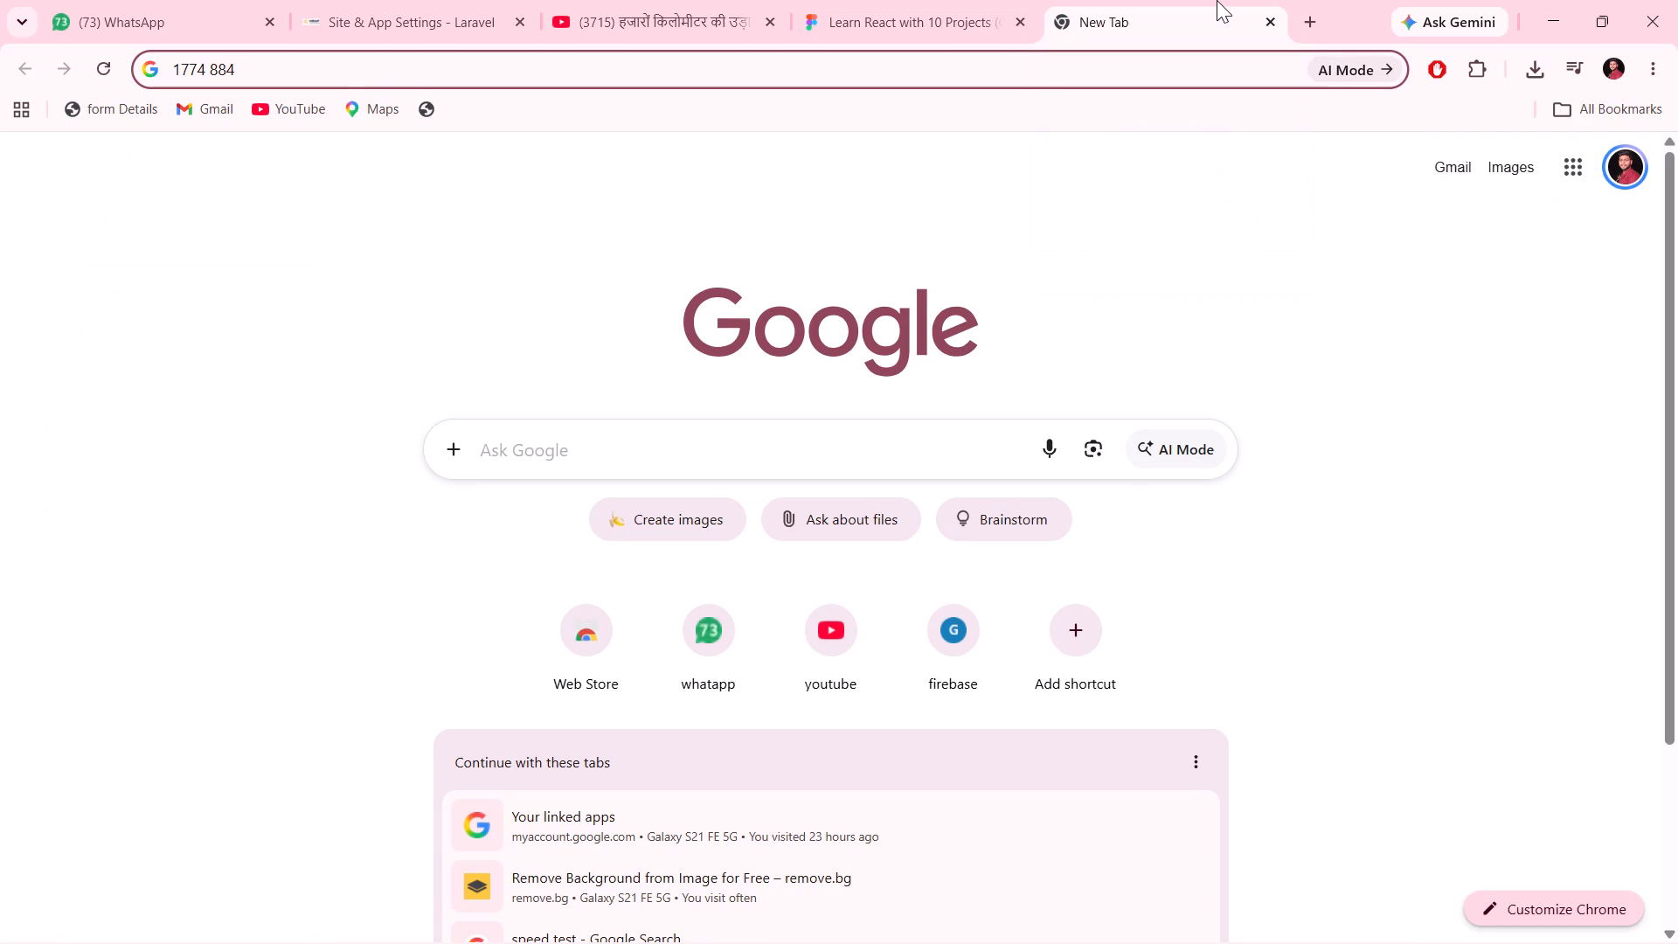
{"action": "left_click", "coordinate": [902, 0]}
Move the browser window aside, close the blank Figma sign-in window behind it, and maximize the browser window again.
{"action": "left_click_drag", "start_coordinate": [1357, 2], "coordinate": [1417, 106]}
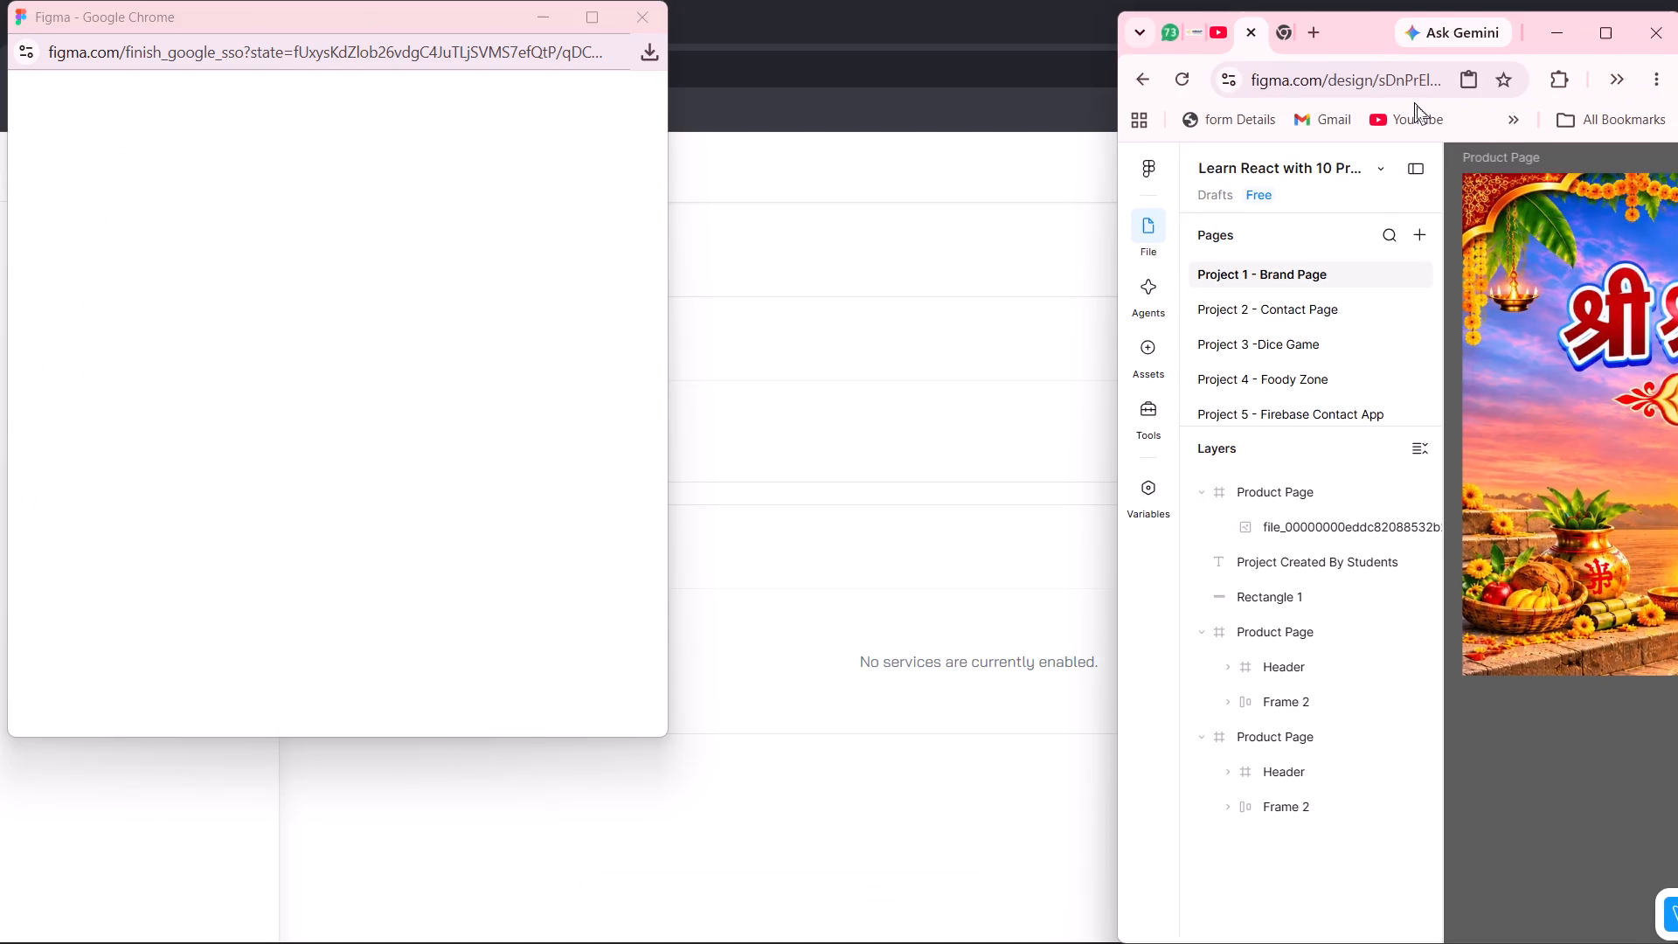
{"action": "left_click_drag", "start_coordinate": [1417, 106], "coordinate": [1249, 121]}
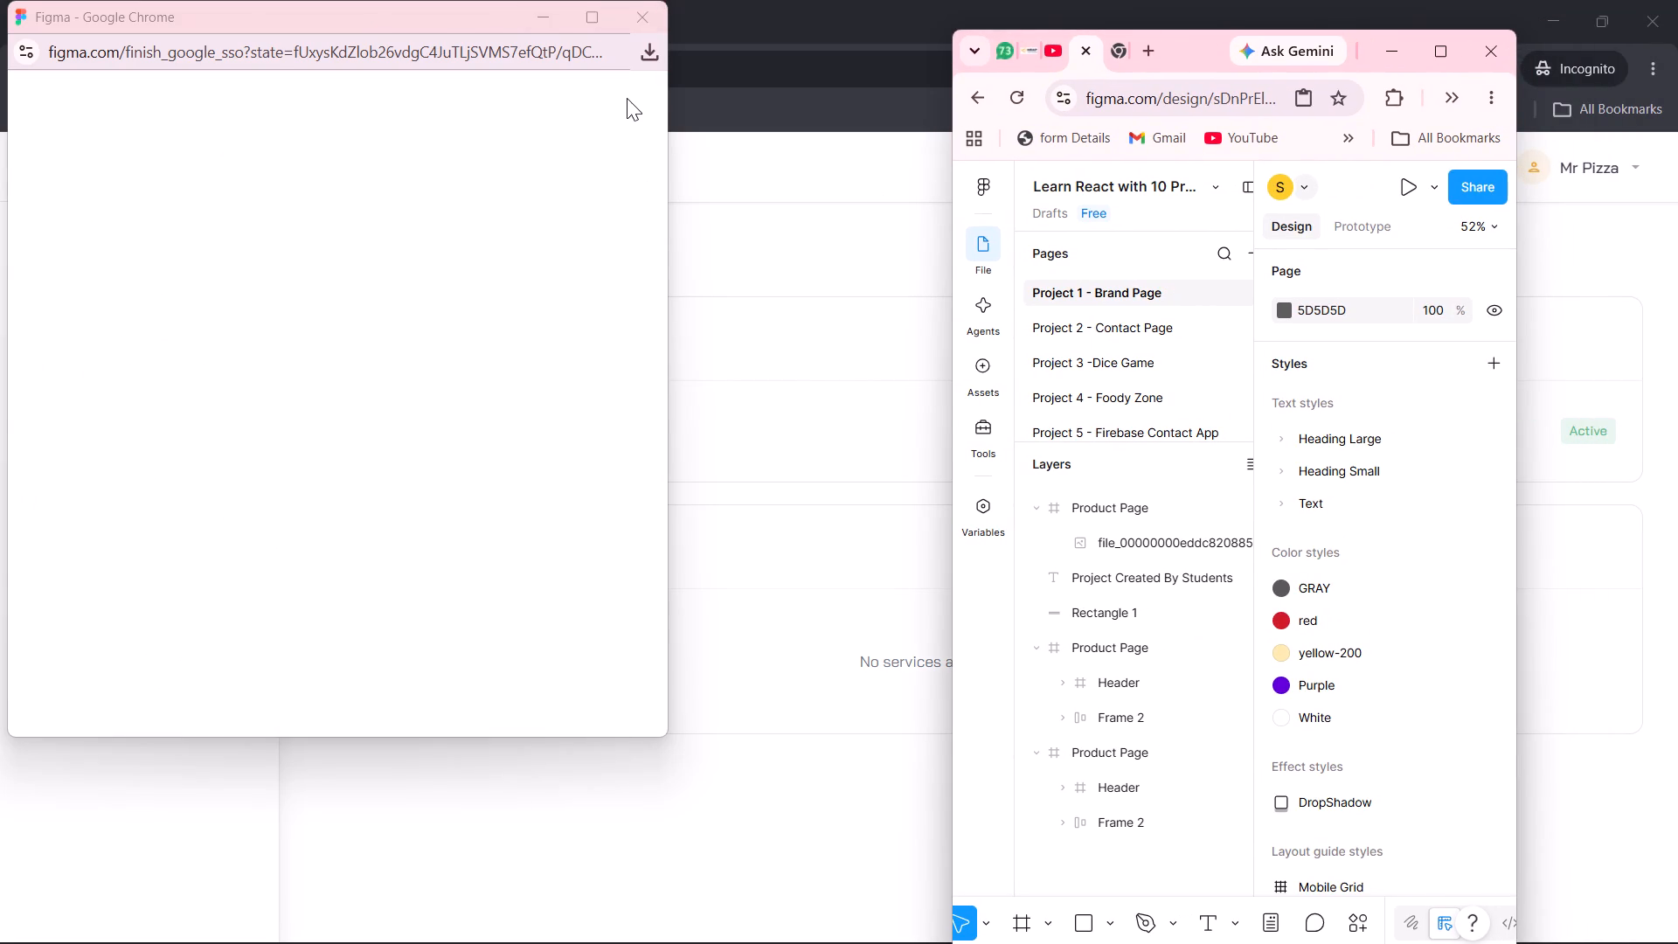
{"action": "left_click", "coordinate": [643, 23]}
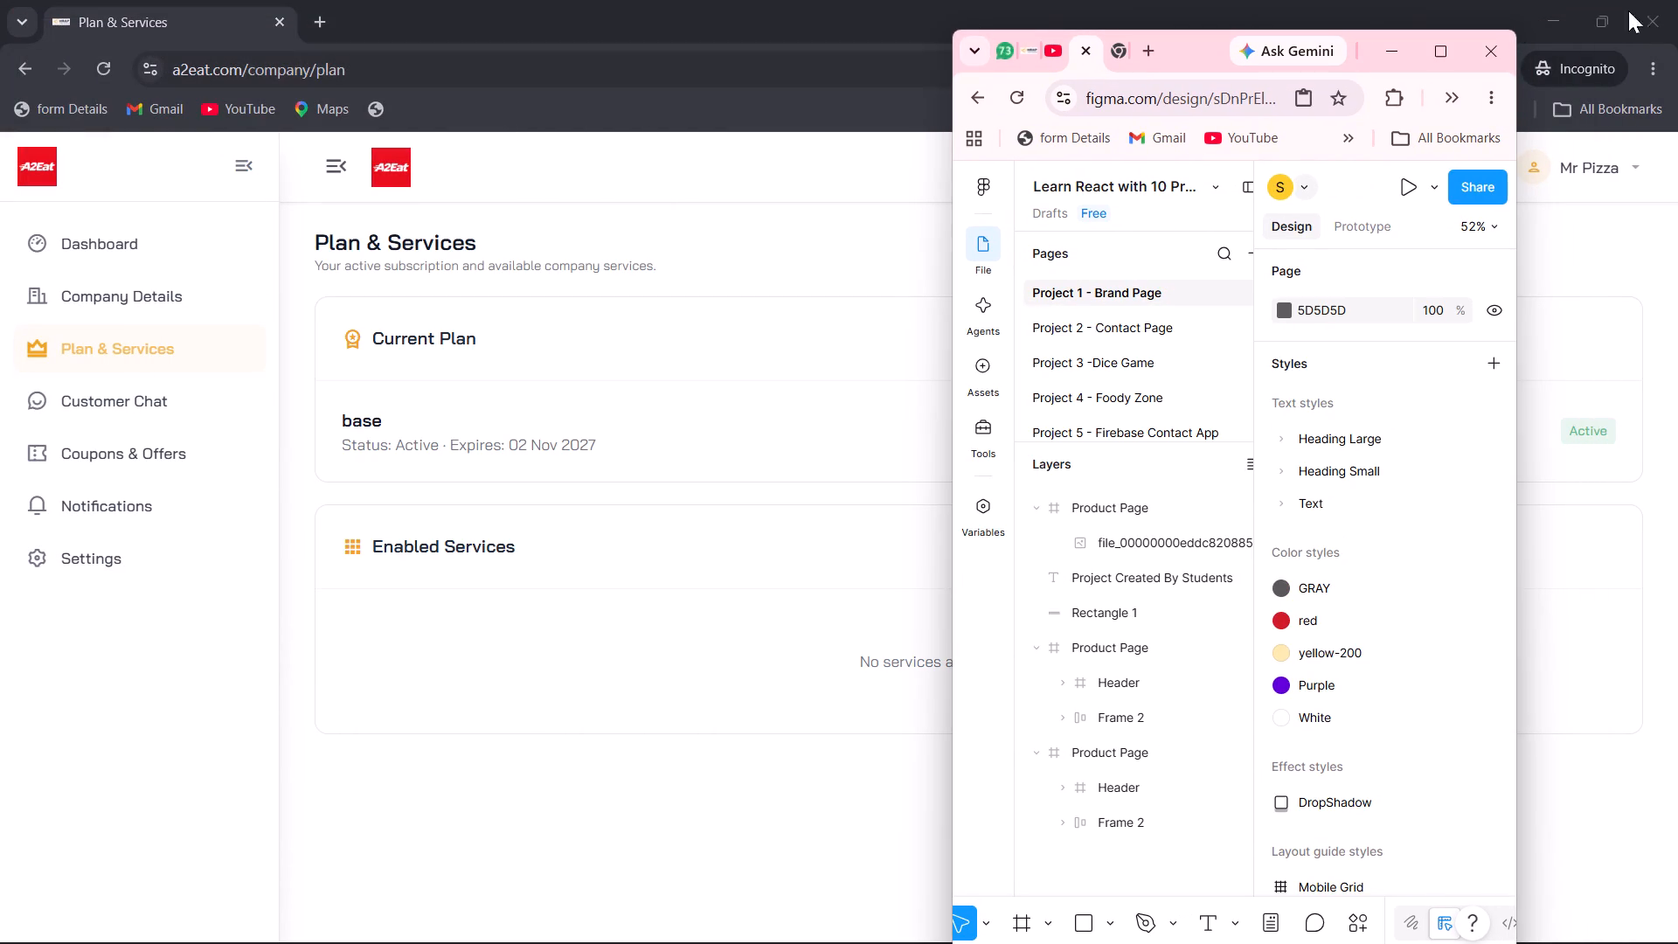
{"action": "left_click", "coordinate": [1430, 51]}
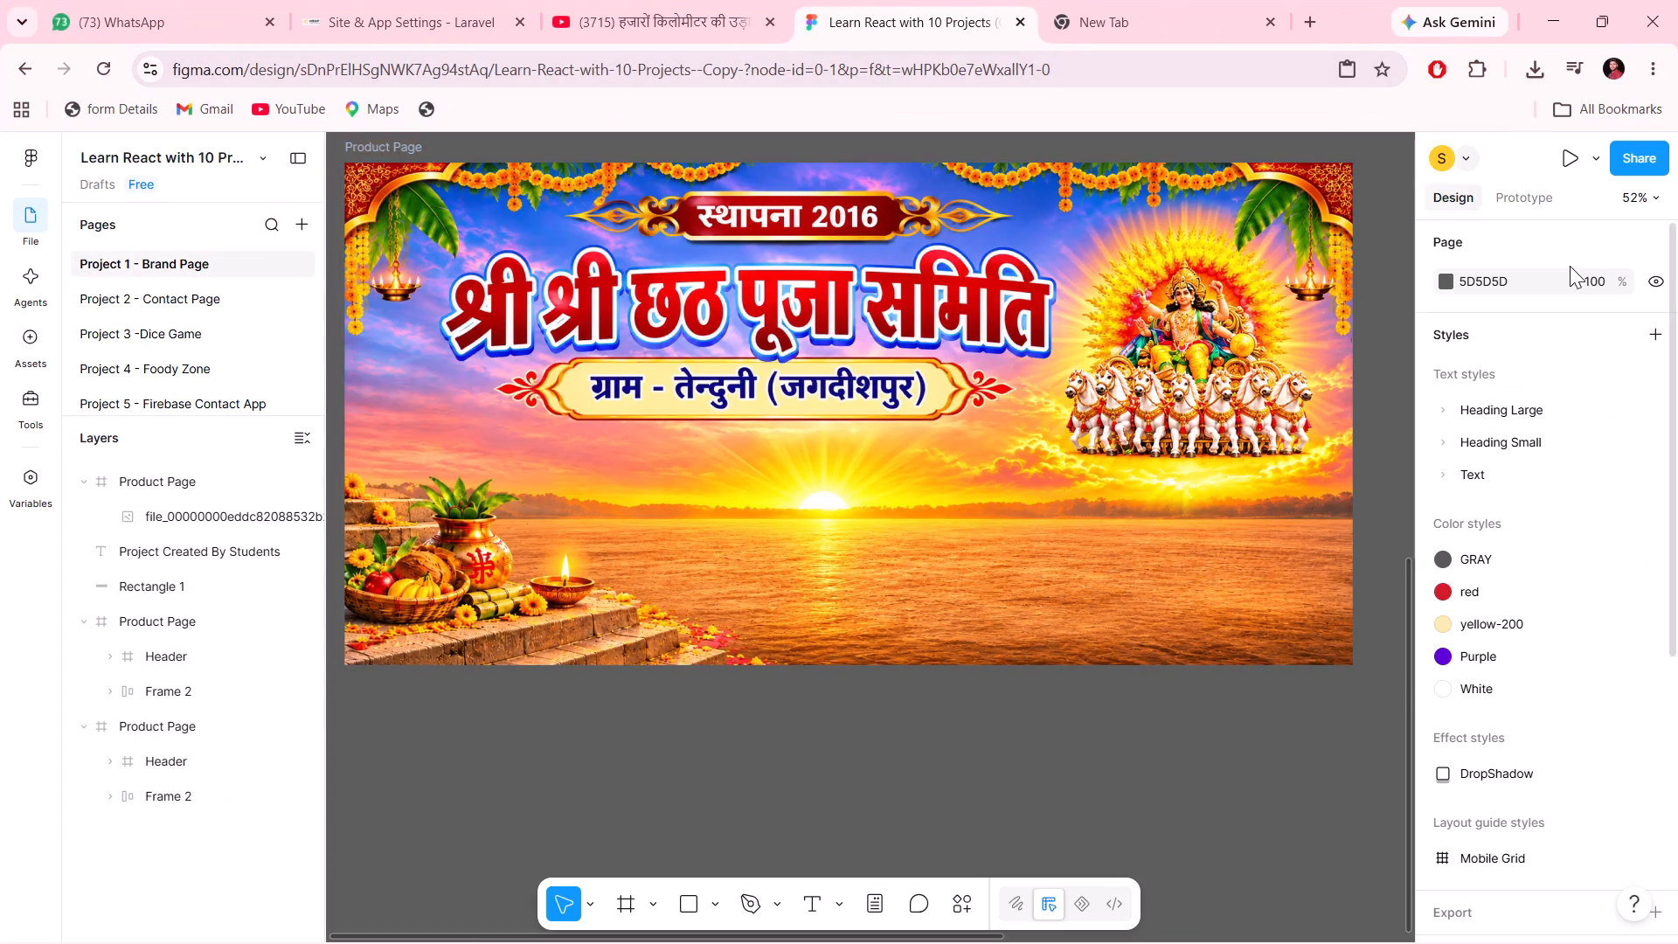
{"action": "left_click", "coordinate": [1355, 843]}
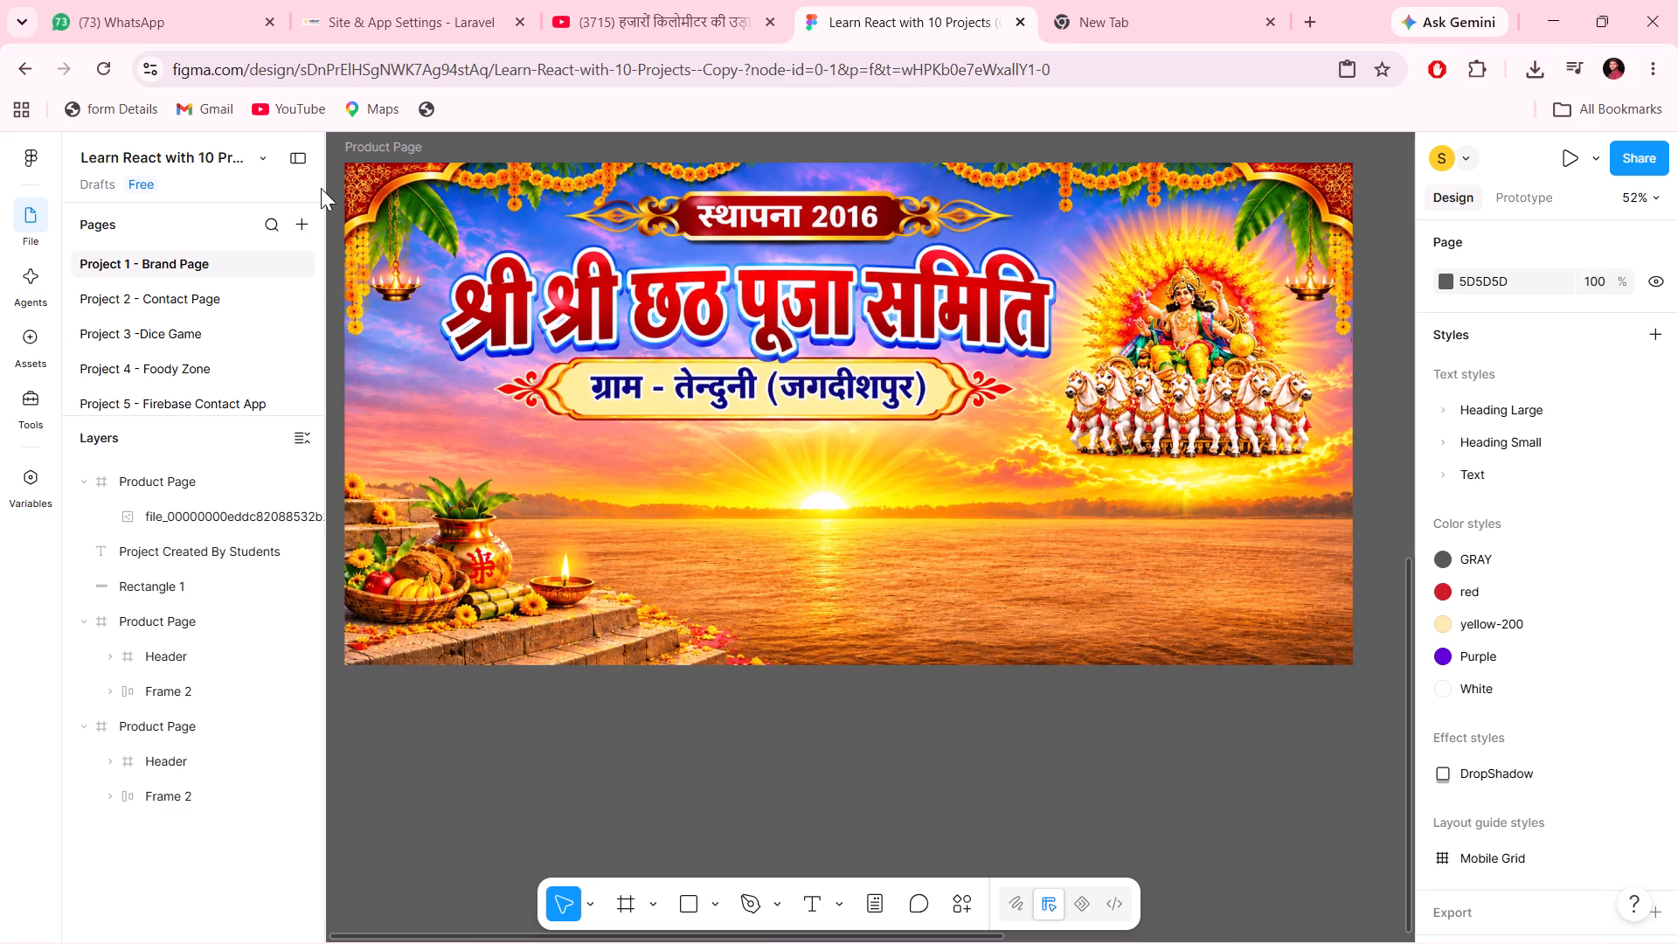
Add a new page after Project 1 - Brand Page, keep its default name, and return to Project 1 - Brand Page.
{"action": "left_click", "coordinate": [297, 219]}
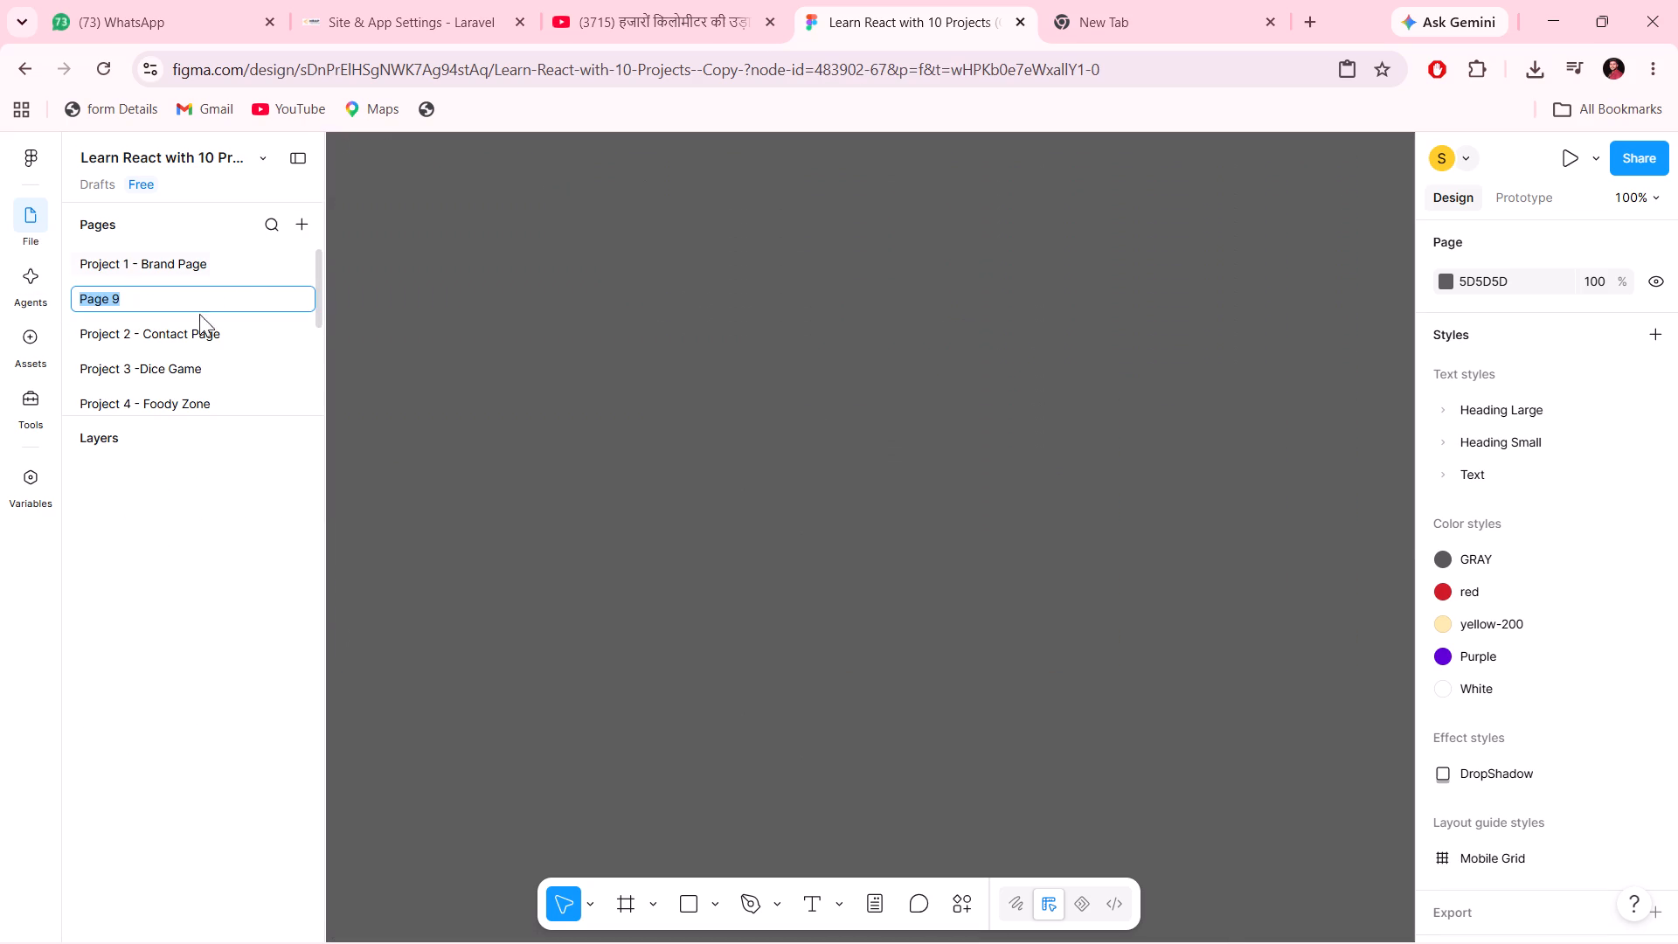
{"action": "left_click", "coordinate": [108, 430]}
{"action": "left_click", "coordinate": [85, 441]}
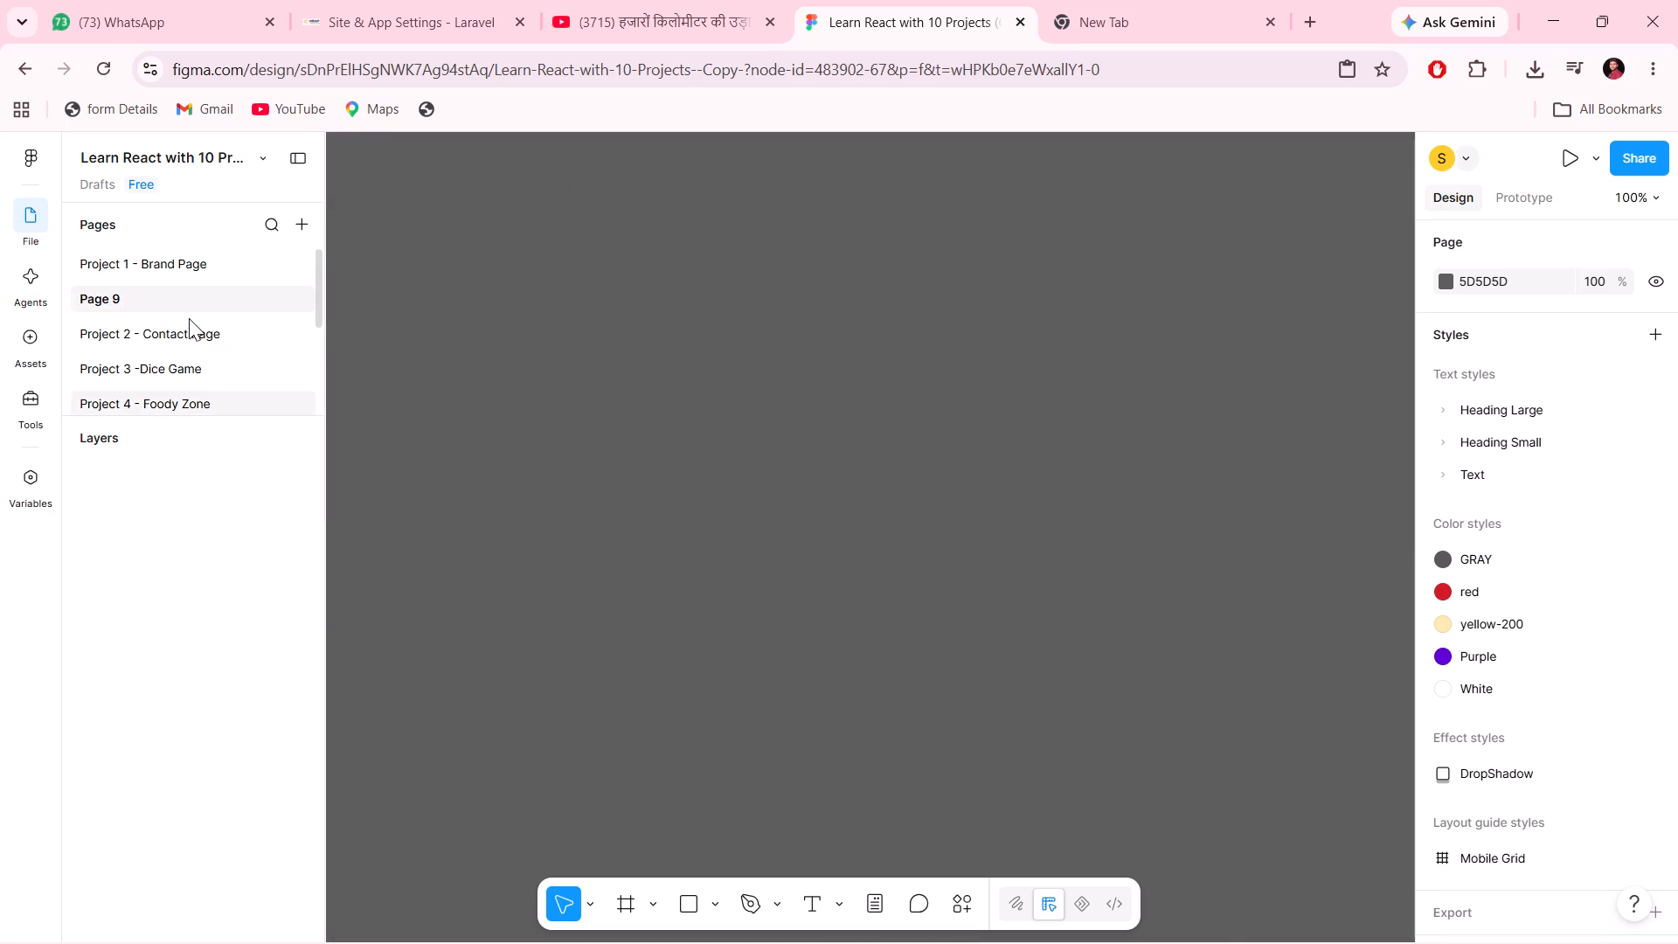
{"action": "left_click", "coordinate": [188, 316]}
{"action": "left_click", "coordinate": [156, 340]}
{"action": "left_click", "coordinate": [171, 247]}
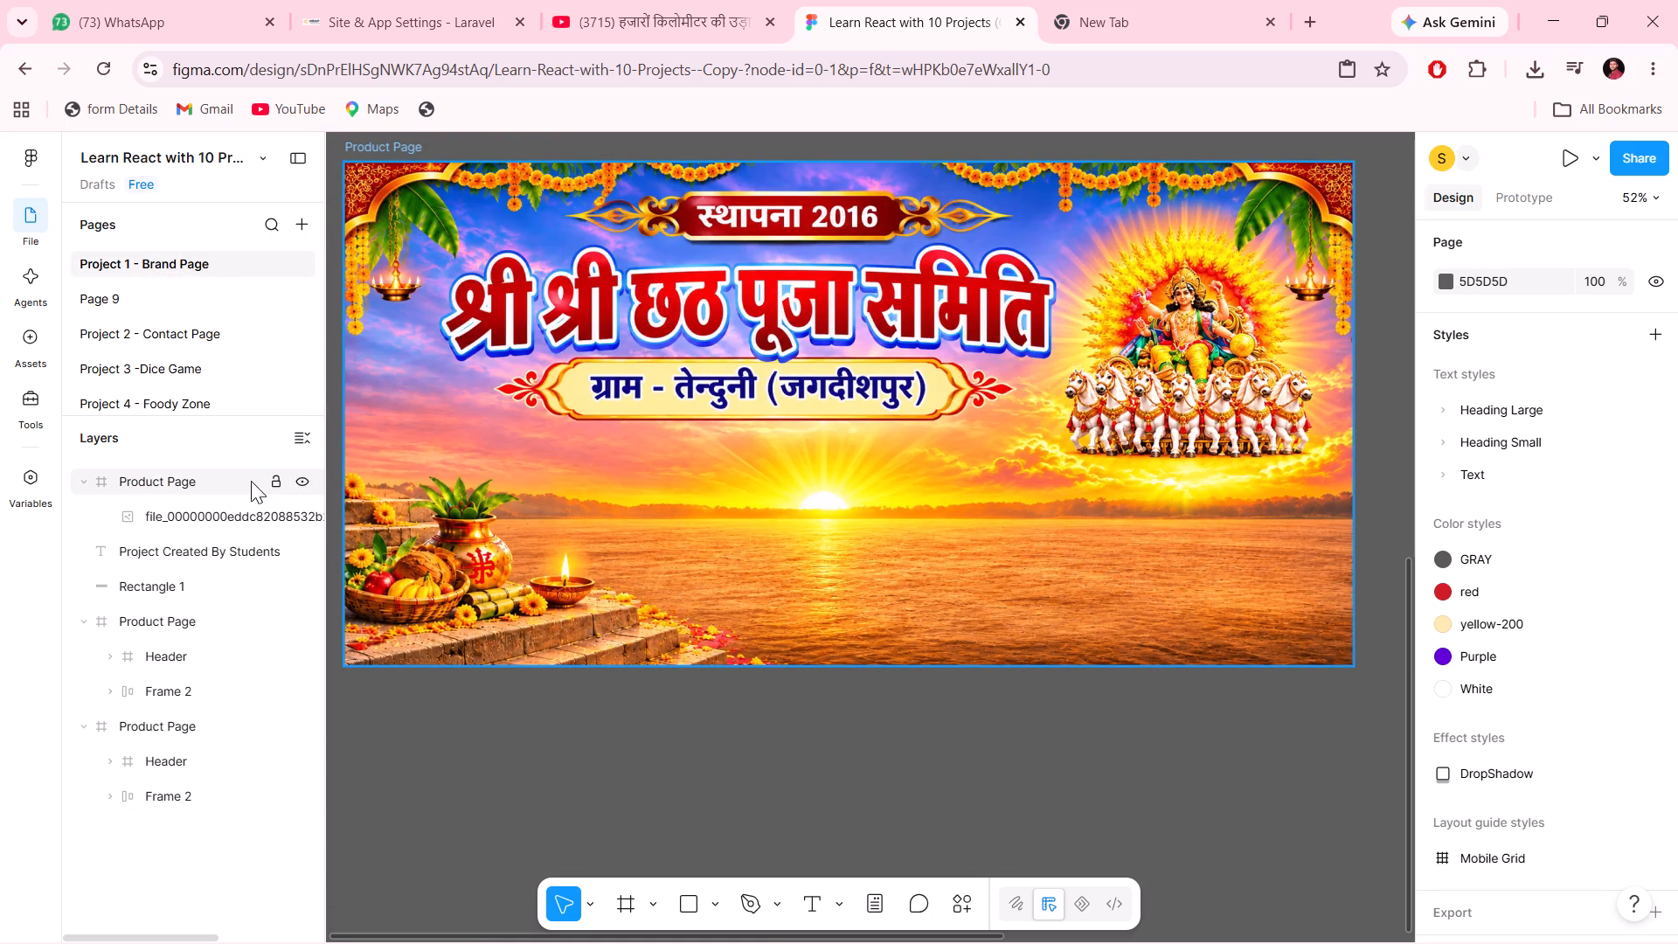
Select the Product Page frame holding the banner, and look through its available actions and the asset libraries.
{"action": "left_click", "coordinate": [136, 484]}
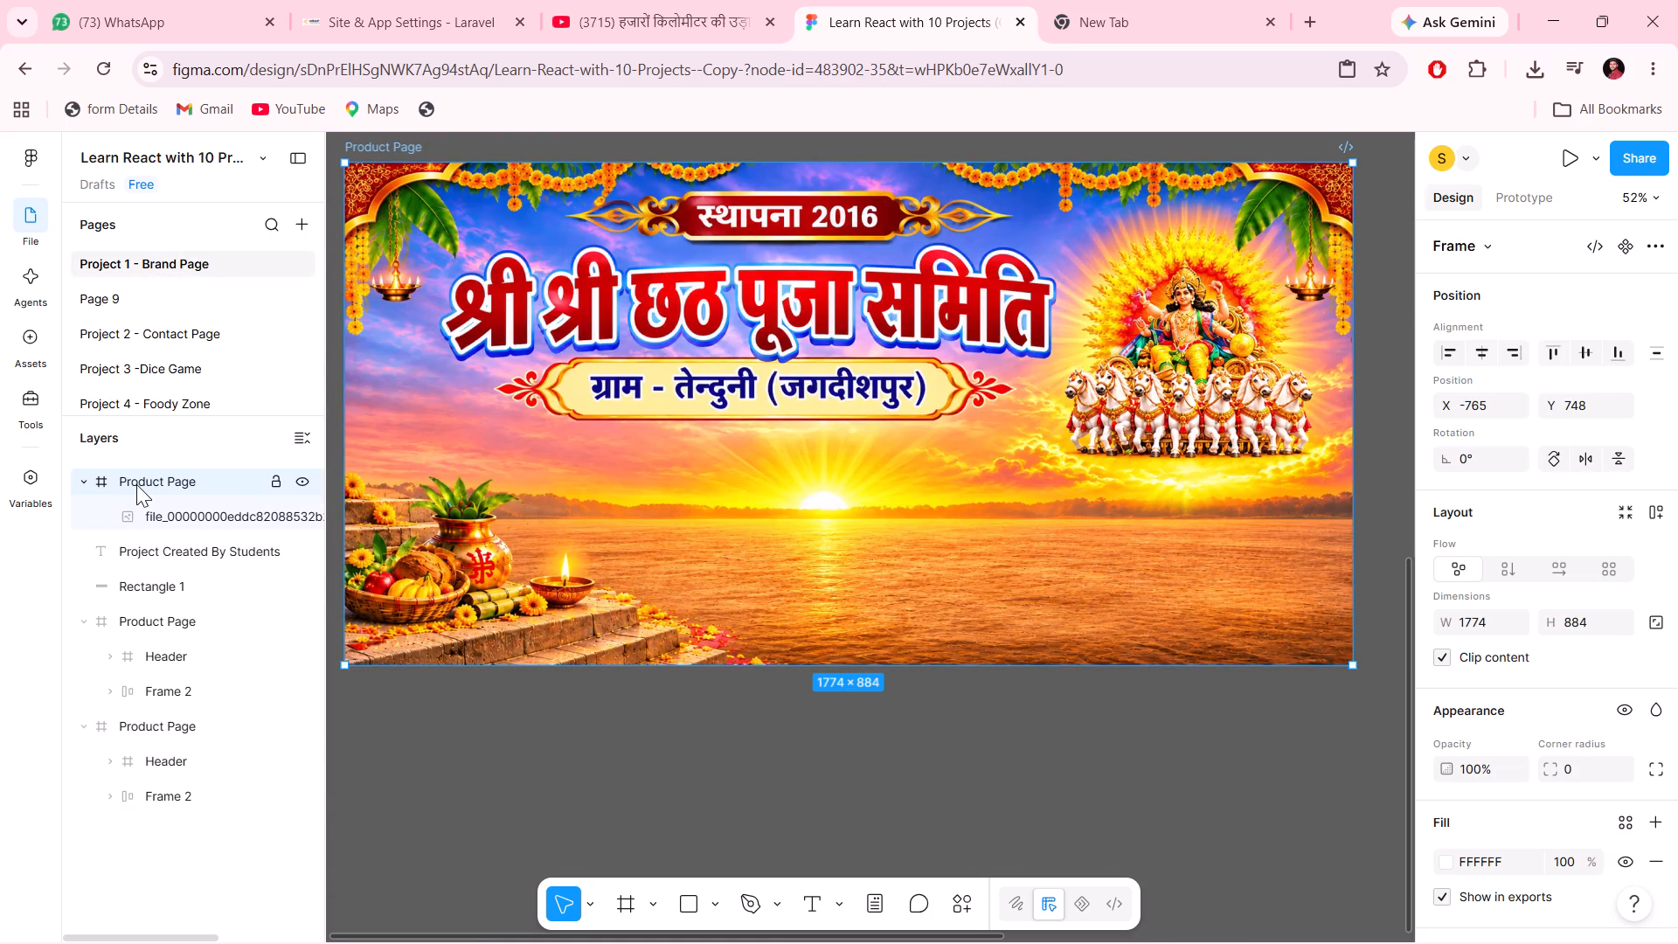
{"action": "right_click", "coordinate": [136, 484]}
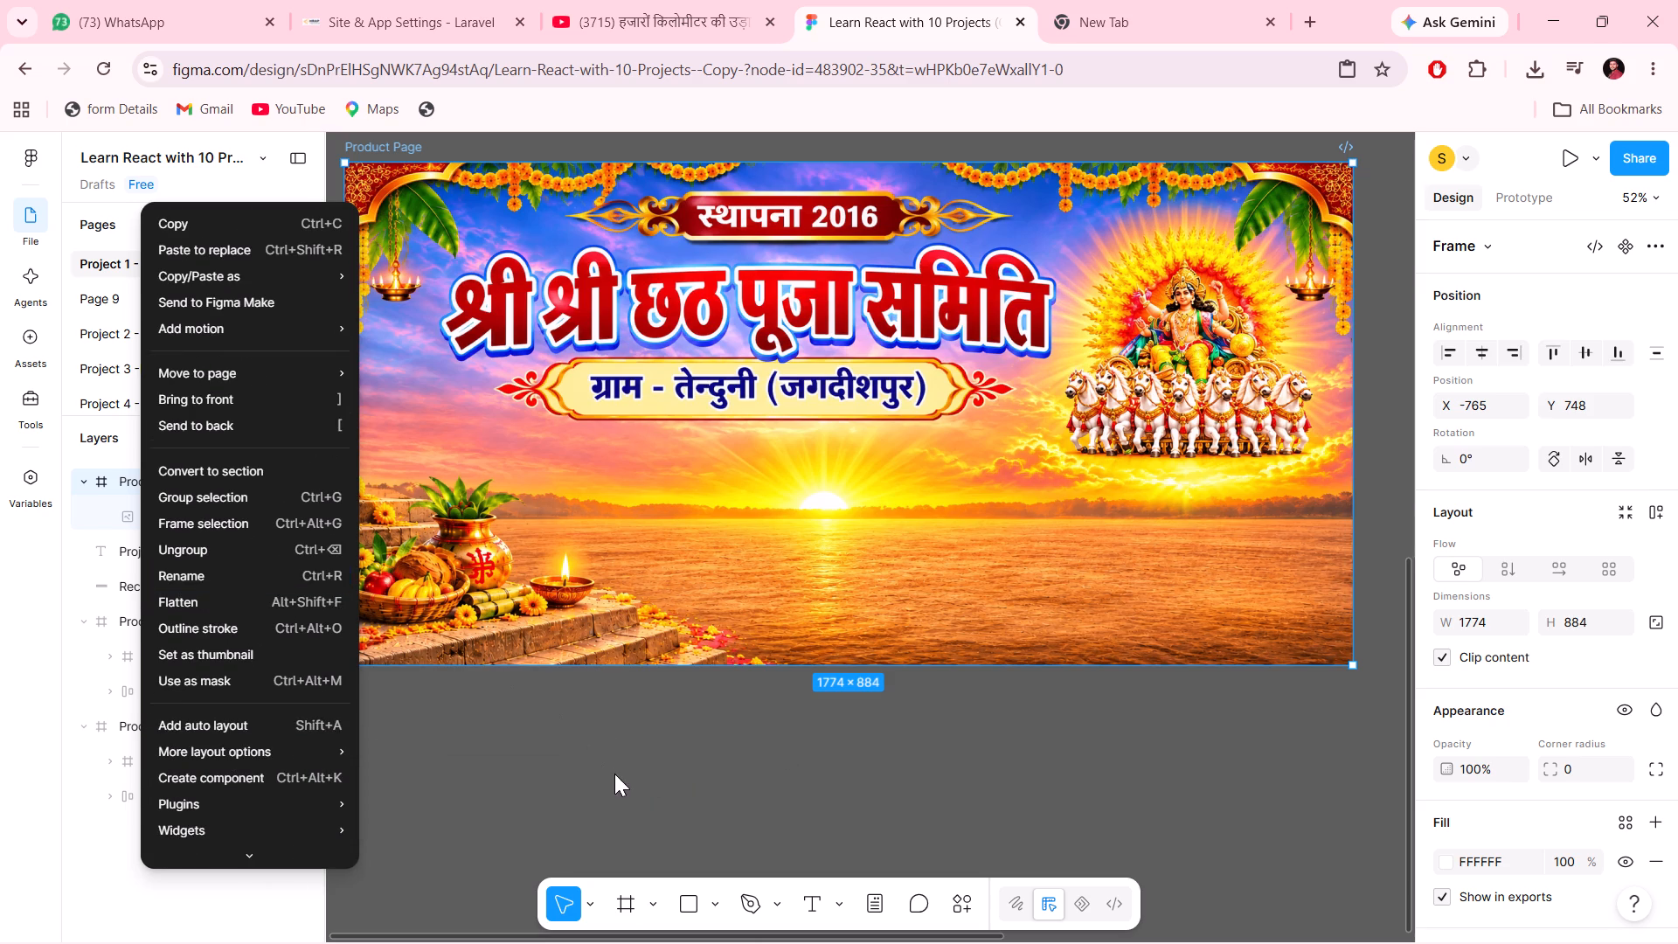
{"action": "left_click", "coordinate": [614, 774]}
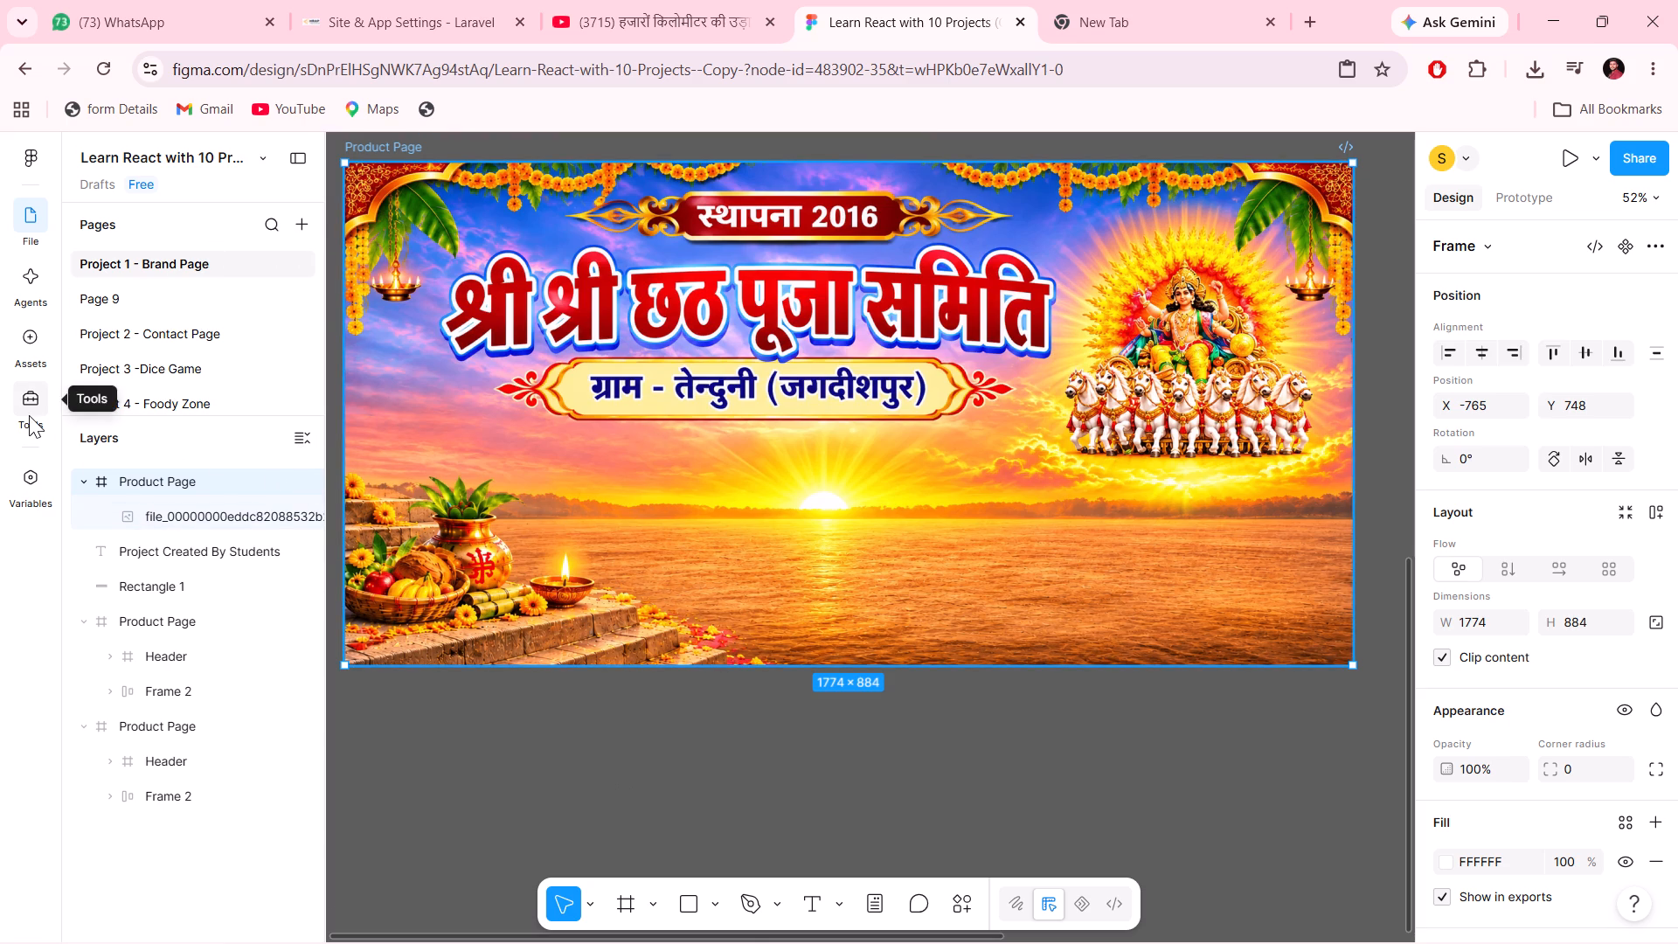
{"action": "left_click", "coordinate": [33, 353]}
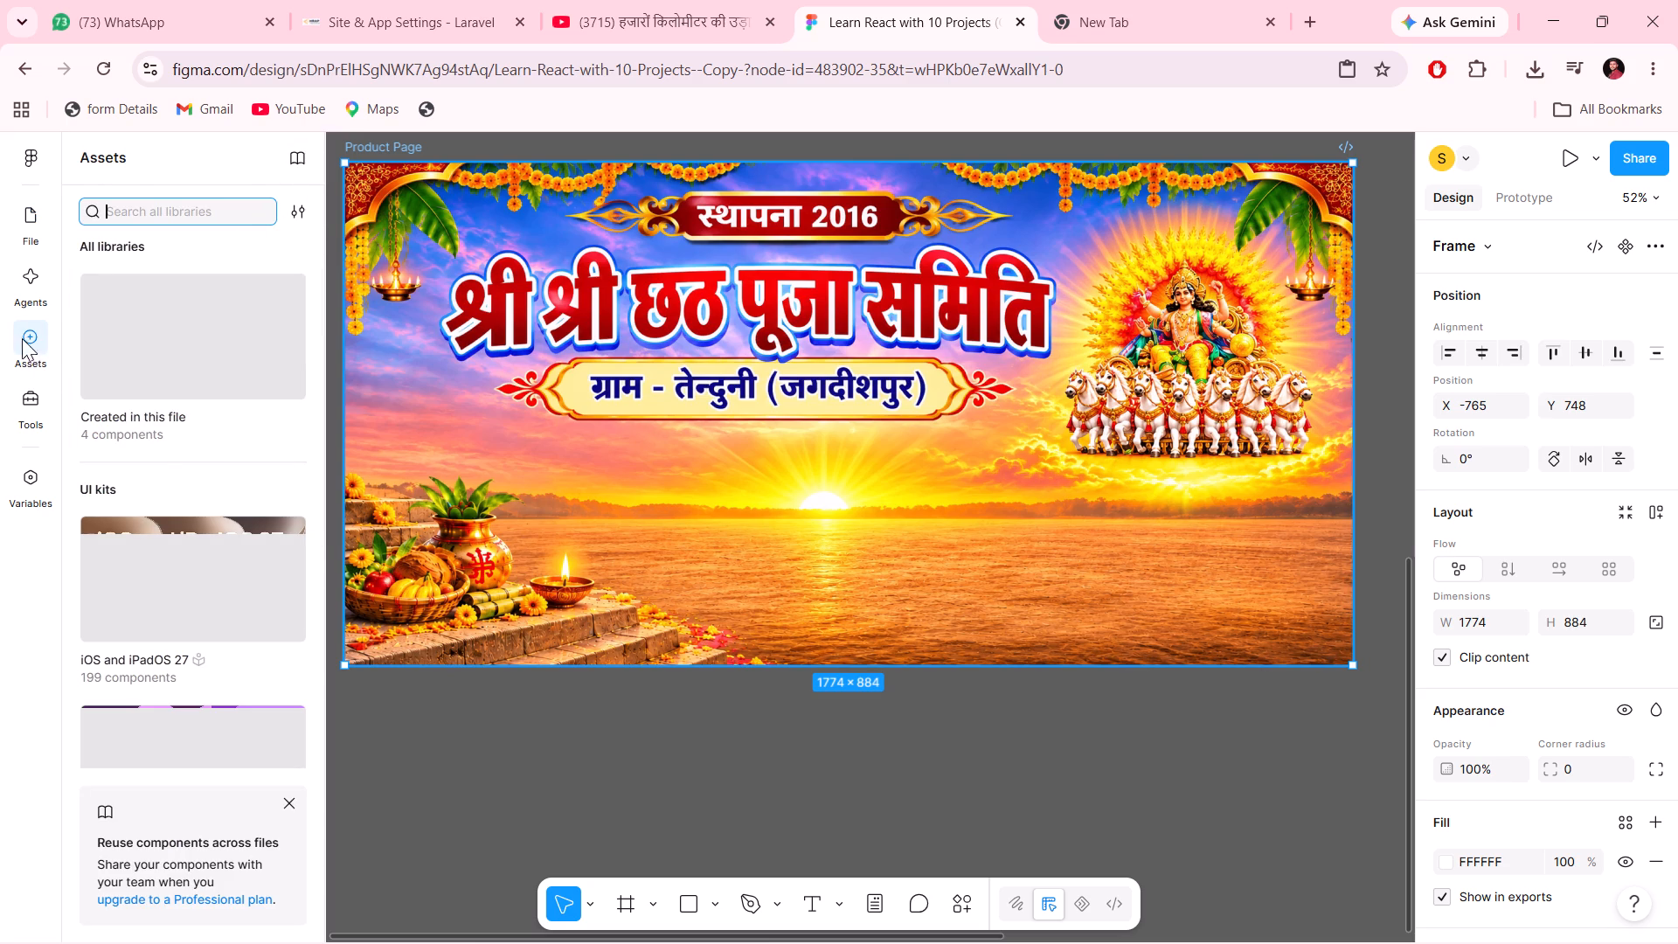
{"action": "left_click", "coordinate": [36, 233]}
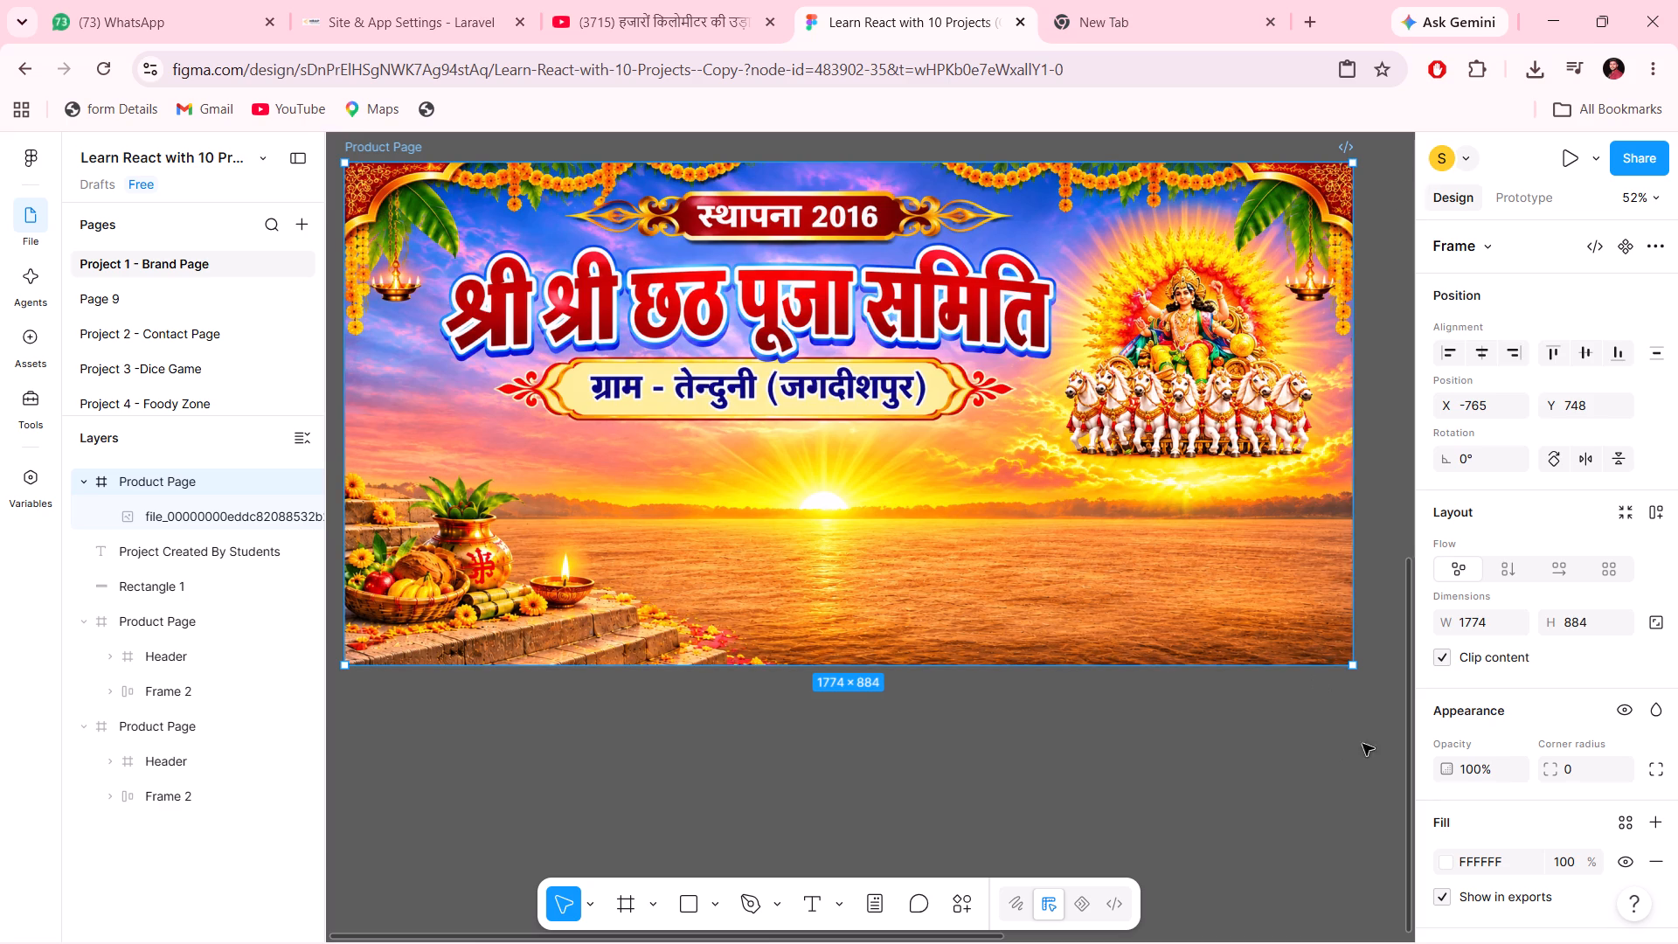
Examine the Product Page frame's design, boolean, prototype, layout guide and export settings.
{"action": "scroll", "coordinate": [1496, 578], "scroll_direction": "down", "scroll_amount": 5}
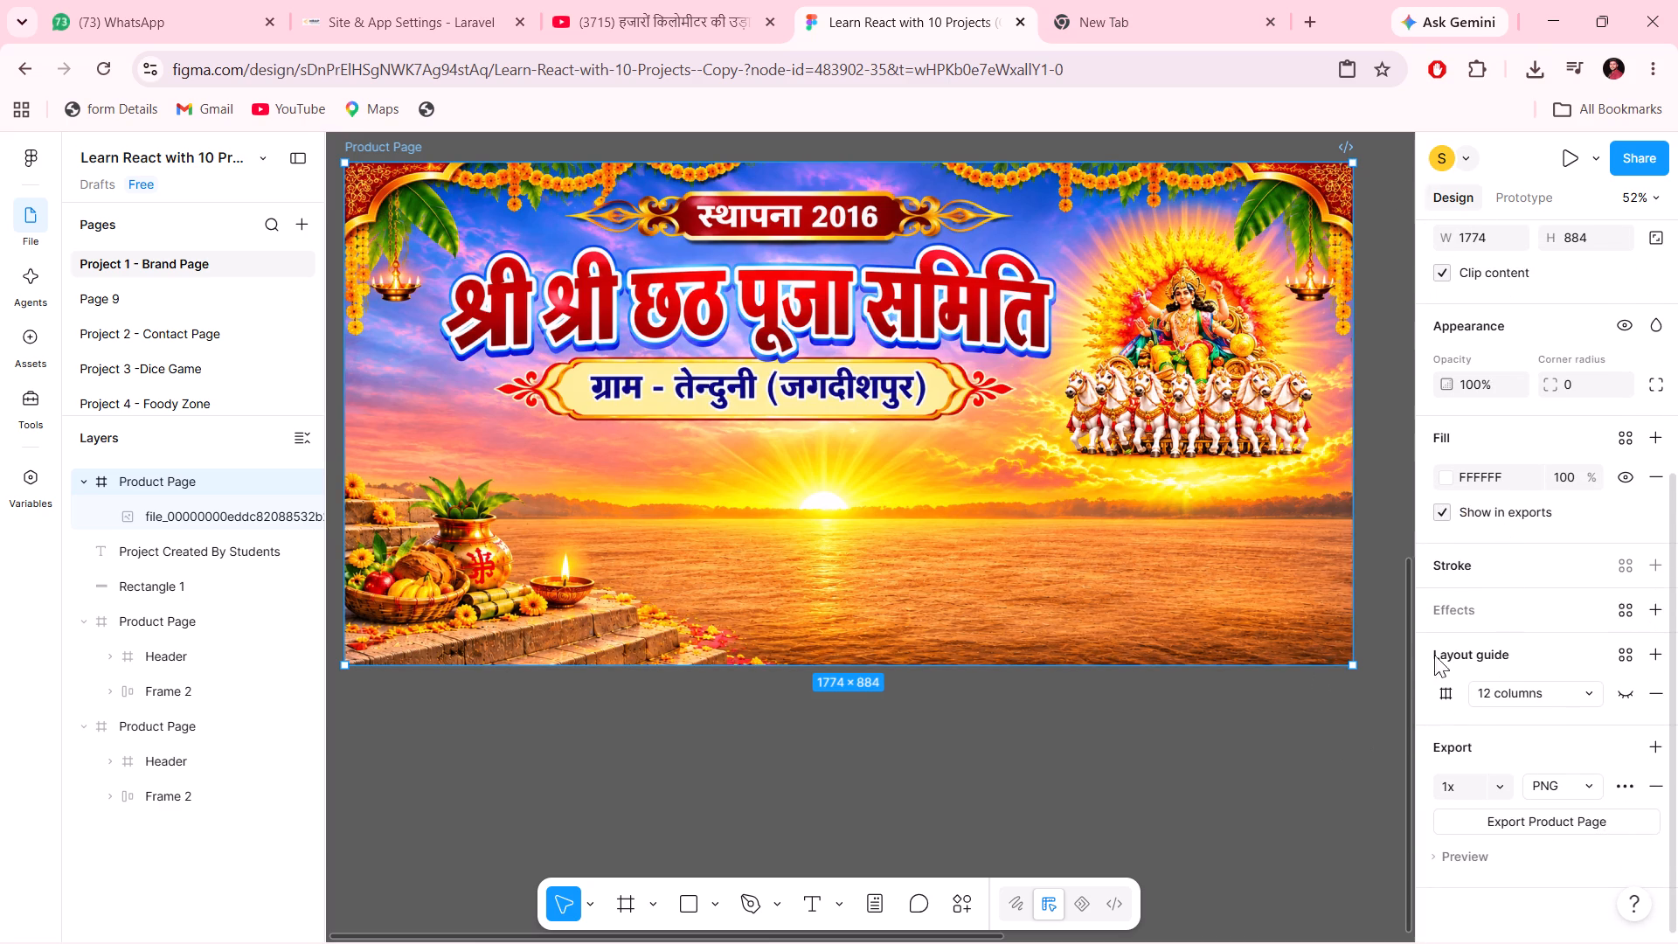
{"action": "scroll", "coordinate": [1541, 467], "scroll_direction": "up", "scroll_amount": 2}
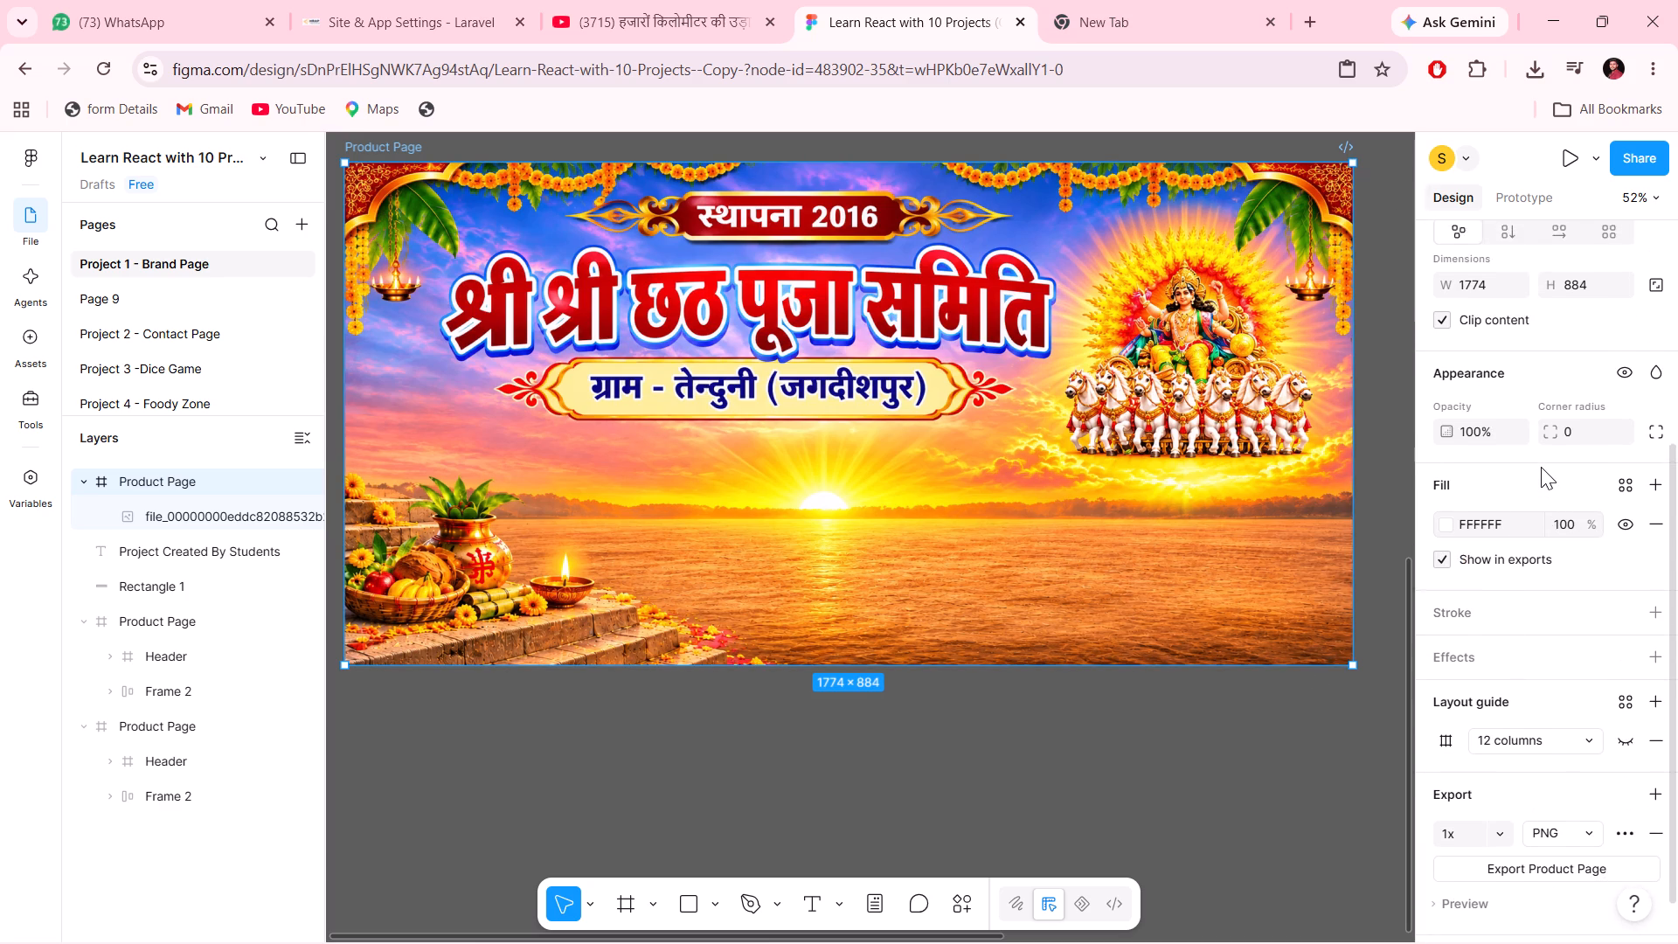
{"action": "scroll", "coordinate": [1541, 467], "scroll_direction": "up", "scroll_amount": 6}
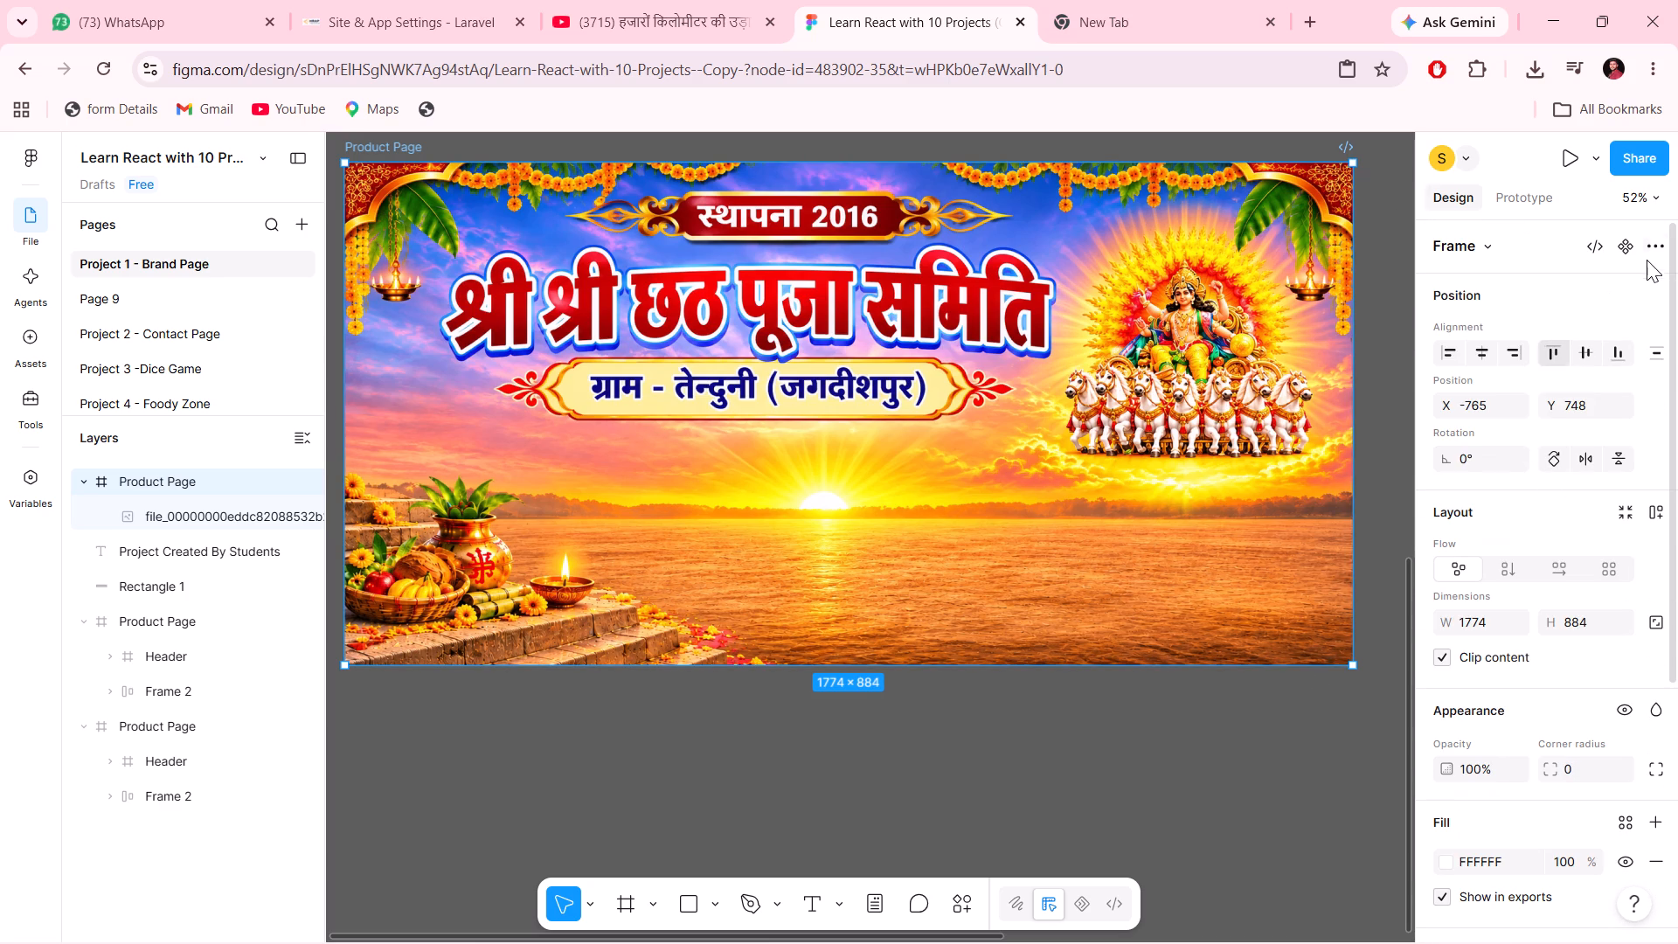
{"action": "left_click", "coordinate": [1649, 247]}
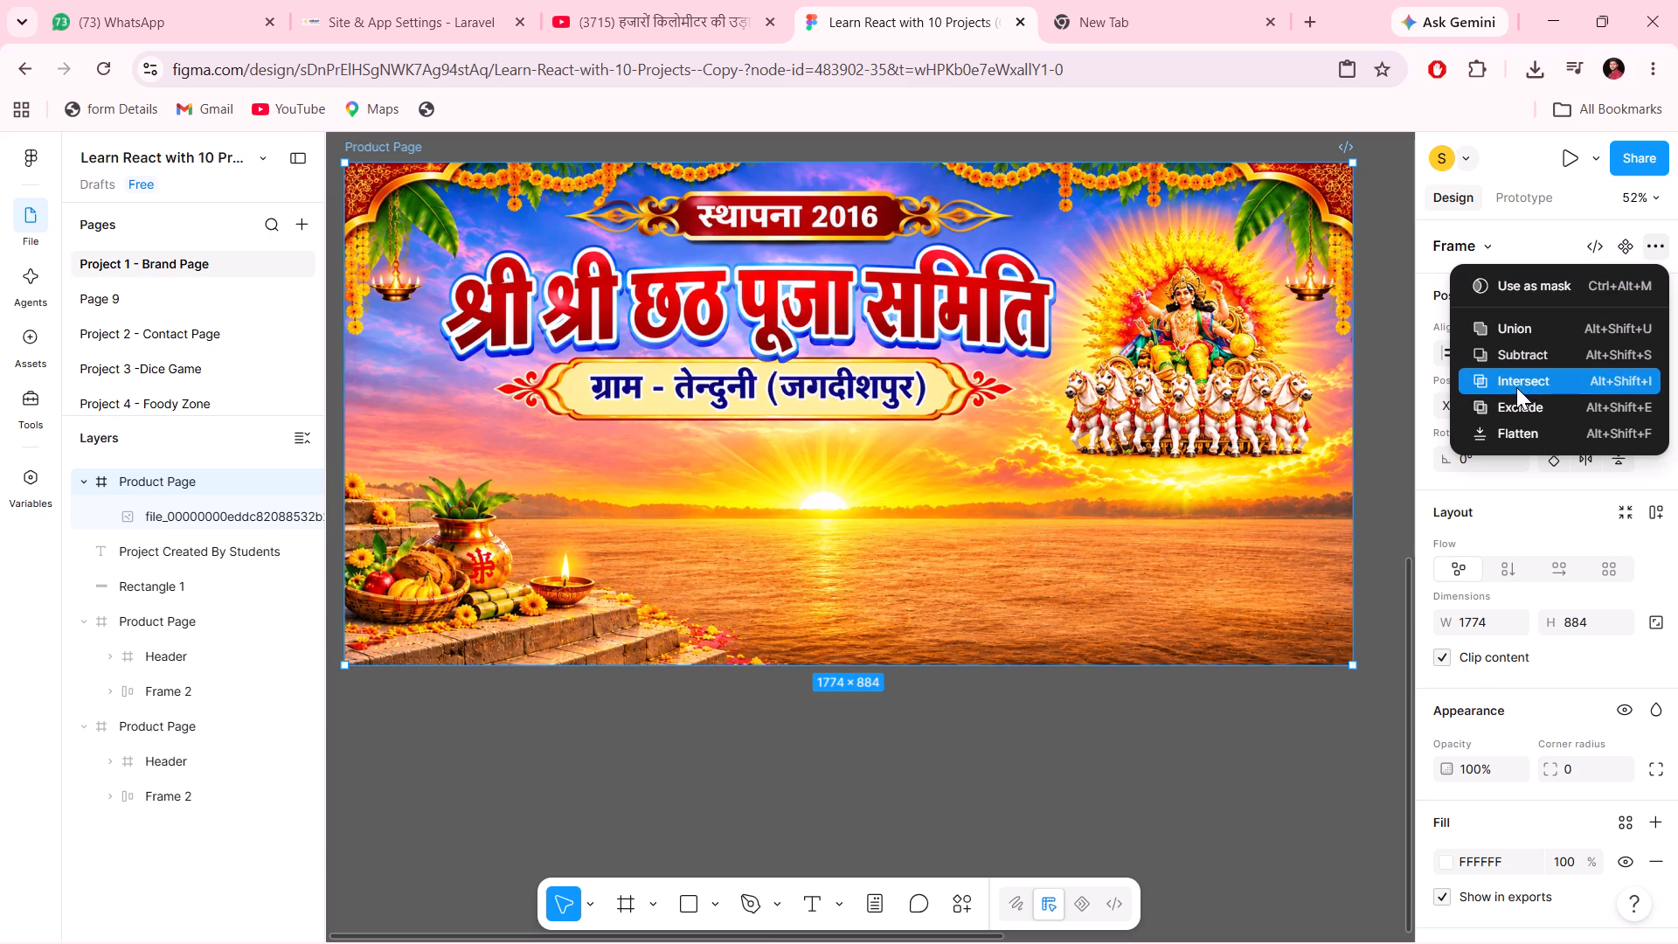
{"action": "scroll", "coordinate": [1534, 365], "scroll_direction": "down", "scroll_amount": 1}
{"action": "left_click", "coordinate": [1548, 238]}
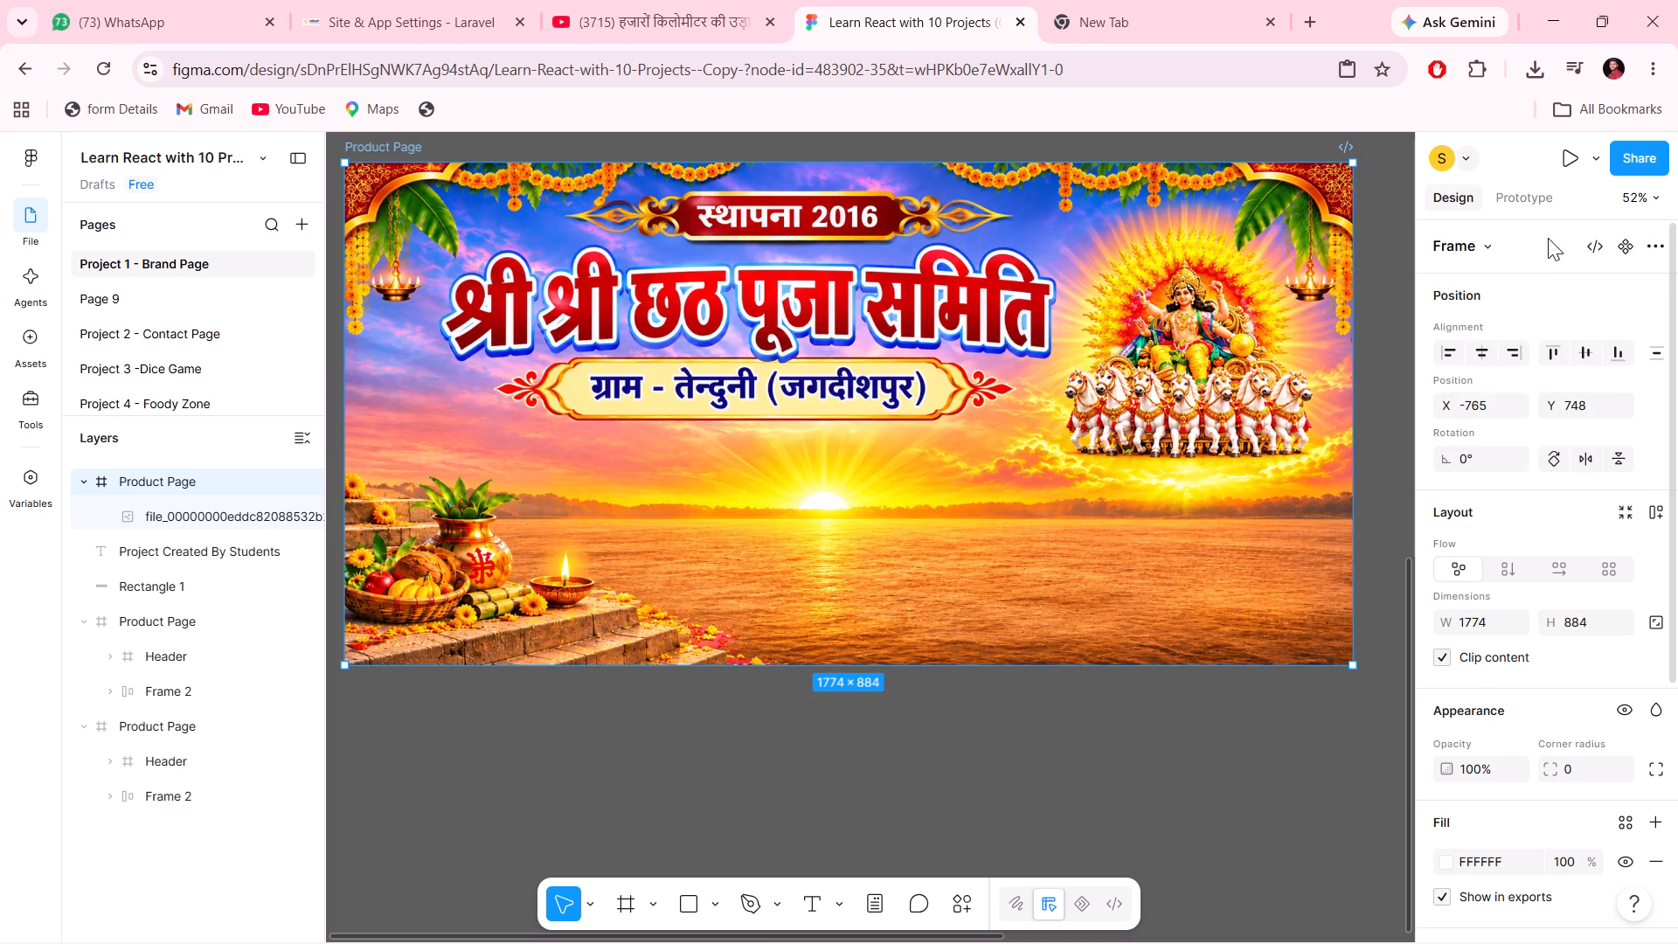
{"action": "left_click", "coordinate": [1527, 199]}
{"action": "left_click", "coordinate": [1460, 202]}
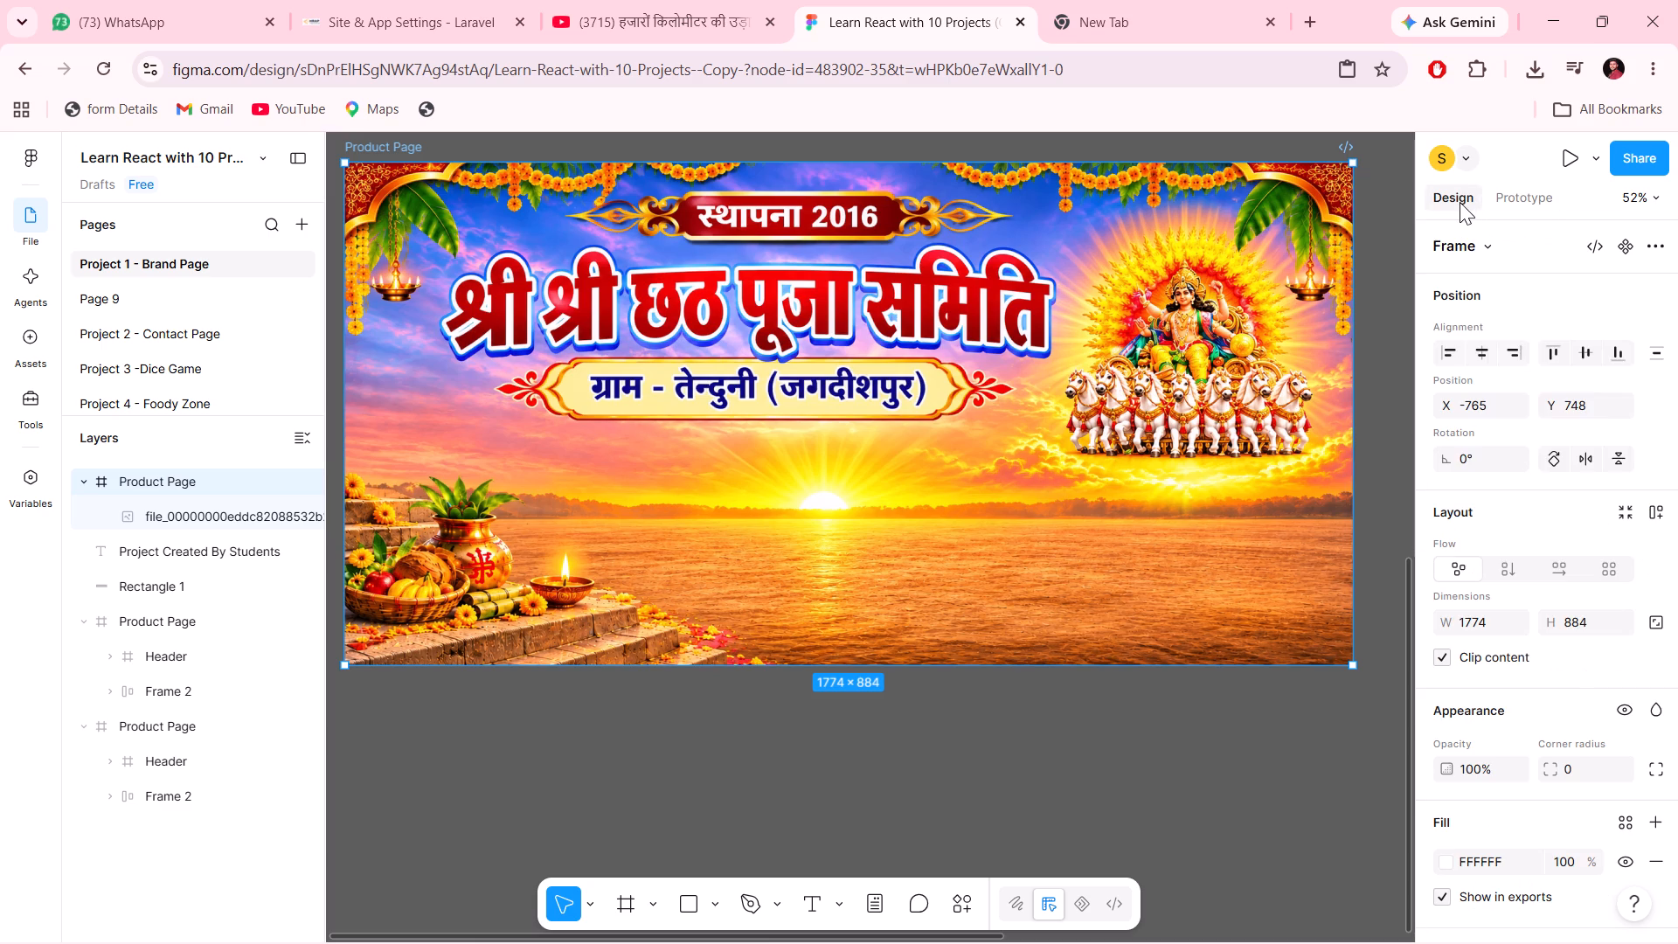
{"action": "scroll", "coordinate": [1594, 378], "scroll_direction": "down", "scroll_amount": 3}
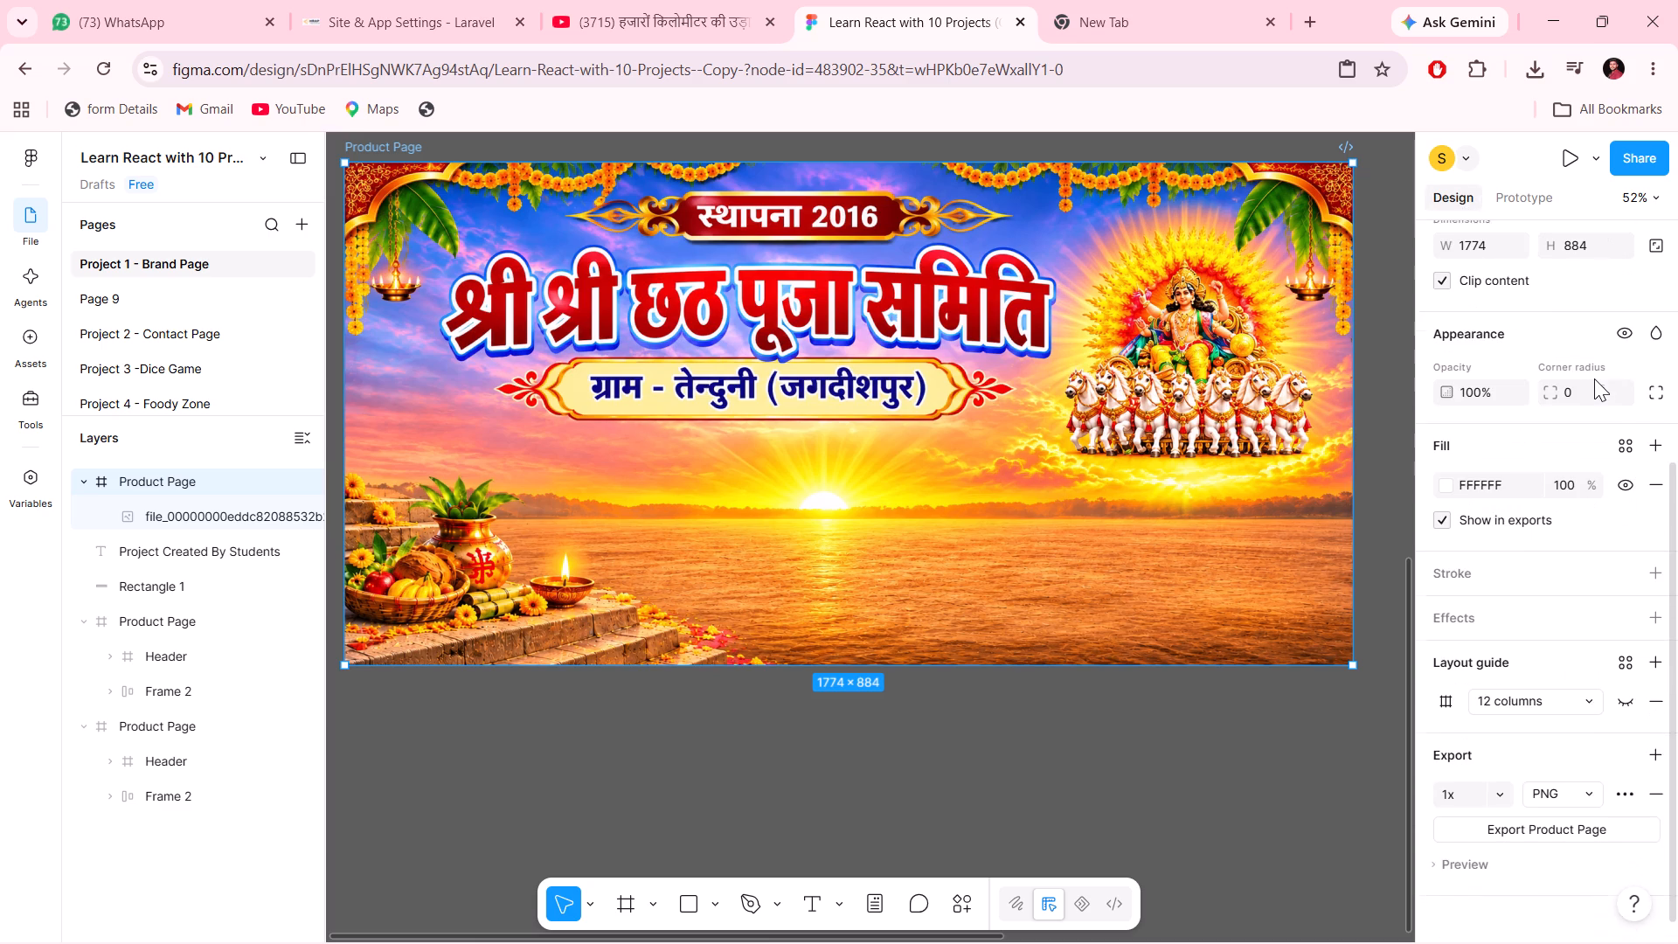
{"action": "left_click", "coordinate": [1594, 378]}
{"action": "scroll", "coordinate": [1594, 378], "scroll_direction": "down", "scroll_amount": 1}
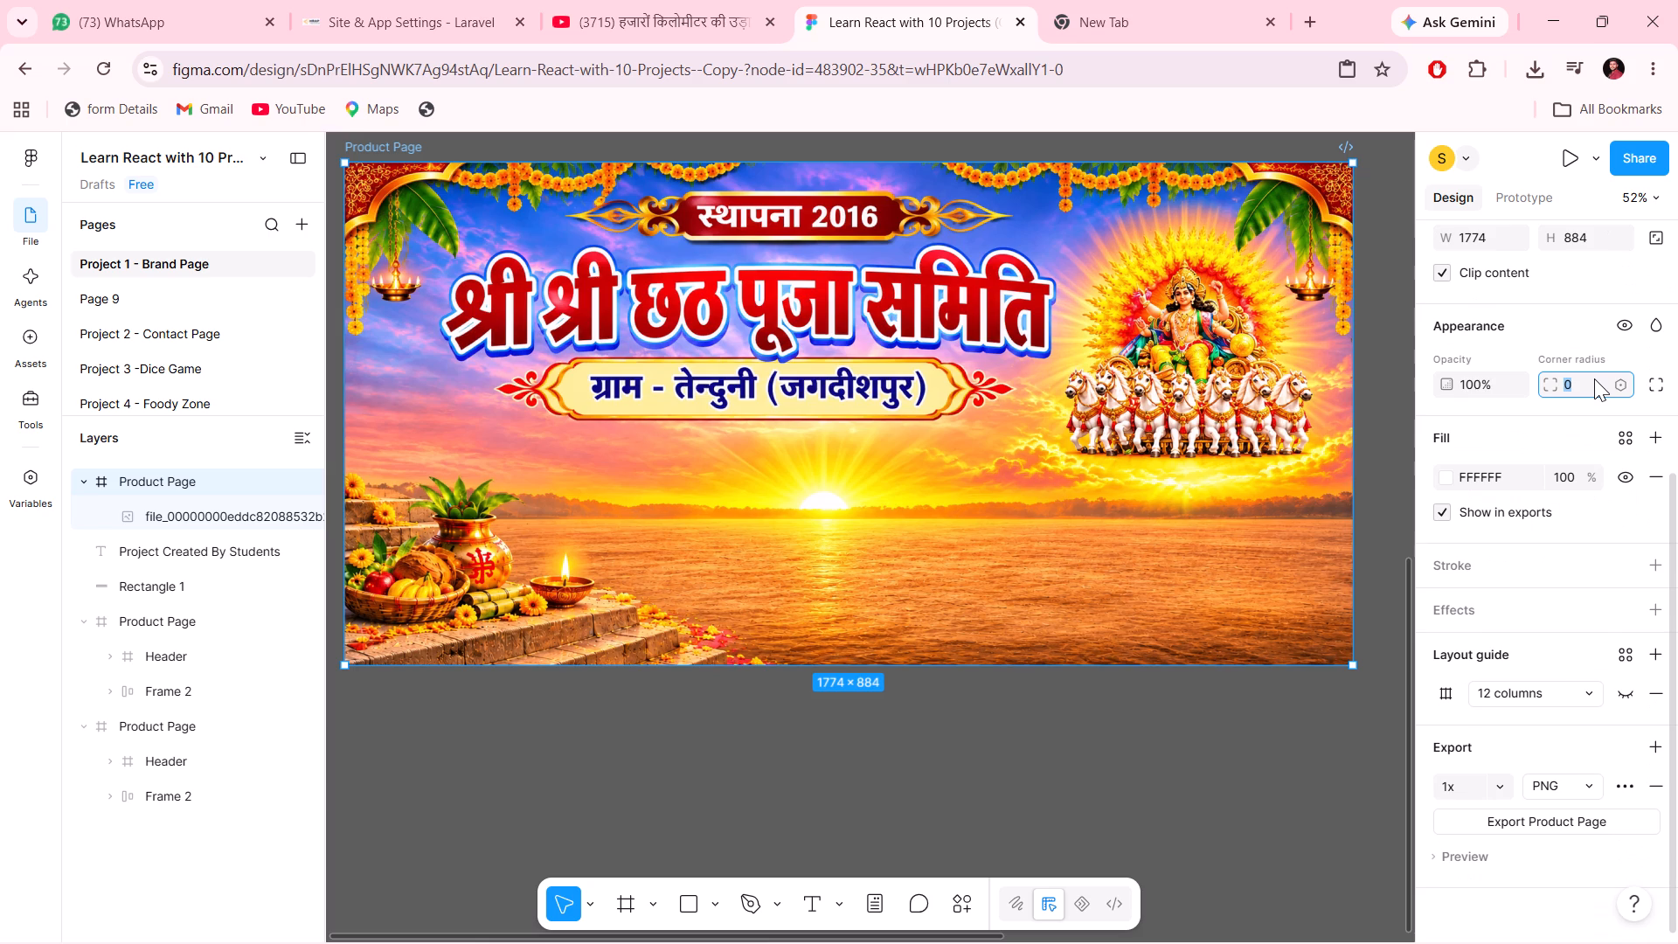
{"action": "scroll", "coordinate": [1594, 378], "scroll_direction": "down", "scroll_amount": 1}
{"action": "scroll", "coordinate": [1594, 378], "scroll_direction": "up", "scroll_amount": 2}
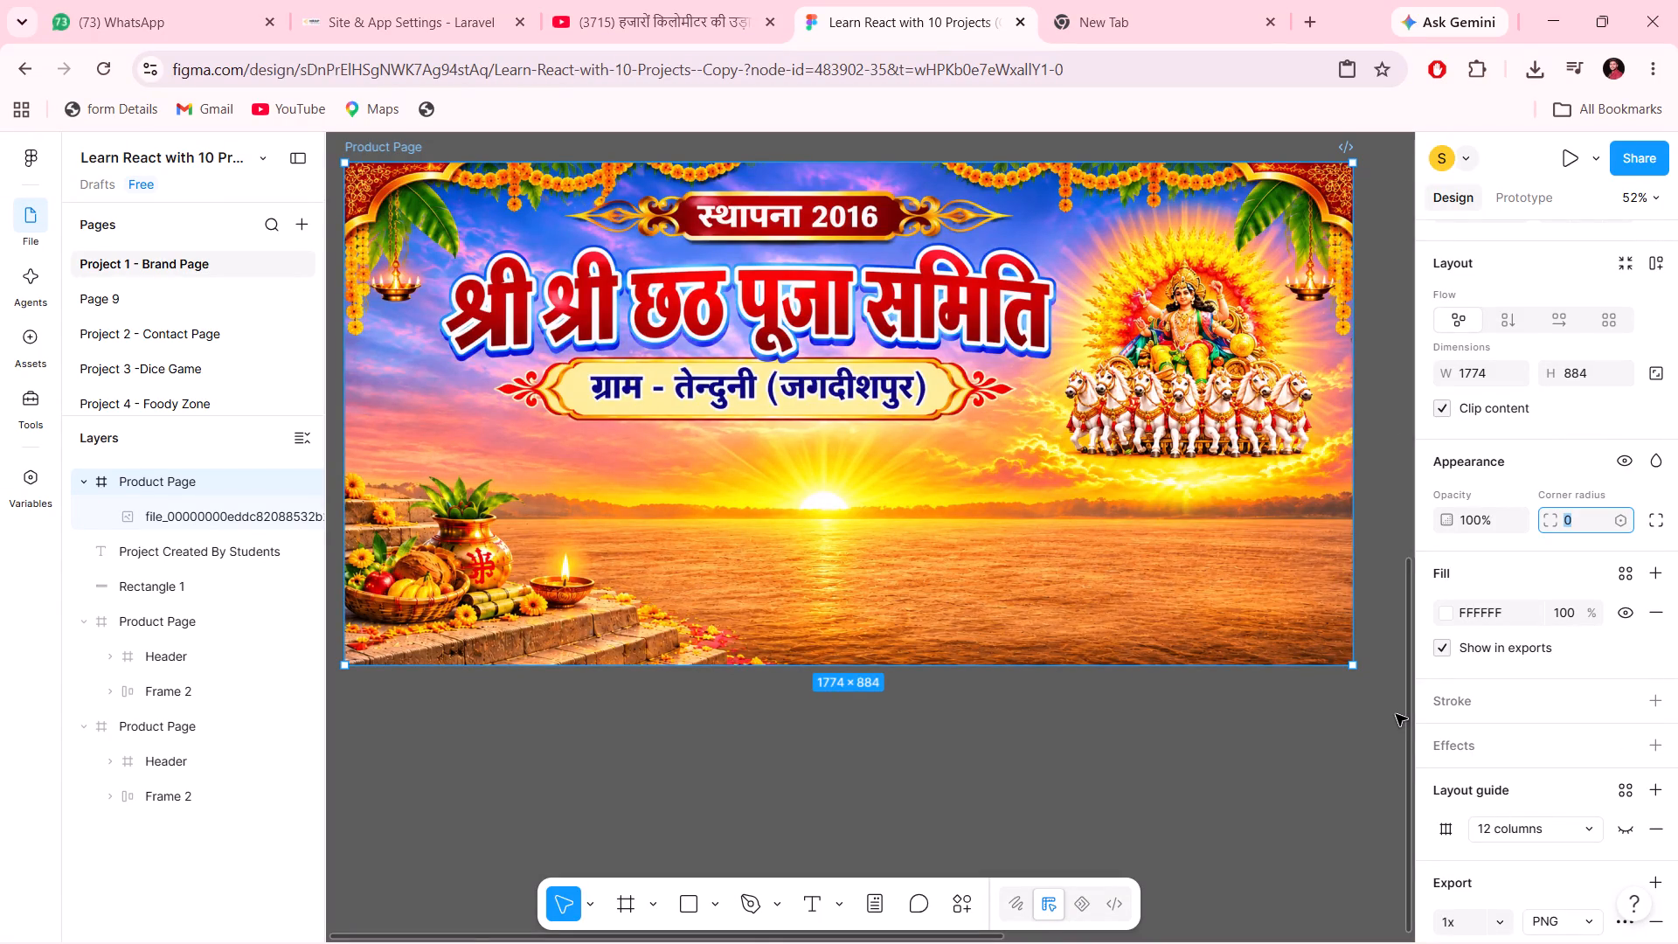
{"action": "scroll", "coordinate": [1593, 715], "scroll_direction": "down", "scroll_amount": 3}
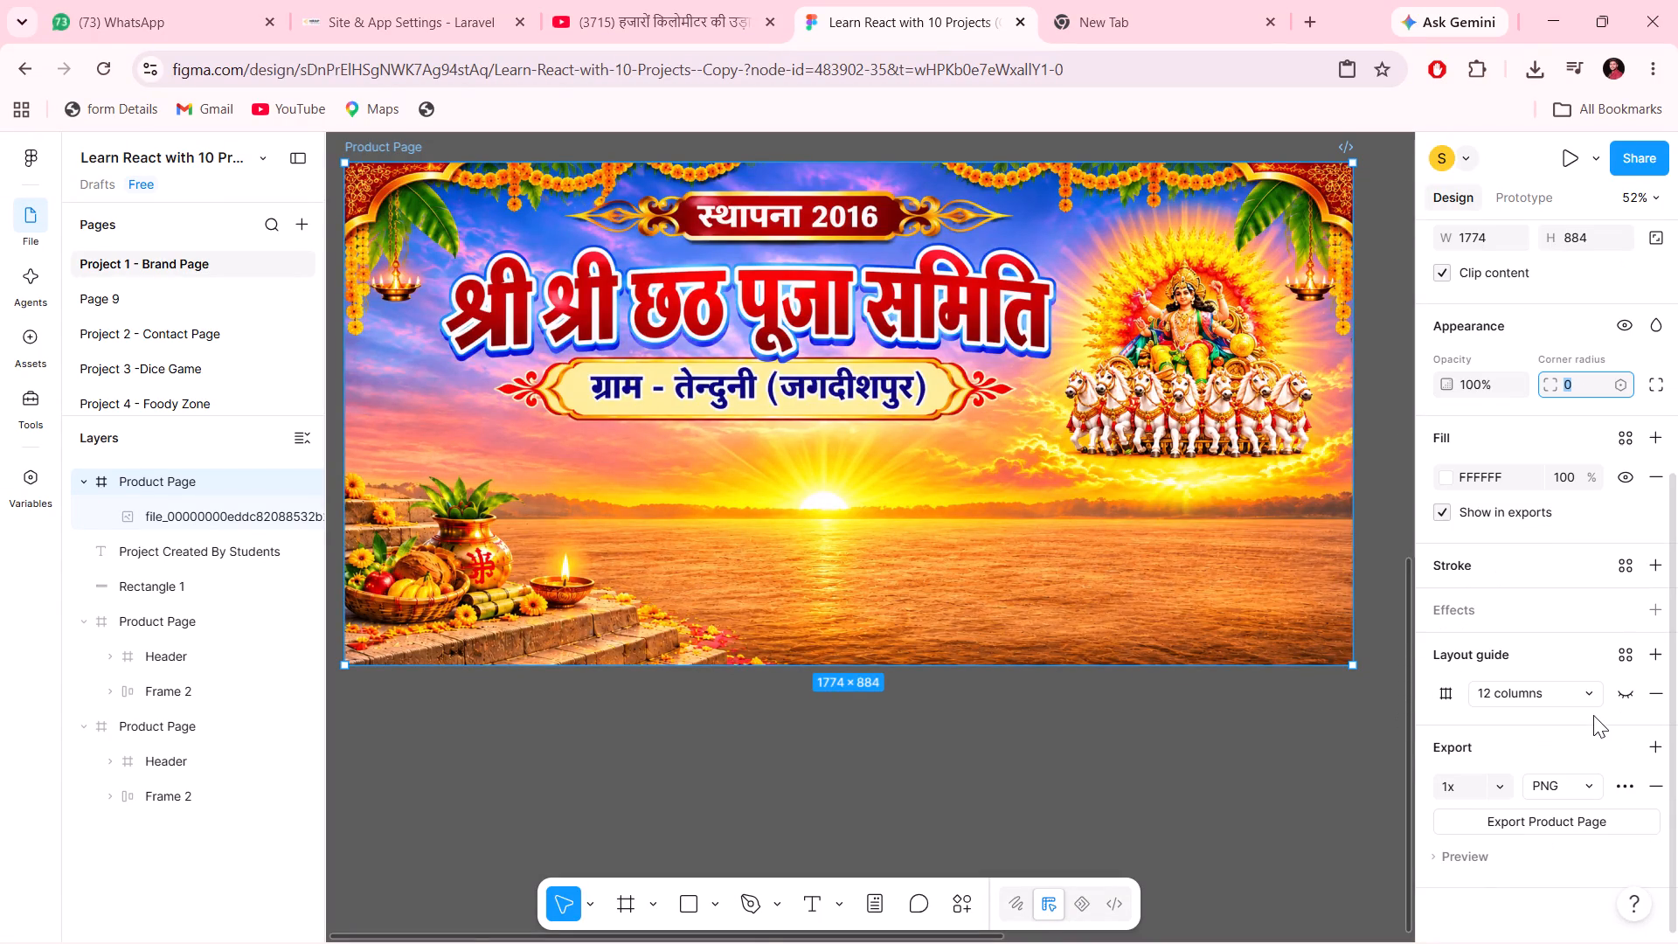
Show the export preview of the Product Page frame and inspect it.
{"action": "left_click", "coordinate": [1446, 854]}
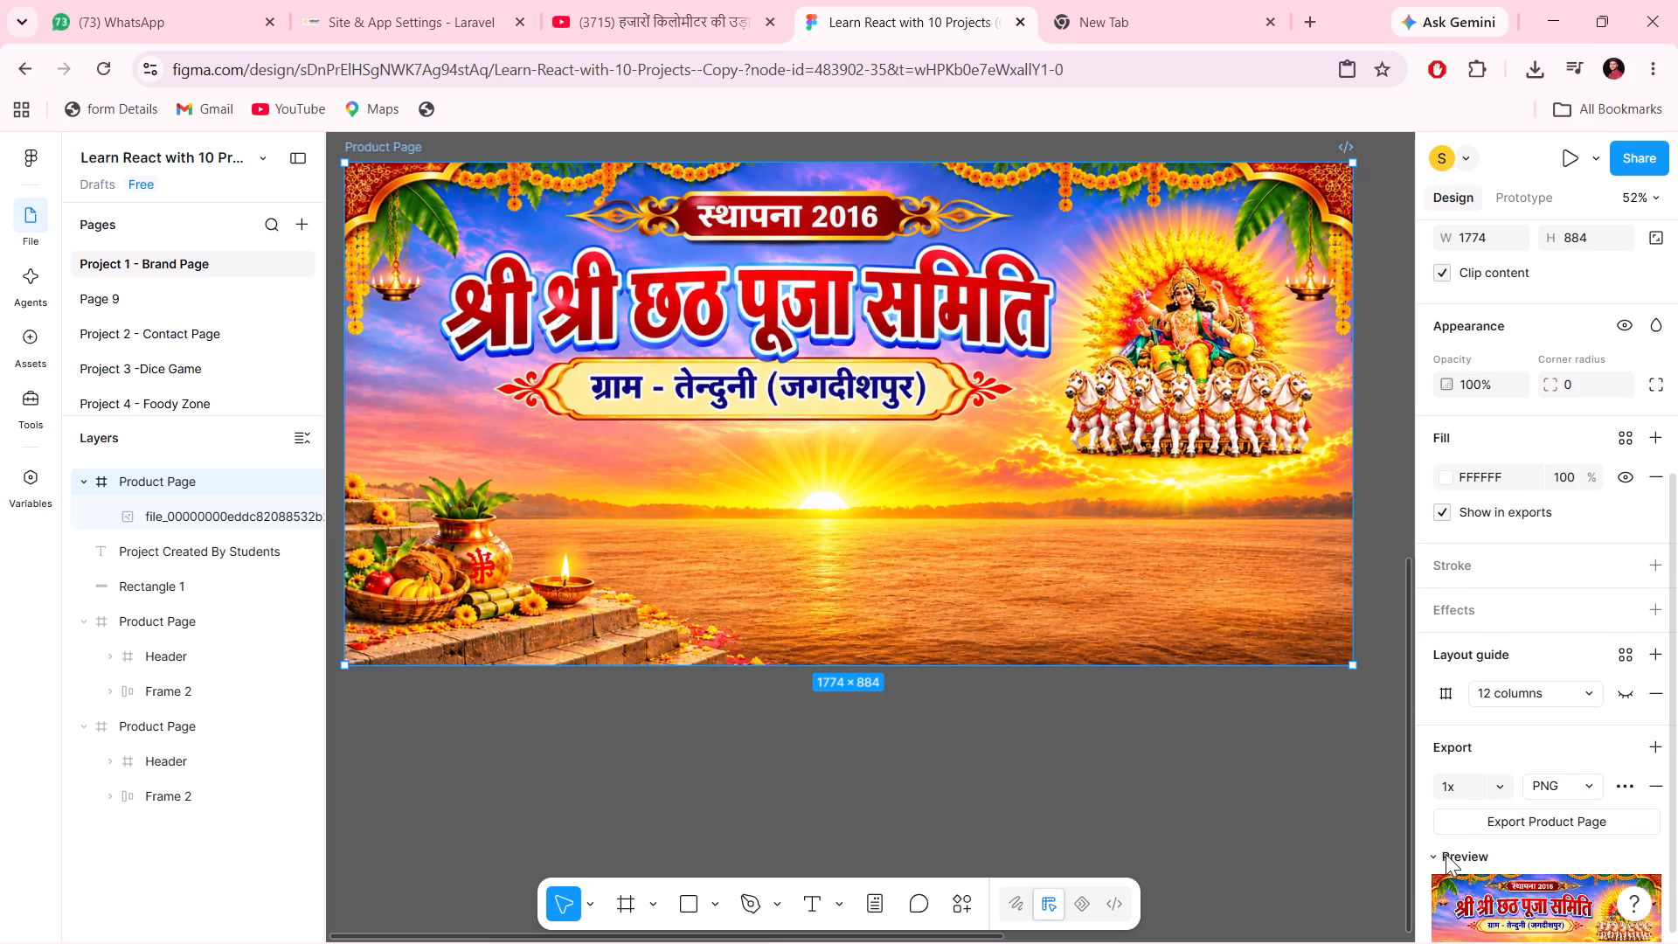
{"action": "scroll", "coordinate": [1446, 854], "scroll_direction": "down", "scroll_amount": 3}
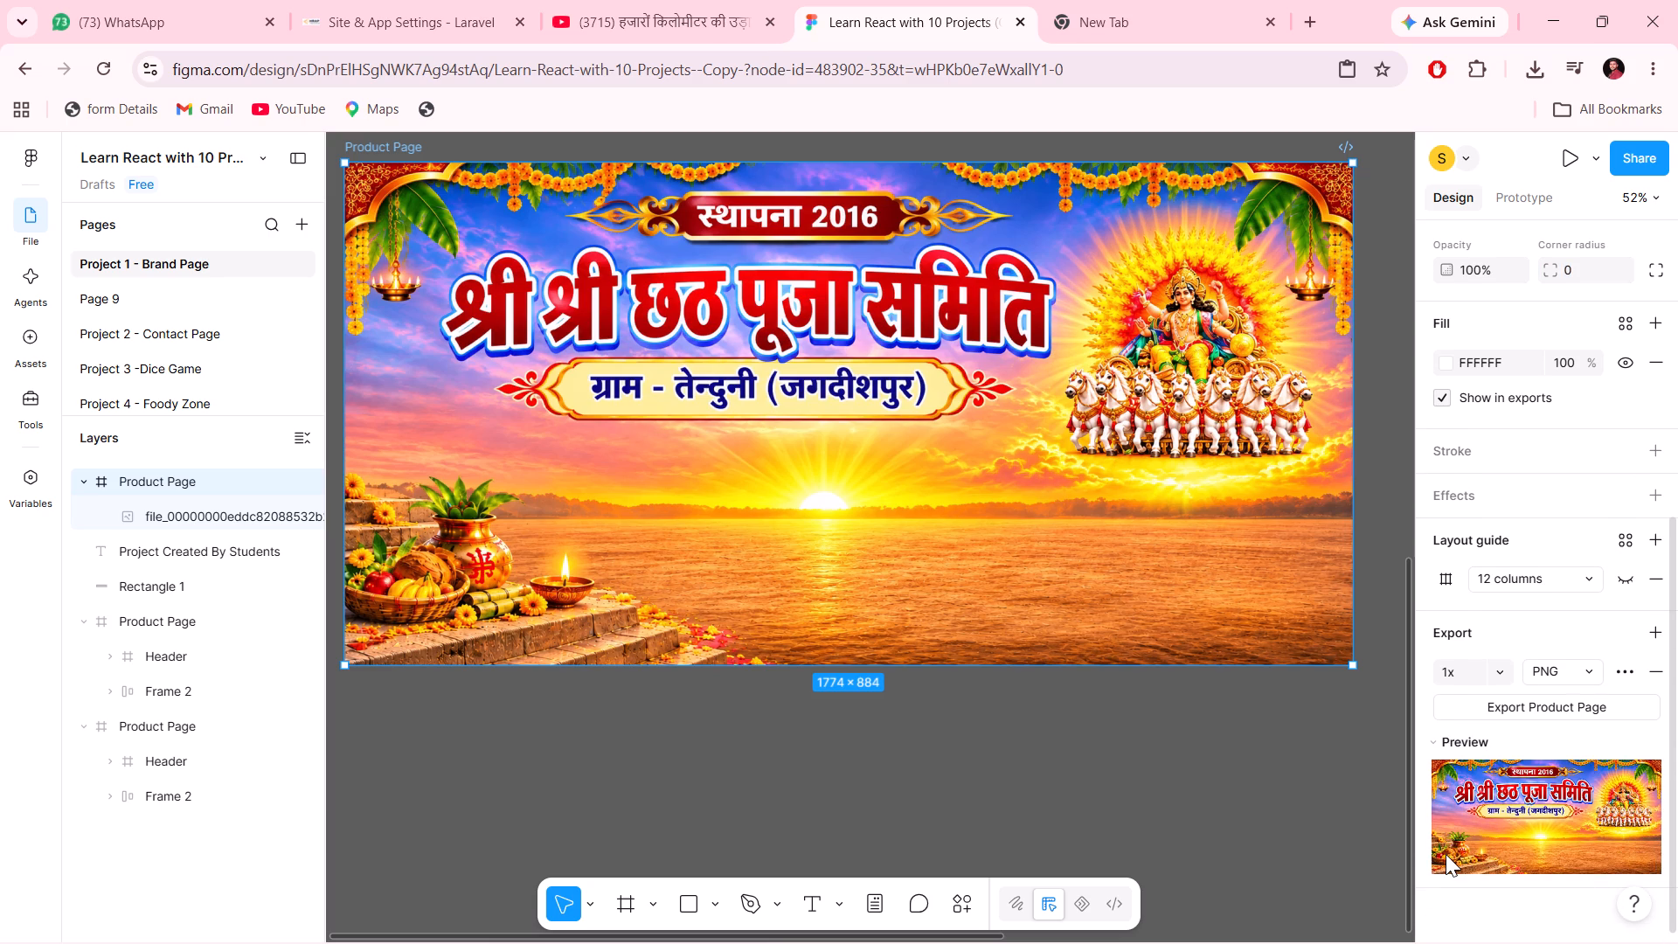
{"action": "scroll", "coordinate": [1446, 854], "scroll_direction": "up", "scroll_amount": 1}
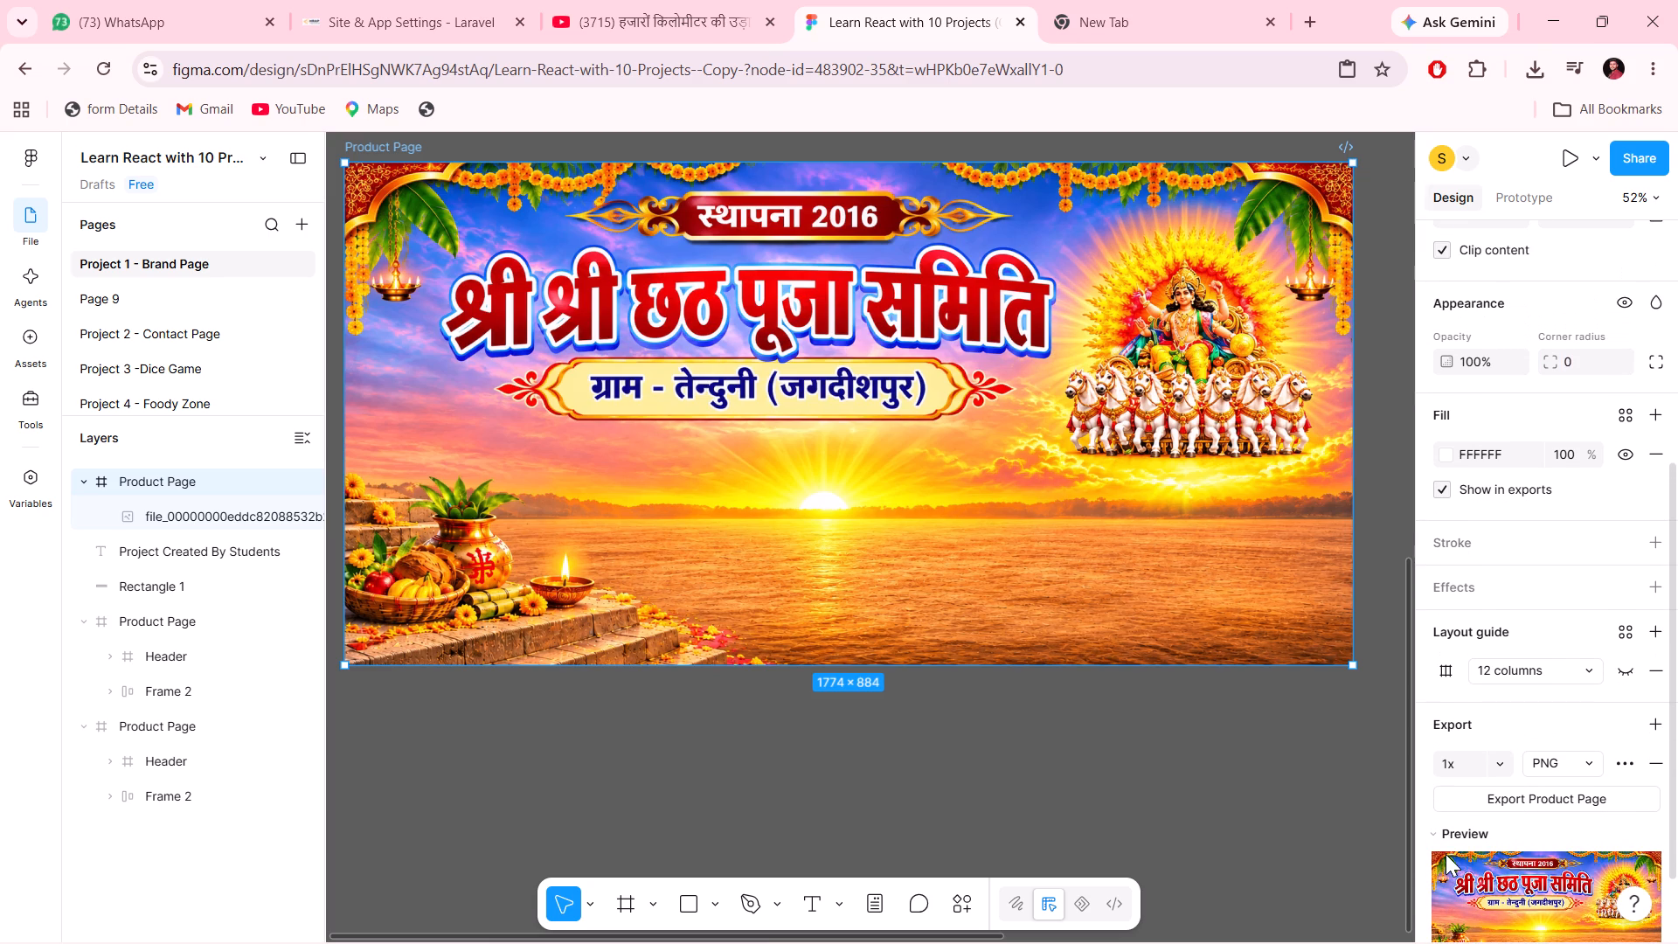
{"action": "scroll", "coordinate": [1446, 854], "scroll_direction": "up", "scroll_amount": 1}
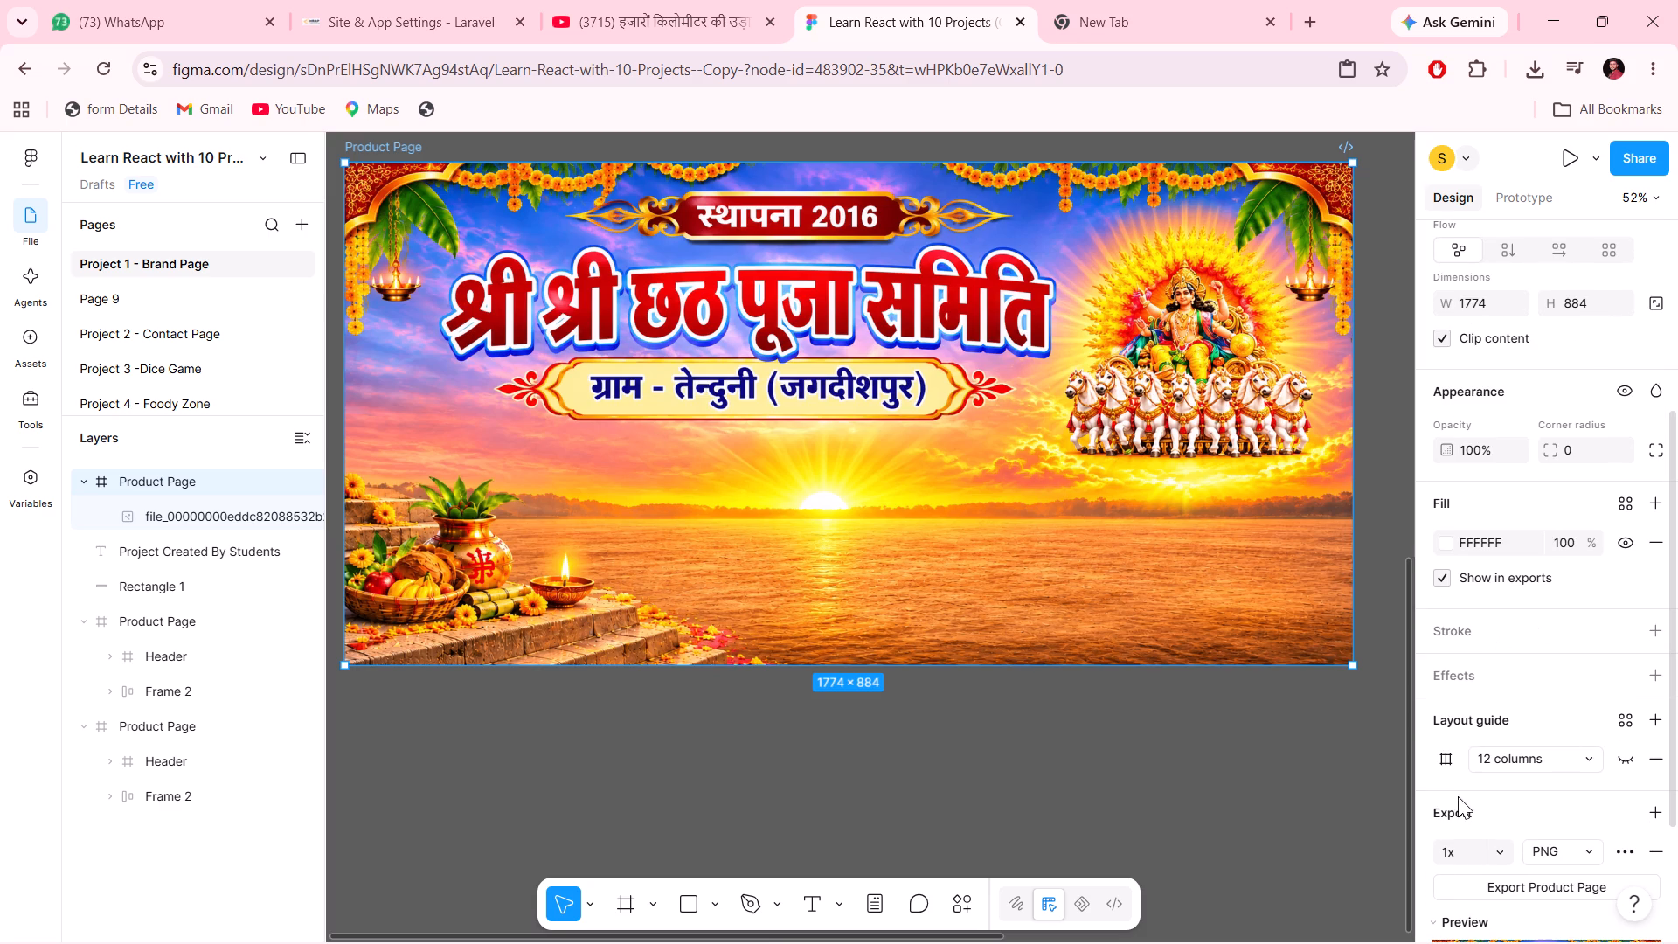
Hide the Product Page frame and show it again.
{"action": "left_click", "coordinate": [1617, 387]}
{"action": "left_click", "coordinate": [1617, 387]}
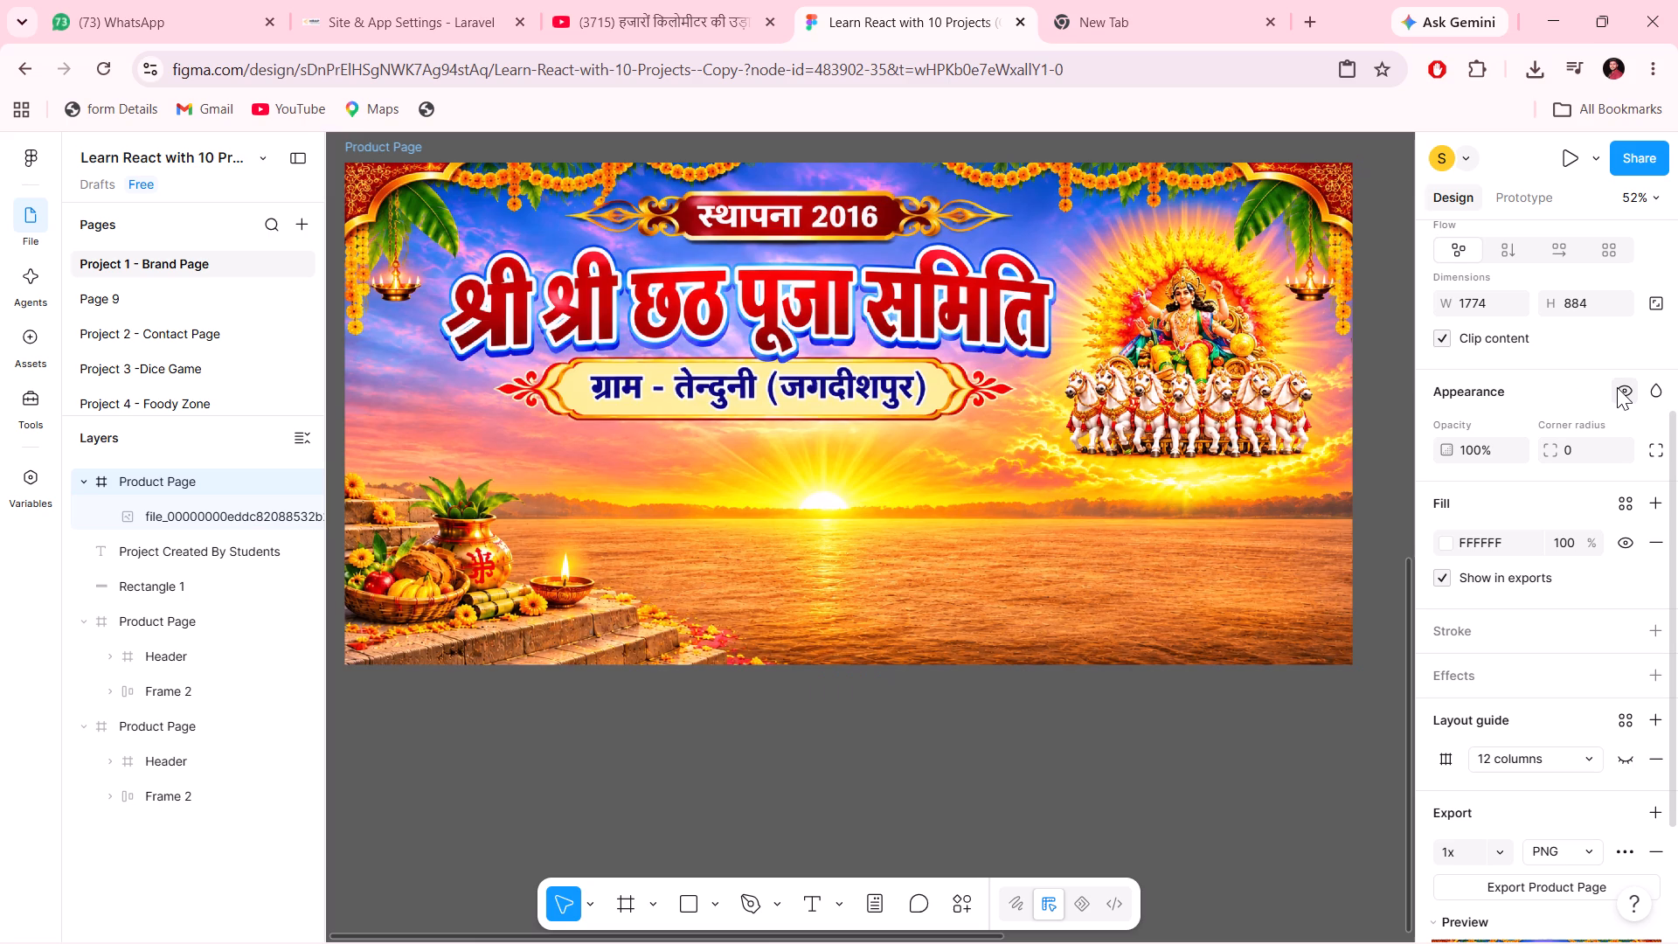
Resize the Product Page frame to fit the banner image, giving it a height of 887.
{"action": "scroll", "coordinate": [1633, 302], "scroll_direction": "up", "scroll_amount": 1}
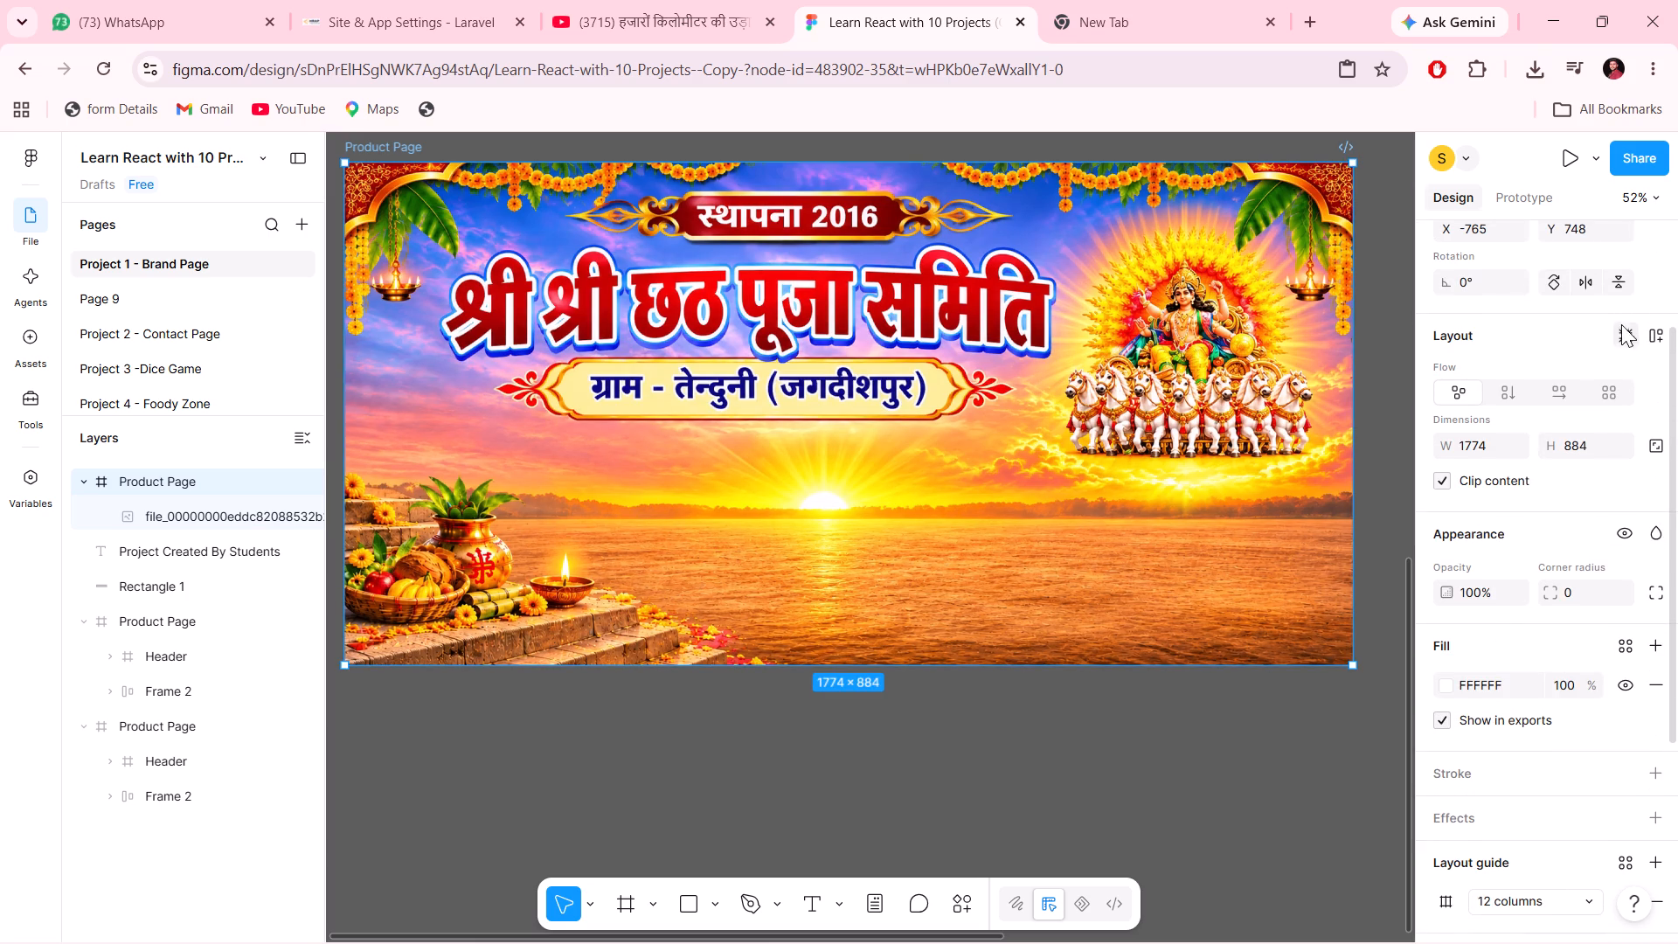
{"action": "left_click", "coordinate": [1624, 331]}
{"action": "left_click", "coordinate": [1624, 331]}
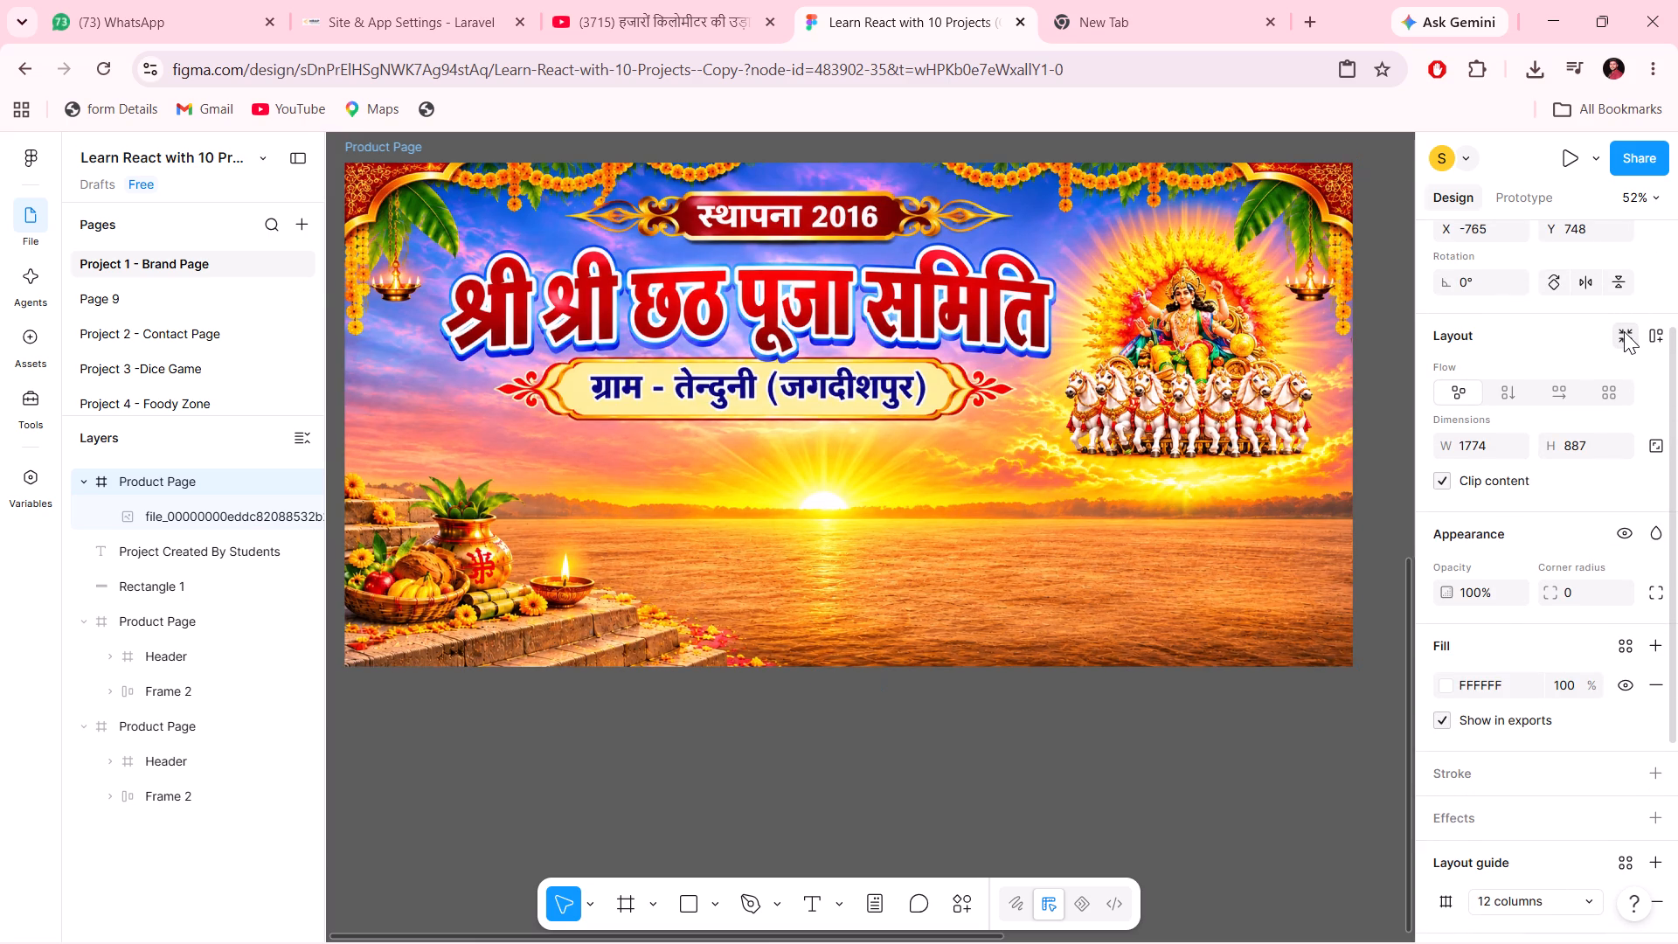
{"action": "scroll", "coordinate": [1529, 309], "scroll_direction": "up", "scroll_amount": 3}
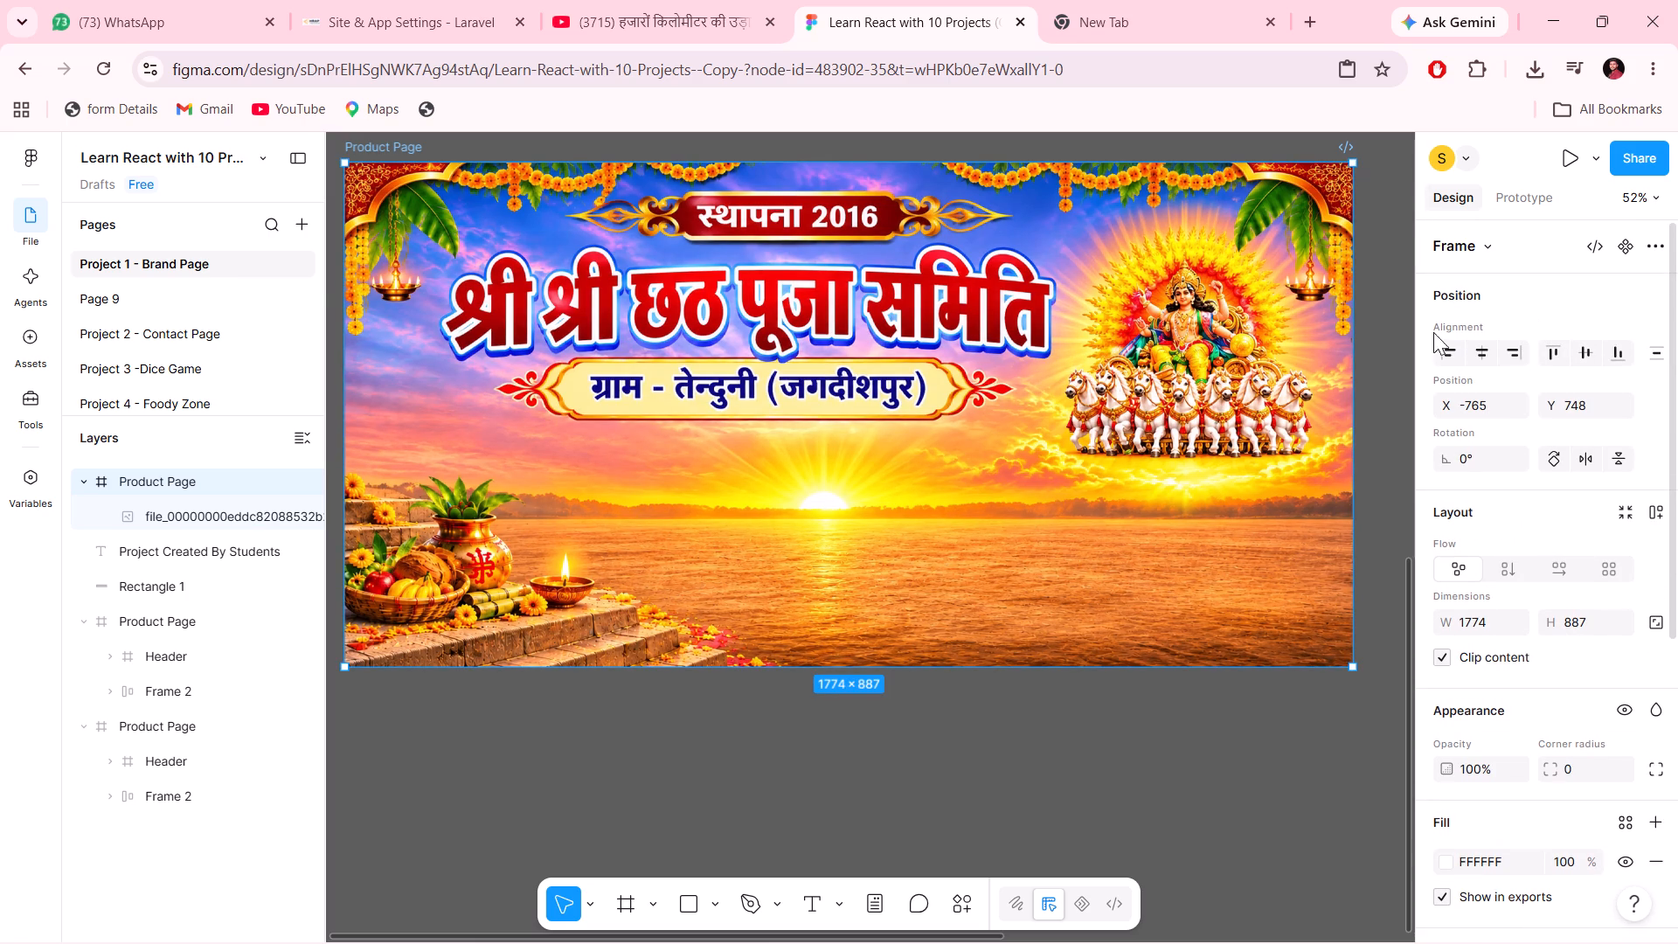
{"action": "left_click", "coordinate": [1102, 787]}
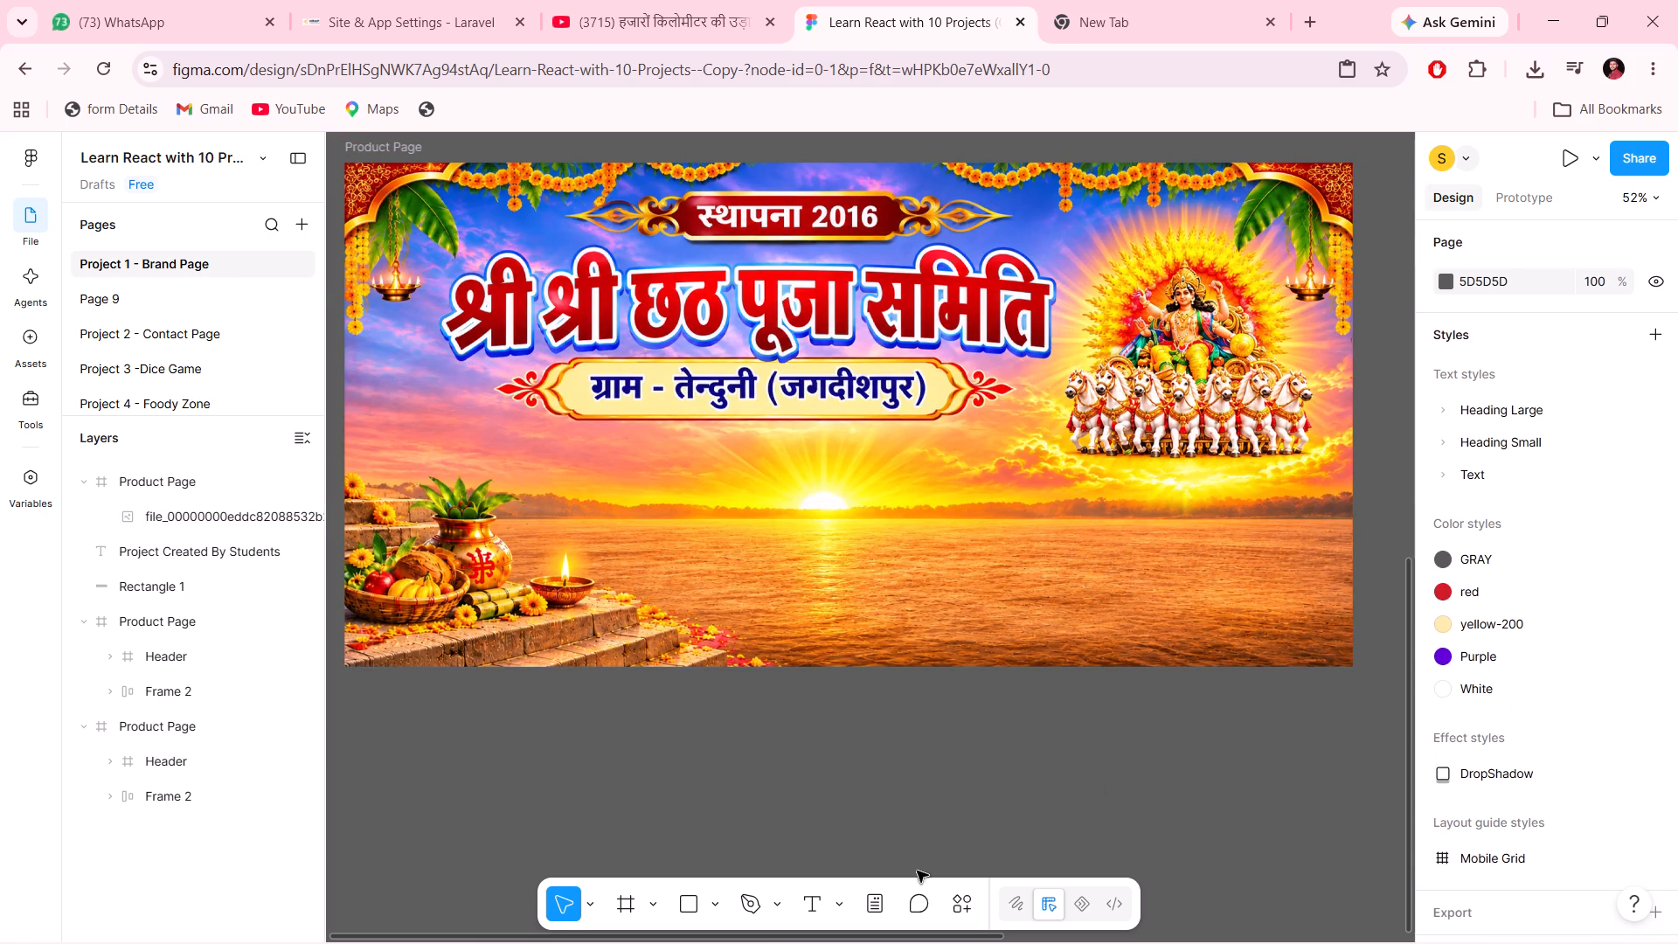
Look through the suggested actions and common settings, and check the asset search for the design file.
{"action": "left_click", "coordinate": [977, 904]}
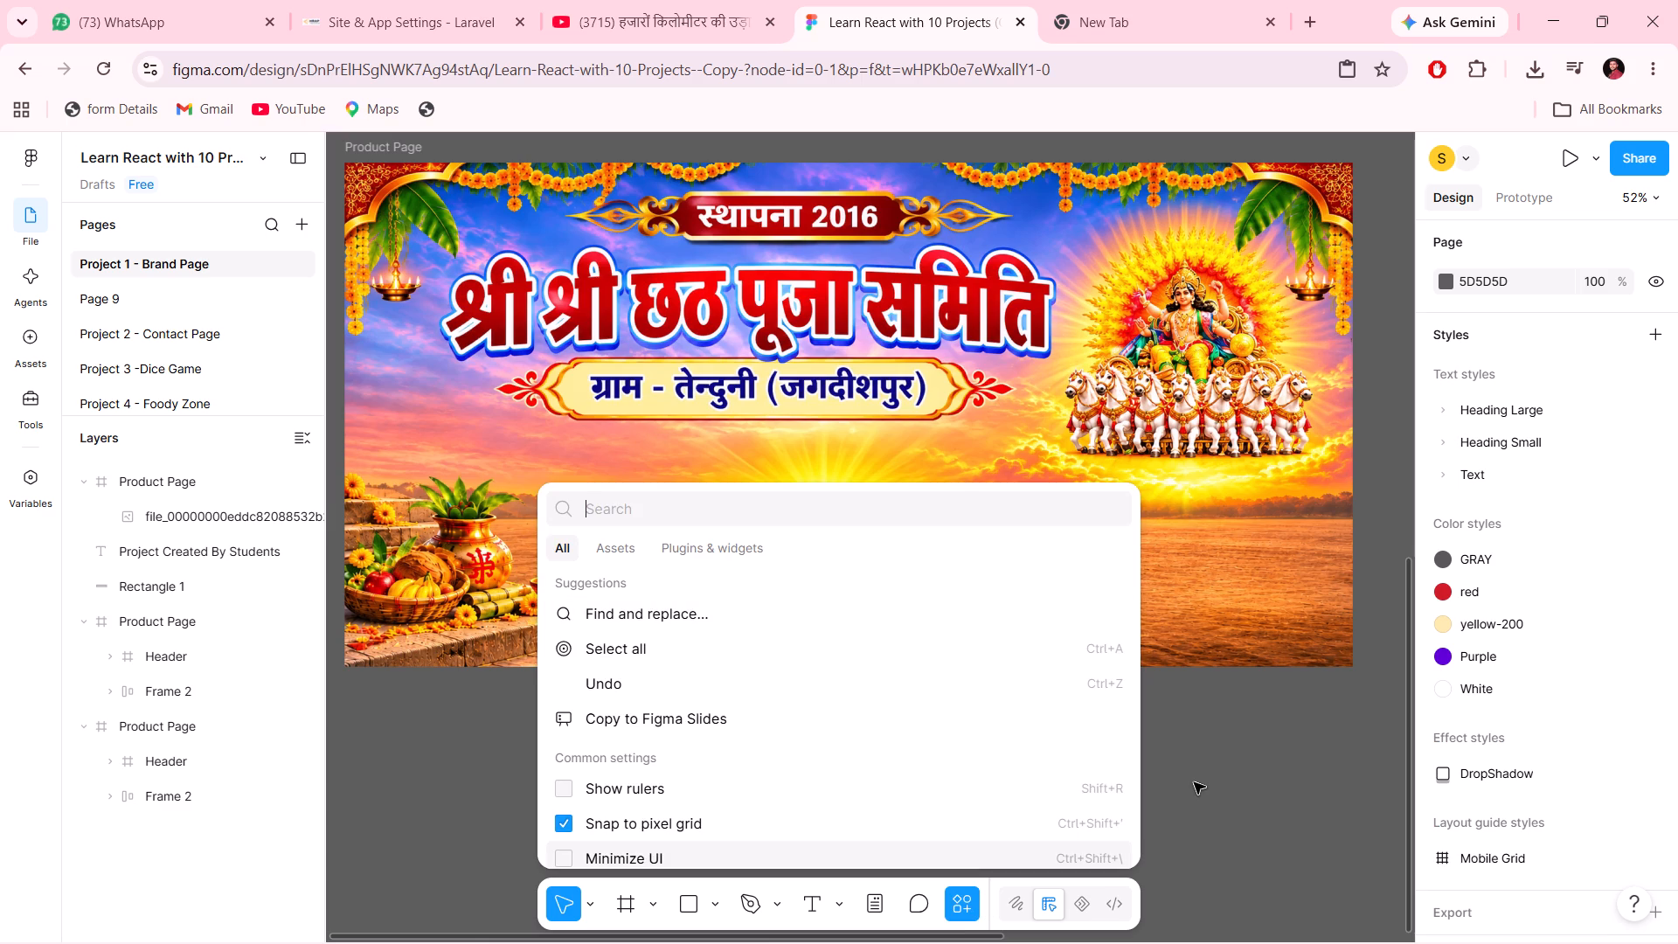
{"action": "scroll", "coordinate": [705, 651], "scroll_direction": "down", "scroll_amount": 1}
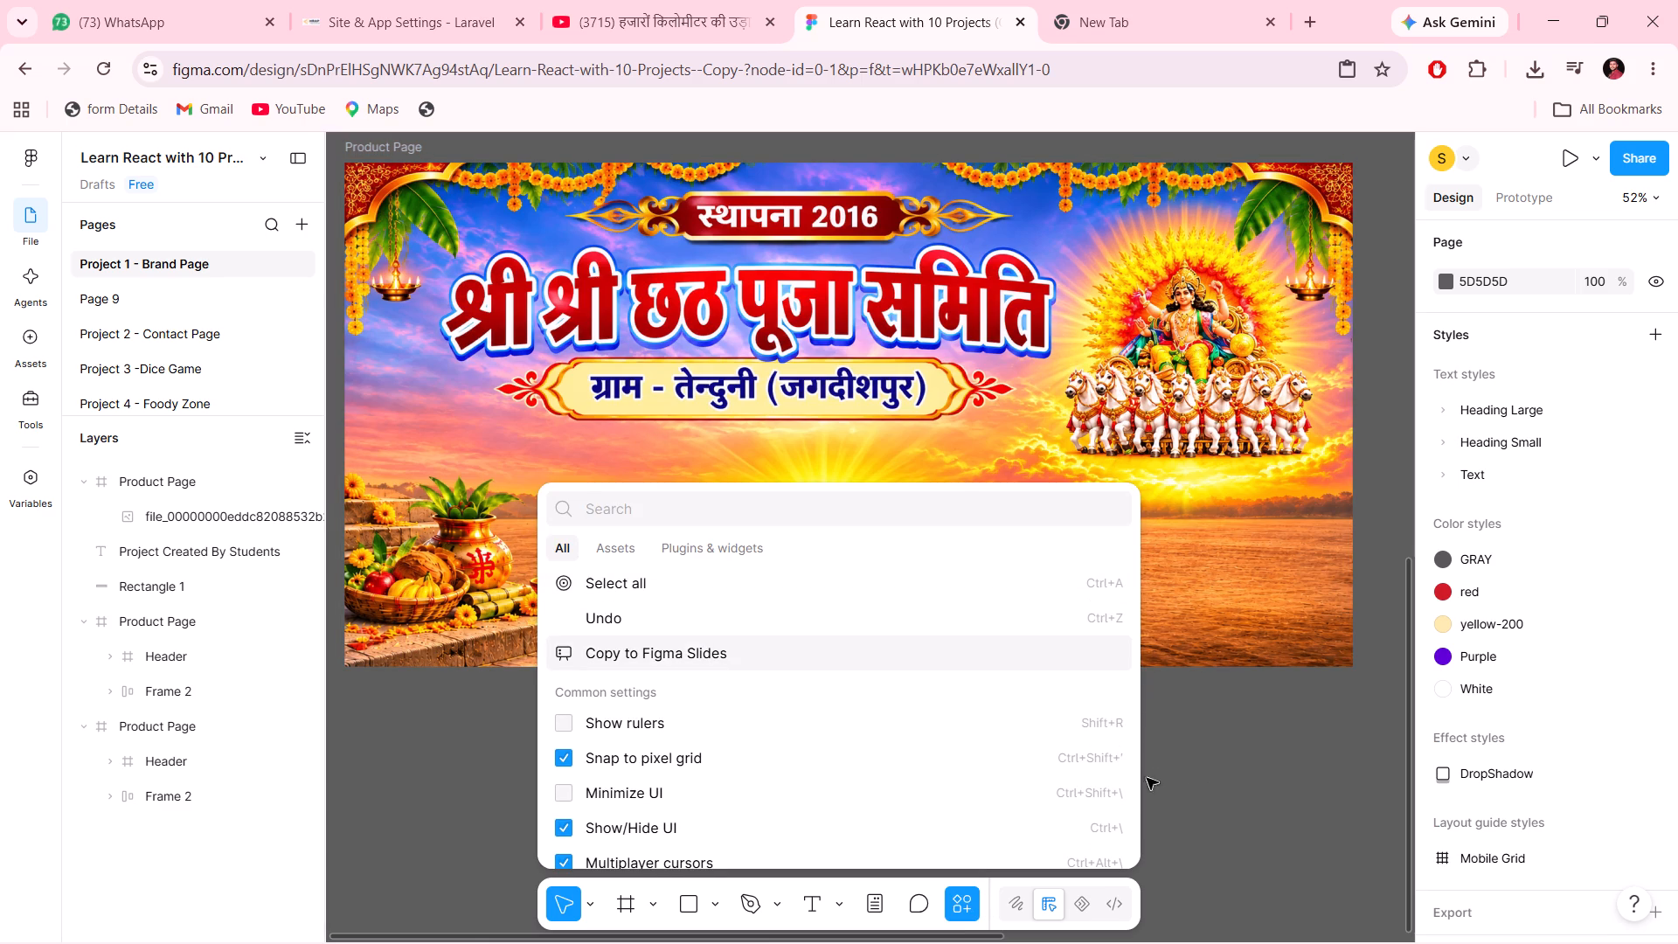
{"action": "left_click", "coordinate": [1180, 777]}
{"action": "left_click", "coordinate": [966, 896]}
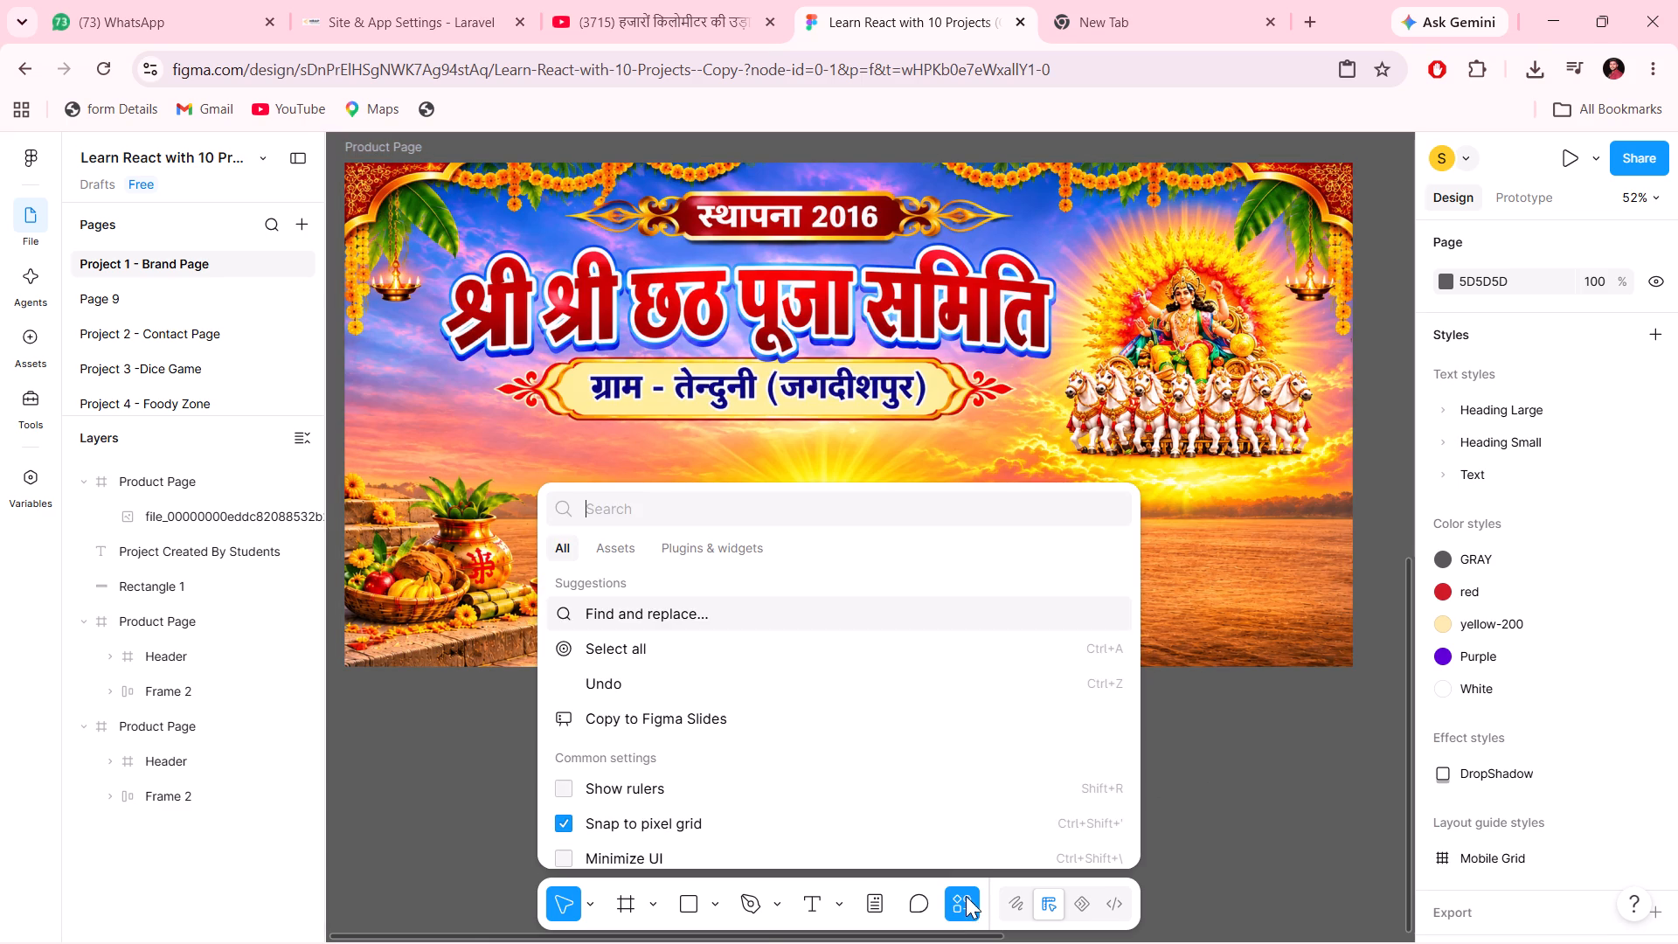
{"action": "left_click", "coordinate": [605, 548]}
{"action": "triple_click", "coordinate": [775, 634]}
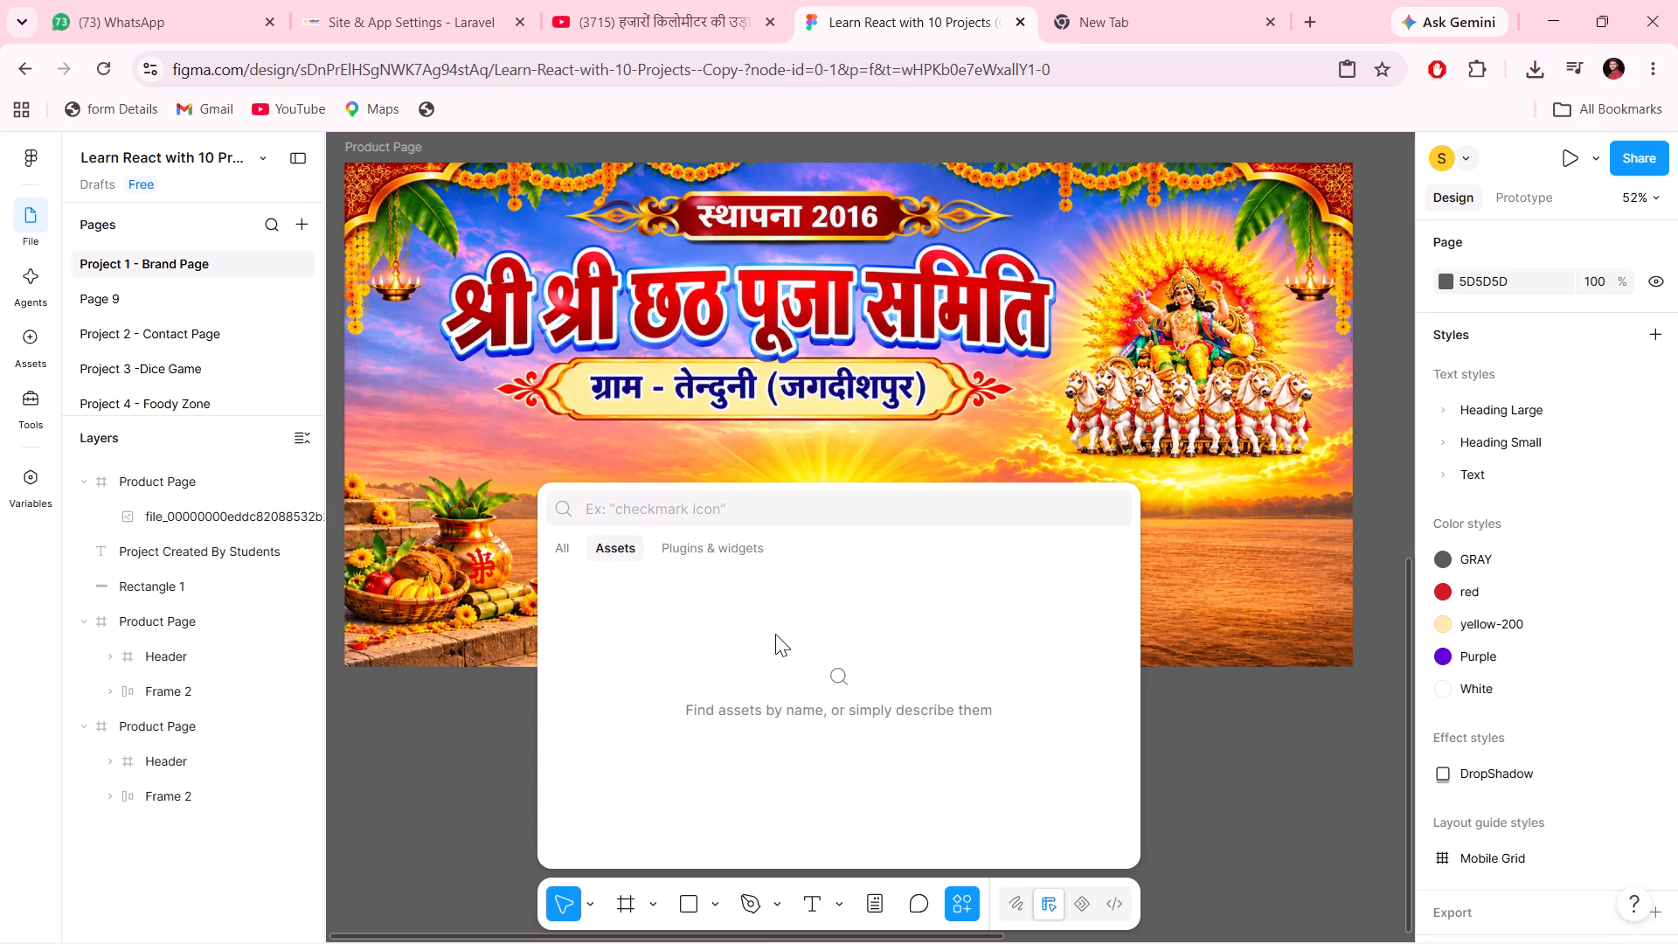
{"action": "left_click", "coordinate": [775, 634]}
{"action": "triple_click", "coordinate": [871, 684]}
{"action": "left_click", "coordinate": [1158, 737]}
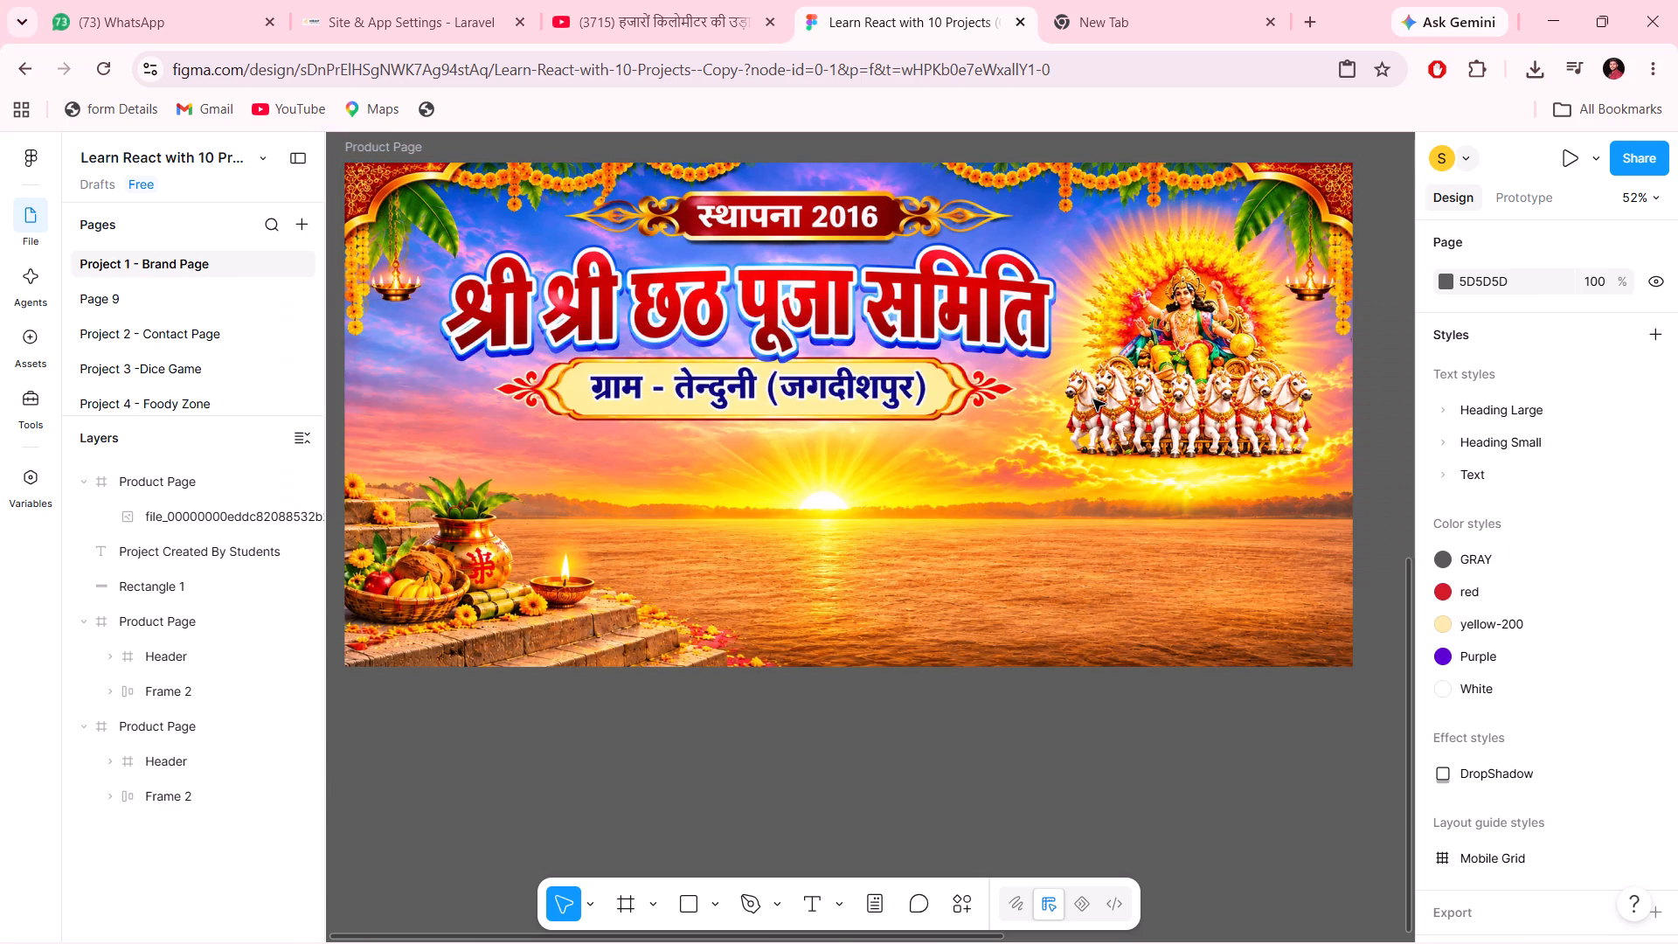
Switch to File Explorer and open the E: drive.
{"action": "key", "text": "super+e"}
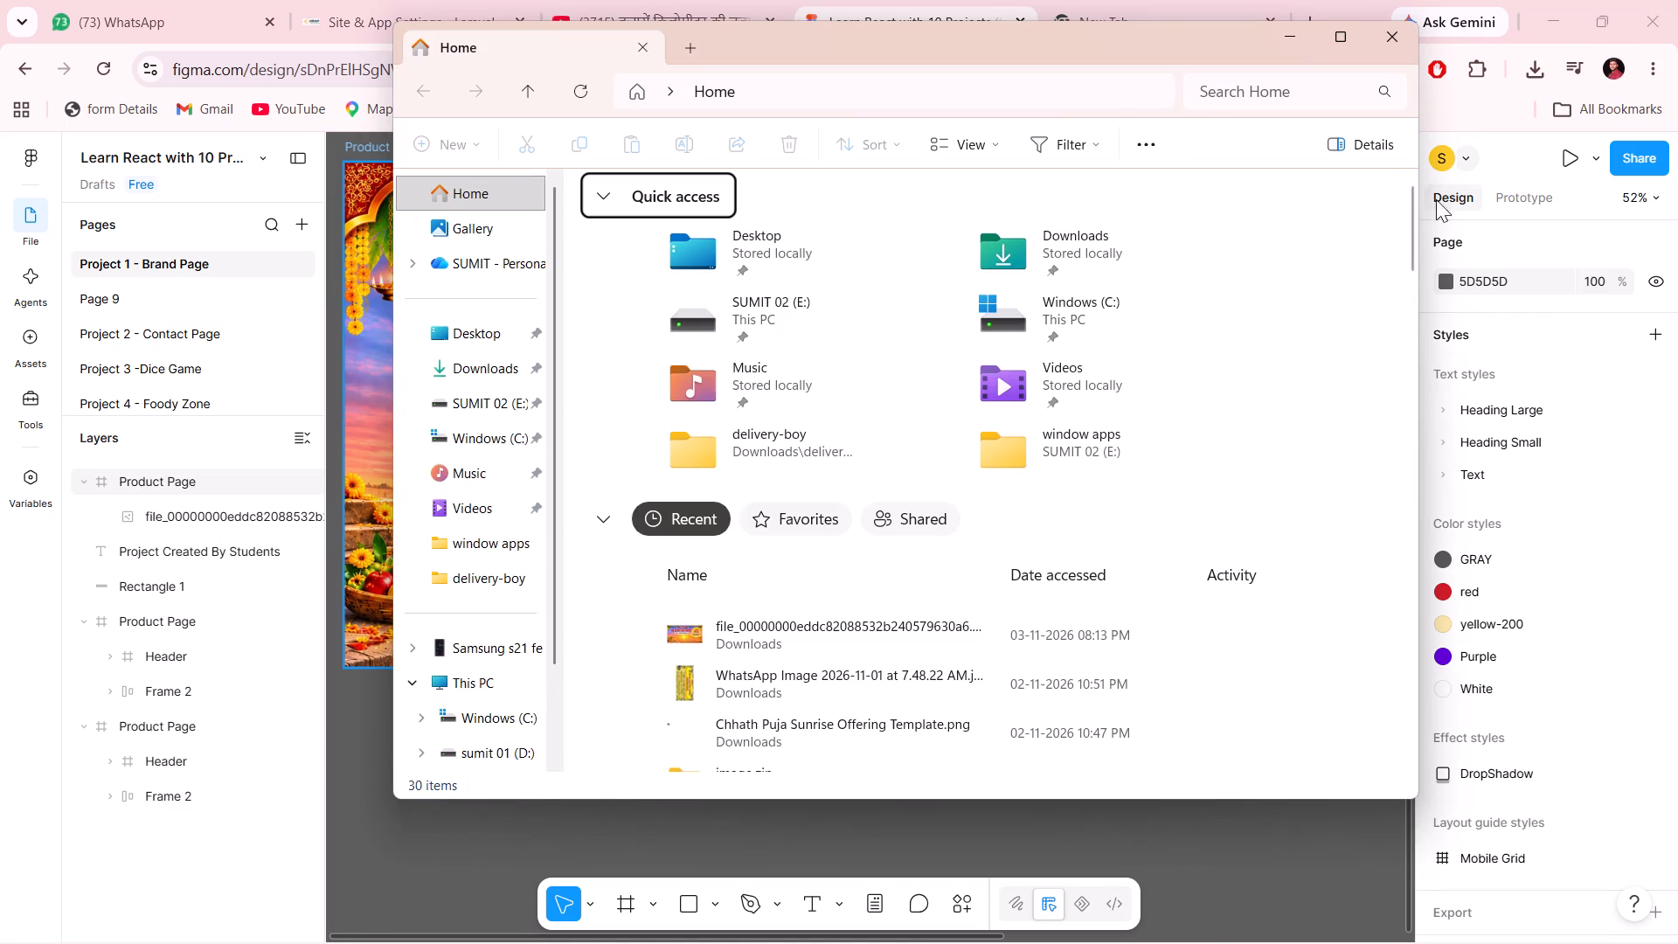
{"action": "scroll", "coordinate": [1072, 434], "scroll_direction": "down", "scroll_amount": 1}
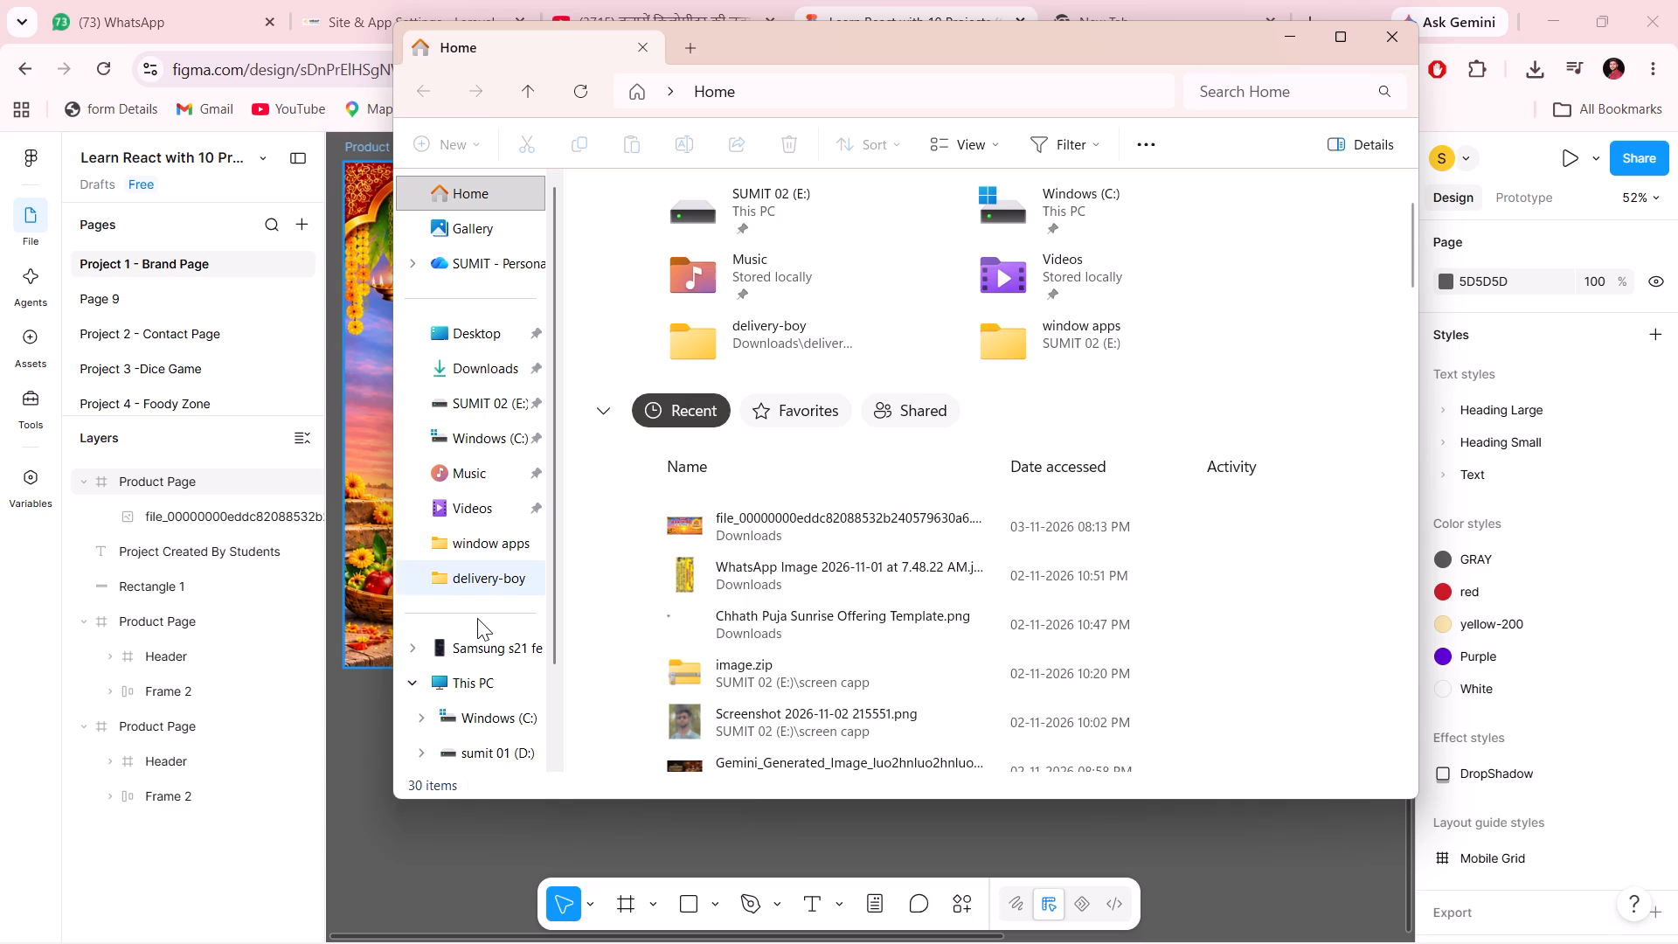
{"action": "scroll", "coordinate": [477, 618], "scroll_direction": "down", "scroll_amount": 2}
{"action": "left_click", "coordinate": [466, 667]}
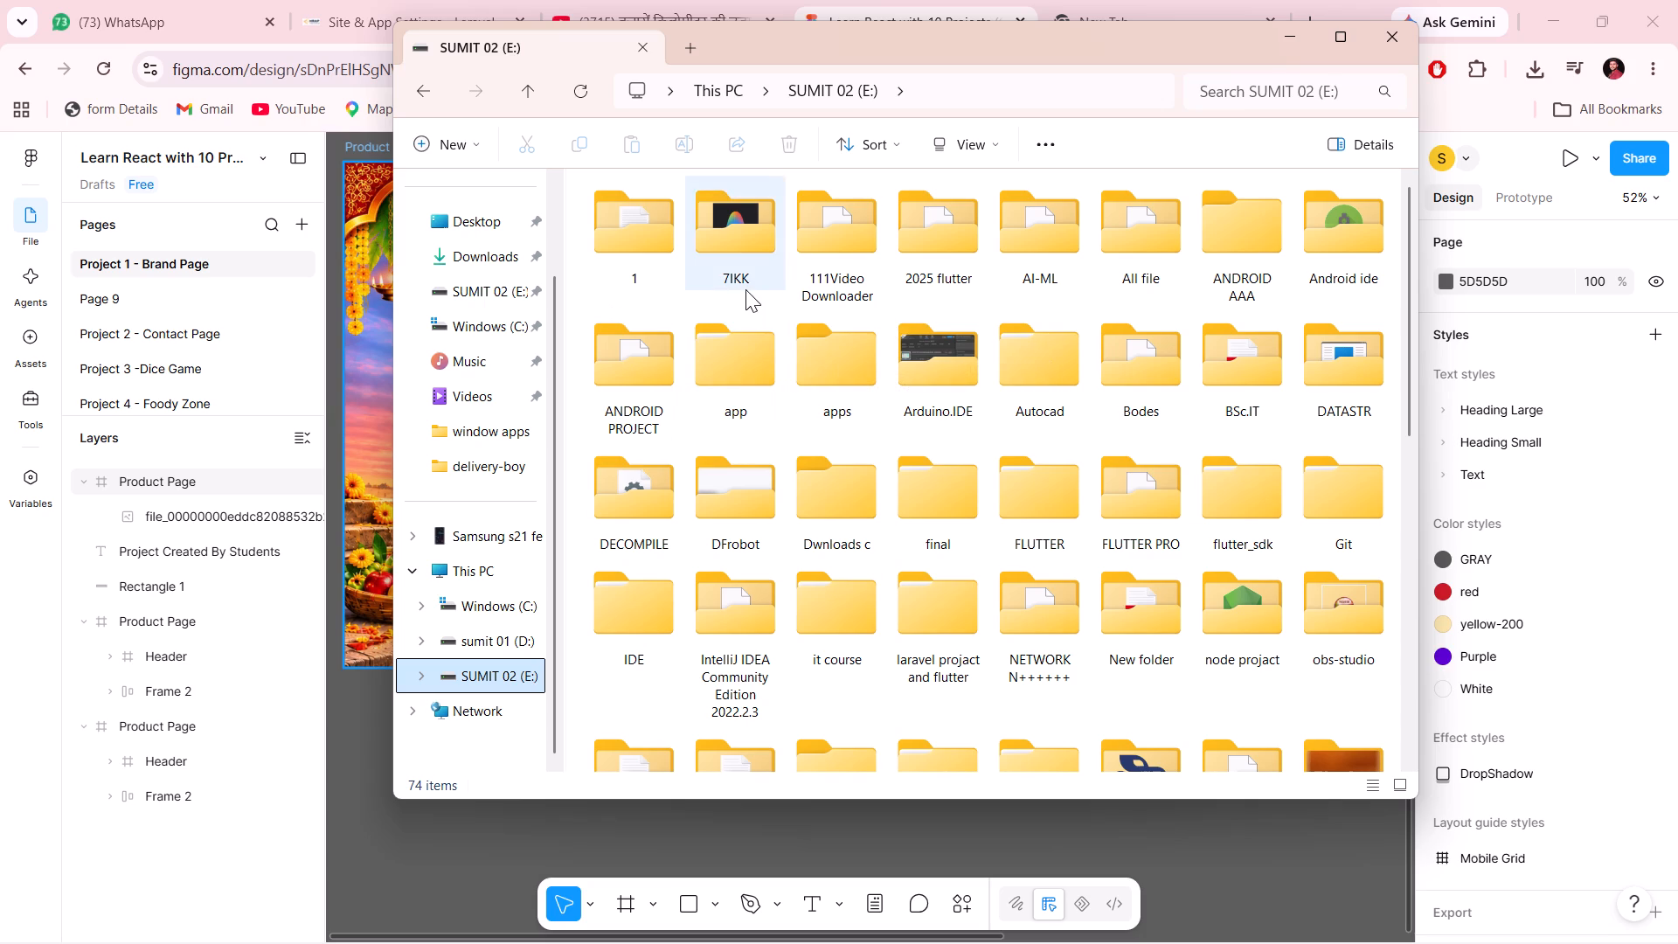
Find the screen capp folder on the E: drive and open it.
{"action": "left_click", "coordinate": [899, 274]}
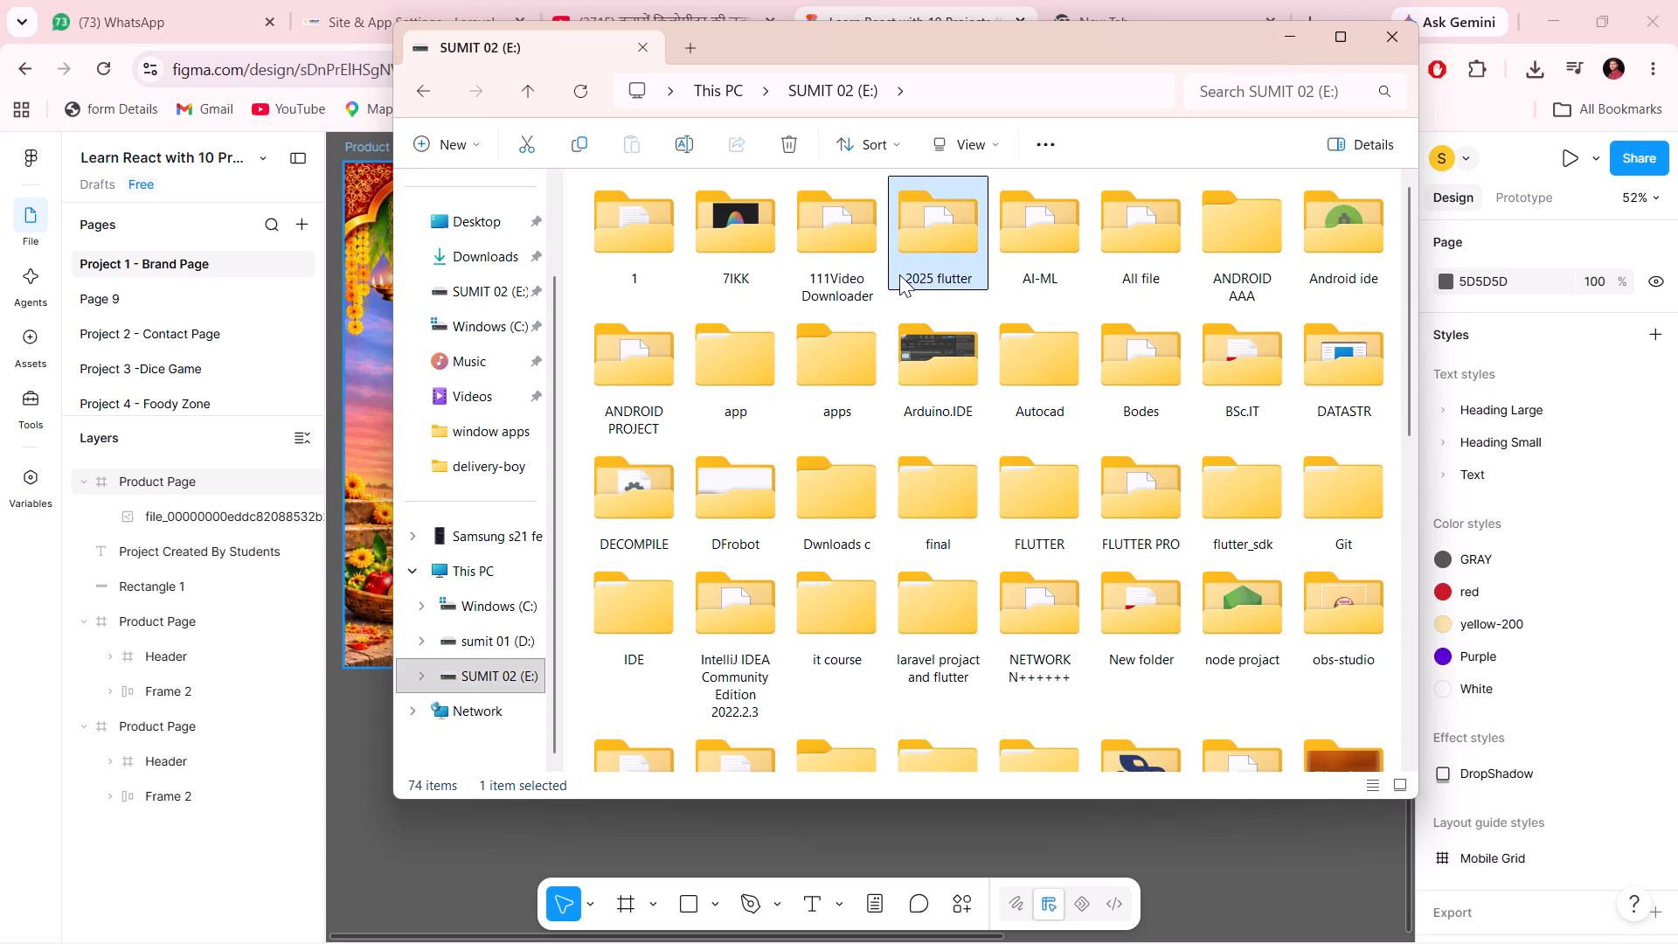
{"action": "key", "text": "c"}
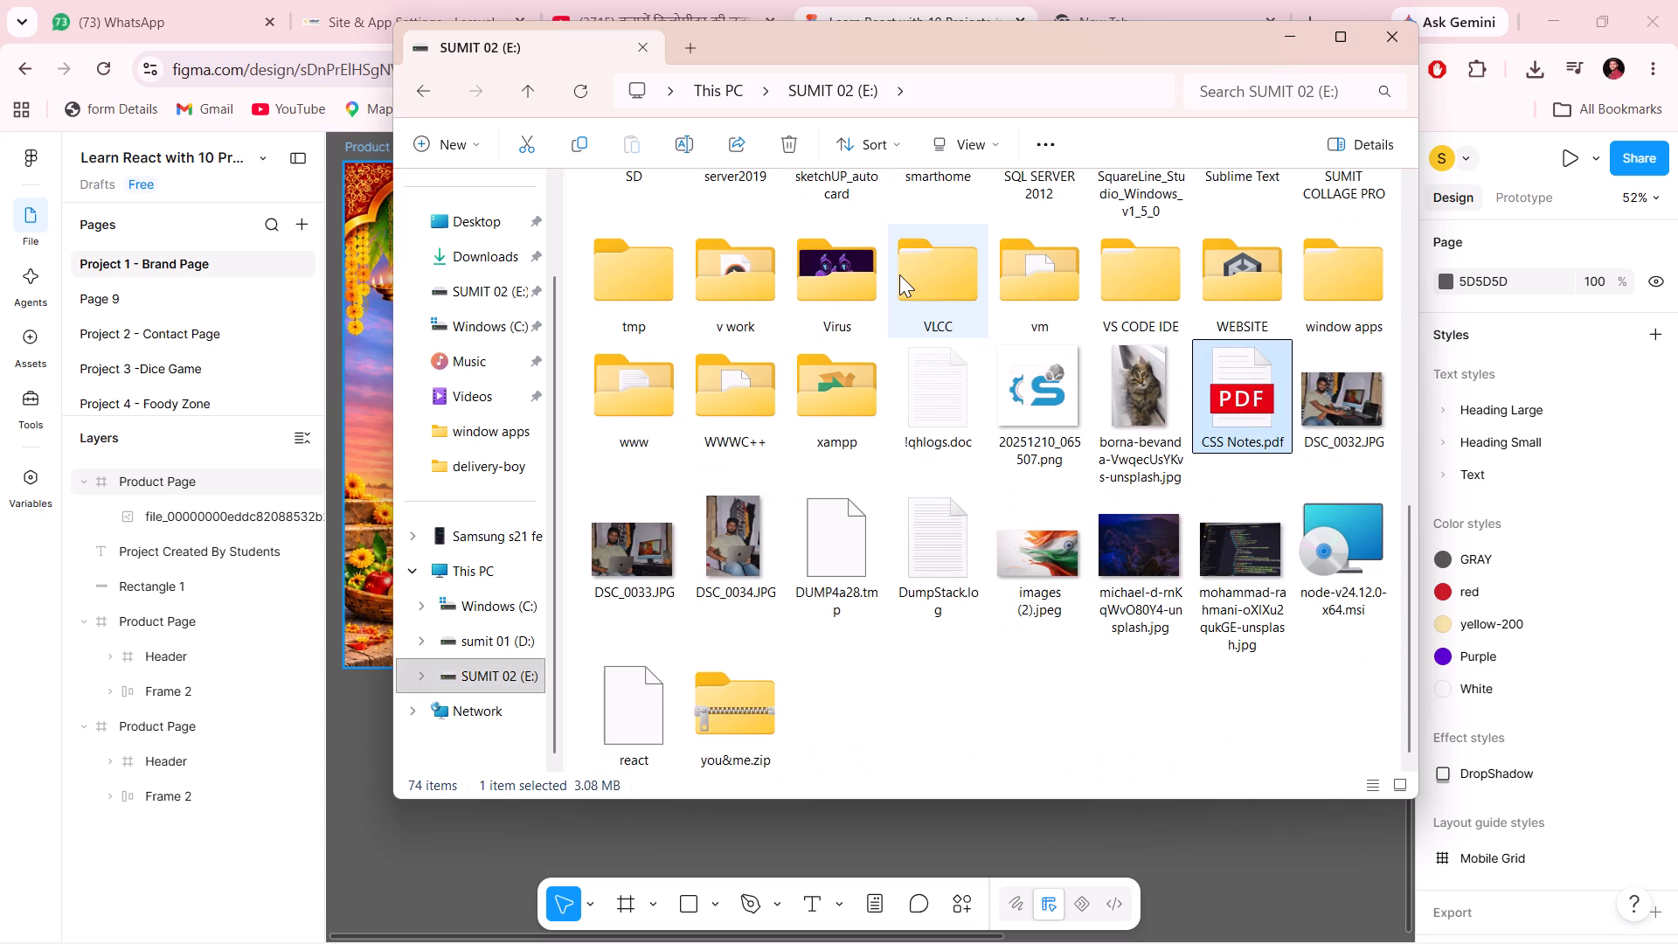
{"action": "key", "text": "s"}
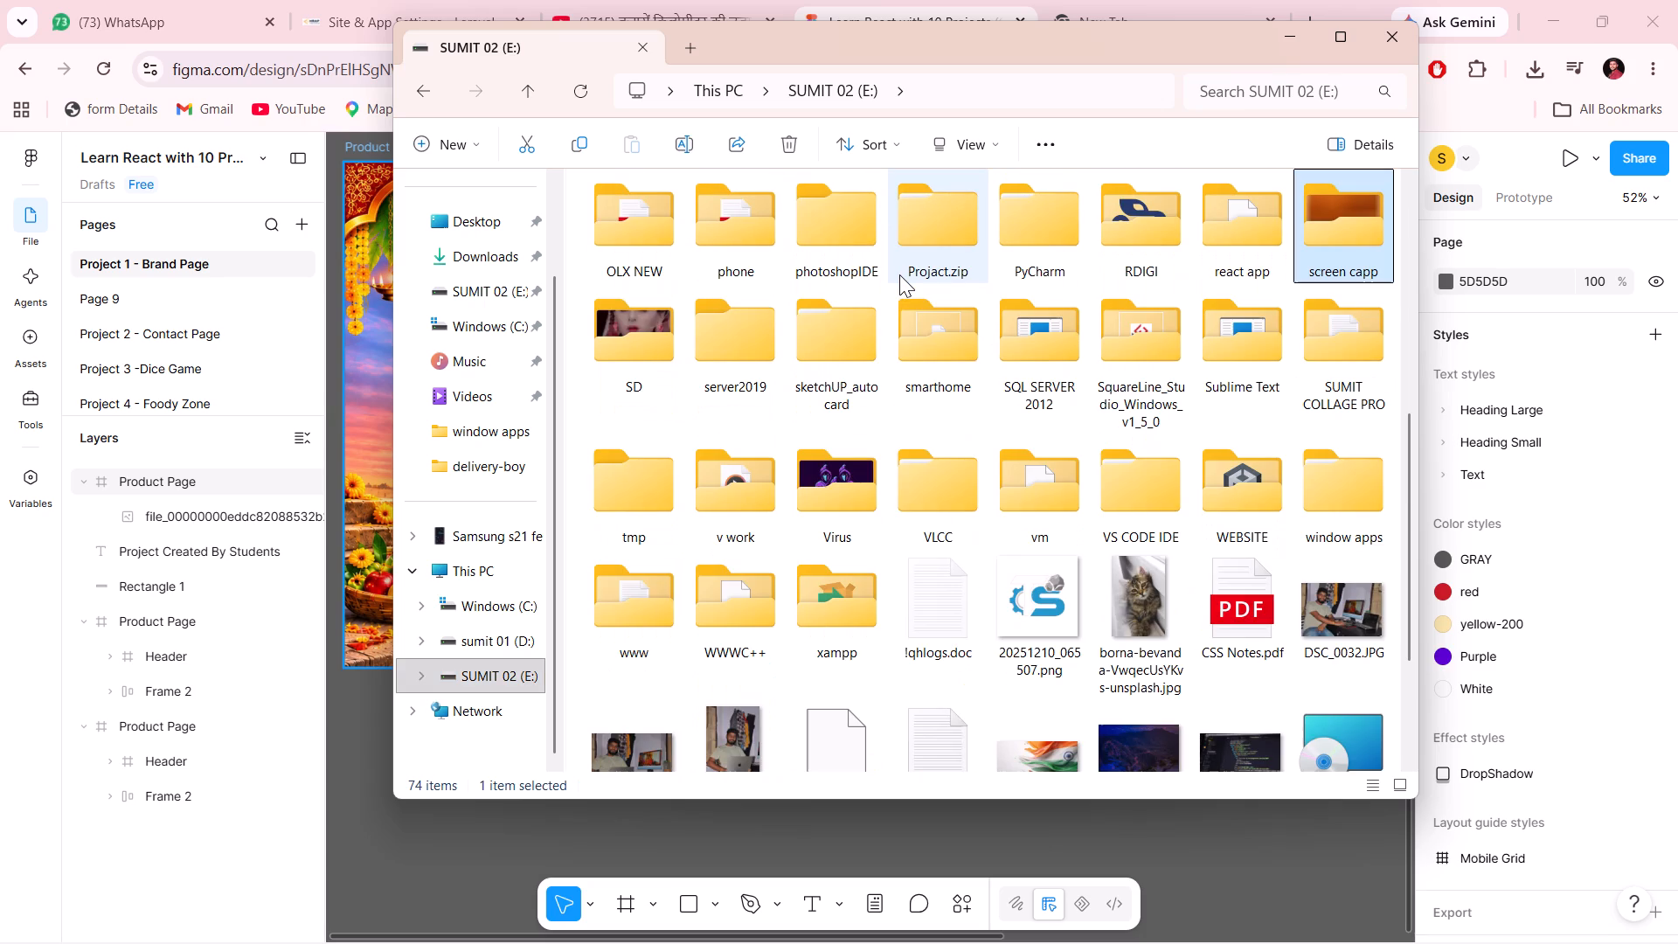
{"action": "type", "text": "SSSSSSSSSSSS"}
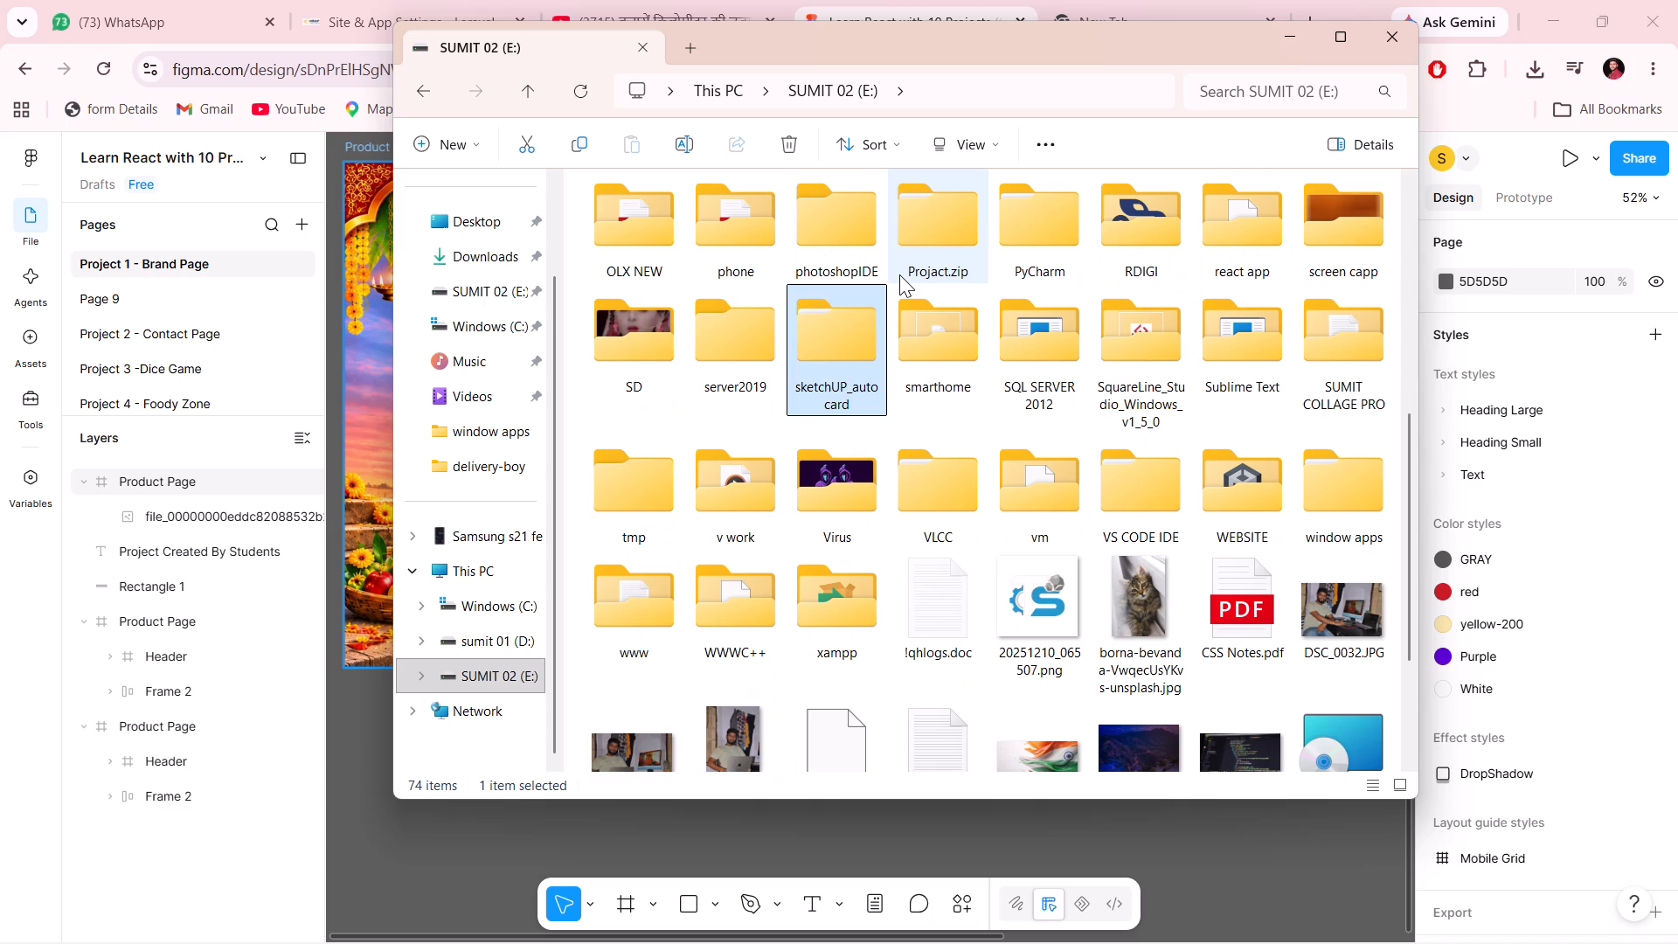
{"action": "left_click", "coordinate": [1065, 479]}
{"action": "scroll", "coordinate": [1065, 479], "scroll_direction": "up", "scroll_amount": 4}
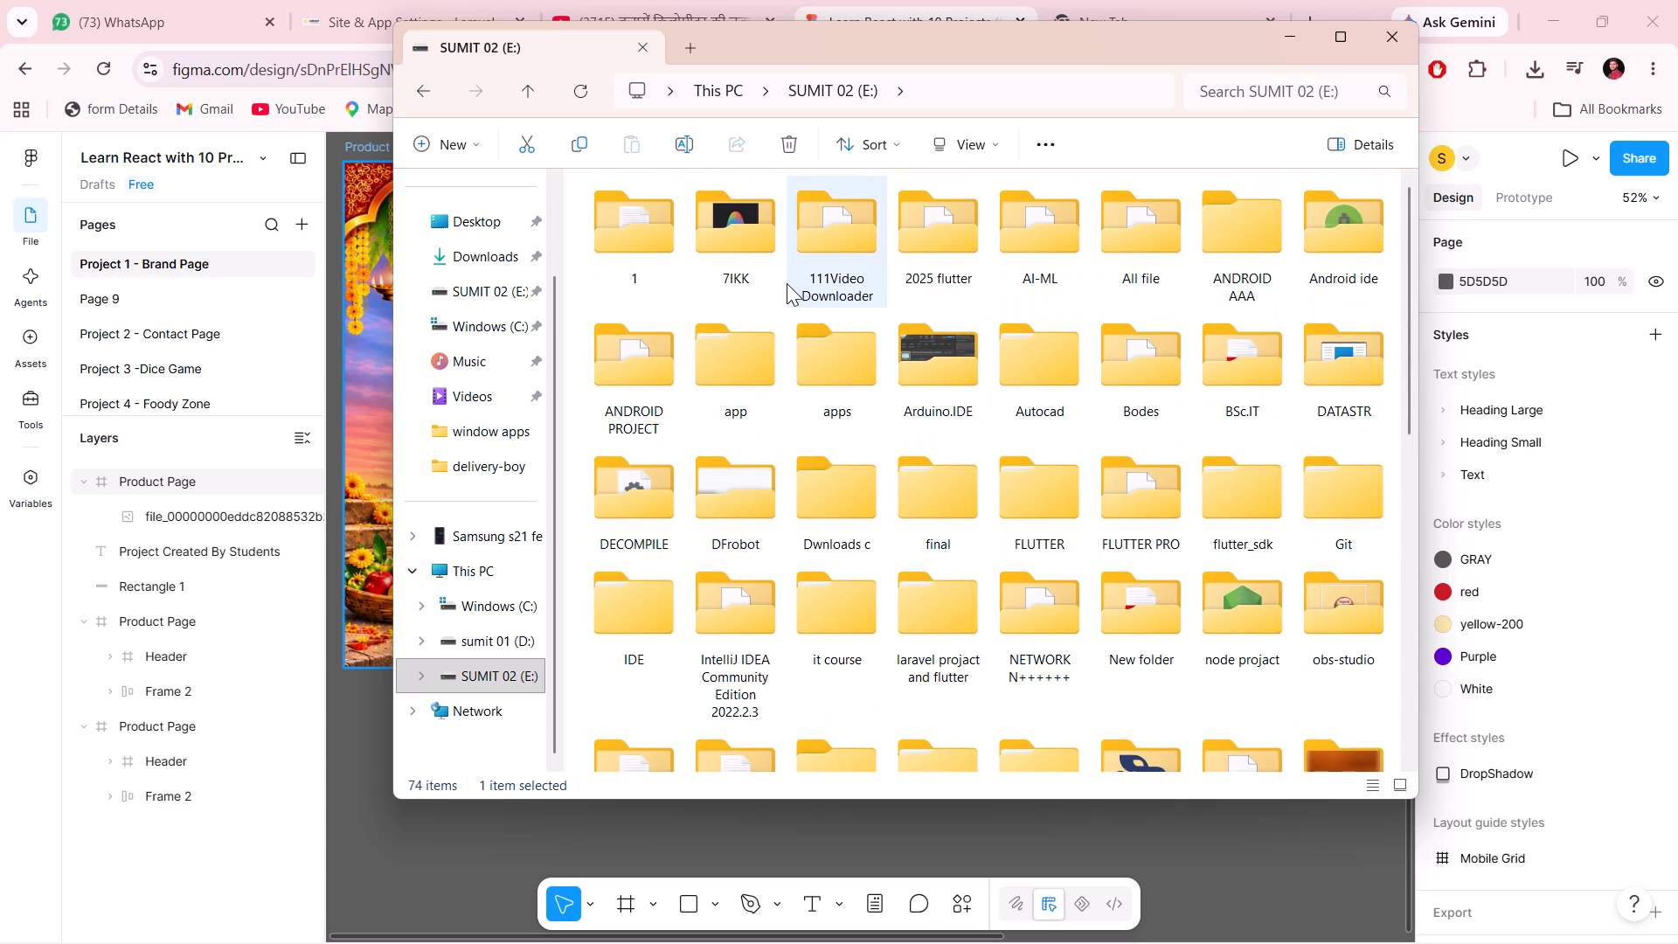
{"action": "scroll", "coordinate": [787, 283], "scroll_direction": "up", "scroll_amount": 3}
{"action": "left_click", "coordinate": [848, 267]}
{"action": "key", "text": "s"}
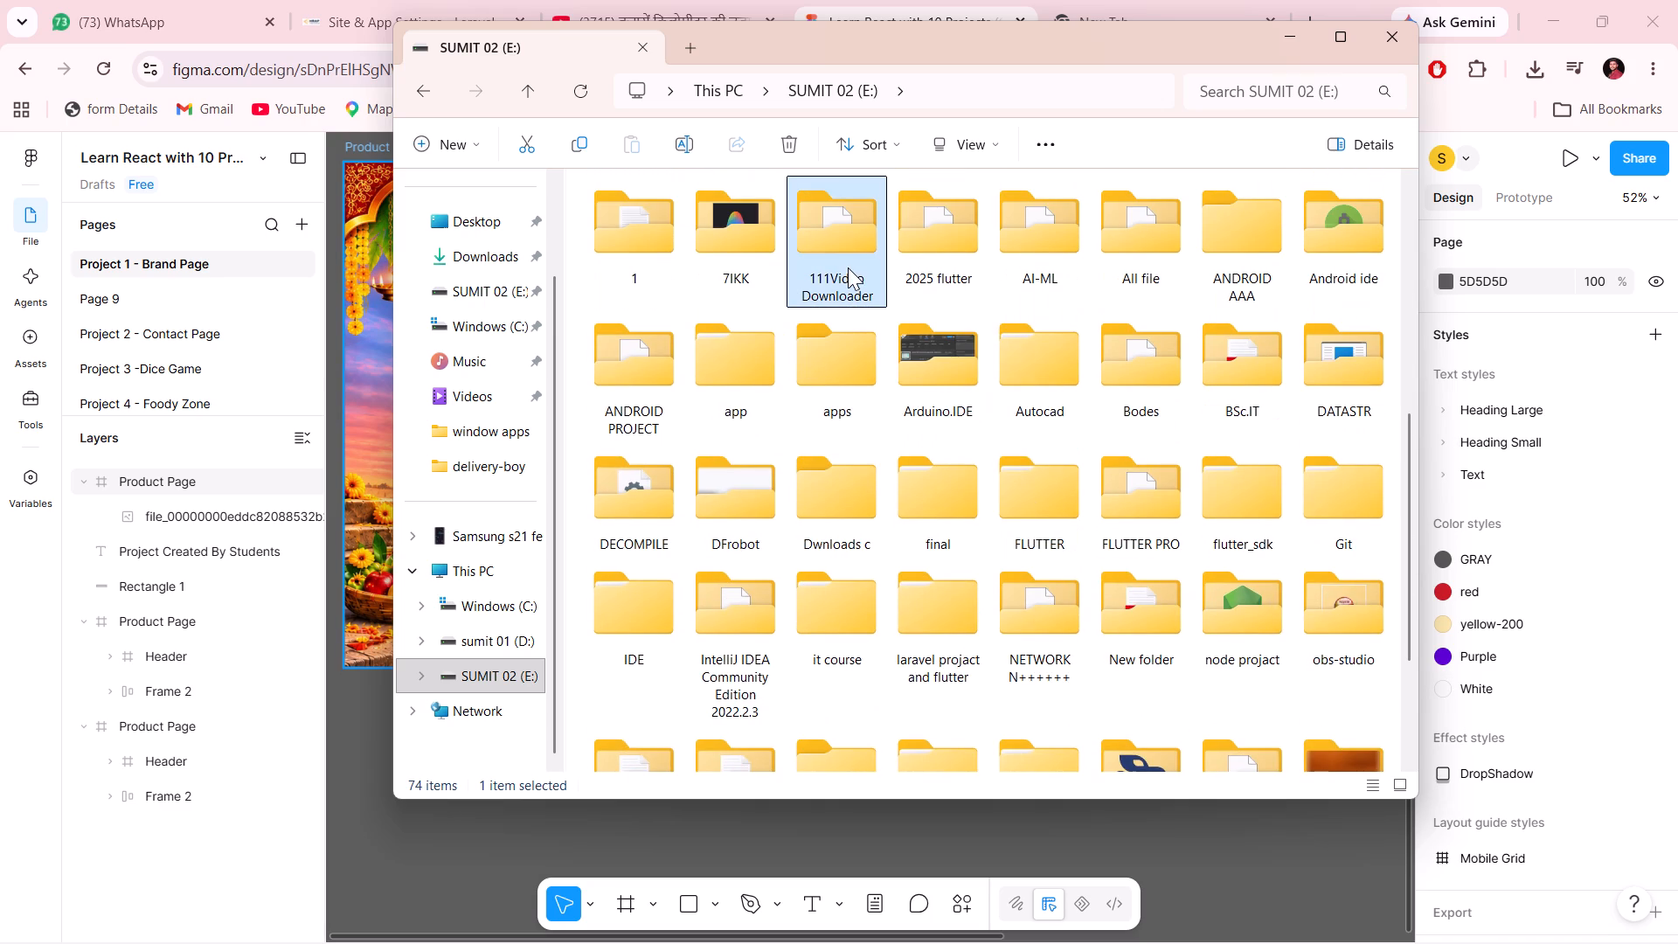
{"action": "key", "text": "s"}
{"action": "type", "text": "SSSSSSSS"}
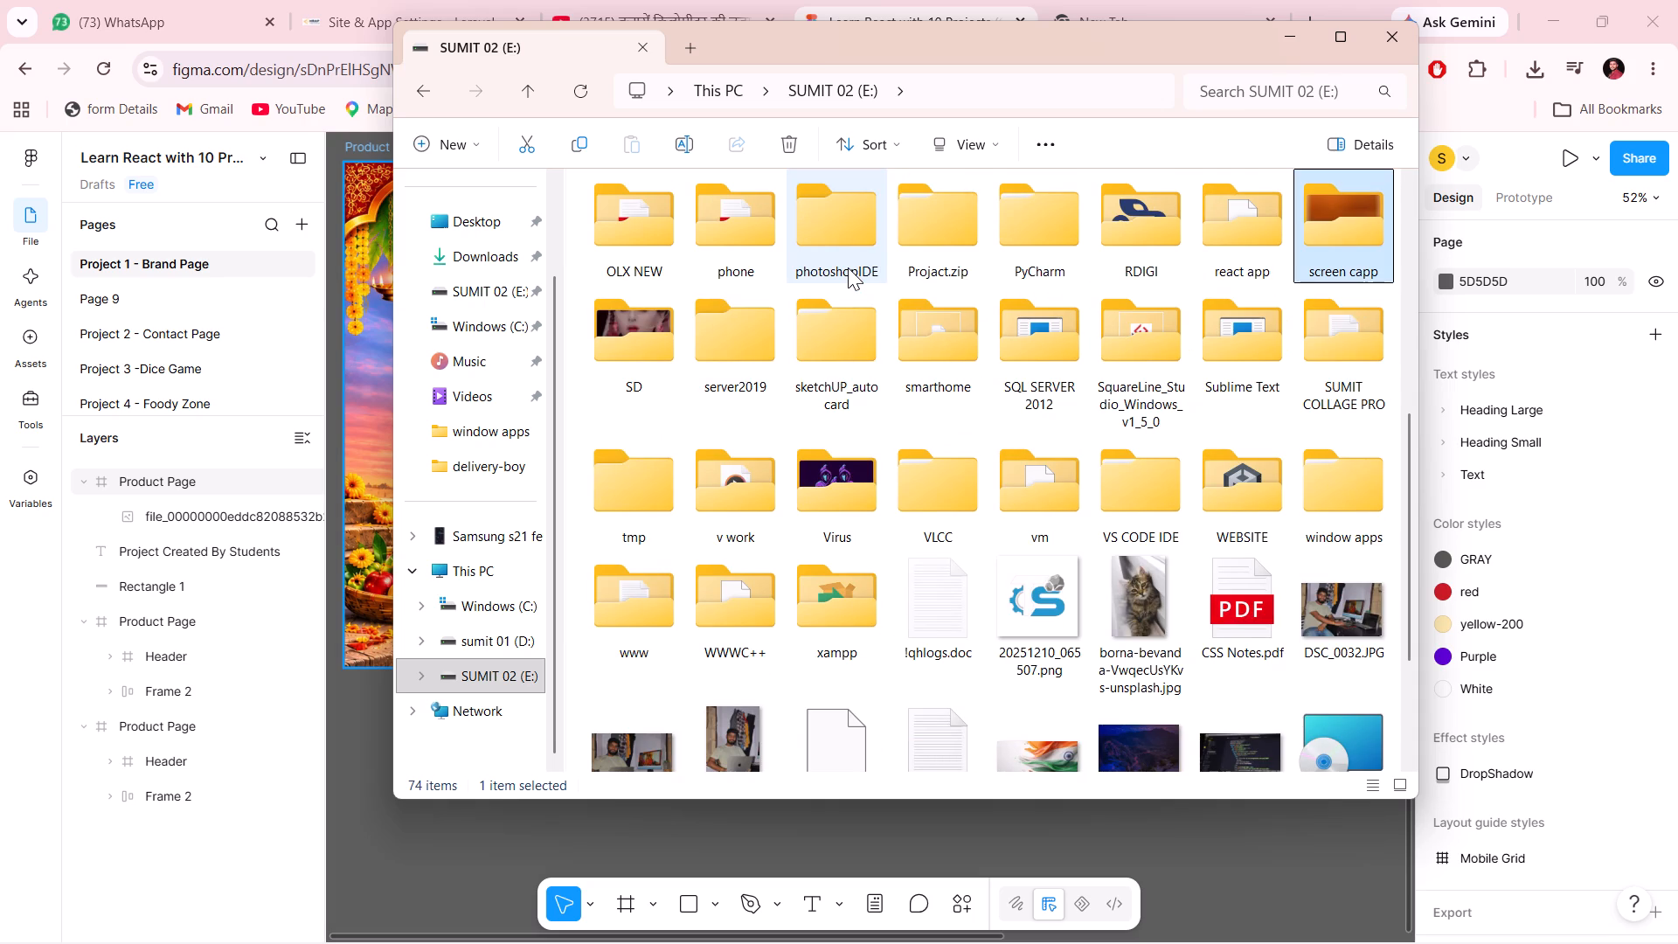
{"action": "key", "text": "Return"}
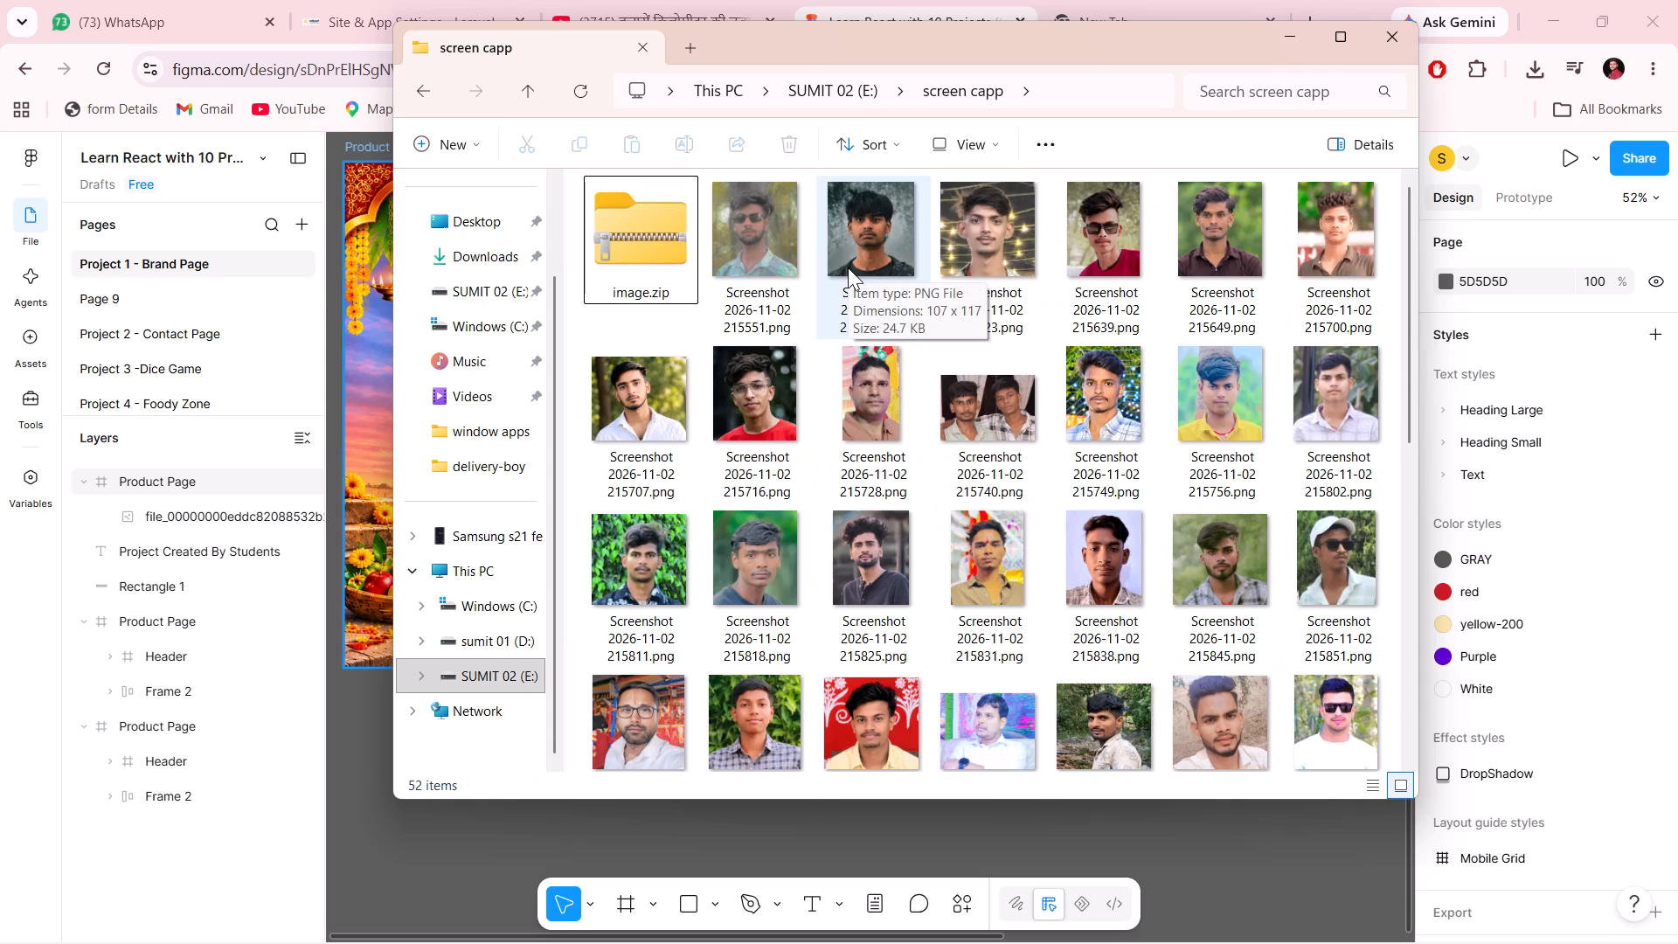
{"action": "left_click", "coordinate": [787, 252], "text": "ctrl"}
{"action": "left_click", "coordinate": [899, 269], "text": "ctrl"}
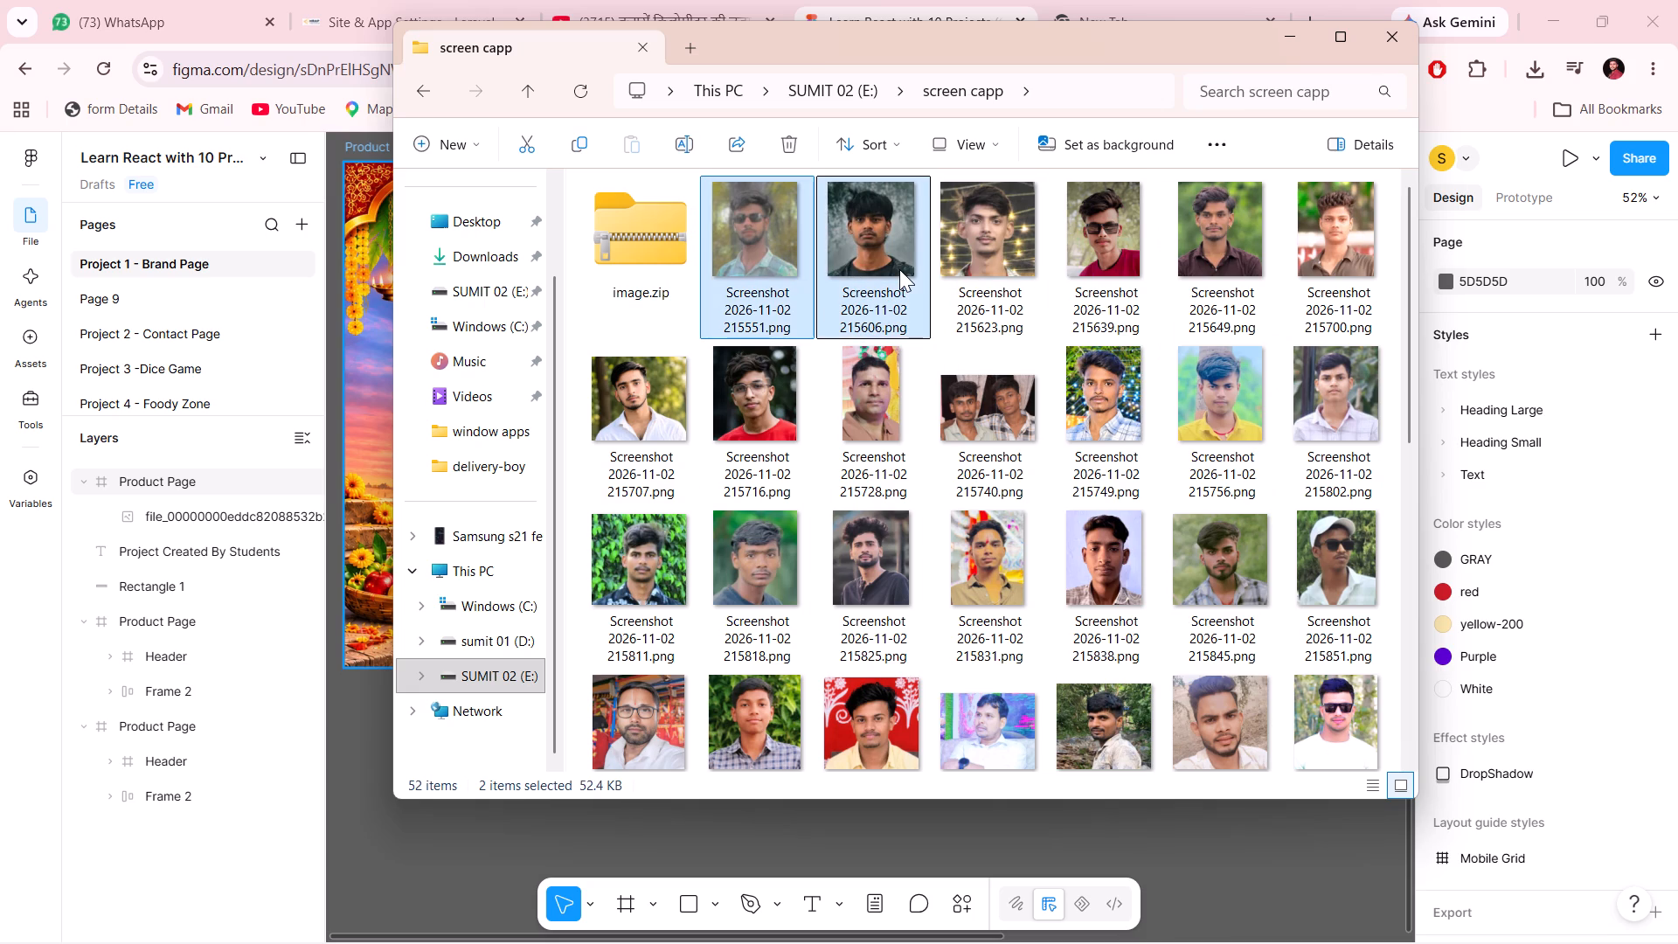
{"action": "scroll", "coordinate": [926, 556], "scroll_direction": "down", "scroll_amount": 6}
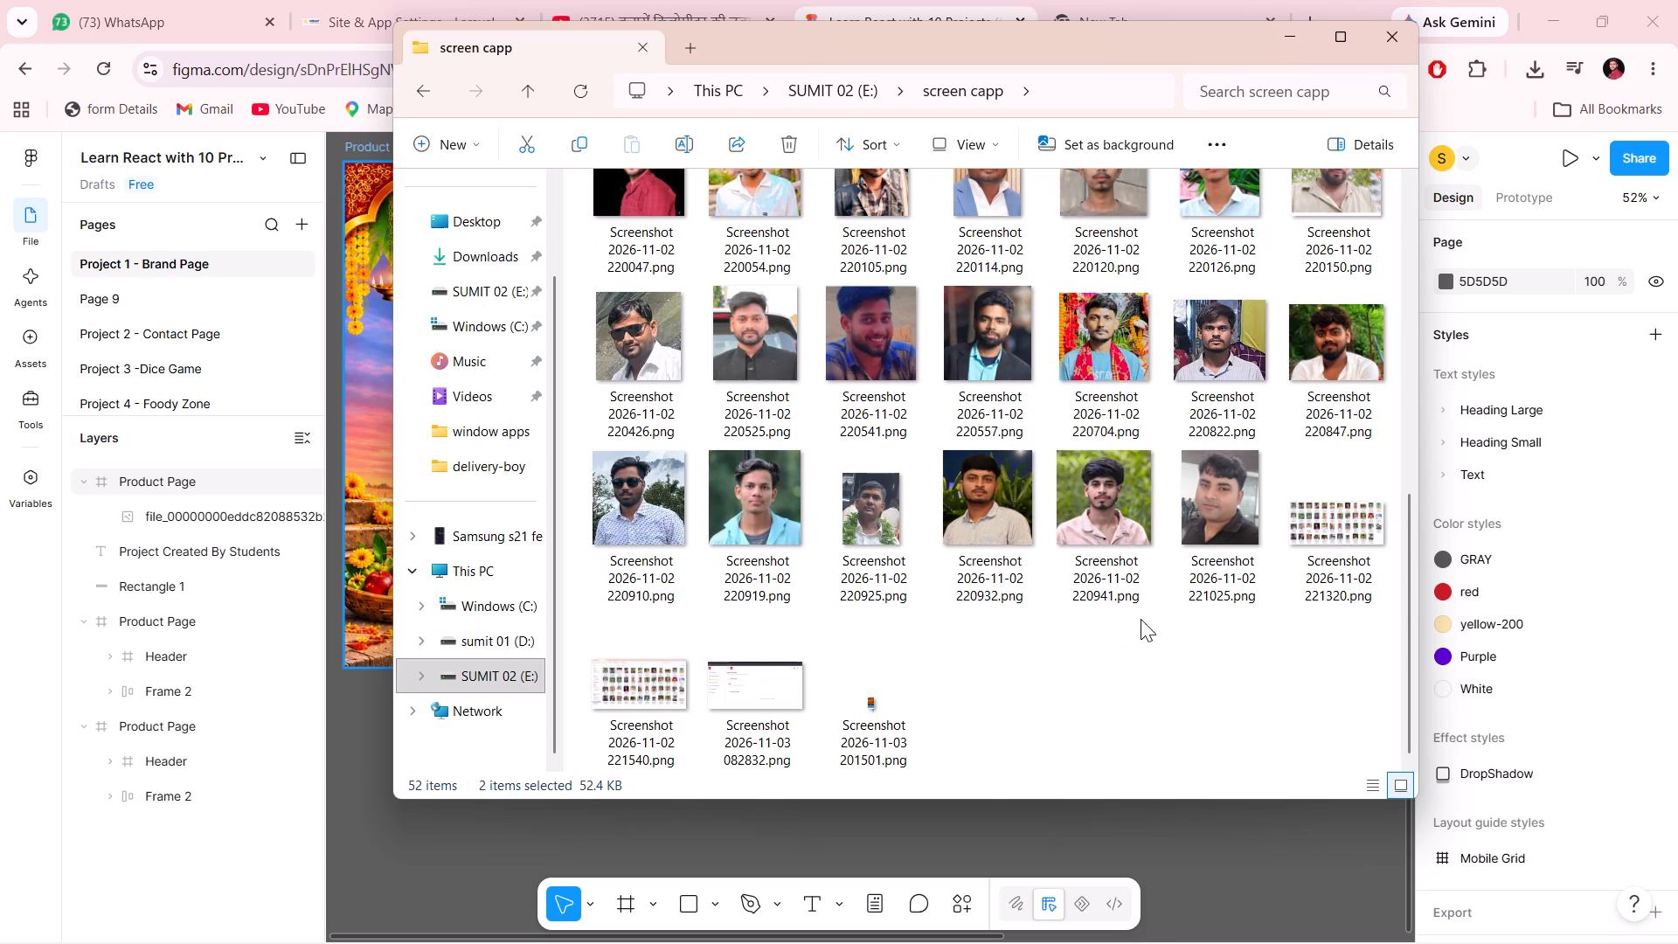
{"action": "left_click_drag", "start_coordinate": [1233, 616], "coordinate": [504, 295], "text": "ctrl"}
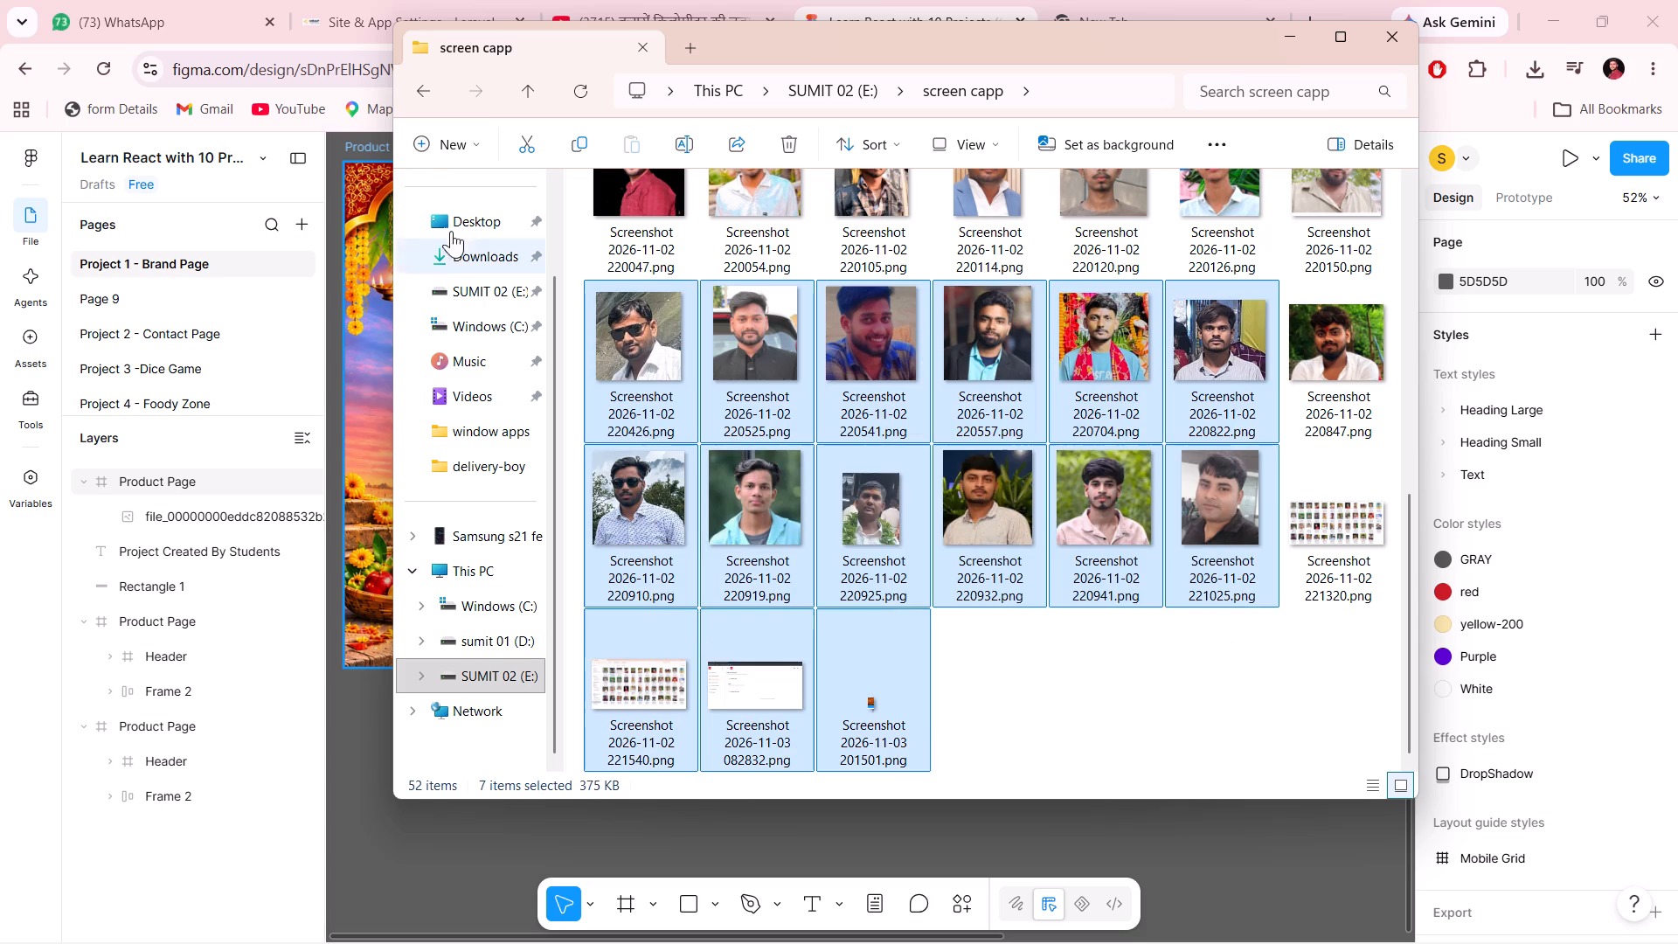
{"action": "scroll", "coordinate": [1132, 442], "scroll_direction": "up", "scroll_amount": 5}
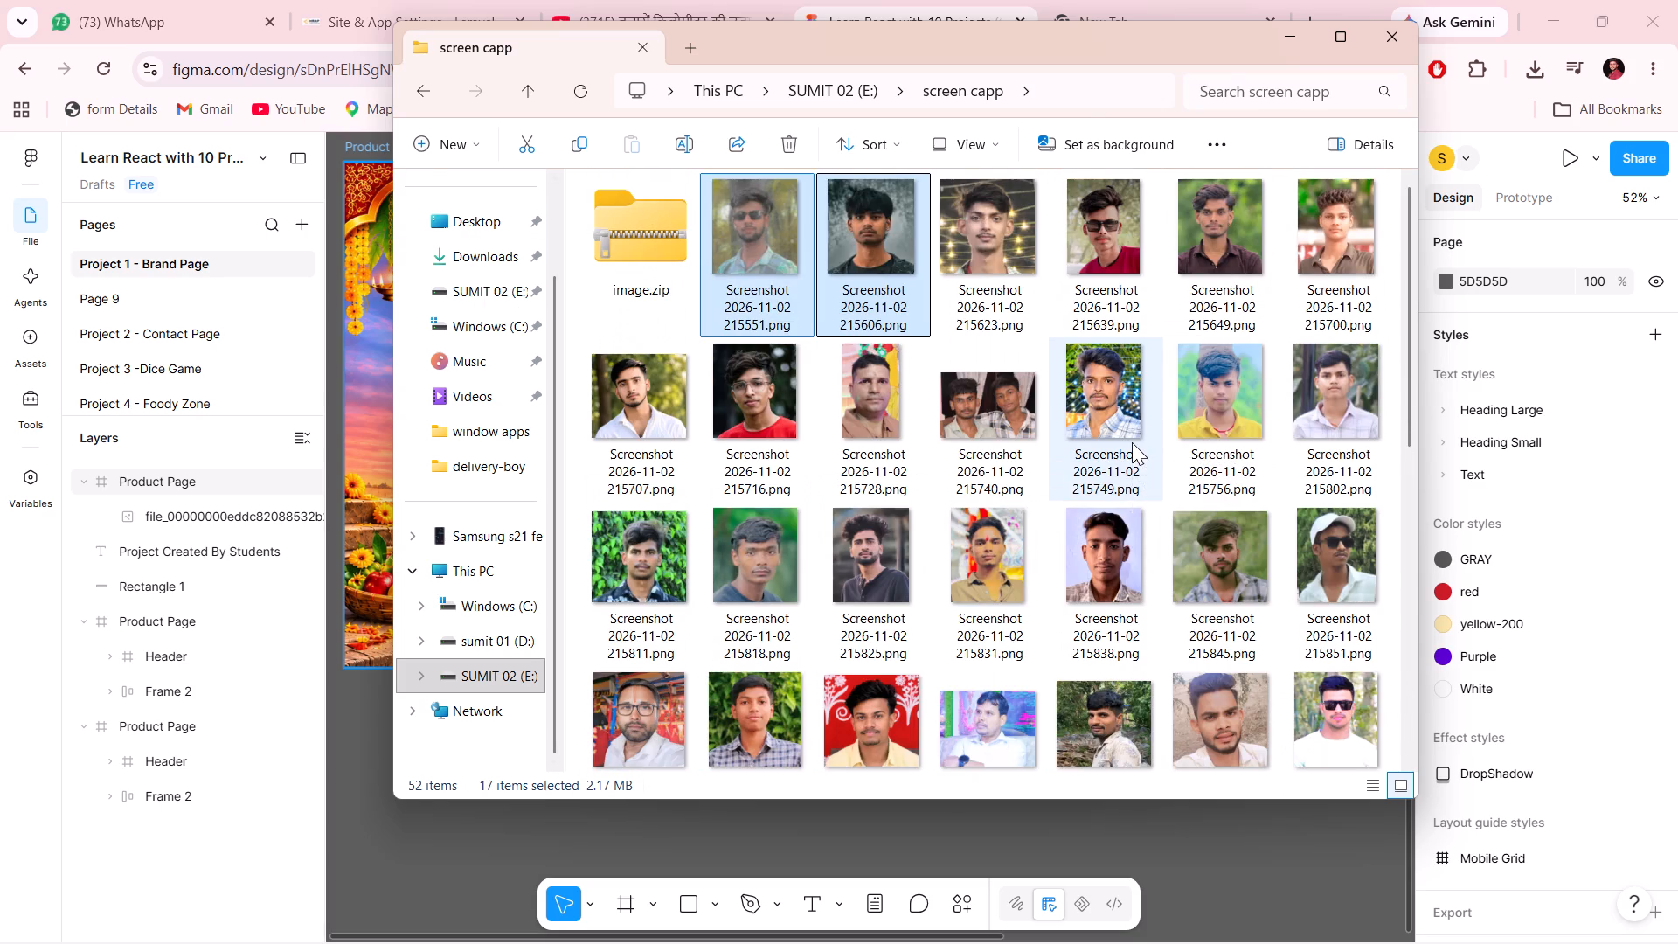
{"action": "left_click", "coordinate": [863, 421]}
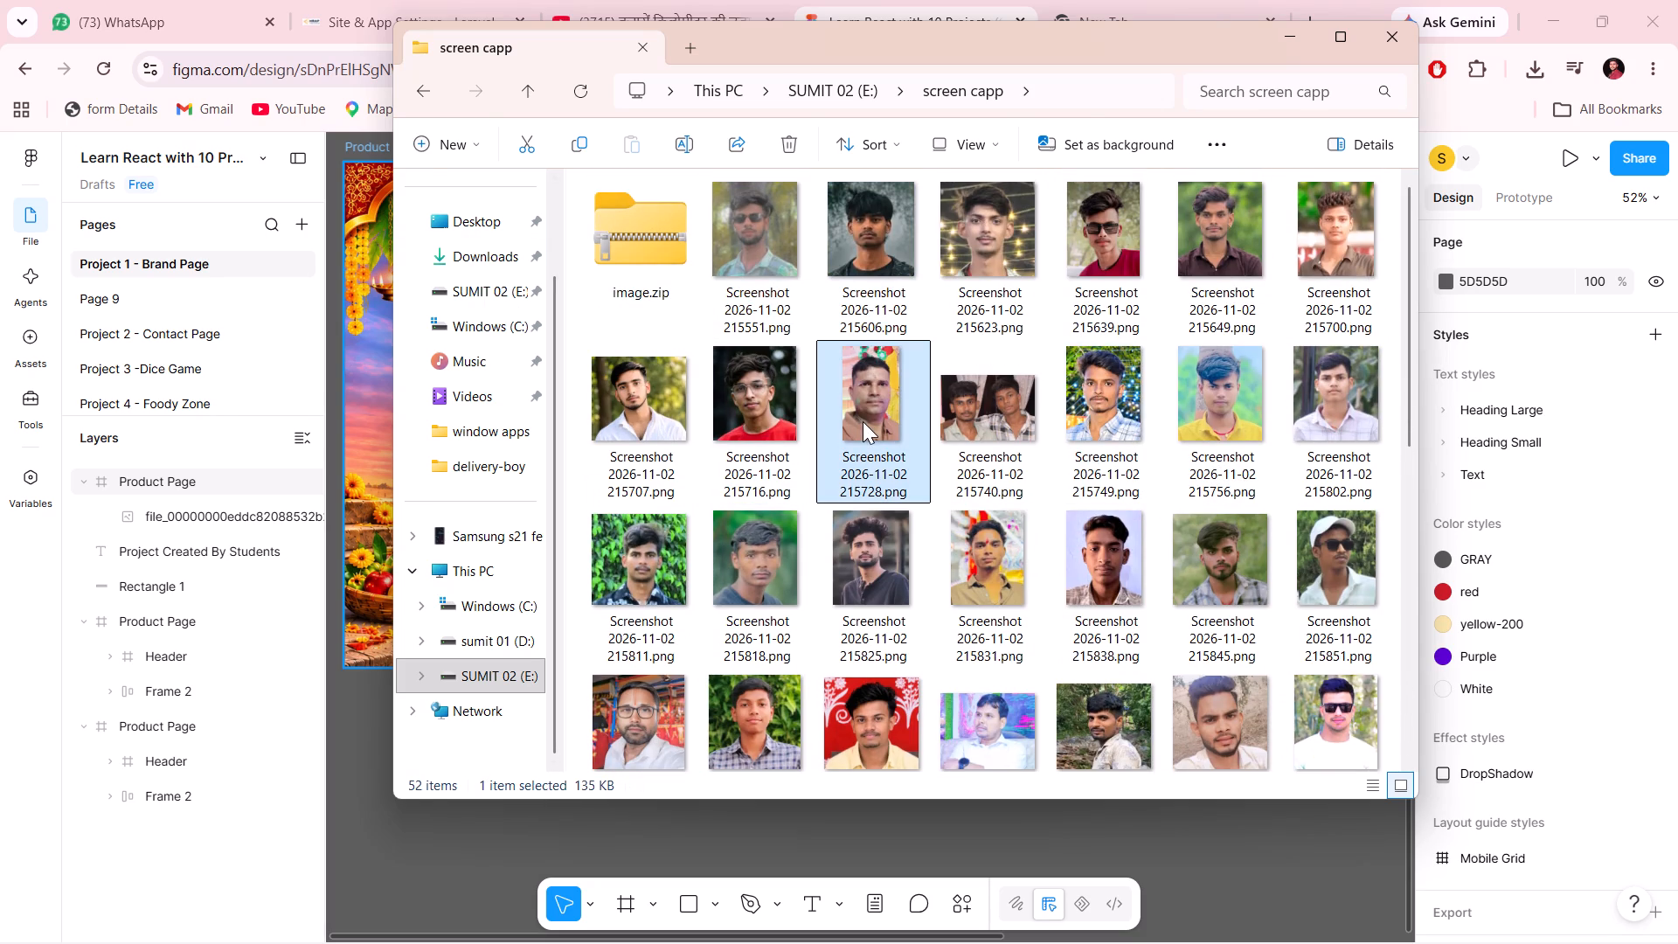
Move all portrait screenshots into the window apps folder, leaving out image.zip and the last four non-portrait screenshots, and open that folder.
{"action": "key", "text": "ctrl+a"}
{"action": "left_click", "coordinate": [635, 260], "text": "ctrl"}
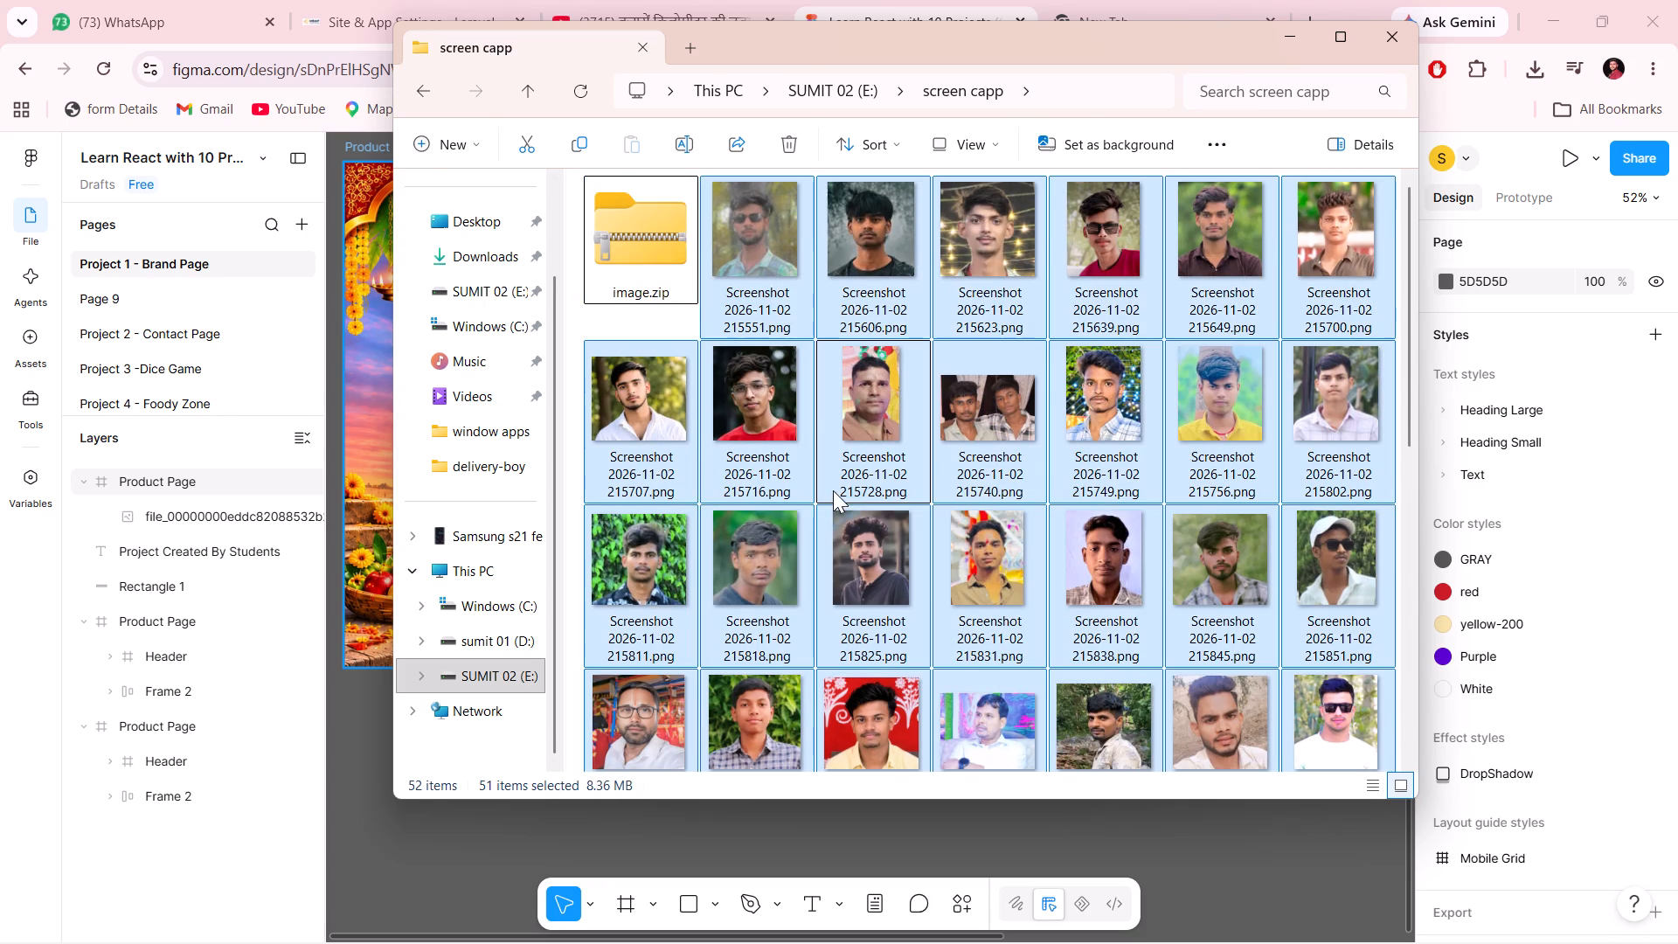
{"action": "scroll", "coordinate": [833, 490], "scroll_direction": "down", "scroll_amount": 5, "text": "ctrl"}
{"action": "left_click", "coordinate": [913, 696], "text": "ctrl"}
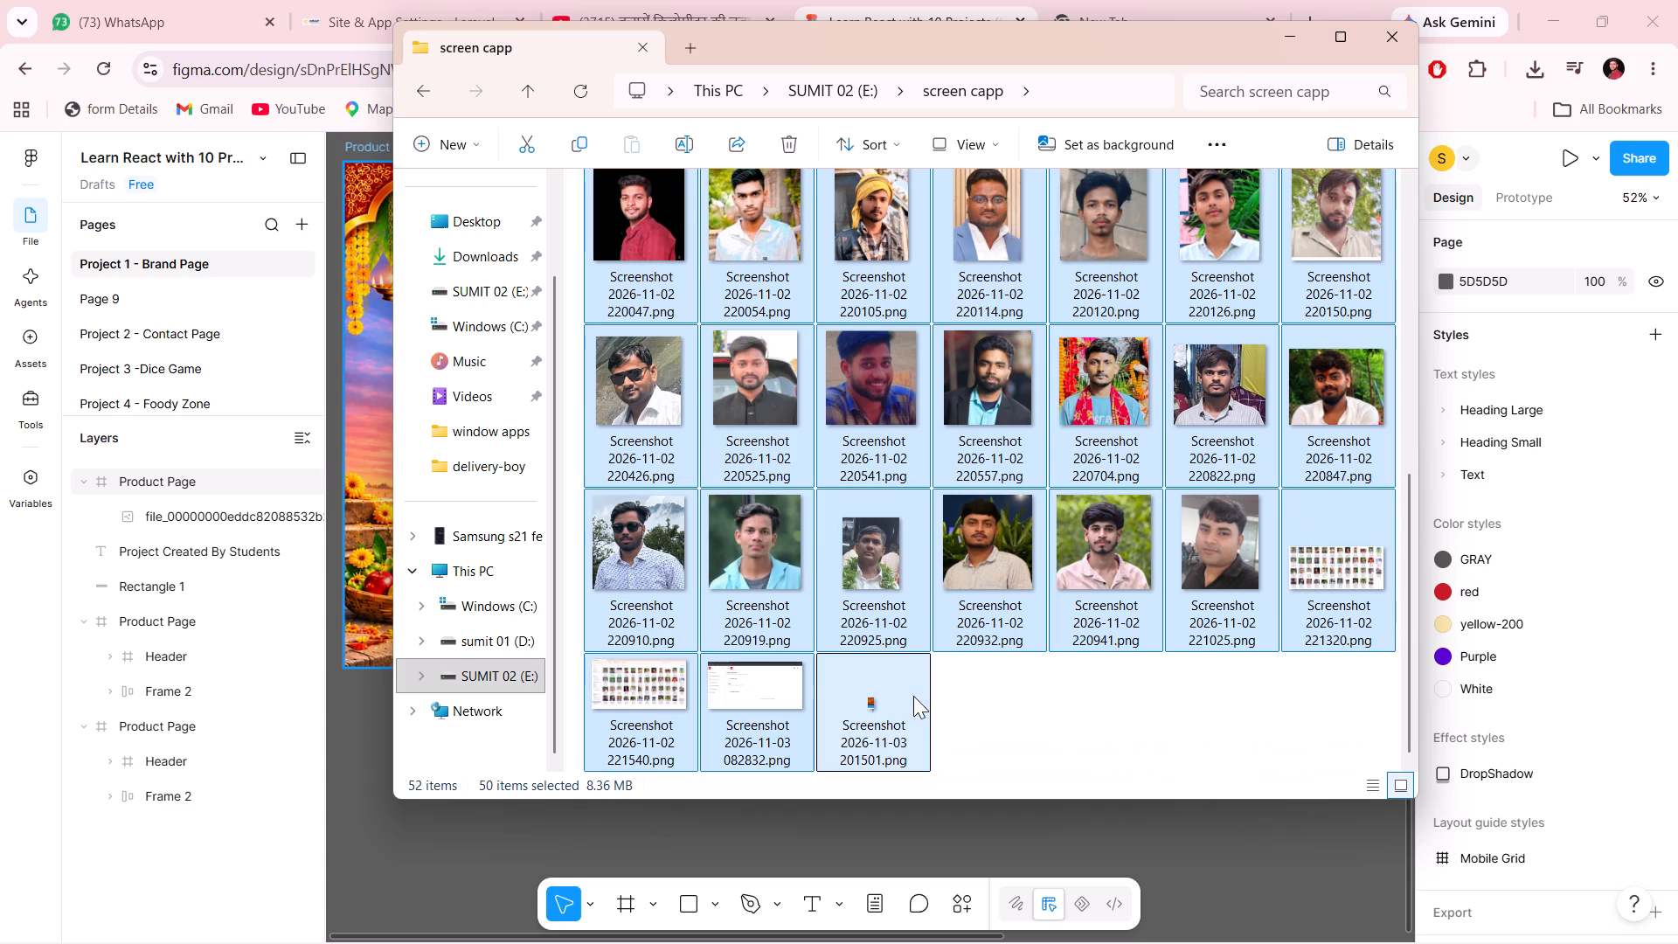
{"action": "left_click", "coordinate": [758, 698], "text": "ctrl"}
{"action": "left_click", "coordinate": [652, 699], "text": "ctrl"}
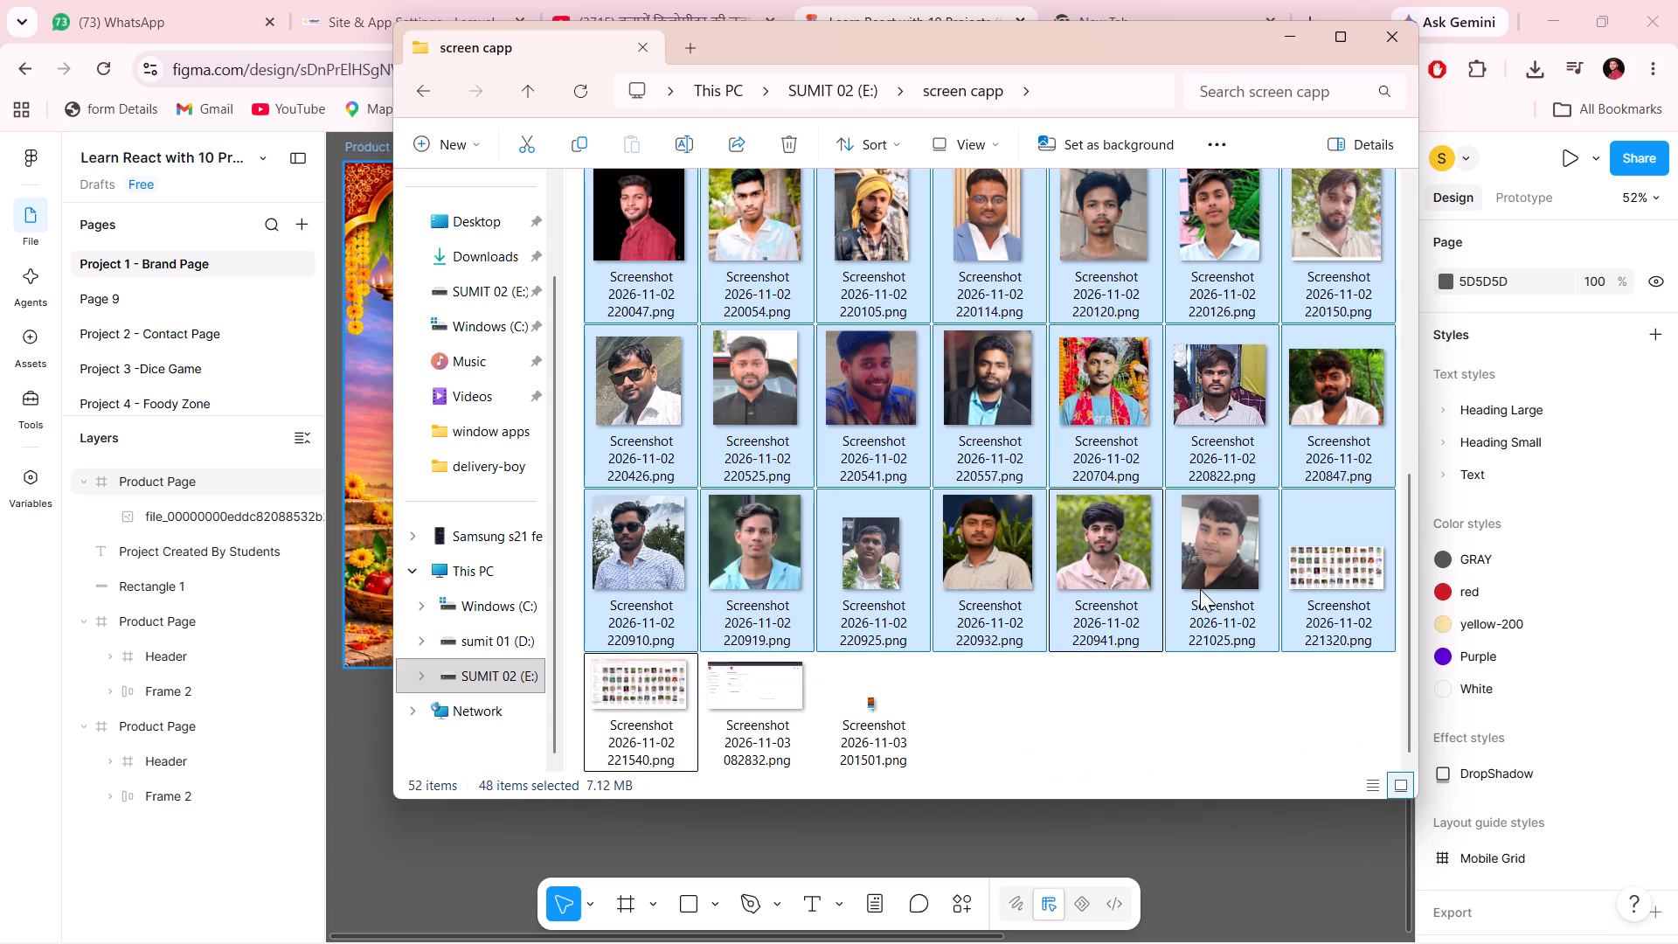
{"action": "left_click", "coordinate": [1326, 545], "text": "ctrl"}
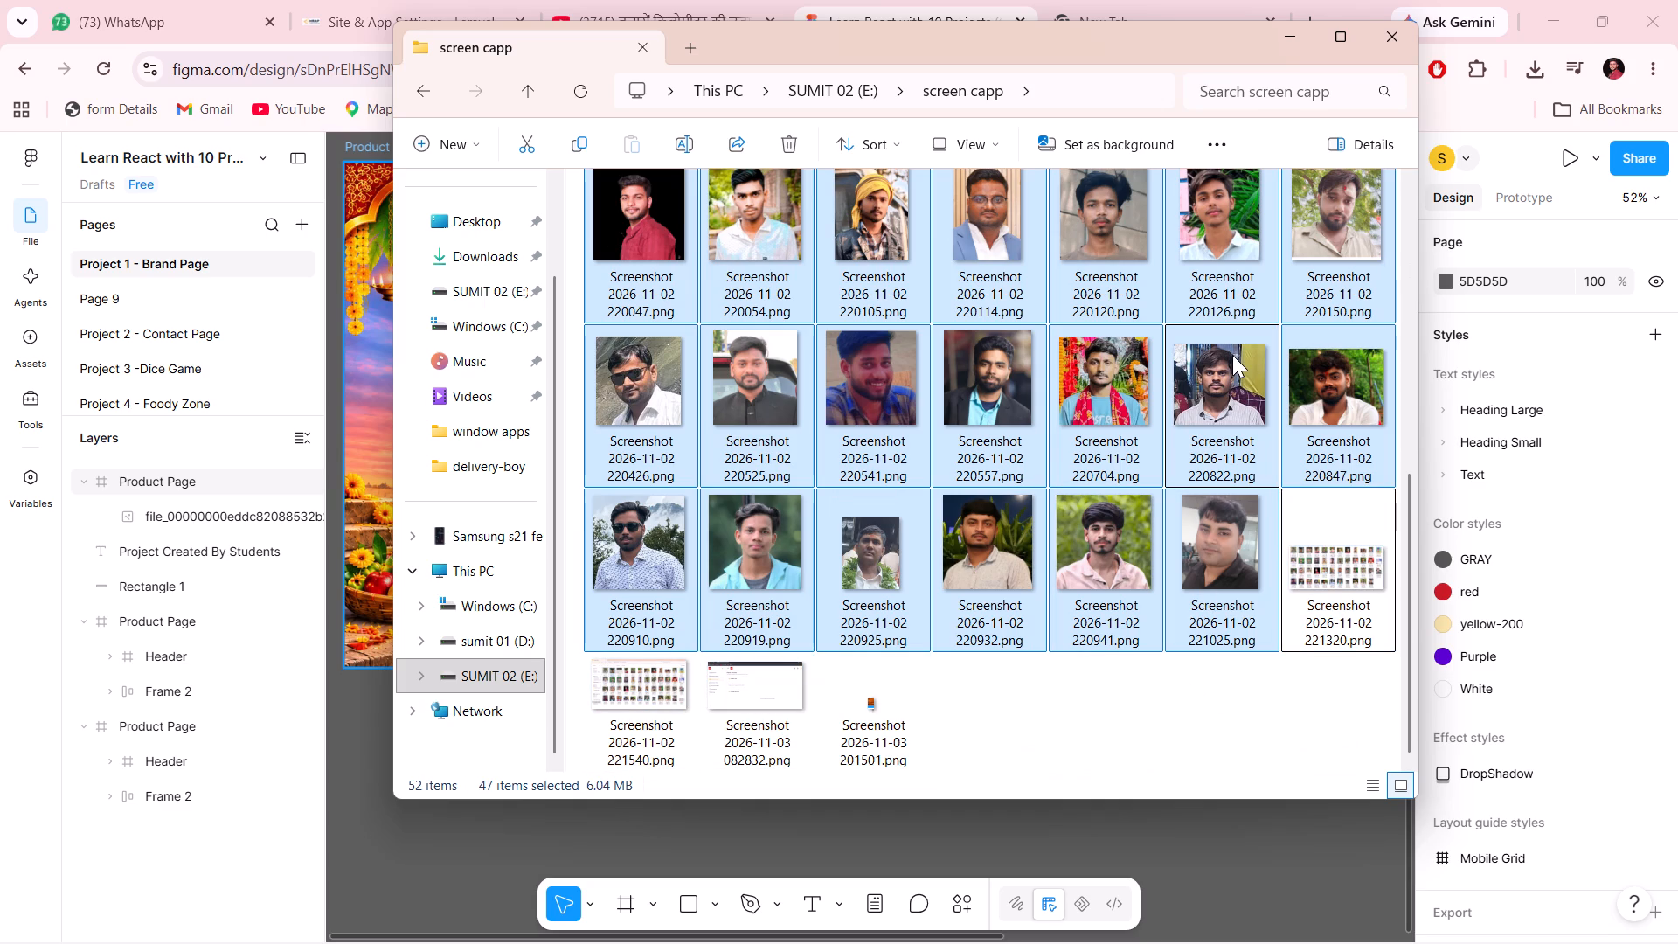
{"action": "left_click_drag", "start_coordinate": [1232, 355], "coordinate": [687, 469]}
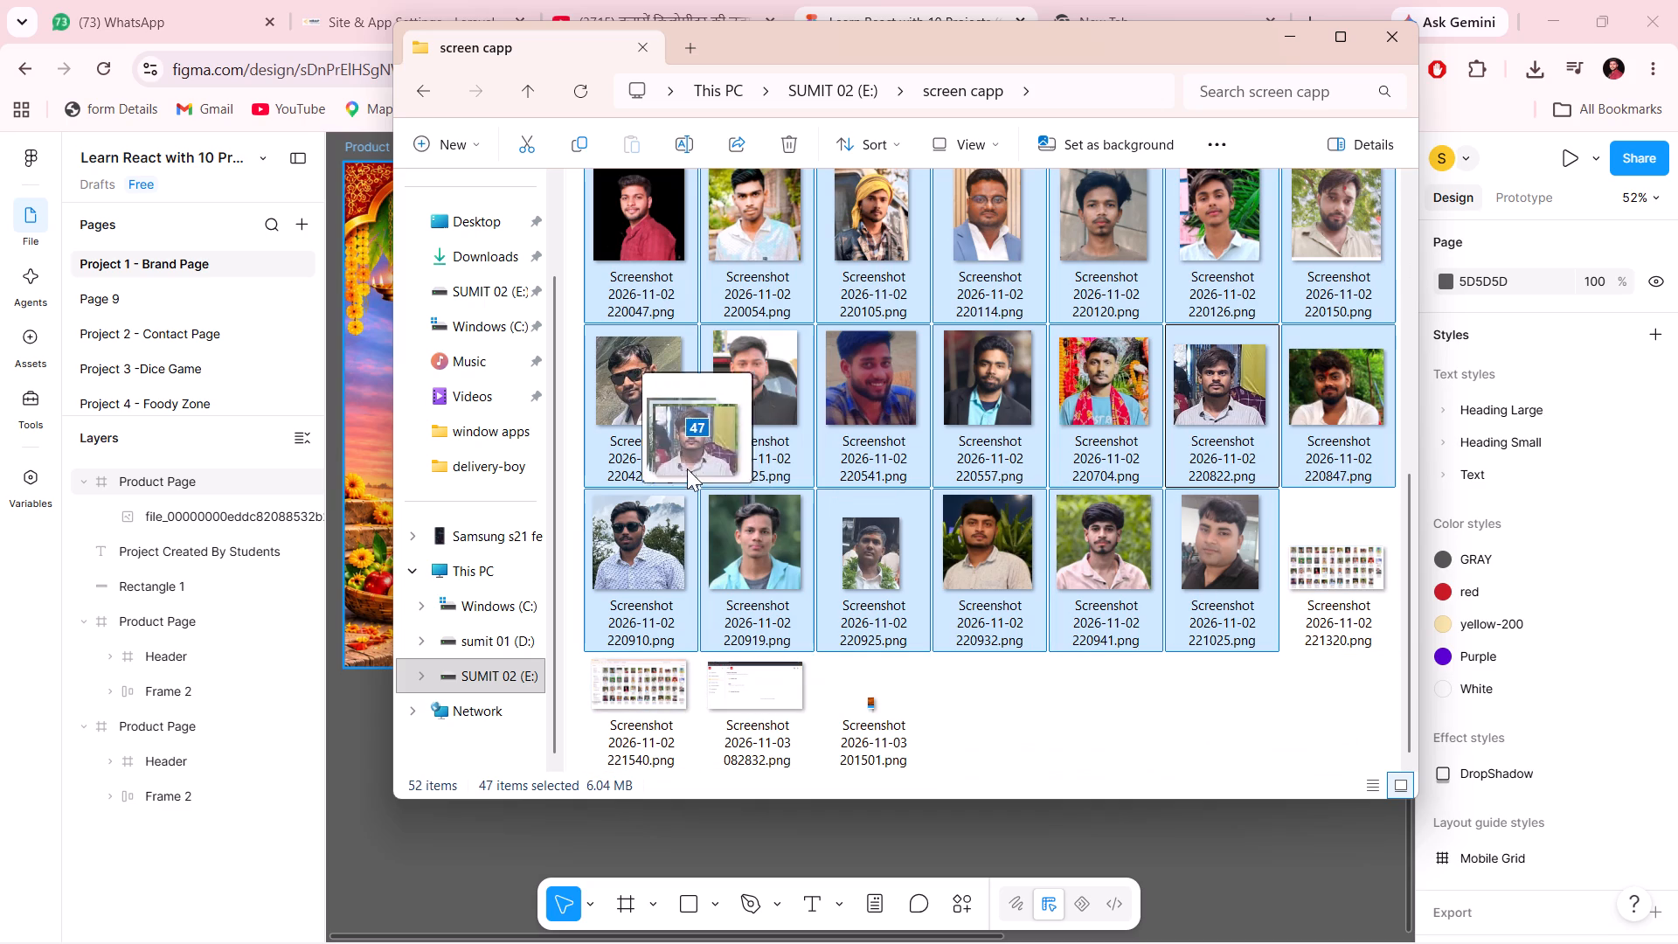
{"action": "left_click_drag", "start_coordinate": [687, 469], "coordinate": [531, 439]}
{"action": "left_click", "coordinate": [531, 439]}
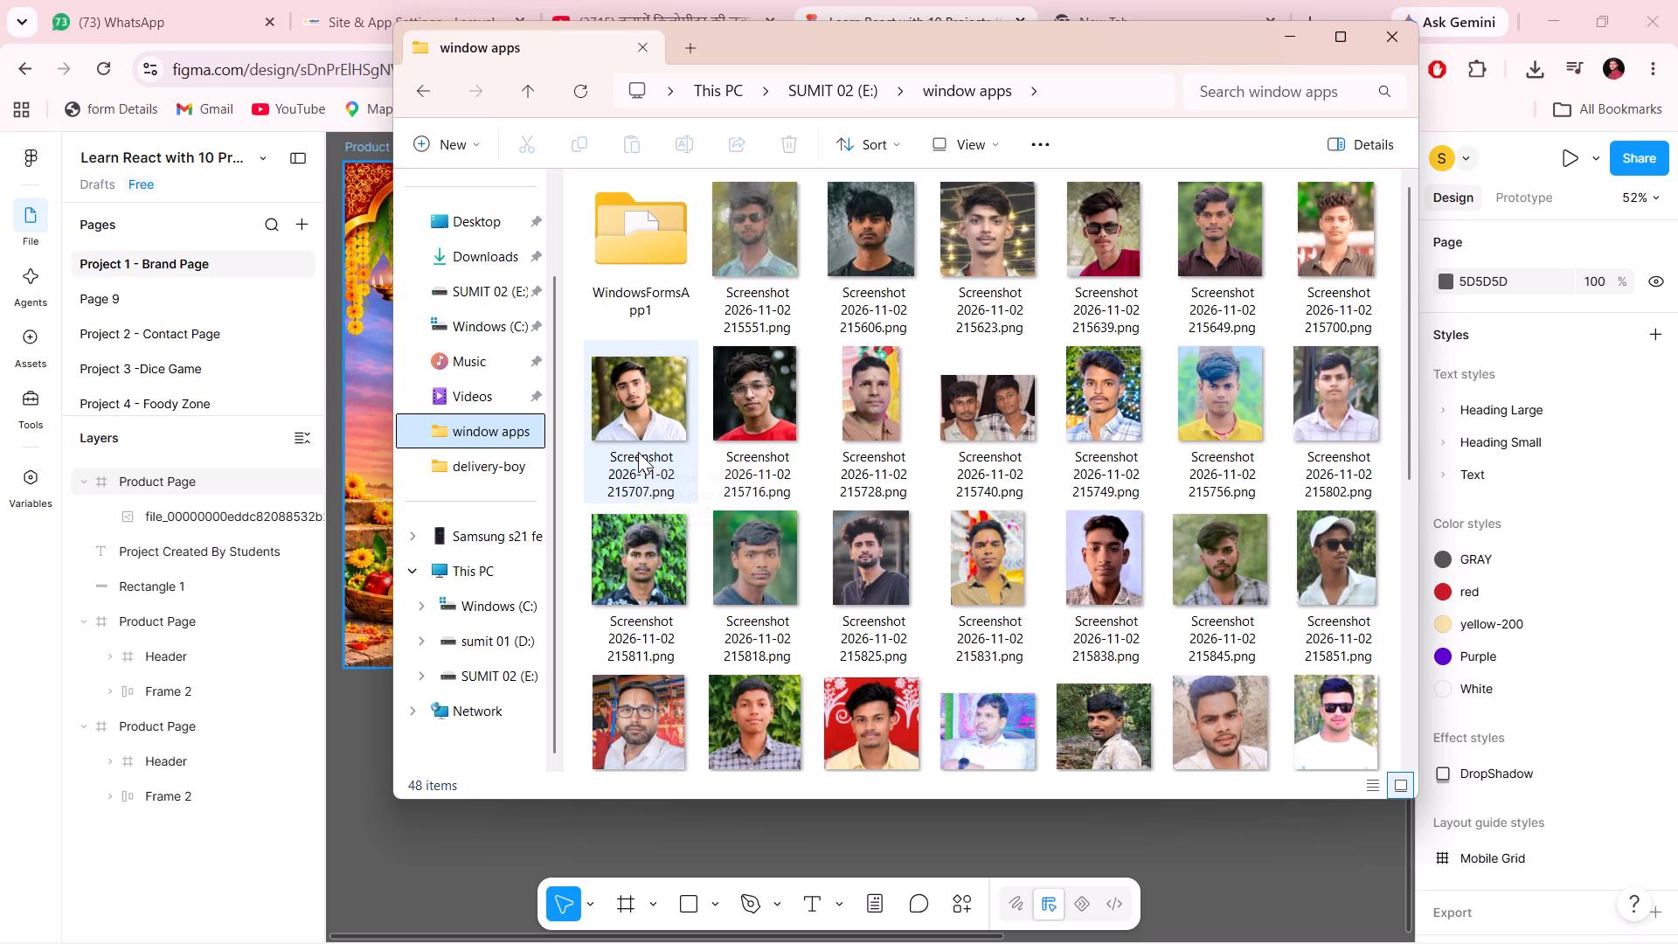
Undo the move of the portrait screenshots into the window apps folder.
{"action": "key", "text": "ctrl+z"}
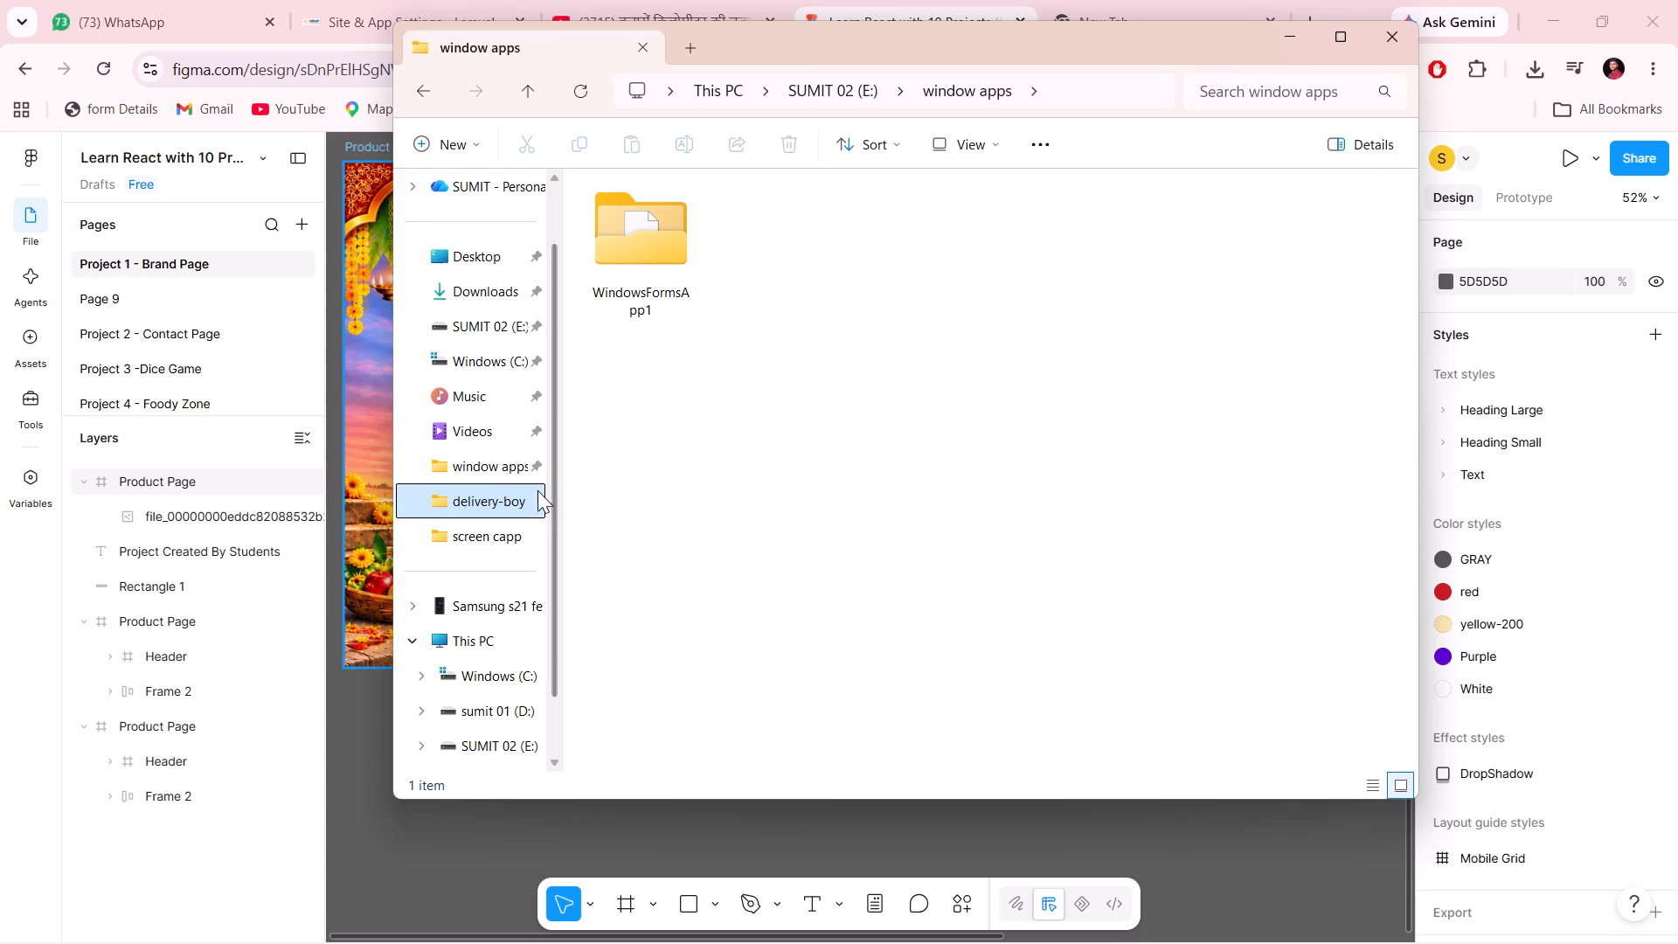
Place all portrait screenshots from the screen capp folder onto the Figma canvas, leaving out image.zip and the last four non-portrait screenshots.
{"action": "left_click", "coordinate": [488, 545]}
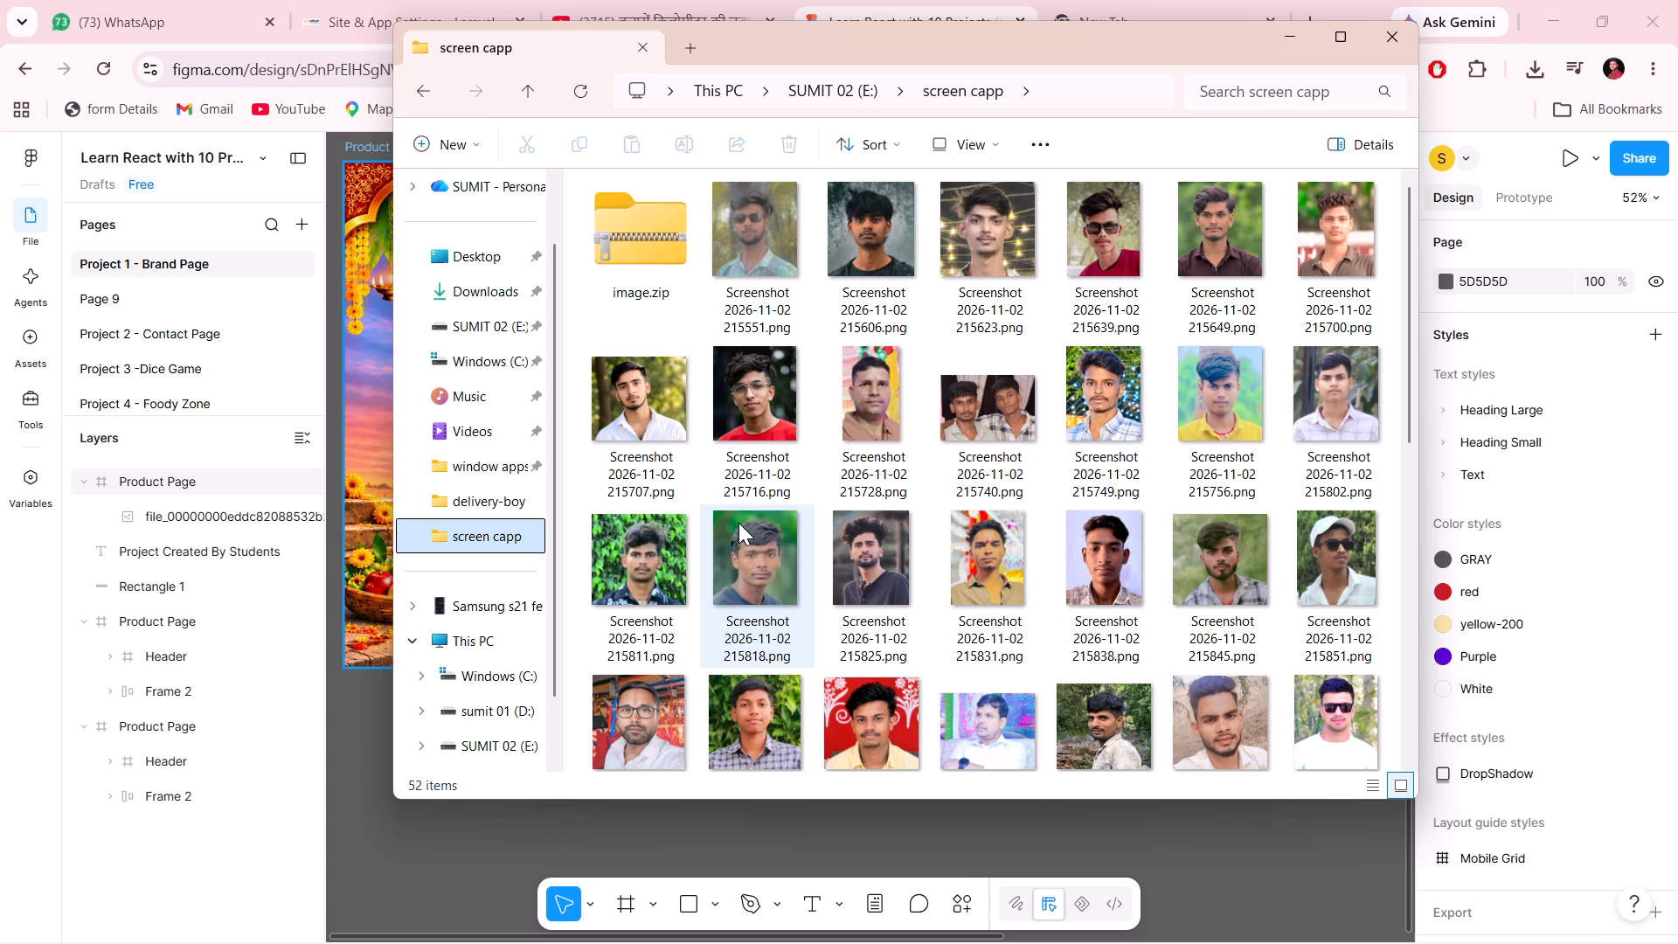
{"action": "key", "text": "ctrl+a"}
{"action": "left_click", "coordinate": [644, 274], "text": "ctrl"}
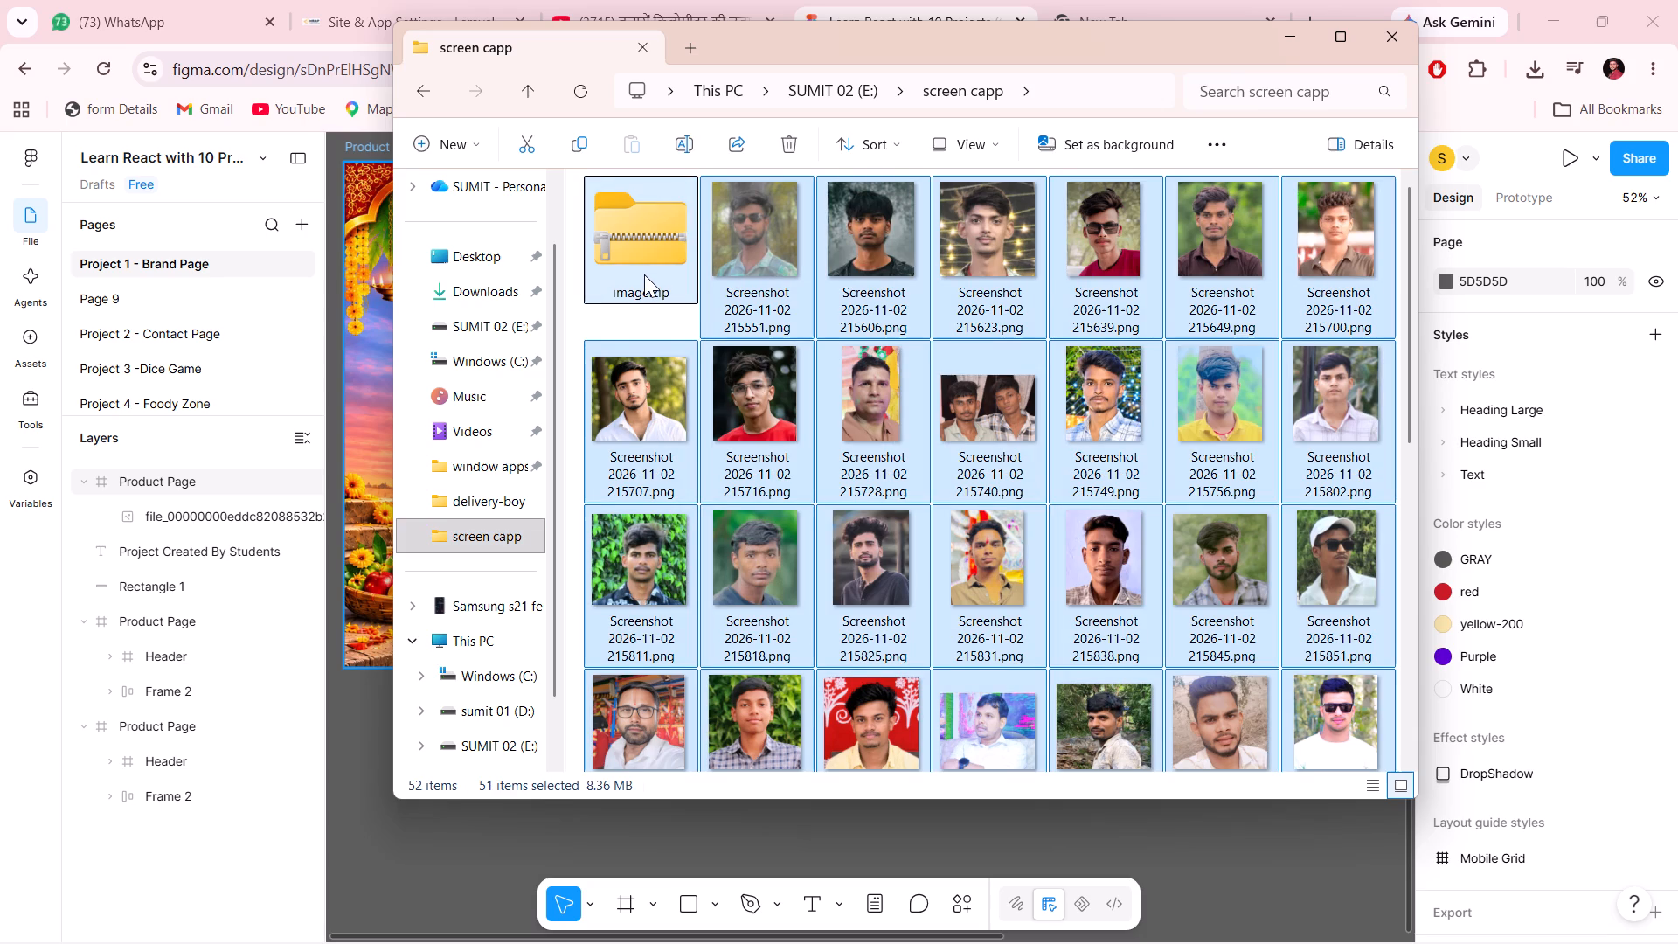
{"action": "scroll", "coordinate": [806, 435], "scroll_direction": "down", "scroll_amount": 8, "text": "ctrl"}
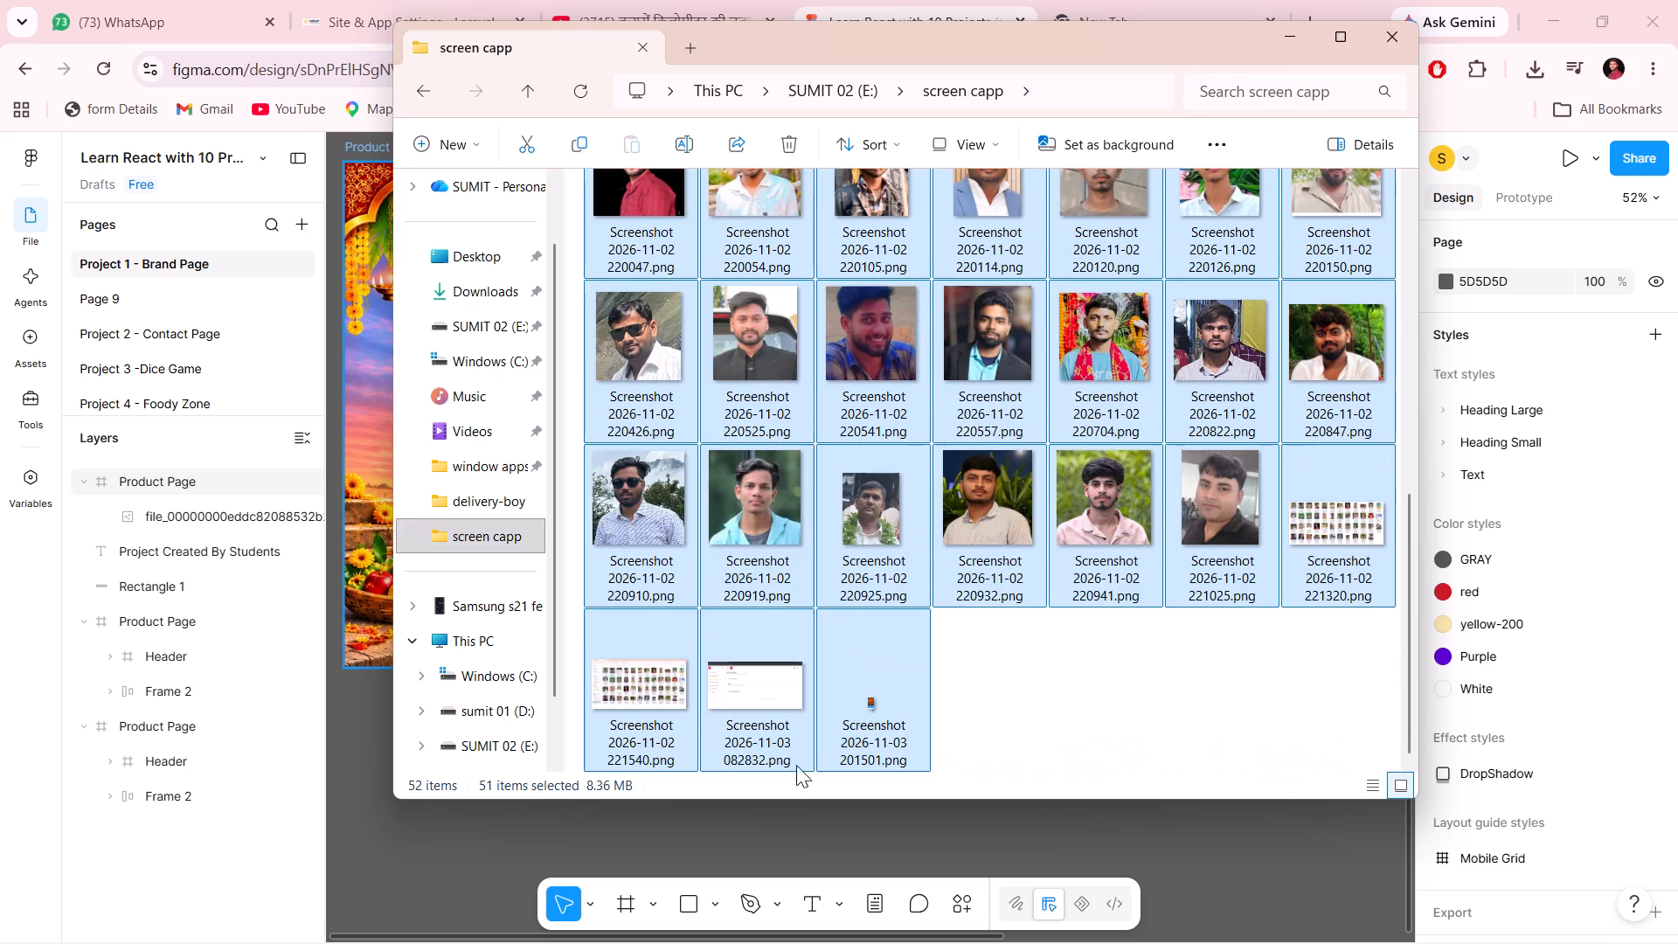
{"action": "left_click", "coordinate": [854, 729], "text": "ctrl"}
{"action": "left_click", "coordinate": [1354, 522], "text": "ctrl"}
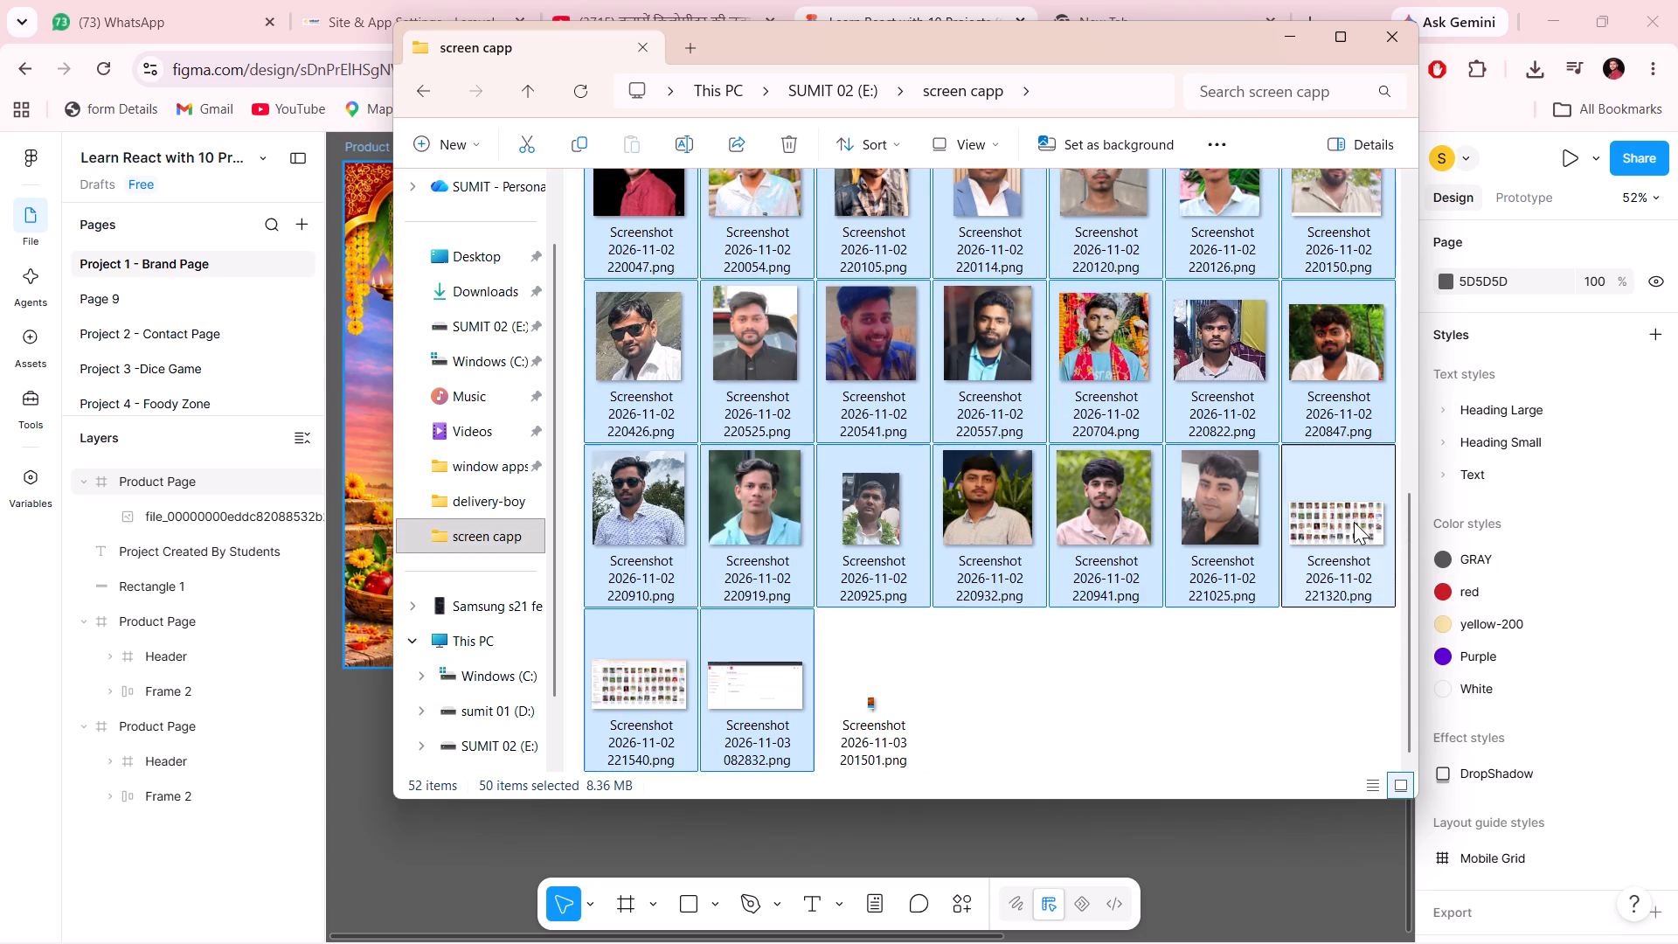
{"action": "left_click", "coordinate": [773, 720], "text": "ctrl"}
{"action": "left_click", "coordinate": [606, 697], "text": "ctrl"}
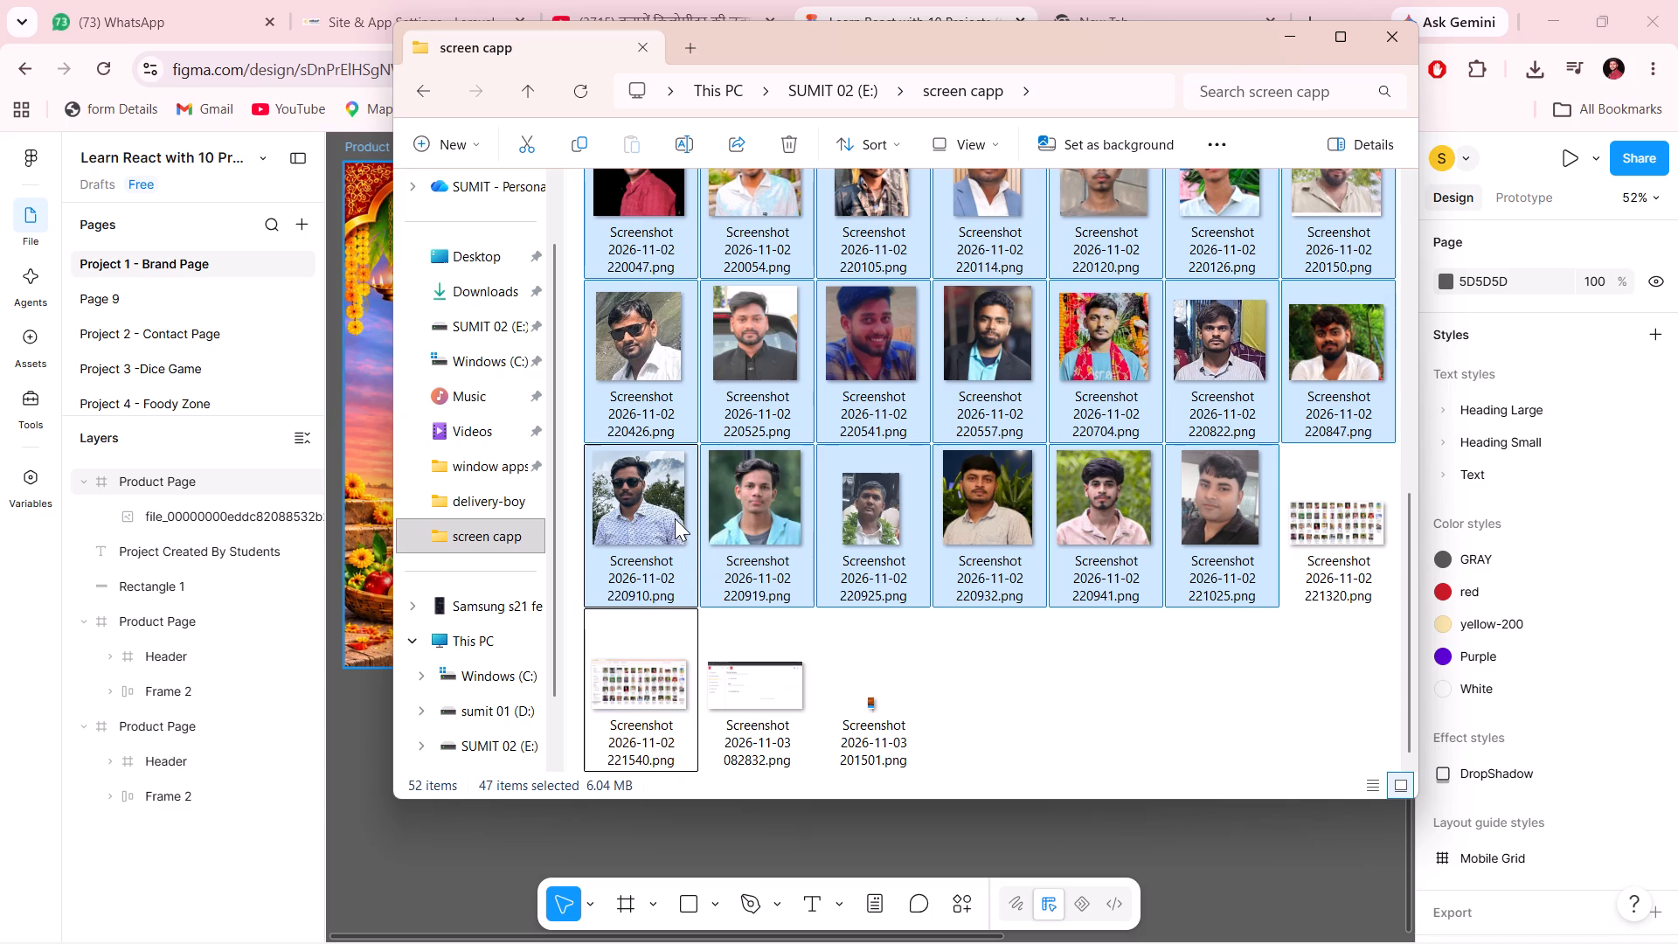
{"action": "left_click_drag", "start_coordinate": [675, 518], "coordinate": [349, 507]}
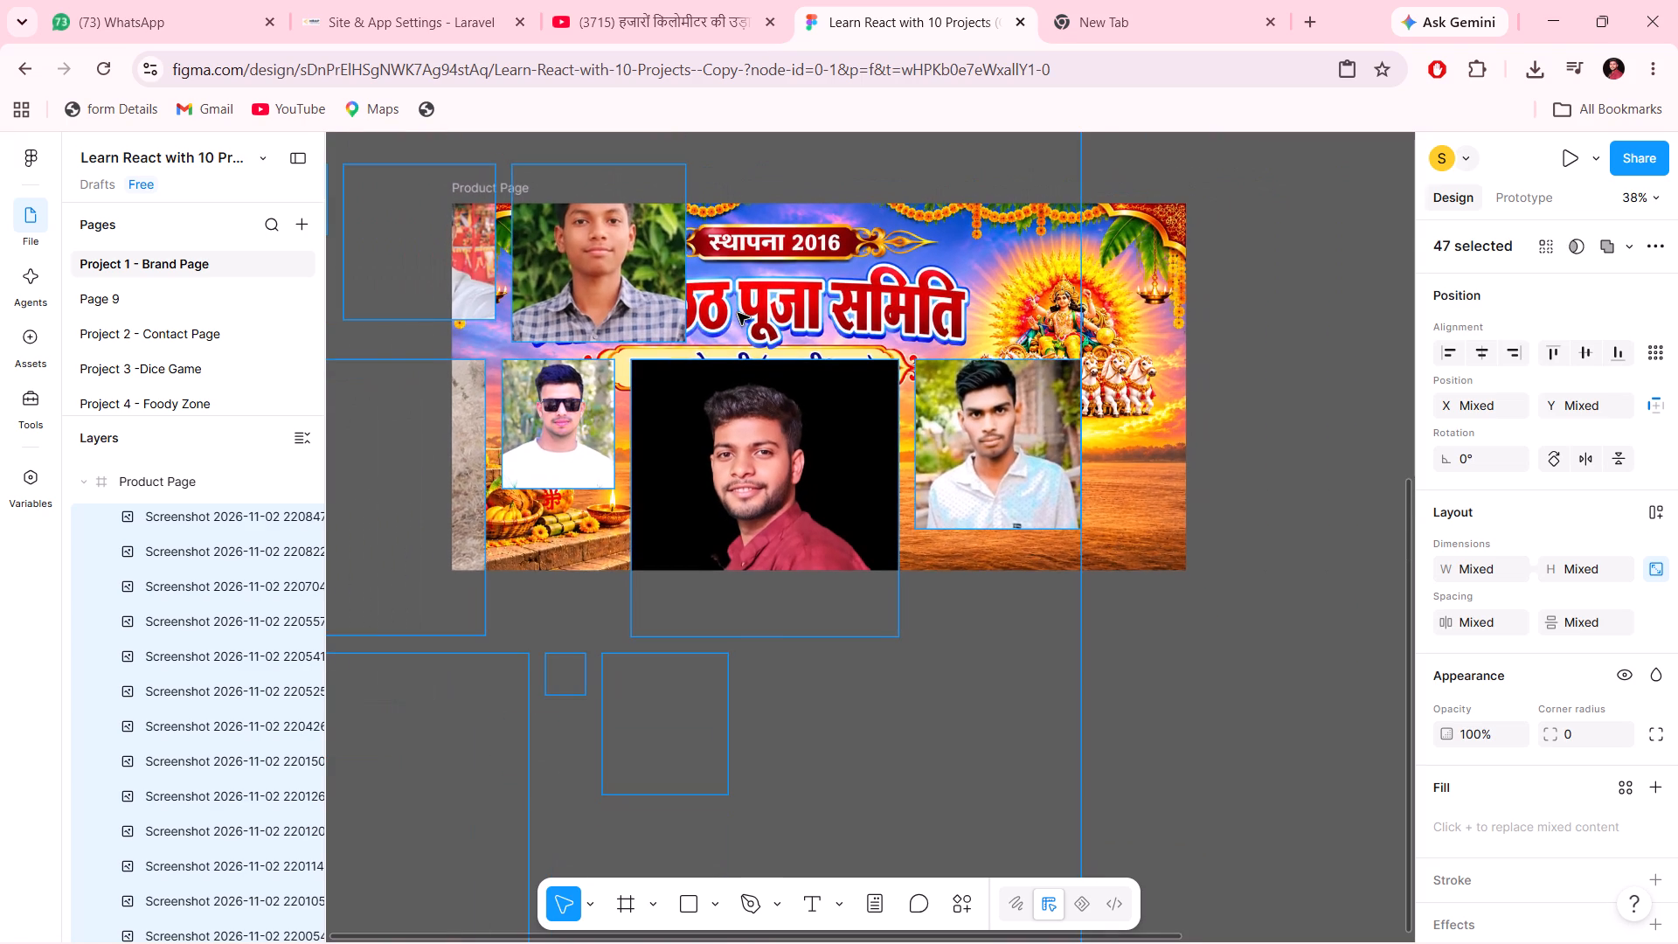
Move all the selected portraits together out of the Product Page frame so they sit directly on the canvas.
{"action": "left_click_drag", "start_coordinate": [1033, 565], "coordinate": [1173, 653]}
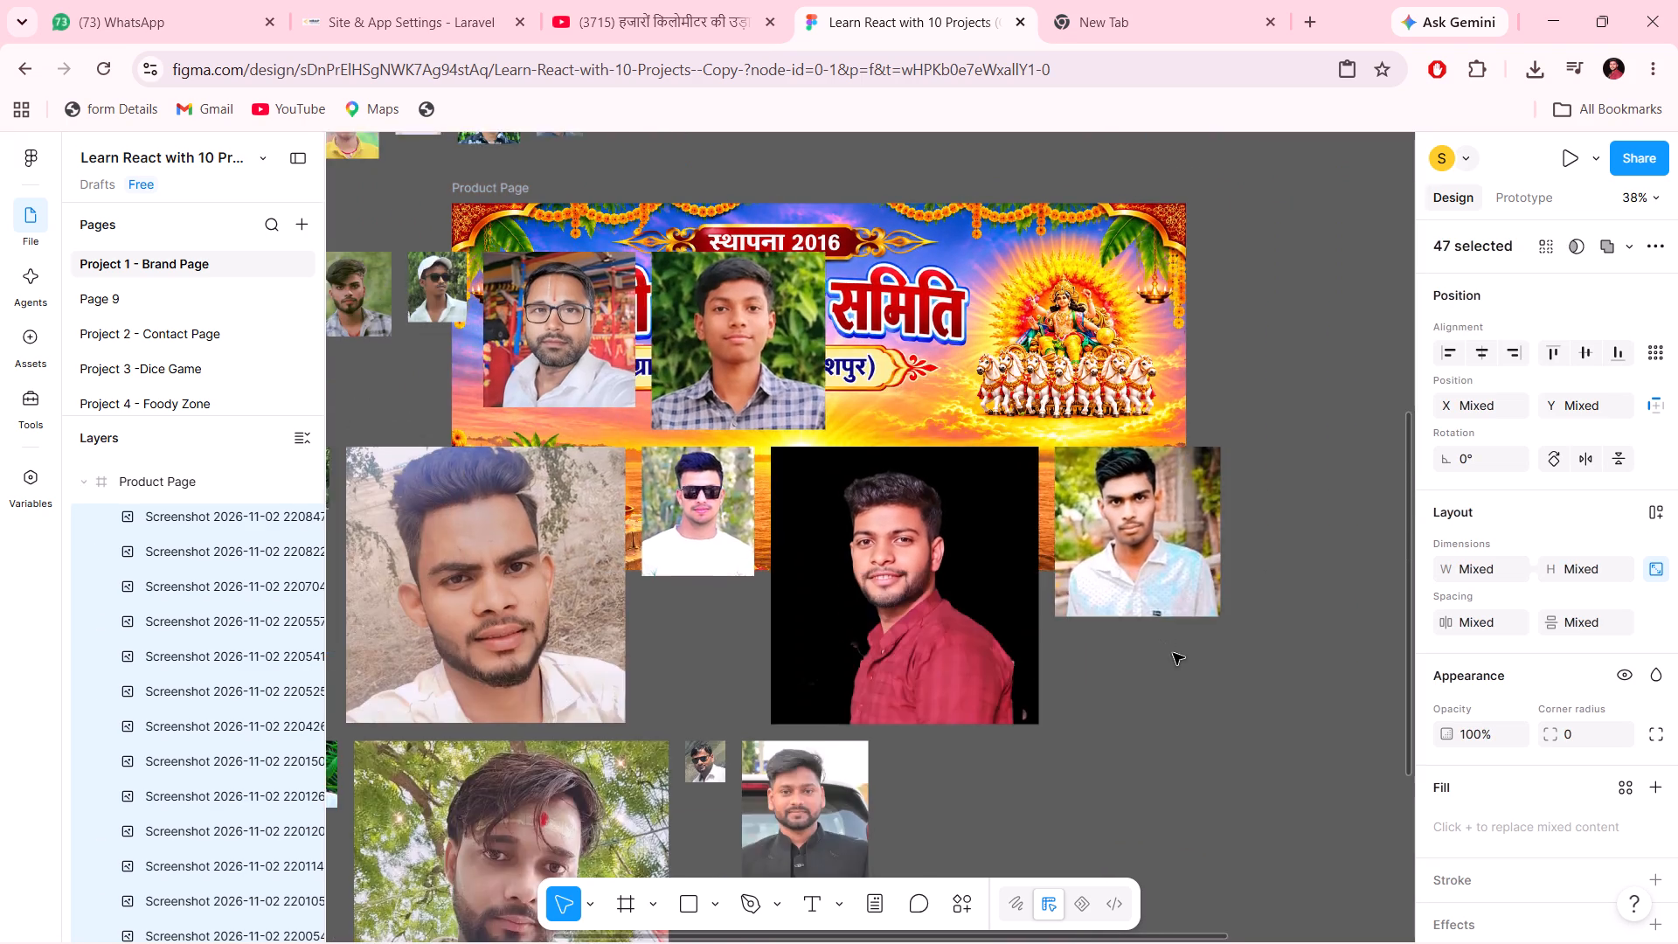
{"action": "left_click_drag", "start_coordinate": [1173, 653], "coordinate": [1304, 625]}
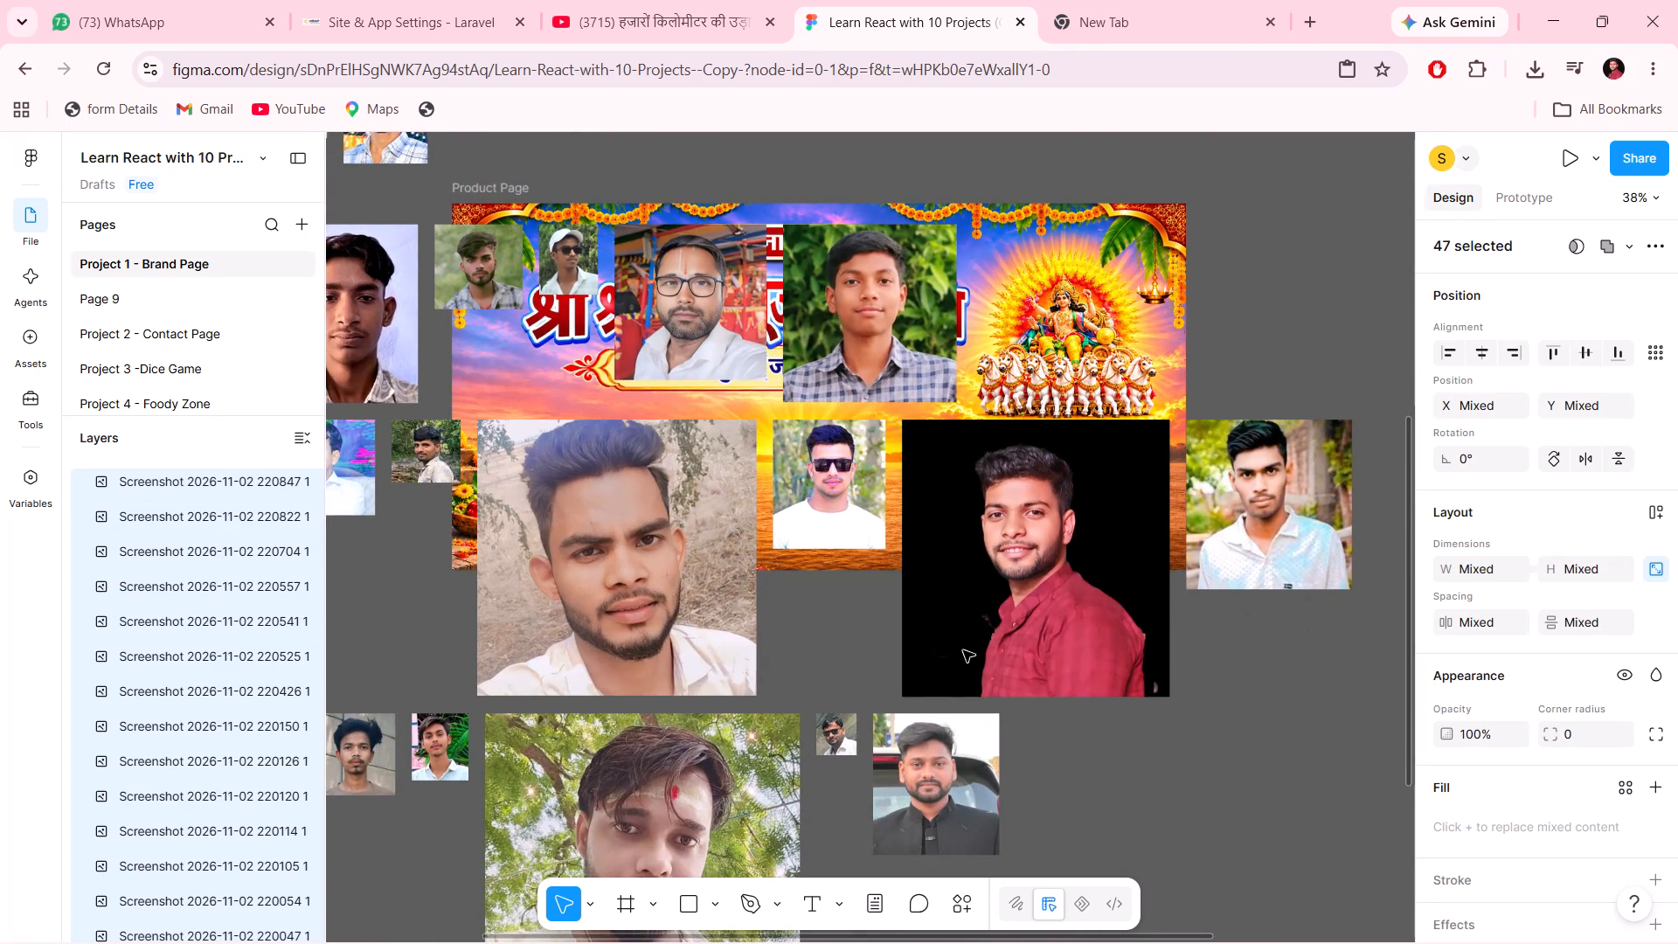
Shrink all the selected portraits together to an overall size of about 2421 × 338.
{"action": "scroll", "coordinate": [963, 650], "scroll_direction": "right", "scroll_amount": 1}
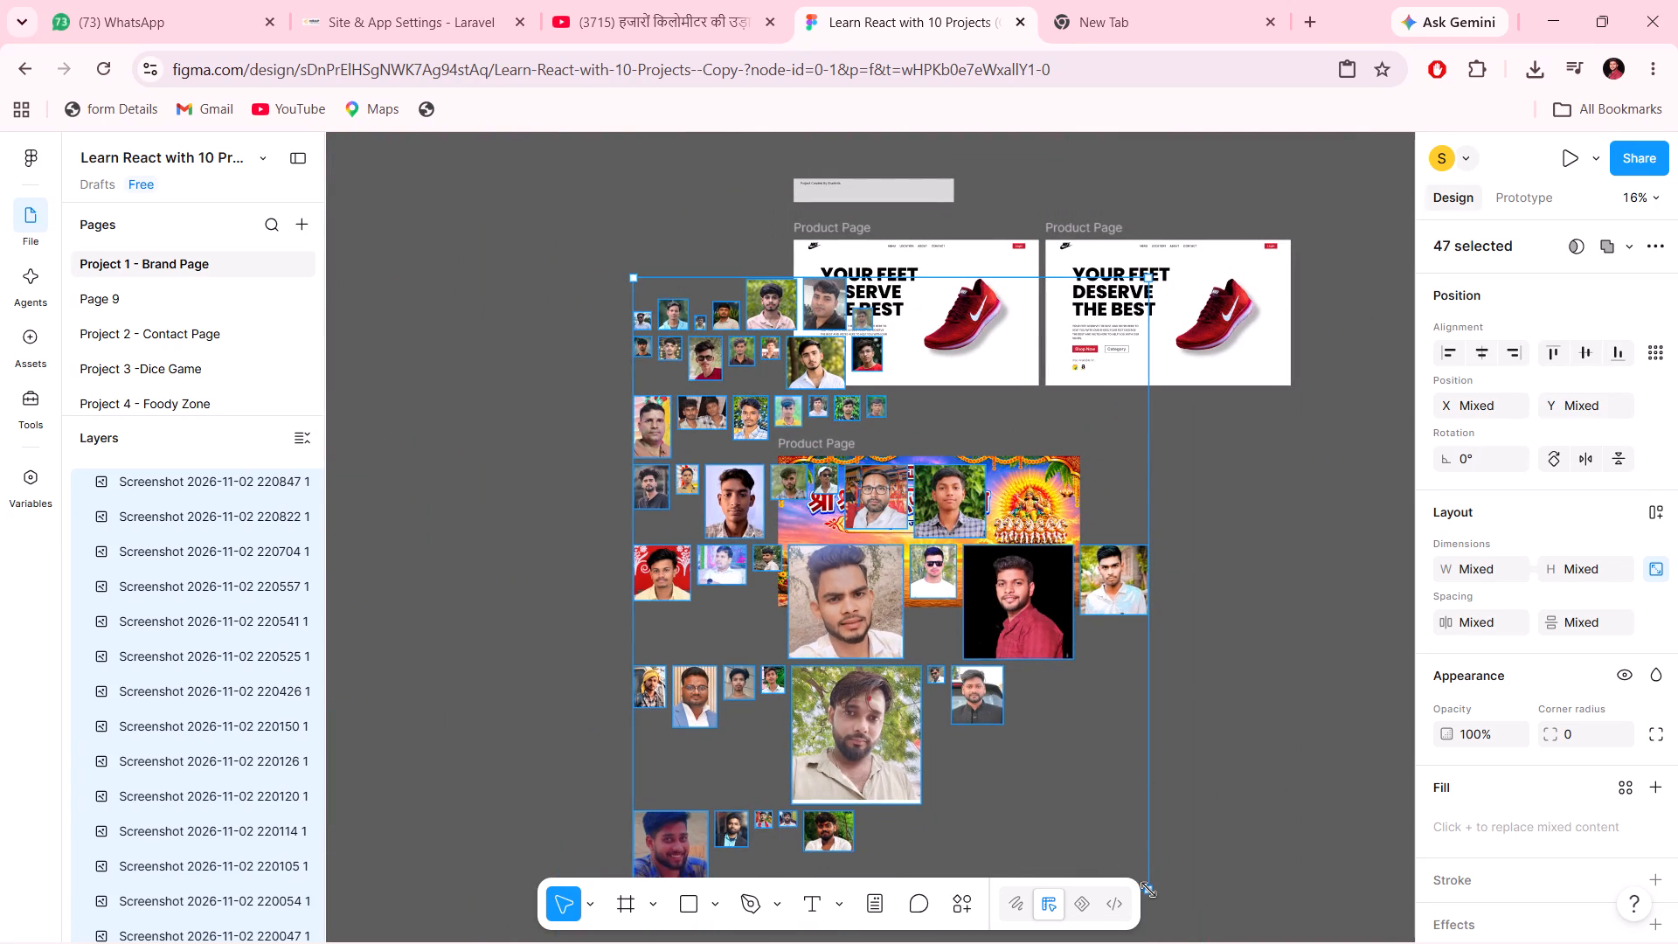
{"action": "left_click_drag", "start_coordinate": [1148, 890], "coordinate": [1292, 719]}
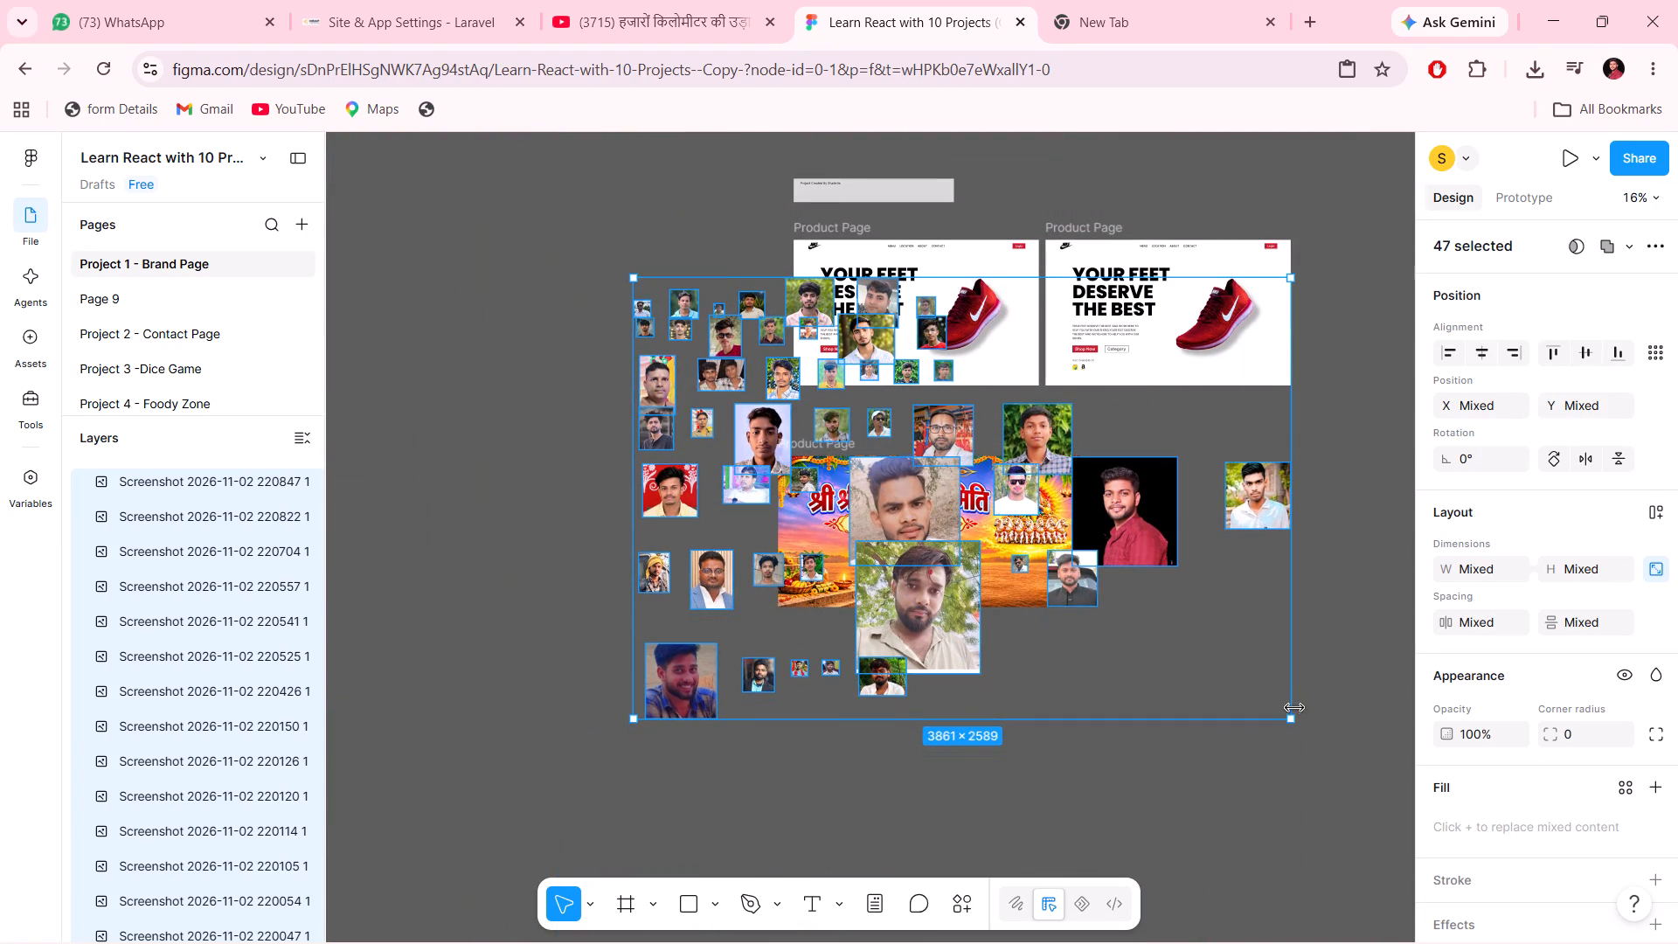
{"action": "left_click_drag", "start_coordinate": [1291, 716], "coordinate": [1264, 532]}
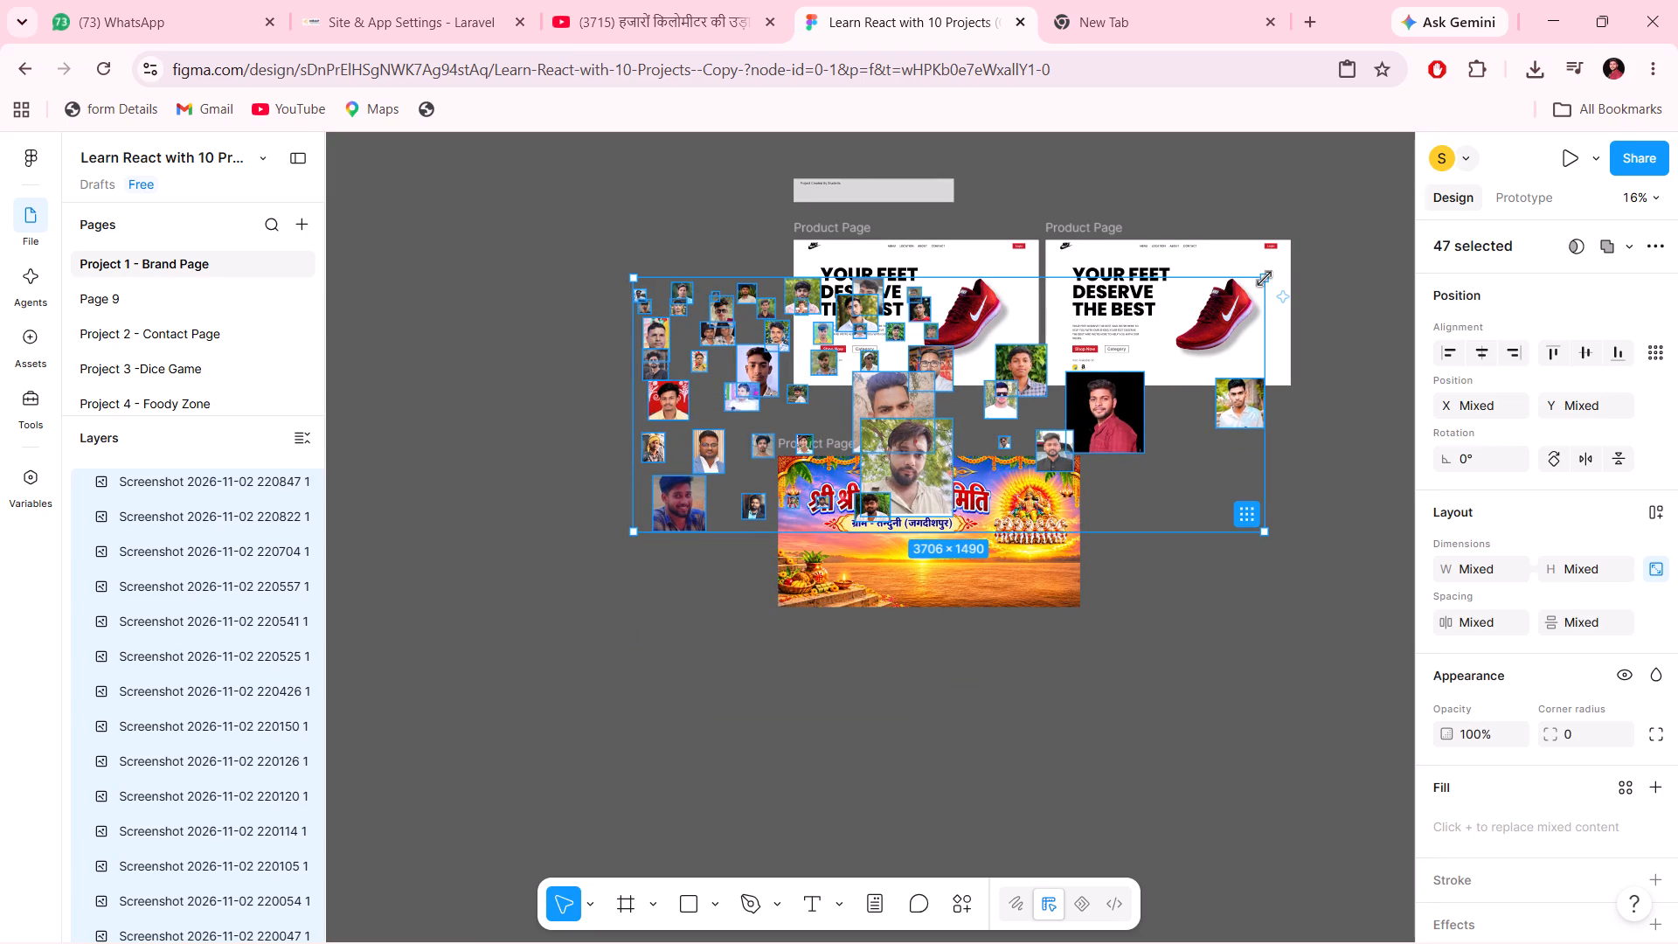
{"action": "left_click_drag", "start_coordinate": [1264, 275], "coordinate": [1052, 427]}
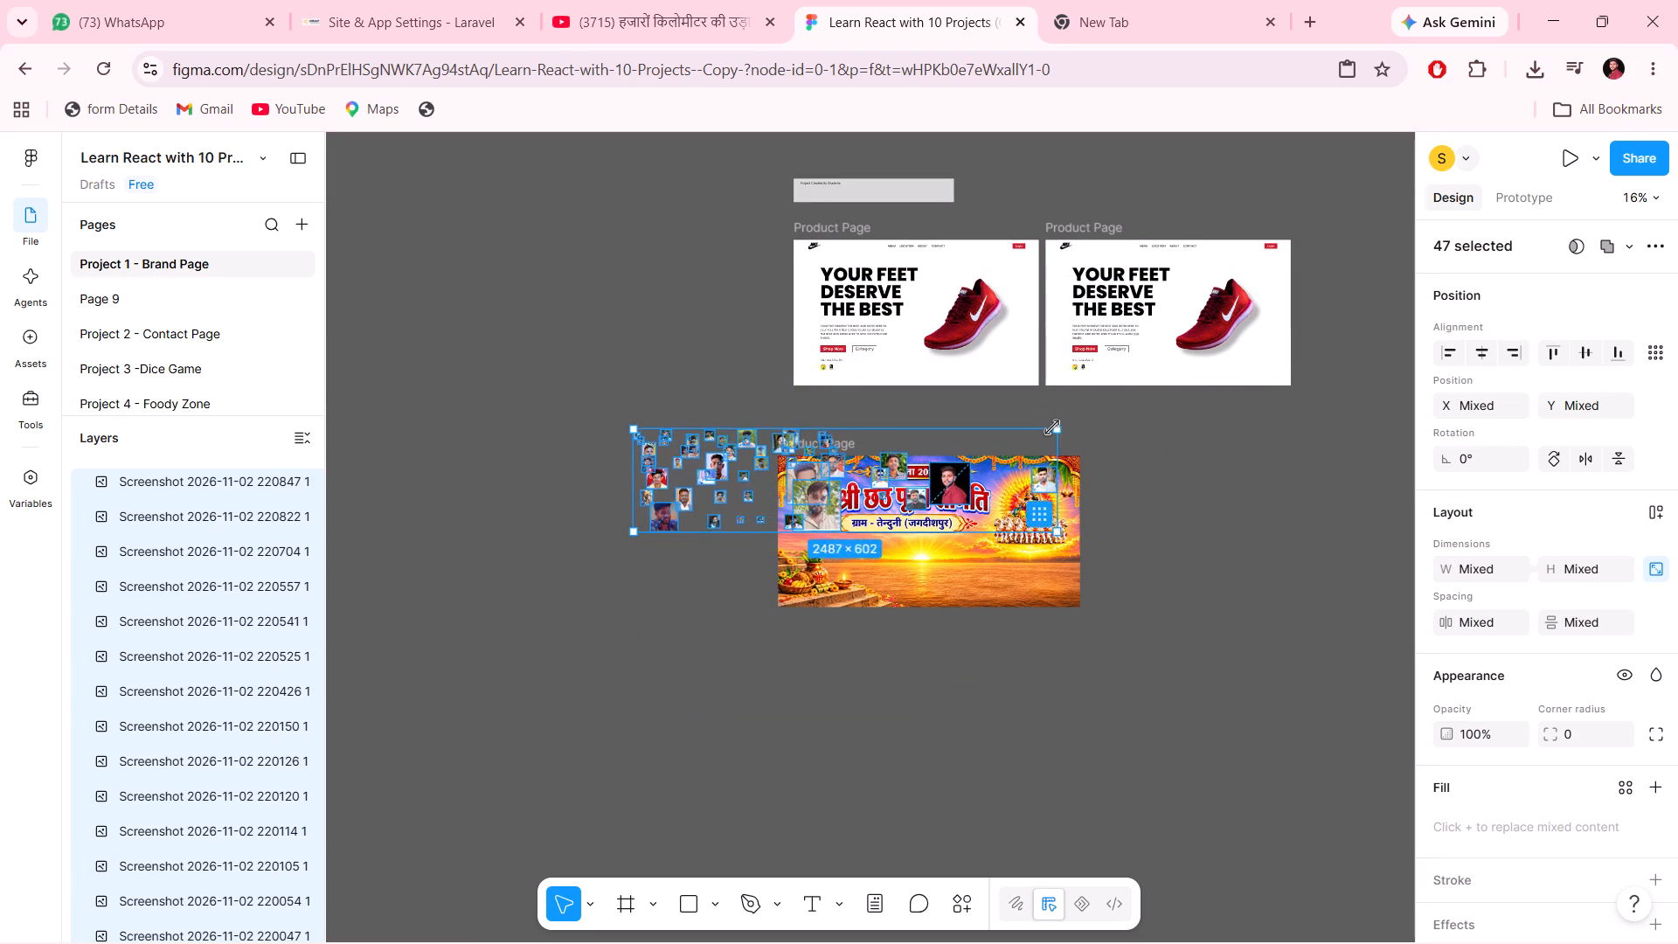
{"action": "left_click_drag", "start_coordinate": [1052, 427], "coordinate": [1034, 465]}
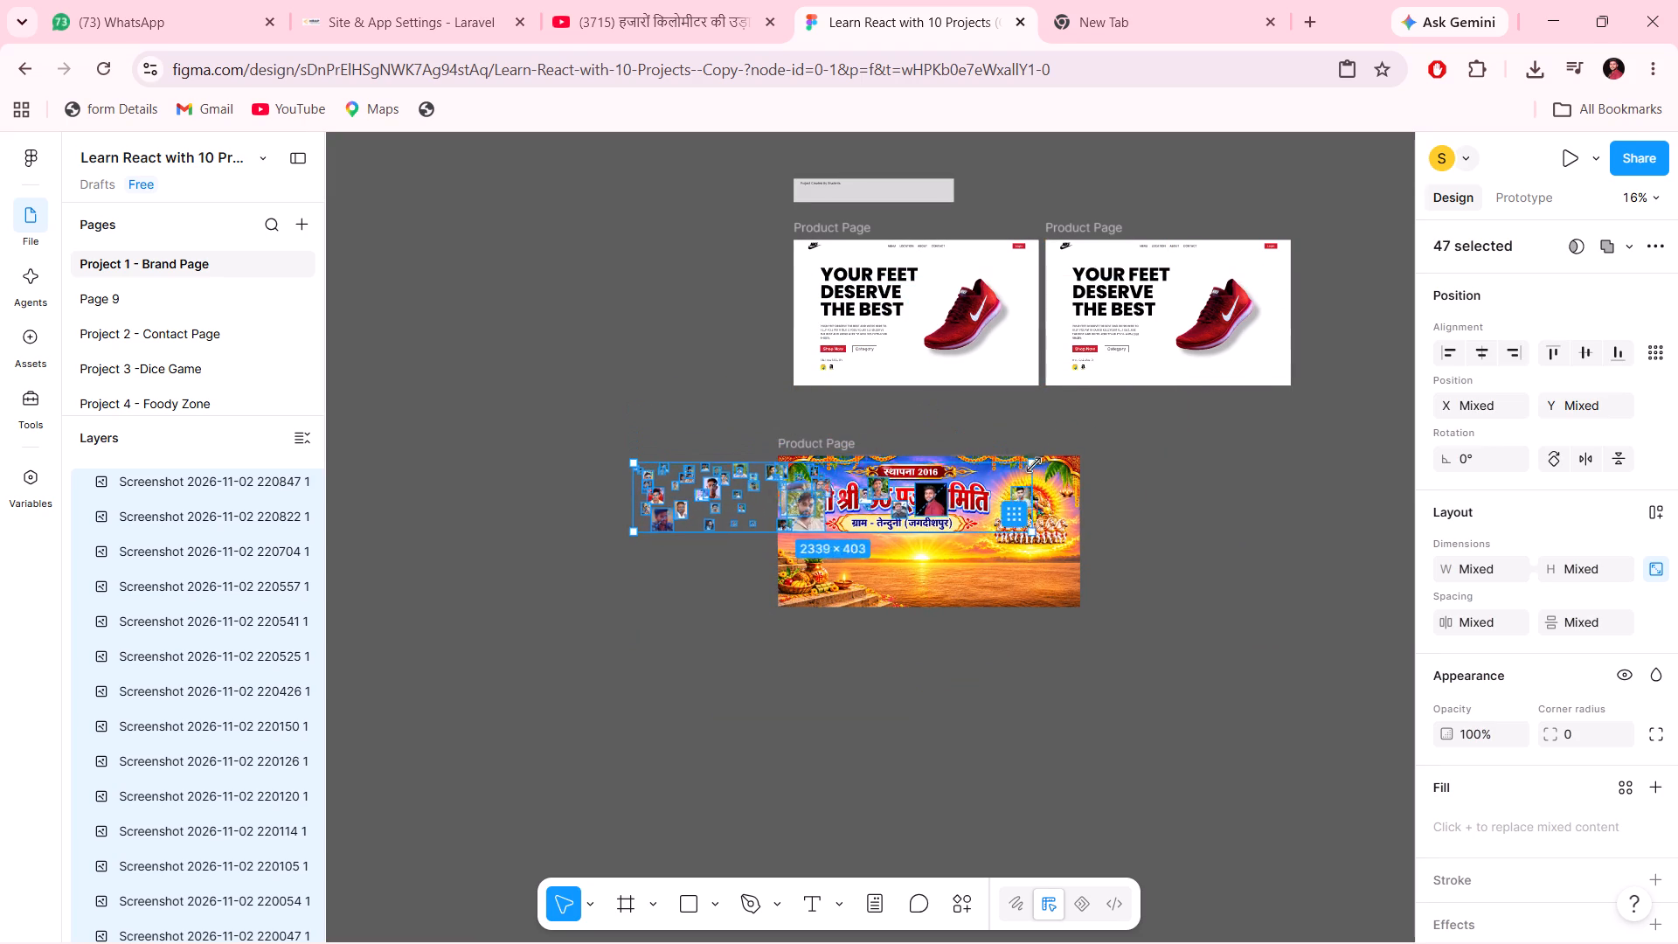
{"action": "left_click_drag", "start_coordinate": [1034, 465], "coordinate": [1050, 475]}
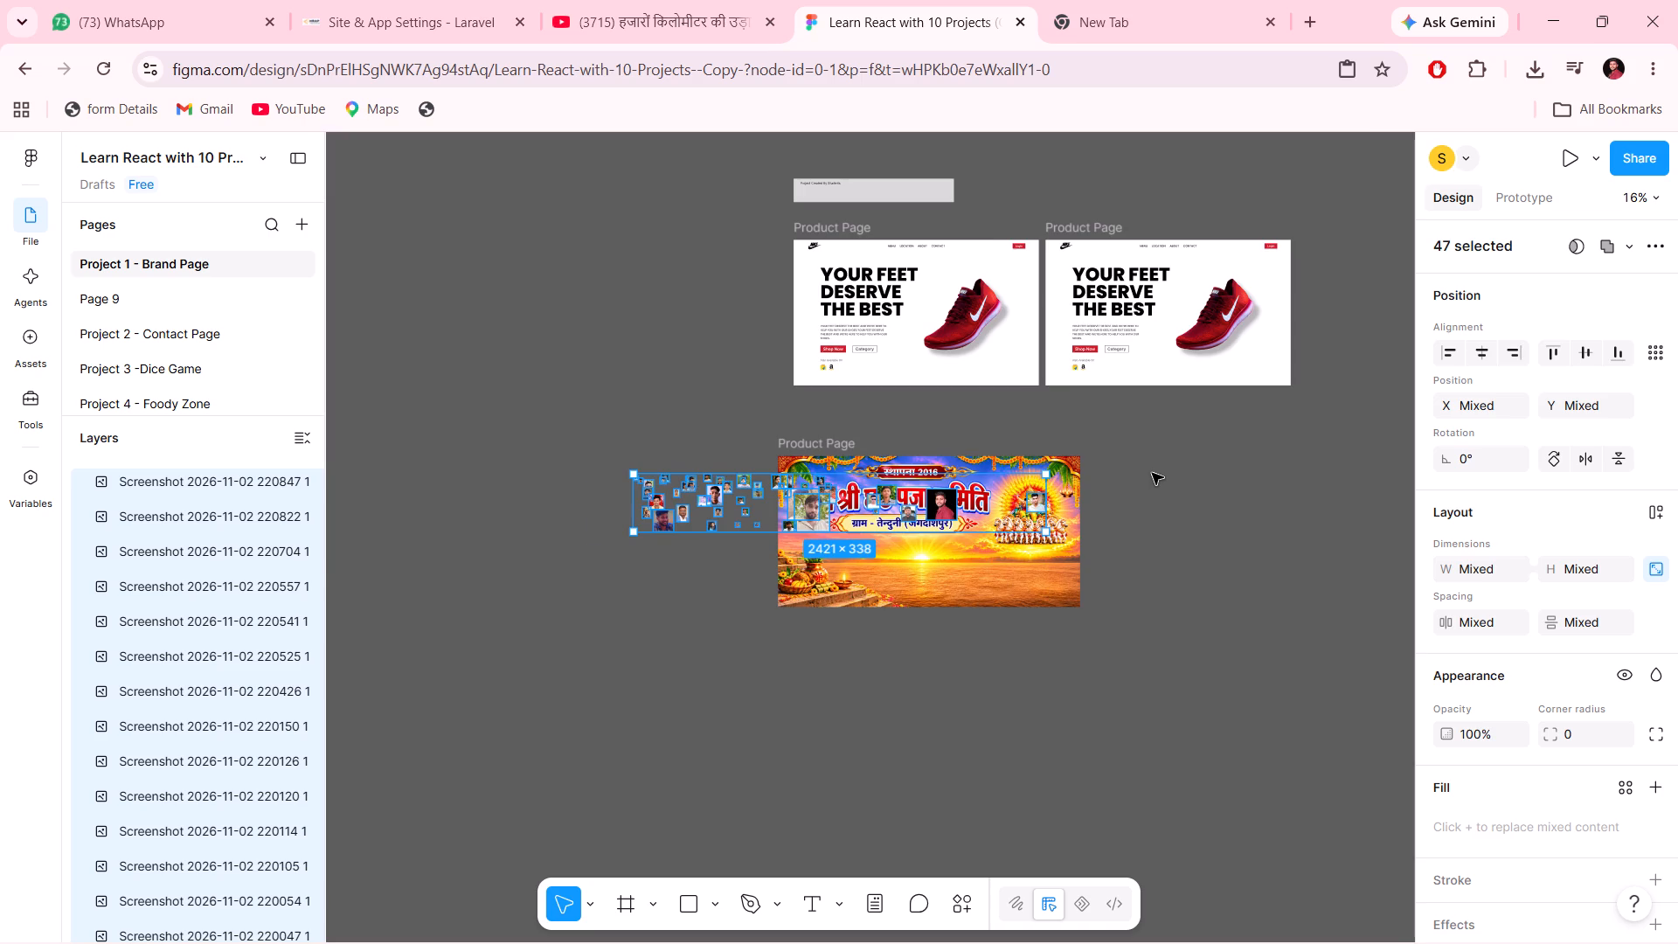
Move the whole set of portraits onto the lower half of the banner, below the village name.
{"action": "scroll", "coordinate": [1239, 437], "scroll_direction": "right", "scroll_amount": 2}
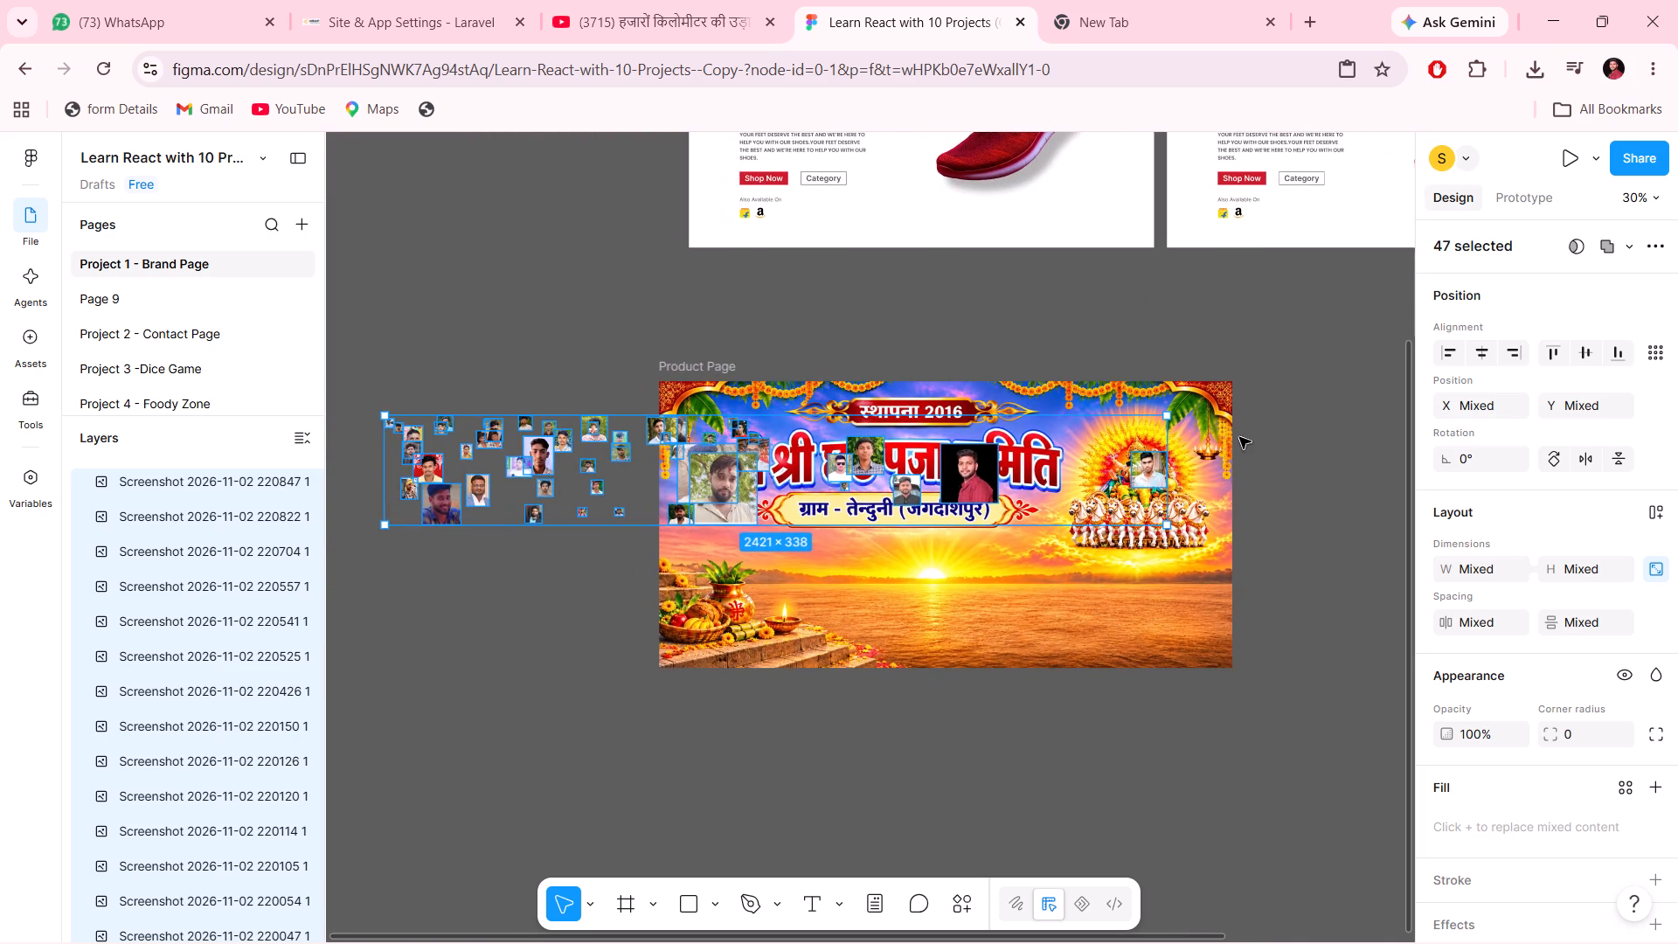
{"action": "scroll", "coordinate": [1151, 609], "scroll_direction": "right", "scroll_amount": 1}
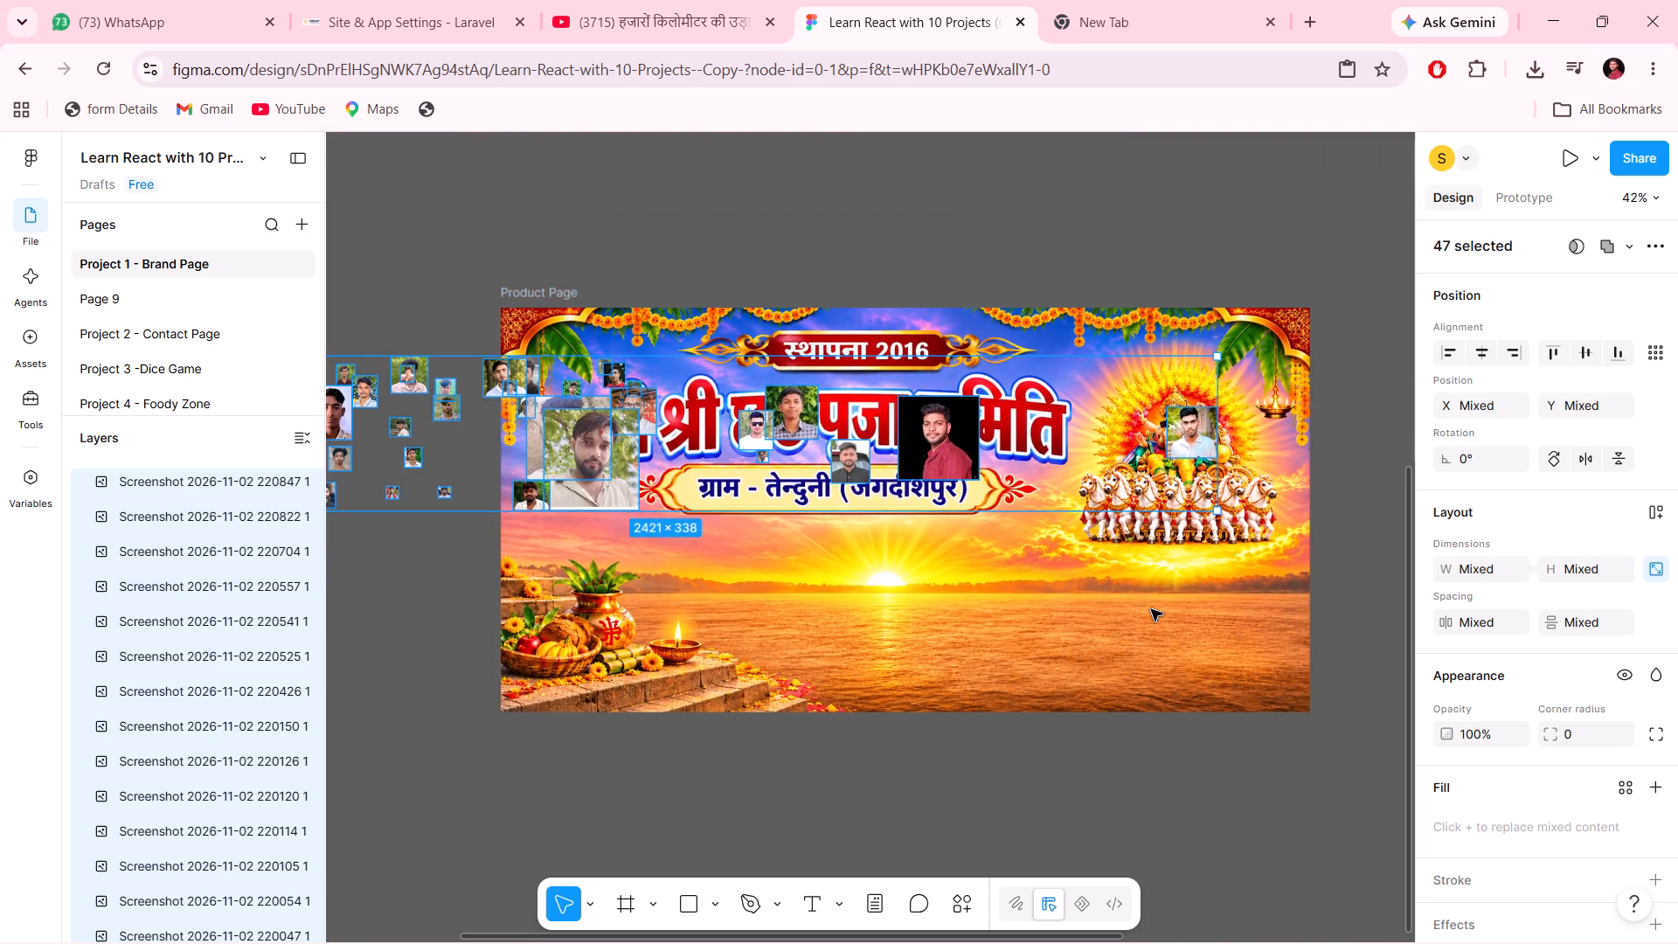
{"action": "left_click_drag", "start_coordinate": [930, 462], "coordinate": [1282, 626]}
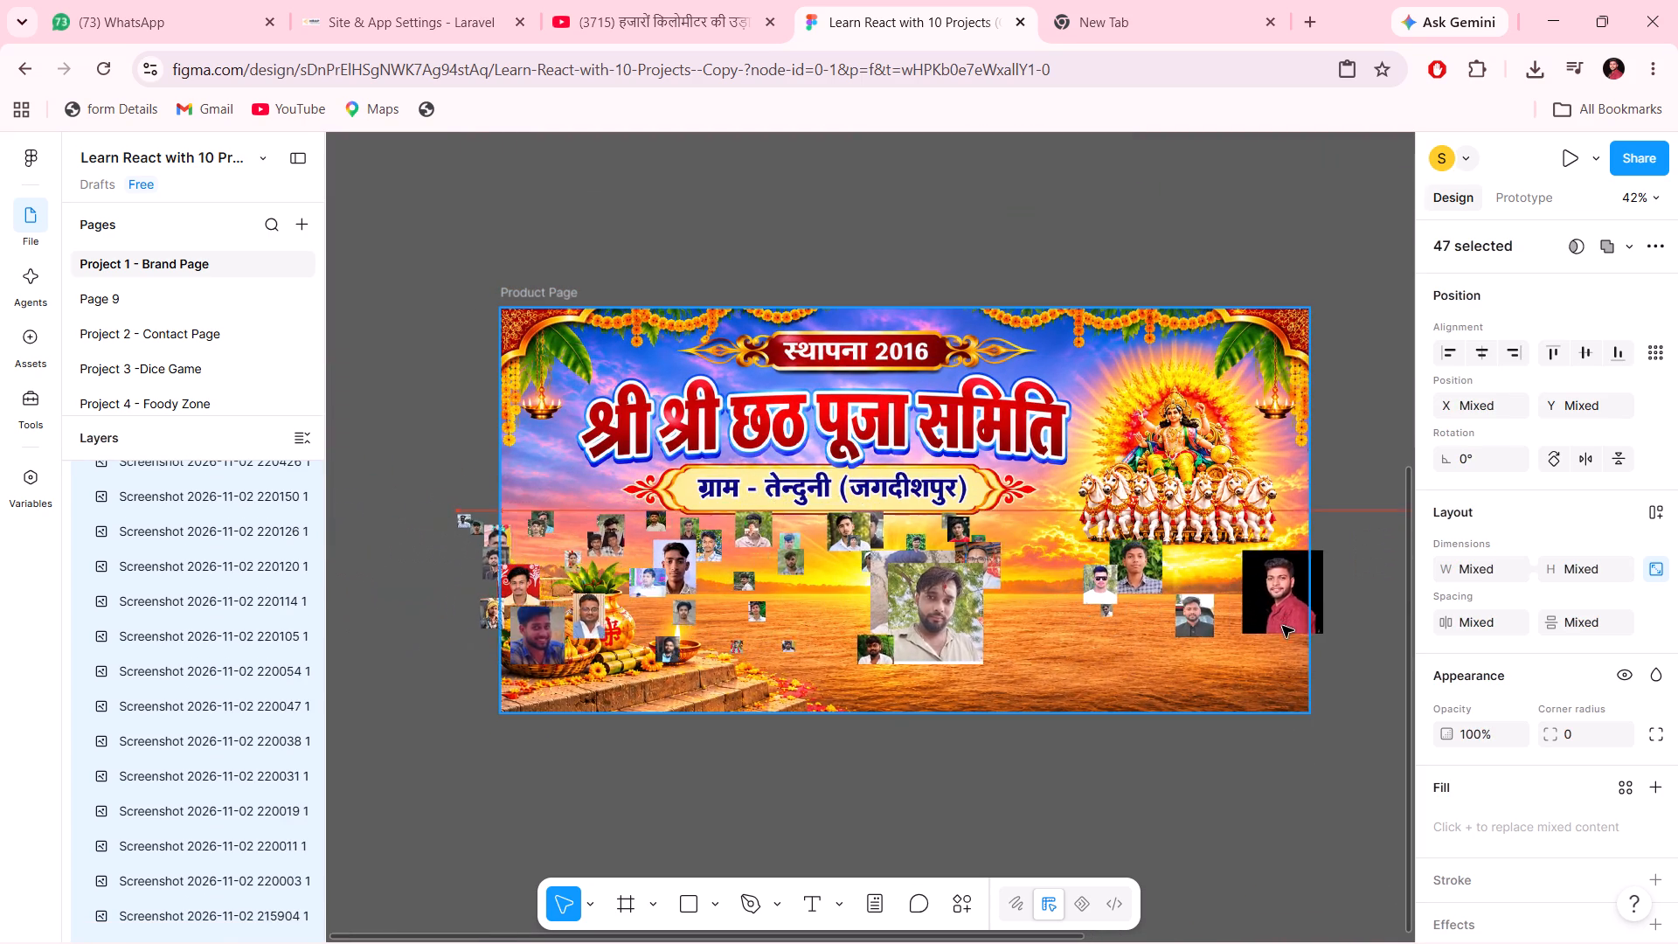
{"action": "left_click_drag", "start_coordinate": [1282, 626], "coordinate": [1295, 640]}
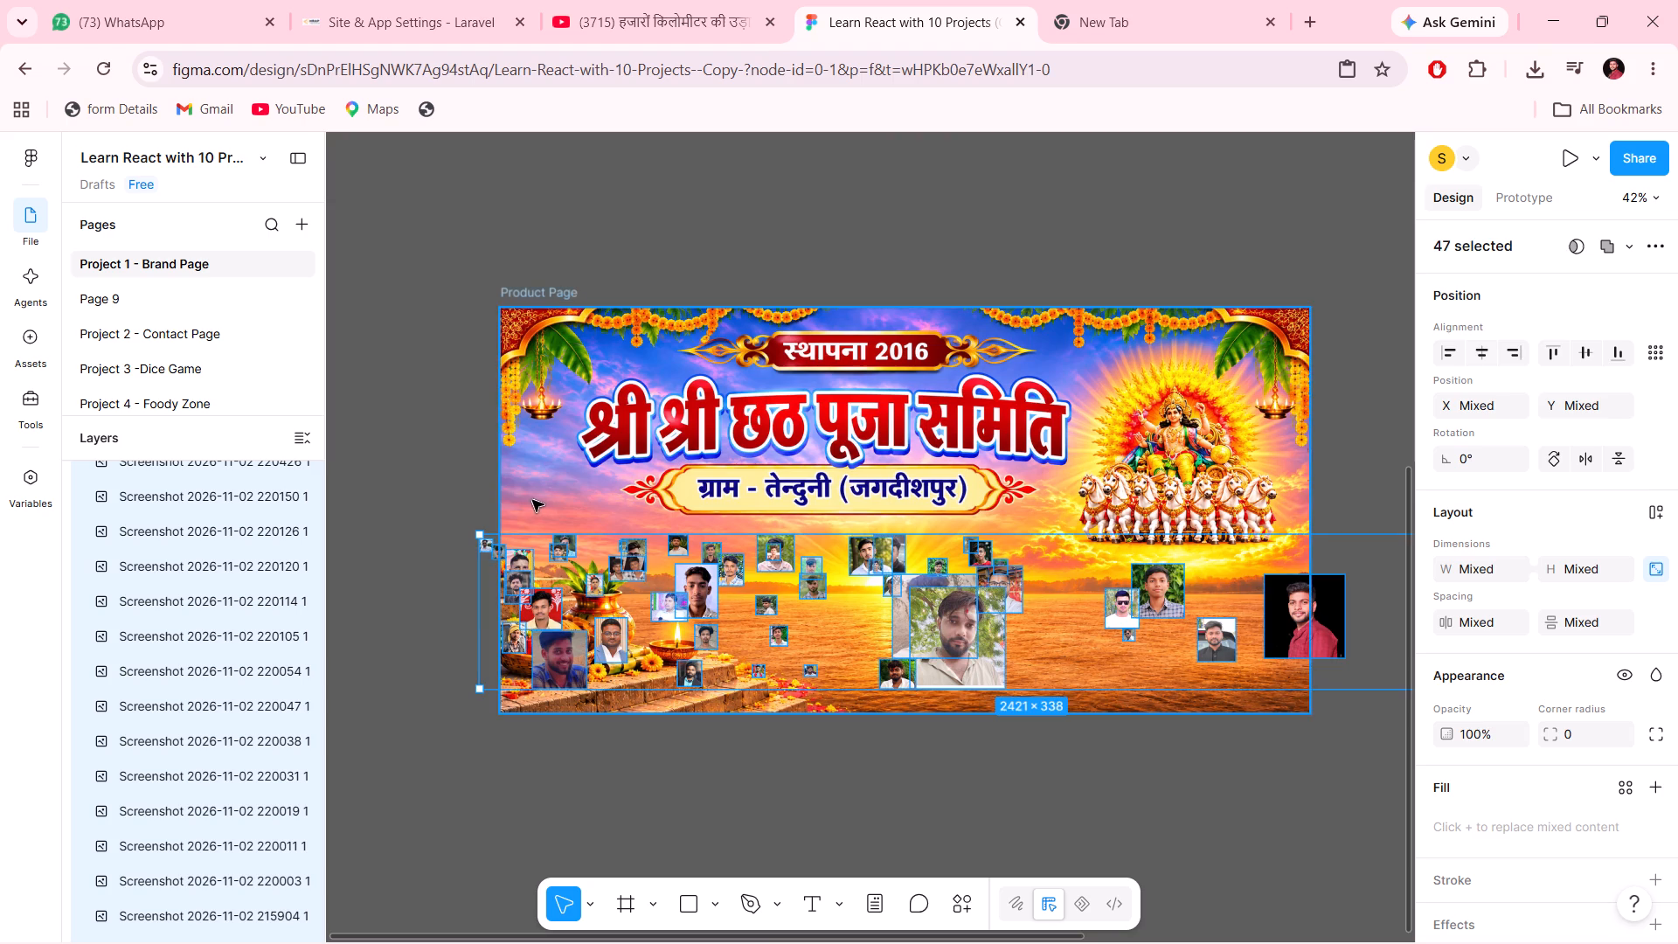
Inspect individual portraits and the banner background image, and look through their layers.
{"action": "left_click", "coordinate": [568, 549]}
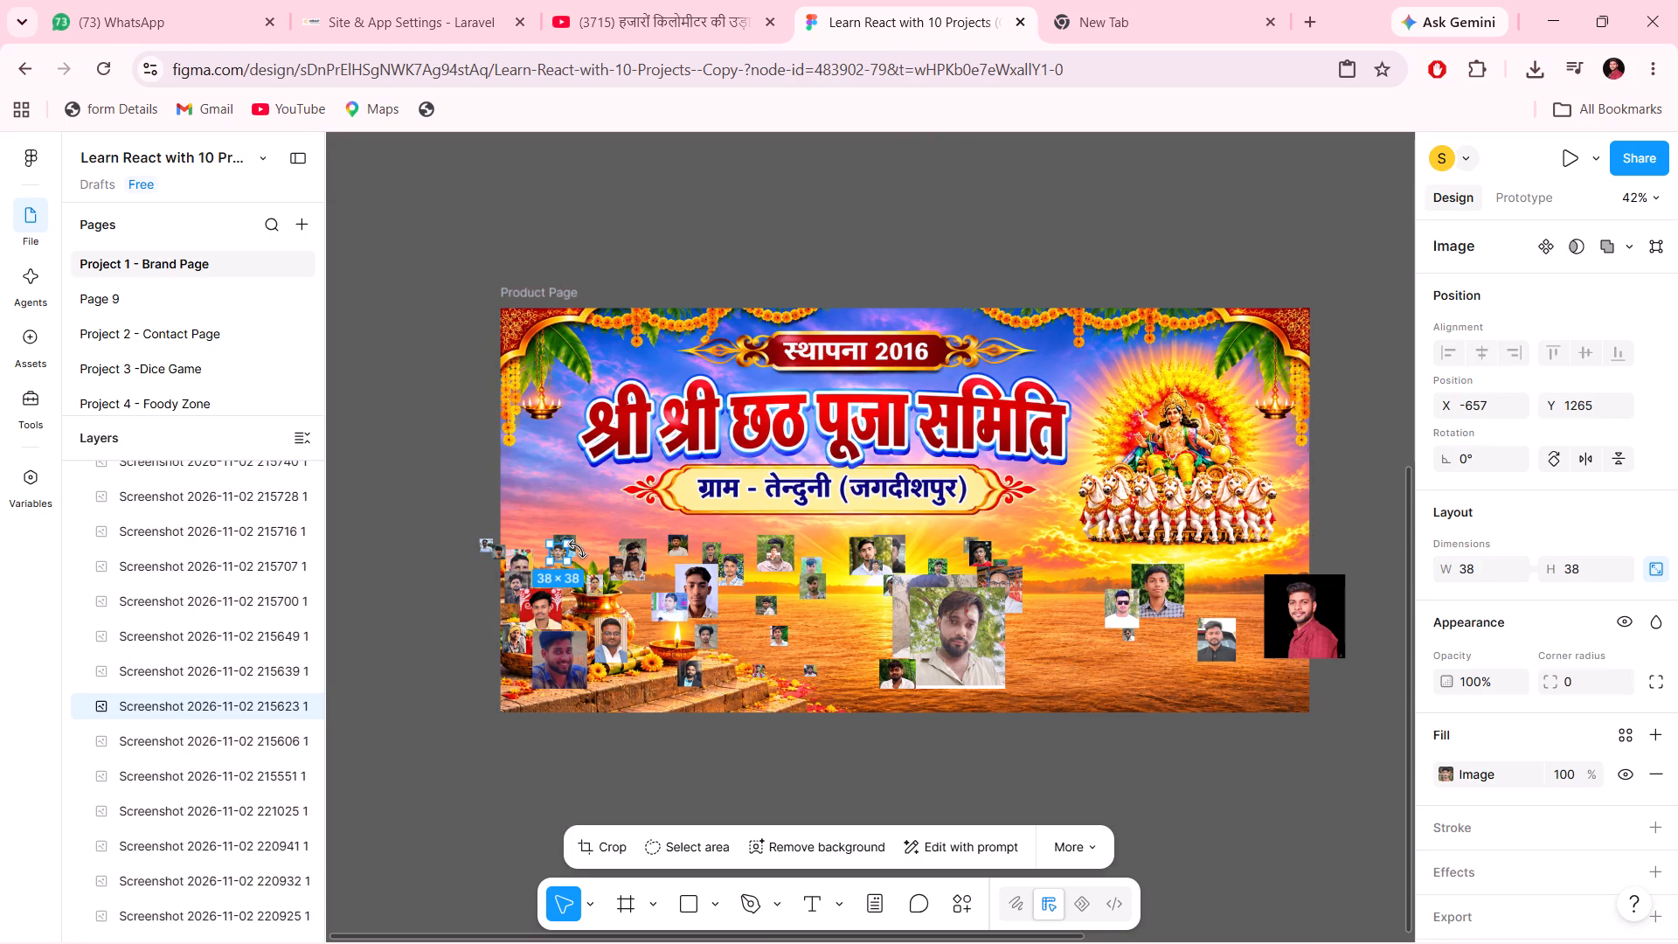
{"action": "left_click", "coordinate": [528, 501]}
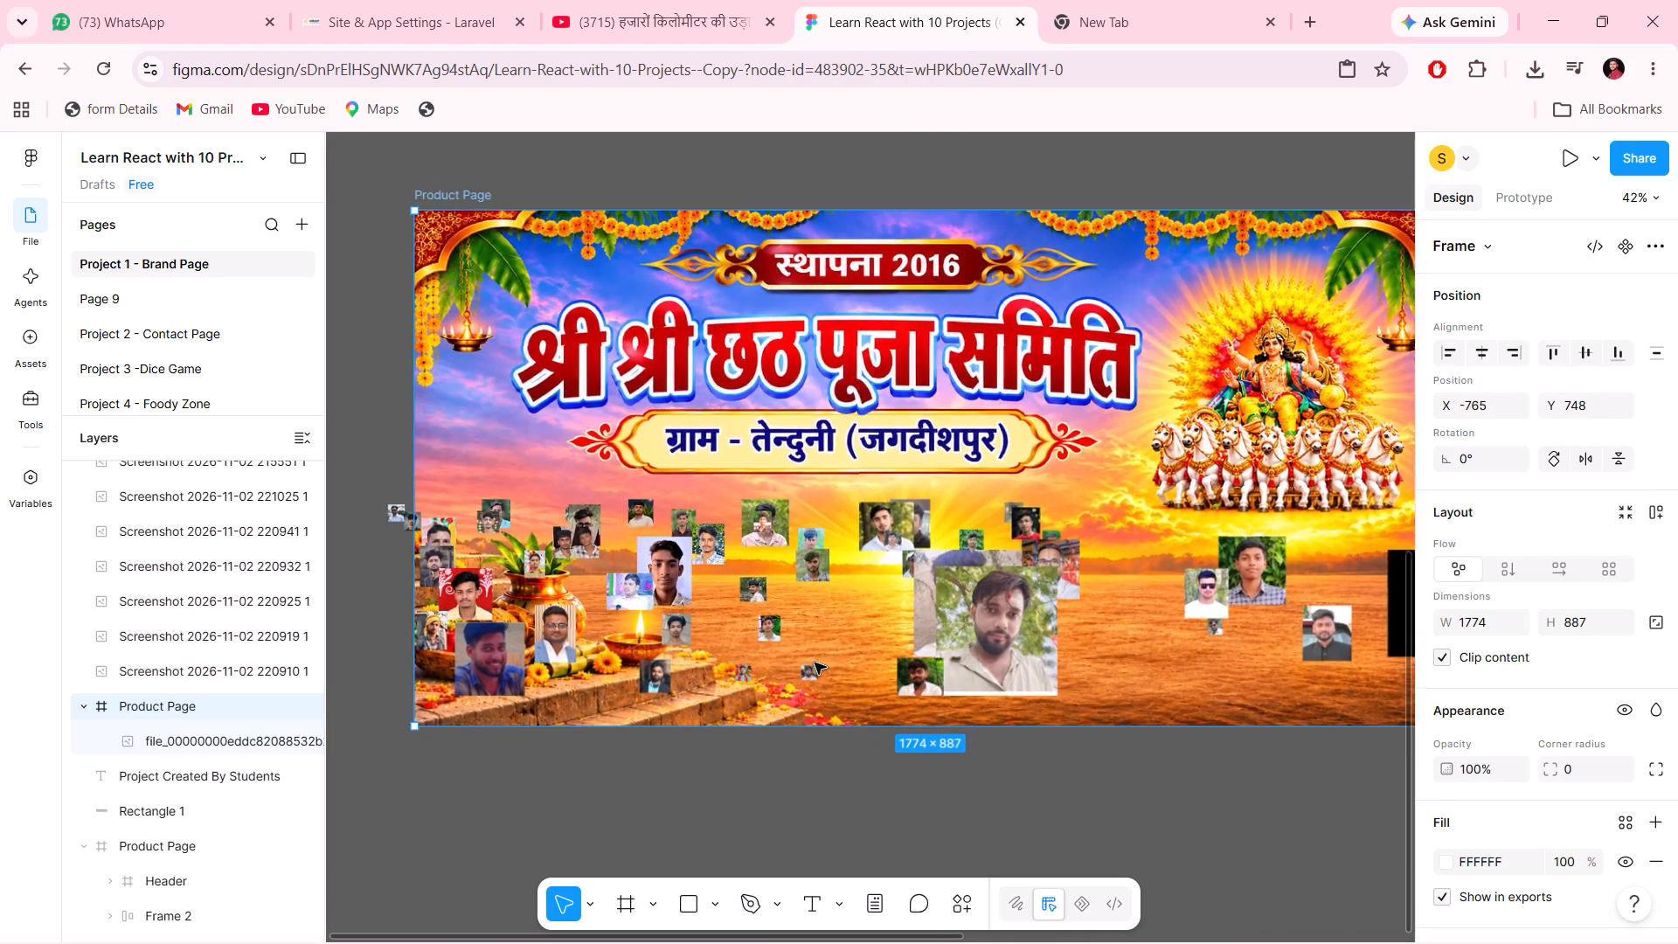
{"action": "left_click", "coordinate": [647, 566]}
{"action": "left_click", "coordinate": [532, 482]}
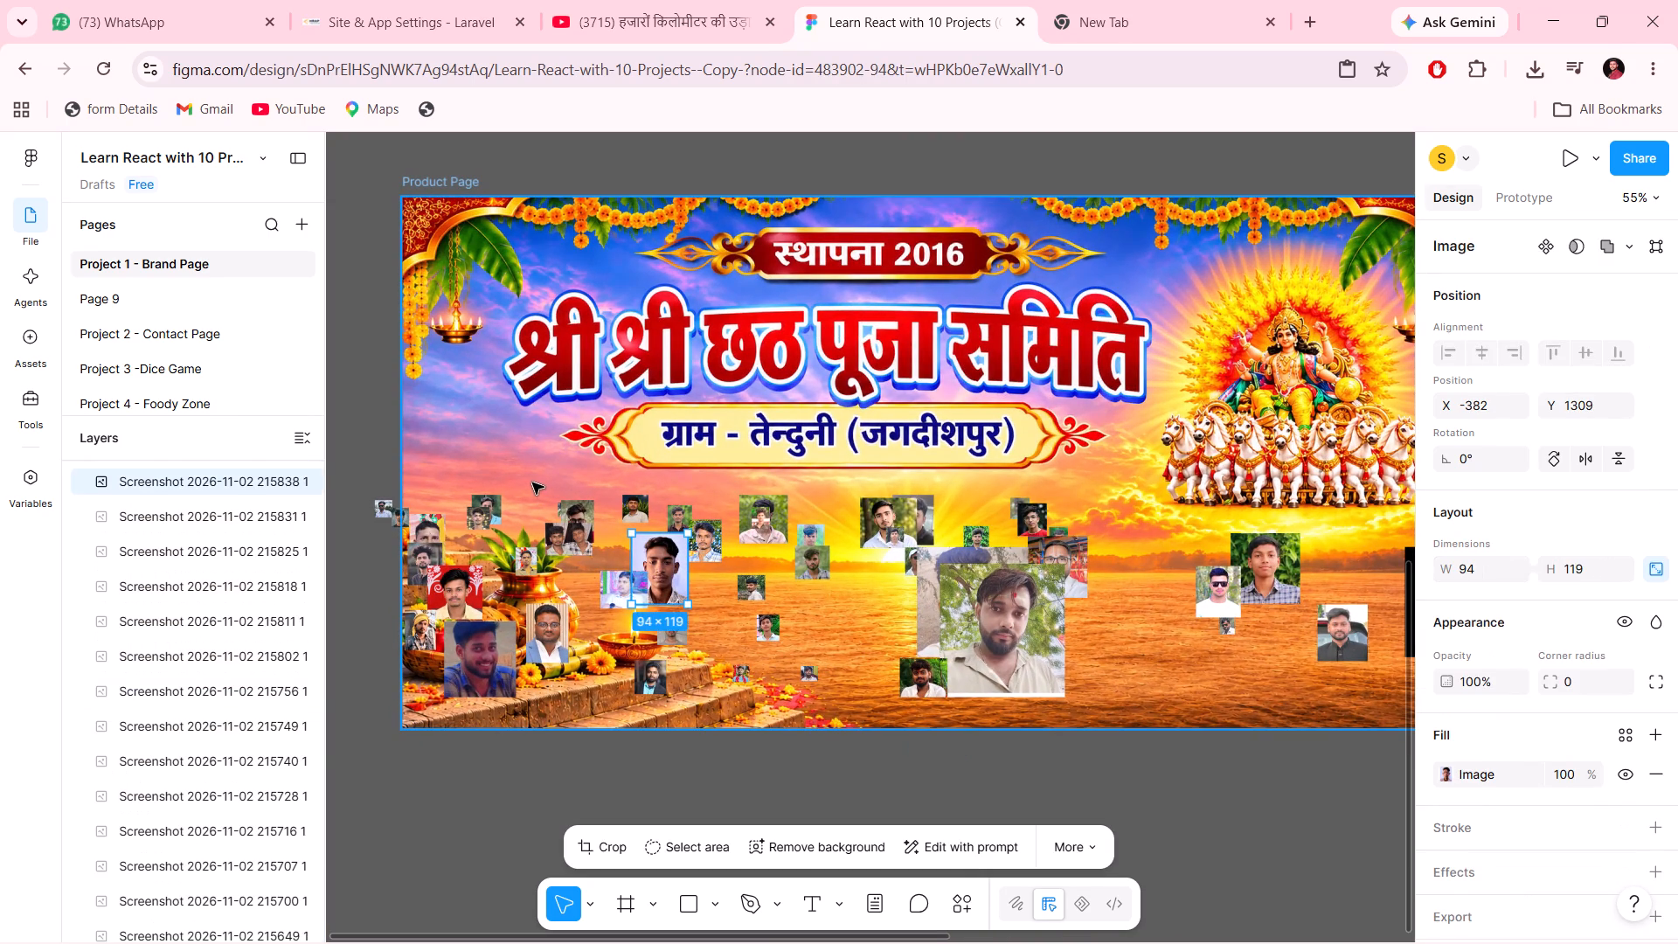
{"action": "left_click", "coordinate": [881, 672]}
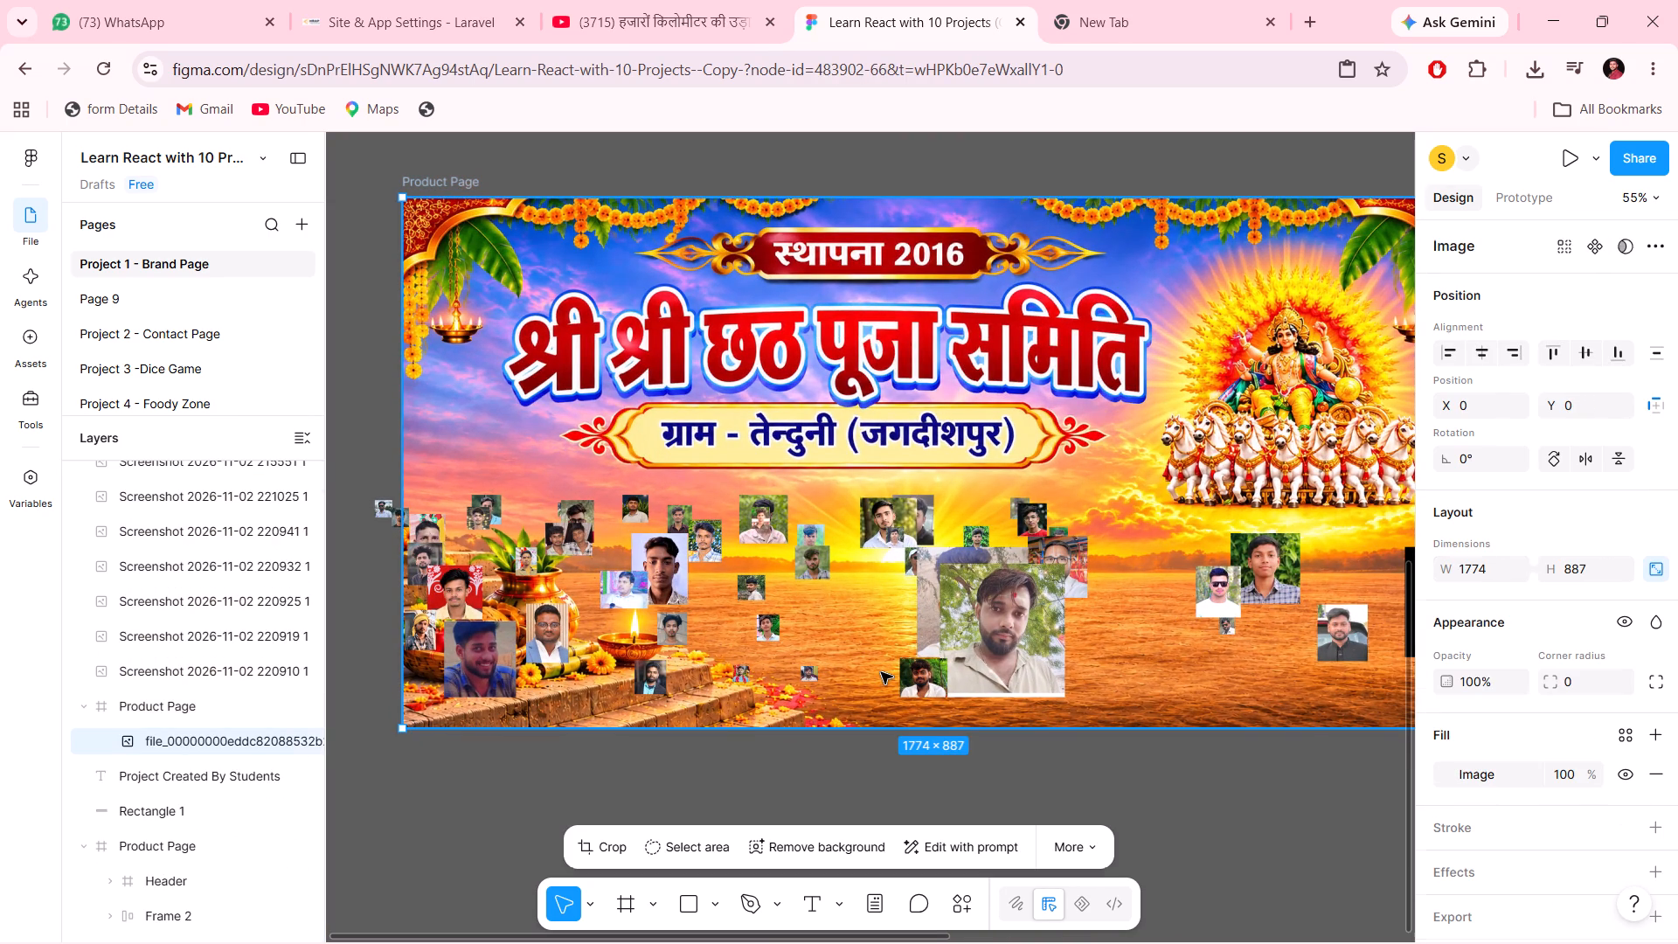
{"action": "left_click", "coordinate": [156, 753]}
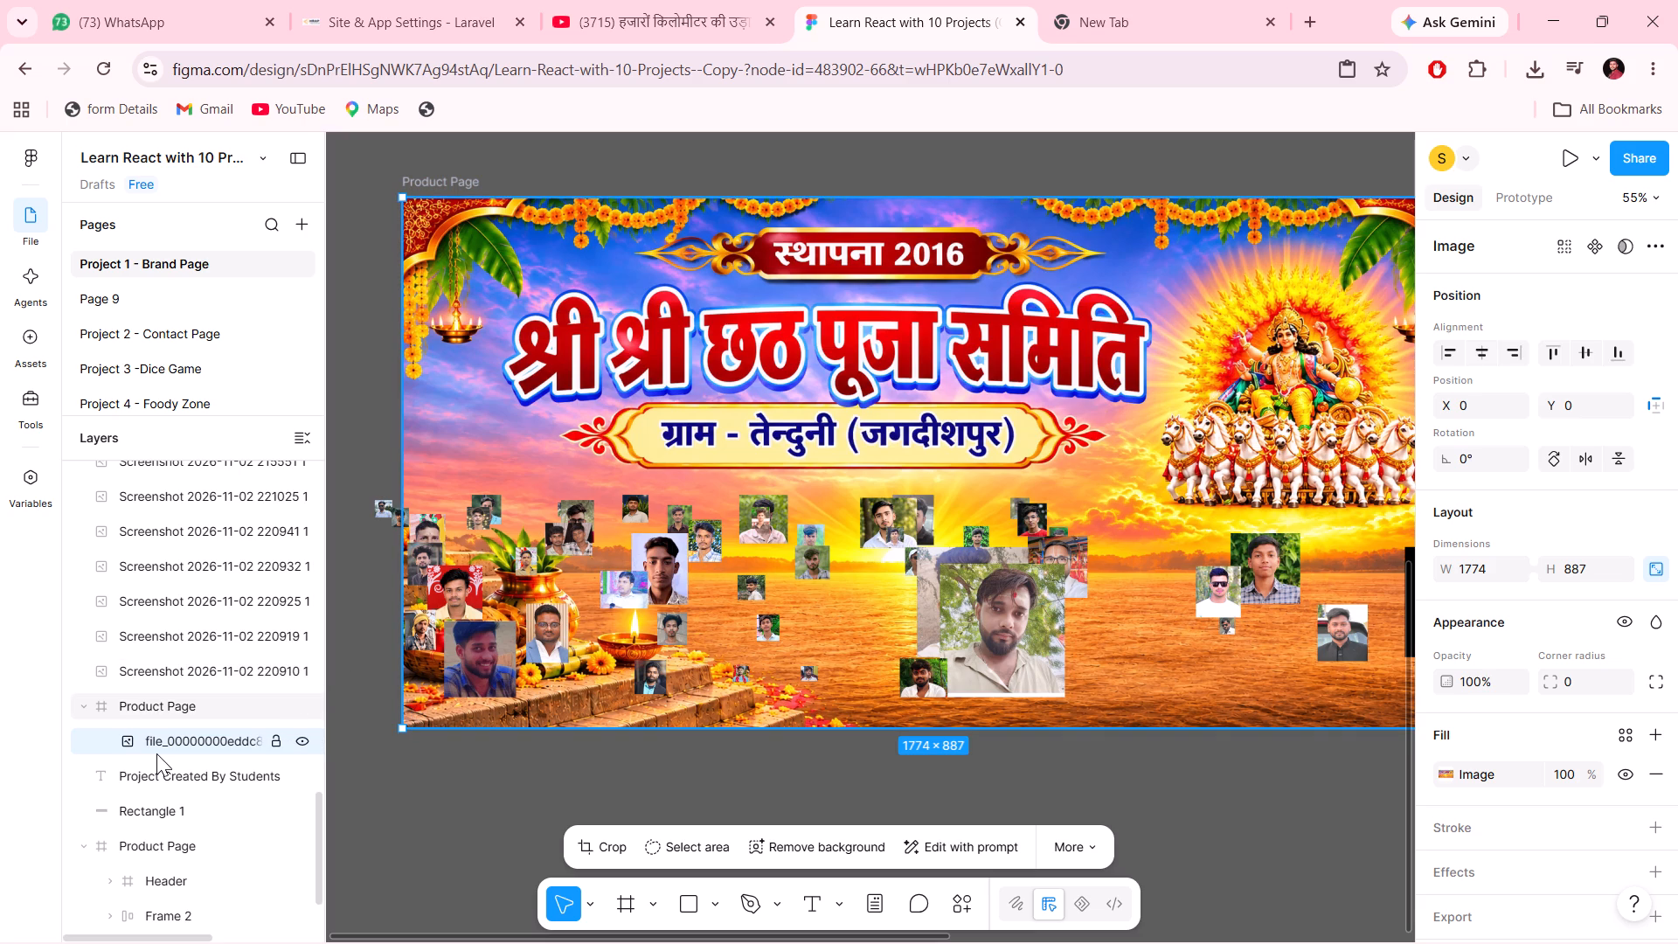
{"action": "left_click", "coordinate": [871, 609]}
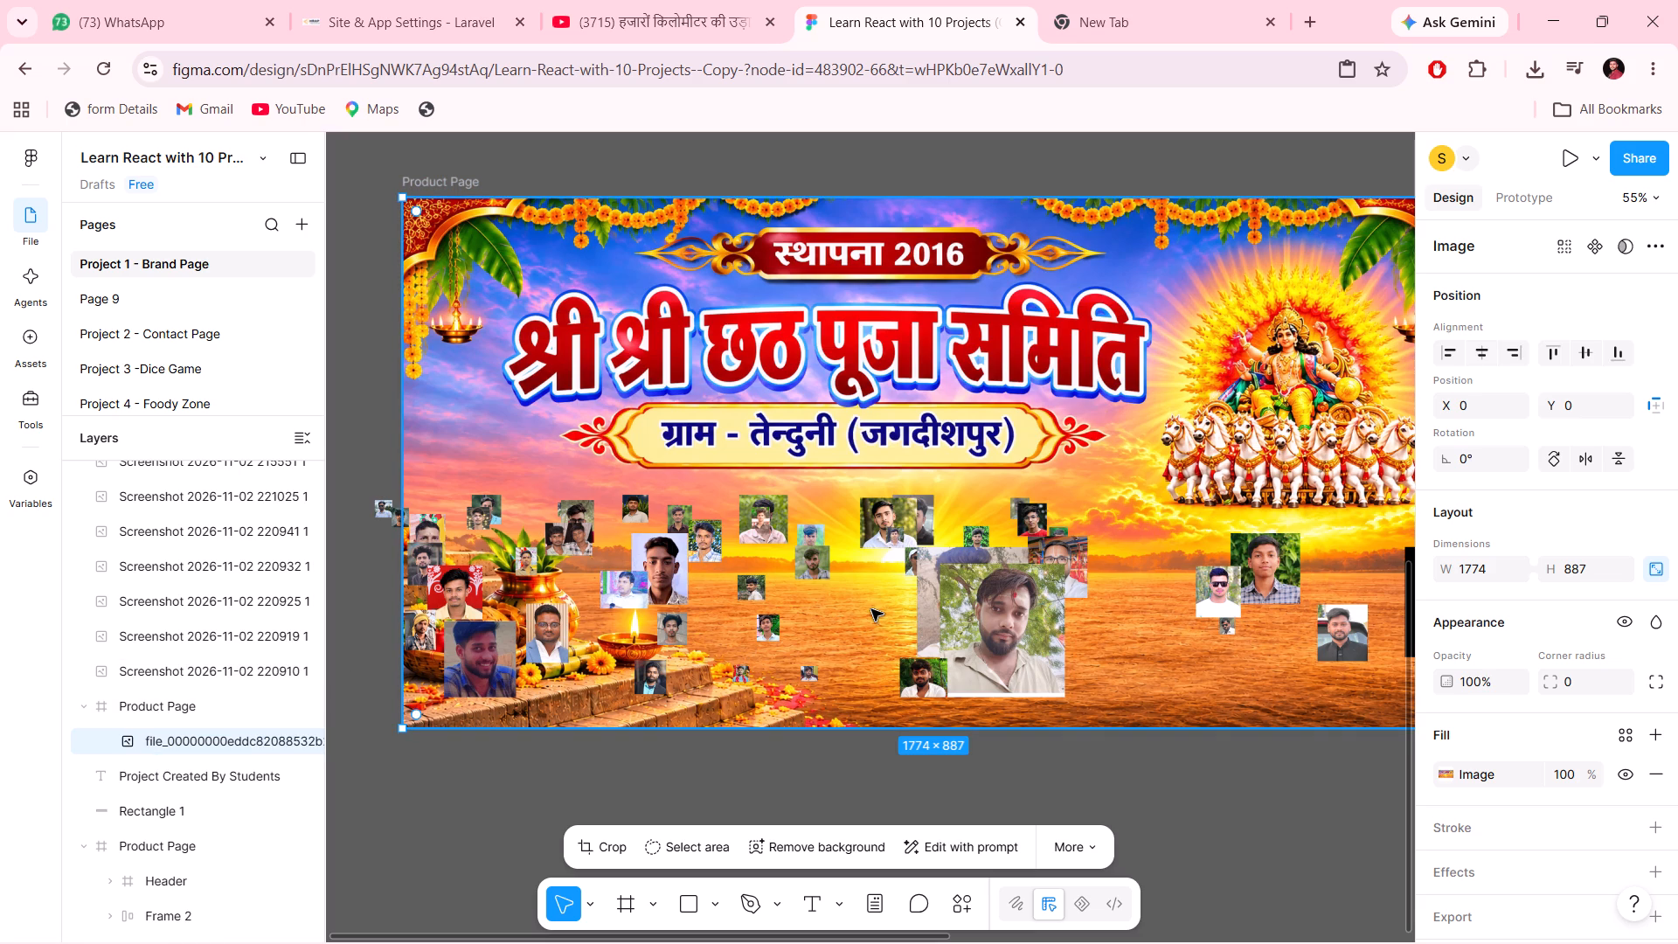
{"action": "left_click", "coordinate": [232, 546]}
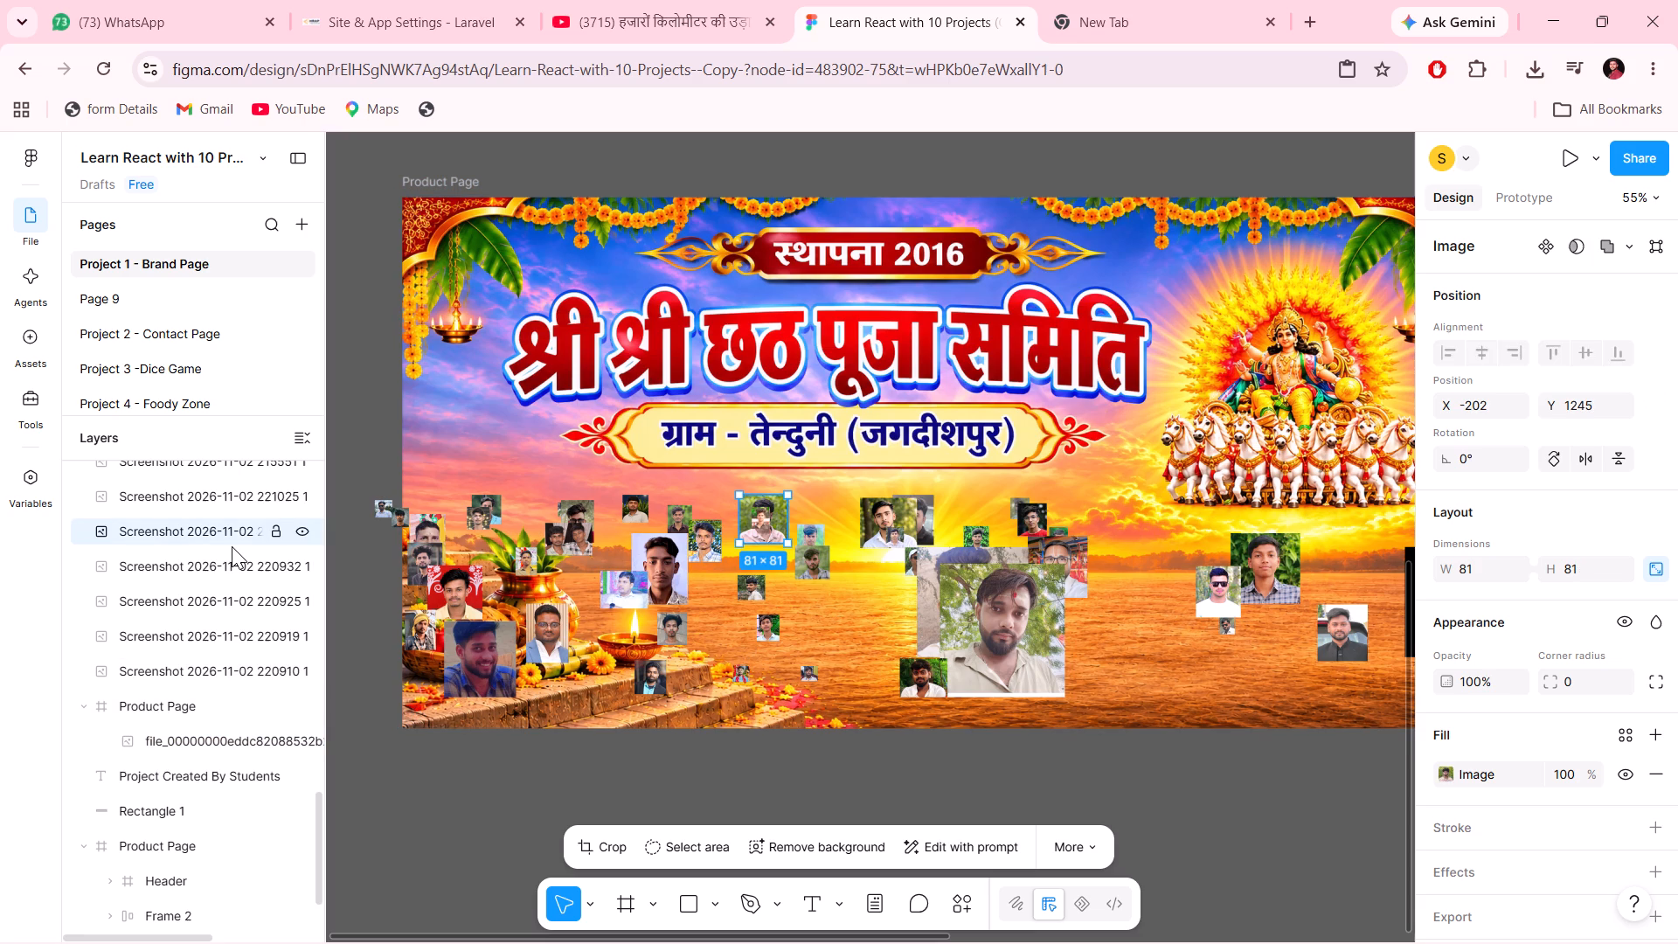
{"action": "left_click", "coordinate": [217, 566]}
{"action": "scroll", "coordinate": [217, 566], "scroll_direction": "up", "scroll_amount": 2}
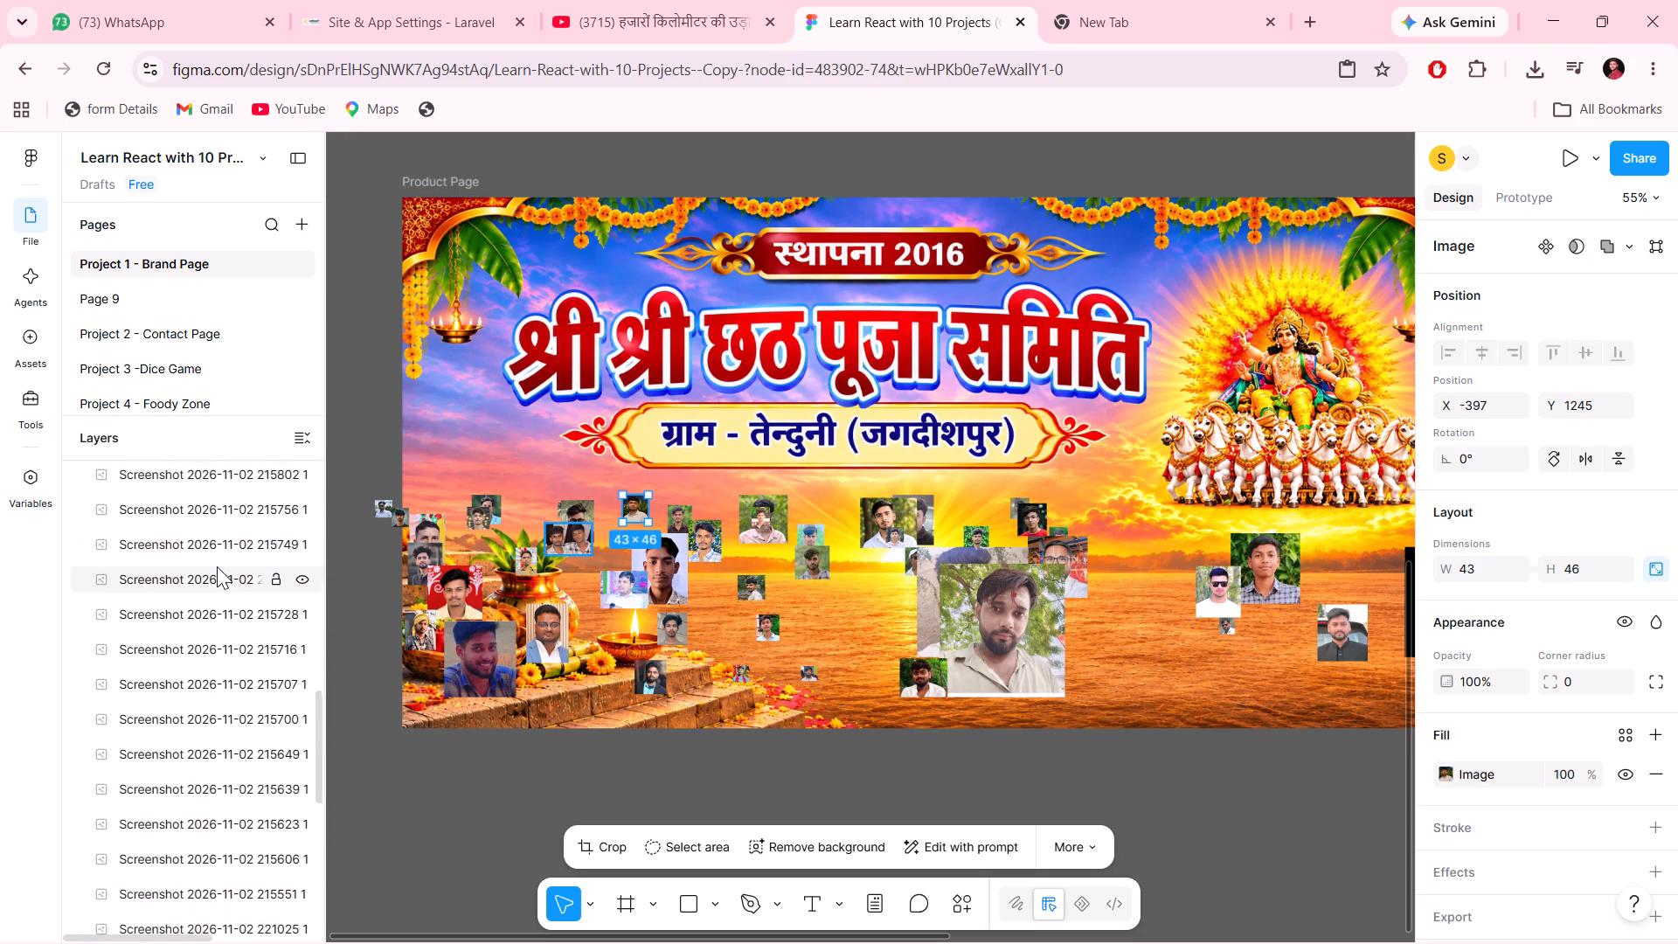
{"action": "scroll", "coordinate": [217, 566], "scroll_direction": "up", "scroll_amount": 8}
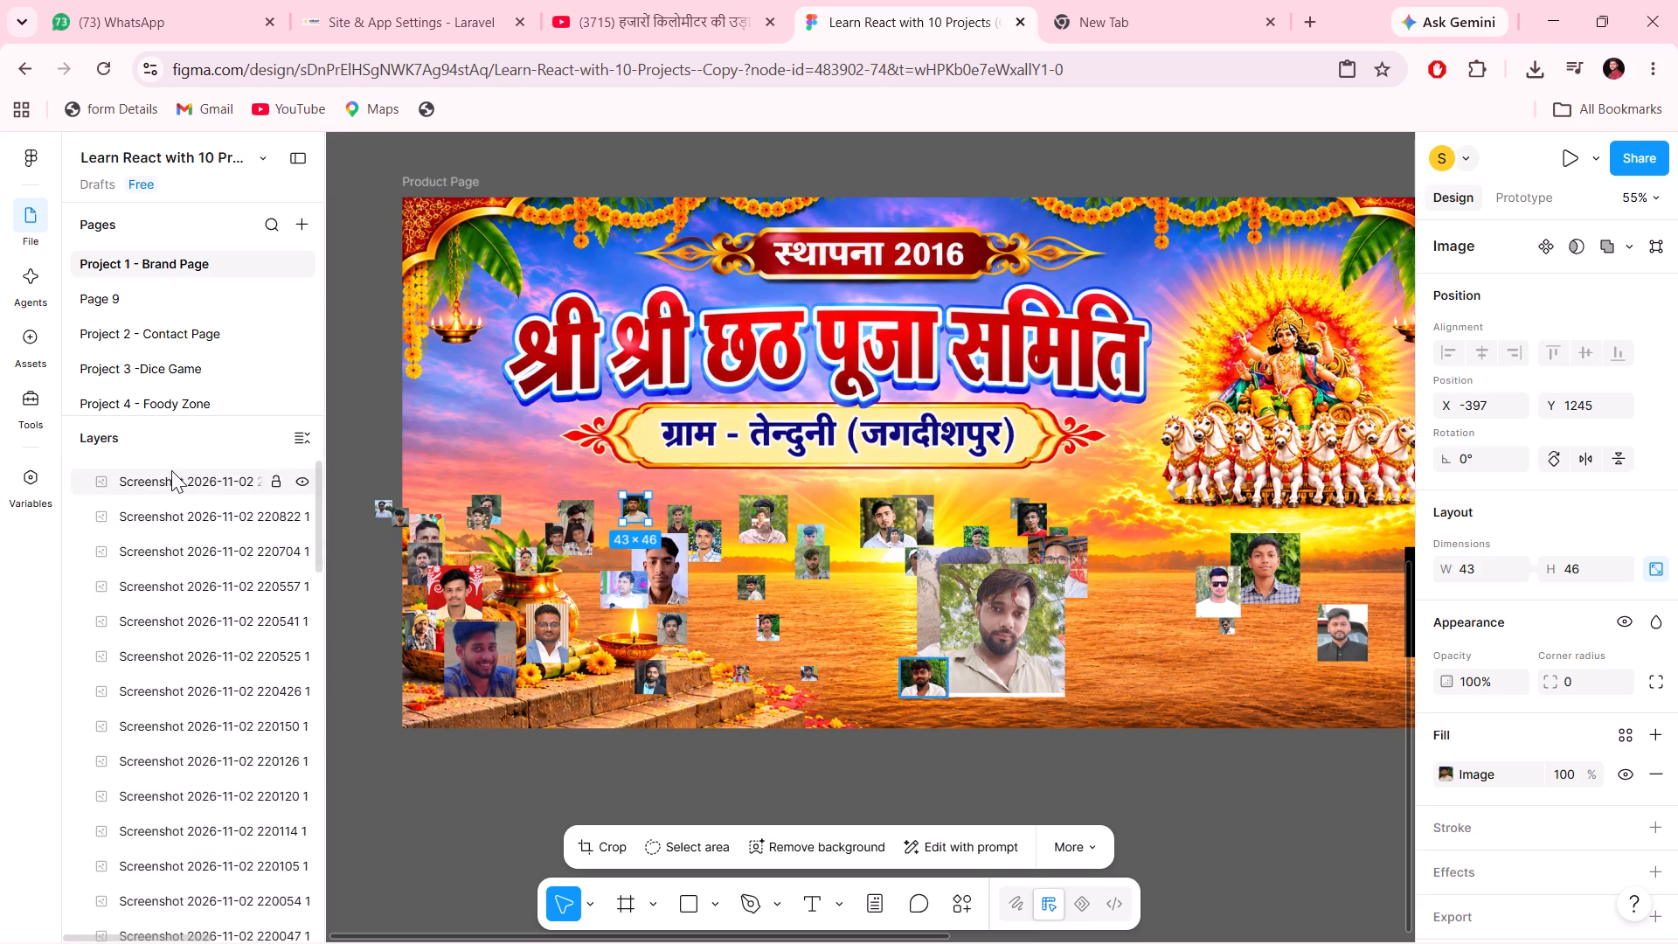
Collapse the Layers section.
{"action": "left_click", "coordinate": [109, 437]}
{"action": "left_click", "coordinate": [109, 437]}
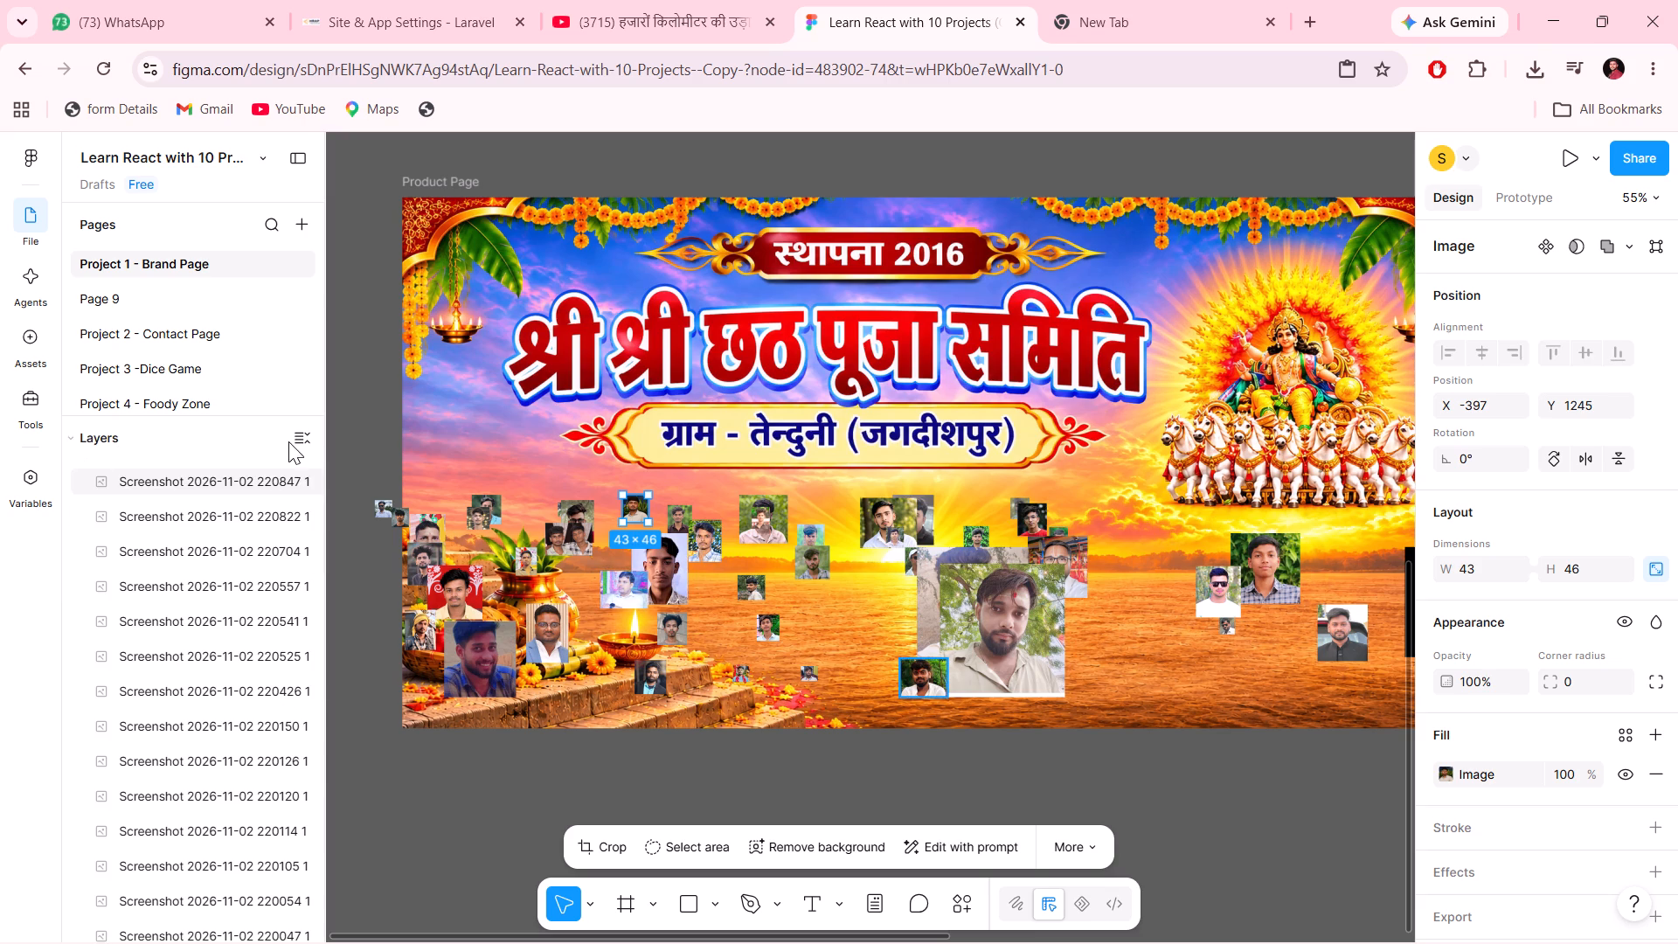
{"action": "left_click", "coordinate": [307, 430]}
{"action": "left_click", "coordinate": [307, 430]}
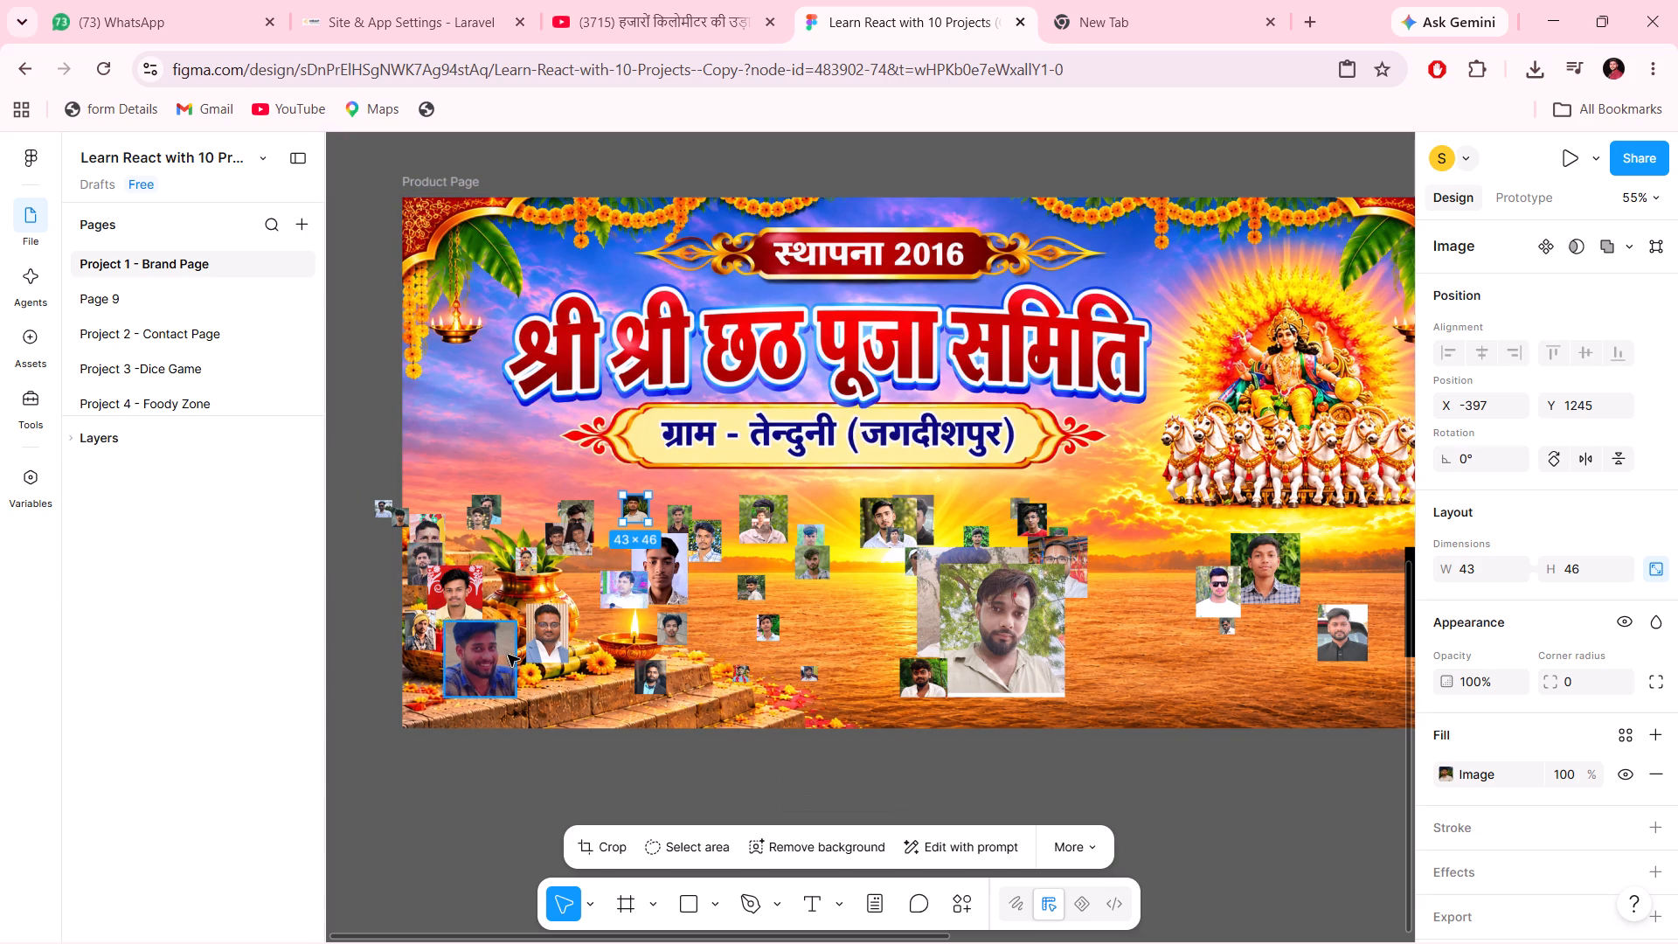
Move the small portrait of the bearded man in a dark suit closer to the banner's bottom edge, below the sunglasses portrait.
{"action": "scroll", "coordinate": [1057, 698], "scroll_direction": "left", "scroll_amount": 4}
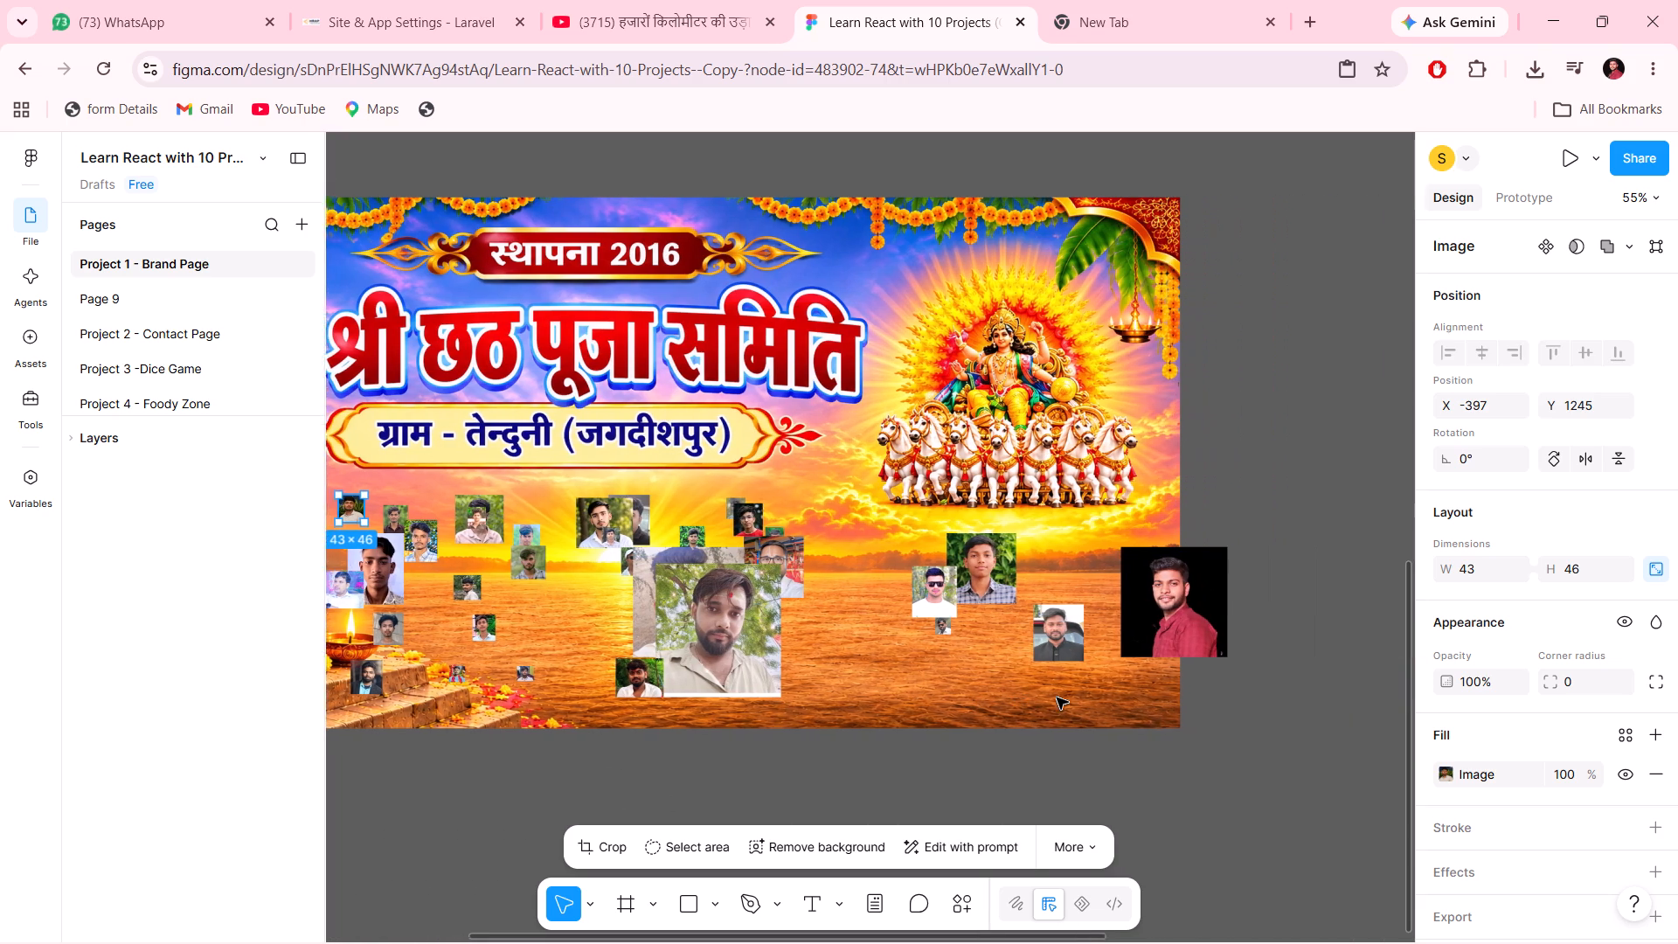
{"action": "left_click", "coordinate": [1050, 636]}
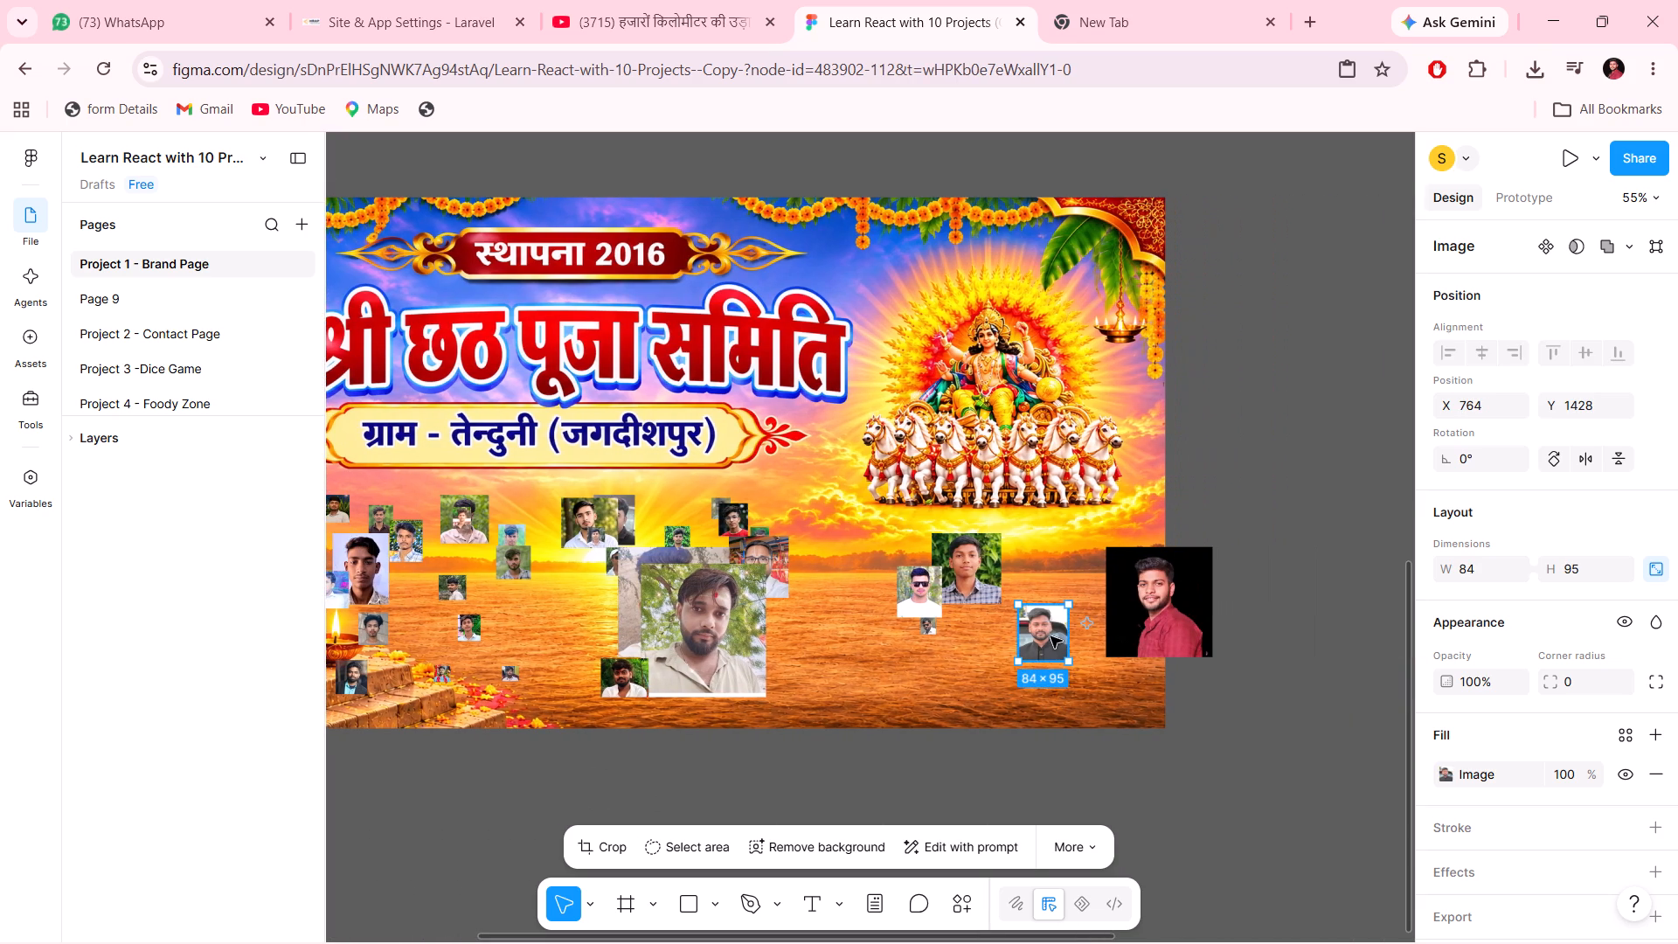
{"action": "left_click_drag", "start_coordinate": [1050, 636], "coordinate": [900, 688]}
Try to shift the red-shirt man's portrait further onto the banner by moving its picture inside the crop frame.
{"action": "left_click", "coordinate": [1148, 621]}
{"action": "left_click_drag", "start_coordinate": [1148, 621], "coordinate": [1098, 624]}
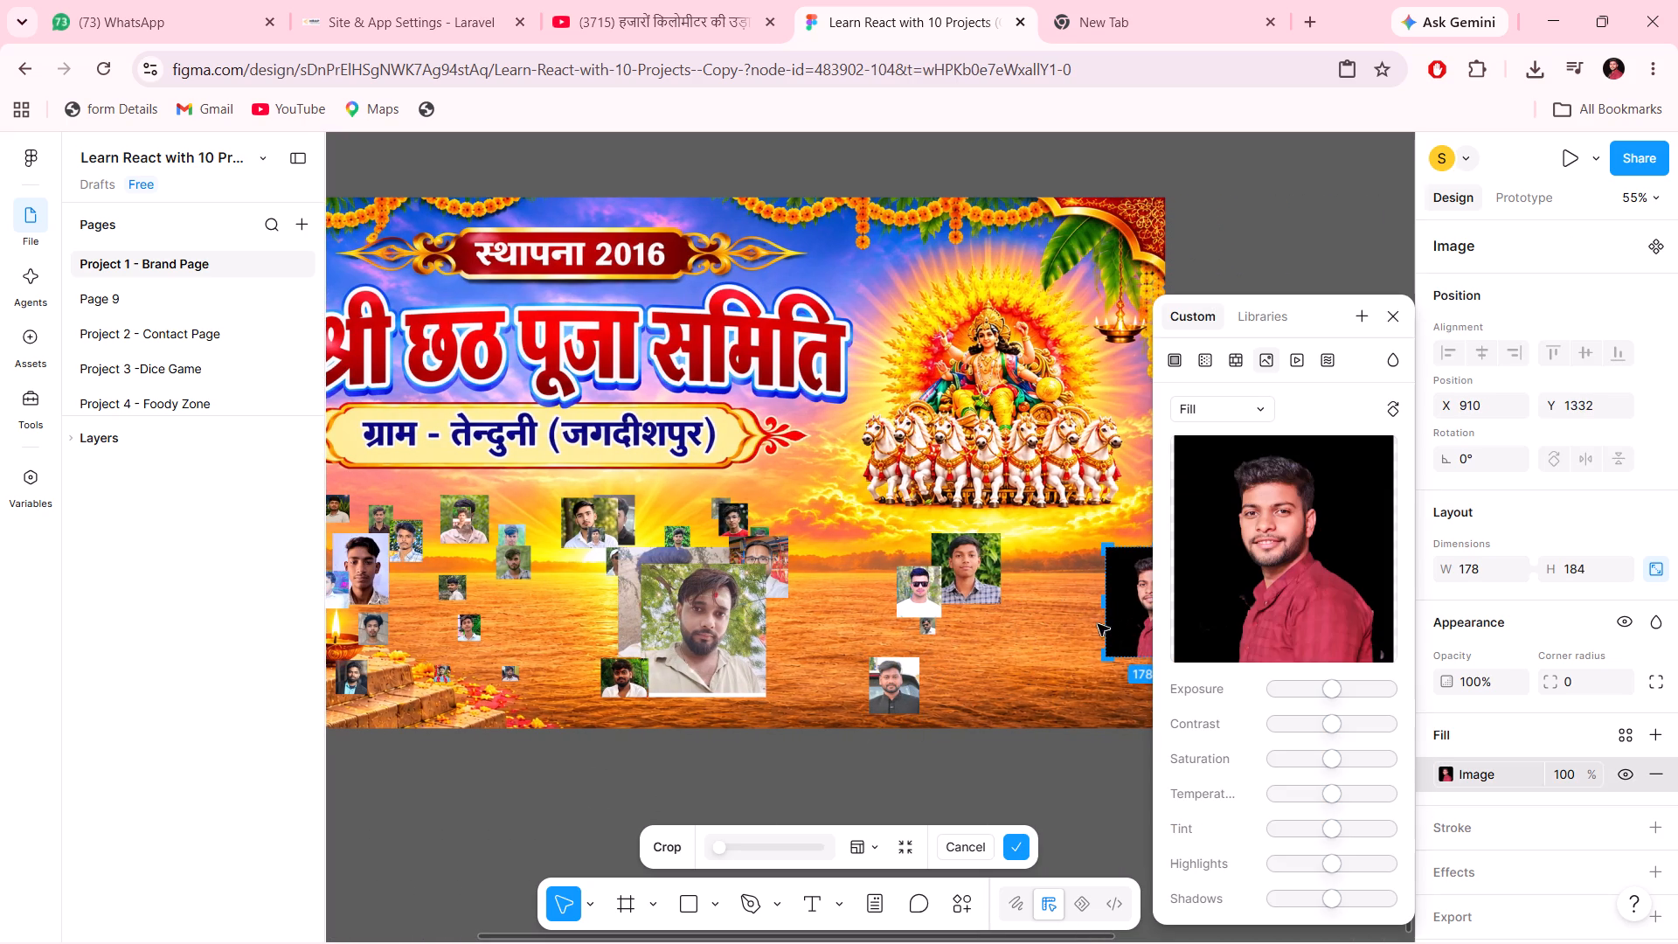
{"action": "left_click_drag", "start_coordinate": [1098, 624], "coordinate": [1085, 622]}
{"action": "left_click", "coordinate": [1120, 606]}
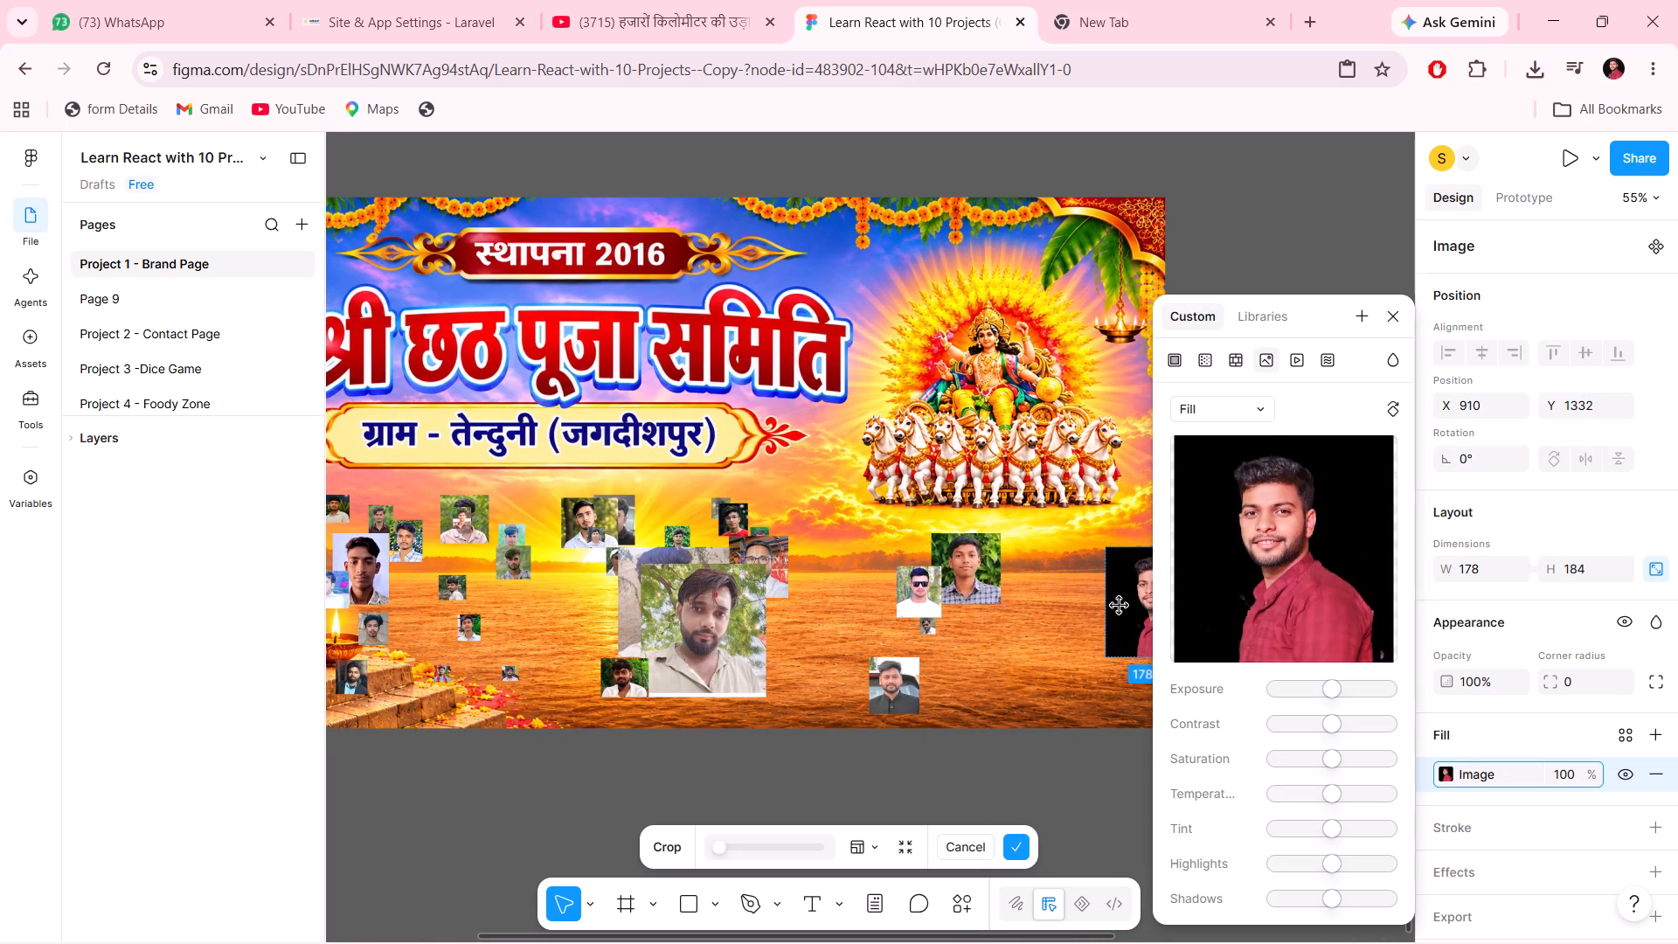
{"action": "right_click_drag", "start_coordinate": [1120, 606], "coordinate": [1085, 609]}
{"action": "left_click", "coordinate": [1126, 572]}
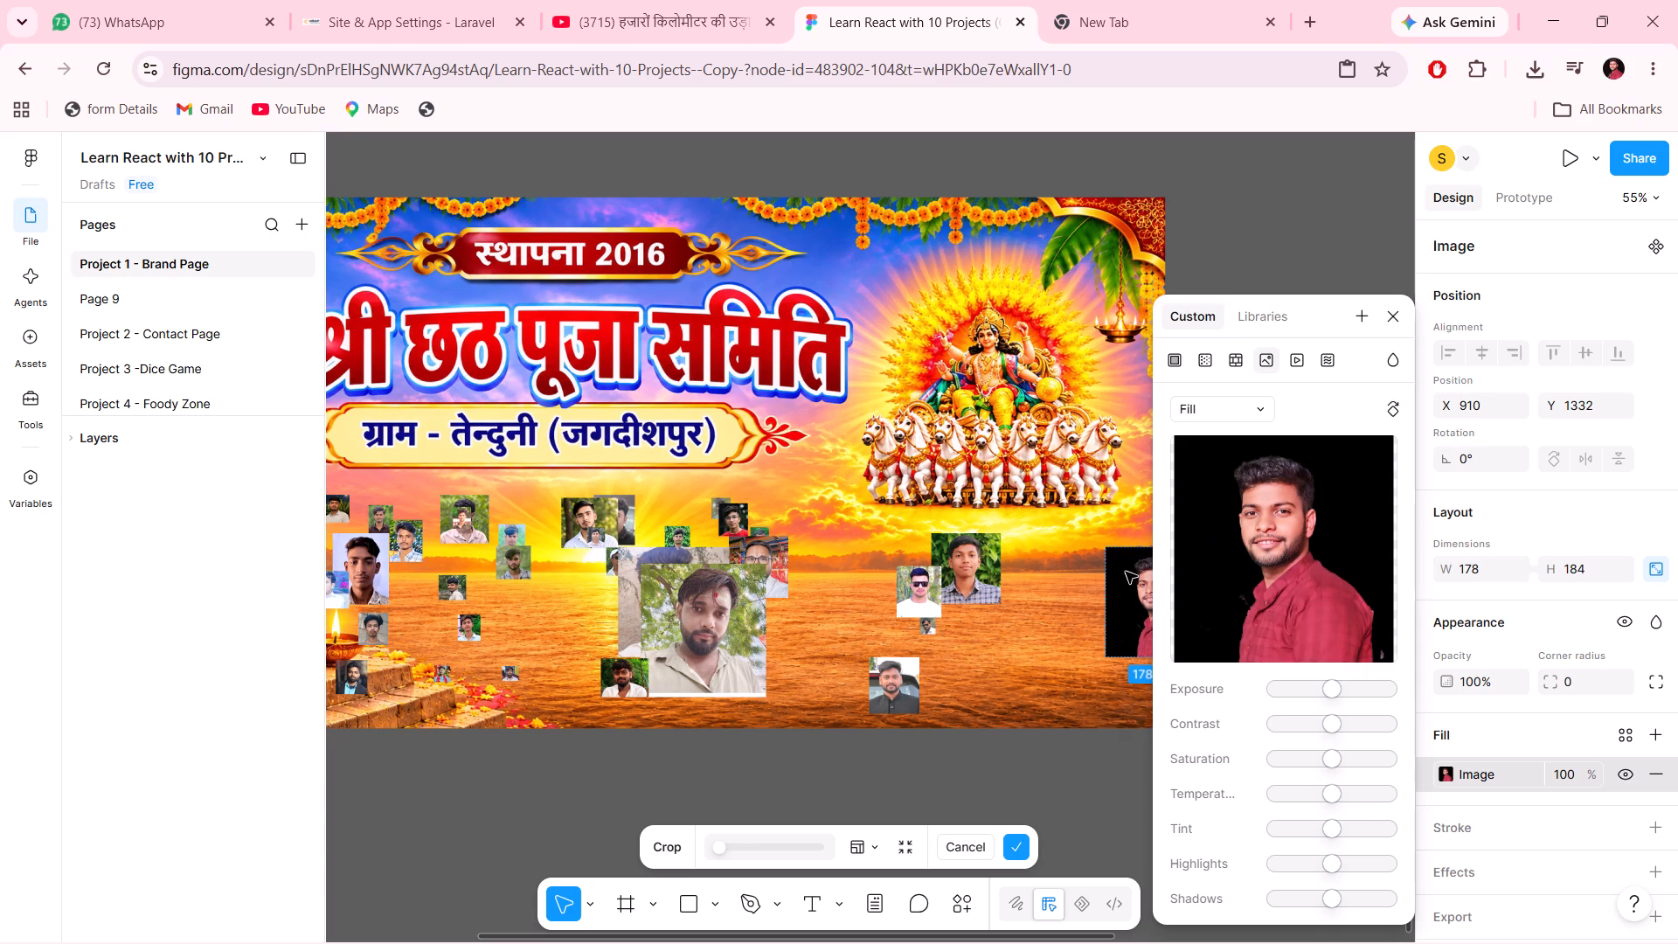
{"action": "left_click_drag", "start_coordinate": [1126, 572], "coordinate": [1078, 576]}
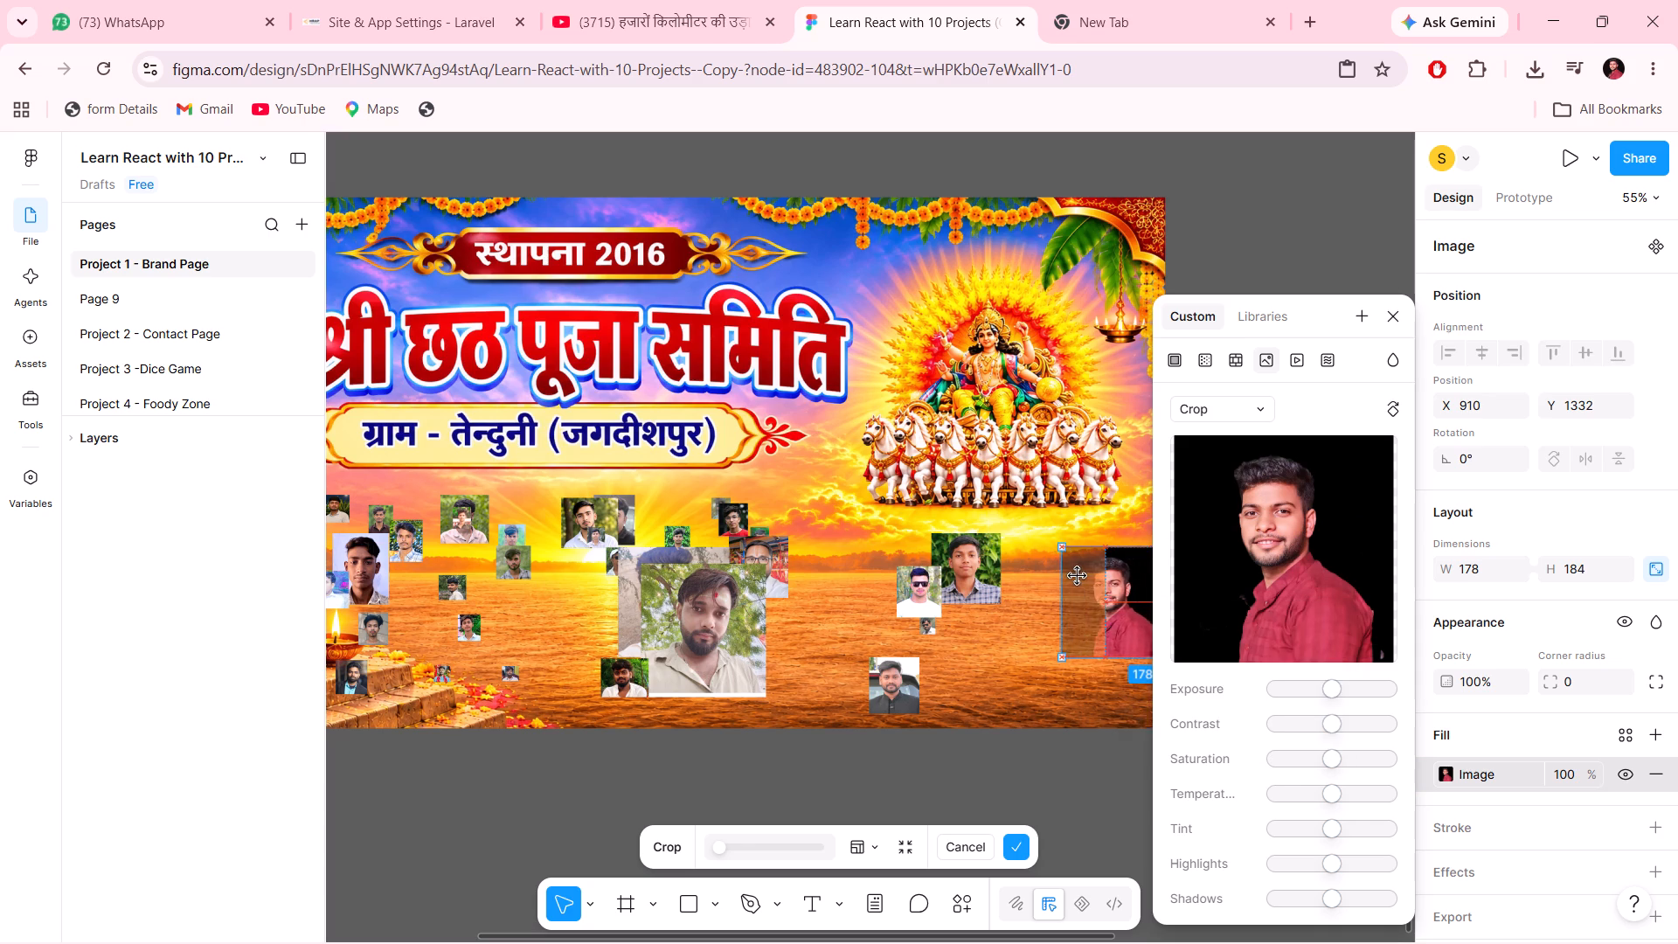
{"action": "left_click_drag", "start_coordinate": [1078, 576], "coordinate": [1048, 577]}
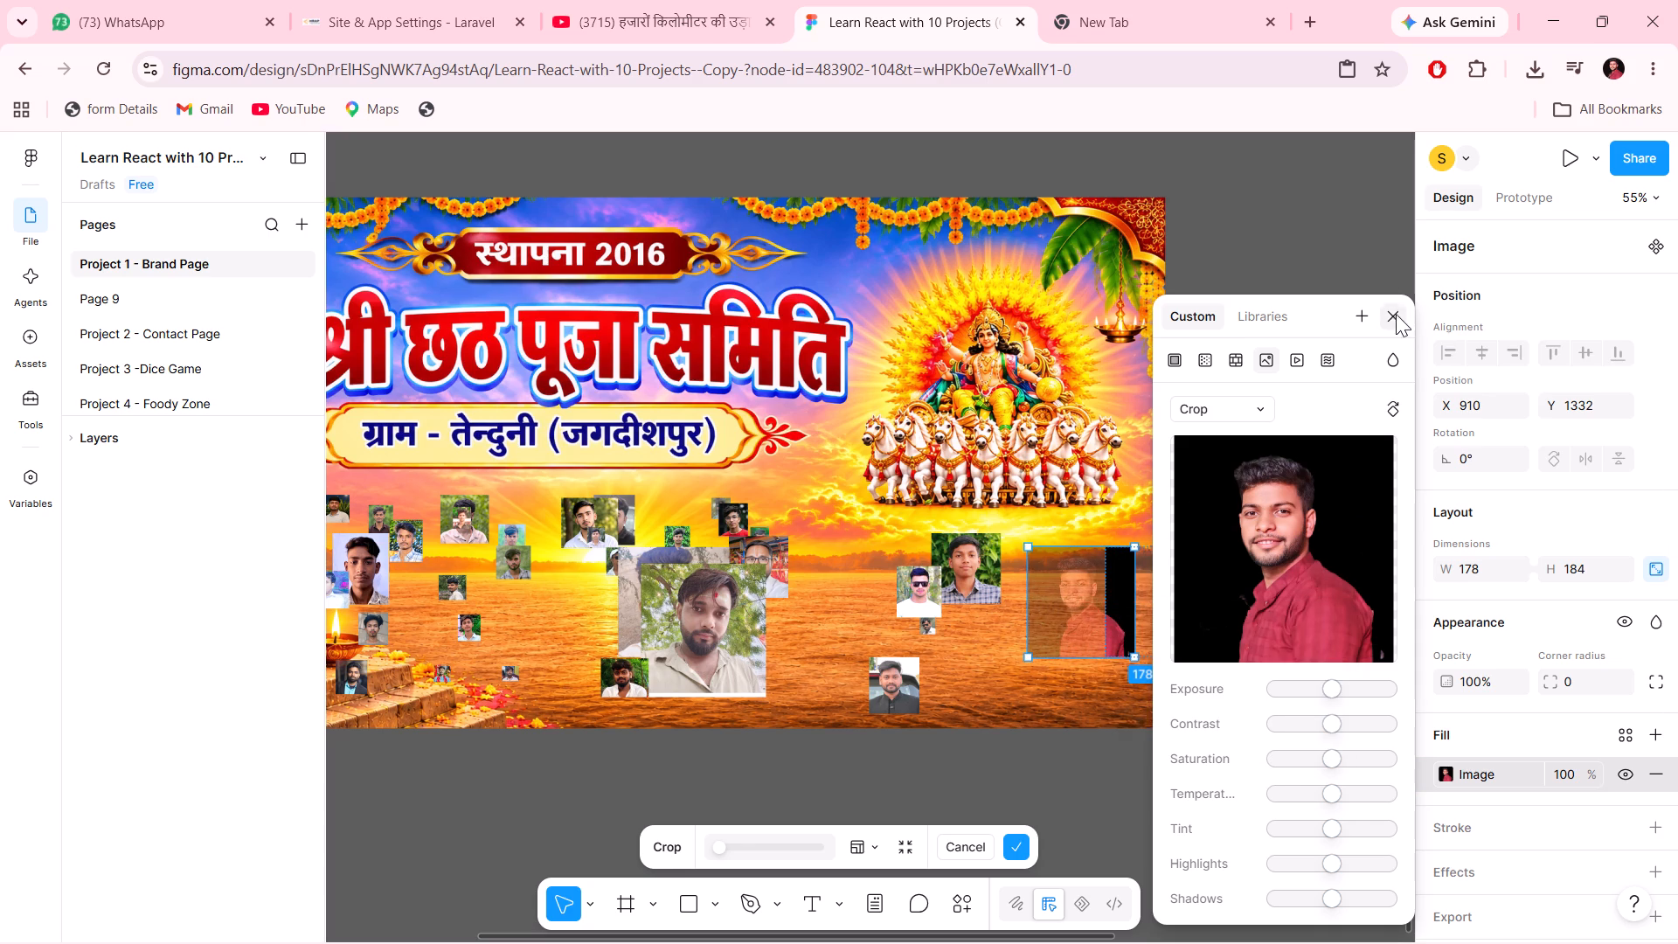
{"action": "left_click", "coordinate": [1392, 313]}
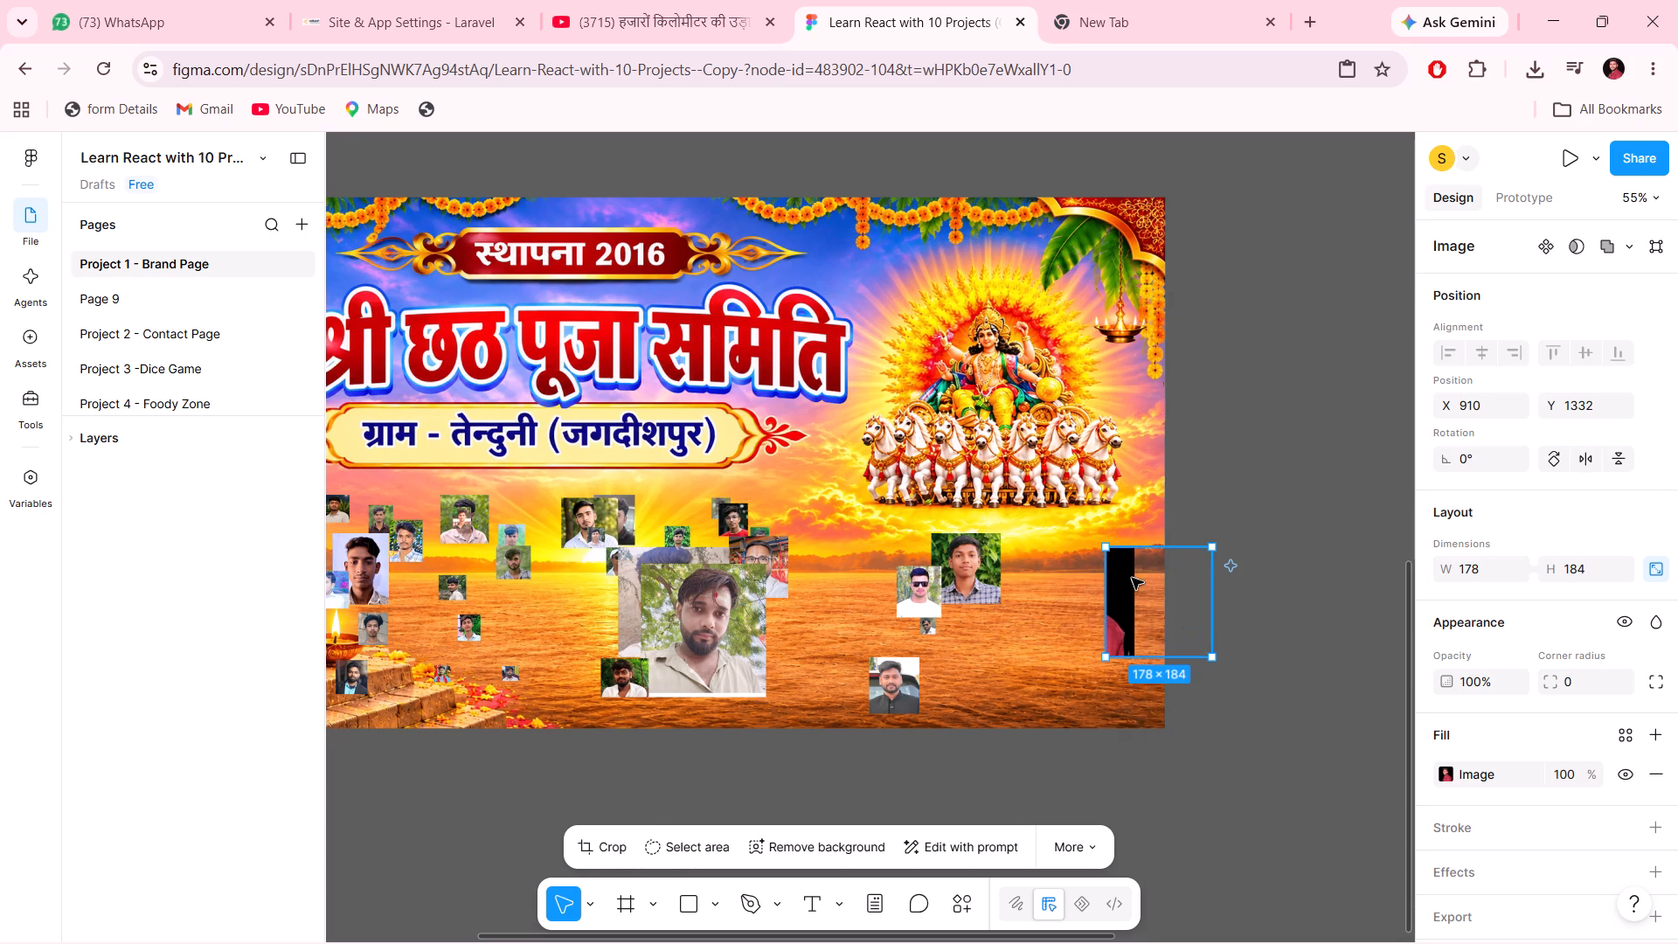
Move the red-shirt portrait's frame onto the banner's lower-right area at X 795, Y 1364, and realign its picture within the crop frame.
{"action": "left_click_drag", "start_coordinate": [1126, 578], "coordinate": [1060, 596]}
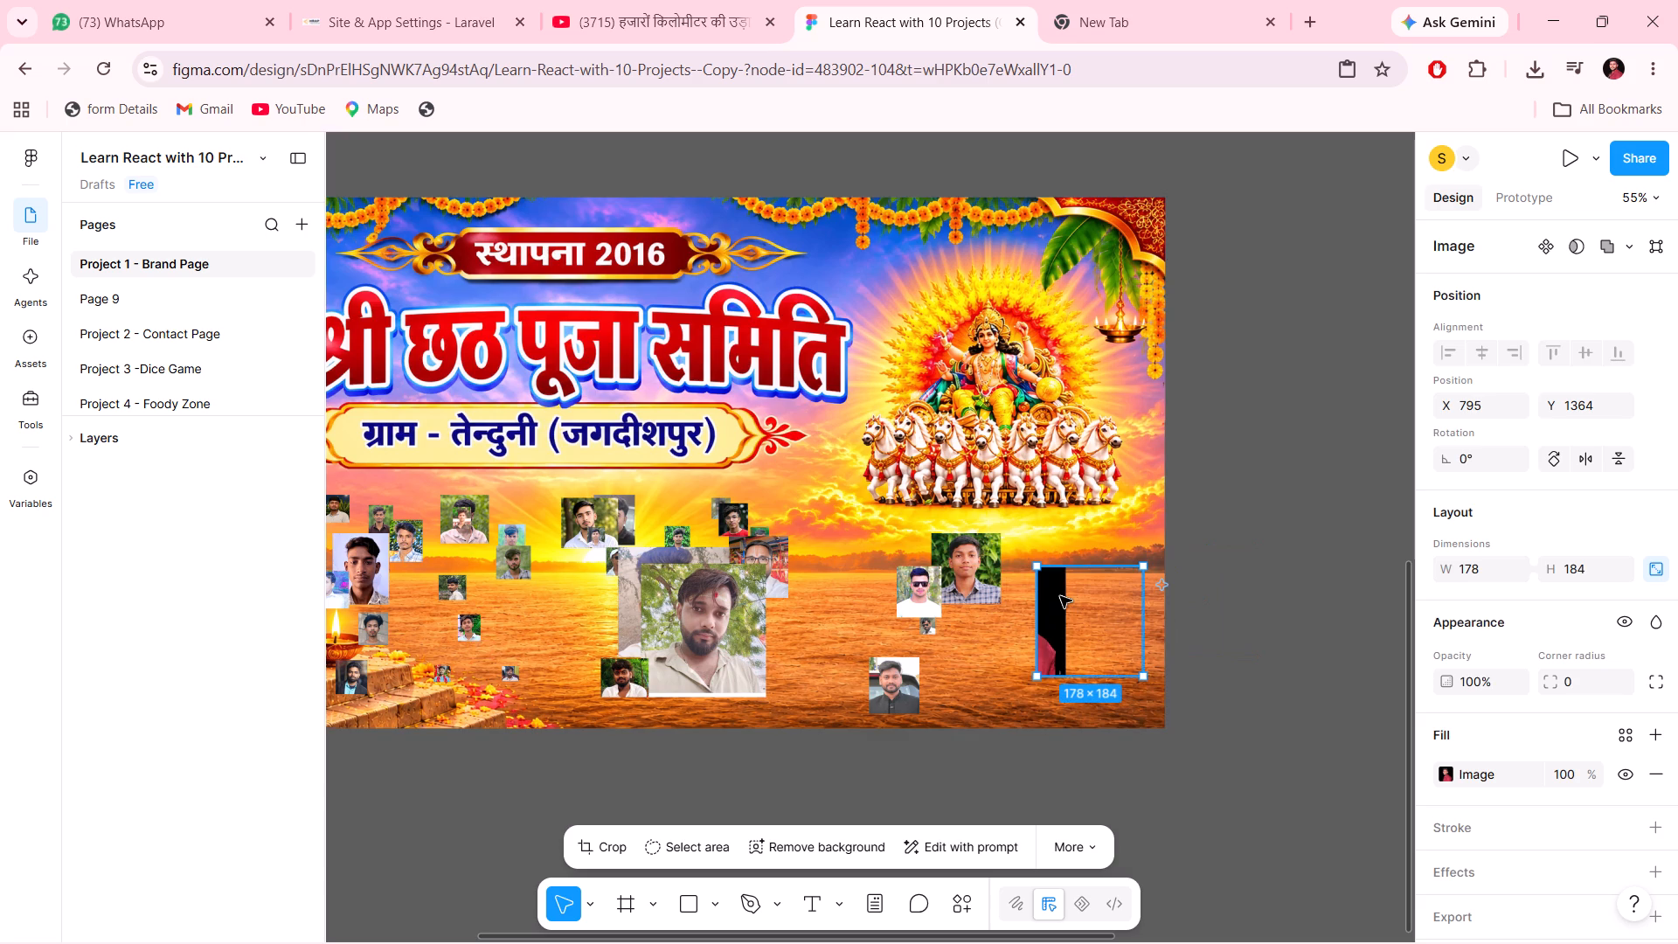
{"action": "triple_click", "coordinate": [1044, 613]}
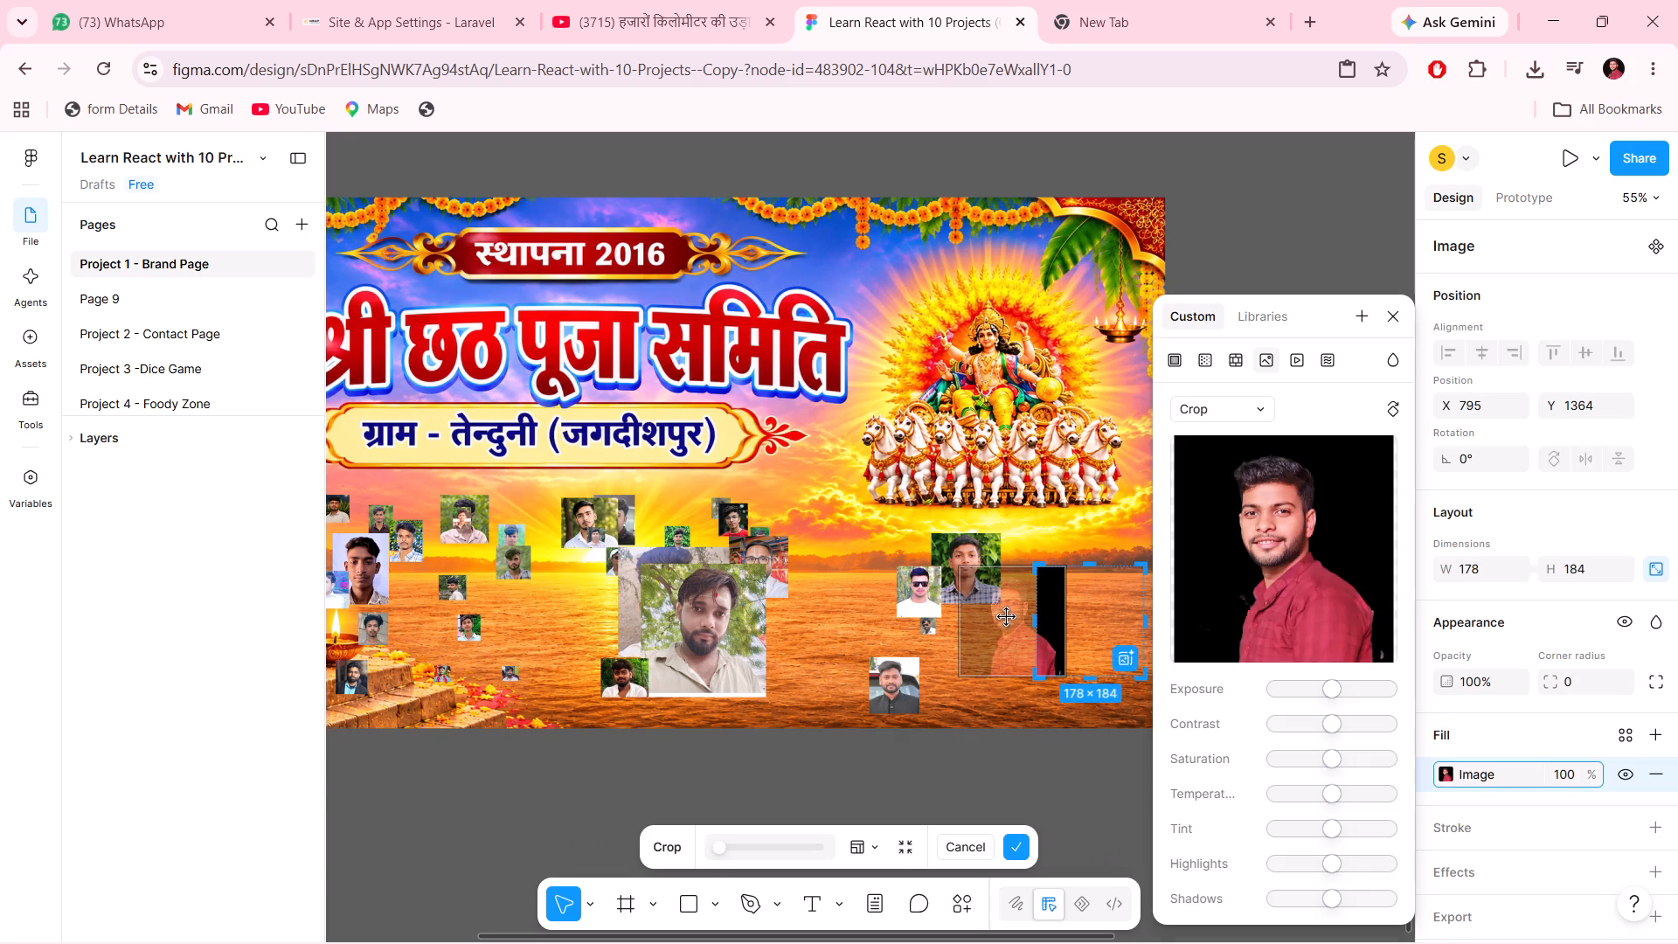
{"action": "left_click_drag", "start_coordinate": [1005, 617], "coordinate": [1084, 615]}
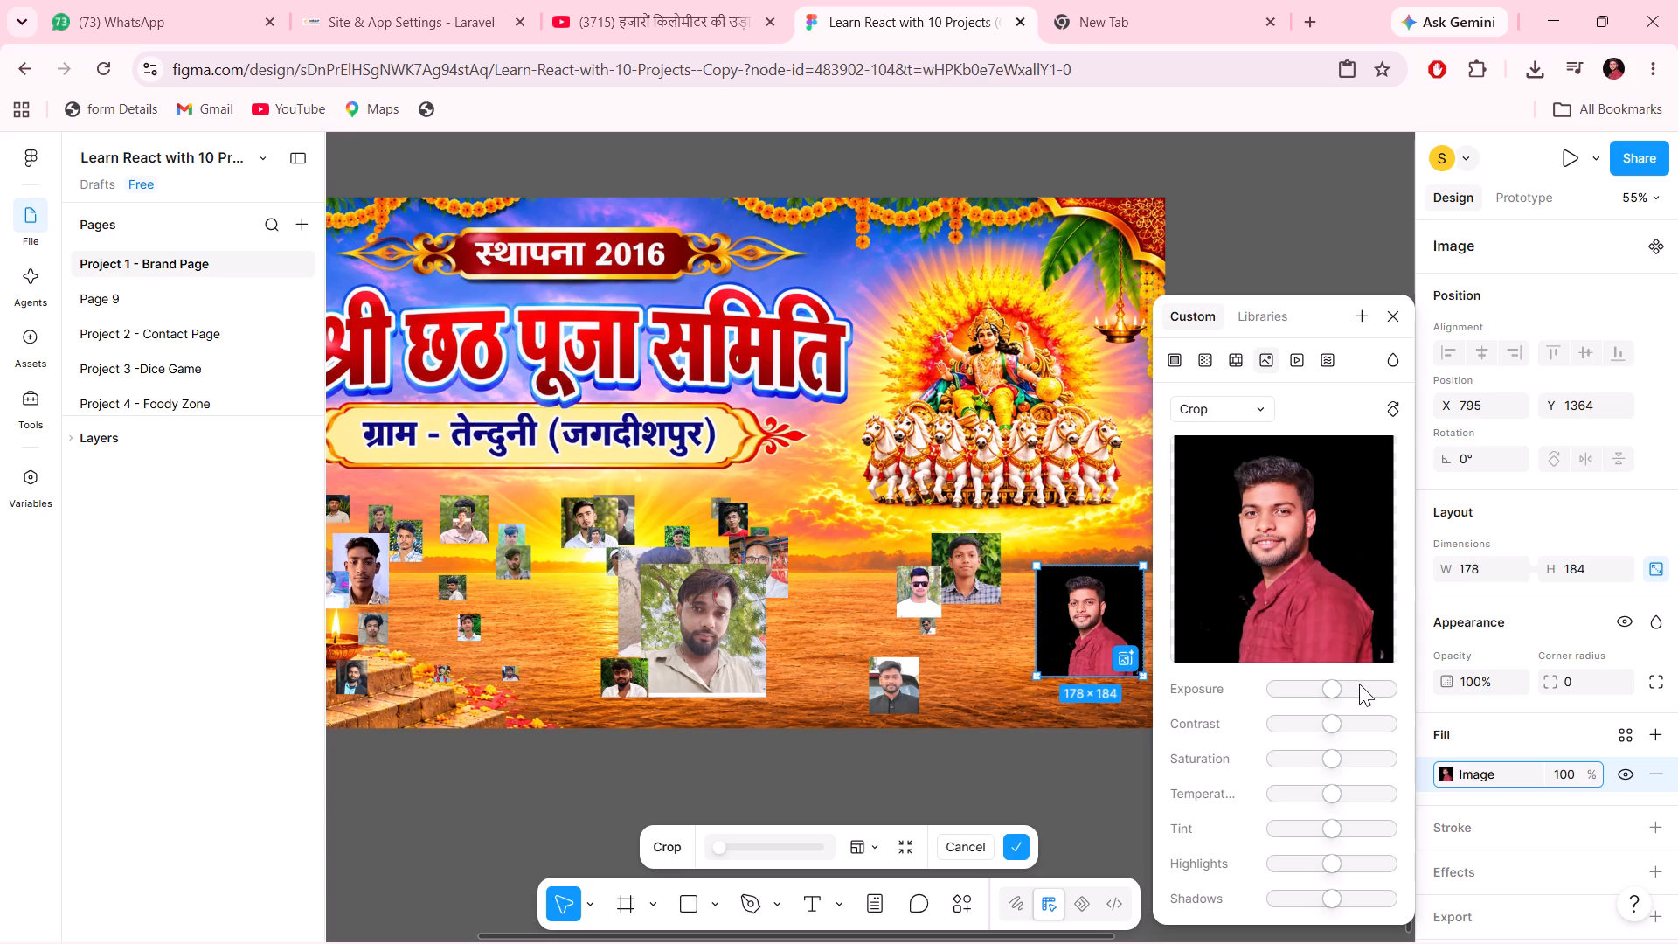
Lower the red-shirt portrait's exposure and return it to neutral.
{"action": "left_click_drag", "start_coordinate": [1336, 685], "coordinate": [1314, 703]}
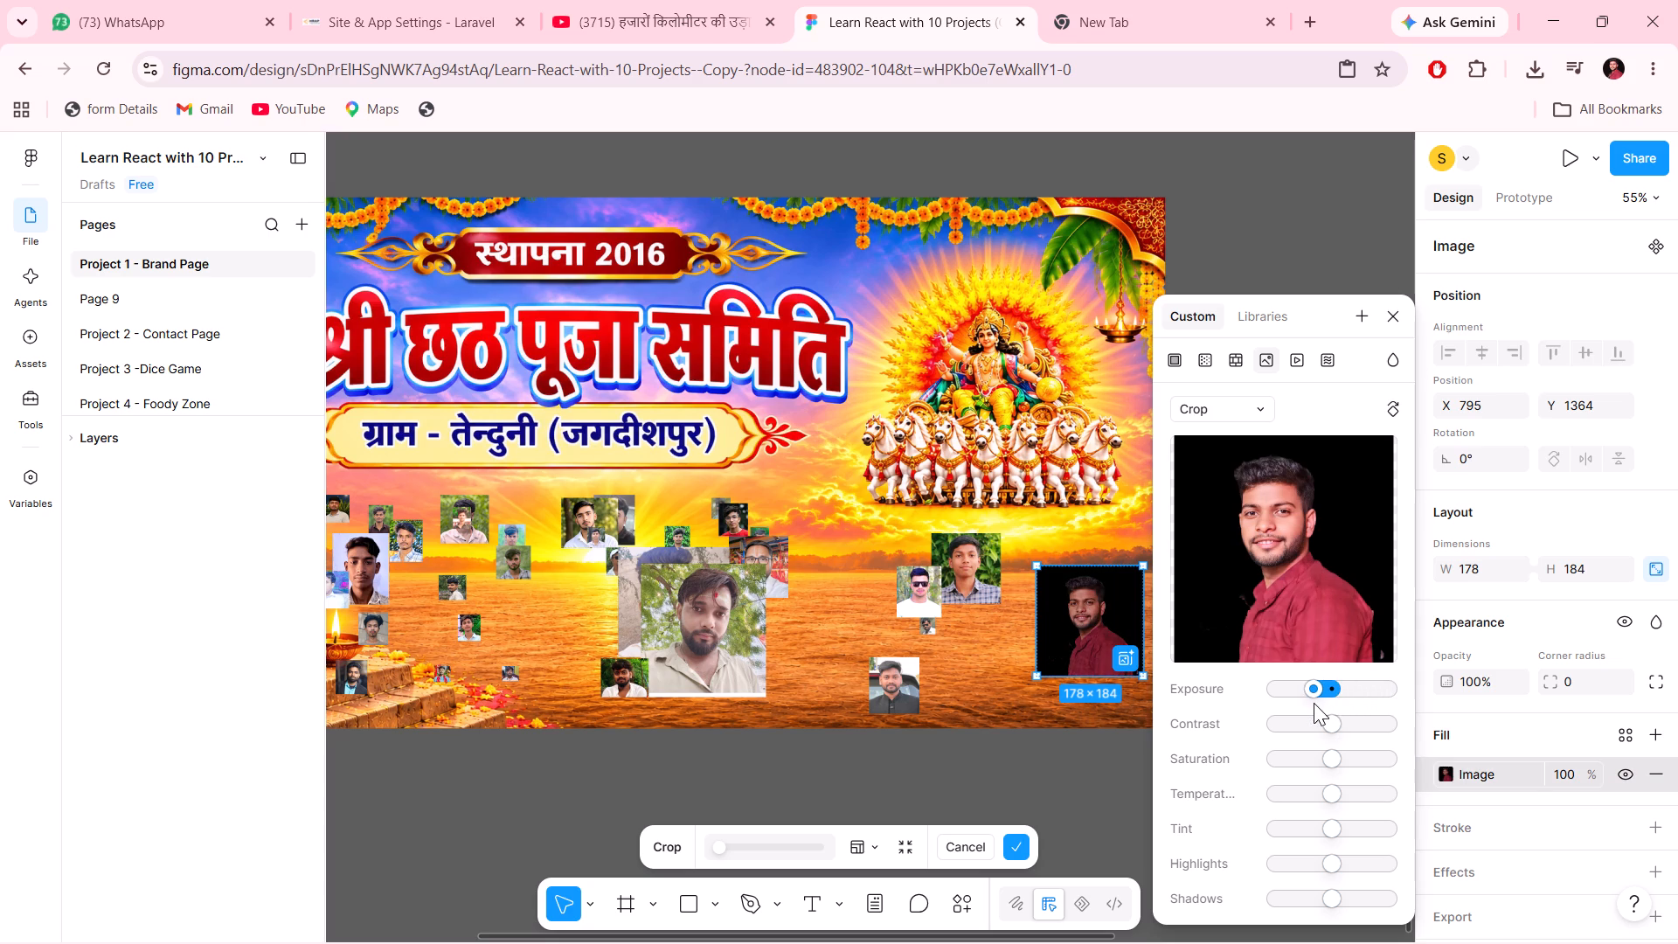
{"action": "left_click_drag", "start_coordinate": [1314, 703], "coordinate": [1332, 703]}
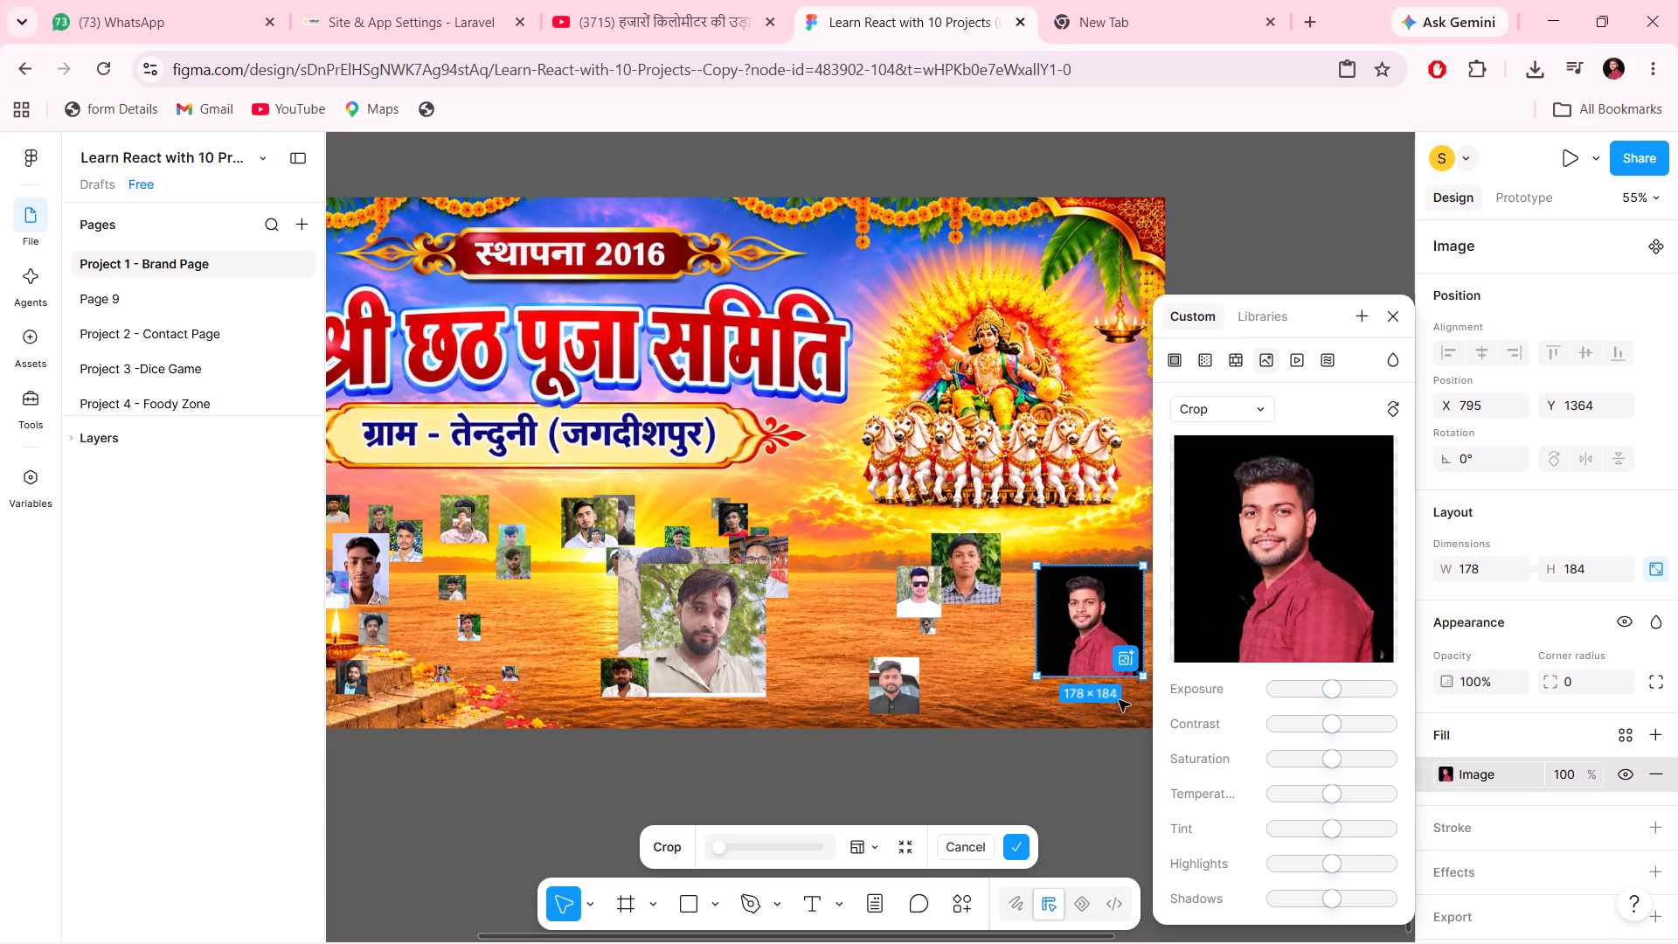
Try the Tile, Crop and Fill scaling modes on the red-shirt portrait's image fill, and set it to Fit.
{"action": "scroll", "coordinate": [1278, 754], "scroll_direction": "down", "scroll_amount": 2}
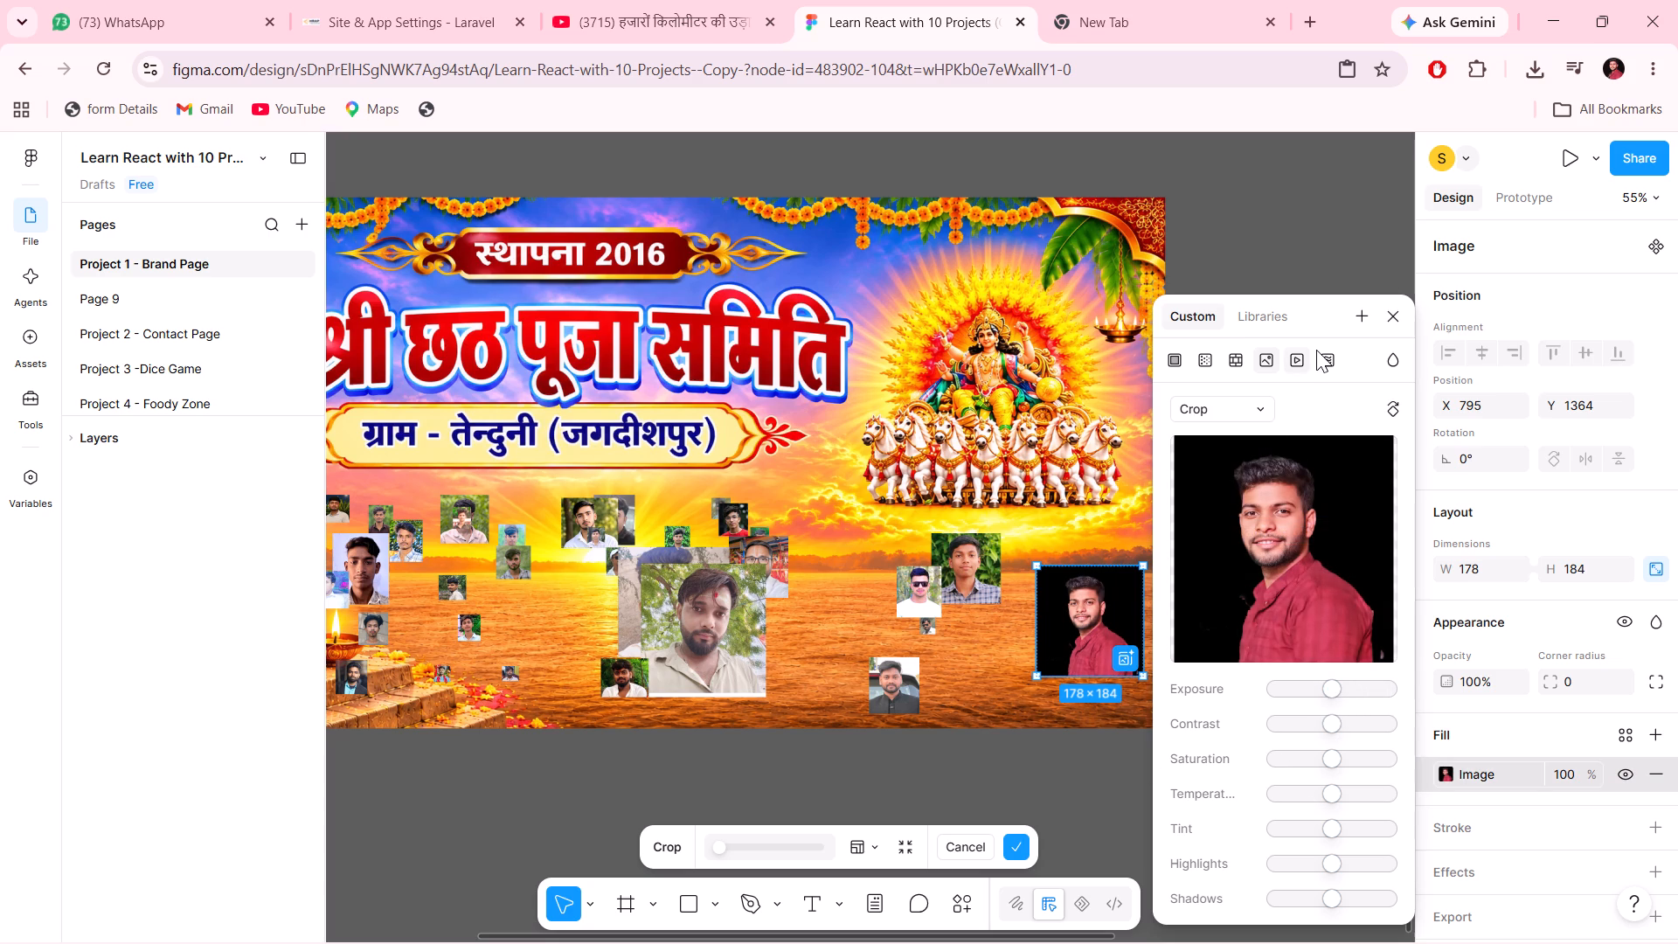
{"action": "left_click", "coordinate": [1316, 350]}
{"action": "left_click", "coordinate": [1252, 352]}
{"action": "left_click", "coordinate": [1220, 356]}
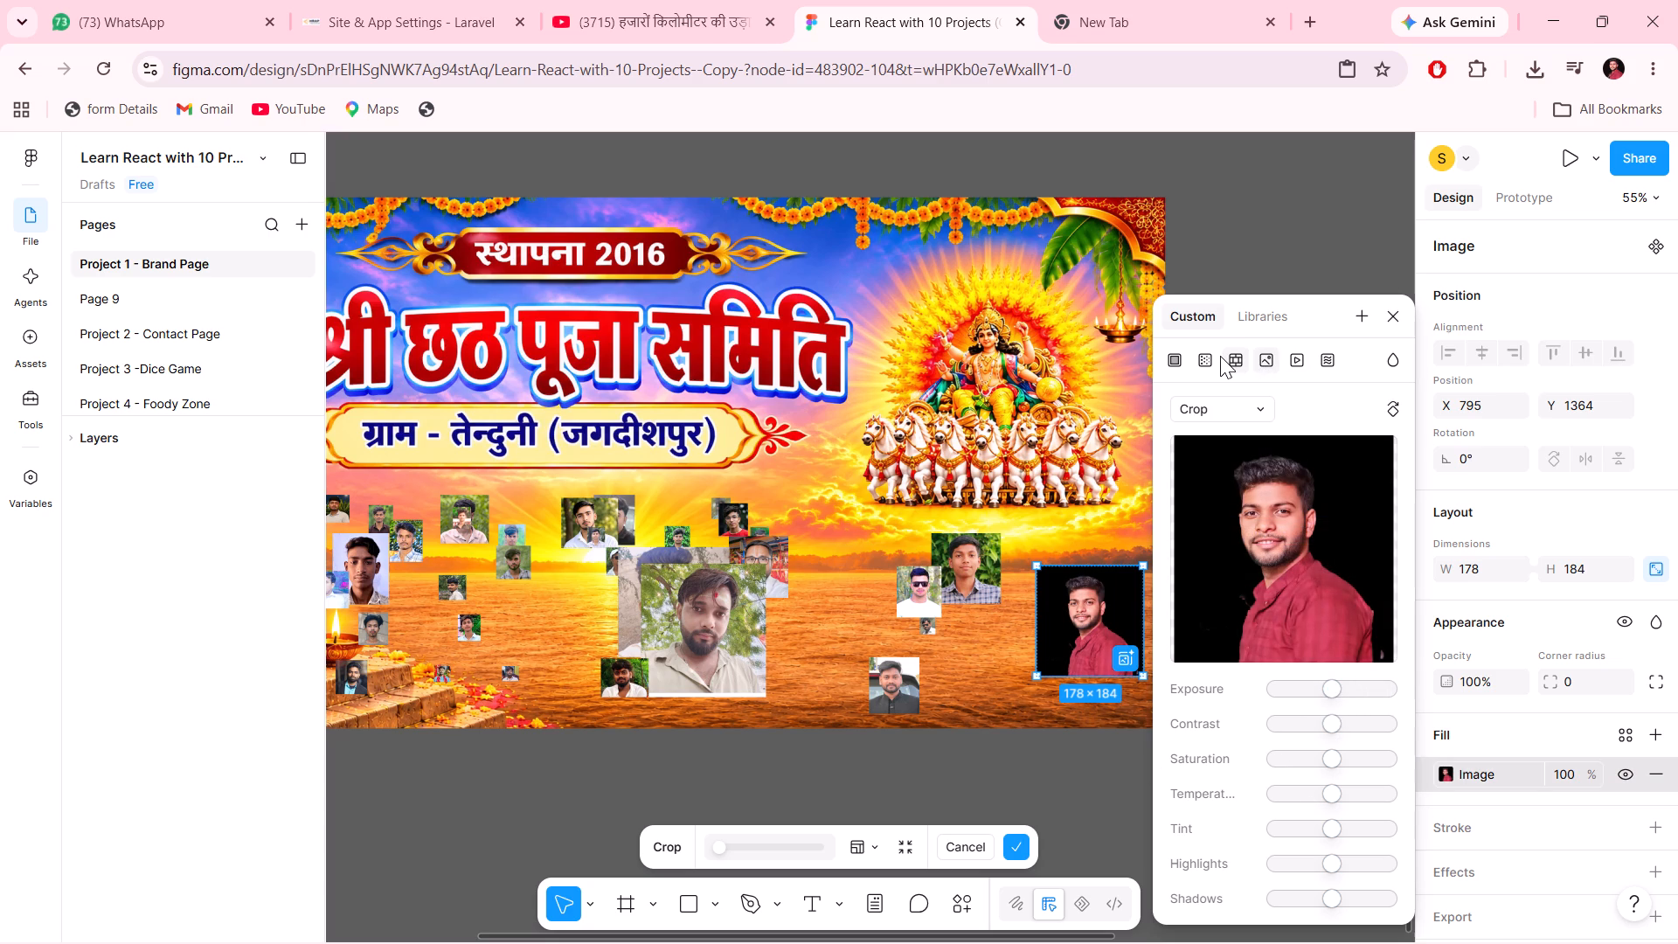
{"action": "left_click", "coordinate": [1220, 356]}
{"action": "left_click", "coordinate": [1210, 399]}
{"action": "left_click", "coordinate": [1219, 433]}
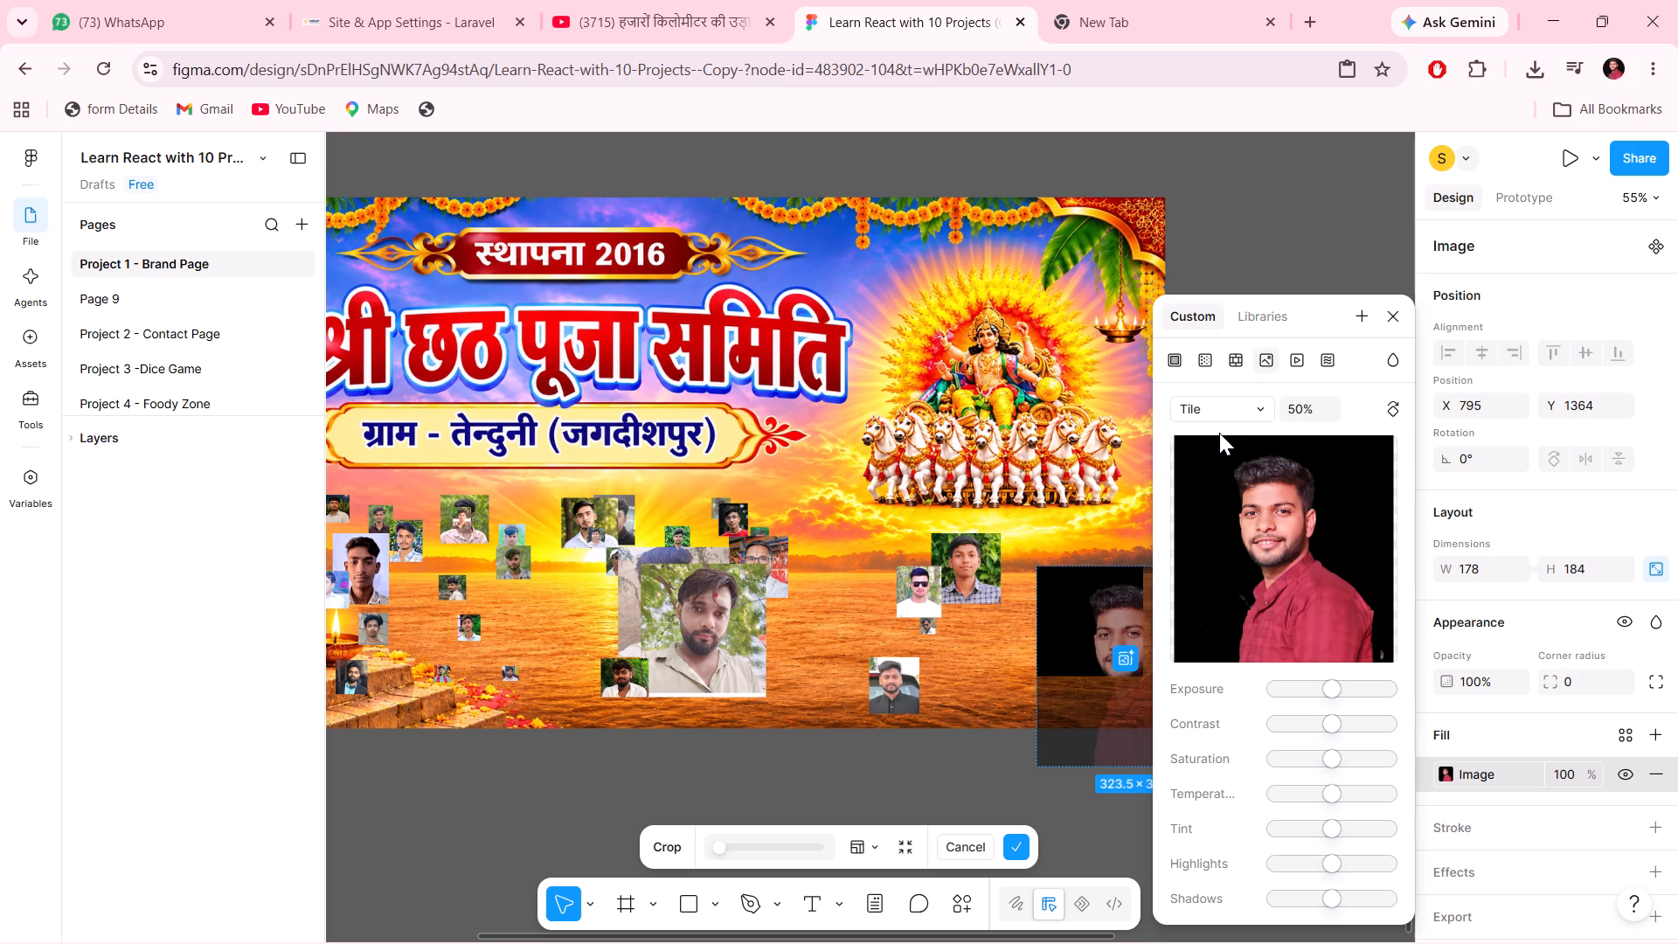
{"action": "left_click", "coordinate": [1197, 406]}
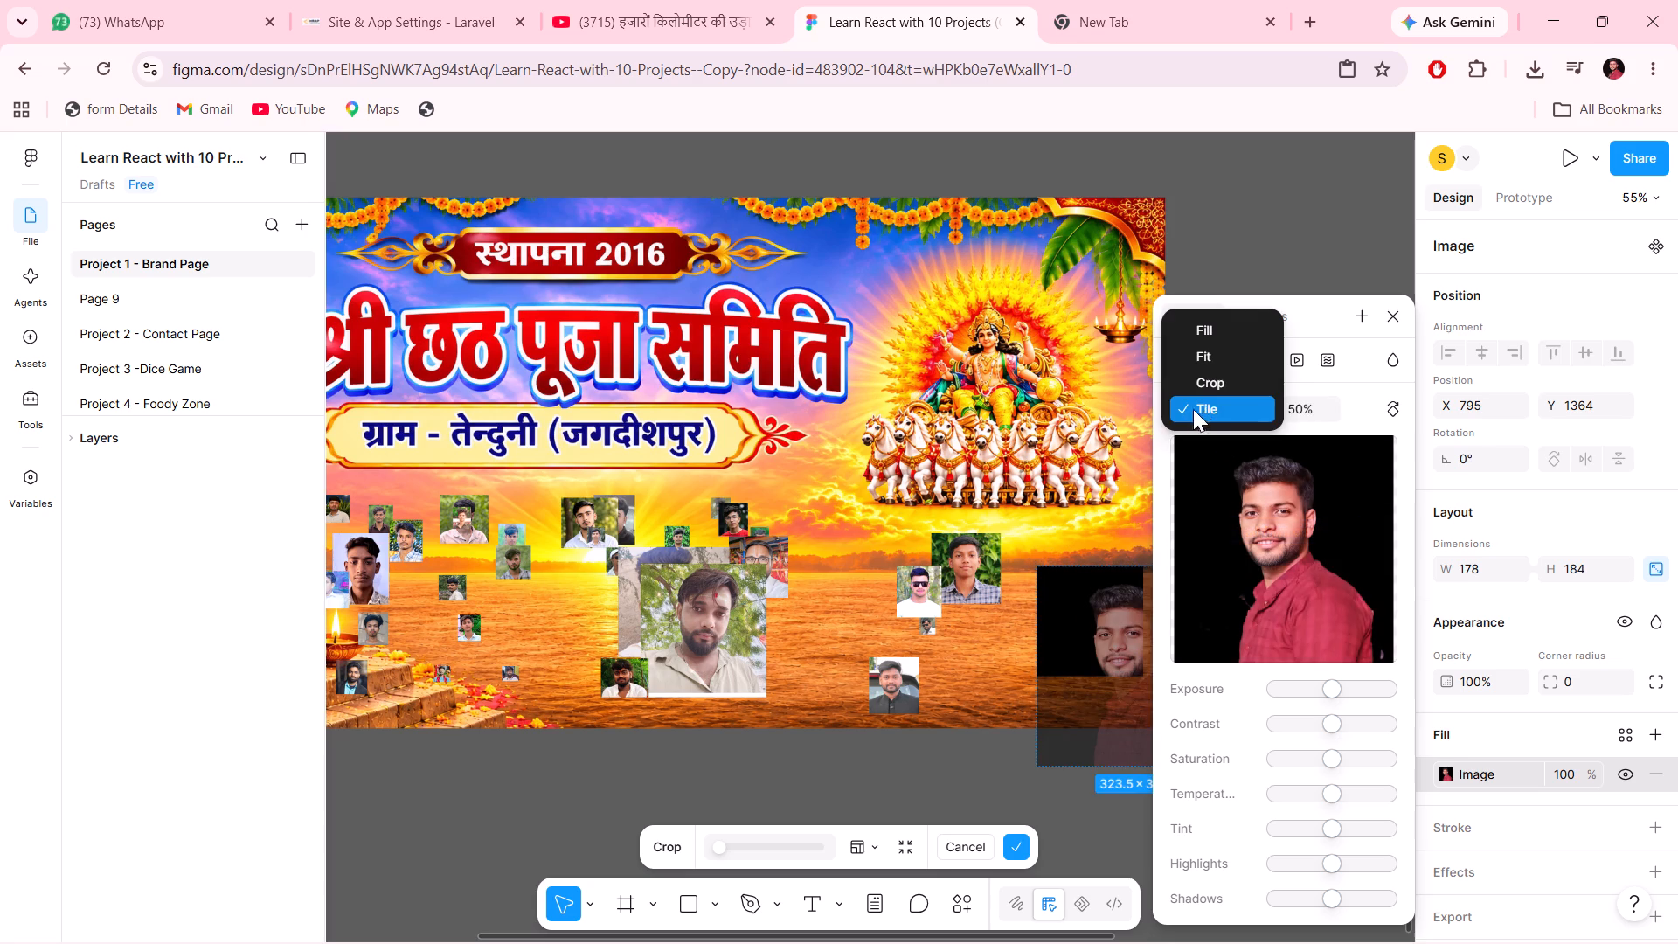
{"action": "left_click", "coordinate": [1205, 380]}
{"action": "left_click", "coordinate": [1229, 418]}
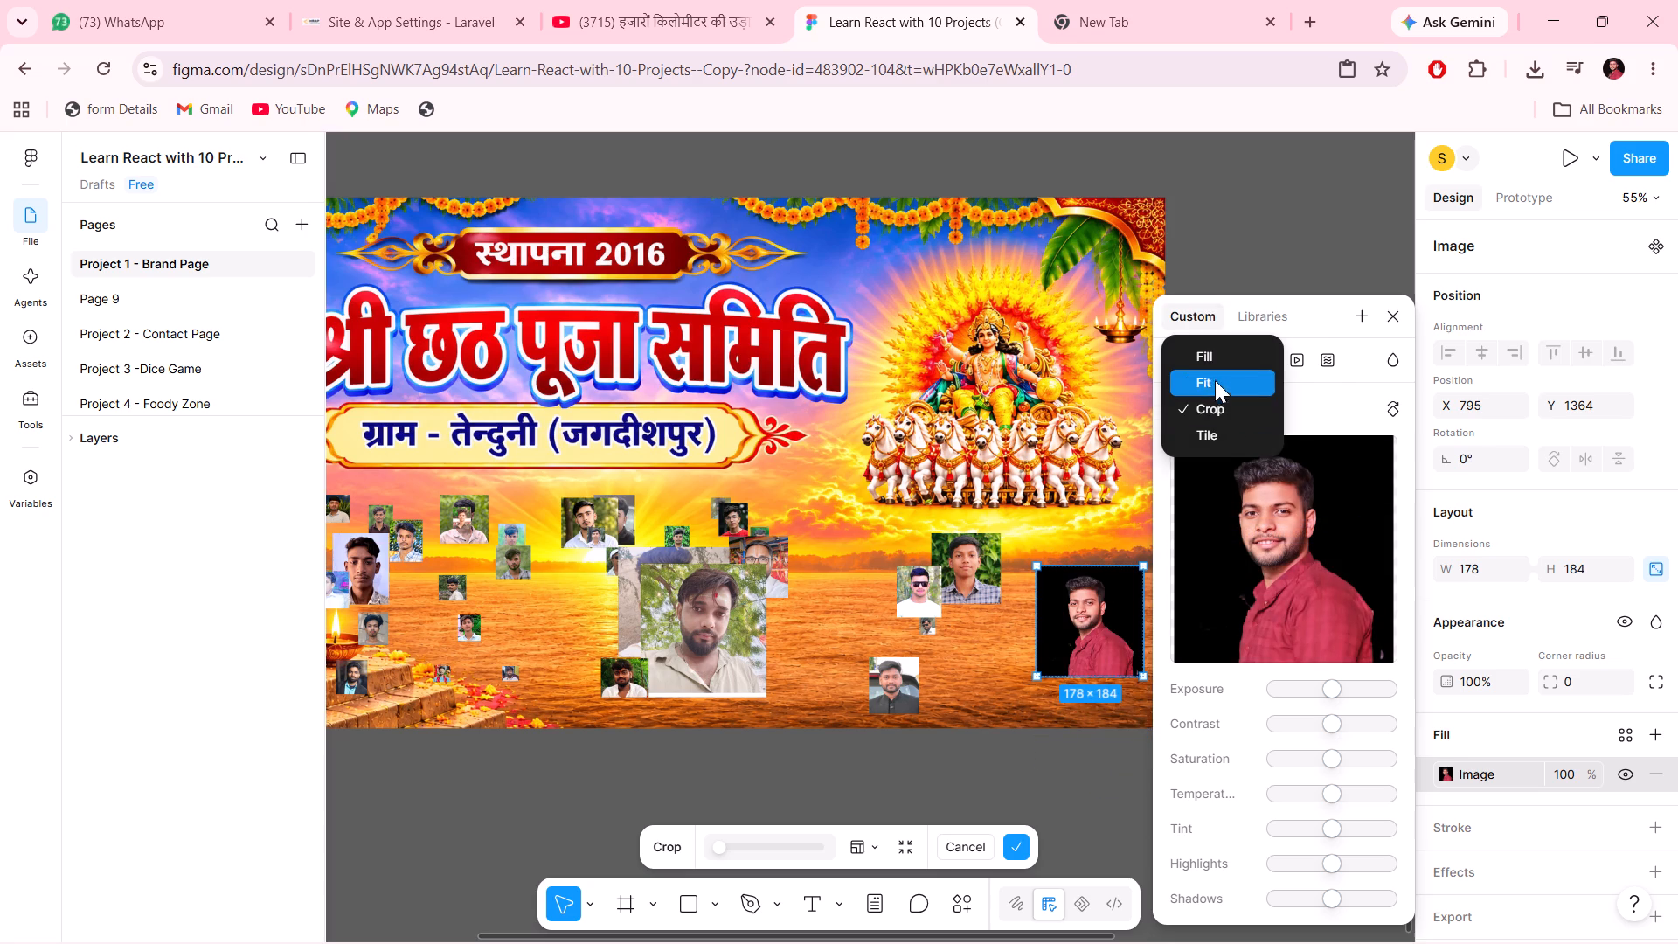
{"action": "left_click", "coordinate": [1205, 367]}
{"action": "left_click", "coordinate": [1215, 421]}
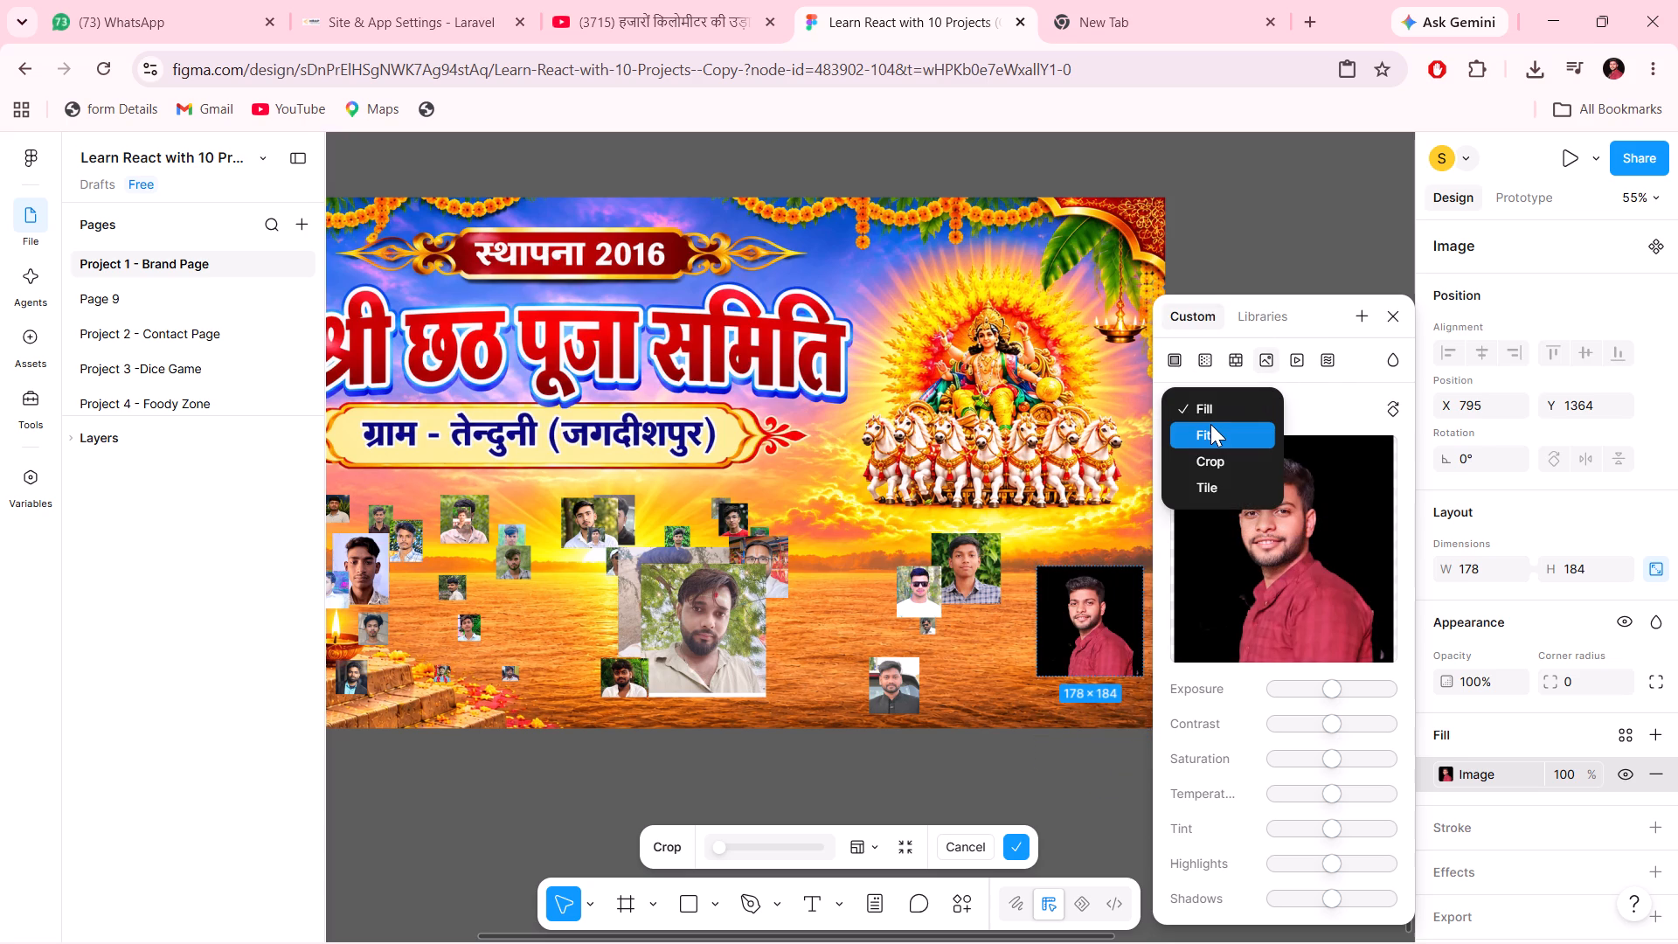
{"action": "right_click", "coordinate": [1210, 424]}
{"action": "left_click", "coordinate": [1210, 424]}
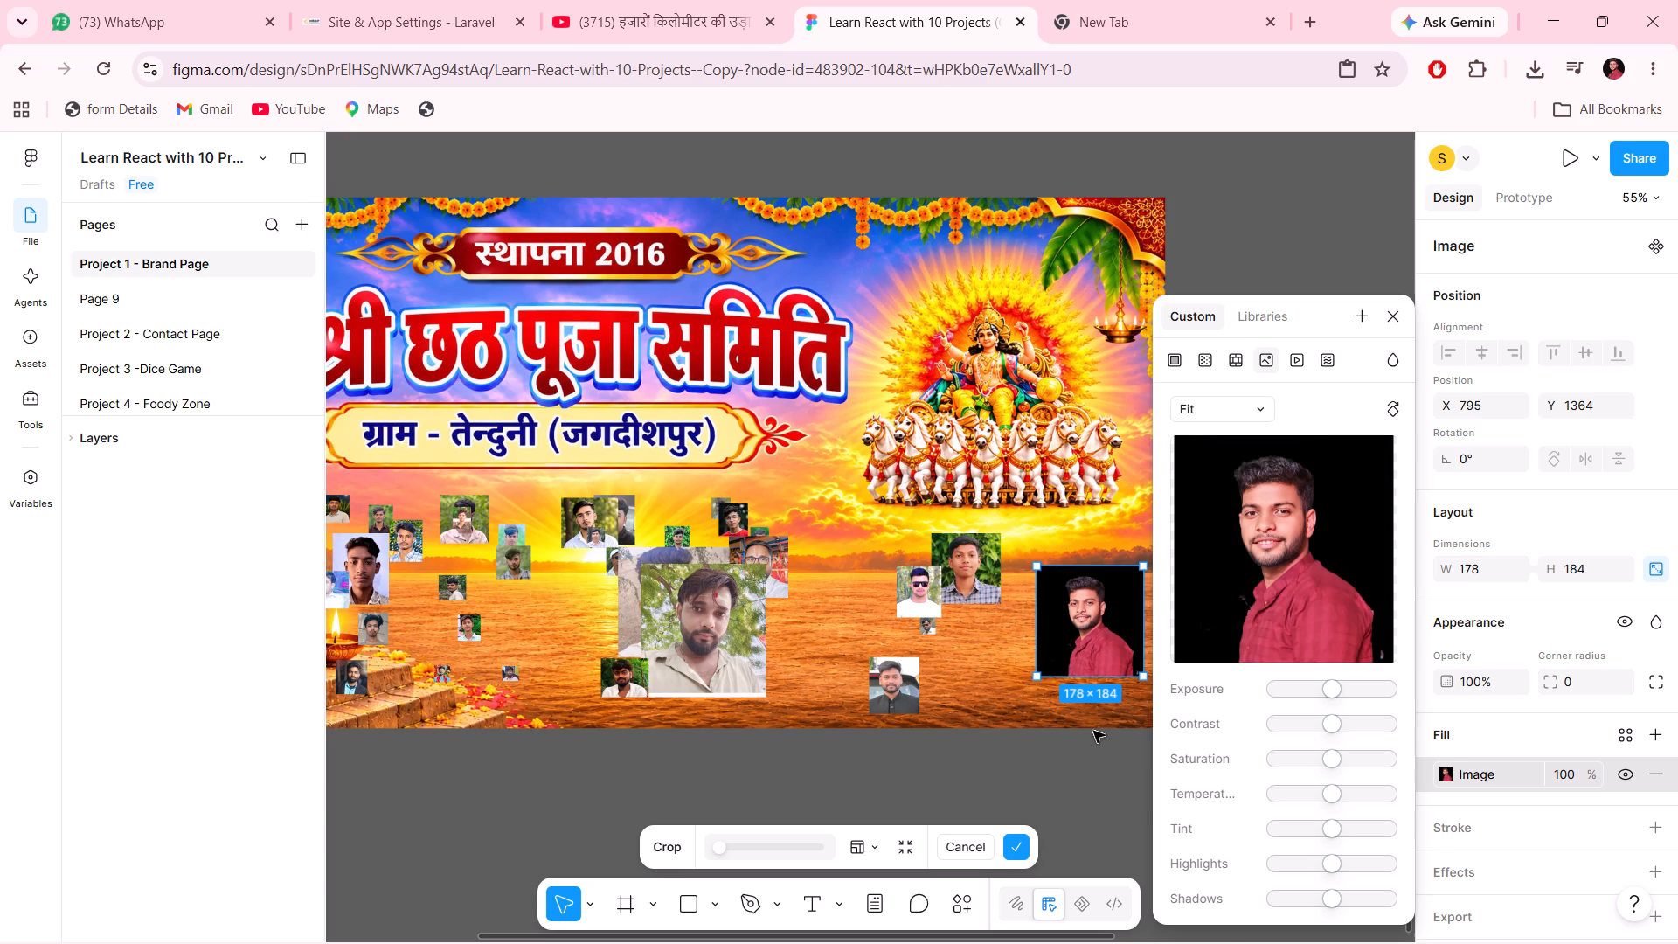
{"action": "right_click", "coordinate": [1093, 731]}
{"action": "left_click", "coordinate": [1057, 771]}
Scale the red-shirt portrait down to 106 × 110 and place it against the banner's right edge at X 899, Y 1309.
{"action": "left_click", "coordinate": [1100, 663]}
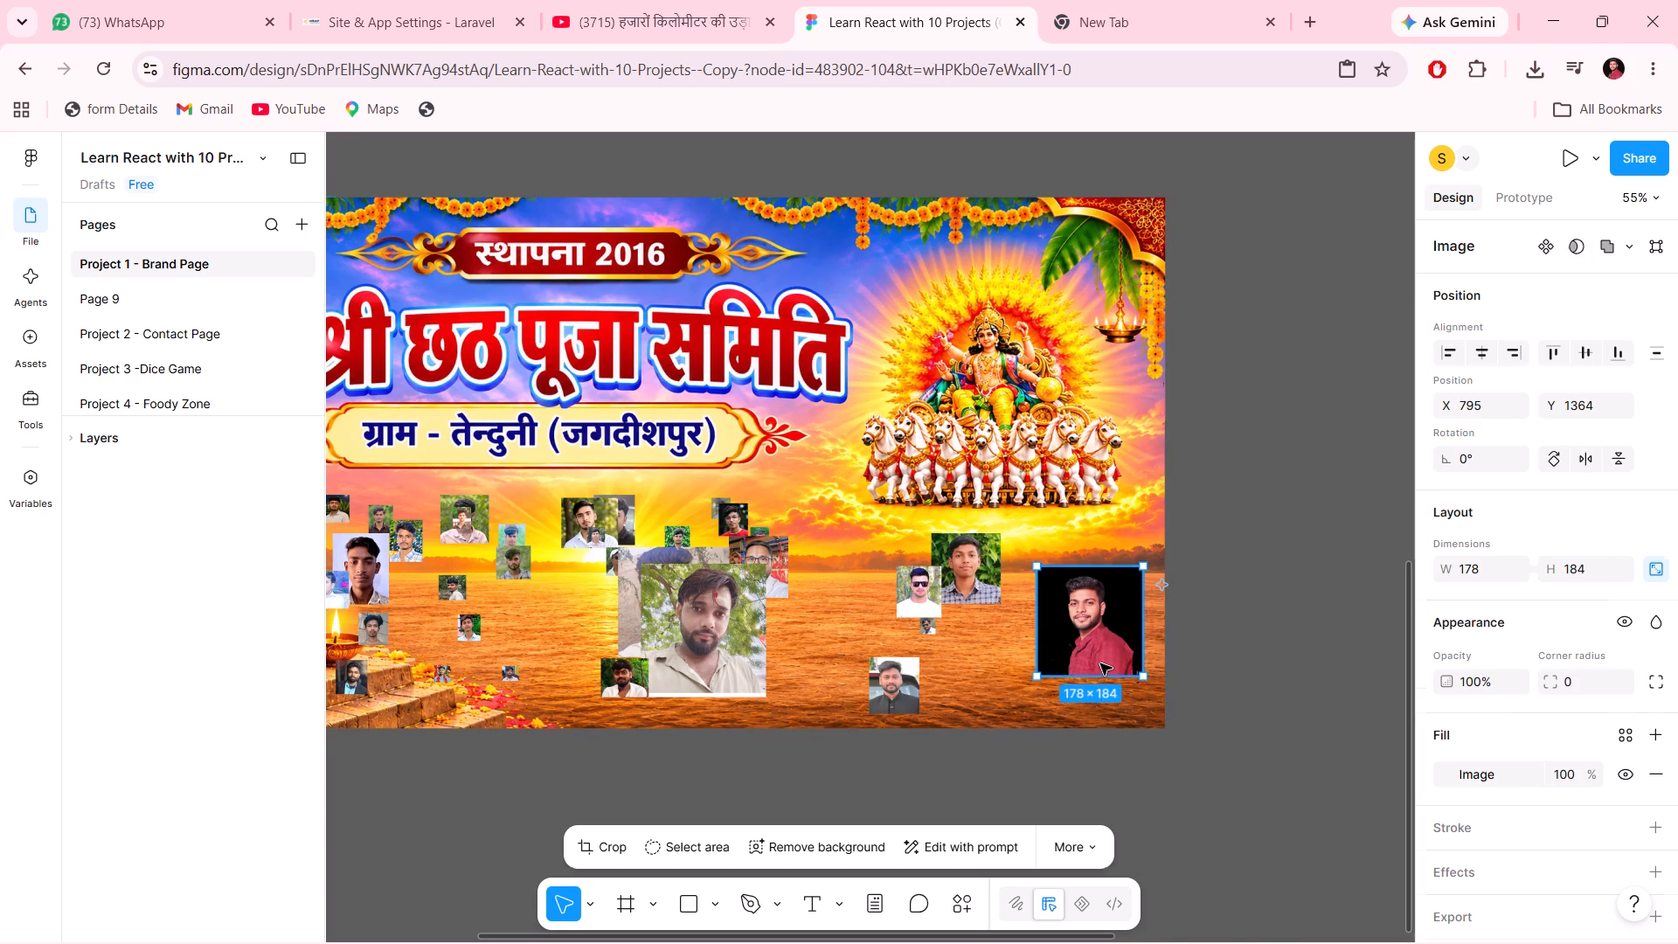
{"action": "left_click_drag", "start_coordinate": [1123, 656], "coordinate": [1138, 617]}
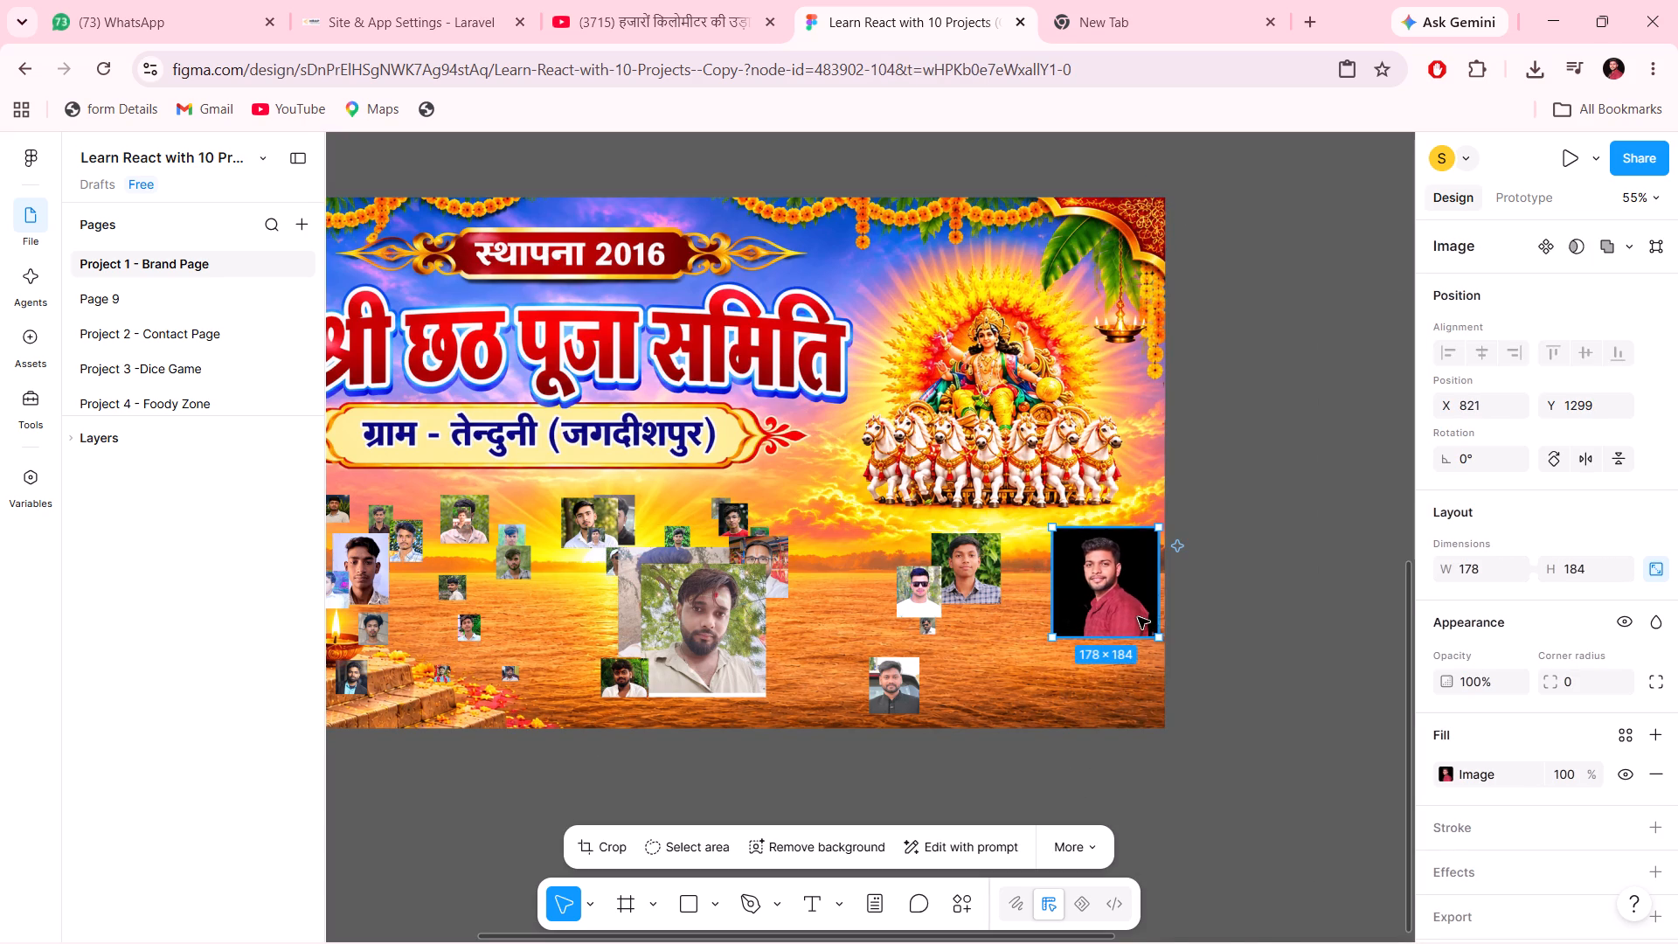
{"action": "left_click_drag", "start_coordinate": [1158, 636], "coordinate": [1126, 596]}
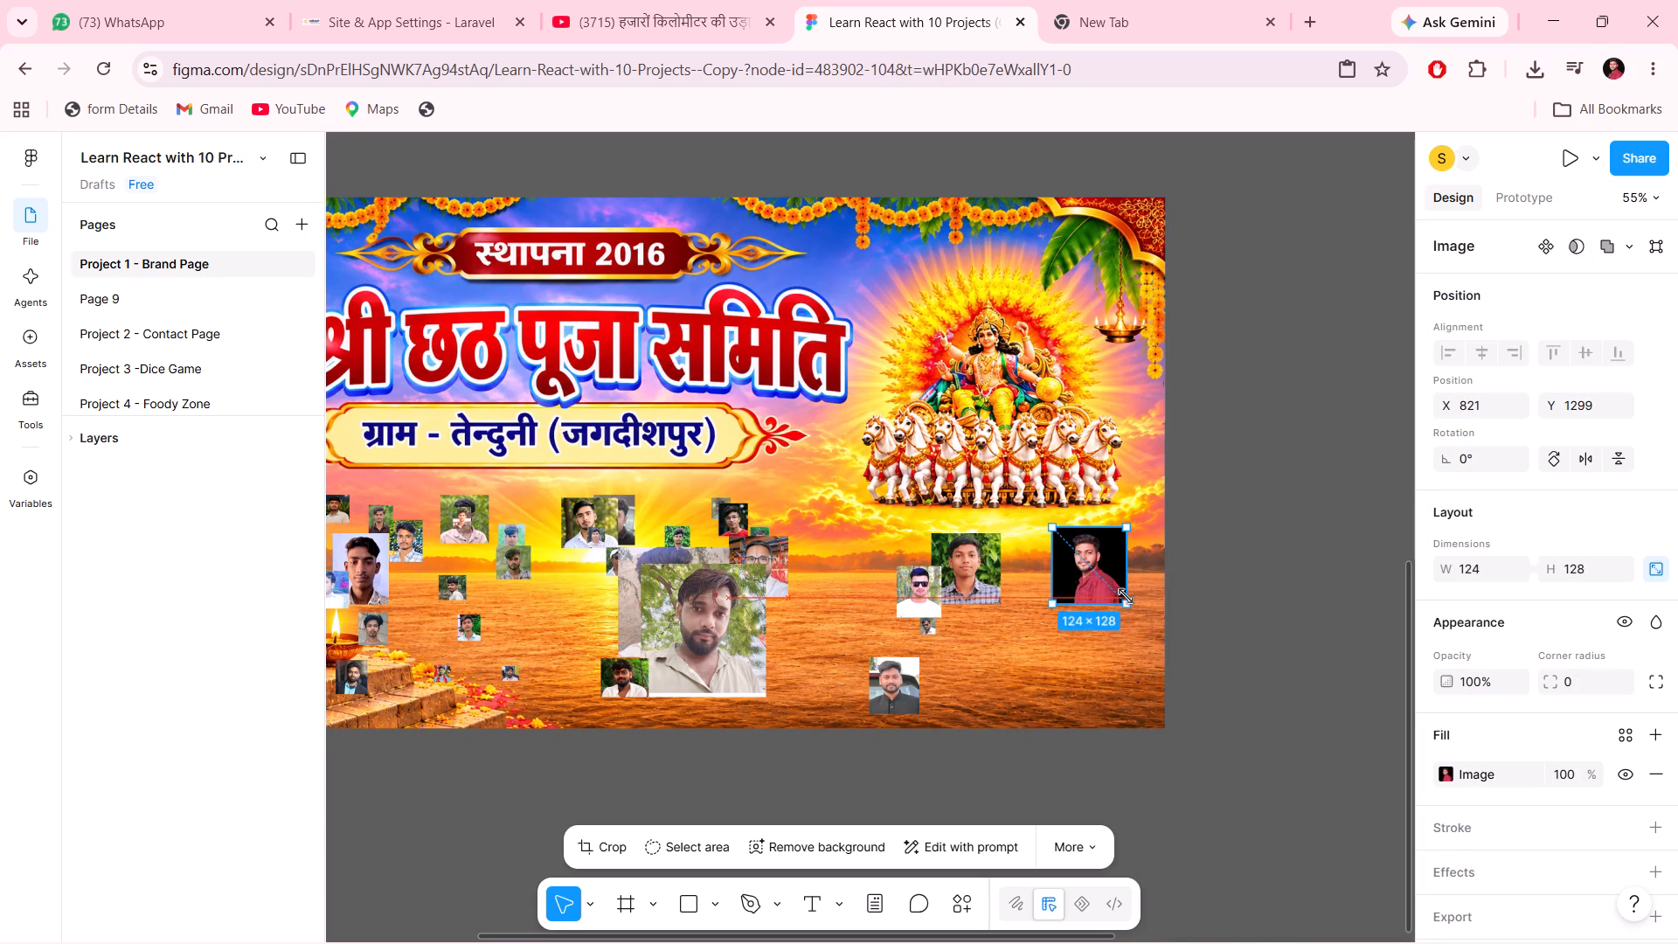
{"action": "left_click_drag", "start_coordinate": [1126, 596], "coordinate": [1115, 593]}
{"action": "left_click_drag", "start_coordinate": [1078, 566], "coordinate": [1112, 573]}
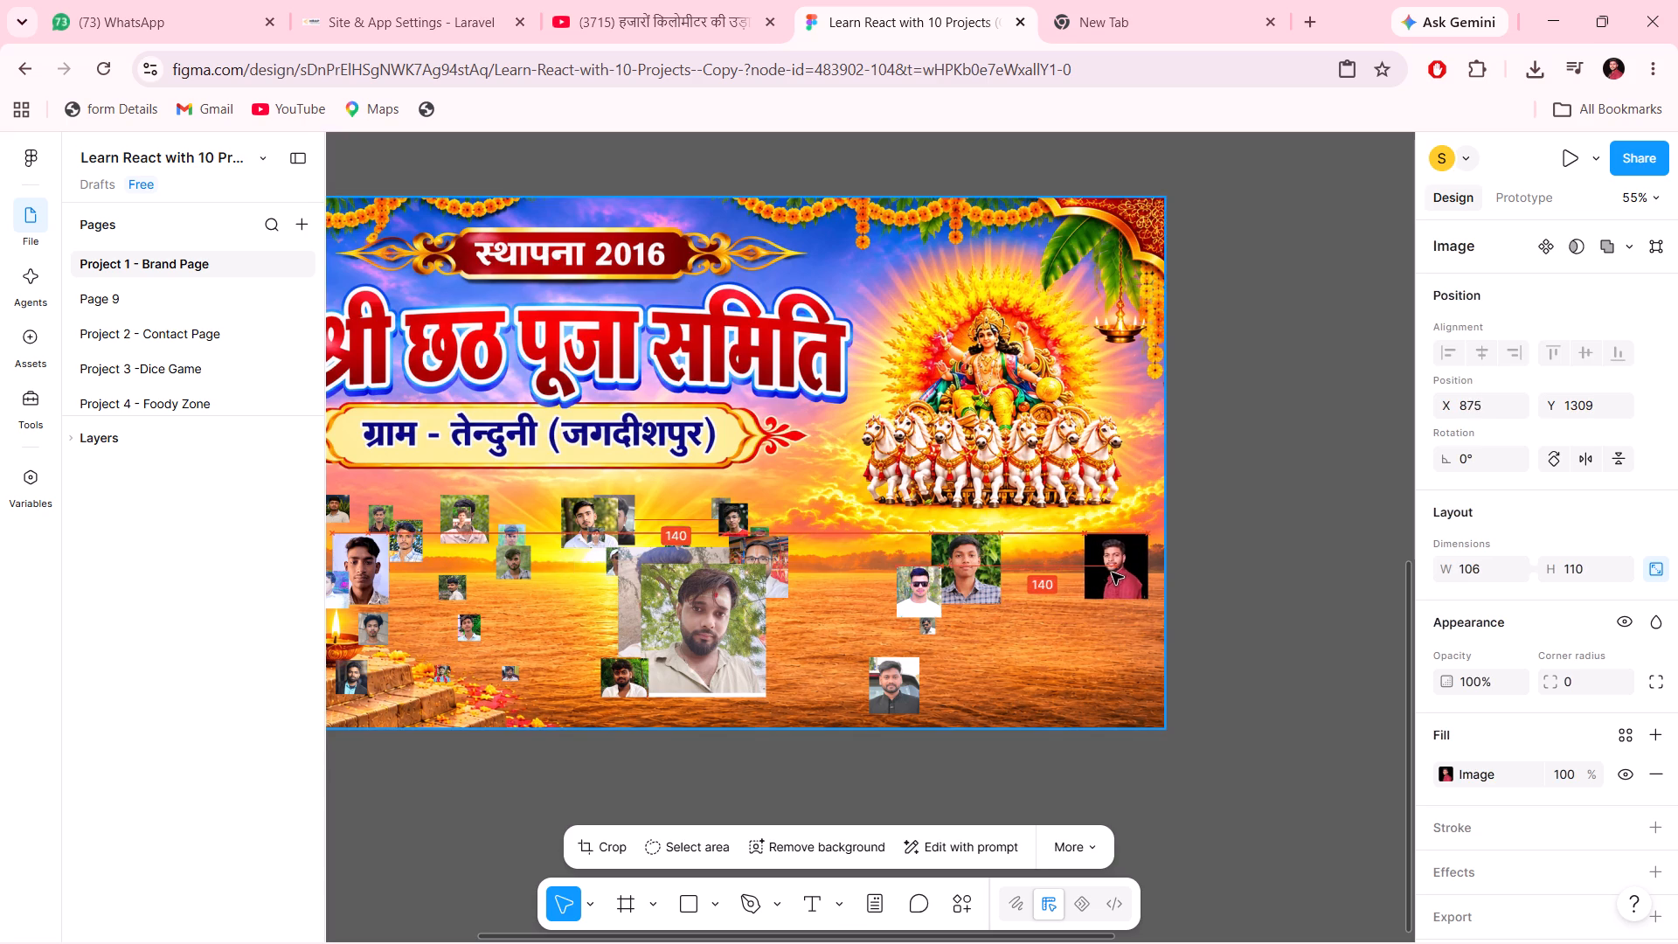
{"action": "left_click_drag", "start_coordinate": [1112, 573], "coordinate": [1125, 573]}
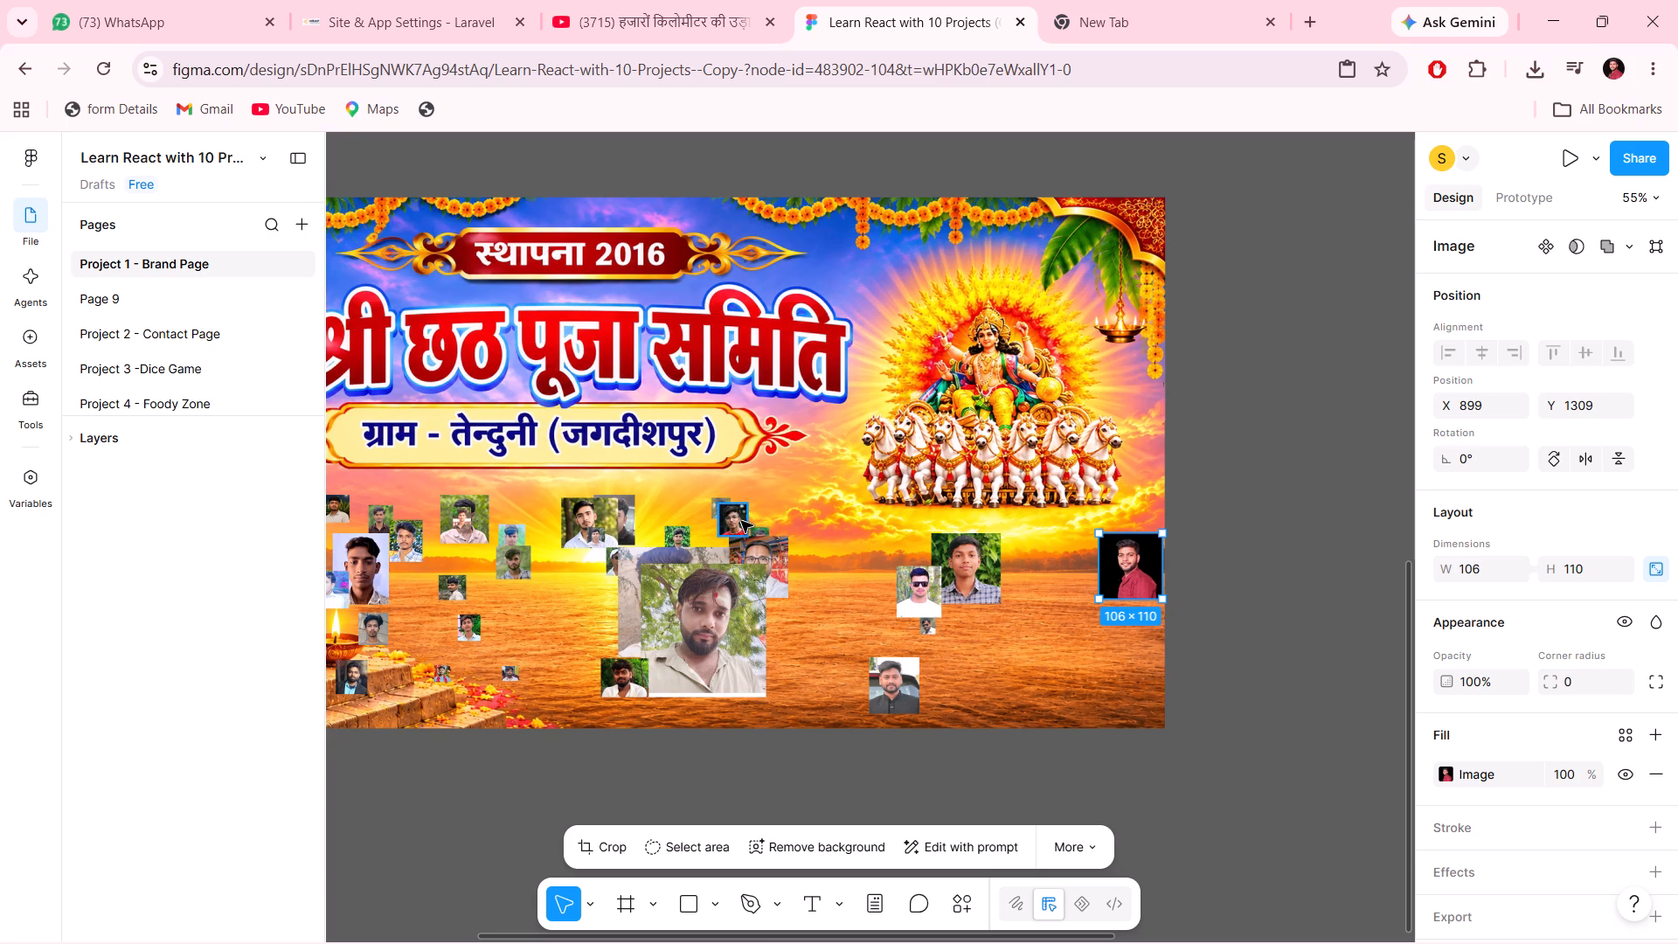
Bring the small green-background portrait below the red-shirt portrait, enlarging it to 107 × 103 at X 899, Y 1417.
{"action": "left_click_drag", "start_coordinate": [516, 563], "coordinate": [1087, 669]}
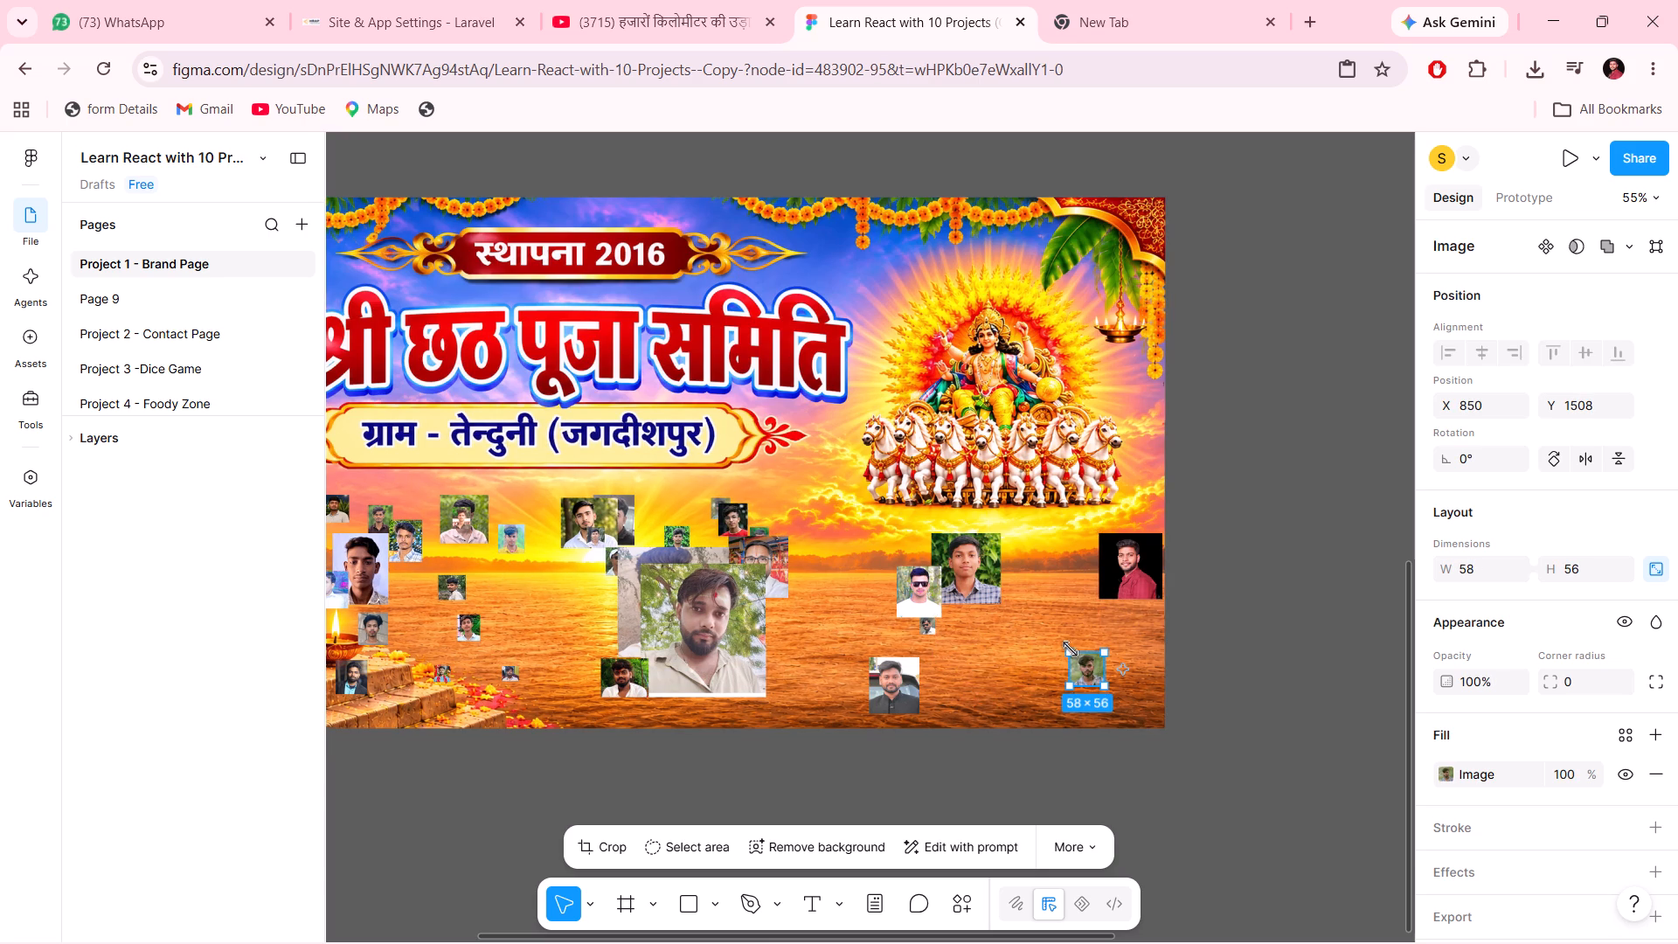
{"action": "left_click_drag", "start_coordinate": [1067, 649], "coordinate": [1040, 634]}
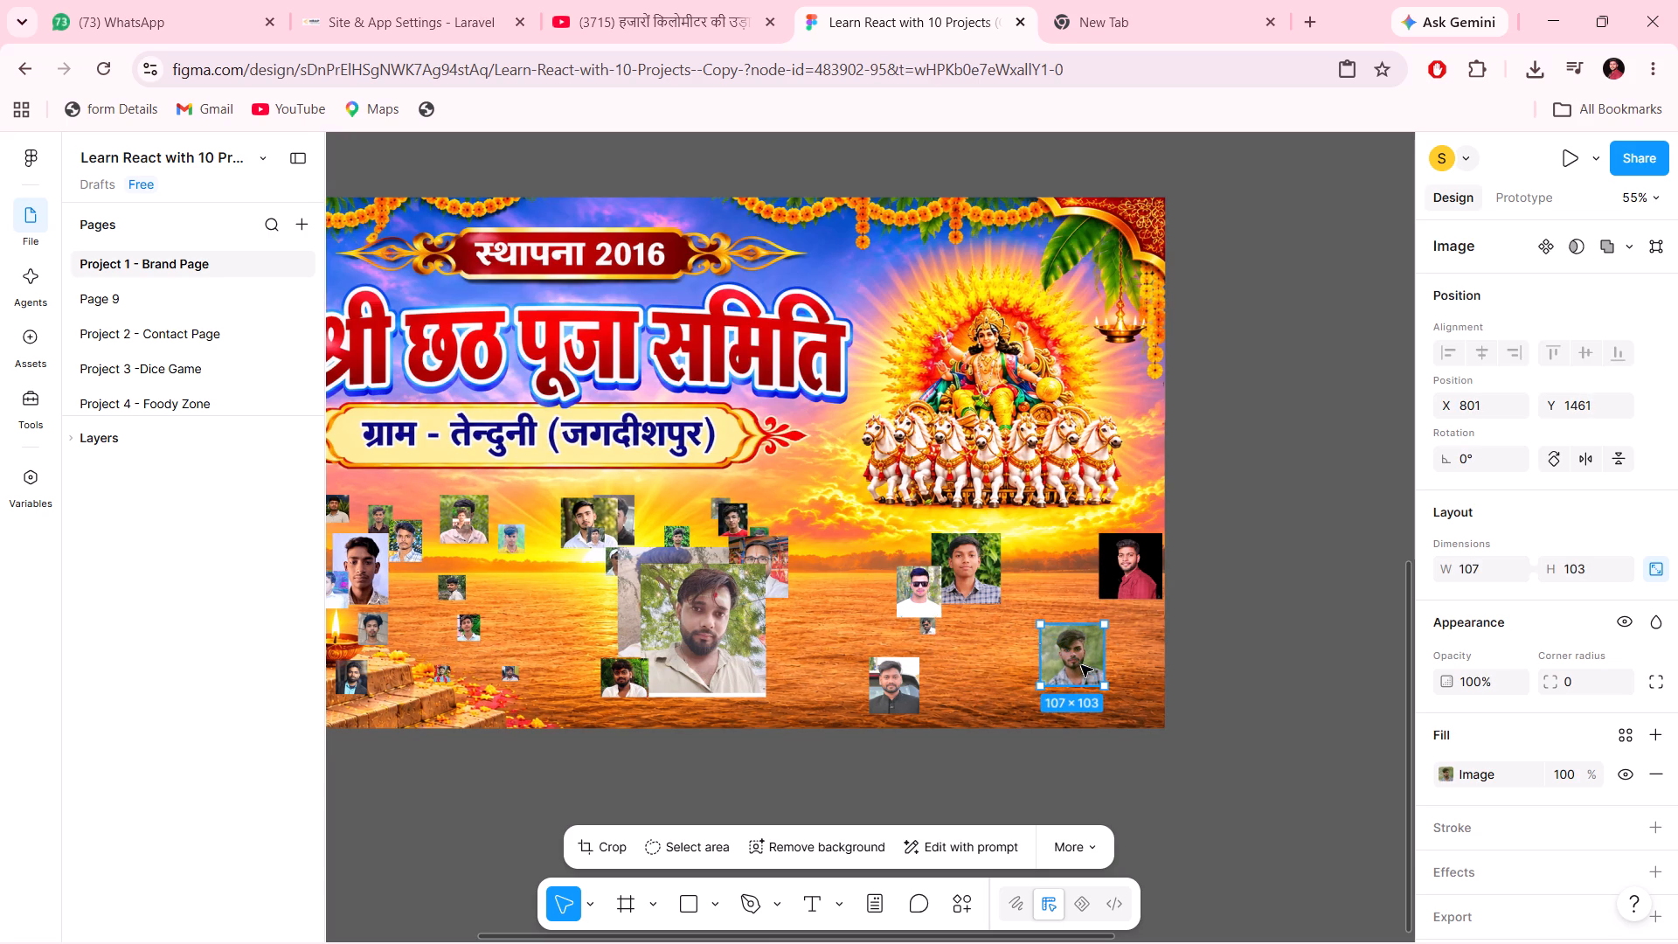
{"action": "left_click_drag", "start_coordinate": [1082, 667], "coordinate": [1150, 648]}
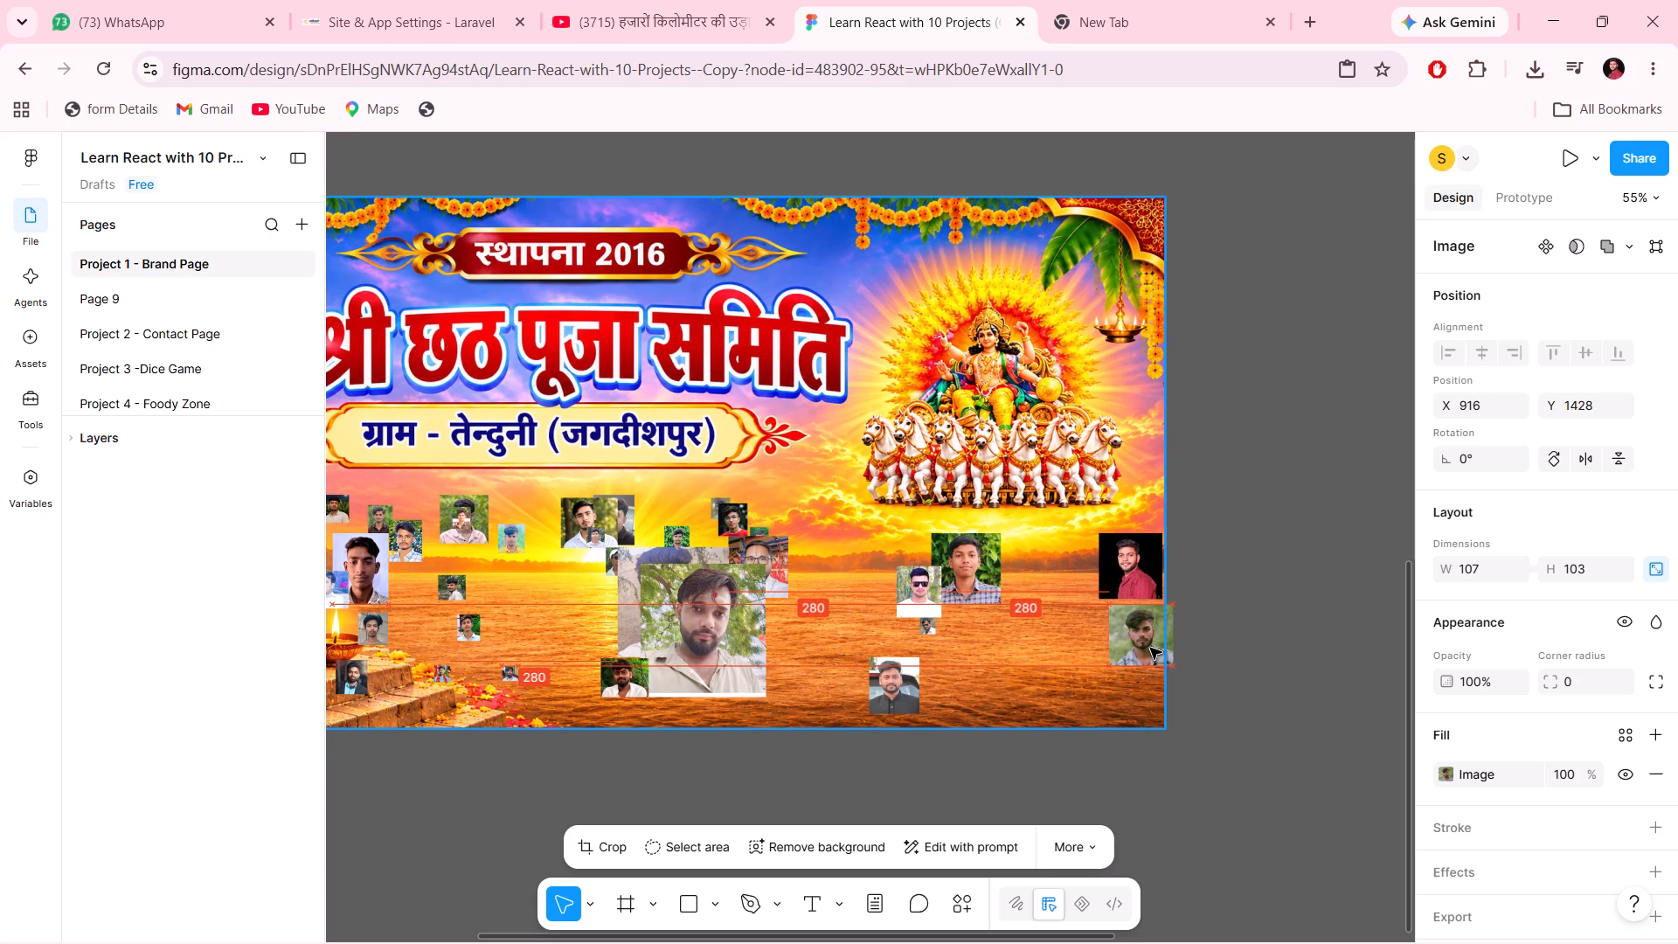
{"action": "left_click_drag", "start_coordinate": [1150, 648], "coordinate": [1141, 640]}
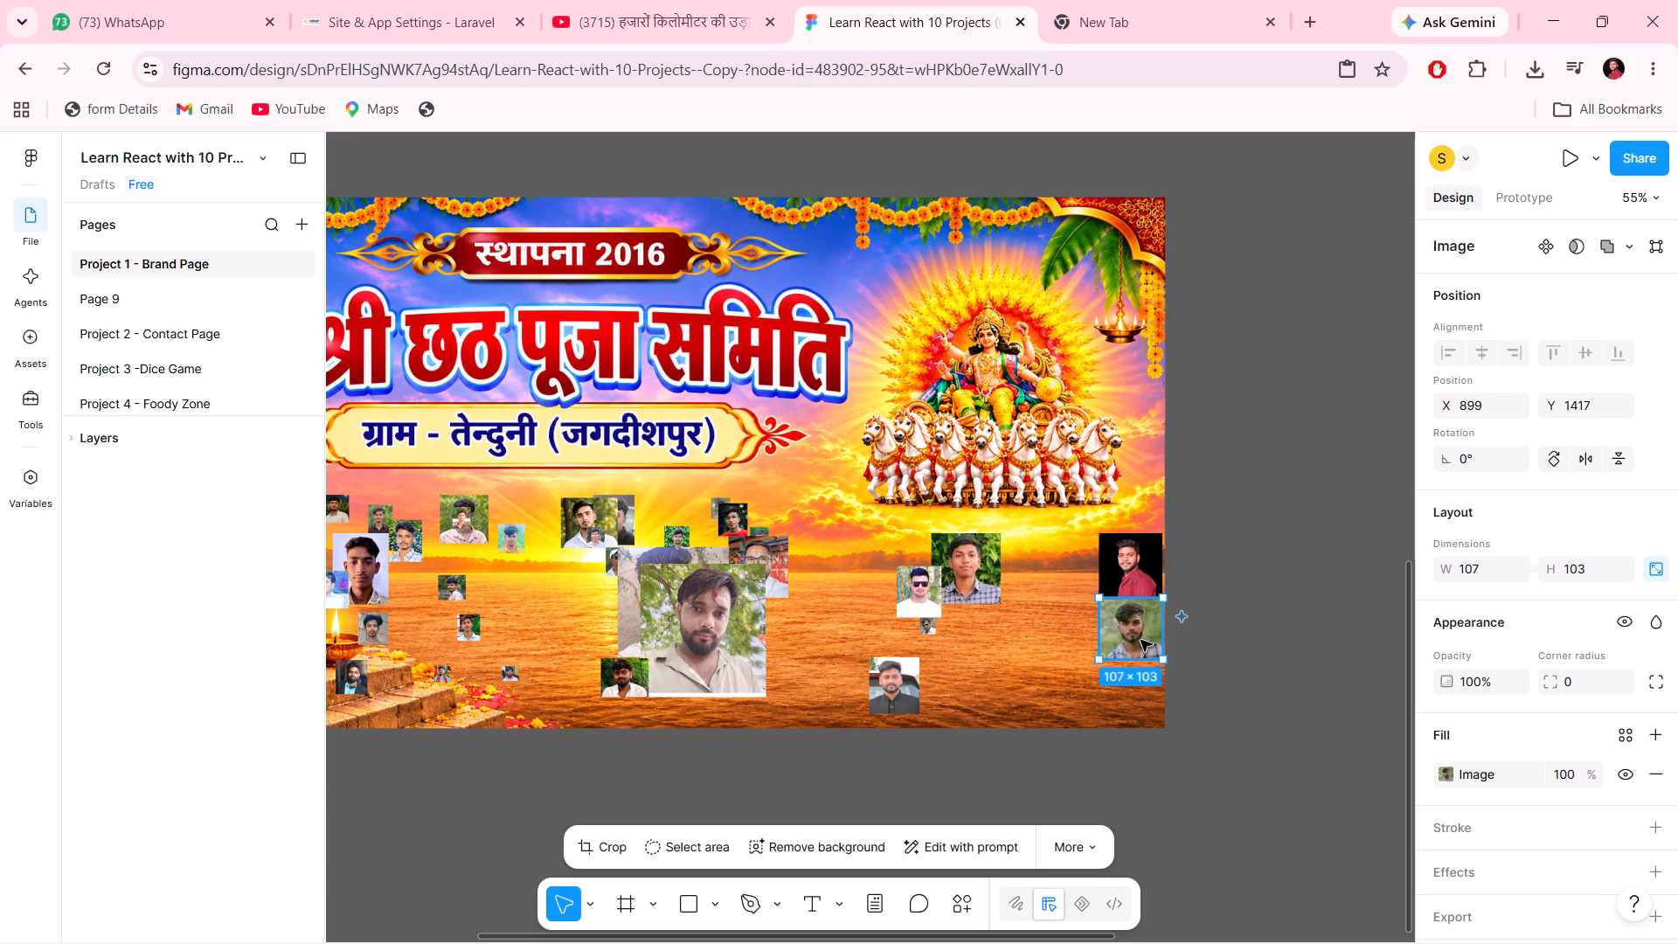
Nudge the red-shirt portrait at the banner's right edge up to Y 1286.
{"action": "left_click", "coordinate": [1134, 576]}
{"action": "left_click", "coordinate": [1134, 576]}
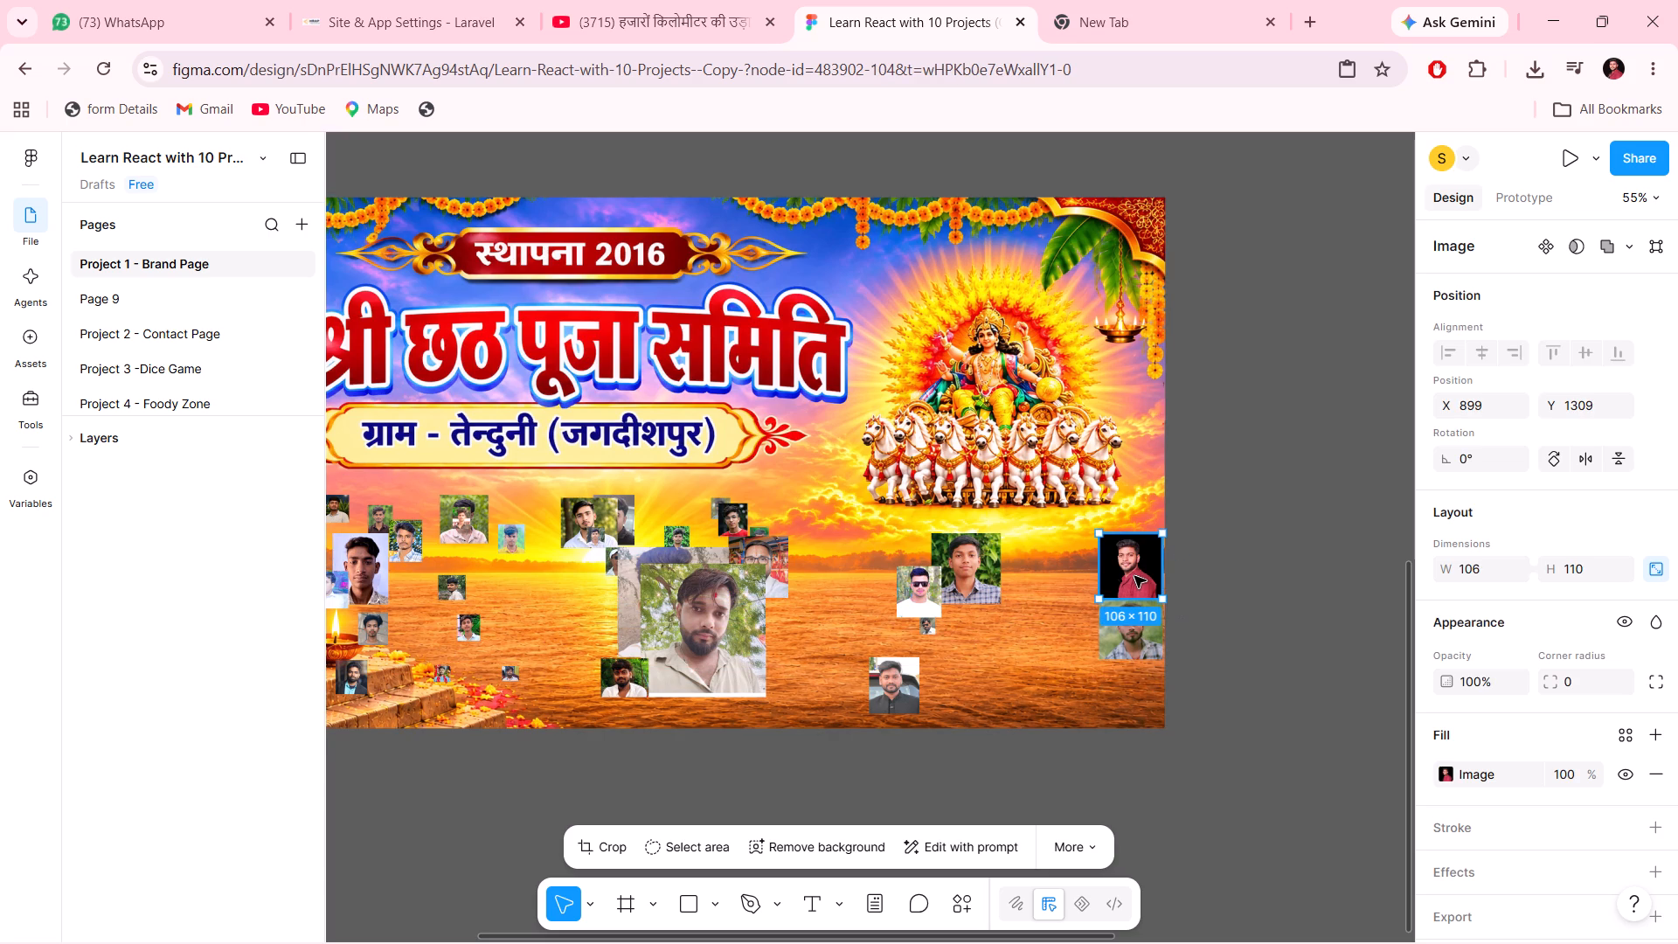
{"action": "key", "text": "Up"}
{"action": "key", "text": "Up"}
{"action": "key", "text": "Up"}
{"action": "key", "text": "Up"}
{"action": "key", "text": "Up"}
{"action": "key", "text": "Up"}
{"action": "key", "text": "Up"}
{"action": "key", "text": "Up"}
{"action": "key", "text": "Up"}
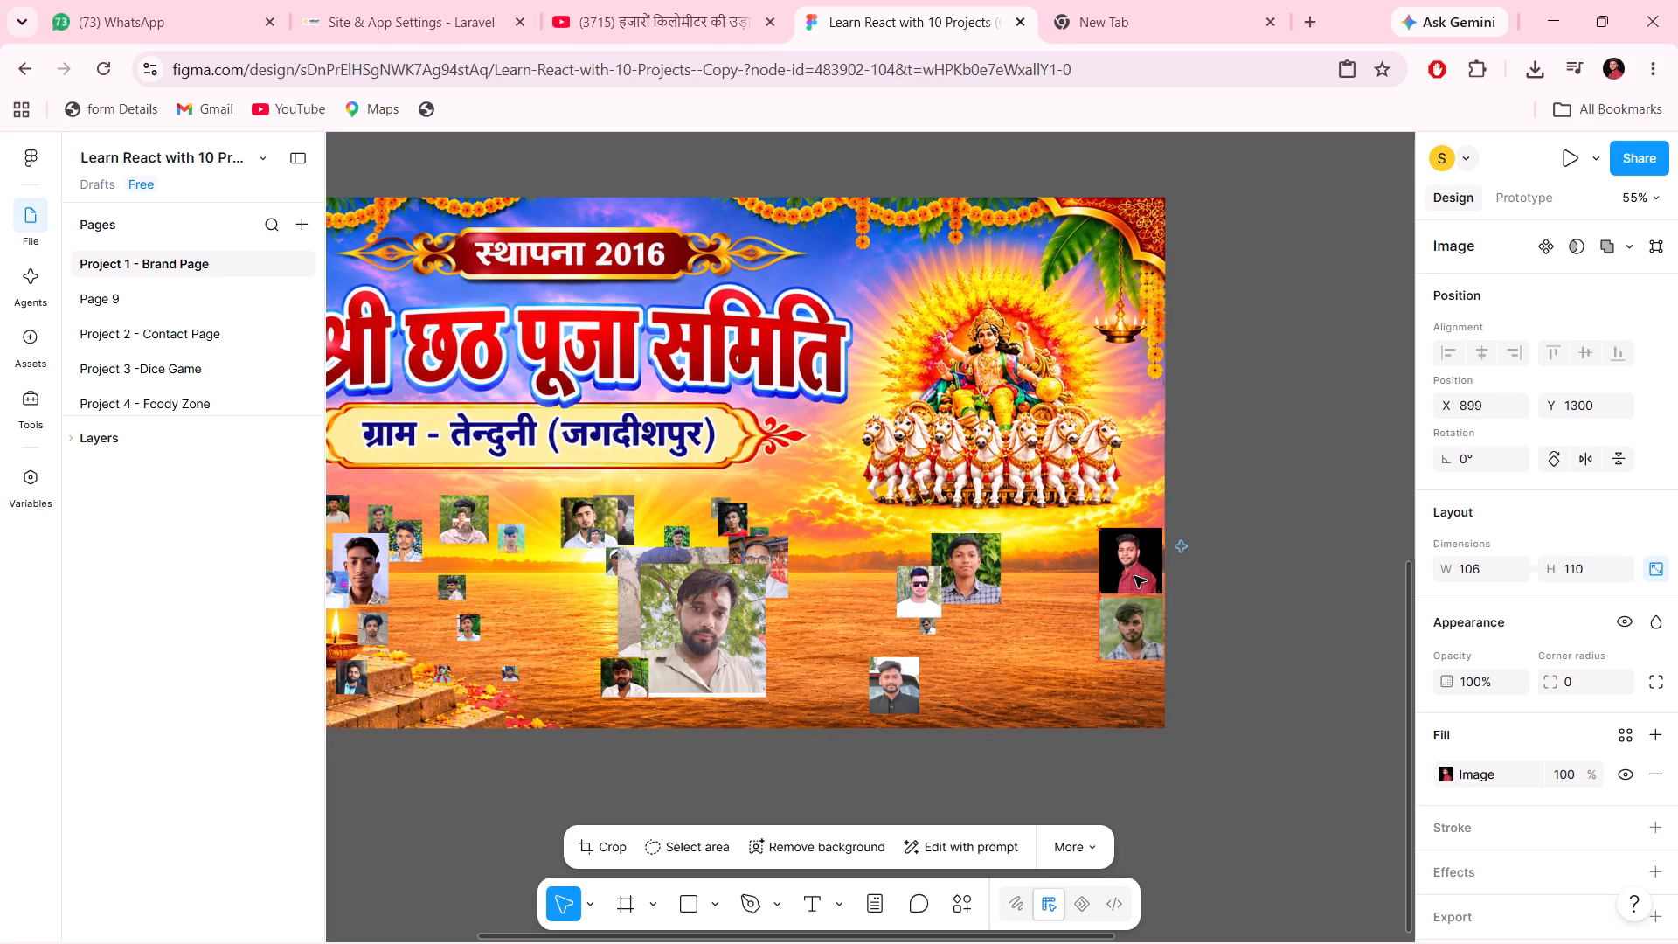
{"action": "key", "text": "Up"}
{"action": "key", "text": "Up"}
{"action": "key", "text": "Up"}
{"action": "key", "text": "Up"}
{"action": "key", "text": "Up"}
{"action": "key", "text": "Up"}
{"action": "key", "text": "Up"}
{"action": "key", "text": "Up"}
{"action": "key", "text": "Up"}
{"action": "key", "text": "Up"}
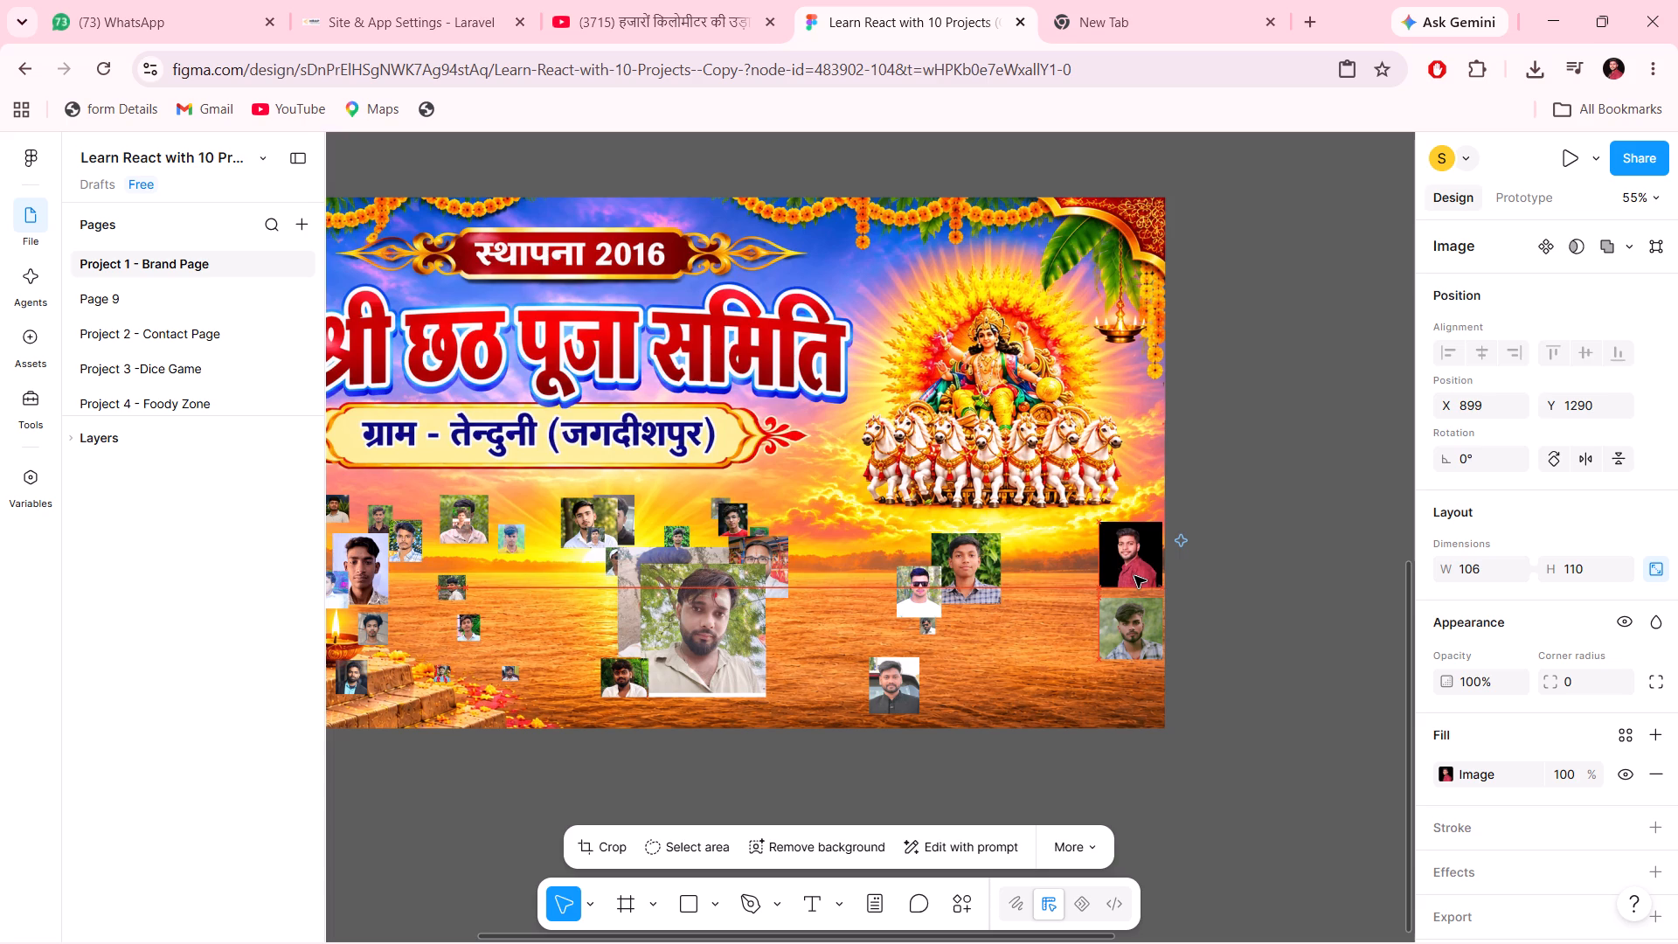
{"action": "key", "text": "Up"}
{"action": "key", "text": "Up"}
{"action": "key", "text": "Up"}
{"action": "key", "text": "Up"}
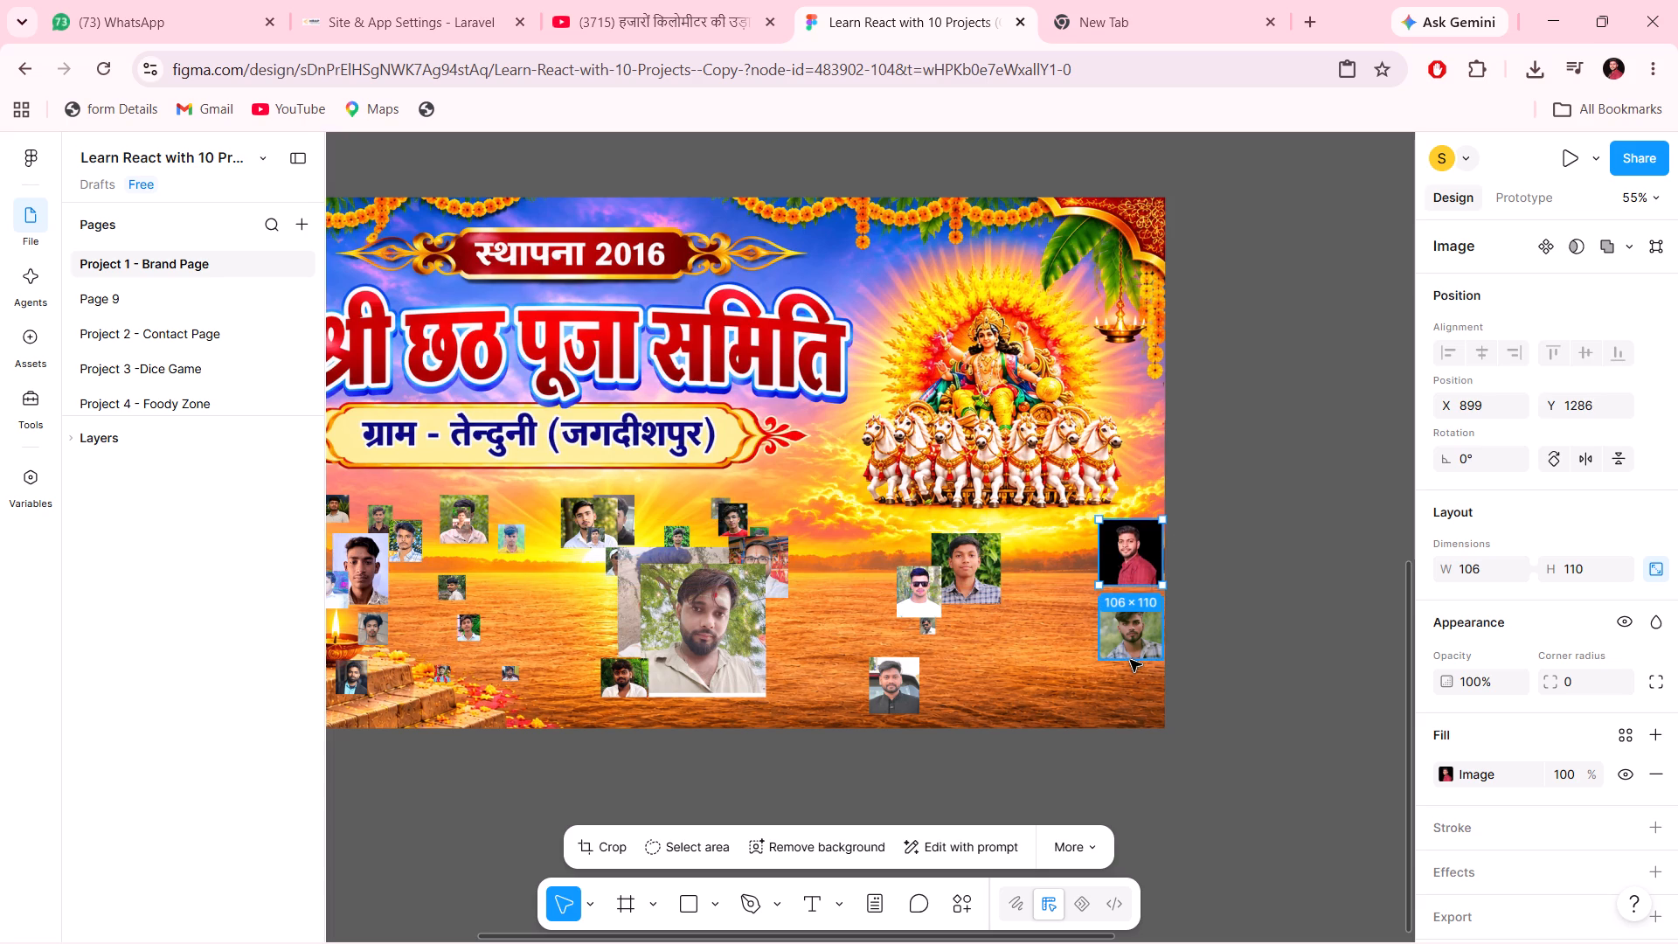
Nudge the green-background portrait up to Y 1397, keeping X 899, so it sits directly beneath the red-shirt portrait.
{"action": "left_click", "coordinate": [1130, 660]}
{"action": "key", "text": "Up"}
{"action": "key", "text": "Up"}
{"action": "key", "text": "Up"}
{"action": "key", "text": "Up"}
{"action": "key", "text": "Up"}
{"action": "key", "text": "Up"}
{"action": "key", "text": "Up"}
{"action": "key", "text": "Up"}
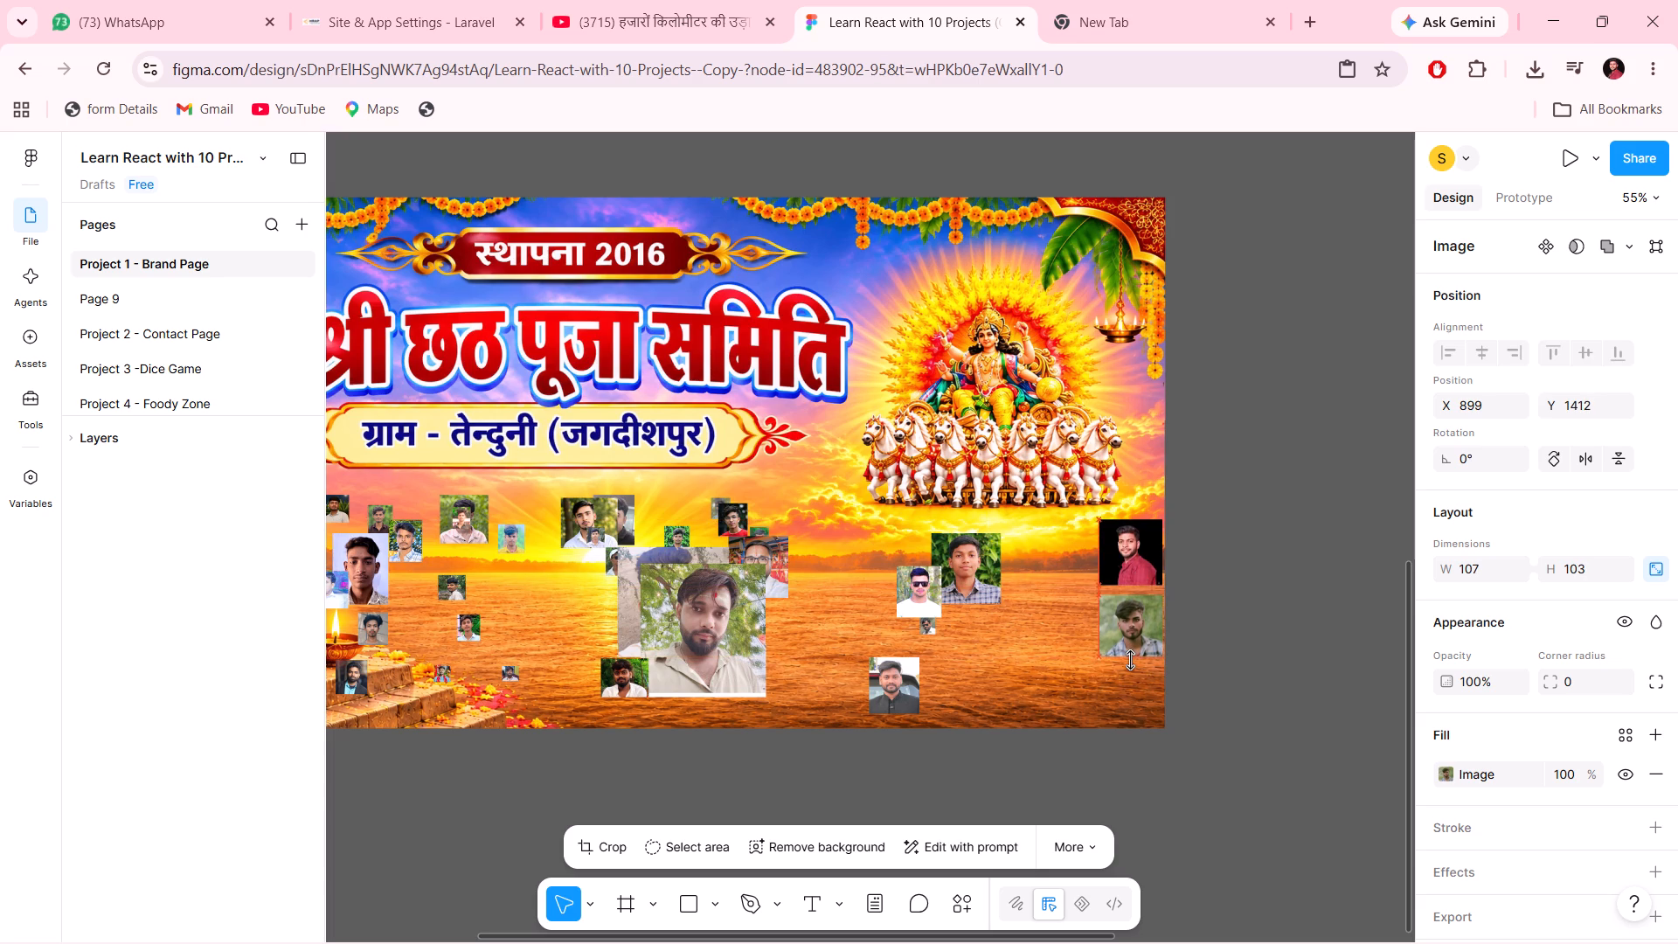
{"action": "key", "text": "Up"}
{"action": "key", "text": "Up"}
{"action": "key", "text": "Up"}
{"action": "key", "text": "Up"}
{"action": "key", "text": "Up"}
{"action": "key", "text": "Up"}
{"action": "key", "text": "Up"}
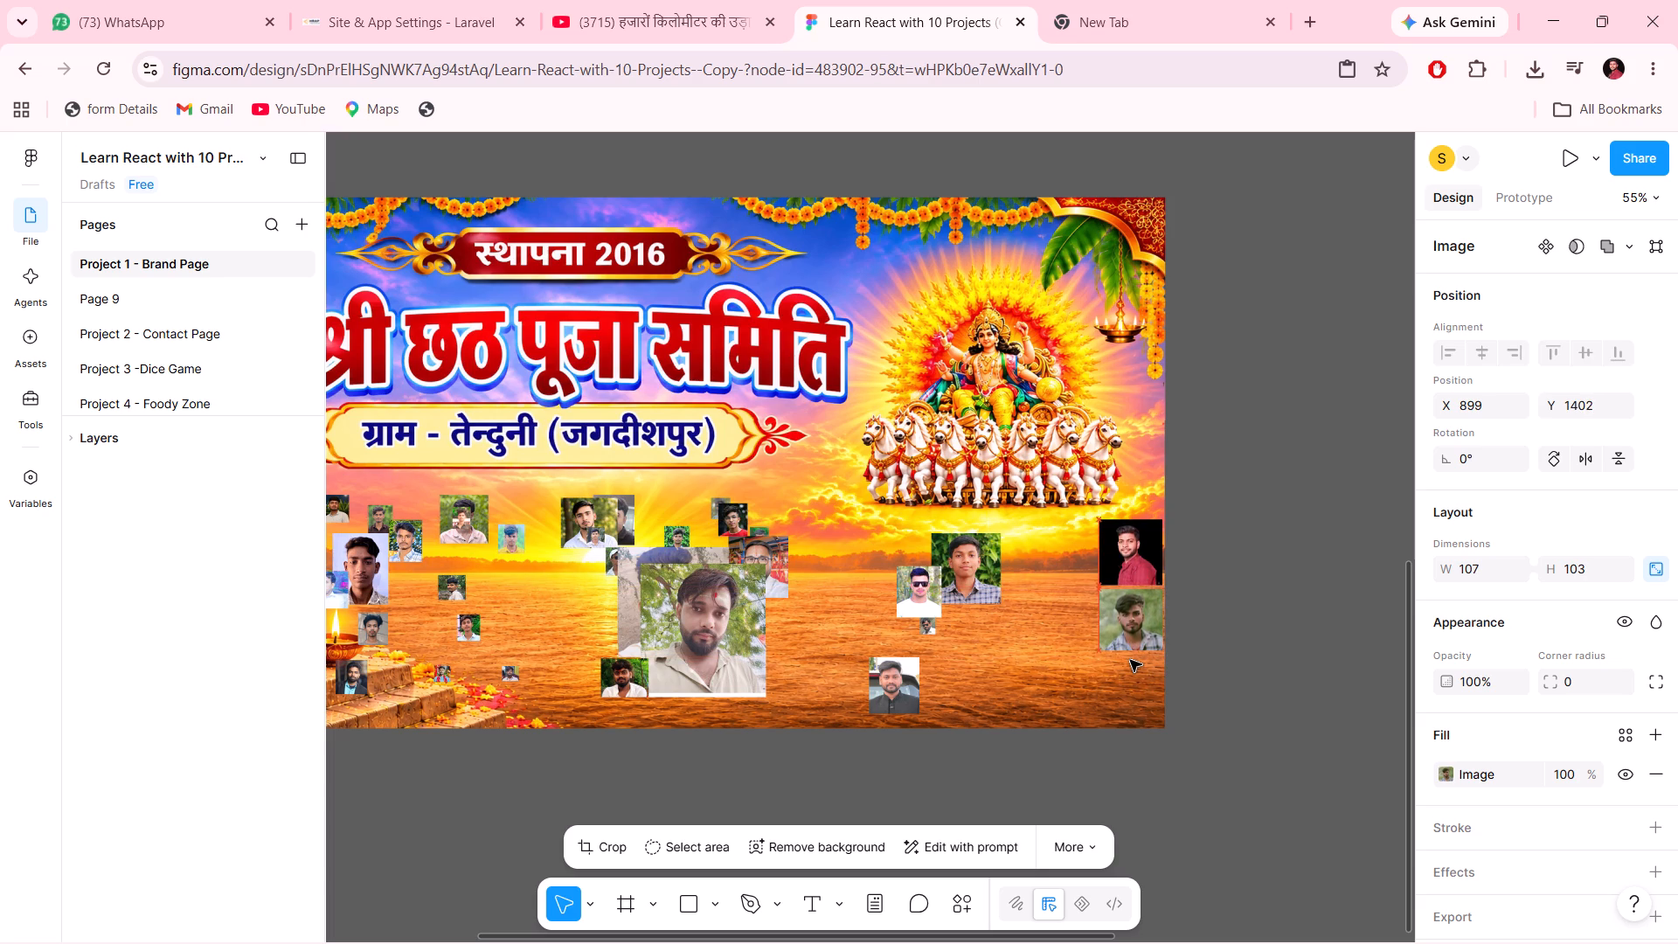
{"action": "key", "text": "Up"}
{"action": "key", "text": "Up"}
{"action": "key", "text": "Up"}
{"action": "key", "text": "Up"}
{"action": "key", "text": "Up"}
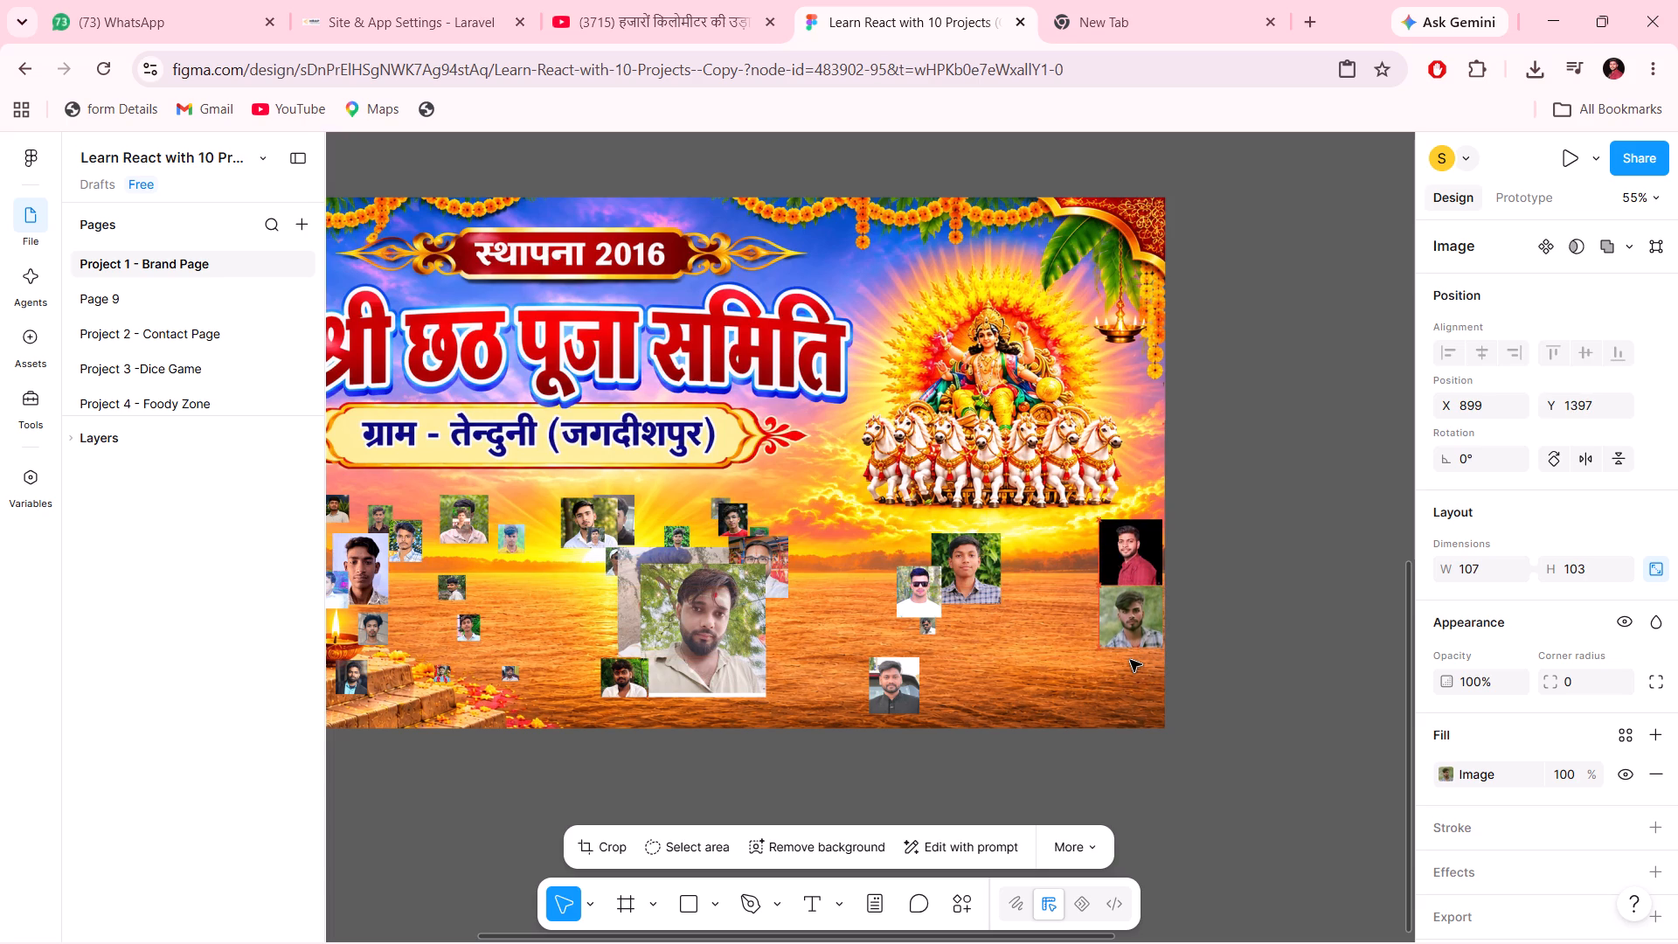
{"action": "key", "text": "Right"}
{"action": "key", "text": "Right"}
{"action": "key", "text": "Left"}
{"action": "key", "text": "Left"}
Nudge the green-background portrait at the banner's right edge to X 901, Y 1400.
{"action": "key", "text": "Down"}
{"action": "key", "text": "Right"}
{"action": "key", "text": "Down"}
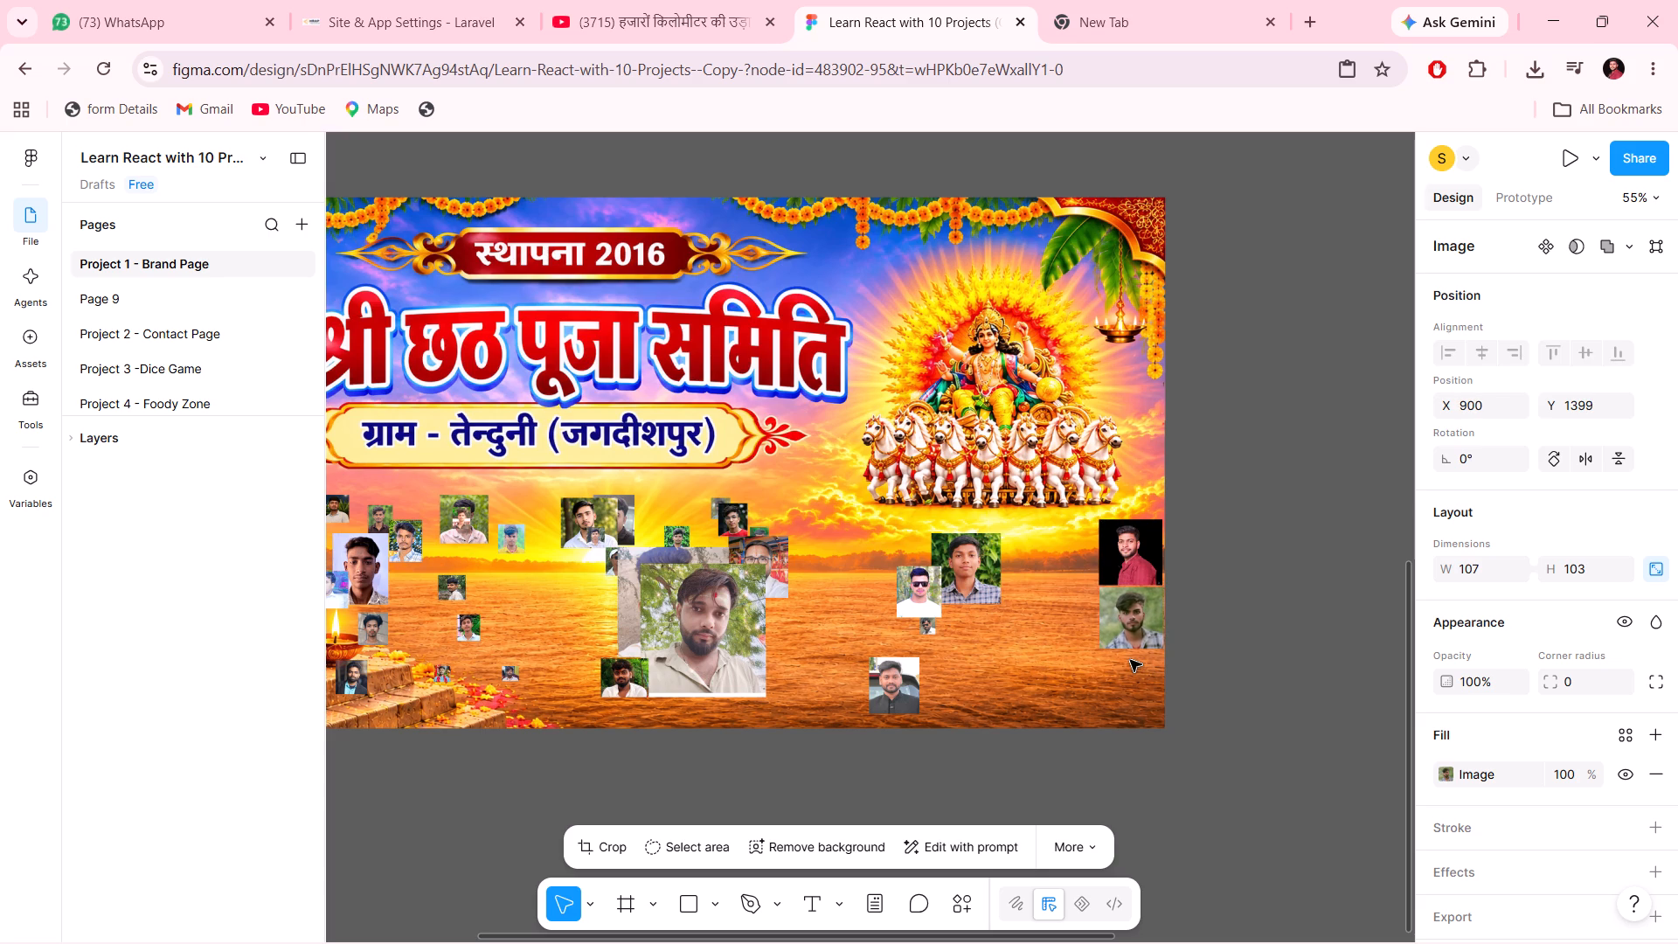
{"action": "key", "text": "Down"}
{"action": "key", "text": "Right"}
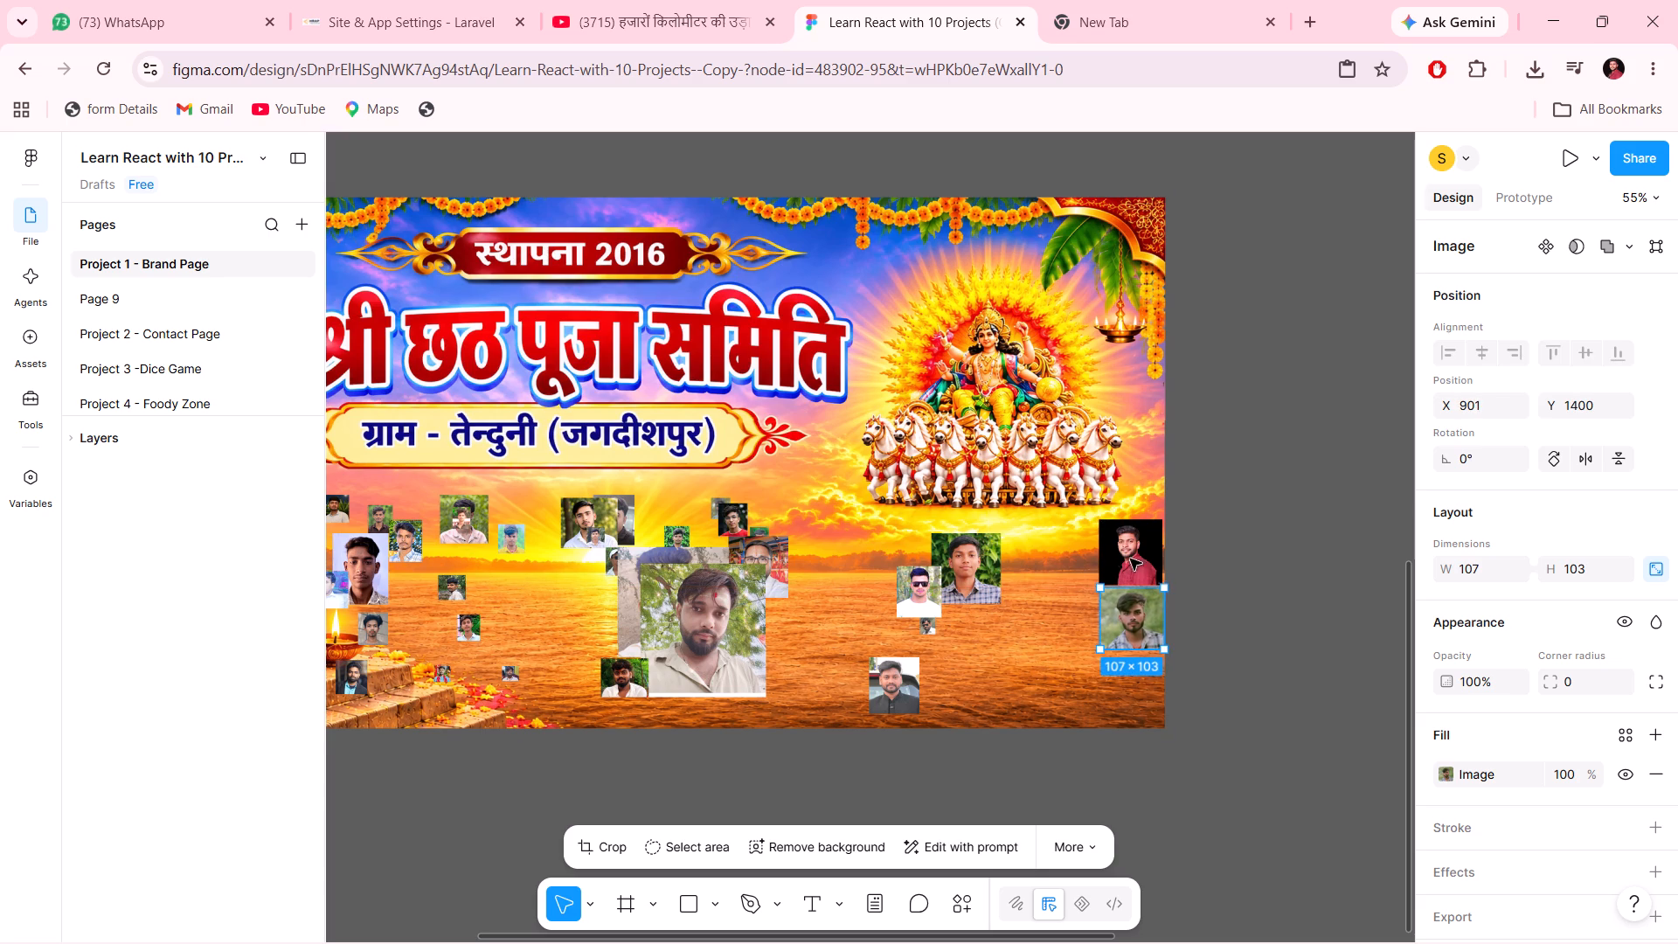
Compare the dimensions and aspect-ratio lock of the red-shirt portrait with the green-background portrait beneath it.
{"action": "left_click", "coordinate": [1134, 558]}
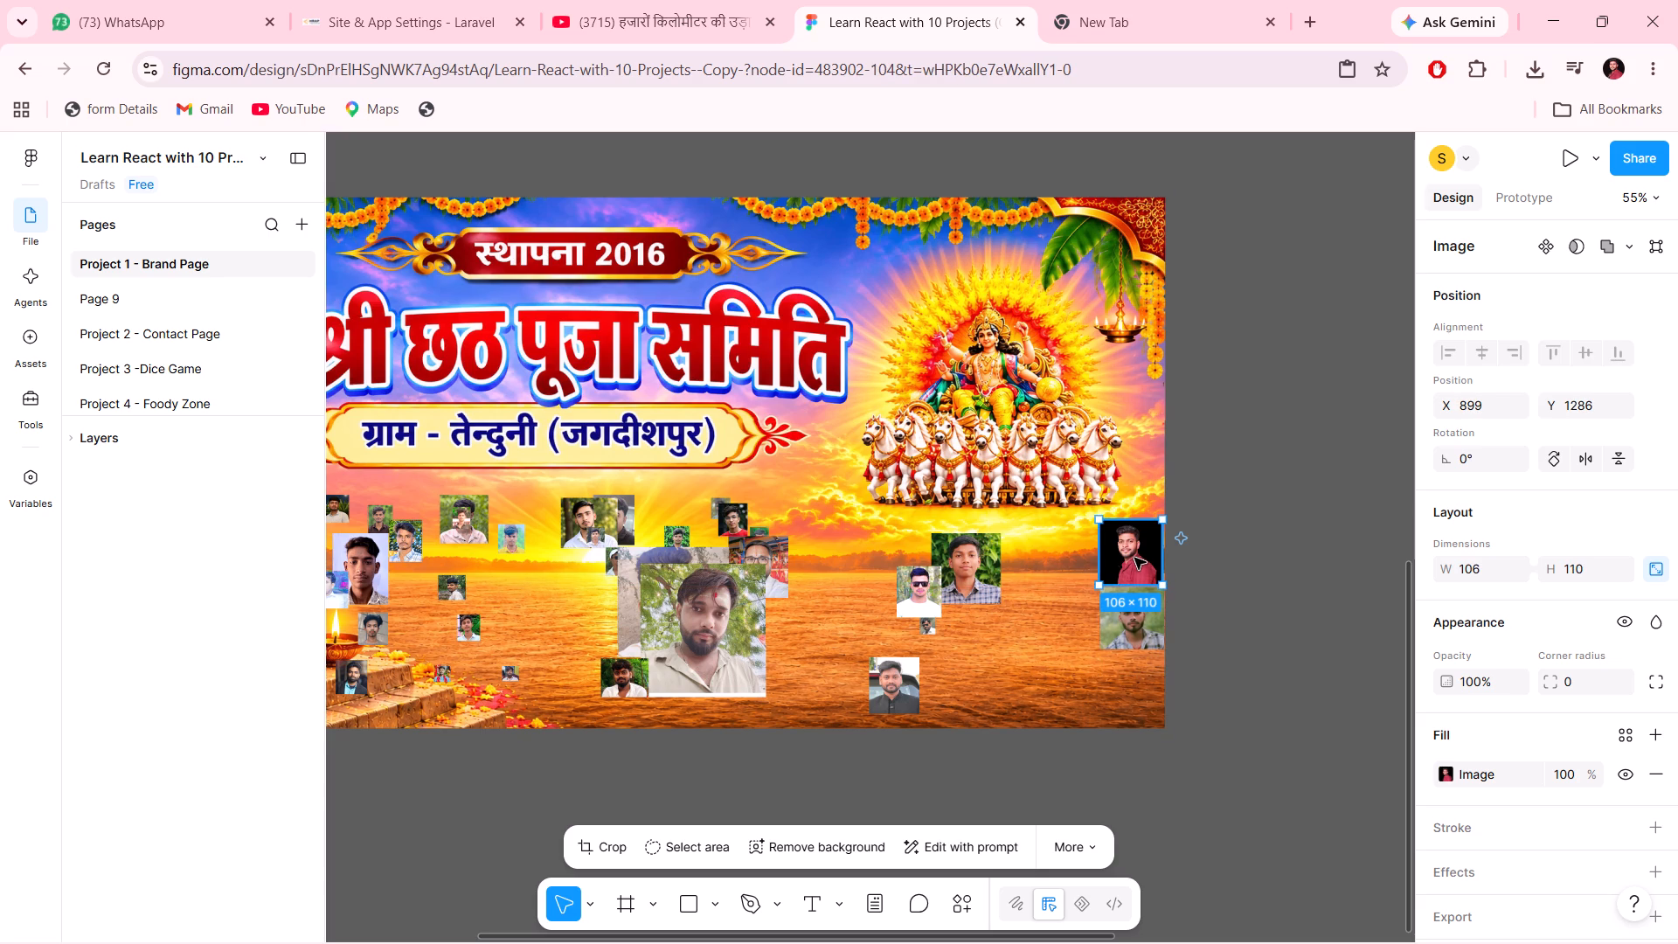
{"action": "left_click", "coordinate": [1138, 637]}
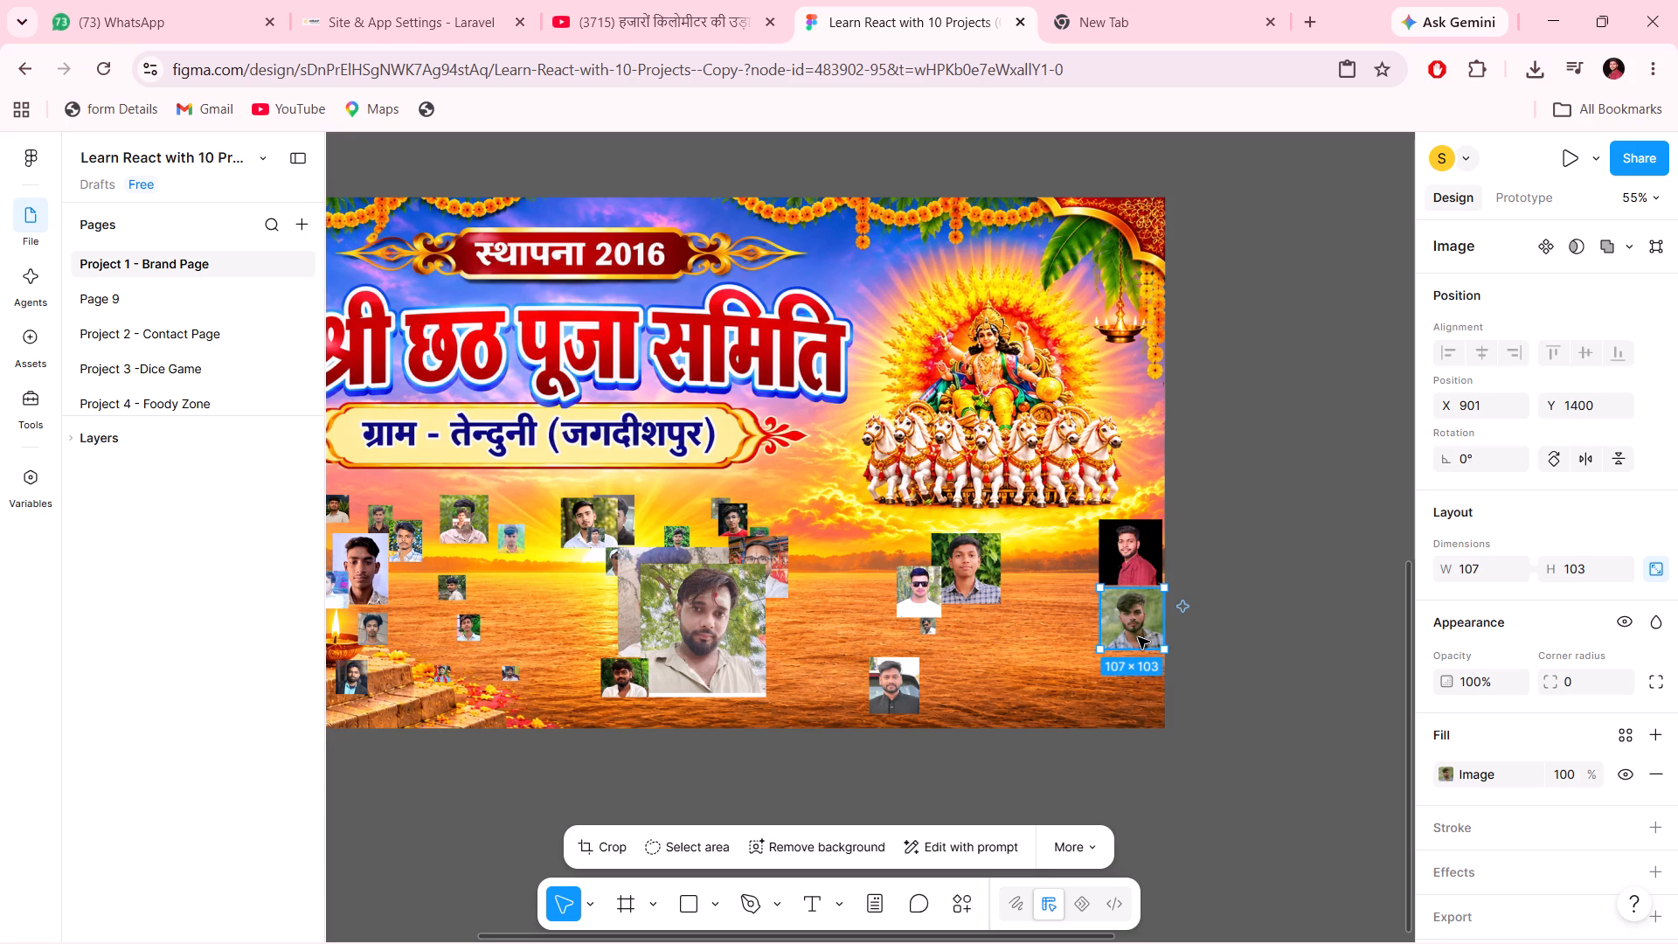
{"action": "left_click", "coordinate": [1126, 546]}
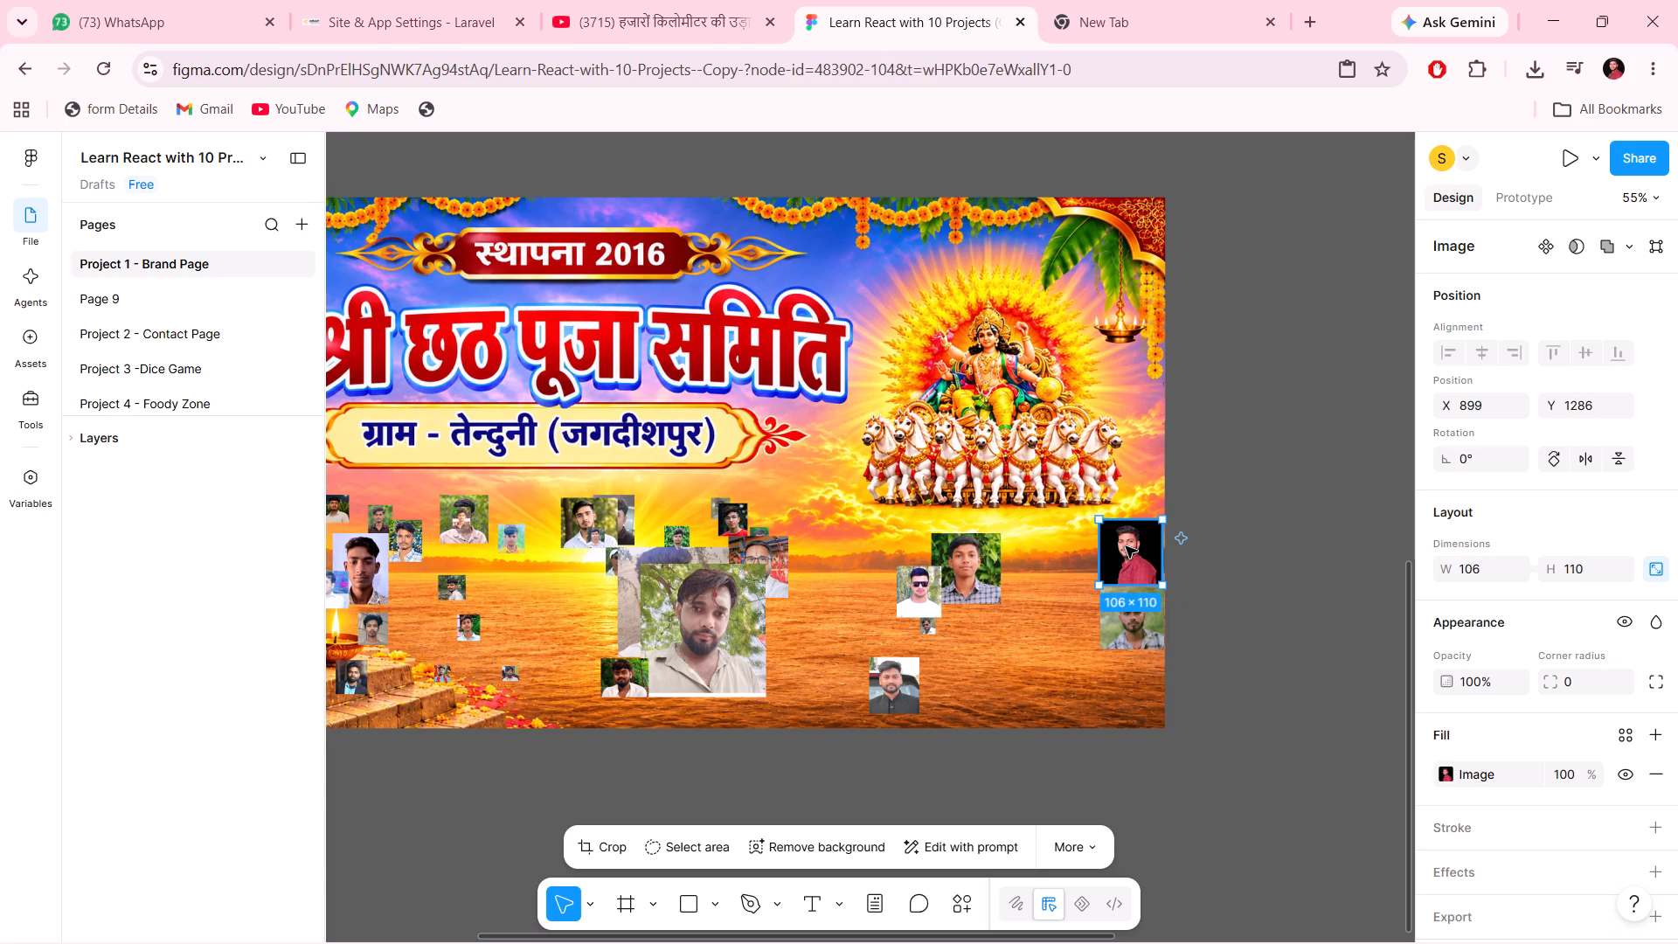
{"action": "left_click", "coordinate": [1651, 570]}
{"action": "left_click", "coordinate": [1651, 570]}
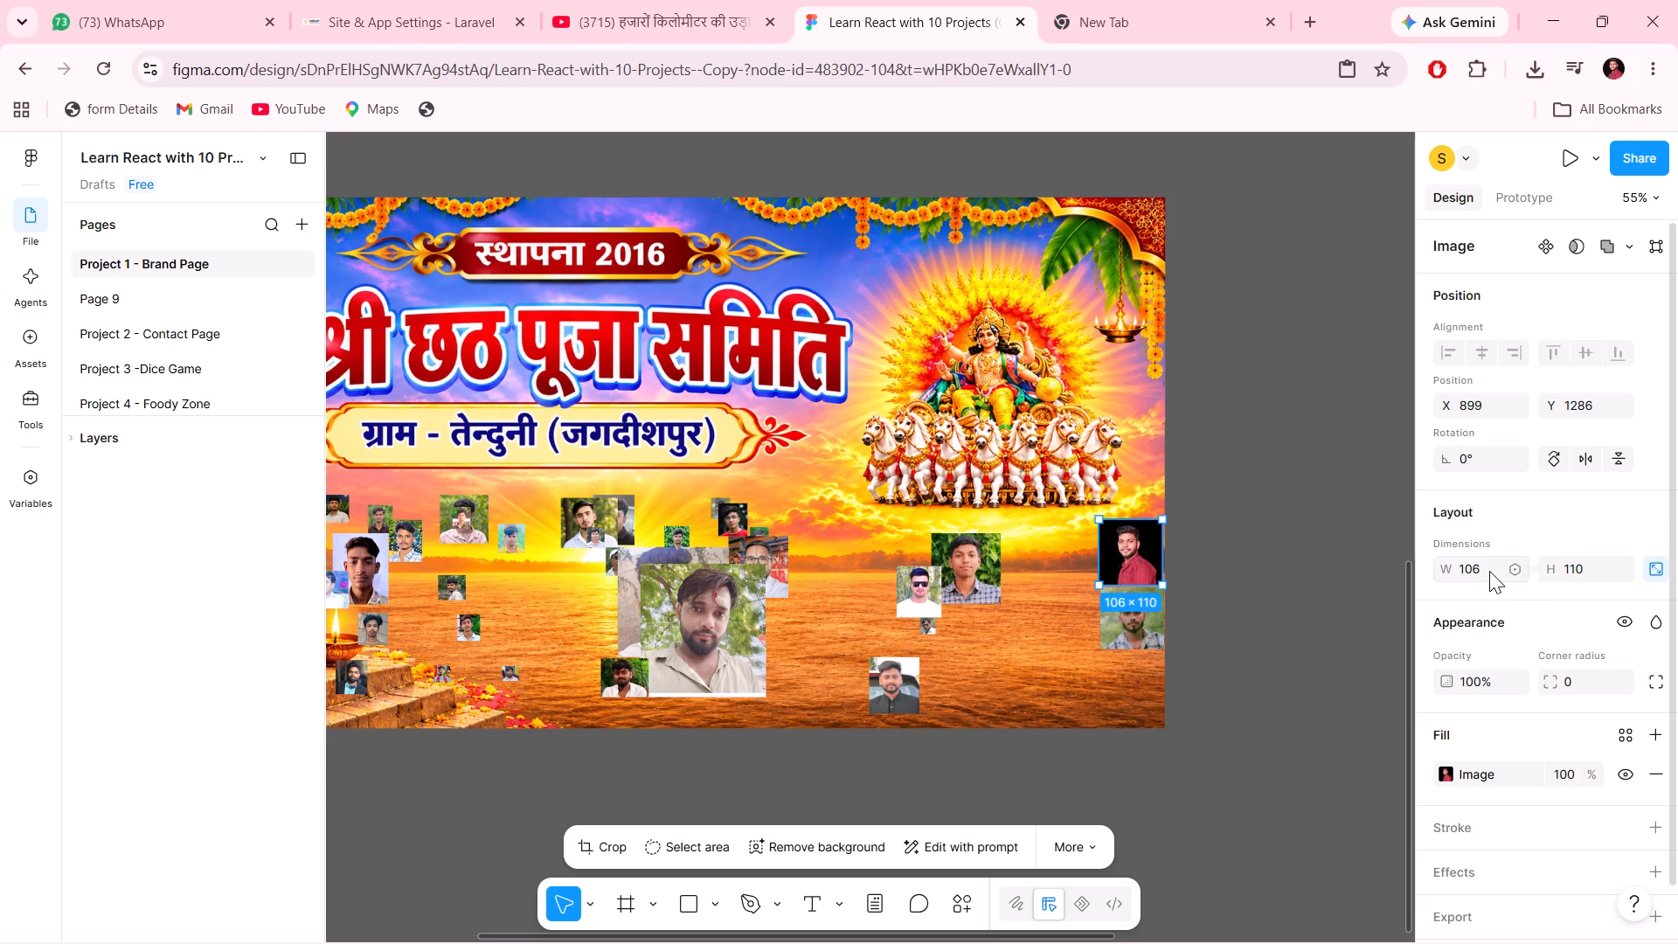
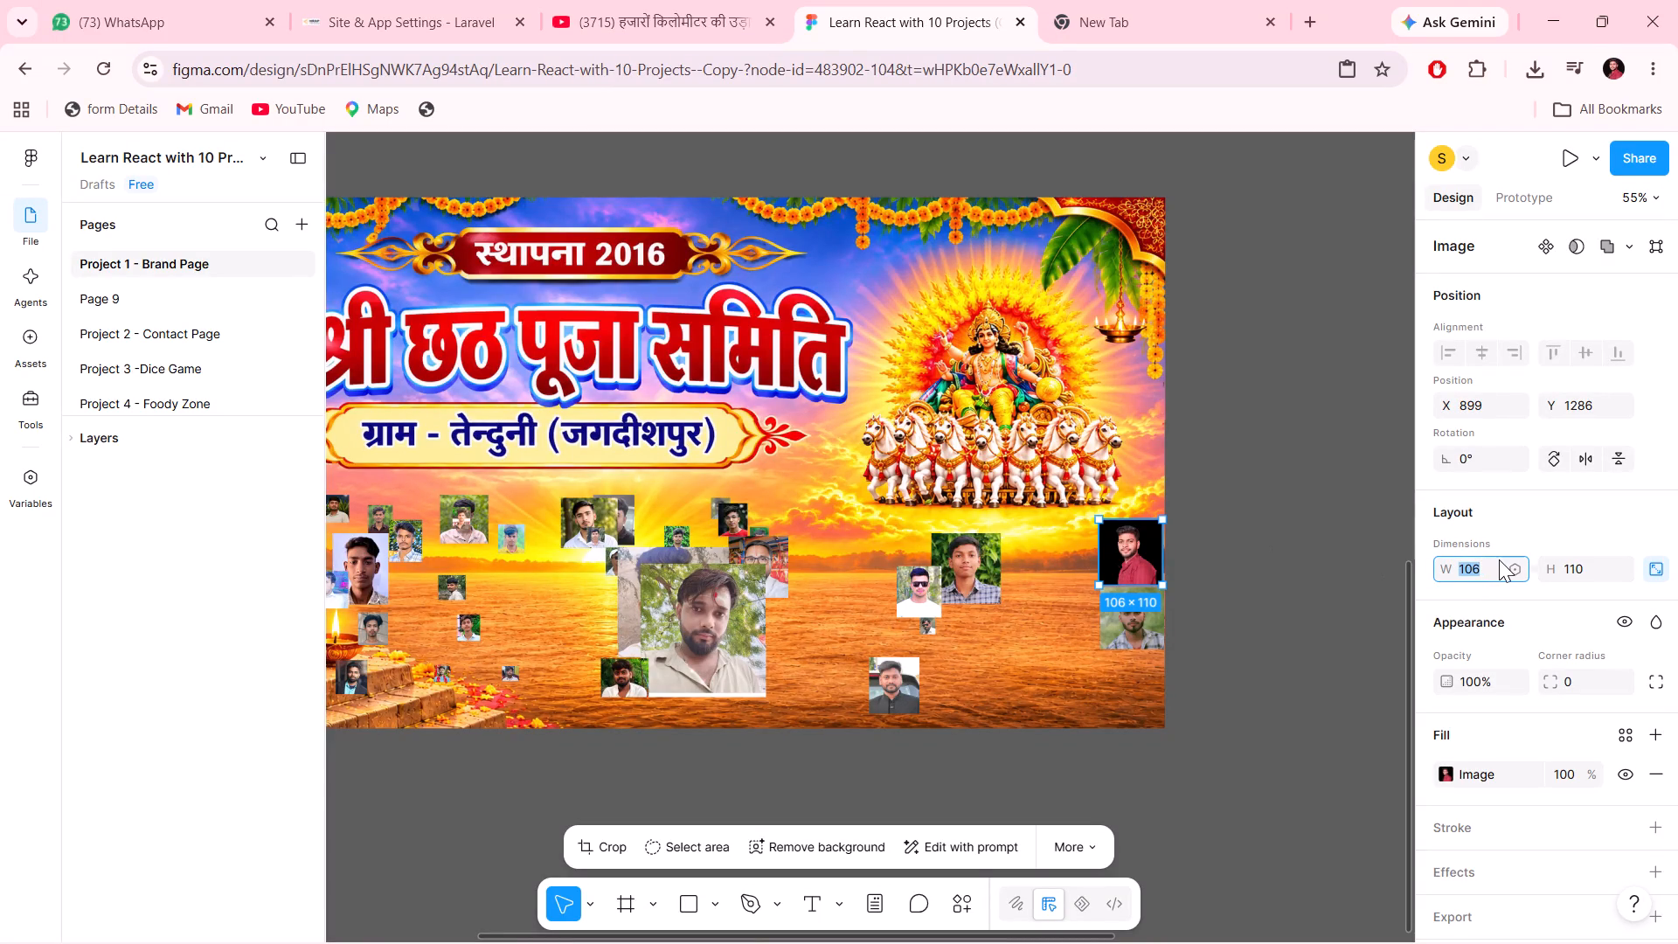
Resize the red-shirt portrait by setting its width to 100, followed by its height to 100.
{"action": "type", "text": "100"}
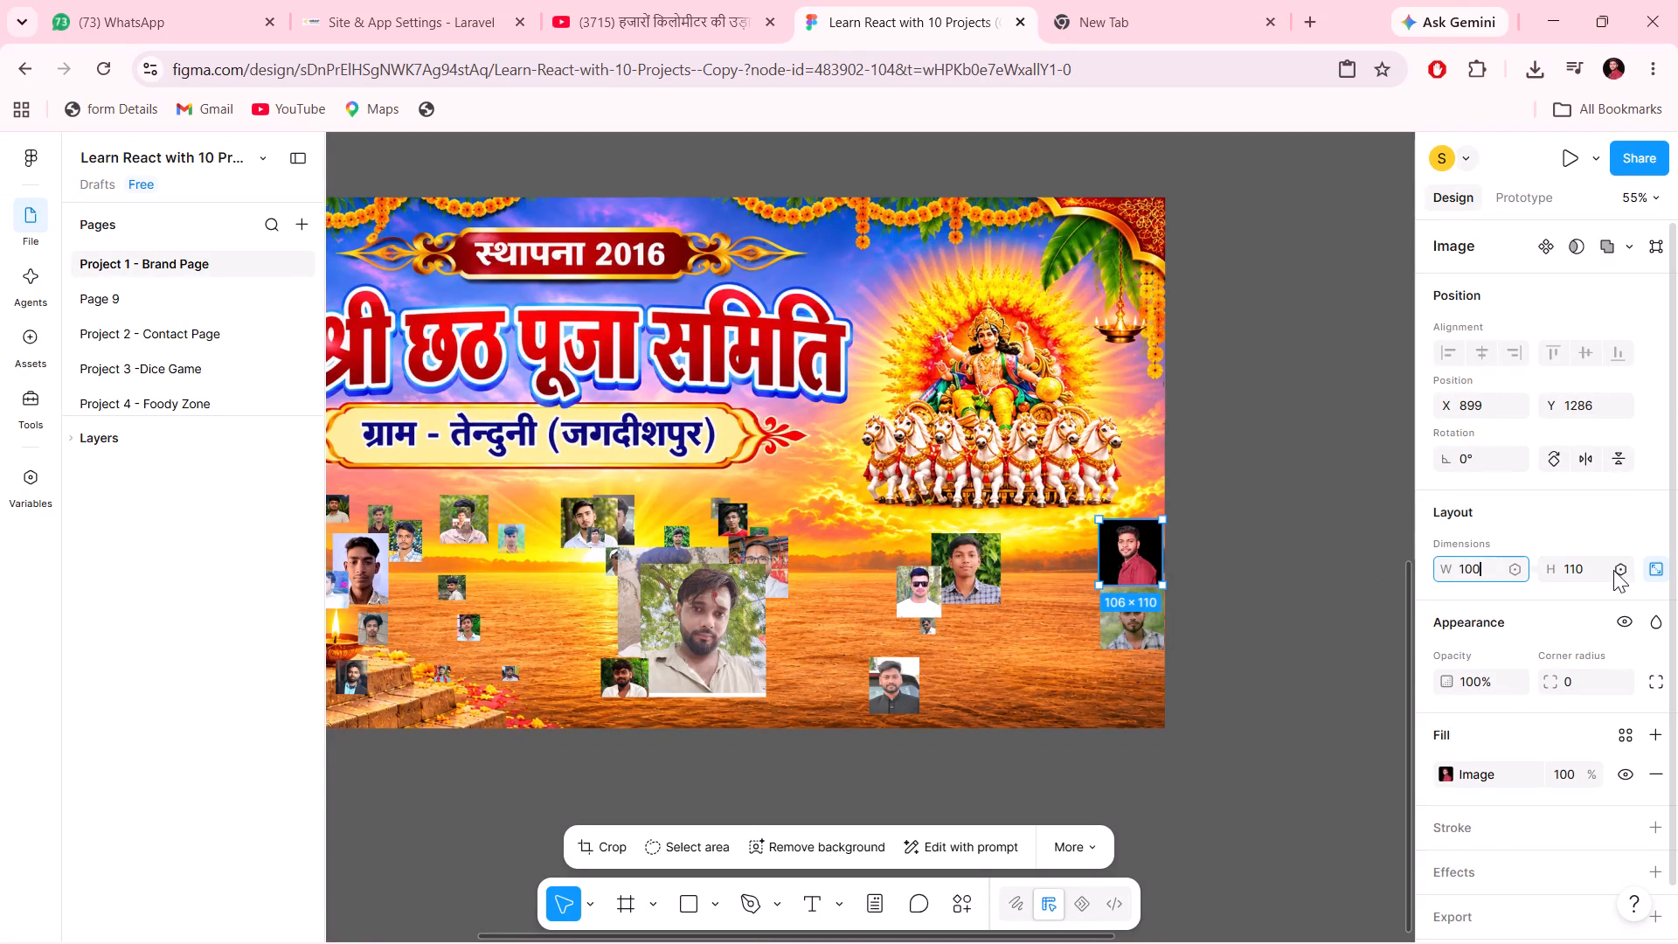
{"action": "left_click", "coordinate": [1610, 568]}
{"action": "left_click", "coordinate": [1617, 526]}
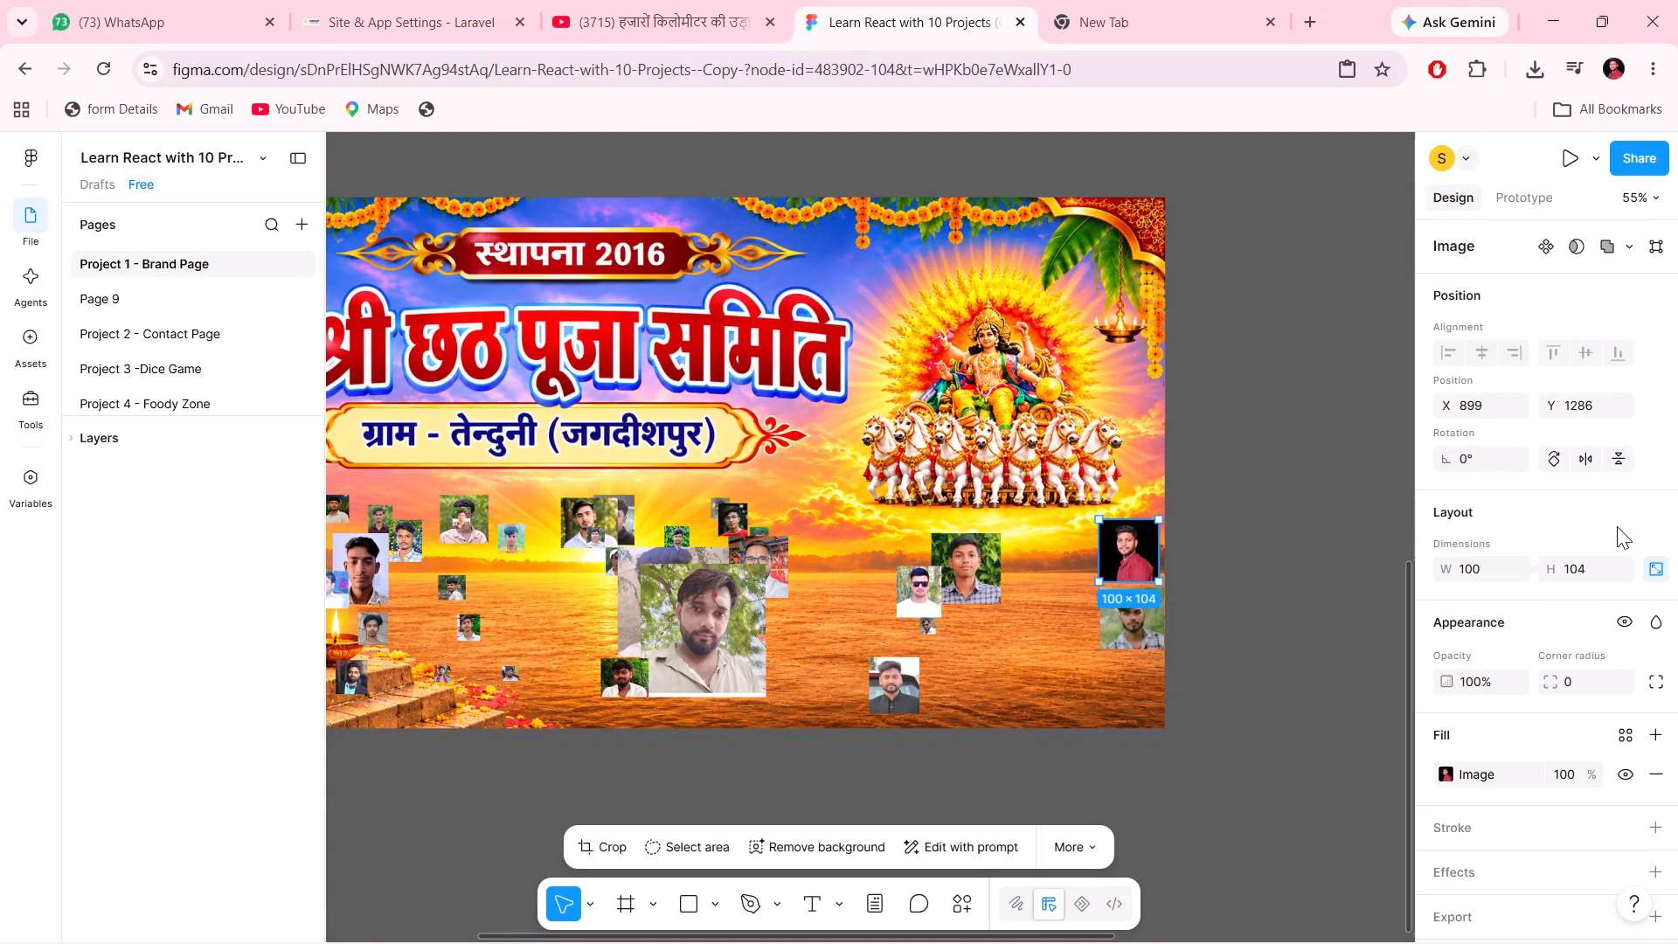
{"action": "left_click", "coordinate": [1584, 567]}
{"action": "type", "text": "100"}
{"action": "left_click", "coordinate": [1602, 501]}
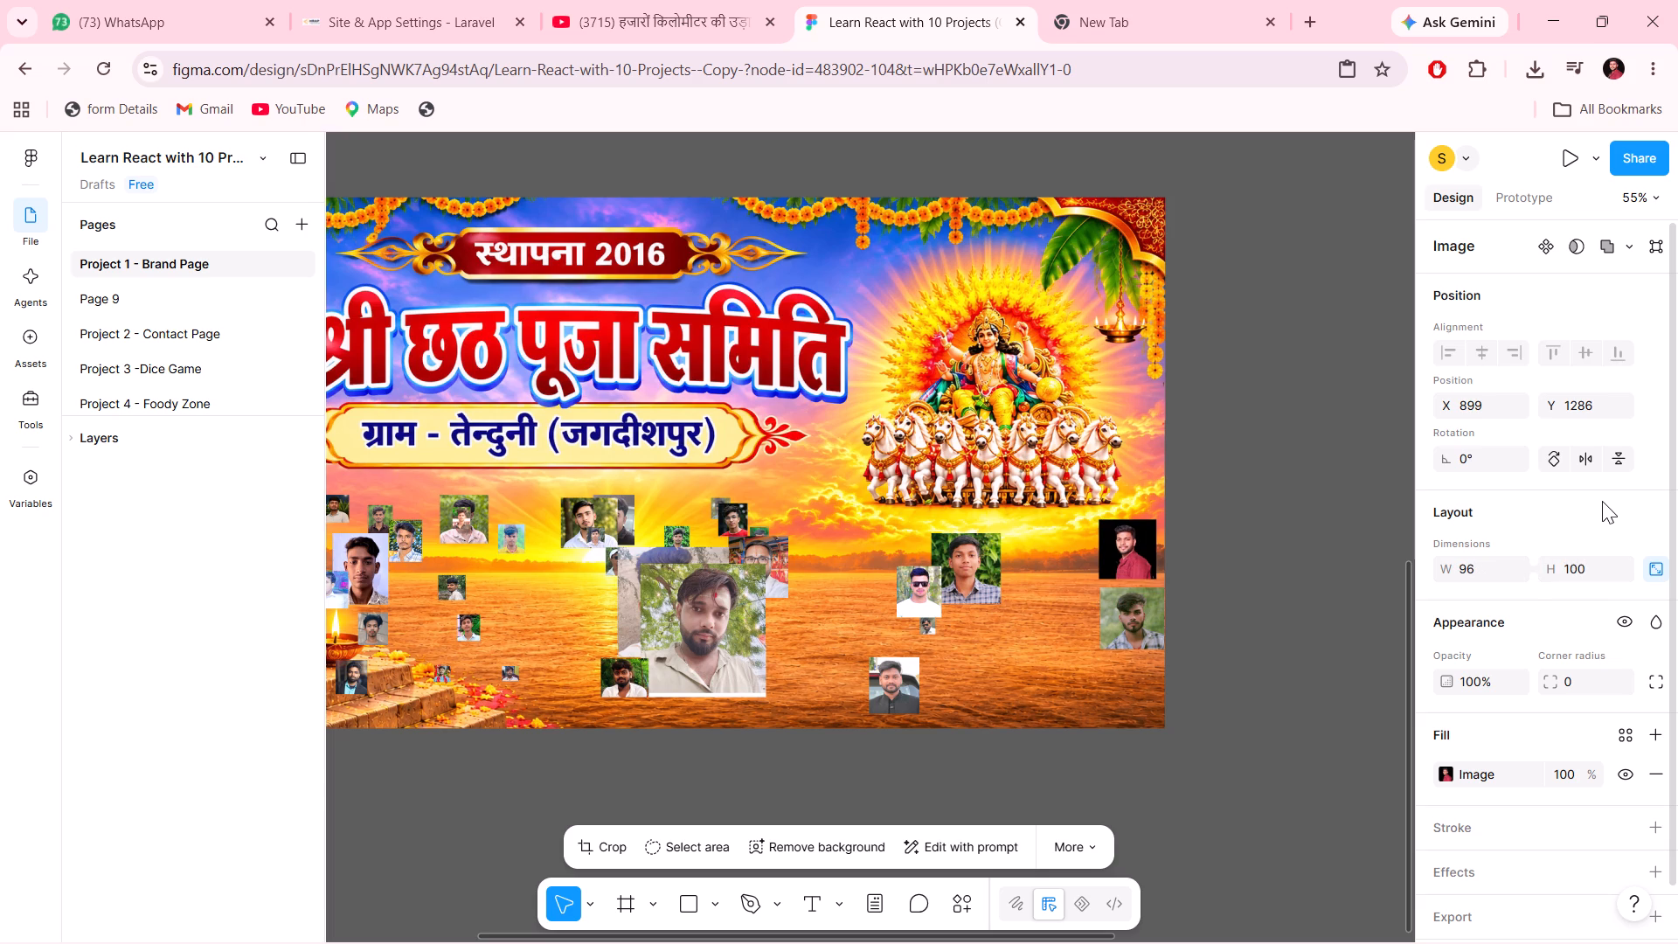
Resize the green-background portrait beneath the red-shirt one, setting its width to 100 and its height to 100.
{"action": "left_click", "coordinate": [1134, 640]}
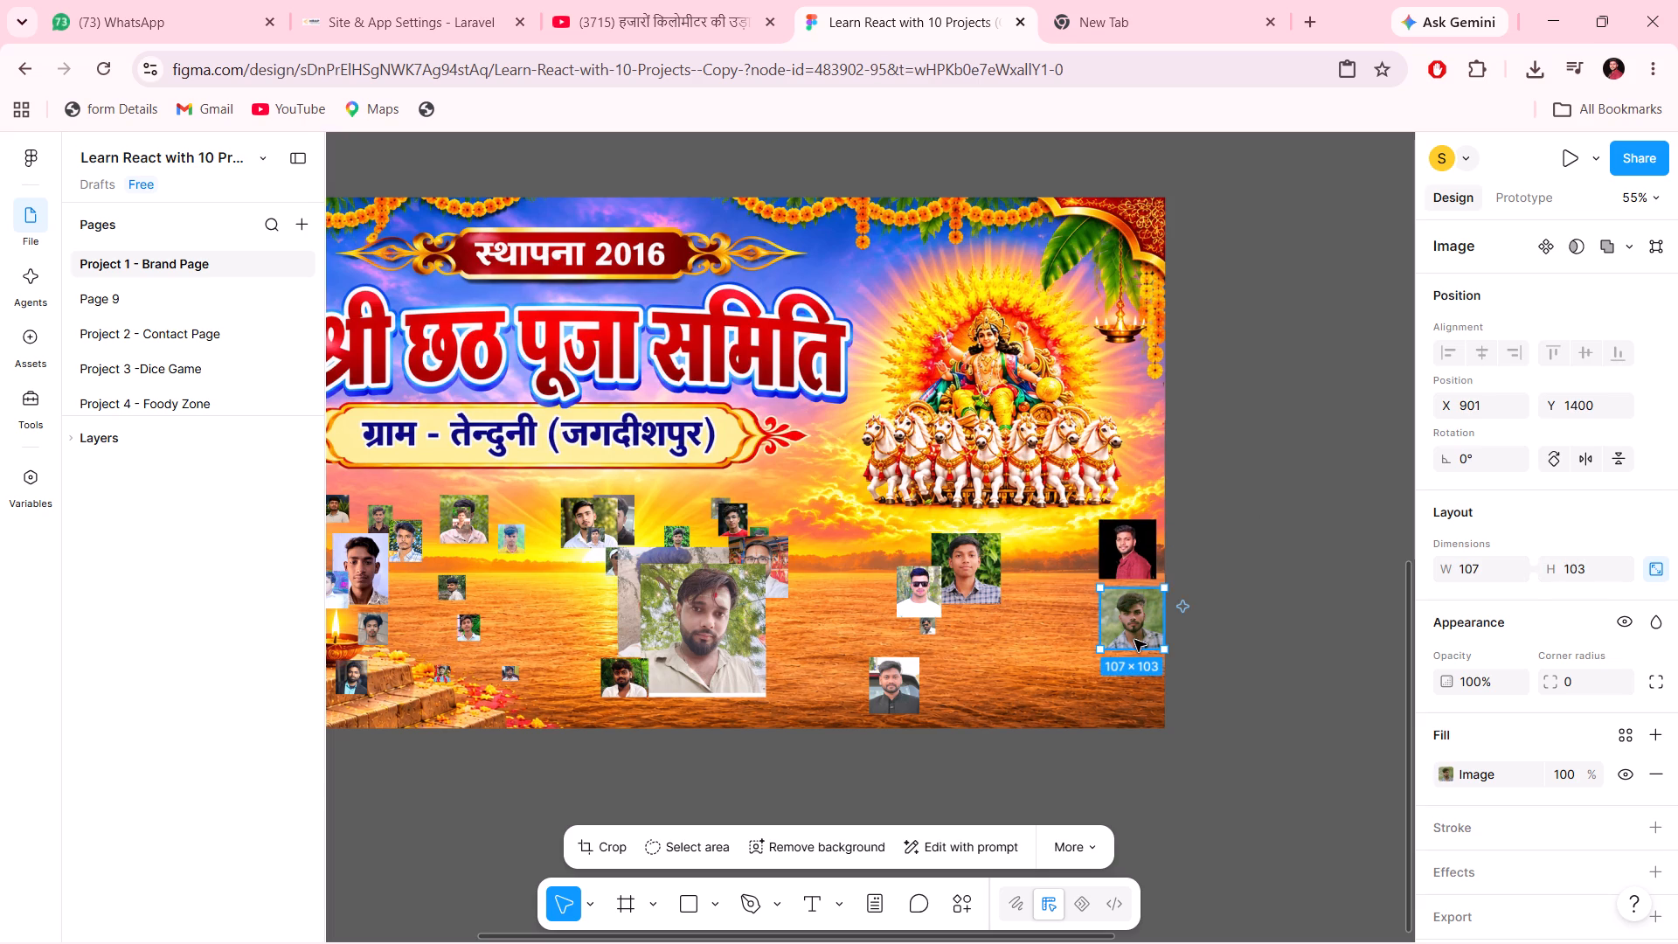
{"action": "left_click", "coordinate": [1490, 568]}
{"action": "type", "text": "100"}
{"action": "key", "text": "Tab"}
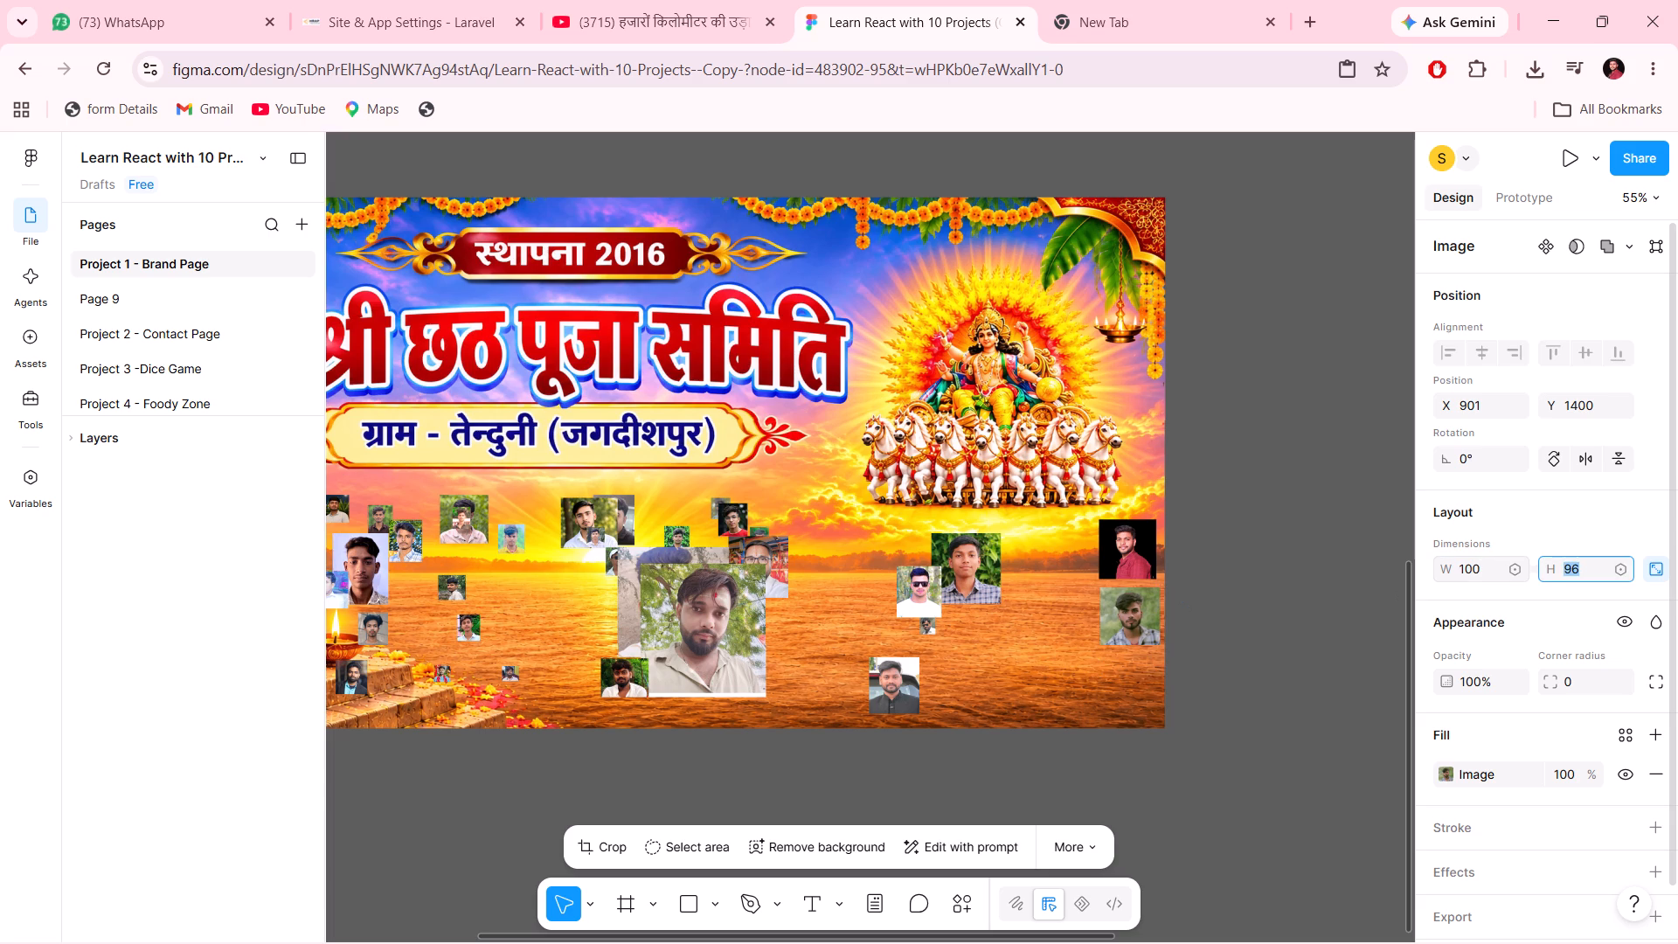
{"action": "type", "text": "100"}
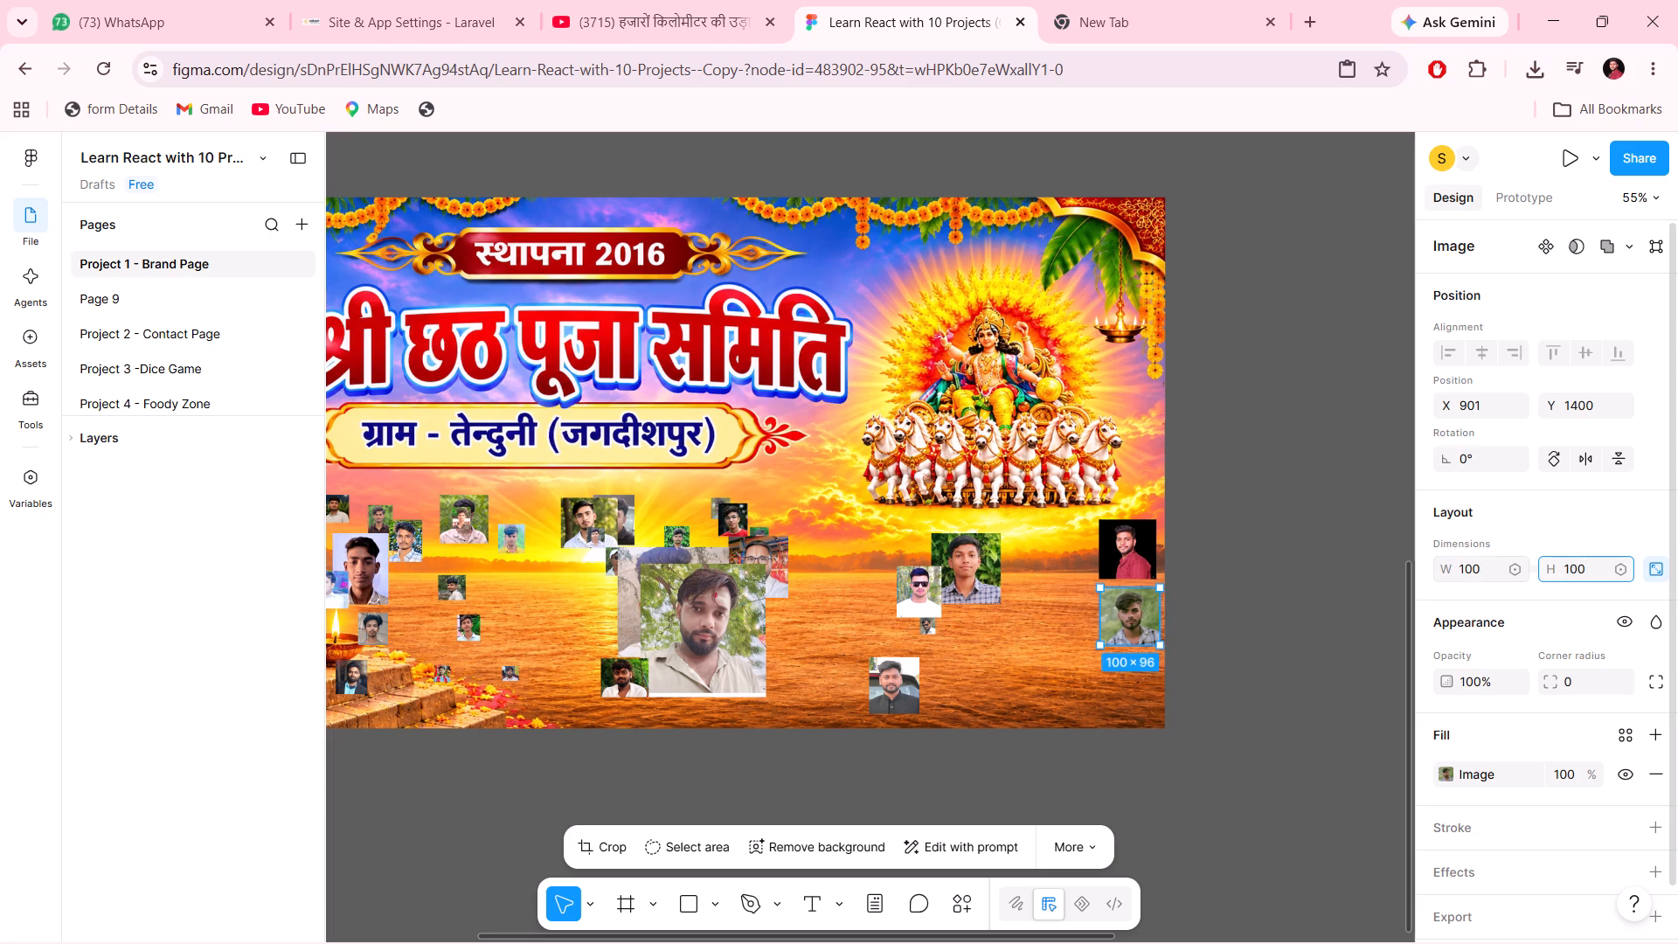
Resize the checked-shirt portrait below the horses, setting its width to 100 and its height to 100.
{"action": "left_click", "coordinate": [981, 566]}
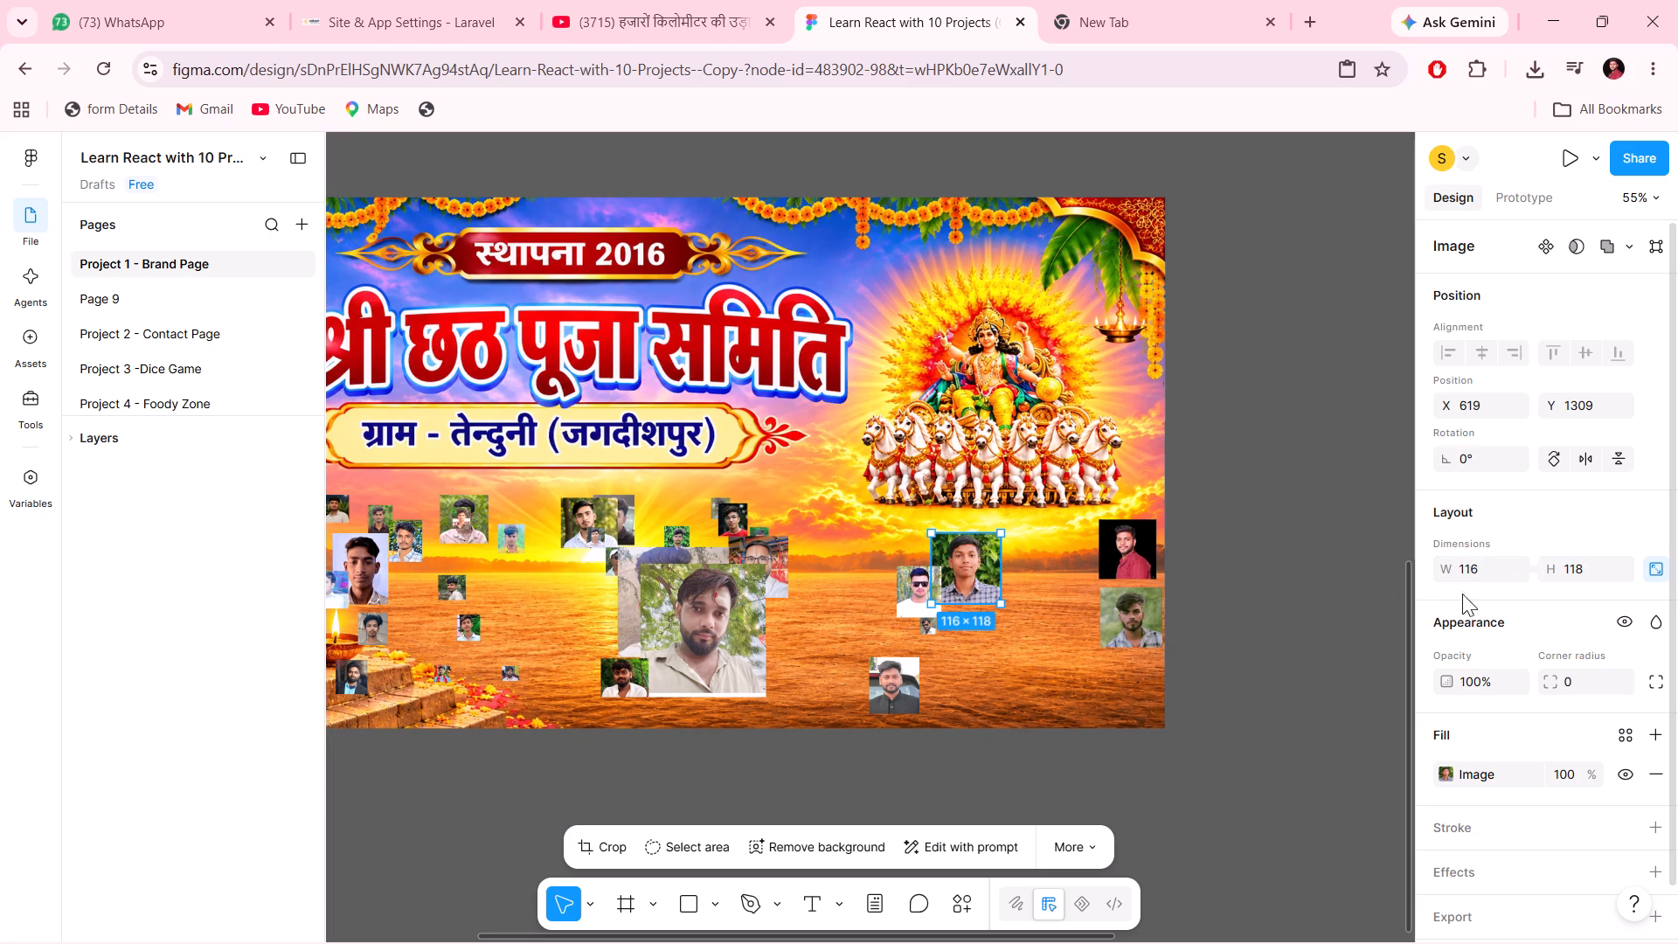
{"action": "left_click", "coordinate": [1494, 574]}
{"action": "type", "text": "100"}
{"action": "key", "text": "Tab"}
{"action": "type", "text": "100"}
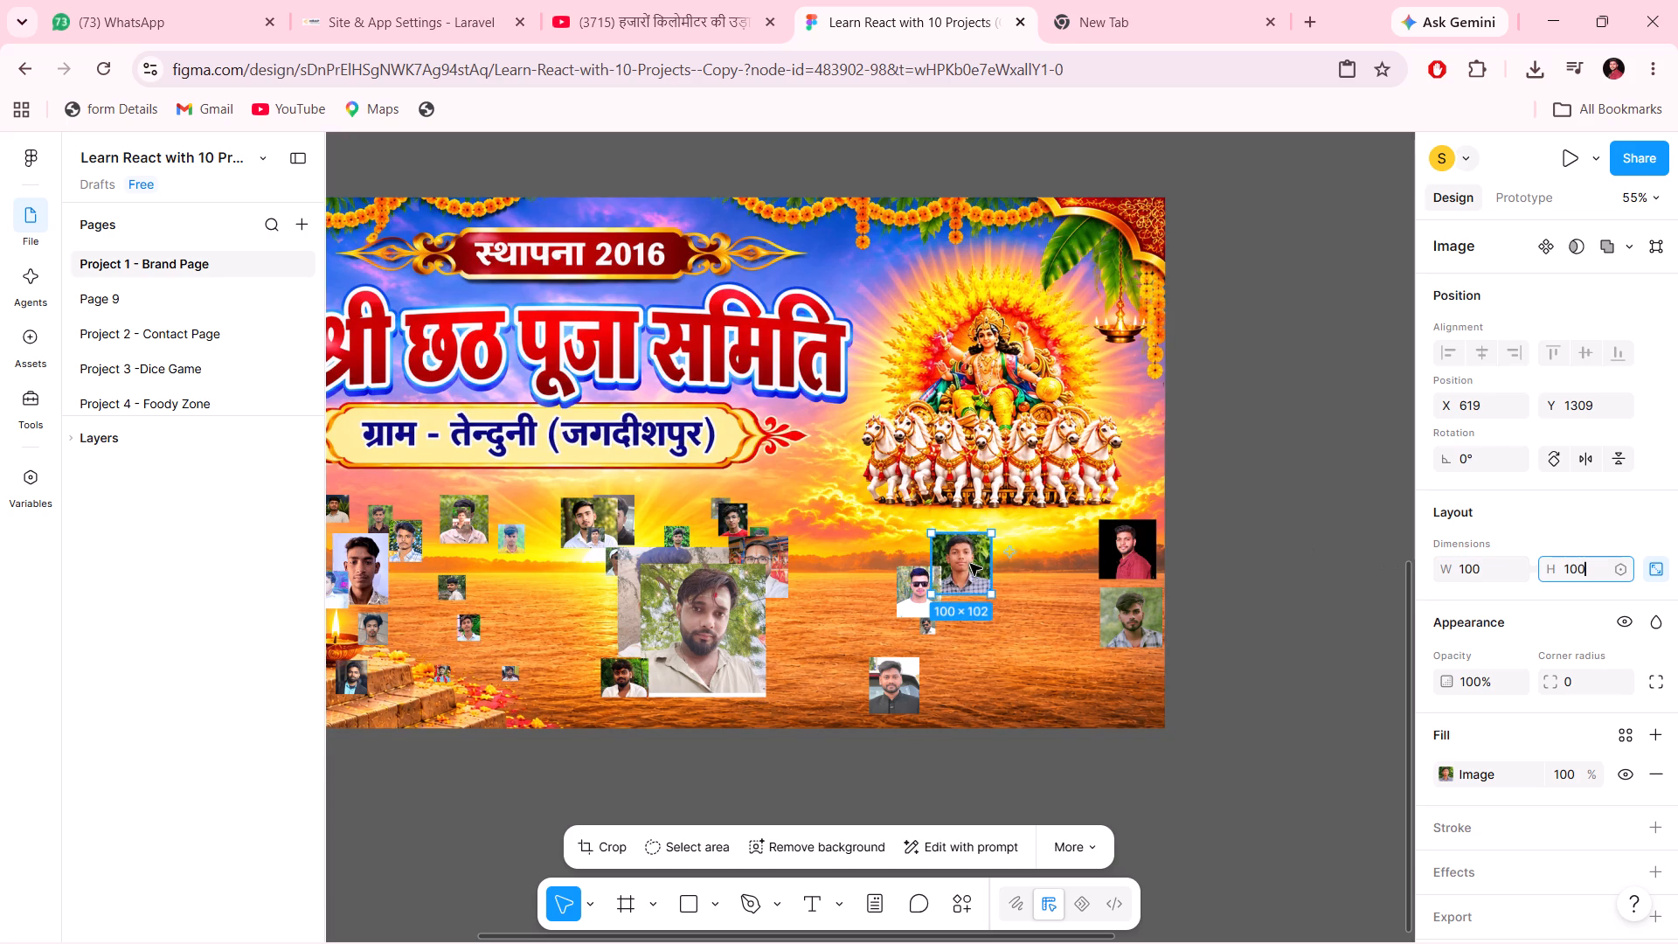
Move the checked-shirt portrait directly beneath the green-background portrait at the banner's right edge, at X 905, Y 1508.
{"action": "left_click_drag", "start_coordinate": [970, 564], "coordinate": [1108, 554]}
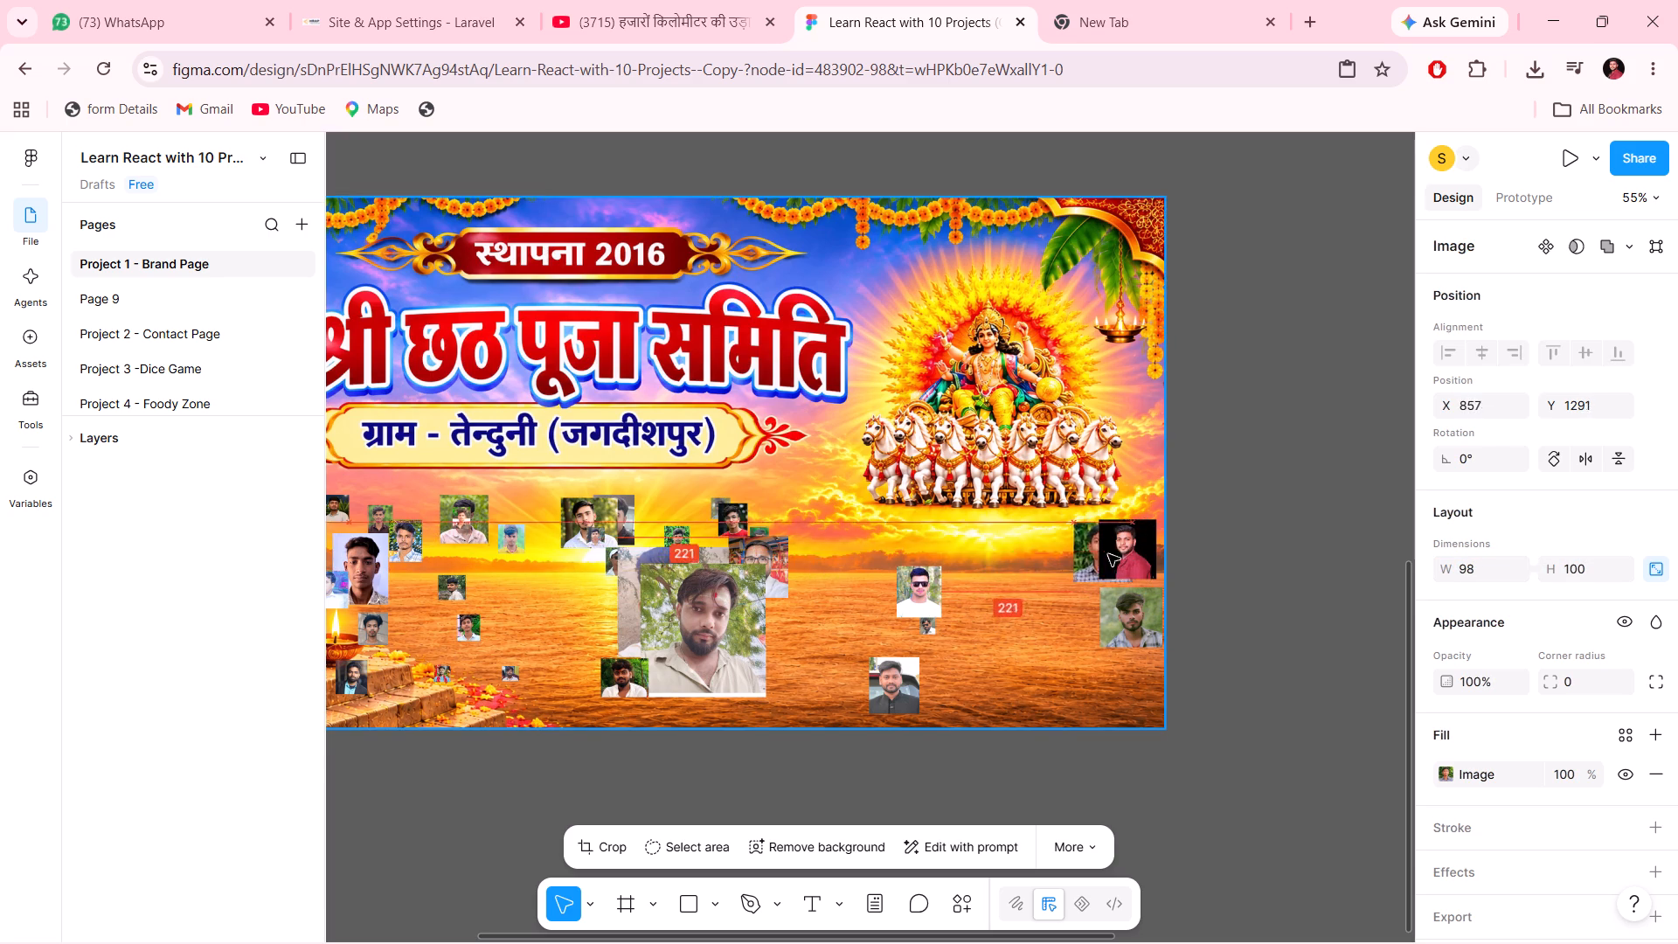
{"action": "left_click_drag", "start_coordinate": [1108, 554], "coordinate": [1137, 549]}
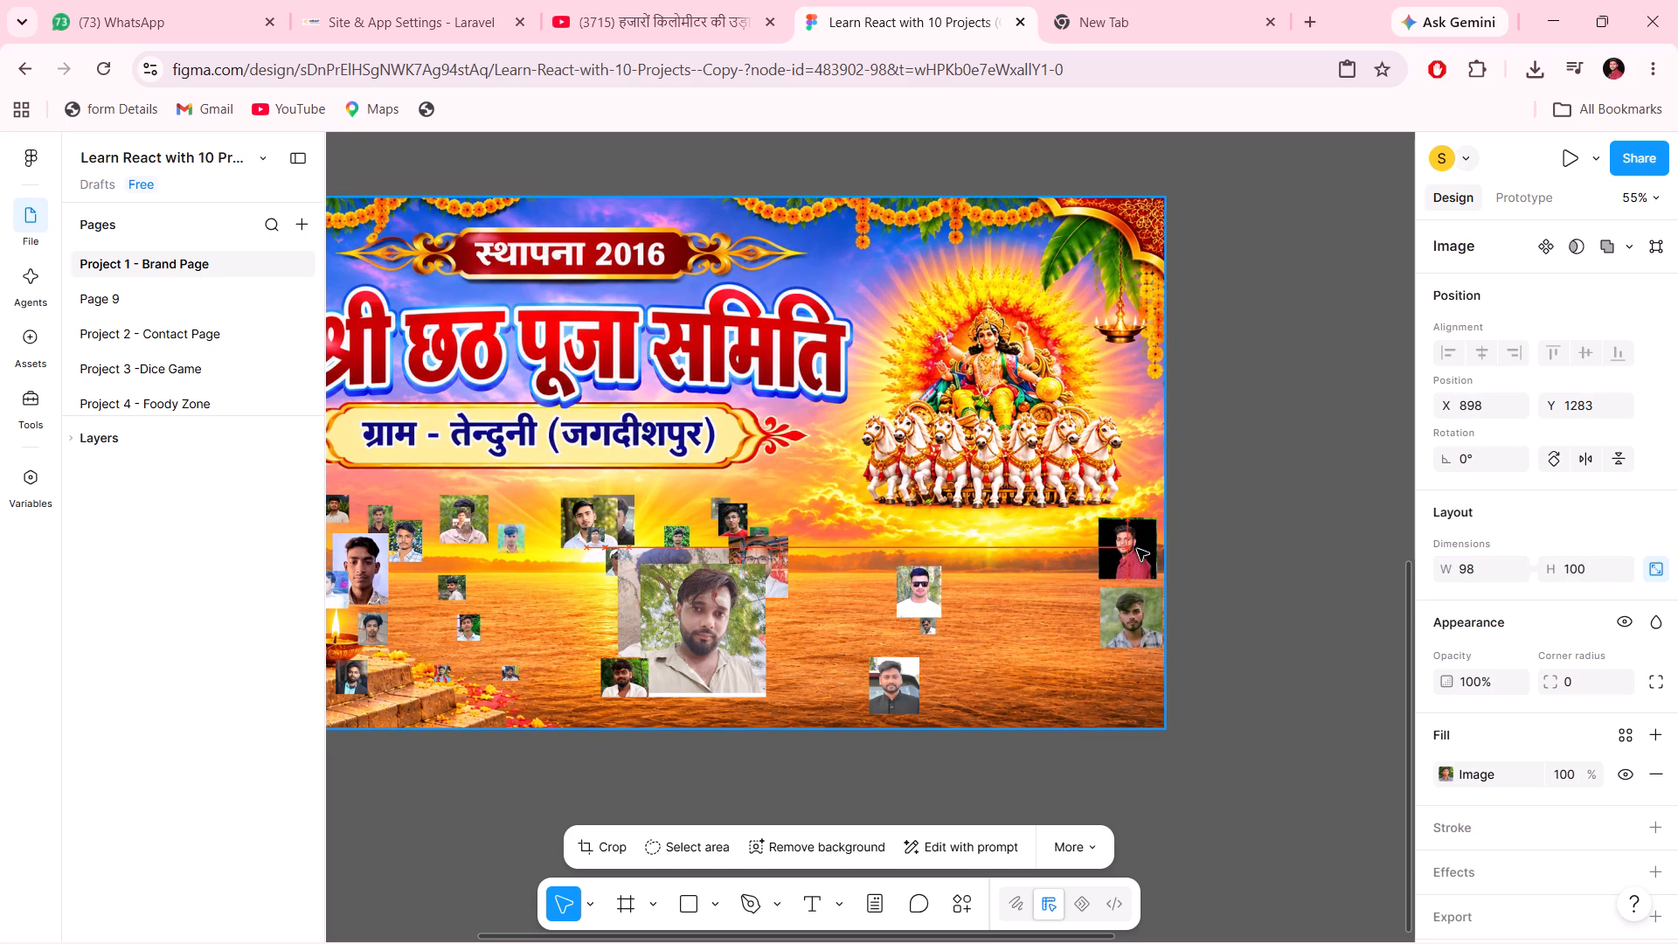
{"action": "left_click_drag", "start_coordinate": [1137, 549], "coordinate": [1161, 695]}
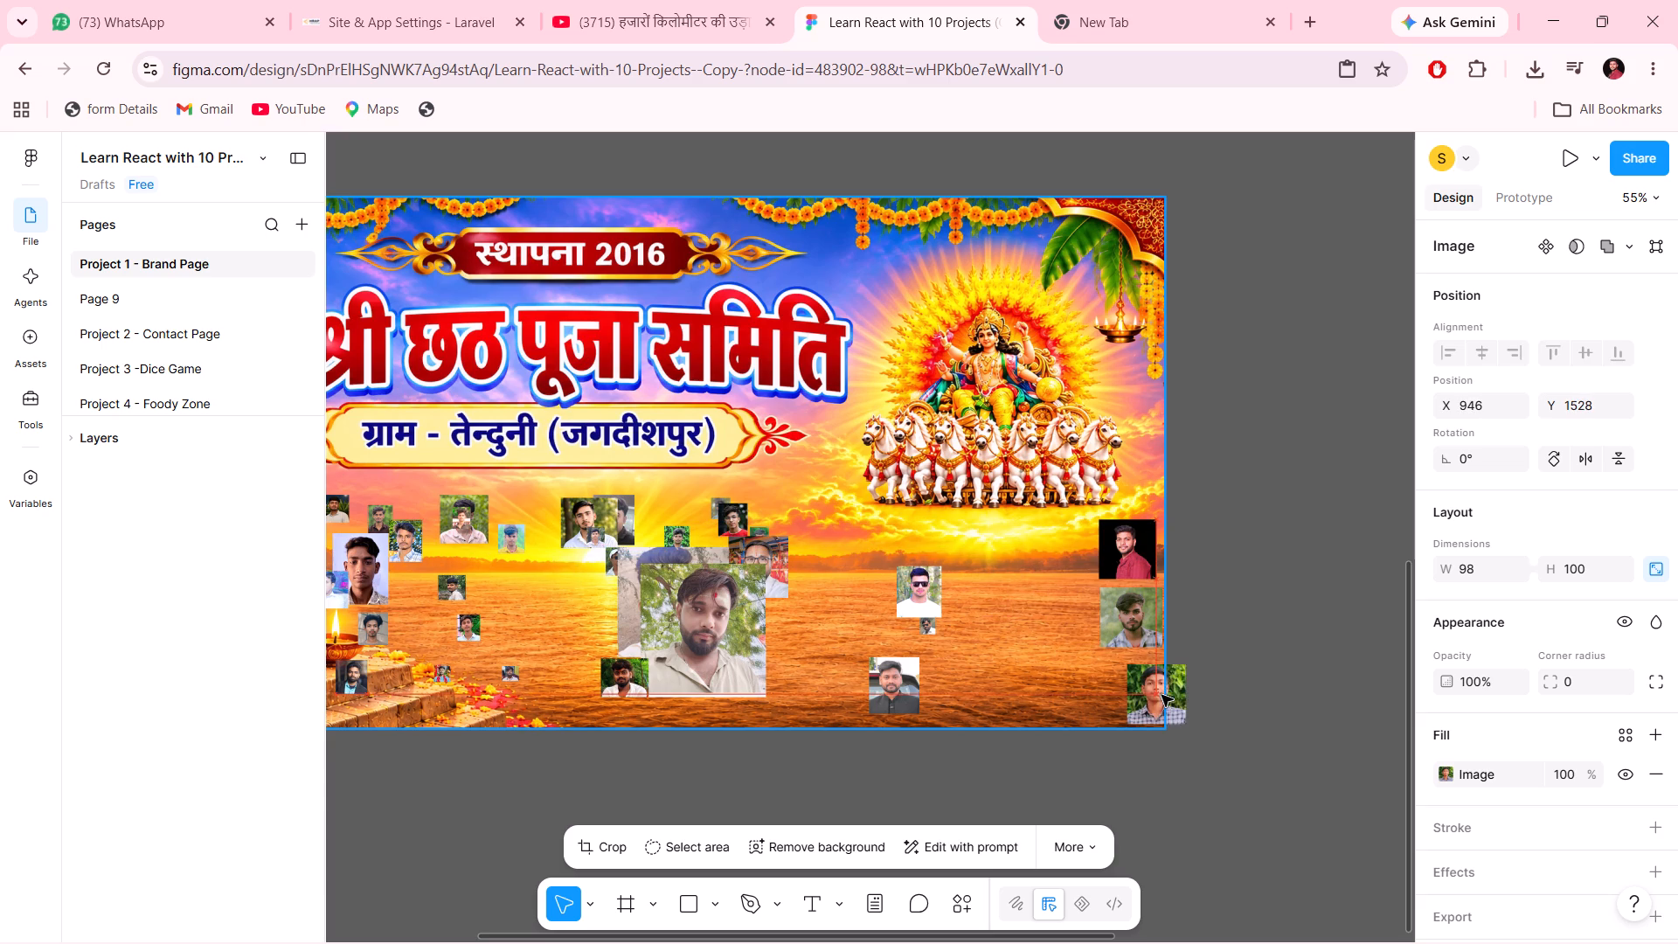
{"action": "left_click_drag", "start_coordinate": [1161, 695], "coordinate": [1143, 689]}
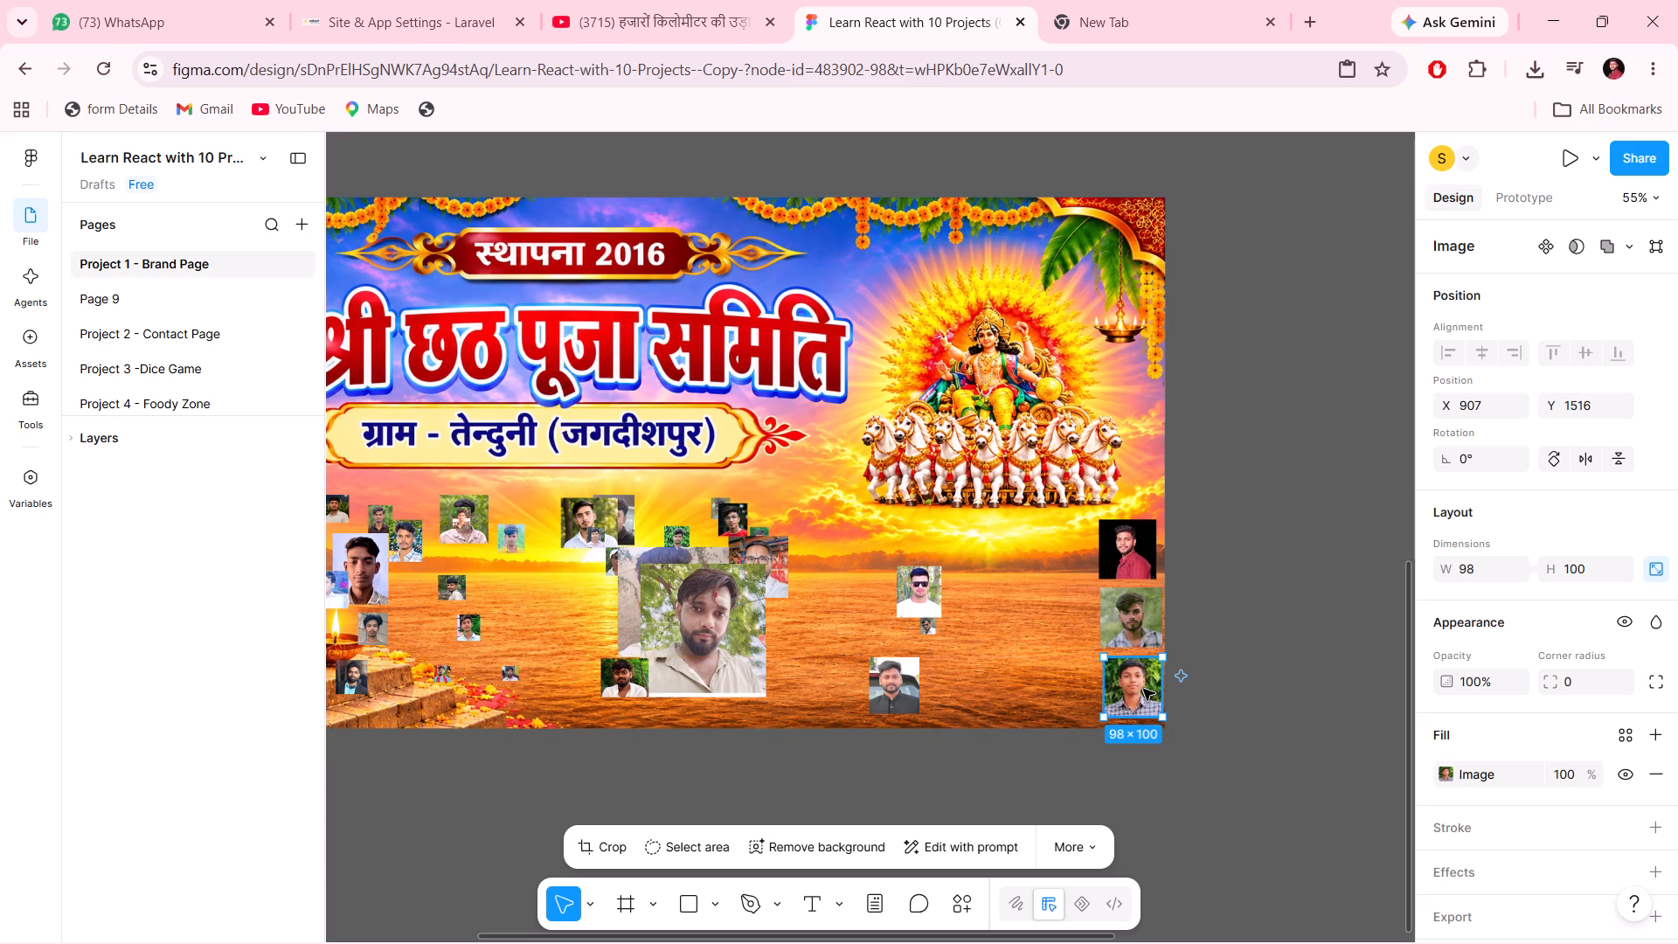
{"action": "key", "text": "Up"}
{"action": "key", "text": "Up"}
{"action": "key", "text": "Up"}
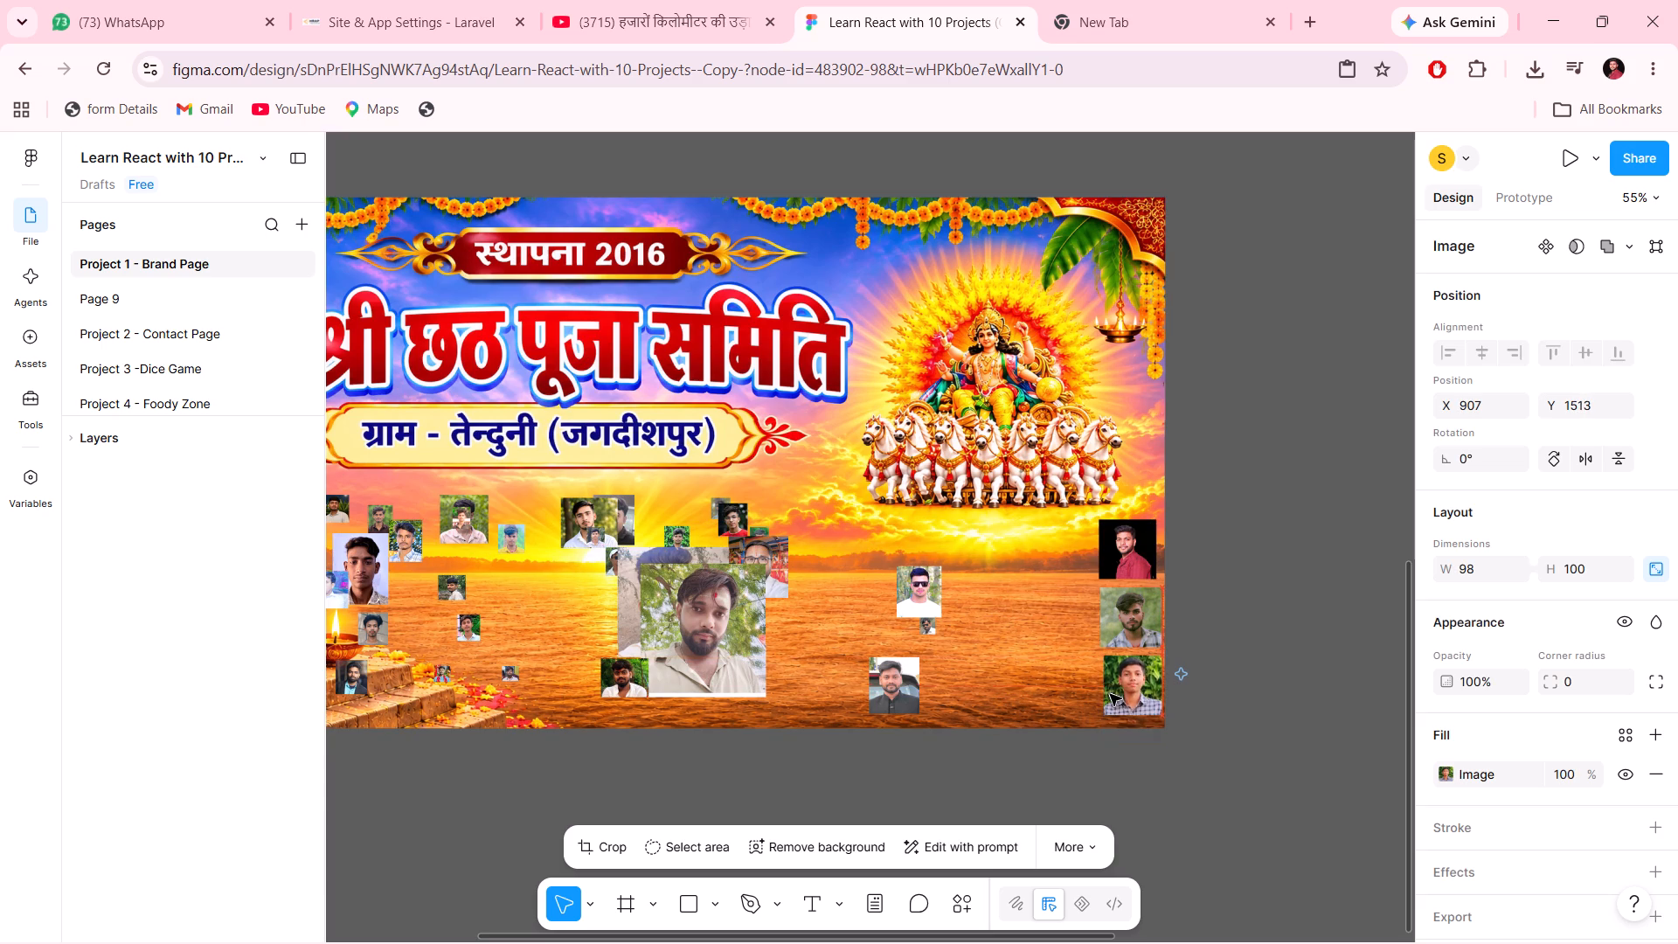
{"action": "key", "text": "Up"}
{"action": "key", "text": "Up"}
{"action": "key", "text": "Up"}
{"action": "key", "text": "Up"}
{"action": "key", "text": "Up"}
{"action": "key", "text": "Left"}
{"action": "key", "text": "Left"}
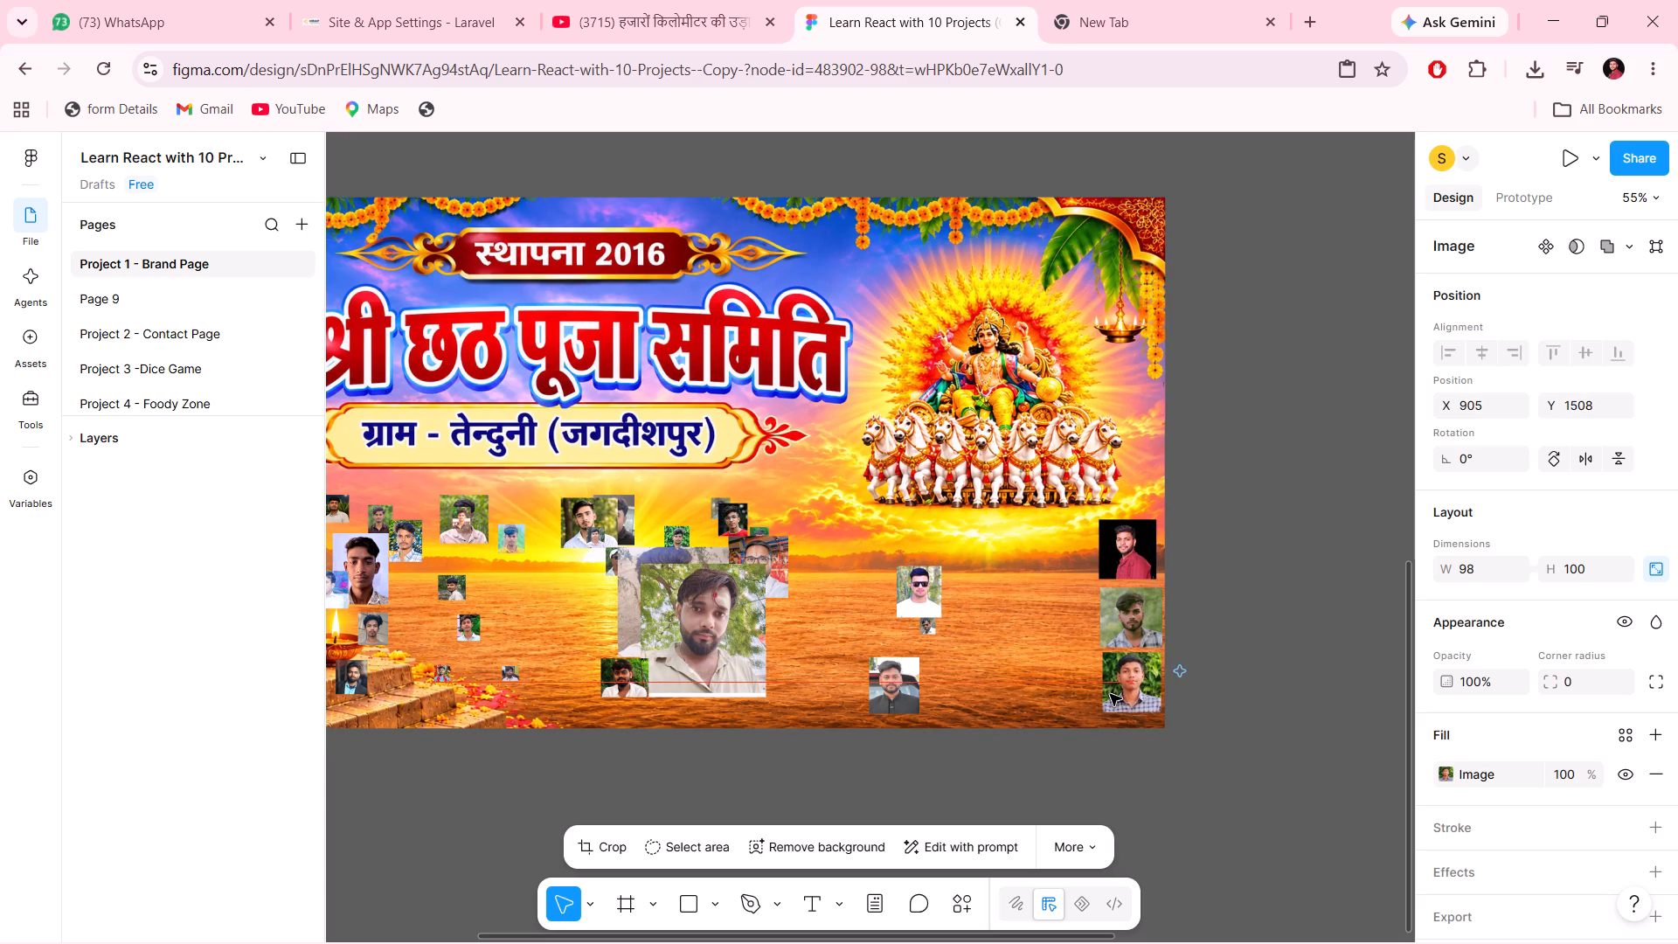
Move the white-shirt sunglasses portrait next to the red-shirt portrait on its left side, at about X 811, Y 1291.
{"action": "left_click", "coordinate": [907, 609]}
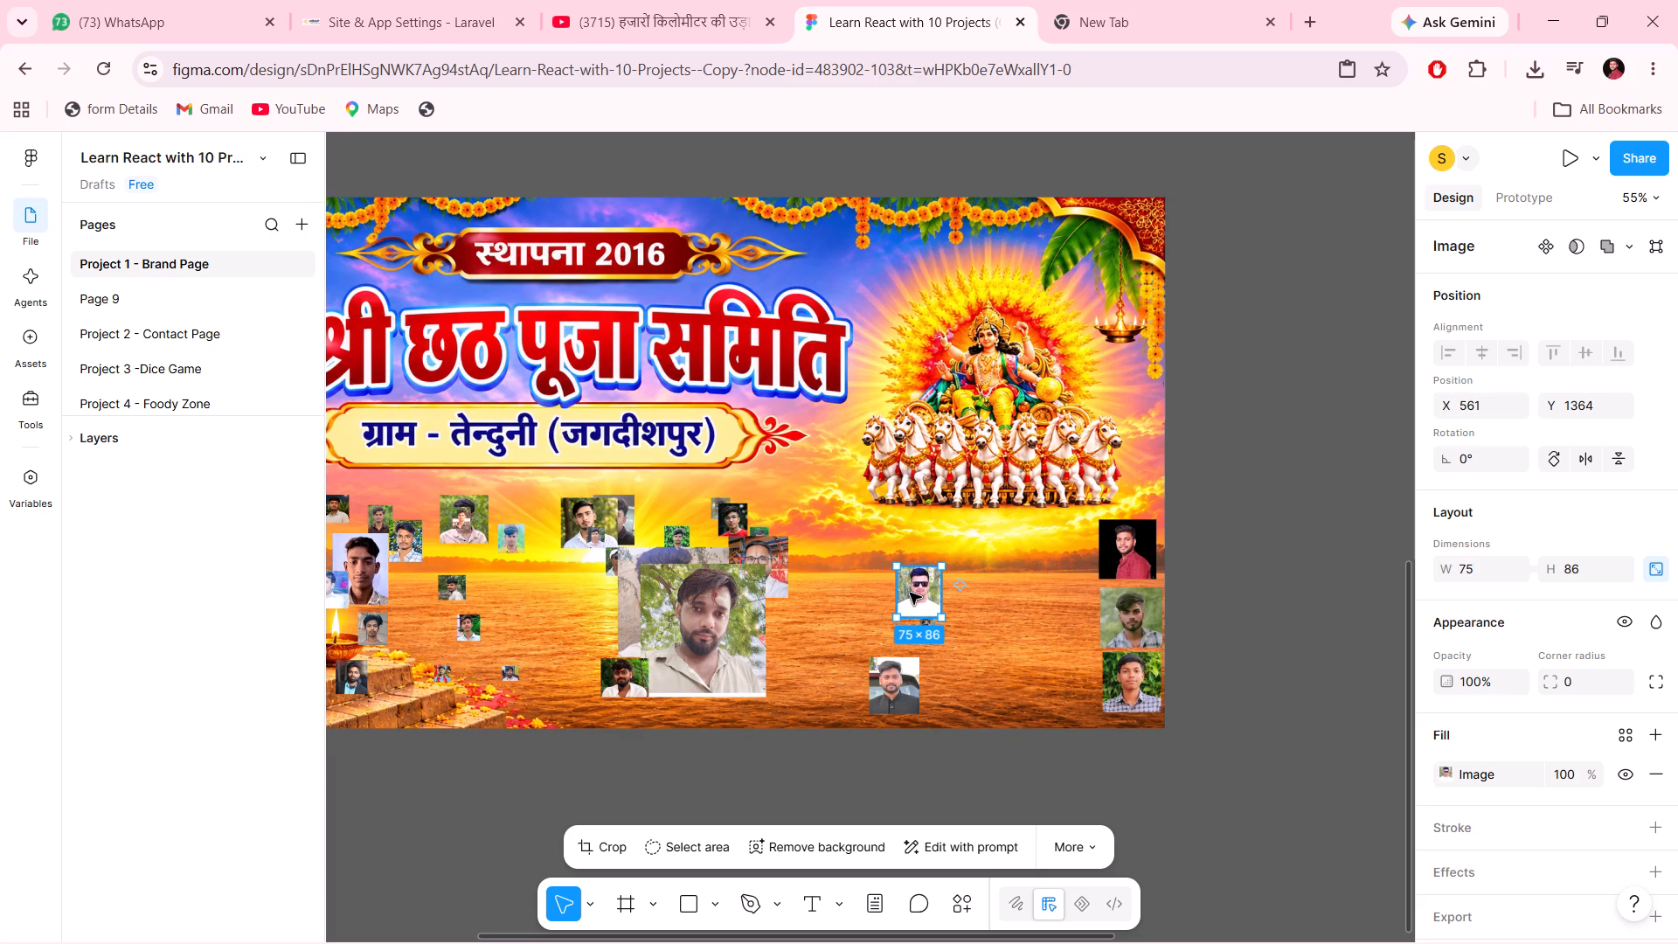
{"action": "left_click_drag", "start_coordinate": [910, 593], "coordinate": [1059, 548]}
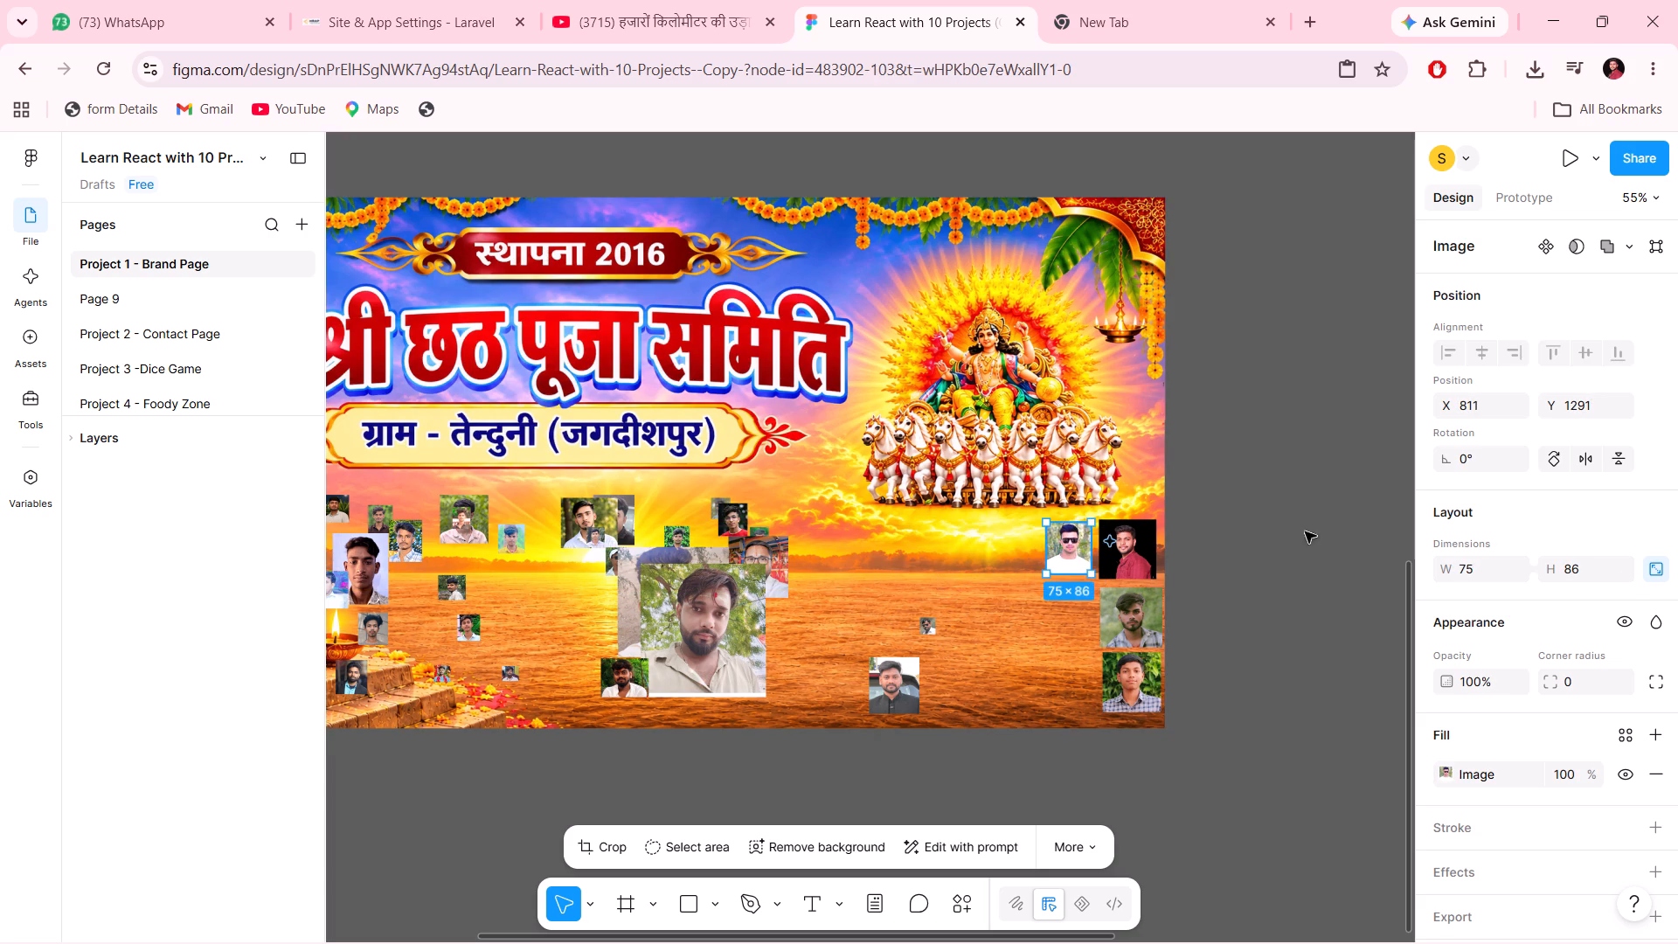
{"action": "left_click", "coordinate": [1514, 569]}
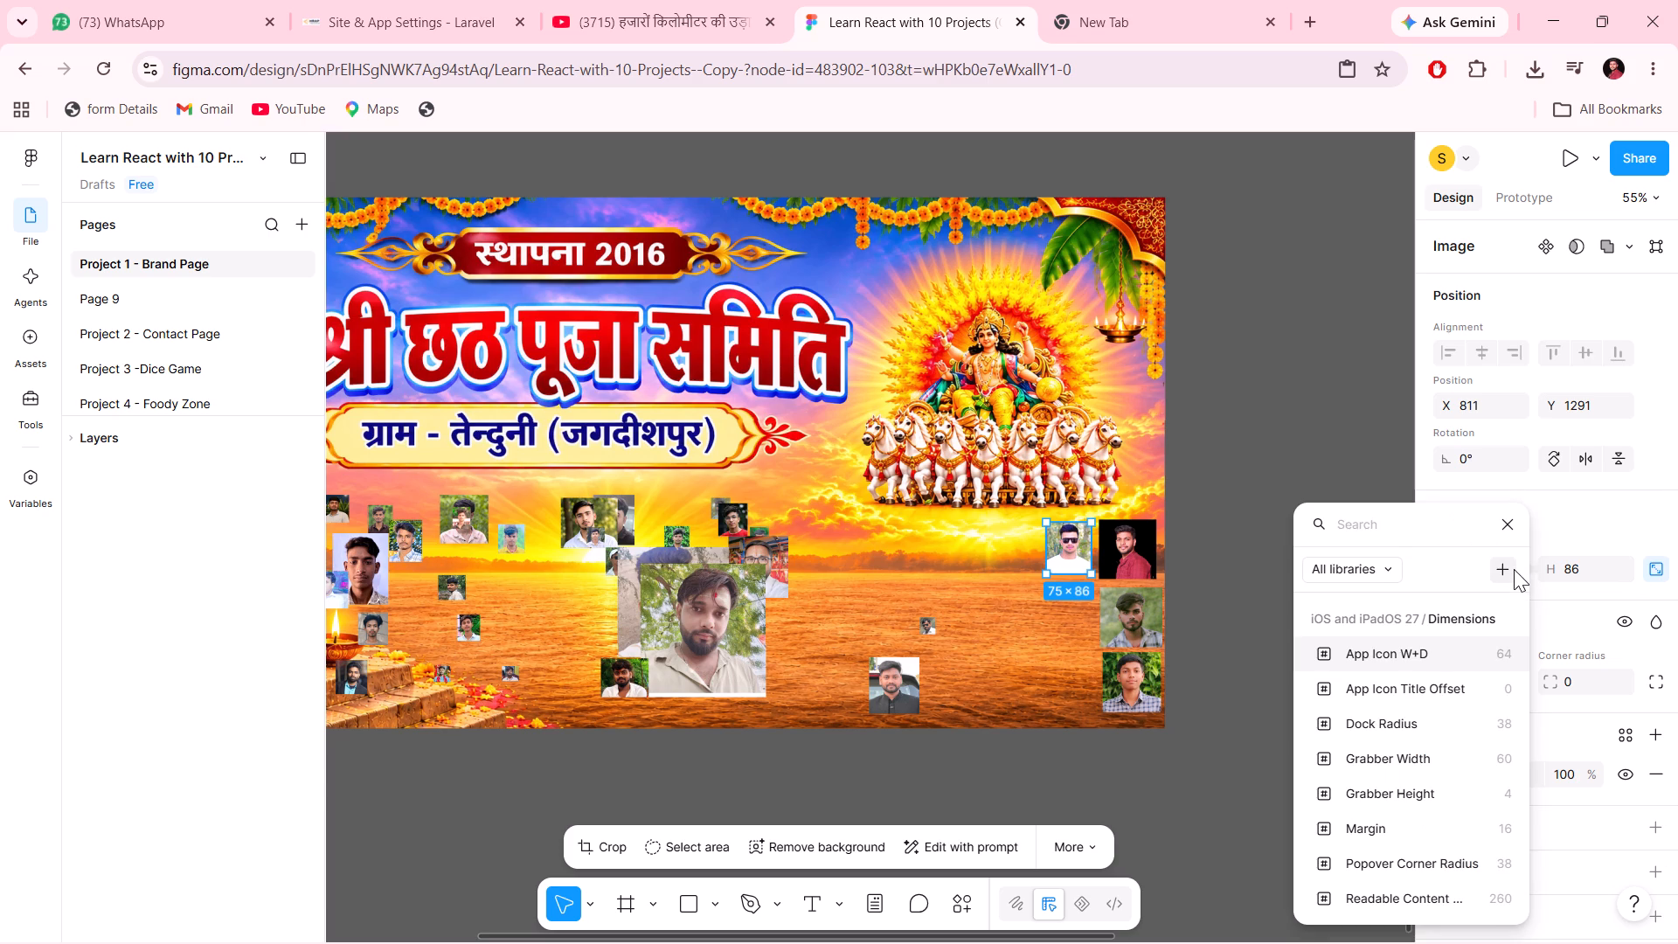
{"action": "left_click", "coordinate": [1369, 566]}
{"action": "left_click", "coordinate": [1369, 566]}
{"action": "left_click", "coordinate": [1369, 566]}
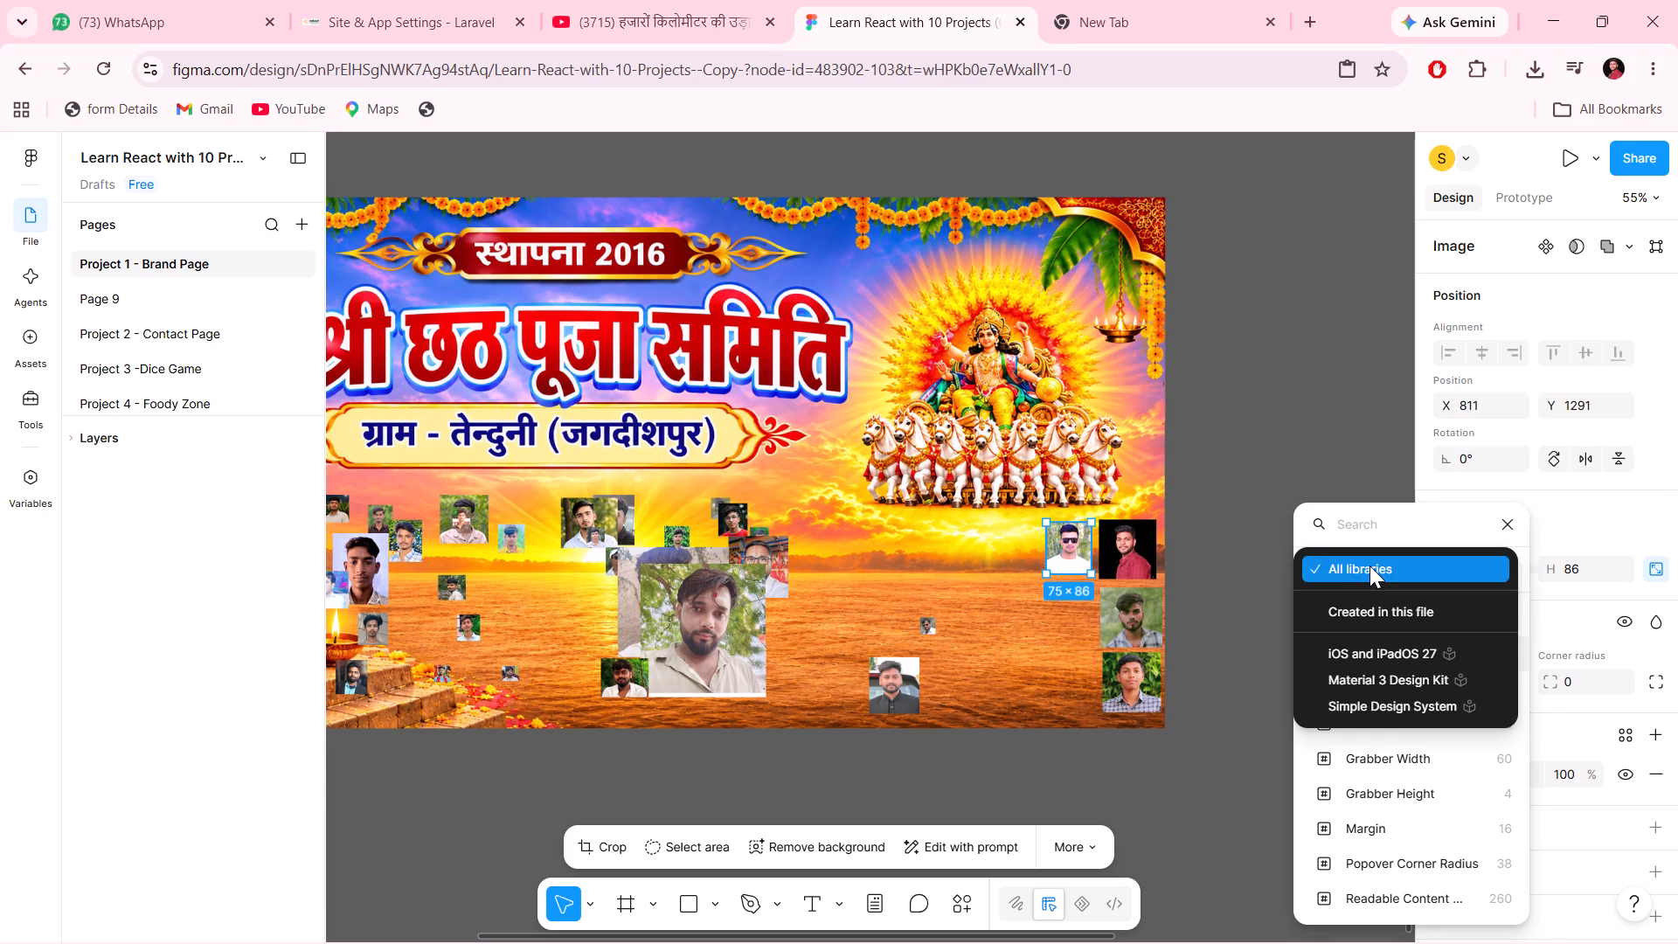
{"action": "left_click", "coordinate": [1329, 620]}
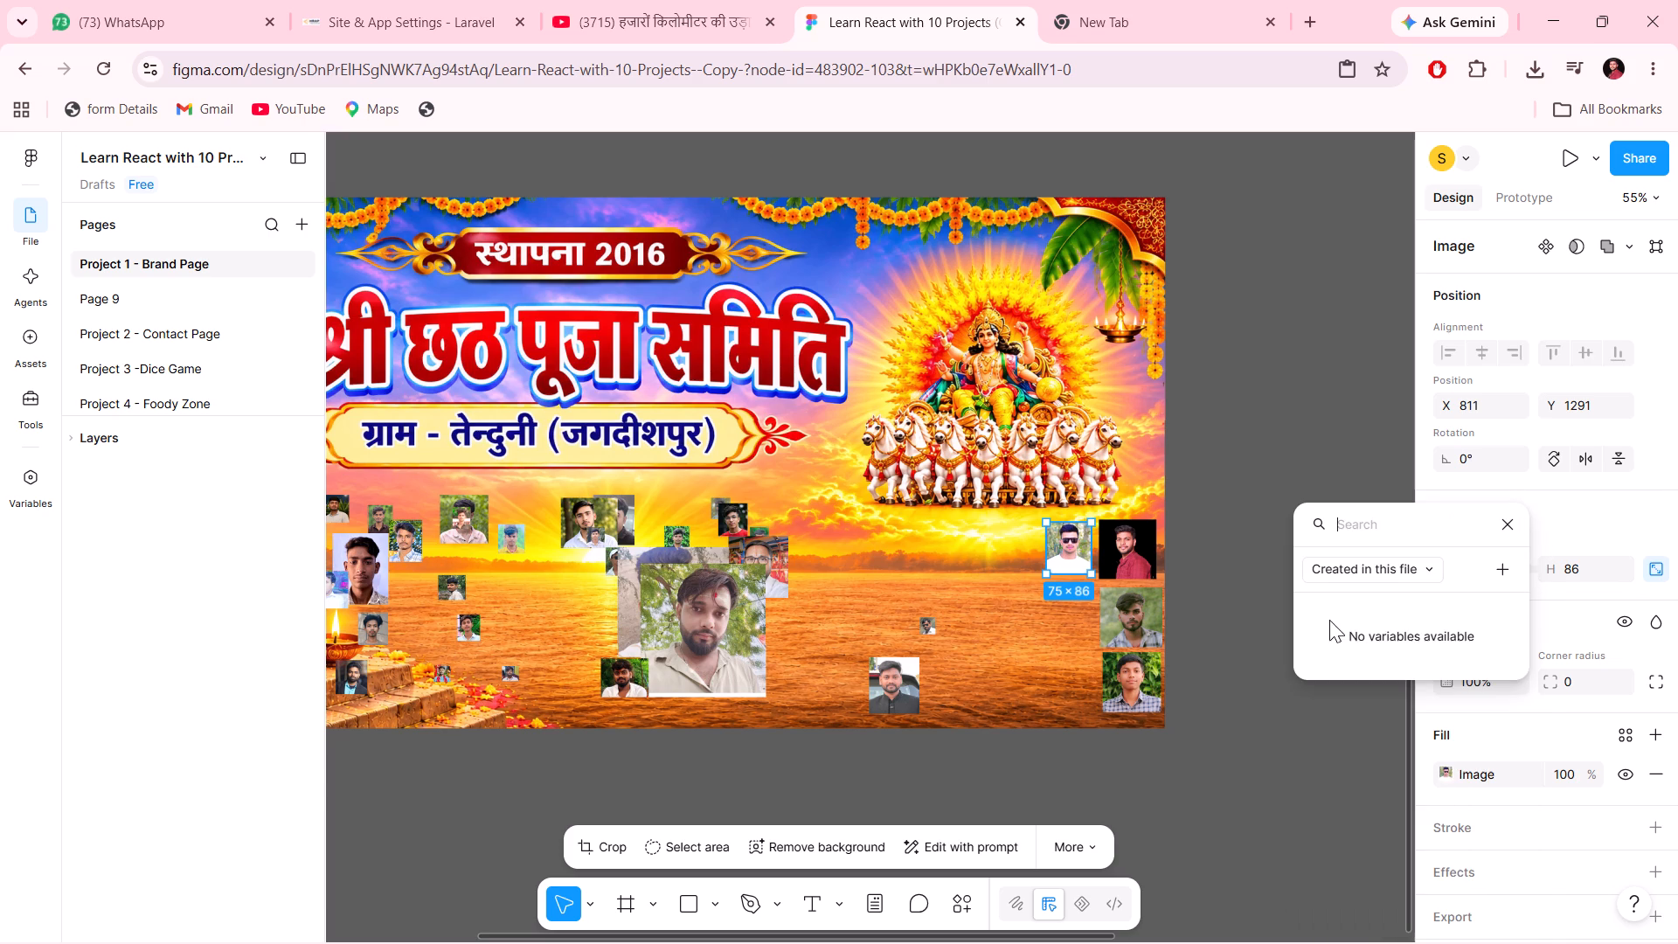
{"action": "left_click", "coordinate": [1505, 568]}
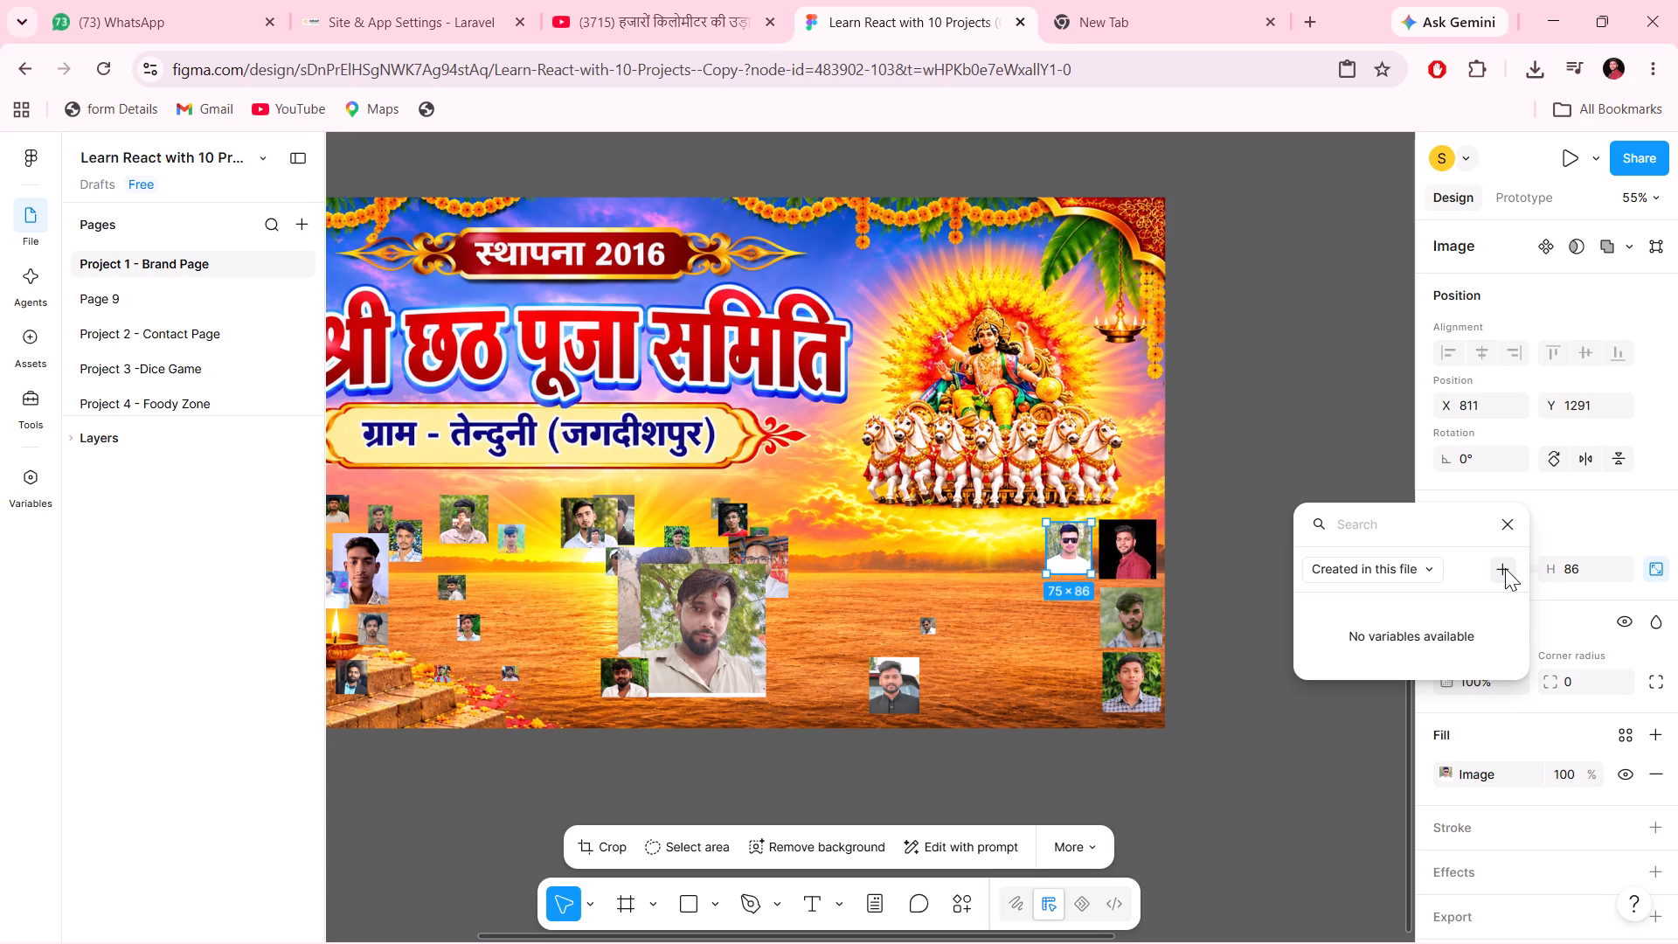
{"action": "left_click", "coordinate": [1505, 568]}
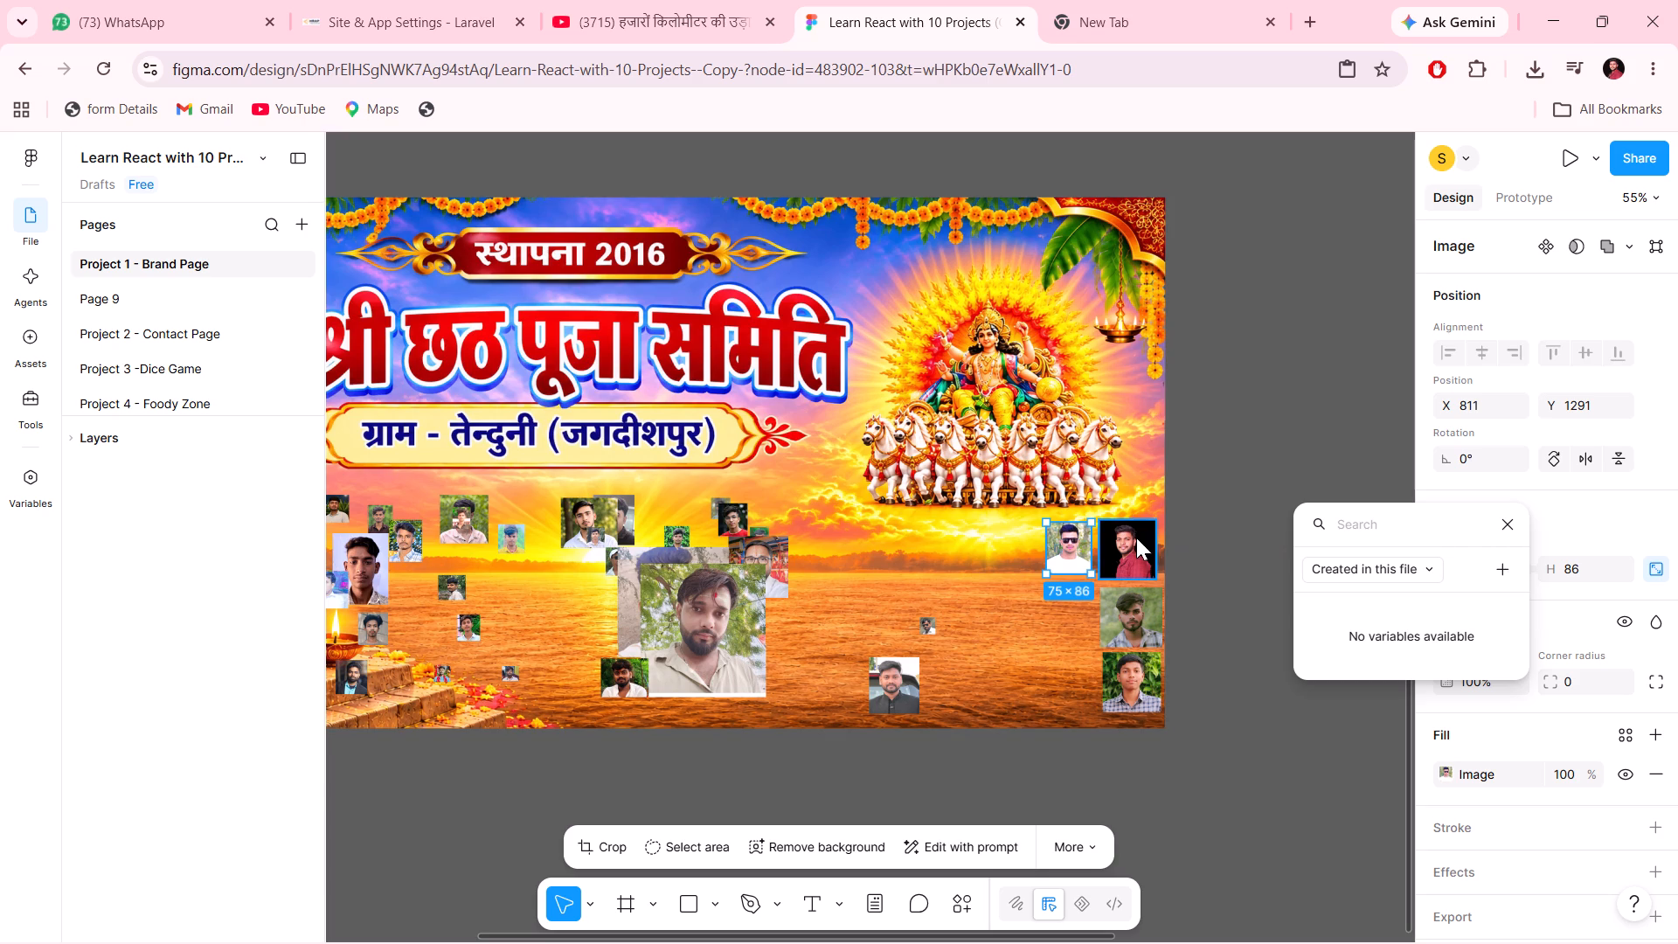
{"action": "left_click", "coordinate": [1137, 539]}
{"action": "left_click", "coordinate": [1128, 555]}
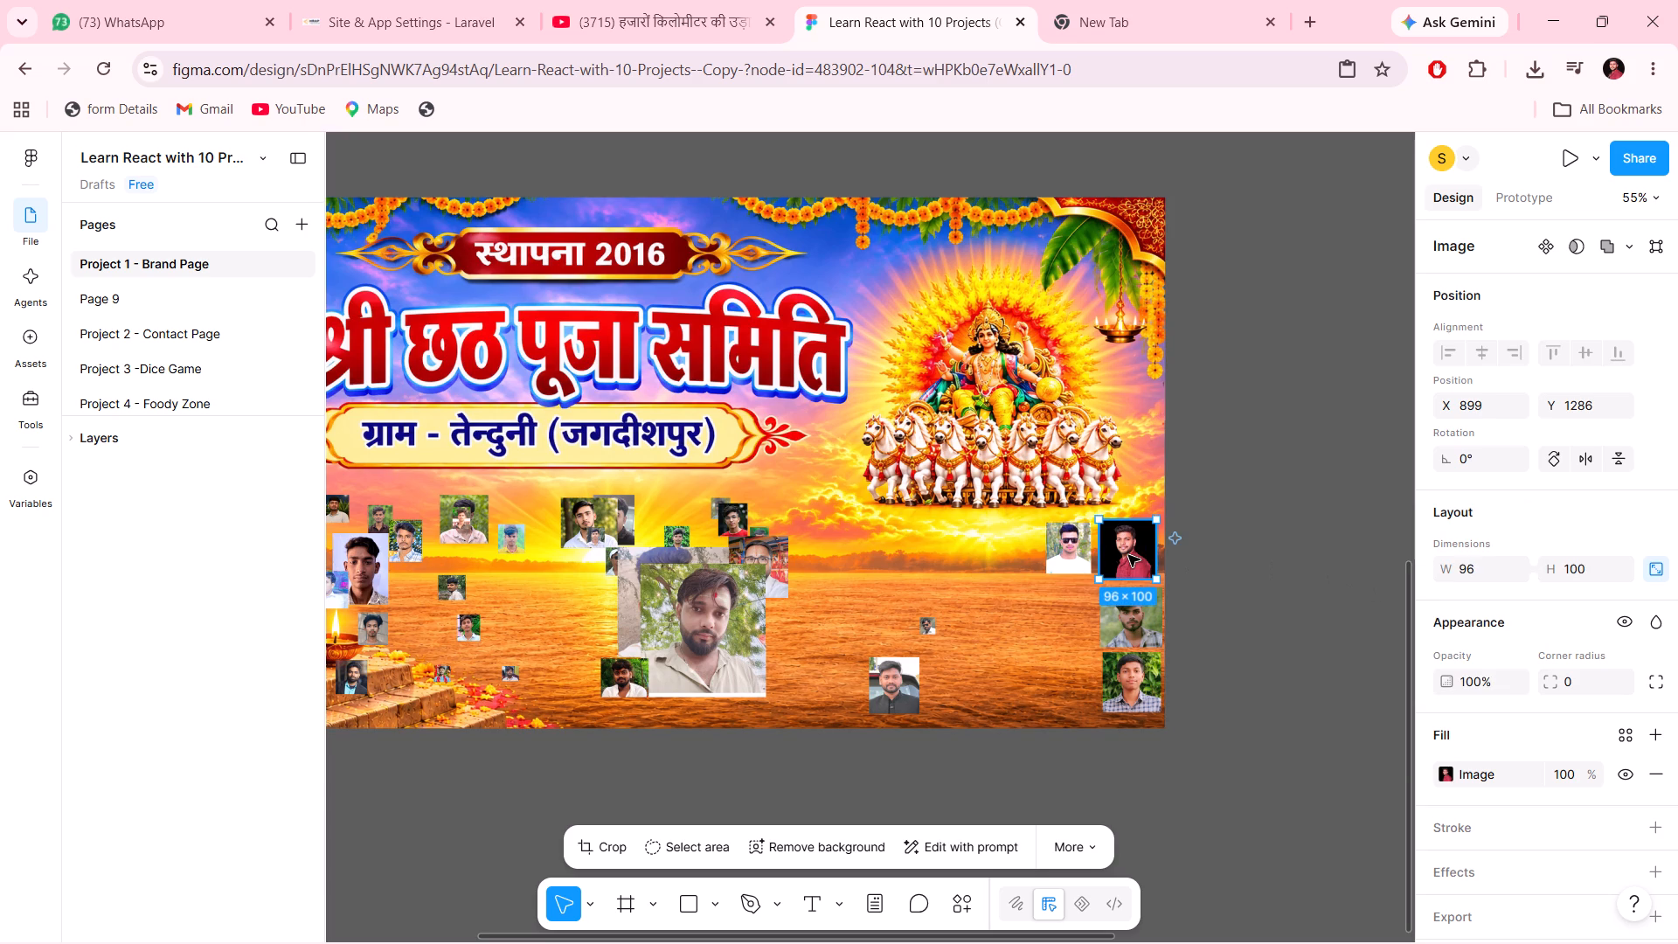
Resize the sunglasses portrait beside the red-shirt one, setting its width to 100 and its height to 100.
{"action": "left_click", "coordinate": [1074, 557]}
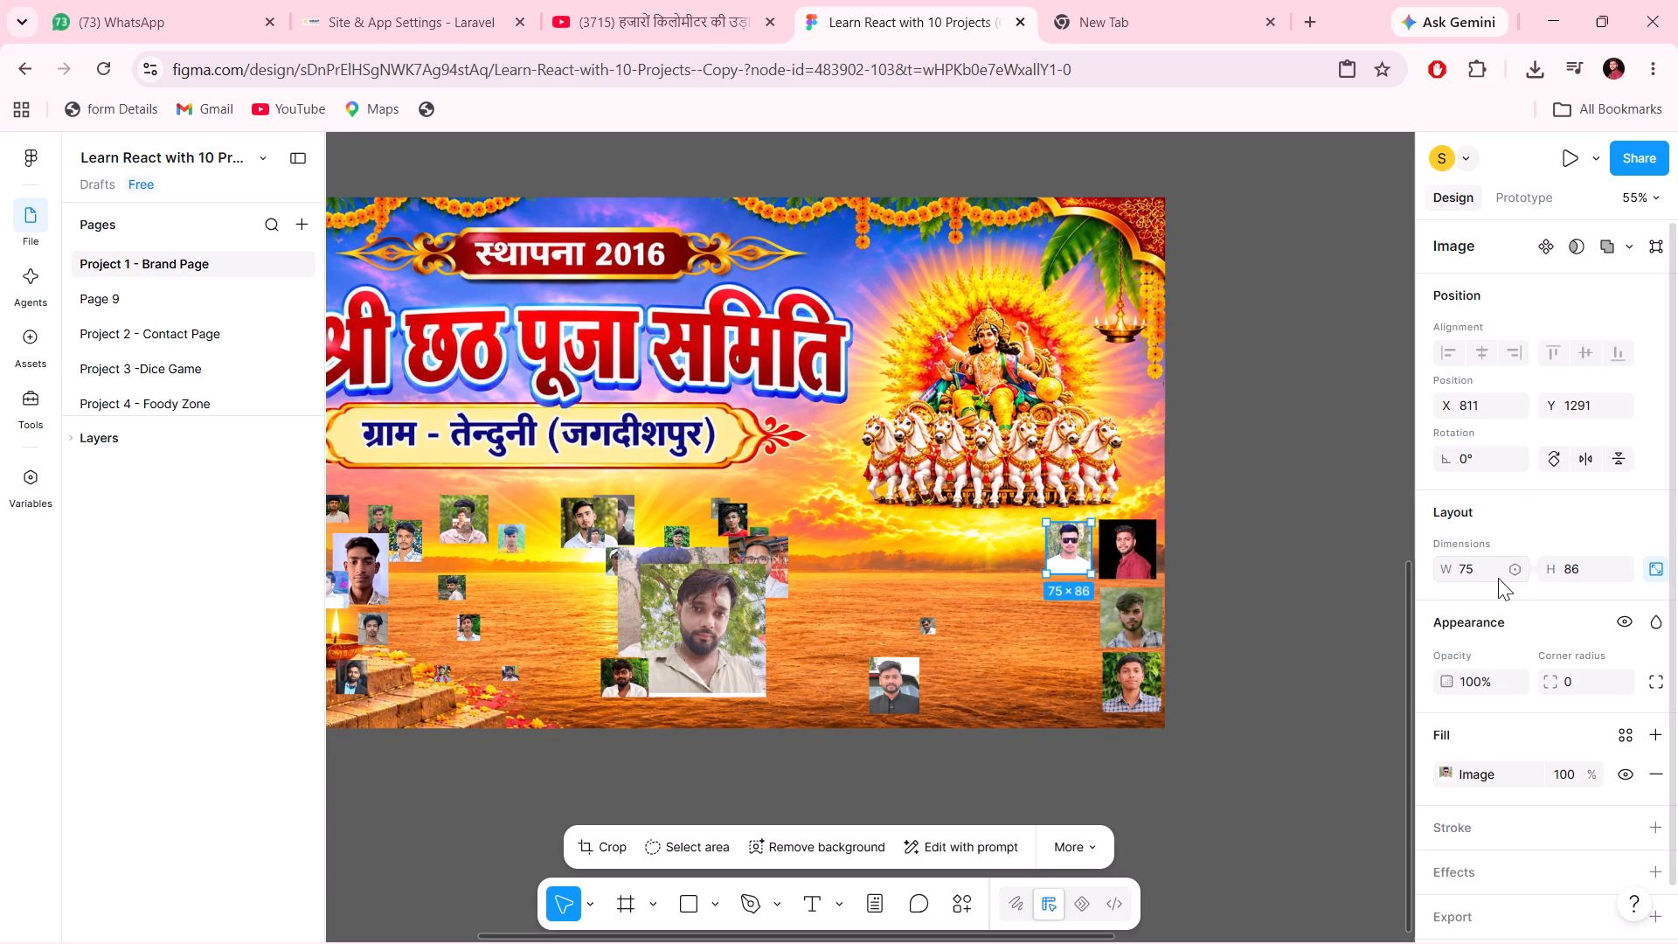
{"action": "left_click", "coordinate": [1494, 578]}
{"action": "type", "text": "100"}
{"action": "left_click", "coordinate": [1602, 569]}
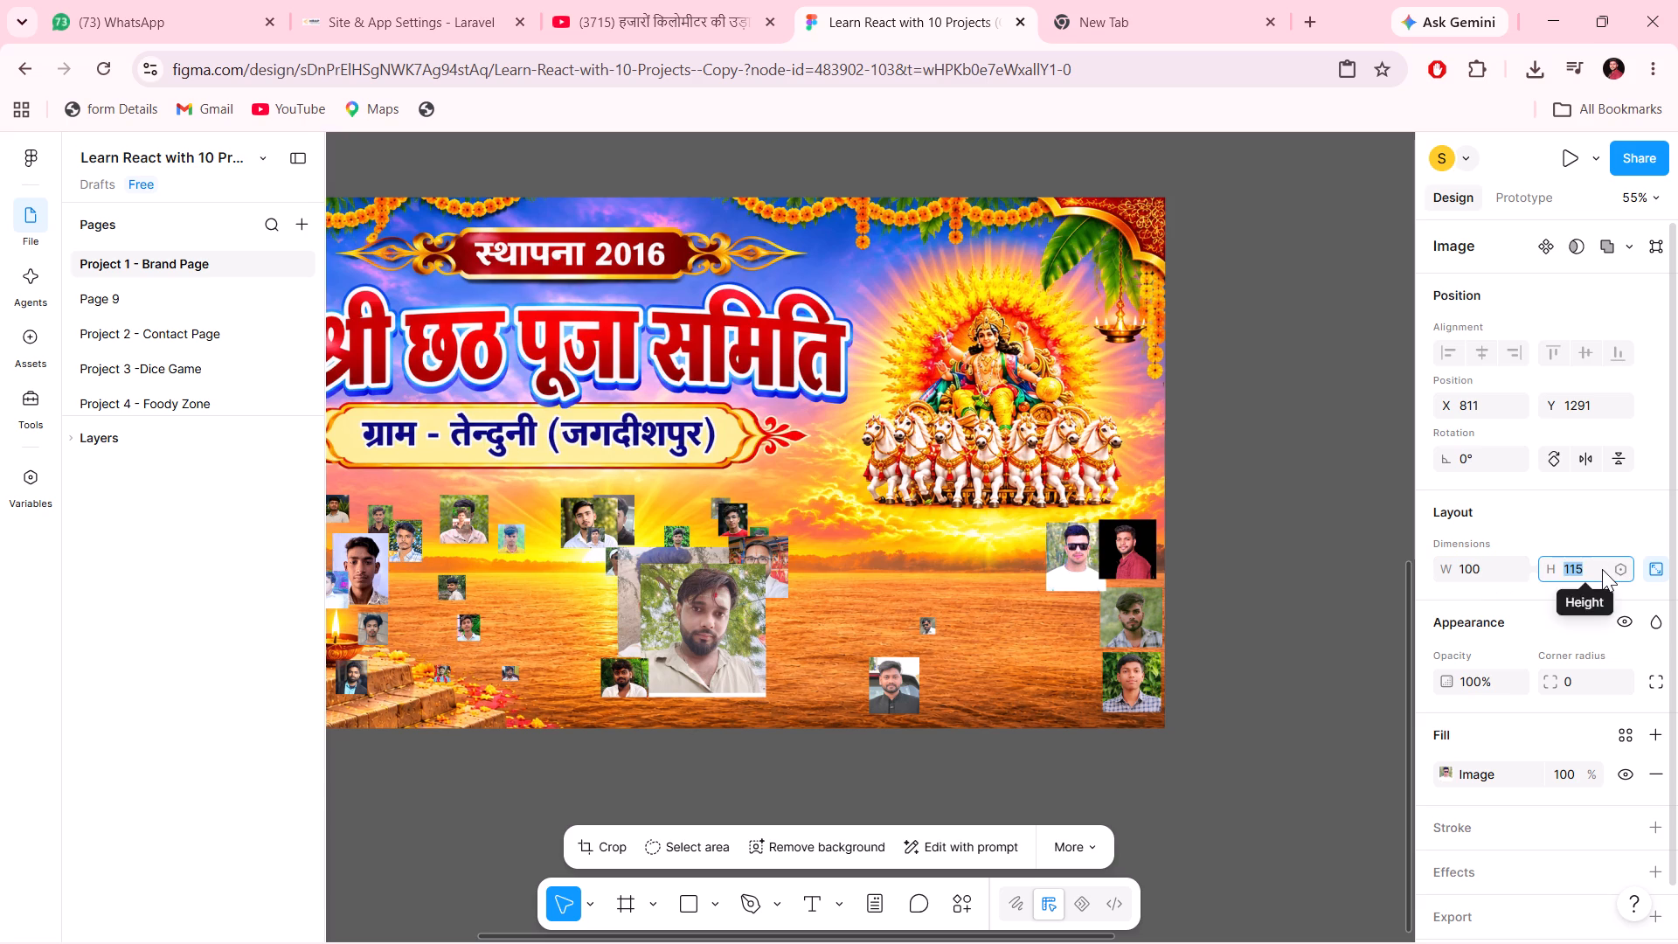
{"action": "type", "text": "100"}
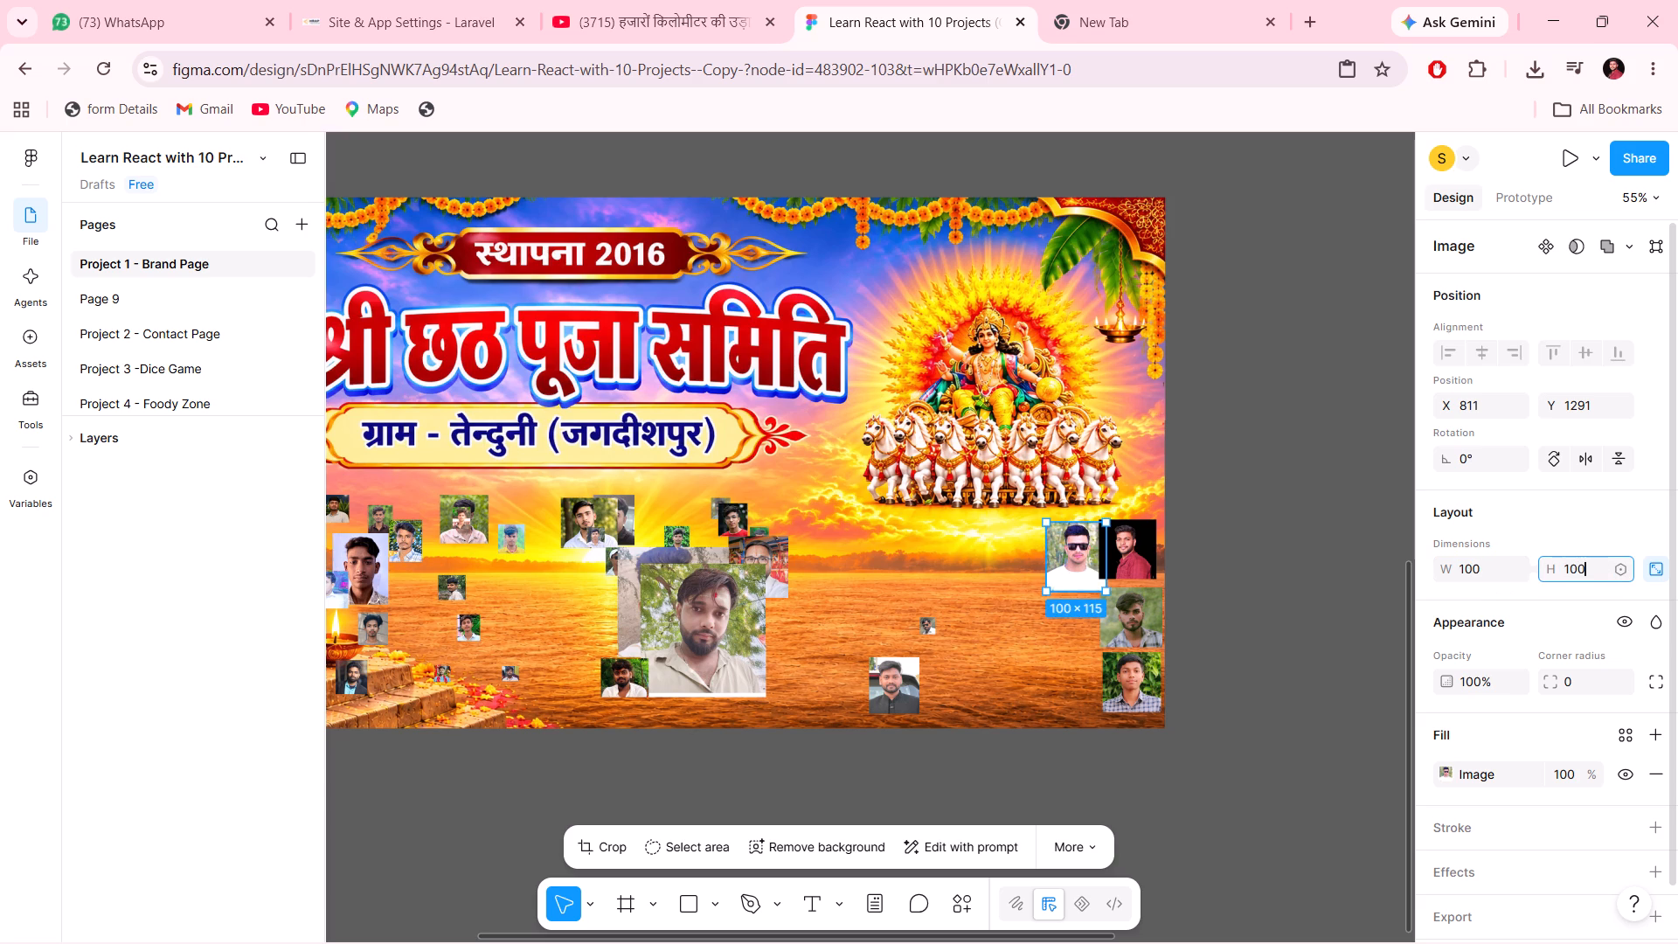
{"action": "left_click", "coordinate": [1359, 576]}
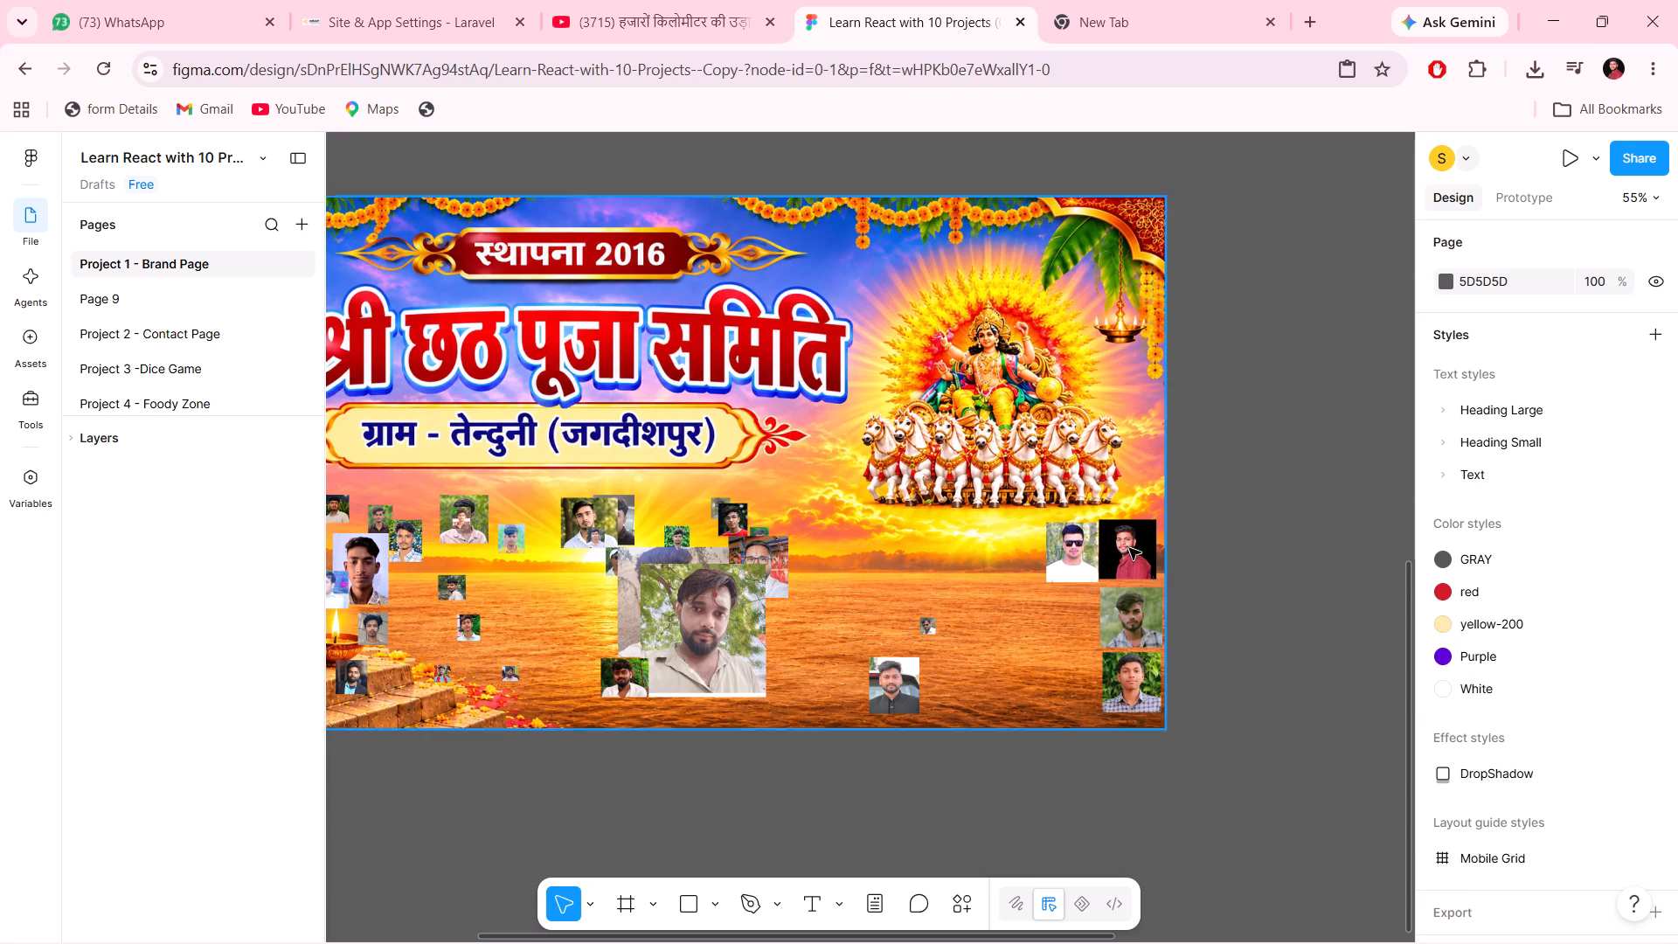
Nudge the sunglasses portrait to X 807, Y 1287 so it lines up with the red-shirt portrait.
{"action": "left_click", "coordinate": [1072, 539]}
{"action": "key", "text": "Left"}
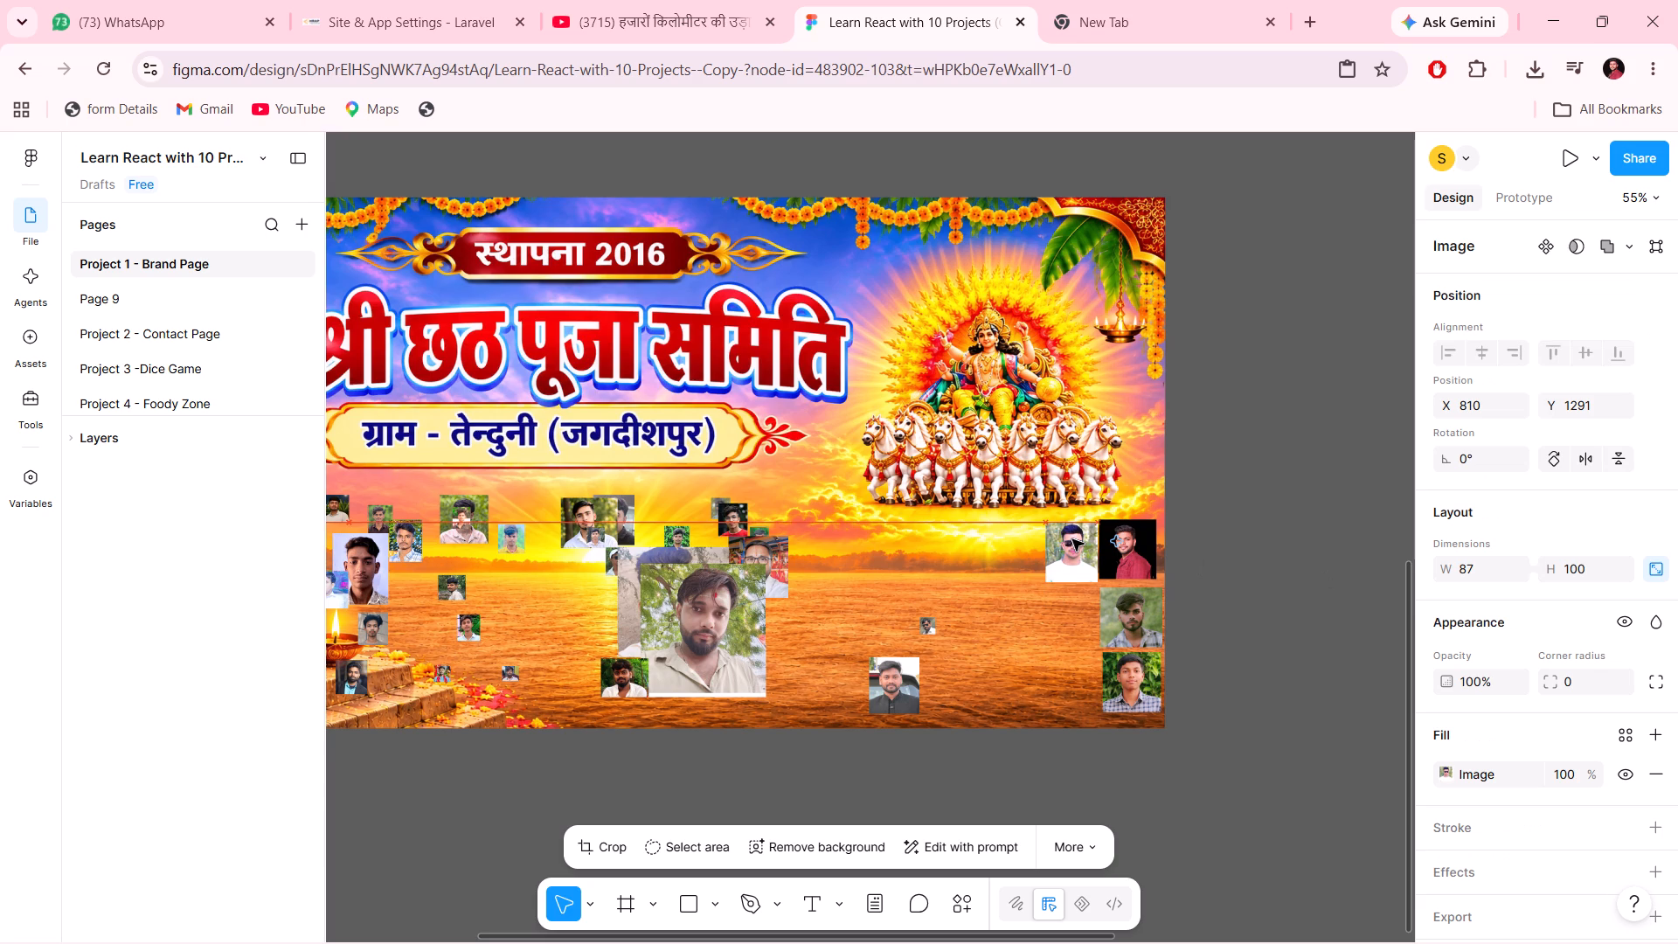
{"action": "key", "text": "Up"}
{"action": "key", "text": "Left"}
{"action": "key", "text": "Left"}
{"action": "key", "text": "Left"}
{"action": "key", "text": "Up"}
{"action": "key", "text": "Up"}
{"action": "key", "text": "Up"}
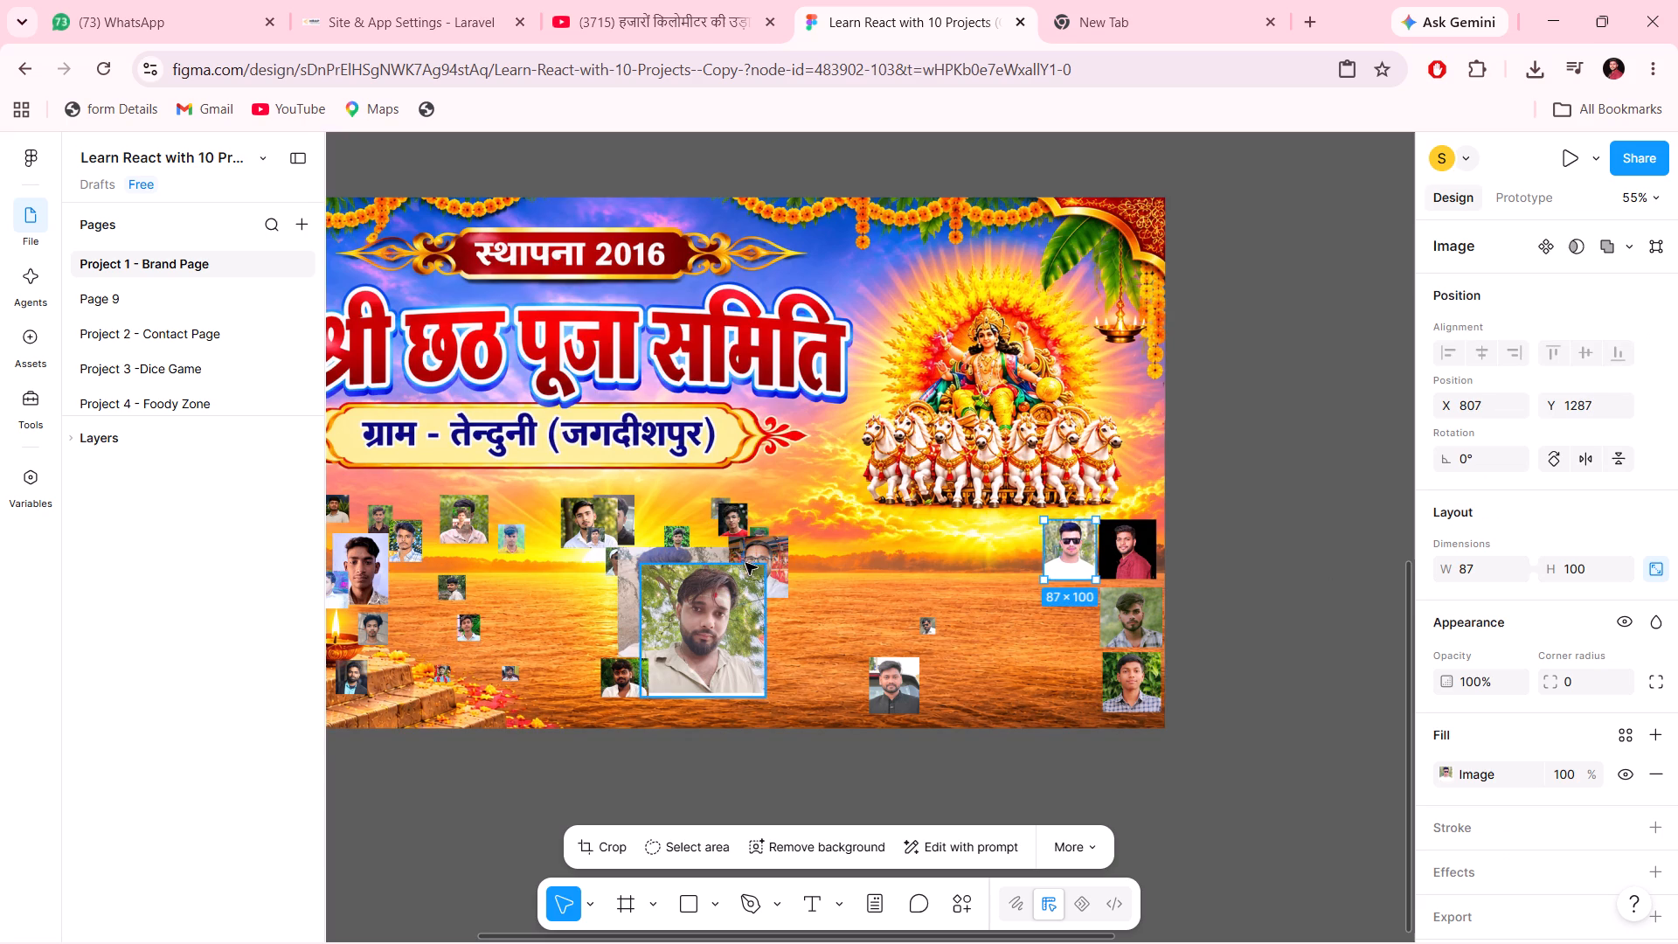
Move the dark-suit portrait beneath the sunglasses portrait, beside the green-background one, at about X 809, Y 1404.
{"action": "left_click", "coordinate": [769, 554]}
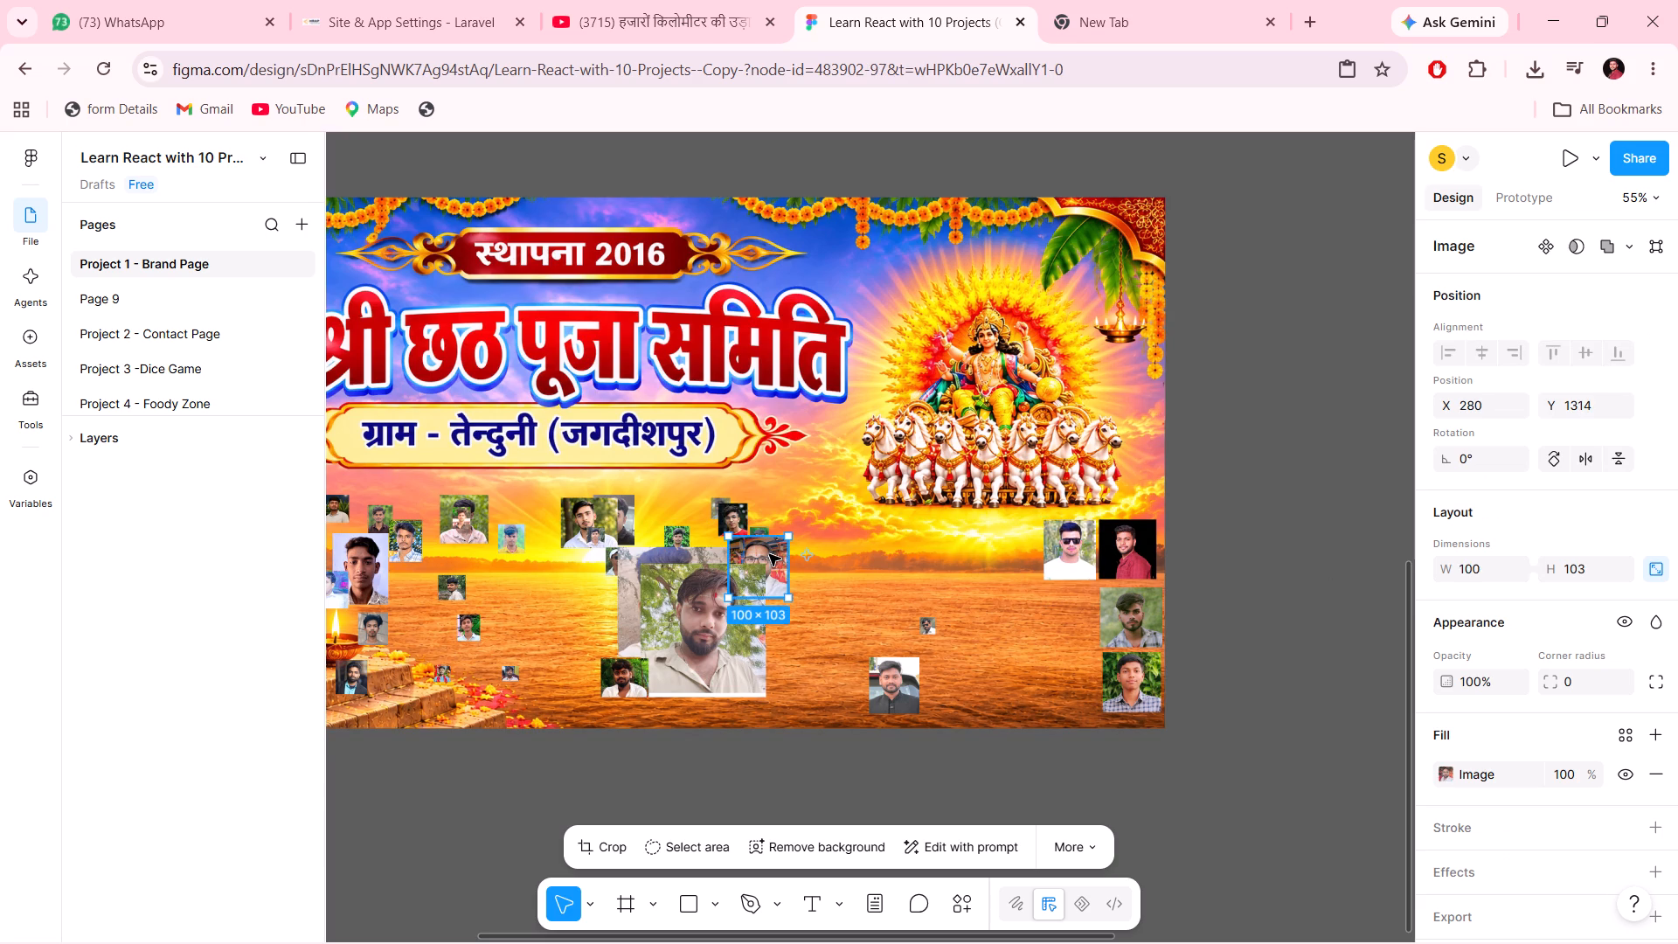
{"action": "left_click", "coordinate": [897, 673]}
{"action": "left_click_drag", "start_coordinate": [897, 673], "coordinate": [967, 661]}
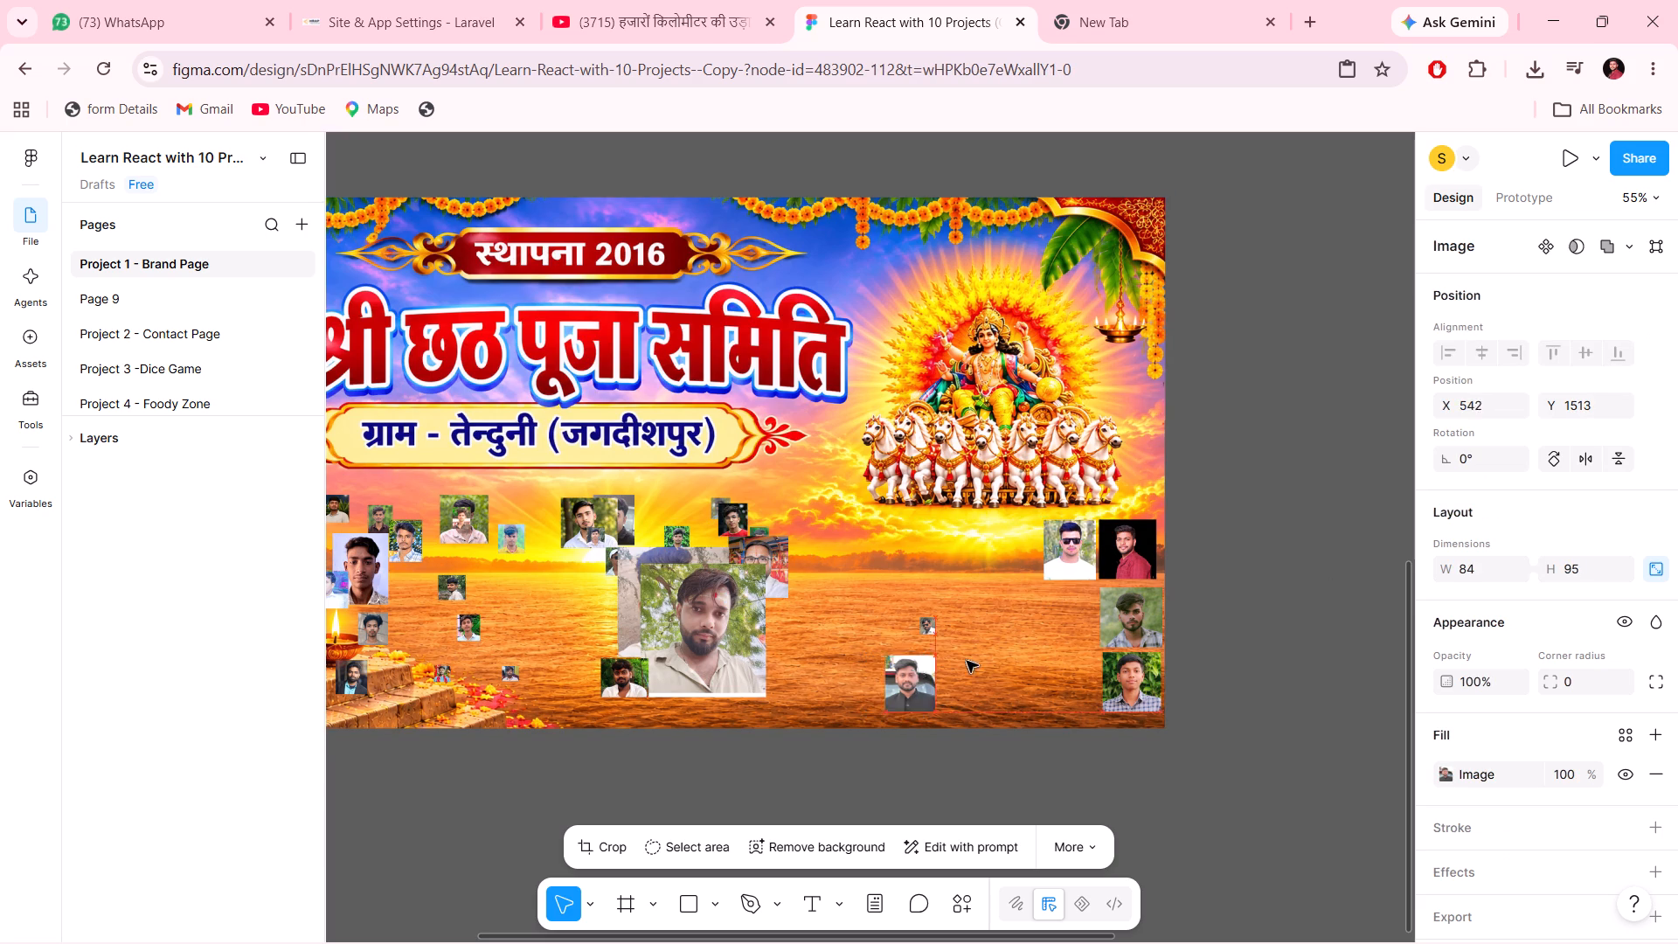
{"action": "left_click_drag", "start_coordinate": [967, 661], "coordinate": [1072, 606]}
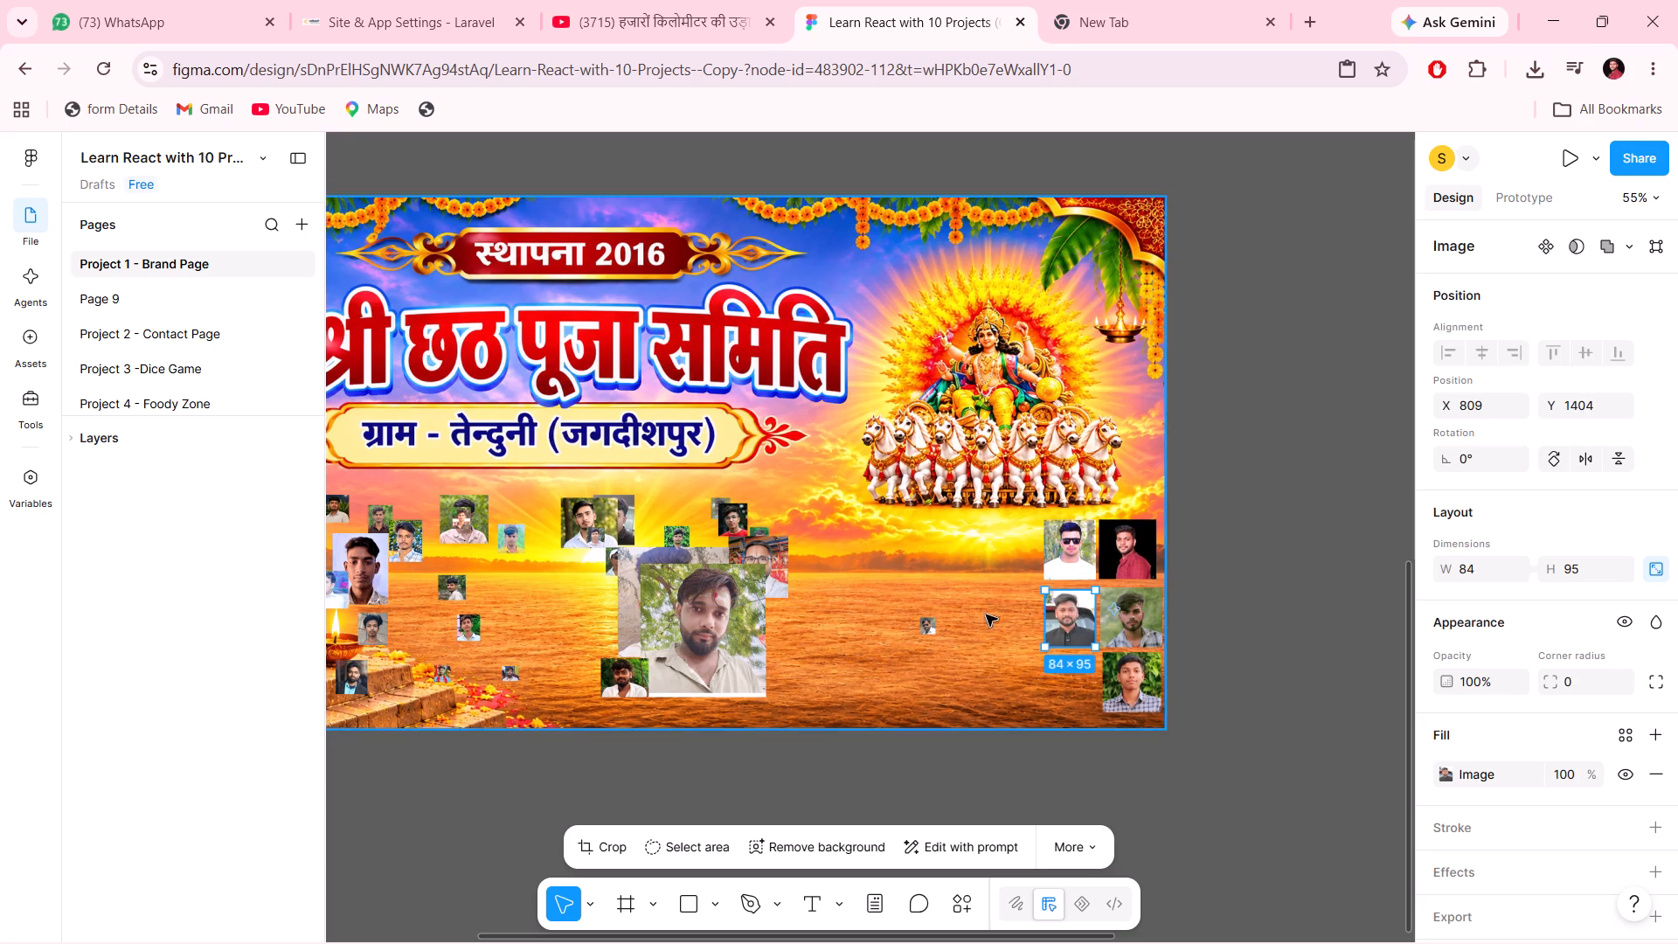
Move the tiny 26 × 28 portrait beneath the dark-suit portrait, beside the checked-shirt one, at about X 838, Y 1542.
{"action": "left_click", "coordinate": [927, 621]}
{"action": "left_click_drag", "start_coordinate": [927, 621], "coordinate": [1037, 677]}
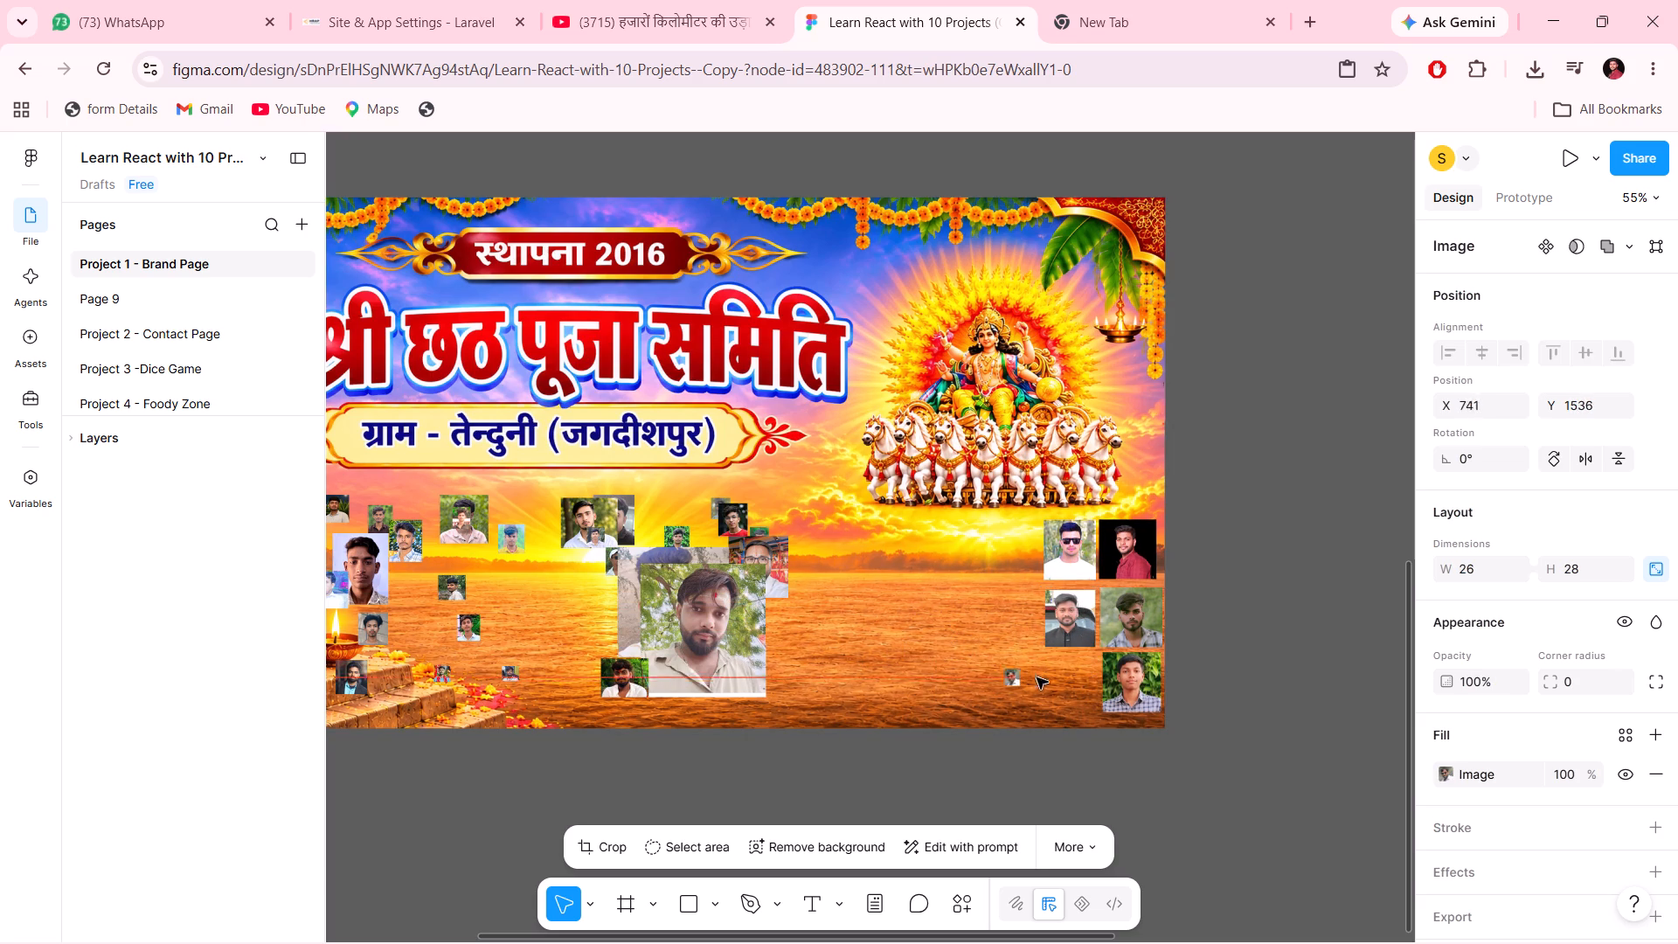
{"action": "left_click_drag", "start_coordinate": [1037, 677], "coordinate": [1066, 675]}
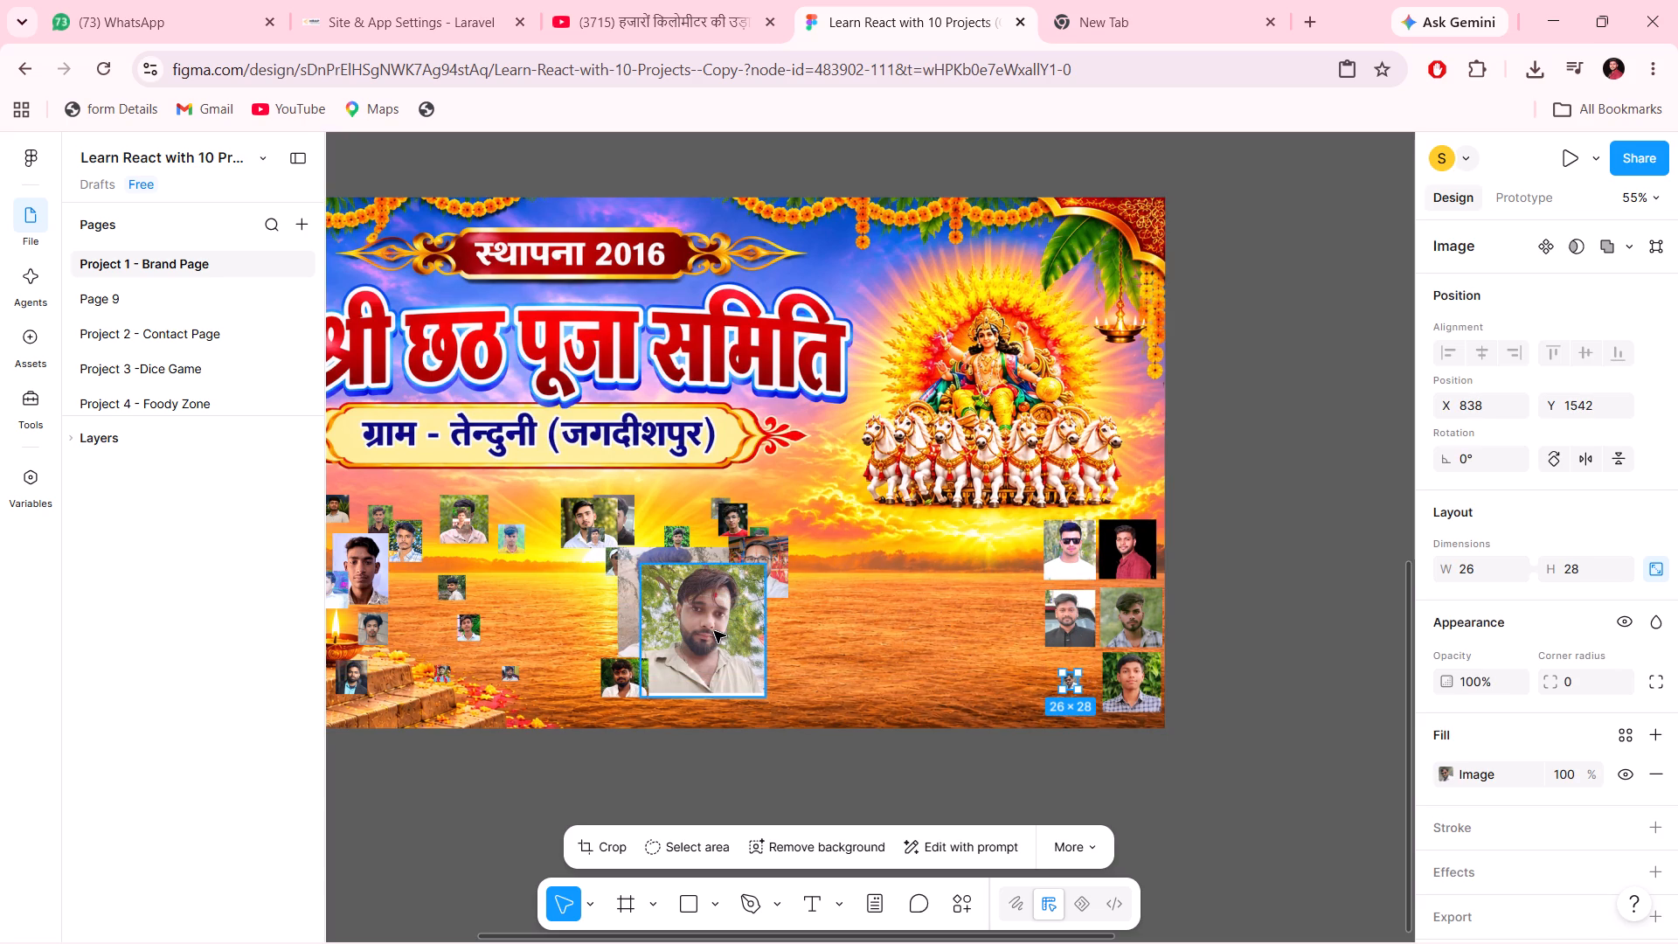
Spread the overlapping portraits apart, moving the bearded one to about X 373, Y 1439 and the glasses one to about X 697, Y 1521.
{"action": "left_click_drag", "start_coordinate": [714, 631], "coordinate": [860, 680]}
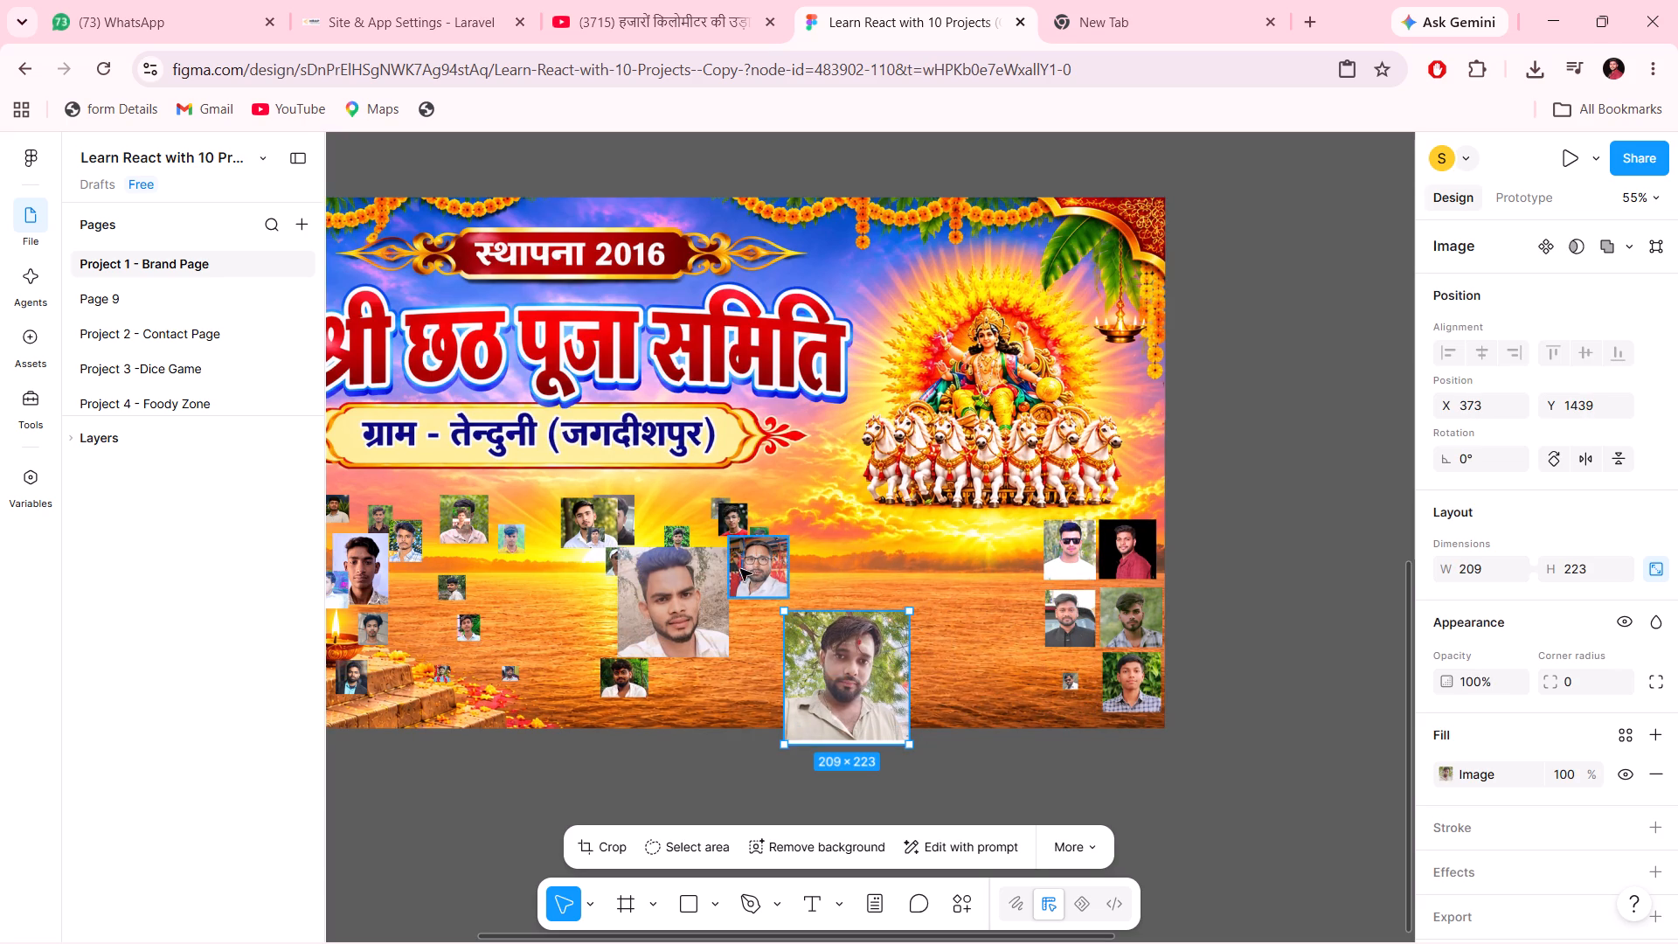
{"action": "left_click_drag", "start_coordinate": [745, 569], "coordinate": [995, 694]}
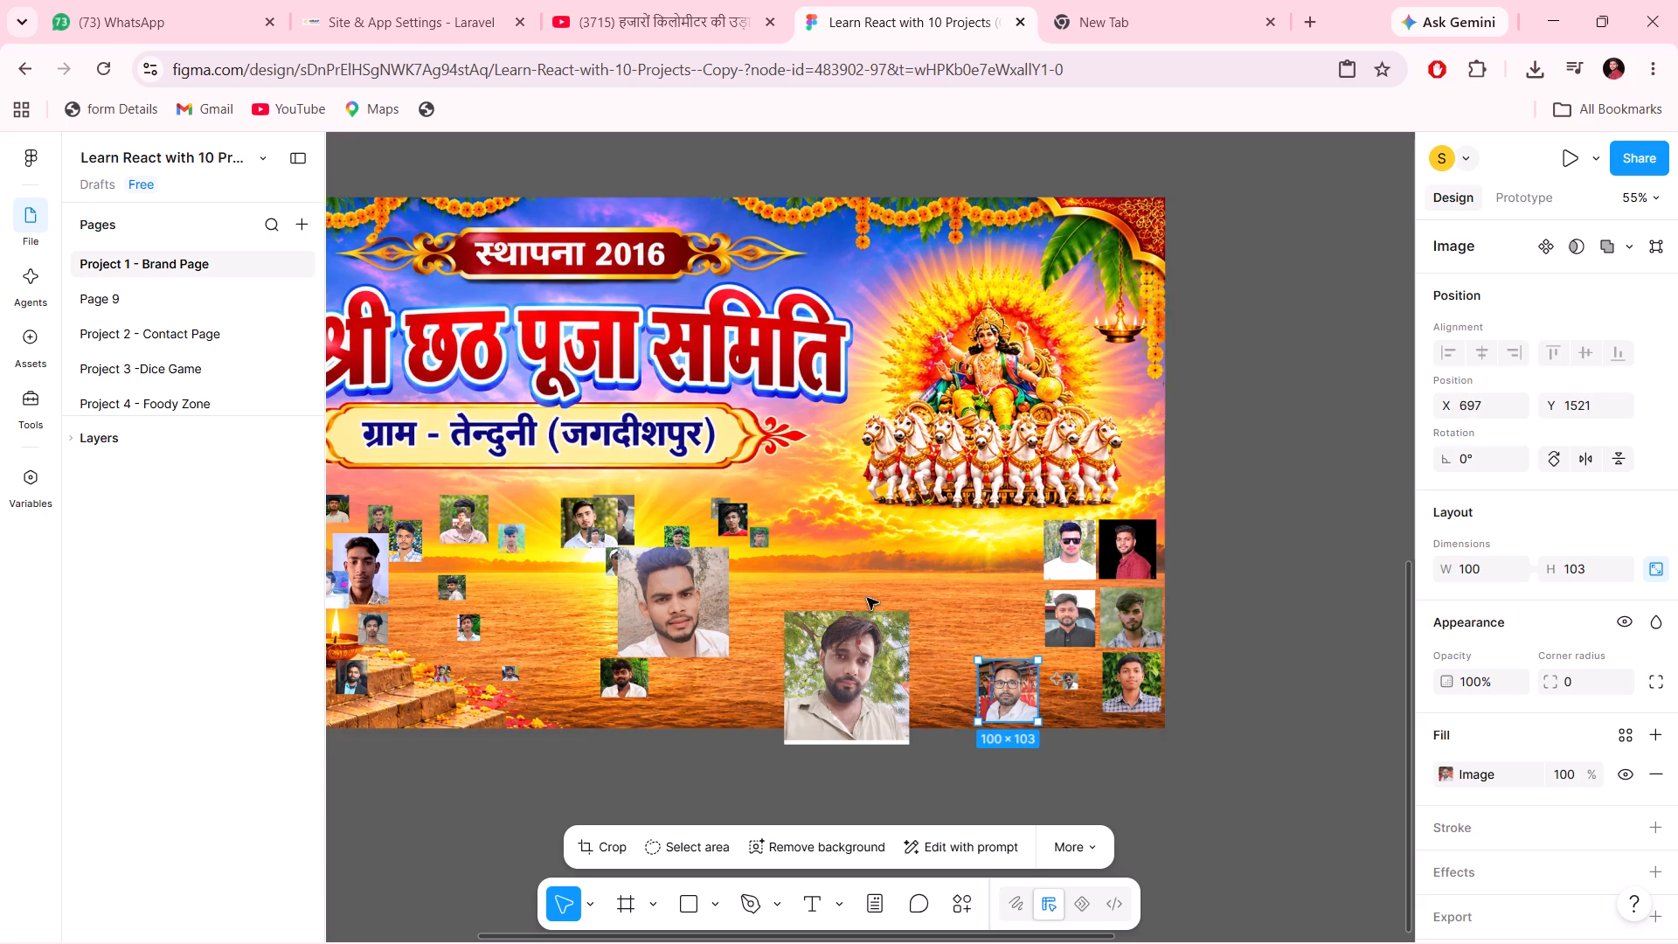
{"action": "left_click_drag", "start_coordinate": [687, 595], "coordinate": [738, 656]}
Resize the large bearded portrait in the light shirt, setting its width to 100 and its height to 100.
{"action": "left_click", "coordinate": [817, 691]}
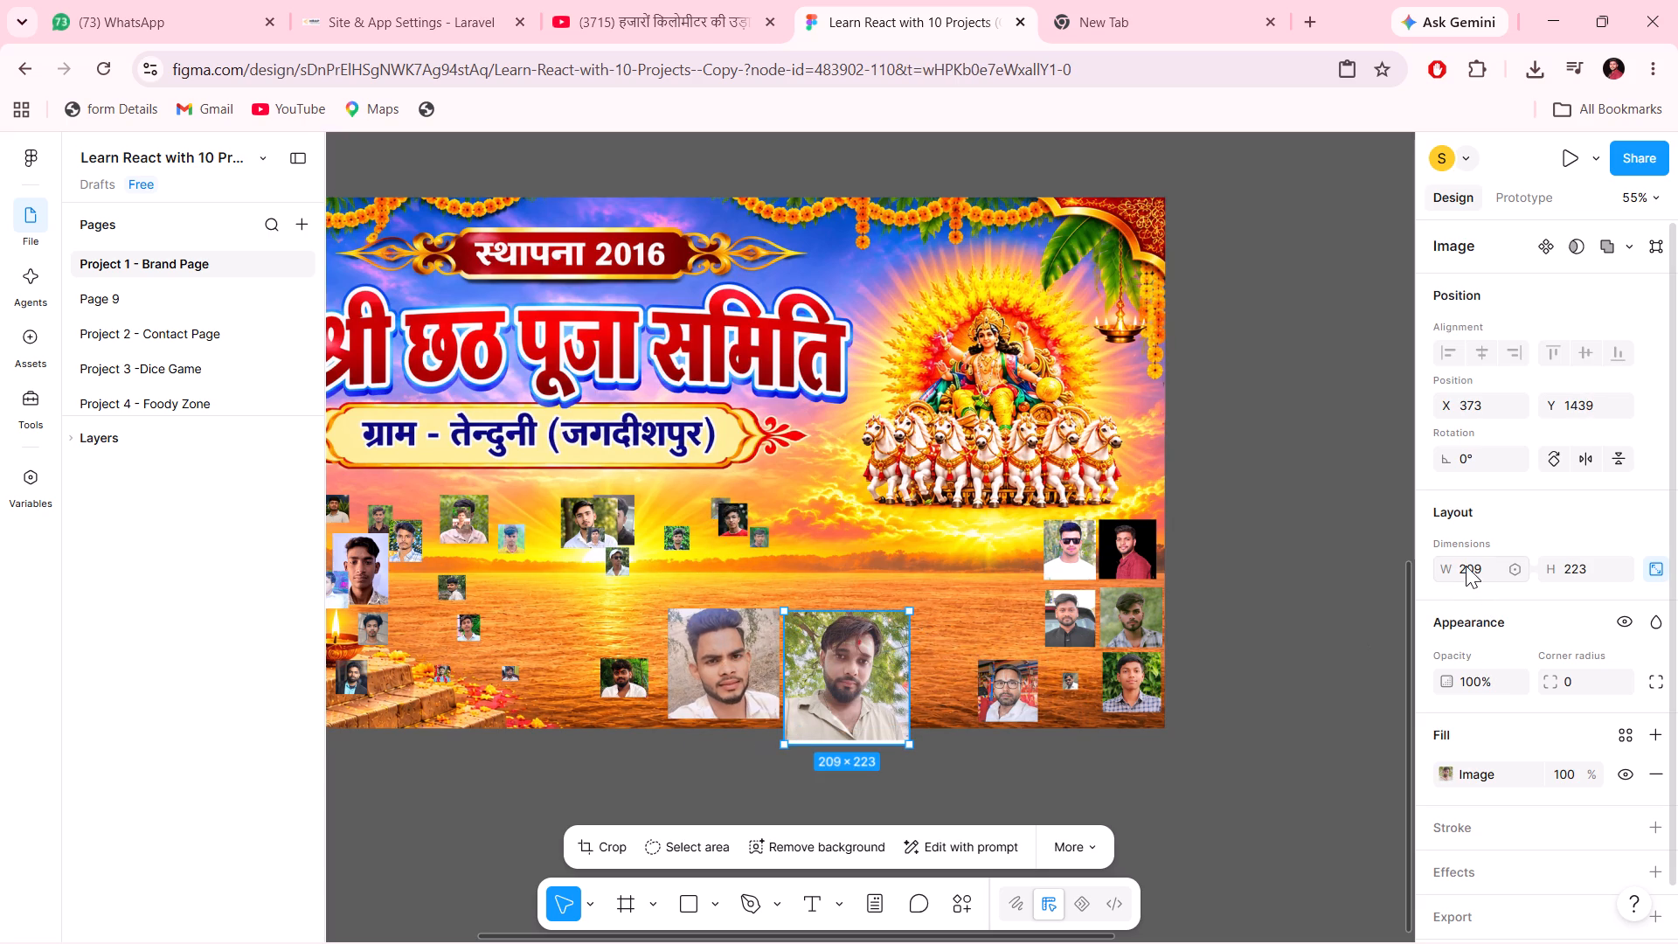
{"action": "left_click", "coordinate": [1468, 566]}
{"action": "type", "text": "100"}
{"action": "left_click", "coordinate": [1596, 570]}
{"action": "type", "text": "100"}
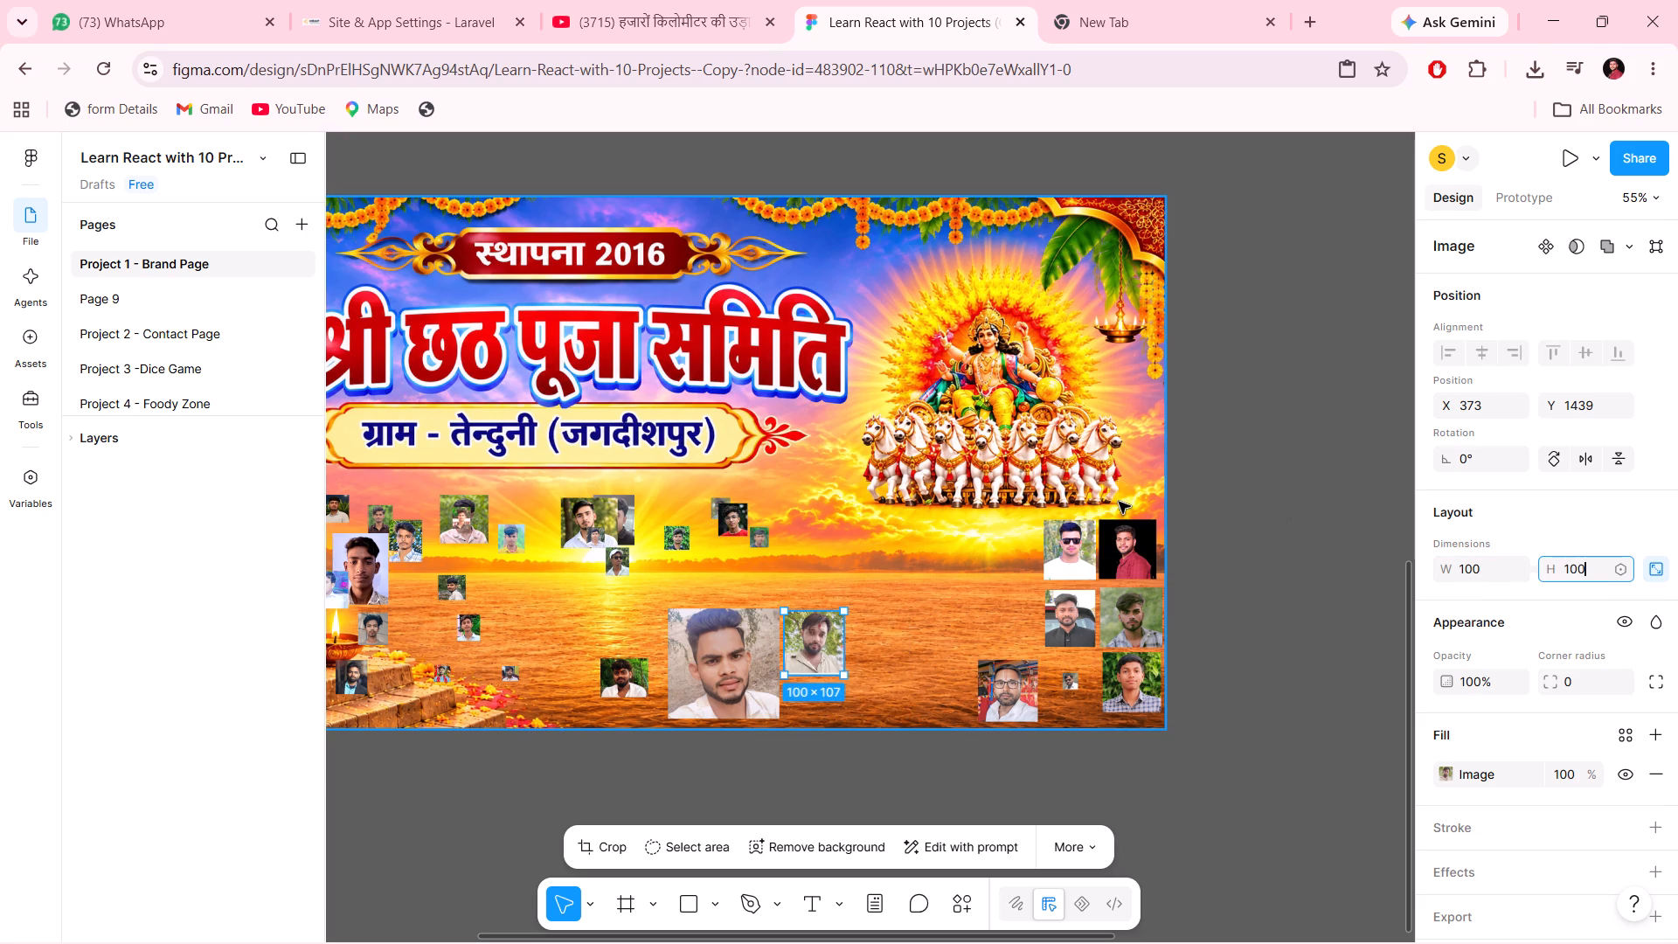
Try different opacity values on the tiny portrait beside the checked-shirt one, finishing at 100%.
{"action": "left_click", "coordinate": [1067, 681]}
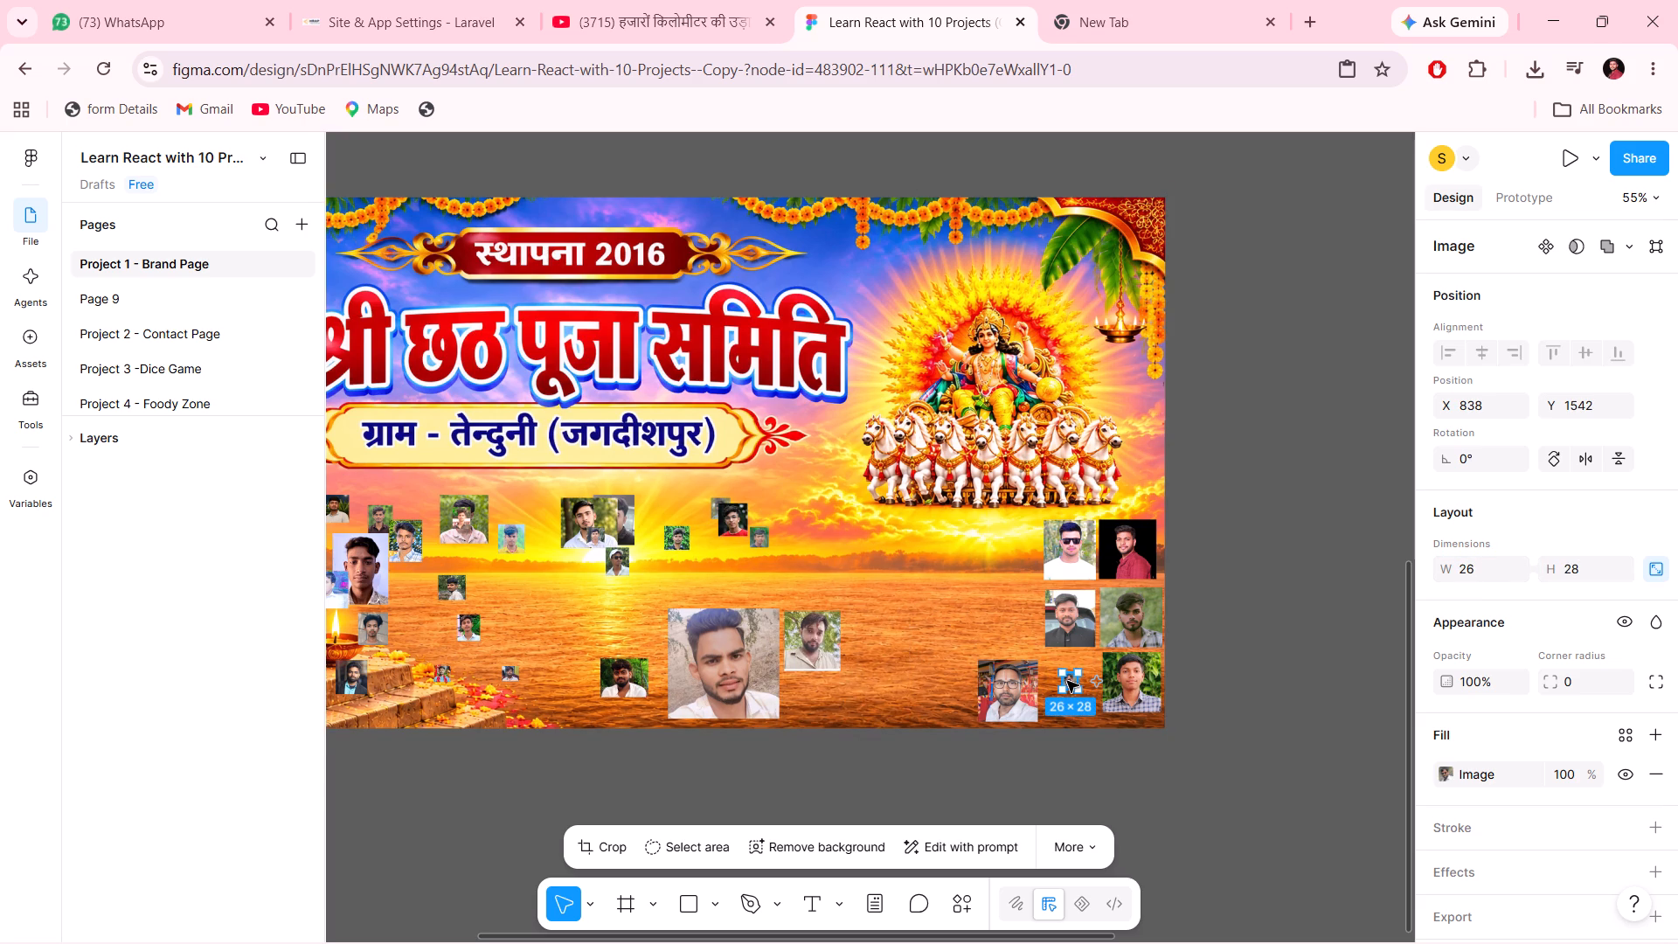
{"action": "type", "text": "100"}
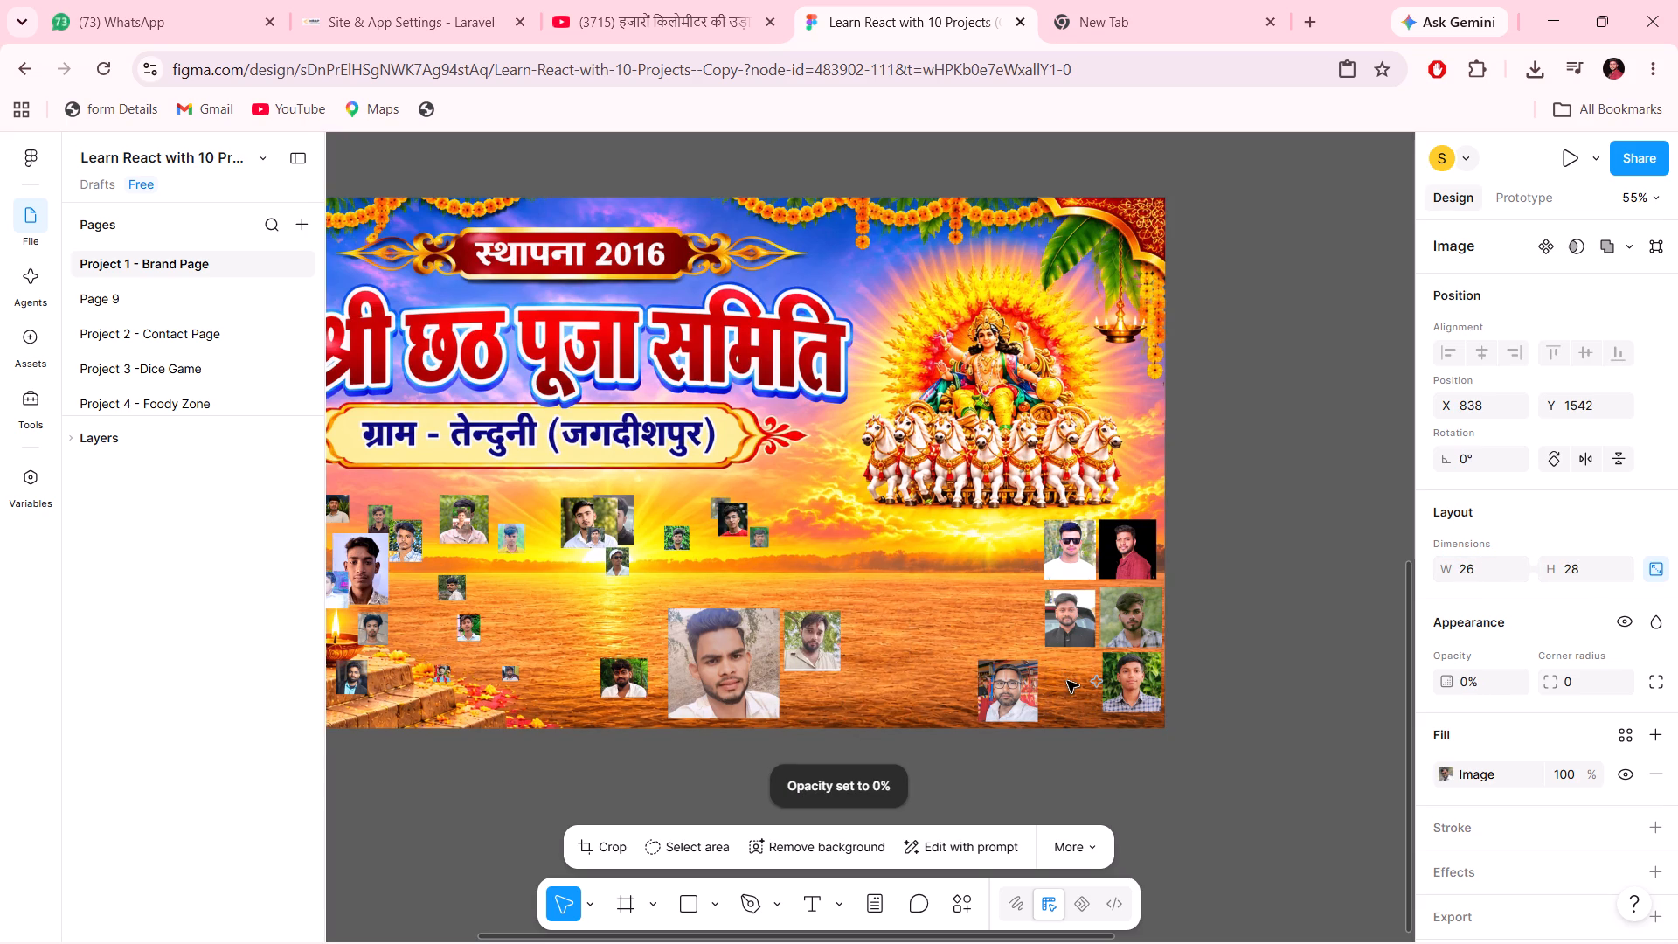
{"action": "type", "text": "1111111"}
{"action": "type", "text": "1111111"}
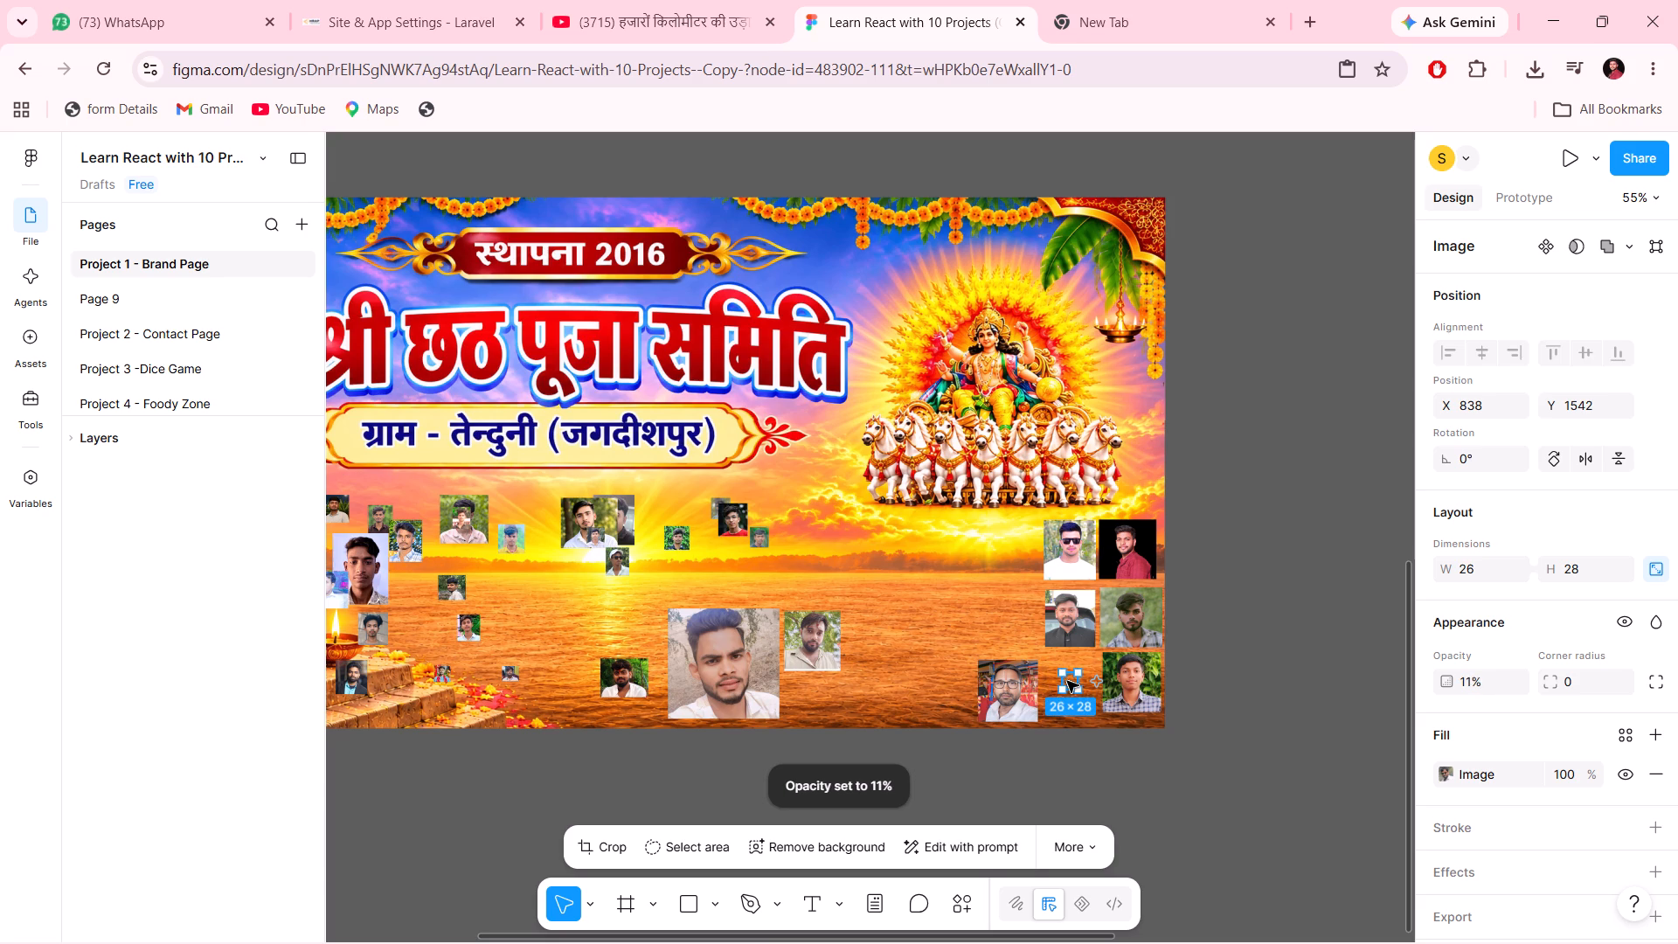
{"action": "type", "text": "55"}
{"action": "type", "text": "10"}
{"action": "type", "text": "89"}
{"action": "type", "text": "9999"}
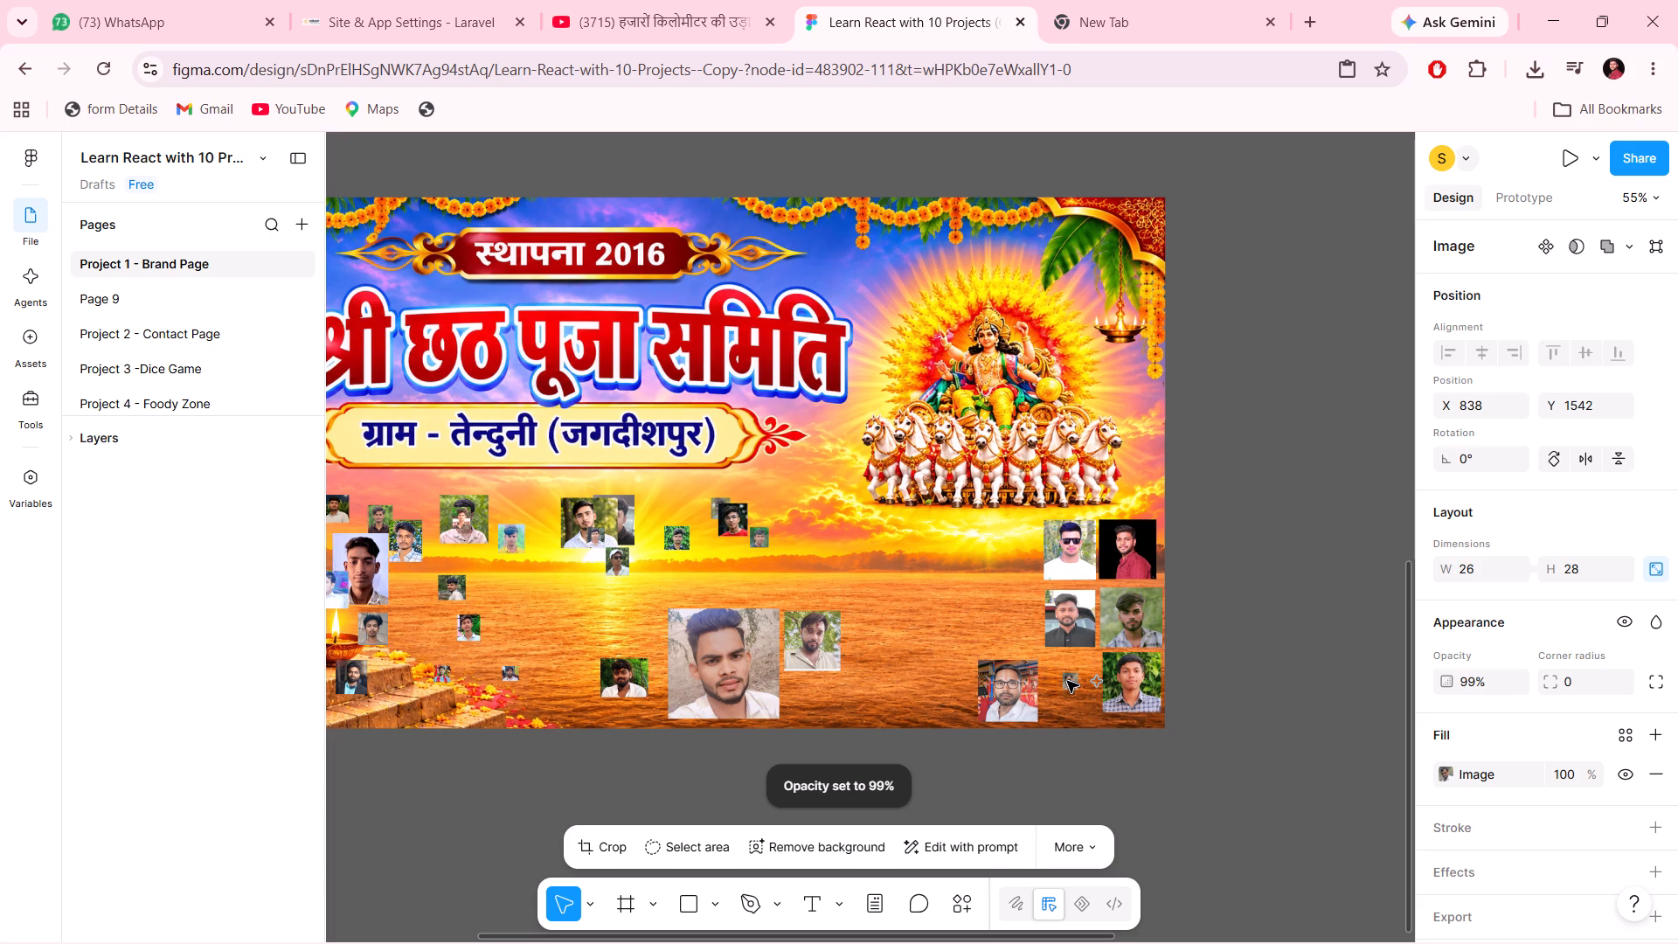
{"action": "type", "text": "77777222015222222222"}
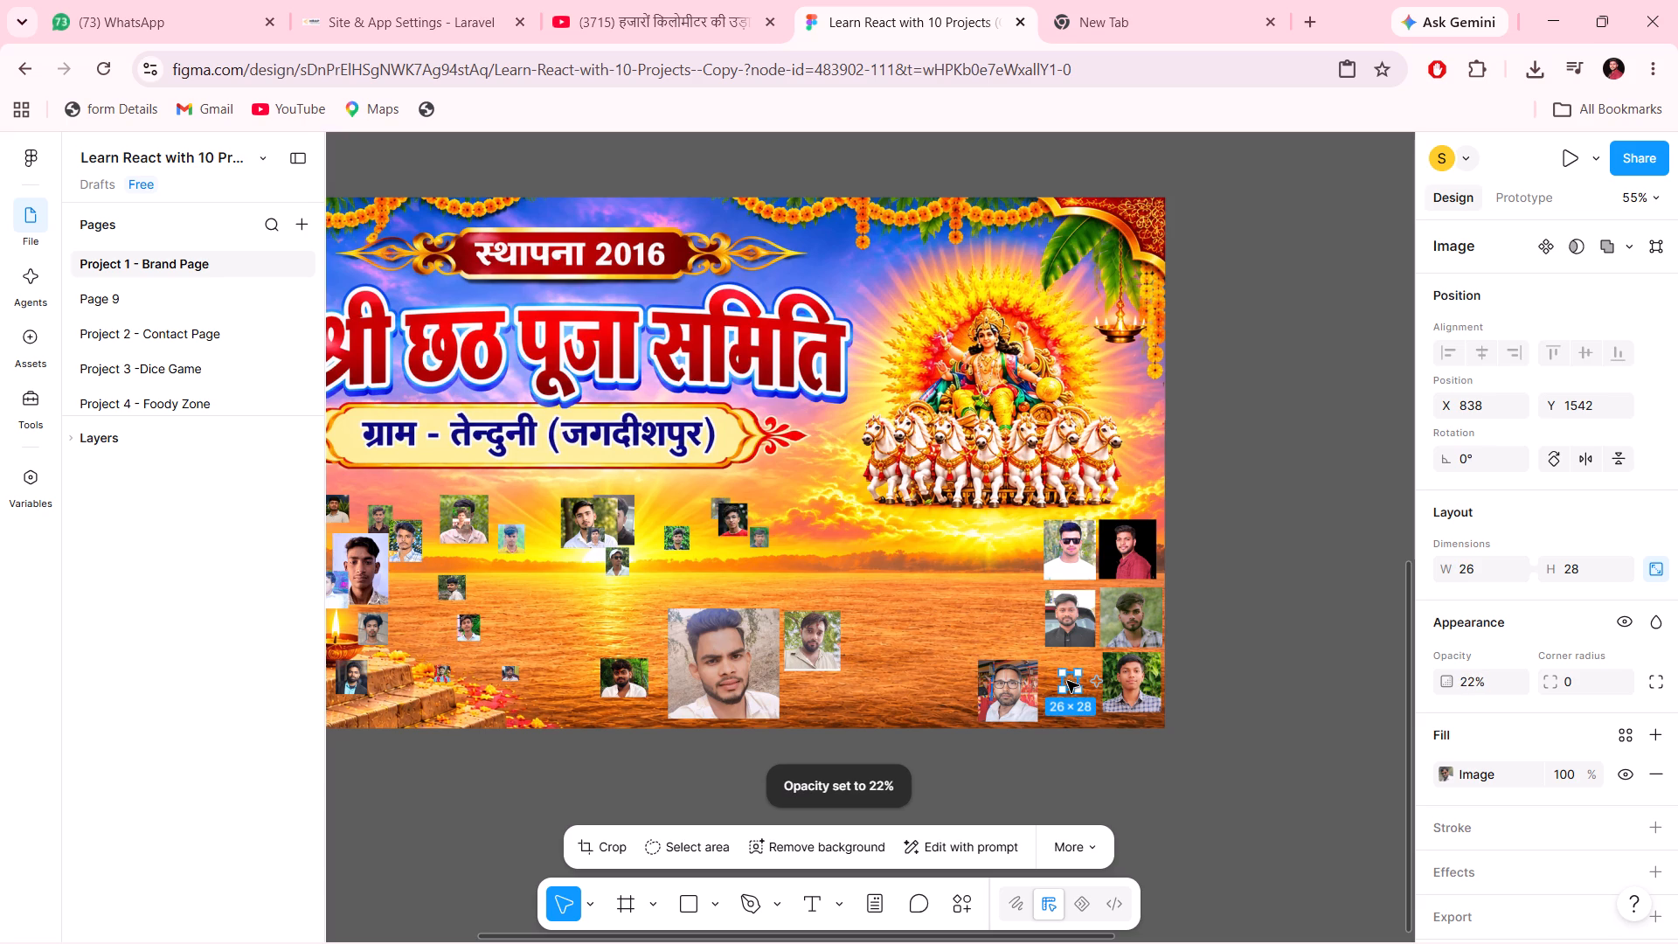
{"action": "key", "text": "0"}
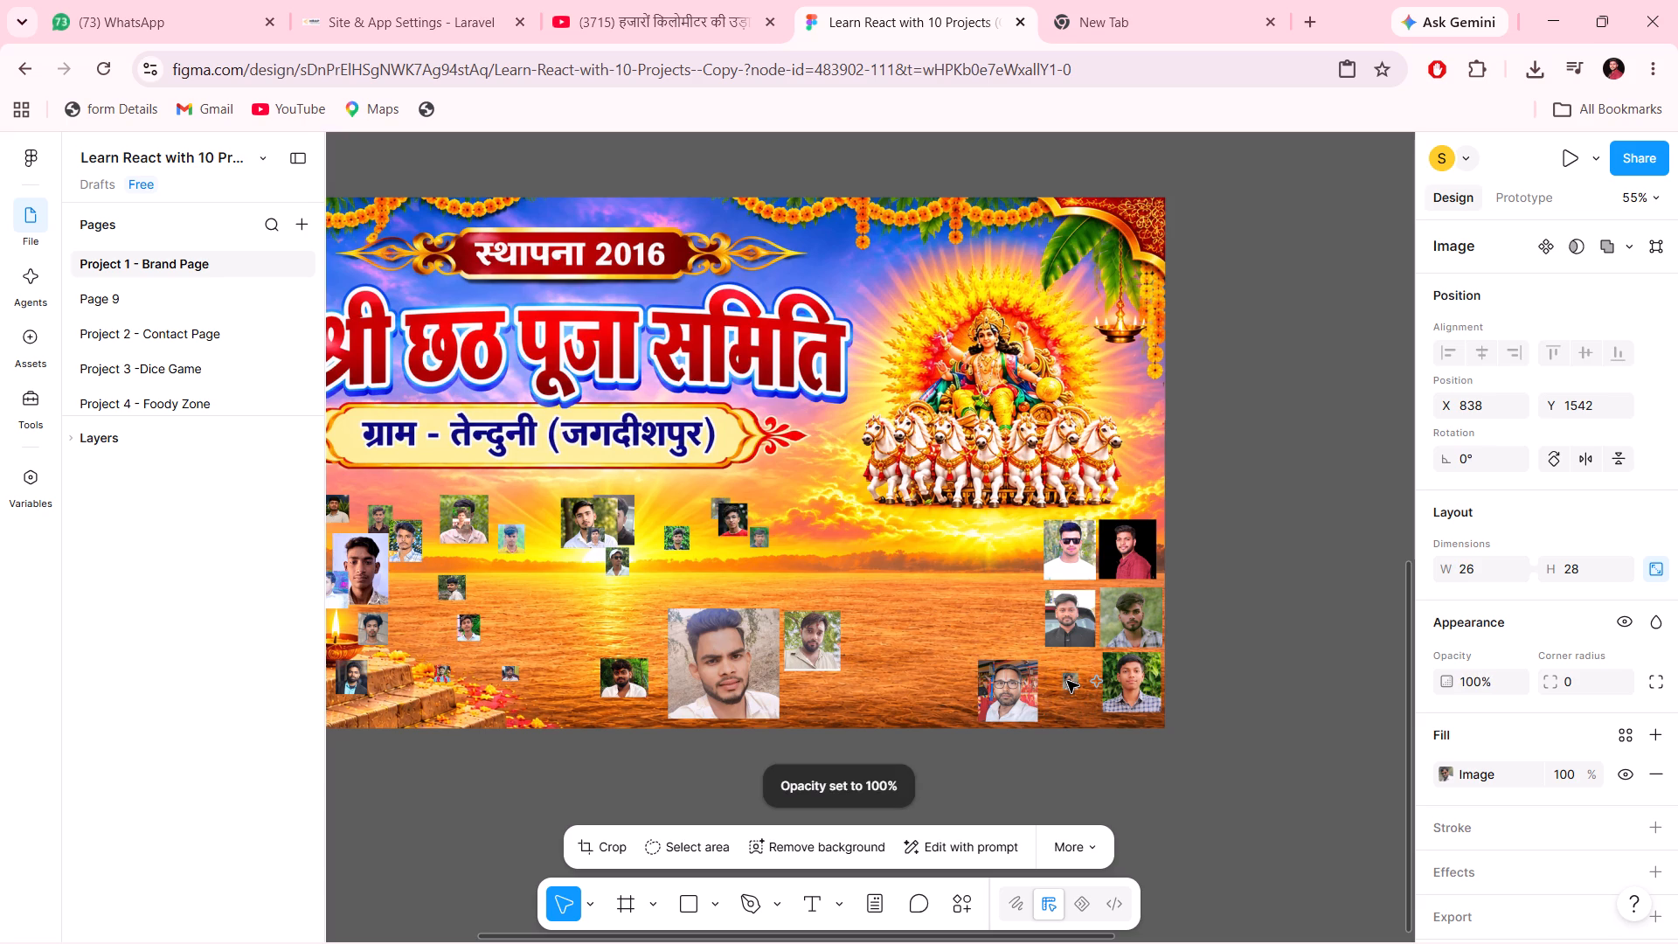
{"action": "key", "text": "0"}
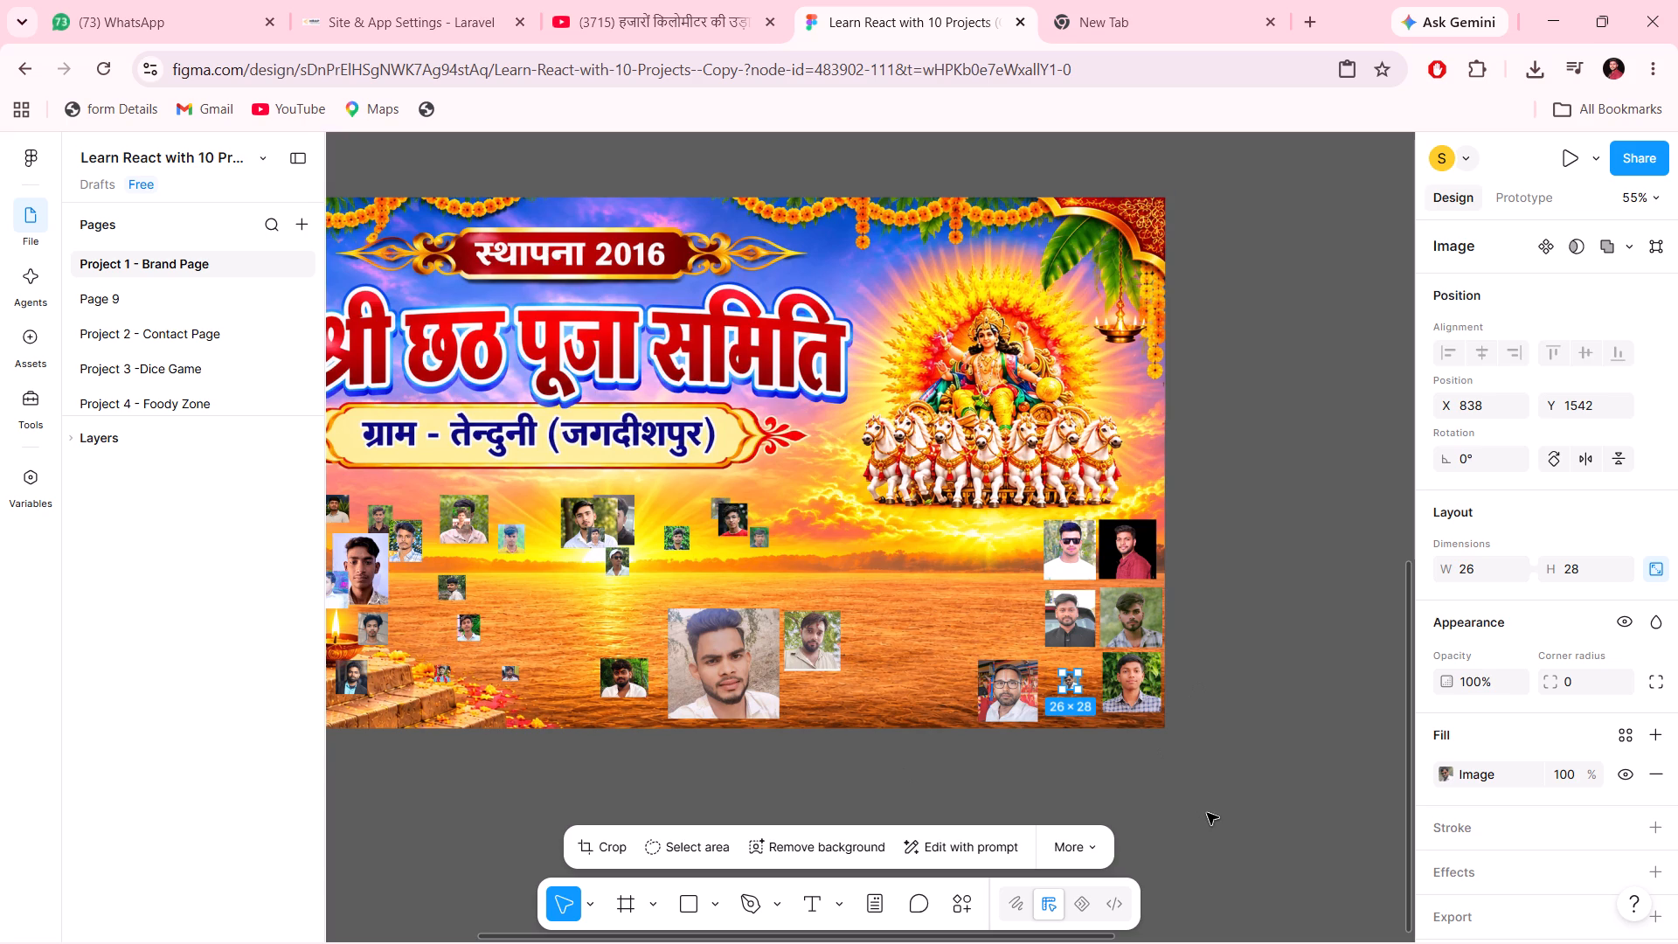
Enlarge the tiny portrait between the glasses and checked-shirt portraits to about 53 × 55.
{"action": "left_click", "coordinate": [1076, 691]}
{"action": "left_click_drag", "start_coordinate": [1077, 691], "coordinate": [1099, 705]}
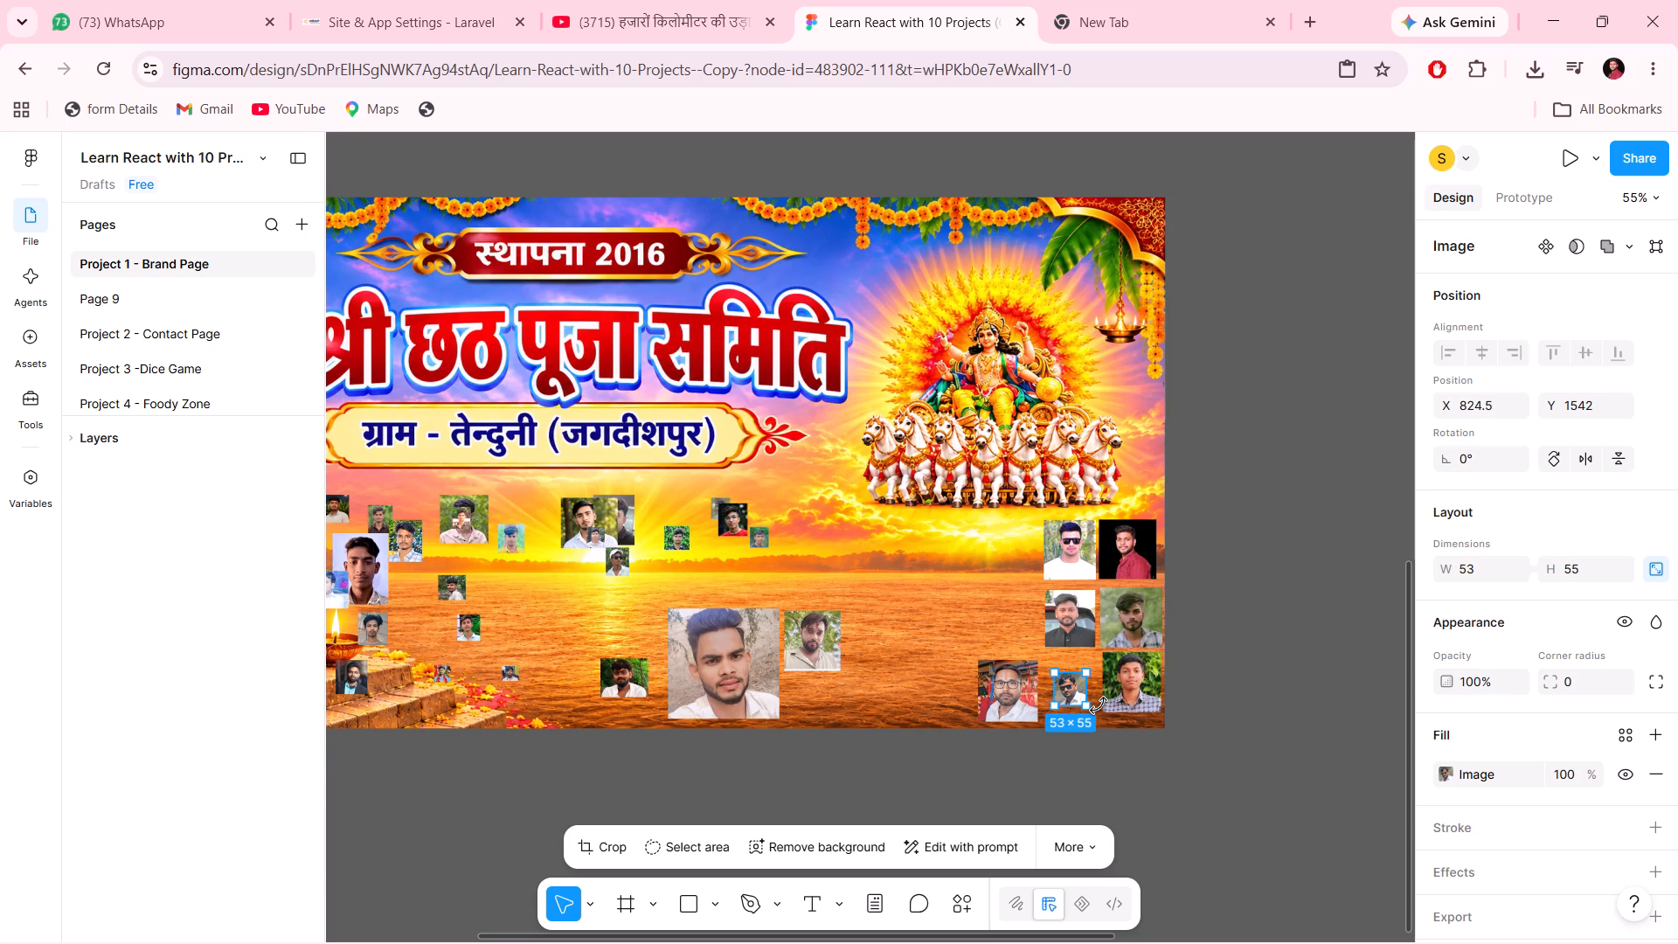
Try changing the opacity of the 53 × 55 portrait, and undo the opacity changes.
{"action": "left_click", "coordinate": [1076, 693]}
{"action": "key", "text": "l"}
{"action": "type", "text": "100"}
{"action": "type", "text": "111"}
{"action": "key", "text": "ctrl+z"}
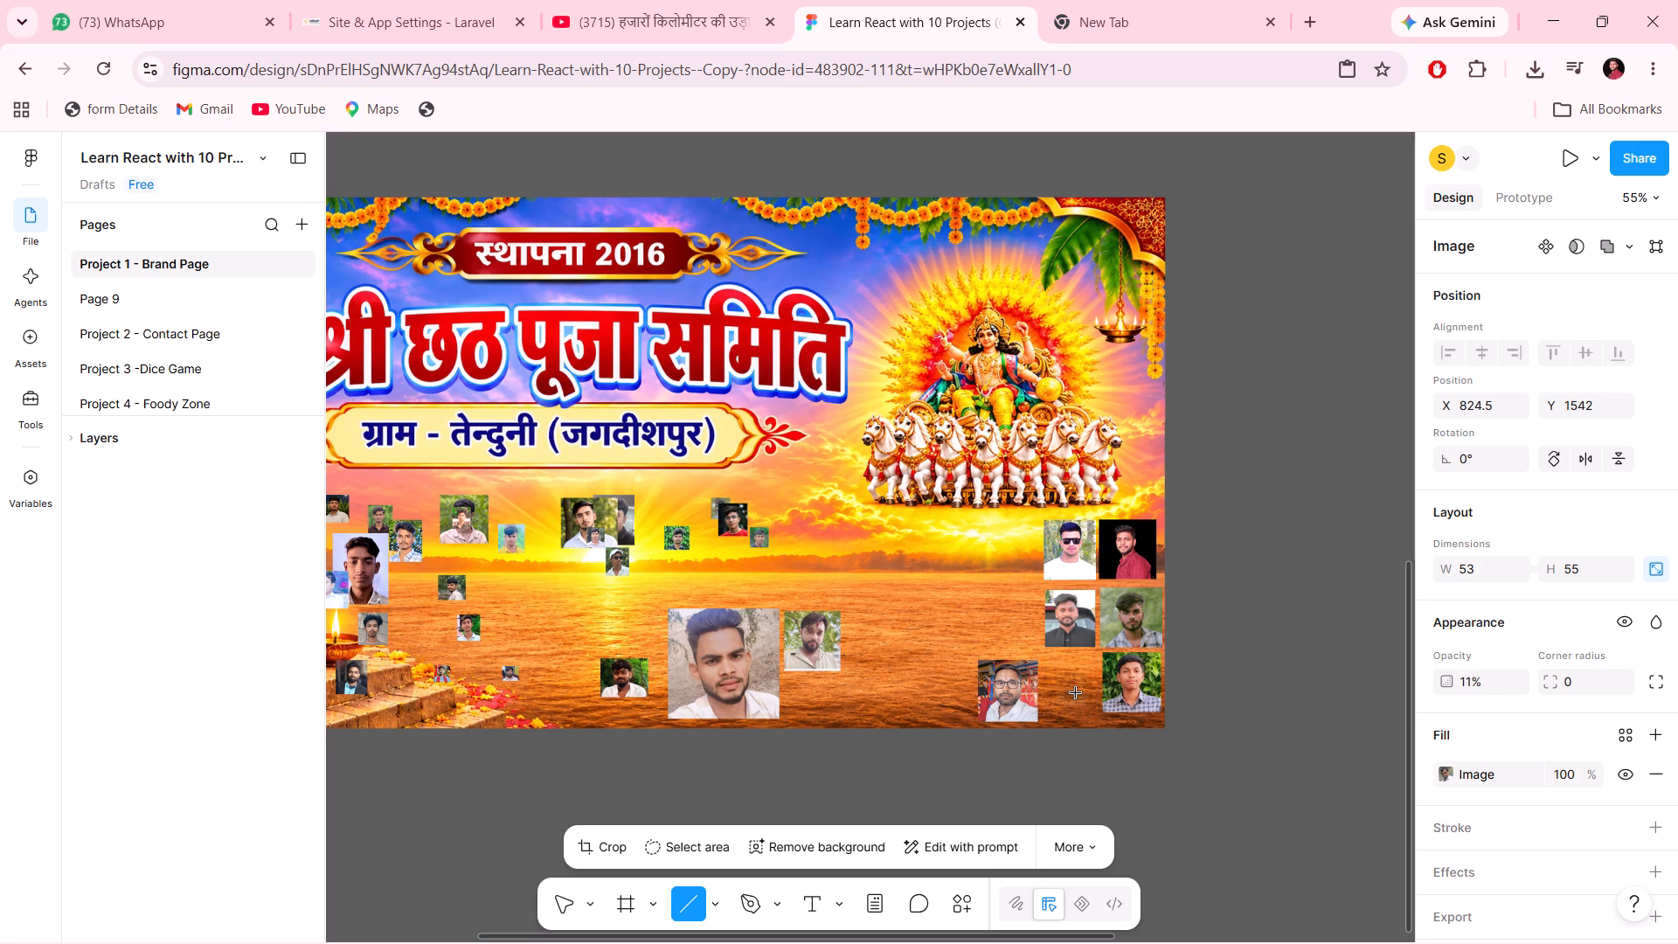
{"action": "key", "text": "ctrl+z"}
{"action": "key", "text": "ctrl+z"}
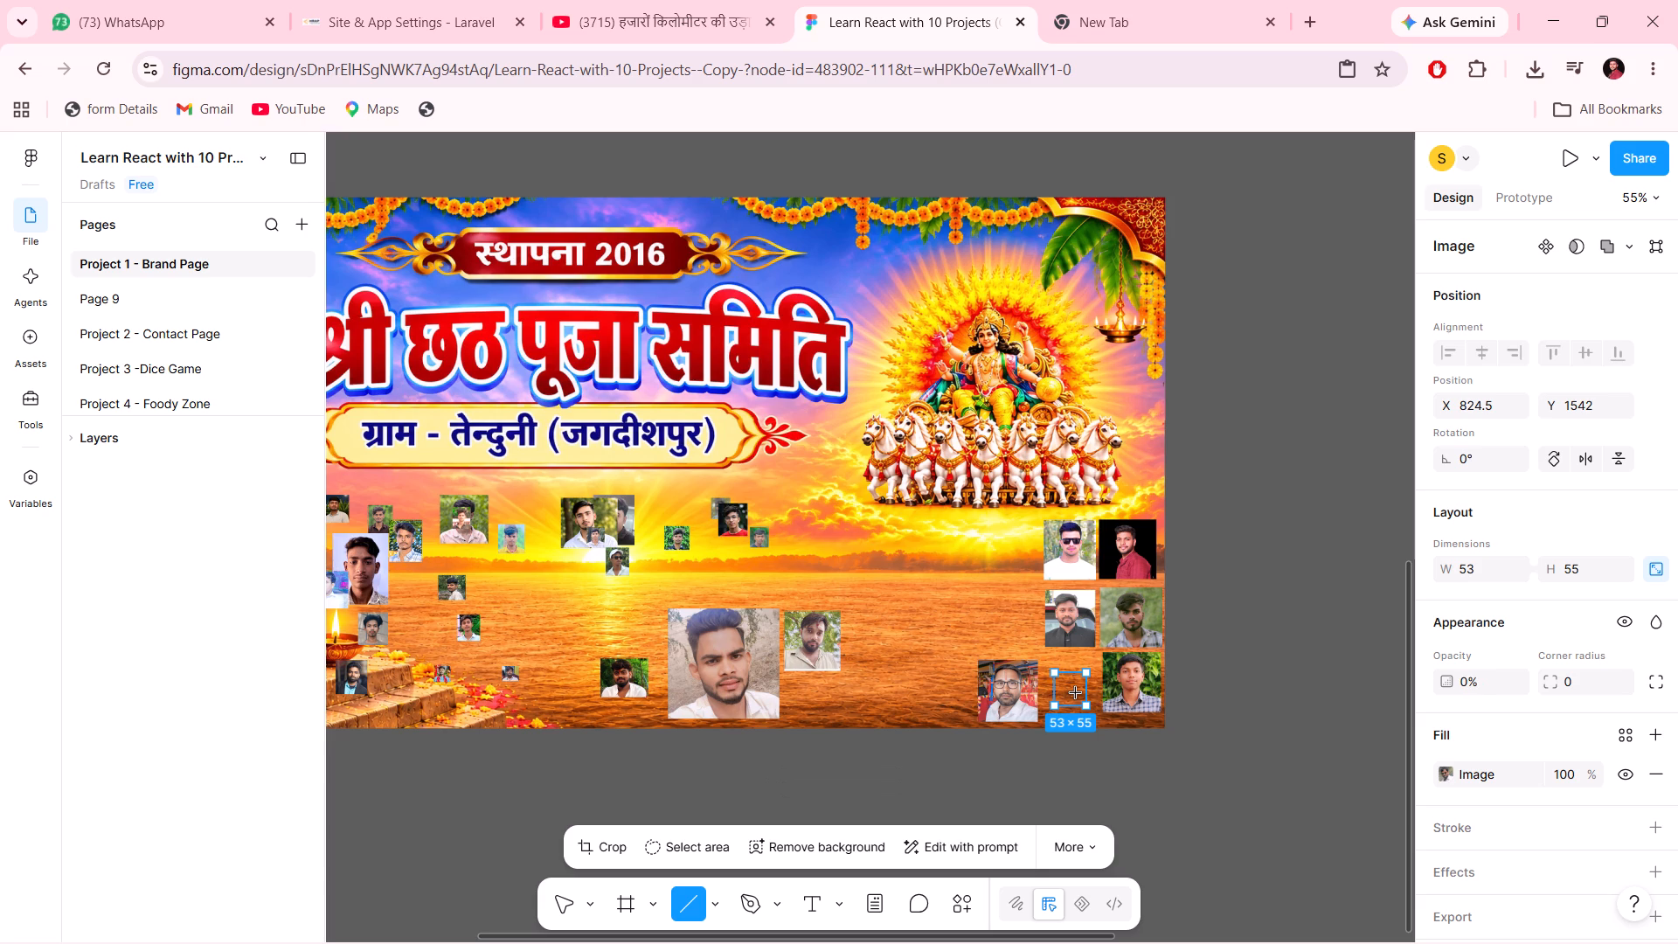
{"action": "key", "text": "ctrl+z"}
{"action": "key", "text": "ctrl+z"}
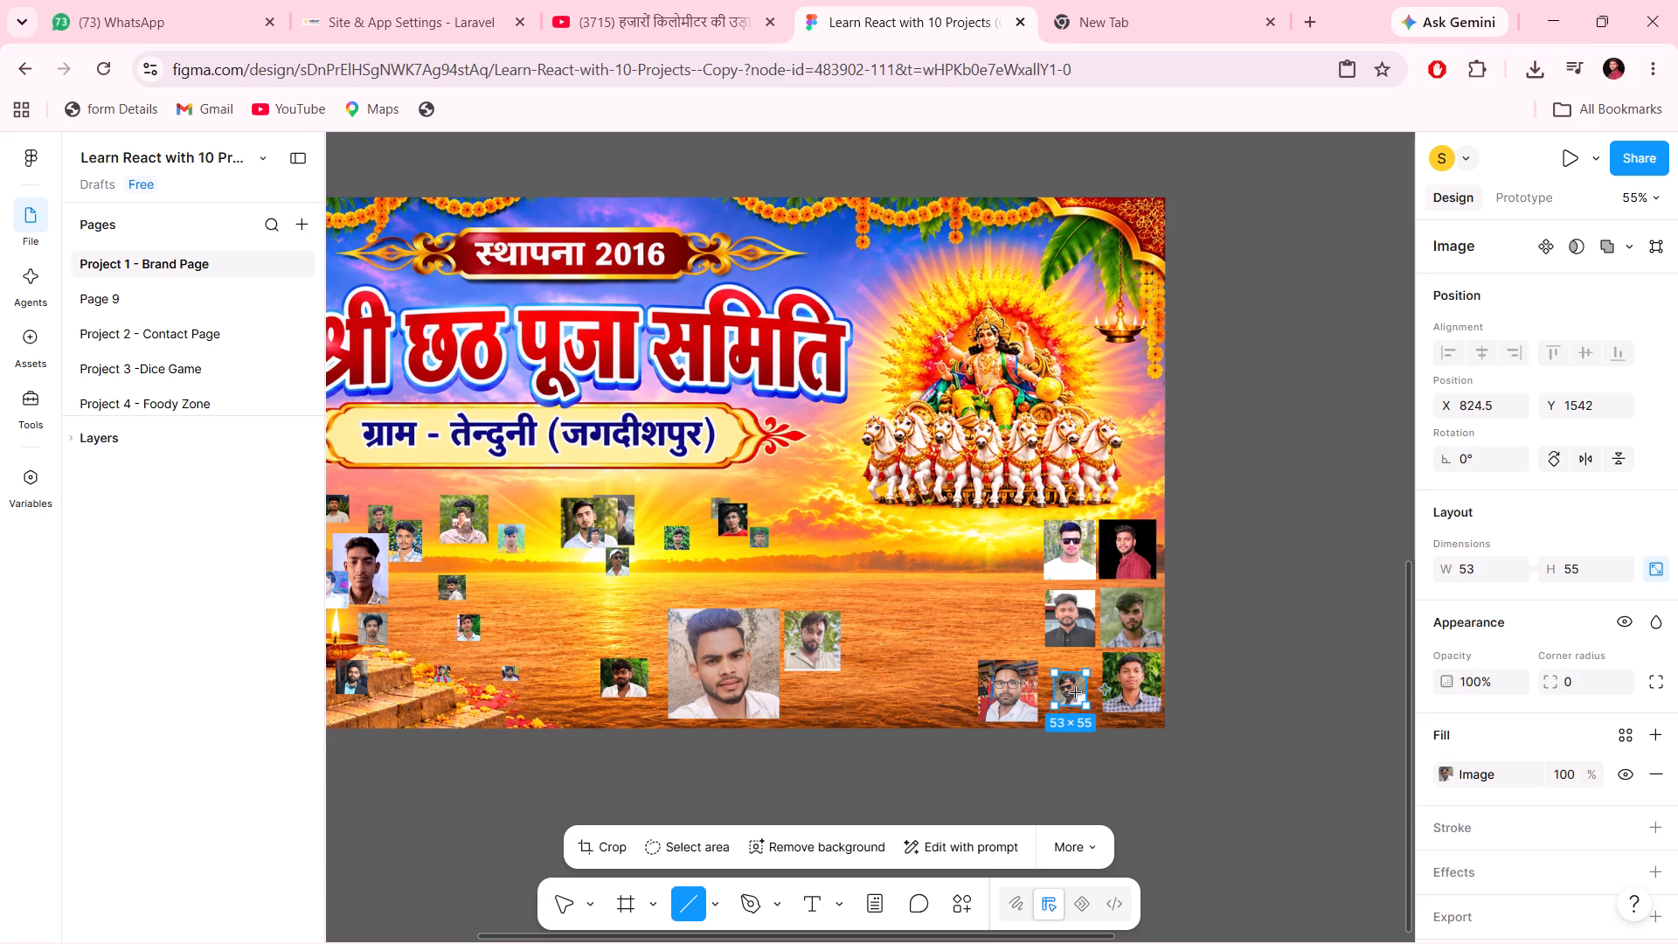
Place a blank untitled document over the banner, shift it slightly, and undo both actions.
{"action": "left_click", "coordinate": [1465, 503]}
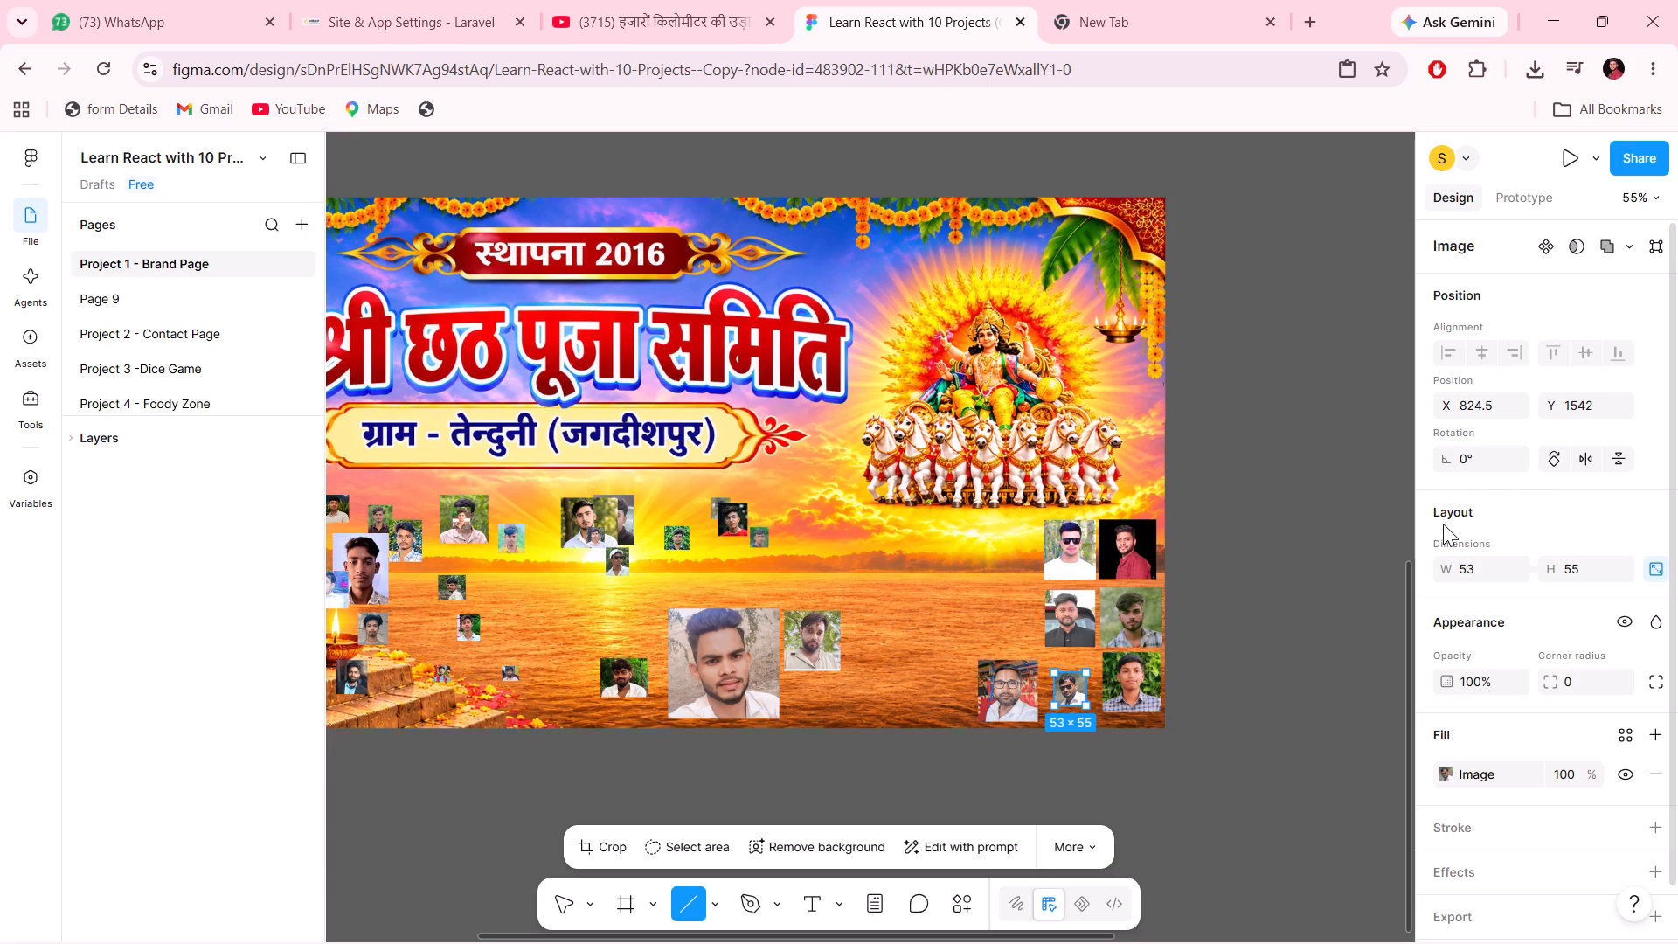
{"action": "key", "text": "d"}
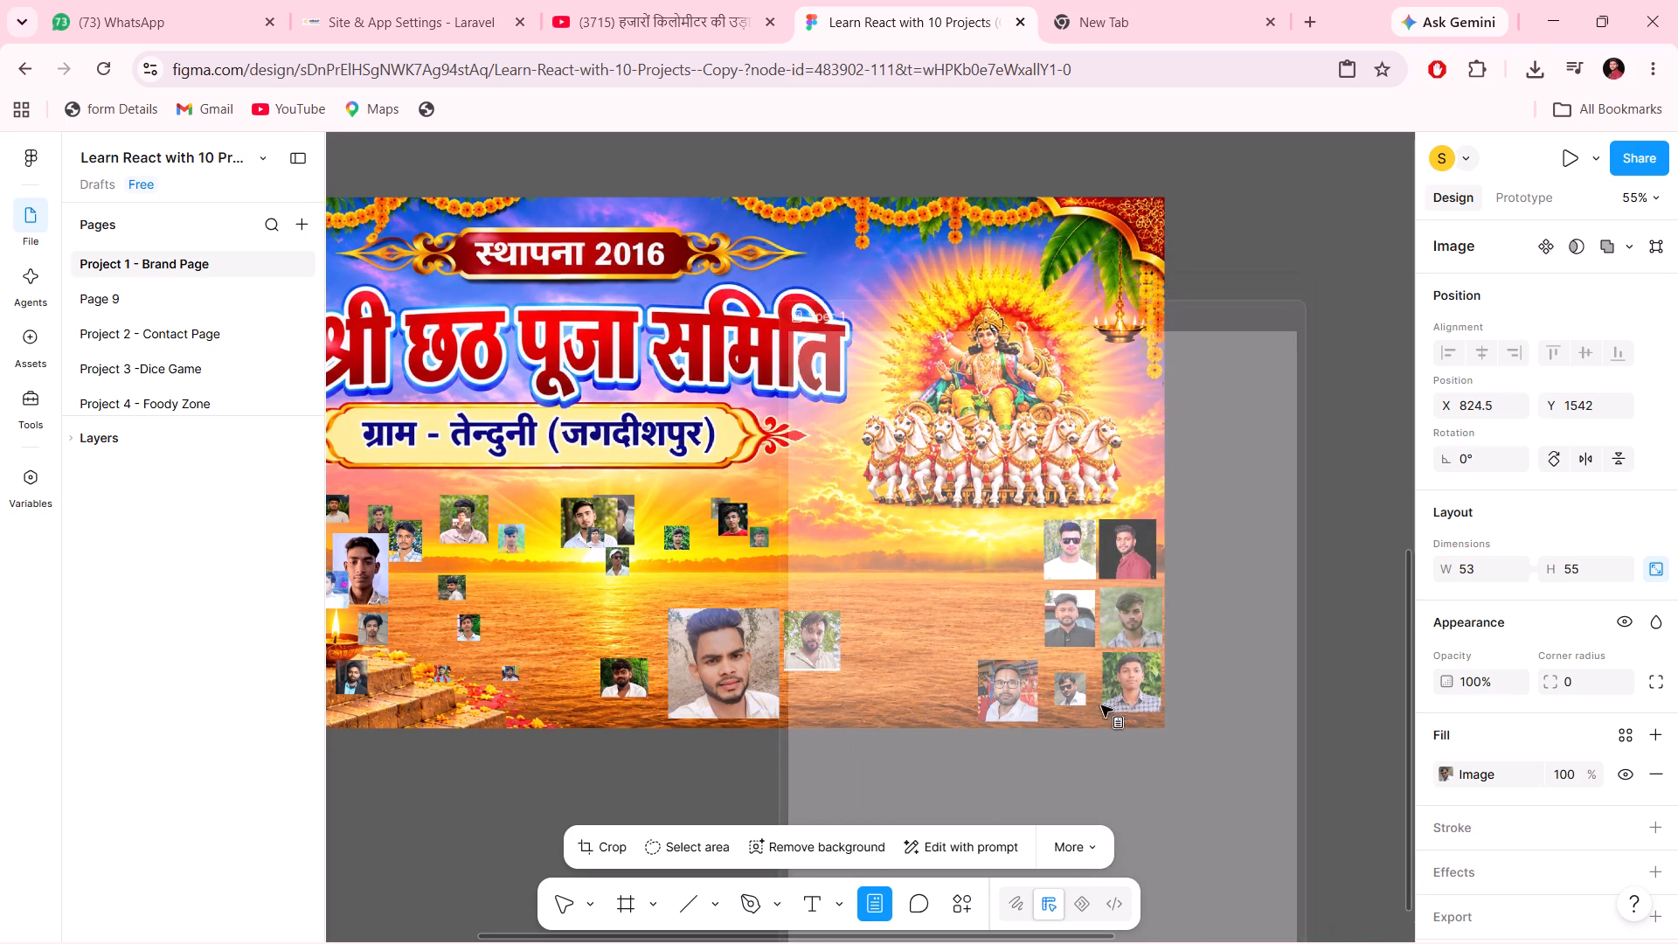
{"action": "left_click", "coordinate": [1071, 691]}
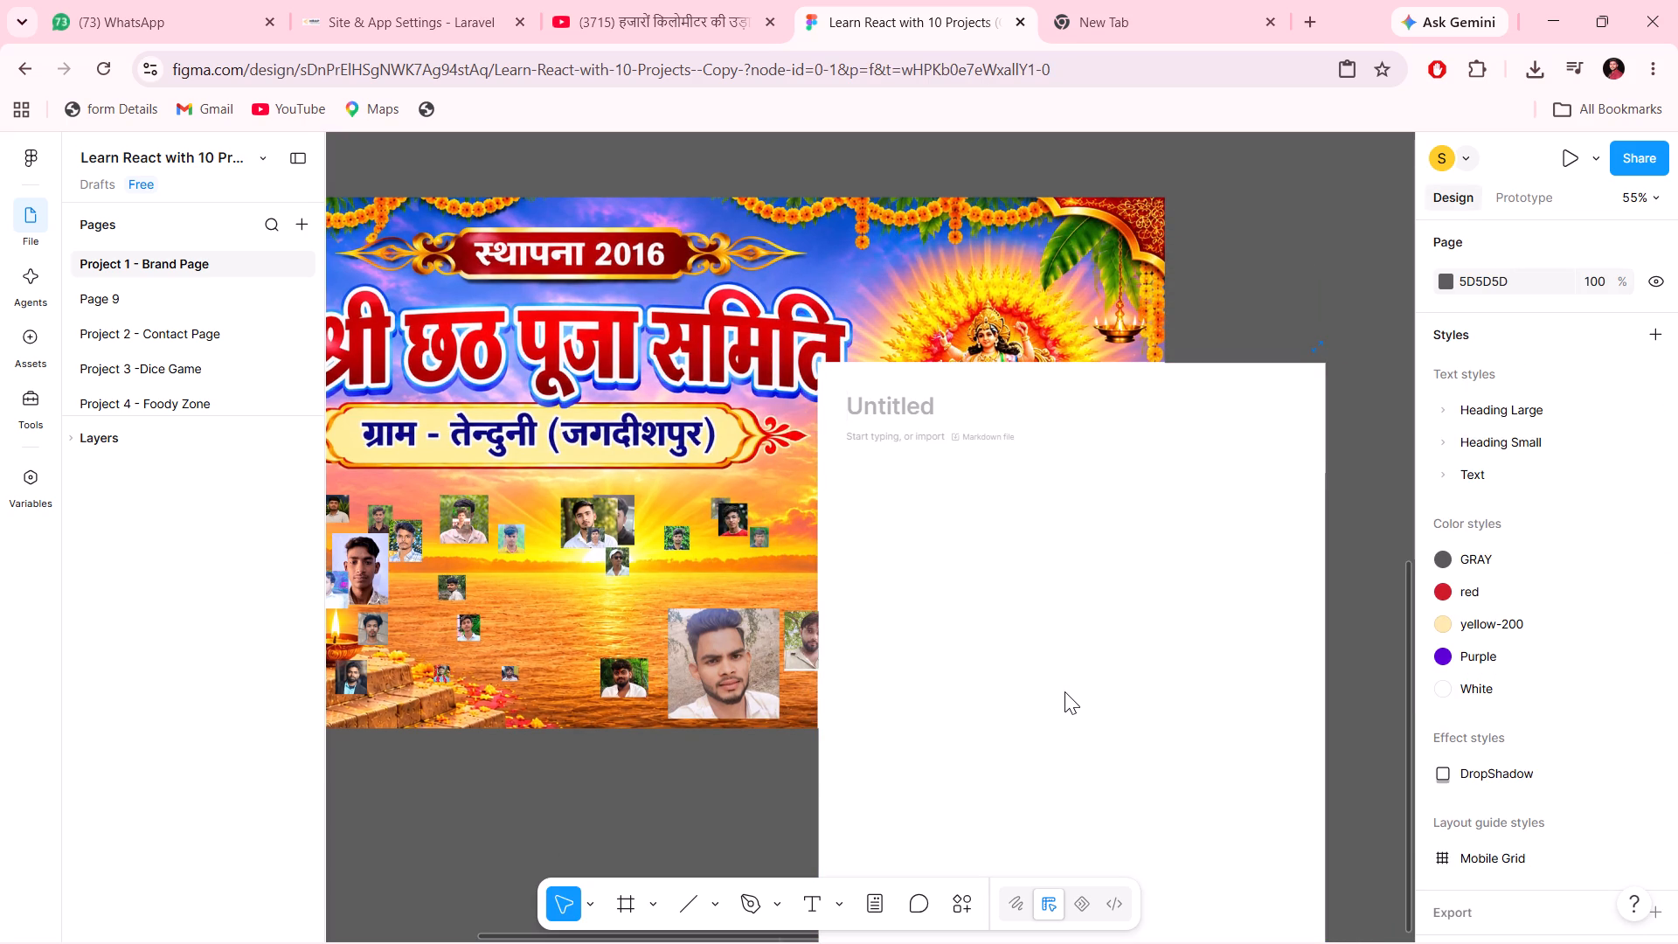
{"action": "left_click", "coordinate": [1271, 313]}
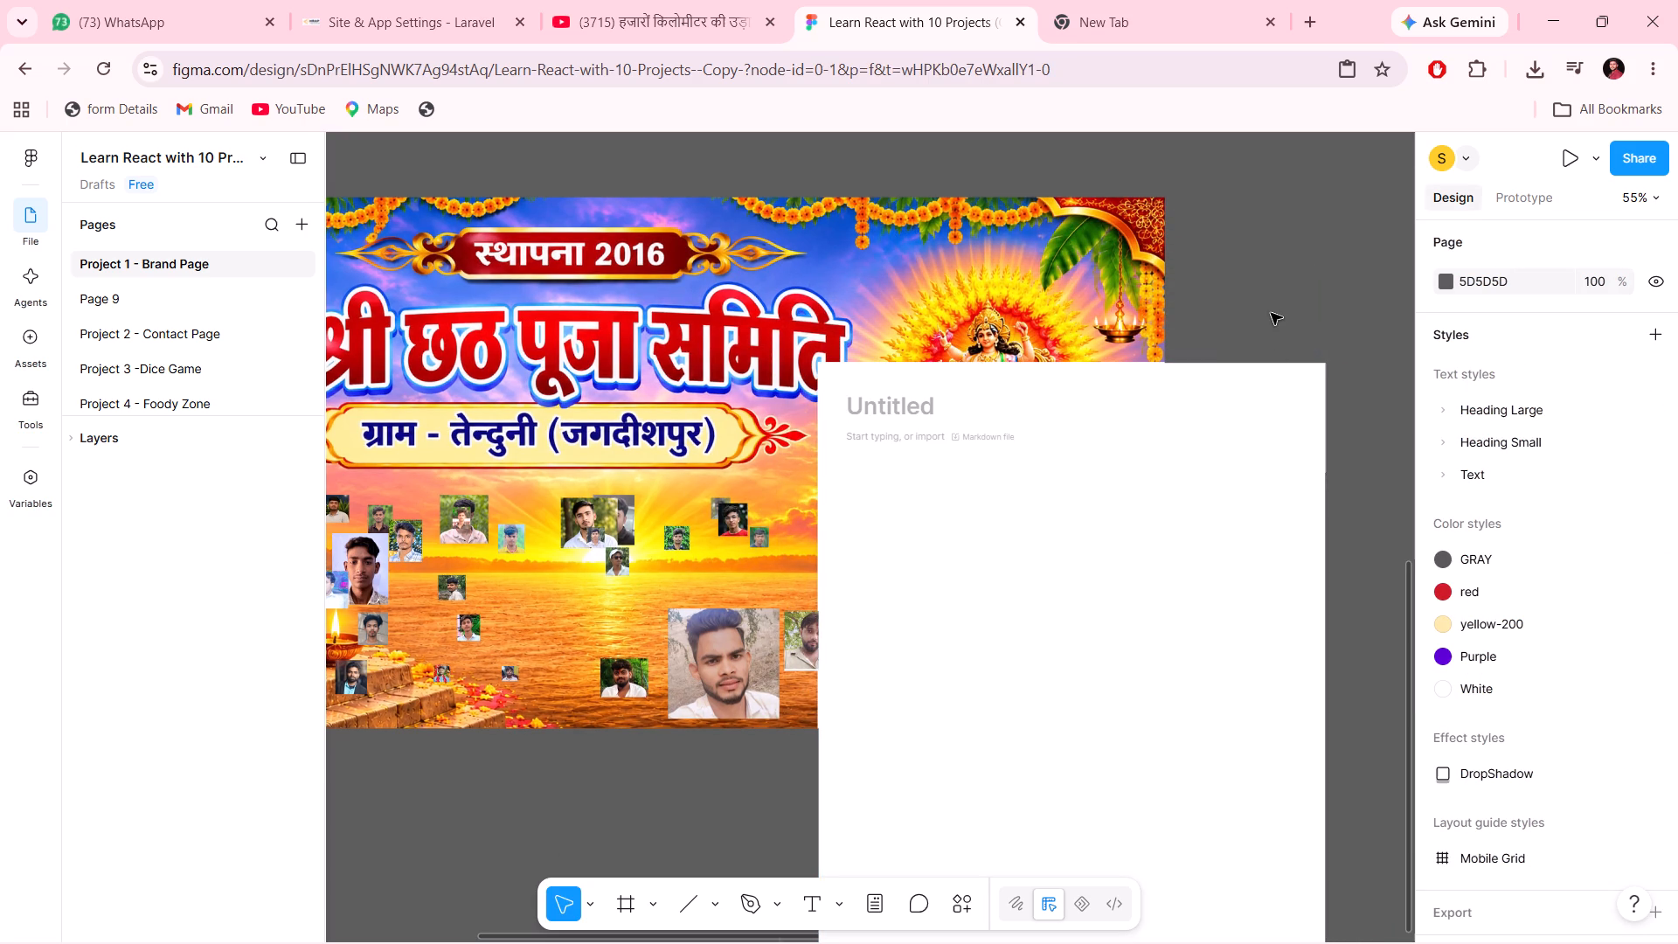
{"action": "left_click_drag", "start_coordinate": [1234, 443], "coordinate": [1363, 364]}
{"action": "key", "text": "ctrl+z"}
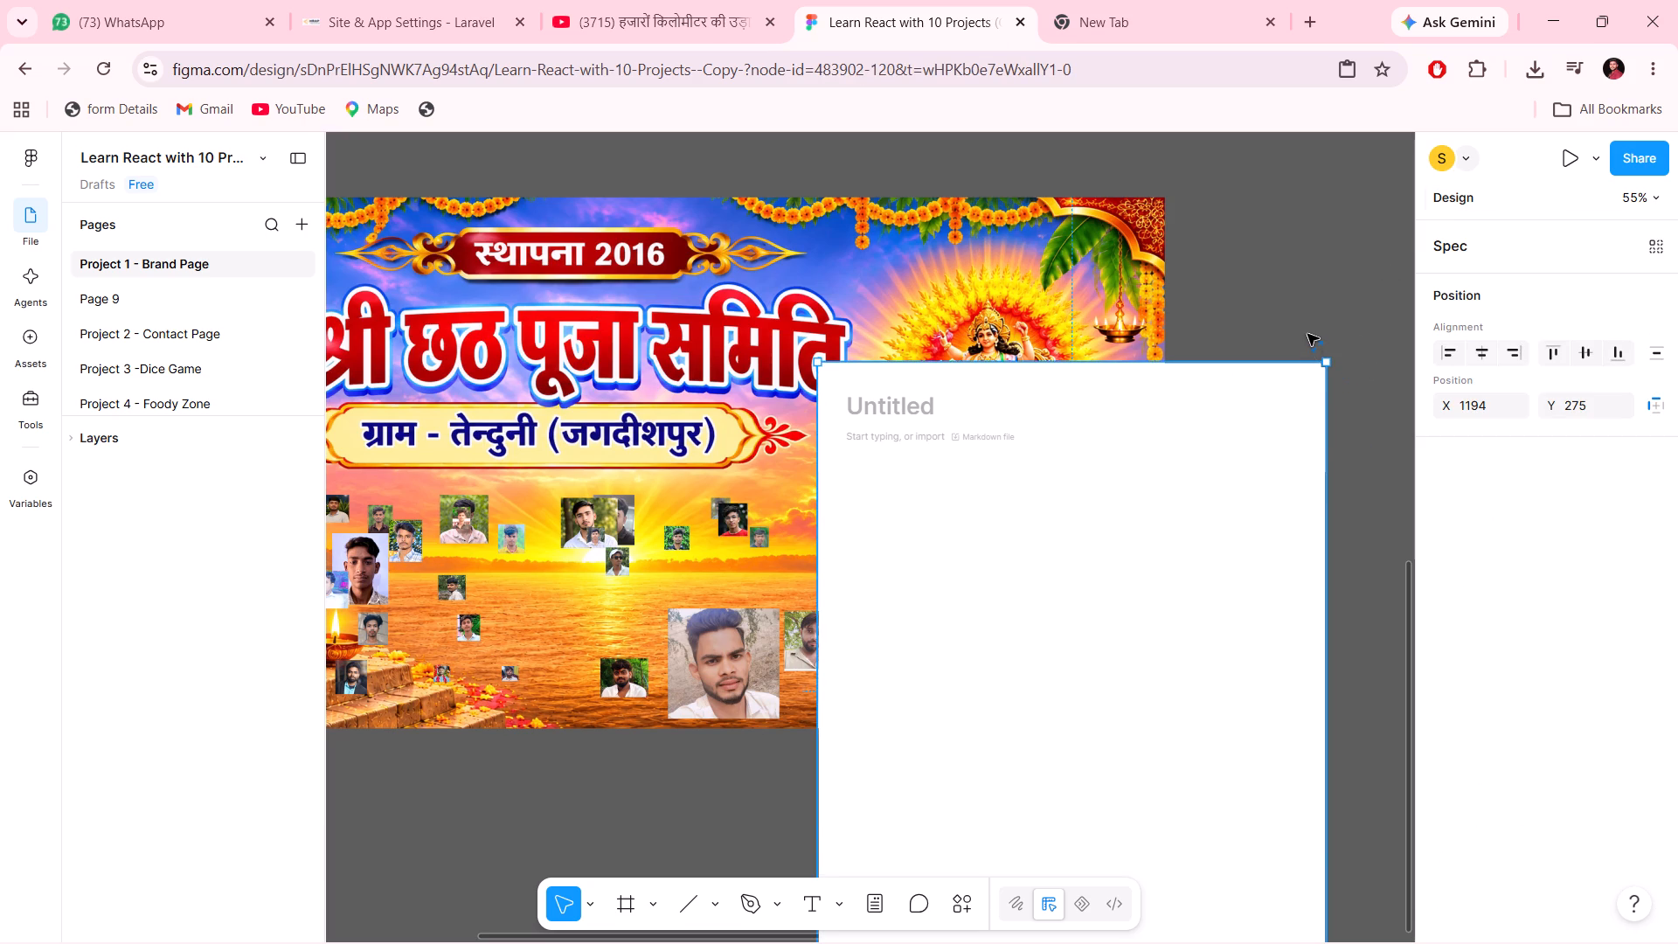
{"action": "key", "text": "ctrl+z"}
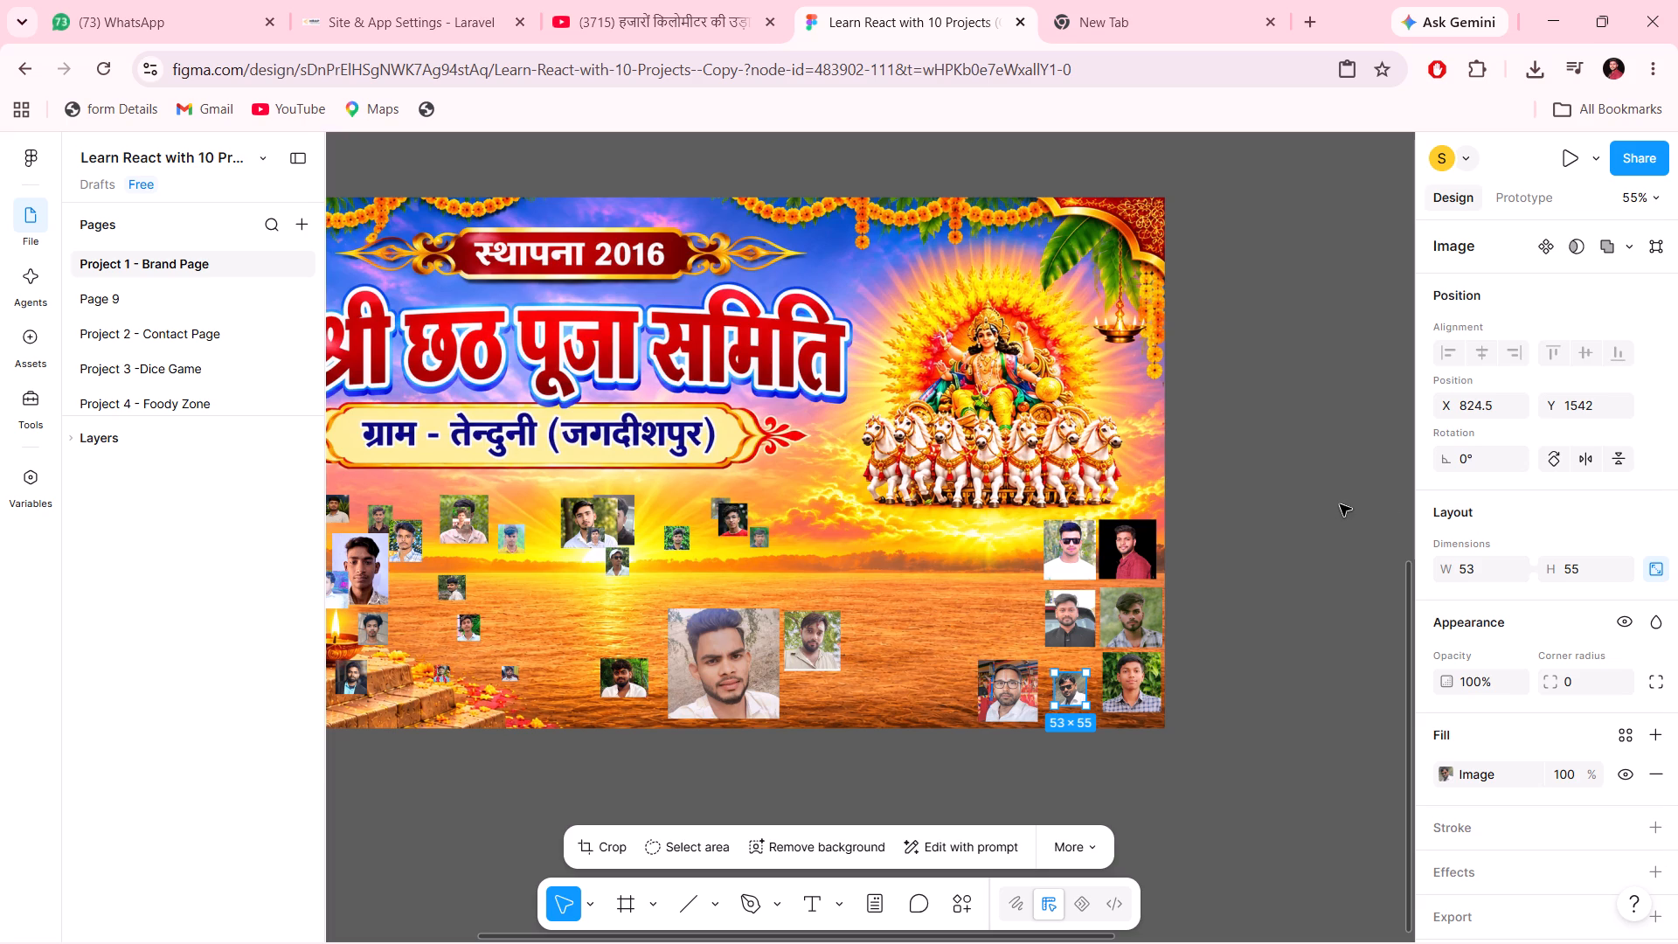
Capture a screenshot of the banner canvas together with the selected portrait's design properties, and clear the portrait selection.
{"action": "key", "text": "shift+super+s"}
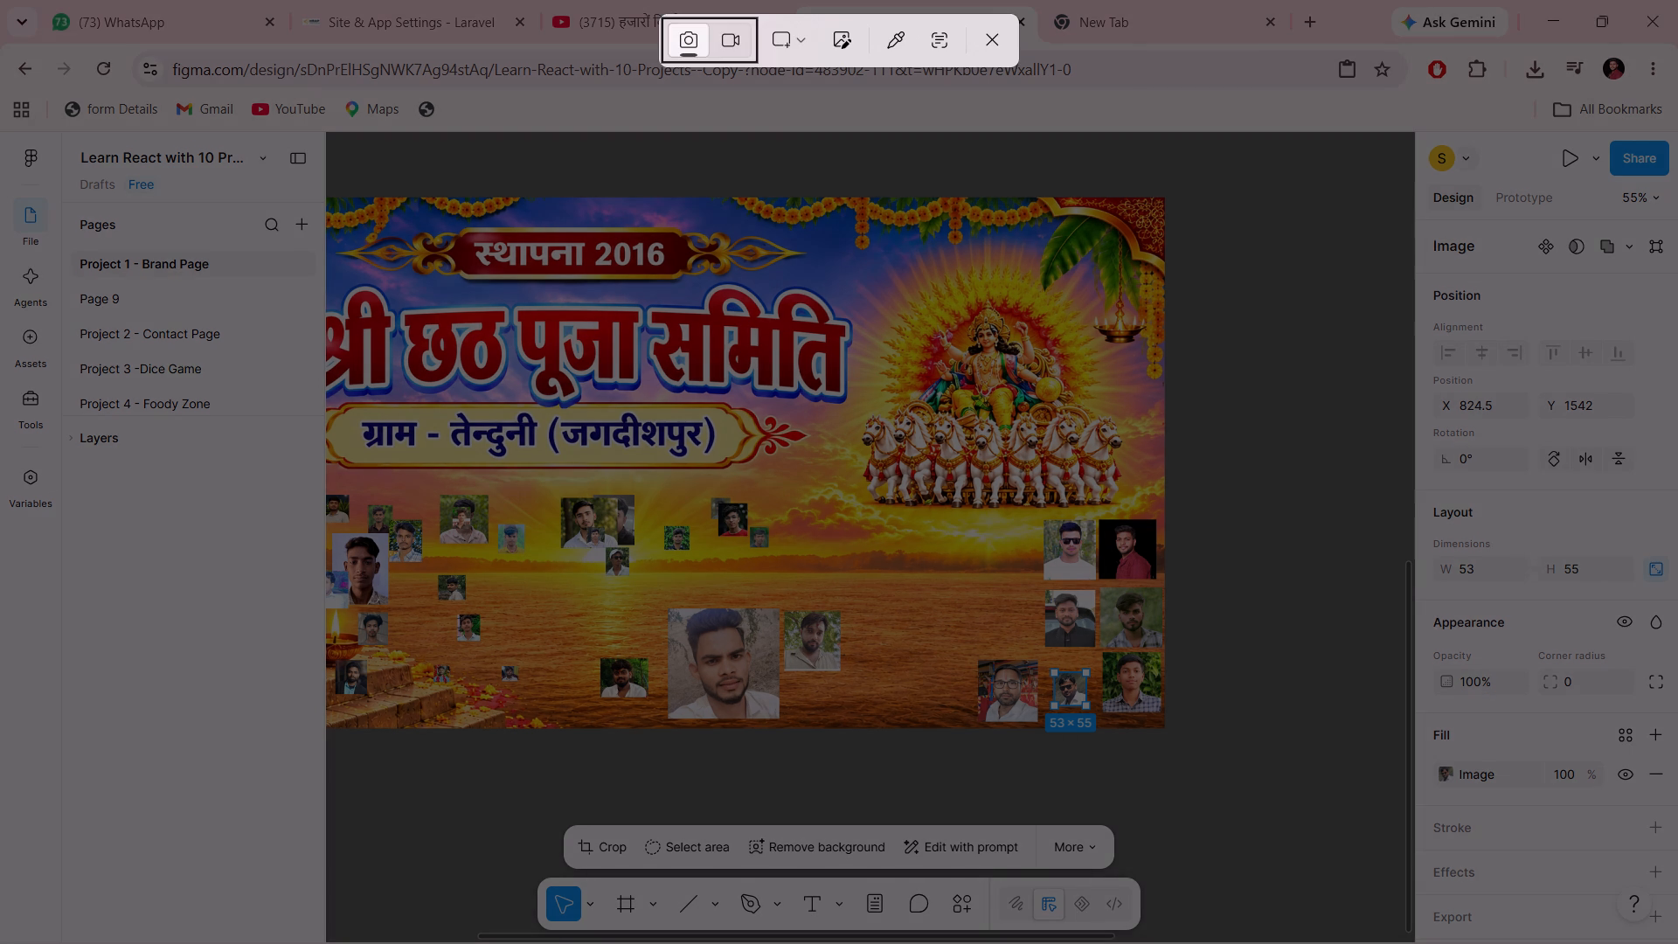
{"action": "left_click_drag", "start_coordinate": [302, 105], "coordinate": [1360, 943]}
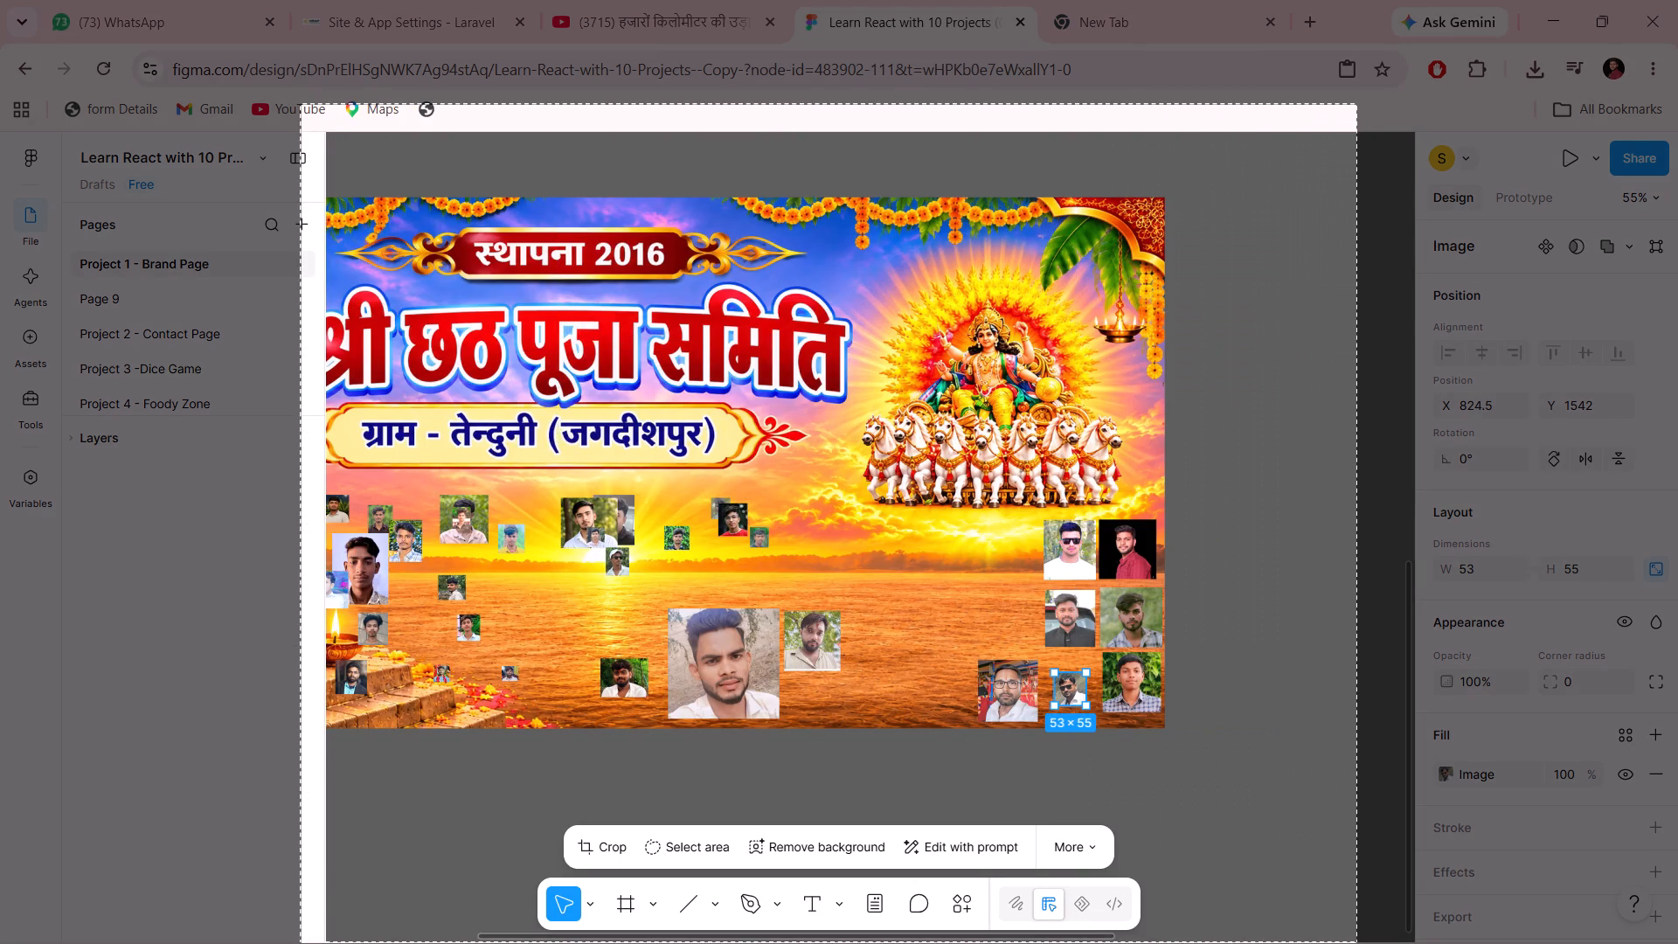
{"action": "left_click_drag", "start_coordinate": [1360, 943], "coordinate": [1662, 913]}
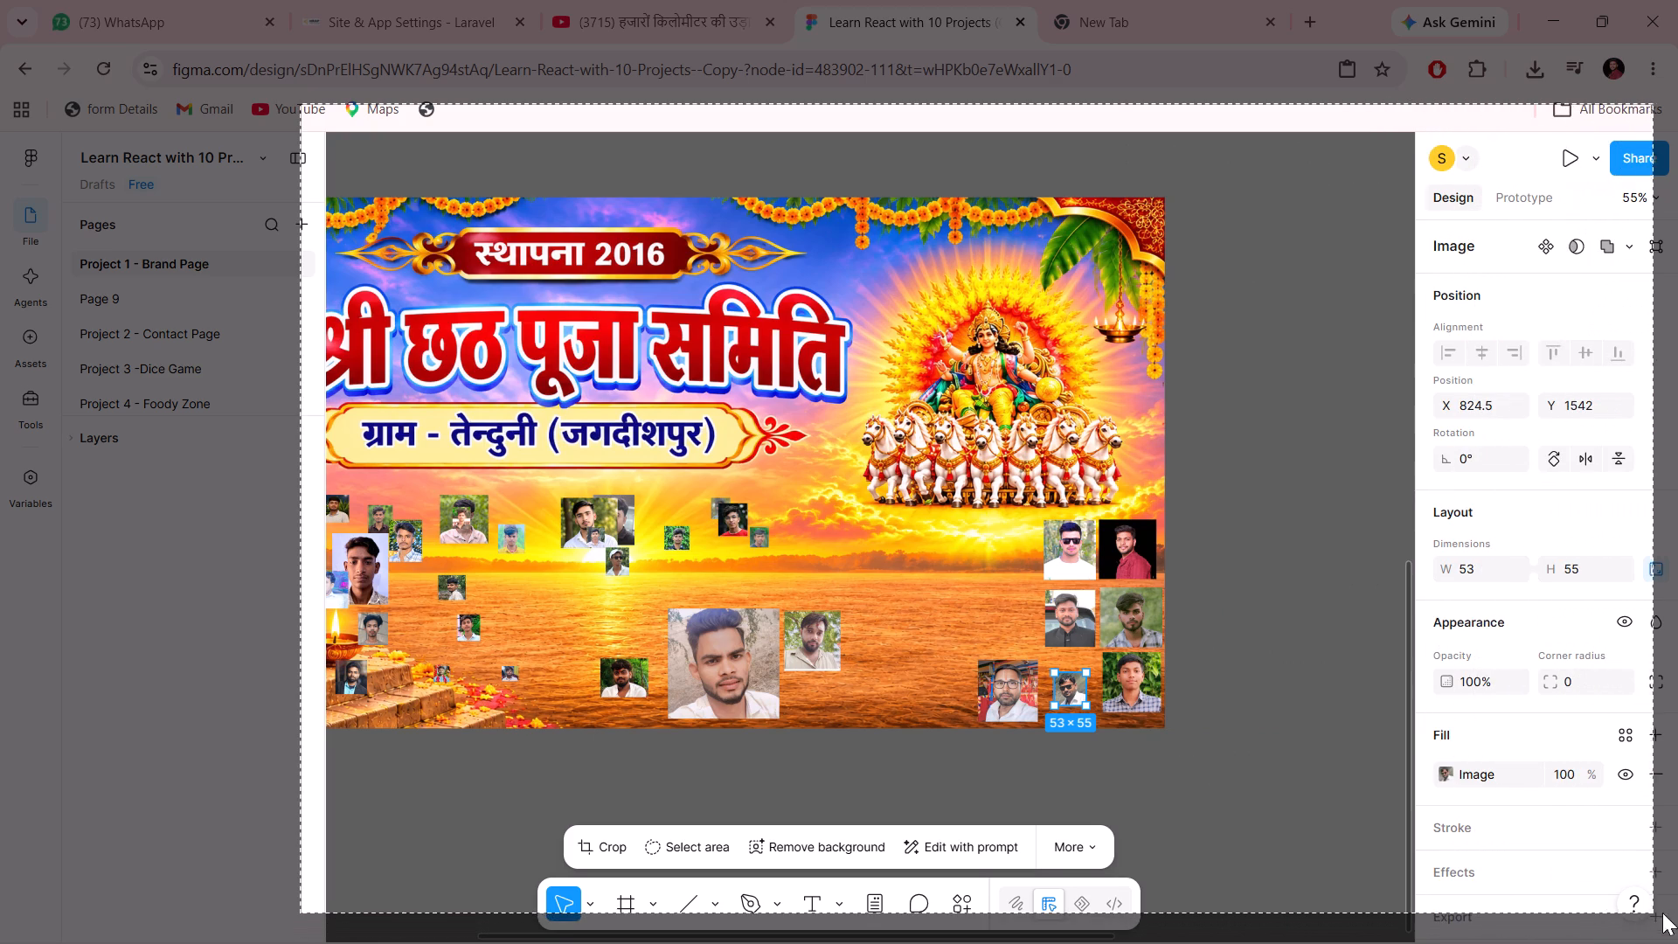
{"action": "left_click_drag", "start_coordinate": [1662, 913], "coordinate": [1677, 913]}
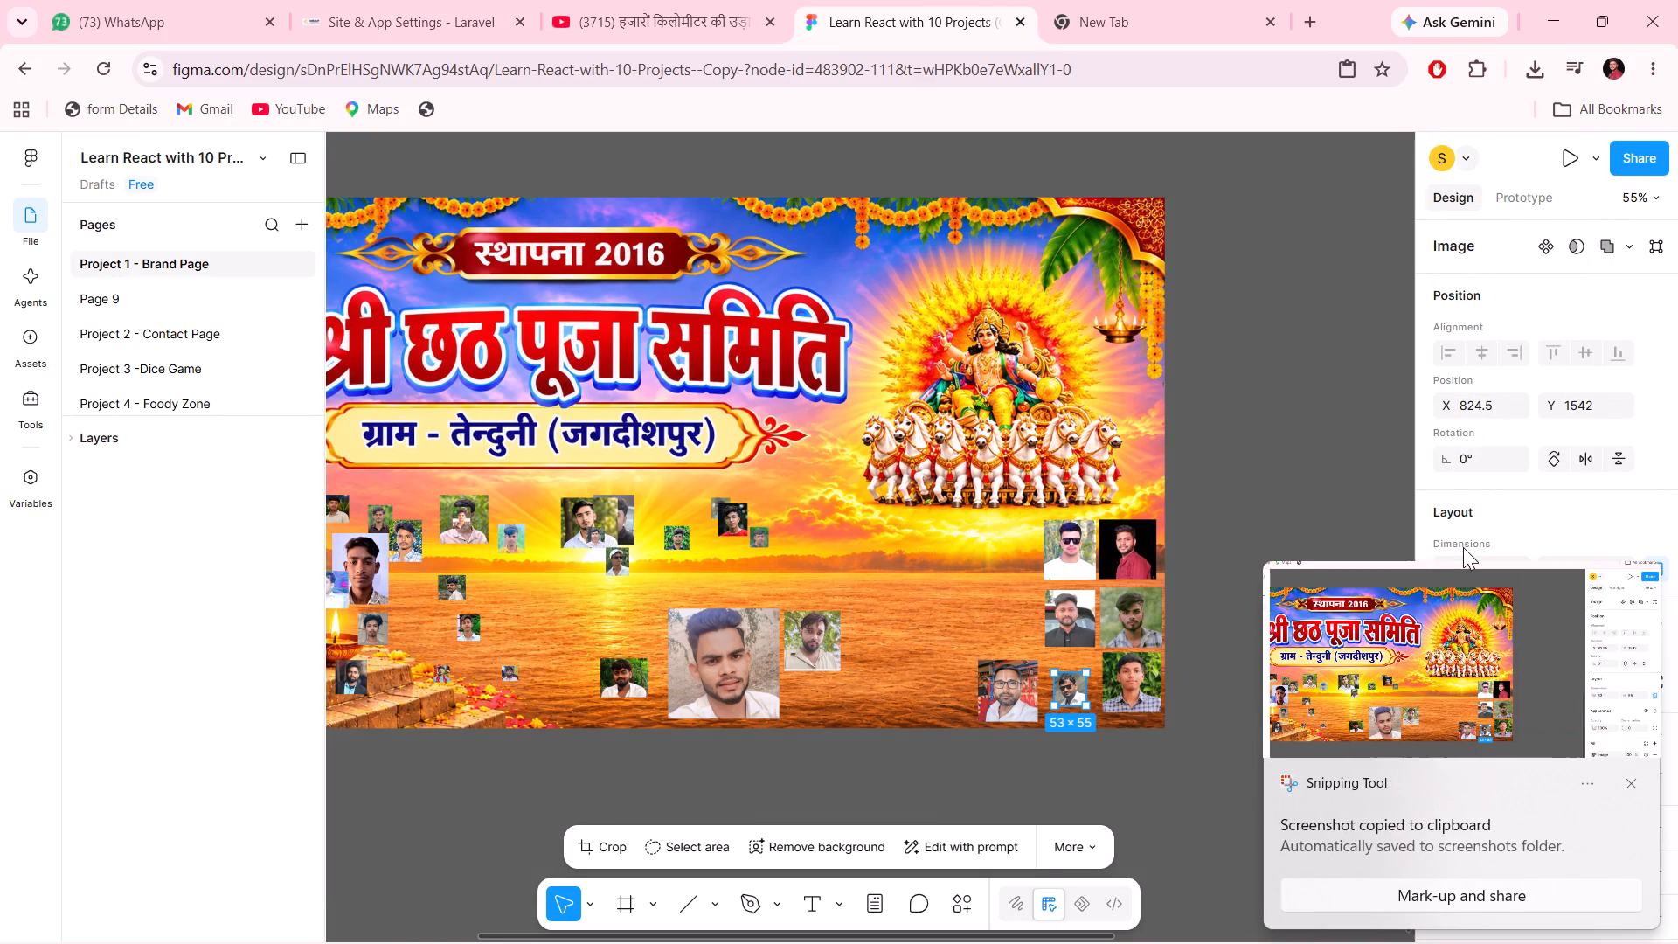
{"action": "left_click", "coordinate": [1285, 521]}
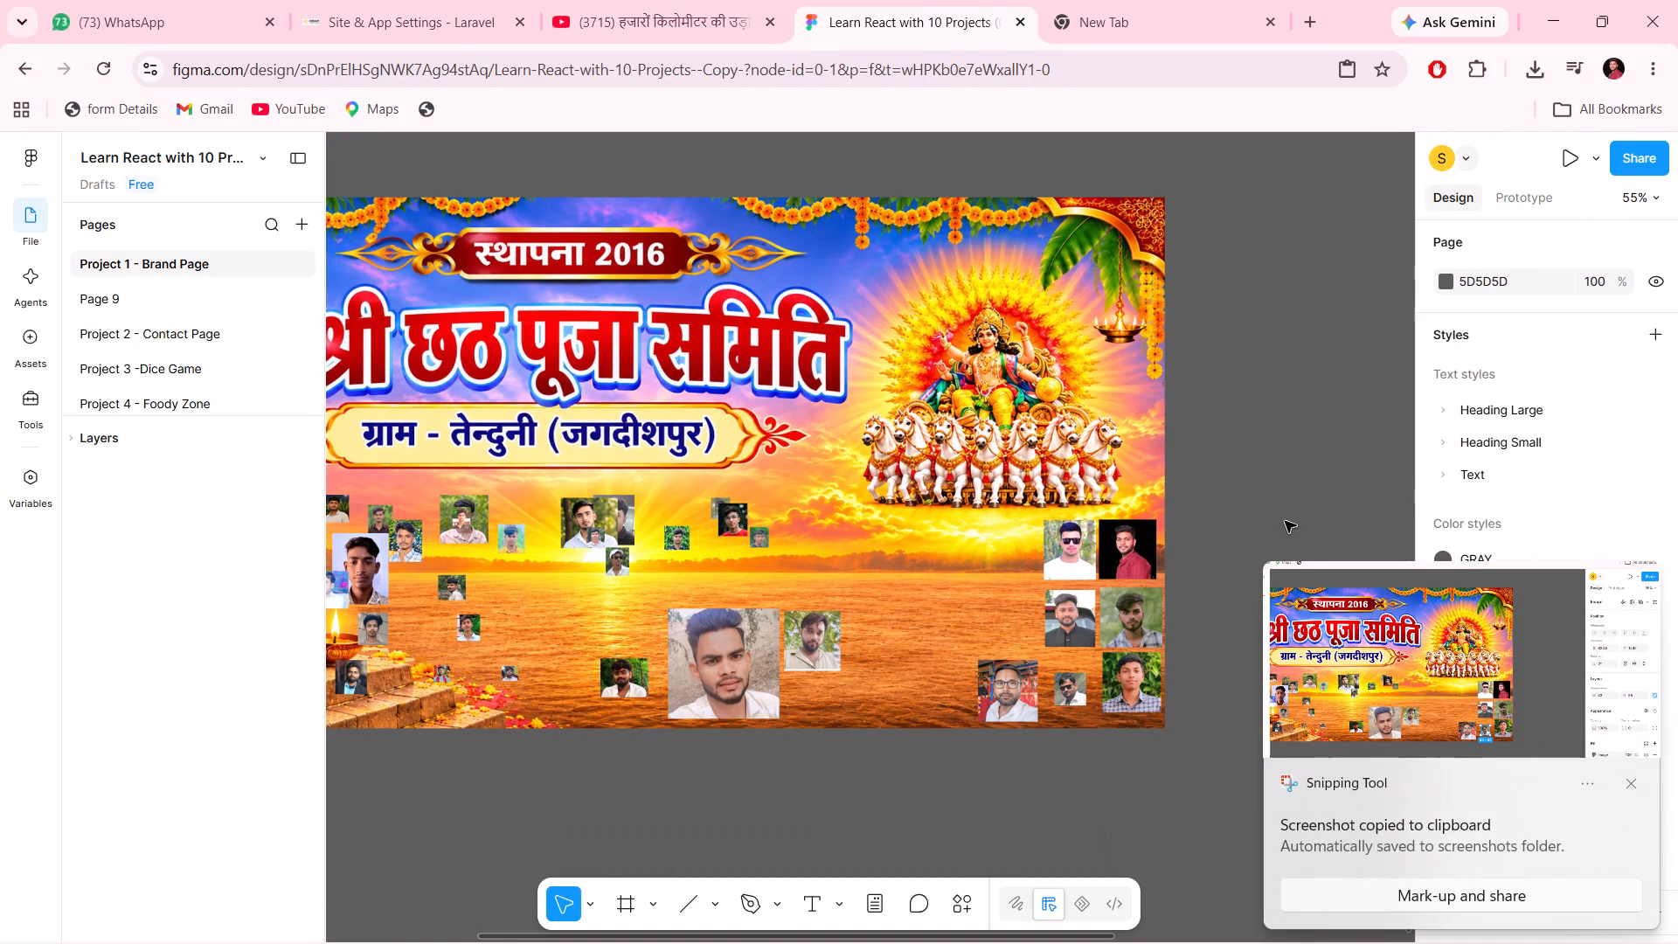
Search Google for "chat gtp" in the empty browser tab.
{"action": "left_click", "coordinate": [1071, 0]}
{"action": "left_click", "coordinate": [801, 476]}
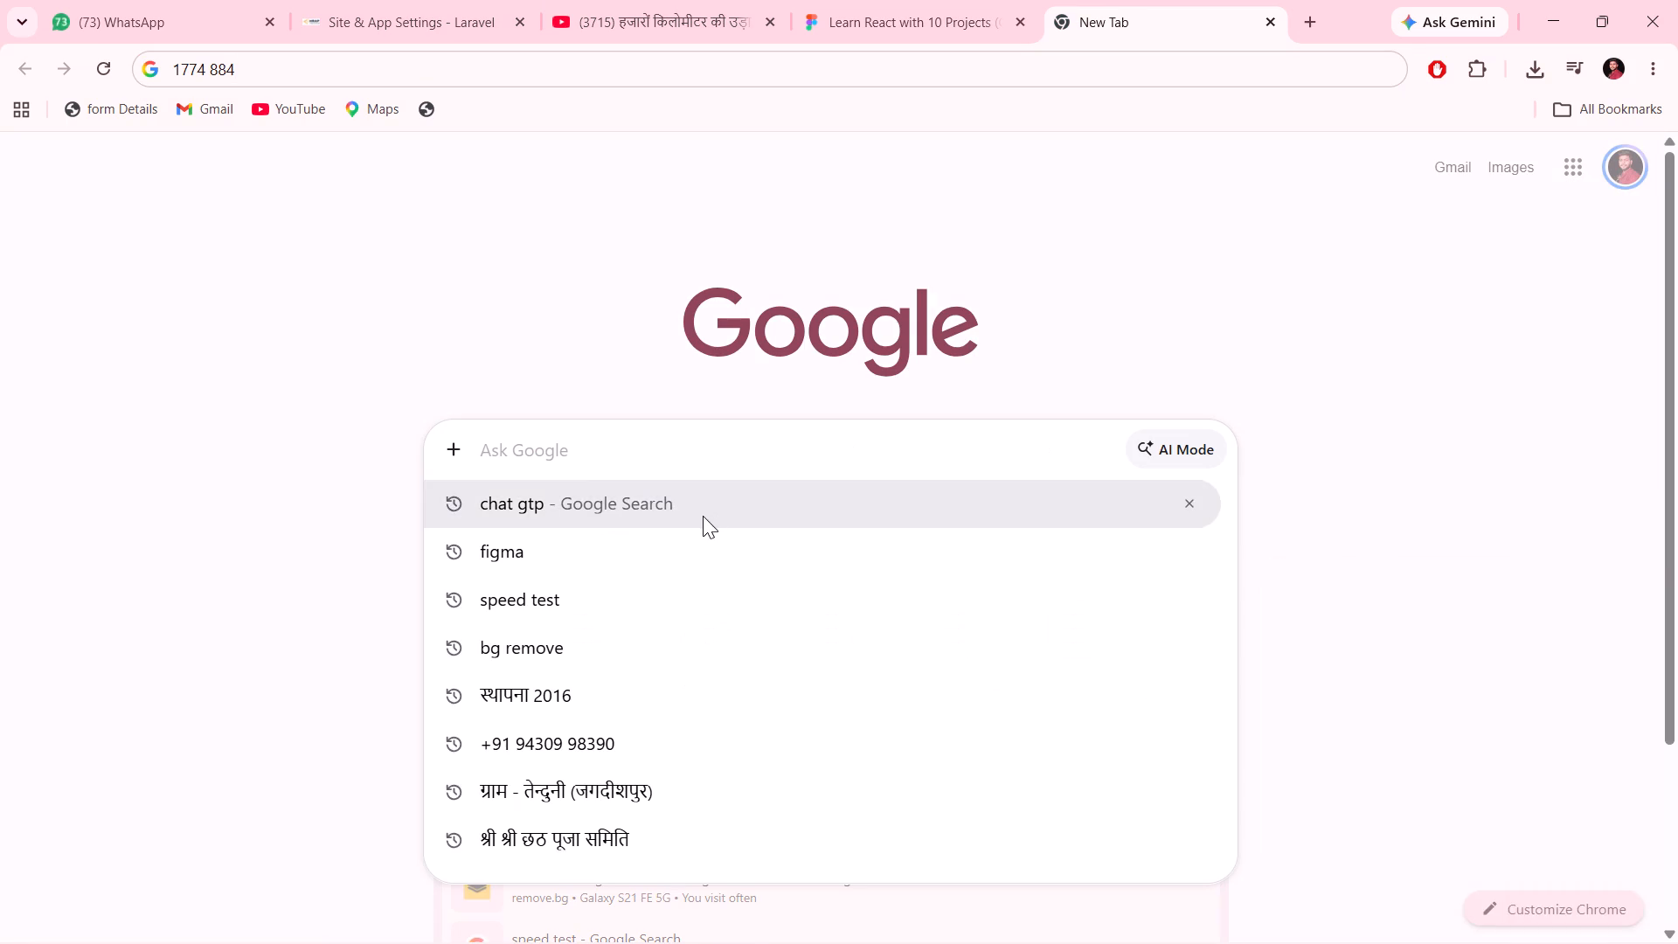
{"action": "left_click", "coordinate": [702, 516]}
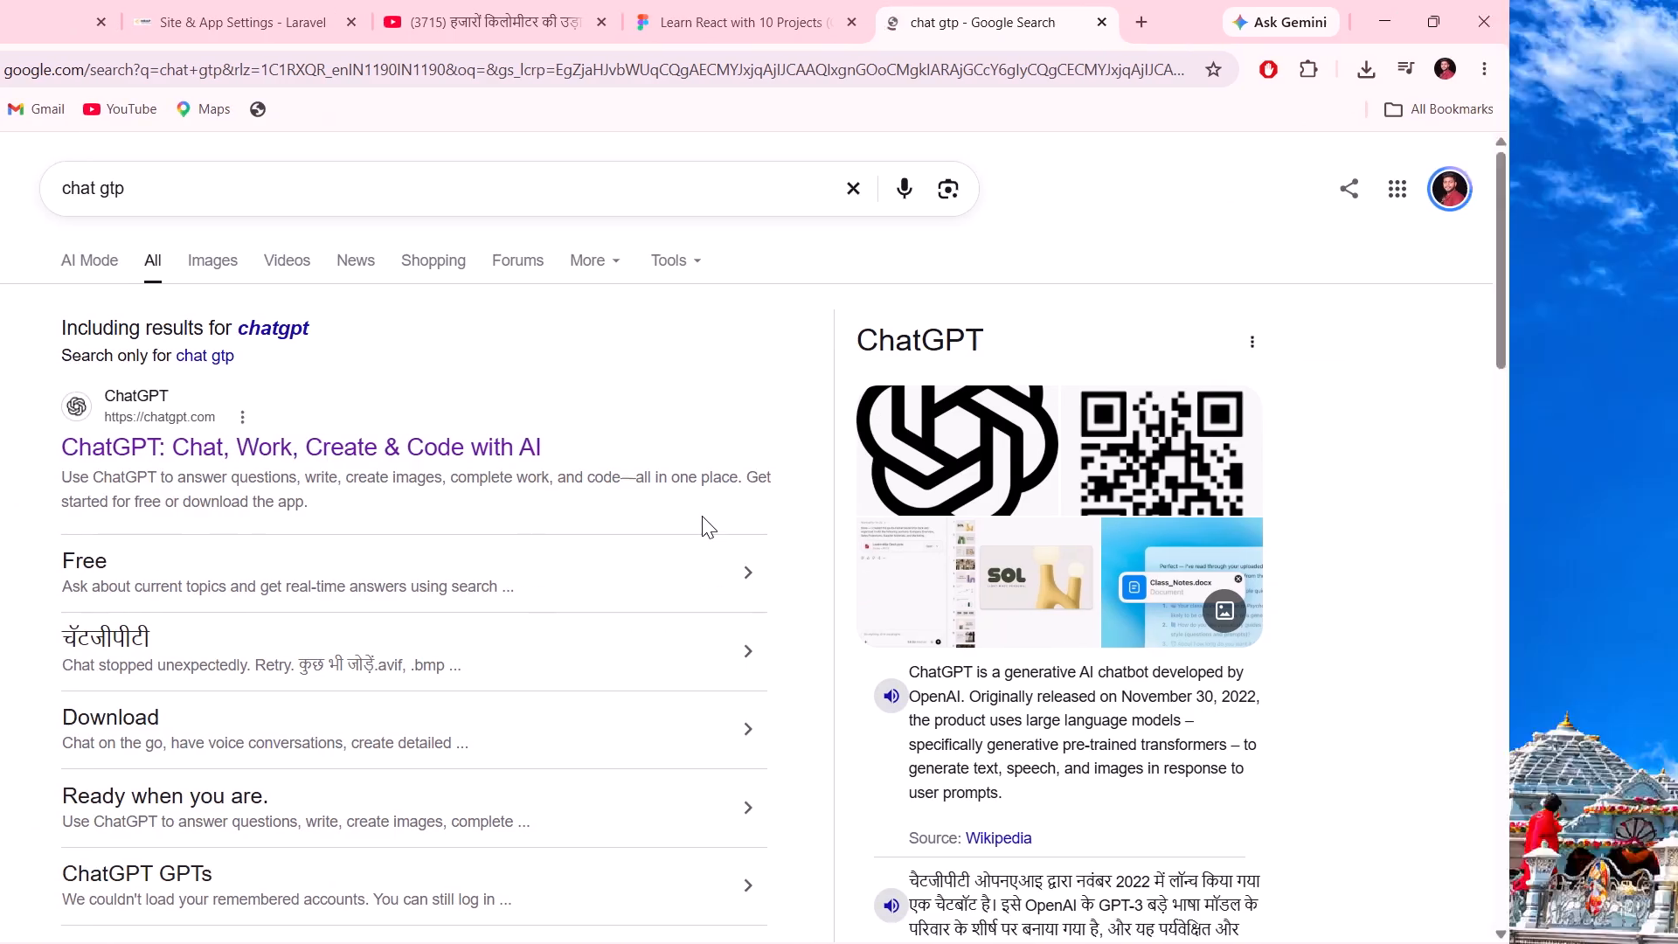
{"action": "left_click", "coordinate": [645, 849]}
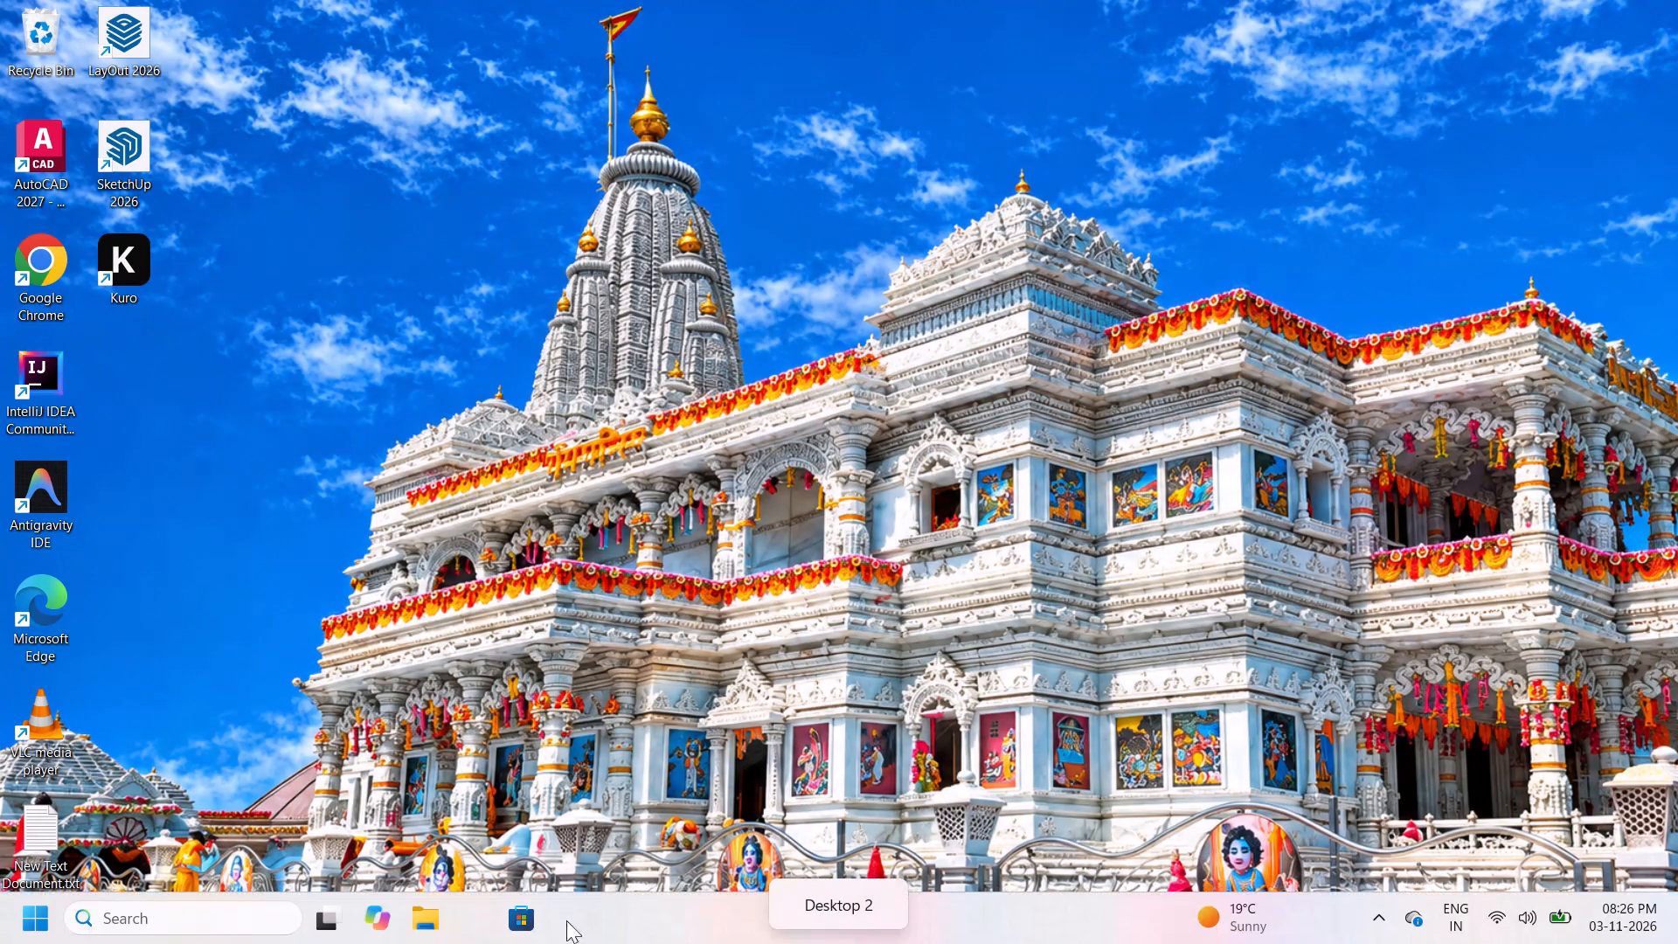
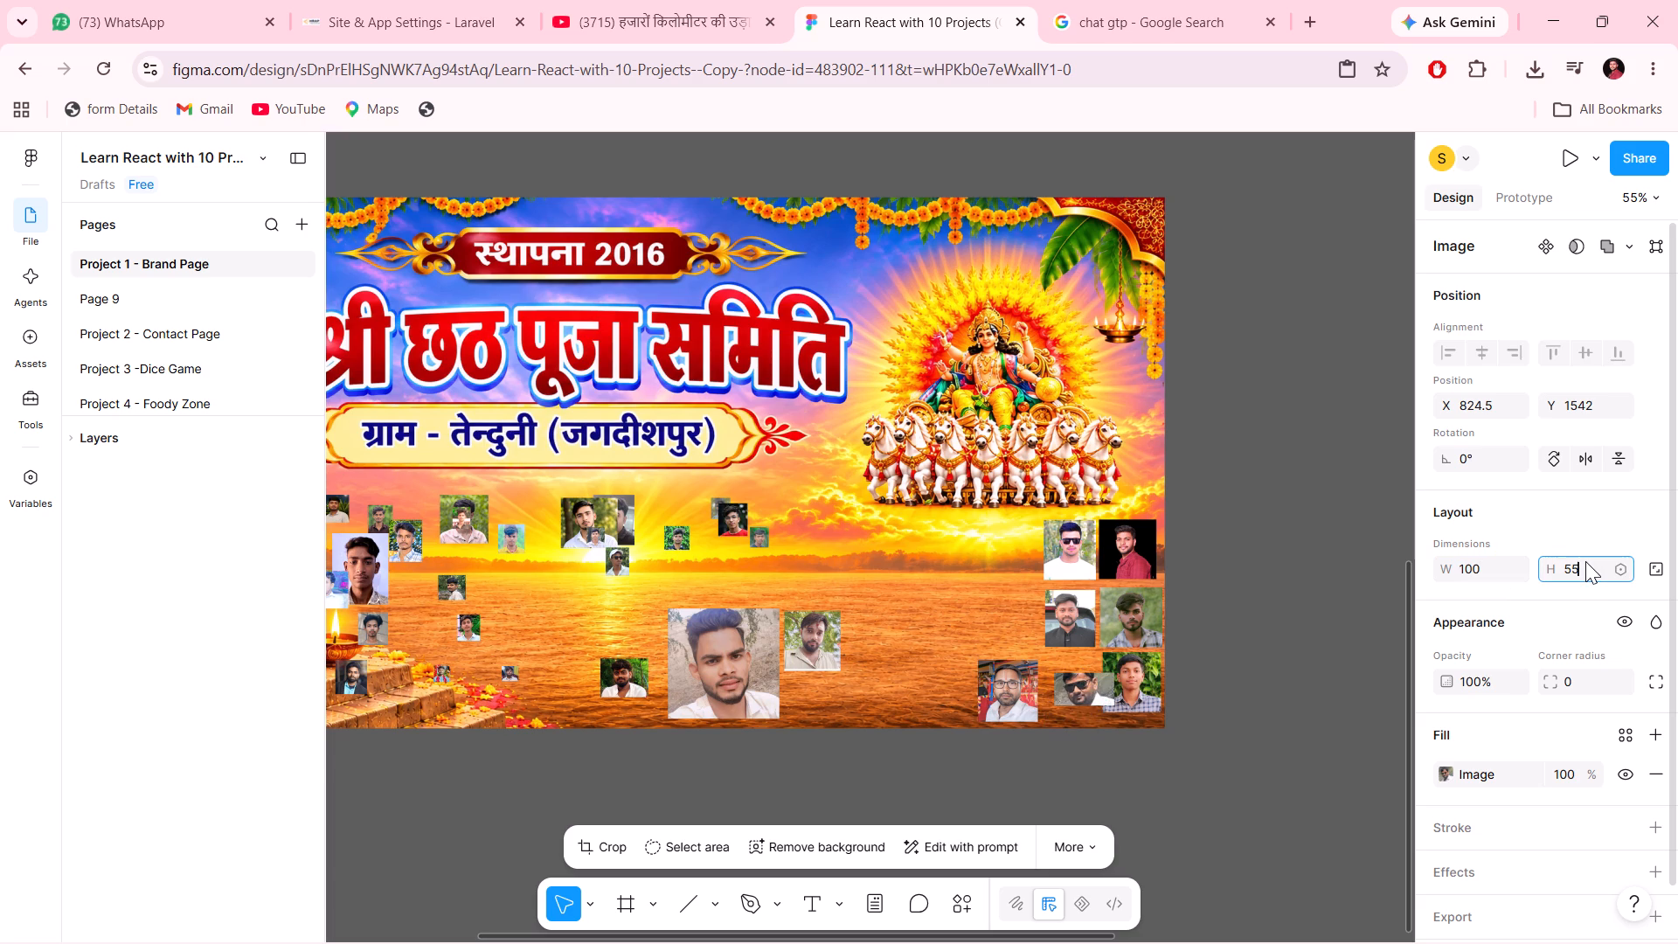
{"action": "type", "text": "100"}
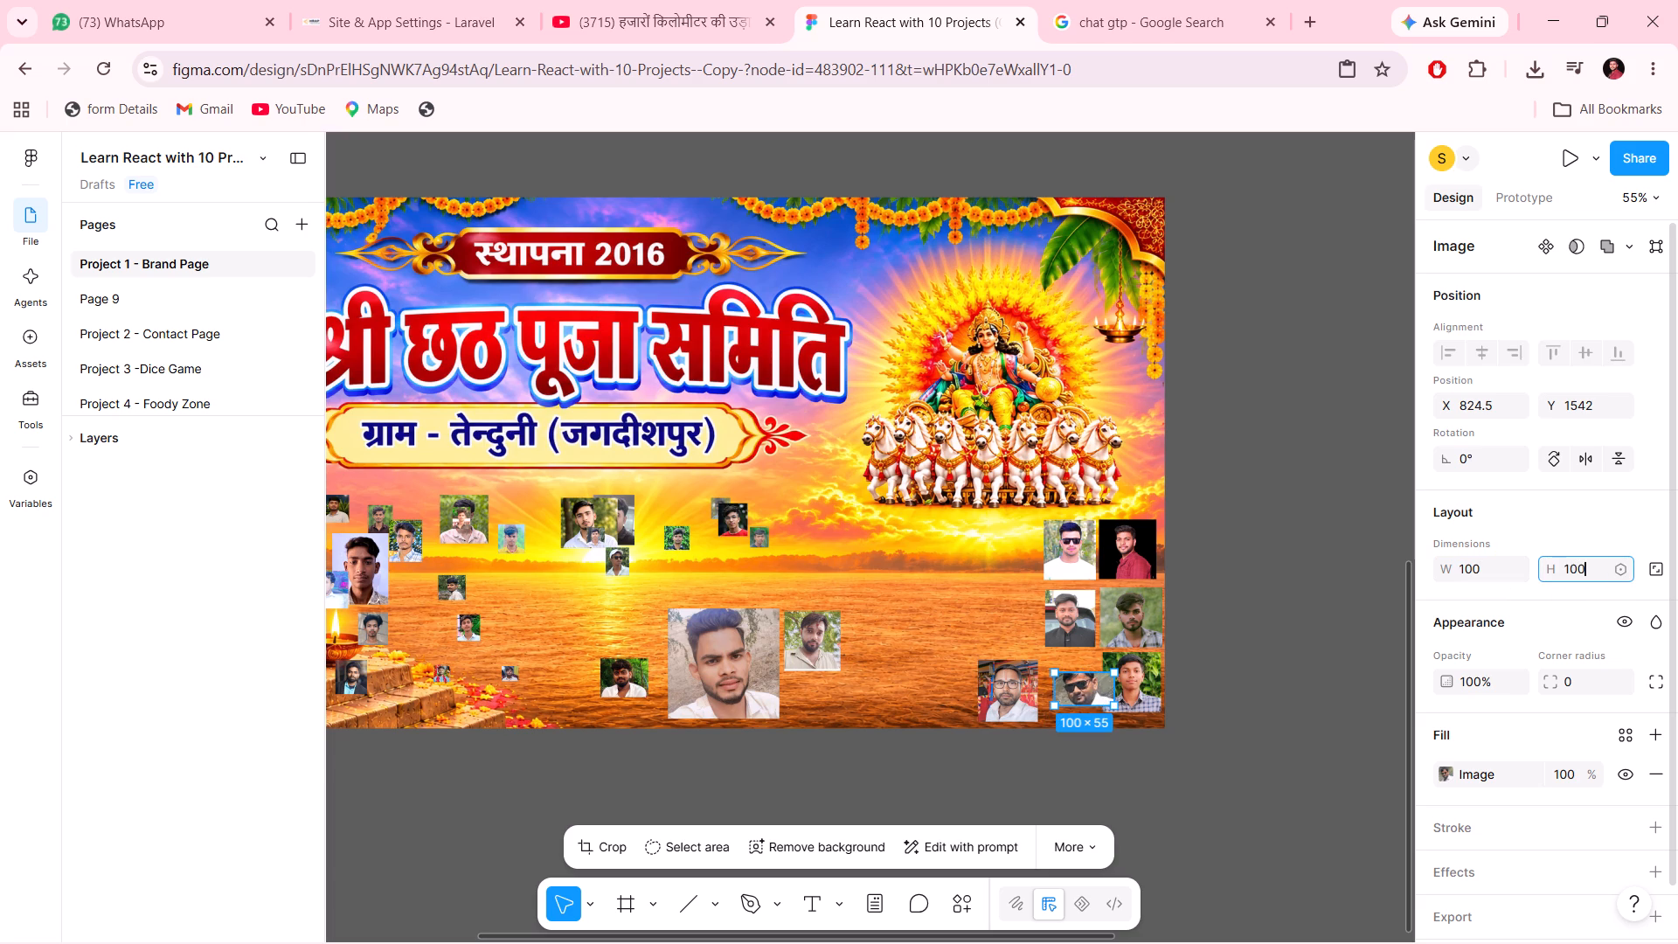
{"action": "left_click", "coordinate": [1345, 580]}
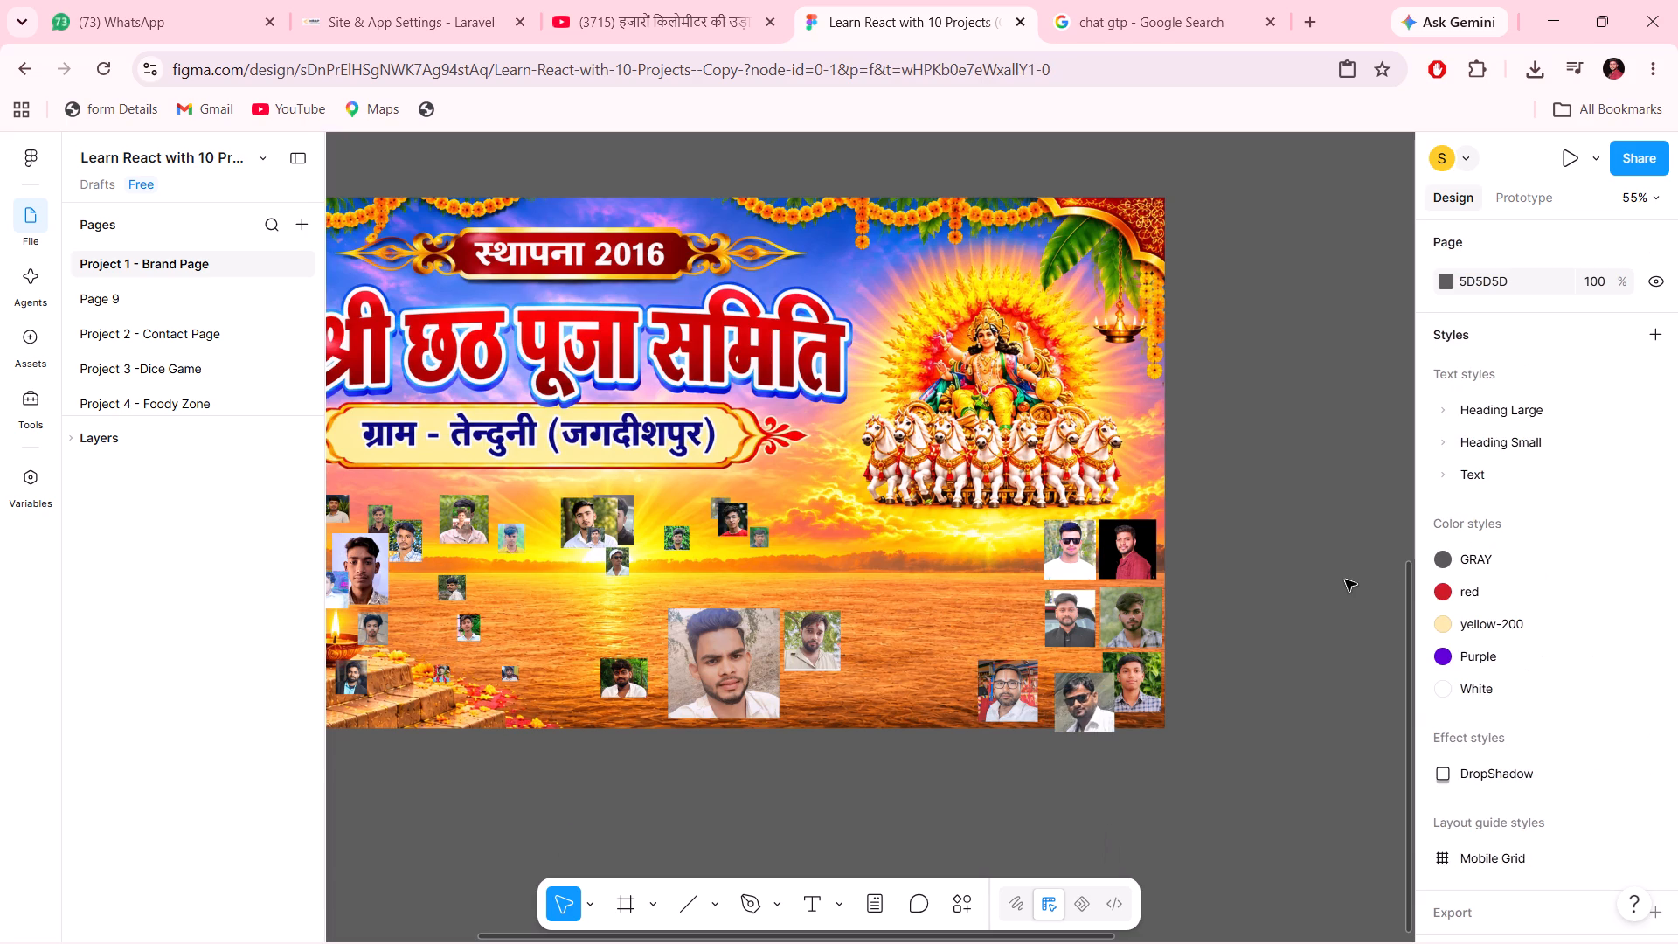
{"action": "left_click_drag", "start_coordinate": [1079, 700], "coordinate": [1070, 687]}
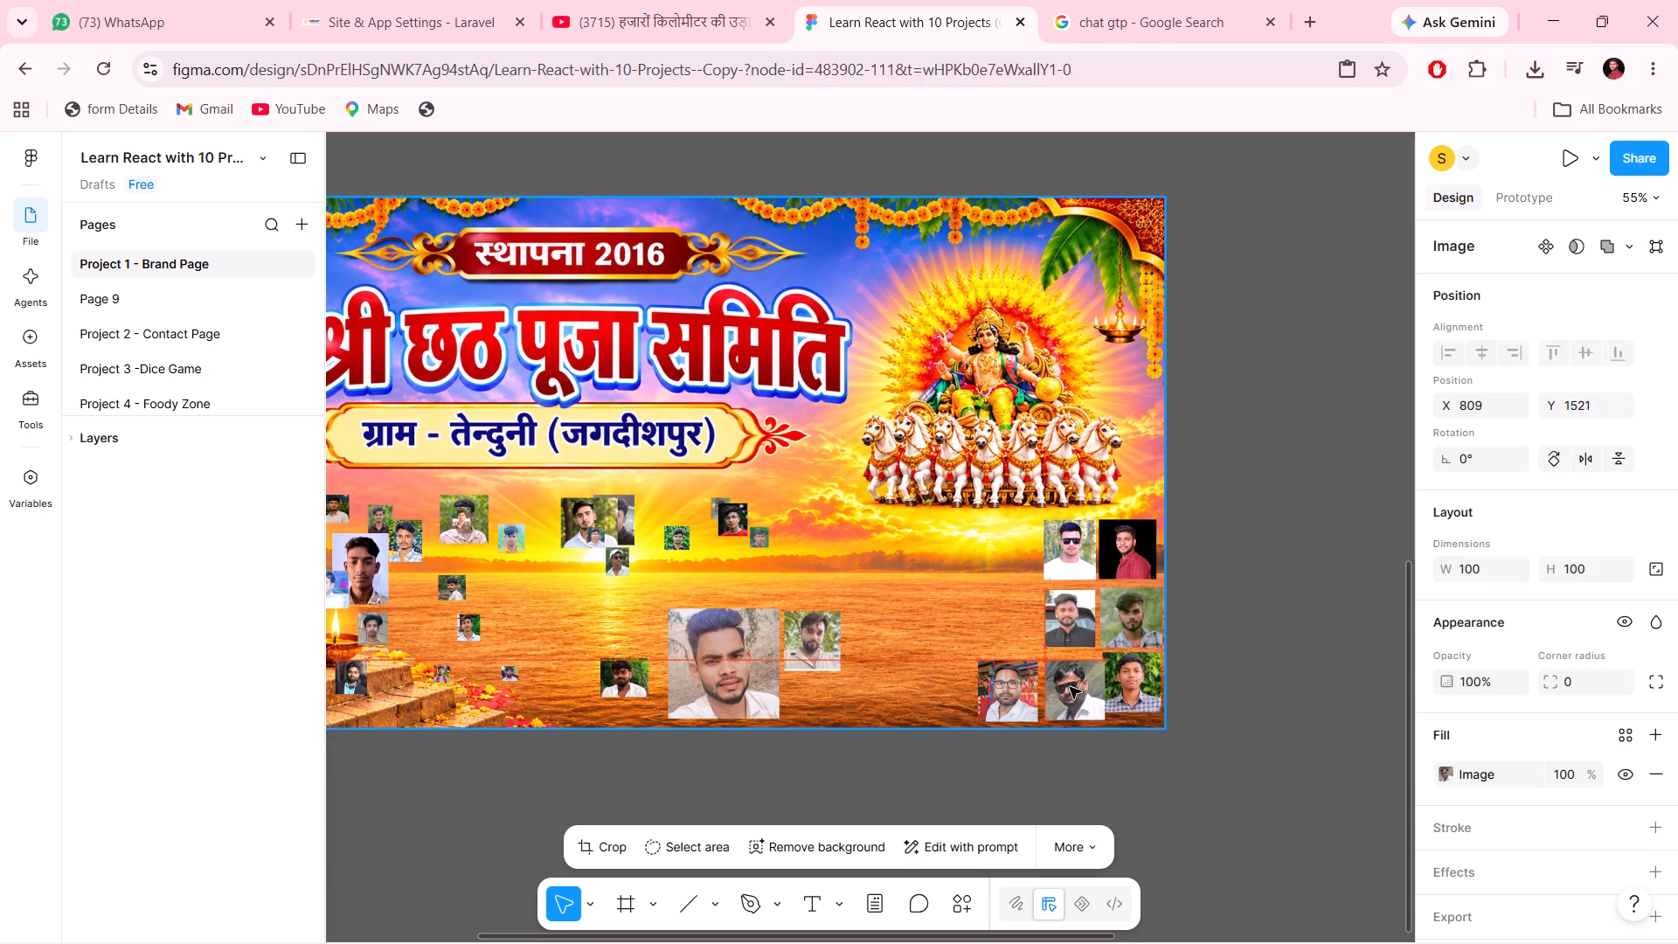
{"action": "left_click_drag", "start_coordinate": [1070, 687], "coordinate": [1064, 686]}
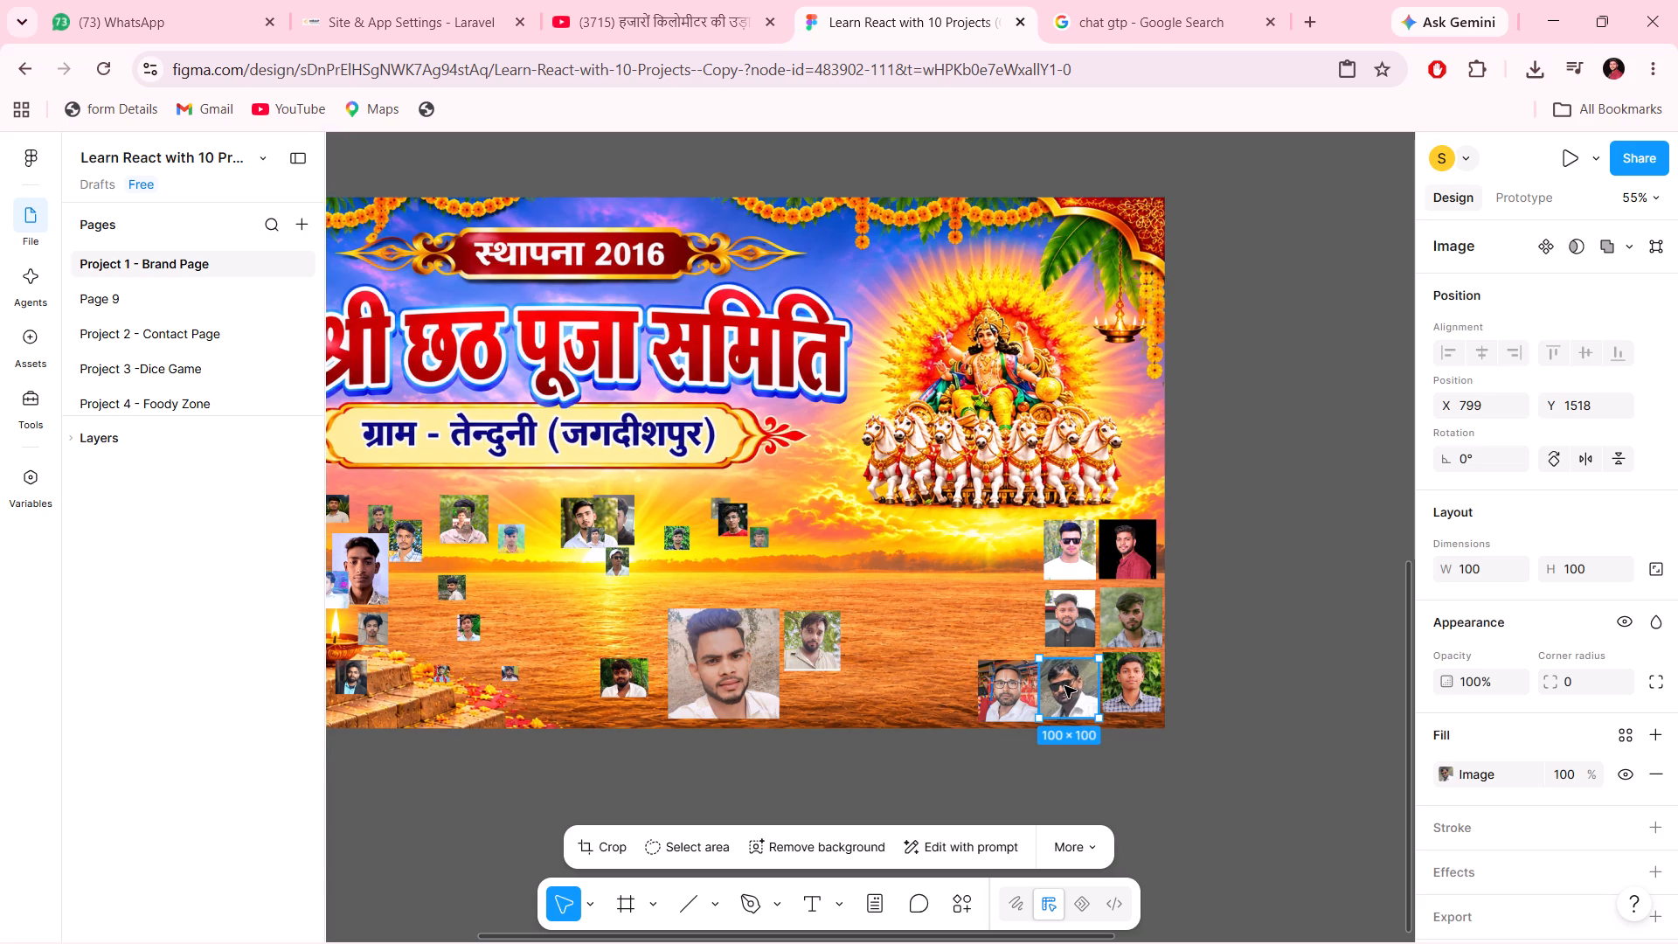
Set the portrait directly above it to width 100, followed by height 100, keeping its proportions locked.
{"action": "left_click", "coordinate": [1080, 634]}
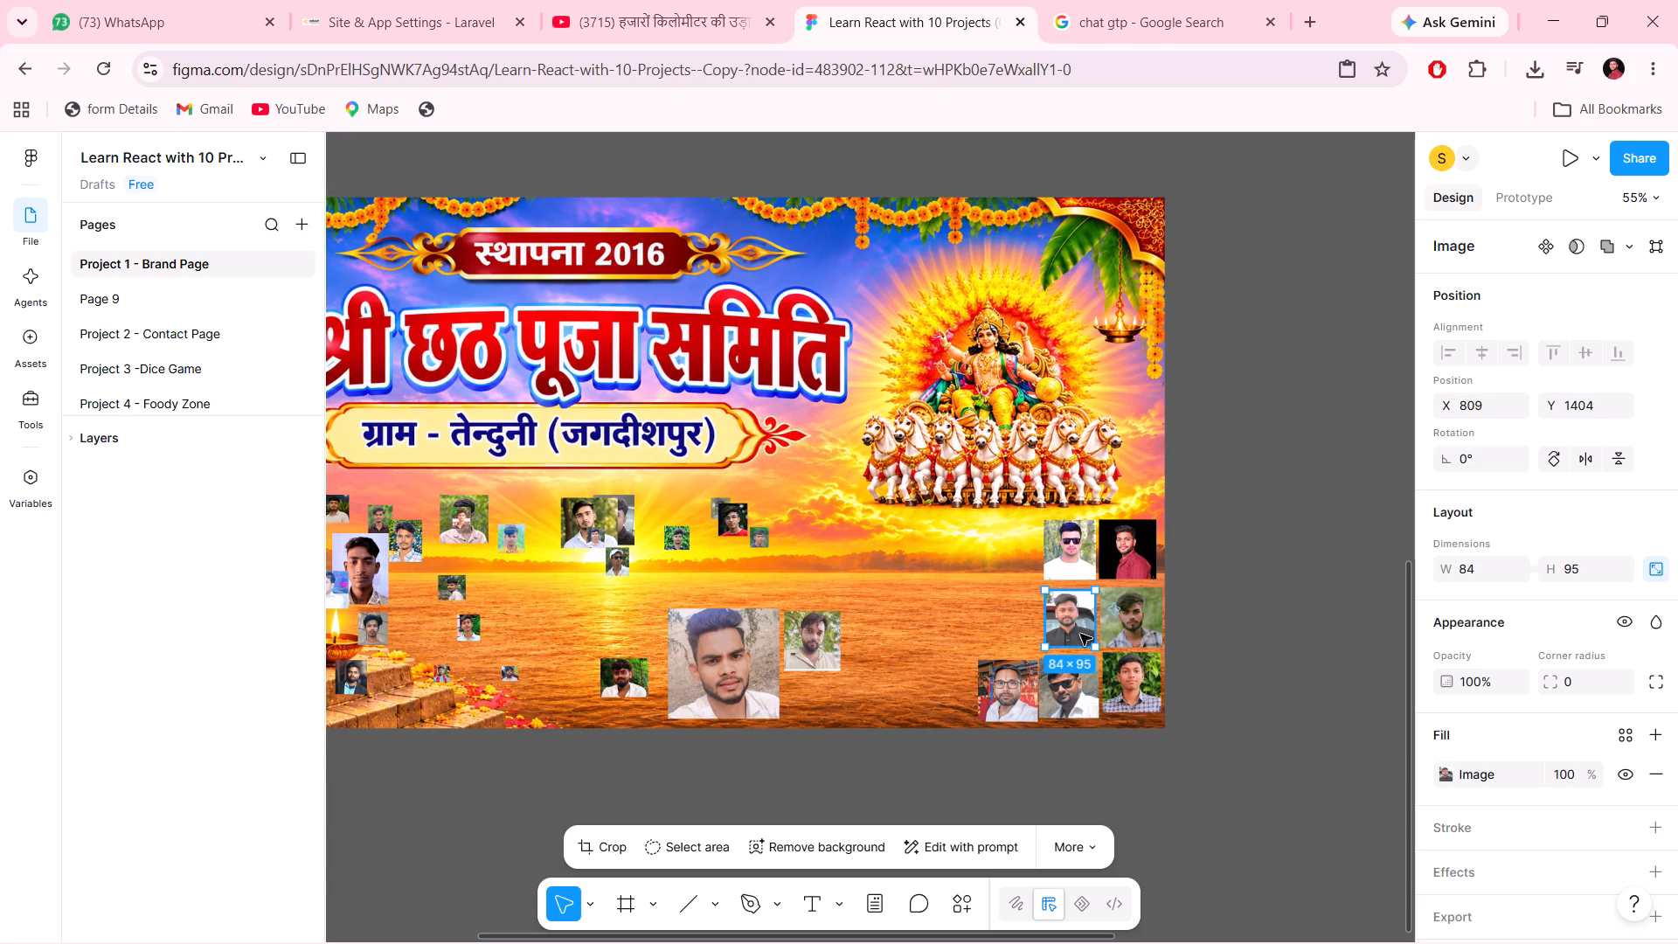
{"action": "left_click", "coordinate": [1472, 571]}
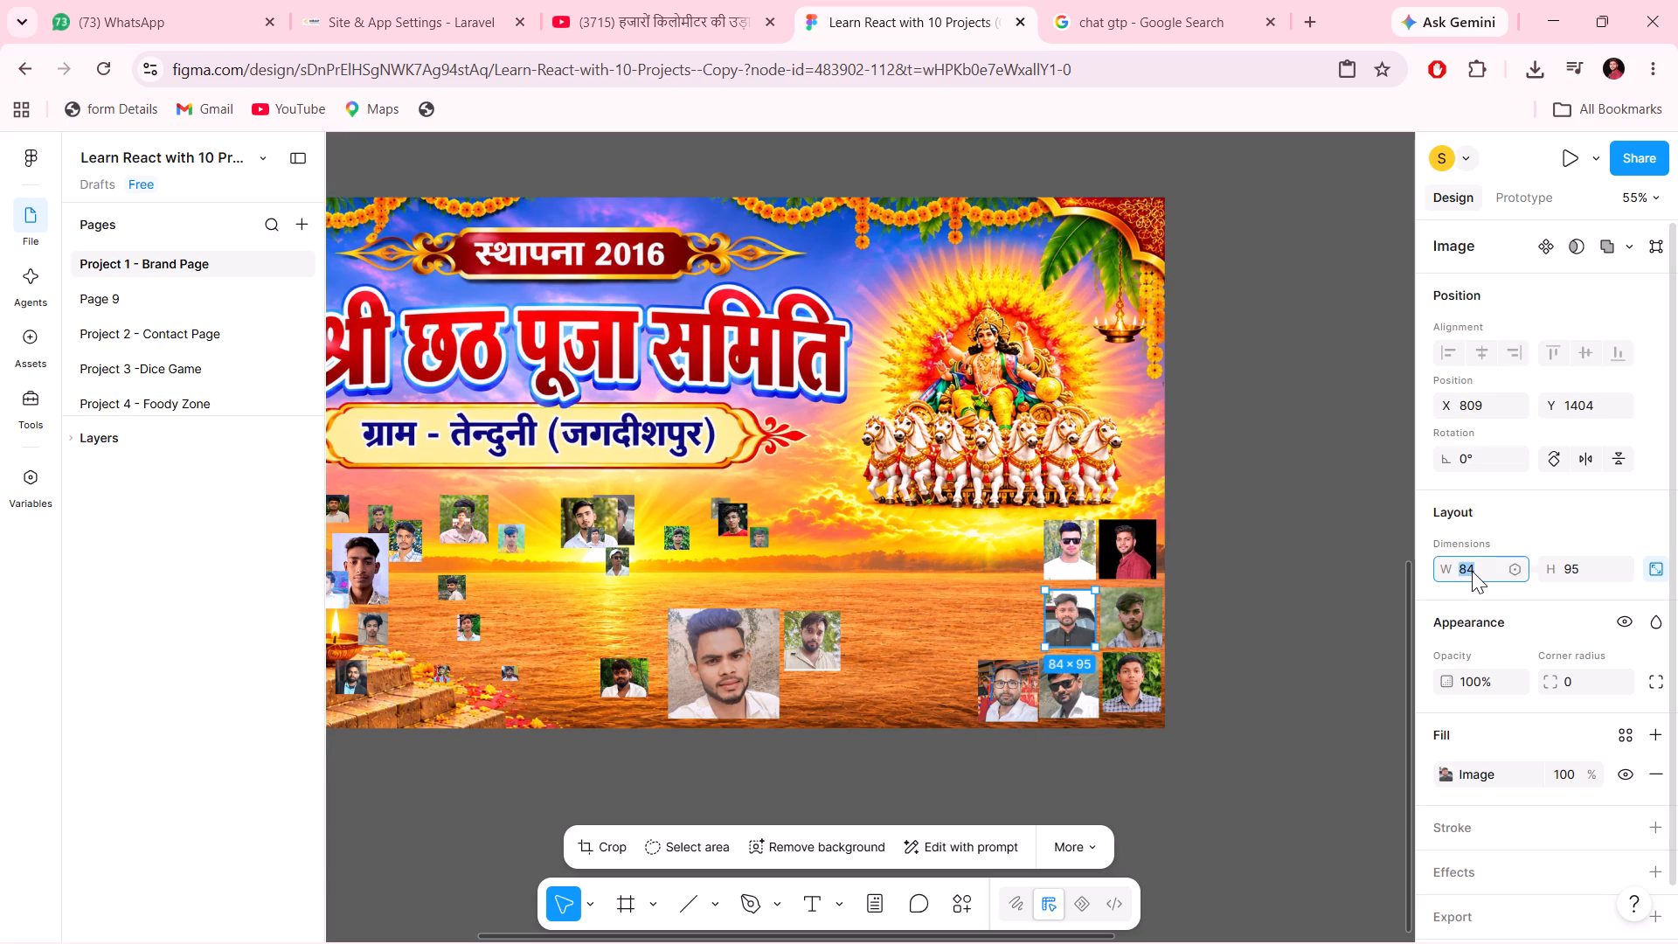
{"action": "type", "text": "100"}
{"action": "left_click", "coordinate": [1601, 572]}
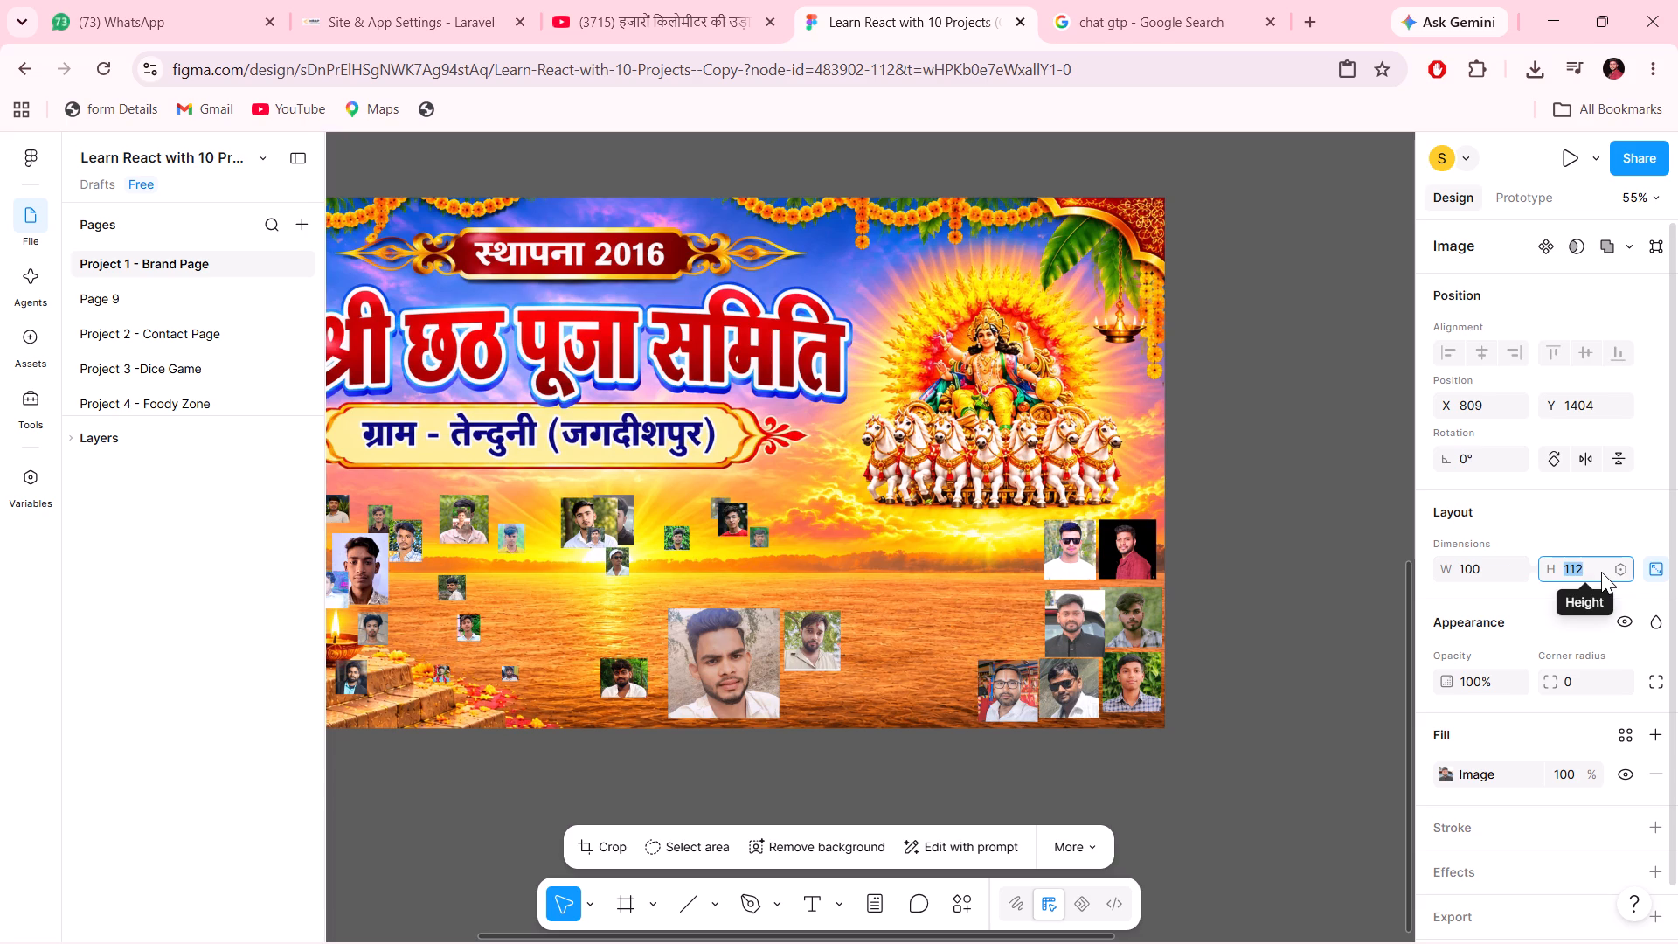
{"action": "type", "text": "100"}
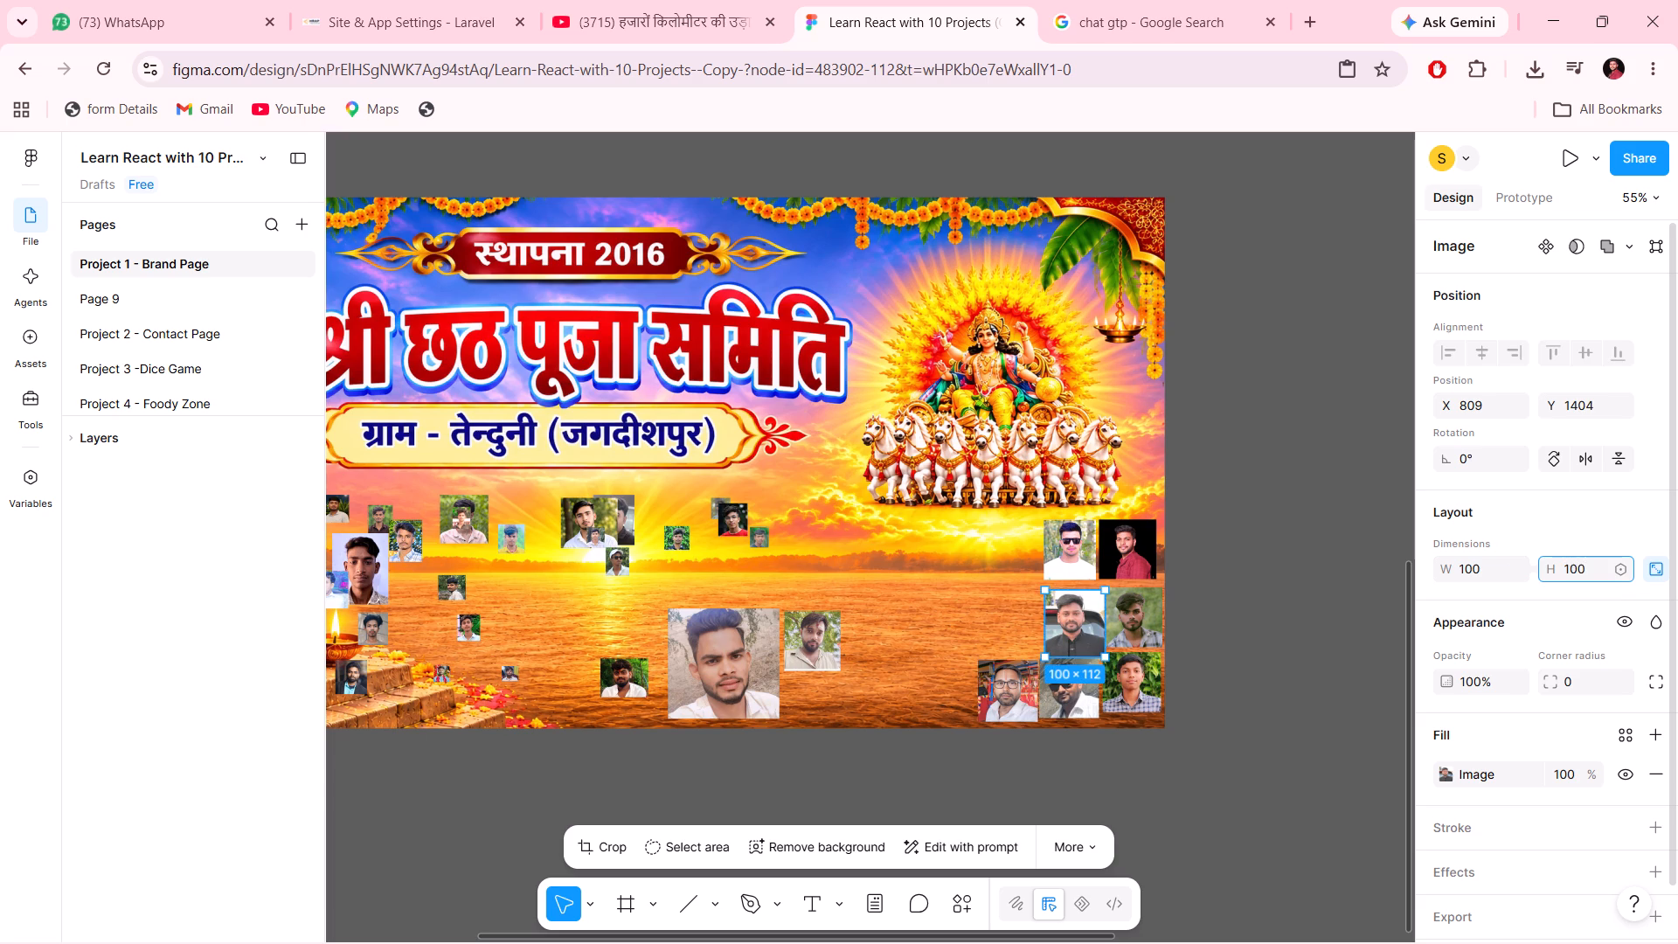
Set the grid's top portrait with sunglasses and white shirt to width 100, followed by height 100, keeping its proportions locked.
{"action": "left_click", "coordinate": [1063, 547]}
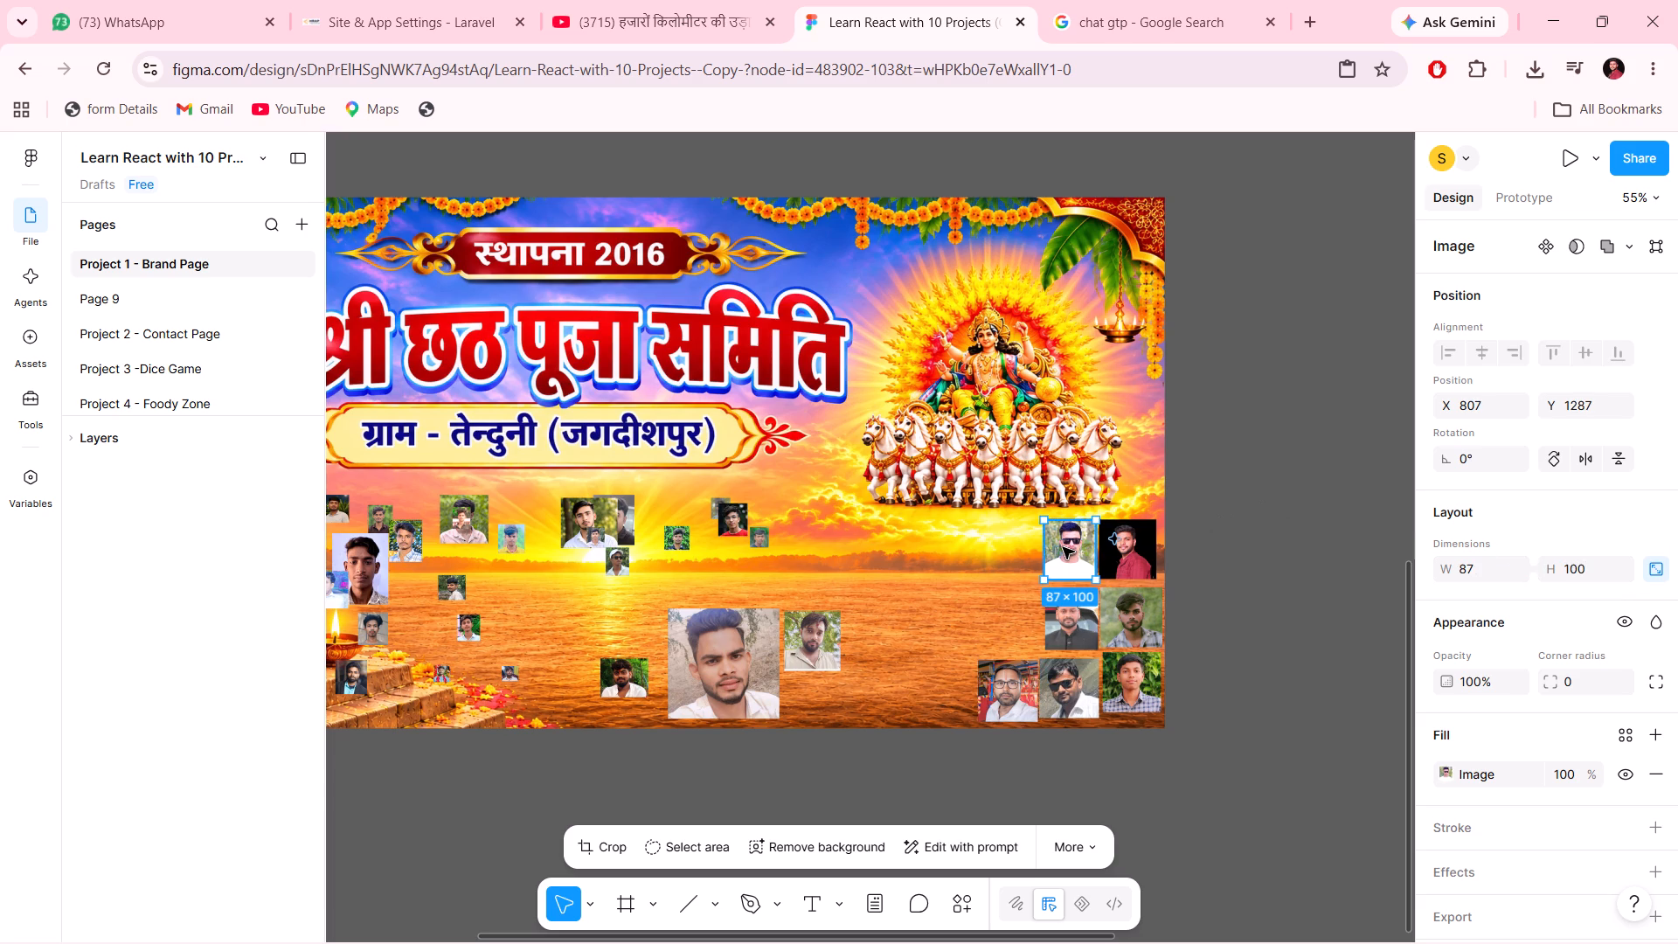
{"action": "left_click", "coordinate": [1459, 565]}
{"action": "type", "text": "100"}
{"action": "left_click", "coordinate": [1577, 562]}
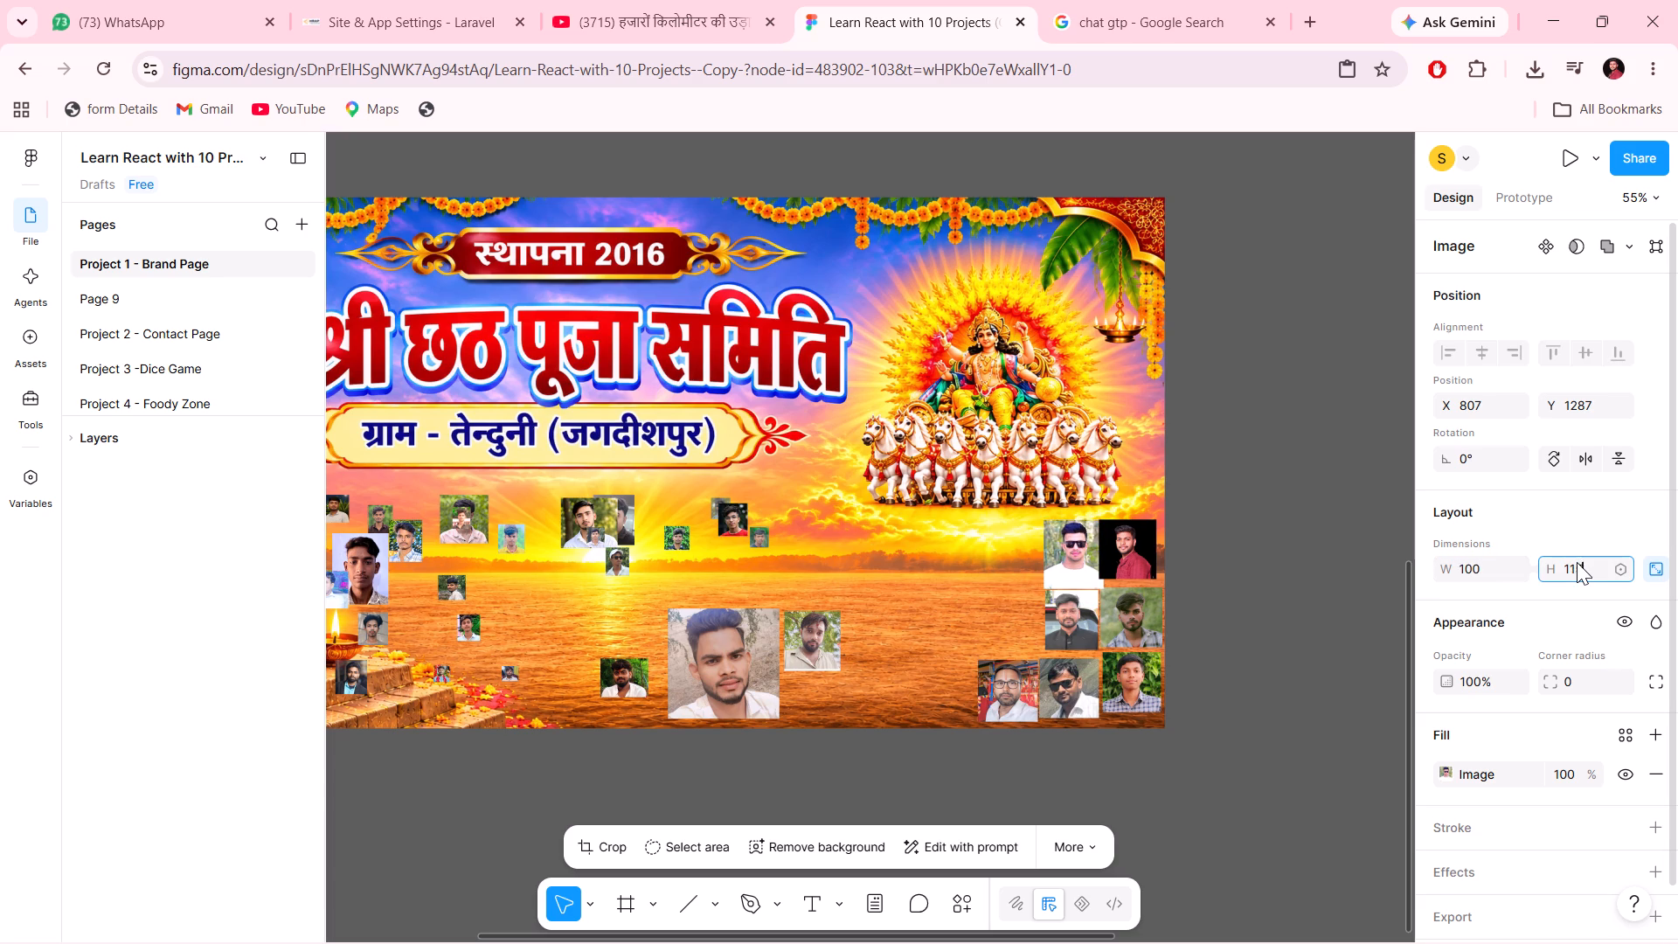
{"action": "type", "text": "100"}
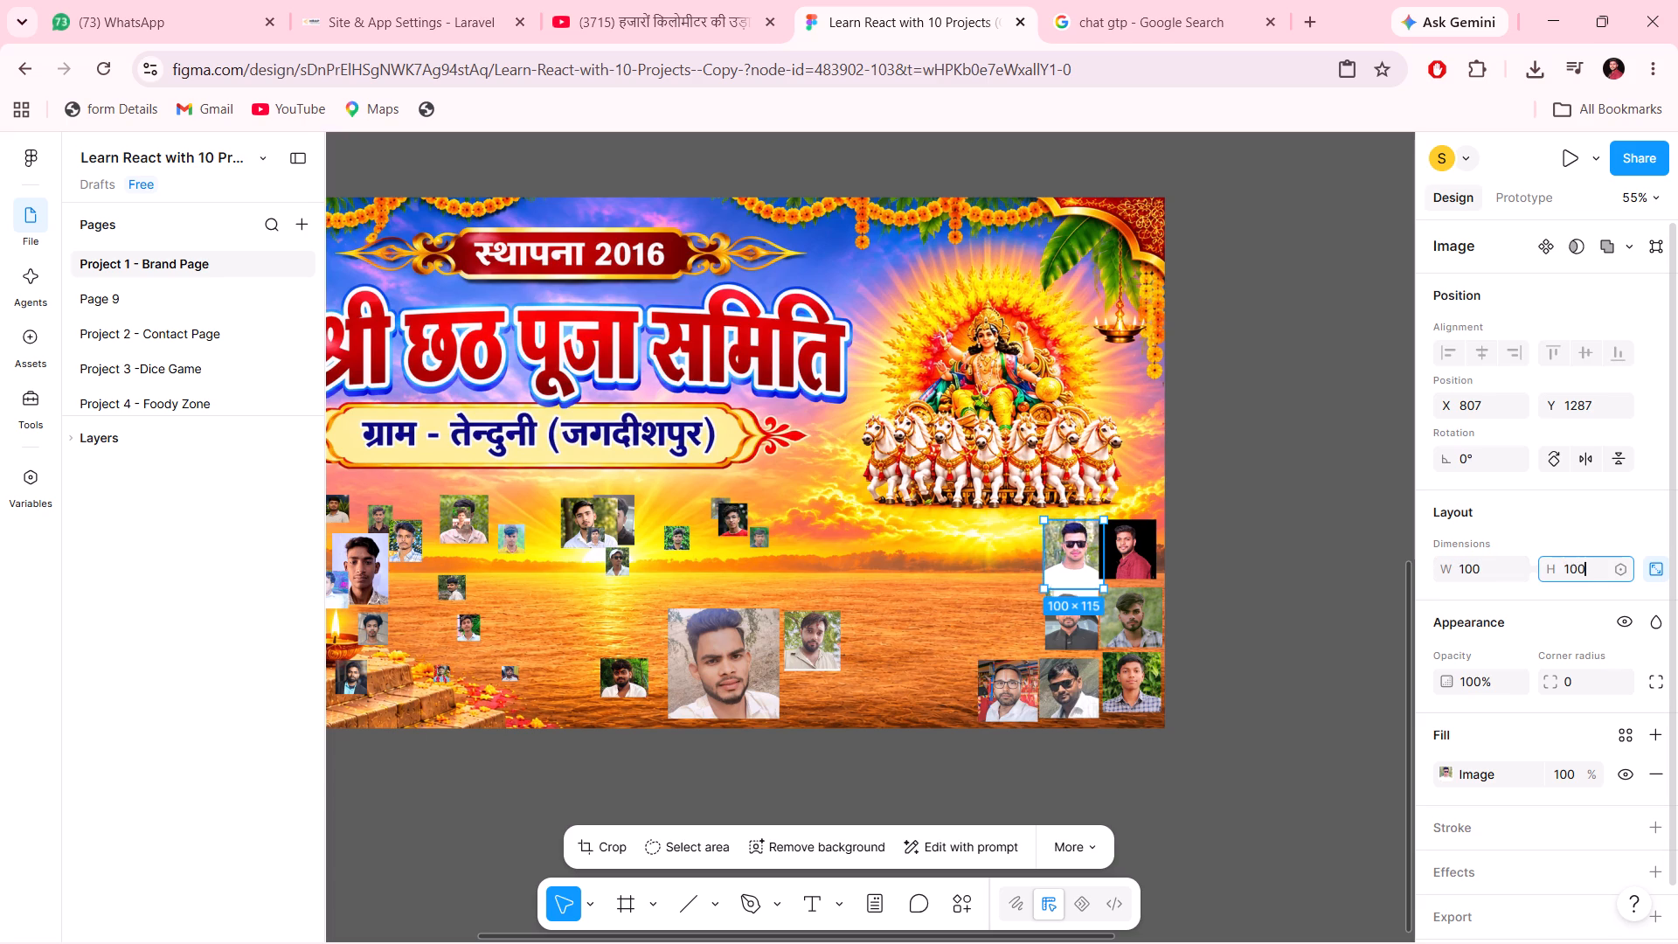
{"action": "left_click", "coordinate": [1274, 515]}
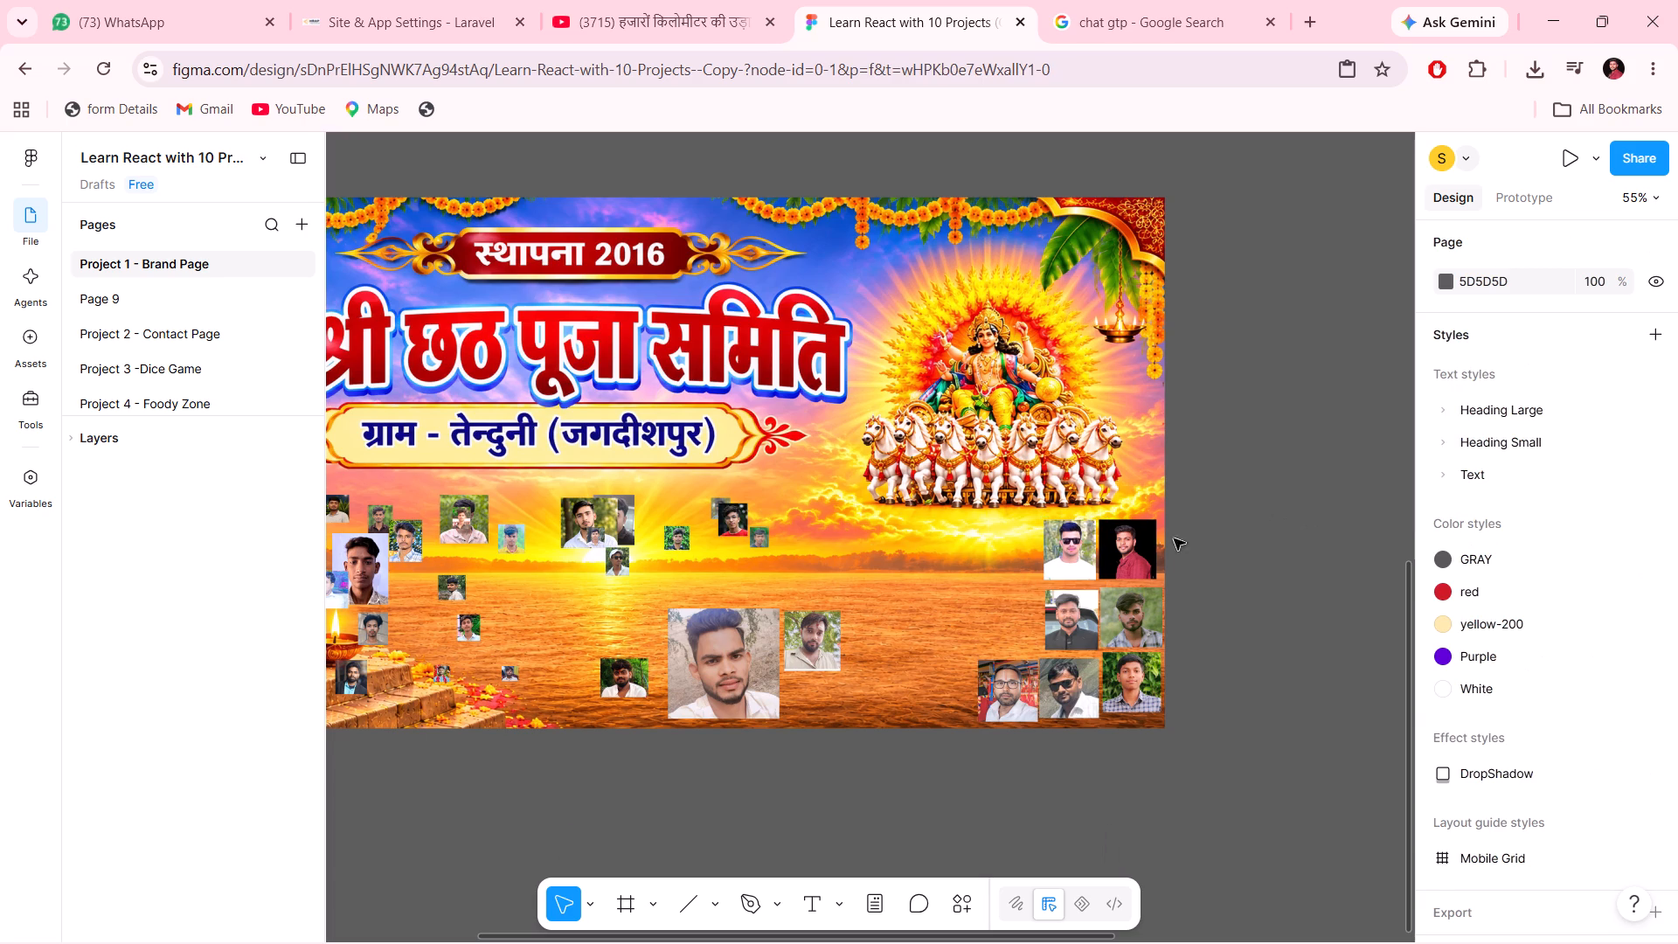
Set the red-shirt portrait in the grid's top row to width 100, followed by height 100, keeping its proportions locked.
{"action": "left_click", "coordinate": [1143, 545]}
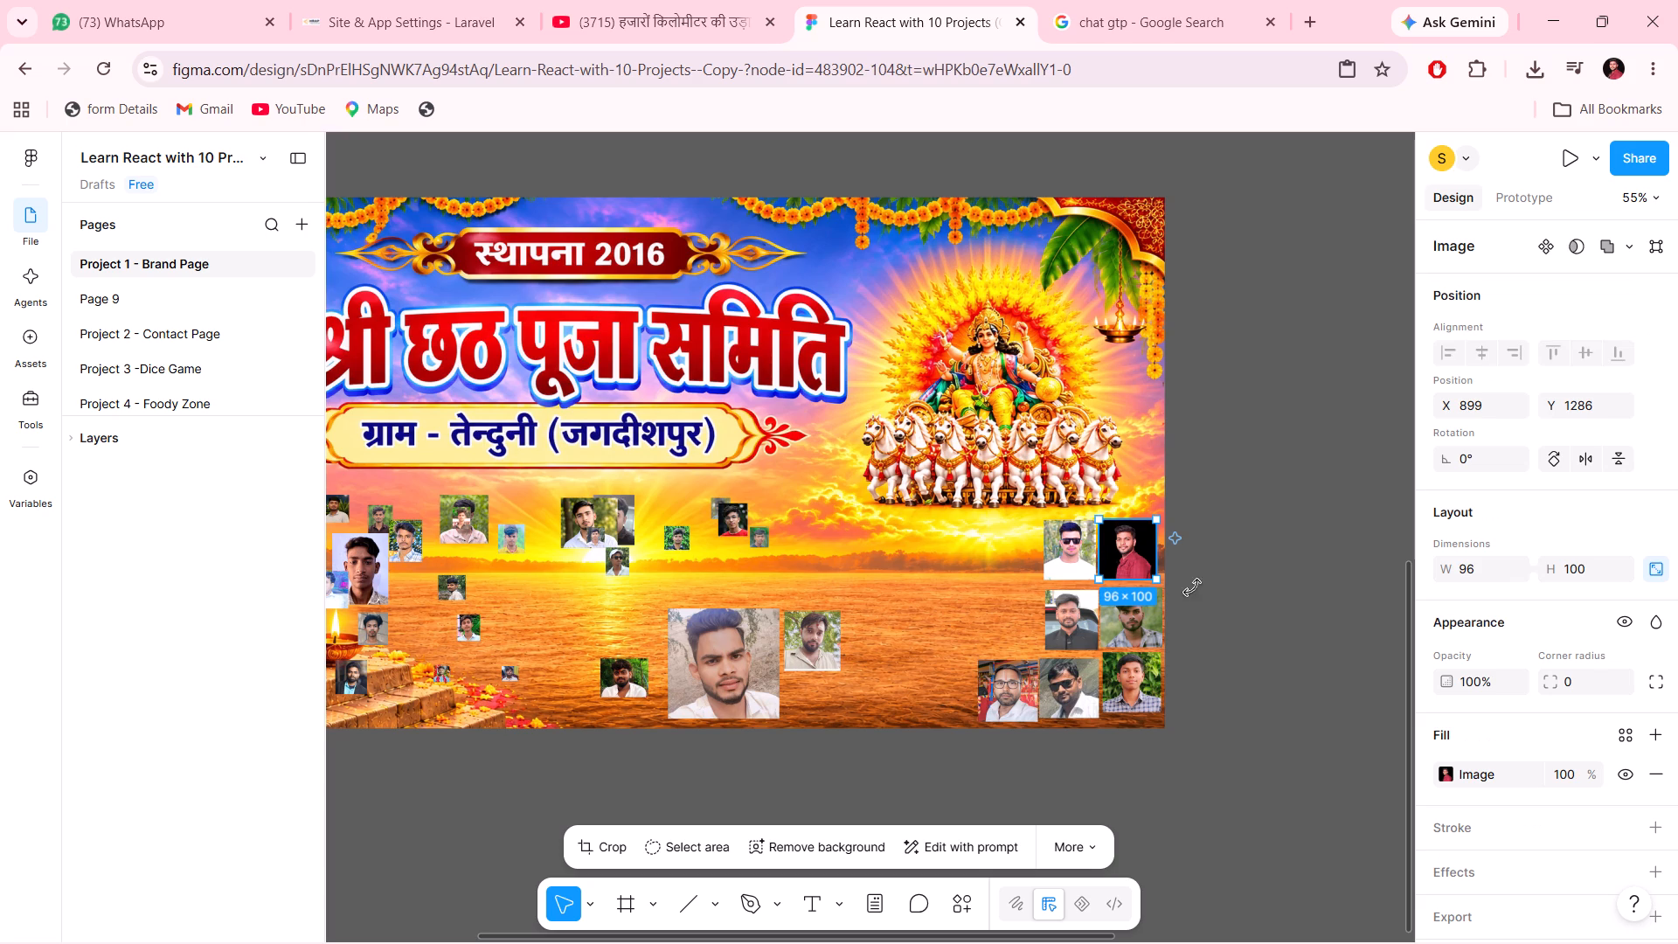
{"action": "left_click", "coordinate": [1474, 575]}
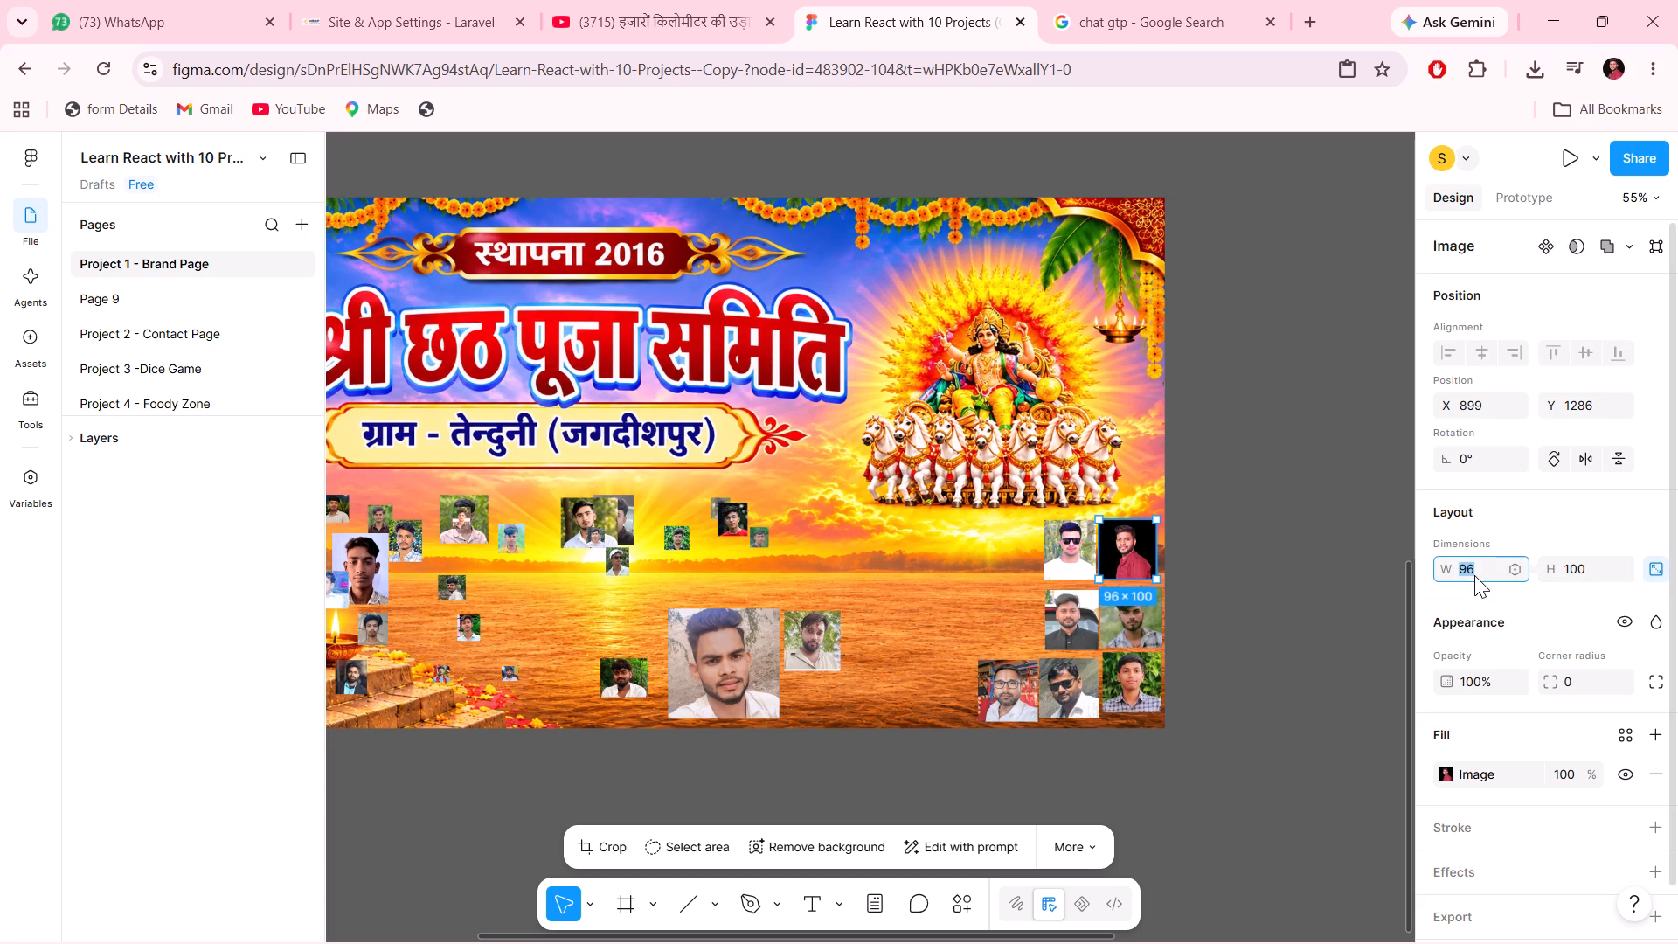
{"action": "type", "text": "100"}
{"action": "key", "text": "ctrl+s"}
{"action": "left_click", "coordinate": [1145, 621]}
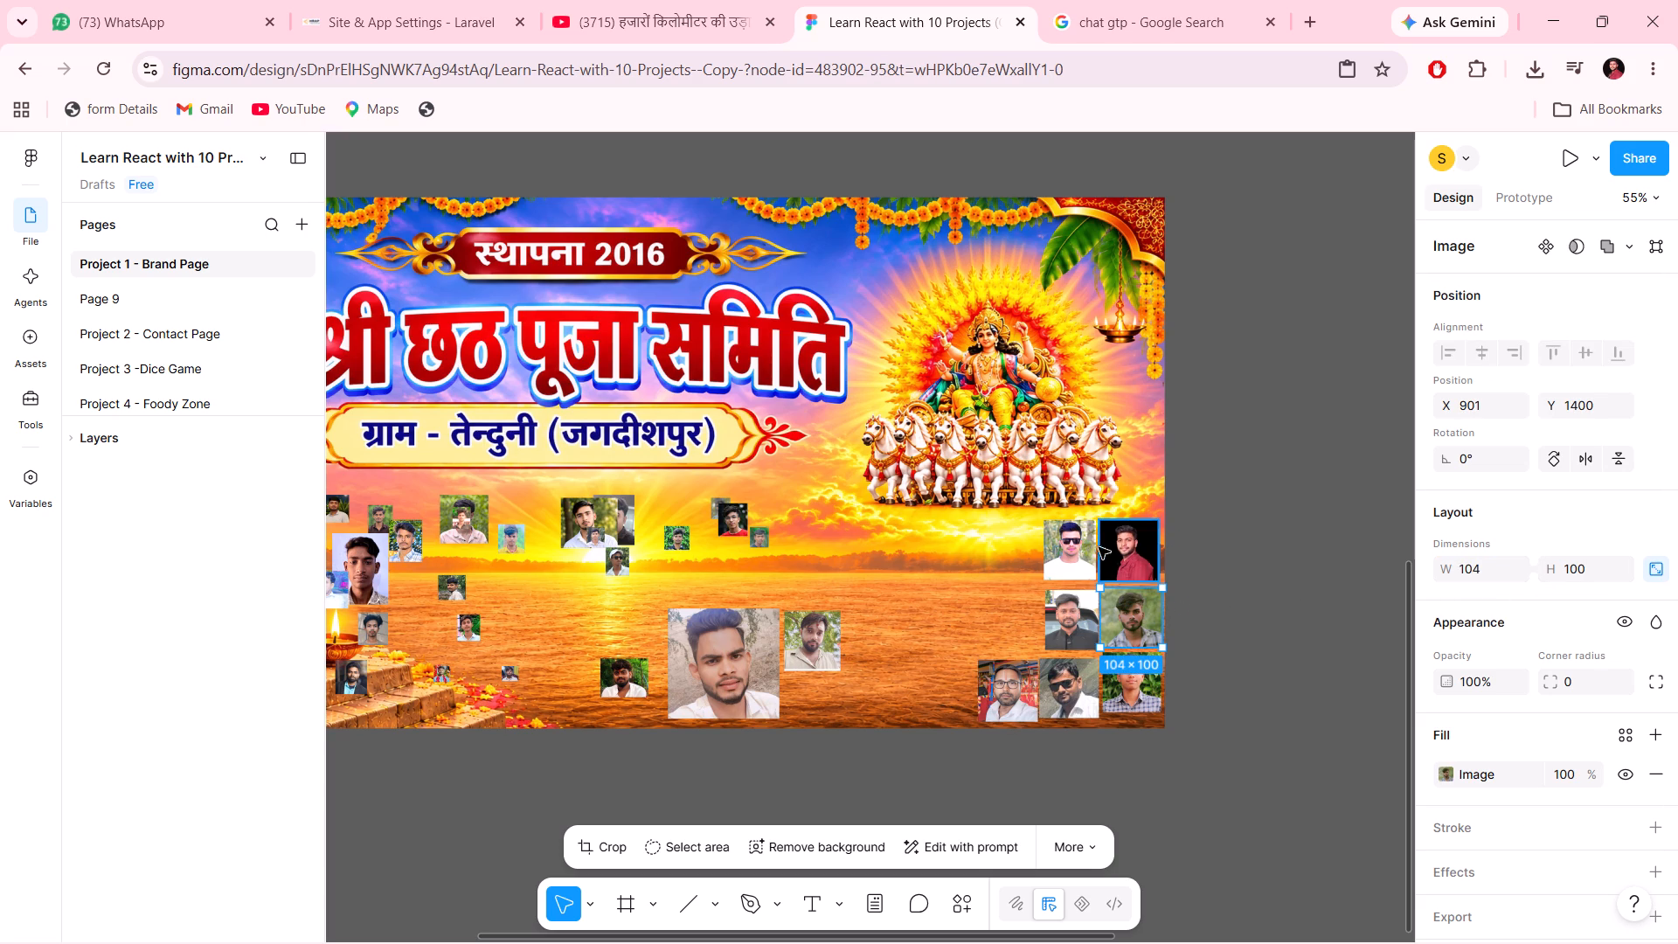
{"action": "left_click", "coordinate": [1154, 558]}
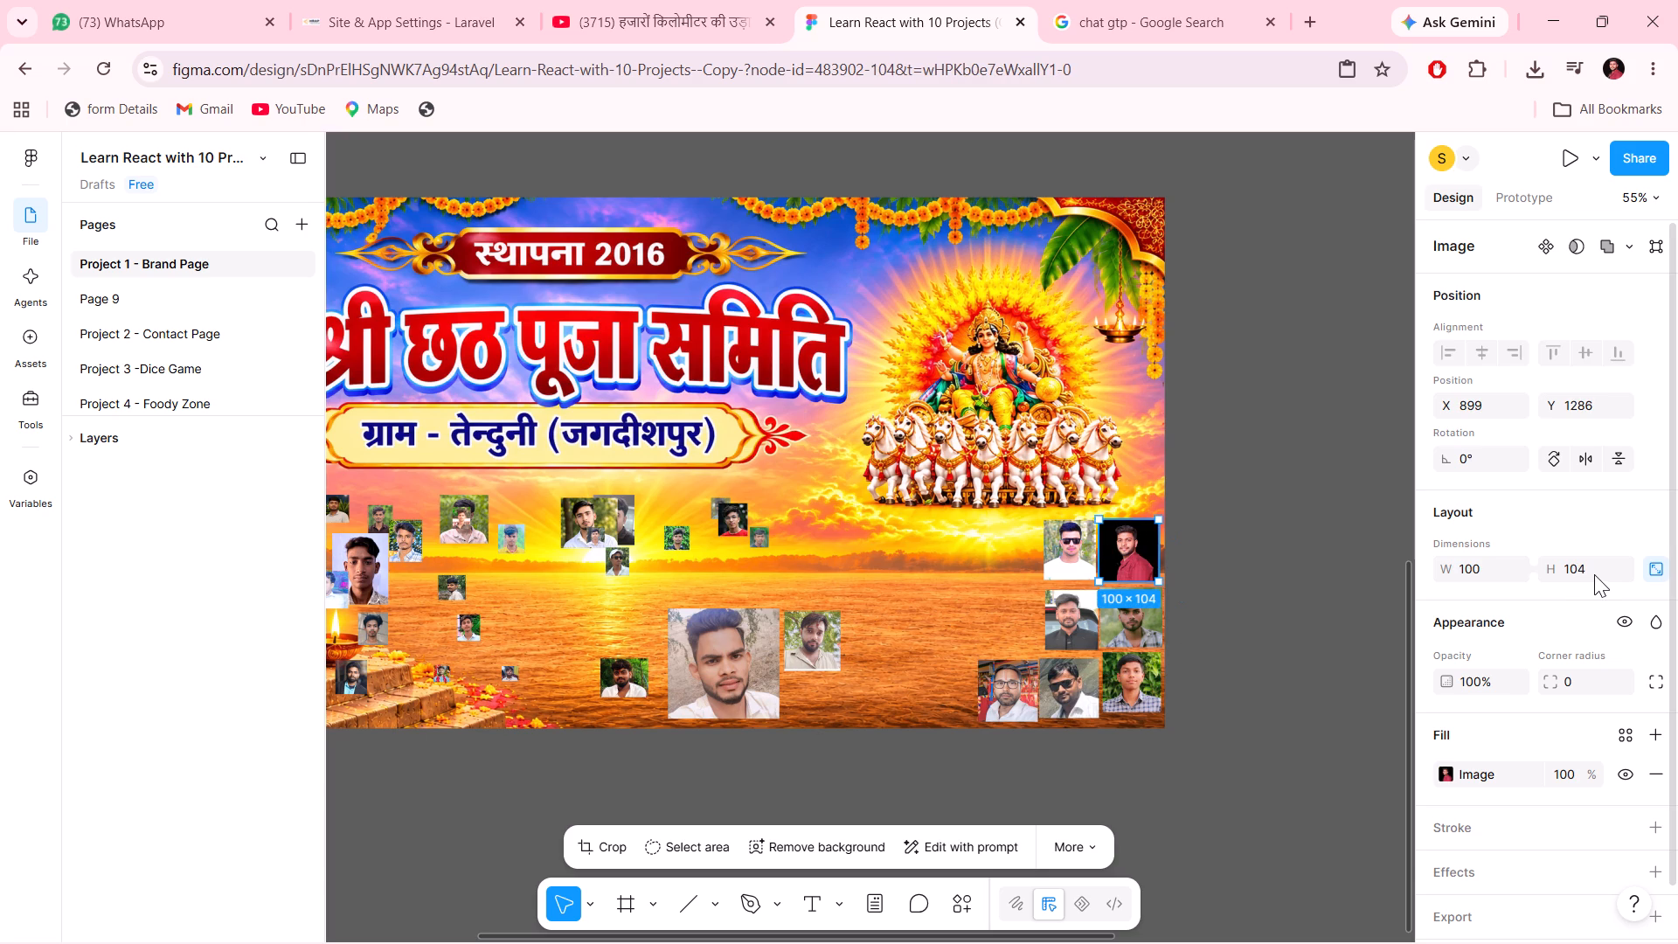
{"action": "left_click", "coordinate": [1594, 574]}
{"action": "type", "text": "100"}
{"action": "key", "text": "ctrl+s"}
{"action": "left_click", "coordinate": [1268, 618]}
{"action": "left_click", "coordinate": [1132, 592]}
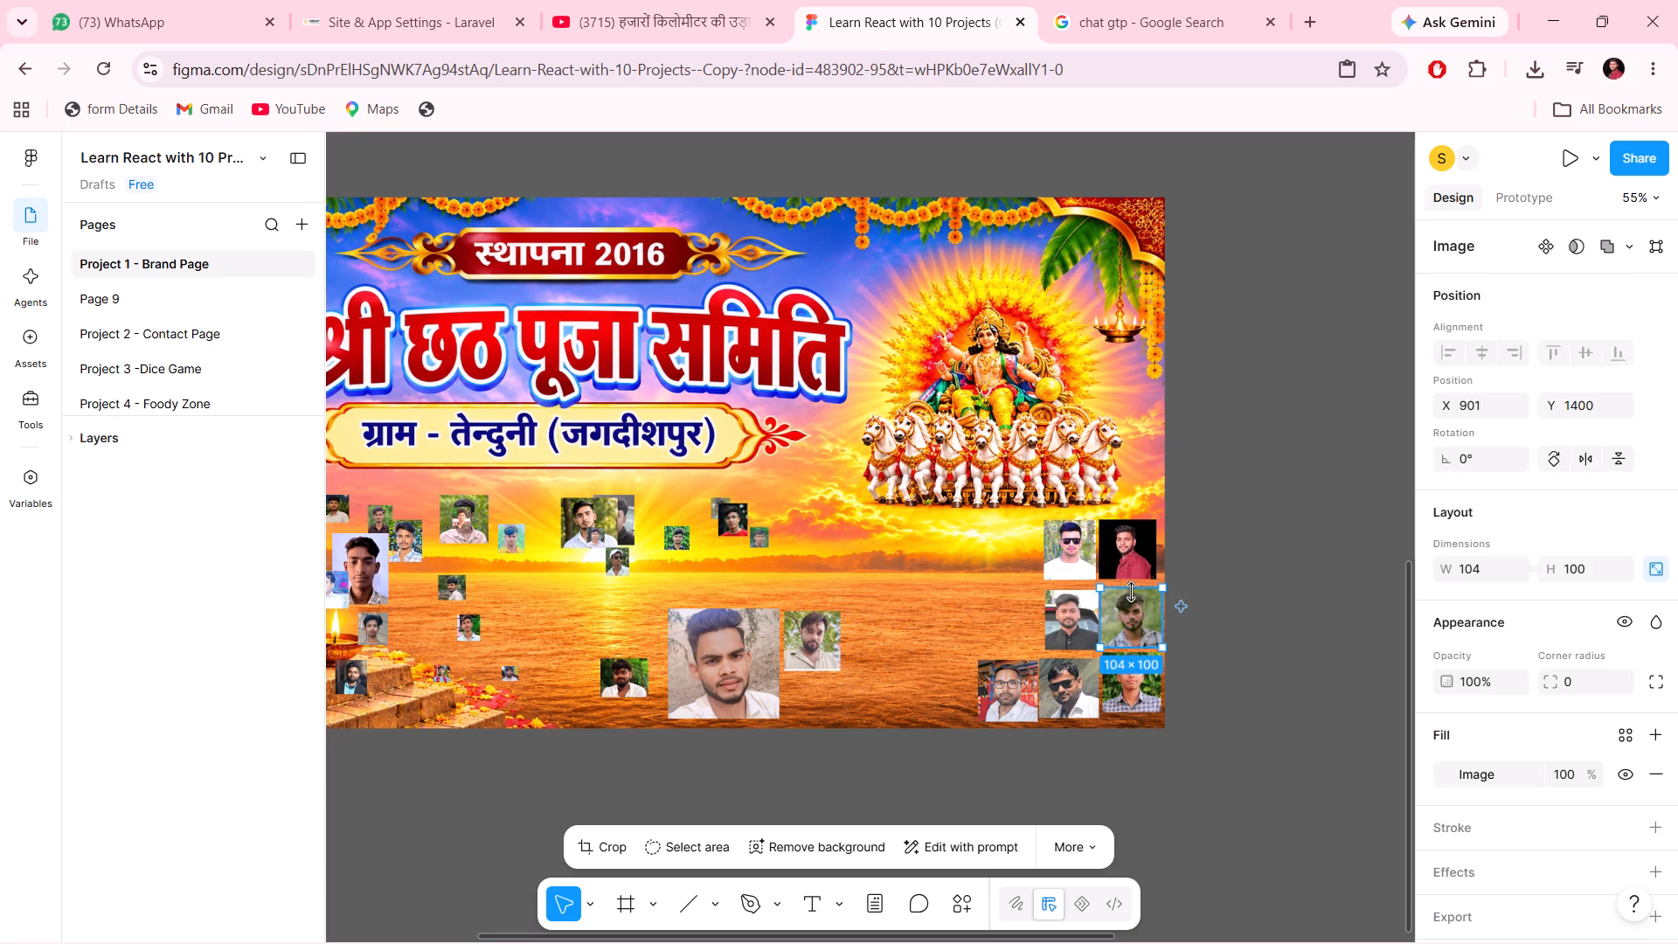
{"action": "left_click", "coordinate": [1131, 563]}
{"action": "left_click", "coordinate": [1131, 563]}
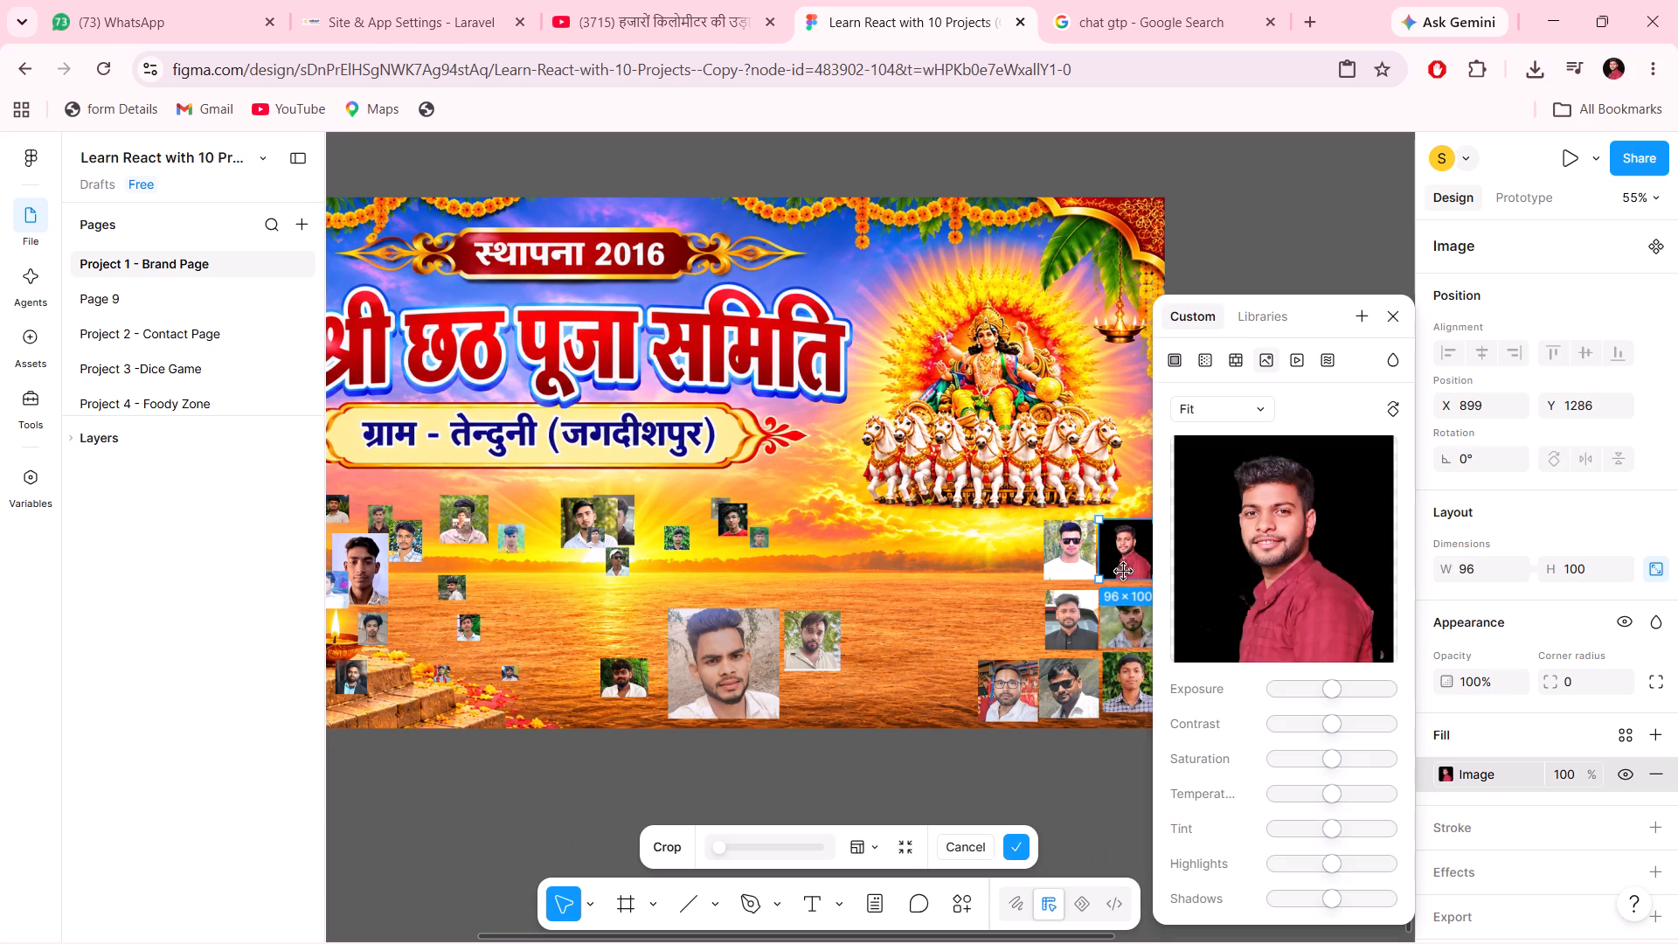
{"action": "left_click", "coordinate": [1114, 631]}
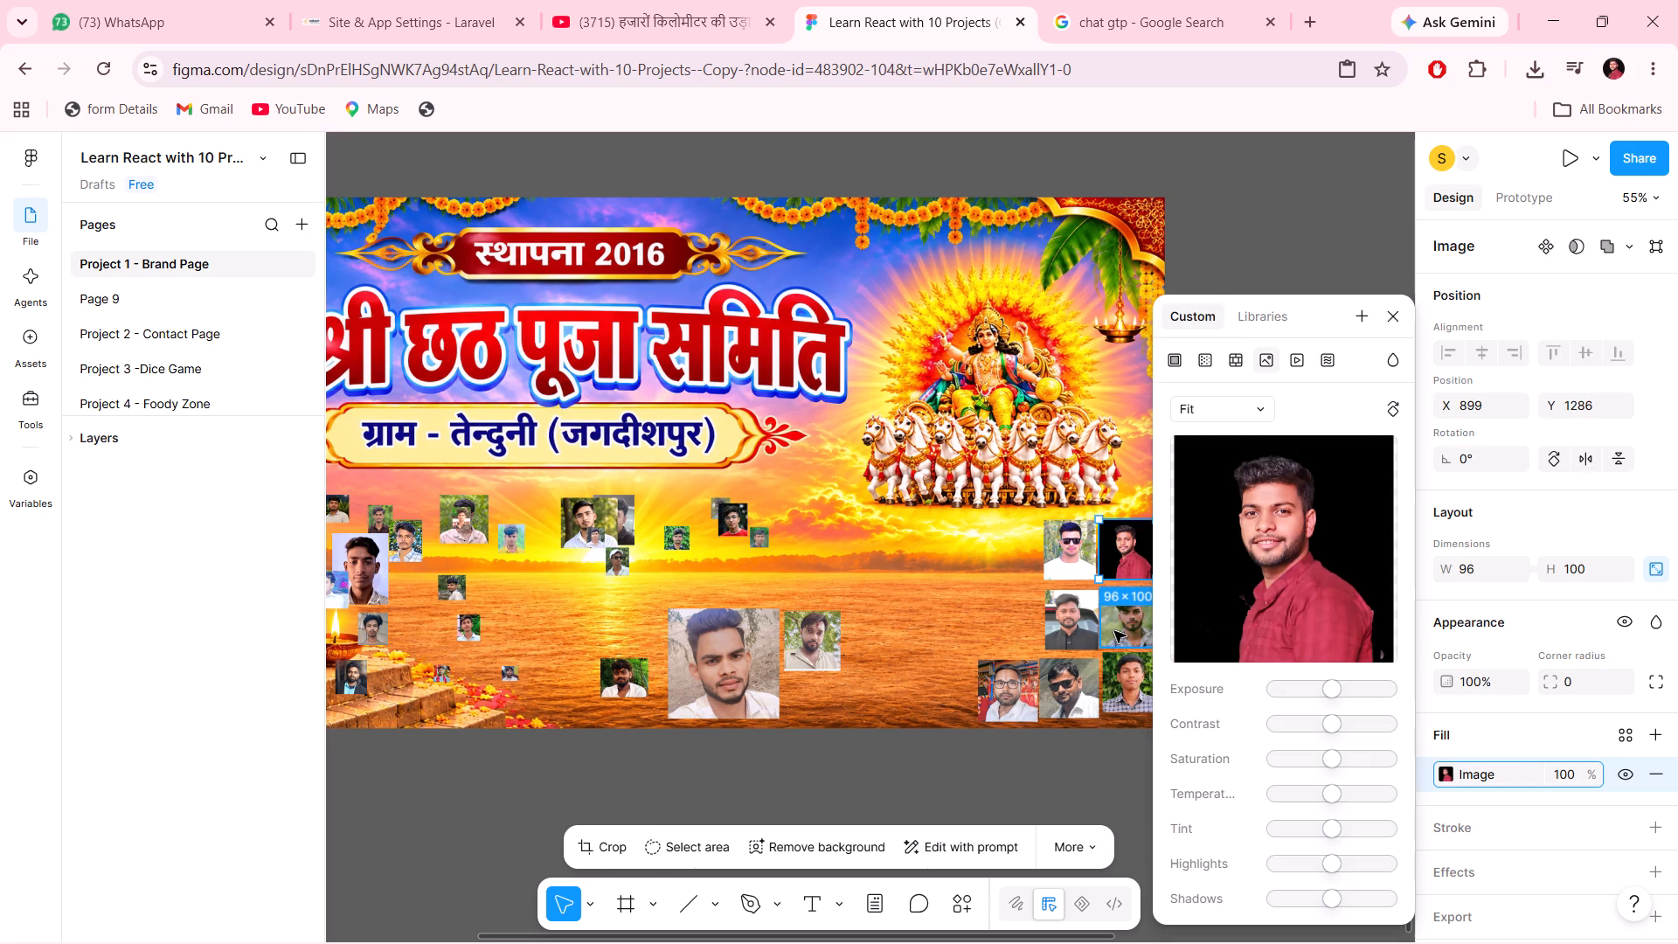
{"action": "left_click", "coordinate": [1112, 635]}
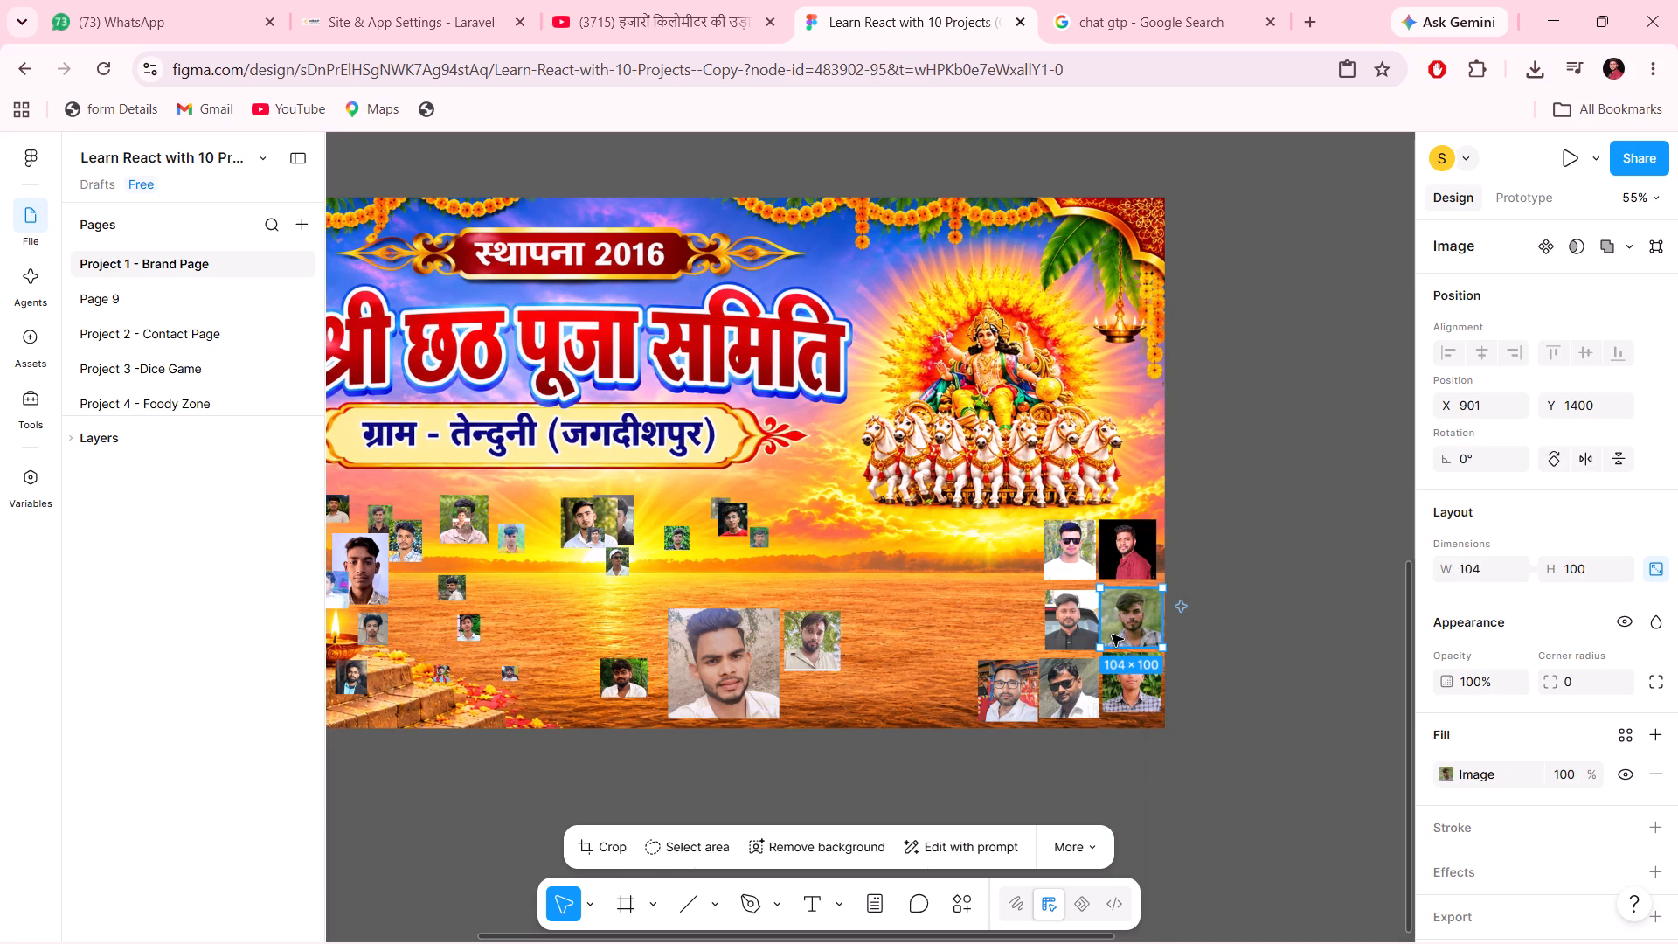
Scale the portrait in the grid's bottom-right corner down proportionally to about 94 × 96.
{"action": "left_click", "coordinate": [1141, 703]}
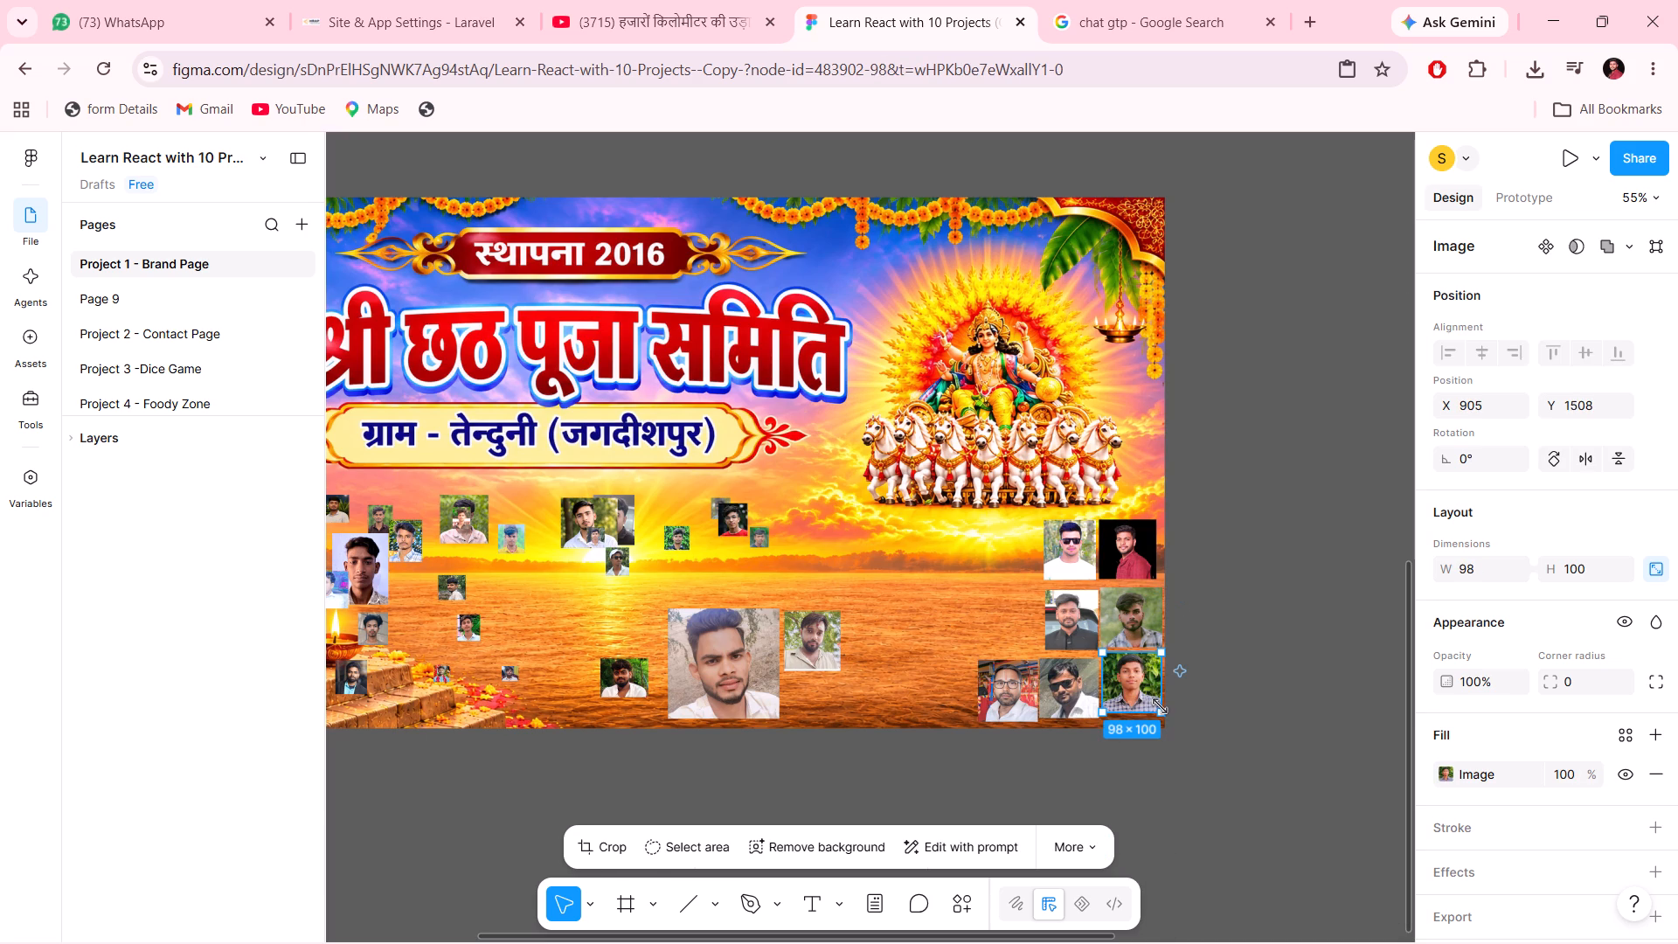
{"action": "left_click_drag", "start_coordinate": [1160, 709], "coordinate": [1151, 710]}
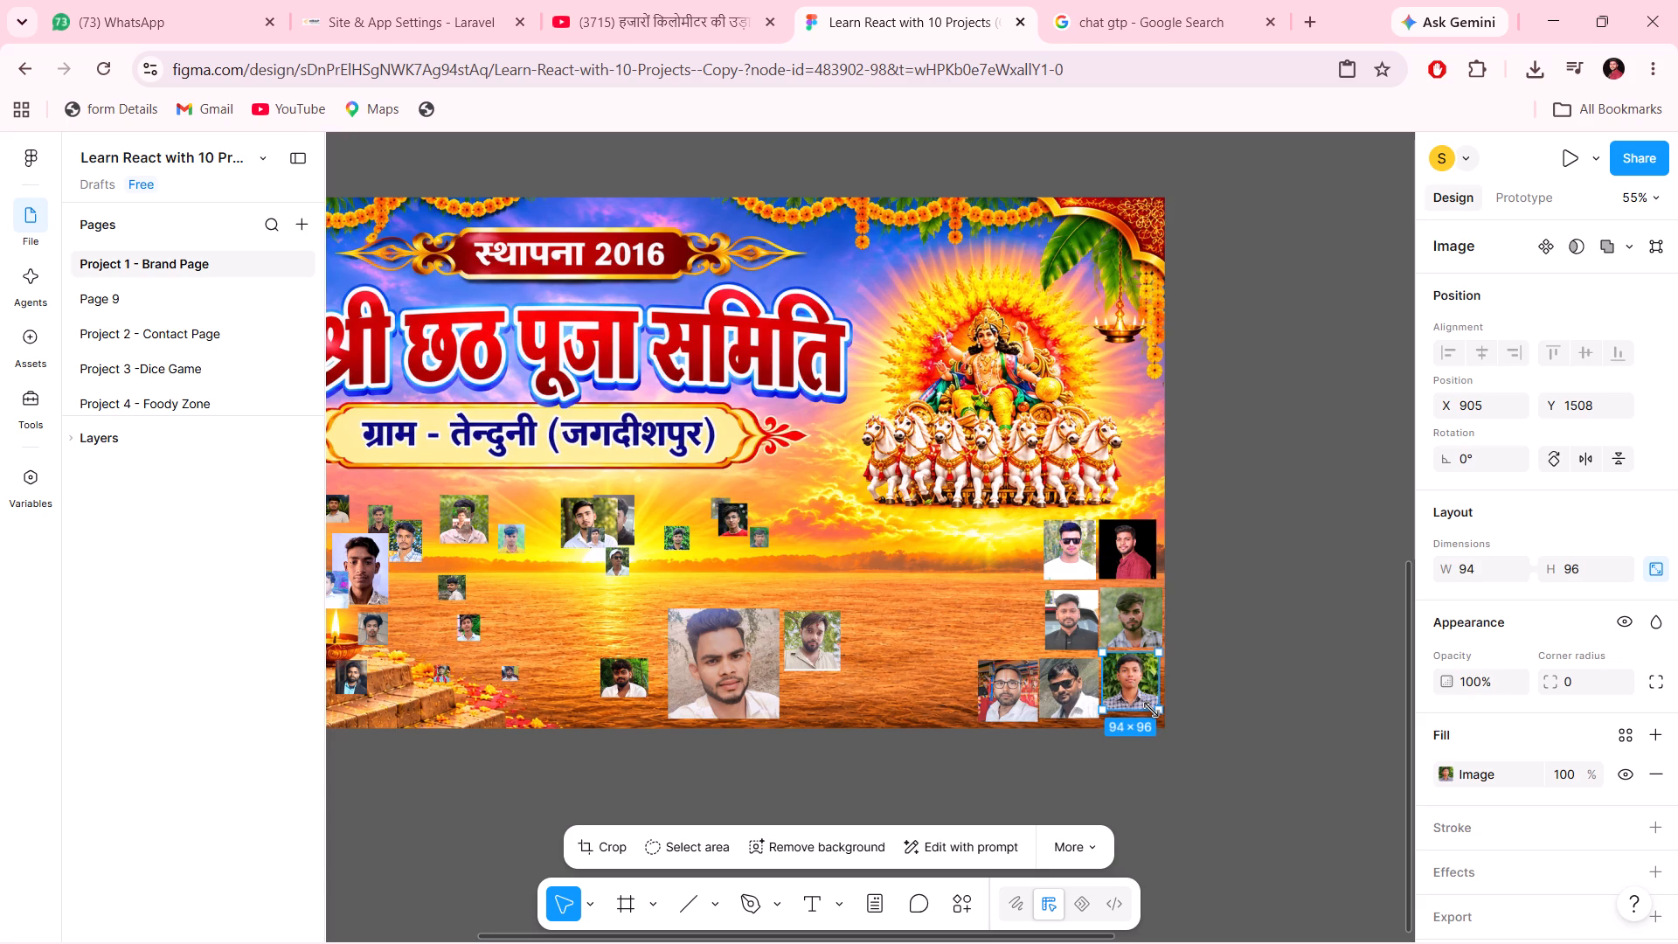
Scale the middle portrait in the grid's rightmost column down proportionally to about 100 × 96.
{"action": "left_click", "coordinate": [1139, 634]}
{"action": "left_click_drag", "start_coordinate": [1156, 643], "coordinate": [1154, 643]}
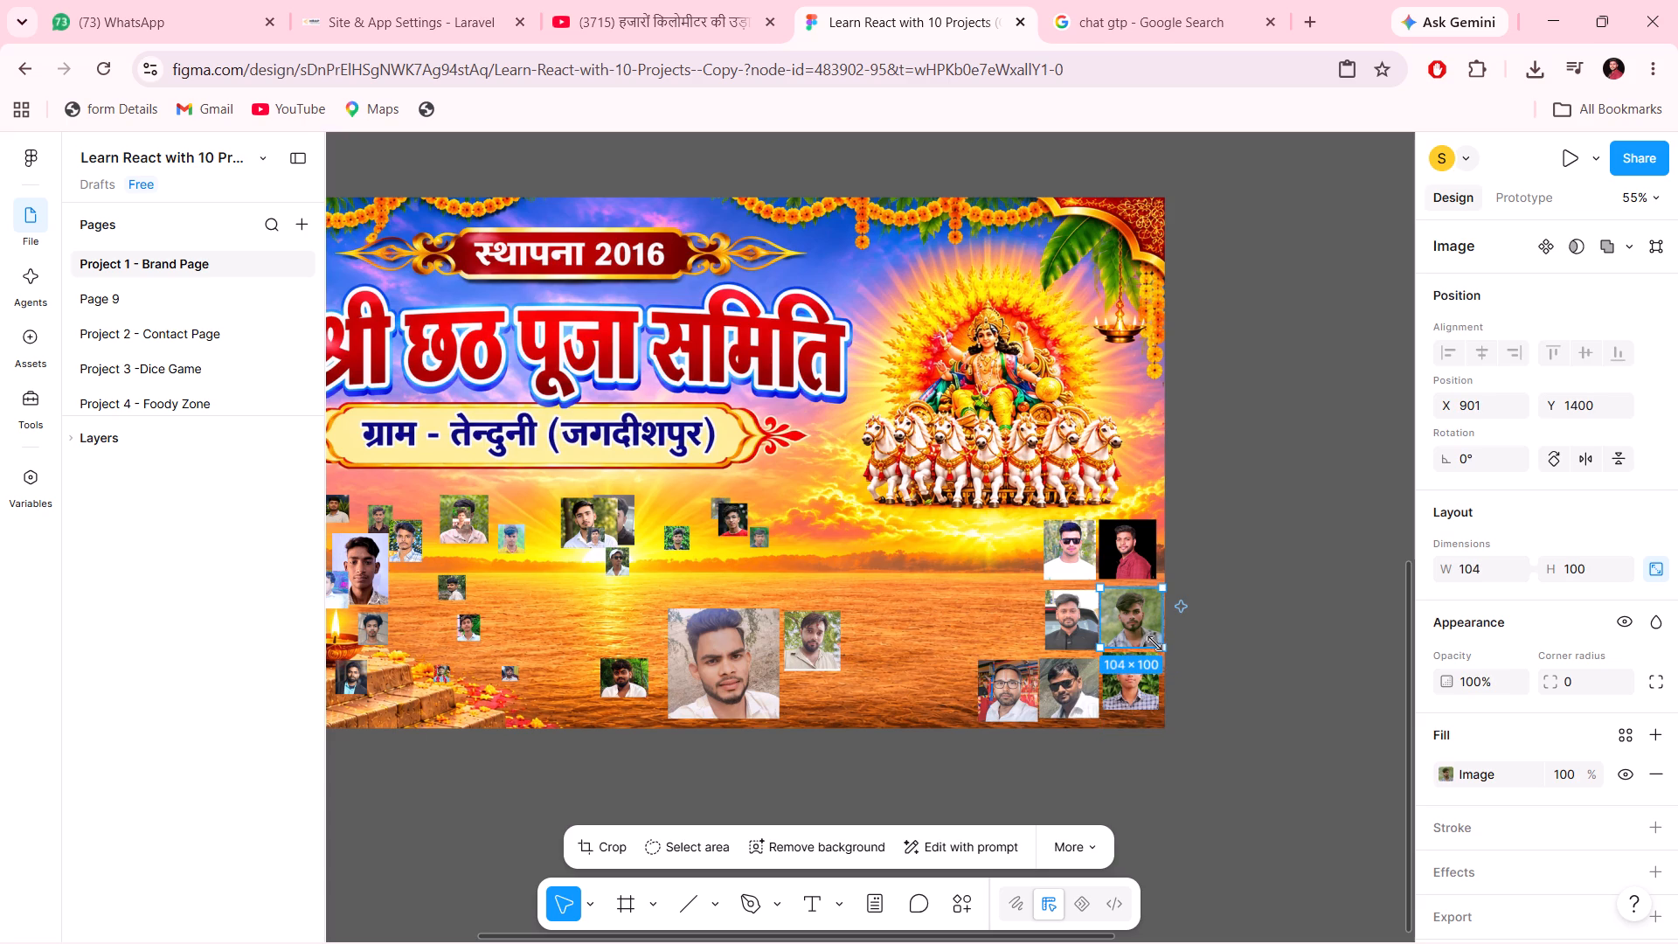
{"action": "left_click_drag", "start_coordinate": [1154, 643], "coordinate": [1146, 645]}
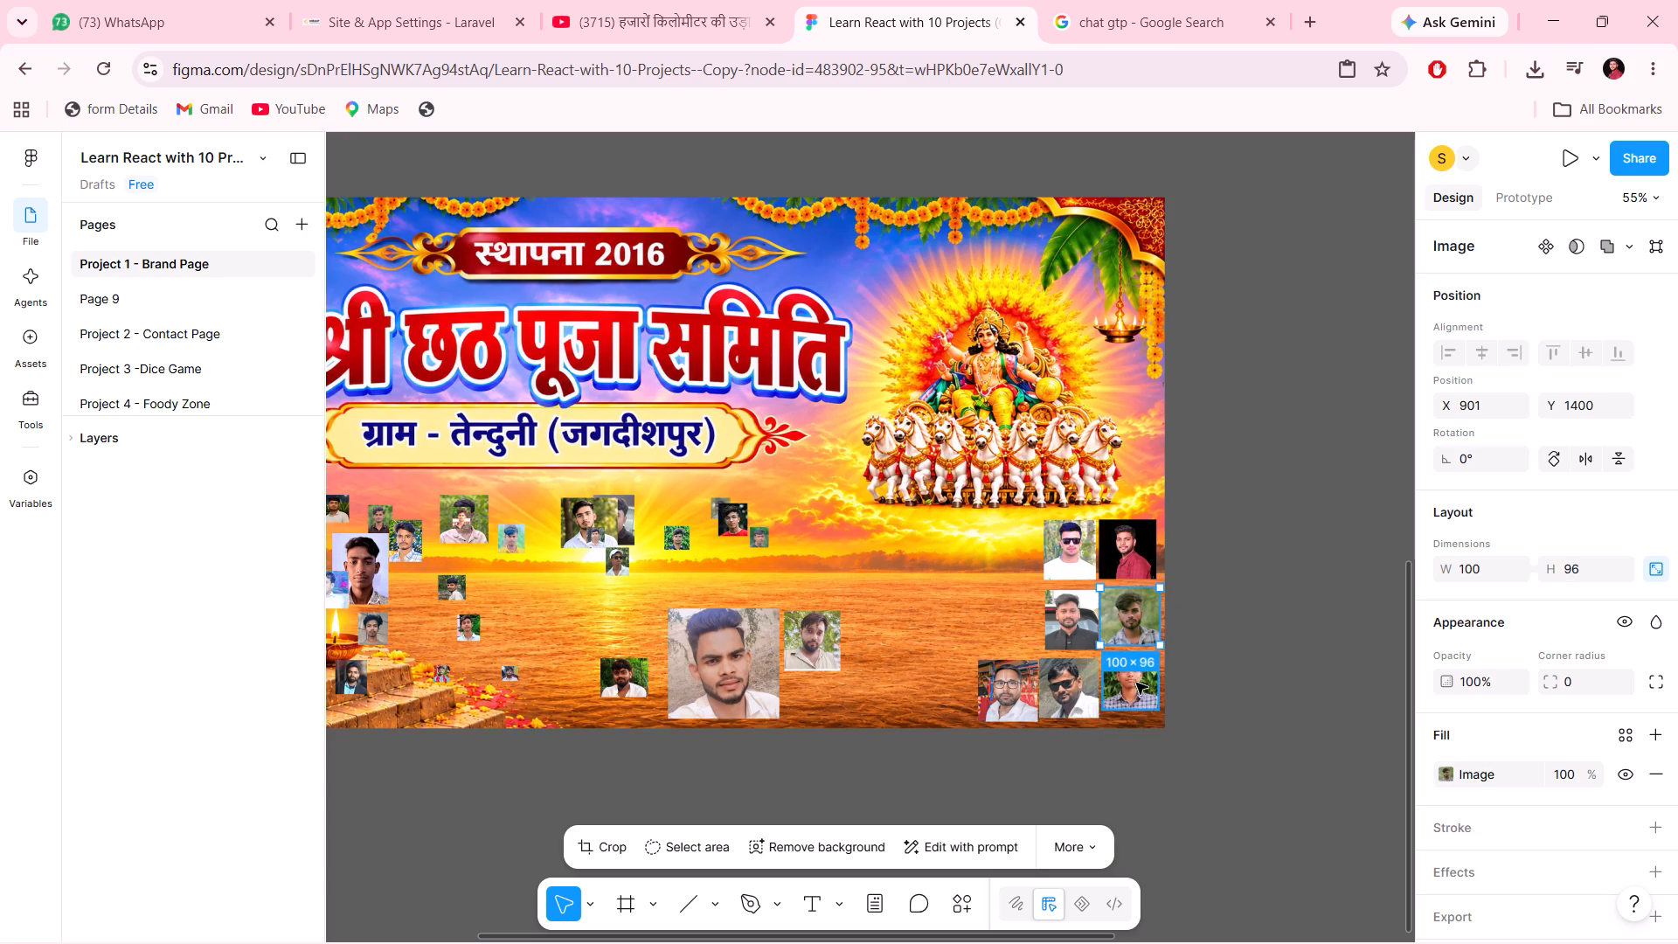
Scale the red-shirt portrait in the grid's top row down proportionally to about 91 × 94.
{"action": "left_click", "coordinate": [1134, 684]}
{"action": "left_click", "coordinate": [1127, 566]}
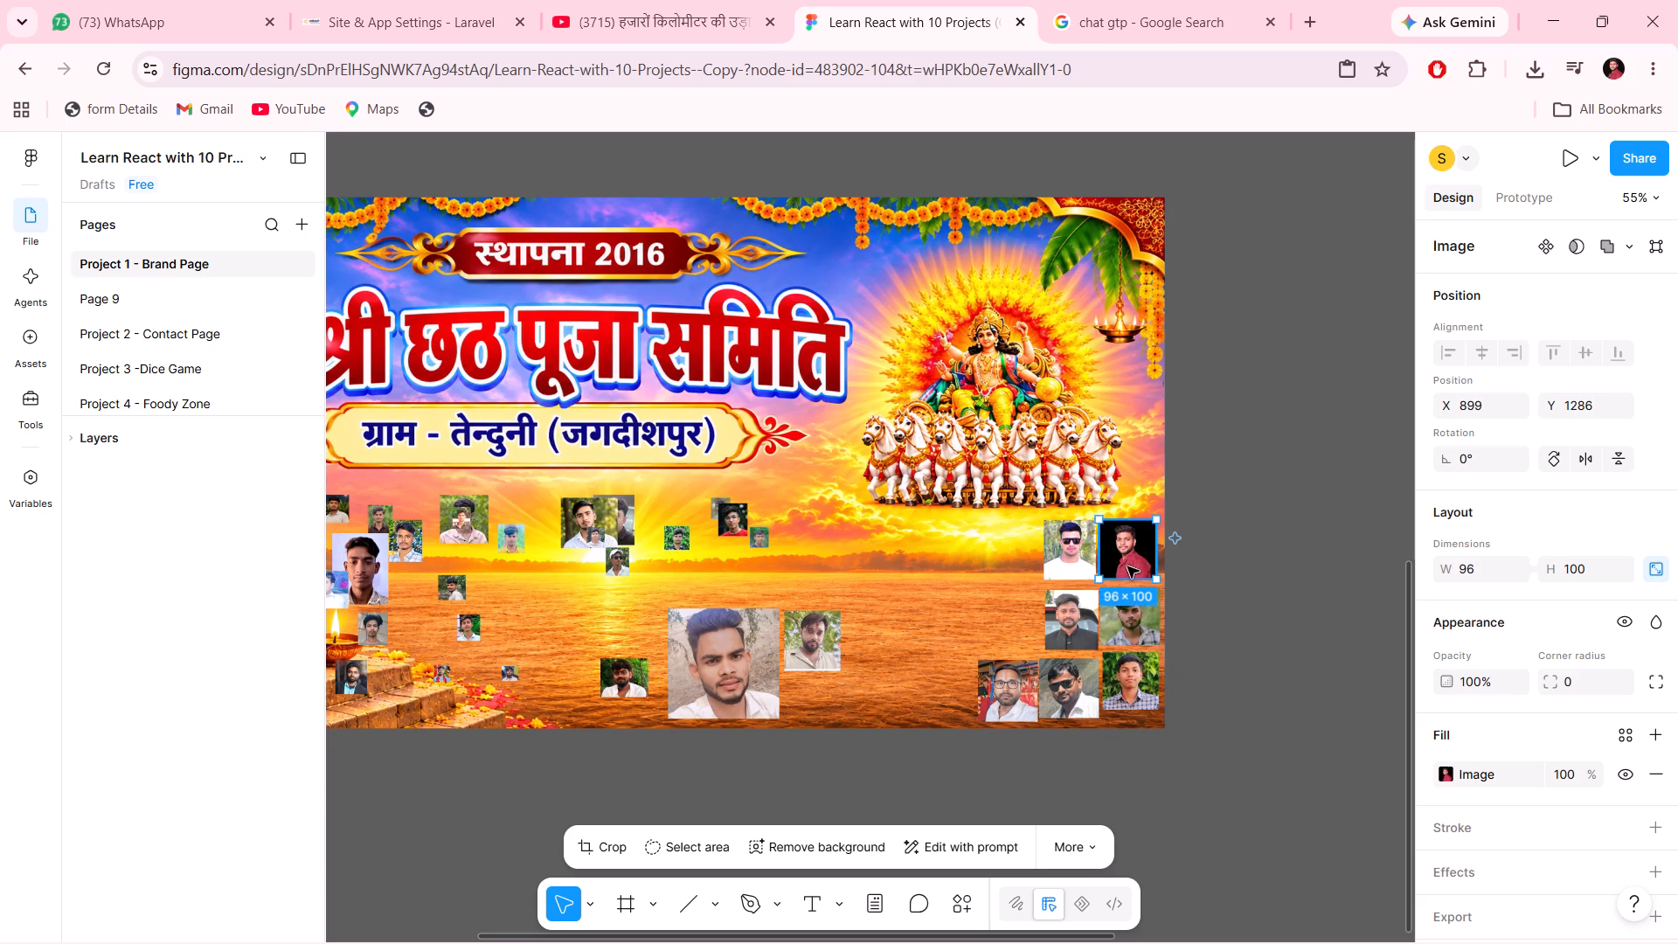
{"action": "left_click", "coordinate": [1152, 576]}
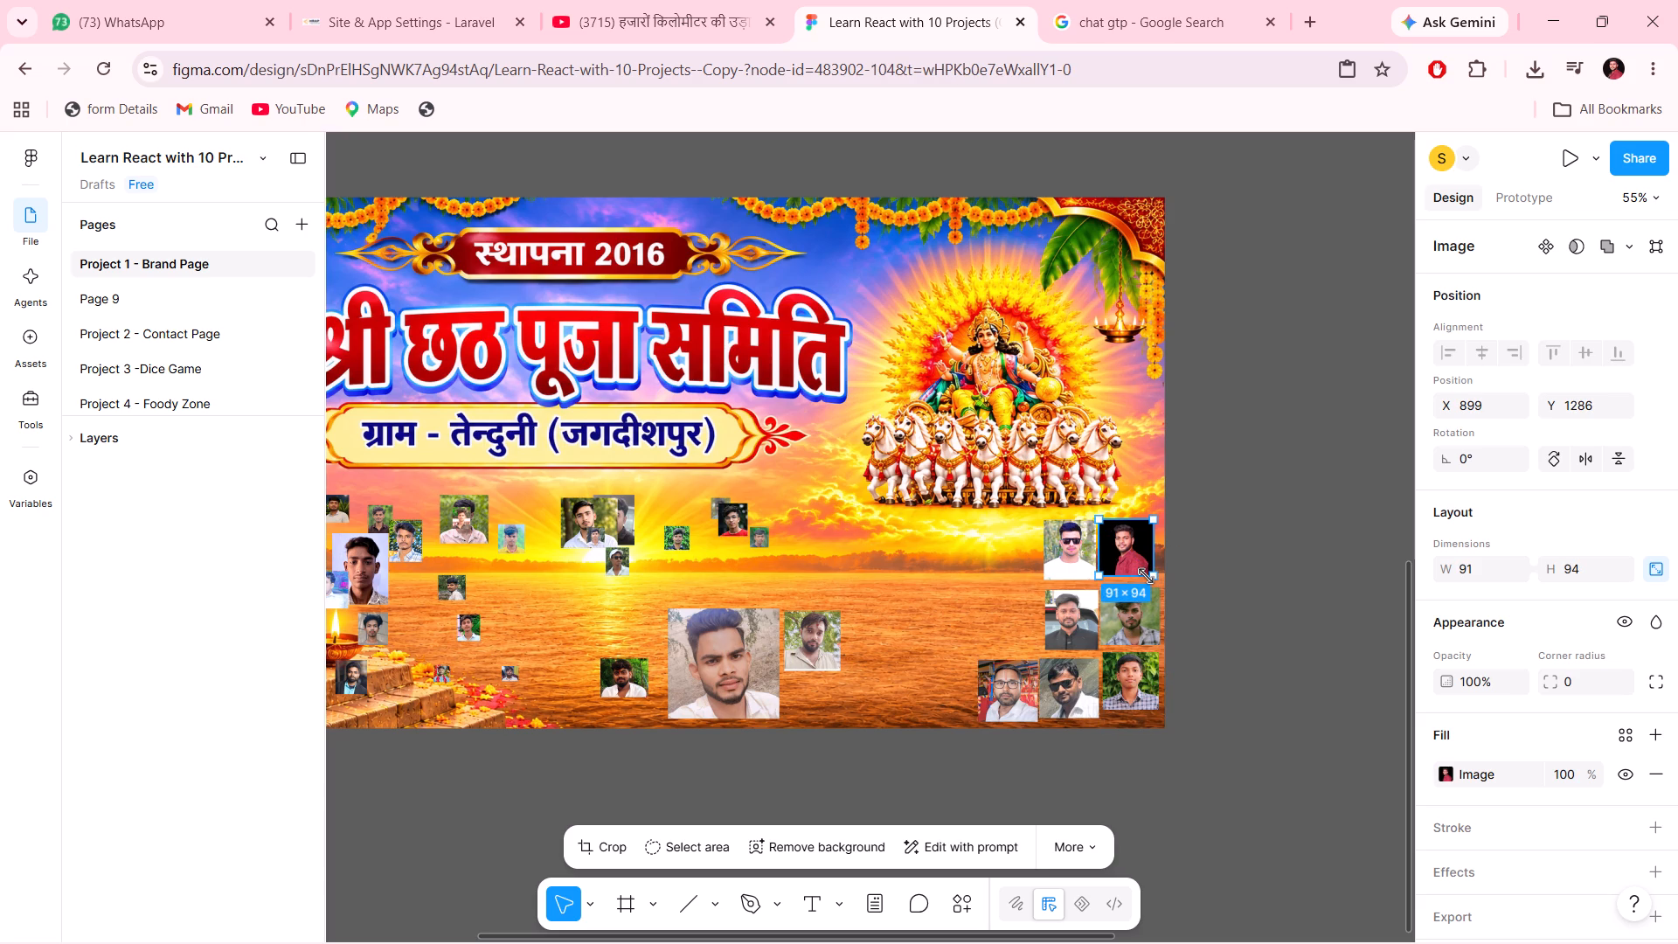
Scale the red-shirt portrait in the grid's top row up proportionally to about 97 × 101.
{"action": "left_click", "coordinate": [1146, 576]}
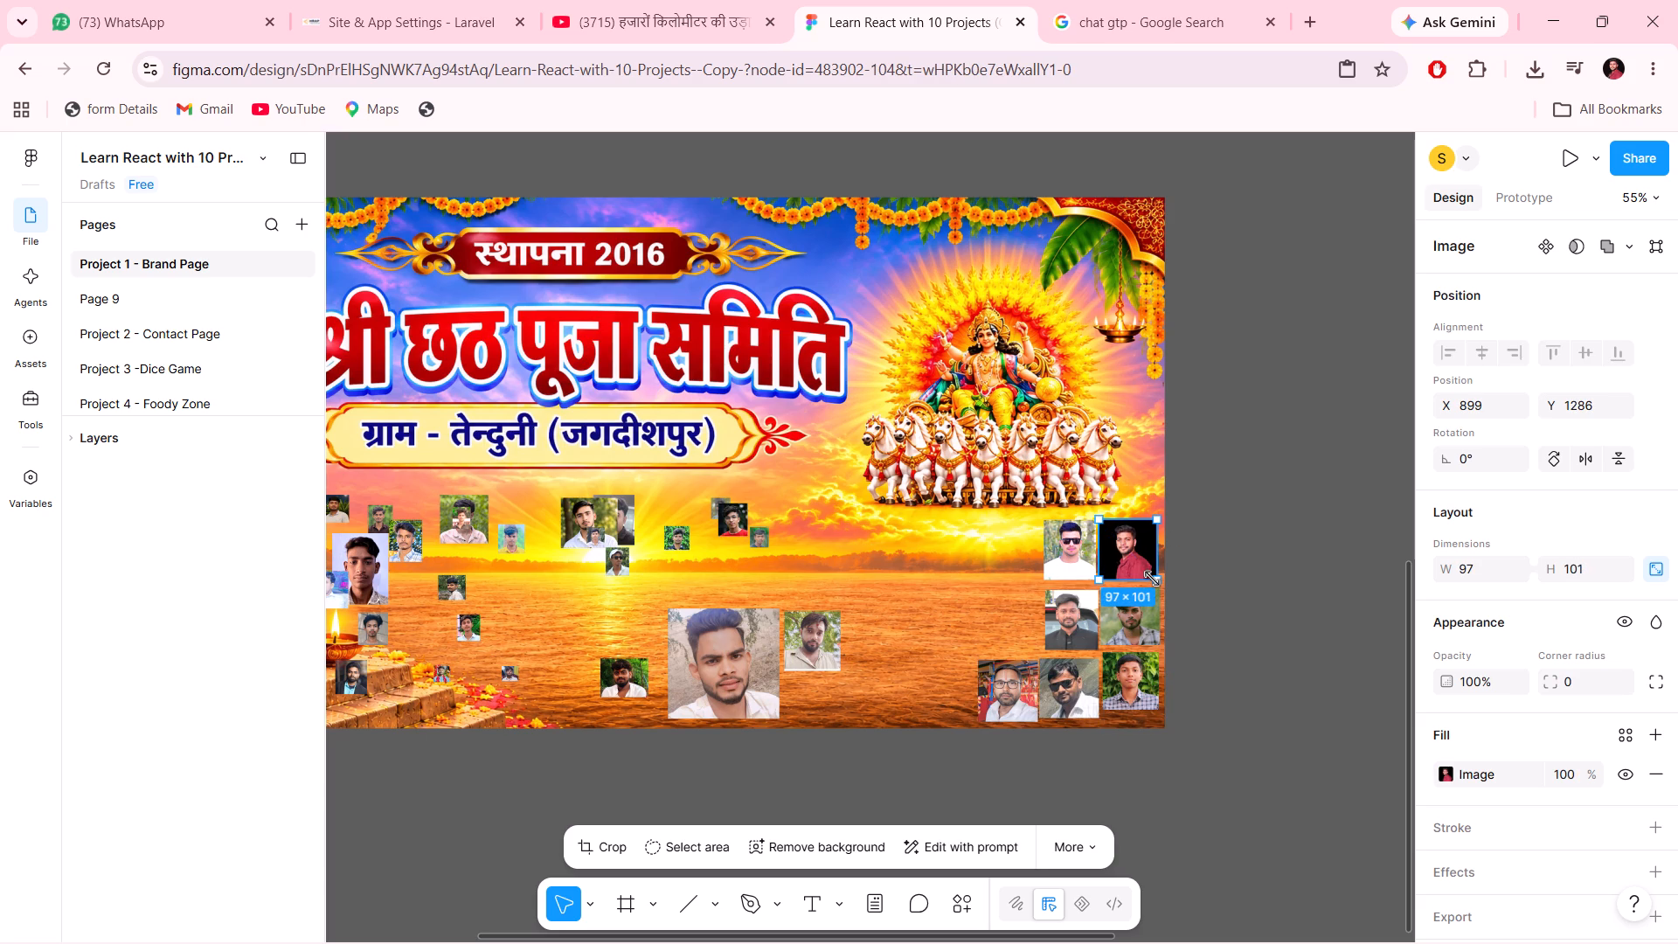
Scale the sunglasses portrait in the grid's top row up proportionally to about 95 × 109.
{"action": "left_click", "coordinate": [1065, 549]}
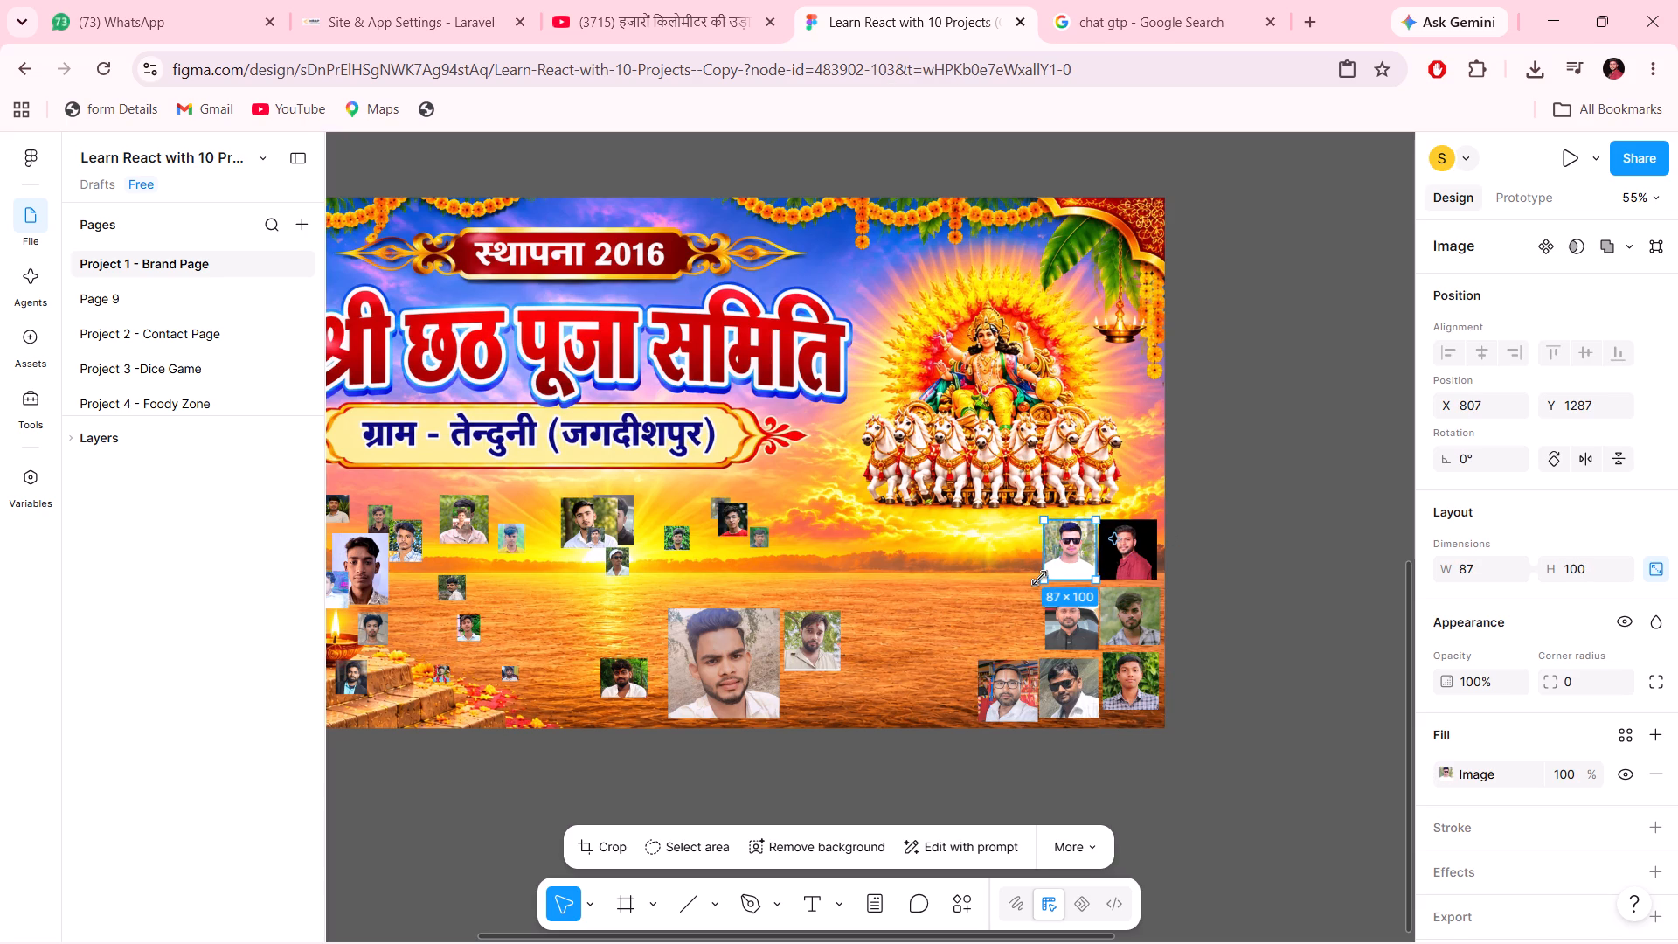
{"action": "left_click", "coordinate": [1039, 578]}
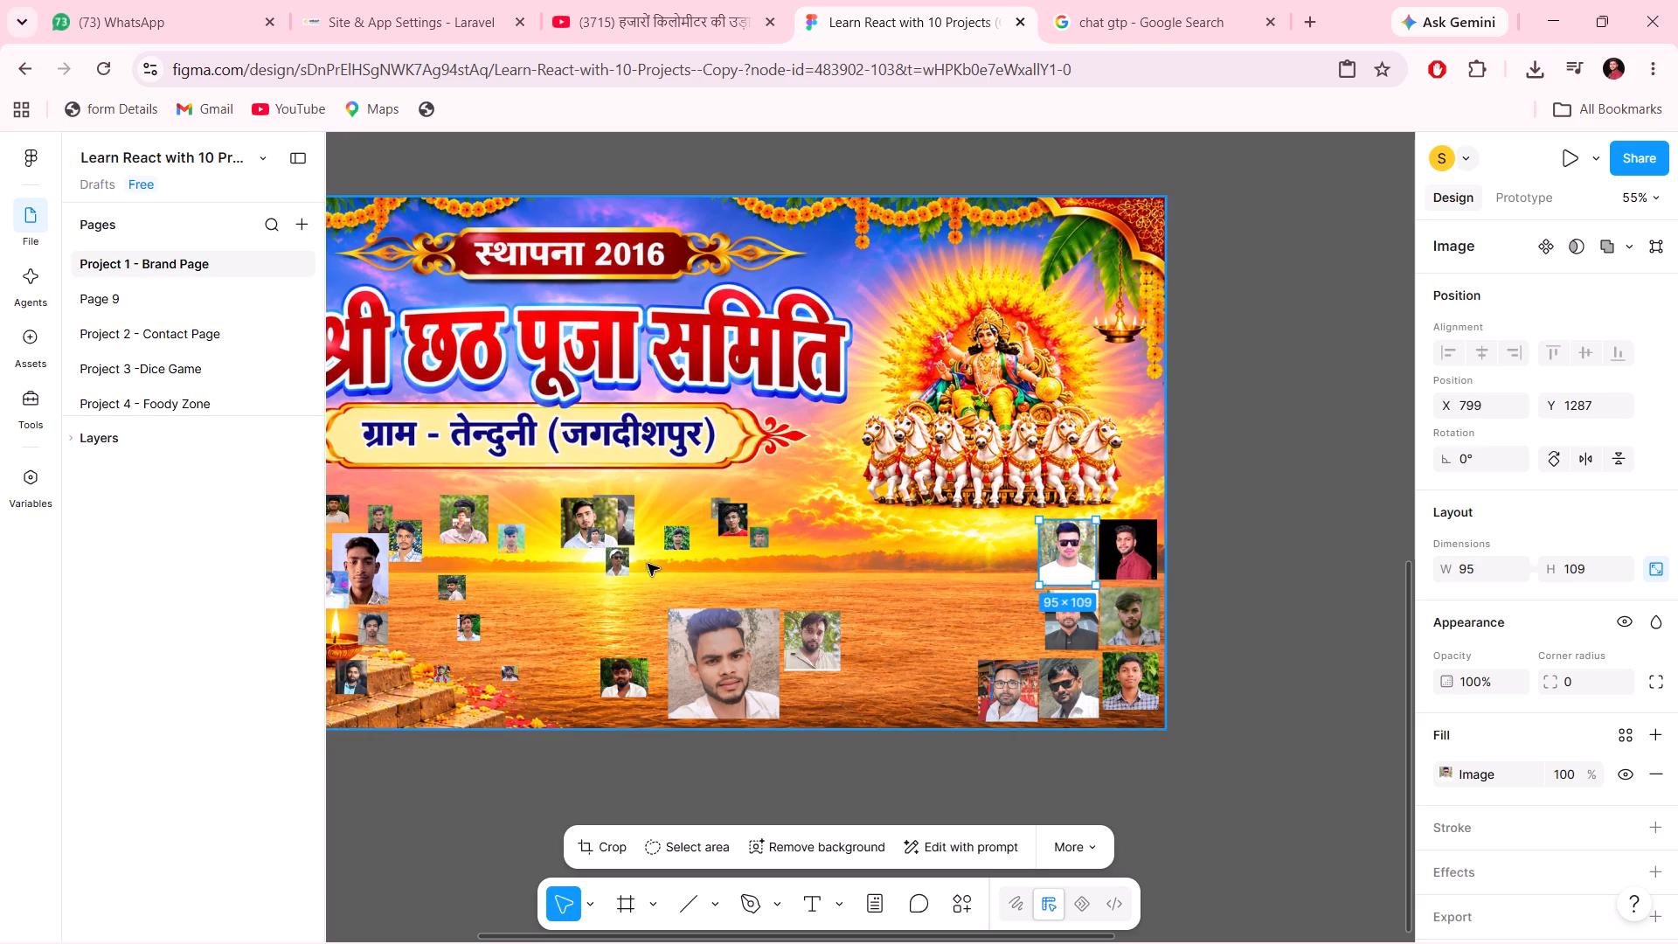
Bring the large portrait from the lower middle of the banner up beside the grid and scale it down proportionally to about 97 × 96.
{"action": "left_click_drag", "start_coordinate": [727, 661], "coordinate": [979, 533]}
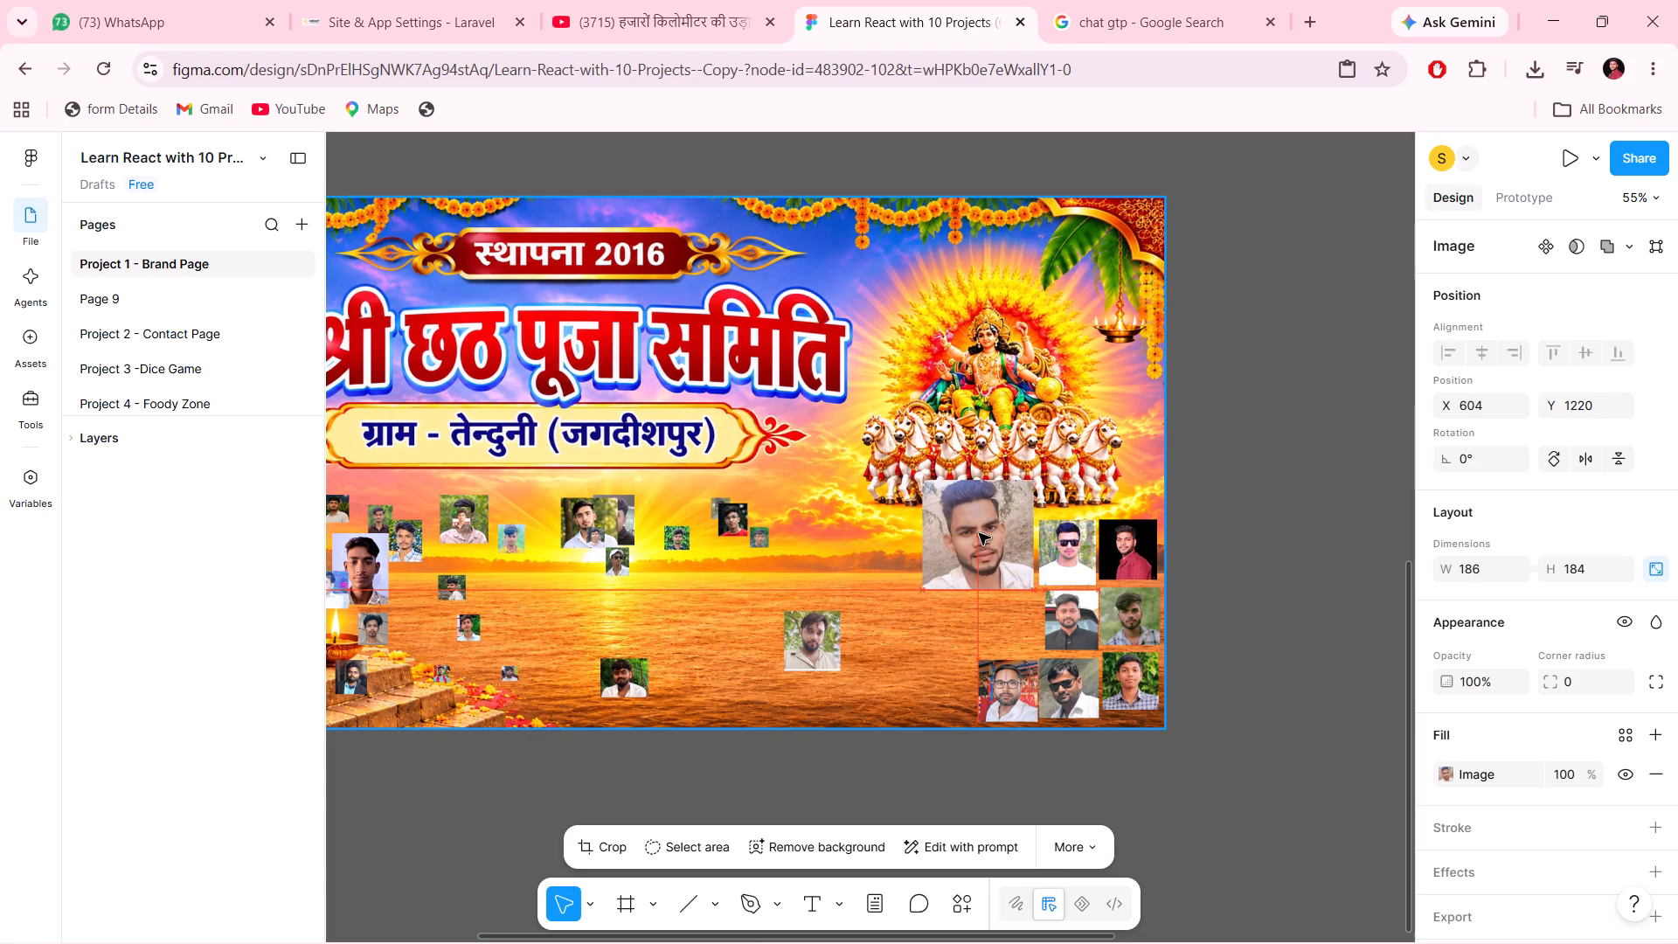
{"action": "left_click_drag", "start_coordinate": [979, 533], "coordinate": [976, 541]}
{"action": "left_click_drag", "start_coordinate": [1031, 600], "coordinate": [1016, 587]}
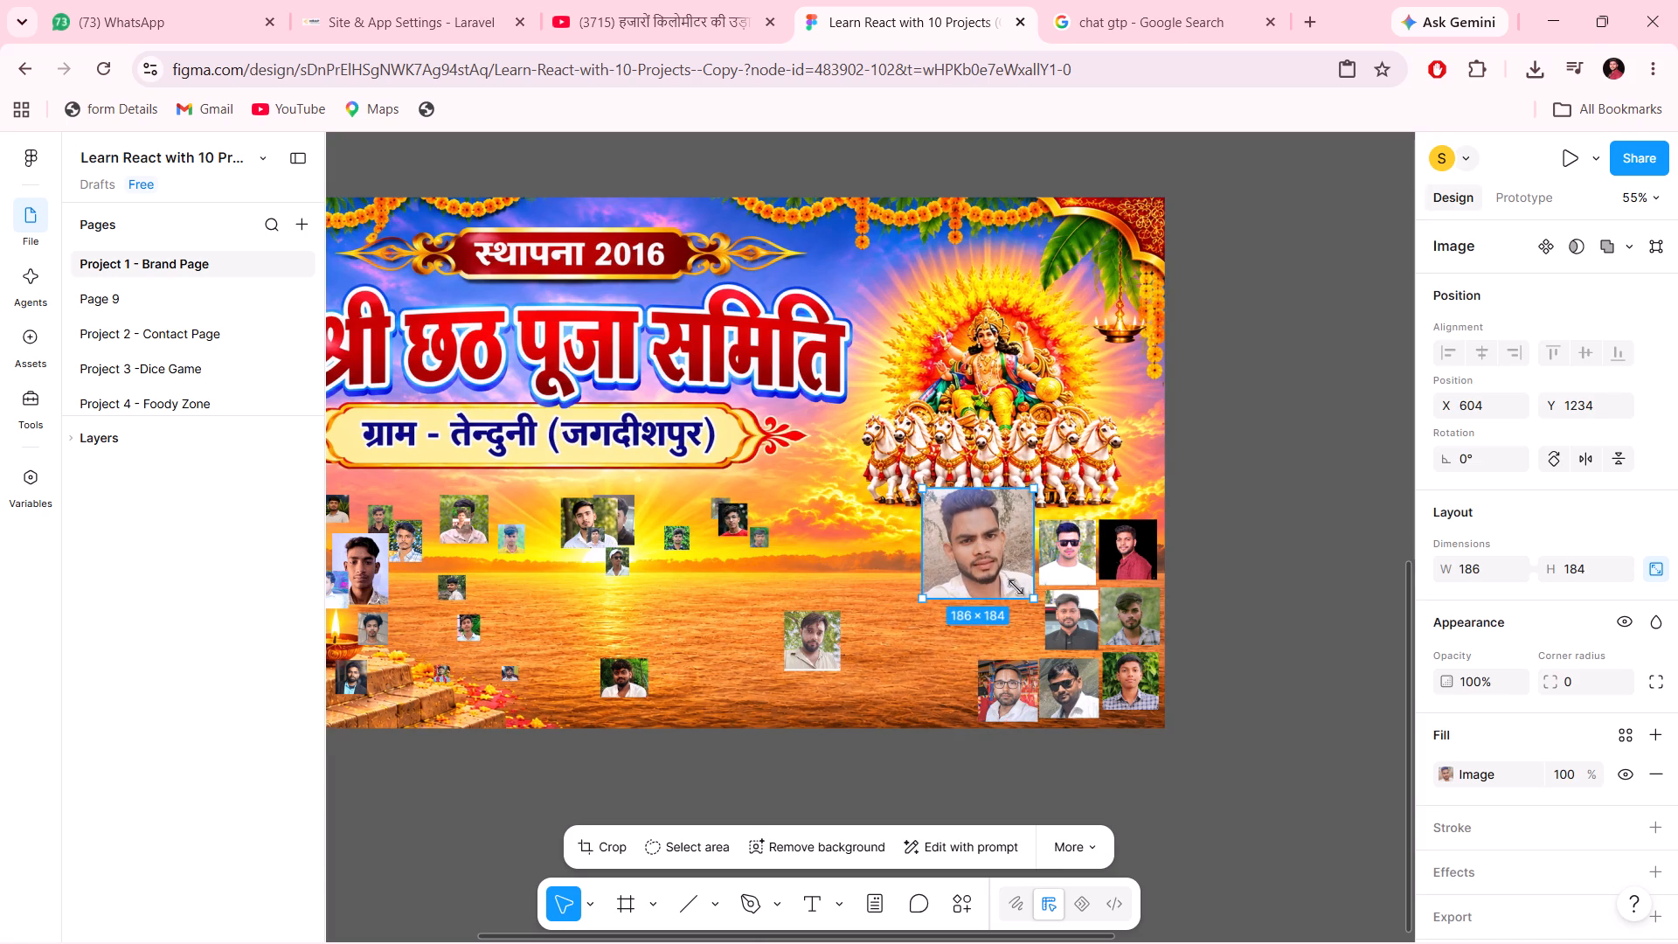
{"action": "left_click_drag", "start_coordinate": [1016, 587], "coordinate": [957, 548]}
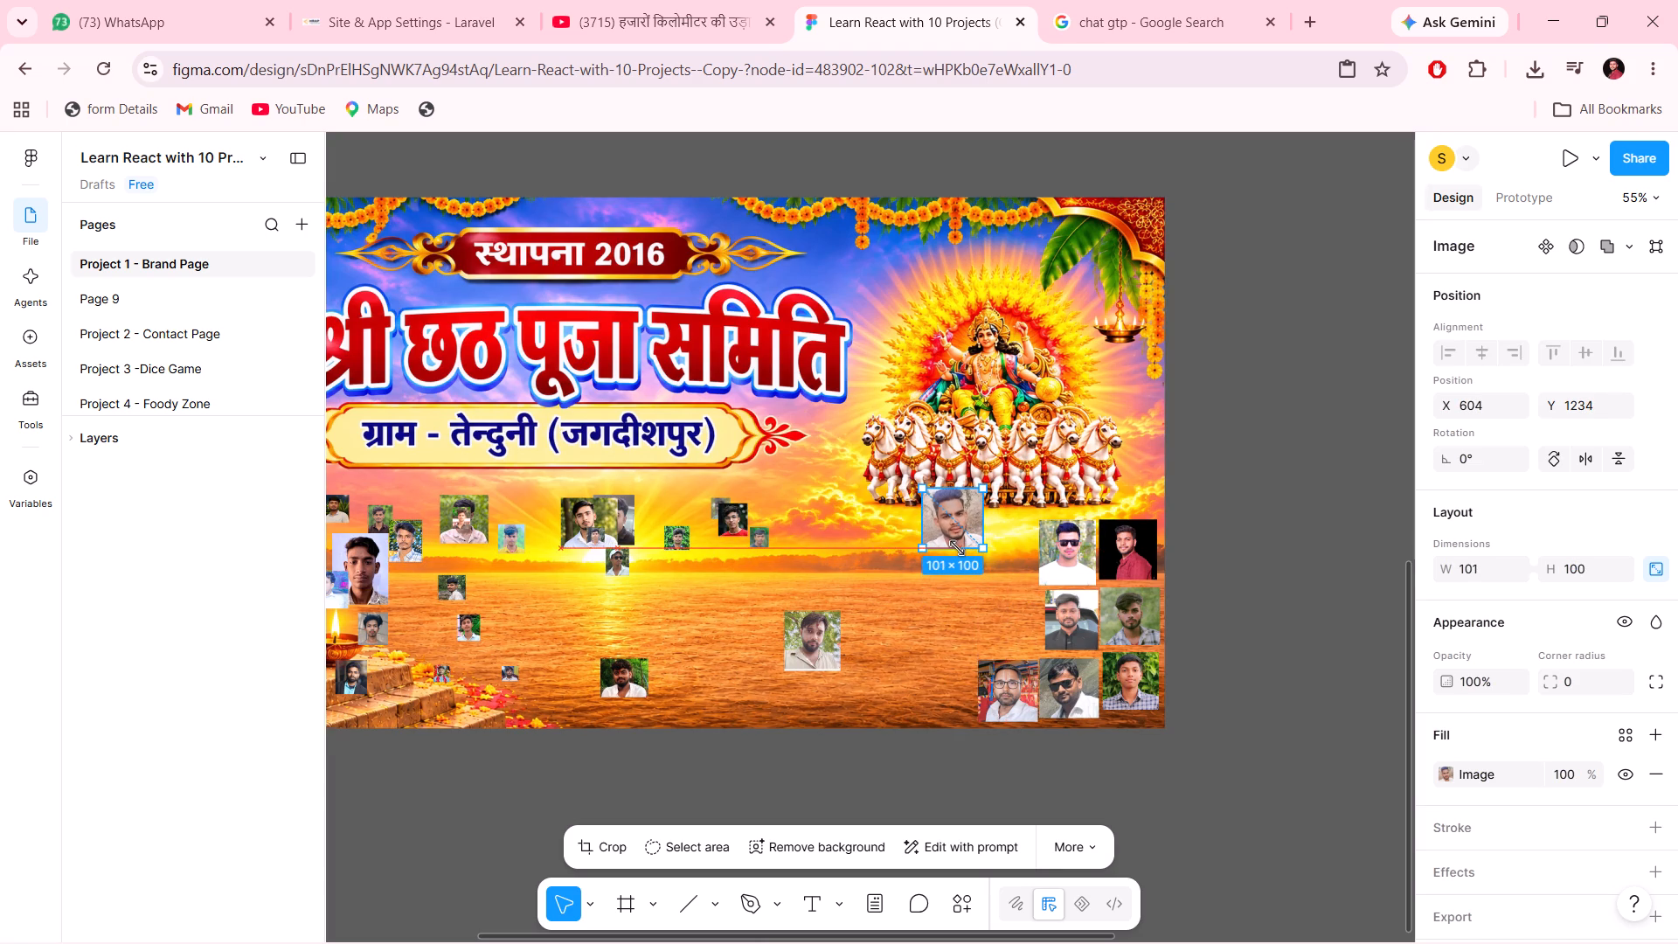
{"action": "left_click_drag", "start_coordinate": [957, 548], "coordinate": [960, 549]}
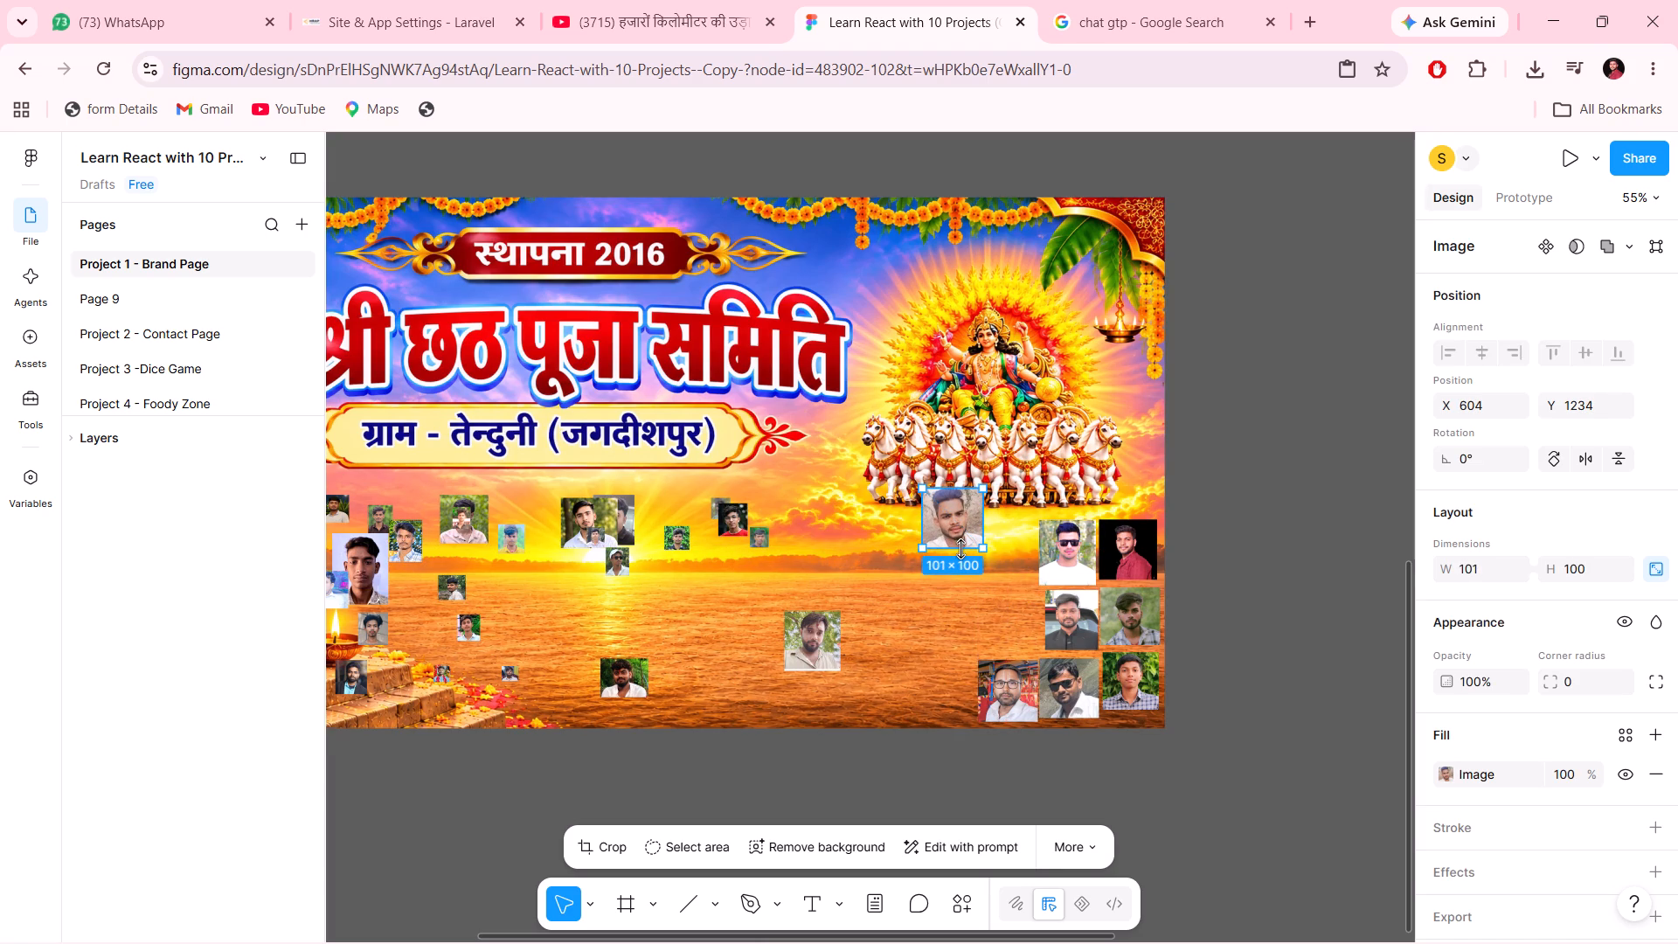
{"action": "left_click", "coordinate": [917, 523]}
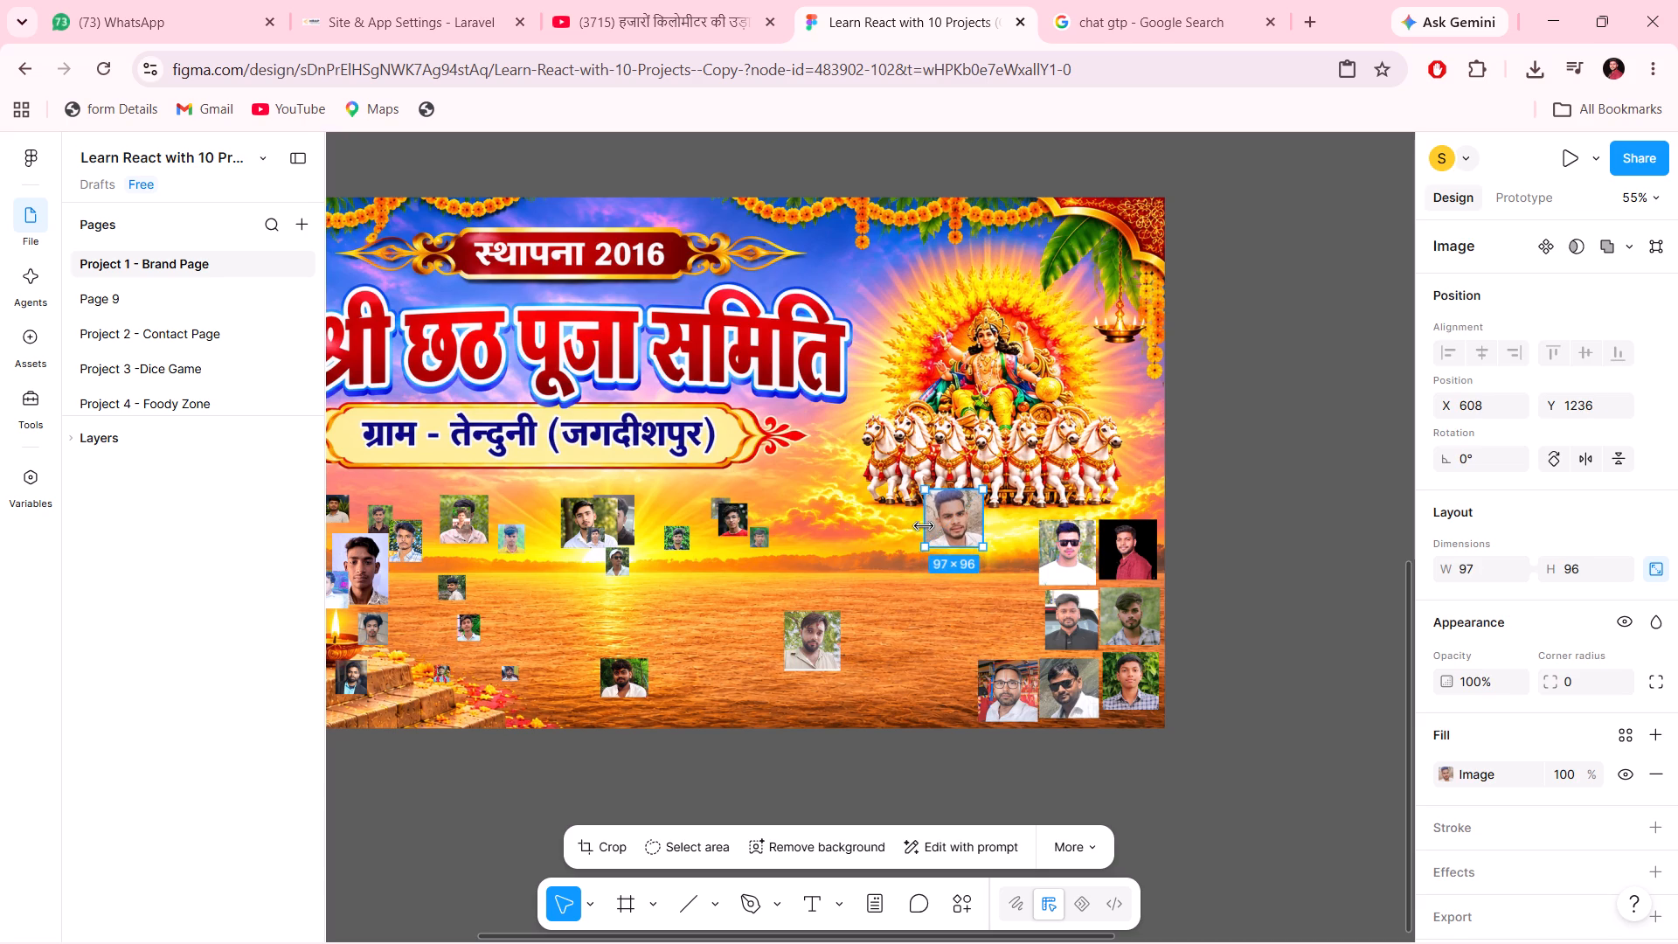
Place the scaled-down portrait in the grid's top row, beside the sunglasses portrait, at about X 697, Y 1285.
{"action": "left_click_drag", "start_coordinate": [958, 526], "coordinate": [1005, 563]}
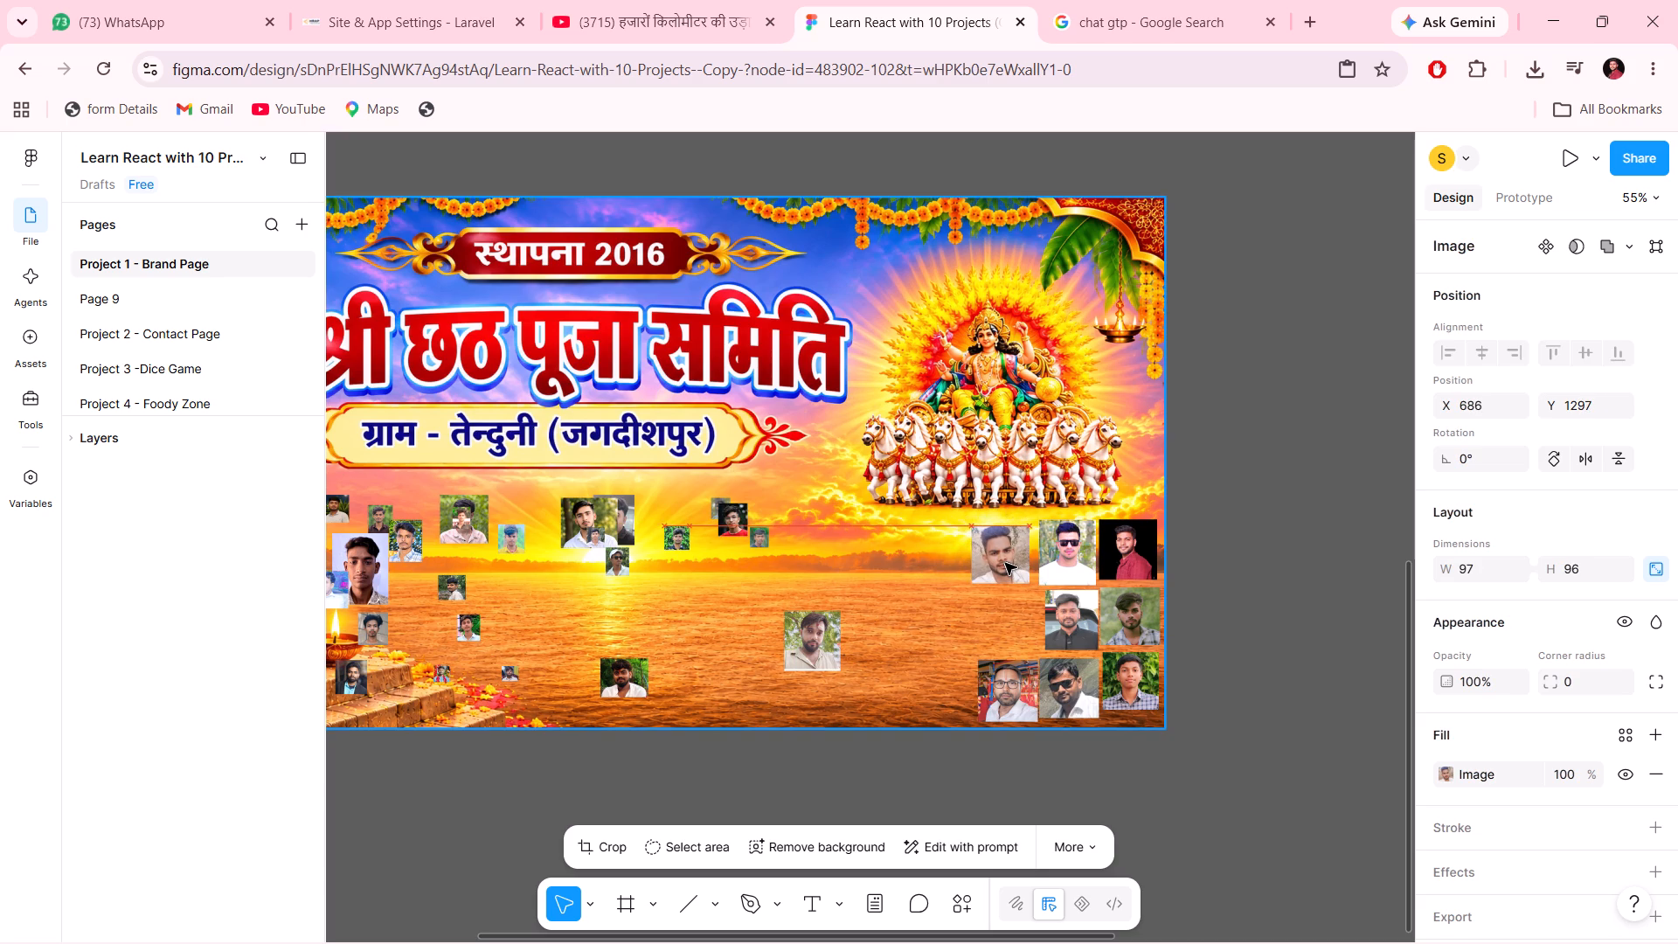
{"action": "left_click_drag", "start_coordinate": [1005, 563], "coordinate": [1005, 559]}
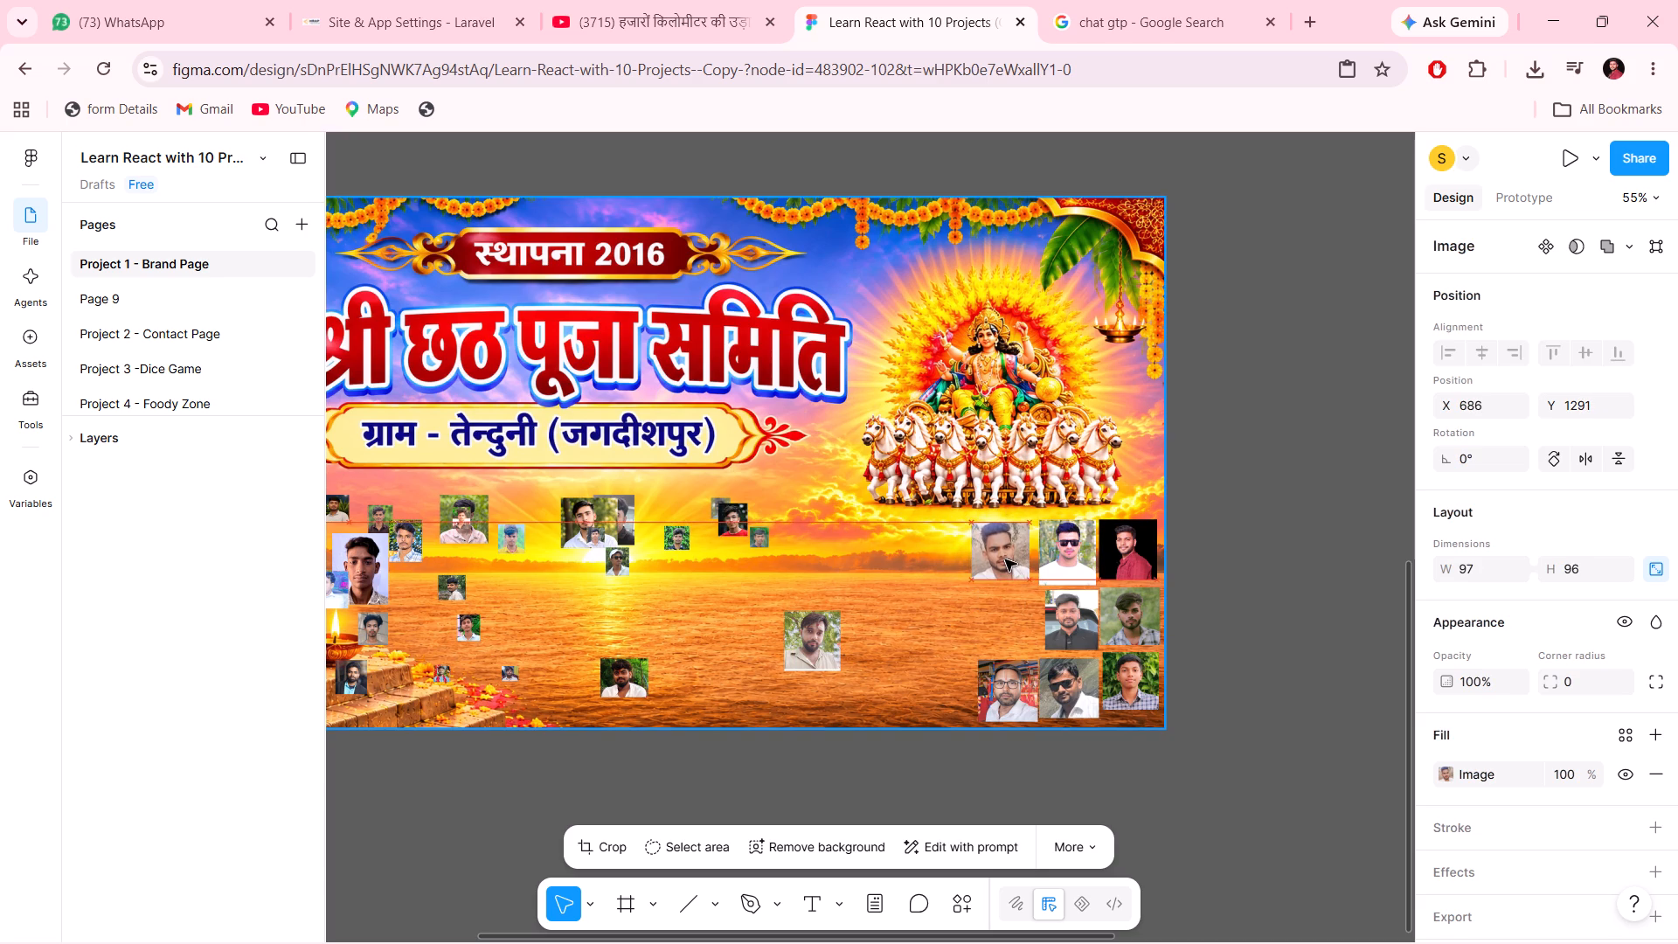
{"action": "left_click_drag", "start_coordinate": [1005, 559], "coordinate": [1006, 557]}
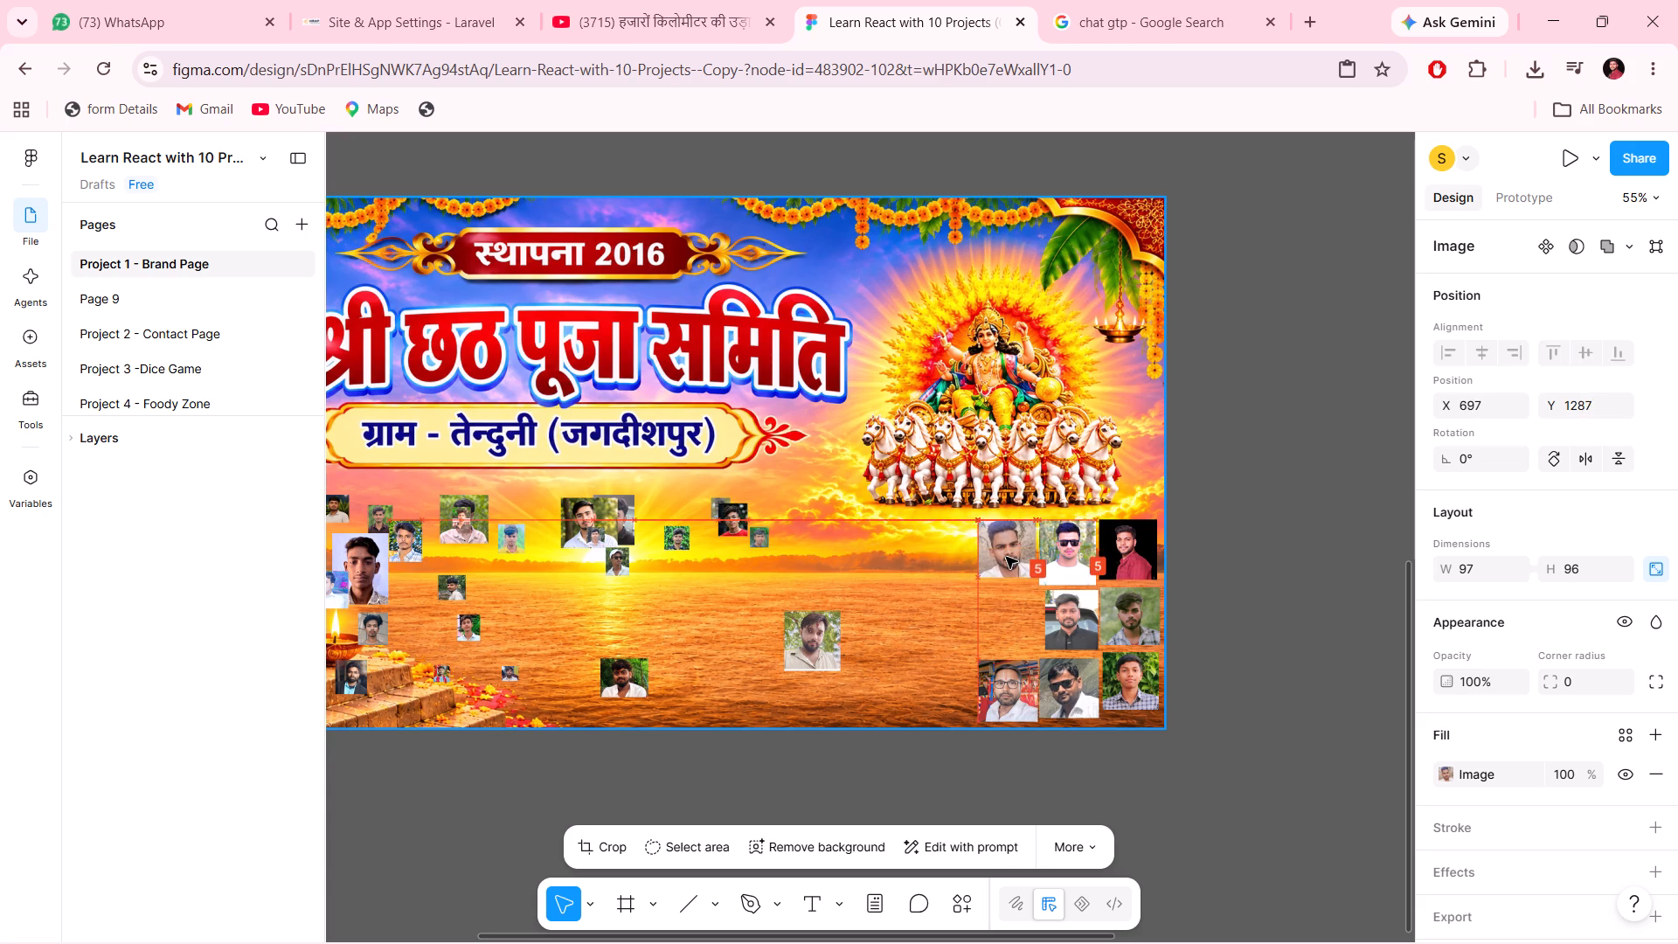
{"action": "left_click_drag", "start_coordinate": [1006, 557], "coordinate": [1008, 556]}
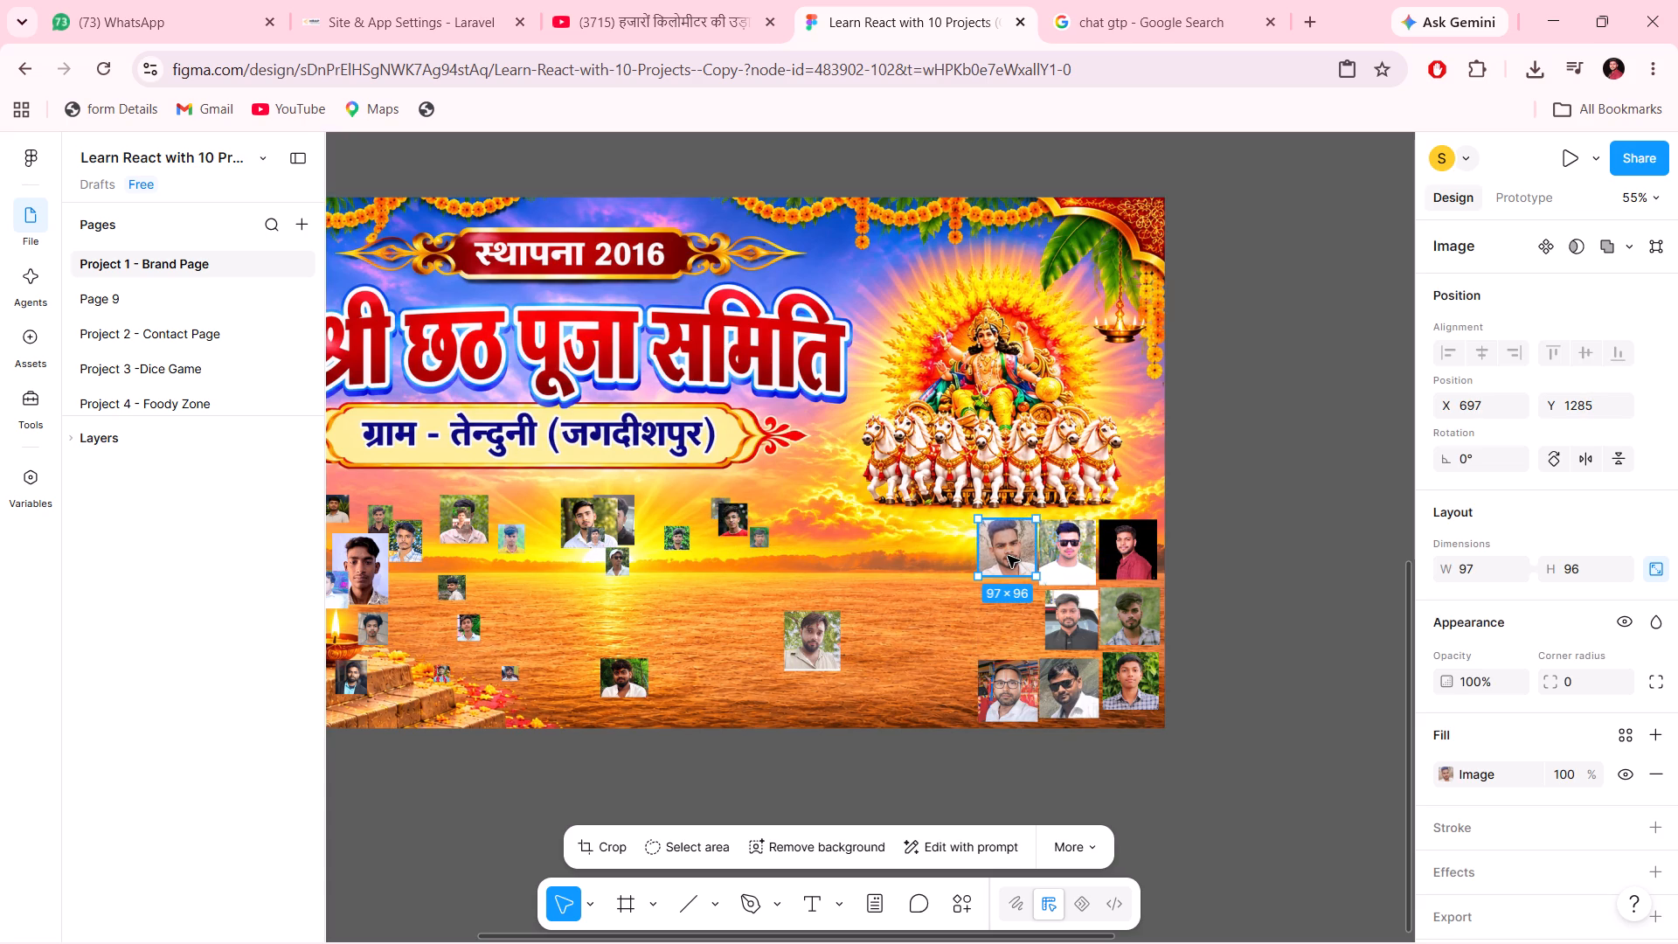
Line up the top row by moving the sunglasses portrait to about X 797, Y 1285 and the red-shirt portrait to about Y 1284.
{"action": "left_click", "coordinate": [1060, 559]}
{"action": "left_click", "coordinate": [1060, 559]}
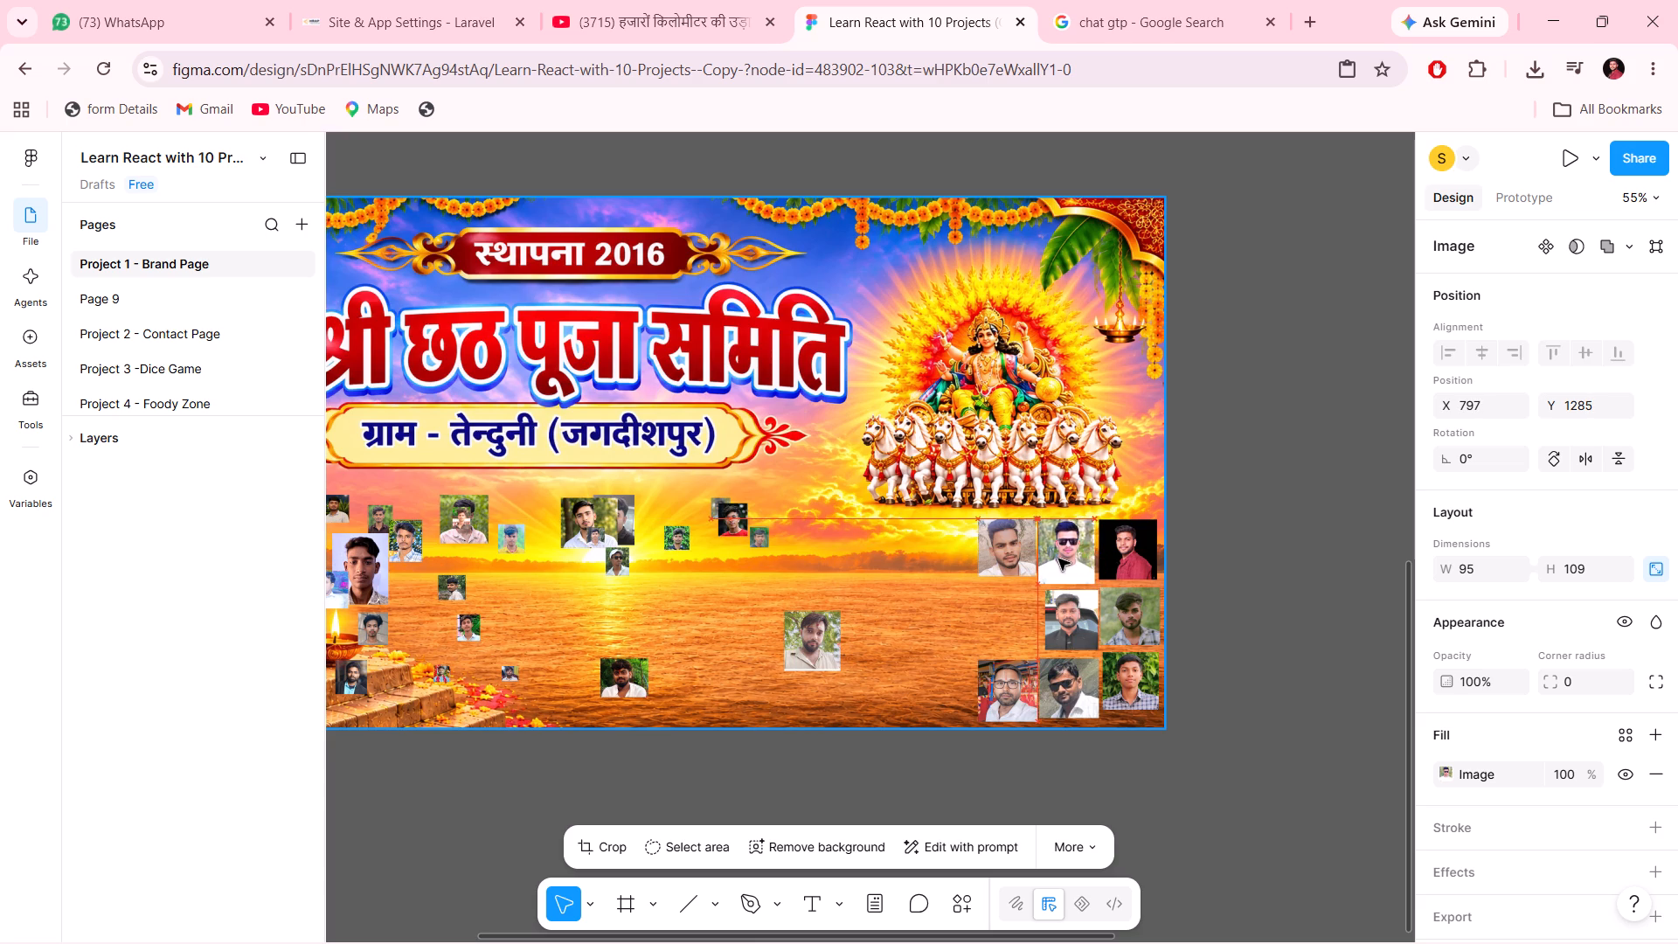
{"action": "left_click", "coordinate": [1119, 564]}
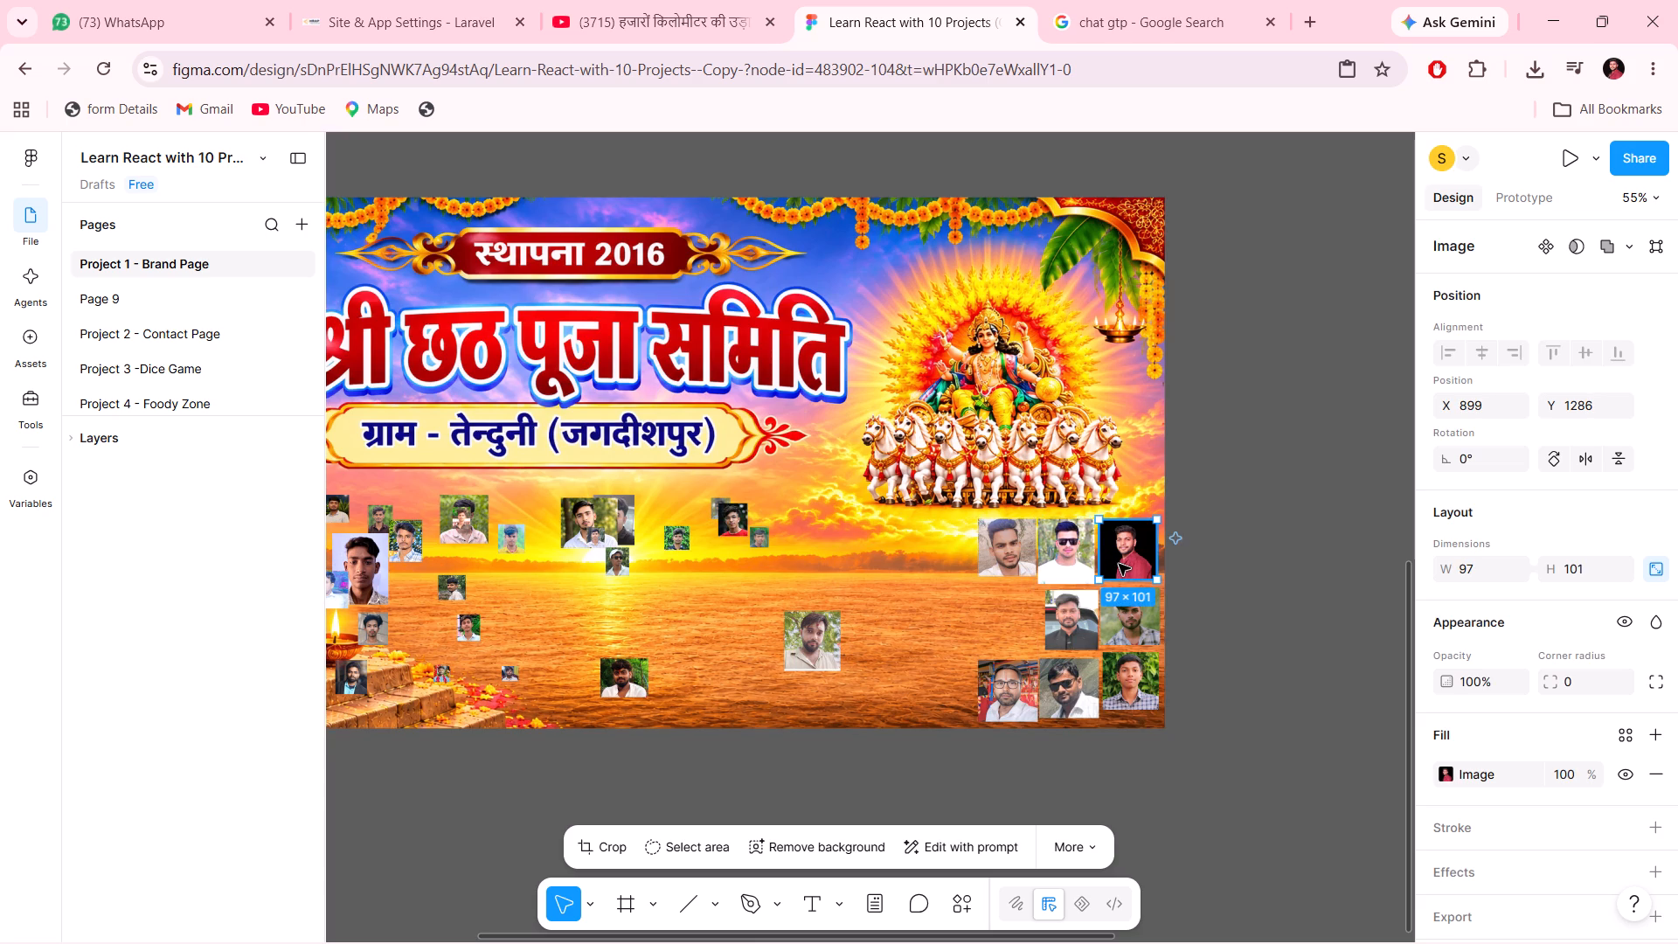
{"action": "left_click", "coordinate": [1119, 564]}
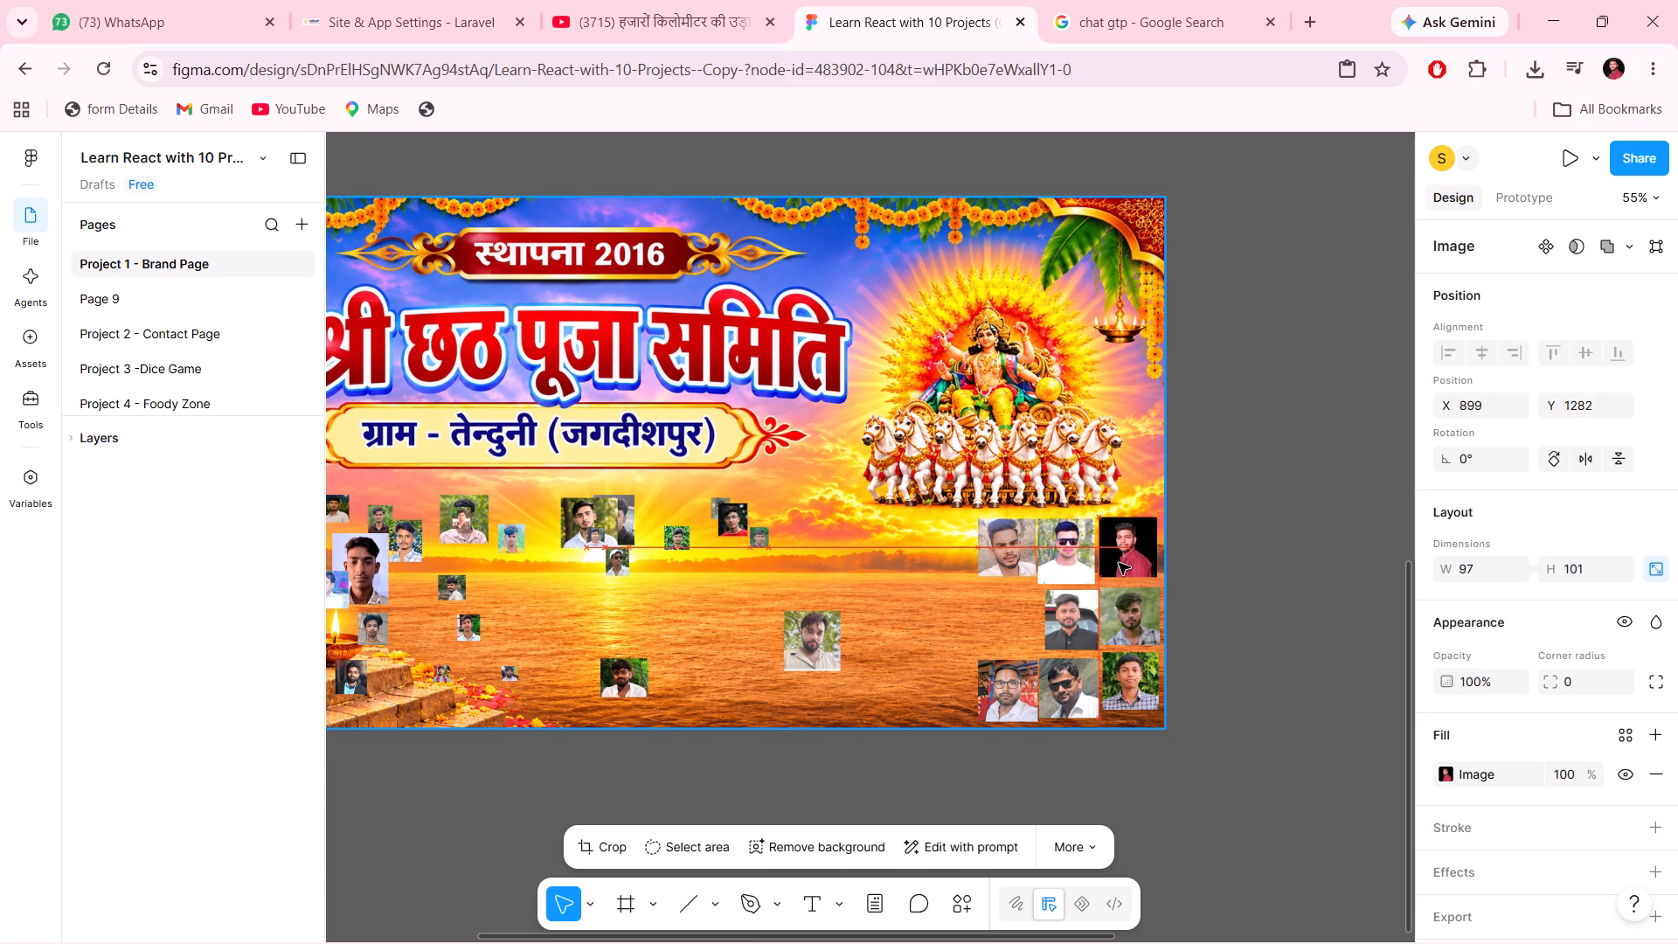
Move the black-shirt portrait in the grid's middle row to about X 804, Y 1400.
{"action": "left_click", "coordinate": [1135, 621]}
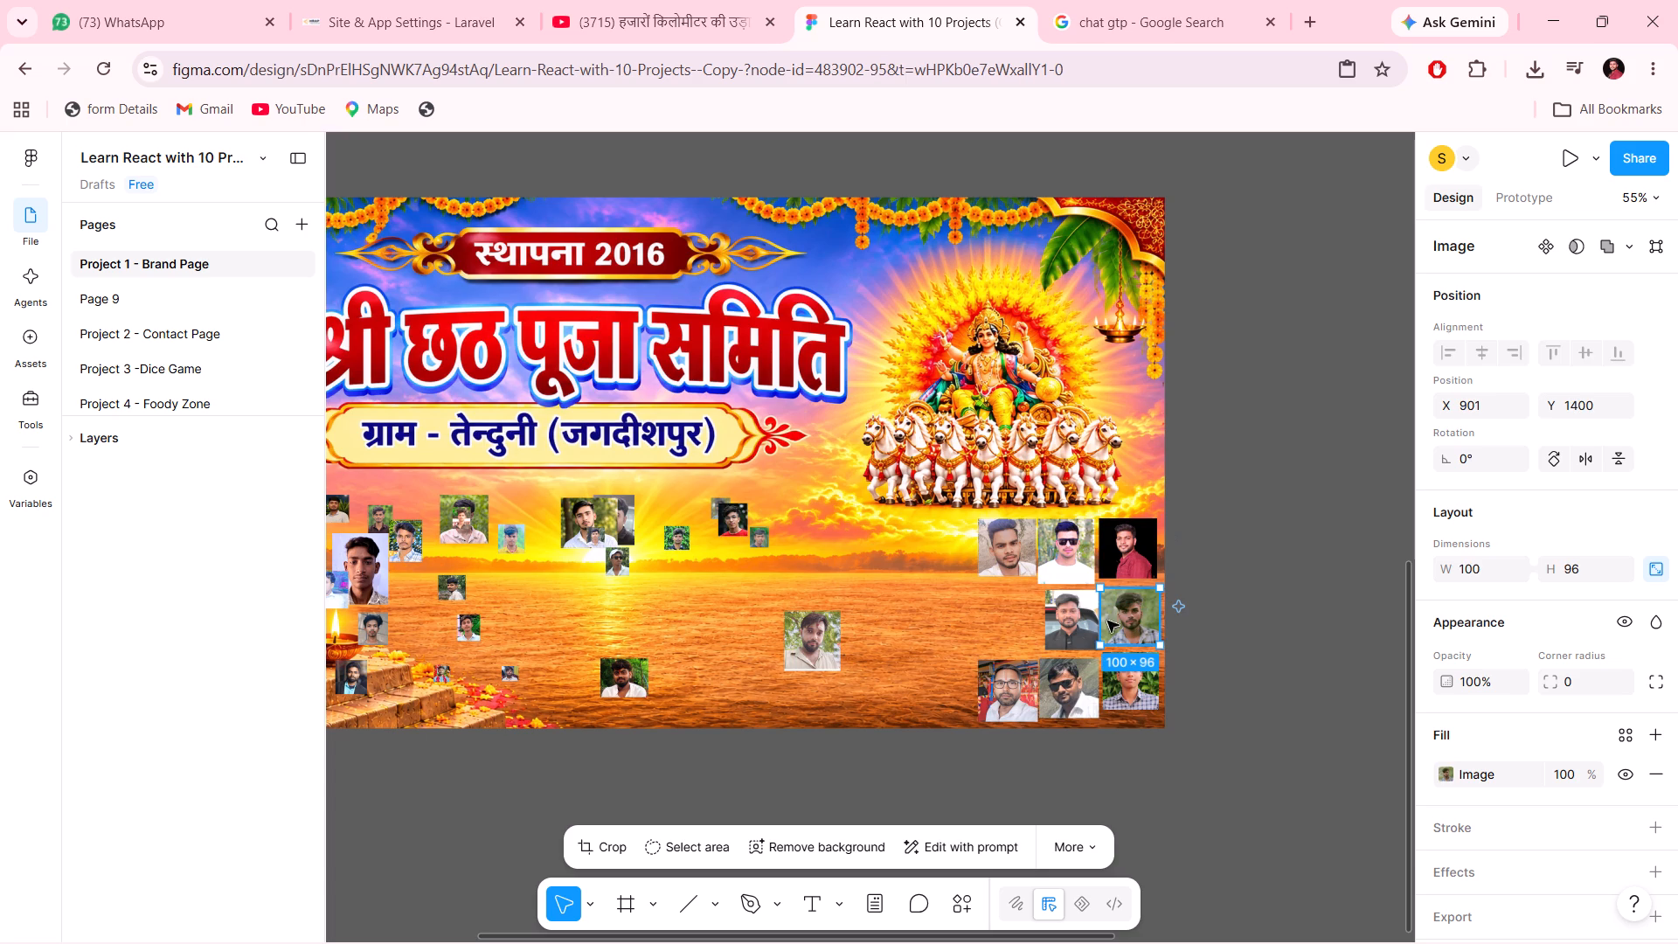
{"action": "left_click", "coordinate": [1082, 621]}
{"action": "left_click", "coordinate": [1082, 621]}
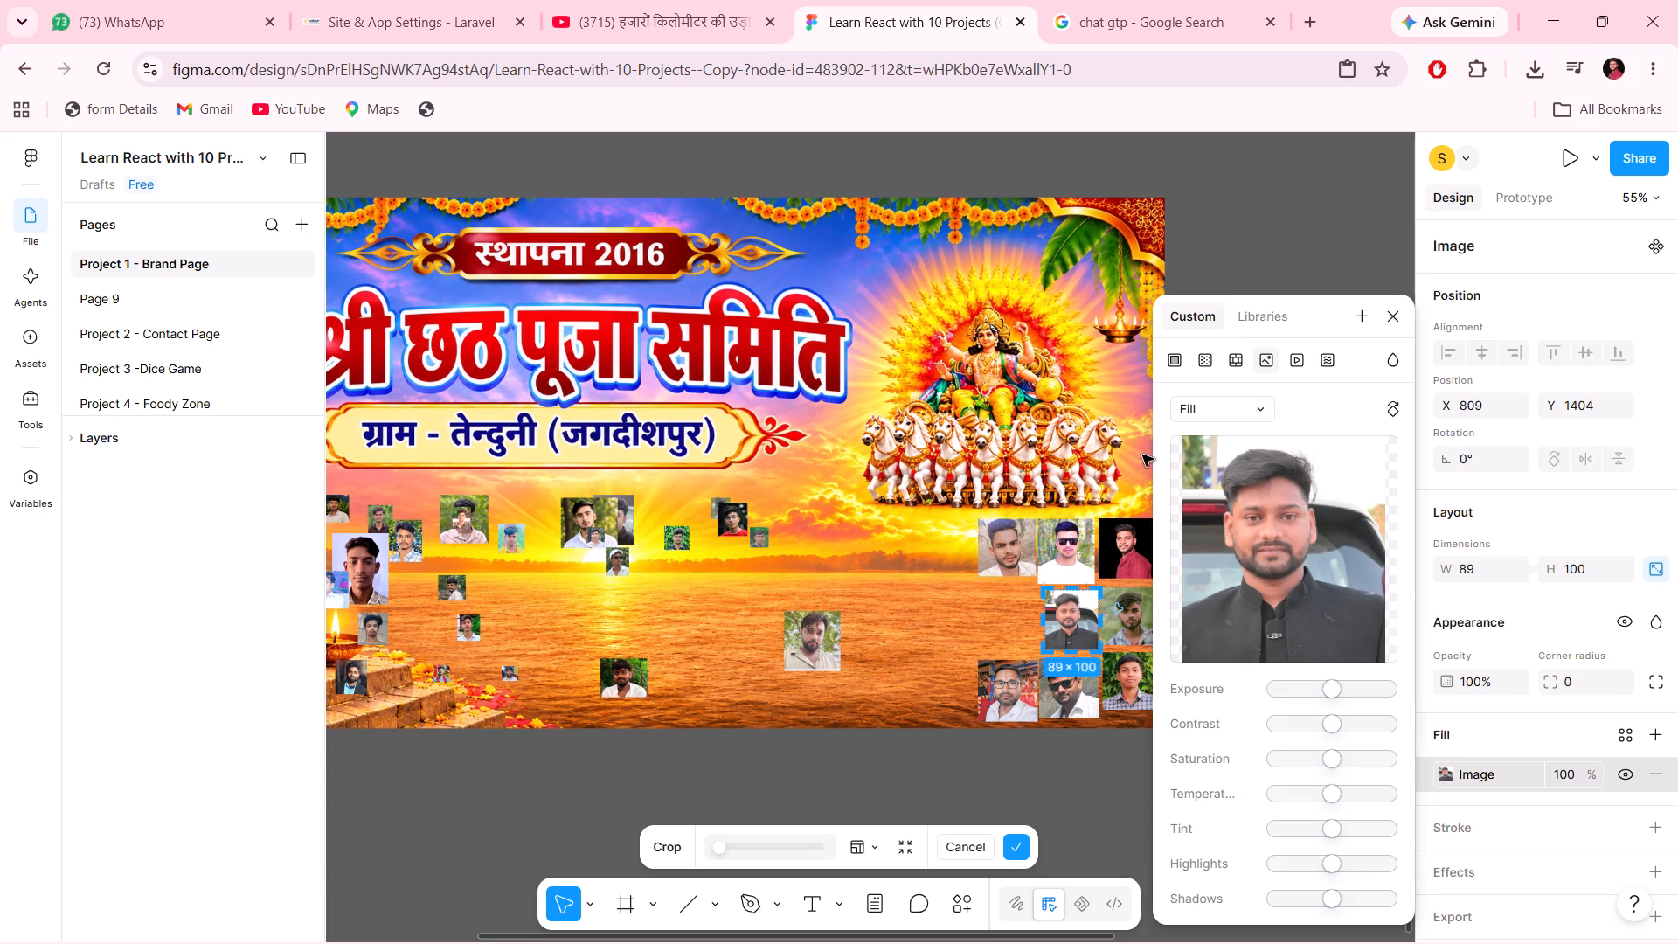
{"action": "left_click", "coordinate": [1402, 317]}
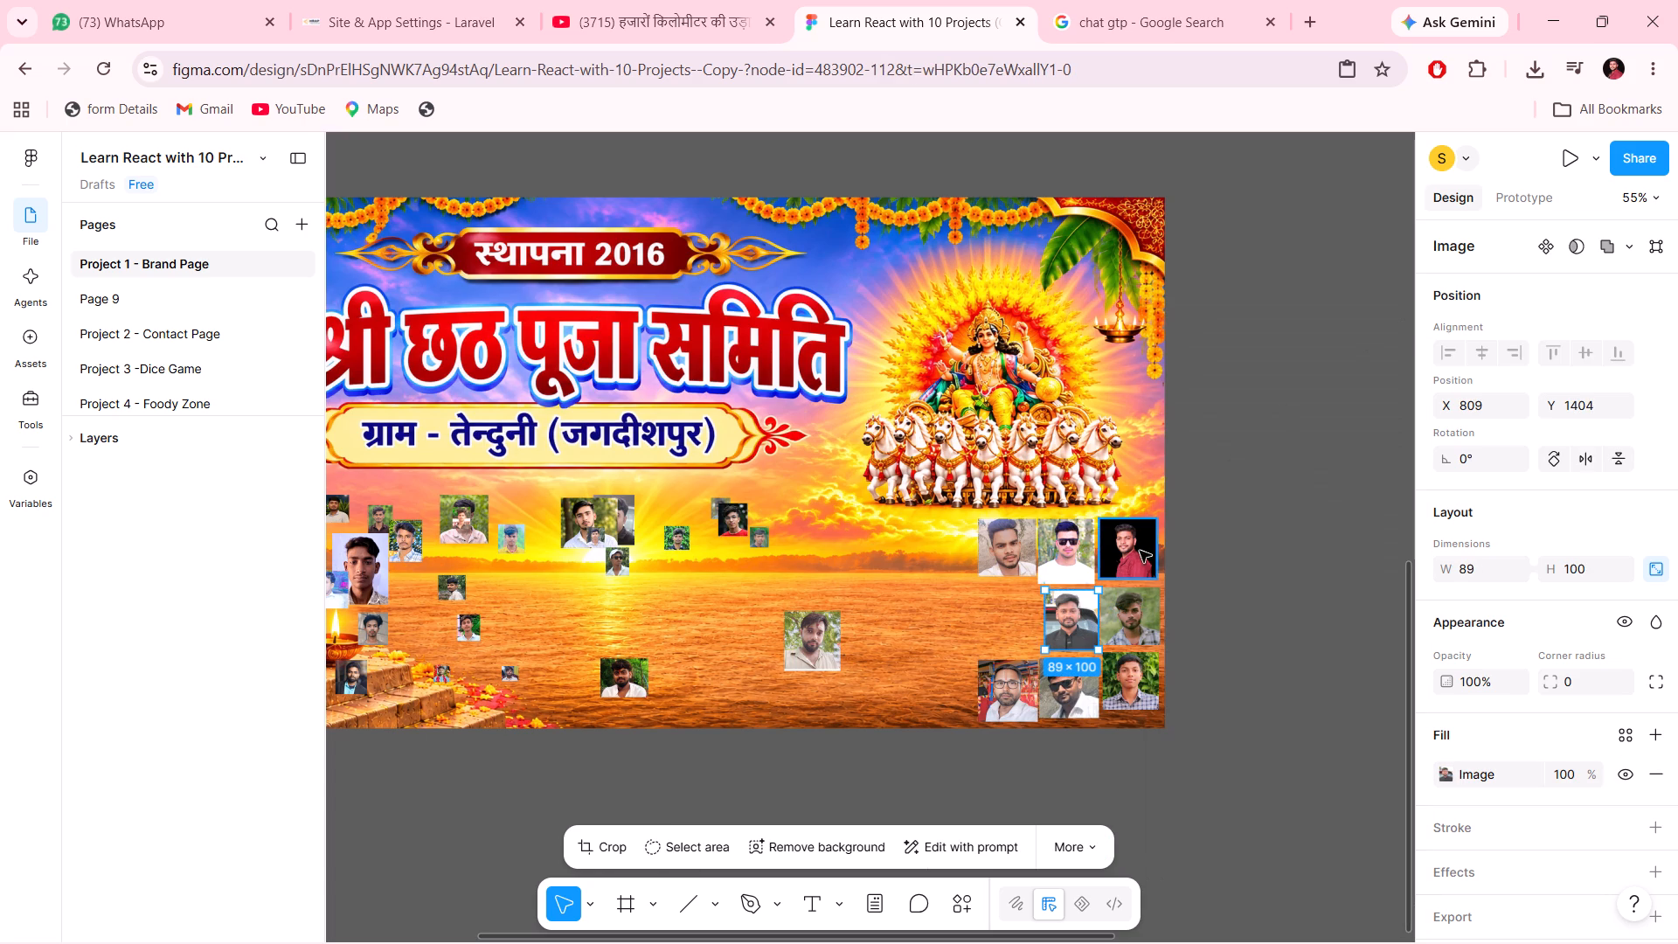
{"action": "left_click", "coordinate": [1064, 618]}
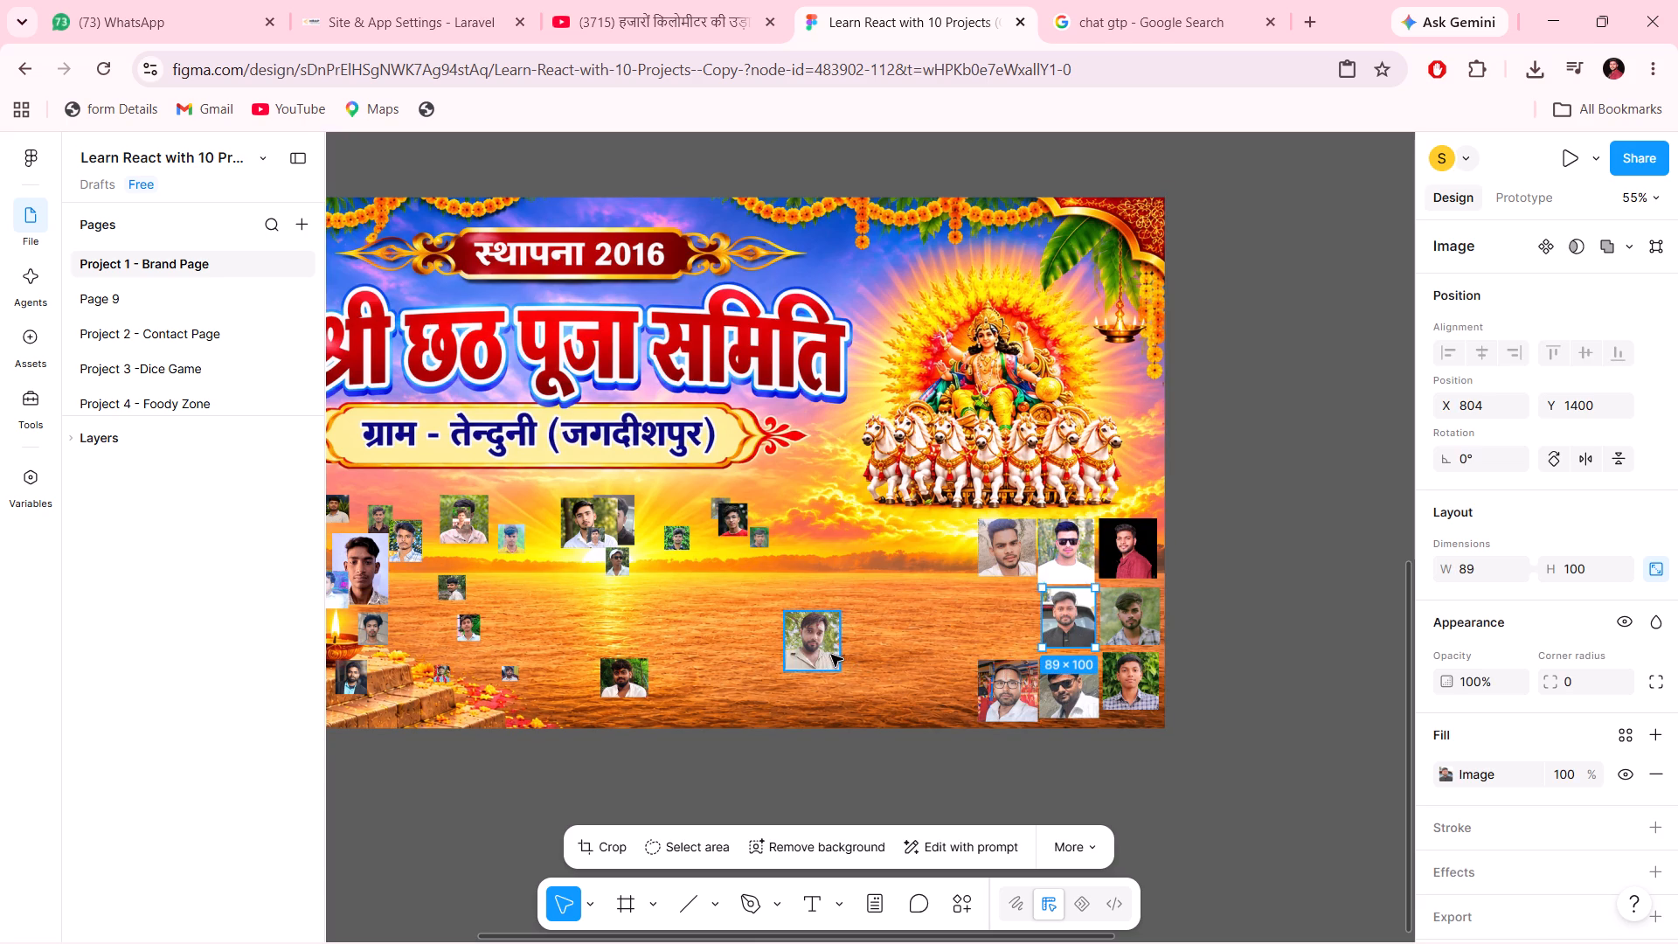
Move the small 80 × 65 portrait into the empty spot of the grid's middle row, at about X 706, Y 1404.
{"action": "left_click_drag", "start_coordinate": [622, 677], "coordinate": [960, 627]}
{"action": "left_click", "coordinate": [960, 627]}
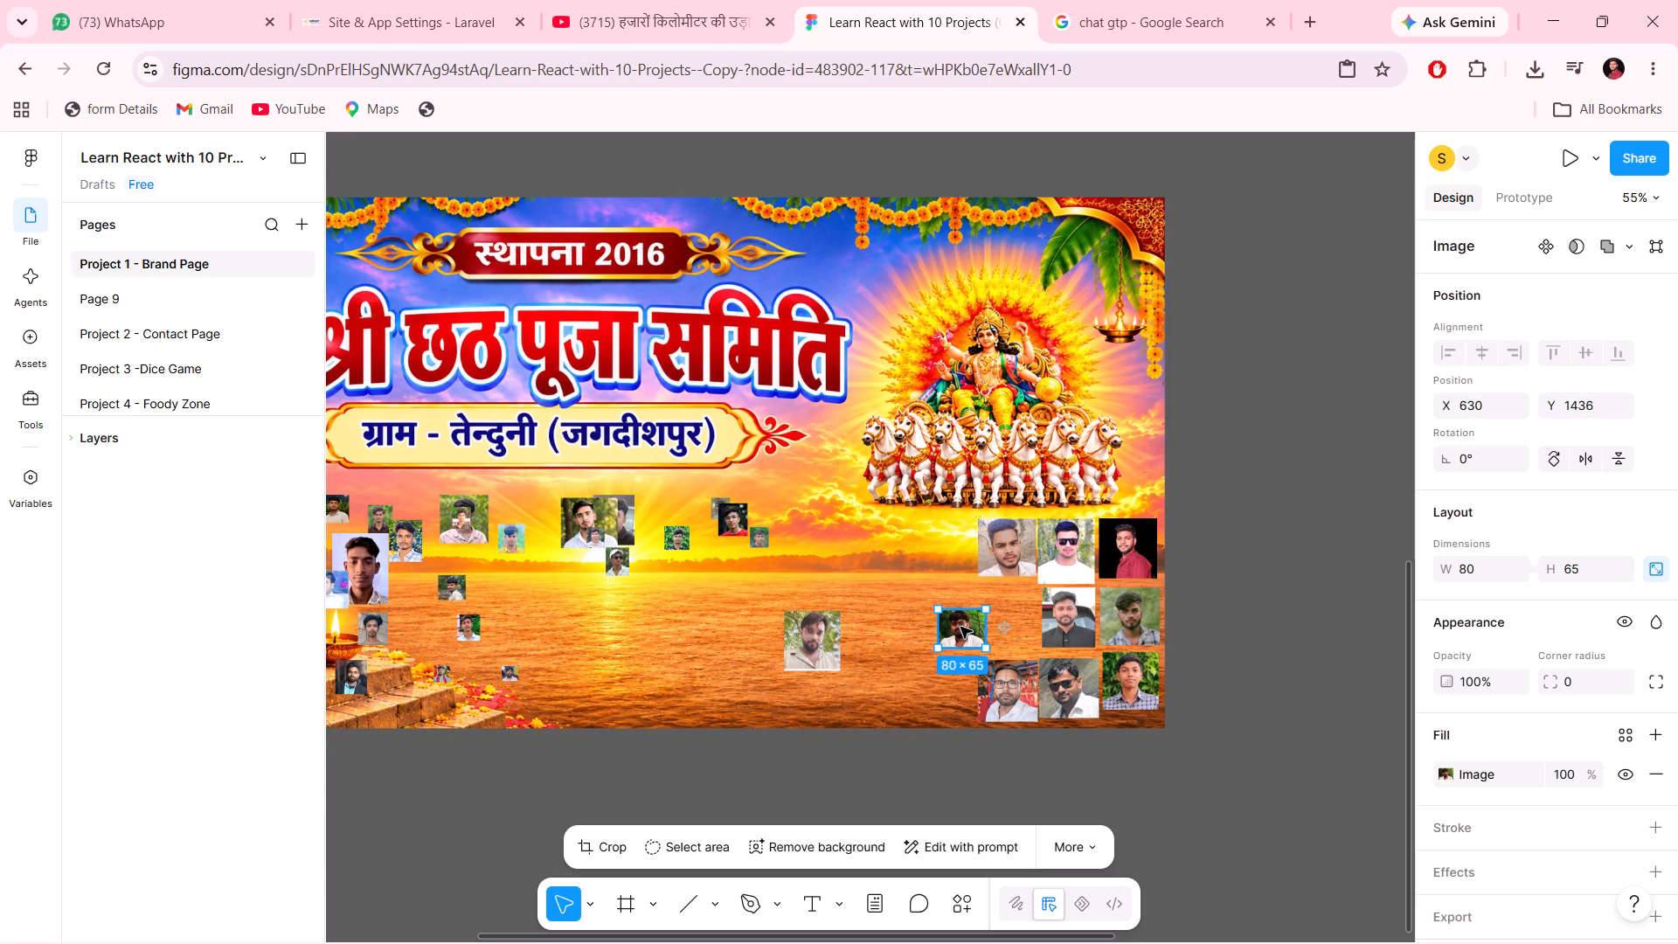
{"action": "left_click_drag", "start_coordinate": [947, 626], "coordinate": [995, 608]}
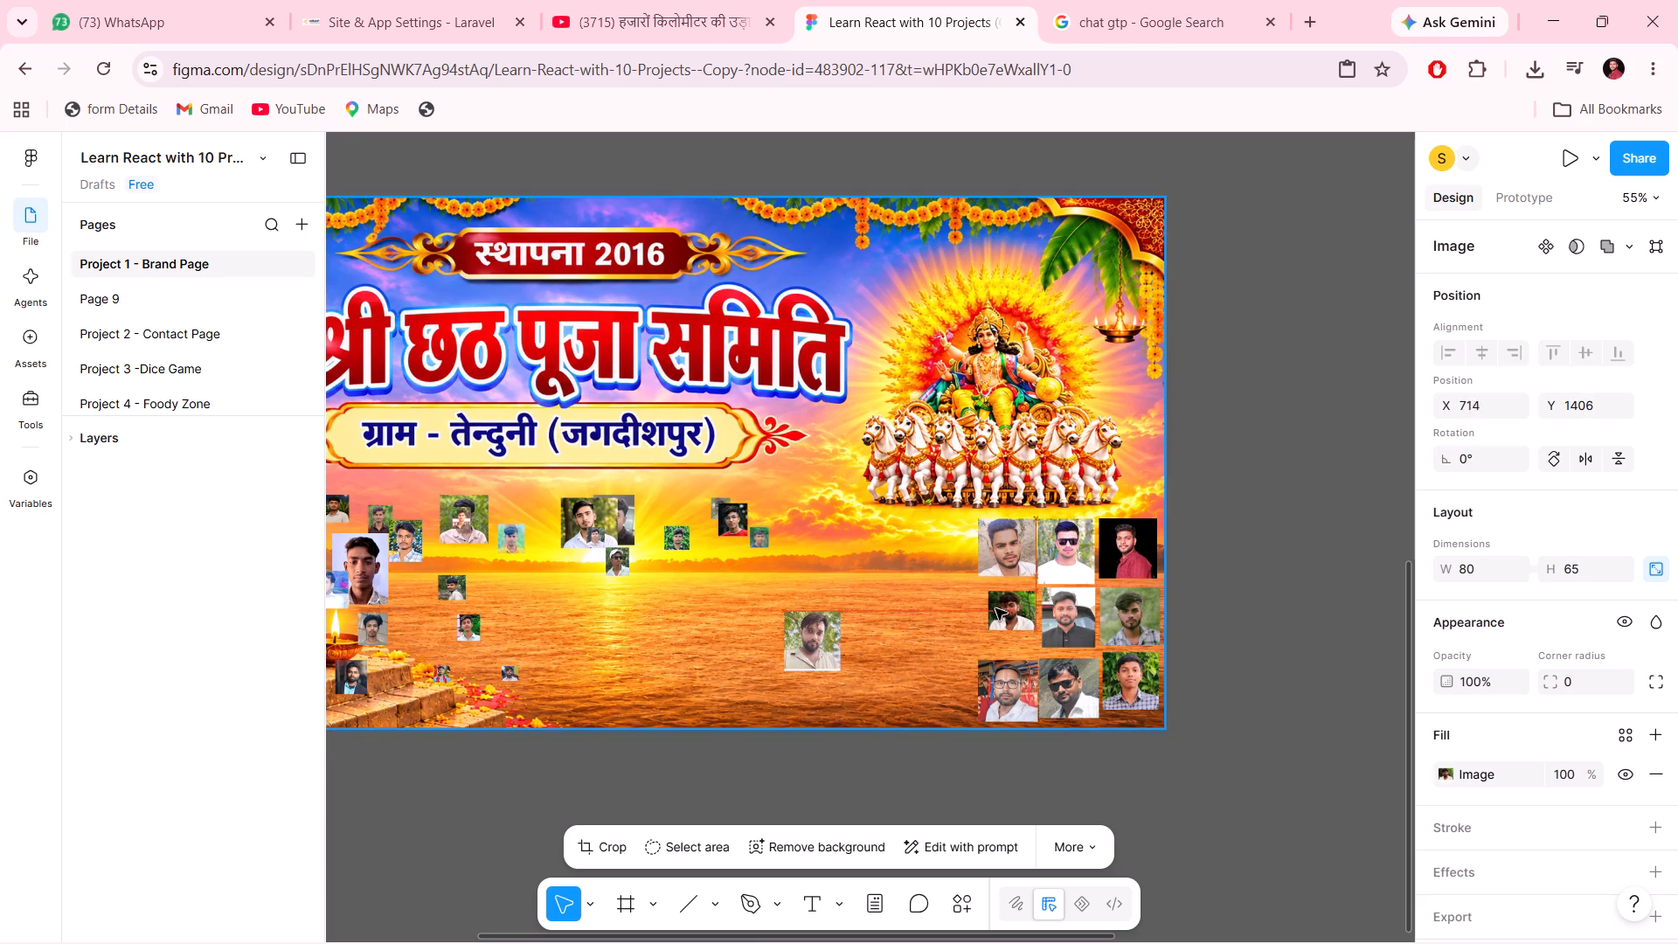
{"action": "left_click_drag", "start_coordinate": [995, 608], "coordinate": [991, 607]}
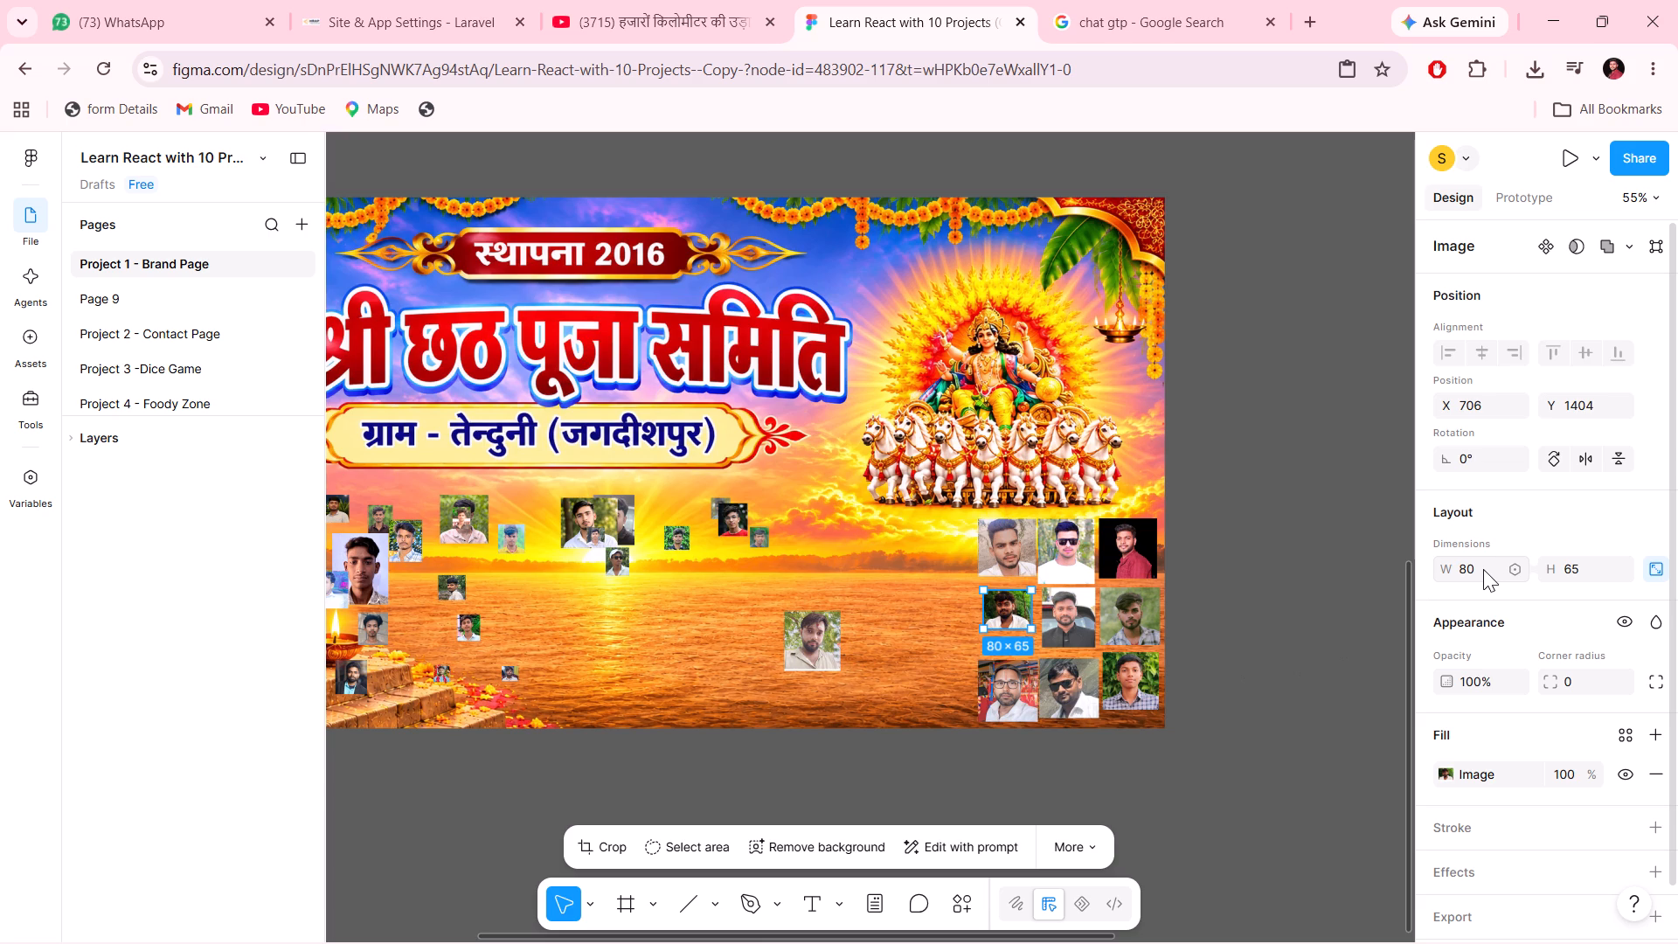
Unlock the proportions of the leftmost portrait in the grid's middle row and size it to 100 × 100.
{"action": "left_click", "coordinate": [1483, 569]}
{"action": "type", "text": "100"}
{"action": "left_click", "coordinate": [1657, 579]}
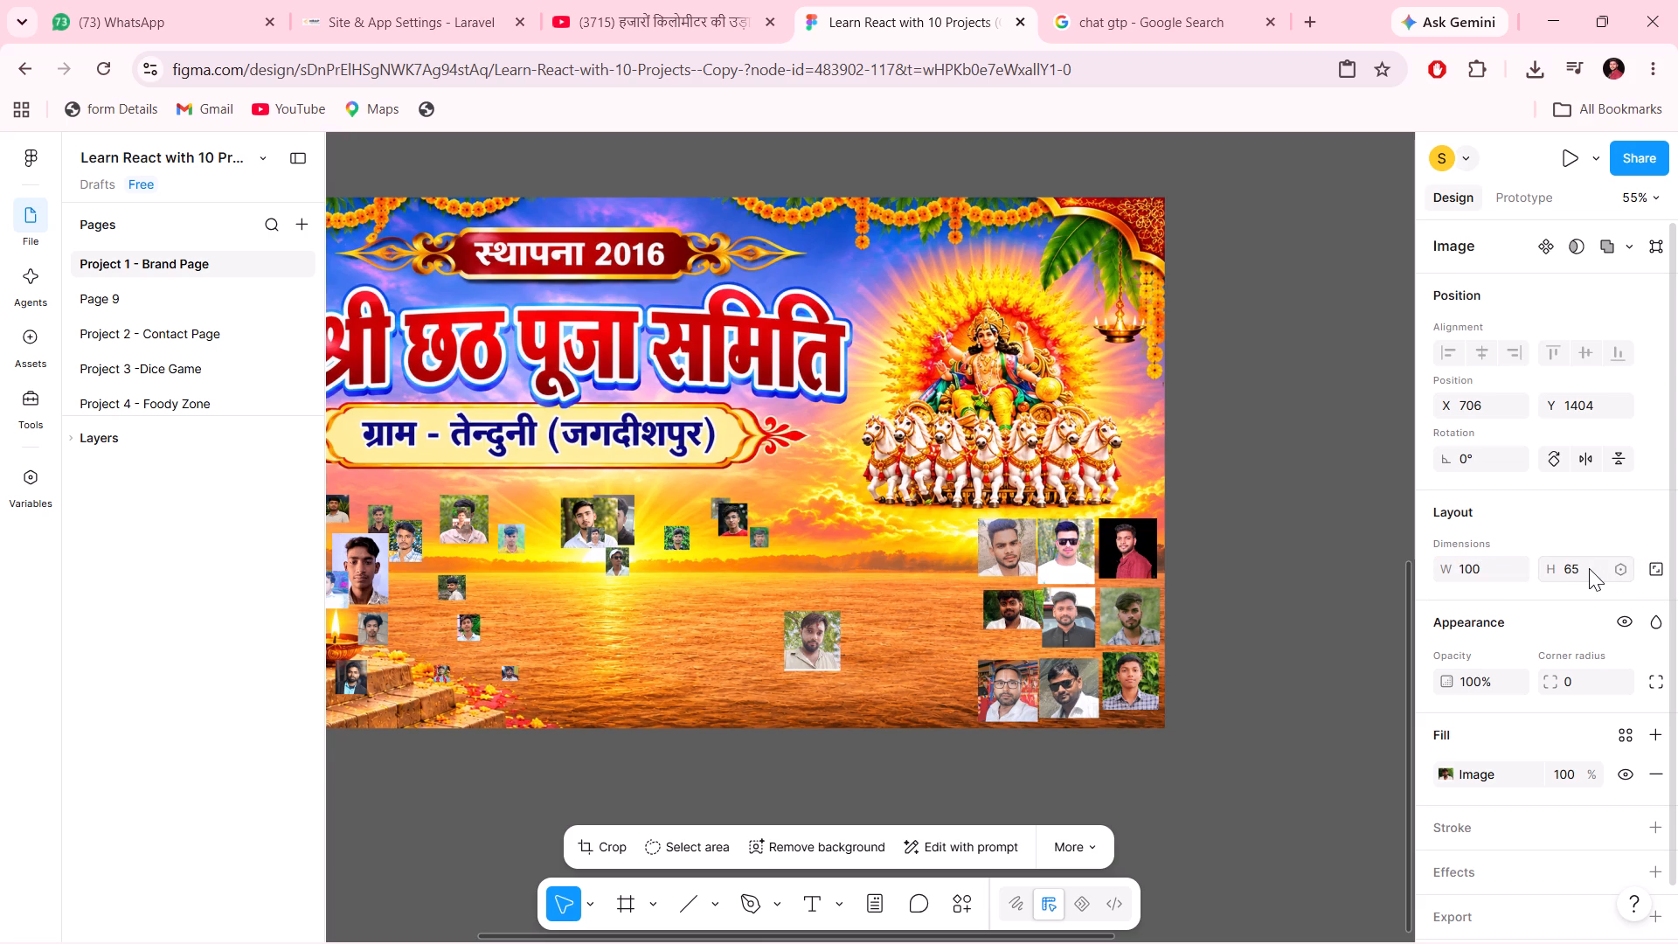
{"action": "left_click", "coordinate": [1589, 568]}
{"action": "type", "text": "100"}
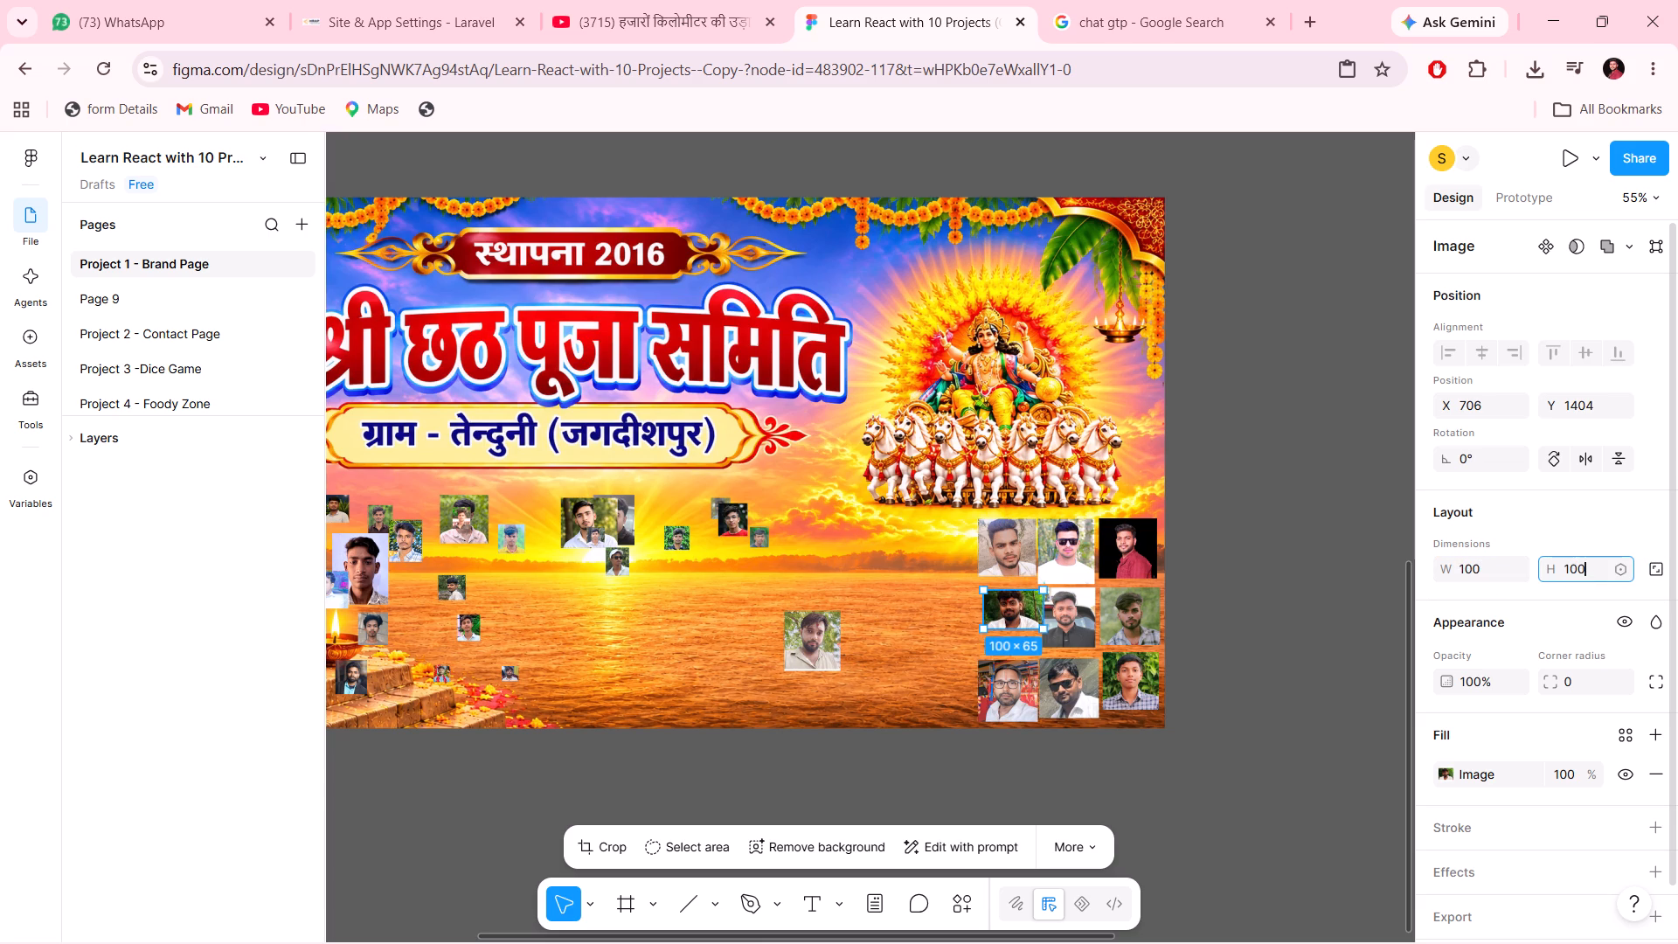
{"action": "left_click", "coordinate": [1257, 592]}
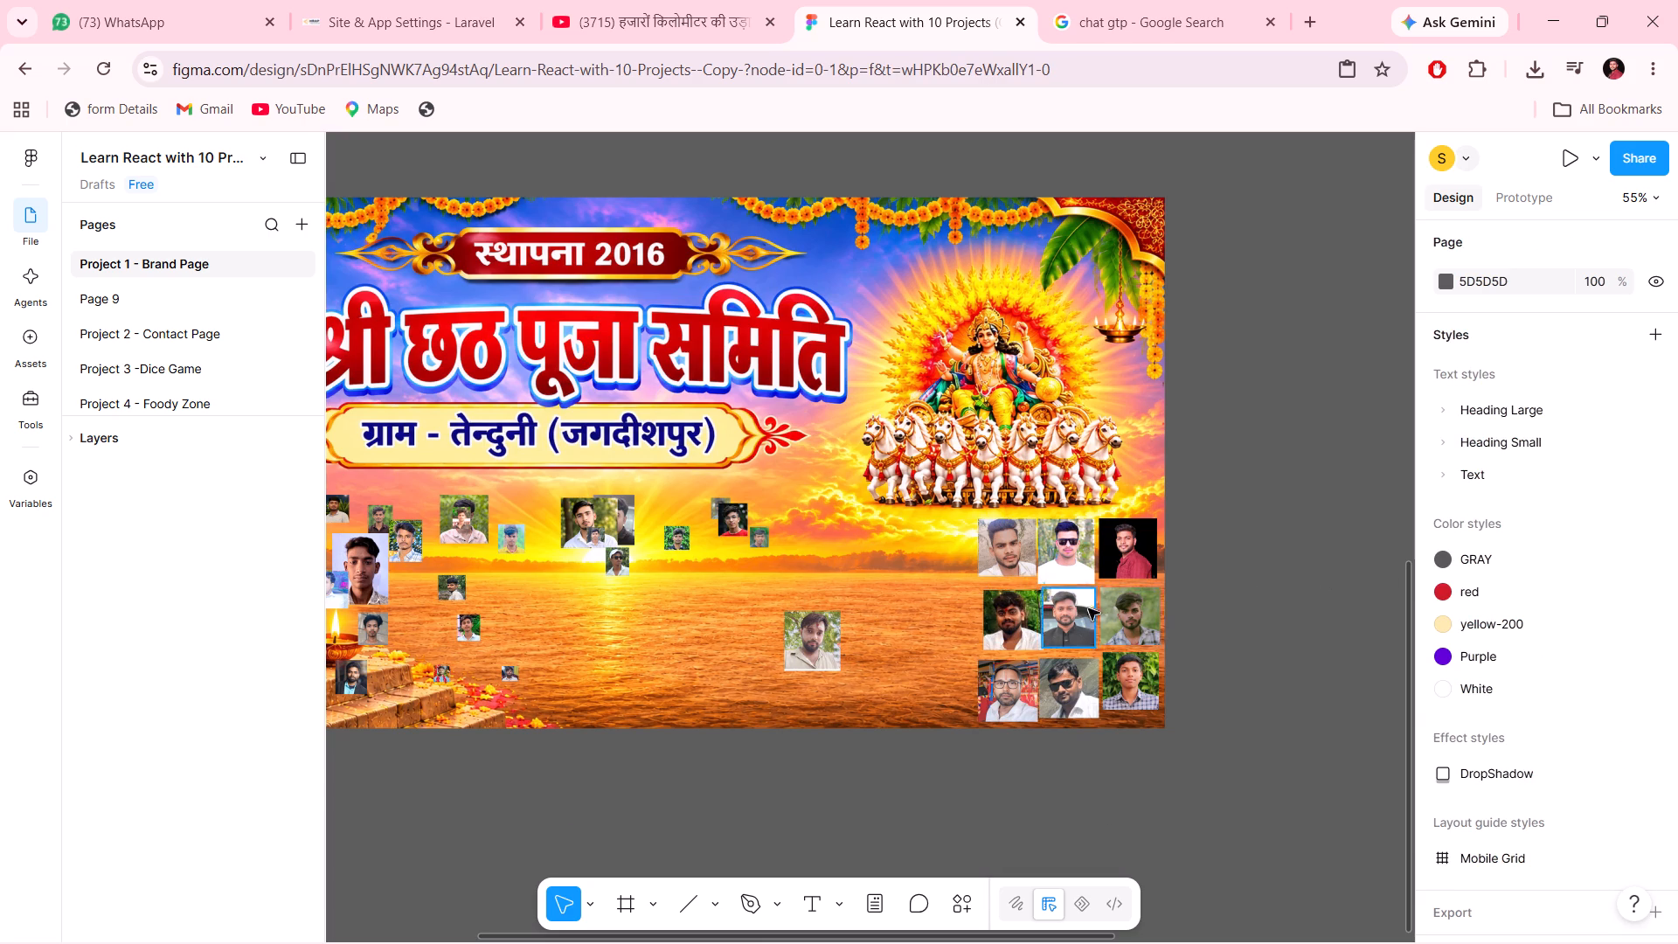
{"action": "left_click", "coordinate": [1075, 609]}
{"action": "left_click", "coordinate": [1016, 621]}
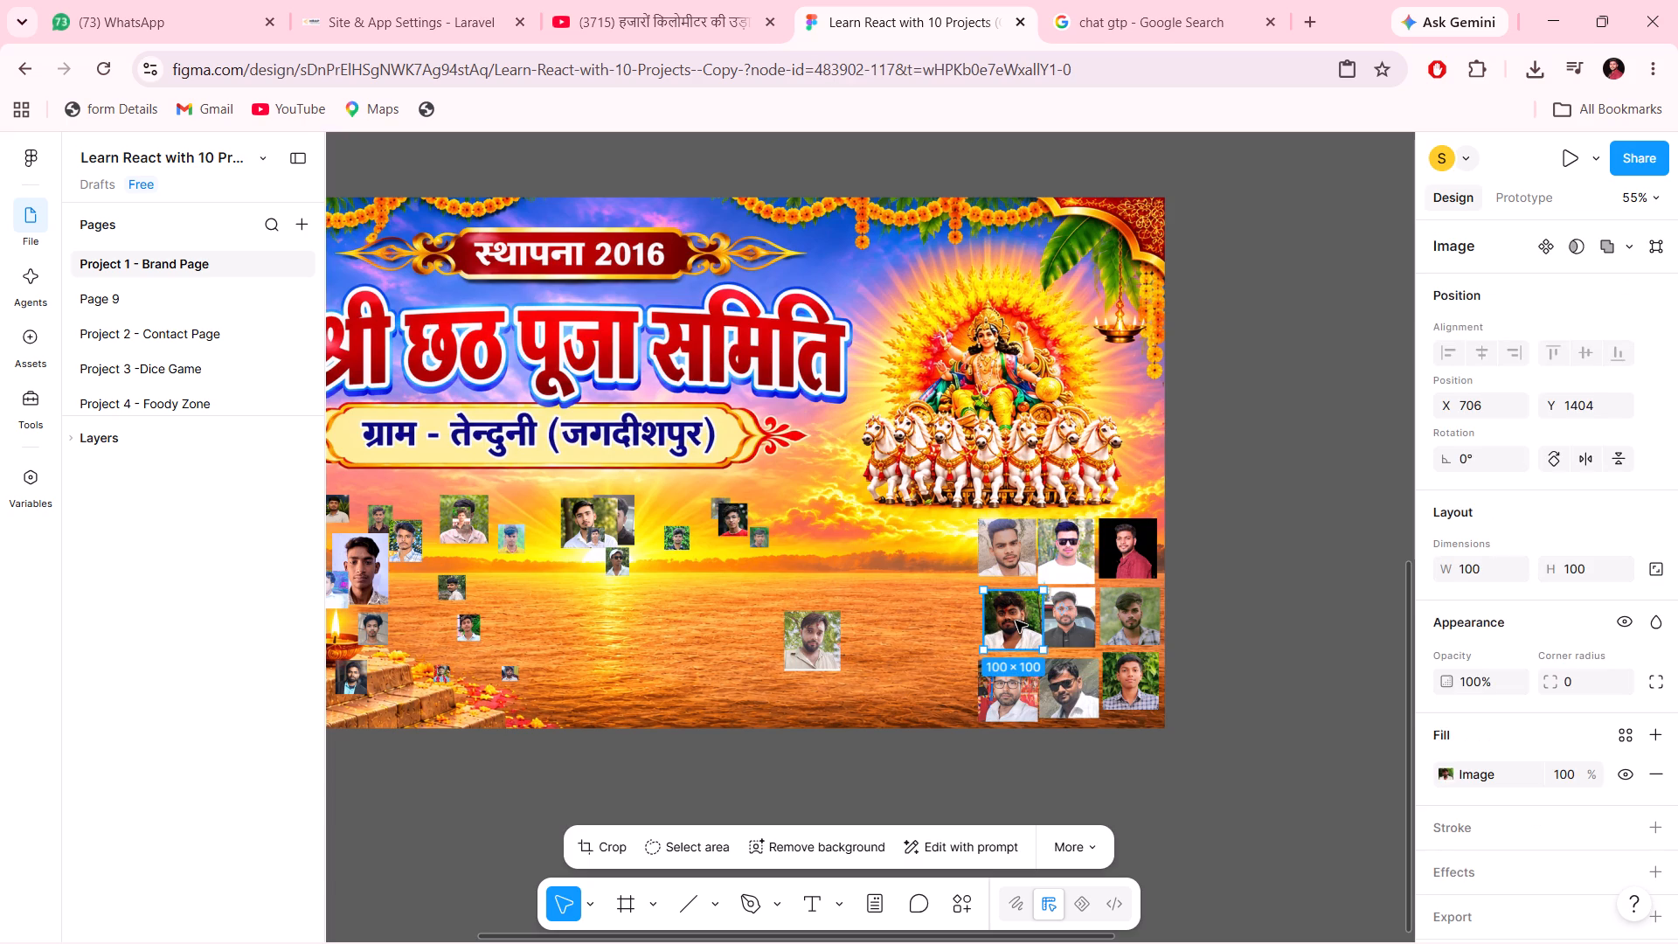
Unlock the proportions of the rightmost portrait in the grid's middle row and set its height to 100.
{"action": "left_click", "coordinate": [1132, 600]}
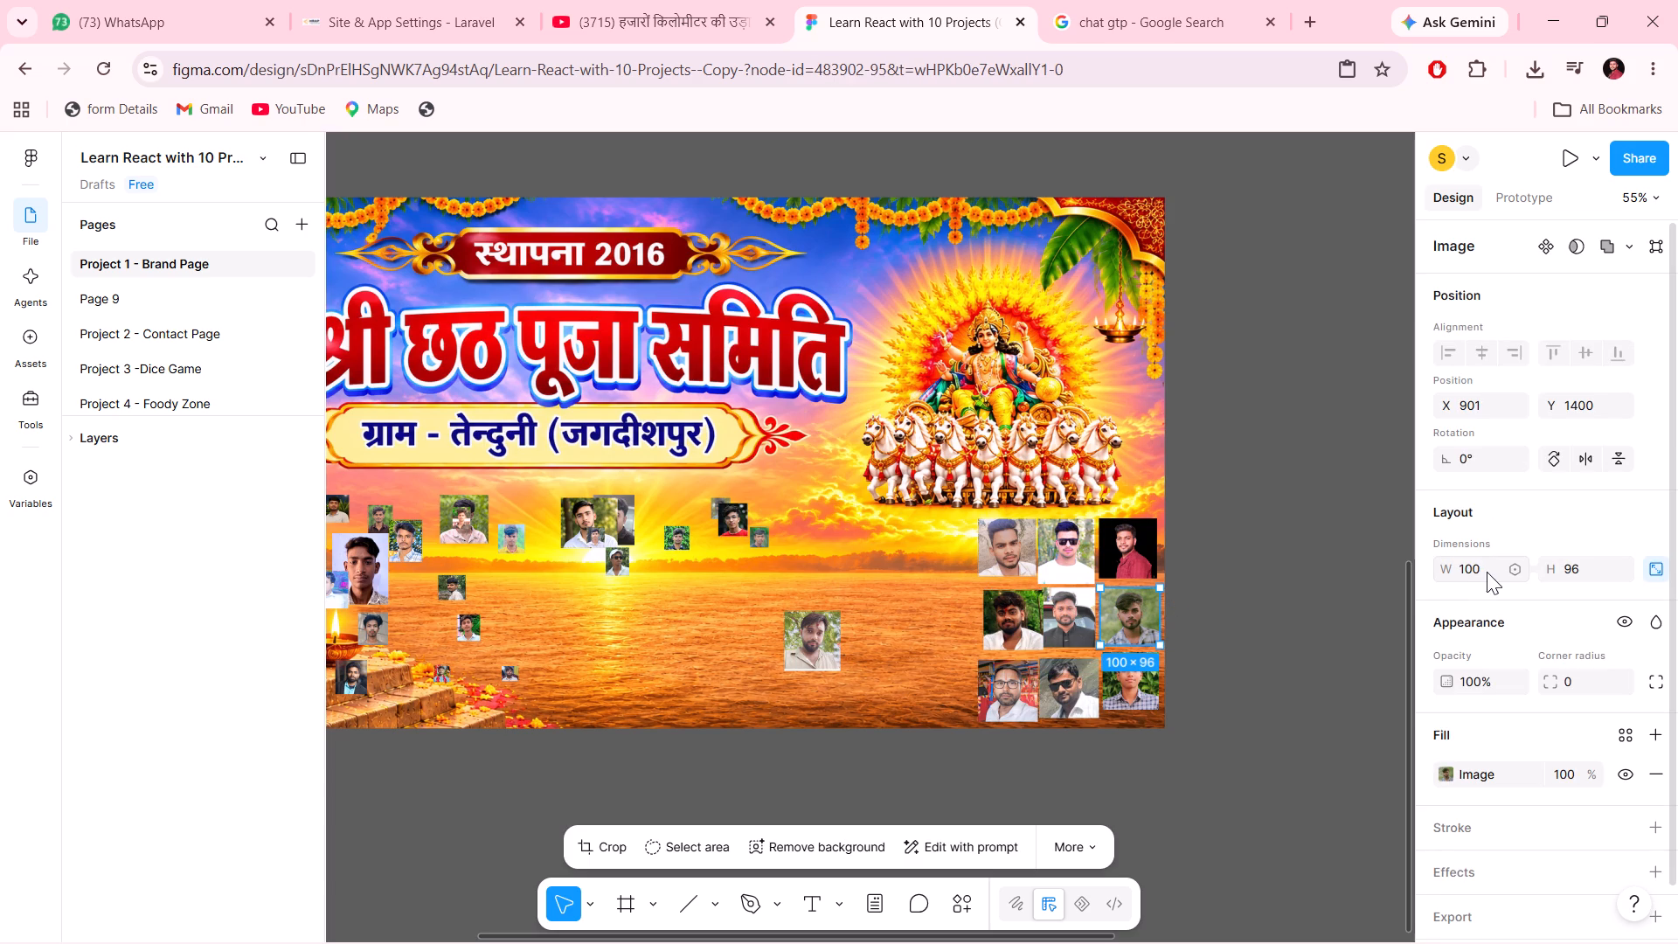
{"action": "left_click", "coordinate": [1647, 571]}
{"action": "left_click", "coordinate": [1586, 569]}
{"action": "type", "text": "100"}
Unlock the proportions of the red-shirt portrait in the grid's top row and size it to 100 × 100.
{"action": "left_click", "coordinate": [1134, 547]}
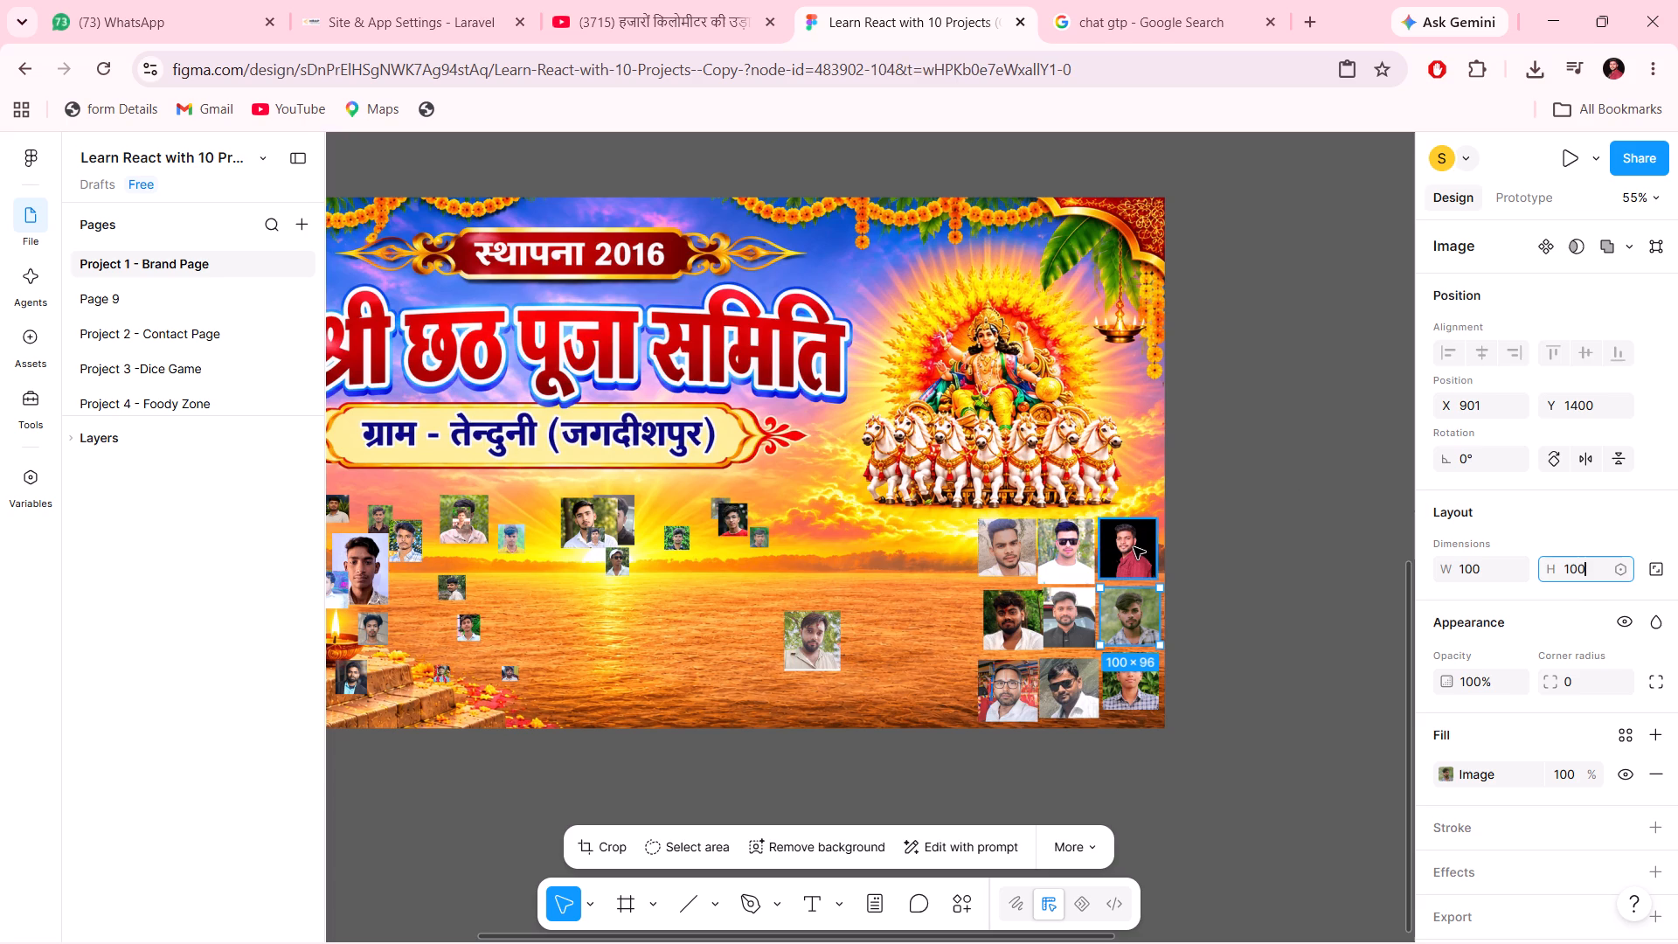
{"action": "left_click", "coordinate": [1649, 573]}
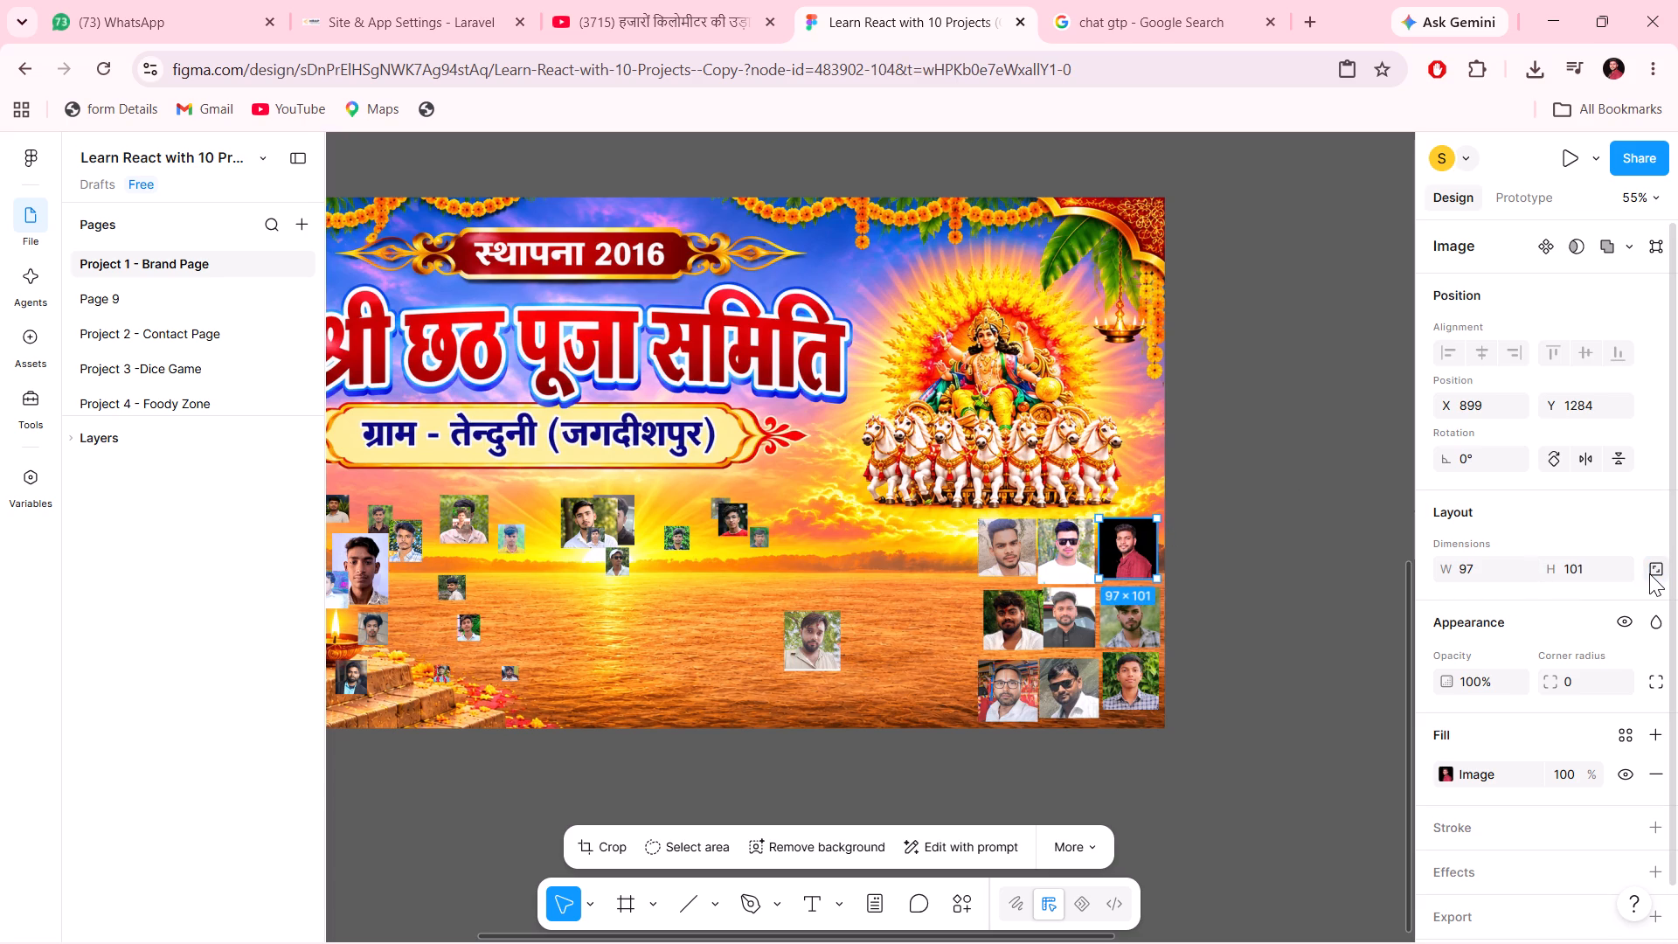
{"action": "left_click", "coordinate": [1502, 574]}
{"action": "type", "text": "100"}
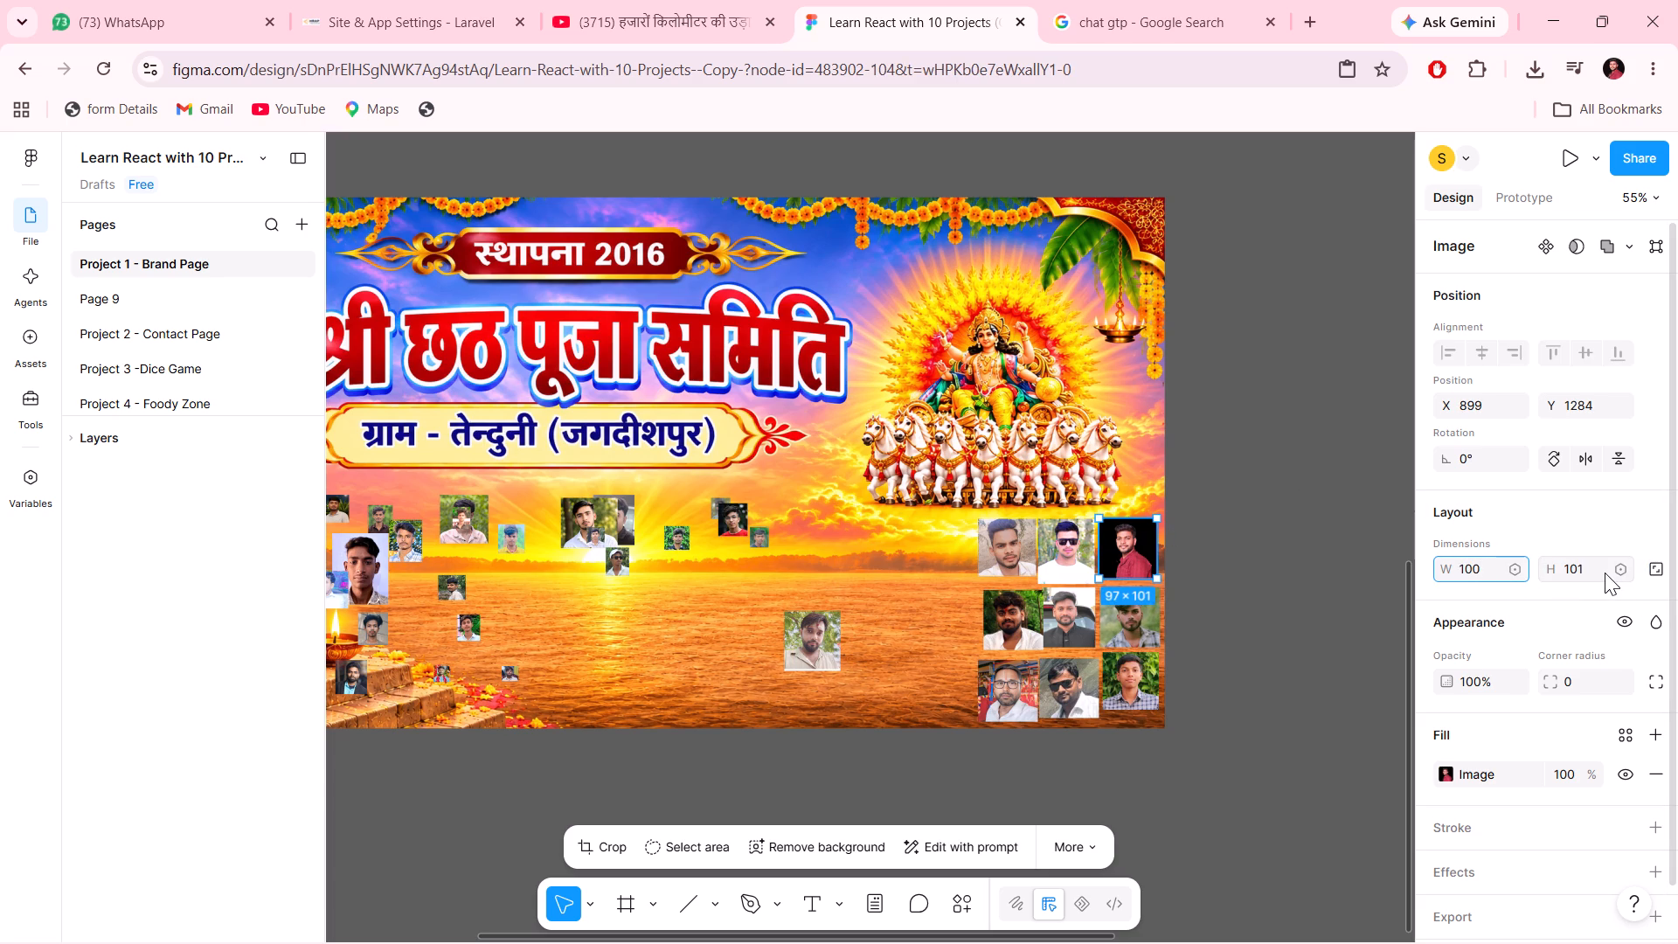
{"action": "left_click", "coordinate": [1605, 573]}
{"action": "type", "text": "100"}
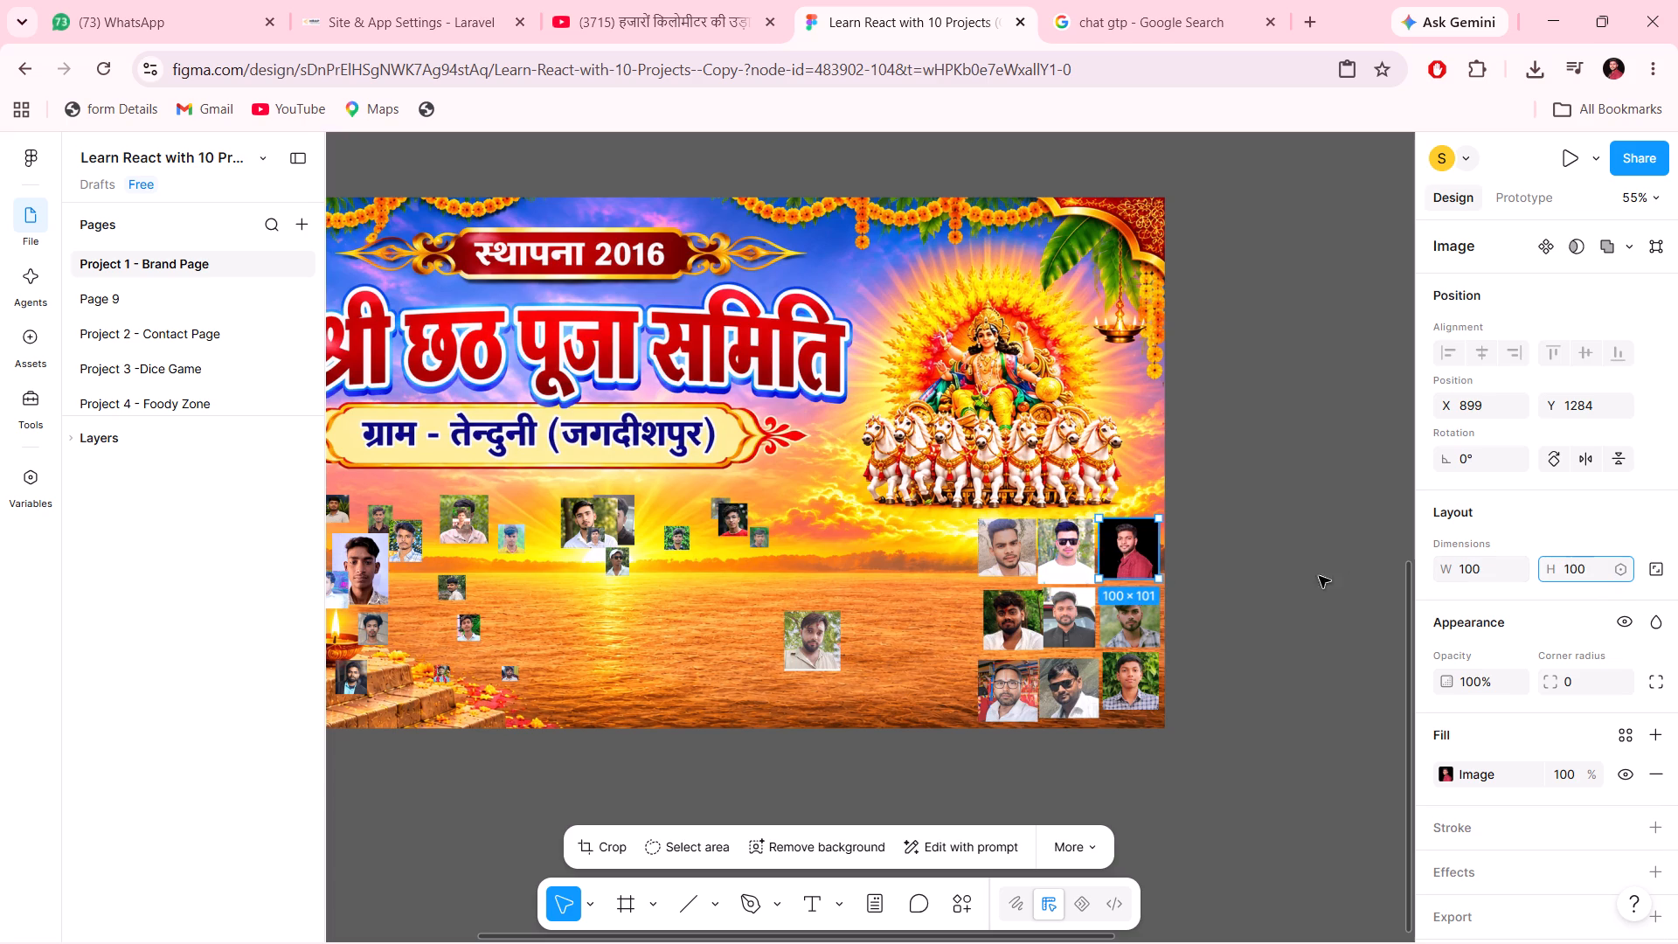
{"action": "left_click", "coordinate": [1252, 591]}
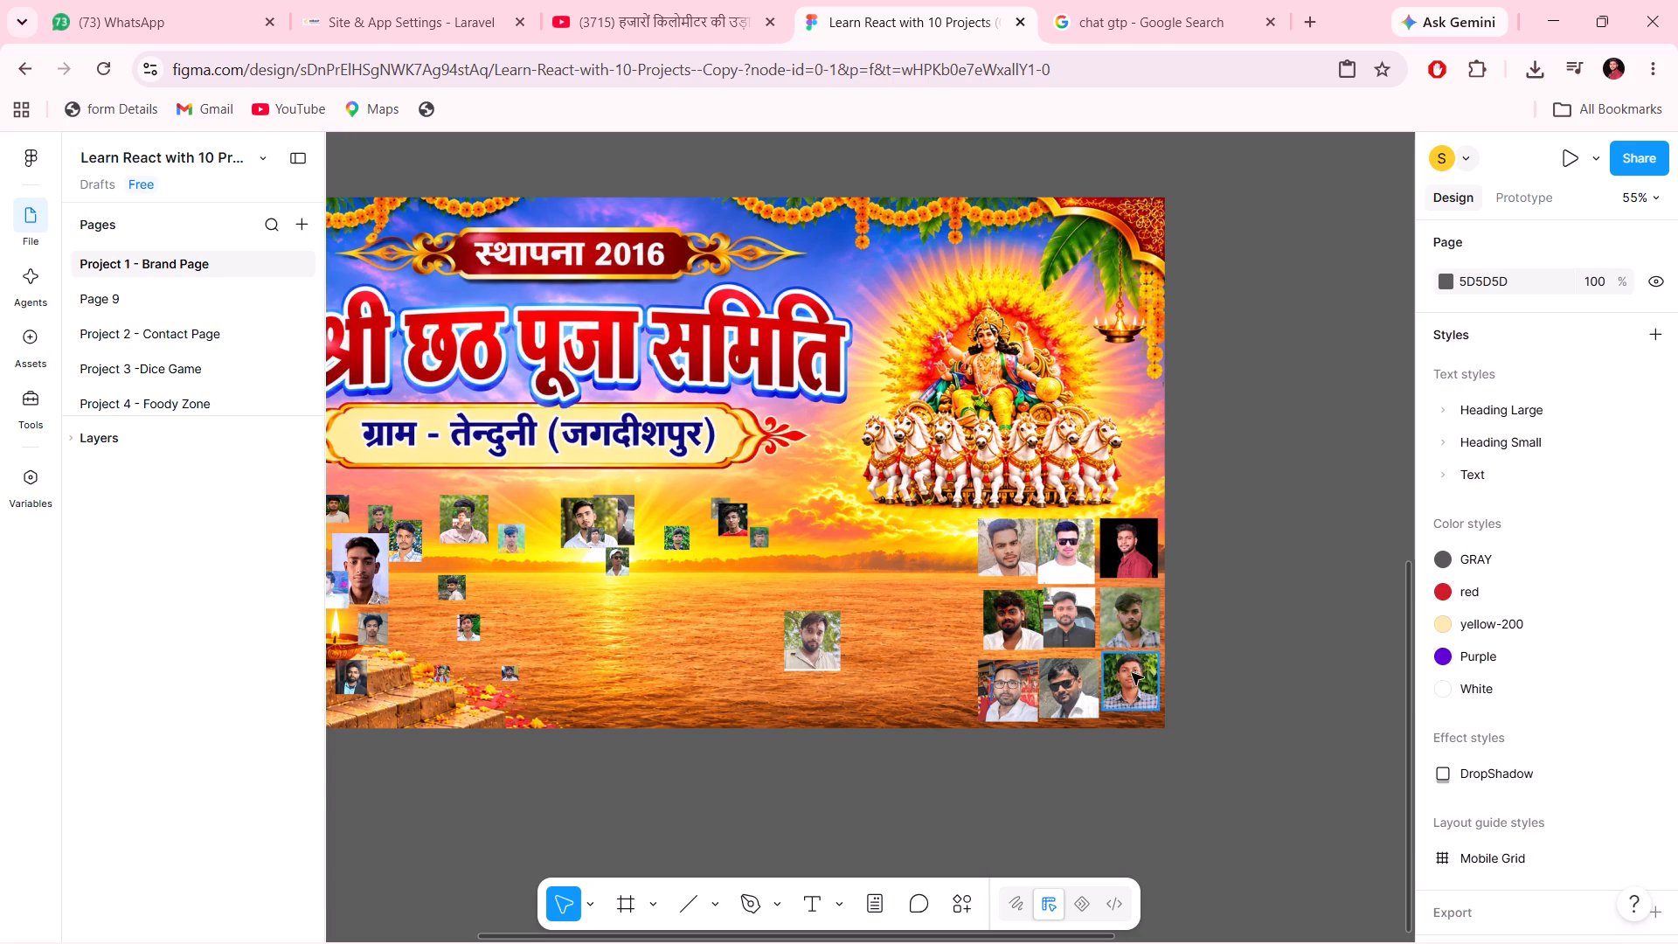
Unlock the proportions of the rightmost portrait in the grid's bottom row and size it to 100 × 100.
{"action": "left_click", "coordinate": [1129, 677]}
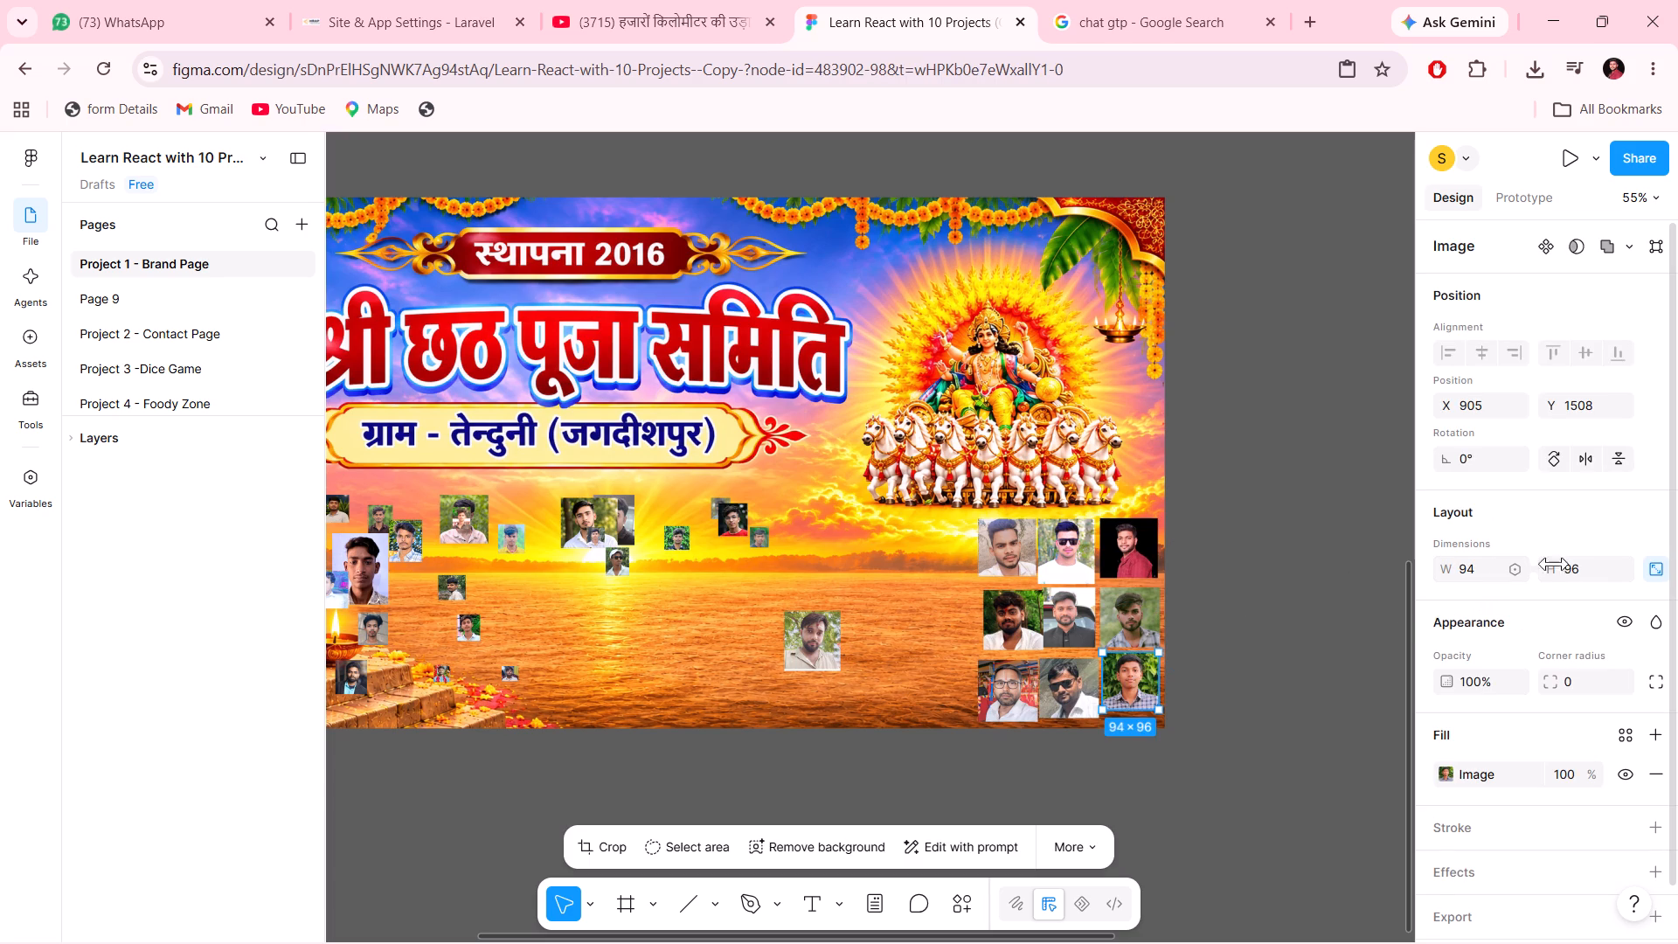
{"action": "left_click", "coordinate": [1646, 568]}
{"action": "left_click", "coordinate": [1474, 578]}
{"action": "type", "text": "100"}
{"action": "left_click", "coordinate": [1576, 568]}
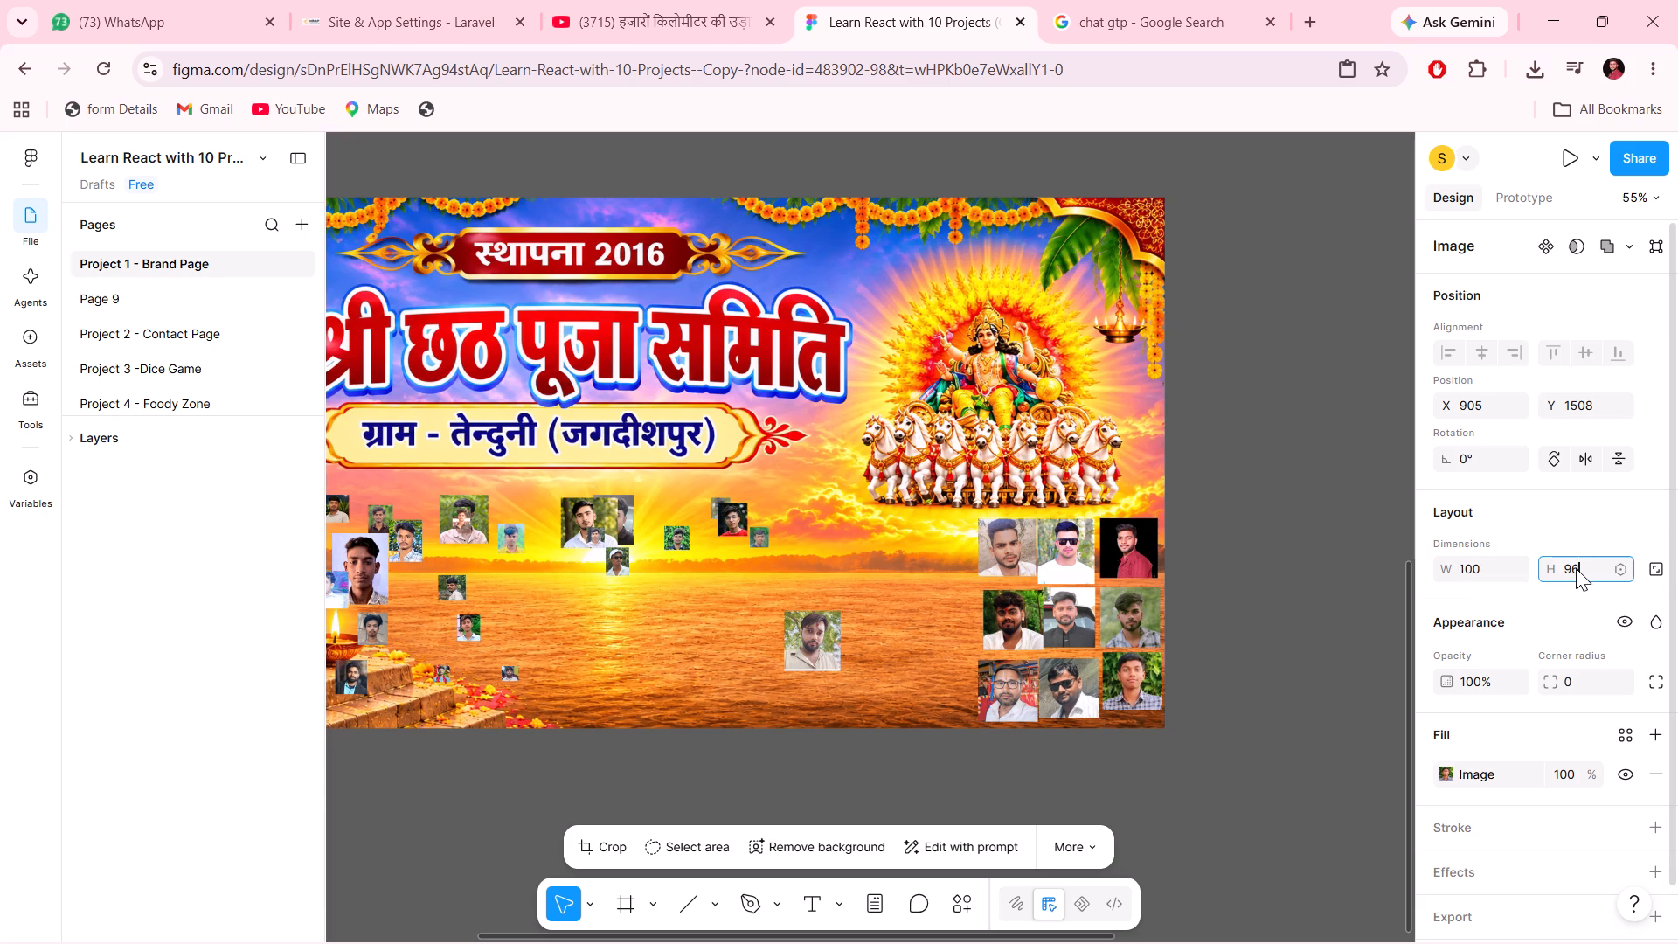
{"action": "type", "text": "100"}
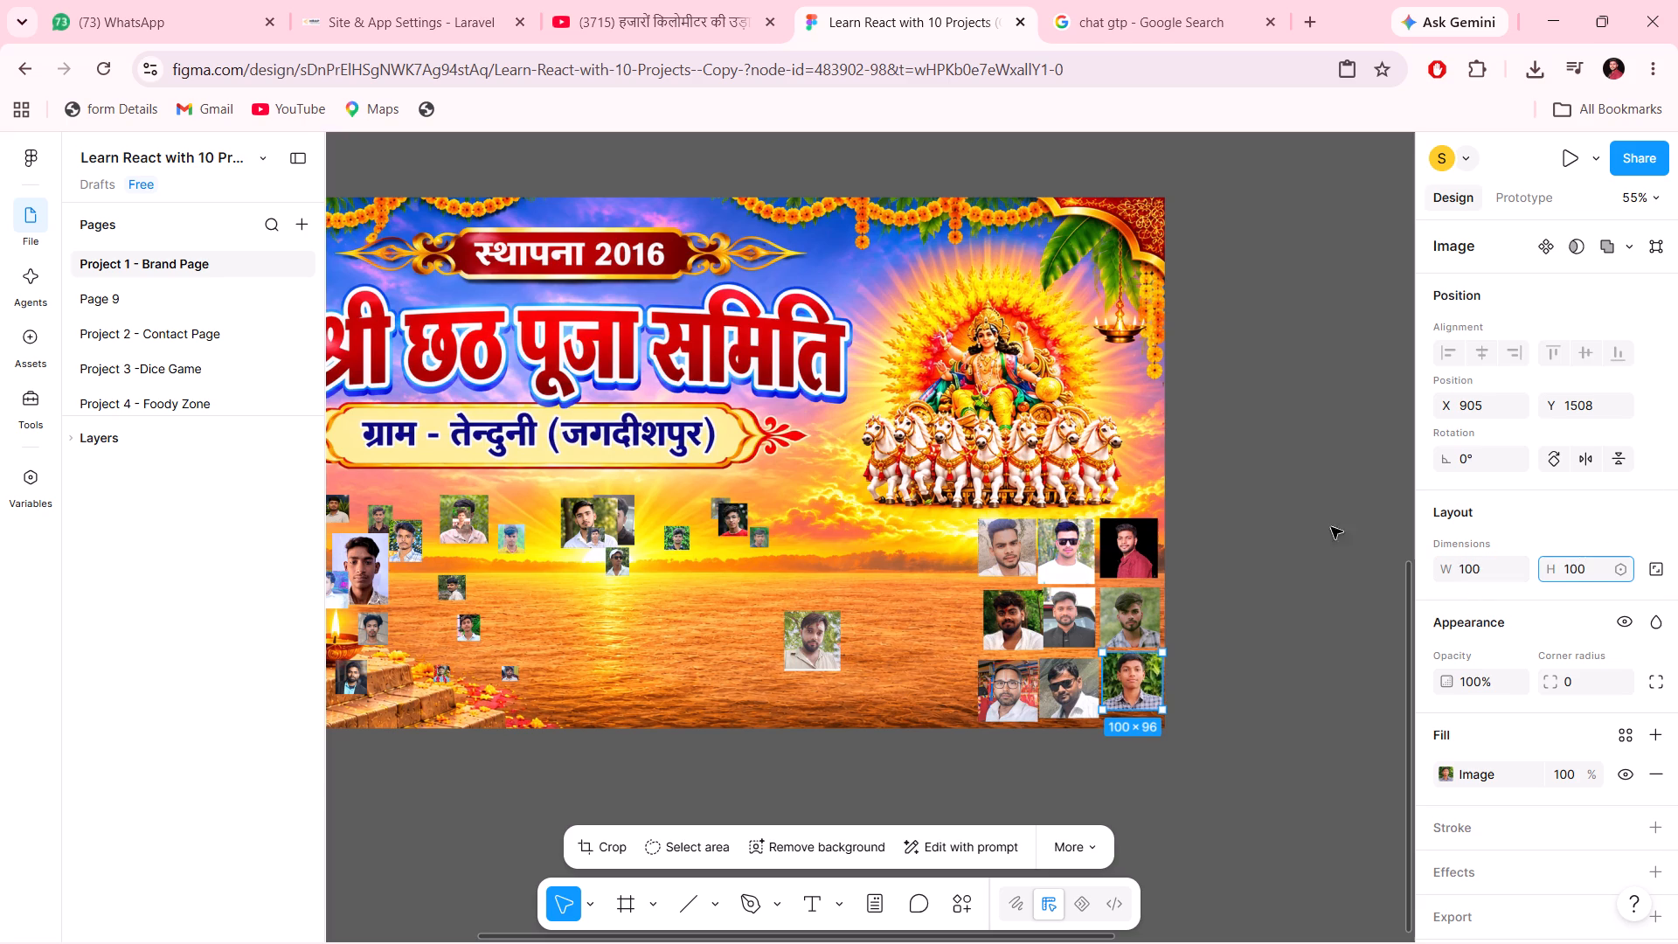
Unlock the proportions of the centre portrait in the grid's middle row and set its width to 100.
{"action": "left_click", "coordinate": [1071, 656]}
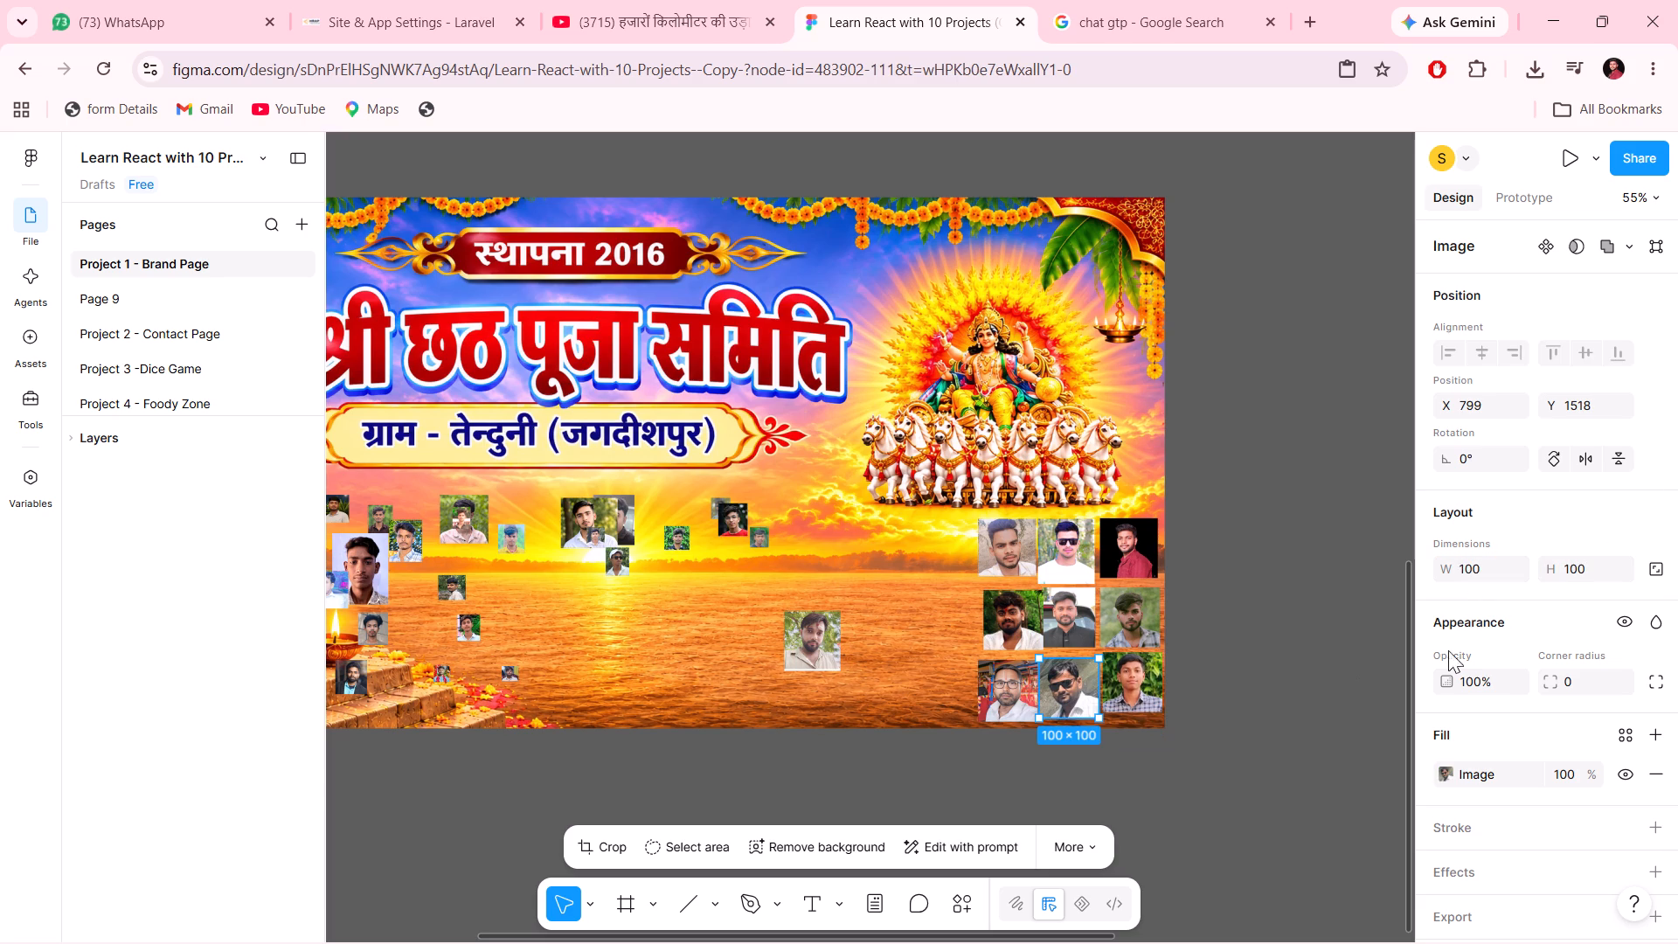
{"action": "left_click", "coordinate": [1064, 629]}
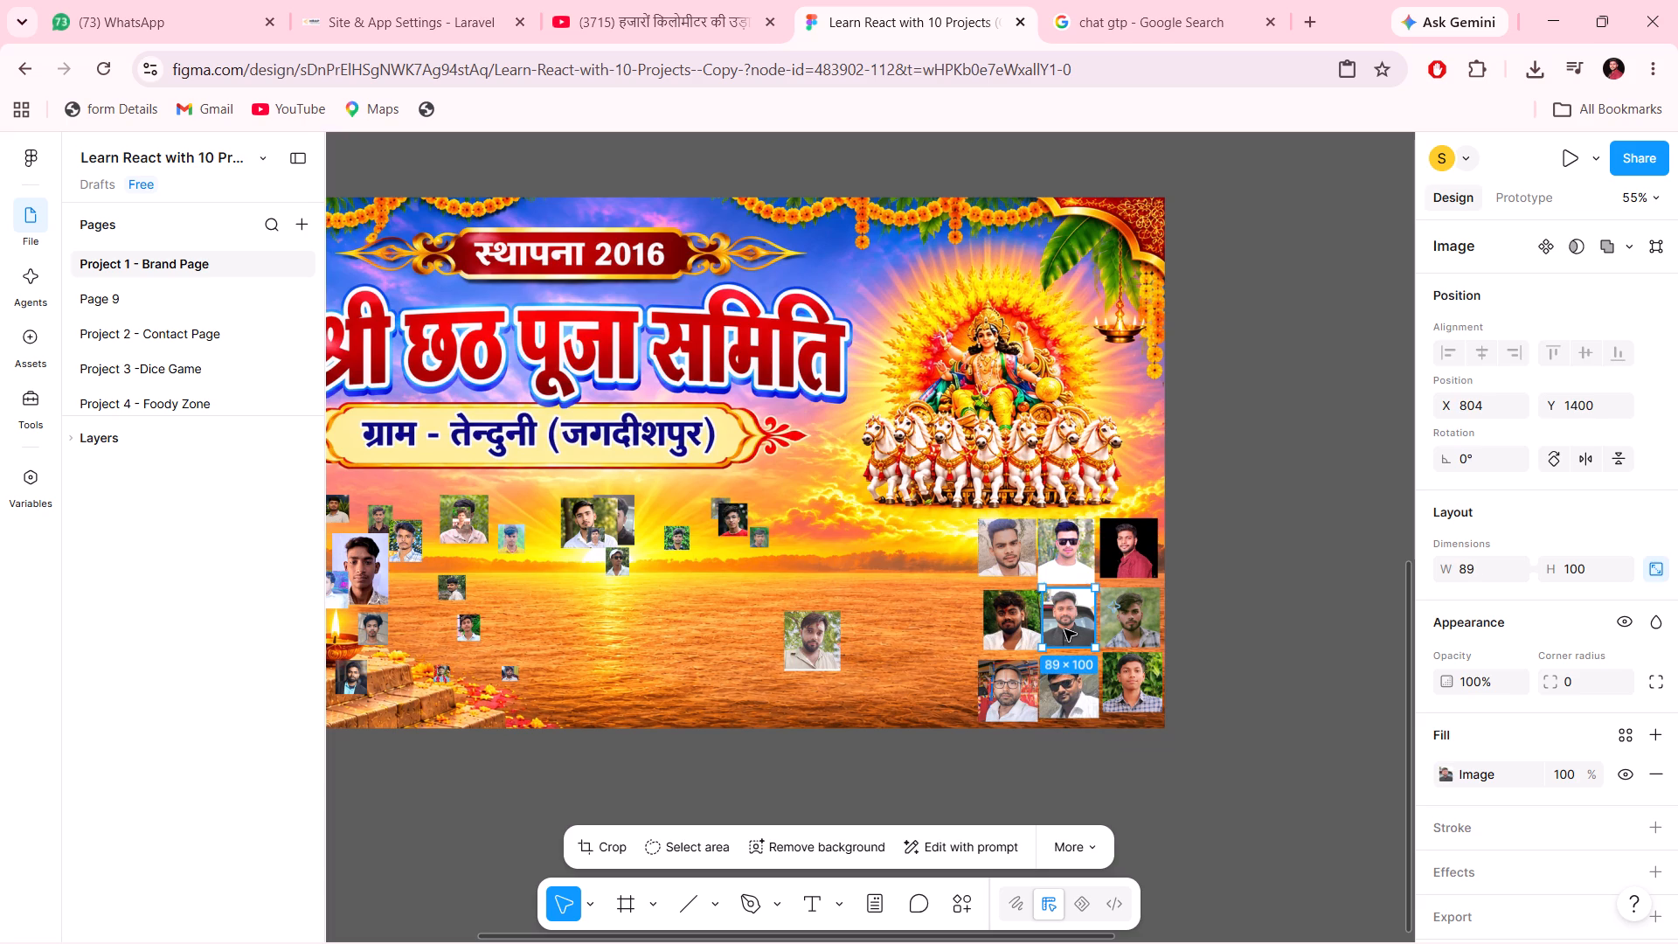
{"action": "left_click", "coordinate": [1652, 571]}
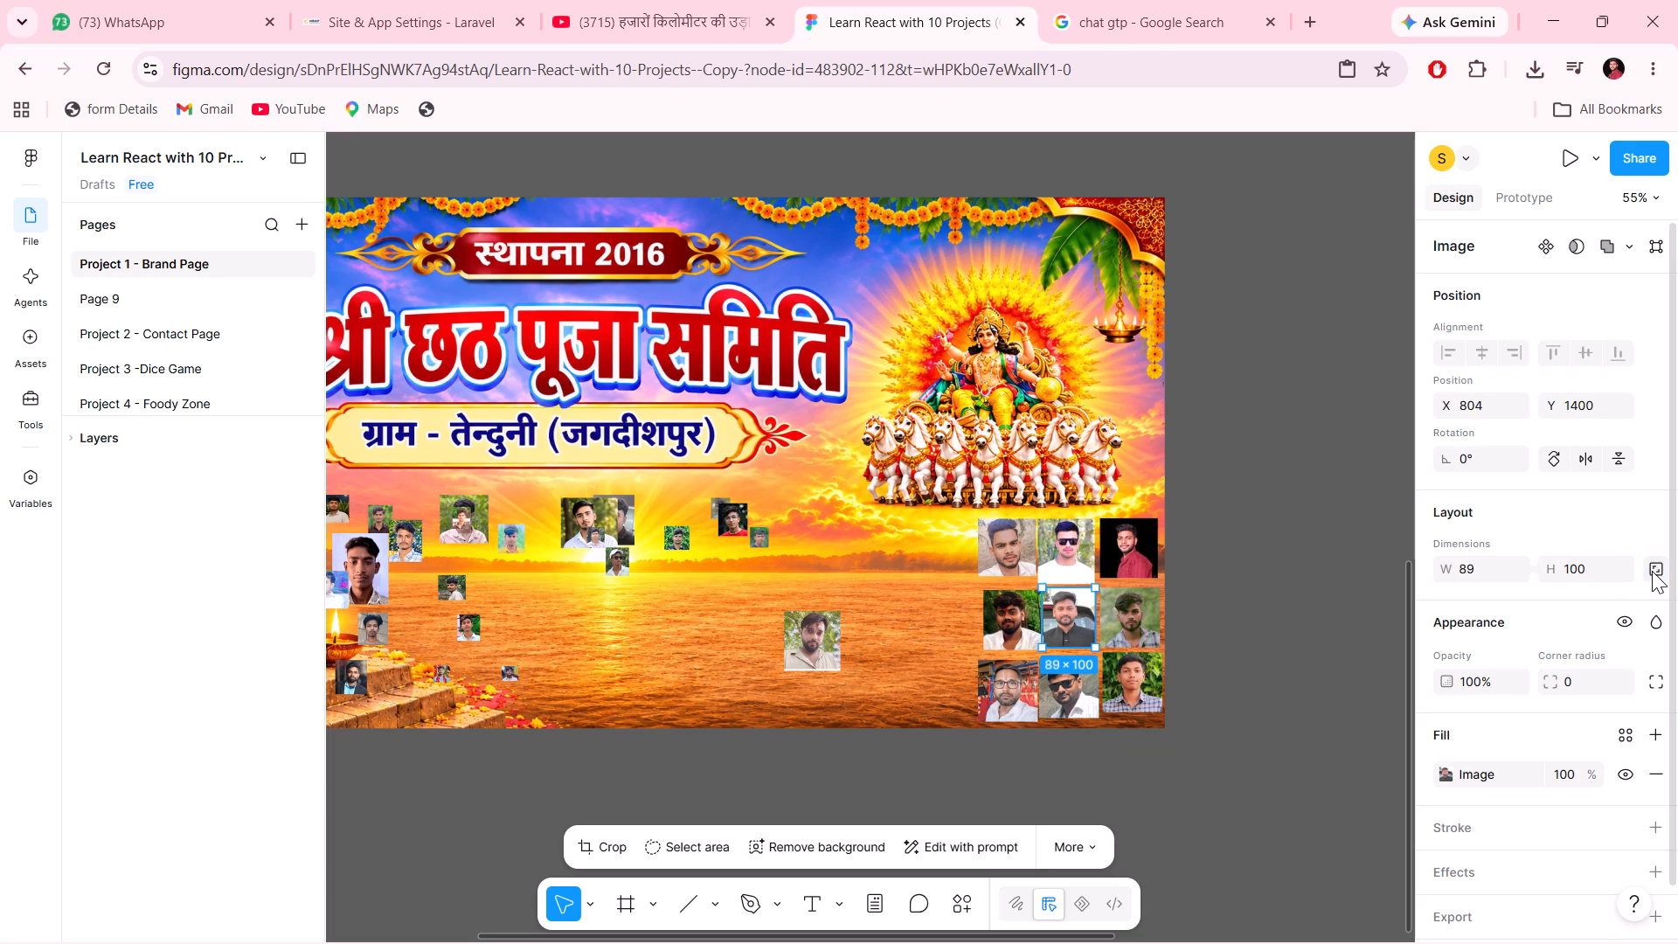
{"action": "left_click", "coordinate": [1486, 565]}
{"action": "type", "text": "100"}
{"action": "left_click", "coordinate": [1038, 618]}
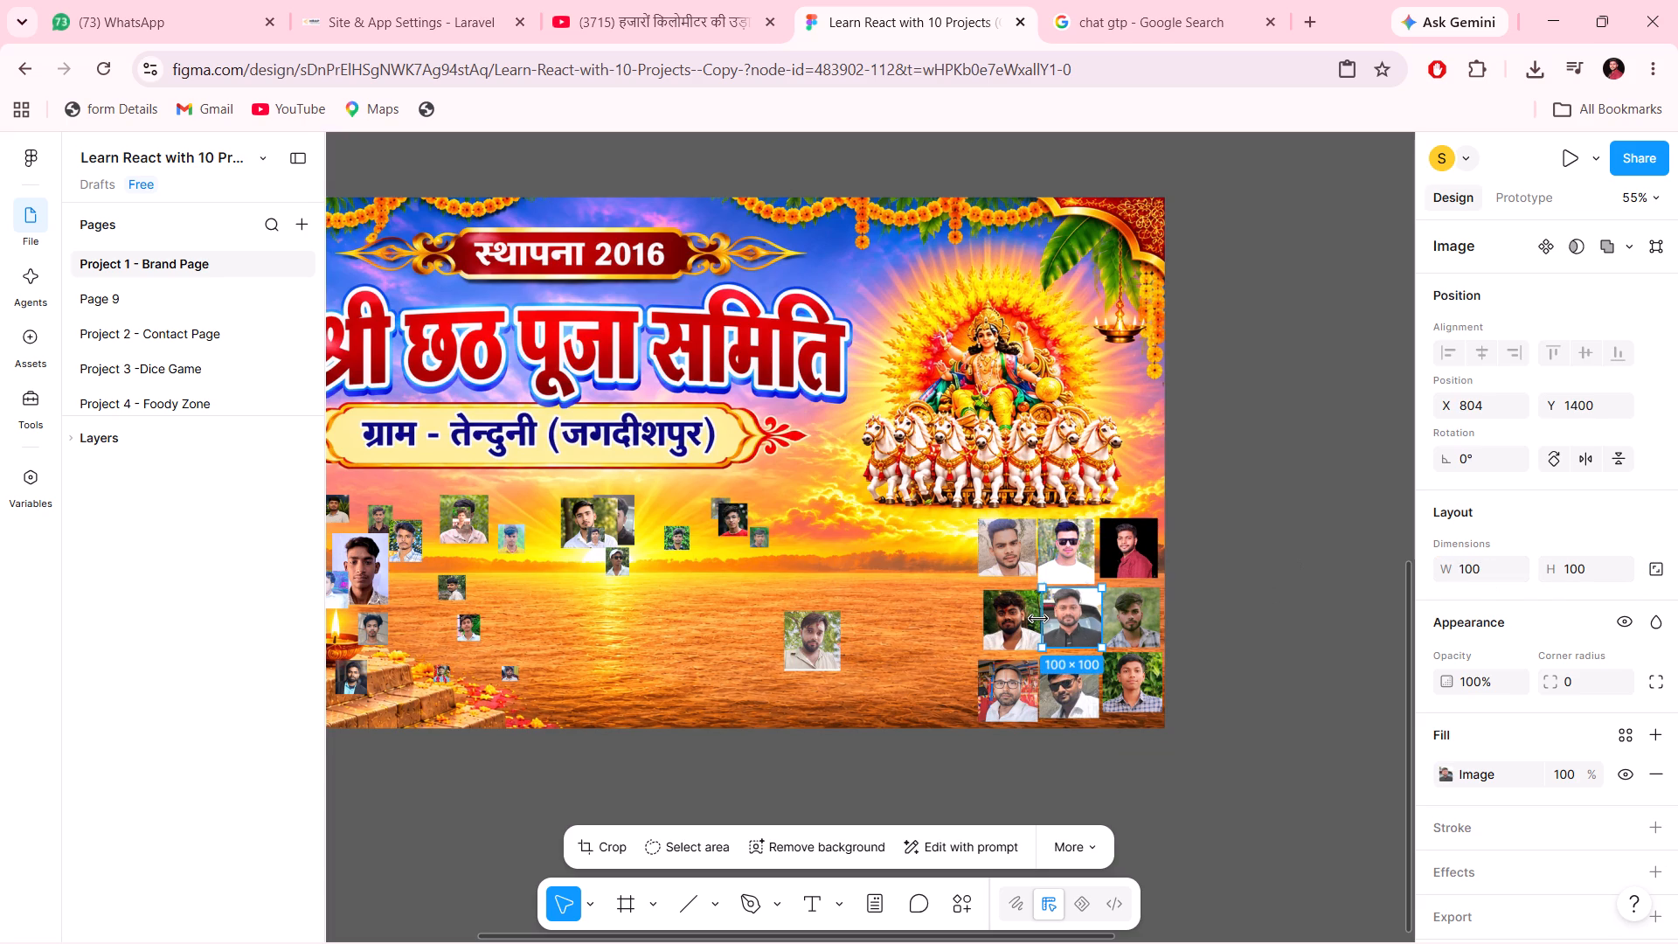
Unlock the proportions of the leftmost portrait in the grid's top row and size it to 100 × 100.
{"action": "left_click", "coordinate": [1023, 619]}
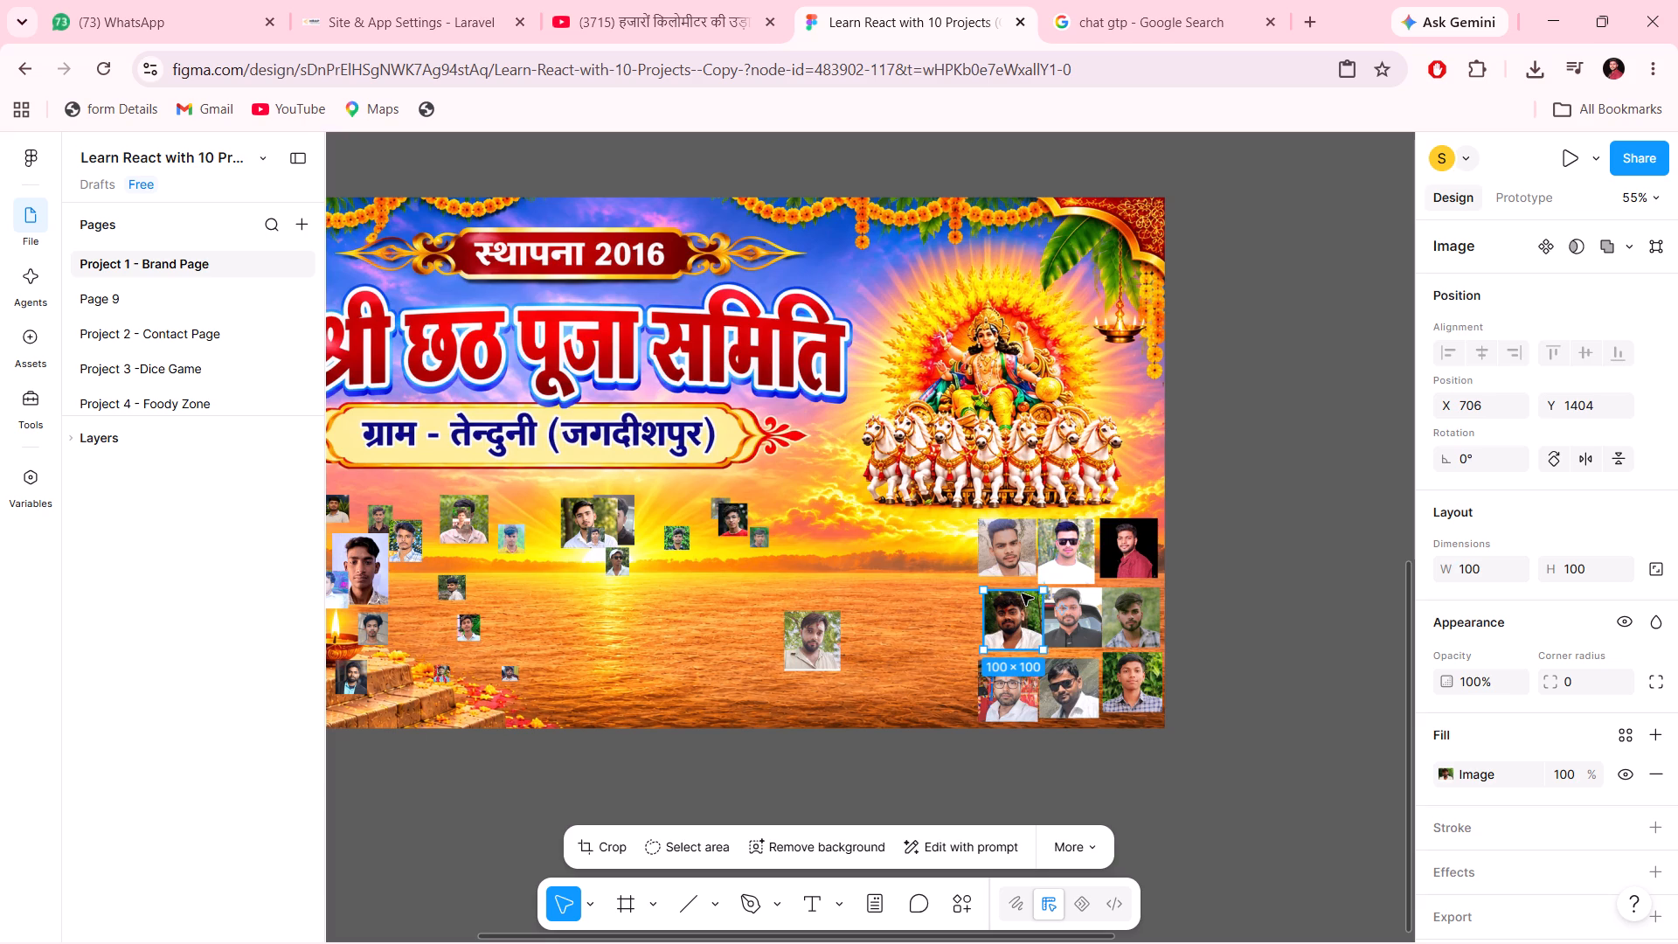
{"action": "left_click", "coordinate": [1010, 566]}
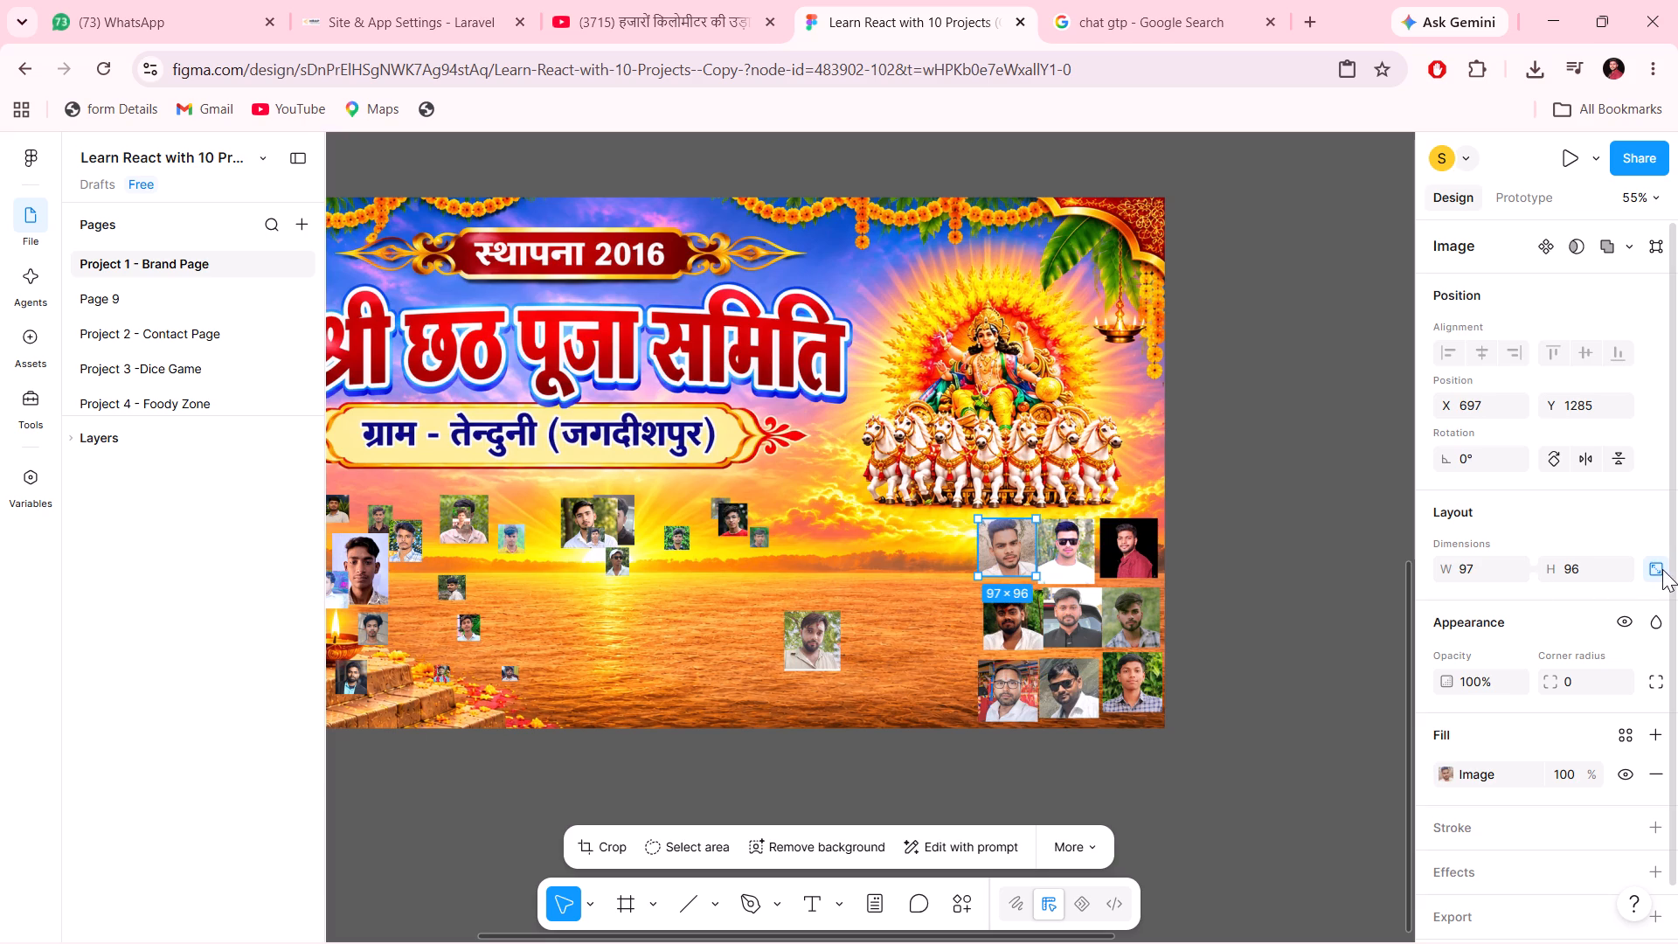
{"action": "left_click", "coordinate": [1662, 569]}
{"action": "left_click", "coordinate": [1494, 568]}
{"action": "type", "text": "100"}
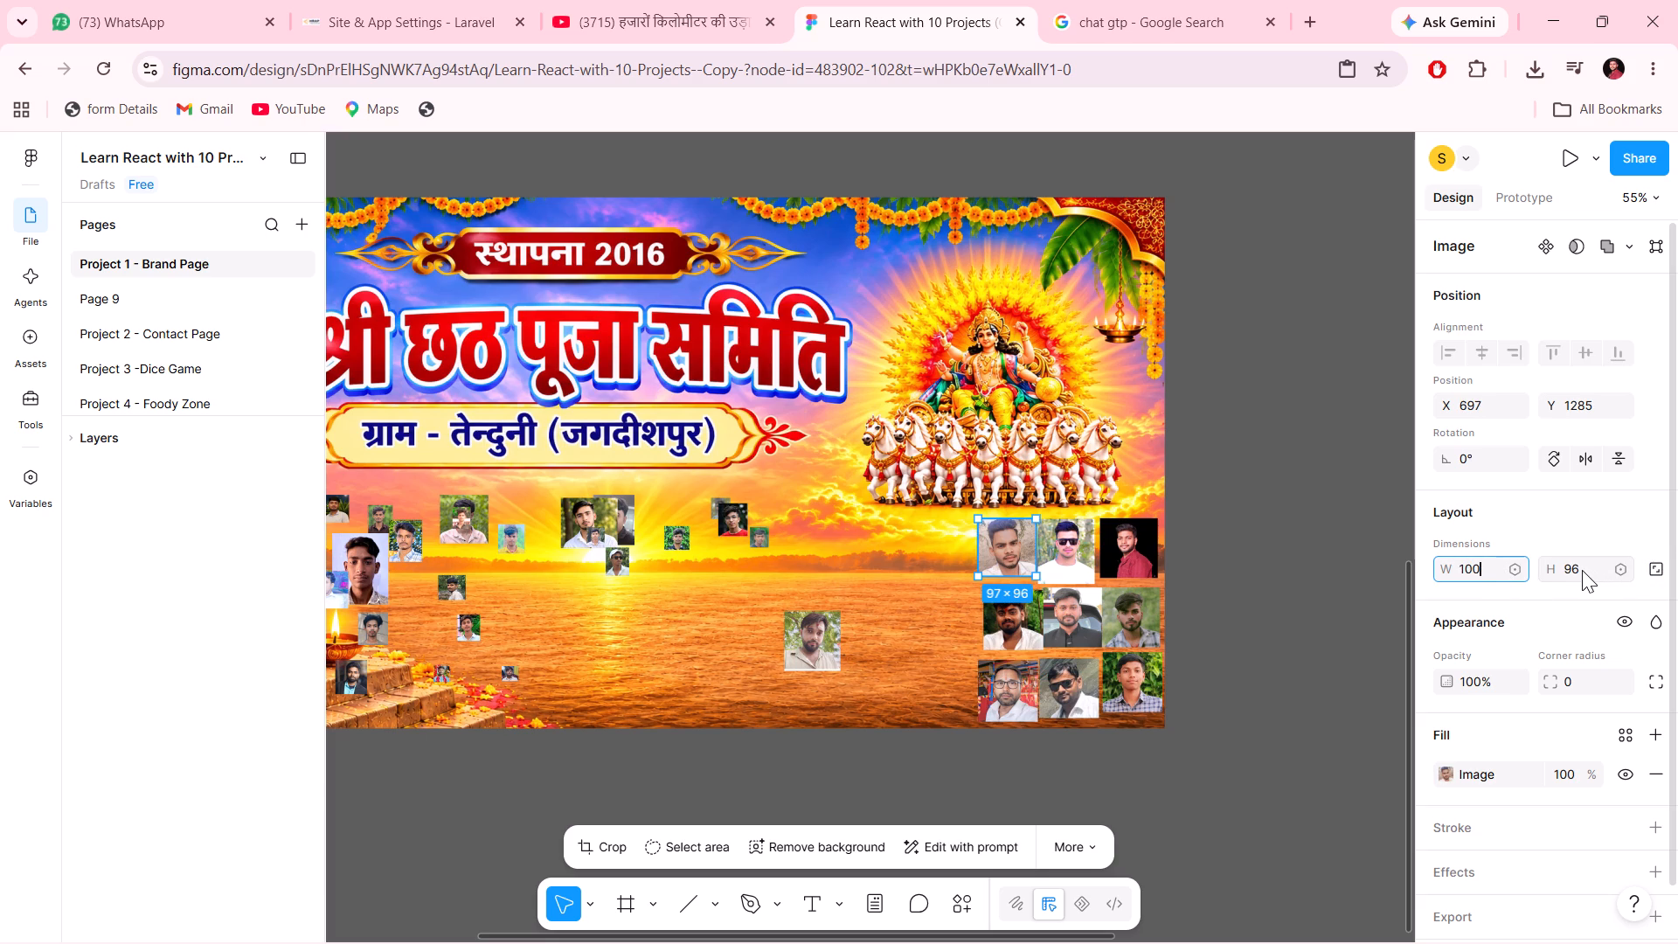
{"action": "left_click", "coordinate": [1582, 570]}
{"action": "type", "text": "100"}
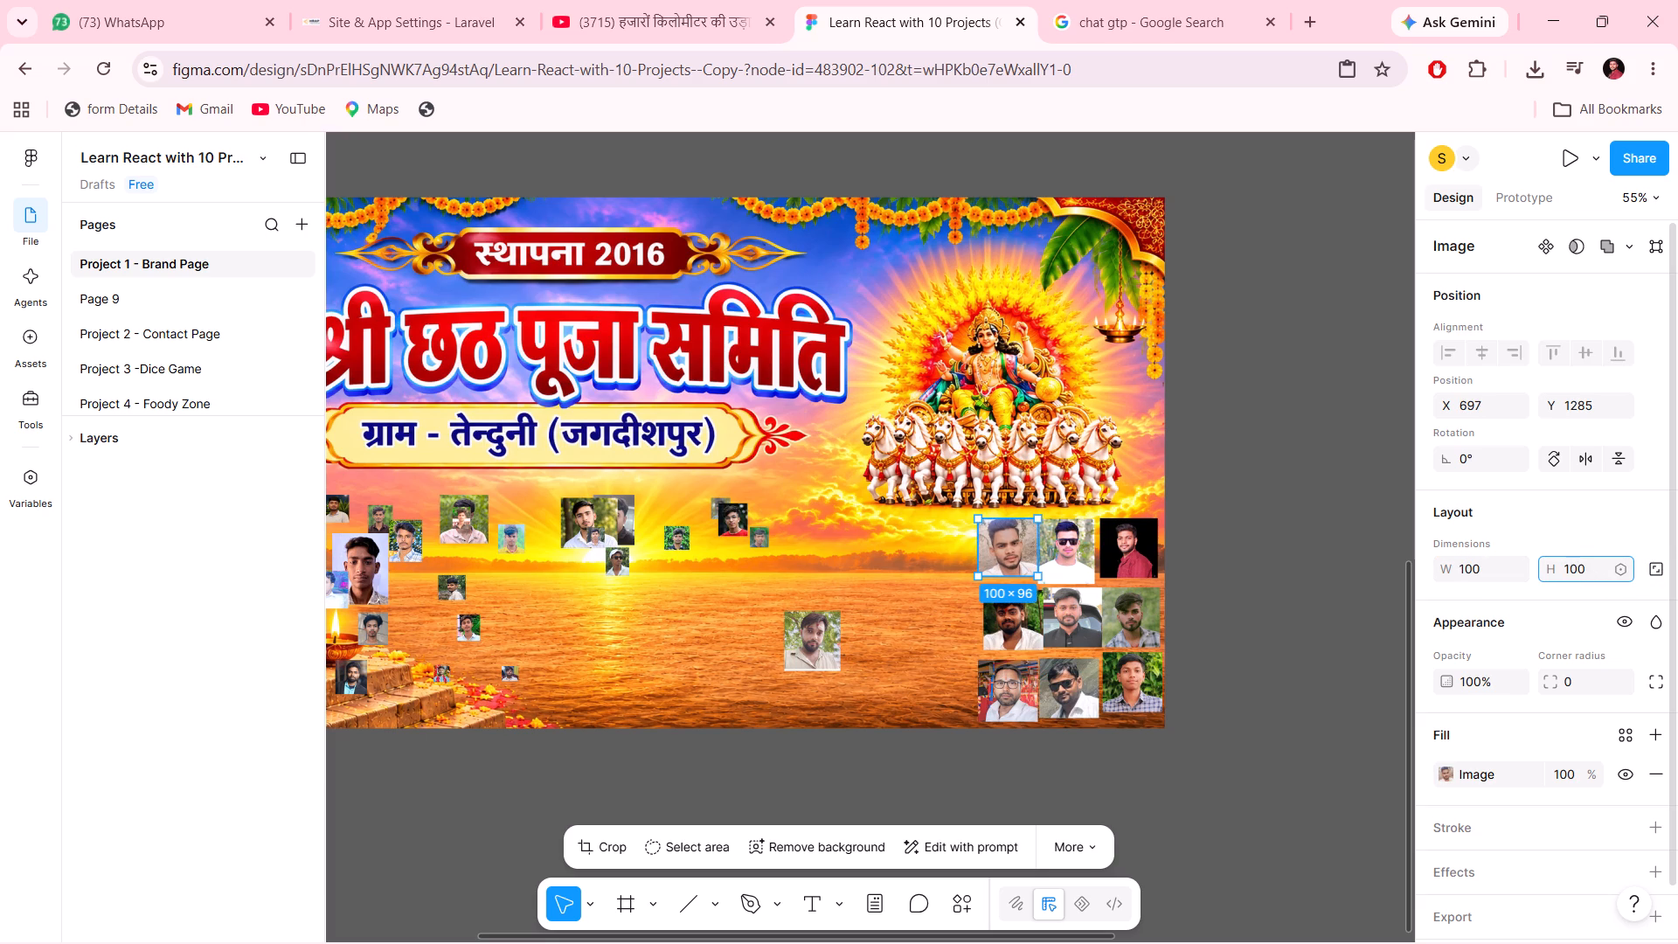
Unlock the proportions of the leftmost portrait in the grid's bottom row and set its height to 100.
{"action": "left_click", "coordinate": [1003, 689]}
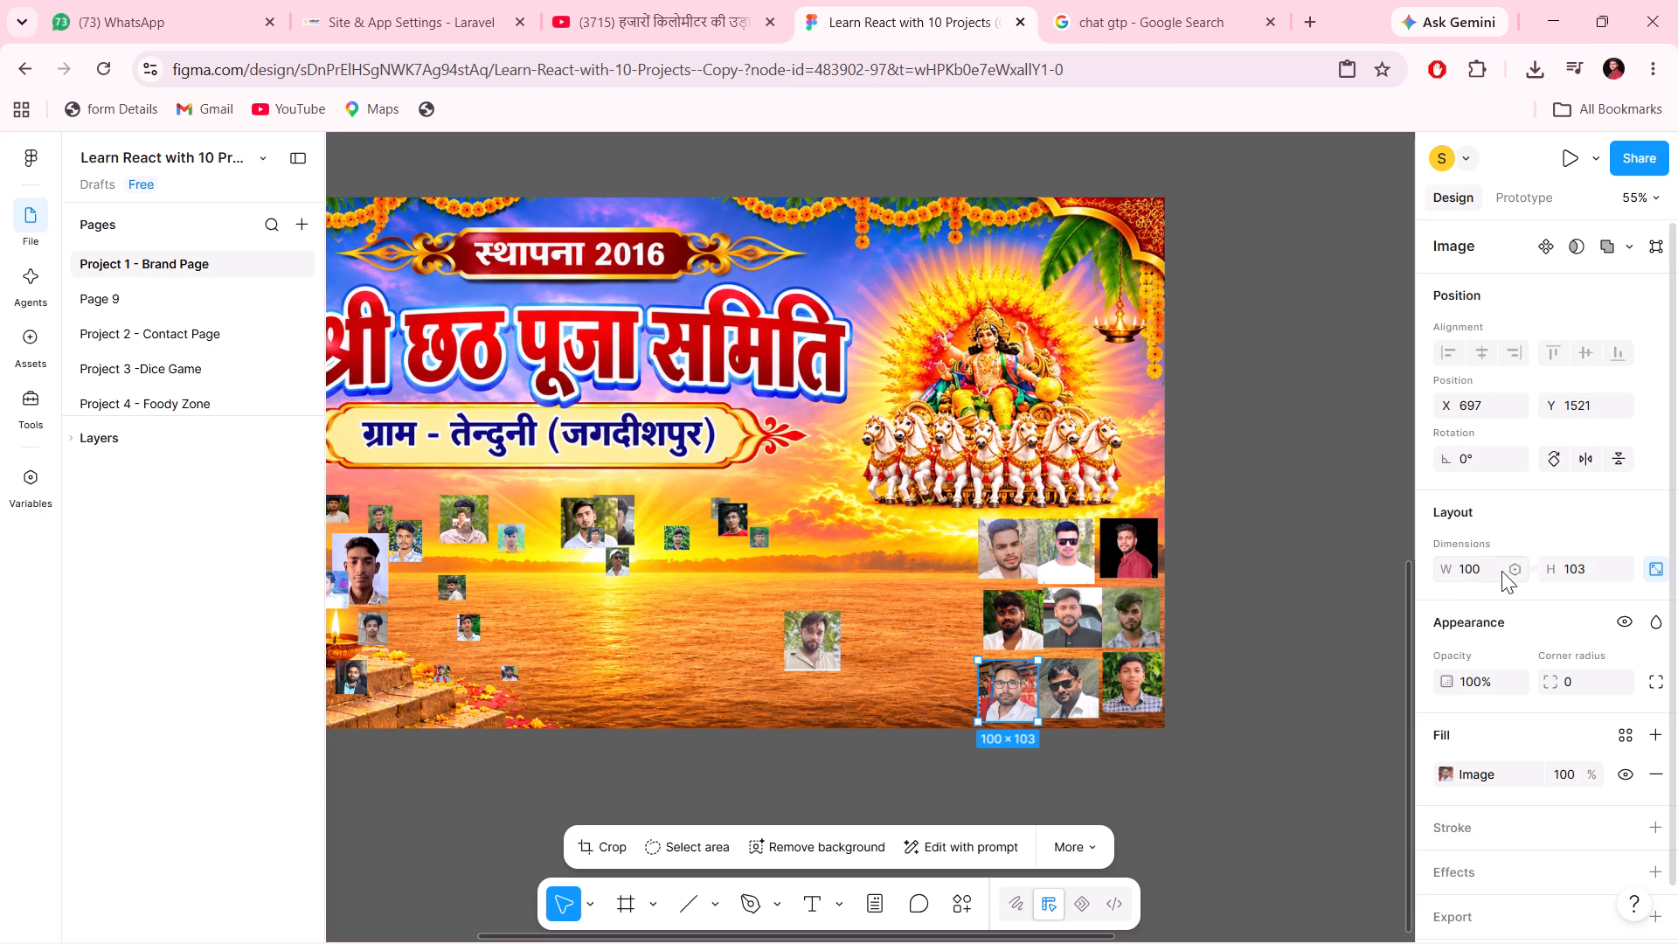
{"action": "left_click", "coordinate": [1648, 569]}
{"action": "left_click", "coordinate": [1570, 570]}
{"action": "type", "text": "100"}
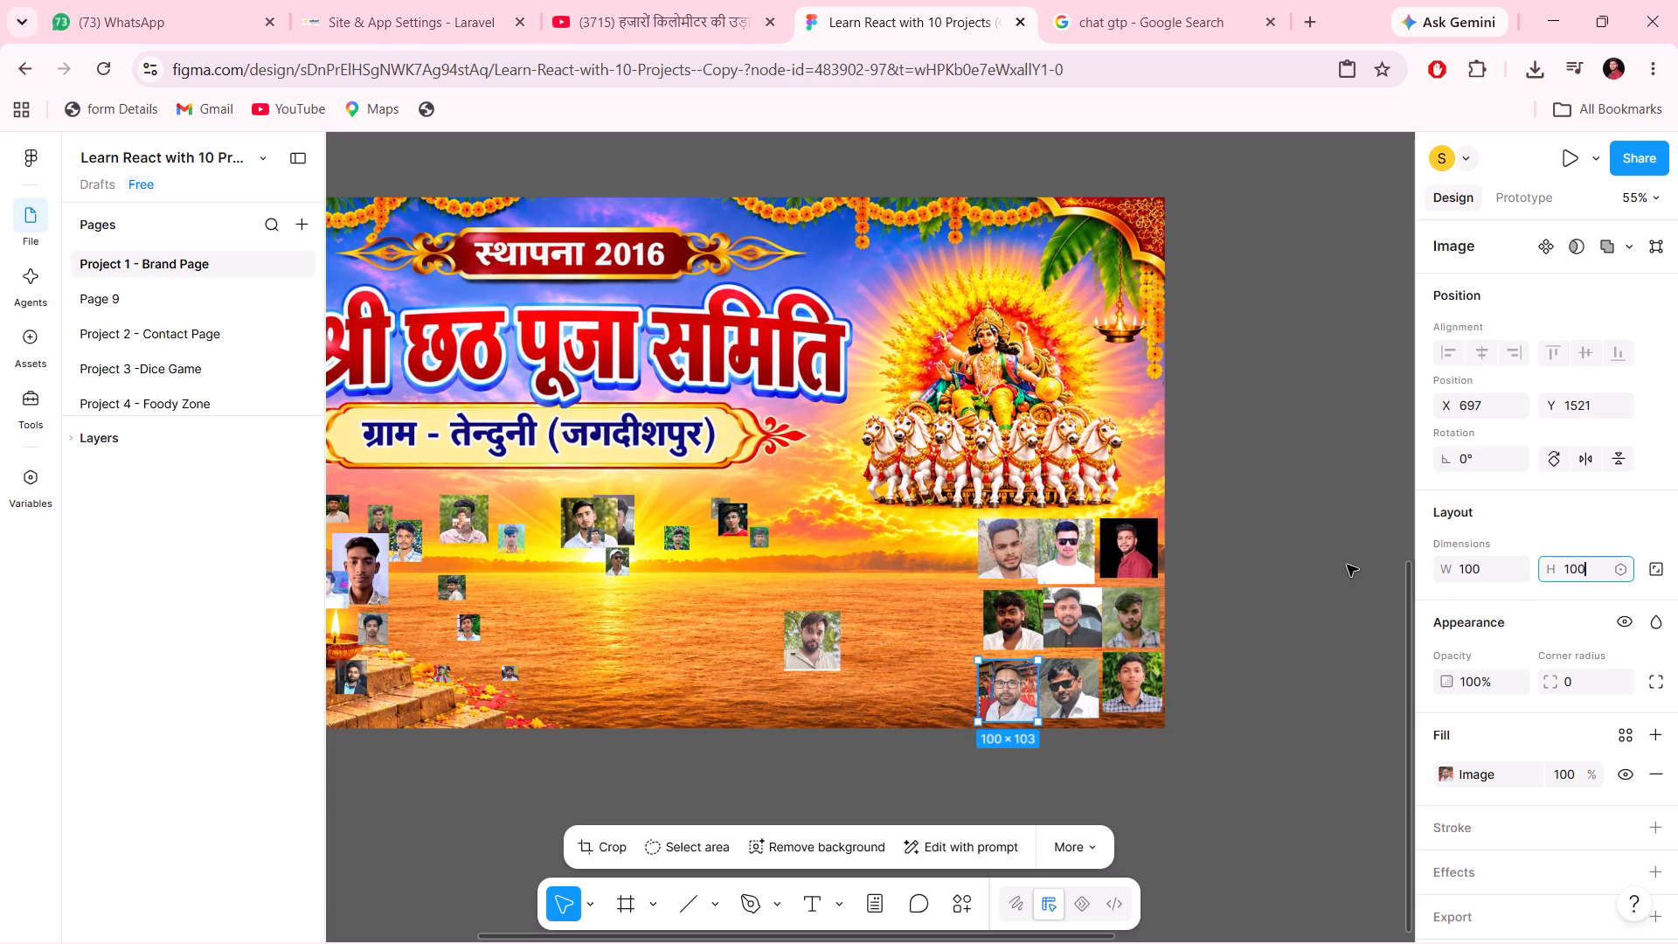
{"action": "left_click", "coordinate": [1347, 565]}
Align the leftmost portrait of the grid's middle row with its column and row, at X 697, Y 1400.
{"action": "left_click", "coordinate": [1148, 609]}
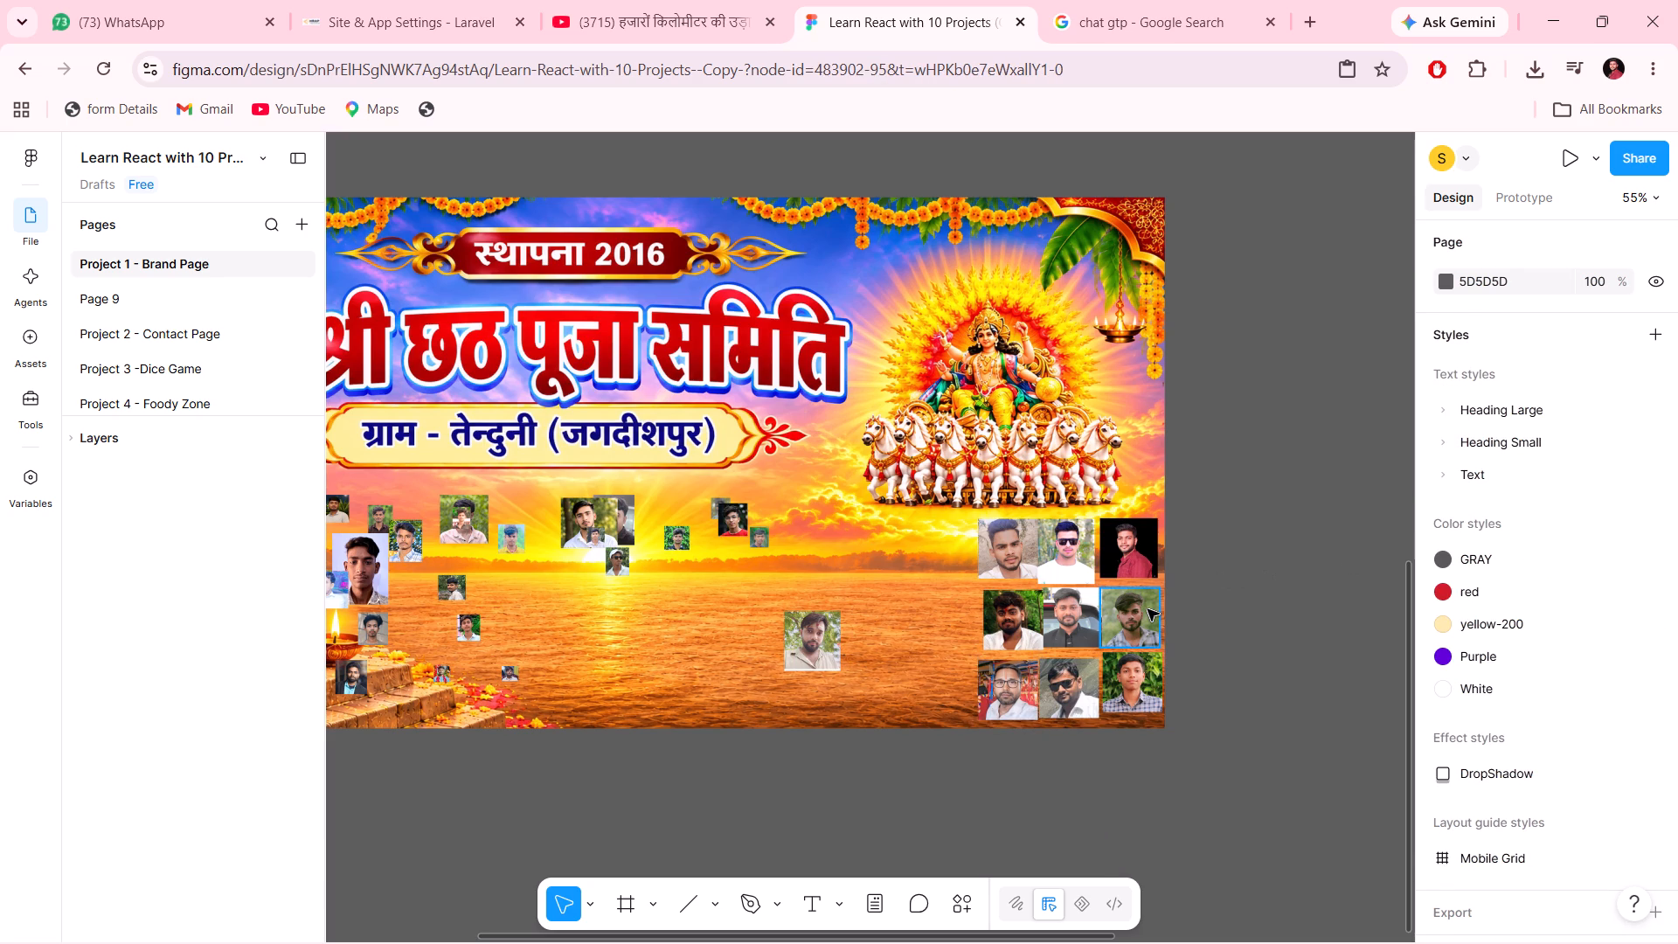
{"action": "left_click", "coordinate": [1083, 620]}
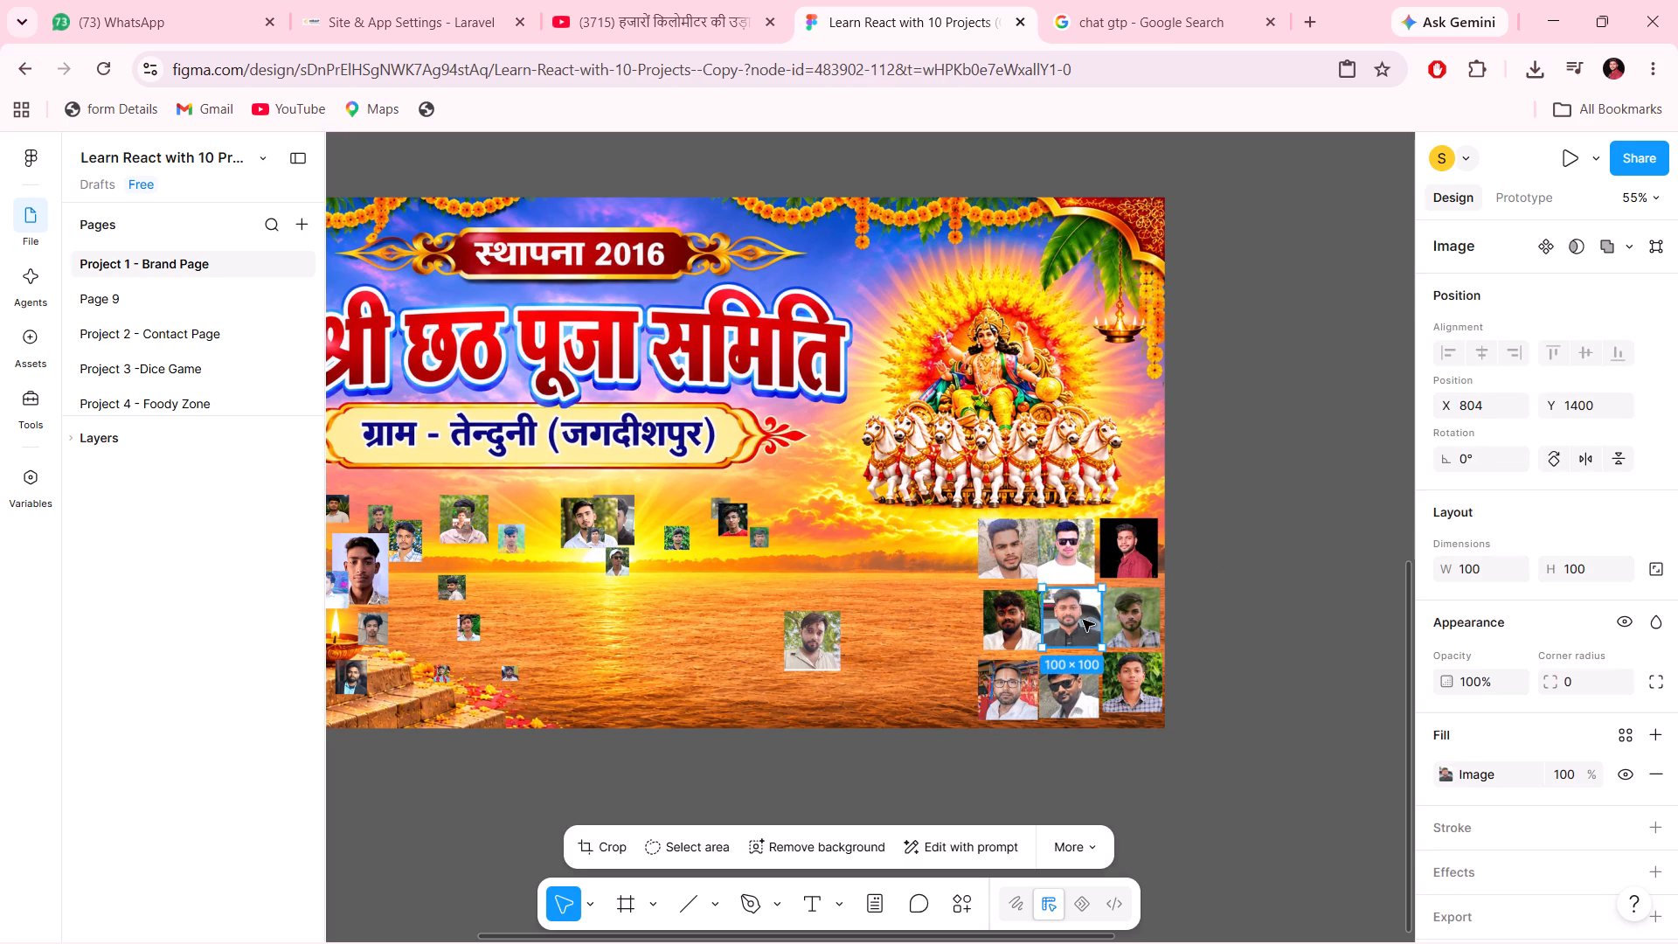
{"action": "left_click", "coordinate": [1014, 624]}
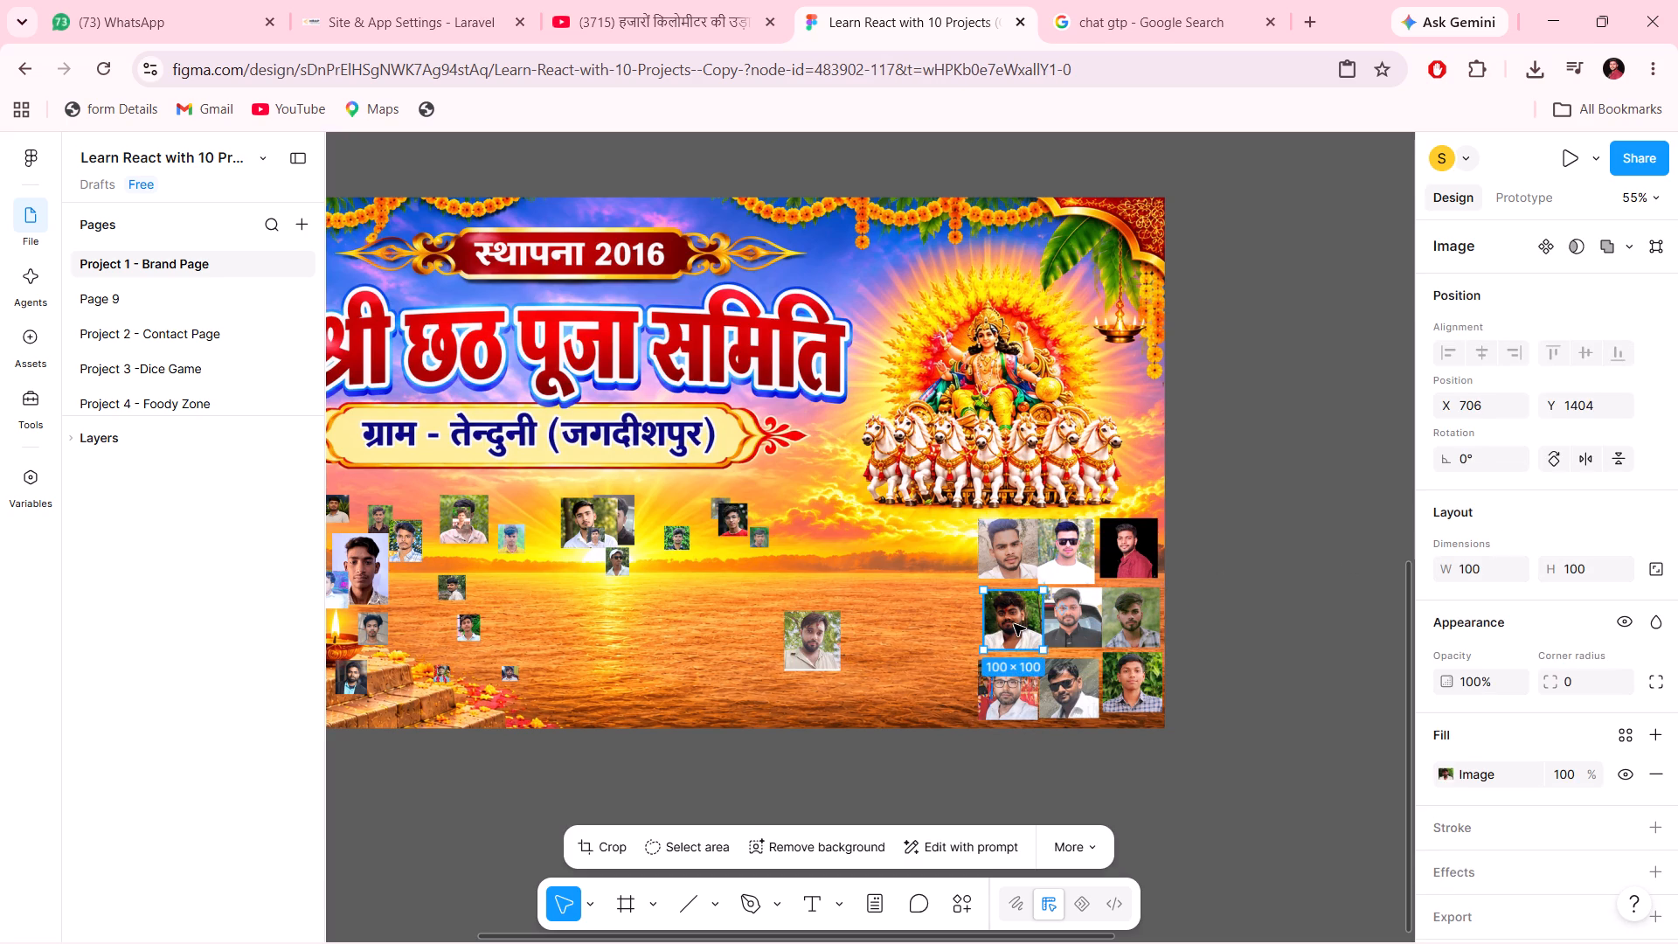
{"action": "left_click", "coordinate": [1014, 624]}
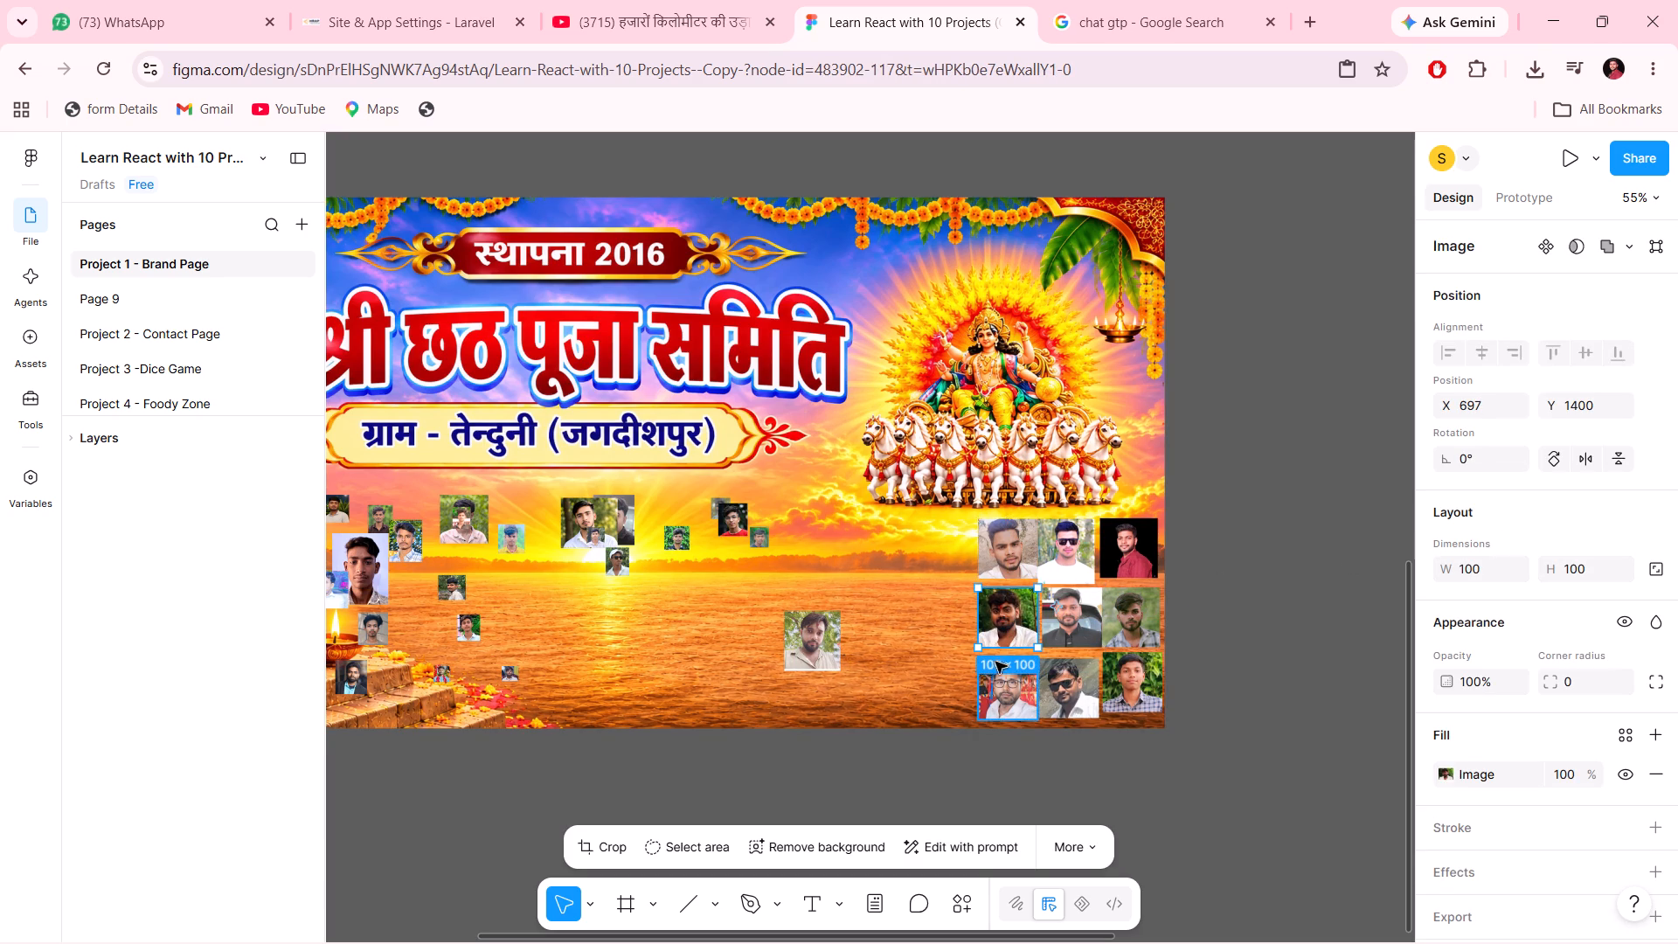
Align the three bottom-row portraits at Y 1518, placing them from left to right at X 697, 805 and 901.
{"action": "left_click", "coordinate": [993, 688]}
{"action": "left_click", "coordinate": [993, 688]}
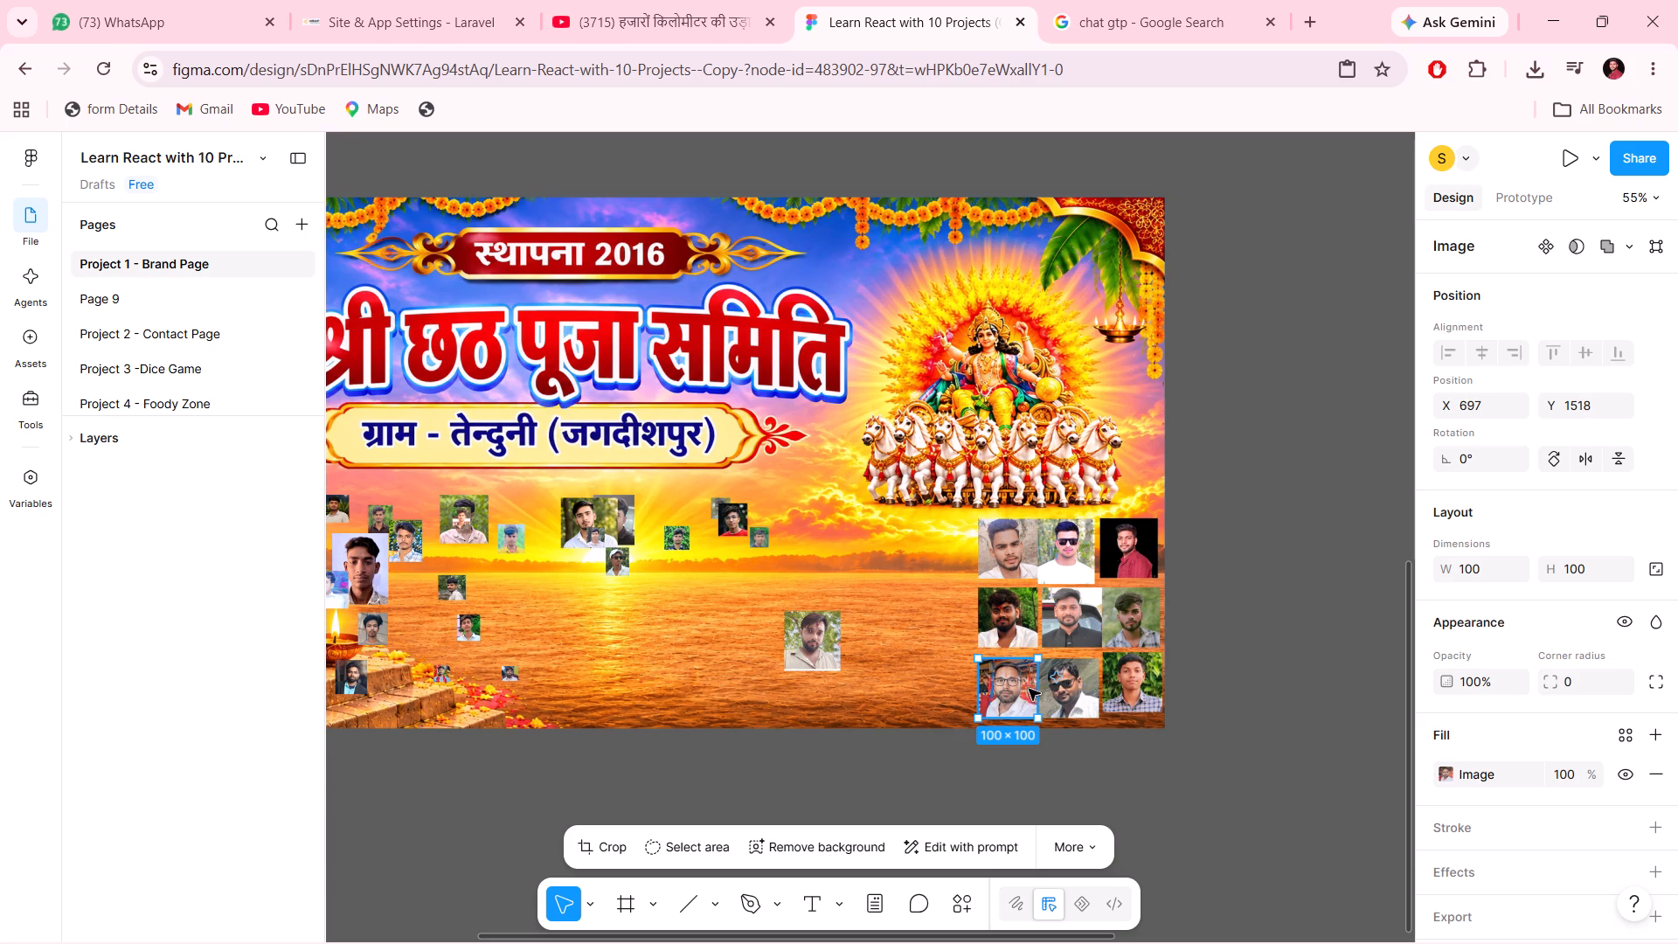
{"action": "left_click", "coordinate": [1075, 689]}
{"action": "left_click", "coordinate": [1075, 689]}
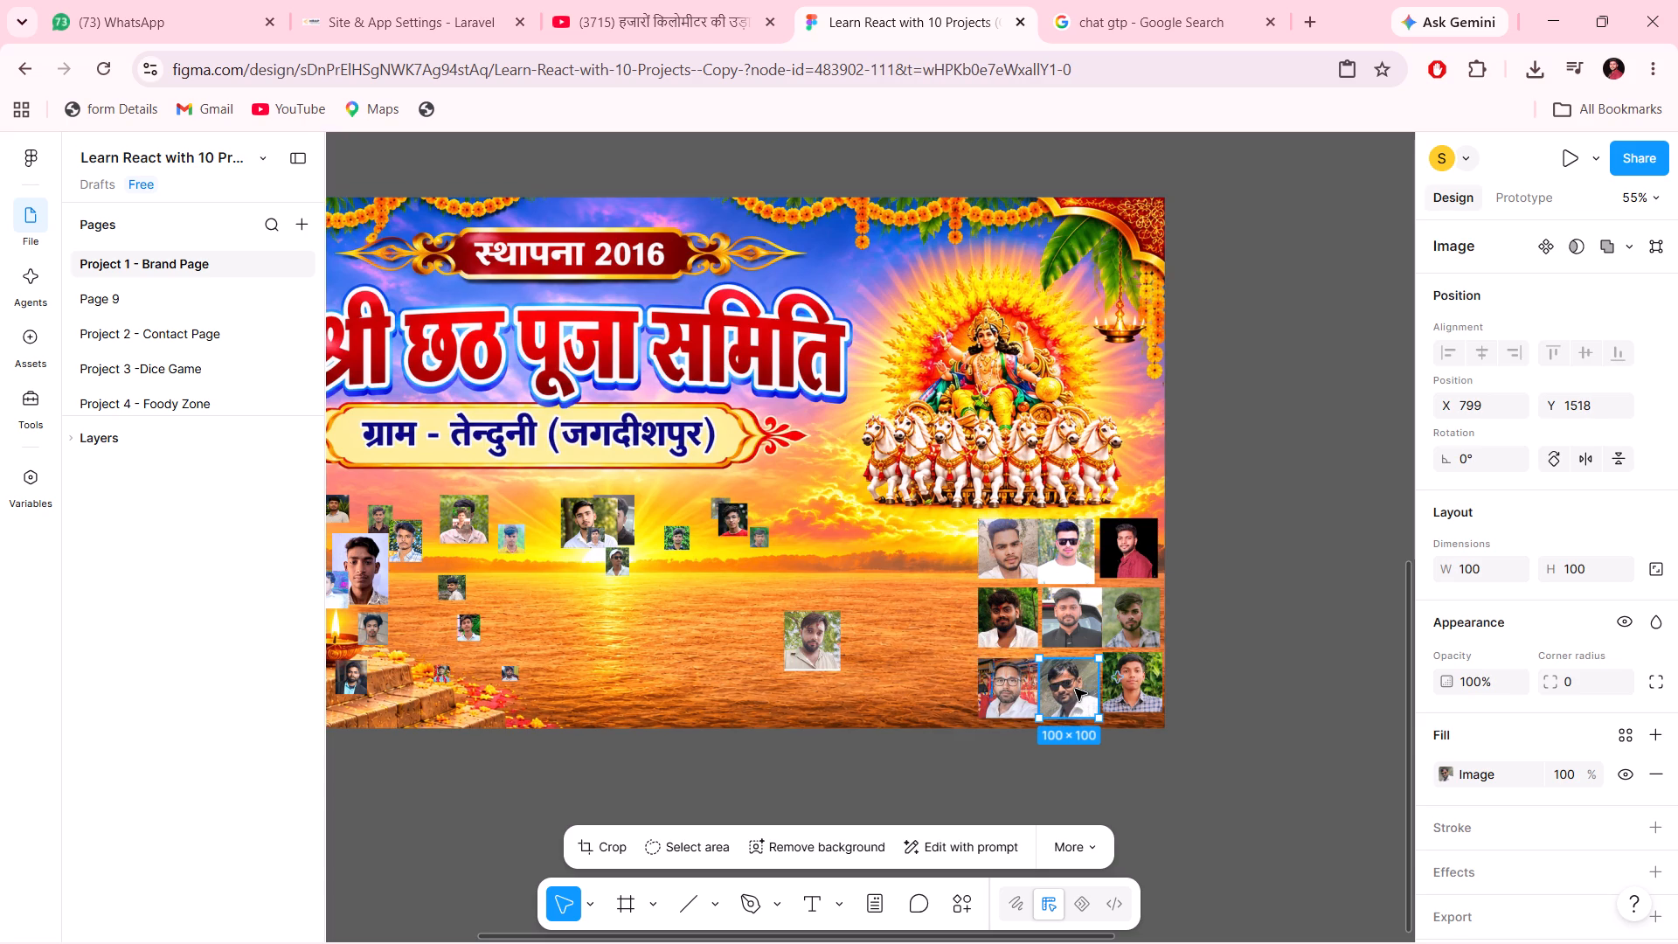
{"action": "left_click", "coordinate": [1144, 687]}
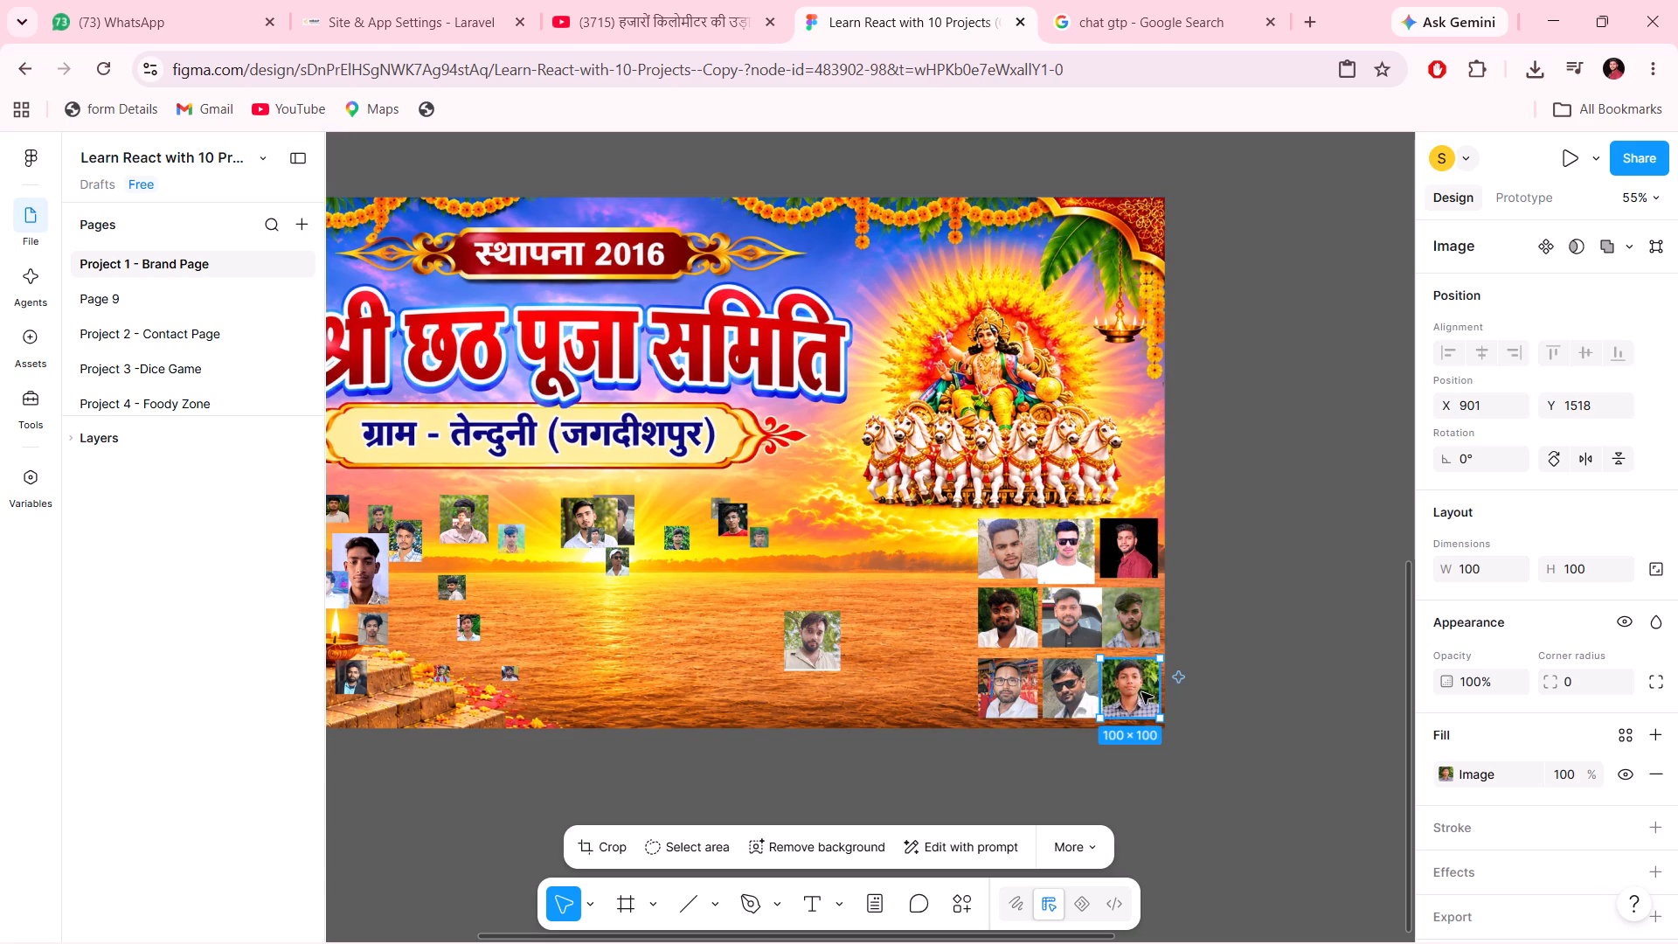
Shift the leftmost portraits of the middle and top rows farther left, placing the top one at about X 647, Y 1297.
{"action": "left_click_drag", "start_coordinate": [1013, 623], "coordinate": [1011, 623]}
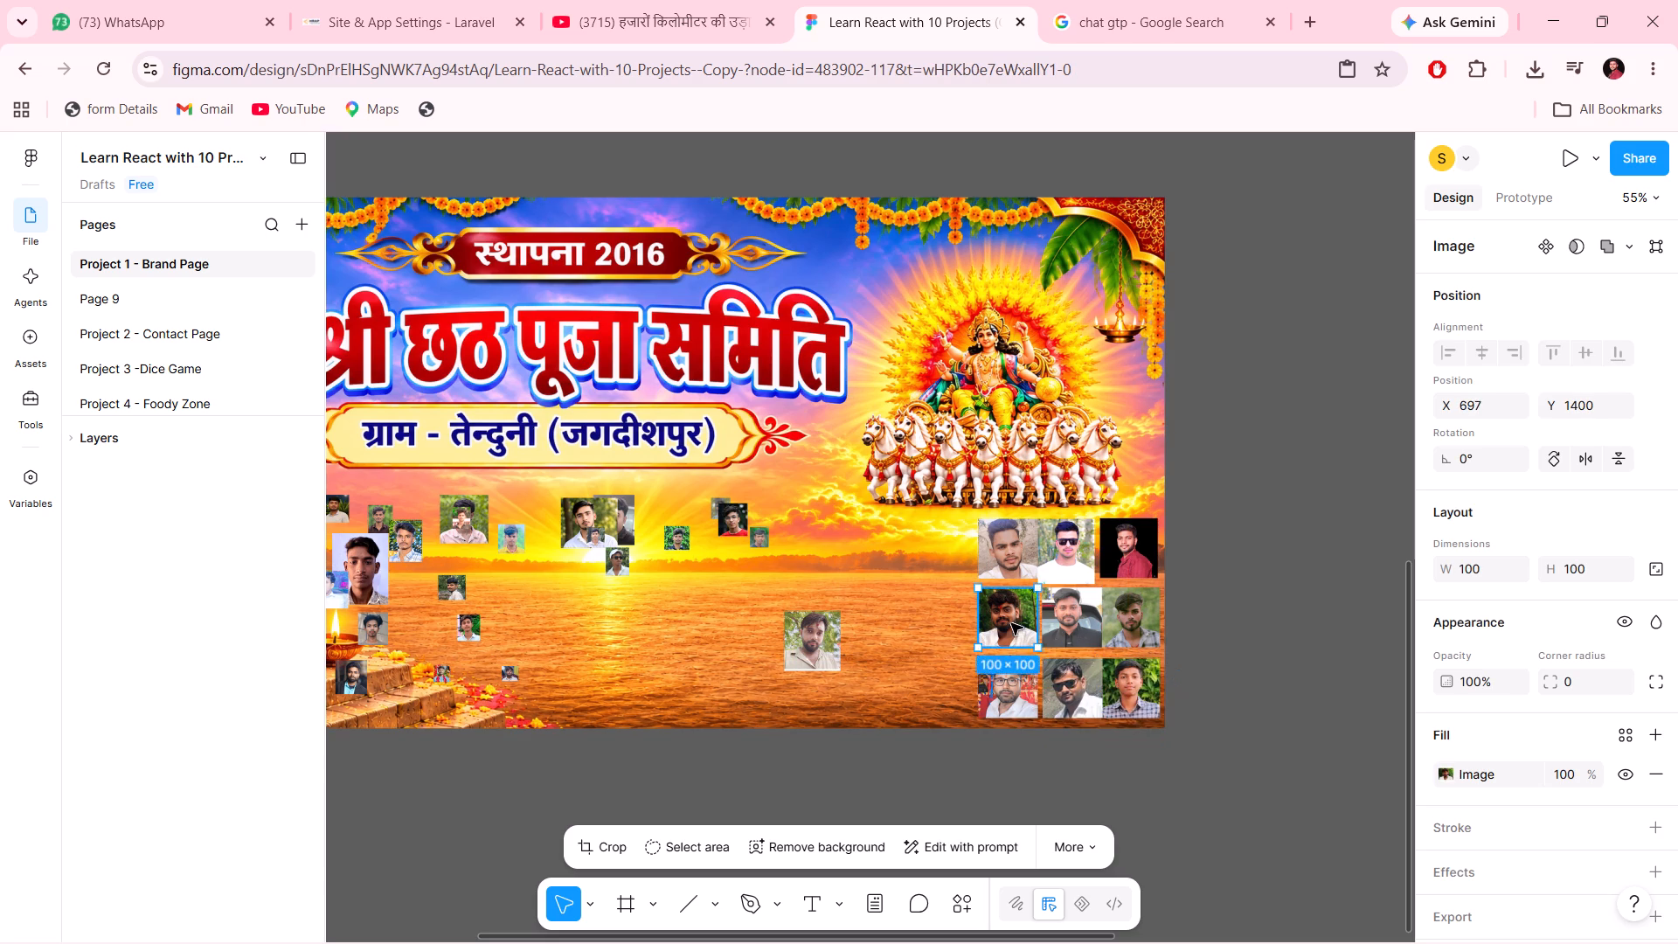
{"action": "left_click_drag", "start_coordinate": [1011, 623], "coordinate": [988, 626]}
{"action": "left_click_drag", "start_coordinate": [1014, 543], "coordinate": [988, 551]}
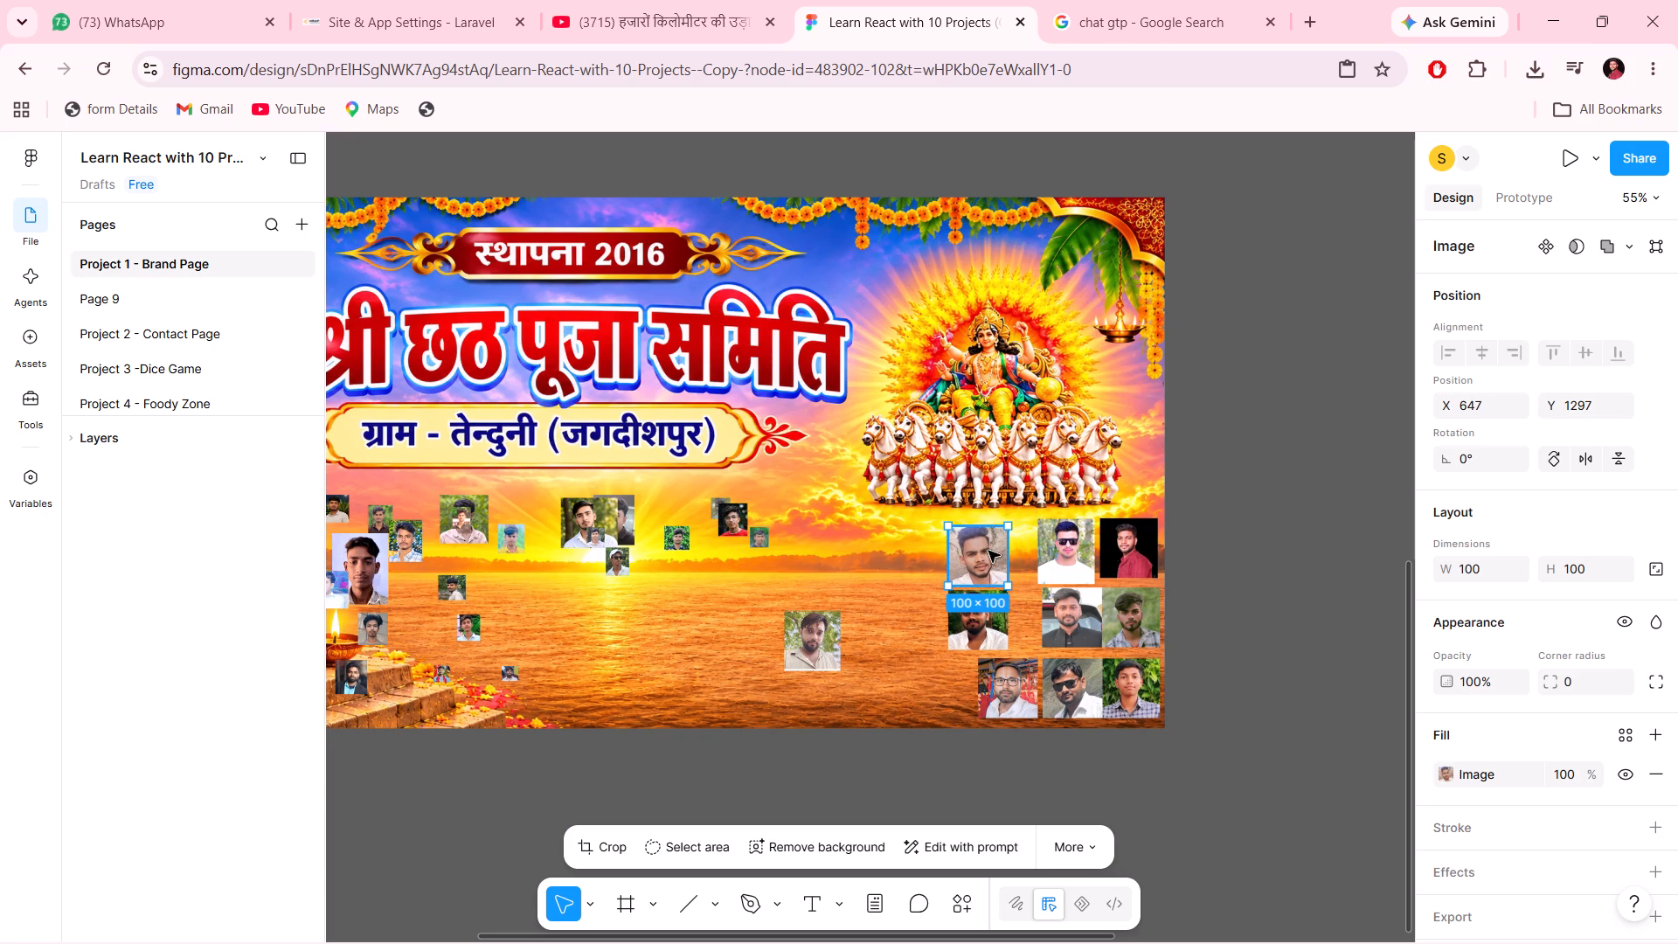
Nudge the grid's centre portrait left to X 792, Y 1400 and the bottom-row centre portrait to X 797, Y 1518.
{"action": "left_click_drag", "start_coordinate": [1063, 616], "coordinate": [1055, 617]}
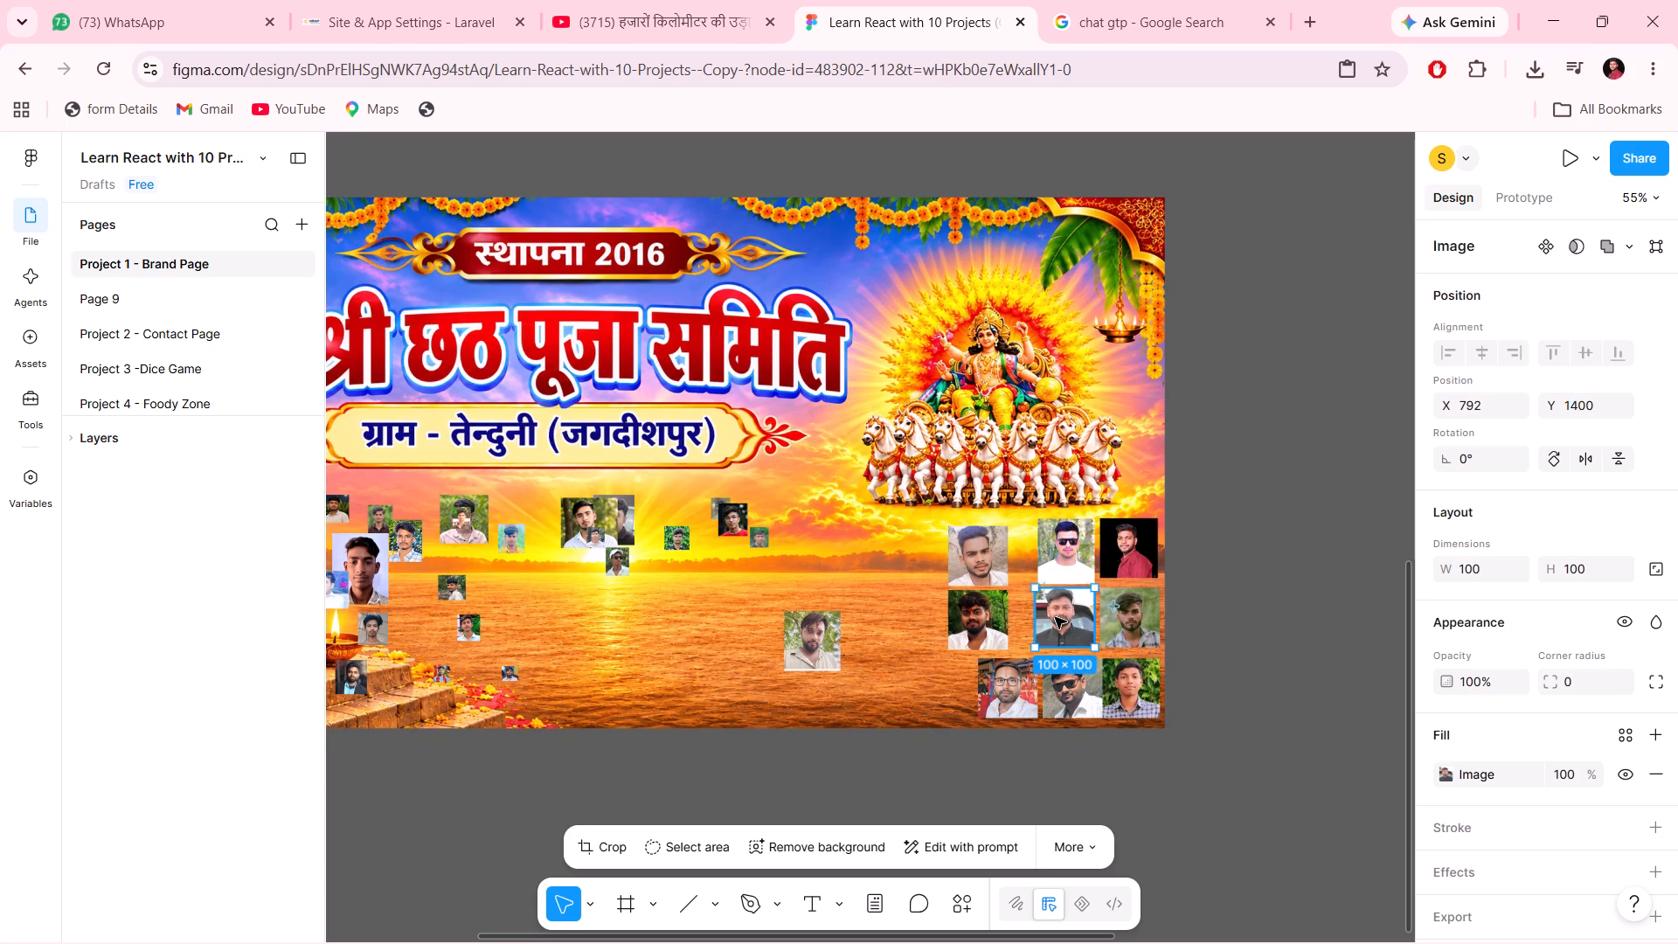
{"action": "left_click", "coordinate": [1070, 688]}
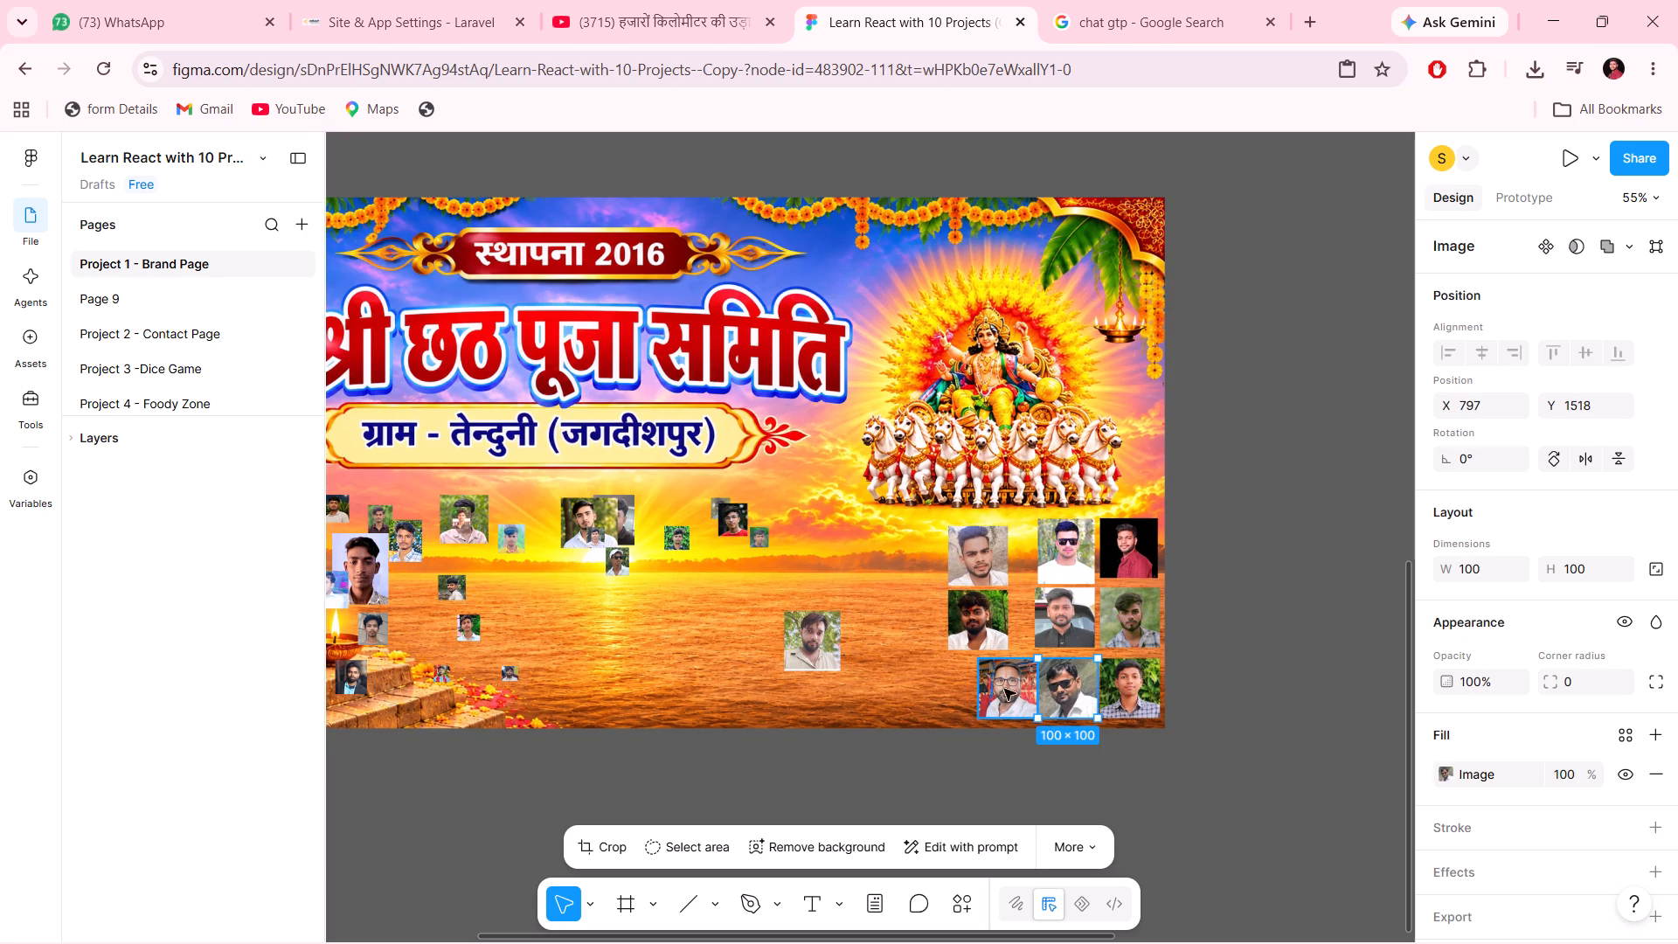
{"action": "left_click", "coordinate": [1125, 565]}
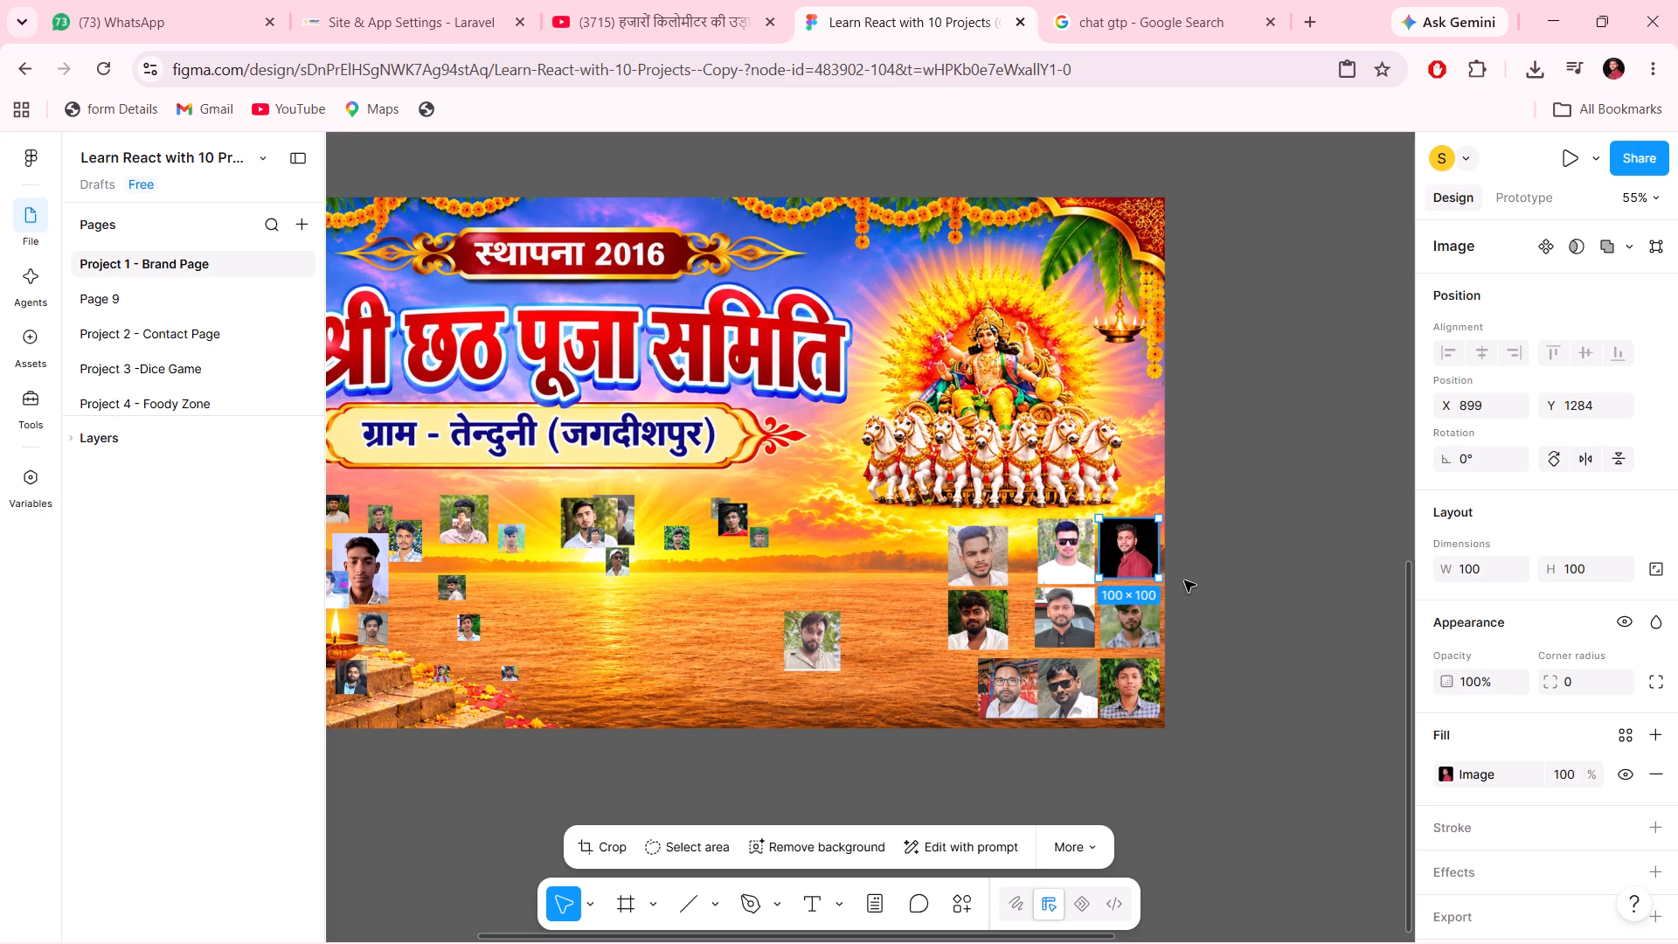
{"action": "left_click", "coordinate": [1220, 579]}
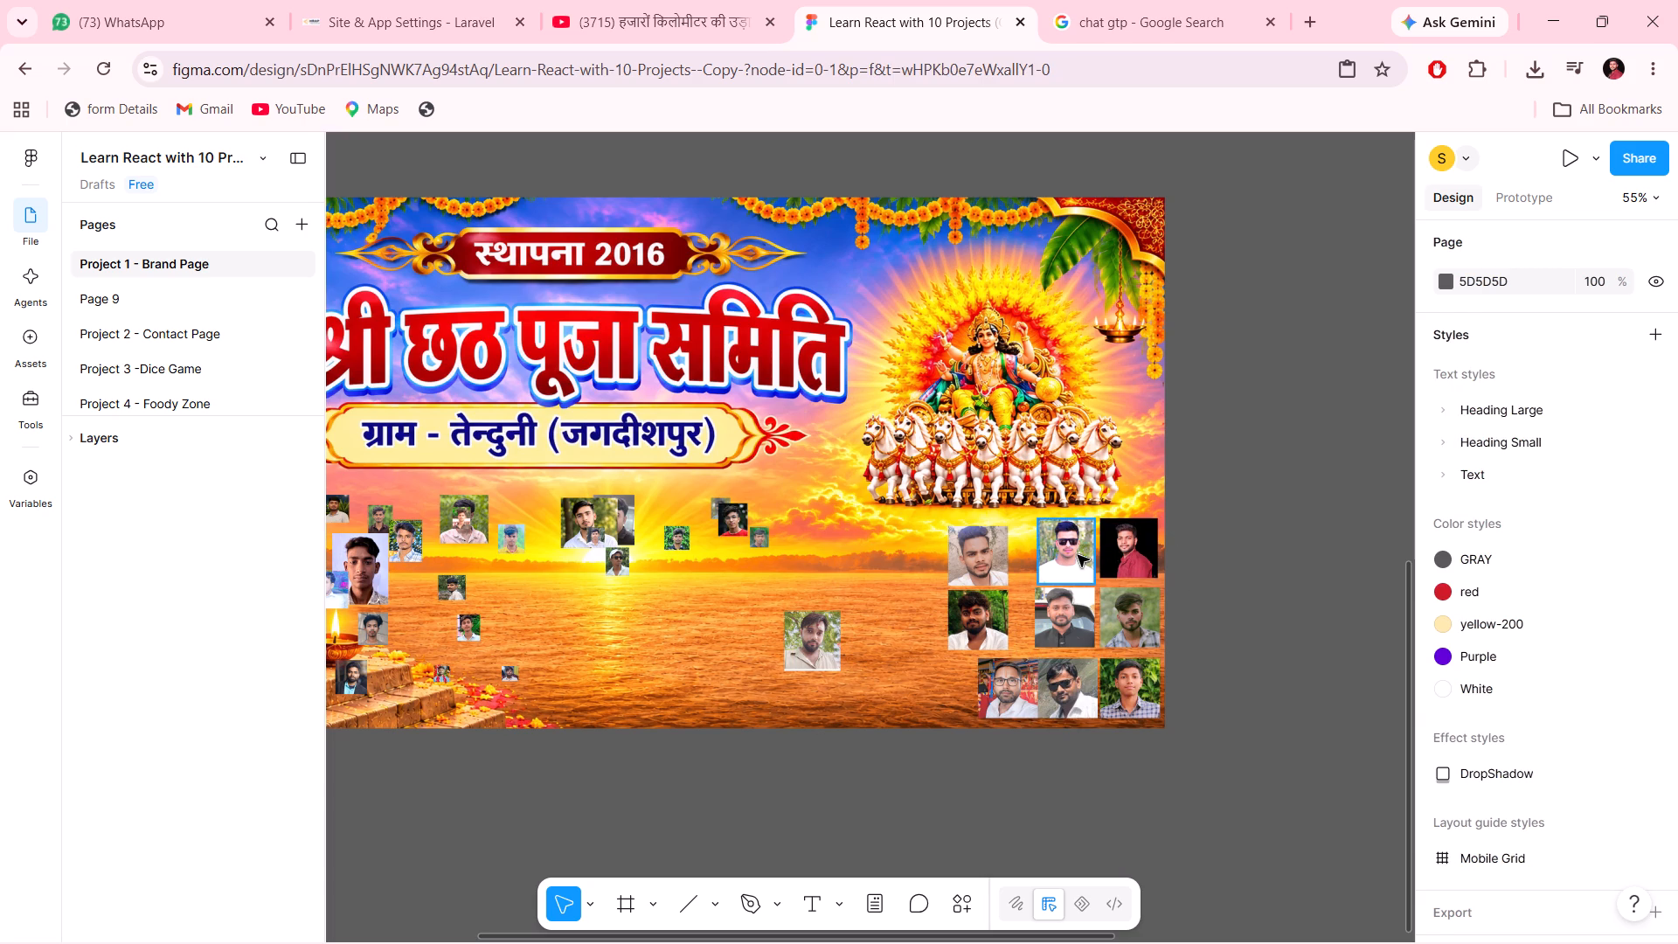
Unlock the proportions of the sunglasses portrait in the grid's top row and size it to 100 × 100.
{"action": "left_click", "coordinate": [1078, 555]}
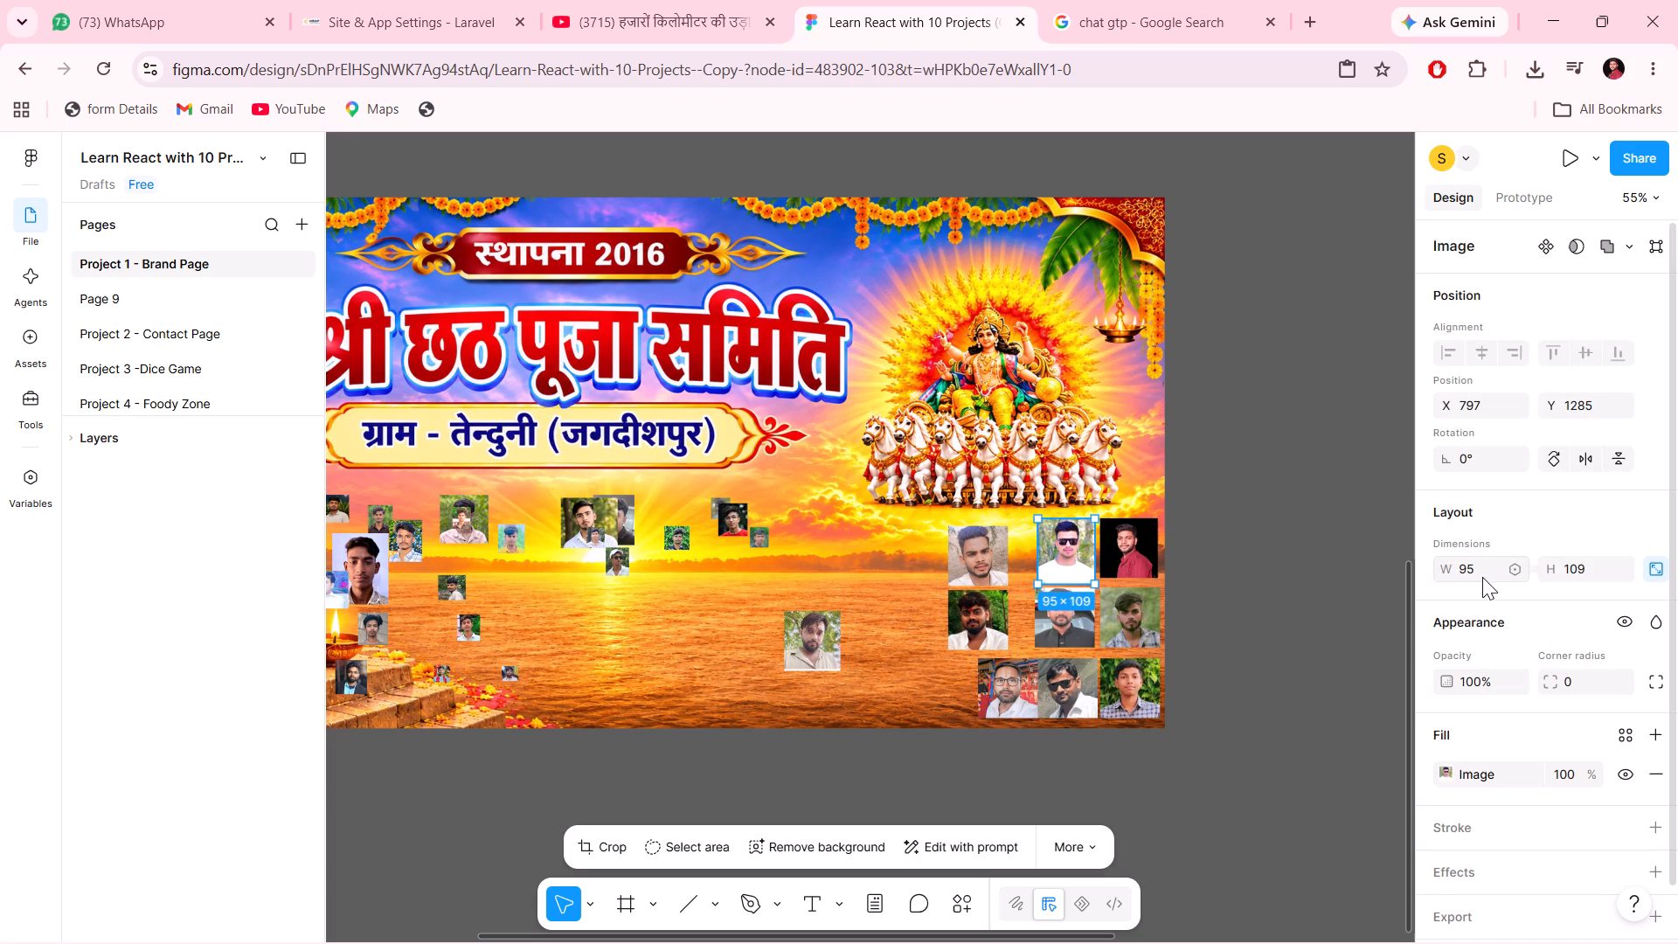
{"action": "left_click", "coordinate": [1654, 576]}
{"action": "left_click", "coordinate": [1484, 562]}
{"action": "type", "text": "100"}
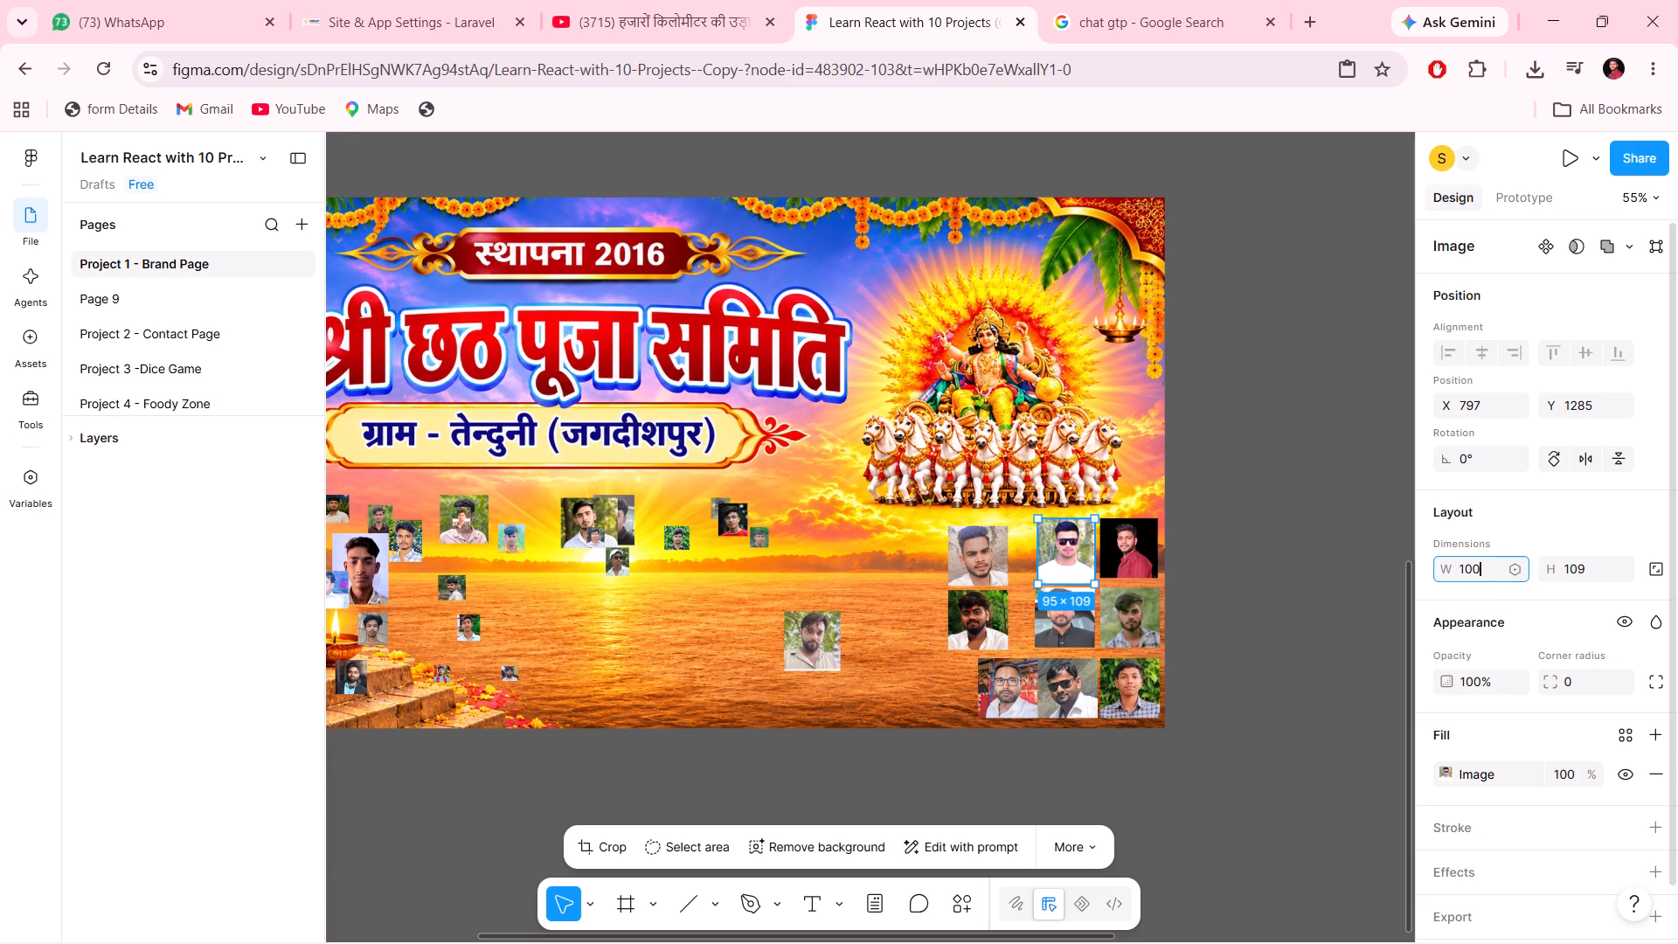
{"action": "left_click", "coordinate": [1586, 568]}
{"action": "type", "text": "100"}
{"action": "left_click", "coordinate": [1301, 593]}
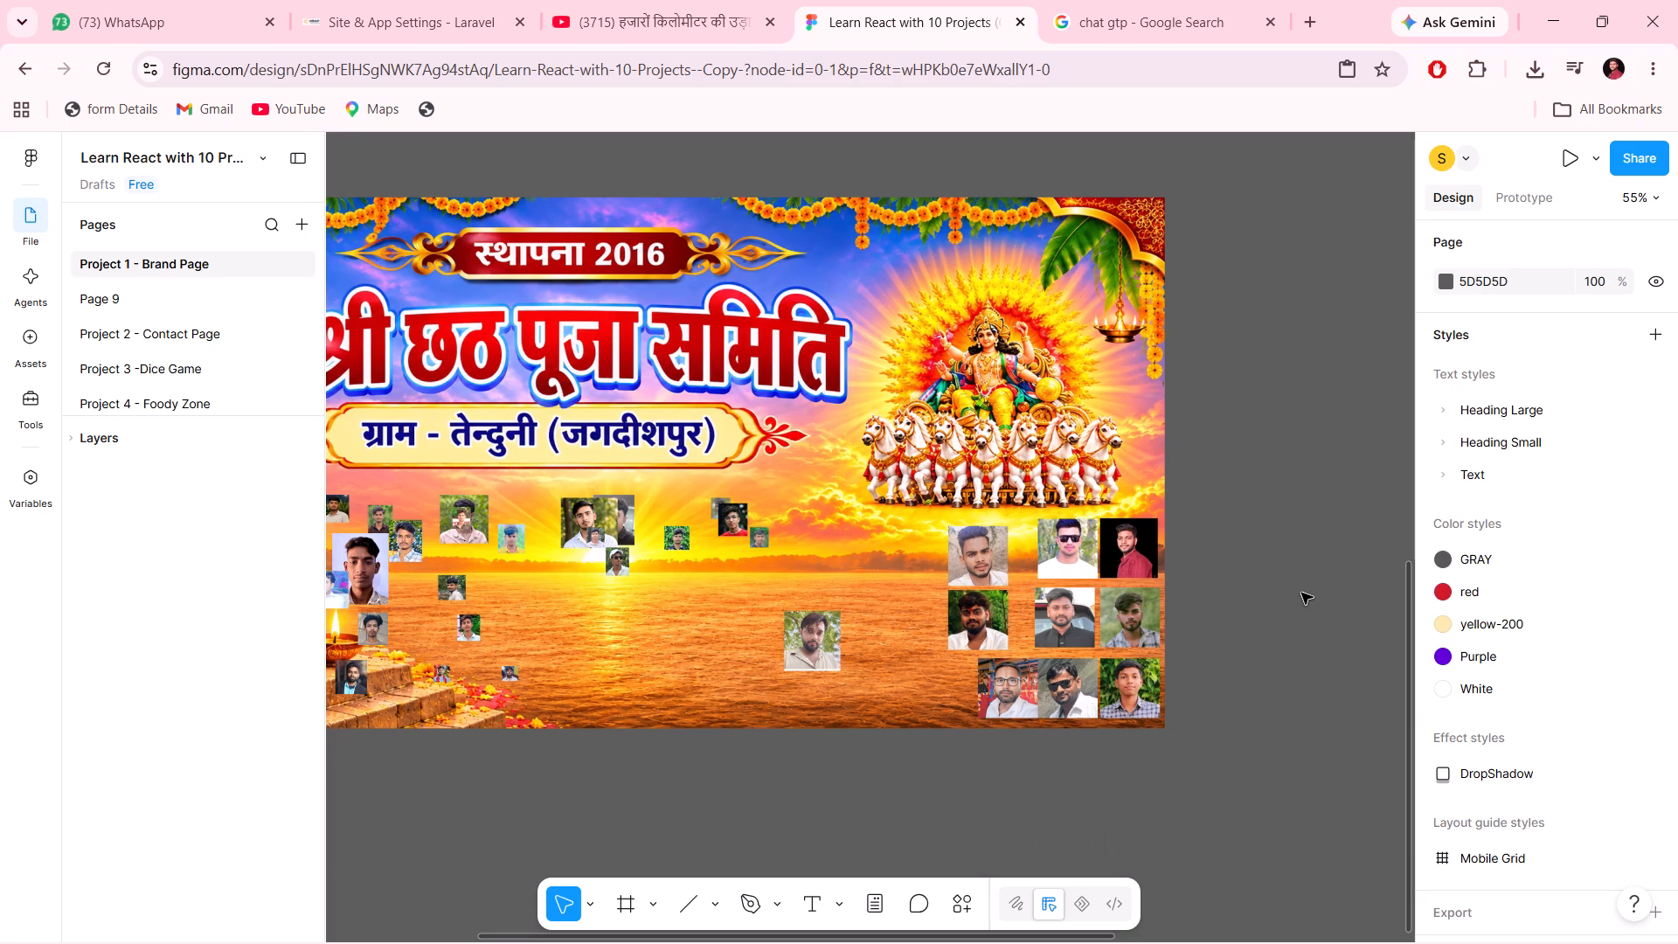
Move the sunglasses portrait in the grid's top row left to X 792, Y 1287, in line with the centre portrait.
{"action": "left_click", "coordinate": [1129, 643]}
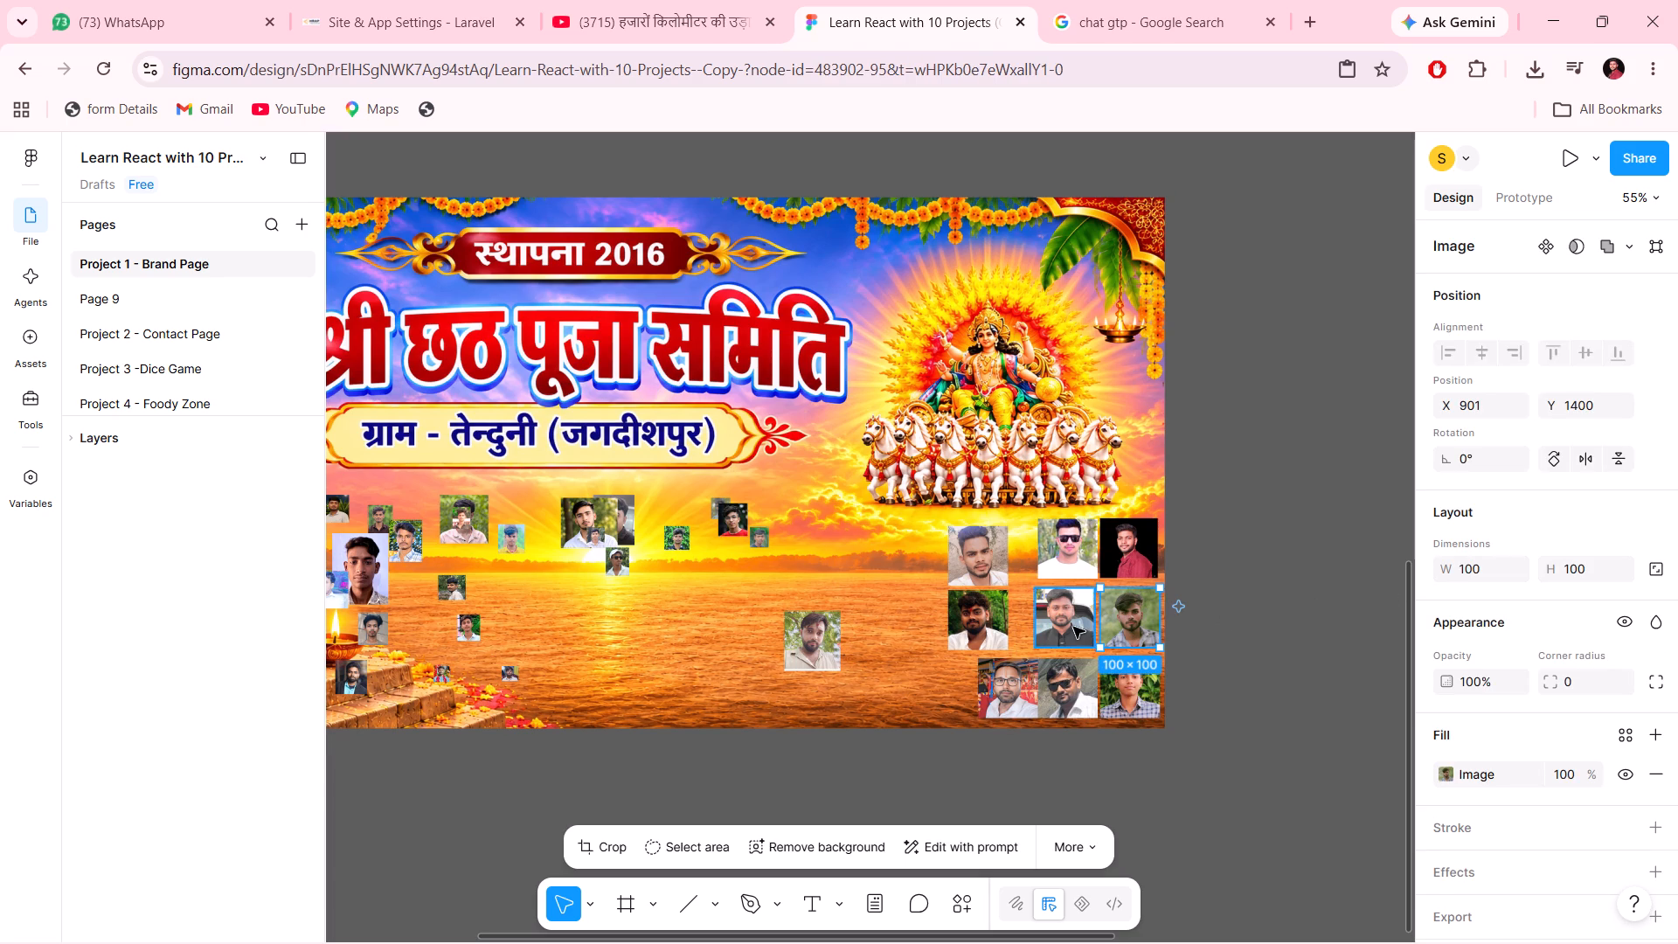
{"action": "left_click", "coordinate": [1073, 627]}
{"action": "left_click", "coordinate": [1060, 694]}
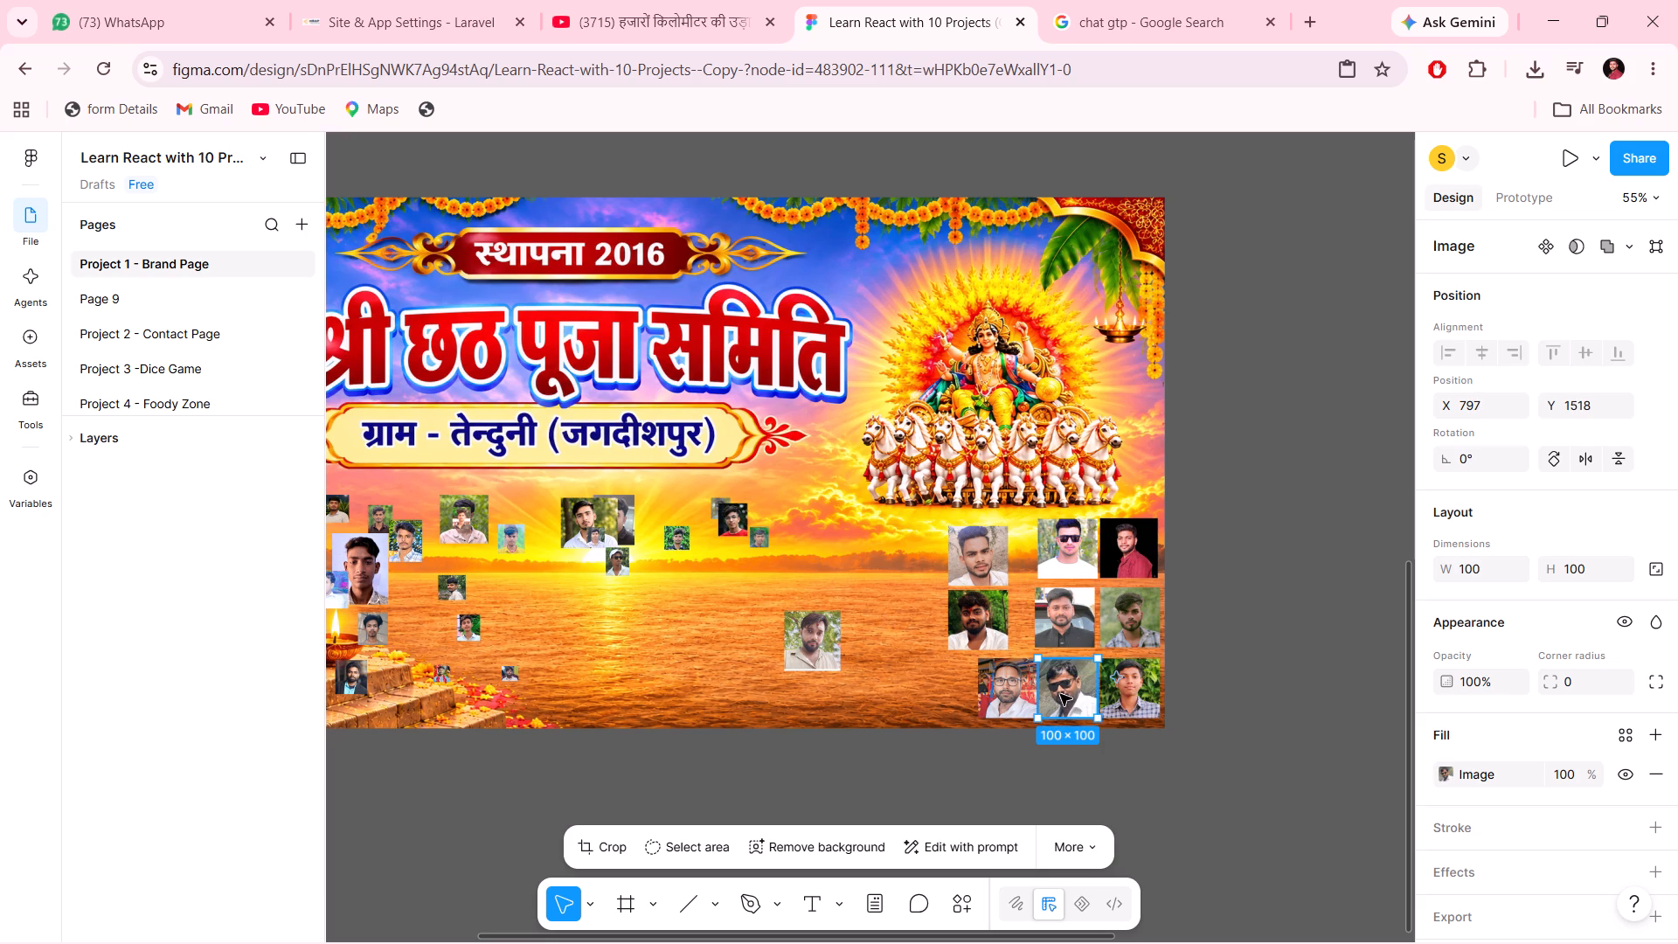
{"action": "left_click", "coordinate": [1124, 691]}
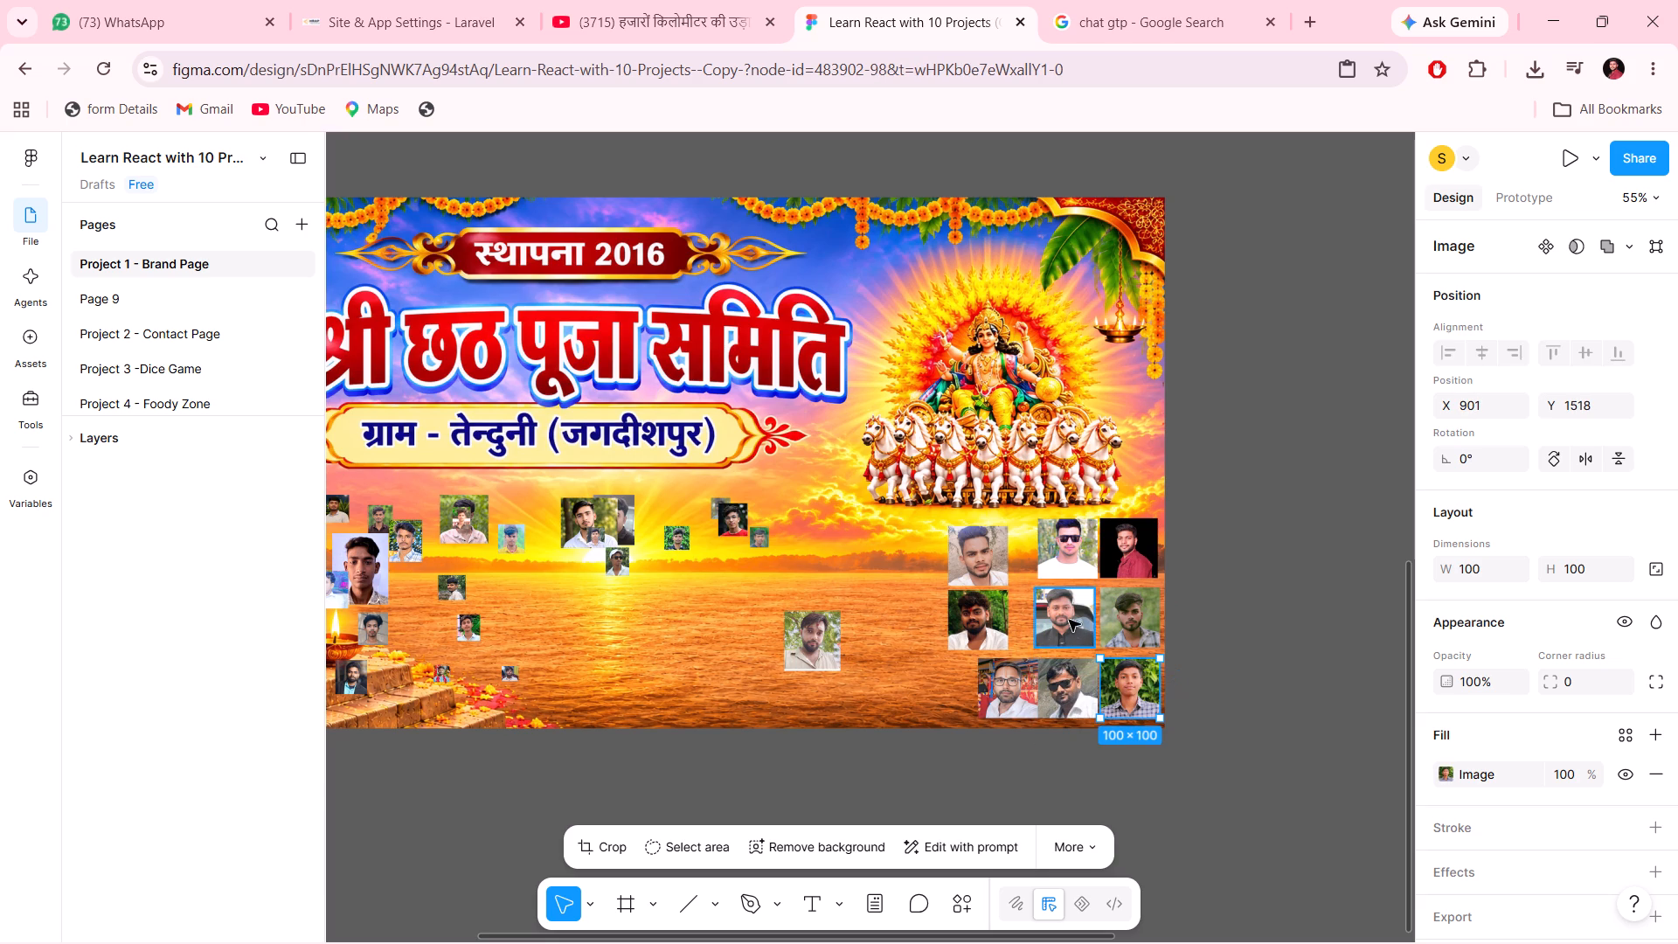
{"action": "left_click", "coordinate": [1069, 620]}
{"action": "left_click", "coordinate": [1127, 572]}
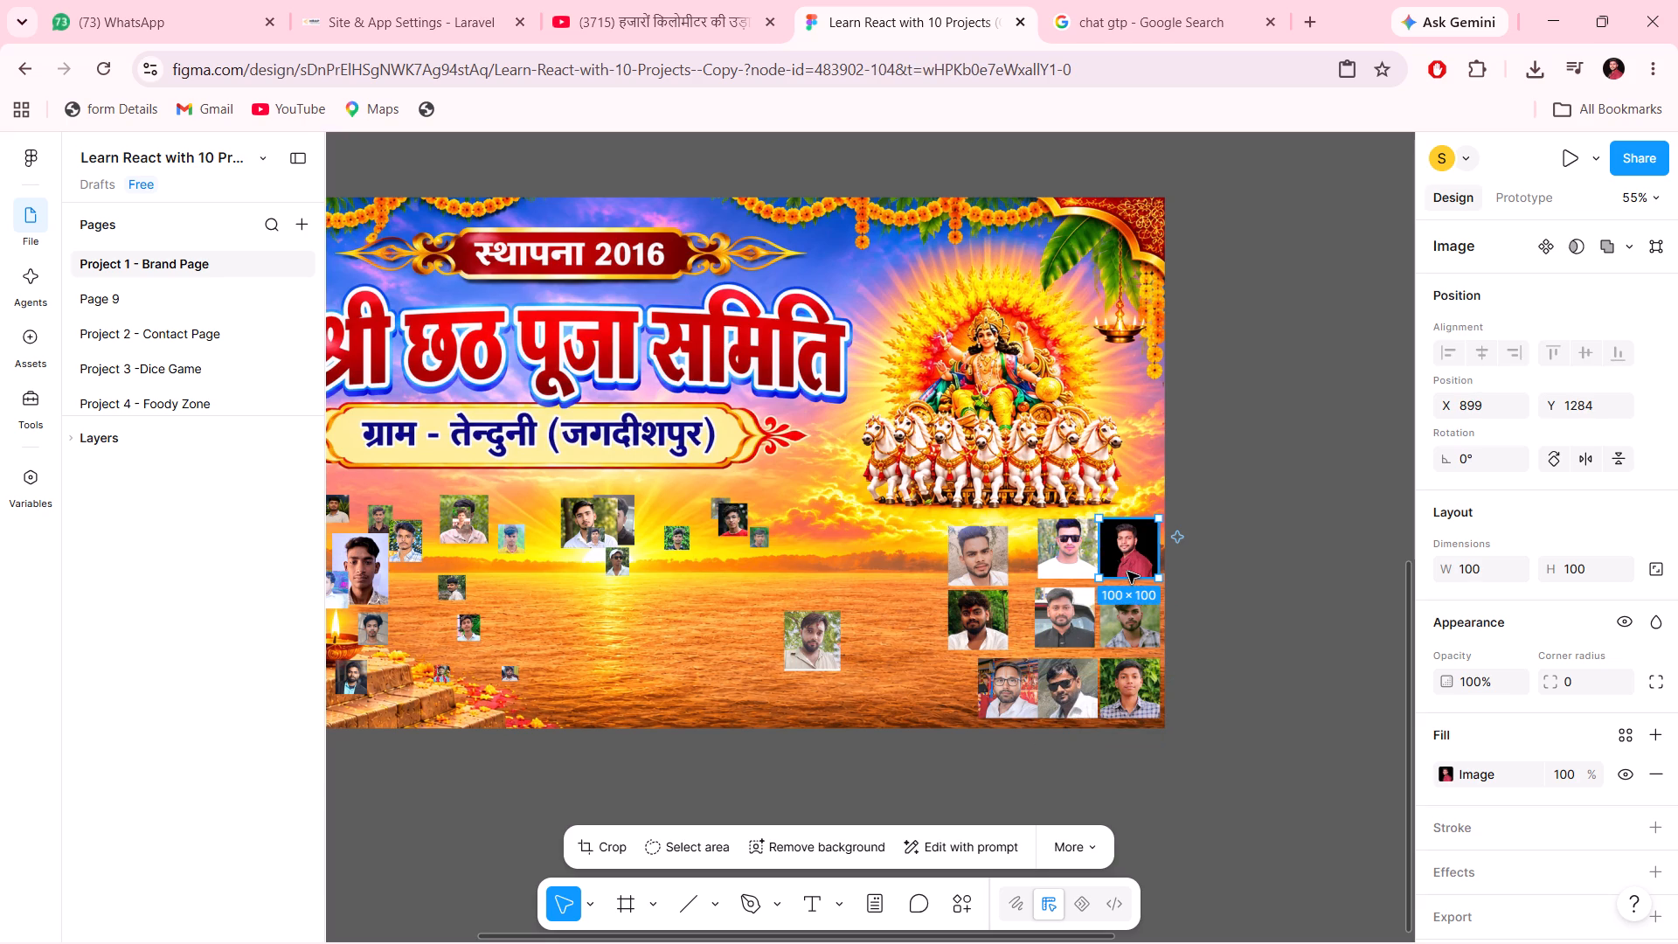
{"action": "left_click", "coordinate": [1071, 560]}
{"action": "left_click", "coordinate": [1071, 560]}
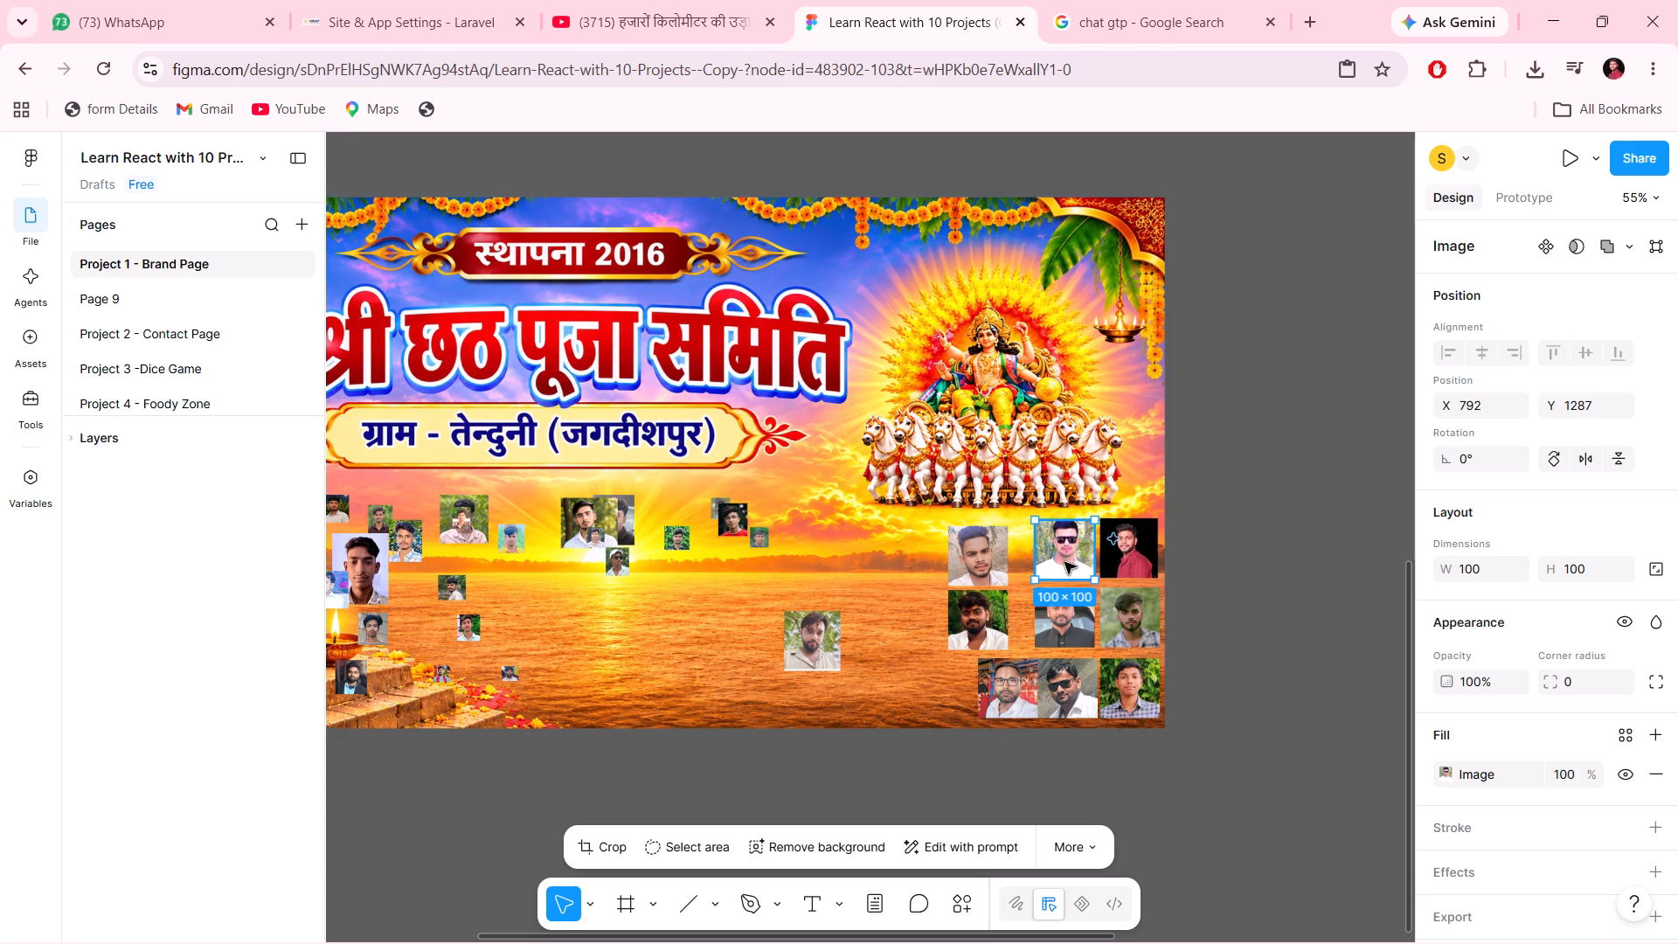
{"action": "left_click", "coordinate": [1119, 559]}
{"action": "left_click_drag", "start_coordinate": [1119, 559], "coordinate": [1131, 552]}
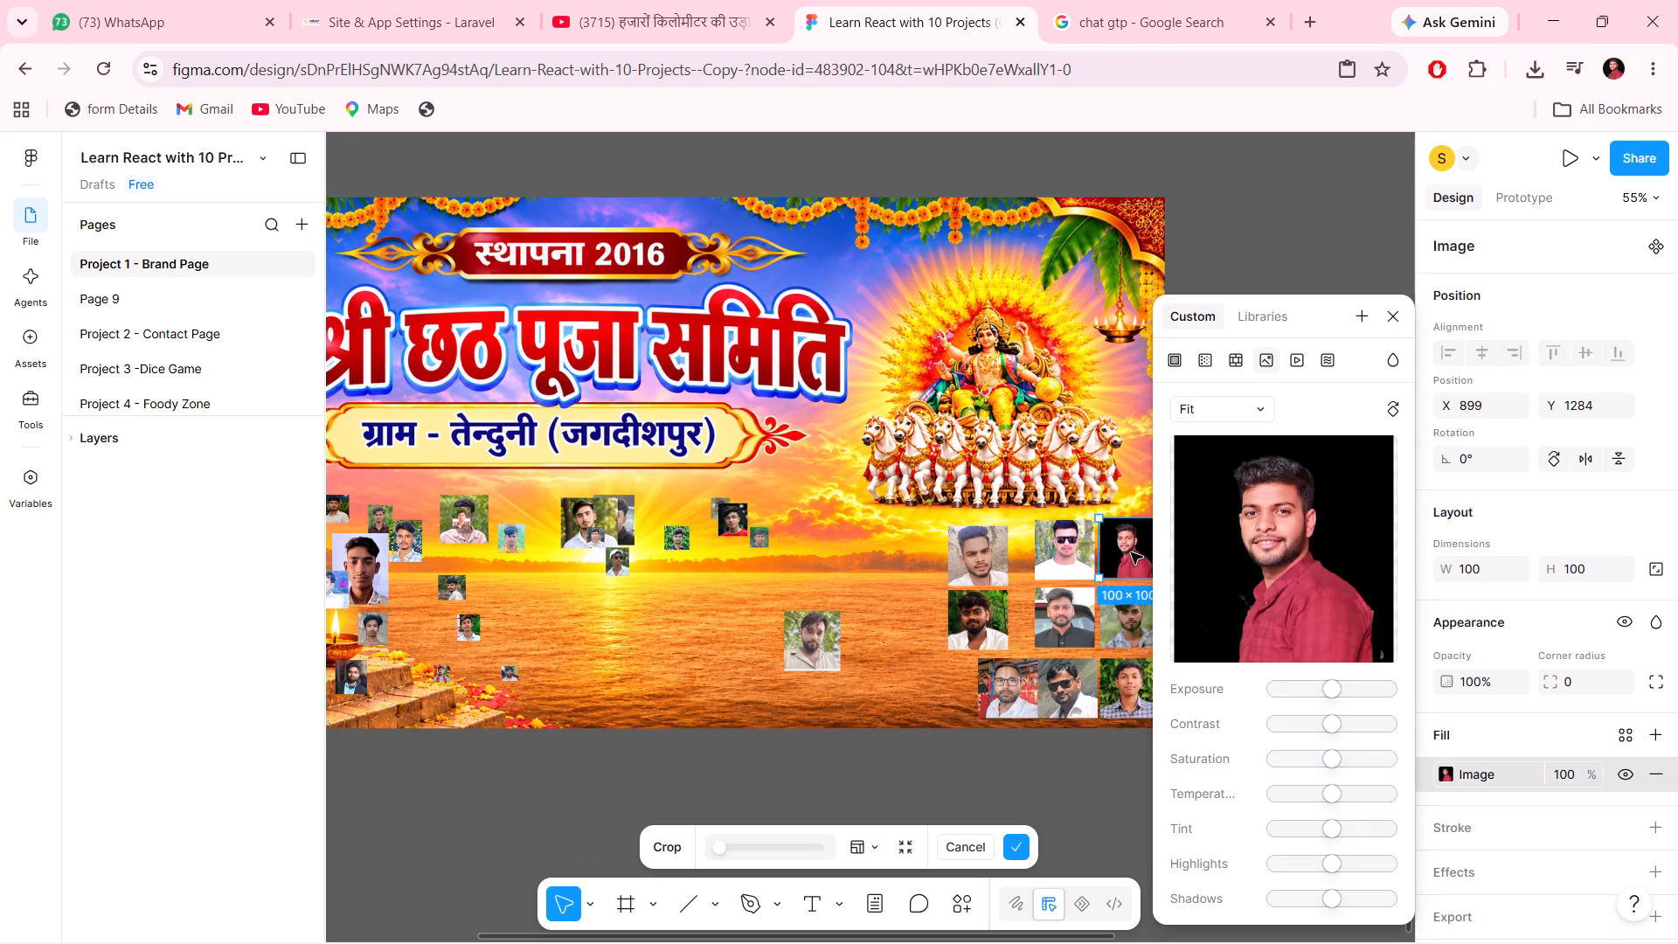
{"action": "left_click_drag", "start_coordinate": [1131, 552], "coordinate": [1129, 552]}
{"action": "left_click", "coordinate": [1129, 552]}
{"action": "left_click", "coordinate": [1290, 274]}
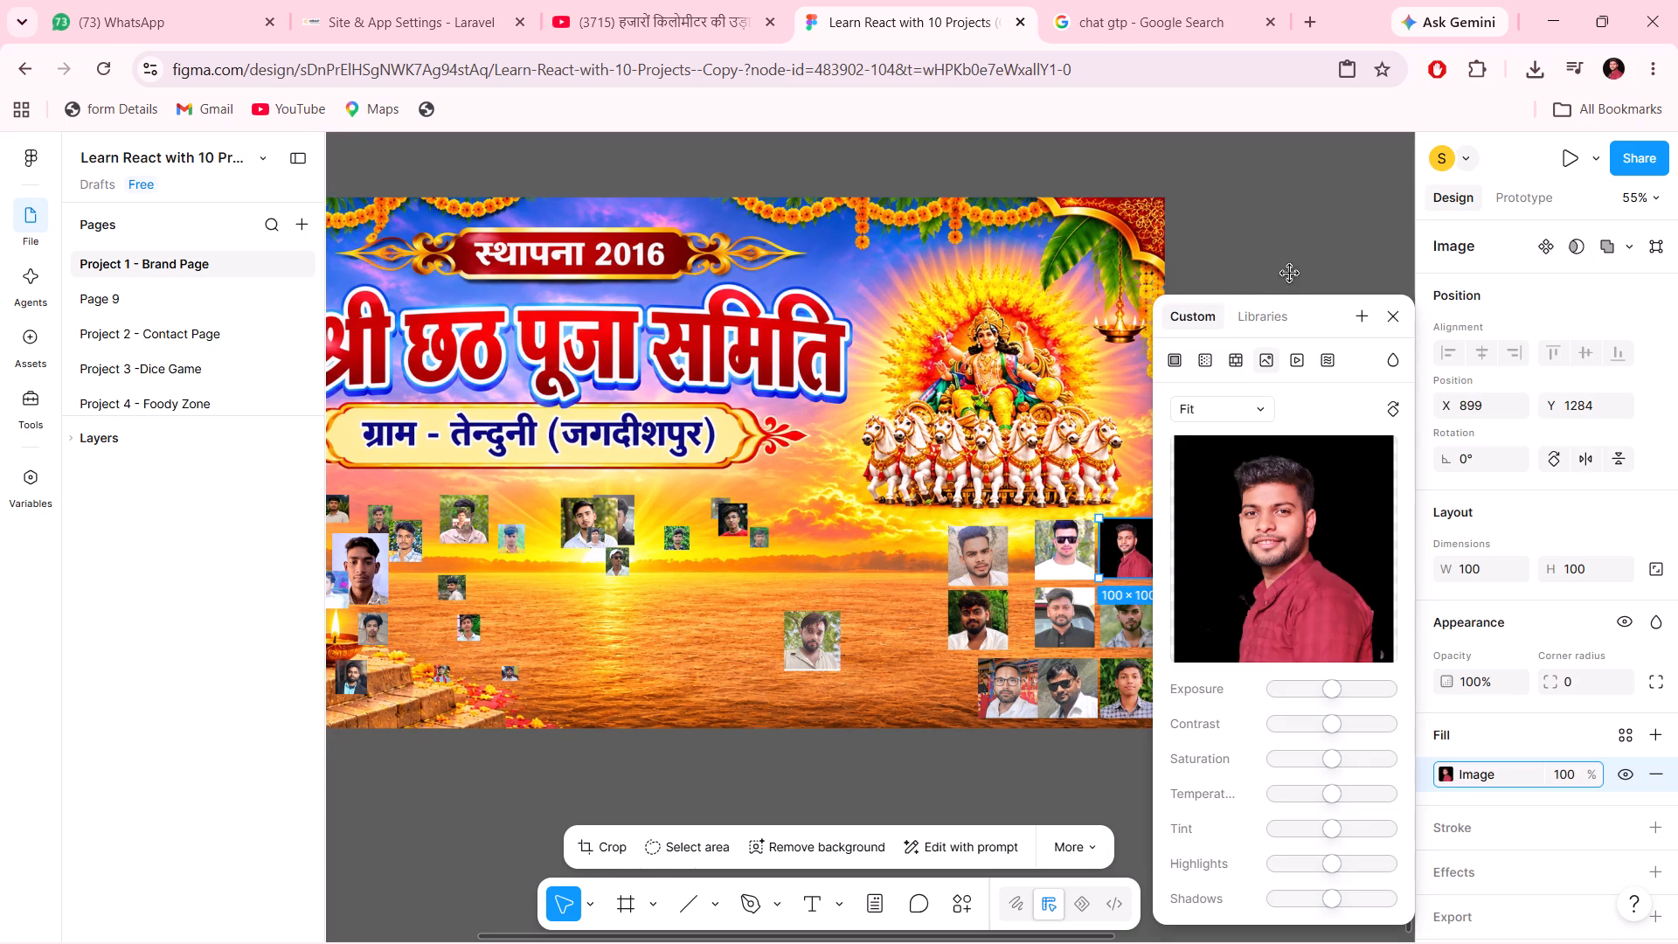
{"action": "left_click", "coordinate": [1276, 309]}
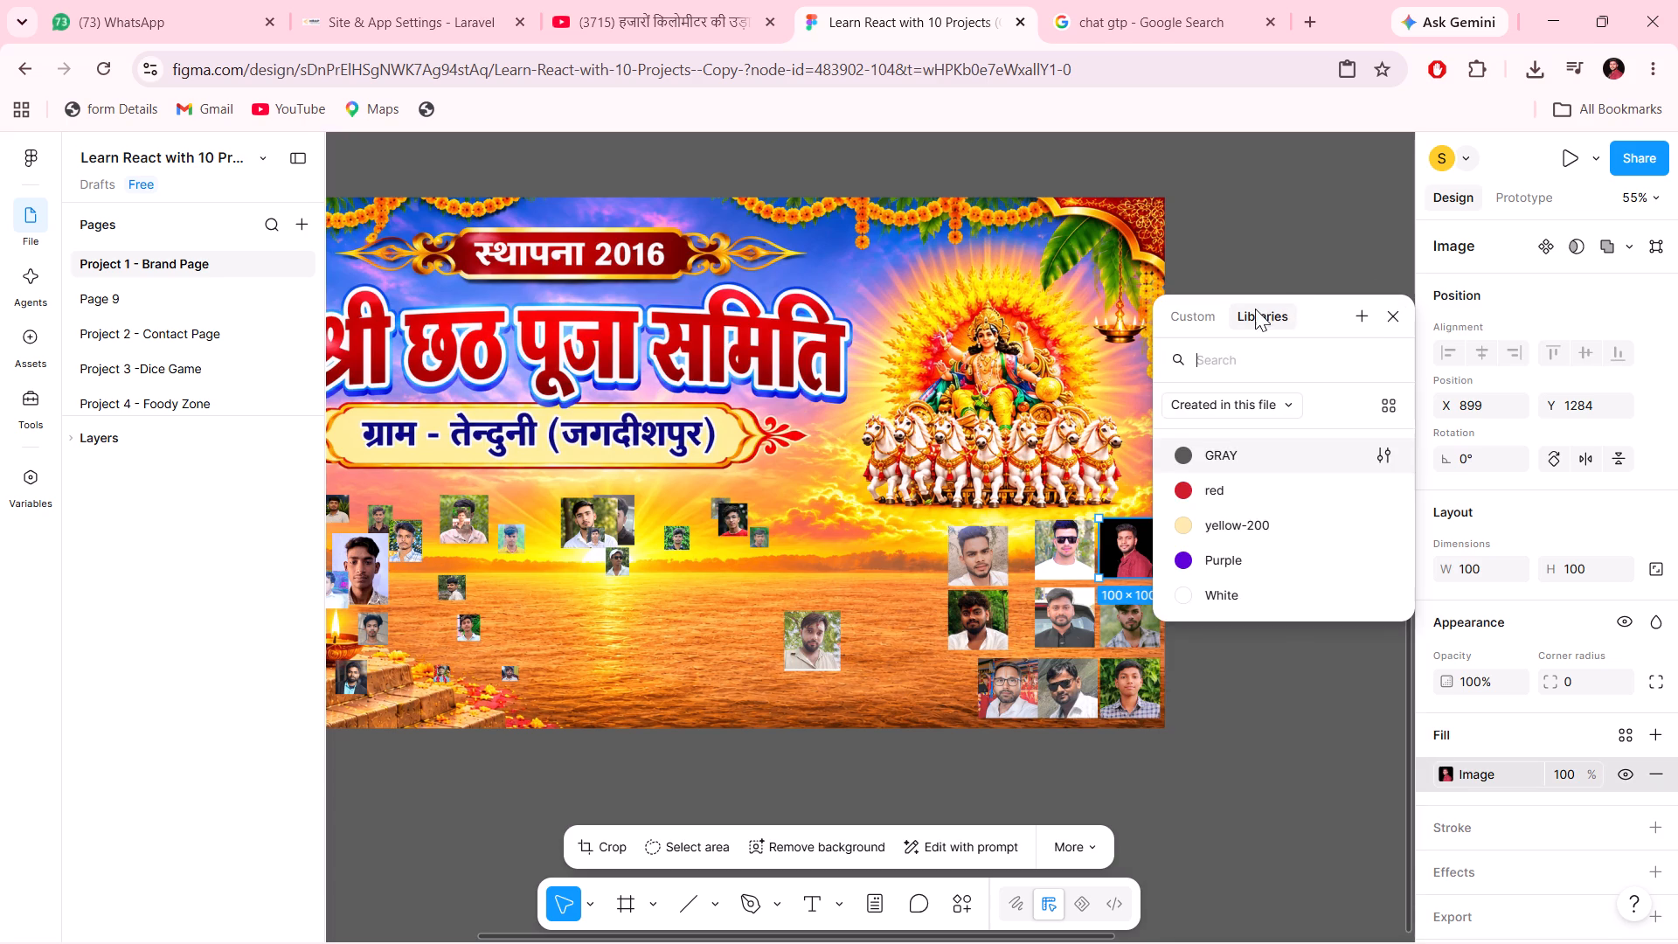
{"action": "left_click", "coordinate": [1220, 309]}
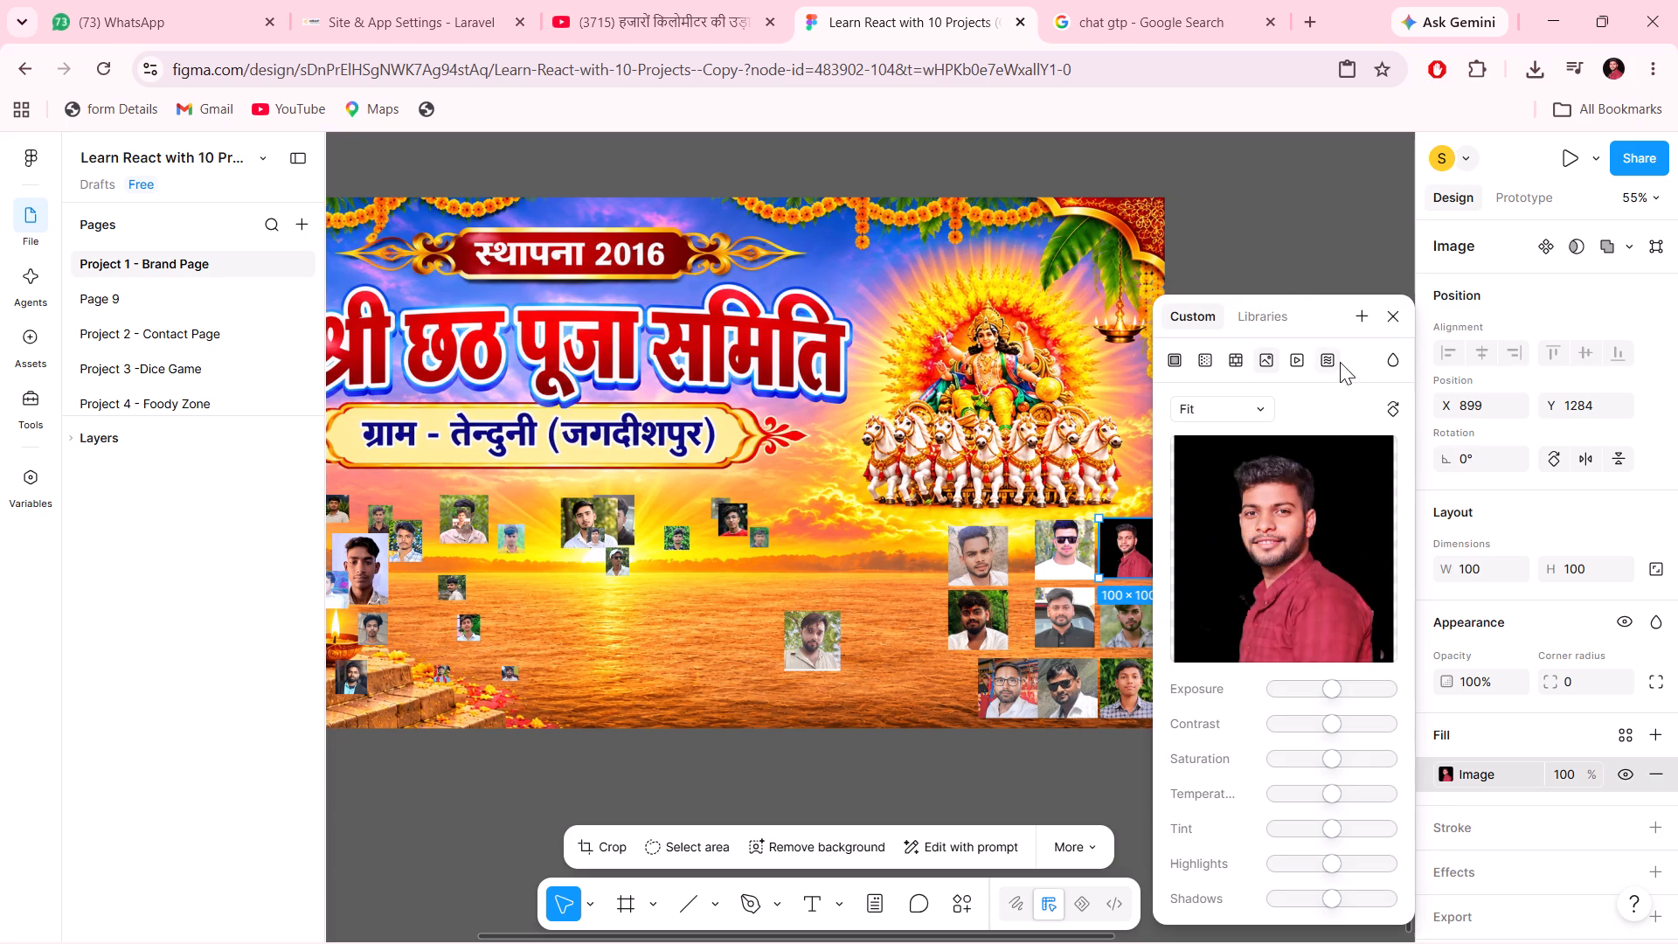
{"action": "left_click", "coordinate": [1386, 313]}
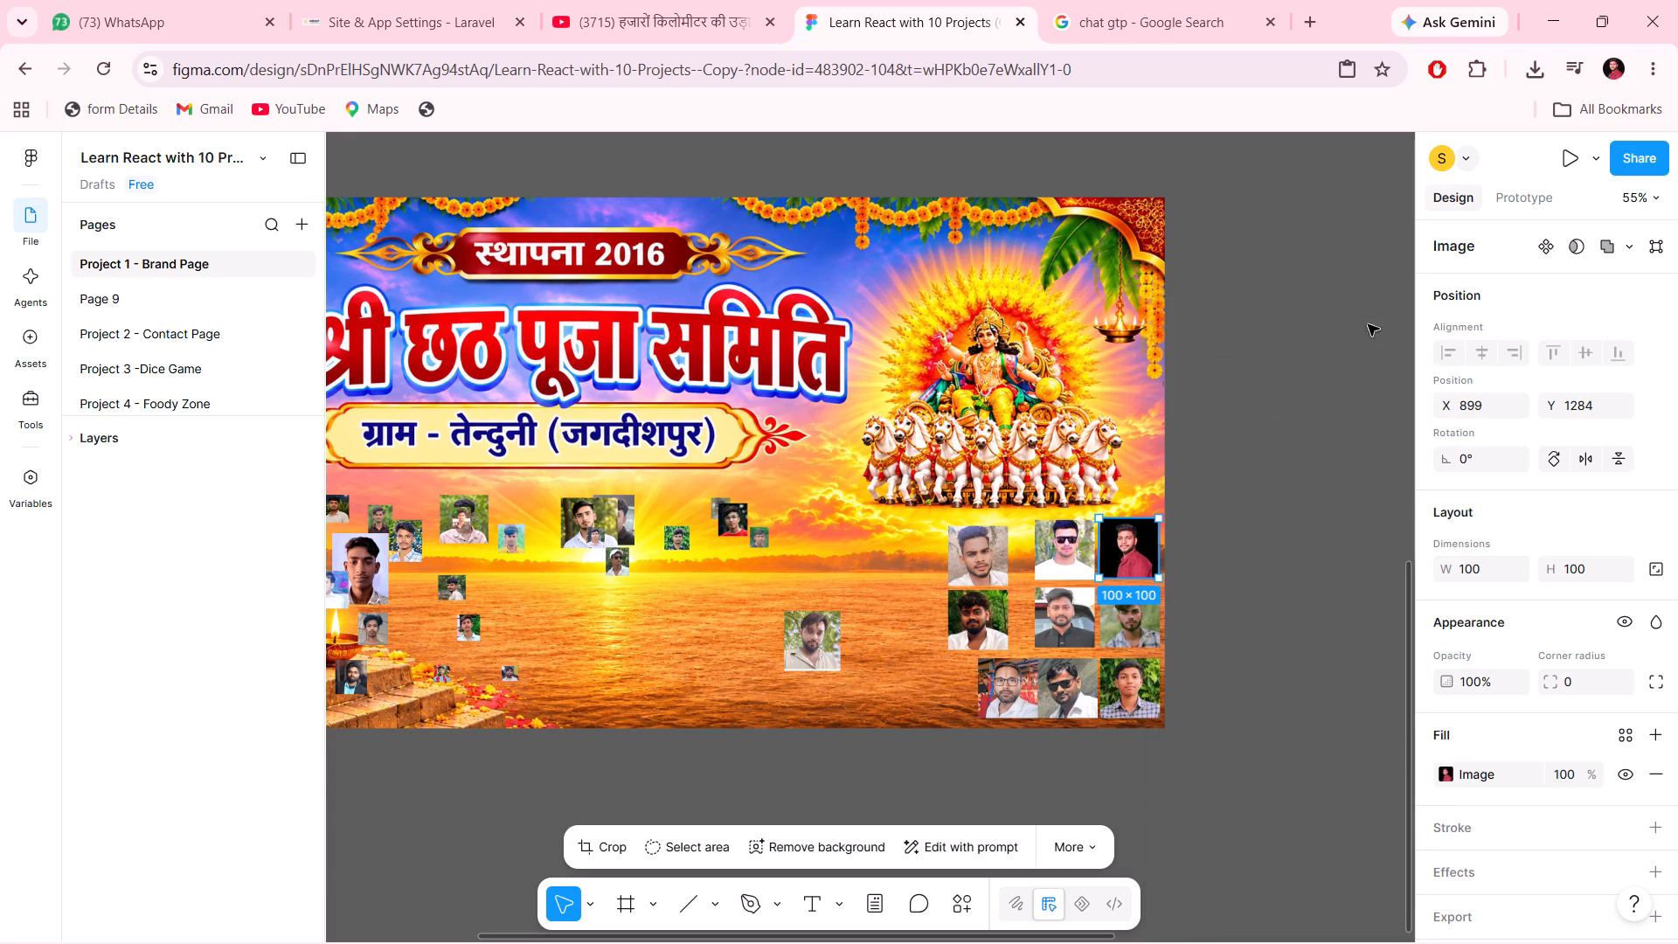
Align the red-shirt portrait and the one directly below it at X 901, placing them at Y 1287 and Y 1397.
{"action": "left_click", "coordinate": [1134, 542]}
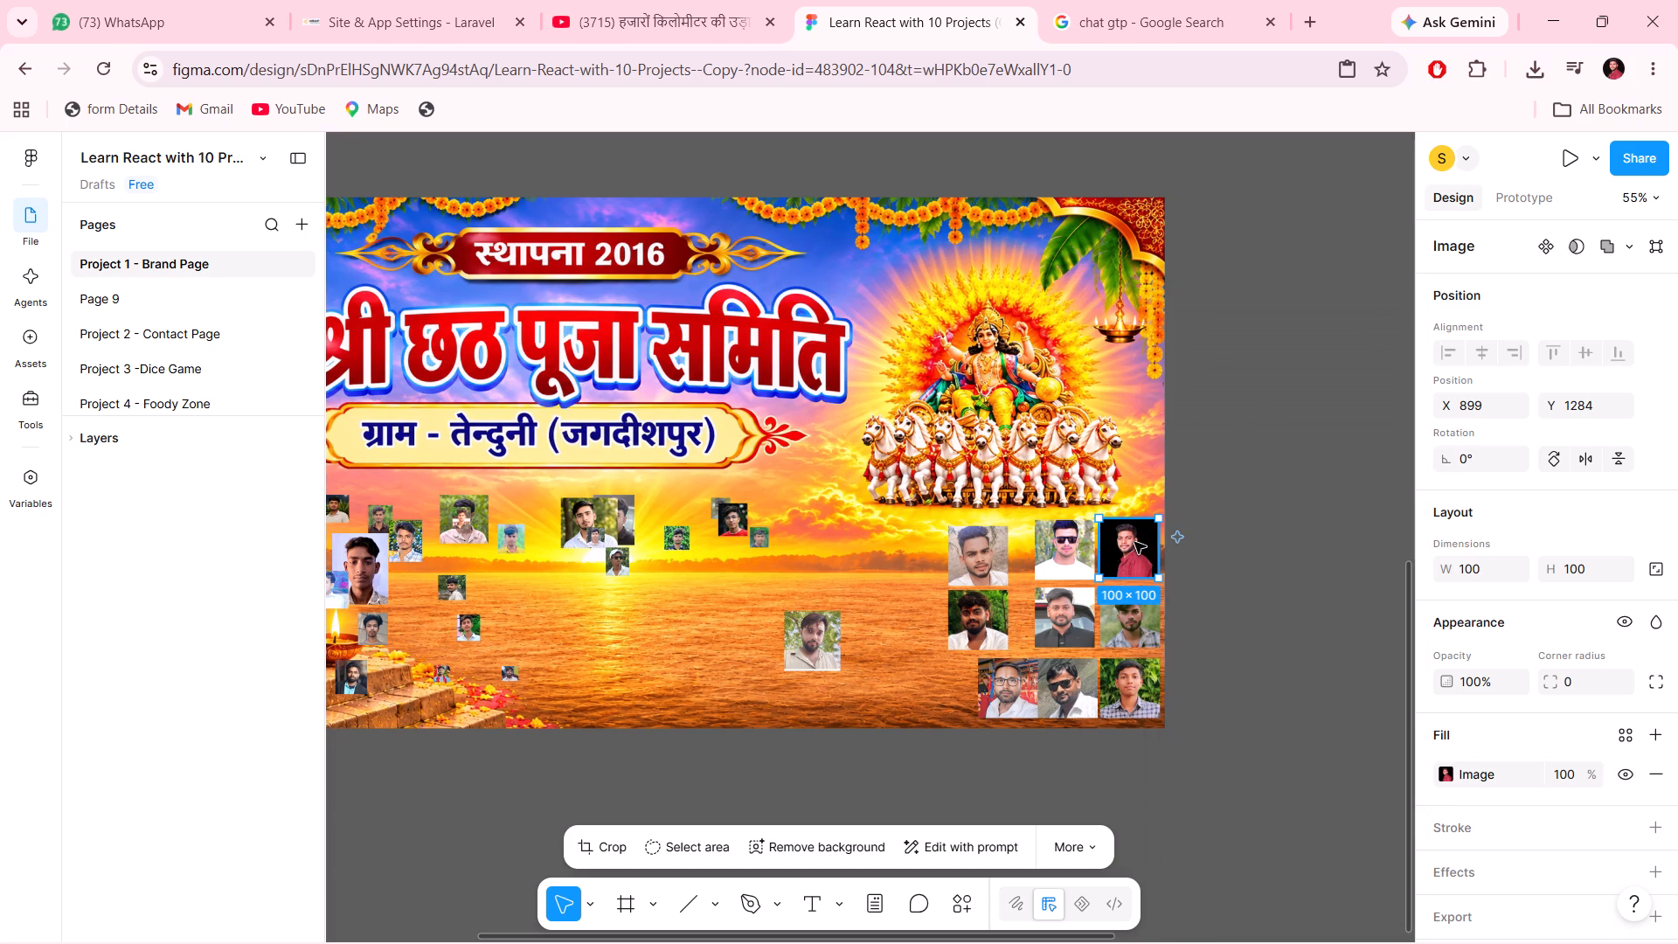
{"action": "left_click", "coordinate": [1137, 542]}
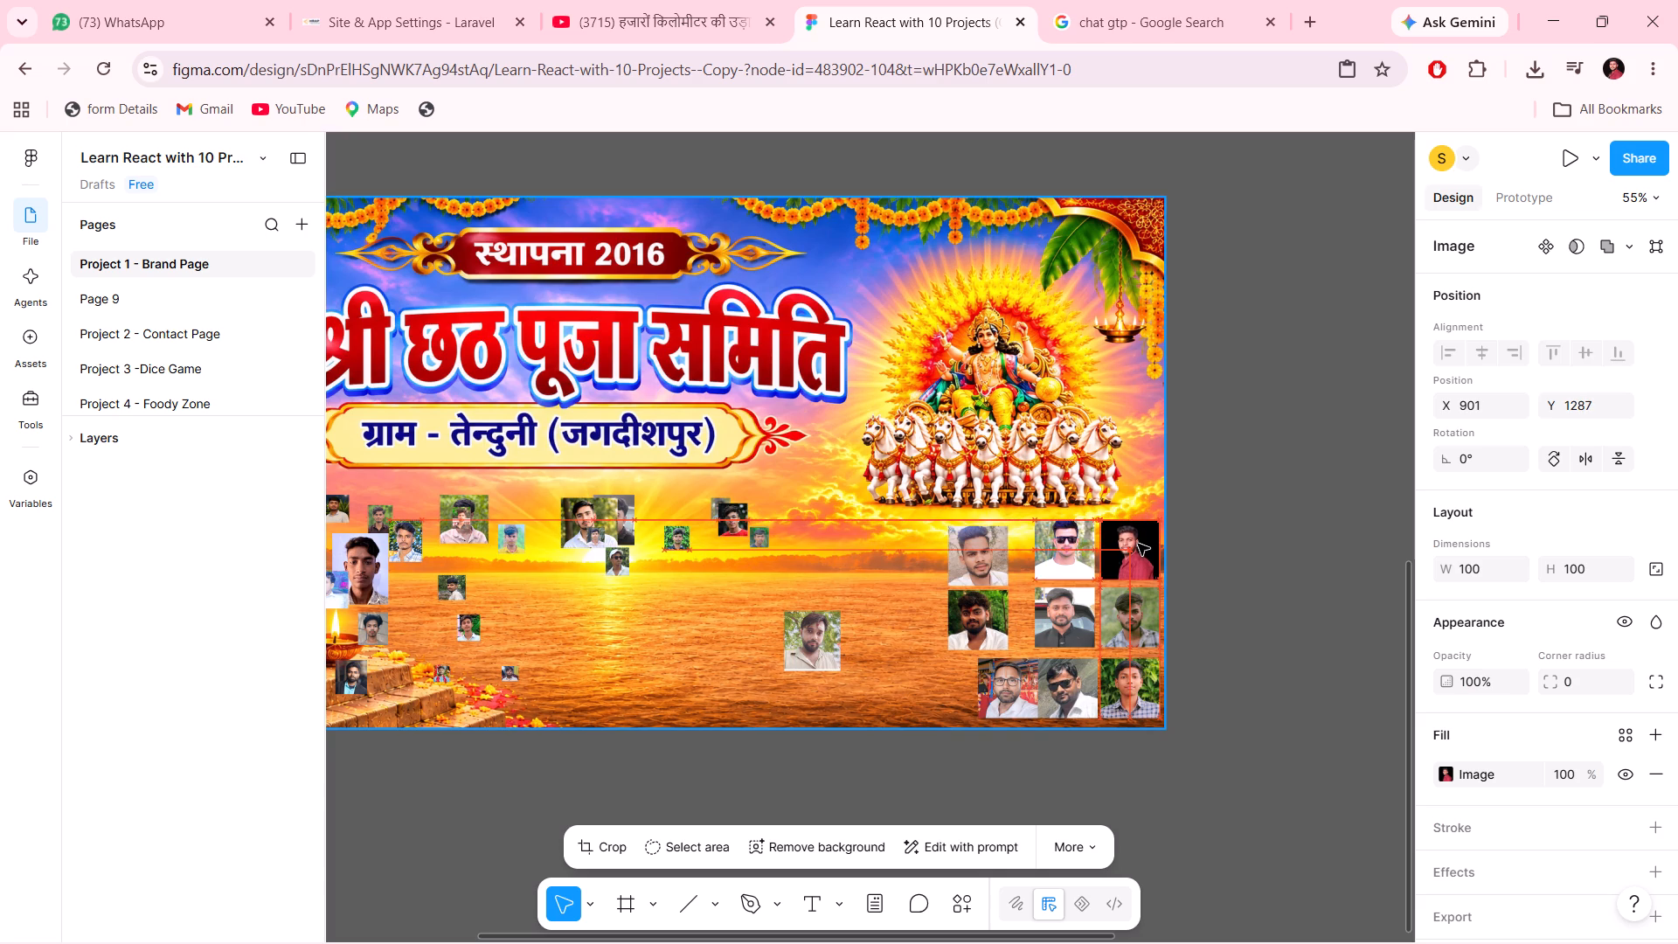
{"action": "left_click", "coordinate": [1122, 628]}
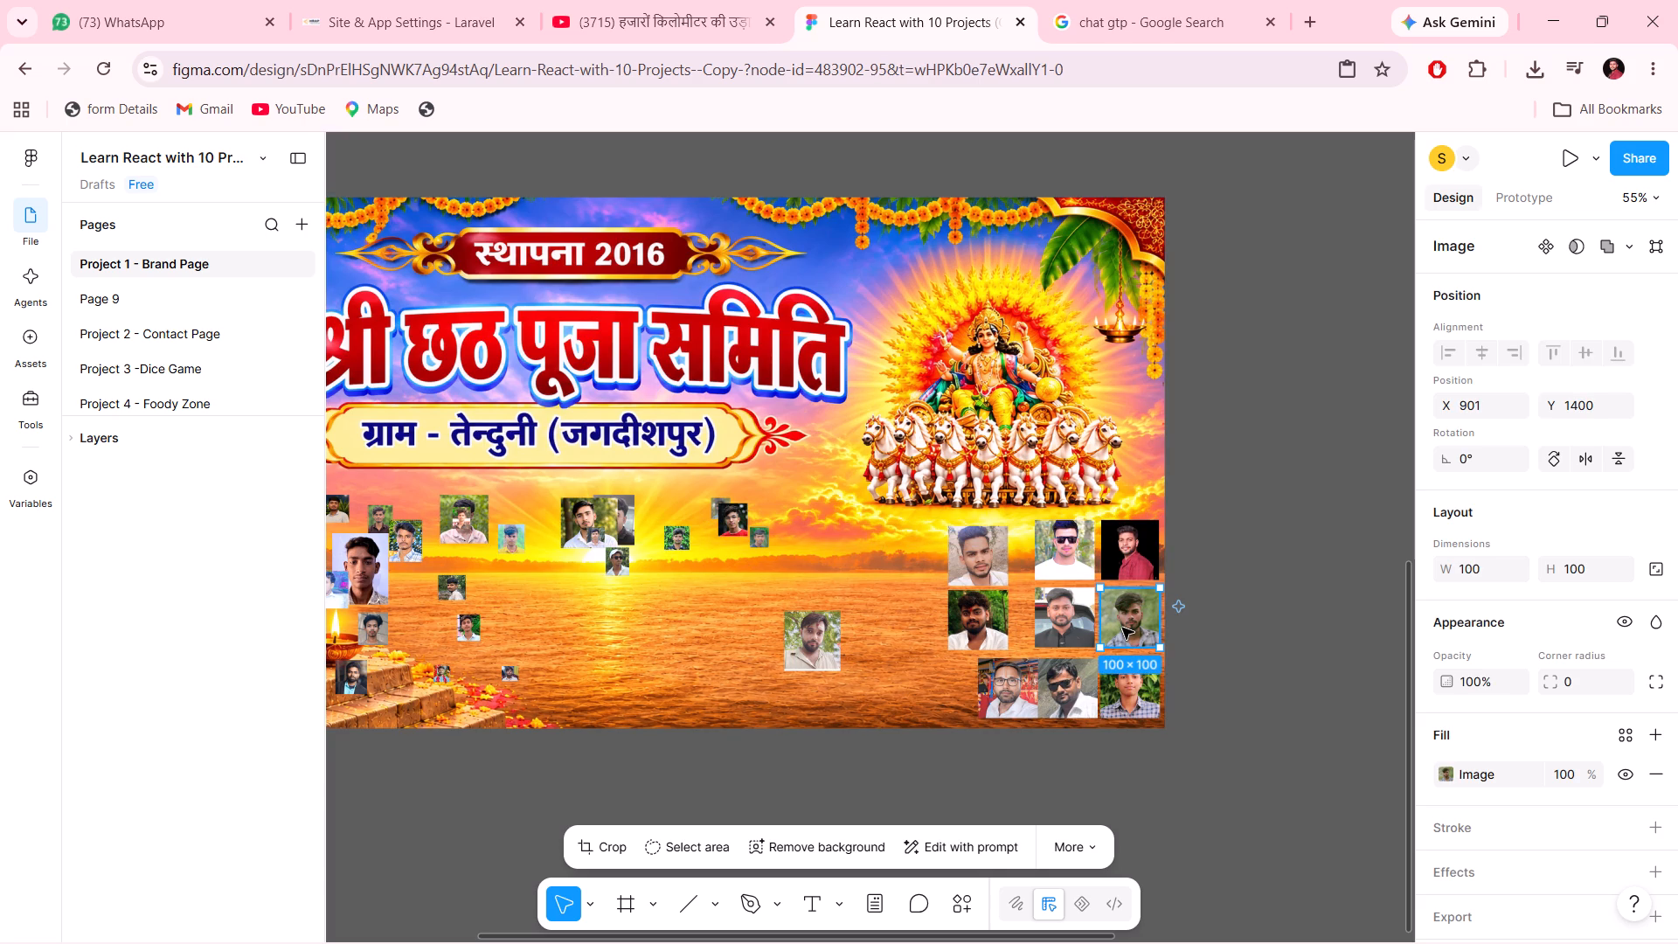
{"action": "left_click", "coordinate": [1122, 628]}
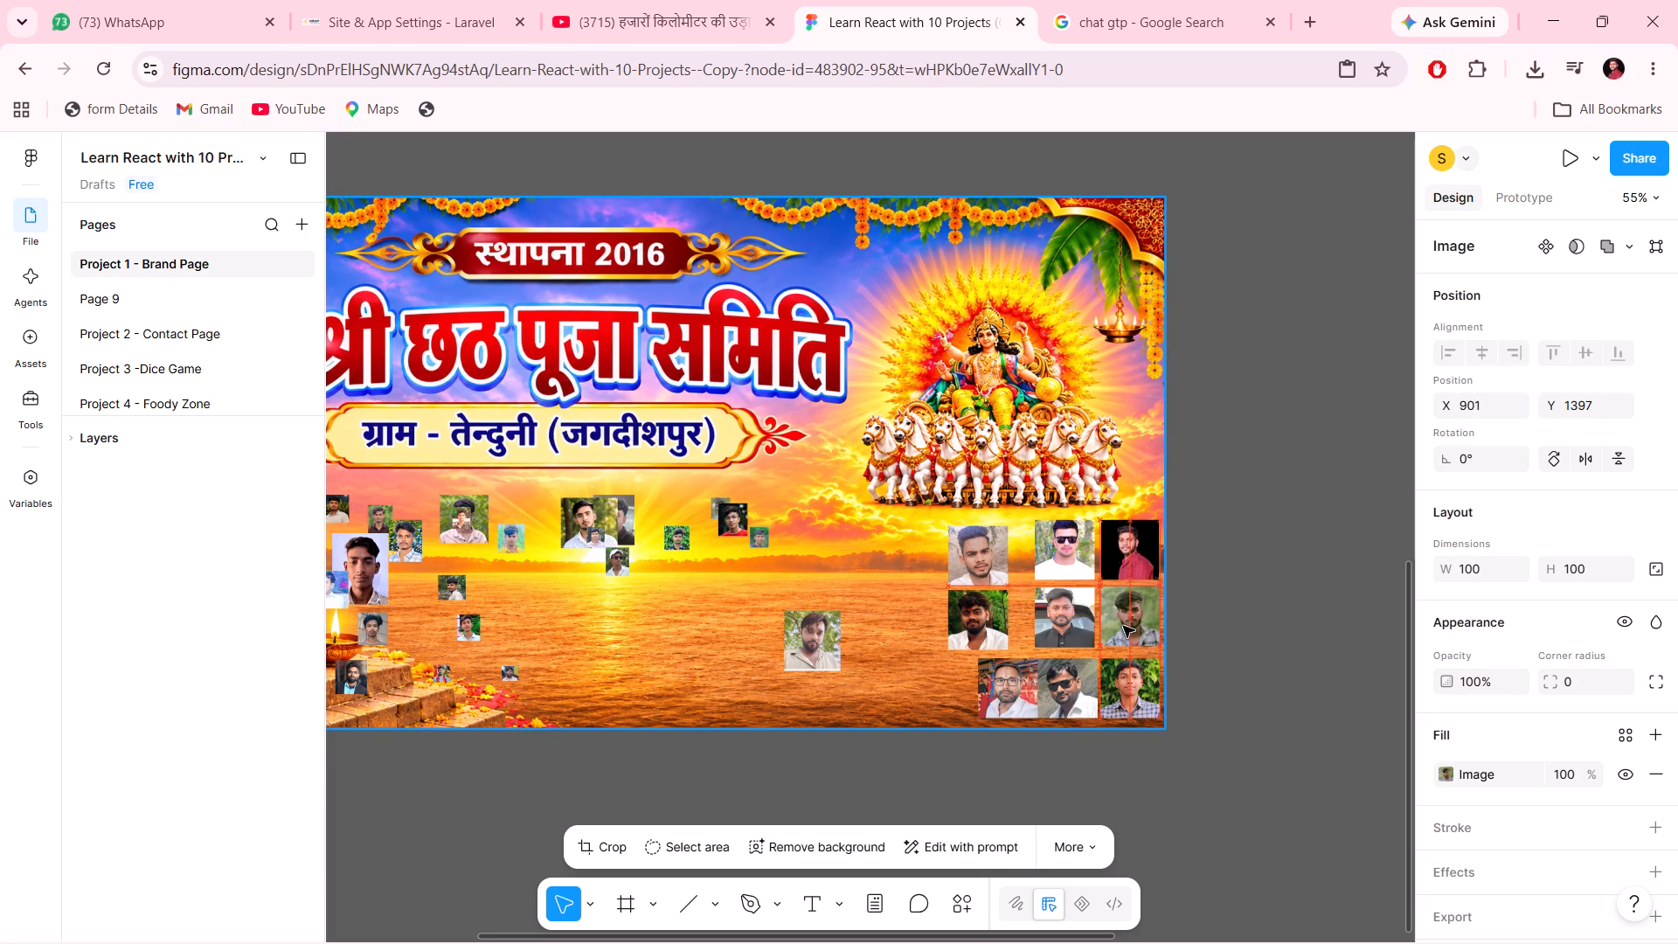
Select the portrait at the centre of the grid for repositioning.
{"action": "left_click", "coordinate": [1079, 626]}
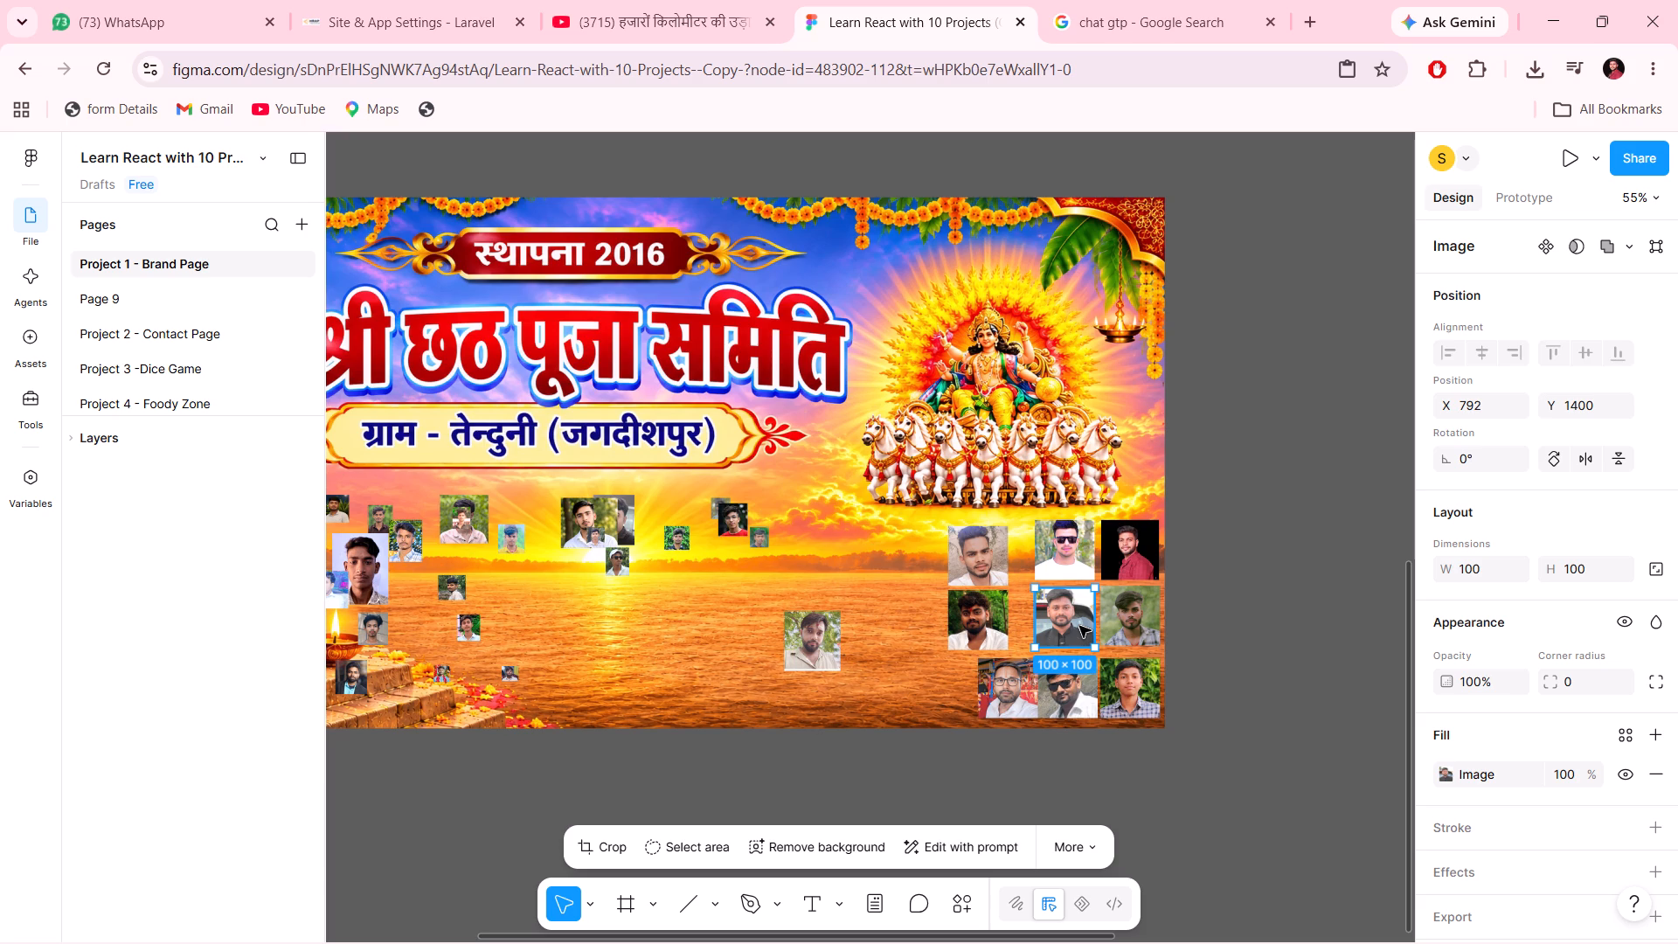
{"action": "left_click", "coordinate": [1079, 617]}
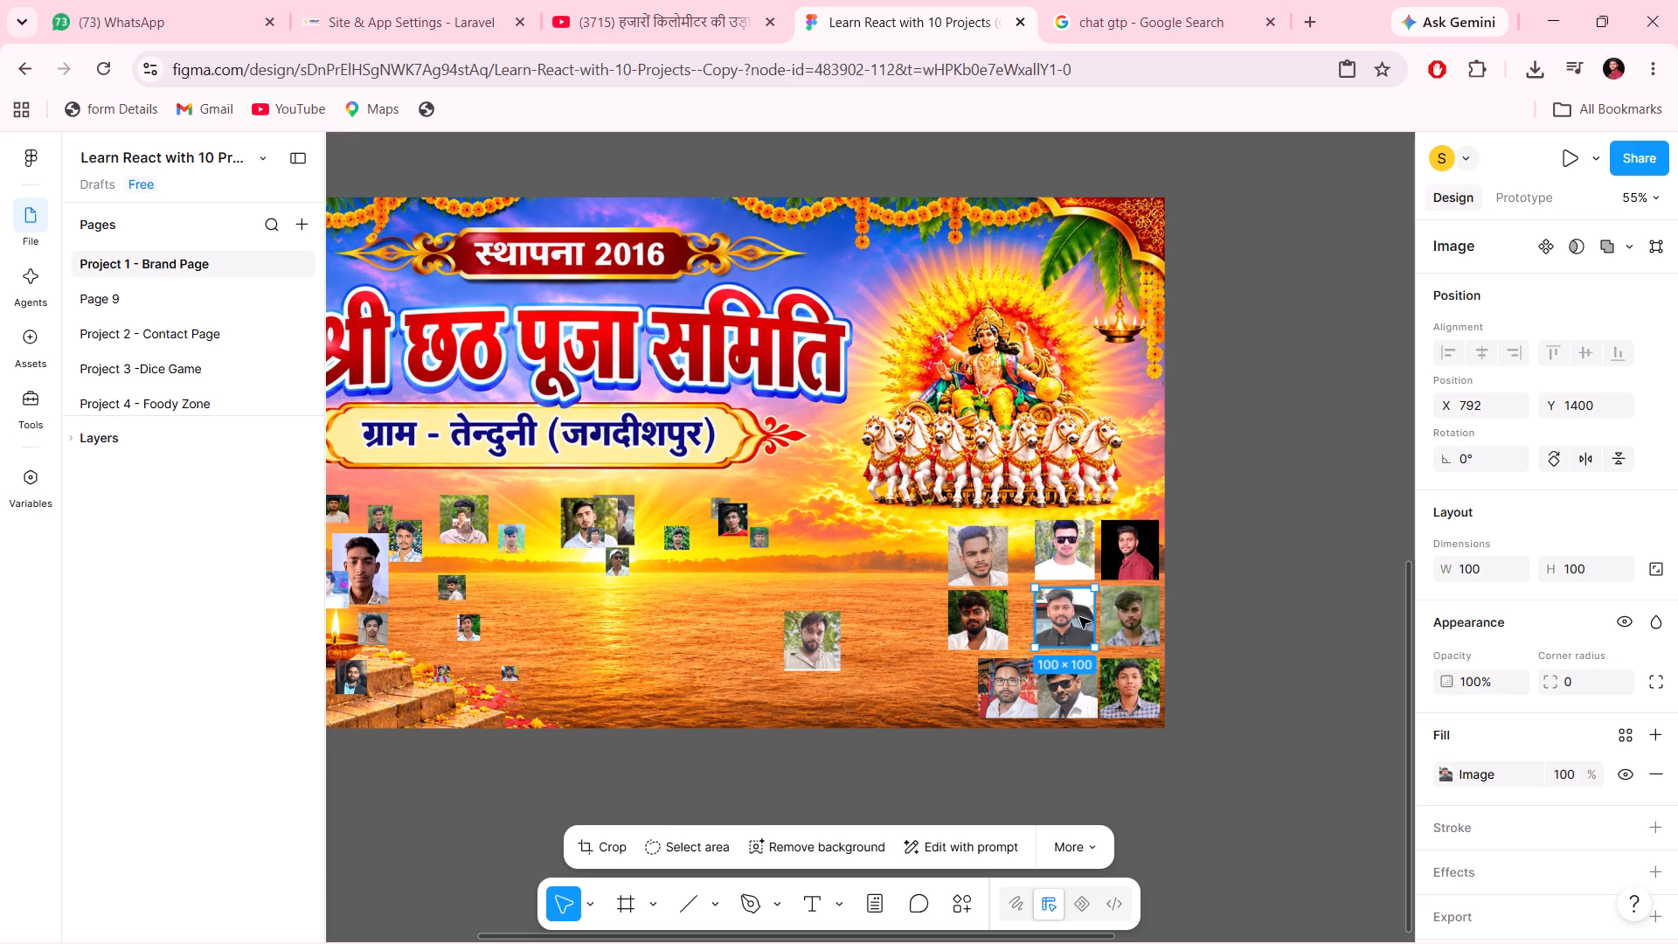
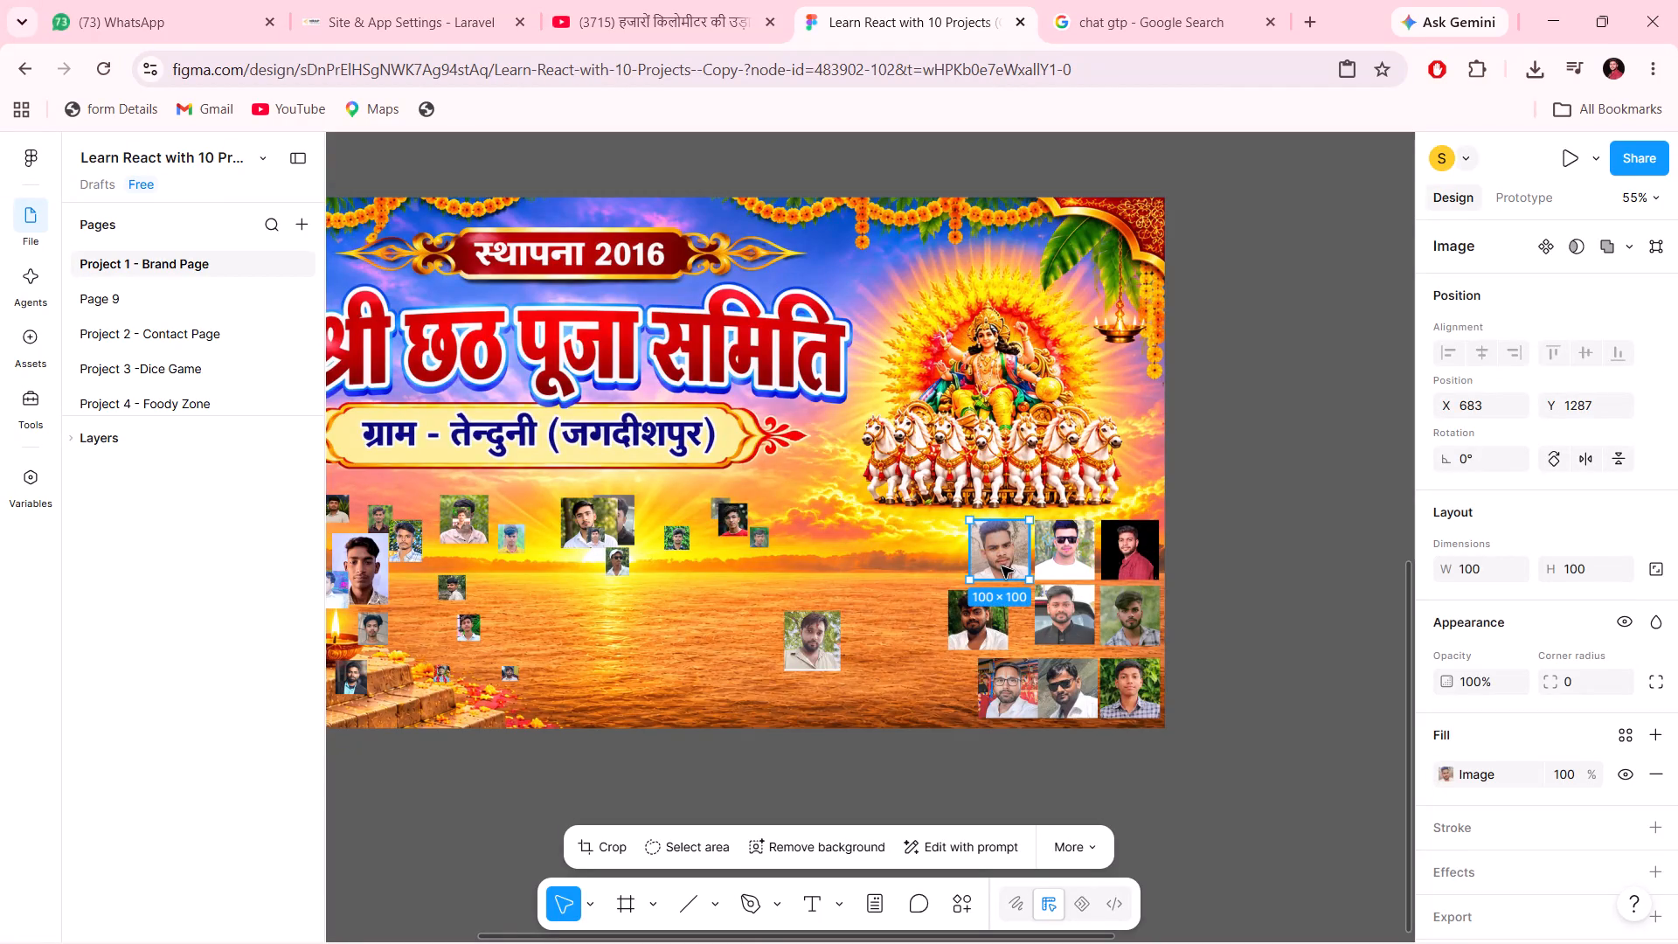
Align the left column's middle and bottom portraits at X 683, and nudge the bottom-row sunglasses portrait into line beside them.
{"action": "left_click_drag", "start_coordinate": [967, 624], "coordinate": [989, 621]}
{"action": "left_click_drag", "start_coordinate": [1004, 699], "coordinate": [994, 697]}
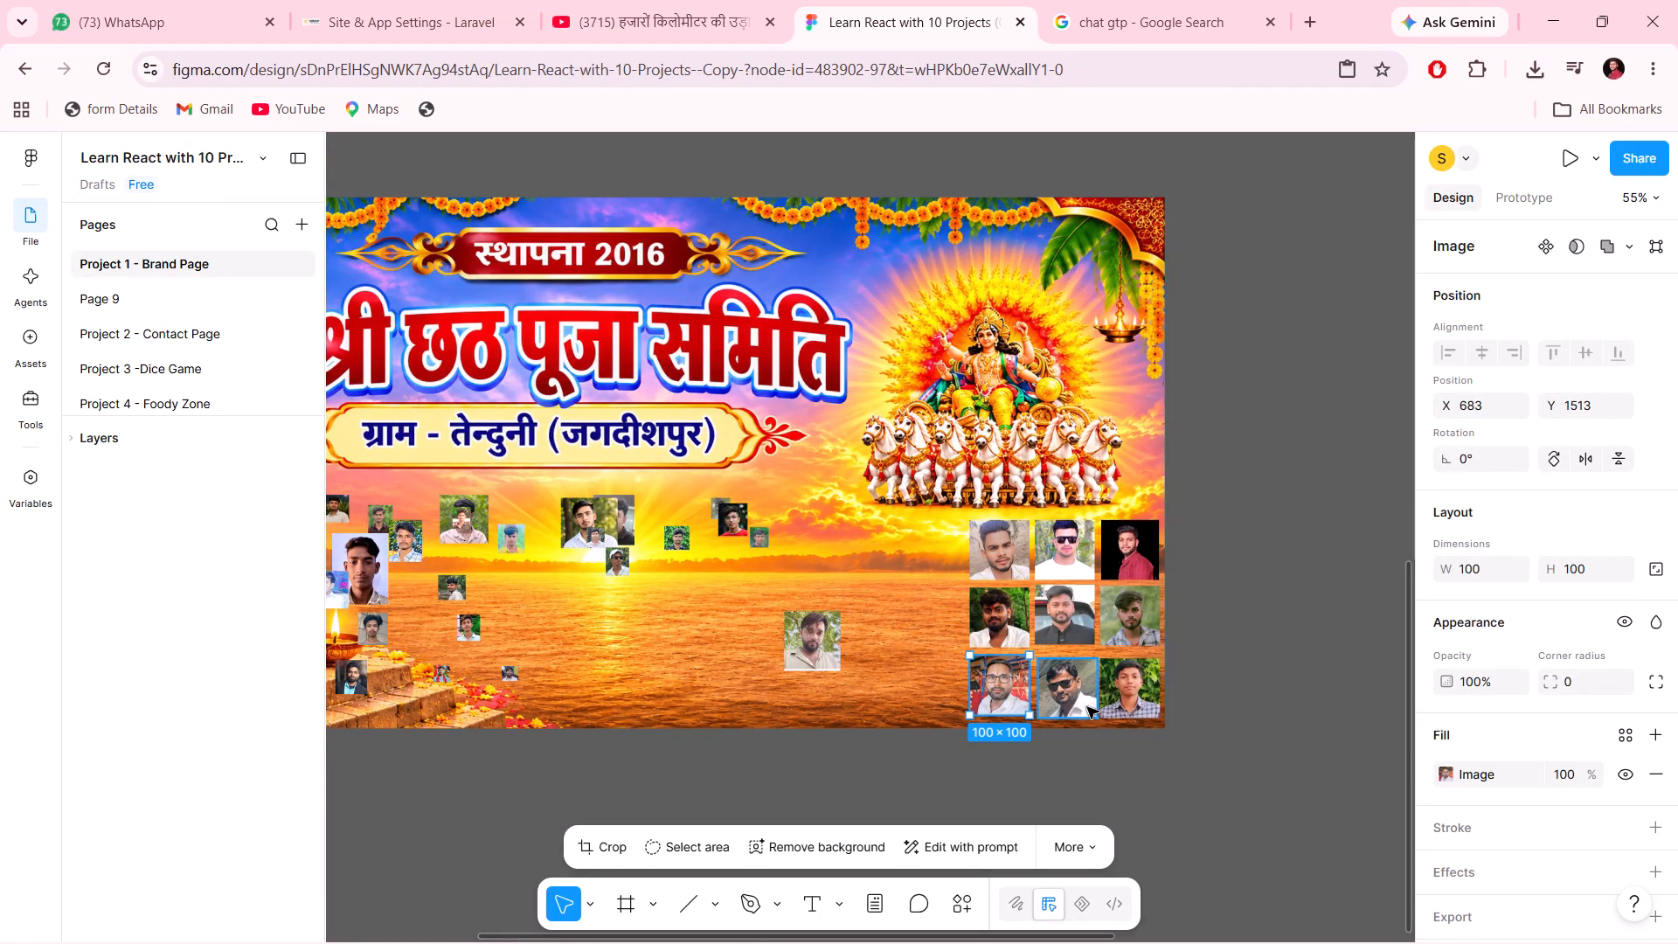
{"action": "left_click", "coordinate": [1087, 707]}
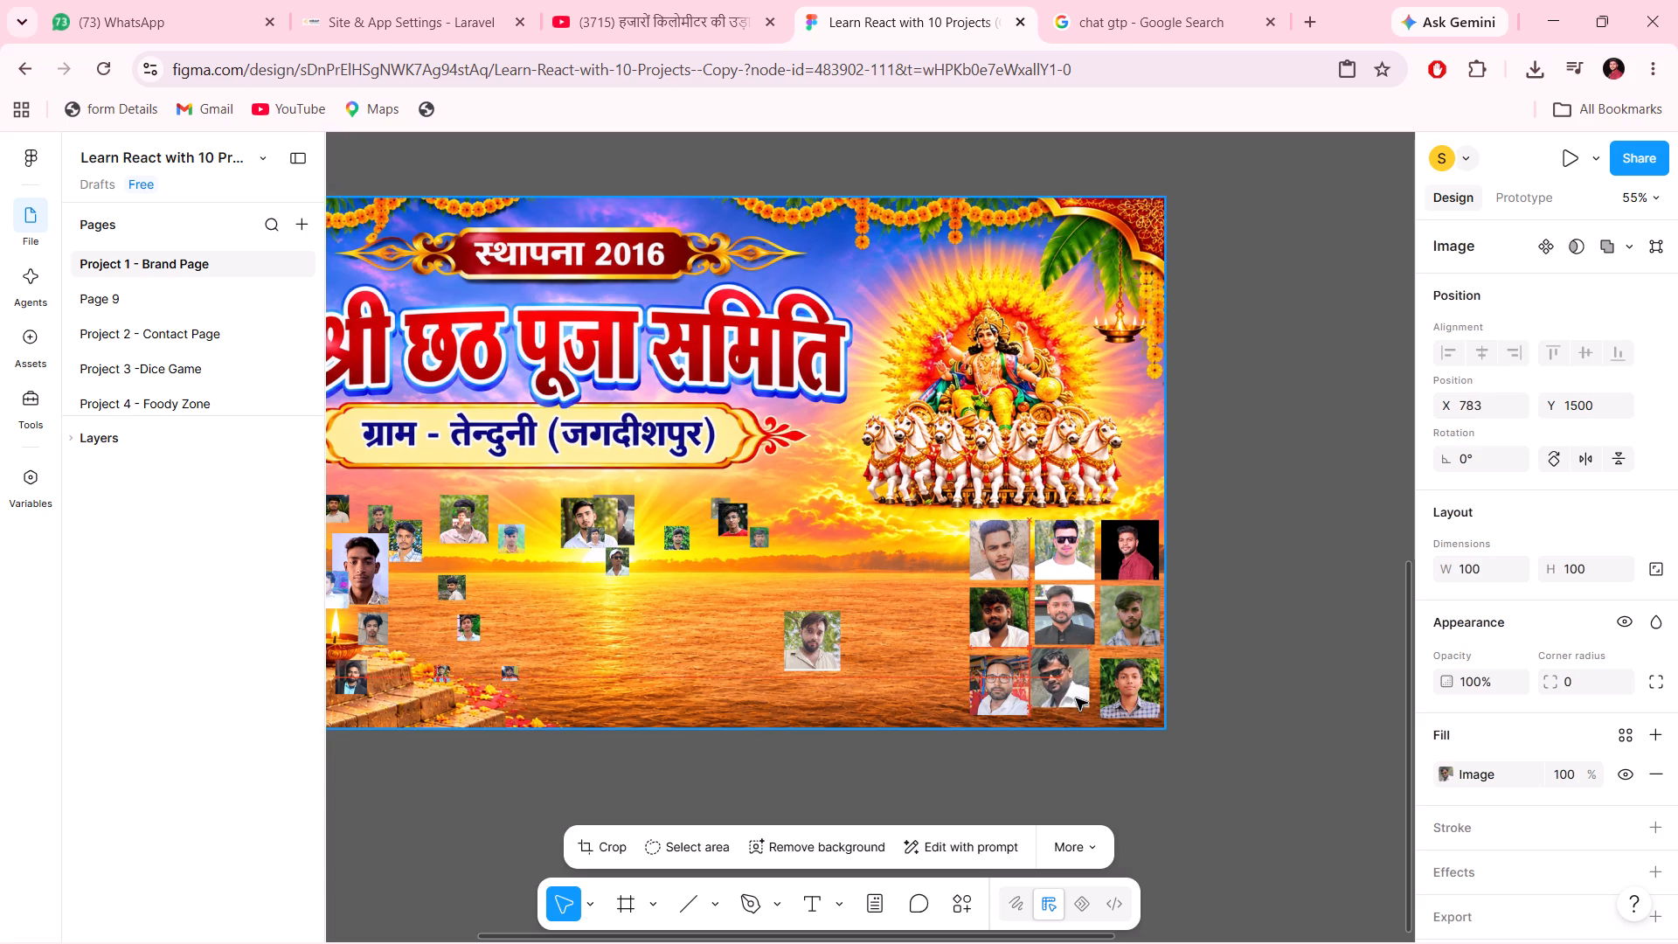
Move the green-background portrait ending the grid's bottom row to the row's other end, at X 574, Y 1513.
{"action": "left_click_drag", "start_coordinate": [1134, 701], "coordinate": [1134, 695]}
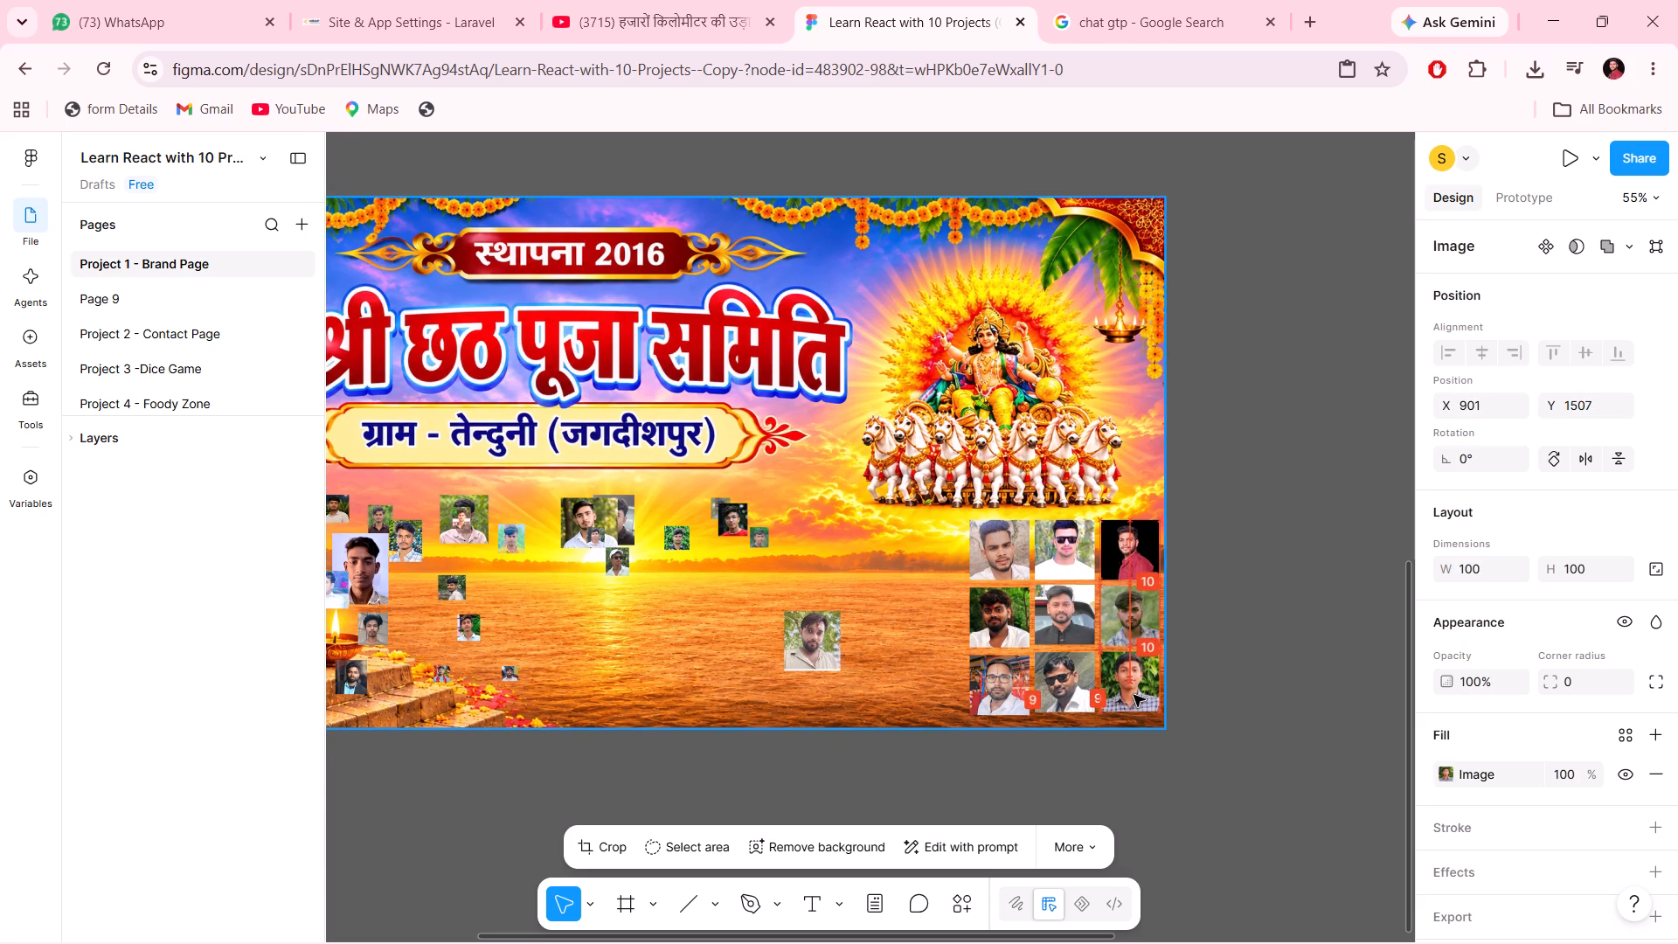
{"action": "left_click_drag", "start_coordinate": [1134, 695], "coordinate": [929, 691]}
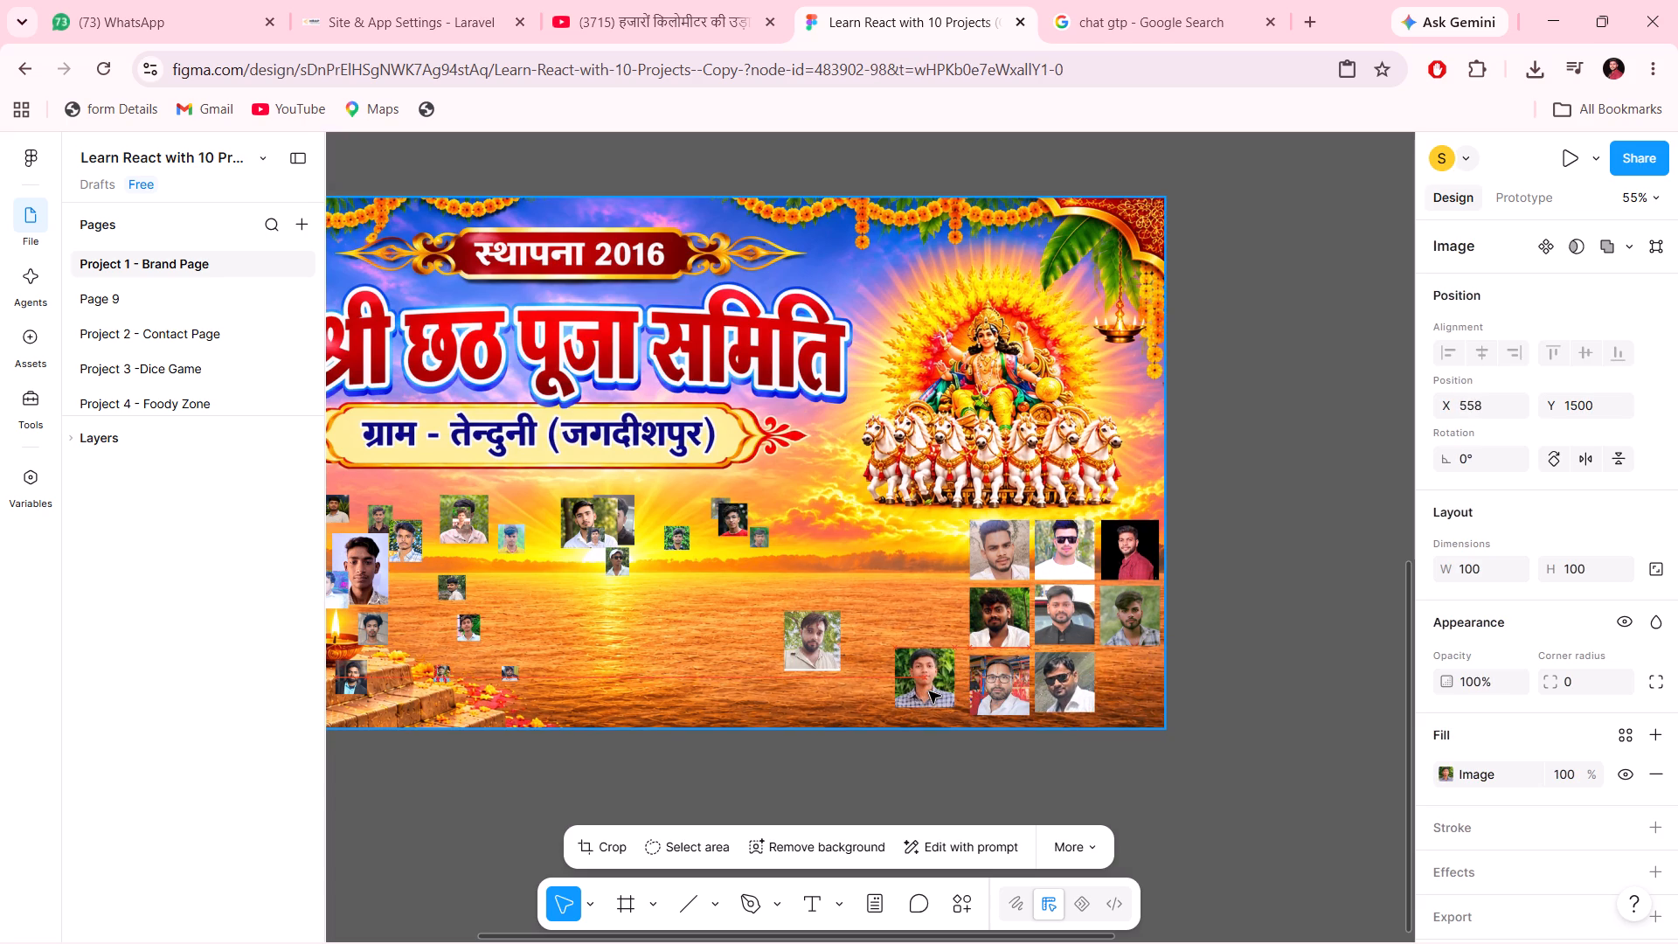
{"action": "left_click_drag", "start_coordinate": [929, 691], "coordinate": [937, 697]}
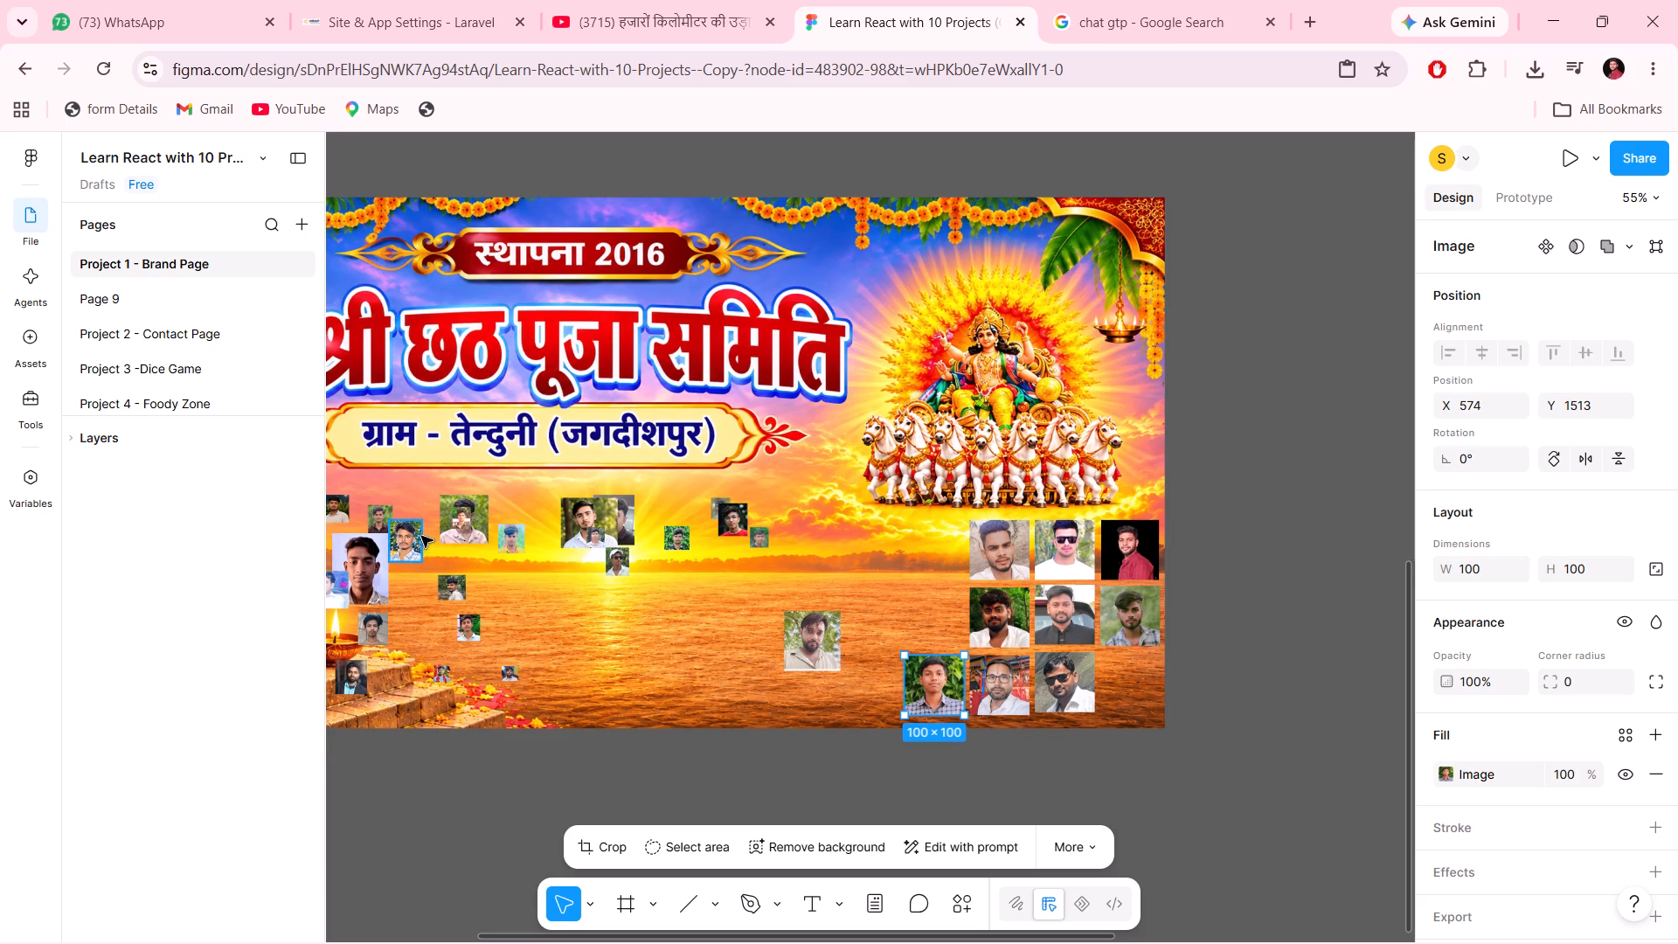
Bring the narrow portrait of the moustached man from the banner's left side into the empty bottom-row slot at X 901, Y 1507.
{"action": "scroll", "coordinate": [508, 659], "scroll_direction": "right", "scroll_amount": 1}
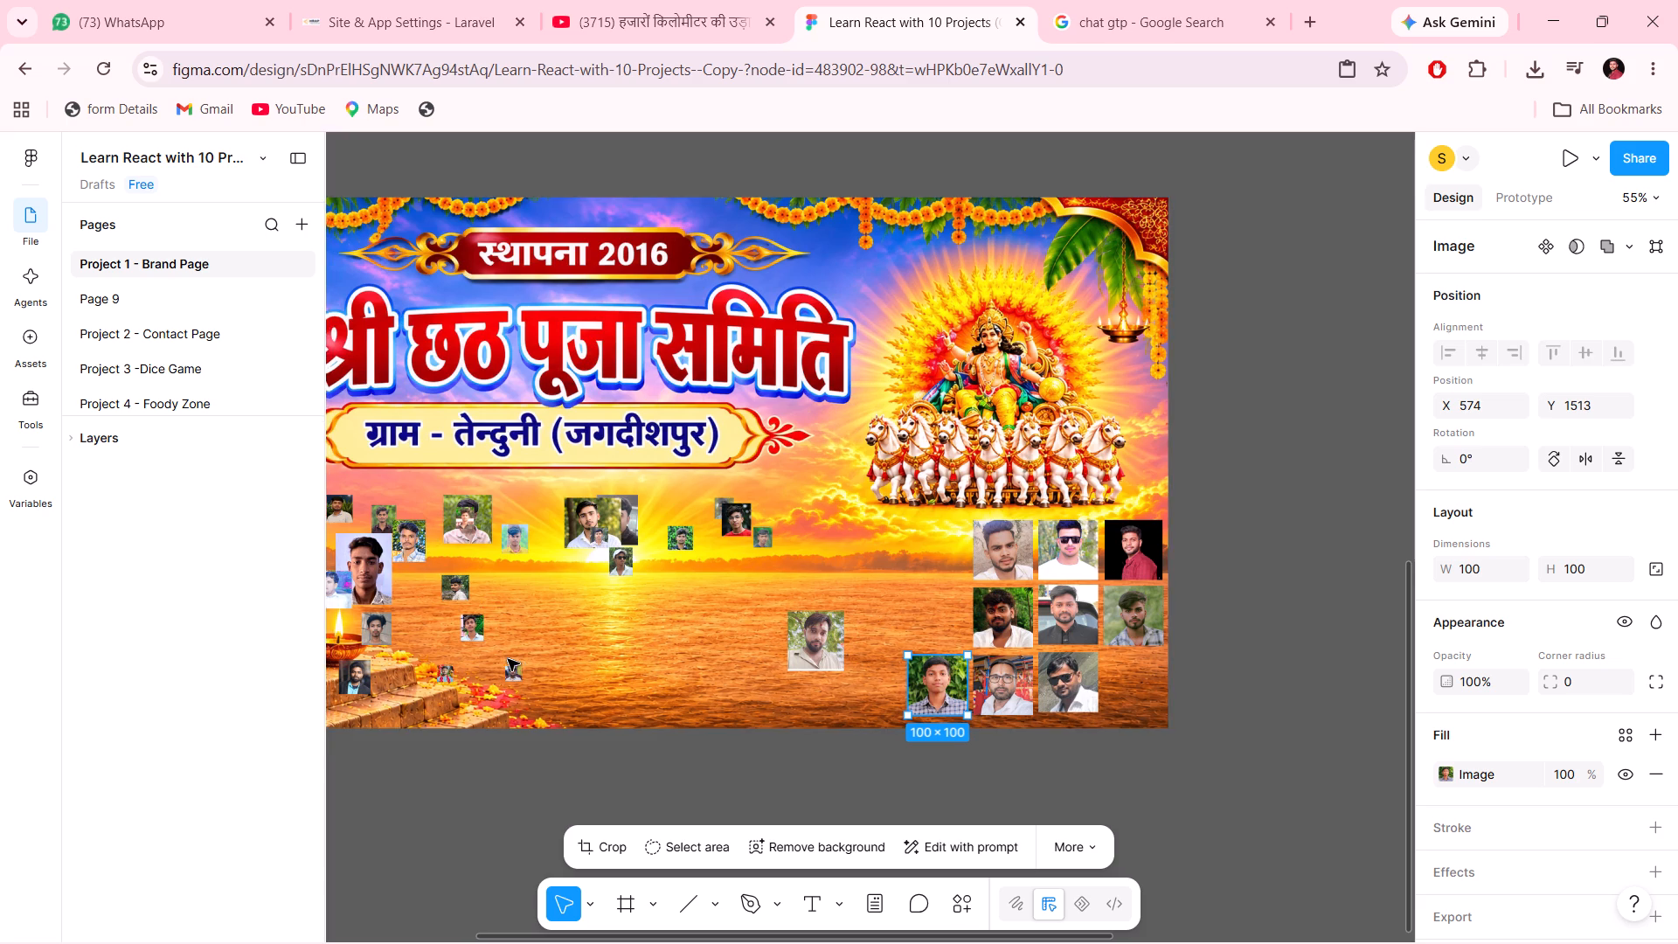
{"action": "scroll", "coordinate": [508, 659], "scroll_direction": "right", "scroll_amount": 1}
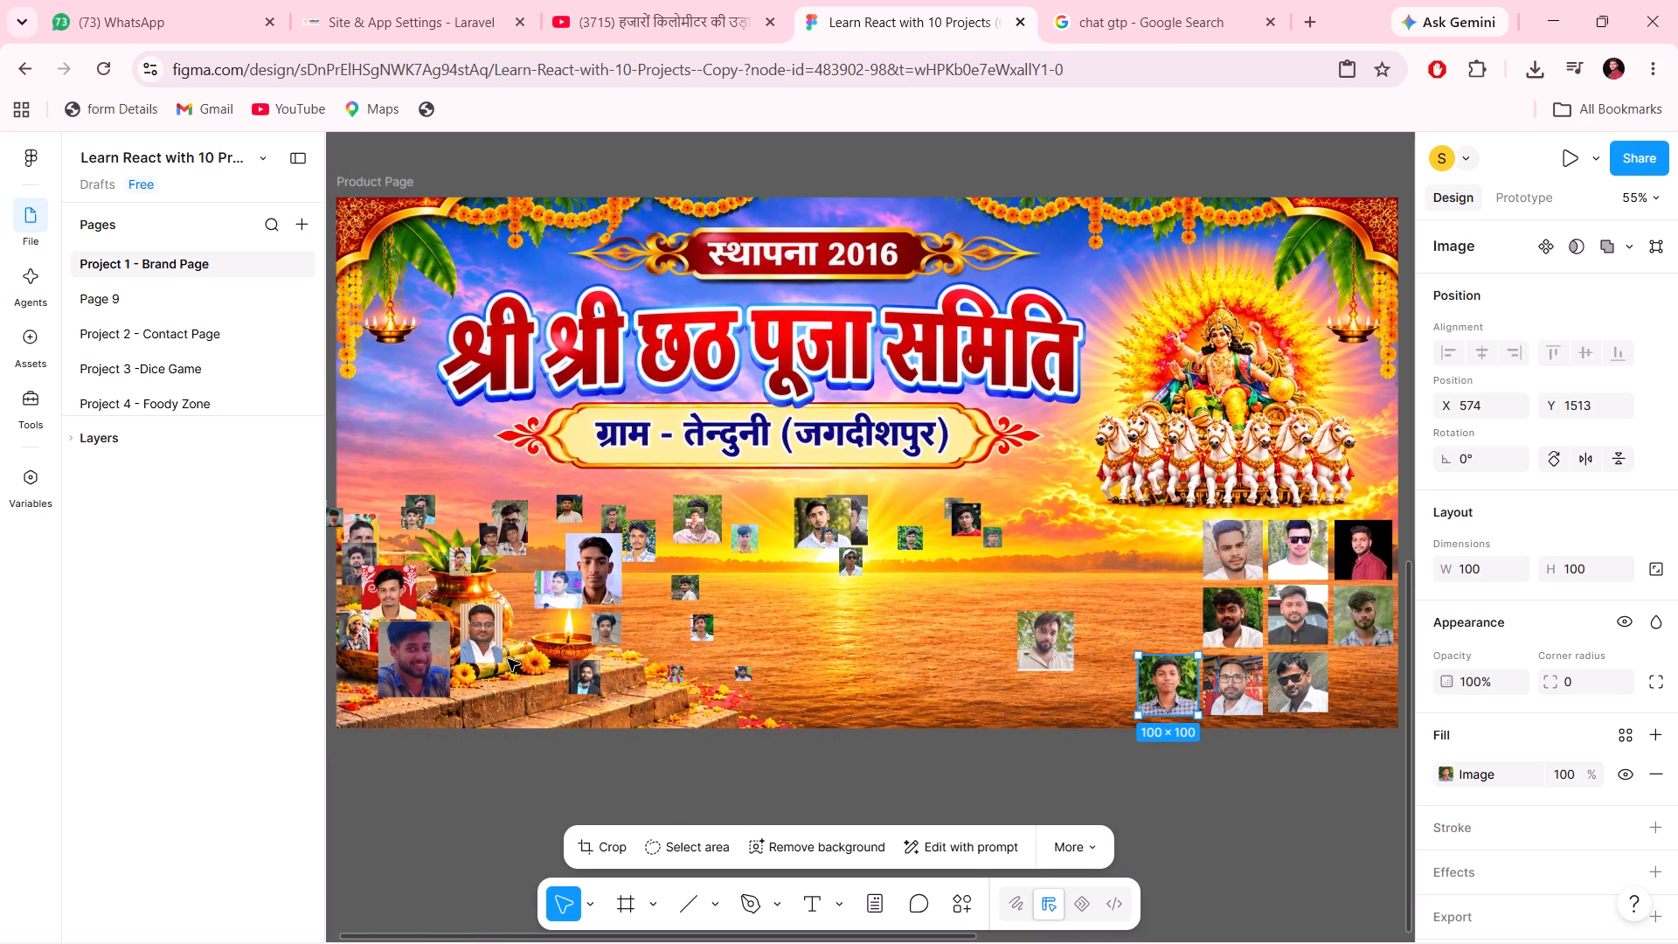
{"action": "scroll", "coordinate": [508, 659], "scroll_direction": "right", "scroll_amount": 1}
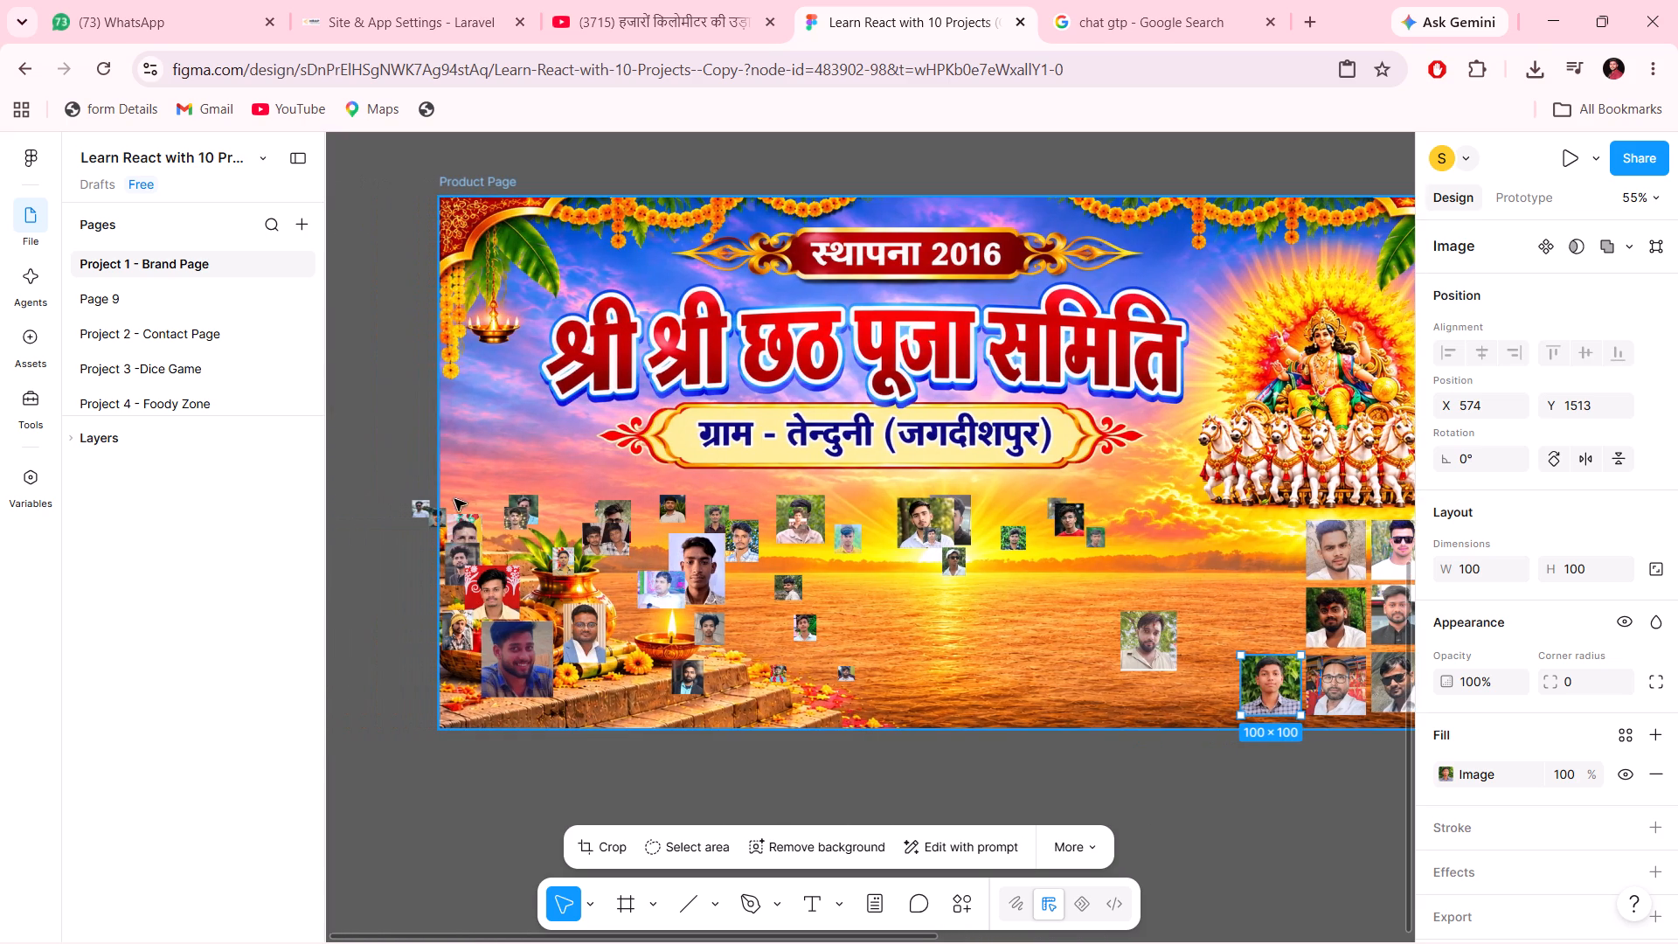
{"action": "left_click", "coordinate": [479, 533]}
{"action": "left_click_drag", "start_coordinate": [475, 528], "coordinate": [1081, 628]}
{"action": "scroll", "coordinate": [1081, 628], "scroll_direction": "left", "scroll_amount": 2}
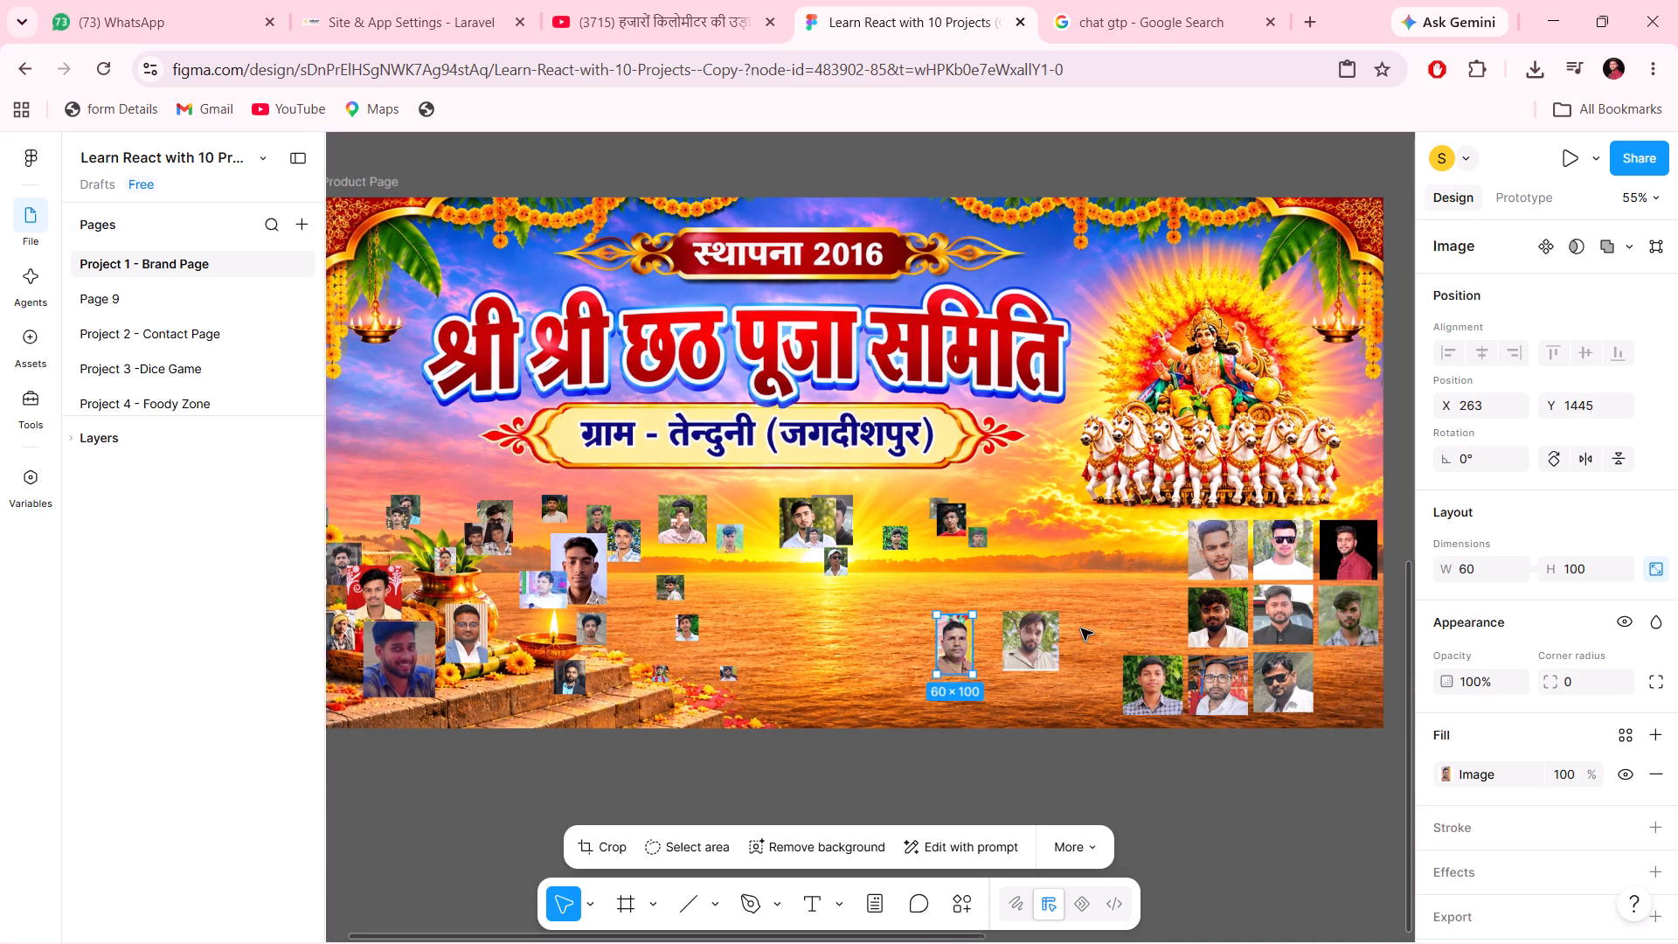
{"action": "scroll", "coordinate": [1081, 628], "scroll_direction": "left", "scroll_amount": 2}
{"action": "left_click_drag", "start_coordinate": [761, 641], "coordinate": [1067, 649]}
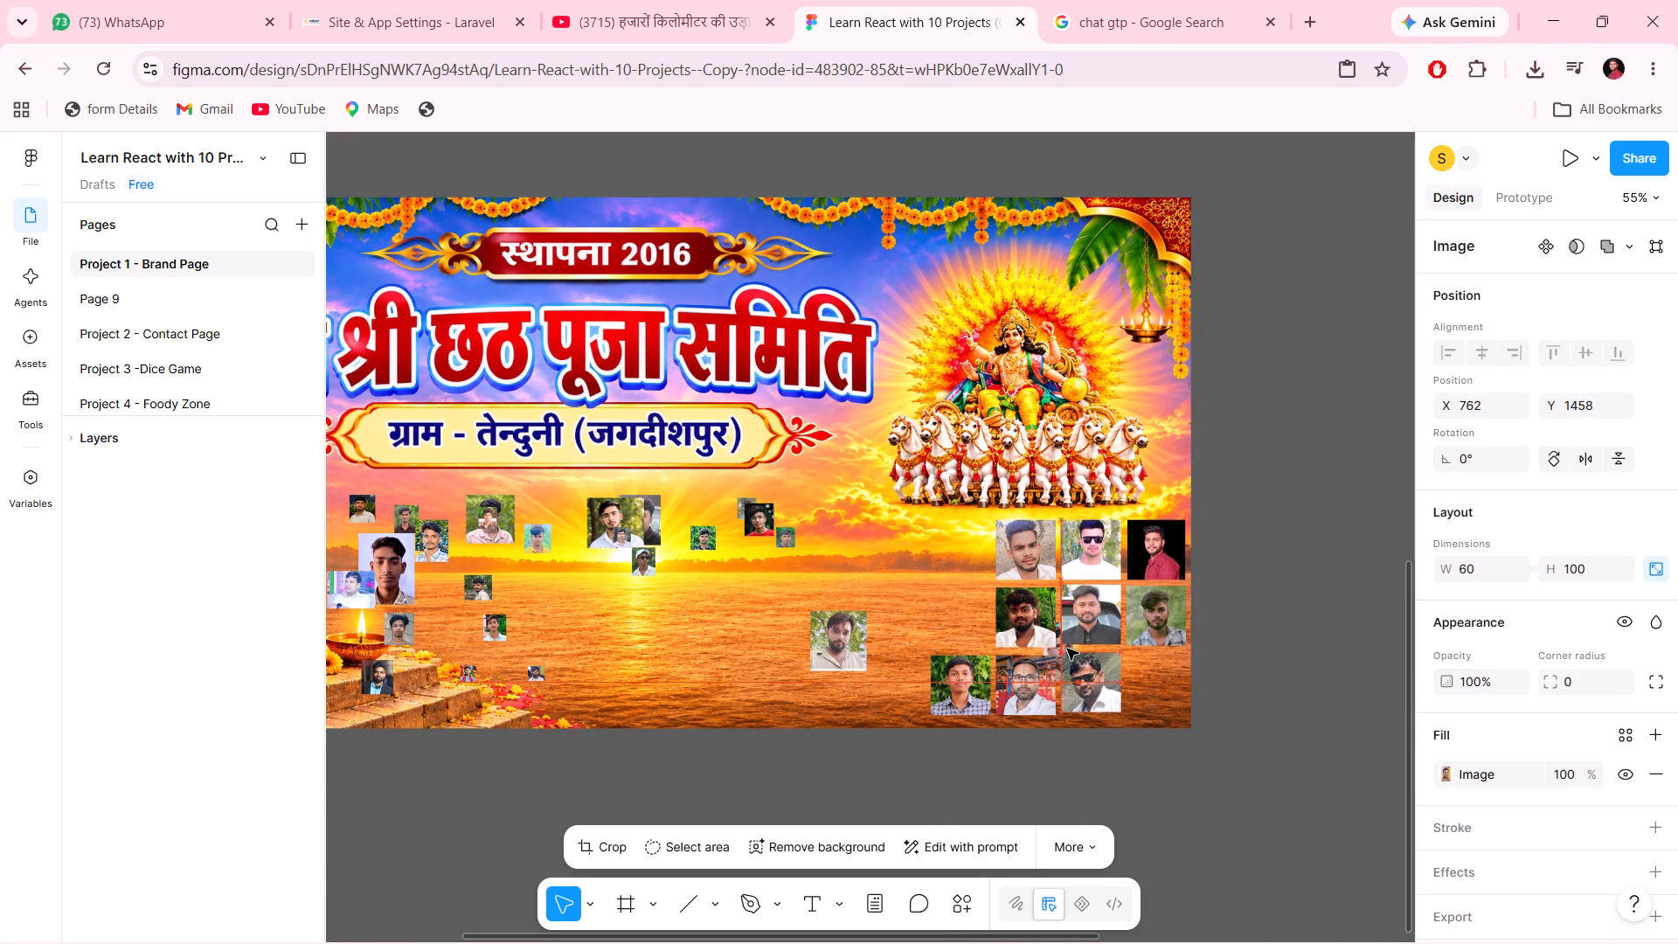
{"action": "left_click_drag", "start_coordinate": [1067, 649], "coordinate": [1148, 677]}
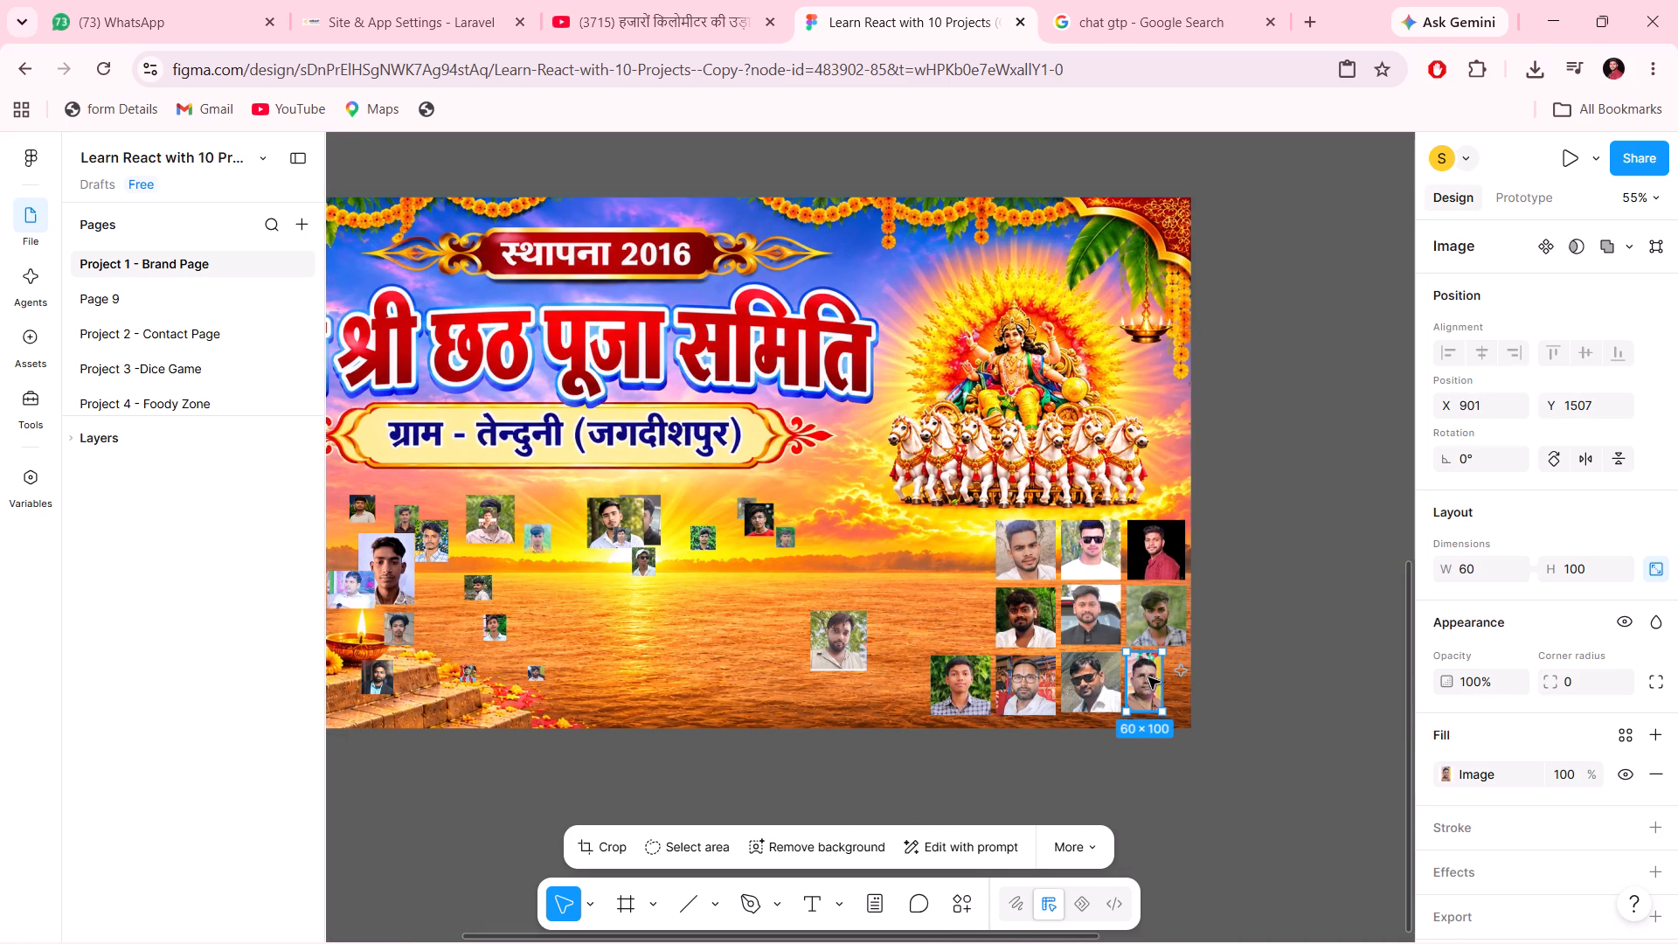
Unlock the proportions of the moustached man's portrait and set its width to 100.
{"action": "left_click", "coordinate": [1656, 573]}
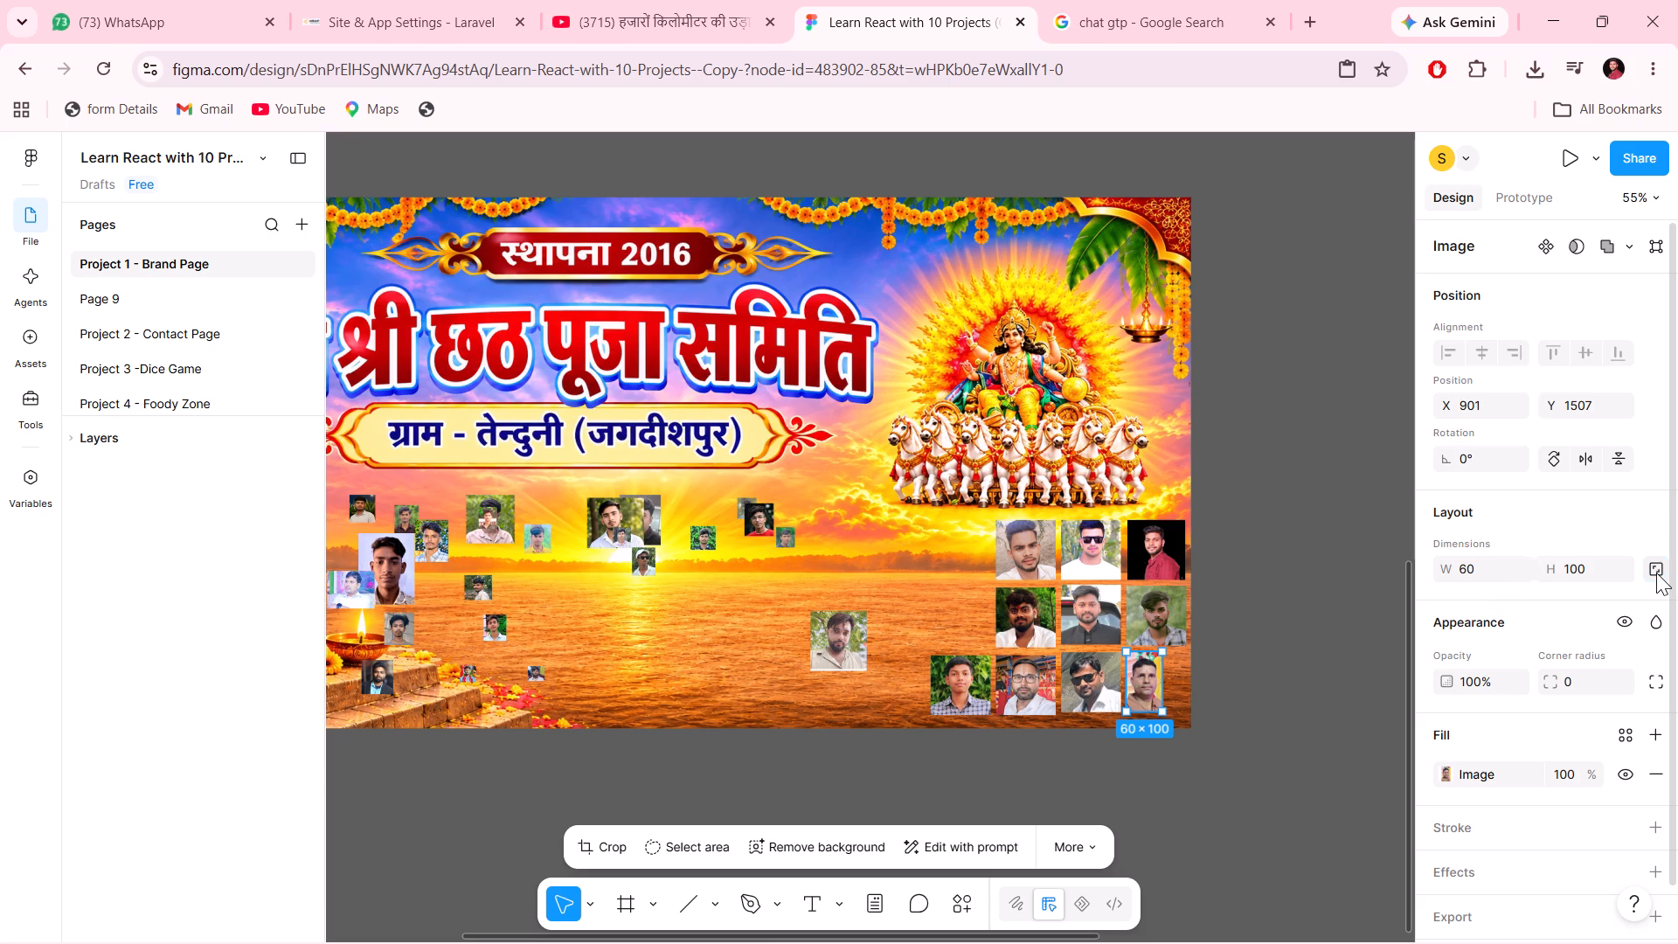
{"action": "left_click", "coordinate": [1490, 568]}
{"action": "type", "text": "100"}
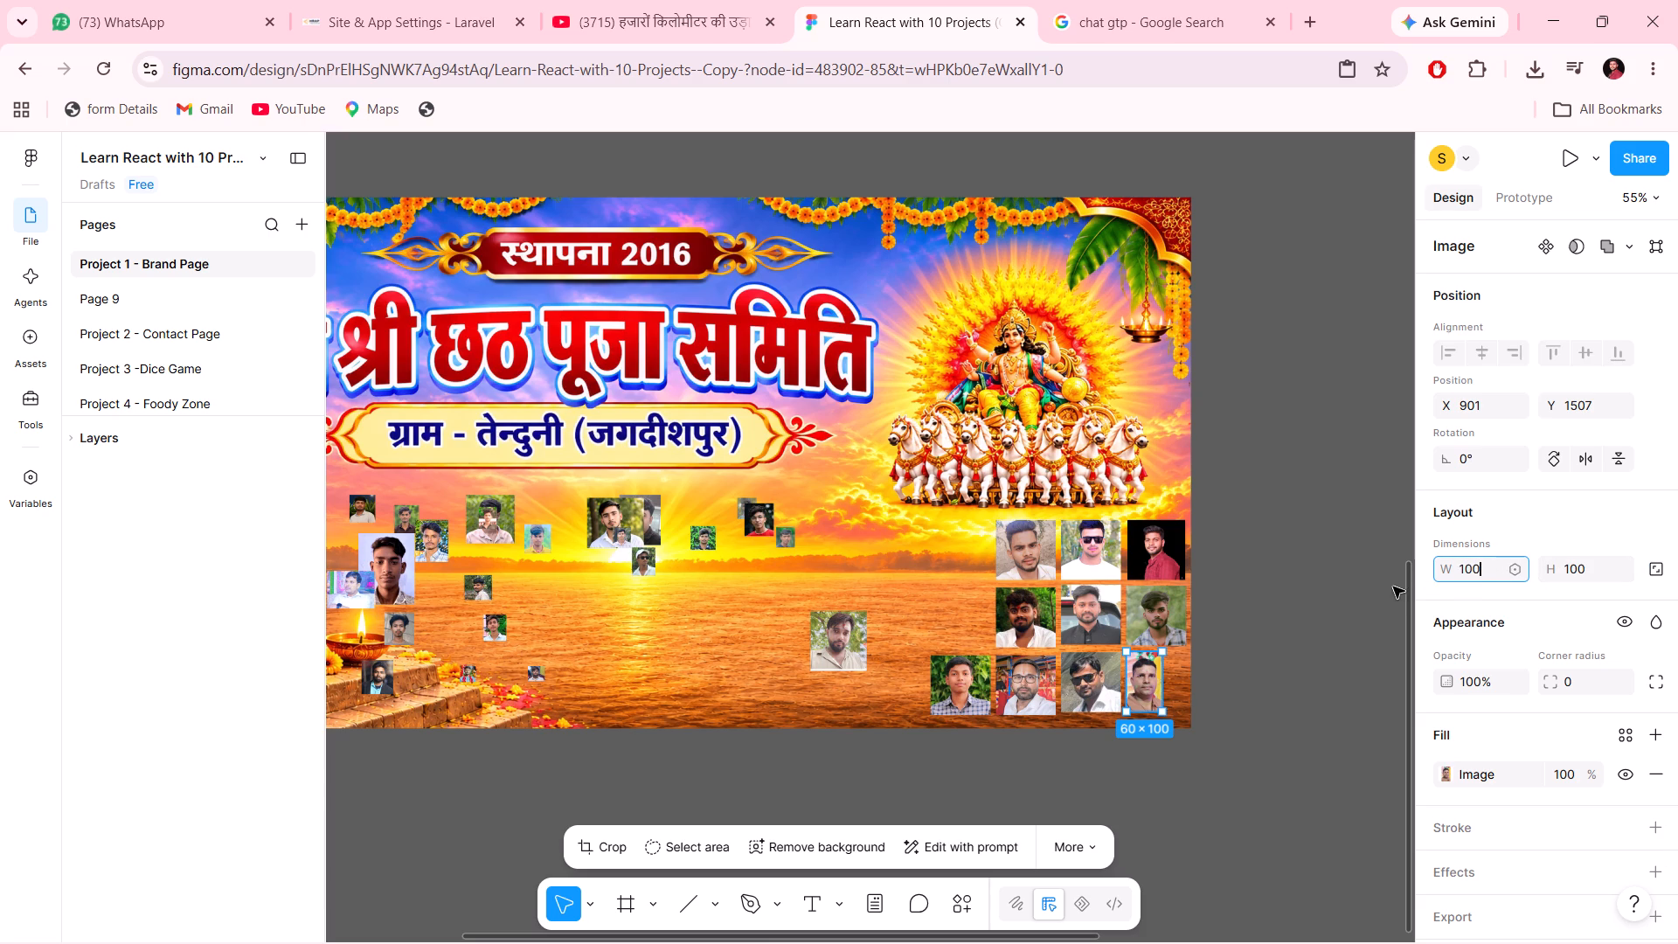
{"action": "left_click", "coordinate": [1214, 598]}
{"action": "left_click", "coordinate": [1149, 670]}
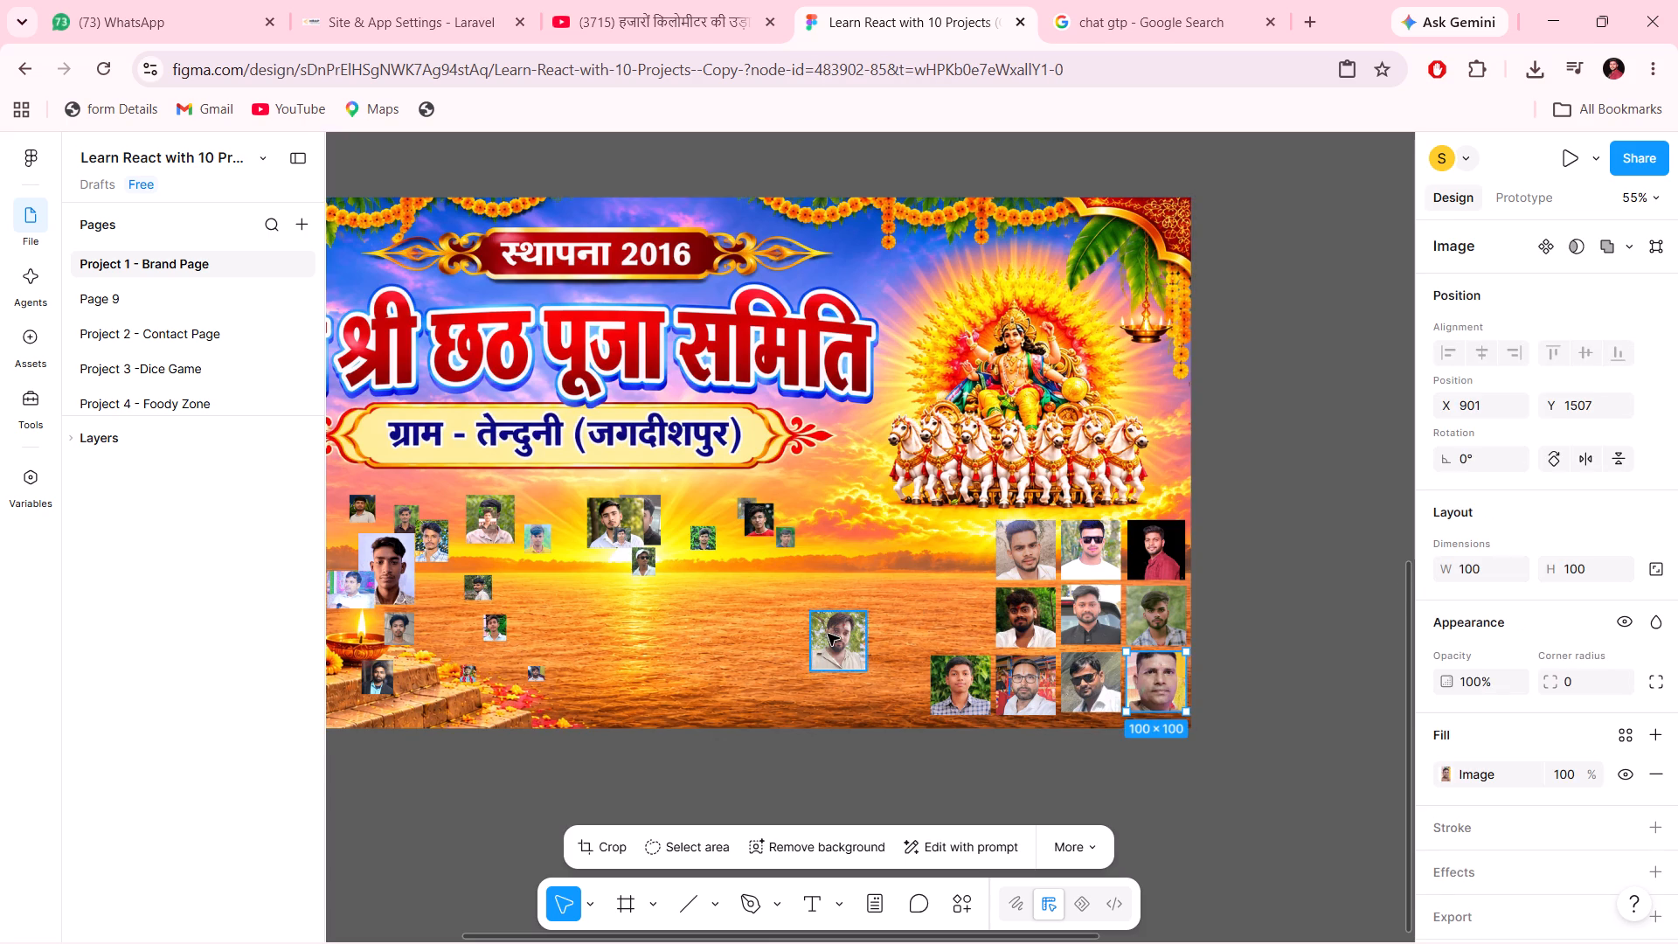
Add the tiny green-background portrait near the sun to the grid's middle row, with unlocked proportions, at 100 × 100 and X 574, Y 1407.
{"action": "left_click", "coordinate": [785, 535]}
{"action": "left_click_drag", "start_coordinate": [785, 535], "coordinate": [944, 586]}
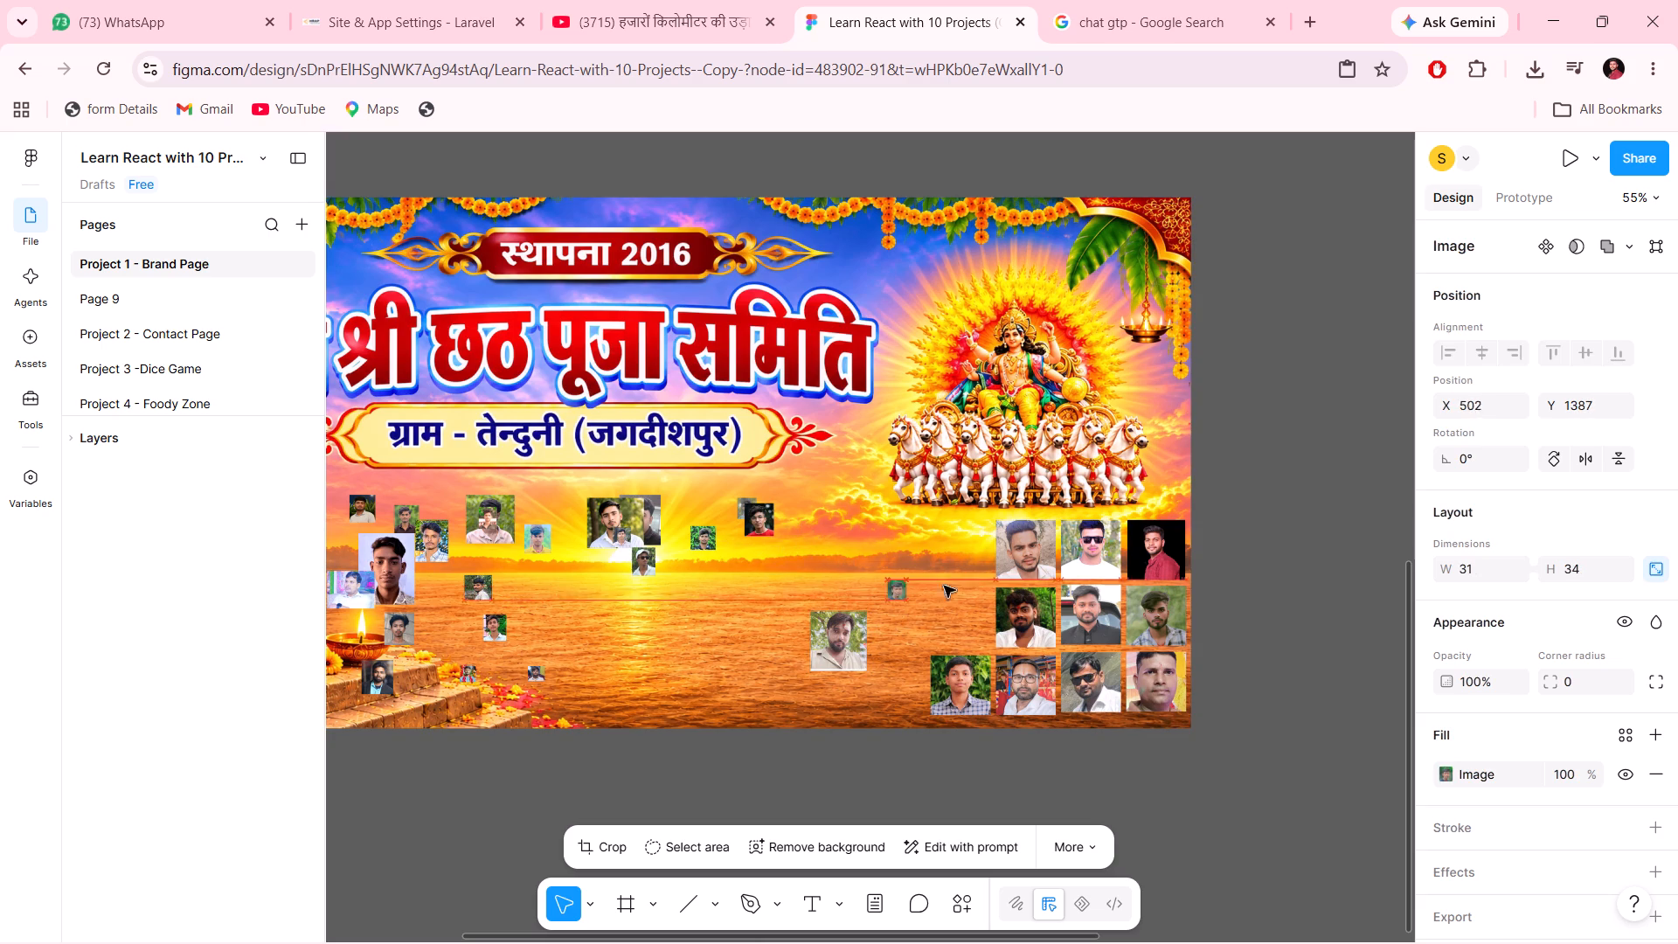
{"action": "left_click_drag", "start_coordinate": [944, 586], "coordinate": [958, 619]}
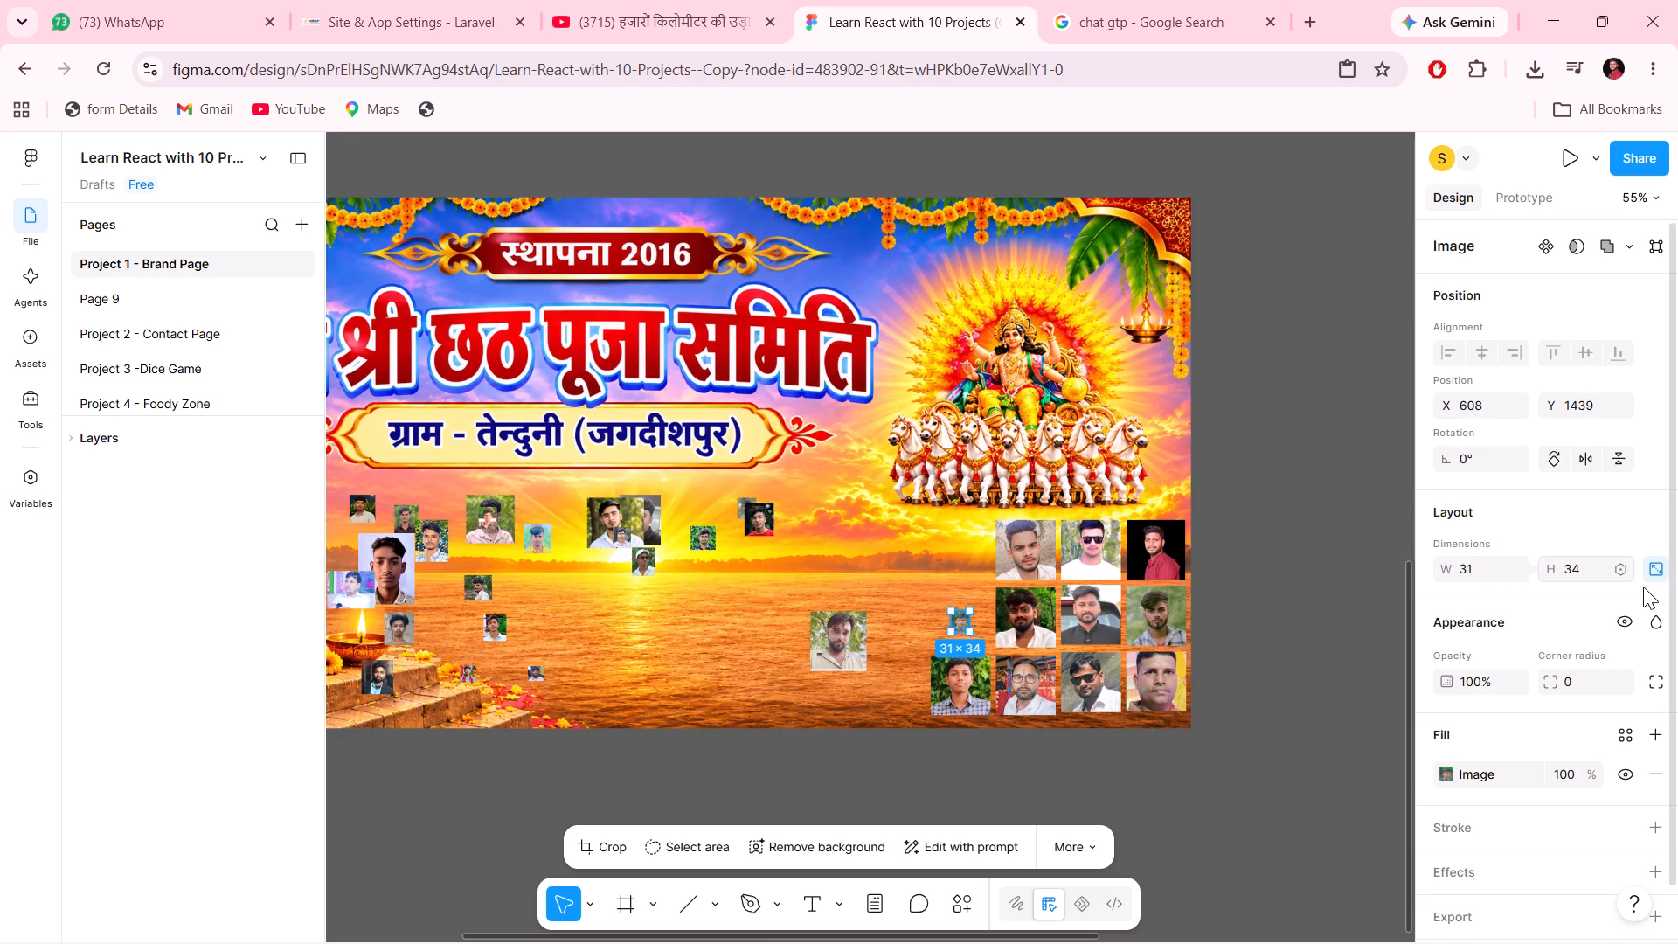
{"action": "left_click", "coordinate": [1656, 575]}
{"action": "left_click", "coordinate": [1480, 569]}
{"action": "type", "text": "100"}
{"action": "left_click", "coordinate": [1578, 569]}
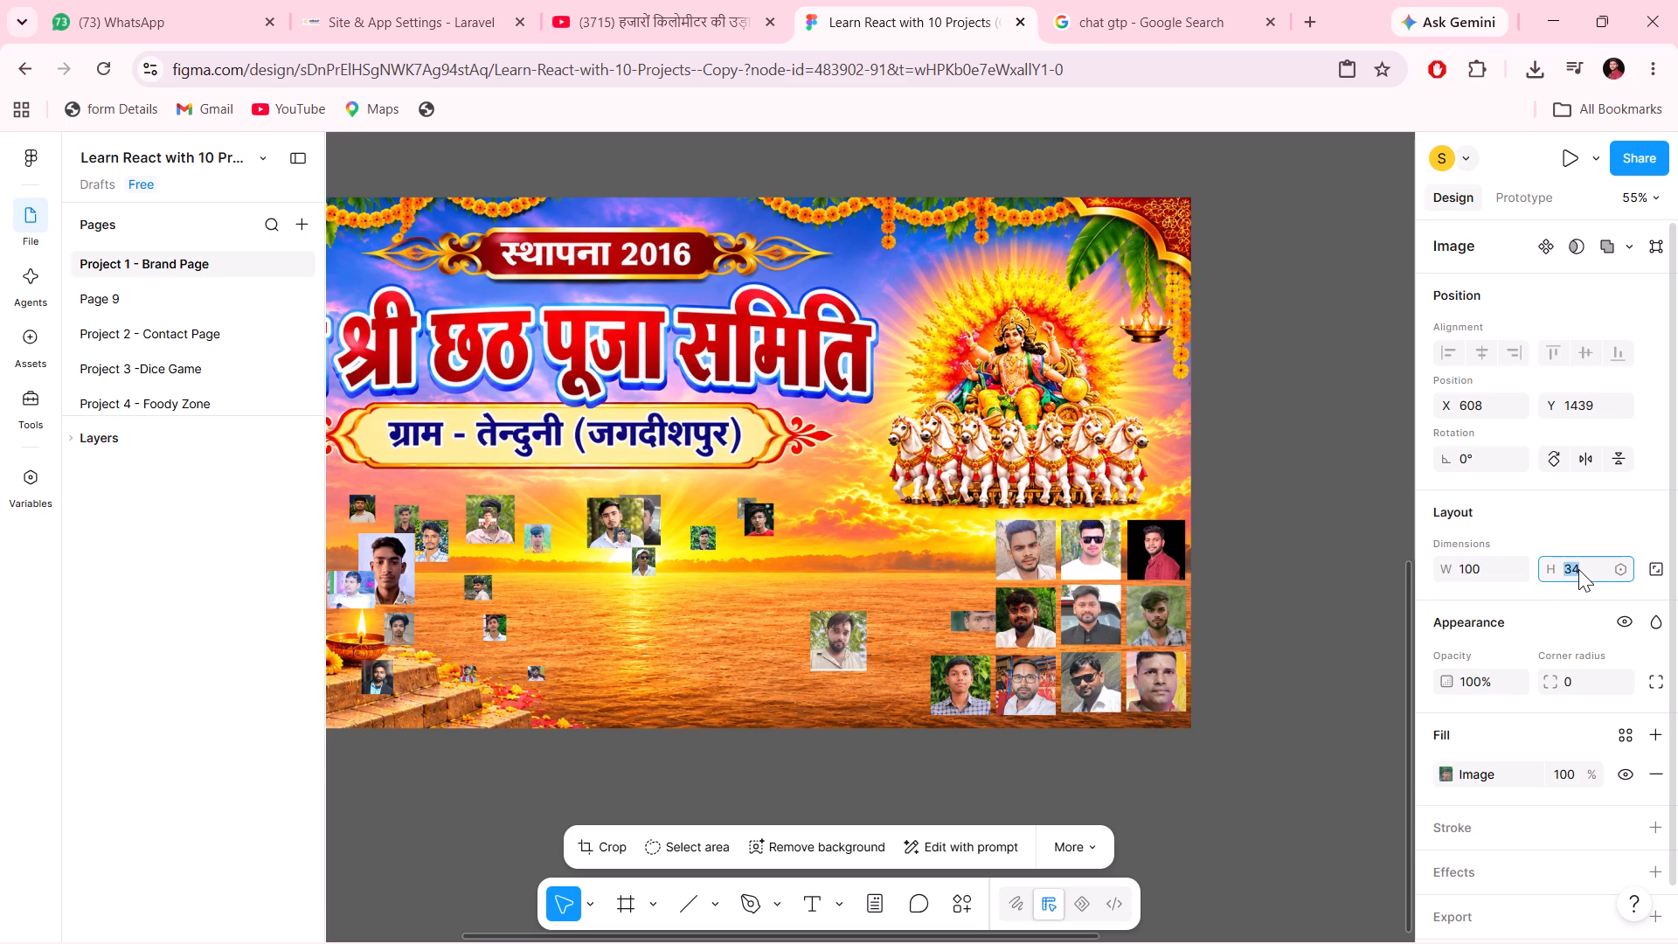
{"action": "type", "text": "100"}
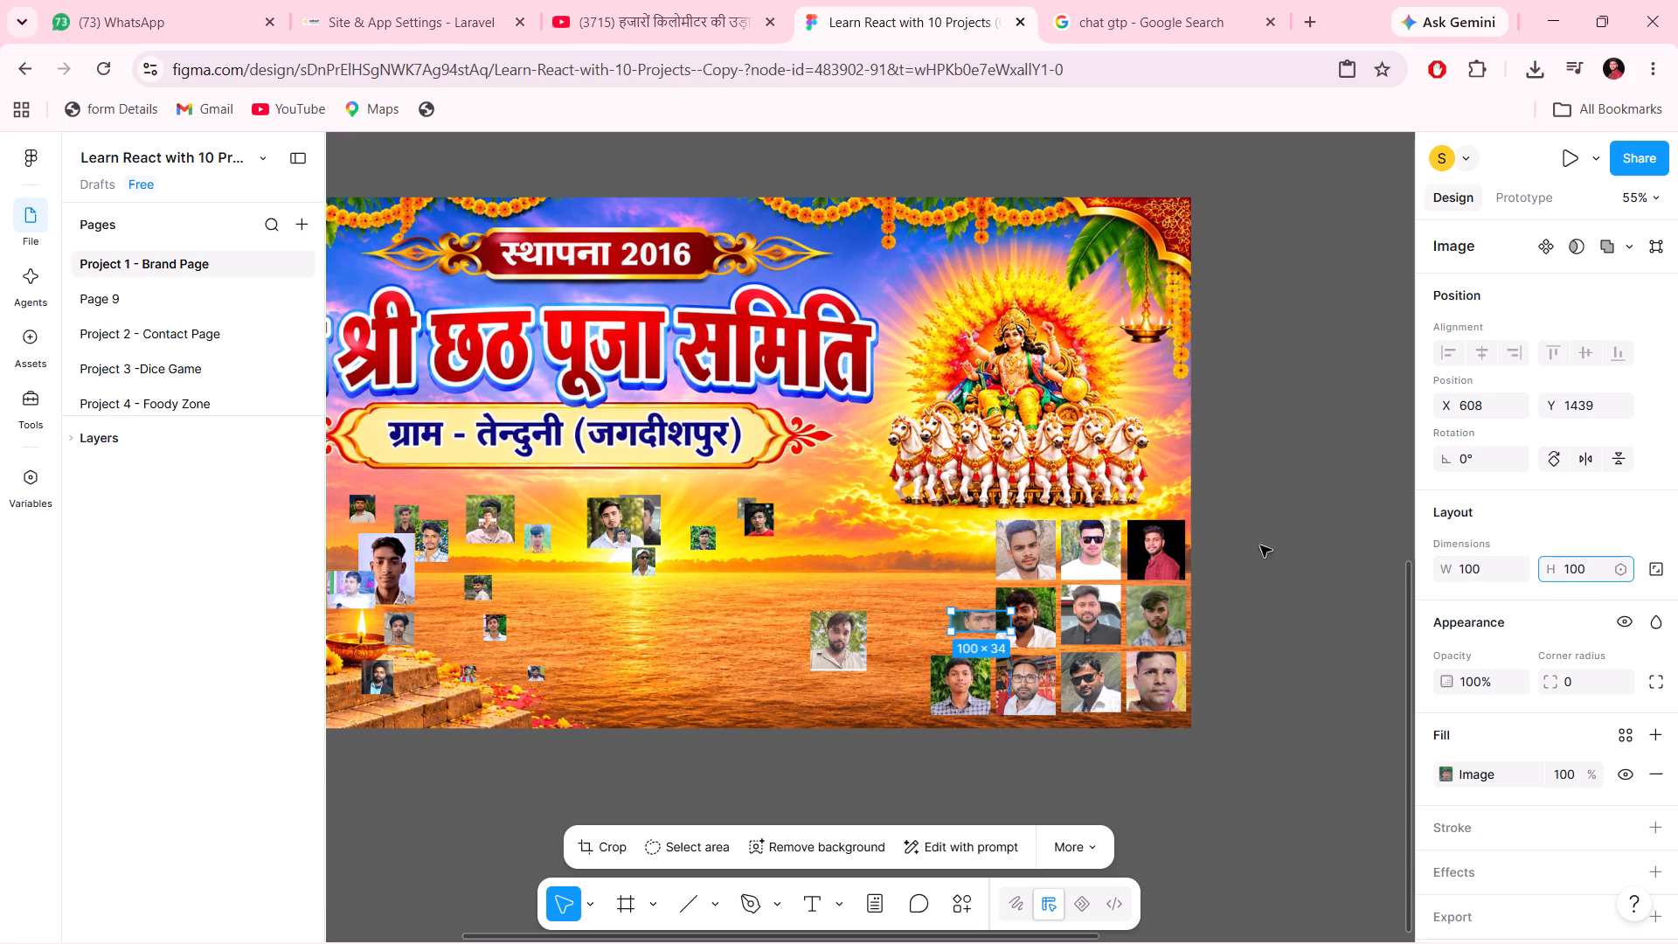
{"action": "left_click", "coordinate": [1264, 566]}
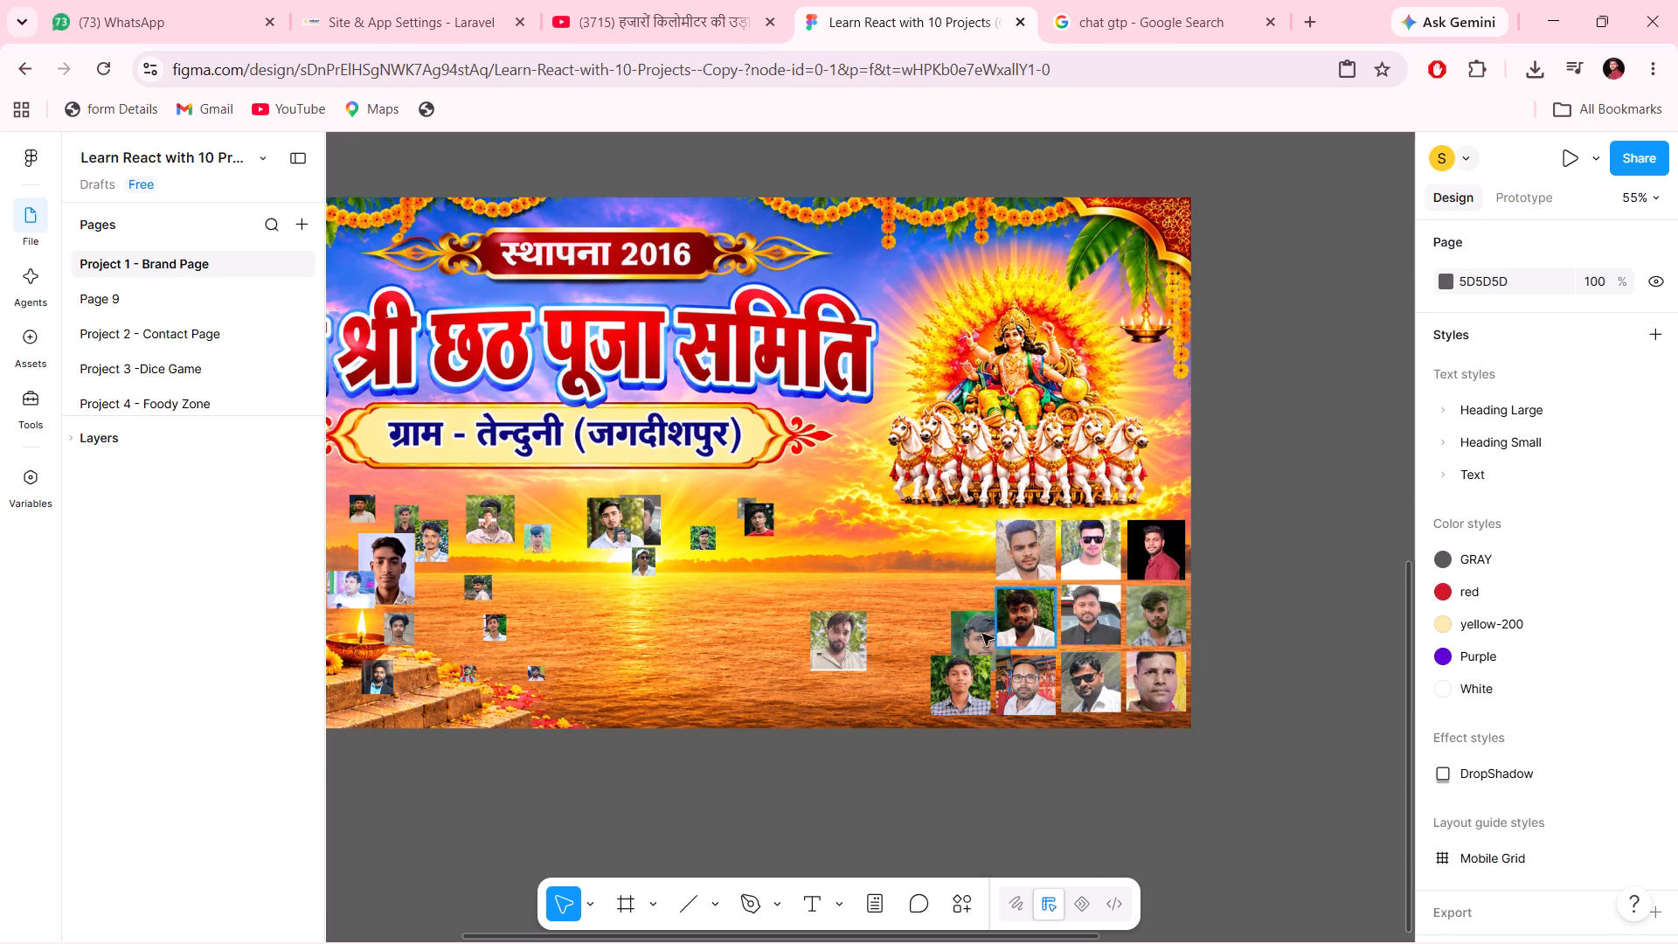
{"action": "left_click_drag", "start_coordinate": [960, 634], "coordinate": [940, 614]}
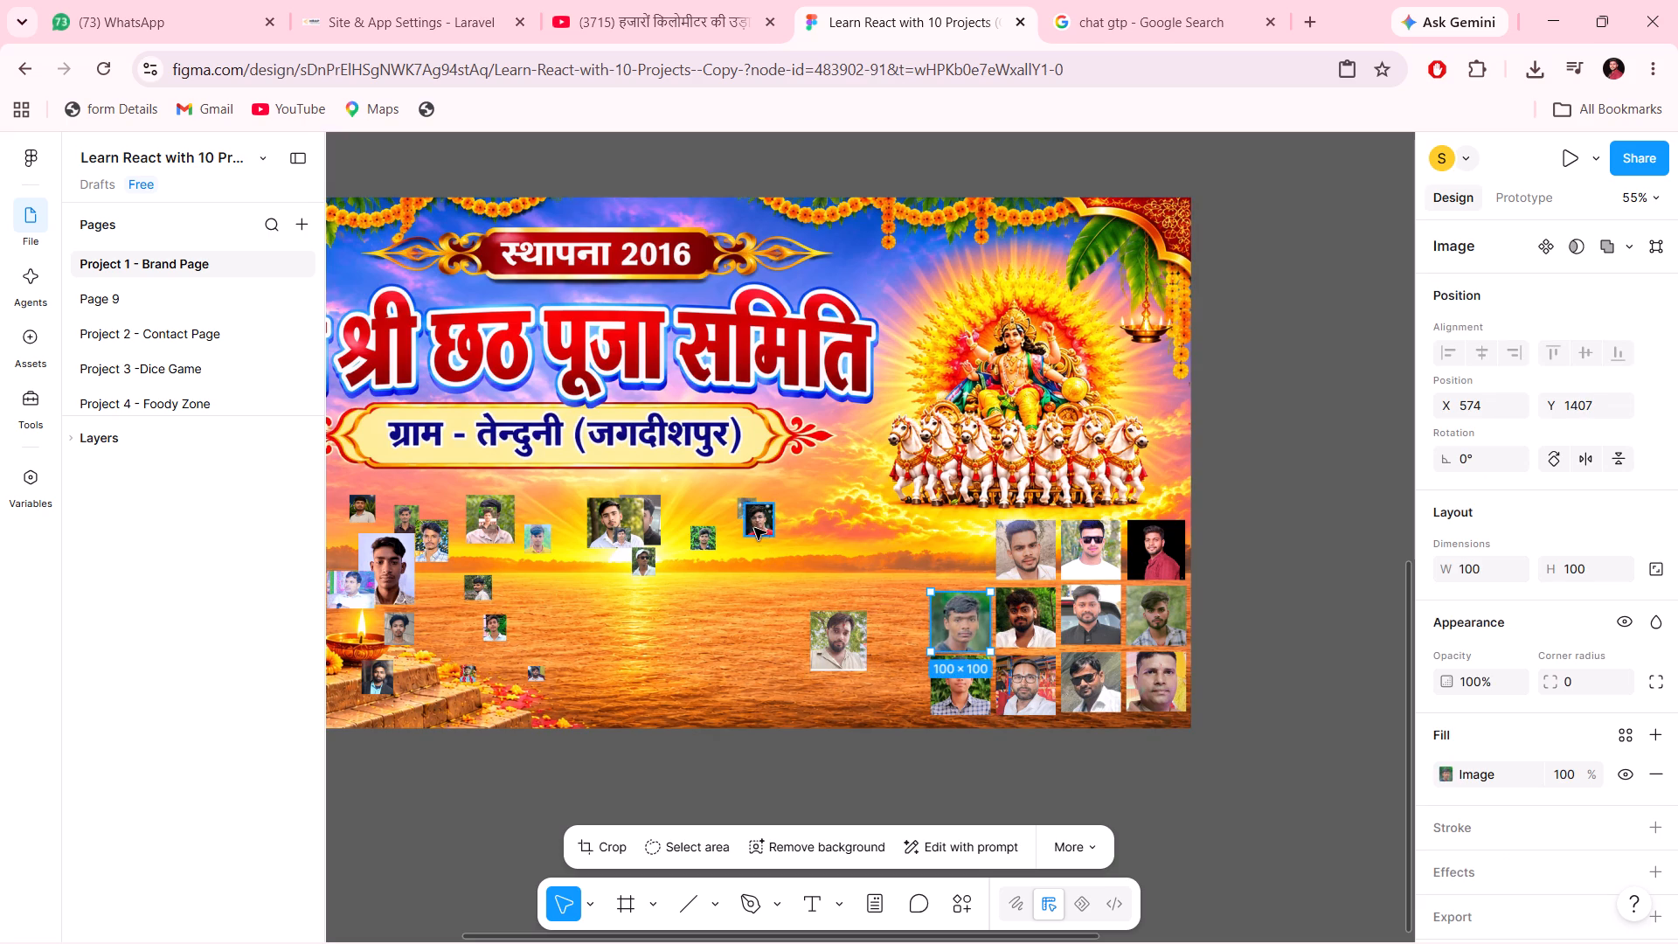
Add the small dark-background portrait near the sun to the grid's top row, with unlocked proportions, at 100 × 100 and X 574, Y 1286.
{"action": "left_click_drag", "start_coordinate": [753, 526], "coordinate": [958, 559]}
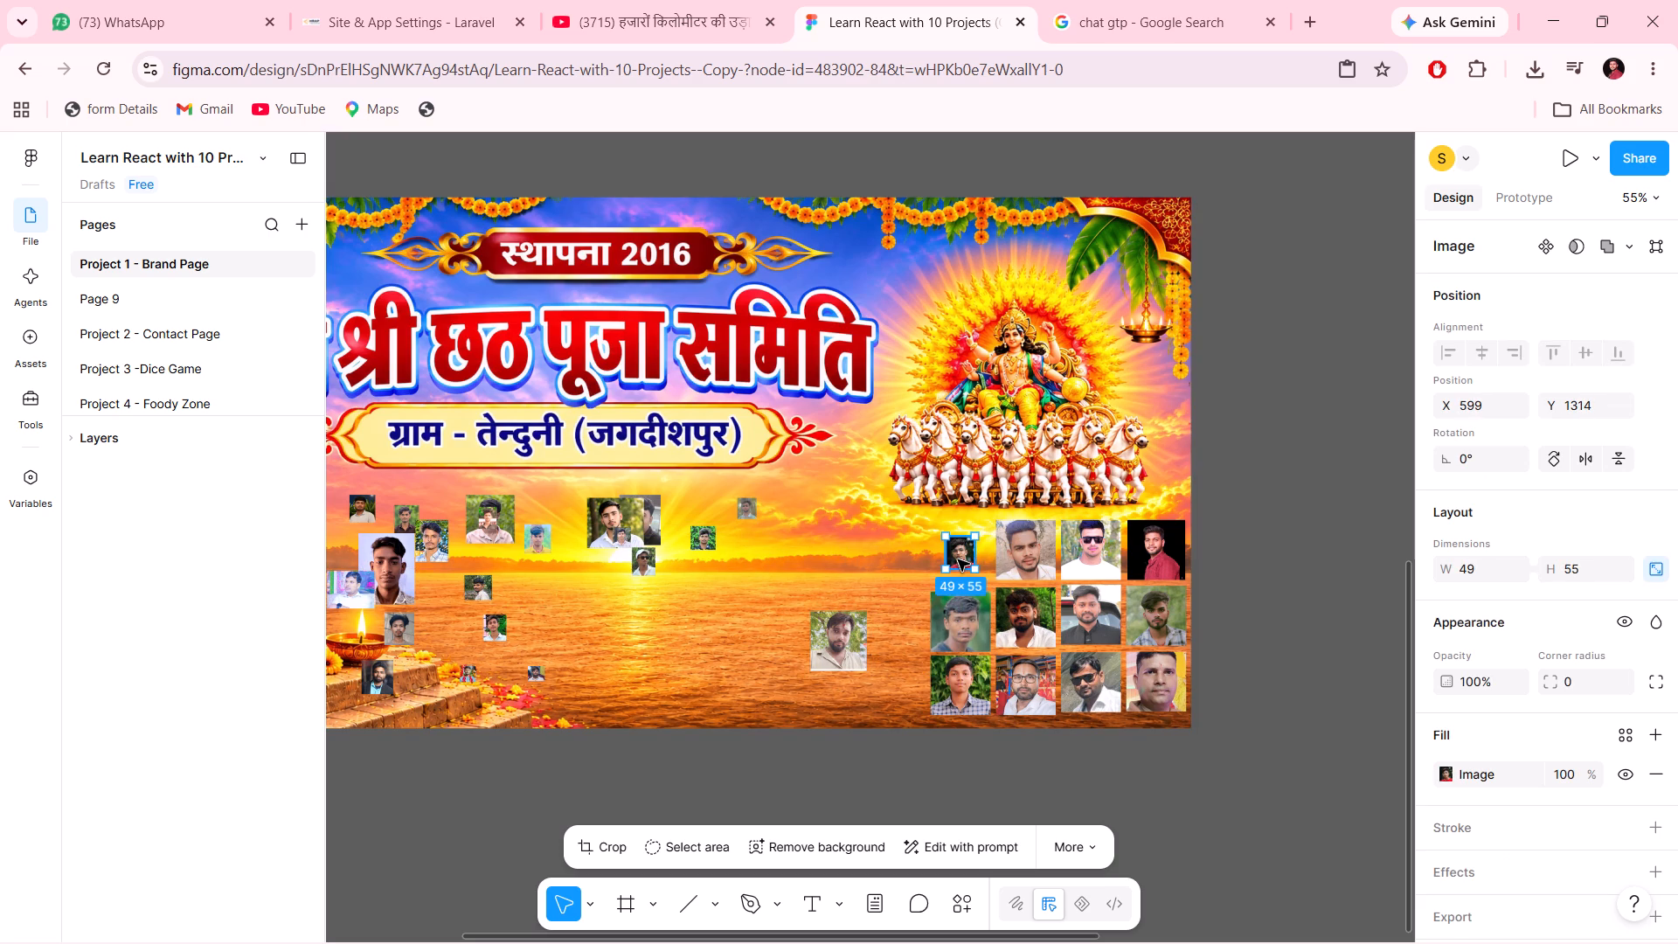
{"action": "left_click", "coordinate": [1653, 570]}
{"action": "left_click", "coordinate": [1472, 564]}
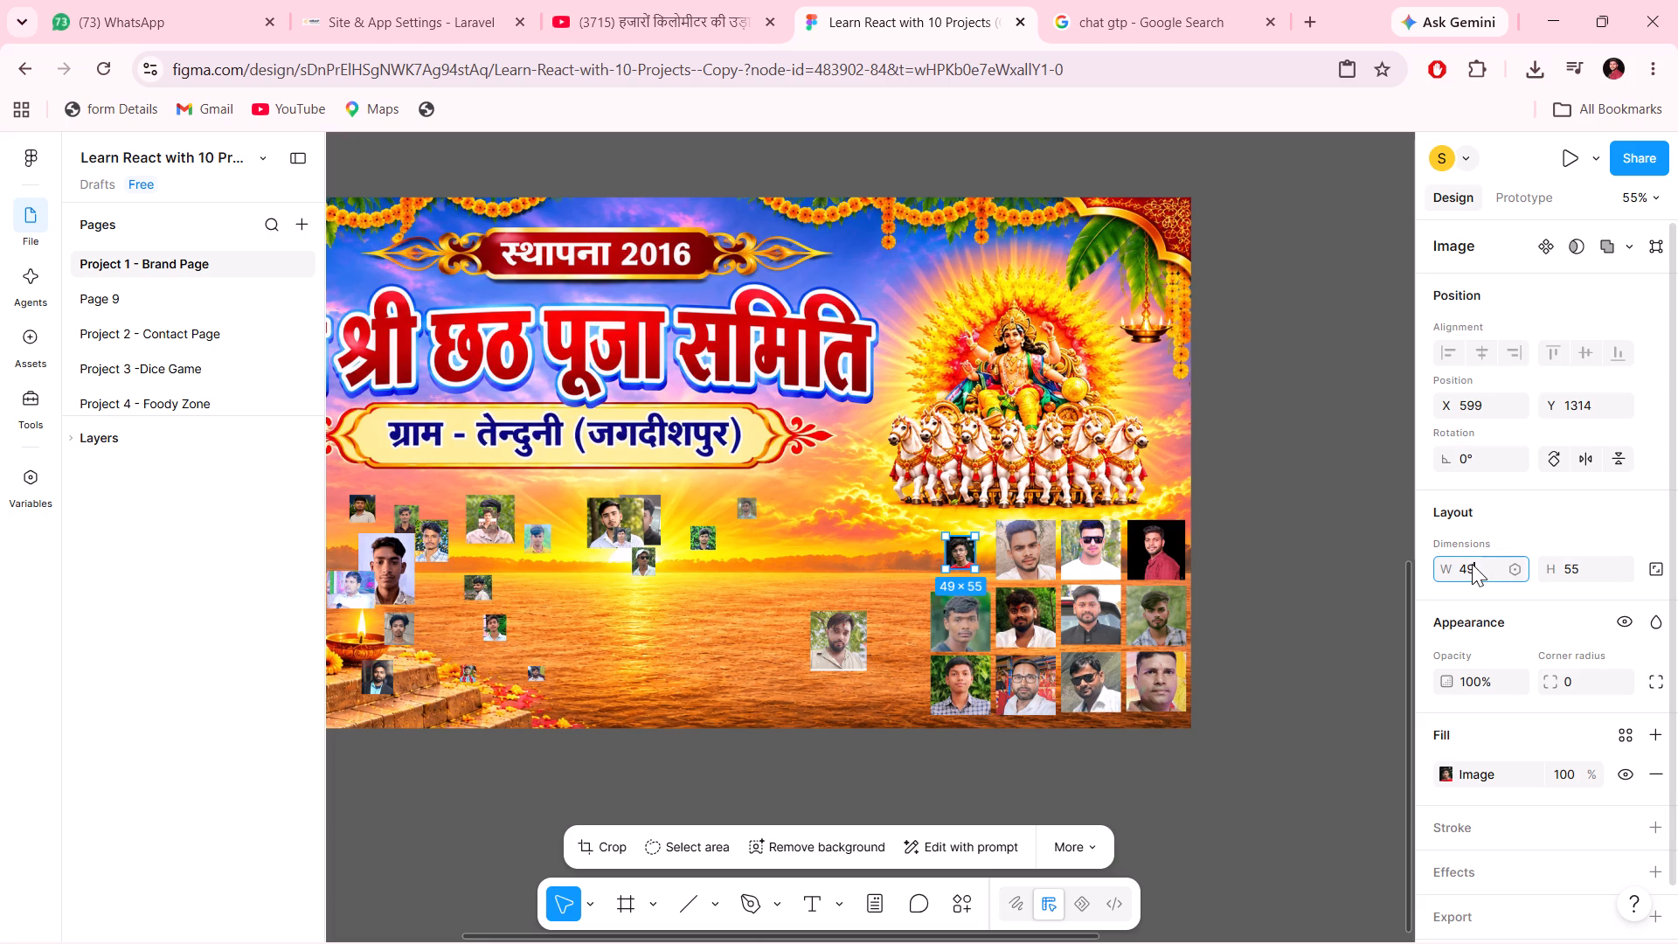
{"action": "type", "text": "100"}
{"action": "left_click", "coordinate": [1589, 573]}
{"action": "type", "text": "100"}
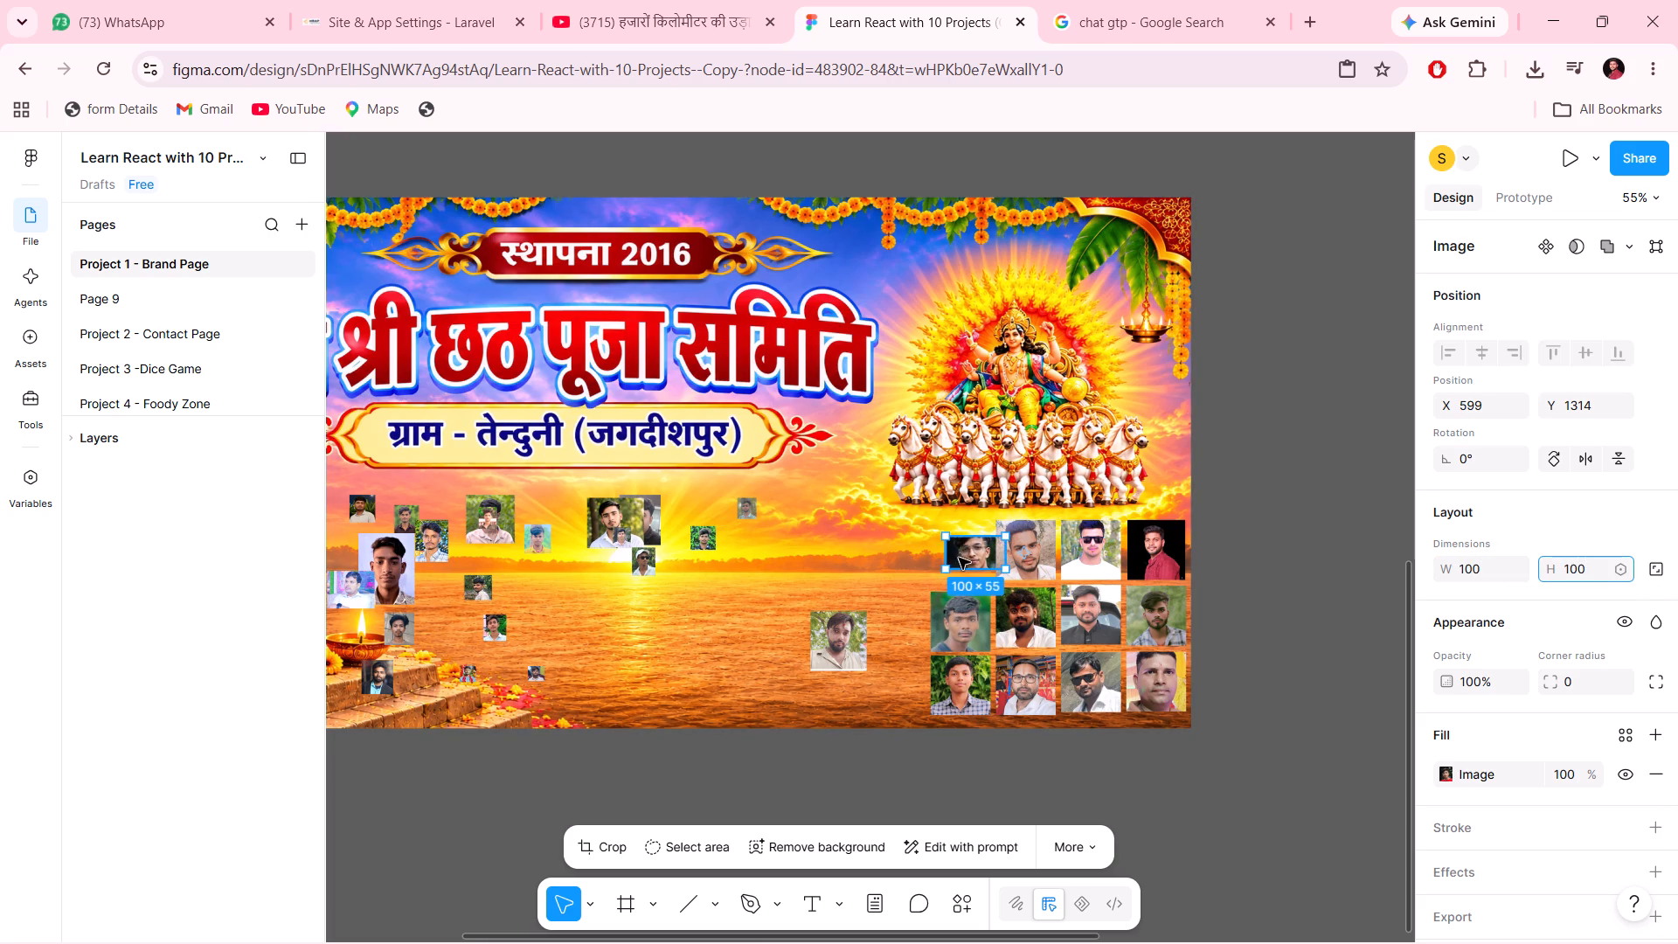
{"action": "left_click_drag", "start_coordinate": [959, 558], "coordinate": [944, 547]}
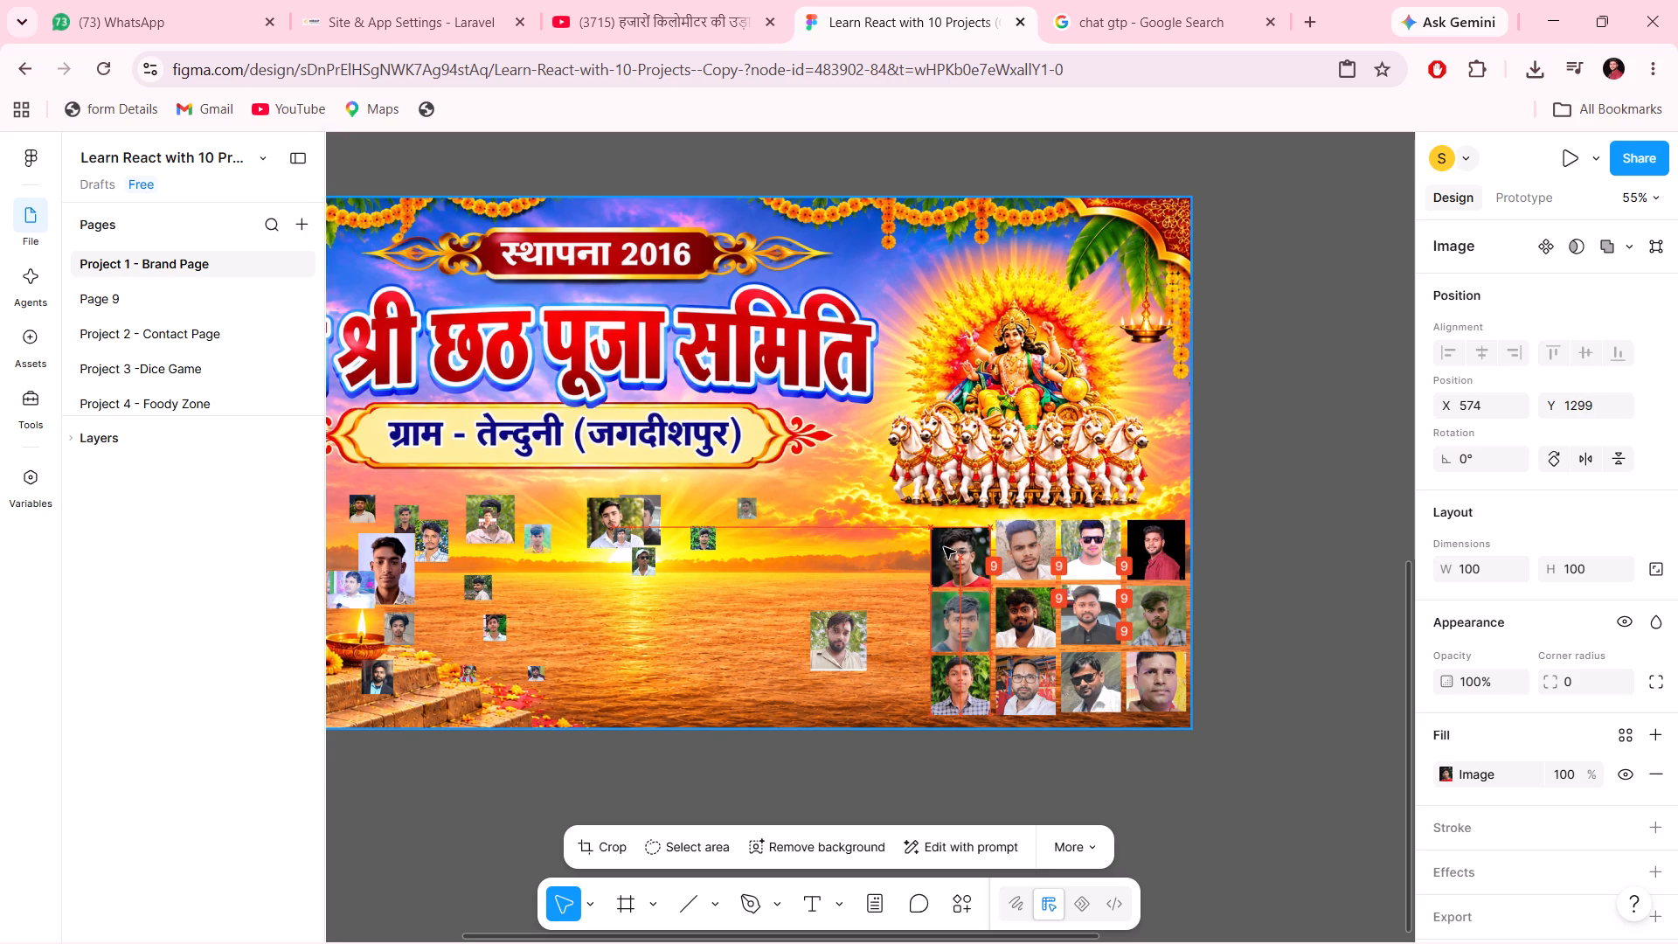
{"action": "left_click_drag", "start_coordinate": [944, 547], "coordinate": [943, 545]}
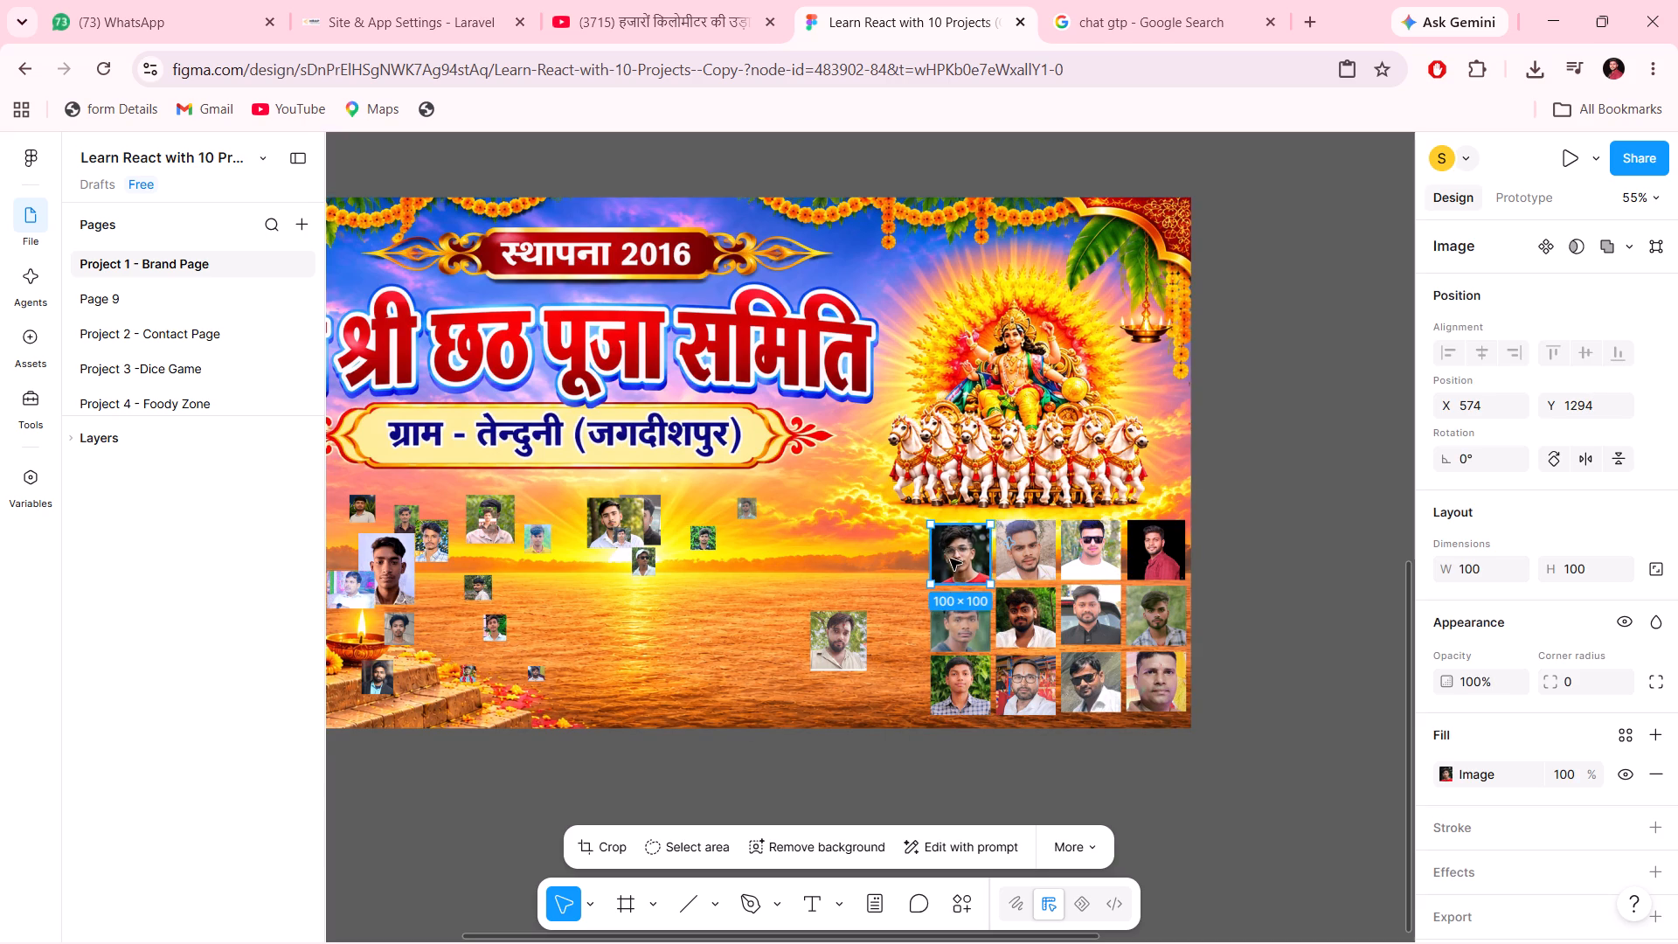
{"action": "left_click", "coordinate": [947, 559]}
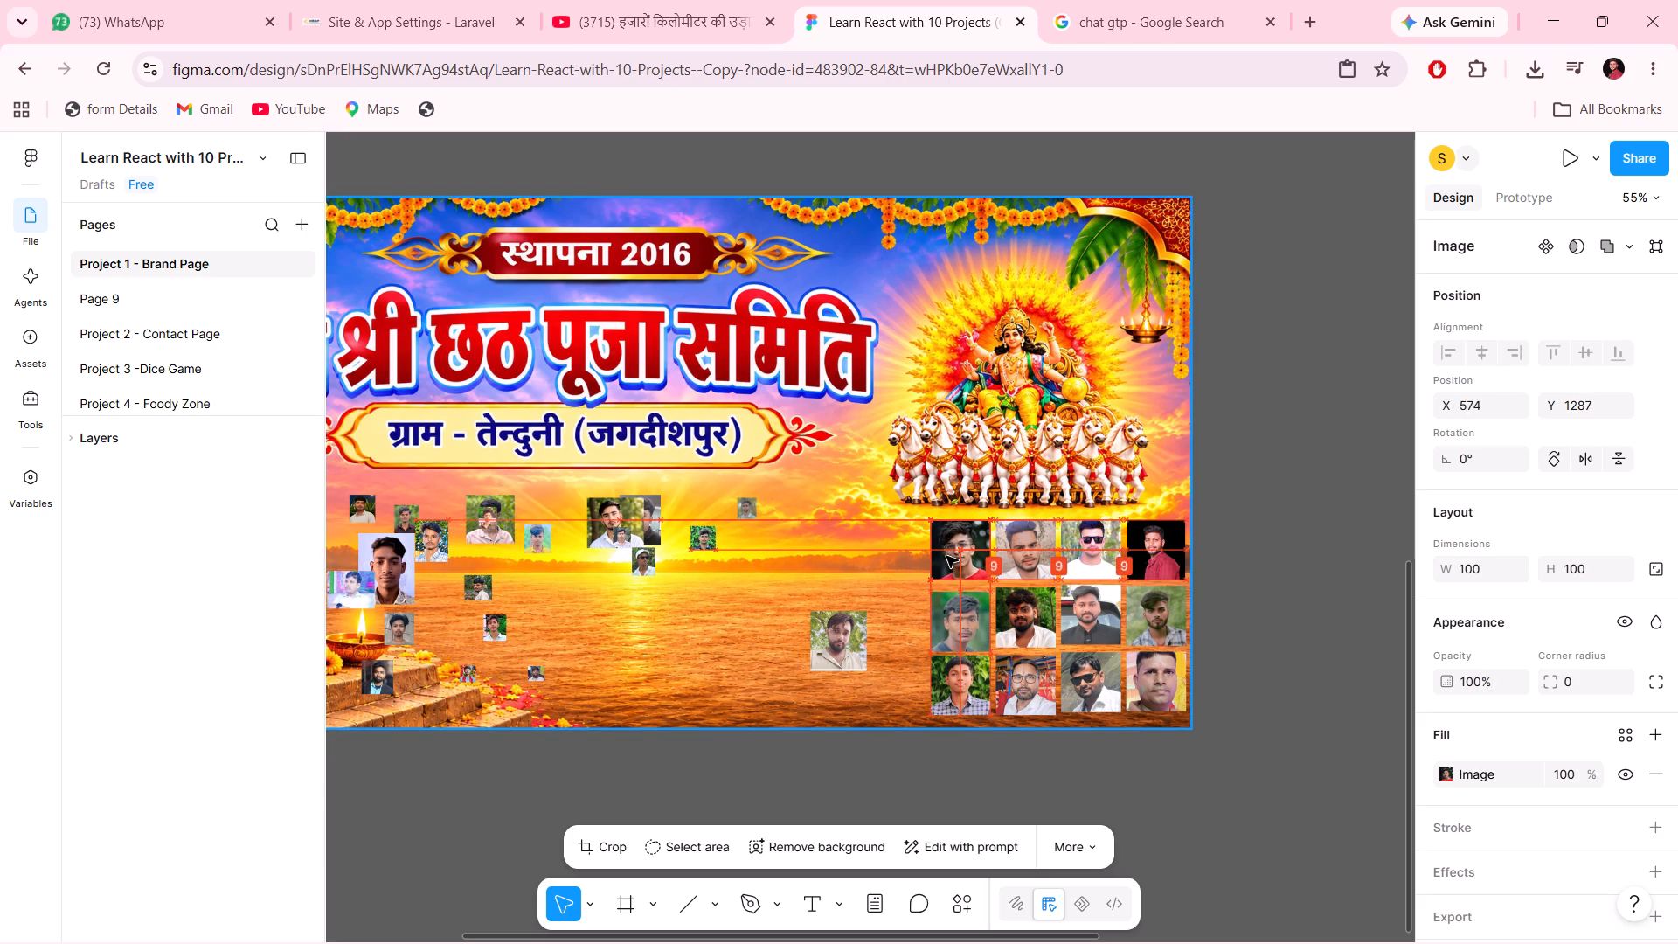
{"action": "left_click", "coordinate": [945, 570]}
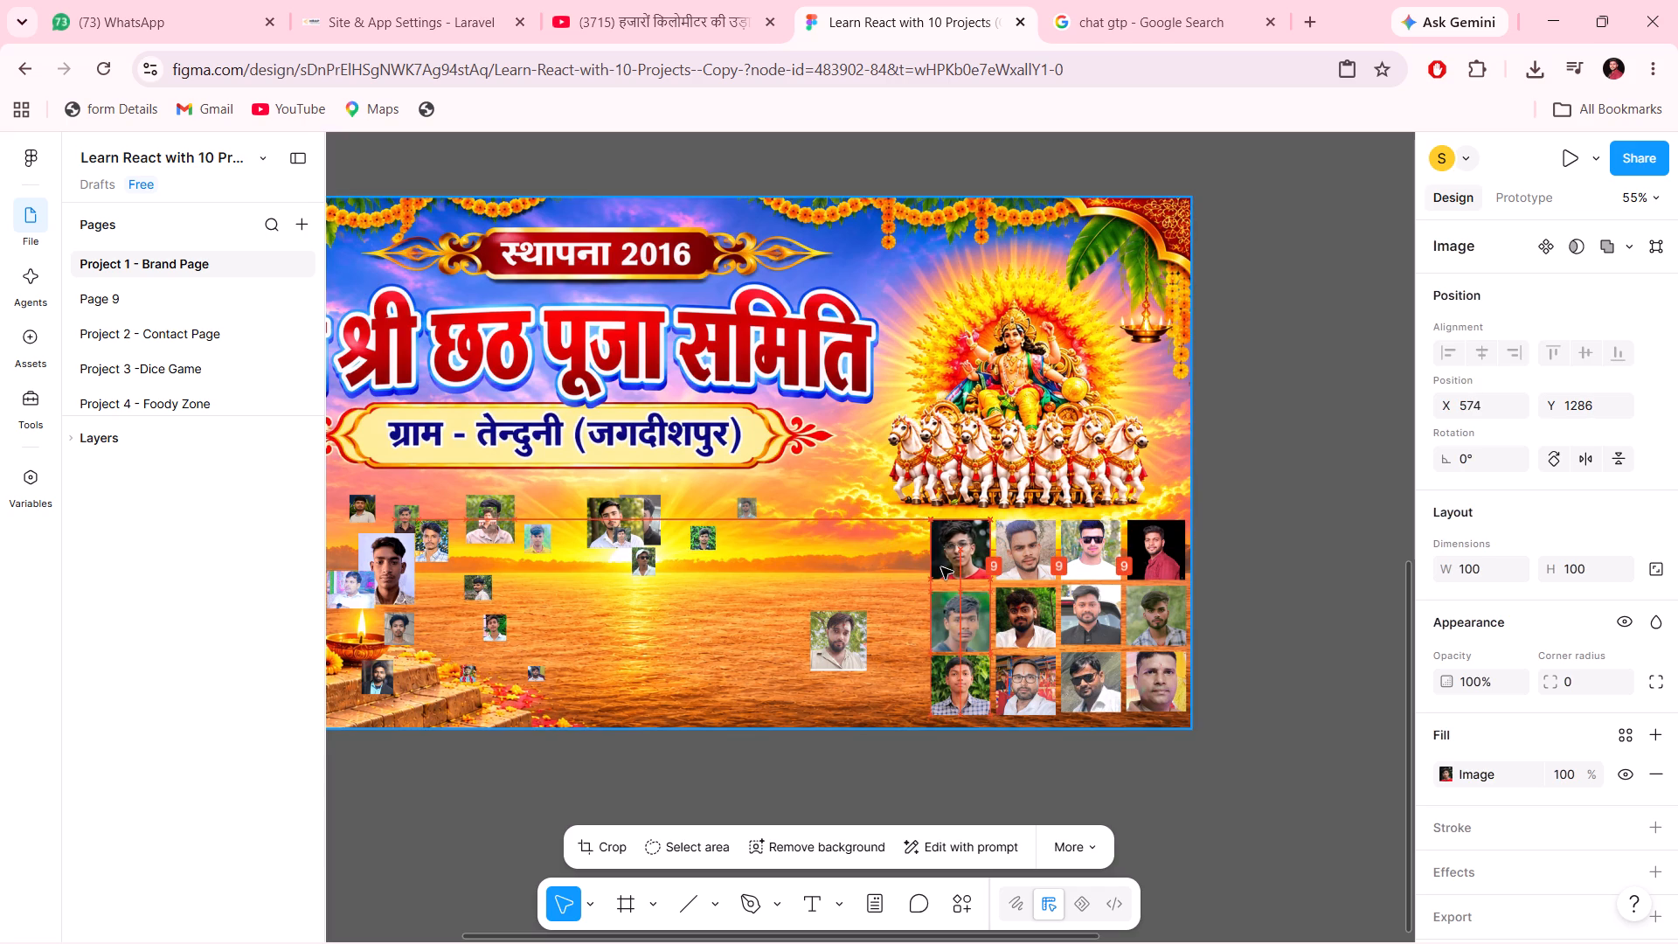
Nudge the first portrait in the grid's middle row up to Y 1404.
{"action": "left_click", "coordinate": [950, 621]}
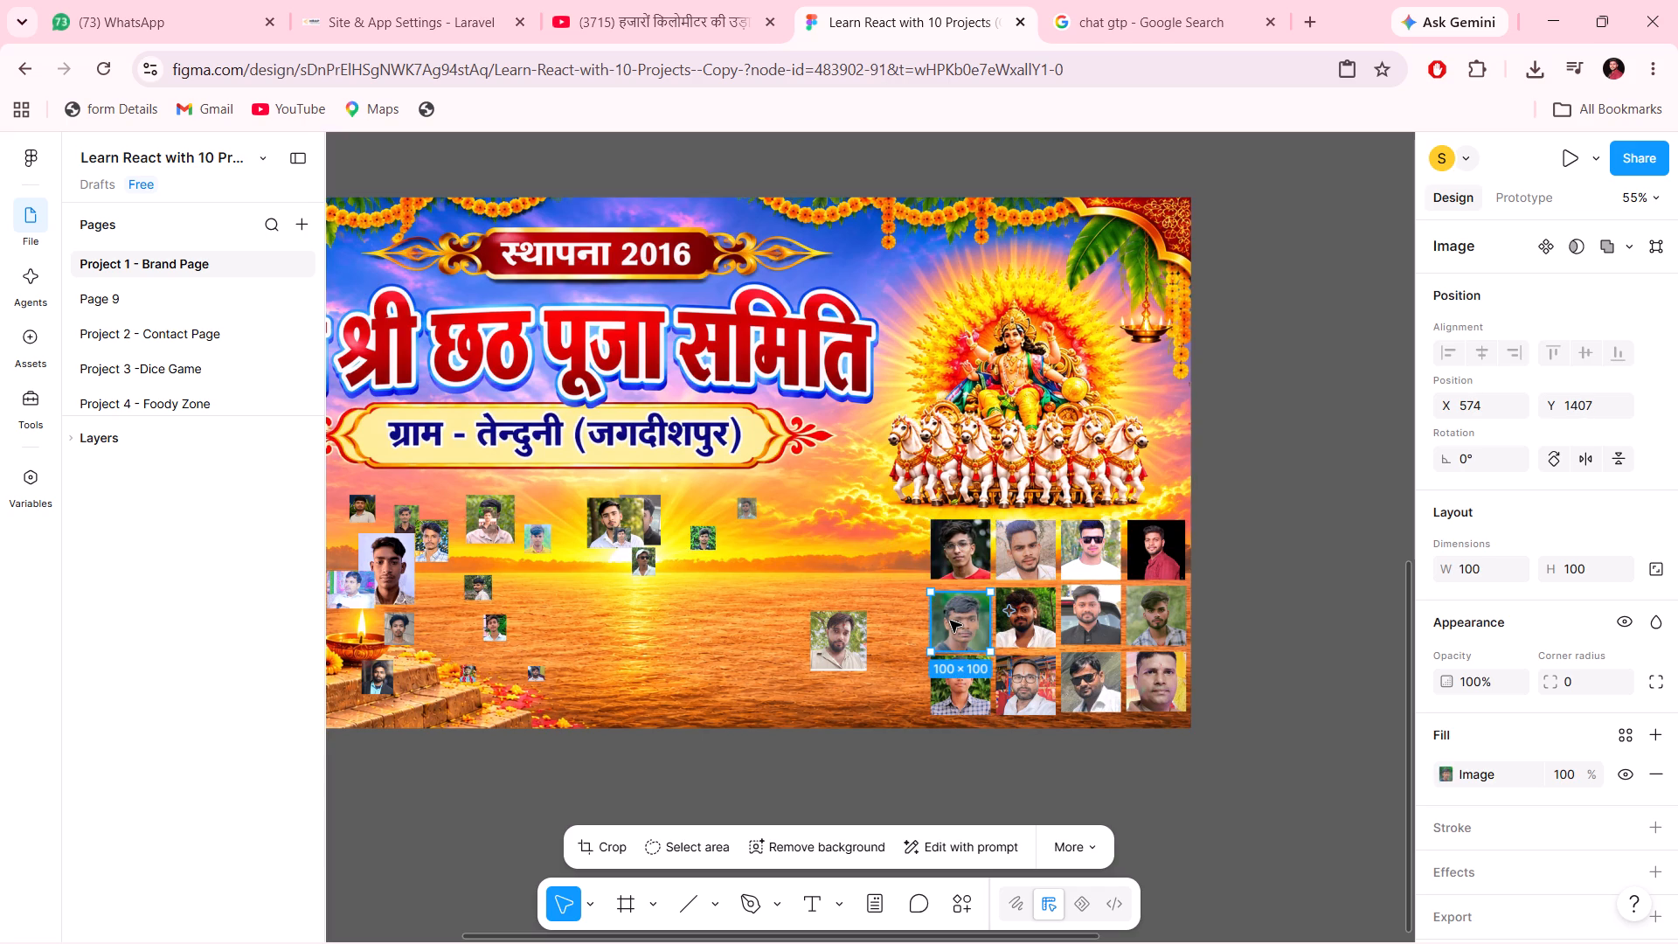
{"action": "left_click", "coordinate": [950, 621]}
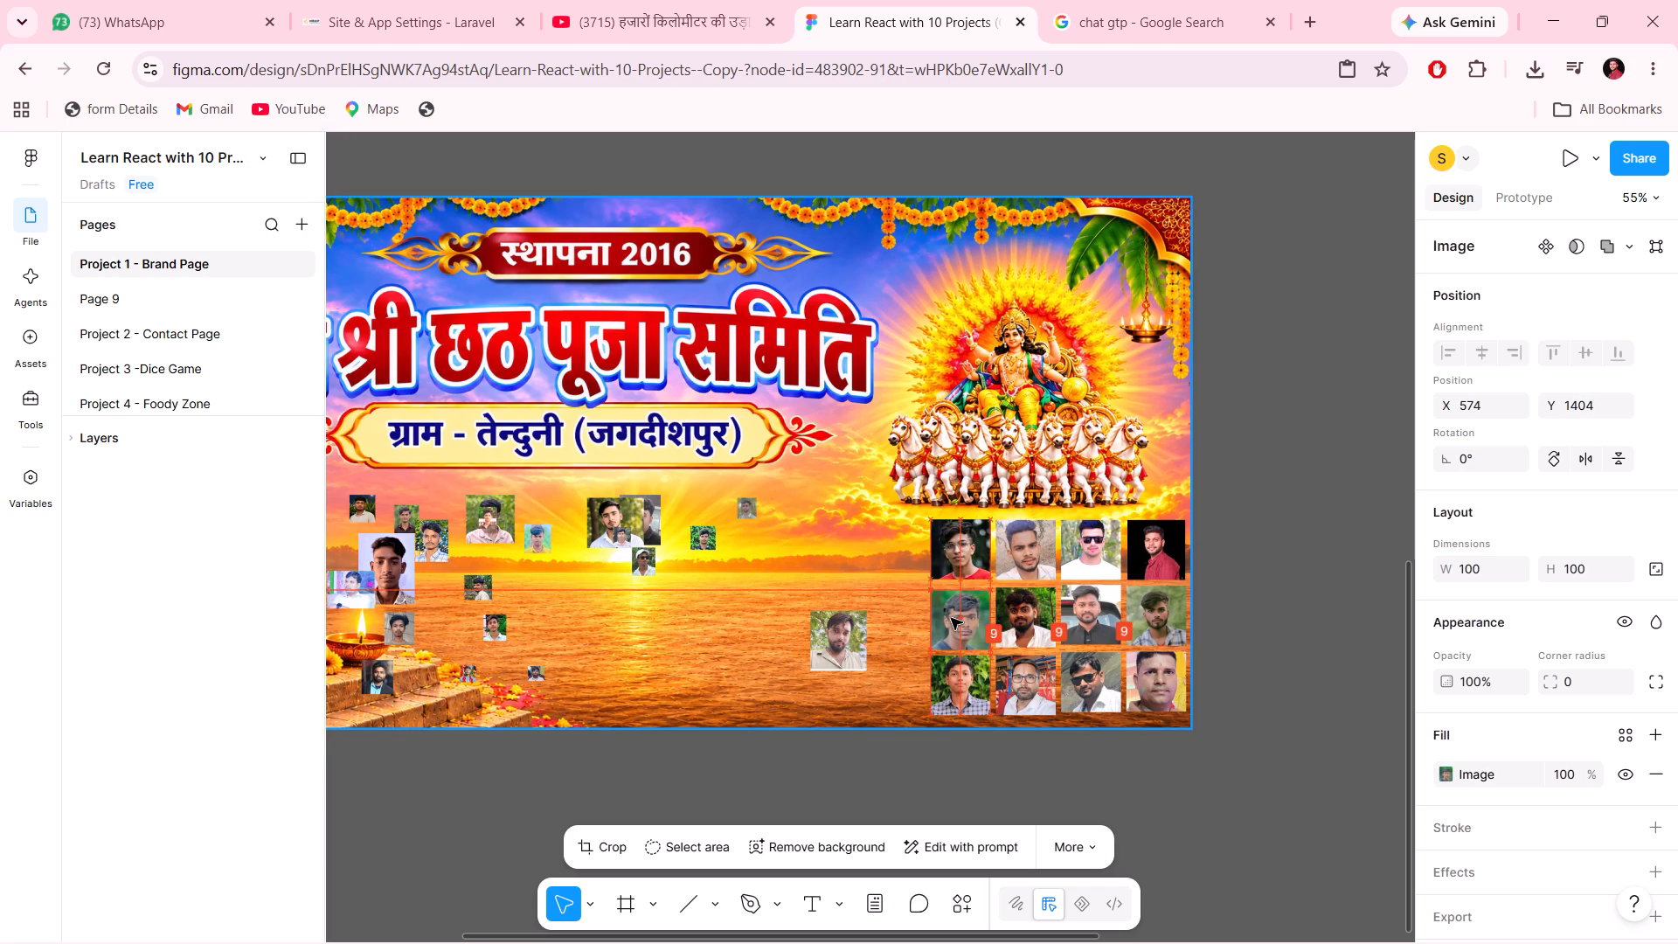
Select the dark-bearded portrait in the second column of the grid's middle row.
{"action": "left_click", "coordinate": [1039, 616]}
{"action": "left_click", "coordinate": [1039, 616]}
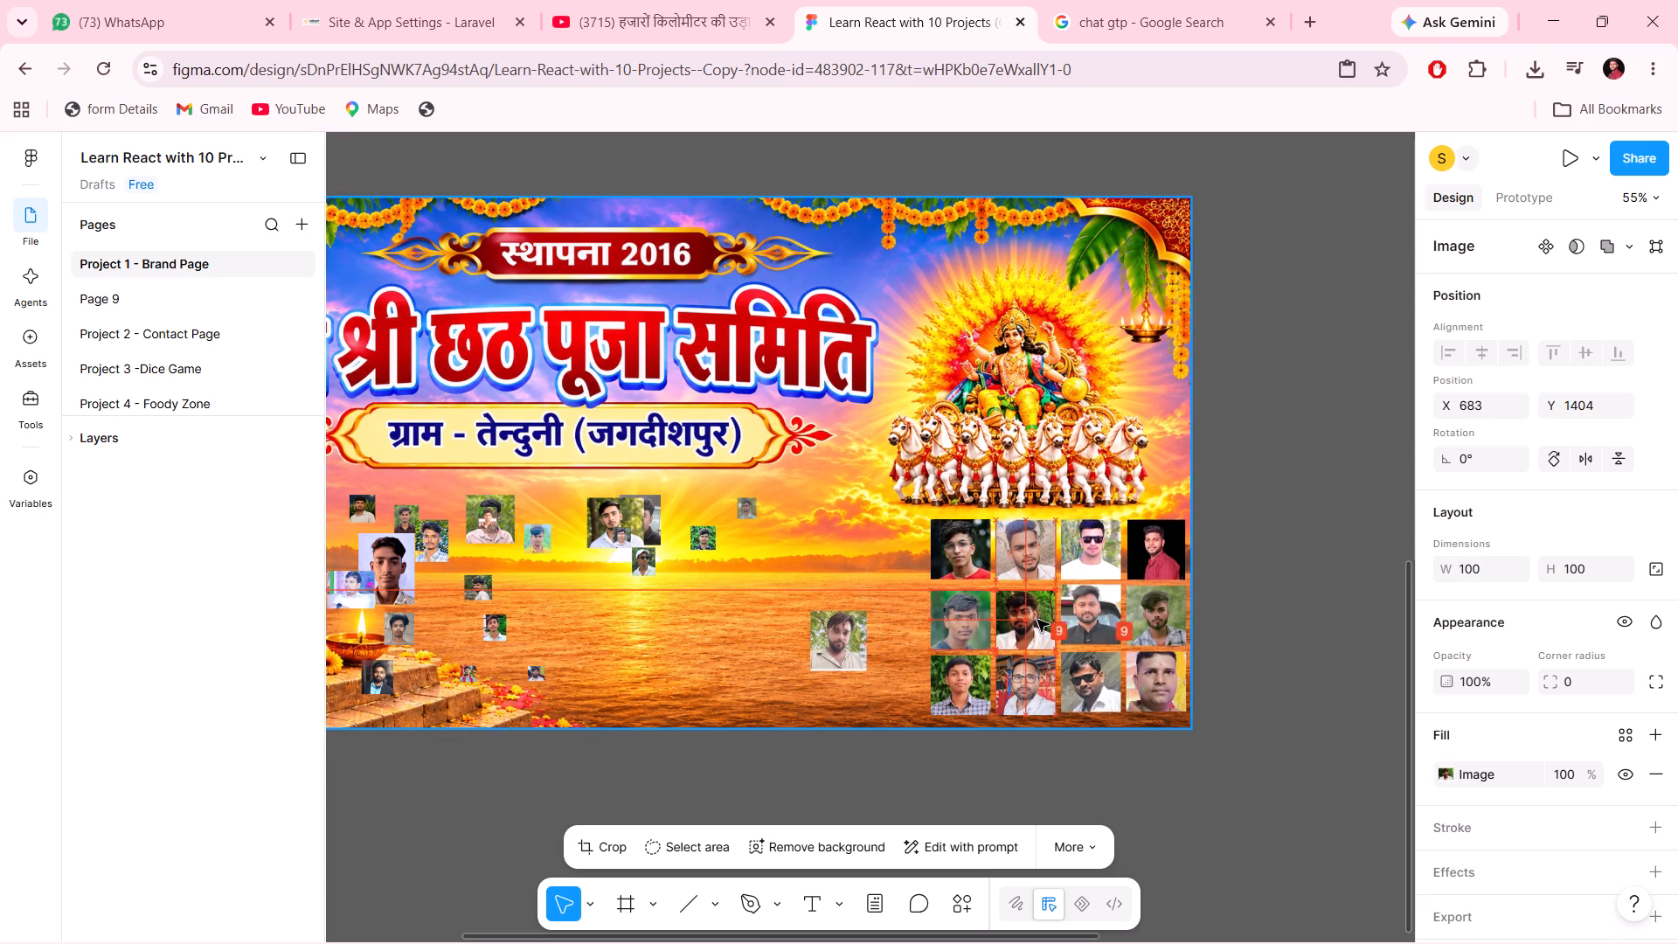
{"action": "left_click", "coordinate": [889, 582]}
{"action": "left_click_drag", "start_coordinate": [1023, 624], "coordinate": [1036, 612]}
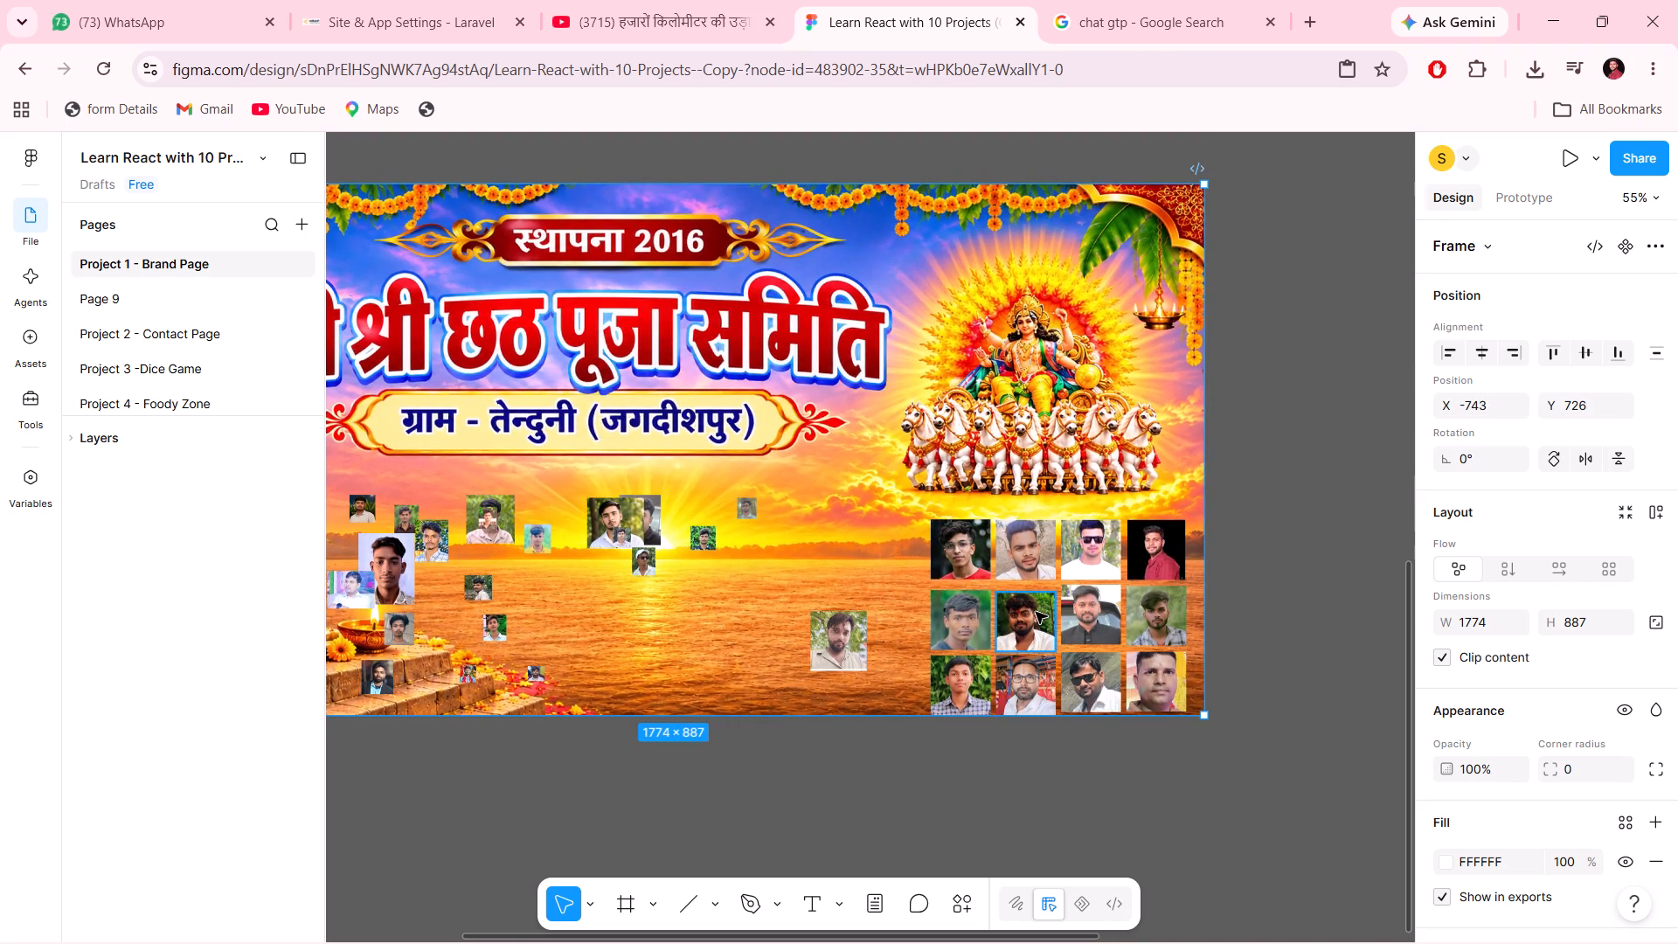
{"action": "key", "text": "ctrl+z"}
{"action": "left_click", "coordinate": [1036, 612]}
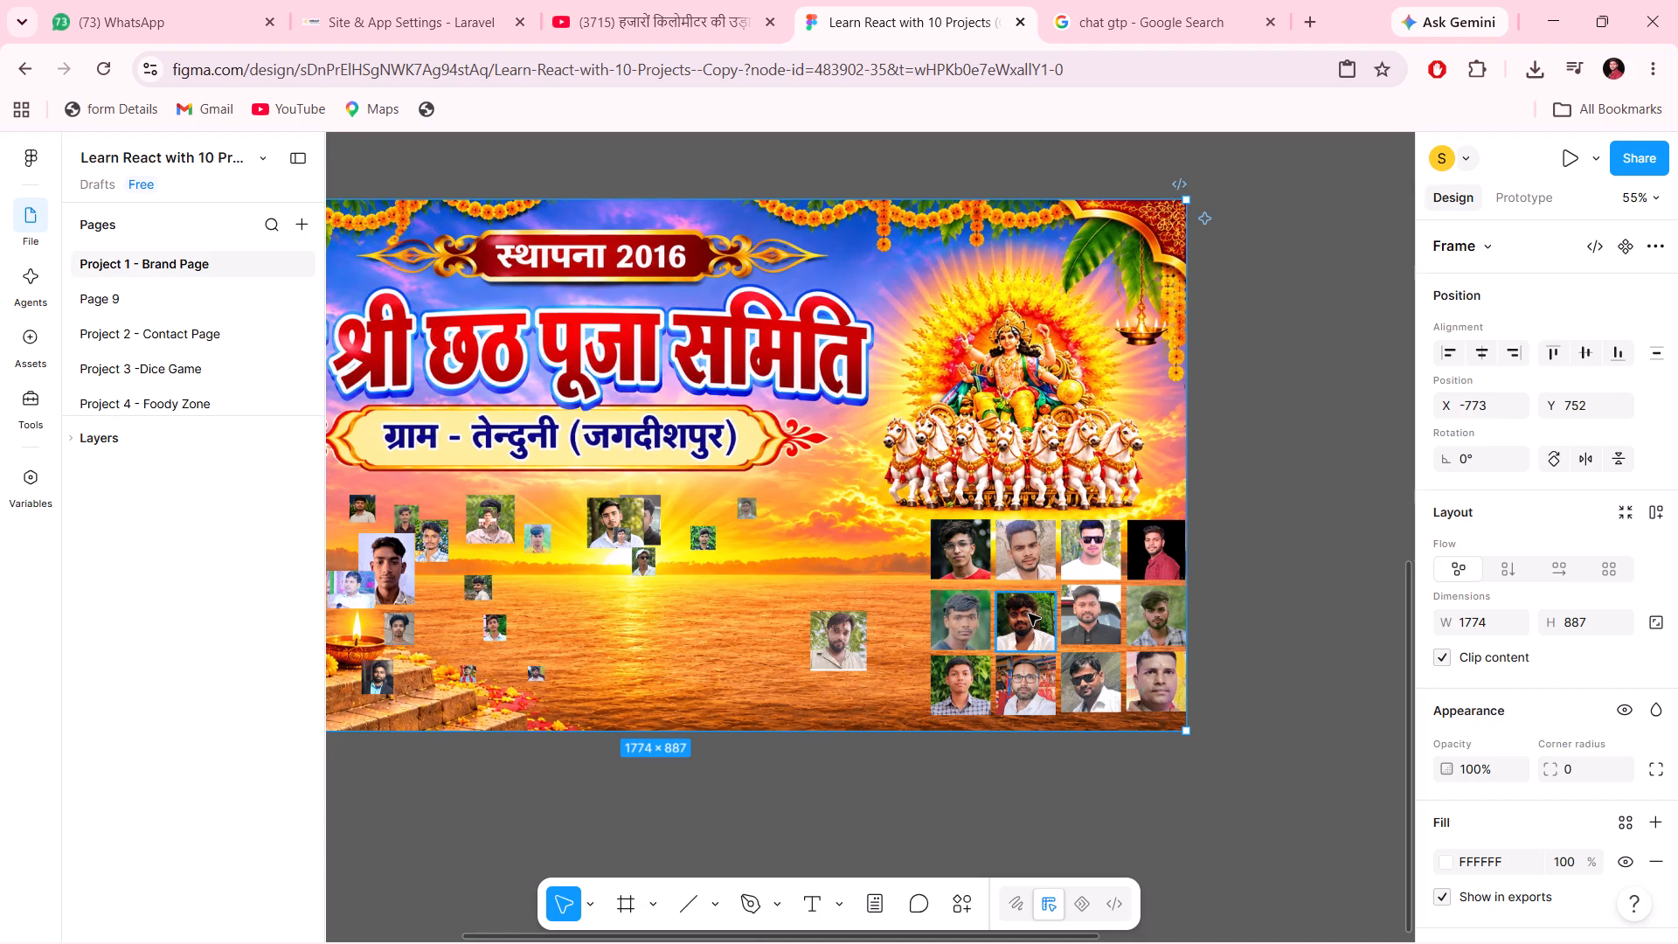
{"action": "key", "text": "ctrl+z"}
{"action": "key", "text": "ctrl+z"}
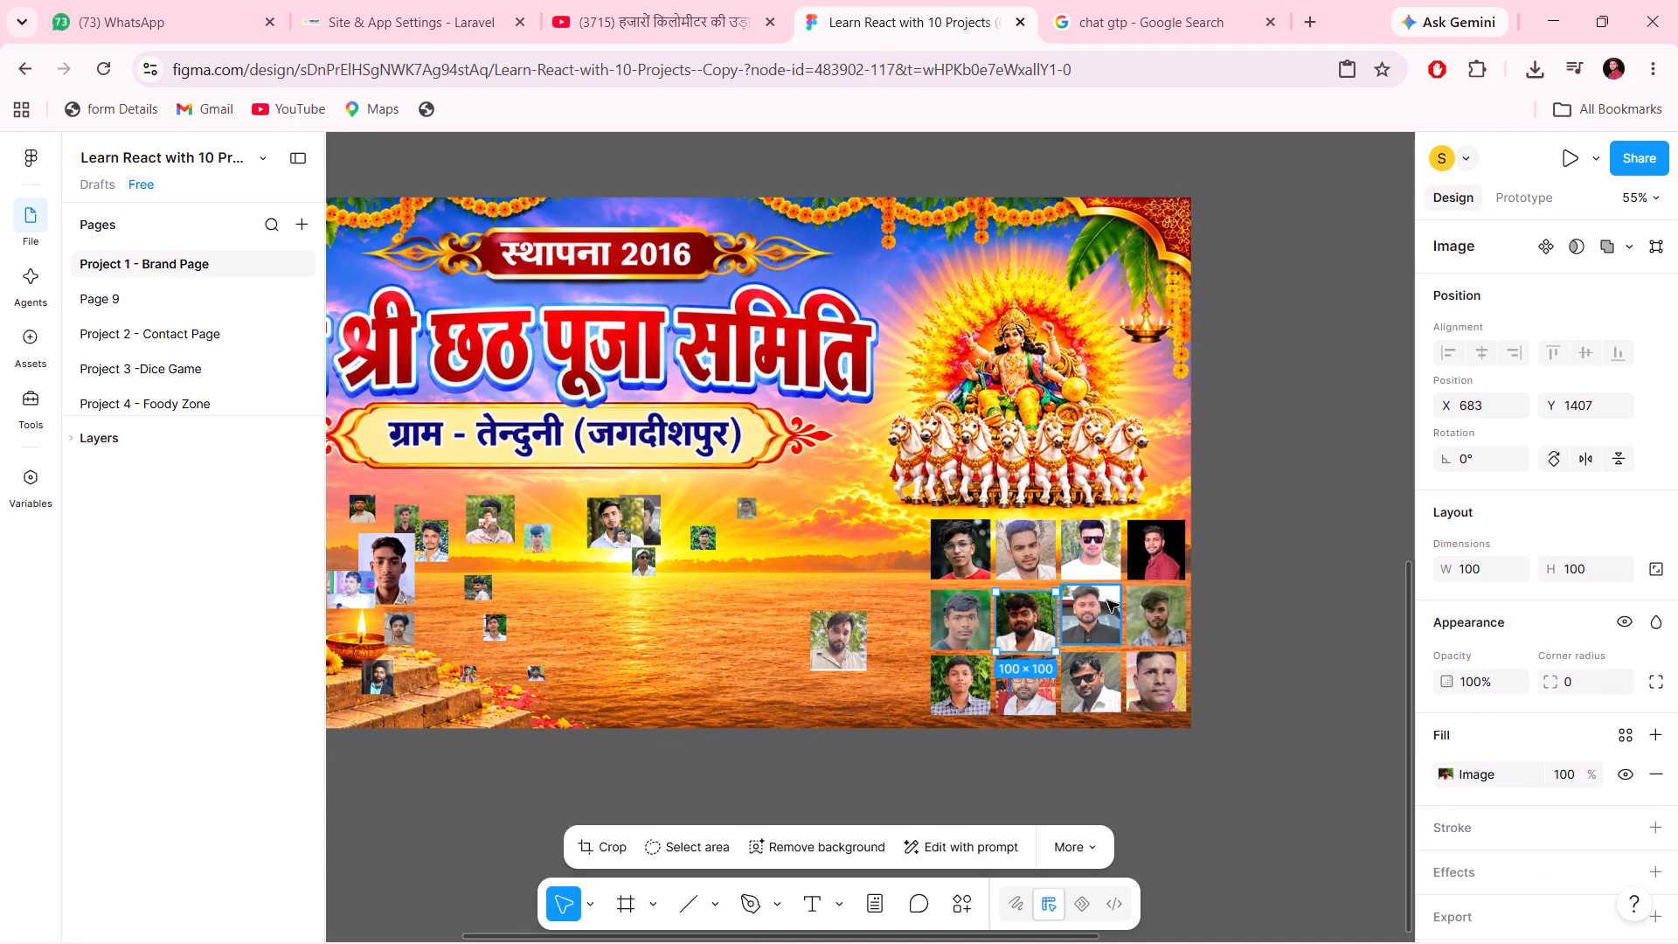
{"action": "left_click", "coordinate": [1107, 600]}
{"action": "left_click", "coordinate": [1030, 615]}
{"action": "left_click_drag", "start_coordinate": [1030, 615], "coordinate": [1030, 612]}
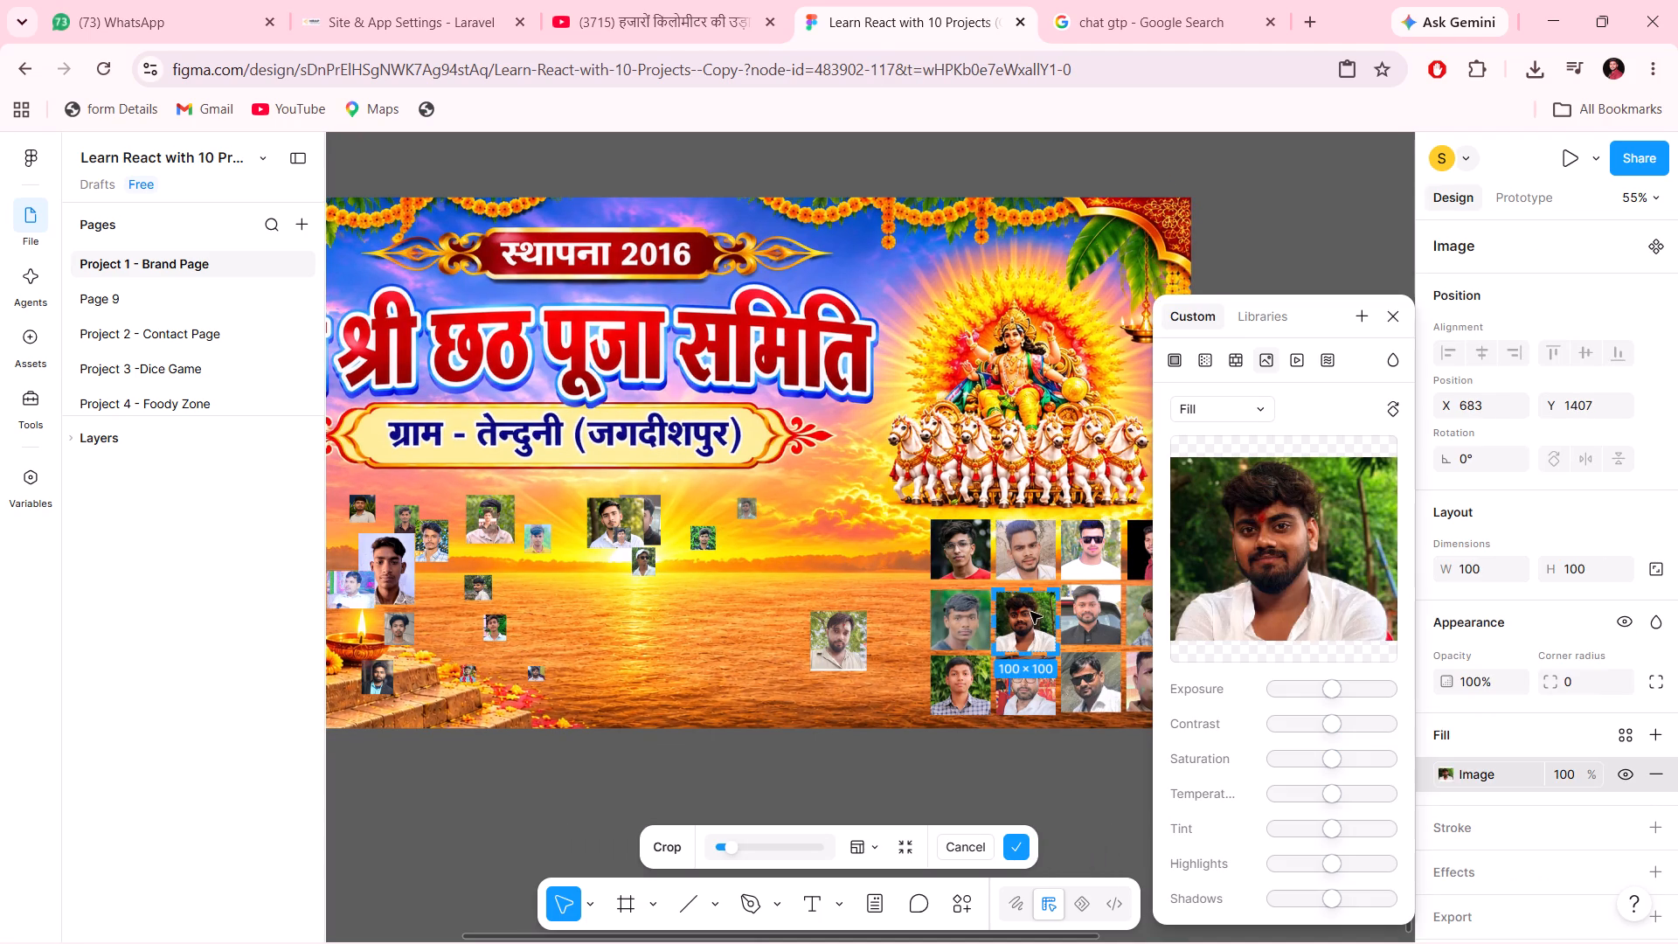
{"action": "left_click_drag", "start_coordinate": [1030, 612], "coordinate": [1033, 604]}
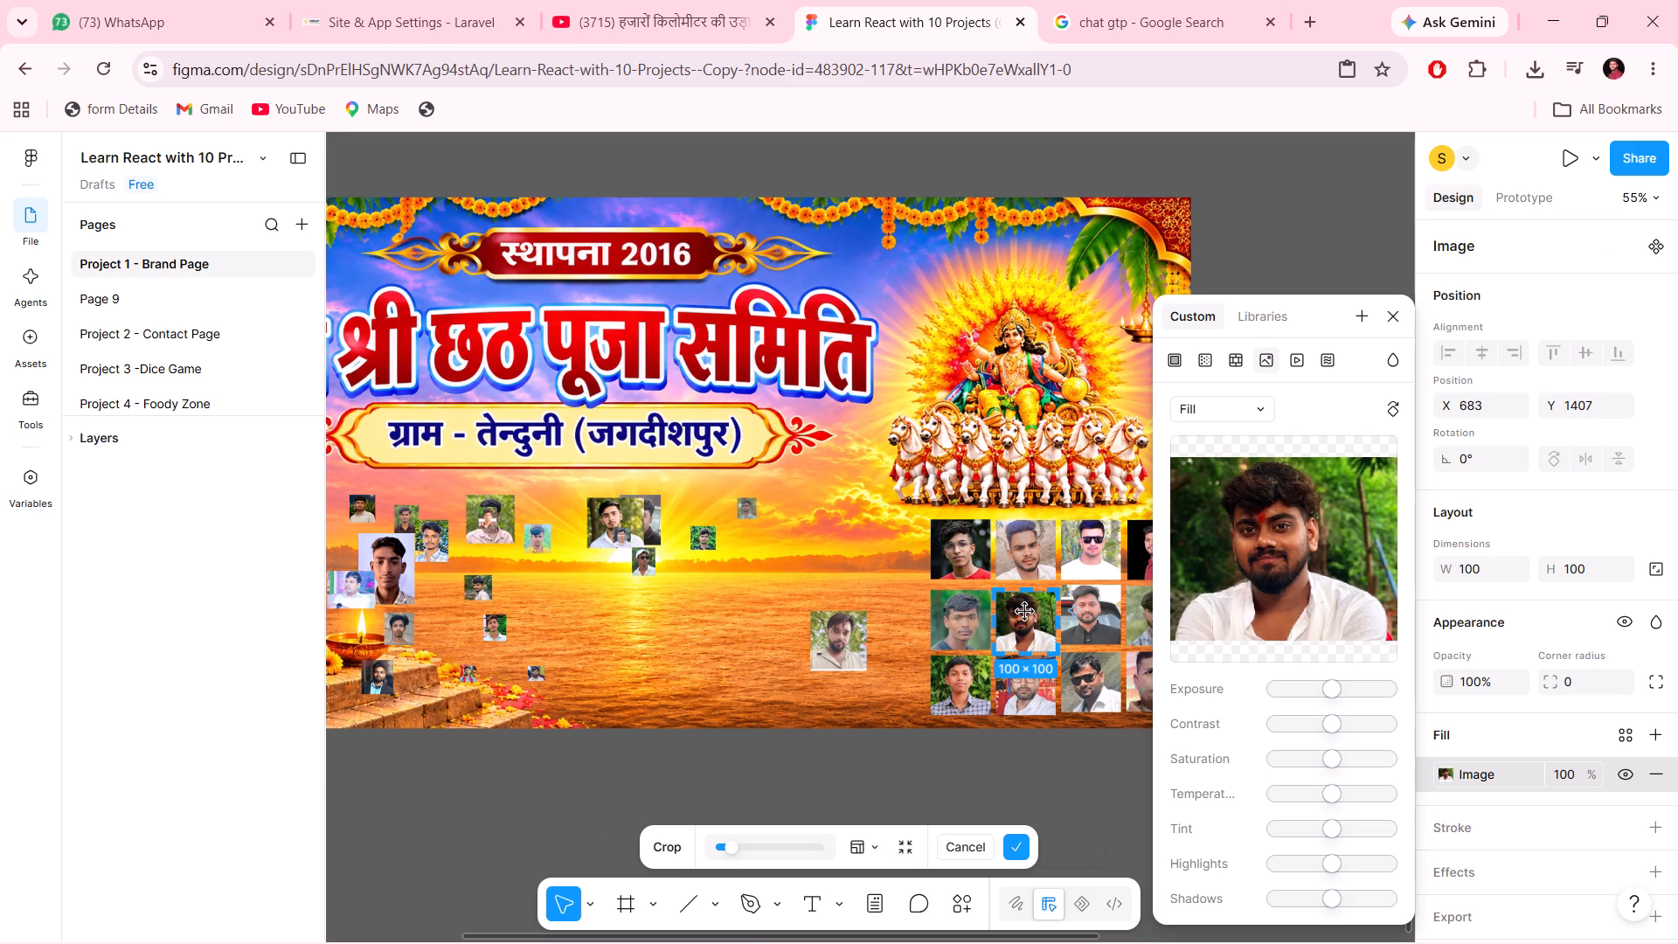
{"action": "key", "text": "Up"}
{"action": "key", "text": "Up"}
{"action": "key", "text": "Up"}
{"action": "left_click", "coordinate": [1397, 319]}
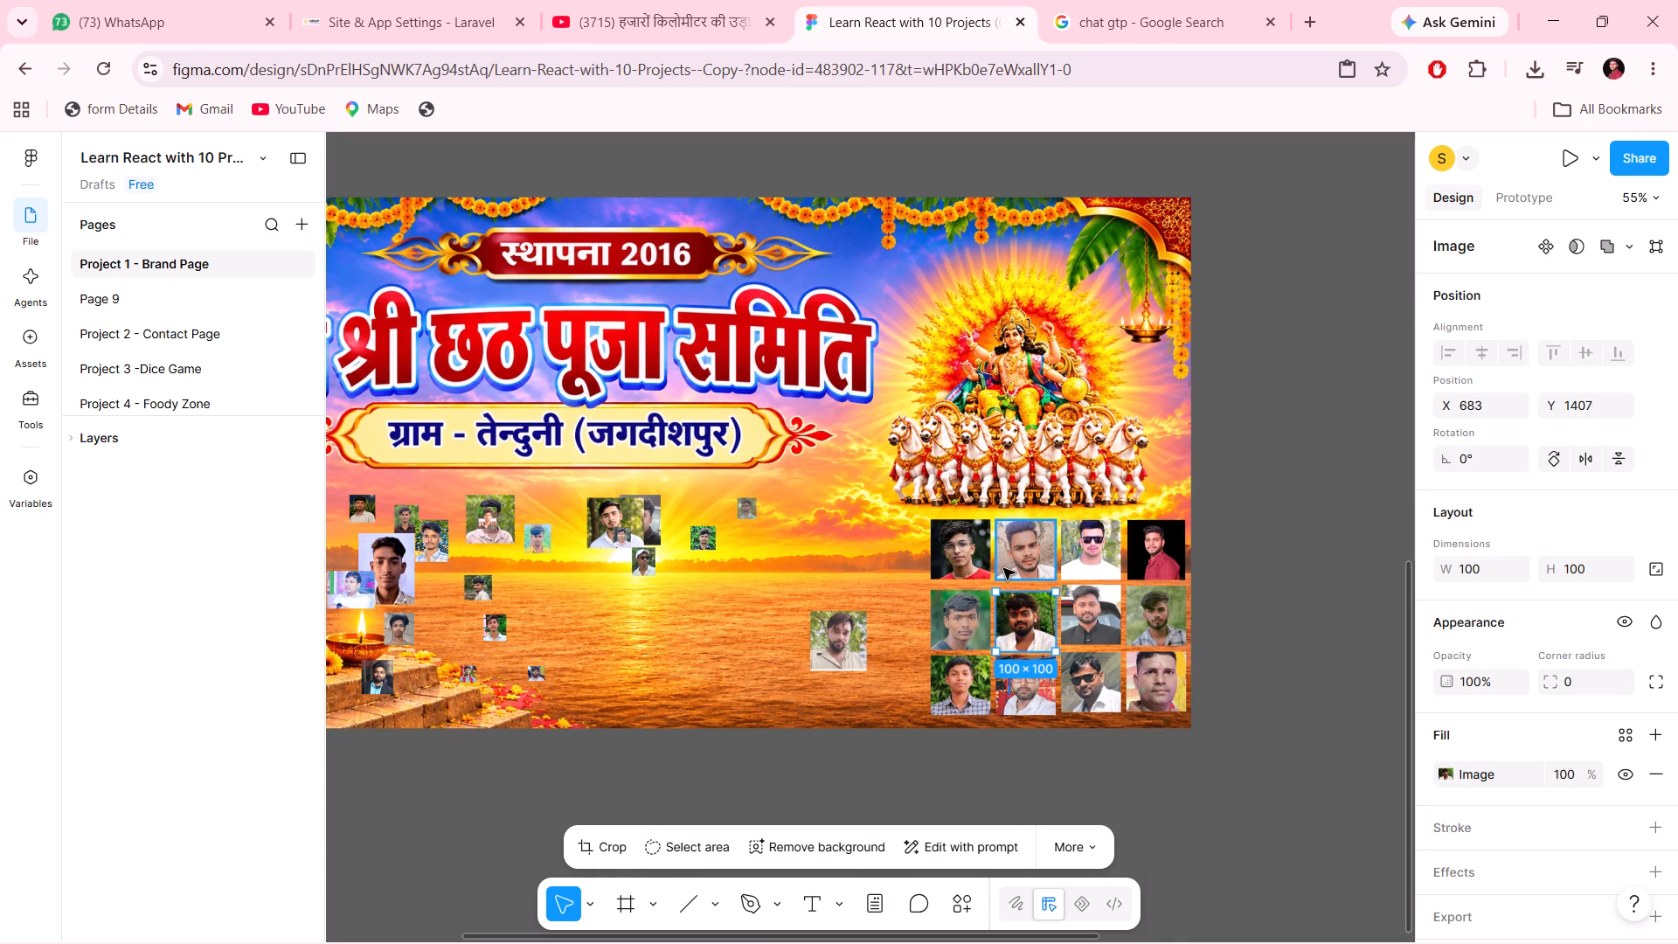
Nudge the dark-bearded portrait in the second column of the grid's middle row up to Y 1397.
{"action": "key", "text": "Up"}
{"action": "key", "text": "Up"}
{"action": "key", "text": "Up"}
{"action": "key", "text": "Up"}
{"action": "key", "text": "Up"}
{"action": "key", "text": "Up"}
{"action": "key", "text": "Up"}
{"action": "key", "text": "Up"}
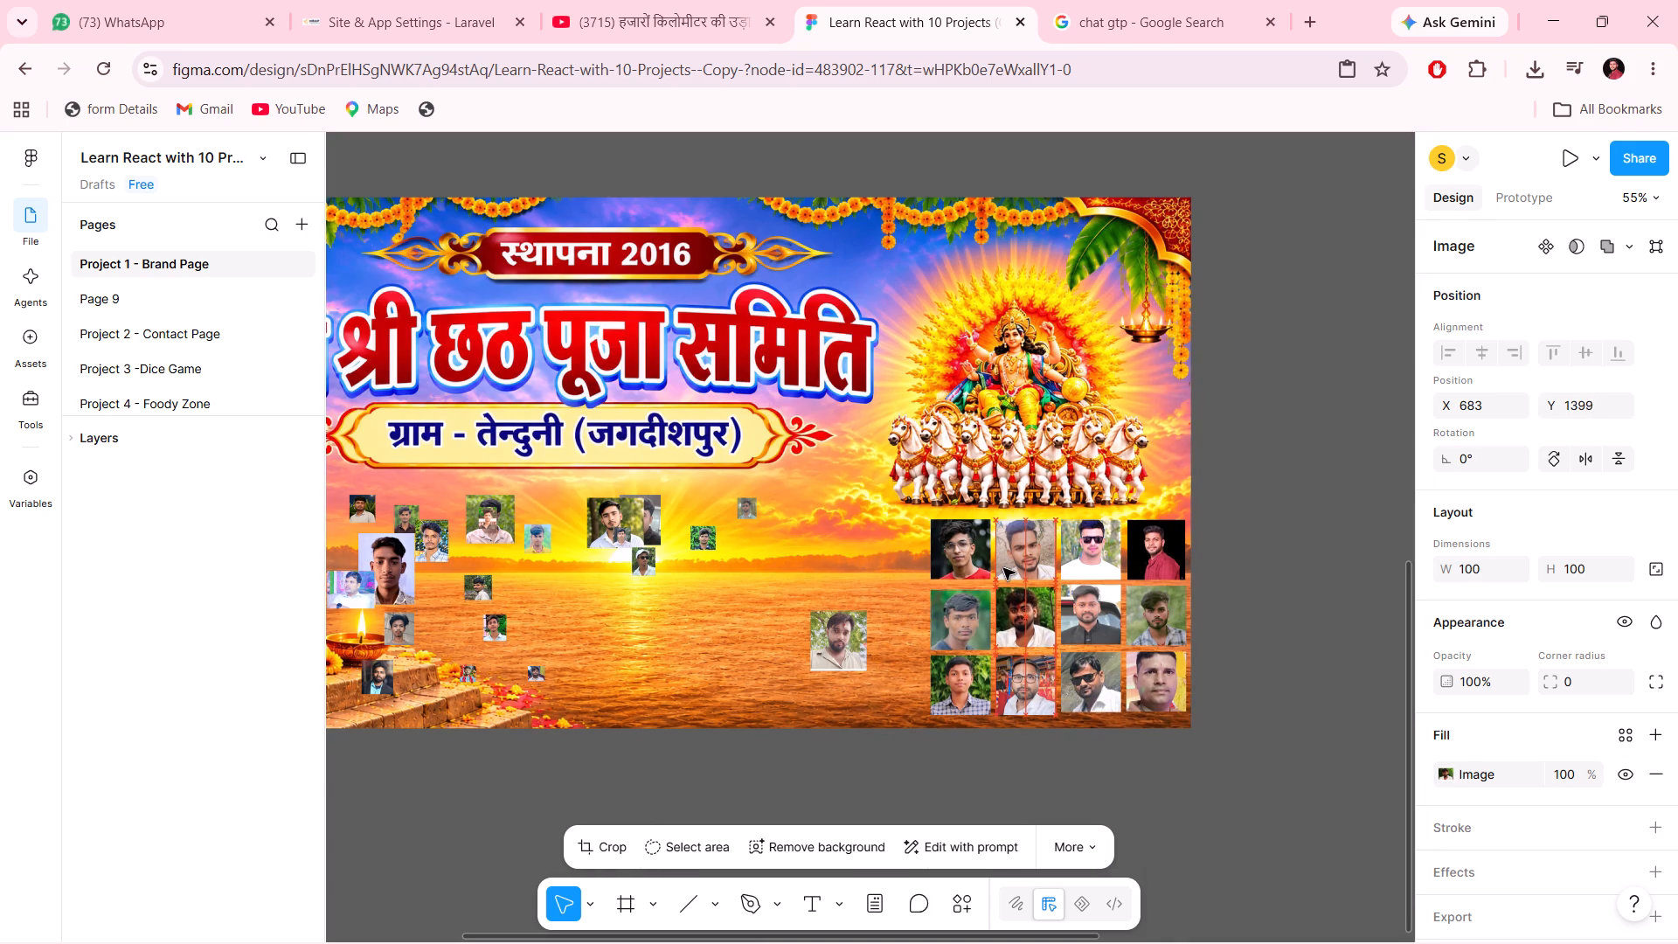
{"action": "key", "text": "Up"}
{"action": "key", "text": "Up"}
{"action": "key", "text": "Up"}
{"action": "key", "text": "Down"}
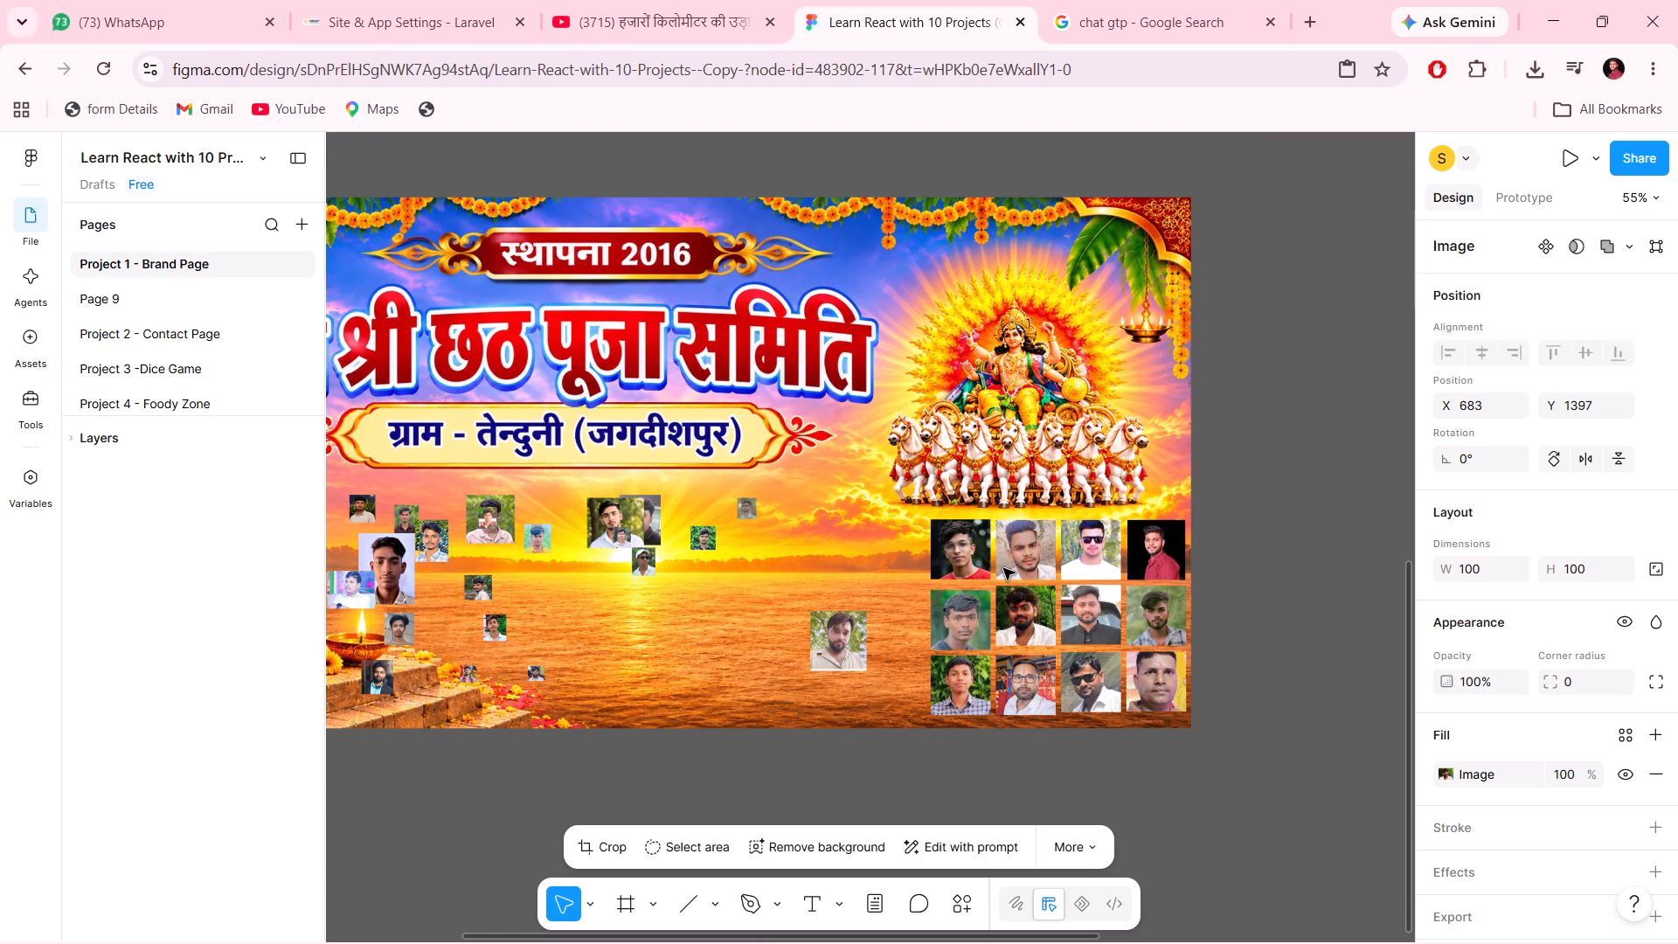
Nudge the second portrait in the grid's bottom row to X 684, Y 1508.
{"action": "left_click", "coordinate": [1029, 690]}
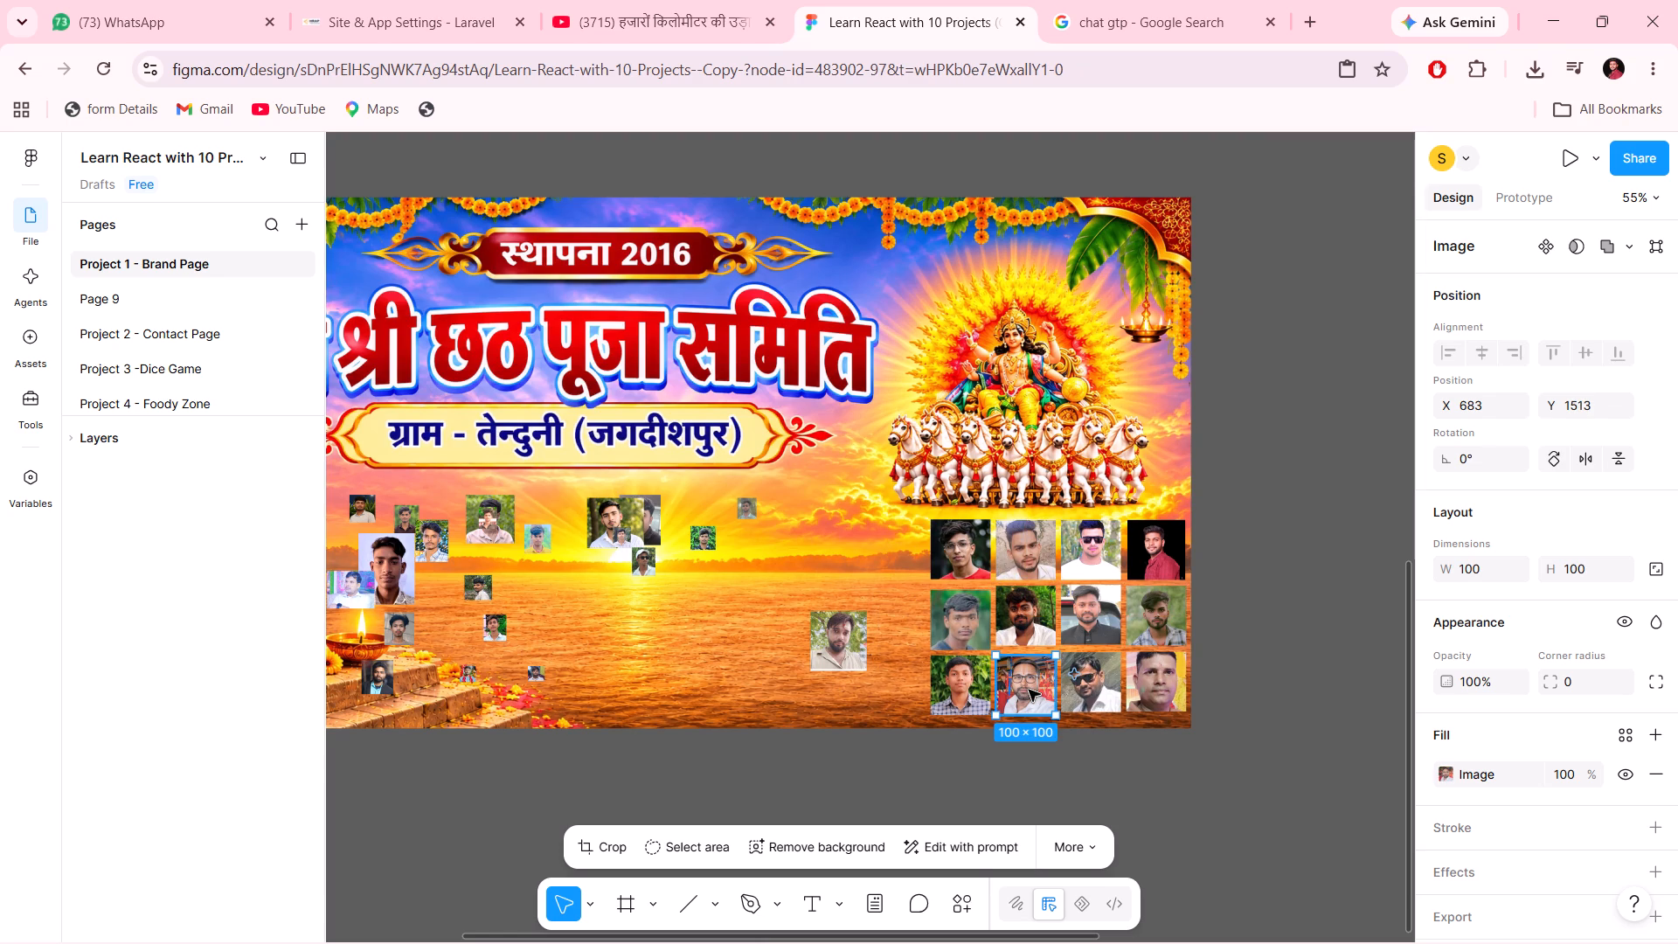
{"action": "key", "text": "Up"}
{"action": "key", "text": "Up"}
{"action": "key", "text": "Up"}
{"action": "key", "text": "Up"}
{"action": "key", "text": "Down"}
{"action": "key", "text": "Right"}
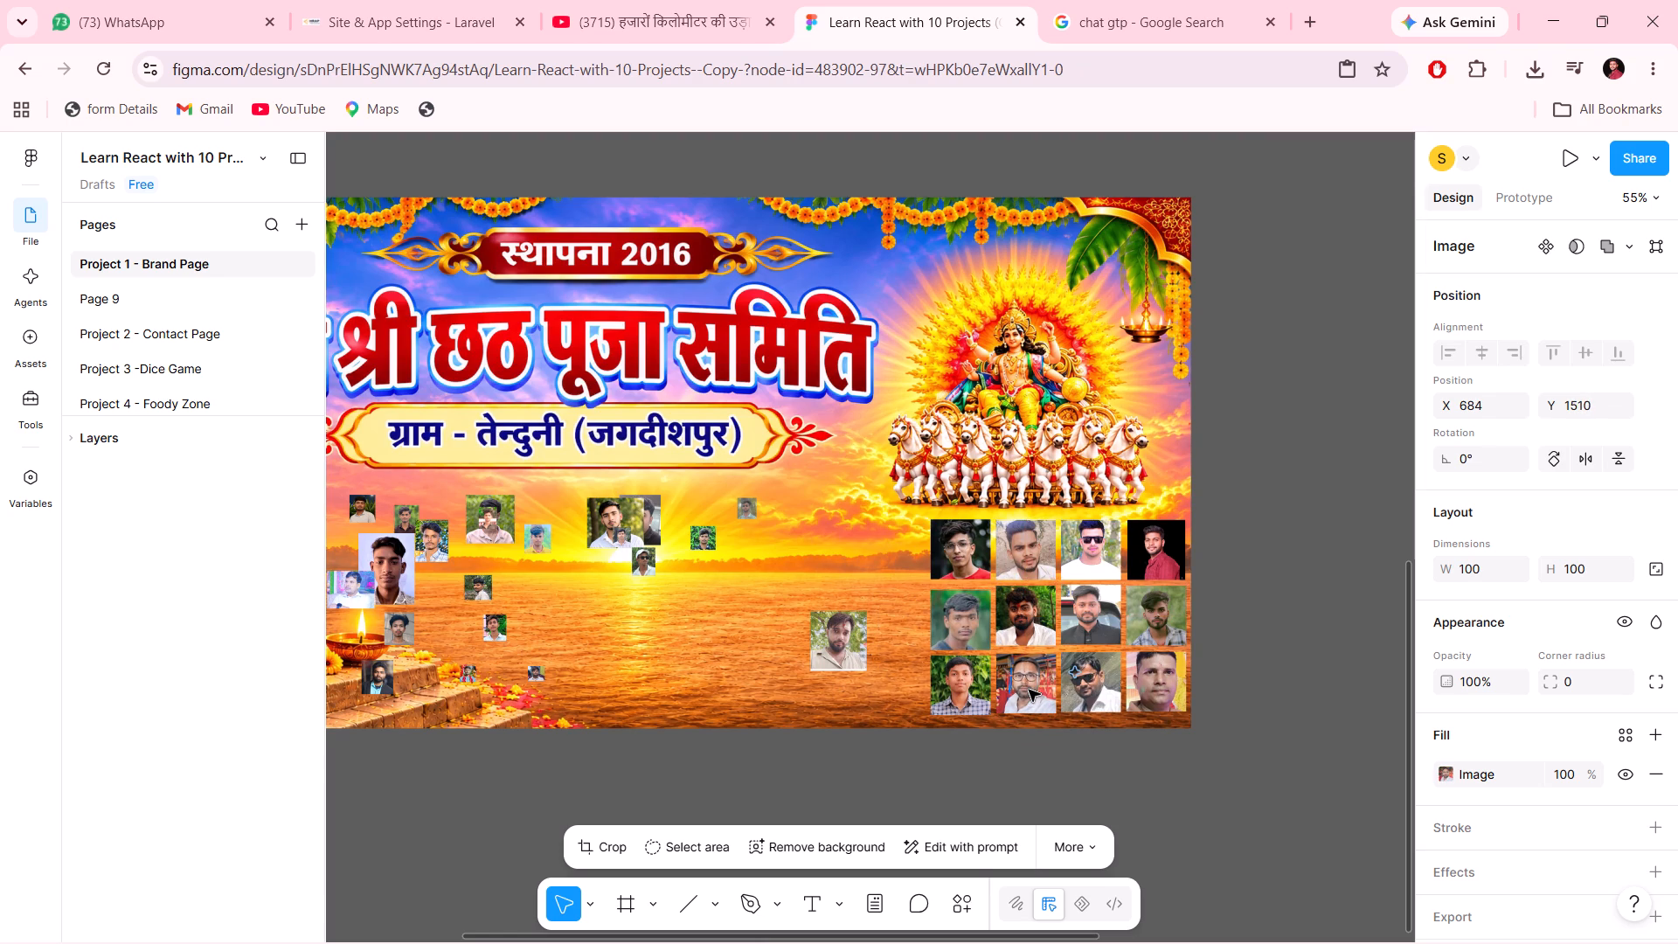
{"action": "key", "text": "Up"}
{"action": "key", "text": "Up"}
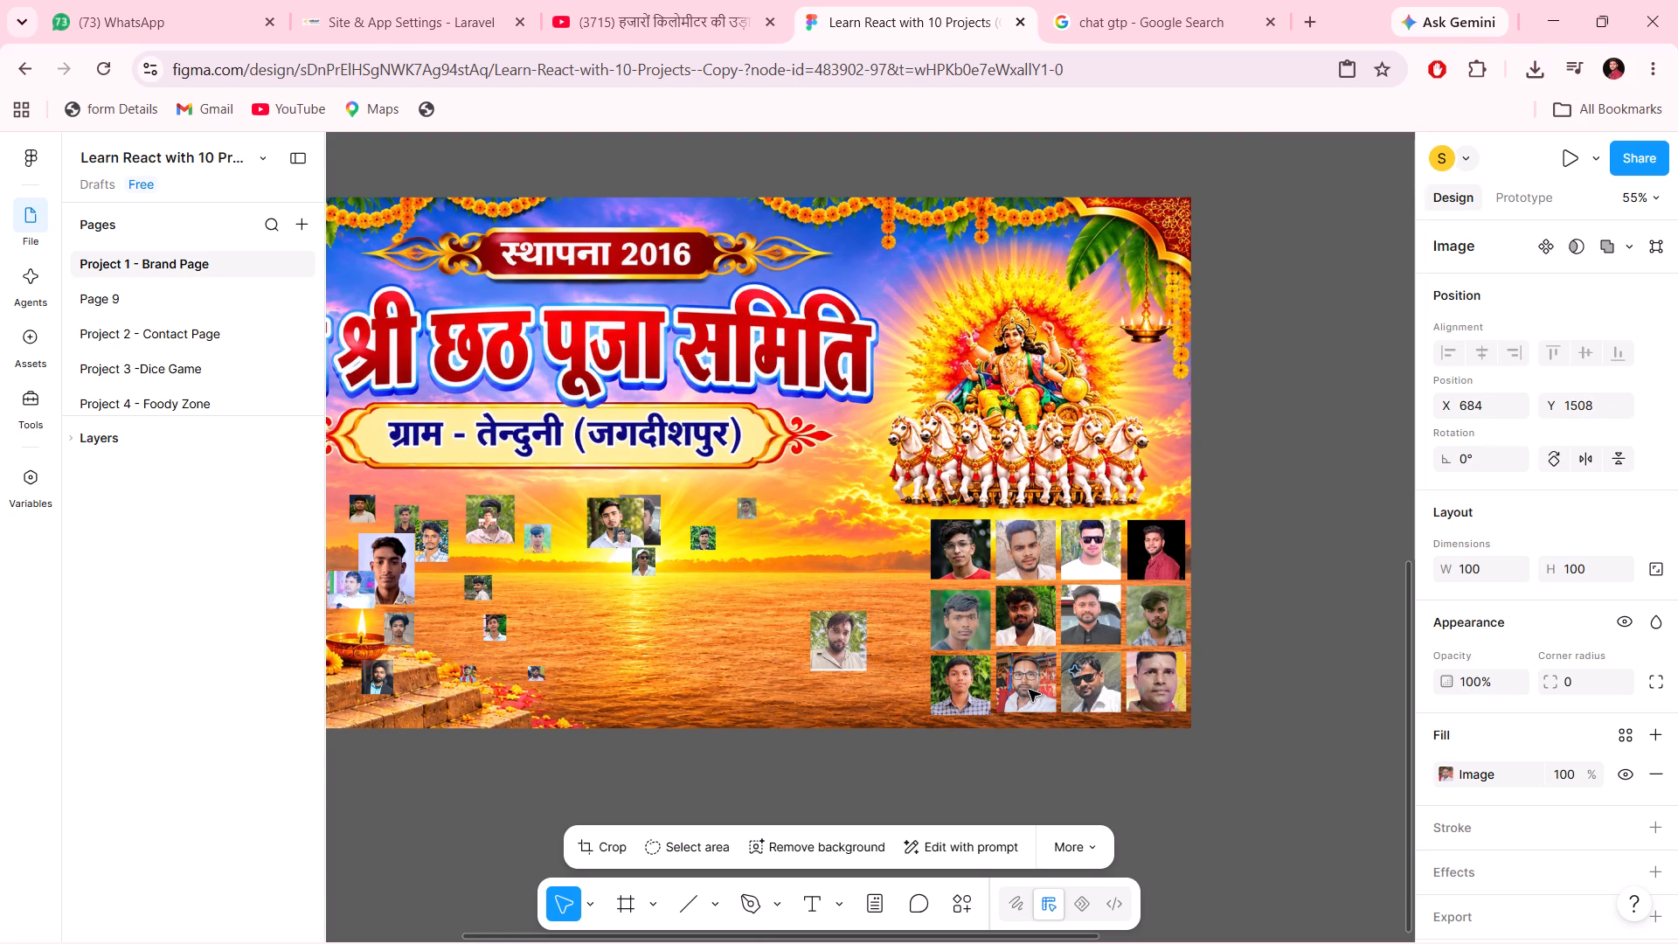
Nudge the first portrait in the grid's middle row up to Y 1397.
{"action": "left_click", "coordinate": [955, 625]}
{"action": "key", "text": "Up"}
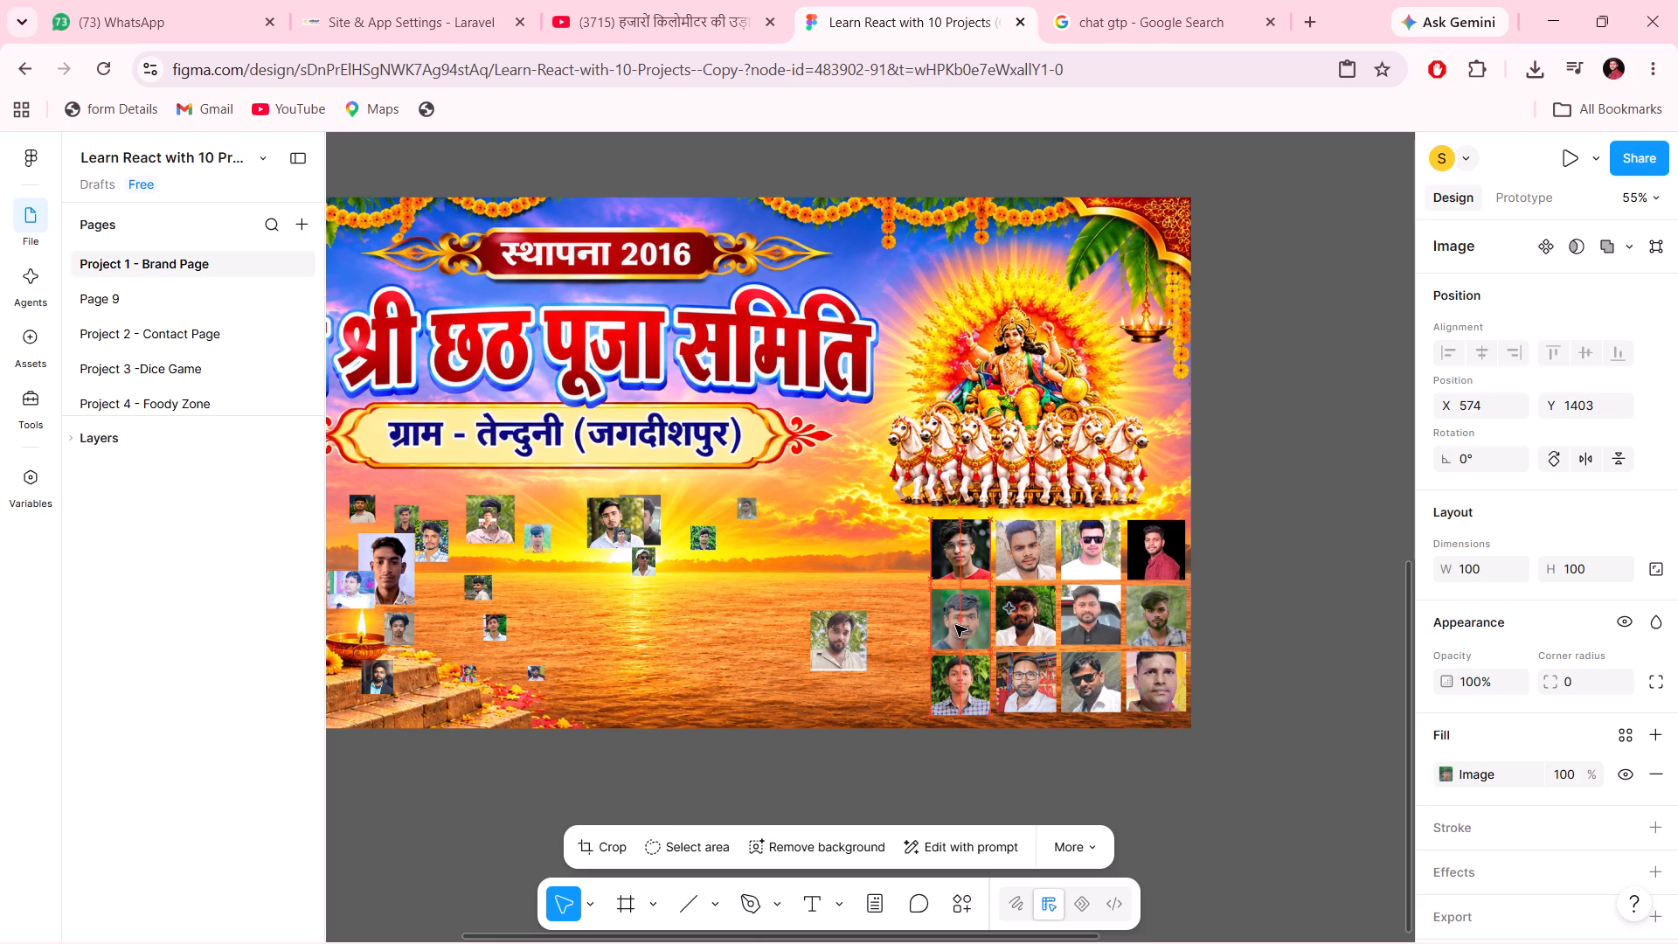
{"action": "key", "text": "Up"}
{"action": "key", "text": "Up"}
{"action": "key", "text": "Up"}
{"action": "key", "text": "Up"}
{"action": "key", "text": "Up"}
{"action": "key", "text": "Up"}
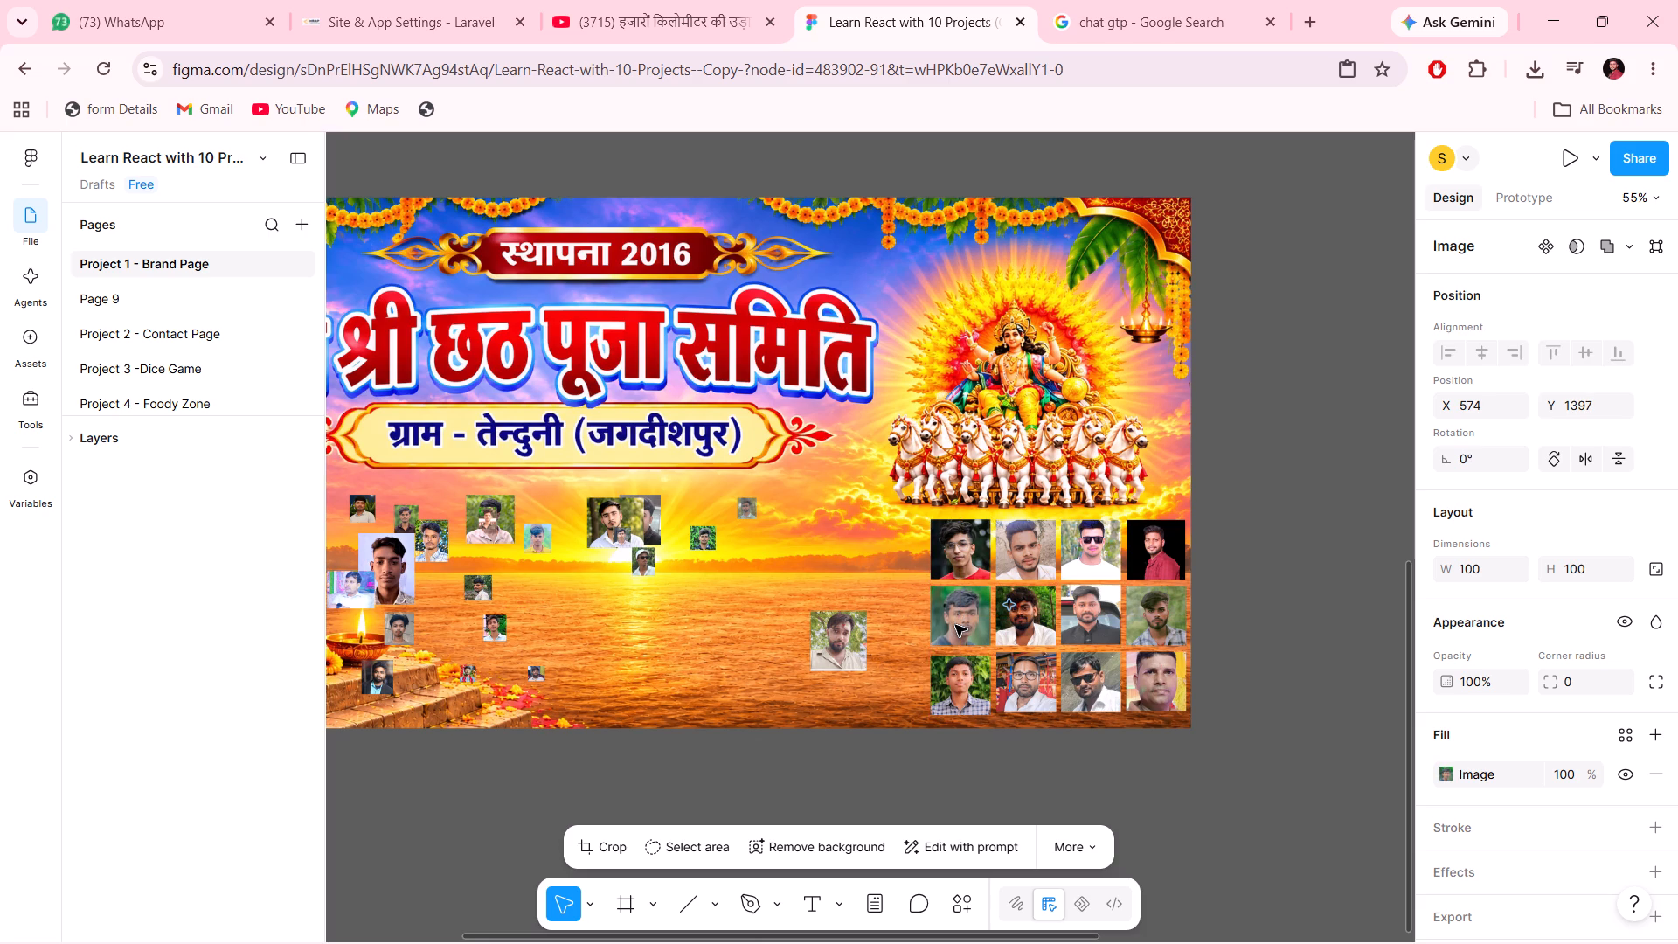
Nudge the first portrait in the grid's bottom row up to Y 1508.
{"action": "left_click", "coordinate": [947, 695]}
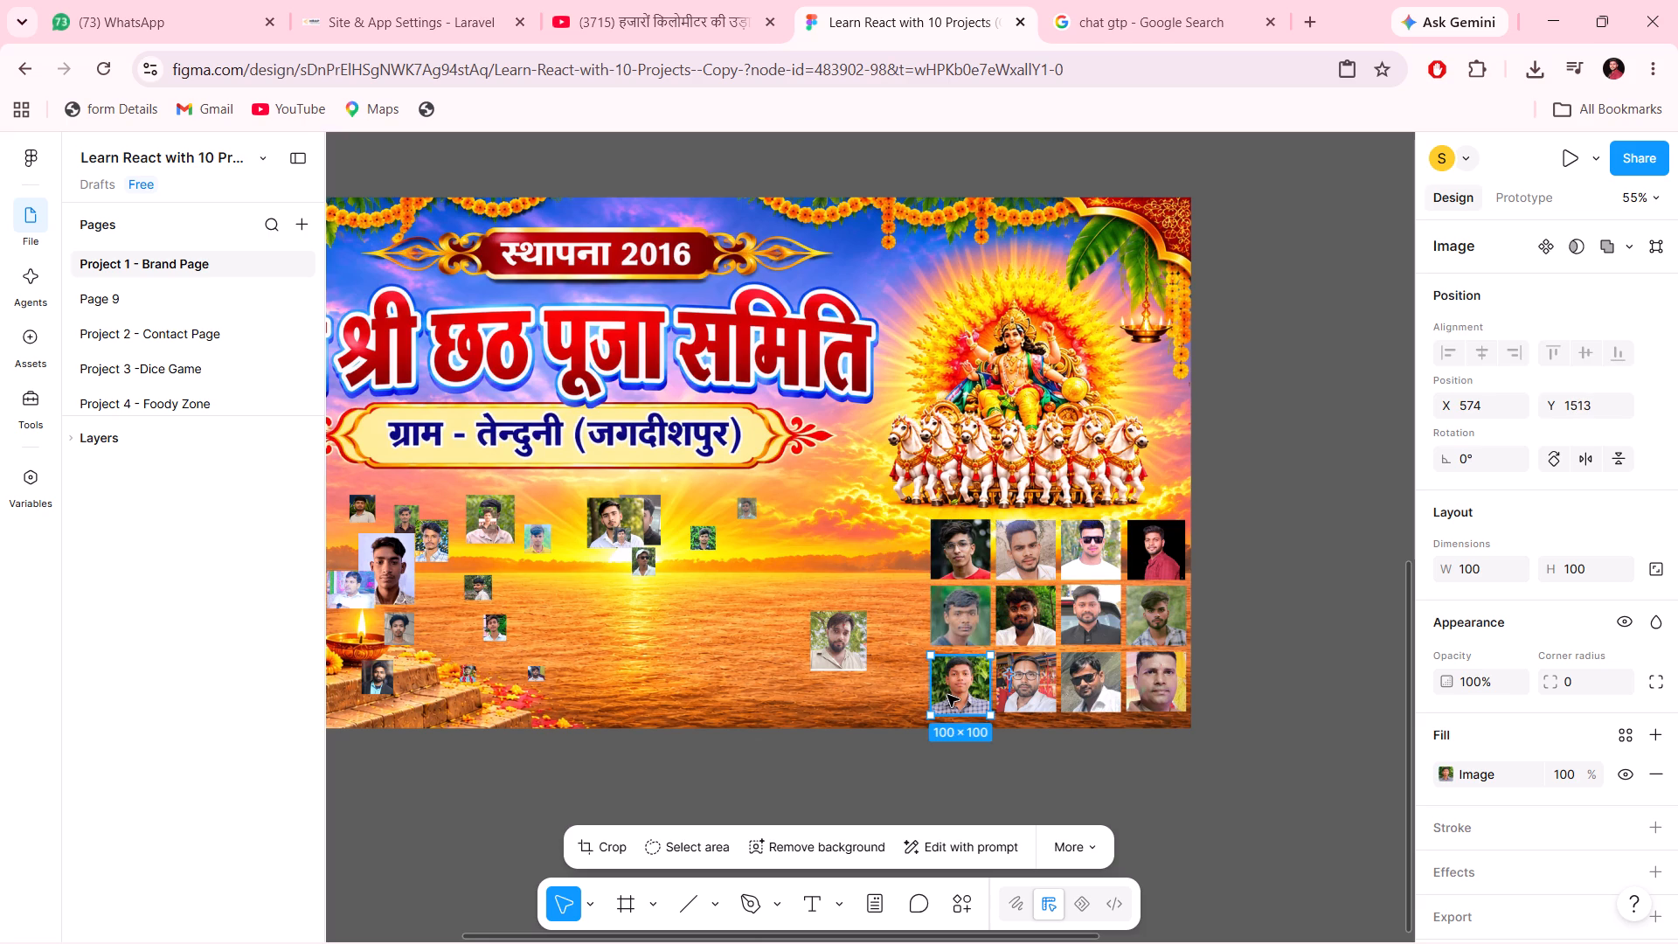
{"action": "key", "text": "Up"}
{"action": "key", "text": "Up"}
{"action": "key", "text": "Up"}
{"action": "key", "text": "Up"}
{"action": "key", "text": "Up"}
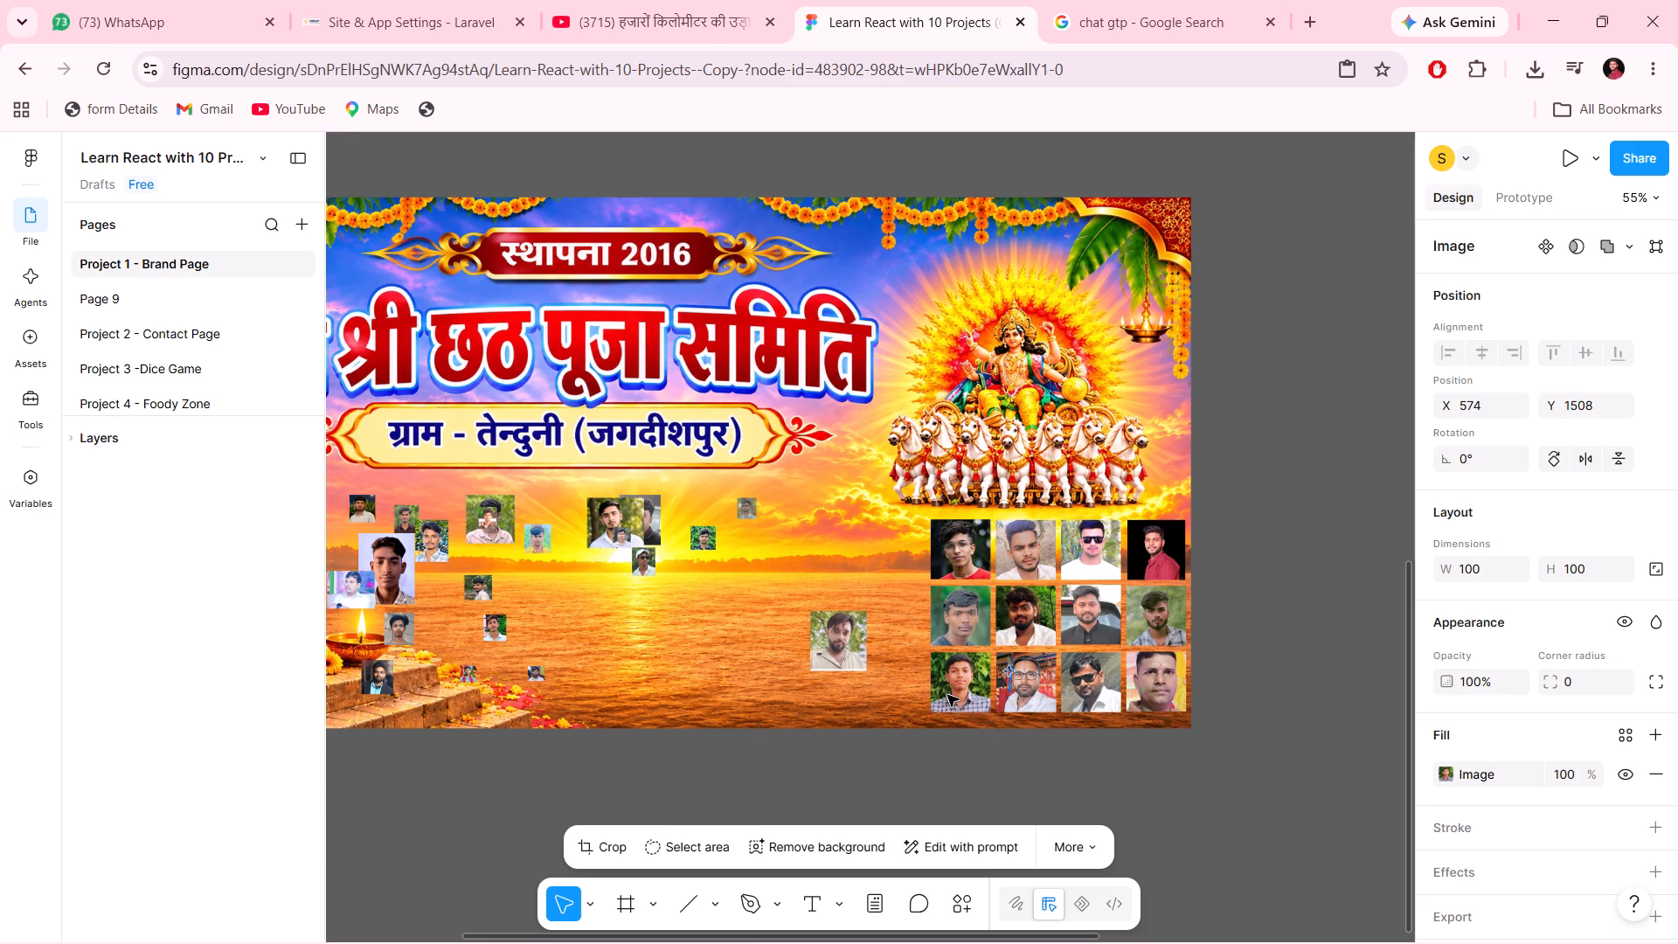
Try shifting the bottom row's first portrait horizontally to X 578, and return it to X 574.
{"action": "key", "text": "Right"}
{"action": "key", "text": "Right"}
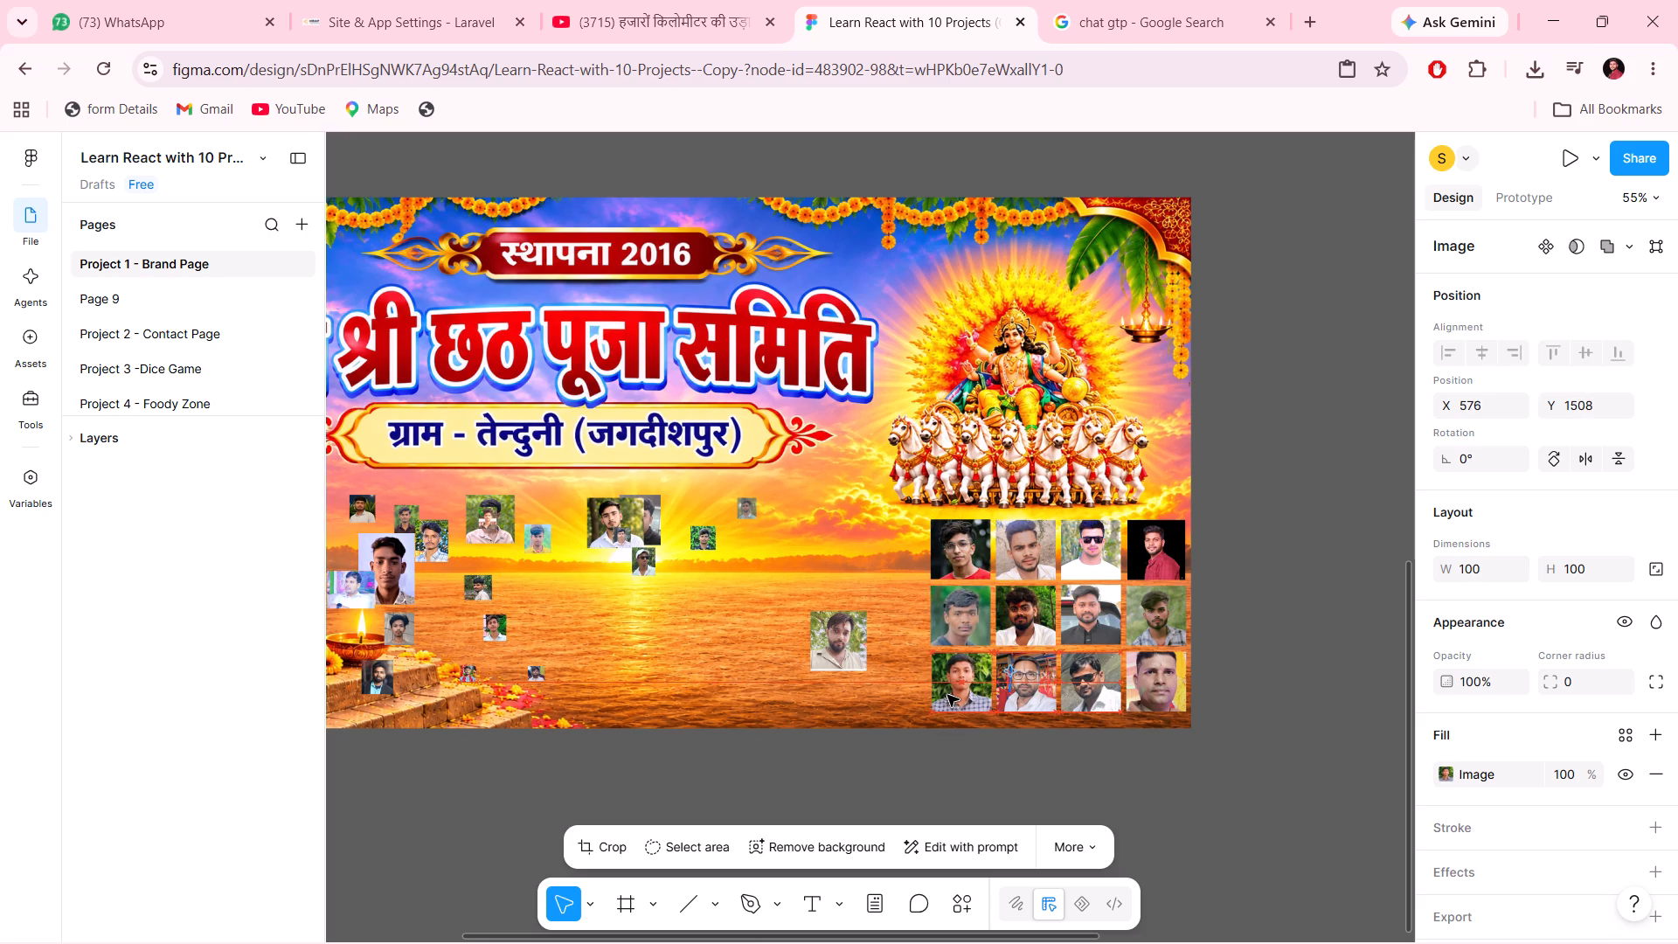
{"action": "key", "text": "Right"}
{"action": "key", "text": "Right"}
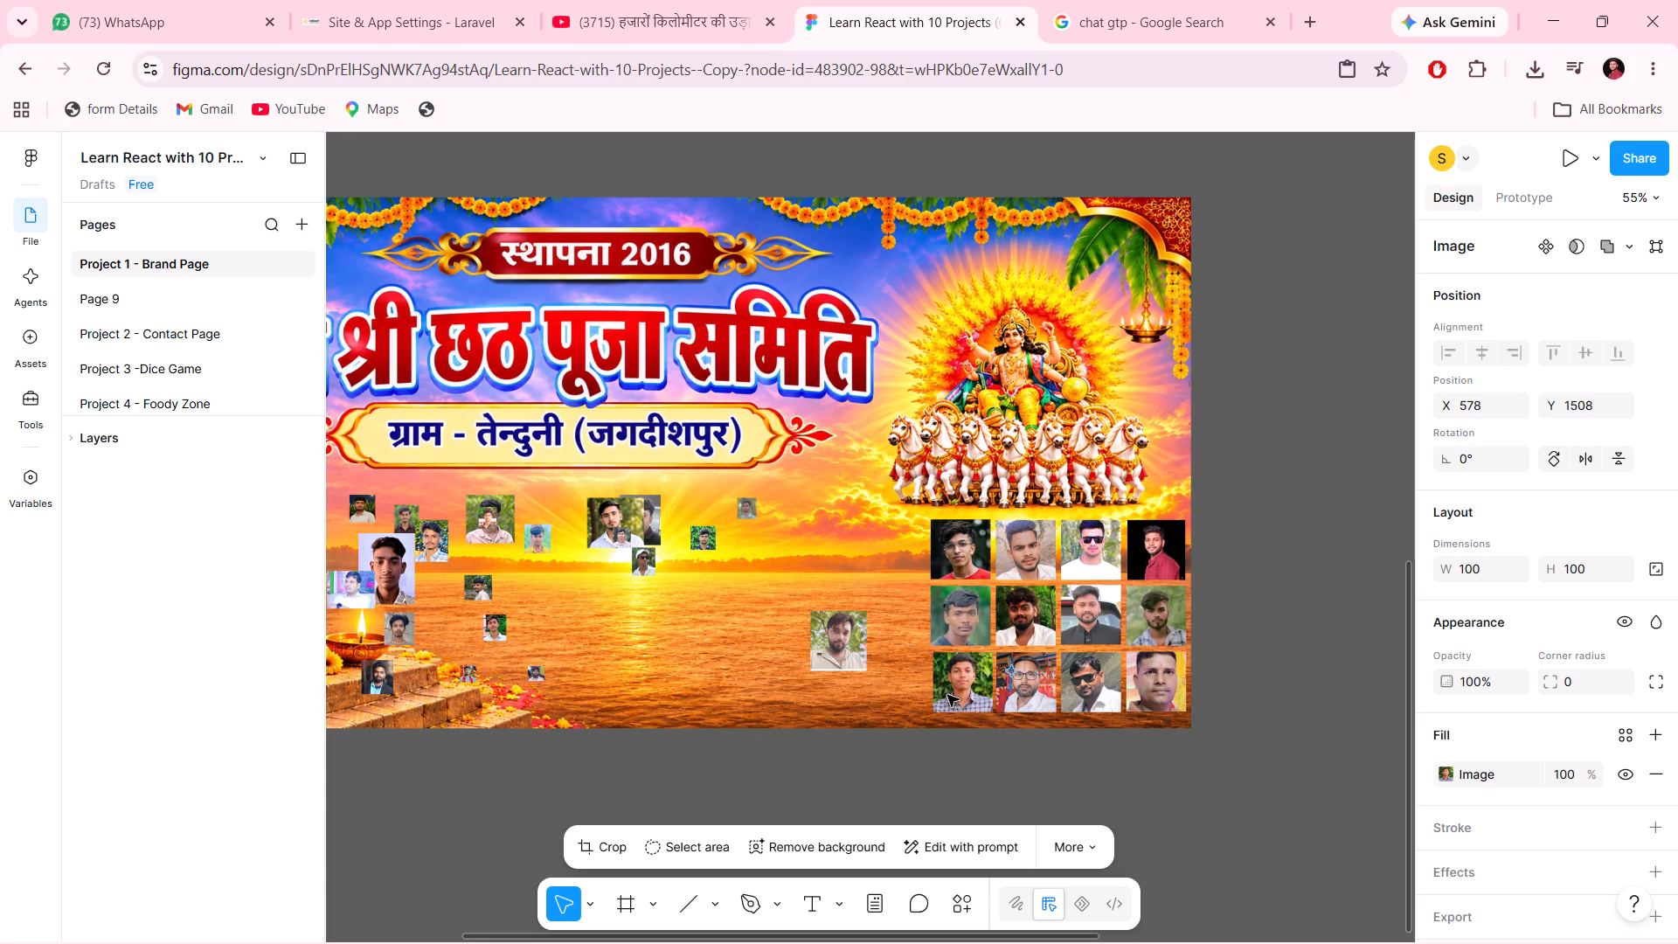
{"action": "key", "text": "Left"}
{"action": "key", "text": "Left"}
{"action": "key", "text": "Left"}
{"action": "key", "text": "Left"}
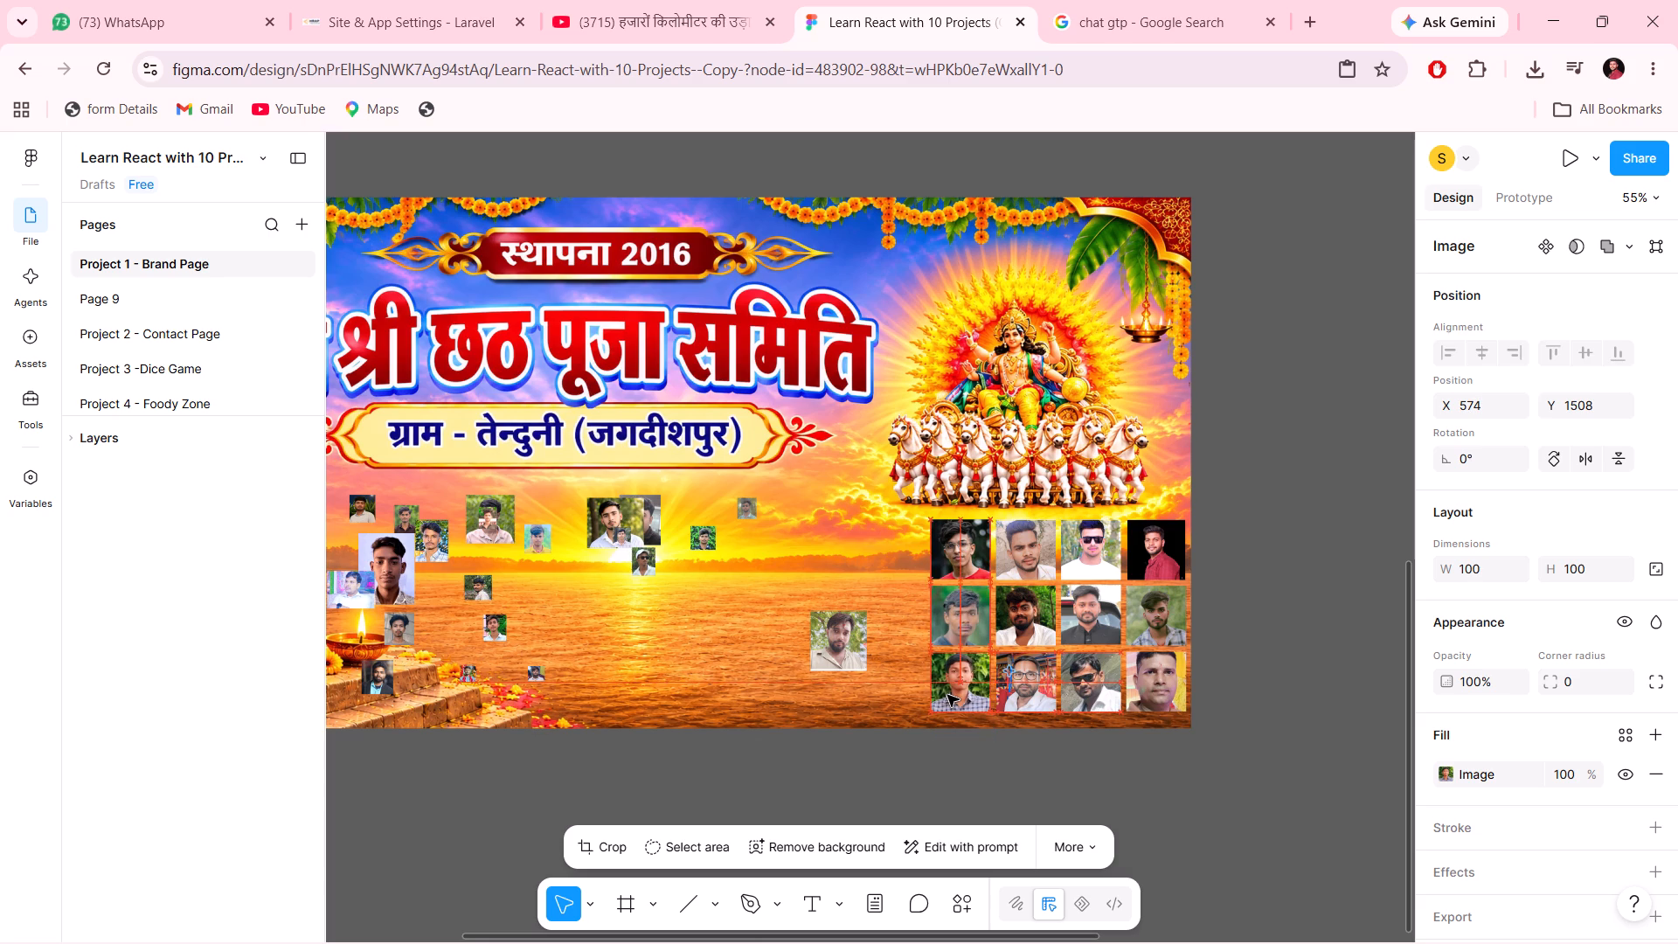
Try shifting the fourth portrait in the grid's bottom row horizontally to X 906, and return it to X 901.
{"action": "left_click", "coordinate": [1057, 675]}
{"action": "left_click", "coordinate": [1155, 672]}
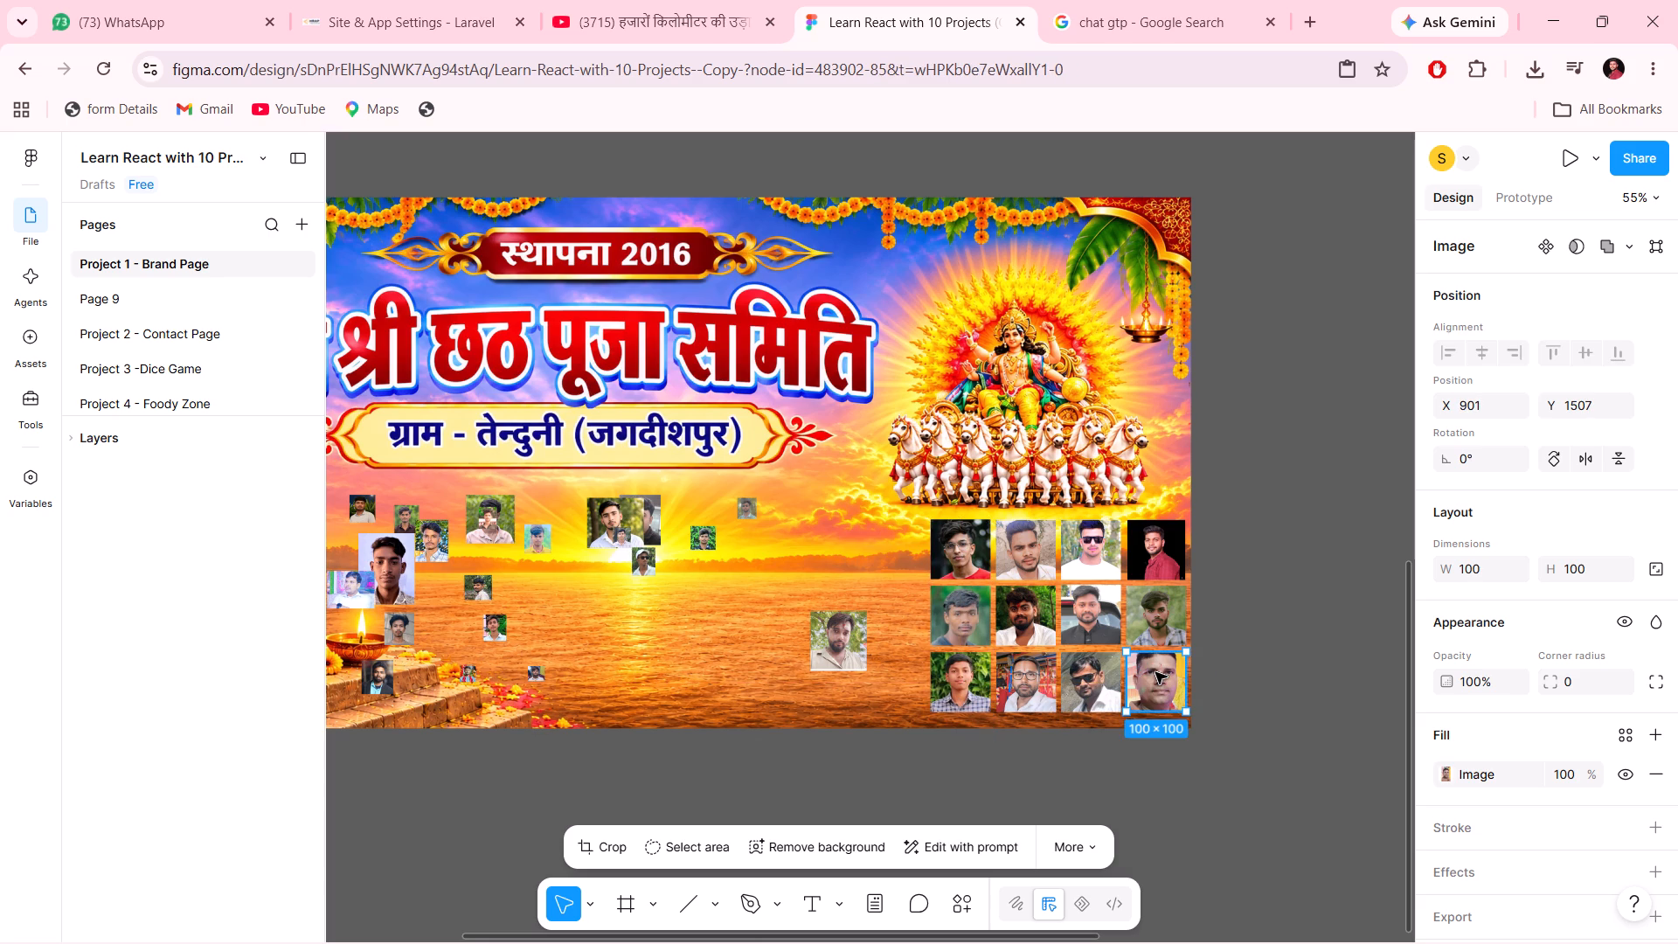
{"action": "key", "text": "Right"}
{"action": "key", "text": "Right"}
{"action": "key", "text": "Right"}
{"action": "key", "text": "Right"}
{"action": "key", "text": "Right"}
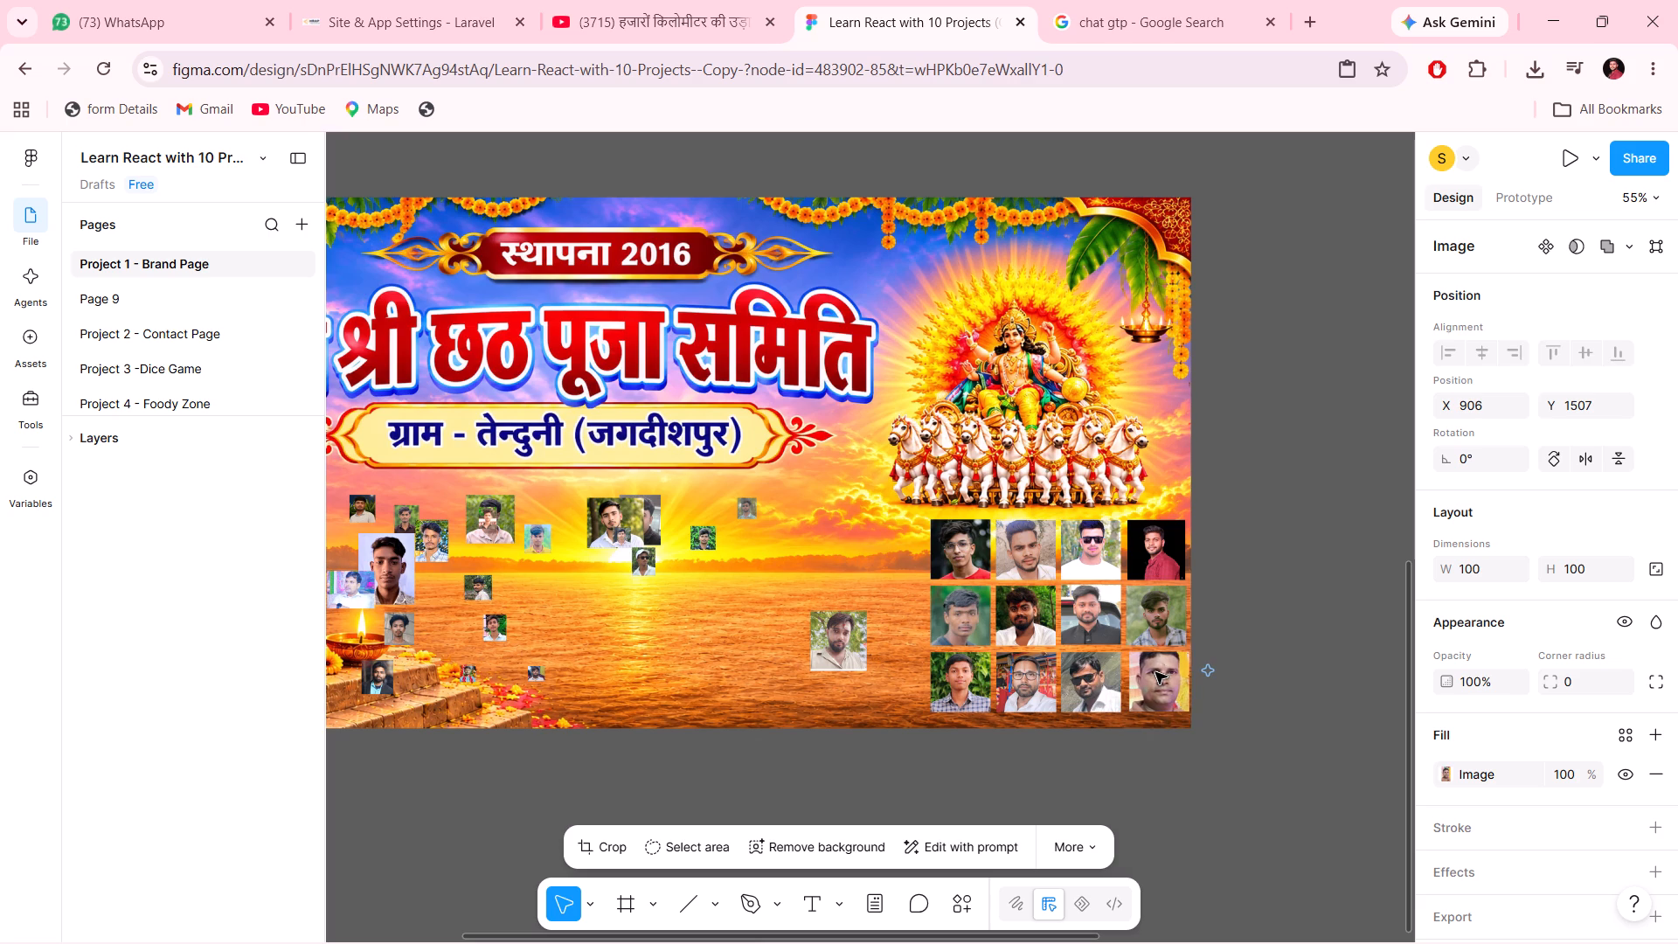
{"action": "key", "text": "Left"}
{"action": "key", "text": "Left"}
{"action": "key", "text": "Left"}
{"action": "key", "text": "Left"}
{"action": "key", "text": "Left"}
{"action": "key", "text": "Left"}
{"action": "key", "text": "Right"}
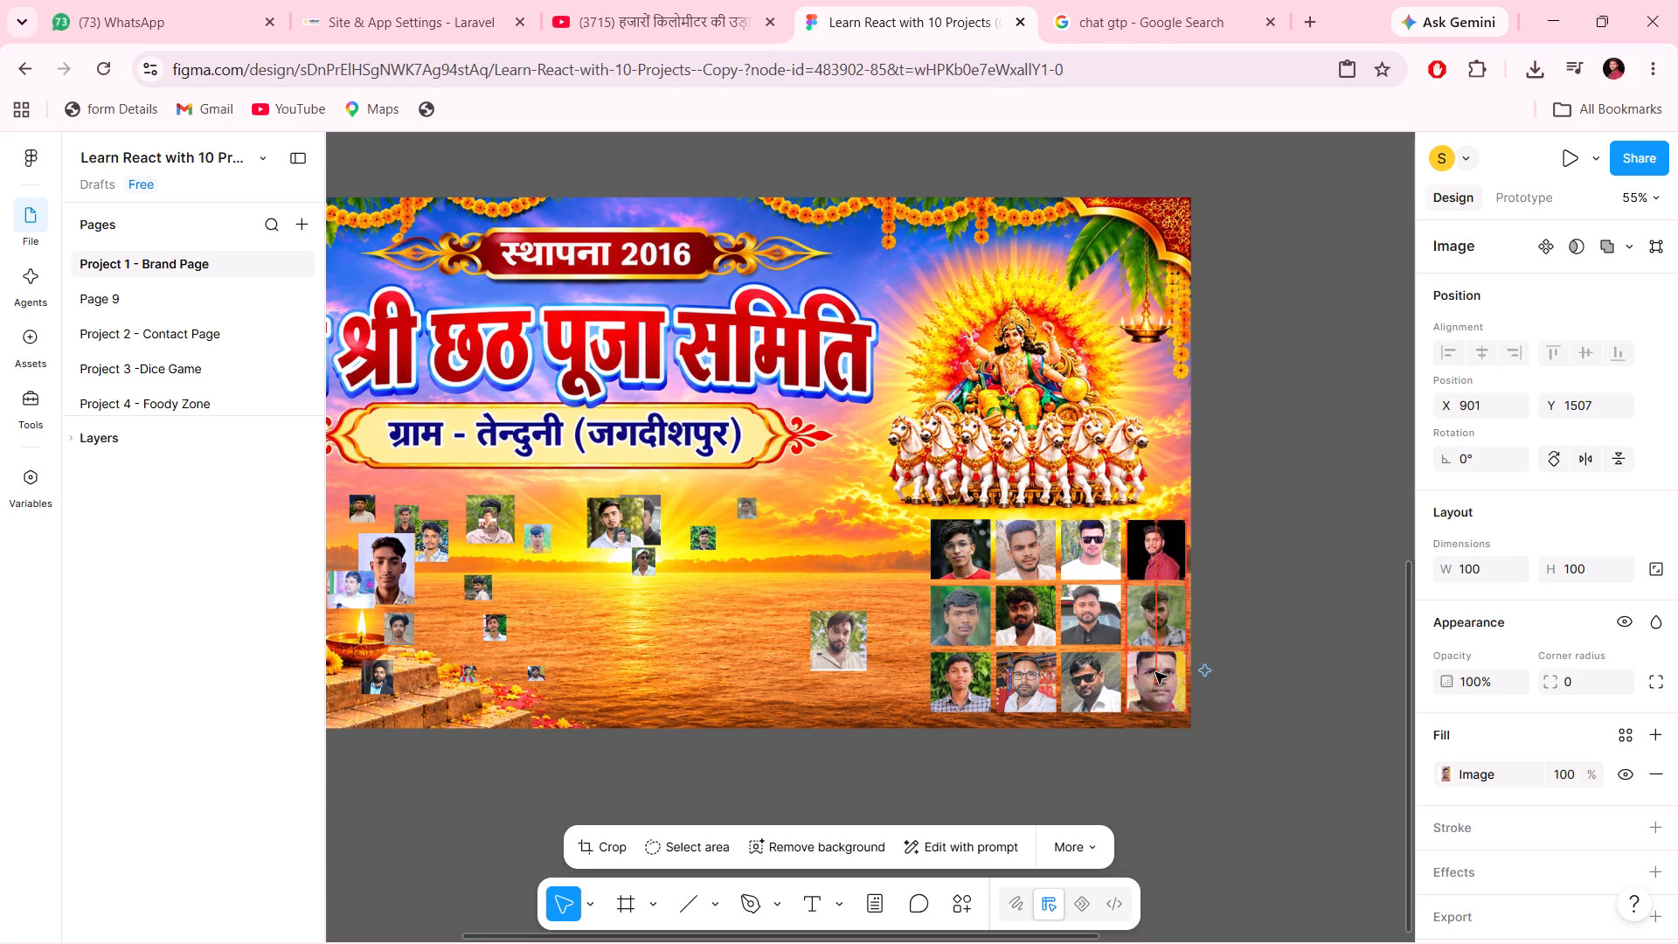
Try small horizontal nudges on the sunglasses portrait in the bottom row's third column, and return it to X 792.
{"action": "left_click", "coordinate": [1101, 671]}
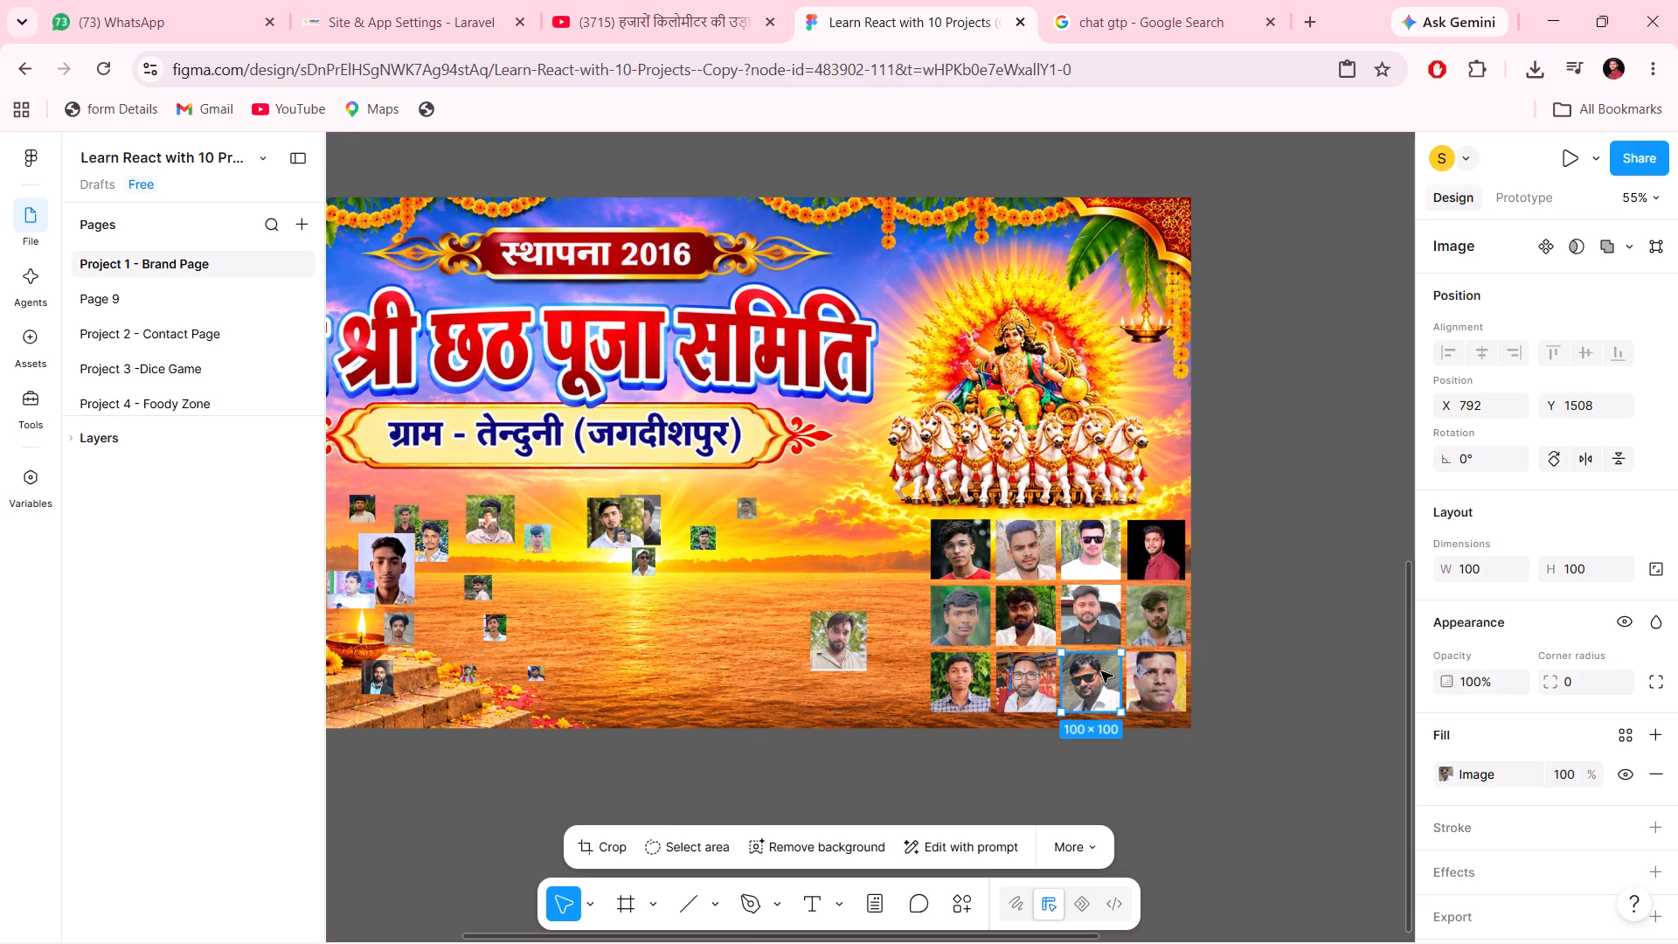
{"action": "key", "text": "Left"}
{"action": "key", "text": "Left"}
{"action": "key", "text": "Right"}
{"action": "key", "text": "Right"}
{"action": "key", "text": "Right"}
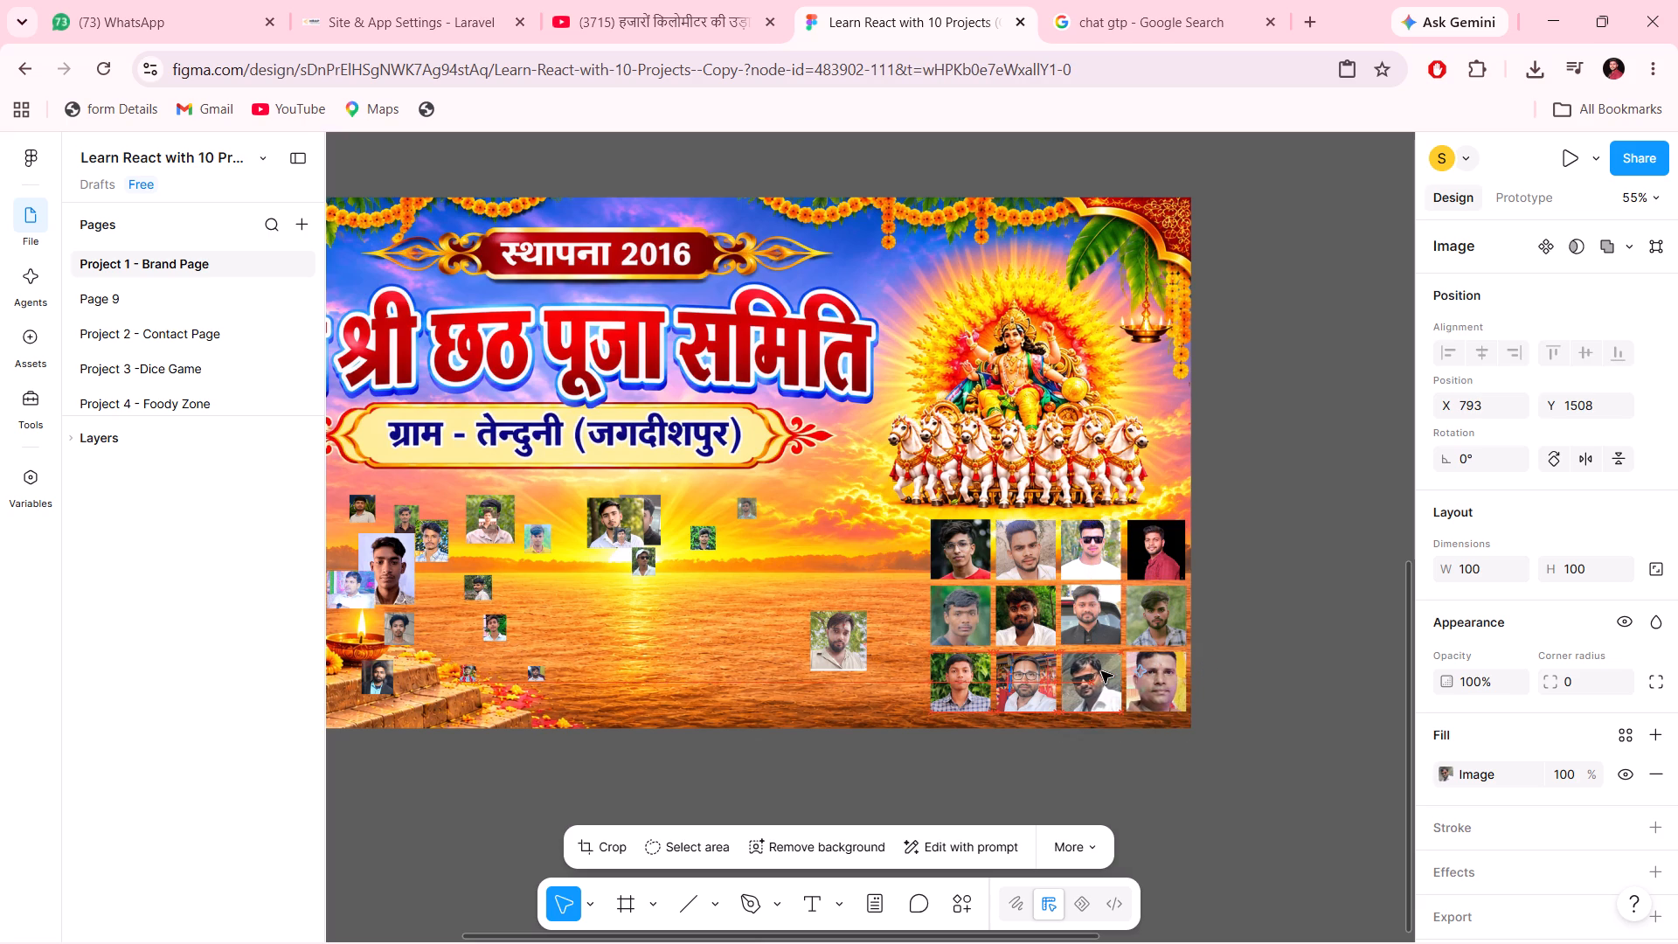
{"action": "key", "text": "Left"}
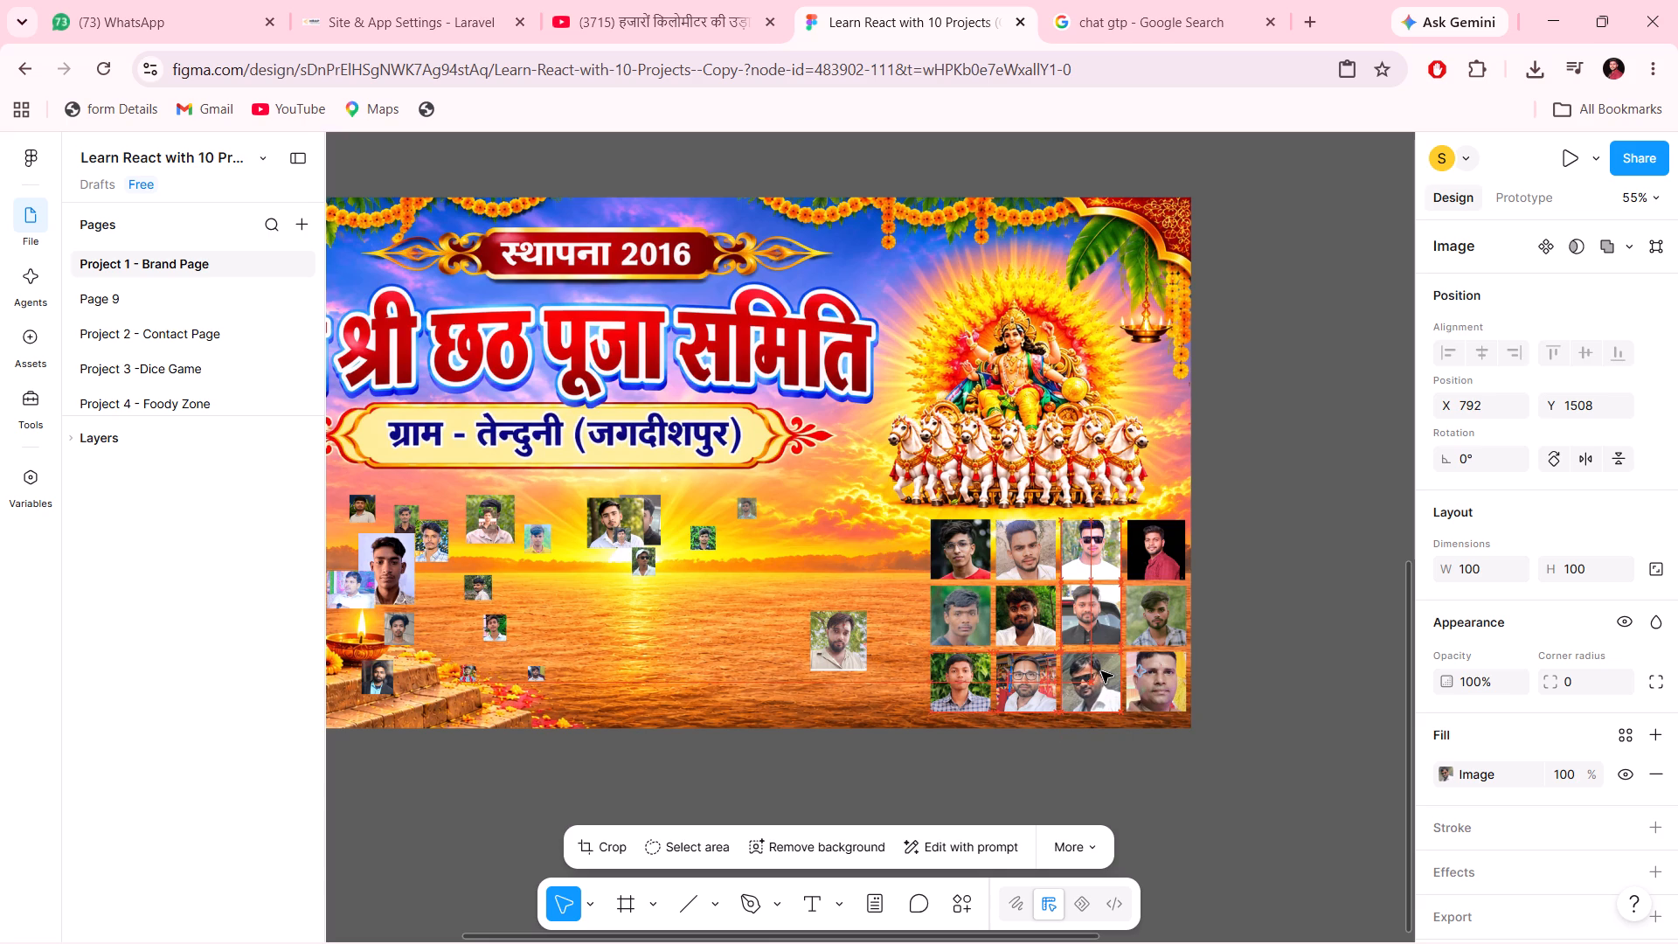
Nudge the second portrait in the grid's bottom row to X 683, keeping it at Y 1508.
{"action": "left_click", "coordinate": [1043, 672]}
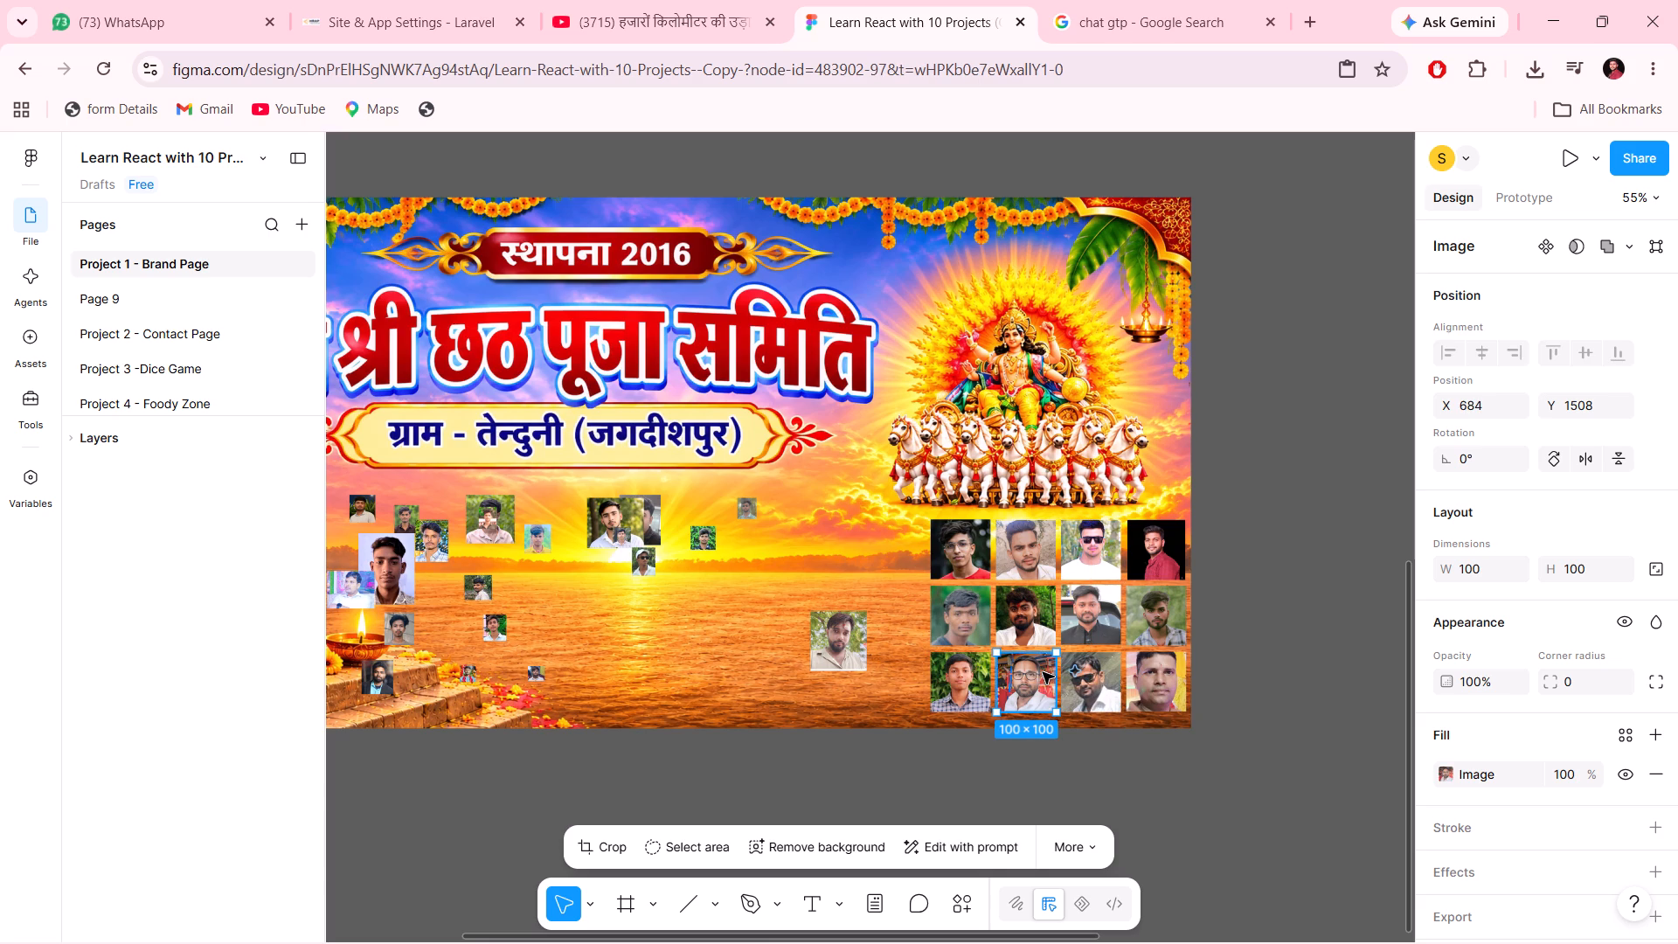
{"action": "key", "text": "Left"}
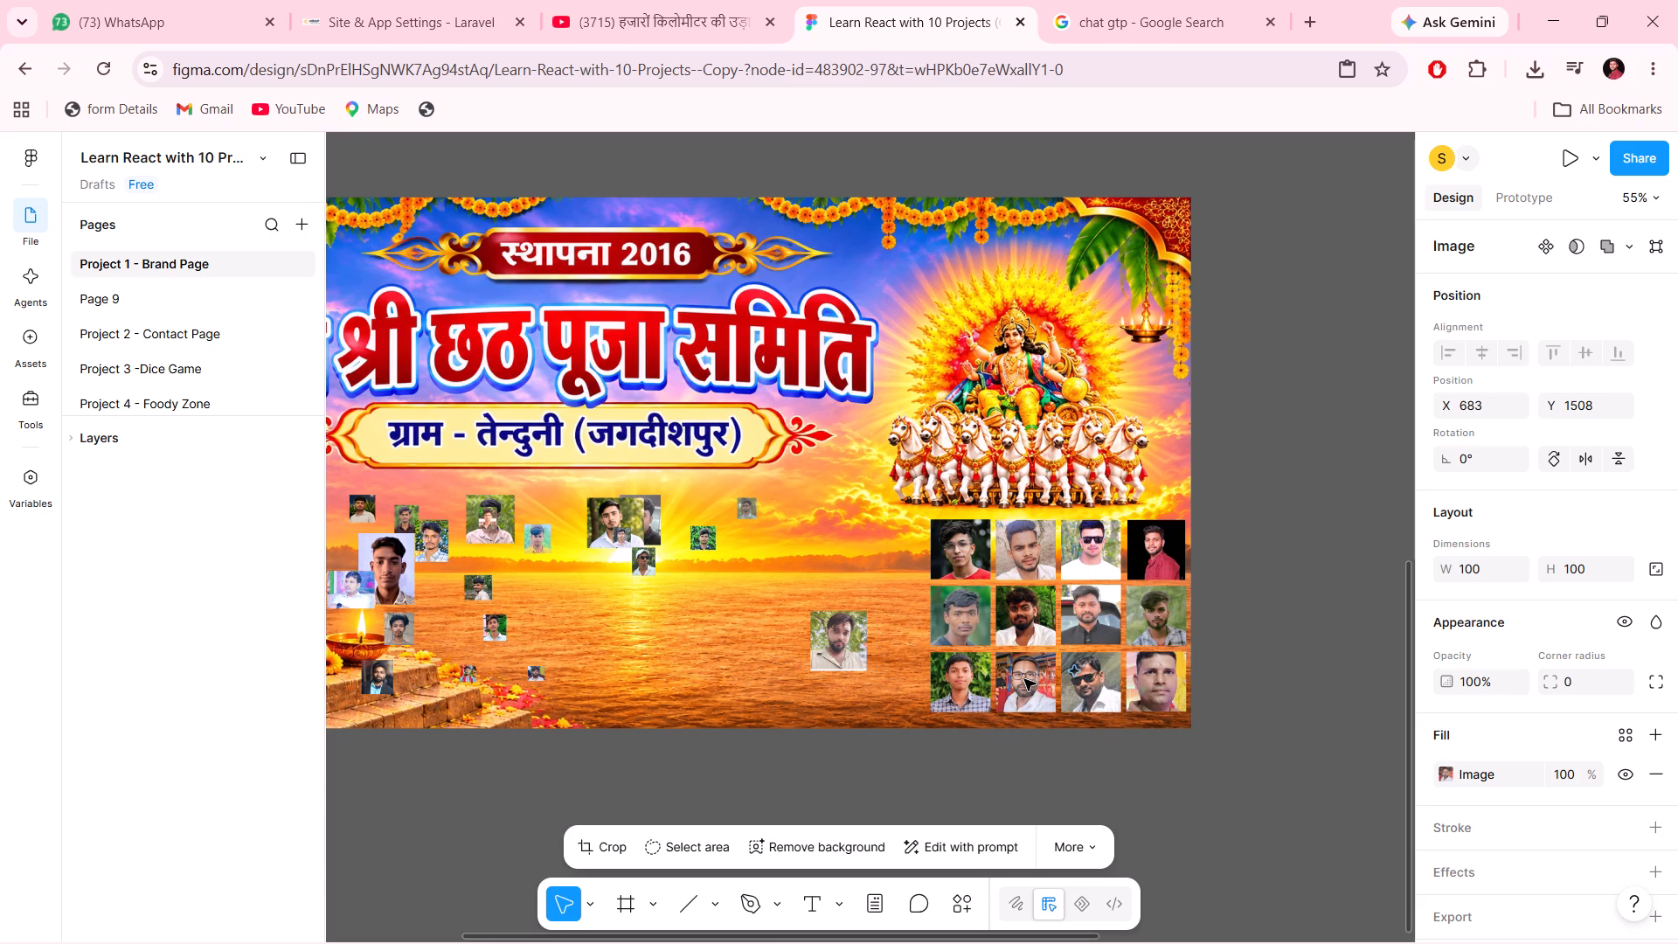
{"action": "key", "text": "Right"}
{"action": "key", "text": "Up"}
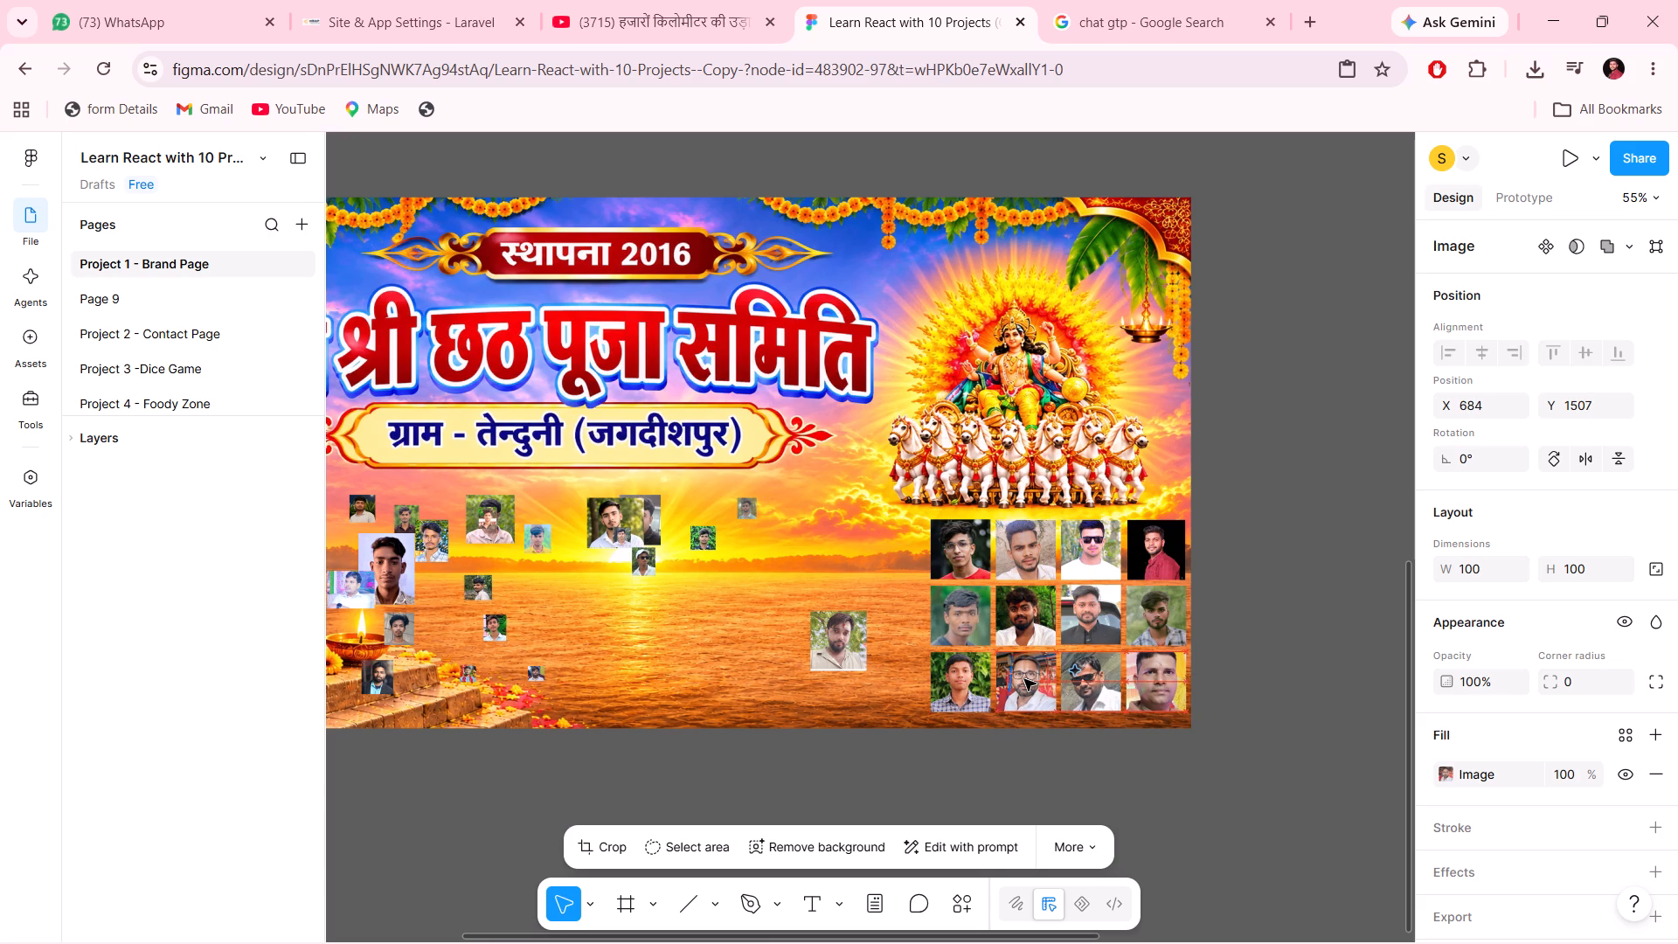
{"action": "key", "text": "Down"}
{"action": "key", "text": "Left"}
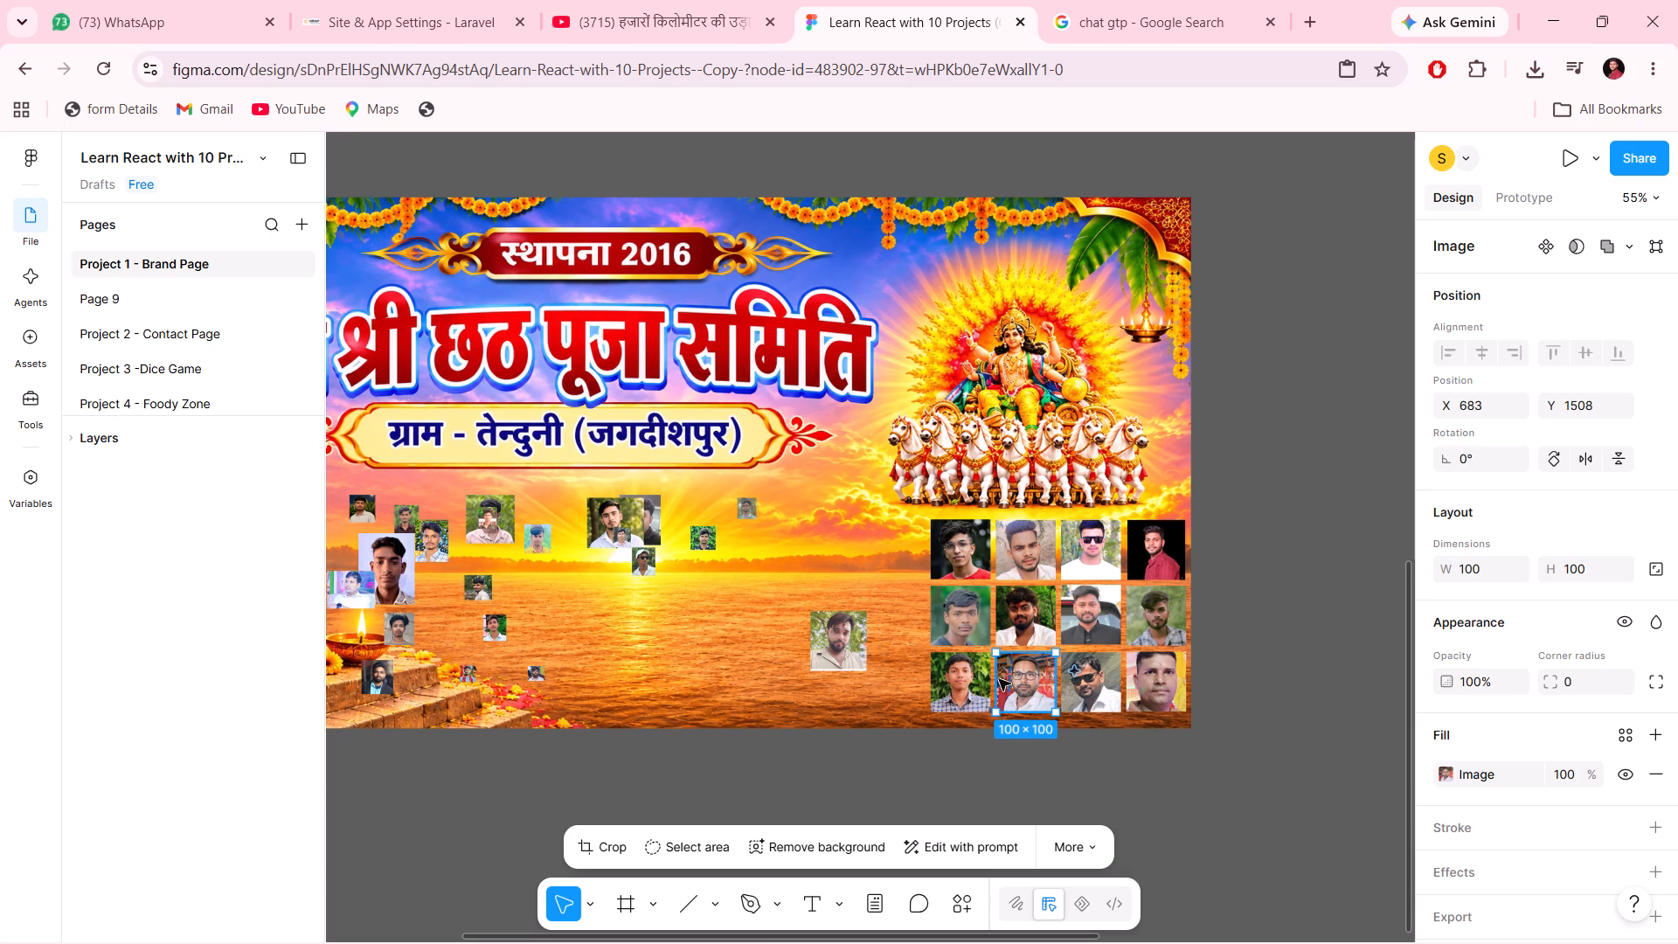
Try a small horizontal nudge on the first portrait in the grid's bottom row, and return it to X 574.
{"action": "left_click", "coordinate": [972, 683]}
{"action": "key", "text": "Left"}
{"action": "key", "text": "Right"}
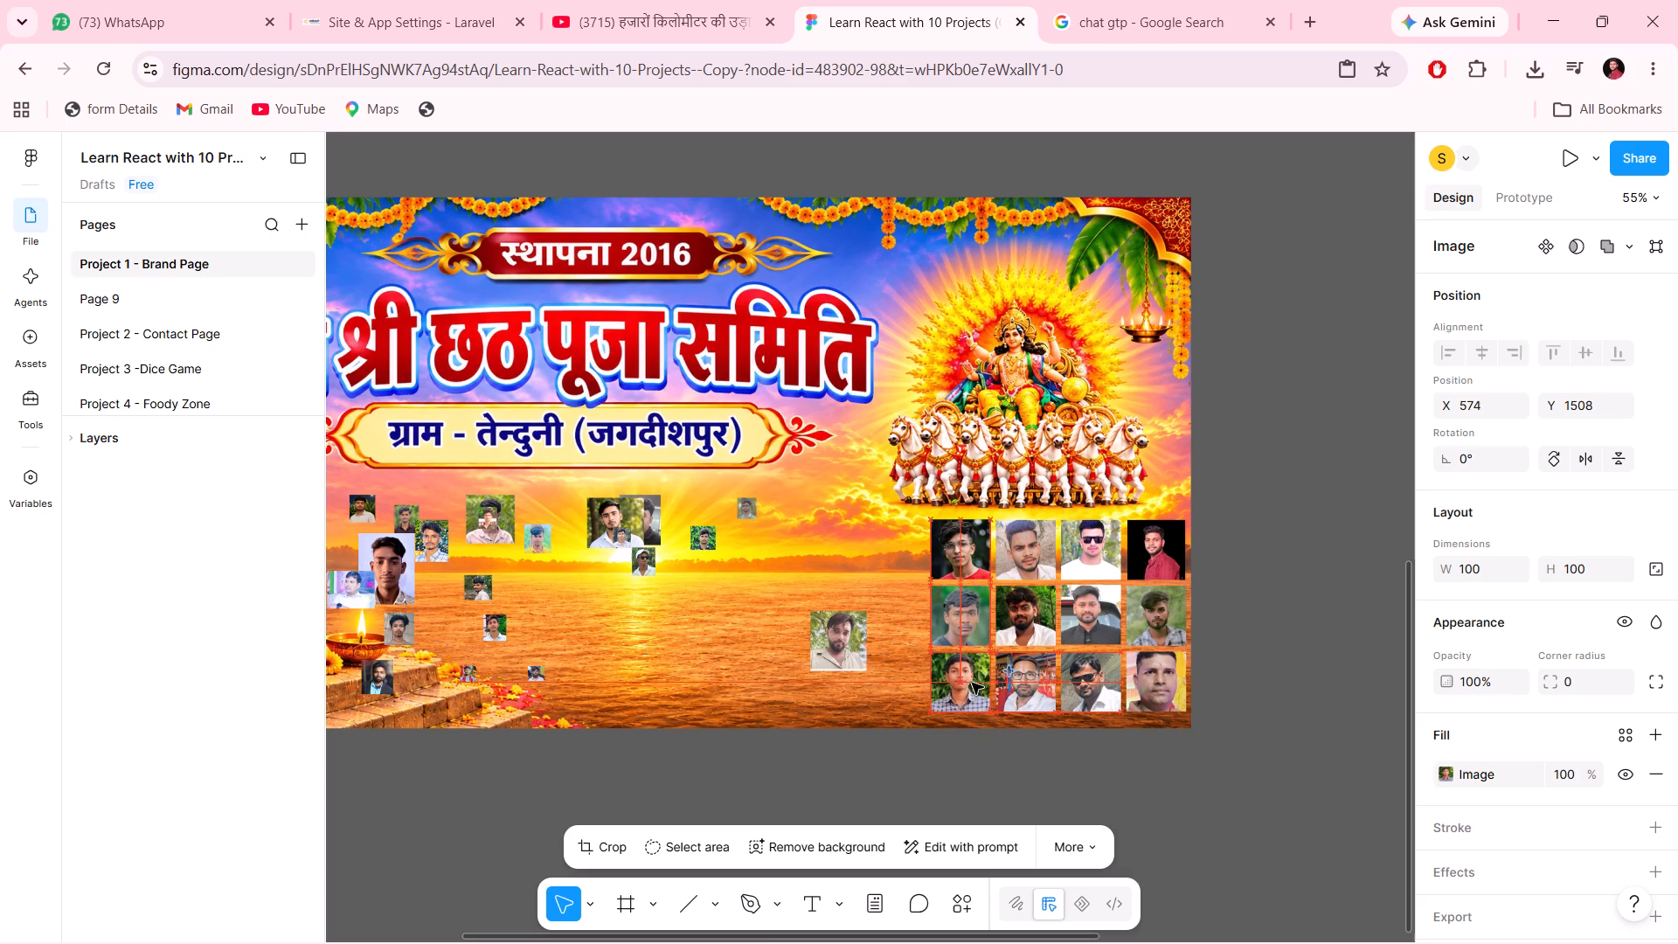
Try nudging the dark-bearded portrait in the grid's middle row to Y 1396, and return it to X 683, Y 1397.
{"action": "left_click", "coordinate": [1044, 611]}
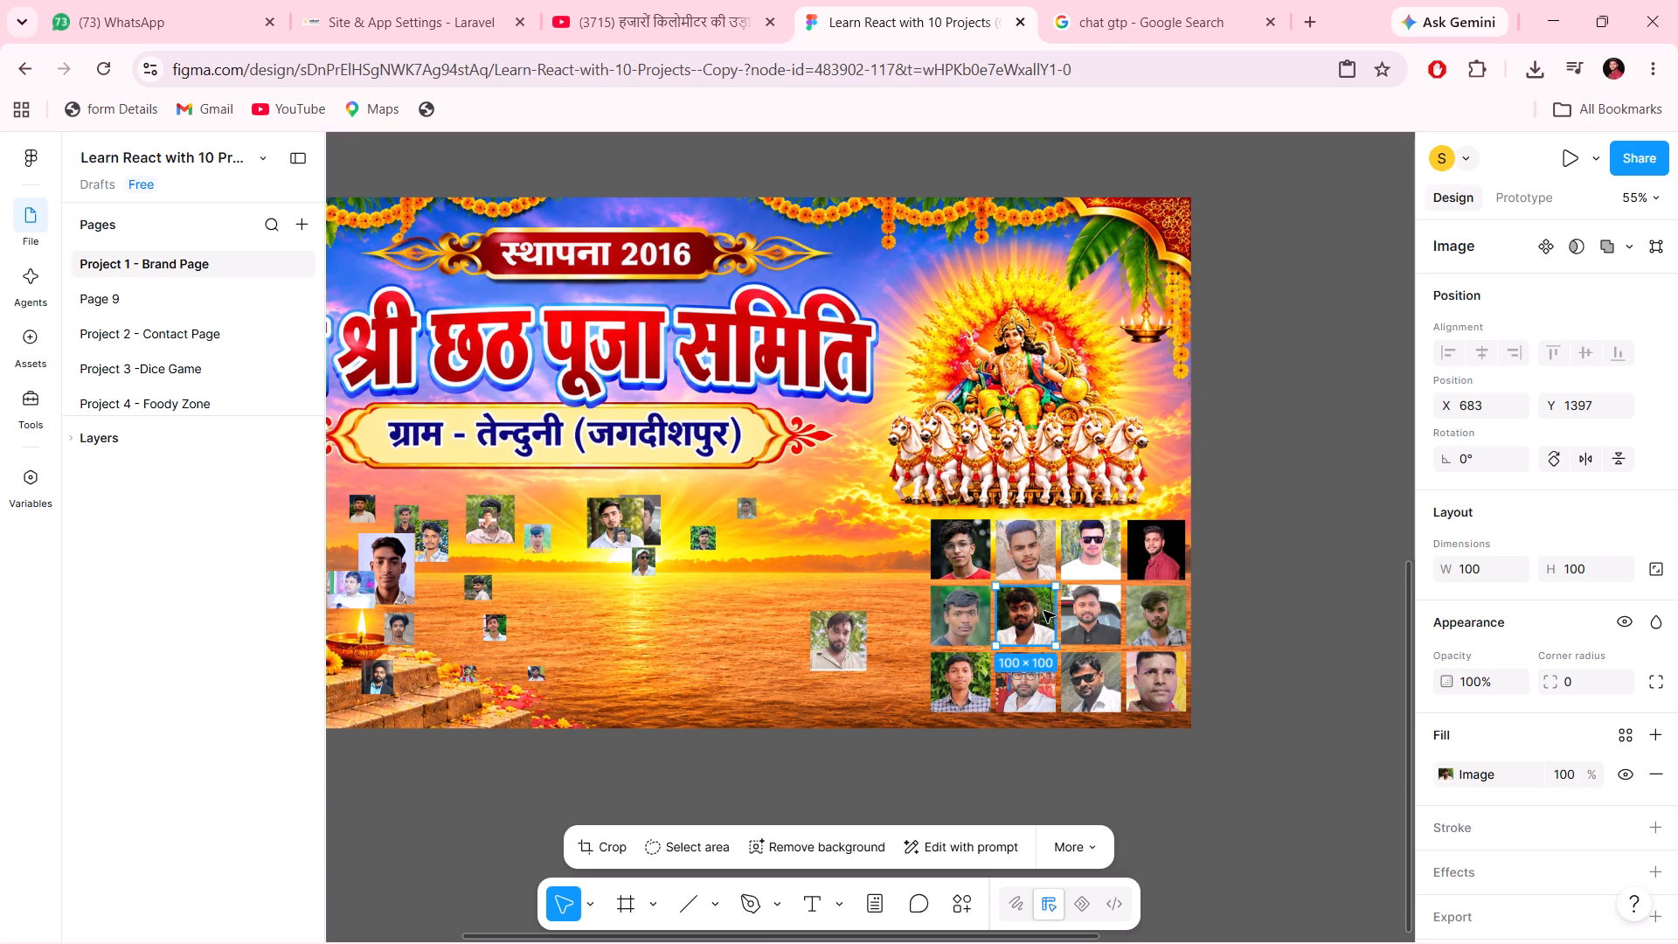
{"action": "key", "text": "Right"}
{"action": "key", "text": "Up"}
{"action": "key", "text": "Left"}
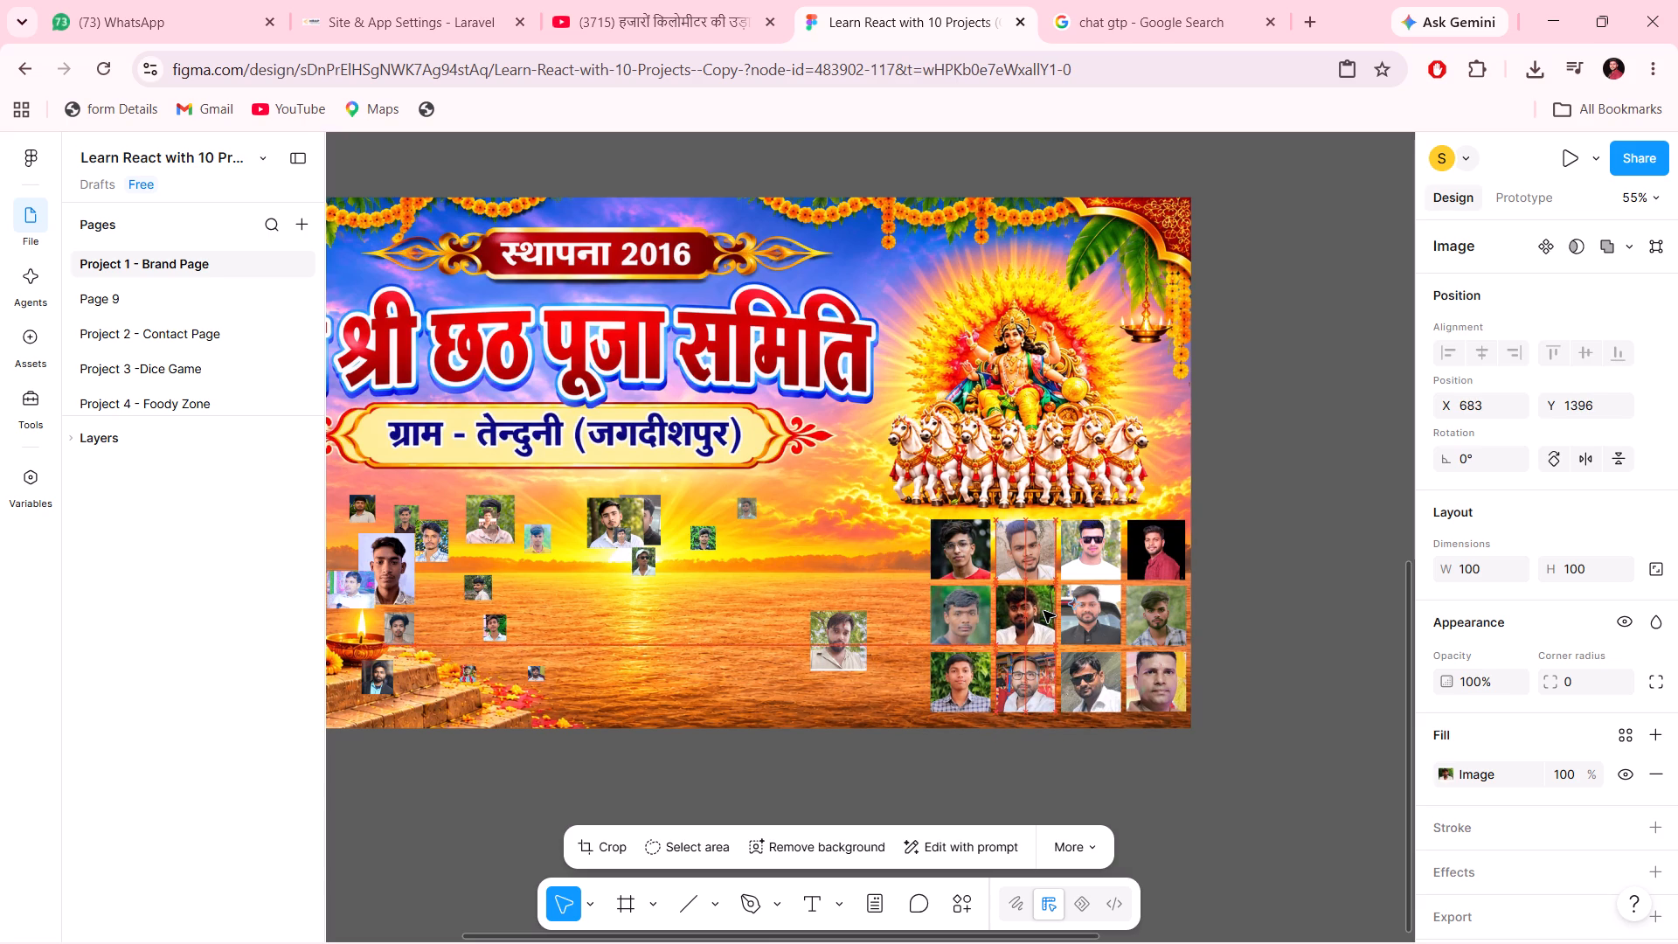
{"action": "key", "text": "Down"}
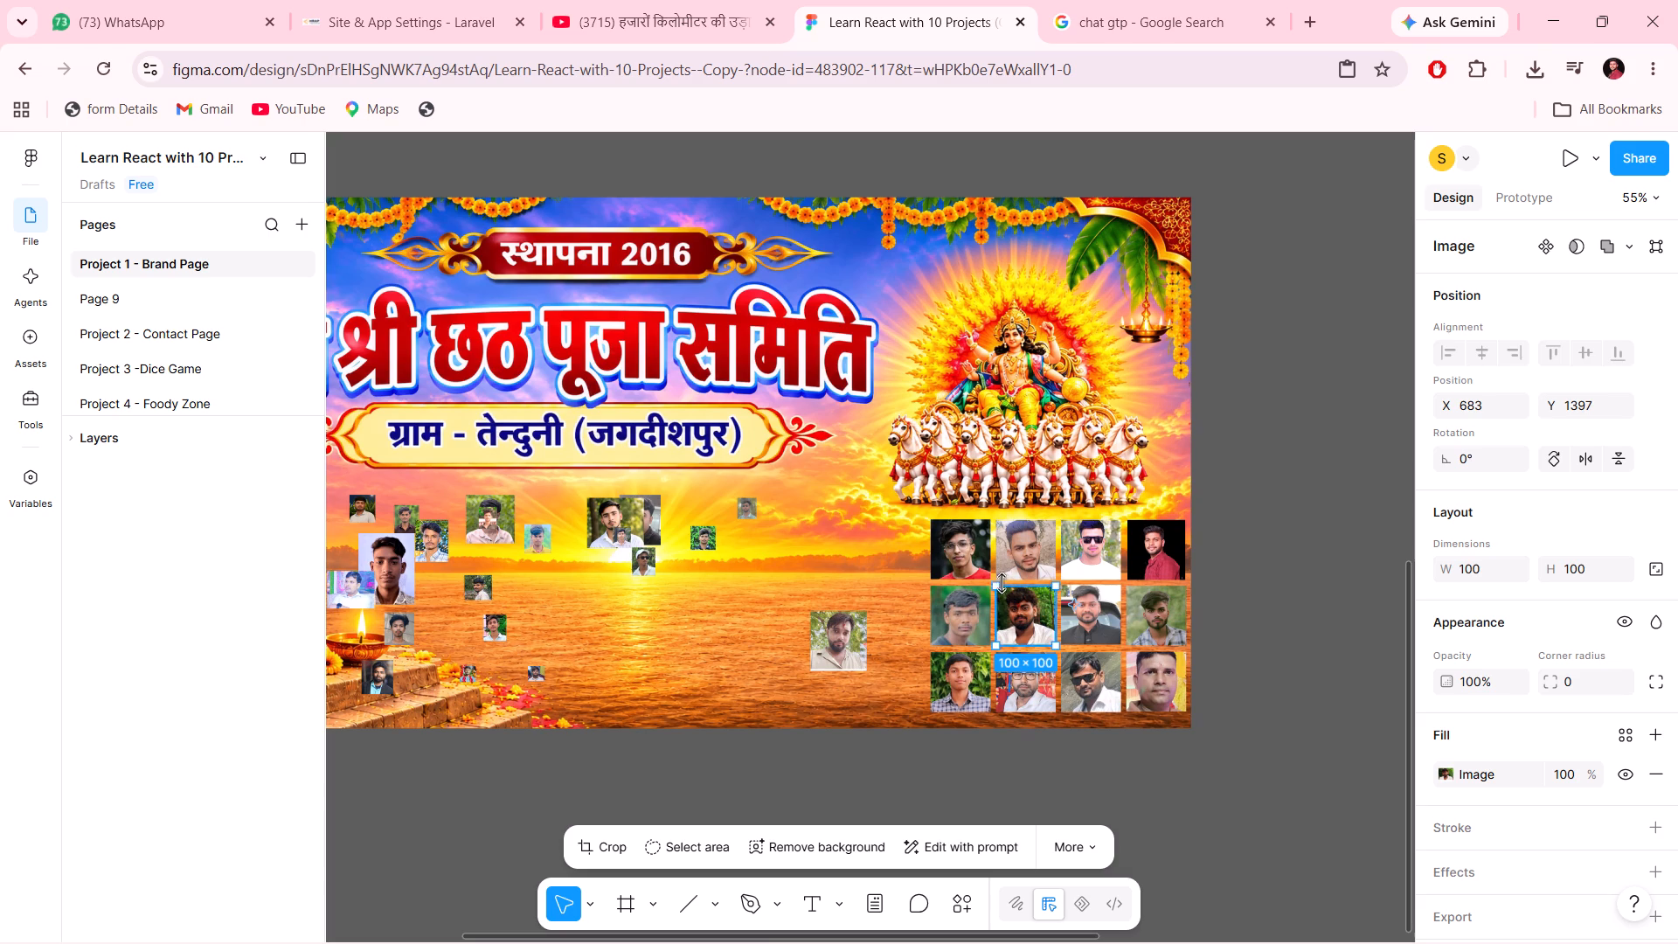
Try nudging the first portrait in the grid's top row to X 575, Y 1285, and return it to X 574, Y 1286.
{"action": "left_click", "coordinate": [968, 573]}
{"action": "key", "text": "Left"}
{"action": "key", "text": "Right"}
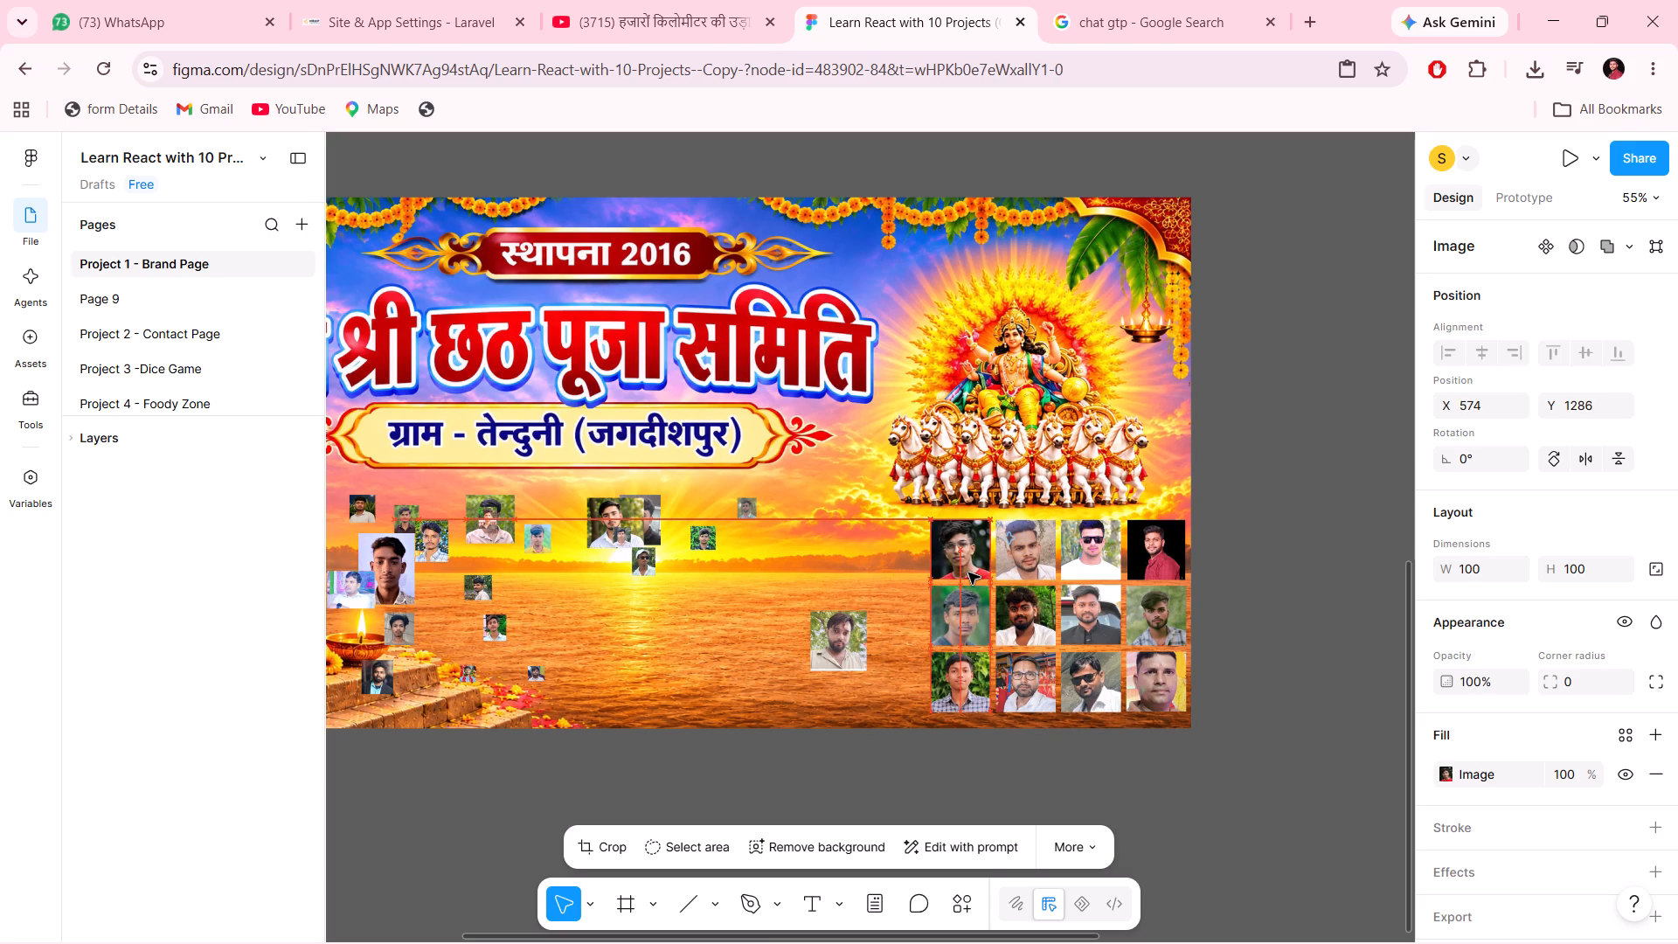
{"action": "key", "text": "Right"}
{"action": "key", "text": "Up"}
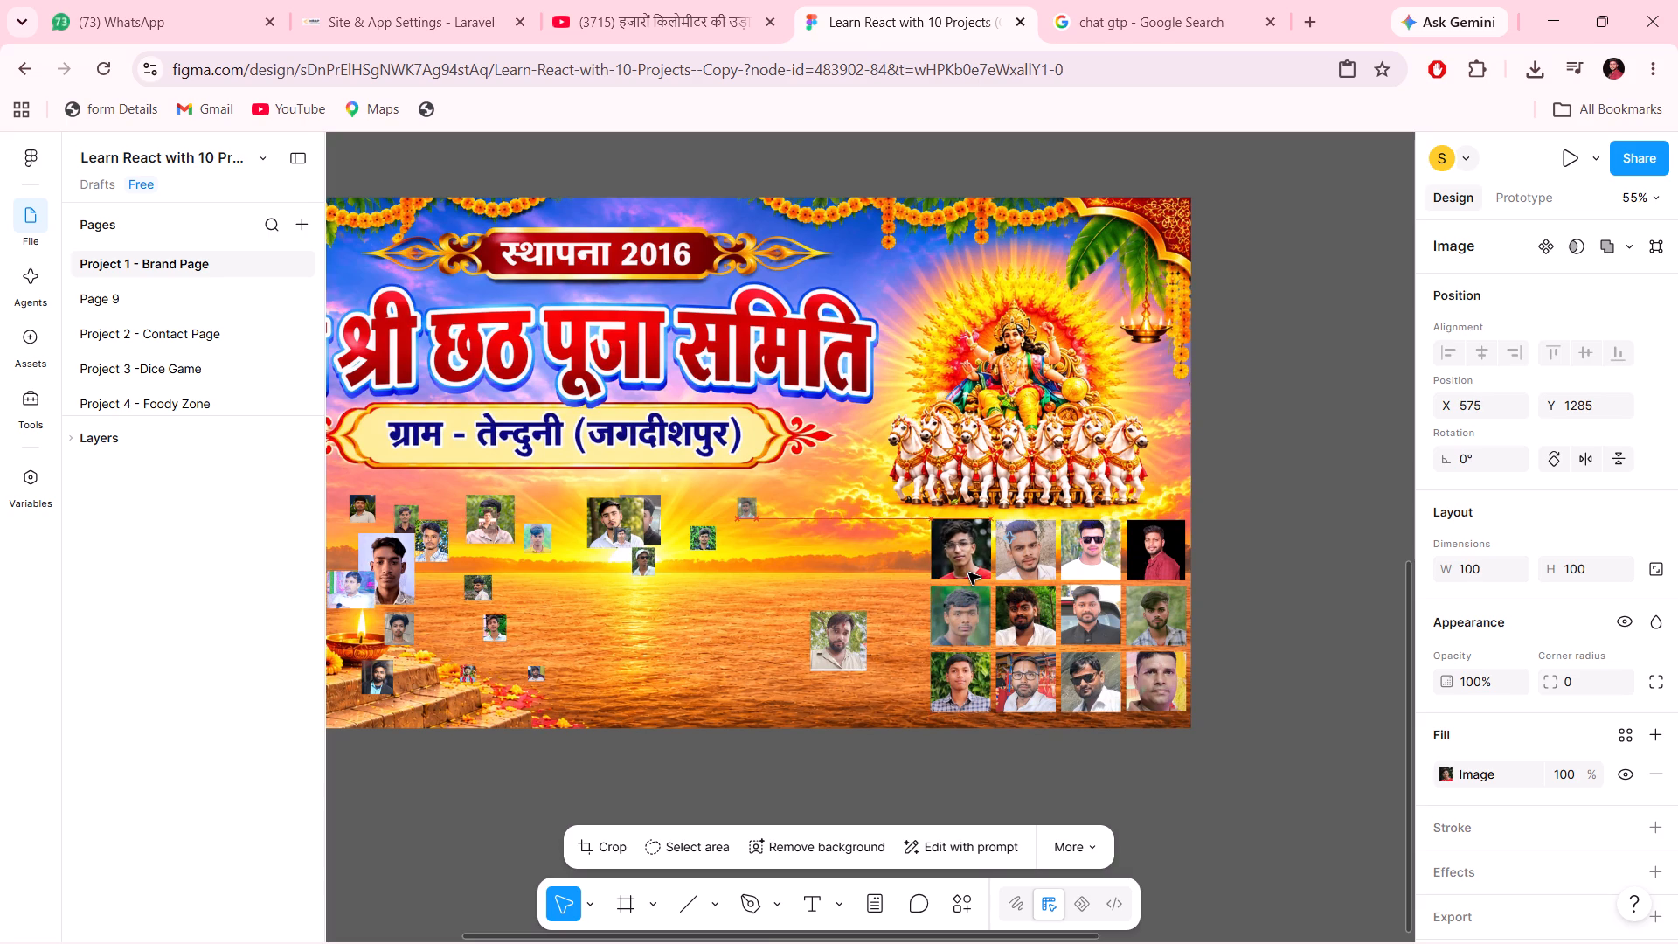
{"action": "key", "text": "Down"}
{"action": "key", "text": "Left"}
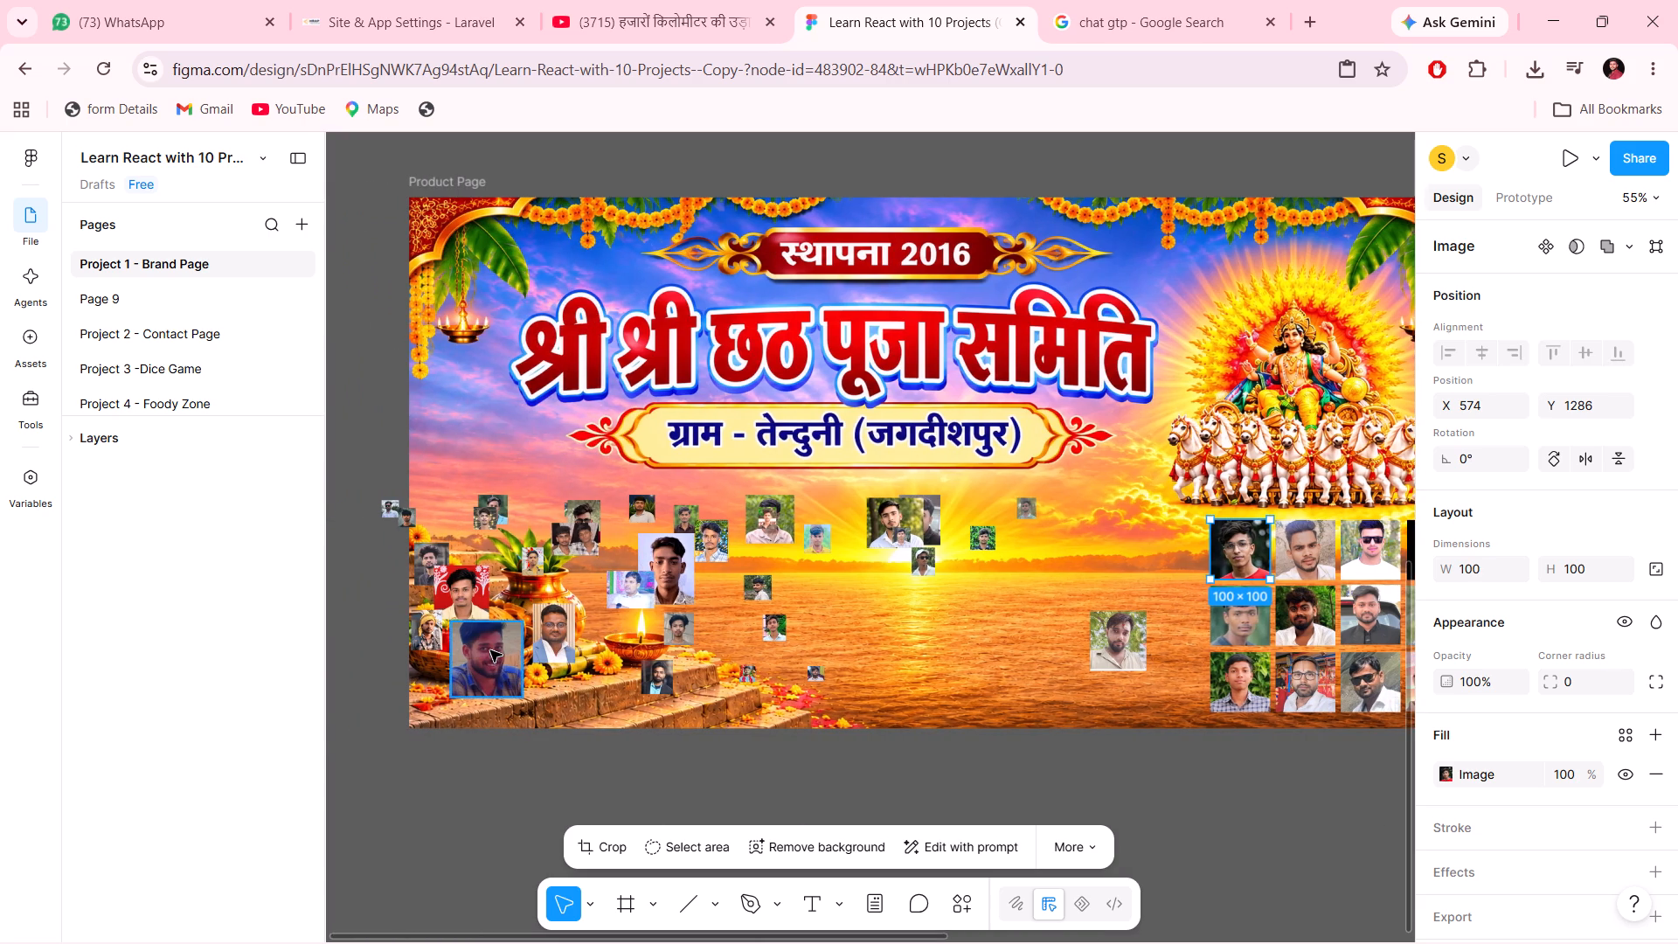
Move the banner's Product Page frame behind the portraits to about X -887, Y 720.
{"action": "left_click_drag", "start_coordinate": [476, 462], "coordinate": [494, 528]}
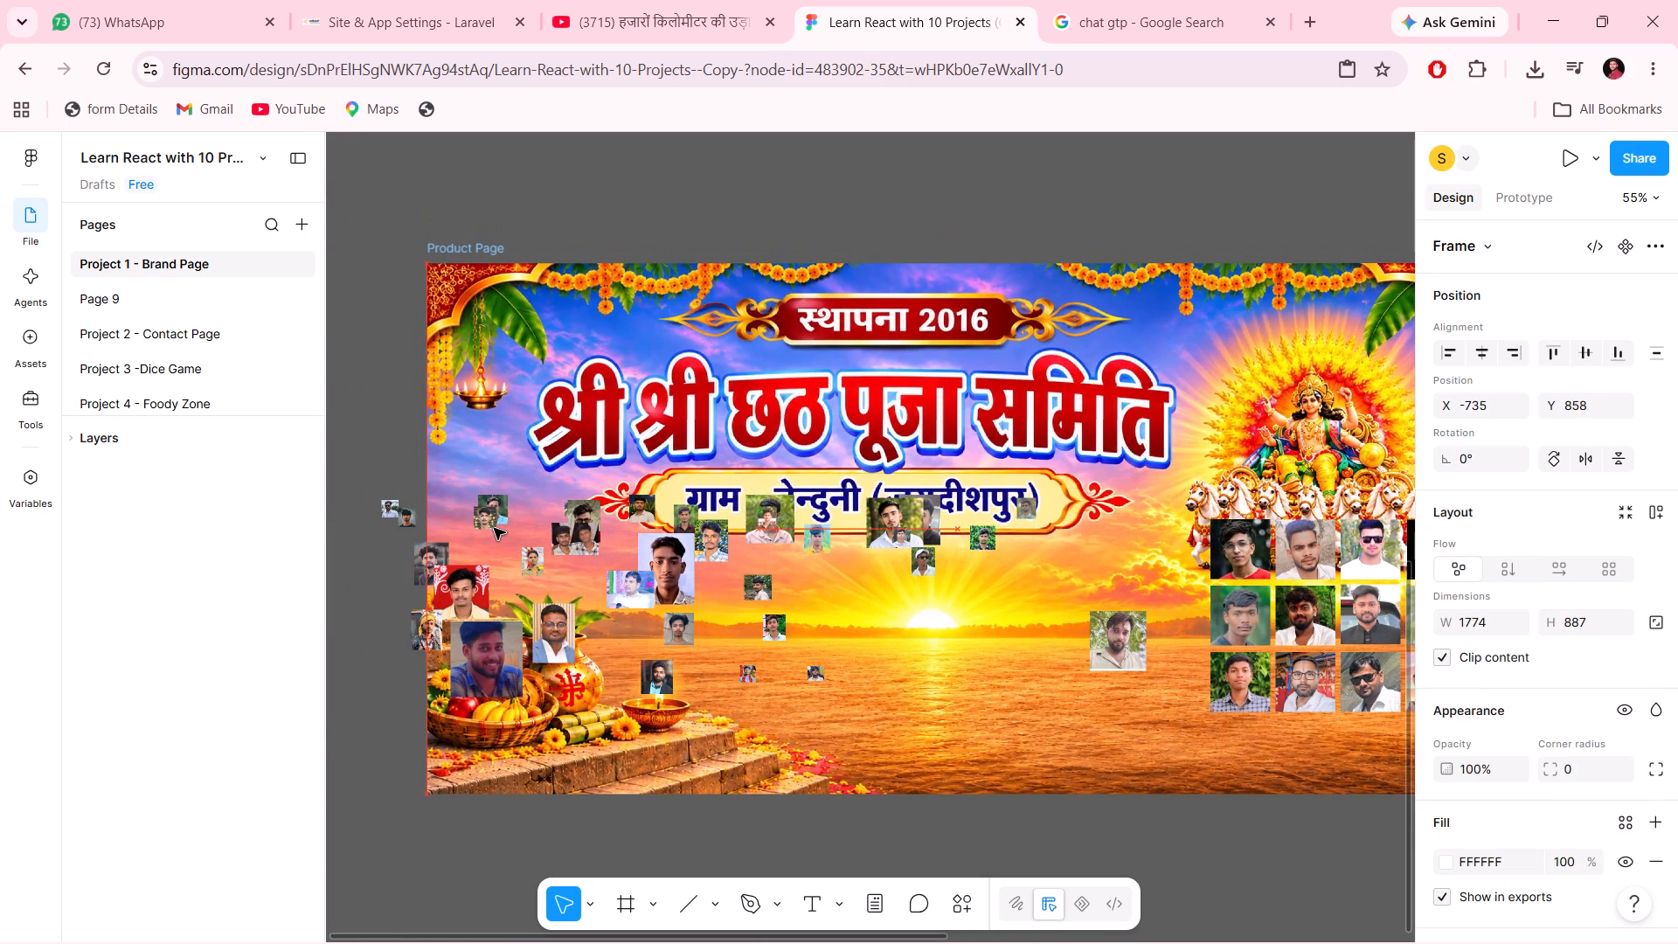
{"action": "left_click_drag", "start_coordinate": [494, 528], "coordinate": [398, 435]}
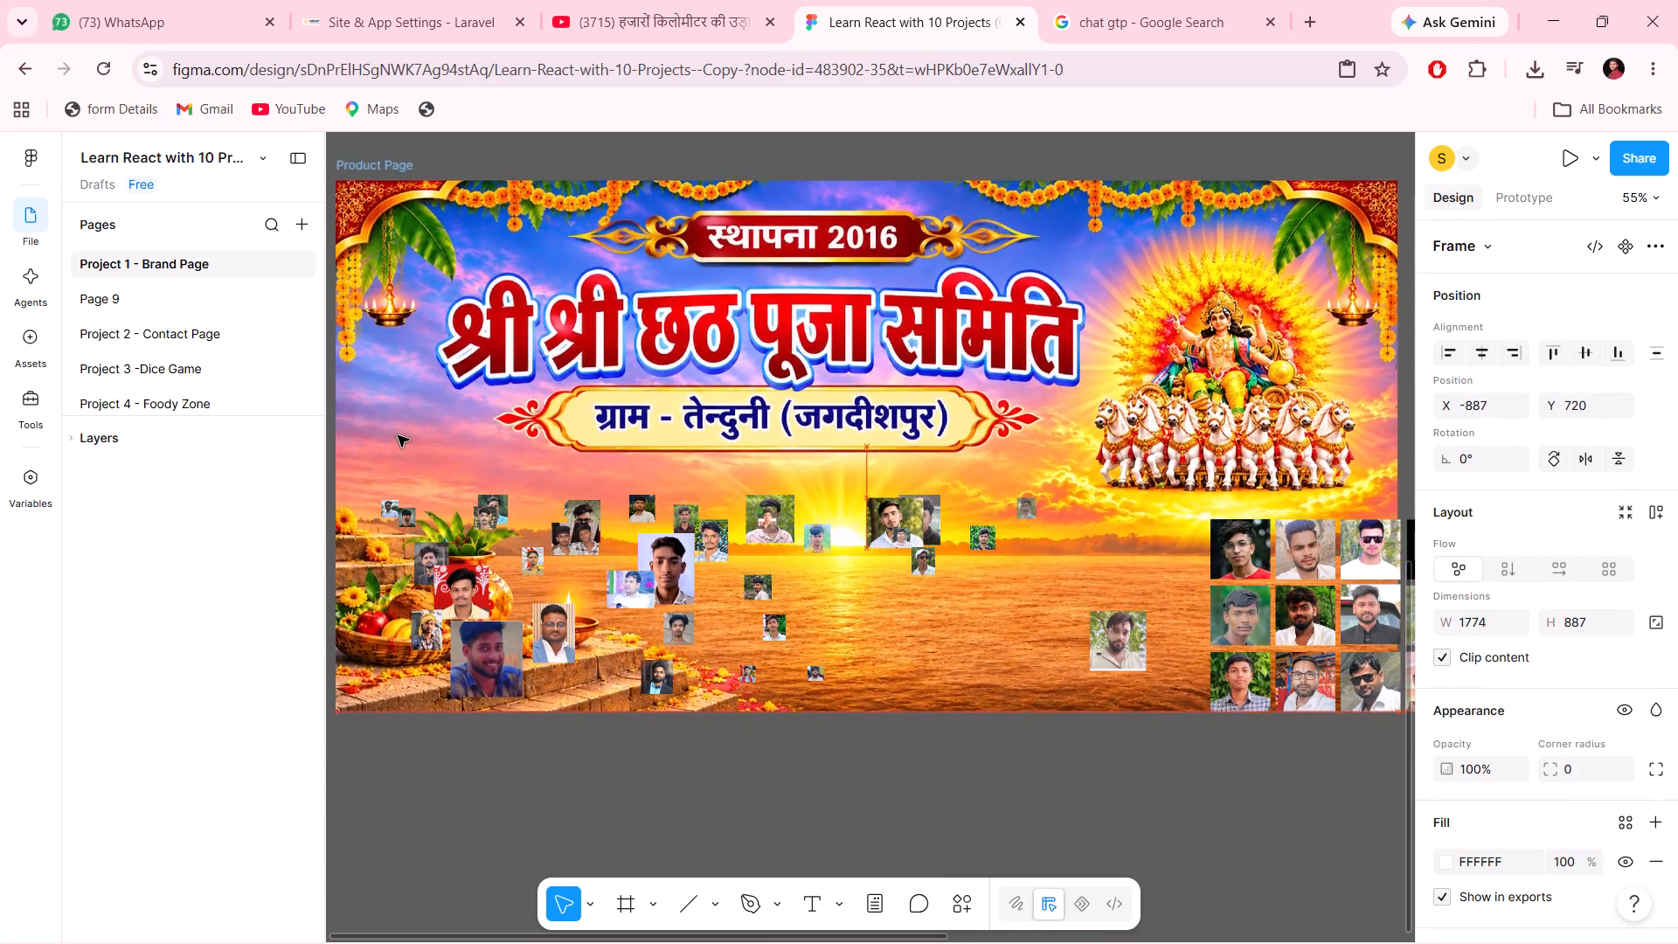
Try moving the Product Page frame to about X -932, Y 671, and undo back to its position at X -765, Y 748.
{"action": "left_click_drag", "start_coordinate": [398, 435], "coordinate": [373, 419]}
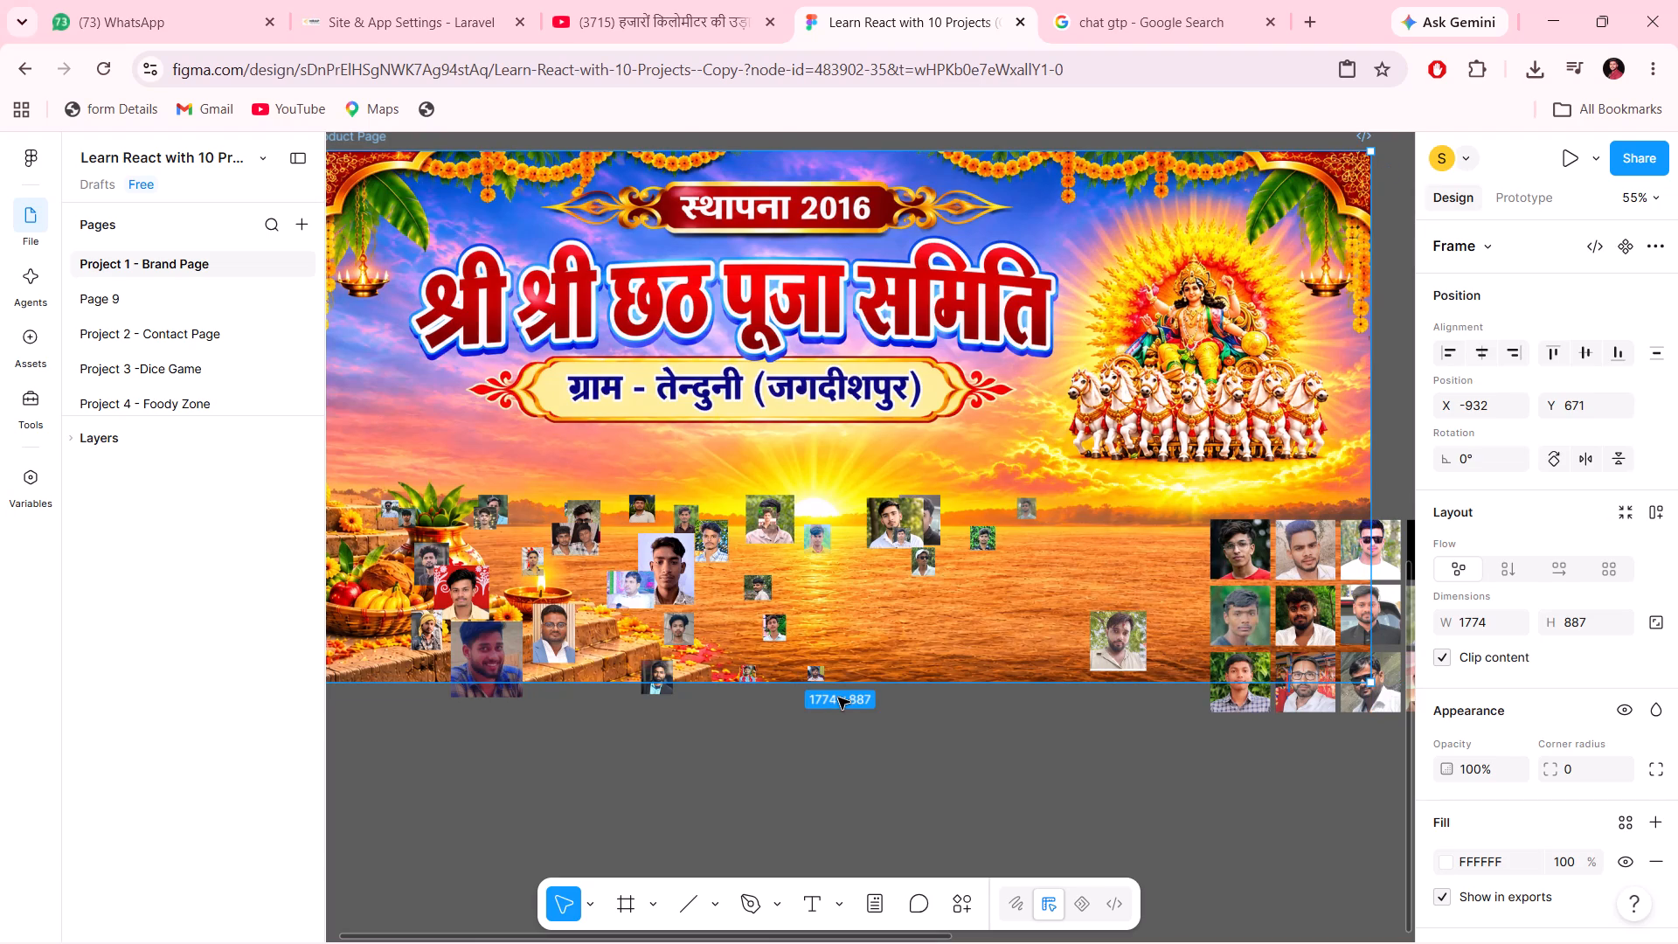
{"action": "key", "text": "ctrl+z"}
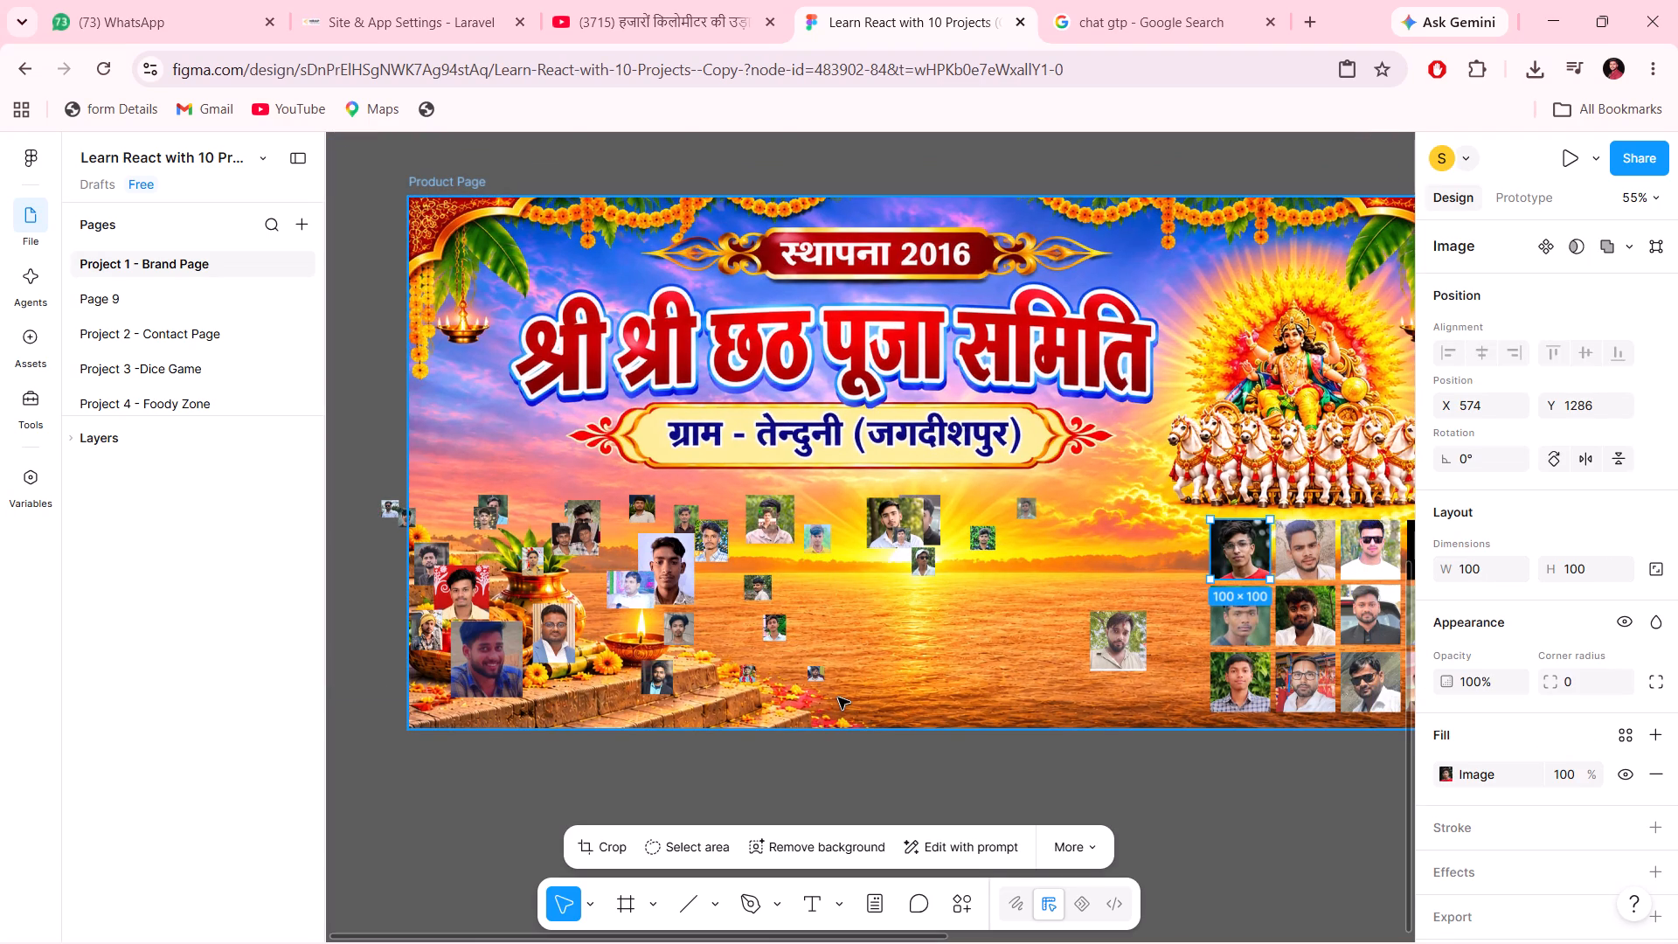
Lock the banner's Product Page frame so that it stays fixed behind the portraits.
{"action": "left_click", "coordinate": [244, 267]}
{"action": "left_click", "coordinate": [149, 267]}
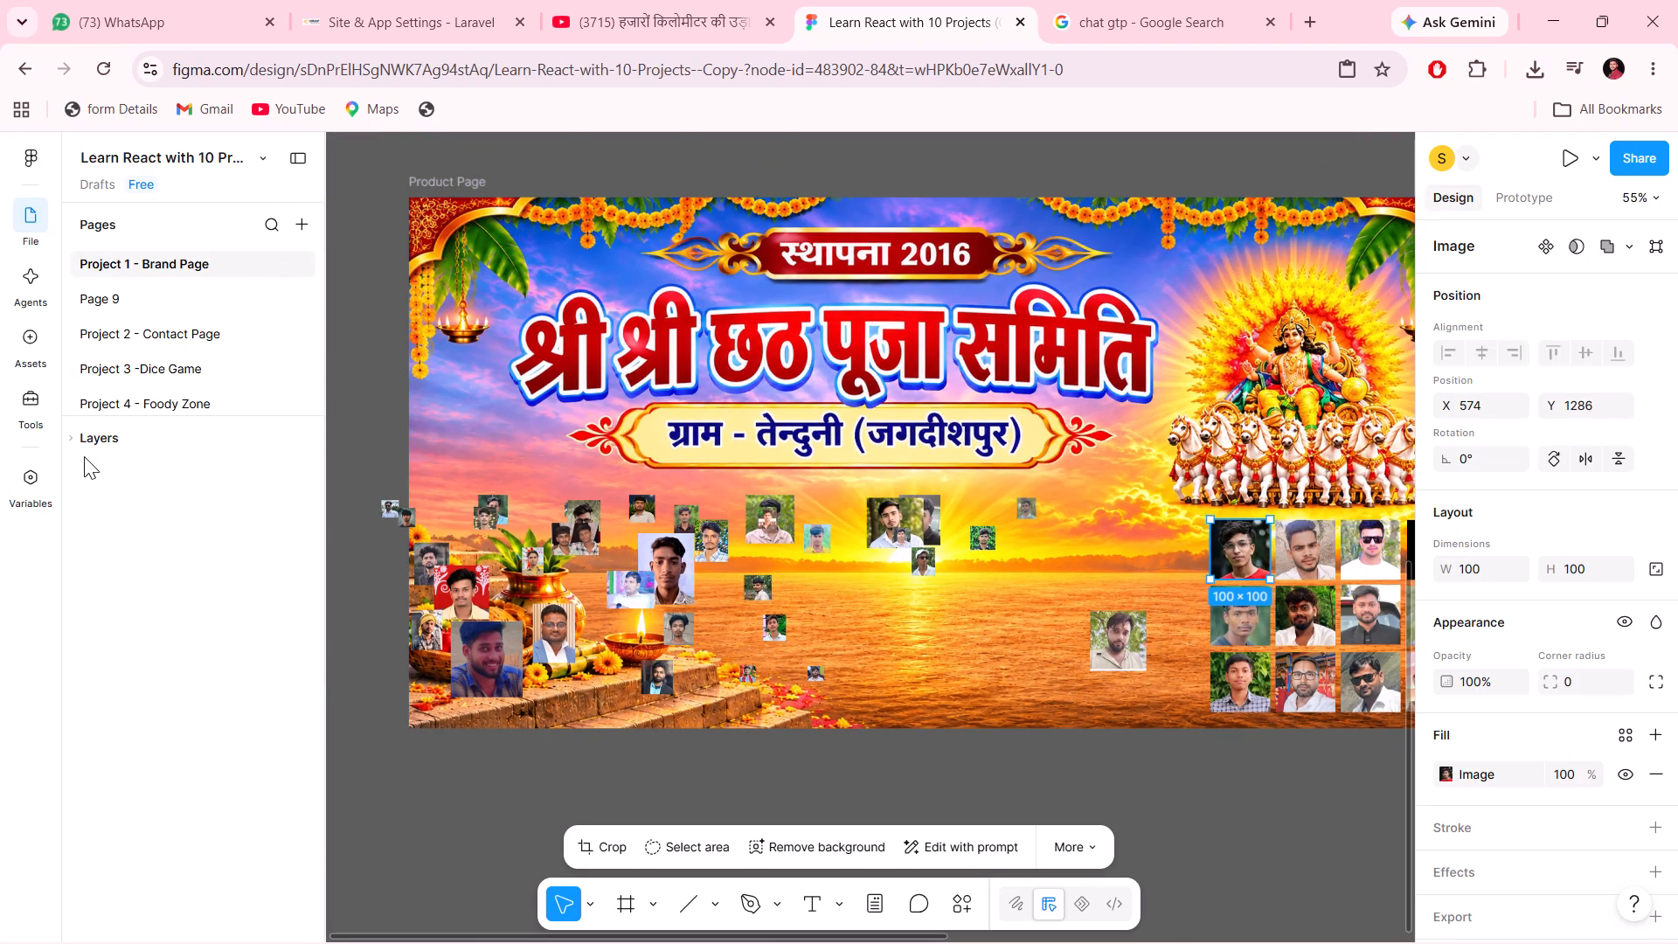
{"action": "left_click", "coordinate": [81, 460]}
{"action": "left_click", "coordinate": [94, 445]}
{"action": "scroll", "coordinate": [170, 564], "scroll_direction": "down", "scroll_amount": 11}
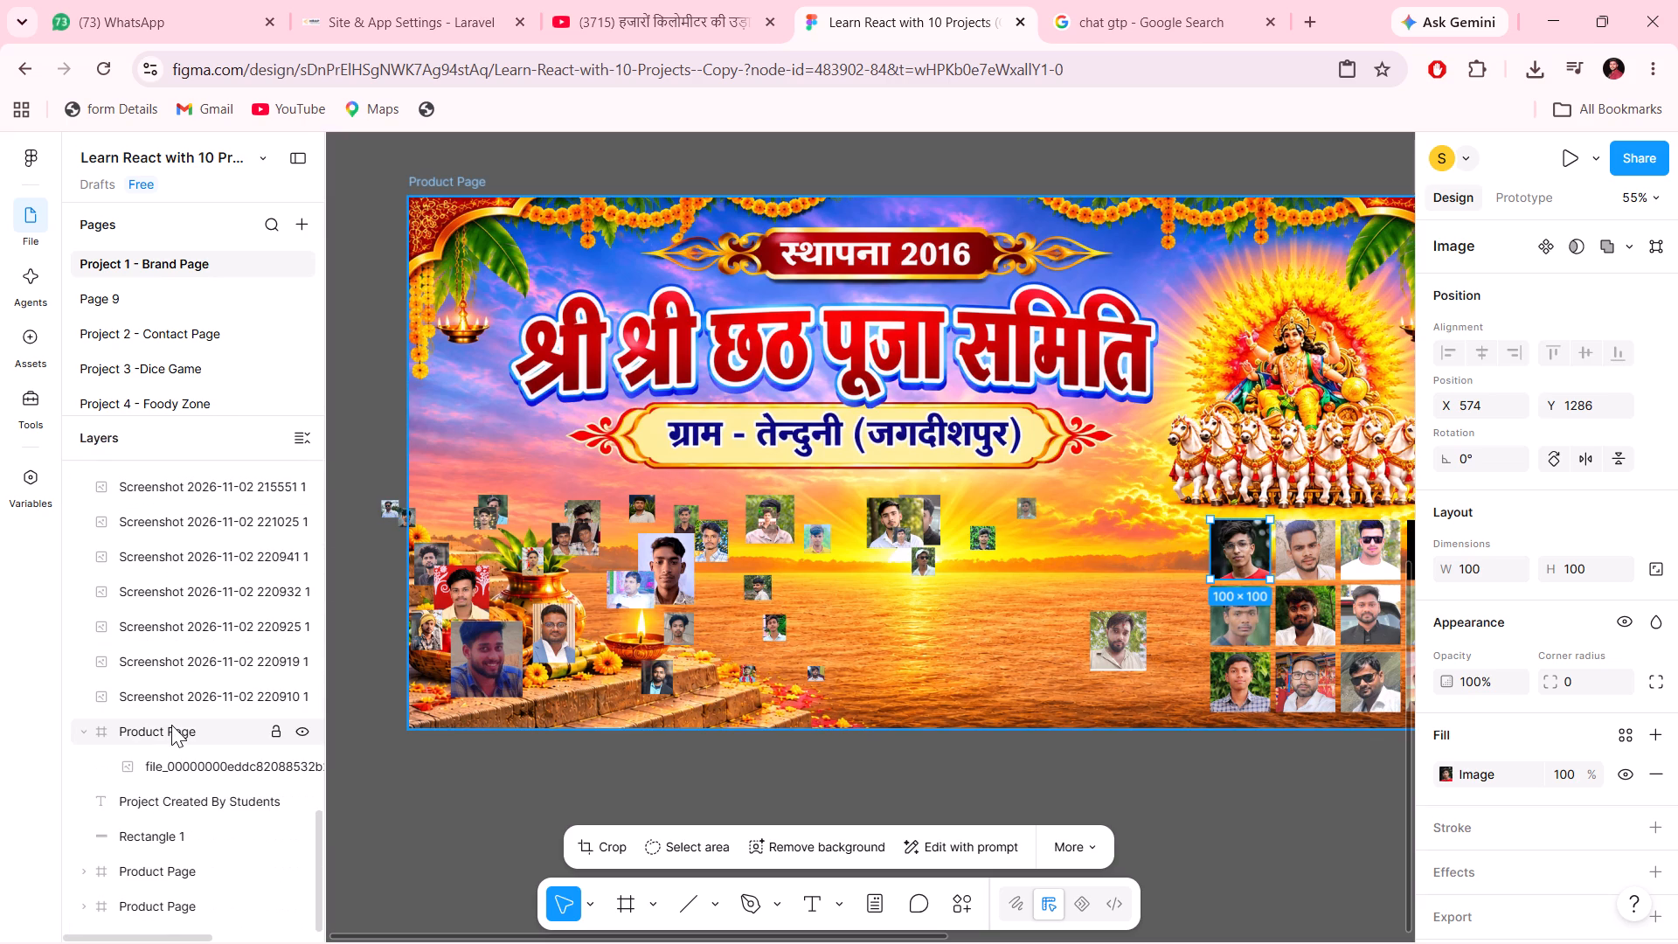
{"action": "left_click", "coordinate": [171, 725]}
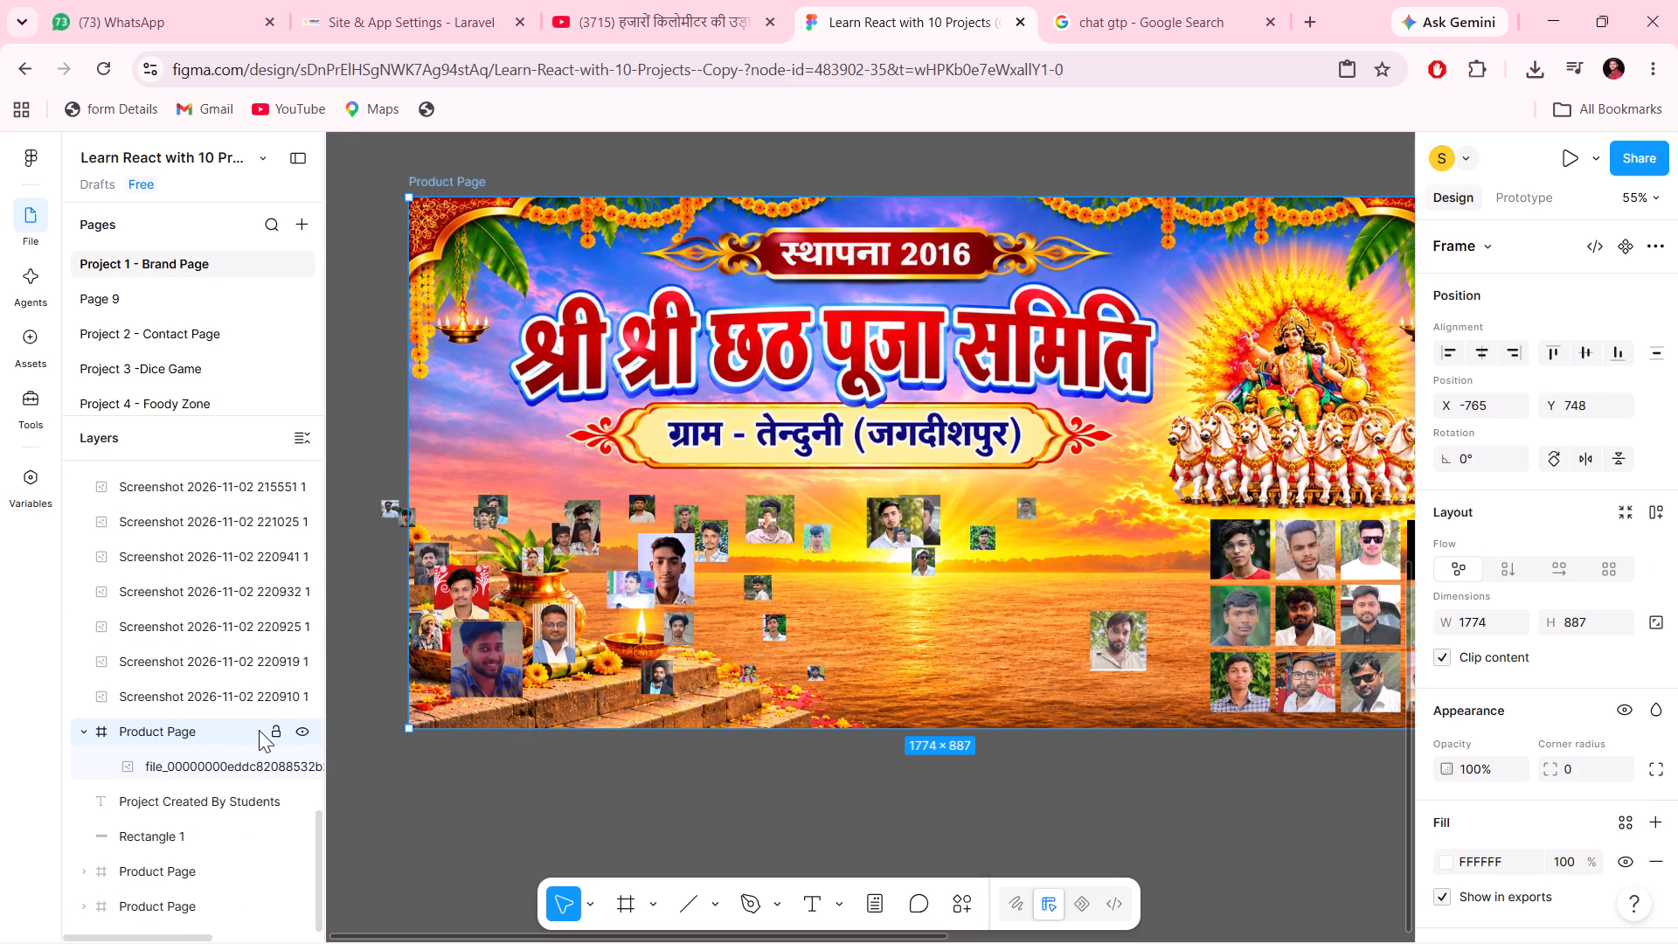
{"action": "left_click", "coordinate": [274, 728]}
{"action": "left_click_drag", "start_coordinate": [898, 581], "coordinate": [895, 584]}
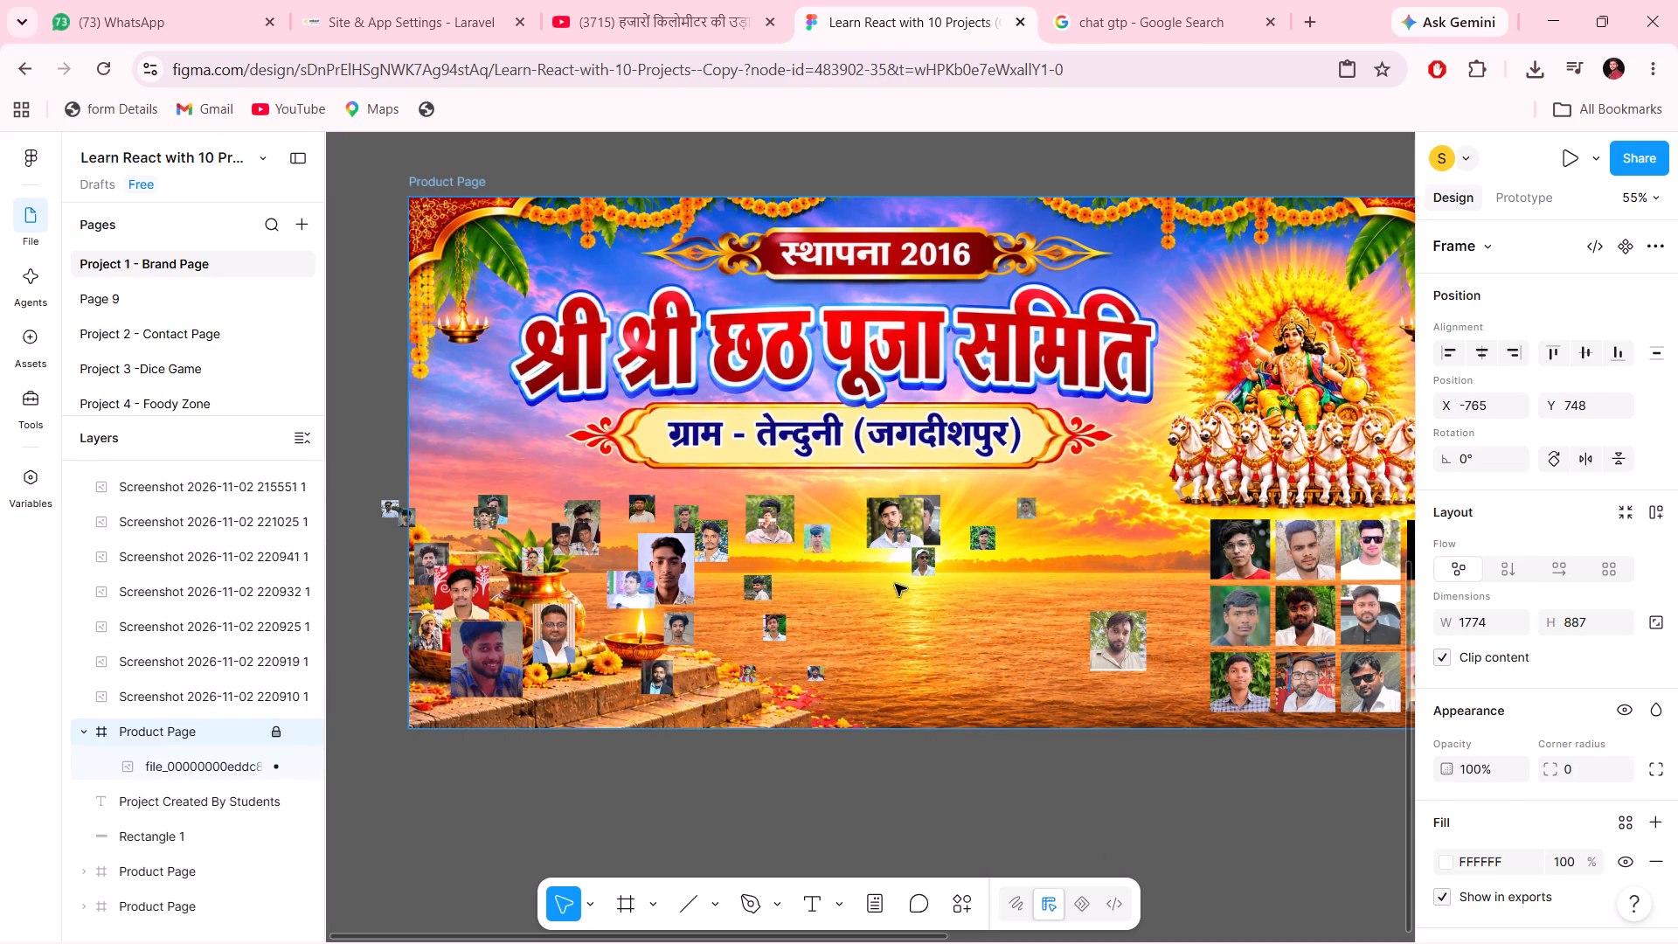
{"action": "left_click_drag", "start_coordinate": [895, 584], "coordinate": [783, 667]}
{"action": "left_click", "coordinate": [953, 667]}
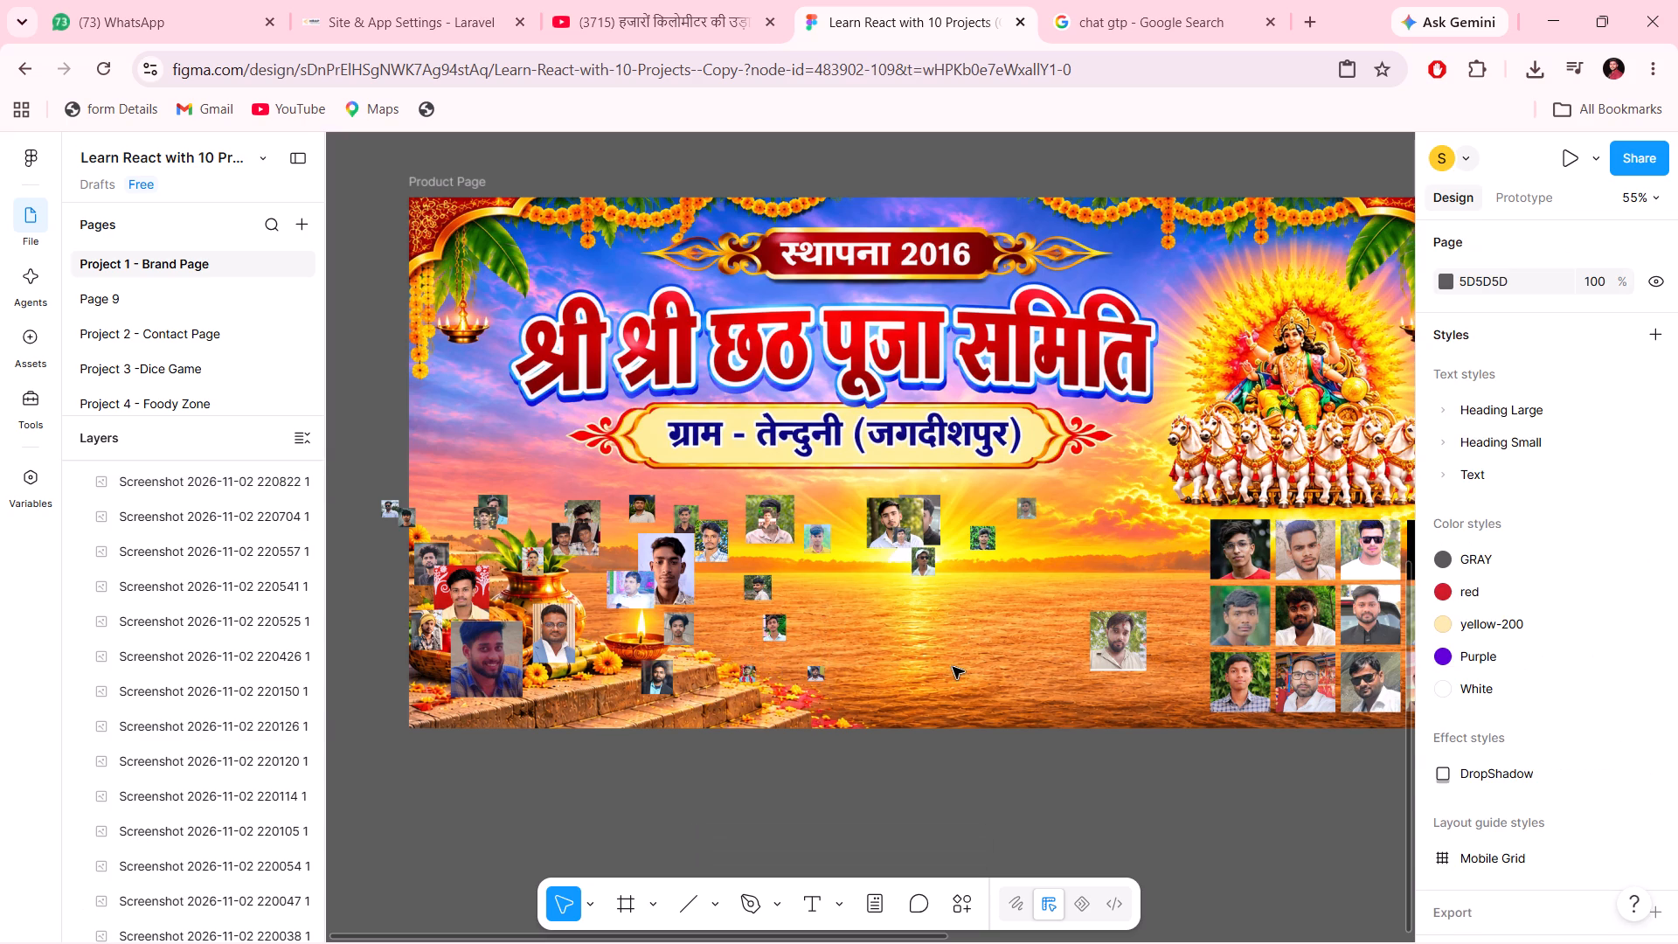
Set the width and height of the scattered portraits across the banner's lower area to 100, leaving out the aligned grid.
{"action": "left_click_drag", "start_coordinate": [472, 461], "coordinate": [823, 628]}
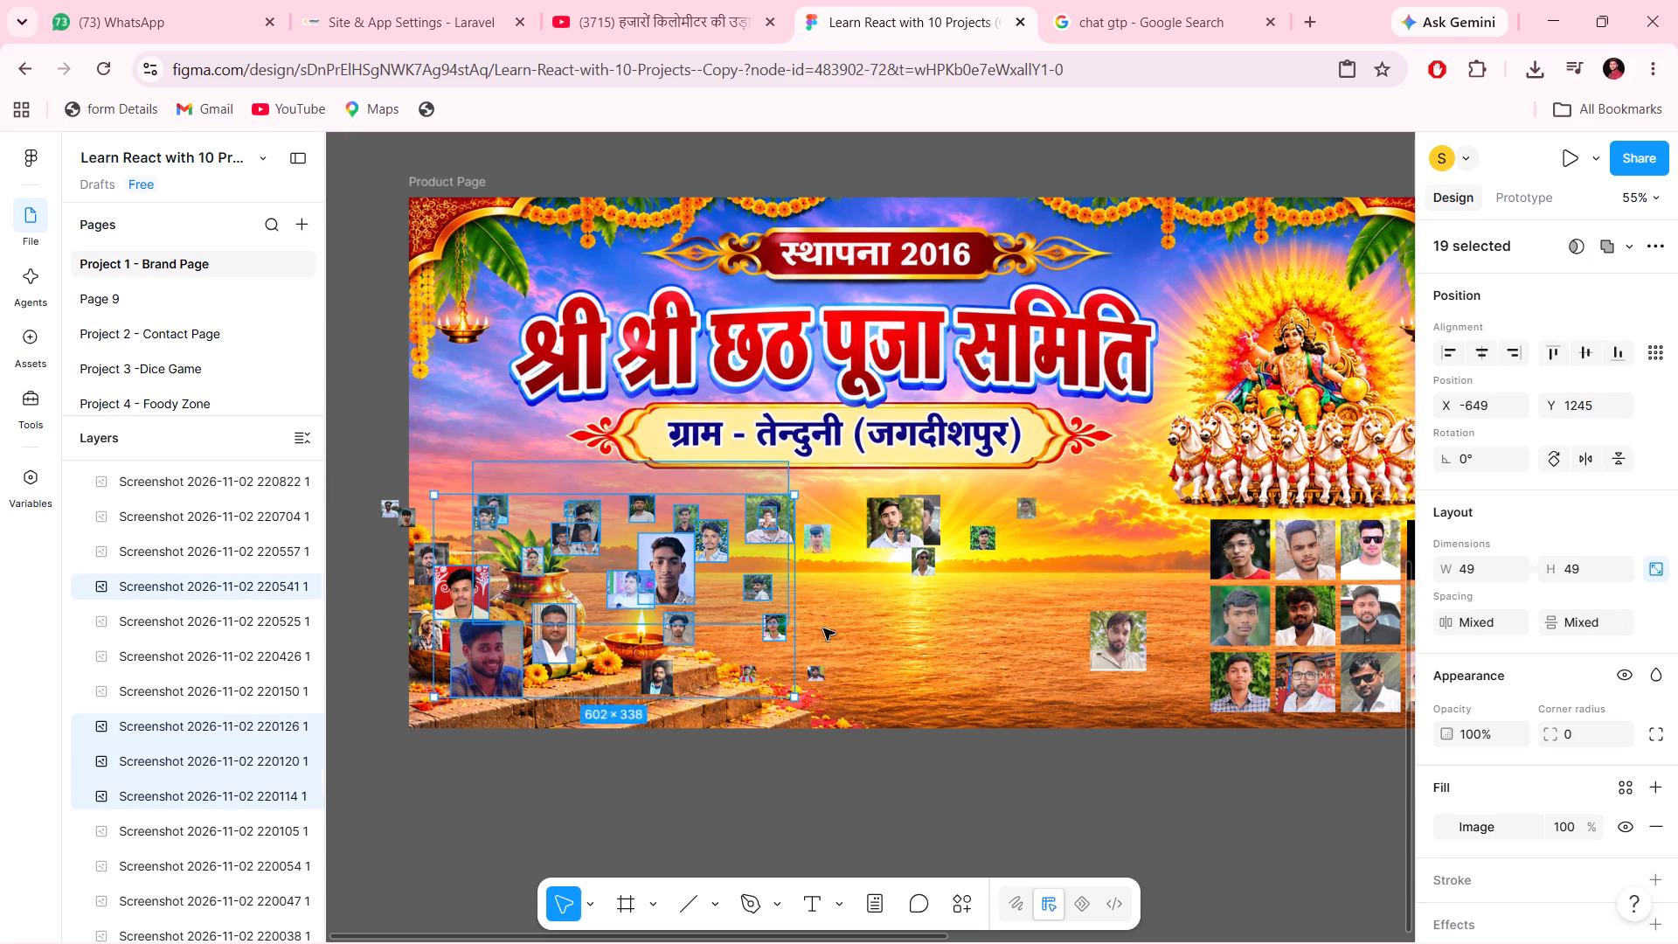
{"action": "left_click_drag", "start_coordinate": [823, 628], "coordinate": [1098, 685]}
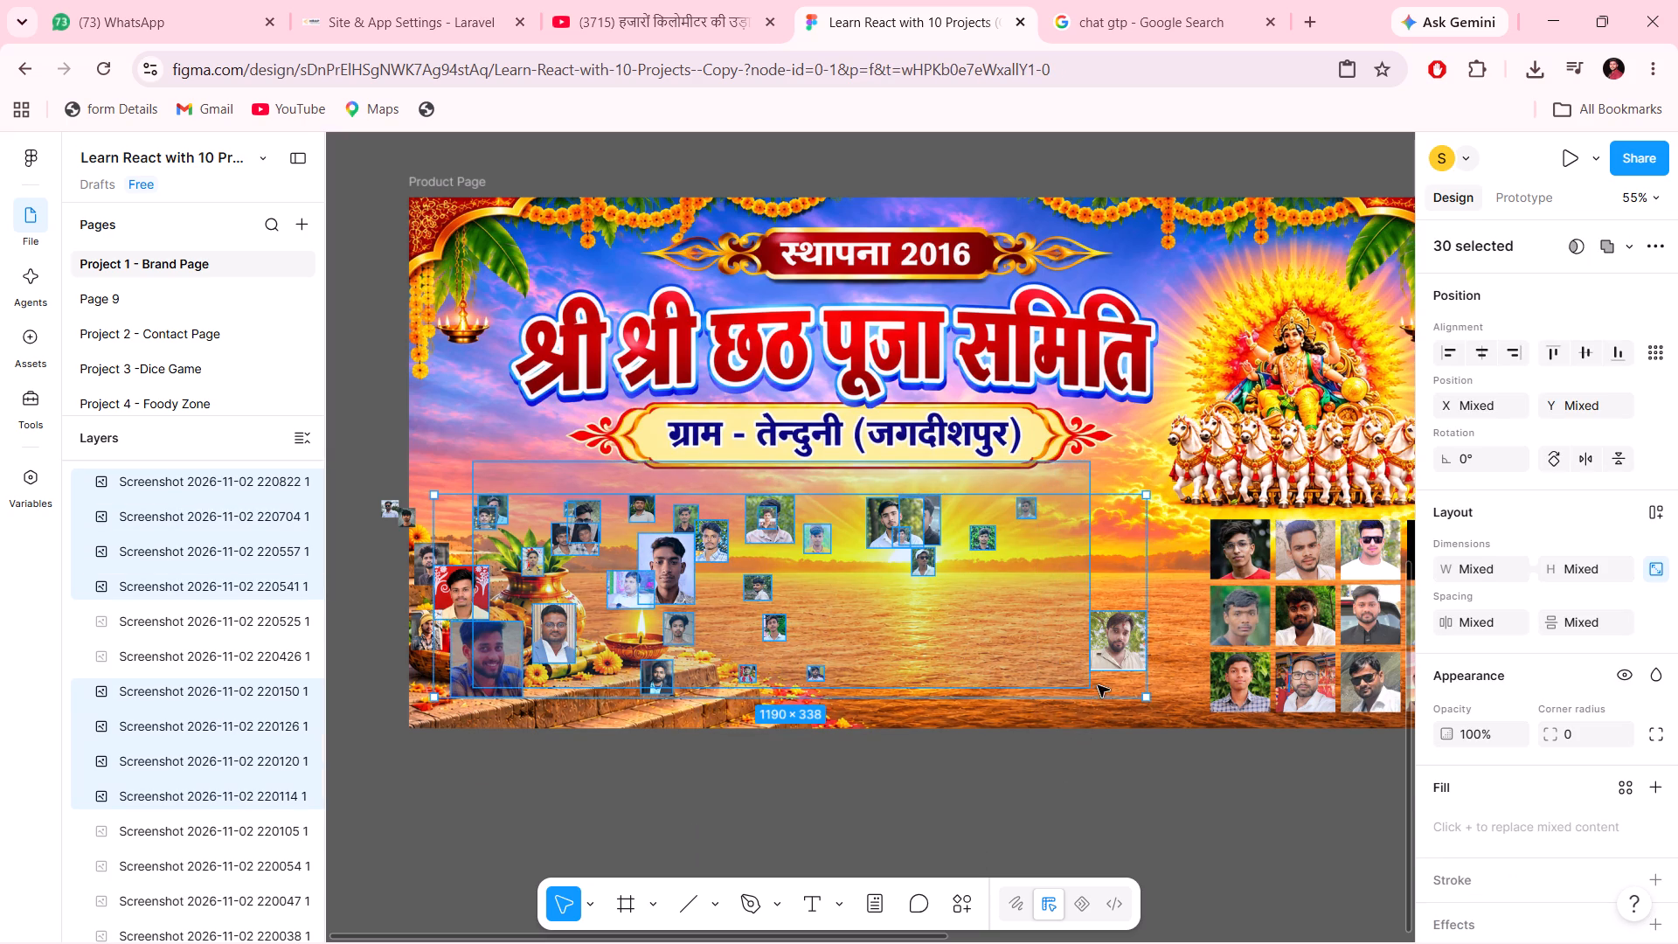
{"action": "left_click_drag", "start_coordinate": [1098, 685], "coordinate": [1114, 684]}
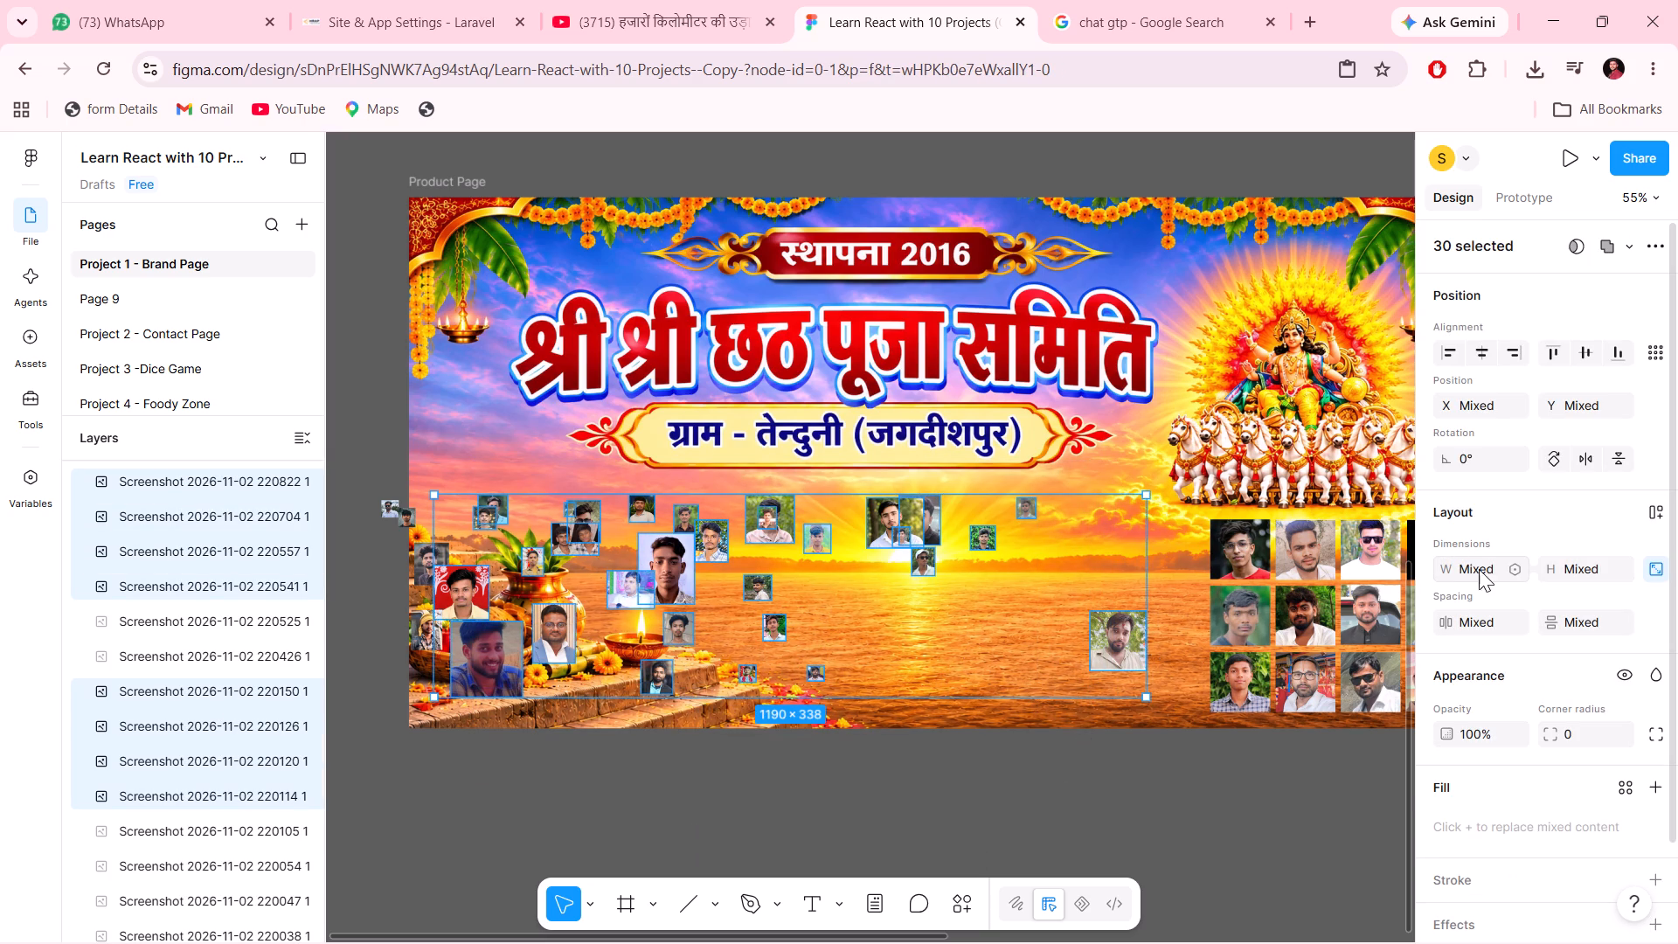
{"action": "left_click", "coordinate": [1494, 570]}
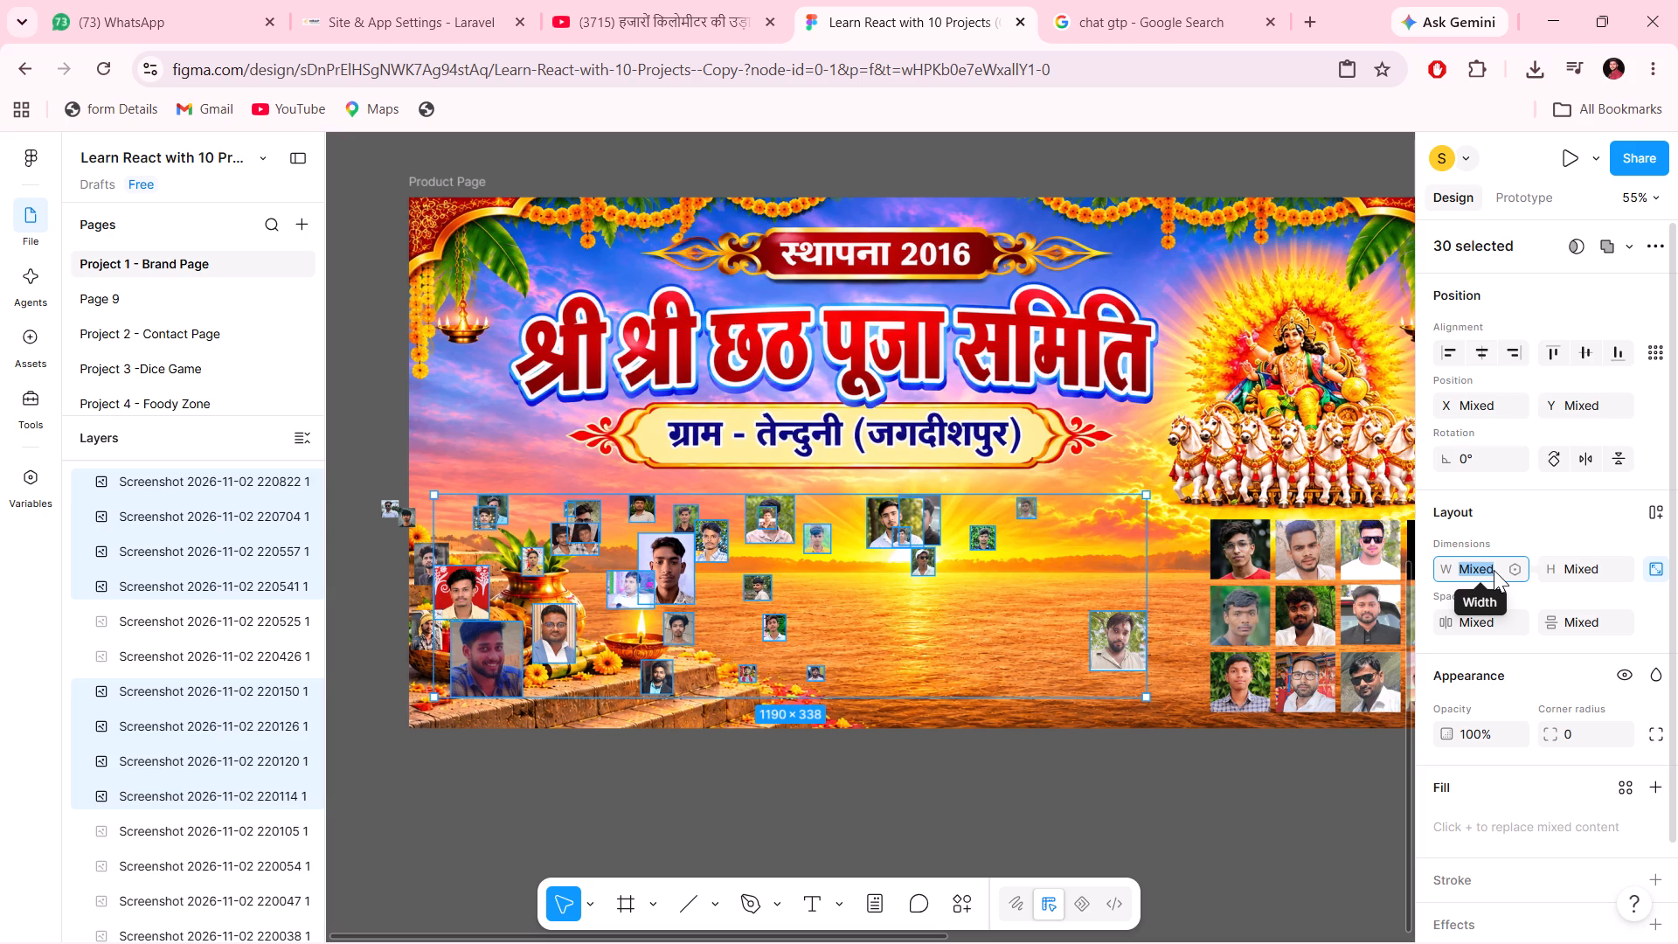
{"action": "type", "text": "100"}
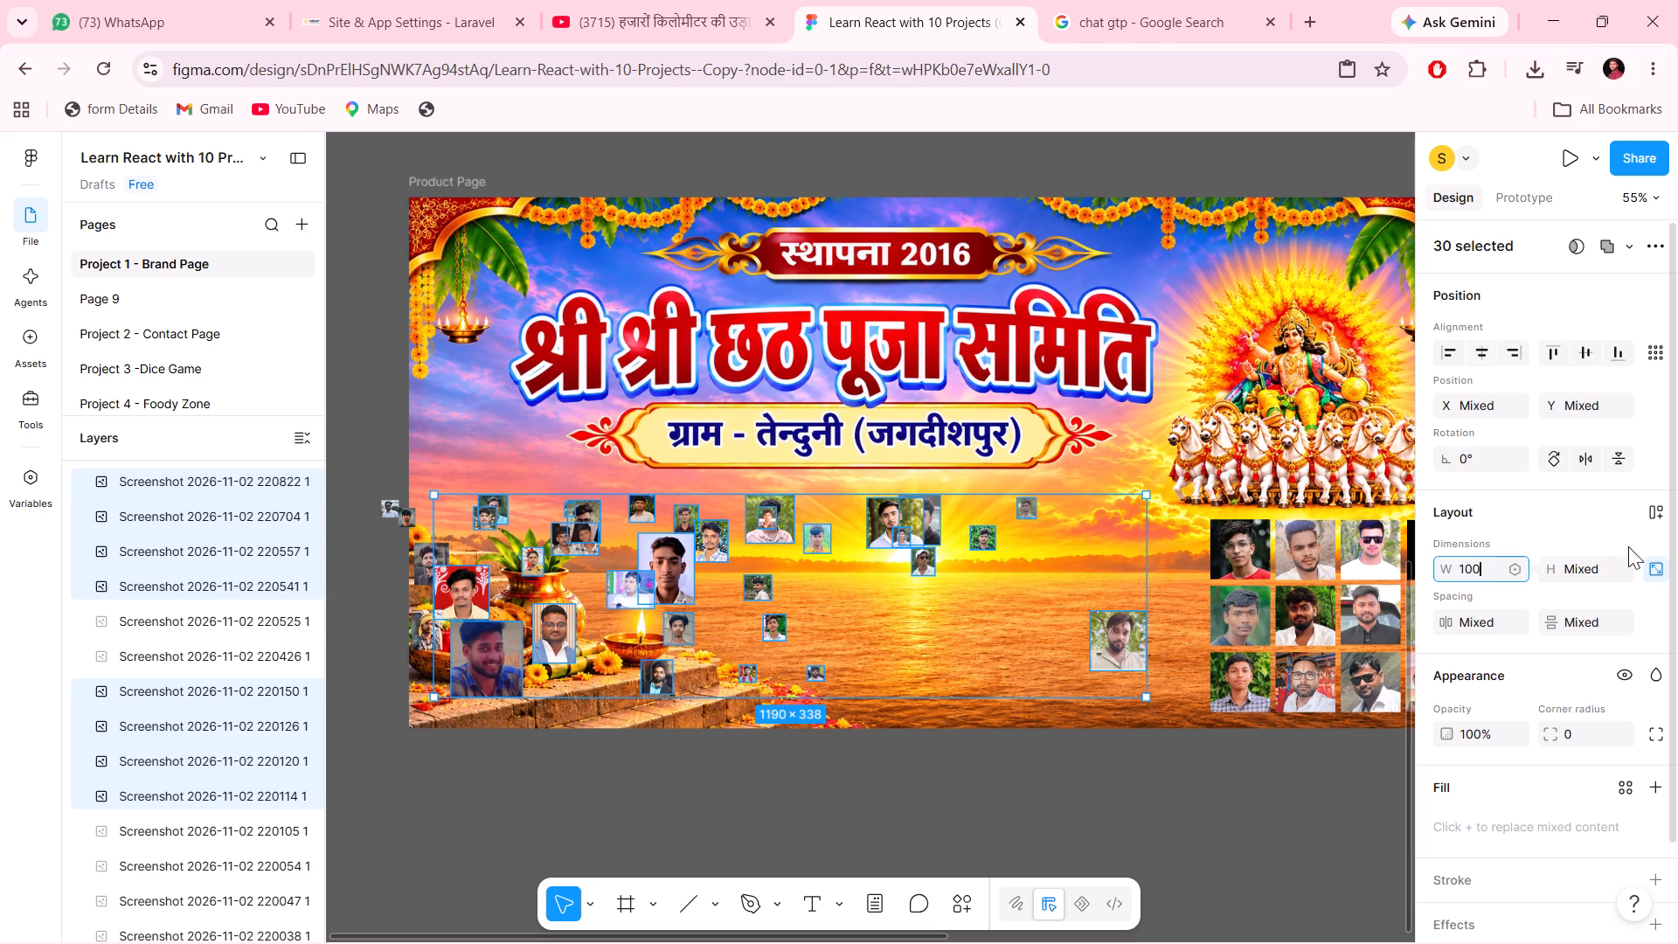
{"action": "left_click", "coordinate": [1608, 559]}
{"action": "type", "text": "100"}
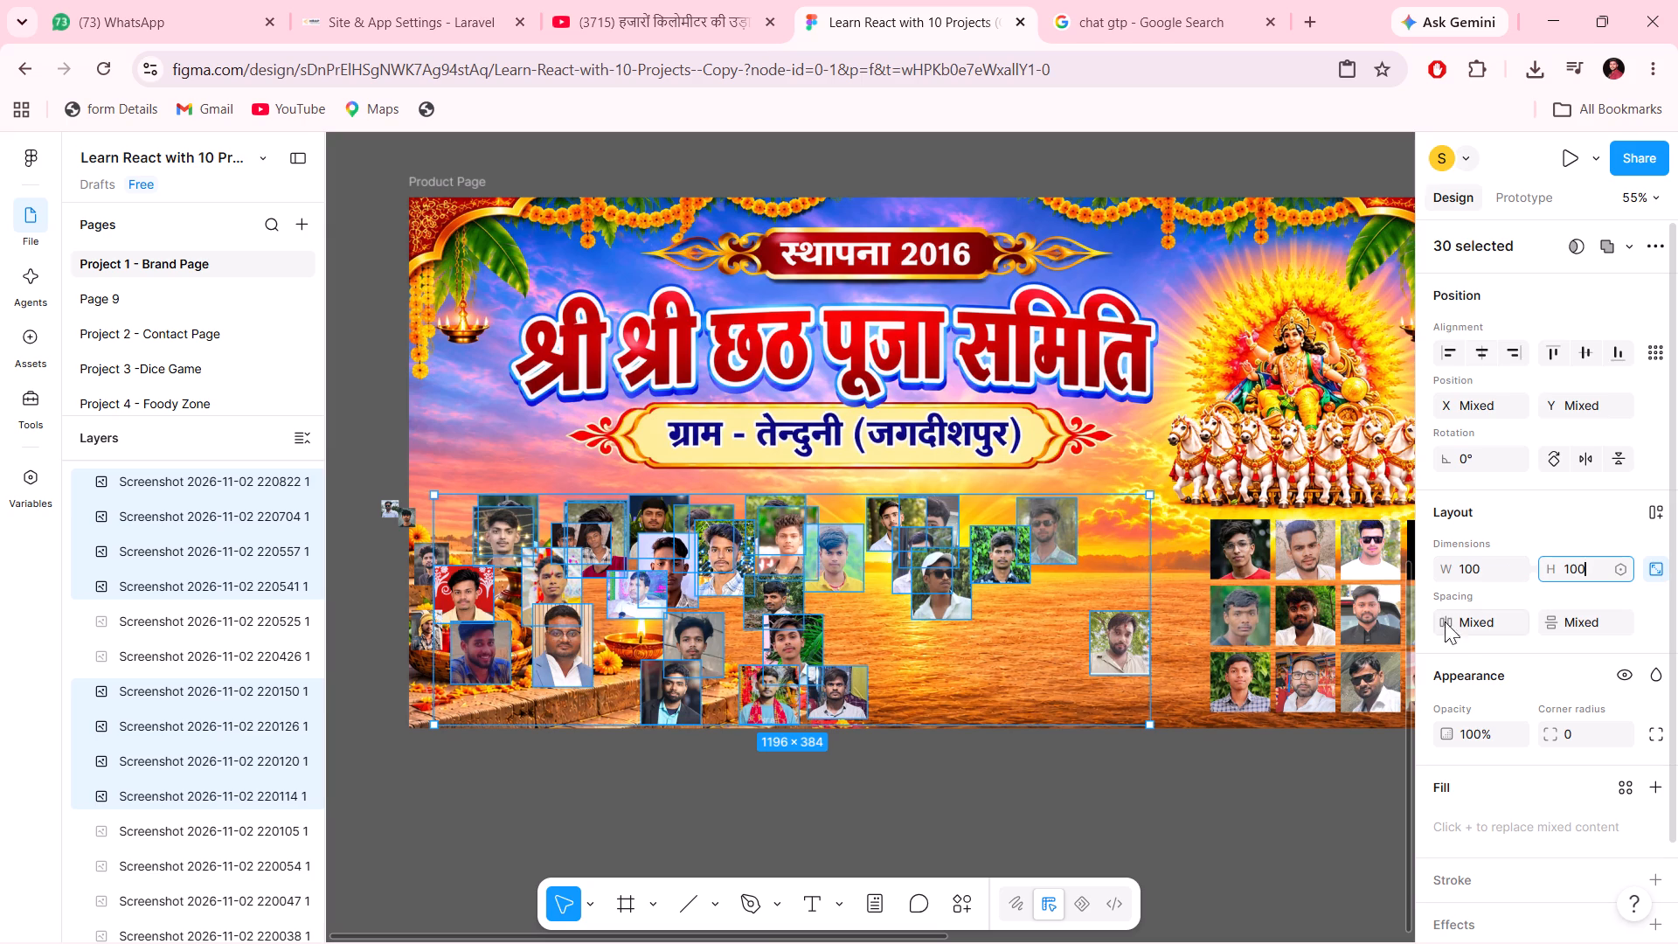
{"action": "left_click", "coordinate": [1331, 814]}
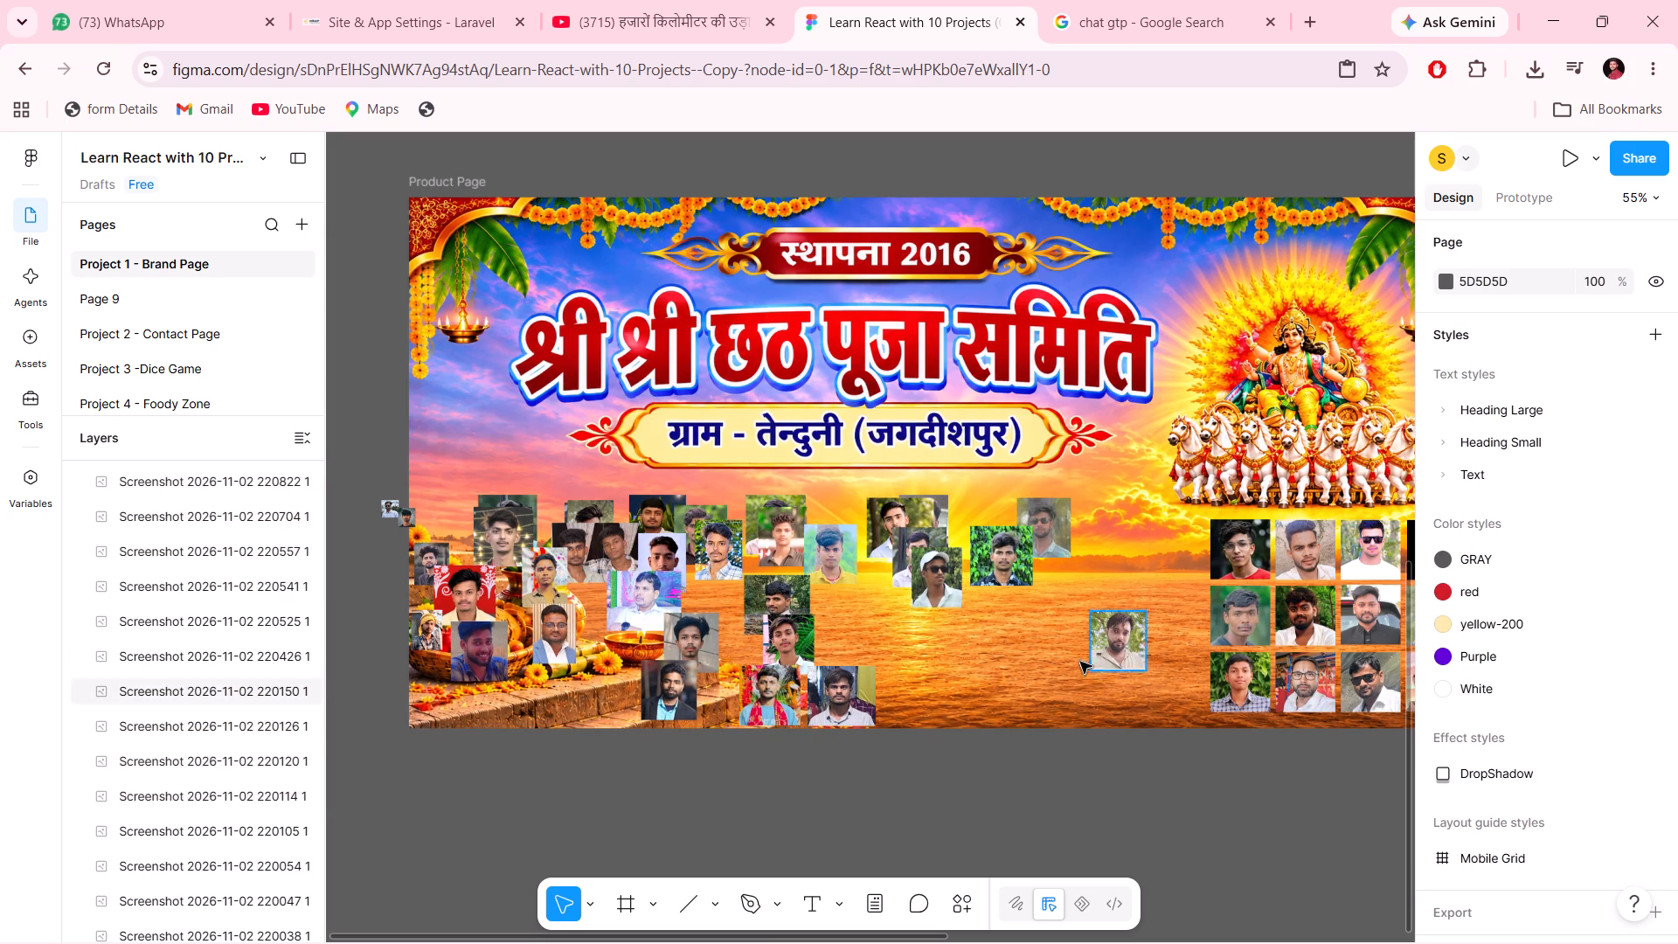
Increase the height of the dark-bearded portrait in the grid's middle row to 120, nudge it down, and return it to Y 1397.
{"action": "scroll", "coordinate": [123, 530], "scroll_direction": "up", "scroll_amount": 2}
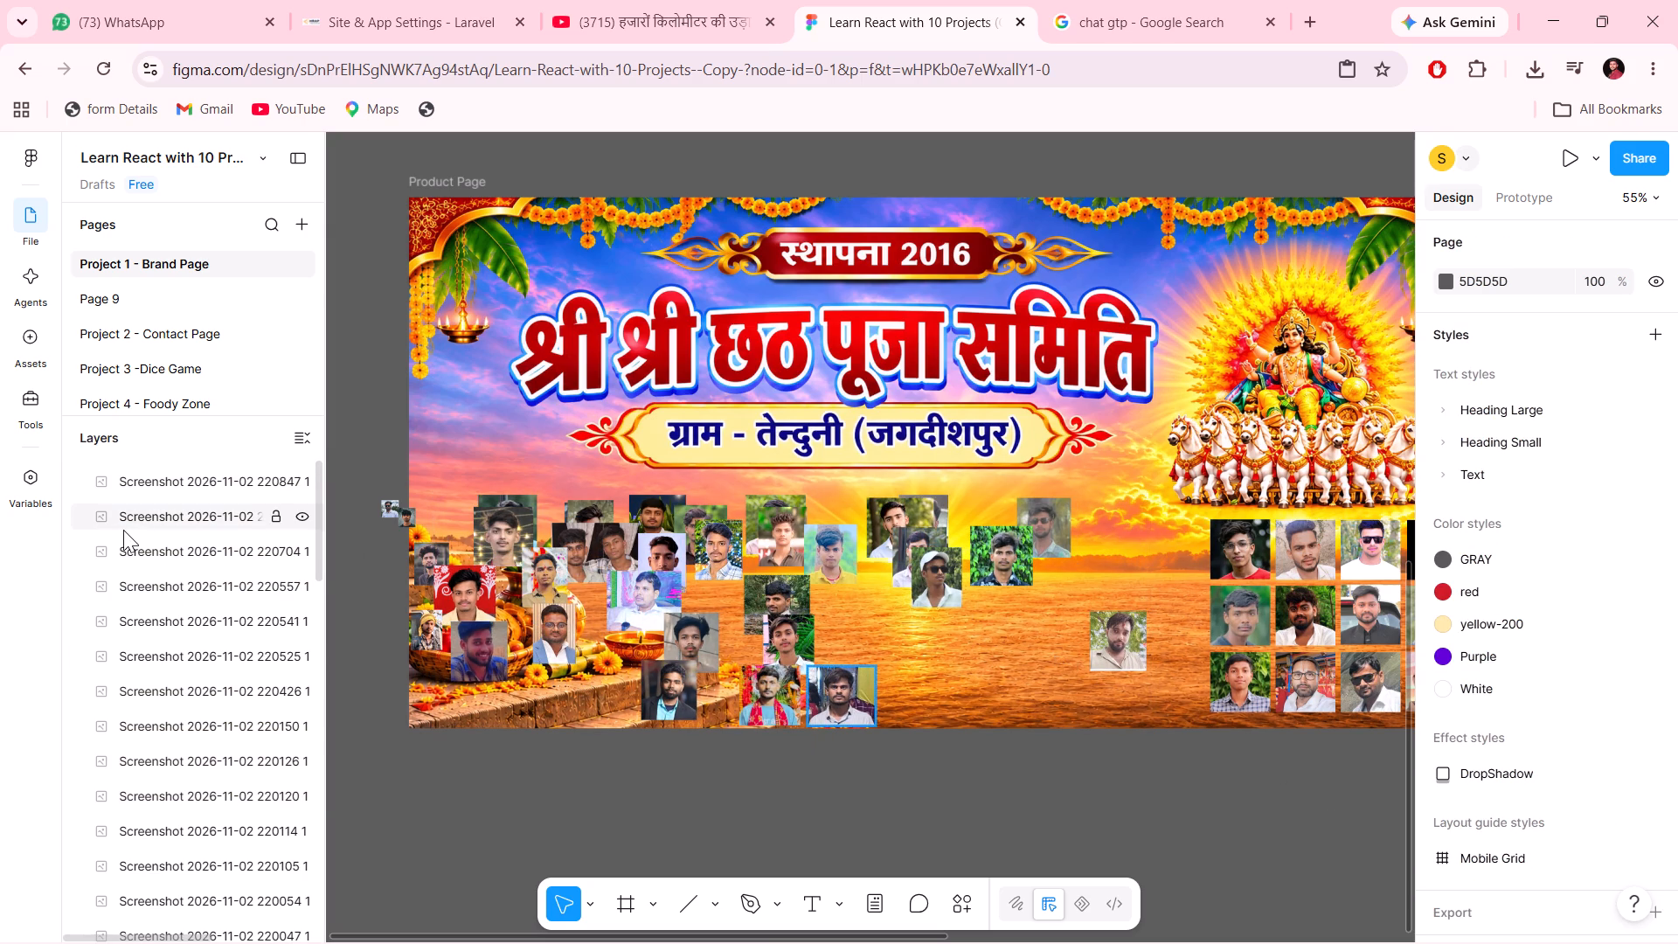
{"action": "left_click", "coordinate": [115, 474]}
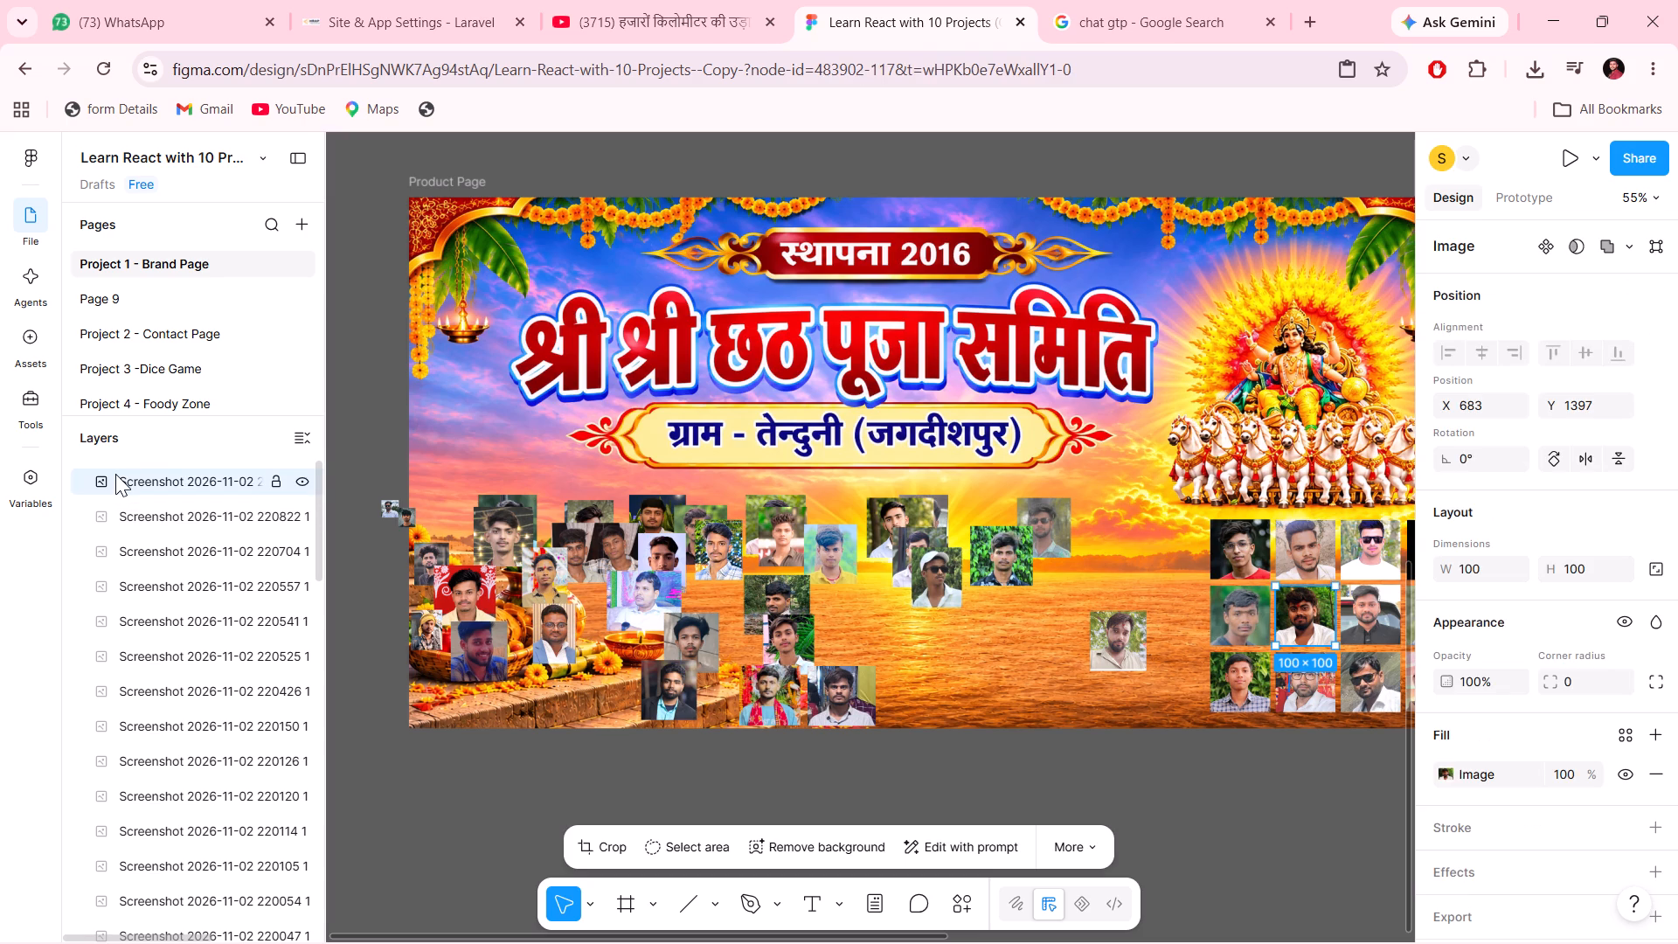
{"action": "key", "text": "ctrl+shift+Down"}
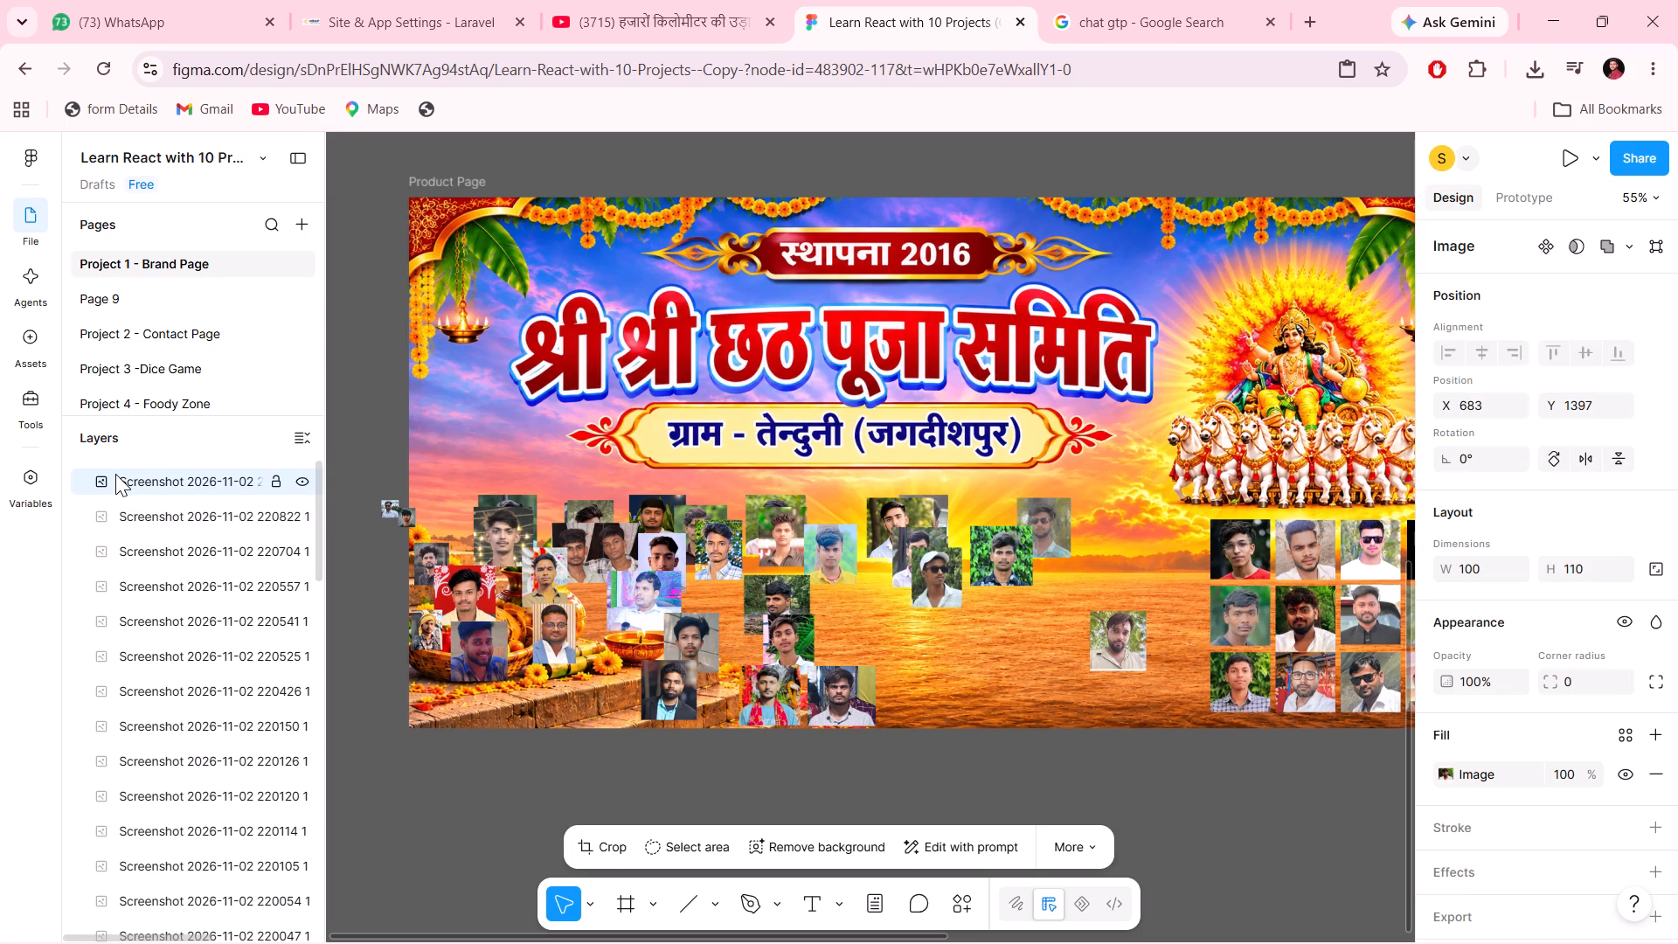
{"action": "key", "text": "ctrl+shift+Down"}
{"action": "key", "text": "shift+Down"}
{"action": "key", "text": "shift+Down"}
{"action": "key", "text": "shift+Down"}
{"action": "key", "text": "shift+Up"}
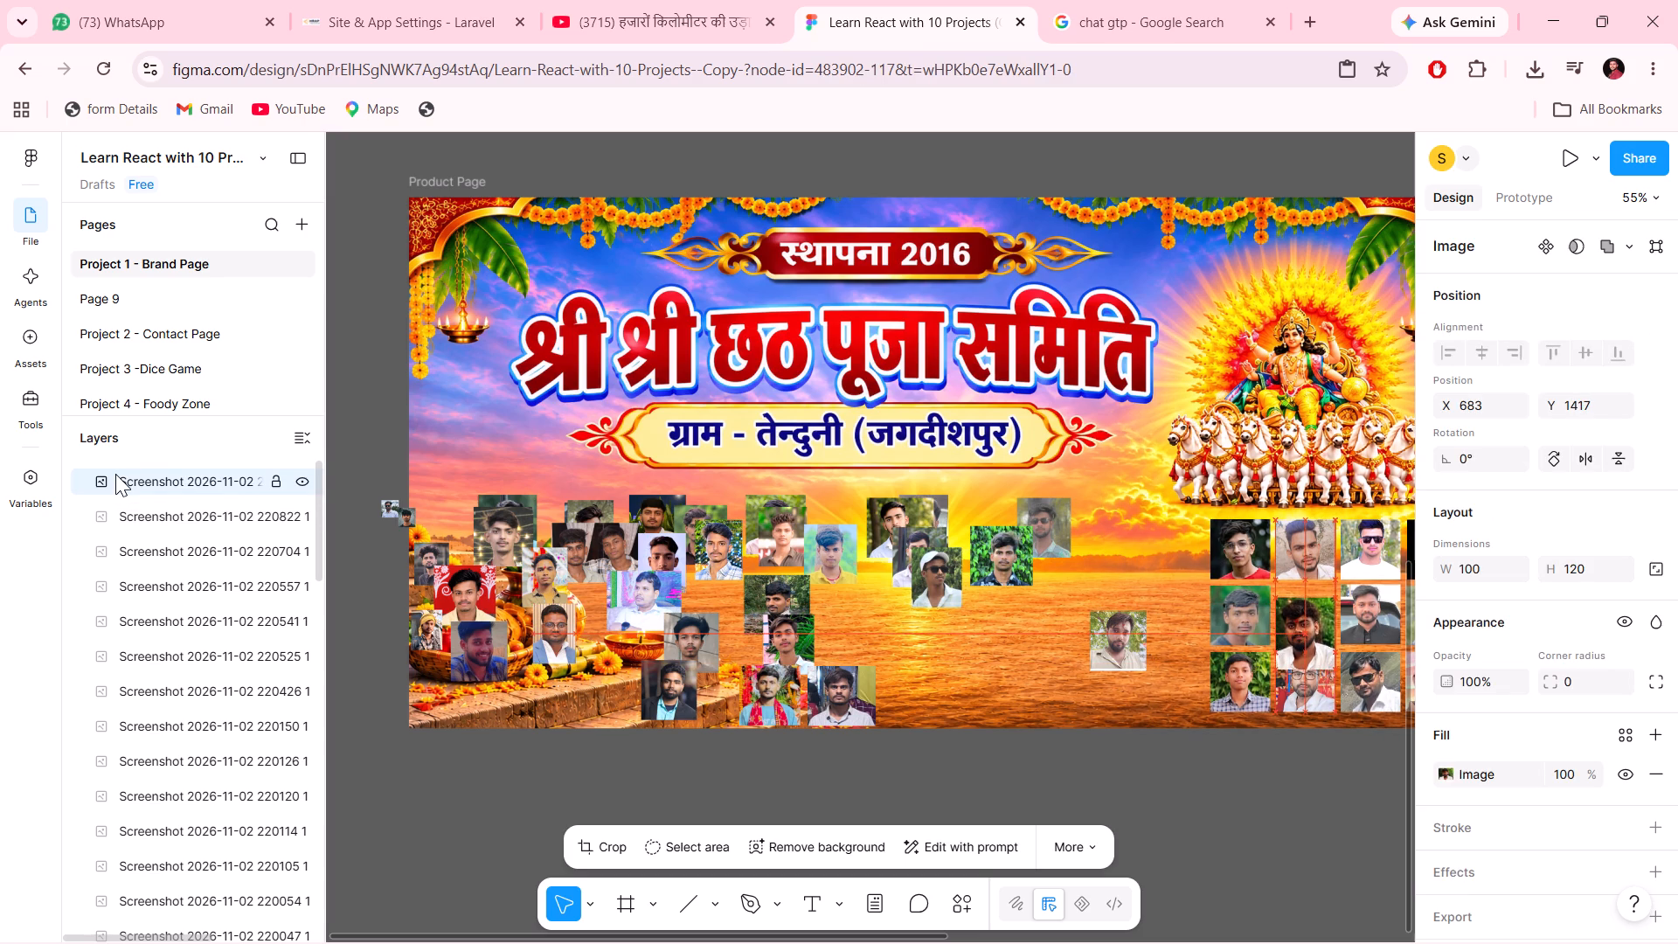
{"action": "key", "text": "shift+Up"}
{"action": "key", "text": "shift+Up"}
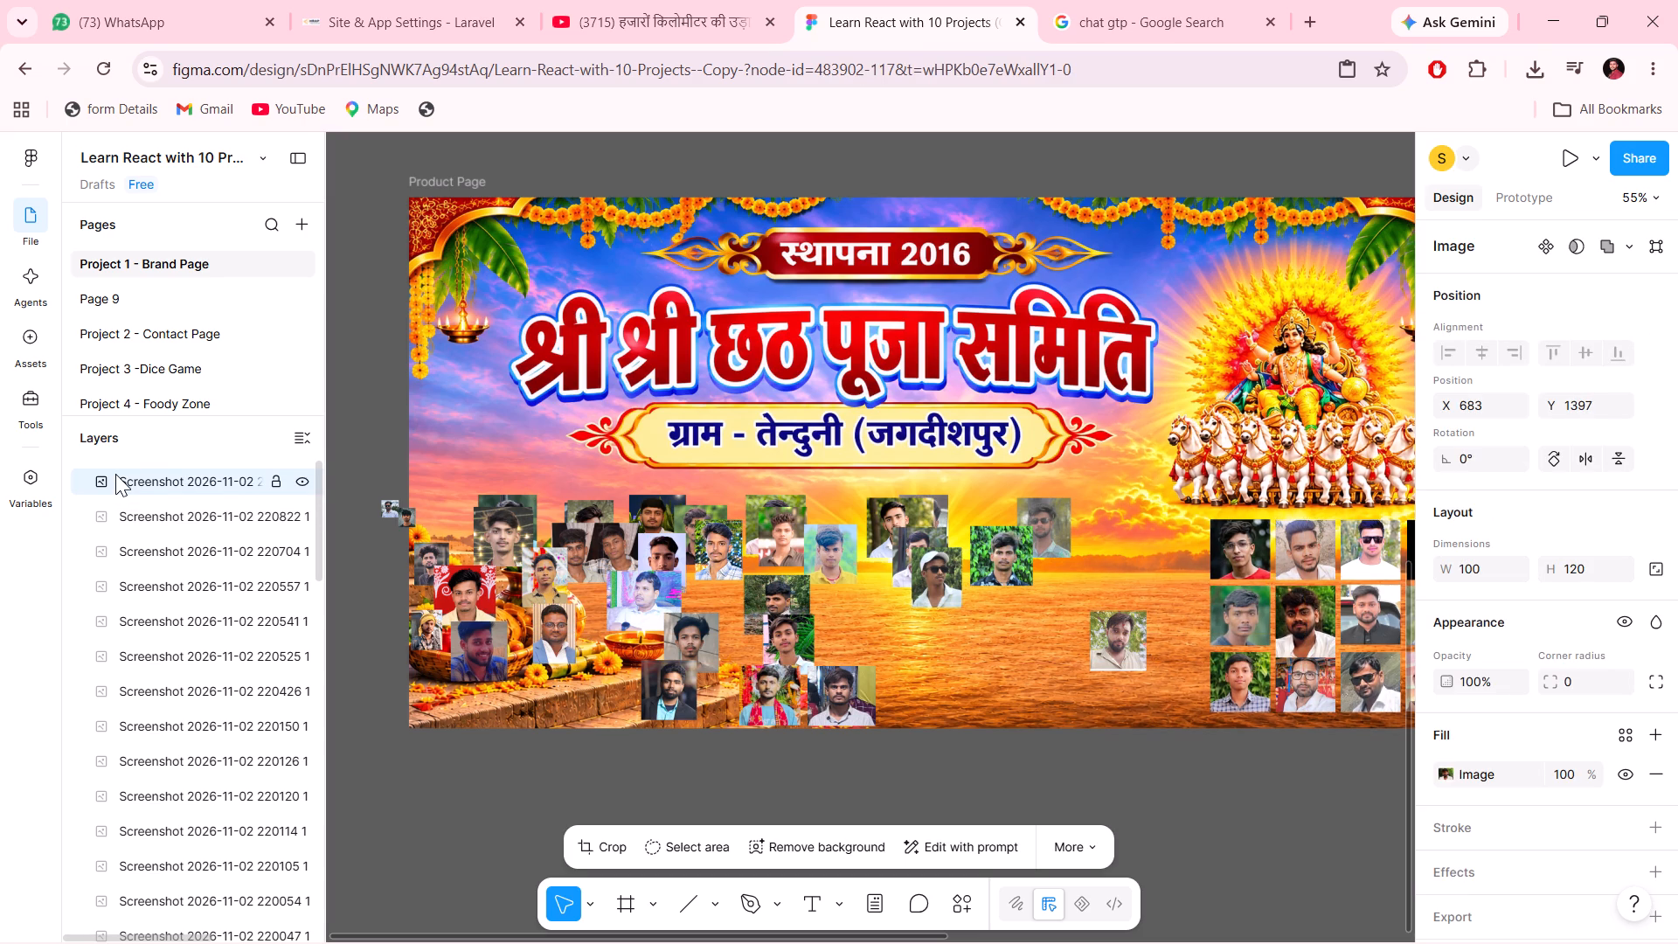
{"action": "left_click", "coordinate": [130, 501], "text": "ctrl"}
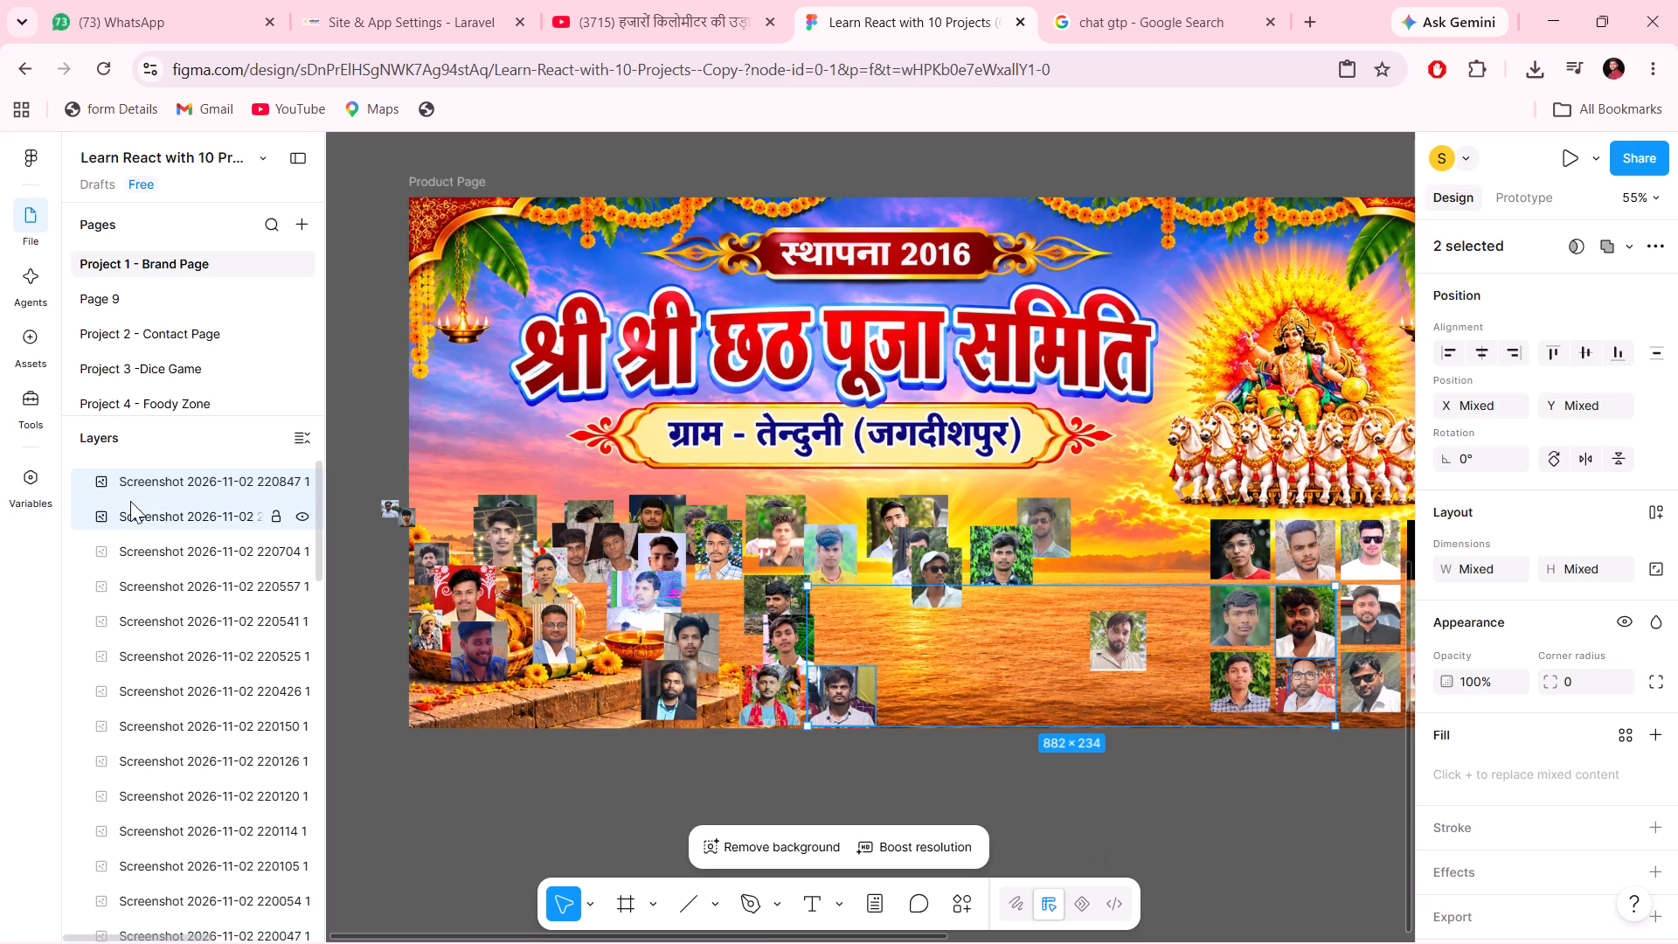
{"action": "left_click", "coordinate": [114, 554], "text": "ctrl"}
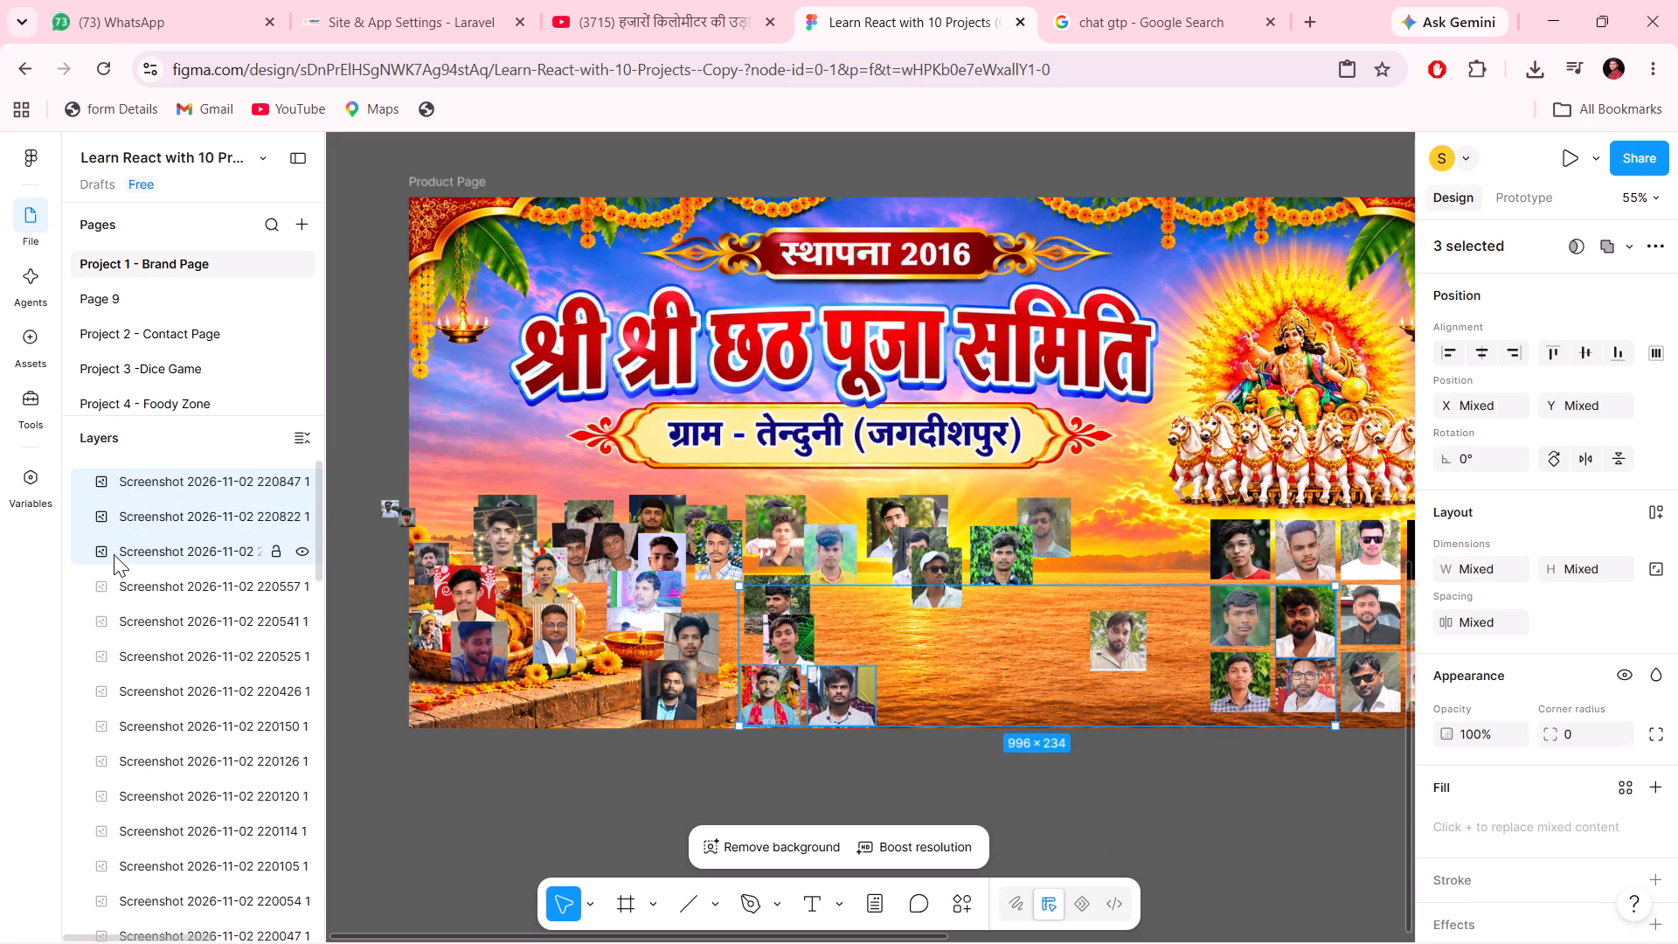
{"action": "left_click_drag", "start_coordinate": [103, 589], "coordinate": [114, 607], "text": "ctrl"}
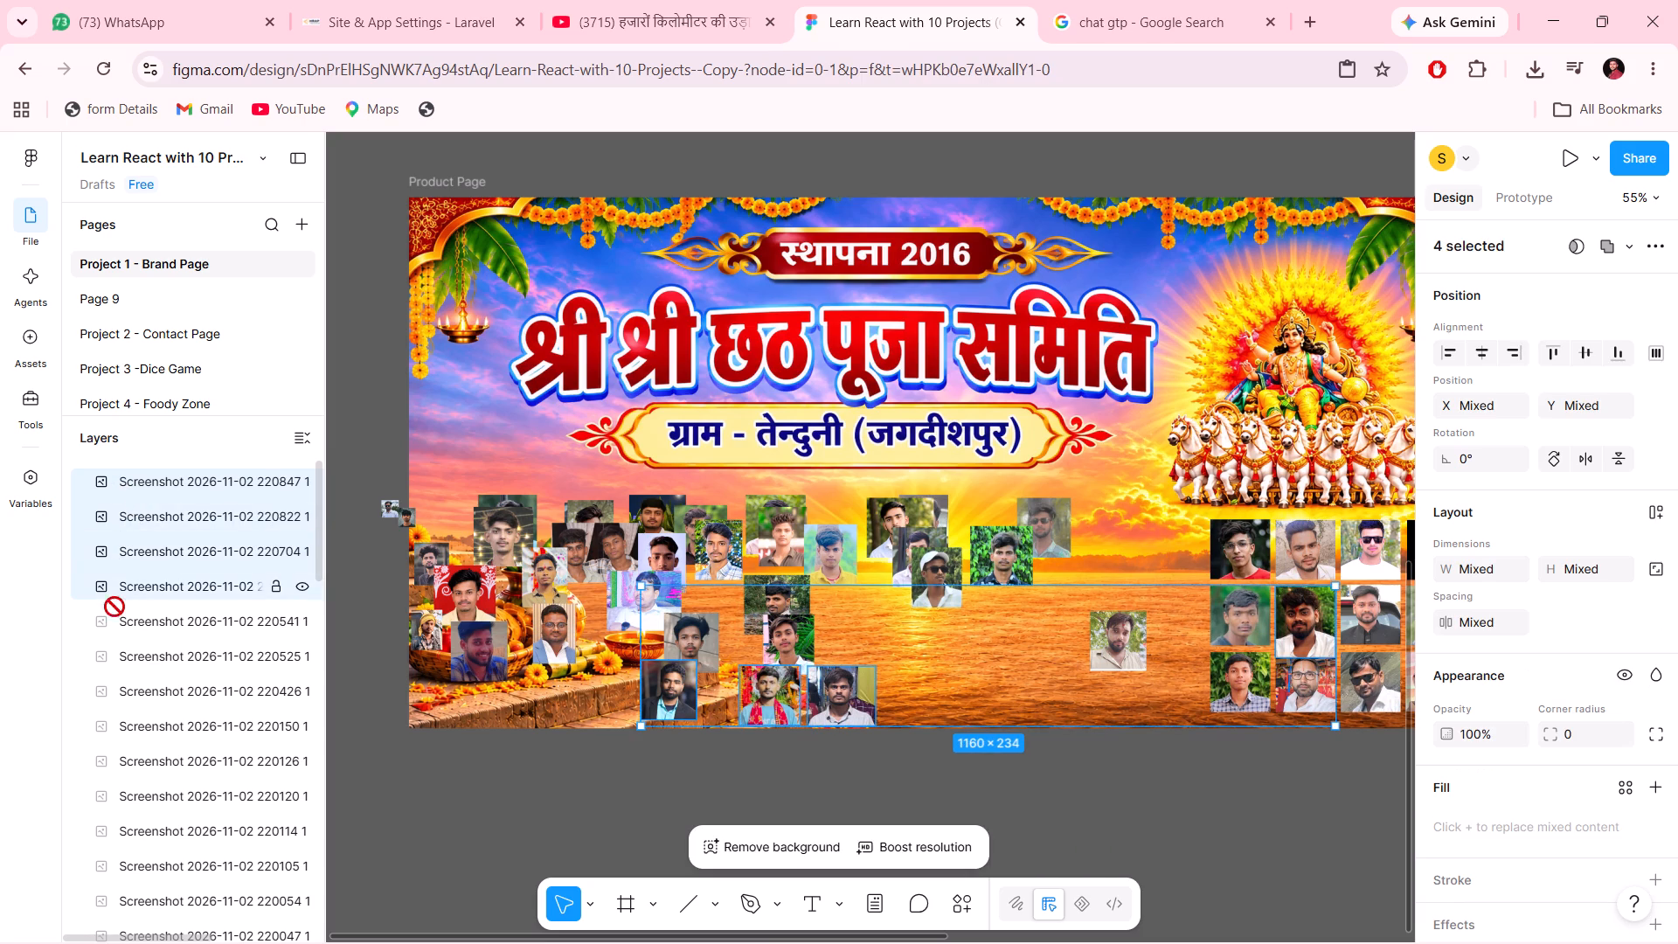
{"action": "left_click_drag", "start_coordinate": [114, 607], "coordinate": [124, 620], "text": "ctrl"}
{"action": "left_click", "coordinate": [124, 620], "text": "ctrl"}
{"action": "left_click", "coordinate": [119, 647], "text": "ctrl"}
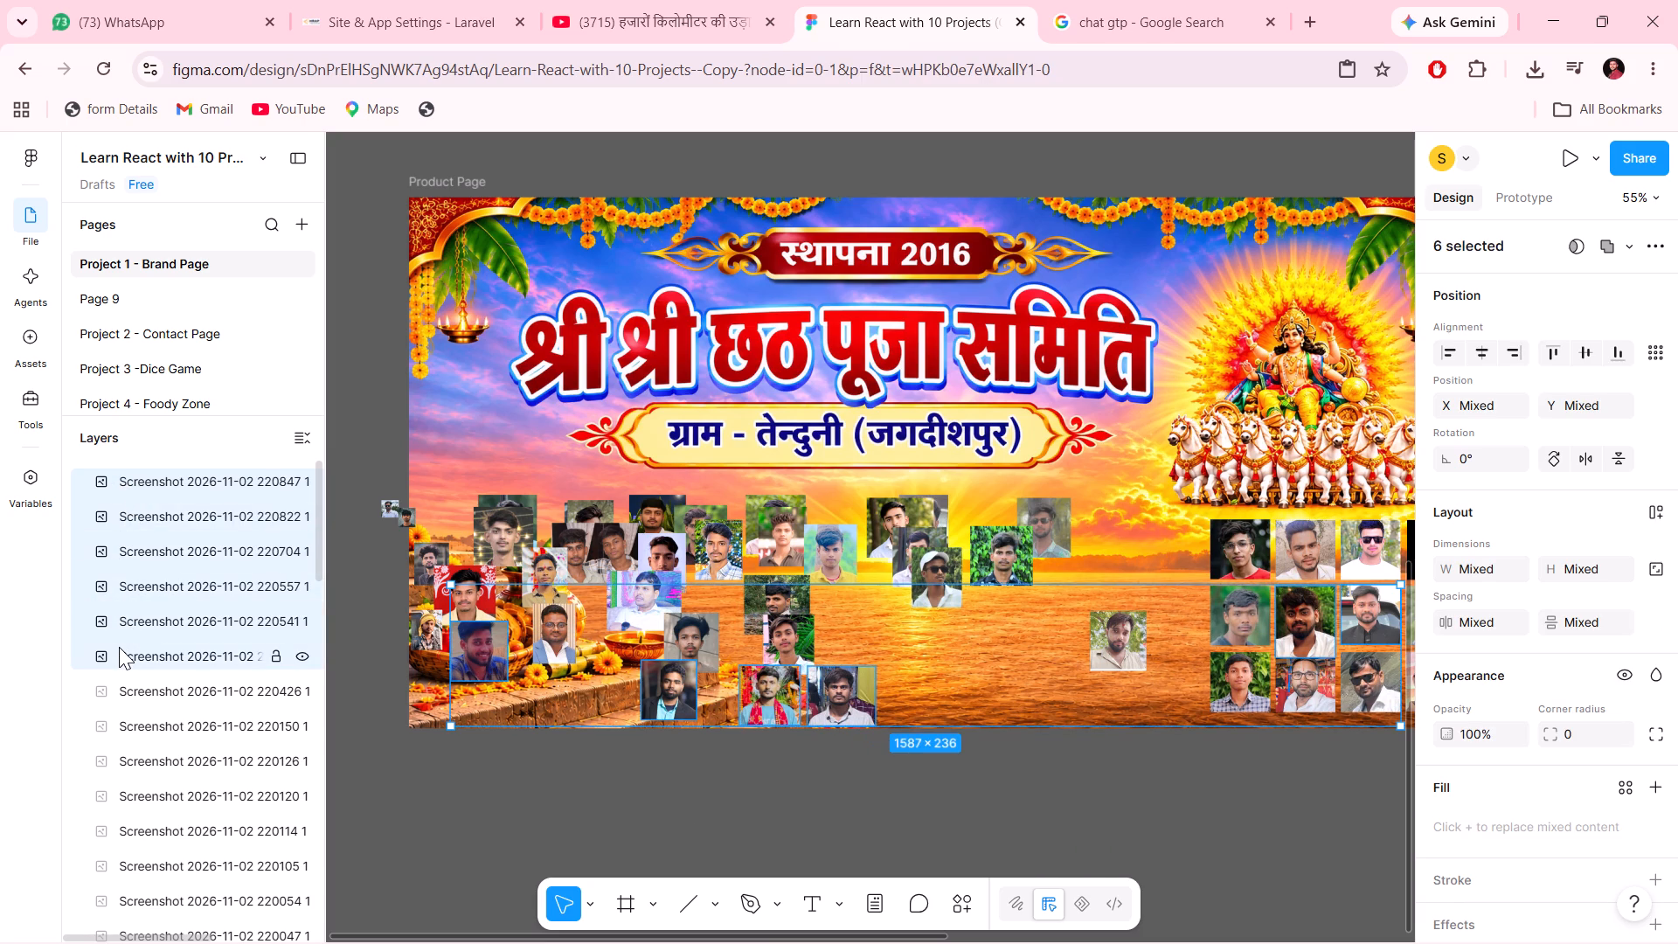
{"action": "left_click", "coordinate": [105, 684], "text": "ctrl"}
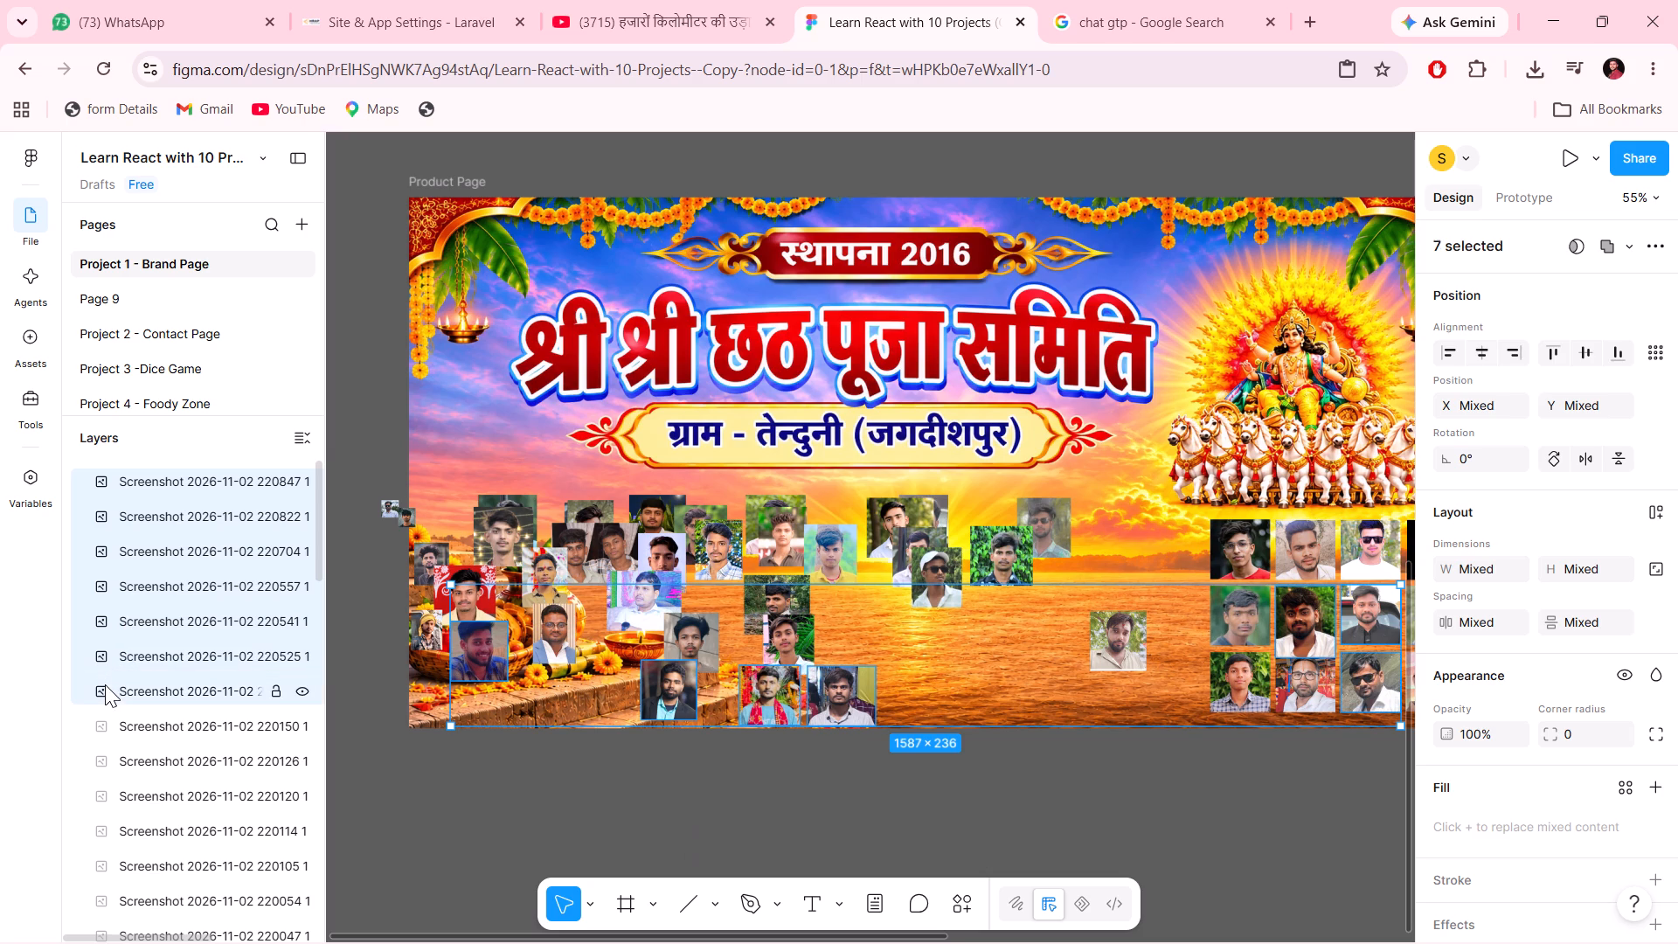
{"action": "scroll", "coordinate": [105, 684], "scroll_direction": "down", "scroll_amount": 3}
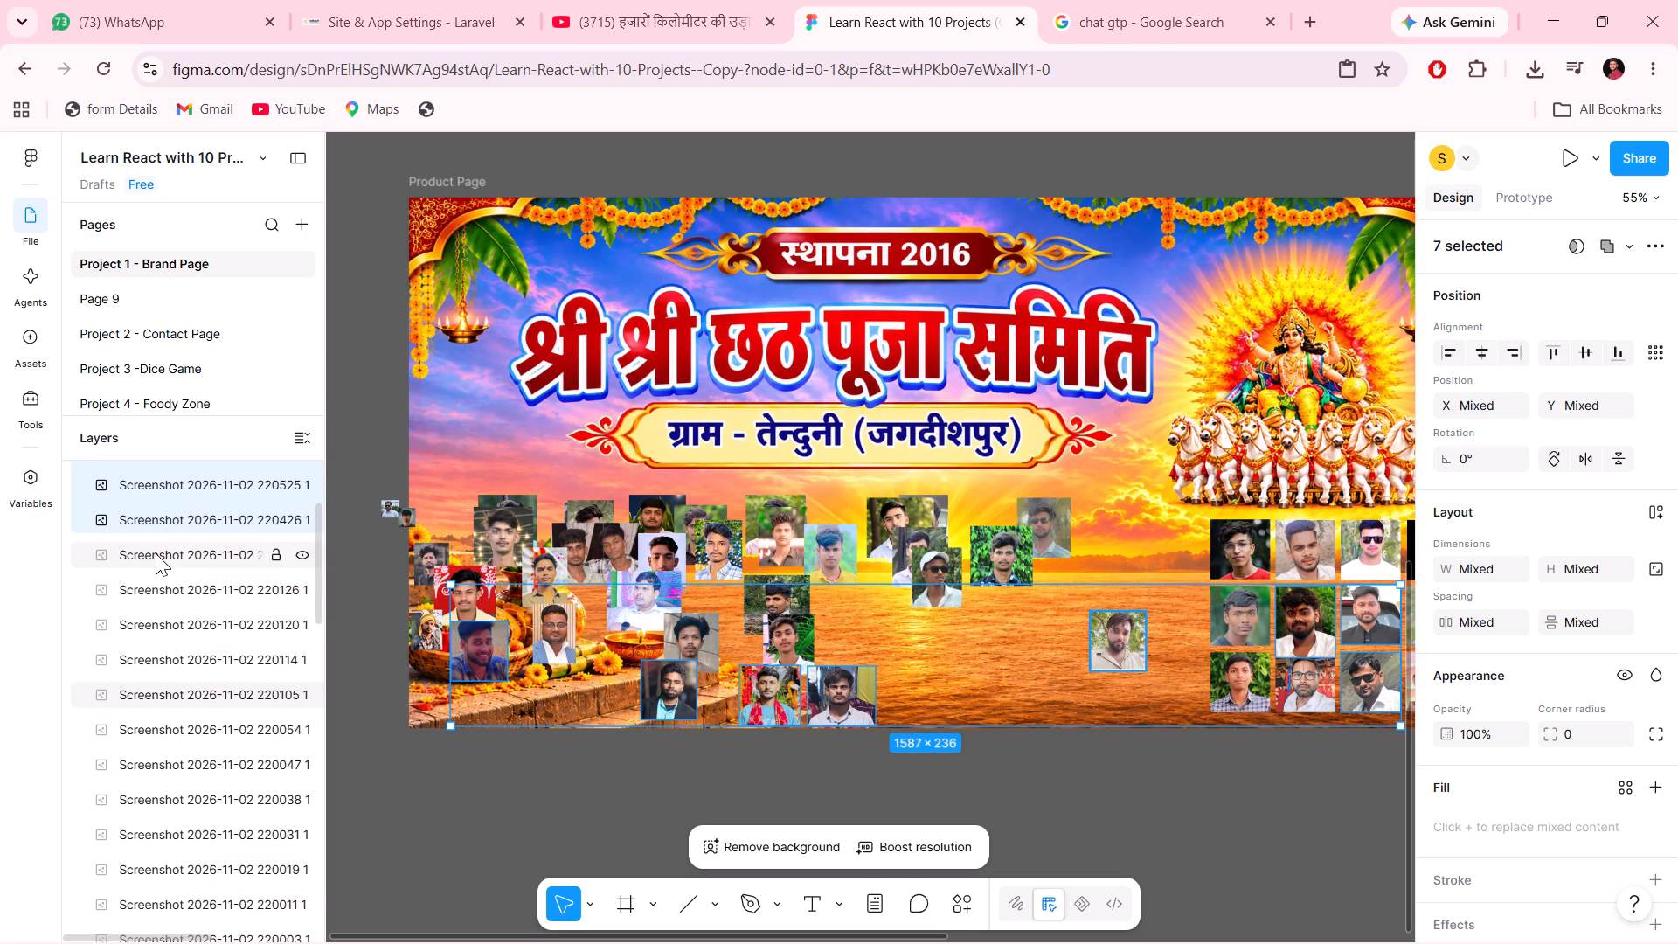
{"action": "left_click", "coordinate": [137, 558], "text": "ctrl"}
{"action": "left_click", "coordinate": [128, 590], "text": "ctrl"}
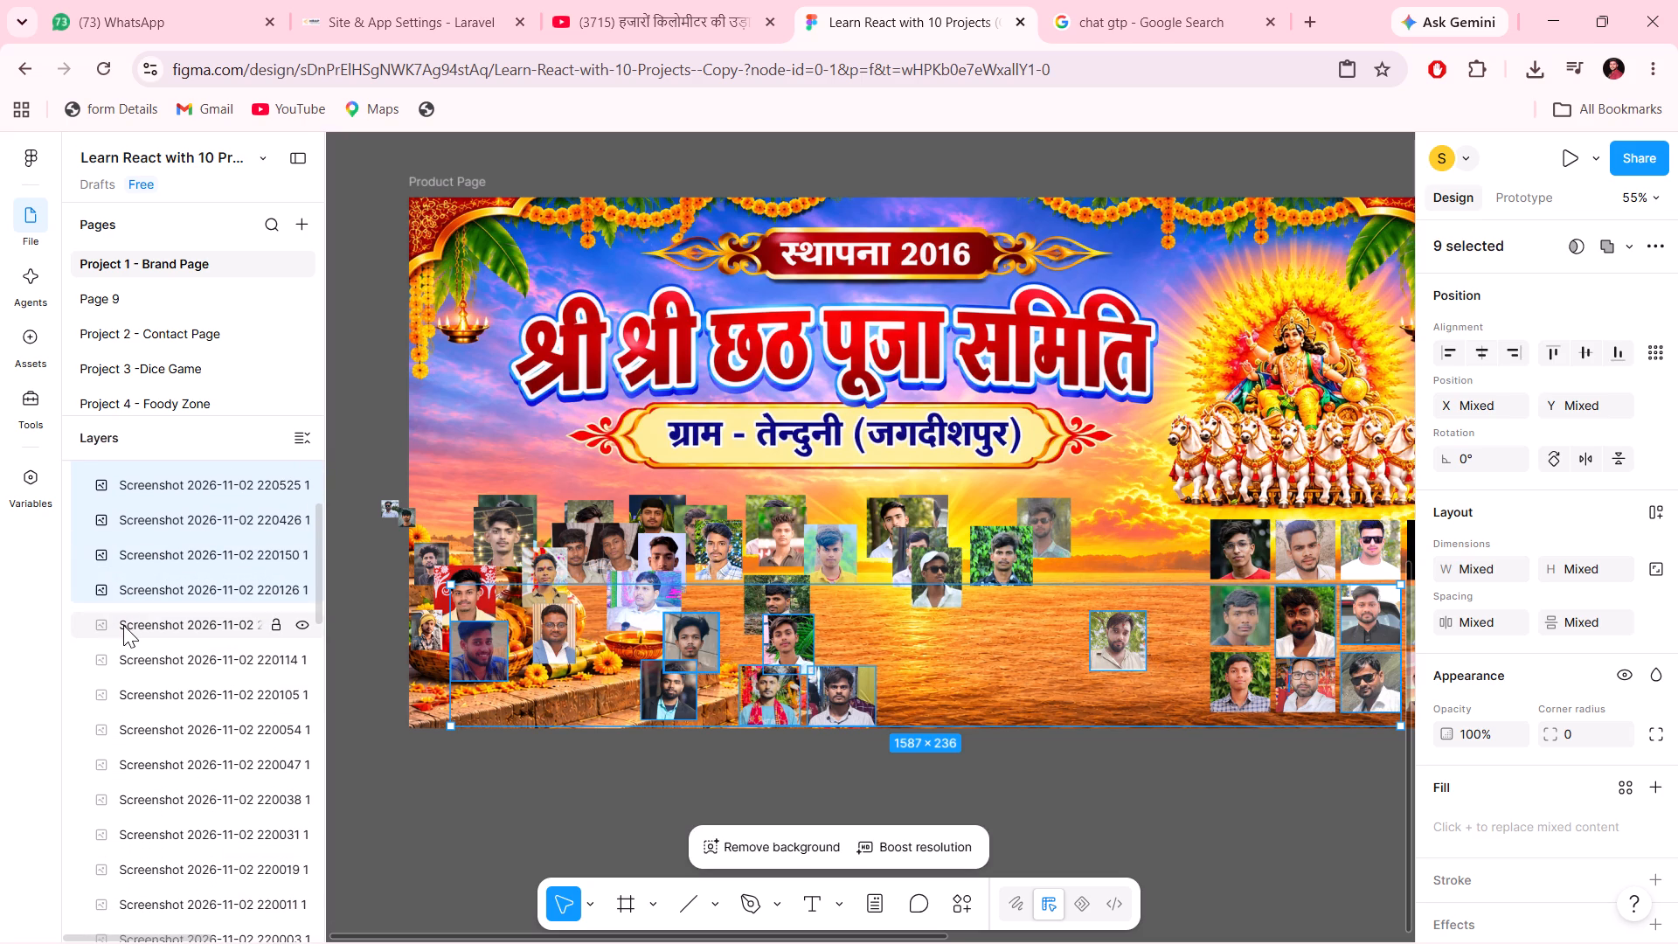
{"action": "left_click", "coordinate": [123, 625], "text": "ctrl"}
{"action": "left_click", "coordinate": [114, 668], "text": "ctrl"}
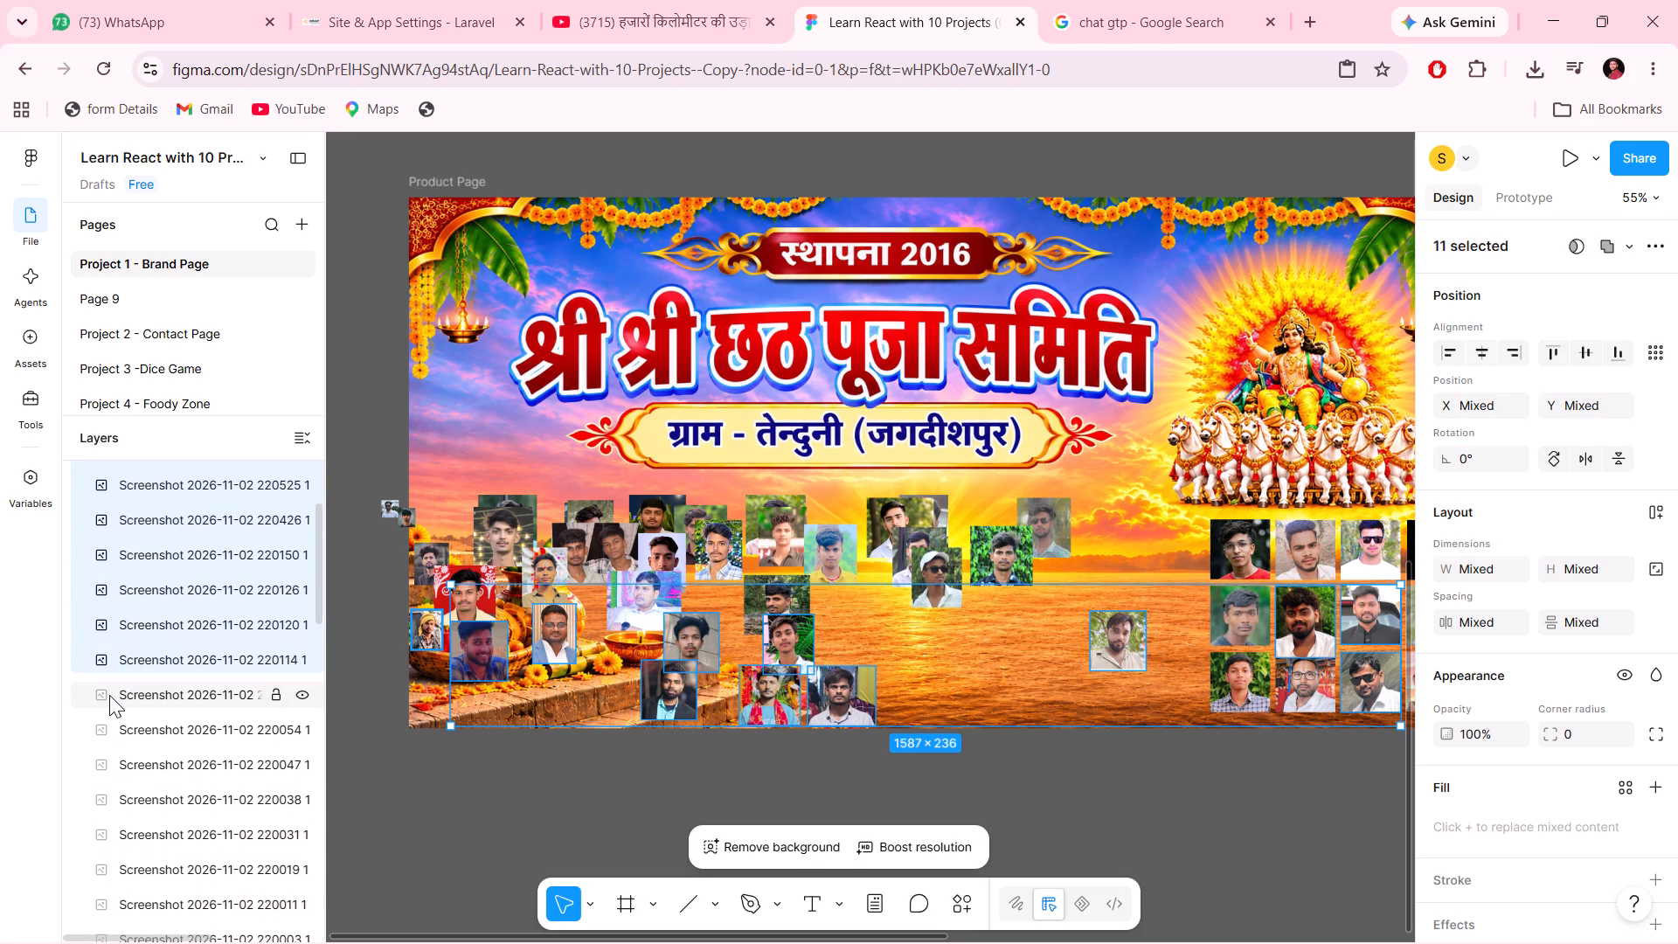
{"action": "left_click", "coordinate": [109, 695], "text": "ctrl"}
{"action": "scroll", "coordinate": [109, 695], "scroll_direction": "down", "scroll_amount": 1}
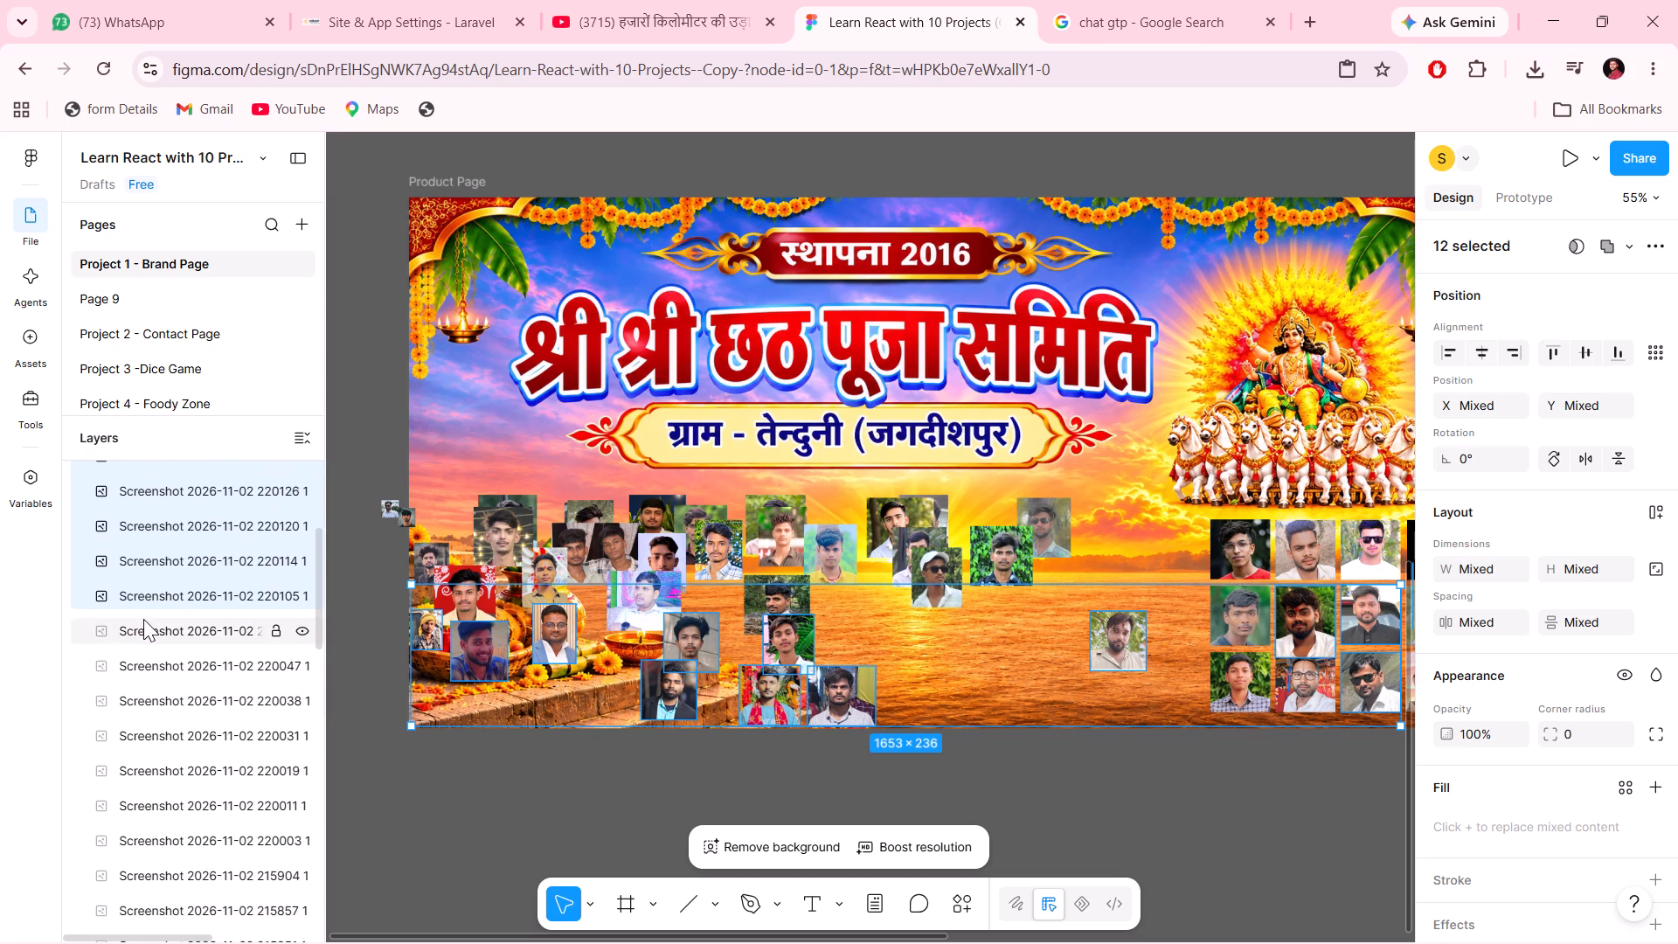
{"action": "left_click", "coordinate": [143, 619], "text": "ctrl"}
{"action": "left_click", "coordinate": [128, 660], "text": "ctrl"}
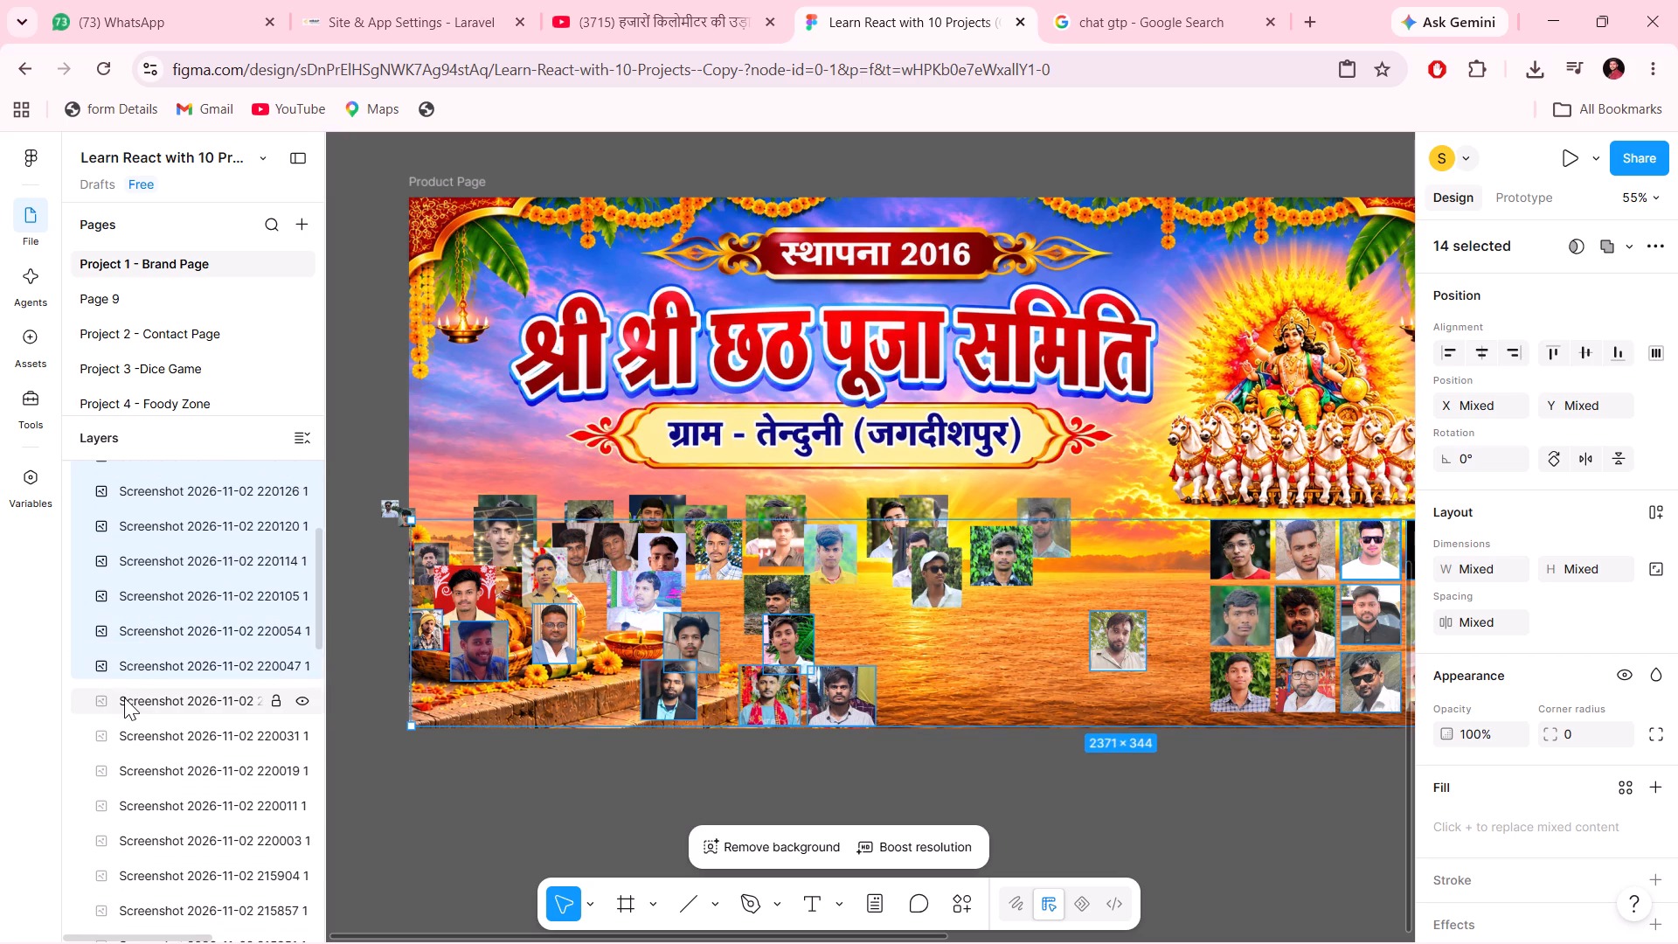
{"action": "left_click", "coordinate": [124, 698], "text": "ctrl"}
{"action": "left_click", "coordinate": [121, 720], "text": "ctrl"}
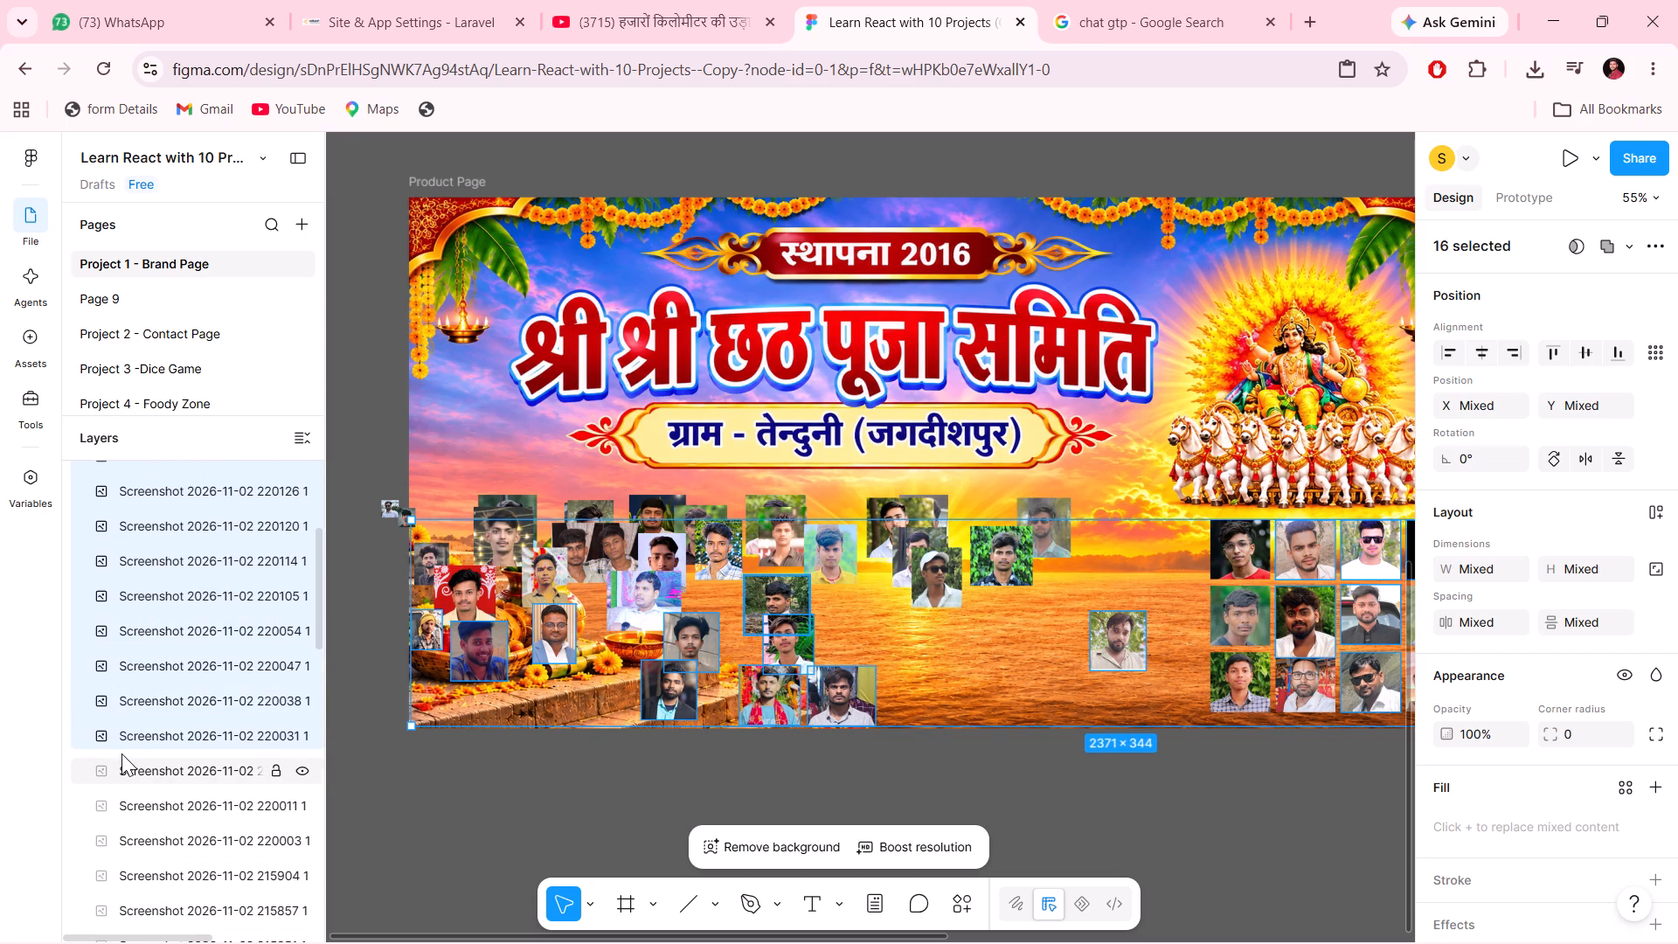
{"action": "left_click", "coordinate": [121, 756], "text": "ctrl"}
{"action": "scroll", "coordinate": [121, 756], "scroll_direction": "down", "scroll_amount": 3}
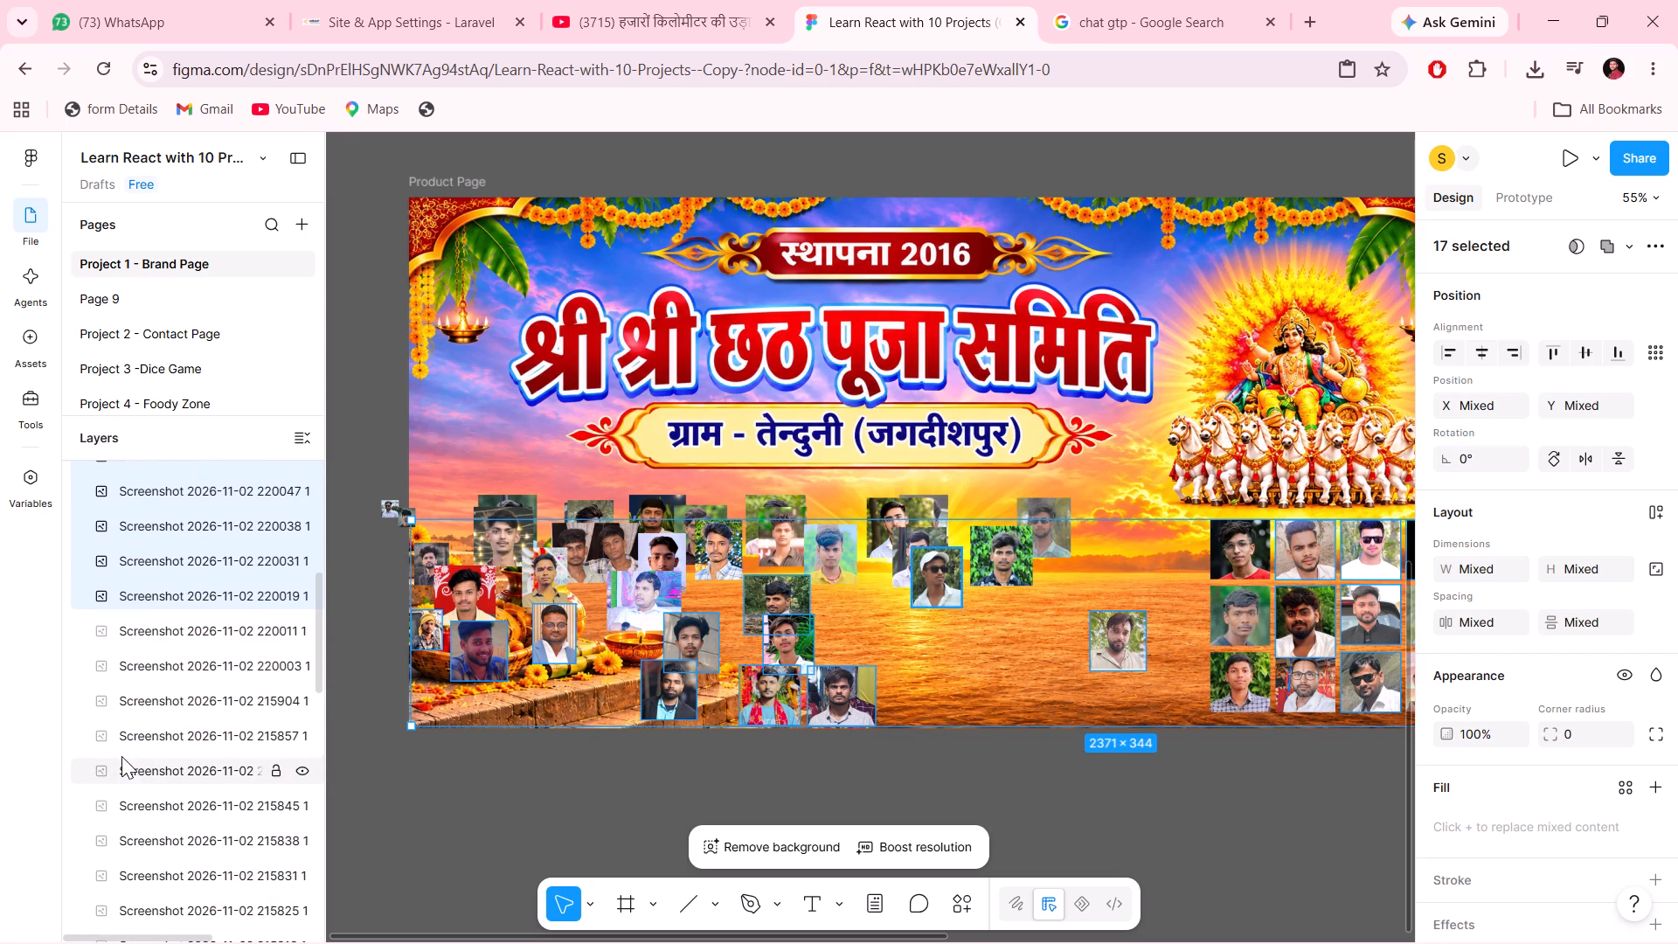
{"action": "left_click", "coordinate": [156, 634], "text": "ctrl"}
{"action": "left_click", "coordinate": [150, 656], "text": "ctrl"}
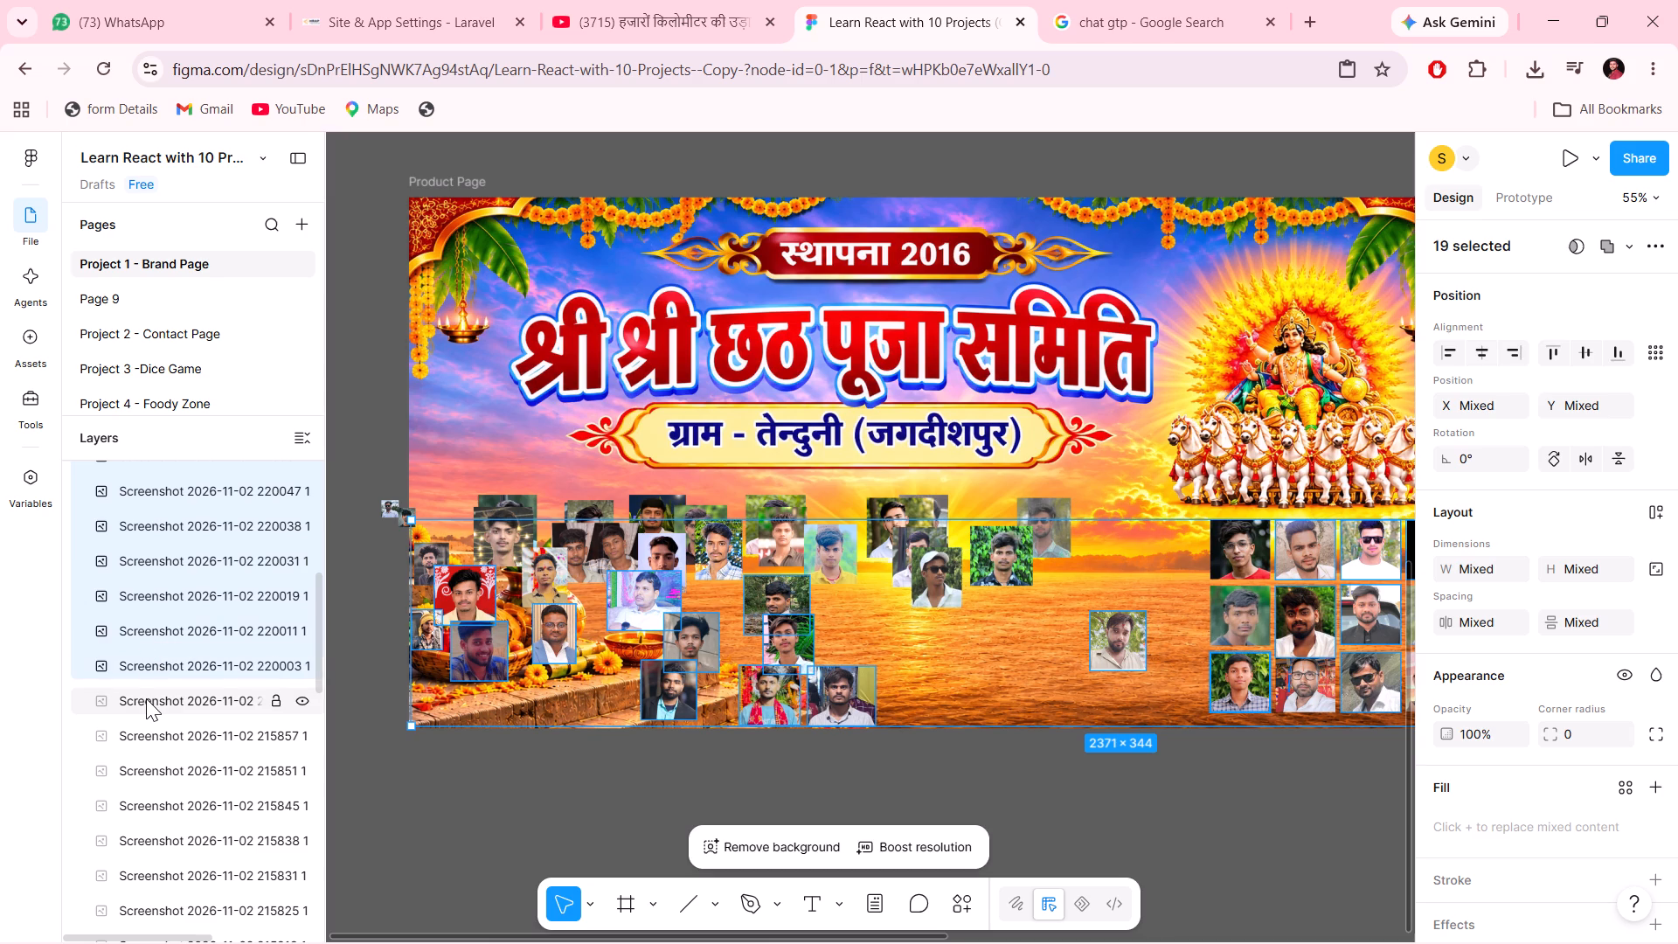
{"action": "left_click", "coordinate": [146, 699], "text": "ctrl"}
{"action": "left_click", "coordinate": [145, 727], "text": "ctrl"}
{"action": "scroll", "coordinate": [145, 727], "scroll_direction": "down", "scroll_amount": 1}
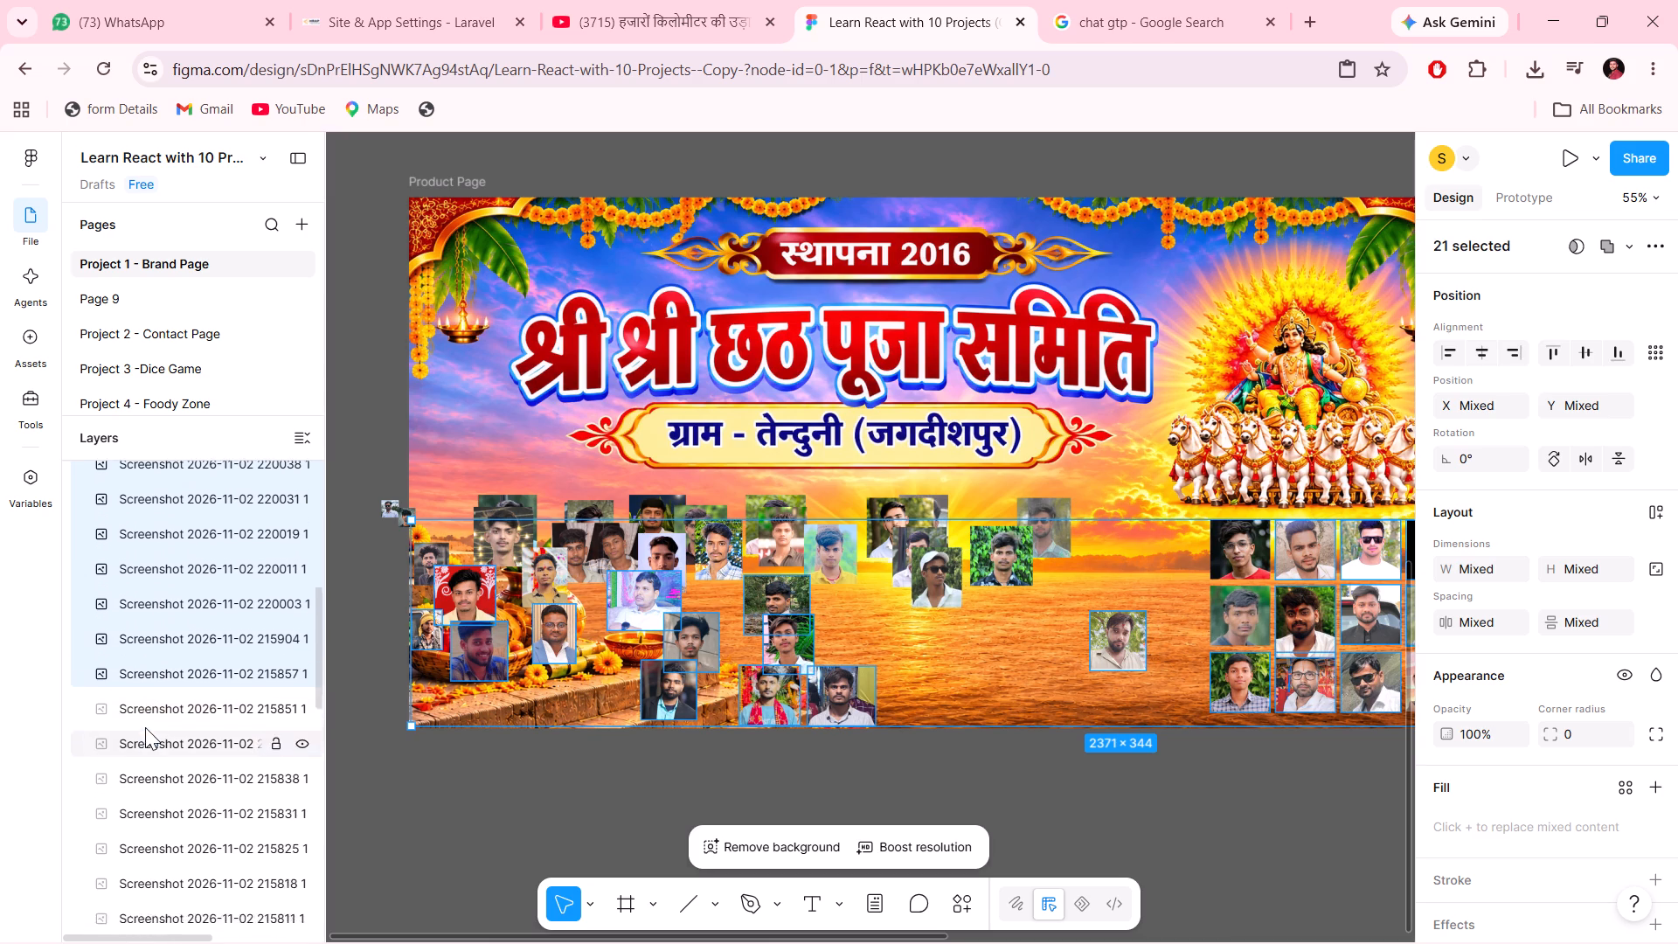
{"action": "scroll", "coordinate": [145, 727], "scroll_direction": "down", "scroll_amount": 1}
{"action": "left_click", "coordinate": [186, 646], "text": "ctrl"}
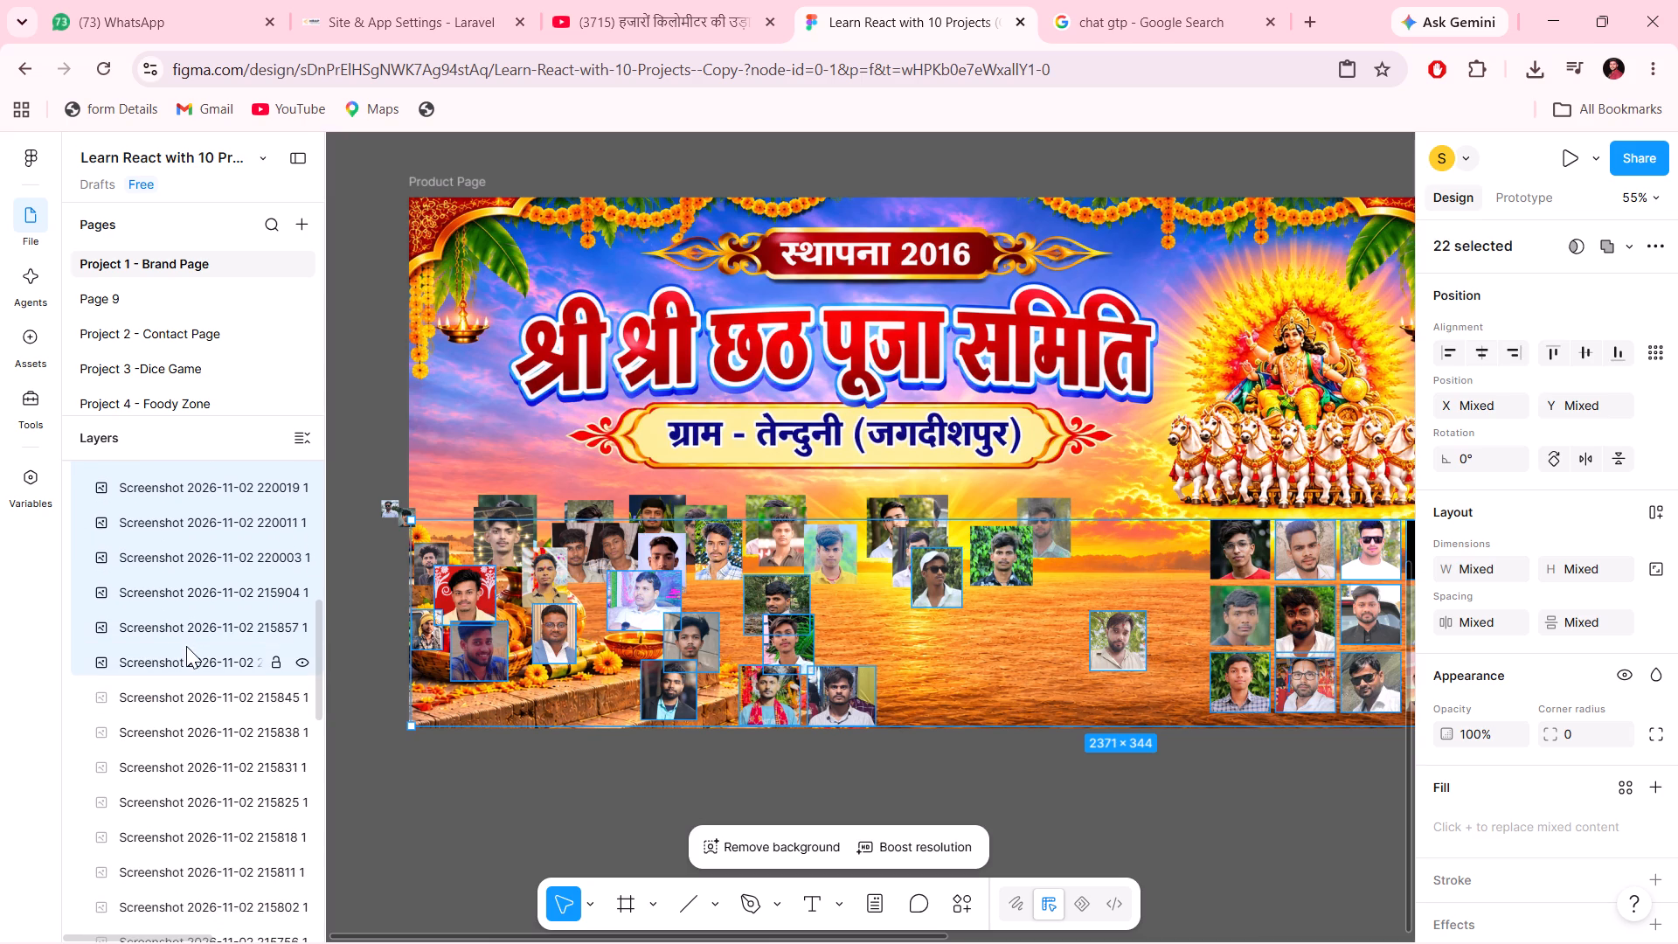
{"action": "left_click", "coordinate": [161, 694], "text": "ctrl"}
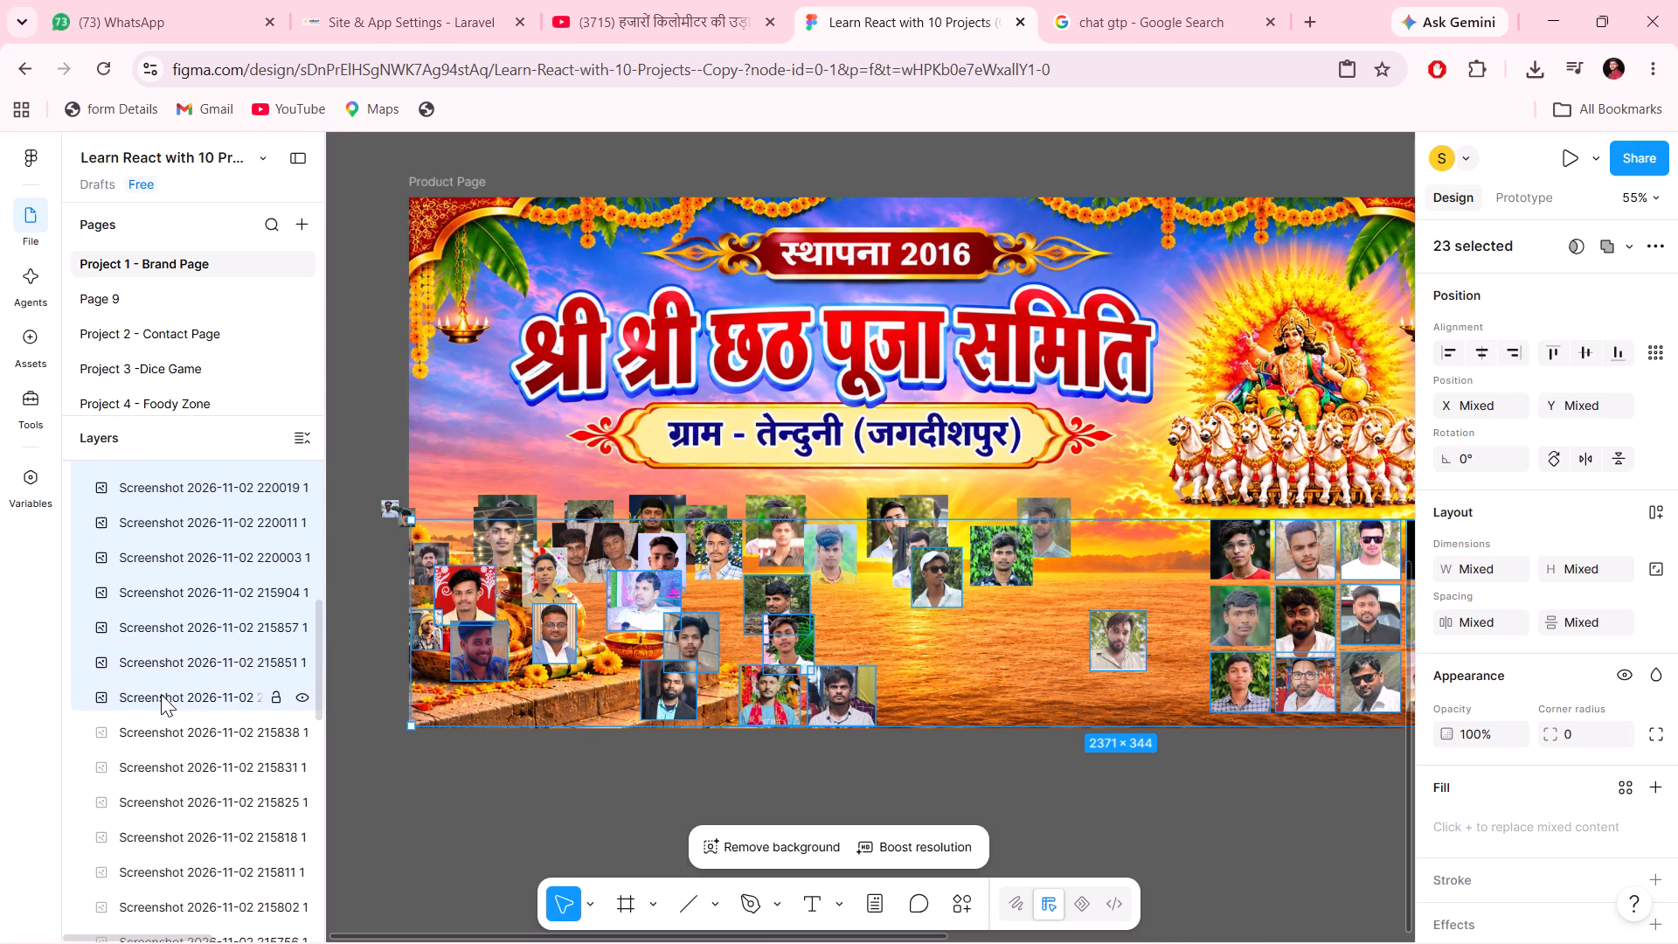
{"action": "key", "text": "ctrl+Down"}
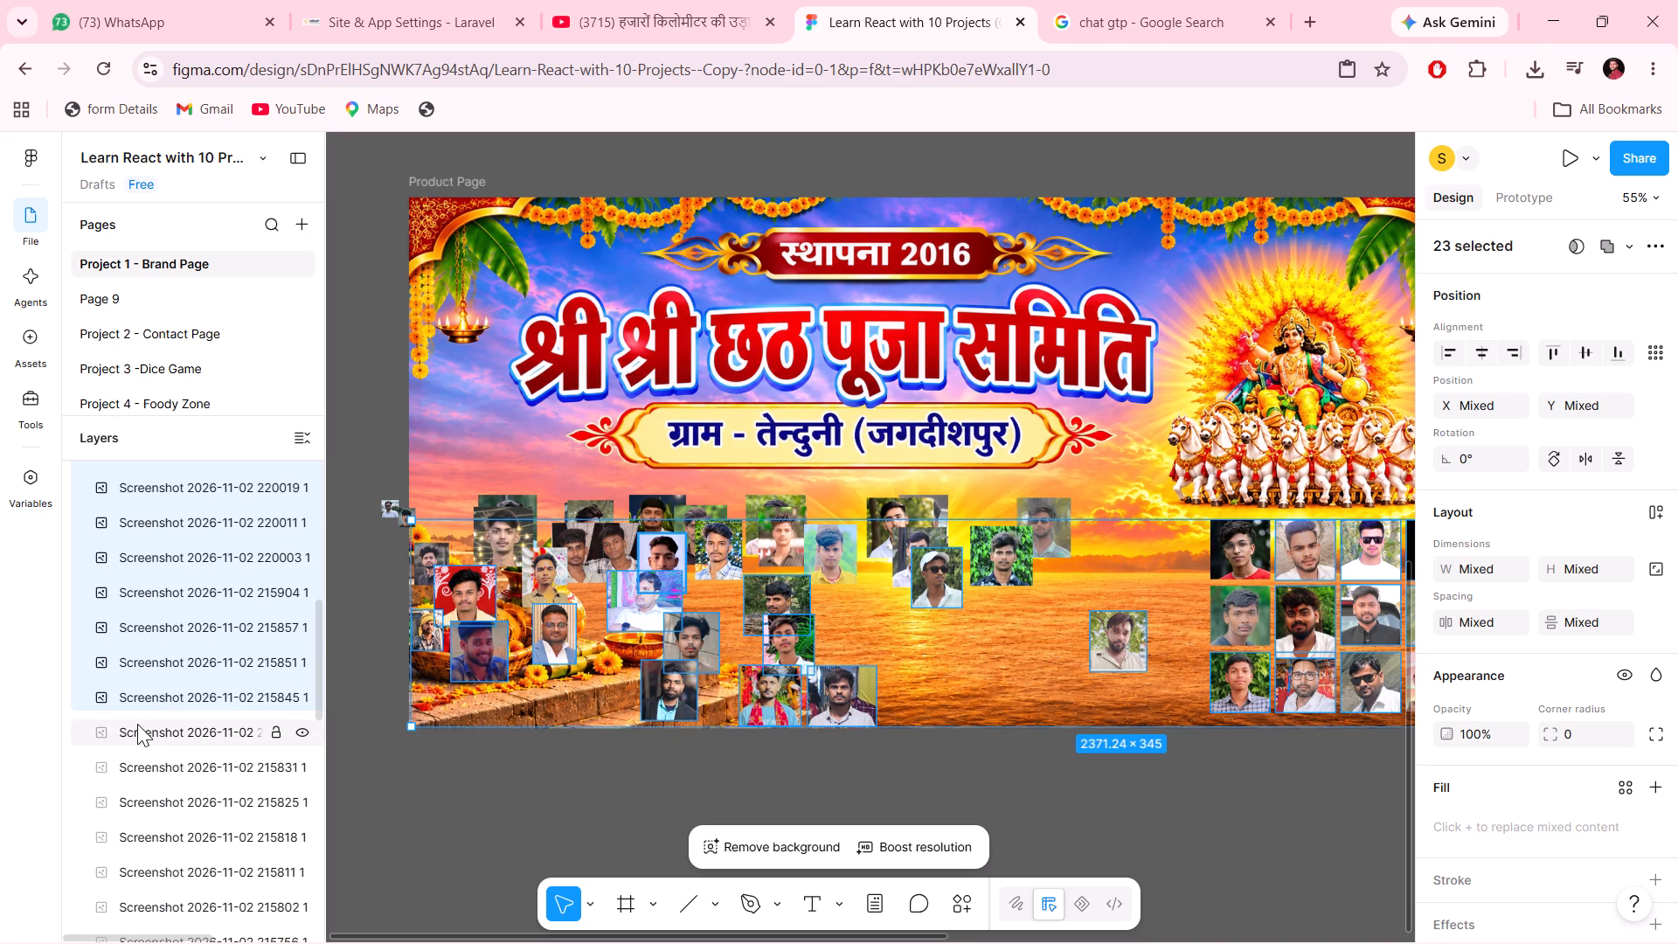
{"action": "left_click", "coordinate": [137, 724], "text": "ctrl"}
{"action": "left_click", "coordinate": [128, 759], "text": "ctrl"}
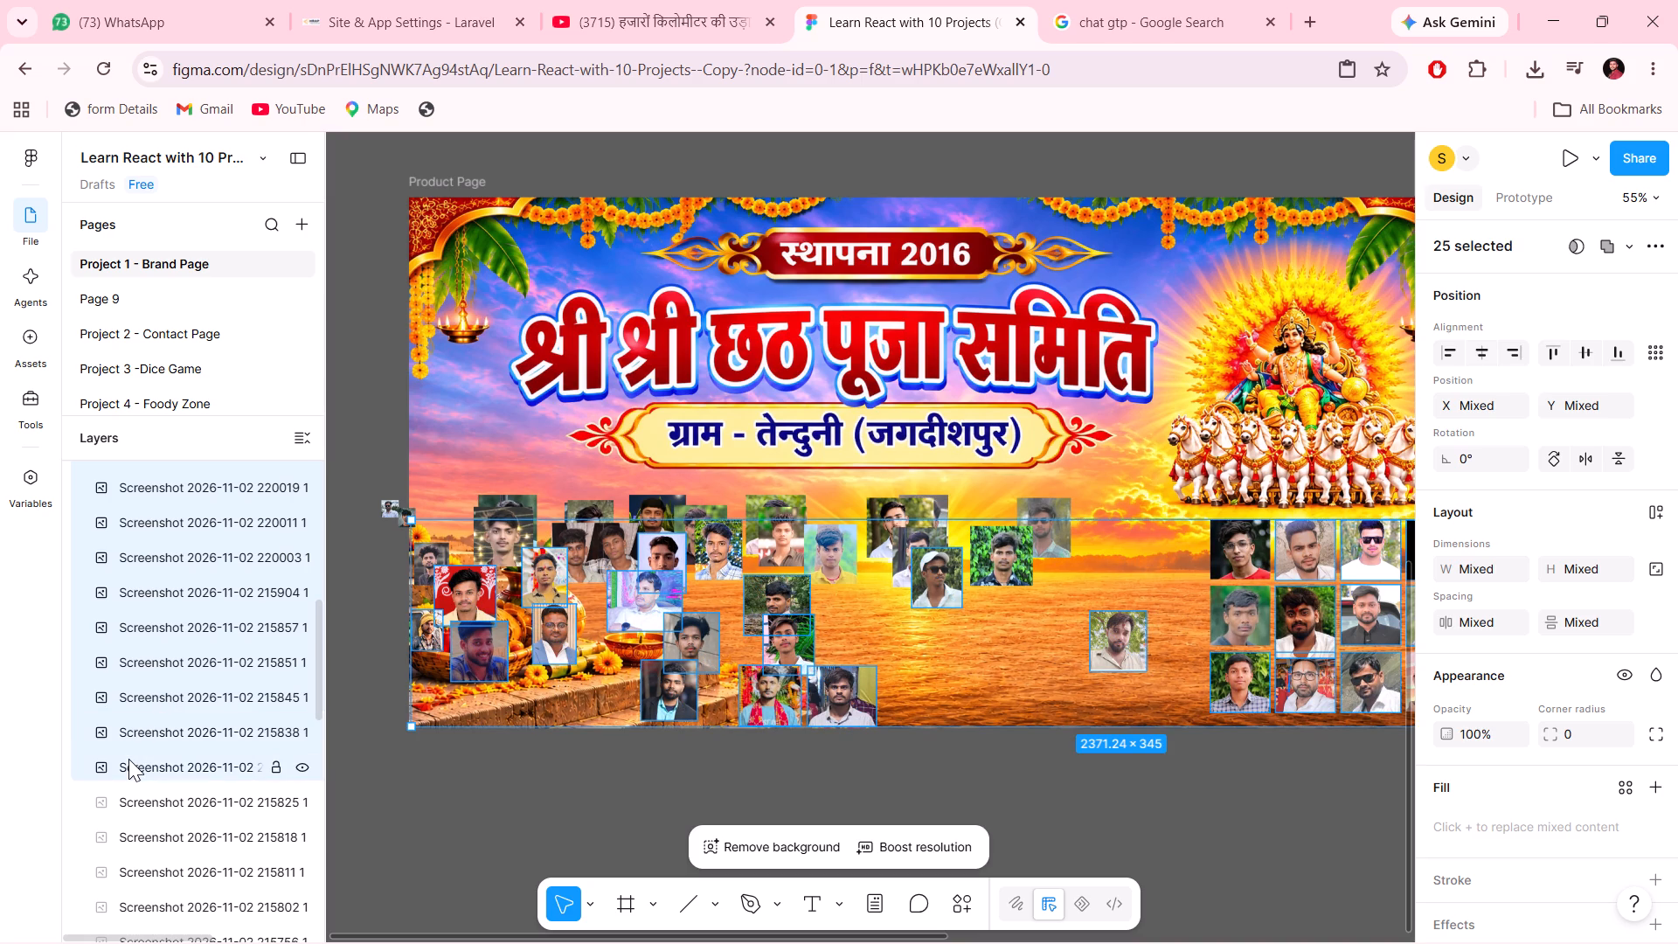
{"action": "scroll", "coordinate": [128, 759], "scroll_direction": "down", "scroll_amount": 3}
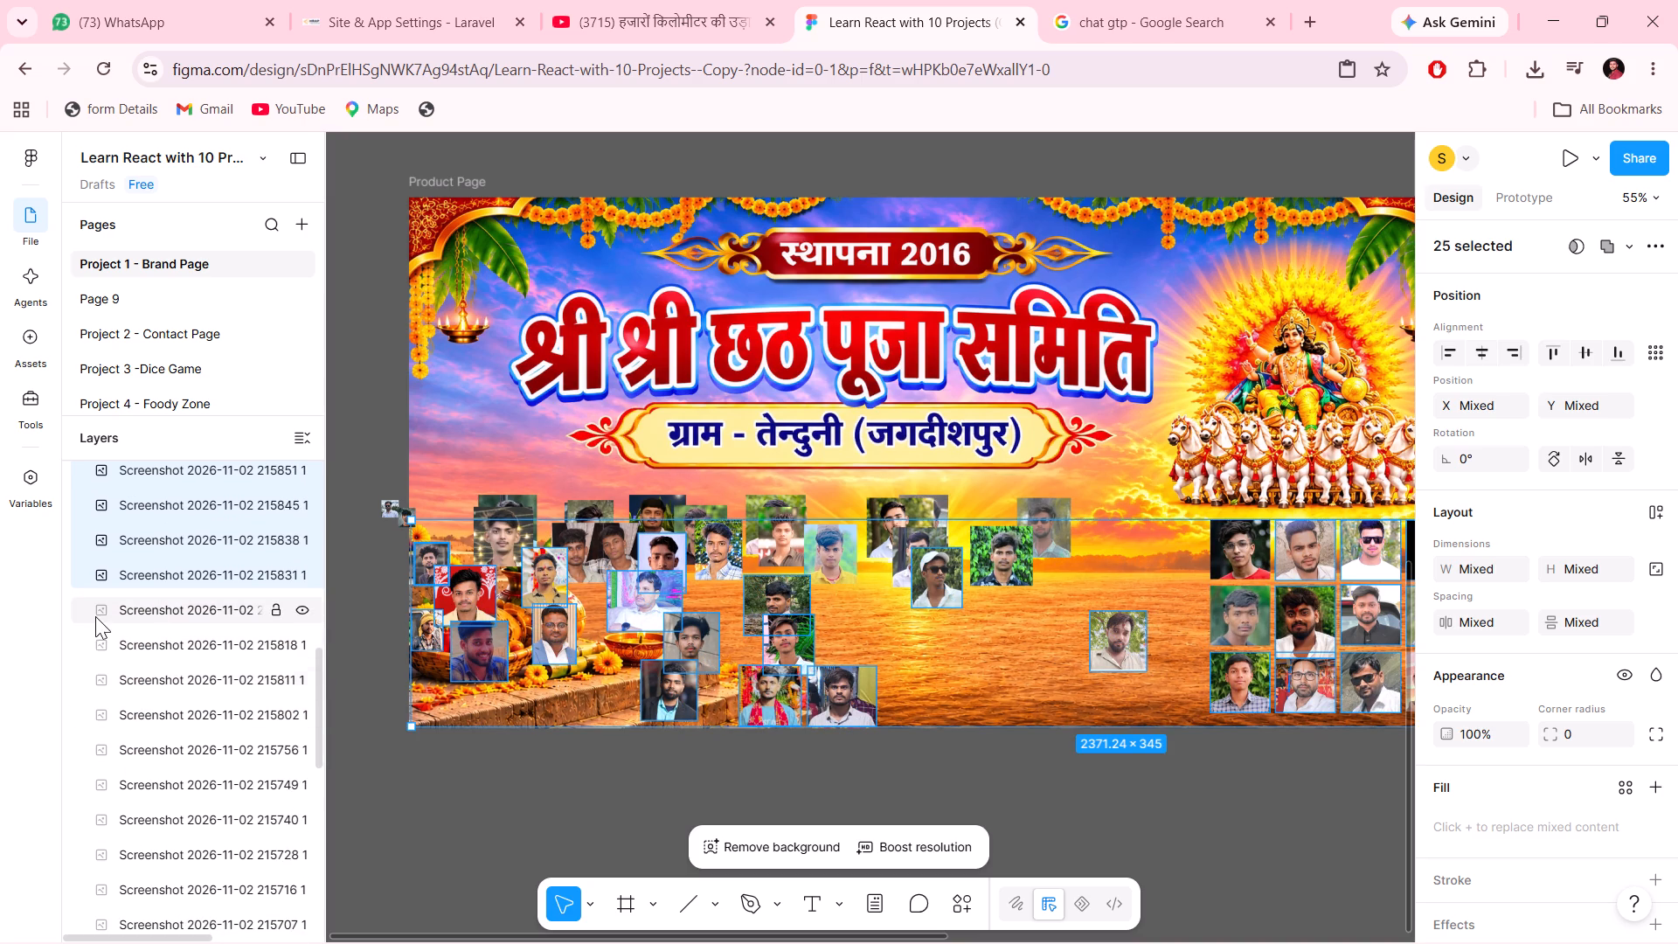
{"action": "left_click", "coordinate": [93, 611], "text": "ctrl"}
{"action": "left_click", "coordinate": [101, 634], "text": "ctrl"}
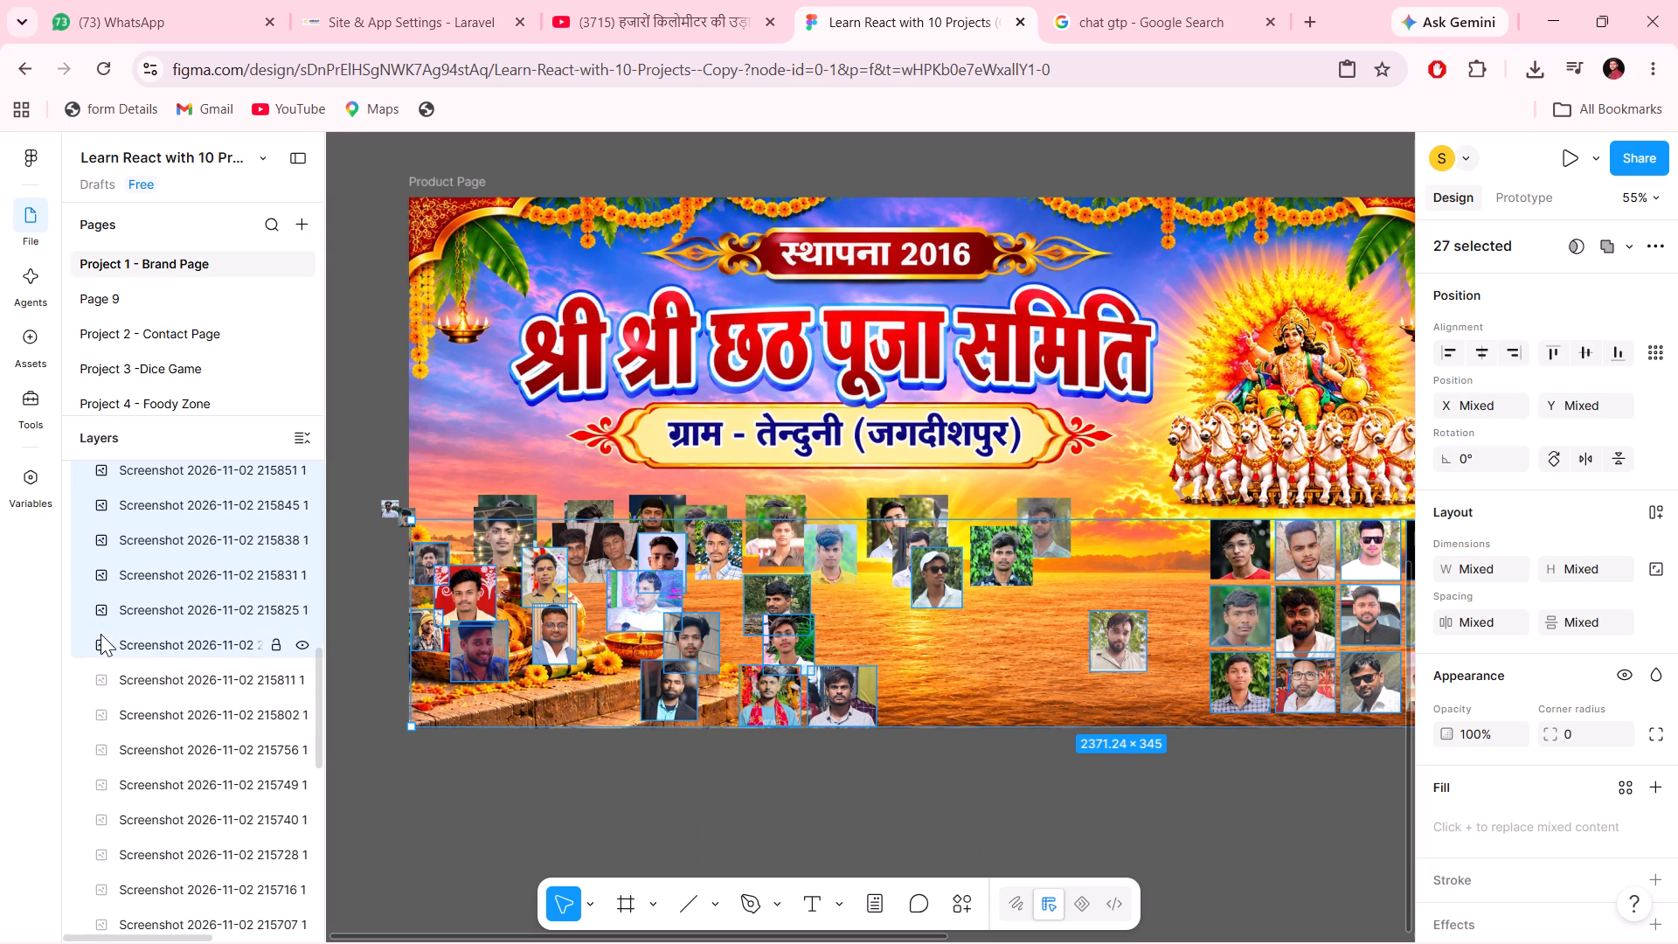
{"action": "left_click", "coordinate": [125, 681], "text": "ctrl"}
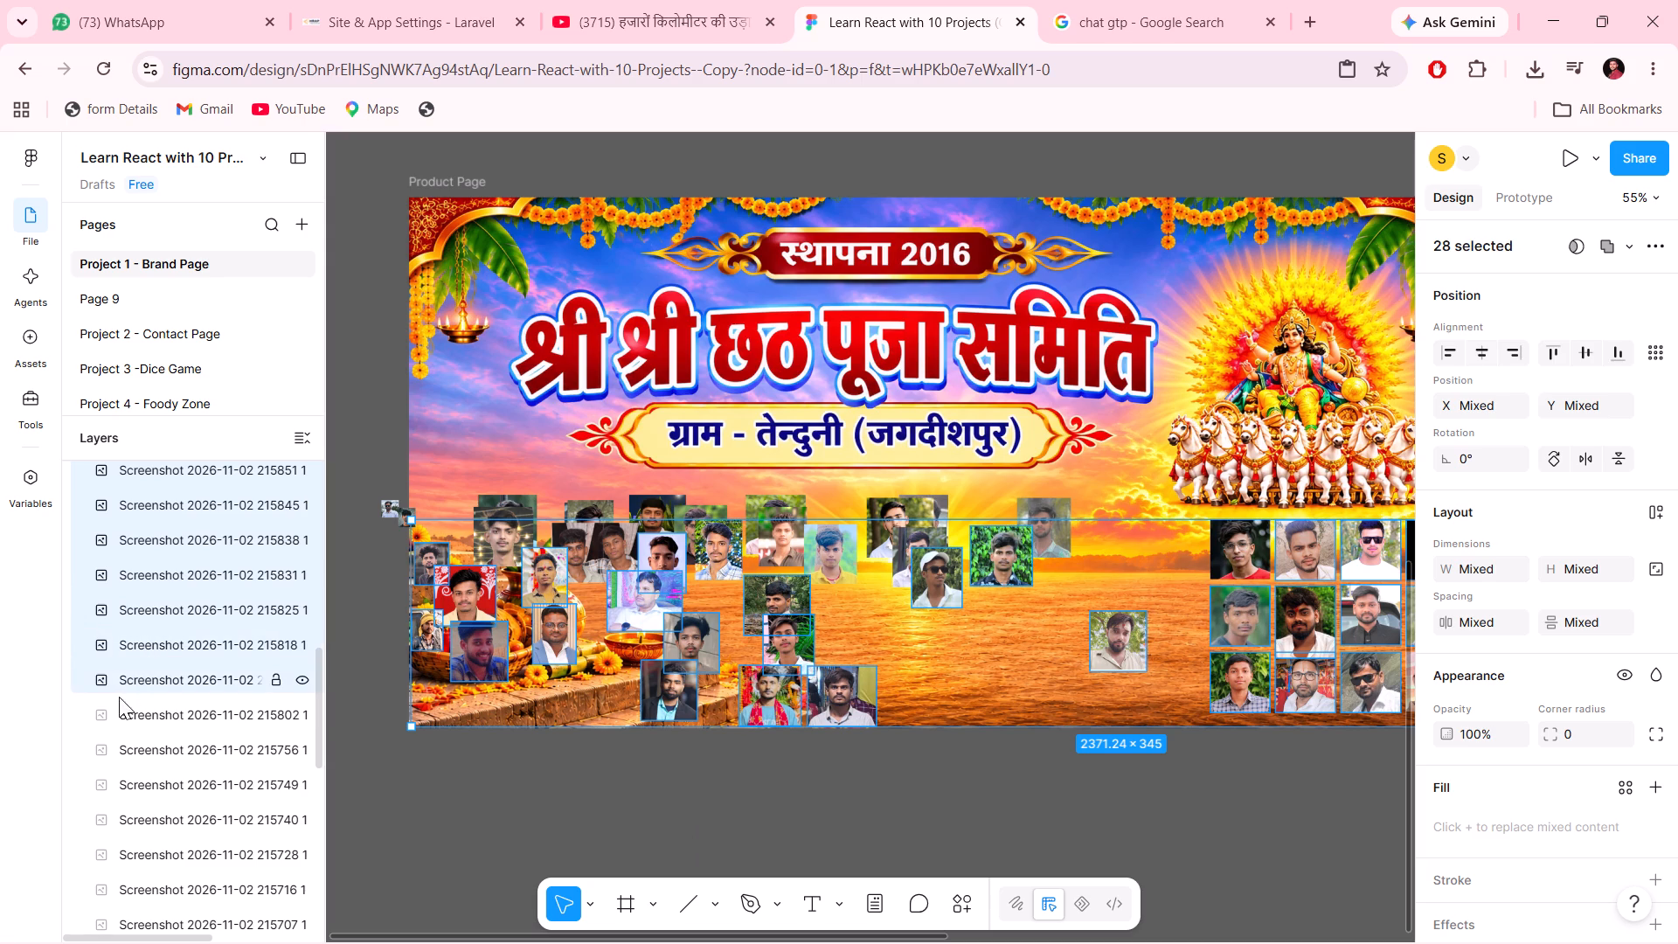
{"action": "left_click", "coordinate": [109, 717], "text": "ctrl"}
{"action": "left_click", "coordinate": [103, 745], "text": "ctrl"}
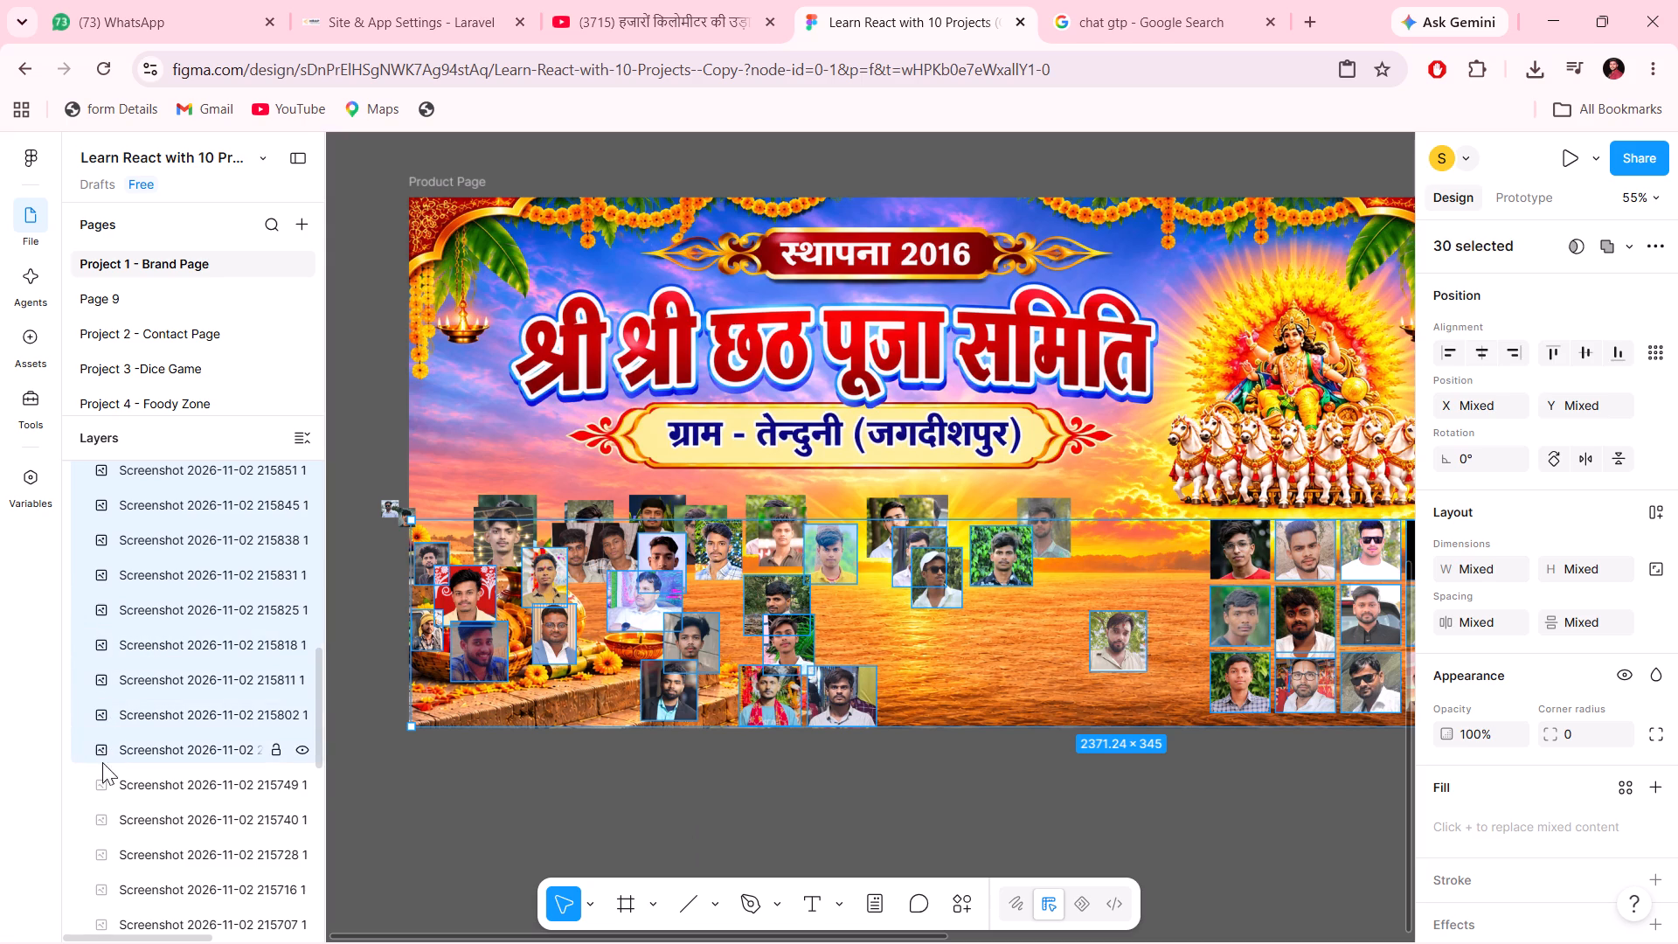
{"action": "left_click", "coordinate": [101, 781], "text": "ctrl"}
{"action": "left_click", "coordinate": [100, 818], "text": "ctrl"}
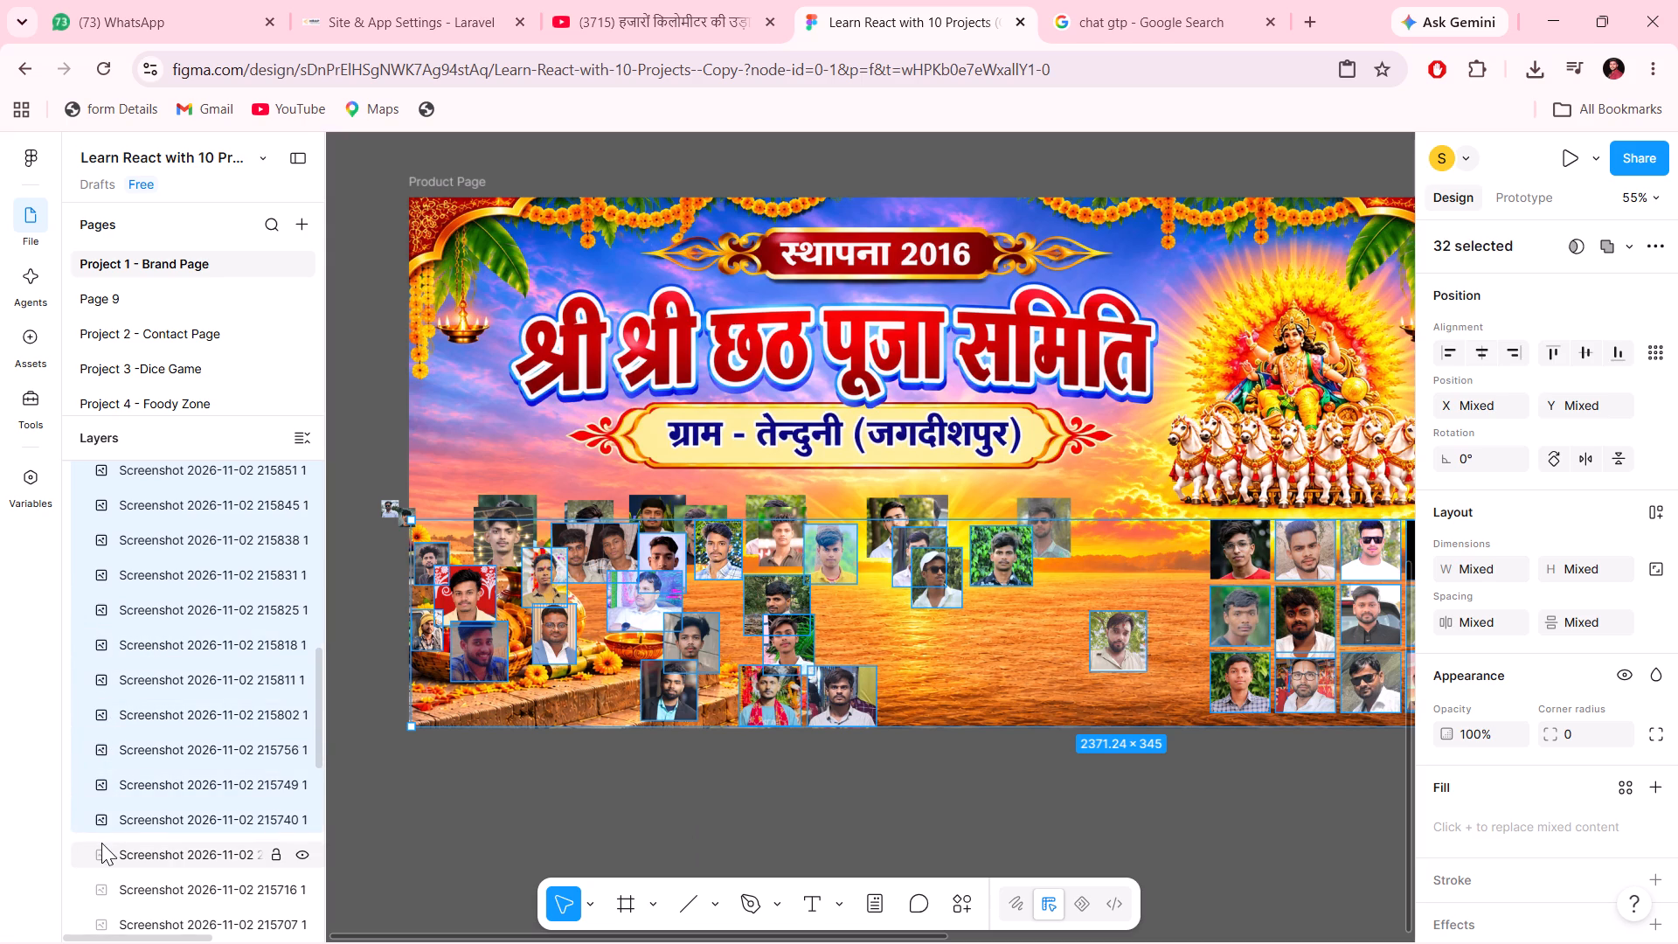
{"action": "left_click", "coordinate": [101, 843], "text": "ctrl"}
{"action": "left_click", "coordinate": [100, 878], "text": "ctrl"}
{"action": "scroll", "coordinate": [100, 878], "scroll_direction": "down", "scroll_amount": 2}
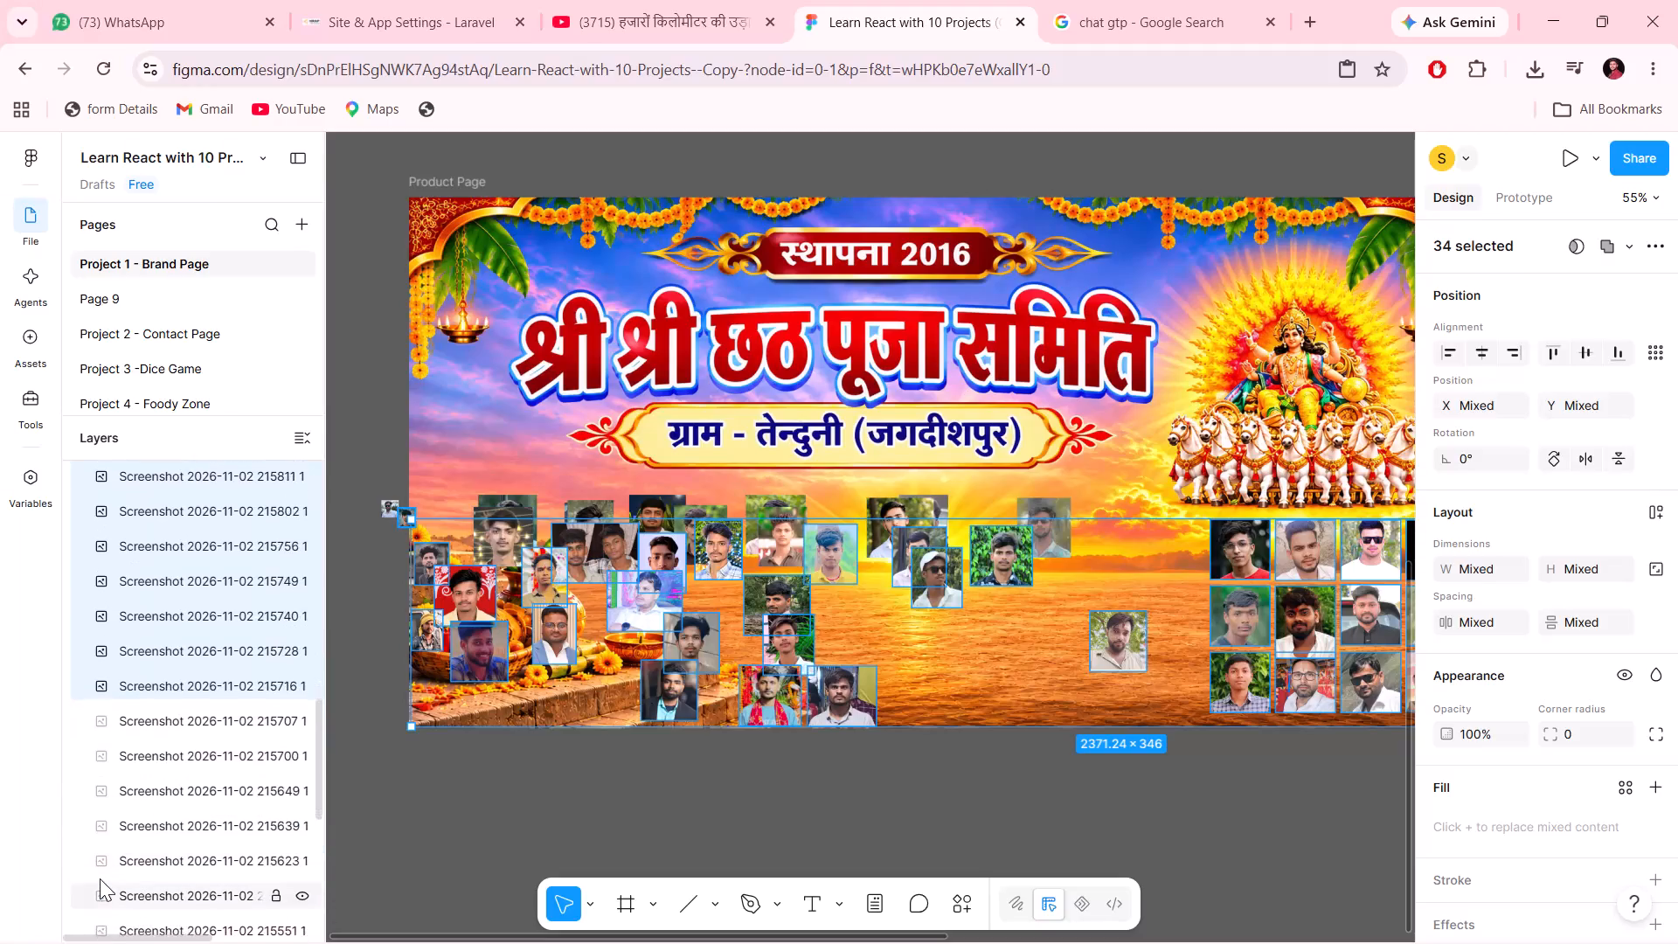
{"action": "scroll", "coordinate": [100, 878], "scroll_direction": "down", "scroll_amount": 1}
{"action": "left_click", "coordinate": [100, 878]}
Collapse the expanded Product Page frame in the layer list.
{"action": "scroll", "coordinate": [100, 878], "scroll_direction": "up", "scroll_amount": 1}
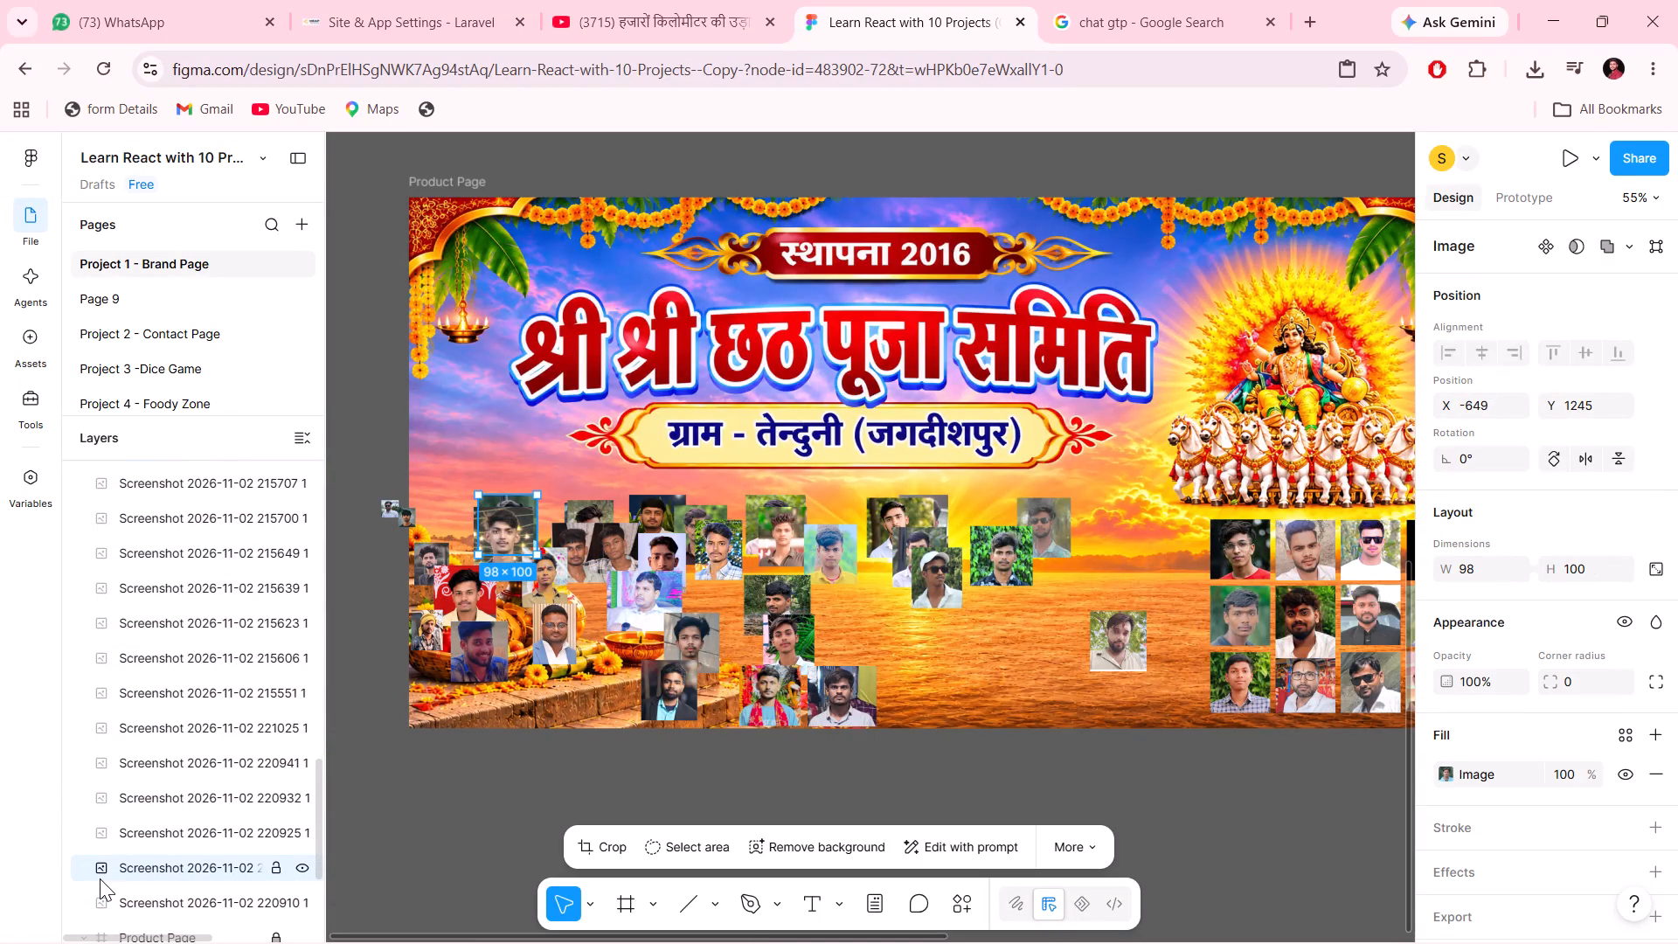
{"action": "scroll", "coordinate": [100, 878], "scroll_direction": "up", "scroll_amount": 1}
{"action": "scroll", "coordinate": [100, 878], "scroll_direction": "down", "scroll_amount": 3}
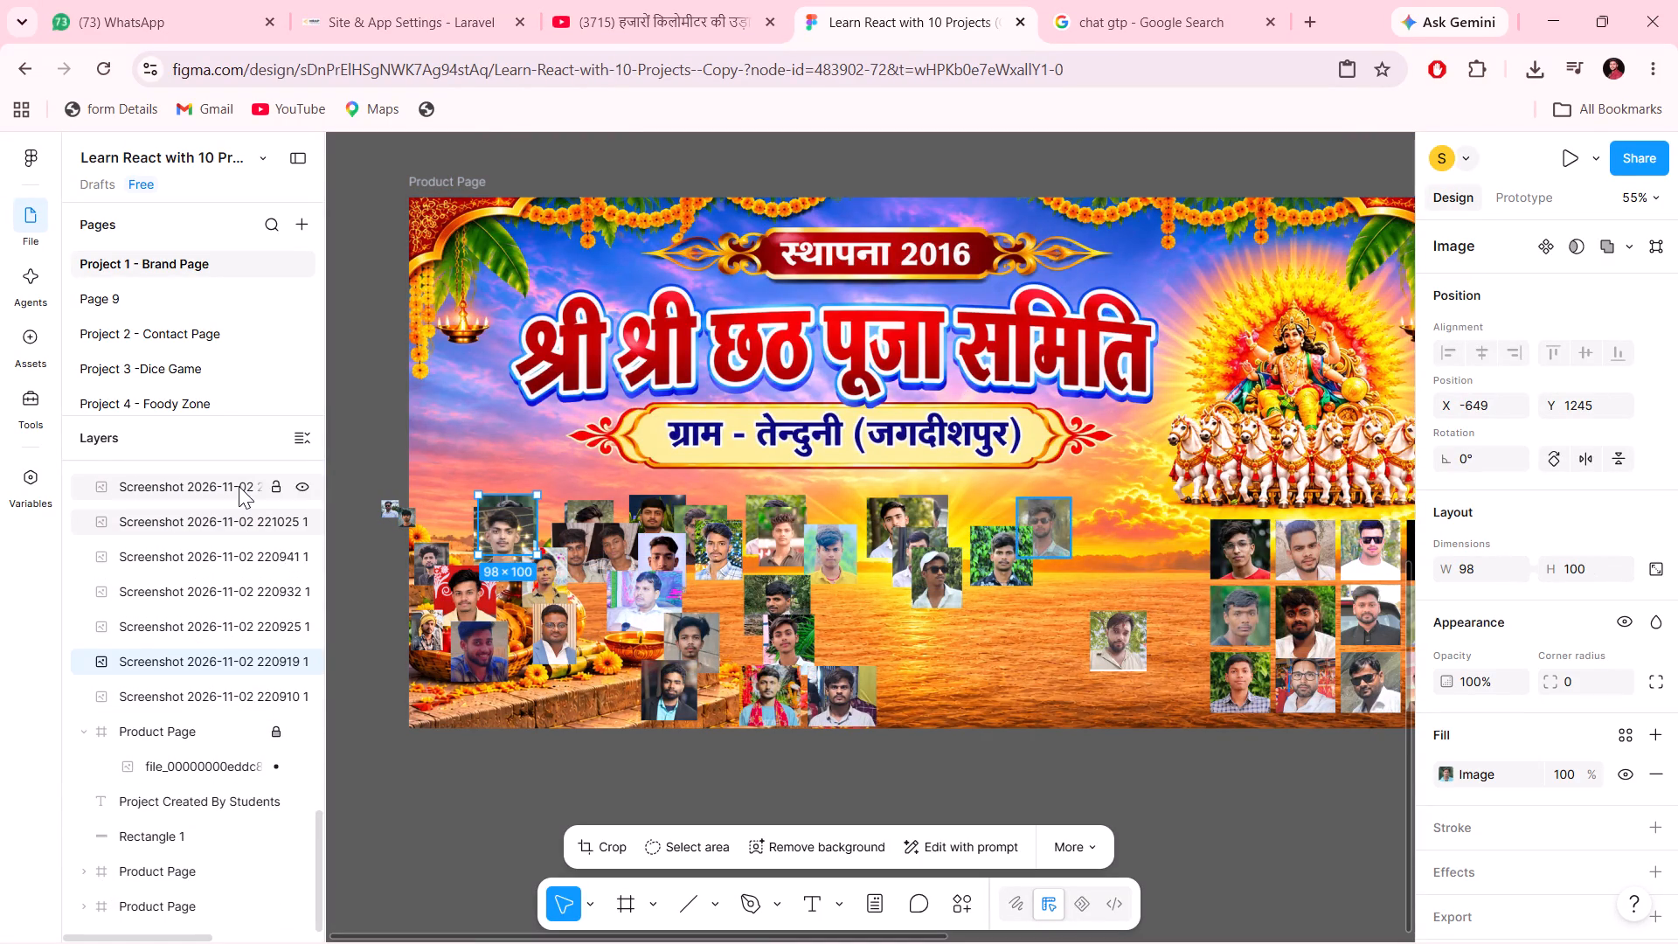
{"action": "left_click", "coordinate": [308, 427]}
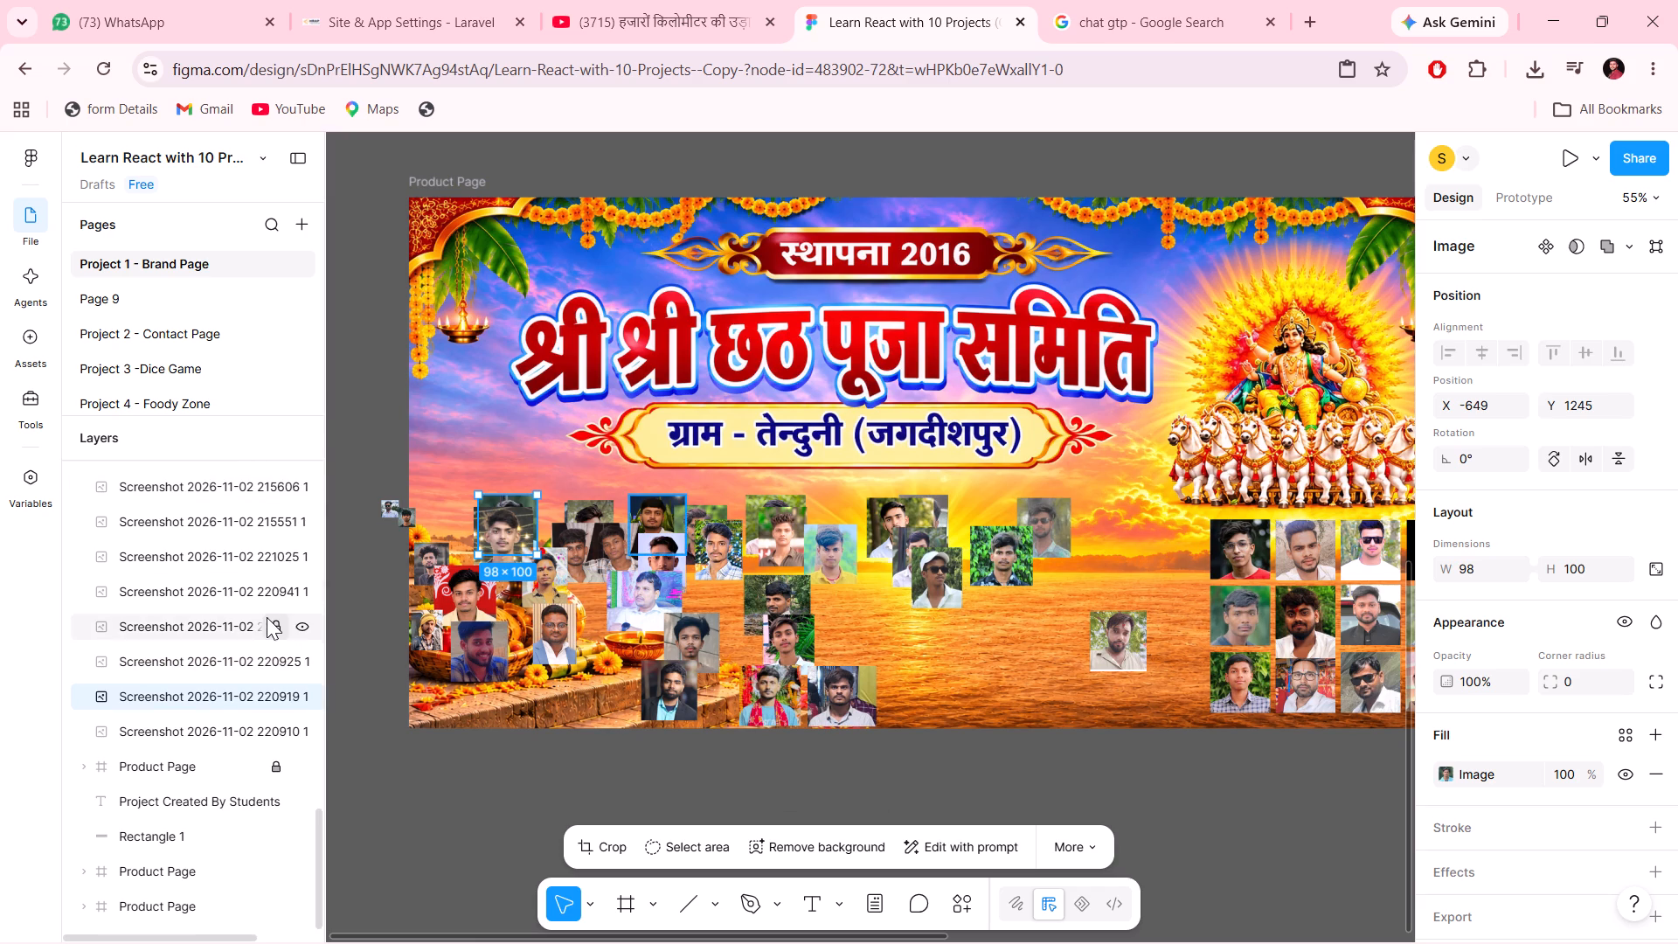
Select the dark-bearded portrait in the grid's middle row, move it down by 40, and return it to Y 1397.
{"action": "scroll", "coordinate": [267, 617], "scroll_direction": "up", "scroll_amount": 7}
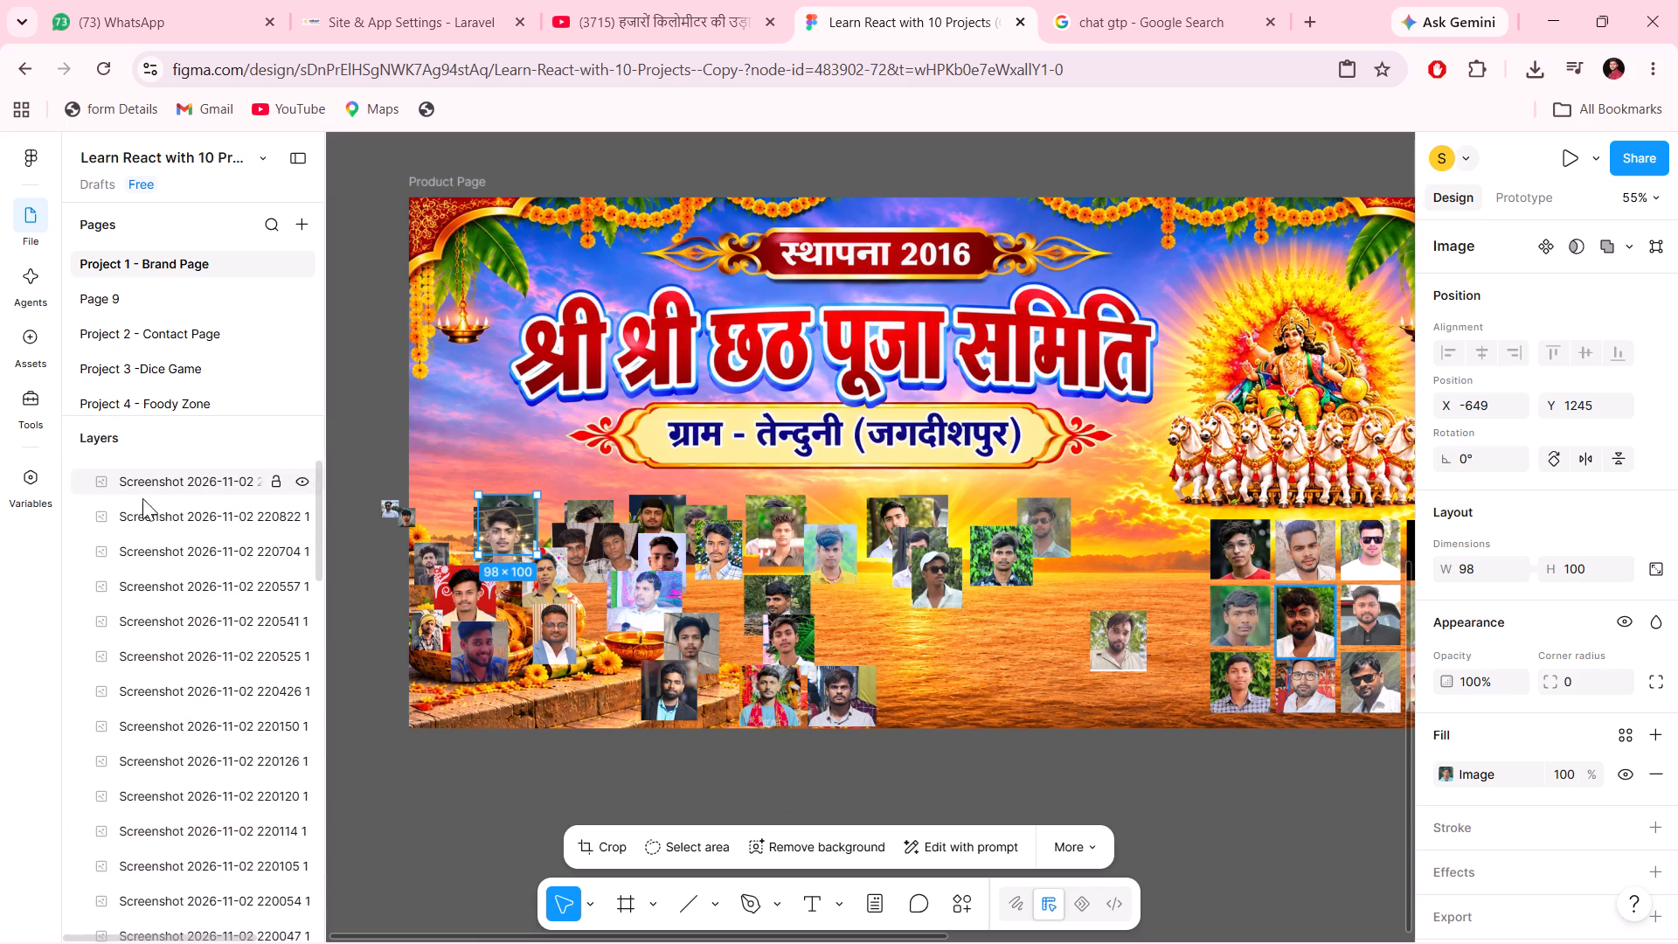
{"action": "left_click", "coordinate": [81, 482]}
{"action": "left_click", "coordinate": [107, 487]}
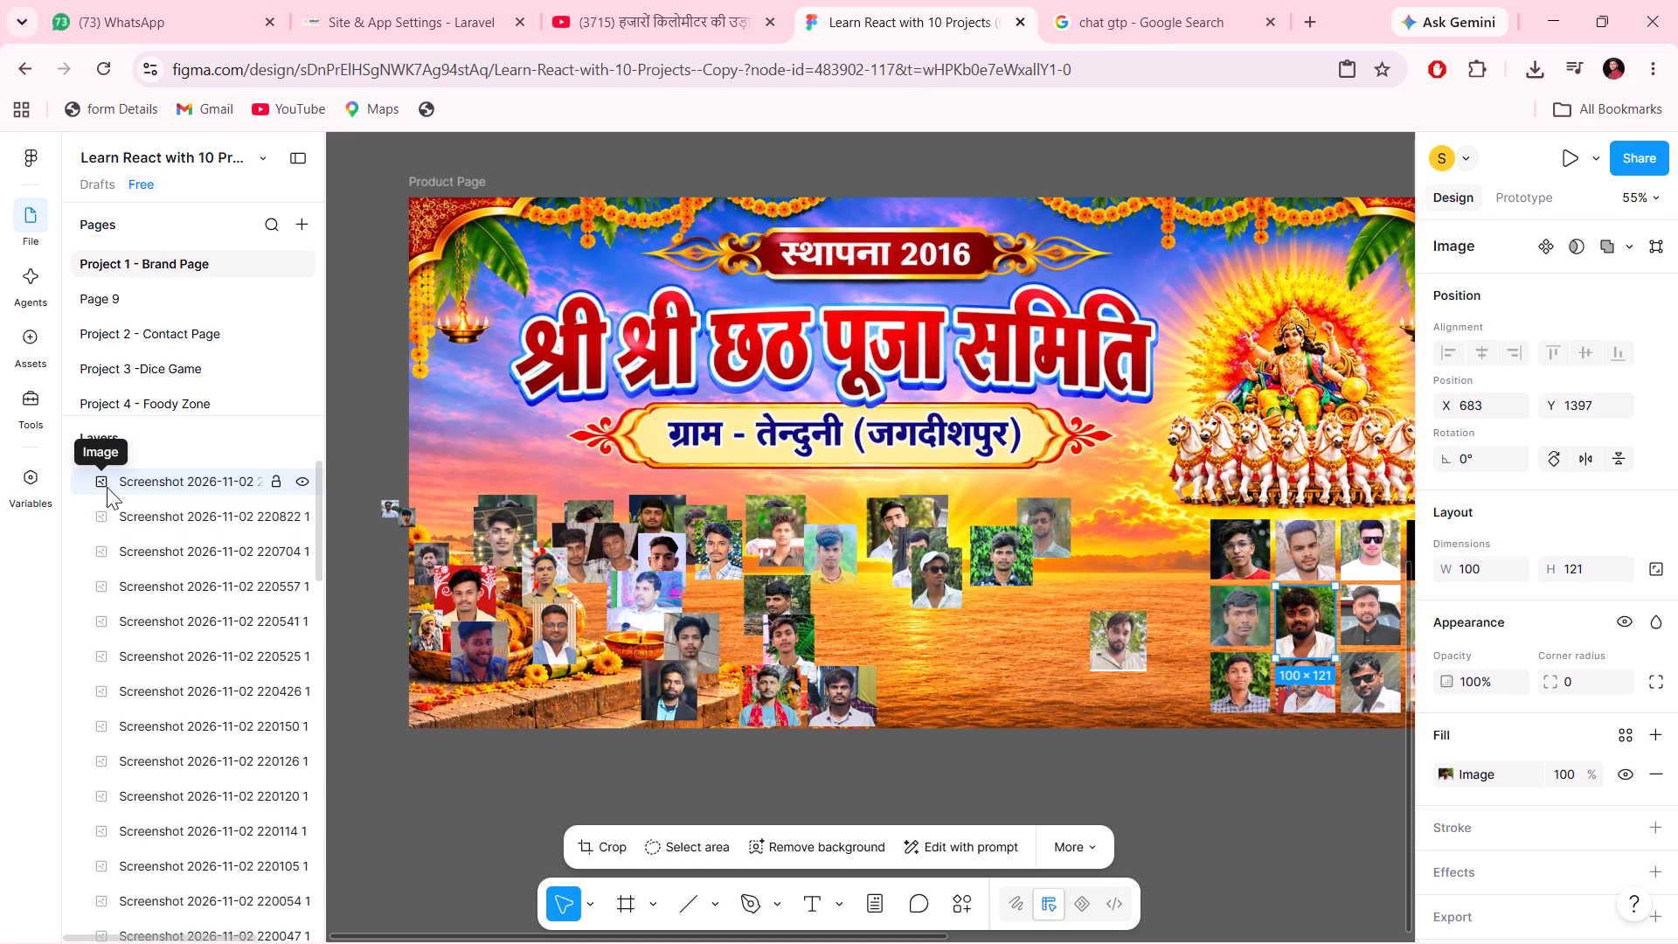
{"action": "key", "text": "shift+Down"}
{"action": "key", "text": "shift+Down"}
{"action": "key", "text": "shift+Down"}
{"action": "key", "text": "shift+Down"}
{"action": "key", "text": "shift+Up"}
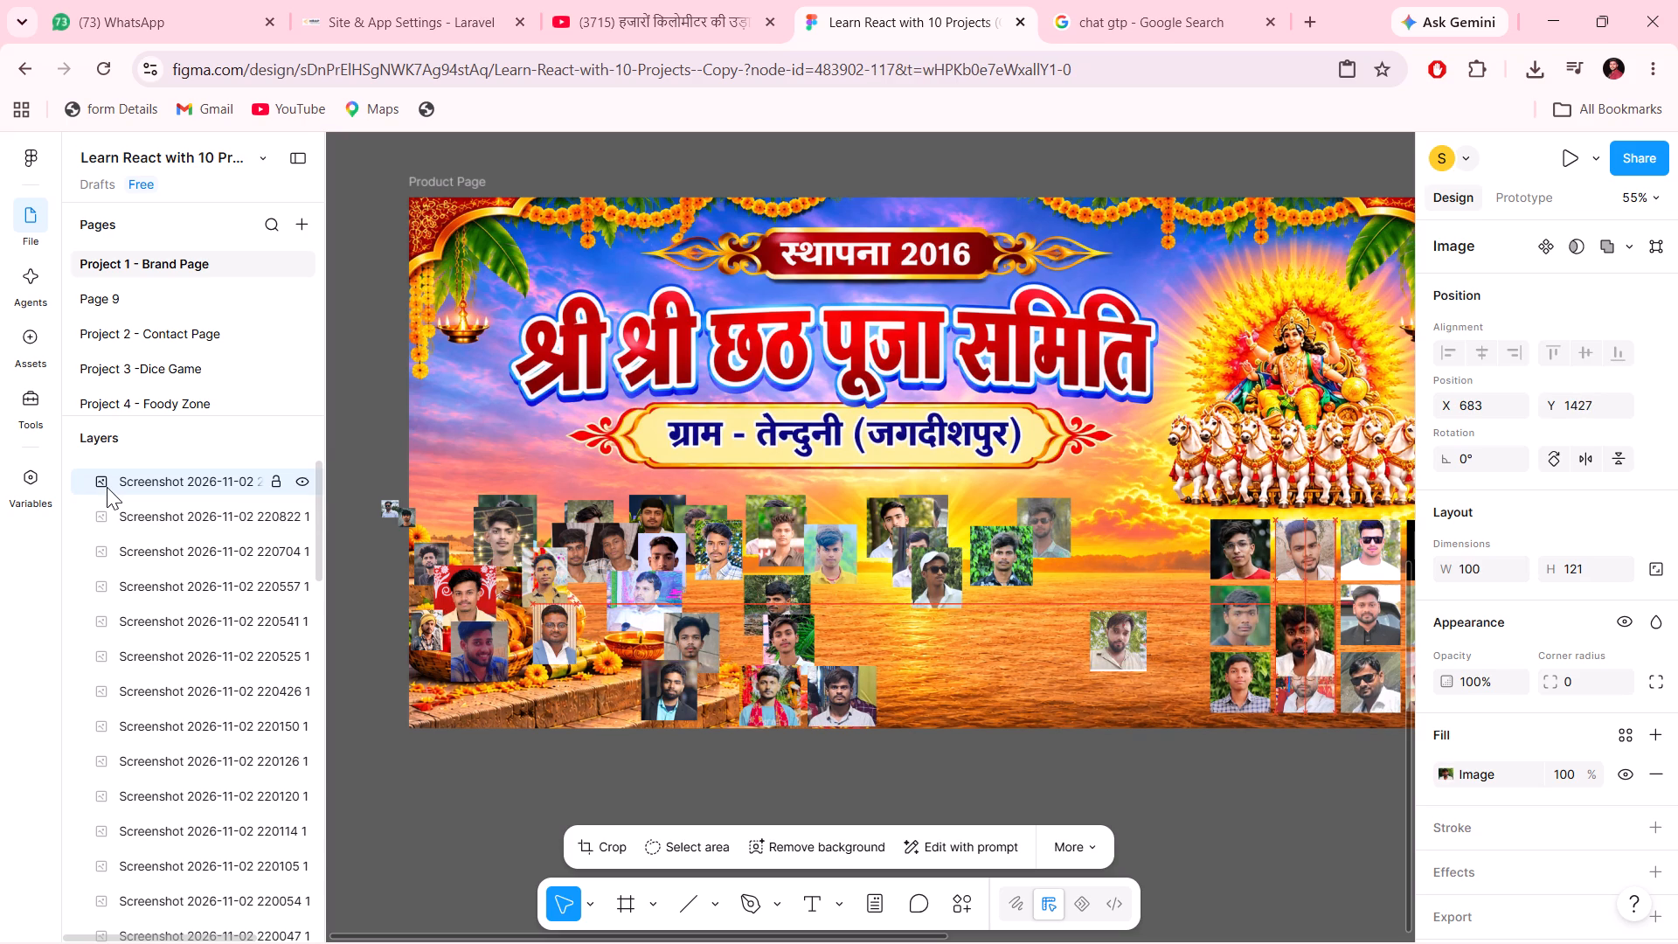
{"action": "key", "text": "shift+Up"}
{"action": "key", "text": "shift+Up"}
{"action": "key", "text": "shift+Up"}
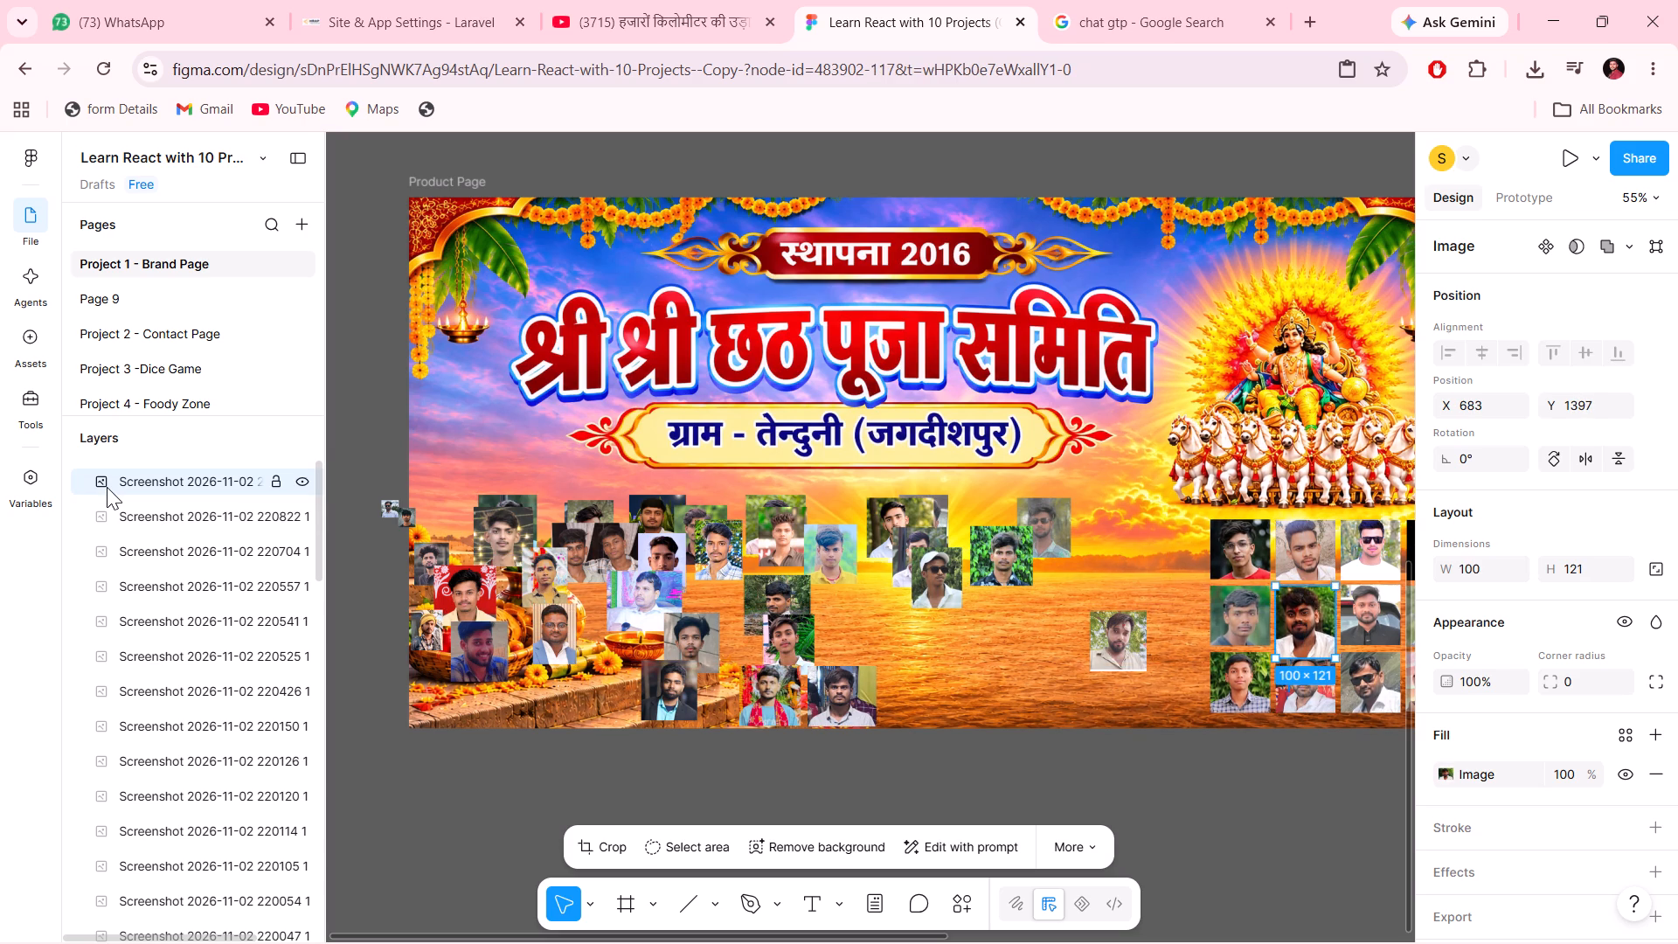
Nudge the dark-bearded portrait in the grid's middle row to X 684, Y 1398.
{"action": "key", "text": "alt+Down"}
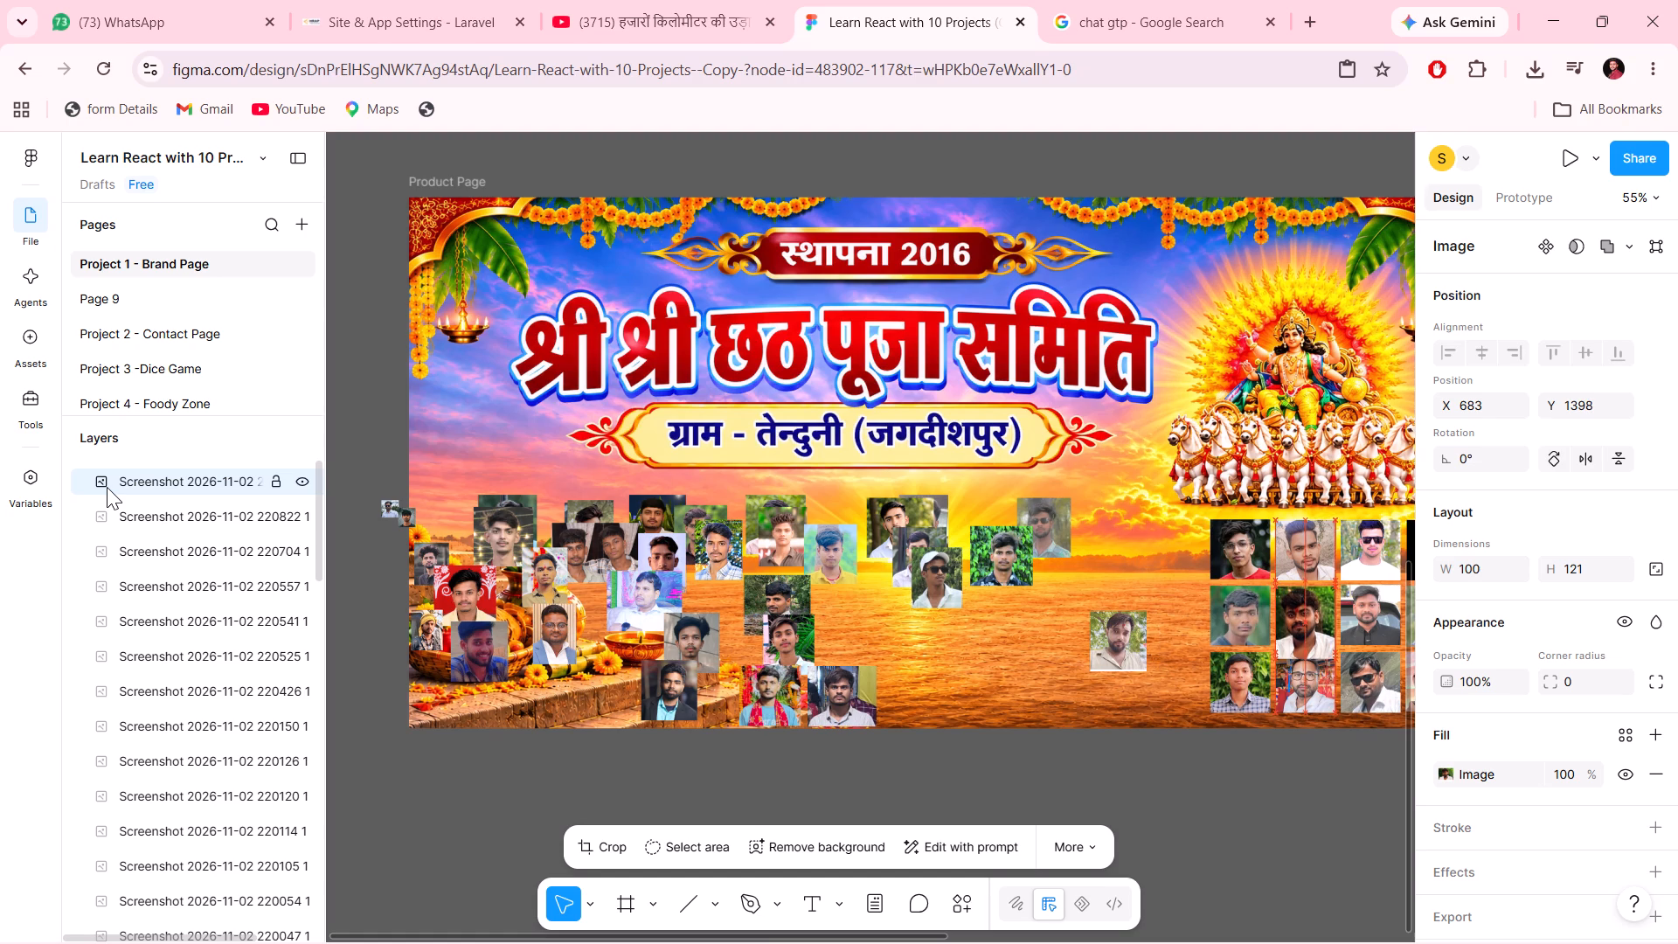
{"action": "key", "text": "alt+Down"}
{"action": "key", "text": "alt+Up"}
{"action": "key", "text": "alt+Right"}
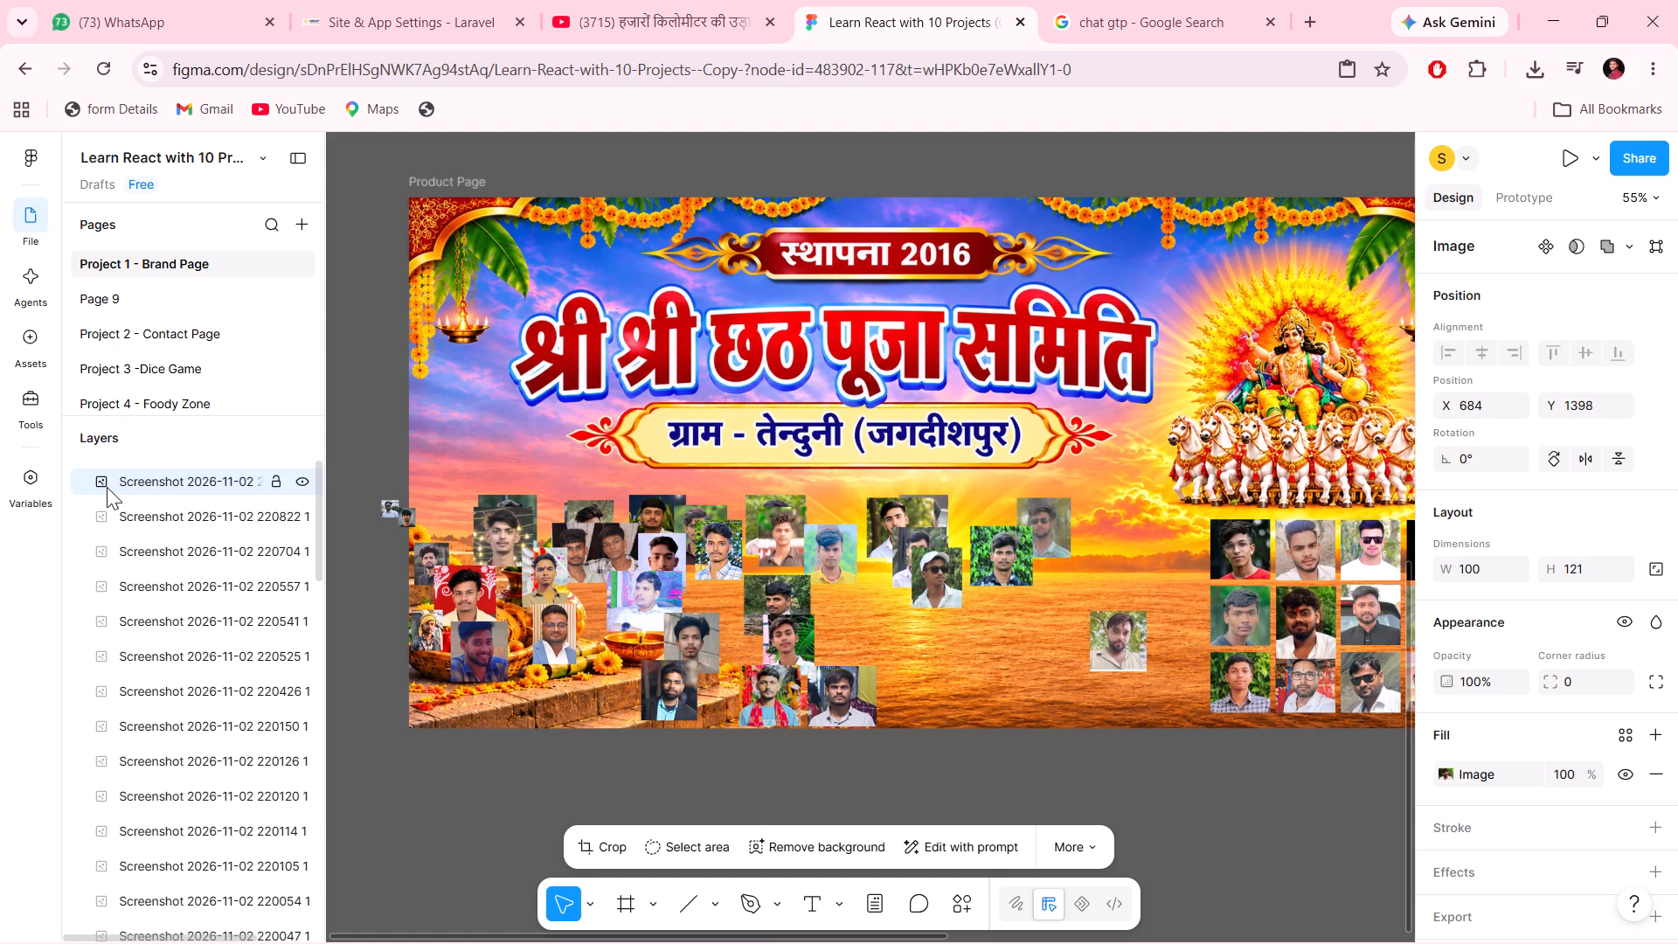
{"action": "key", "text": "alt+Down"}
{"action": "key", "text": "alt+Up"}
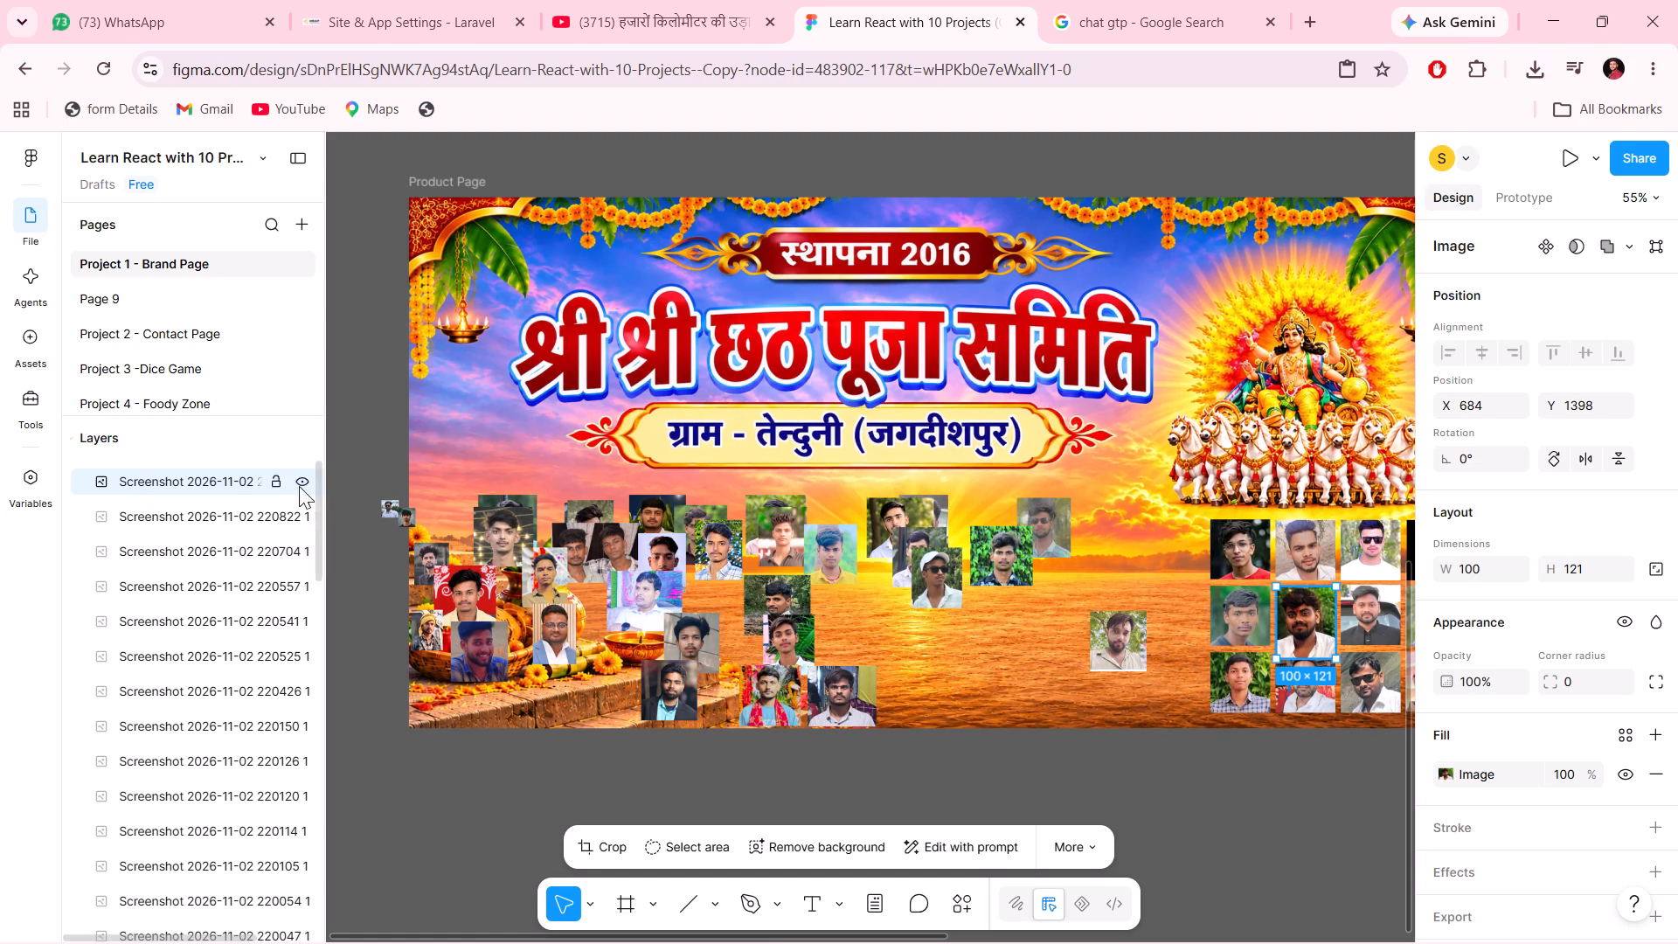
Select all the member portraits on and around the banner and set their width and height to 100.
{"action": "left_click_drag", "start_coordinate": [362, 467], "coordinate": [626, 786]}
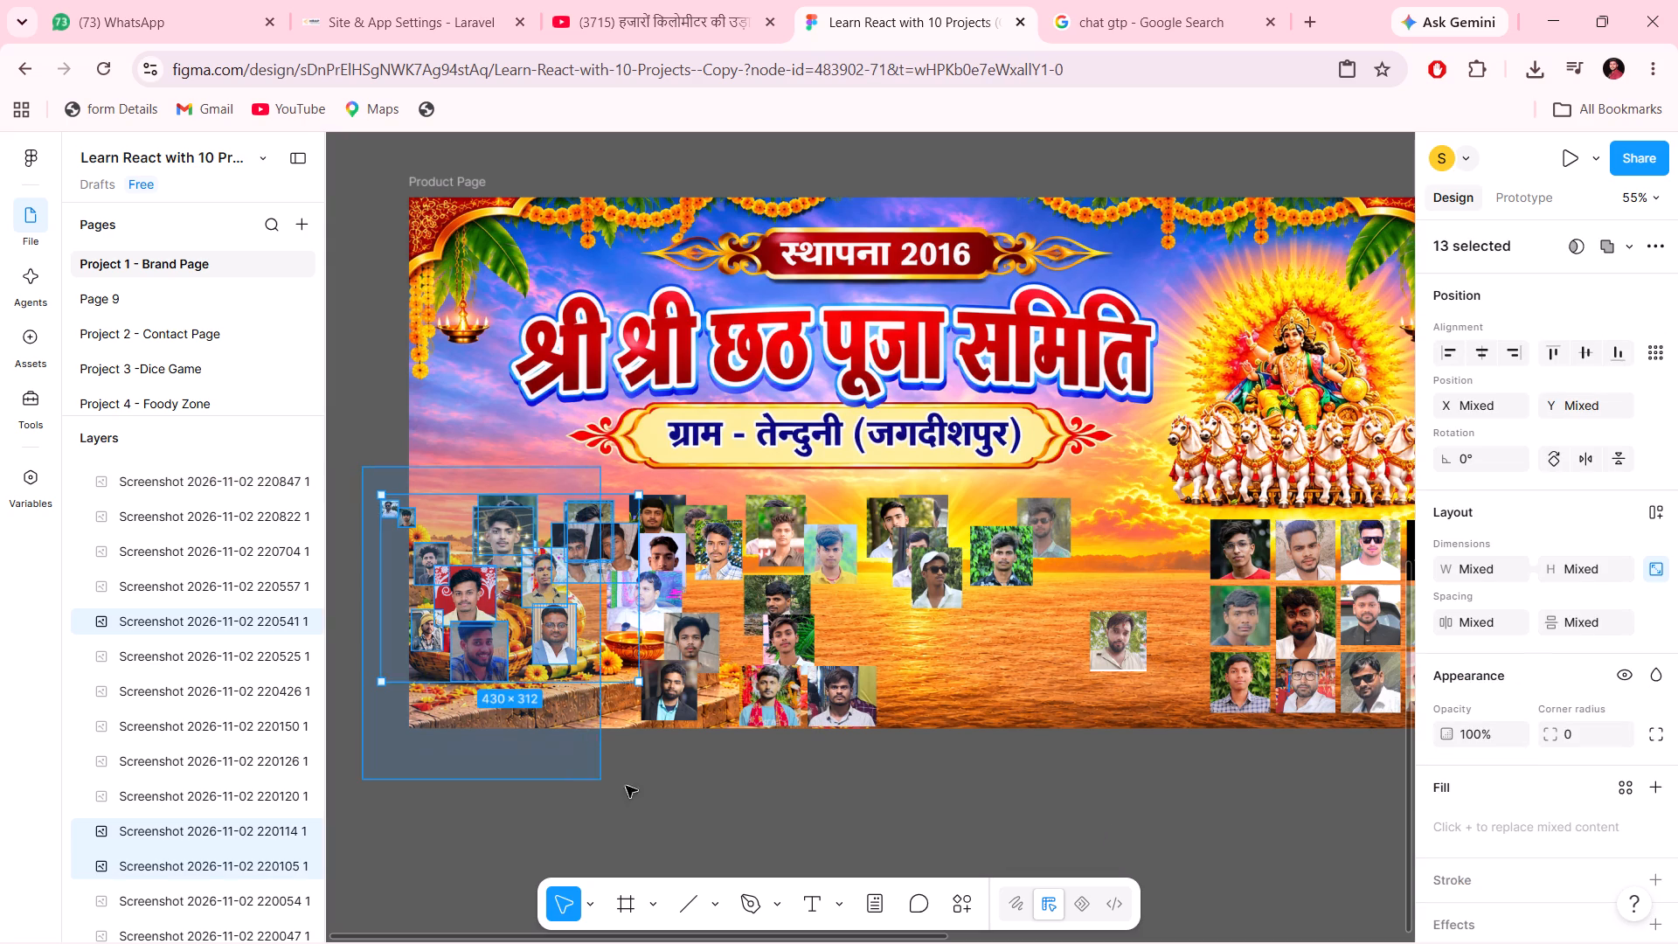
{"action": "left_click_drag", "start_coordinate": [626, 786], "coordinate": [967, 731]}
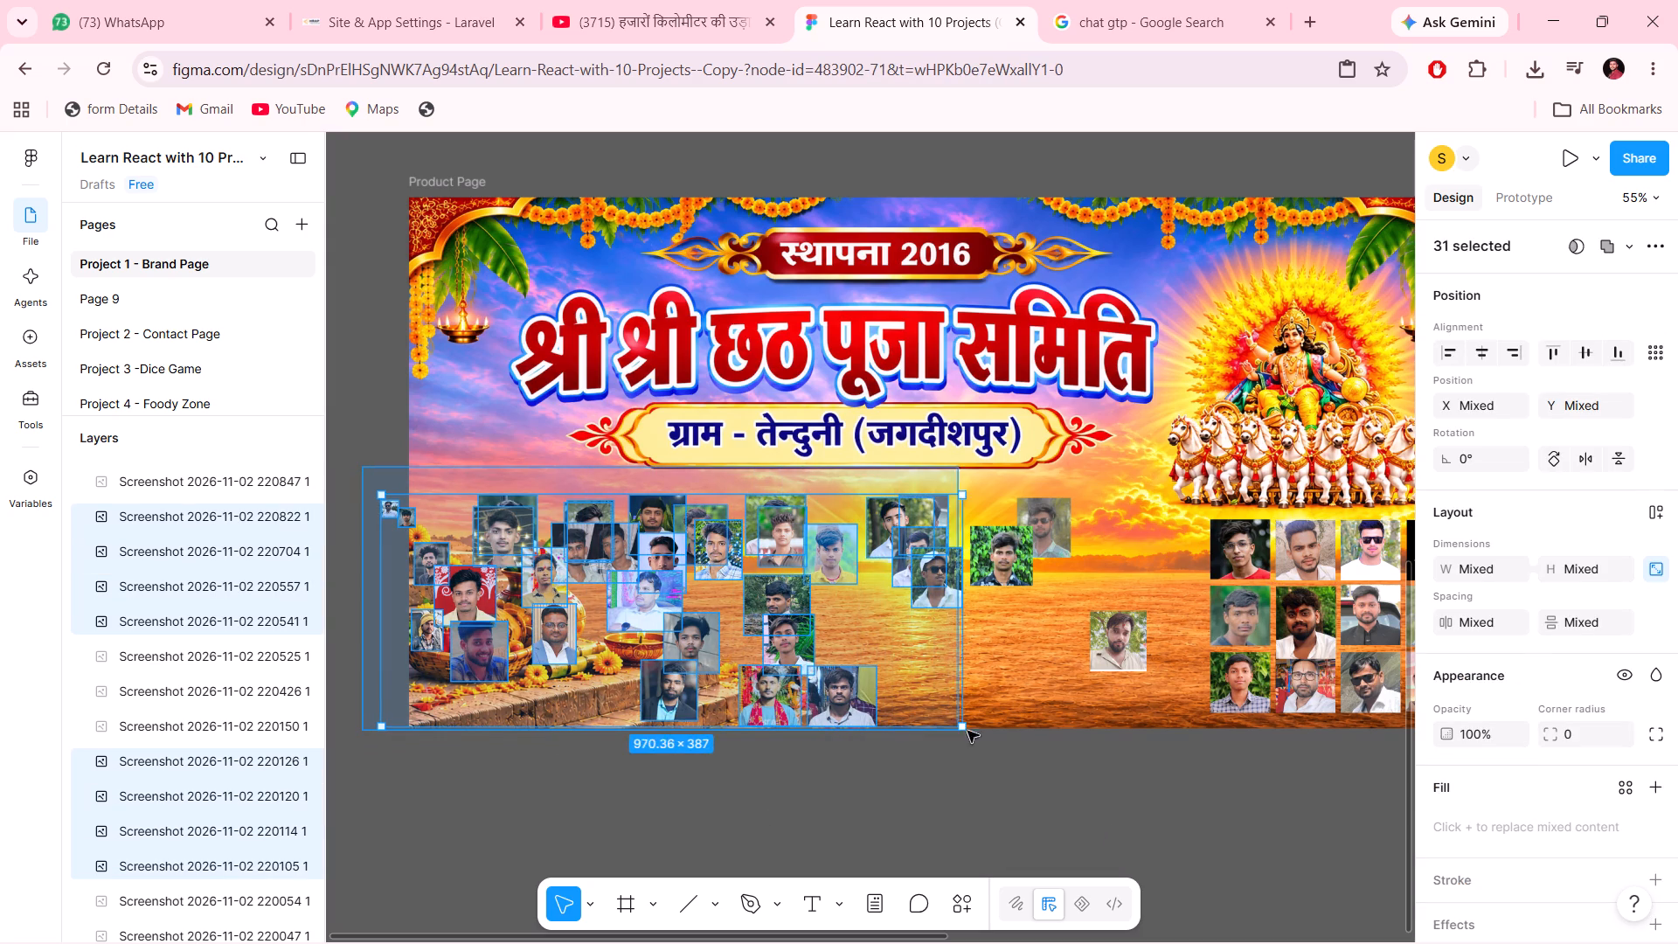
{"action": "left_click_drag", "start_coordinate": [967, 731], "coordinate": [1263, 732]}
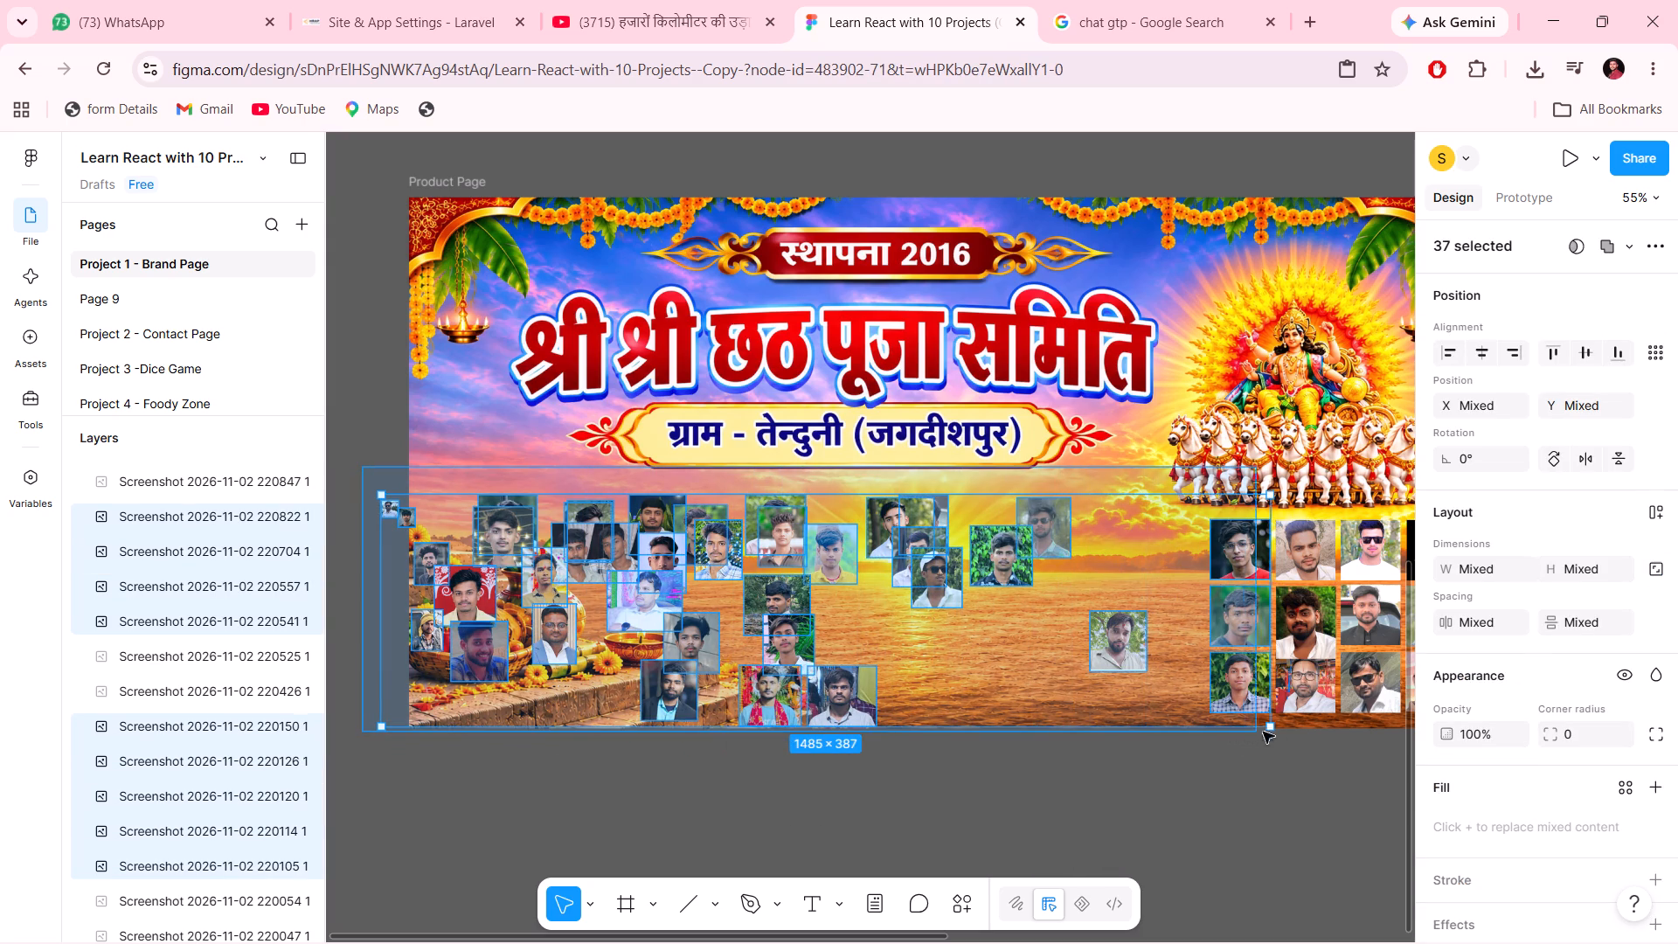
{"action": "left_click_drag", "start_coordinate": [1263, 732], "coordinate": [1279, 690]}
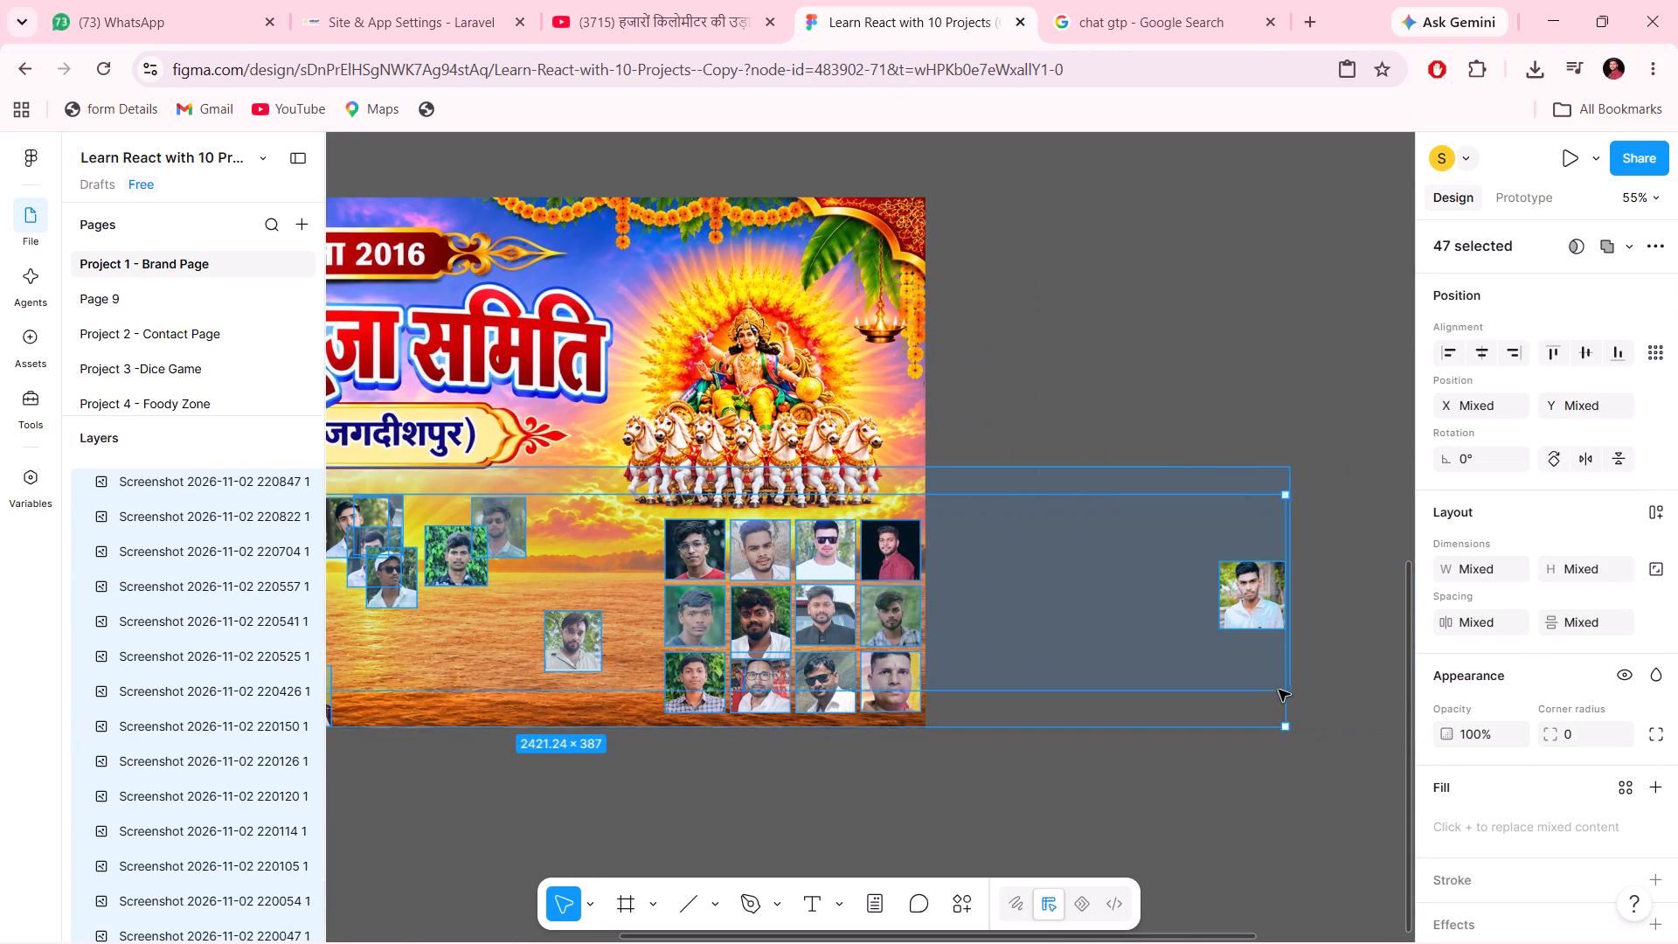
{"action": "left_click_drag", "start_coordinate": [1279, 690], "coordinate": [1270, 690]}
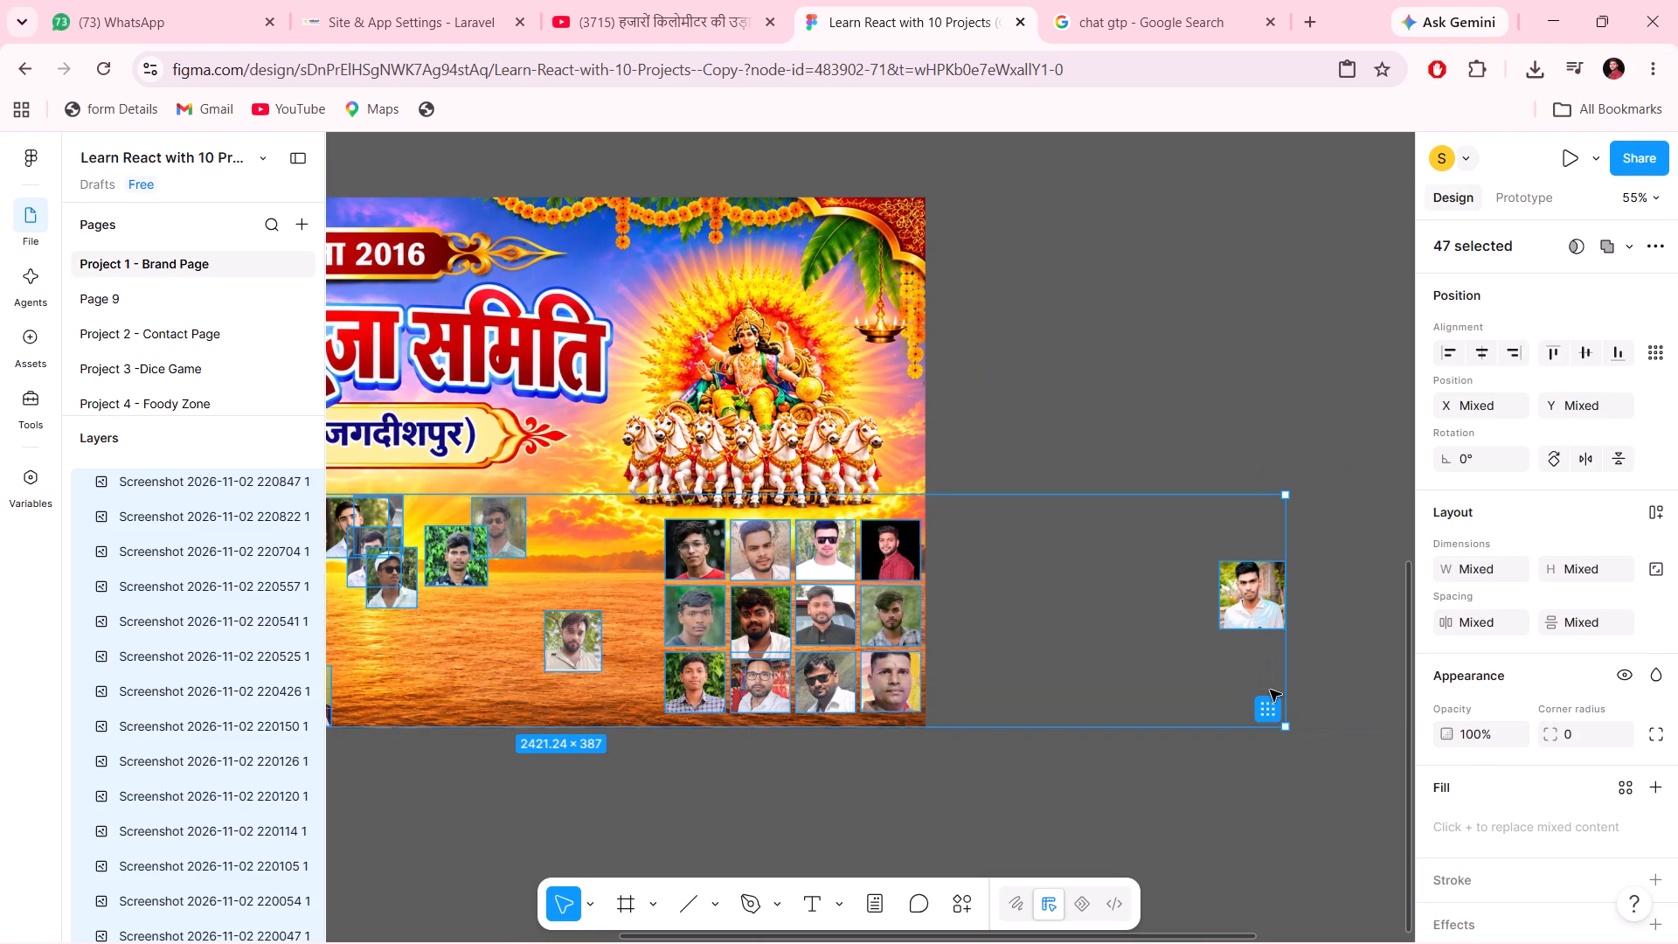
{"action": "scroll", "coordinate": [990, 810], "scroll_direction": "down", "scroll_amount": 5}
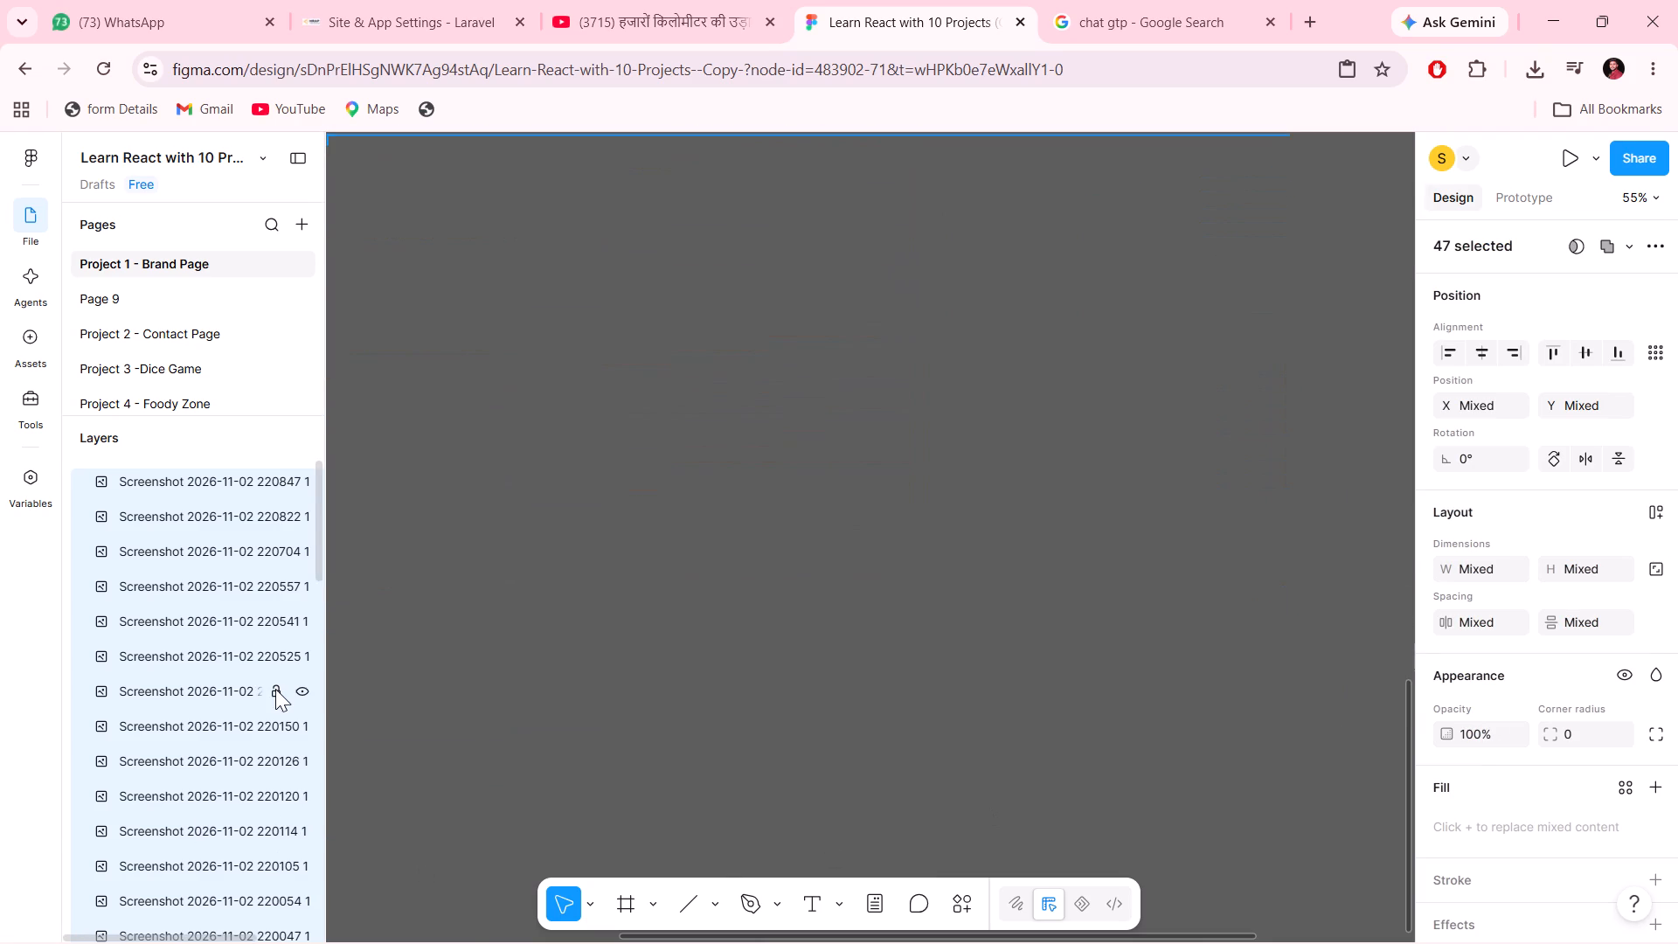
{"action": "scroll", "coordinate": [275, 689], "scroll_direction": "down", "scroll_amount": 12}
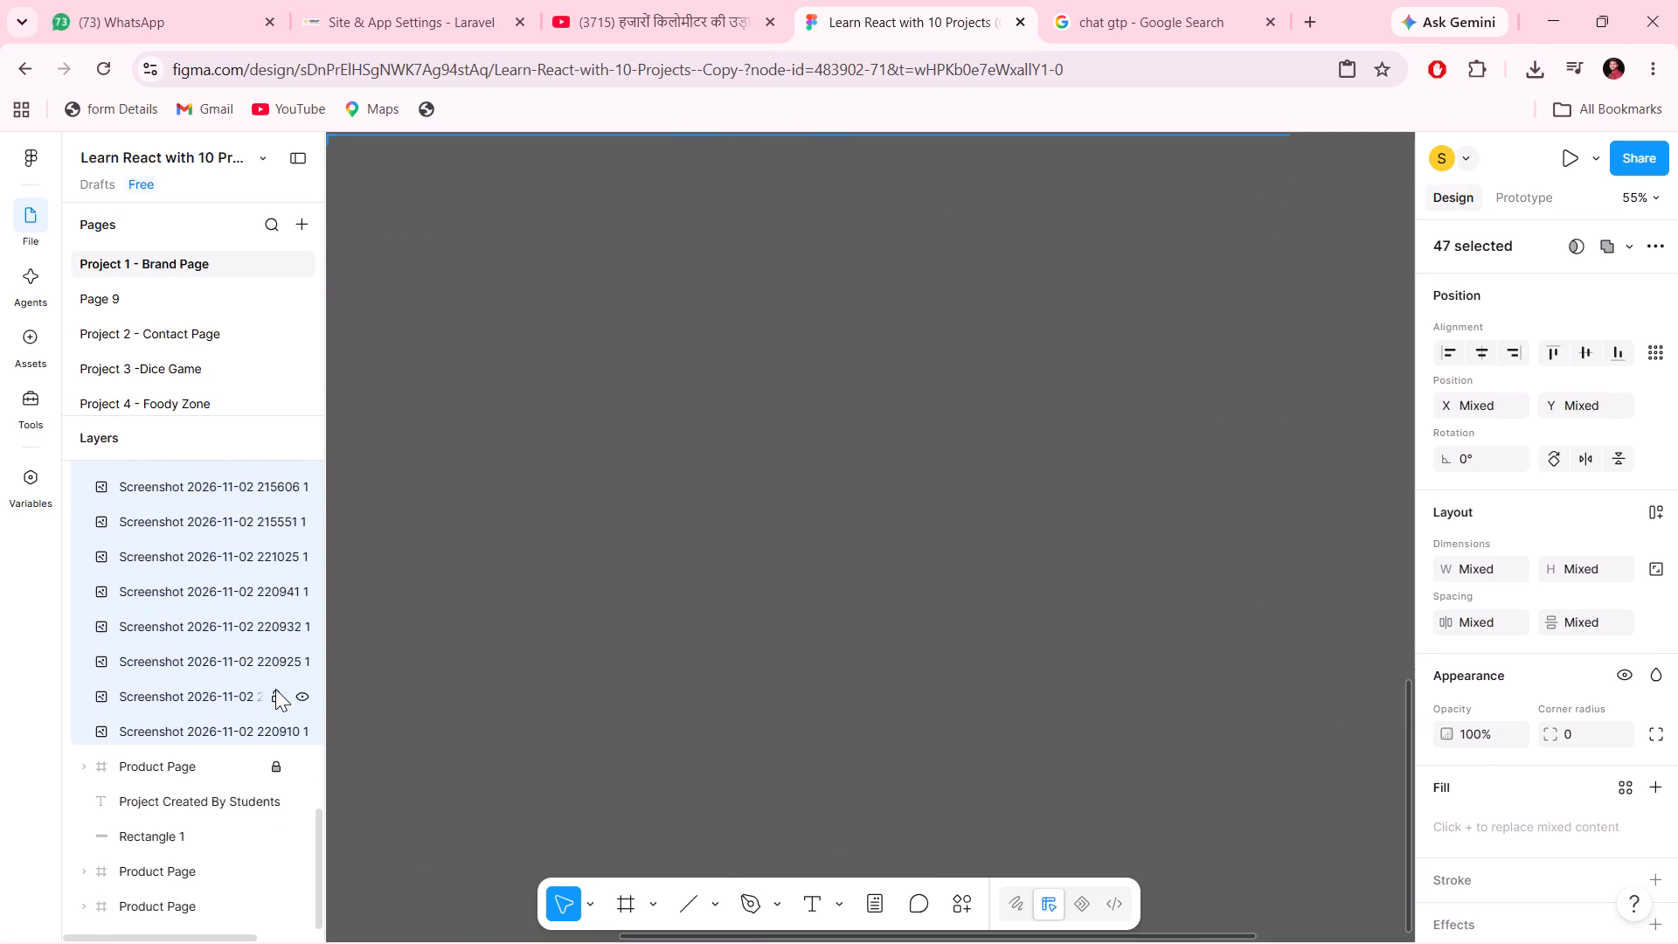
{"action": "left_click", "coordinate": [1494, 561]}
{"action": "type", "text": "100"}
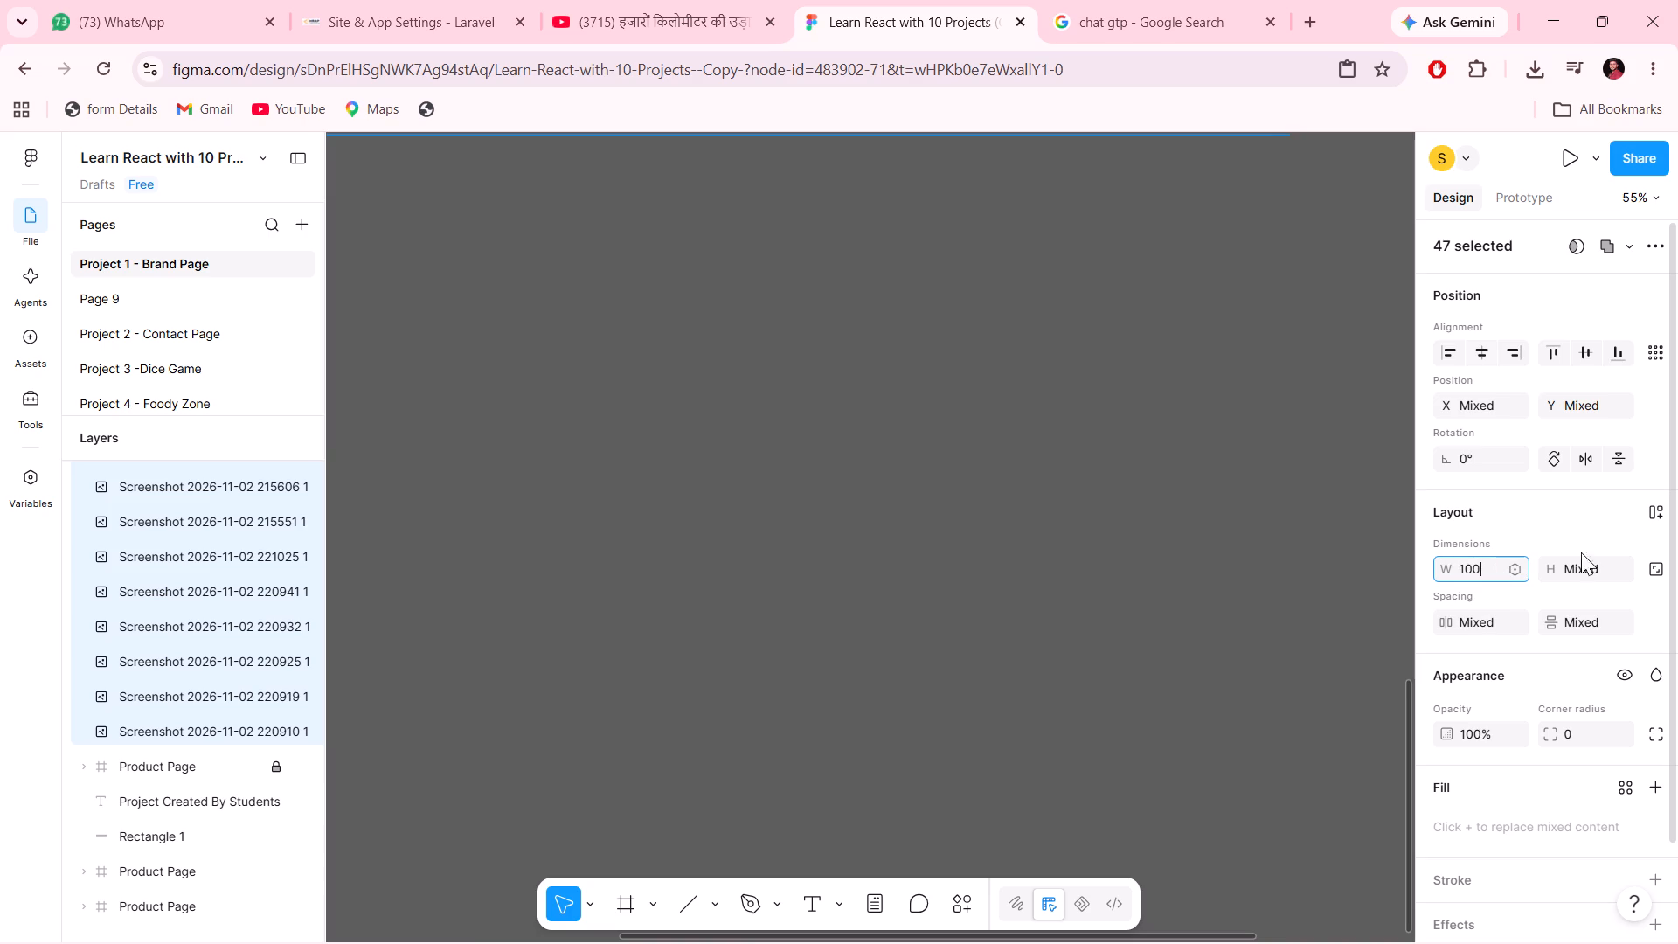
{"action": "left_click", "coordinate": [1576, 566]}
{"action": "type", "text": "100"}
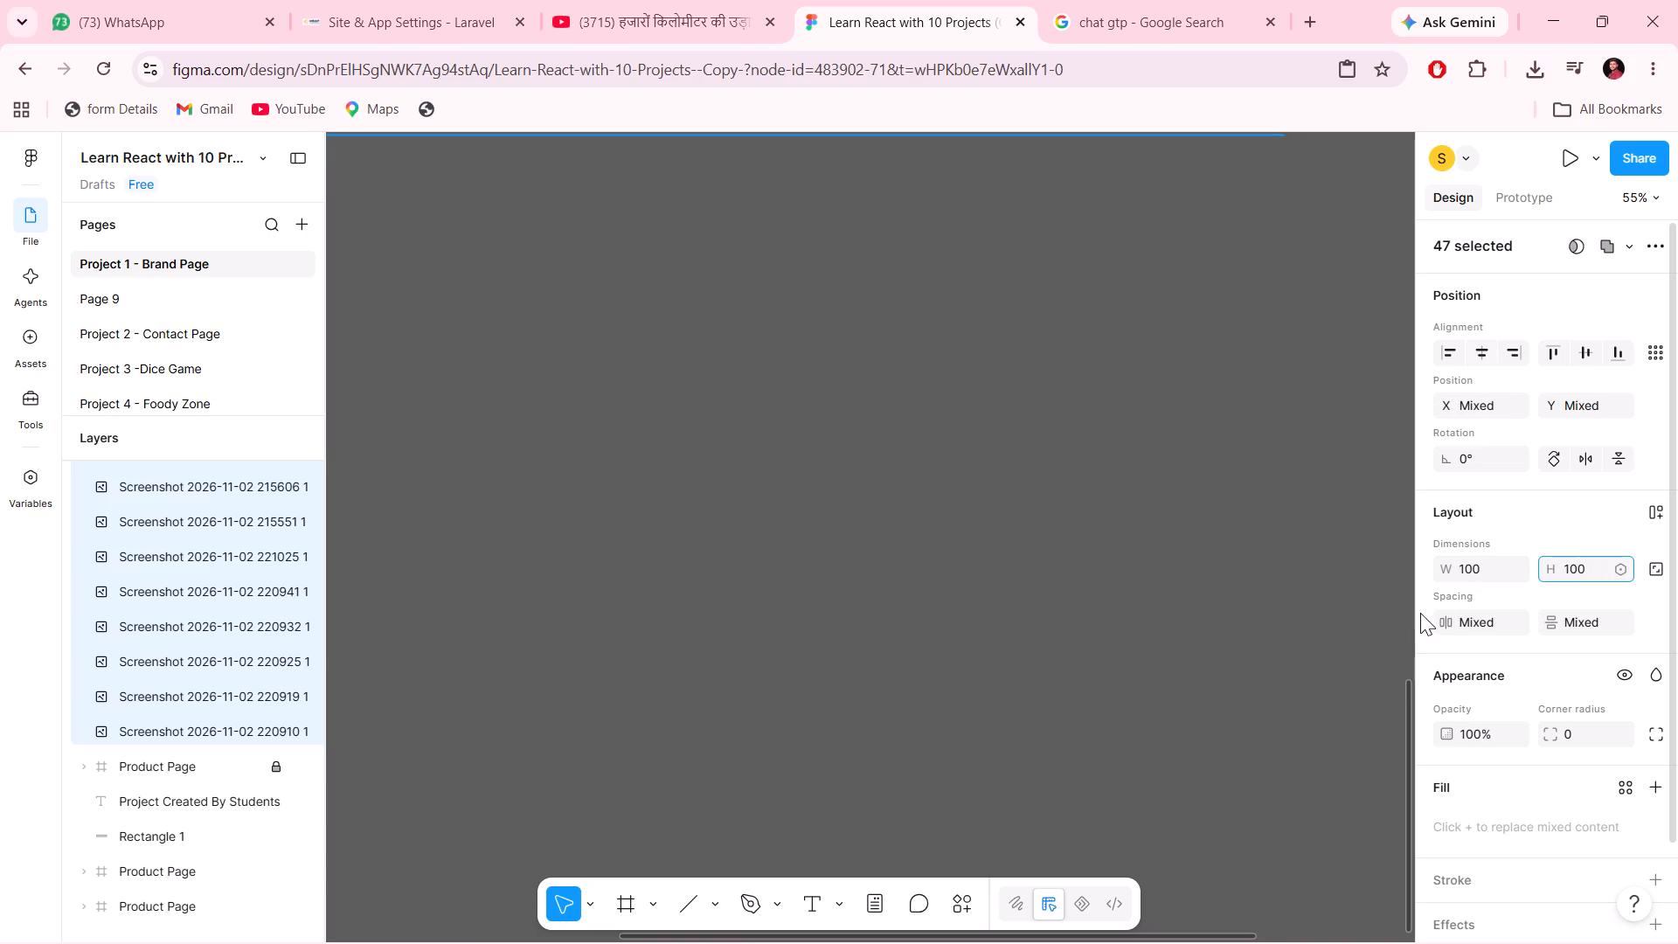
{"action": "left_click", "coordinate": [1376, 642]}
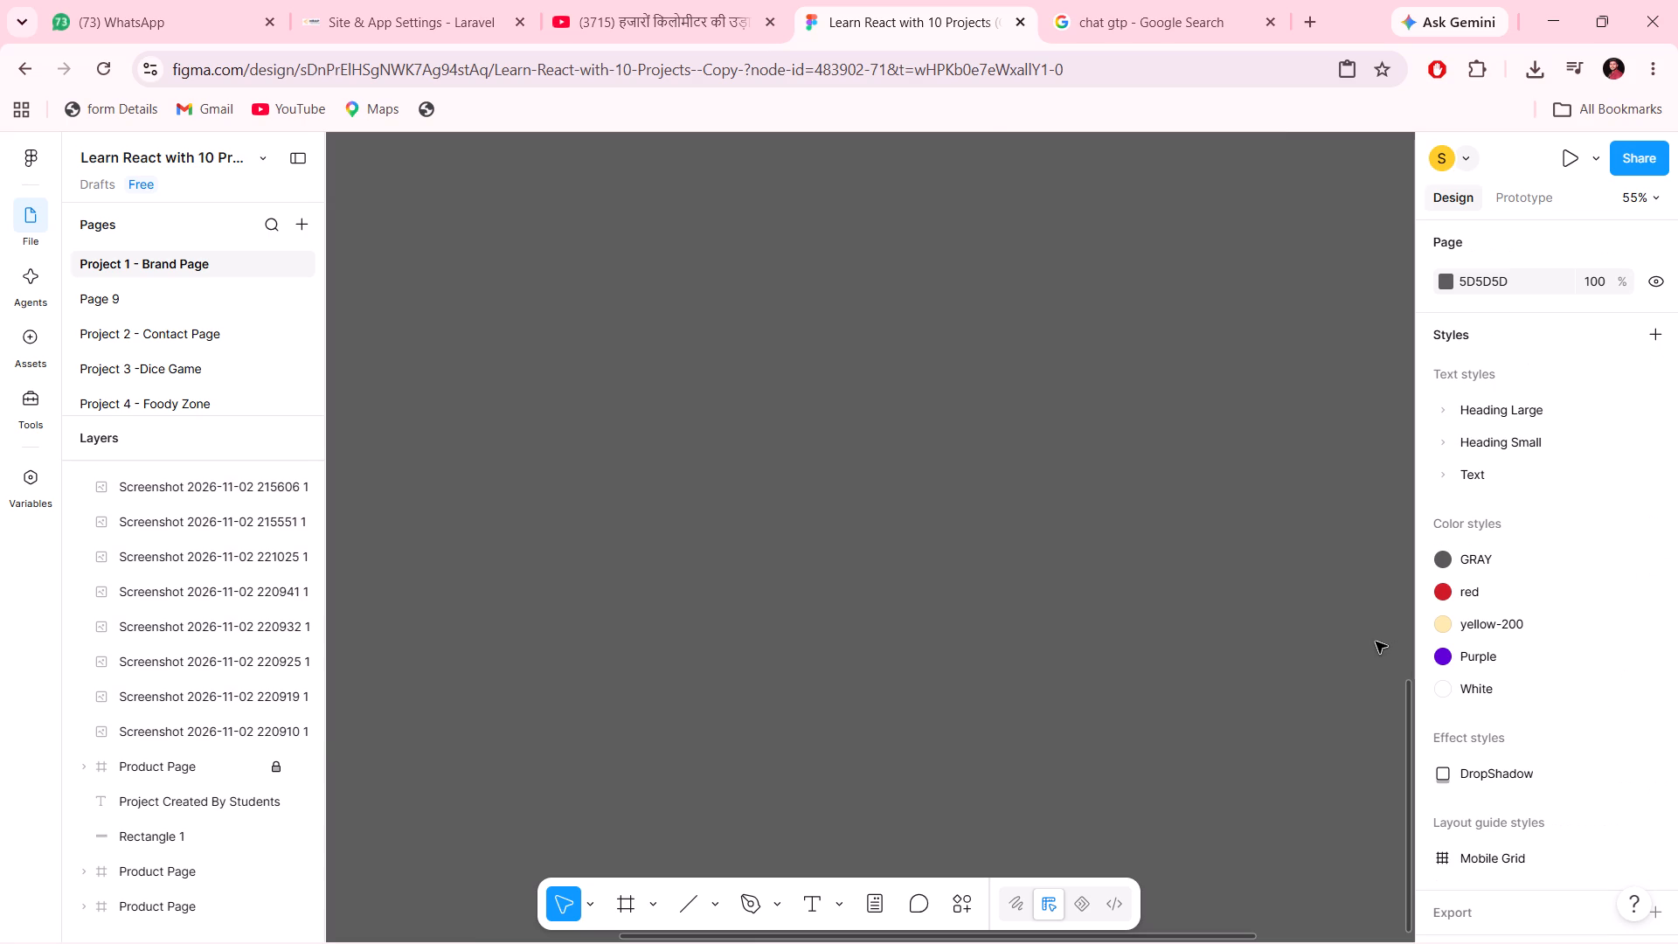
{"action": "scroll", "coordinate": [1263, 601], "scroll_direction": "up", "scroll_amount": 3}
{"action": "scroll", "coordinate": [1263, 601], "scroll_direction": "right", "scroll_amount": 1}
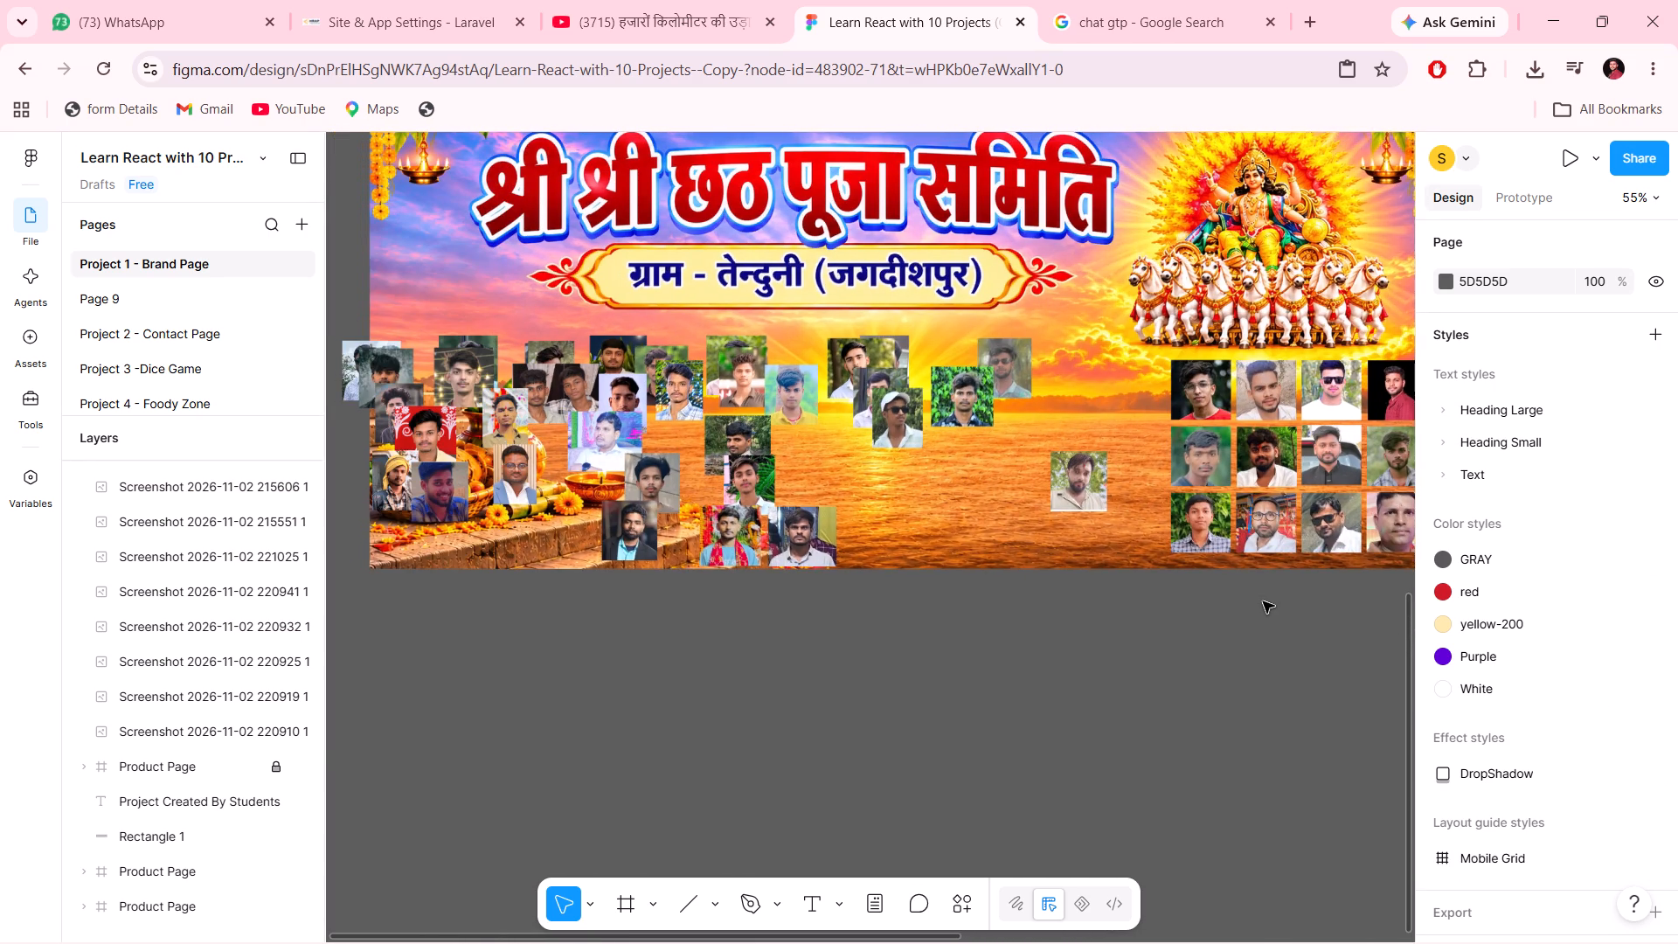
{"action": "scroll", "coordinate": [1263, 601], "scroll_direction": "right", "scroll_amount": 1}
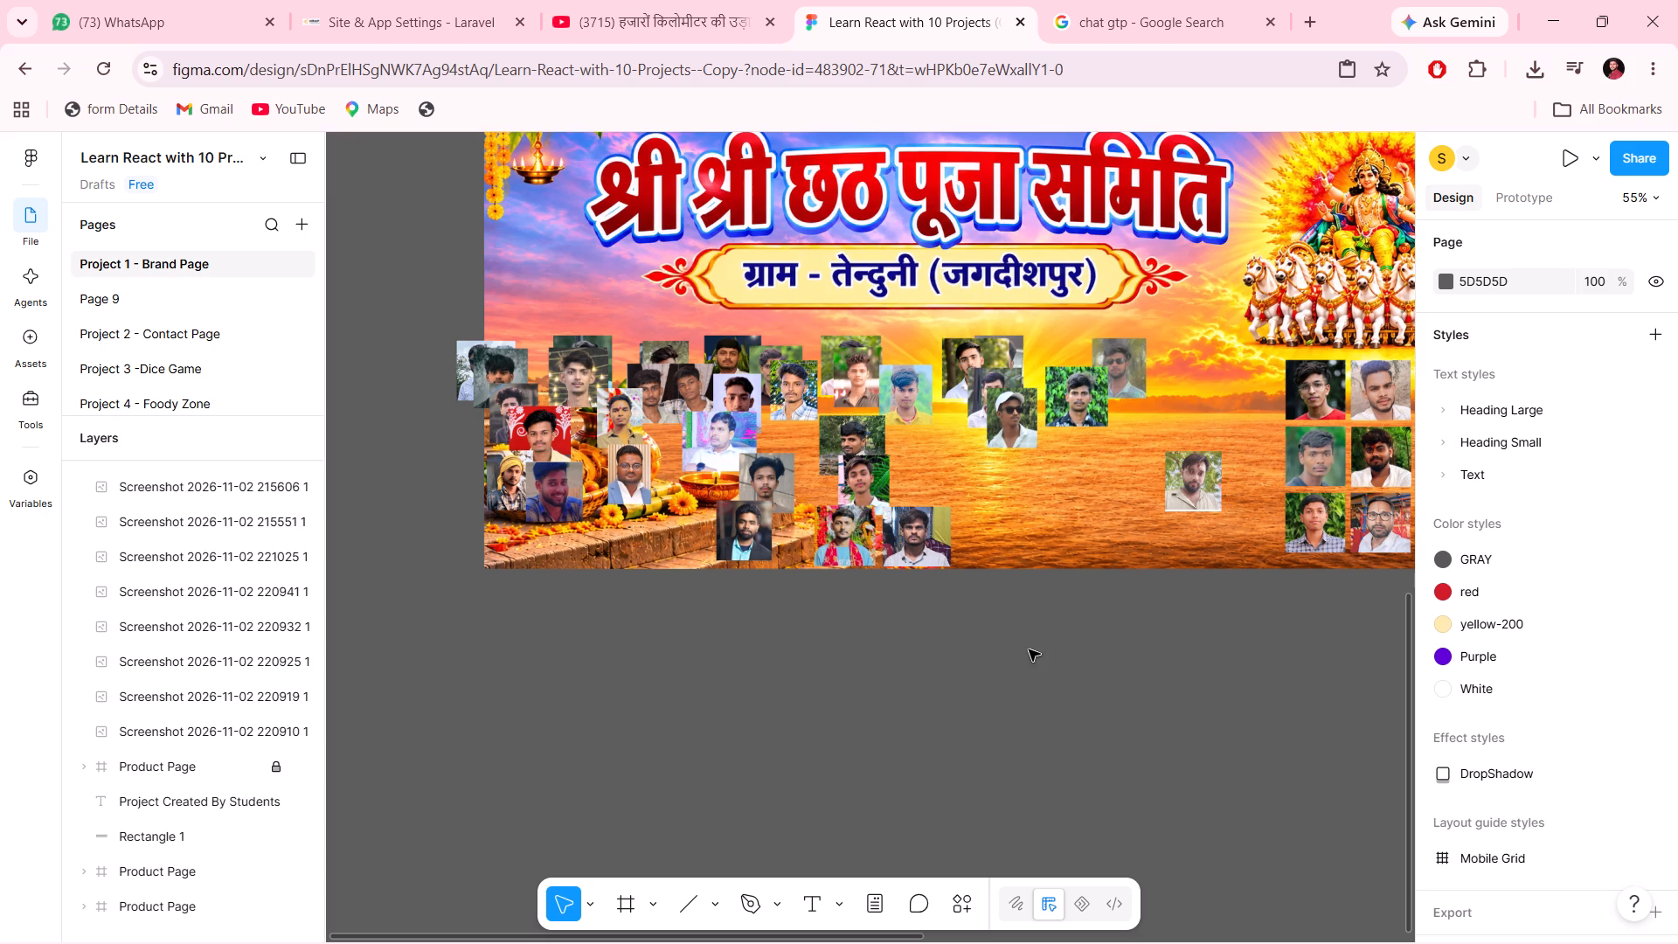
{"action": "left_click", "coordinate": [1124, 371]}
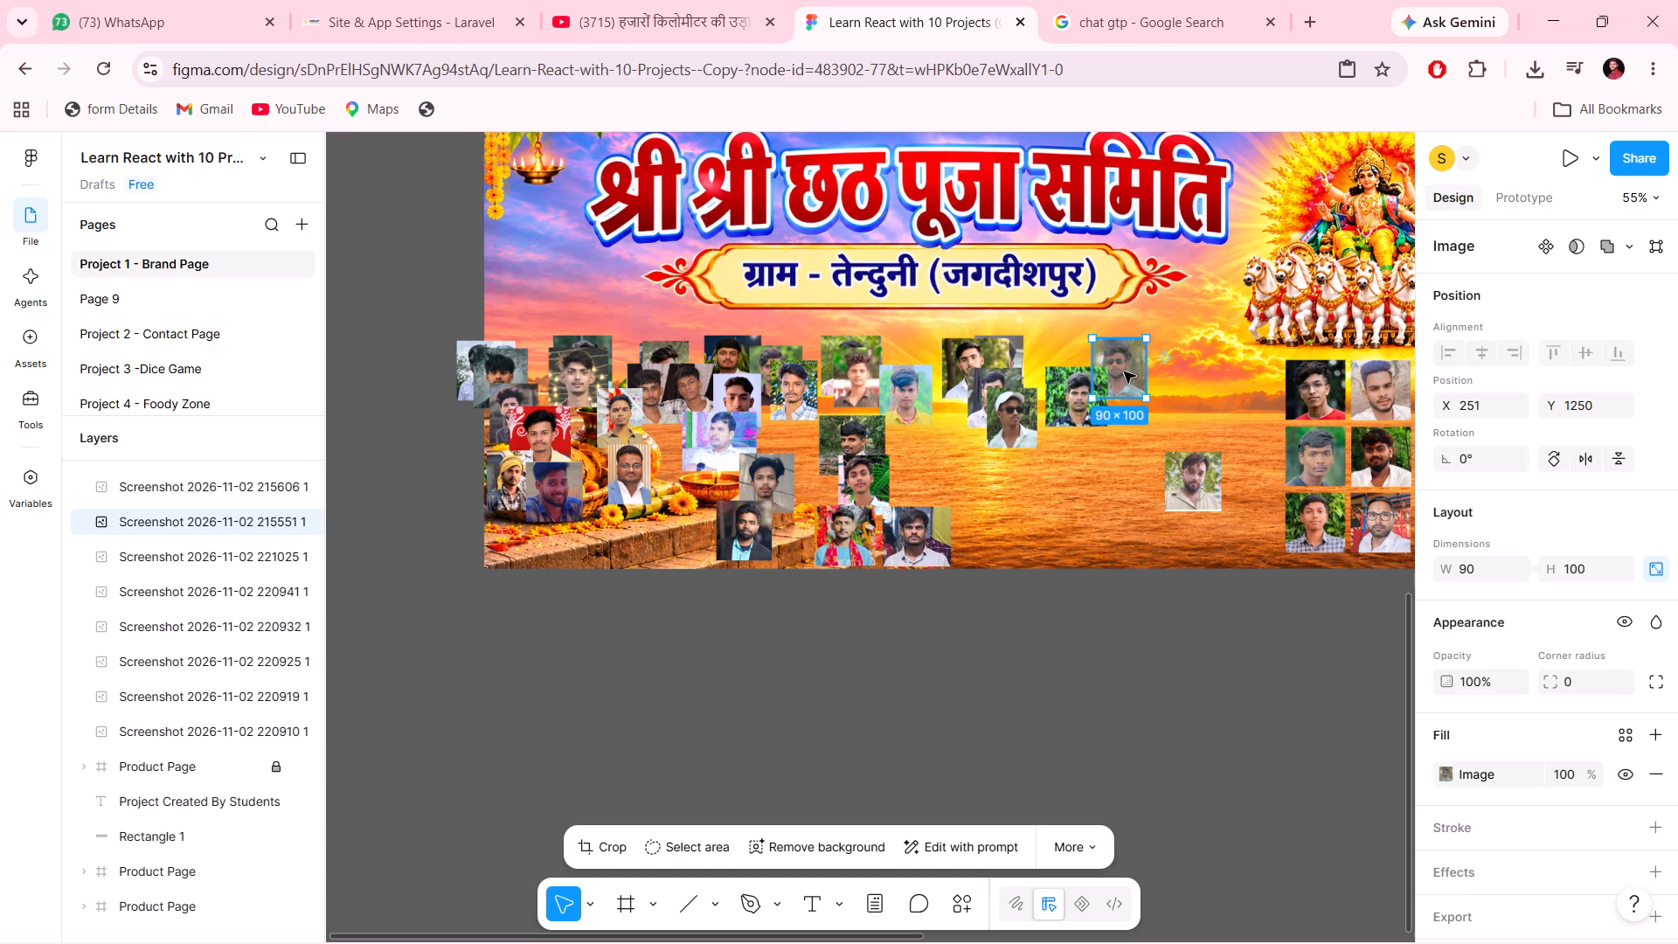
{"action": "left_click_drag", "start_coordinate": [1124, 371], "coordinate": [1254, 396]}
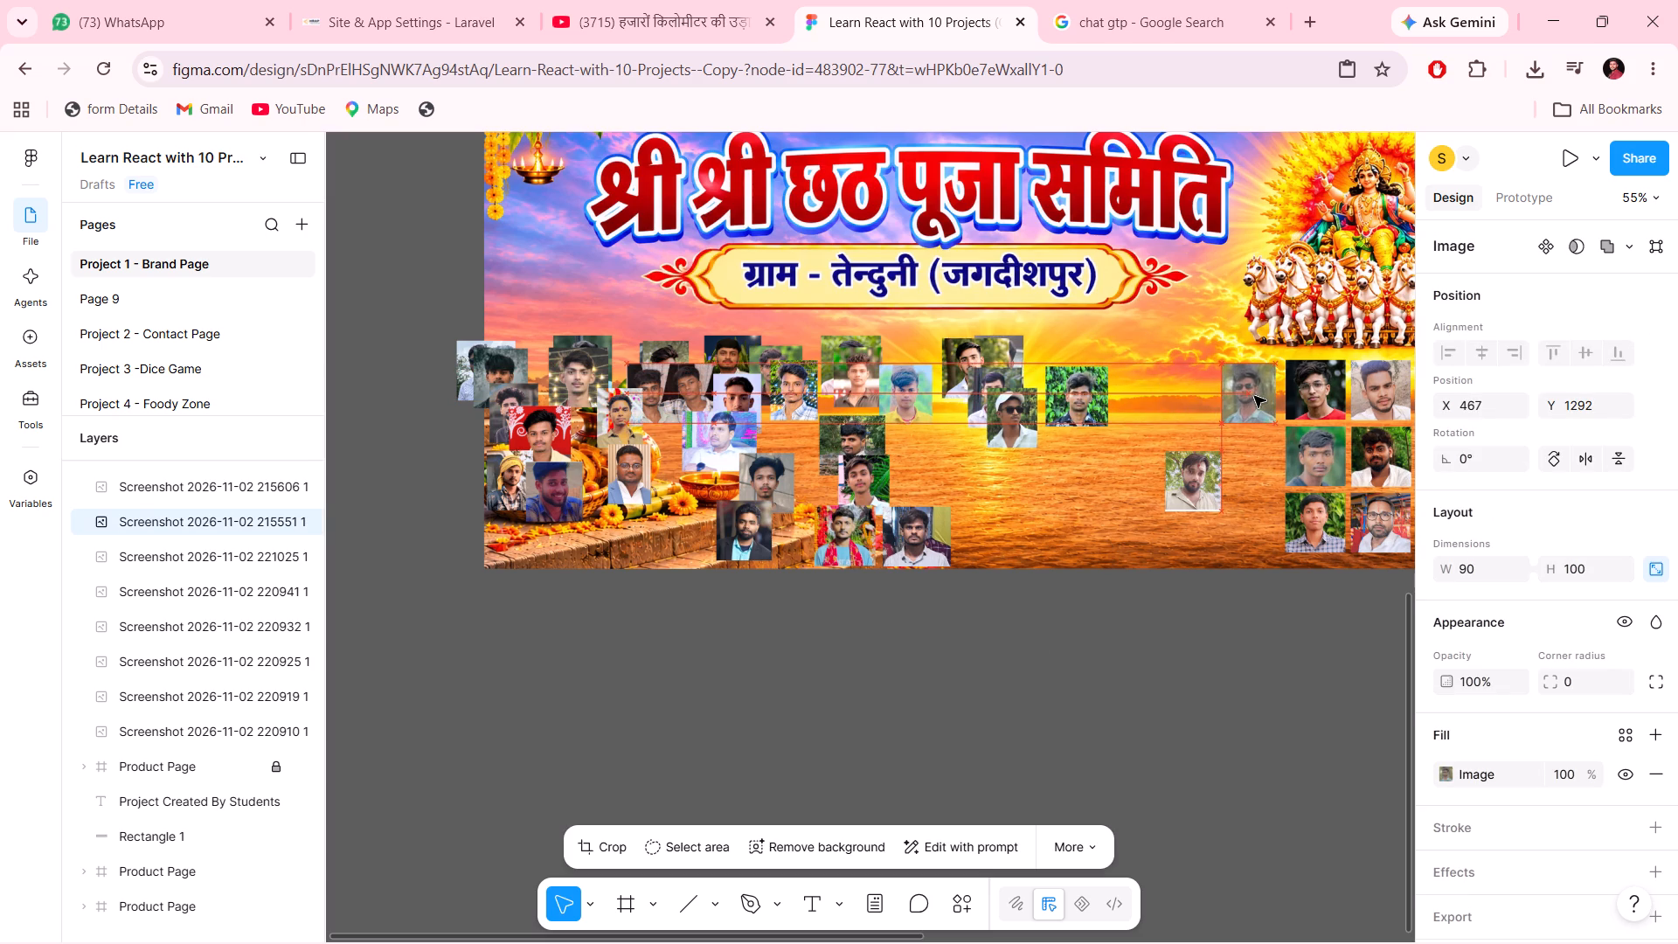
{"action": "left_click_drag", "start_coordinate": [1254, 396], "coordinate": [1259, 396]}
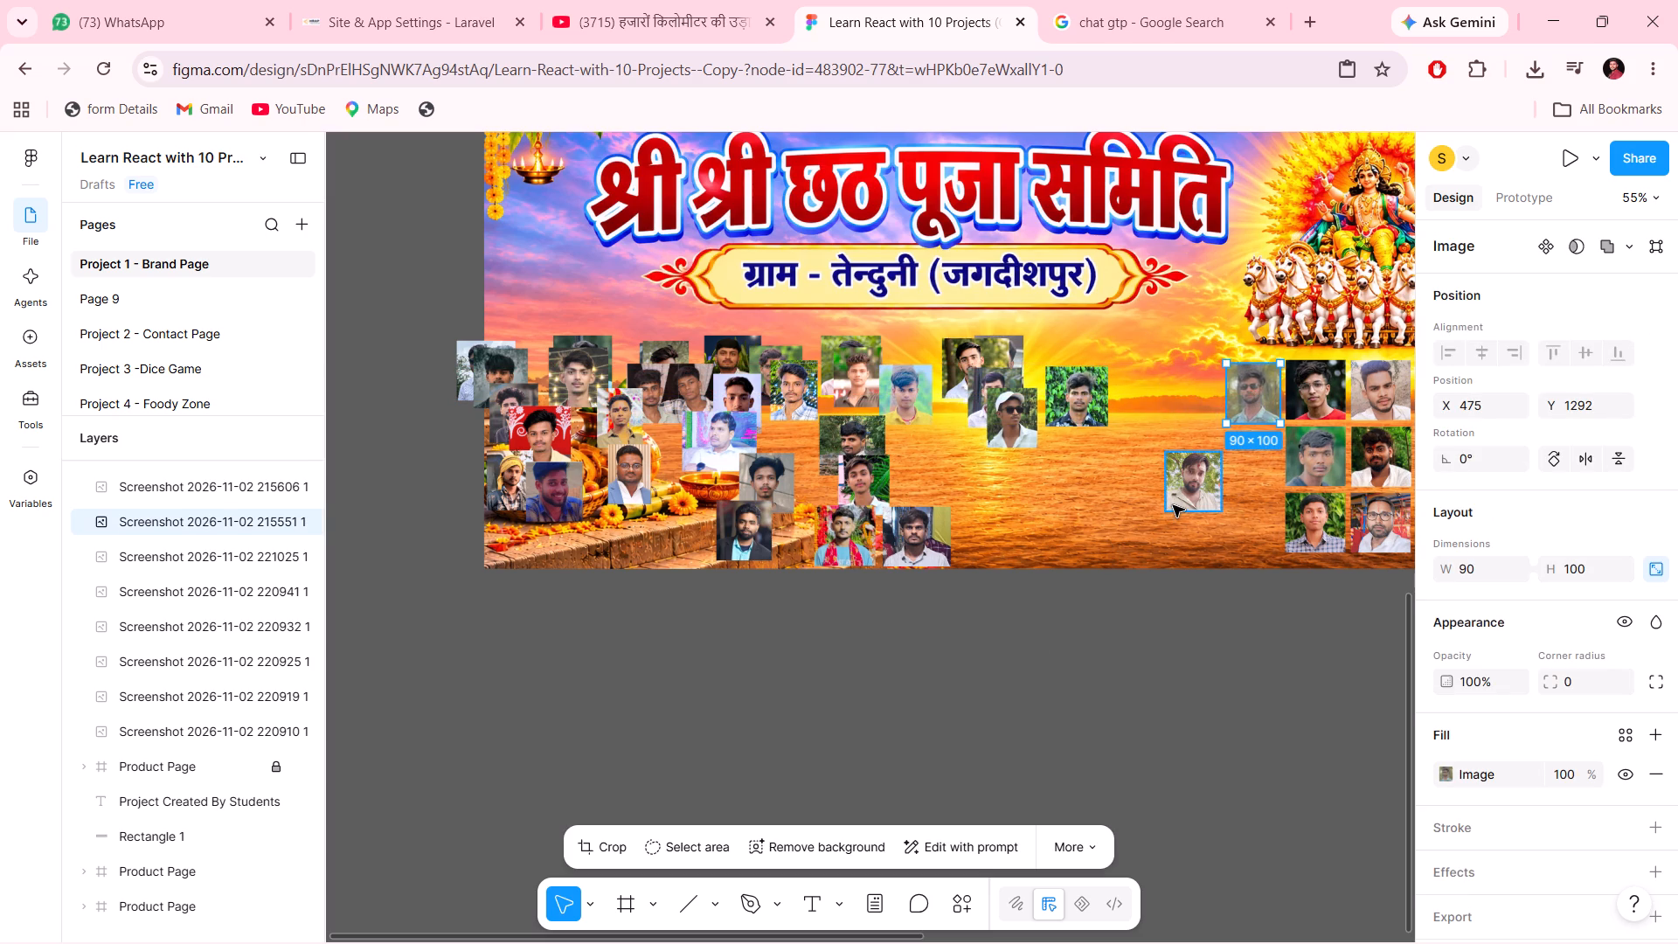
{"action": "left_click_drag", "start_coordinate": [1173, 505], "coordinate": [1201, 246]}
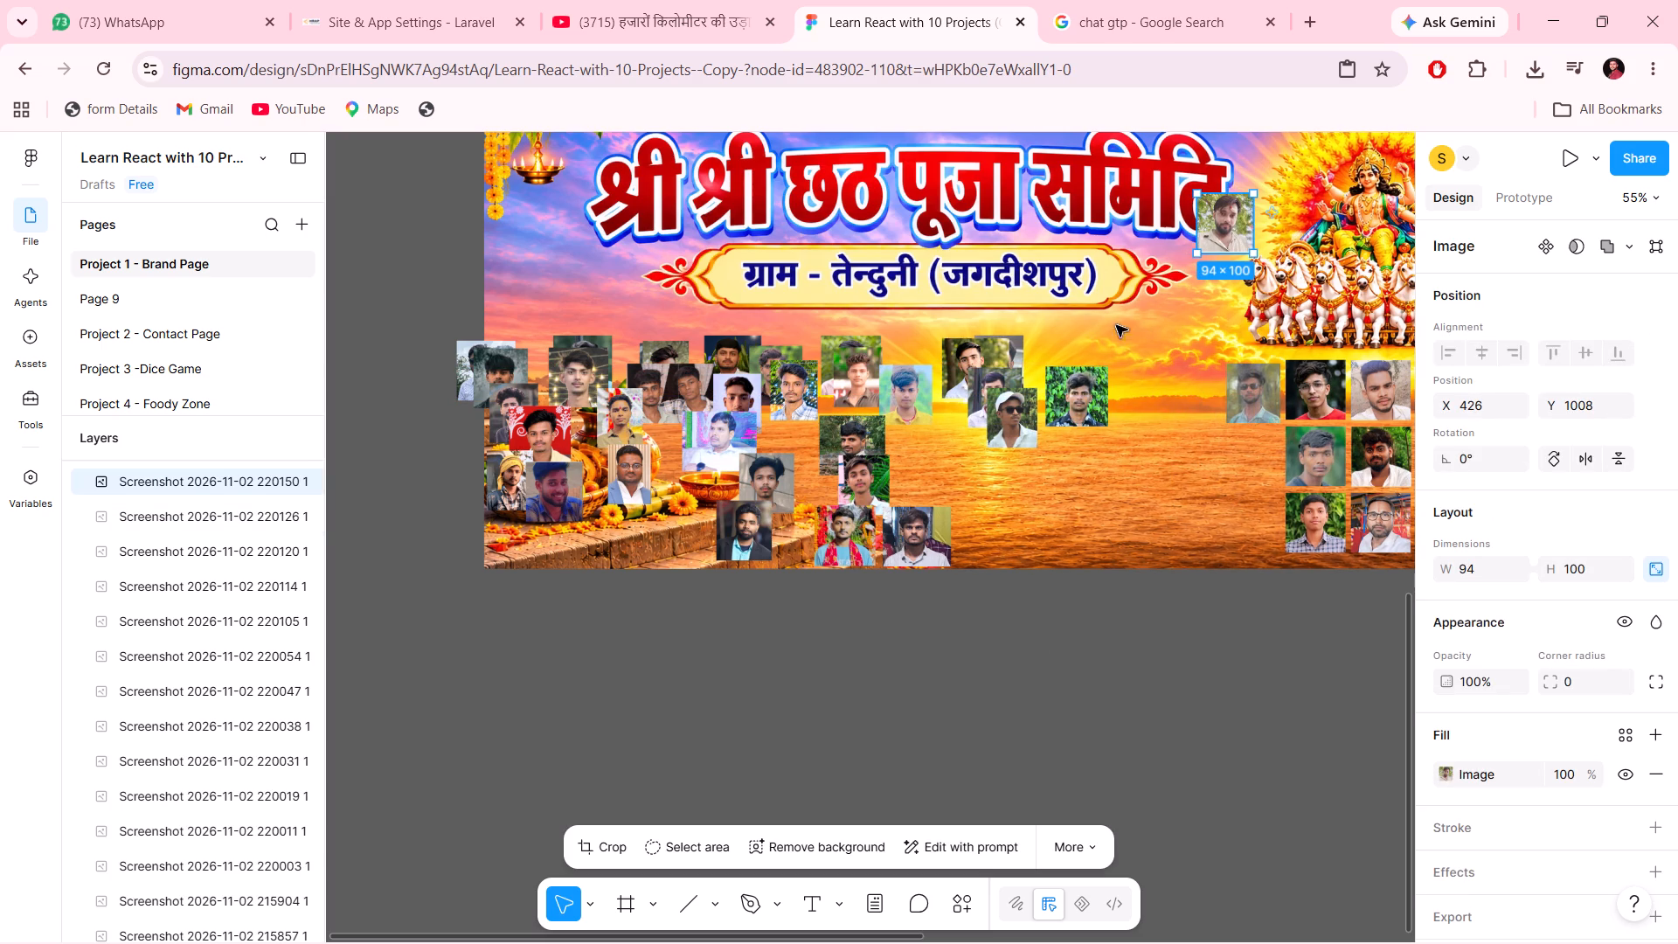
{"action": "left_click_drag", "start_coordinate": [1071, 386], "coordinate": [1242, 452]}
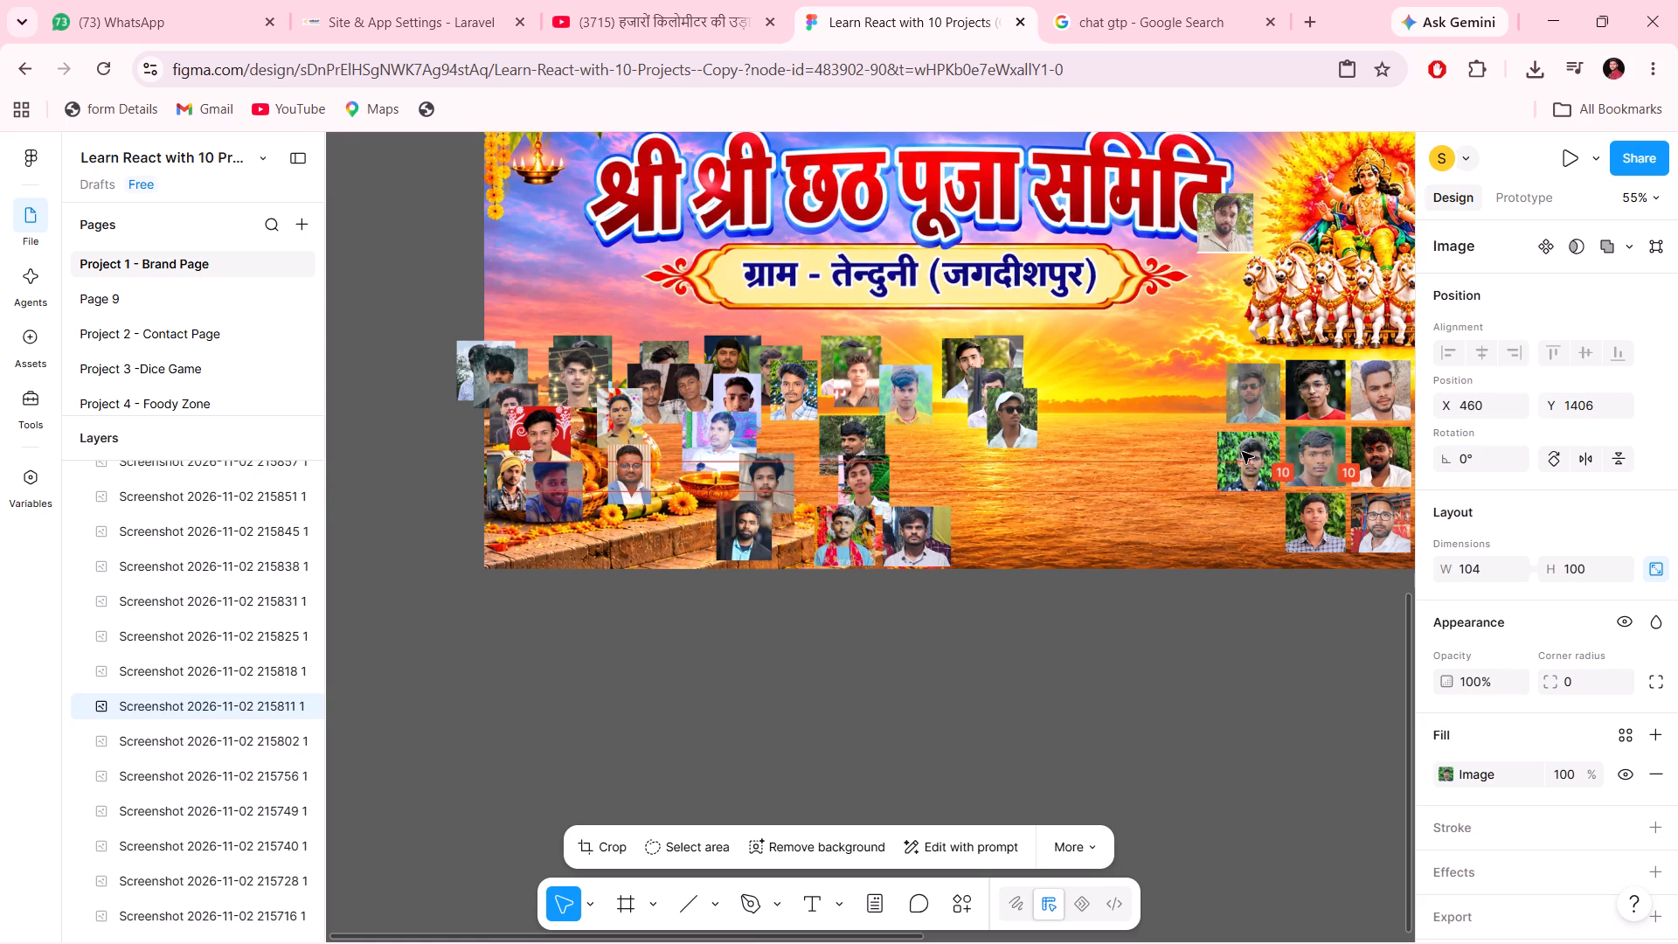
{"action": "left_click_drag", "start_coordinate": [1242, 452], "coordinate": [1250, 452]}
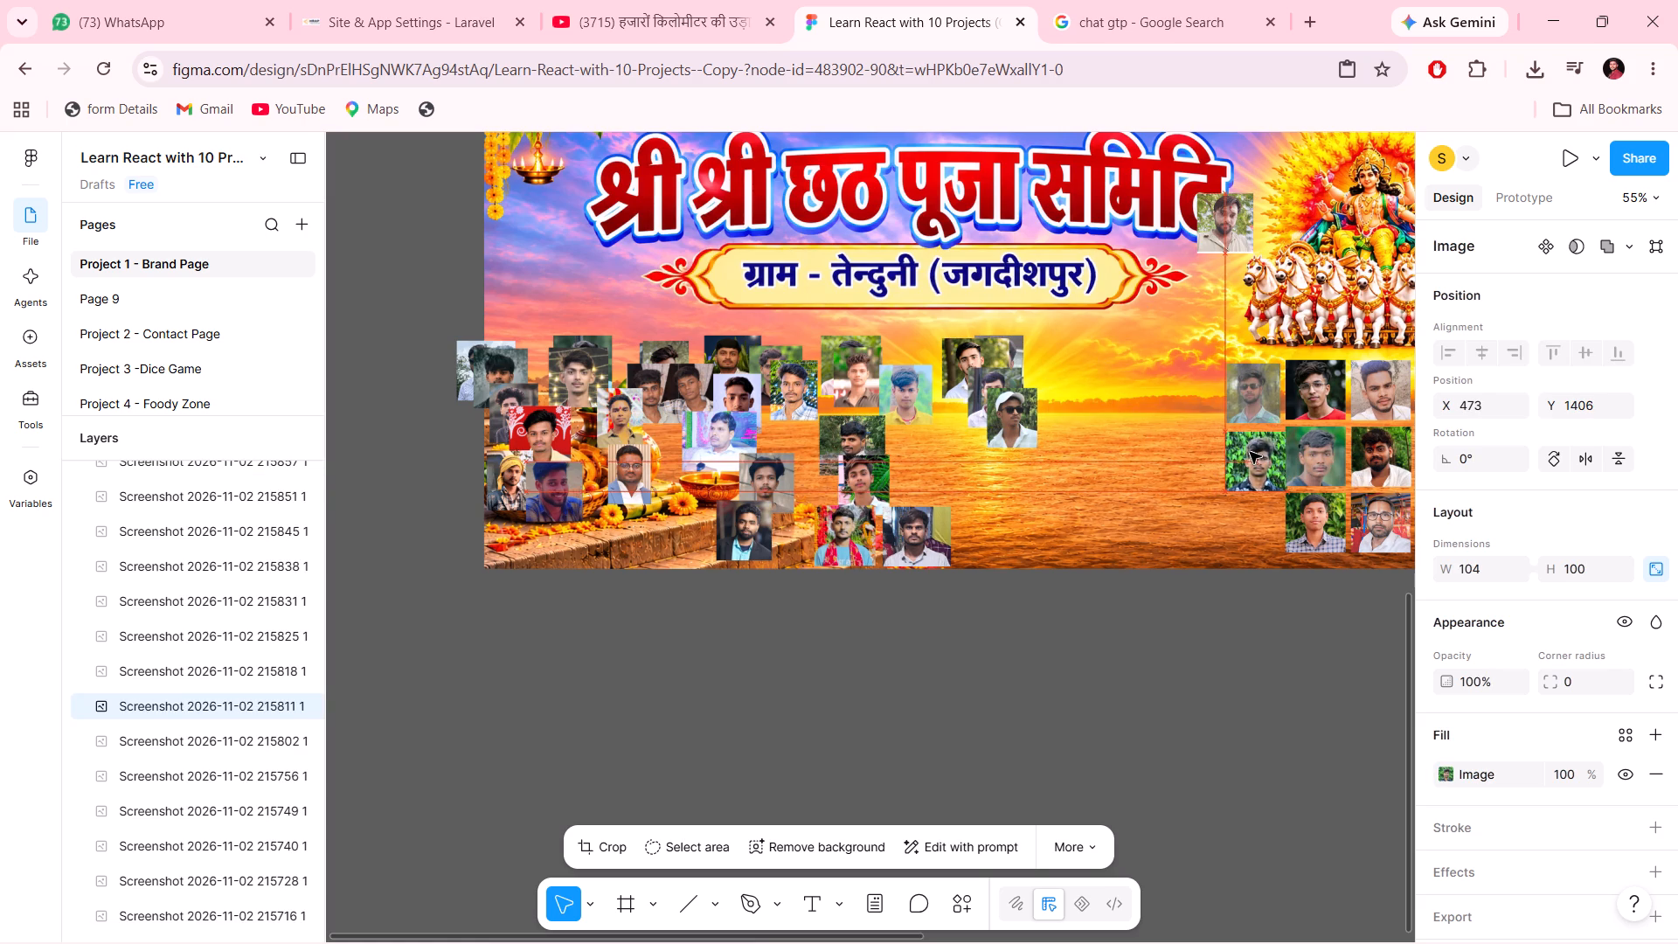
{"action": "left_click_drag", "start_coordinate": [1250, 452], "coordinate": [1246, 452]}
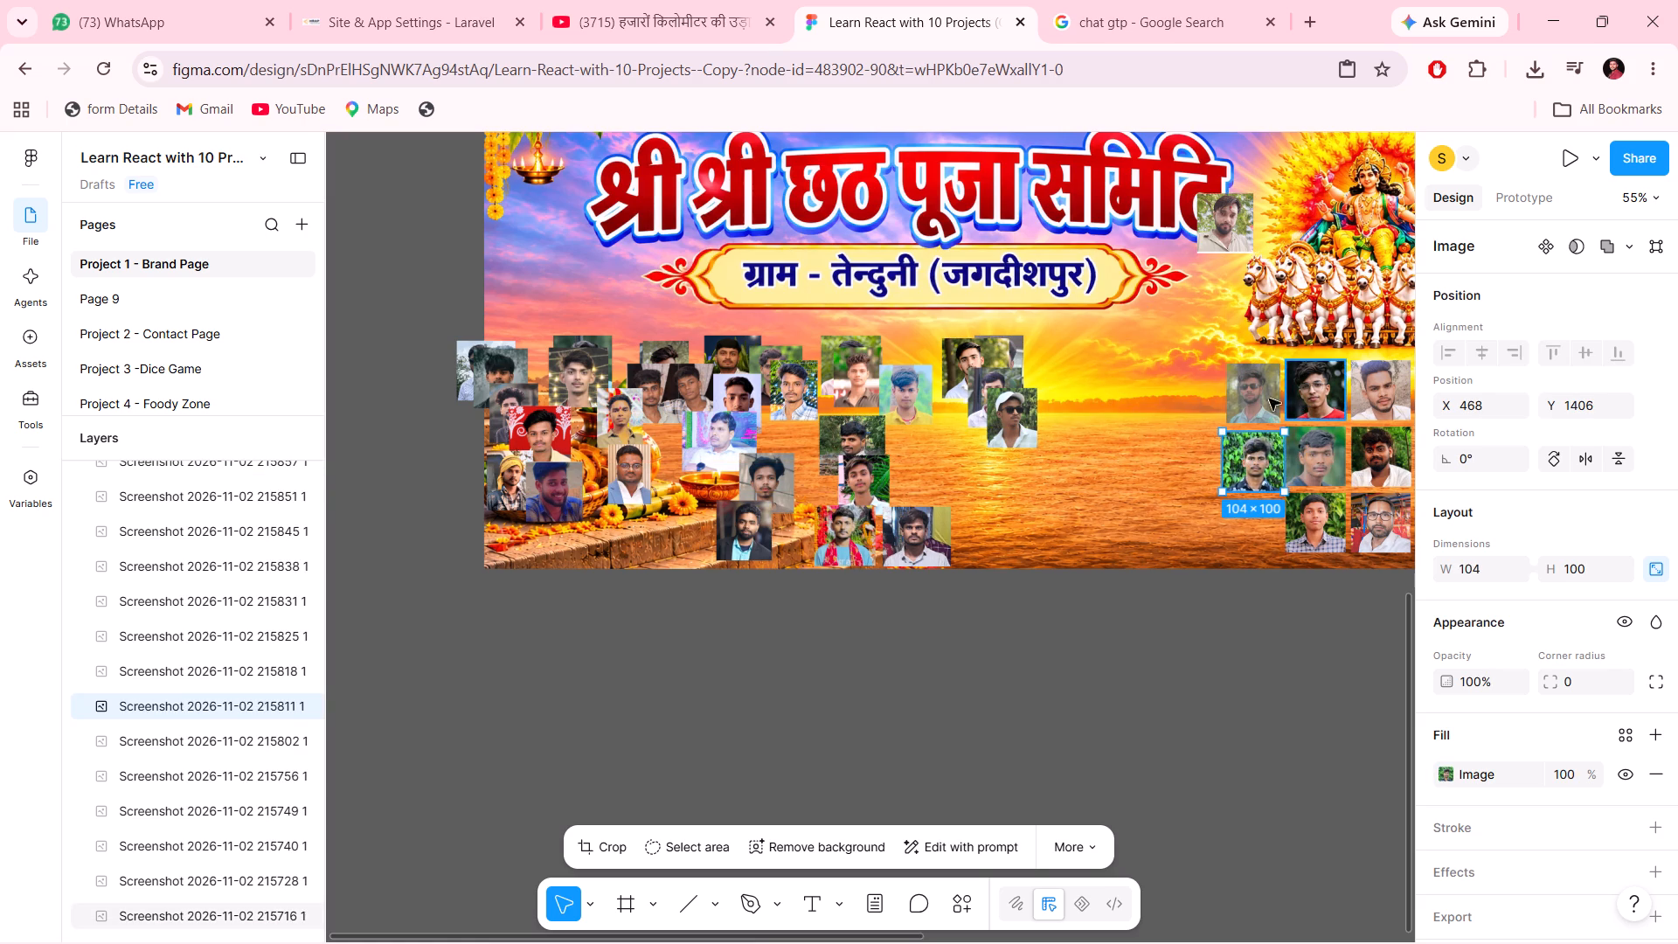
Unlock the aspect ratio of the faded portrait starting the grid's top row and set its width to 100.
{"action": "left_click", "coordinate": [1258, 403]}
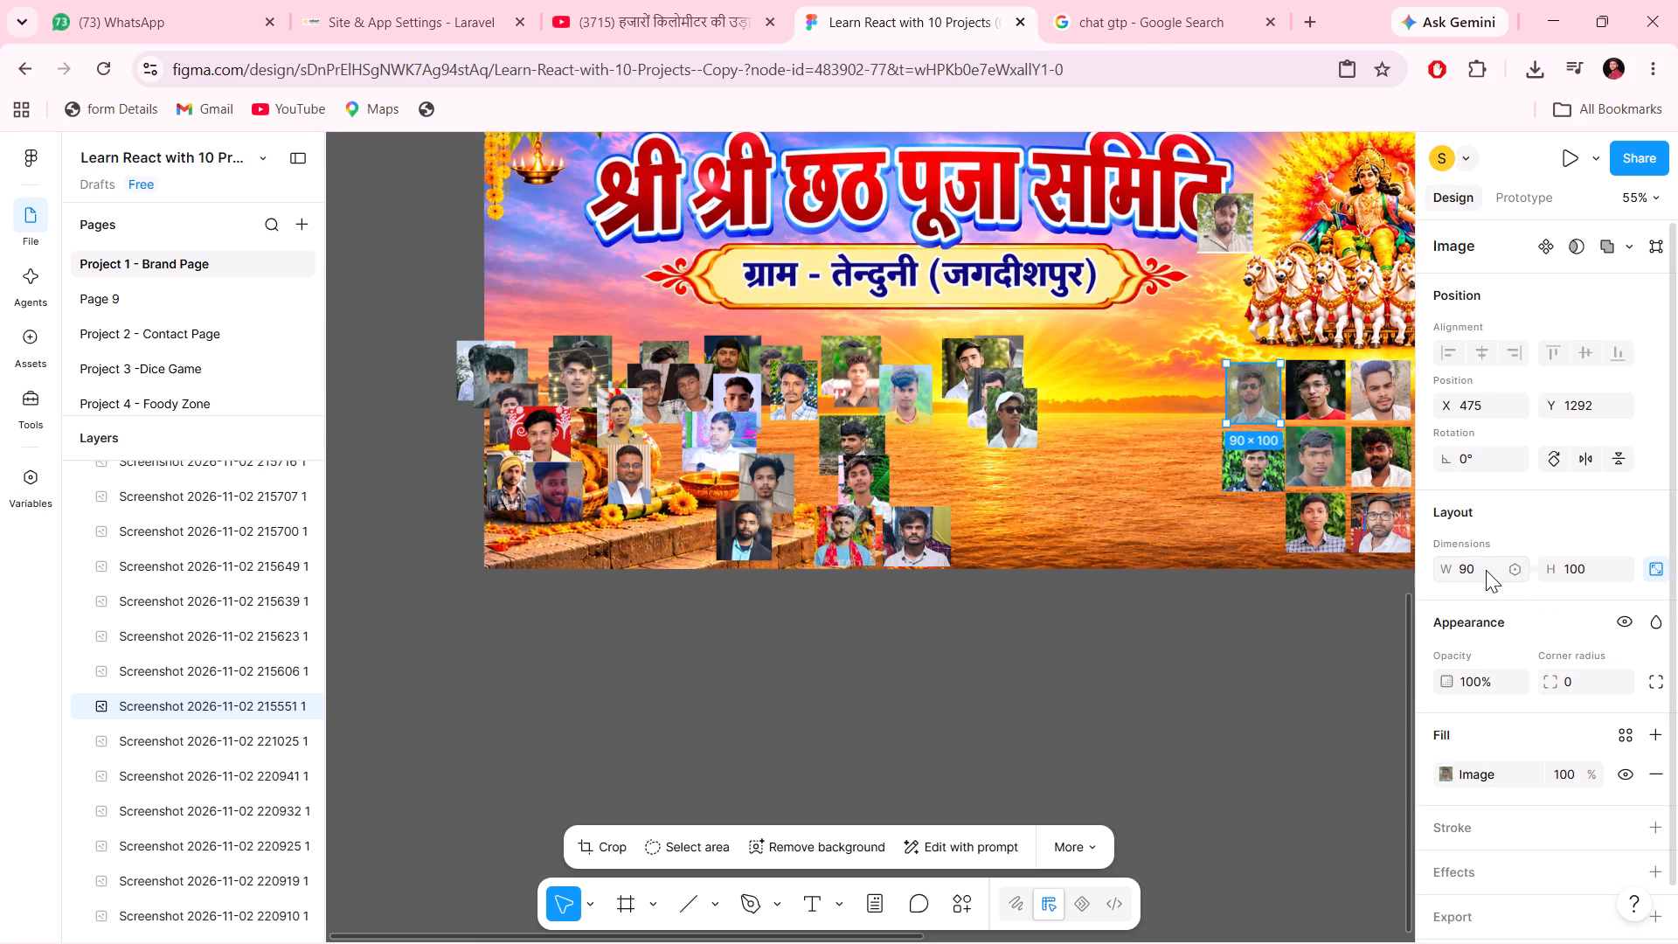
{"action": "left_click", "coordinate": [1646, 571]}
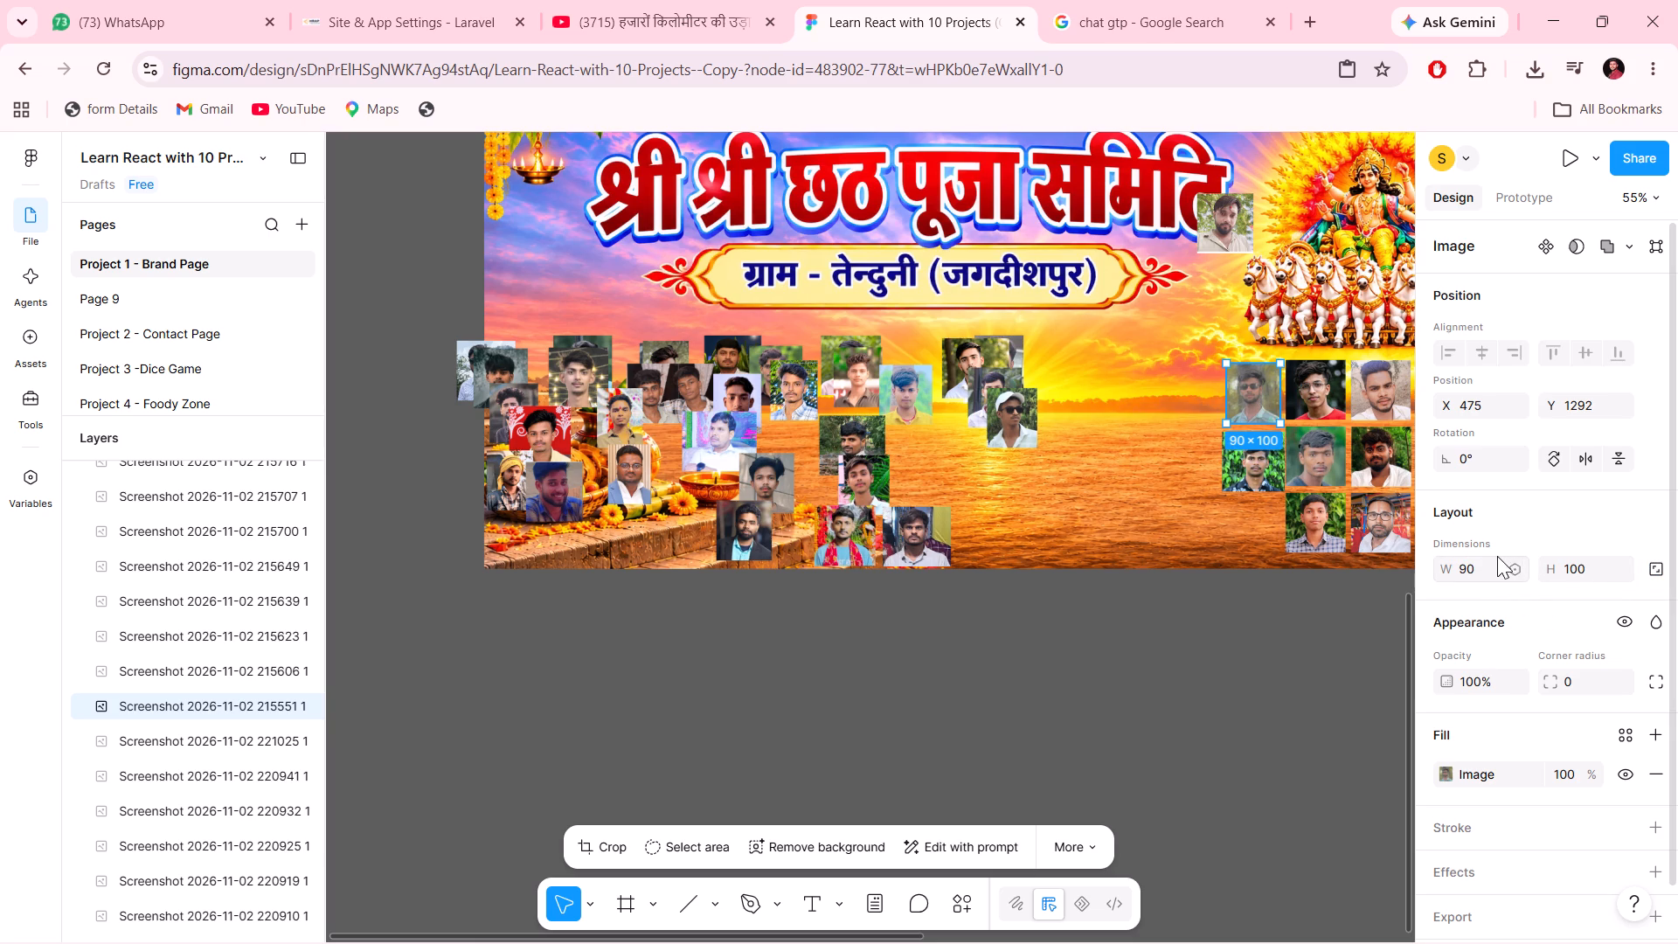
{"action": "left_click", "coordinate": [1491, 558]}
{"action": "type", "text": "100"}
Unlock the aspect ratio of the green-background portrait starting the grid's middle row and set its width to 100.
{"action": "left_click", "coordinate": [1235, 459]}
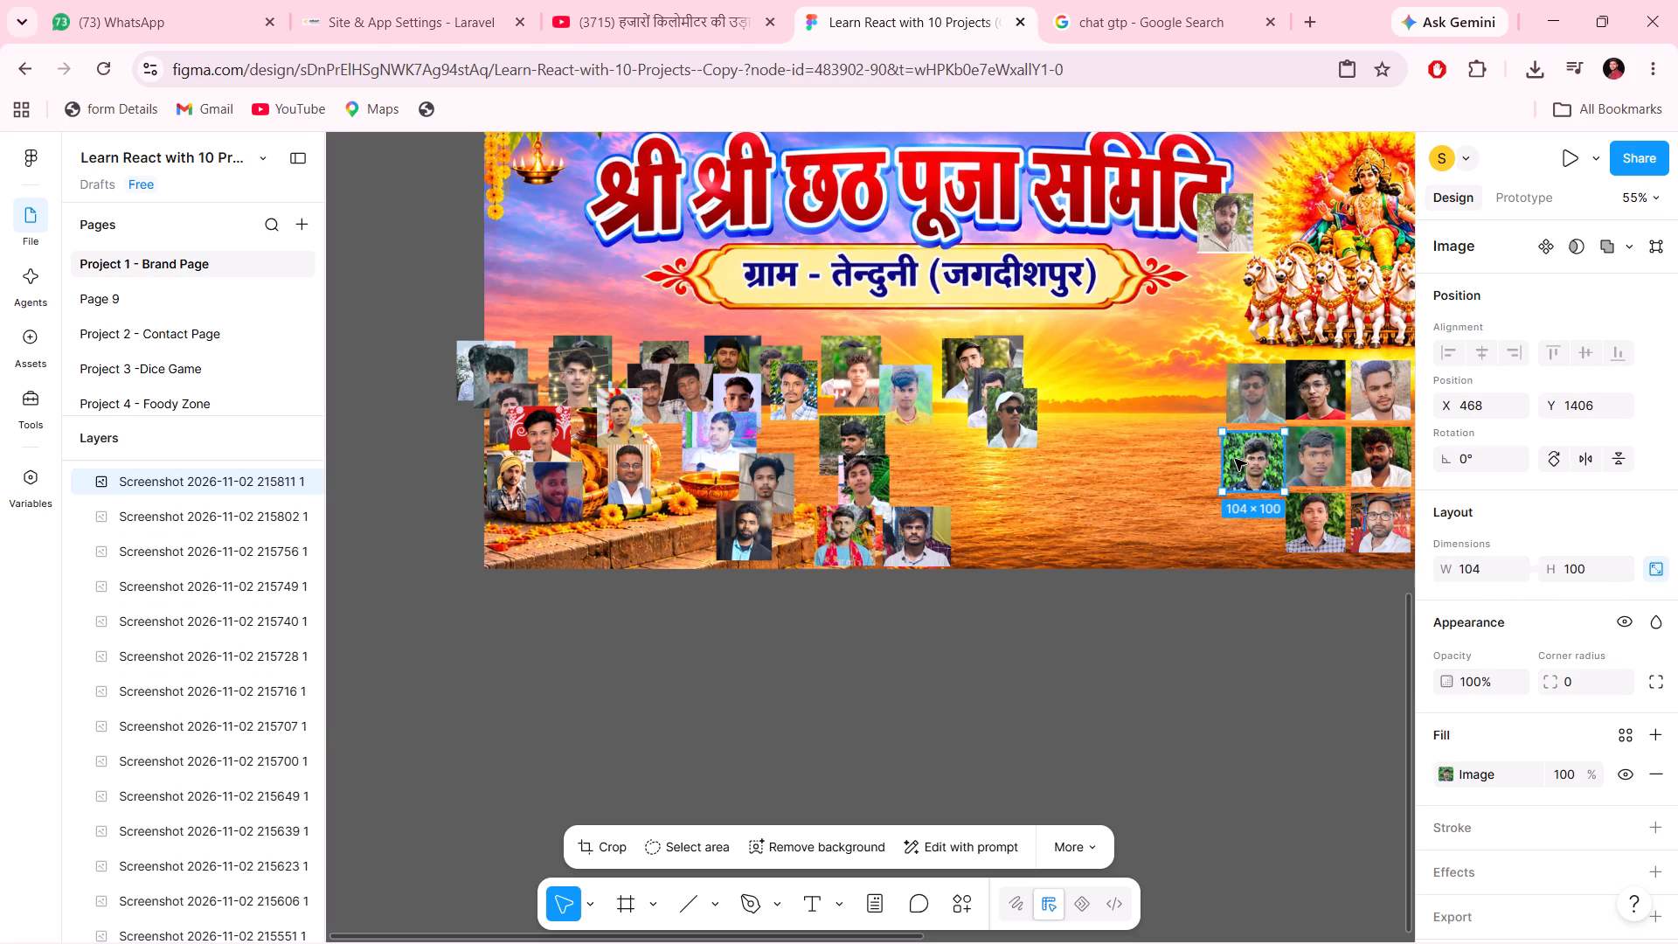
{"action": "left_click", "coordinate": [1653, 567]}
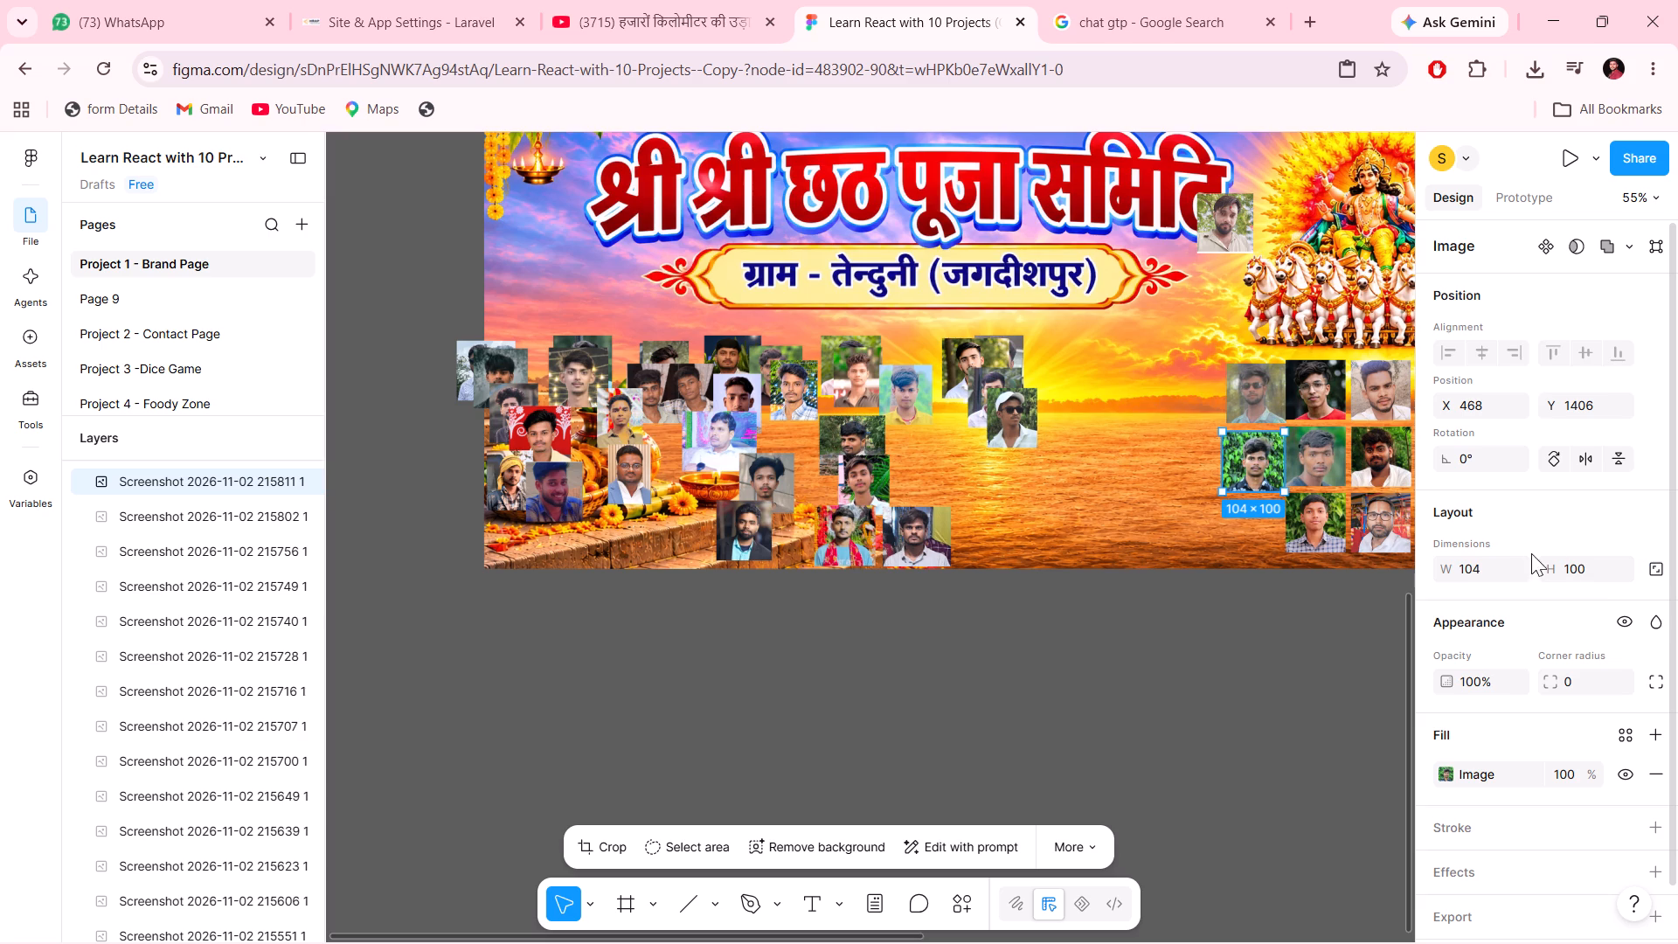
{"action": "left_click", "coordinate": [1489, 562]}
{"action": "type", "text": "100"}
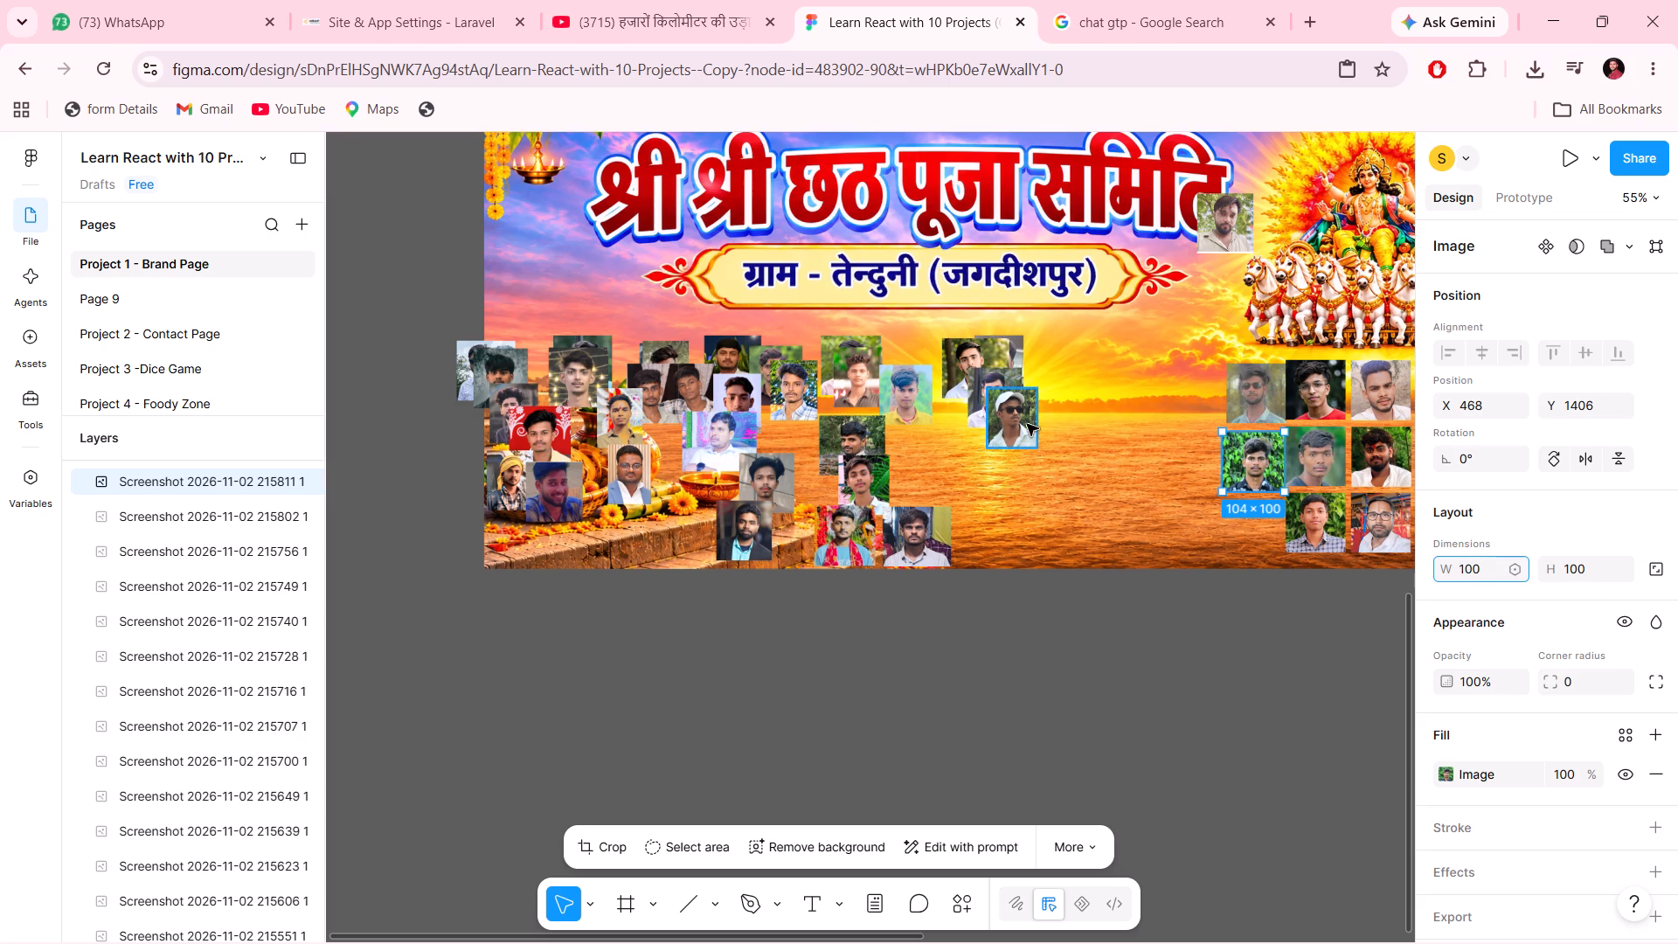
Place the sunglasses portrait at X 468, Y 1506 to start the grid's bottom row, with width 100 and aspect ratio unlocked.
{"action": "left_click_drag", "start_coordinate": [1027, 424], "coordinate": [1263, 526]}
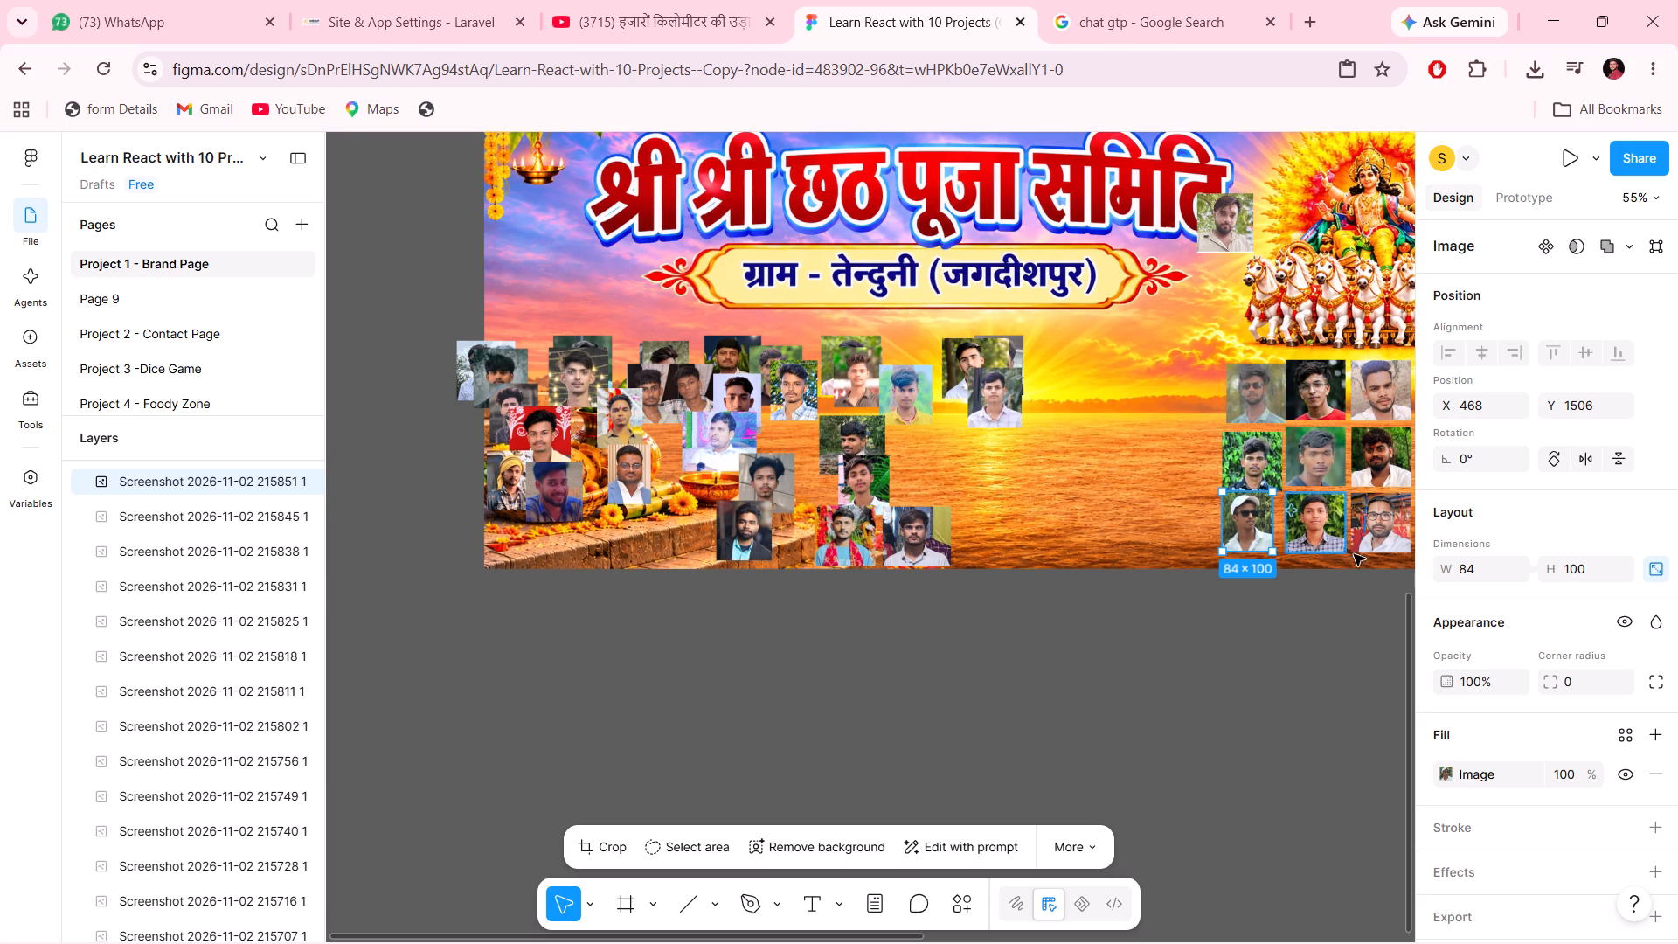
{"action": "left_click", "coordinate": [1467, 565]}
{"action": "type", "text": "100"}
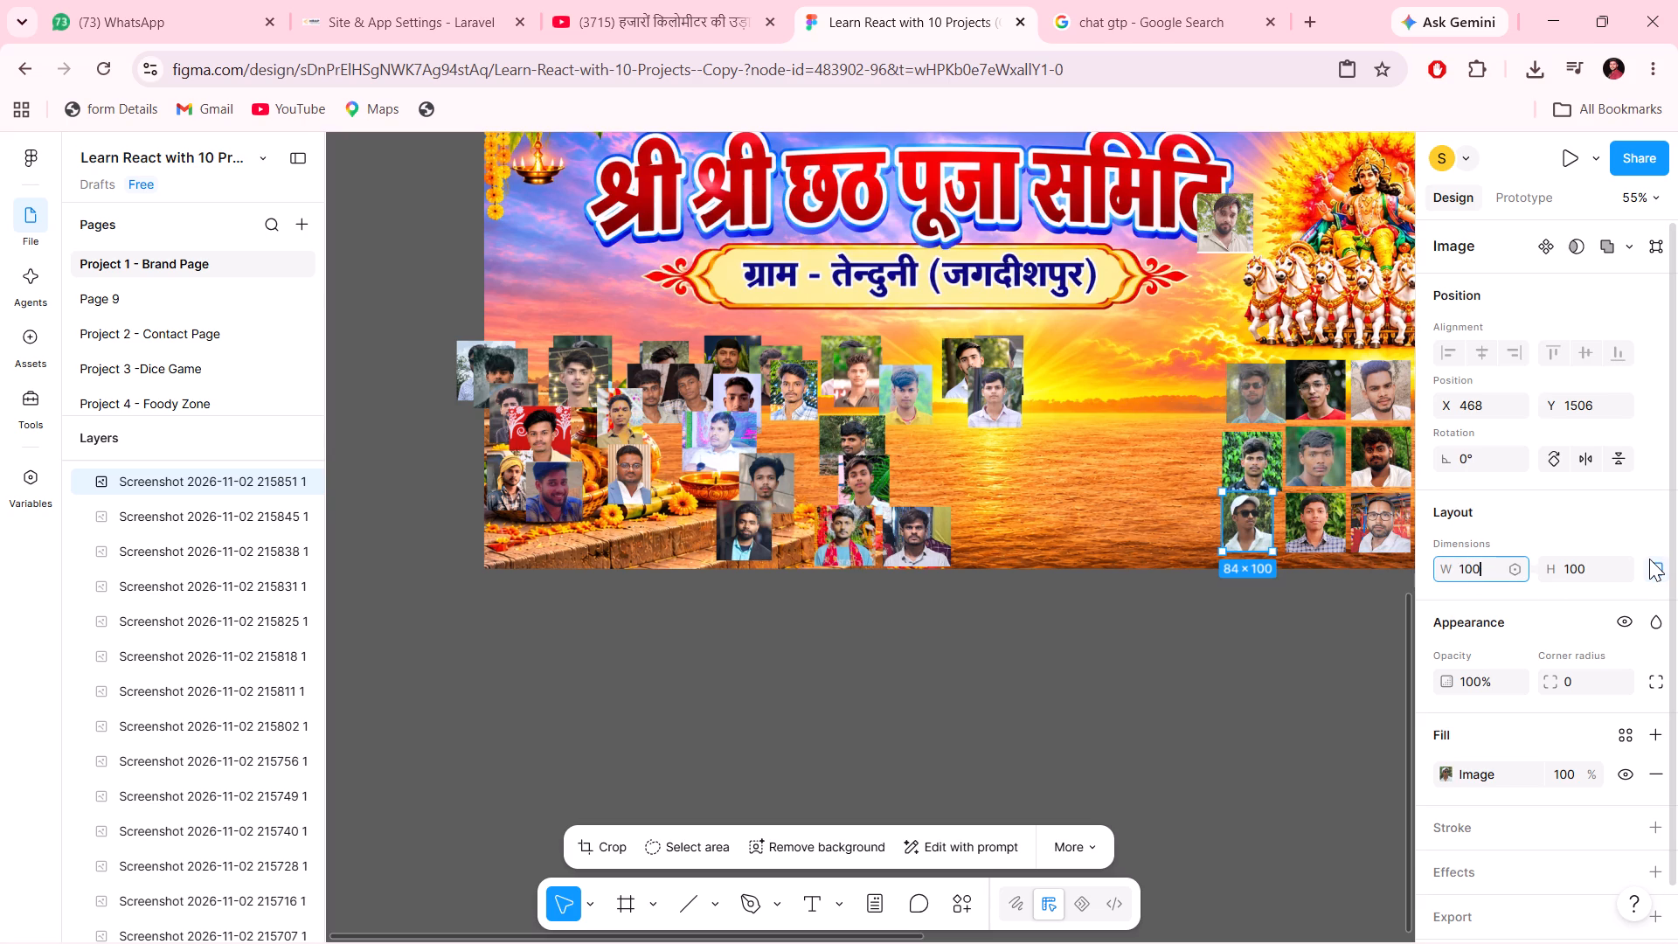
{"action": "left_click", "coordinate": [1649, 561]}
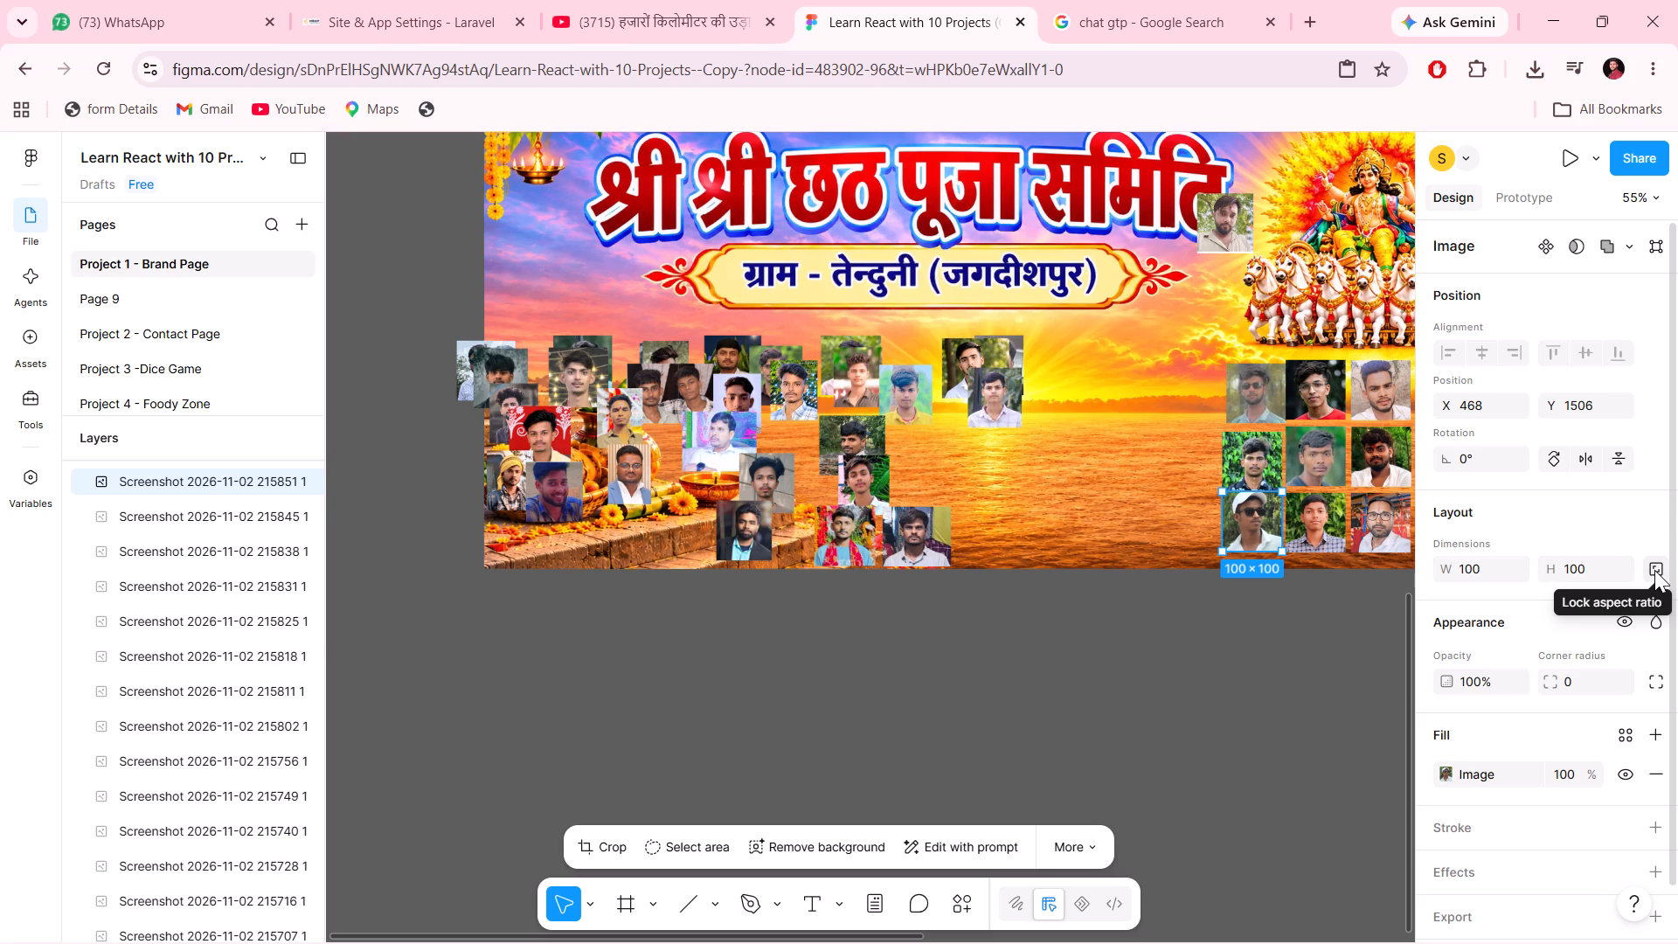
{"action": "left_click", "coordinate": [922, 516]}
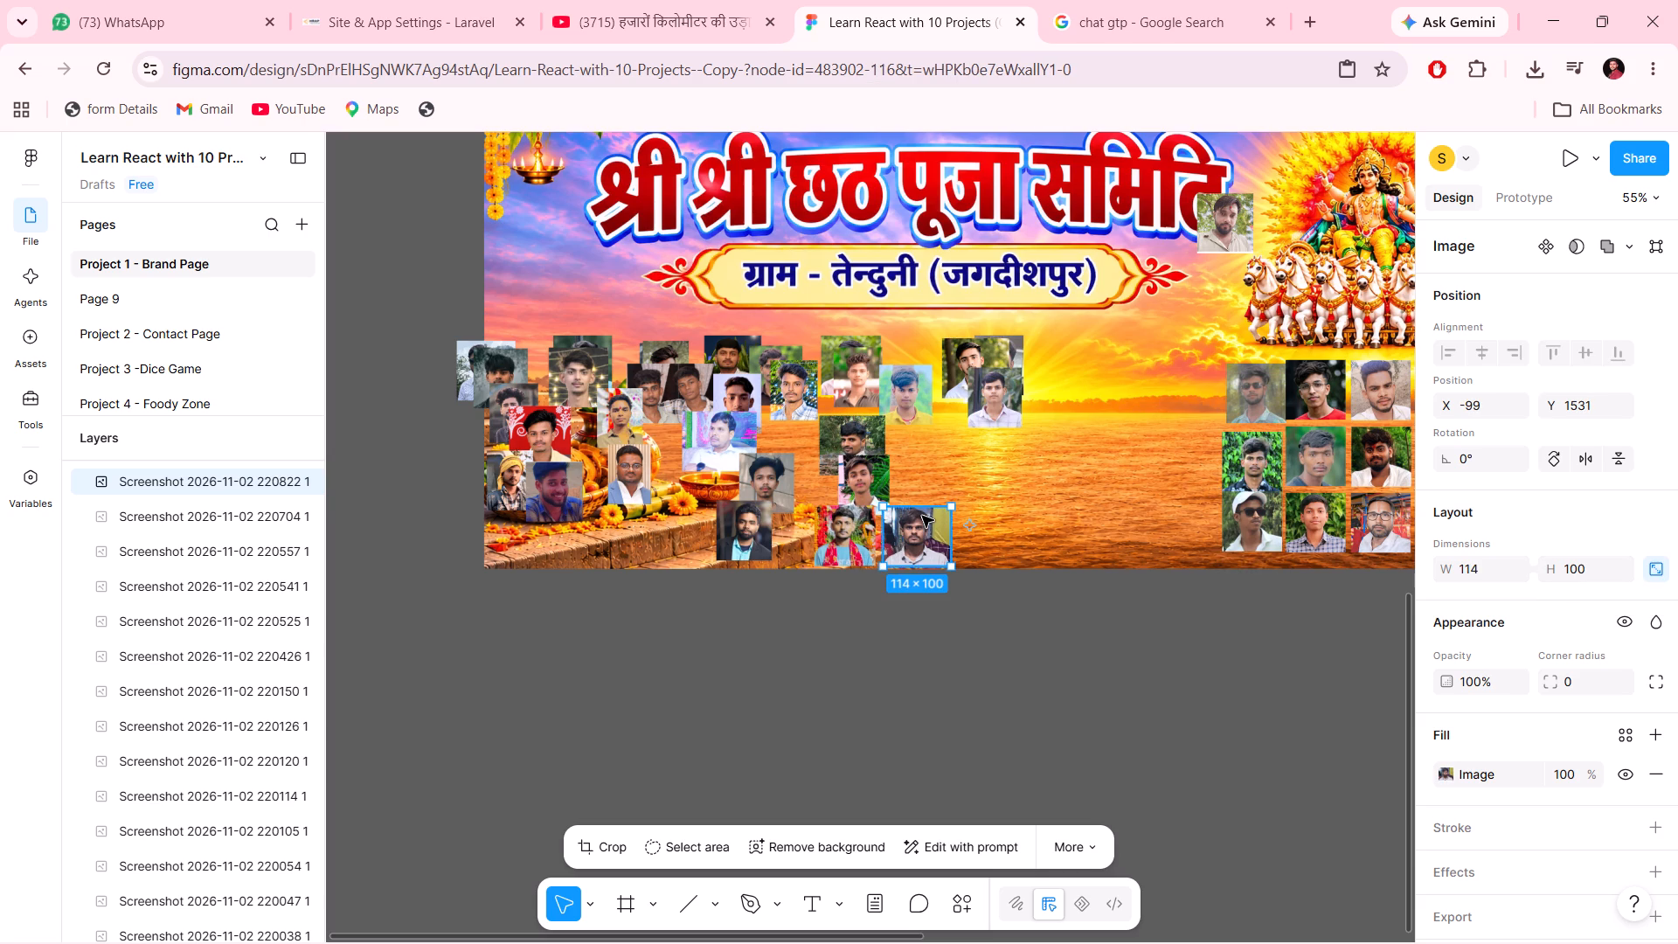
{"action": "key", "text": "l"}
{"action": "key", "text": "l"}
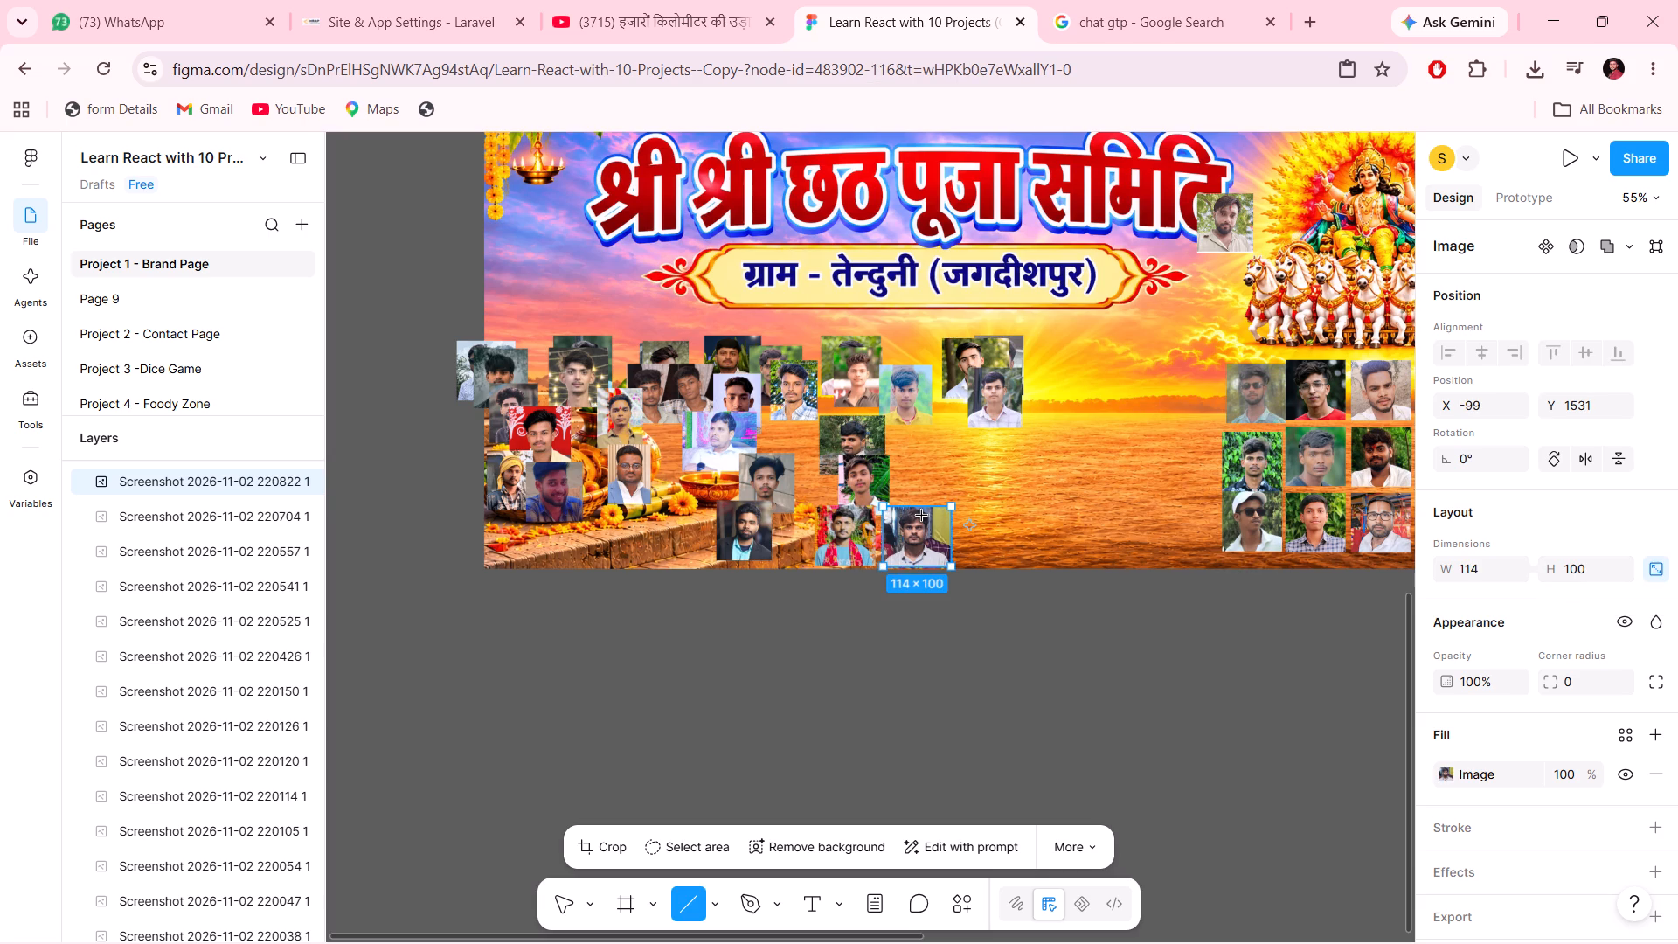
{"action": "type", "text": "ll"}
{"action": "type", "text": "llllll"}
{"action": "type", "text": "kkkk"}
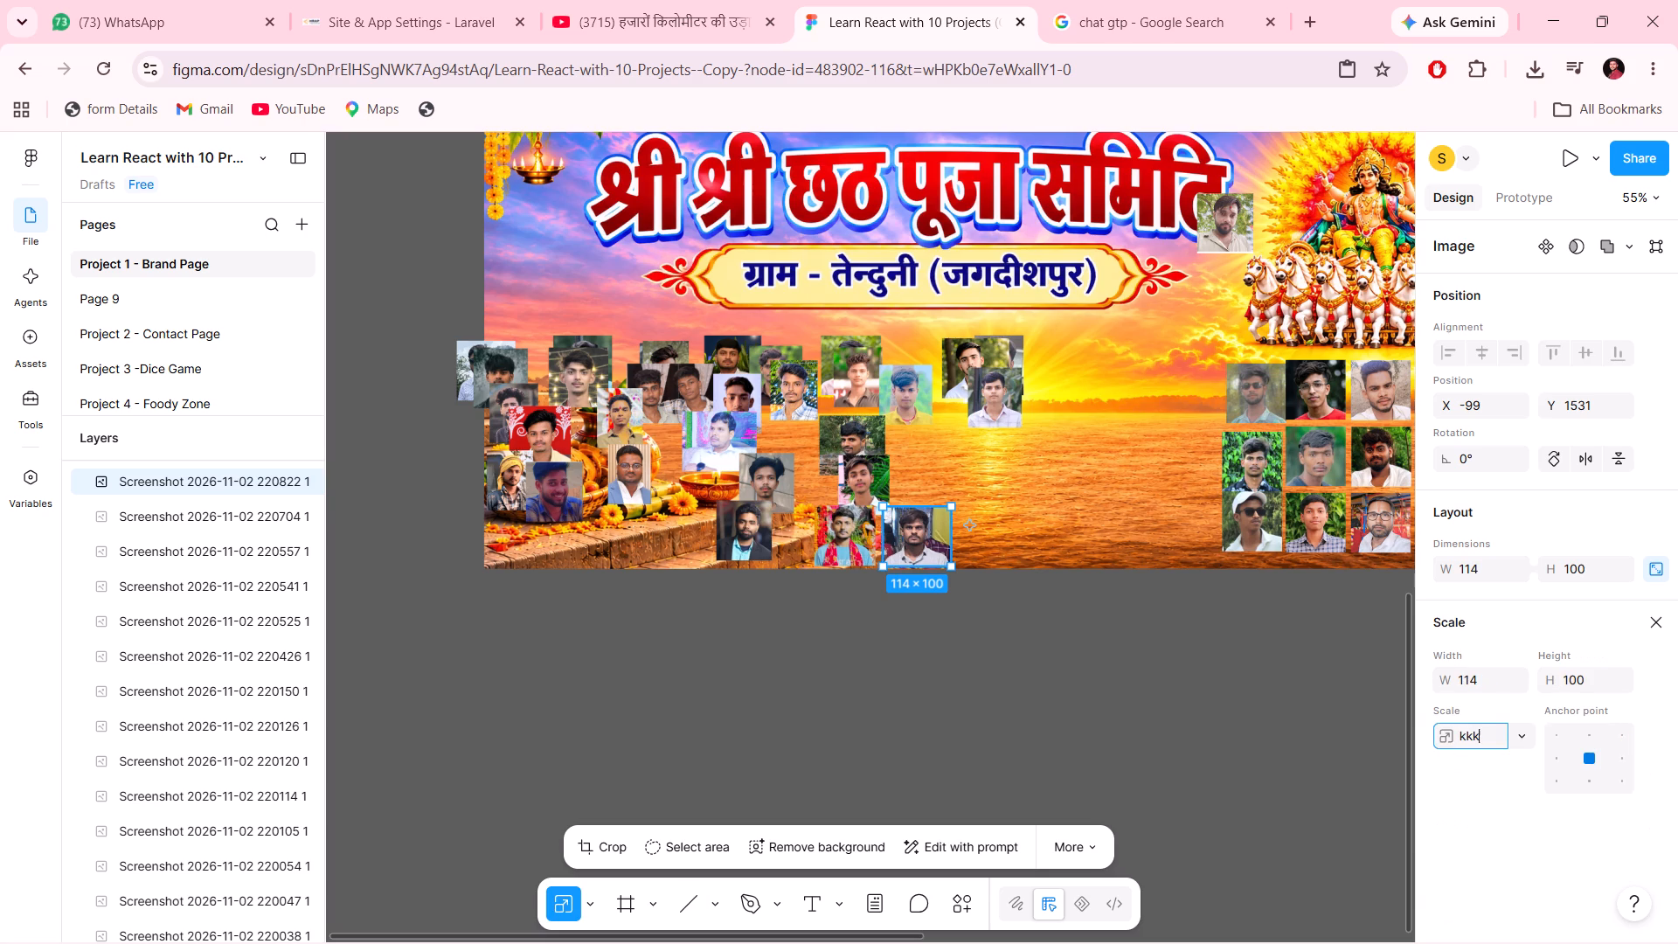
{"action": "key", "text": "BackSpace"}
{"action": "key", "text": "BackSpace"}
{"action": "key", "text": "BackSpace"}
{"action": "key", "text": "BackSpace"}
{"action": "key", "text": "BackSpace"}
{"action": "left_click", "coordinate": [1474, 685]}
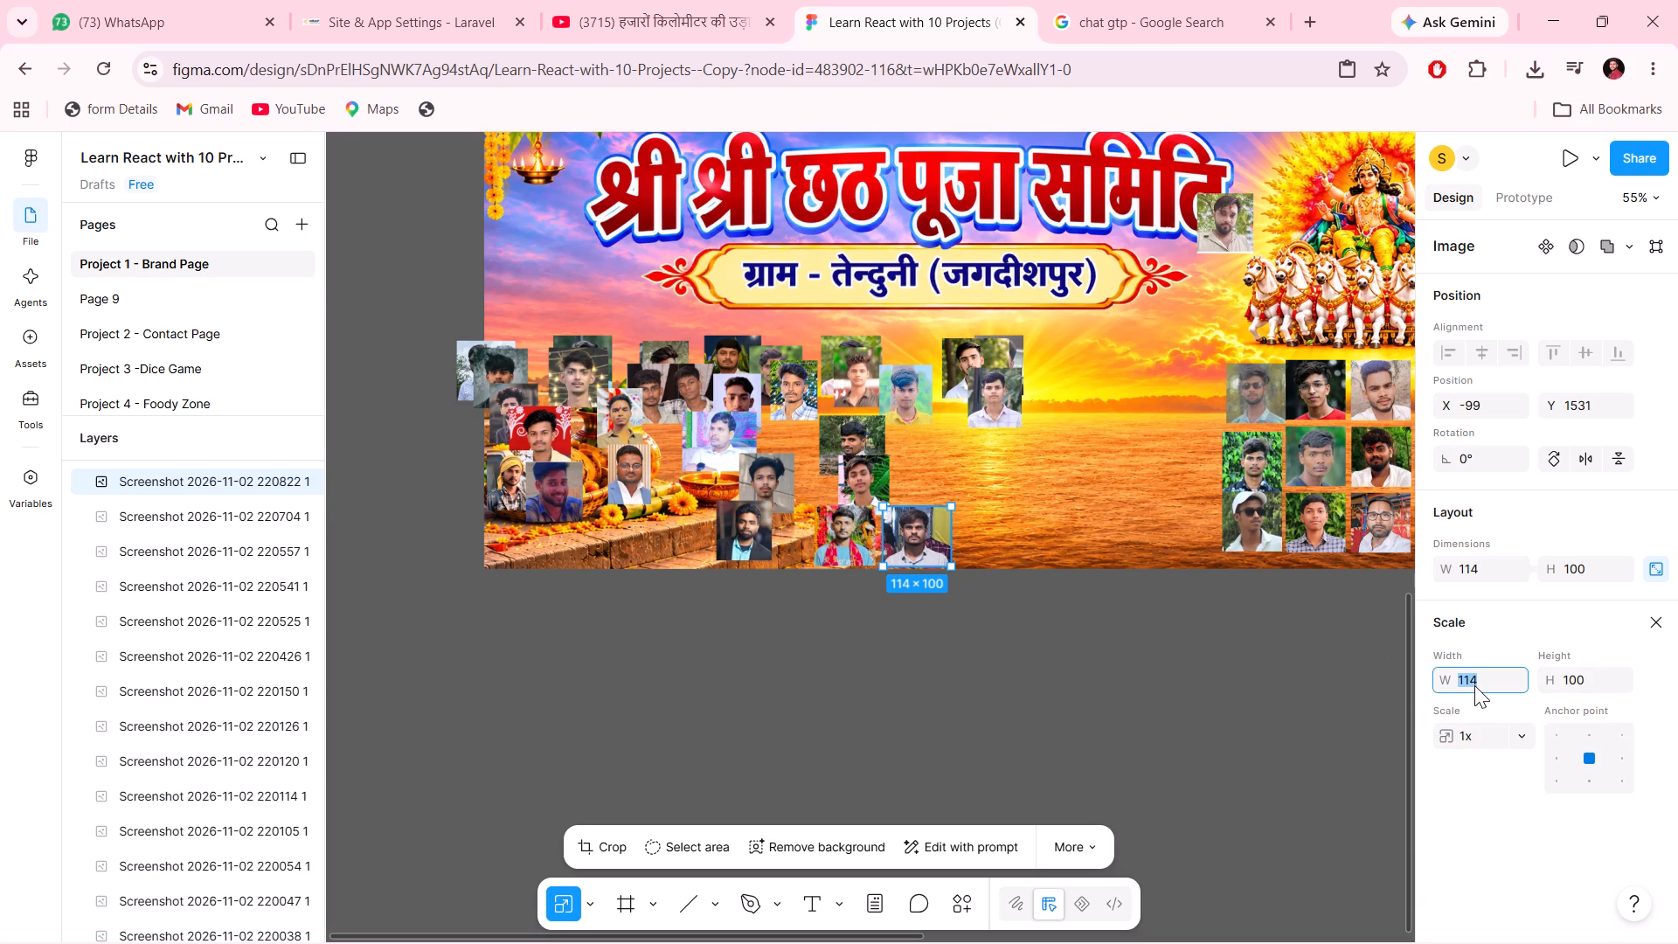
{"action": "type", "text": "100"}
{"action": "left_click", "coordinate": [1248, 711]}
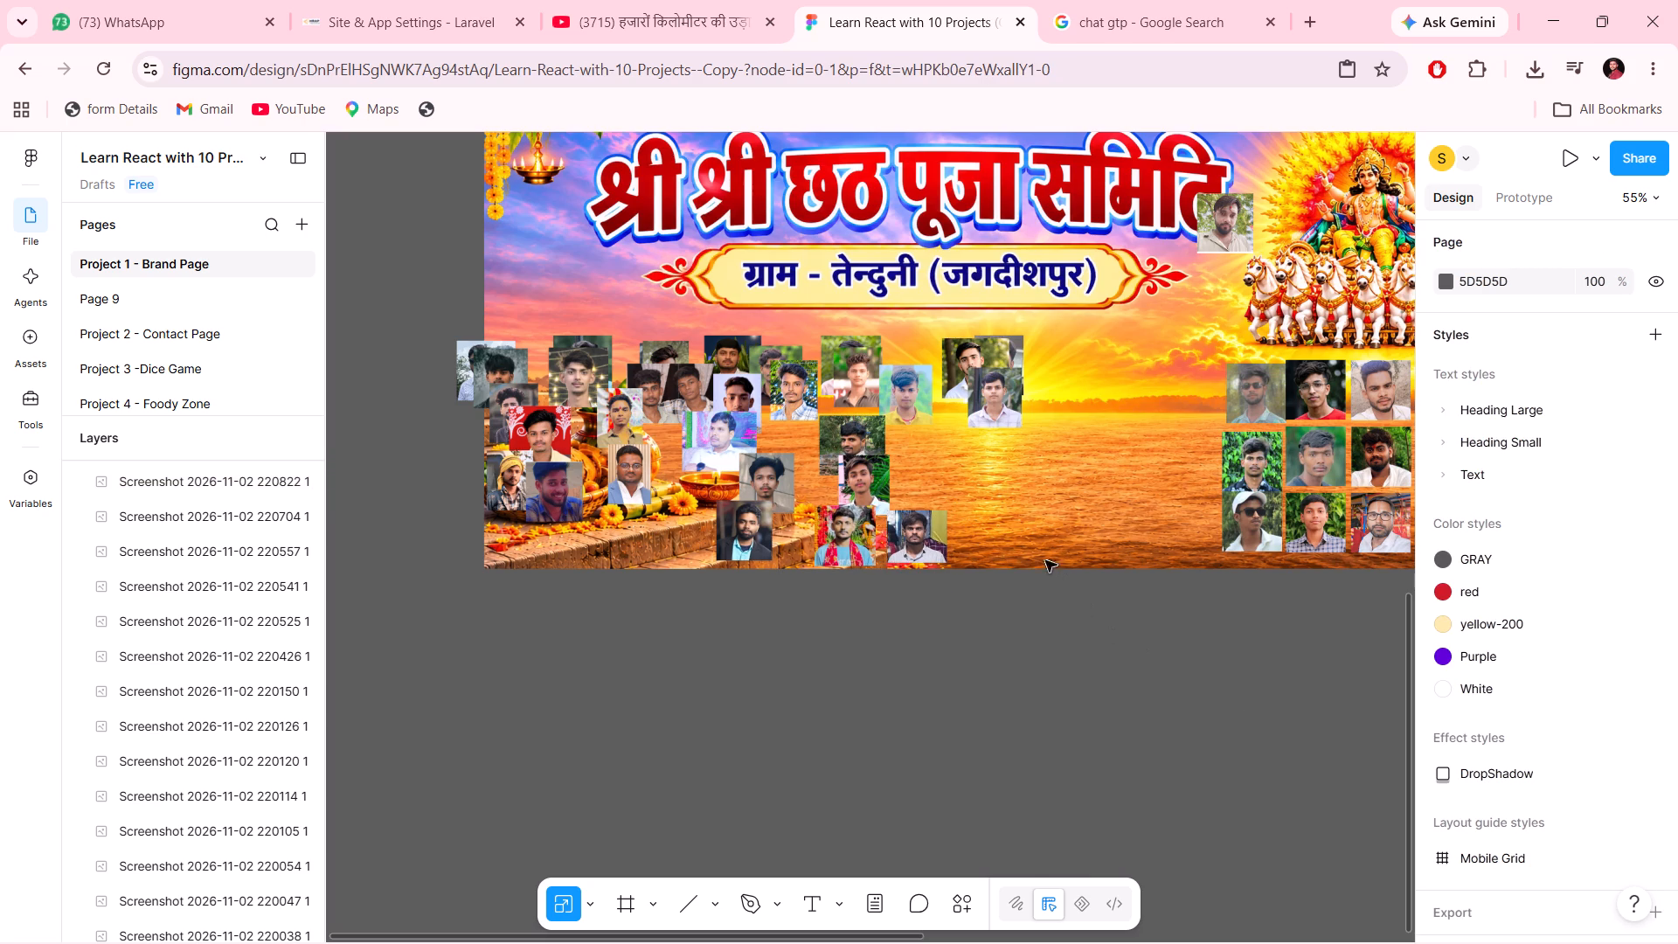
Set the same bearded portrait's height to 100 and unlock its aspect ratio.
{"action": "left_click", "coordinate": [919, 528]}
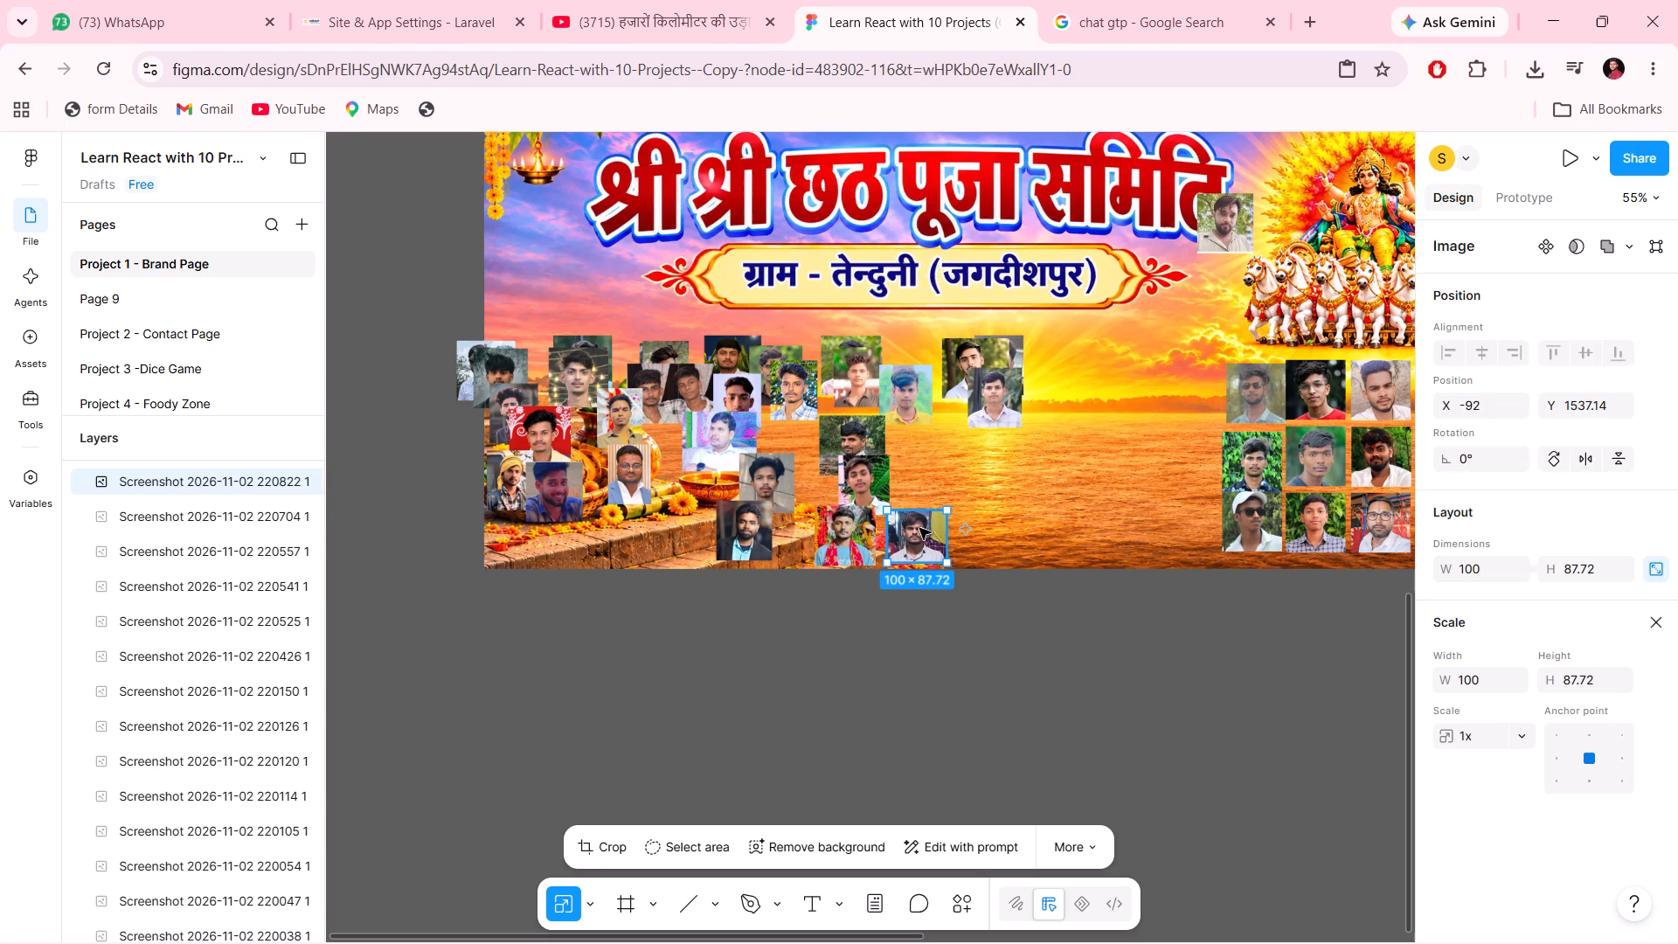
{"action": "left_click", "coordinate": [1583, 570]}
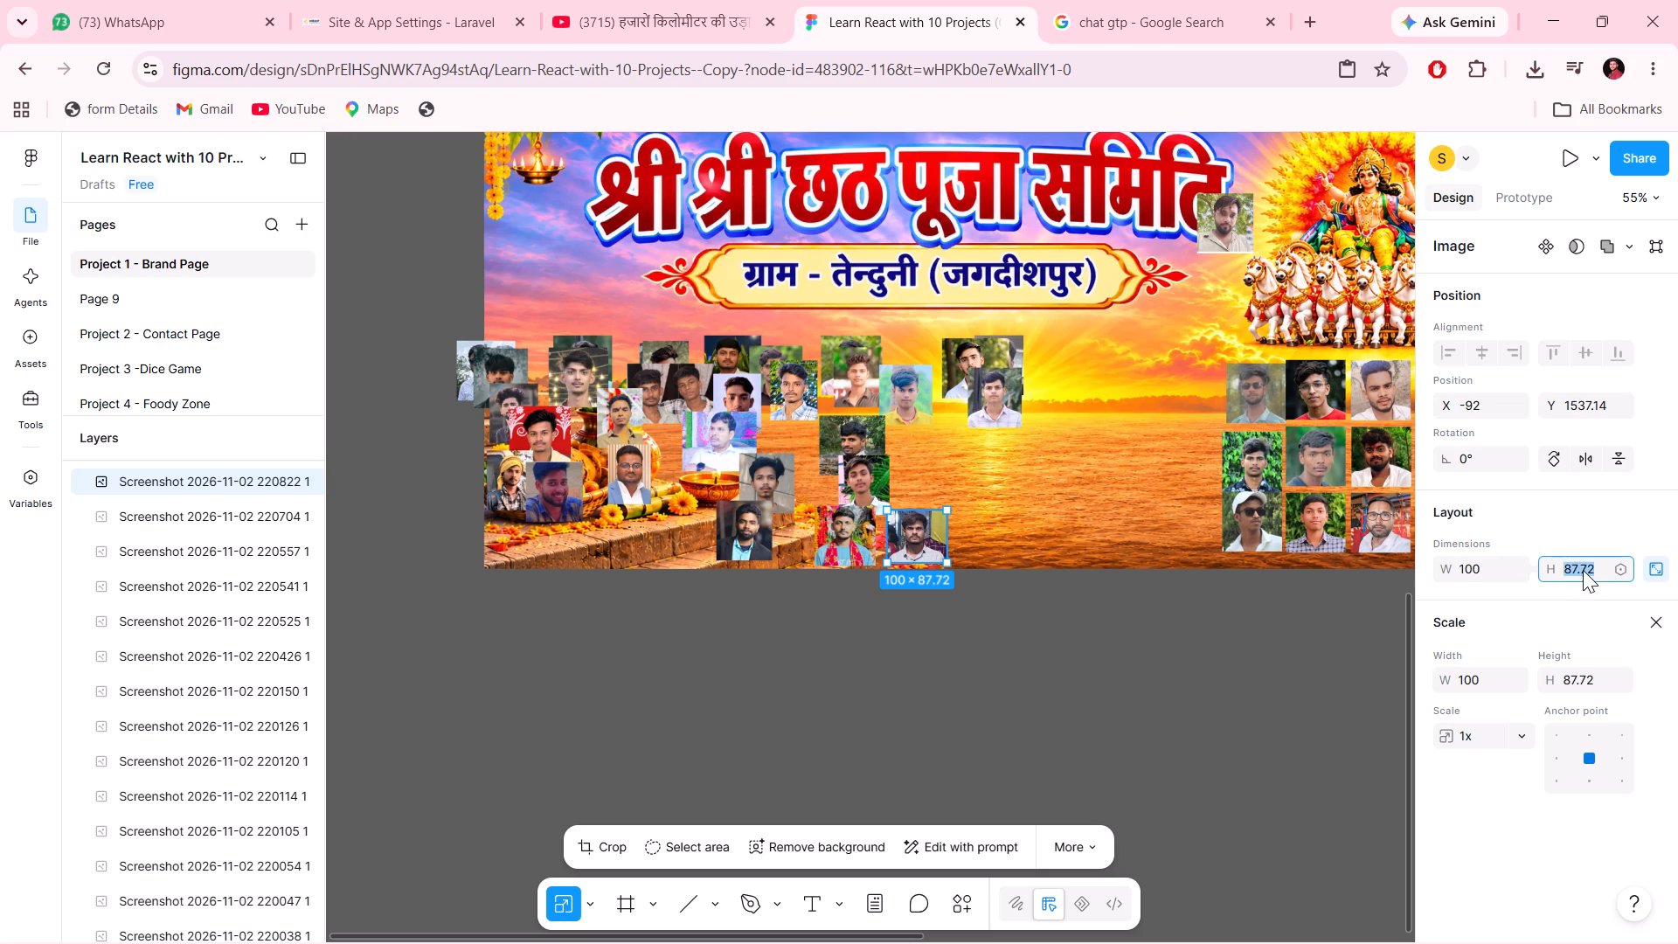
{"action": "type", "text": "100"}
{"action": "left_click", "coordinate": [1654, 569]}
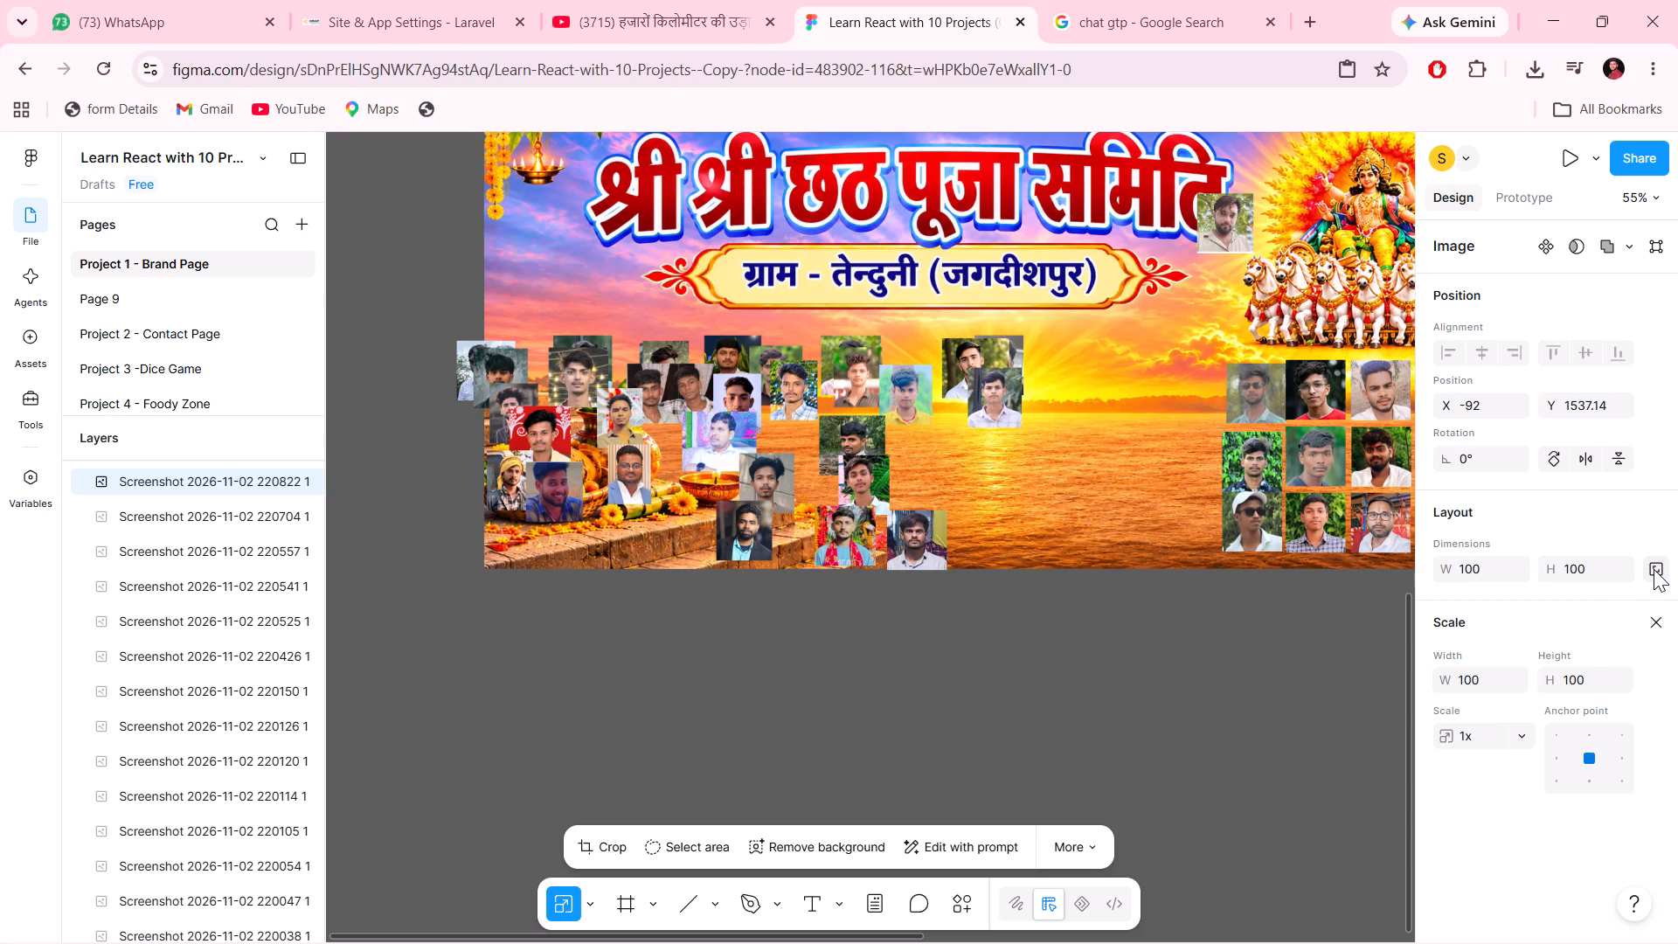
Move the bearded portrait to X 359, Y 1508, just left of the sunglasses portrait in the grid's bottom row.
{"action": "left_click_drag", "start_coordinate": [916, 536], "coordinate": [1179, 489]}
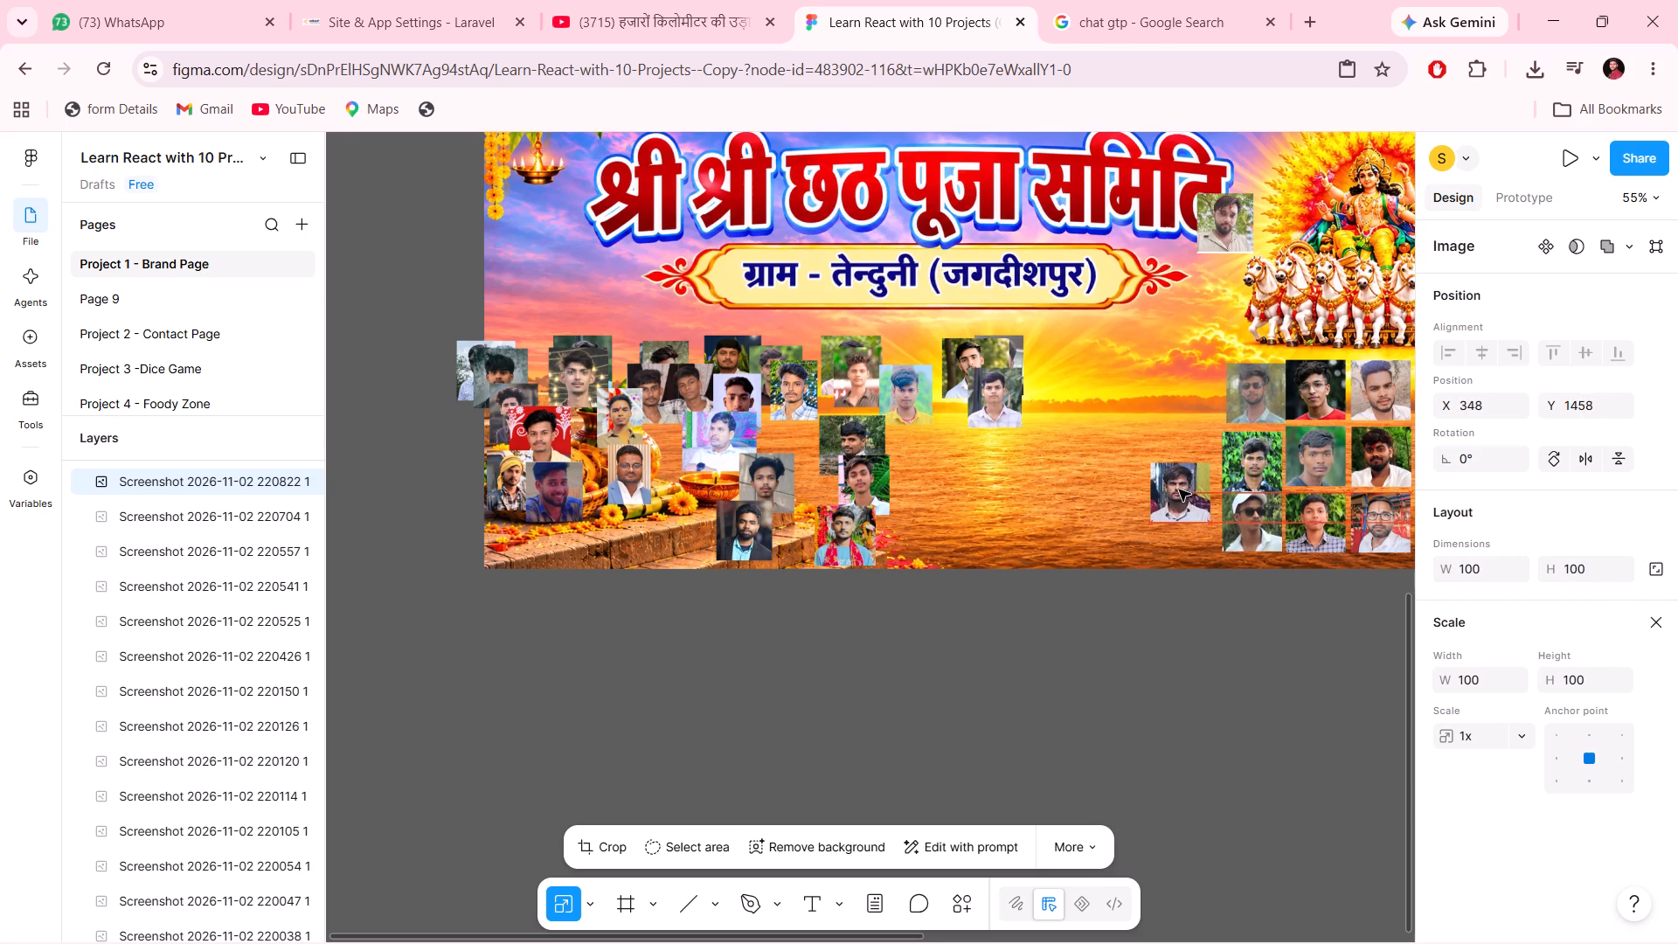
{"action": "left_click_drag", "start_coordinate": [1179, 489], "coordinate": [1185, 519]}
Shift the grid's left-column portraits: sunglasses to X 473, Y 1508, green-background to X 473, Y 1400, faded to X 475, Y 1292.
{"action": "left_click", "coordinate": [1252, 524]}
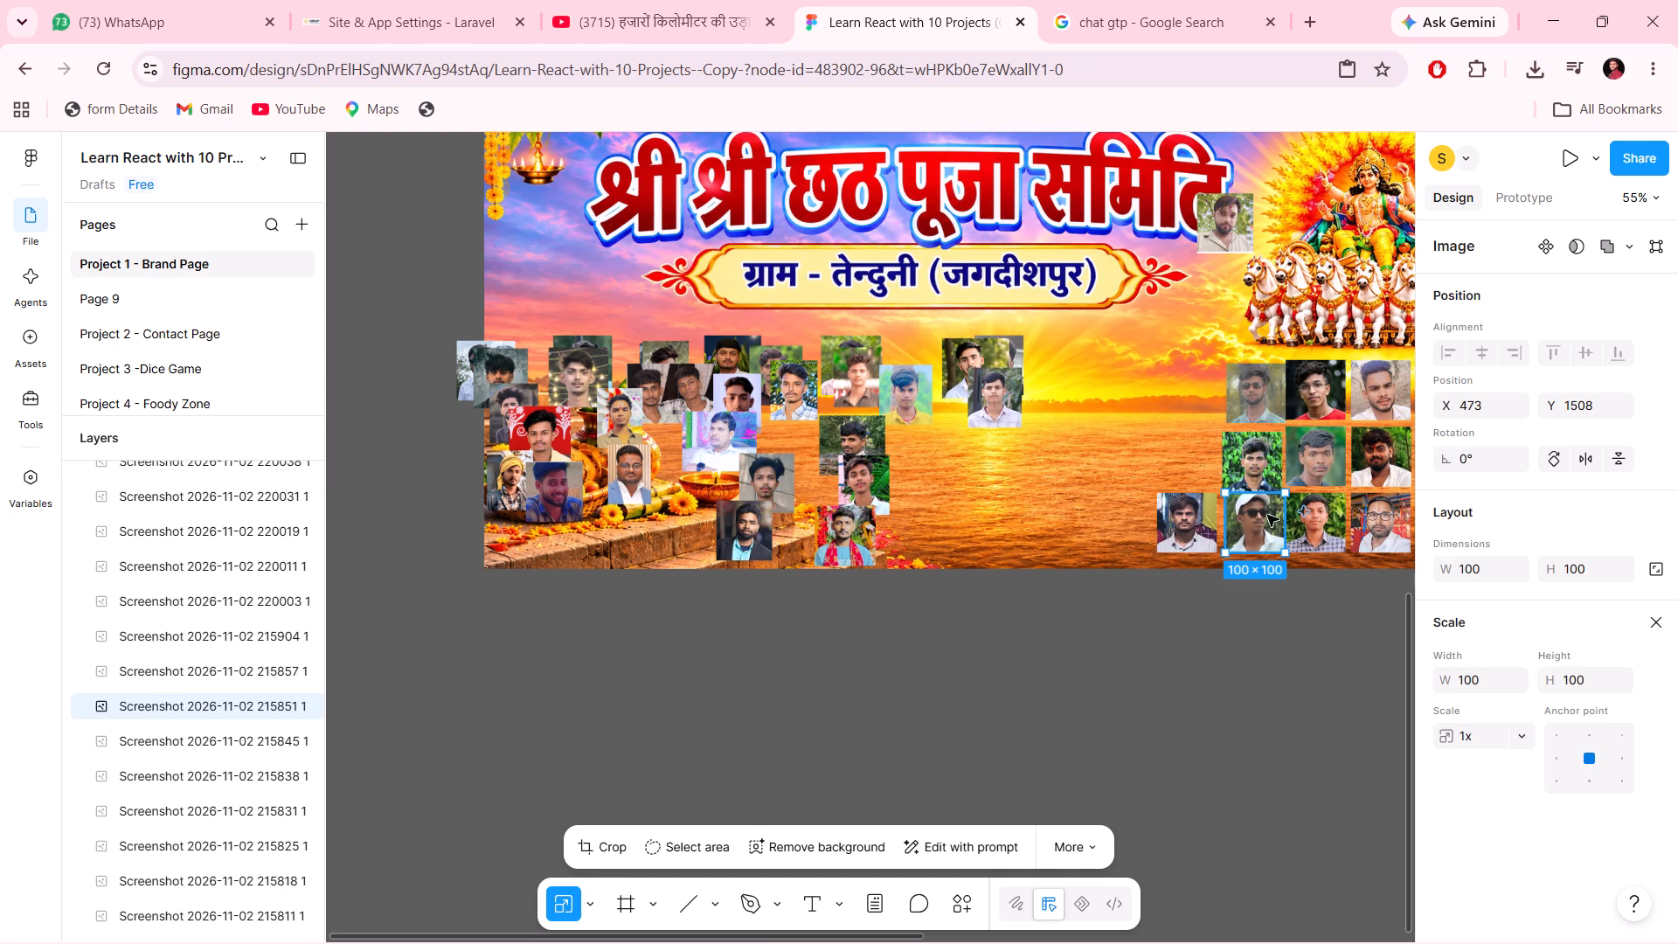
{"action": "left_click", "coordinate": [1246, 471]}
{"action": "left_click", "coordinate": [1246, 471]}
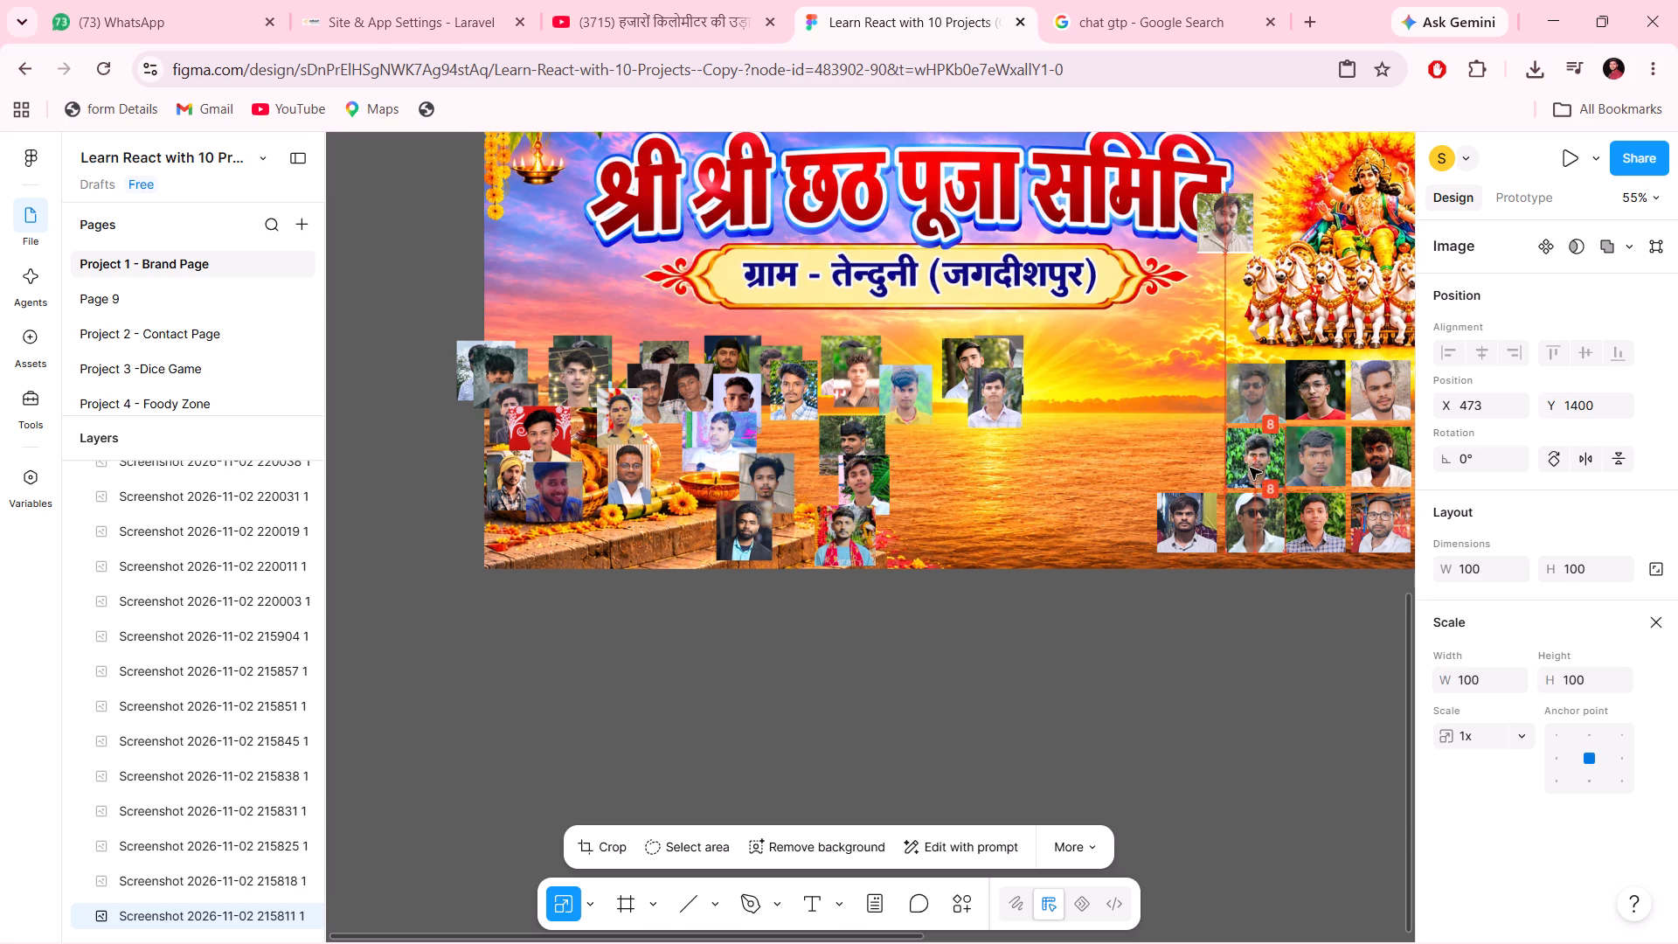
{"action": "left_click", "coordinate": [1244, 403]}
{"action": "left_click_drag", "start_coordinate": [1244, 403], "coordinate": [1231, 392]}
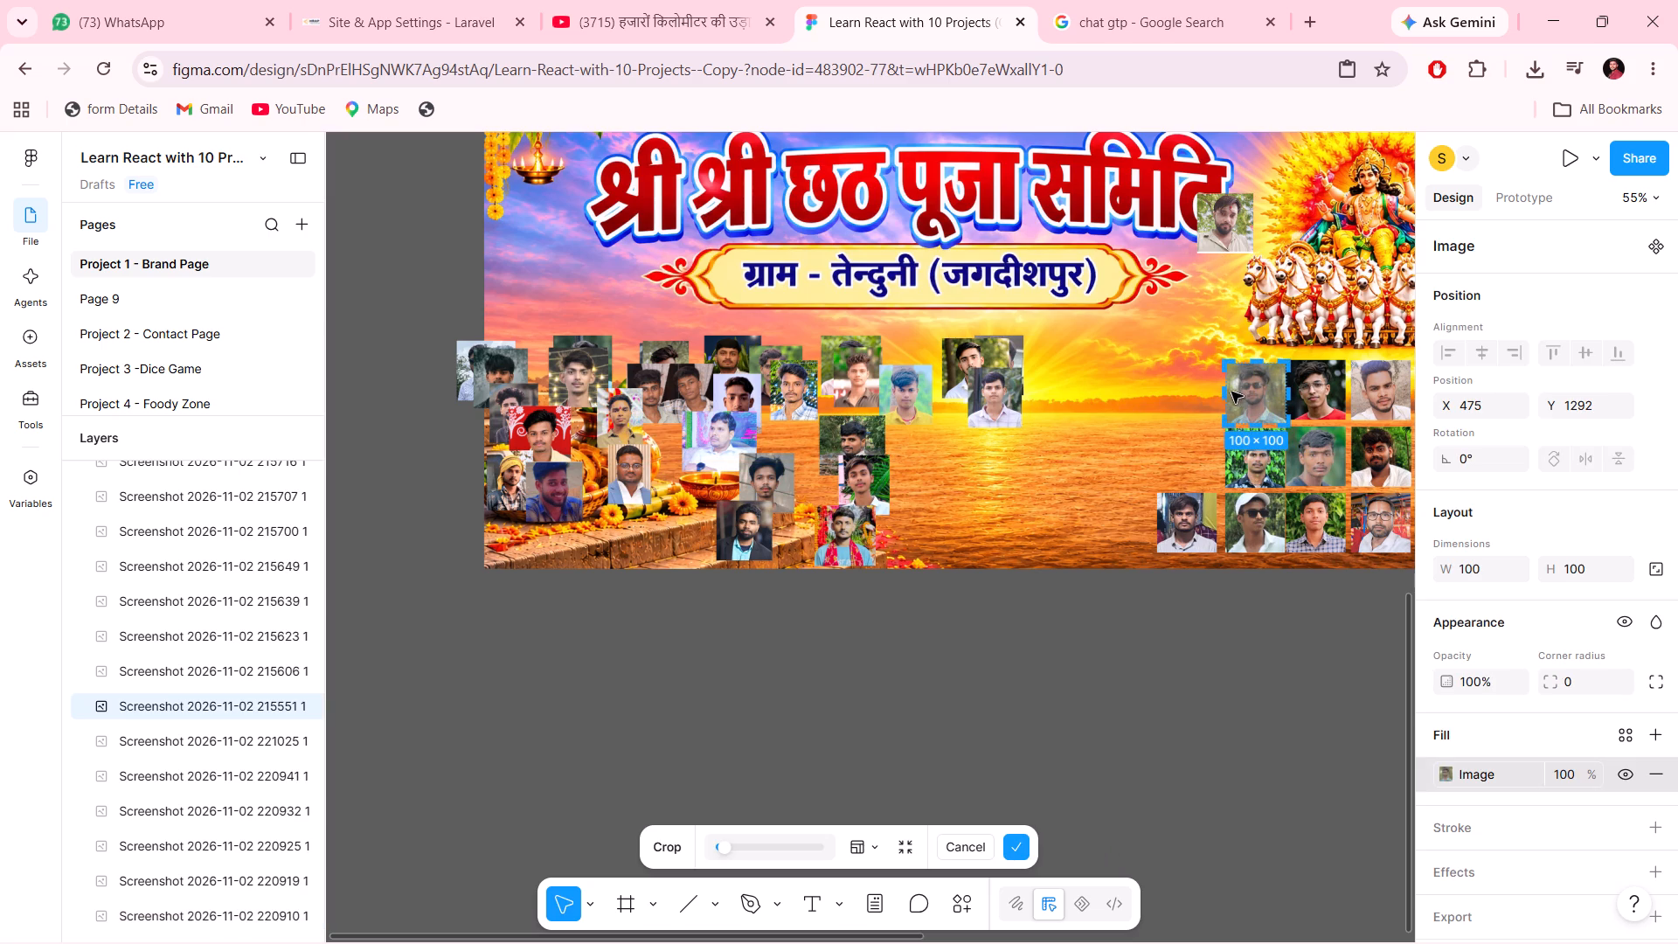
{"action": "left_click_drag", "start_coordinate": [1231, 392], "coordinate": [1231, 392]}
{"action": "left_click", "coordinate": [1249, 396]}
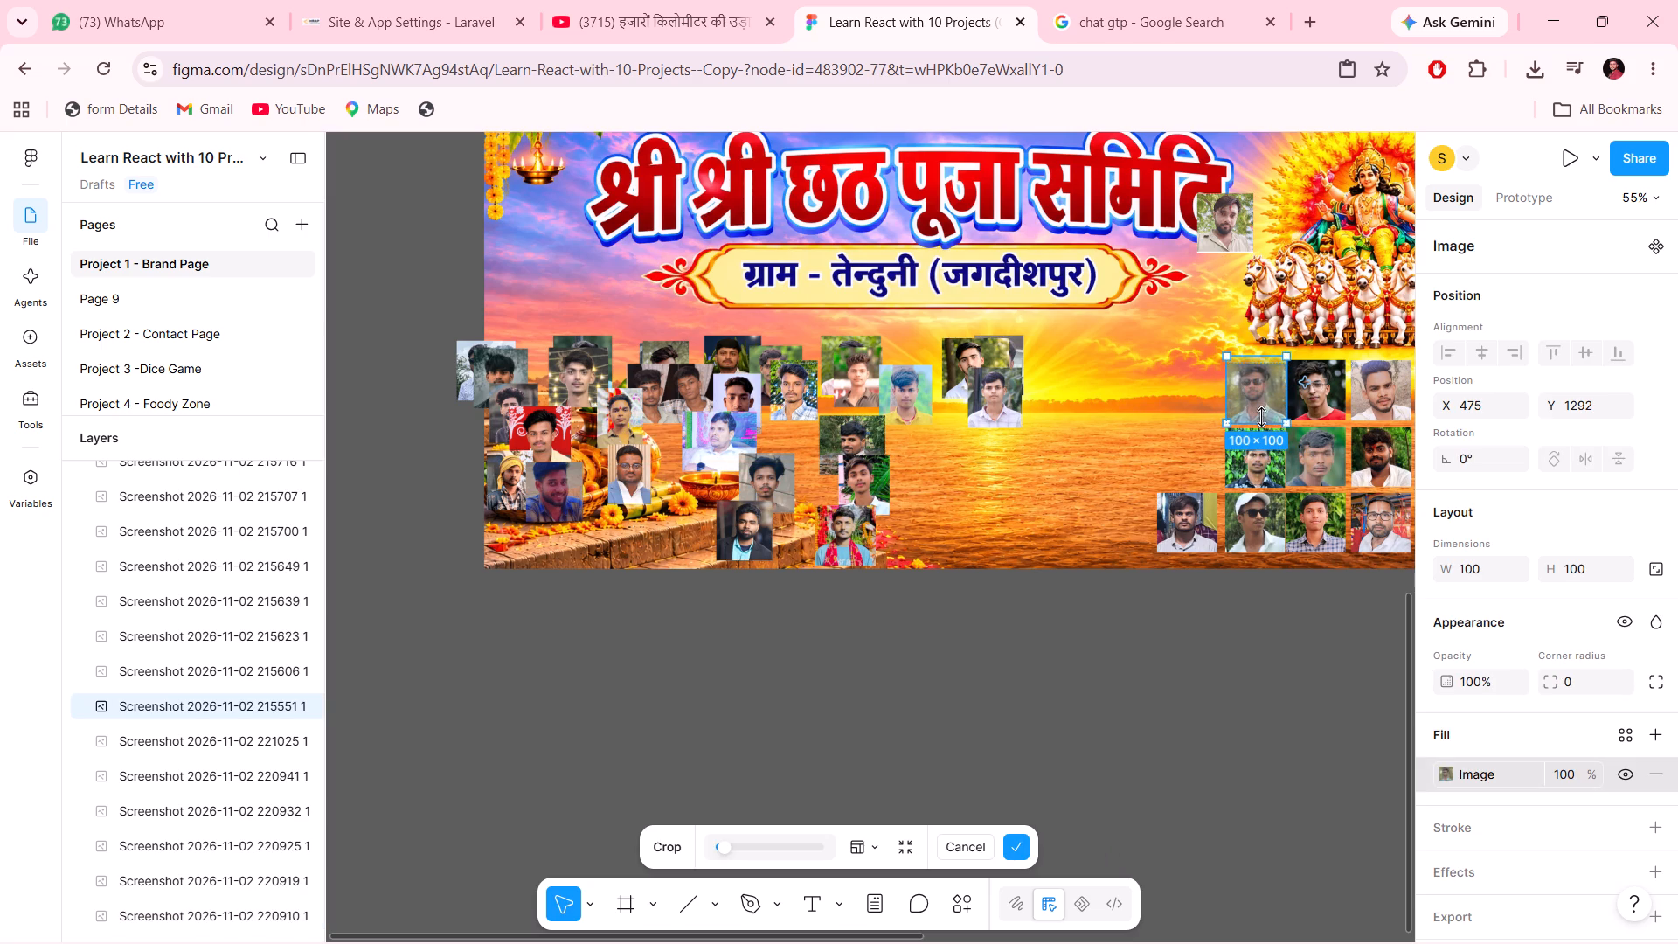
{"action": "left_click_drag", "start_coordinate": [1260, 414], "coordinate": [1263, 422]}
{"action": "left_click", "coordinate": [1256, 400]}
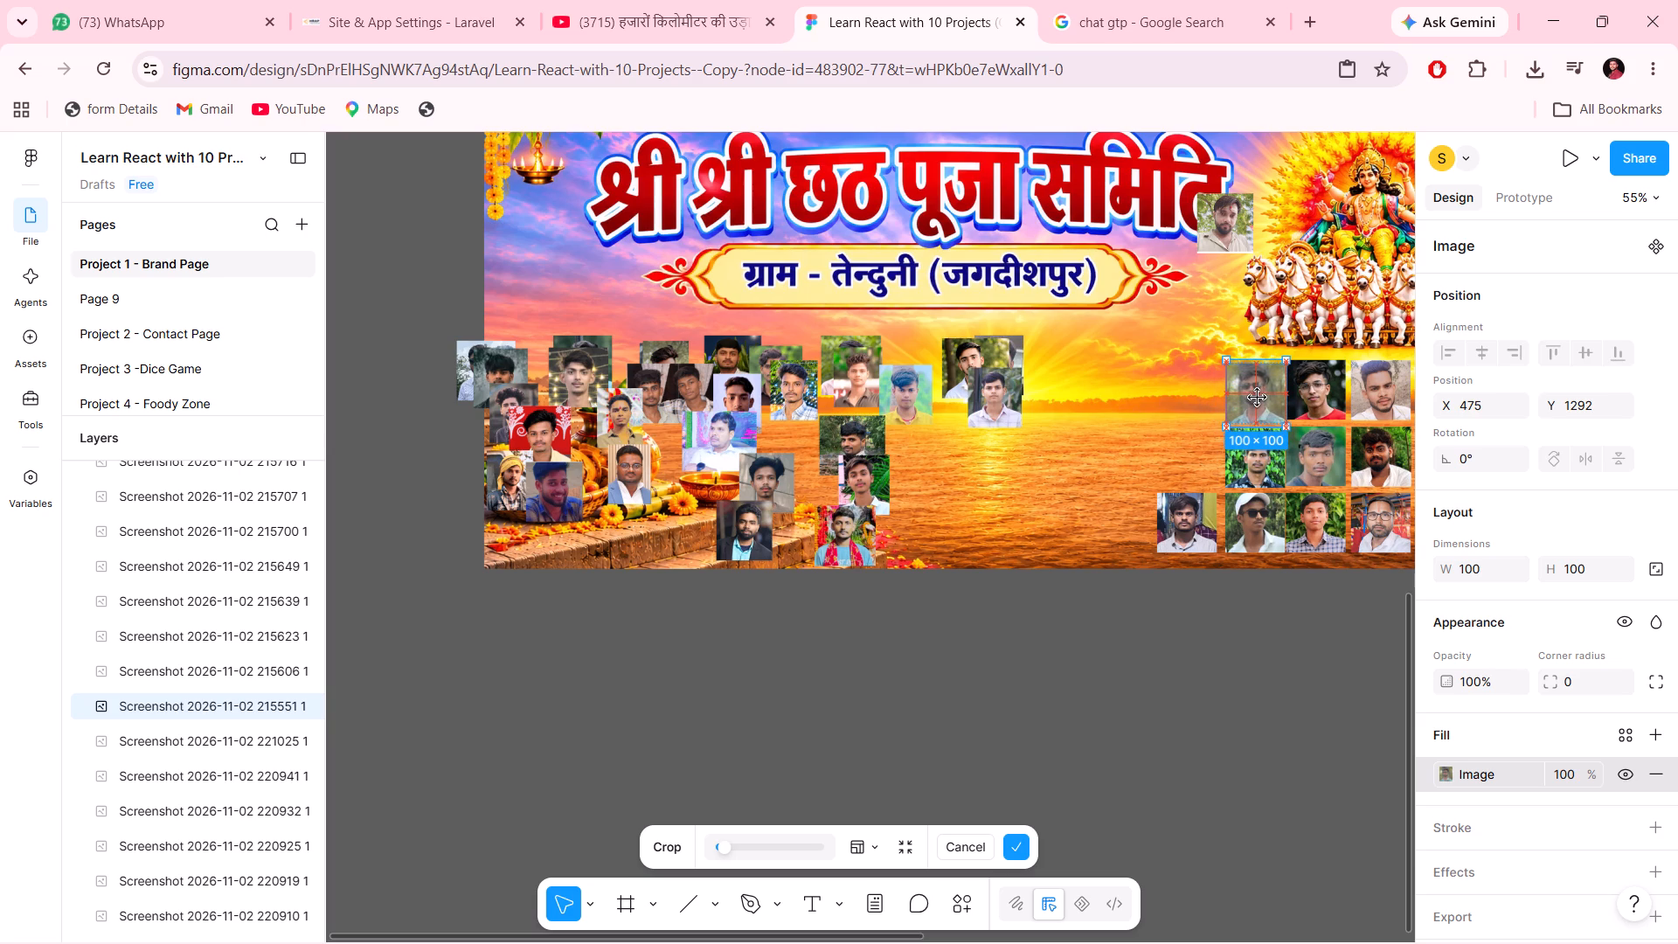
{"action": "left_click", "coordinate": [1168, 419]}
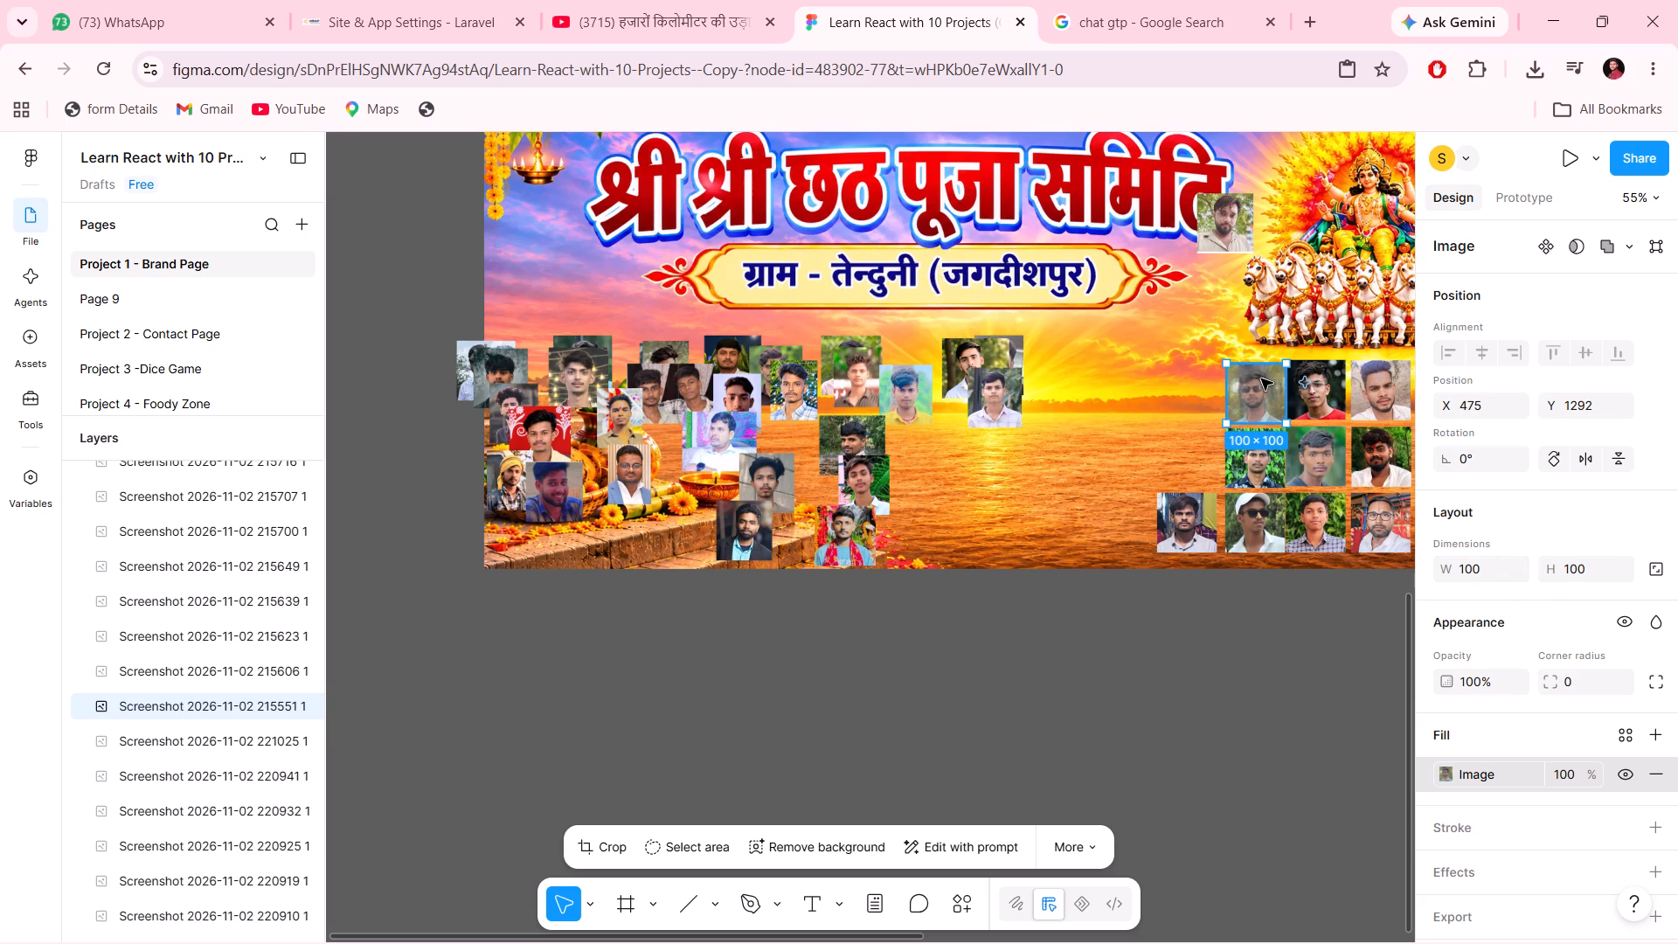
Nudge the faded portrait starting the grid's top row to X 468, Y 1286.
{"action": "key", "text": "Up"}
{"action": "key", "text": "Up"}
{"action": "key", "text": "Up"}
{"action": "key", "text": "Up"}
{"action": "key", "text": "Up"}
{"action": "key", "text": "Up"}
{"action": "key", "text": "Left"}
{"action": "key", "text": "Left"}
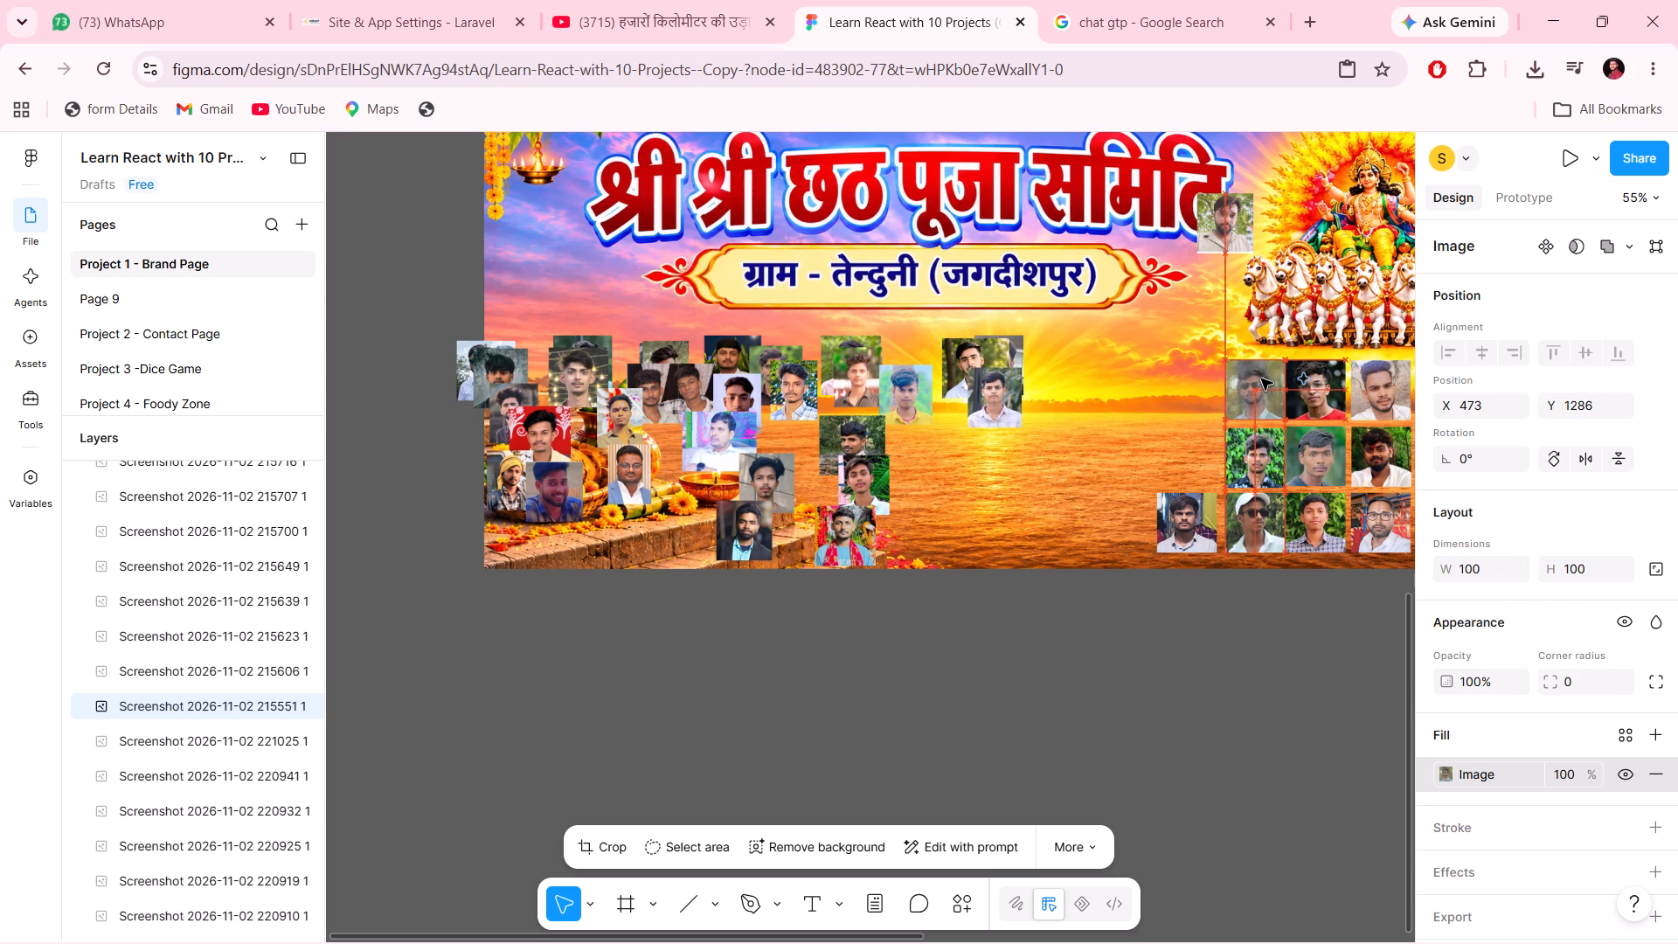
{"action": "key", "text": "Left"}
{"action": "key", "text": "Left"}
{"action": "key", "text": "Left"}
{"action": "key", "text": "Left"}
{"action": "key", "text": "Left"}
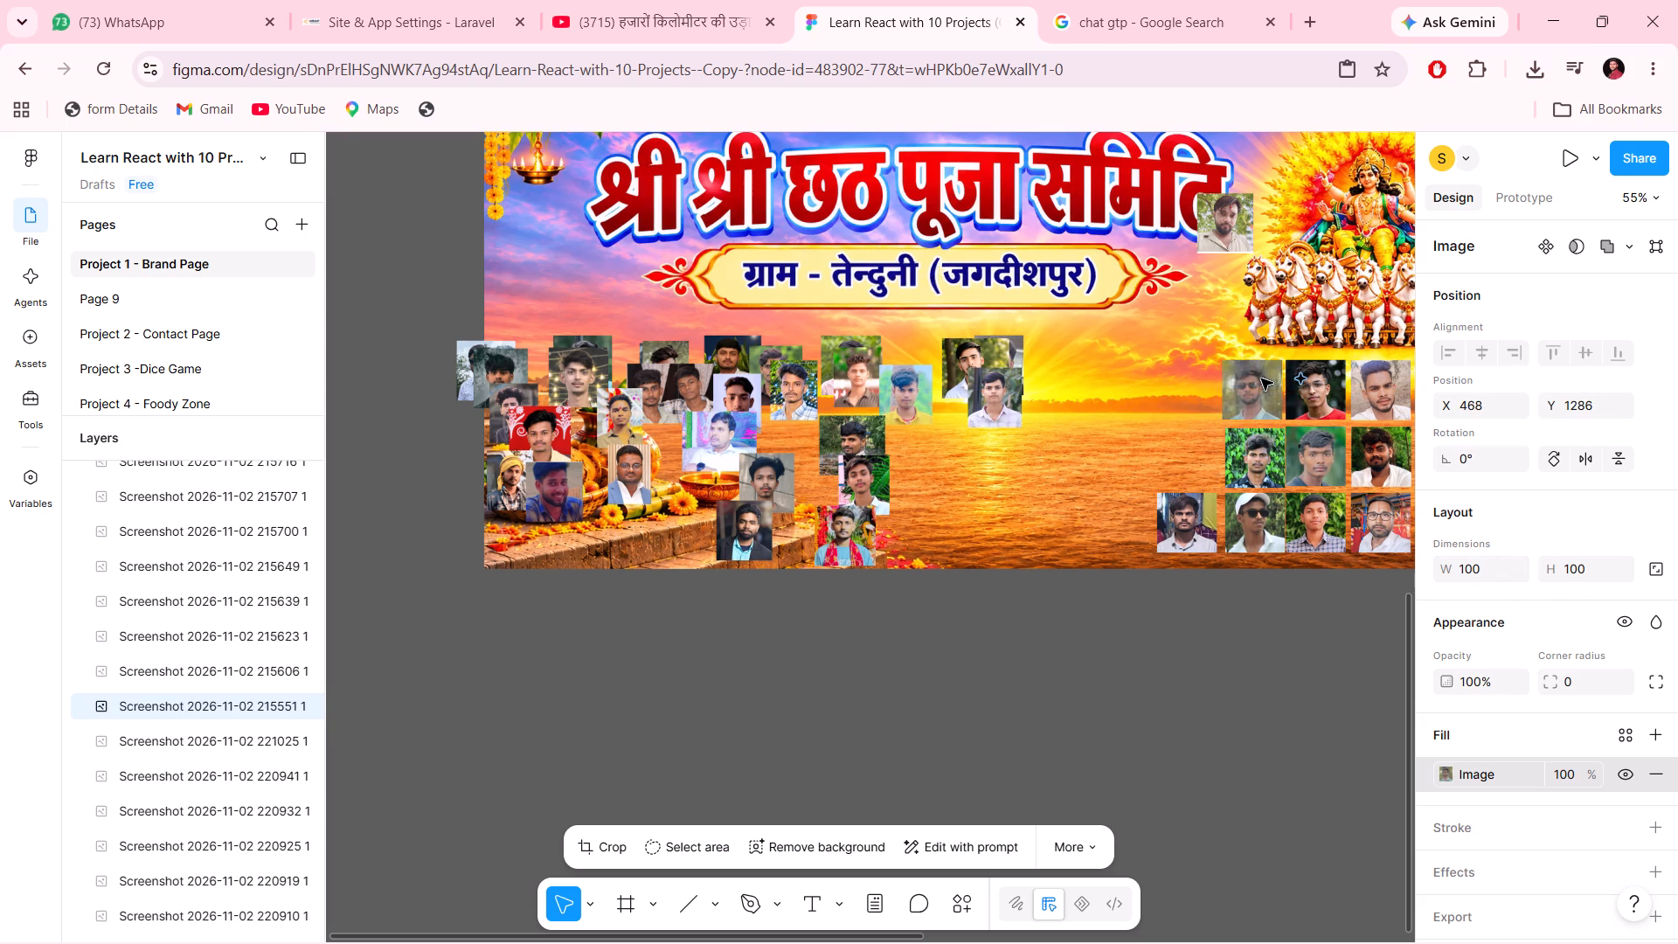
Nudge the green-background portrait in the grid's middle row to X 468, Y 1397.
{"action": "left_click", "coordinate": [1262, 480]}
{"action": "key", "text": "Left"}
{"action": "key", "text": "Left"}
{"action": "key", "text": "Left"}
{"action": "key", "text": "Left"}
{"action": "key", "text": "Left"}
{"action": "key", "text": "Up"}
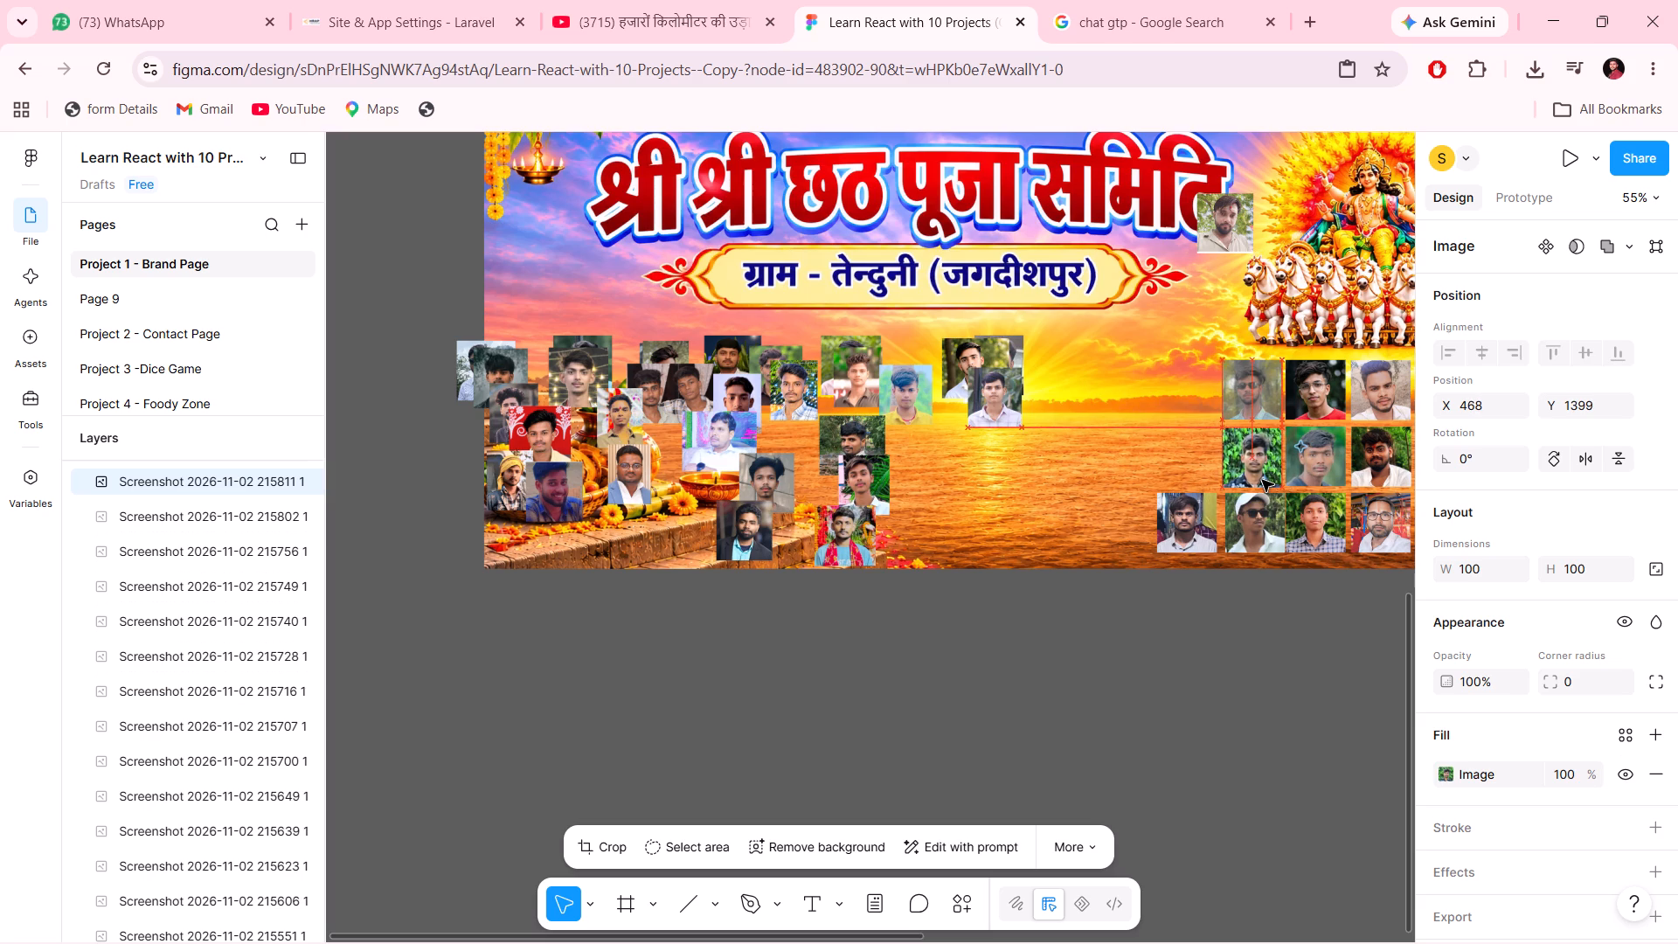
{"action": "key", "text": "Up"}
{"action": "key", "text": "Up"}
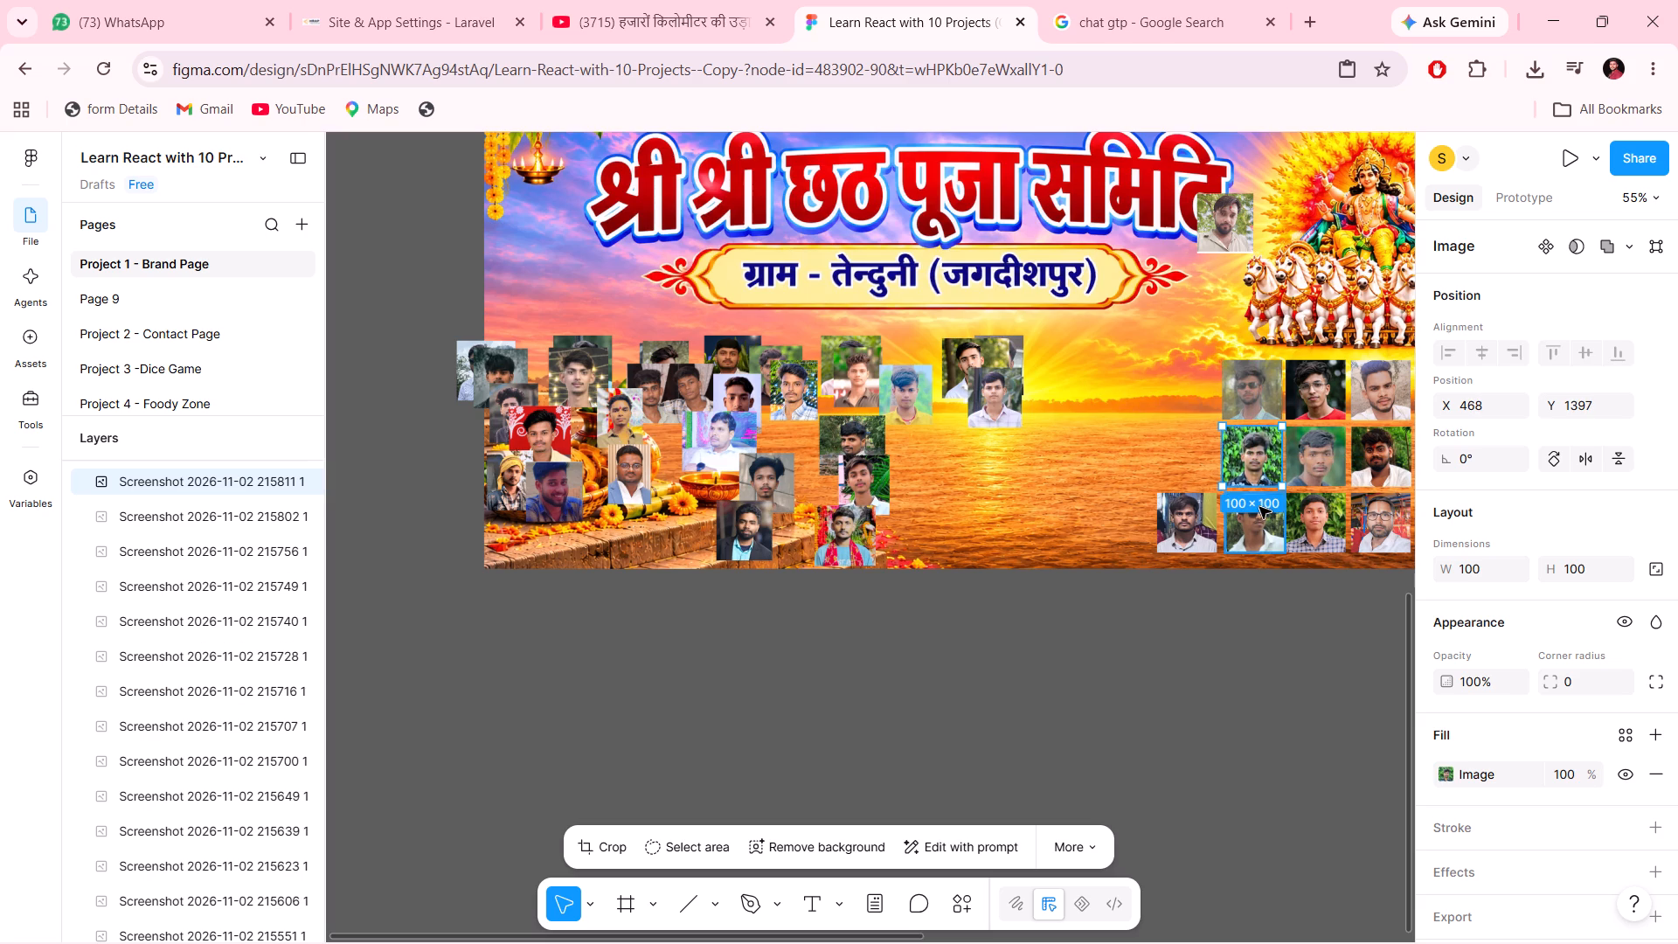
Nudge the sunglasses portrait in the grid's bottom row to X 468, Y 1506.
{"action": "left_click", "coordinate": [1246, 523]}
{"action": "key", "text": "Up"}
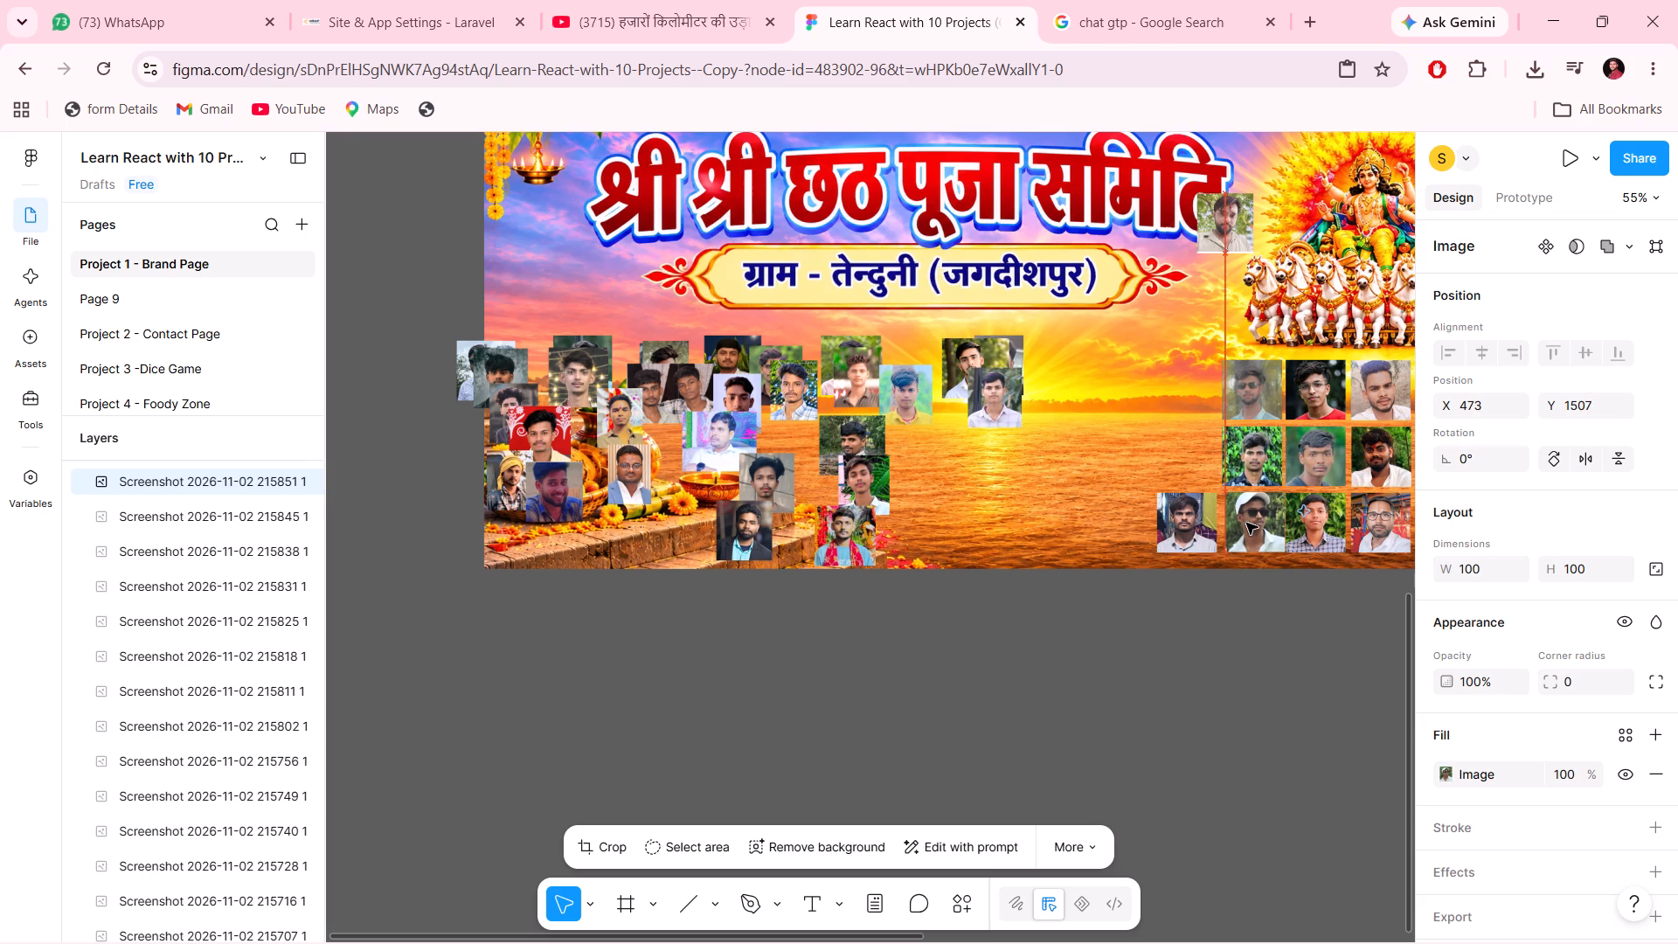
{"action": "key", "text": "Up"}
{"action": "key", "text": "Left"}
{"action": "key", "text": "Left"}
{"action": "key", "text": "Left"}
{"action": "key", "text": "Left"}
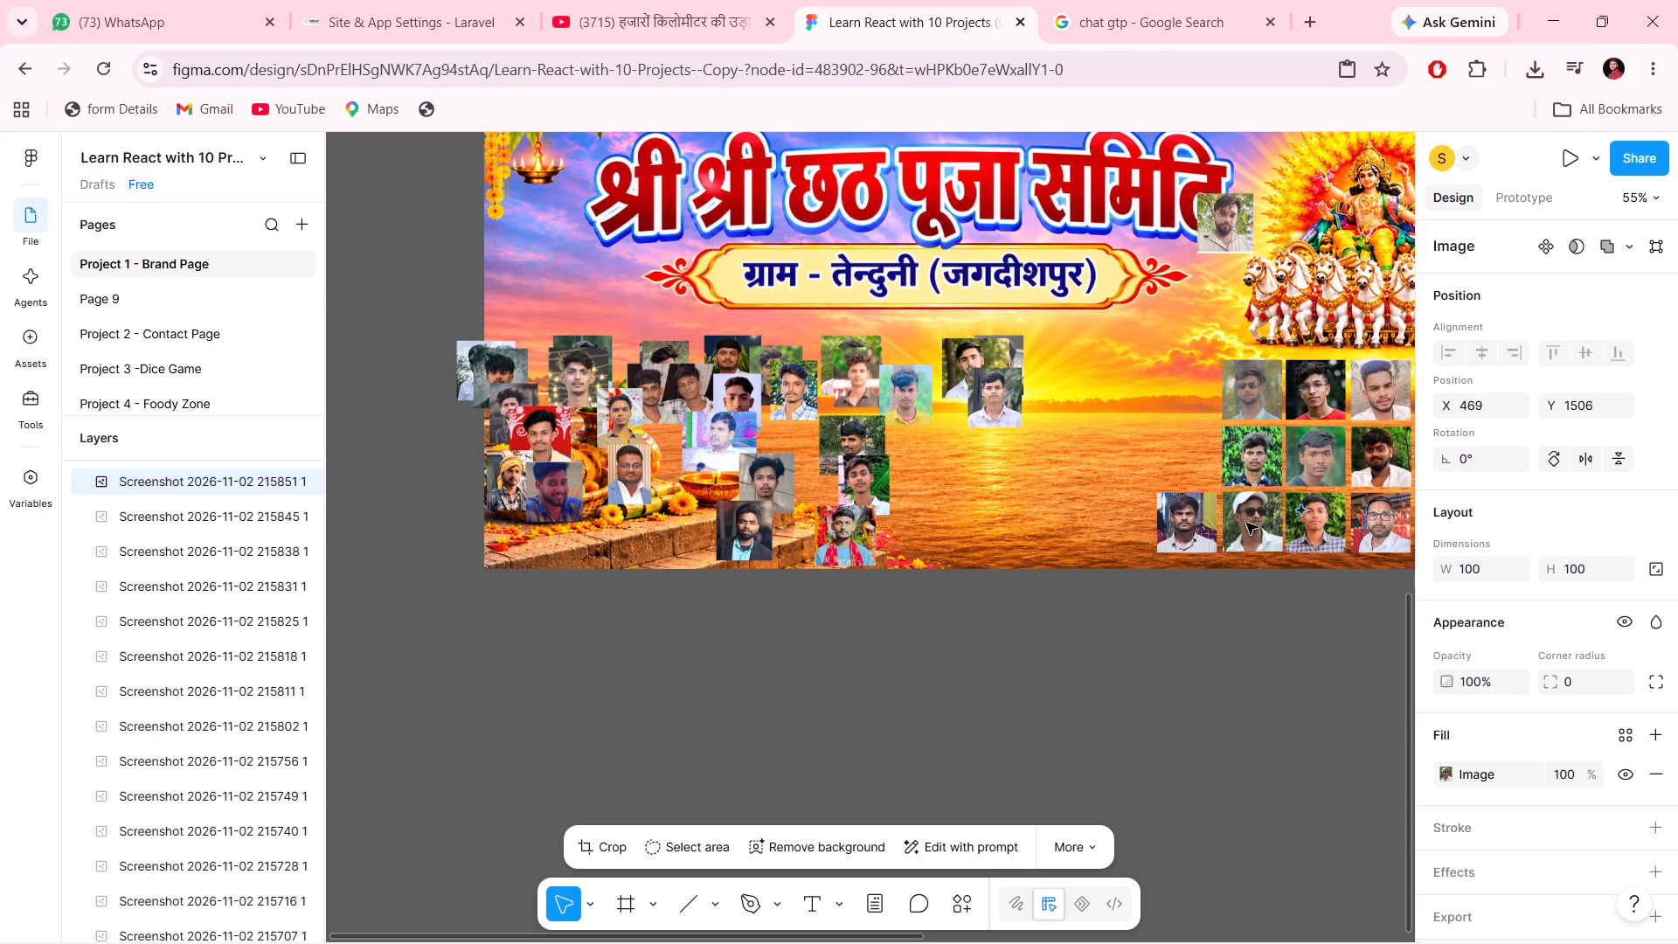
{"action": "key", "text": "Up"}
{"action": "key", "text": "Down"}
{"action": "key", "text": "Right"}
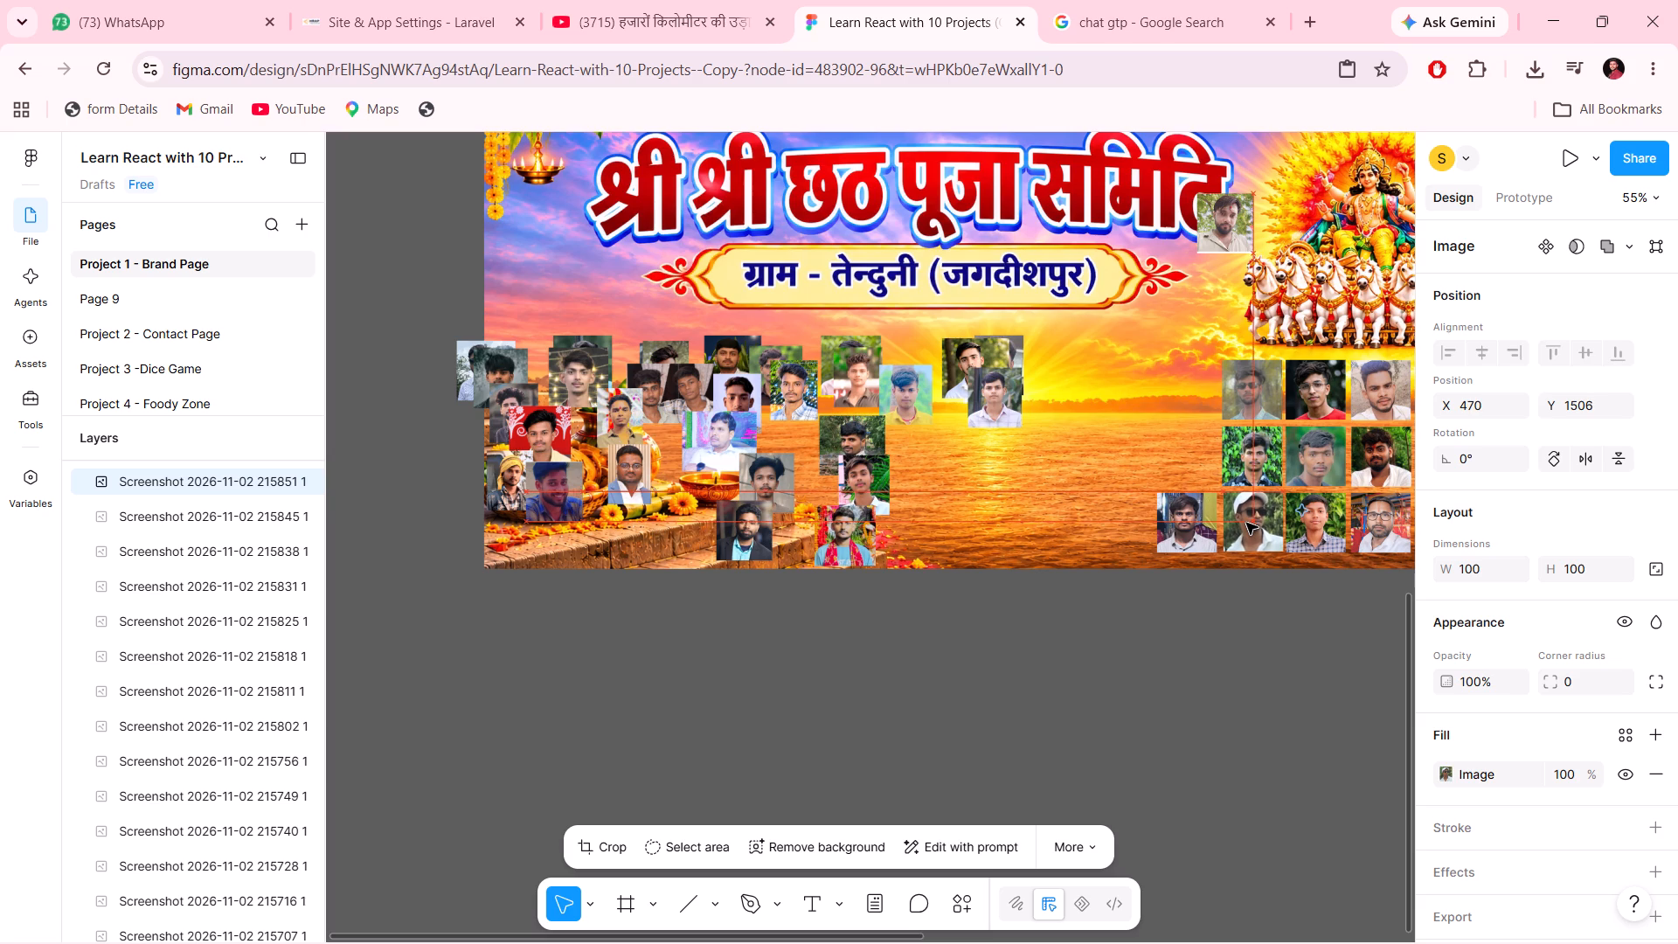
{"action": "key", "text": "Left"}
{"action": "key", "text": "Left"}
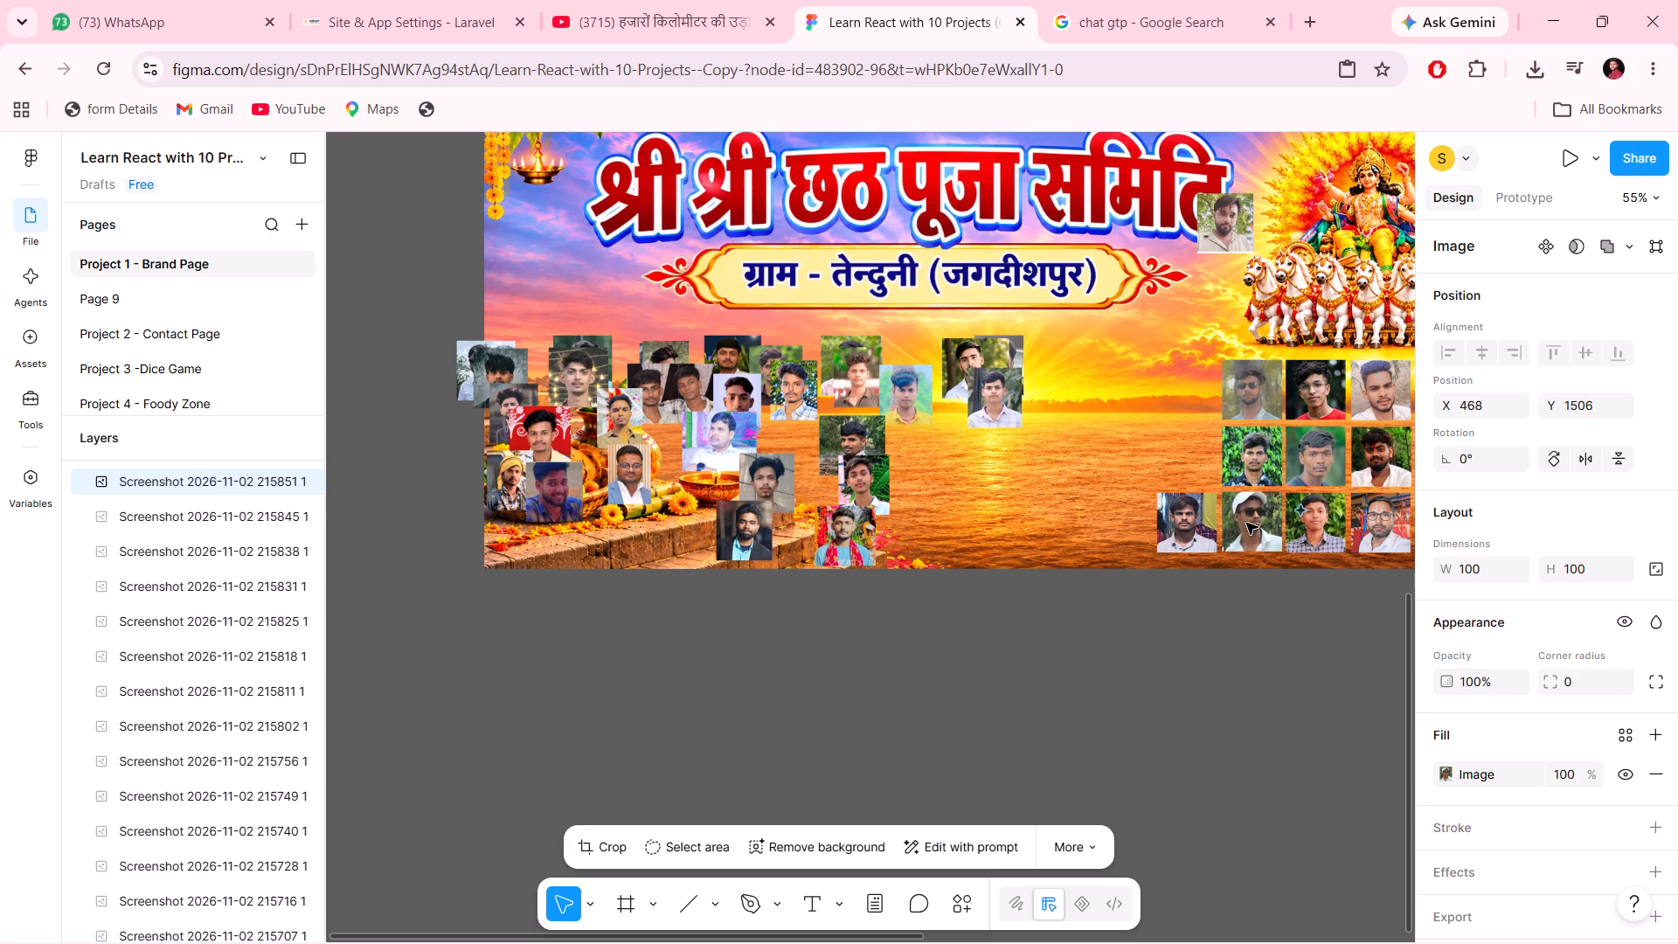
Select the 25 scattered portraits over the banner's left and middle area and move them together onto the empty canvas below the banner.
{"action": "left_click", "coordinate": [1187, 515]}
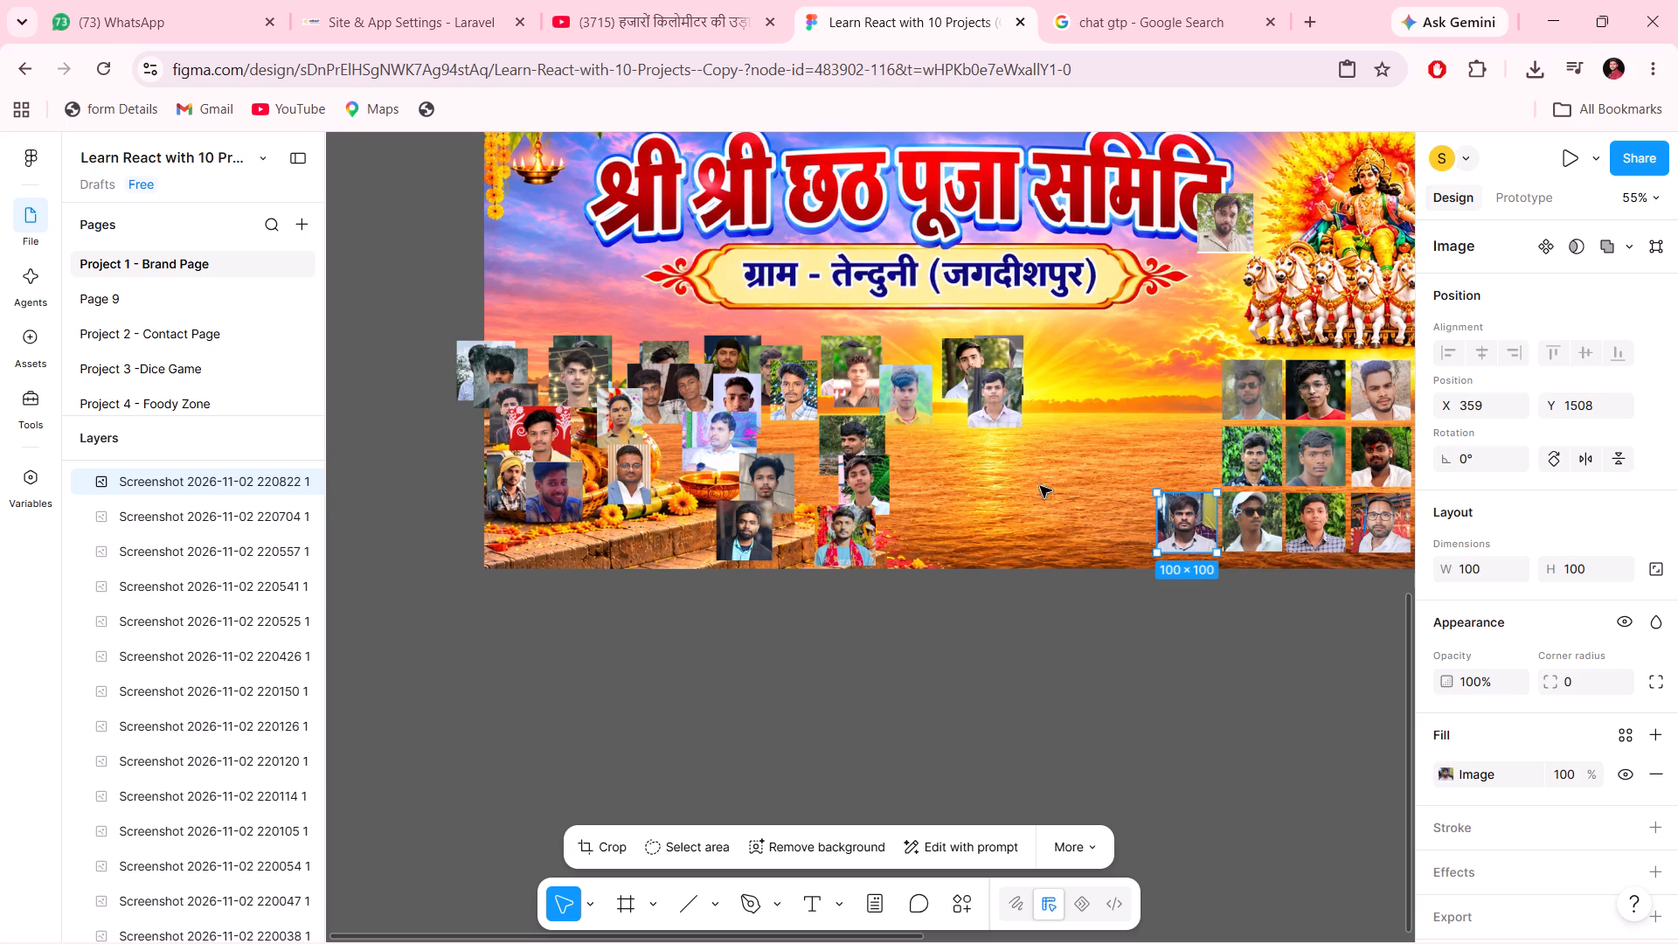
{"action": "scroll", "coordinate": [1011, 484], "scroll_direction": "right", "scroll_amount": 1}
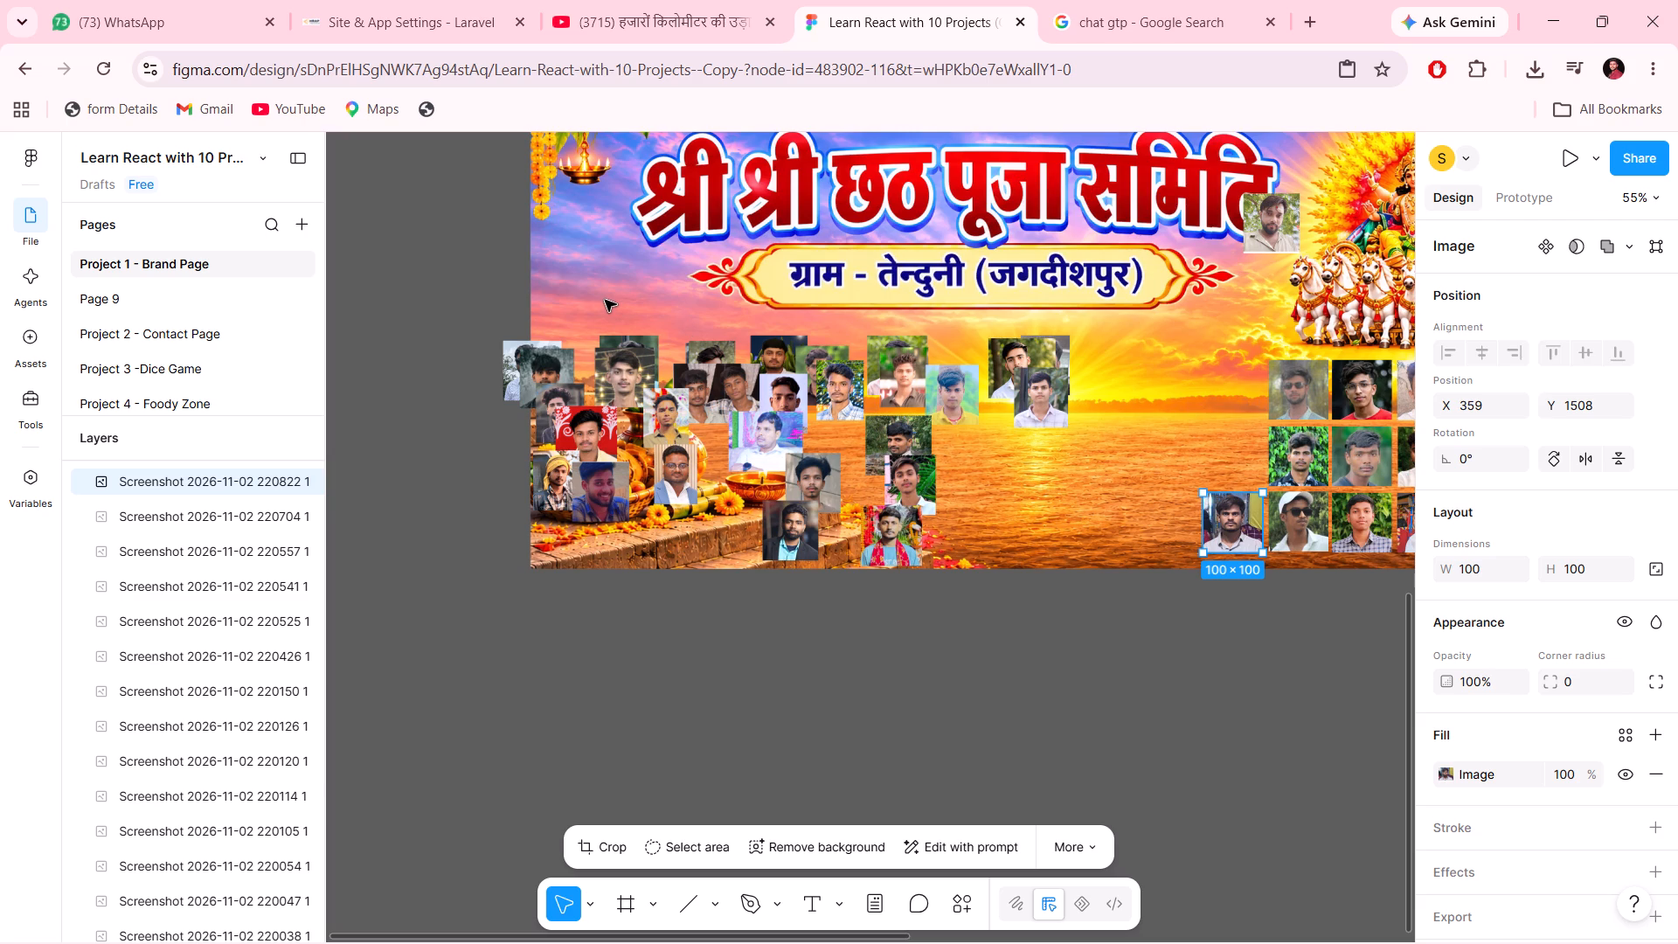
{"action": "left_click_drag", "start_coordinate": [605, 300], "coordinate": [1065, 555]}
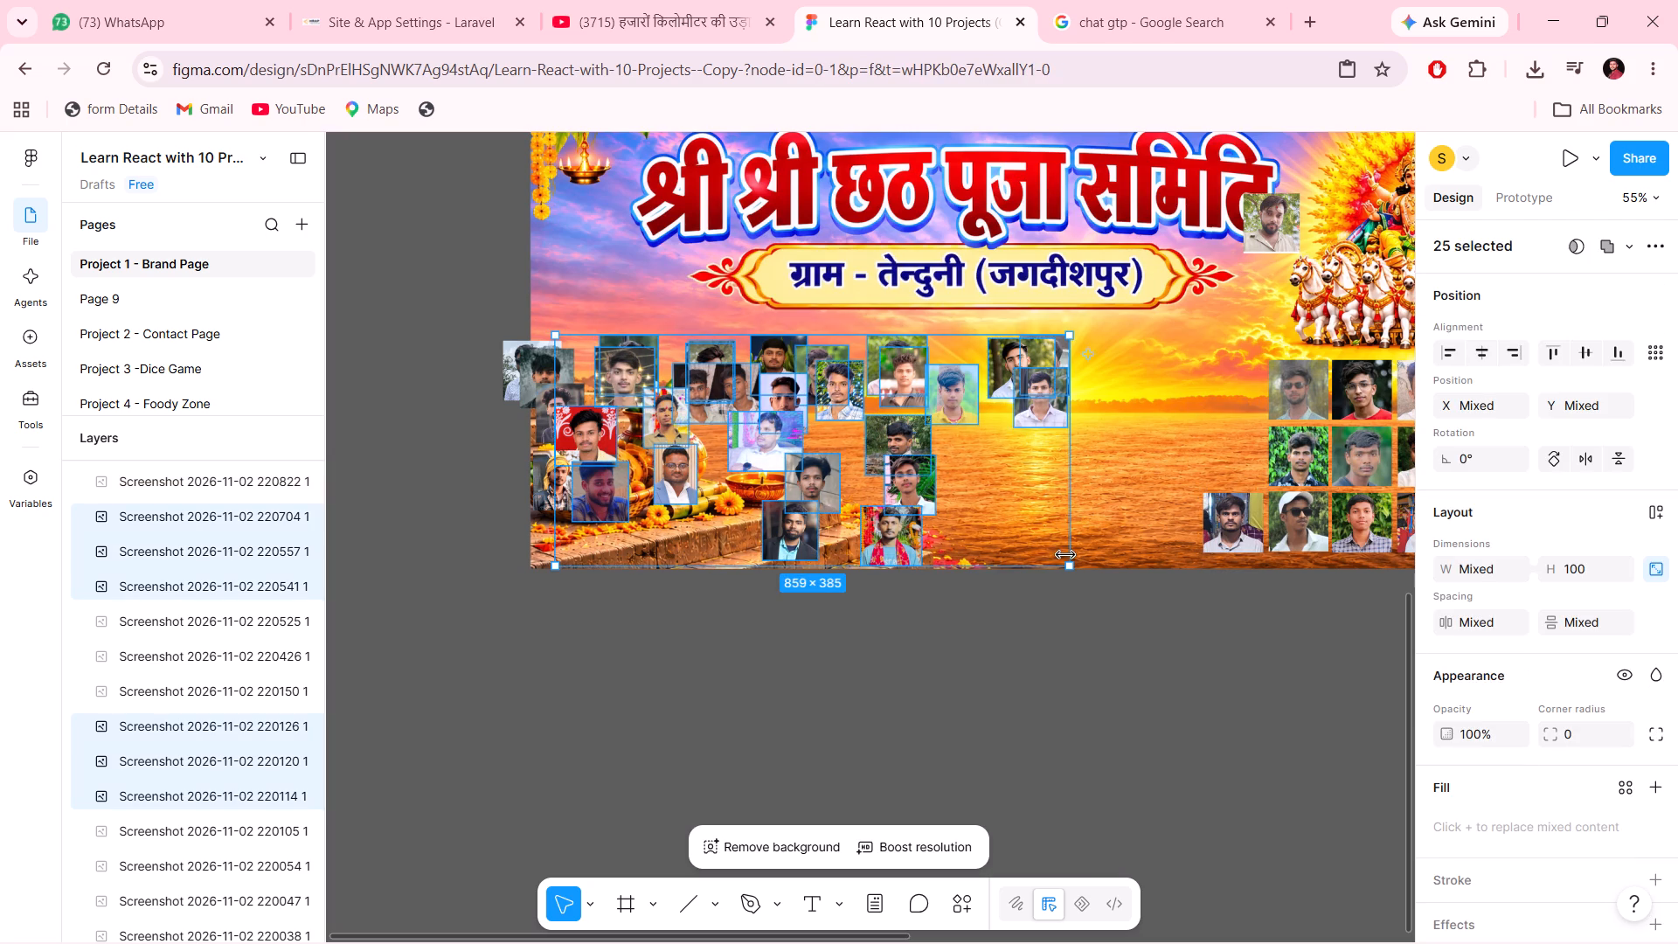
{"action": "left_click_drag", "start_coordinate": [970, 510], "coordinate": [1044, 769]}
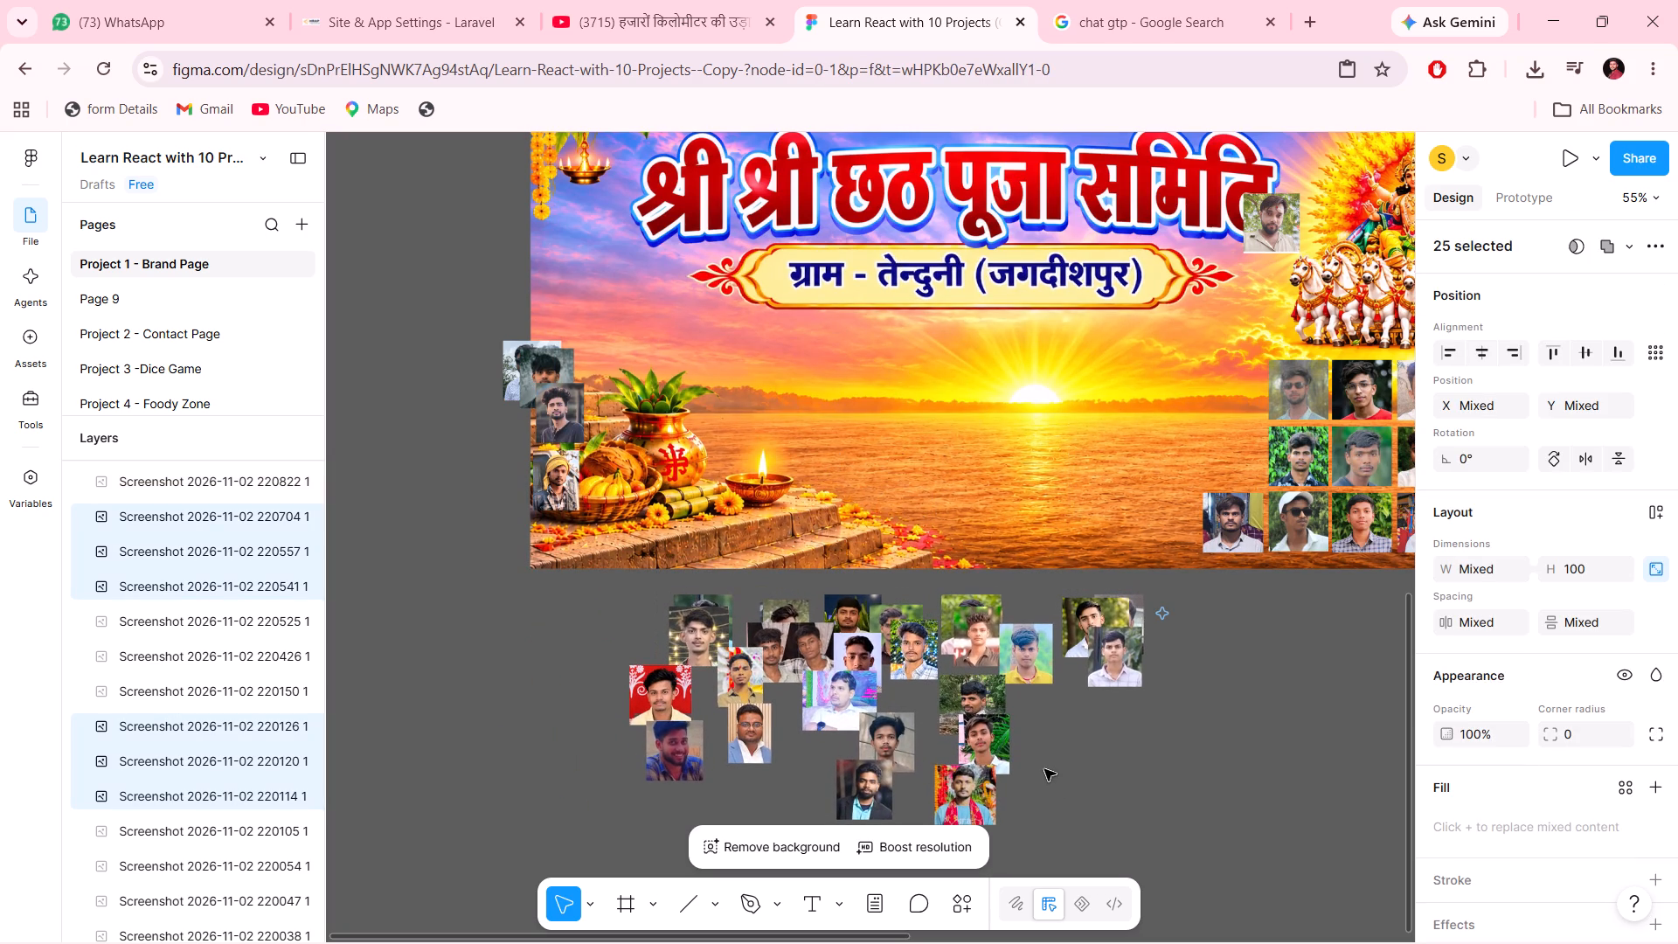
Select the four remaining portraits at the banner's left edge and stretch the selection to 325 × 283.
{"action": "left_click_drag", "start_coordinate": [472, 317], "coordinate": [506, 363]}
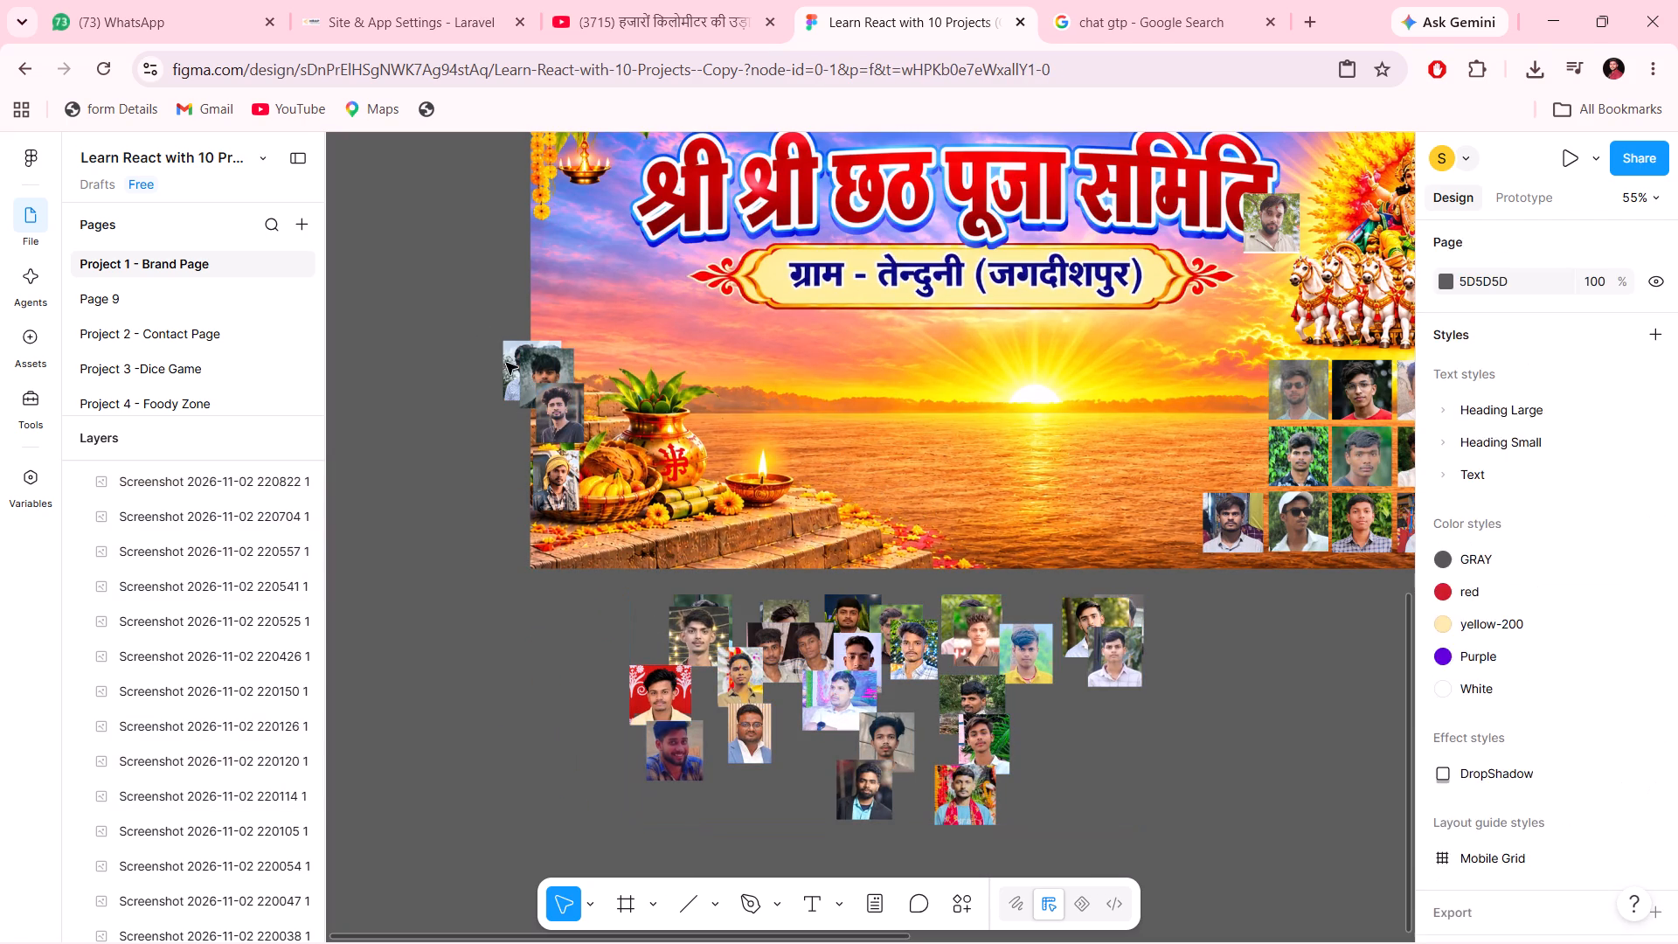
{"action": "left_click_drag", "start_coordinate": [506, 363], "coordinate": [600, 521]}
{"action": "left_click_drag", "start_coordinate": [580, 410], "coordinate": [573, 425]}
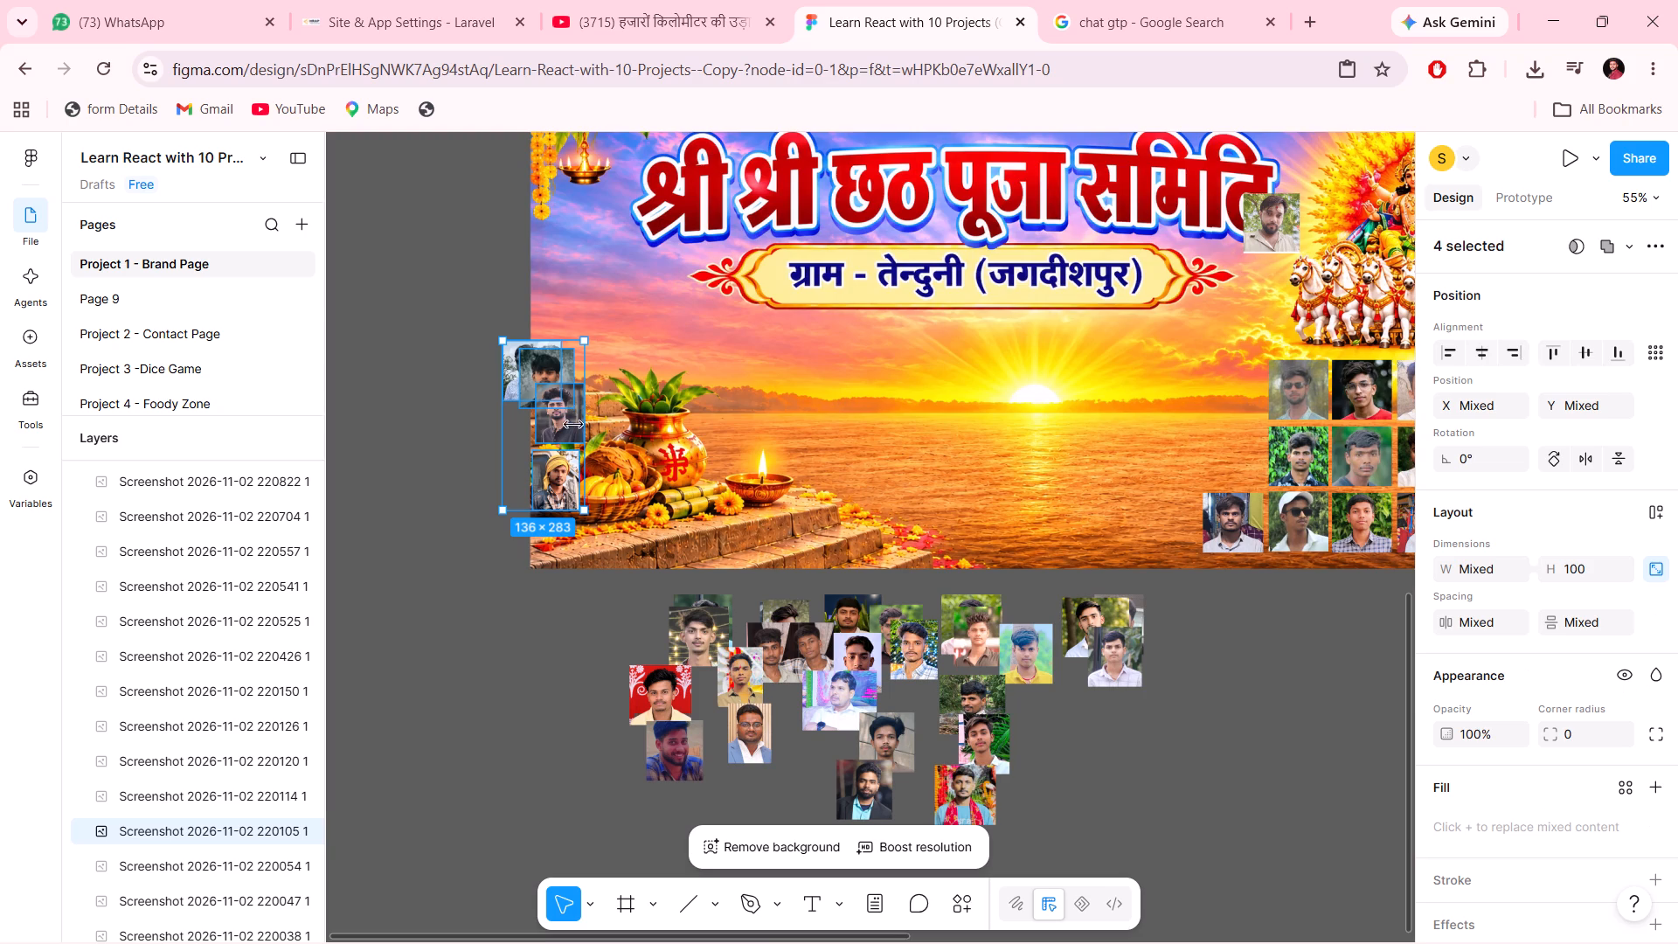
{"action": "left_click_drag", "start_coordinate": [573, 425], "coordinate": [697, 457]}
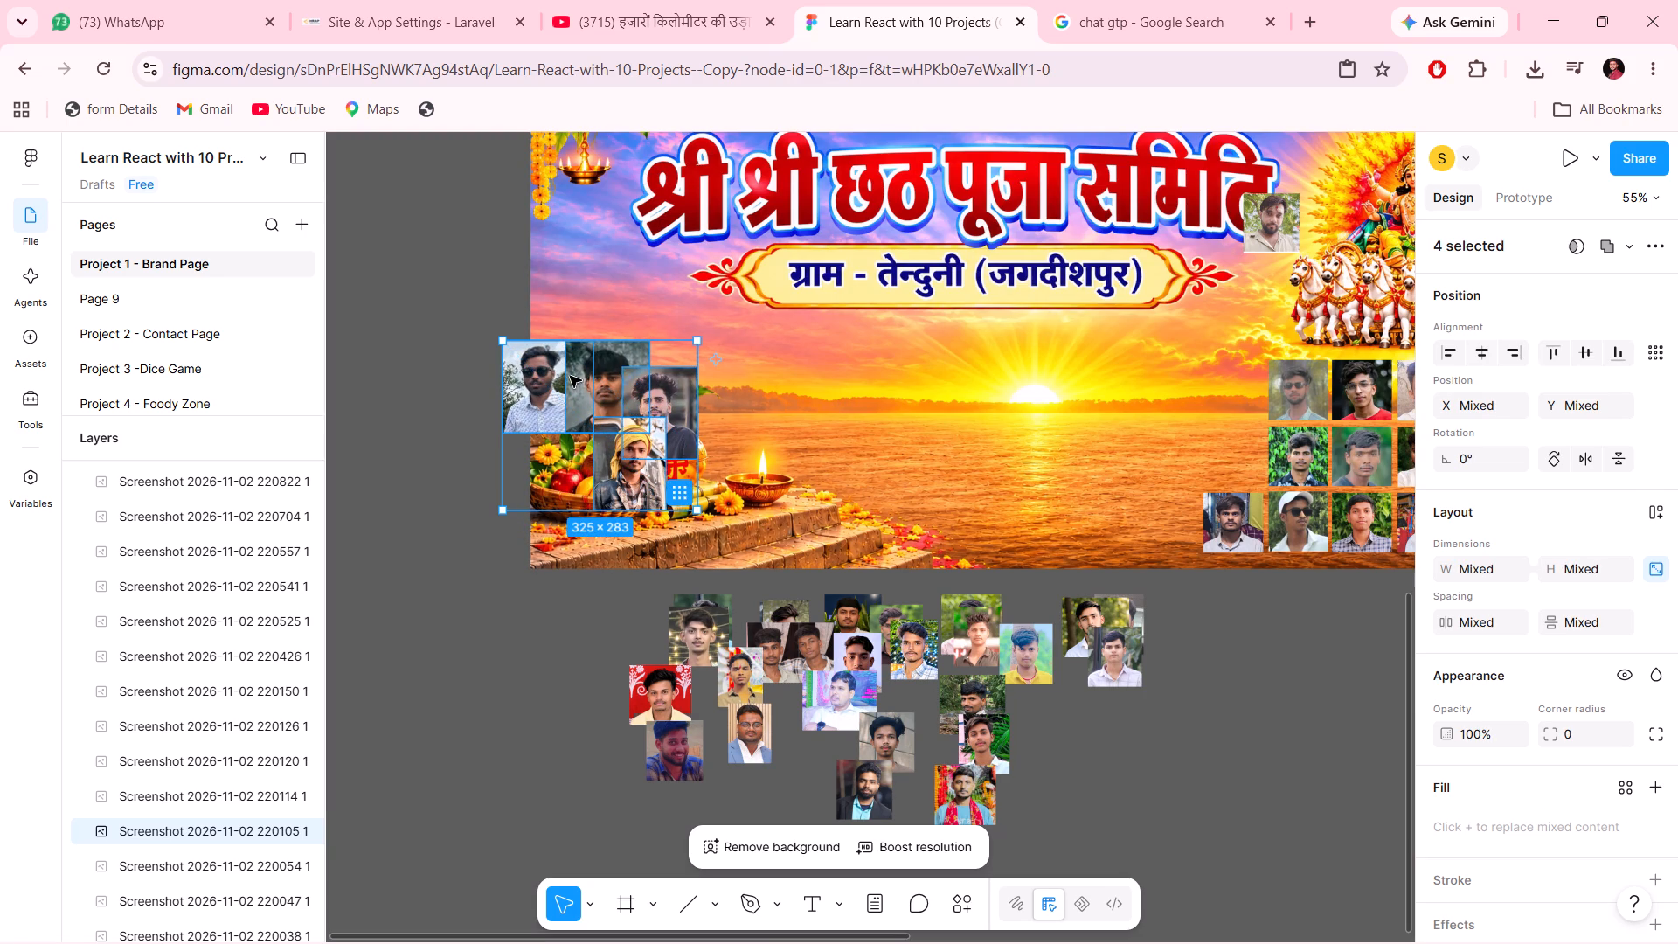
Move the four selected portraits below the banner, beside the other unplaced portraits.
{"action": "left_click_drag", "start_coordinate": [559, 379], "coordinate": [490, 621]}
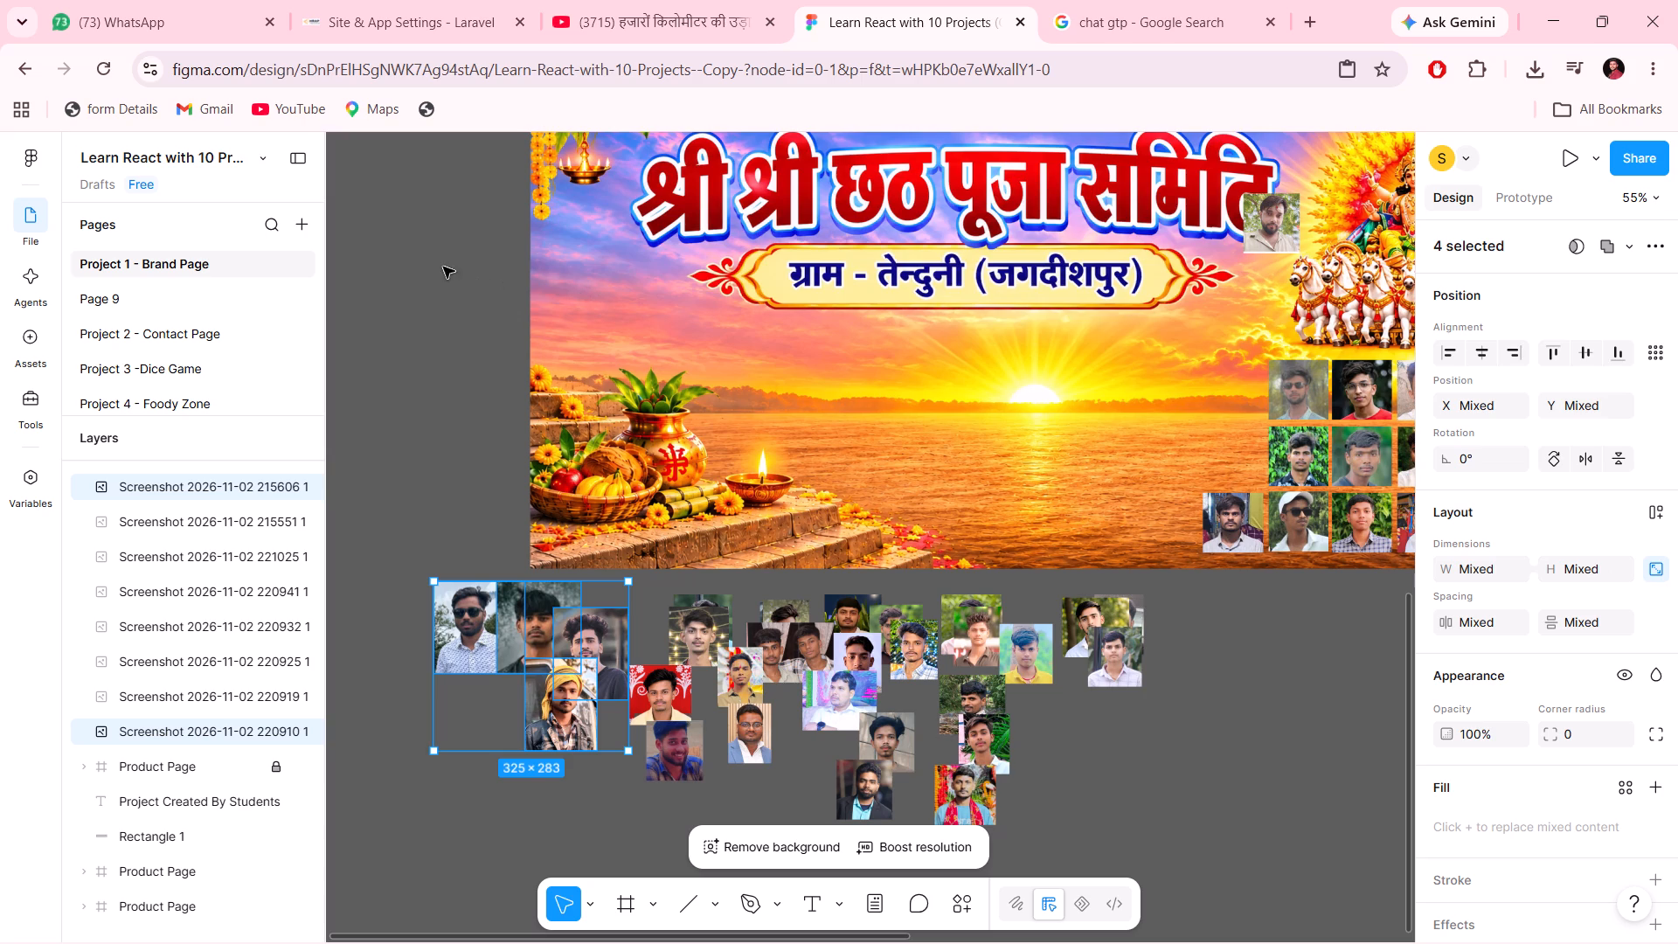
Select the 46 portraits below the banner, in the grid and on the far canvas, unlock their proportions and set them to 100 × 100.
{"action": "left_click_drag", "start_coordinate": [396, 255], "coordinate": [1243, 889]}
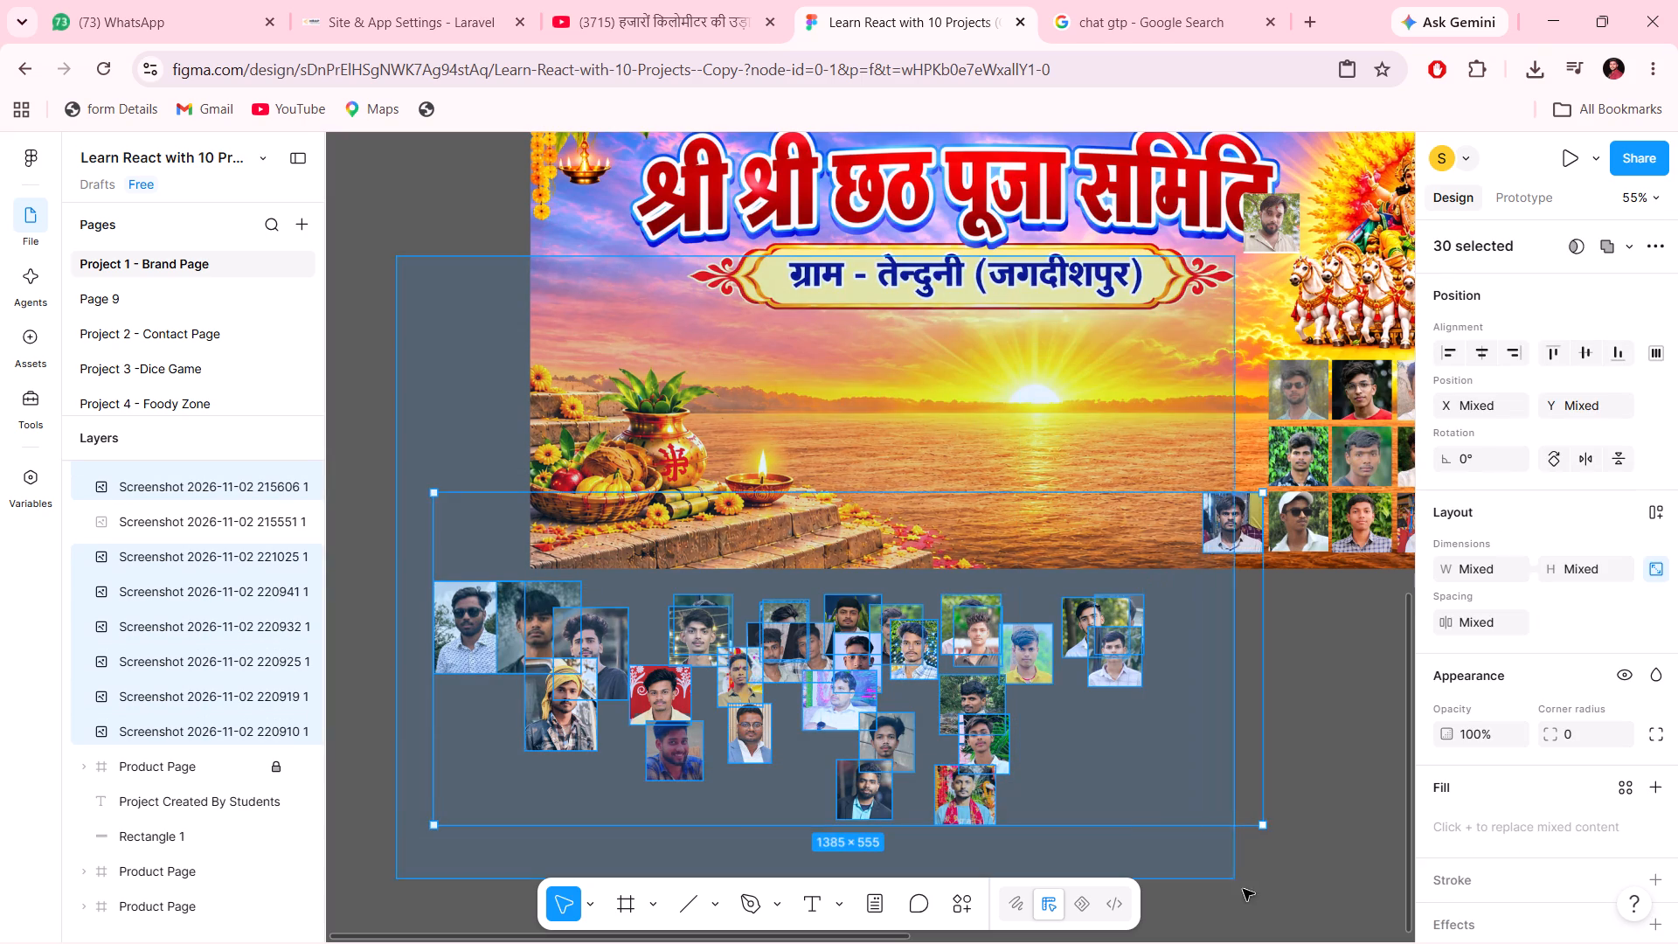
{"action": "left_click_drag", "start_coordinate": [1243, 889], "coordinate": [1492, 852]}
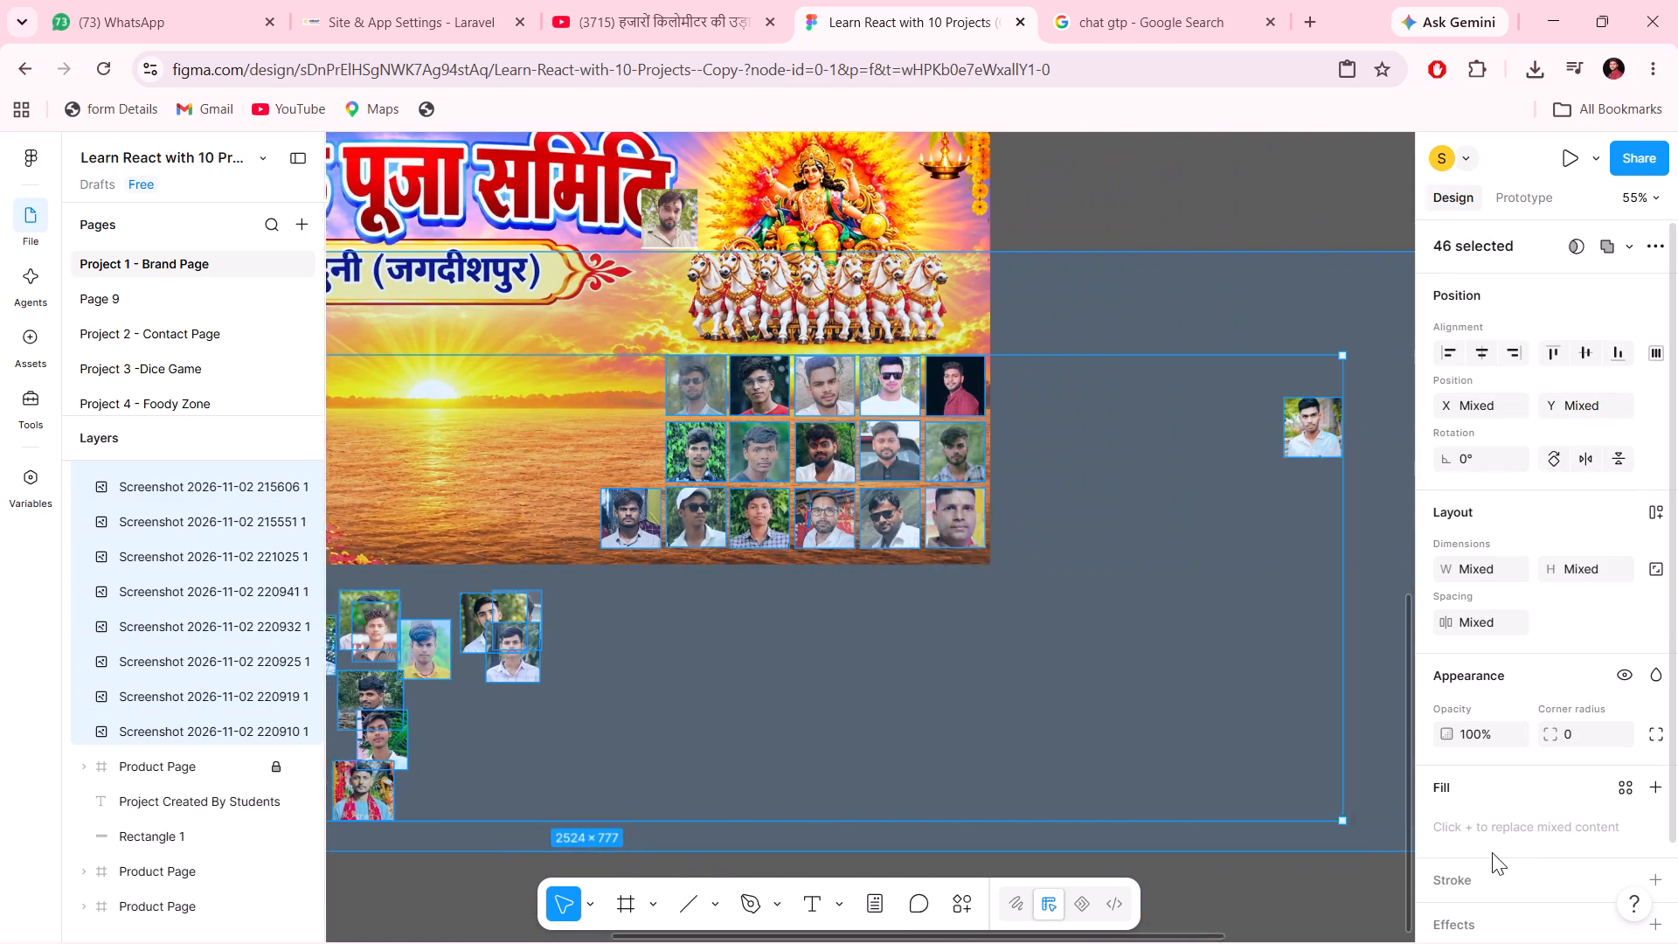
{"action": "left_click_drag", "start_coordinate": [1492, 852], "coordinate": [1307, 833]}
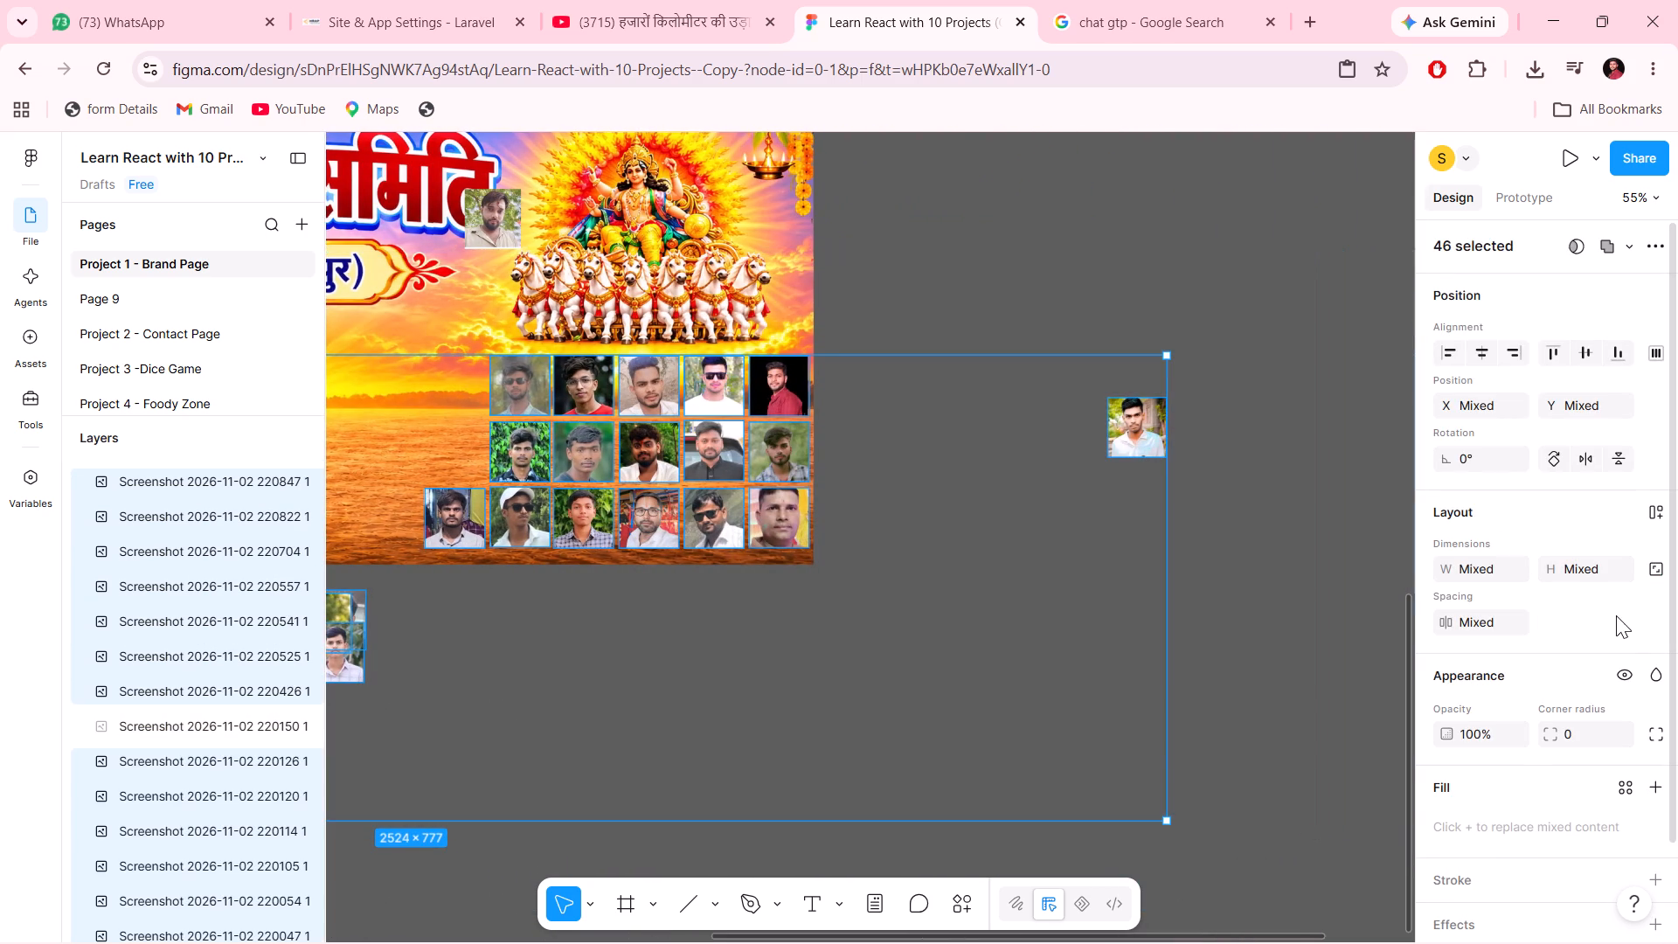
{"action": "left_click", "coordinate": [1657, 568]}
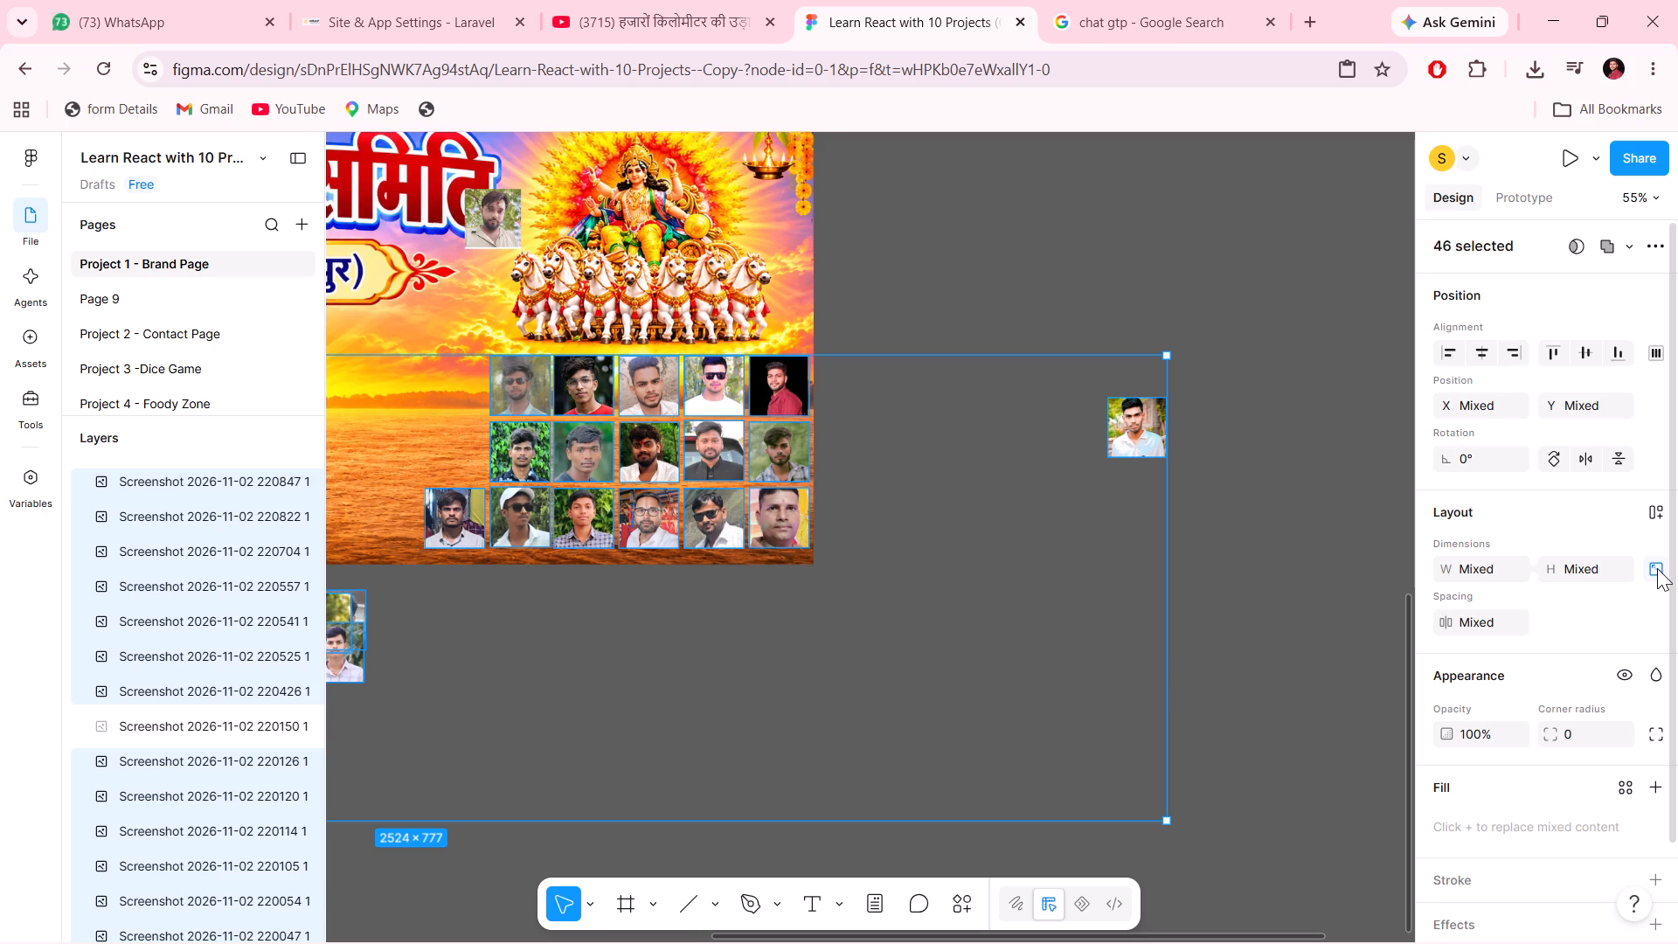
{"action": "left_click", "coordinate": [1657, 568]}
{"action": "left_click", "coordinate": [1487, 568]}
{"action": "type", "text": "100"}
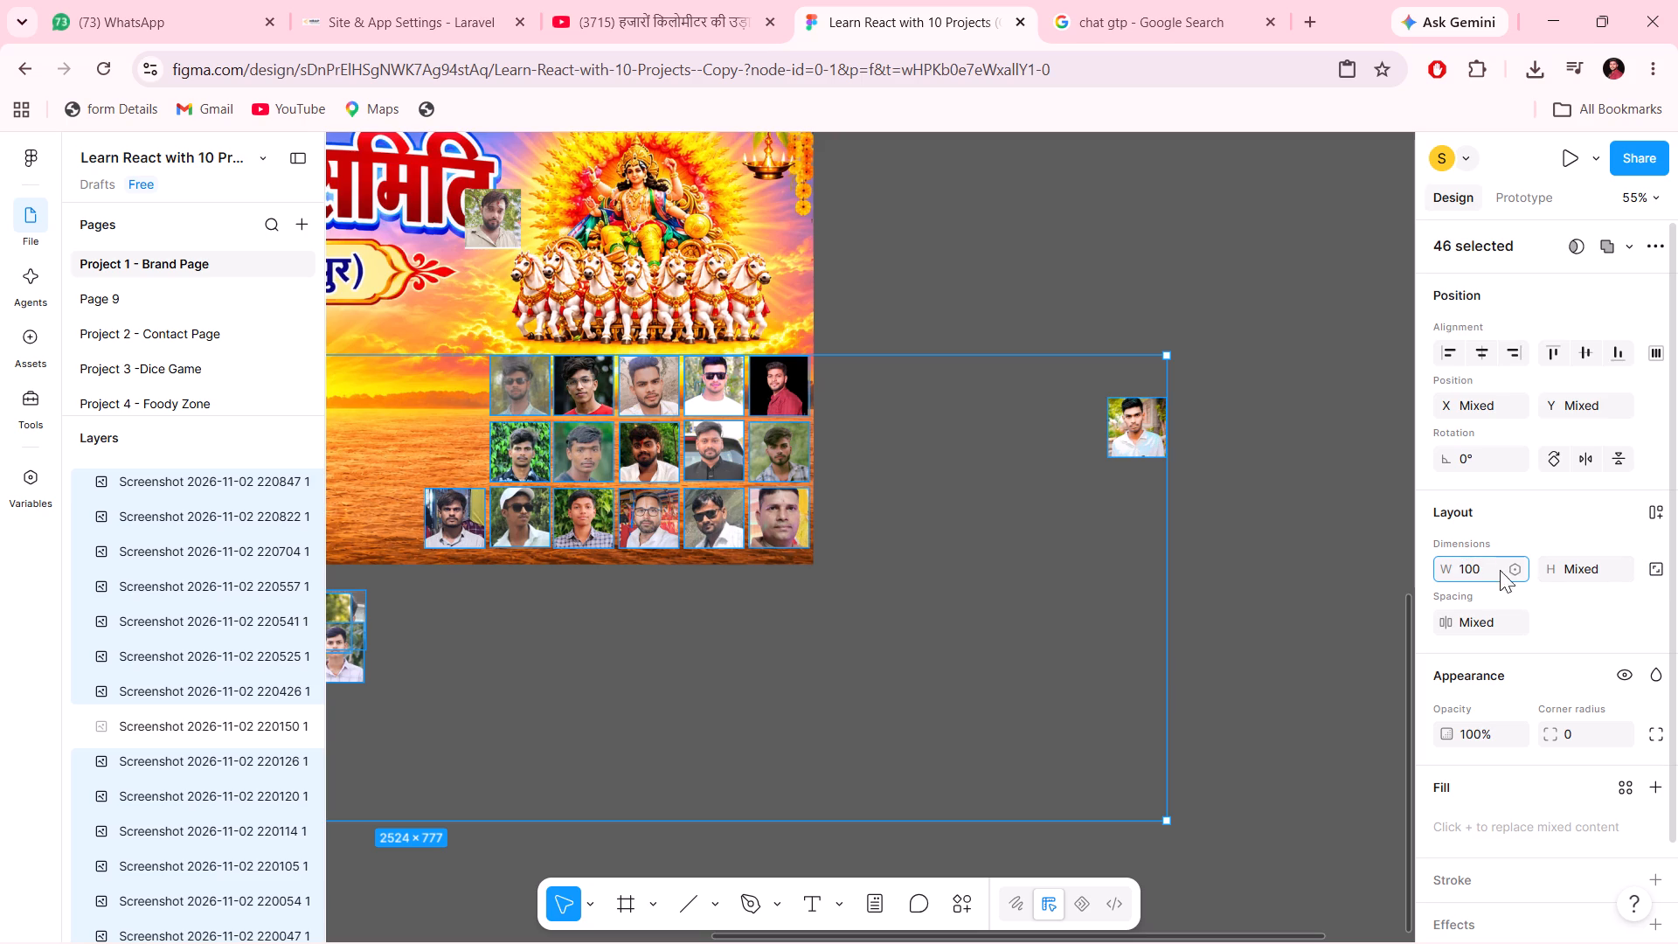
{"action": "left_click", "coordinate": [1573, 576]}
{"action": "type", "text": "100"}
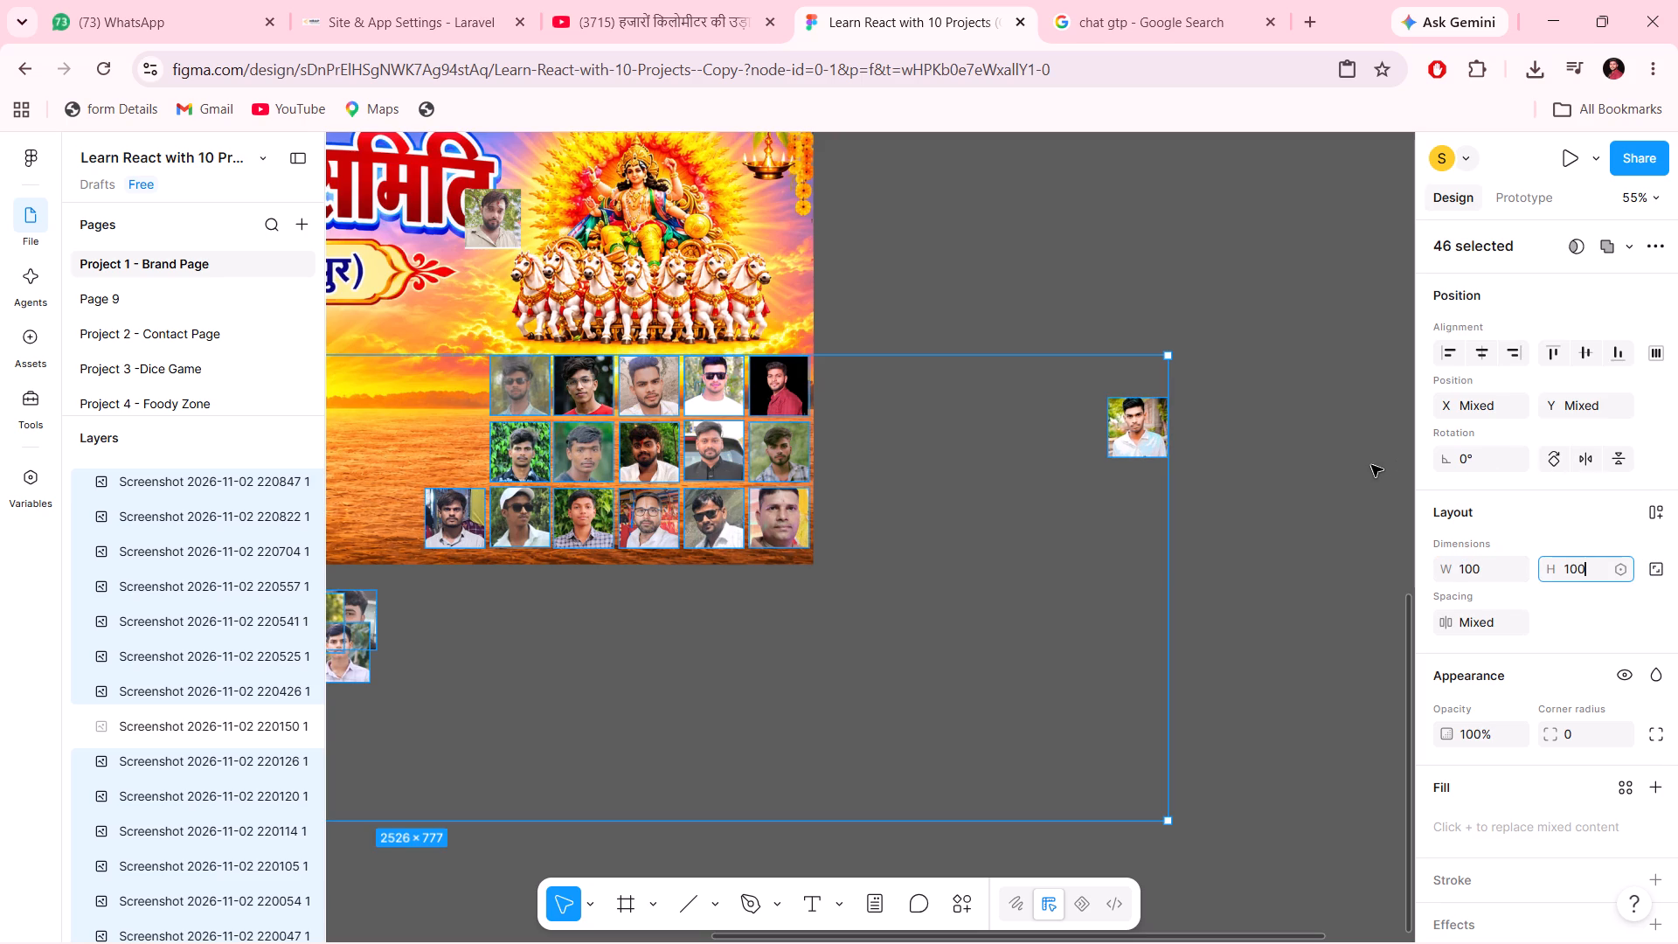
{"action": "left_click", "coordinate": [1371, 465]}
{"action": "left_click", "coordinate": [1135, 439]}
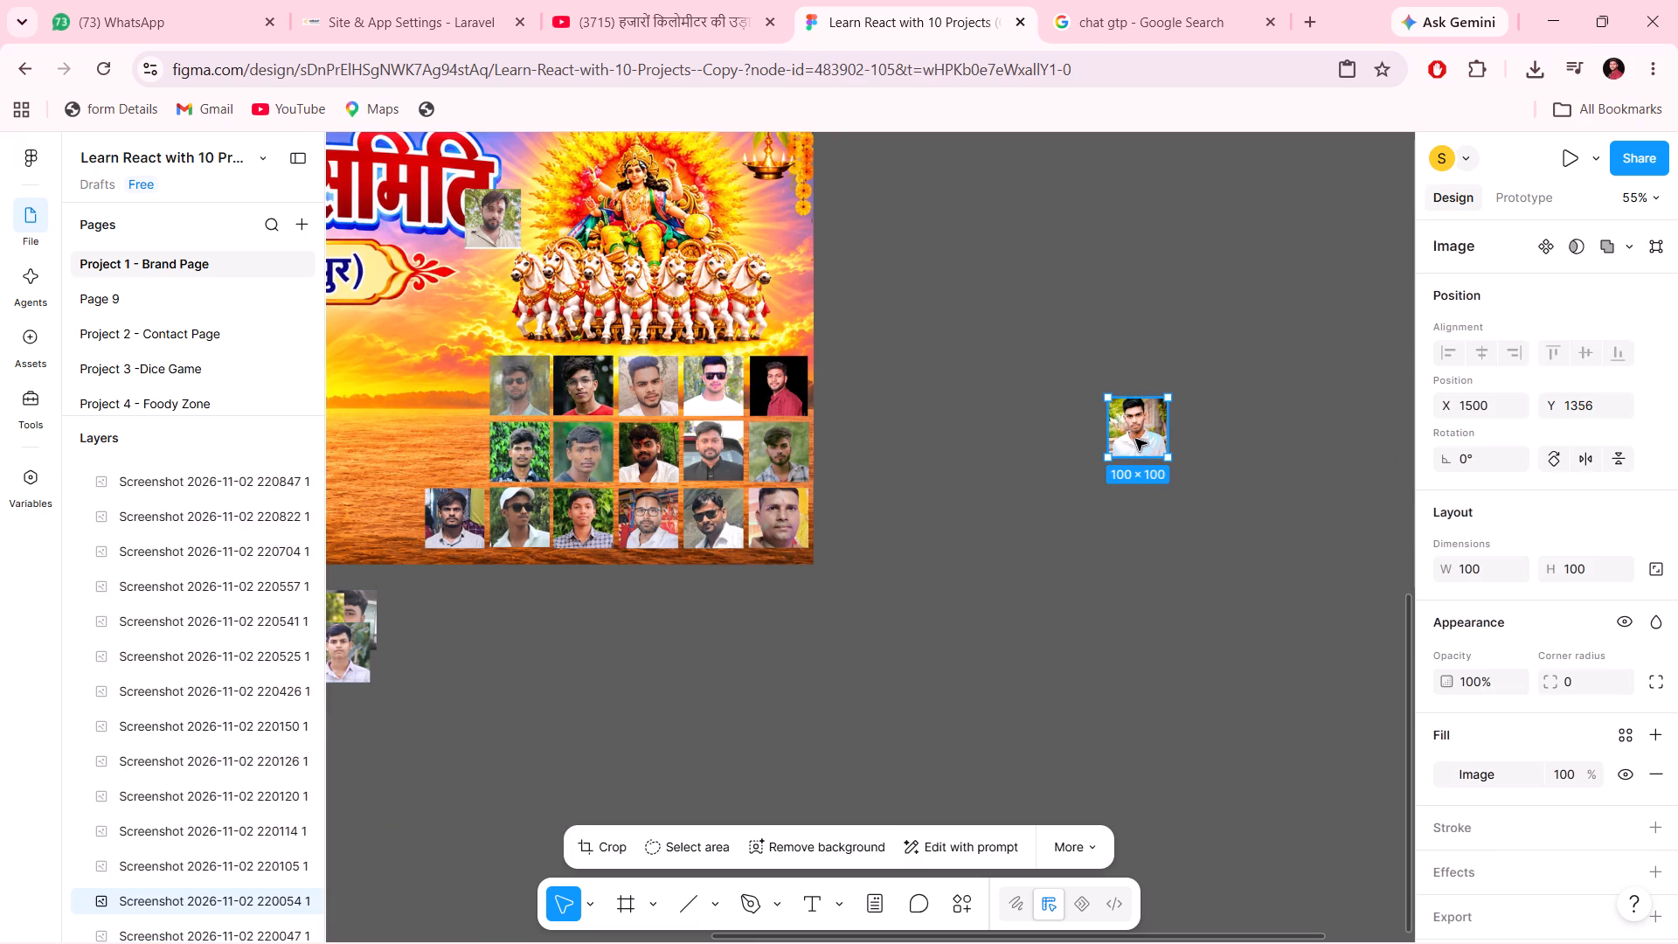
{"action": "scroll", "coordinate": [940, 546], "scroll_direction": "right", "scroll_amount": 2}
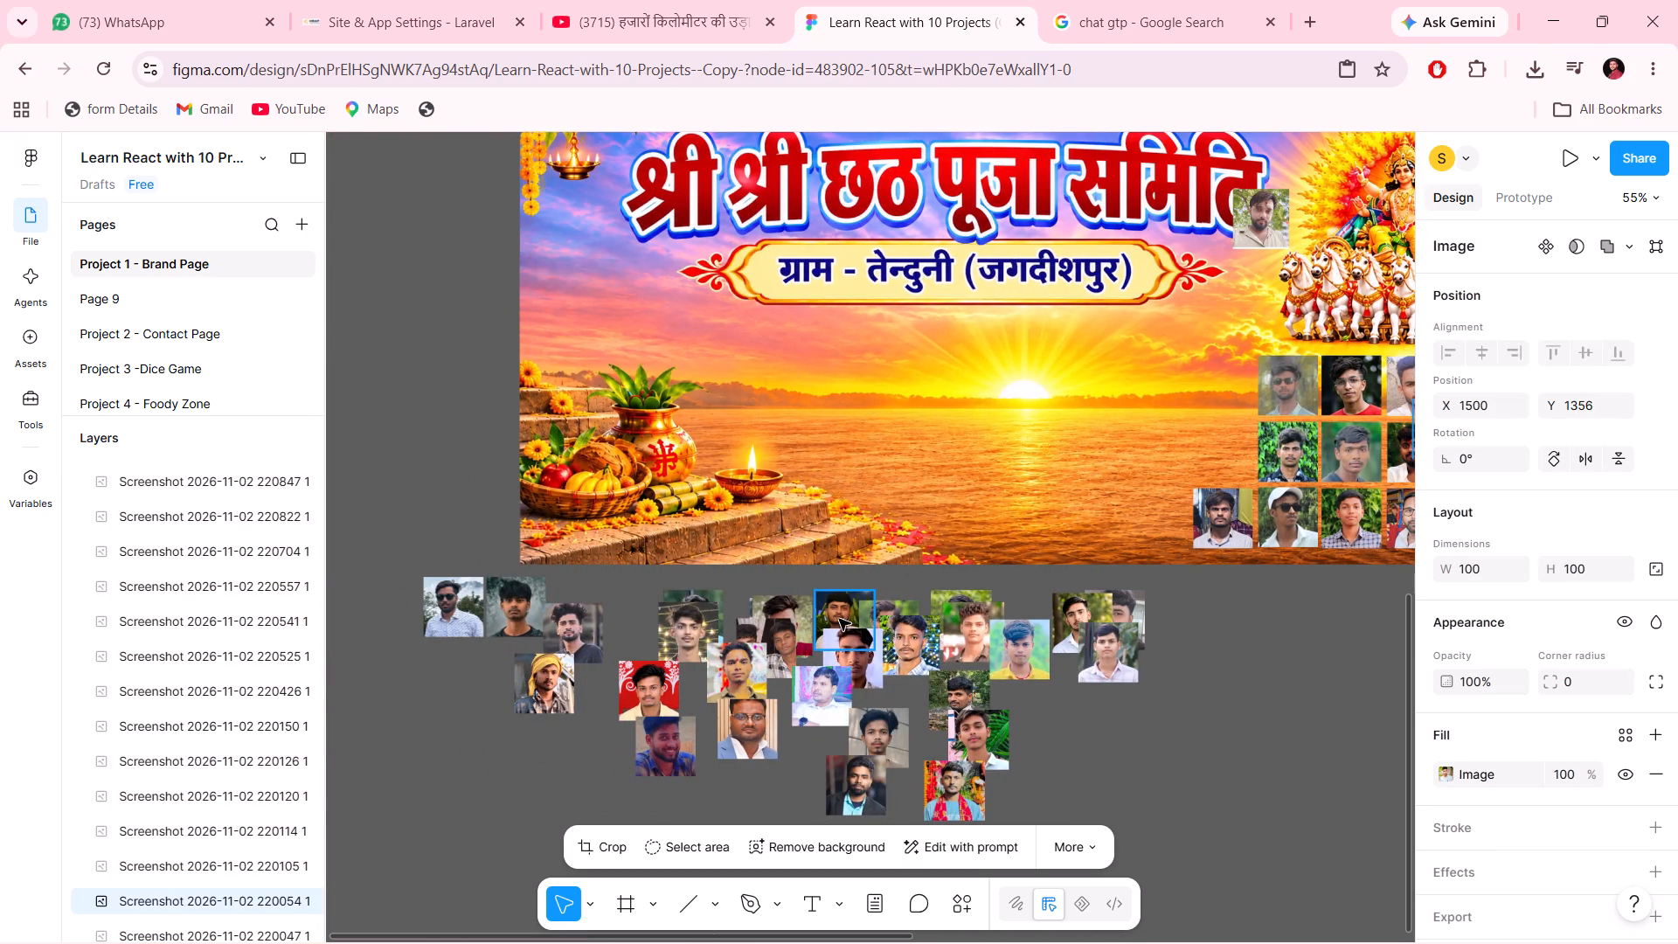
{"action": "left_click", "coordinate": [839, 627]}
{"action": "left_click", "coordinate": [687, 642]}
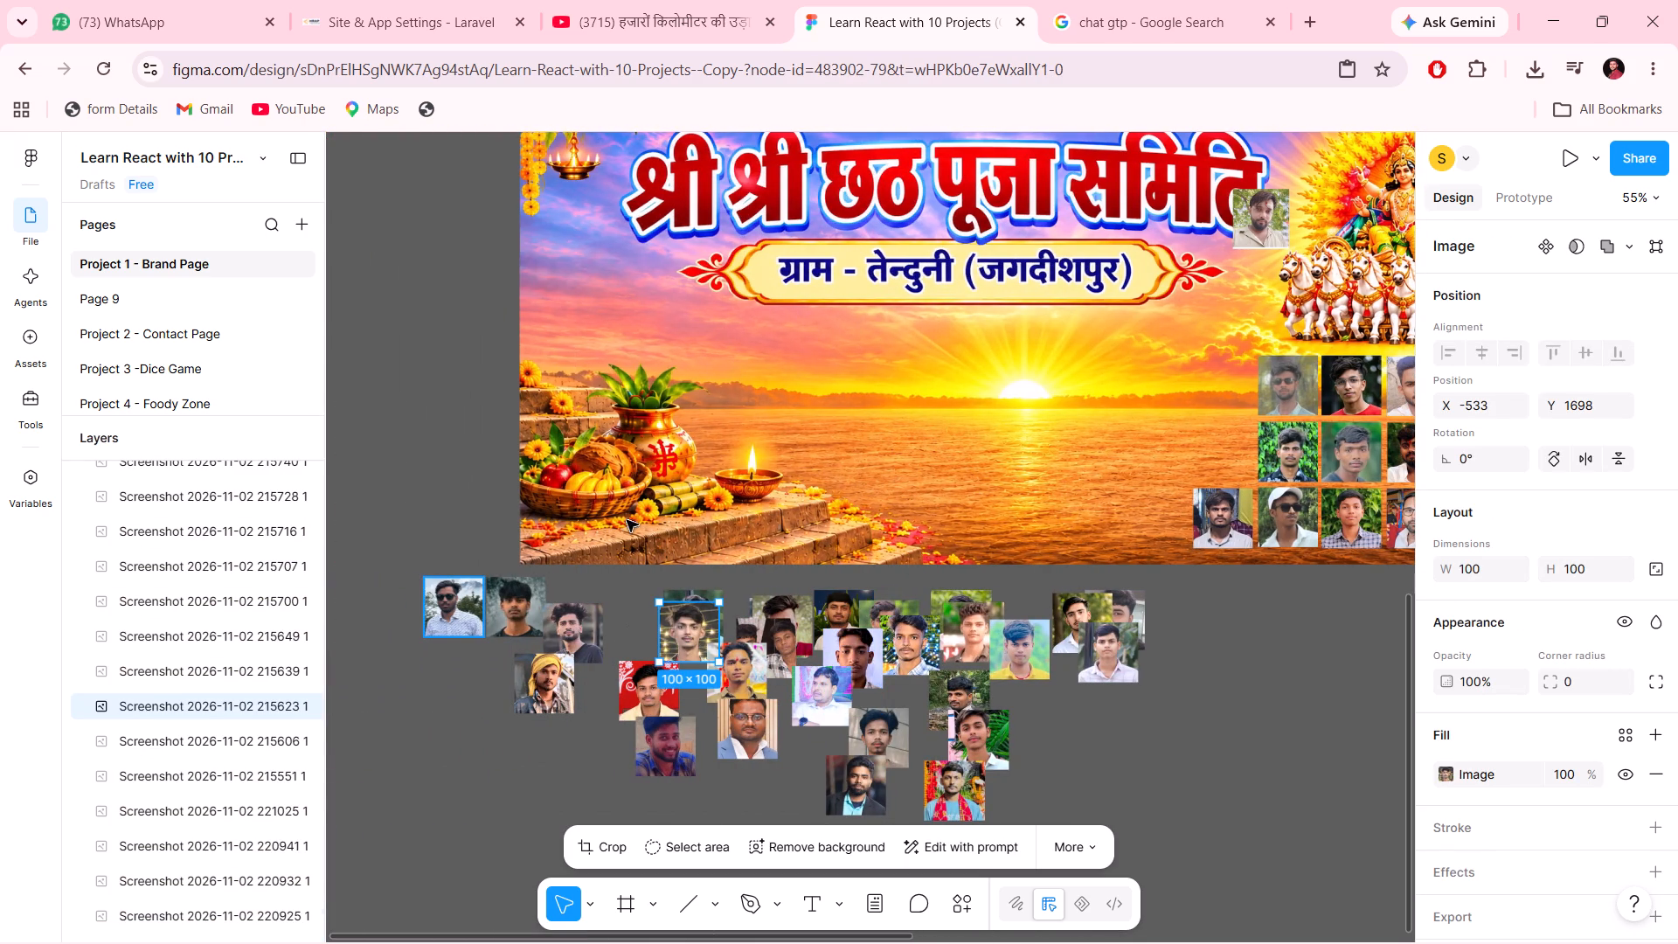
Unlock the proportions of the portrait overlapping the end of the banner's heading and set its width to 100.
{"action": "left_click", "coordinate": [1245, 216]}
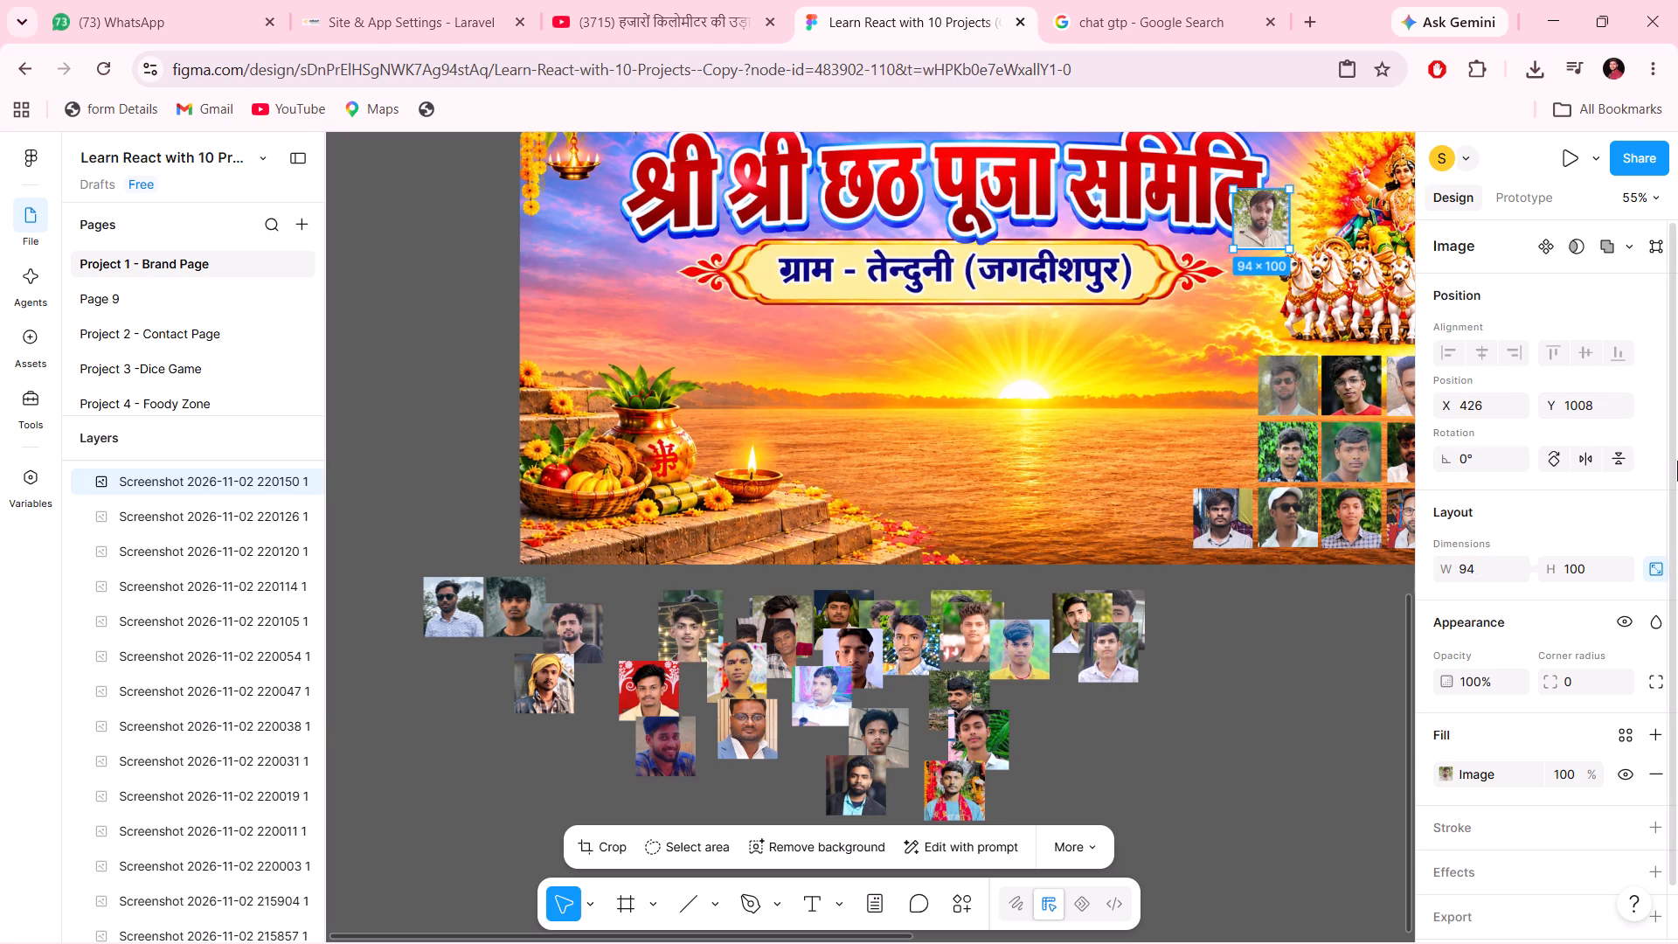
{"action": "left_click", "coordinate": [1656, 575]}
{"action": "left_click", "coordinate": [1480, 560]}
{"action": "type", "text": "100"}
Move the heading portrait down beside the kalash and fruit basket artwork, to X -452, Y 1286.
{"action": "left_click_drag", "start_coordinate": [1272, 213], "coordinate": [832, 351]}
{"action": "left_click_drag", "start_coordinate": [832, 351], "coordinate": [728, 353]}
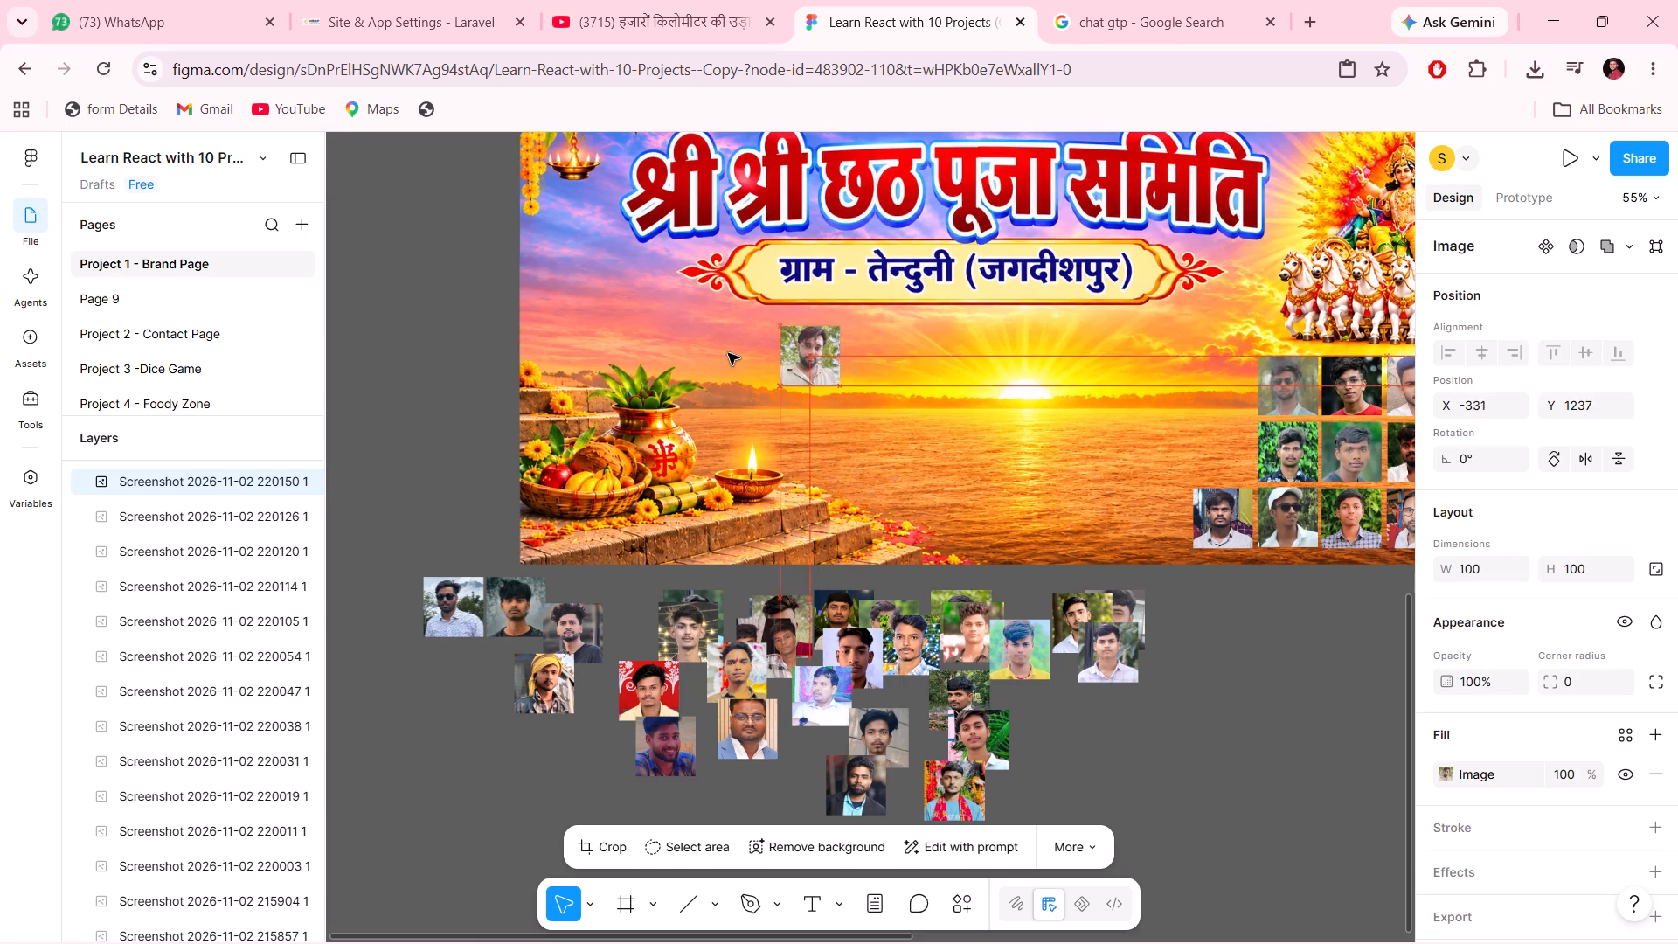
{"action": "left_click_drag", "start_coordinate": [728, 353], "coordinate": [773, 370]}
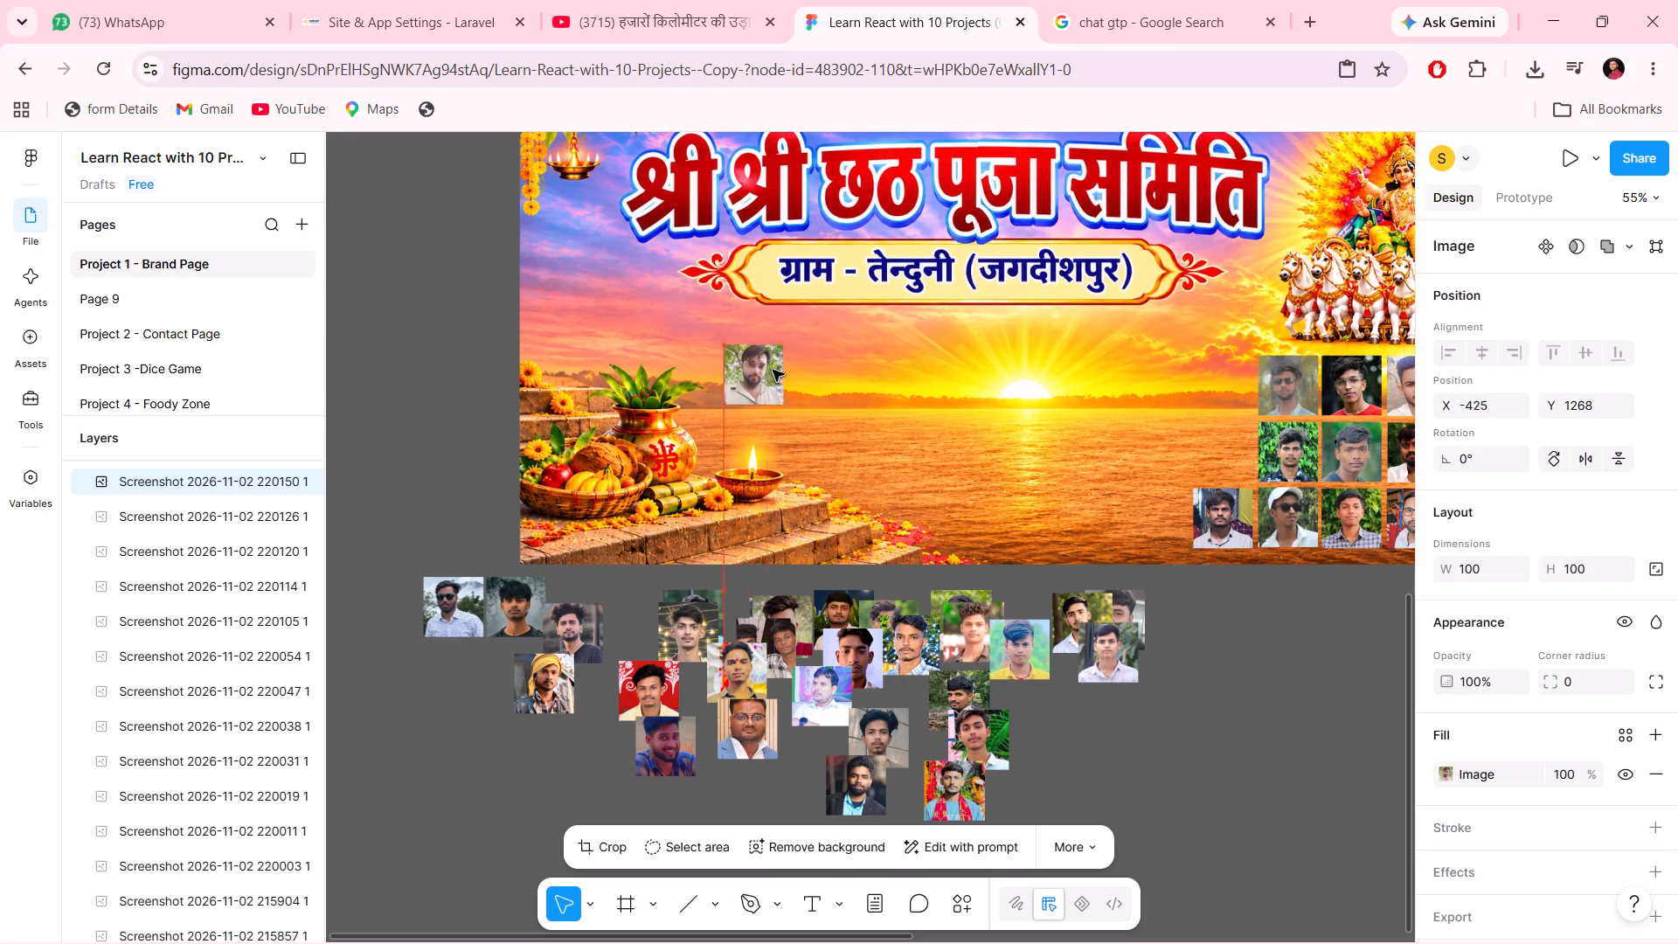
{"action": "left_click_drag", "start_coordinate": [773, 370], "coordinate": [751, 370]}
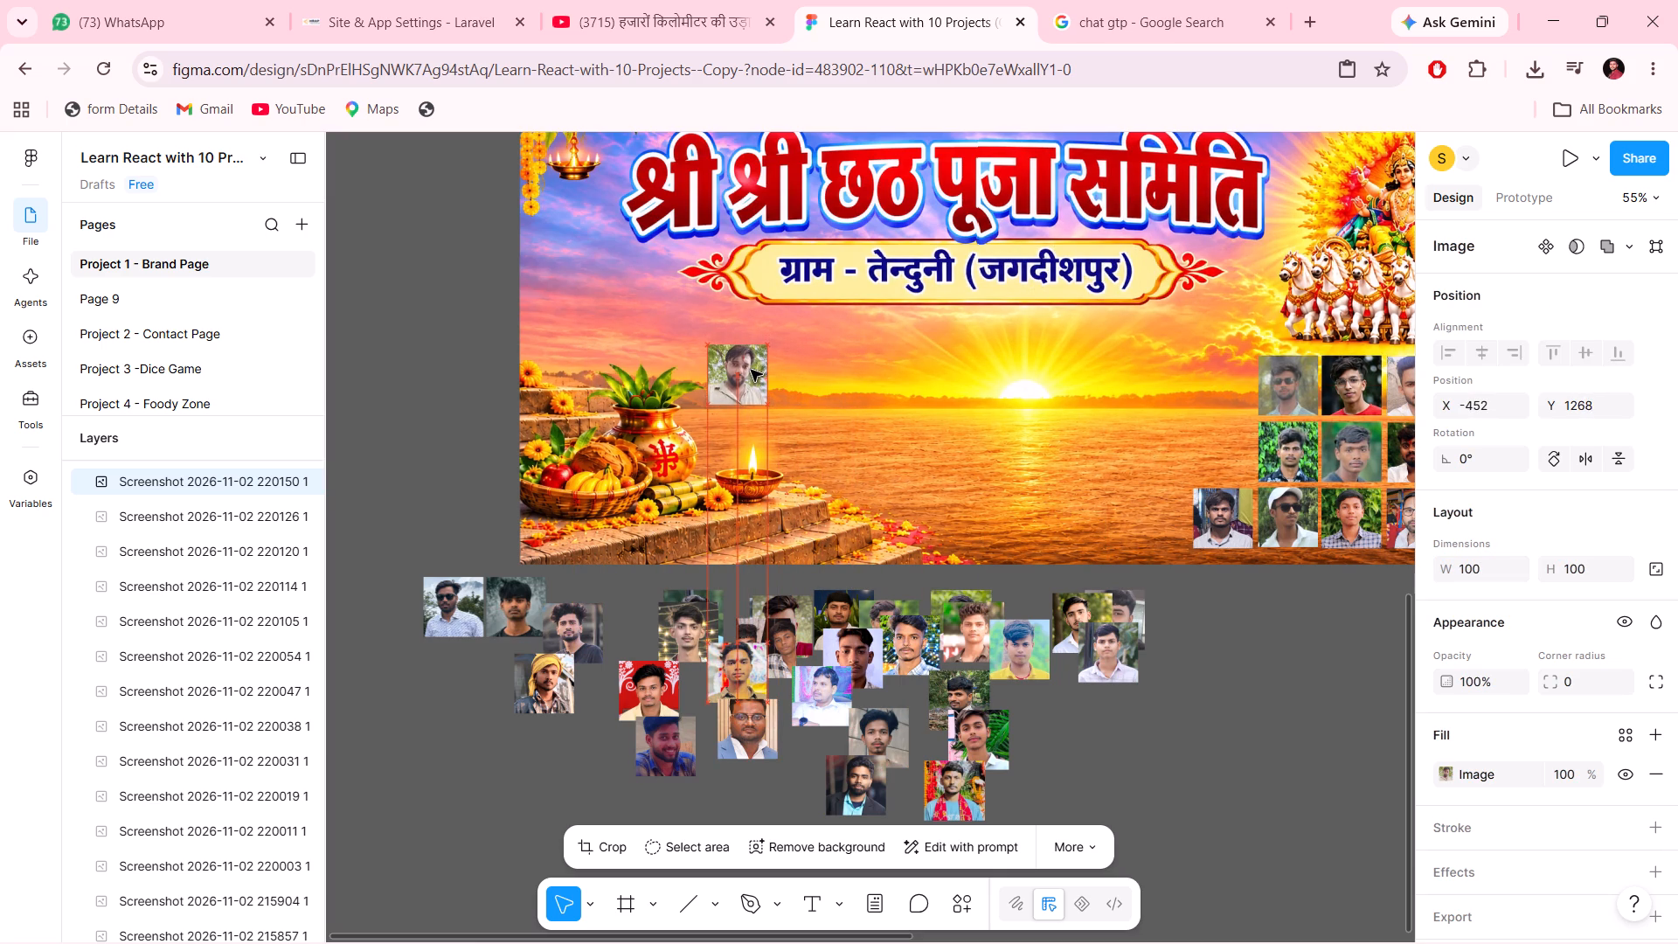
{"action": "left_click_drag", "start_coordinate": [751, 370], "coordinate": [752, 373]}
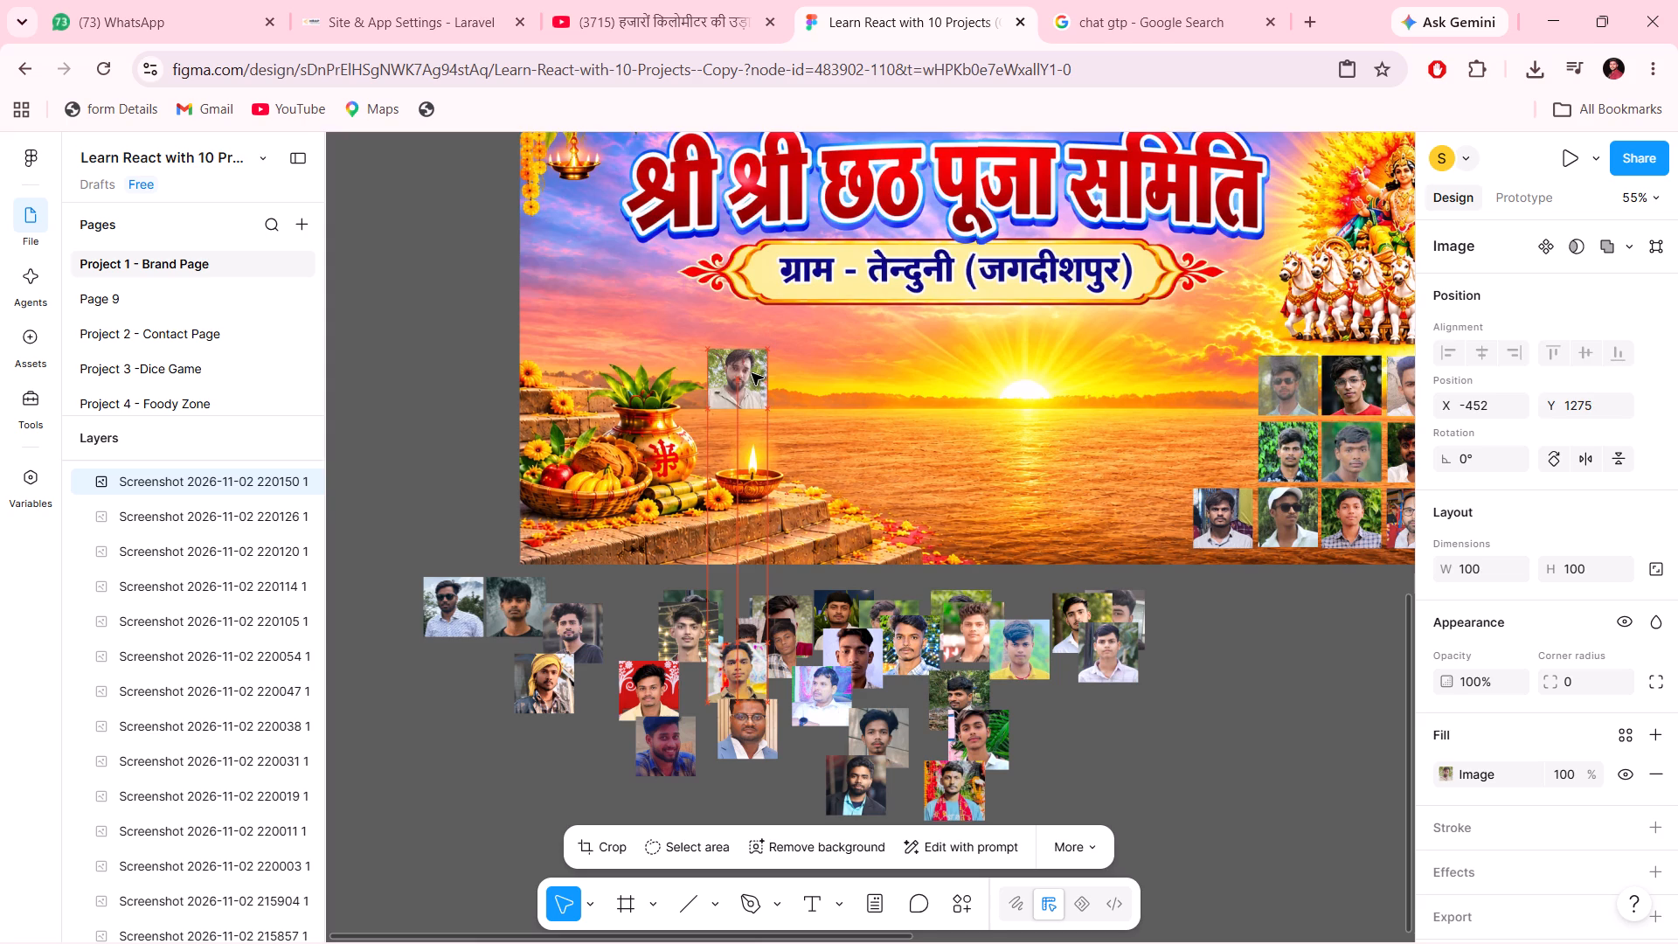
{"action": "left_click_drag", "start_coordinate": [752, 373], "coordinate": [752, 379]}
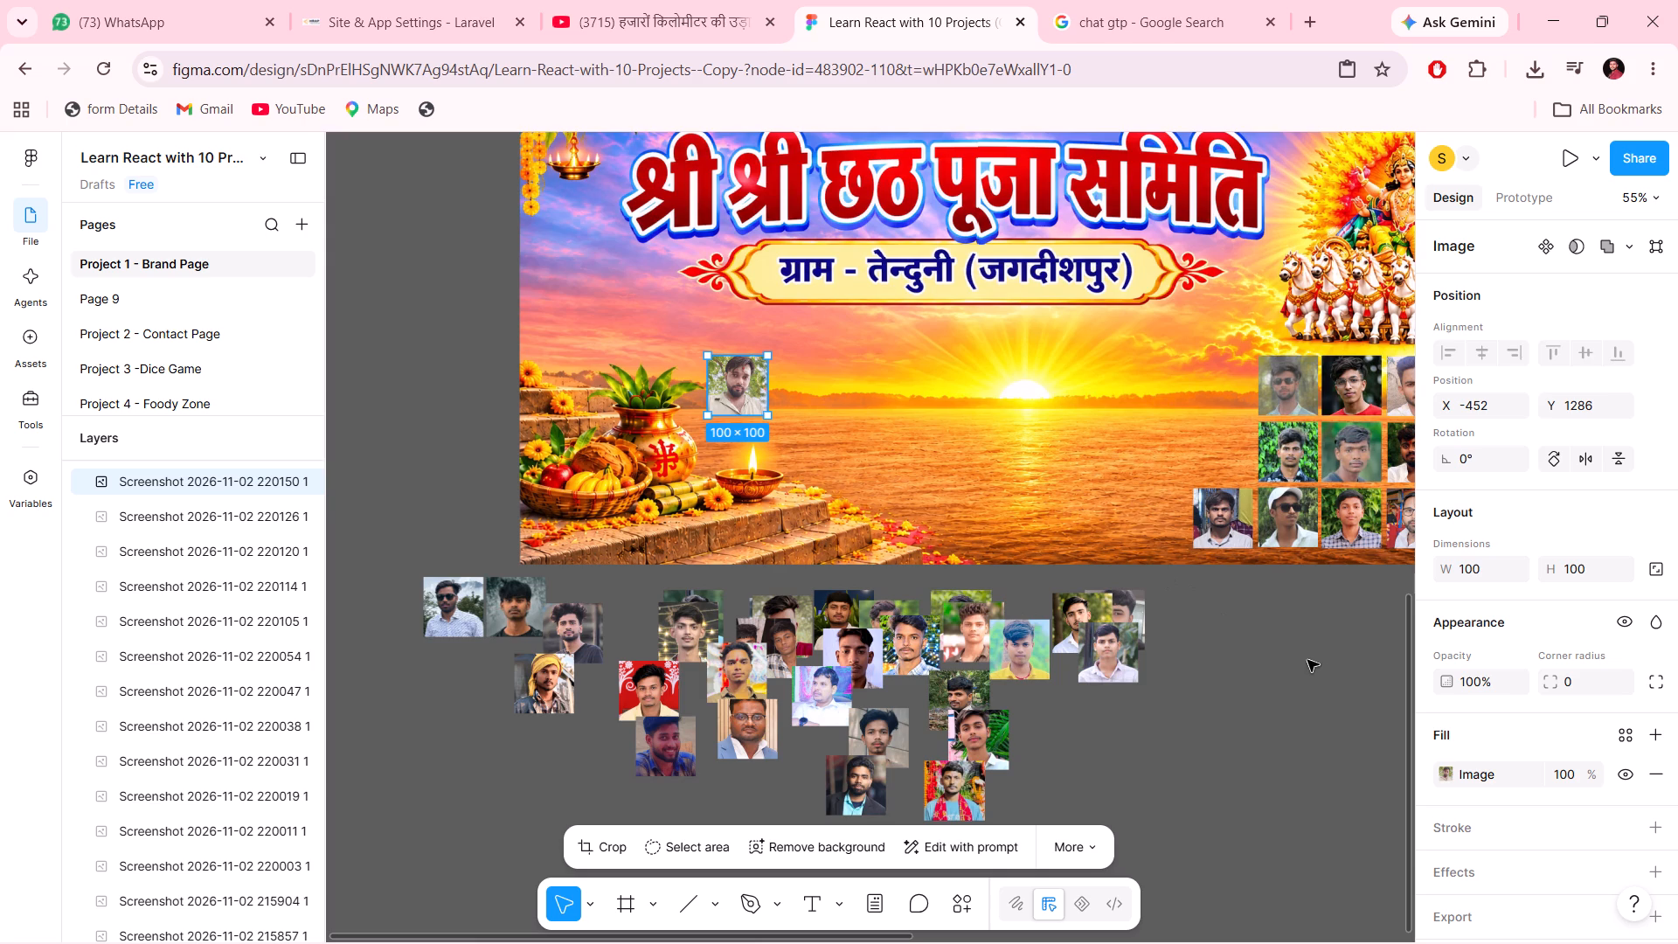
Move the black-background portrait from the end of the grid's top row toward the banner's middle, to X -181, Y 1286.
{"action": "scroll", "coordinate": [1307, 660], "scroll_direction": "left", "scroll_amount": 2}
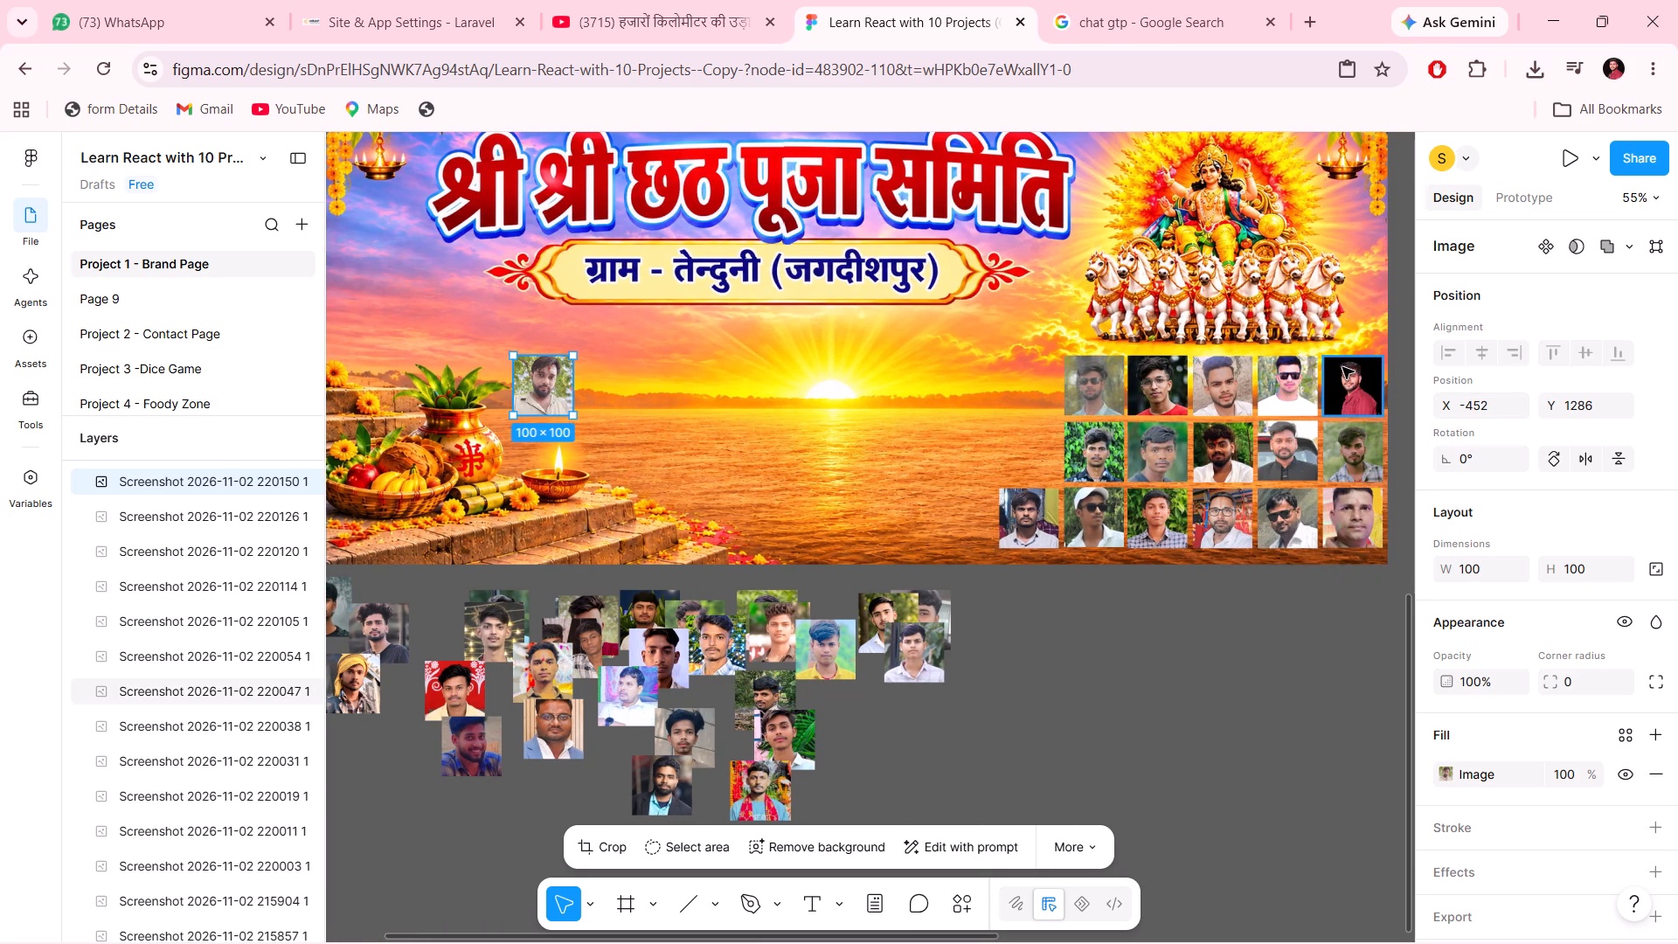
{"action": "left_click_drag", "start_coordinate": [1342, 367], "coordinate": [613, 365]}
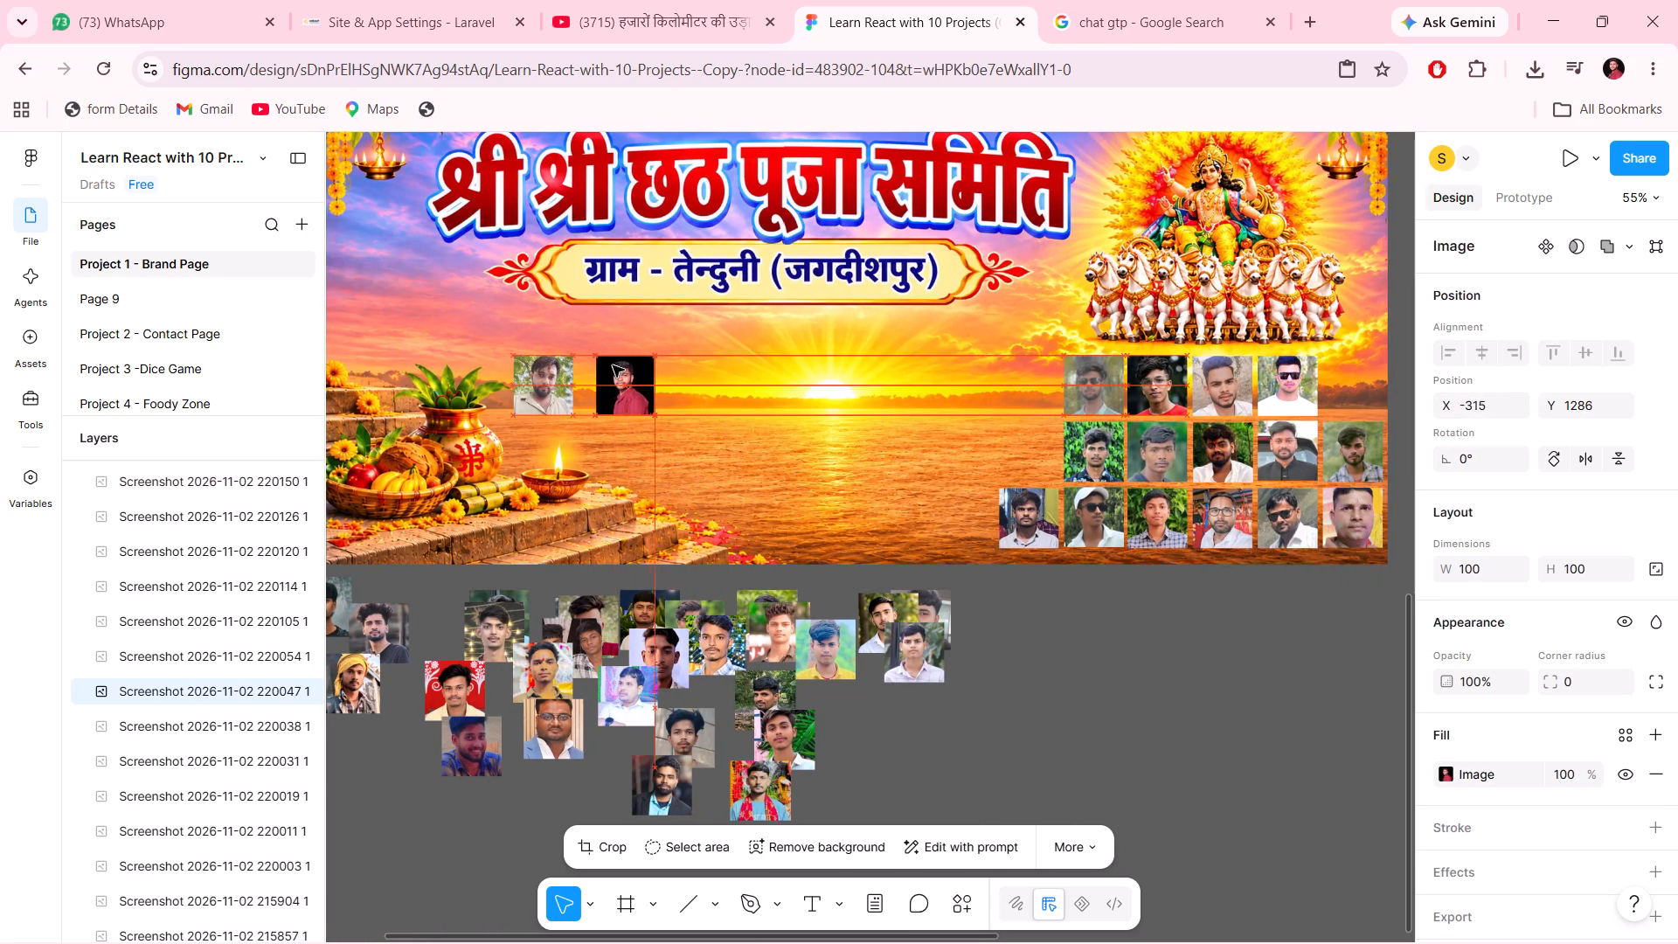
{"action": "left_click_drag", "start_coordinate": [613, 365], "coordinate": [647, 366]}
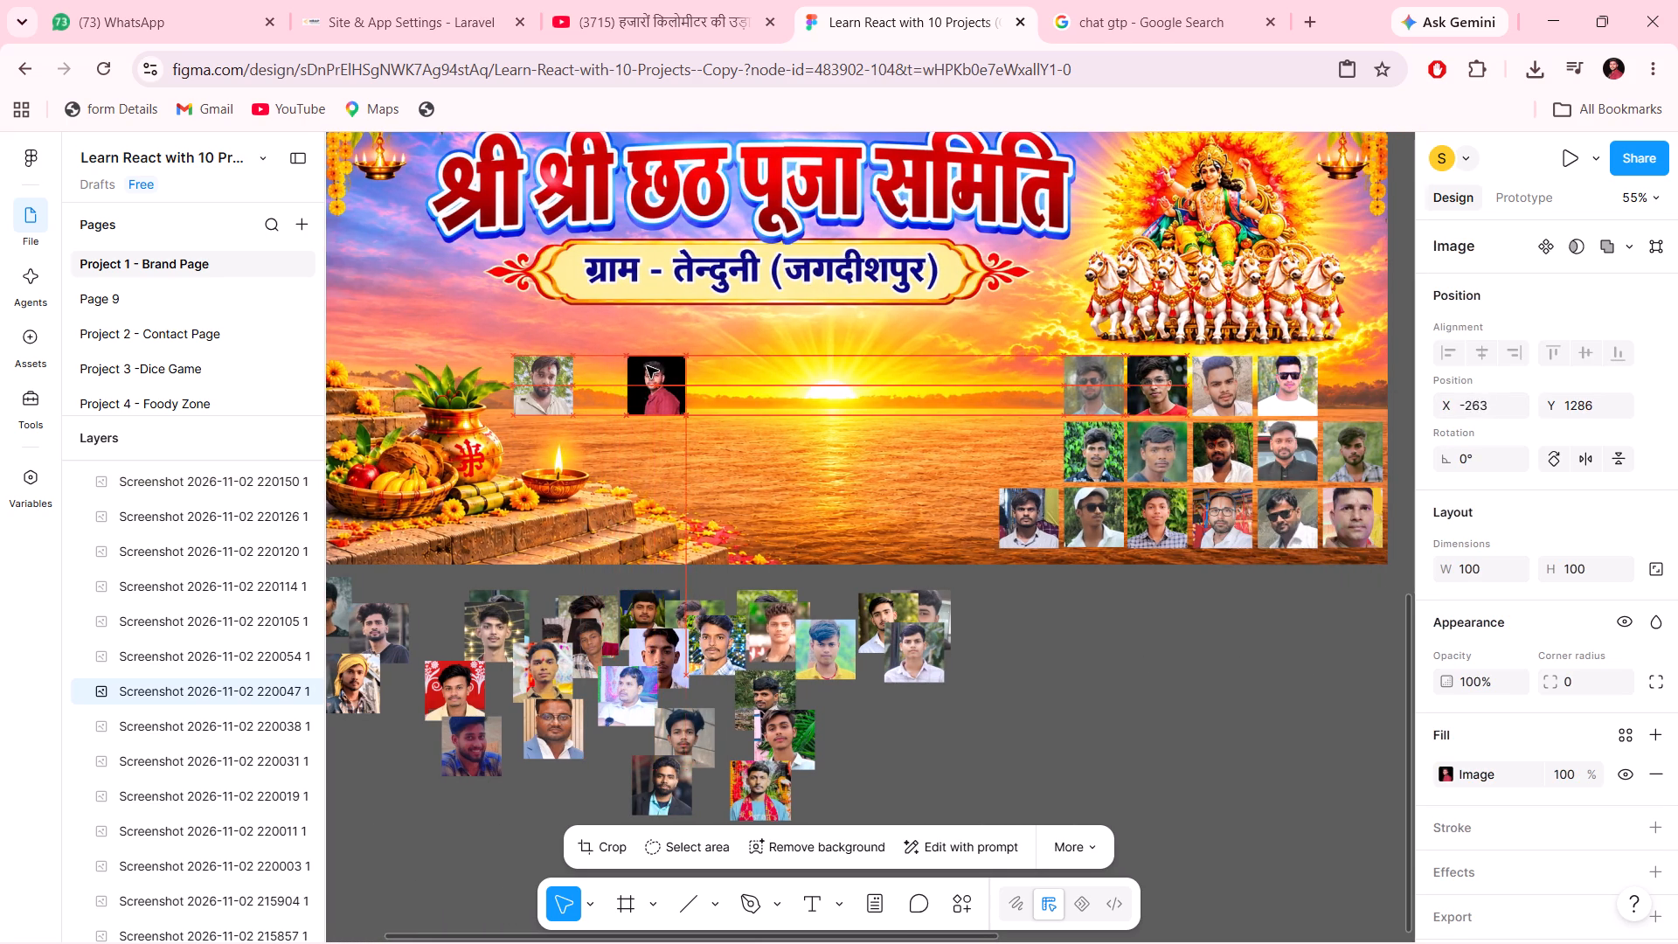
{"action": "left_click_drag", "start_coordinate": [647, 366], "coordinate": [695, 366]}
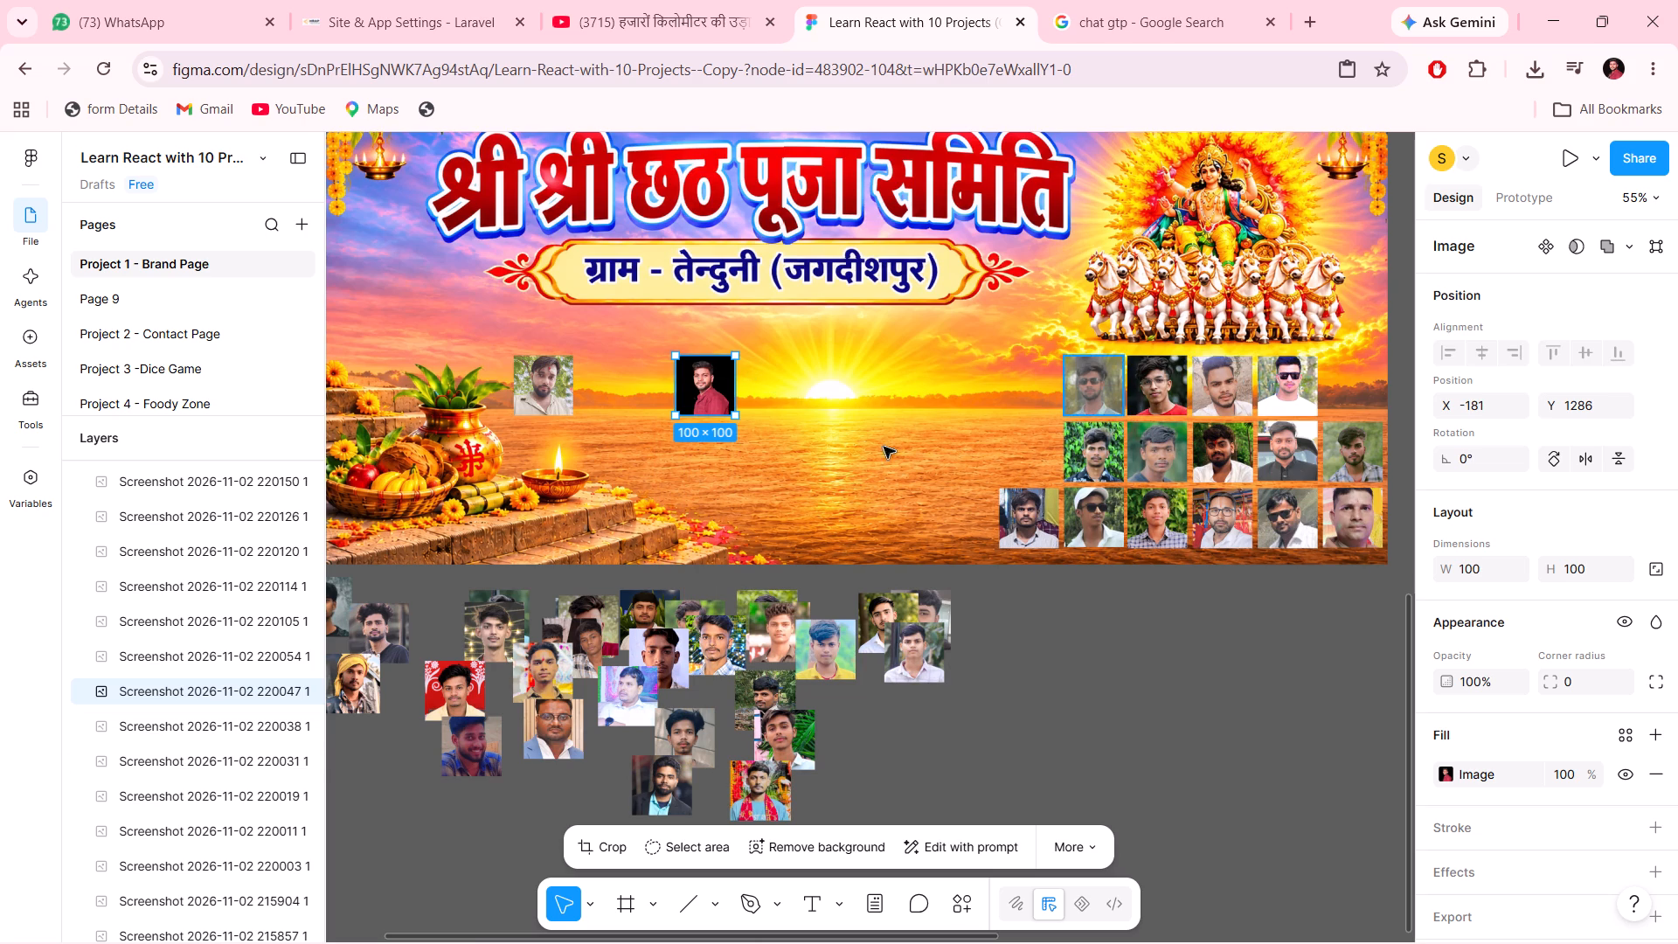
Move the portrait of the man with glasses from below the banner to beneath the black-background portrait, at X -178, Y 1398.
{"action": "scroll", "coordinate": [879, 763], "scroll_direction": "right", "scroll_amount": 1}
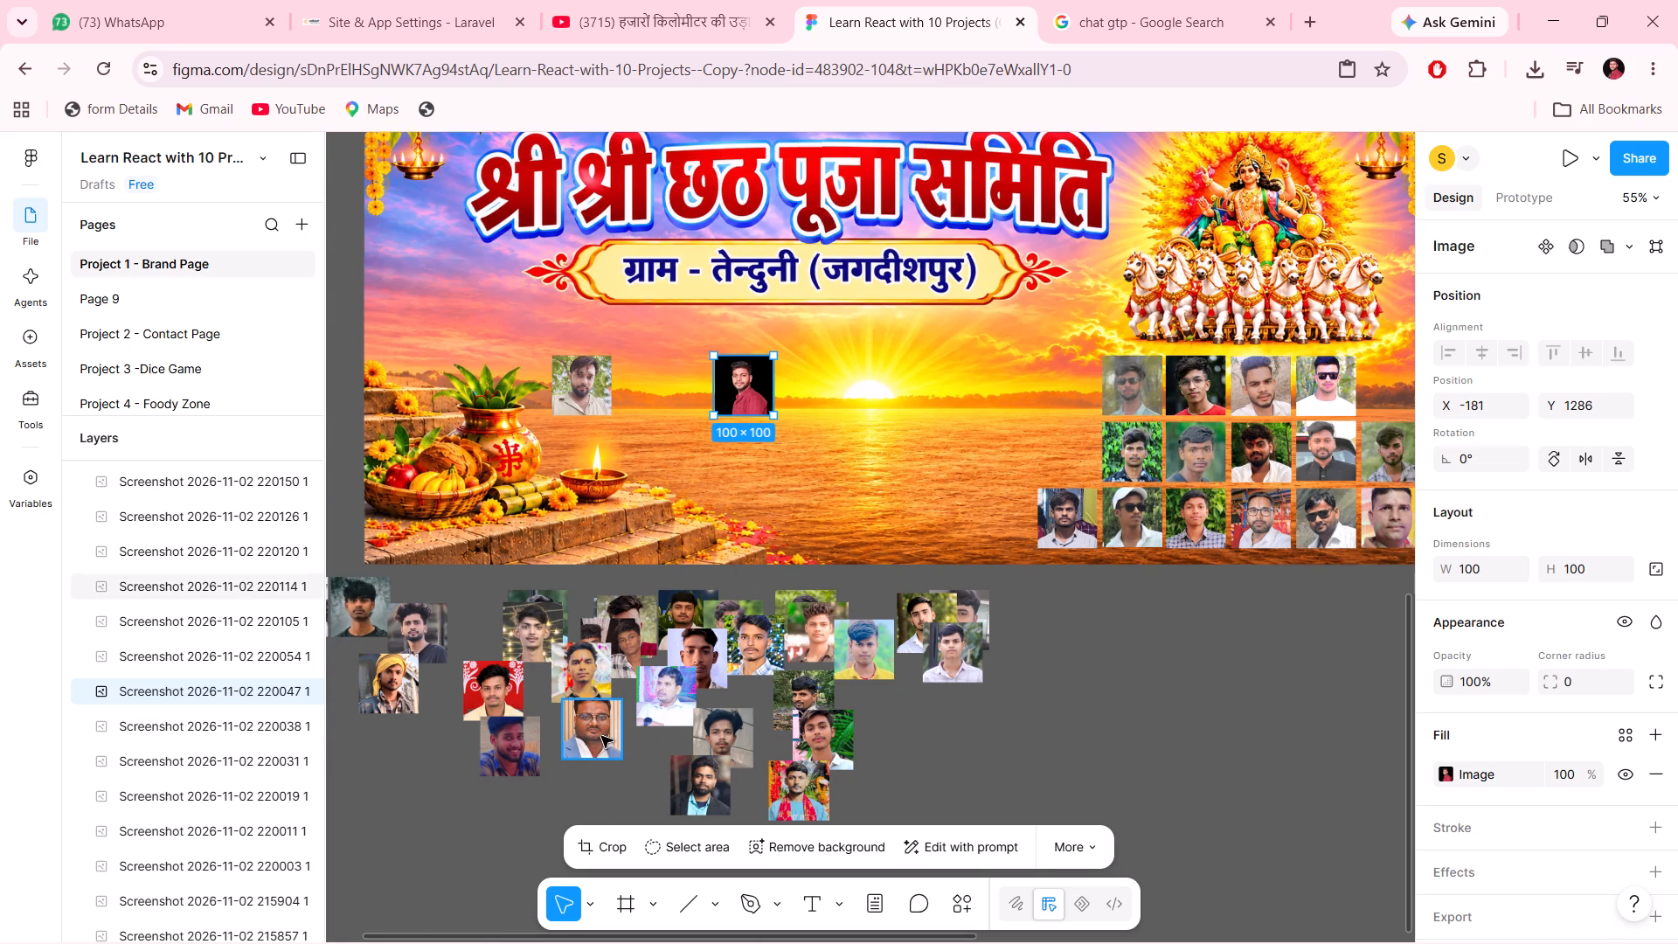
{"action": "left_click_drag", "start_coordinate": [601, 736], "coordinate": [680, 428]}
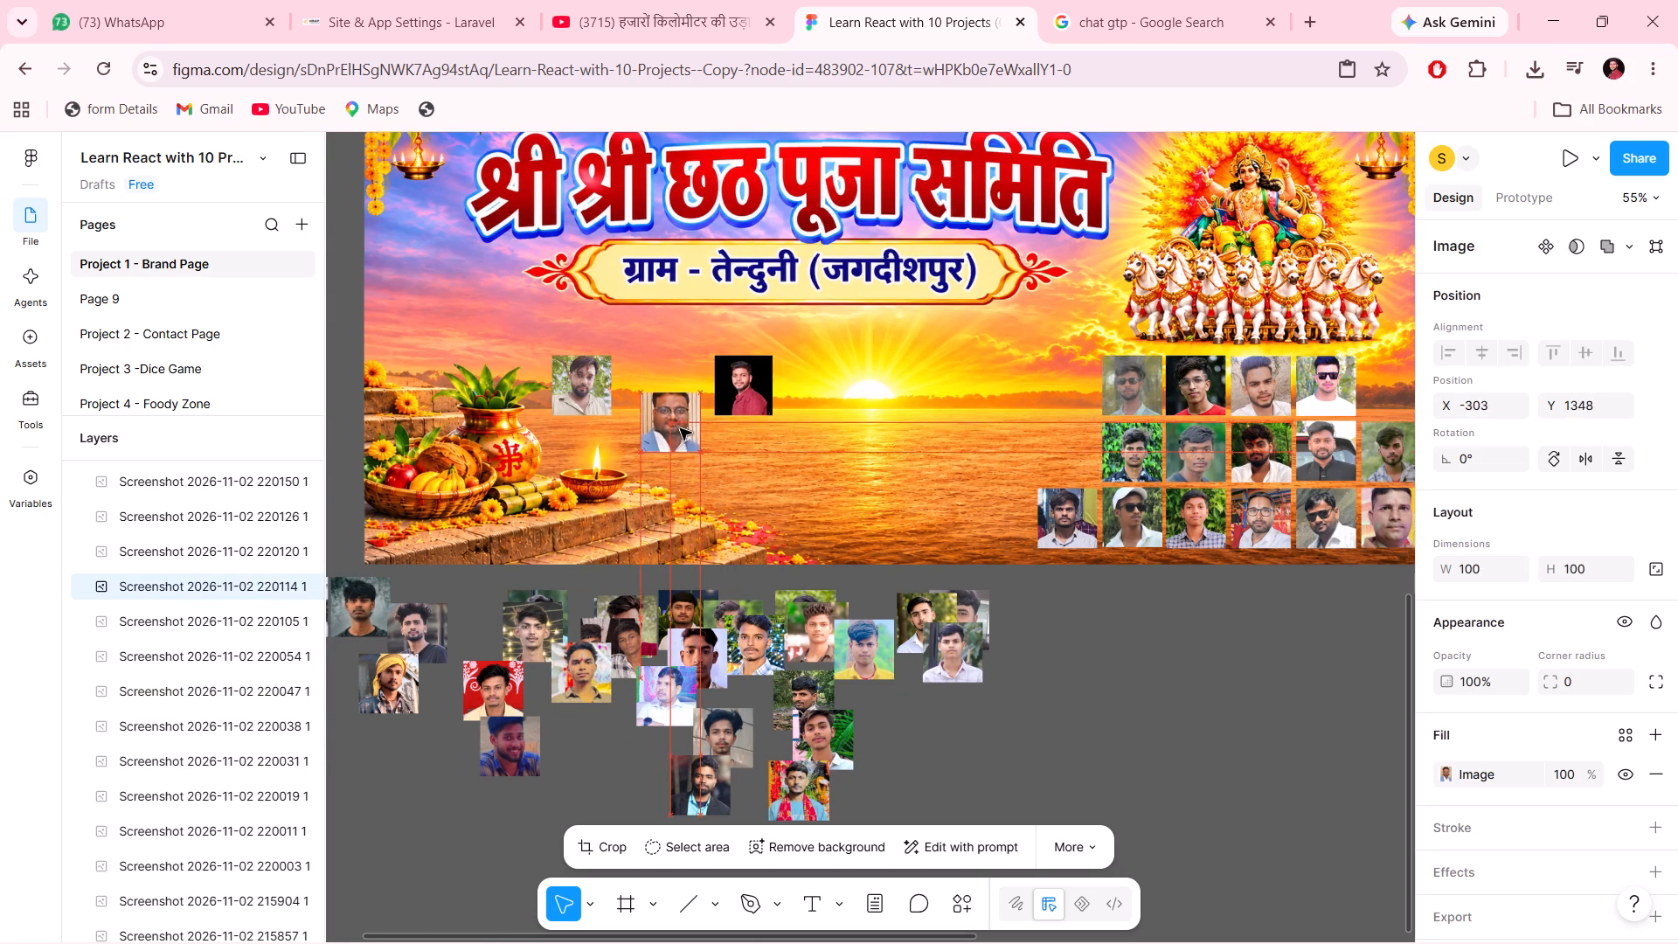
{"action": "left_click_drag", "start_coordinate": [680, 428], "coordinate": [749, 469]}
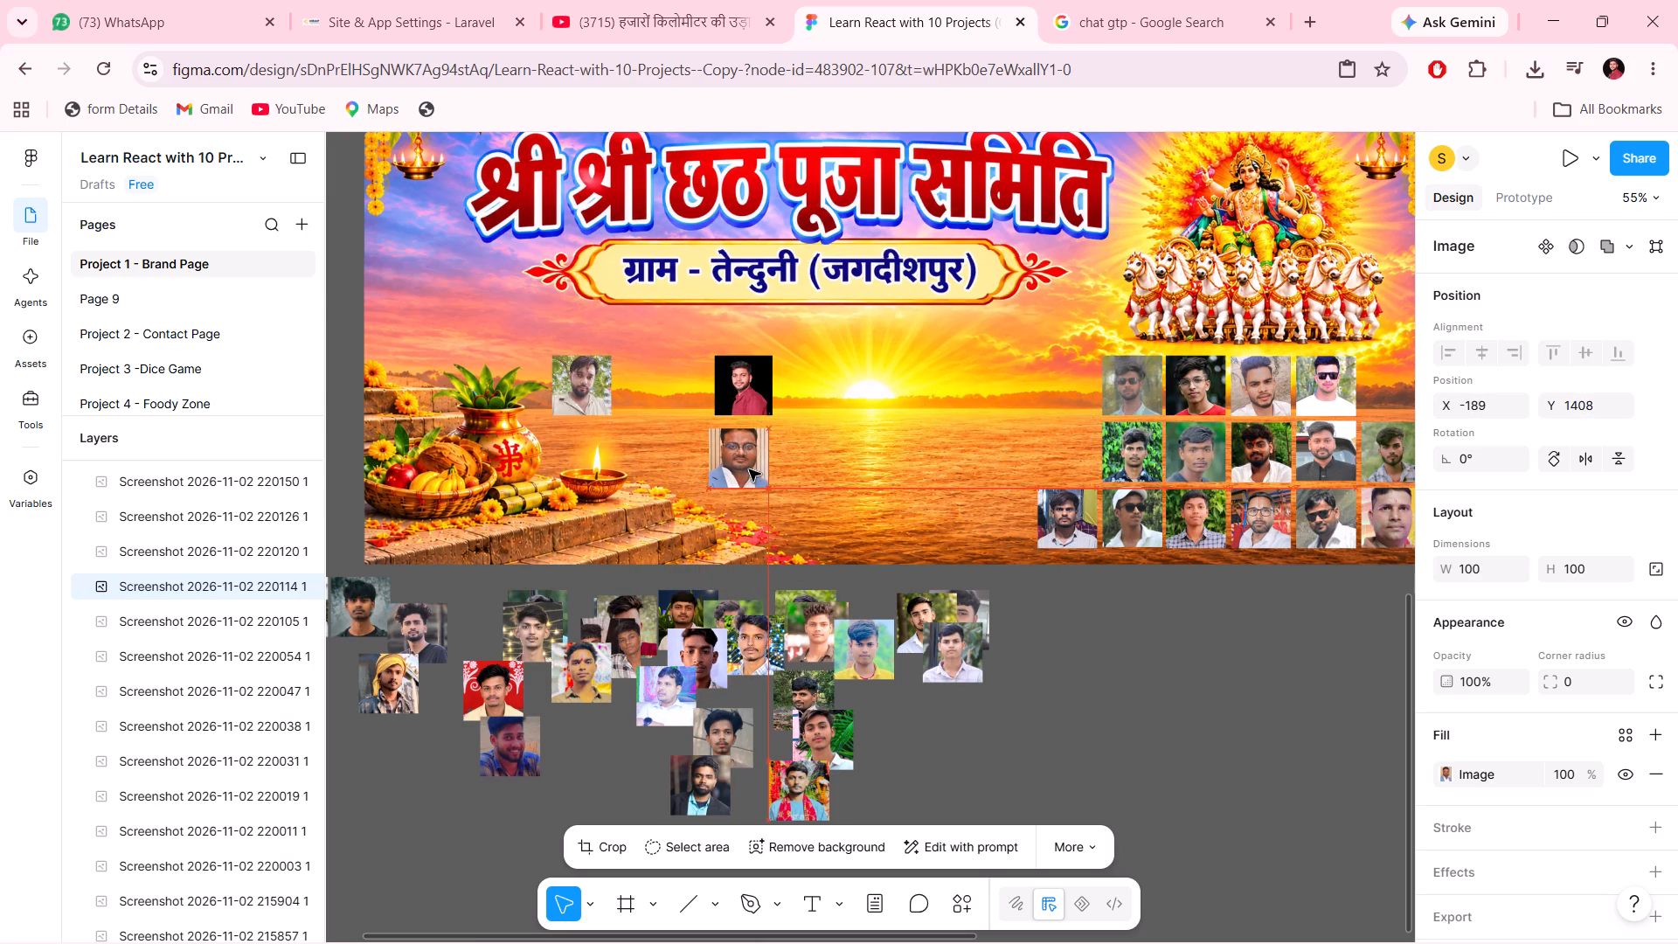
{"action": "left_click_drag", "start_coordinate": [749, 469], "coordinate": [753, 465]}
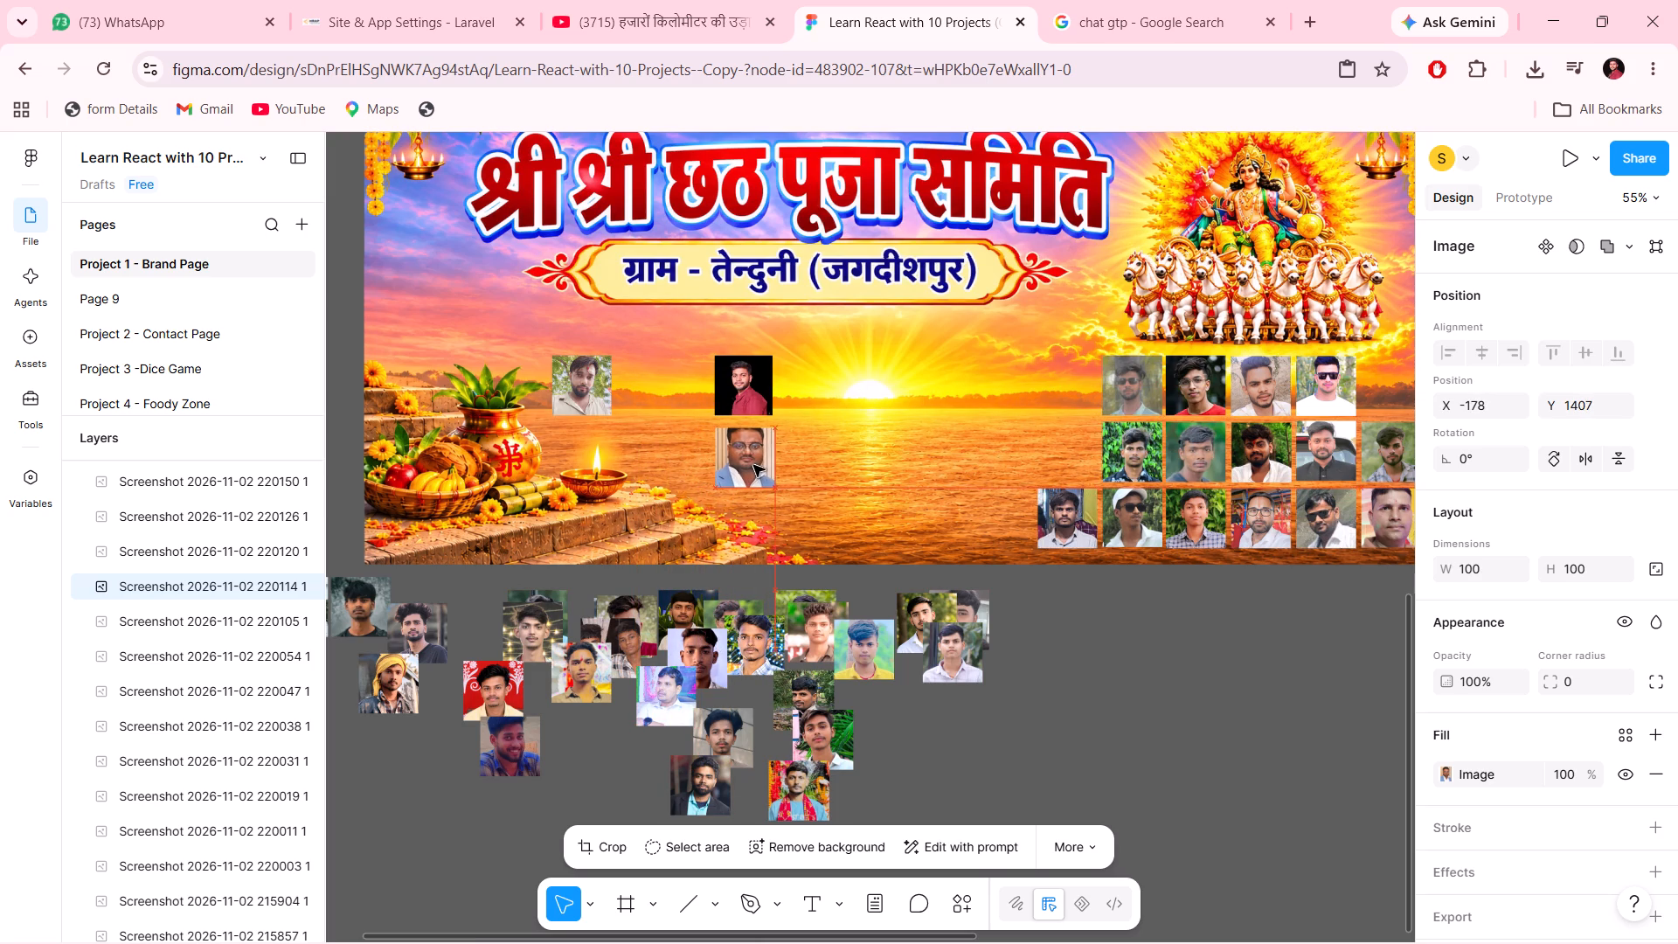
{"action": "left_click_drag", "start_coordinate": [753, 465], "coordinate": [754, 461]}
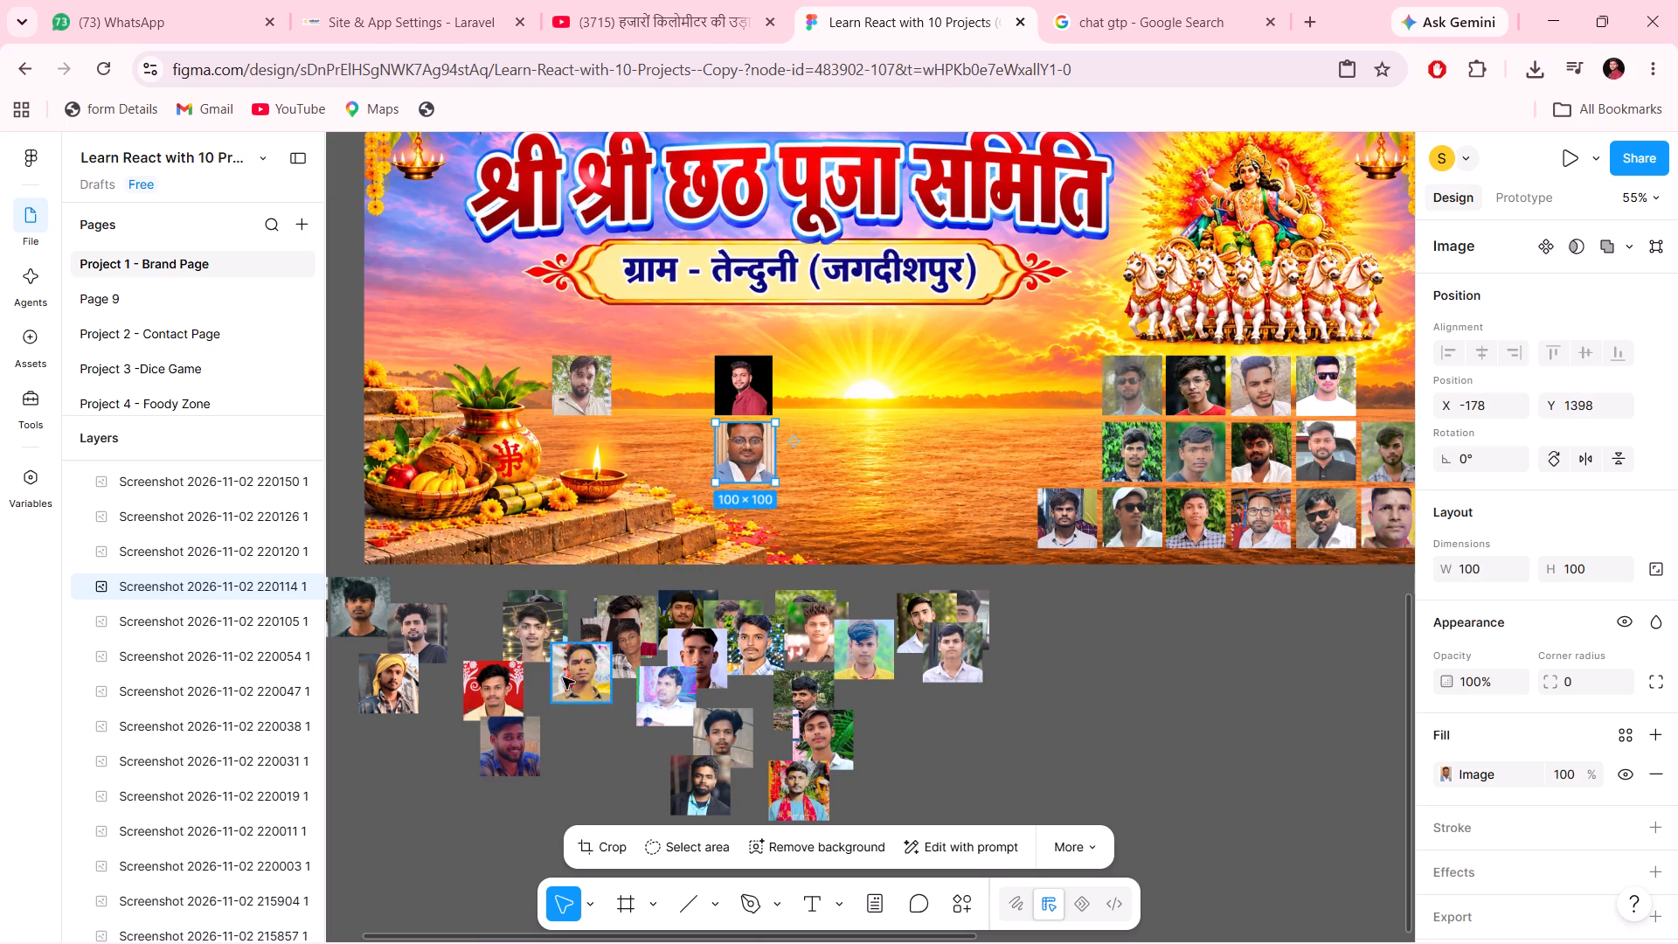
Move the pale lilac-background portrait from below the banner into the top row, just before the existing grid, at X 259, Y 1286.
{"action": "left_click_drag", "start_coordinate": [655, 695], "coordinate": [704, 600]}
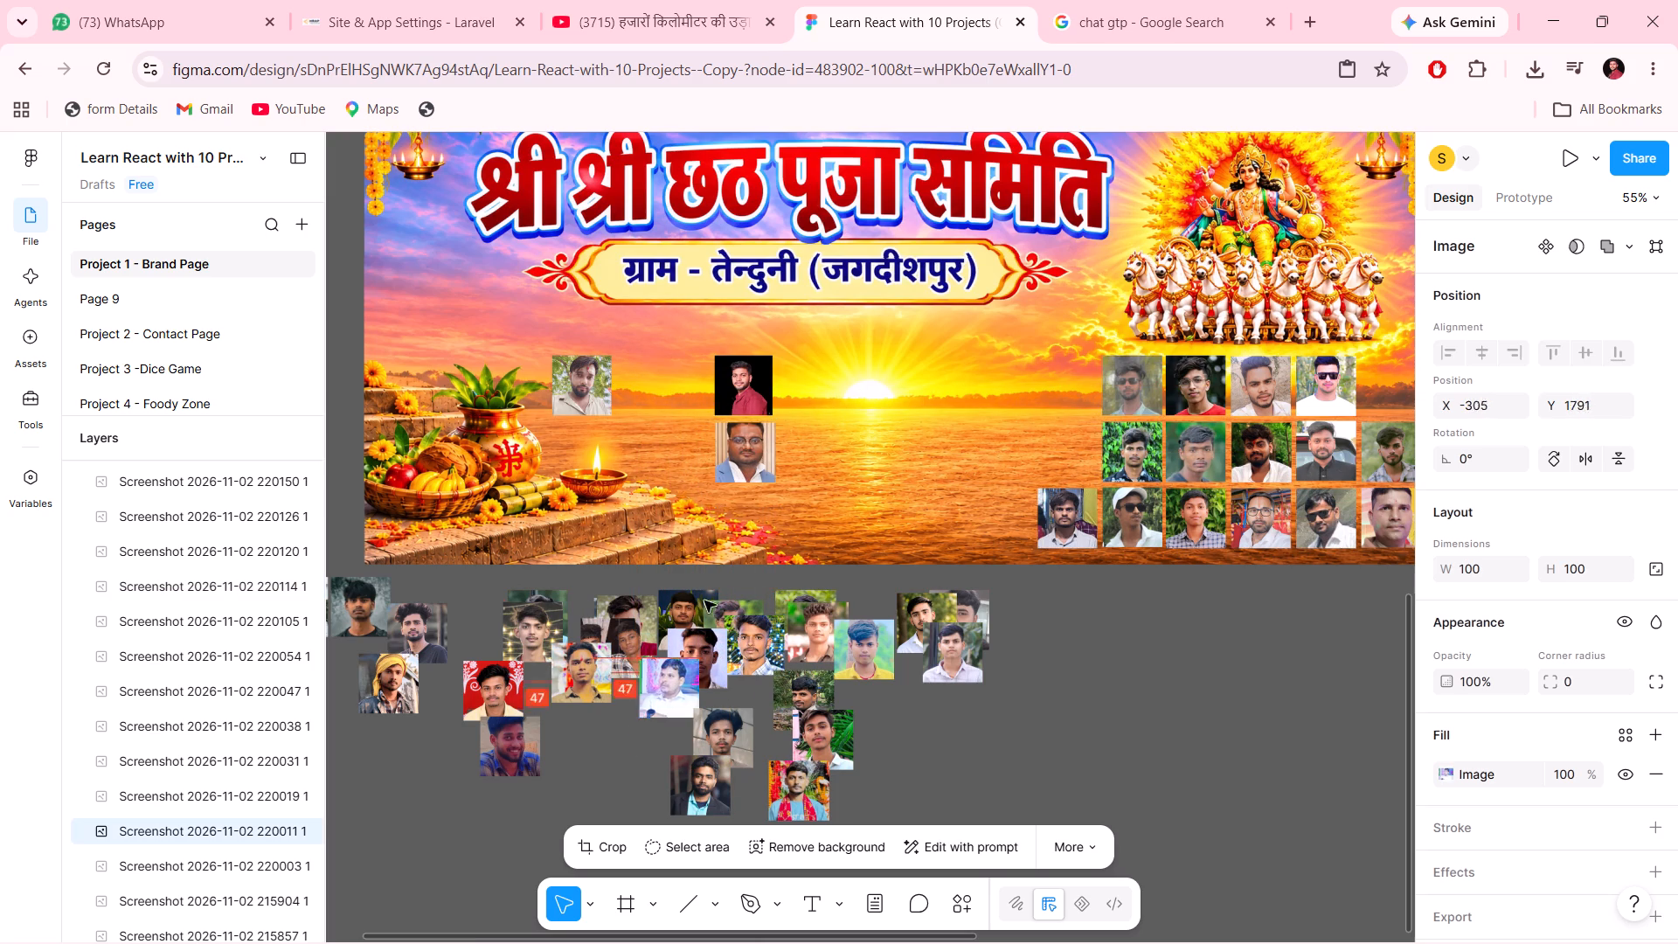
{"action": "left_click_drag", "start_coordinate": [704, 600], "coordinate": [737, 519]}
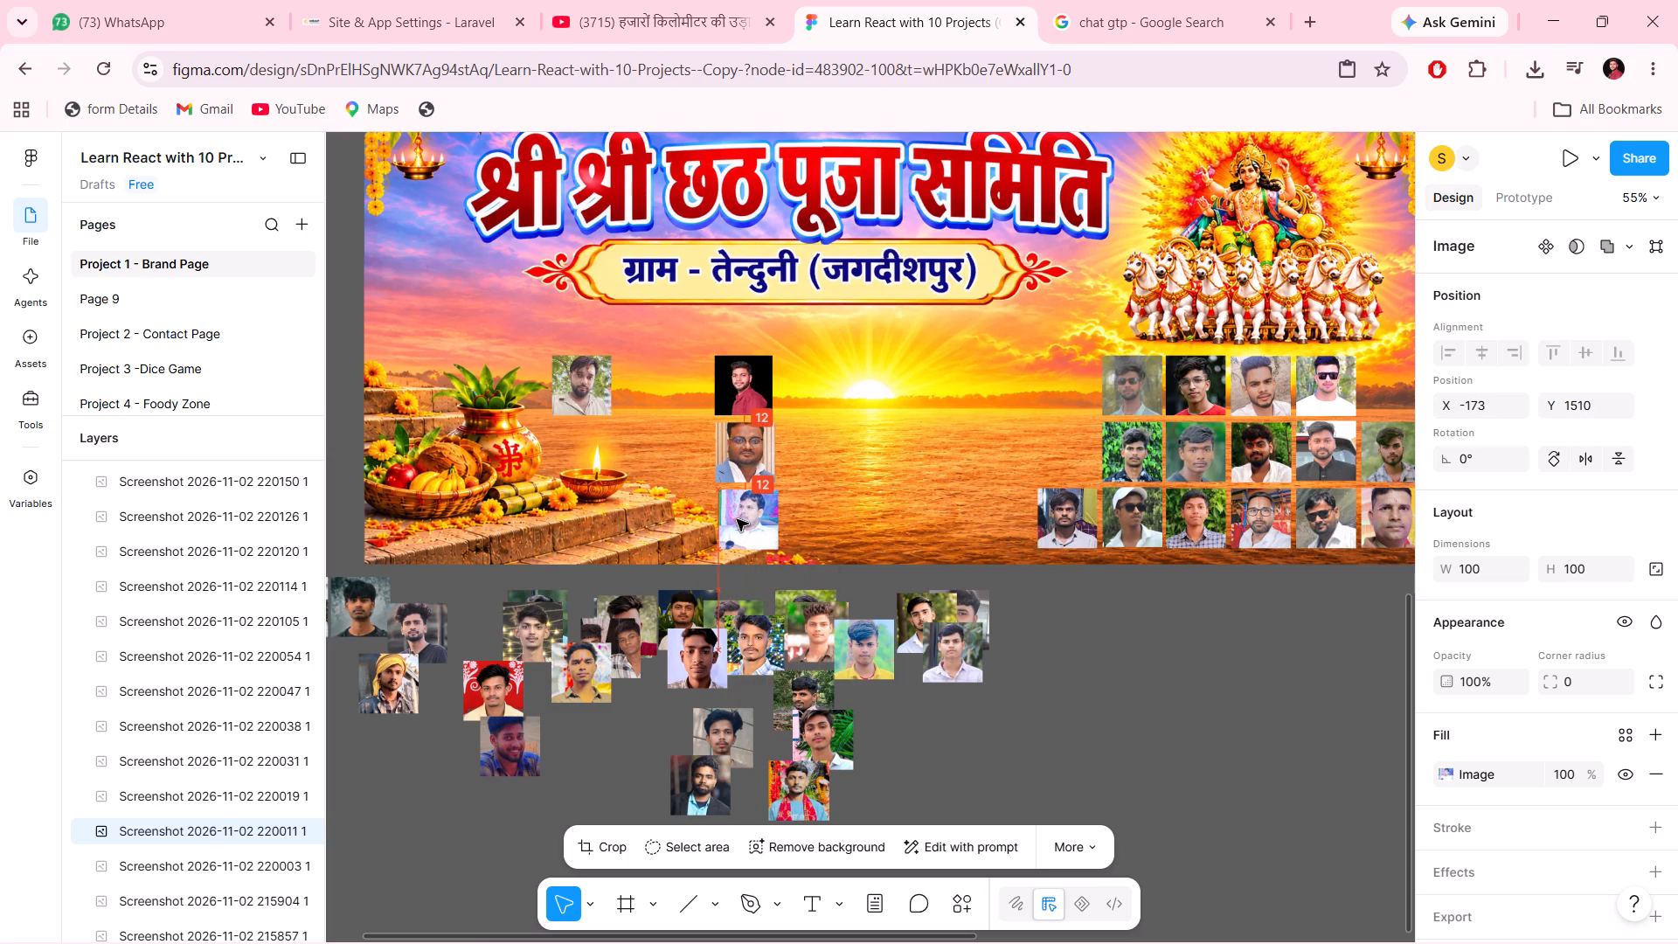
{"action": "left_click_drag", "start_coordinate": [737, 519], "coordinate": [995, 380]}
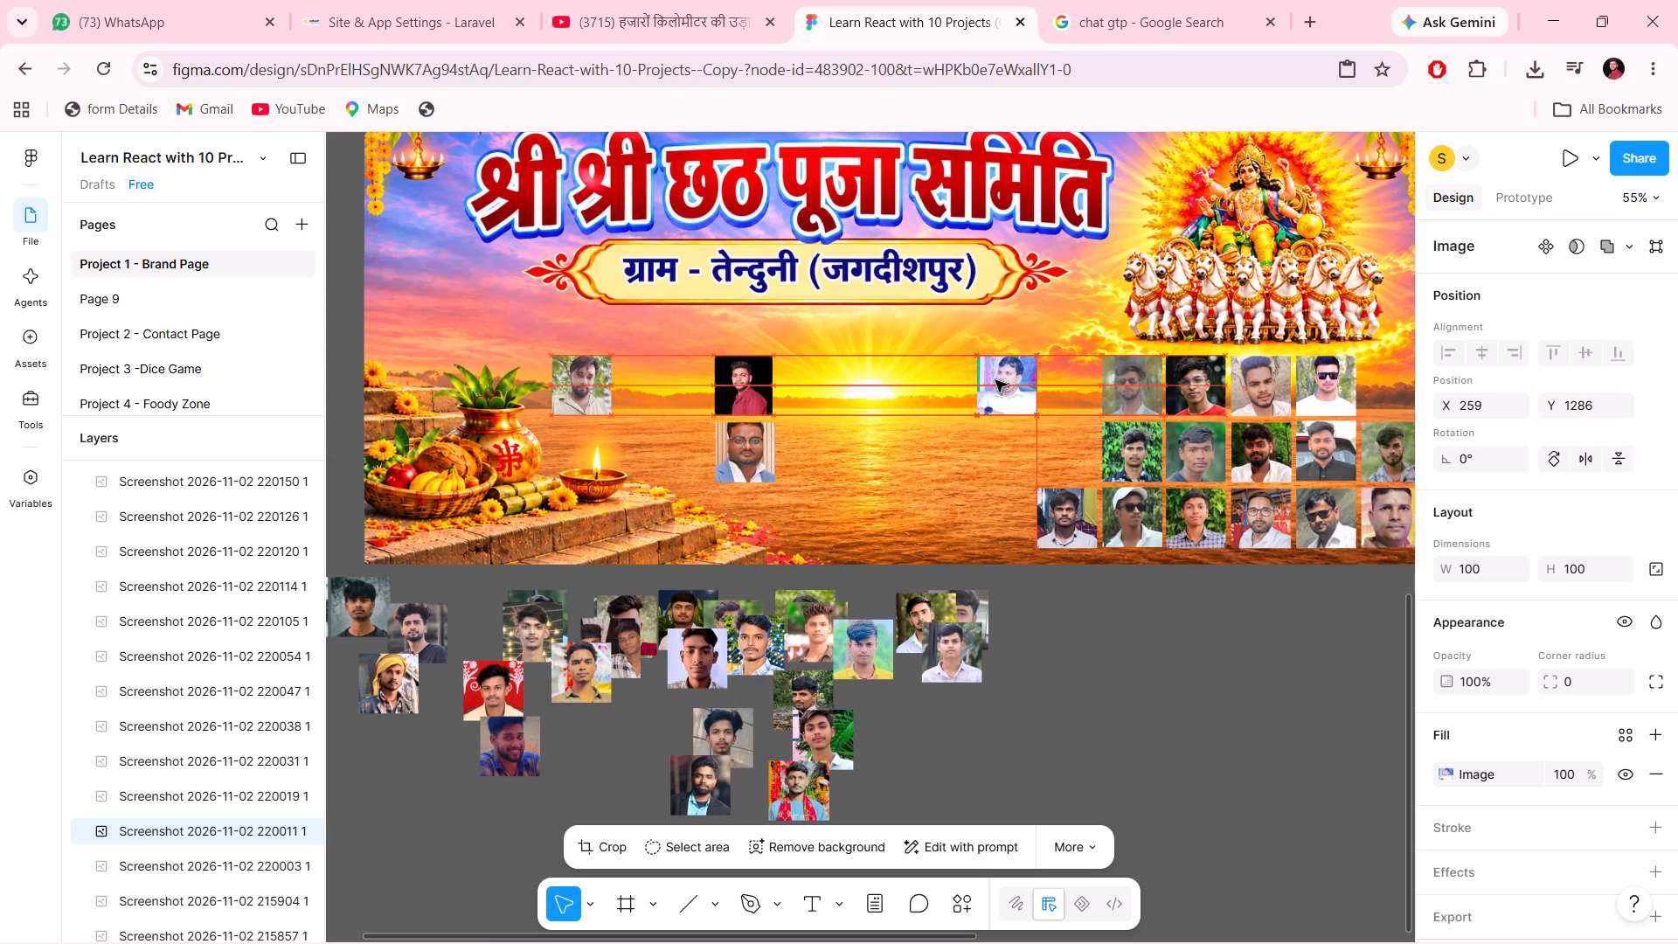
{"action": "left_click_drag", "start_coordinate": [995, 380], "coordinate": [995, 382]}
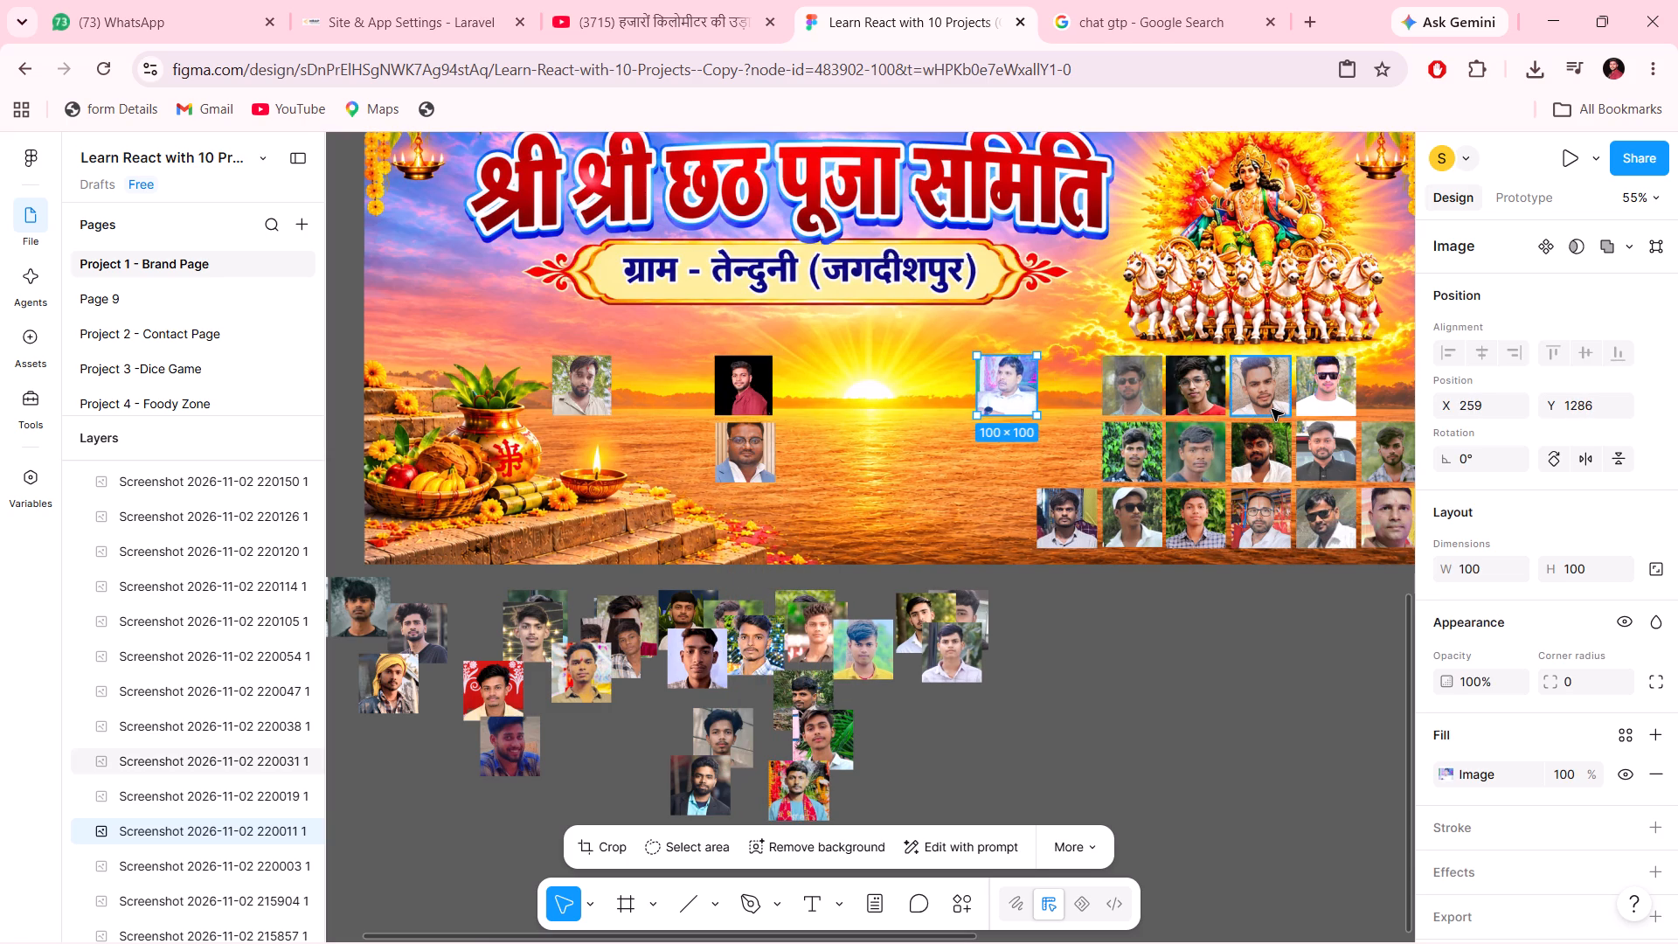
Move the existing grid's third and fourth top-row portraits beside the black-background portrait, to X -63 and X 43 at Y 1286.
{"action": "left_click_drag", "start_coordinate": [1272, 409], "coordinate": [815, 396]}
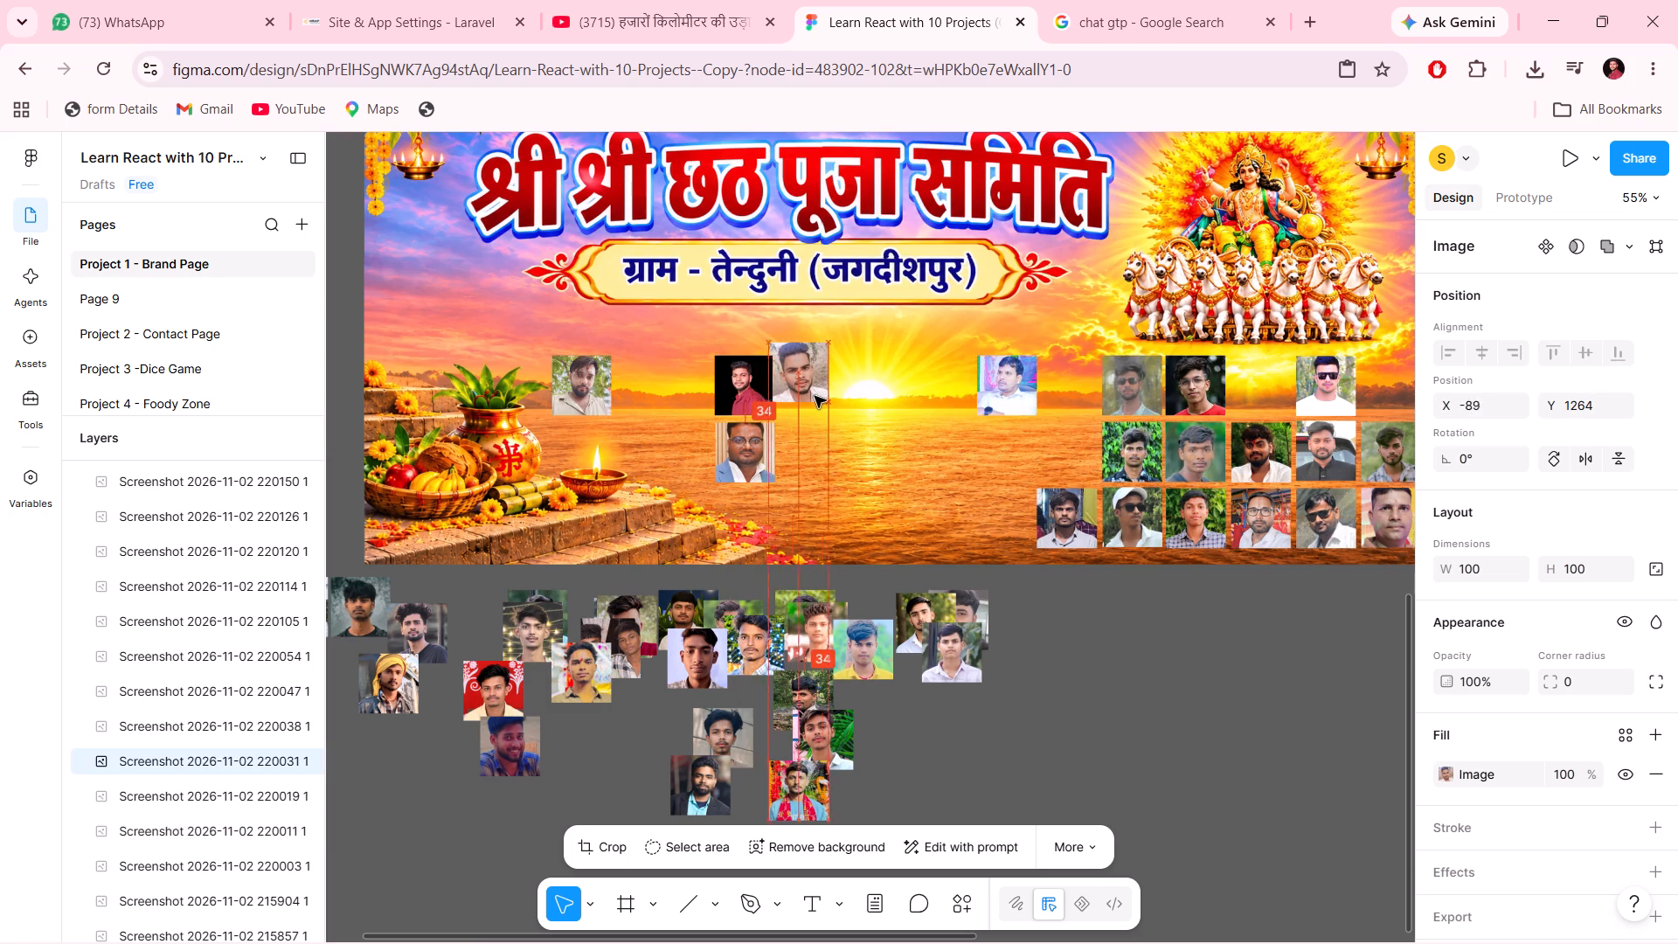
{"action": "left_click_drag", "start_coordinate": [815, 396], "coordinate": [826, 406]}
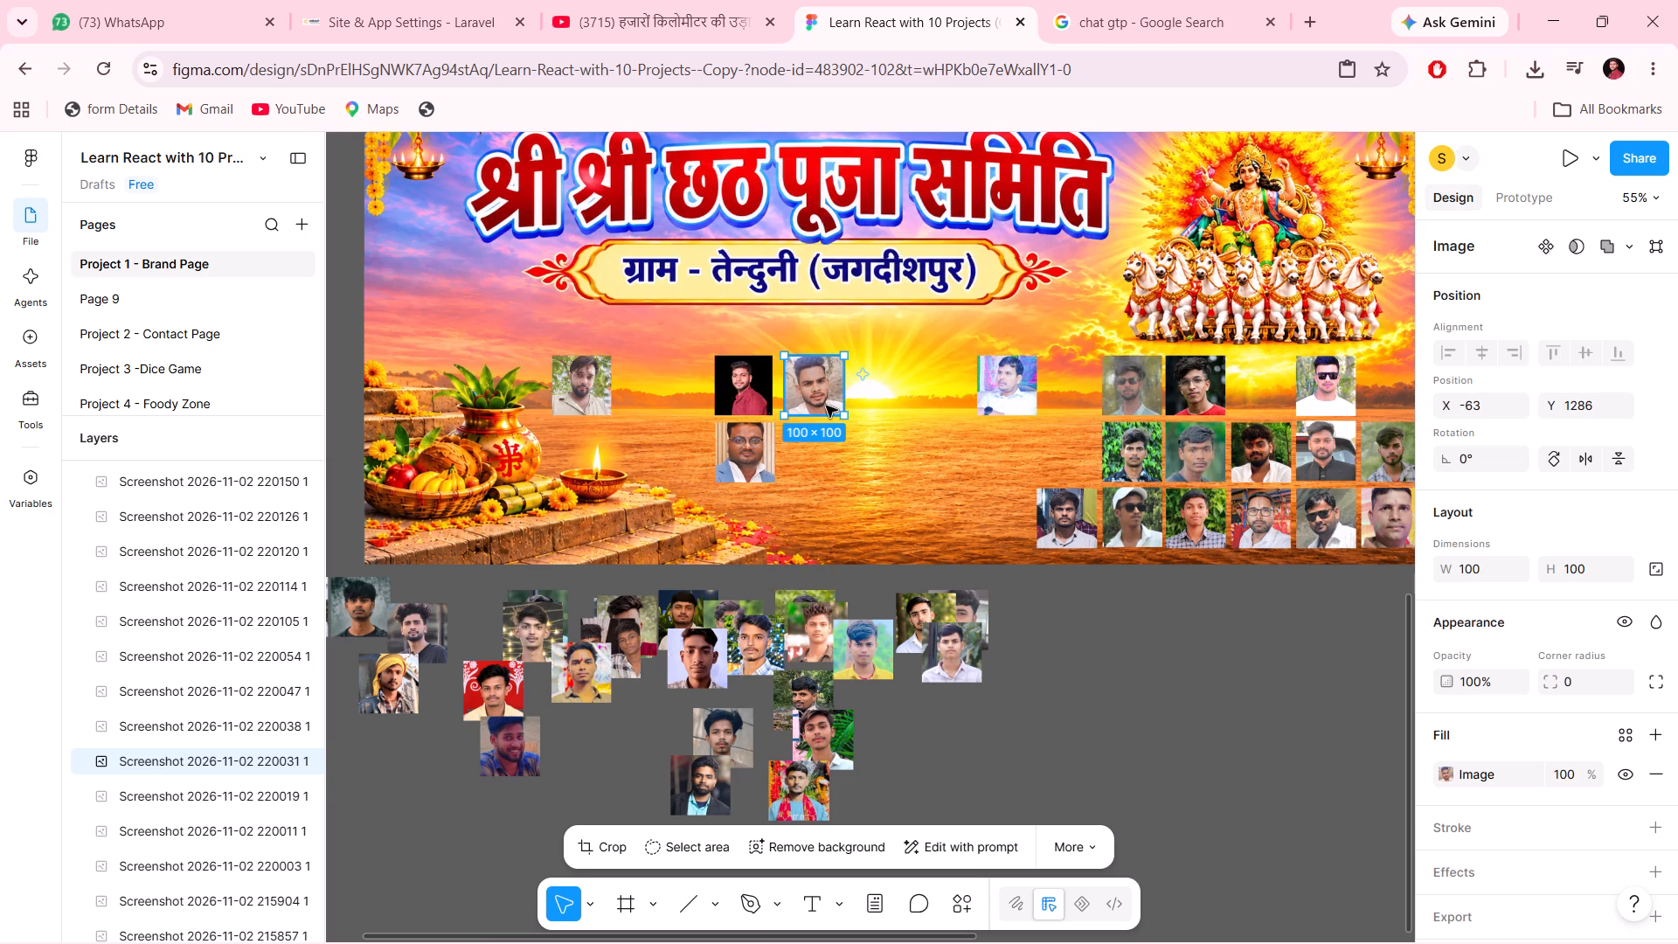
{"action": "left_click_drag", "start_coordinate": [1307, 385], "coordinate": [851, 381]}
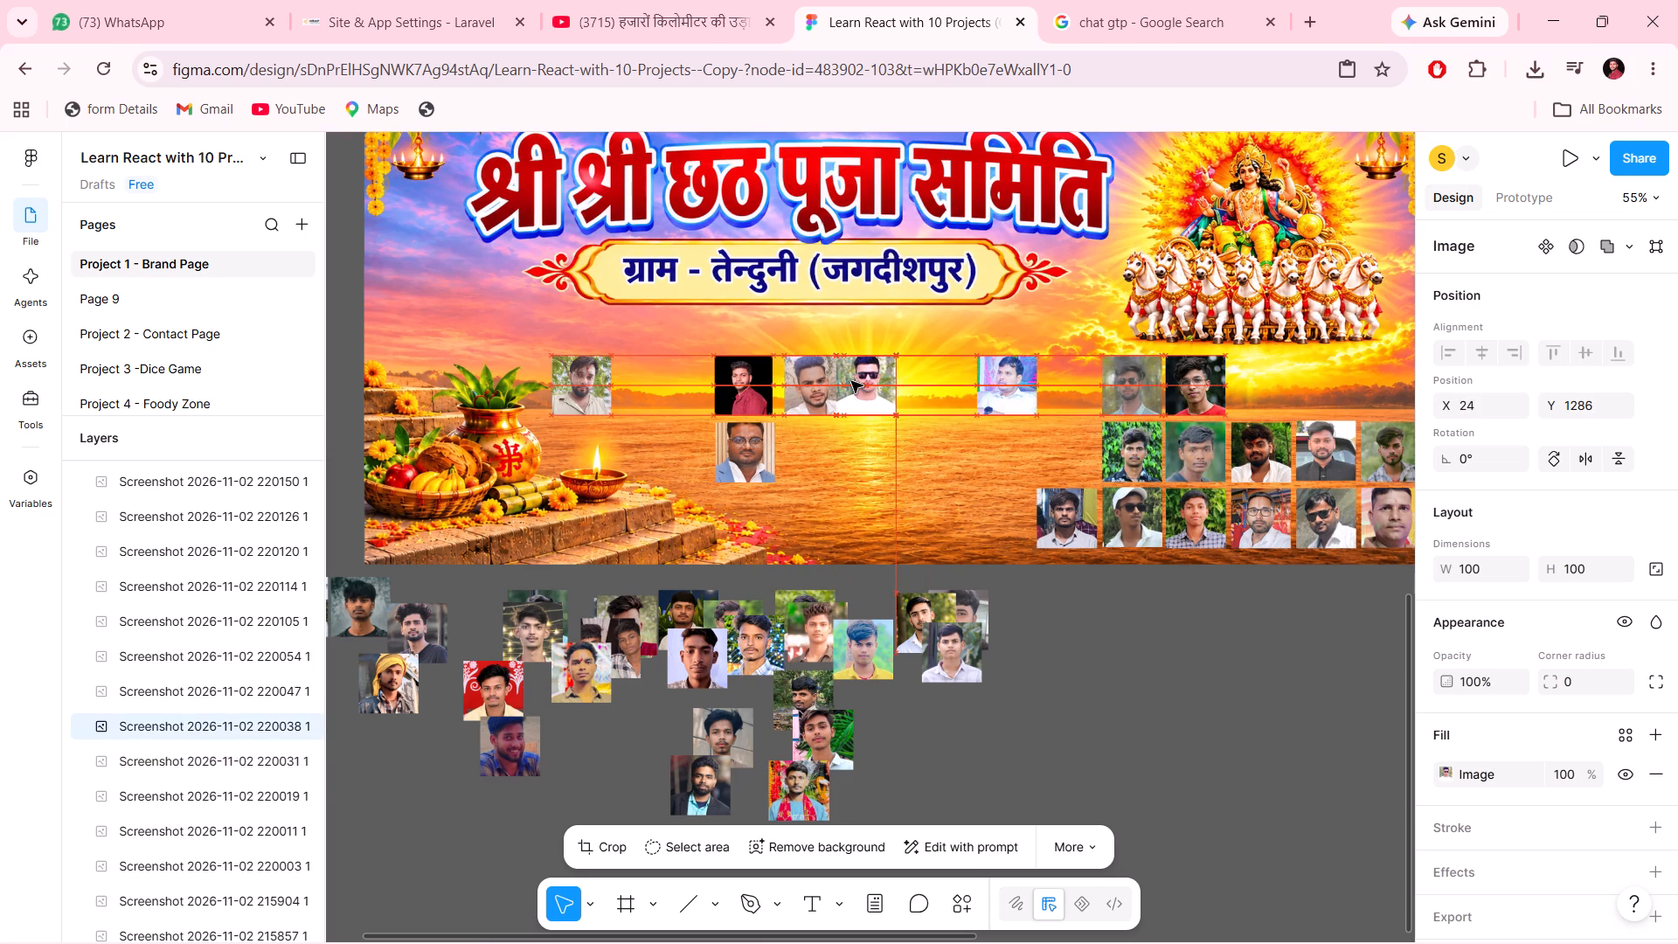
{"action": "left_click_drag", "start_coordinate": [851, 381], "coordinate": [860, 380]}
Shift the portrait beside the black-background one to X -78, Y 1286, narrowing the gap between them.
{"action": "left_click", "coordinate": [827, 385]}
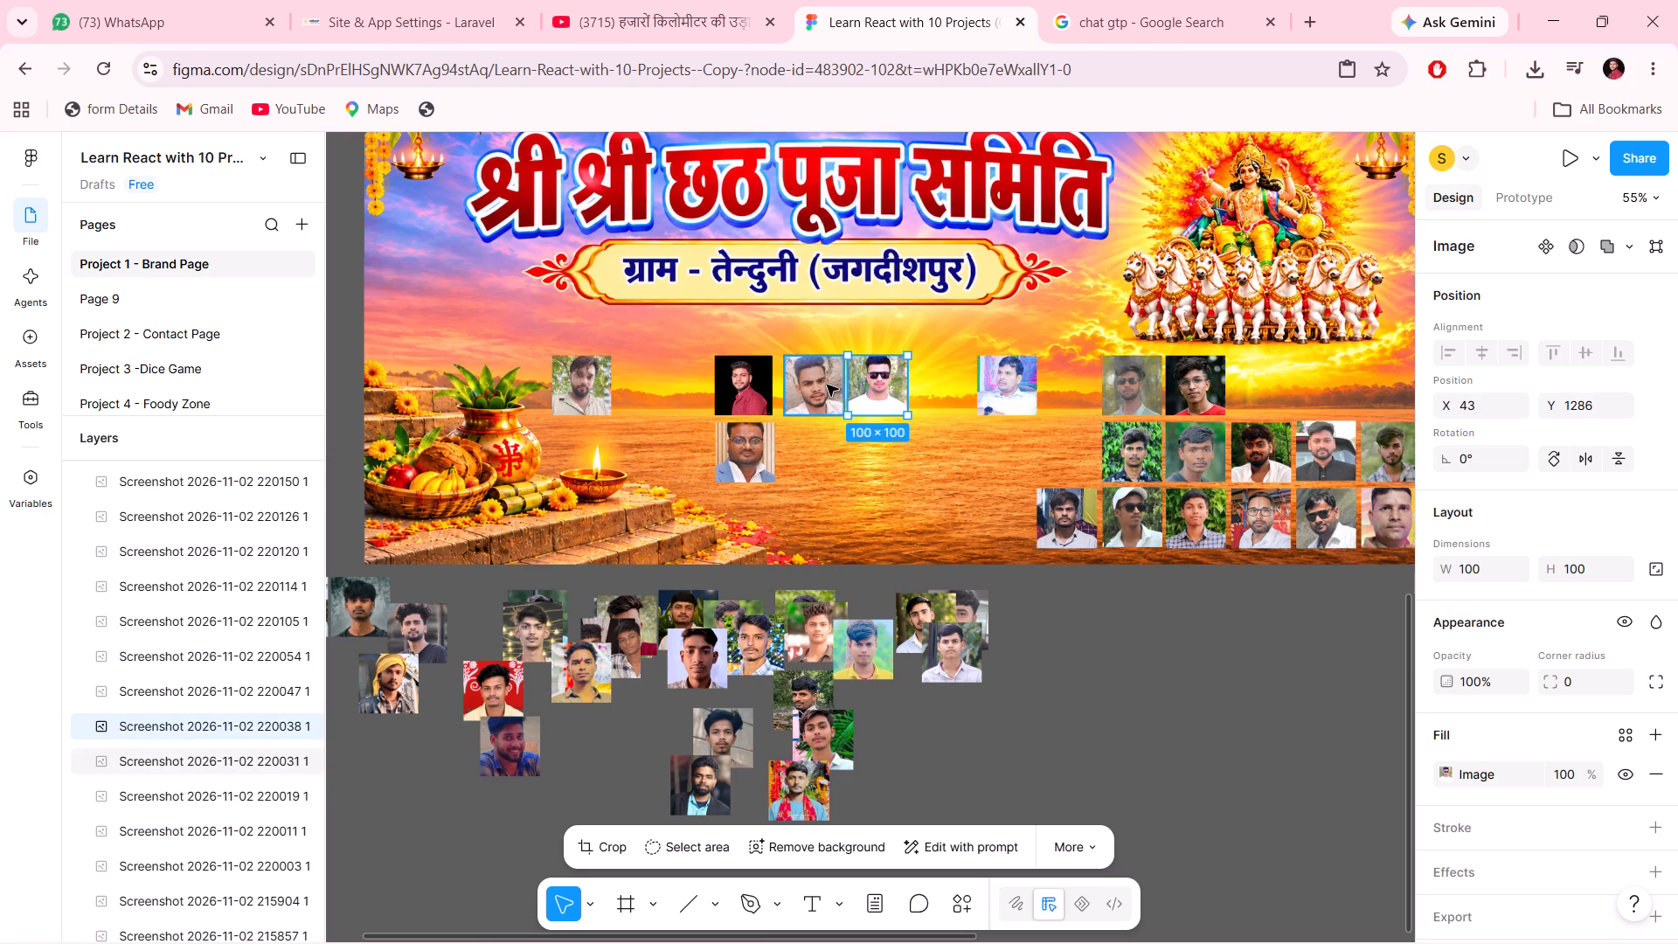
{"action": "left_click", "coordinate": [865, 382]}
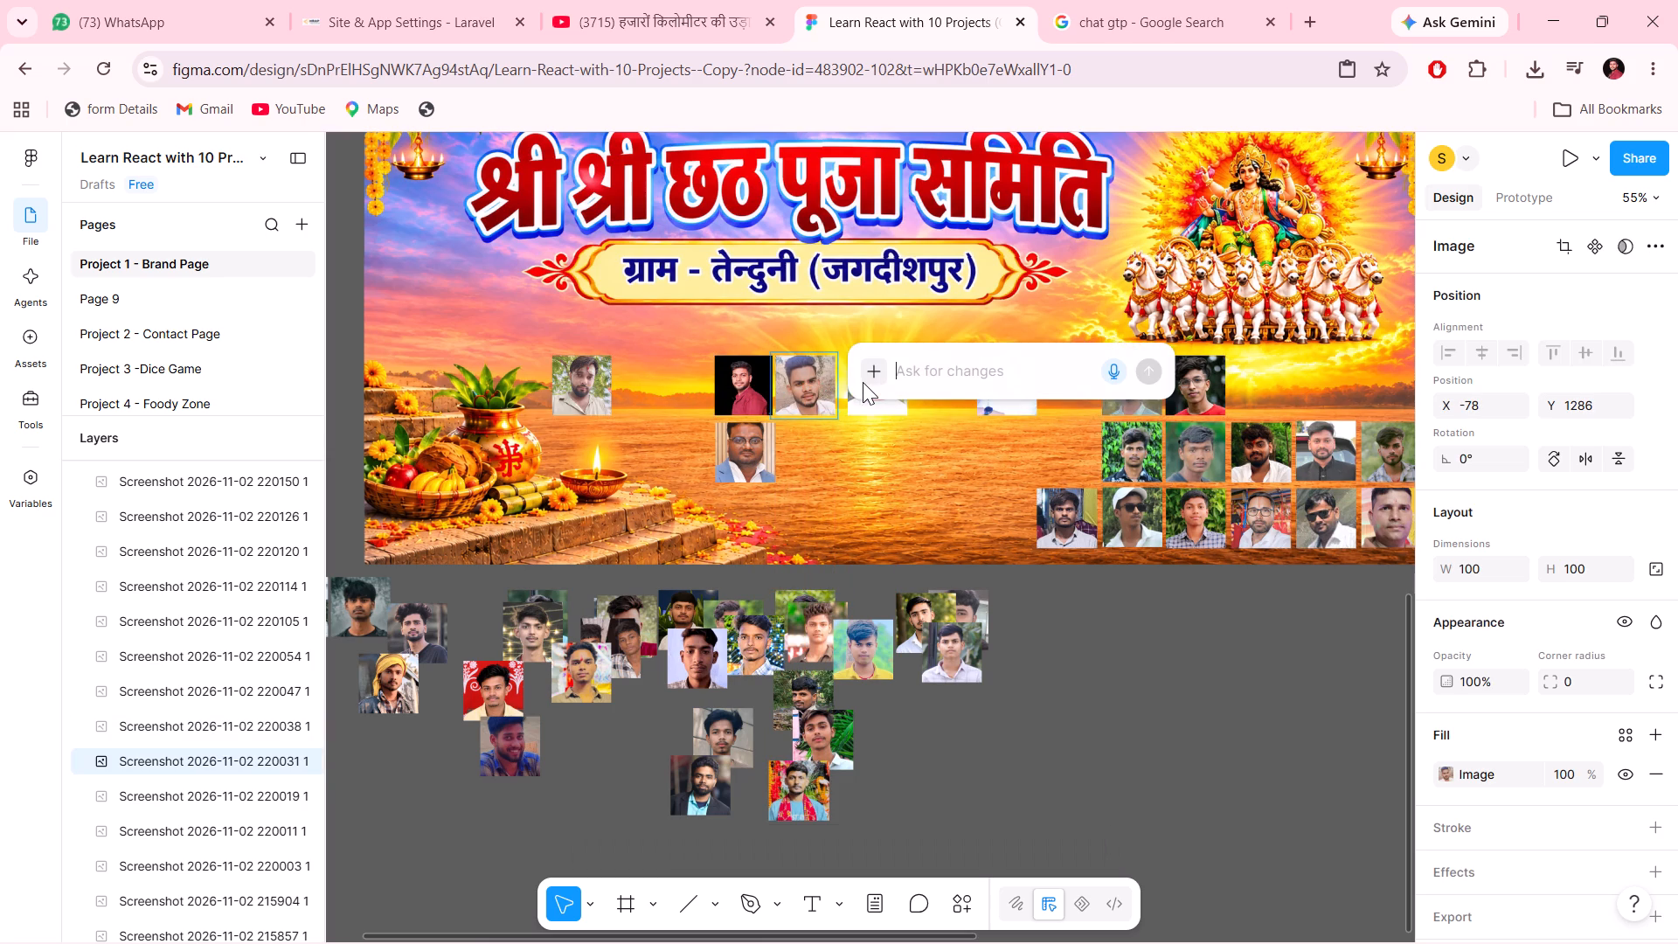
{"action": "left_click", "coordinate": [876, 448]}
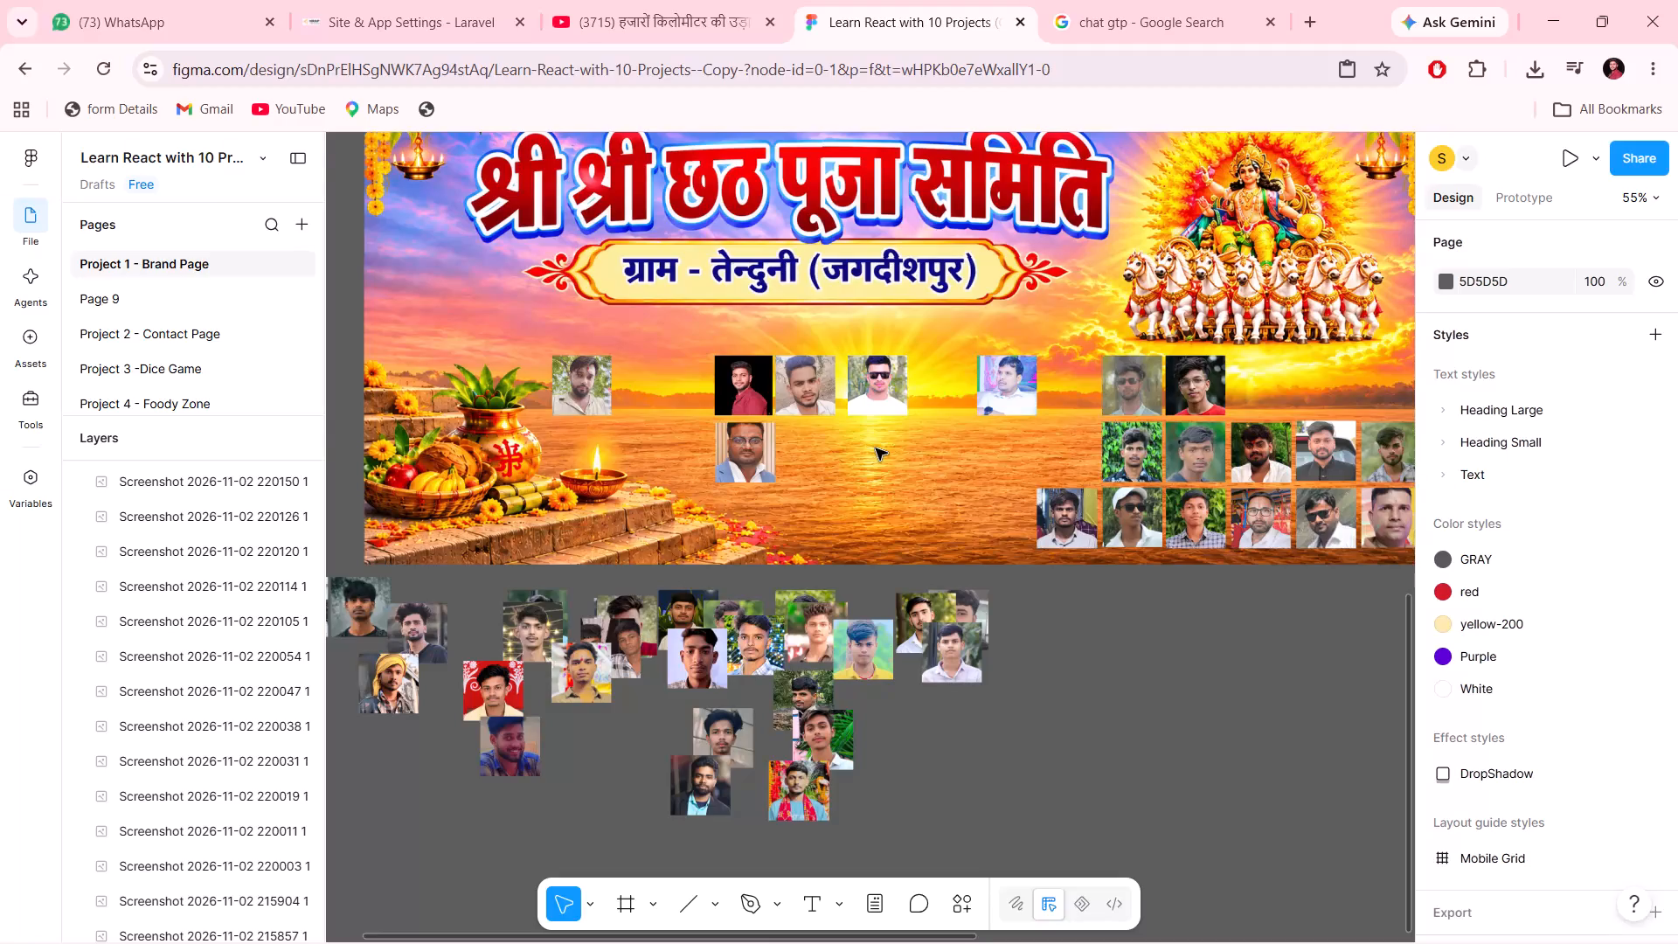
Nudge the sunglasses portrait in the top row to X 25, Y 1286, close beside its neighbour.
{"action": "left_click", "coordinate": [882, 385]}
{"action": "key", "text": "Left"}
{"action": "key", "text": "Left"}
{"action": "key", "text": "Left"}
{"action": "key", "text": "Left"}
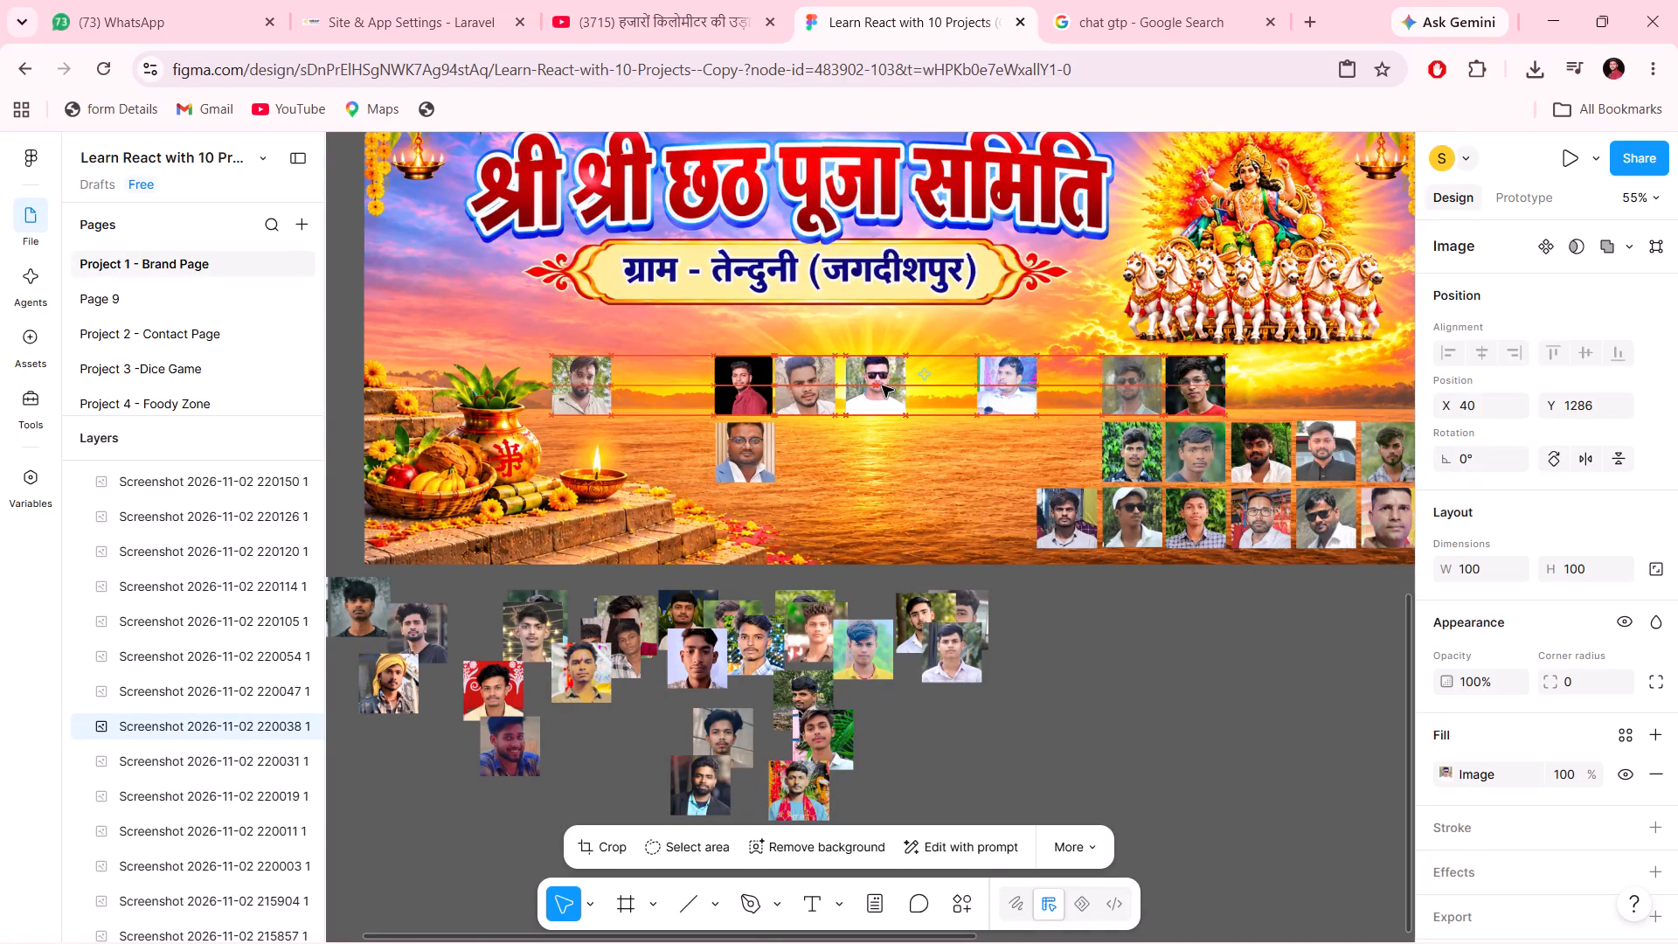
{"action": "key", "text": "Left"}
{"action": "key", "text": "Left"}
{"action": "key", "text": "Left"}
{"action": "key", "text": "Left"}
{"action": "key", "text": "Left"}
{"action": "key", "text": "Left"}
{"action": "key", "text": "Left"}
{"action": "key", "text": "Left"}
{"action": "key", "text": "Left"}
{"action": "key", "text": "Left"}
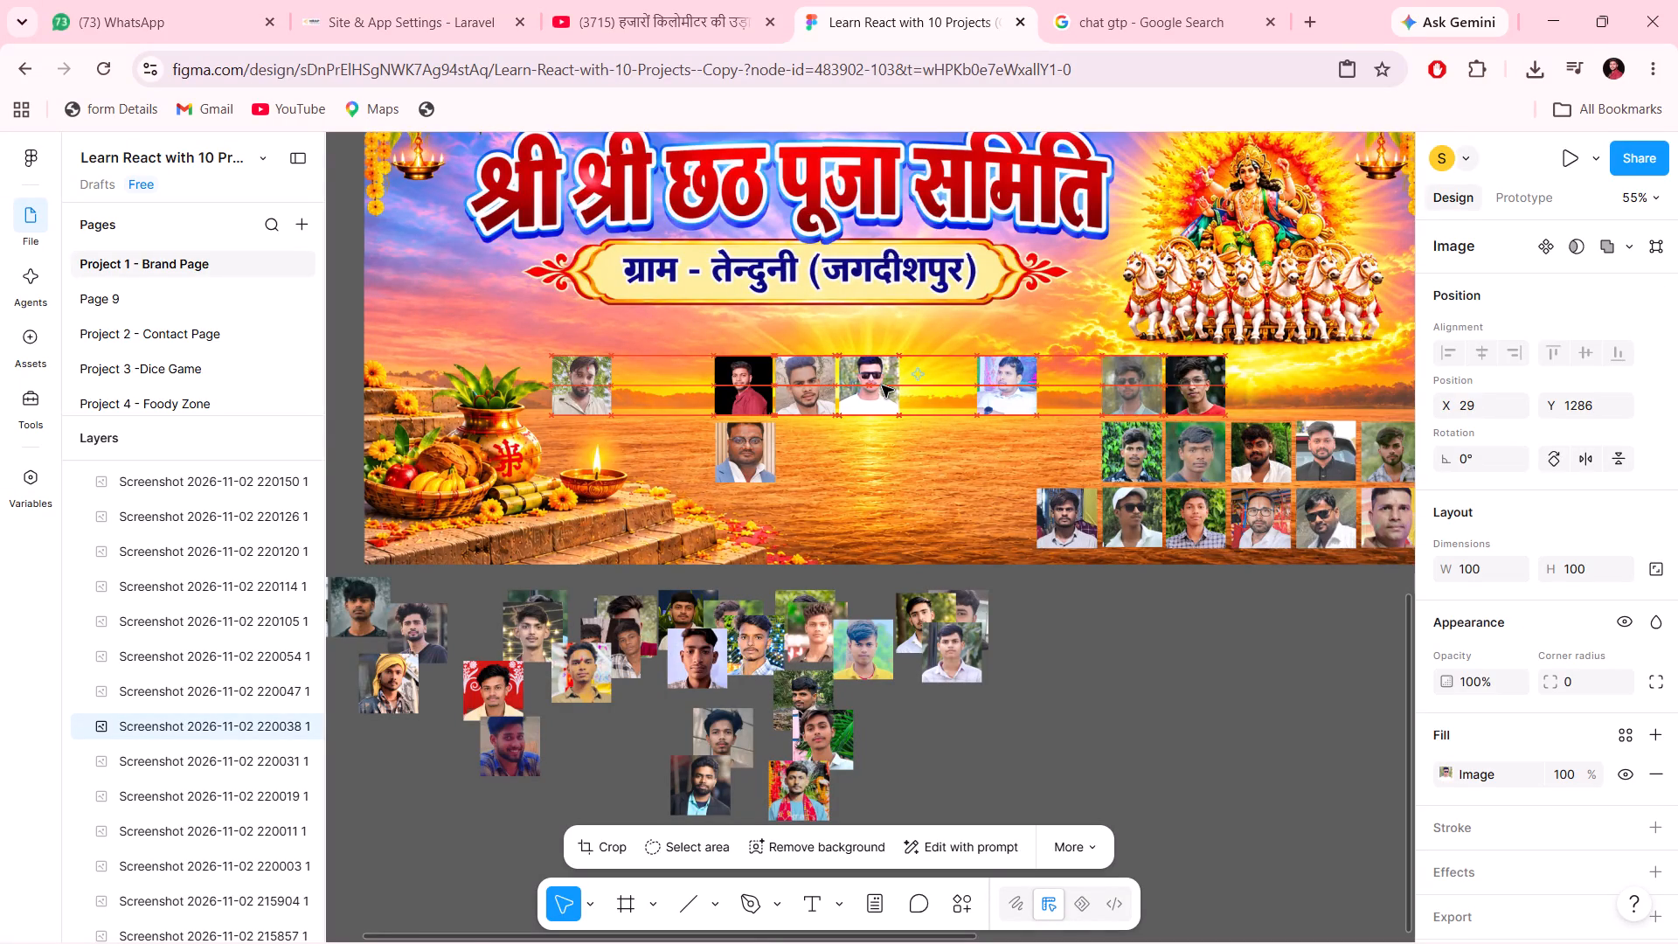
{"action": "left_click", "coordinate": [882, 385]}
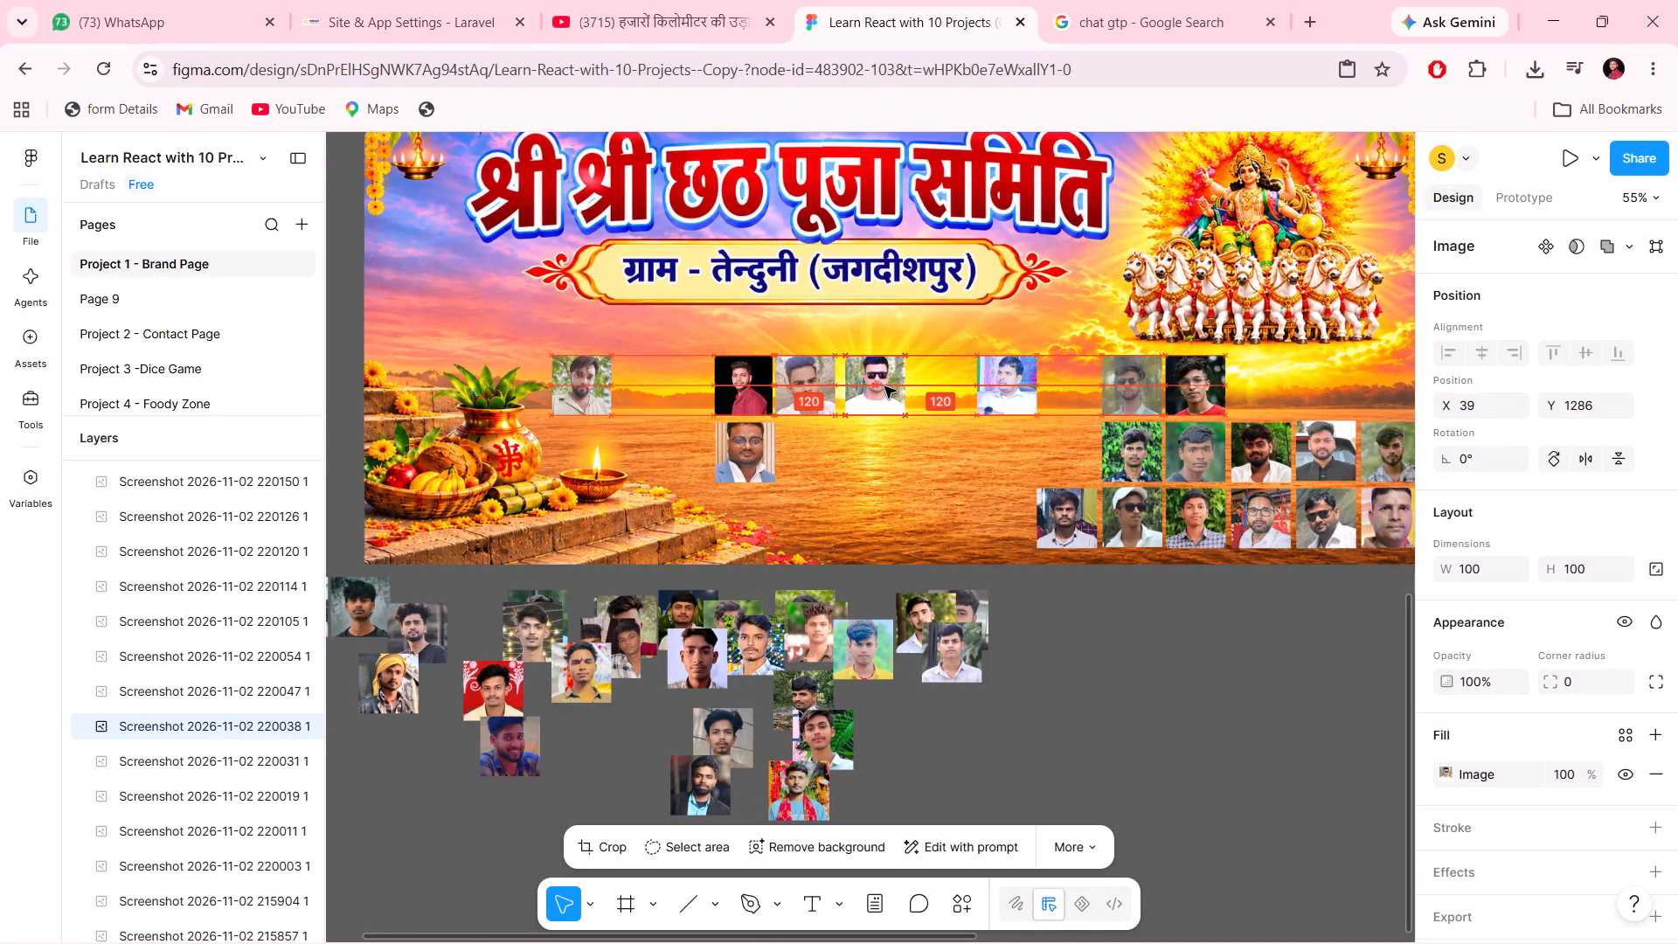
{"action": "left_click", "coordinate": [865, 393]}
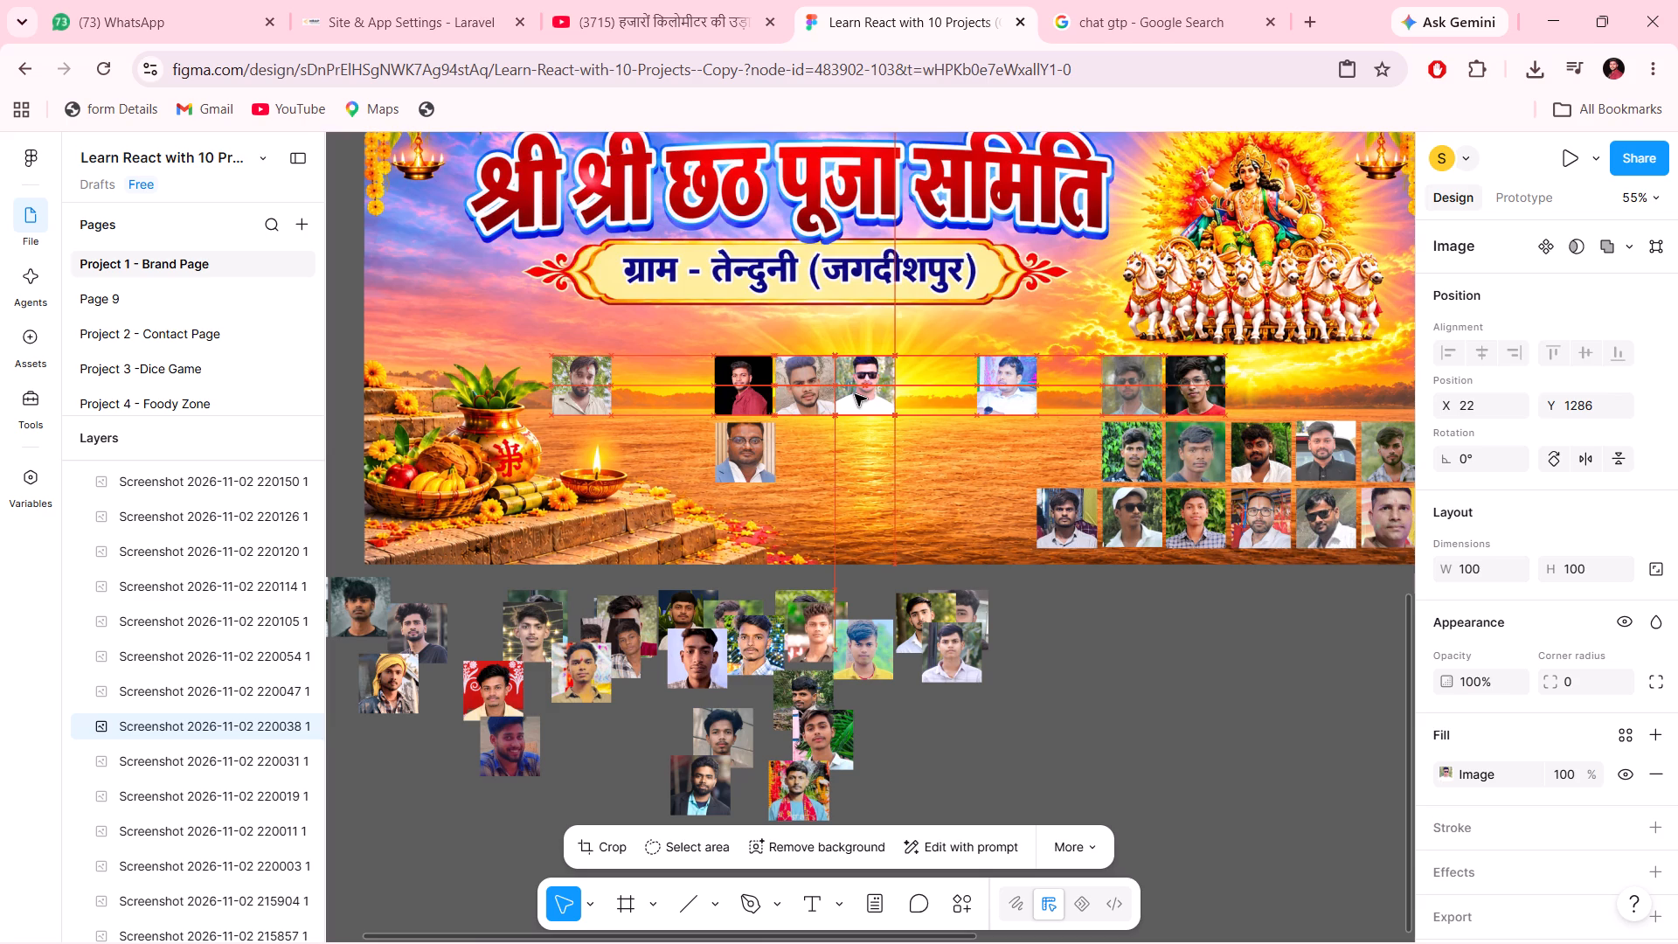
Continue the top row at Y 1286 with the pale lilac, grey-tinted and red-shirt portraits at X 128, 231 and 334.
{"action": "left_click", "coordinate": [989, 382]}
{"action": "left_click_drag", "start_coordinate": [989, 382], "coordinate": [922, 380]}
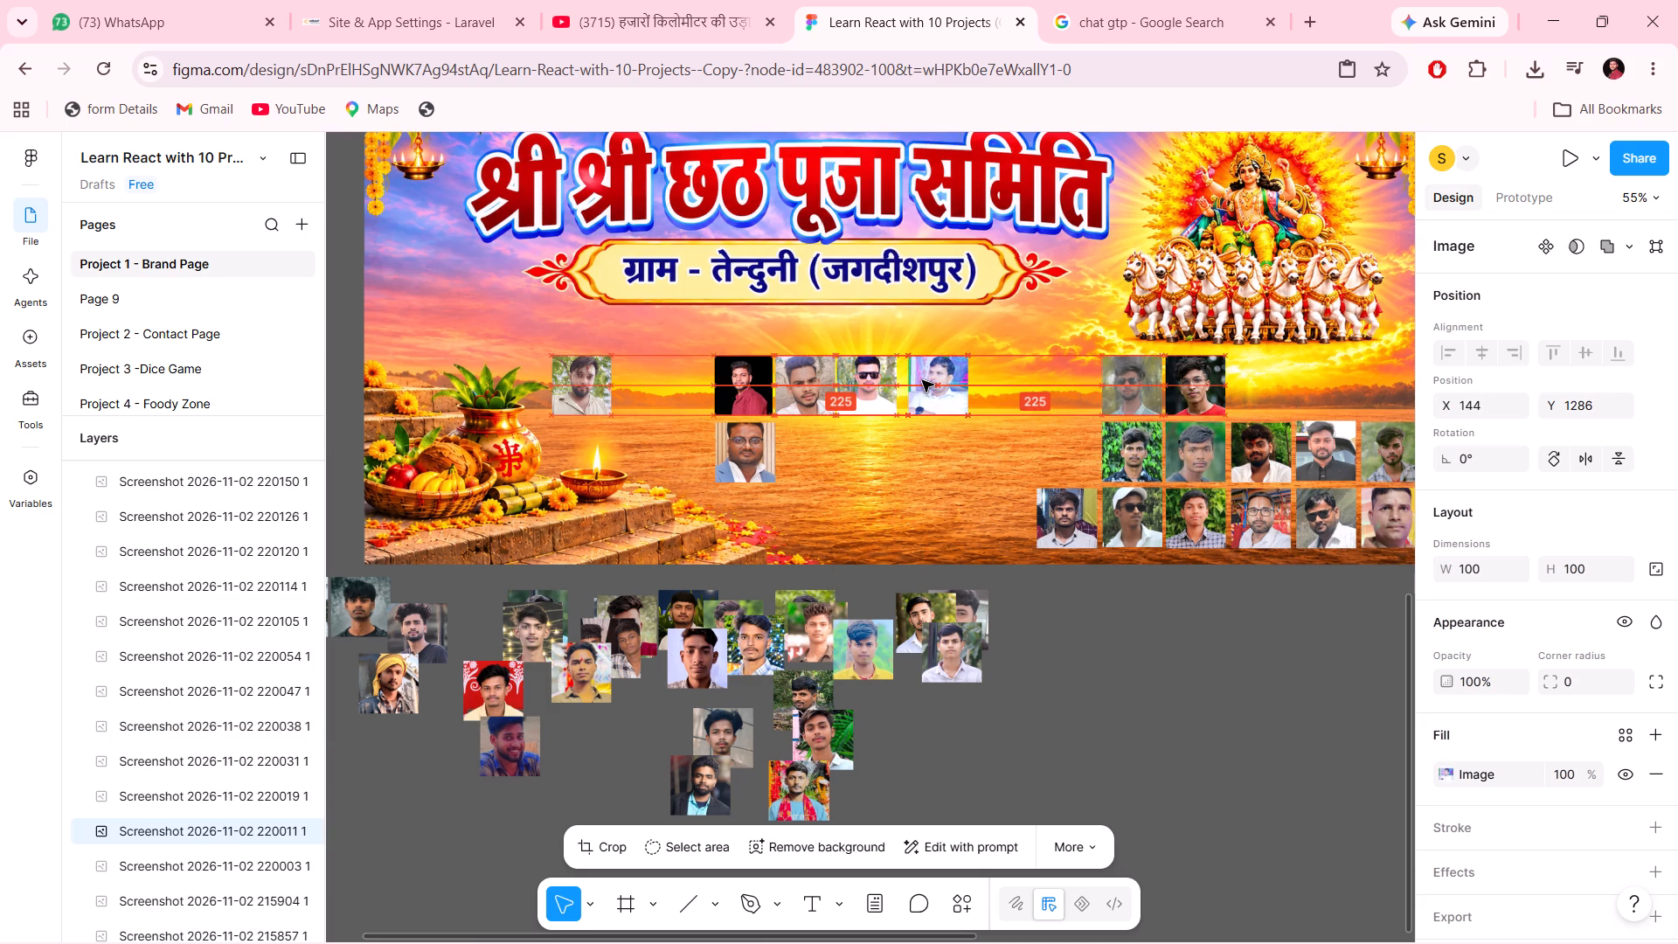
{"action": "left_click_drag", "start_coordinate": [922, 380], "coordinate": [913, 381]}
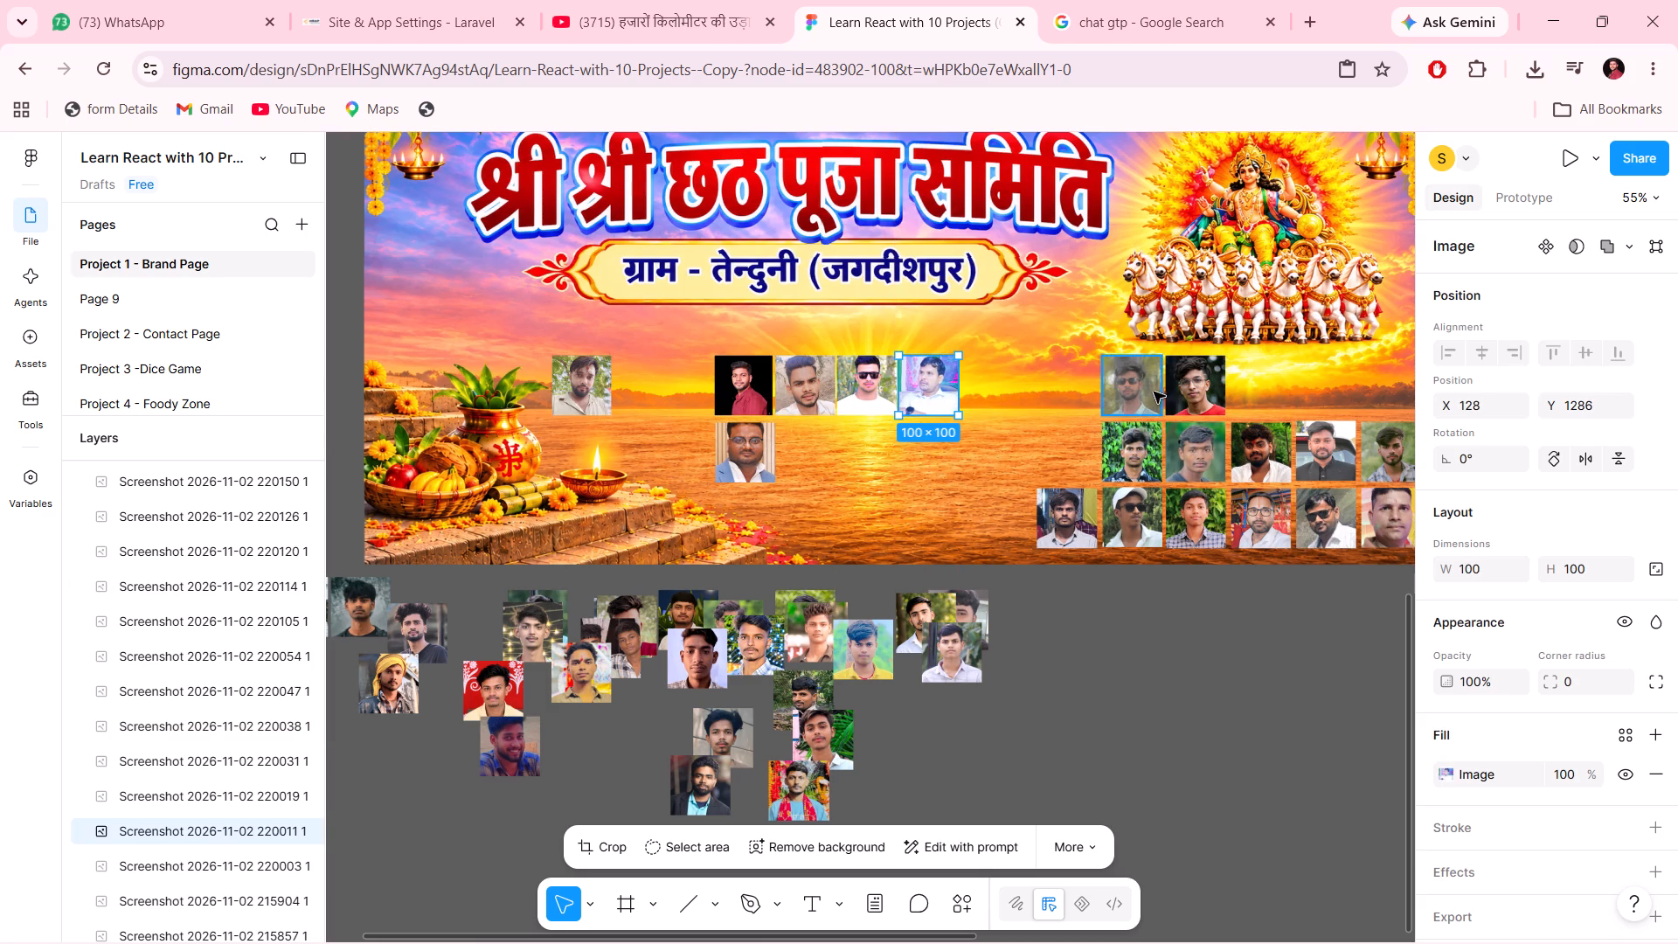
{"action": "left_click_drag", "start_coordinate": [1135, 399], "coordinate": [1006, 399]}
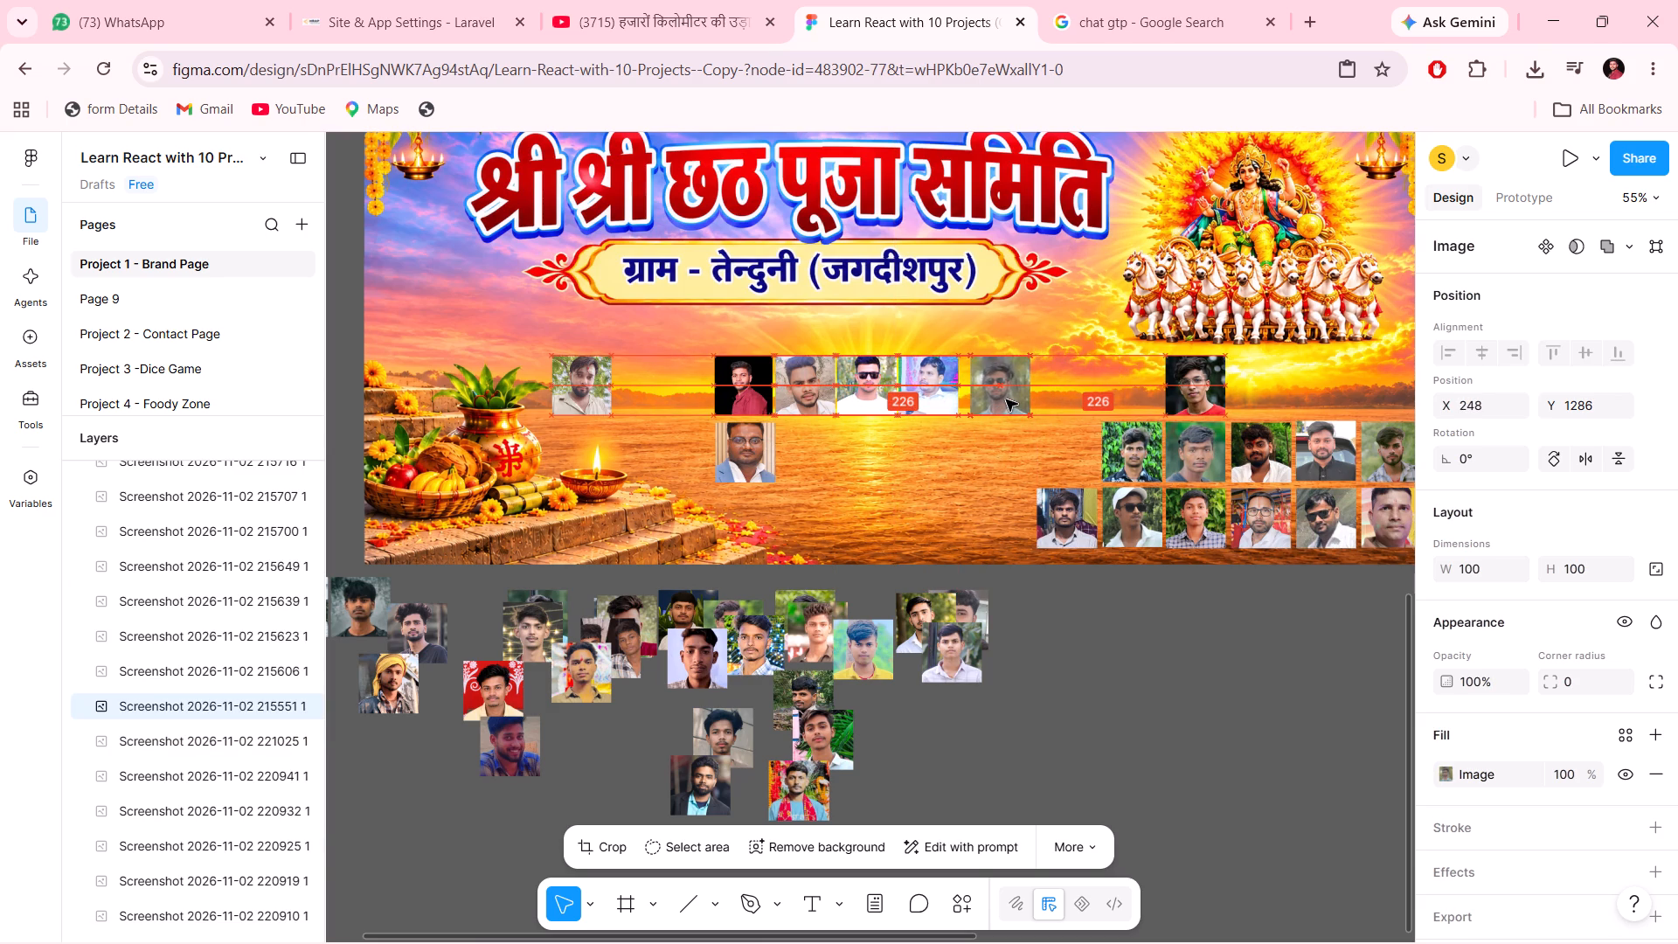
{"action": "left_click_drag", "start_coordinate": [1006, 399], "coordinate": [996, 400]}
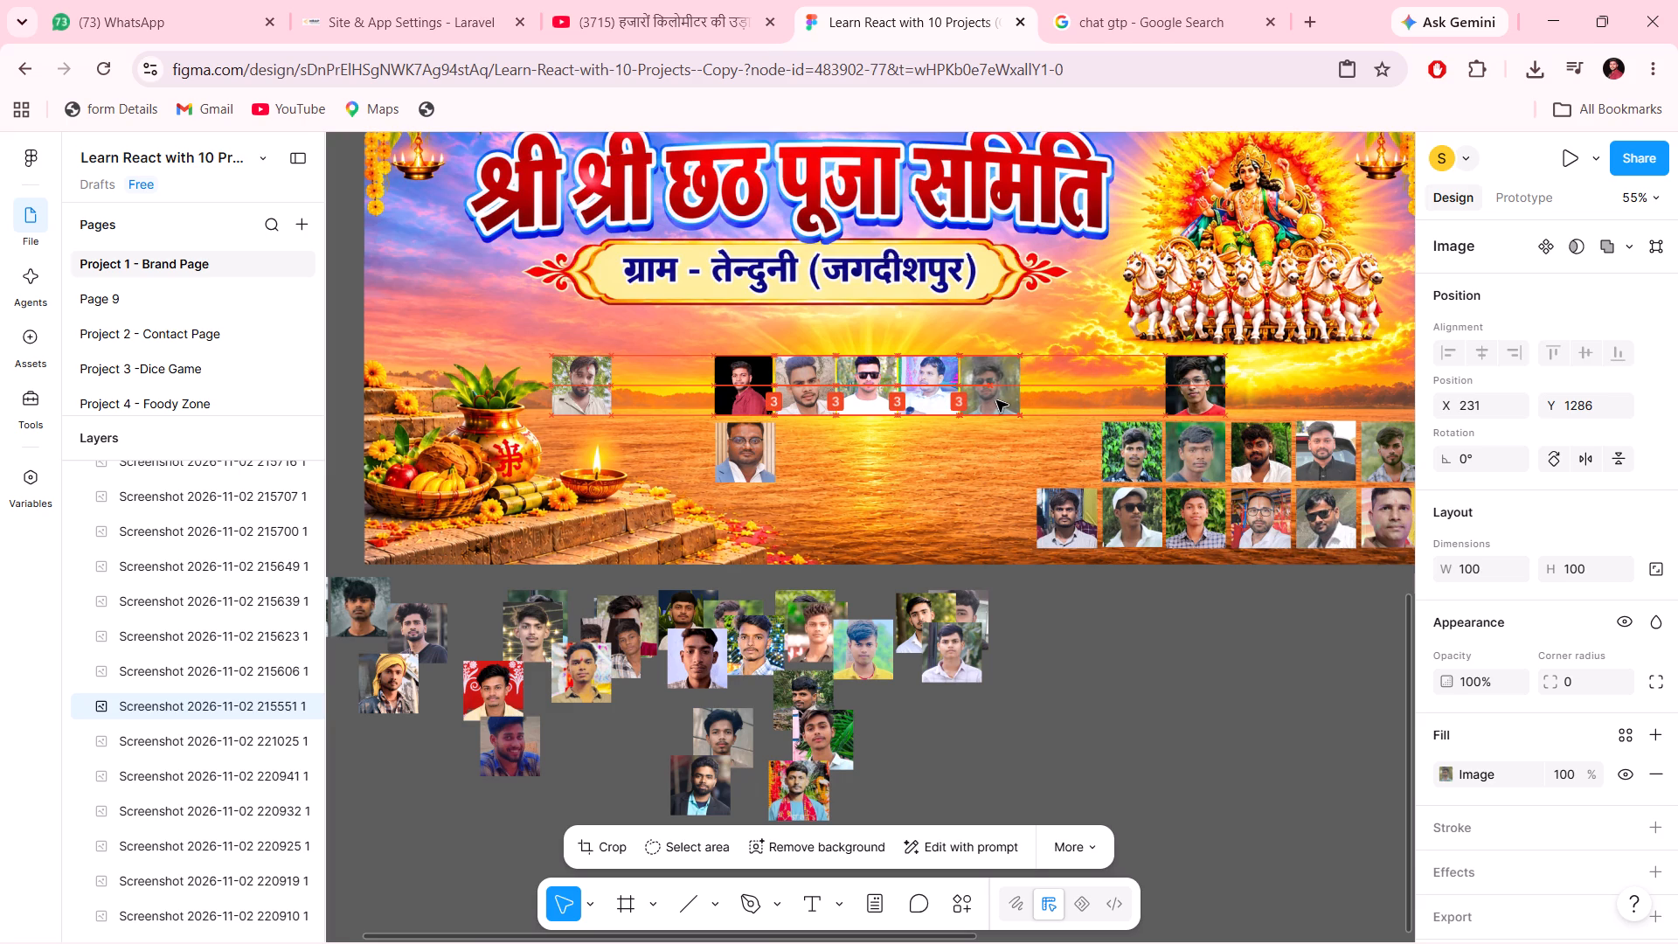
{"action": "left_click_drag", "start_coordinate": [996, 400], "coordinate": [997, 401]}
{"action": "left_click_drag", "start_coordinate": [1198, 380], "coordinate": [1085, 379]}
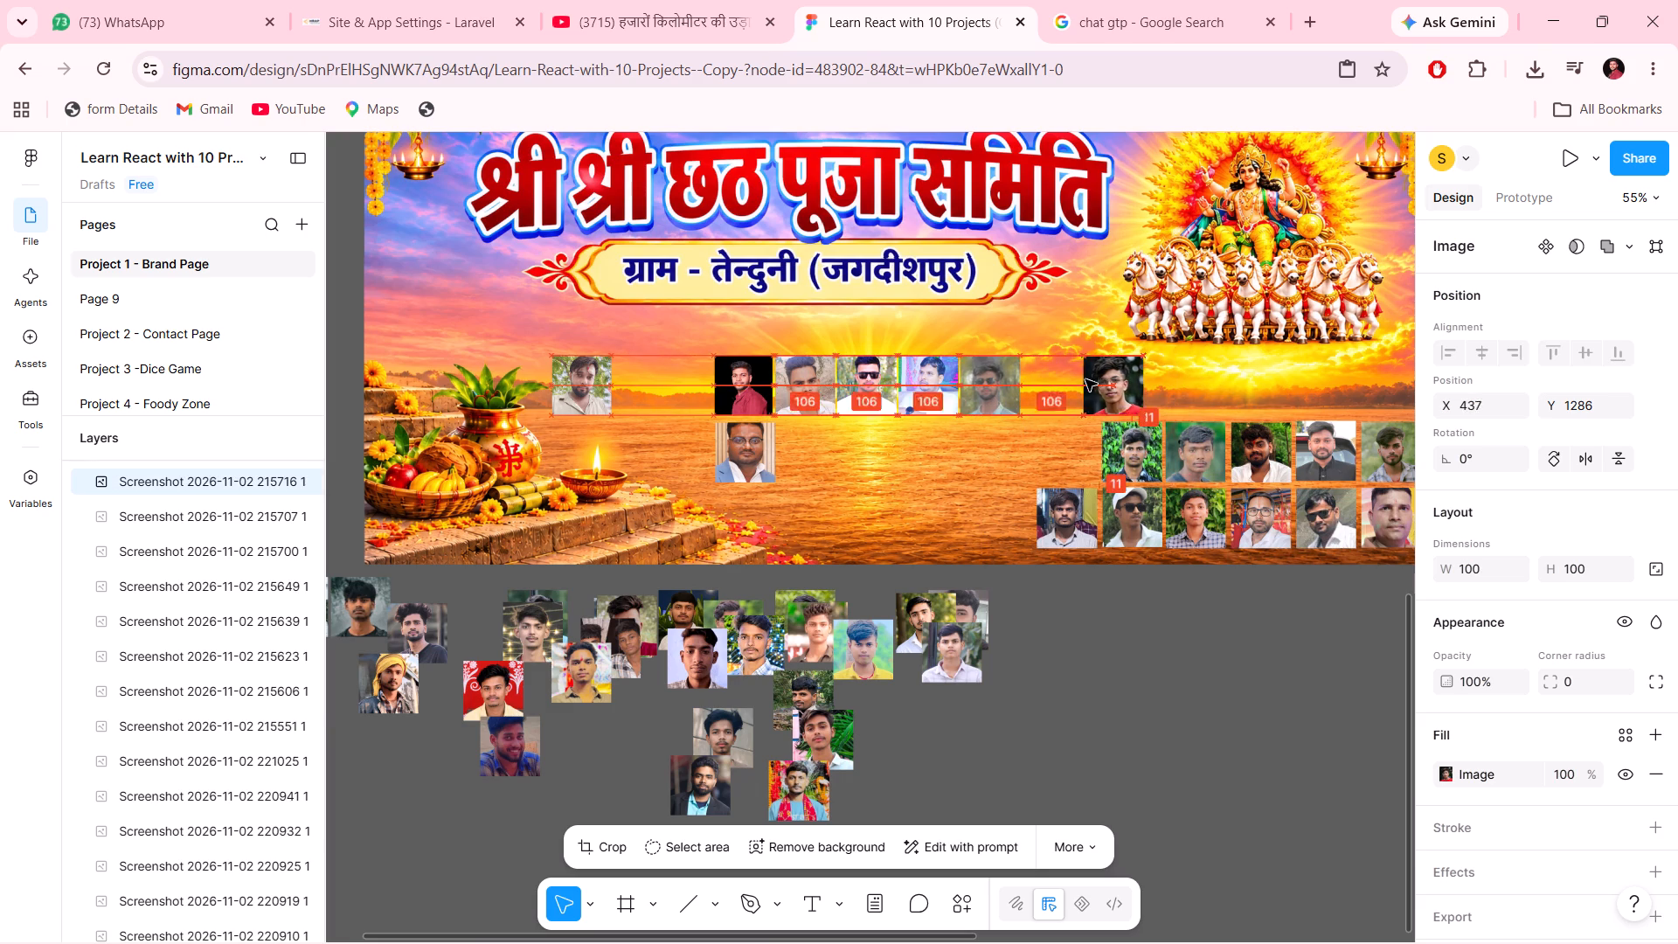
{"action": "left_click_drag", "start_coordinate": [1085, 379], "coordinate": [1057, 379]}
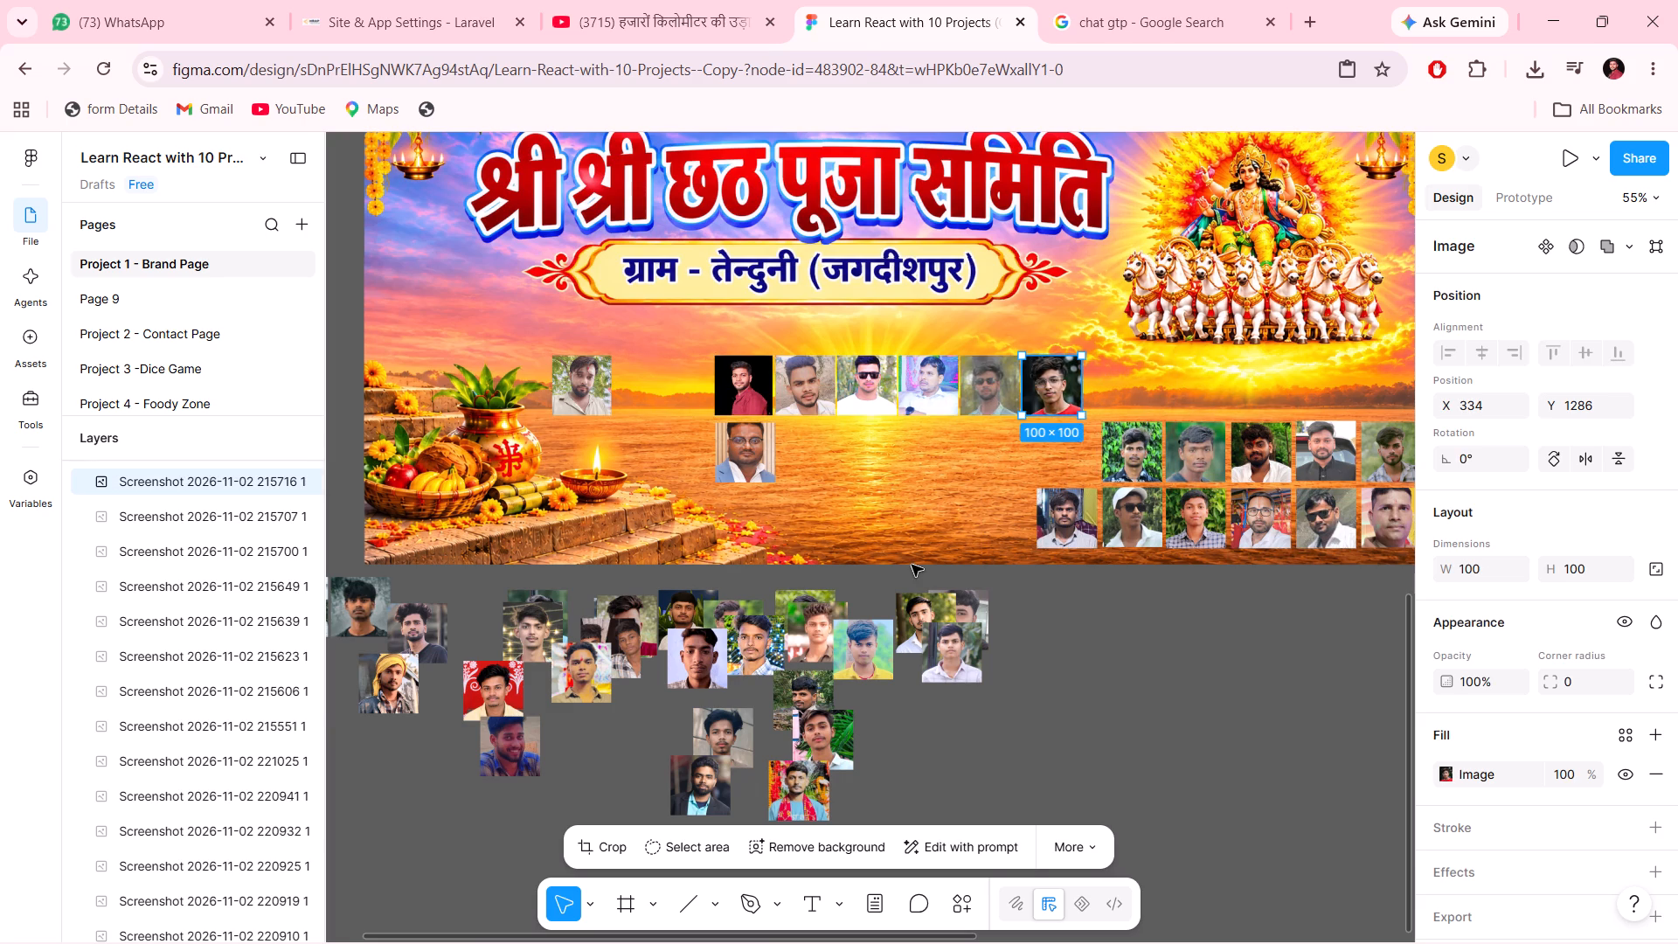
Move the white-shirt portrait at the end of the group below the banner to the start of the third row, X 250, Y 1507.
{"action": "left_click_drag", "start_coordinate": [946, 643], "coordinate": [1111, 364]}
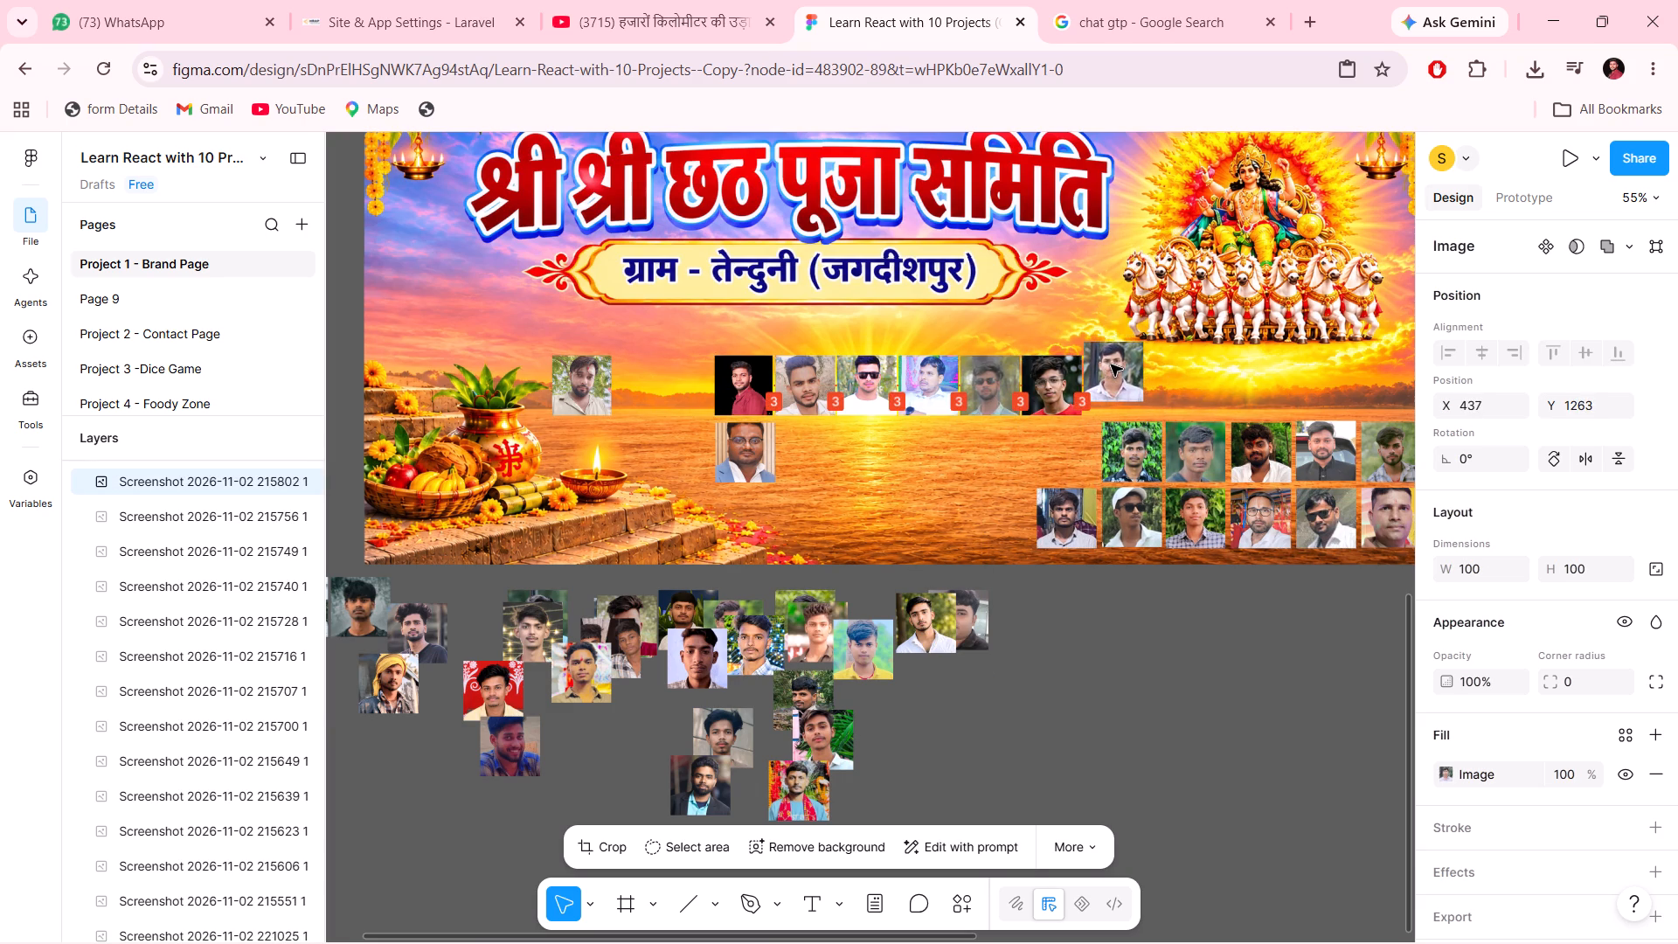
{"action": "left_click_drag", "start_coordinate": [1111, 364], "coordinate": [997, 509]}
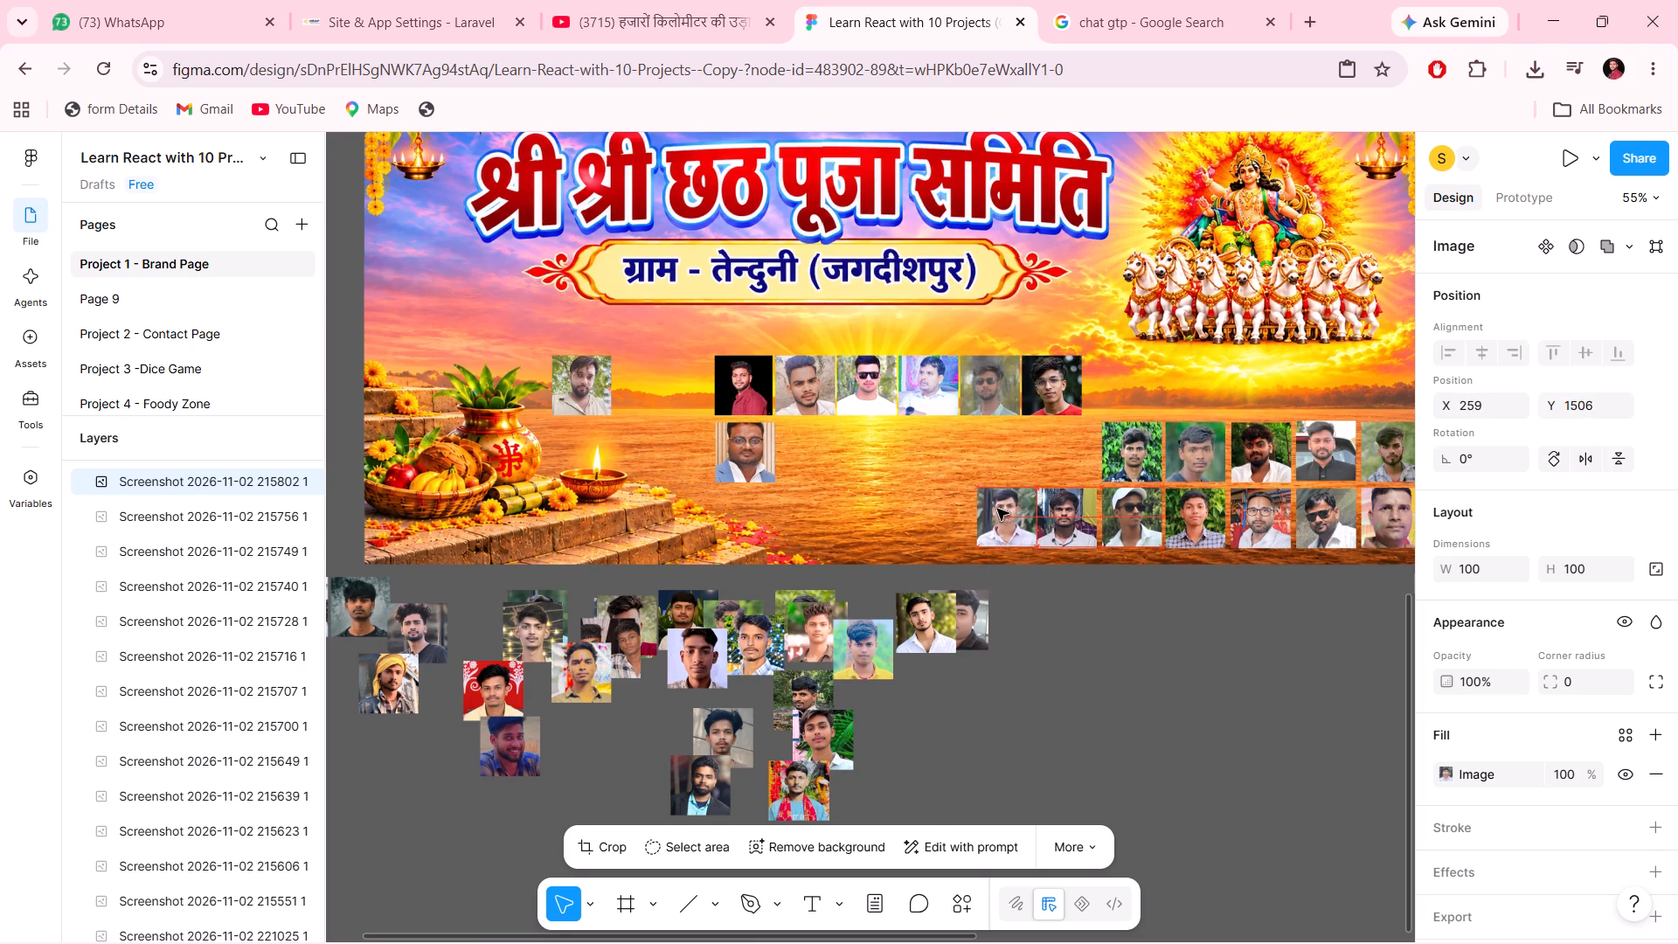
{"action": "left_click_drag", "start_coordinate": [997, 509], "coordinate": [995, 510]}
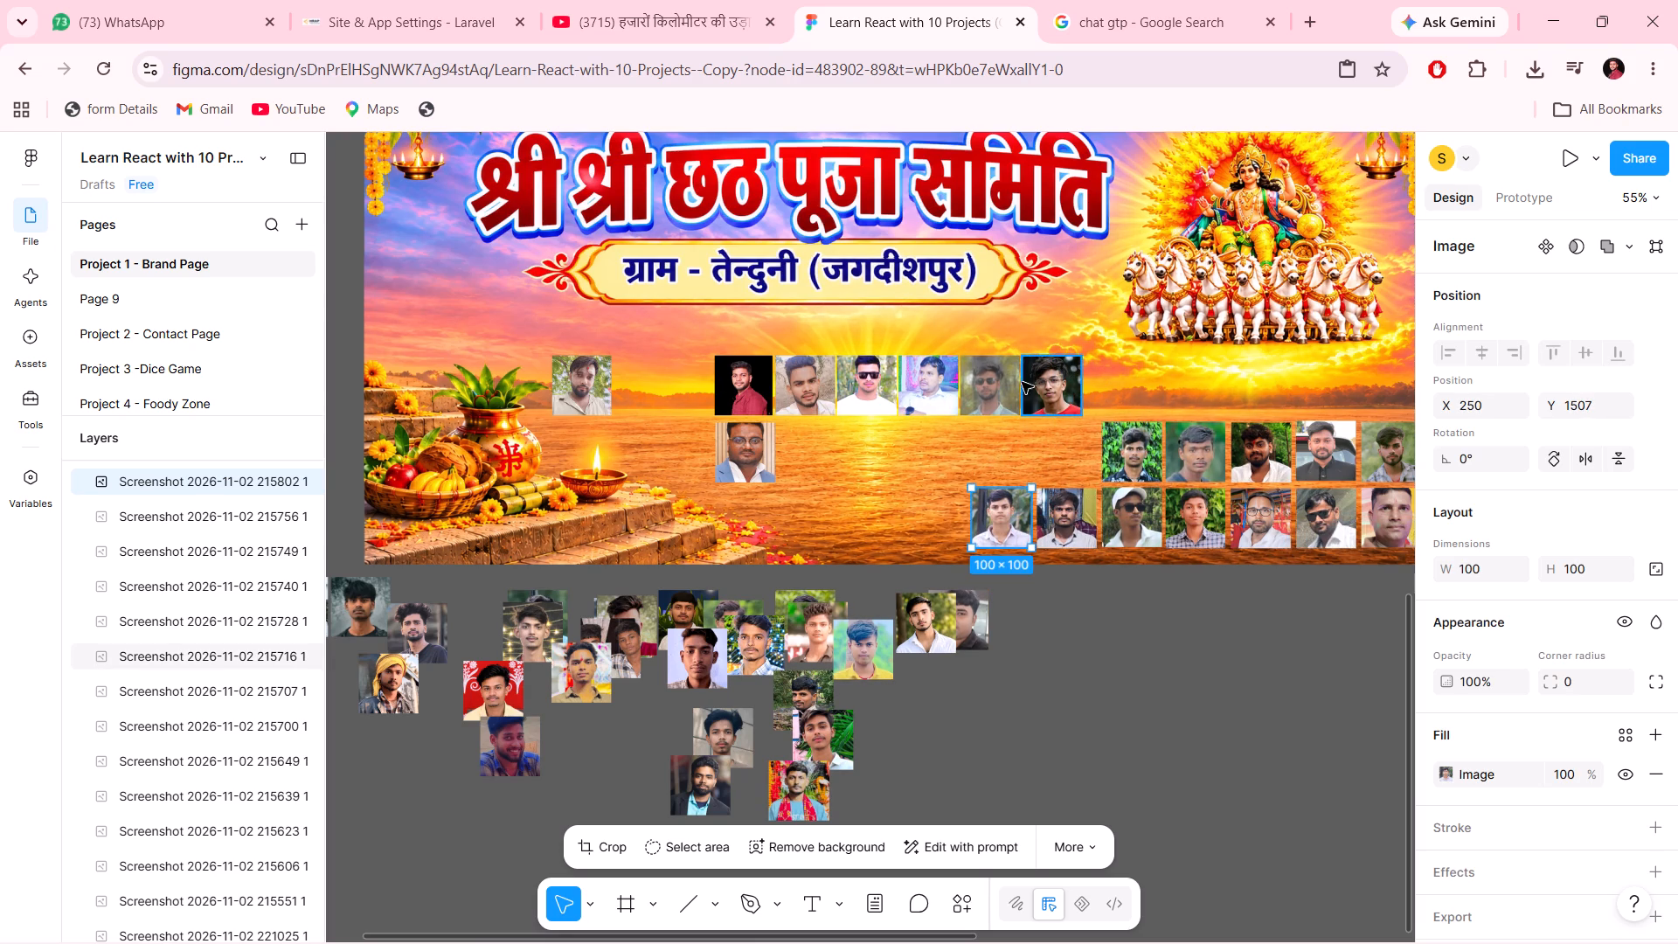
Move the grey-tinted portrait after the red-shirt one and fill its top-row place with the third row's second portrait at X 234, Y 1286.
{"action": "left_click_drag", "start_coordinate": [983, 386], "coordinate": [1106, 388]}
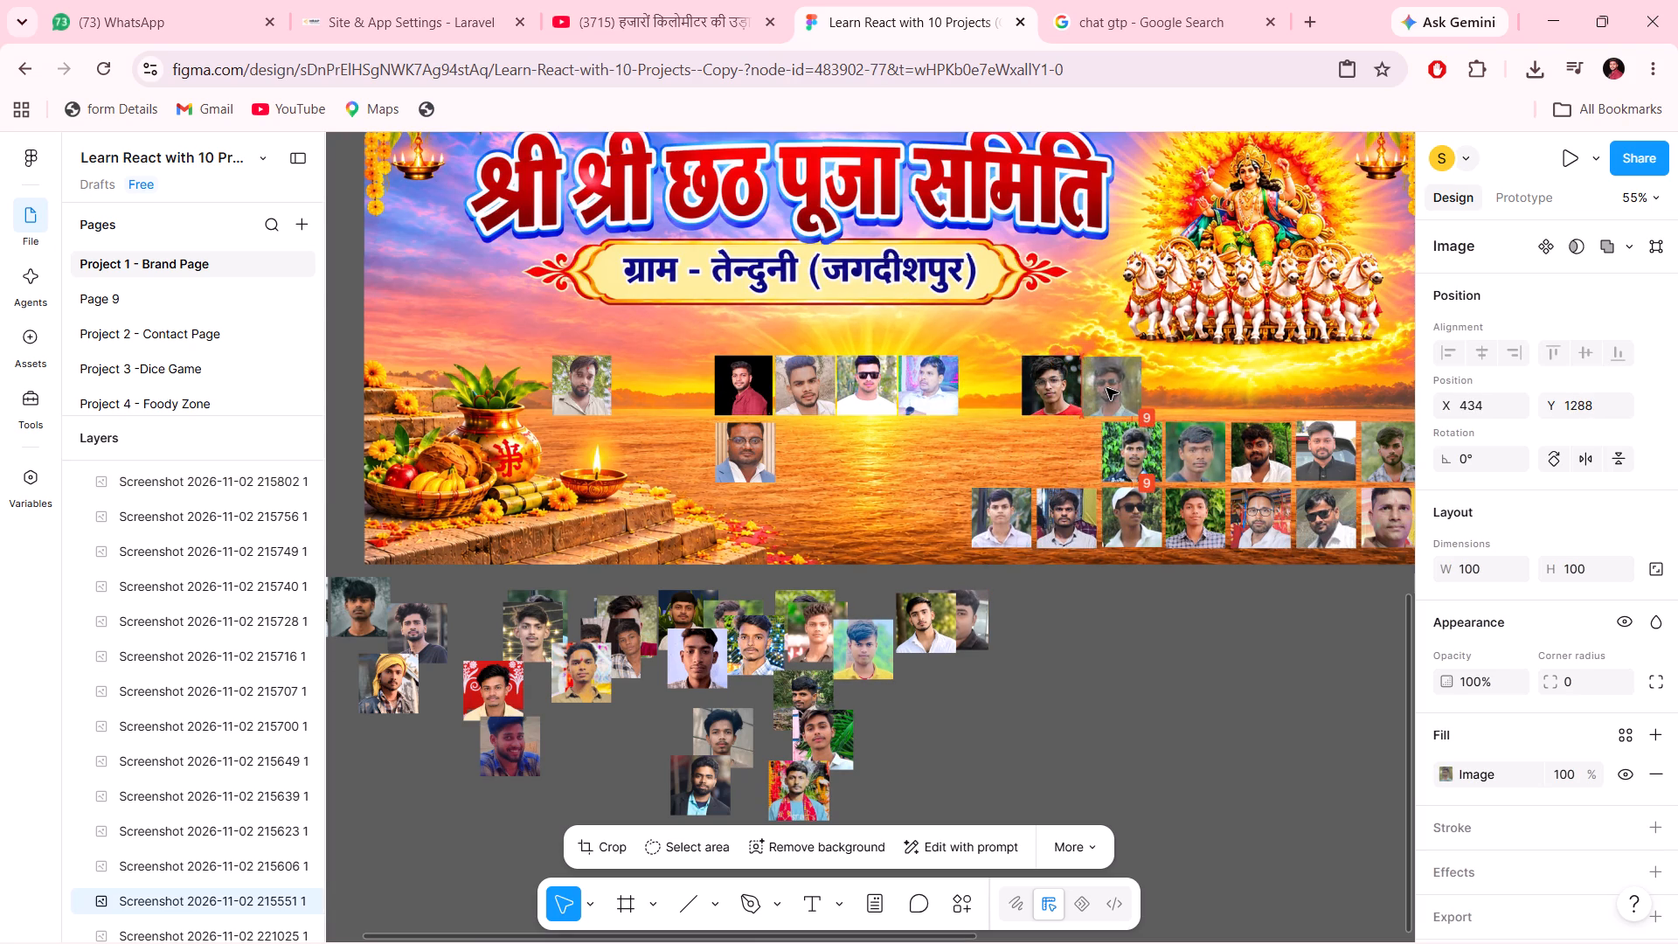
{"action": "left_click_drag", "start_coordinate": [1106, 388], "coordinate": [1106, 387]}
{"action": "left_click_drag", "start_coordinate": [1077, 517], "coordinate": [1013, 384]}
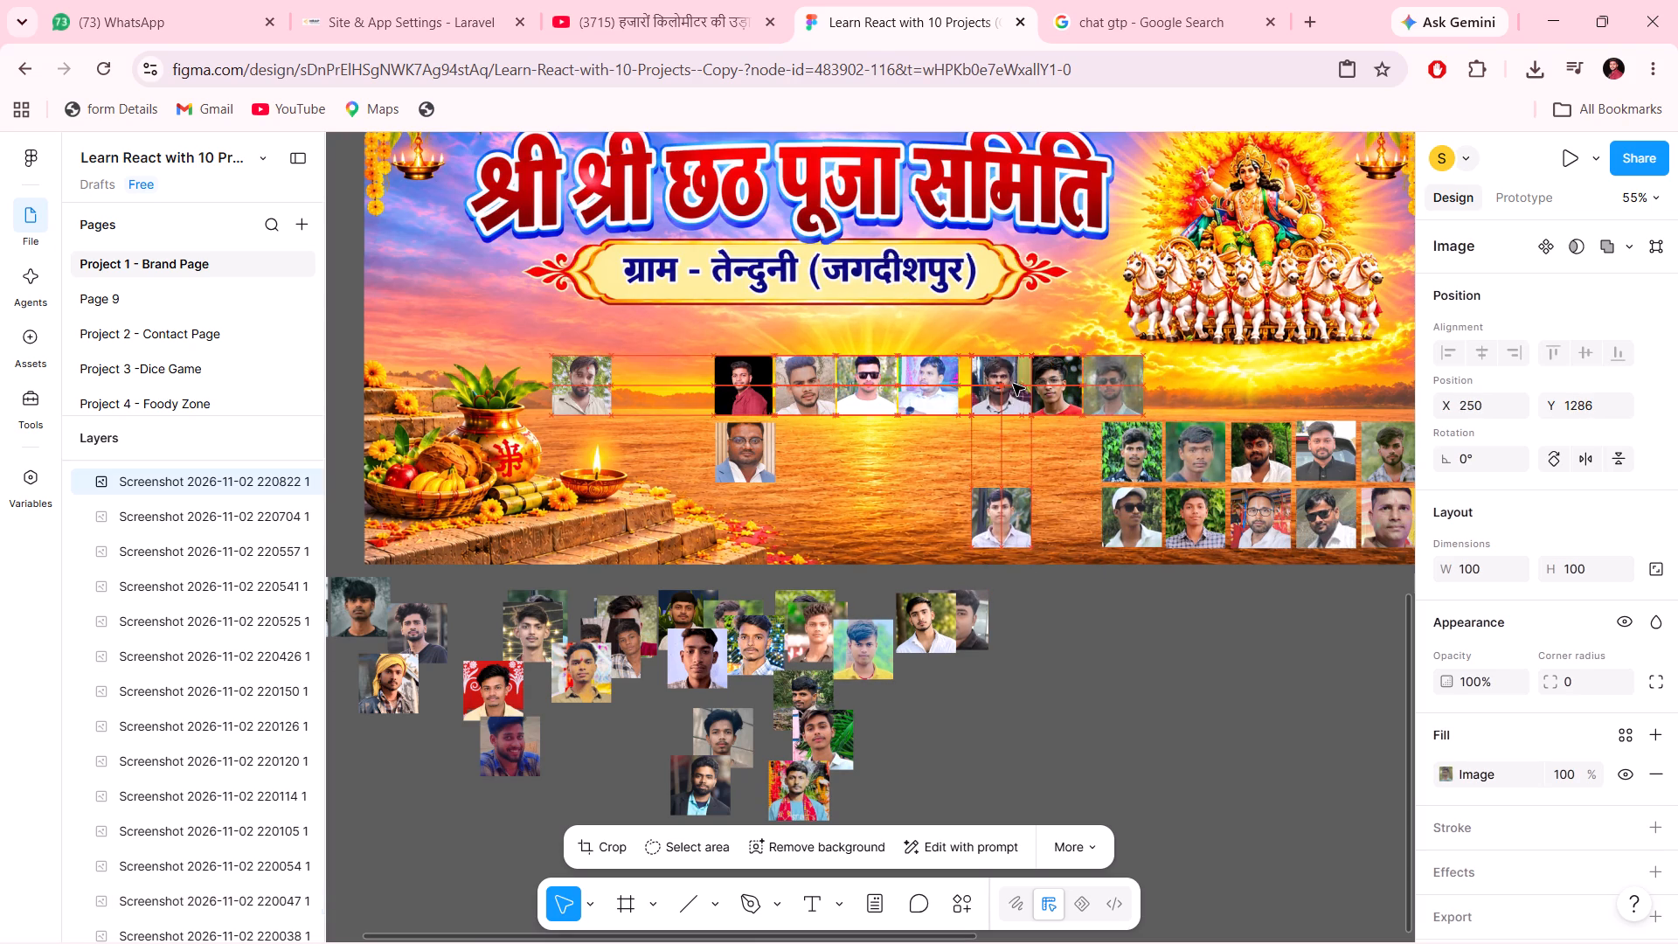
{"action": "left_click_drag", "start_coordinate": [1013, 384], "coordinate": [1000, 381]}
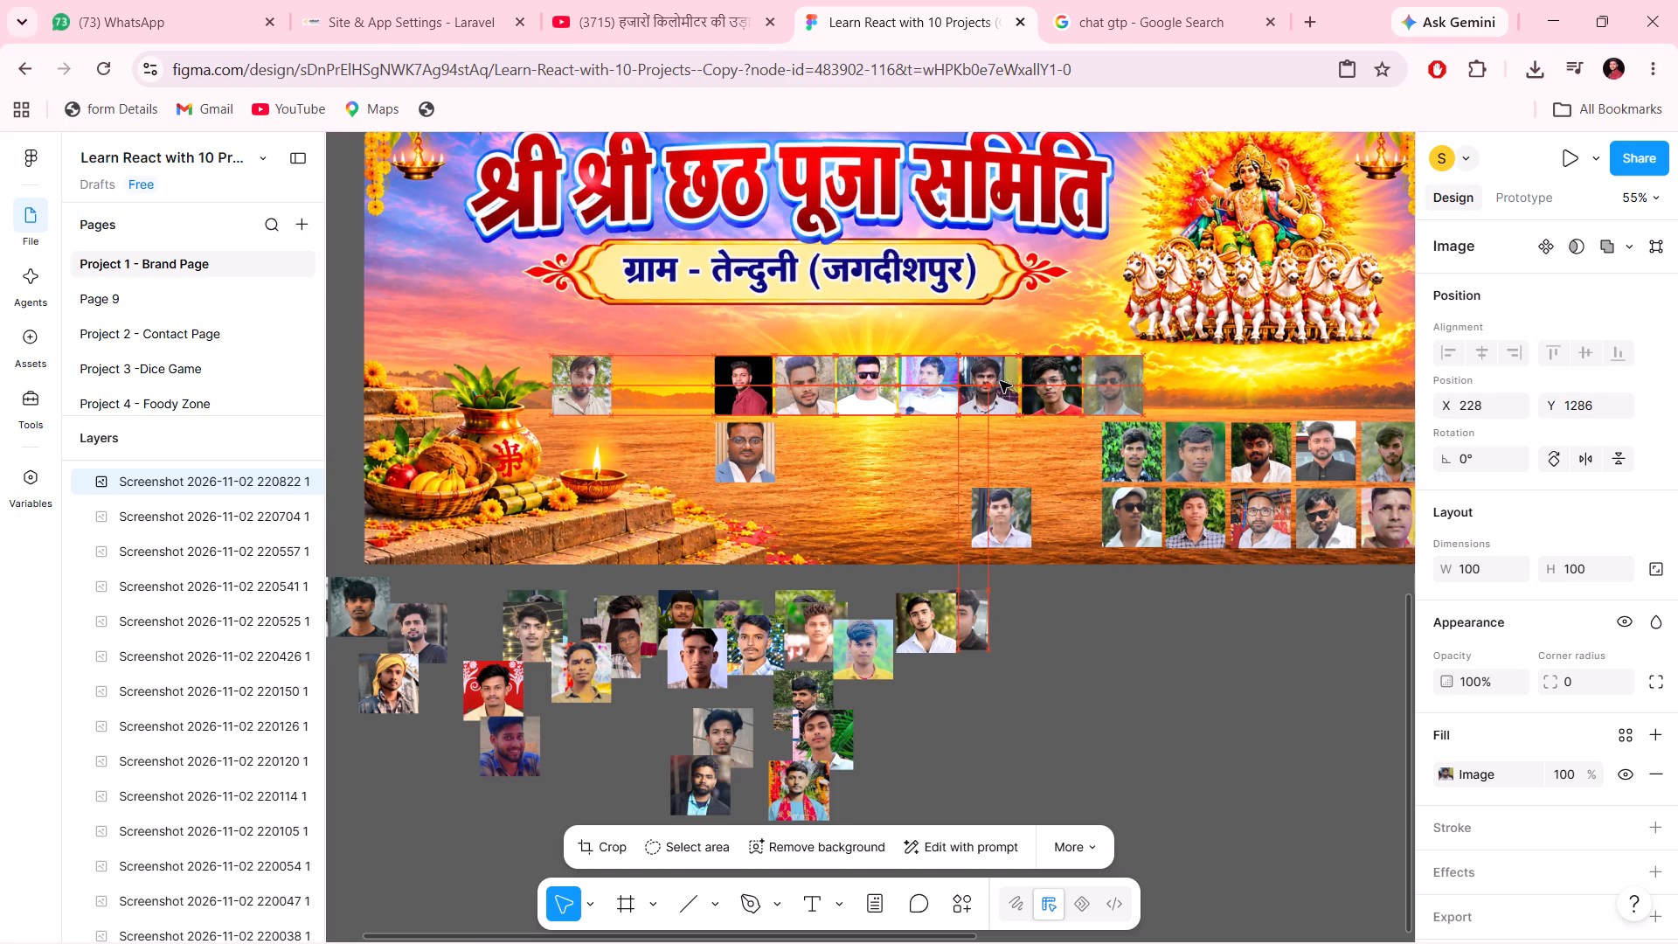
{"action": "left_click_drag", "start_coordinate": [1000, 381], "coordinate": [1000, 384]}
{"action": "left_click_drag", "start_coordinate": [1000, 384], "coordinate": [1003, 383]}
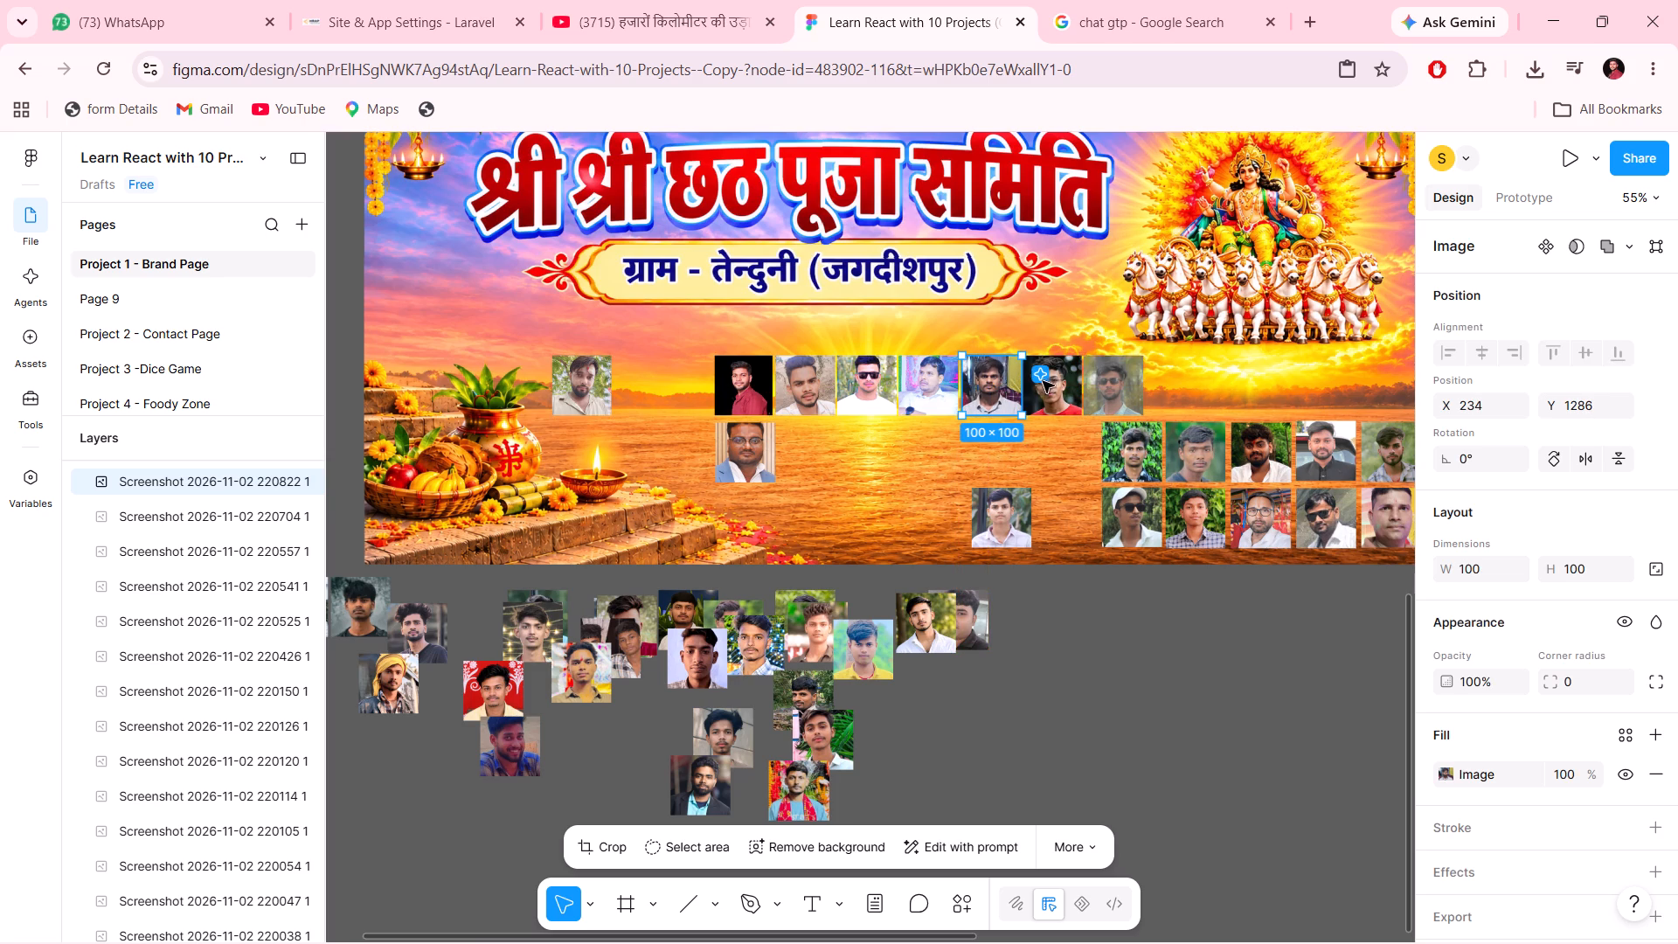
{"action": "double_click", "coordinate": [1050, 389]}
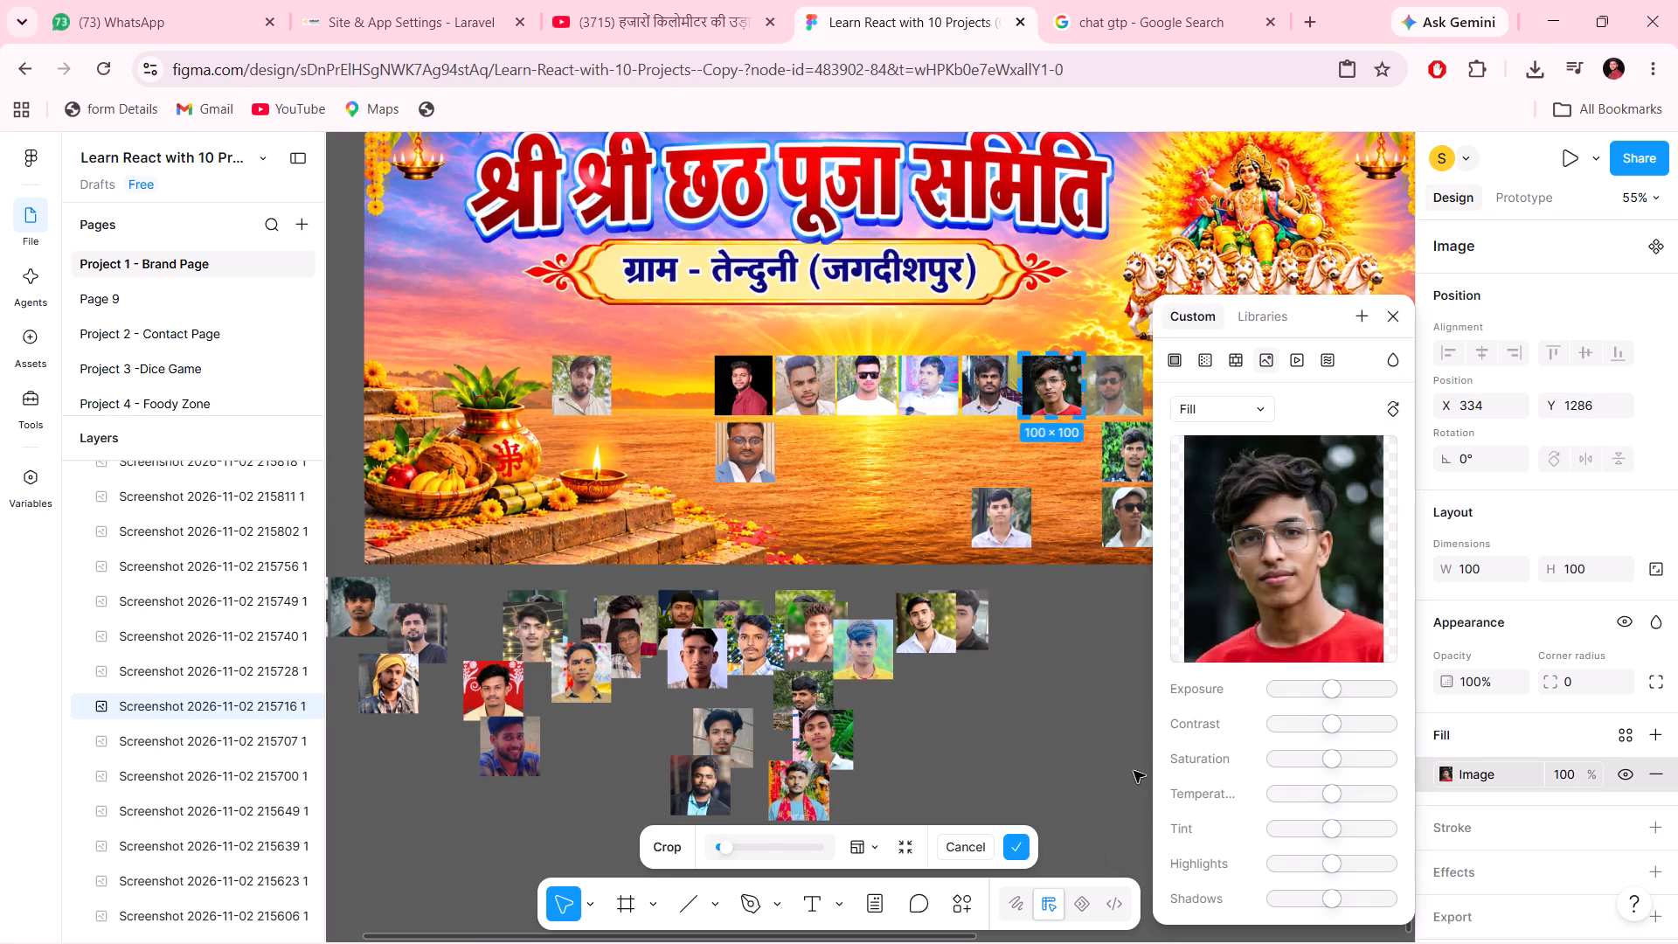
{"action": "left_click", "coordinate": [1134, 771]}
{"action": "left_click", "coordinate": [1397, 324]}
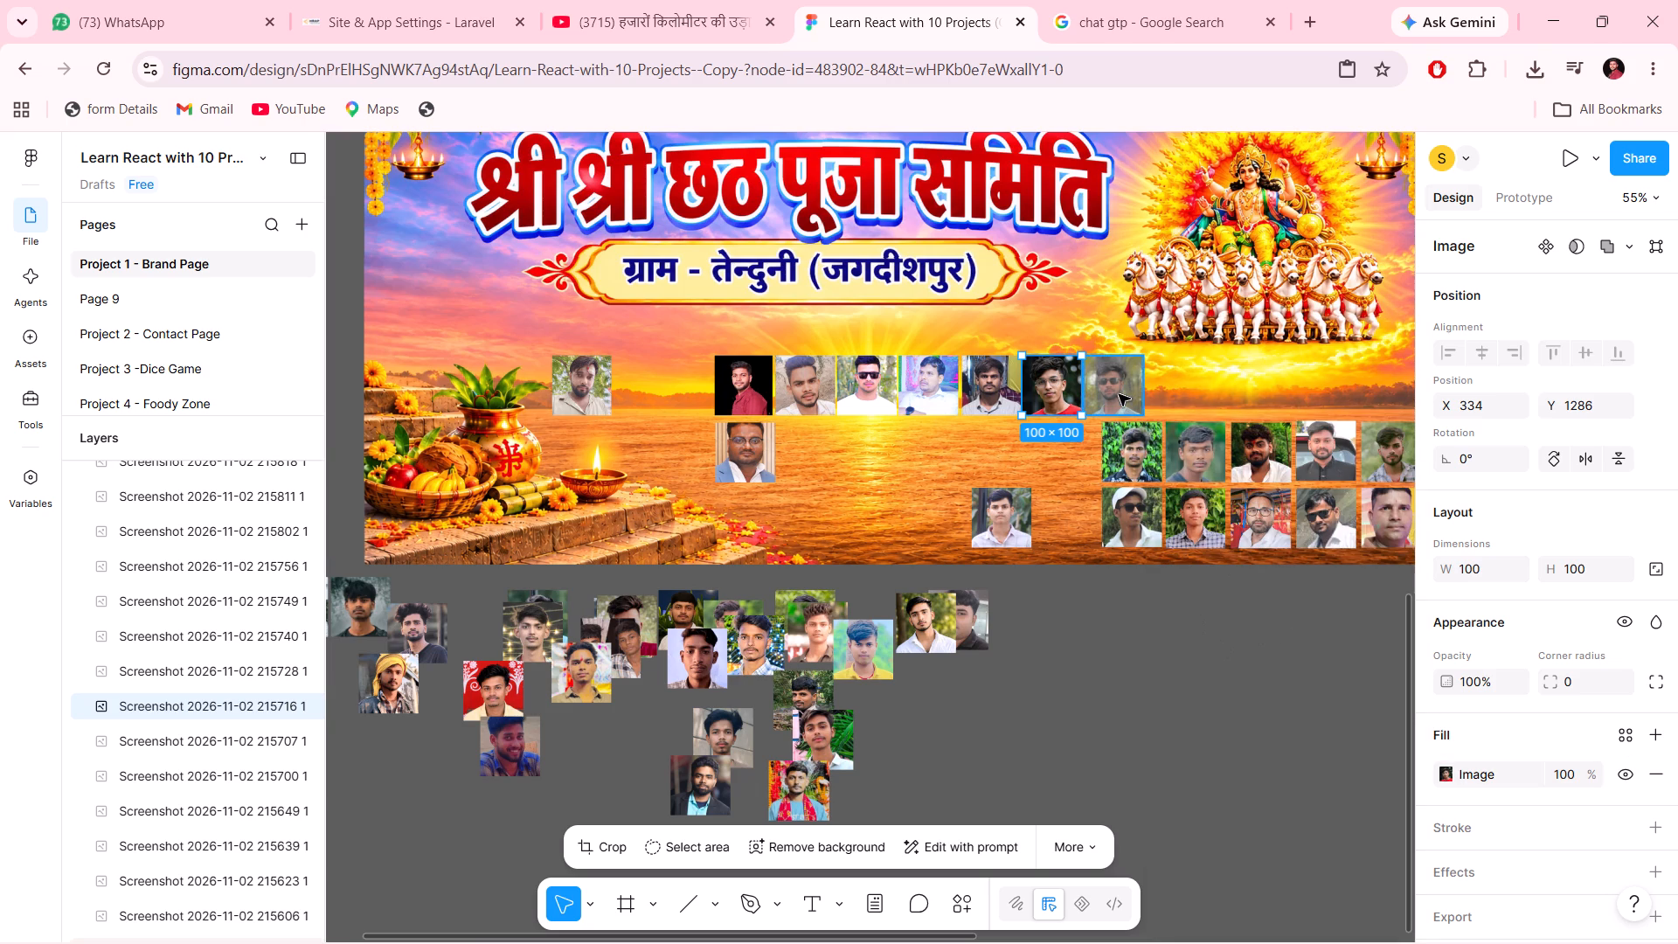
Shift the last three top-row portraits farther along the row, placing the first of them at X 240, Y 1286.
{"action": "left_click_drag", "start_coordinate": [1115, 394], "coordinate": [1151, 394]}
{"action": "left_click", "coordinate": [1056, 391]}
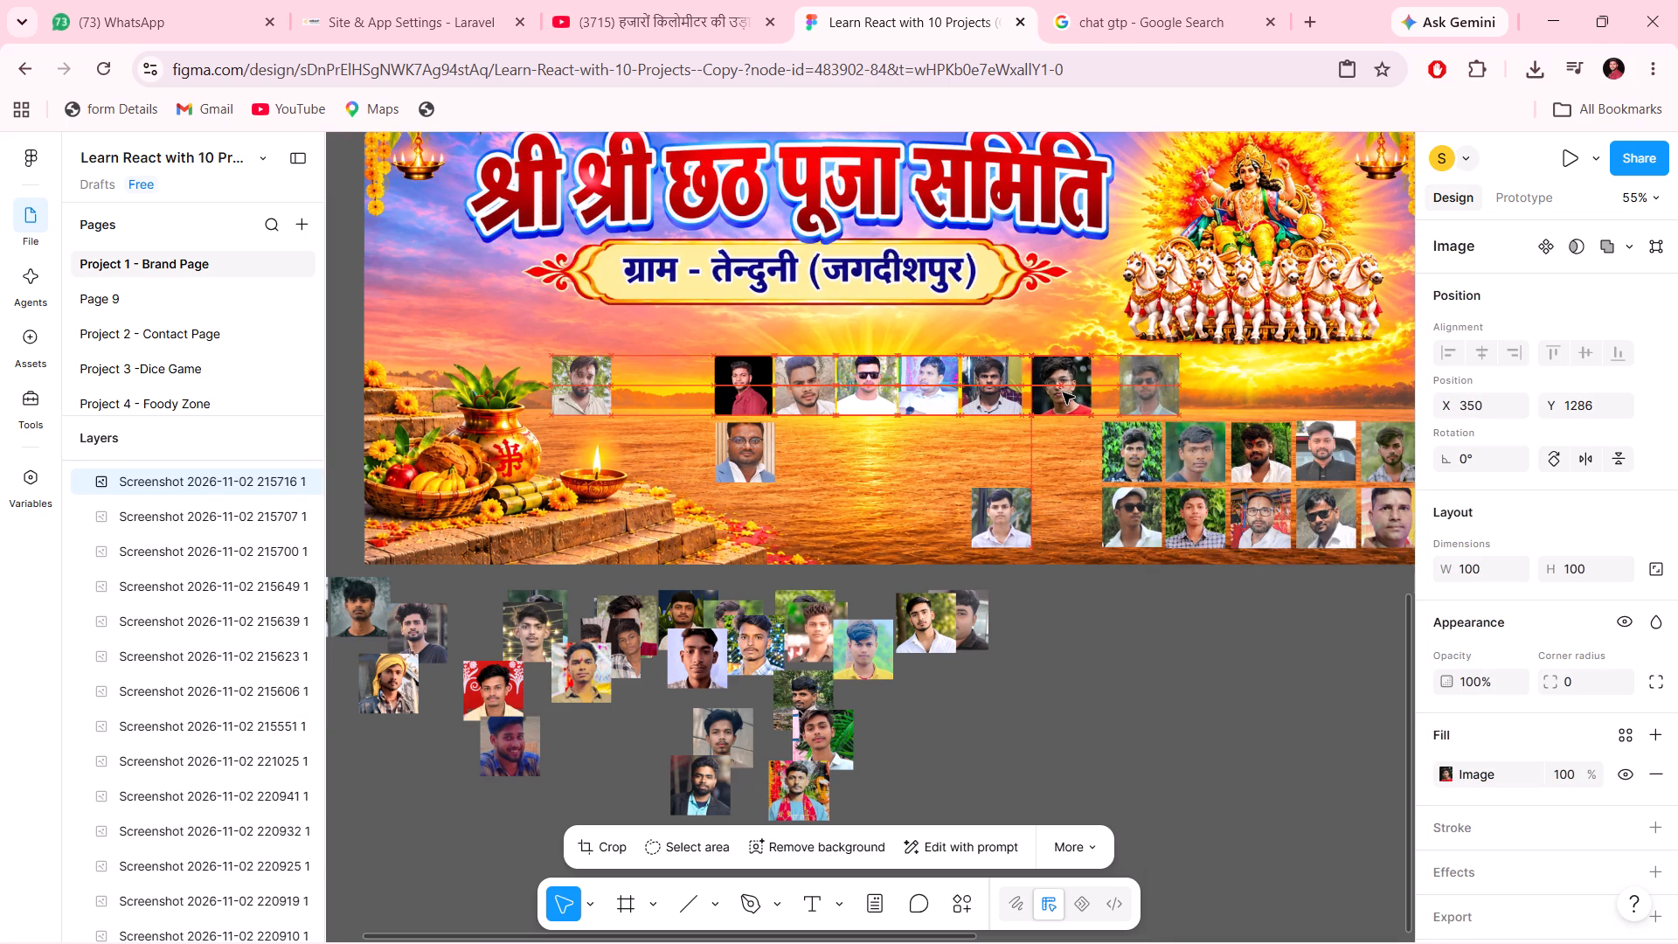
{"action": "left_click", "coordinate": [998, 392]}
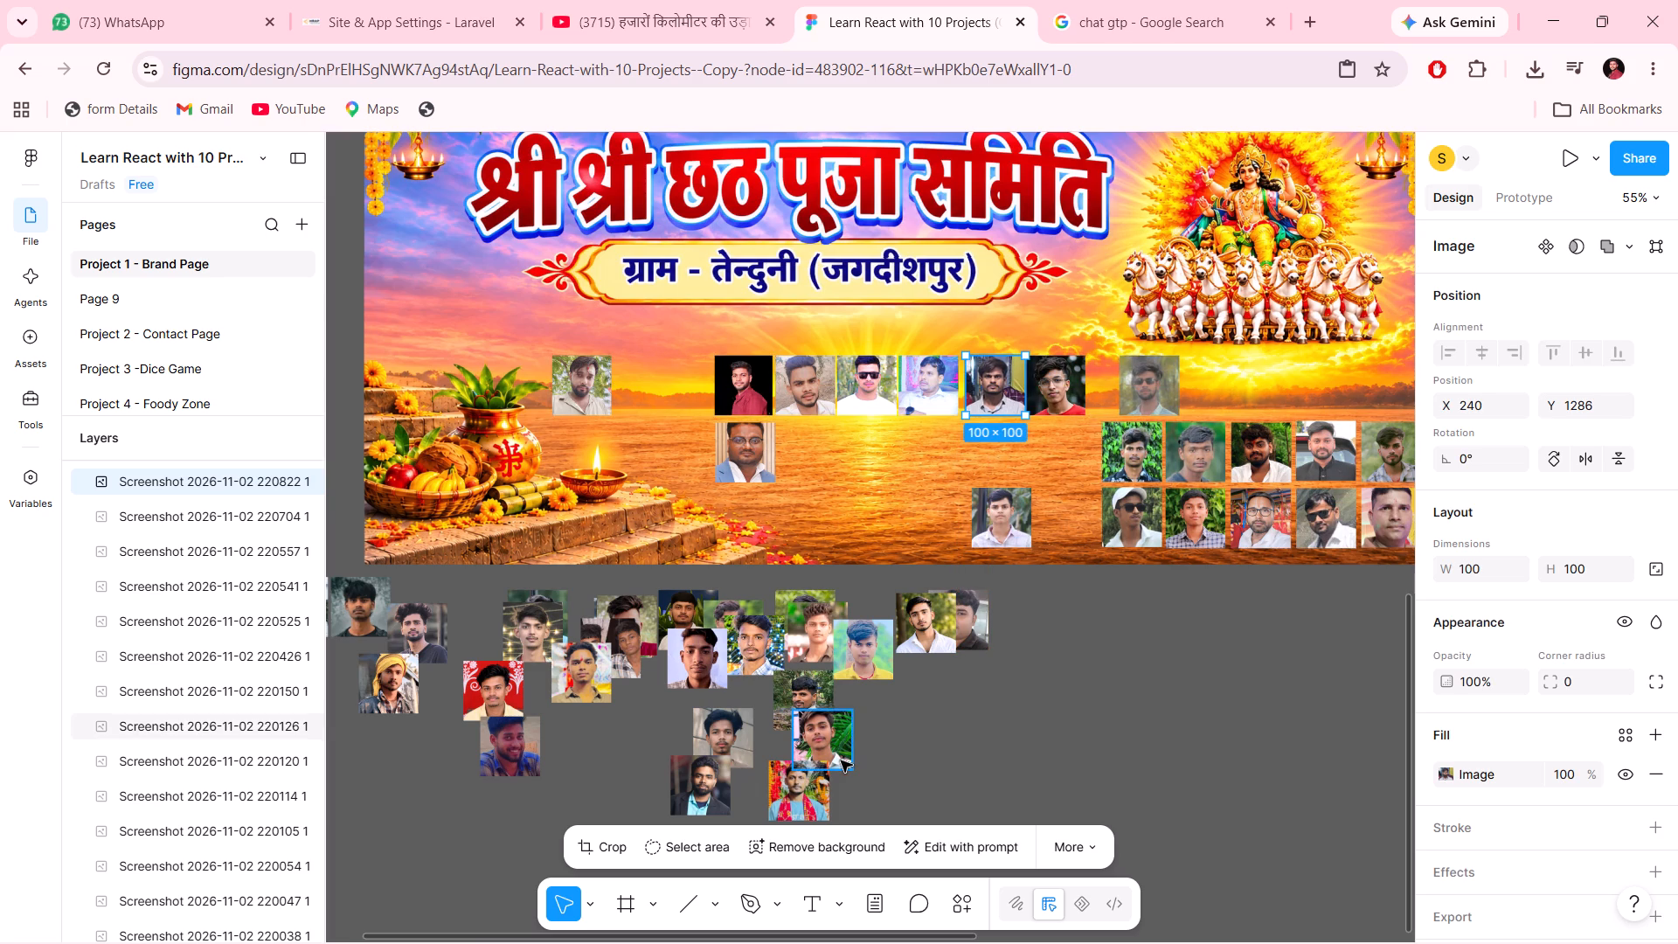
Fill the third row's gap with the portrait above the red-background one below the banner, at X 368, Y 1506.
{"action": "left_click_drag", "start_coordinate": [841, 760], "coordinate": [1088, 537]}
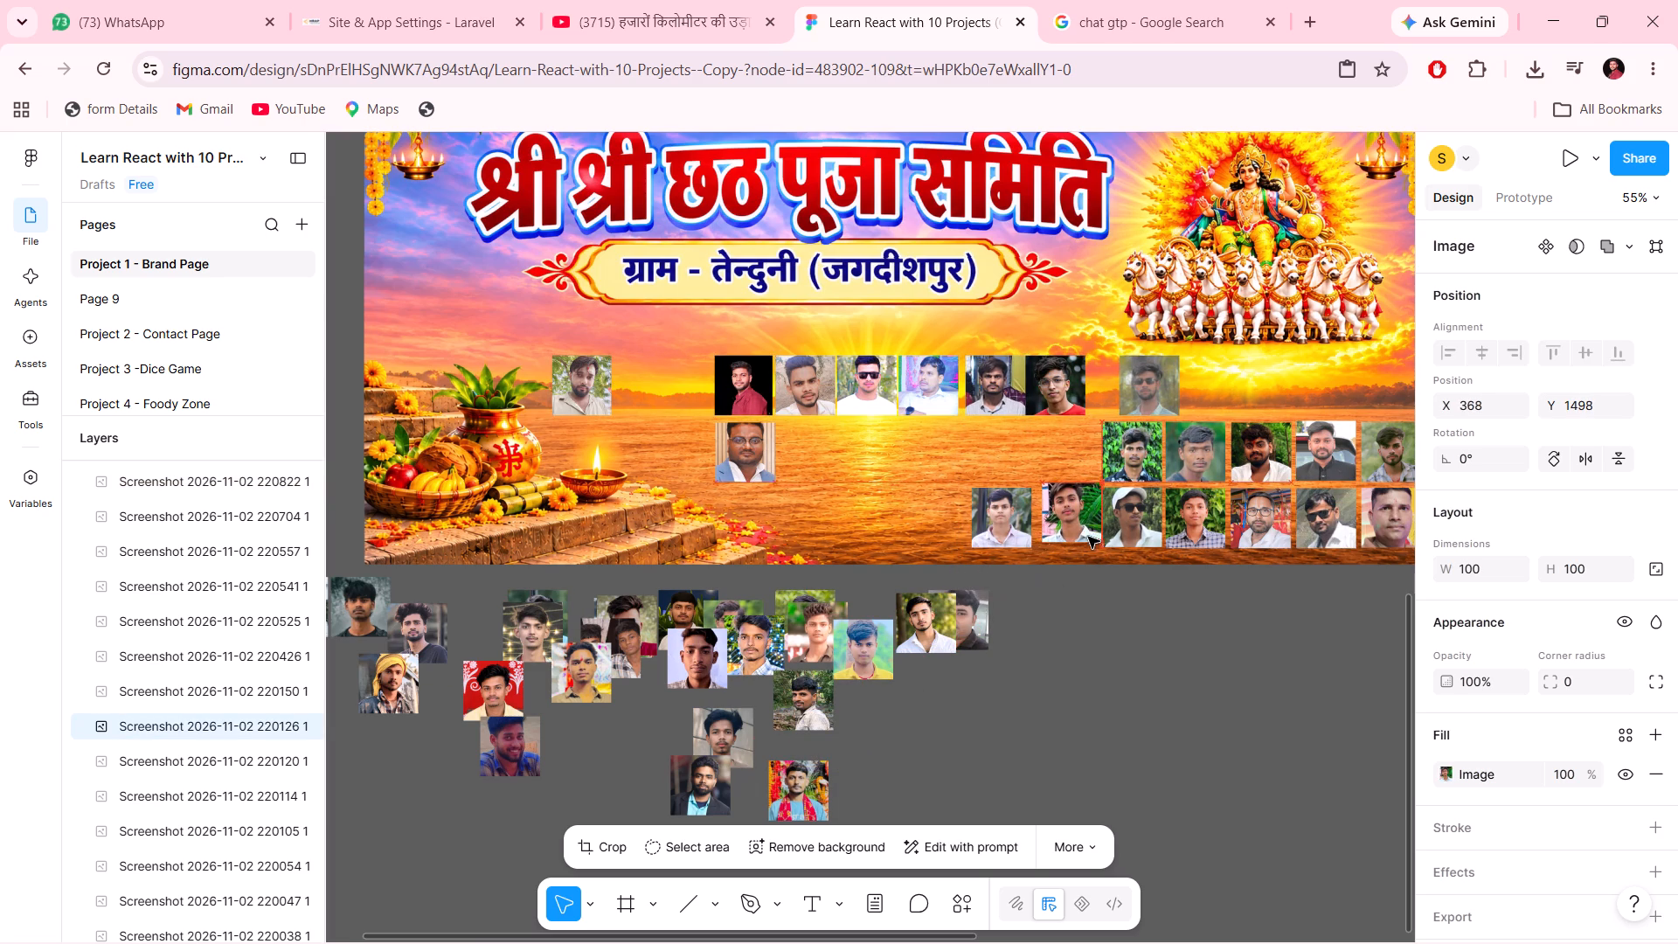
{"action": "left_click_drag", "start_coordinate": [1088, 537], "coordinate": [1085, 538]}
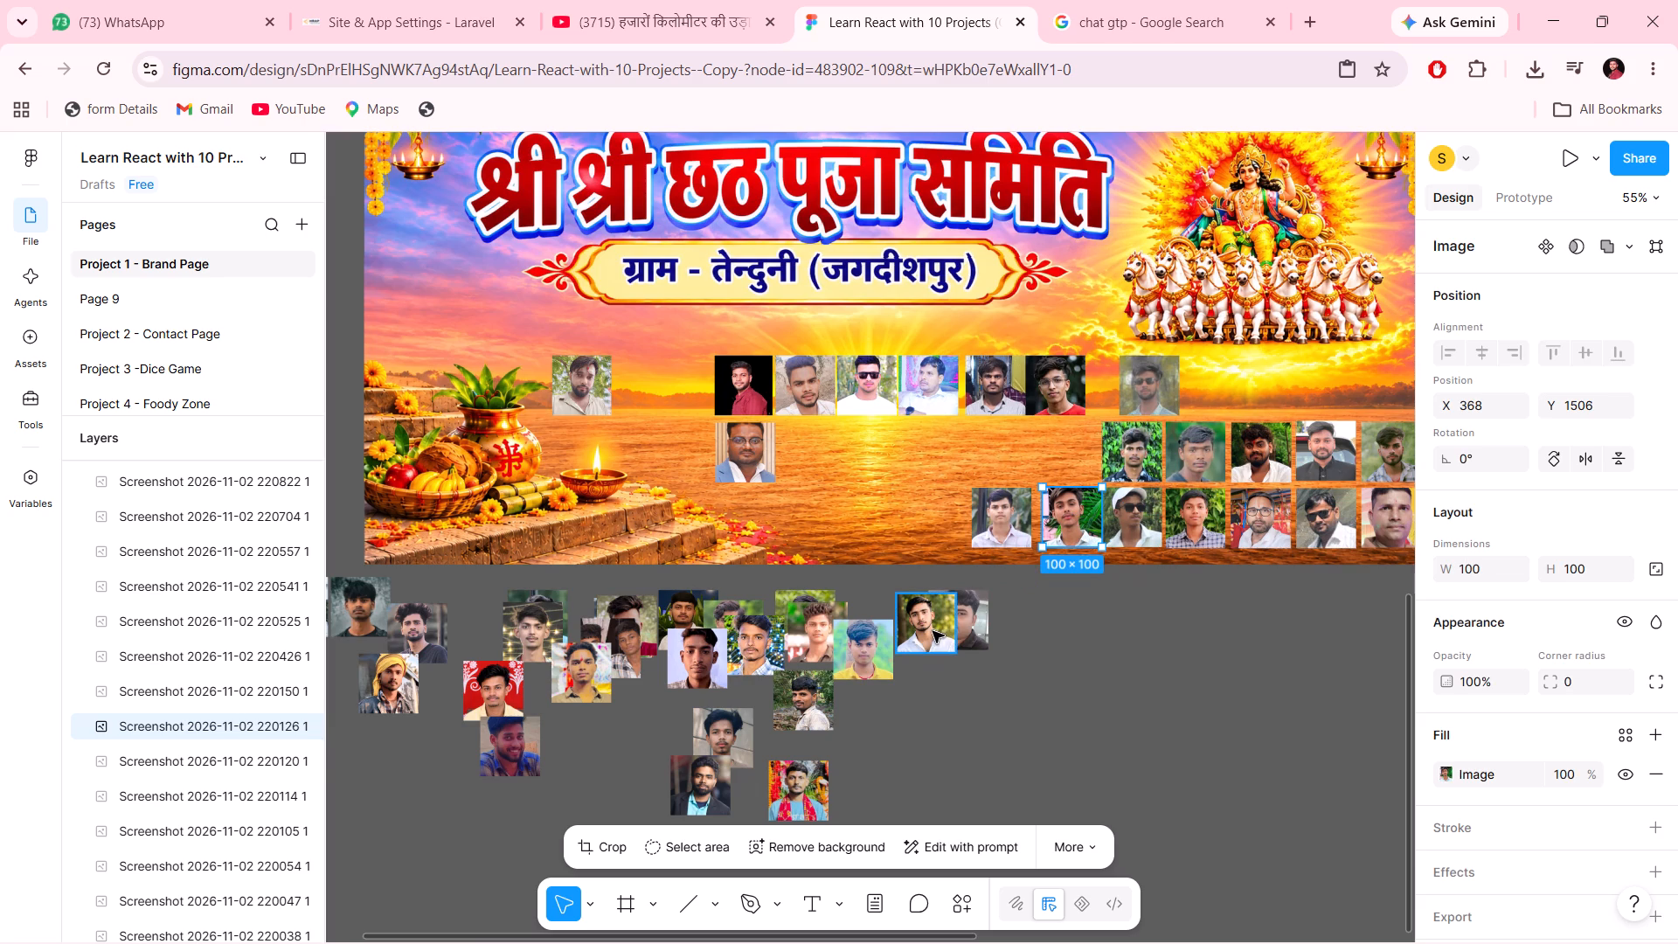
Extend the start of the third row with the two end portraits from below the banner, at X 144 and X 38, Y 1508.
{"action": "left_click_drag", "start_coordinate": [933, 631], "coordinate": [945, 532]}
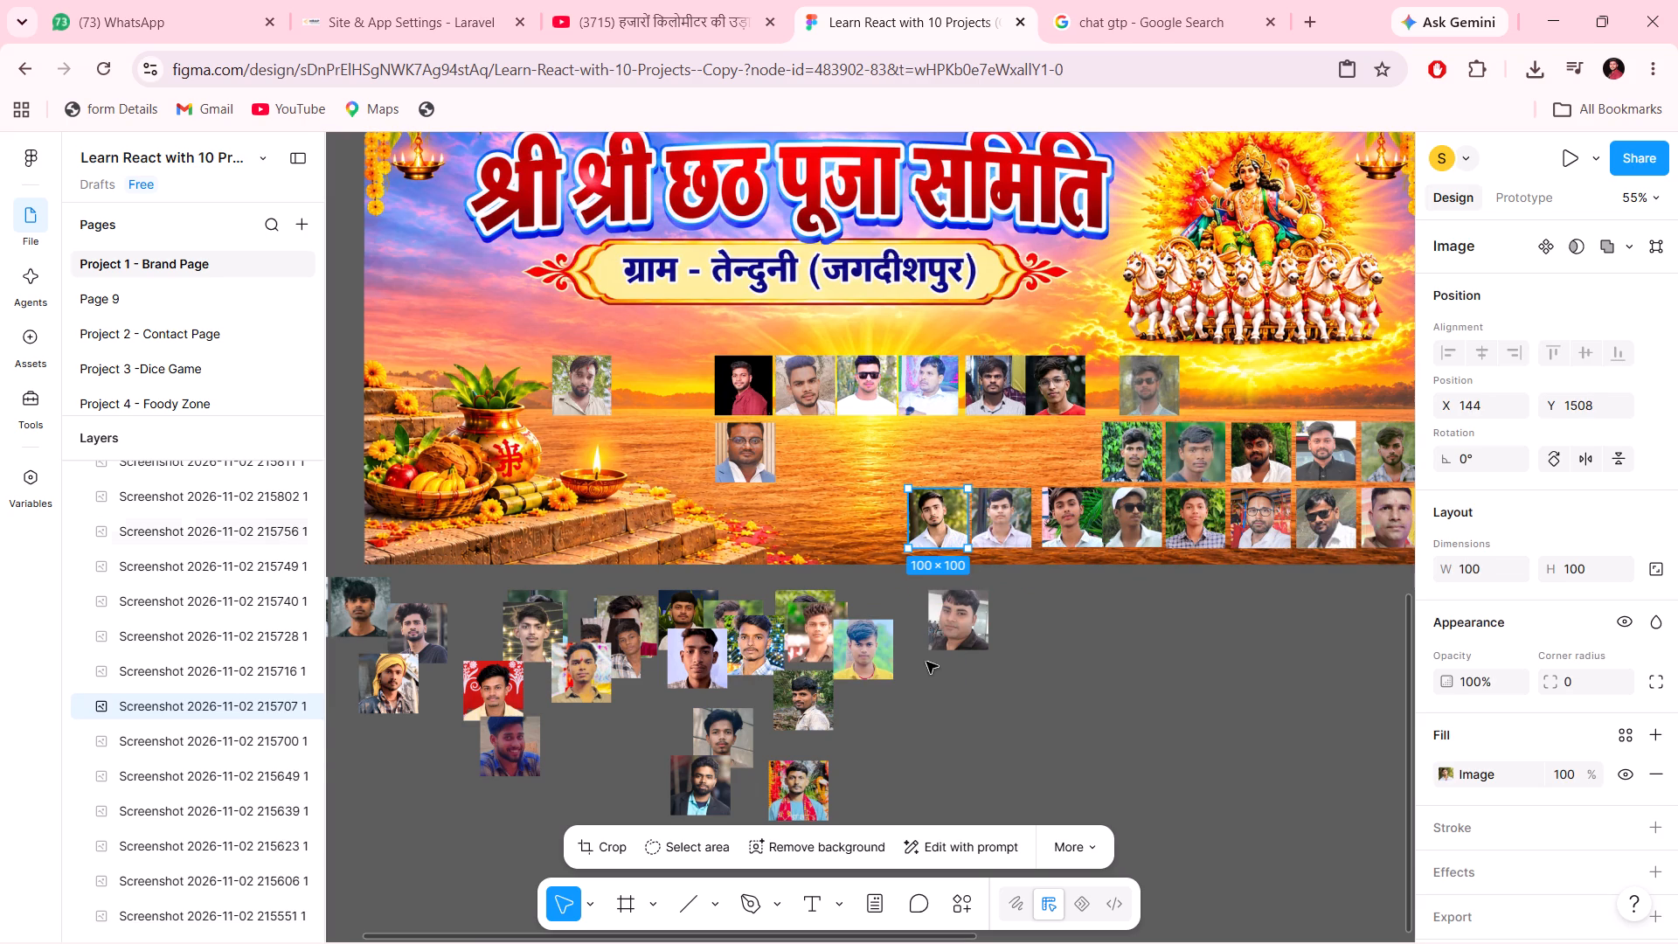
{"action": "left_click_drag", "start_coordinate": [943, 634], "coordinate": [860, 538]}
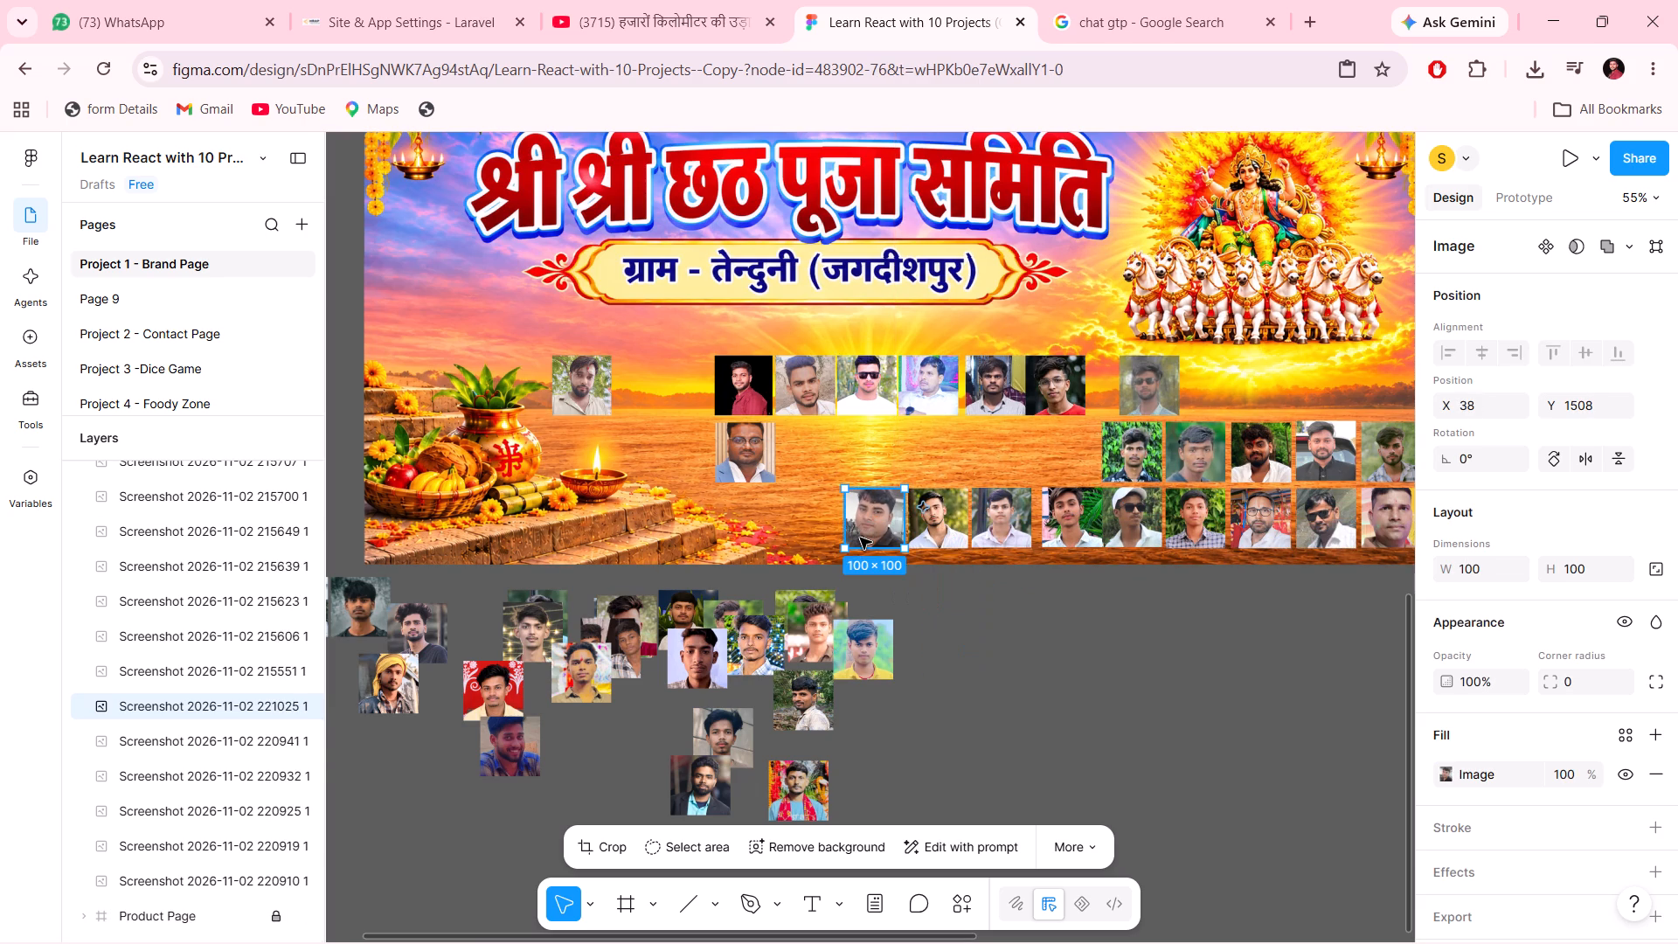
Extend the third row with the blue-haired portrait and two more from below, the latter at X -177, Y 1514 and X -295, Y 1535.
{"action": "left_click_drag", "start_coordinate": [864, 645], "coordinate": [813, 516]}
{"action": "left_click_drag", "start_coordinate": [808, 630], "coordinate": [736, 529]}
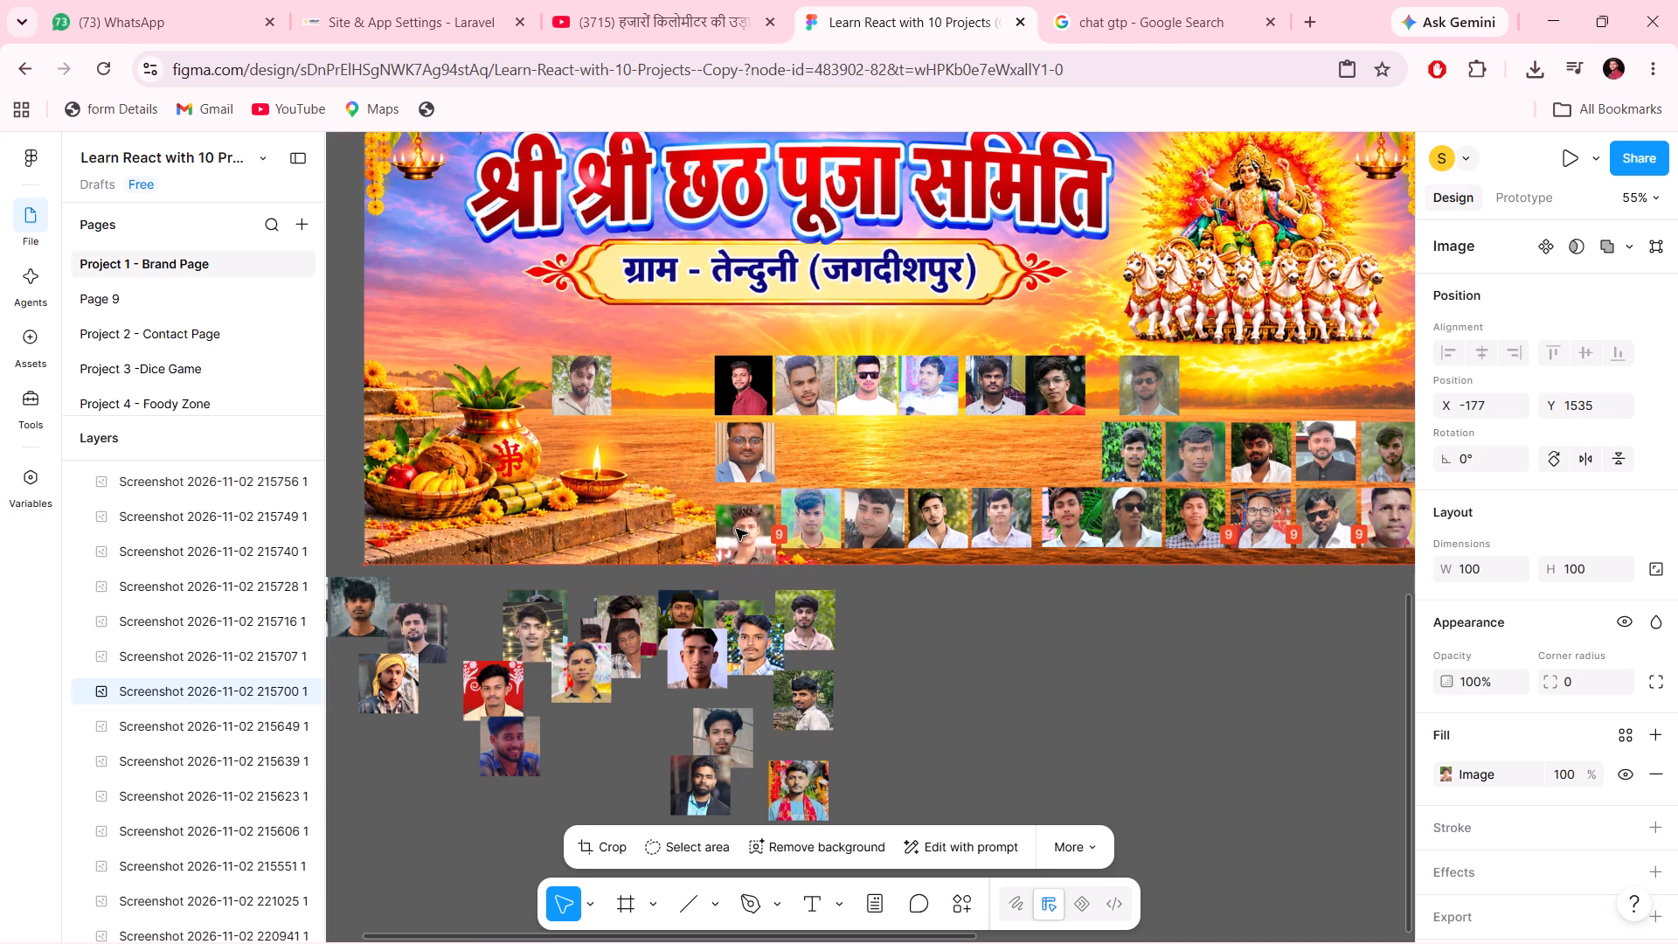
{"action": "left_click_drag", "start_coordinate": [736, 529], "coordinate": [738, 525]}
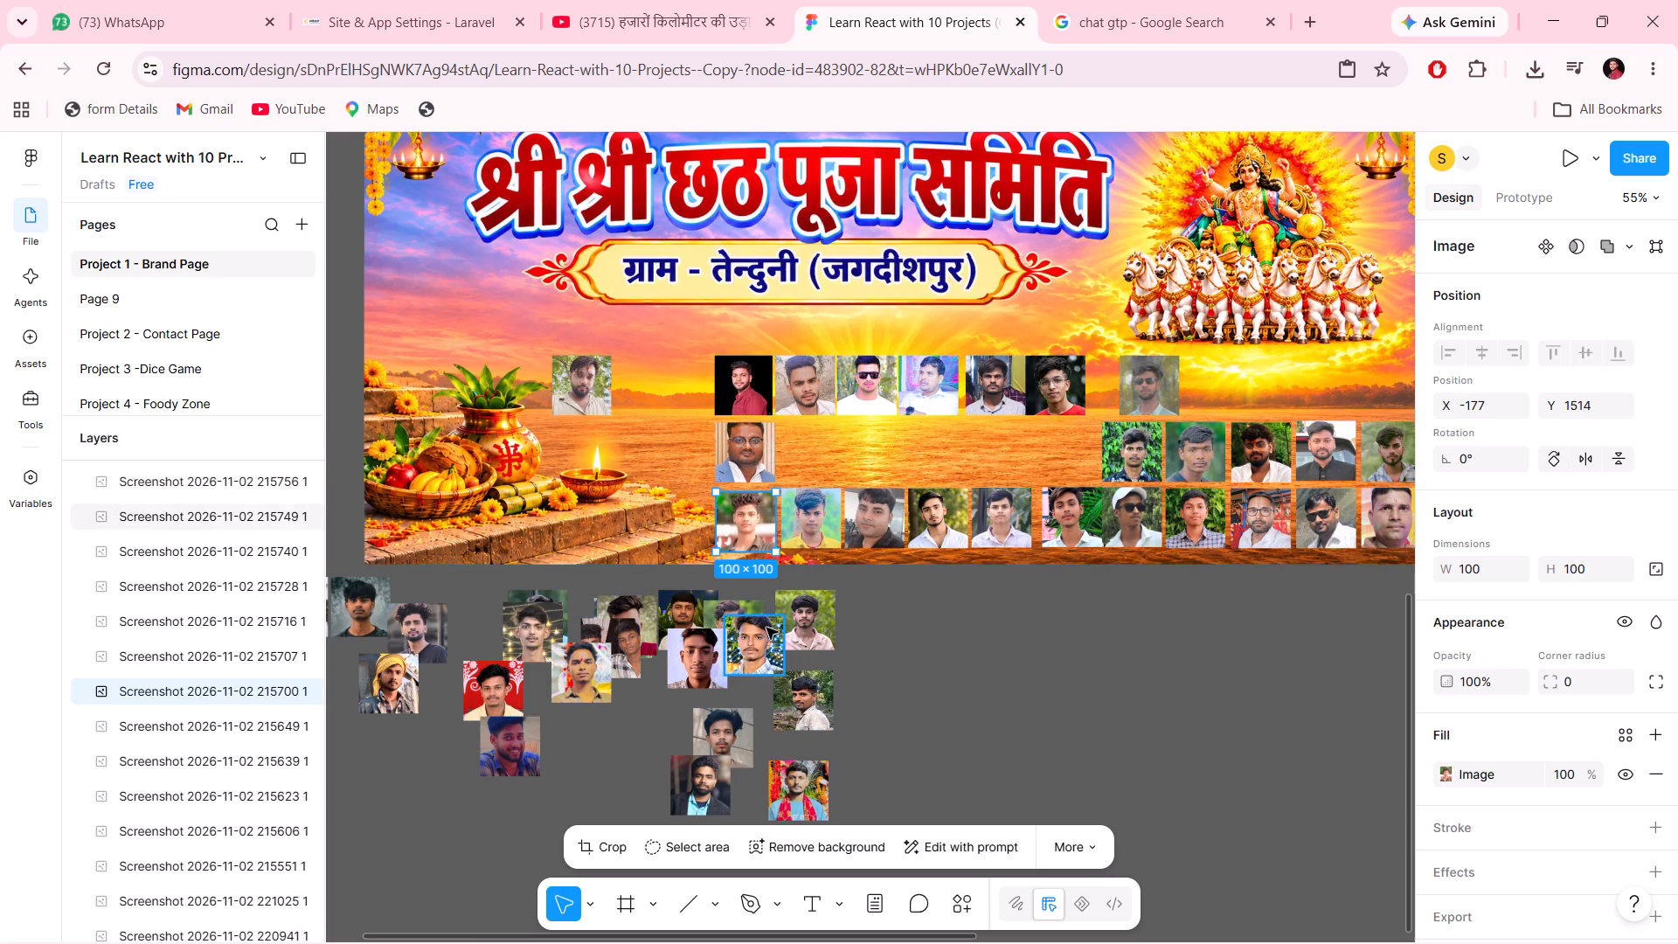
{"action": "left_click_drag", "start_coordinate": [766, 628], "coordinate": [687, 515]}
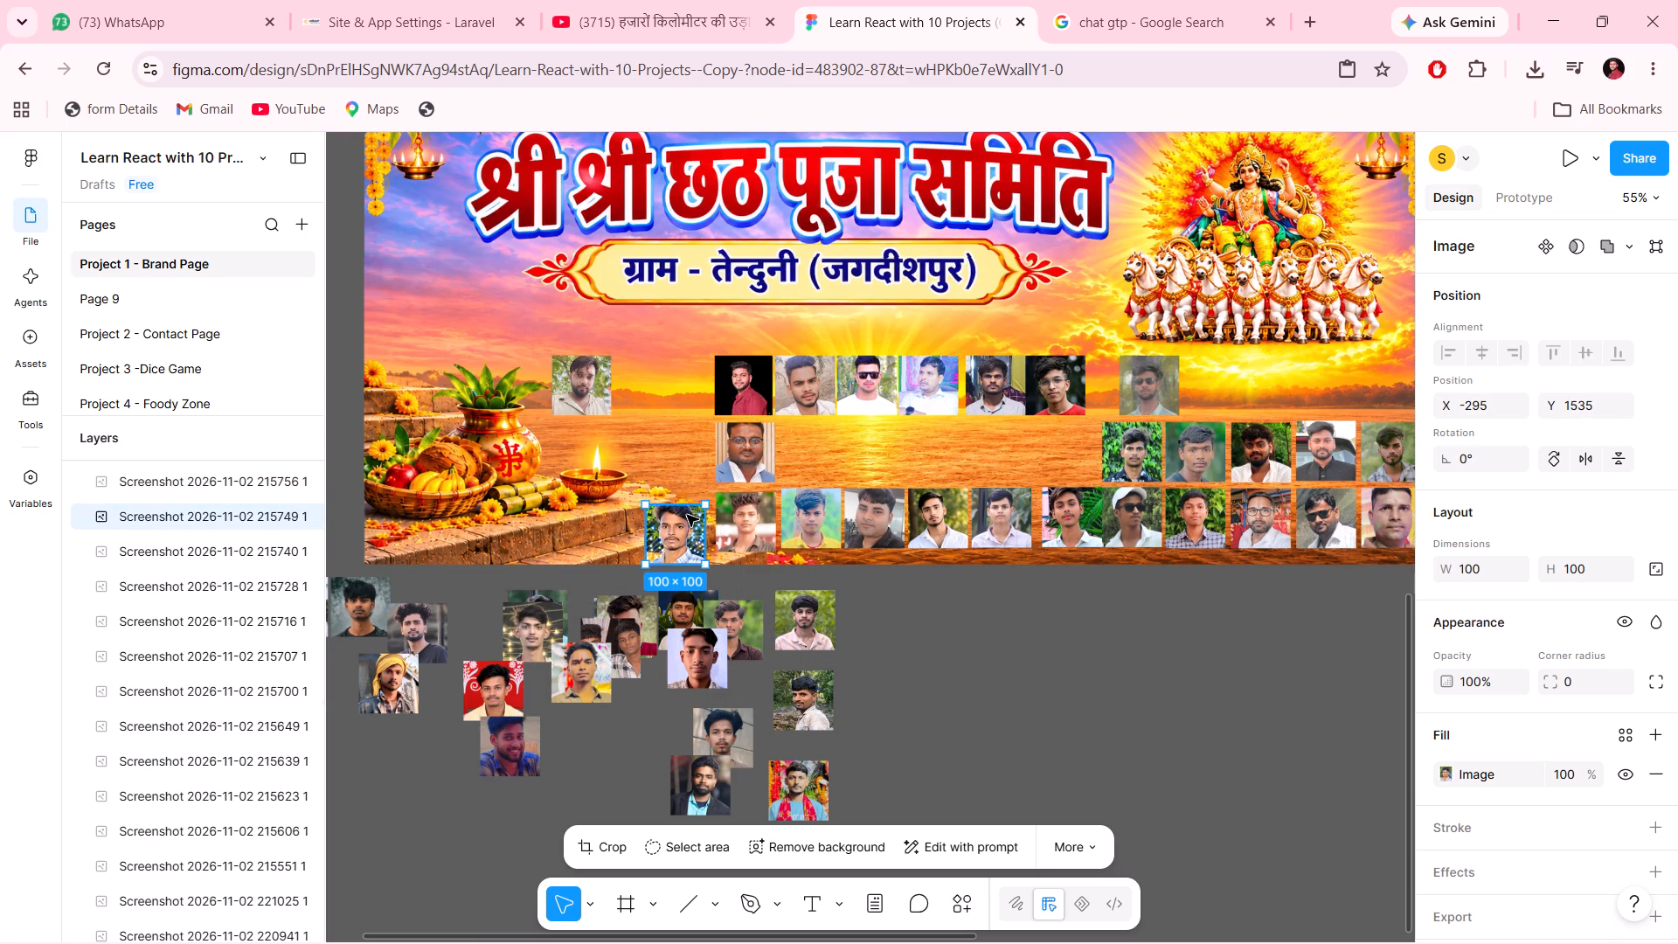
Try the lilac-background portrait at the start of the third row, and set it aside below the banner at X 78, Y 1746.
{"action": "left_click_drag", "start_coordinate": [701, 641], "coordinate": [625, 527]}
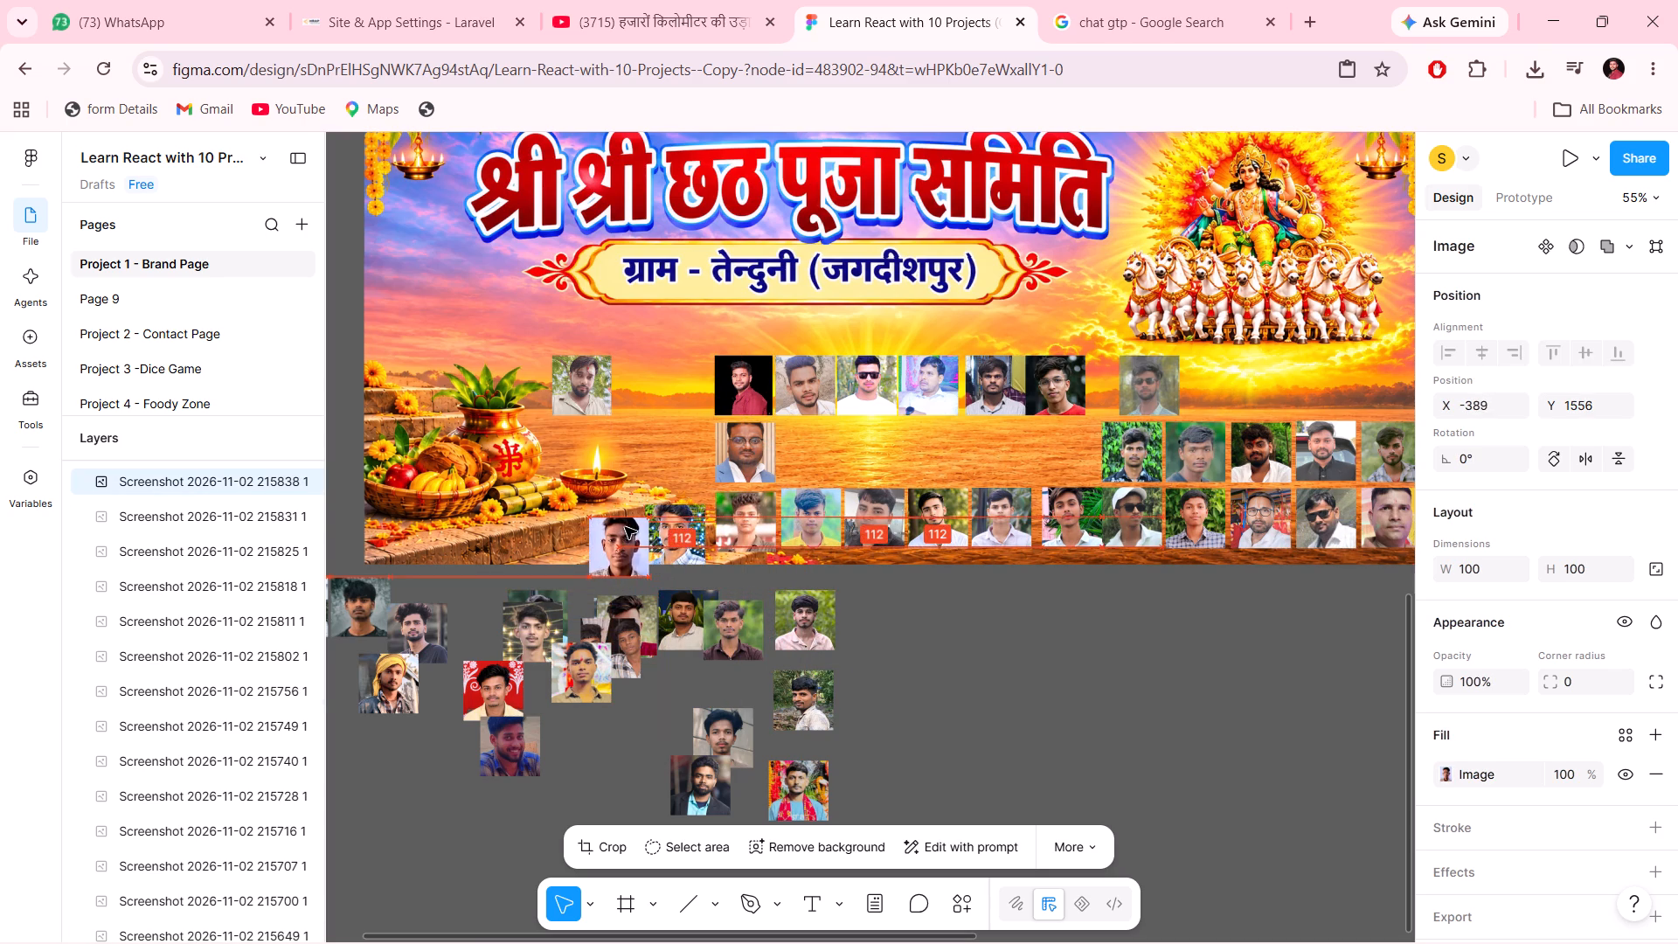
{"action": "left_click_drag", "start_coordinate": [625, 527], "coordinate": [902, 642]}
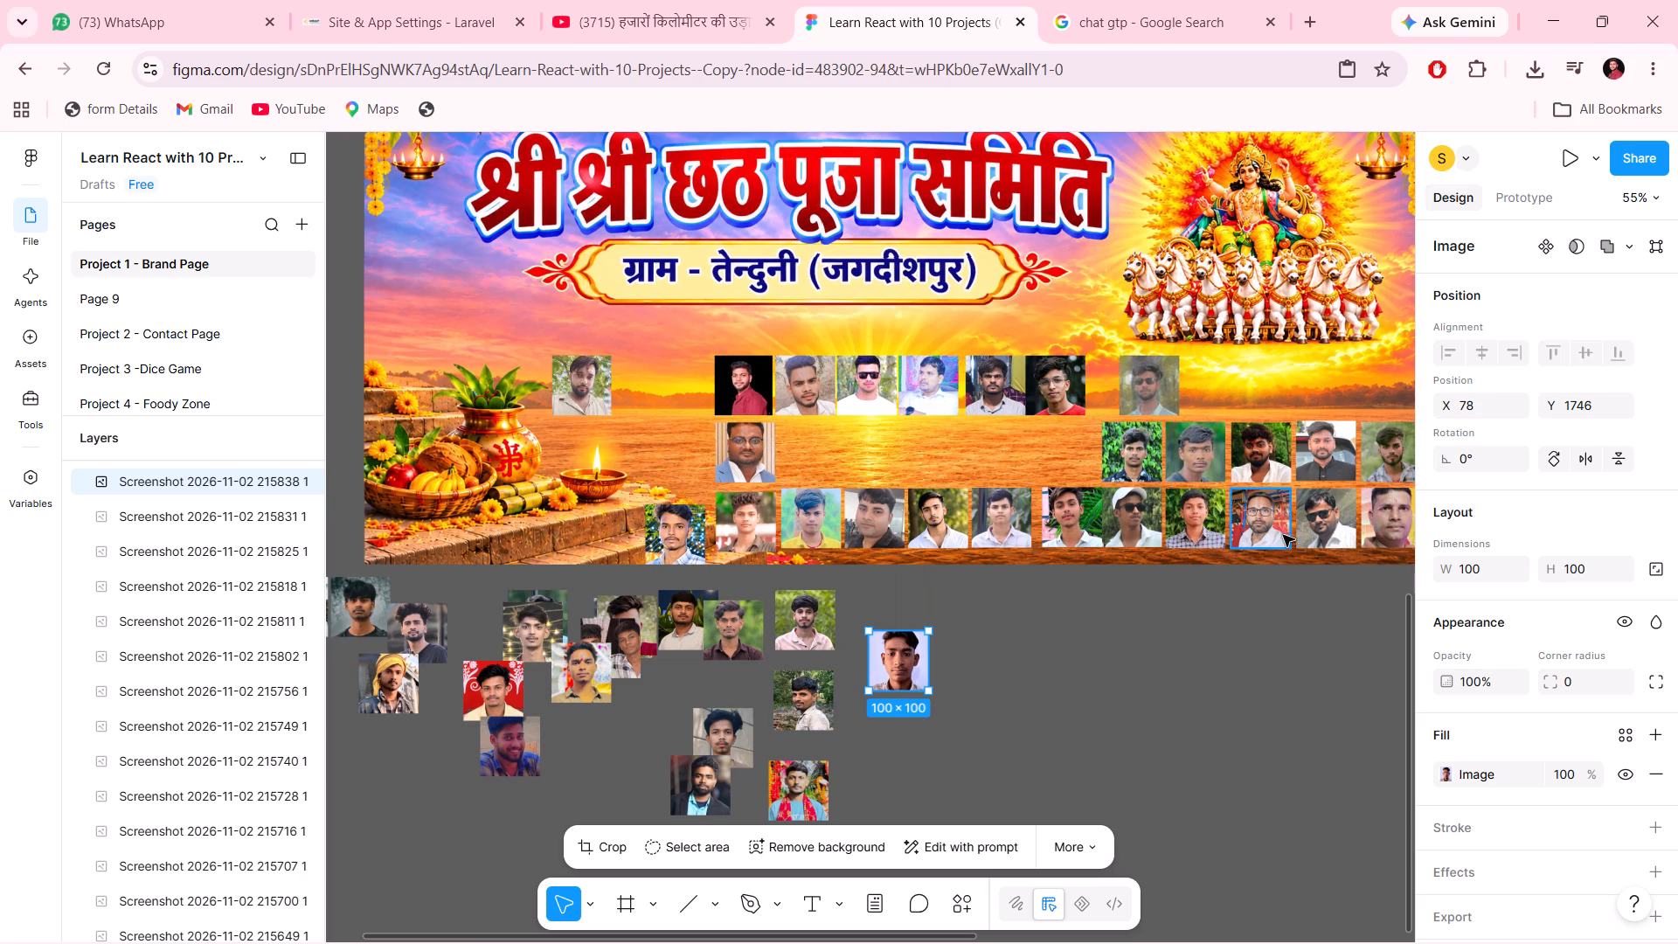
Move the sunglasses portrait from the third row to the start of the second row, at X -452, Y 1397.
{"action": "left_click", "coordinate": [1333, 526]}
{"action": "left_click_drag", "start_coordinate": [1333, 526], "coordinate": [596, 472]}
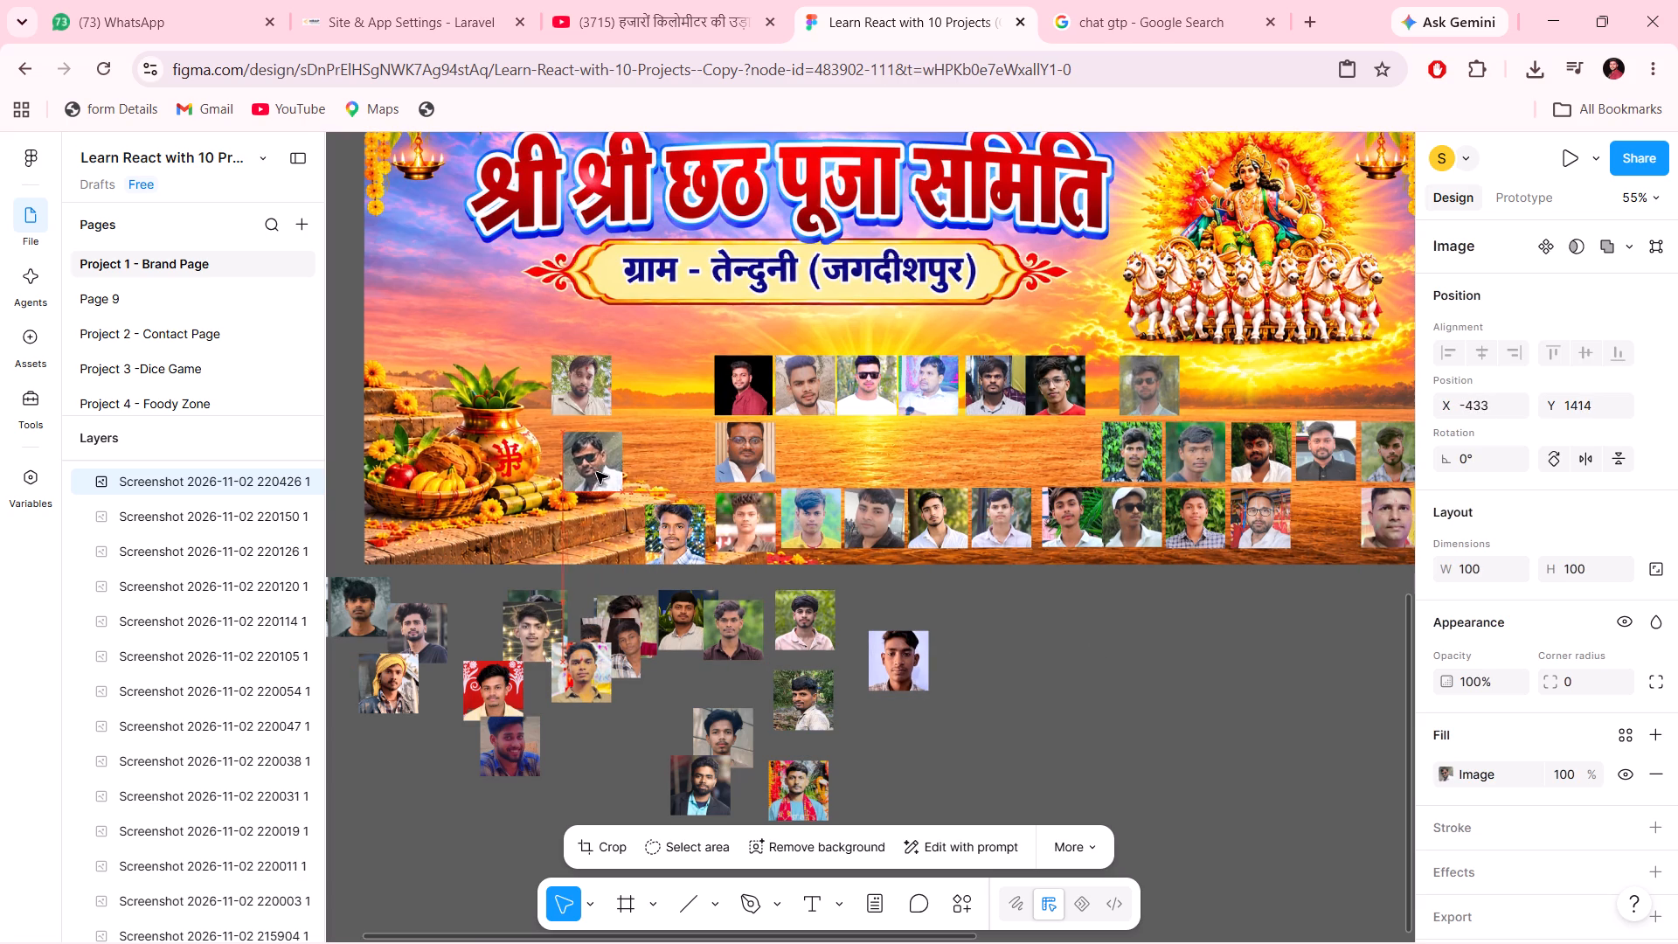
{"action": "left_click_drag", "start_coordinate": [596, 472], "coordinate": [588, 460]}
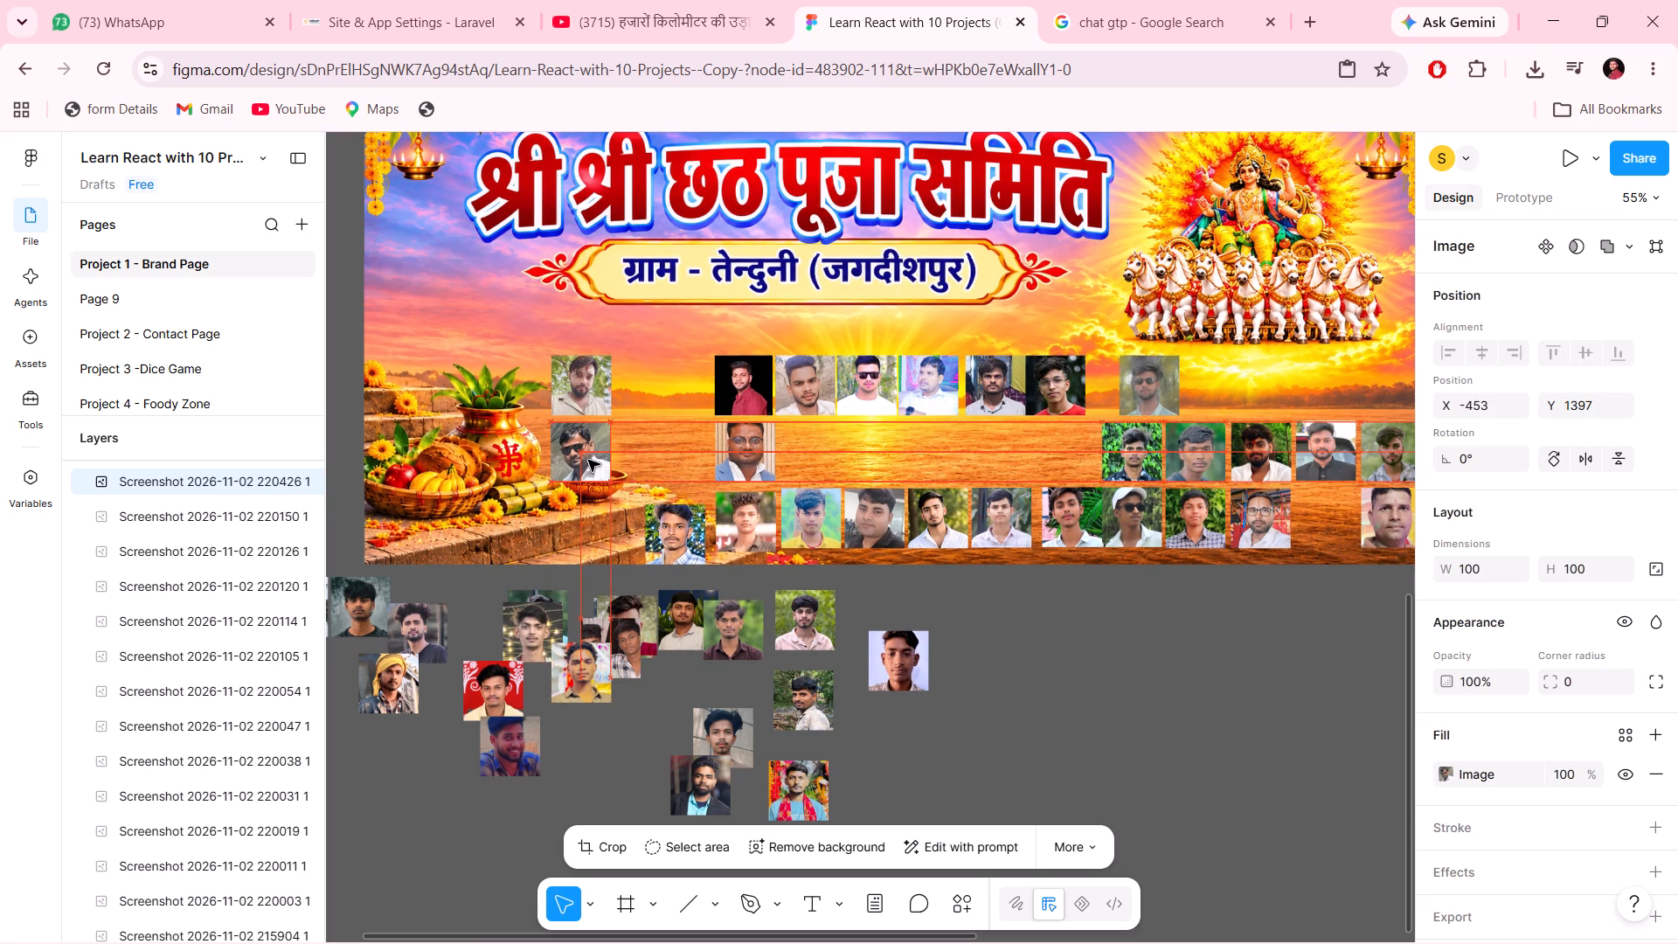
{"action": "left_click_drag", "start_coordinate": [588, 460], "coordinate": [589, 460]}
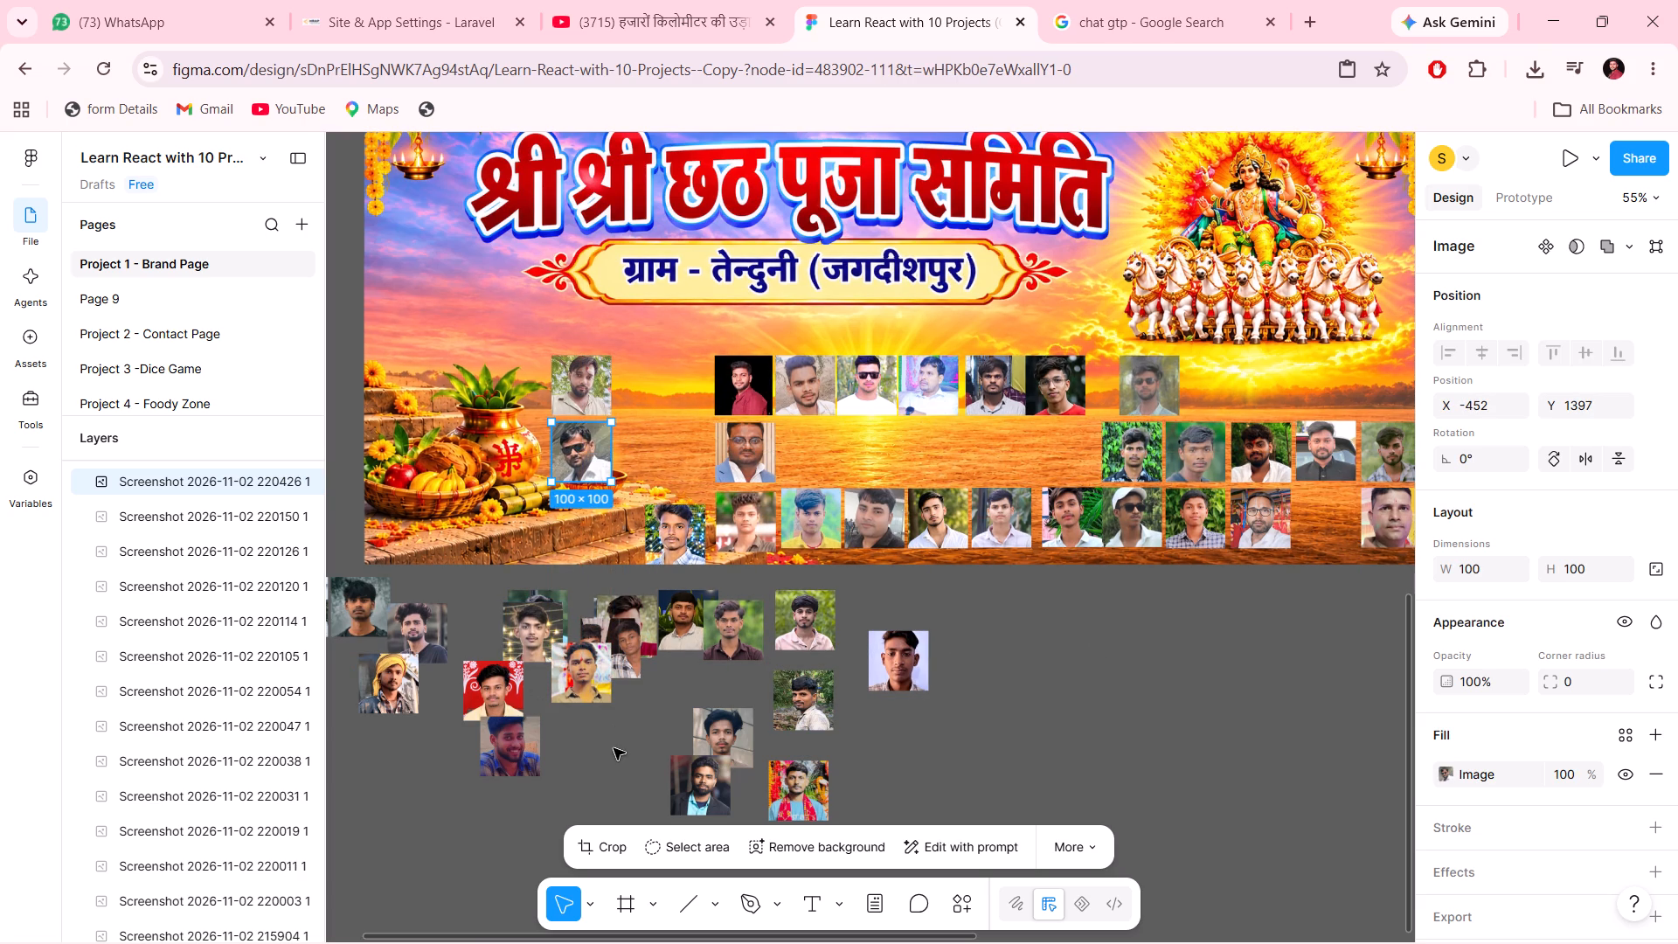
Move the bearded dark-suit portrait from below the banner to the start of the third row, at Y 1508.
{"action": "left_click_drag", "start_coordinate": [686, 776], "coordinate": [569, 564]}
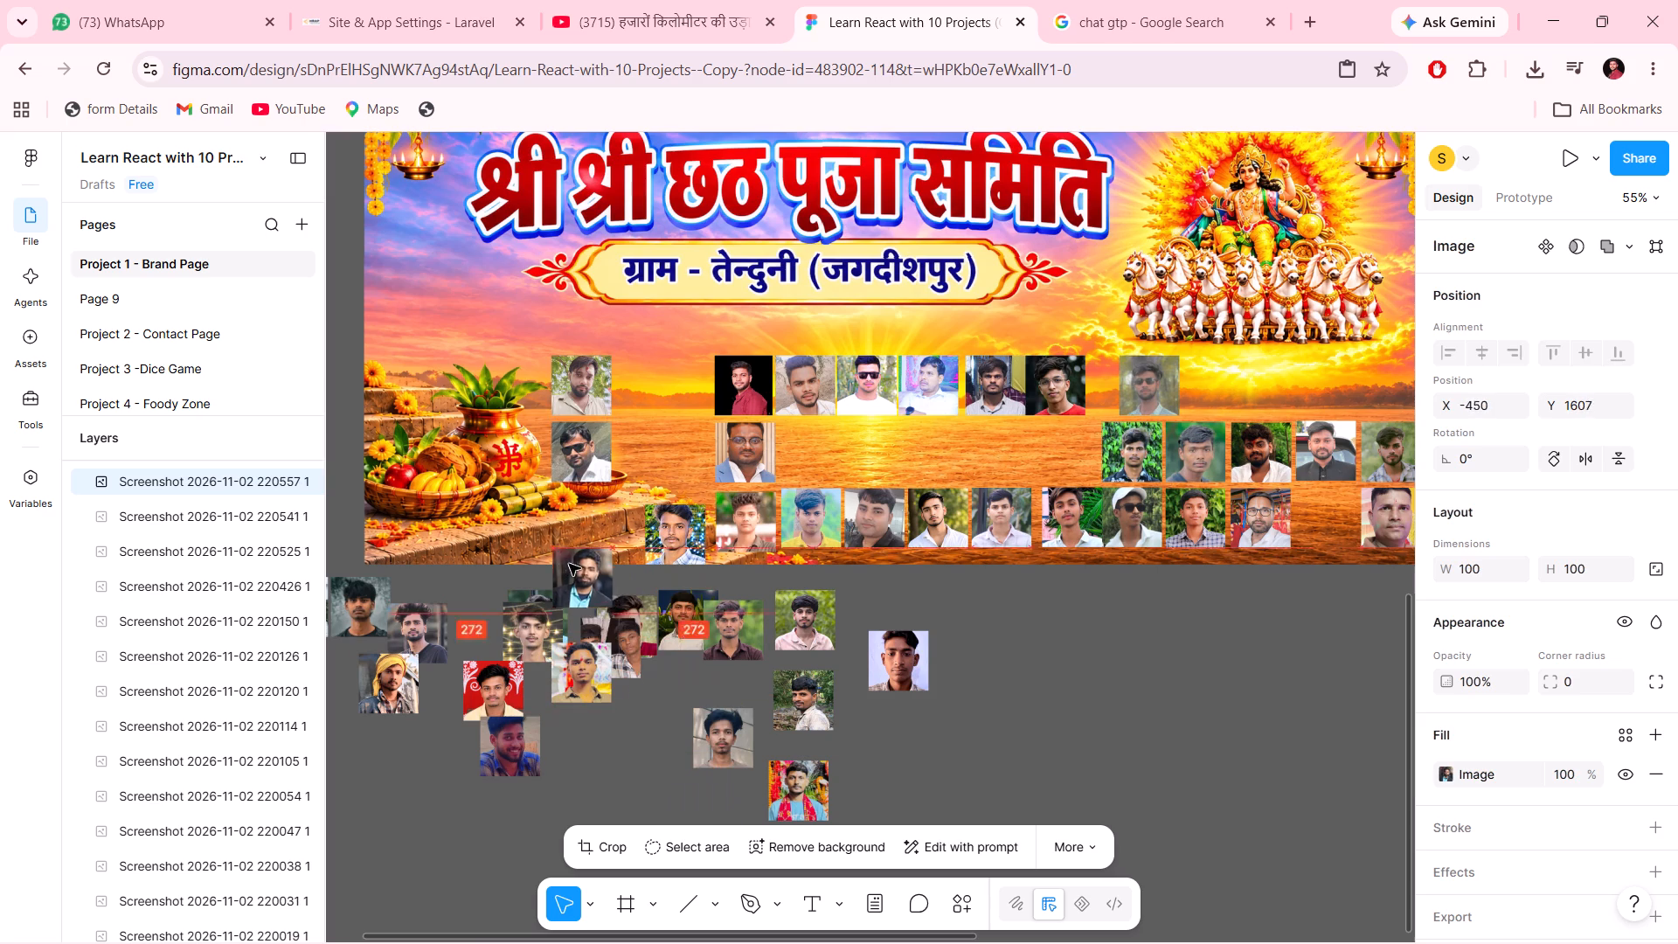
{"action": "left_click_drag", "start_coordinate": [569, 564], "coordinate": [571, 543]}
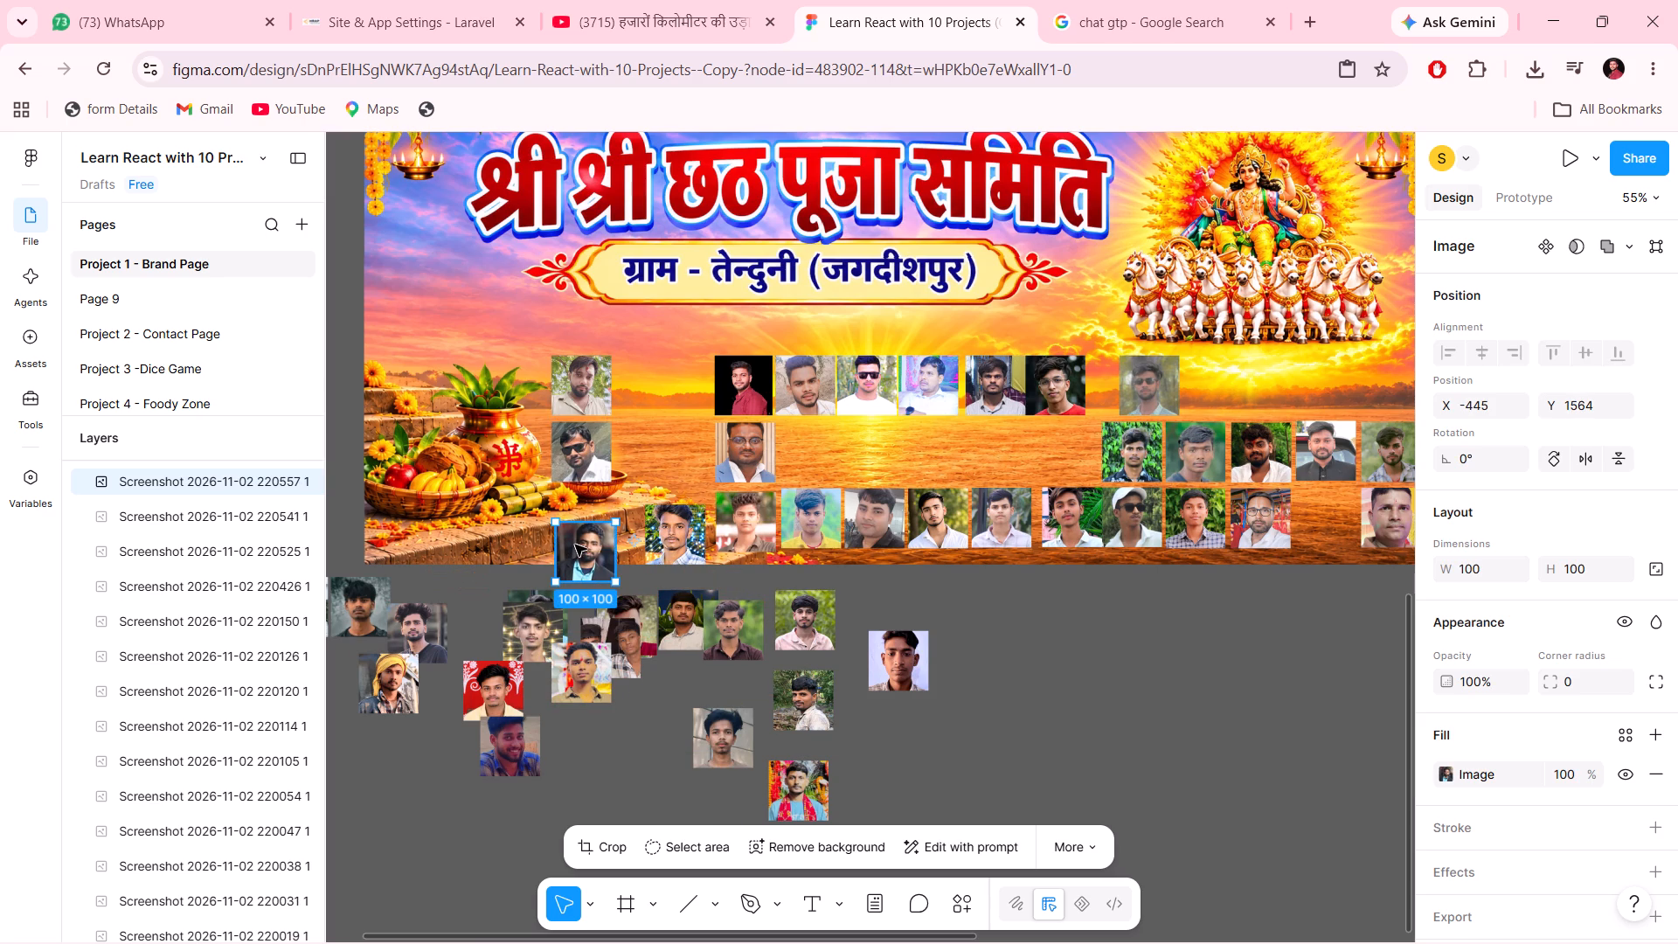
{"action": "left_click_drag", "start_coordinate": [576, 545], "coordinate": [575, 513]}
Place the portrait with the red decorated background beside the first row's leading portrait, at X -345, Y 1286.
{"action": "left_click_drag", "start_coordinate": [795, 795], "coordinate": [761, 676]}
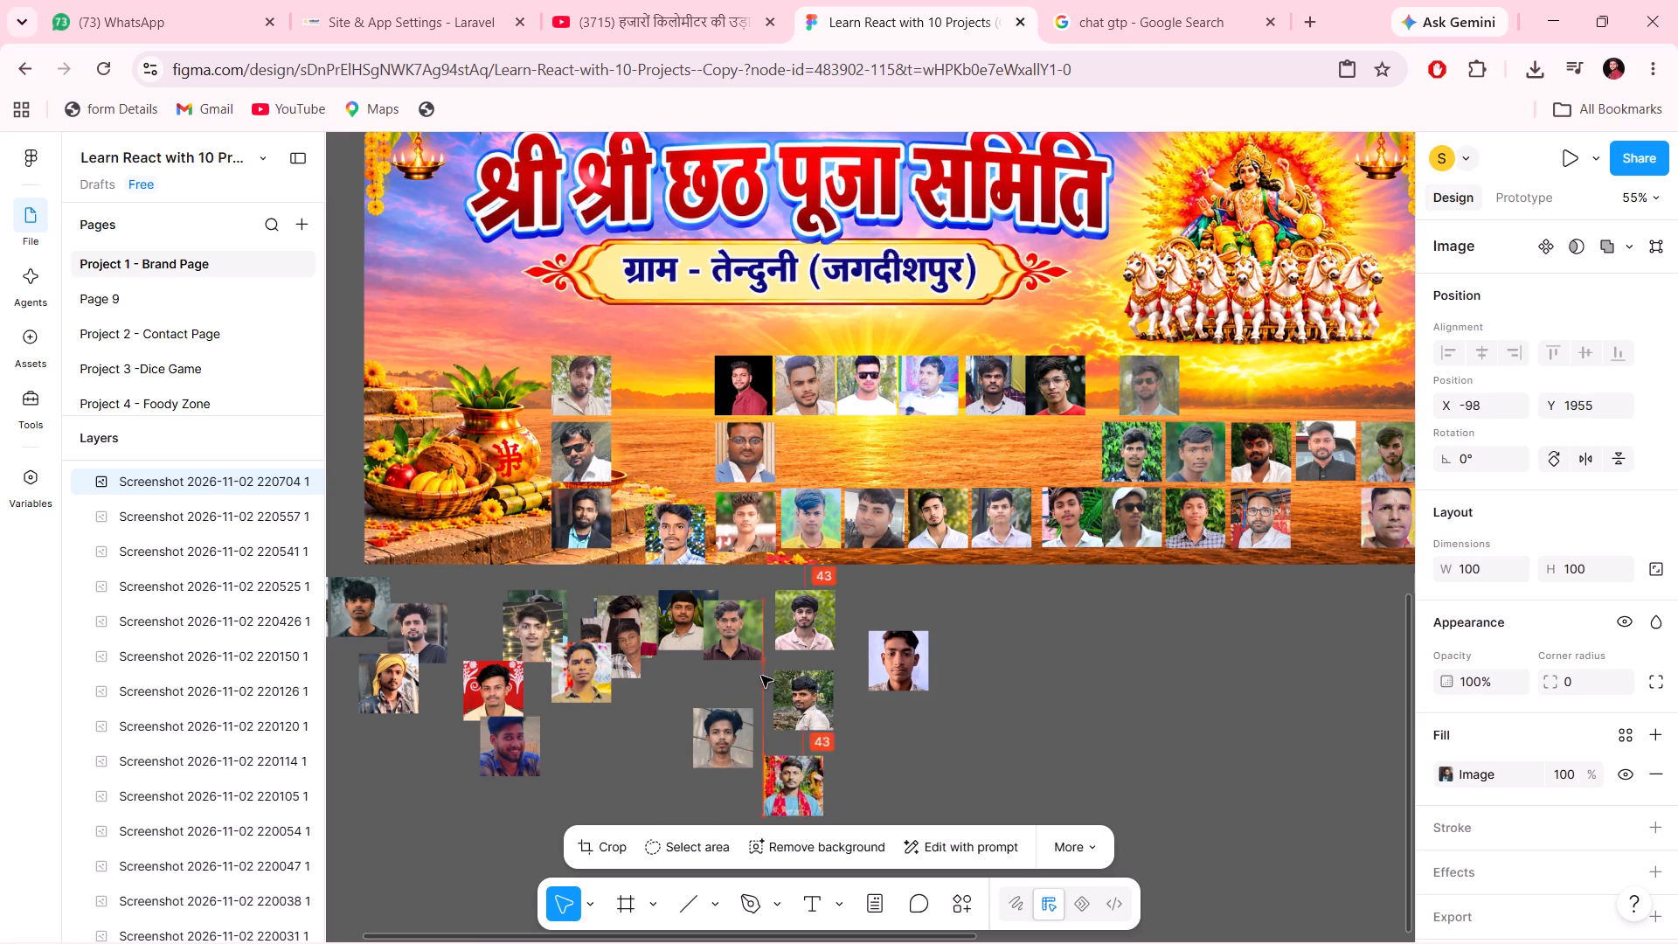
{"action": "left_click_drag", "start_coordinate": [761, 676], "coordinate": [643, 390]}
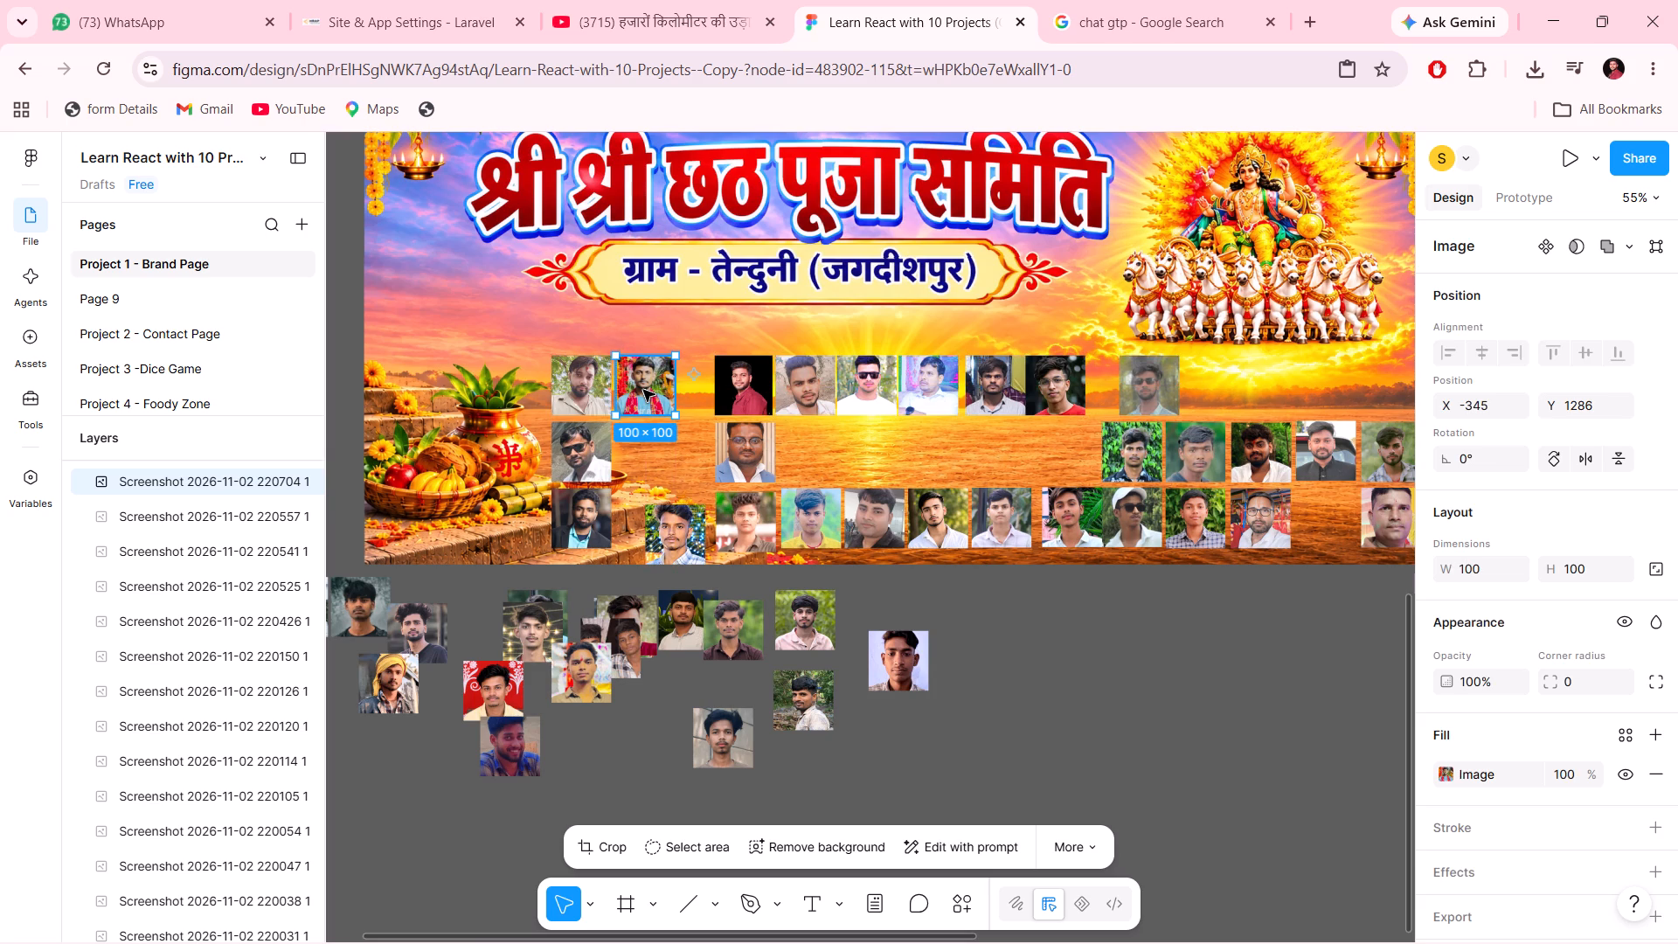
Nudge the first row's leading portrait outward to about X -465.
{"action": "left_click", "coordinate": [586, 378]}
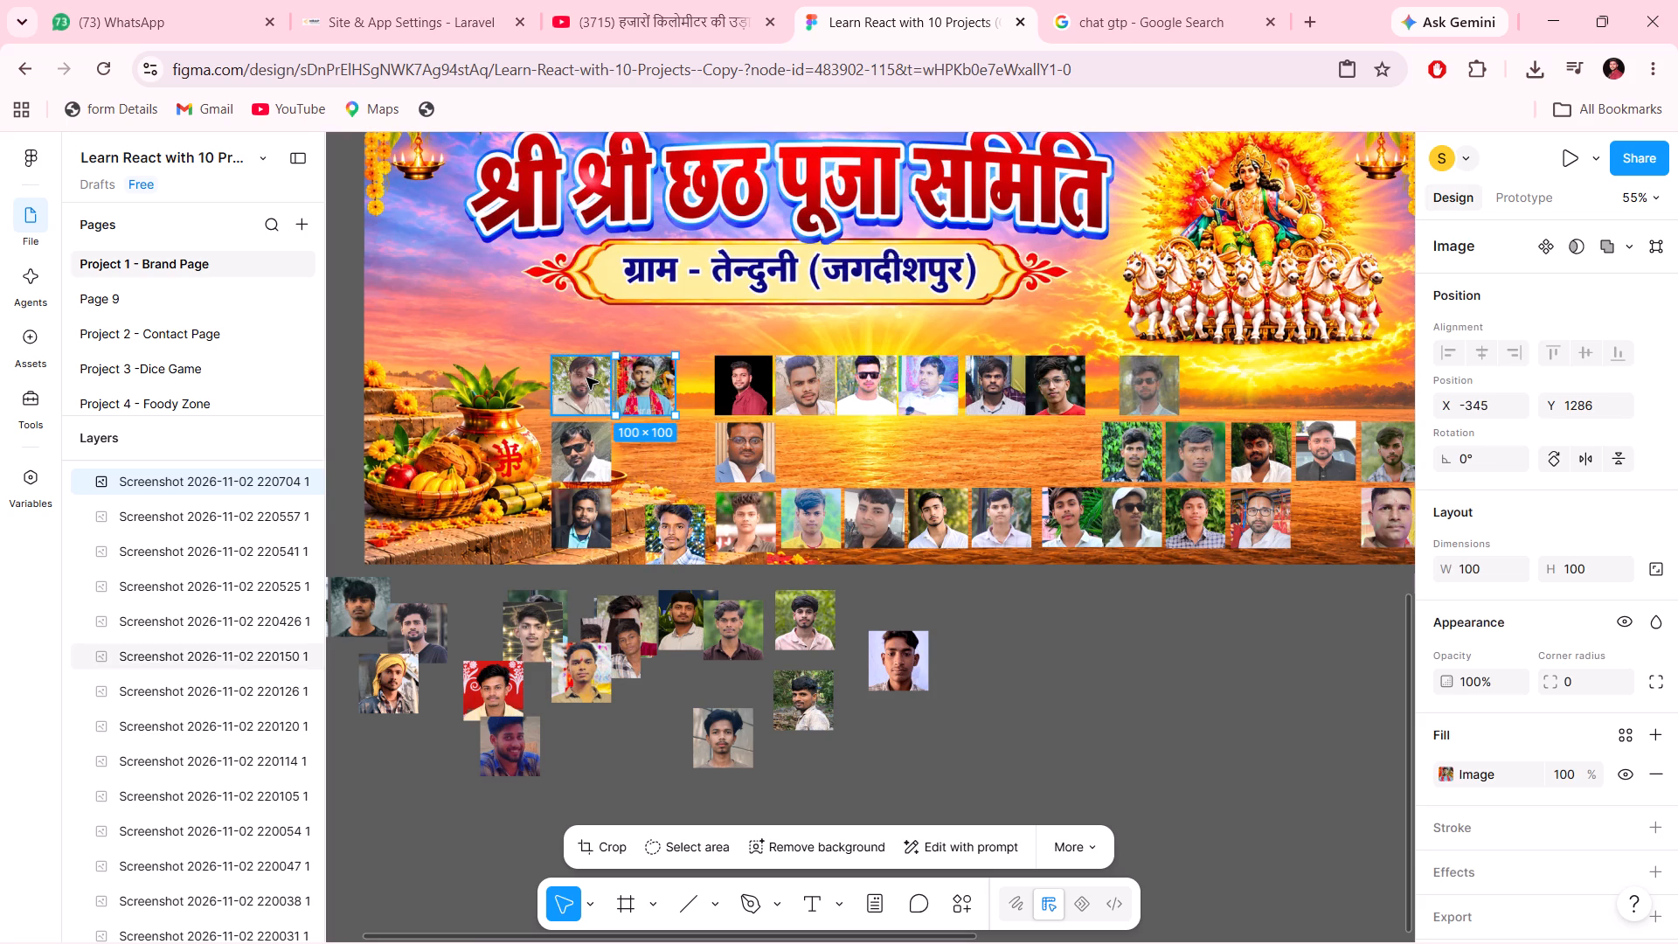
{"action": "key", "text": "Left"}
{"action": "key", "text": "Left"}
{"action": "key", "text": "Left"}
{"action": "key", "text": "Left"}
{"action": "key", "text": "Left"}
{"action": "key", "text": "Left"}
{"action": "key", "text": "Left"}
{"action": "key", "text": "Left"}
{"action": "key", "text": "Left"}
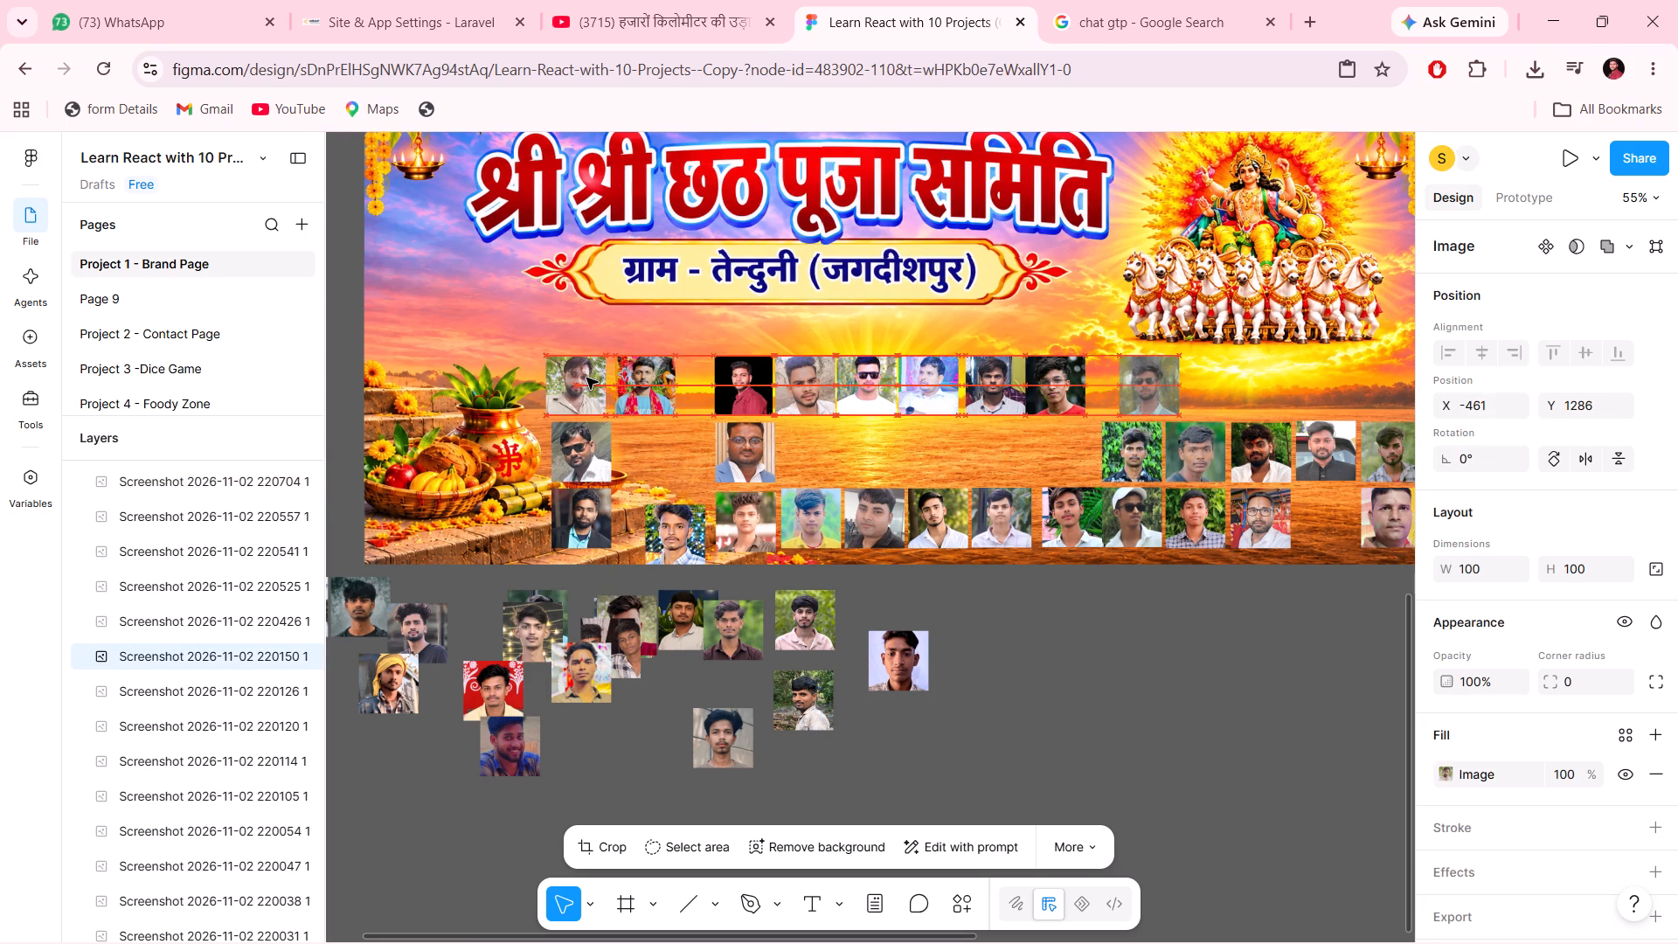
{"action": "key", "text": "Left"}
{"action": "key", "text": "Left"}
{"action": "key", "text": "Left"}
{"action": "key", "text": "Left"}
Nudge the first row's second portrait toward the leading one, to X -364.
{"action": "left_click", "coordinate": [655, 398]}
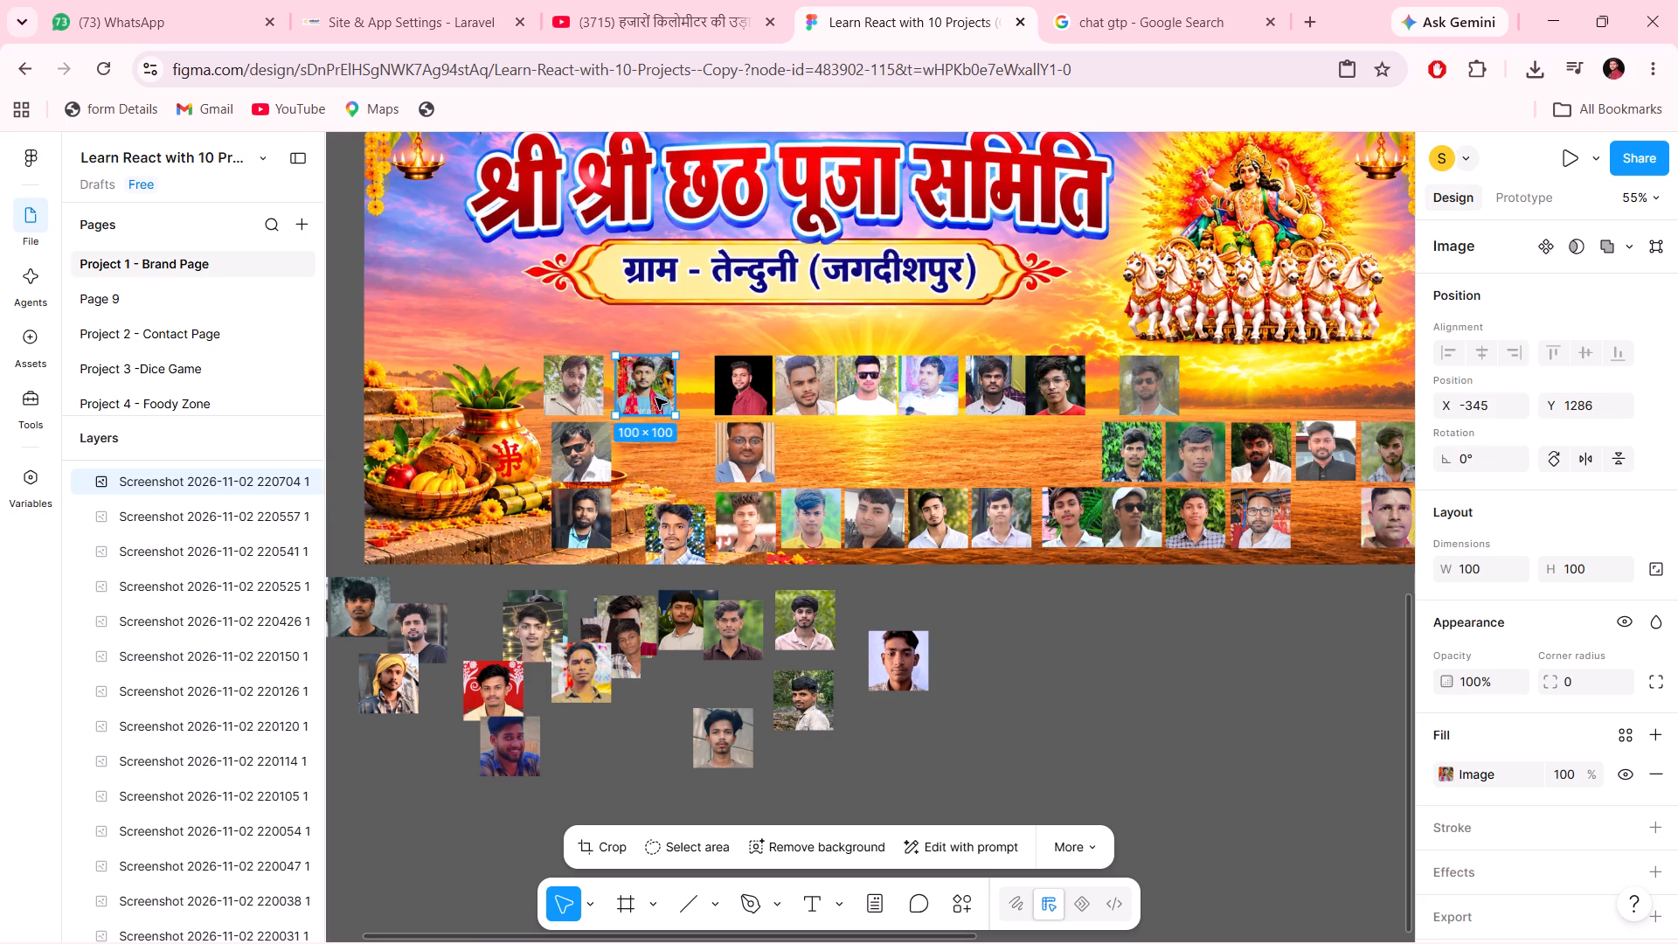
{"action": "key", "text": "Left"}
{"action": "key", "text": "Left"}
{"action": "key", "text": "Left"}
{"action": "key", "text": "Left"}
{"action": "key", "text": "Left"}
{"action": "key", "text": "Left"}
{"action": "key", "text": "Left"}
{"action": "key", "text": "Left"}
{"action": "key", "text": "Left"}
{"action": "key", "text": "Left"}
{"action": "key", "text": "Left"}
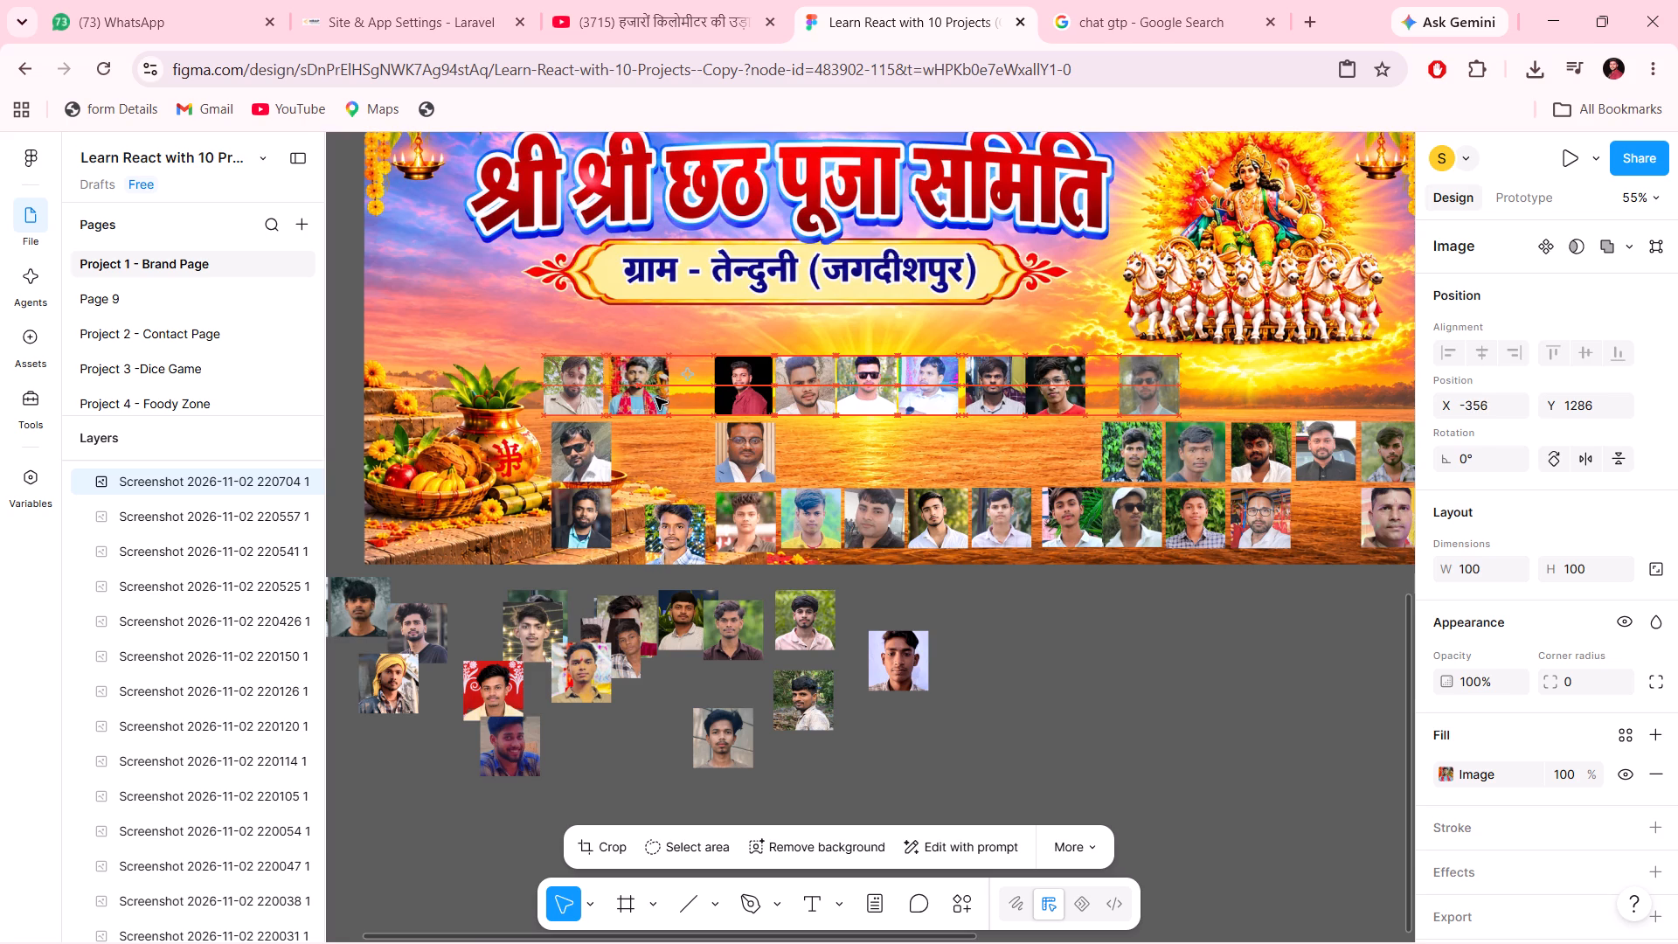
{"action": "key", "text": "Left"}
{"action": "key", "text": "Left"}
{"action": "key", "text": "Left"}
{"action": "key", "text": "Left"}
{"action": "key", "text": "Left"}
{"action": "key", "text": "Left"}
{"action": "key", "text": "Left"}
{"action": "key", "text": "Left"}
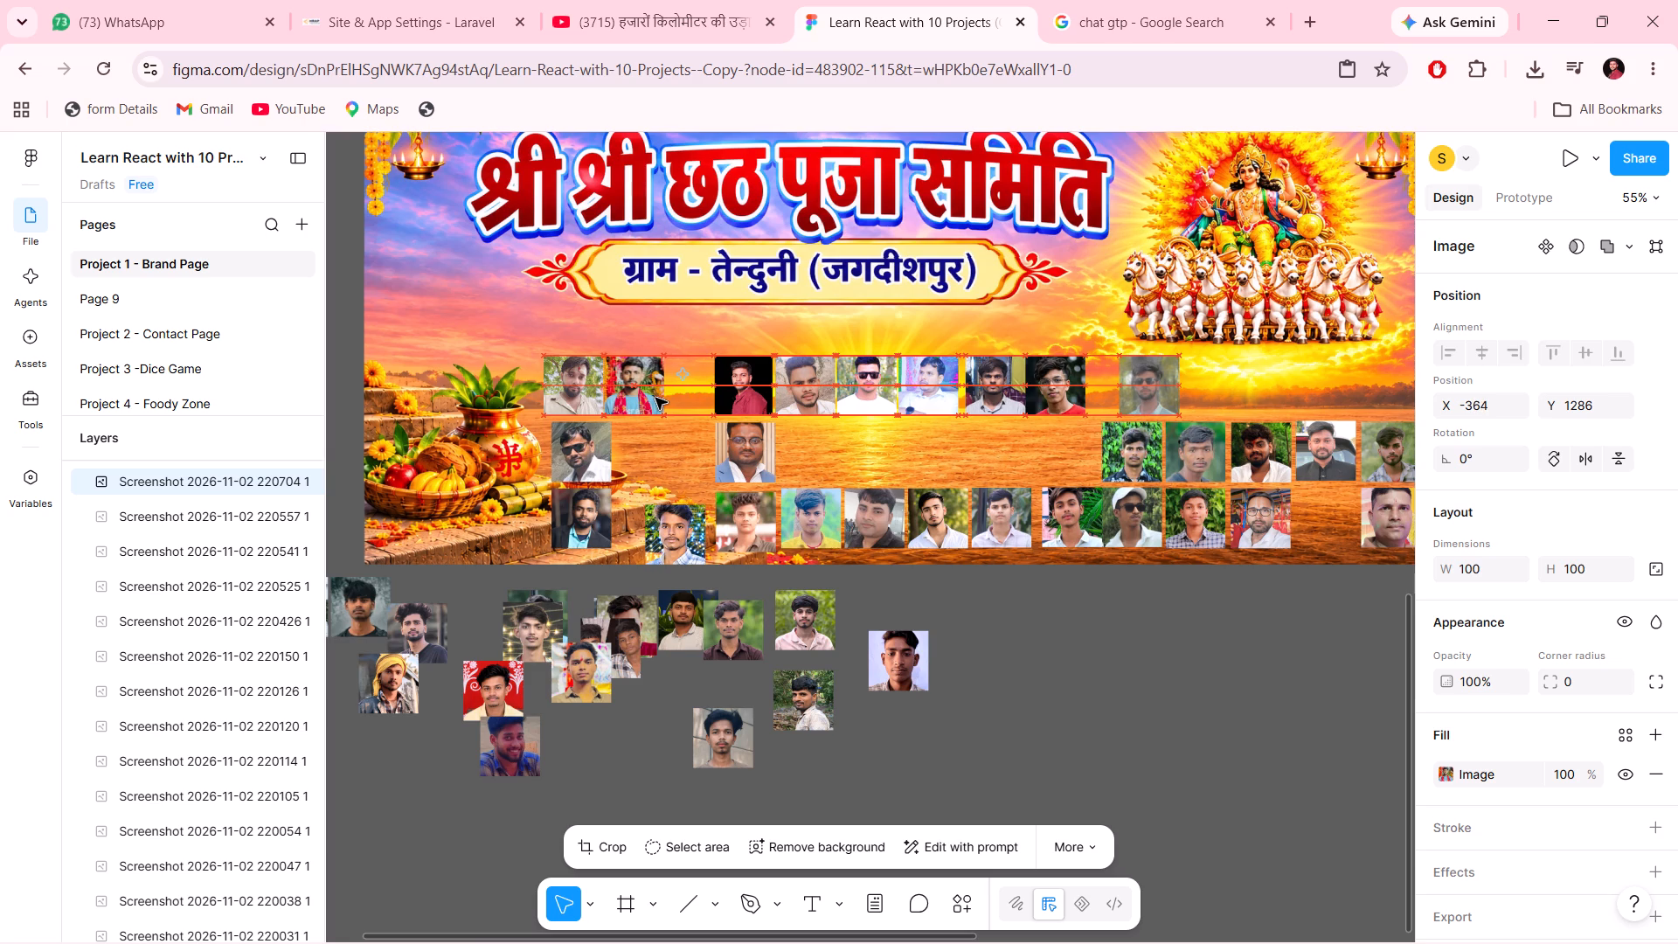
Nudge the first row's leading portrait further outward to X -473.
{"action": "left_click", "coordinate": [570, 391]}
{"action": "key", "text": "Left"}
{"action": "key", "text": "Left"}
{"action": "key", "text": "Left"}
{"action": "key", "text": "Left"}
{"action": "key", "text": "Left"}
{"action": "key", "text": "Left"}
{"action": "key", "text": "Left"}
{"action": "key", "text": "Left"}
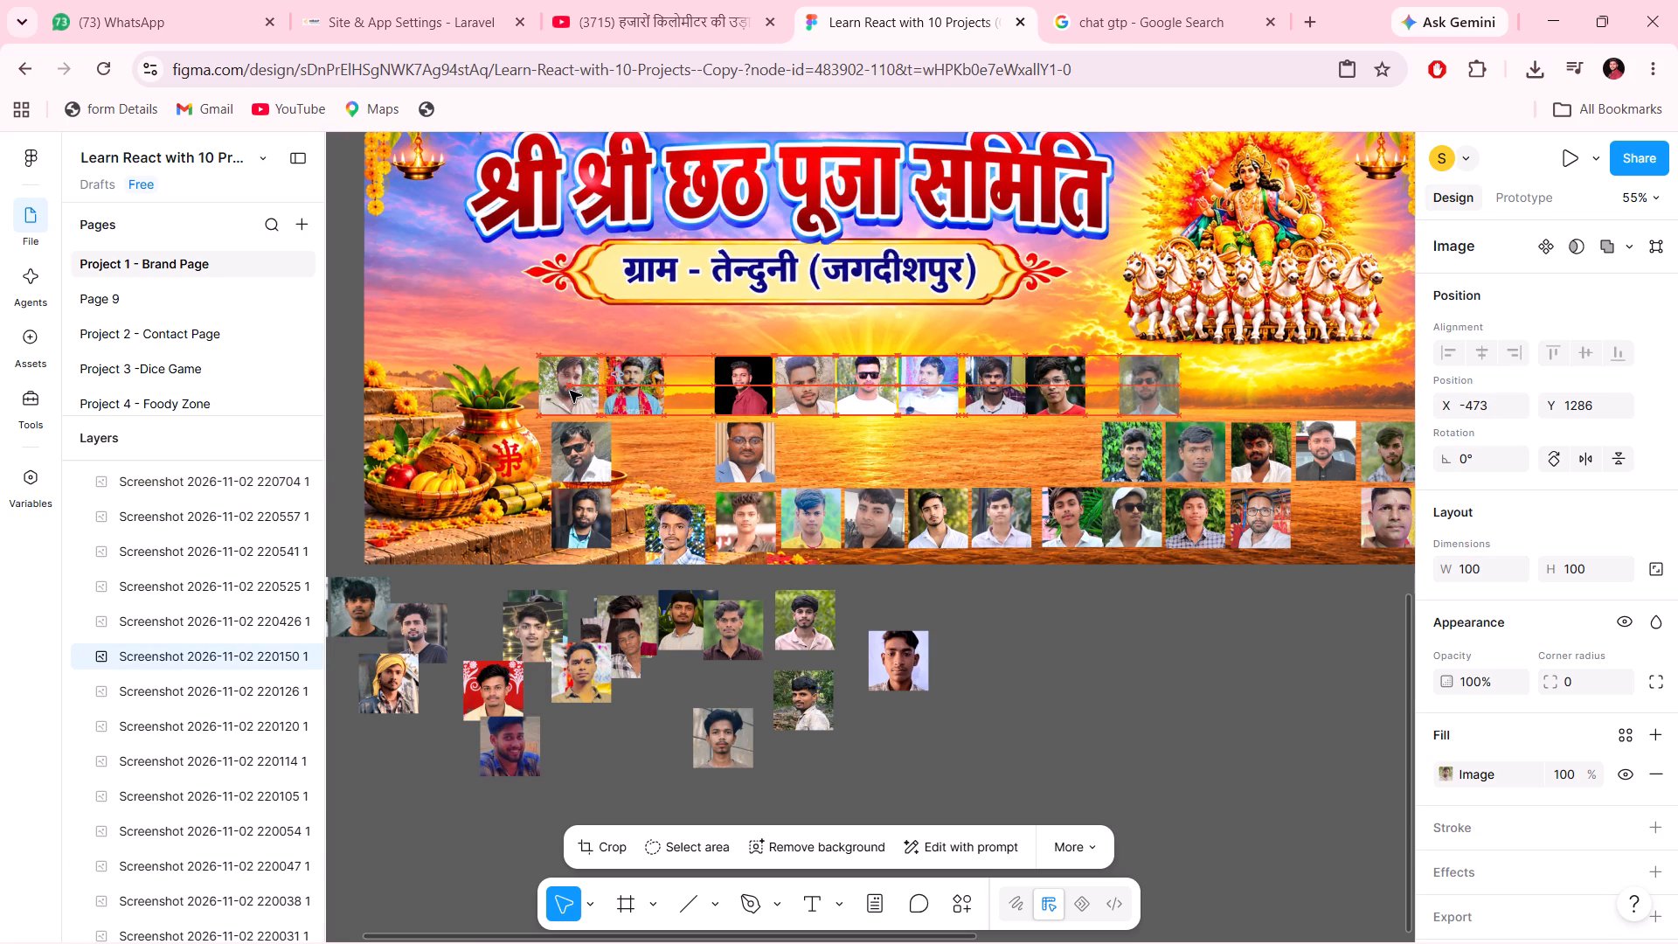
Nudge the first row's second portrait to X -368 and clear the selection.
{"action": "left_click", "coordinate": [622, 385]}
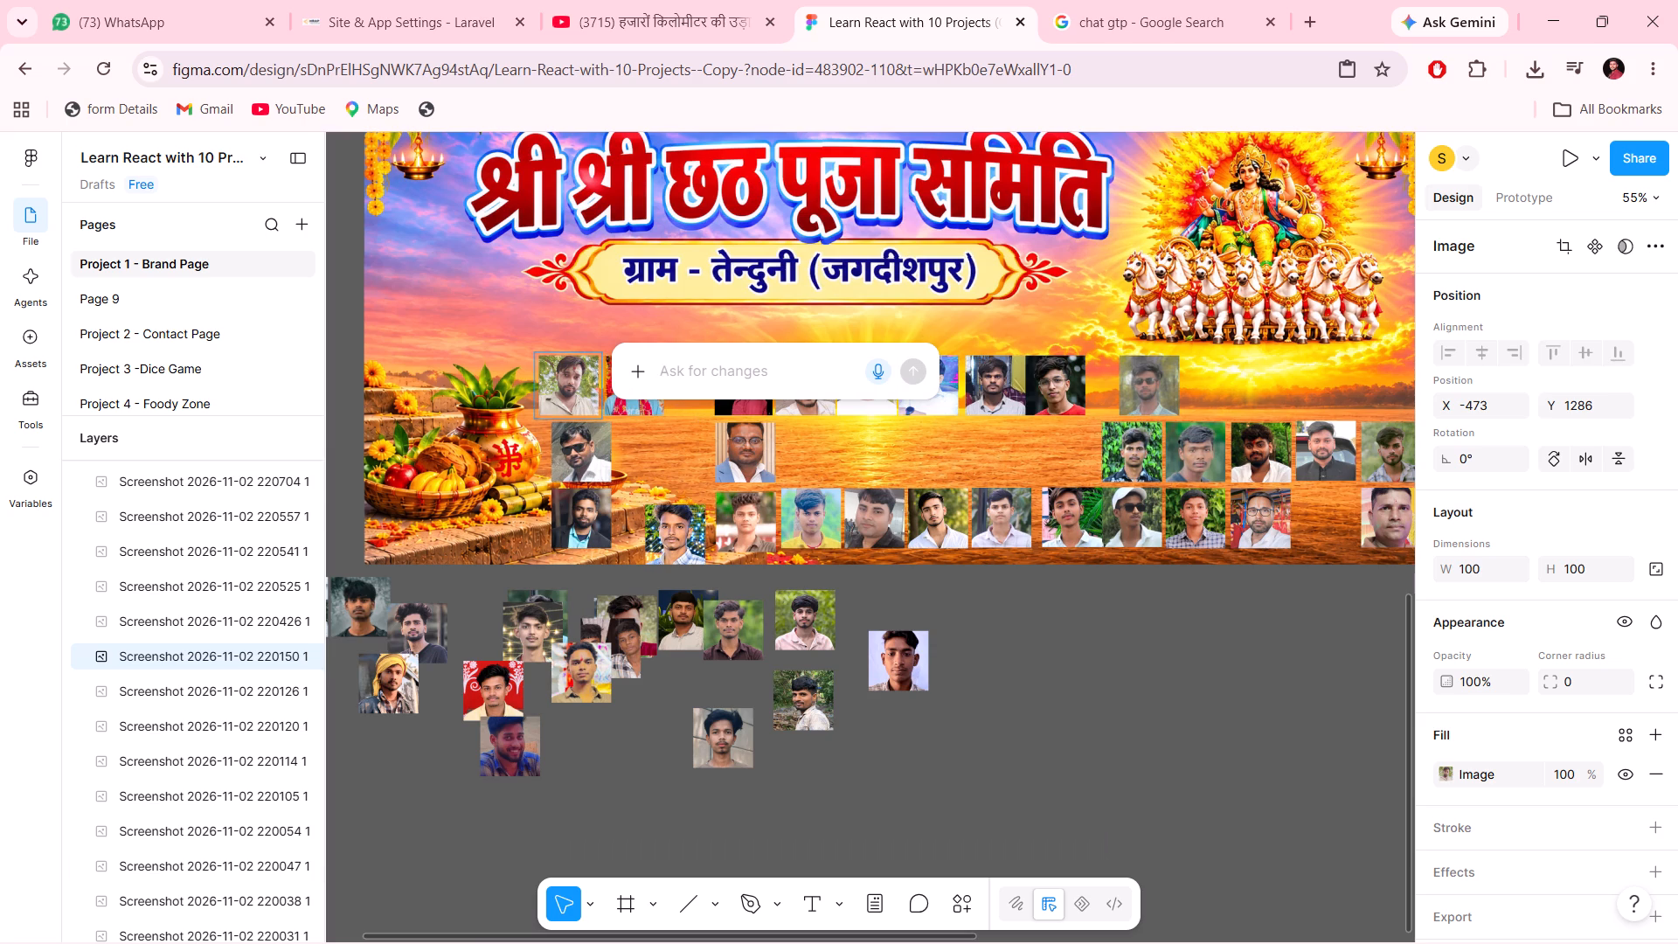
{"action": "left_click", "coordinate": [622, 407]}
{"action": "key", "text": "Left"}
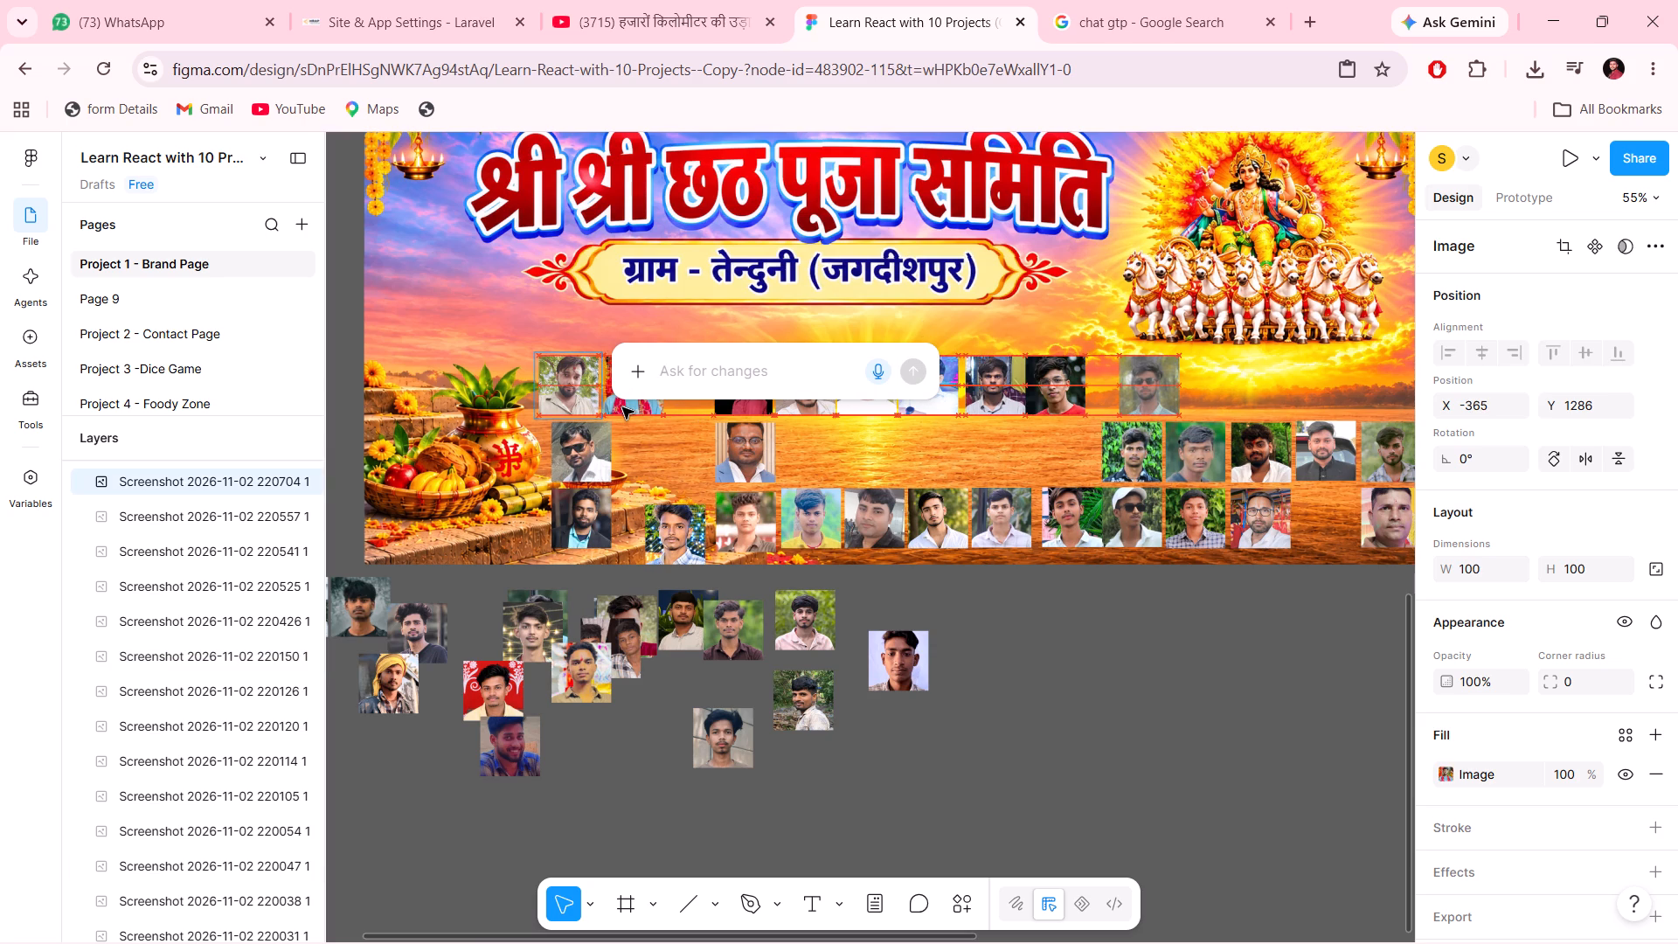
{"action": "key", "text": "Left"}
{"action": "key", "text": "Left"}
{"action": "key", "text": "Left"}
{"action": "right_click", "coordinate": [991, 719]}
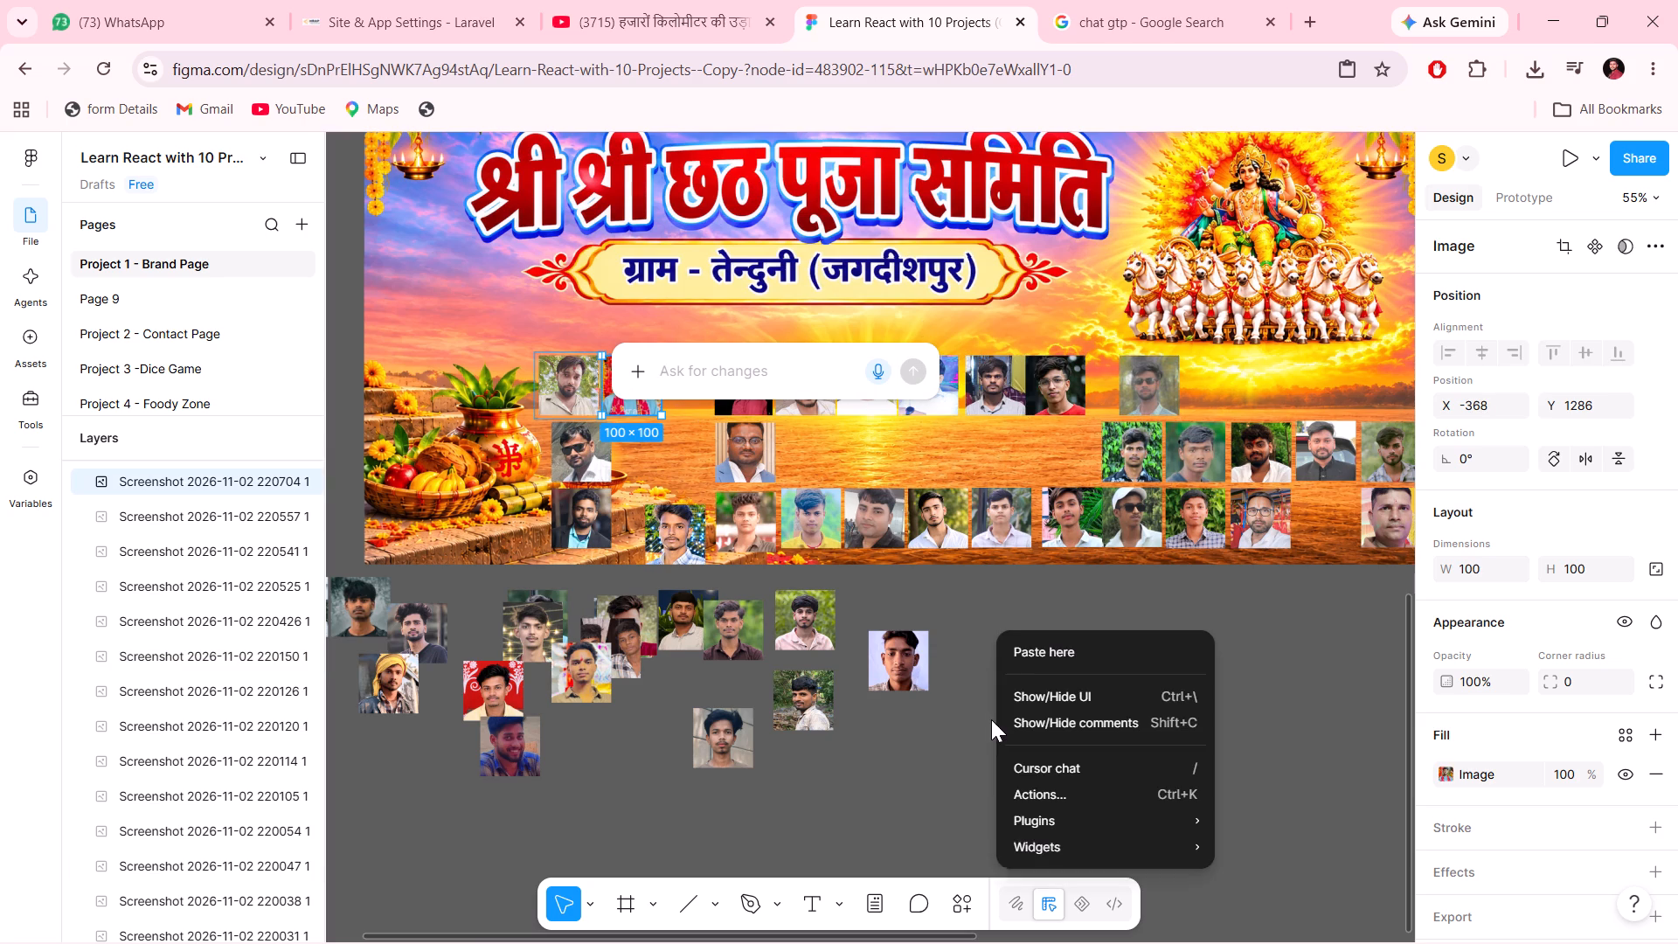
{"action": "left_click", "coordinate": [976, 714]}
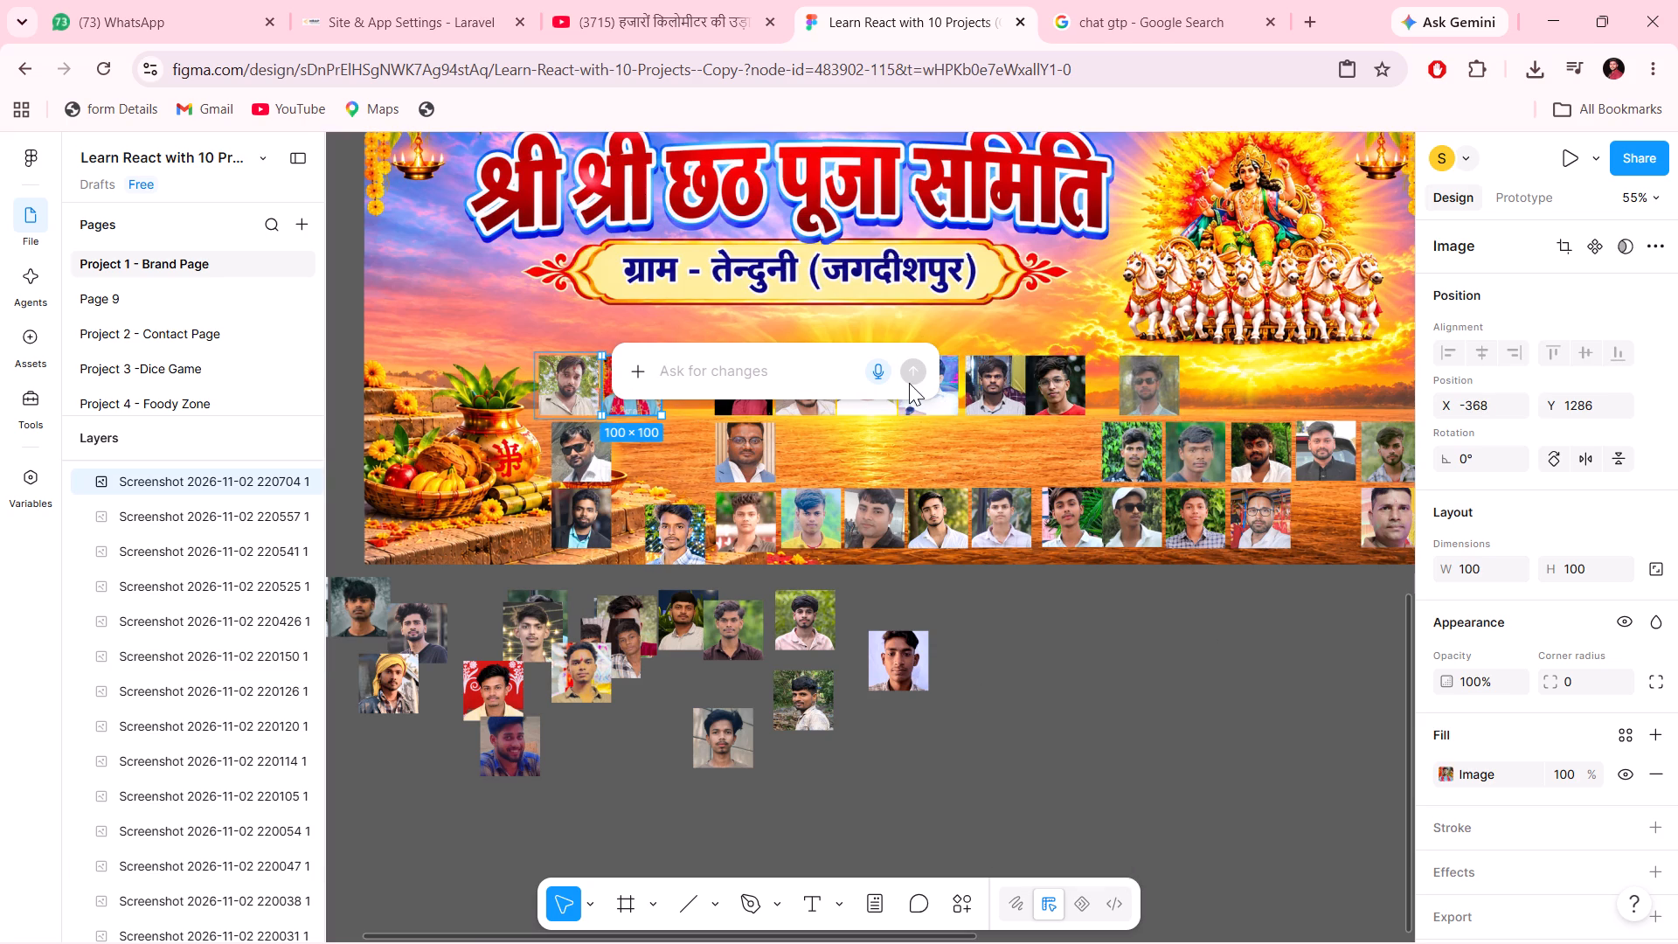
{"action": "left_click", "coordinate": [639, 371]}
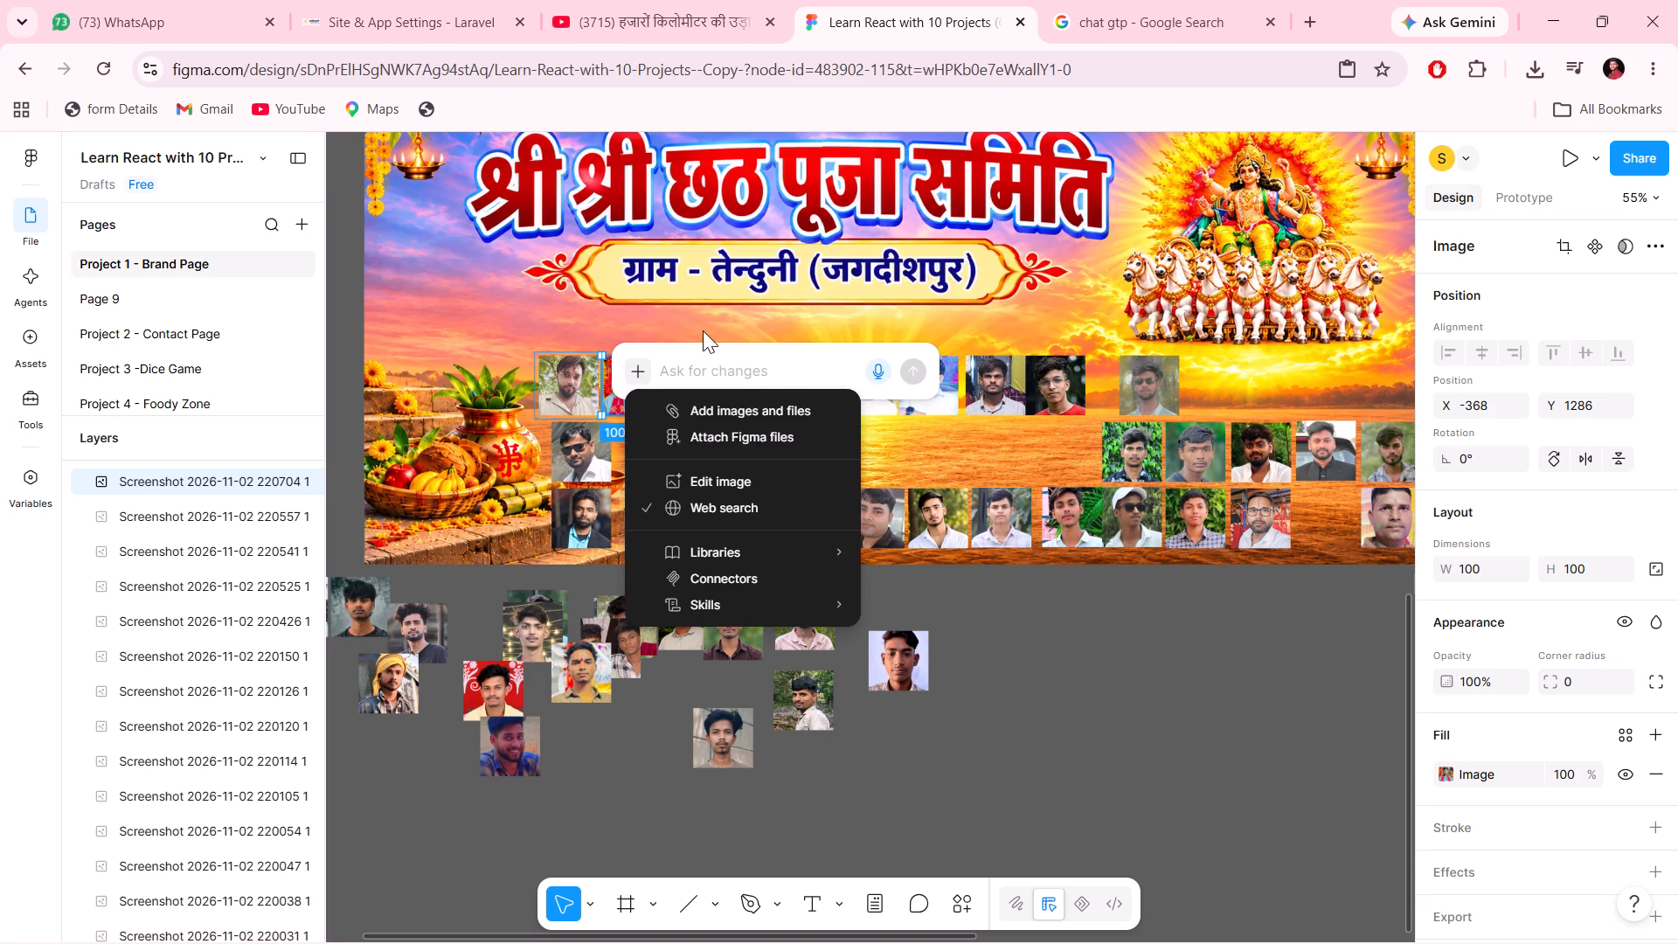
{"action": "triple_click", "coordinate": [1135, 694]}
{"action": "double_click", "coordinate": [1135, 694]}
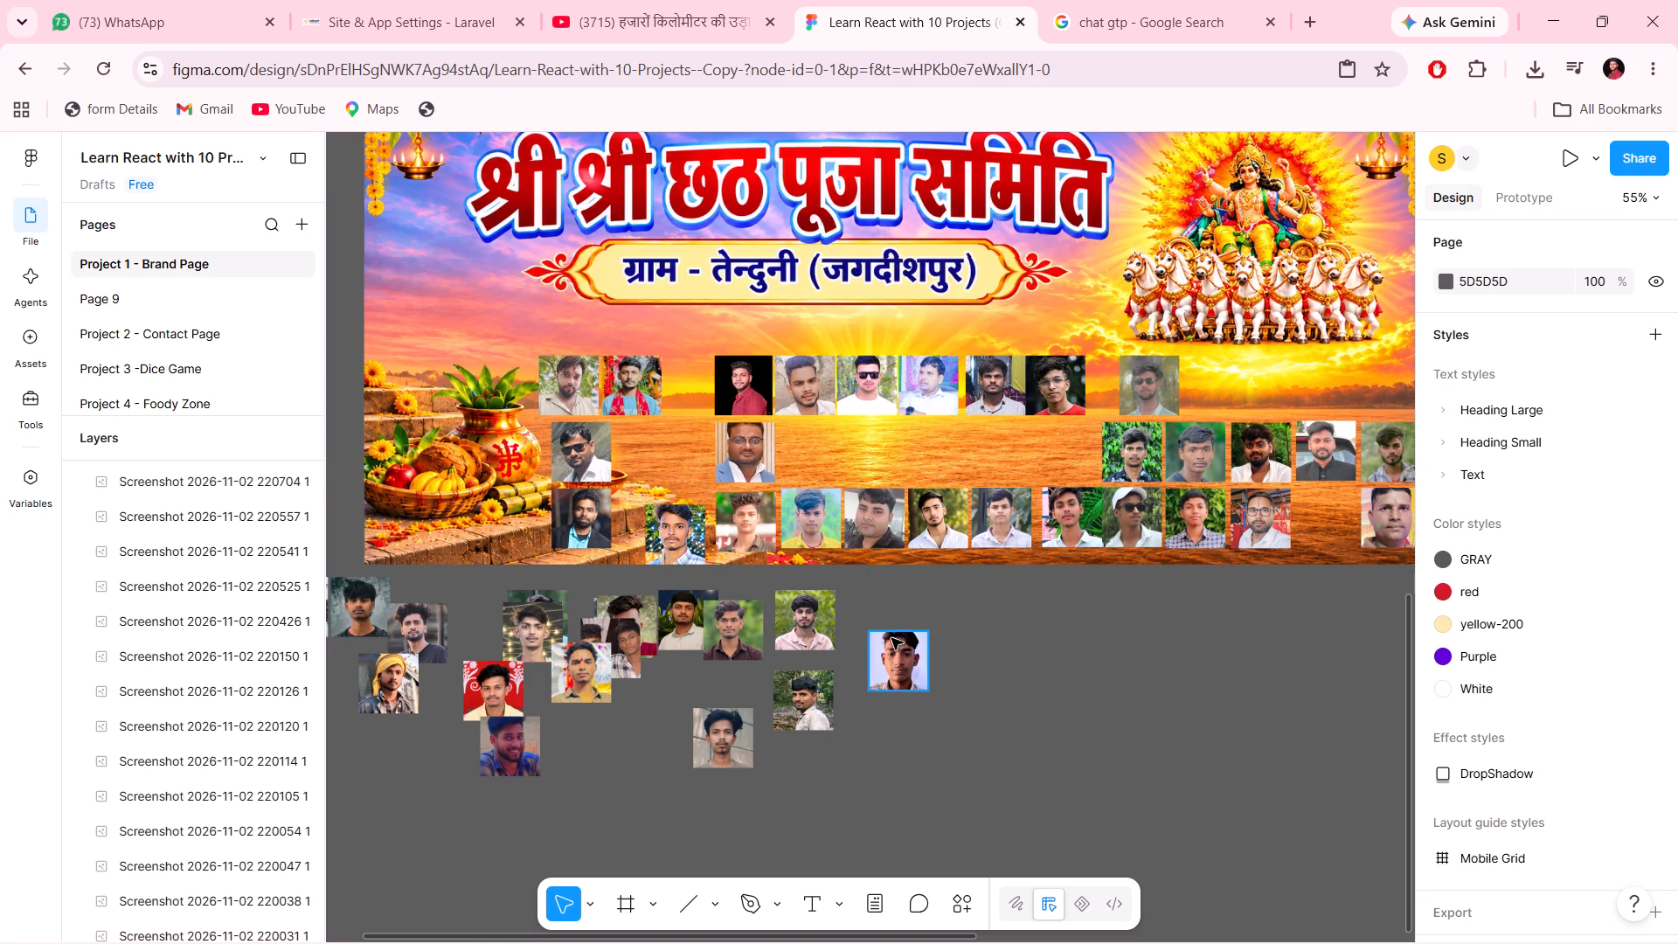
Place the green-background portrait from below the banner second in the second row, at X -345, Y 1395.
{"action": "left_click_drag", "start_coordinate": [806, 595], "coordinate": [687, 385]}
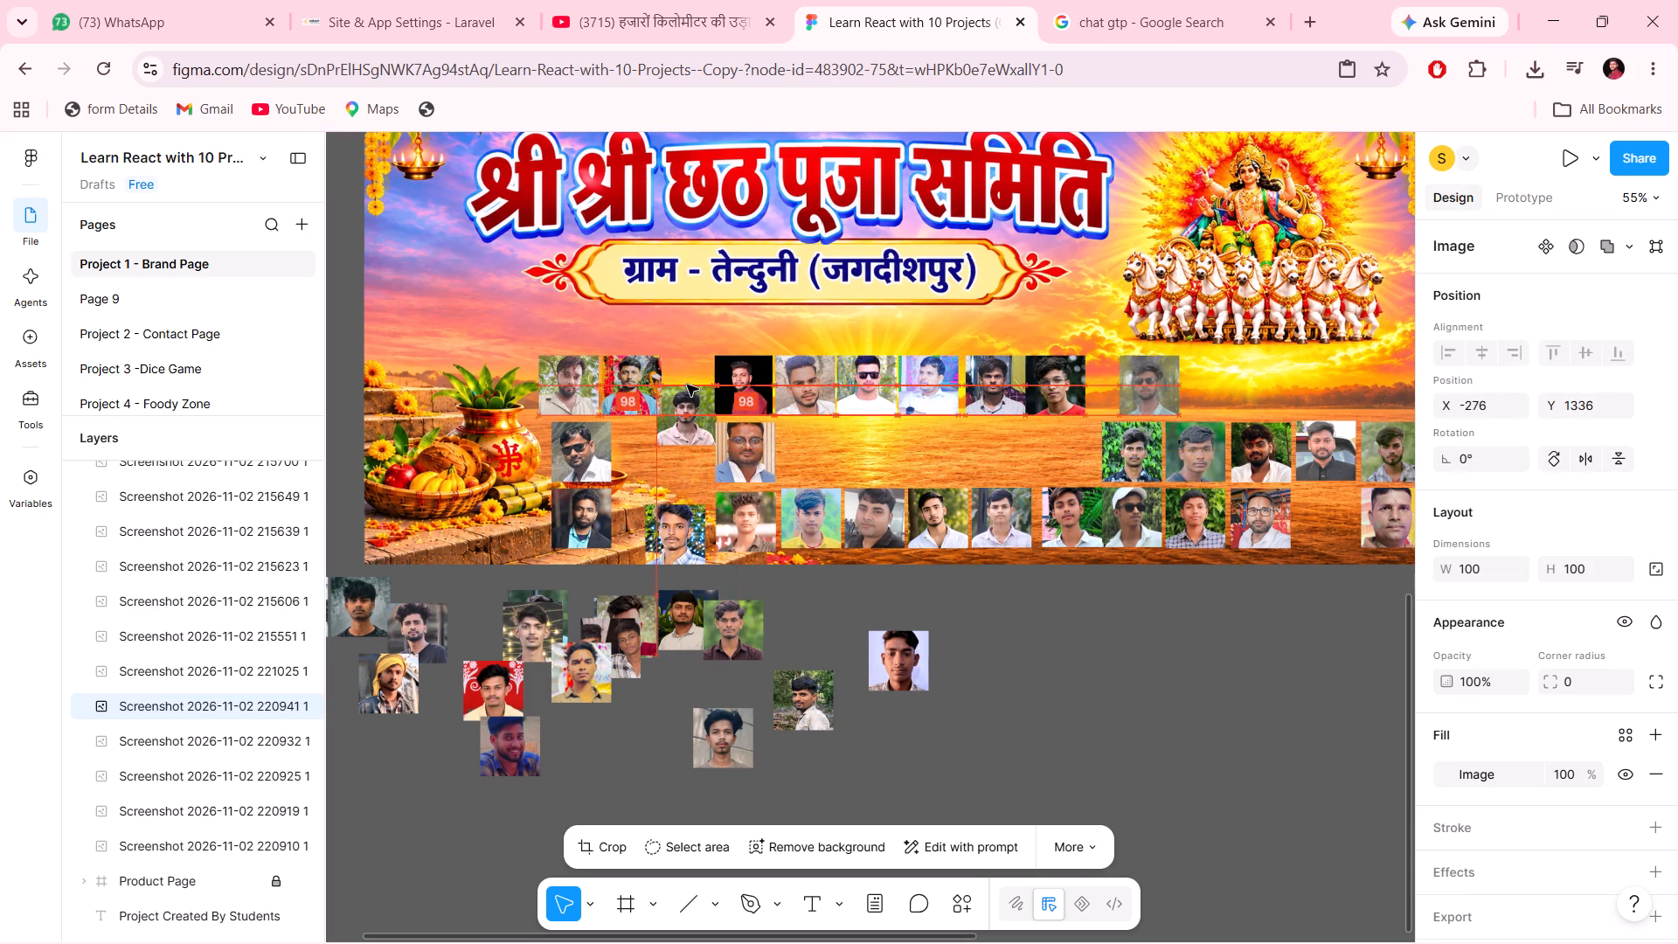
{"action": "left_click_drag", "start_coordinate": [687, 385], "coordinate": [642, 427]}
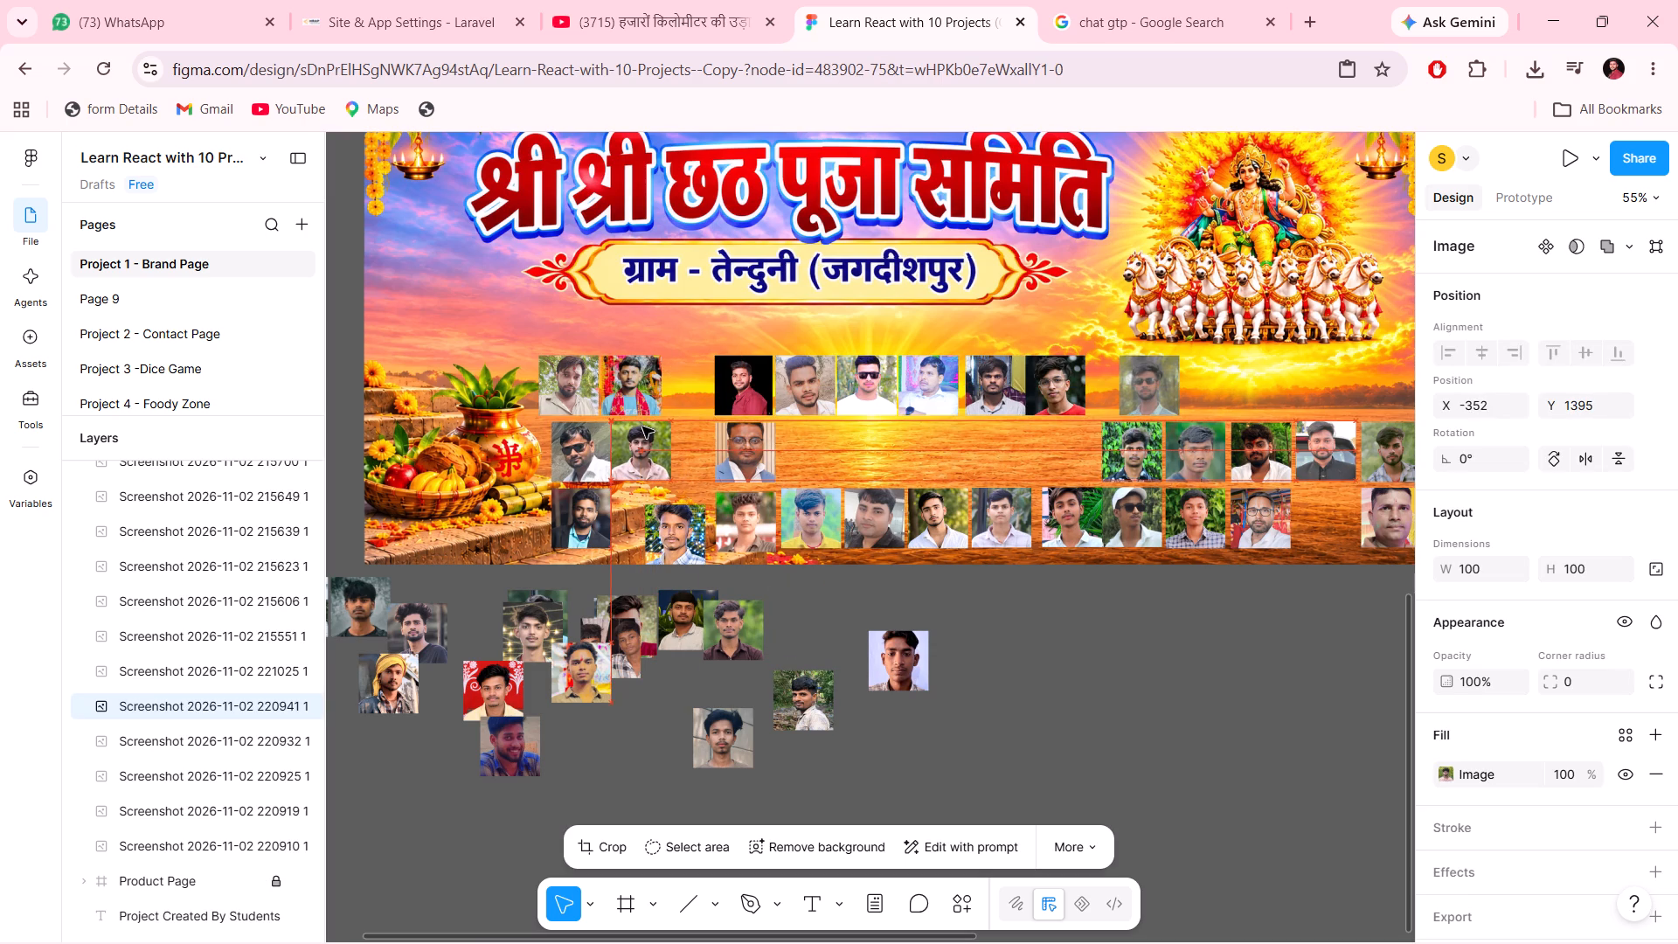
{"action": "left_click_drag", "start_coordinate": [642, 427], "coordinate": [647, 427]}
Nudge the second row's leading sunglasses portrait outward to X -472.
{"action": "left_click", "coordinate": [590, 449]}
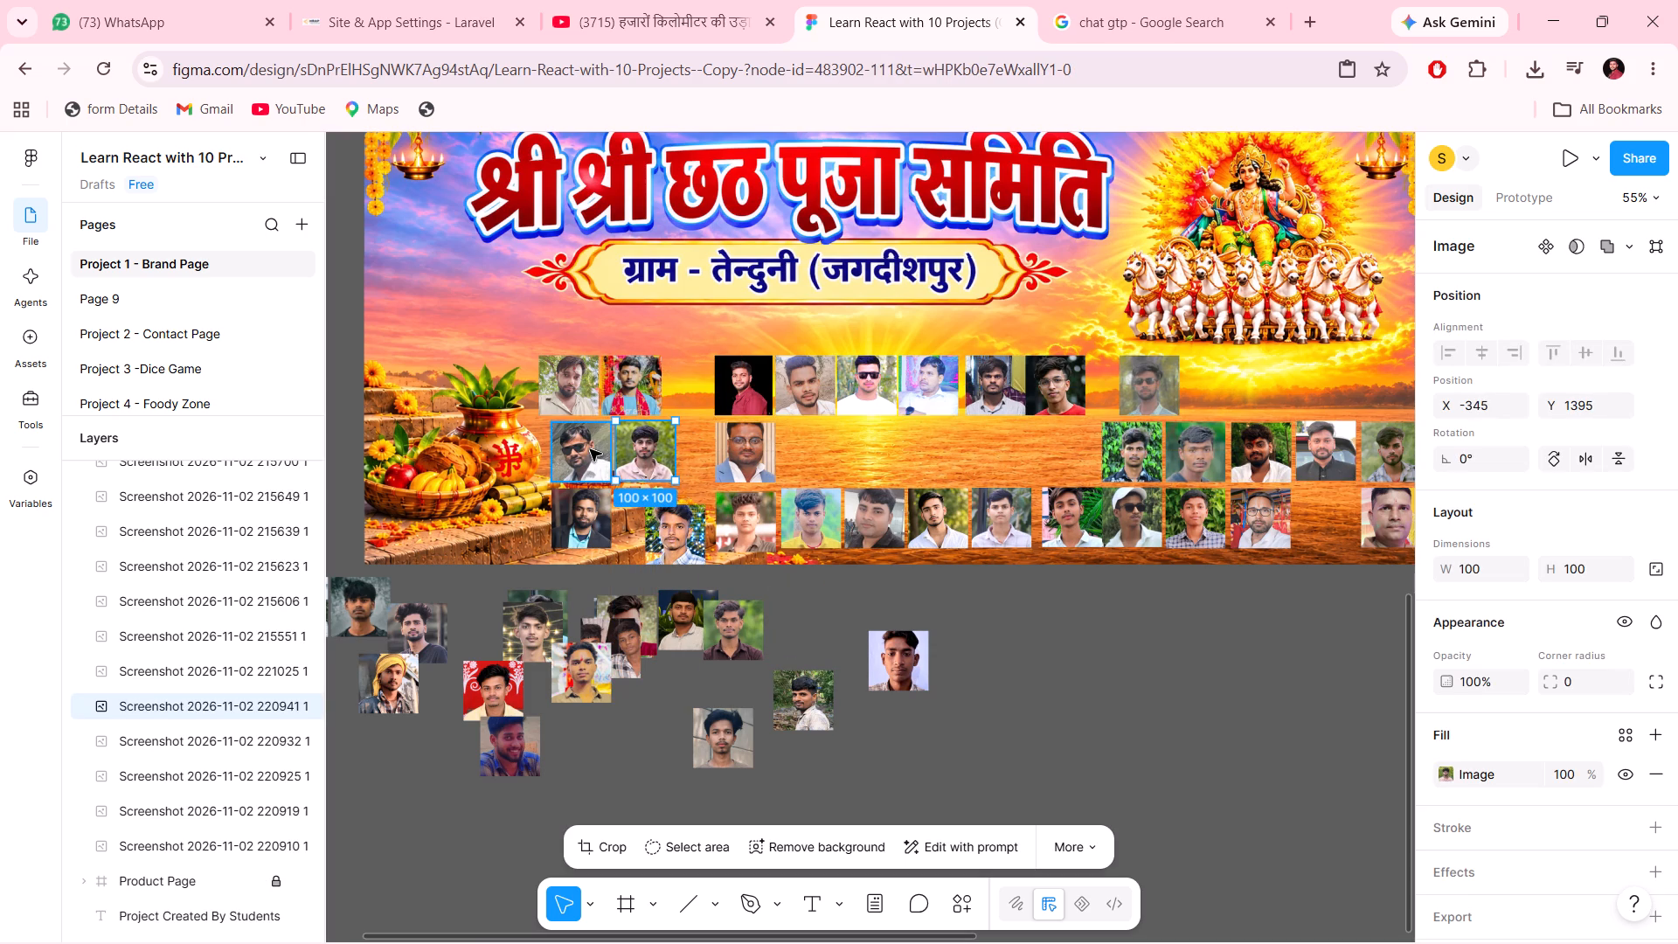
{"action": "key", "text": "Left"}
{"action": "key", "text": "Left"}
{"action": "key", "text": "Left"}
{"action": "key", "text": "Left"}
{"action": "key", "text": "Left"}
{"action": "key", "text": "Left"}
{"action": "key", "text": "Left"}
{"action": "key", "text": "Left"}
{"action": "key", "text": "Left"}
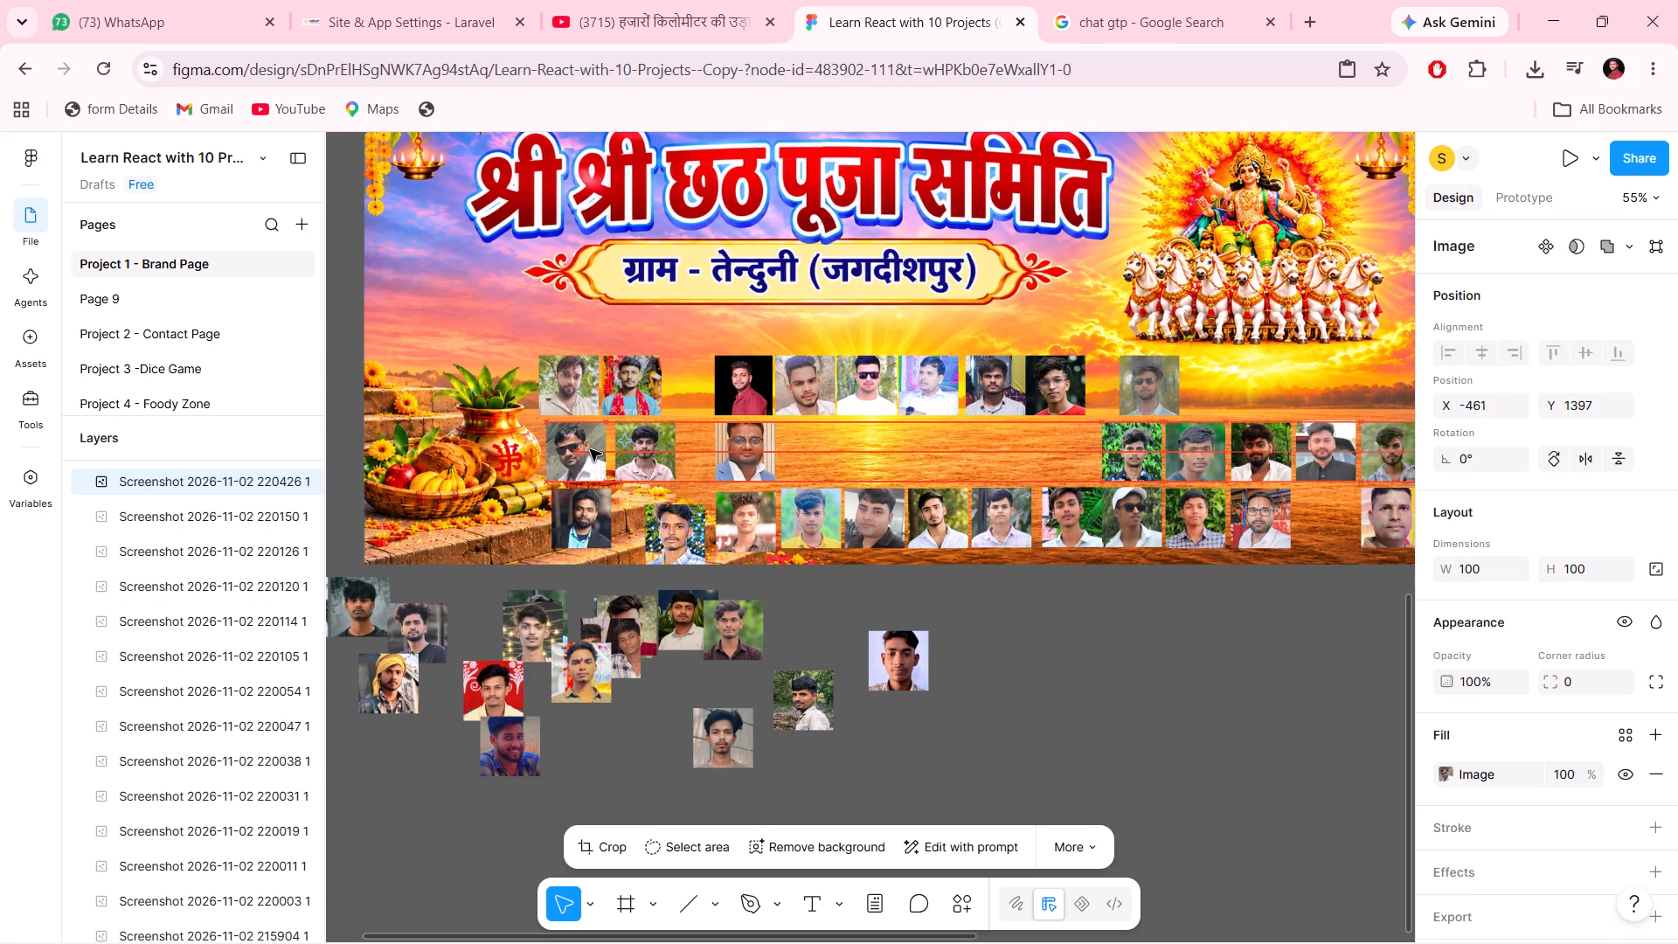
{"action": "key", "text": "Left"}
{"action": "key", "text": "Left"}
{"action": "key", "text": "Left"}
{"action": "key", "text": "Left"}
{"action": "key", "text": "Left"}
{"action": "key", "text": "Left"}
{"action": "key", "text": "Left"}
{"action": "key", "text": "Left"}
{"action": "key", "text": "Left"}
{"action": "key", "text": "Left"}
{"action": "key", "text": "Left"}
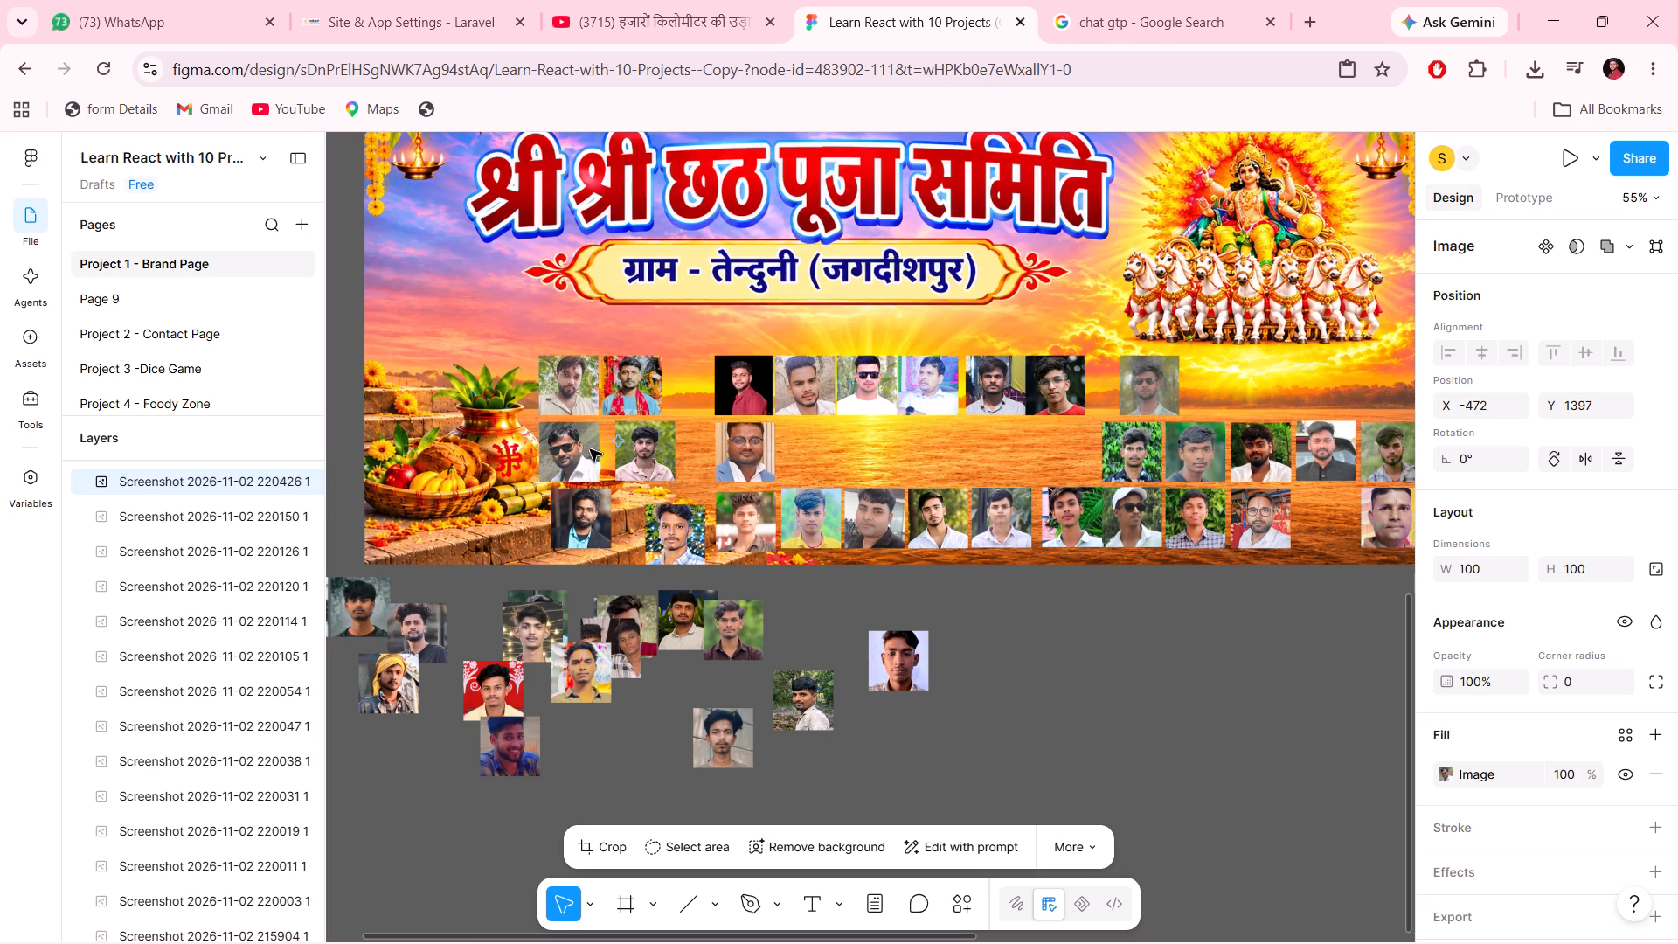
Nudge the second row's second portrait toward the leading one, to X -365.
{"action": "left_click", "coordinate": [659, 449]}
{"action": "key", "text": "Left"}
{"action": "key", "text": "Left"}
{"action": "key", "text": "Left"}
{"action": "key", "text": "Left"}
{"action": "key", "text": "Left"}
{"action": "key", "text": "Left"}
{"action": "key", "text": "Left"}
{"action": "key", "text": "Left"}
{"action": "key", "text": "Left"}
{"action": "key", "text": "Left"}
{"action": "key", "text": "Left"}
{"action": "key", "text": "Left"}
{"action": "key", "text": "Left"}
{"action": "key", "text": "Left"}
{"action": "key", "text": "Left"}
{"action": "key", "text": "Left"}
{"action": "key", "text": "Left"}
{"action": "key", "text": "Left"}
{"action": "key", "text": "Left"}
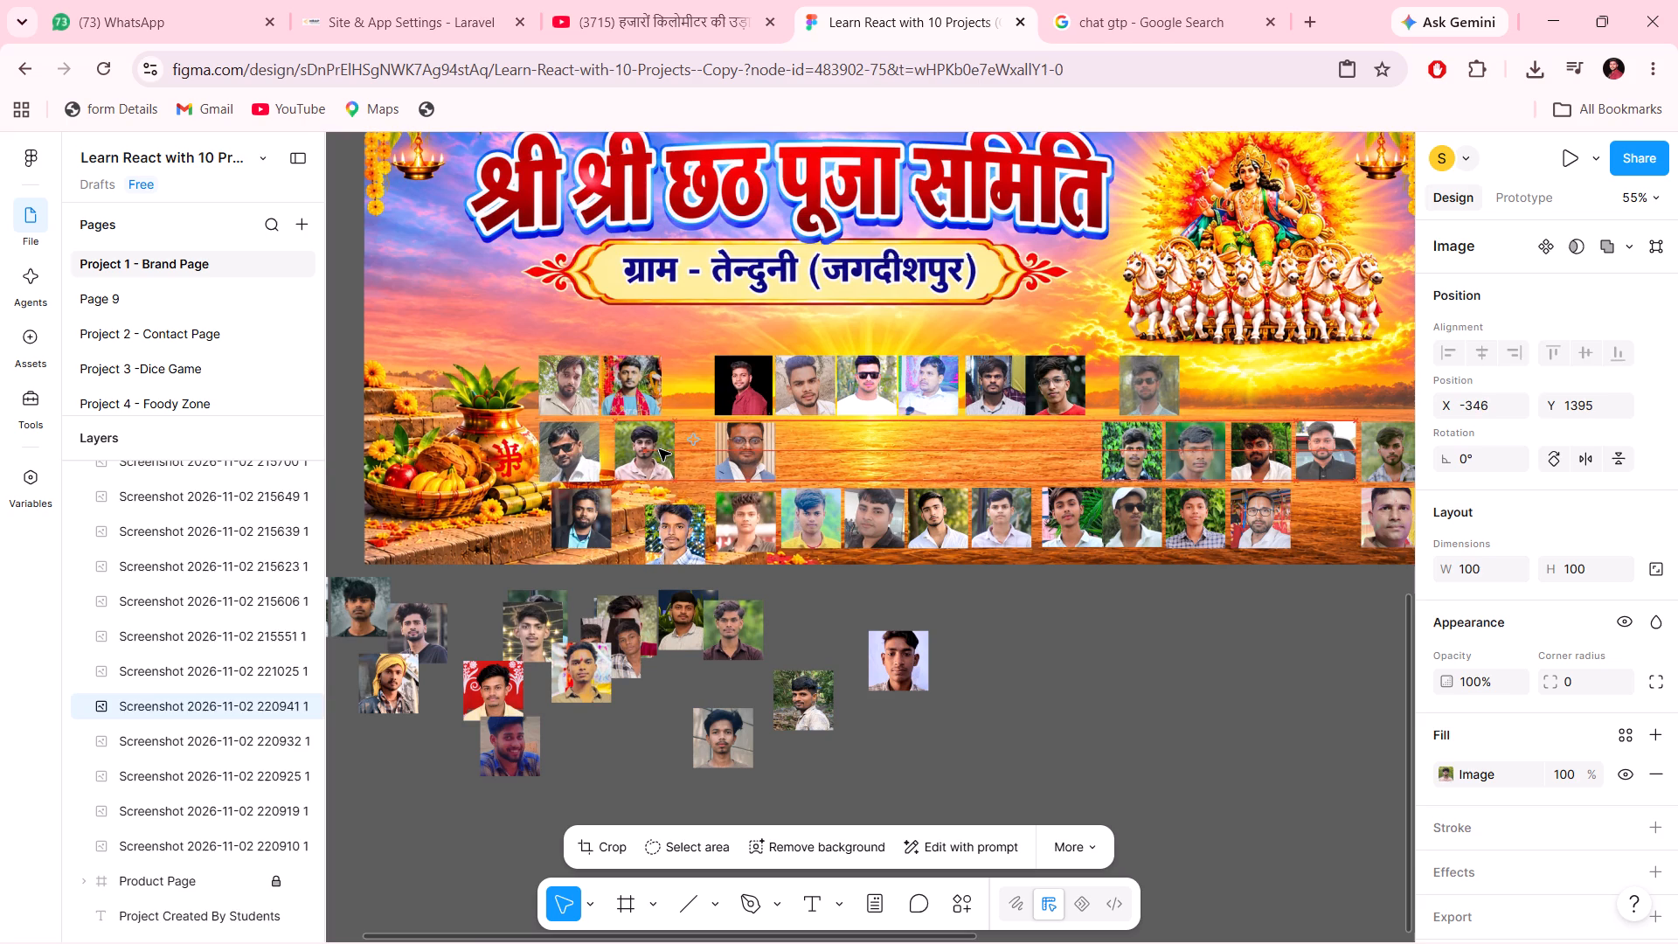
{"action": "key", "text": "Left"}
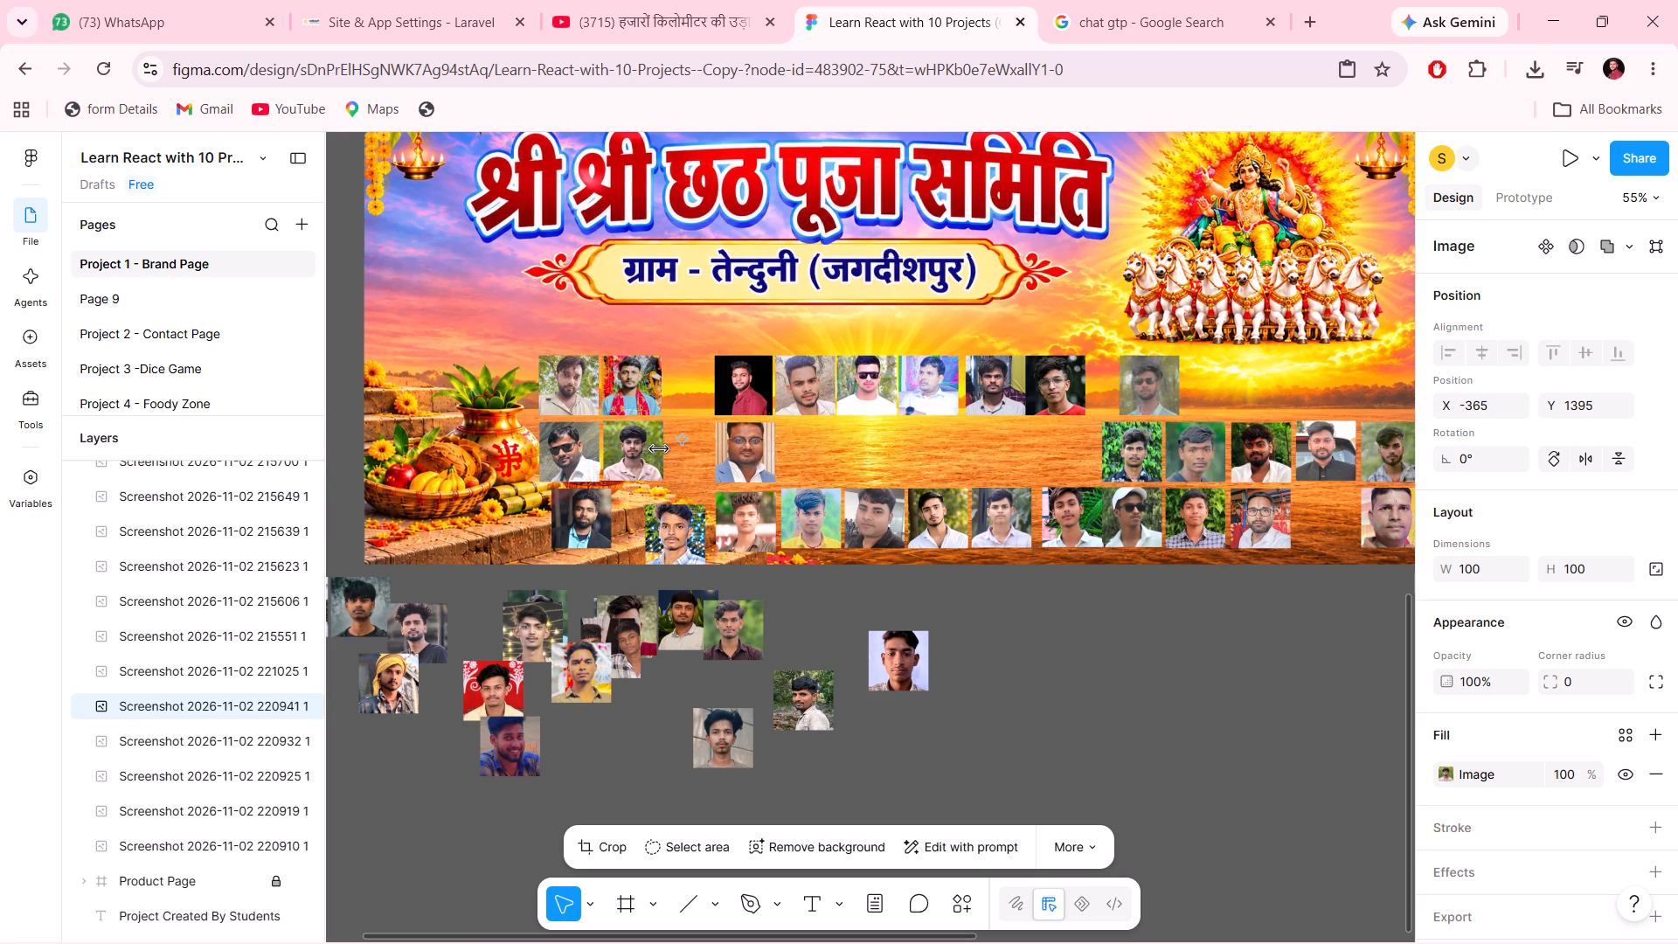
Nudge the third row's leading dark-suit portrait outward to X -471, under the portraits above.
{"action": "left_click", "coordinate": [584, 523]}
{"action": "key", "text": "Left"}
{"action": "key", "text": "Left"}
{"action": "key", "text": "Left"}
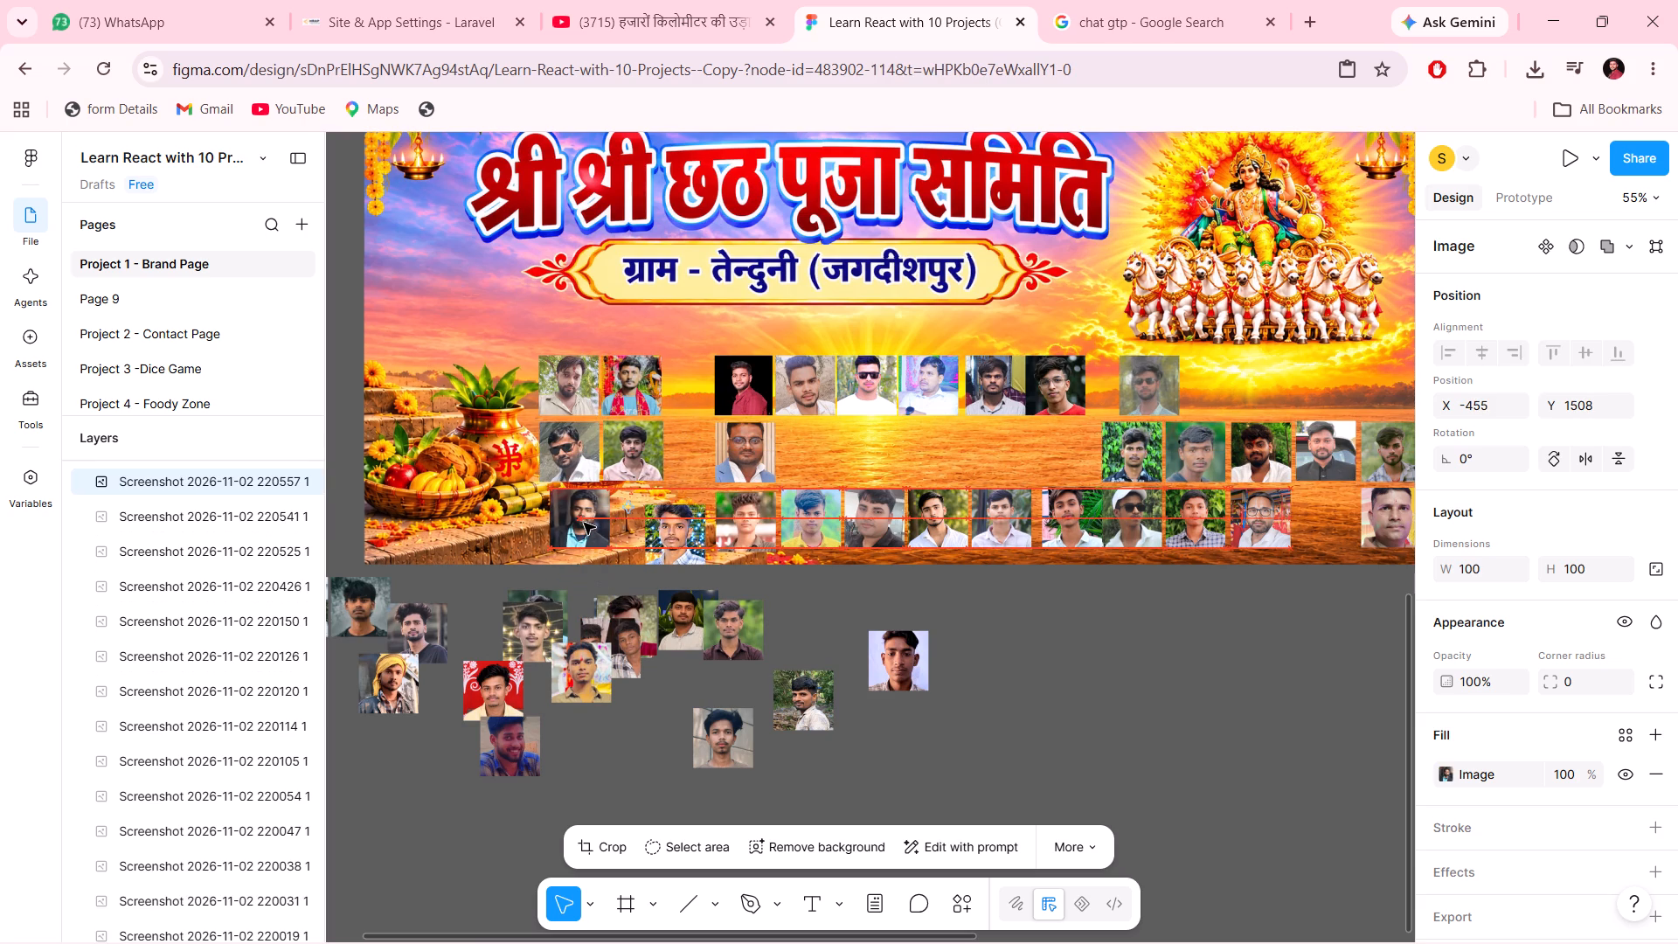
{"action": "key", "text": "Left"}
{"action": "key", "text": "Left"}
{"action": "key", "text": "Left"}
{"action": "key", "text": "Left"}
{"action": "key", "text": "Left"}
{"action": "key", "text": "Left"}
{"action": "key", "text": "Left"}
{"action": "key", "text": "Left"}
{"action": "key", "text": "Left"}
{"action": "key", "text": "Left"}
{"action": "key", "text": "Left"}
{"action": "key", "text": "Left"}
{"action": "key", "text": "Left"}
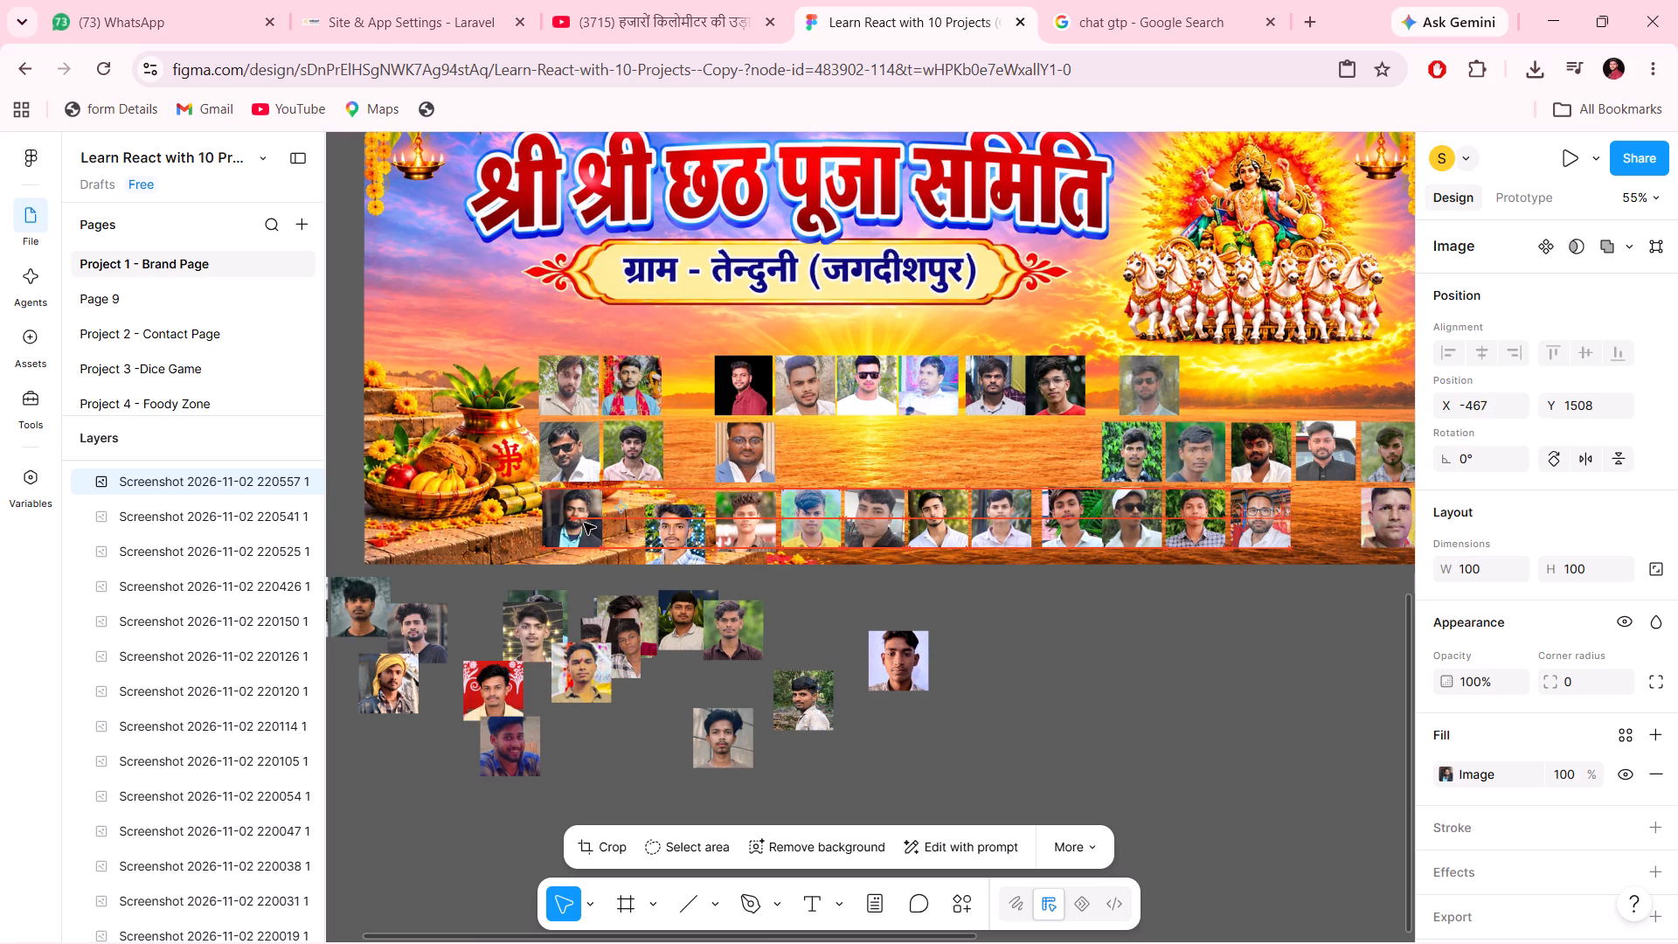
{"action": "key", "text": "Left"}
{"action": "key", "text": "Left"}
{"action": "key", "text": "Left"}
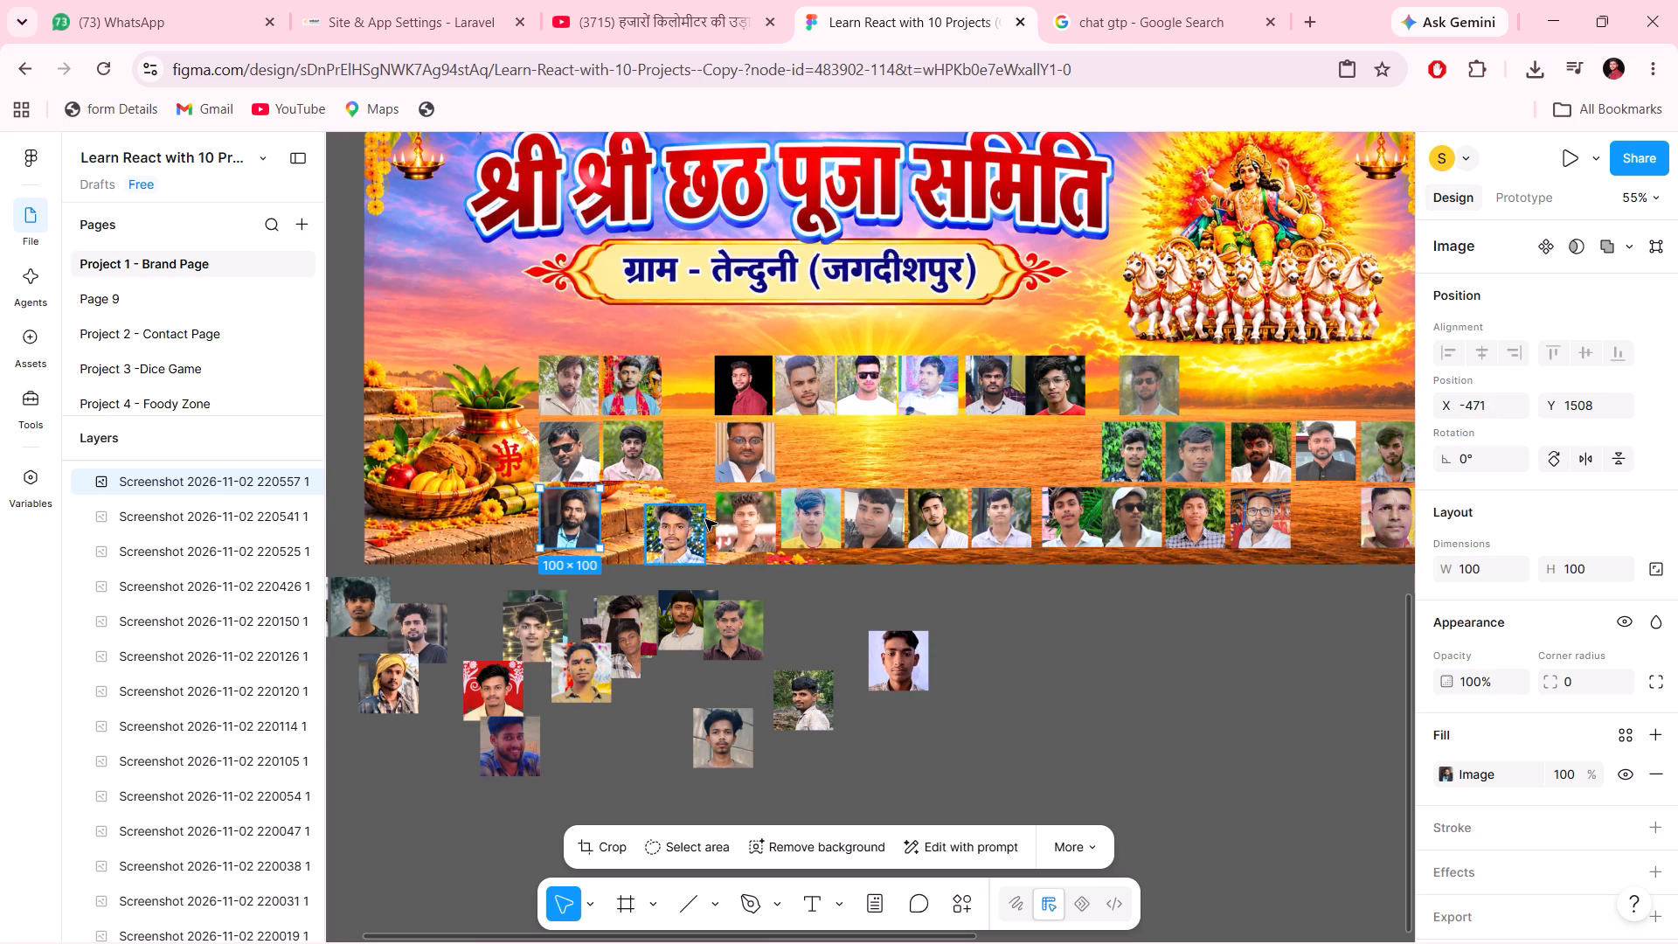
Replace the third row's second portrait with the bespectacled one from the second row, setting the old one aside at X 352, Y 1635.
{"action": "left_click_drag", "start_coordinate": [683, 532], "coordinate": [1072, 593]}
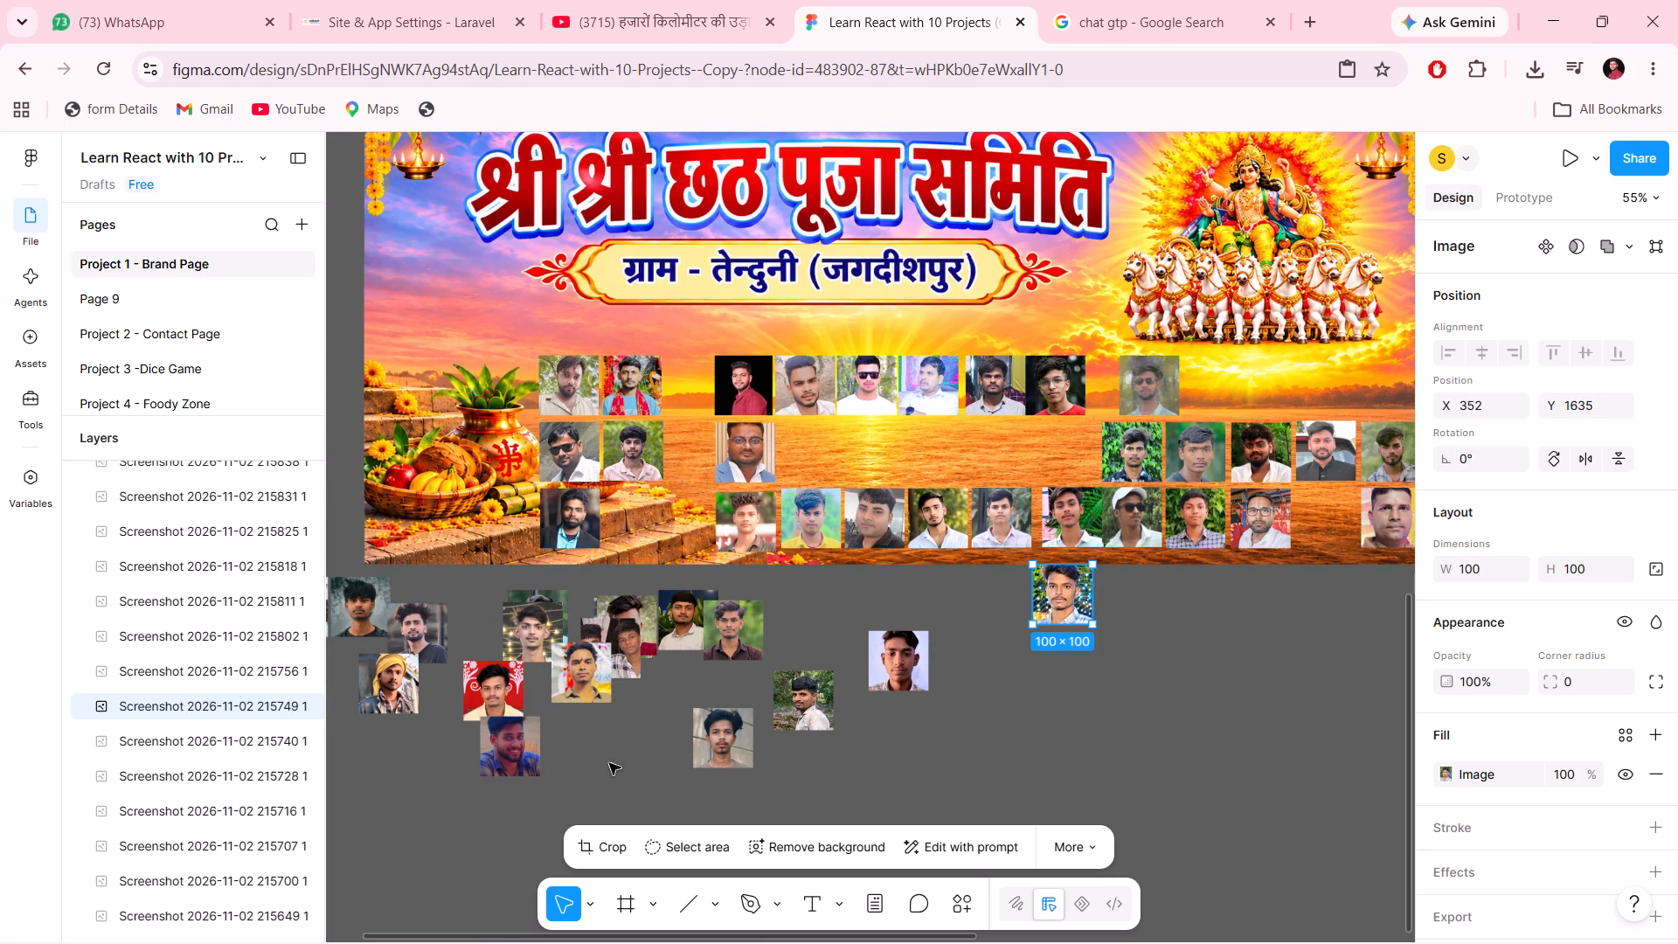
{"action": "scroll", "coordinate": [609, 763], "scroll_direction": "right", "scroll_amount": 1}
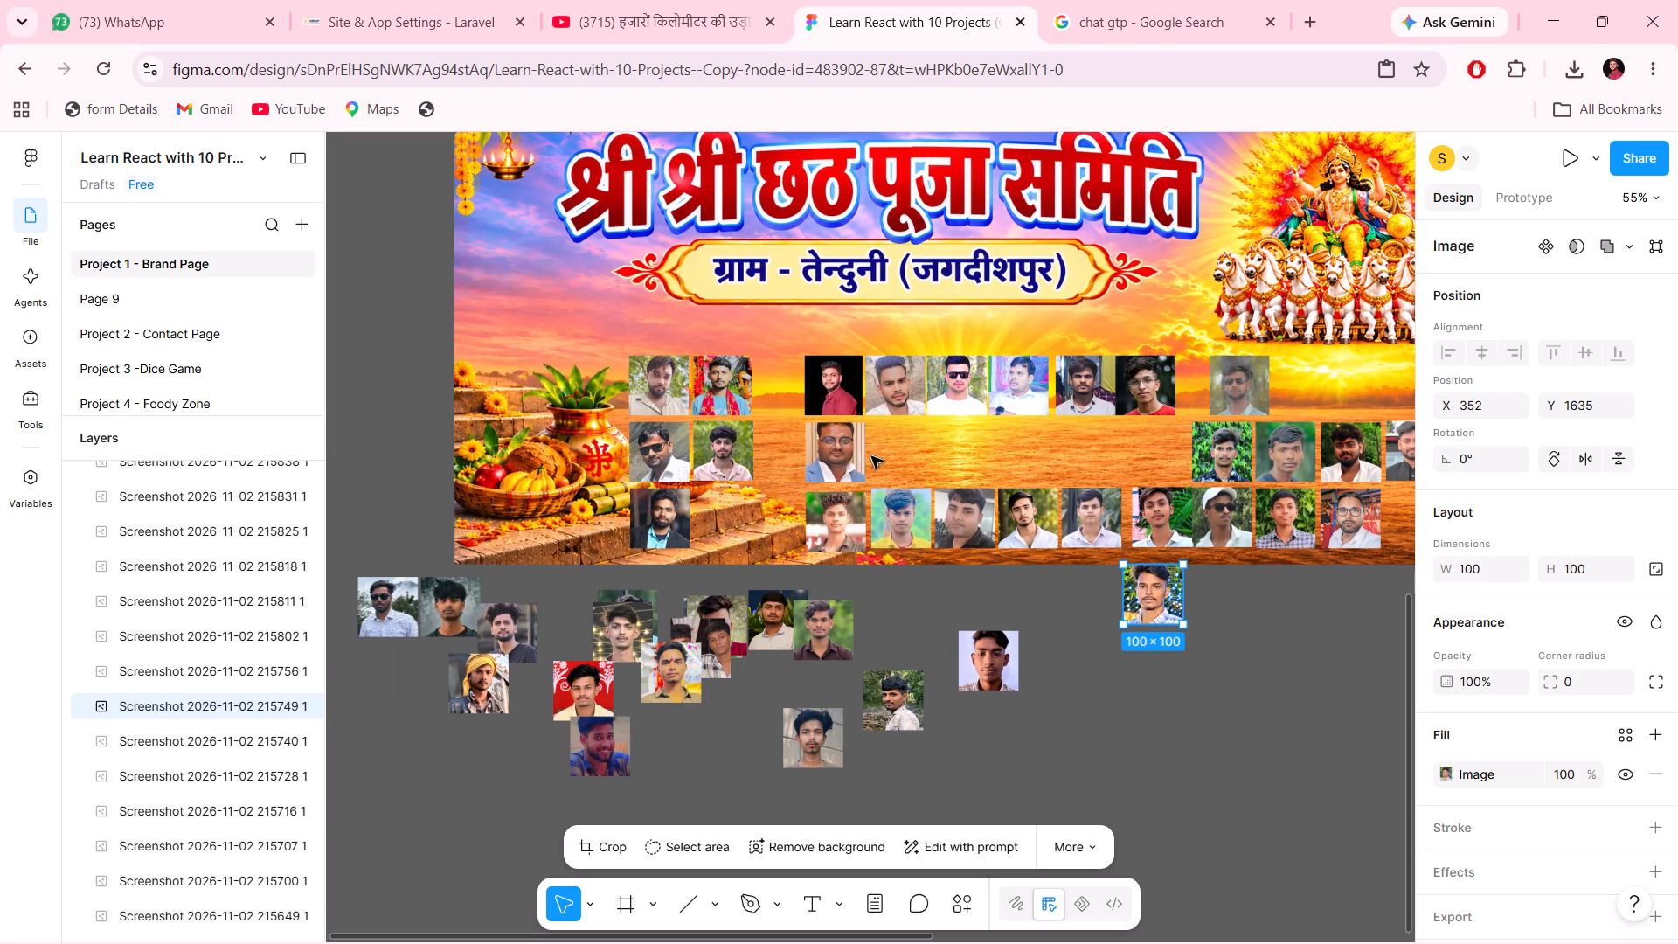
{"action": "left_click_drag", "start_coordinate": [852, 450], "coordinate": [763, 508]}
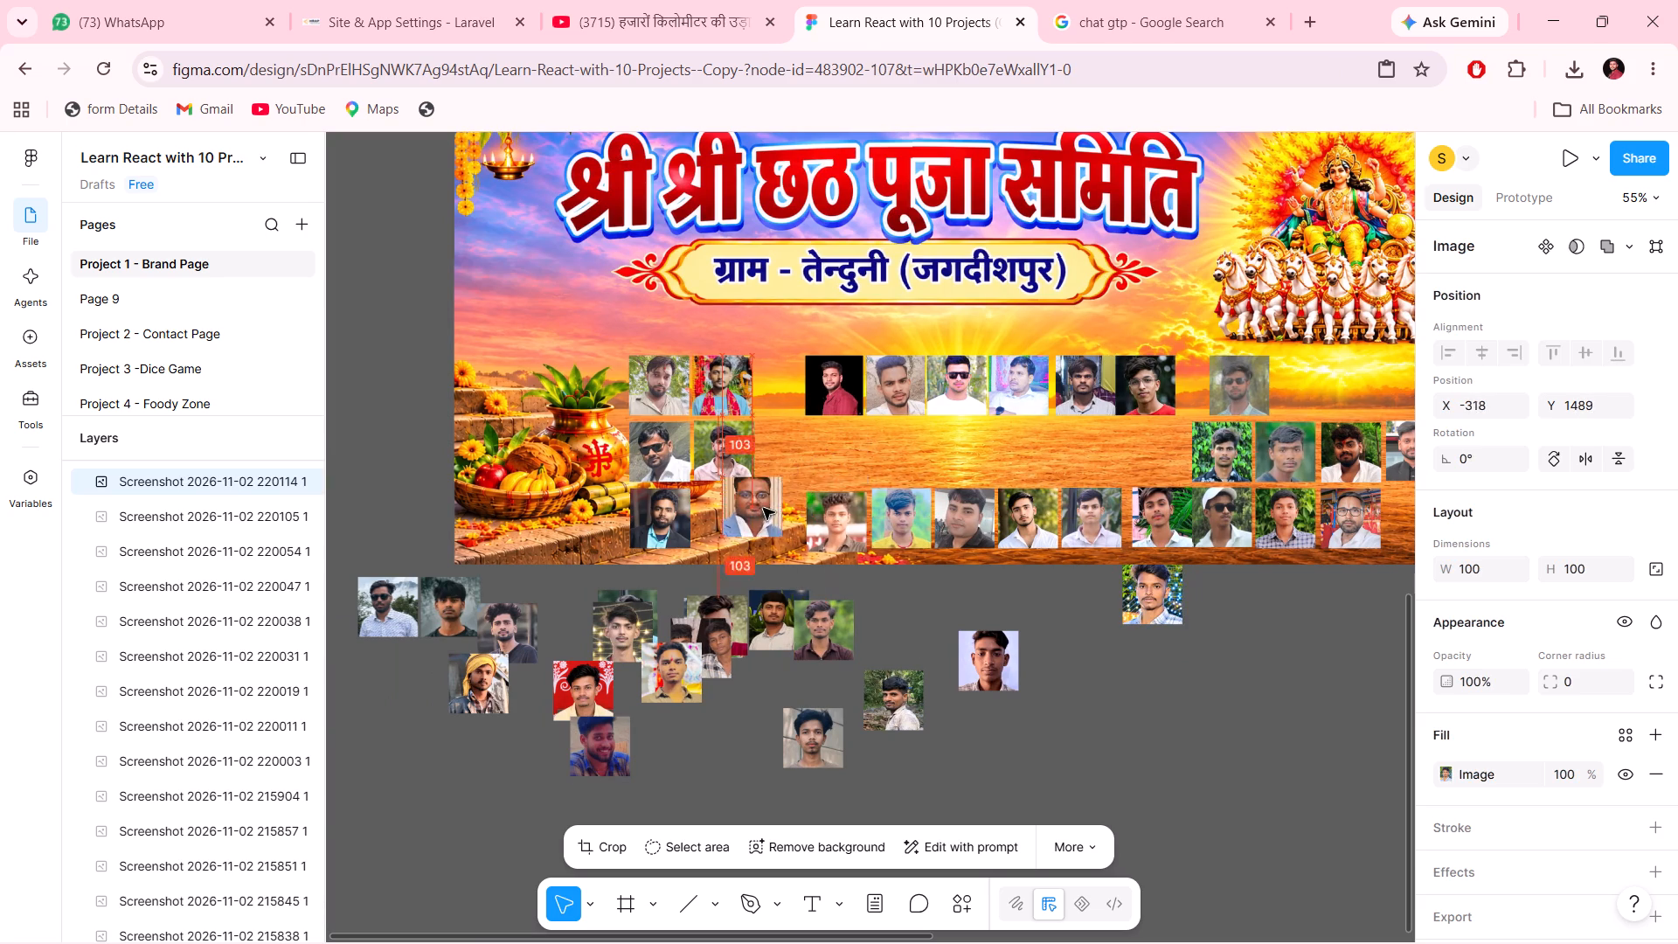
{"action": "left_click_drag", "start_coordinate": [763, 508], "coordinate": [745, 517]}
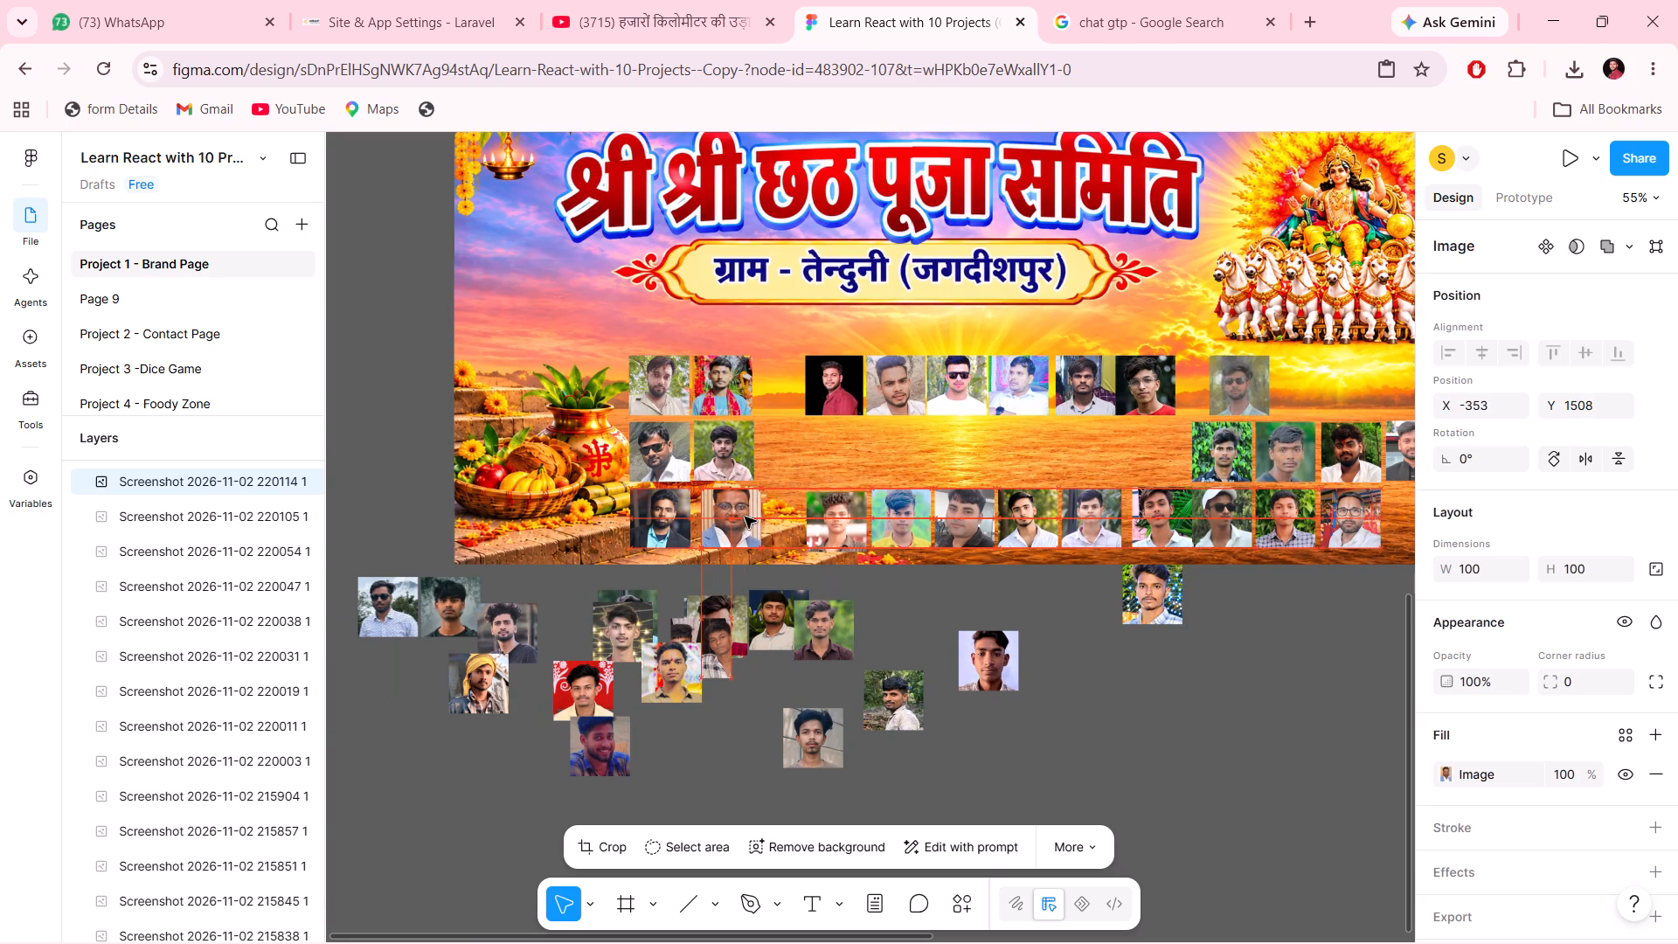
{"action": "left_click_drag", "start_coordinate": [745, 517], "coordinate": [739, 515]}
Move the sunglasses portrait from below the banner into the second row before the green-background portrait, at X 350, Y 1398.
{"action": "left_click_drag", "start_coordinate": [394, 610], "coordinate": [1154, 462]}
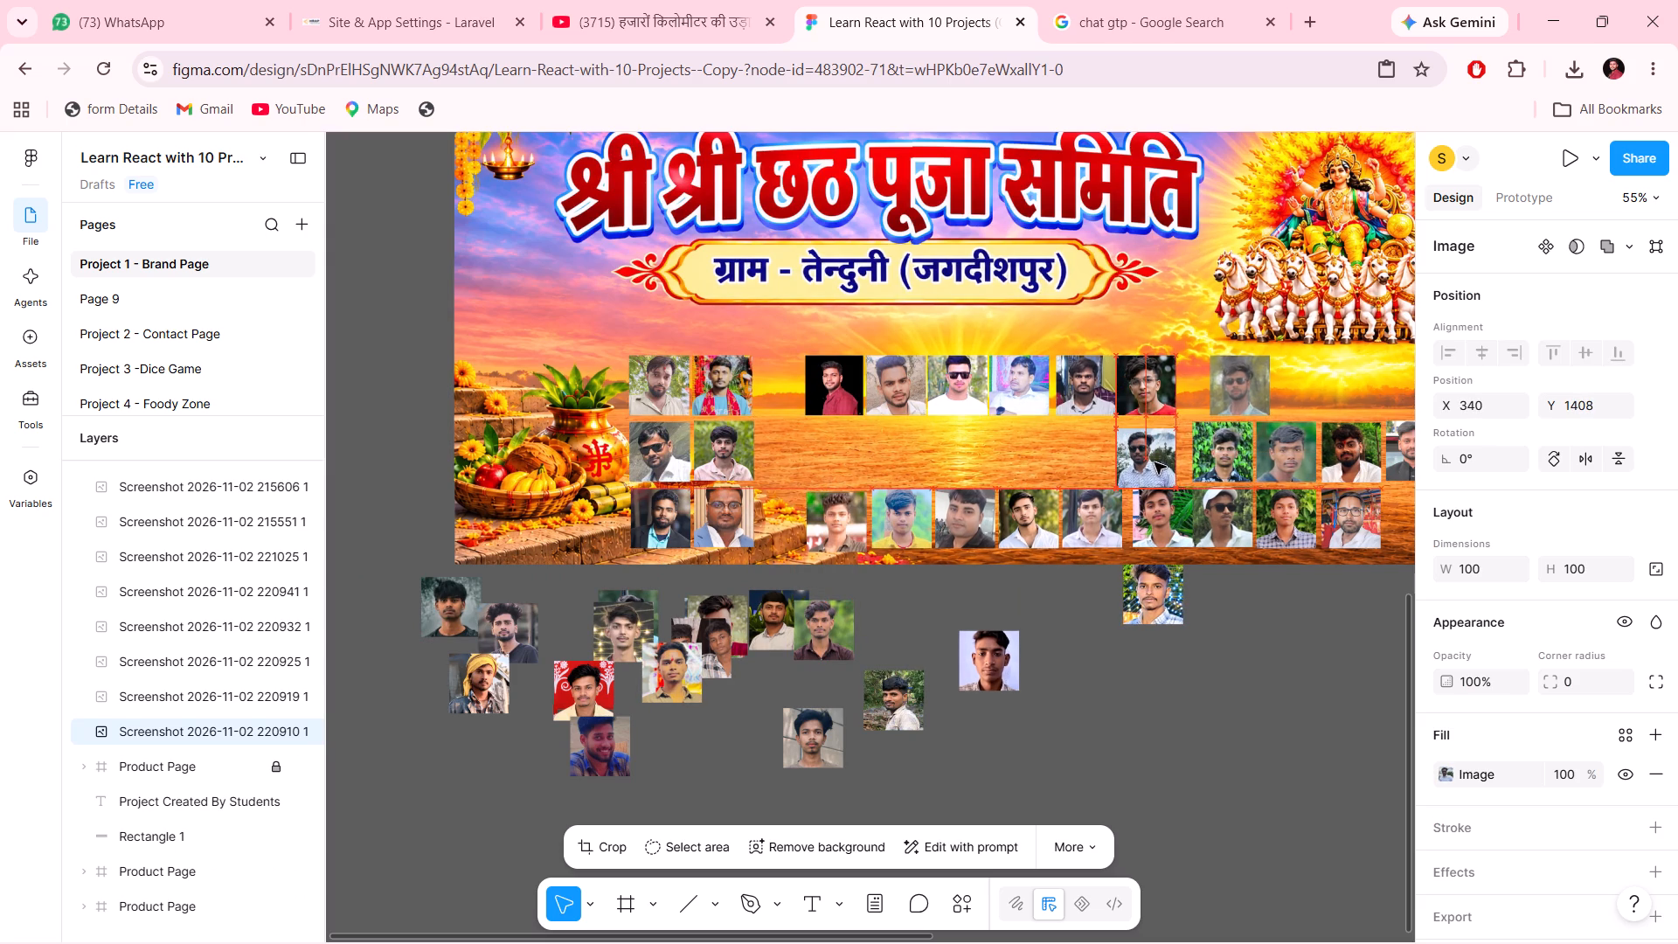
{"action": "left_click_drag", "start_coordinate": [1154, 462], "coordinate": [1158, 456]}
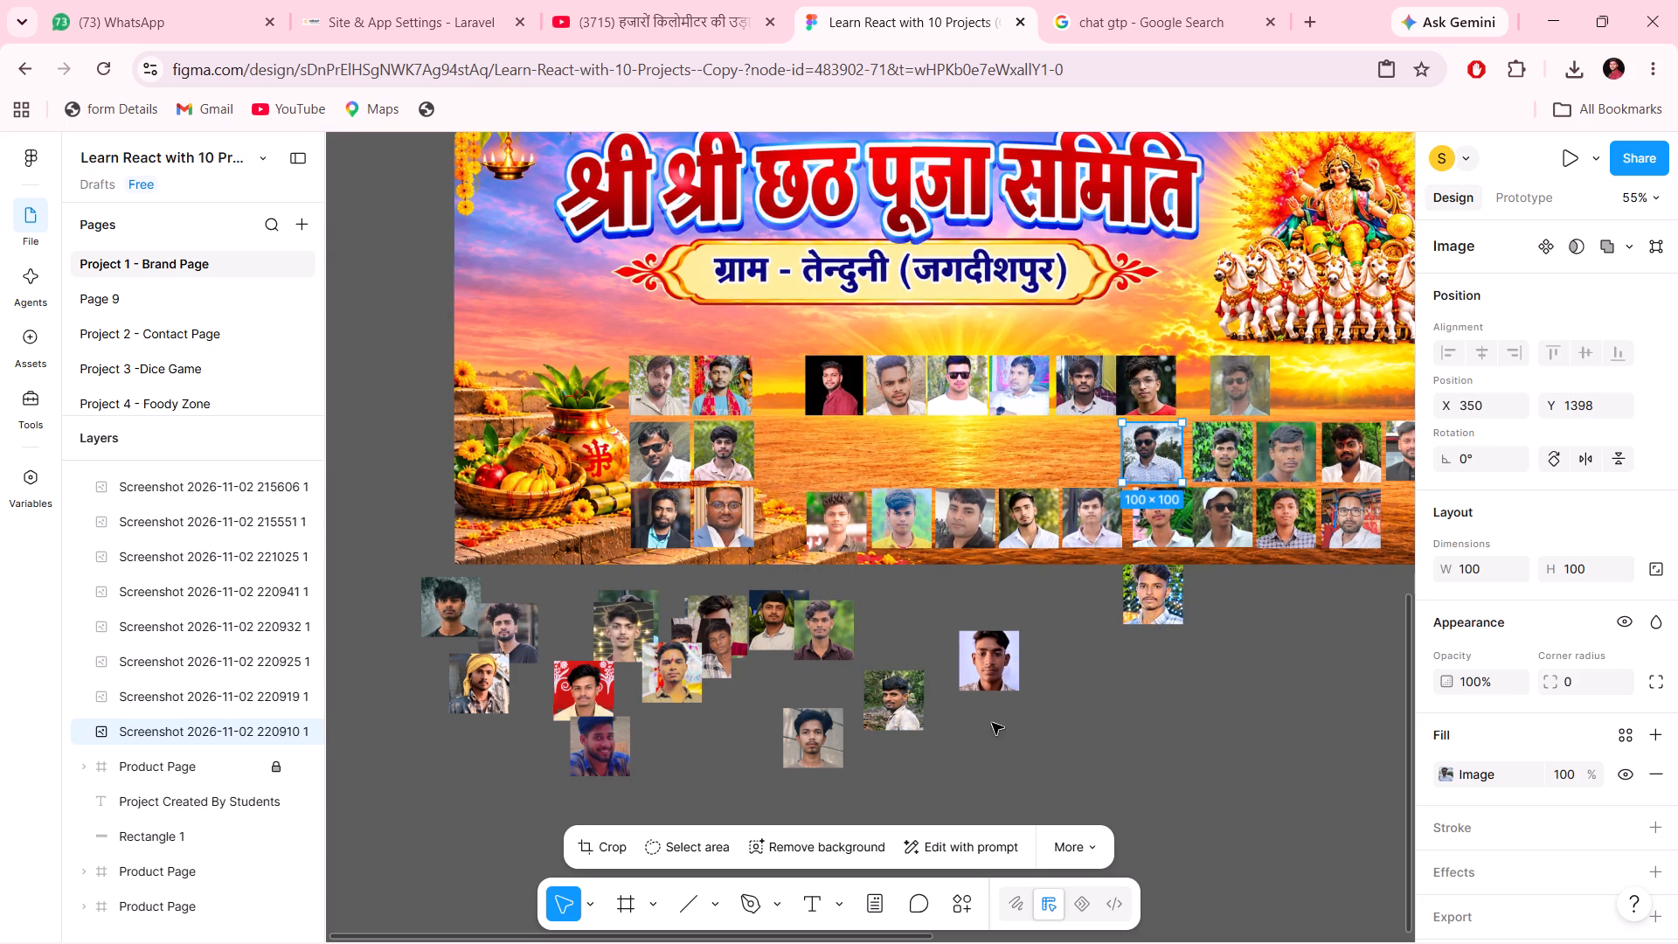
Move the lilac-background portrait from below the banner into the third row, just before the last portrait, at X 792, Y 1506.
{"action": "left_click_drag", "start_coordinate": [1007, 666], "coordinate": [1351, 533]}
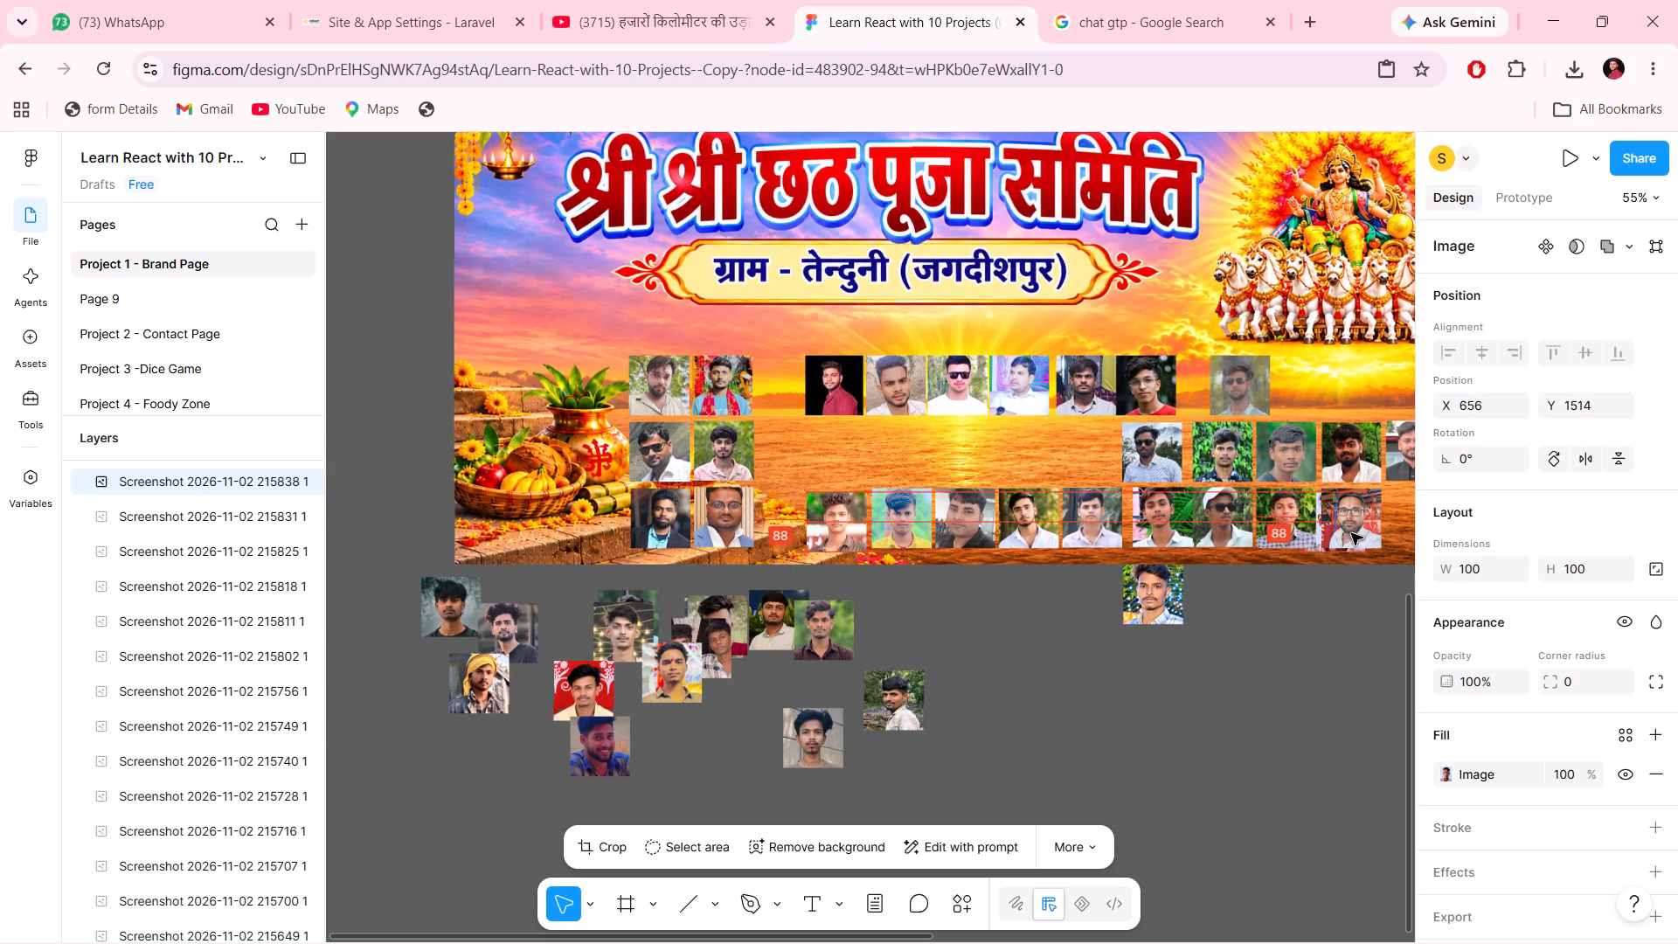
{"action": "left_click_drag", "start_coordinate": [1351, 533], "coordinate": [1340, 655]}
{"action": "scroll", "coordinate": [1067, 747], "scroll_direction": "left", "scroll_amount": 1}
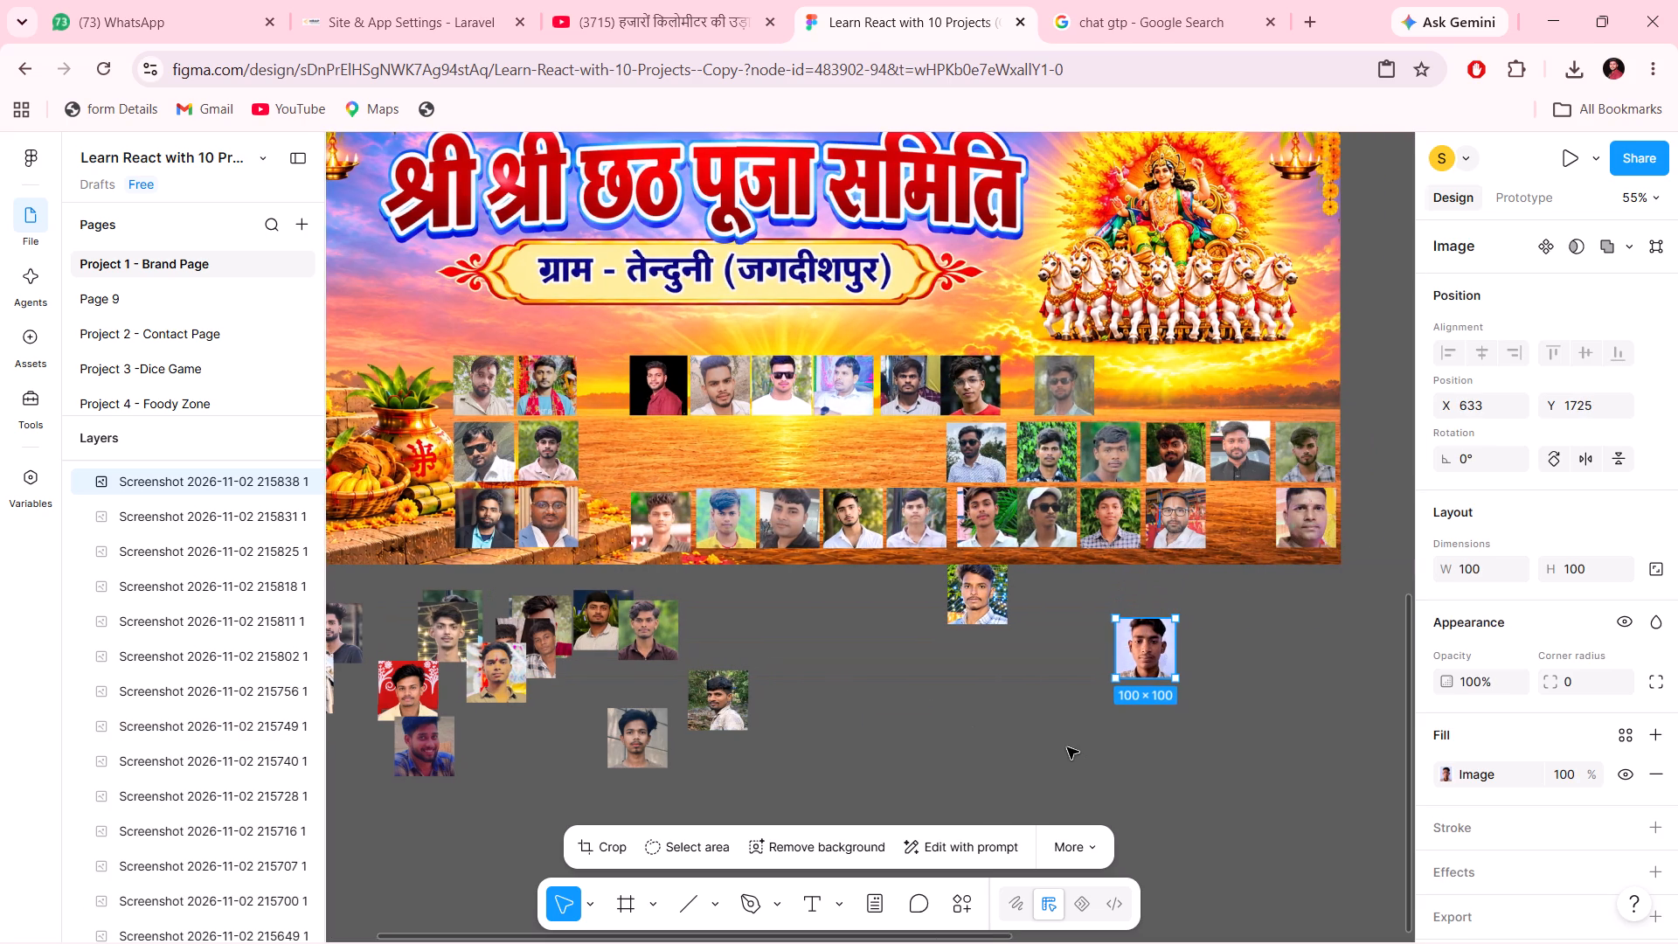
{"action": "scroll", "coordinate": [1067, 747], "scroll_direction": "left", "scroll_amount": 1}
{"action": "left_click_drag", "start_coordinate": [1155, 664], "coordinate": [1261, 530]}
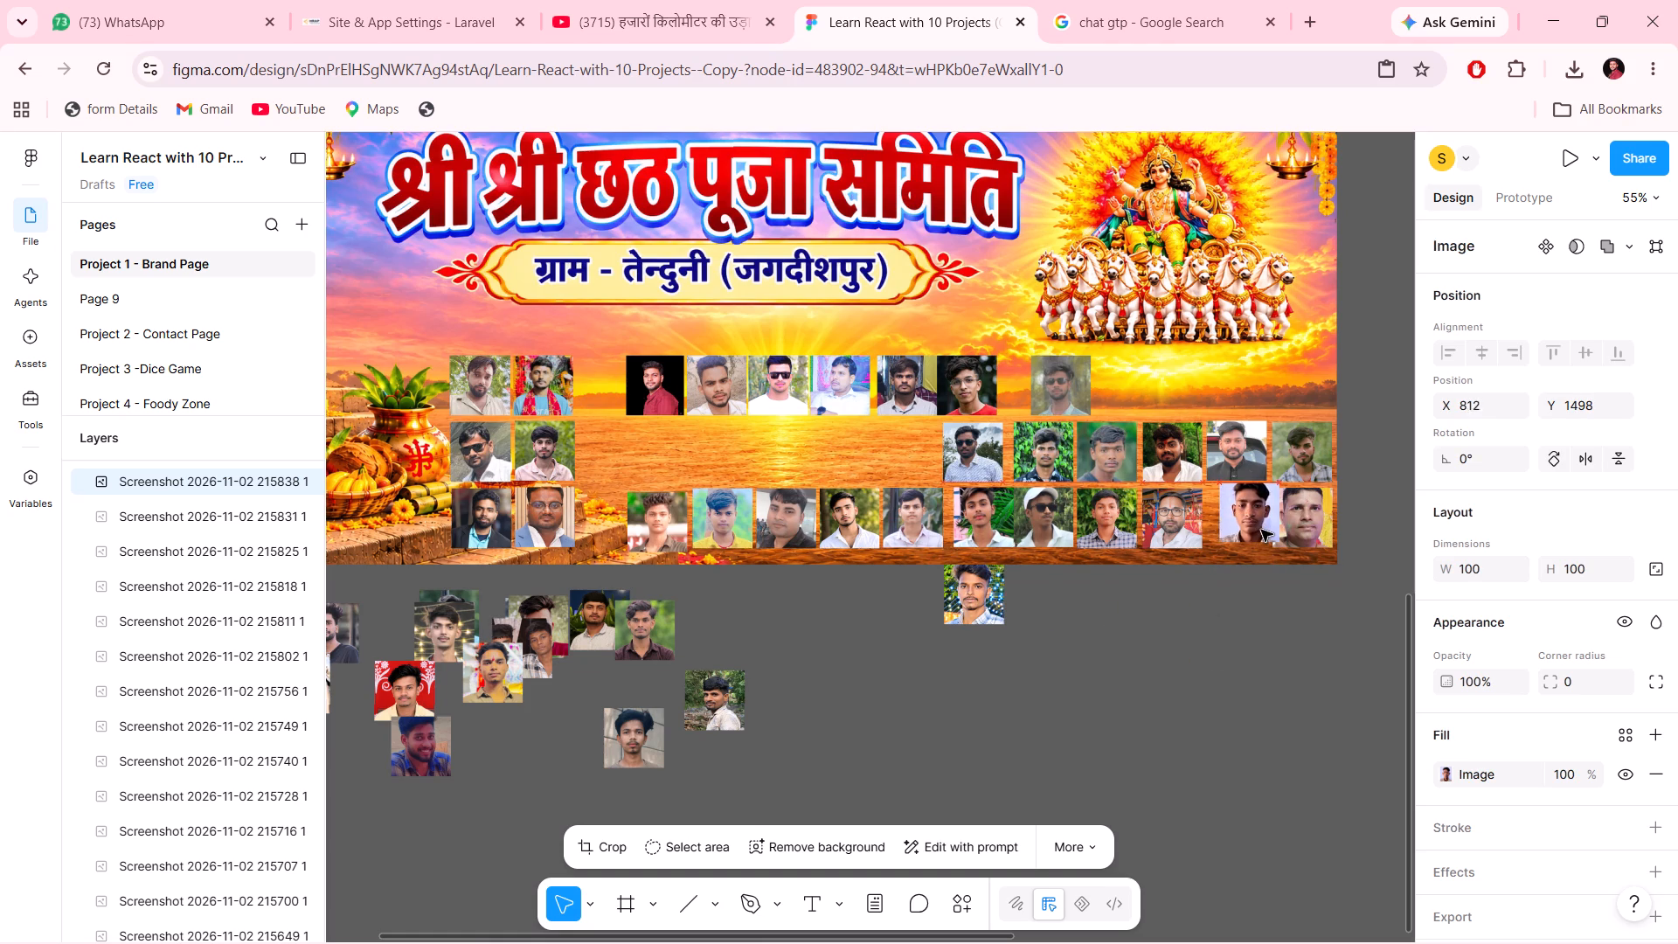
{"action": "left_click_drag", "start_coordinate": [1261, 530], "coordinate": [1250, 531]}
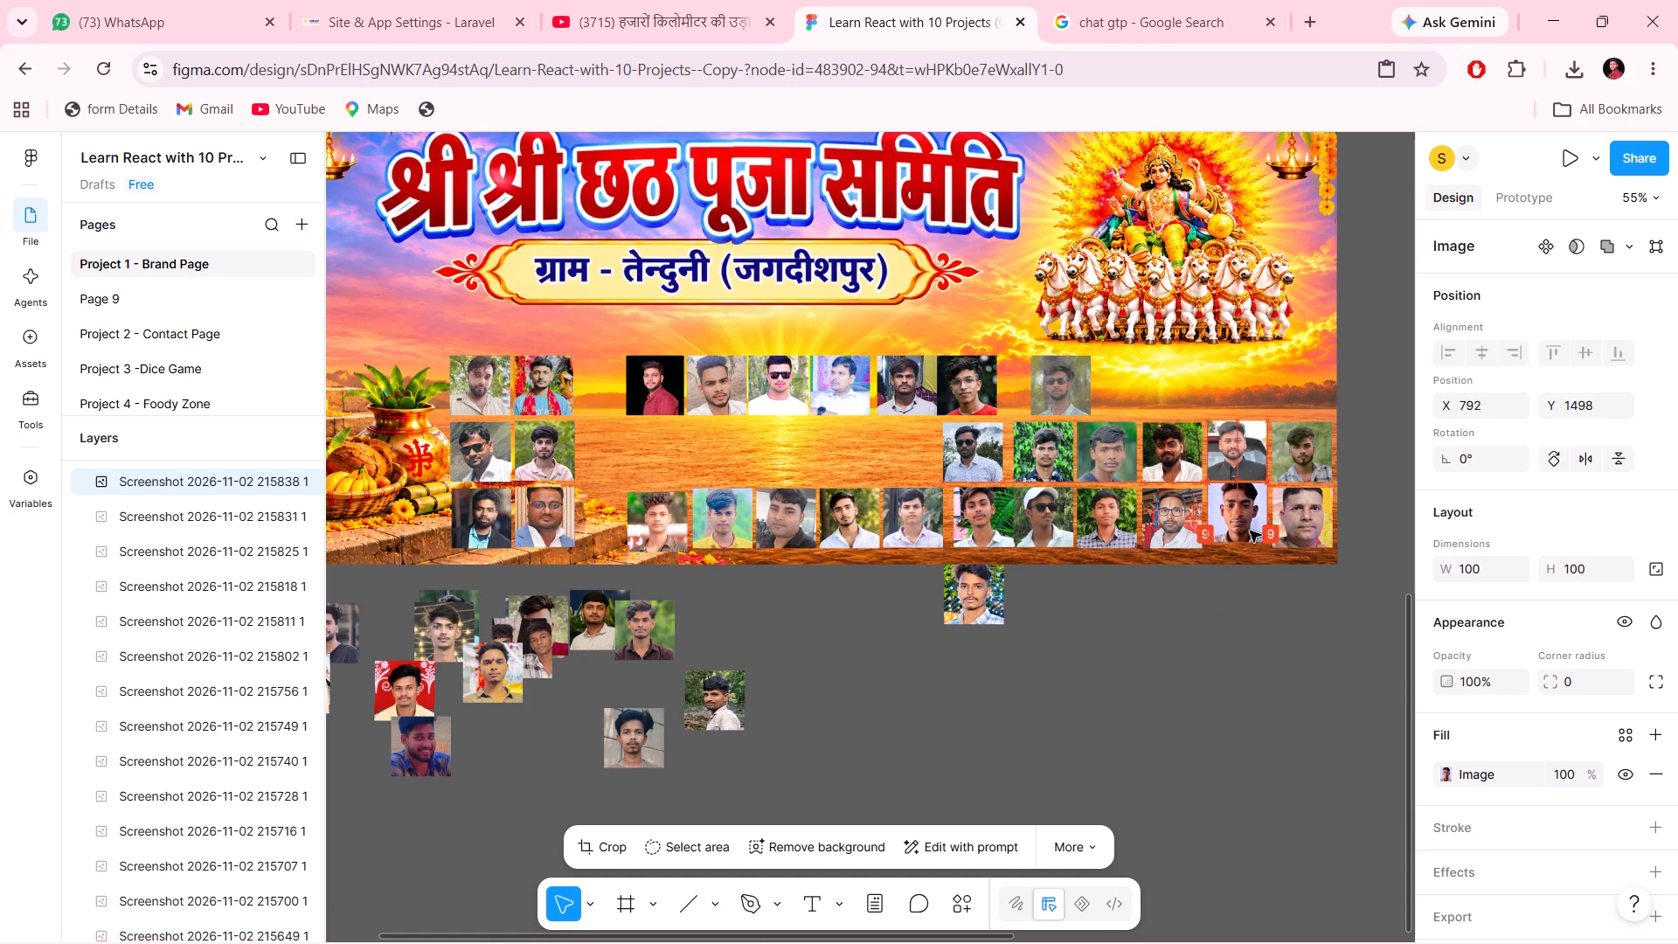
{"action": "left_click_drag", "start_coordinate": [1250, 531], "coordinate": [1252, 533]}
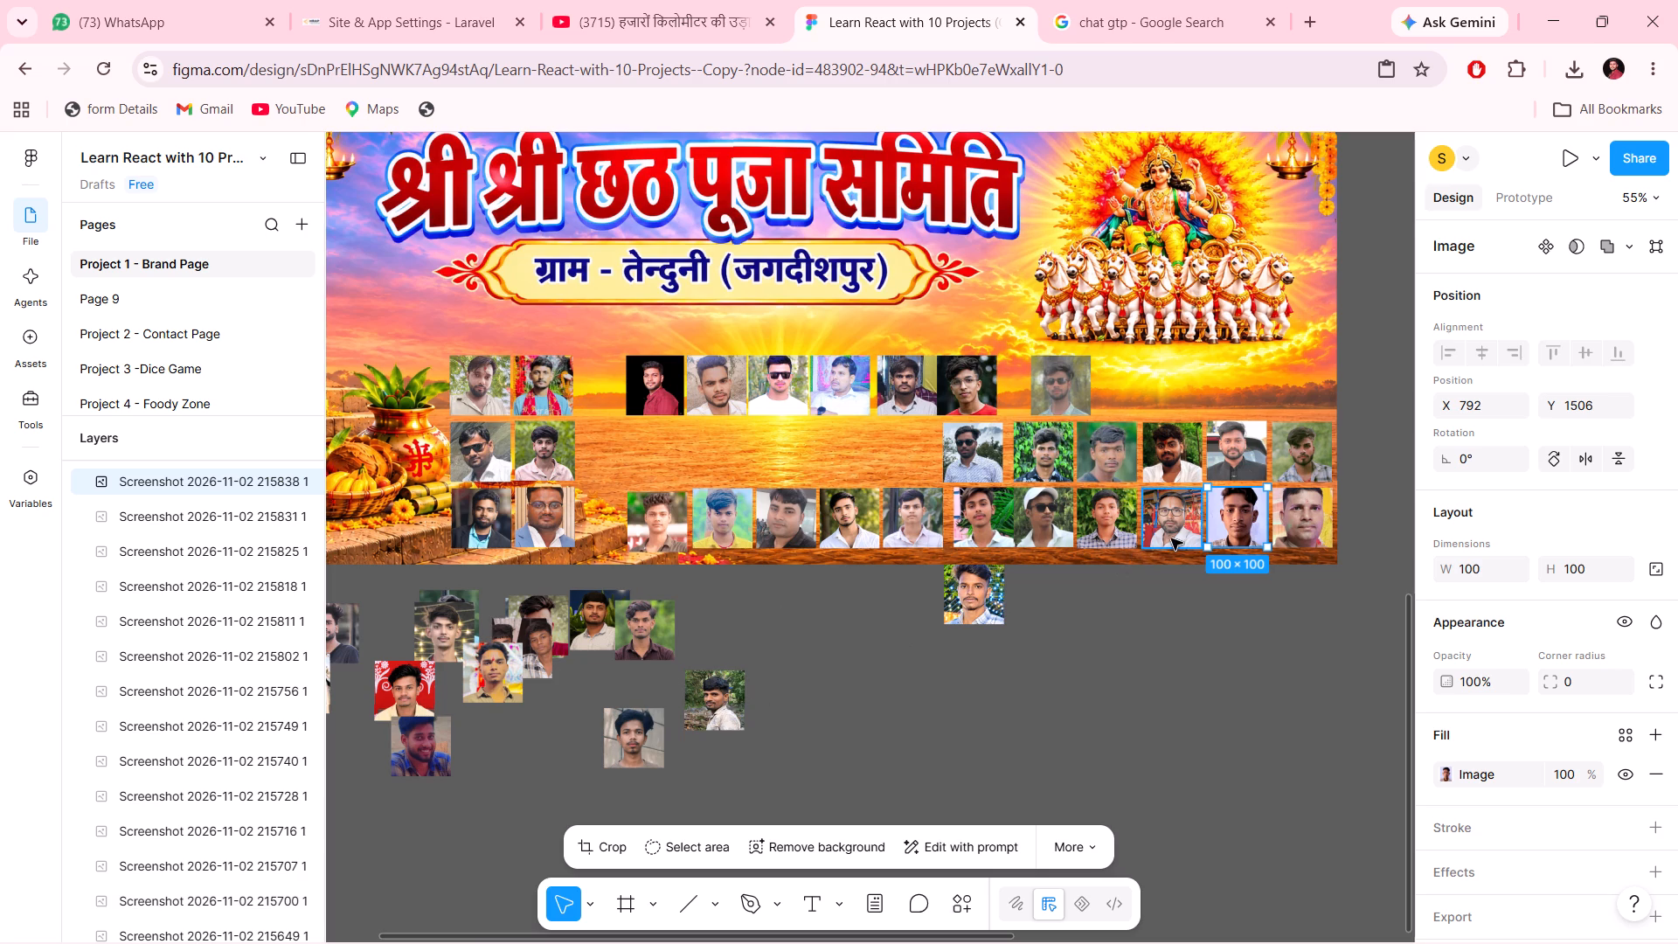
Move the third row's bespectacled portrait, just before the newly placed one, into the second row's third place at X -262, Y 1395.
{"action": "left_click_drag", "start_coordinate": [1174, 535], "coordinate": [626, 479]}
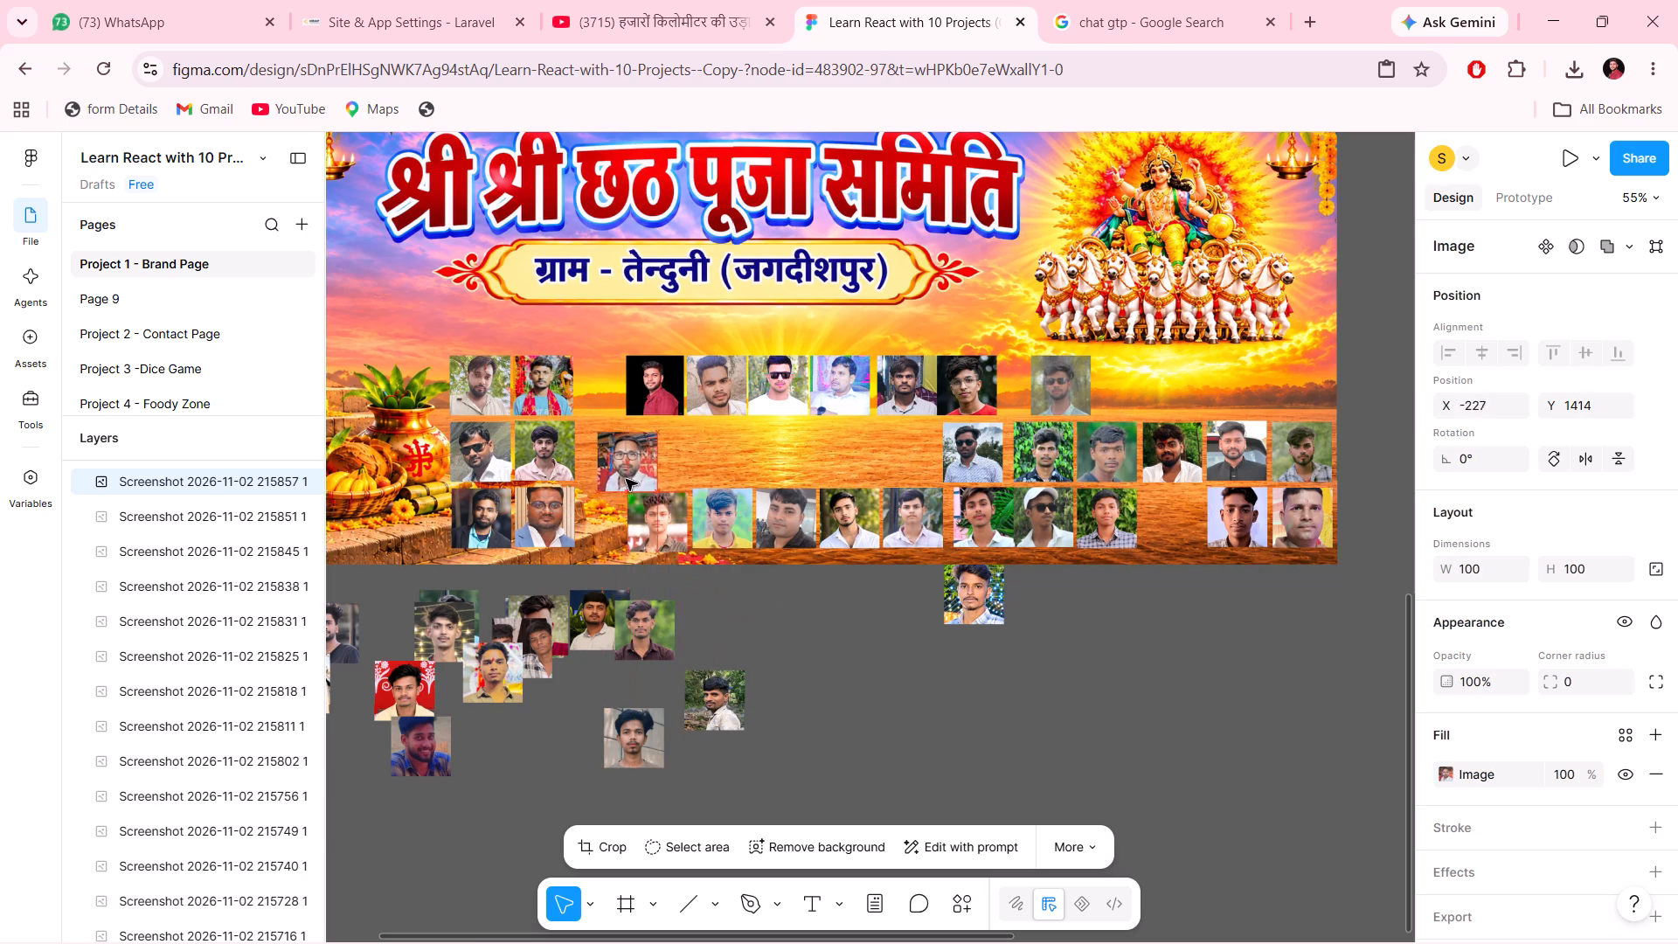
{"action": "left_click_drag", "start_coordinate": [626, 479], "coordinate": [611, 472]}
Move the first row's black-background, red-shirt portrait next to the second portrait, at X -265, Y 1286.
{"action": "left_click", "coordinate": [541, 393]}
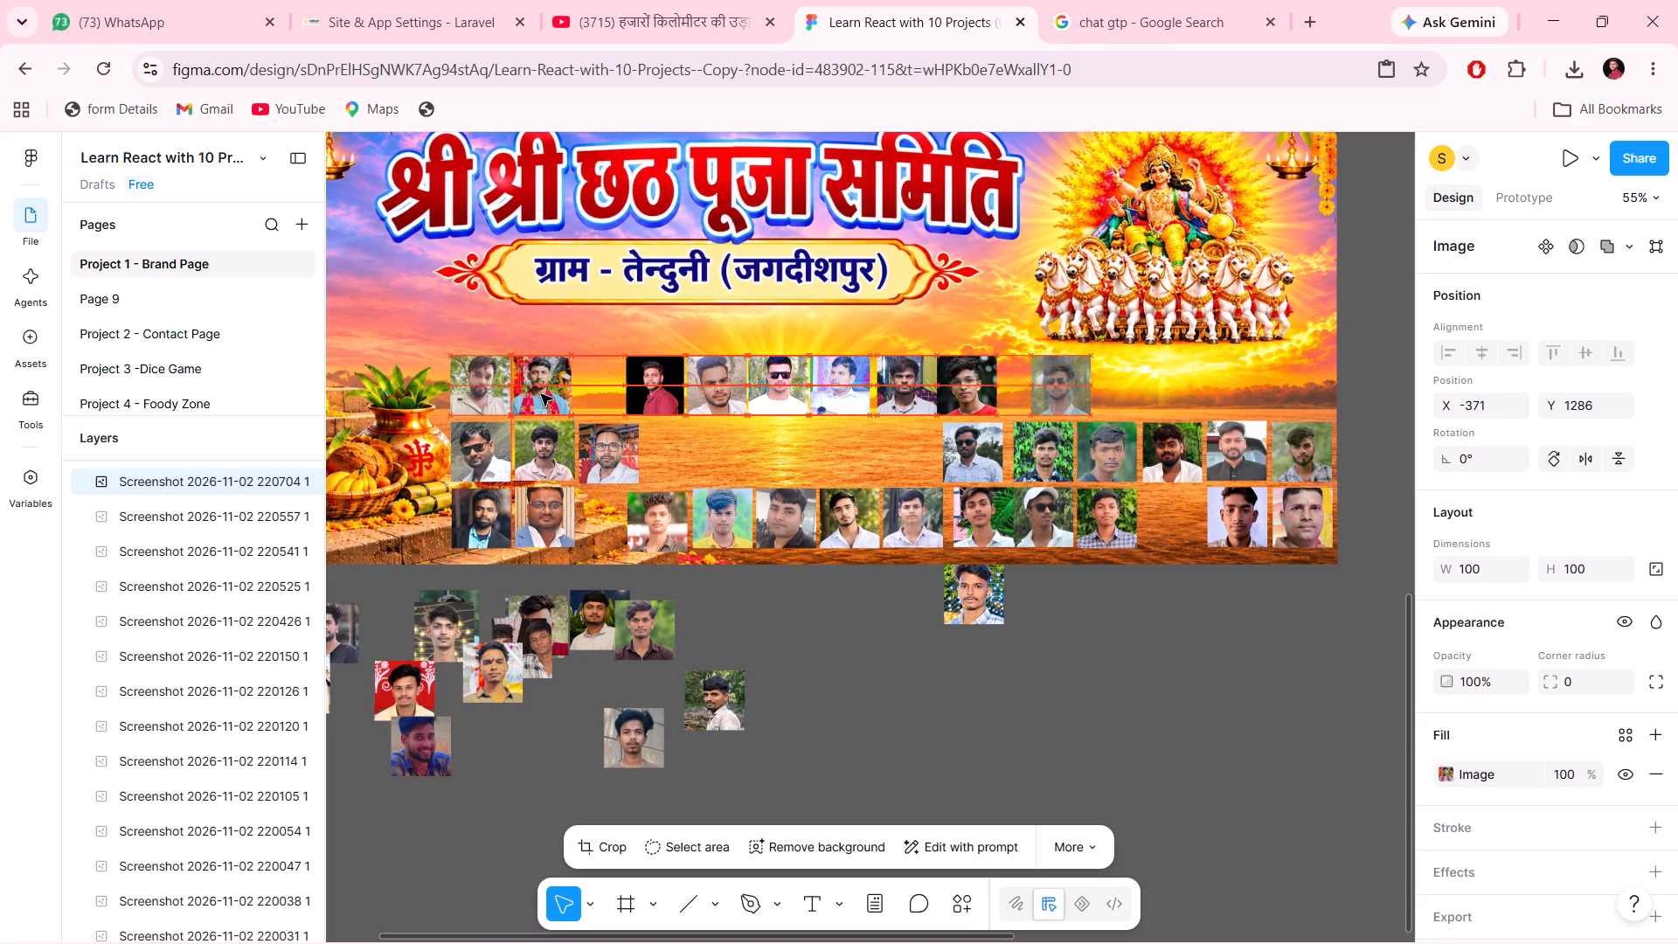
{"action": "left_click", "coordinate": [638, 389]}
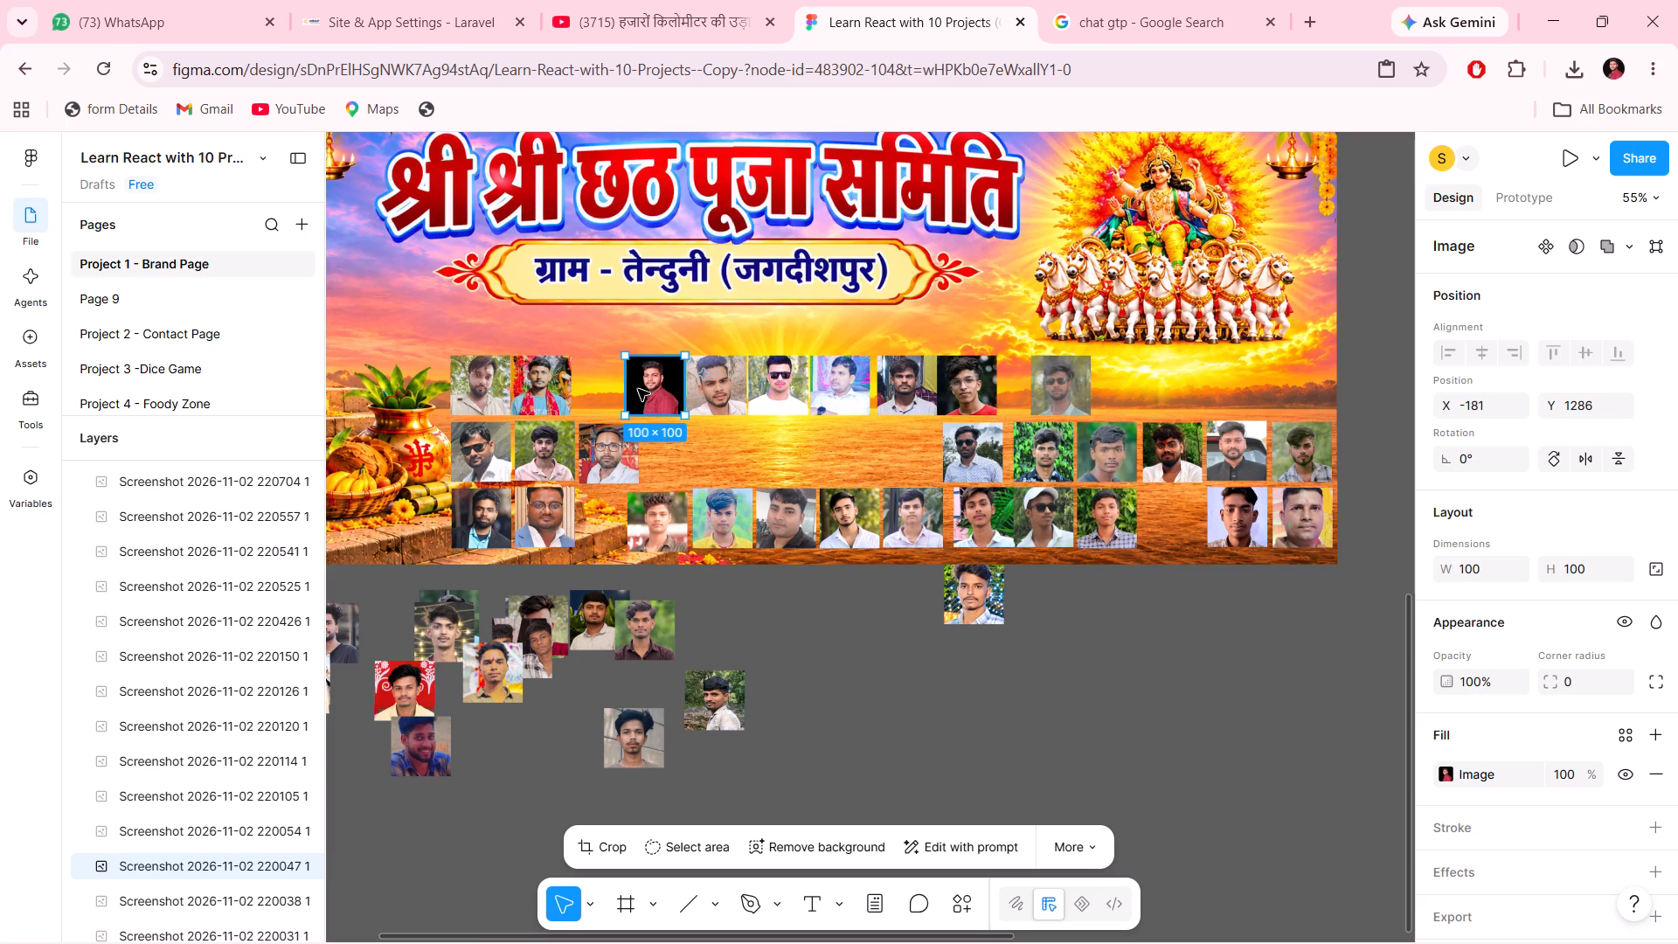
{"action": "left_click_drag", "start_coordinate": [638, 389], "coordinate": [583, 385]}
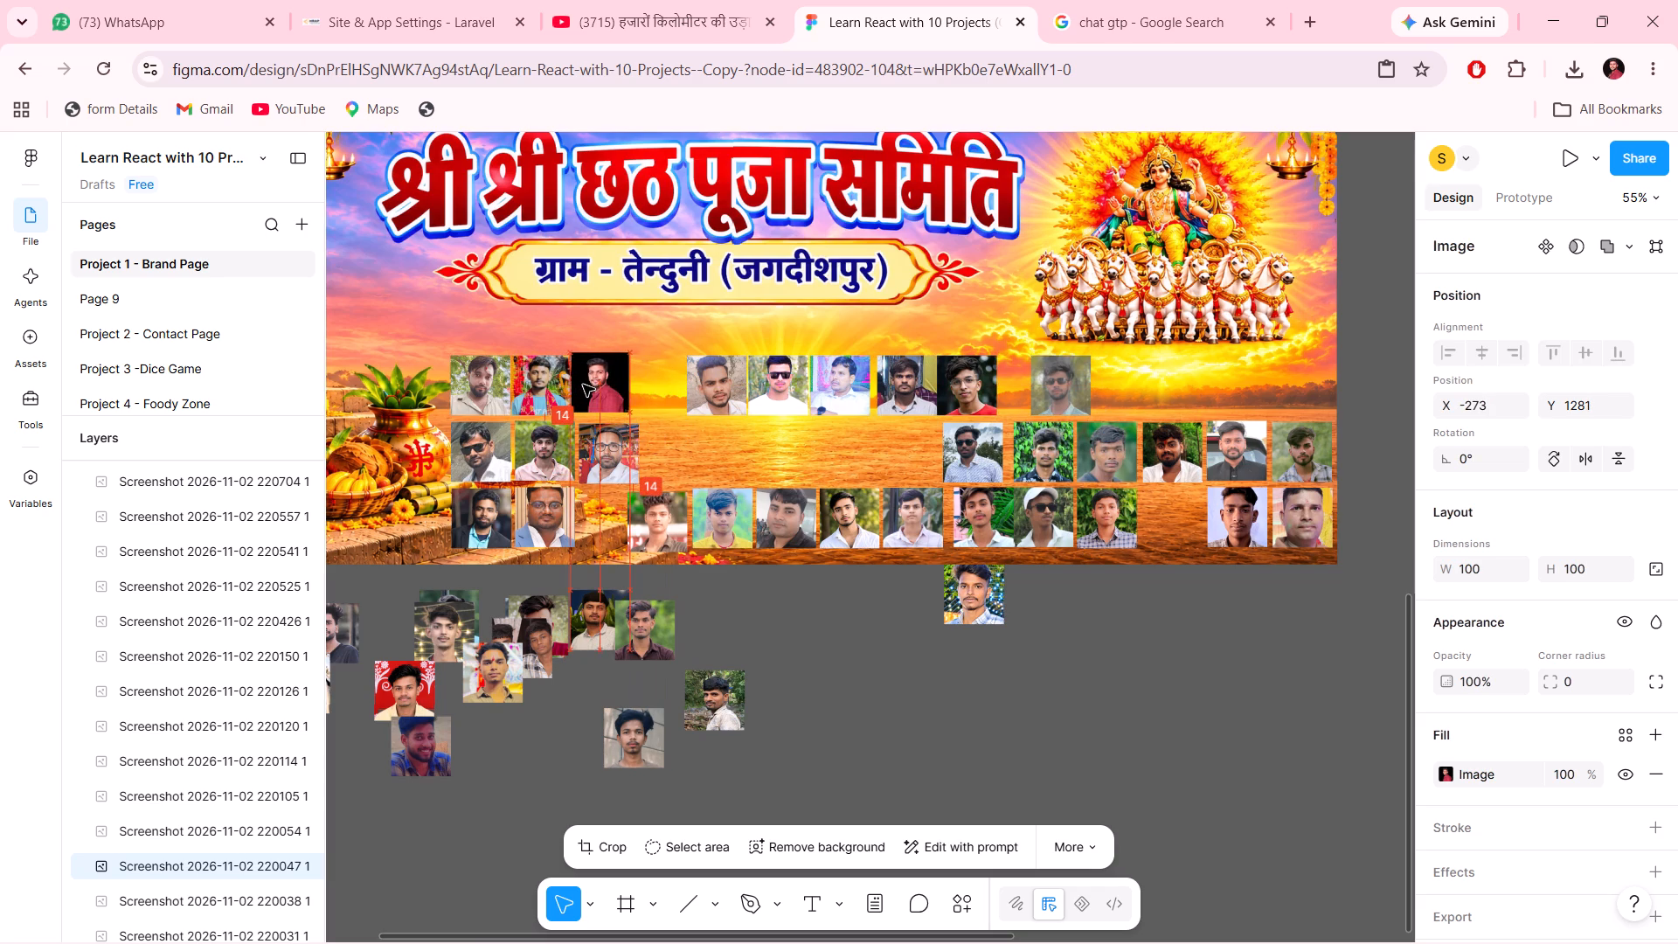
{"action": "left_click_drag", "start_coordinate": [583, 385], "coordinate": [586, 389]}
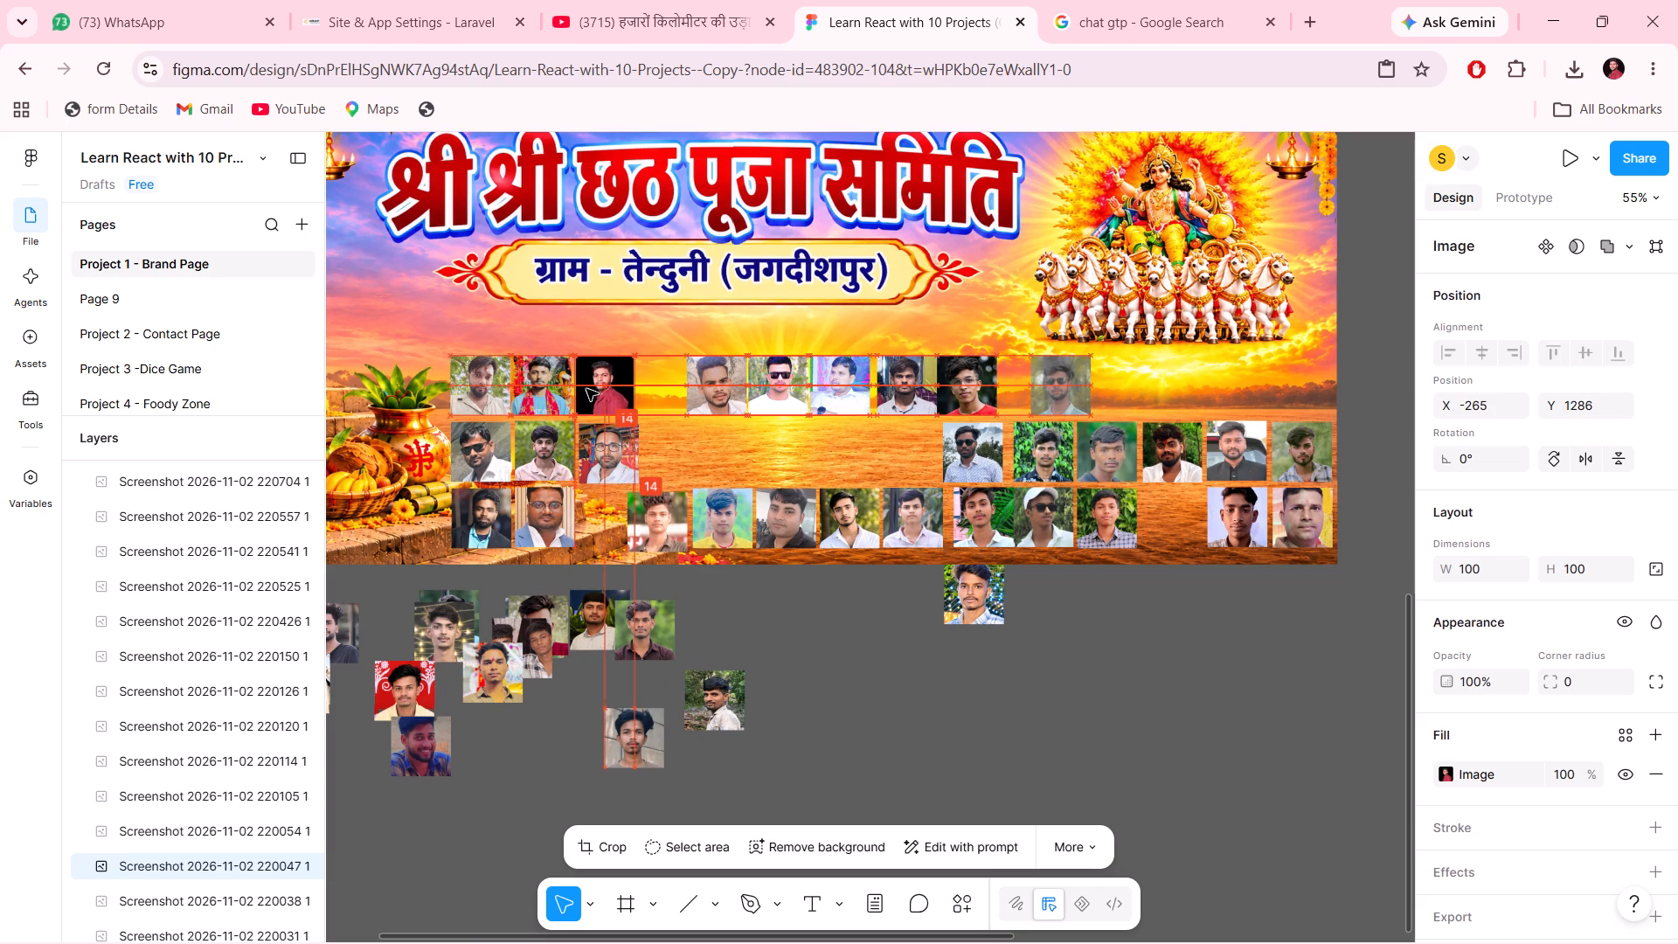
Close up the first row's fourth portrait to X -162, Y 1286 and bring the white-shirted sunglasses portrait beside it.
{"action": "left_click_drag", "start_coordinate": [722, 368], "coordinate": [669, 372]}
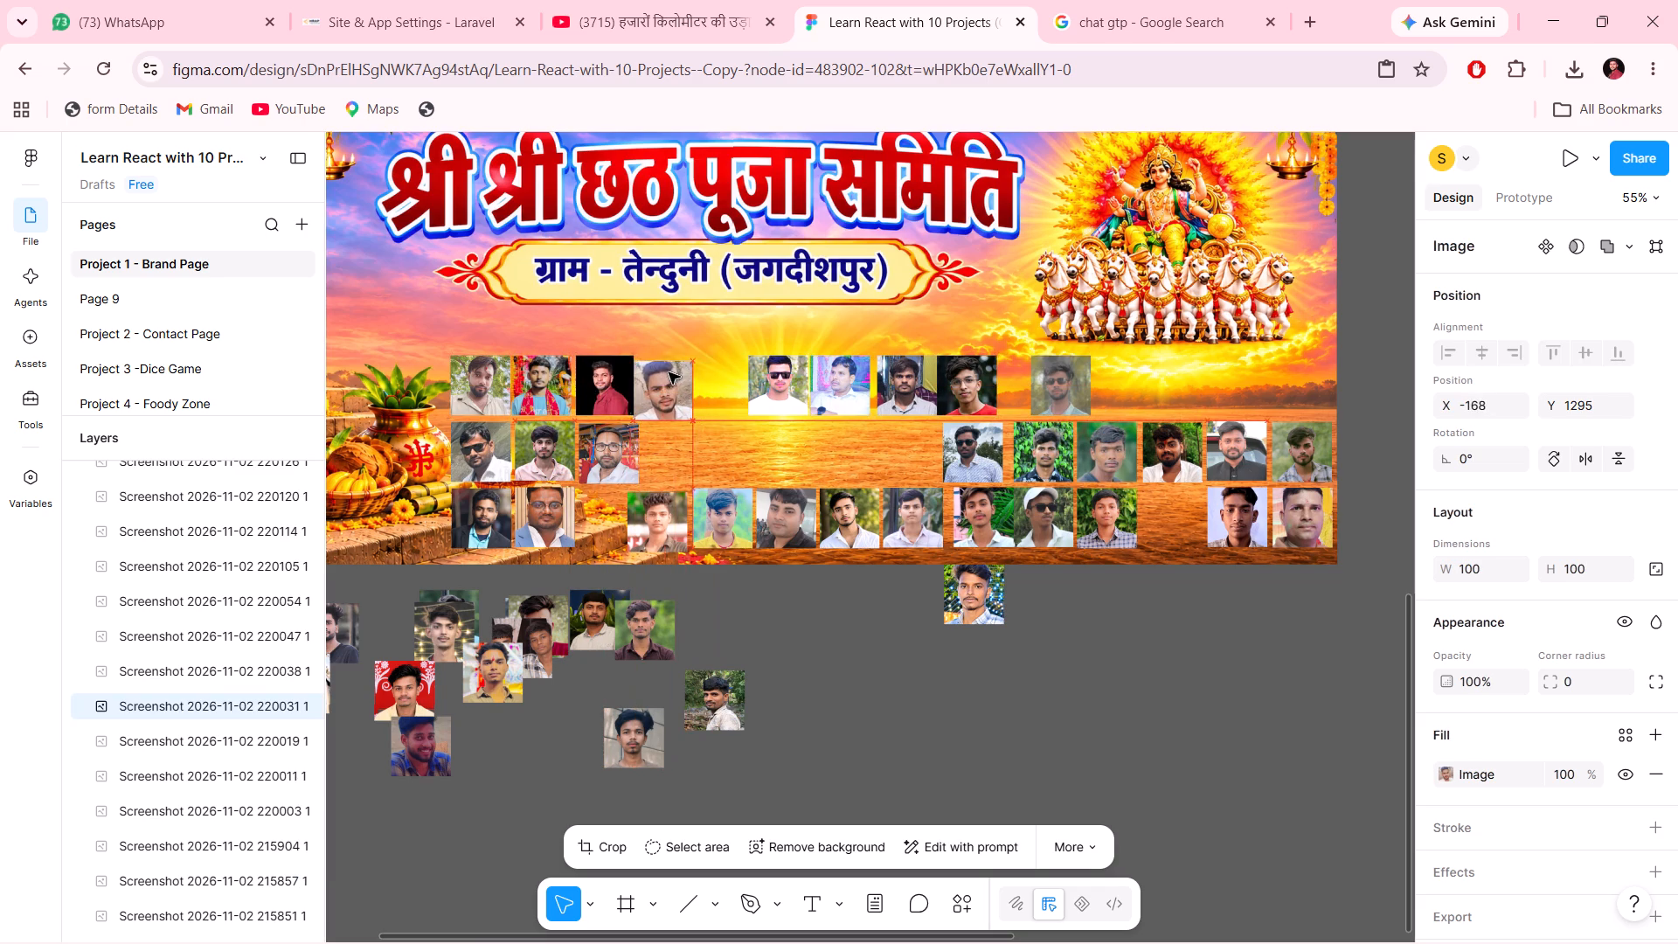
{"action": "left_click_drag", "start_coordinate": [669, 372], "coordinate": [674, 368]}
{"action": "left_click_drag", "start_coordinate": [786, 376], "coordinate": [780, 376]}
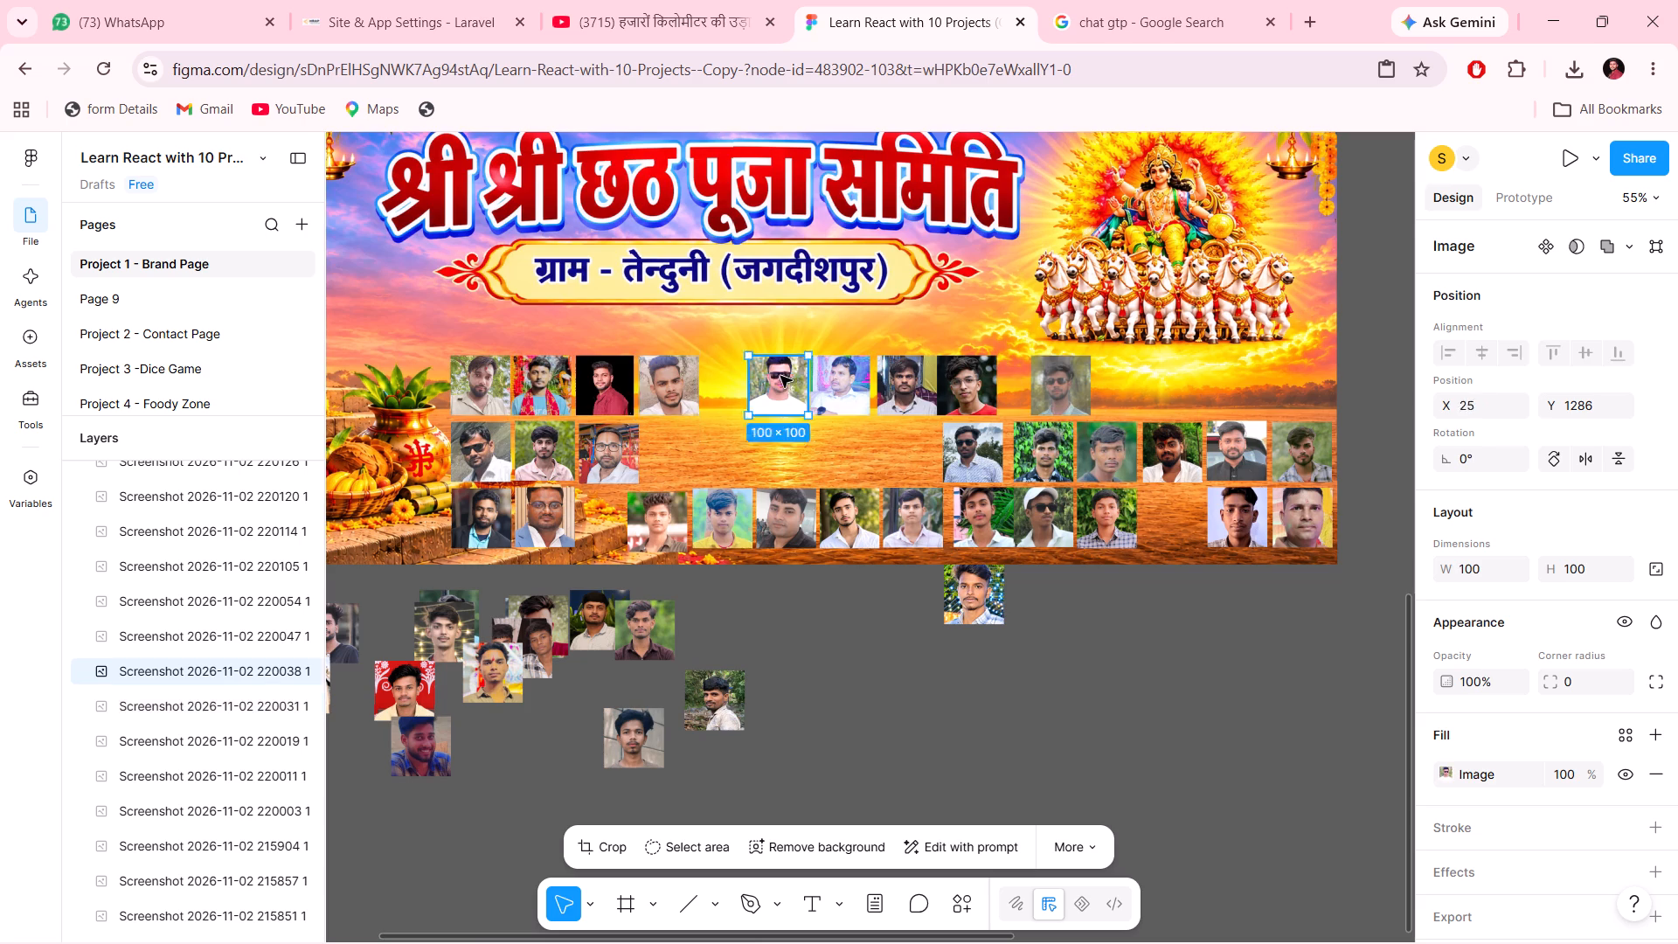
{"action": "left_click_drag", "start_coordinate": [780, 376], "coordinate": [738, 378]}
{"action": "left_click", "coordinate": [676, 385]}
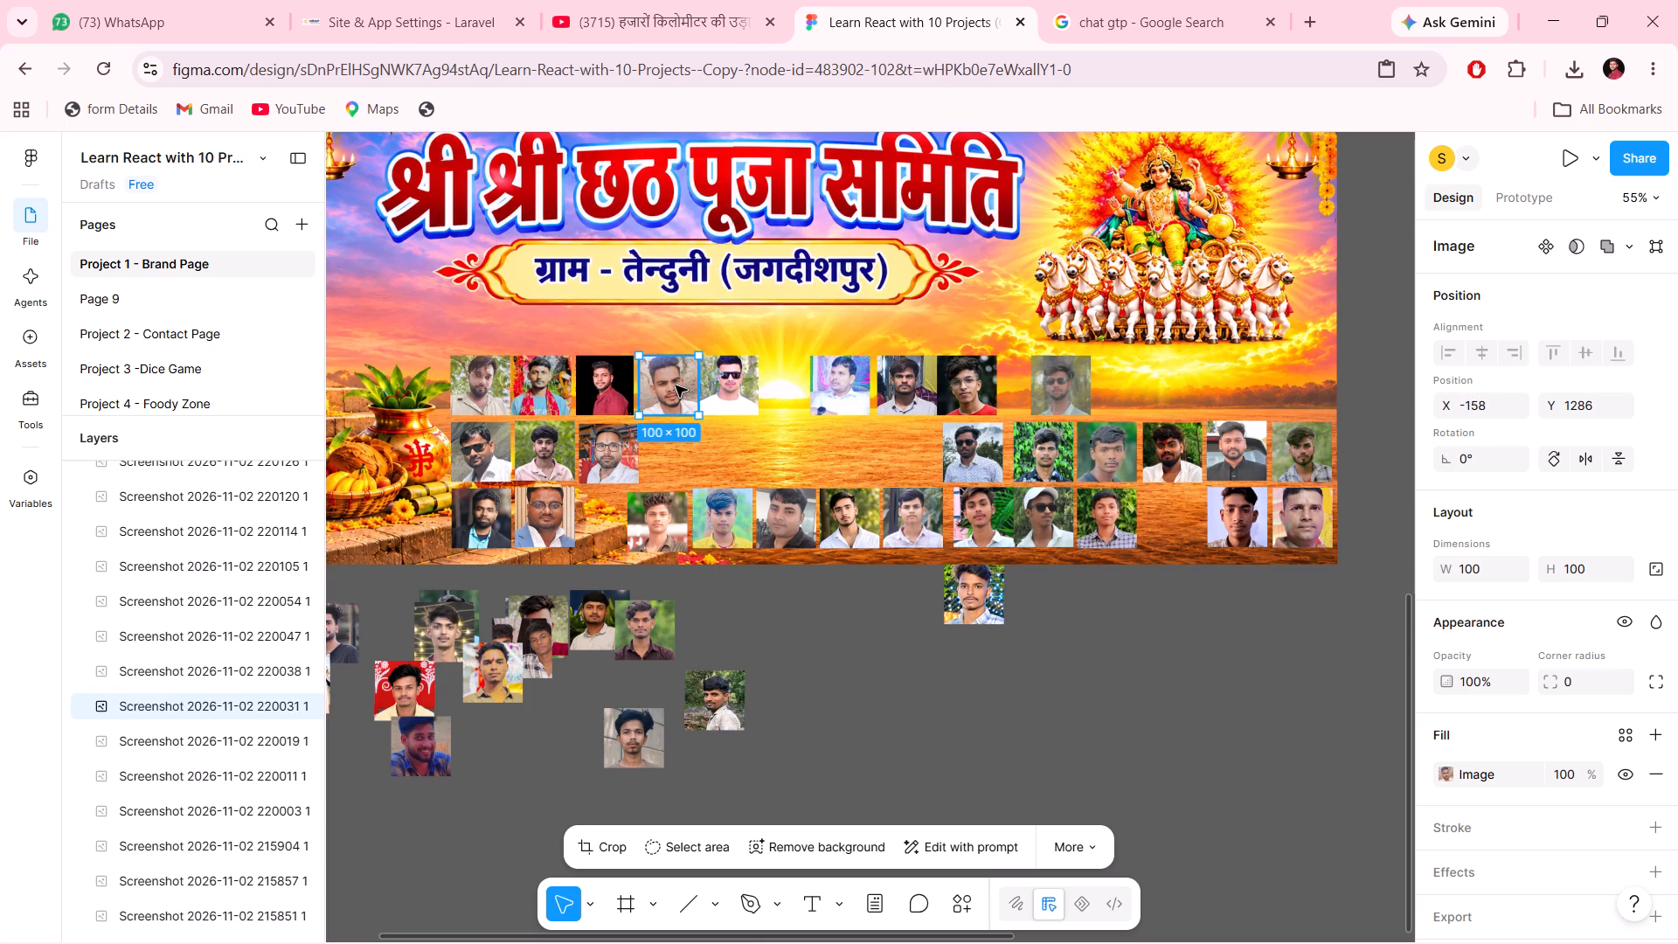
{"action": "key", "text": "Left"}
{"action": "key", "text": "Left"}
{"action": "key", "text": "Left"}
{"action": "key", "text": "Left"}
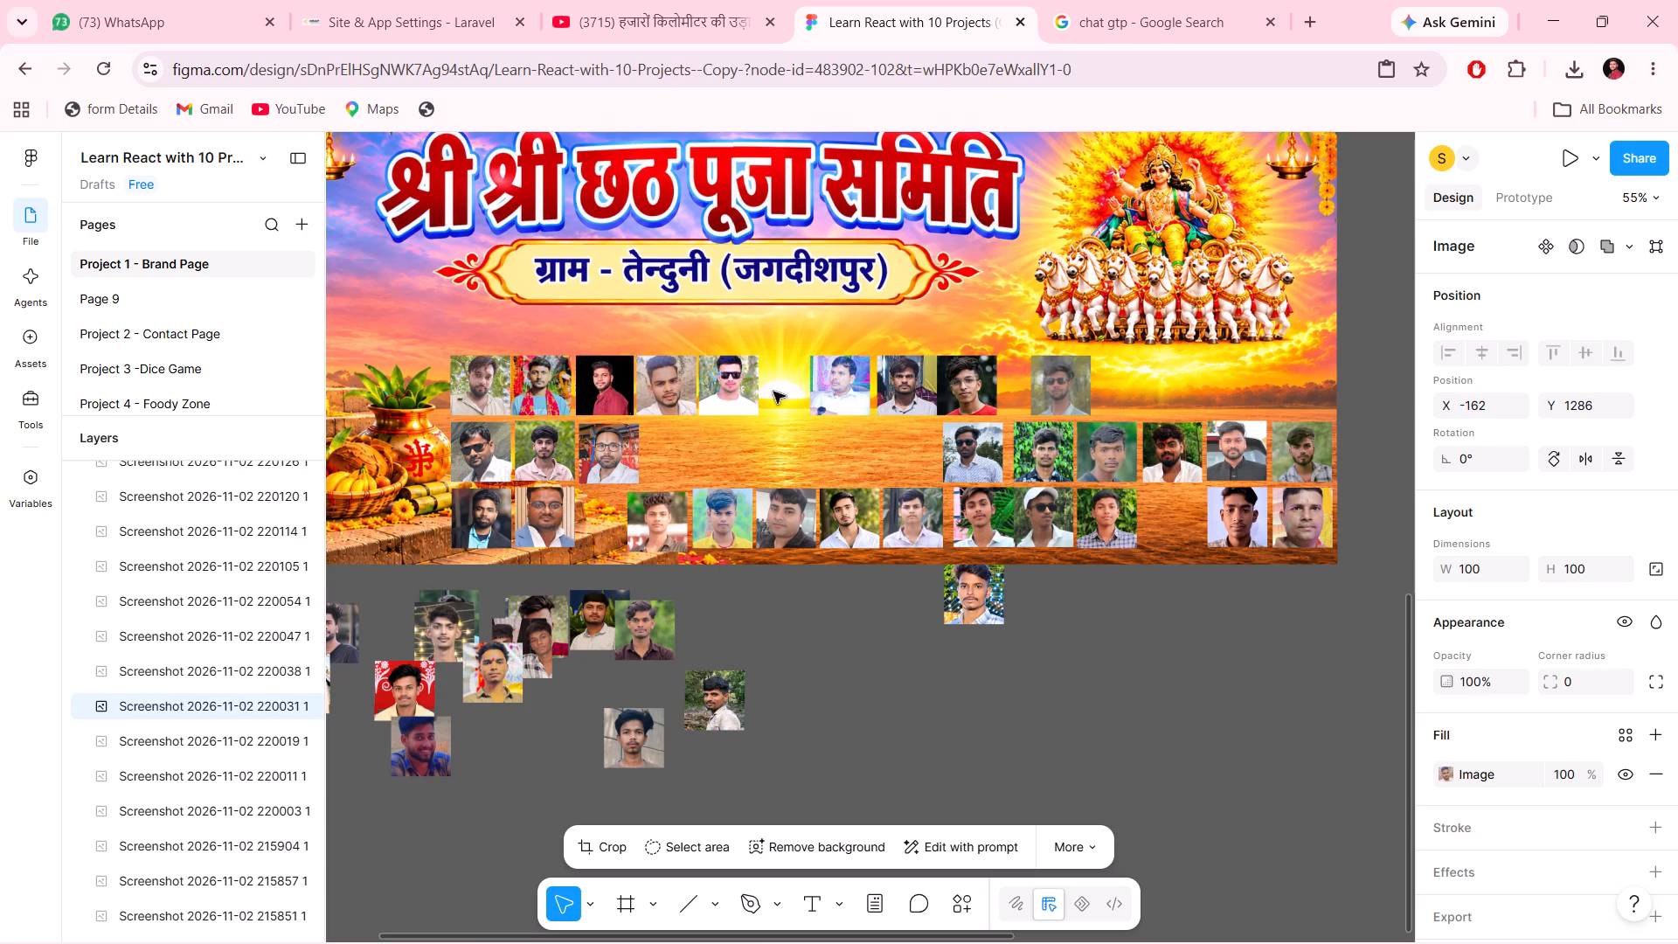
Move the first row's lilac-toned portrait beside the white-shirted sunglasses portrait, at X 44, Y 1286.
{"action": "left_click_drag", "start_coordinate": [853, 387], "coordinate": [815, 387]}
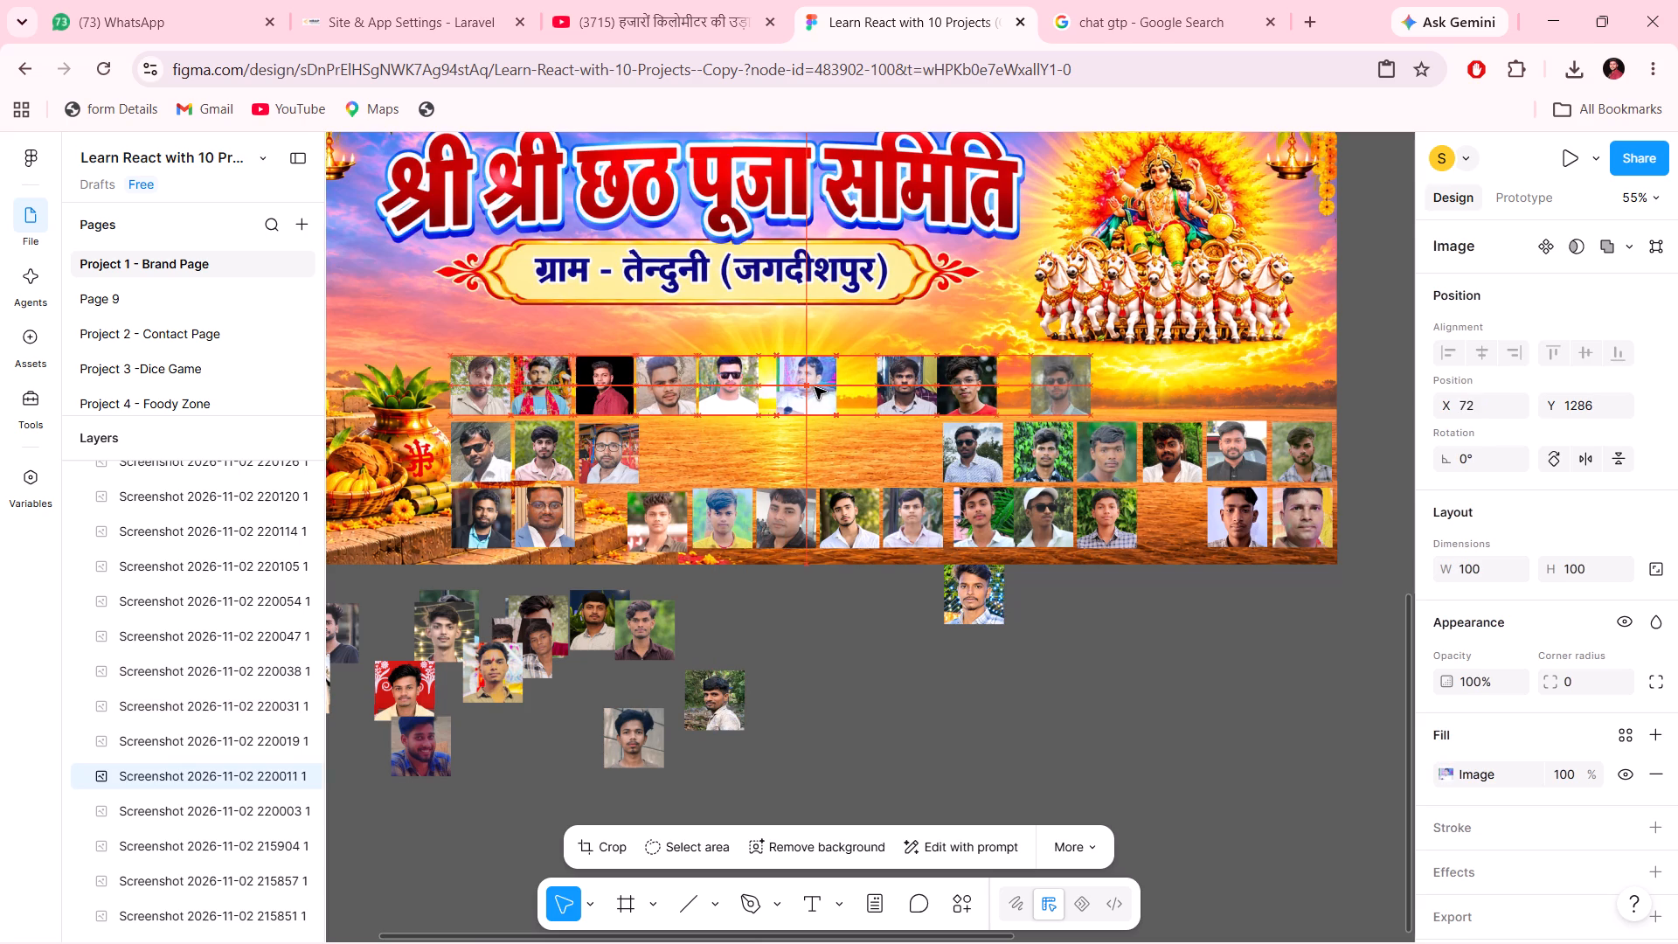
{"action": "left_click_drag", "start_coordinate": [815, 387], "coordinate": [803, 386]}
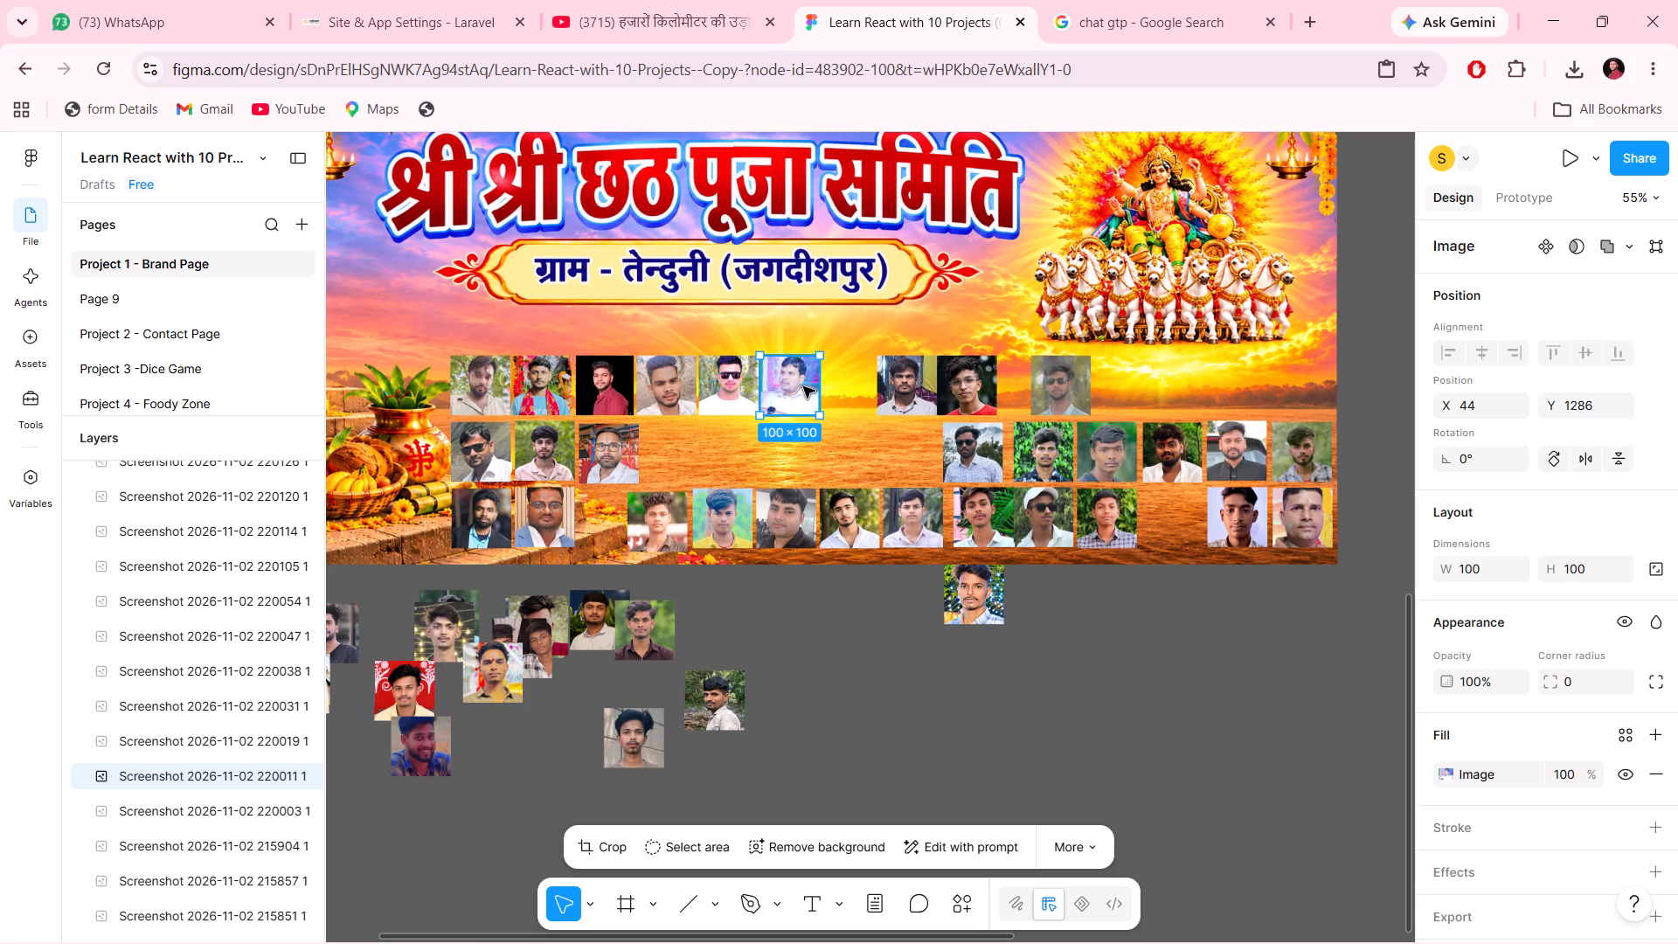
Move the first row's seventh portrait beside the lilac-toned one and fine-tune it to X 147, Y 1286.
{"action": "left_click_drag", "start_coordinate": [921, 383], "coordinate": [875, 385]}
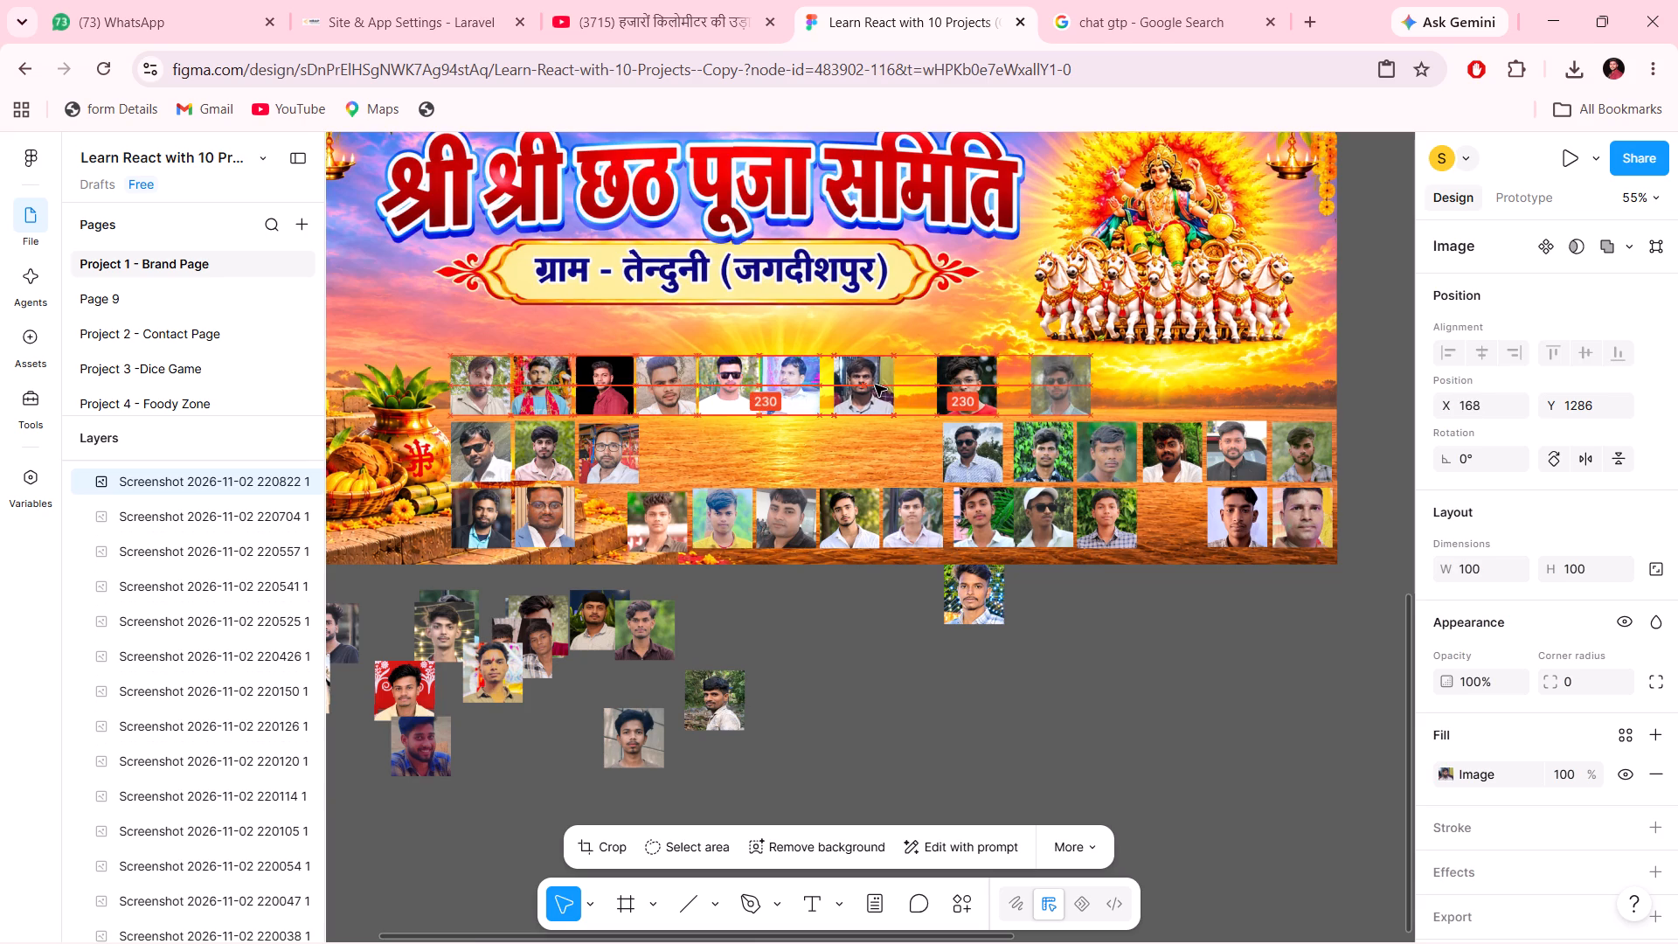
{"action": "left_click_drag", "start_coordinate": [875, 385], "coordinate": [868, 385]}
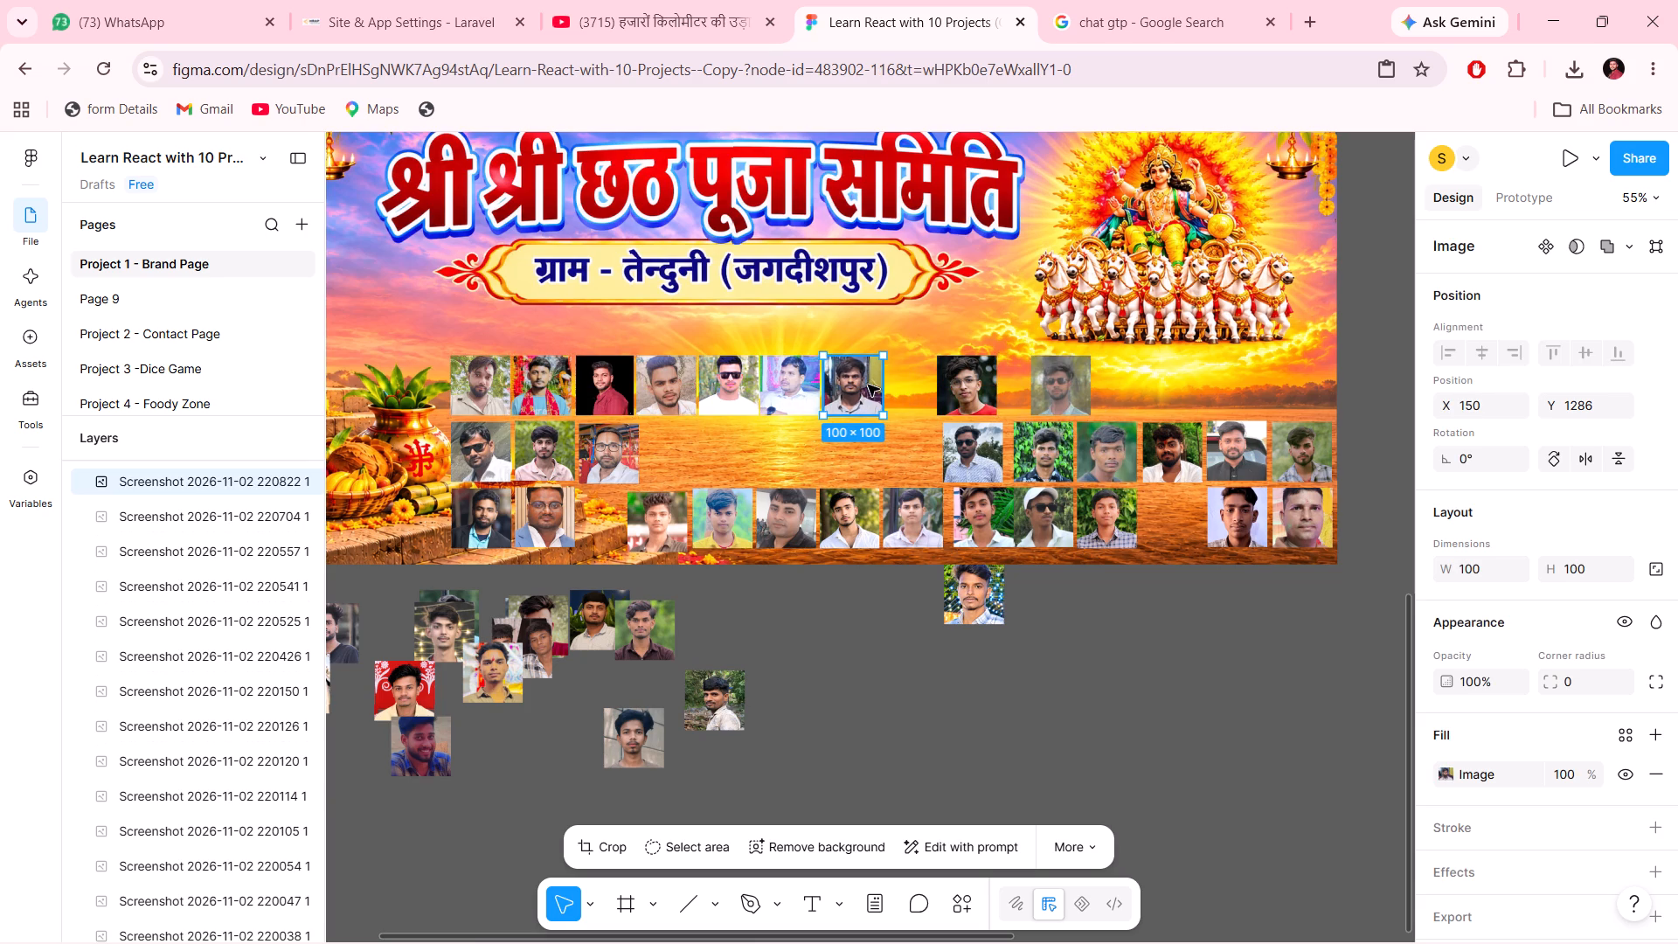
{"action": "key", "text": "Left"}
{"action": "key", "text": "Left"}
{"action": "key", "text": "Left"}
{"action": "key", "text": "Left"}
{"action": "key", "text": "Left"}
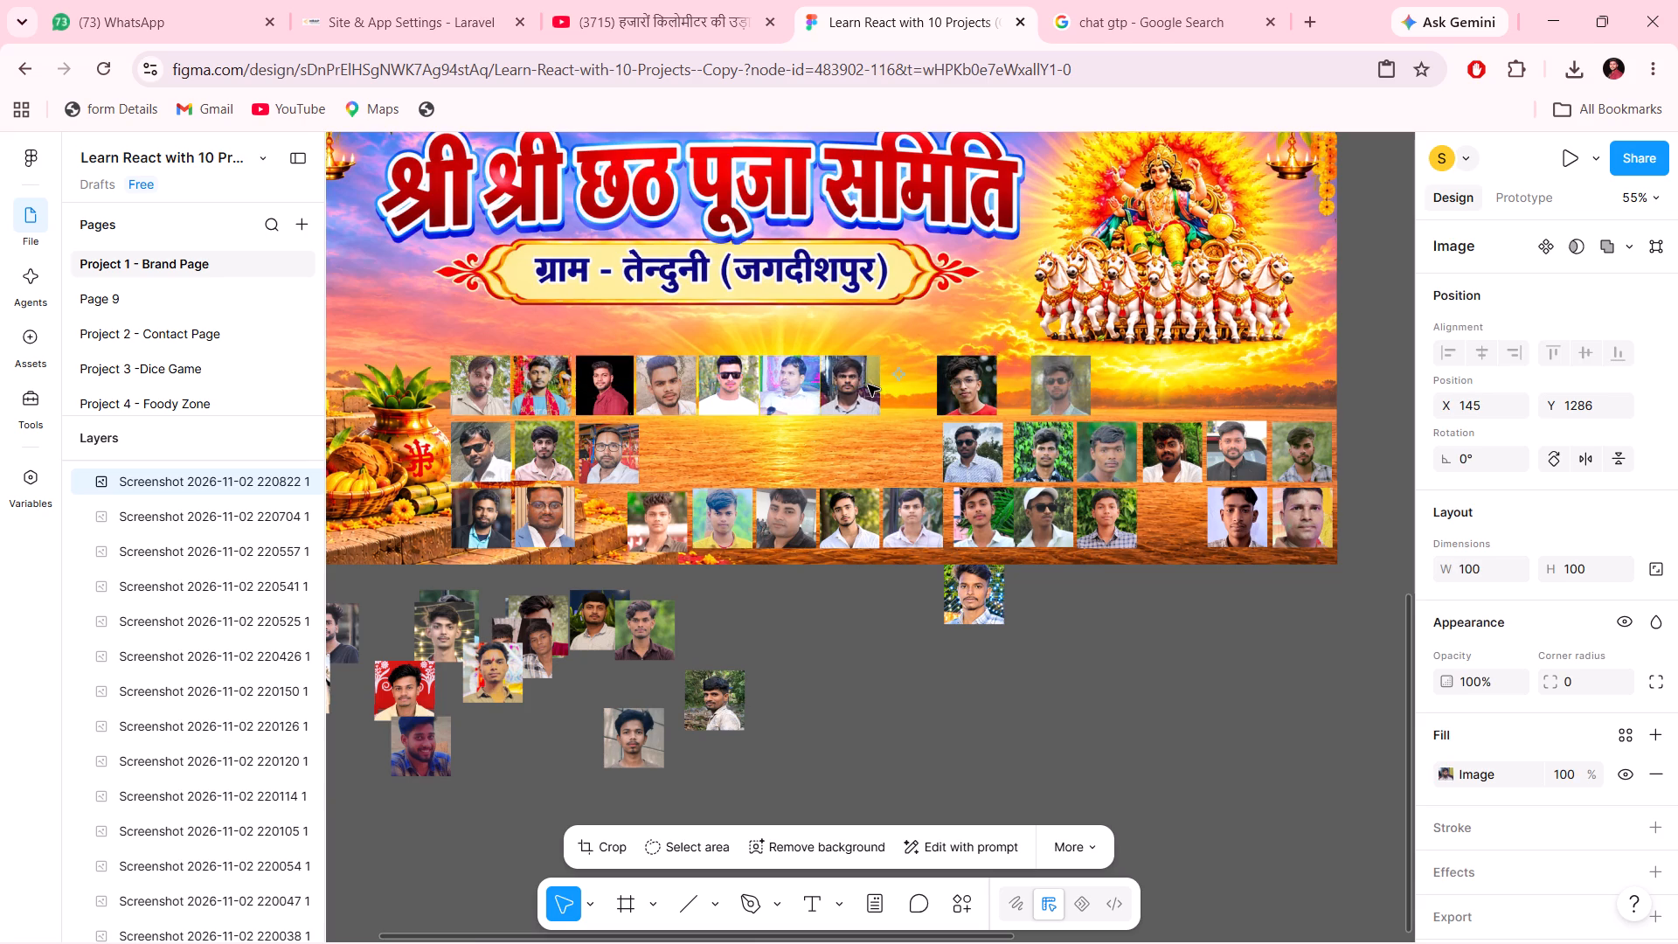
{"action": "key", "text": "Right"}
{"action": "key", "text": "Right"}
Move the first row's dark-background eighth portrait beside the seventh, at X 251, Y 1286.
{"action": "left_click_drag", "start_coordinate": [988, 384], "coordinate": [956, 382]}
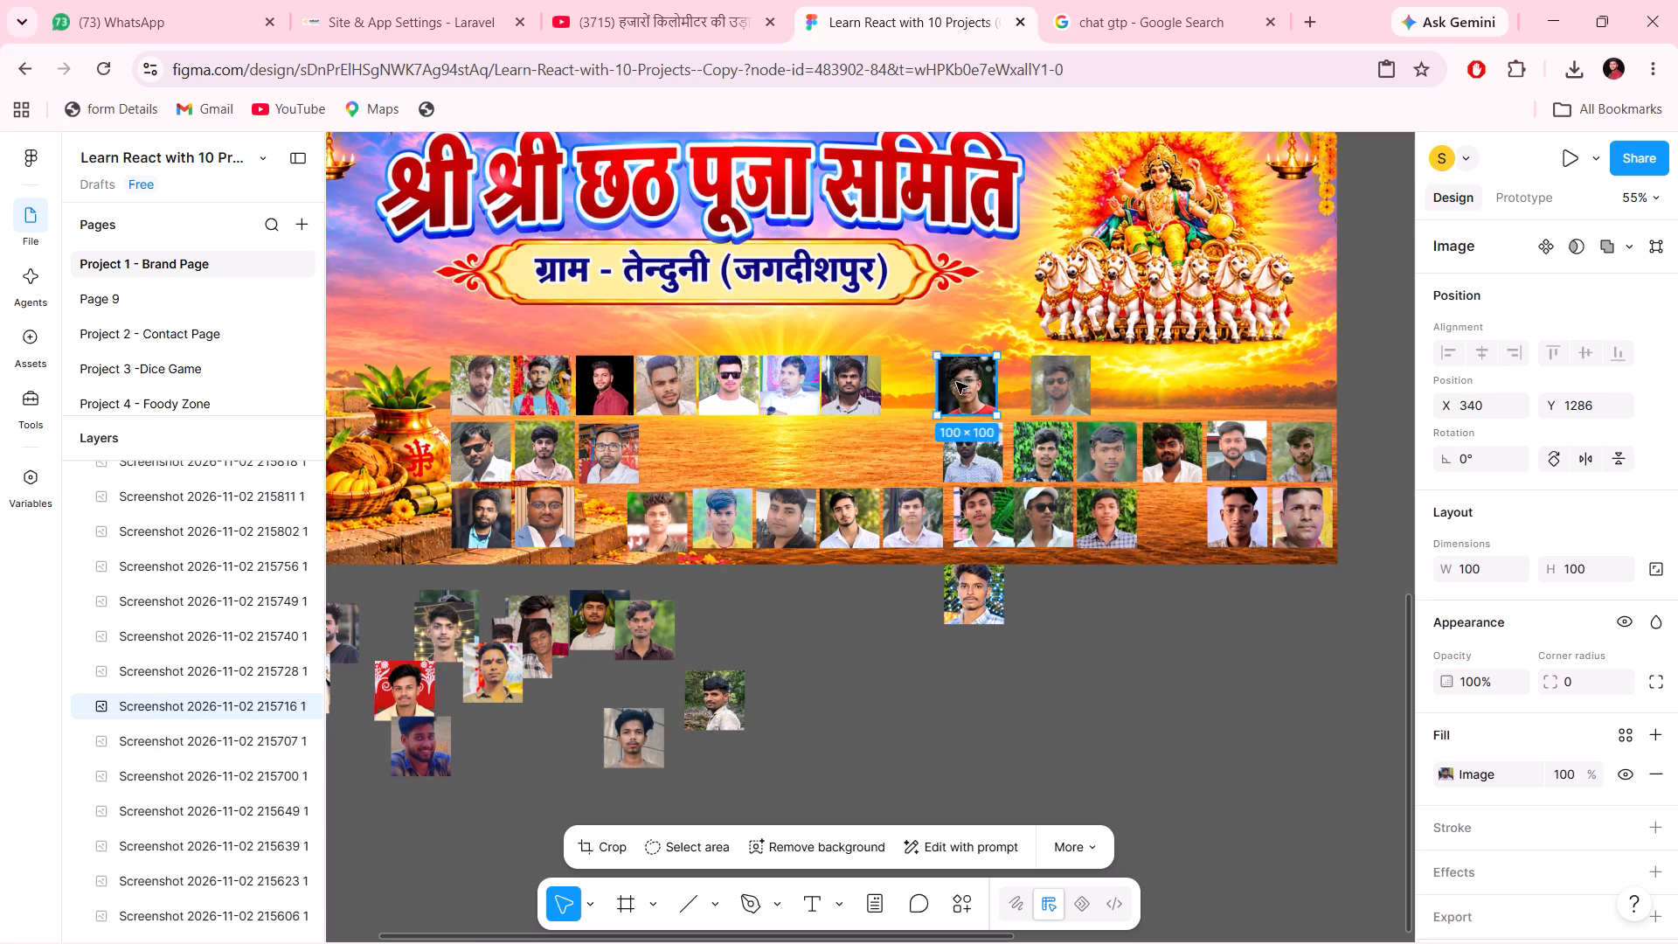
{"action": "left_click_drag", "start_coordinate": [956, 382], "coordinate": [934, 380]}
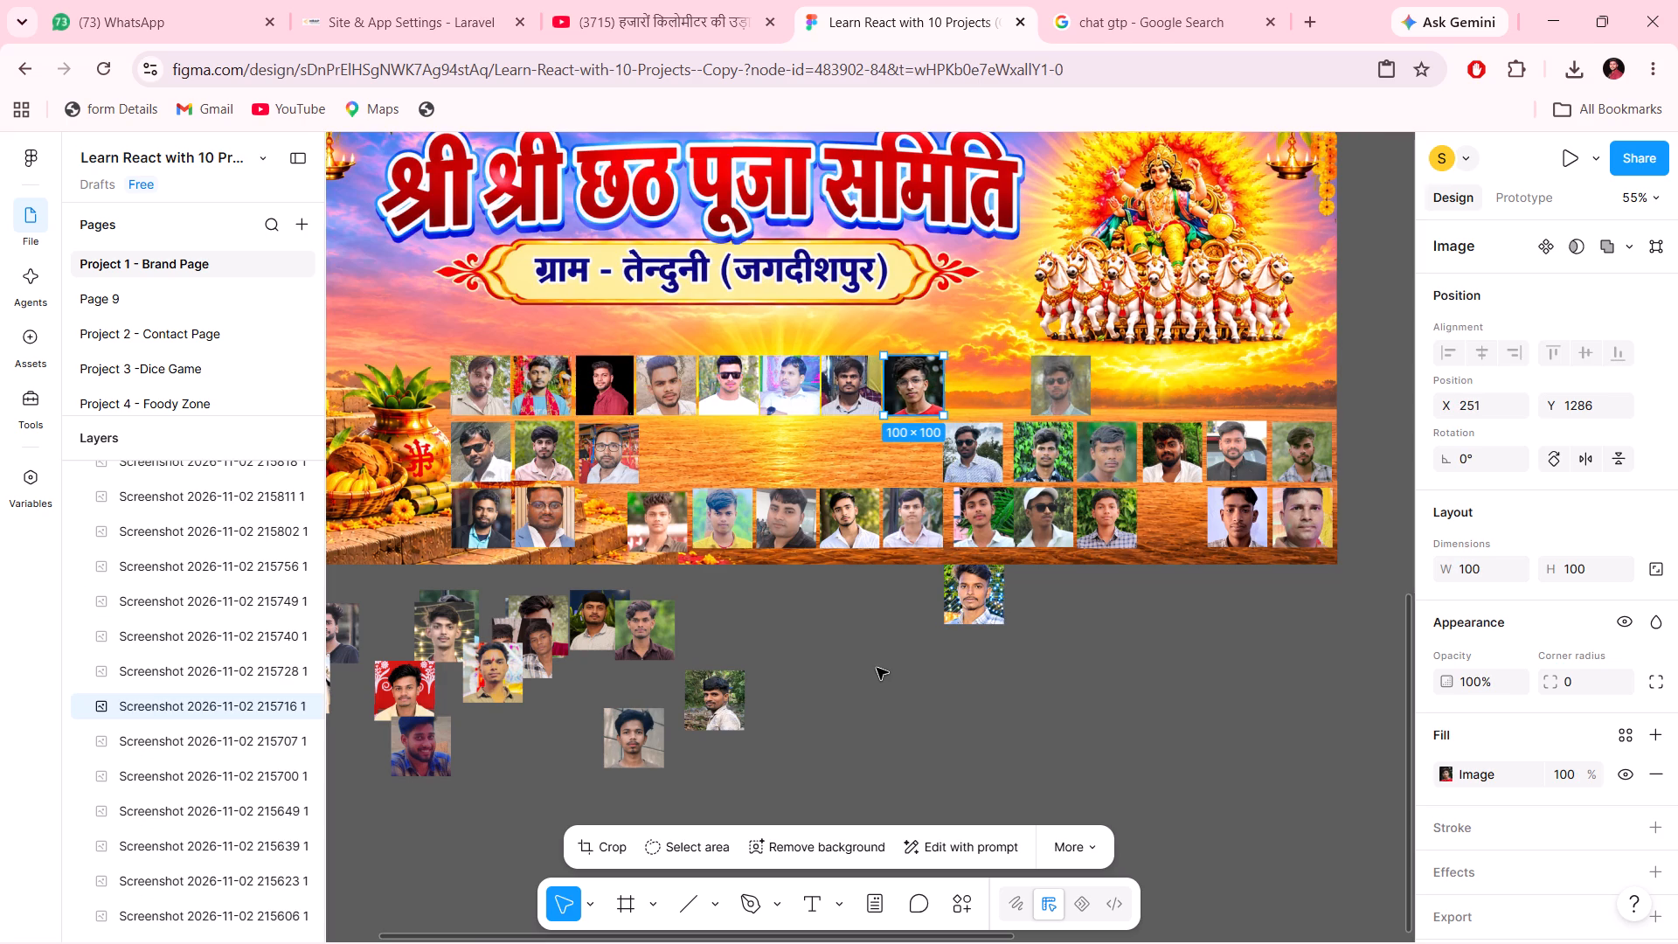
Pull the portrait with string lights out of the stack below the banner and set it aside at X 142, Y 1775.
{"action": "scroll", "coordinate": [877, 668], "scroll_direction": "right", "scroll_amount": 2}
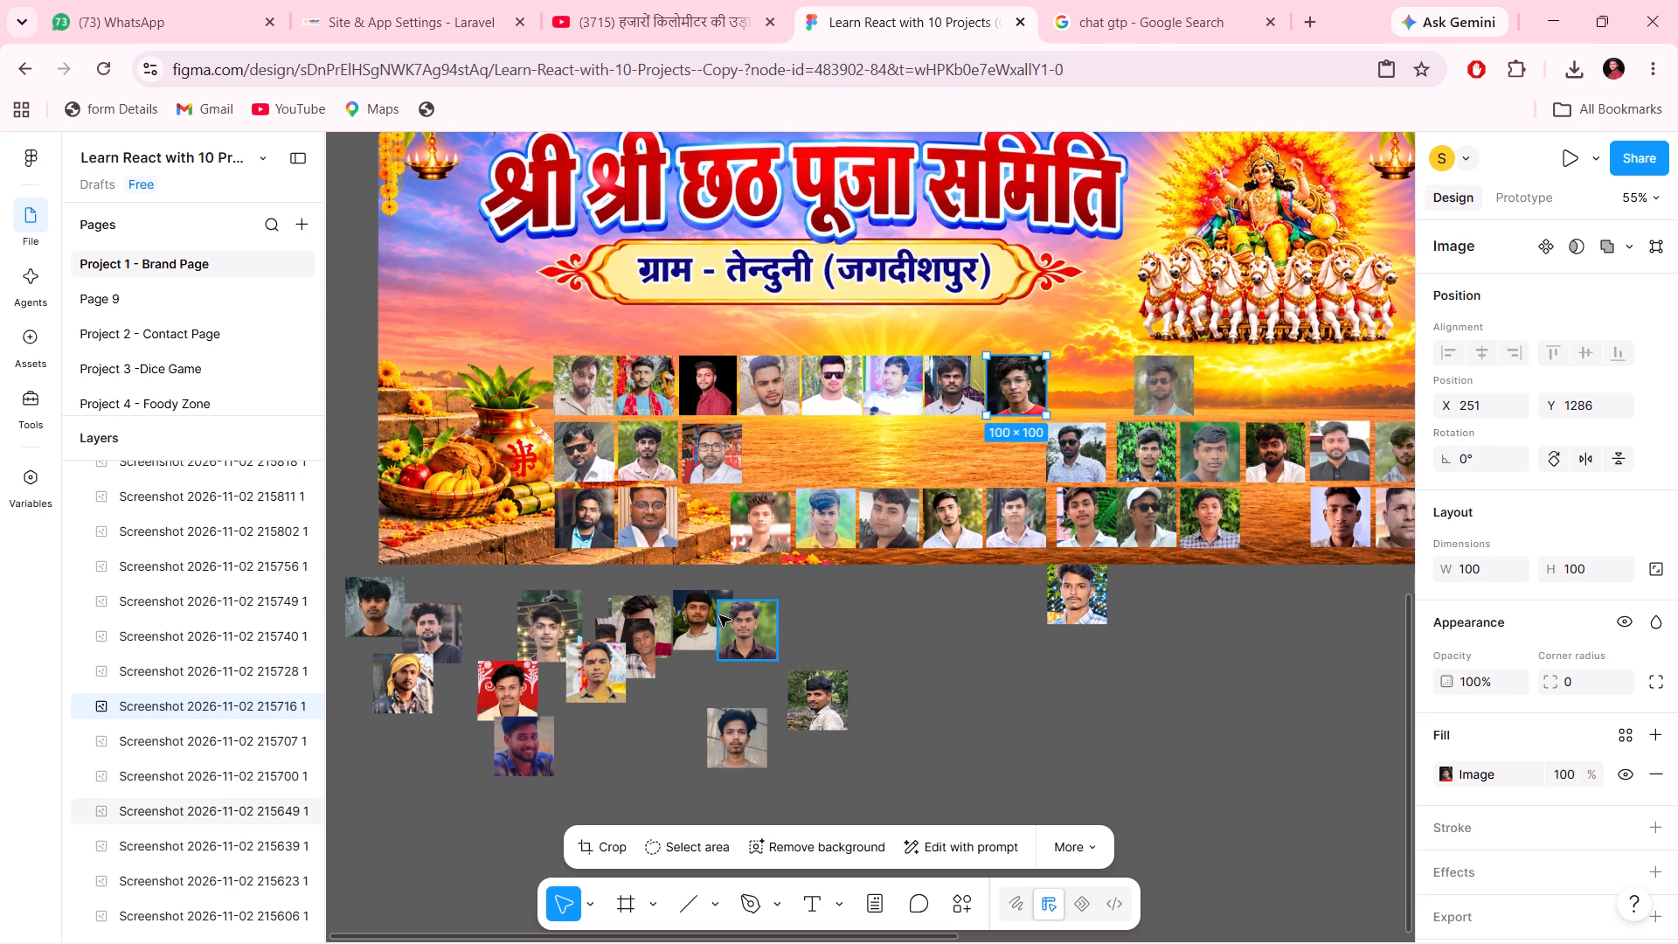
{"action": "left_click_drag", "start_coordinate": [530, 642], "coordinate": [933, 688]}
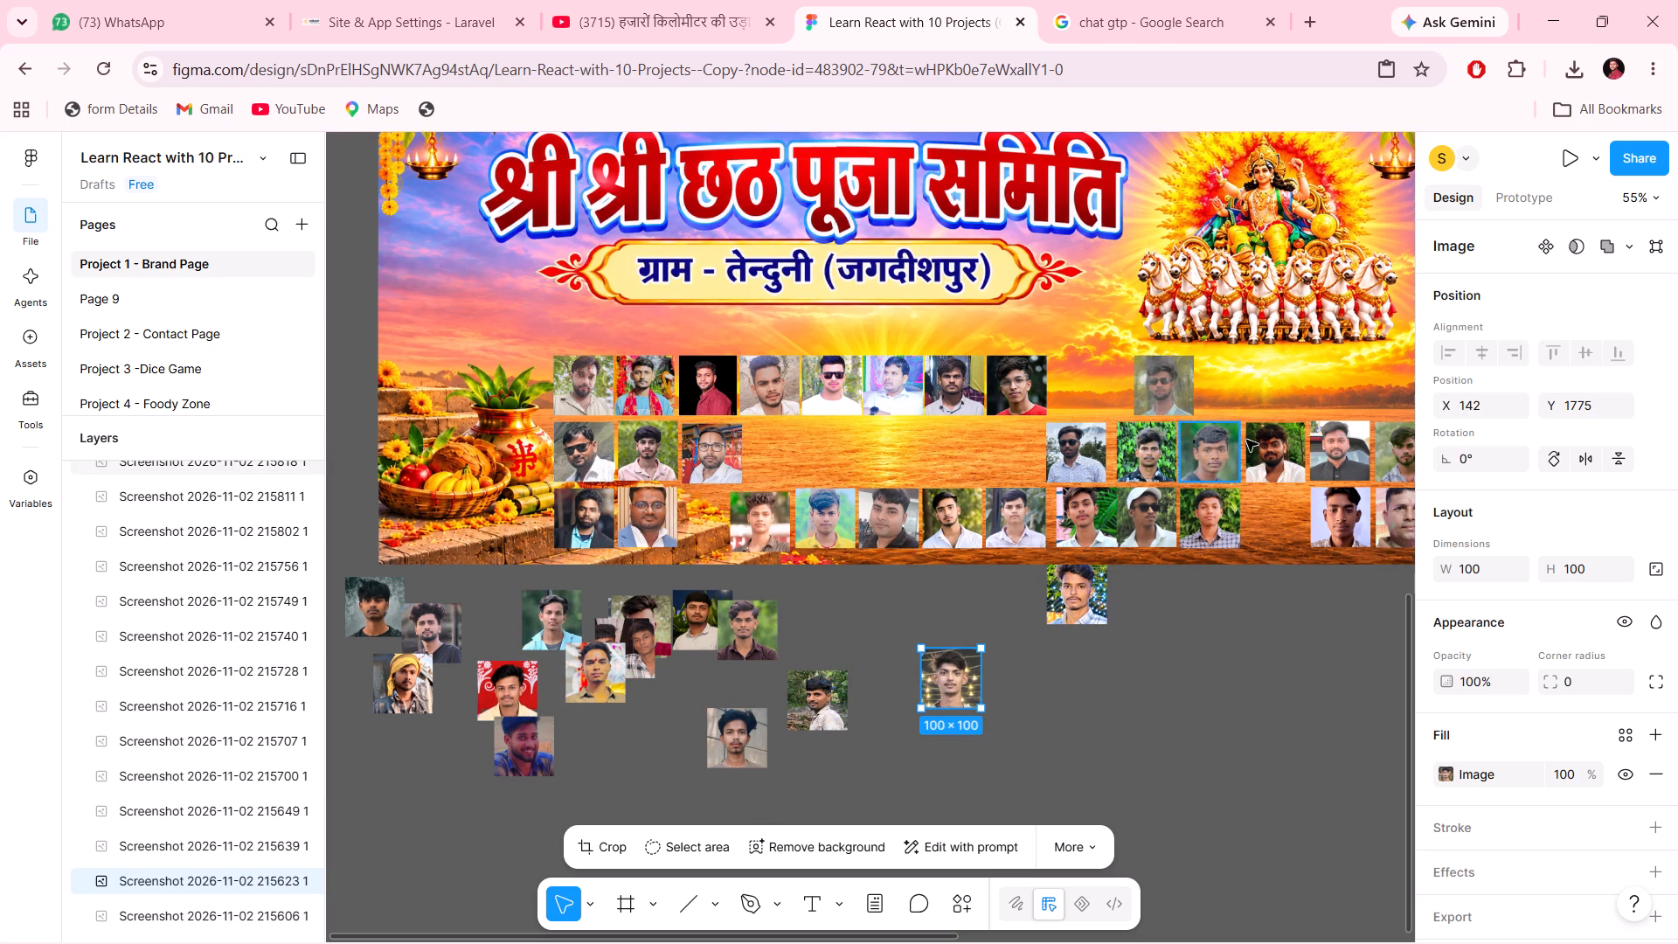
Move the second row's sunglasses portrait from before the green-background portraits to fourth place, beside the bespectacled portrait.
{"action": "left_click_drag", "start_coordinate": [1056, 463], "coordinate": [871, 487]}
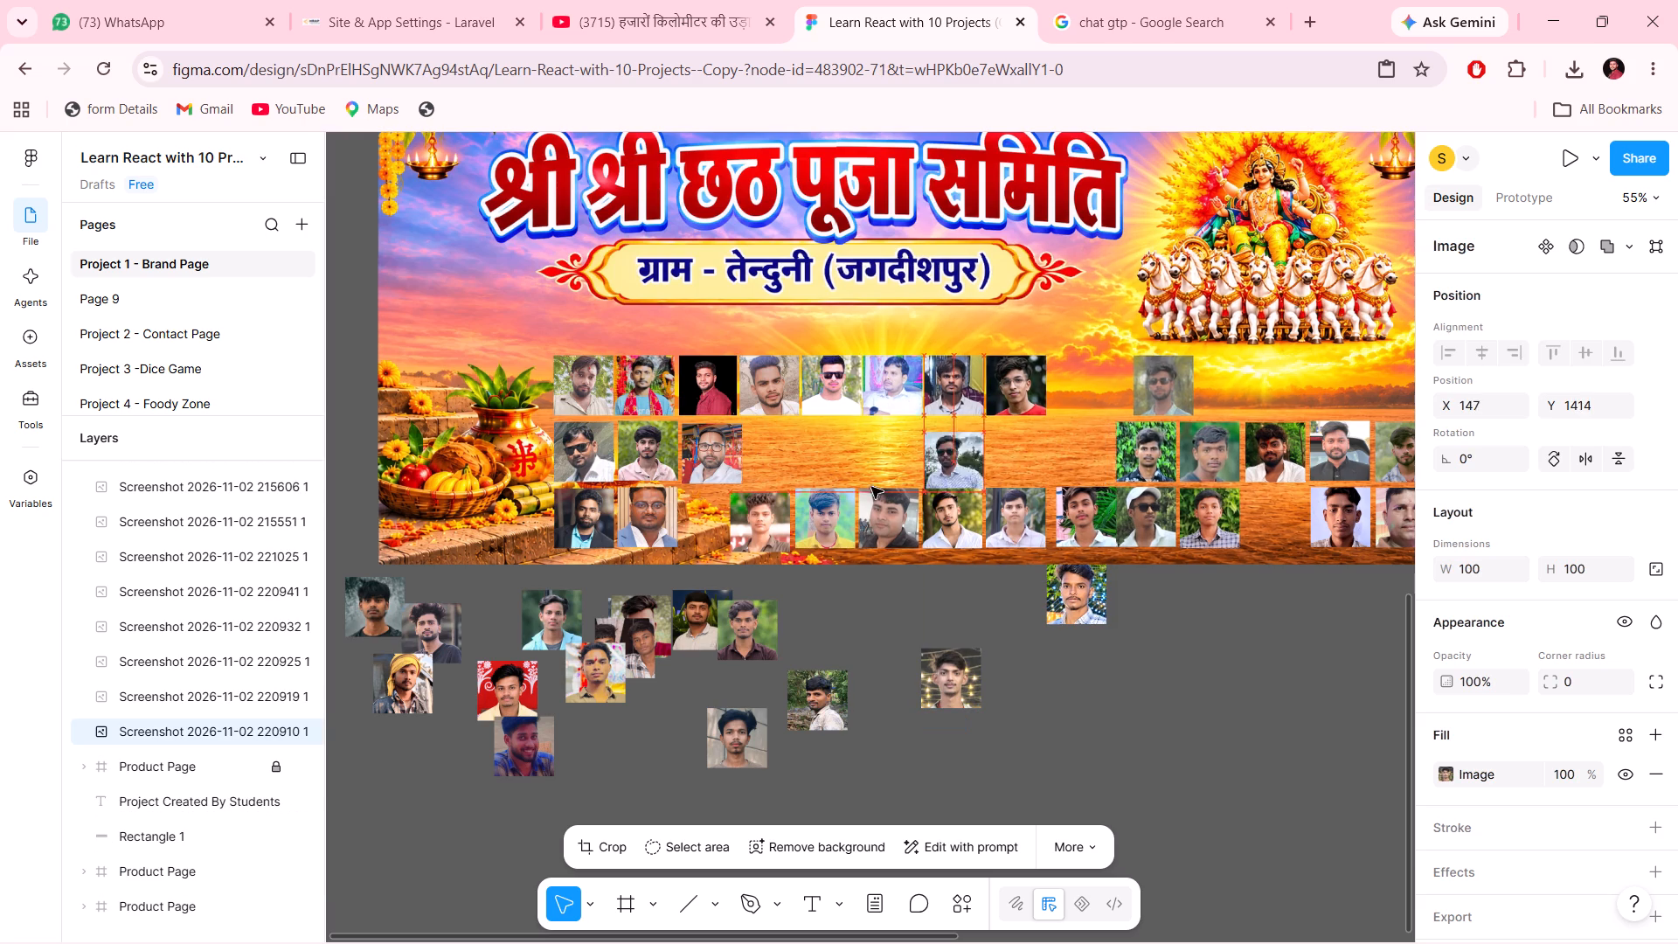
{"action": "left_click_drag", "start_coordinate": [871, 487], "coordinate": [753, 462]}
{"action": "left_click", "coordinate": [753, 462]}
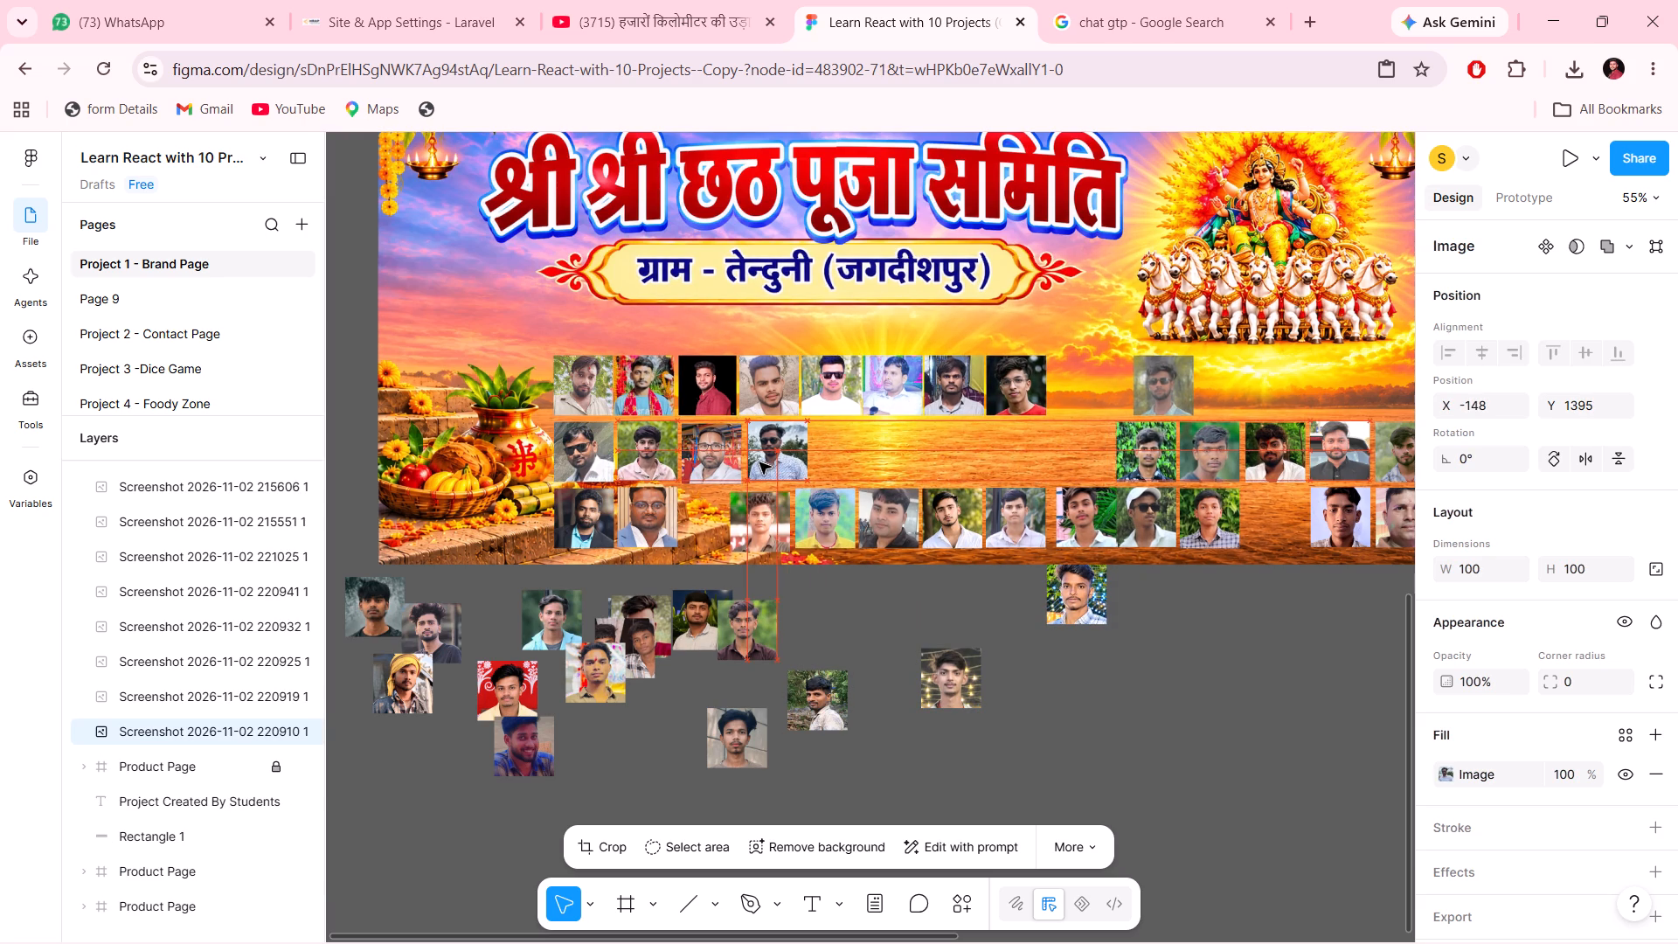
Nudge the second row's second portrait toward the leading one, to X -371, Y 1395.
{"action": "left_click", "coordinate": [725, 456]}
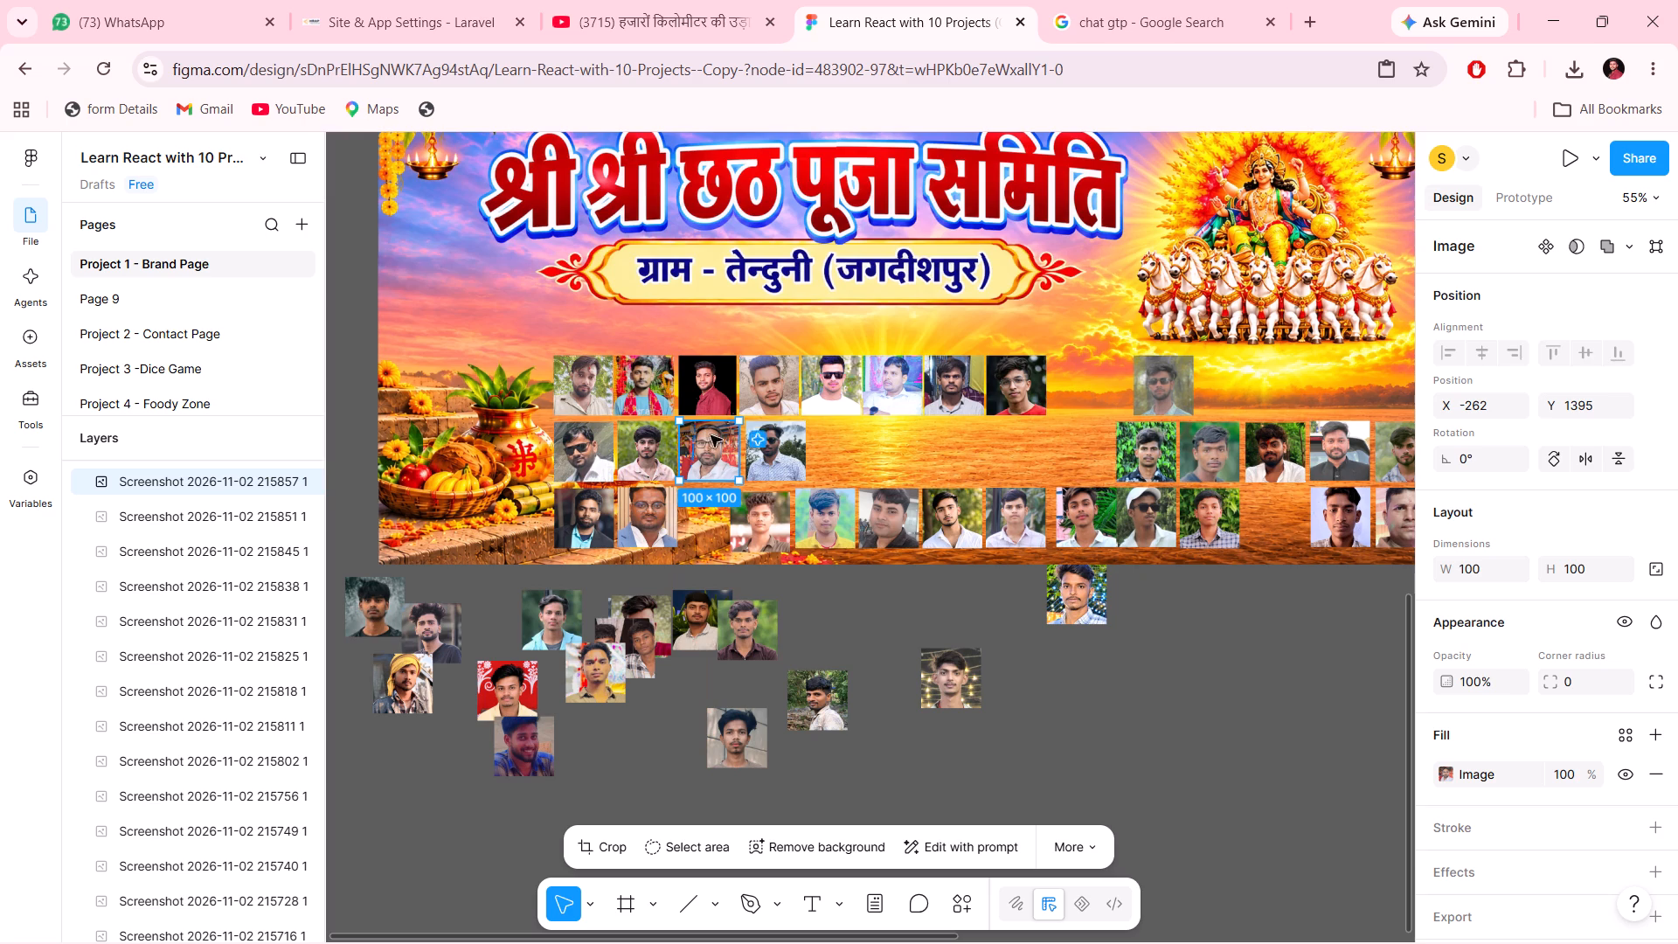
{"action": "left_click", "coordinate": [644, 432]}
{"action": "key", "text": "Left"}
{"action": "key", "text": "Left"}
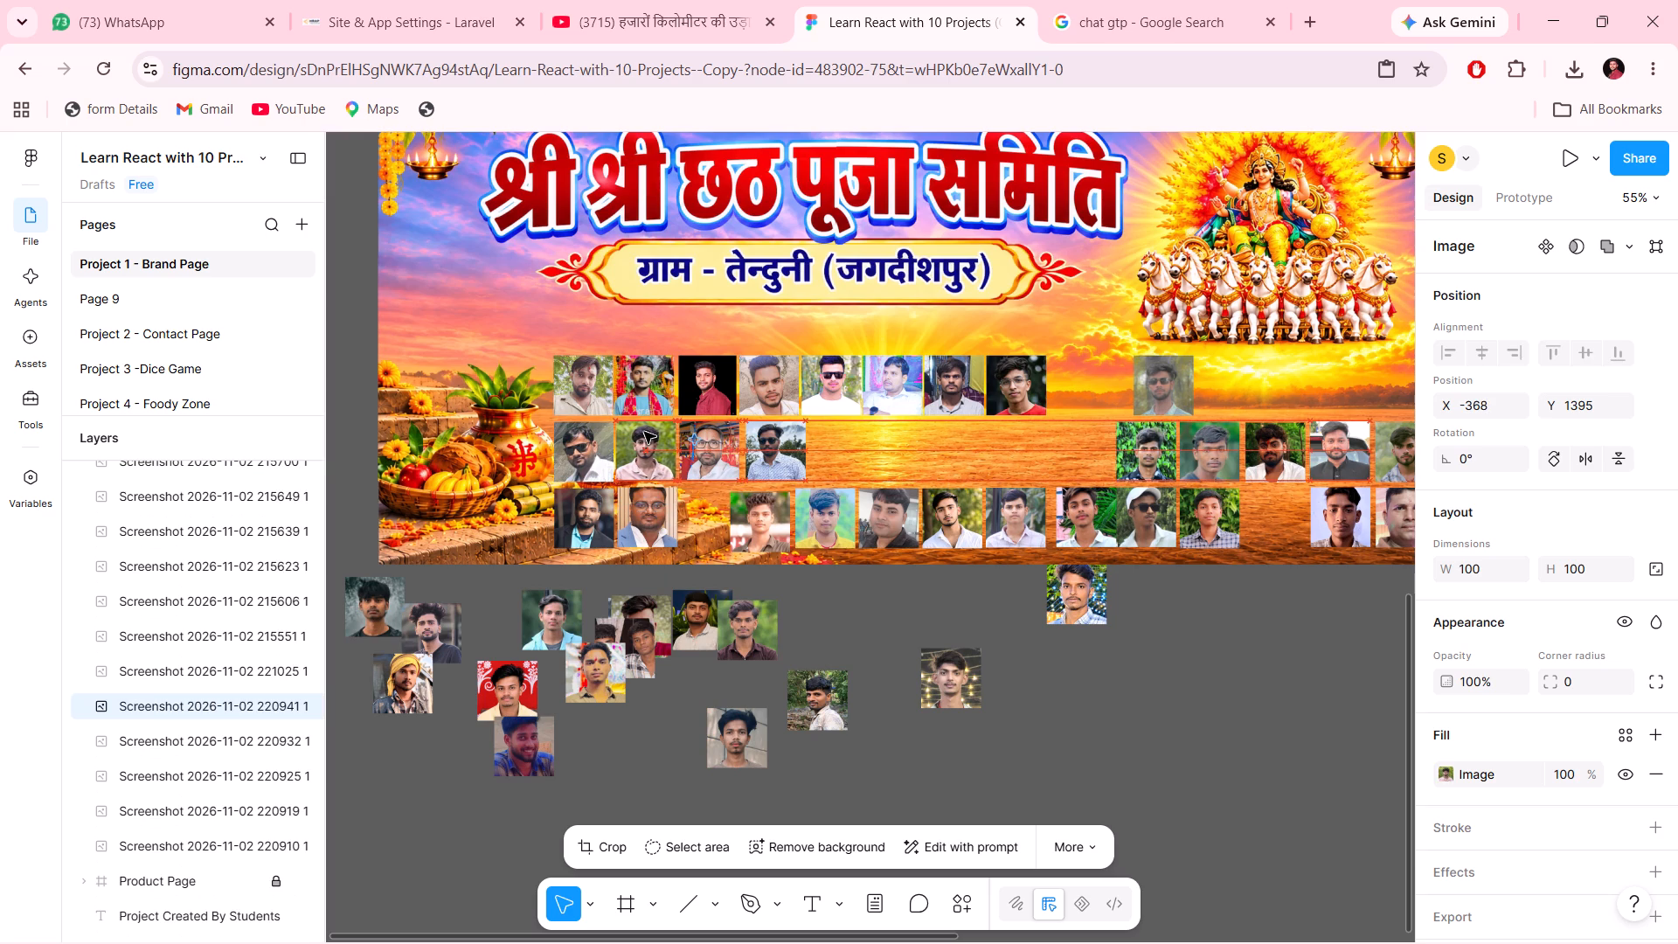
{"action": "key", "text": "Left"}
{"action": "key", "text": "Left"}
{"action": "key", "text": "Left"}
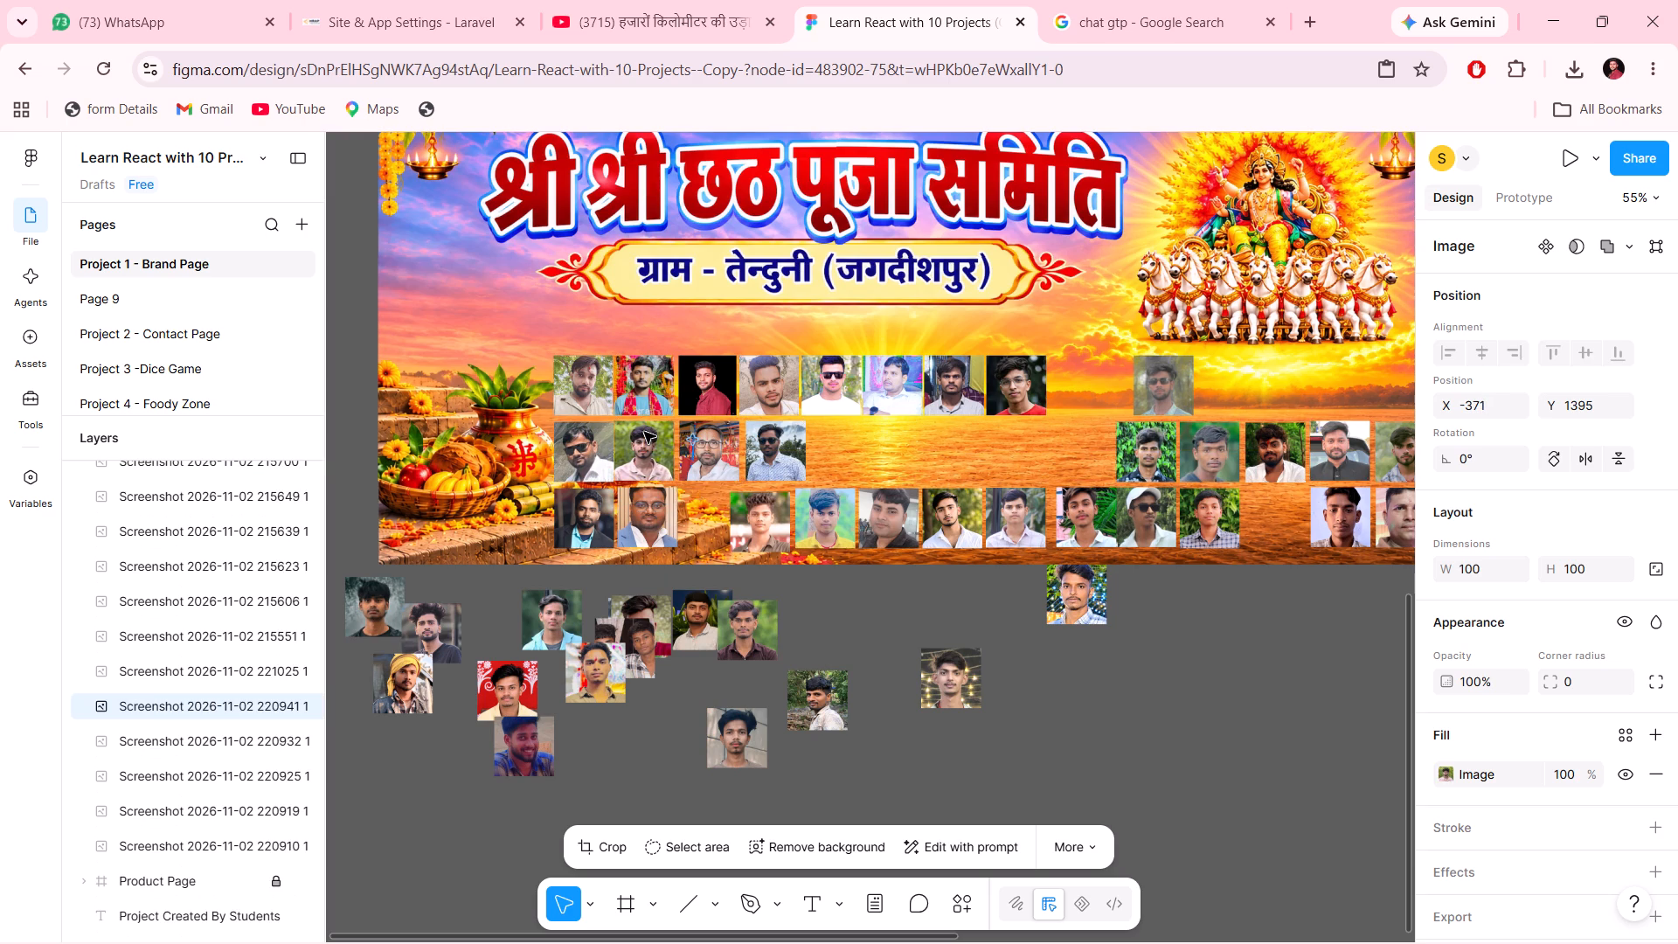
Nudge the second row's leading sunglasses portrait to X -473, Y 1394.
{"action": "left_click", "coordinate": [586, 434]}
{"action": "key", "text": "Left"}
{"action": "key", "text": "Left"}
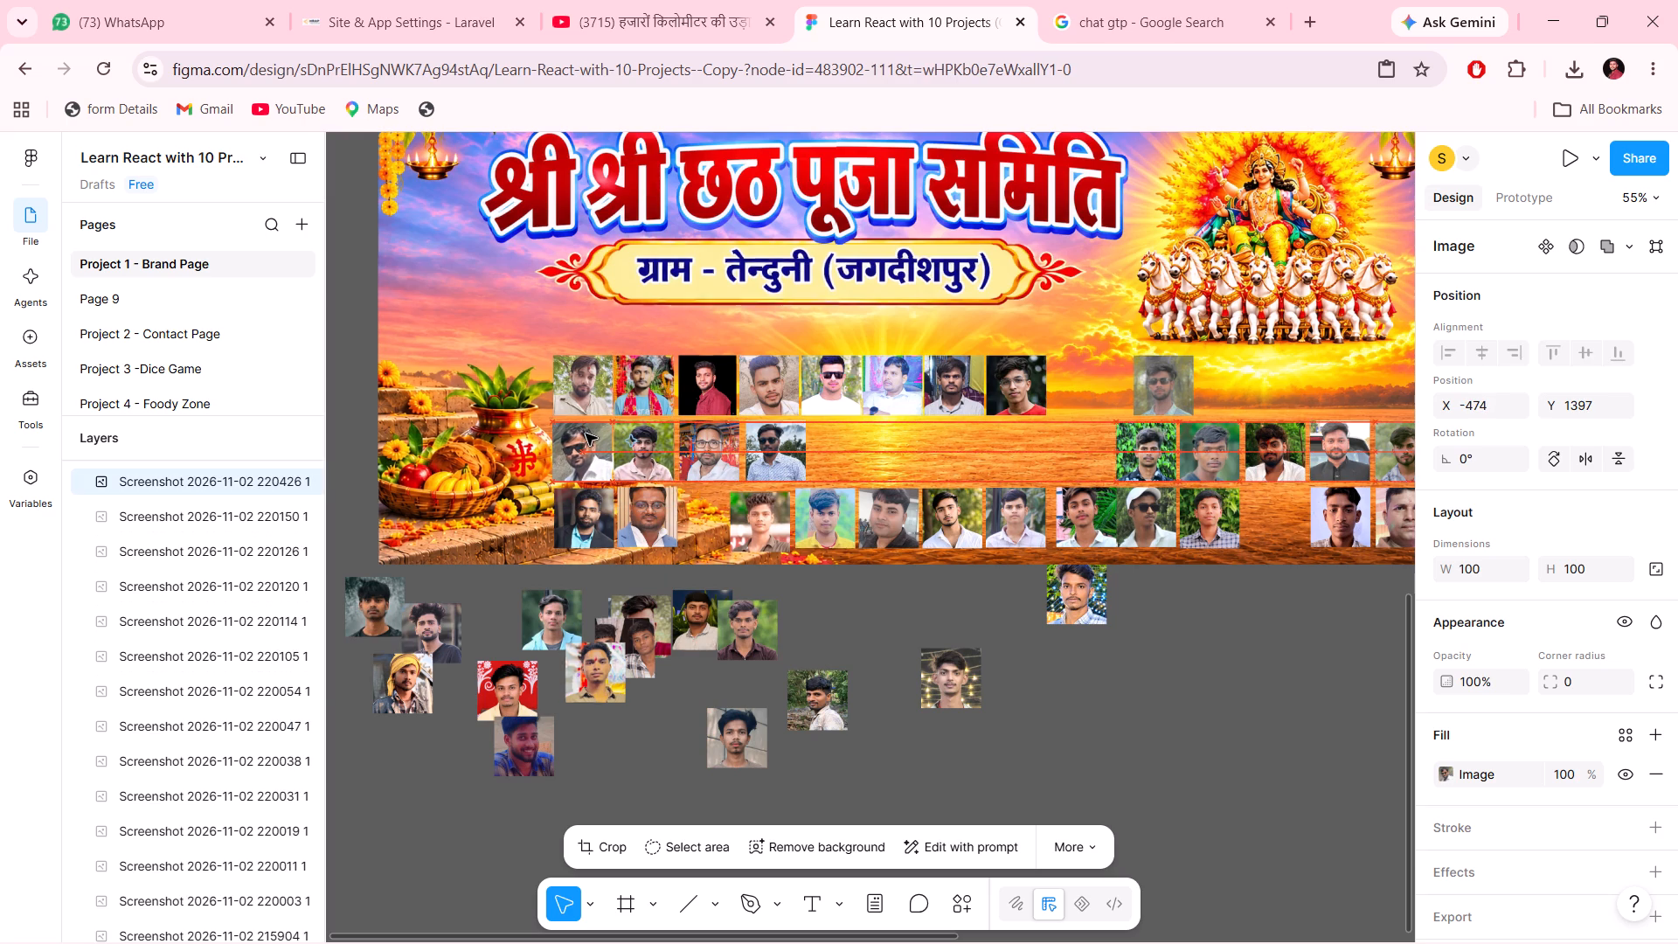
{"action": "key", "text": "Right"}
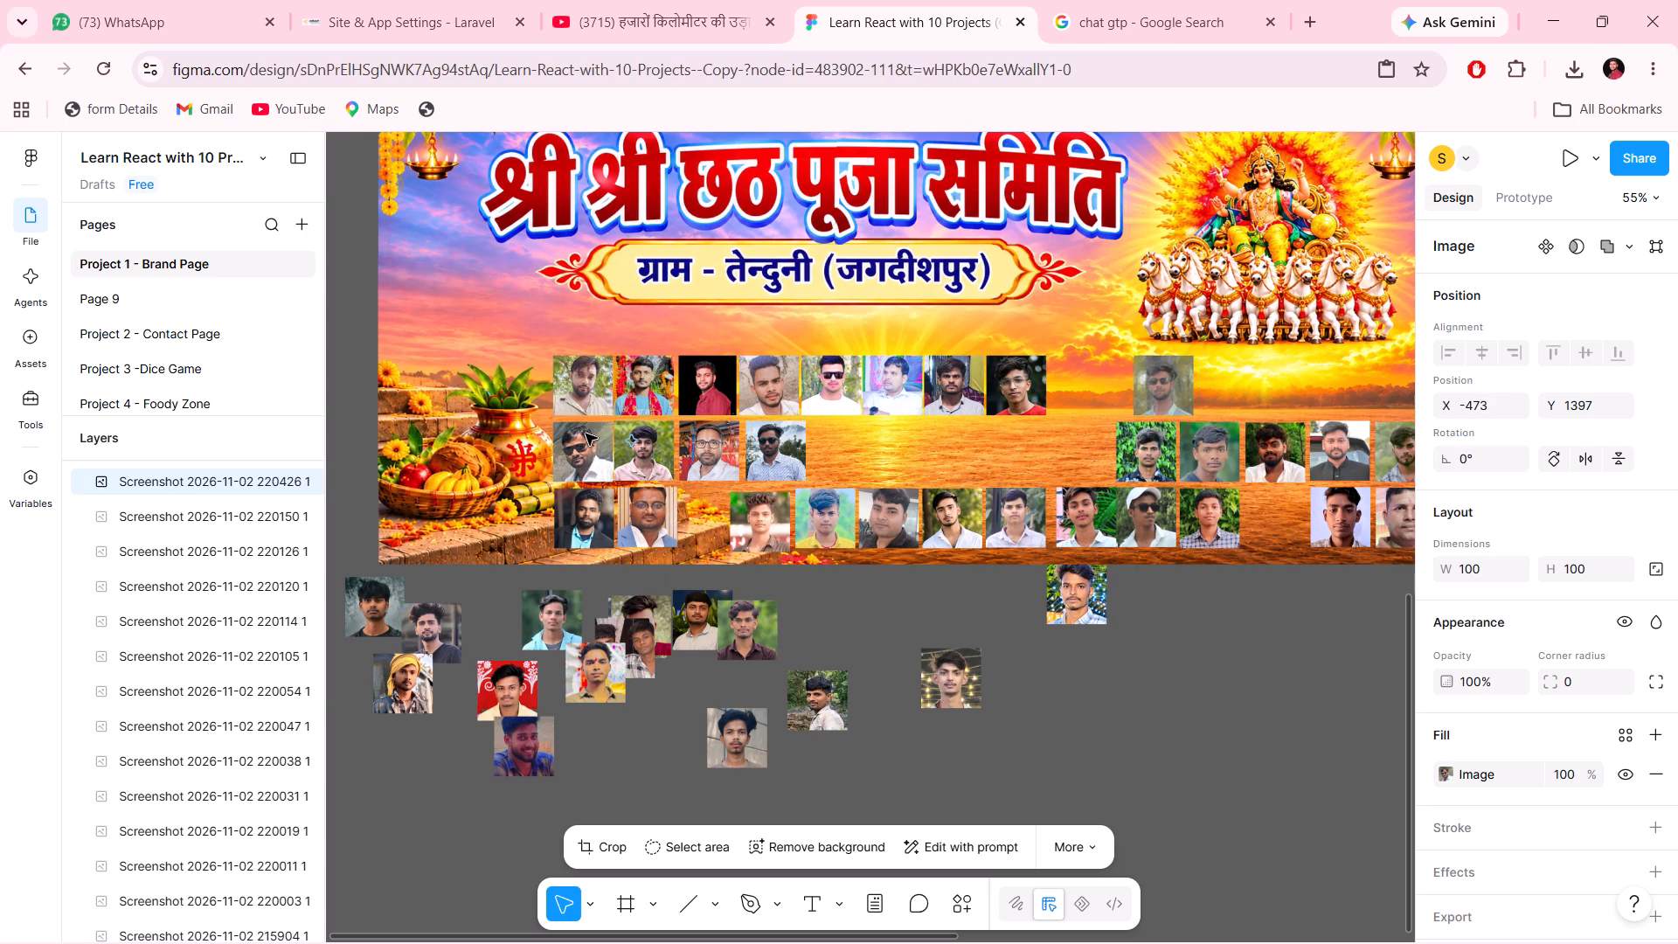
{"action": "key", "text": "Up"}
{"action": "key", "text": "Up"}
{"action": "key", "text": "Up"}
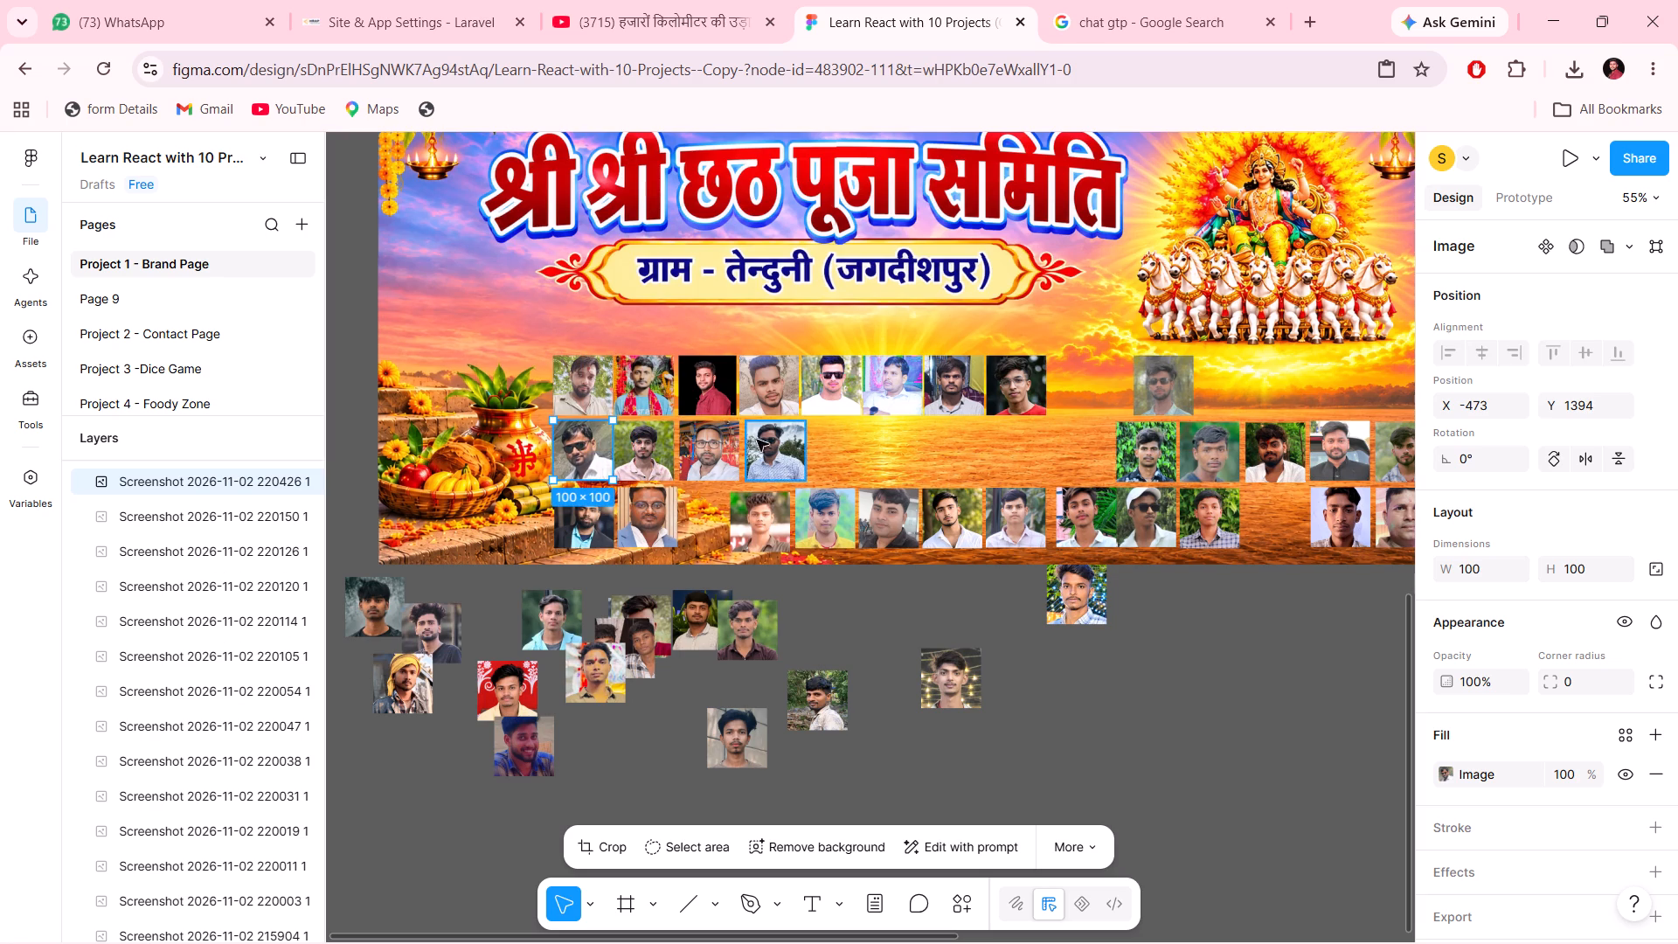
Nudge the second row's third, bespectacled portrait toward the second one, to X -267, Y 1395.
{"action": "left_click", "coordinate": [700, 448]}
{"action": "key", "text": "Left"}
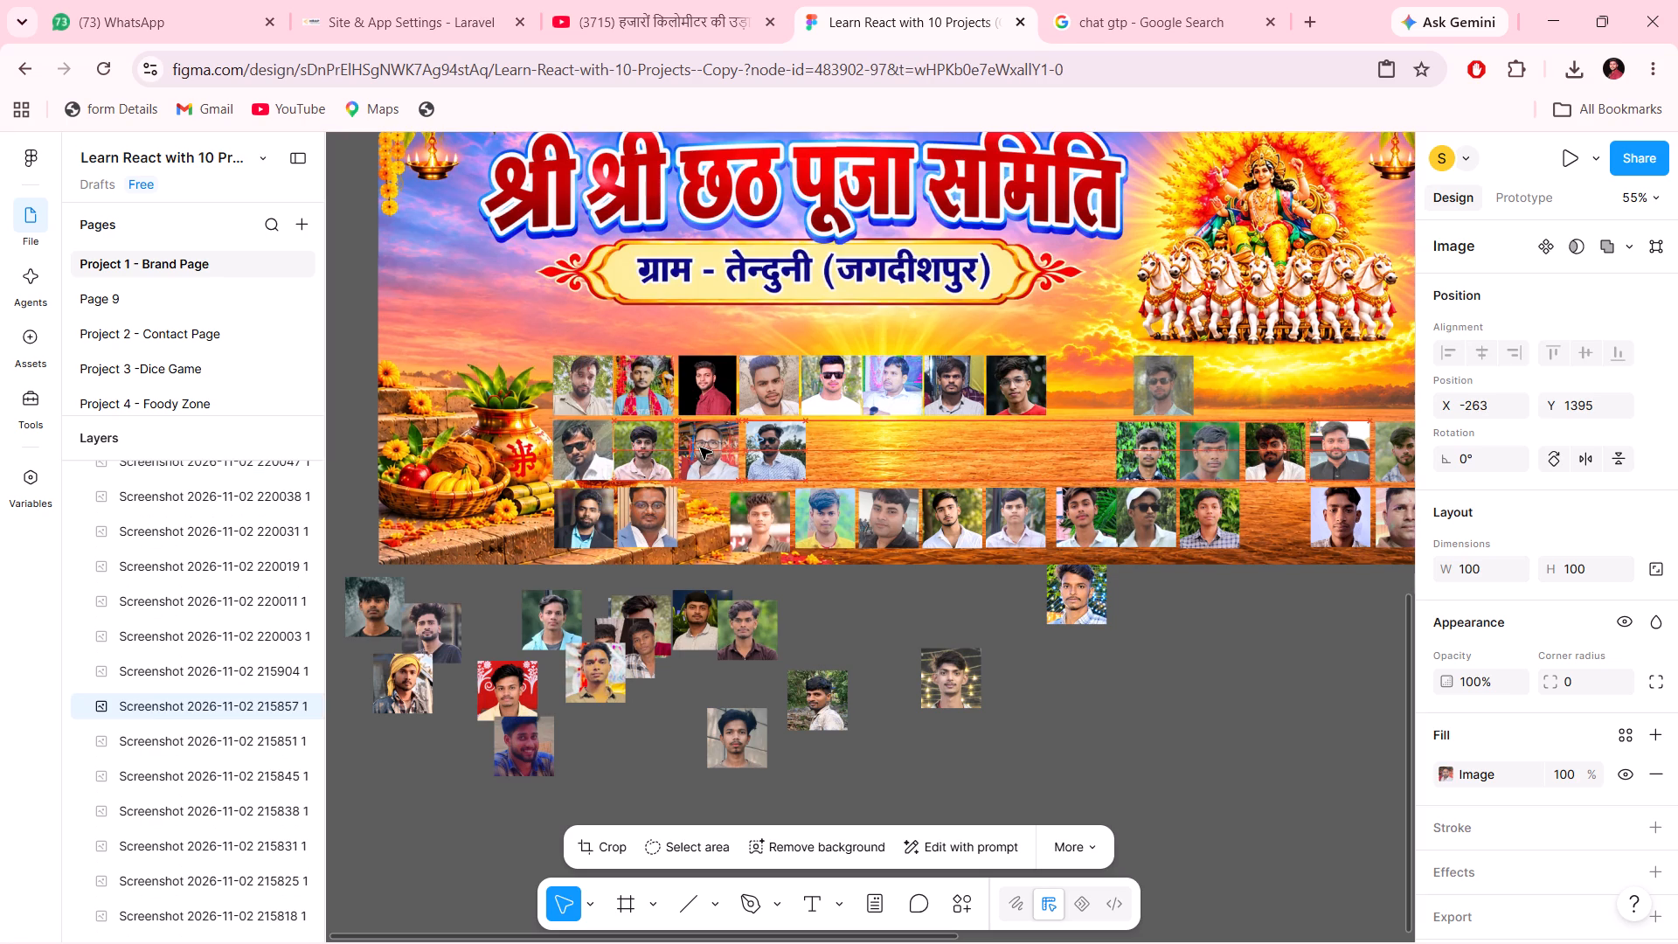
{"action": "key", "text": "Left"}
{"action": "key", "text": "Left"}
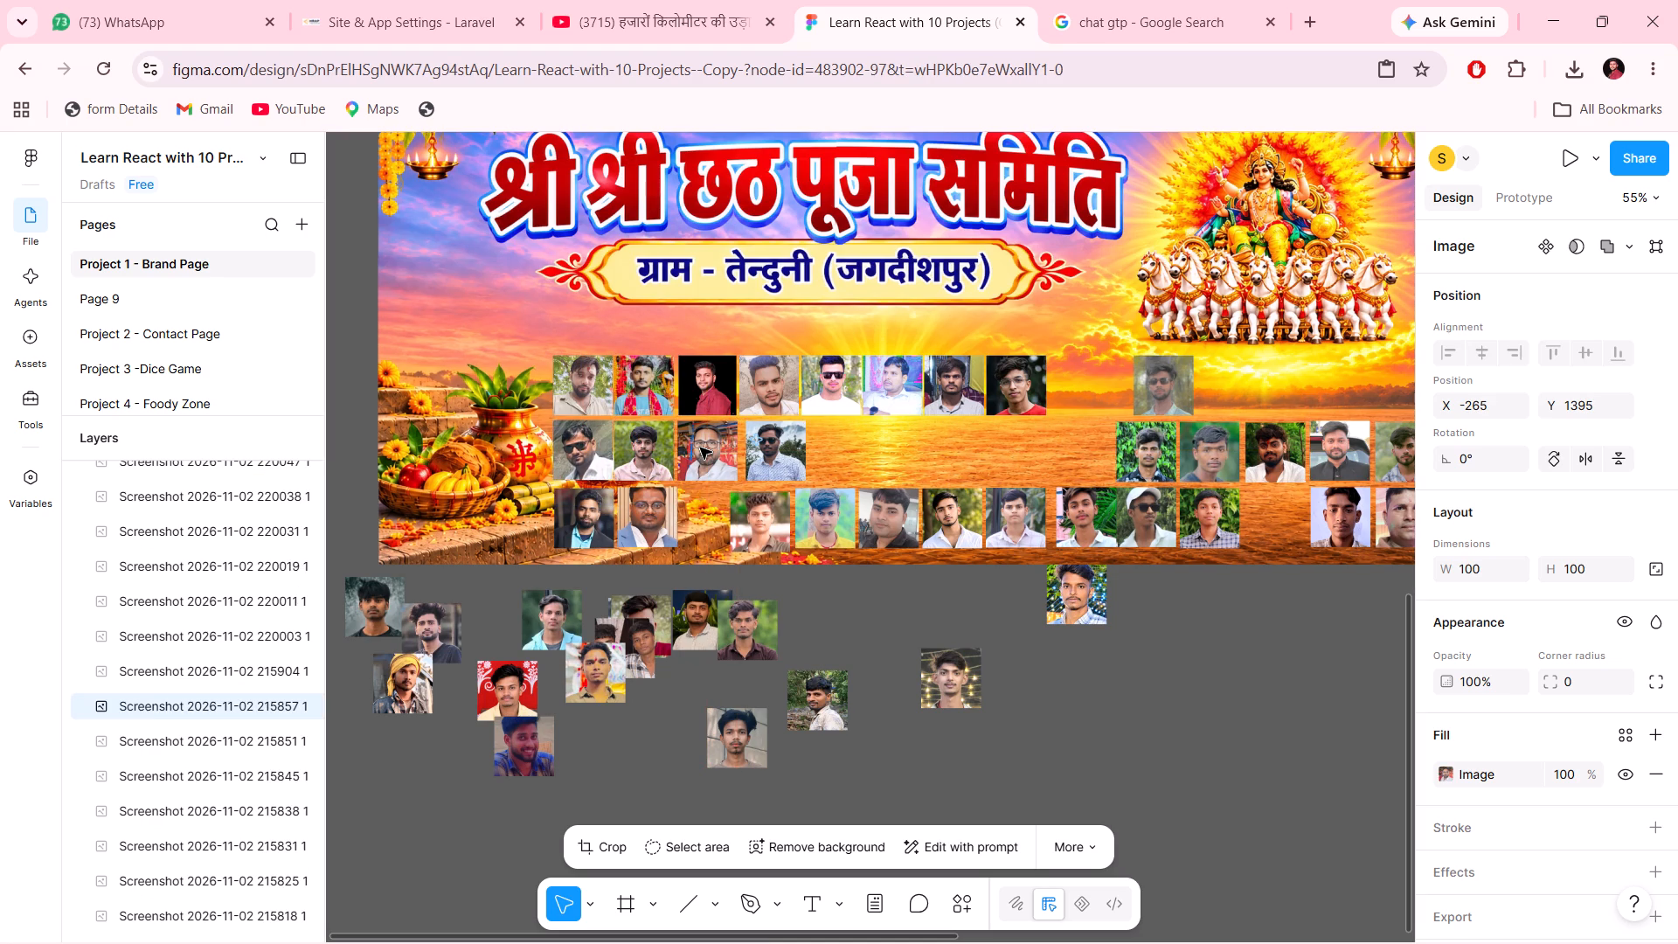
{"action": "key", "text": "Left"}
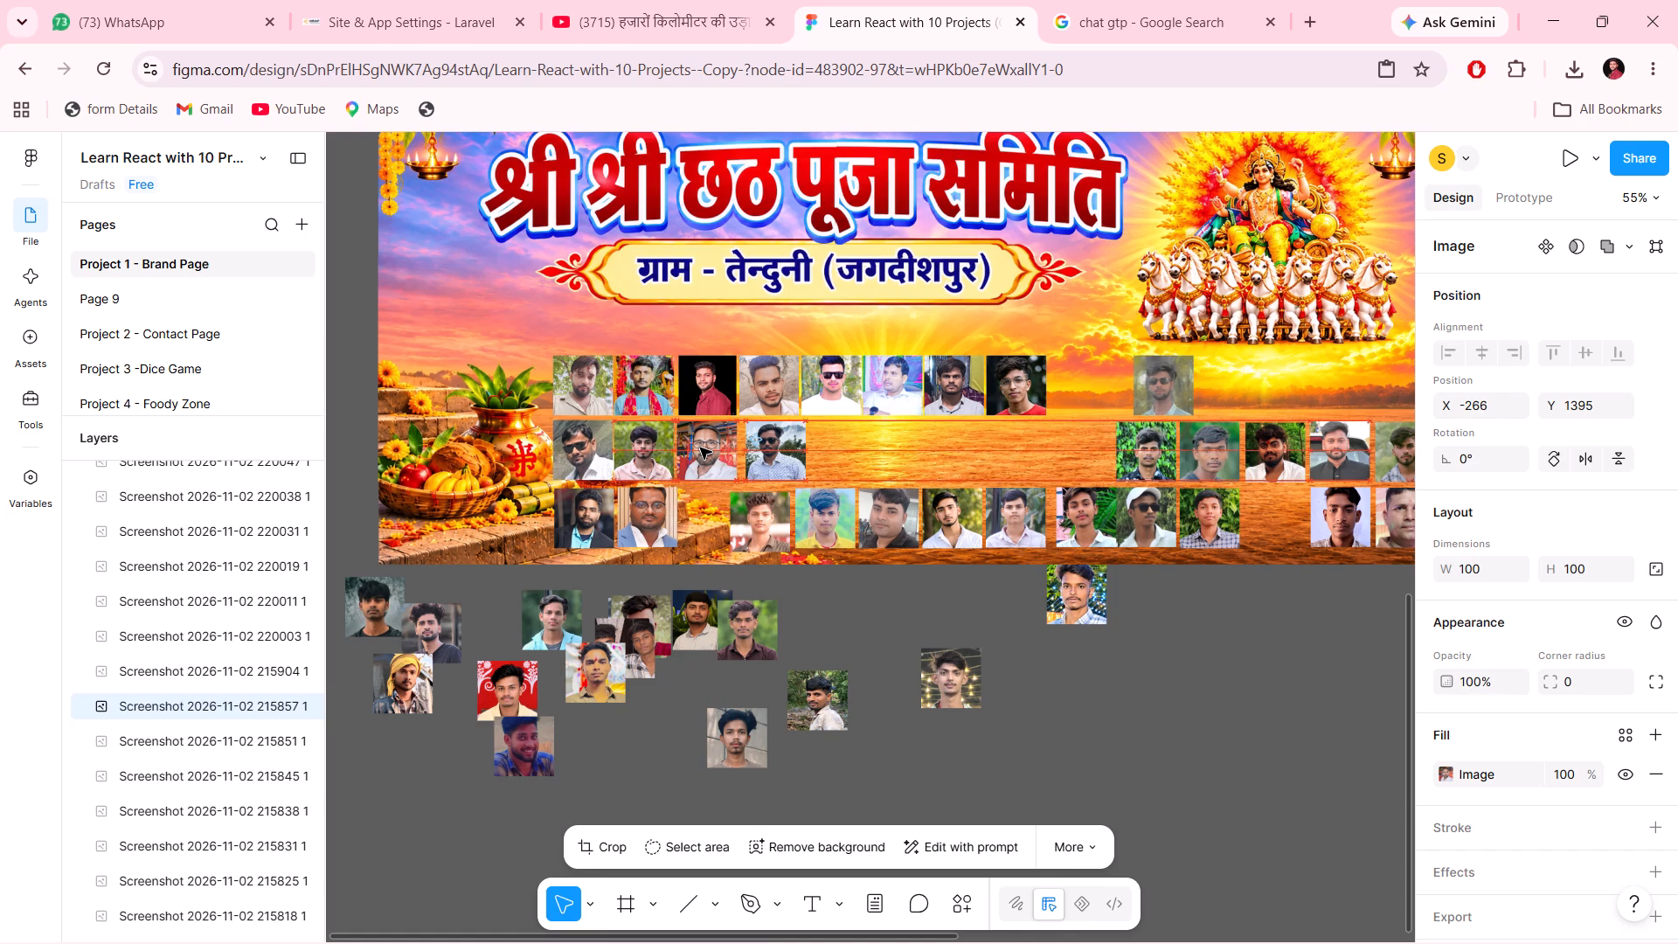
{"action": "key", "text": "Left"}
{"action": "key", "text": "Left"}
{"action": "key", "text": "Right"}
Nudge the top row's third portrait, the red shirt on a black background, to X -267, Y 1286.
{"action": "left_click", "coordinate": [696, 408]}
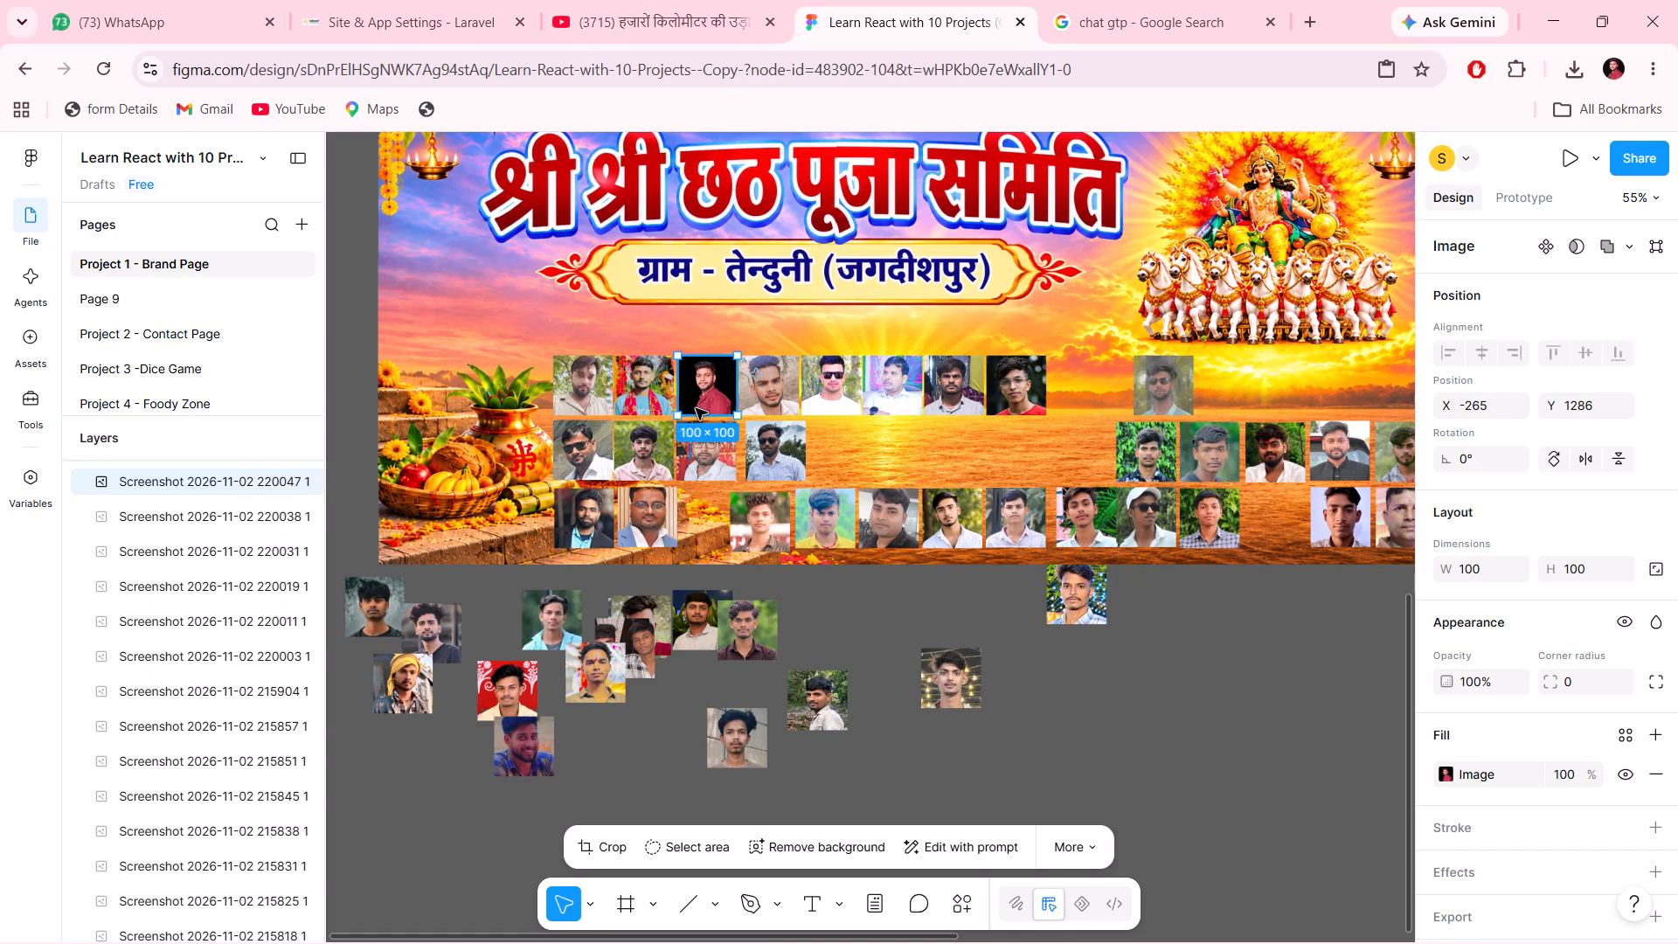
{"action": "key", "text": "Left"}
{"action": "key", "text": "Left"}
{"action": "key", "text": "Left"}
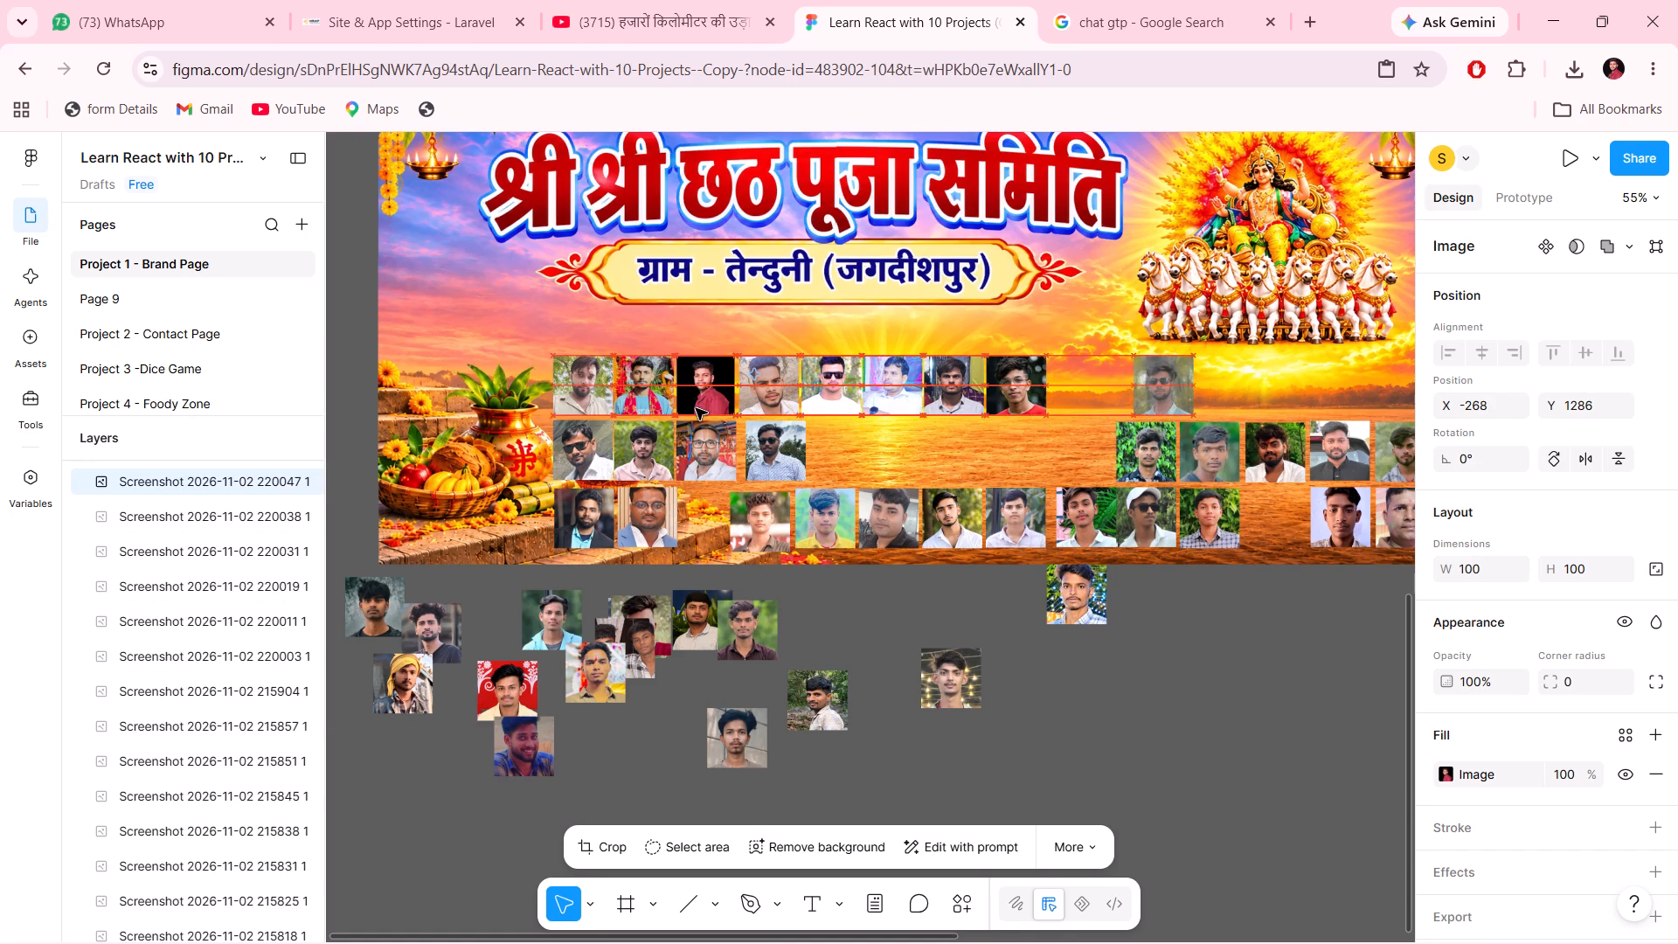
{"action": "key", "text": "Right"}
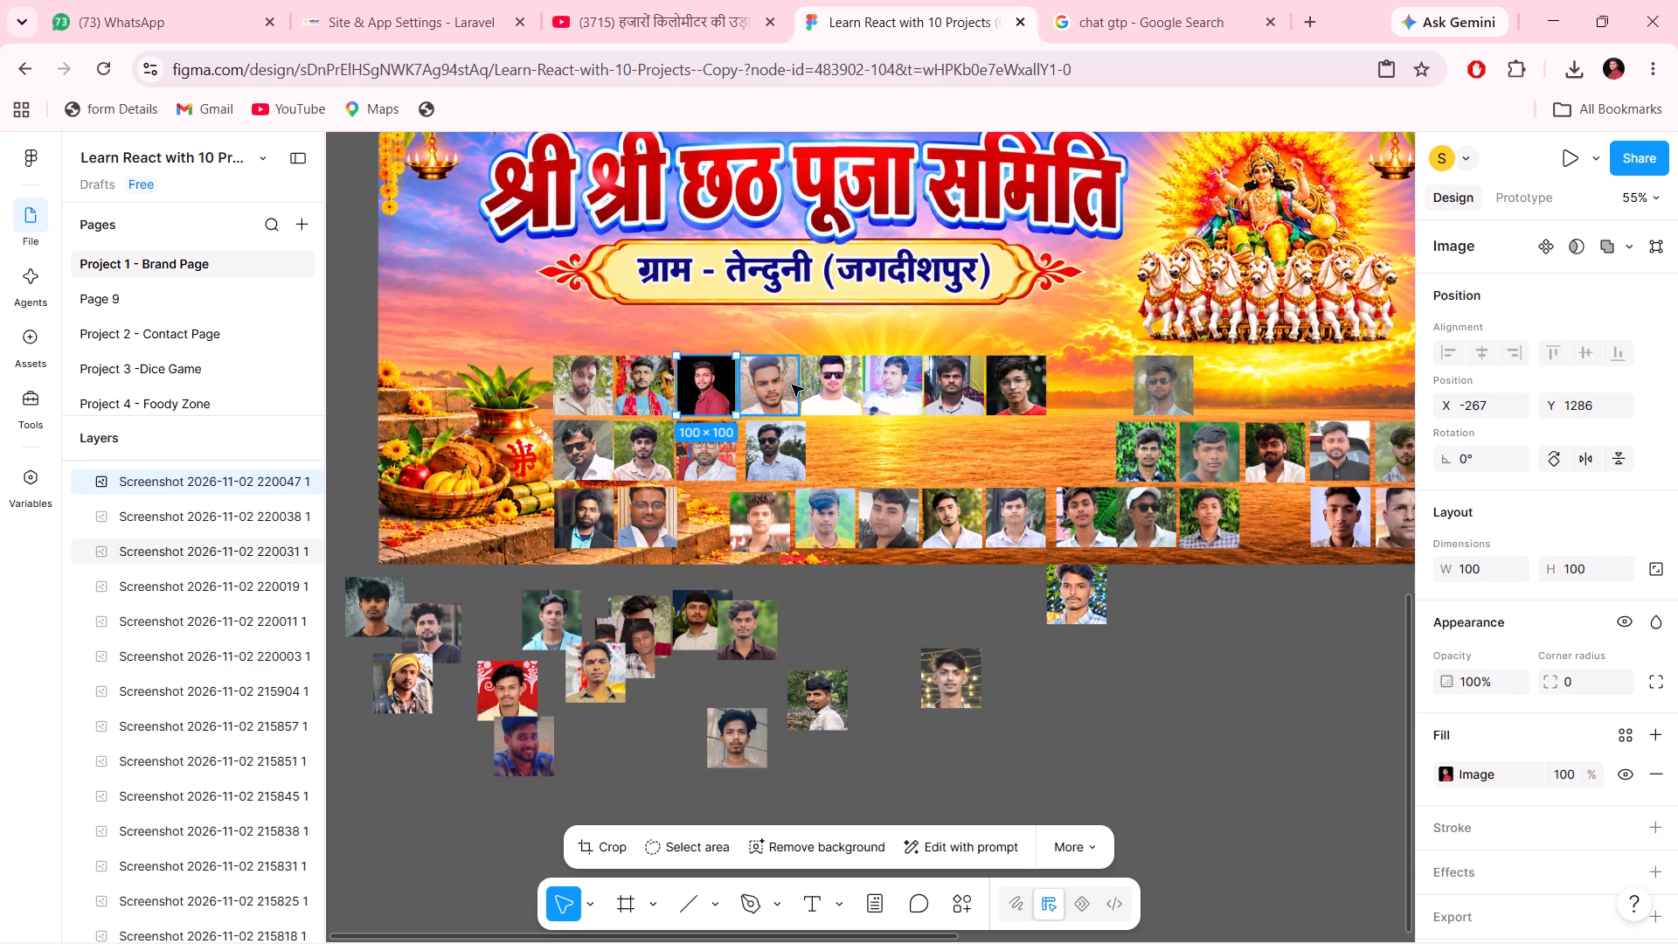
Nudge the top row's fourth portrait toward the red-shirt one, to X -165, Y 1286.
{"action": "left_click", "coordinate": [792, 385]}
{"action": "key", "text": "Left"}
{"action": "key", "text": "Left"}
{"action": "key", "text": "Left"}
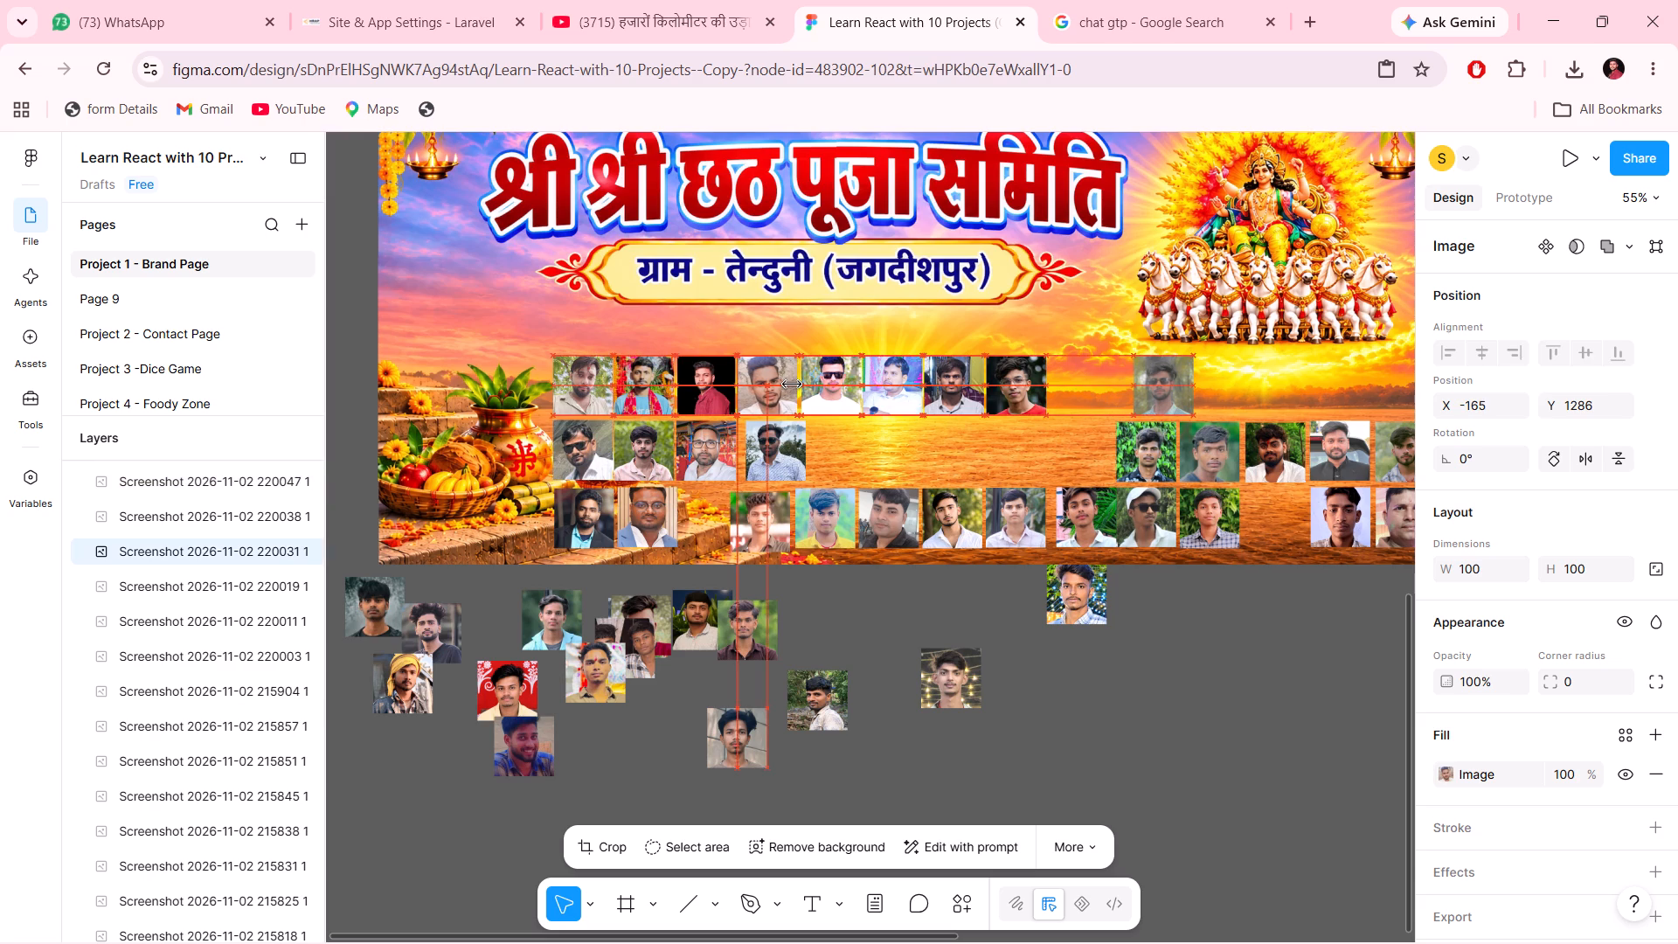
Nudge the second row's fourth portrait, with sunglasses, toward the bespectacled one, to X -165, Y 1395.
{"action": "left_click", "coordinate": [770, 459]}
{"action": "key", "text": "Left"}
{"action": "key", "text": "Left"}
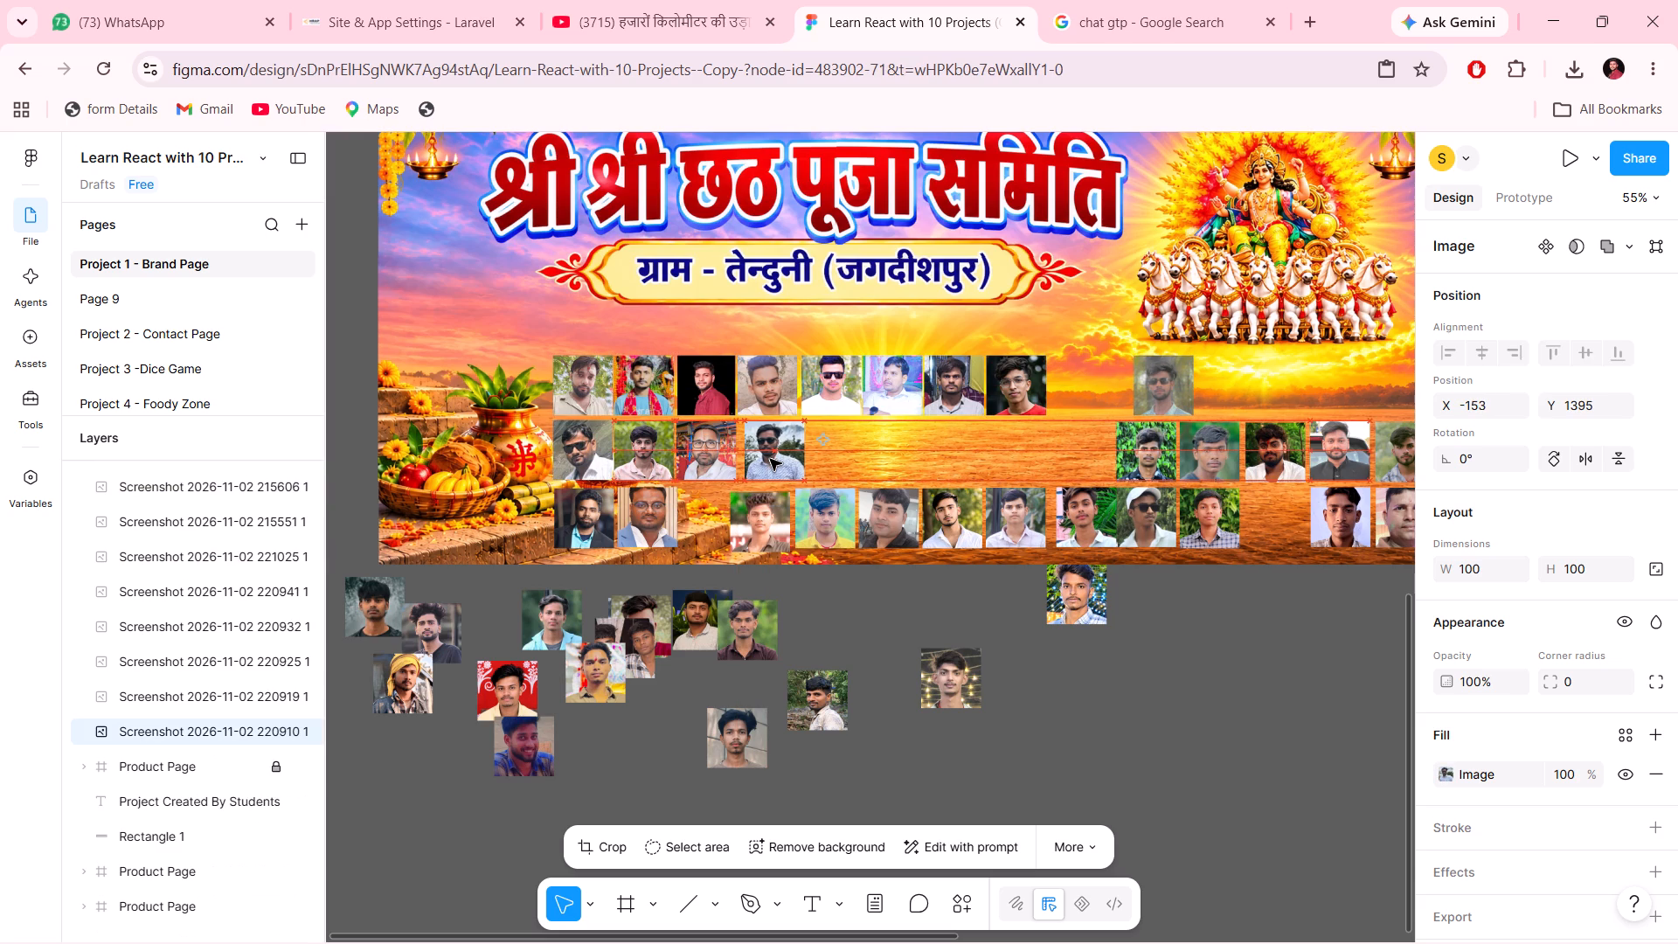
{"action": "key", "text": "Left"}
{"action": "key", "text": "Left"}
{"action": "key", "text": "Left"}
{"action": "key", "text": "Left"}
{"action": "key", "text": "Left"}
{"action": "key", "text": "Left"}
{"action": "key", "text": "Left"}
{"action": "key", "text": "Left"}
{"action": "key", "text": "Left"}
{"action": "key", "text": "Left"}
{"action": "key", "text": "Left"}
{"action": "key", "text": "Left"}
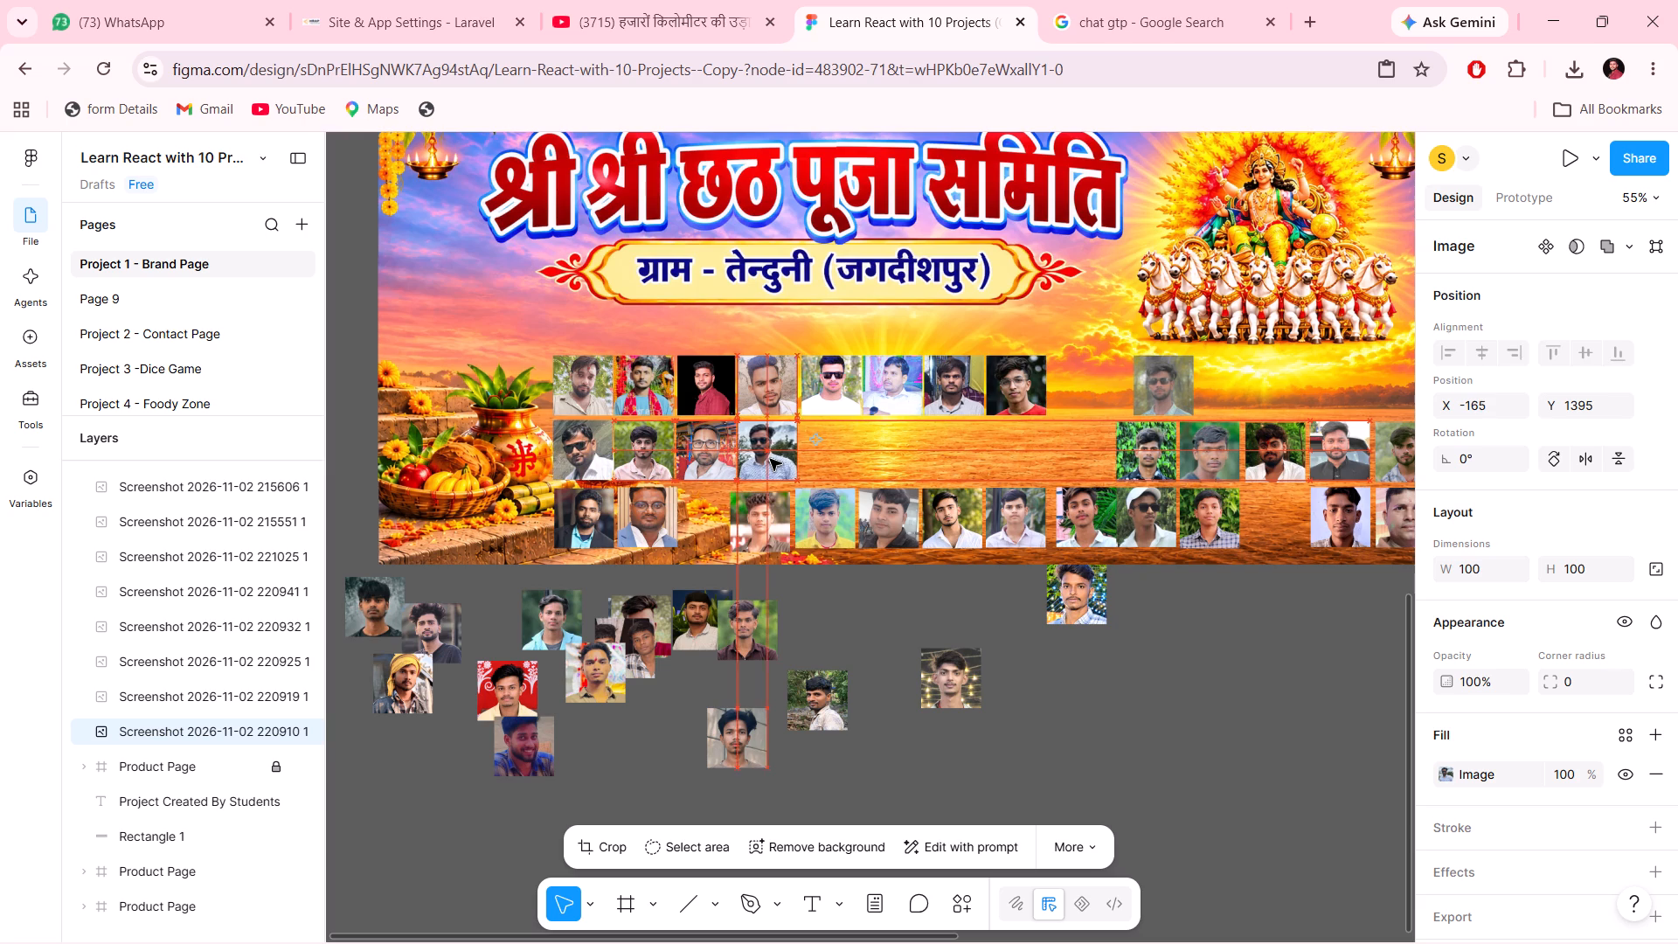
{"action": "key", "text": "Left"}
{"action": "key", "text": "Right"}
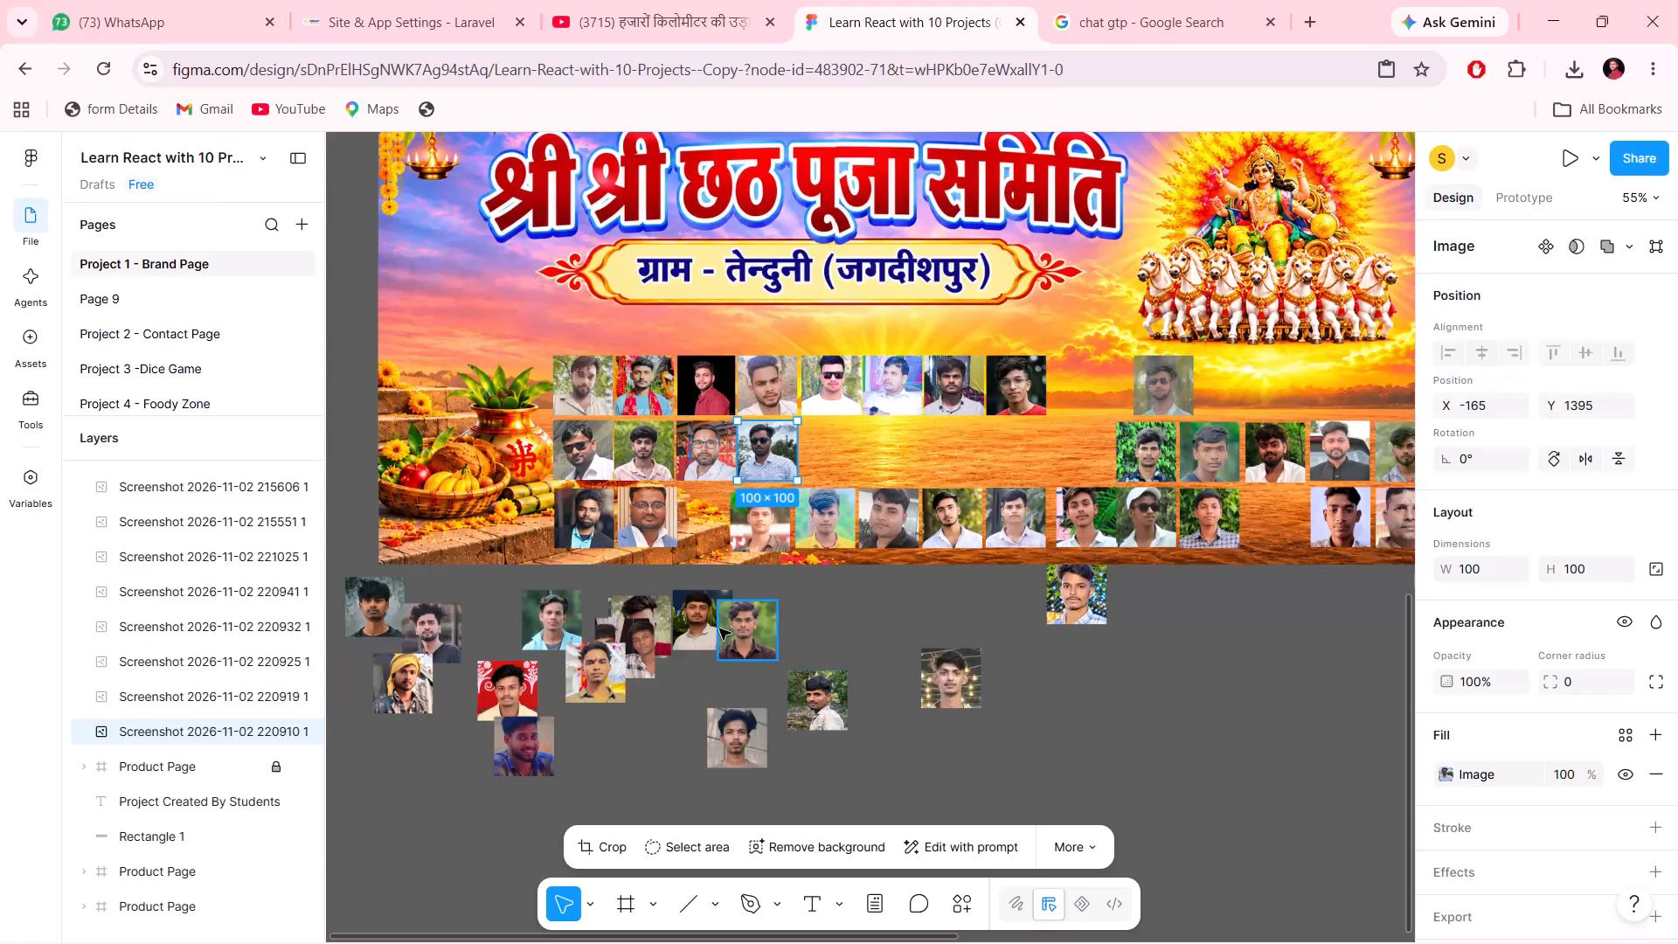
Move the loose dark-shirt portrait with the green background into the top row's ninth place, at X 358, Y 1286.
{"action": "left_click_drag", "start_coordinate": [749, 617], "coordinate": [1104, 383]}
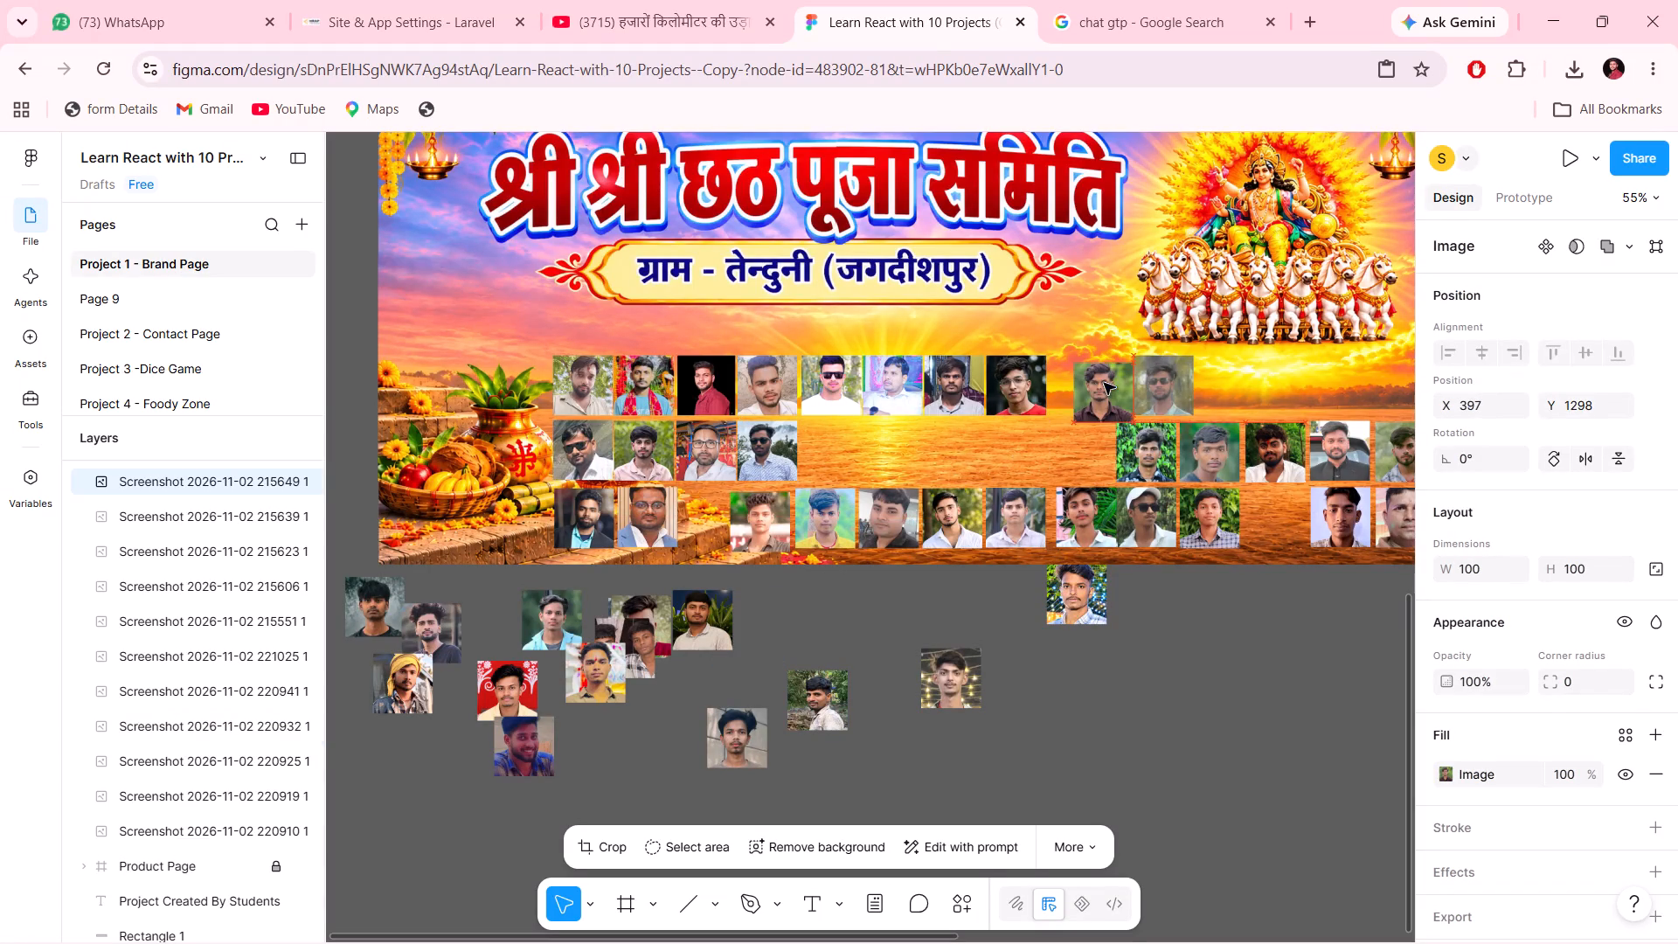
{"action": "left_click_drag", "start_coordinate": [1104, 383], "coordinate": [1087, 375]}
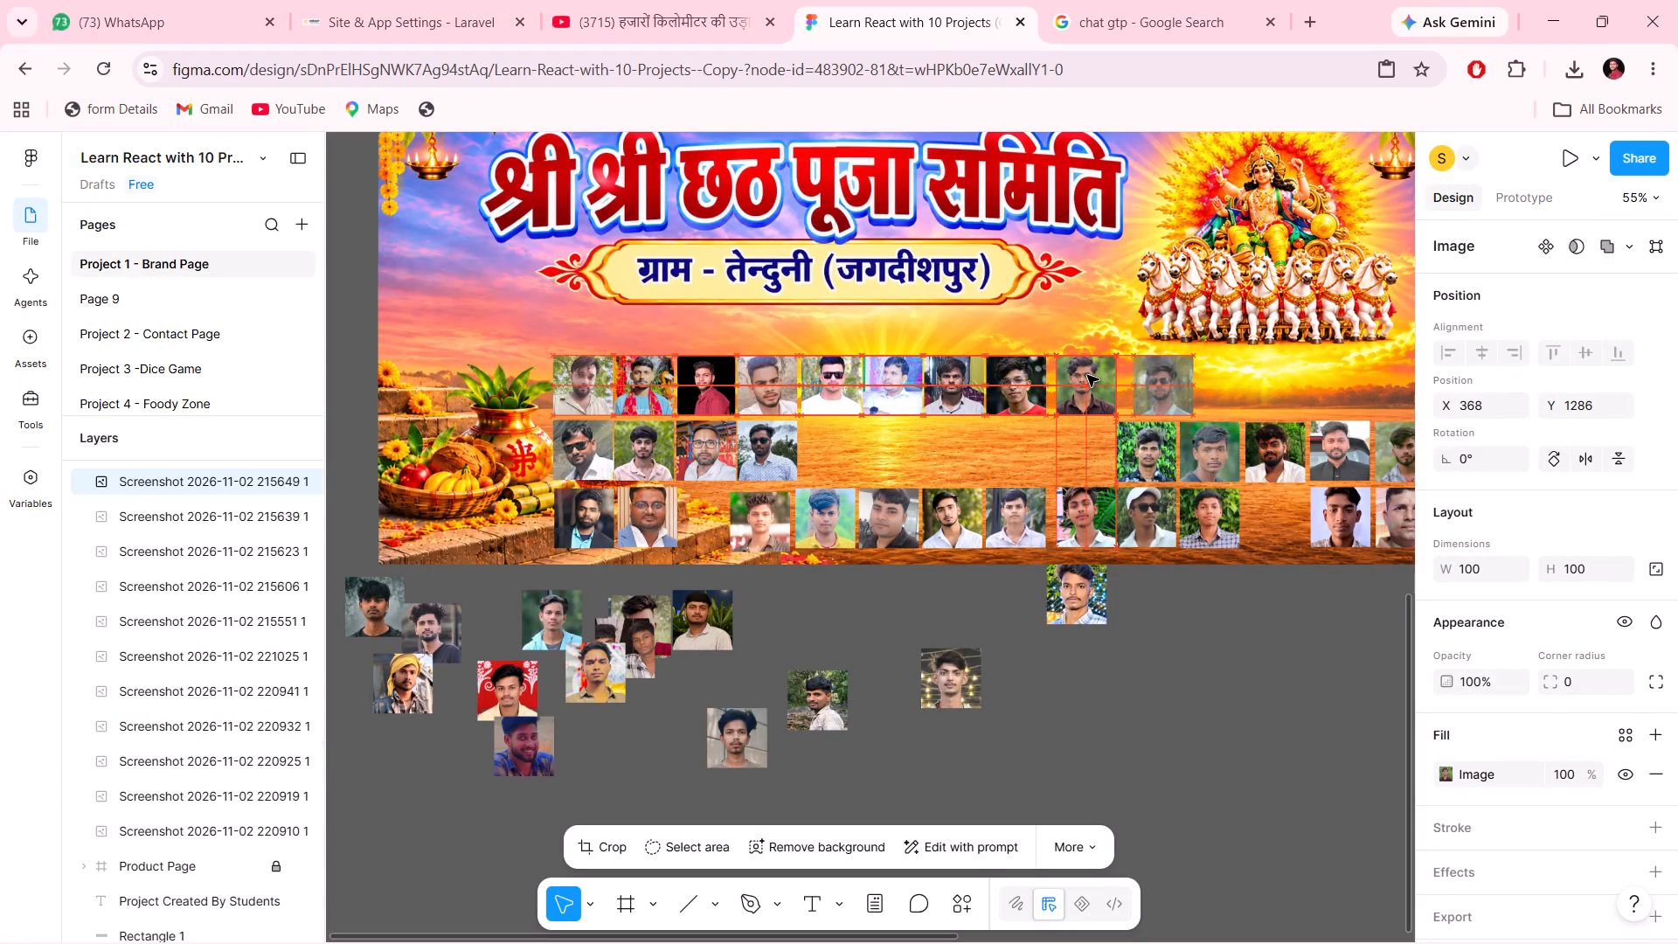
{"action": "left_click_drag", "start_coordinate": [1087, 375], "coordinate": [1082, 375]}
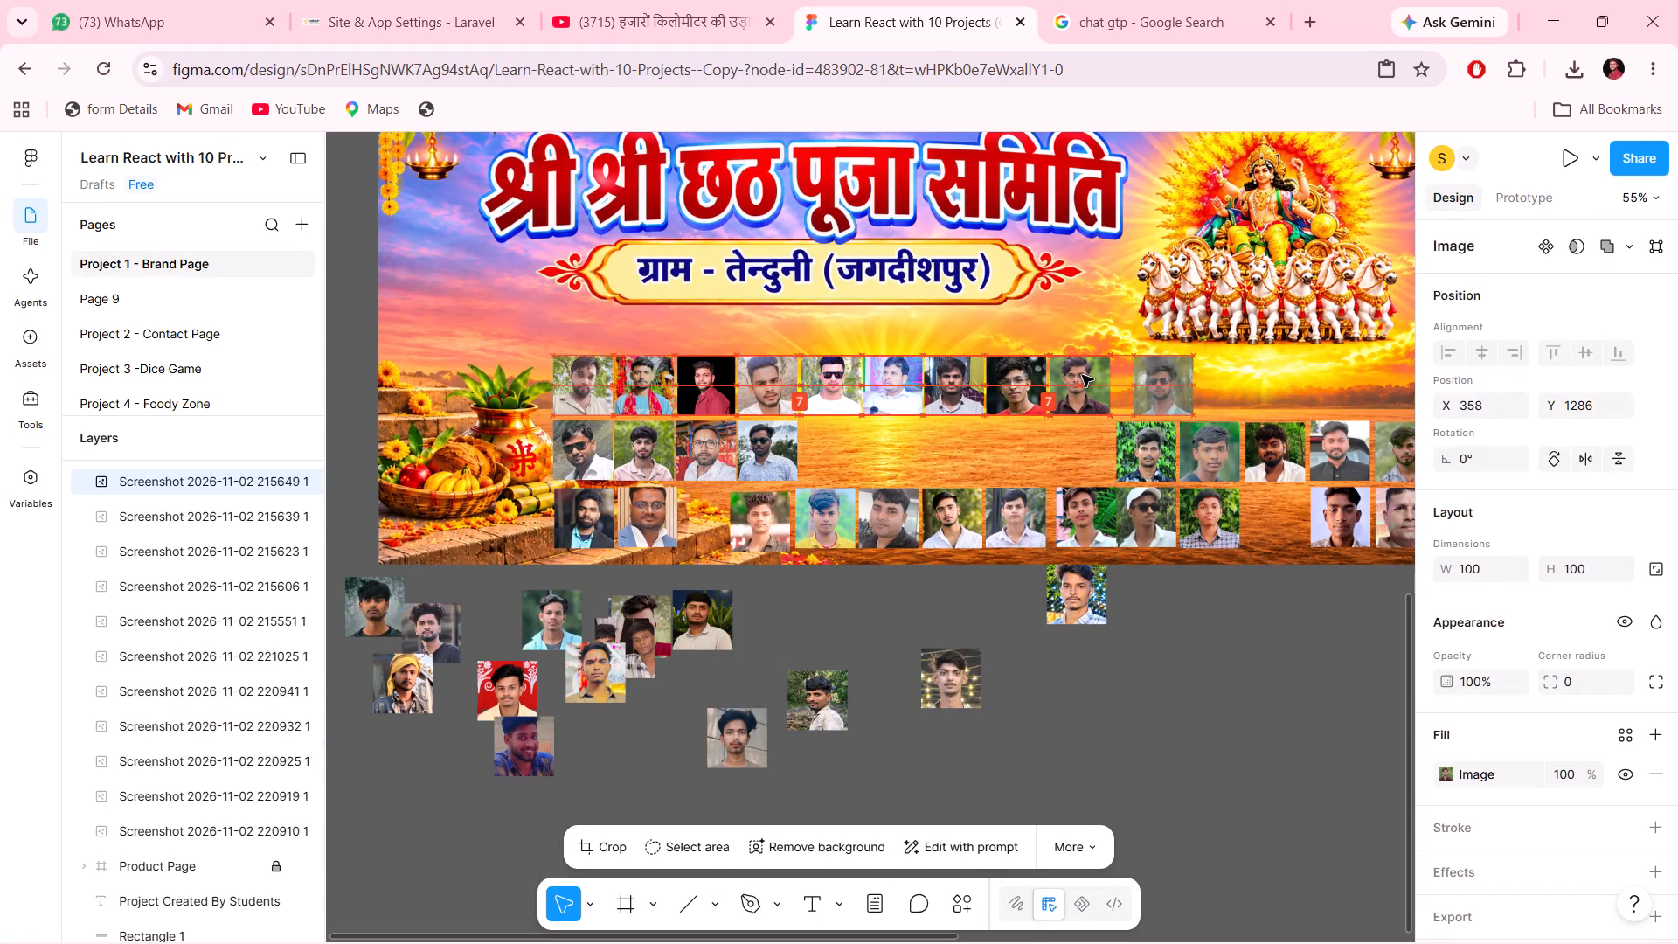
Fill the third row's gap after the checked-shirt portrait with the loose fairy-lights portrait, at about X 684, Y 1508.
{"action": "left_click_drag", "start_coordinate": [967, 674], "coordinate": [1313, 517]}
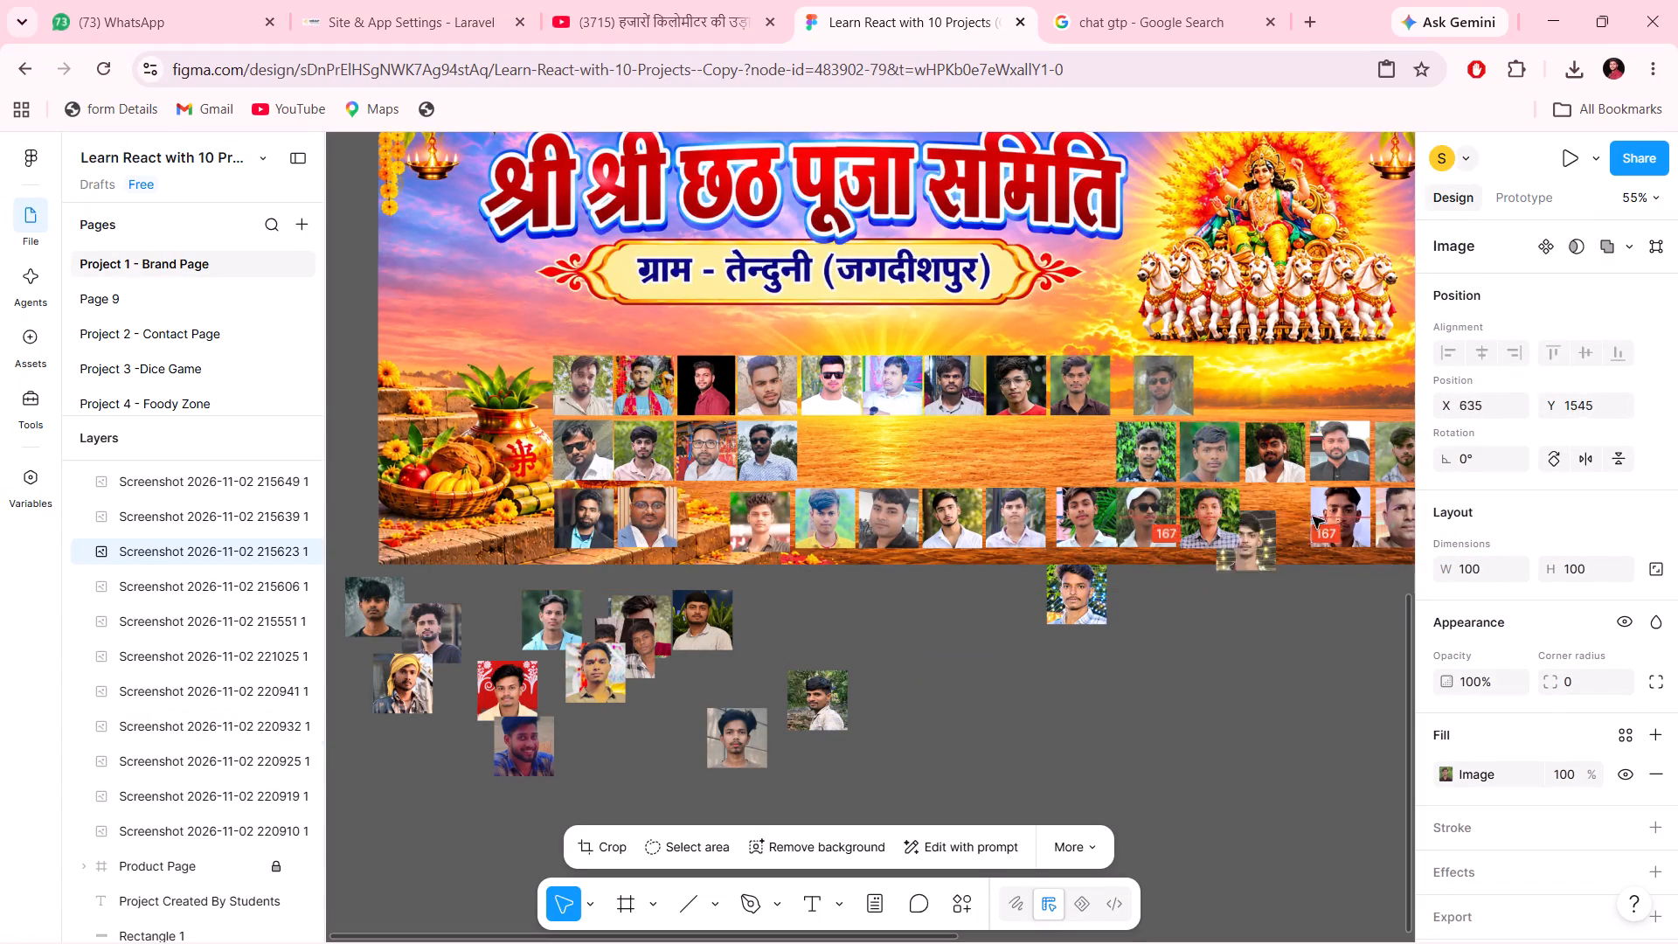
{"action": "left_click_drag", "start_coordinate": [1313, 517], "coordinate": [1292, 515]}
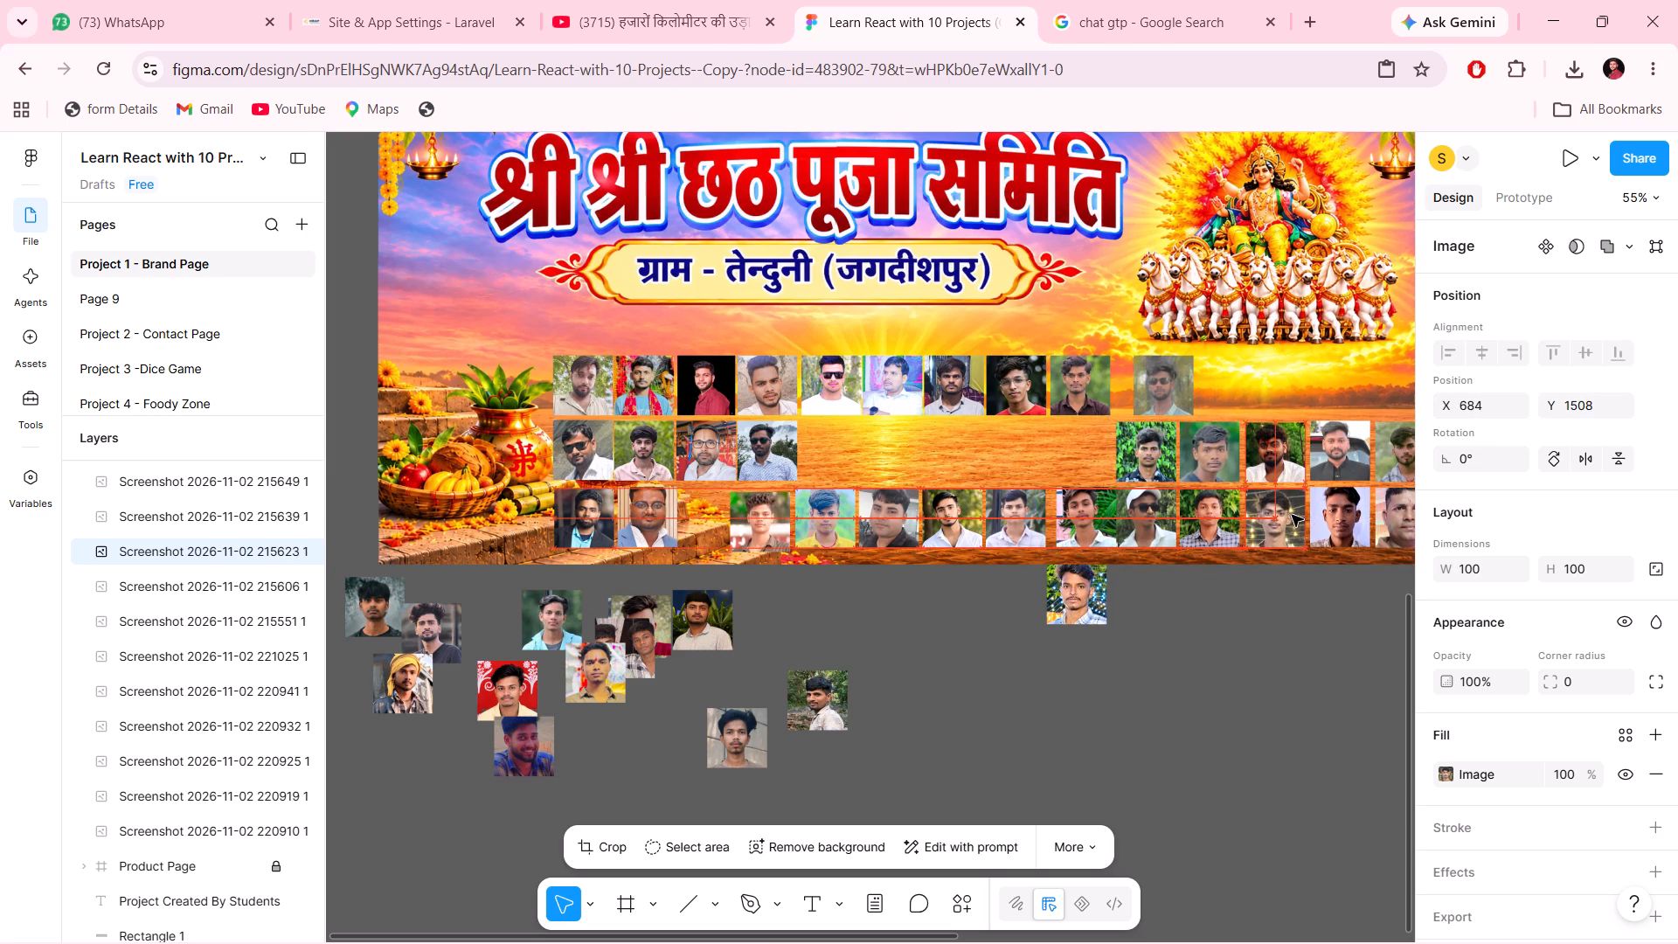
{"action": "left_click_drag", "start_coordinate": [1292, 515], "coordinate": [1290, 515]}
Move the loose portrait from just below the banner's edge into the top row, after the faded grey portrait.
{"action": "left_click_drag", "start_coordinate": [1084, 607], "coordinate": [1266, 448]}
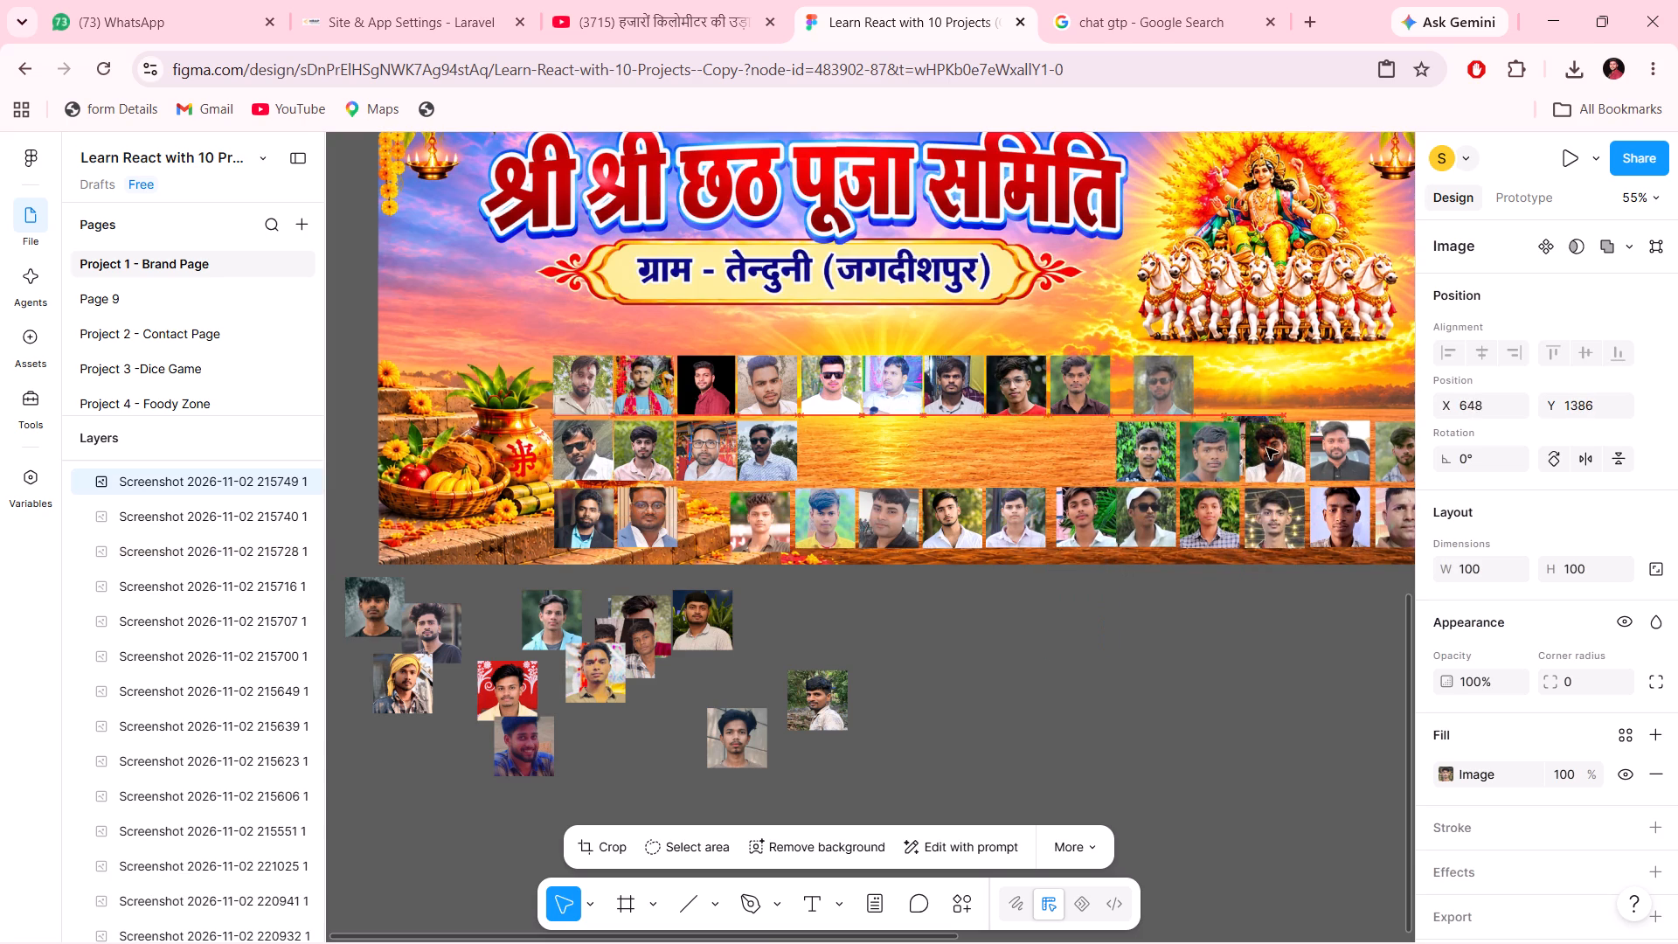
{"action": "left_click_drag", "start_coordinate": [1266, 448], "coordinate": [1263, 397]}
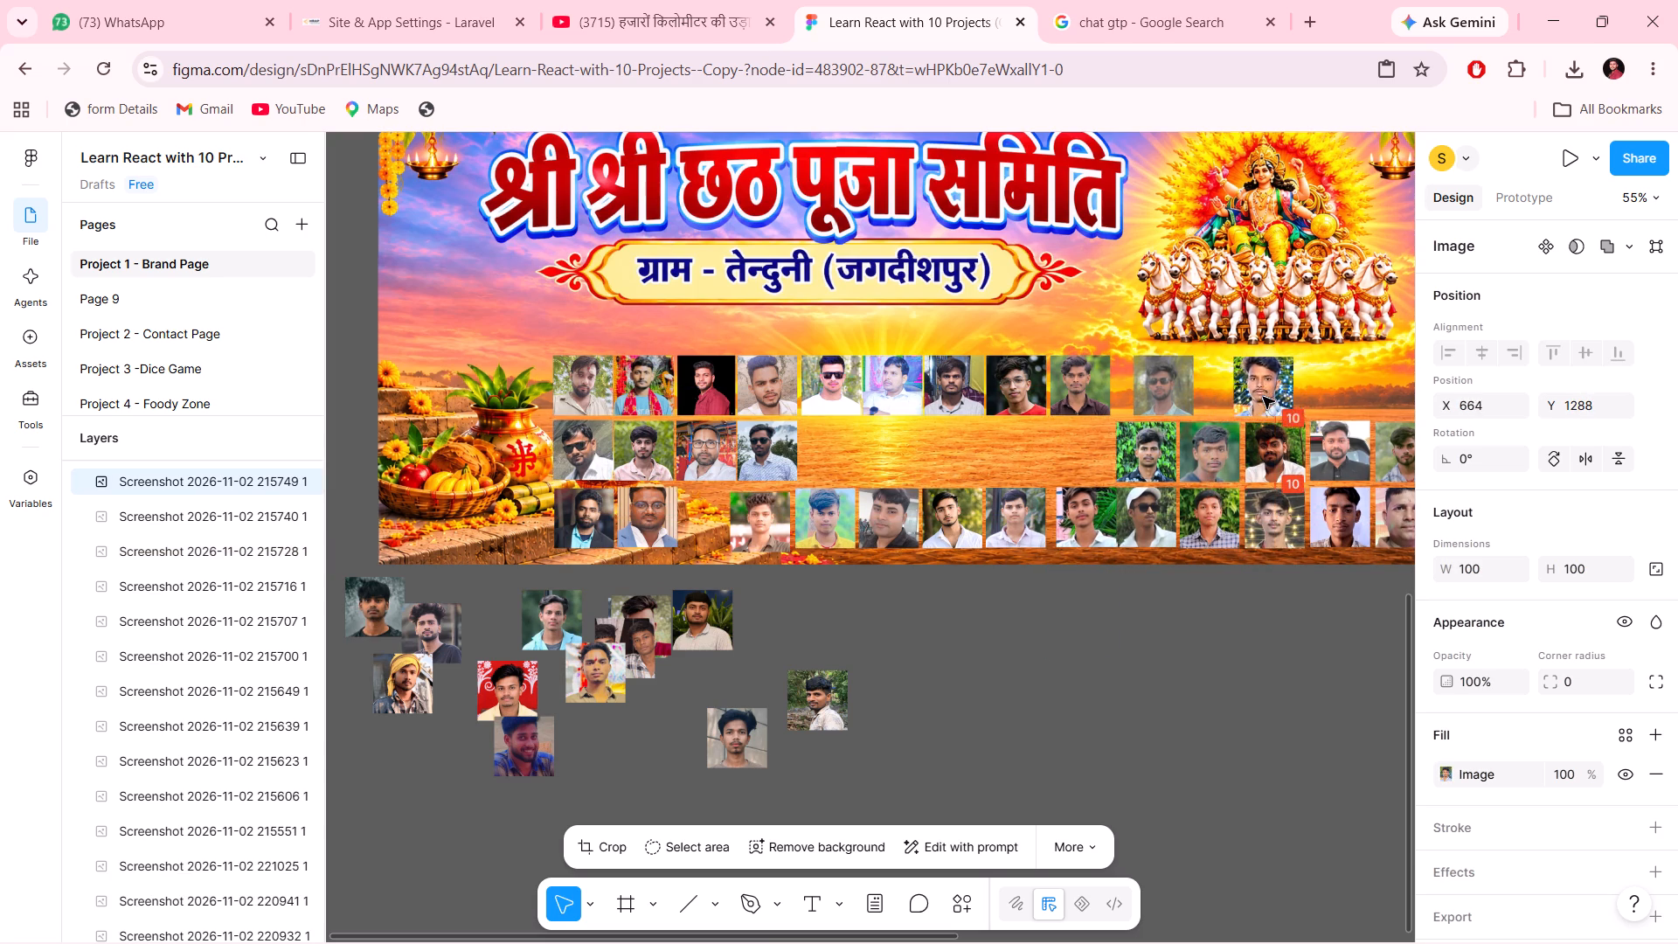
{"action": "left_click_drag", "start_coordinate": [1263, 397], "coordinate": [1243, 396]}
Nudge the top row's faded grey tenth portrait toward the ninth one, to X 464, Y 1286.
{"action": "left_click", "coordinate": [1168, 385]}
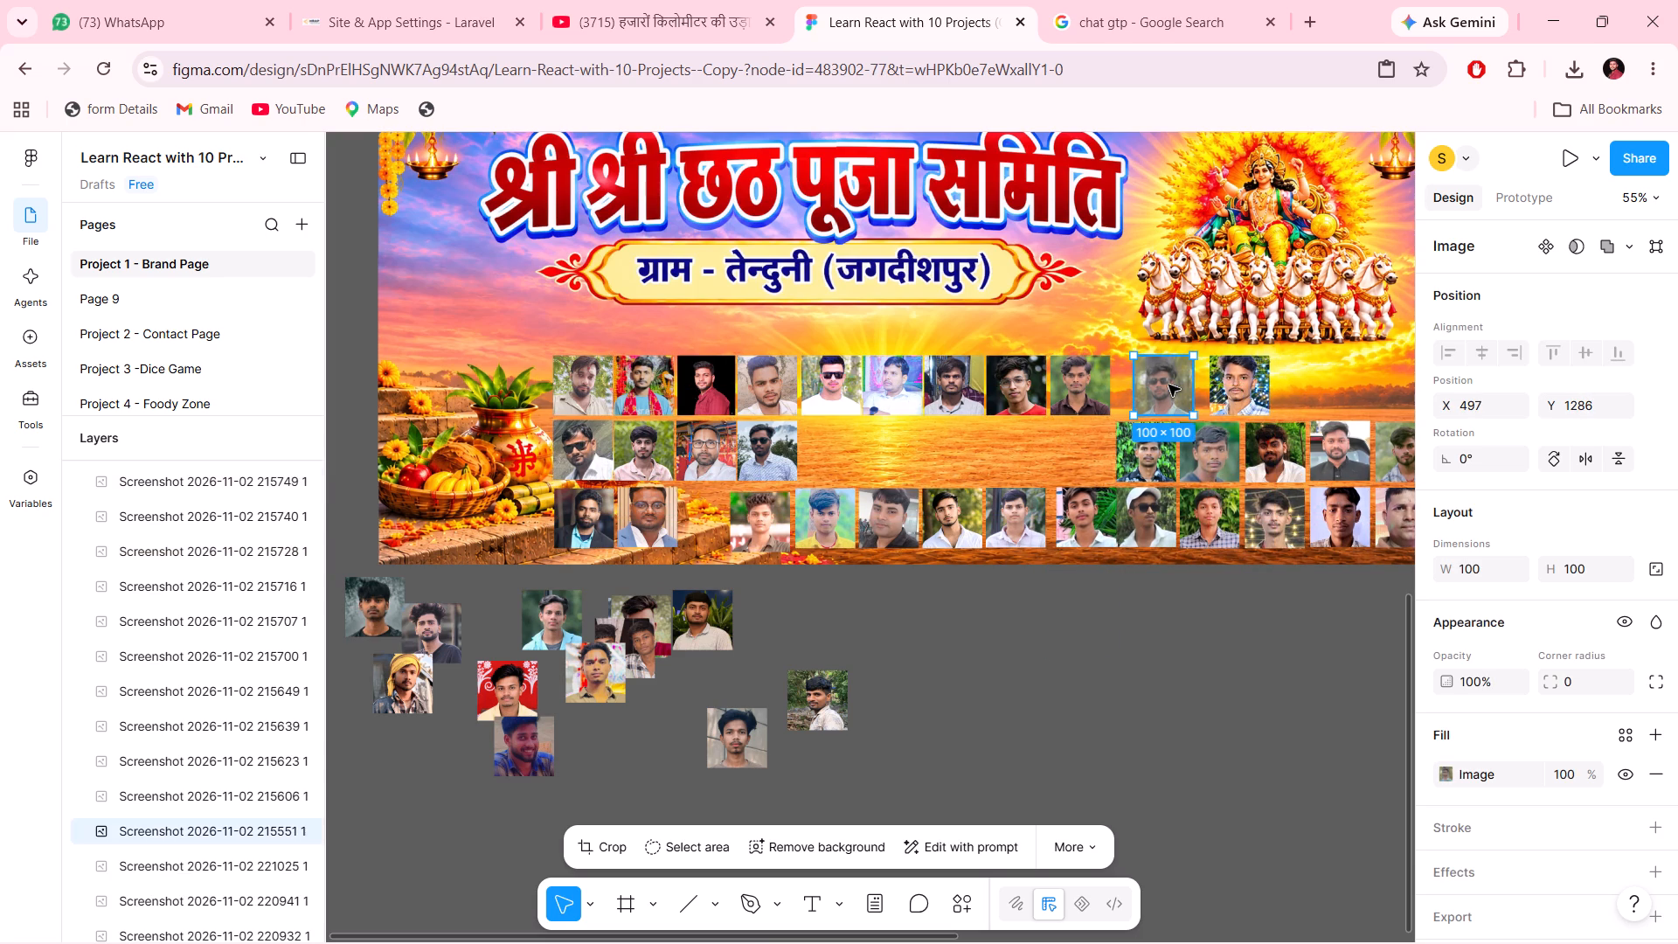
{"action": "key", "text": "Left"}
{"action": "key", "text": "Left"}
{"action": "key", "text": "Left"}
{"action": "key", "text": "Left"}
{"action": "key", "text": "Left"}
{"action": "key", "text": "Left"}
{"action": "key", "text": "Left"}
{"action": "key", "text": "Left"}
{"action": "key", "text": "Left"}
{"action": "key", "text": "Left"}
{"action": "key", "text": "Left"}
{"action": "key", "text": "Left"}
{"action": "key", "text": "Left"}
{"action": "key", "text": "Left"}
{"action": "key", "text": "Left"}
{"action": "key", "text": "Left"}
{"action": "key", "text": "Left"}
{"action": "key", "text": "Left"}
{"action": "key", "text": "Left"}
{"action": "key", "text": "Left"}
{"action": "key", "text": "Left"}
{"action": "key", "text": "Left"}
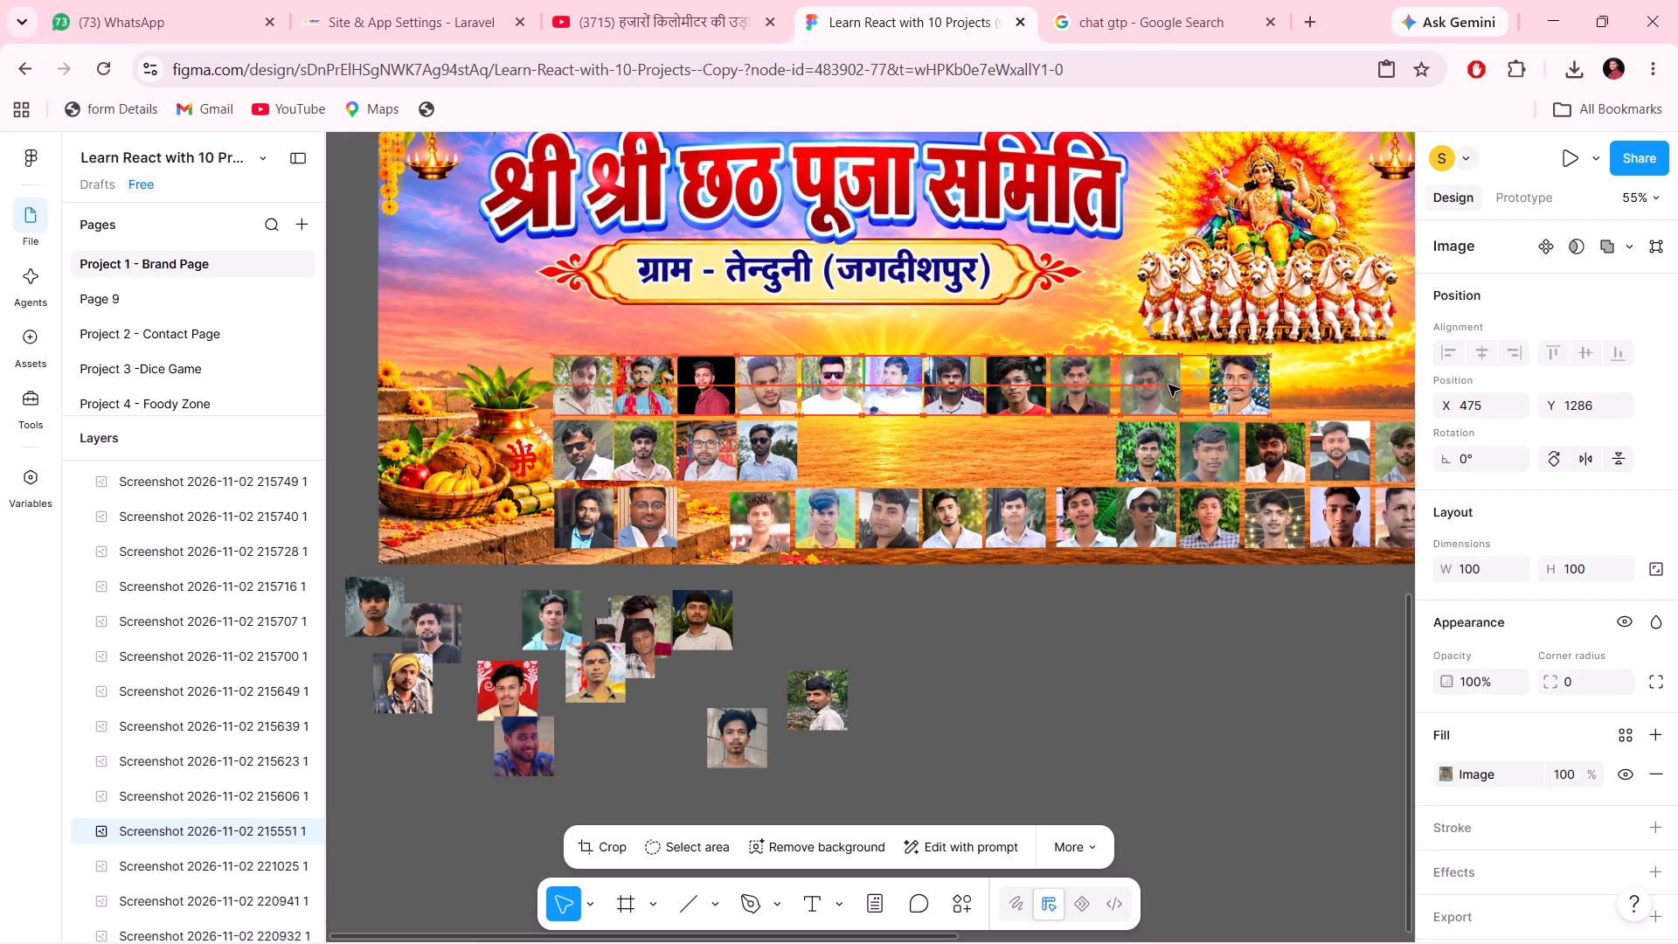
{"action": "key", "text": "Left"}
{"action": "key", "text": "Left"}
{"action": "key", "text": "Left"}
{"action": "key", "text": "Left"}
{"action": "key", "text": "Left"}
{"action": "key", "text": "Left"}
{"action": "key", "text": "Left"}
{"action": "key", "text": "Left"}
{"action": "key", "text": "Left"}
{"action": "key", "text": "Left"}
{"action": "key", "text": "Left"}
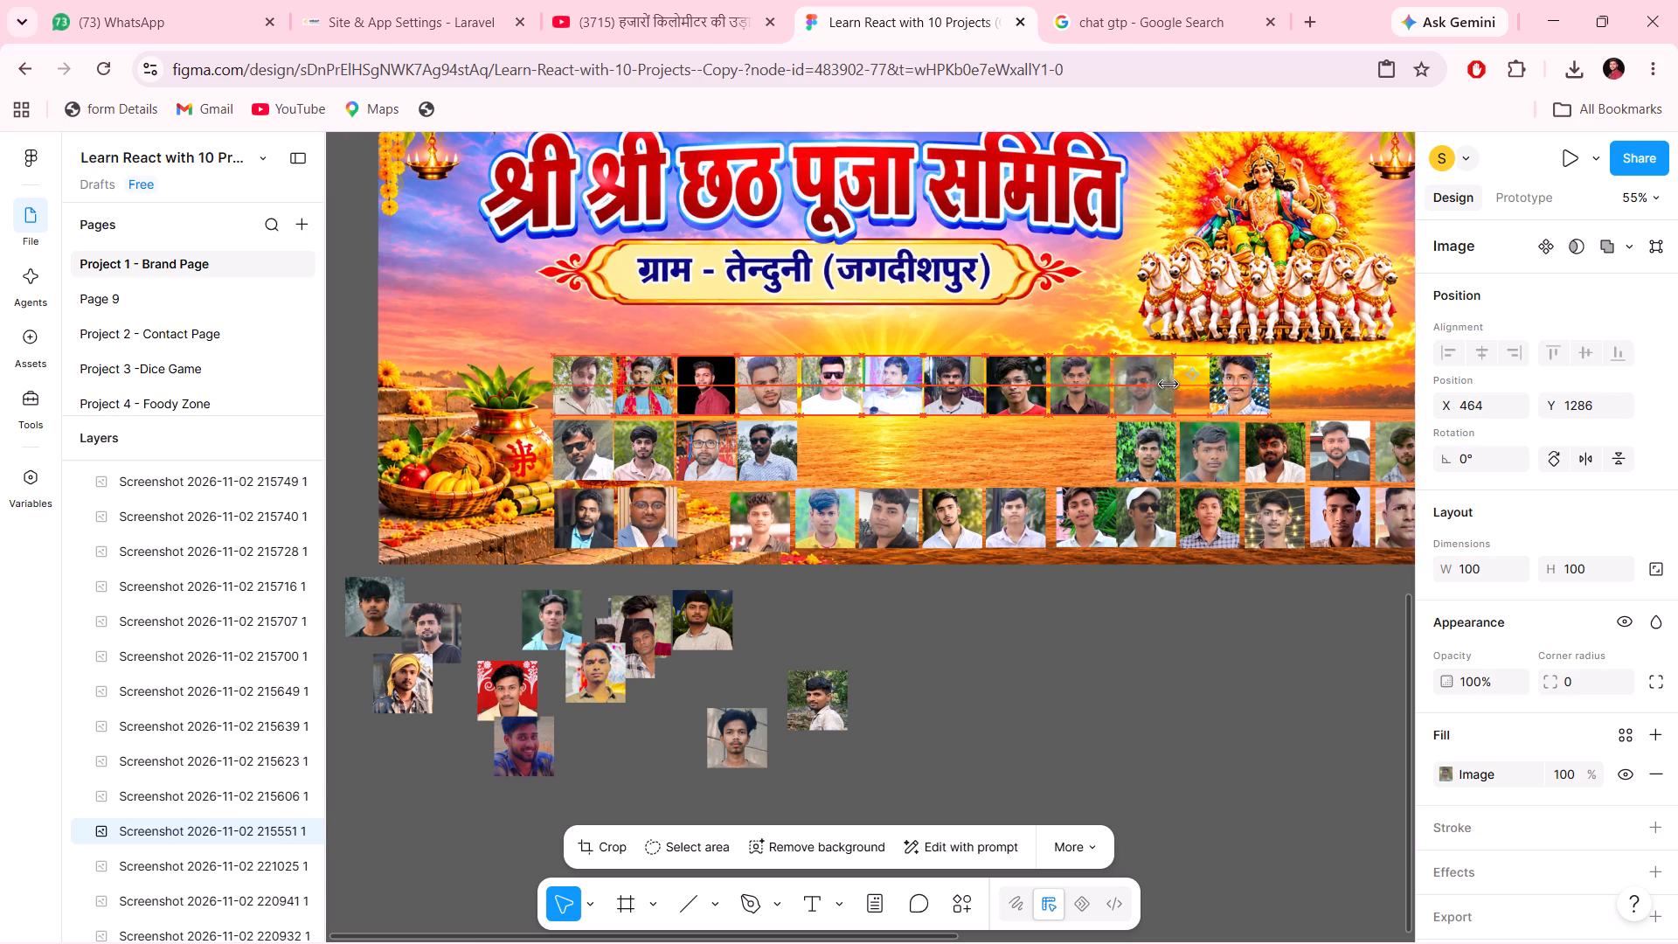
Move the loose white-shirt portrait with greenery behind it to the far end of the top row, at X 901, Y 1274.
{"action": "scroll", "coordinate": [1185, 626], "scroll_direction": "left", "scroll_amount": 1}
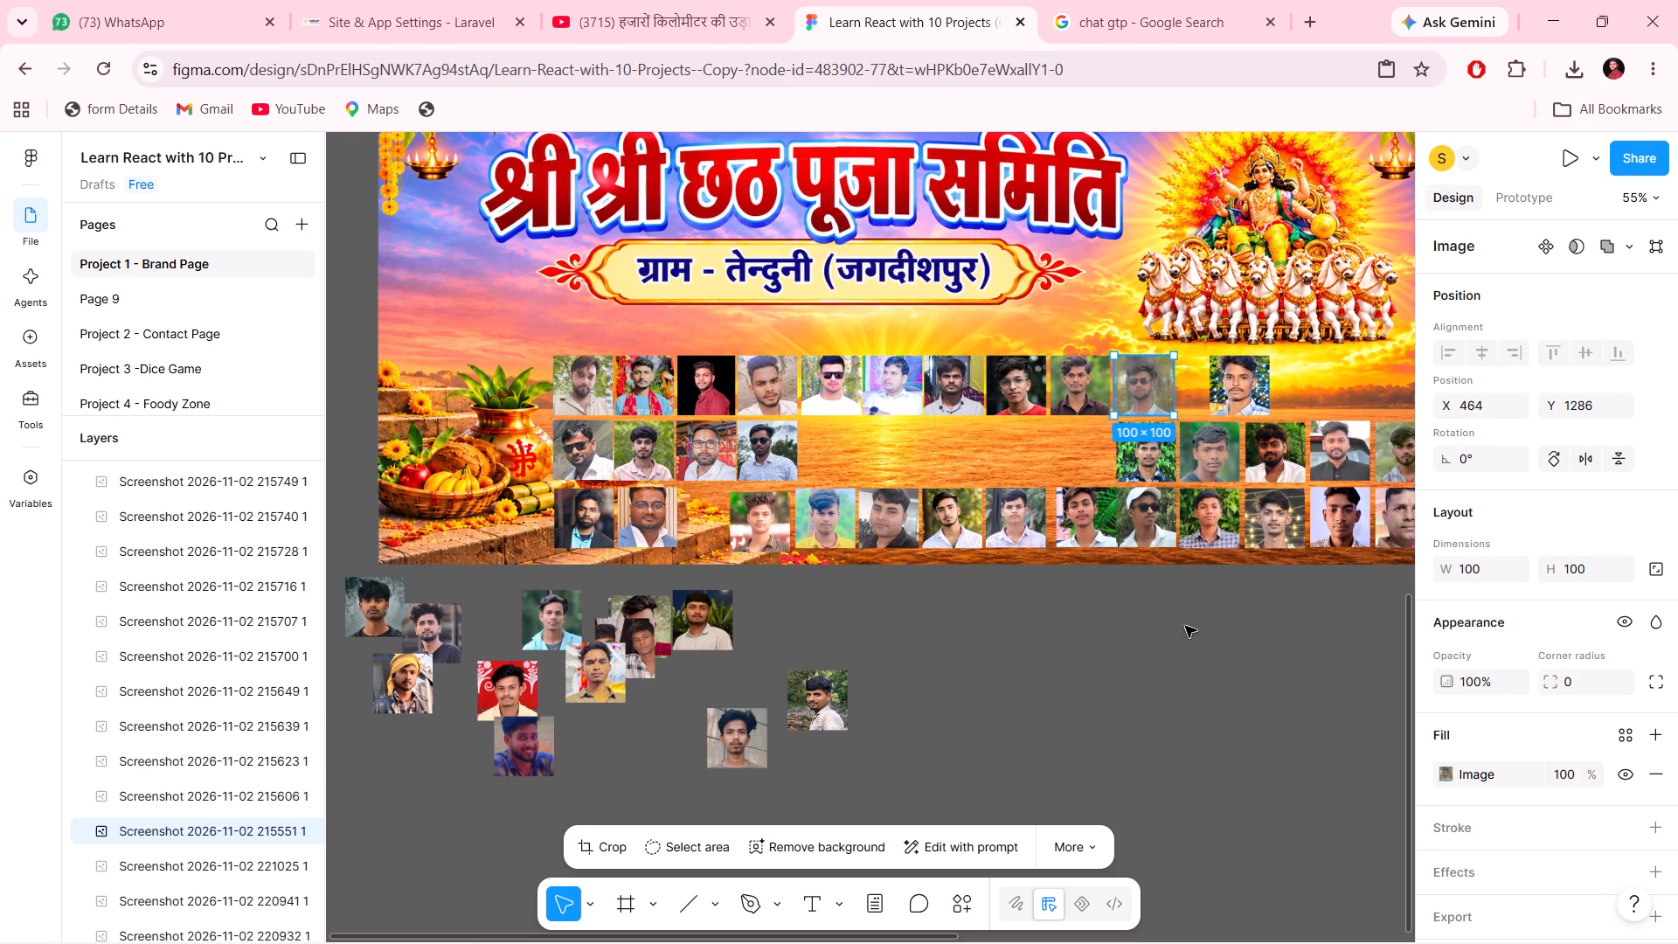
{"action": "scroll", "coordinate": [1185, 626], "scroll_direction": "left", "scroll_amount": 1}
{"action": "left_click_drag", "start_coordinate": [700, 705], "coordinate": [1096, 502]}
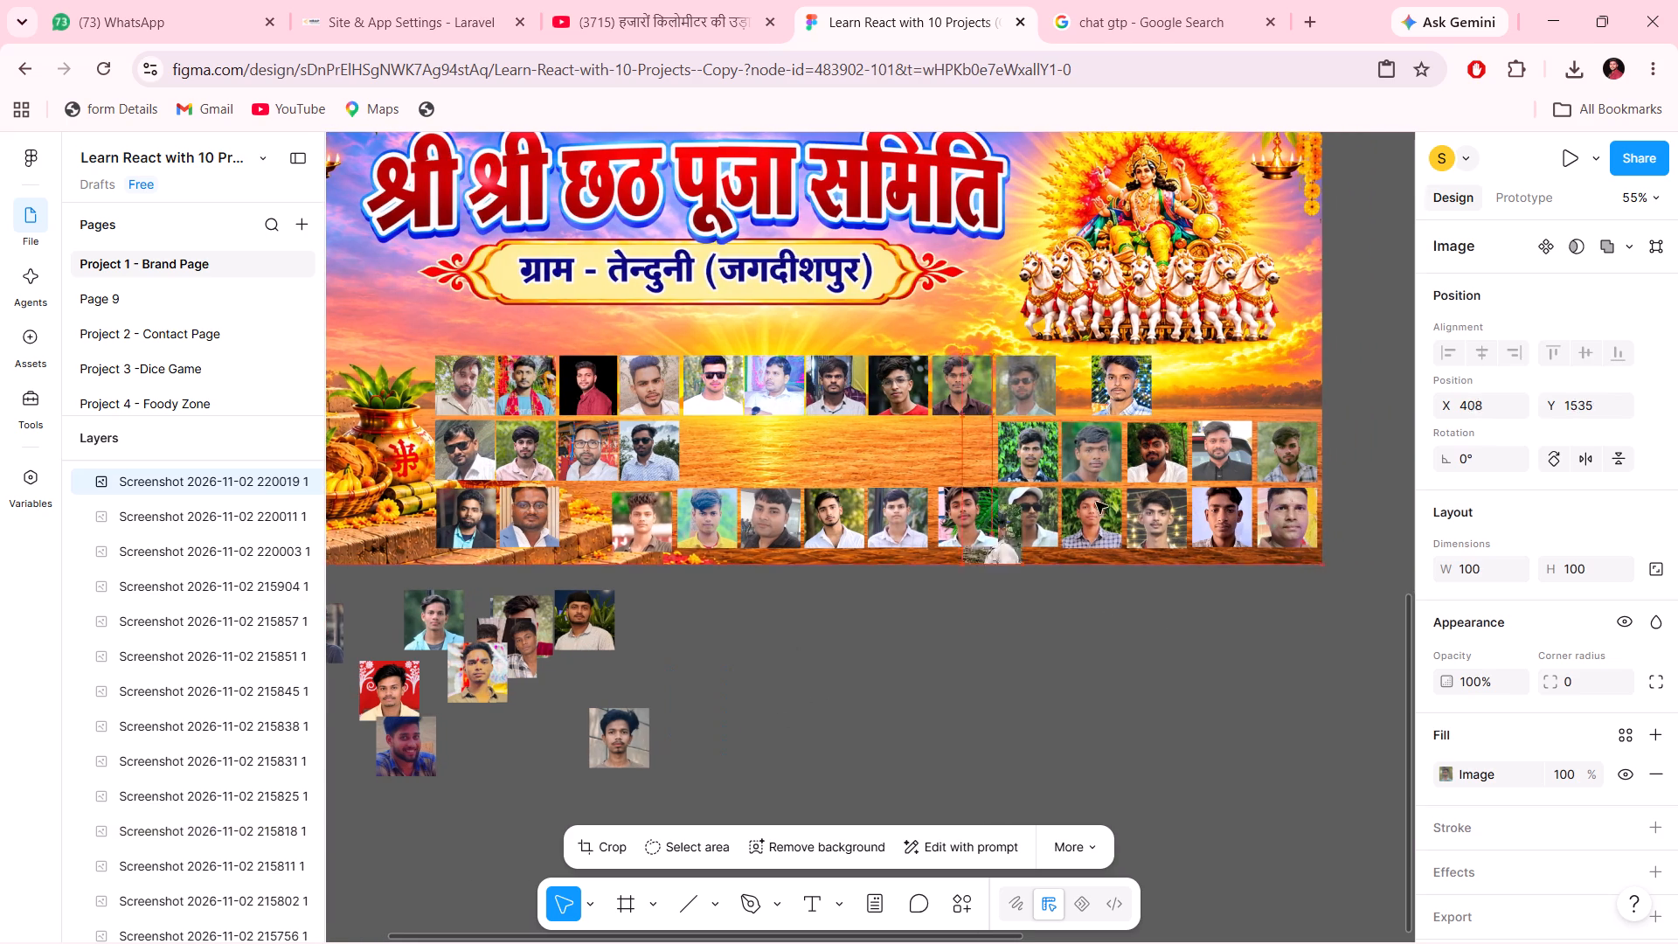
{"action": "left_click_drag", "start_coordinate": [1096, 502], "coordinate": [1281, 380]}
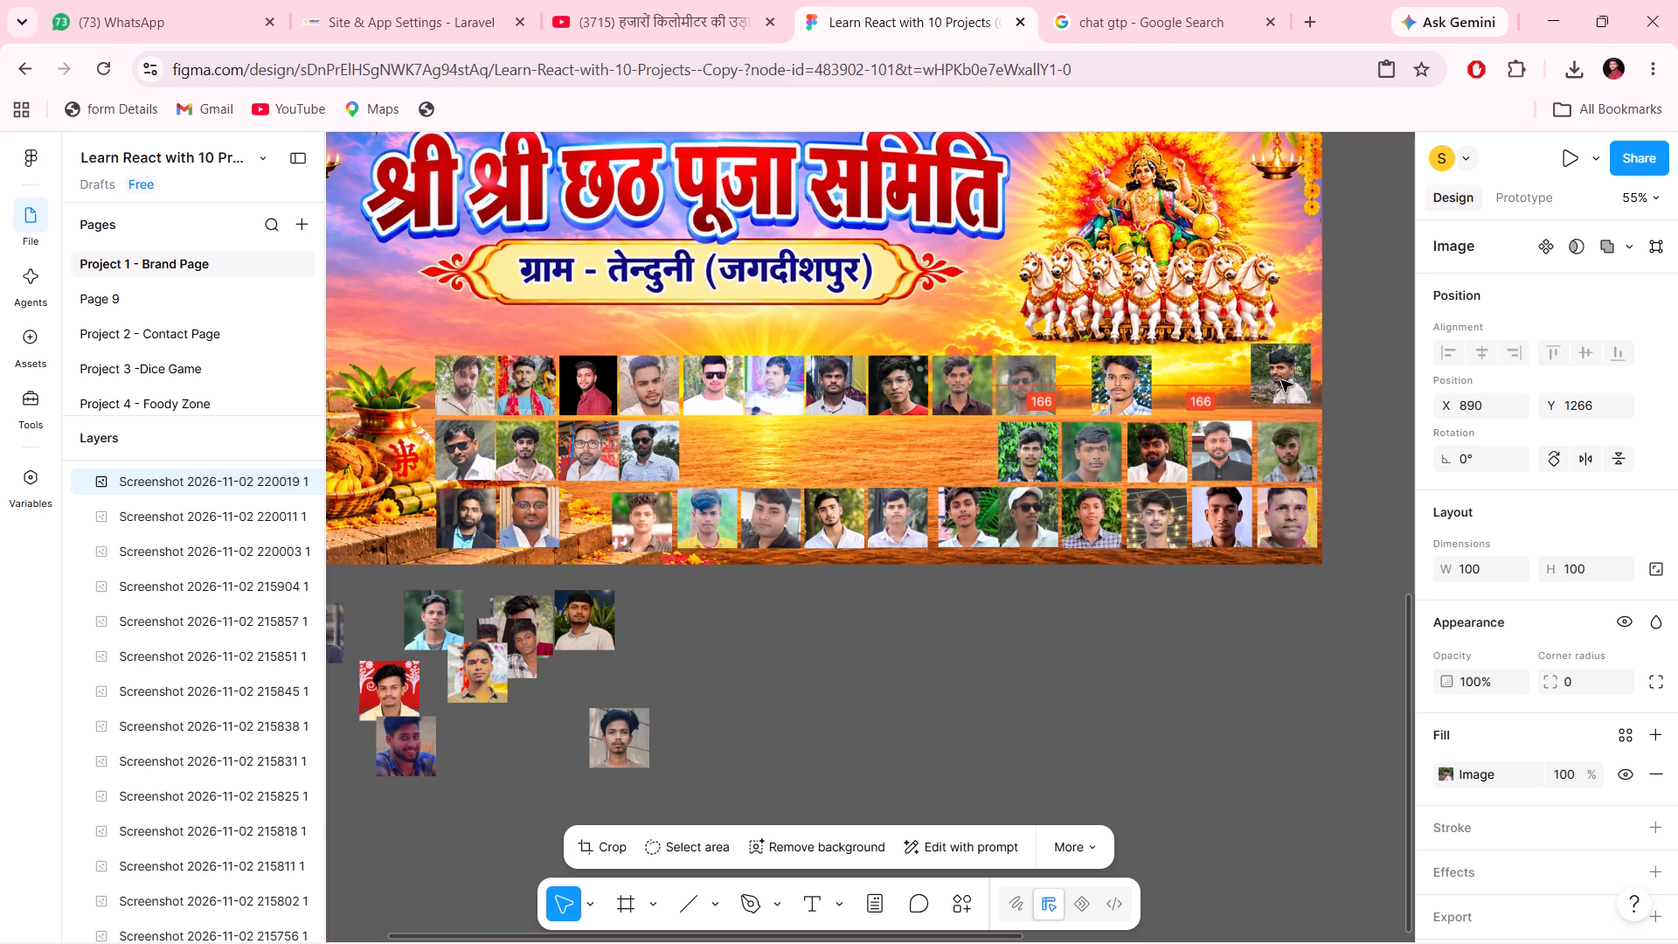
{"action": "left_click_drag", "start_coordinate": [1281, 380], "coordinate": [1288, 384]}
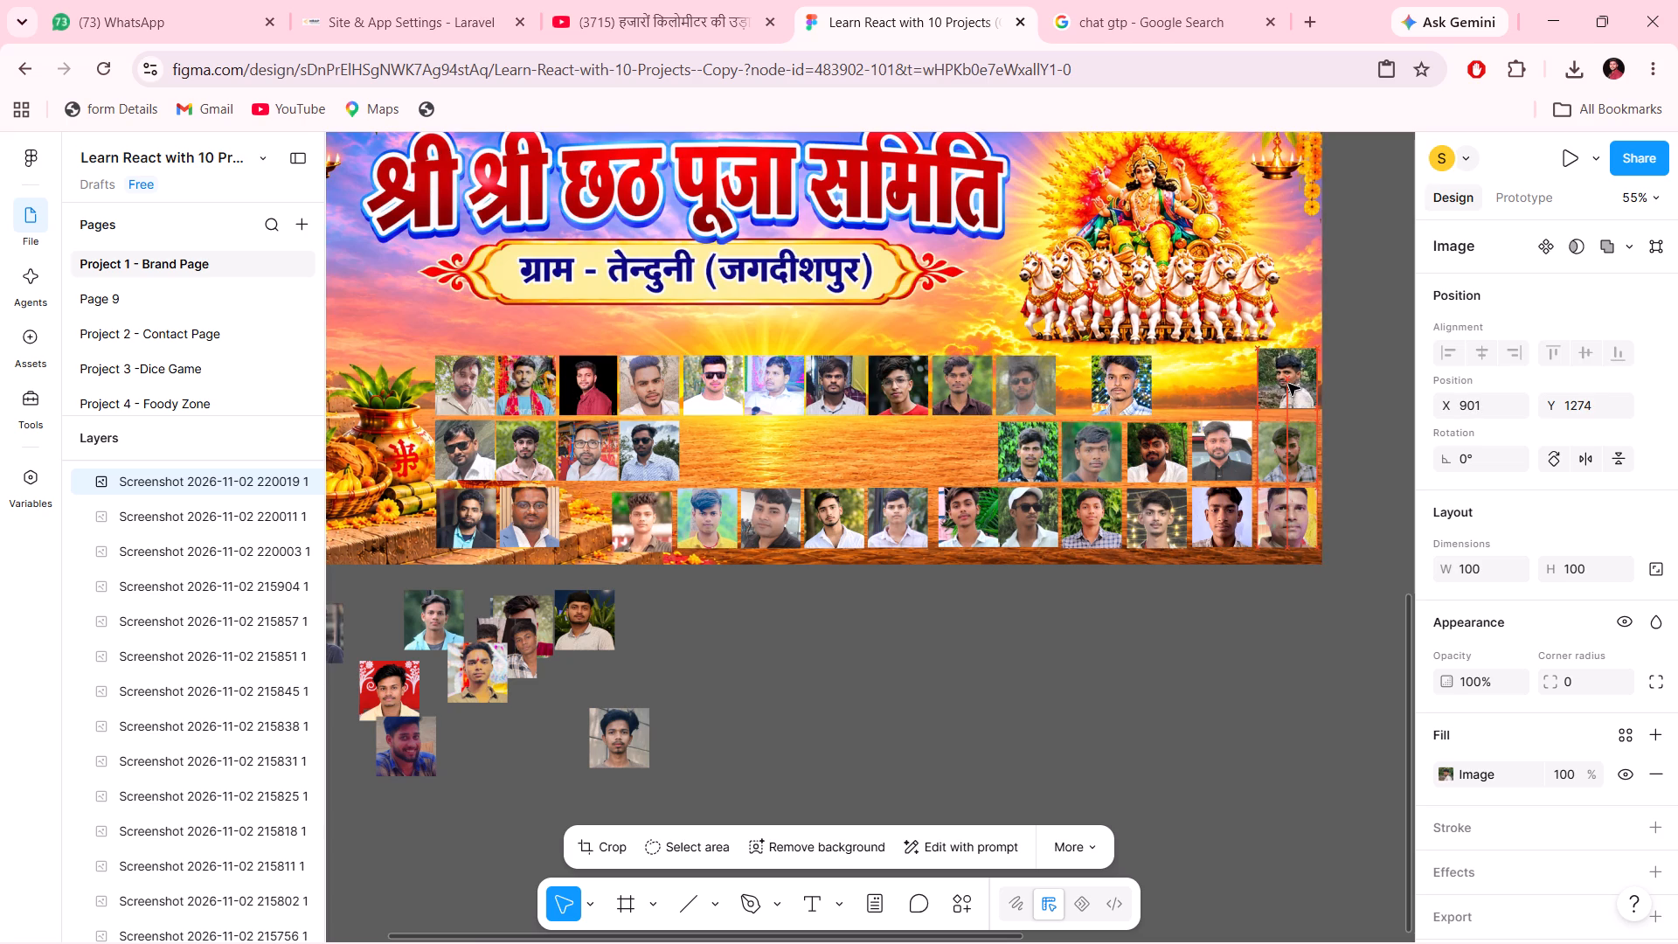
{"action": "left_click_drag", "start_coordinate": [1288, 384], "coordinate": [1287, 384]}
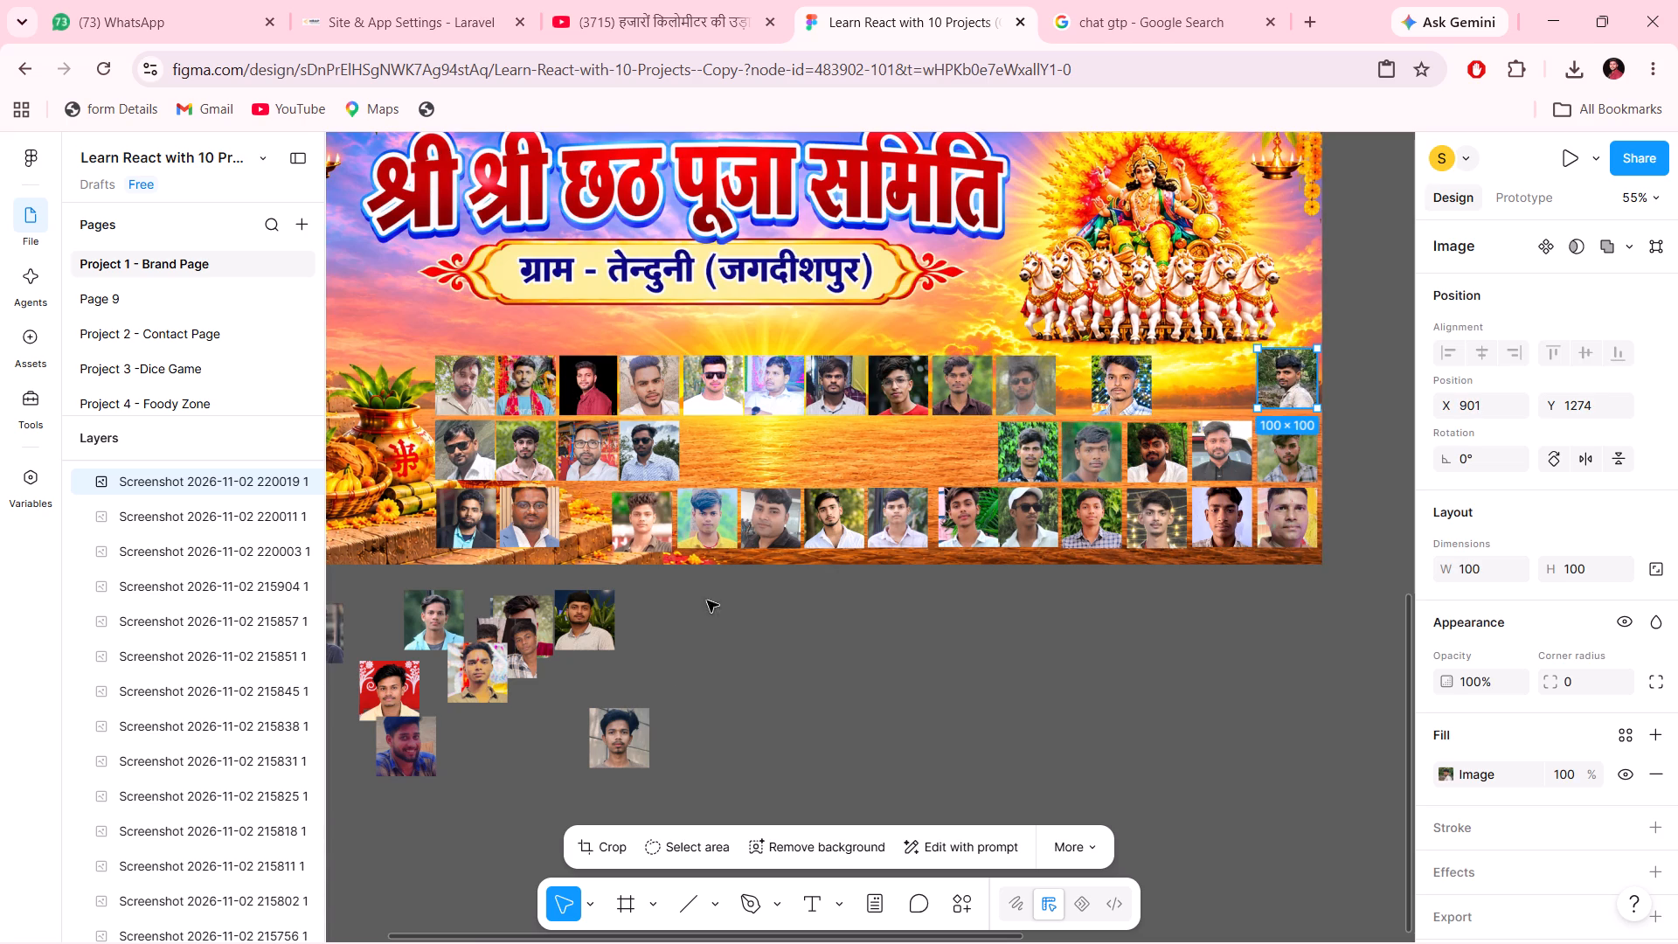
Move the loose grey-background portrait into the top row just before the end portrait, at X 792, Y 1274.
{"action": "left_click_drag", "start_coordinate": [627, 725], "coordinate": [1202, 331]}
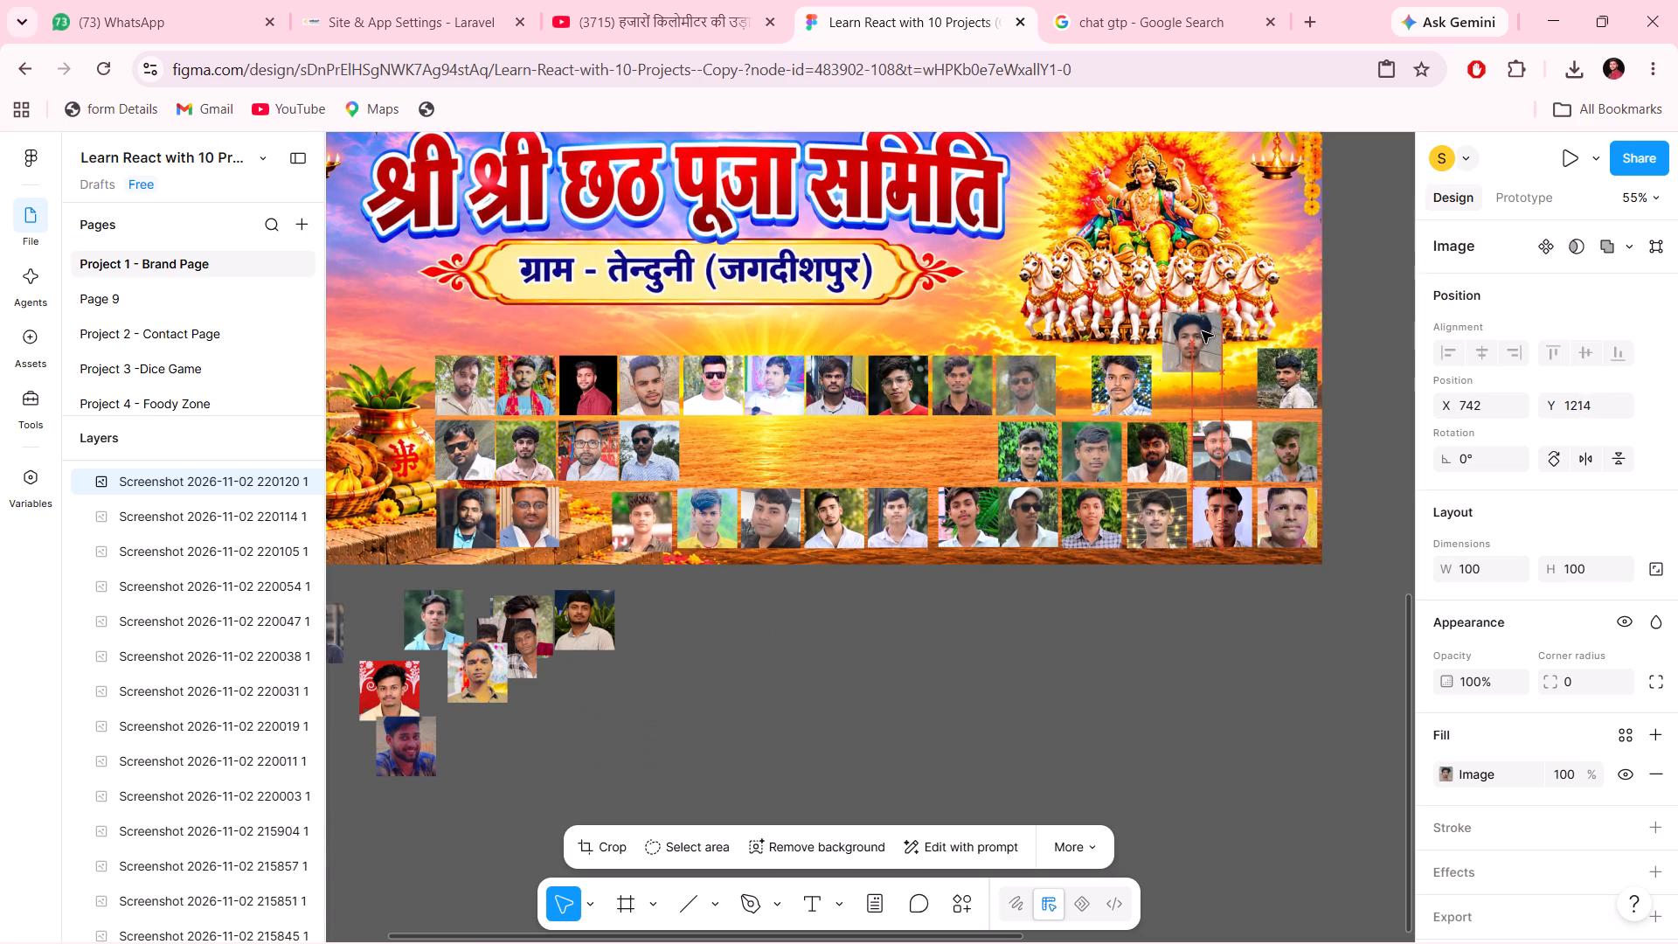
{"action": "left_click_drag", "start_coordinate": [1202, 331], "coordinate": [1231, 361]}
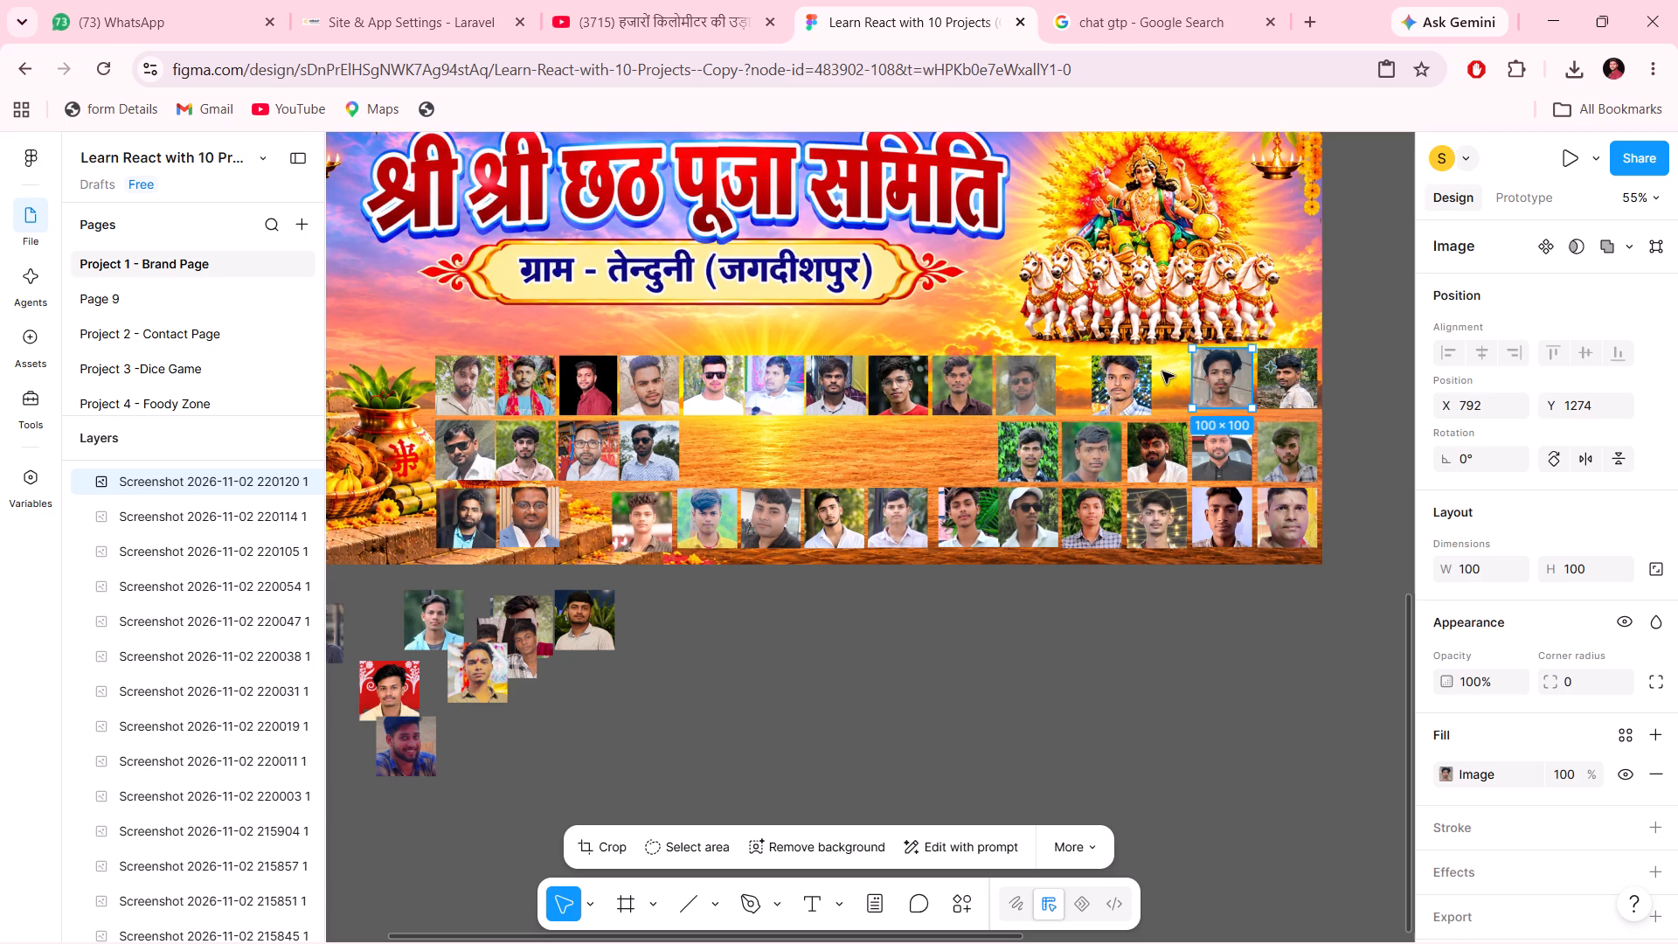
Shift the top row's eleventh portrait toward the faded grey one, to X 571, Y 1286.
{"action": "left_click_drag", "start_coordinate": [1128, 381], "coordinate": [1097, 382]}
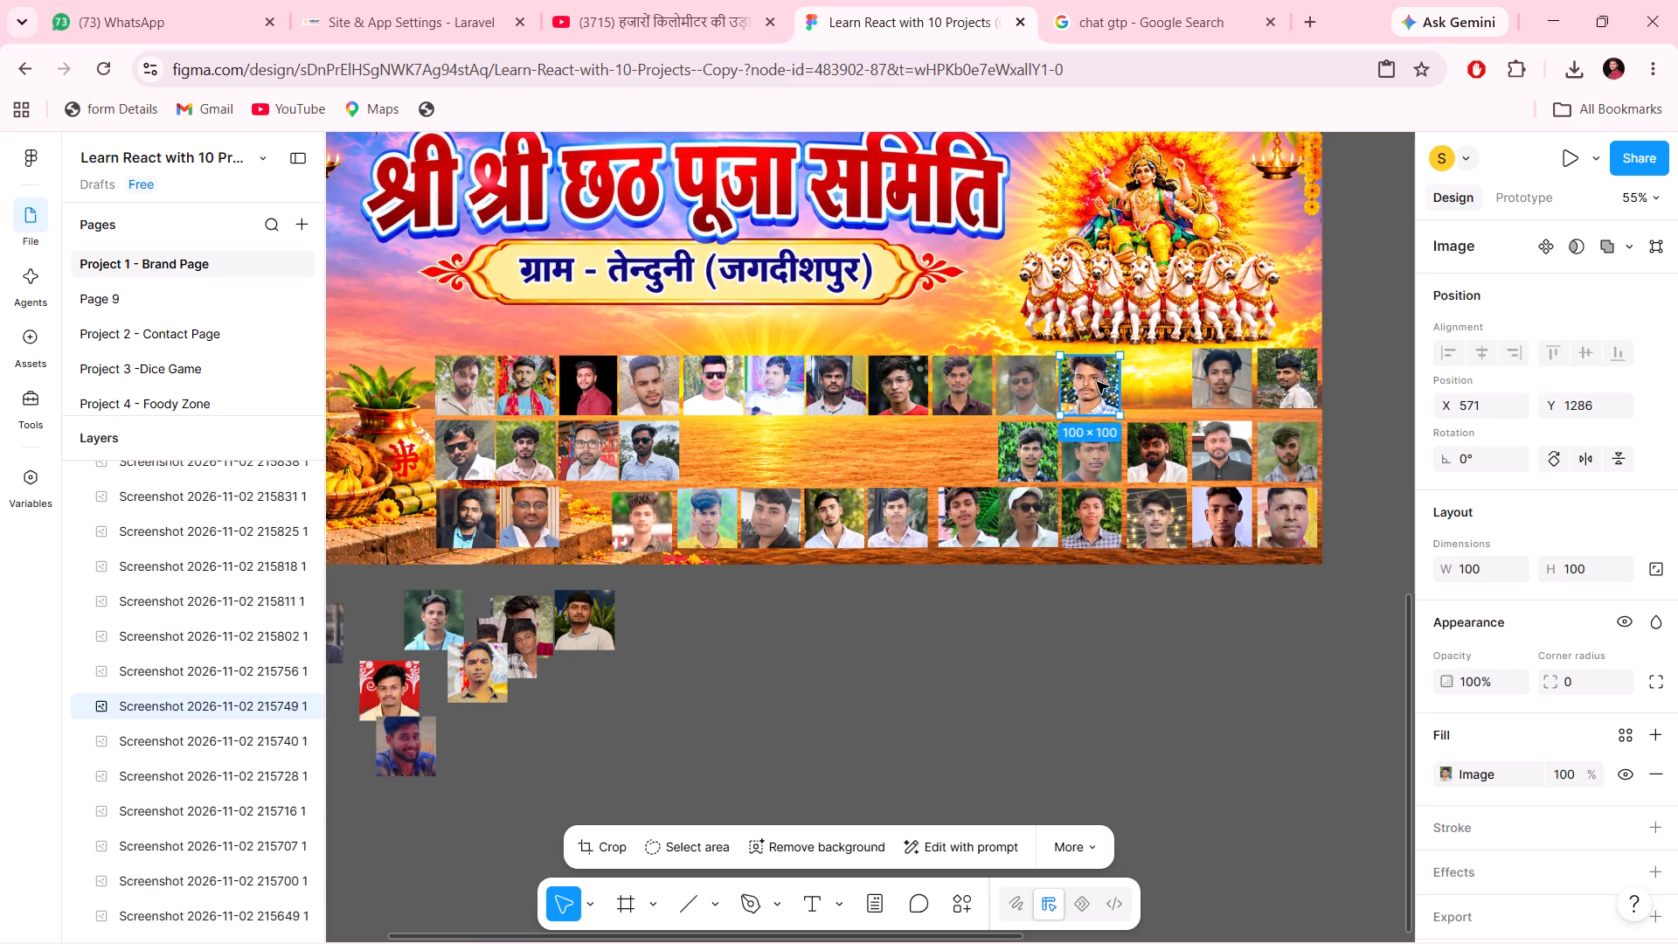
Fill the top row's remaining gap with the loose bearded portrait on a dark background, at X 683, Y 1286.
{"action": "left_click_drag", "start_coordinate": [566, 622], "coordinate": [1118, 391]}
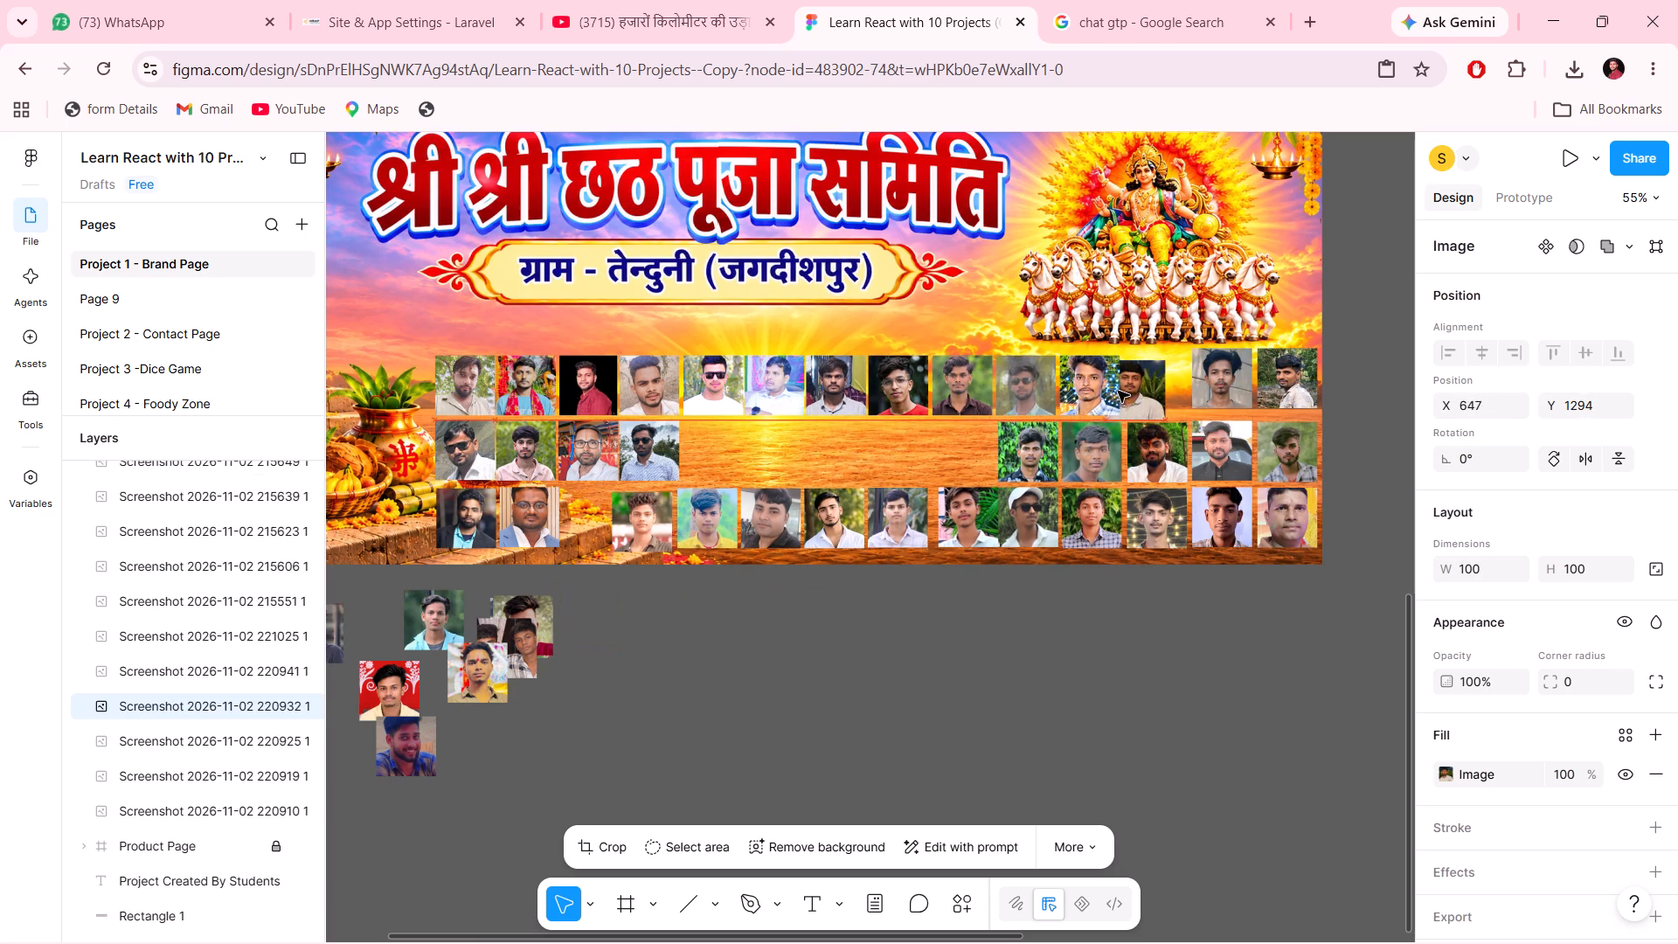
{"action": "left_click_drag", "start_coordinate": [1118, 391], "coordinate": [1138, 387]}
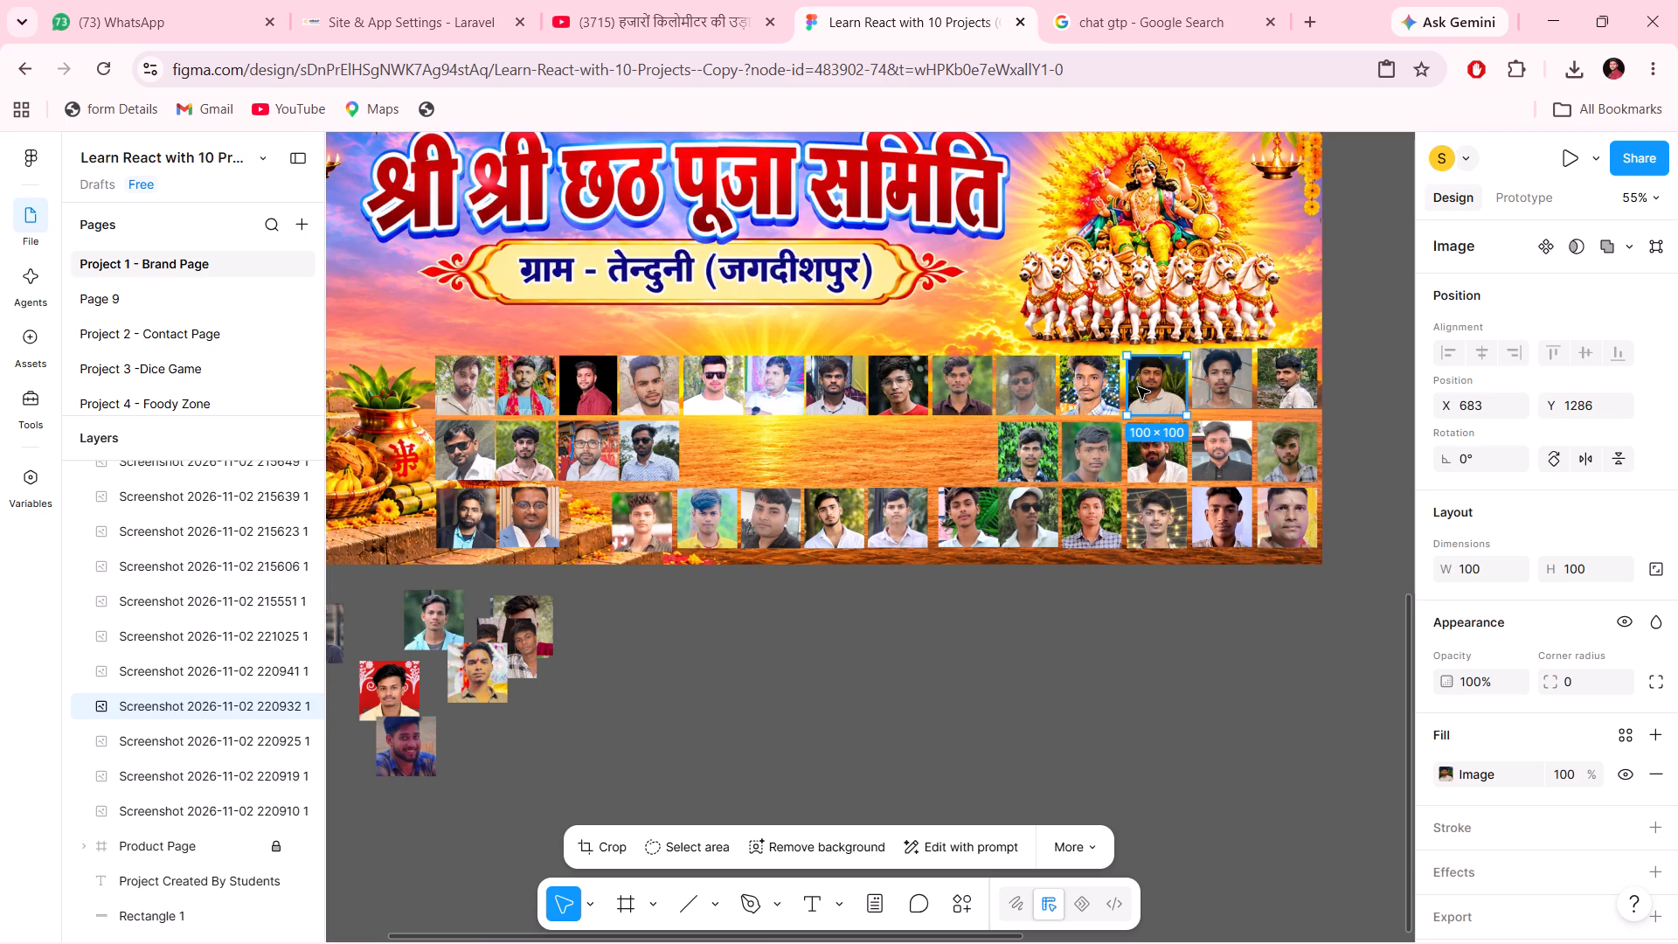
Move the loose yellow-background portrait into the second row, before the green-background portraits, at X 351, Y 1398.
{"action": "left_click", "coordinate": [483, 675]}
{"action": "left_click_drag", "start_coordinate": [483, 675], "coordinate": [812, 669]}
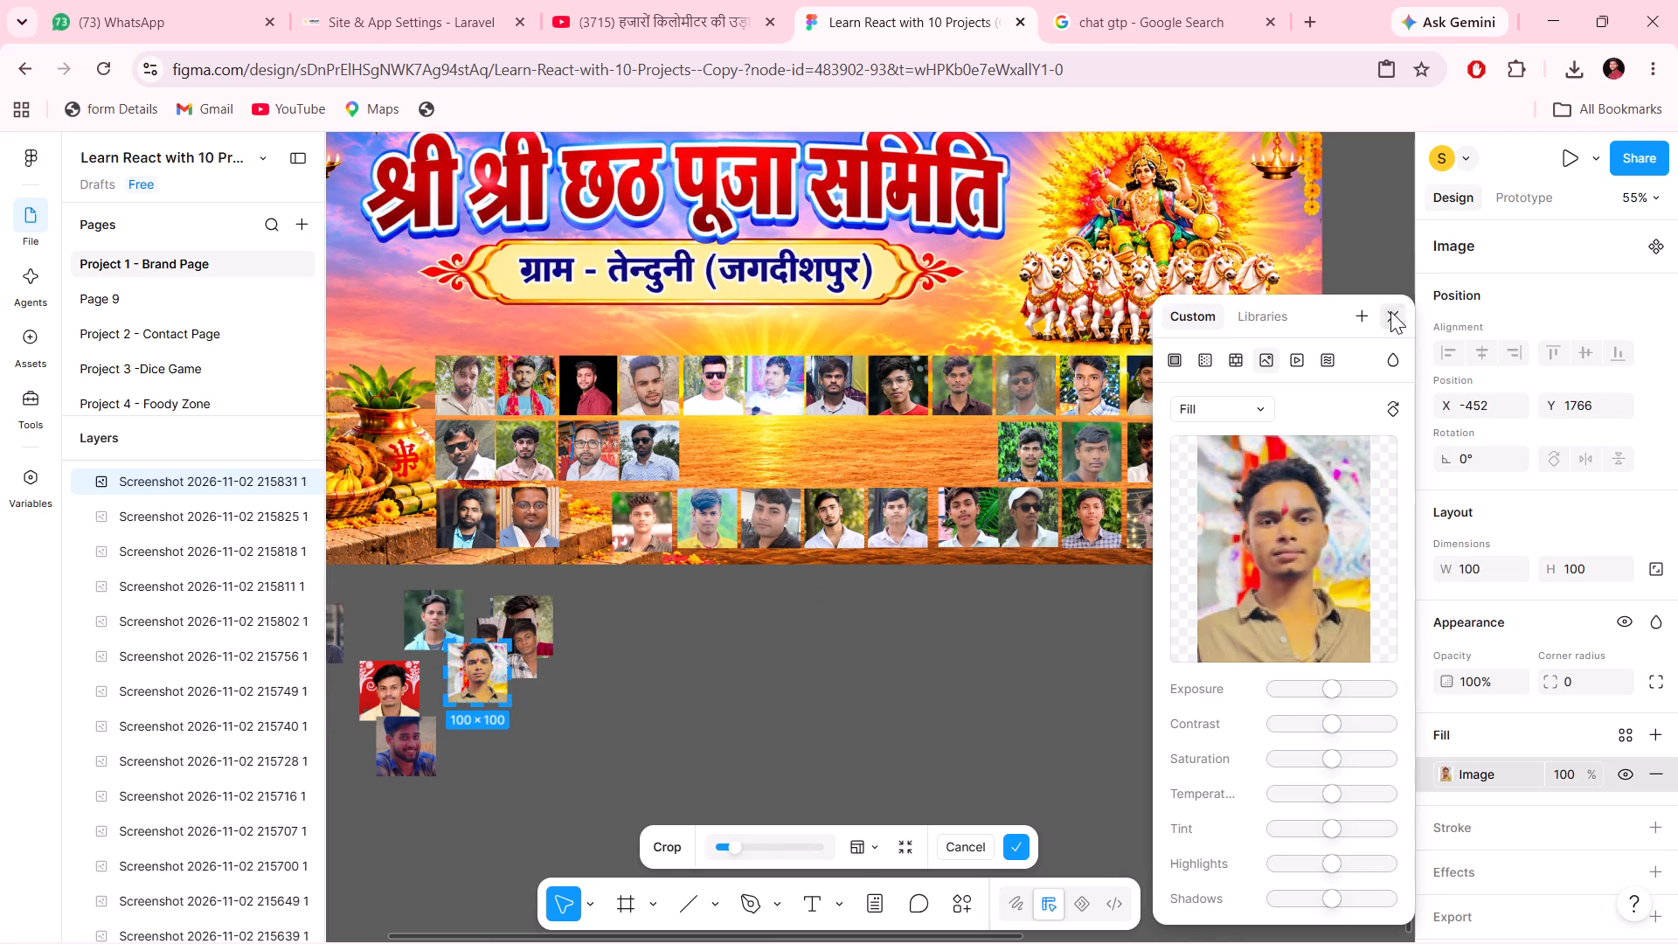
{"action": "left_click", "coordinate": [1390, 311]}
{"action": "left_click_drag", "start_coordinate": [490, 672], "coordinate": [894, 439]}
{"action": "left_click_drag", "start_coordinate": [880, 440], "coordinate": [962, 454]}
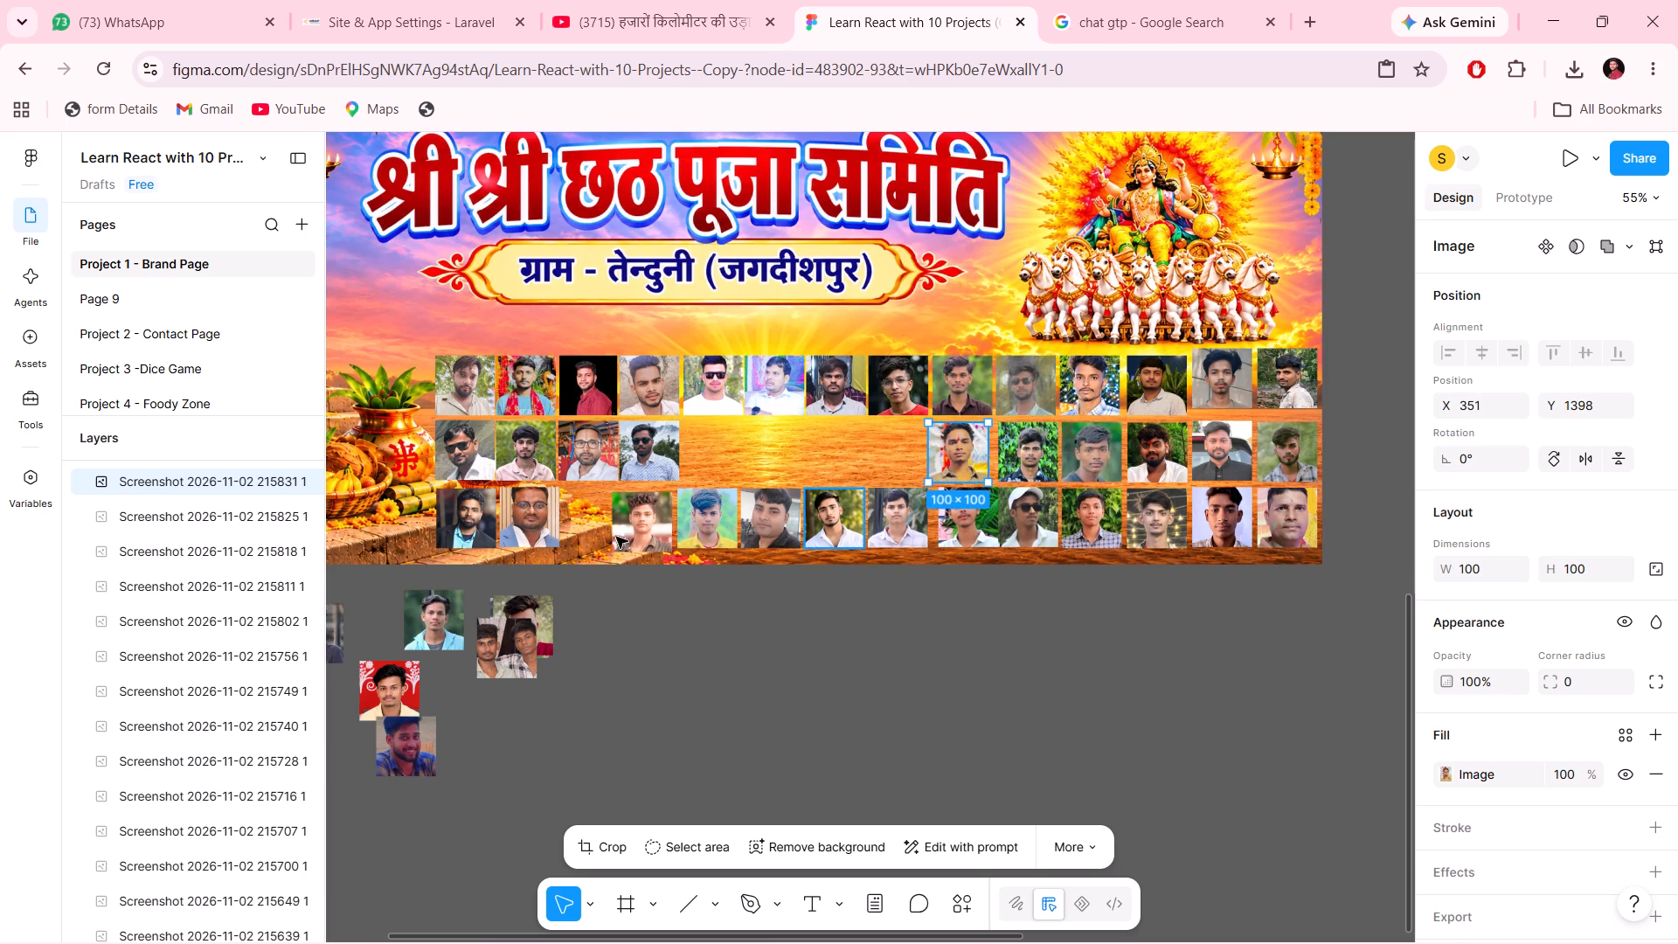
Move the loose two-person portrait into the second row, before the yellow-background portrait, at X 247, Y 1398.
{"action": "left_click", "coordinate": [522, 628]}
{"action": "left_click_drag", "start_coordinate": [503, 640], "coordinate": [870, 441]}
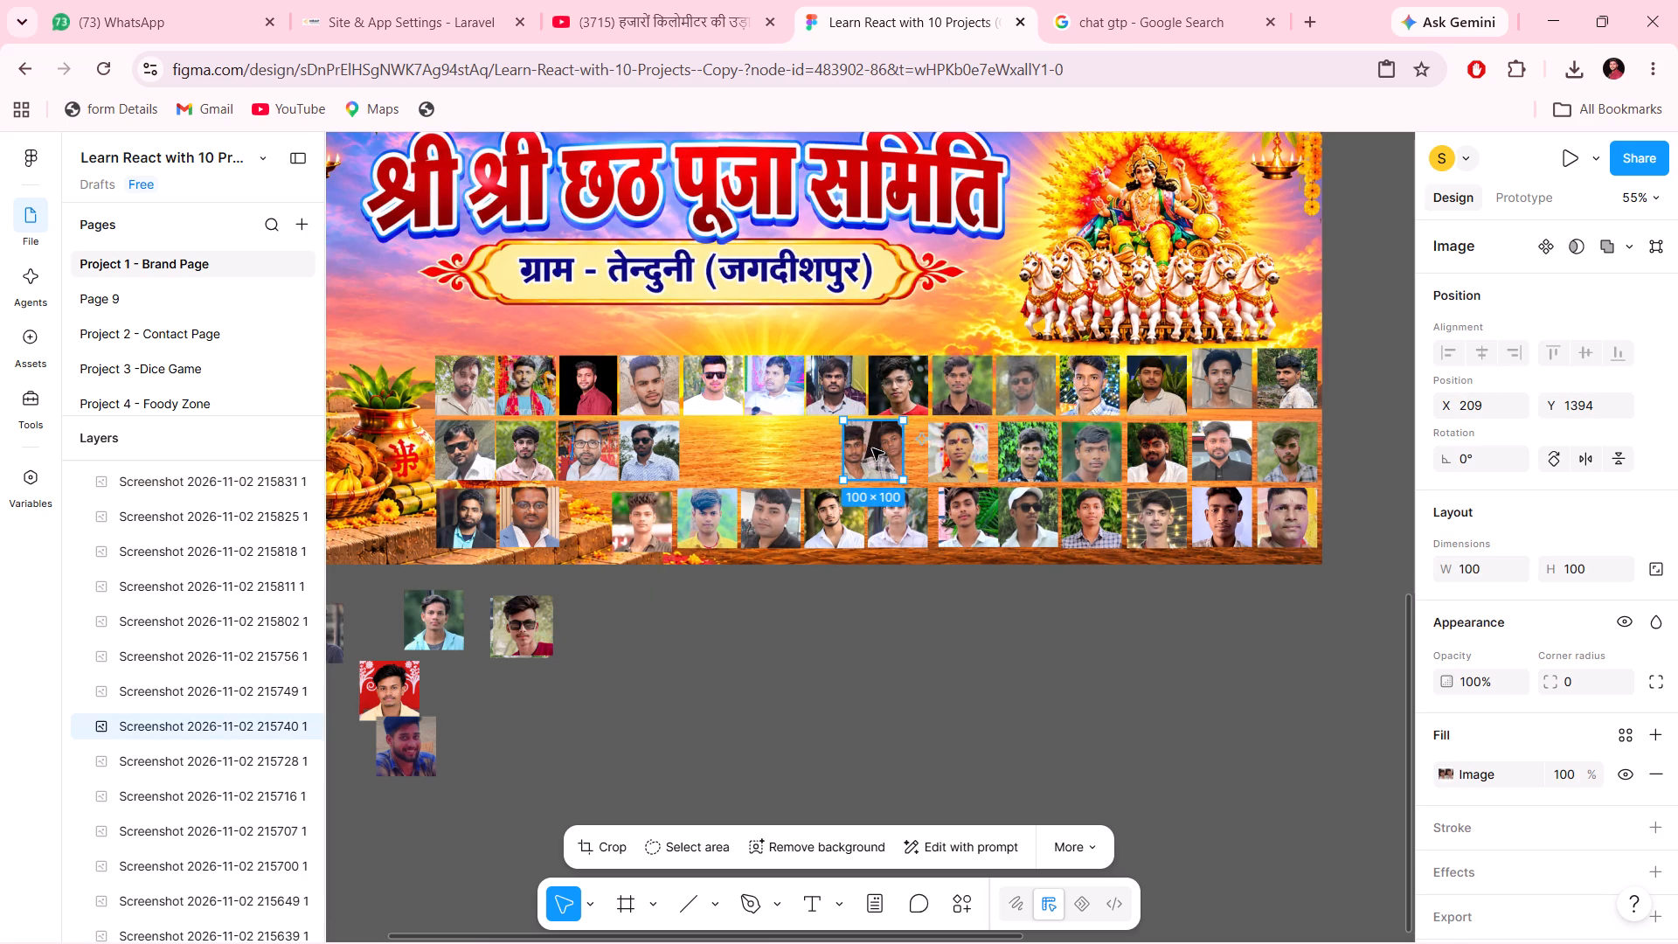
{"action": "left_click_drag", "start_coordinate": [872, 448], "coordinate": [893, 451]}
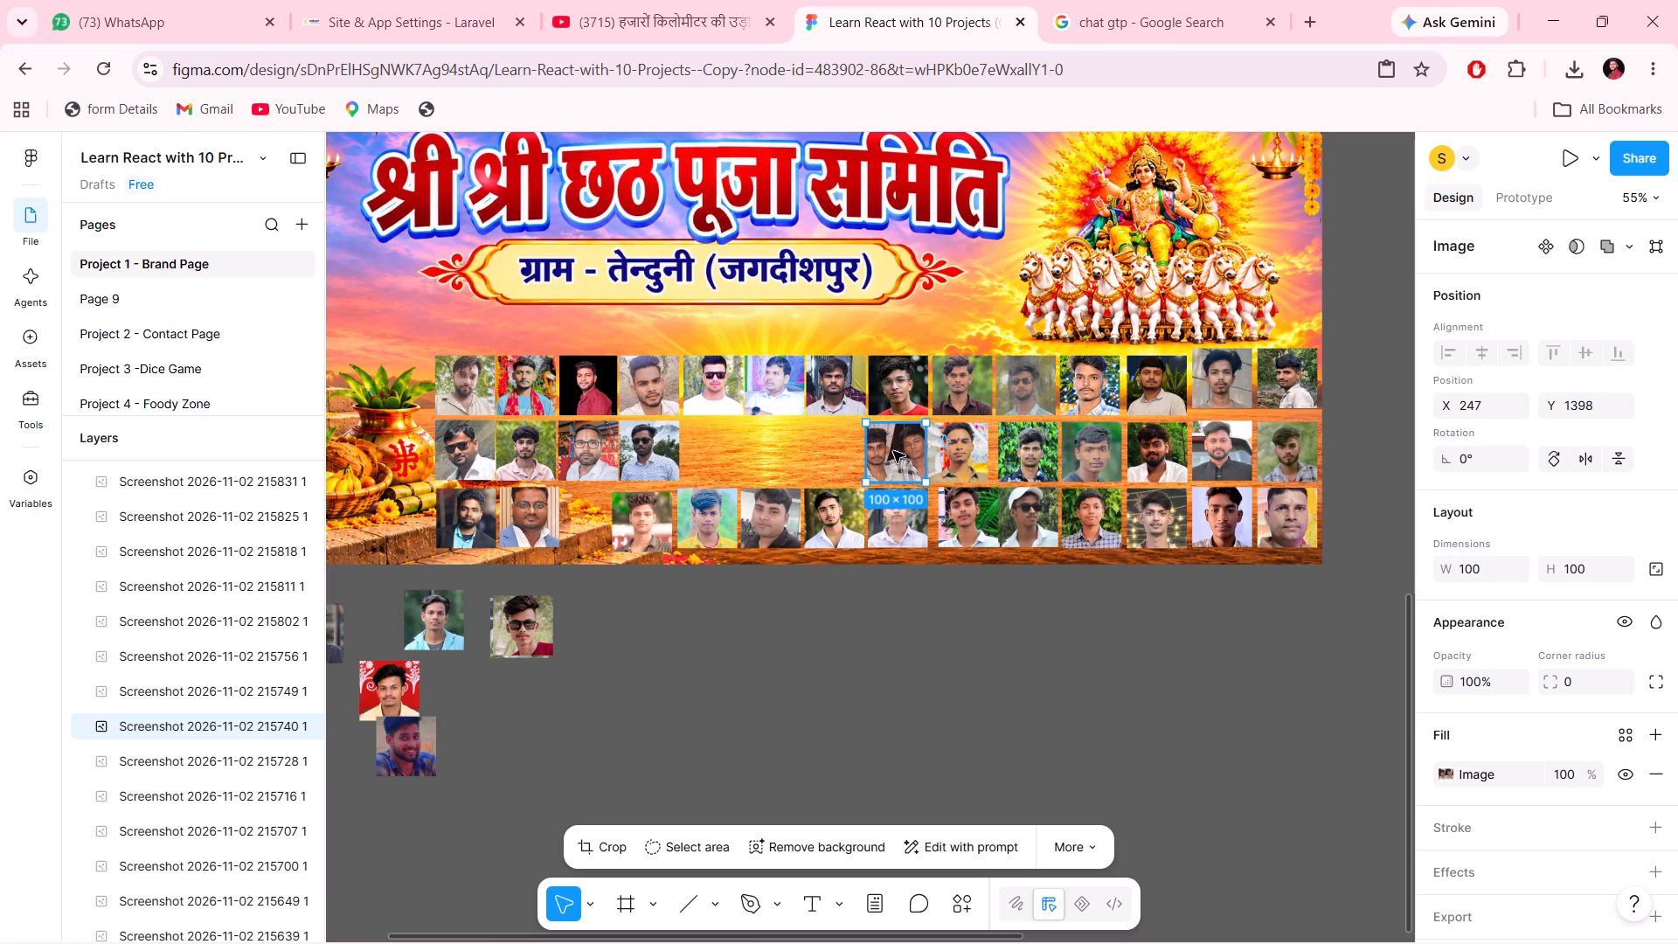
Move the loose sunglasses portrait into the second row, before the two-person portrait, at about X 147, Y 1397.
{"action": "left_click_drag", "start_coordinate": [529, 624], "coordinate": [815, 440]}
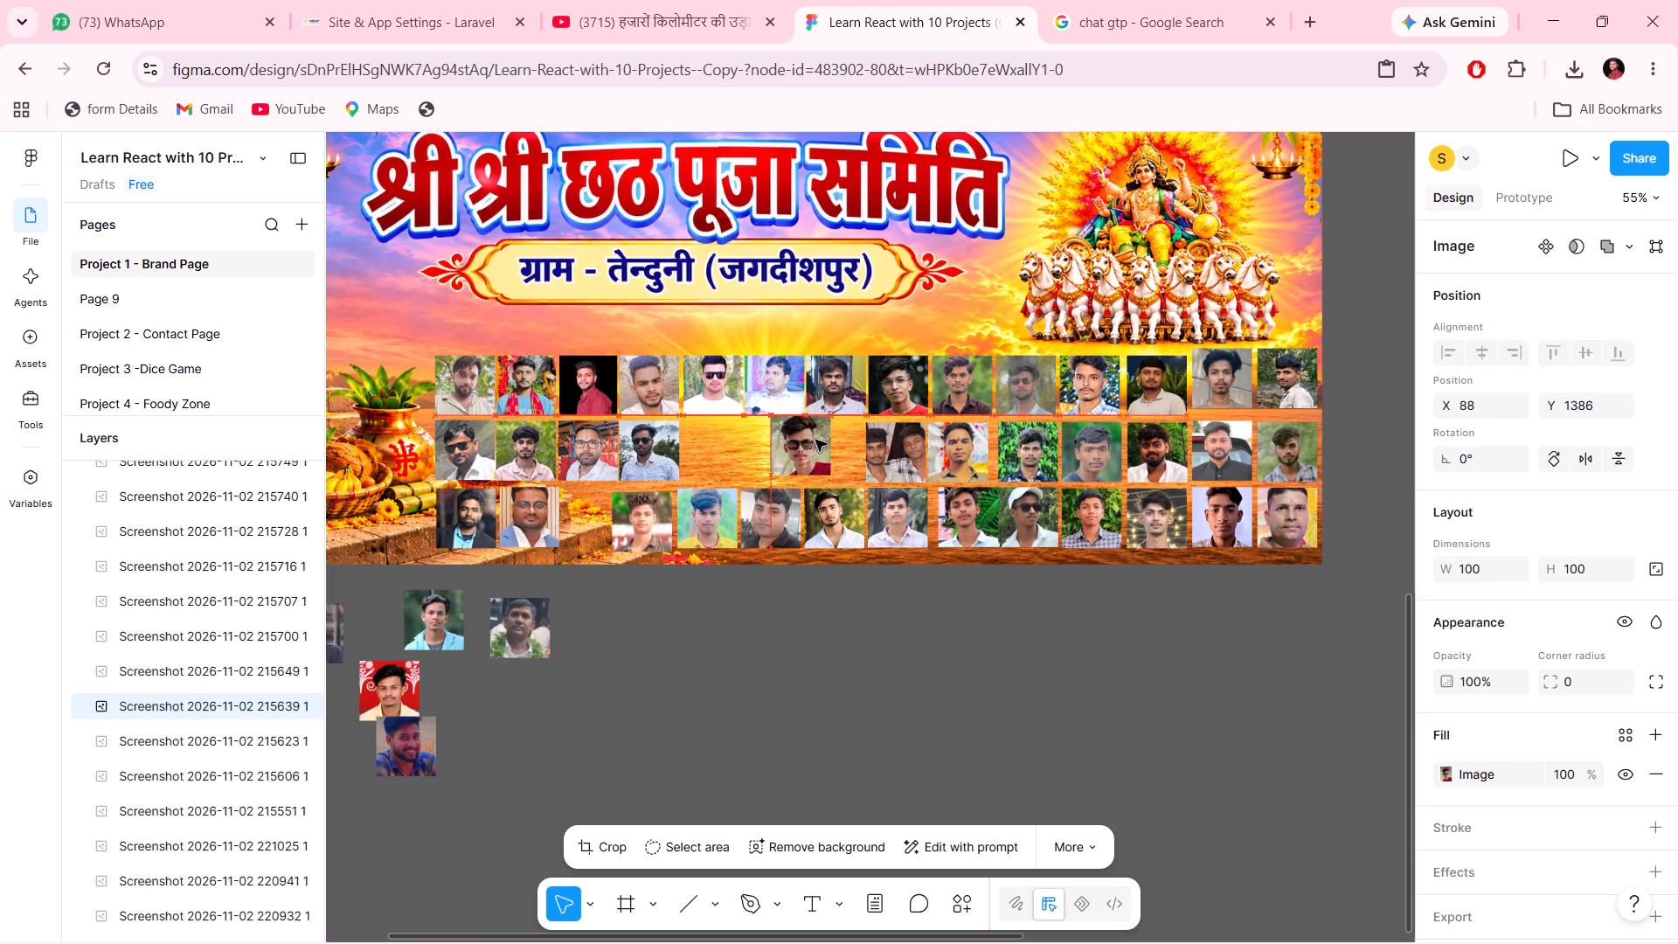
{"action": "left_click_drag", "start_coordinate": [815, 440], "coordinate": [842, 450]}
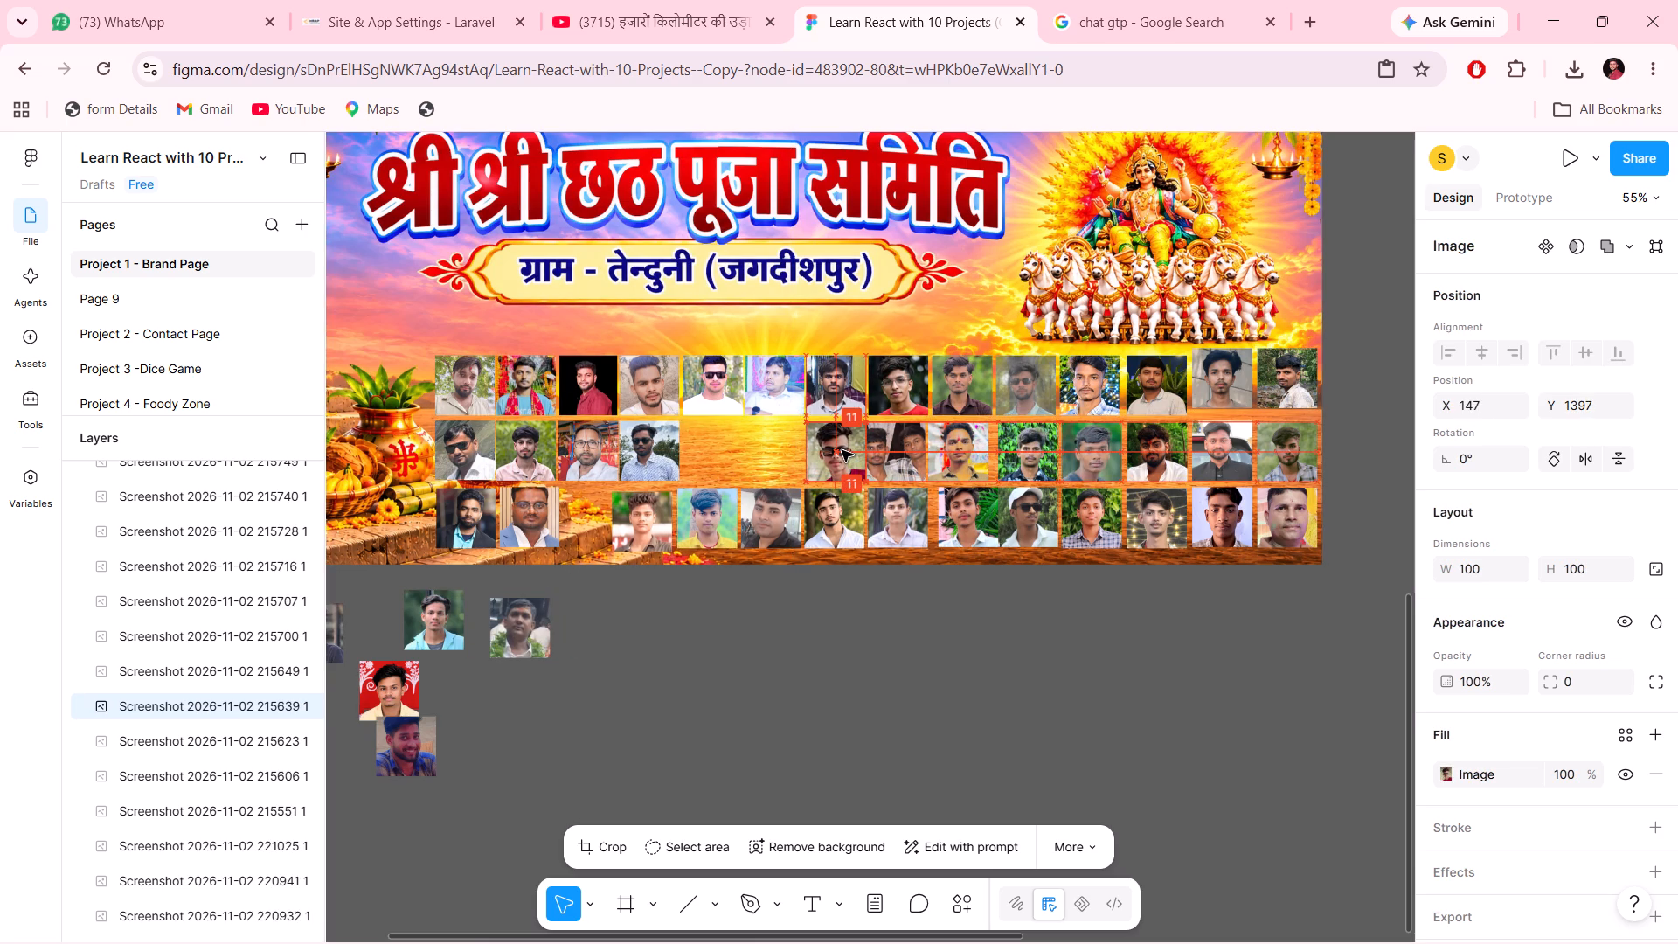
{"action": "left_click_drag", "start_coordinate": [842, 450], "coordinate": [840, 450]}
Move the loose grey-toned portrait that lay beneath the sunglasses one into the second row before it, at X 35, Y 1398.
{"action": "left_click_drag", "start_coordinate": [520, 647], "coordinate": [657, 545]}
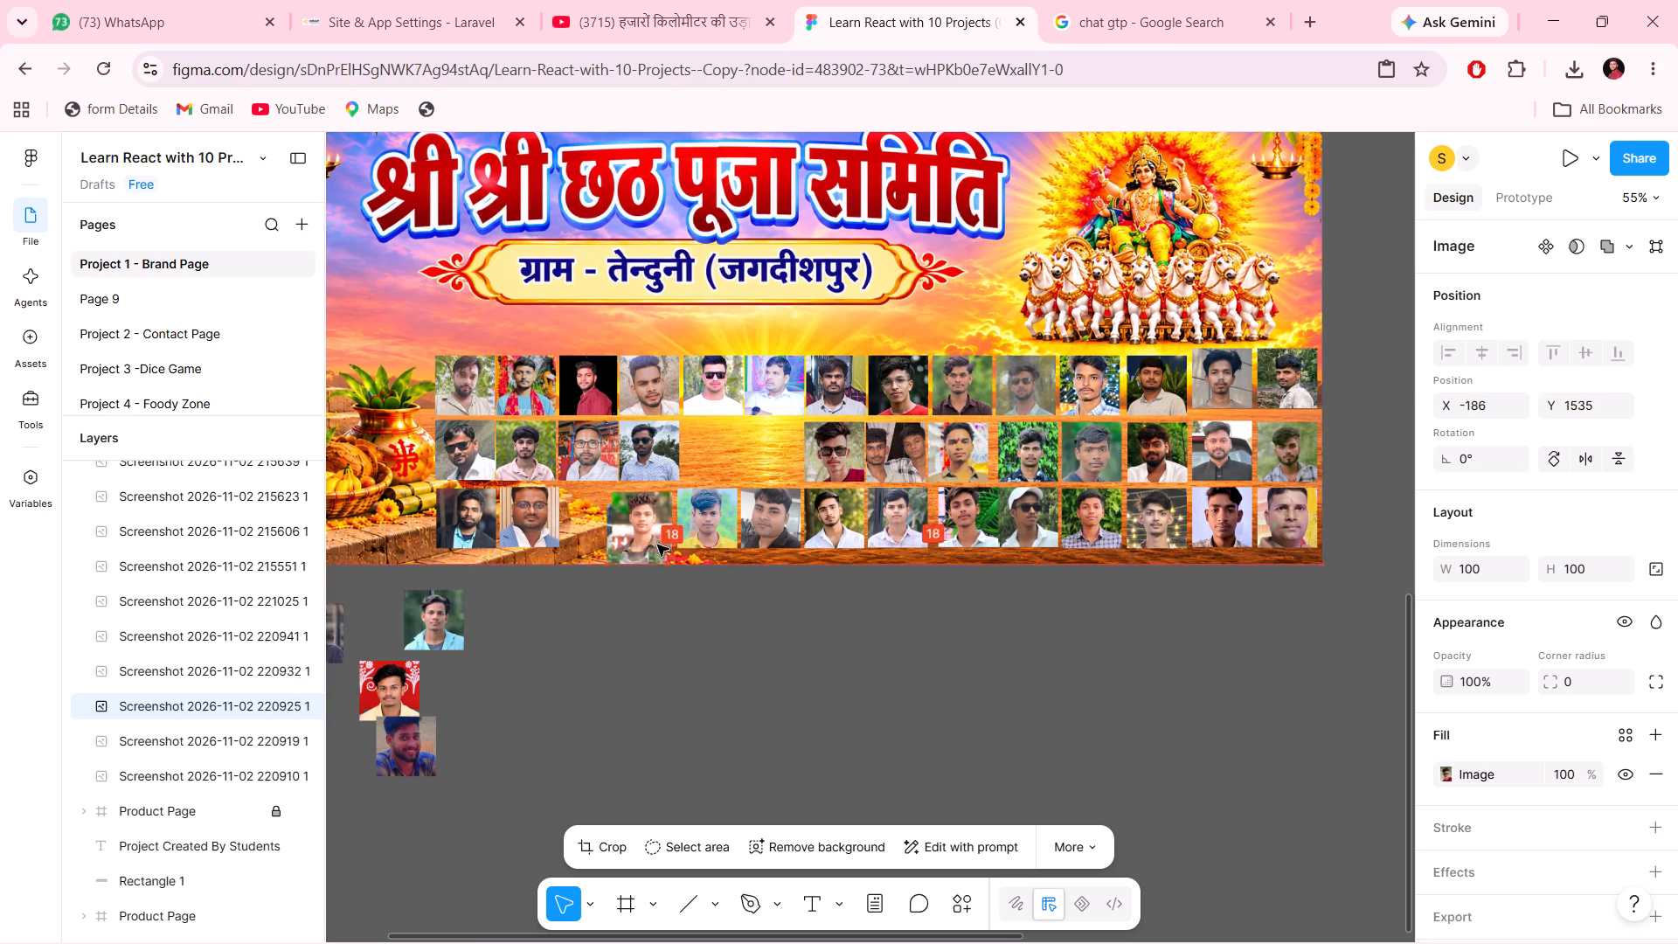
{"action": "left_click_drag", "start_coordinate": [657, 545], "coordinate": [770, 473]}
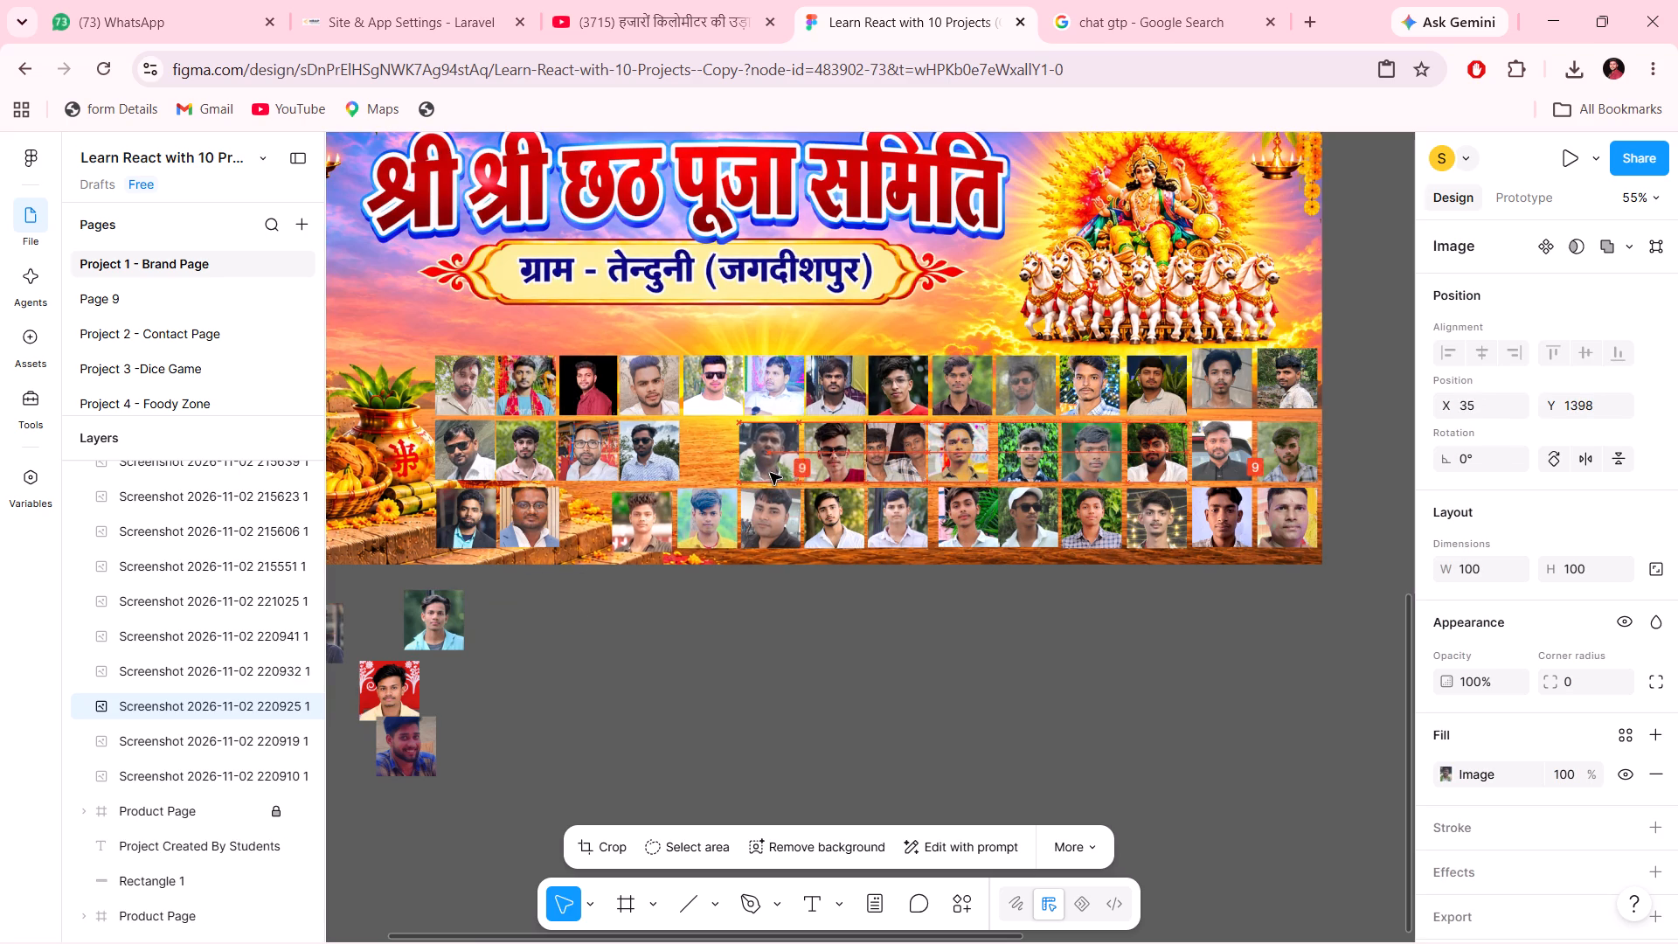
Shift the grey-toned portrait in the second row slightly along the row to X 41, Y 1398.
{"action": "left_click_drag", "start_coordinate": [770, 473], "coordinate": [773, 473]}
Move the loose teal-shirt portrait into the second-row gap before the grey-toned portrait, at X -61, Y 1394.
{"action": "scroll", "coordinate": [618, 696], "scroll_direction": "right", "scroll_amount": 1}
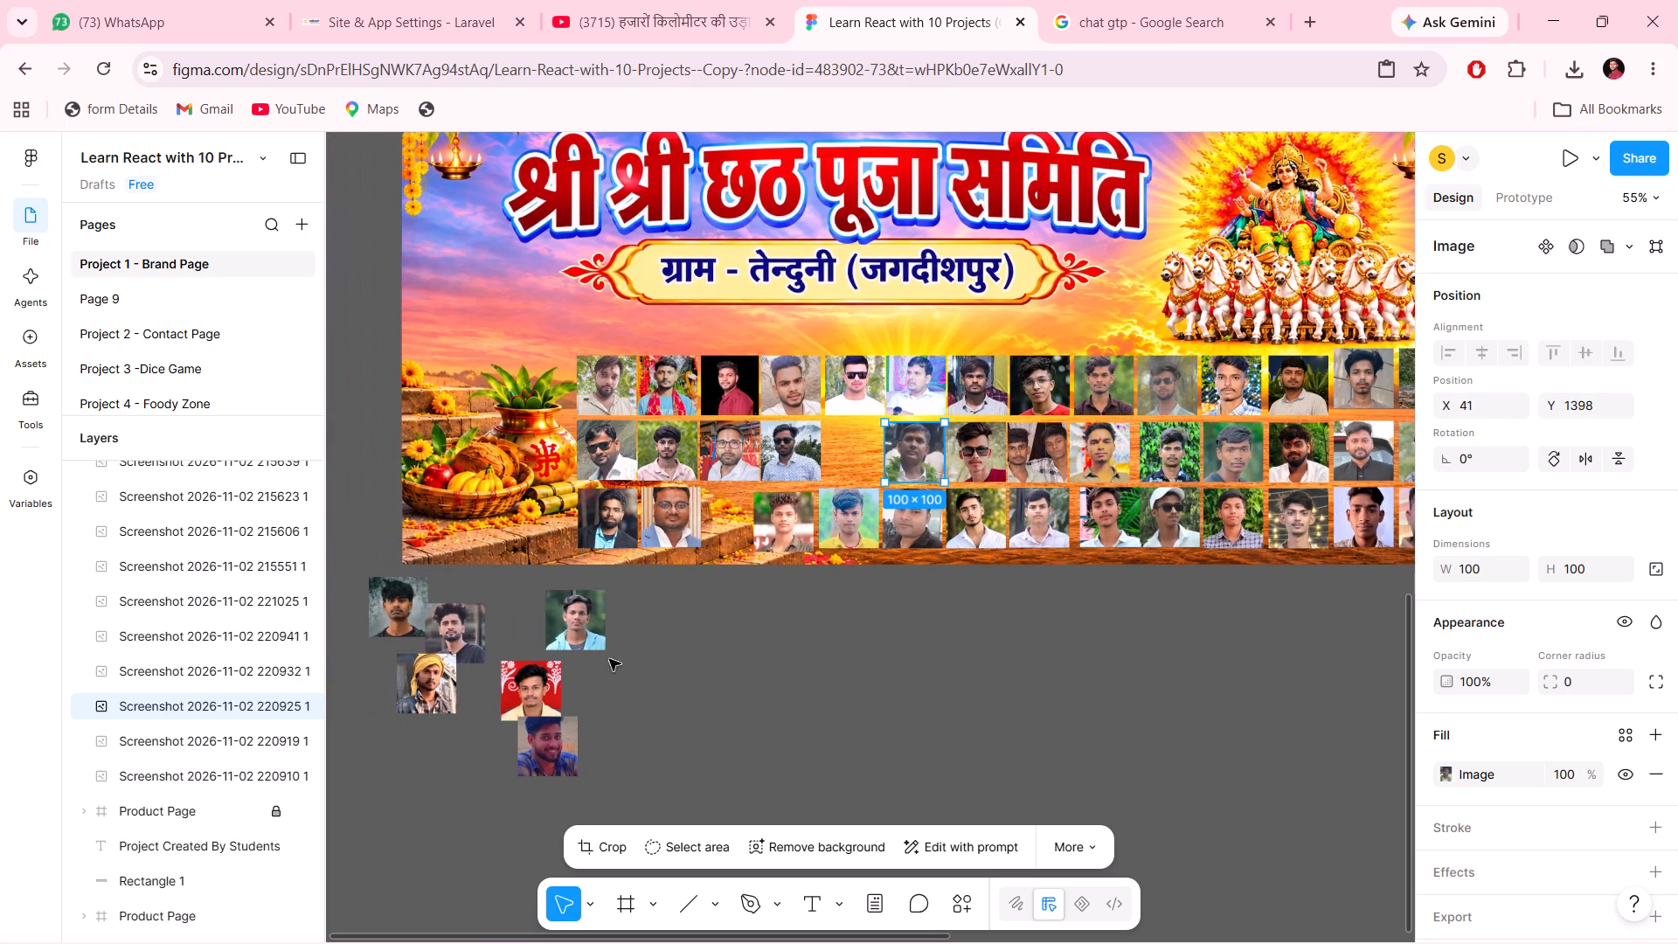
{"action": "left_click_drag", "start_coordinate": [579, 623], "coordinate": [832, 465]}
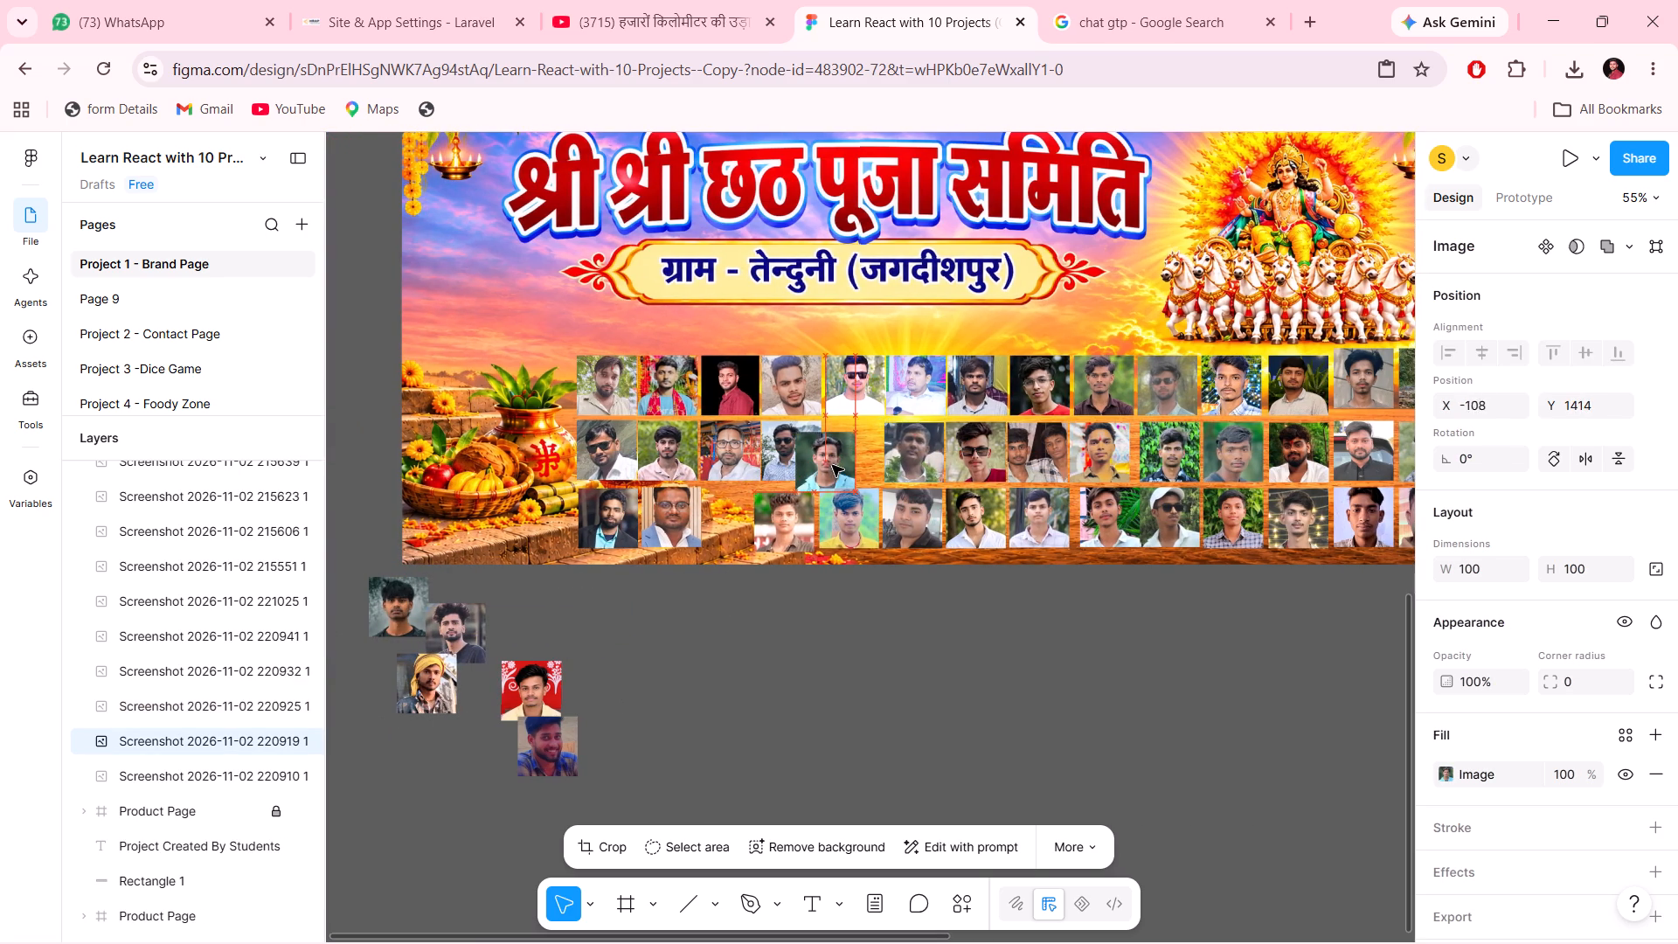
{"action": "left_click_drag", "start_coordinate": [832, 465], "coordinate": [852, 451]}
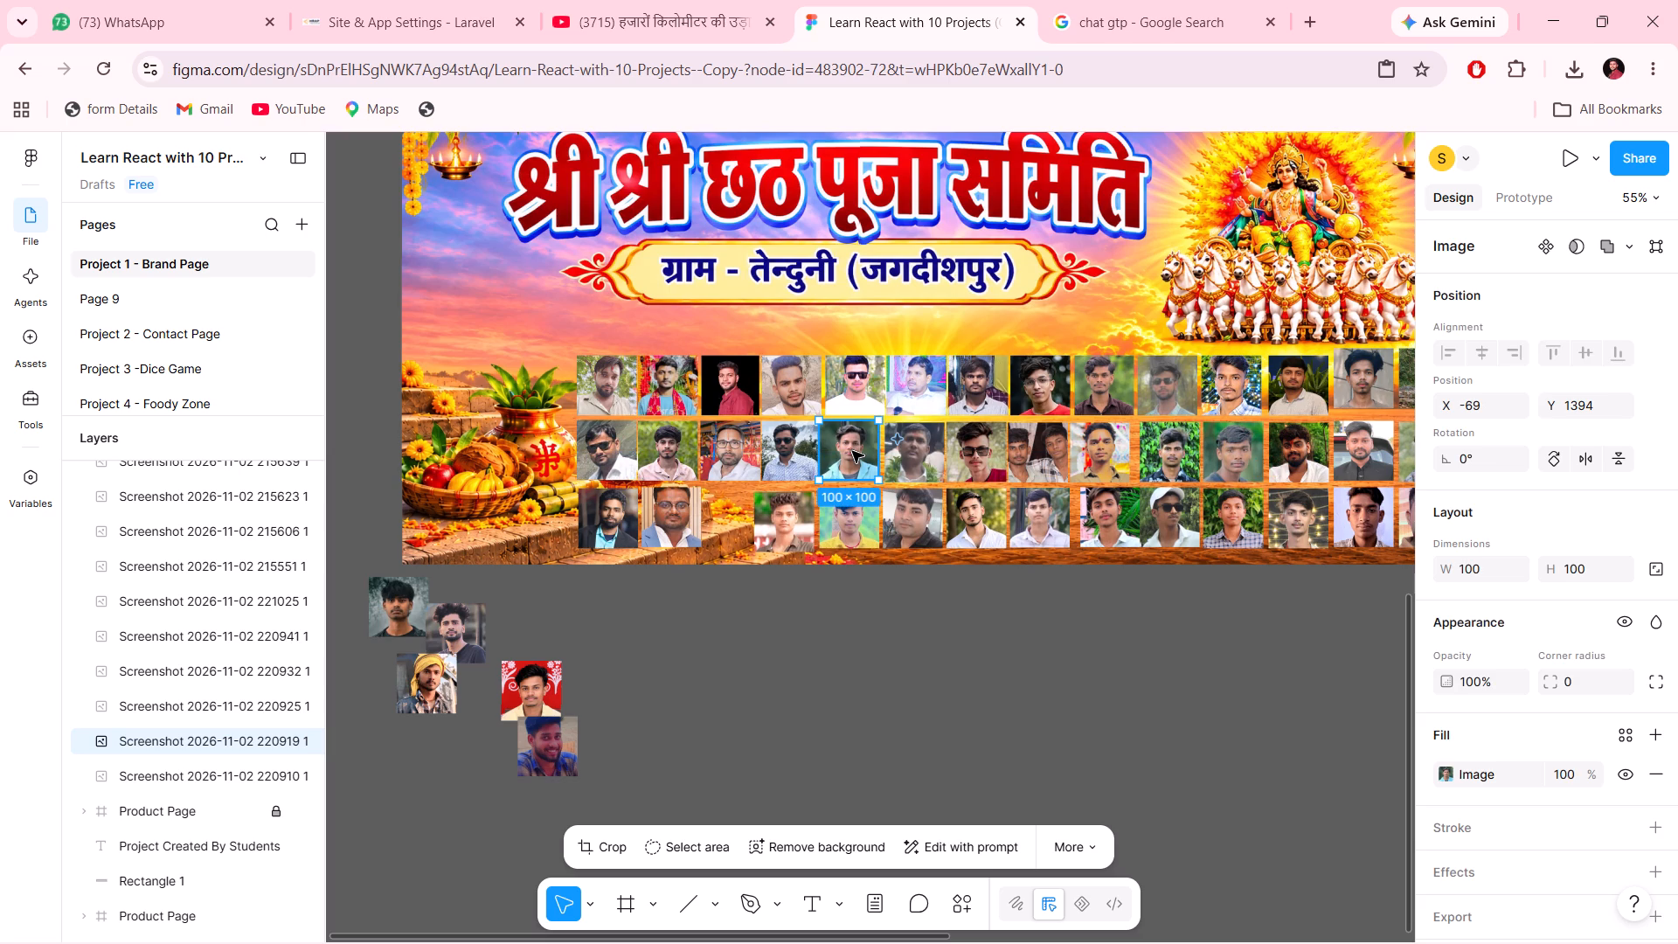
{"action": "key", "text": "Right"}
{"action": "key", "text": "Right"}
{"action": "key", "text": "Right"}
{"action": "key", "text": "Right"}
{"action": "key", "text": "Right"}
{"action": "key", "text": "Right"}
{"action": "key", "text": "Right"}
{"action": "key", "text": "Right"}
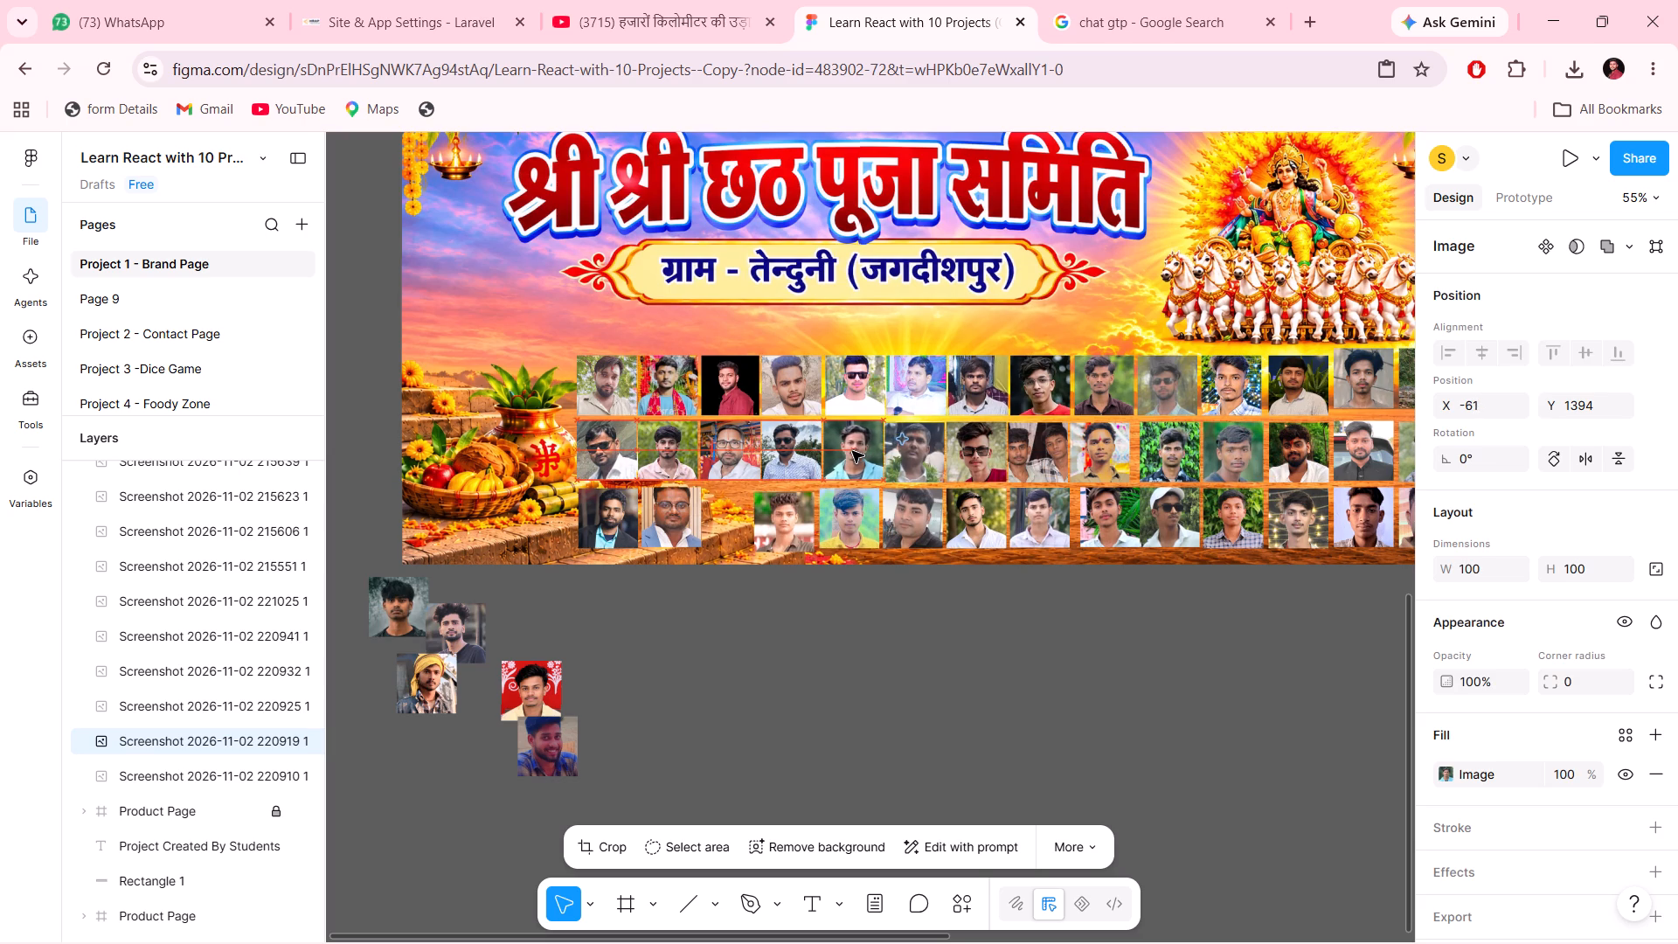
{"action": "key", "text": "Right"}
{"action": "key", "text": "Left"}
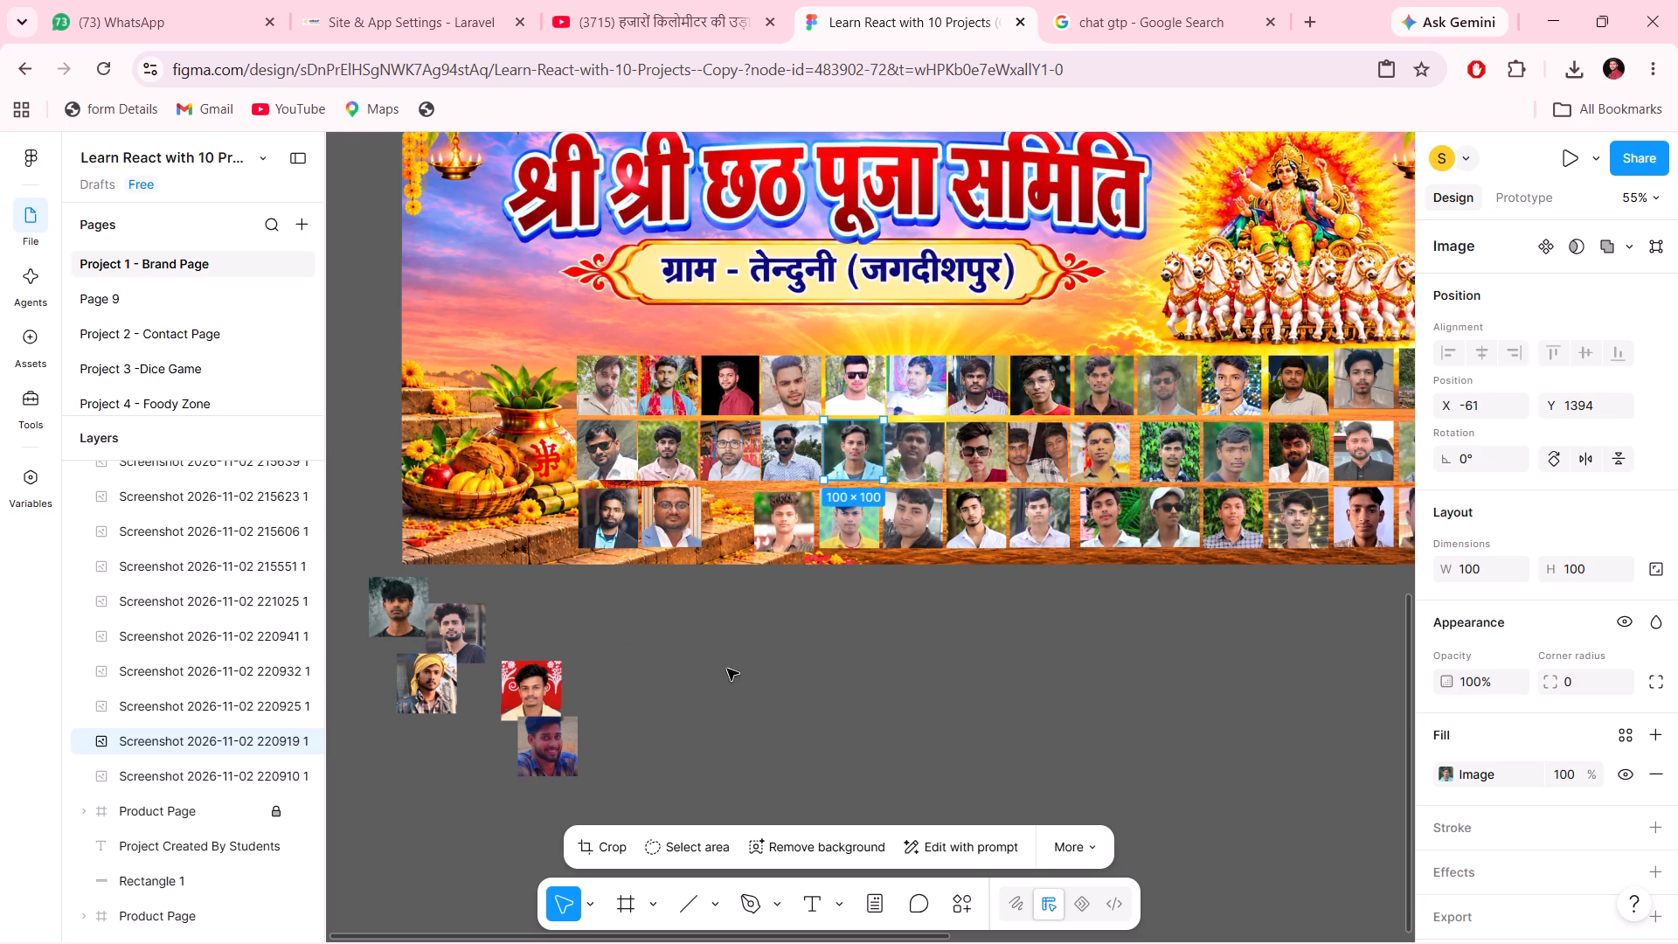
Move the loose red-background portrait into the third-row gap after the portrait with glasses, at X -259, Y 1535.
{"action": "scroll", "coordinate": [727, 669], "scroll_direction": "left", "scroll_amount": 1}
{"action": "scroll", "coordinate": [727, 669], "scroll_direction": "right", "scroll_amount": 1}
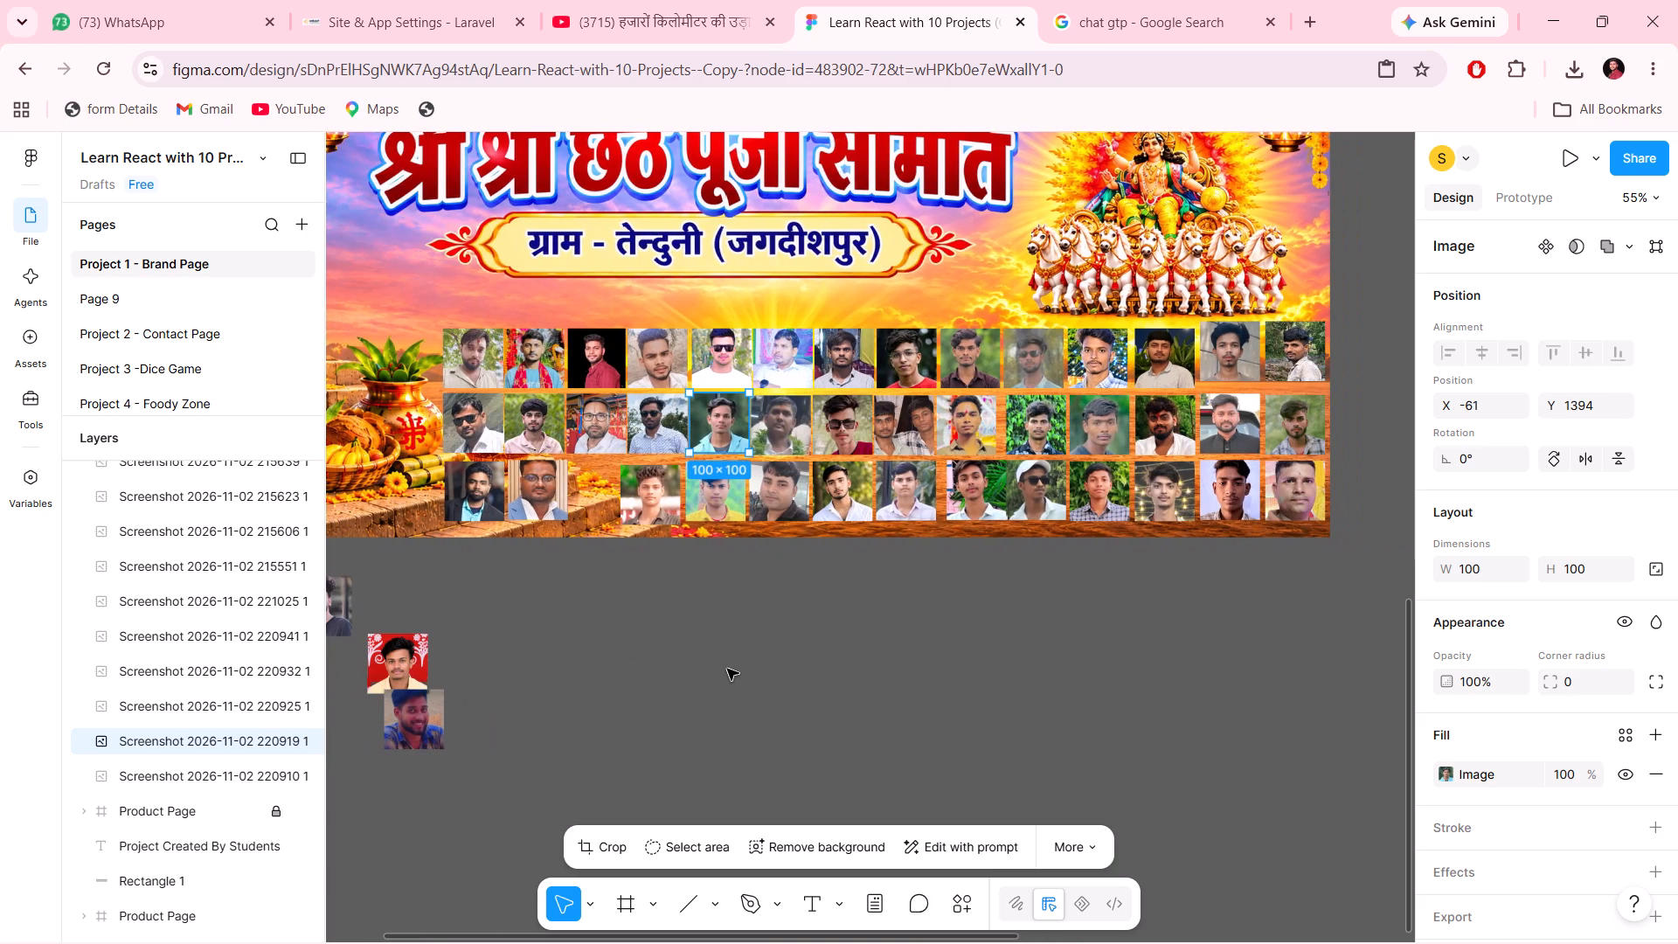
{"action": "scroll", "coordinate": [727, 669], "scroll_direction": "right", "scroll_amount": 1}
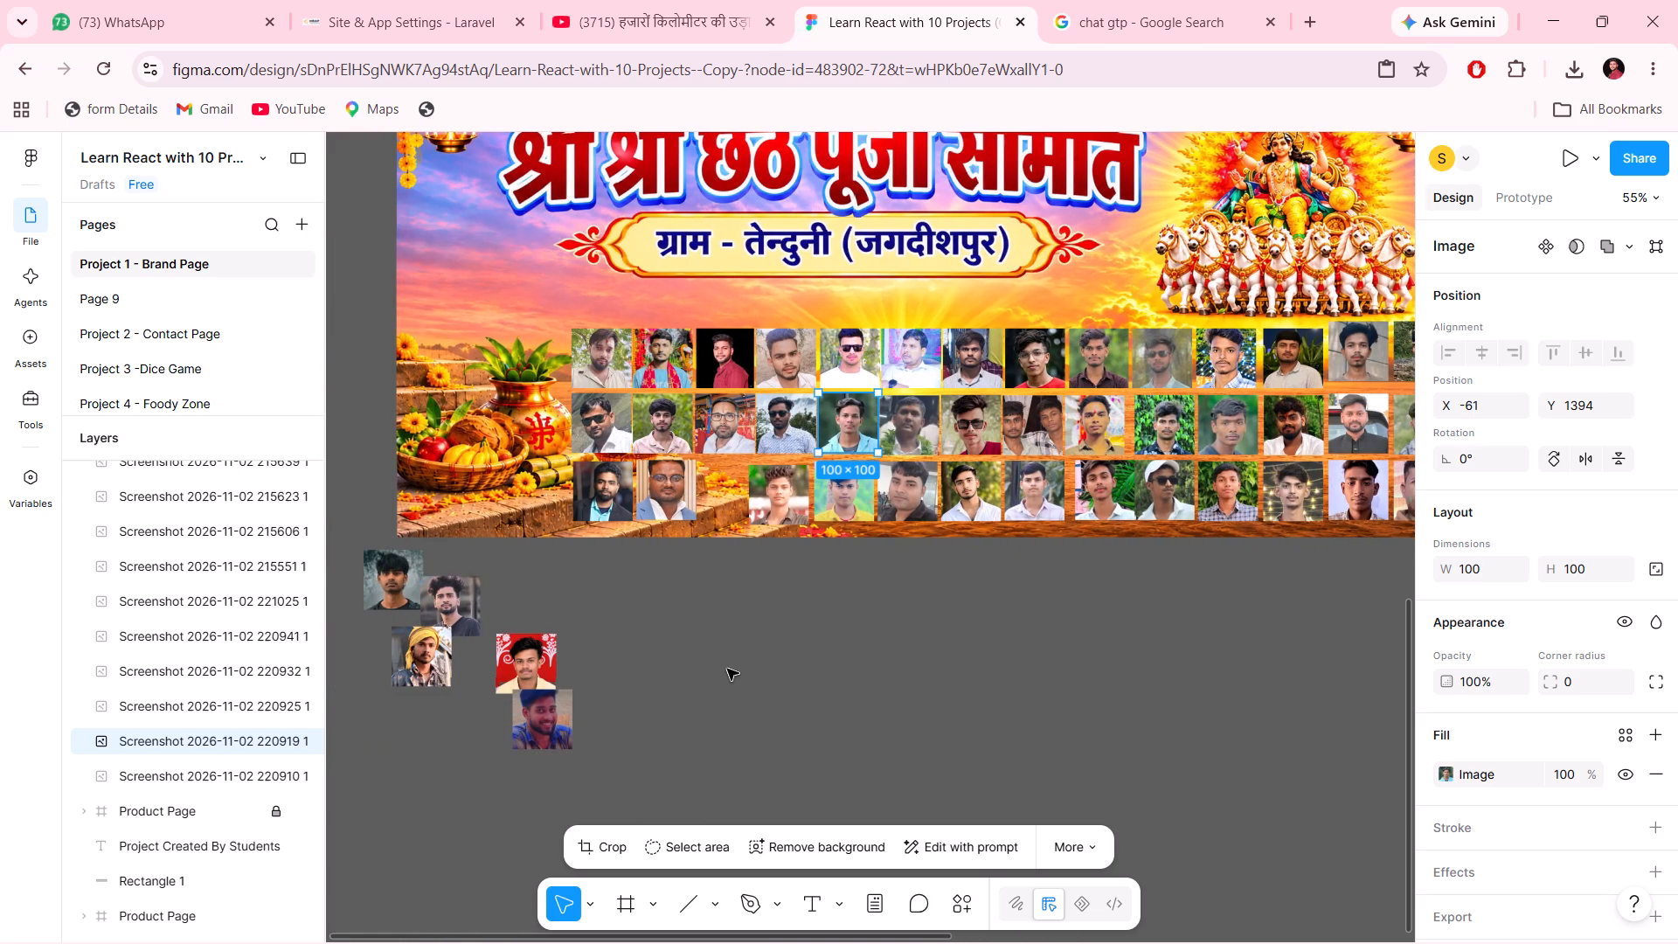
{"action": "scroll", "coordinate": [727, 669], "scroll_direction": "right", "scroll_amount": 1}
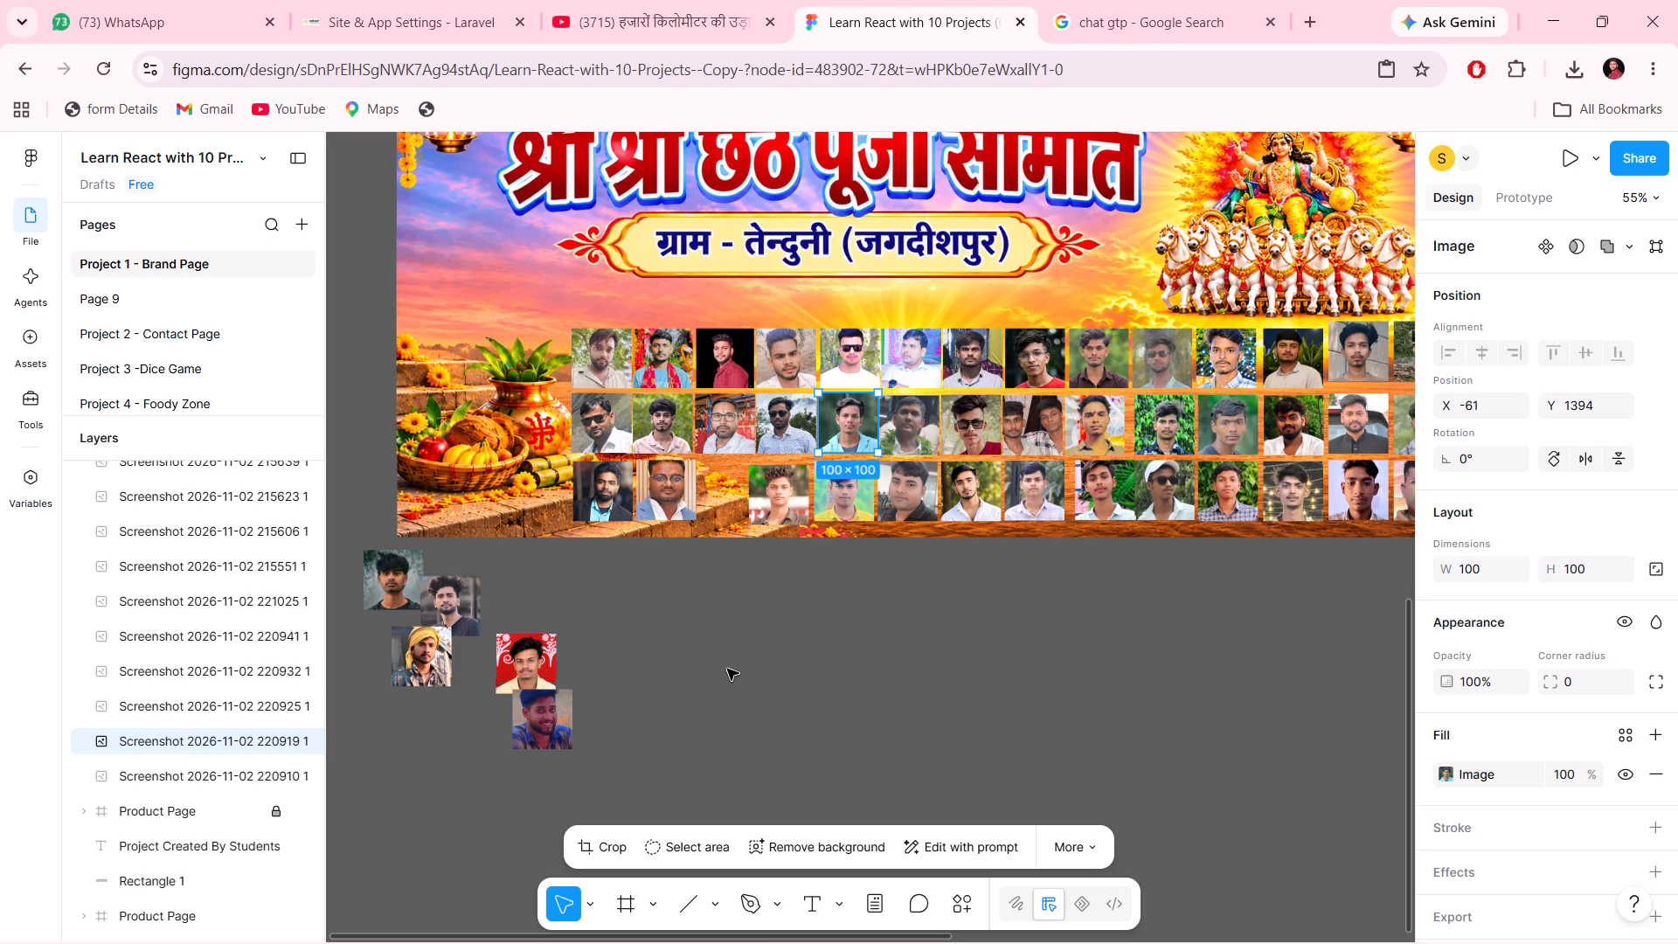
{"action": "left_click_drag", "start_coordinate": [517, 669], "coordinate": [712, 534]}
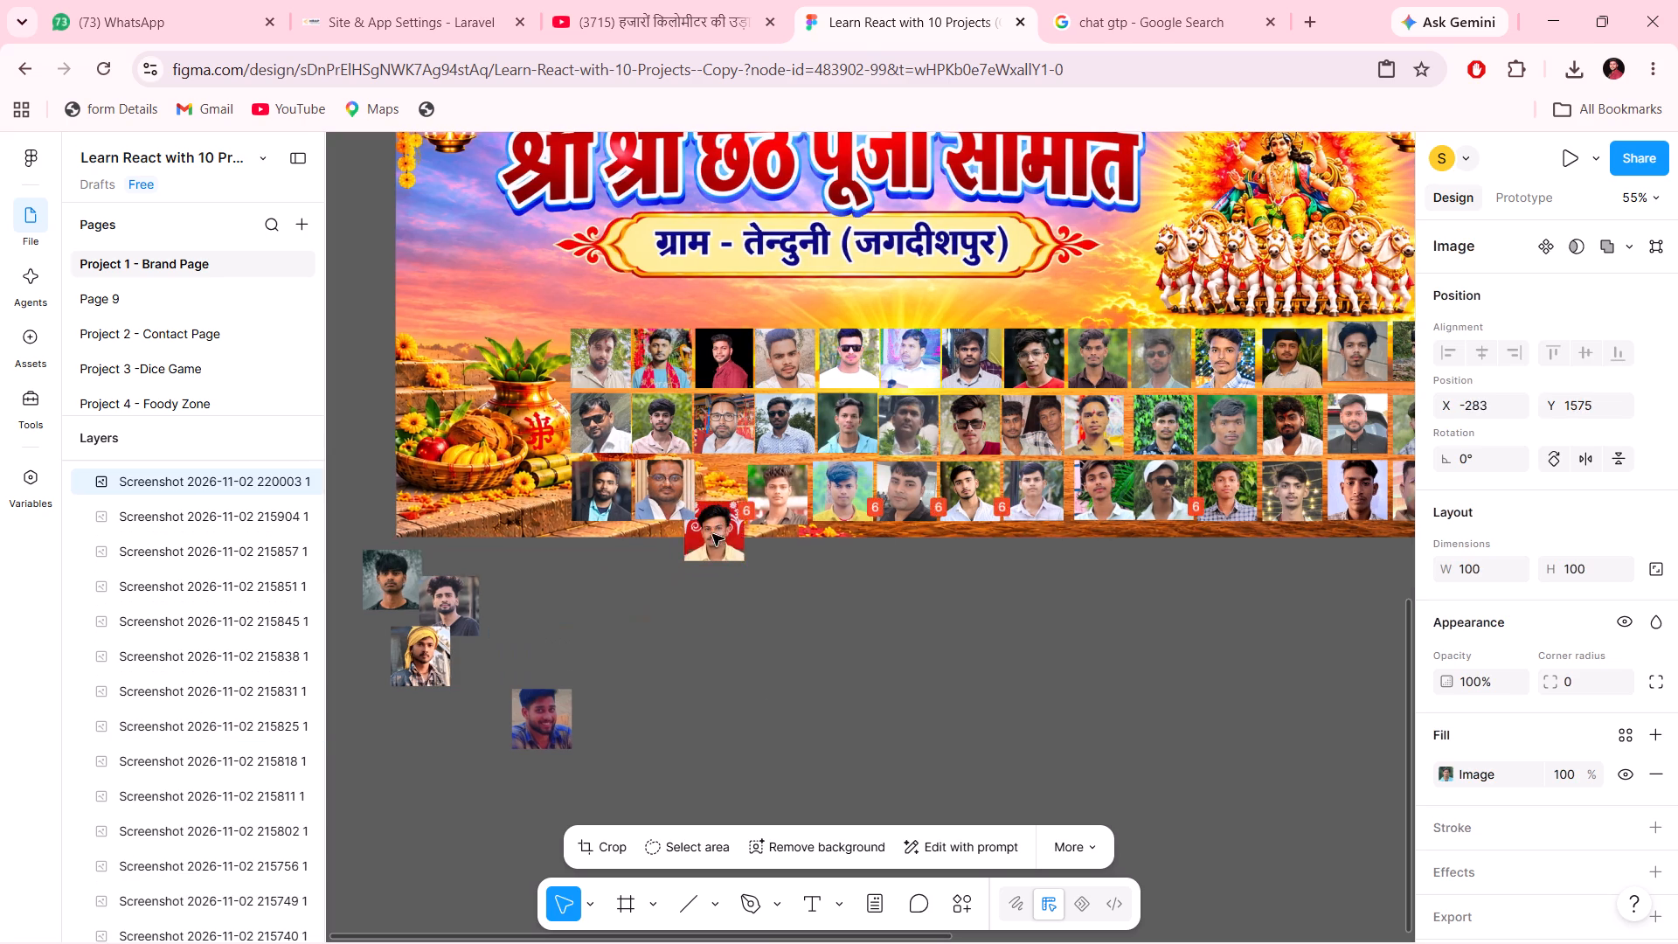
{"action": "left_click_drag", "start_coordinate": [712, 534], "coordinate": [752, 620]}
{"action": "left_click", "coordinate": [664, 491]}
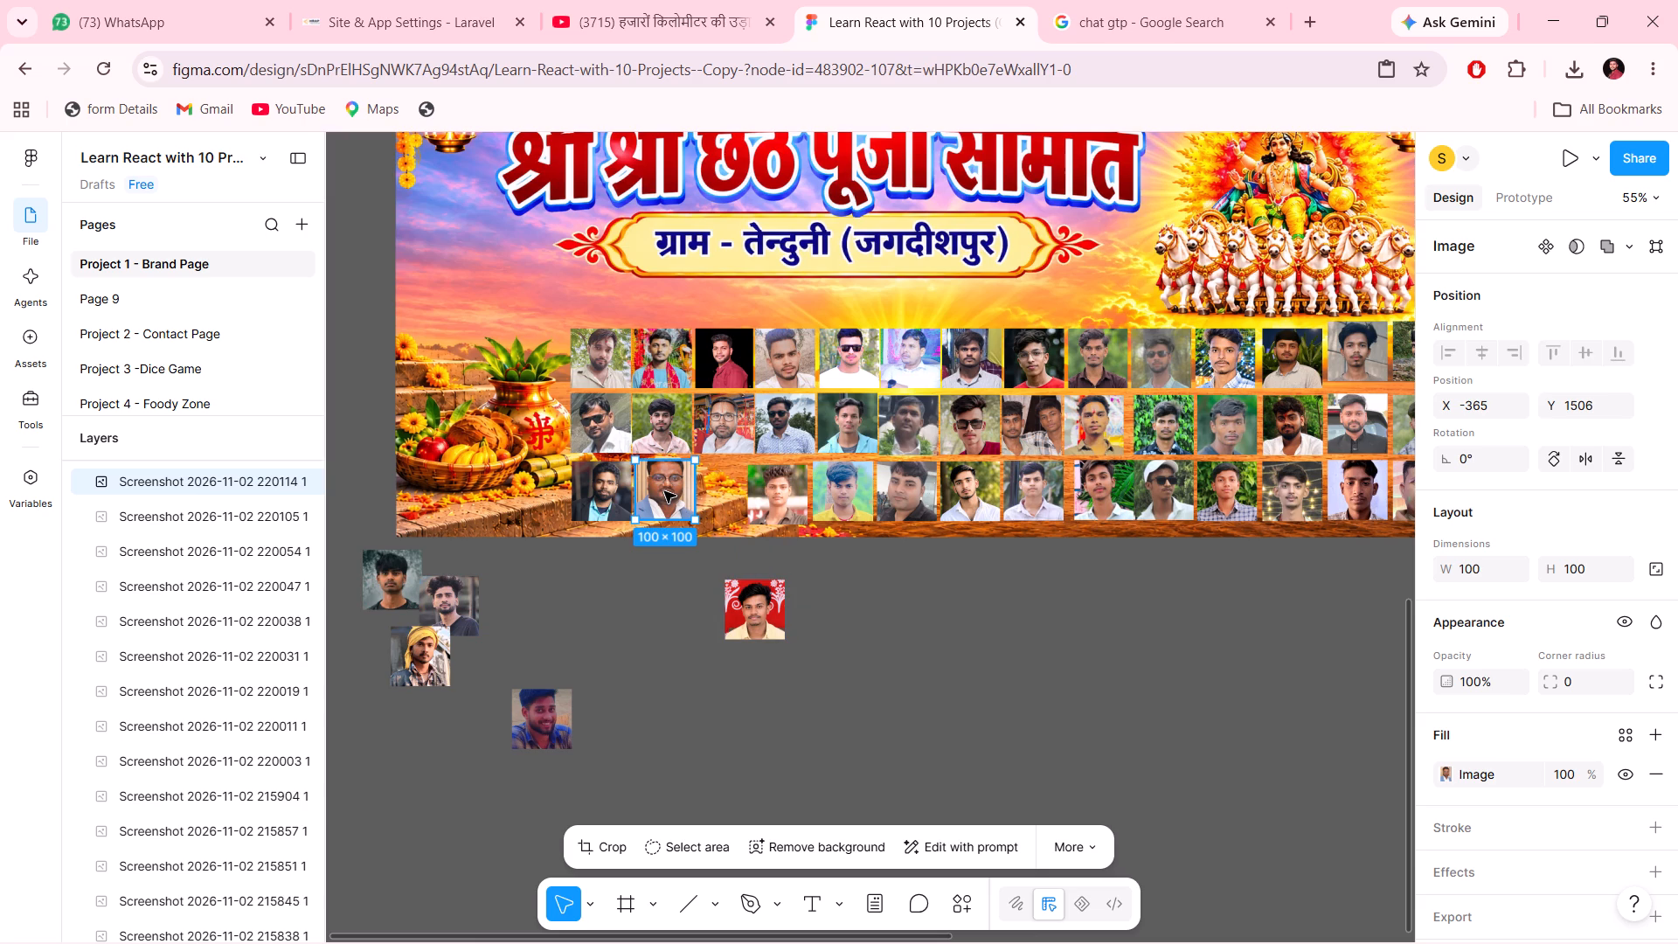
{"action": "left_click_drag", "start_coordinate": [784, 605], "coordinate": [760, 523]}
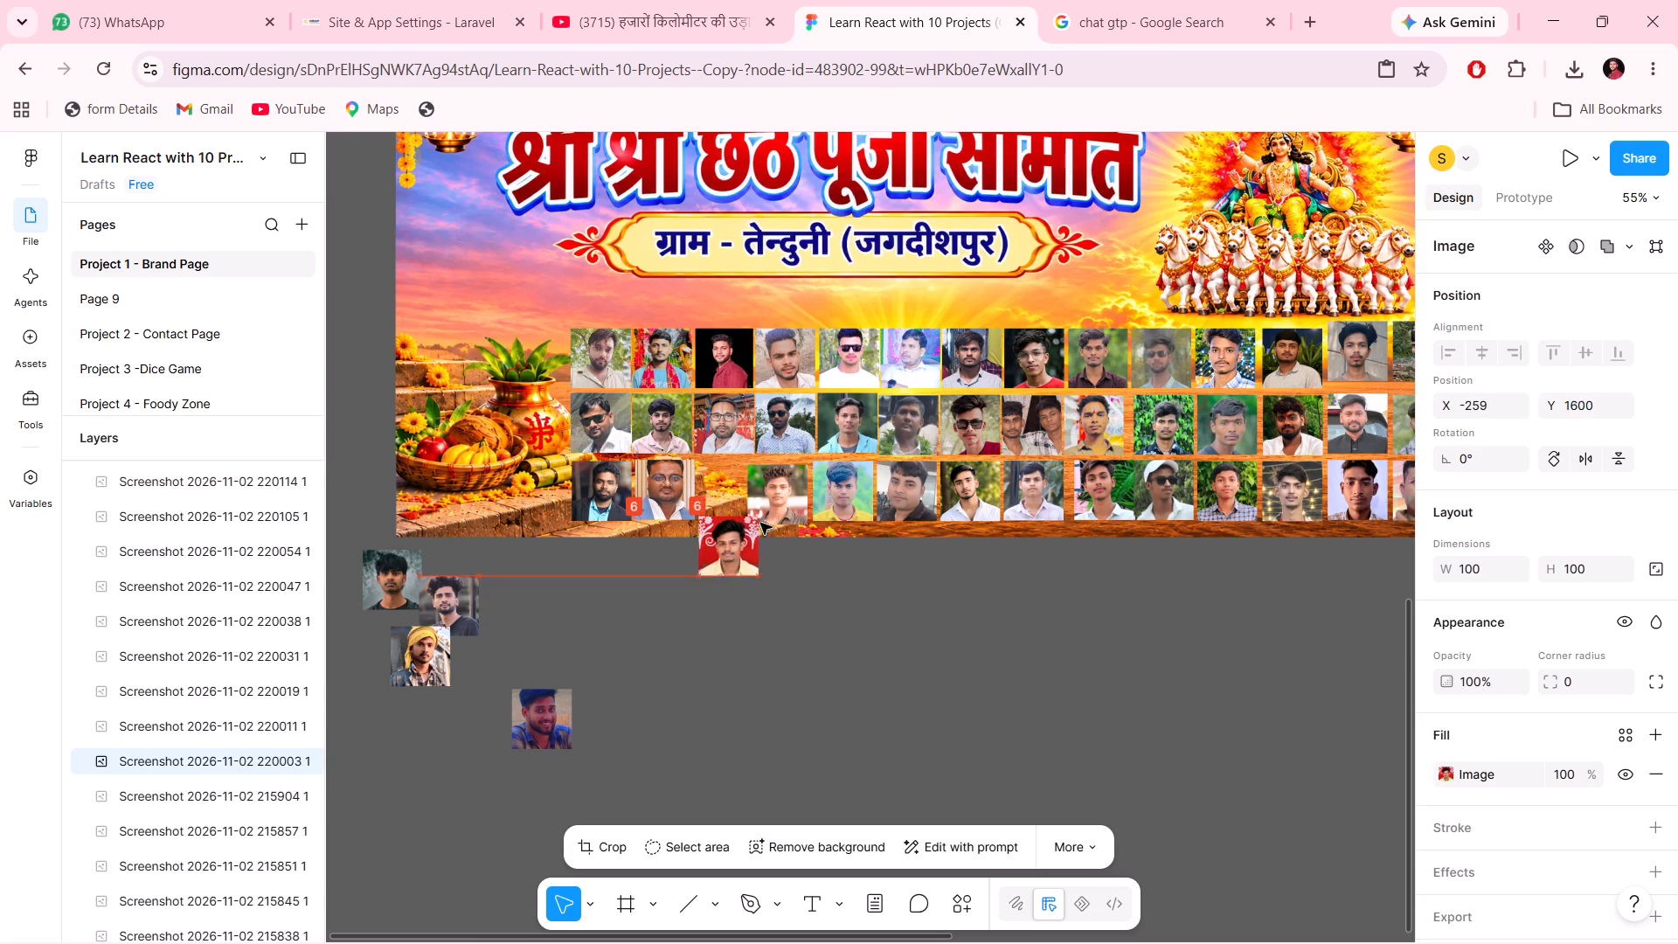
{"action": "left_click_drag", "start_coordinate": [760, 523], "coordinate": [758, 498]}
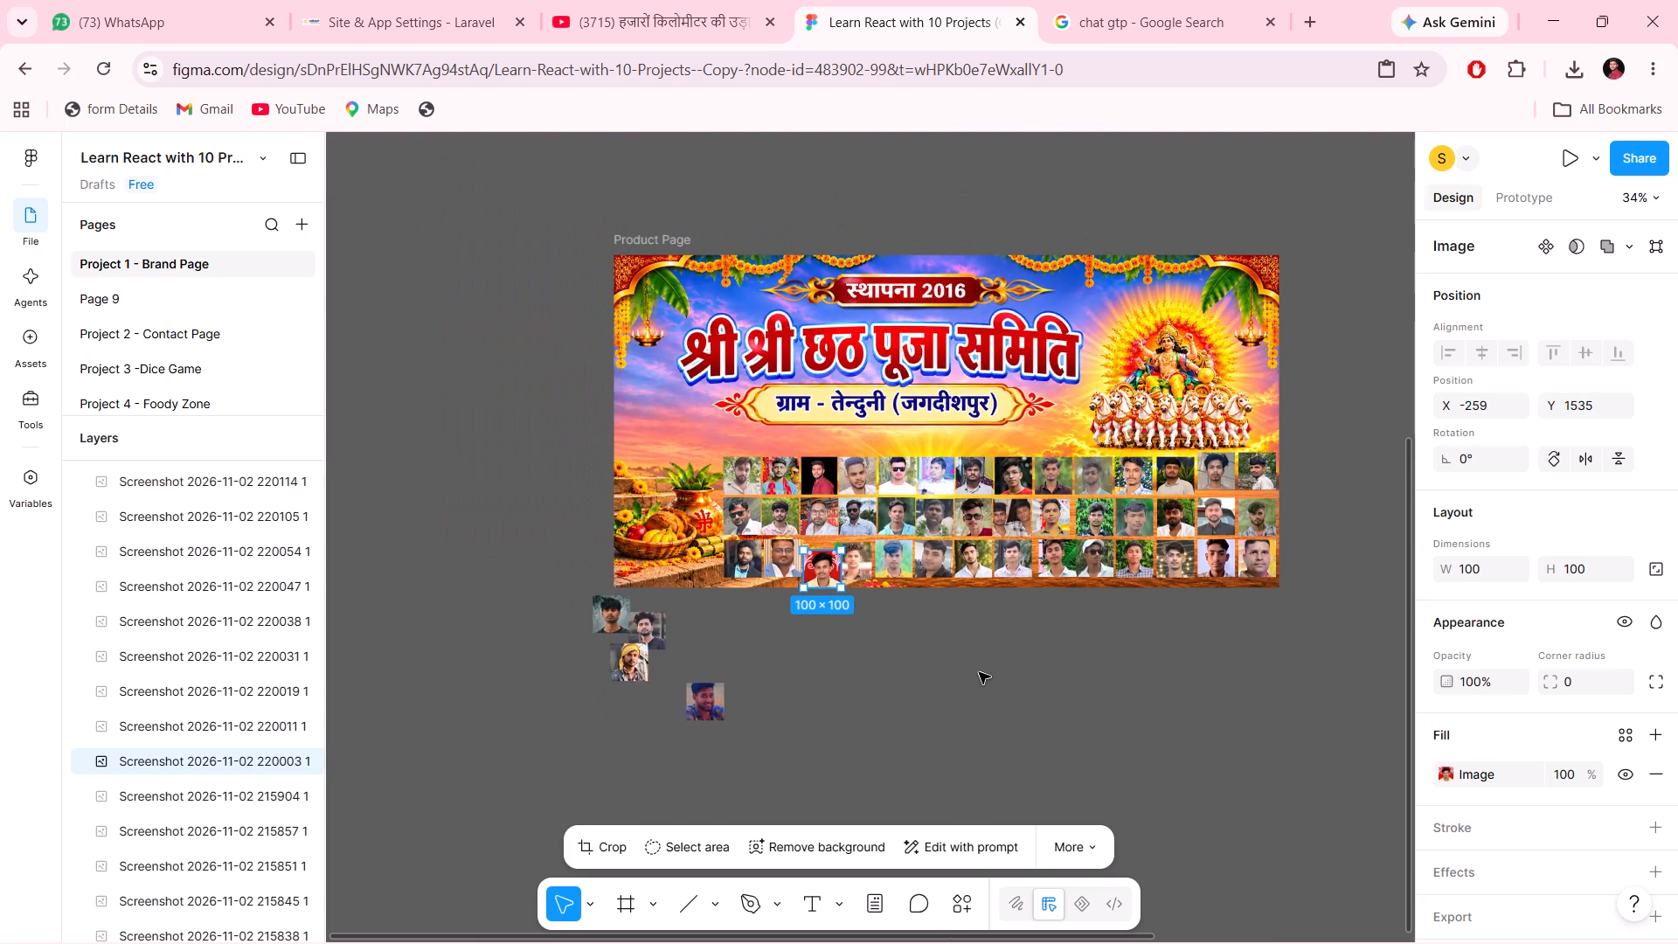
Bring the stray white-shirt portrait from beside the banner to the empty canvas below it, at X 94, Y 1757.
{"action": "scroll", "coordinate": [979, 672], "scroll_direction": "left", "scroll_amount": 1}
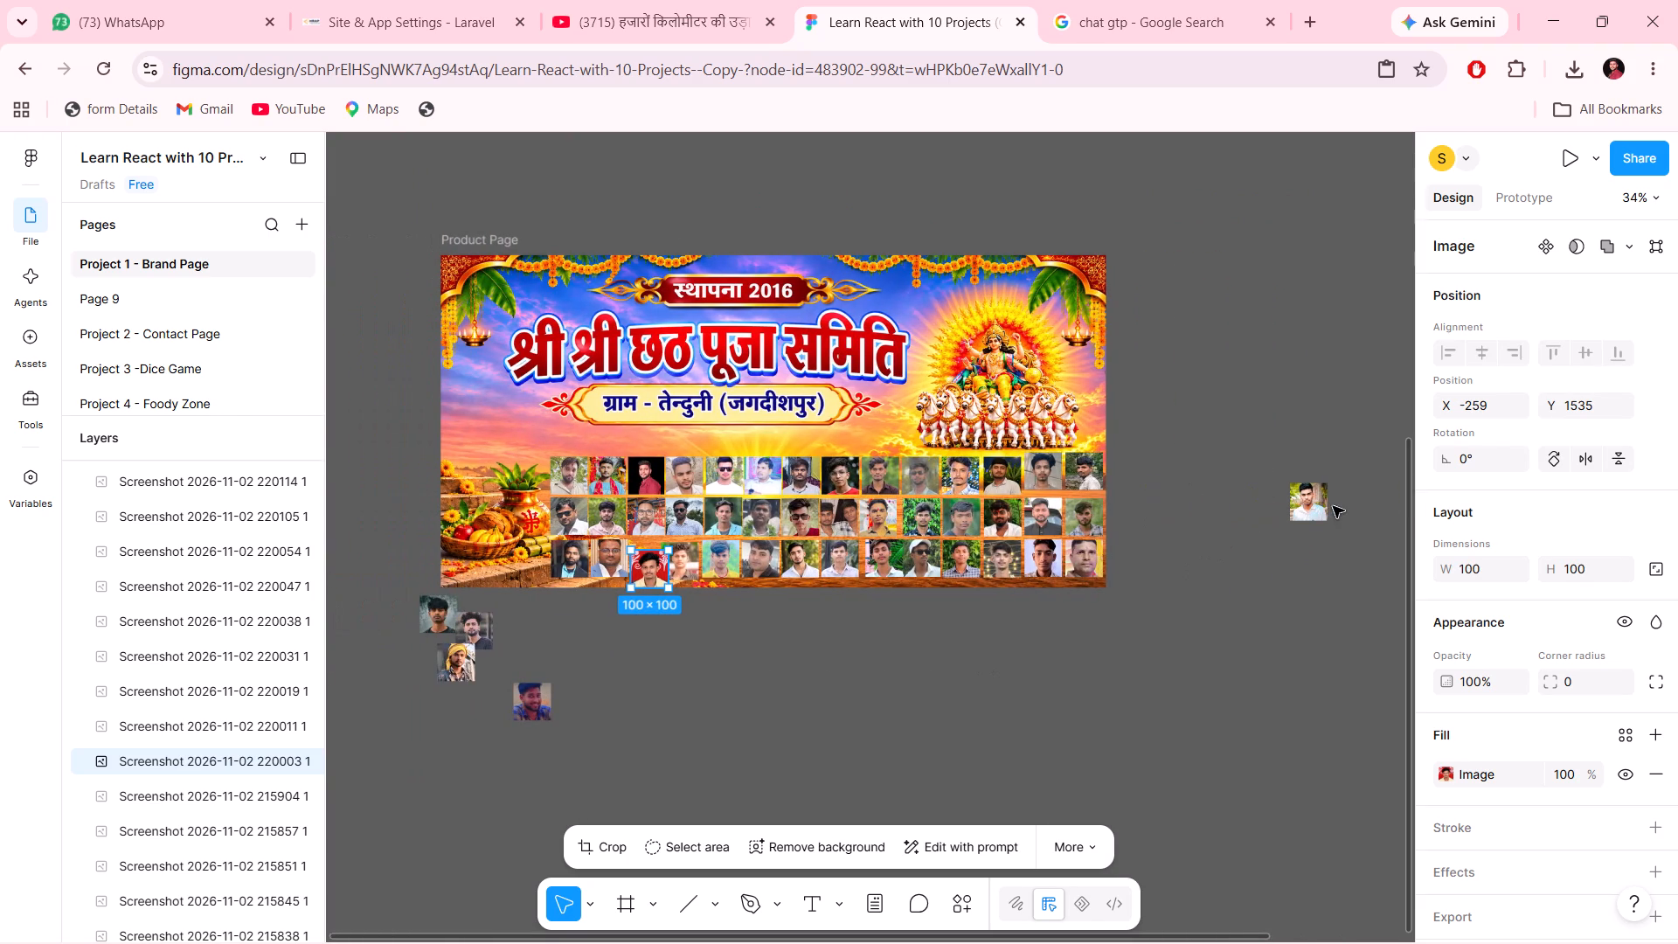
{"action": "left_click_drag", "start_coordinate": [1314, 505], "coordinate": [786, 659]}
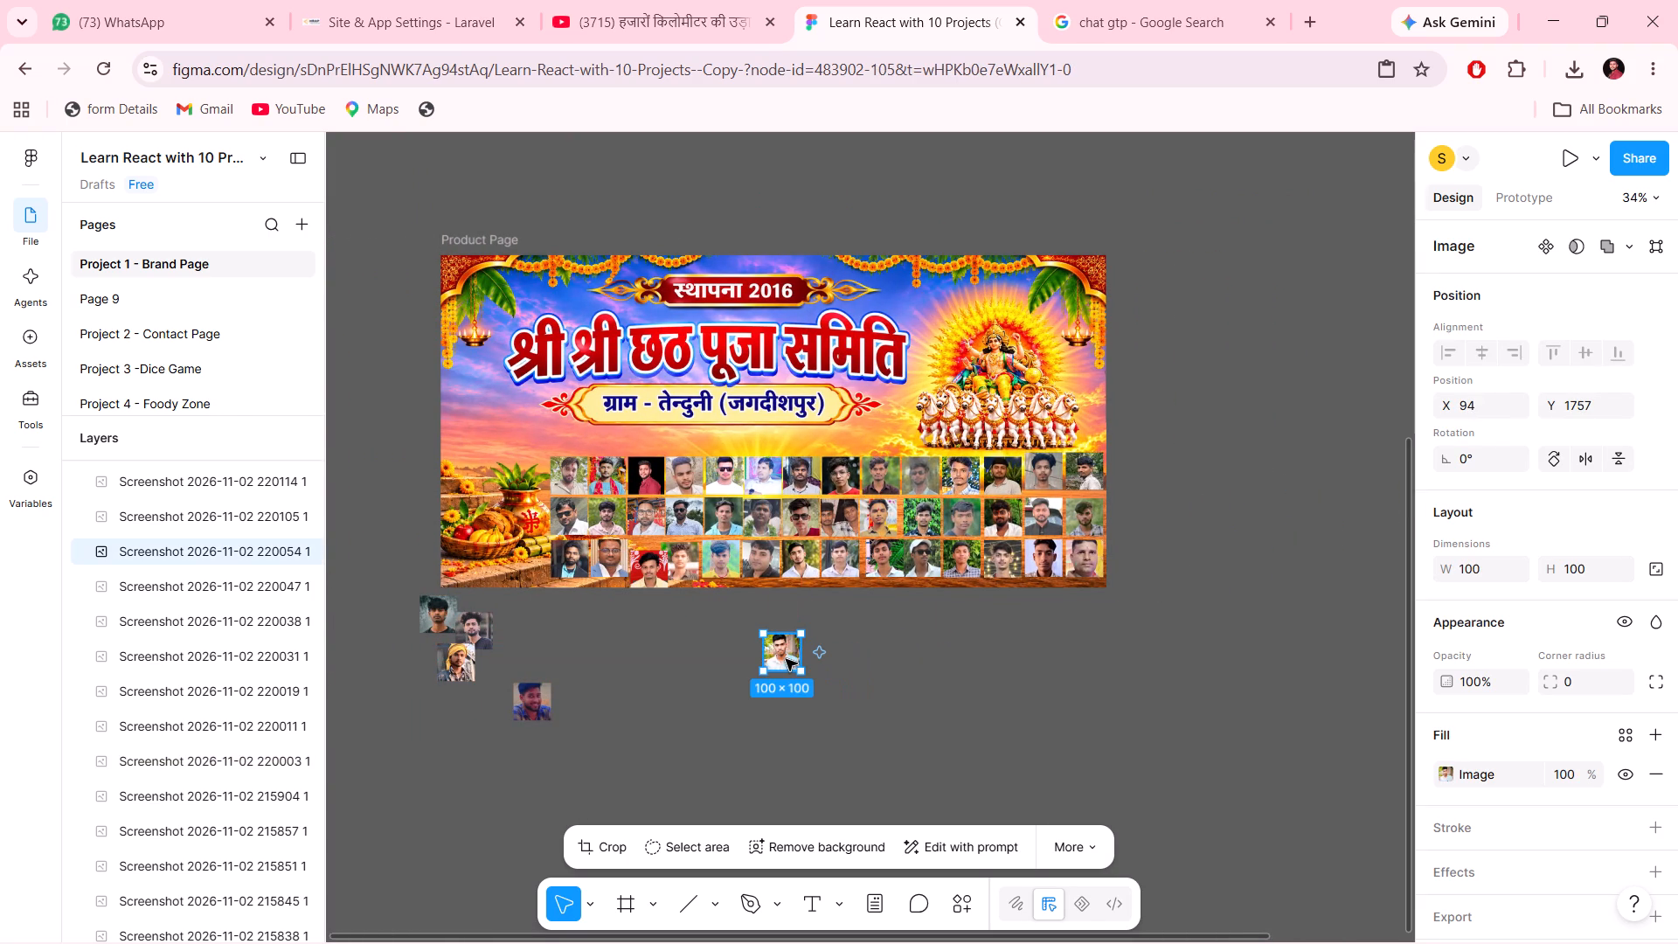
Resize all the member portraits, both in the rows and loose on the canvas, to 80 × 80.
{"action": "left_click_drag", "start_coordinate": [368, 453], "coordinate": [622, 656]}
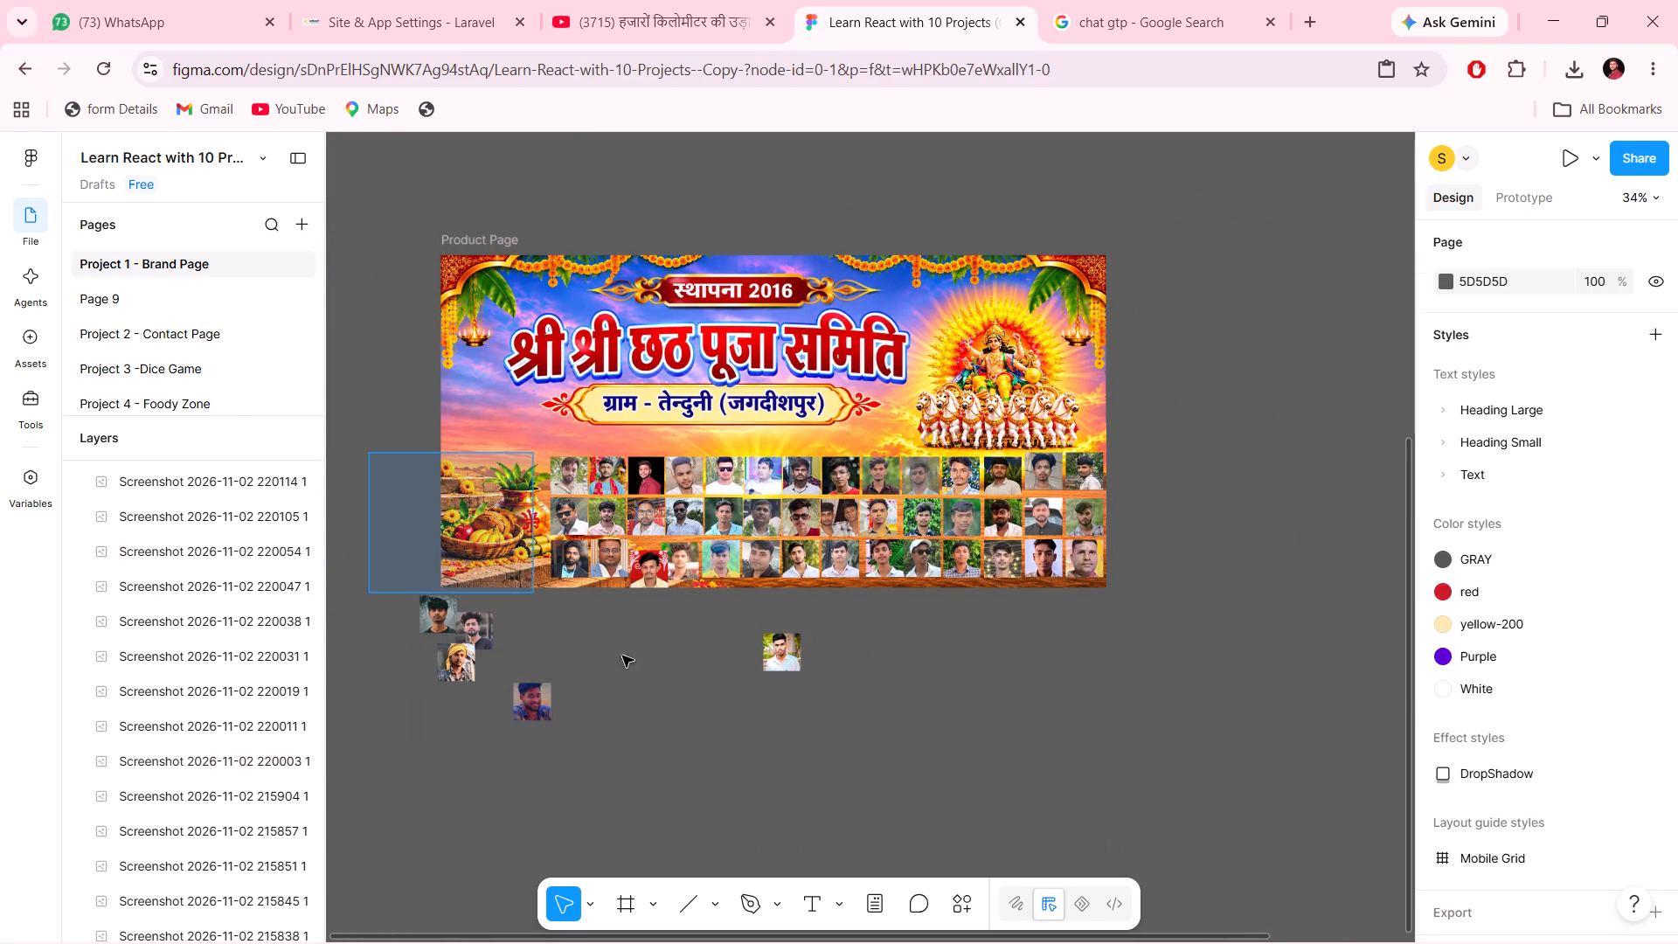
{"action": "left_click_drag", "start_coordinate": [622, 656], "coordinate": [1089, 698]}
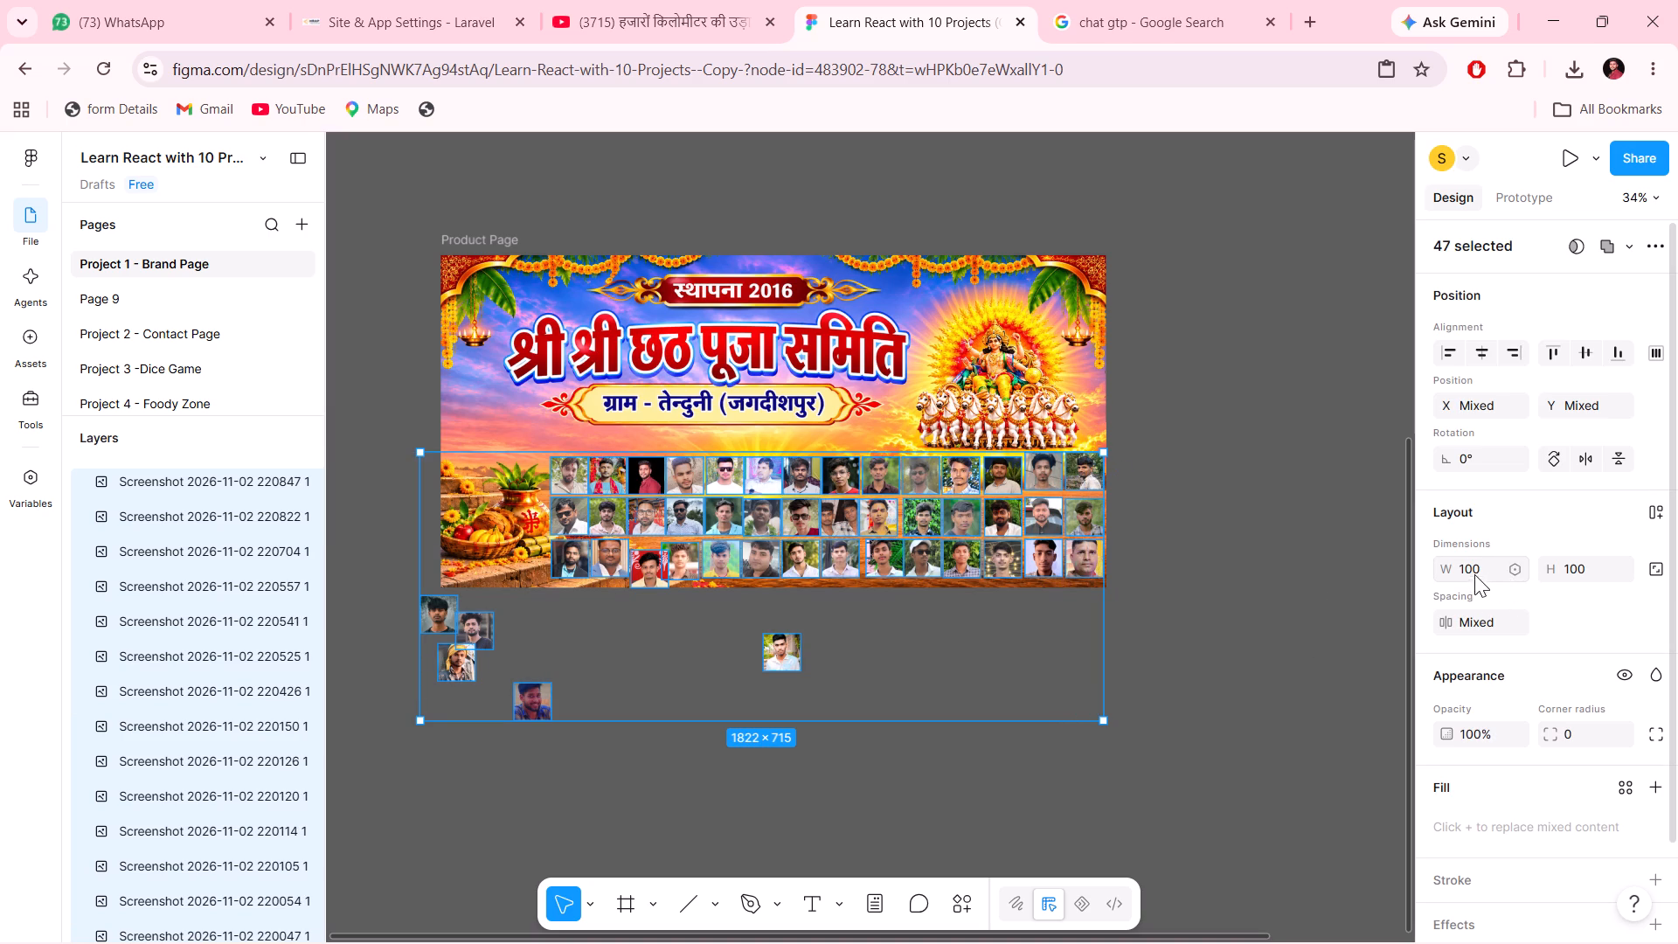
{"action": "left_click", "coordinate": [1480, 572]}
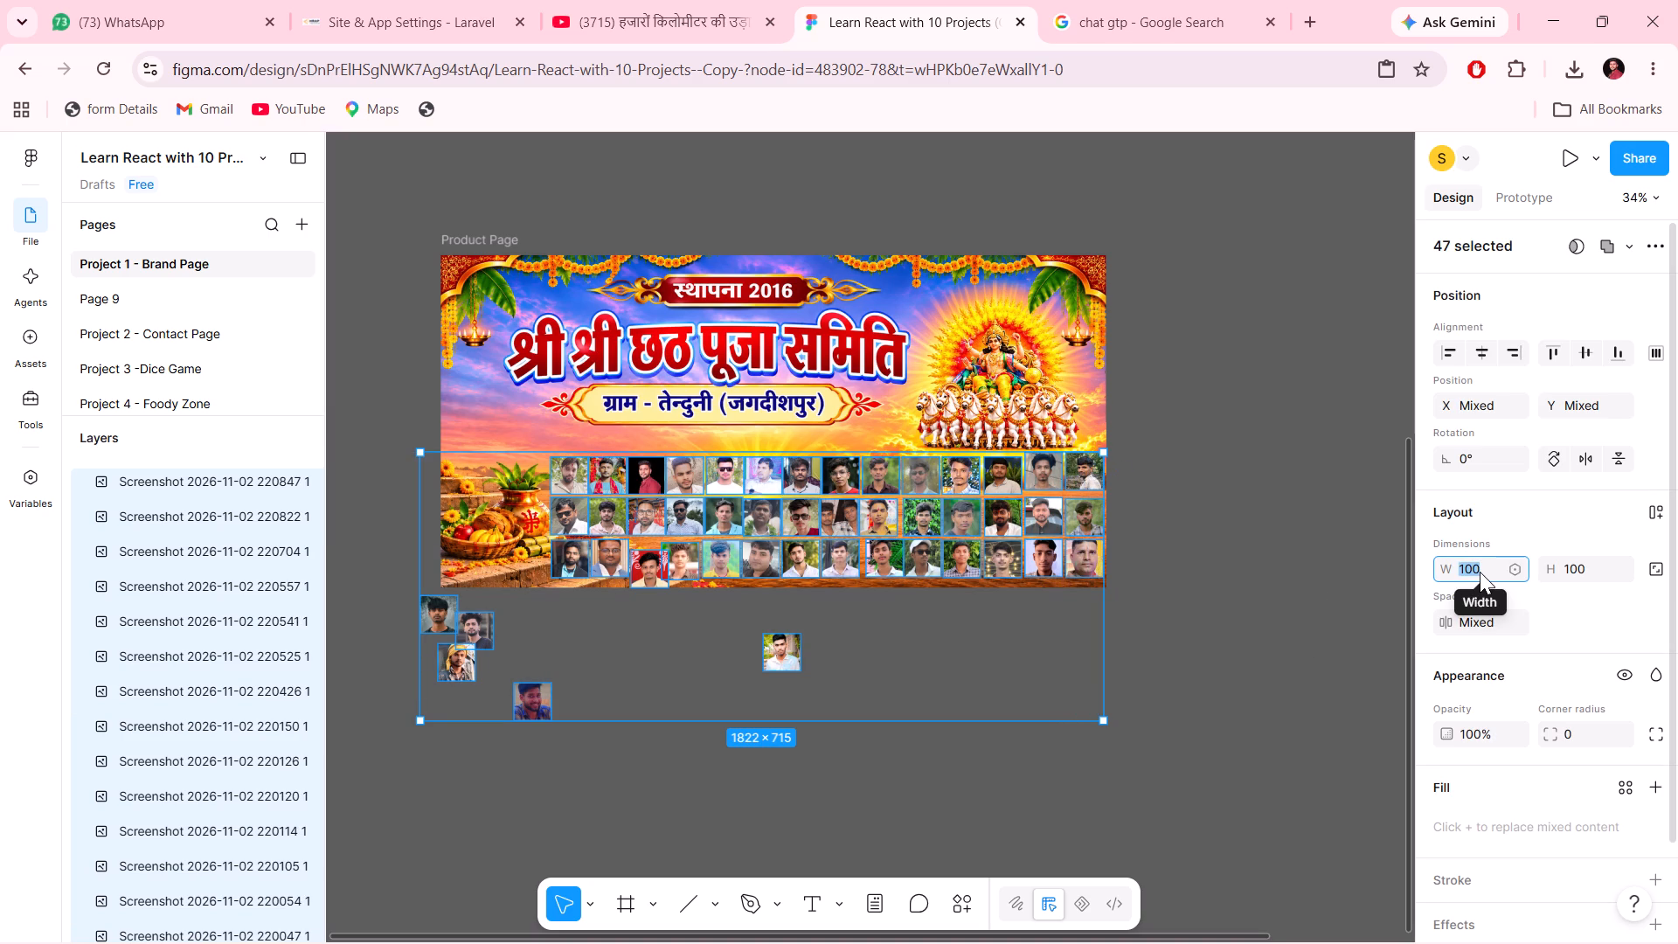
{"action": "type", "text": "80"}
{"action": "key", "text": "0"}
{"action": "key", "text": "BackSpace"}
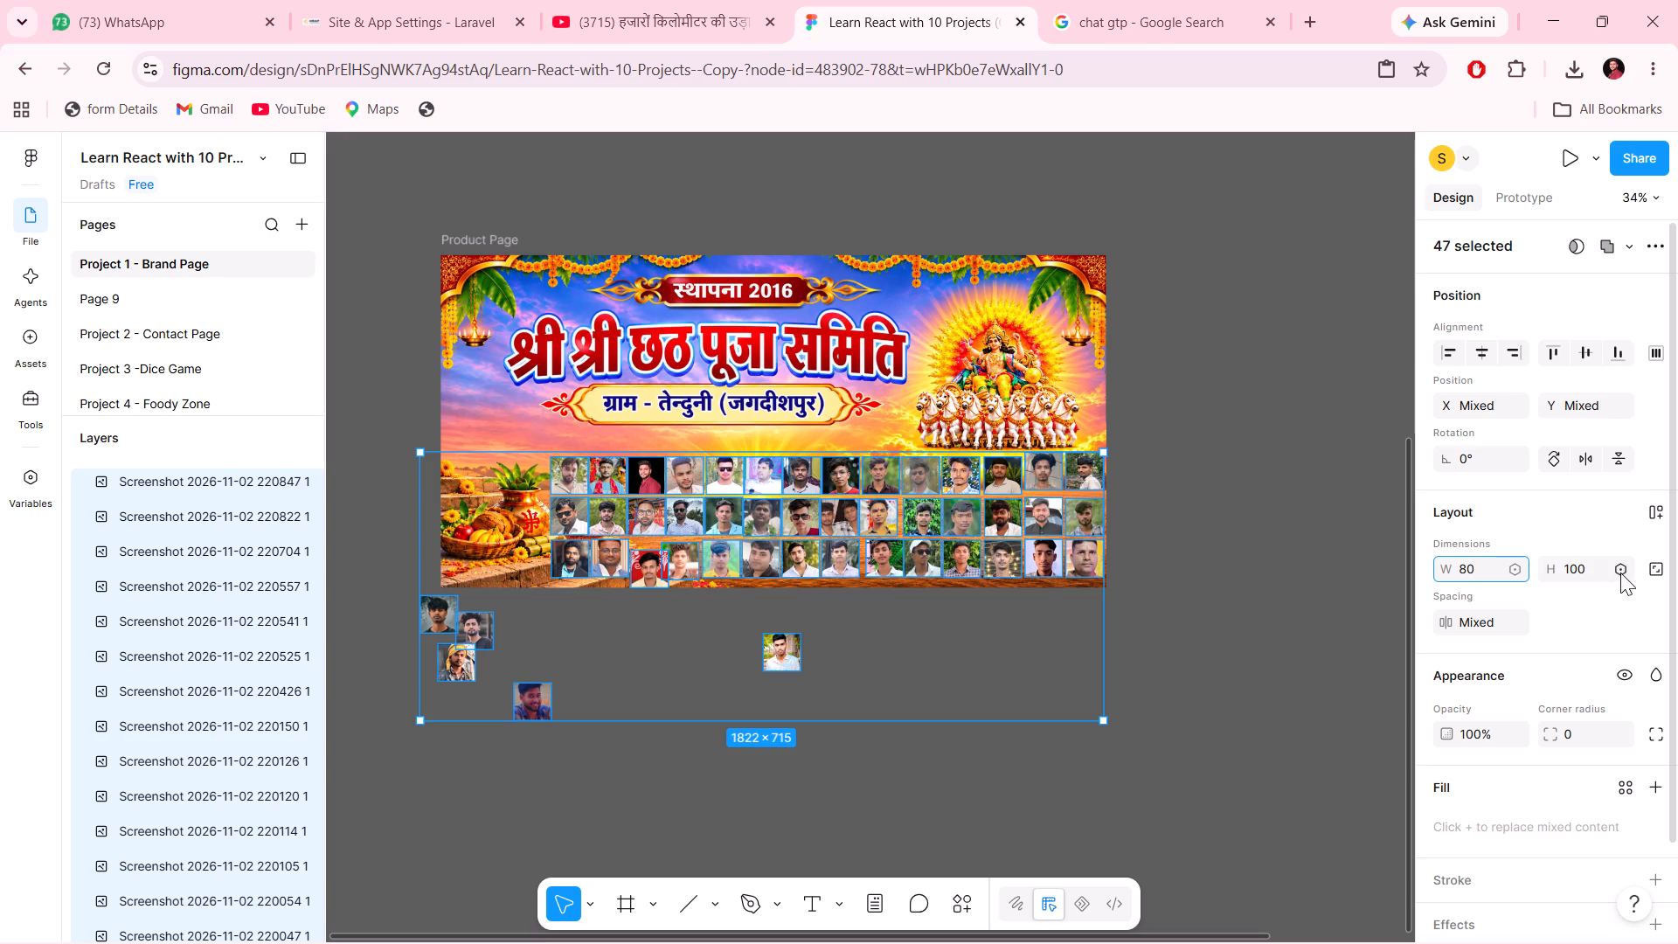
{"action": "left_click", "coordinate": [1589, 567]}
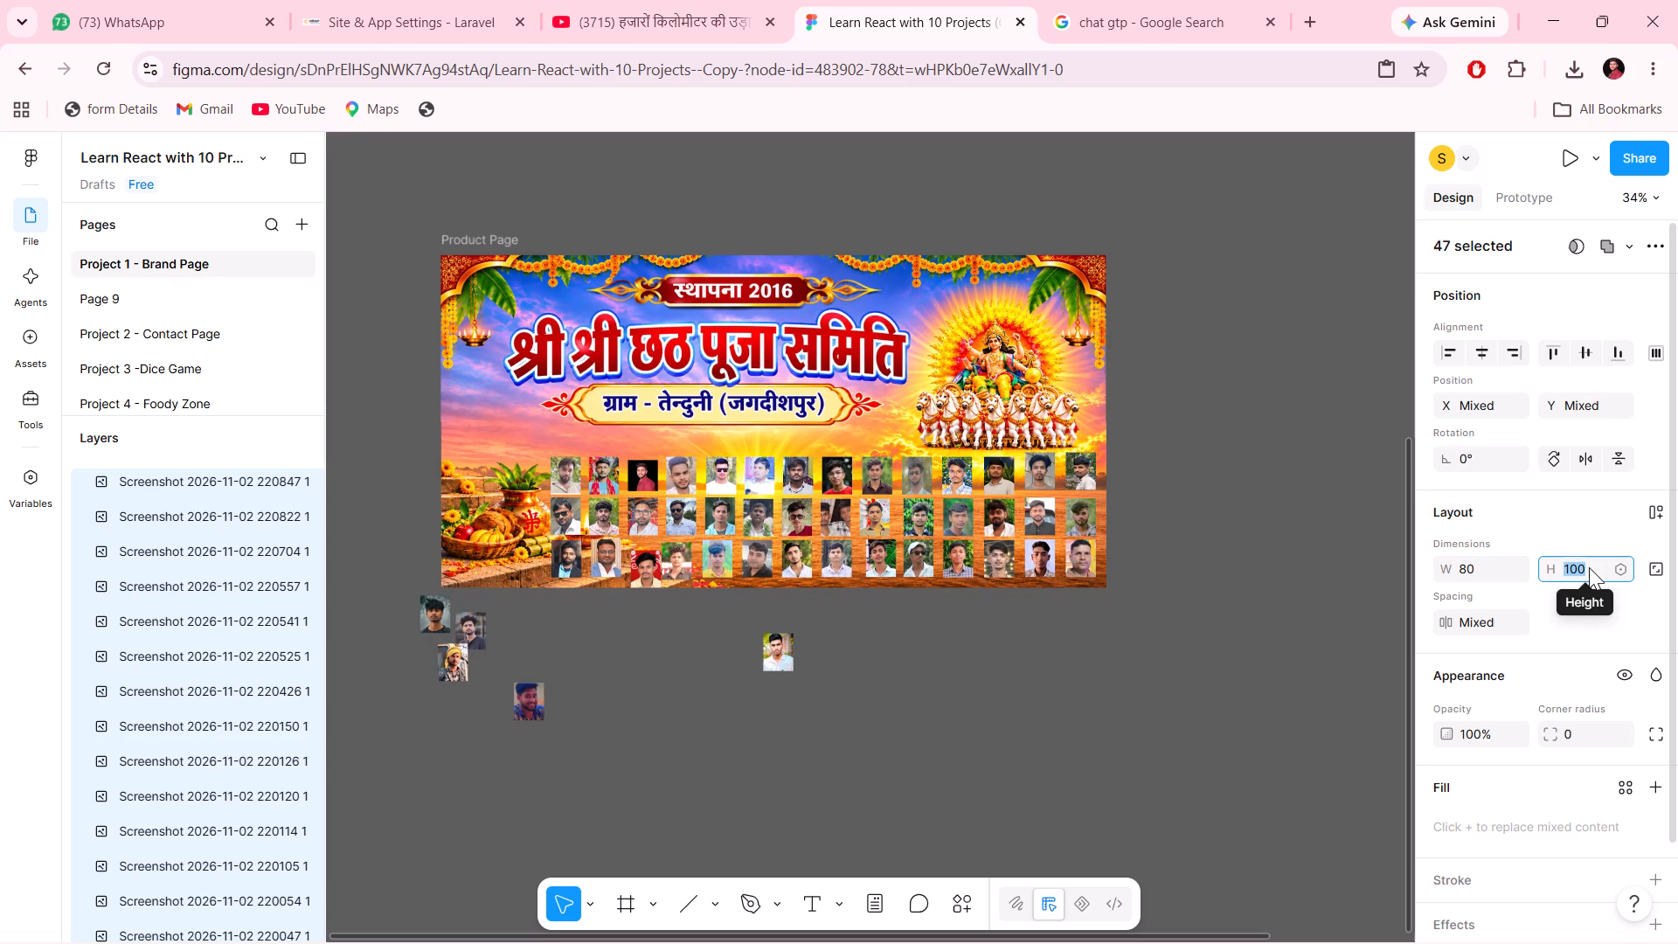
{"action": "type", "text": "80"}
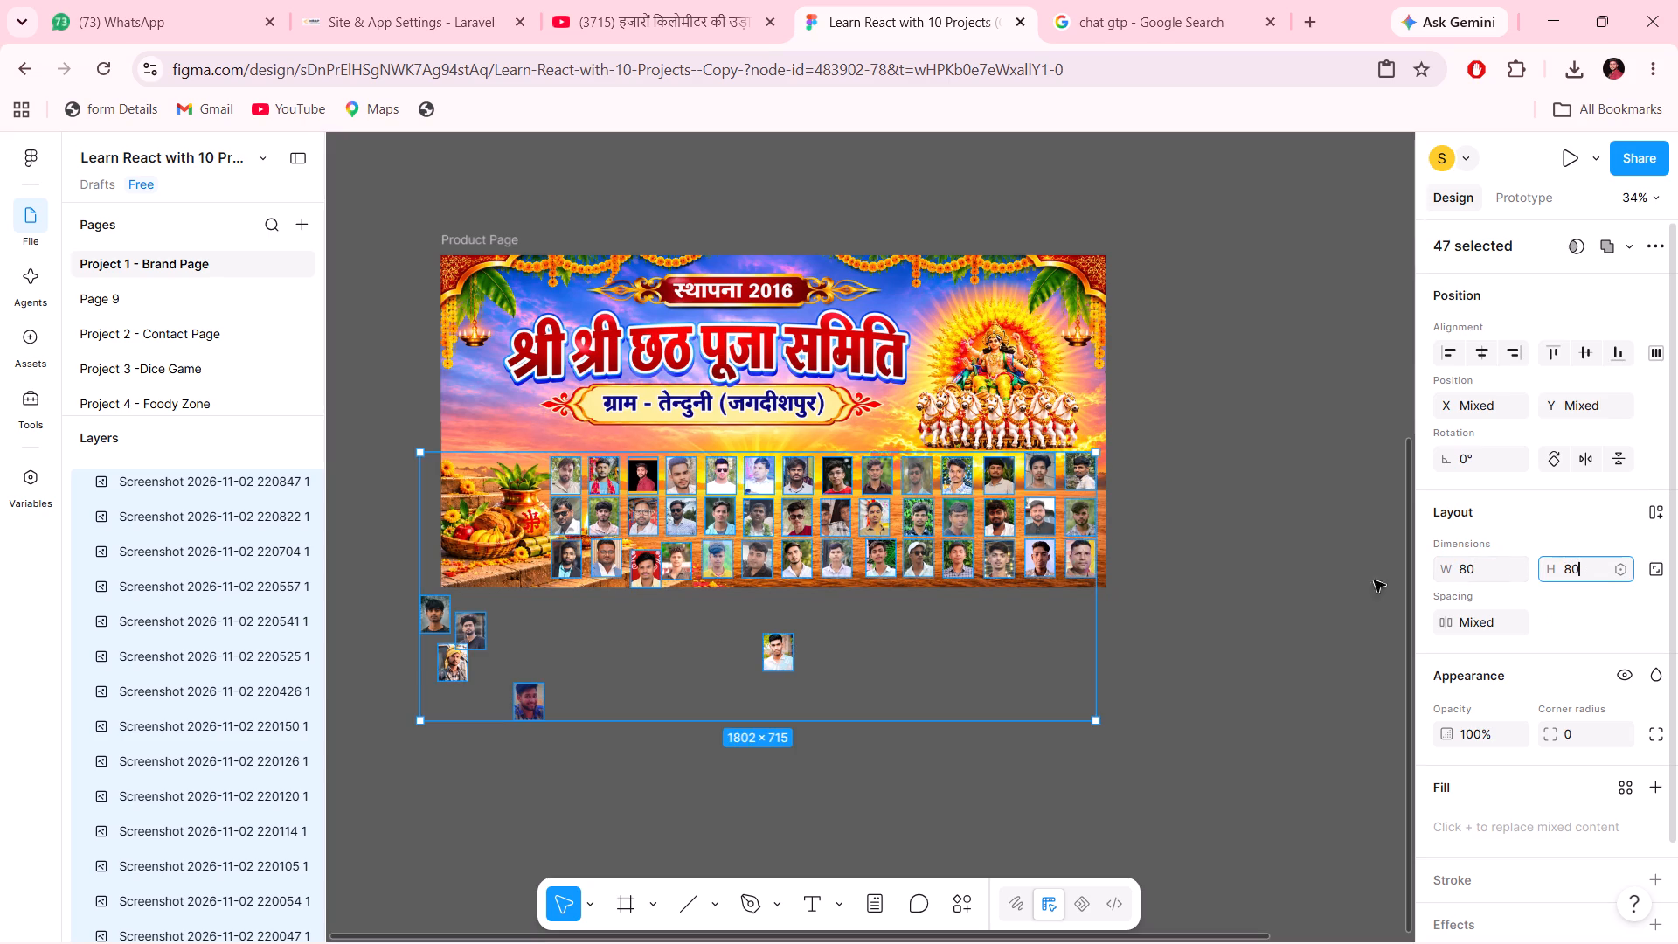
{"action": "left_click", "coordinate": [1322, 583]}
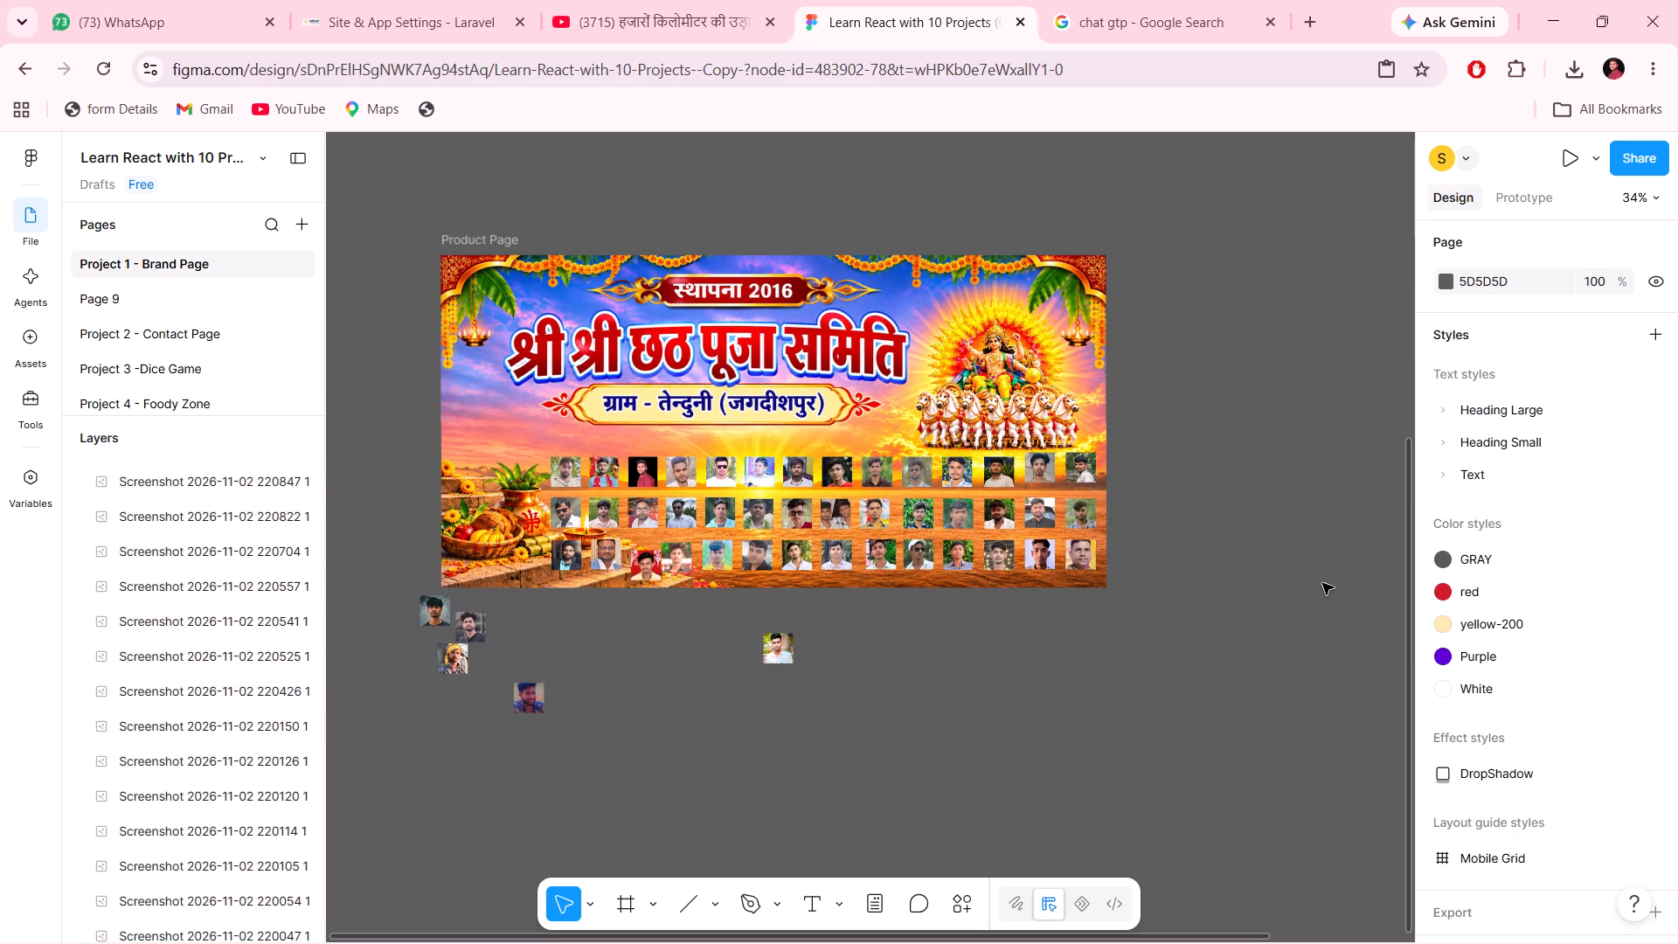
Move the second portrait of the first row closer to the first one, to X -380.
{"action": "scroll", "coordinate": [1322, 583], "scroll_direction": "right", "scroll_amount": 2}
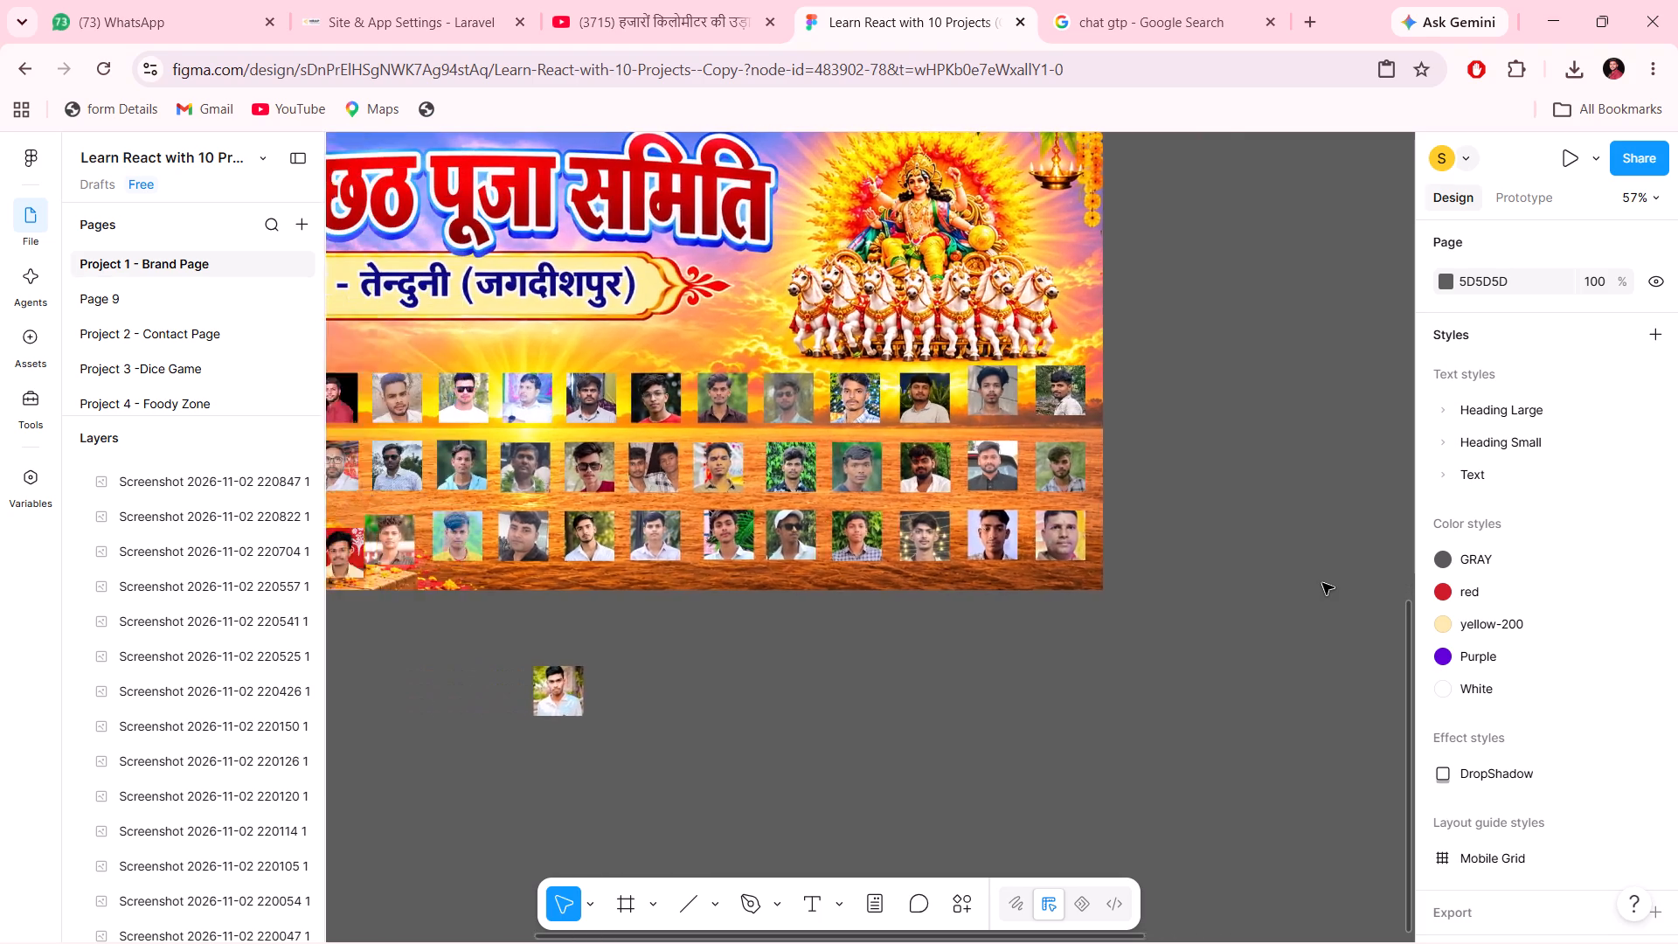
{"action": "scroll", "coordinate": [1322, 583], "scroll_direction": "right", "scroll_amount": 2}
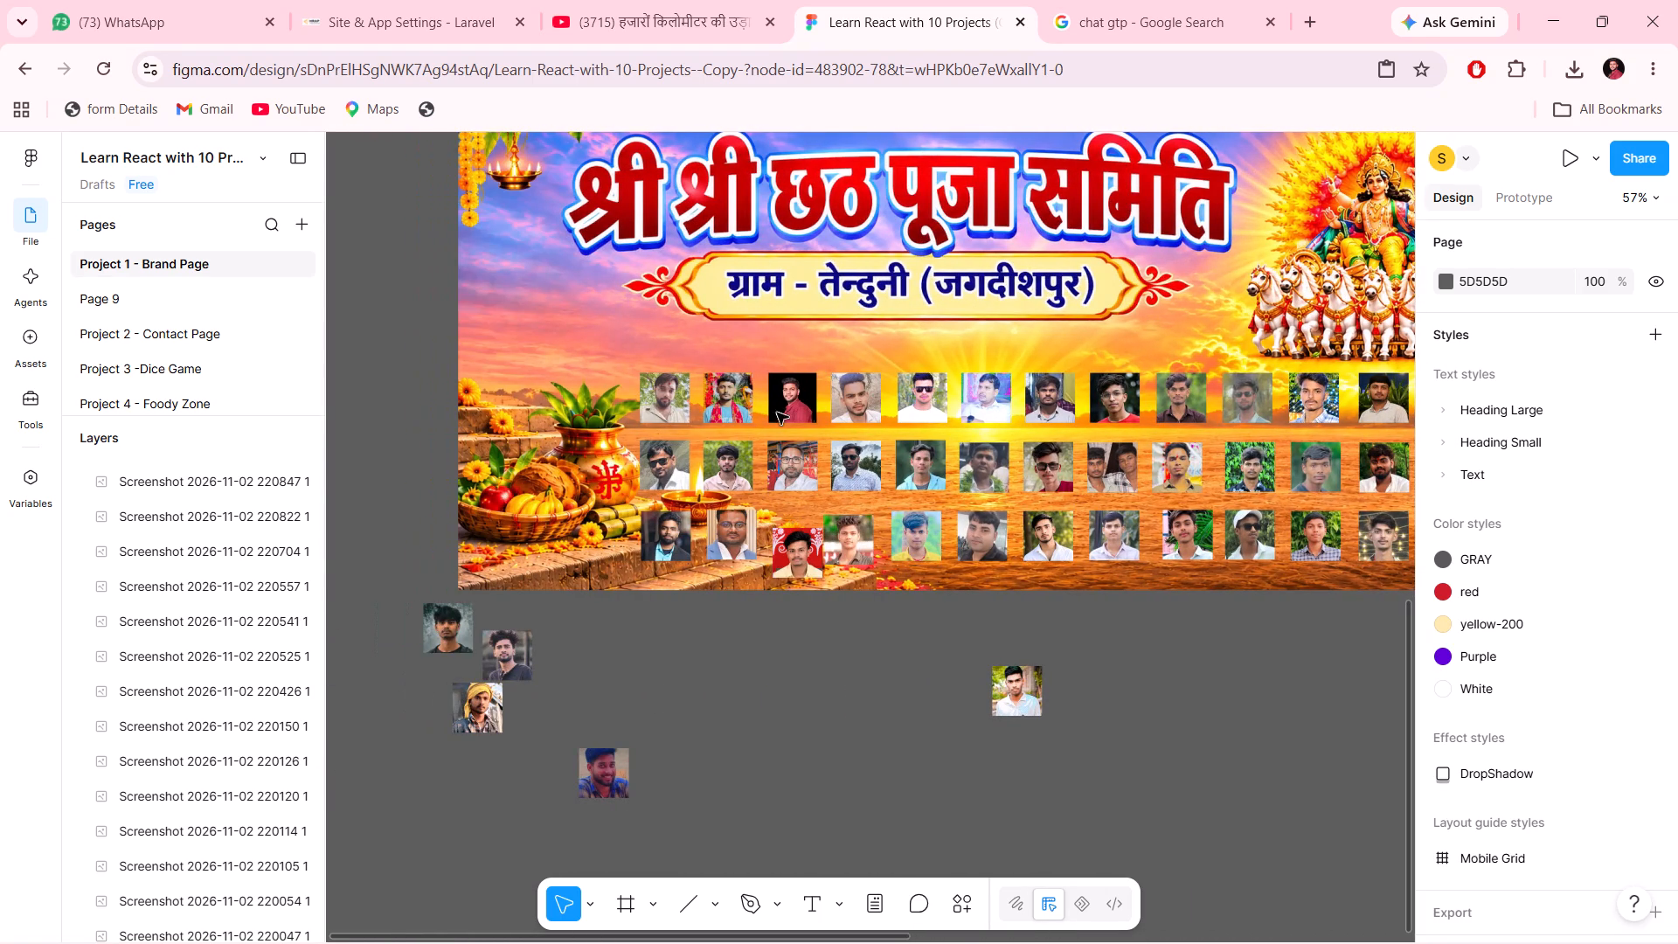
{"action": "left_click", "coordinate": [725, 397]}
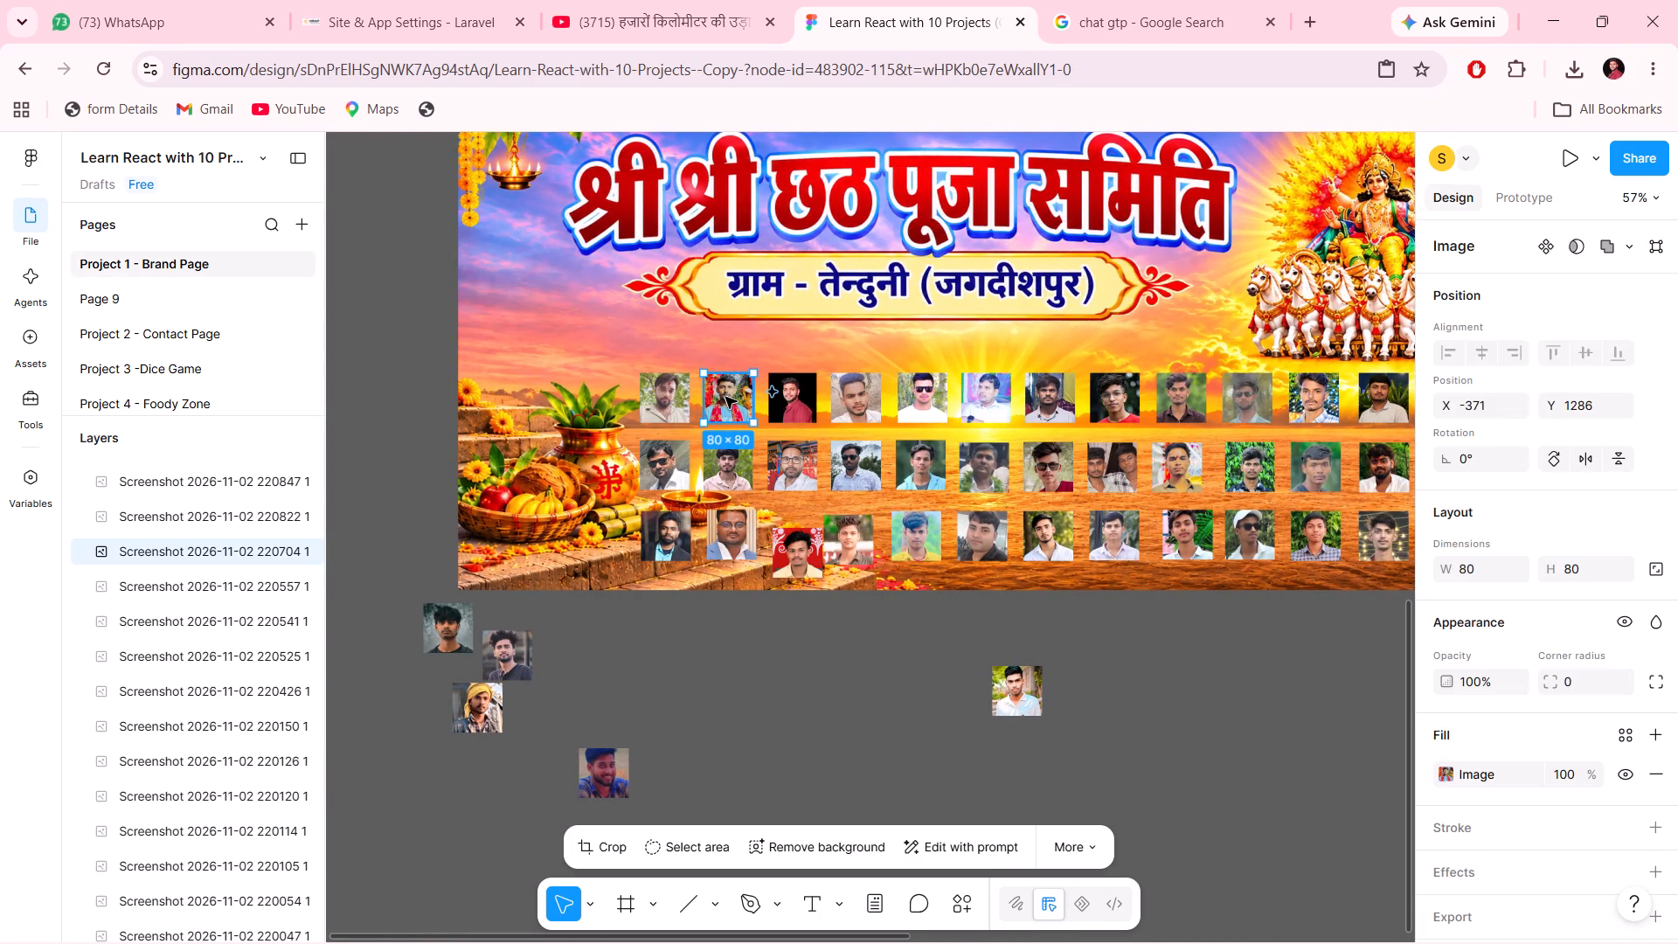
{"action": "key", "text": "Left"}
{"action": "key", "text": "Left"}
{"action": "key", "text": "Left"}
{"action": "key", "text": "Left"}
{"action": "key", "text": "Left"}
{"action": "key", "text": "Left"}
{"action": "key", "text": "Left"}
{"action": "key", "text": "Left"}
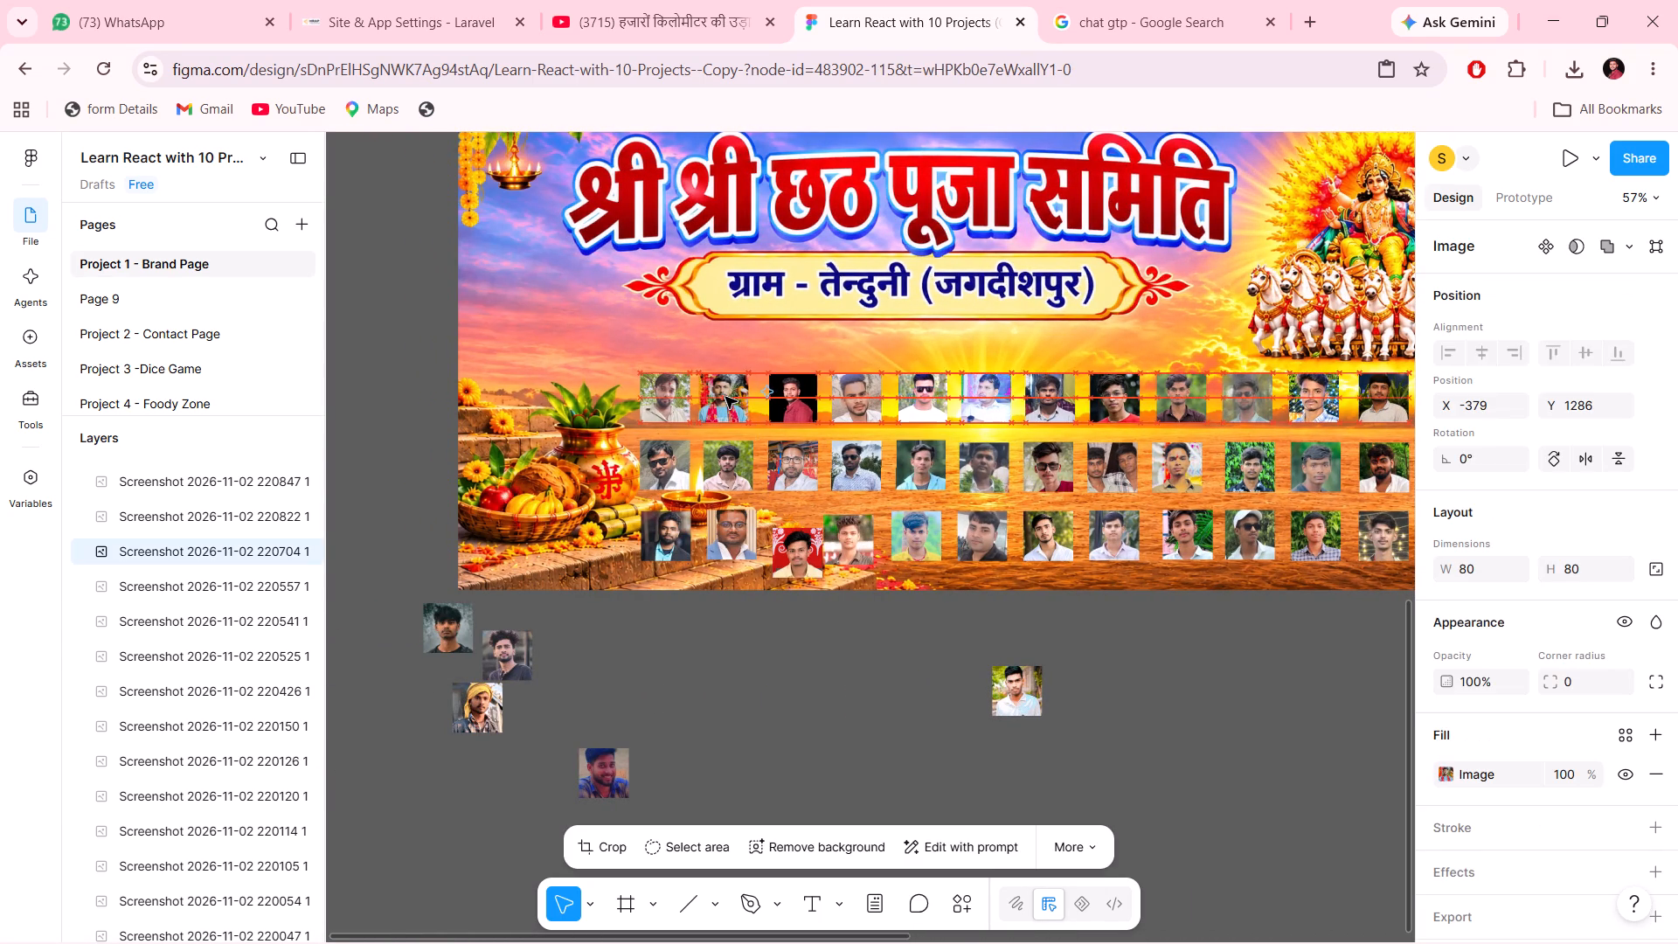
{"action": "key", "text": "Left"}
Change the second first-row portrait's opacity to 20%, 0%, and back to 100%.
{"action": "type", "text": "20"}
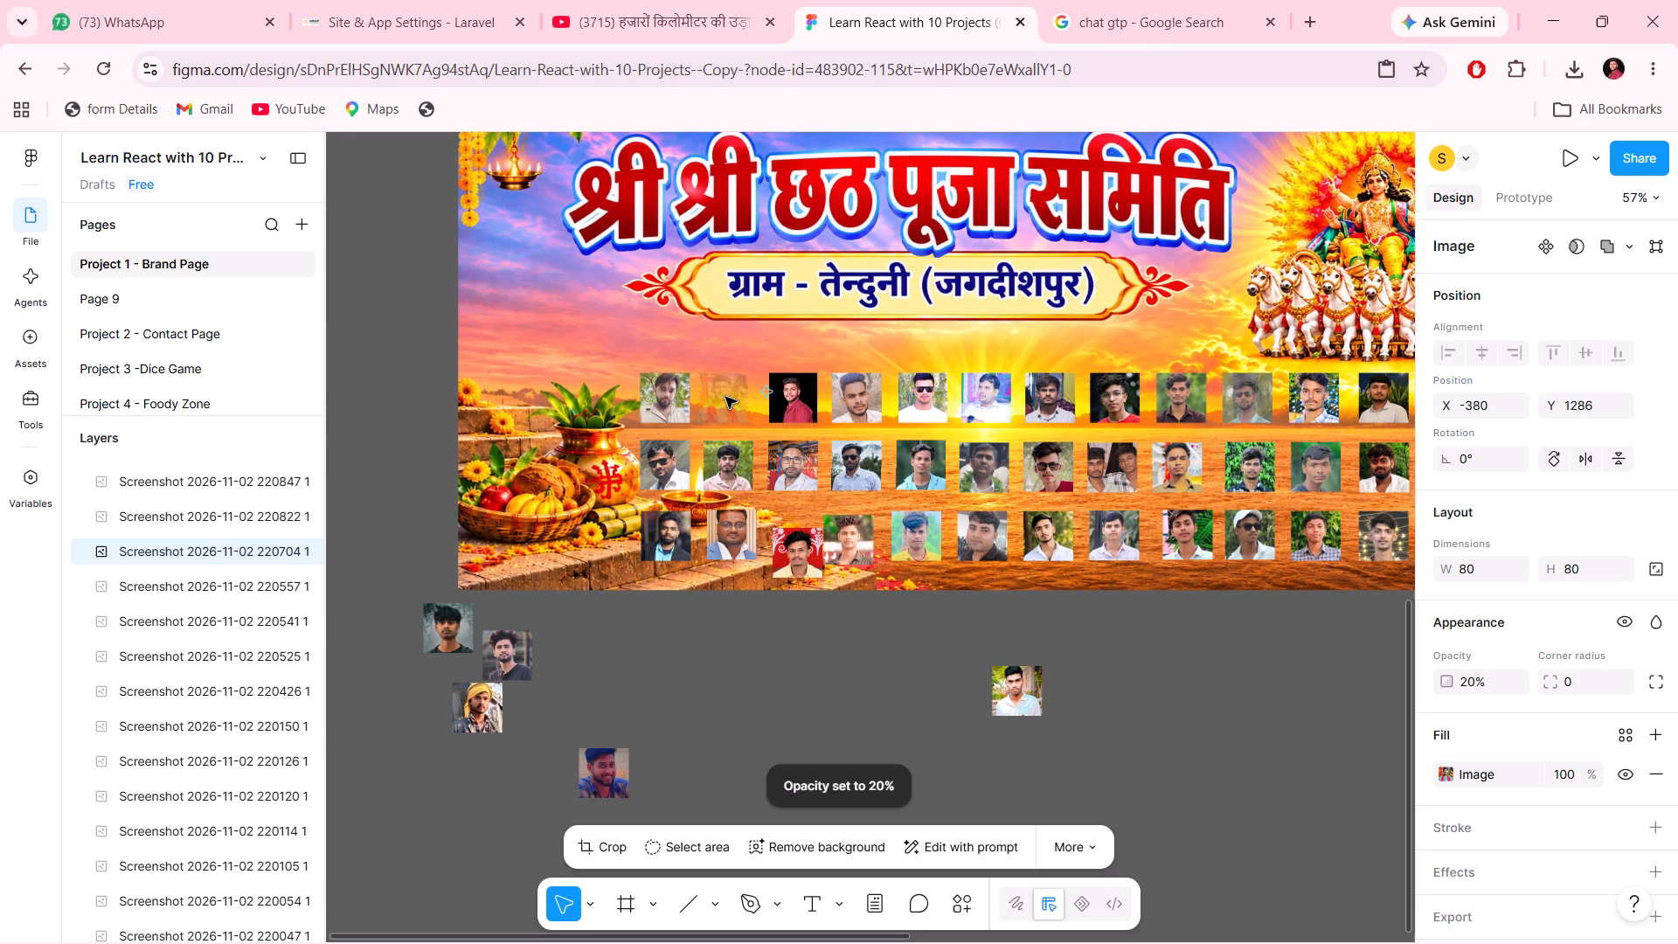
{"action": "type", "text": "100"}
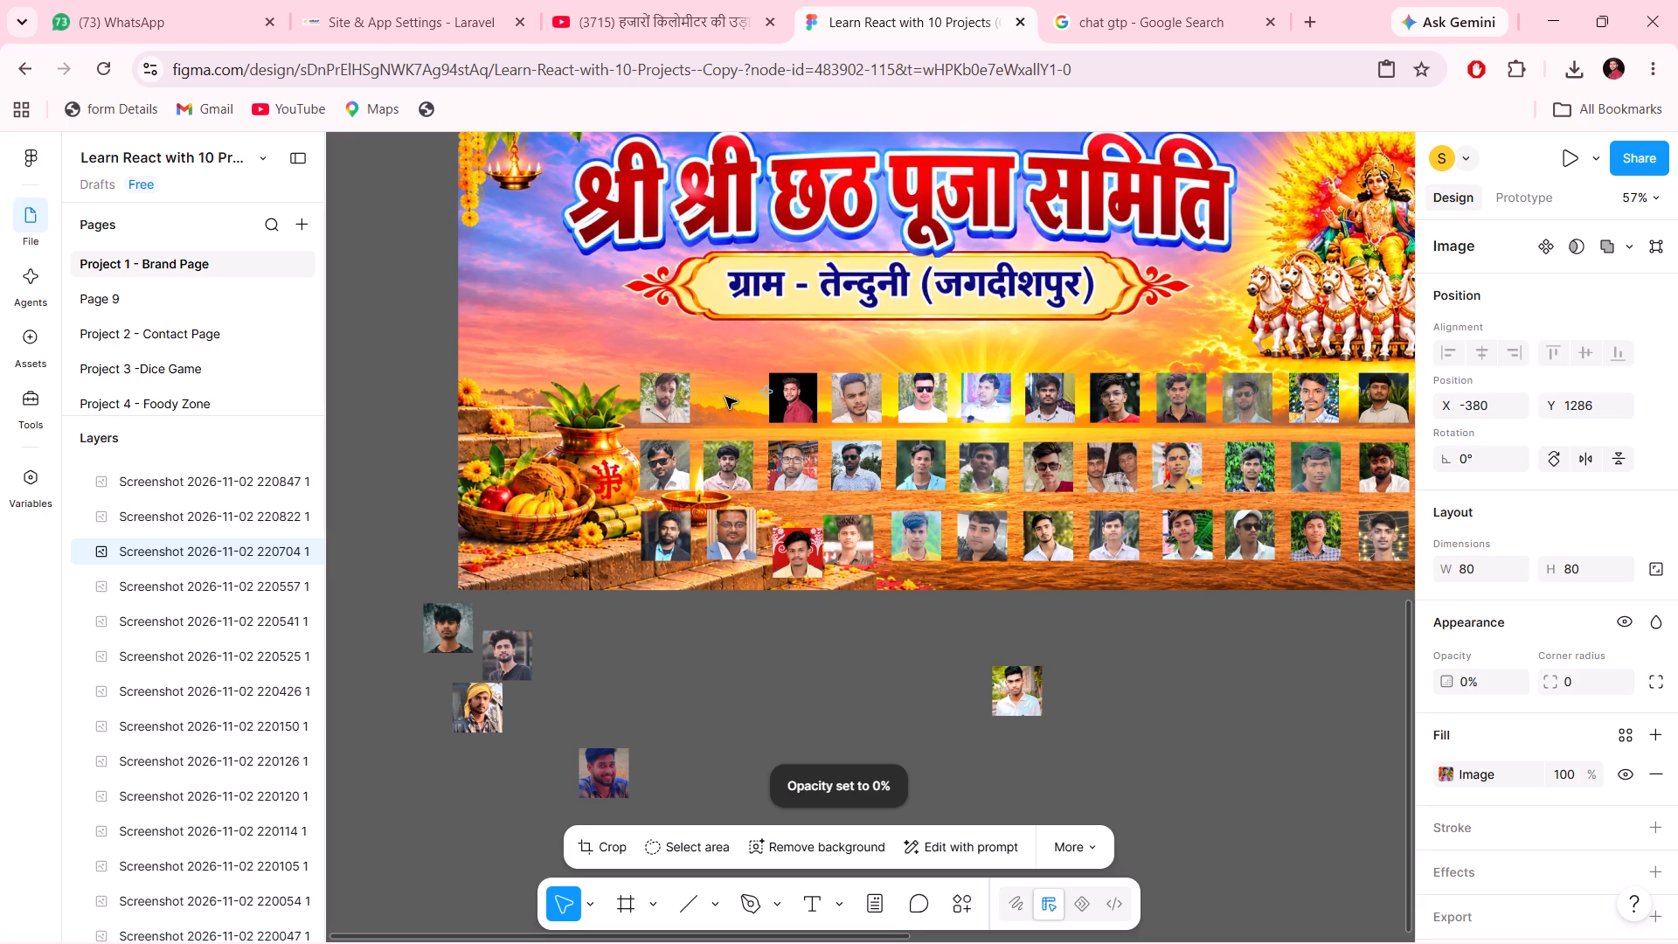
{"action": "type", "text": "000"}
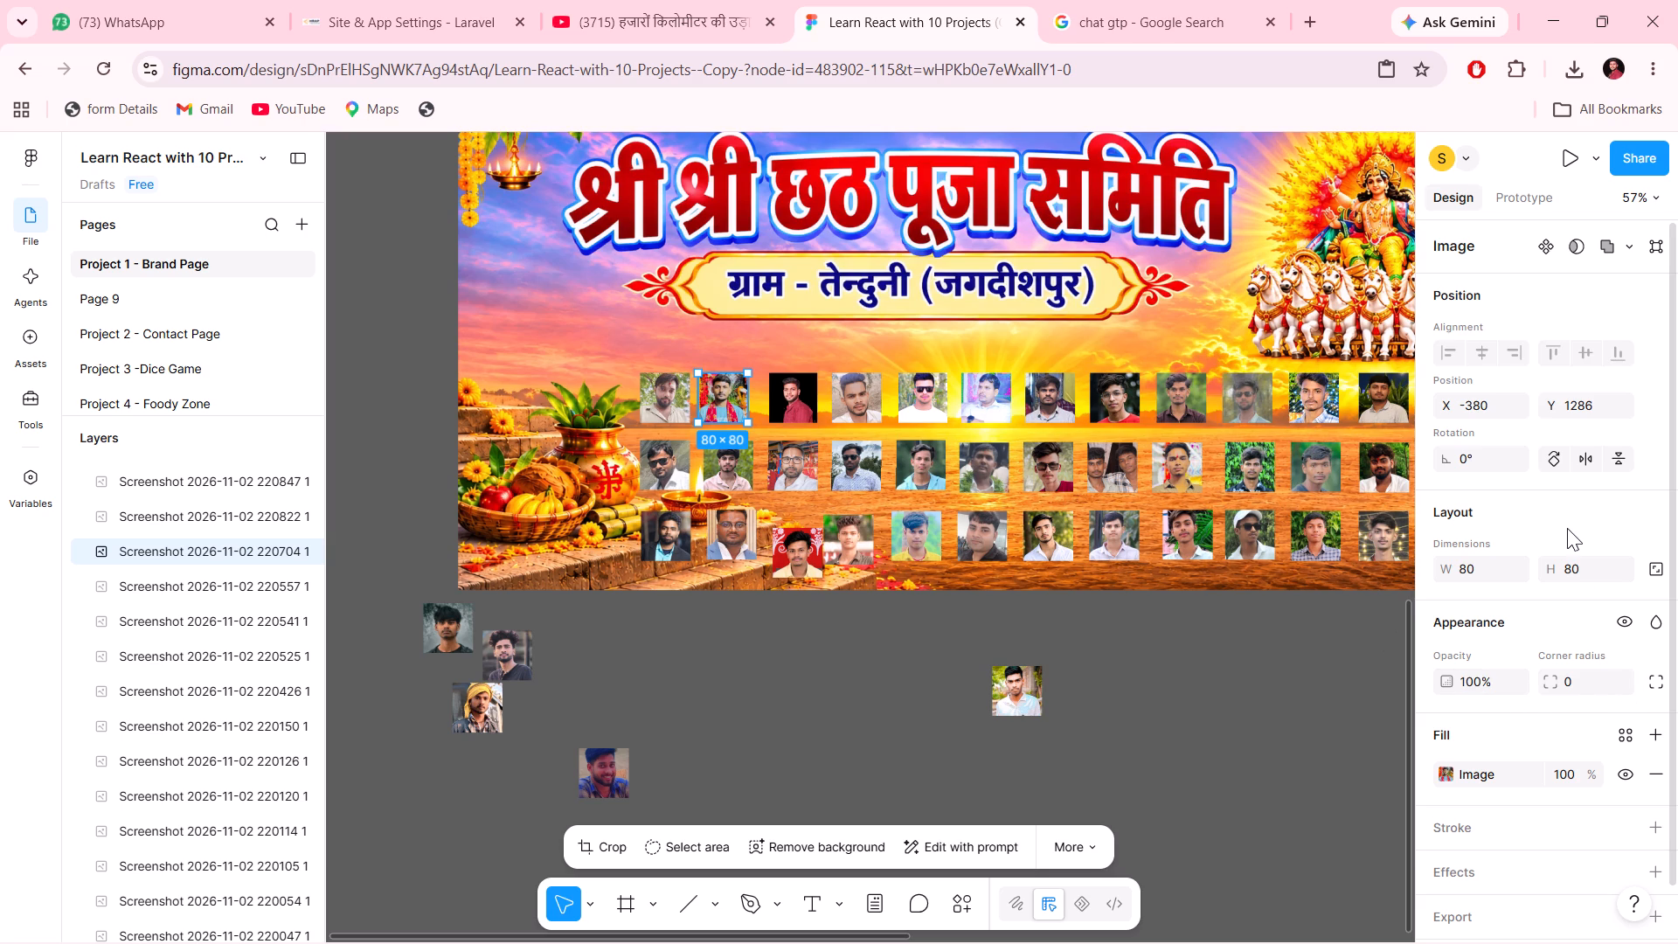
Check the X positions of the first two portraits in the first row.
{"action": "left_click", "coordinate": [1501, 404]}
{"action": "left_click", "coordinate": [679, 400]}
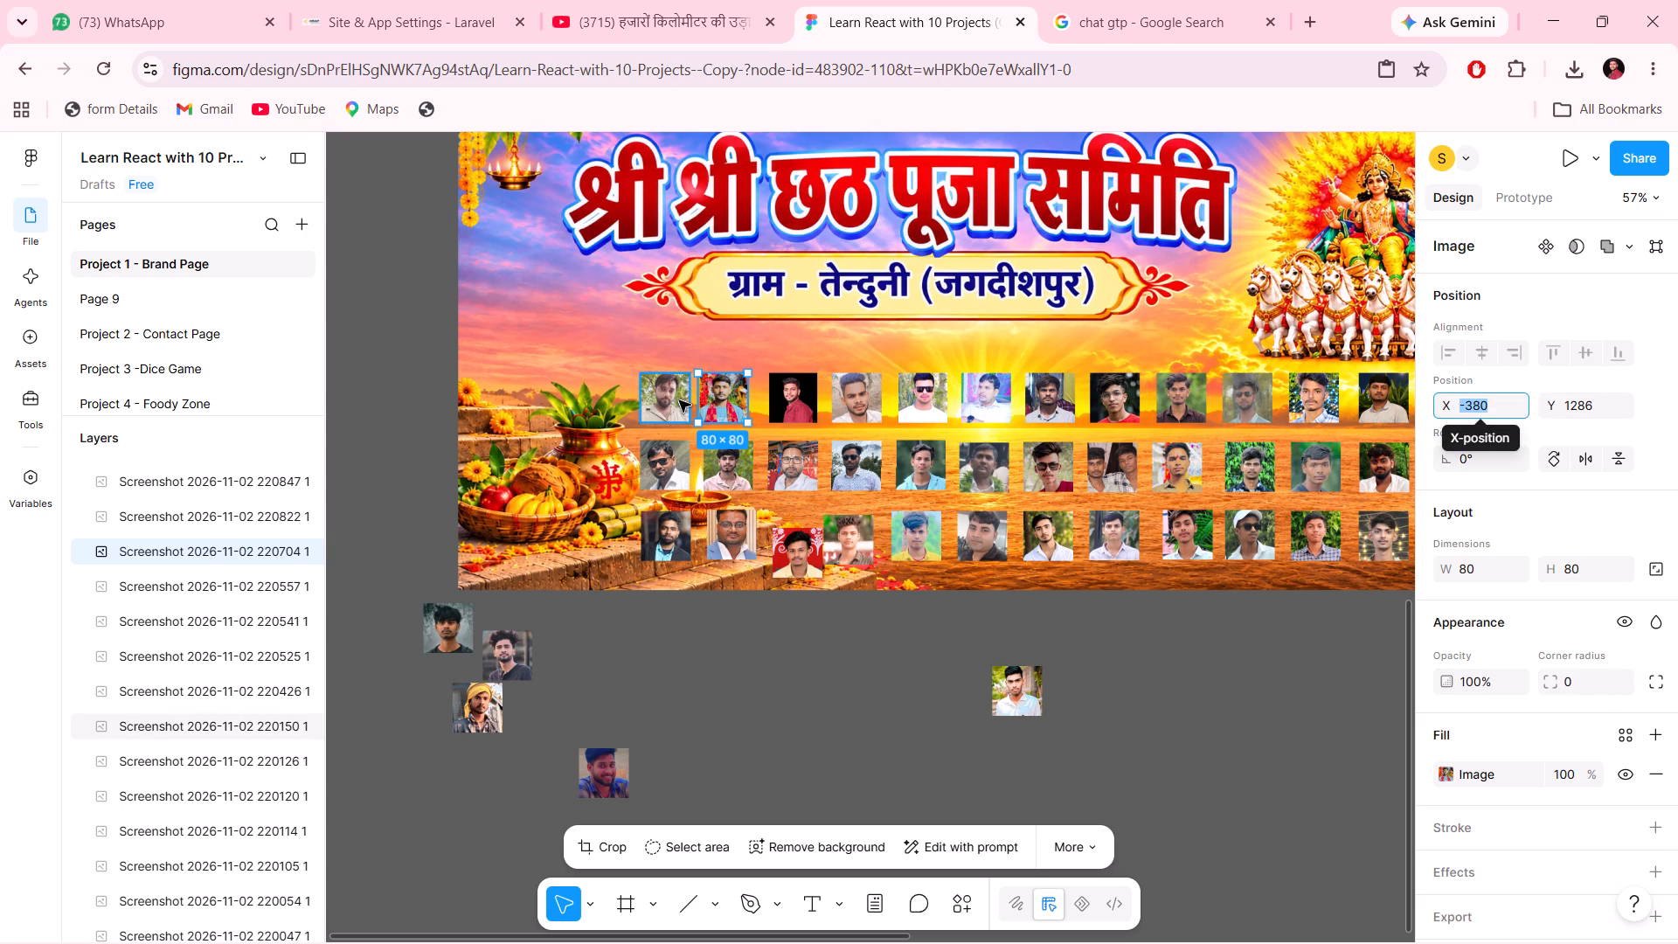
{"action": "left_click", "coordinate": [735, 406]}
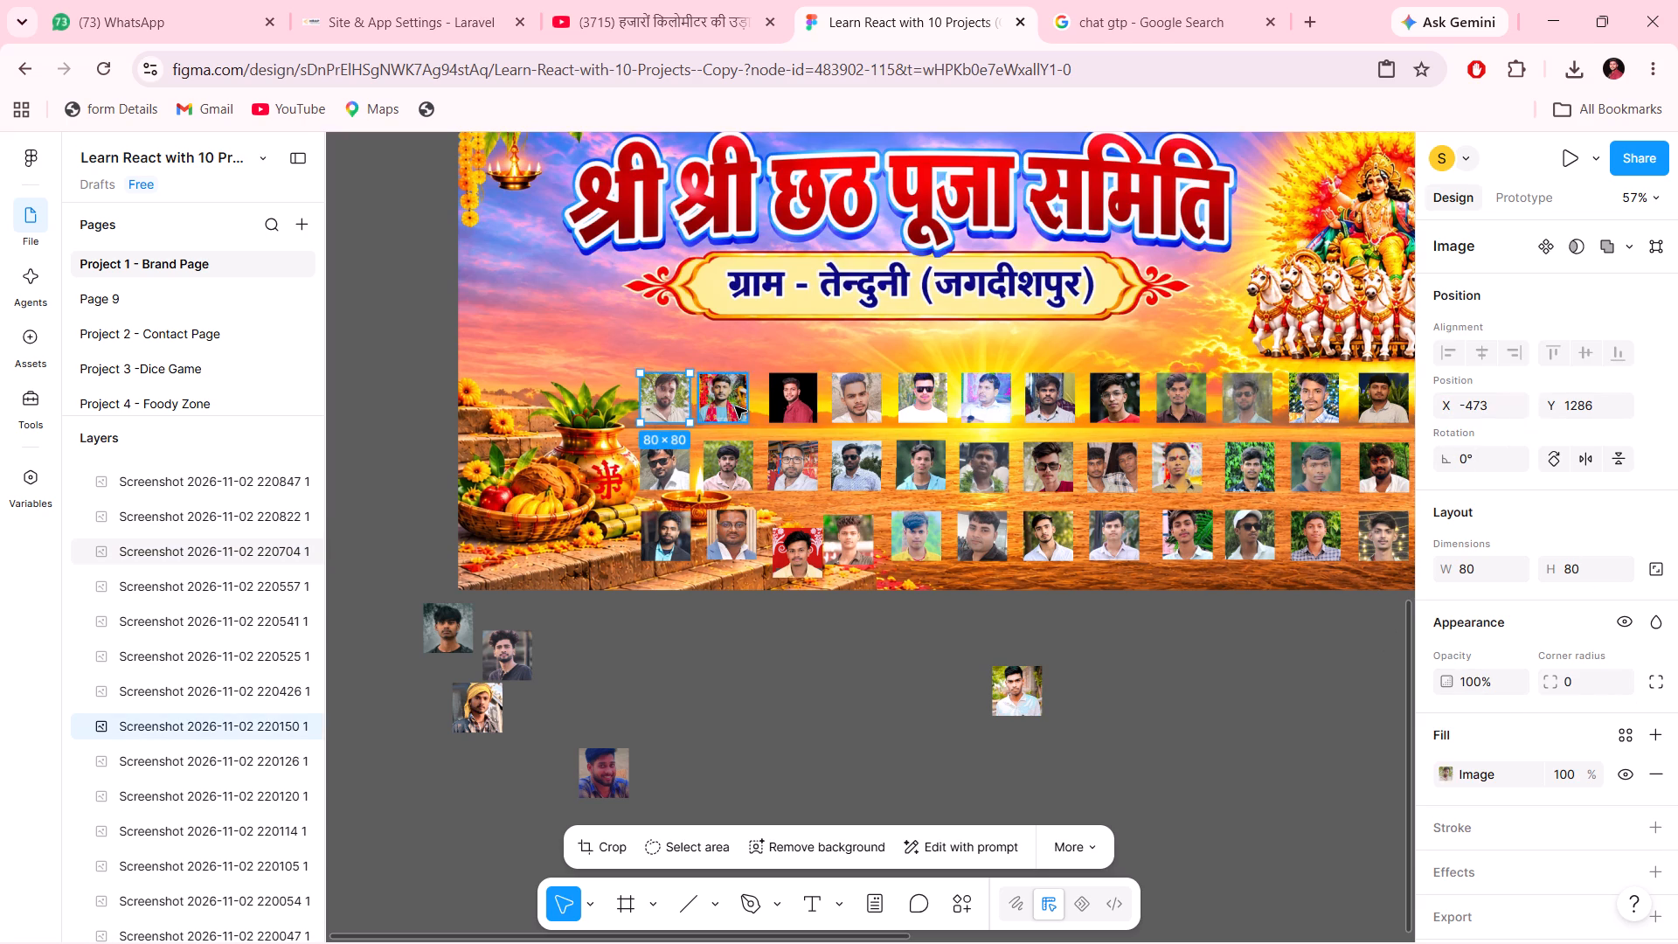
{"action": "left_click", "coordinate": [651, 406]}
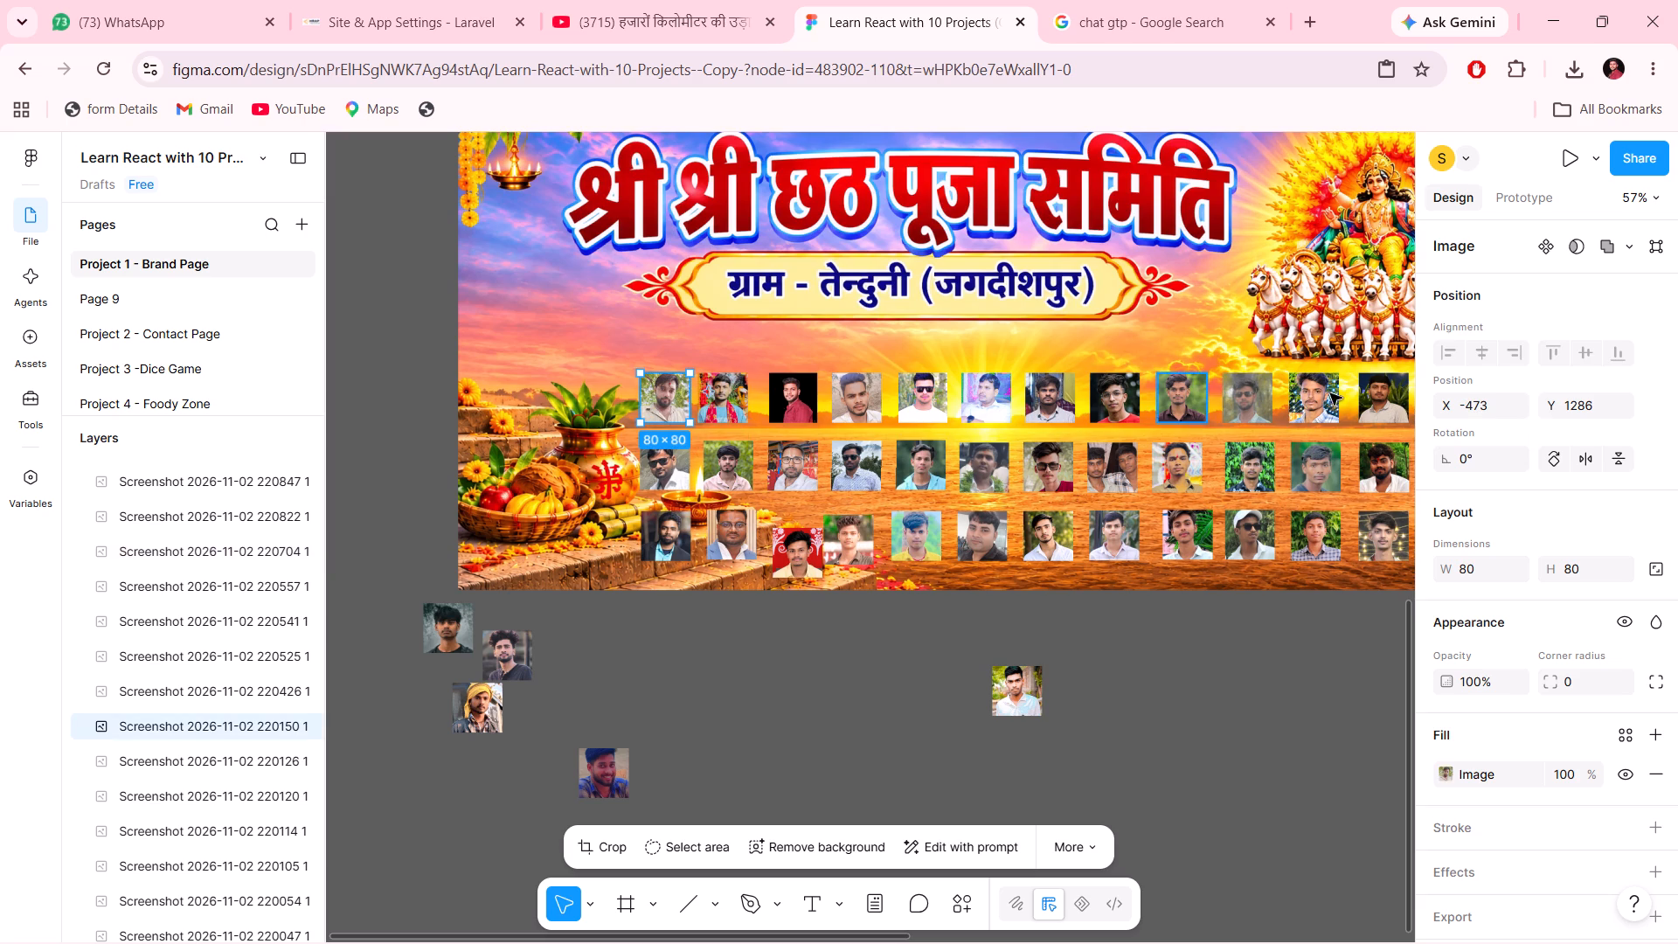
{"action": "triple_click", "coordinate": [1481, 403]}
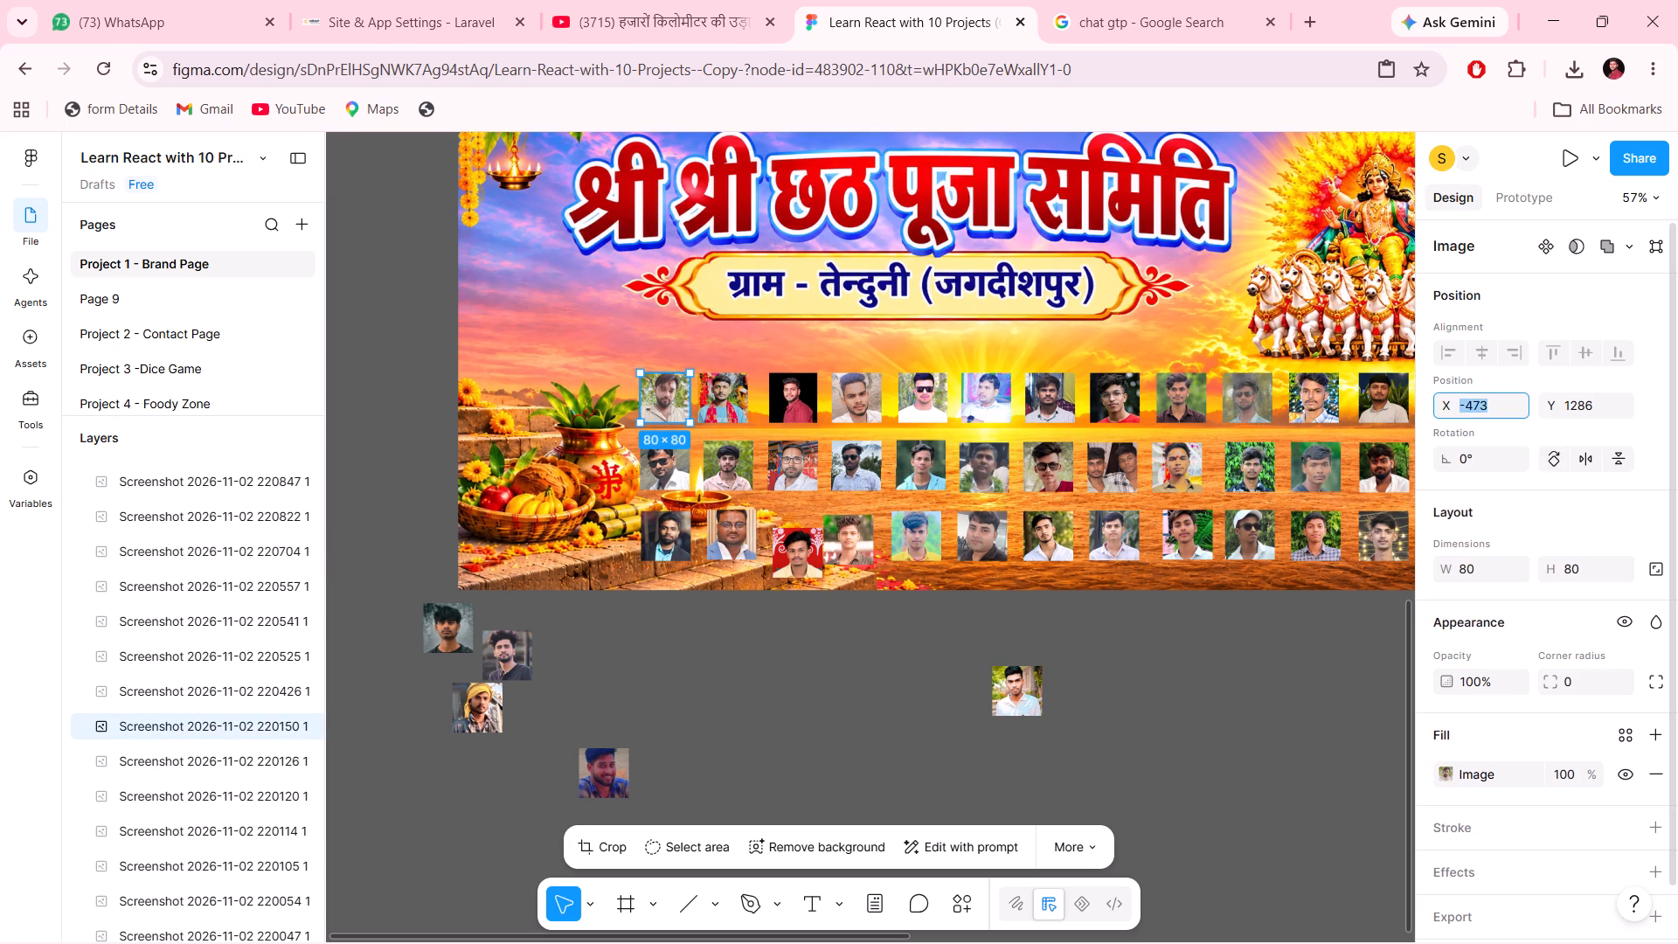
{"action": "left_click", "coordinate": [1481, 403]}
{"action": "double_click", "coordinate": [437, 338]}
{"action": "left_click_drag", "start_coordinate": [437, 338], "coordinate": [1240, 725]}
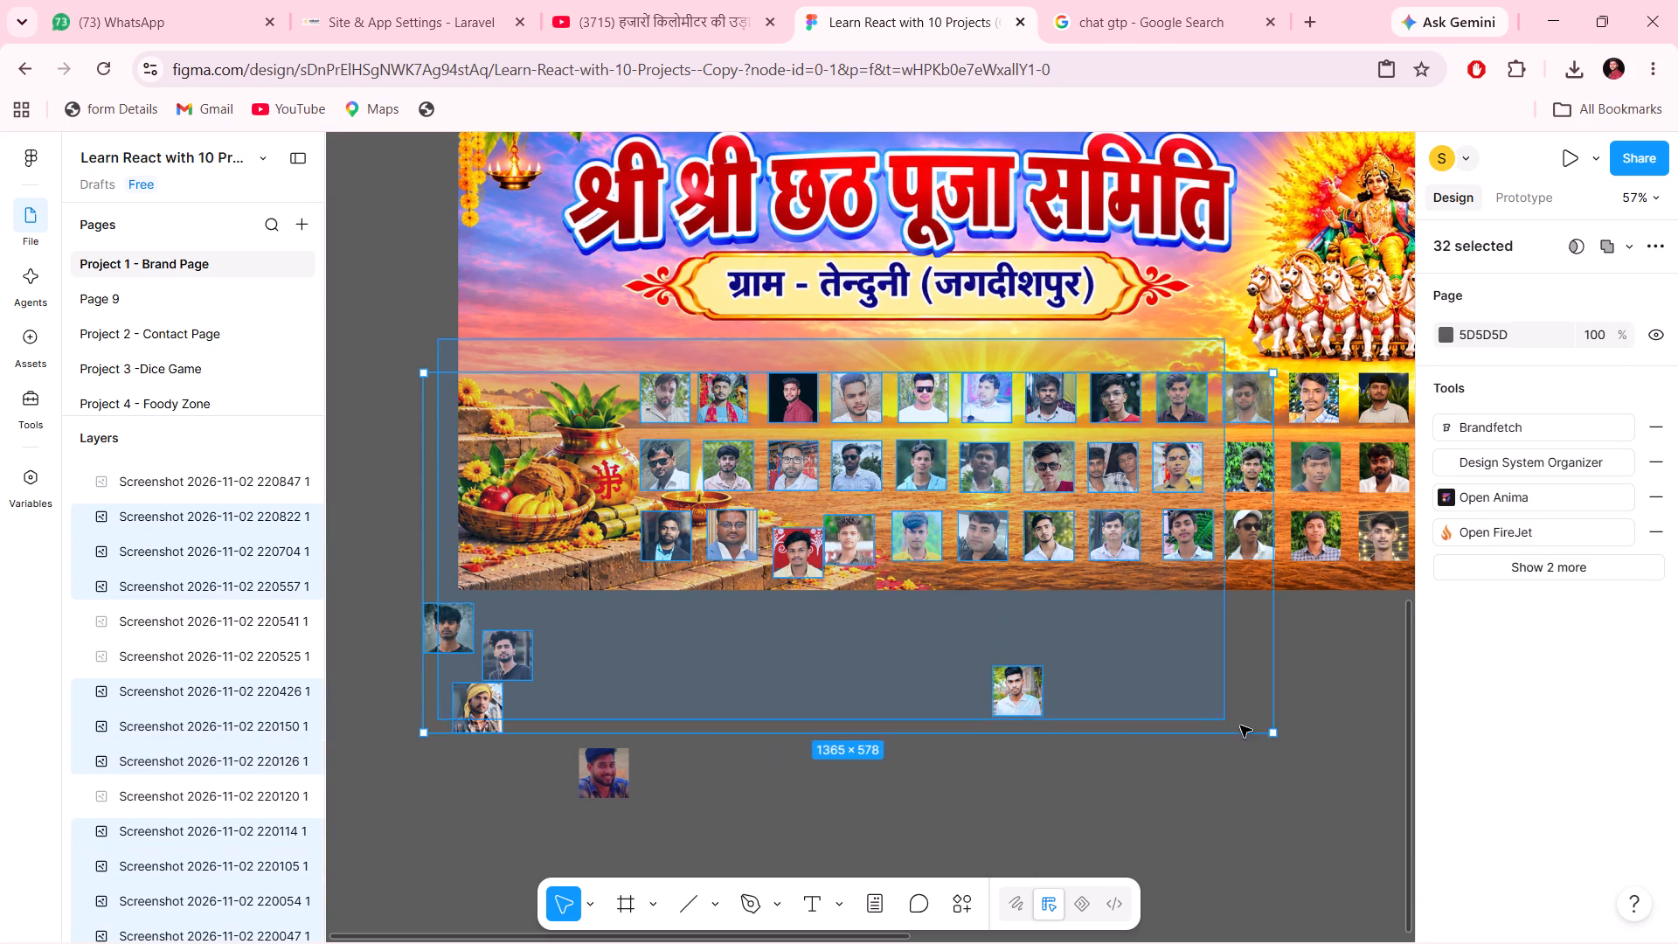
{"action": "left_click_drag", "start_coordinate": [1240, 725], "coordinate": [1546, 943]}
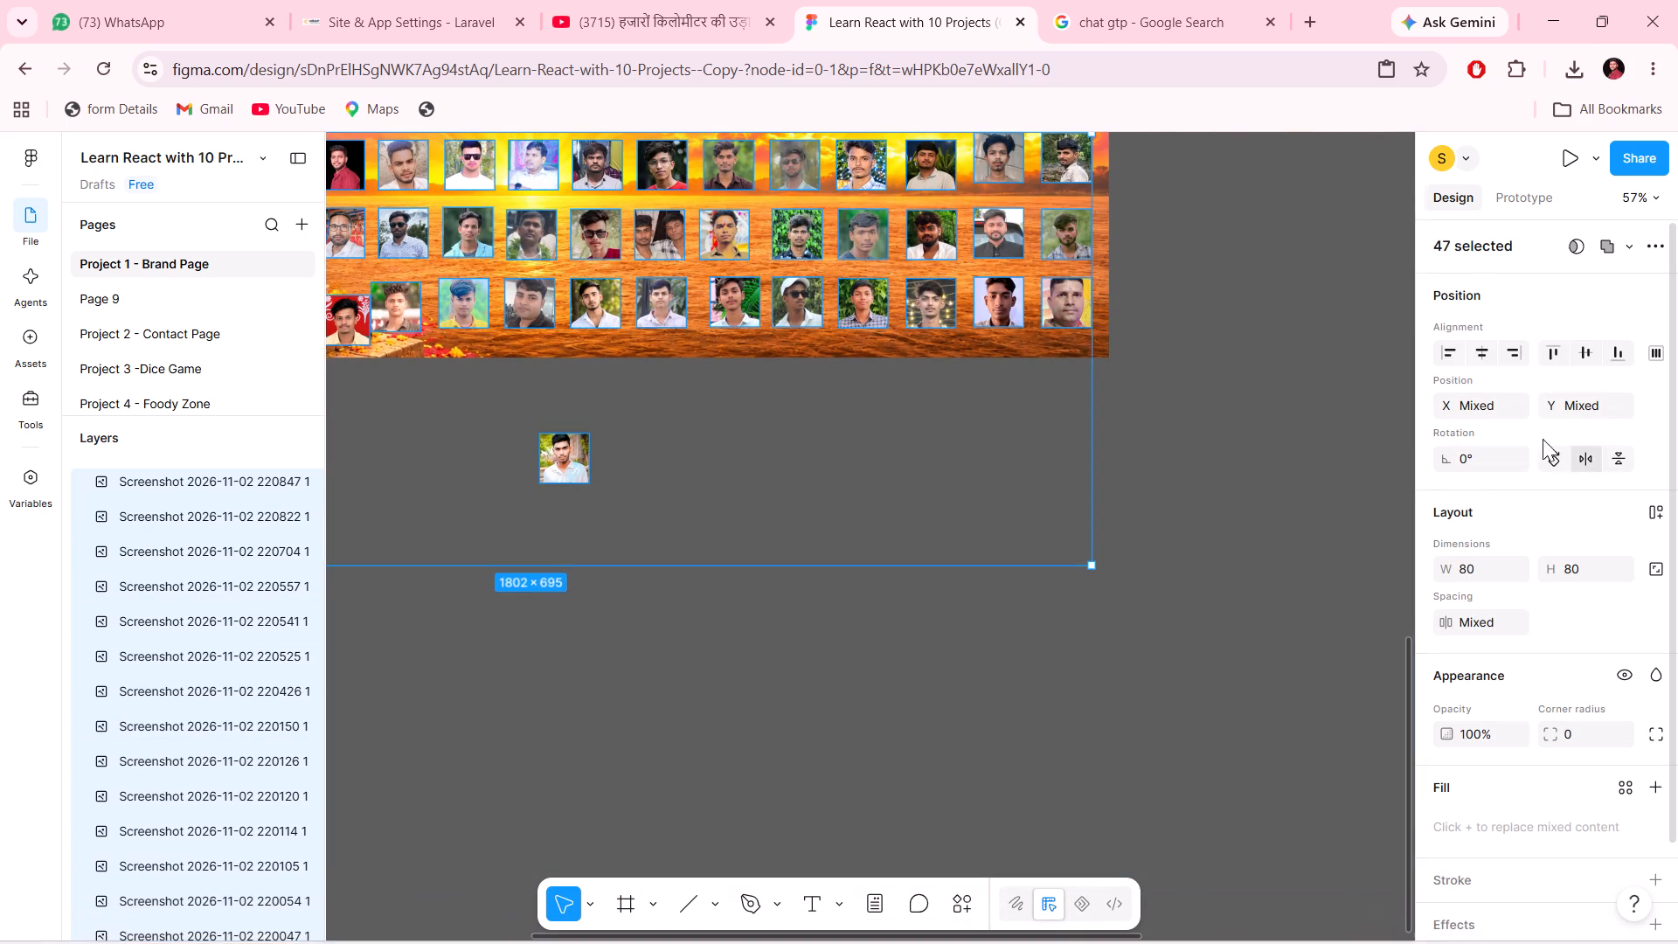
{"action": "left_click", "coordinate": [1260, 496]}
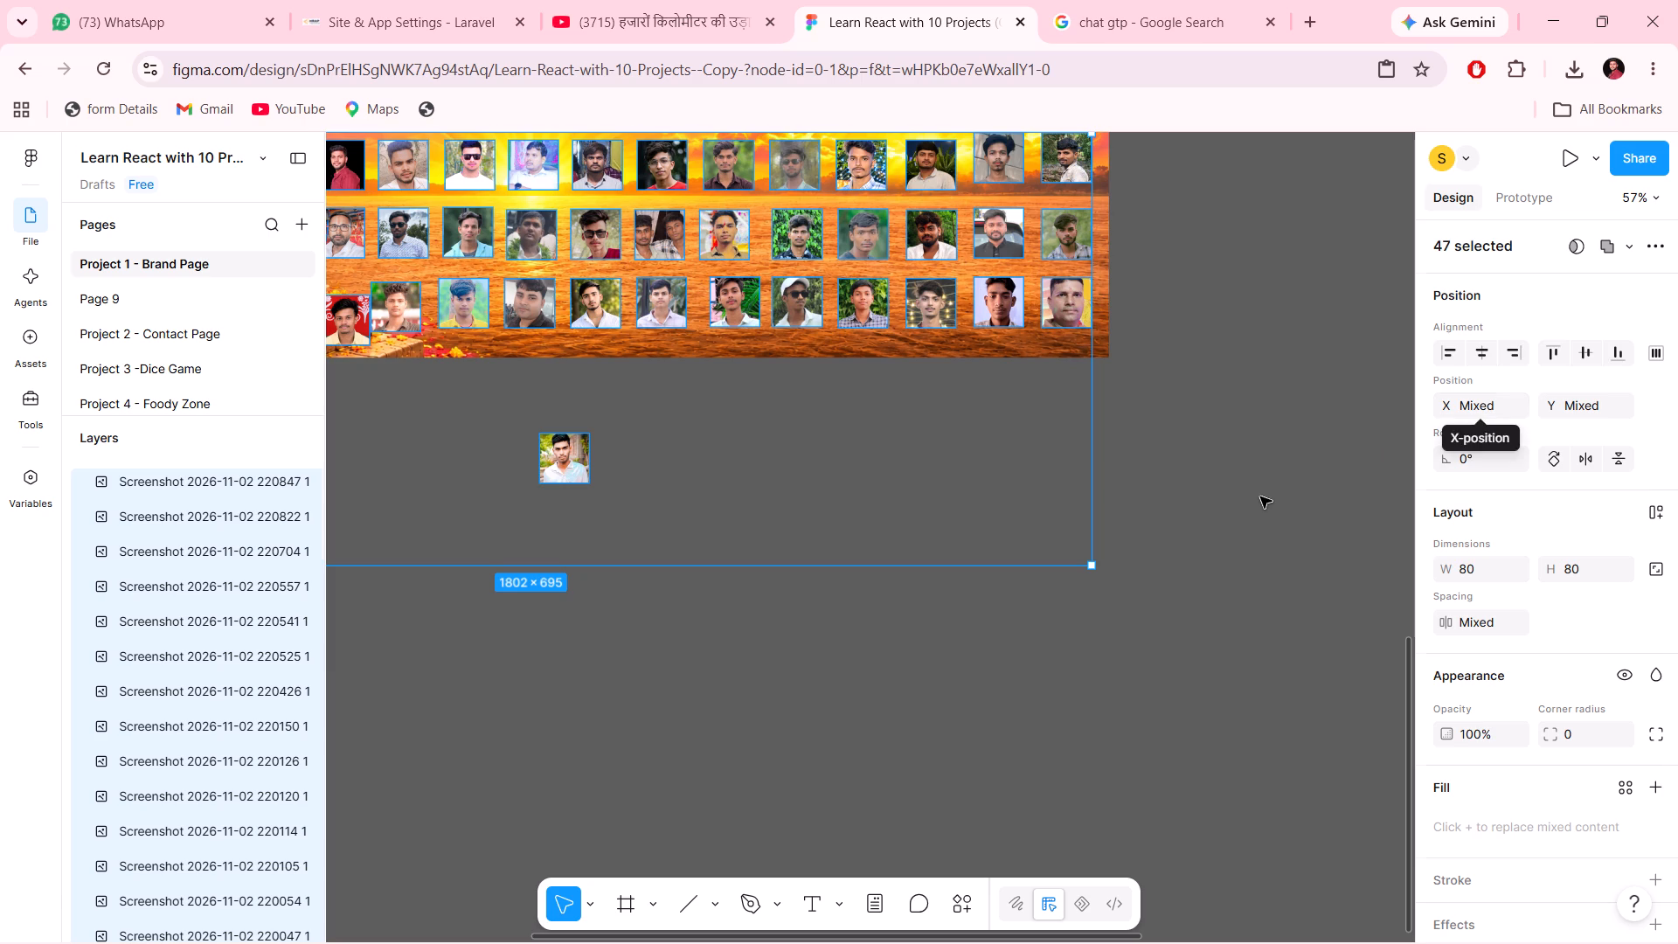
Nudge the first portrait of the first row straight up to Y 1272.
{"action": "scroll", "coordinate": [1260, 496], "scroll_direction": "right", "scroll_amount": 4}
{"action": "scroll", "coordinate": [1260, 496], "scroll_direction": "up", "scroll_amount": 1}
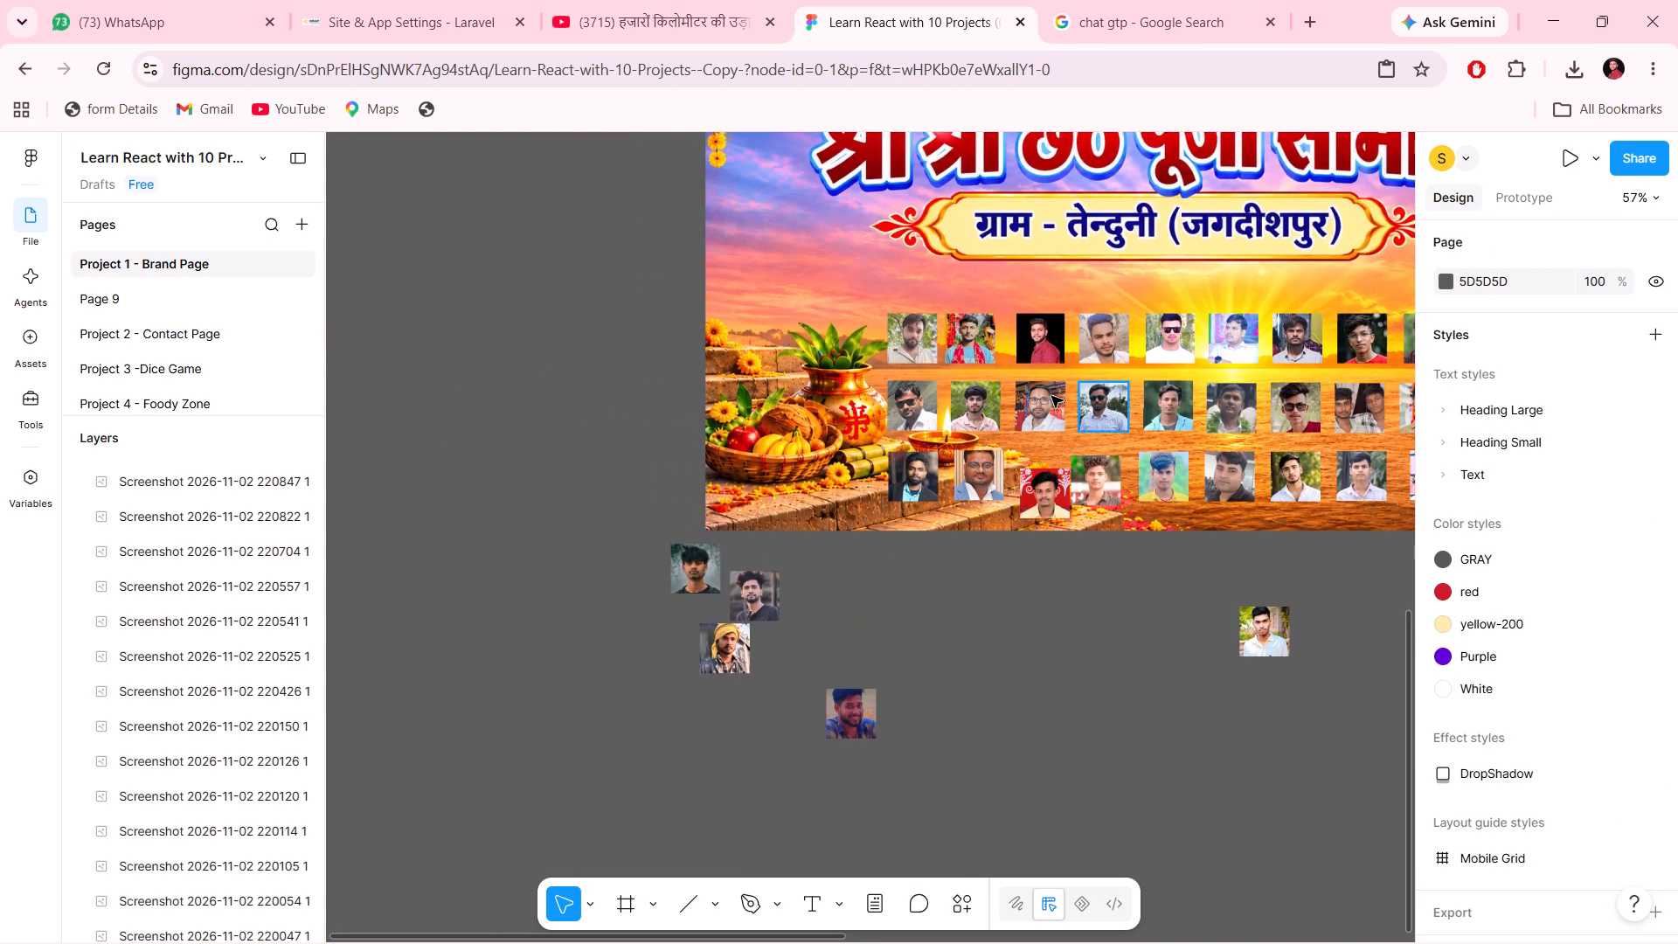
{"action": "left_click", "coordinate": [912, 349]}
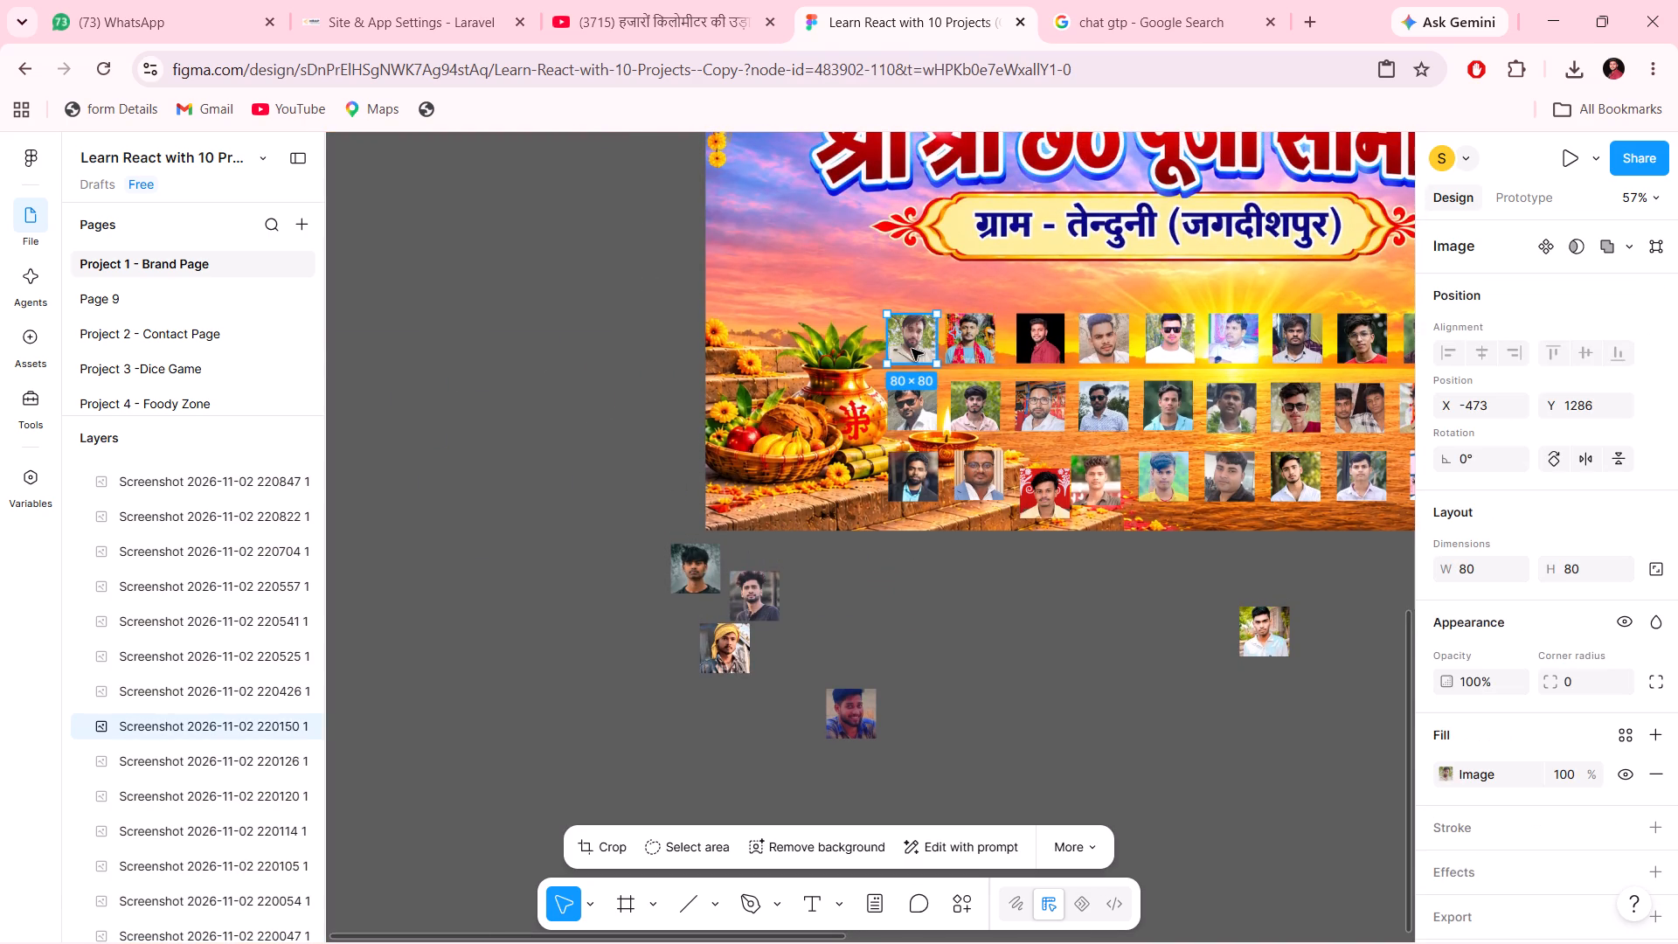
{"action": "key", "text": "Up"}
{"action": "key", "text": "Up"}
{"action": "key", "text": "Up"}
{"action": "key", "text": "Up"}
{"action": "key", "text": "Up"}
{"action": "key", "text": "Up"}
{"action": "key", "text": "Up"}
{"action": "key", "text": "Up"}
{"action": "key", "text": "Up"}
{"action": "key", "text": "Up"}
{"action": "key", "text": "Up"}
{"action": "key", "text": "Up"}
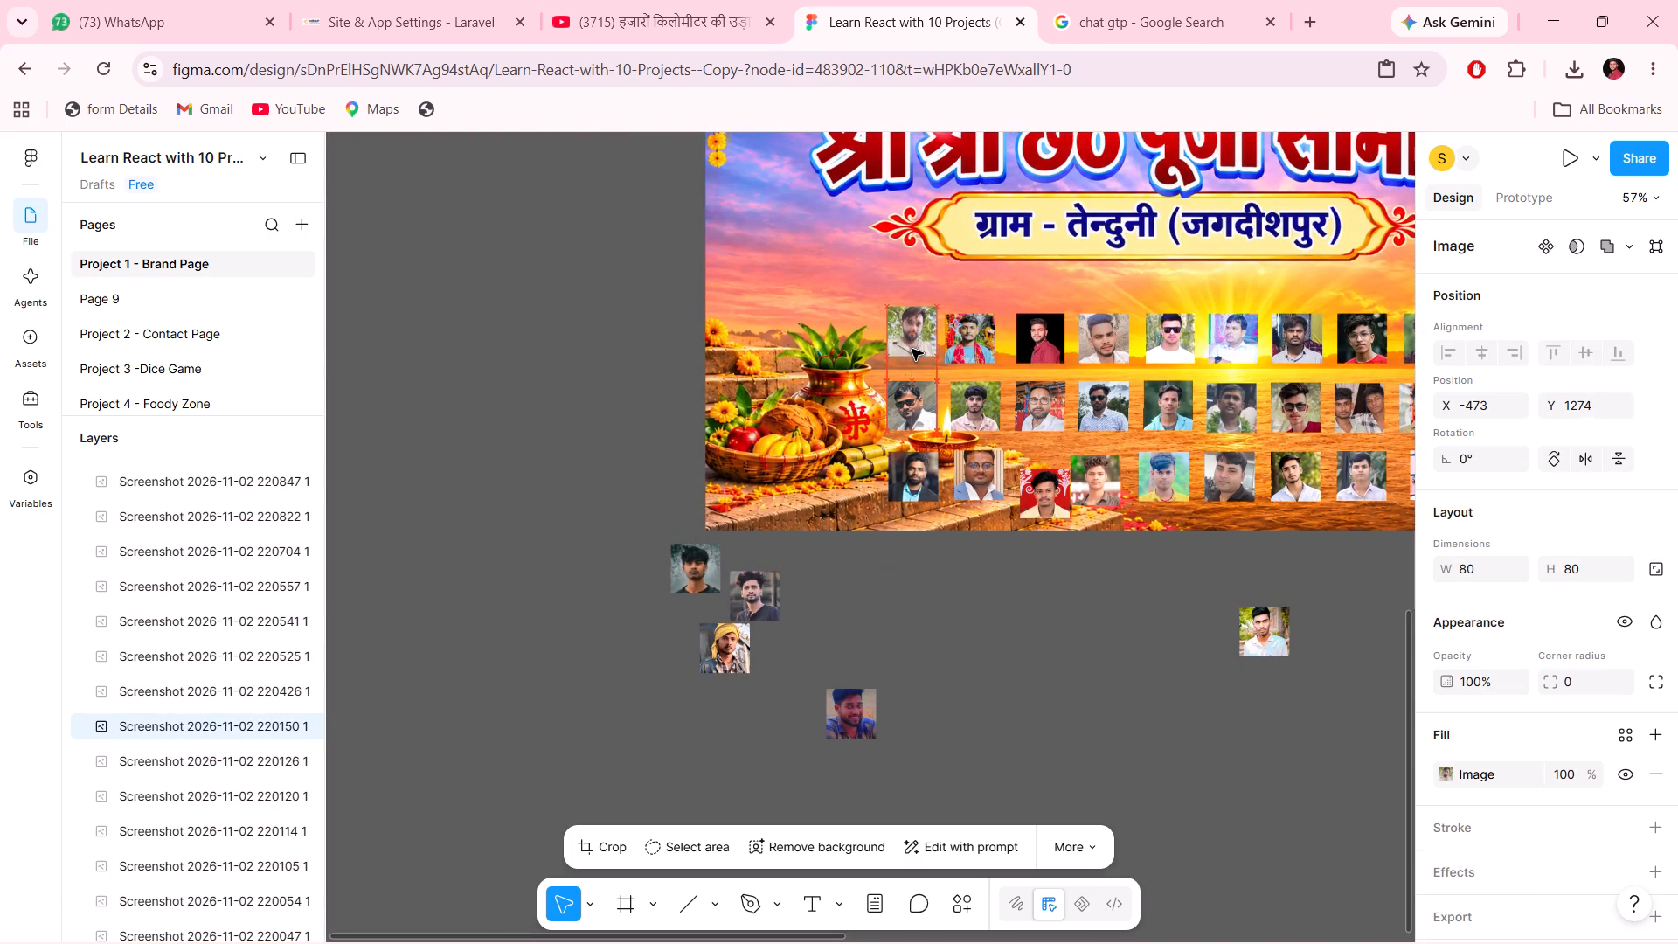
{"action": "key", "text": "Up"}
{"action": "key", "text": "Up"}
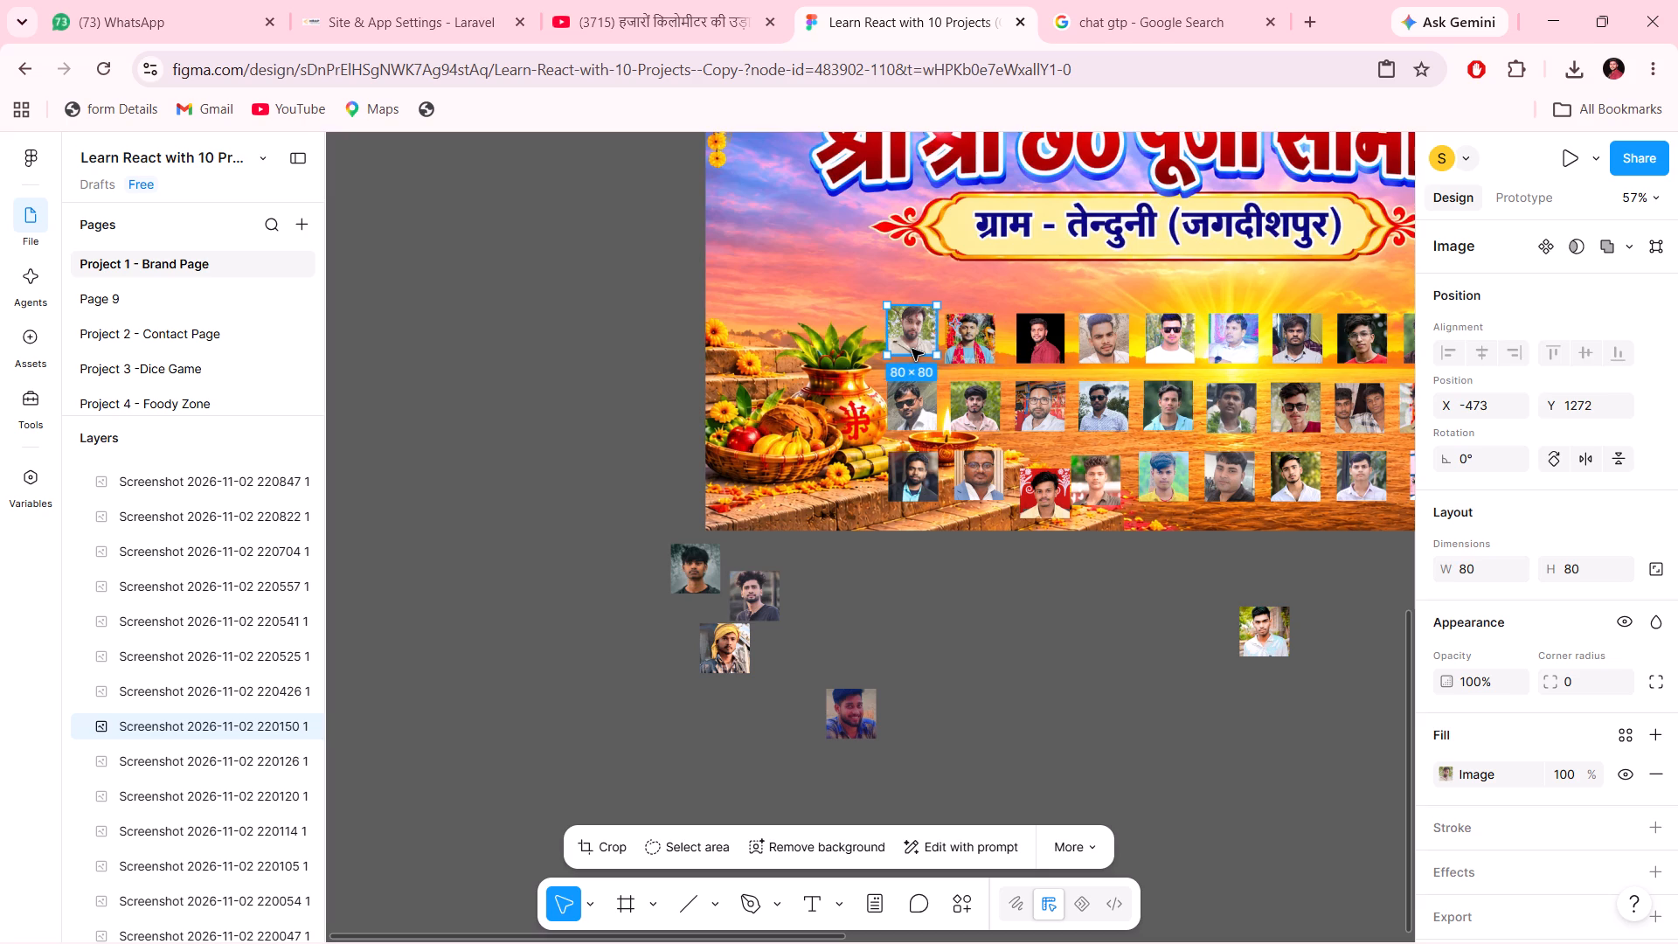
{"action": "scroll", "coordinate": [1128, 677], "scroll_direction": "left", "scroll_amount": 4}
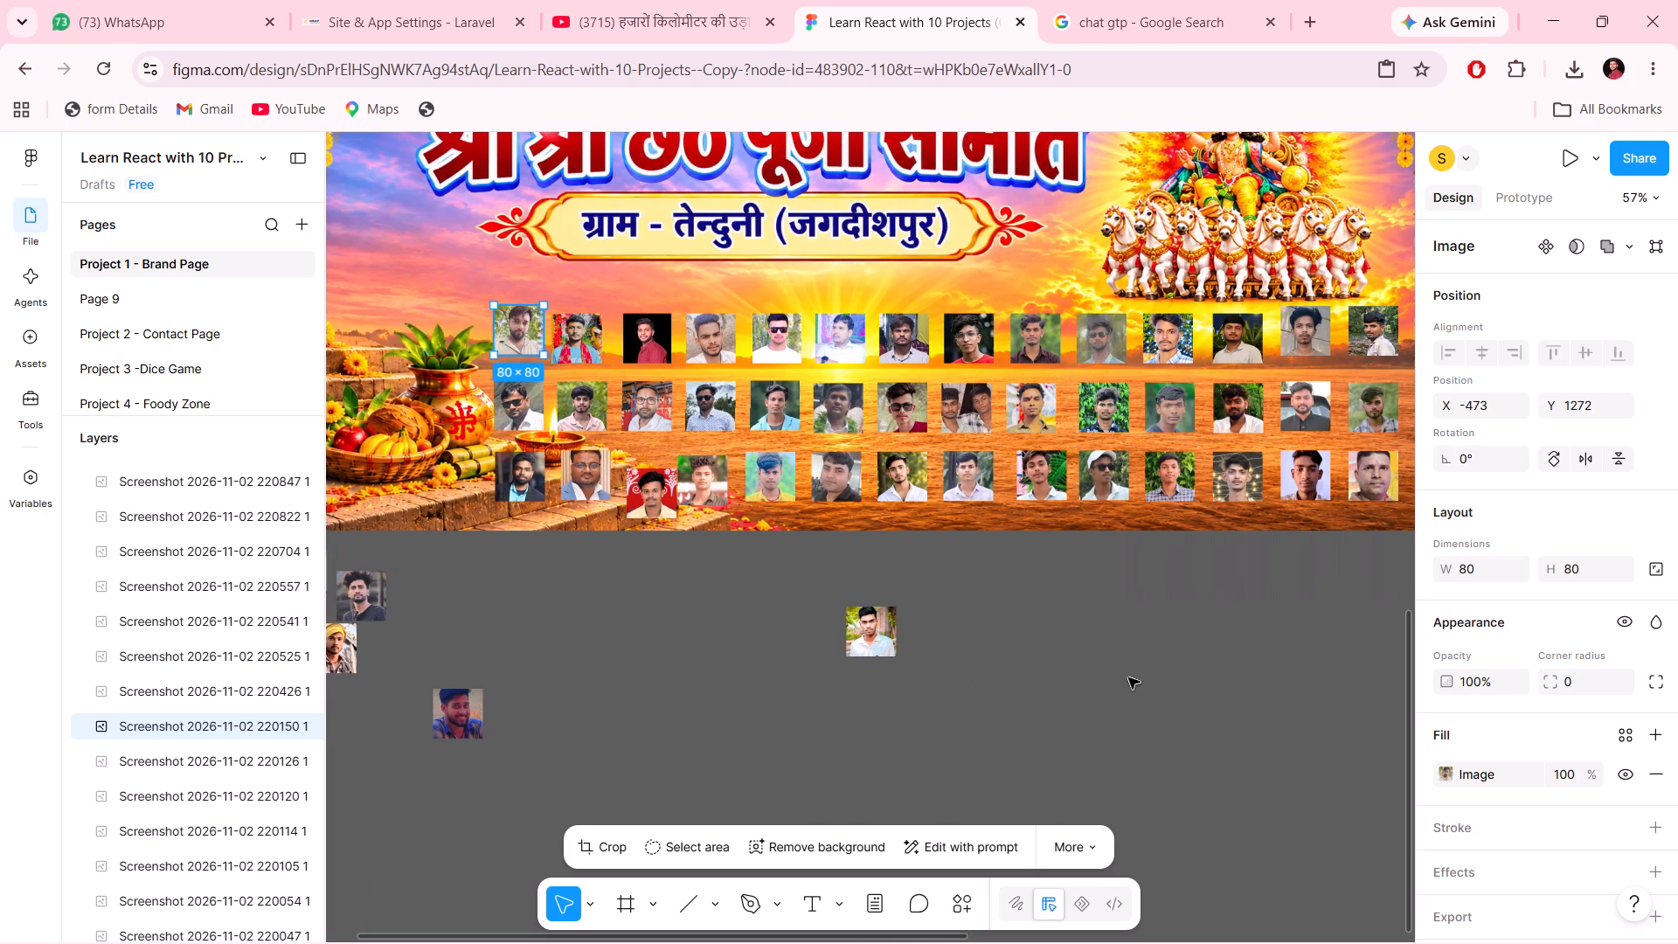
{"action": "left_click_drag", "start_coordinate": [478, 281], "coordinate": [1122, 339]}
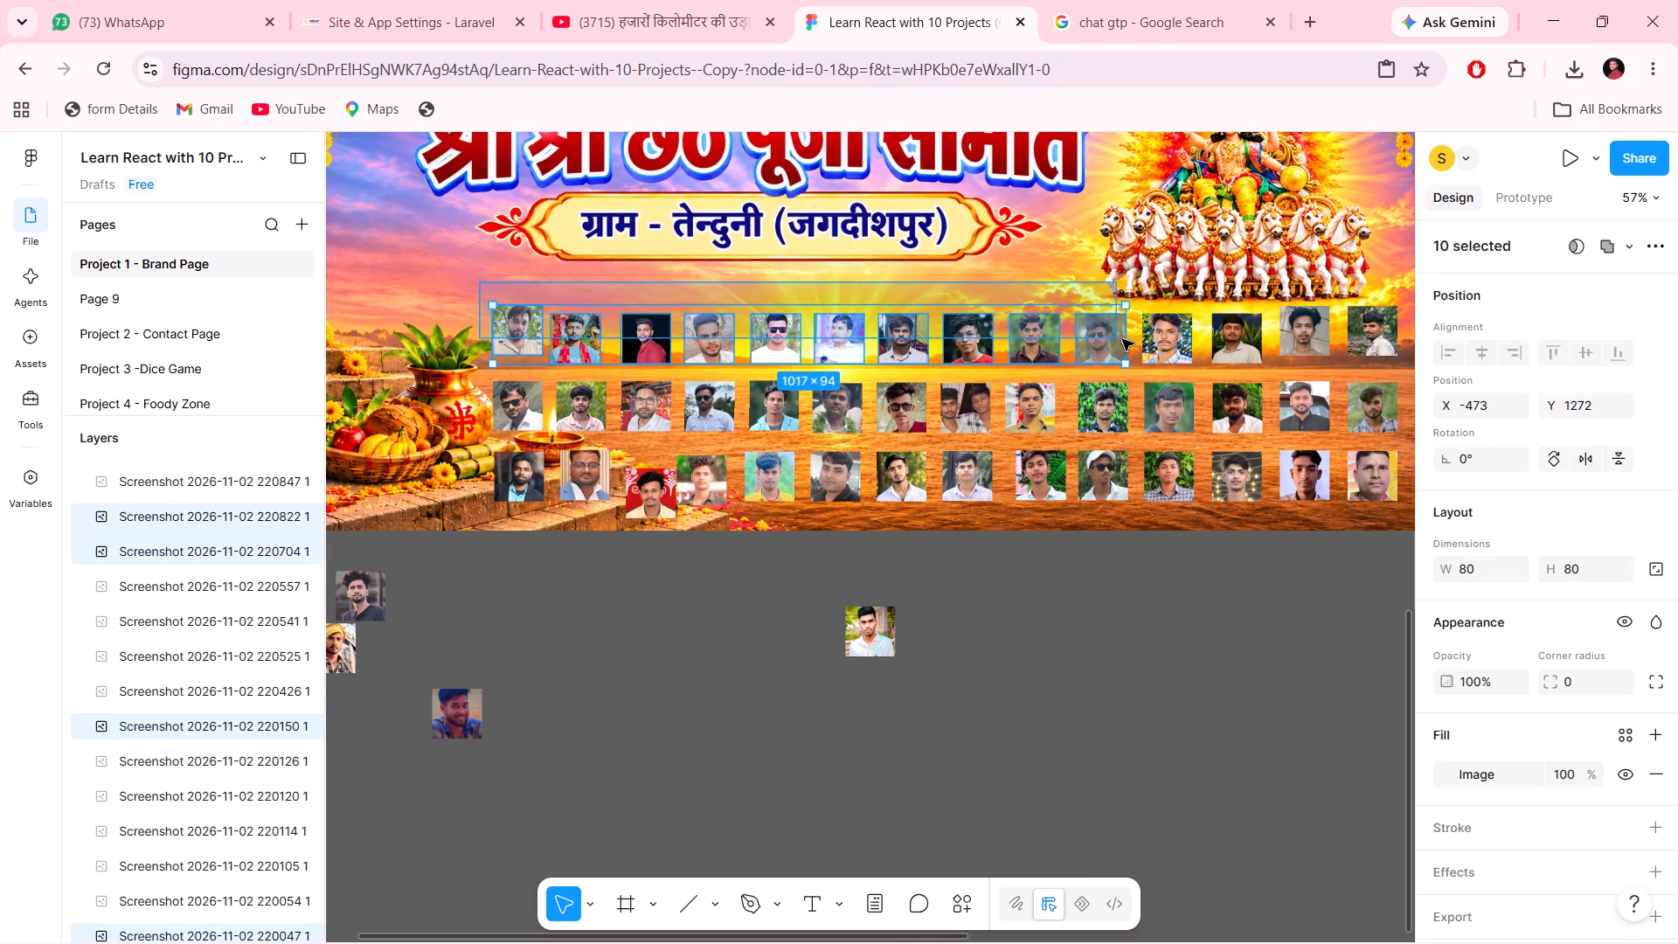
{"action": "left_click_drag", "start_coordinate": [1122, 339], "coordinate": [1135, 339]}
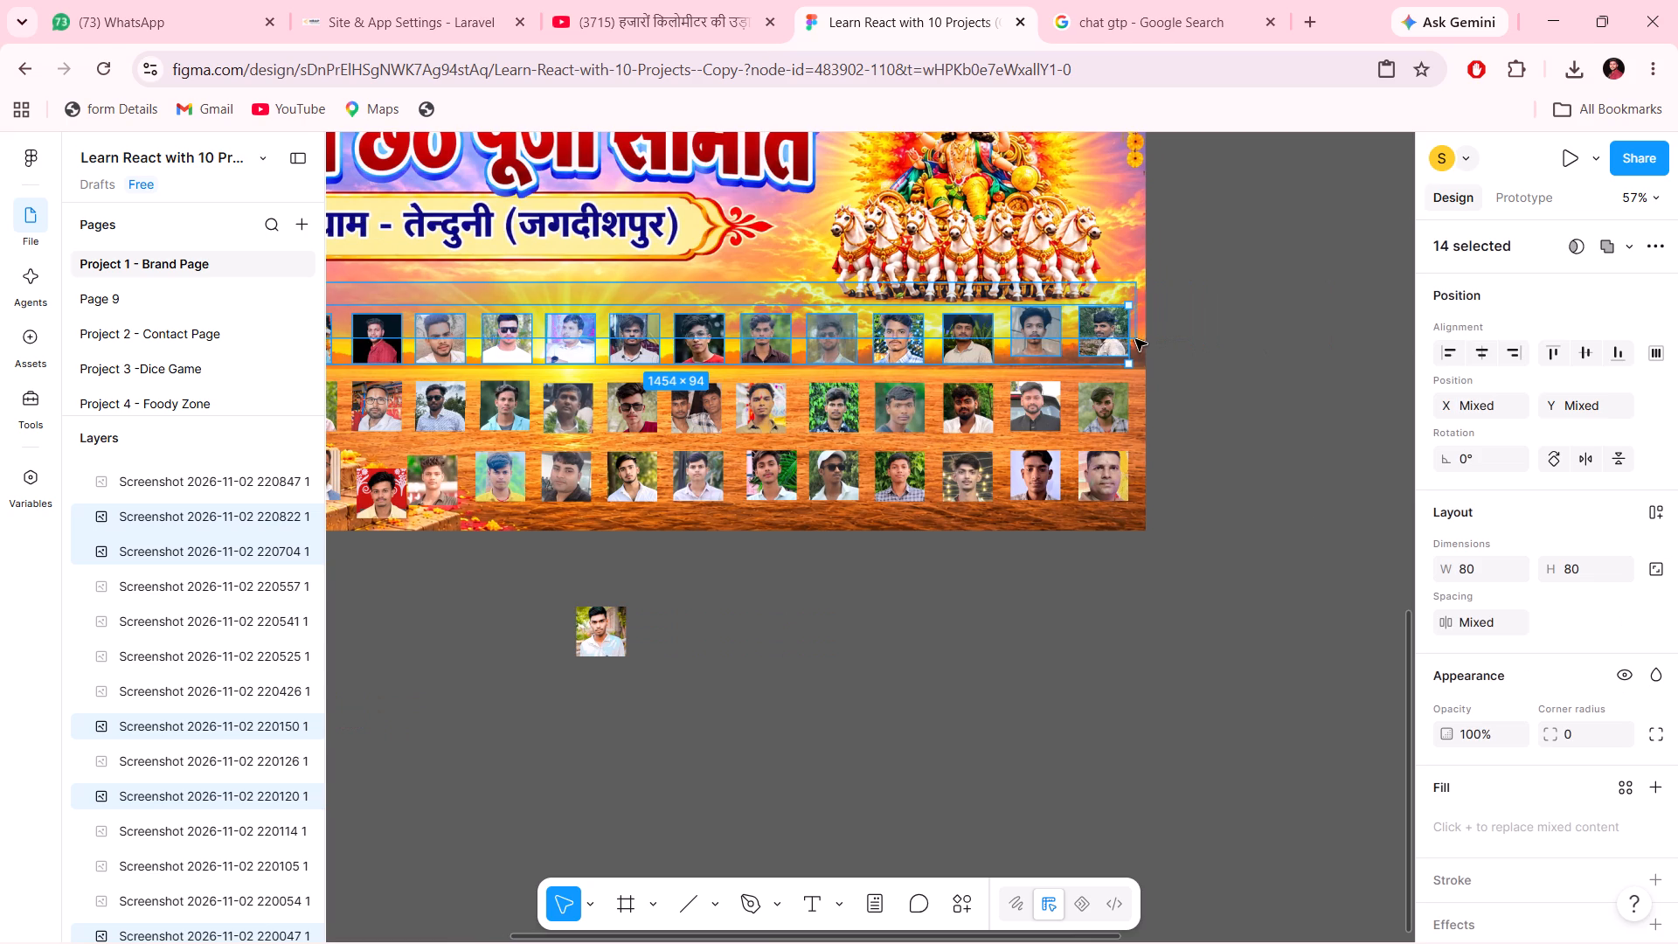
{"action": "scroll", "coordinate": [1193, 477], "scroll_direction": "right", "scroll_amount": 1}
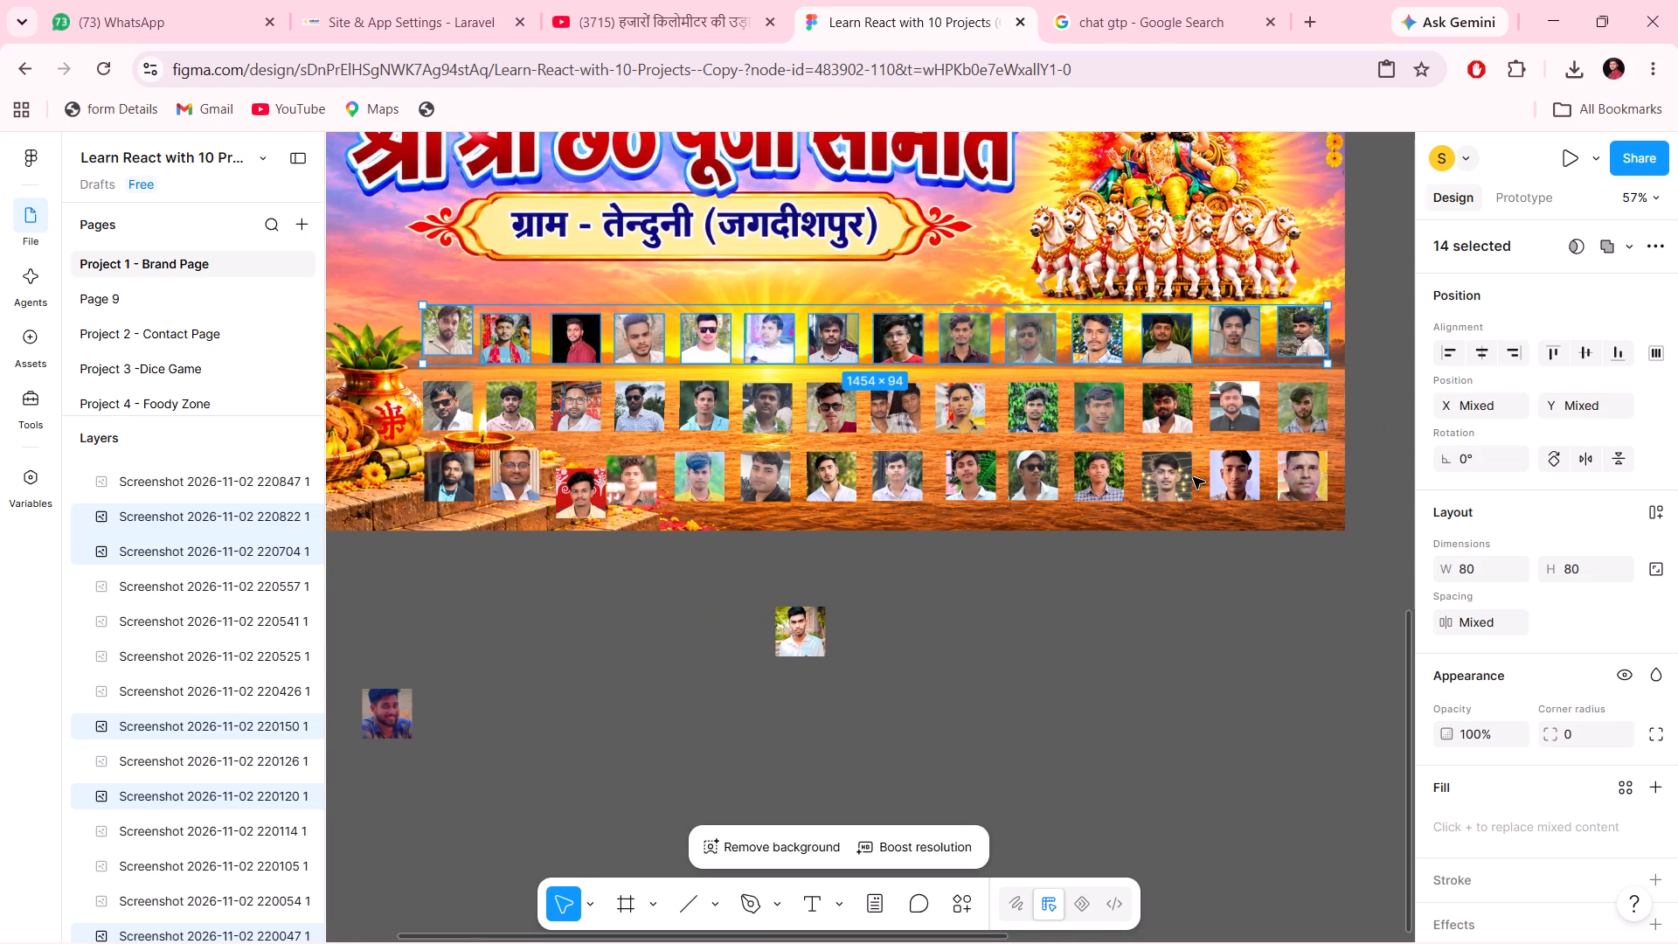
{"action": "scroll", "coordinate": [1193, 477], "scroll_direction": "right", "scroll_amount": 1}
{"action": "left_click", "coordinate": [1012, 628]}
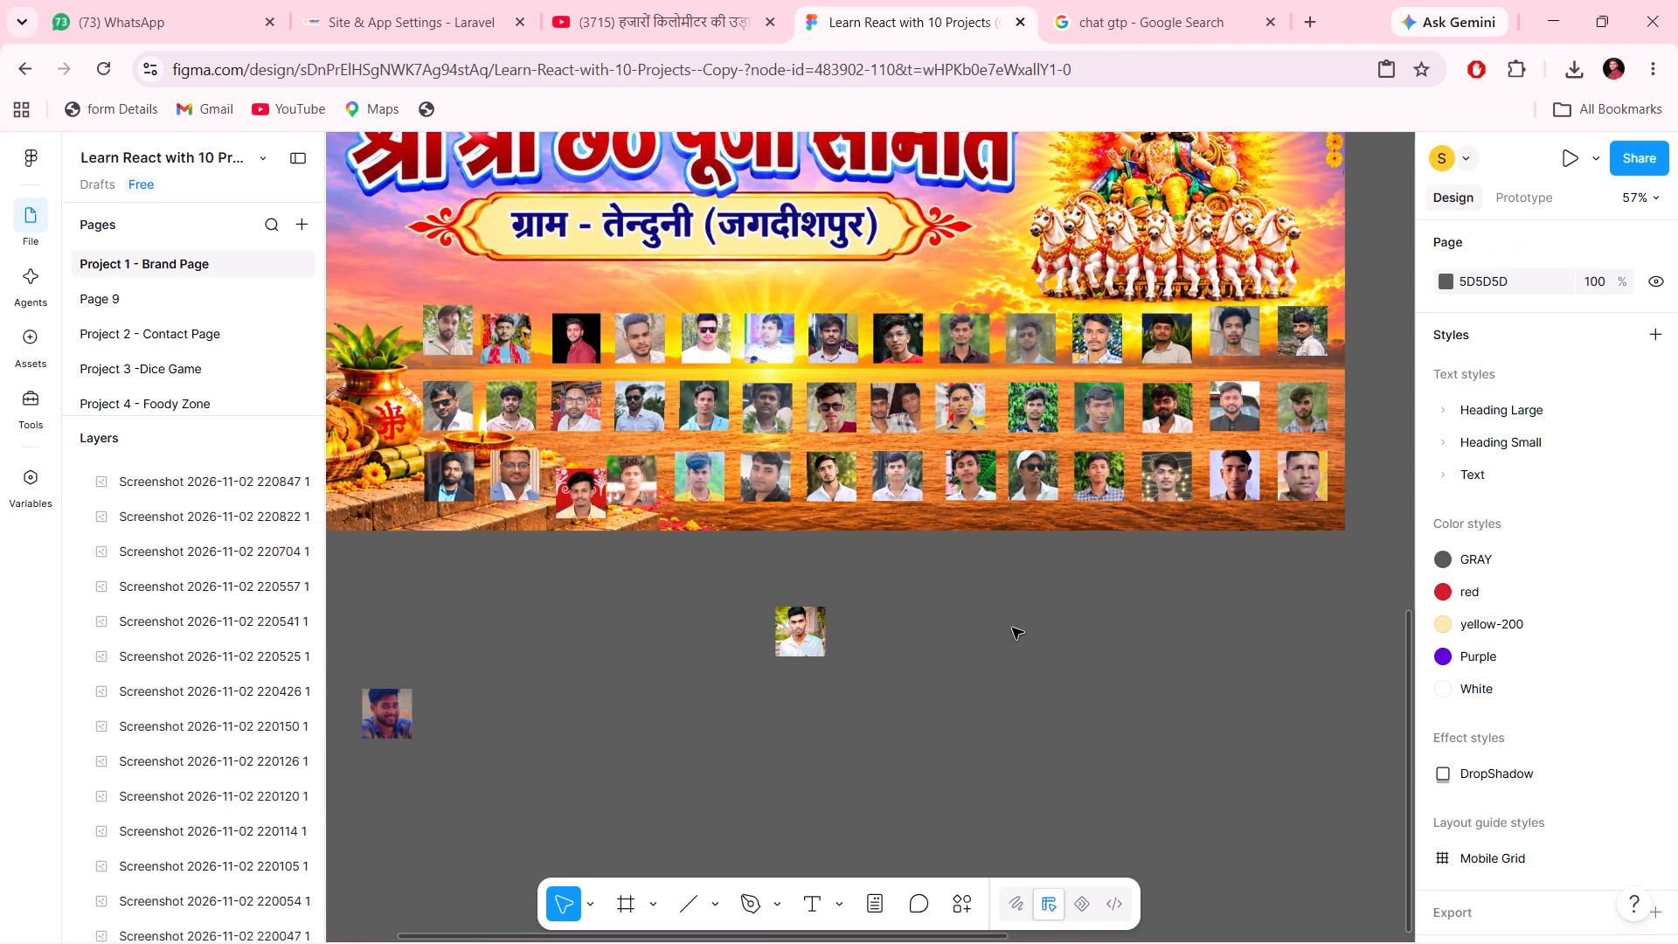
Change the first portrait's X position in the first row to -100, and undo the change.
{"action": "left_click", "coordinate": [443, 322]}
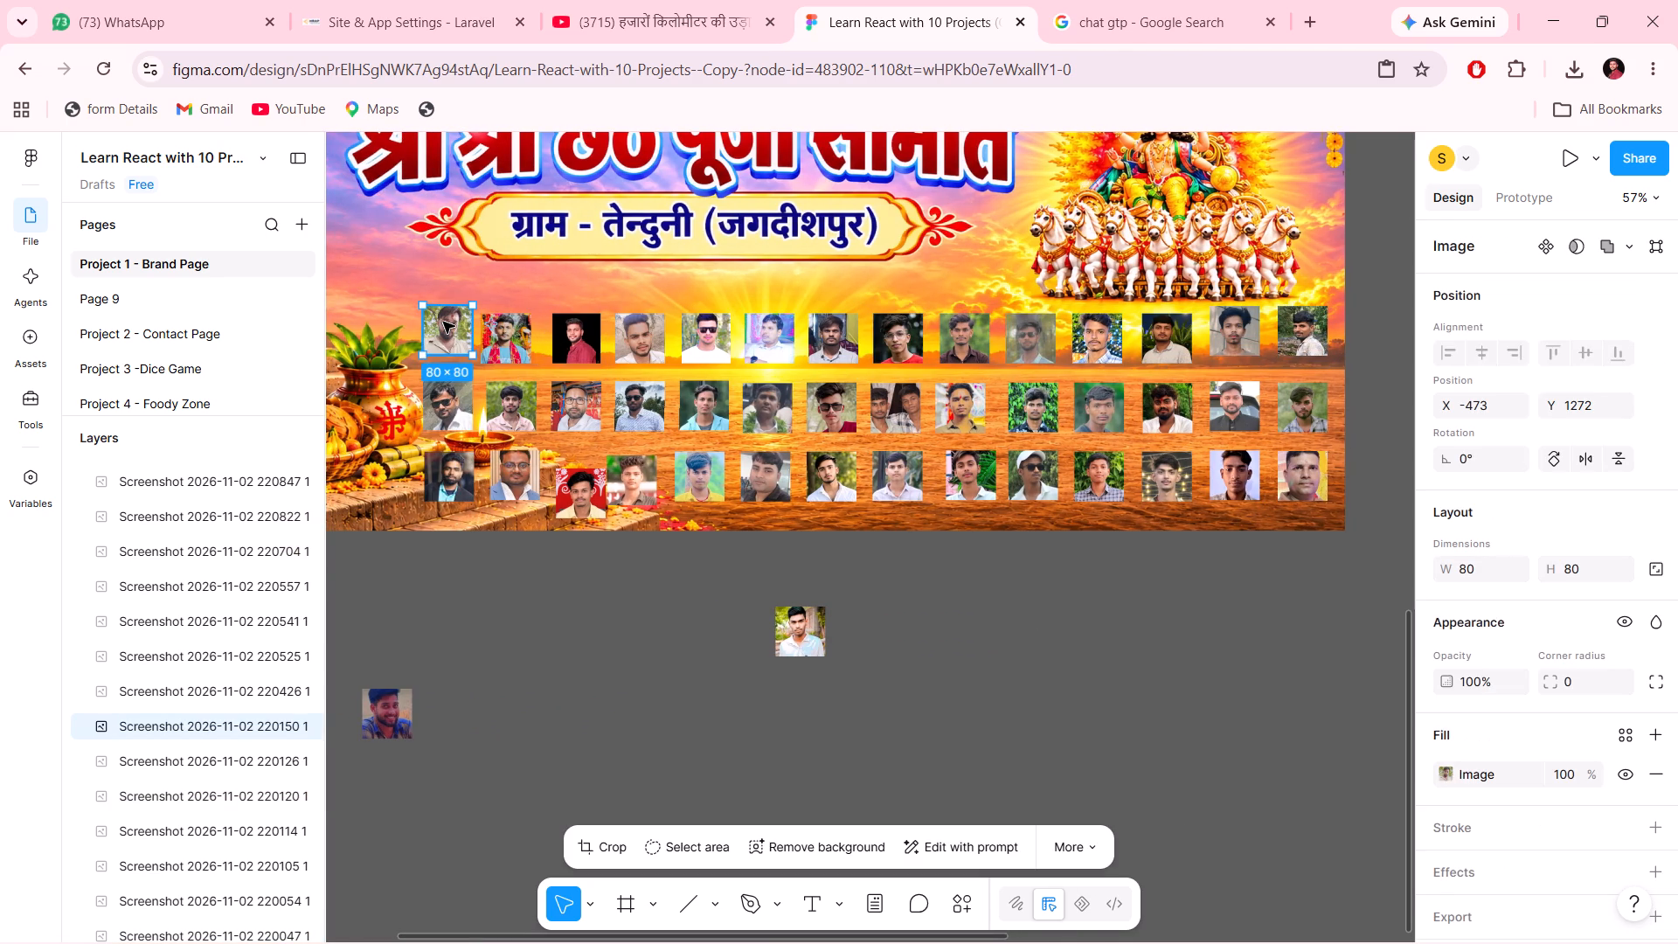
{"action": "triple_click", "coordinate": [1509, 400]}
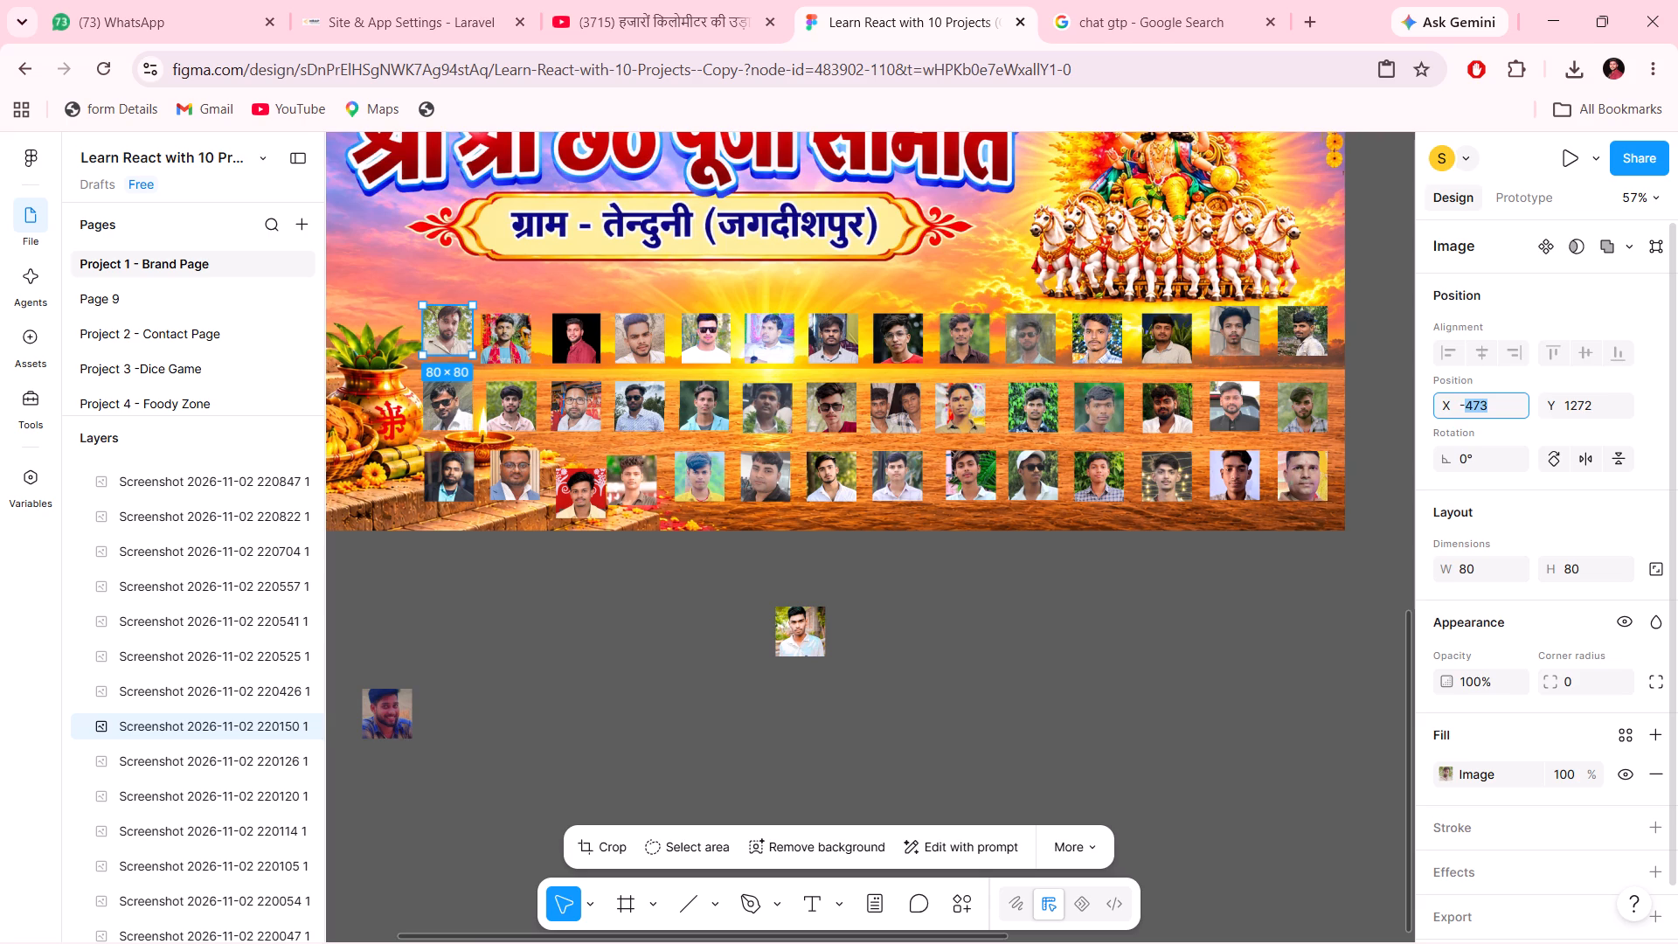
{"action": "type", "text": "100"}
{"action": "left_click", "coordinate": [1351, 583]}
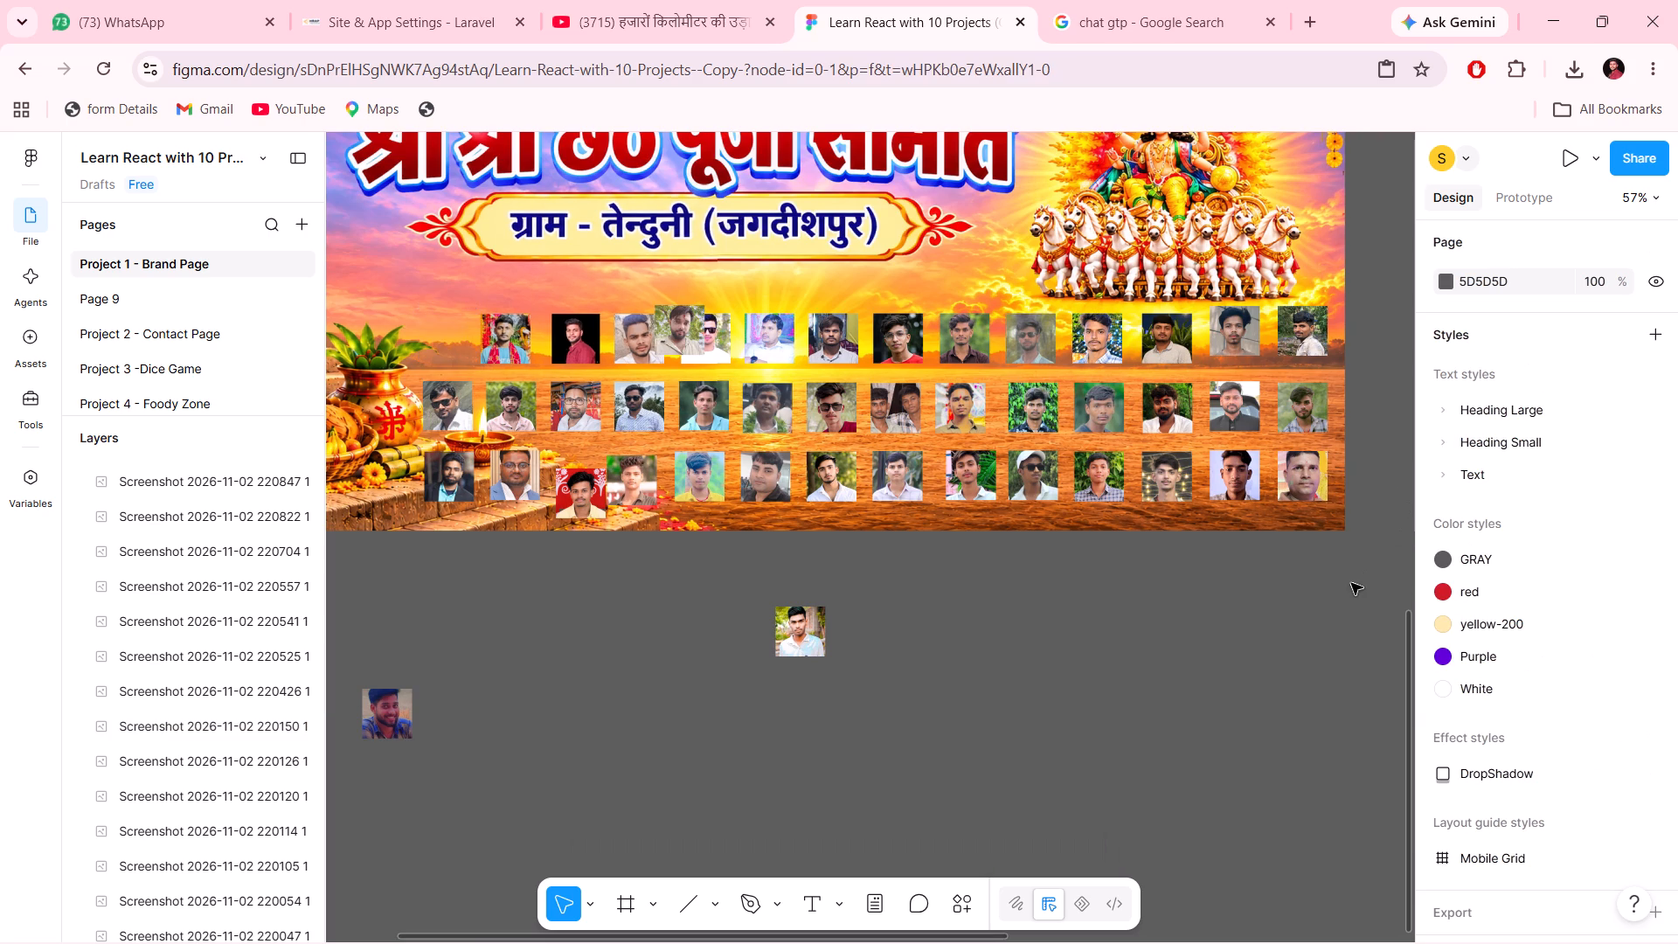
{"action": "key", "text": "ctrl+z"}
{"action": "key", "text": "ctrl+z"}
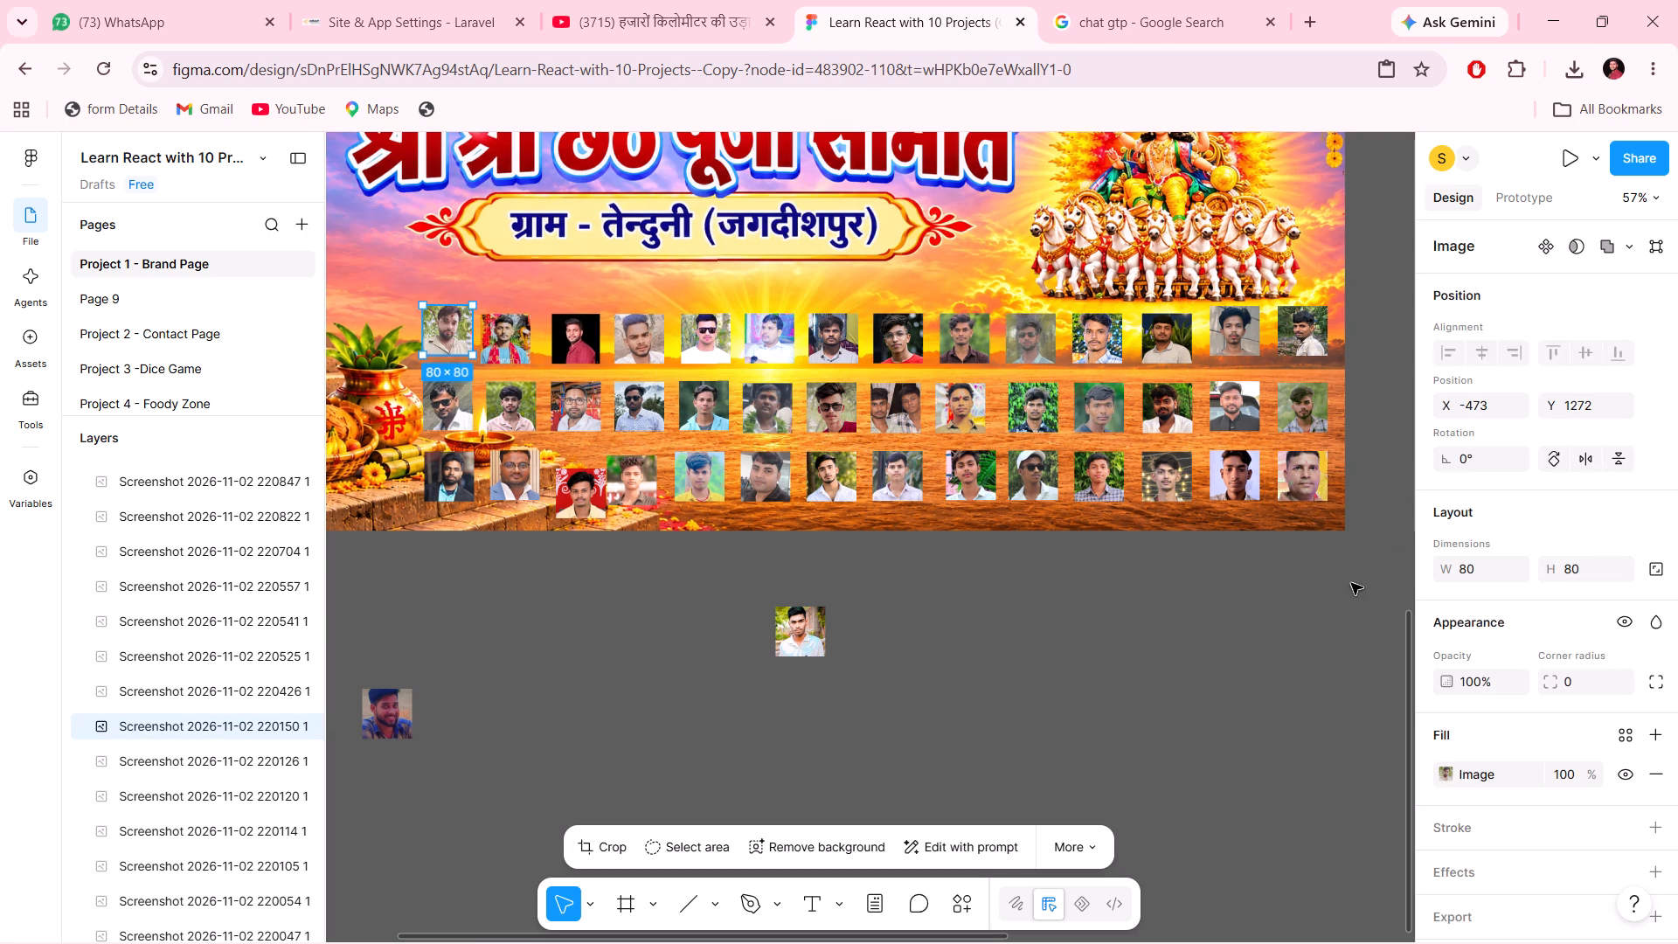
Move the first row's second portrait up beside the first one, to X -380 and Y 1274.
{"action": "left_click", "coordinate": [1602, 407]}
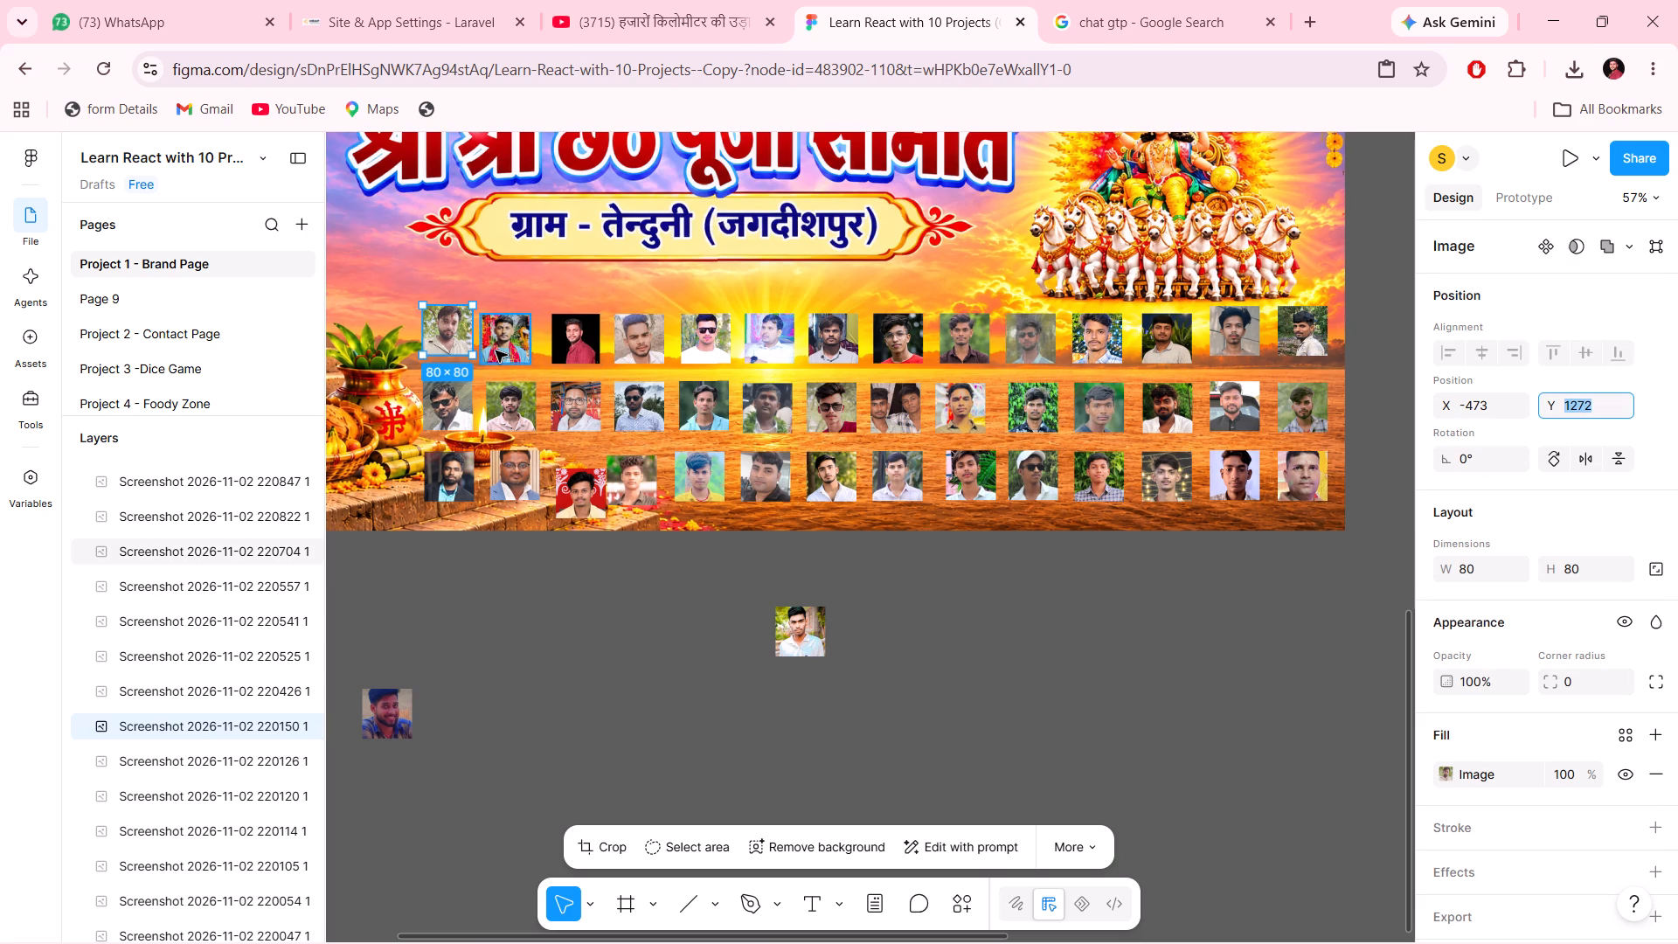
{"action": "left_click_drag", "start_coordinate": [496, 351], "coordinate": [492, 342]}
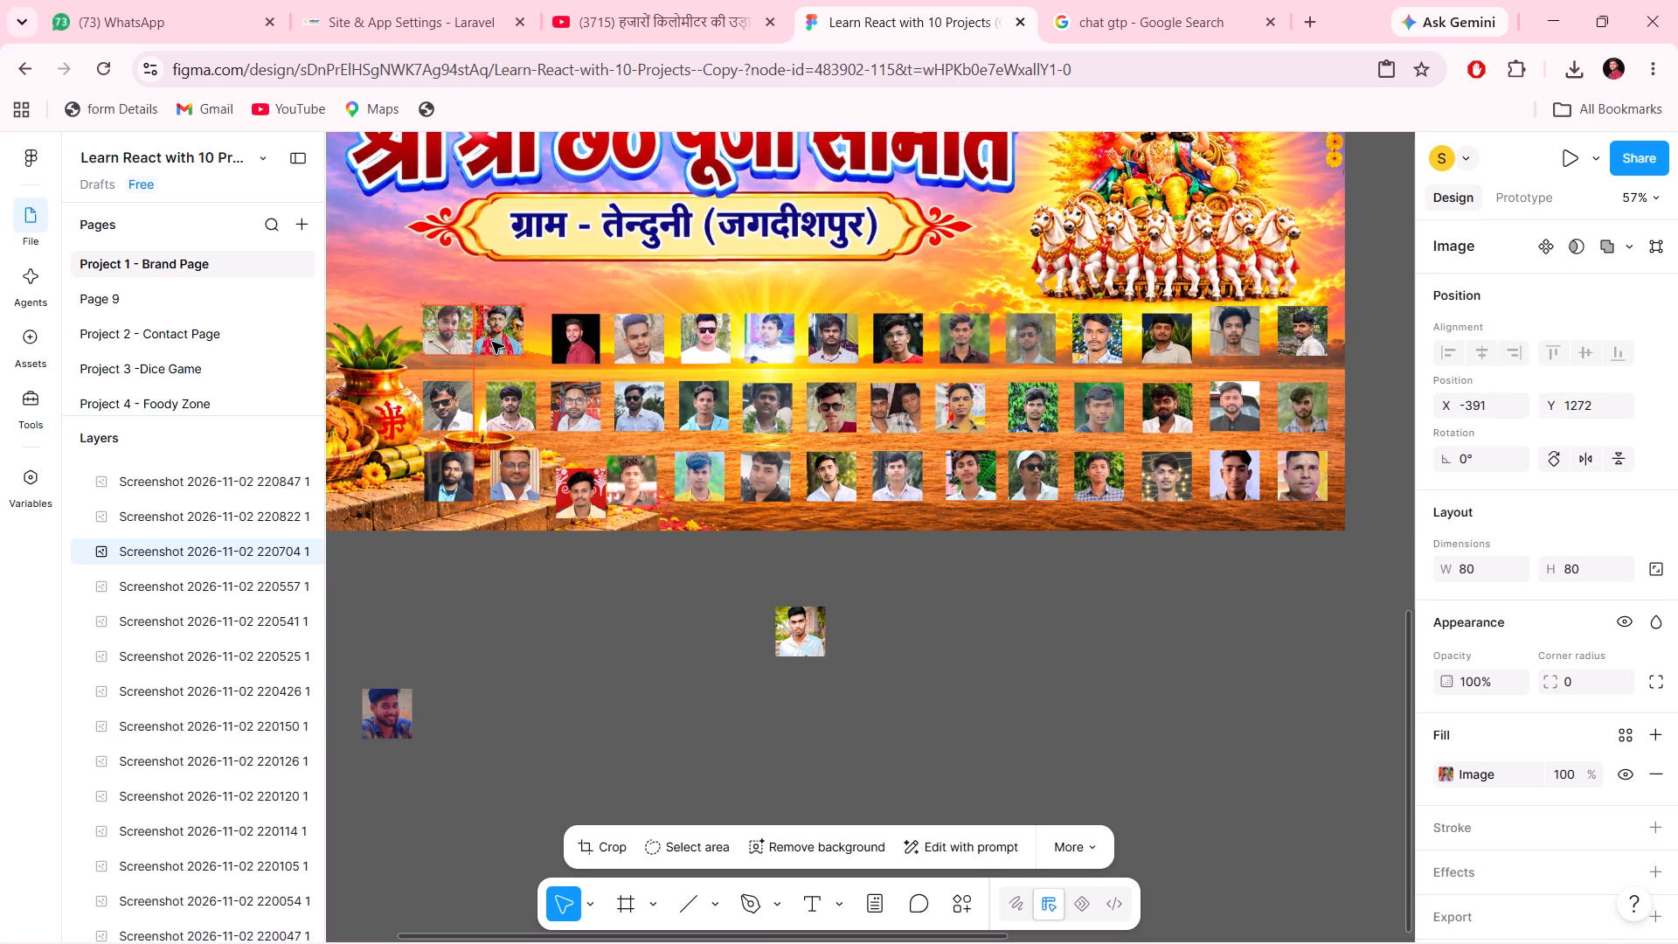
{"action": "left_click_drag", "start_coordinate": [492, 342], "coordinate": [500, 341]}
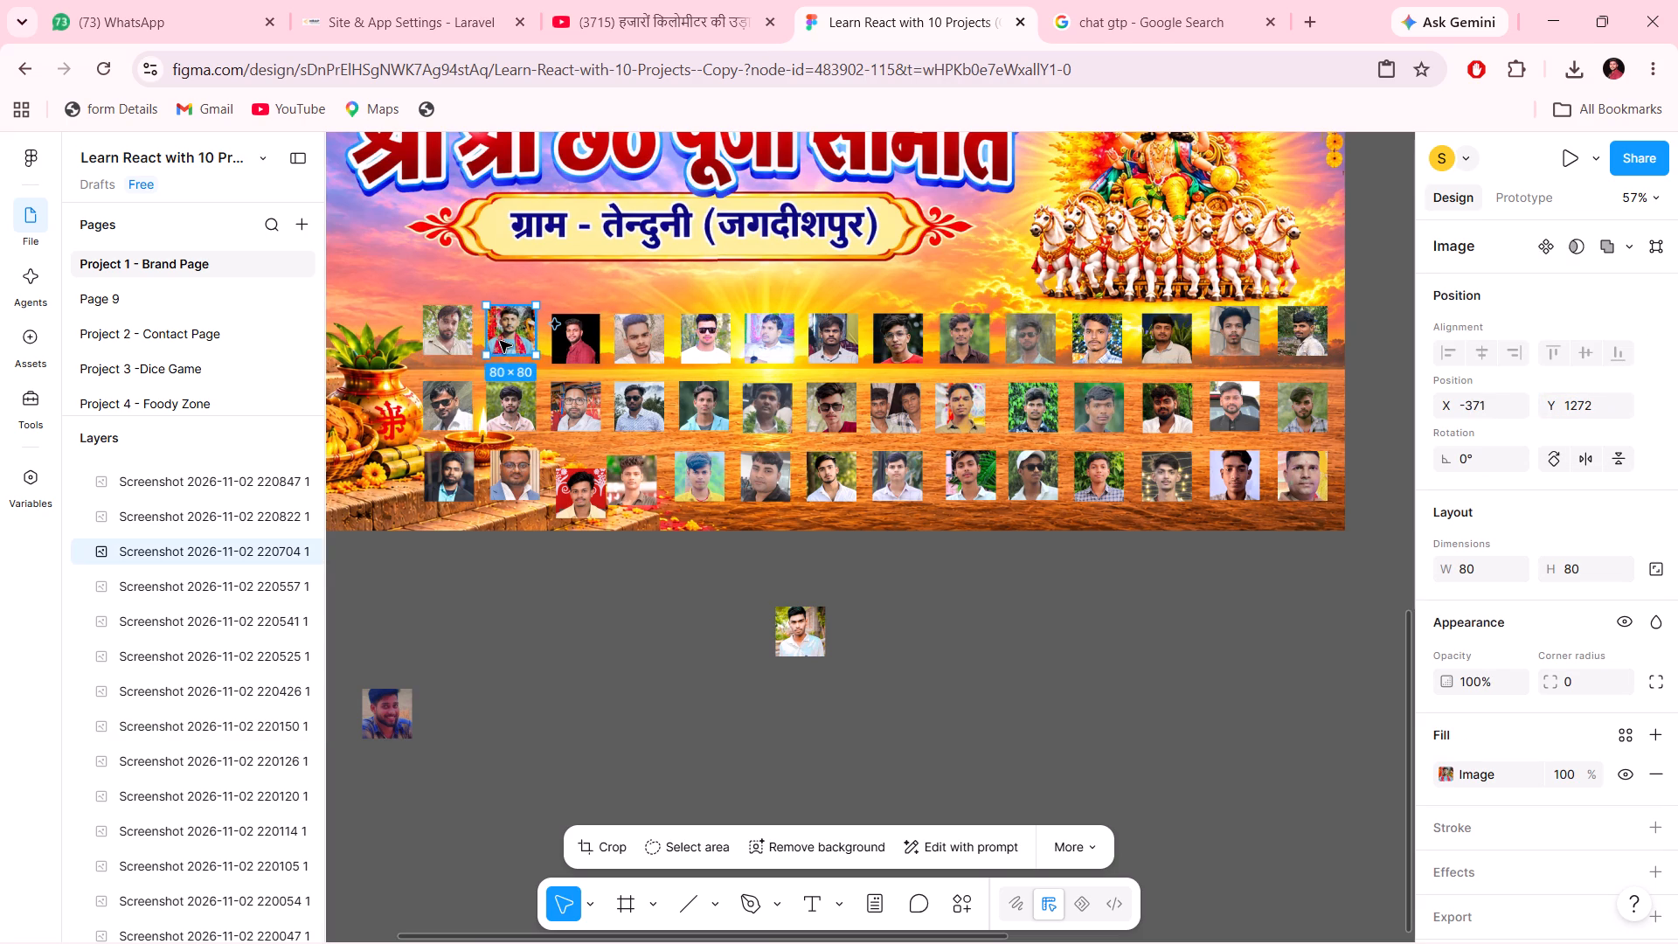
{"action": "left_click", "coordinate": [500, 341]}
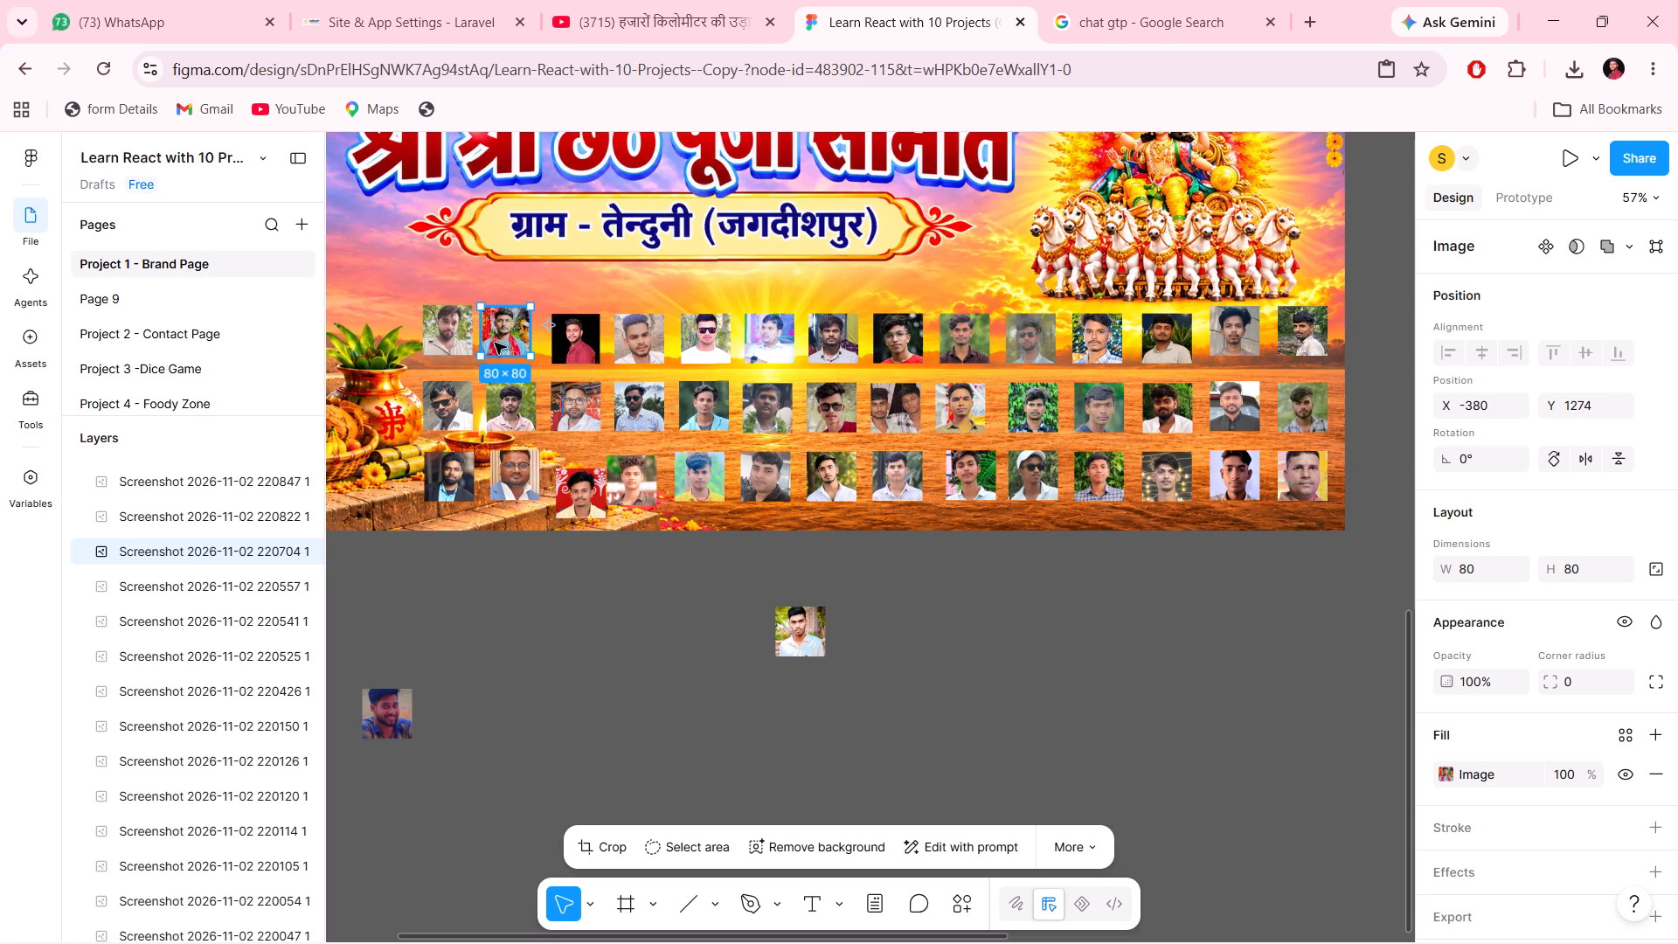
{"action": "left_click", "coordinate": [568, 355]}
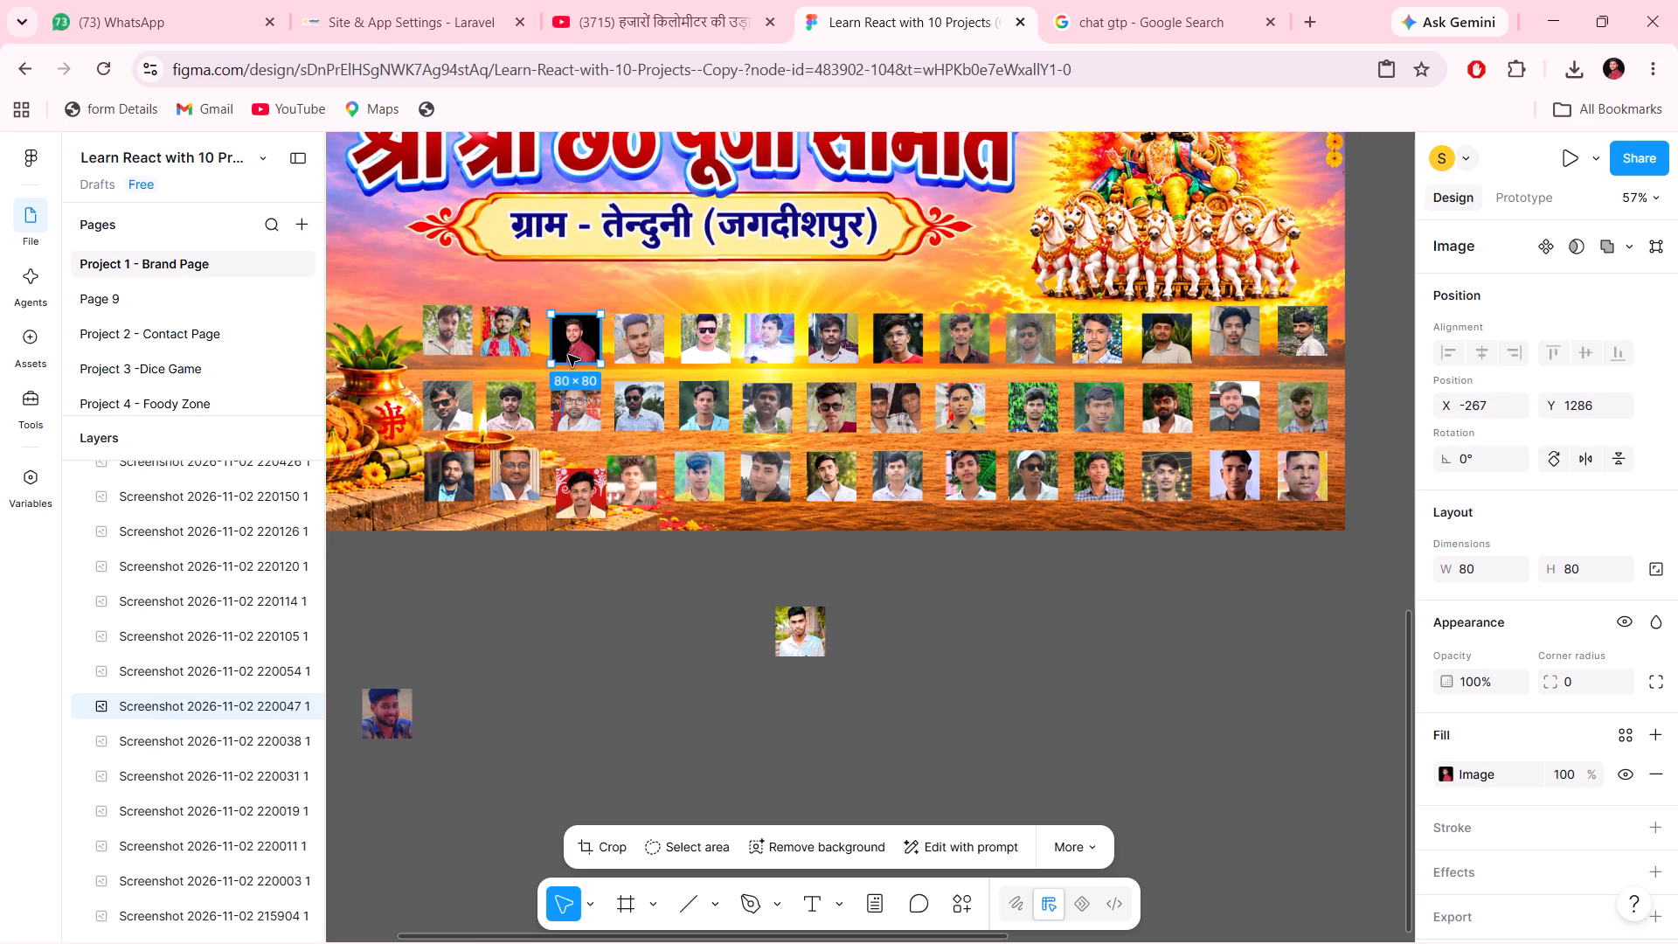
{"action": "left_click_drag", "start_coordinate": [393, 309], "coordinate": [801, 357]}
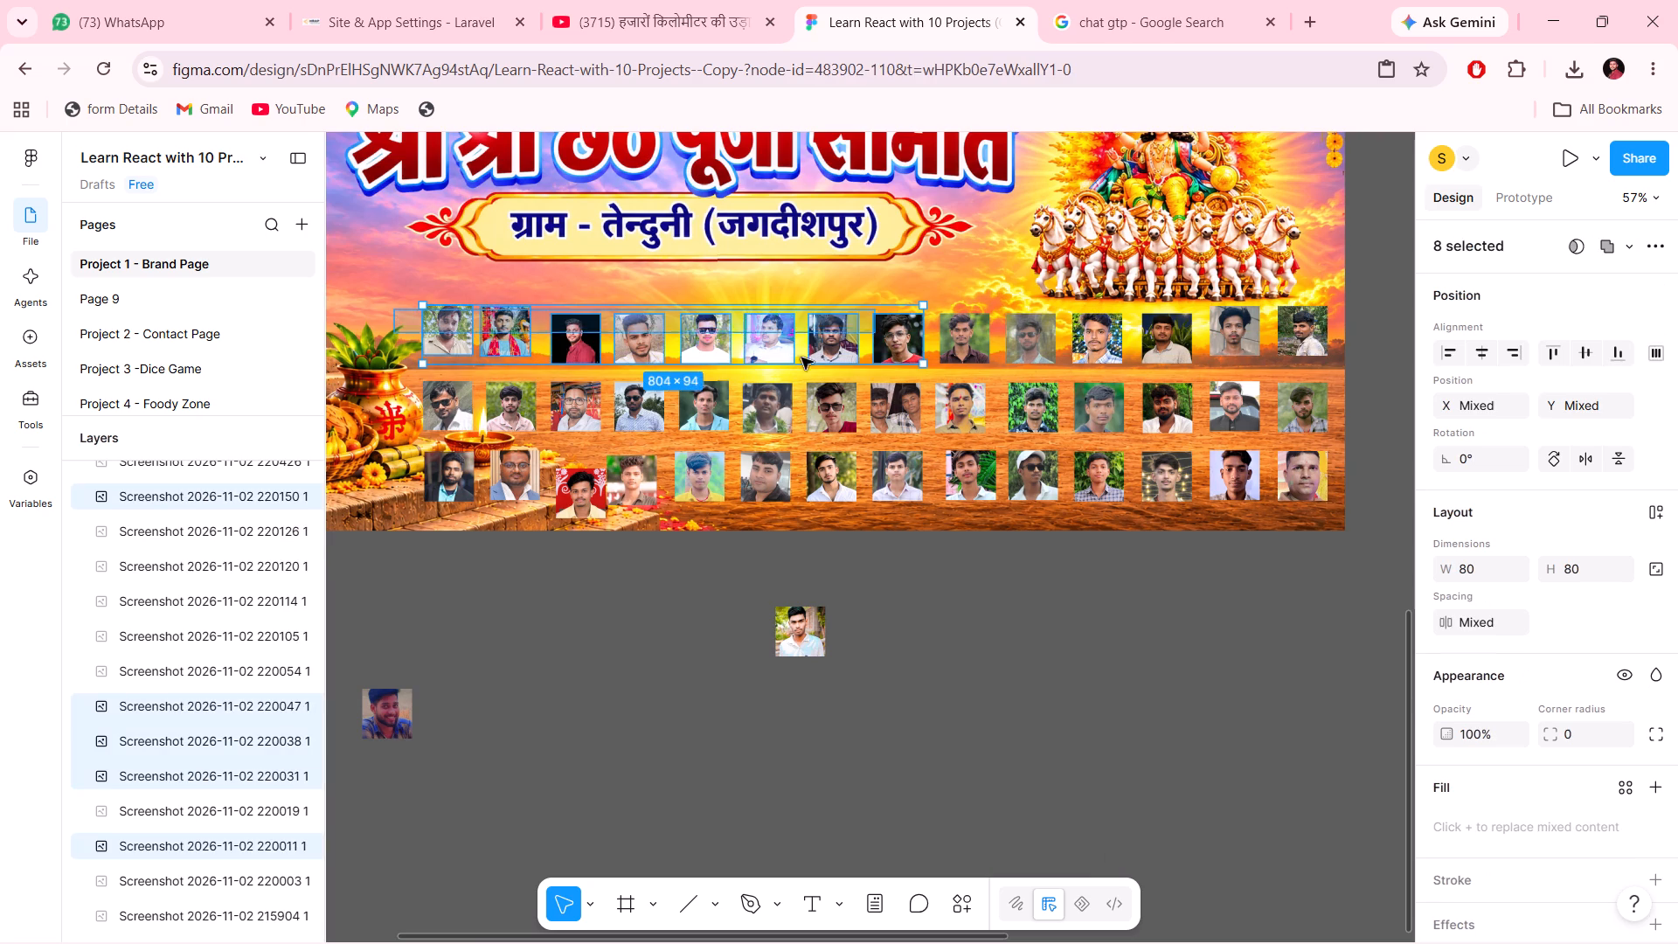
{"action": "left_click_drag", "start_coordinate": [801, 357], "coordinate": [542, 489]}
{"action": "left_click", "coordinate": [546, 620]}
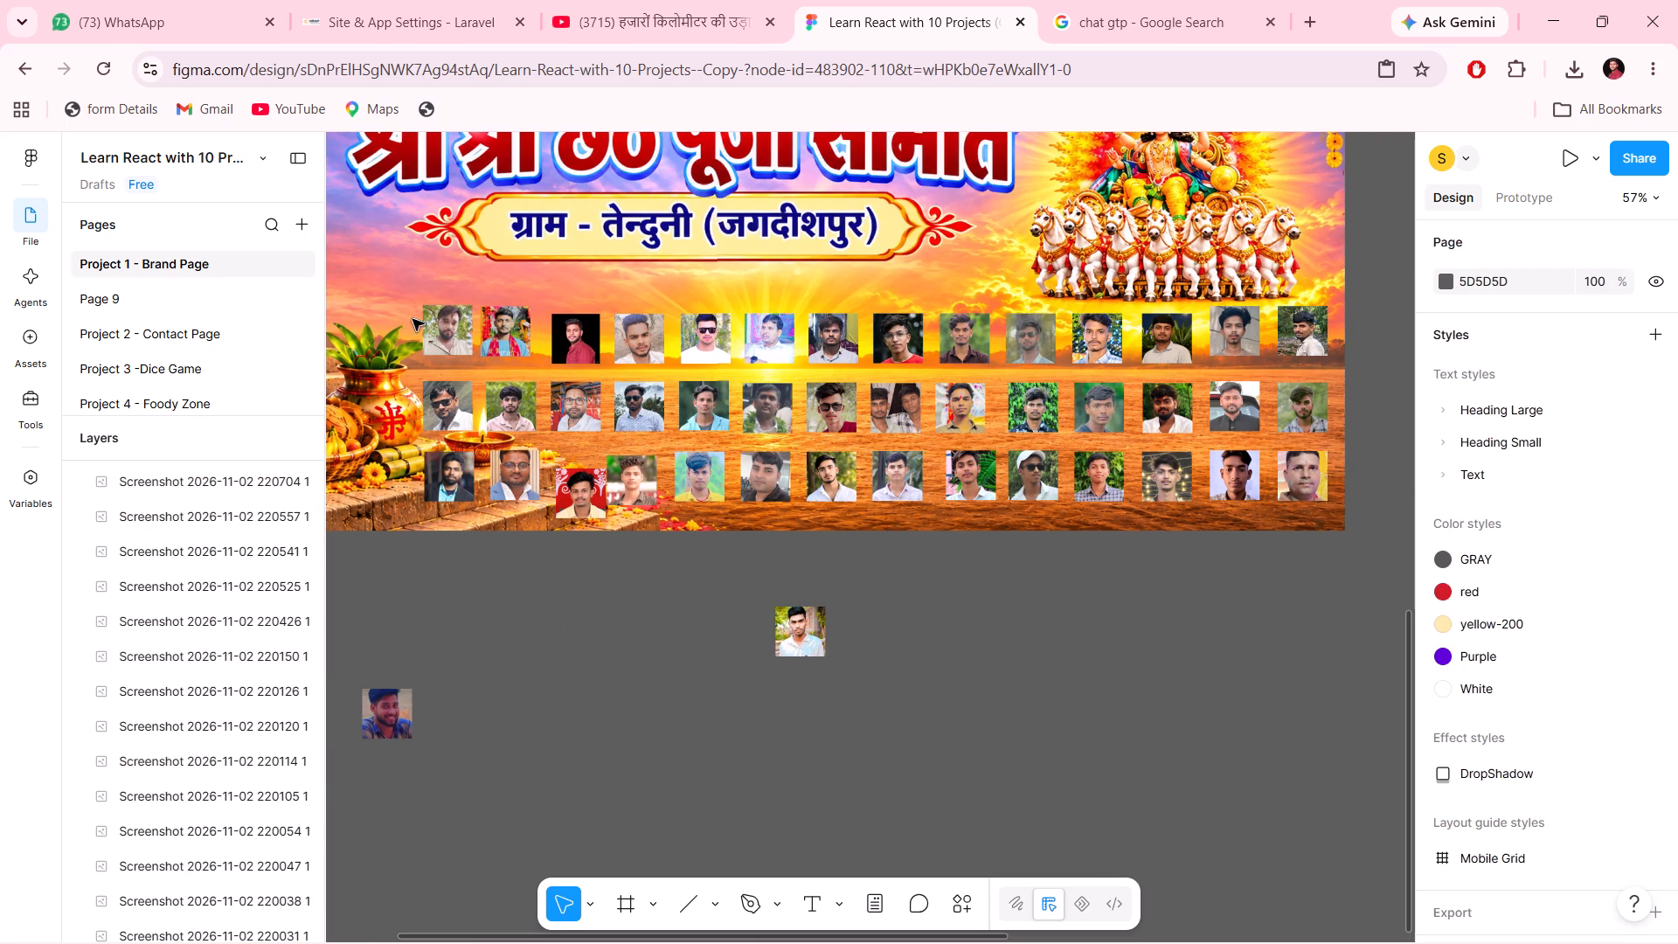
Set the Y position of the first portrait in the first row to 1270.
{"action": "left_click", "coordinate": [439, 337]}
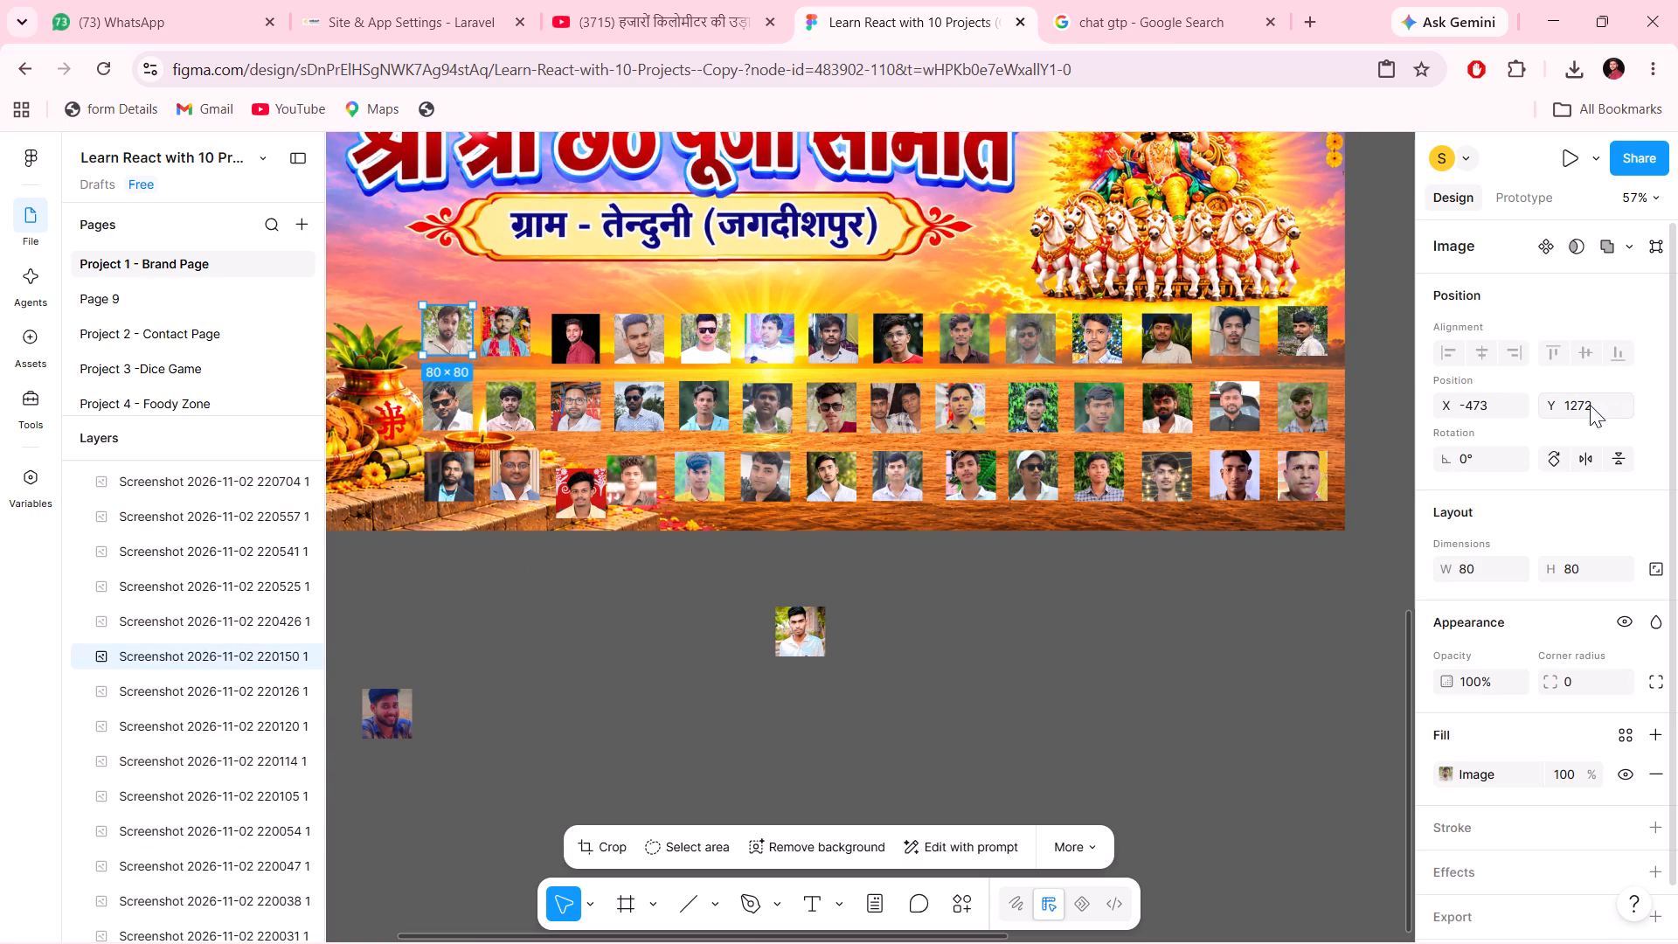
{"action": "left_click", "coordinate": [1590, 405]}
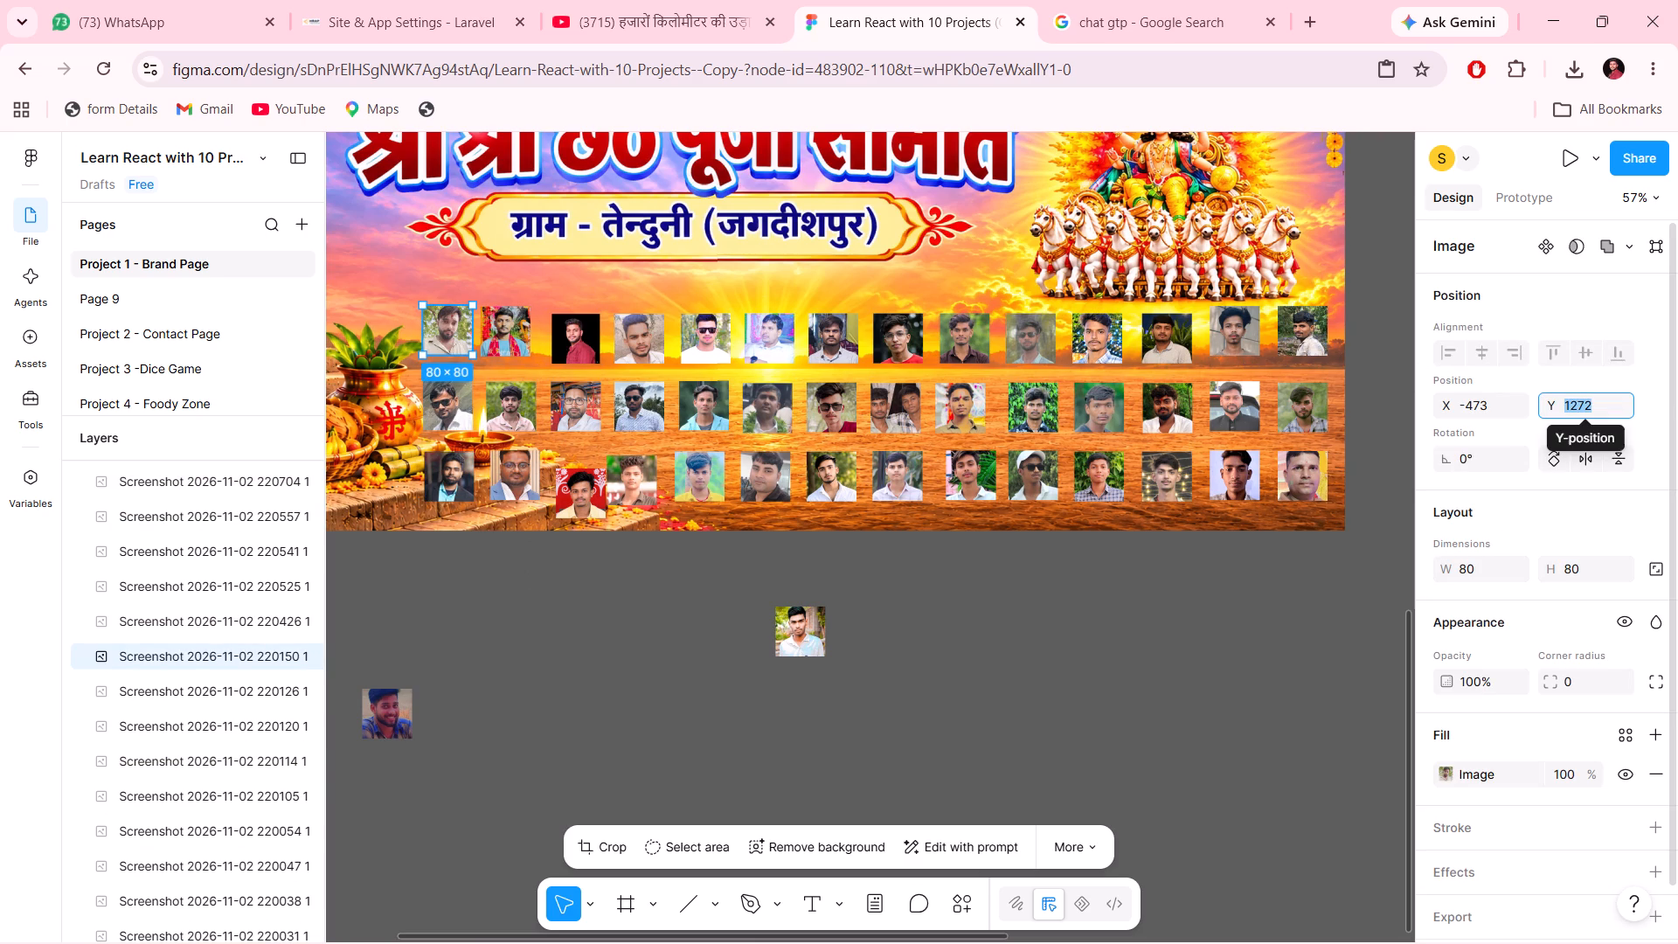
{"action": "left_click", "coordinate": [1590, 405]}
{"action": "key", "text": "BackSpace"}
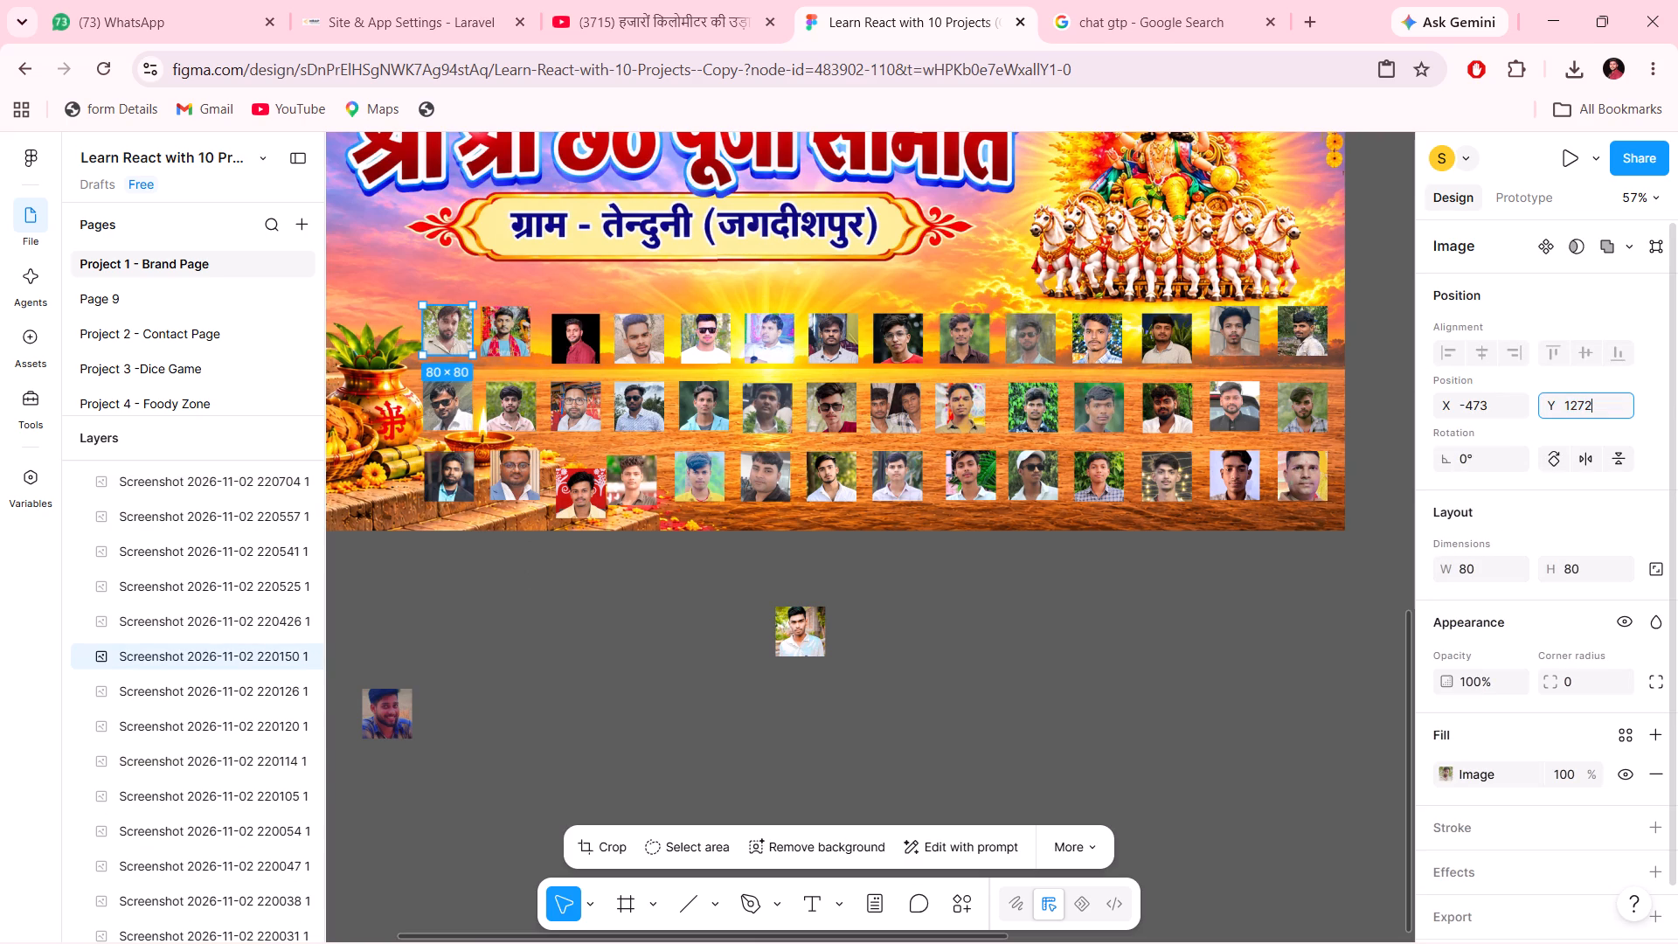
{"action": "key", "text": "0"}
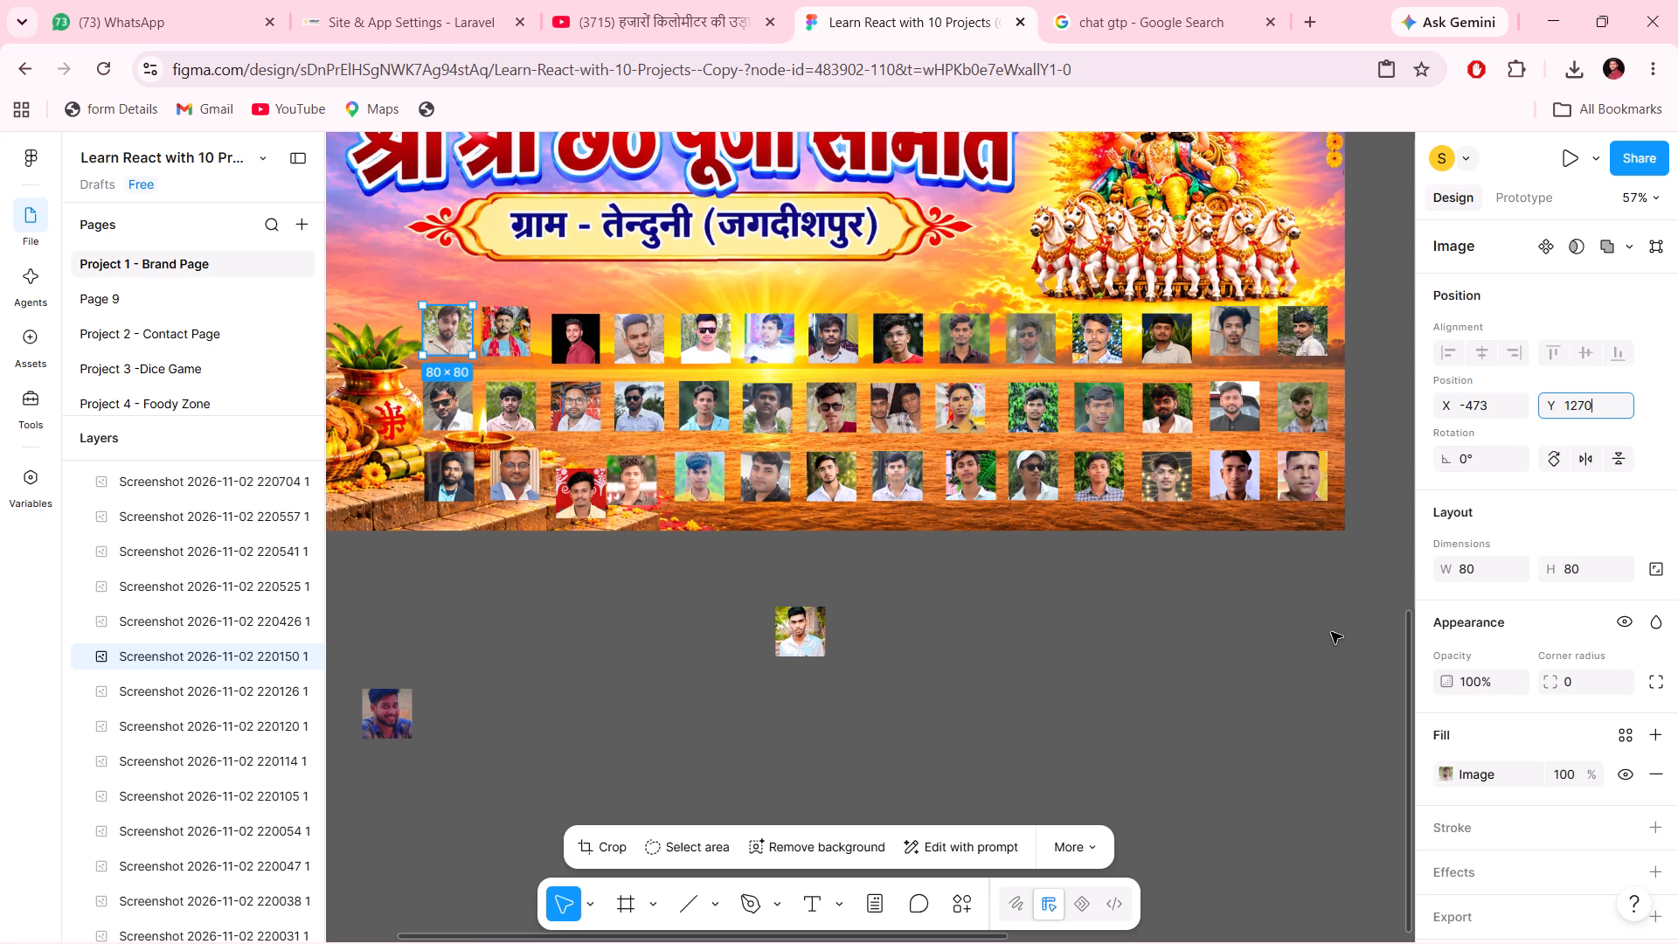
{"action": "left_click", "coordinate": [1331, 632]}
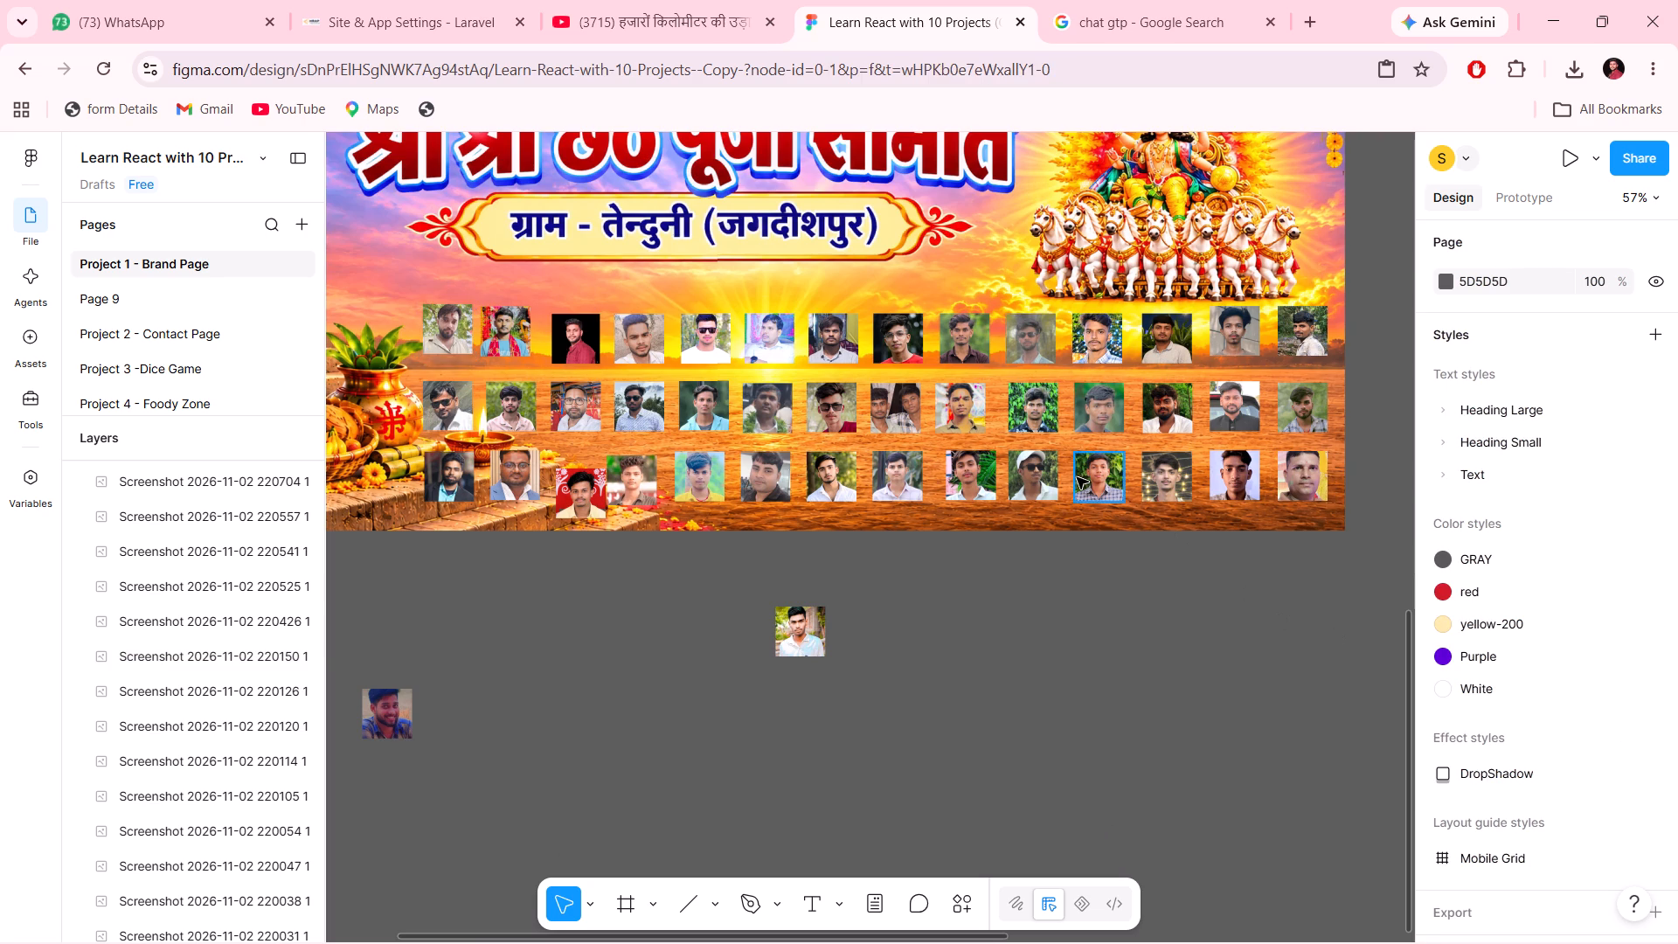
Set the Y position of the first portrait in the first row to 1275.
{"action": "left_click", "coordinate": [467, 323]}
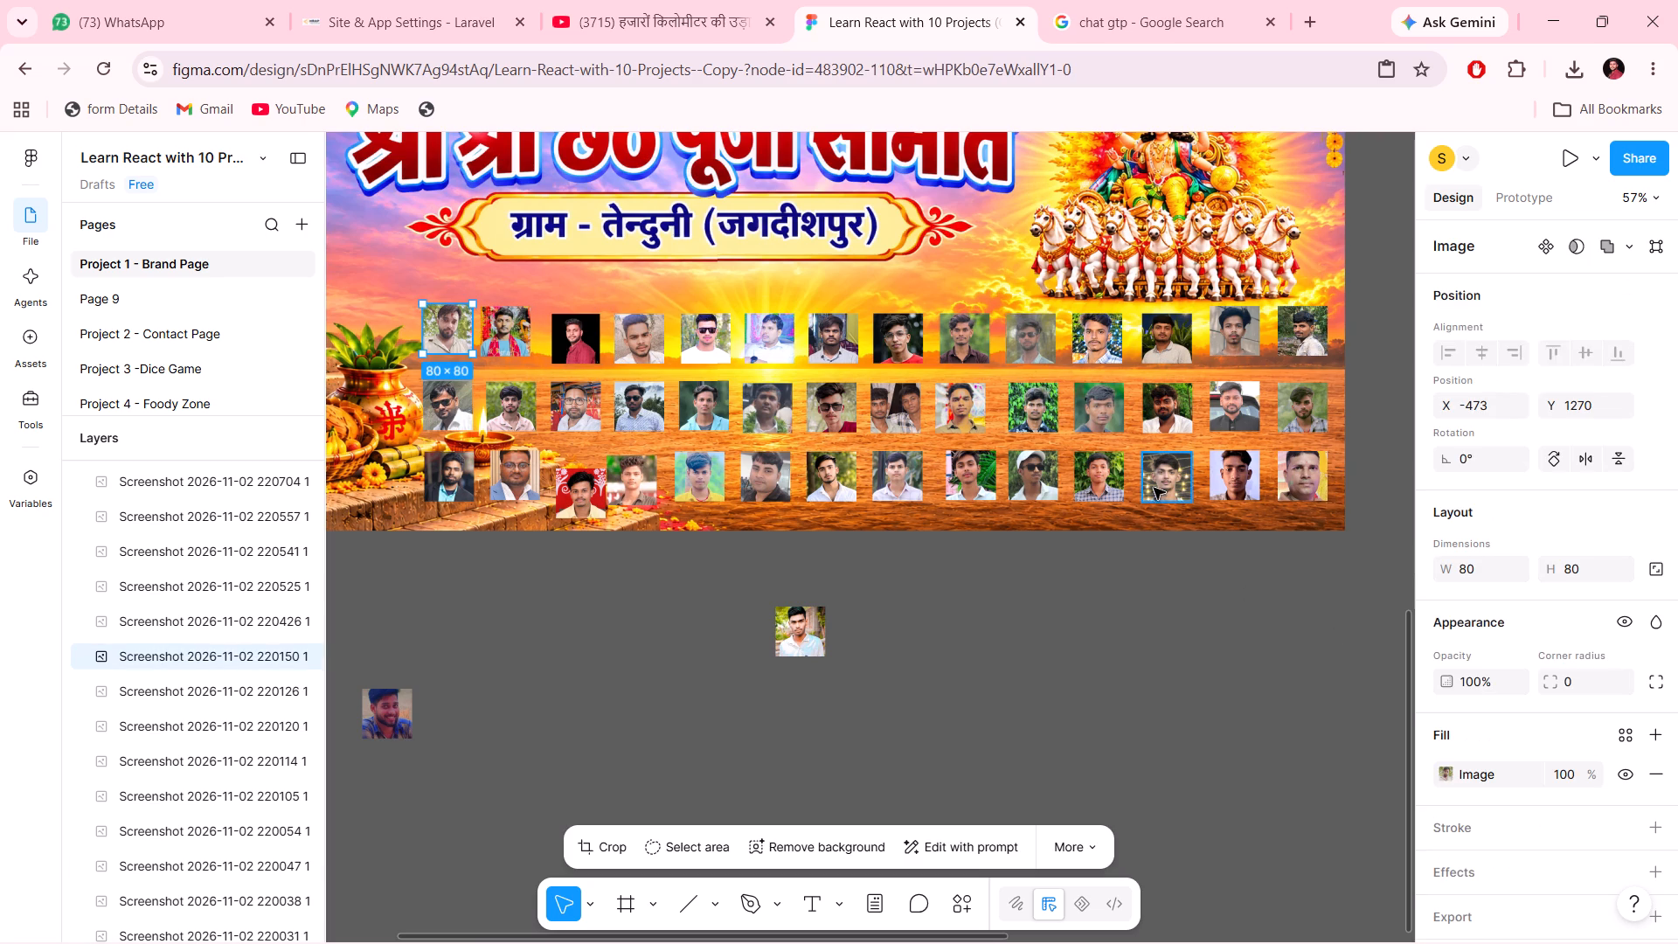
{"action": "left_click", "coordinate": [1598, 405]}
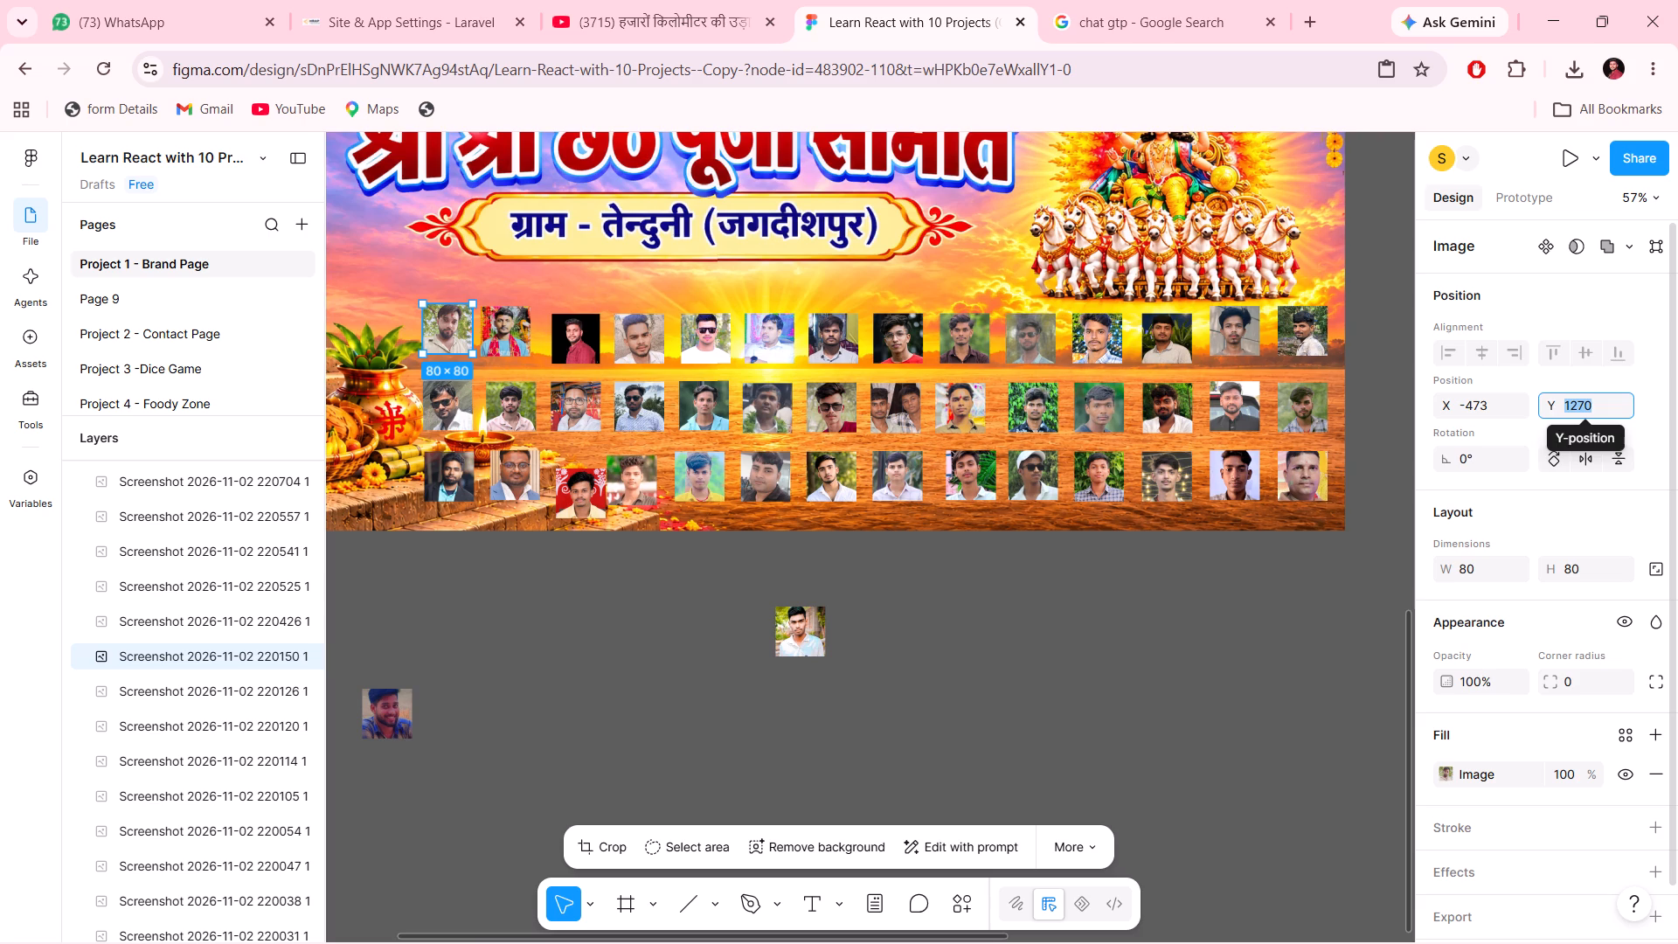
{"action": "left_click", "coordinate": [1598, 405]}
{"action": "key", "text": "5"}
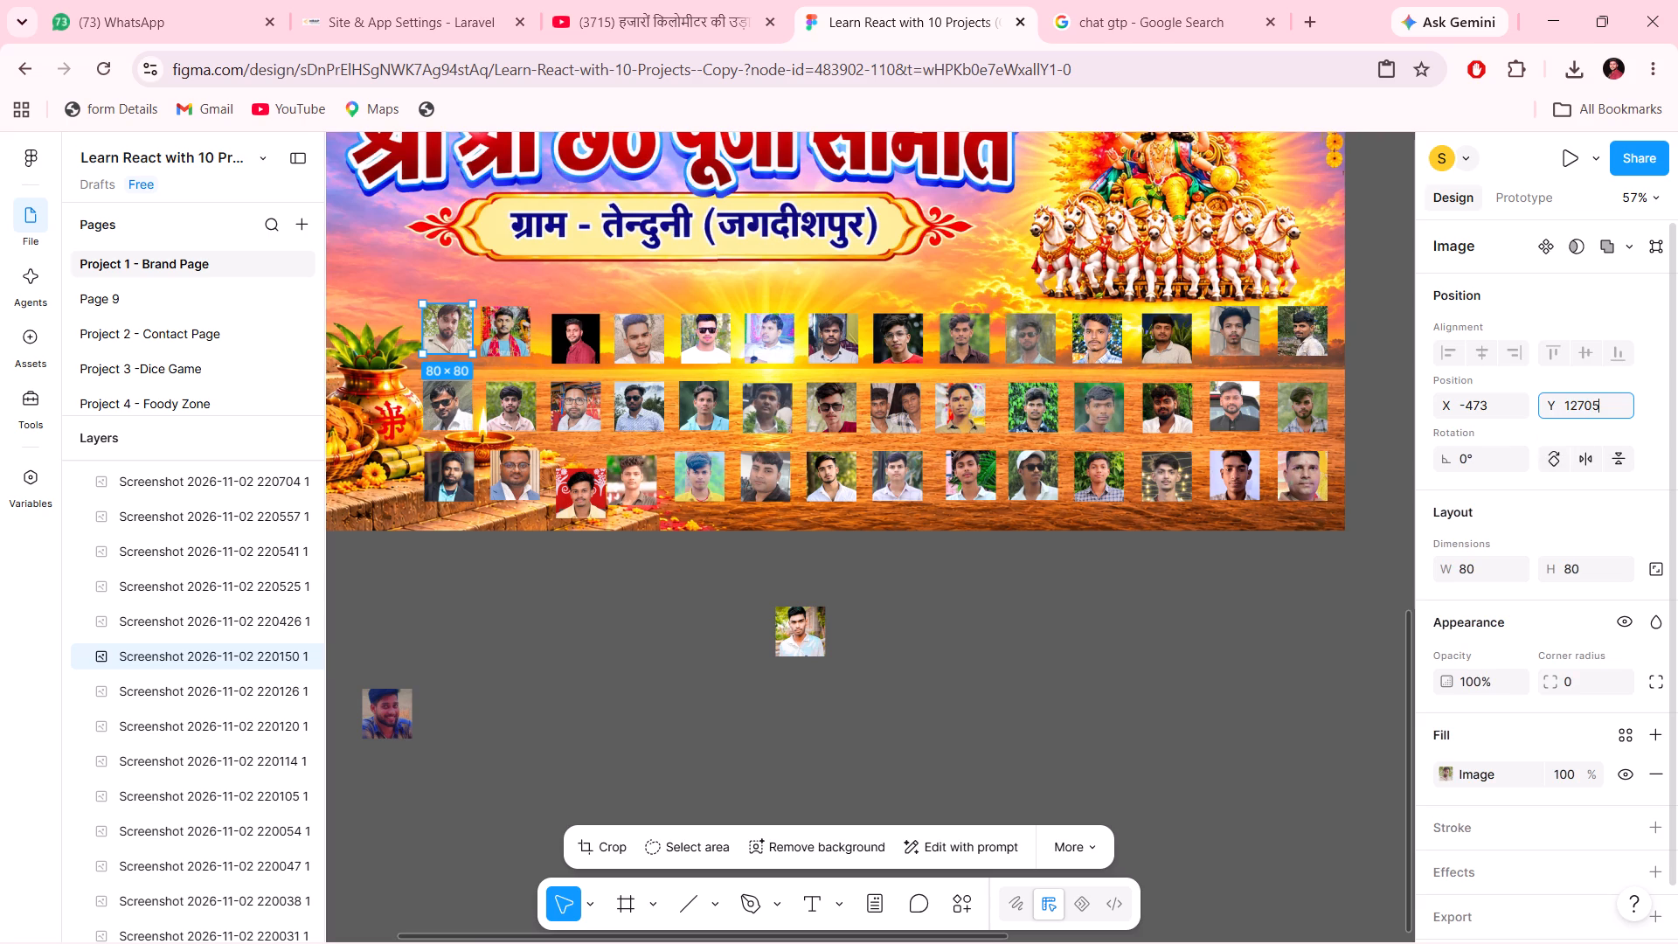
{"action": "key", "text": "BackSpace"}
{"action": "key", "text": "BackSpace"}
{"action": "key", "text": "5"}
{"action": "left_click", "coordinate": [1344, 613]}
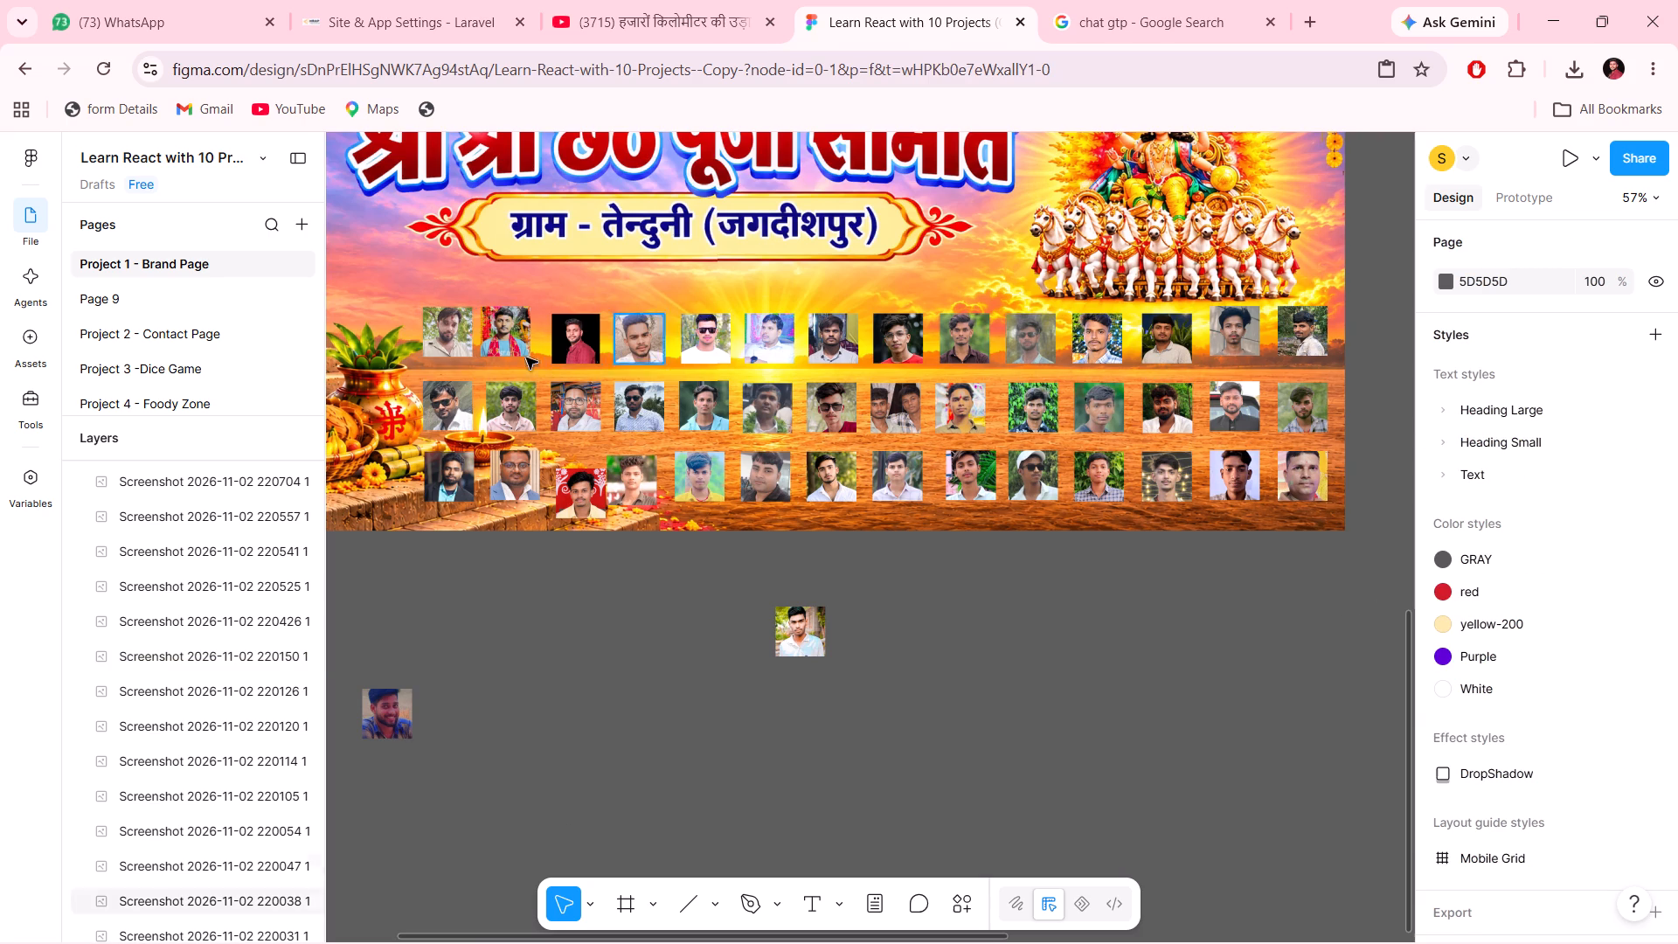
{"action": "left_click", "coordinate": [436, 346]}
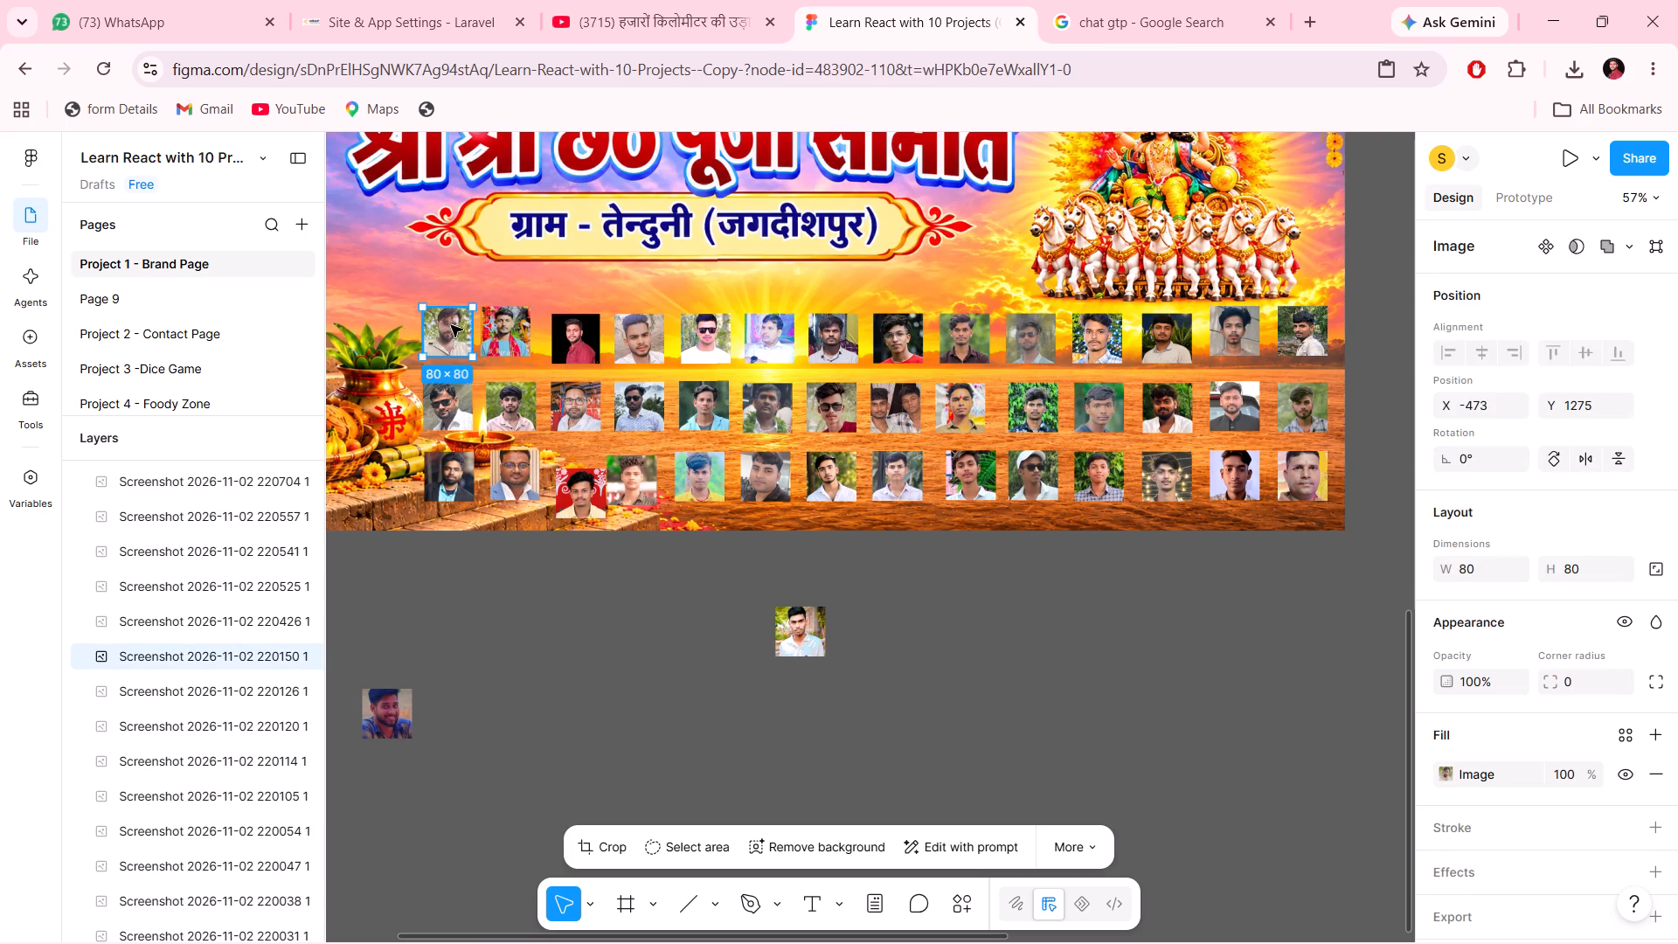
Set the Y position of all 14 portraits in the first row to 1275.
{"action": "left_click_drag", "start_coordinate": [402, 311], "coordinate": [1045, 337]}
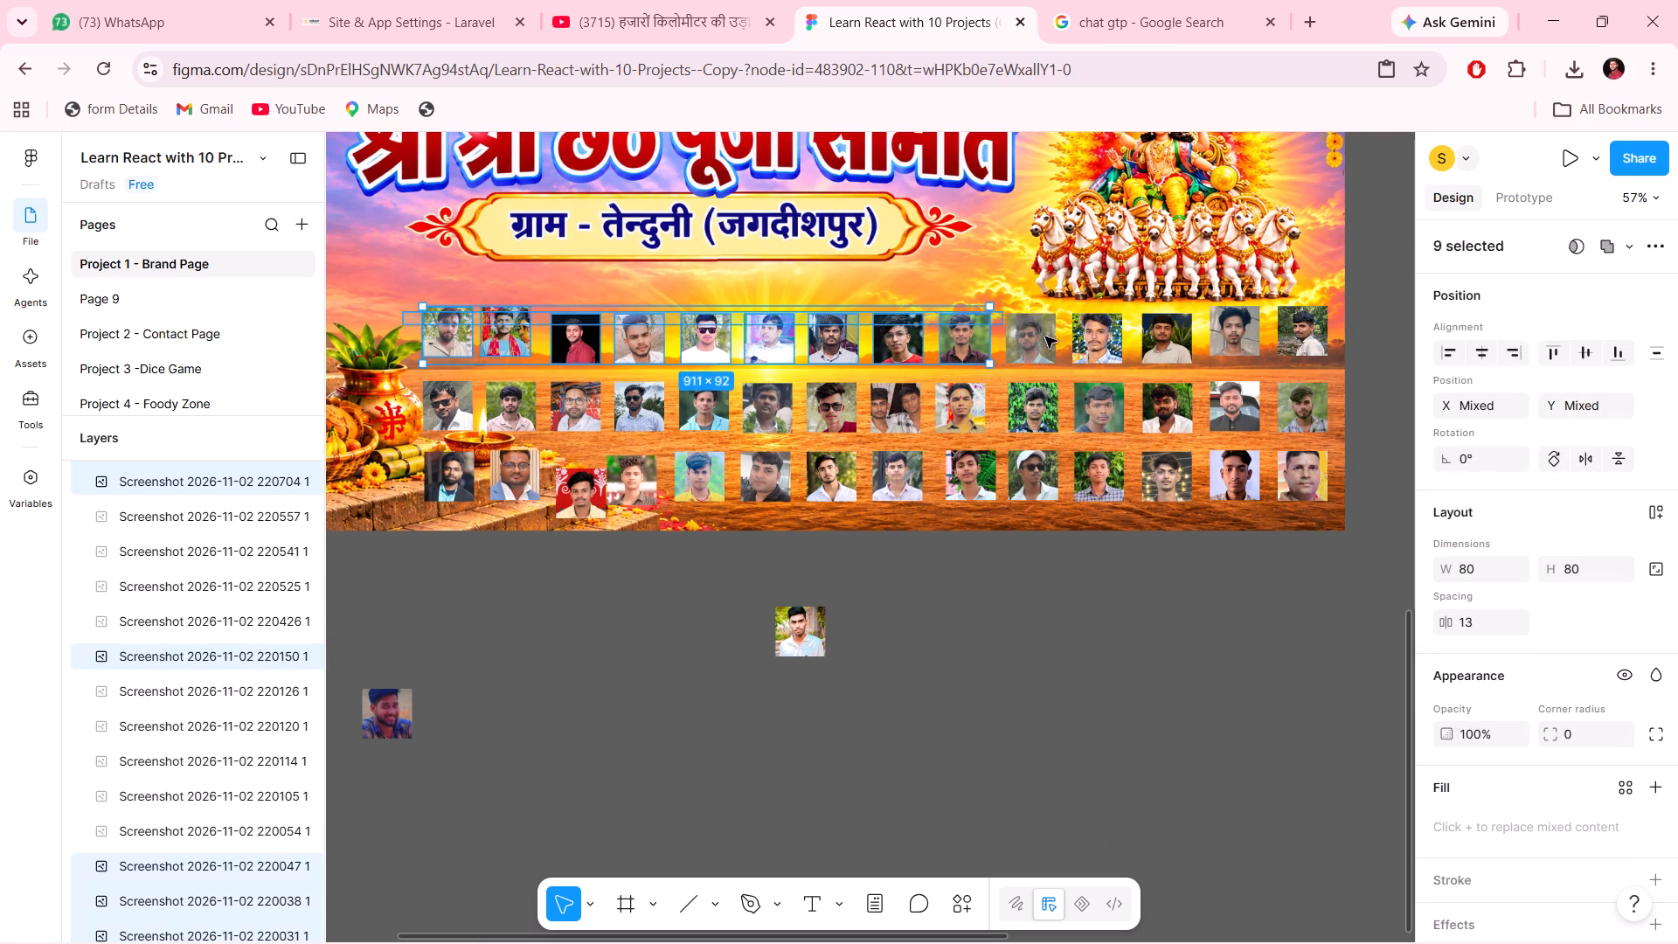
{"action": "left_click_drag", "start_coordinate": [1045, 337], "coordinate": [1325, 351]}
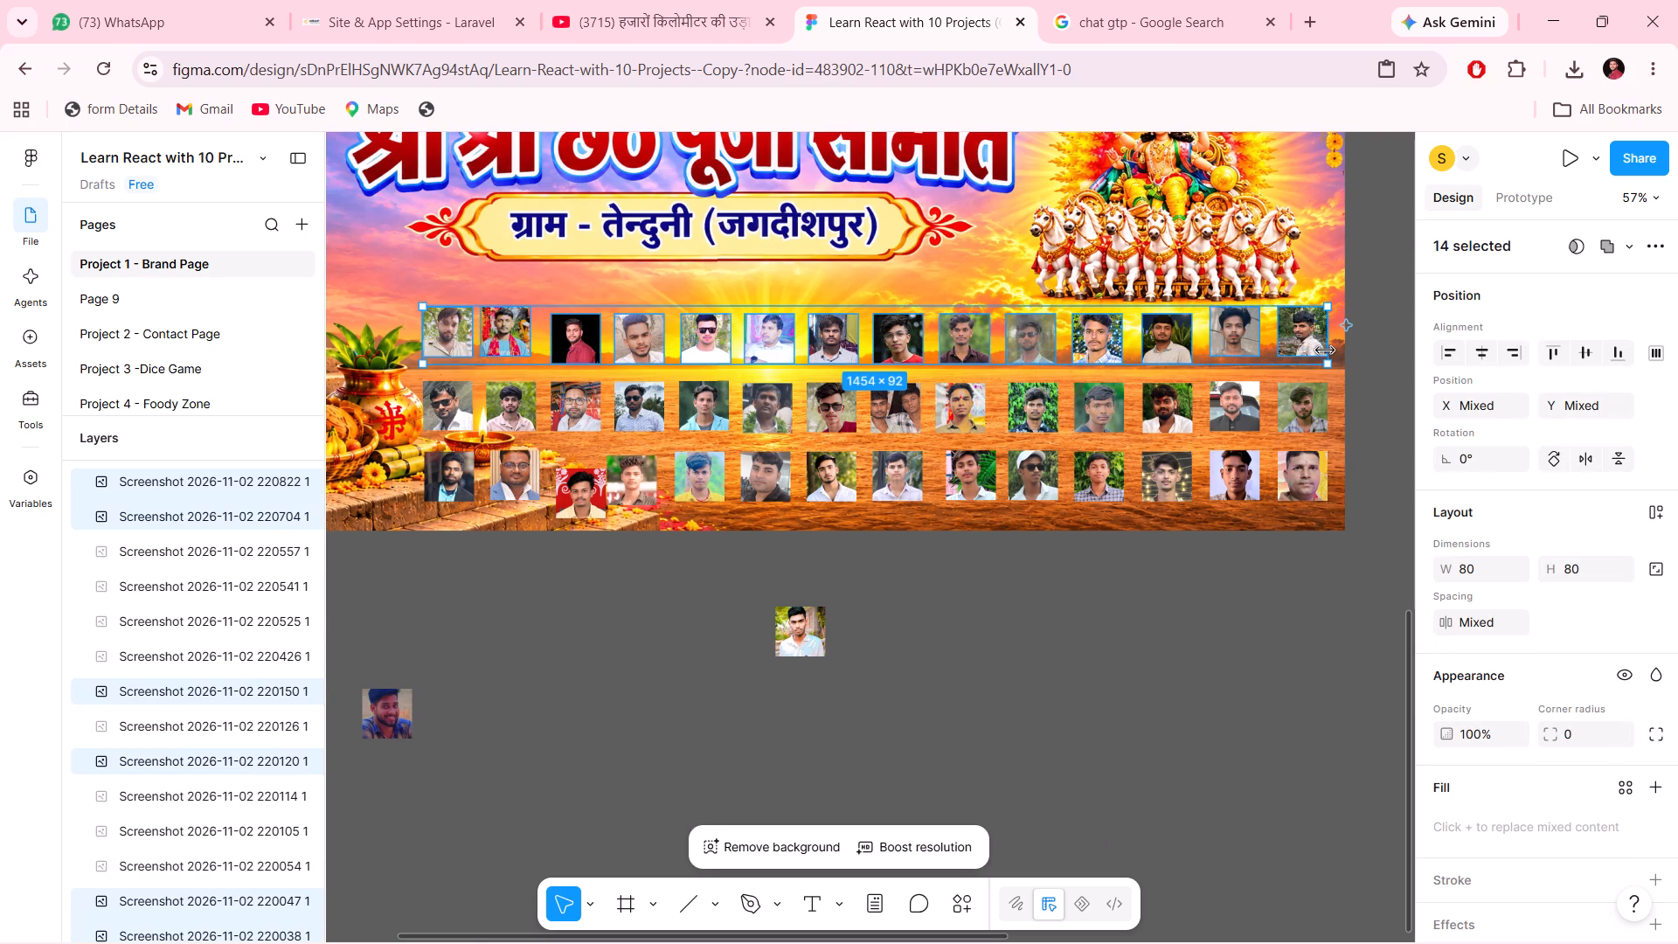
{"action": "left_click", "coordinate": [1608, 401]}
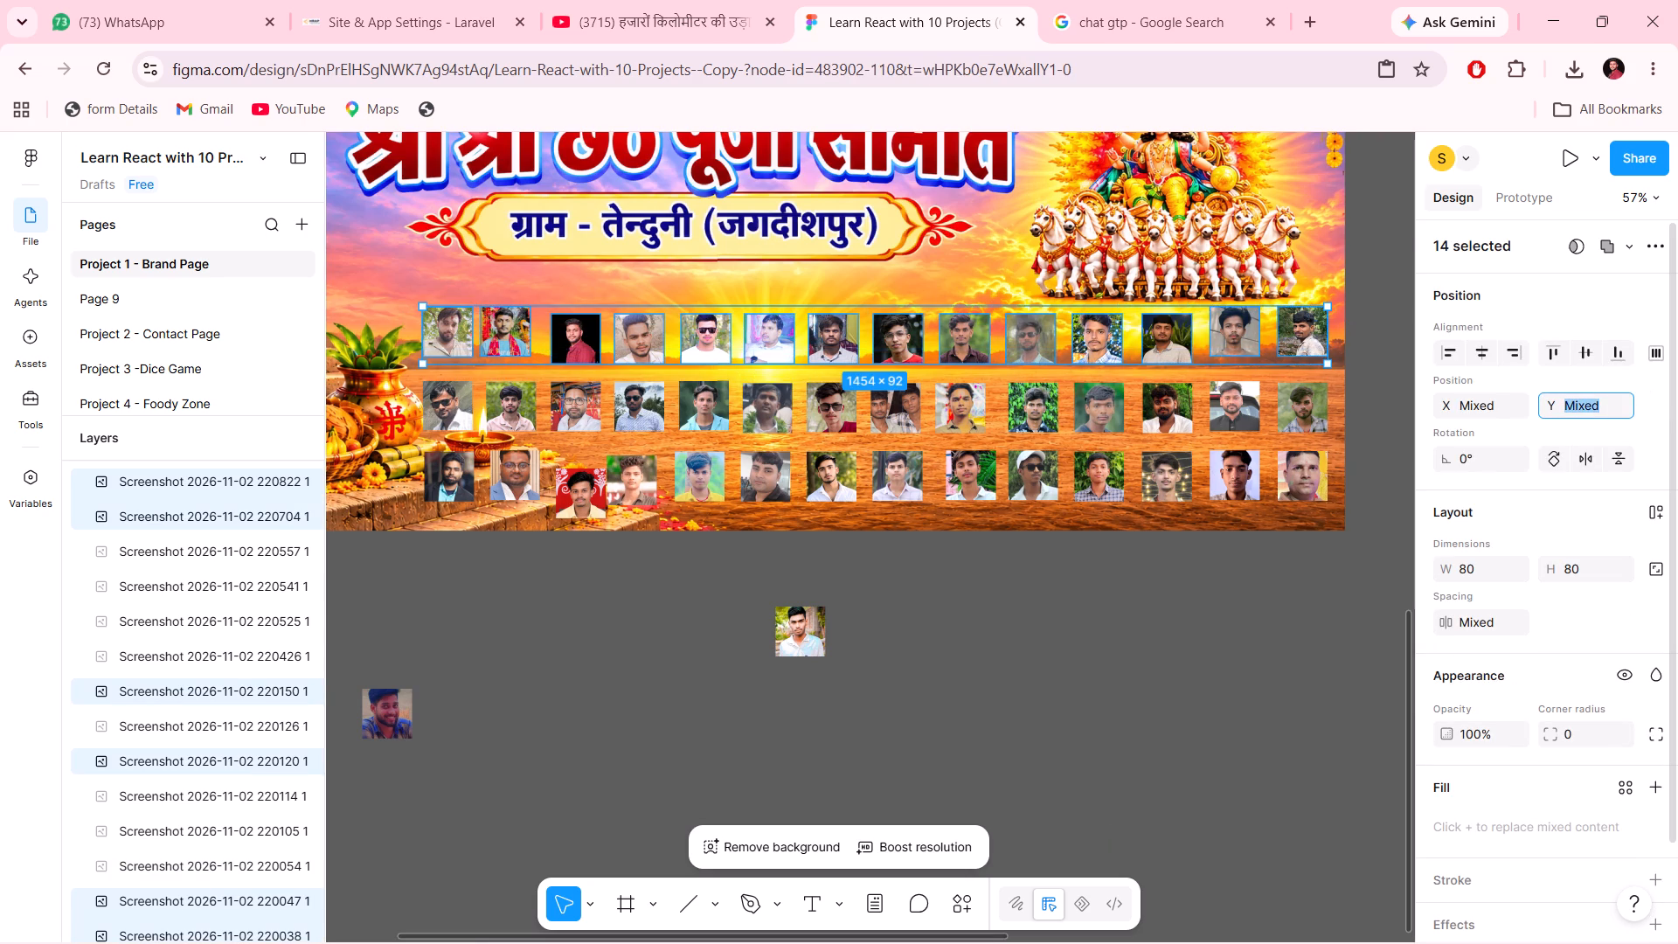
{"action": "type", "text": "1275"}
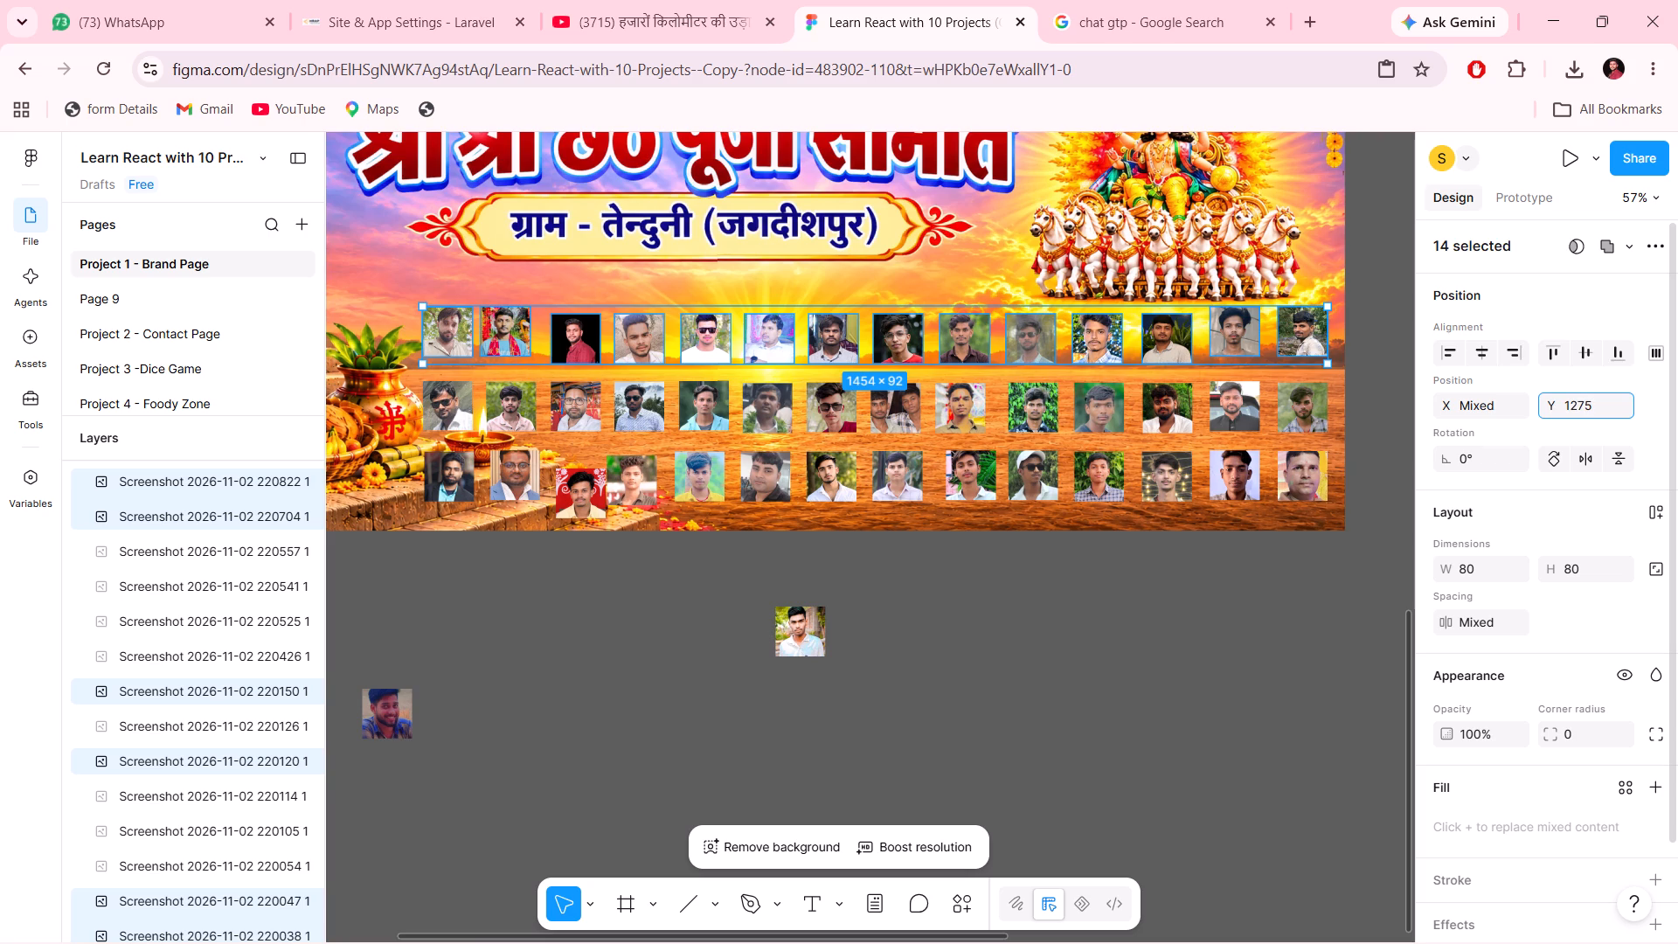
{"action": "left_click", "coordinate": [1318, 601]}
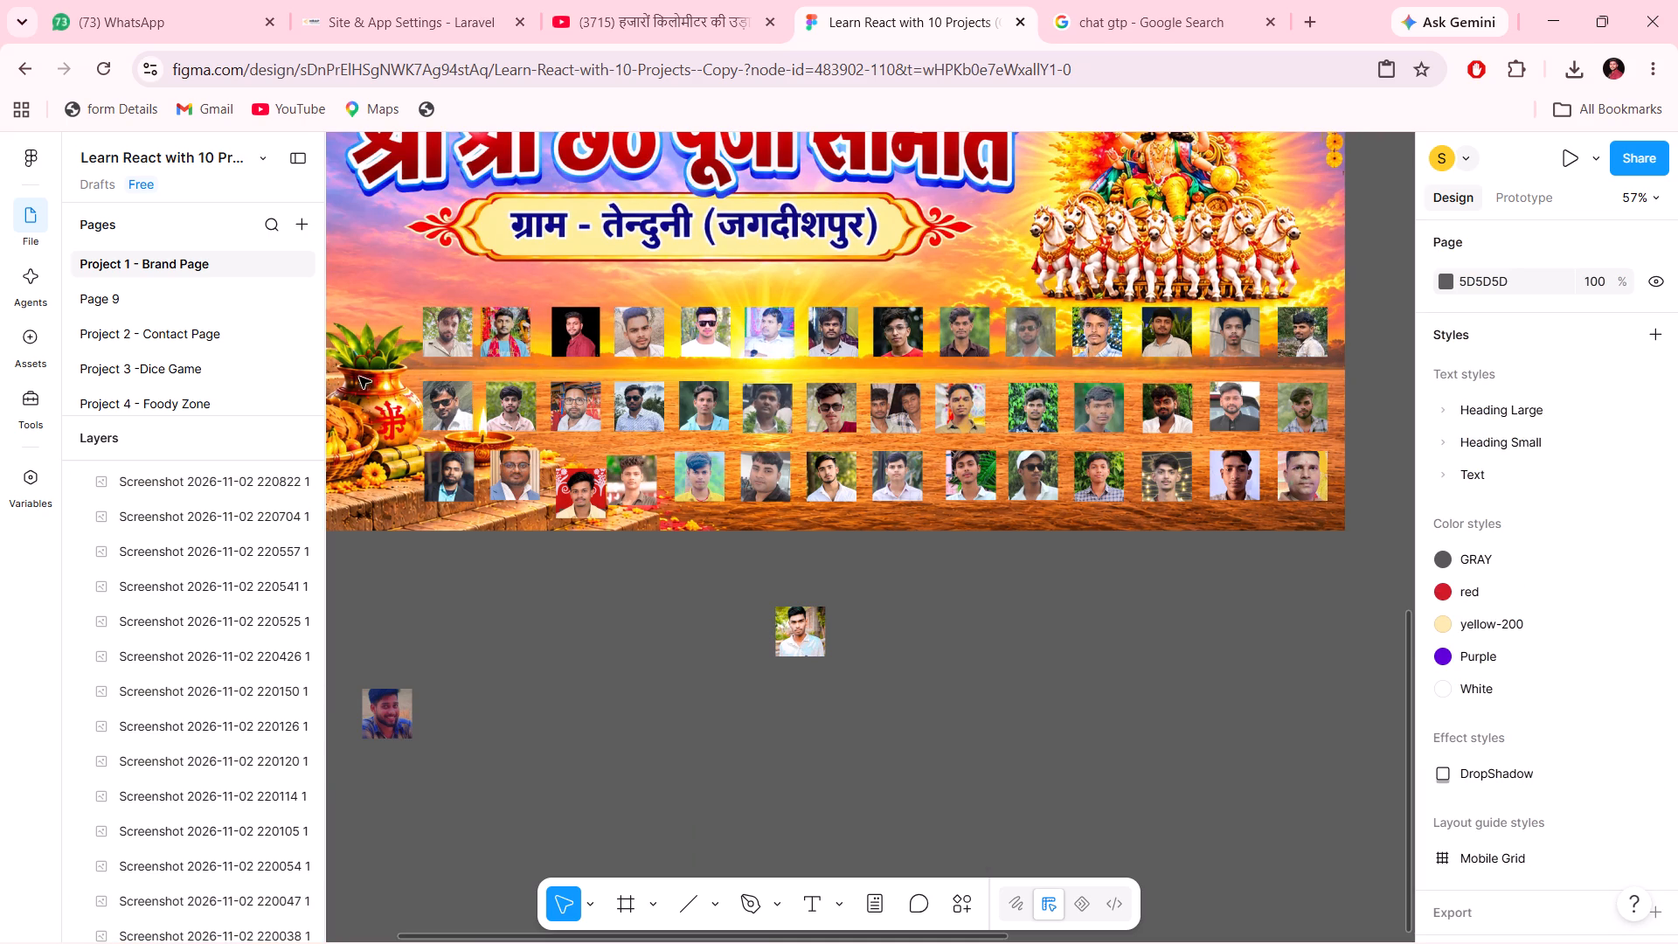
Move the second row's first portrait up close beneath the first row, to X -473 and Y 1359.
{"action": "left_click", "coordinate": [422, 403]}
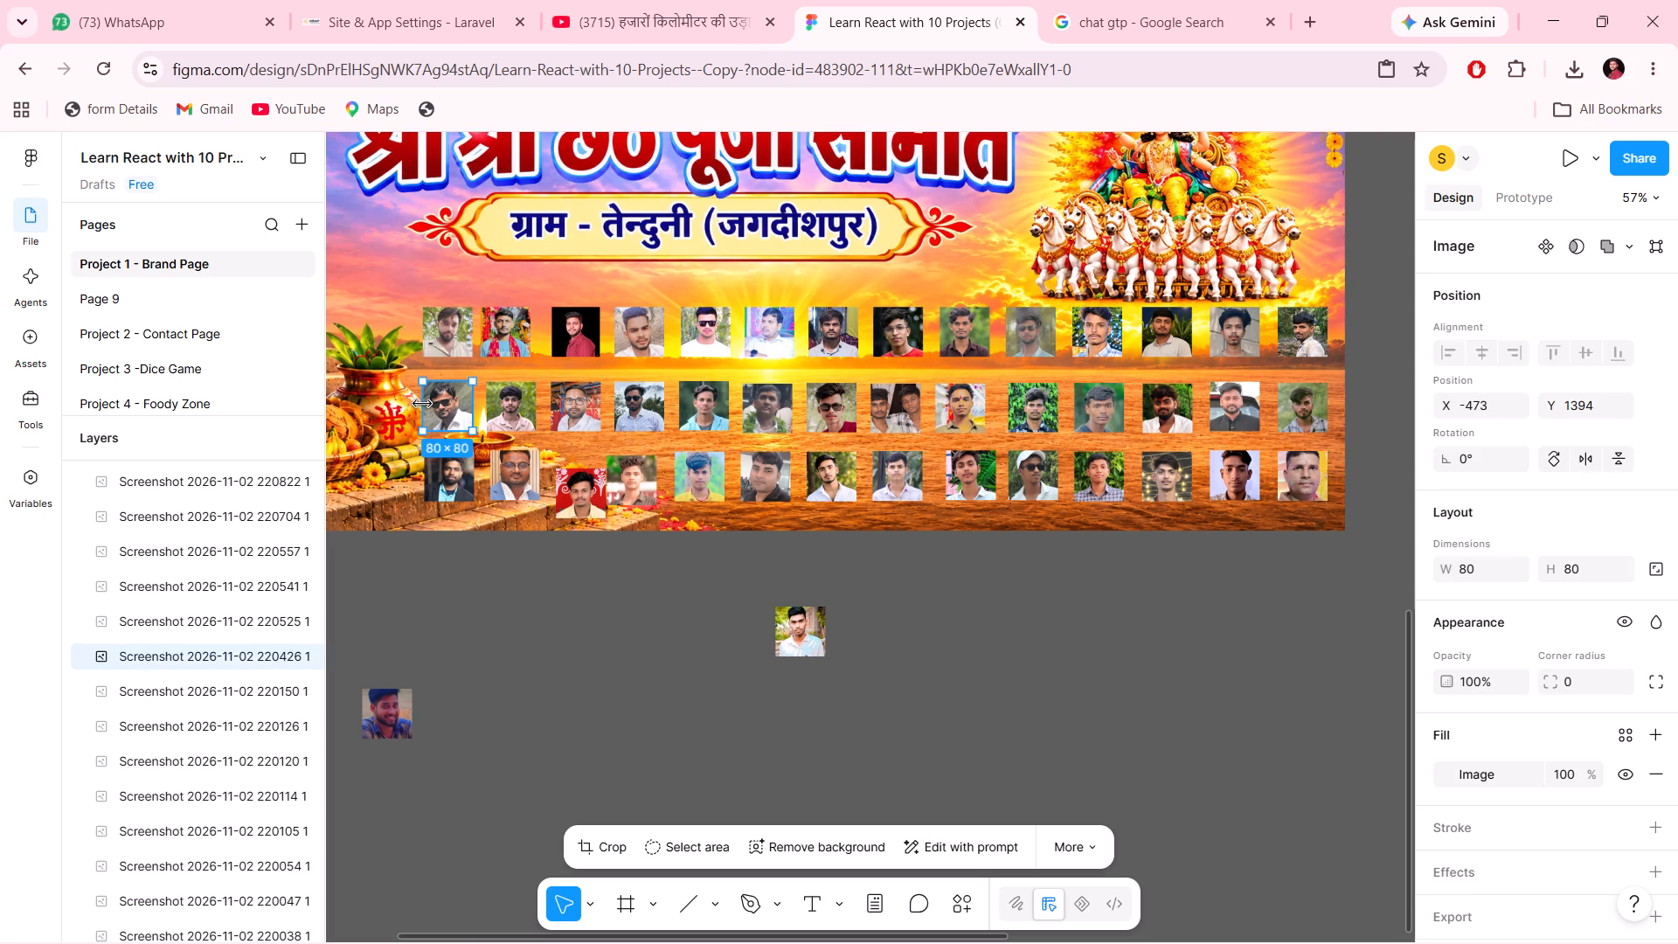
{"action": "left_click_drag", "start_coordinate": [457, 414], "coordinate": [457, 401]}
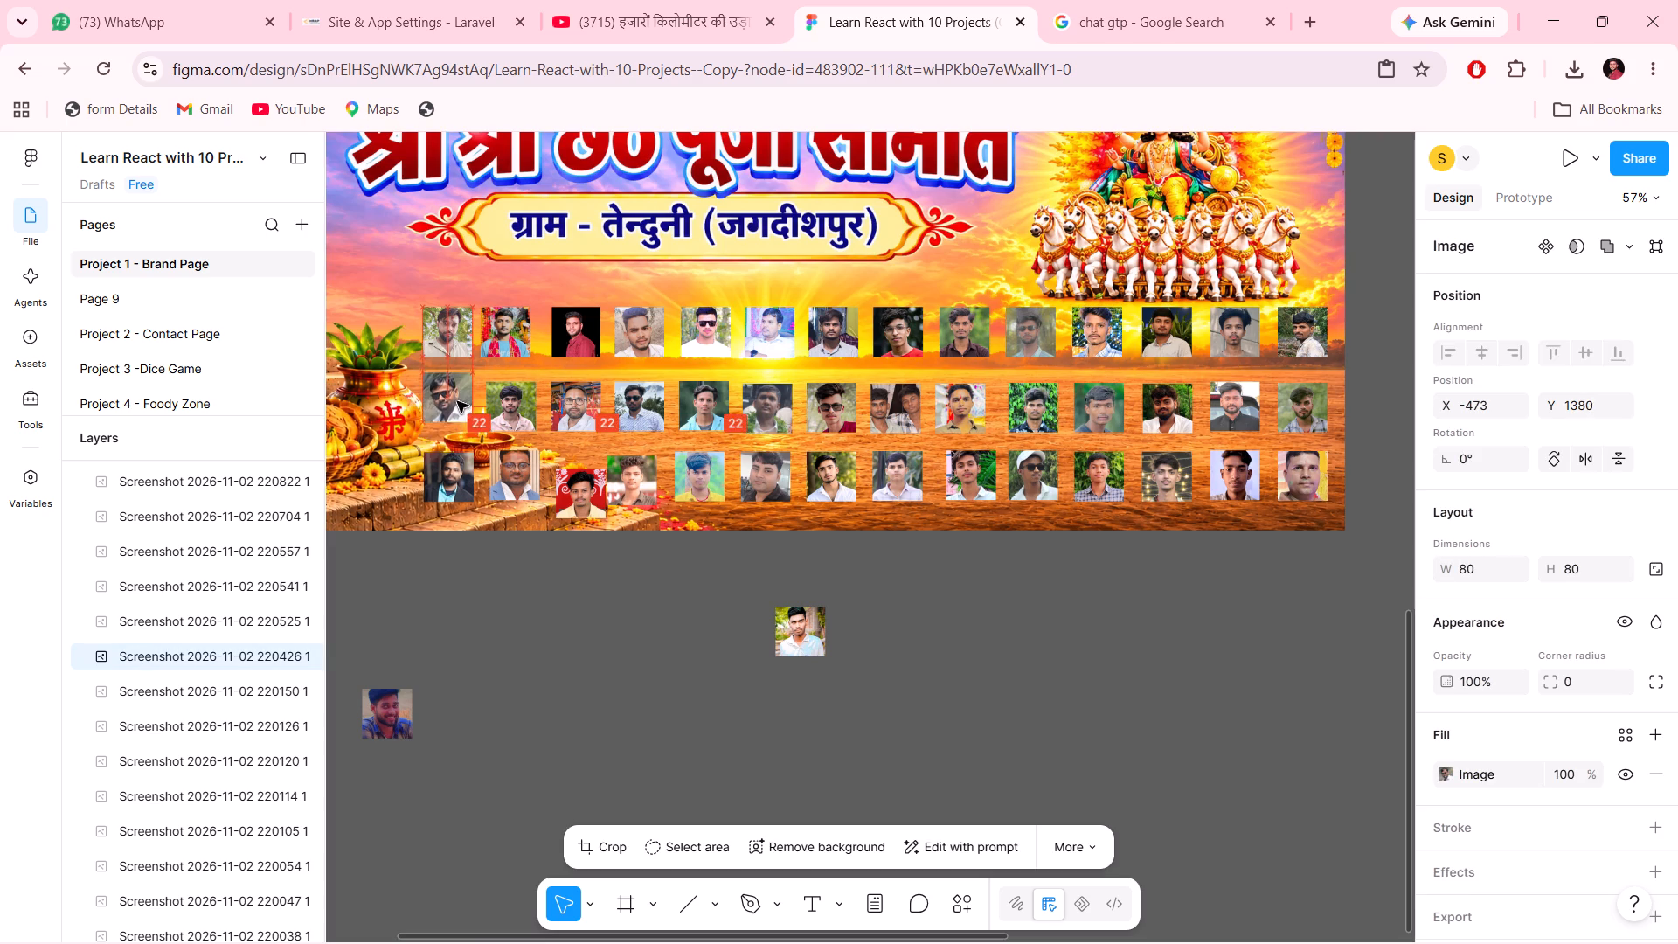
{"action": "left_click_drag", "start_coordinate": [457, 401], "coordinate": [461, 397]}
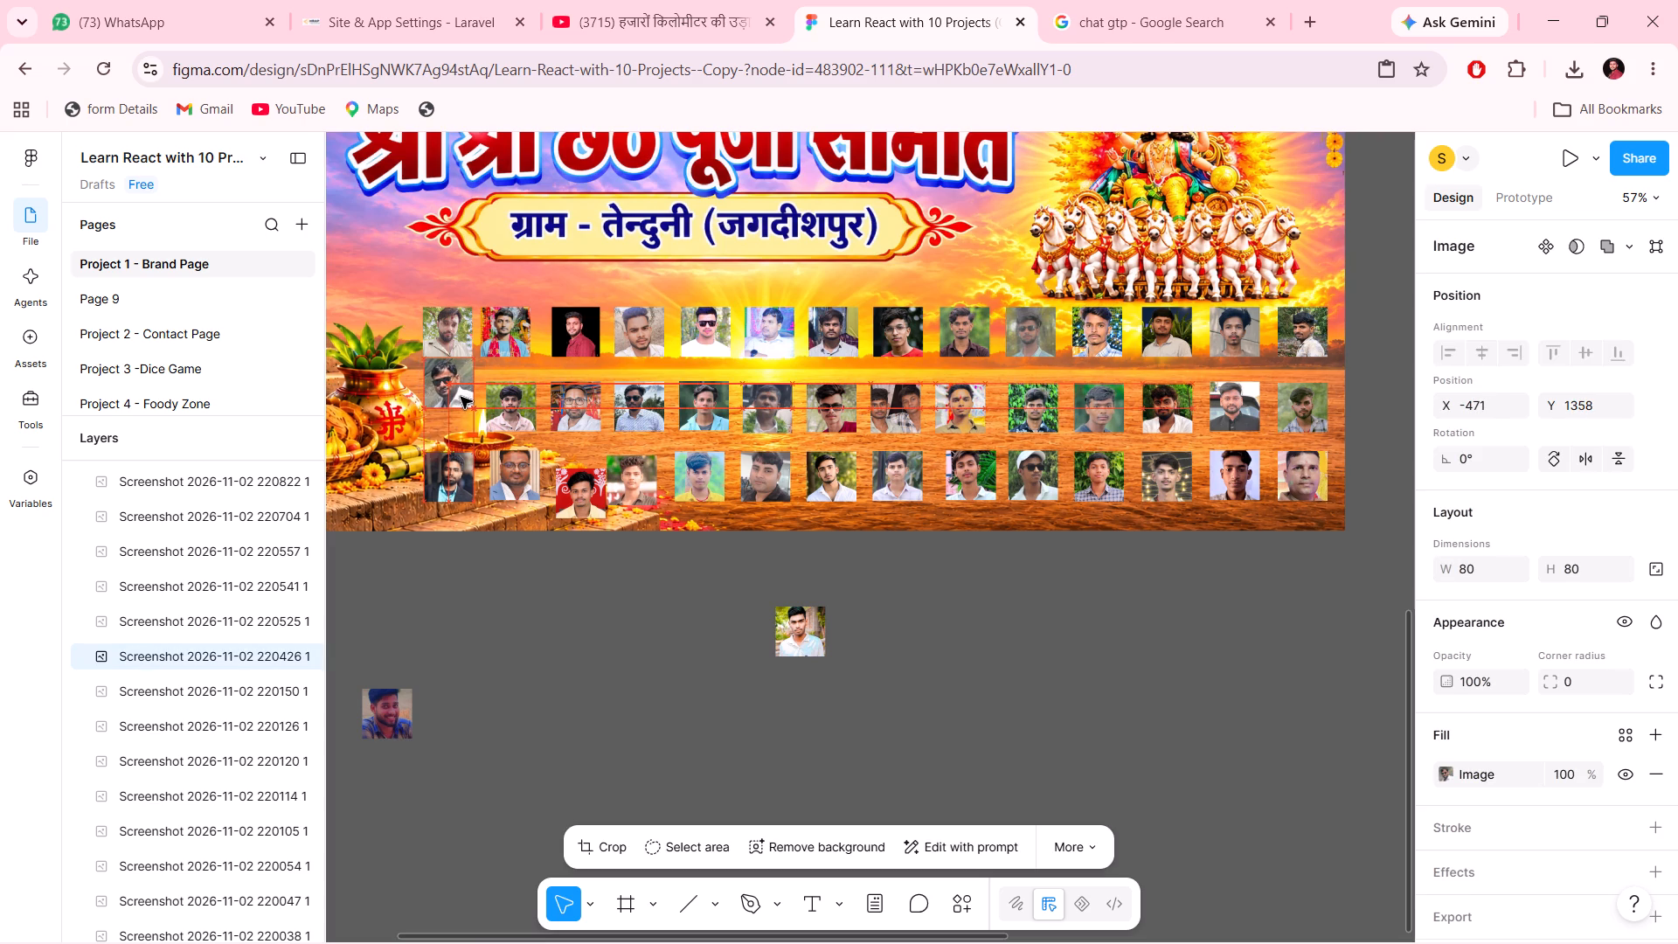
{"action": "left_click_drag", "start_coordinate": [461, 397], "coordinate": [459, 396]}
{"action": "left_click_drag", "start_coordinate": [459, 396], "coordinate": [454, 398]}
{"action": "key", "text": "Up"}
{"action": "key", "text": "Up"}
{"action": "key", "text": "Up"}
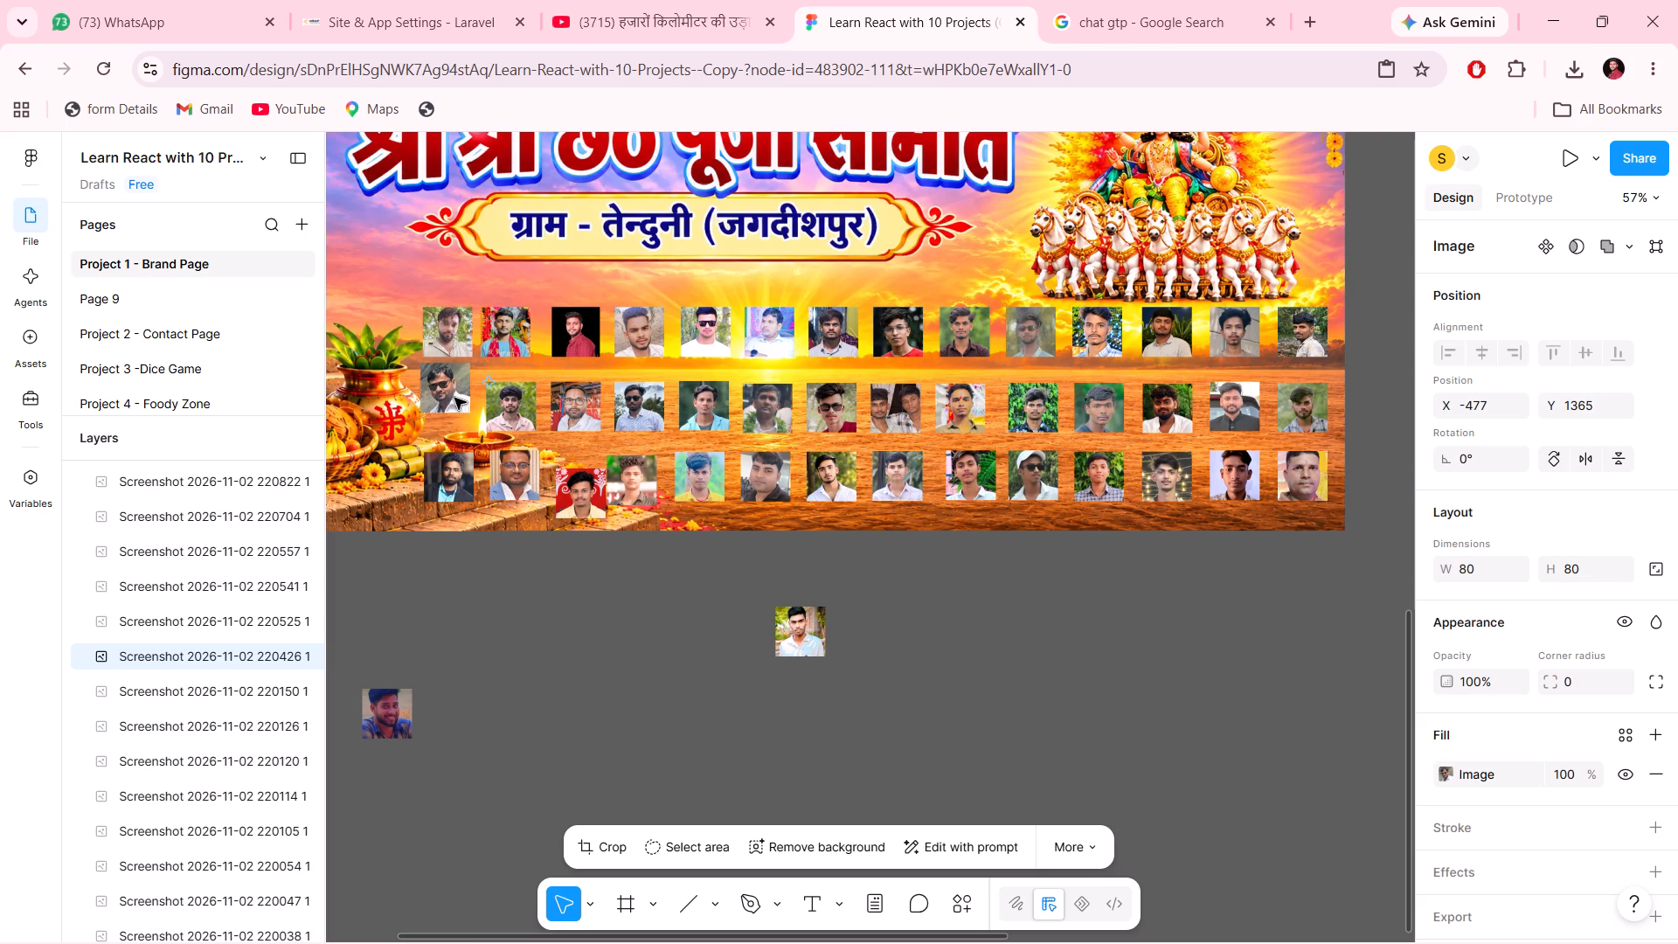
{"action": "key", "text": "Up"}
{"action": "key", "text": "Right"}
{"action": "key", "text": "Right"}
{"action": "key", "text": "Right"}
{"action": "key", "text": "Right"}
{"action": "key", "text": "Up"}
{"action": "key", "text": "Up"}
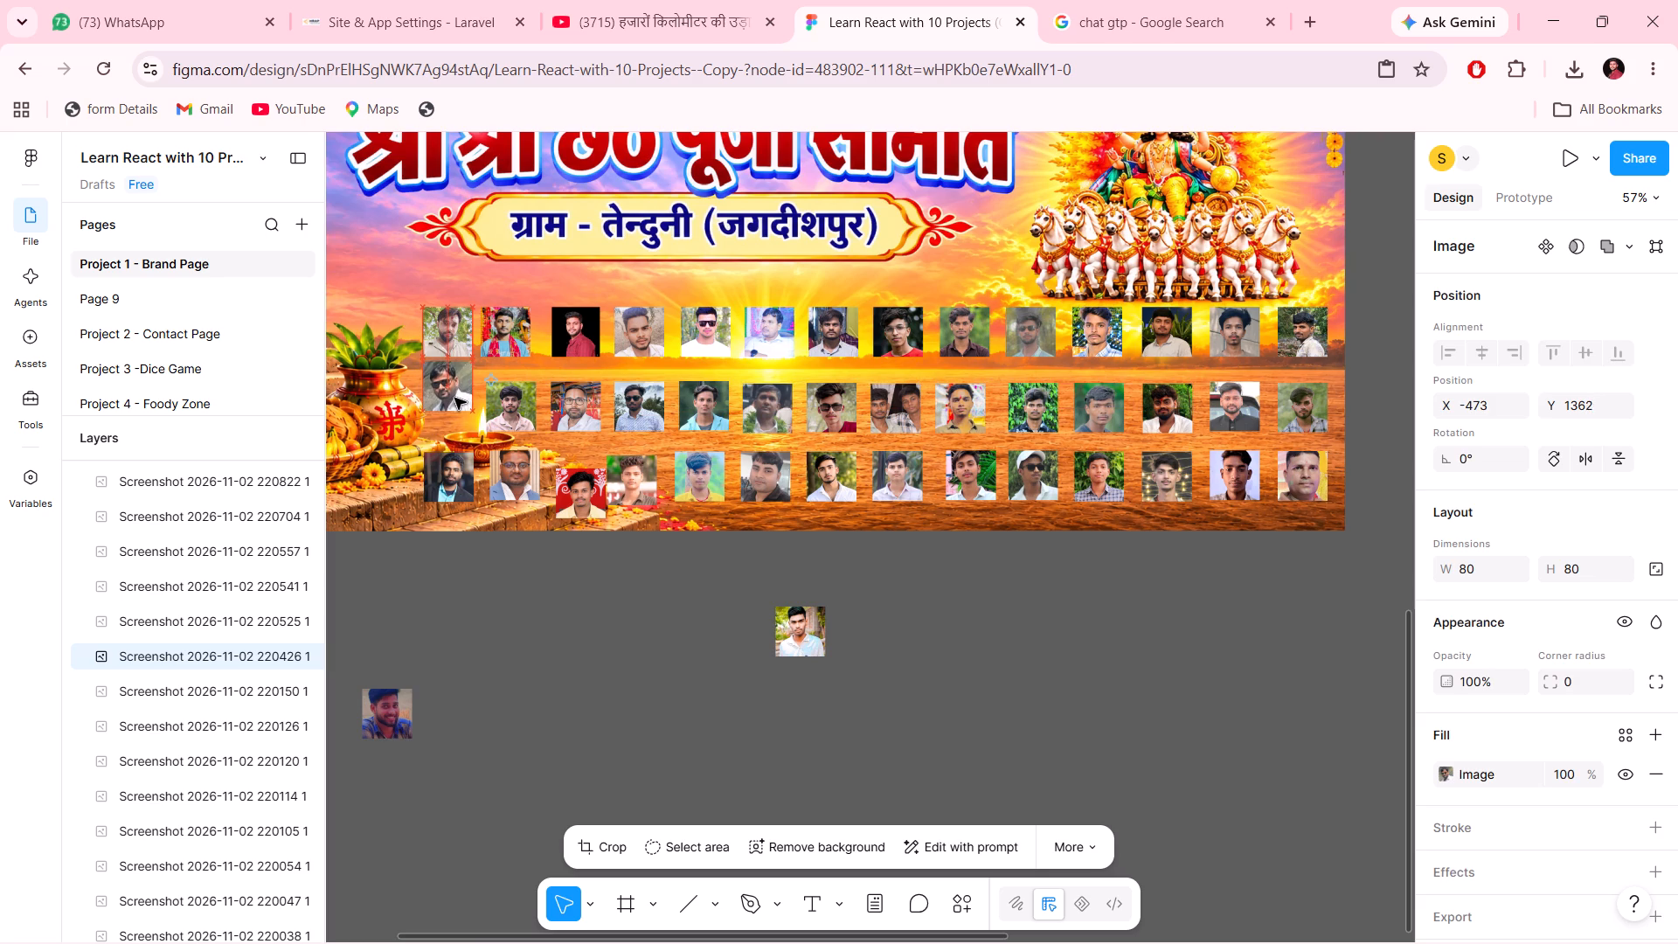
{"action": "key", "text": "Up"}
{"action": "key", "text": "Up"}
{"action": "key", "text": "Up"}
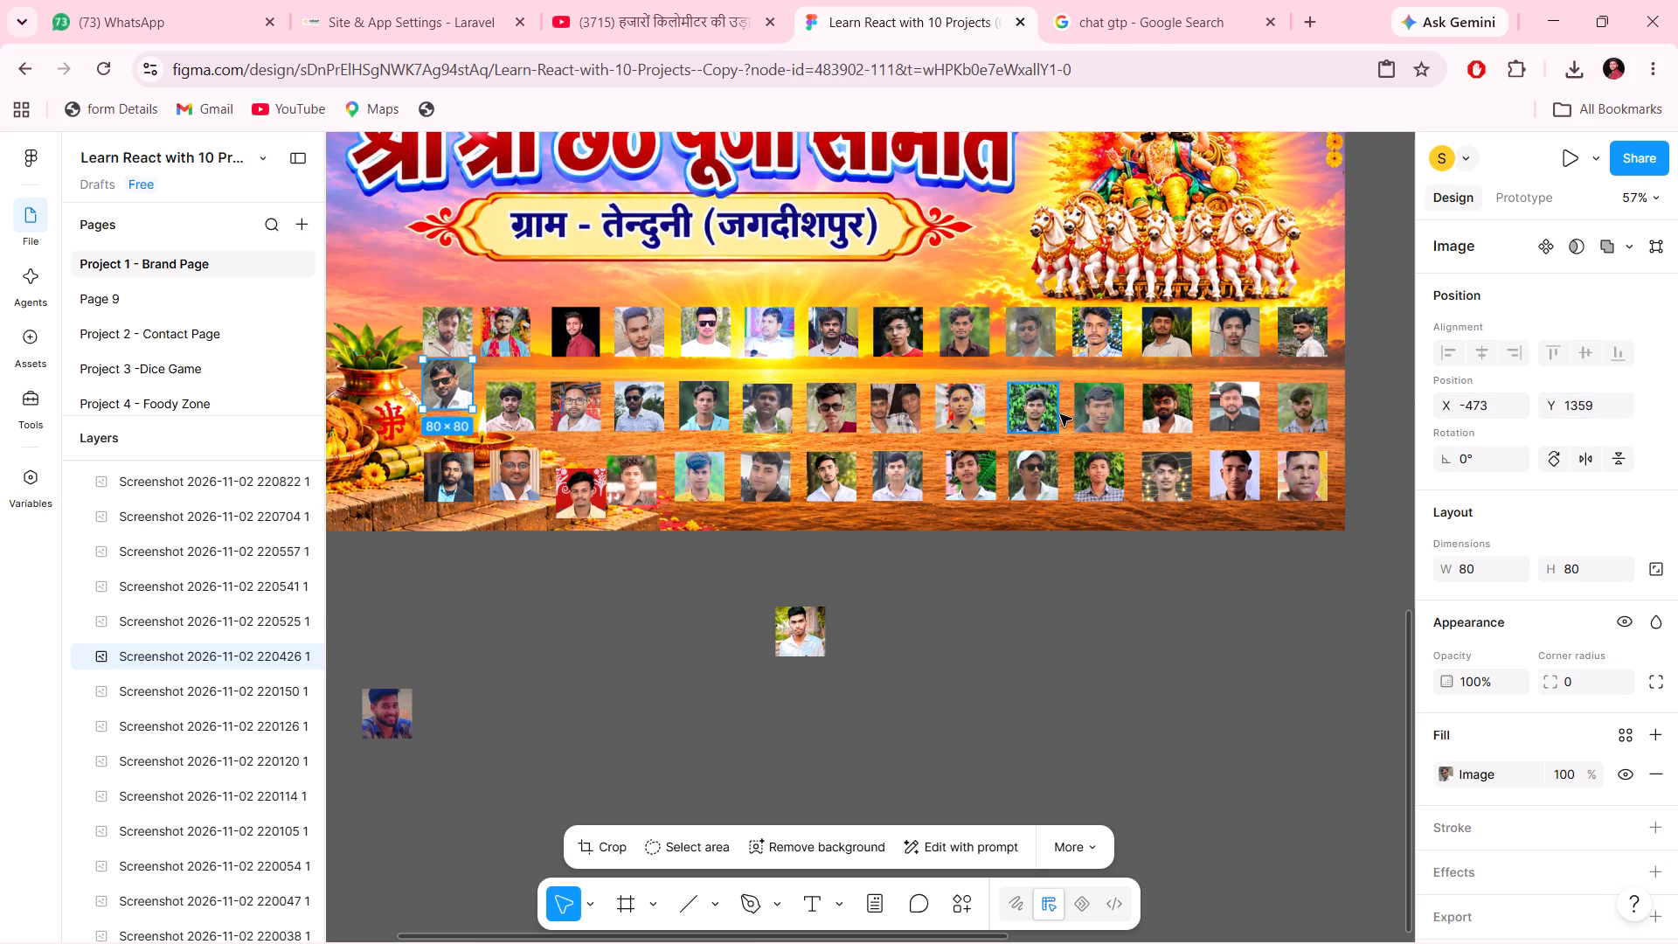
Fine-tune the vertical position of the second row's first portrait to Y 1358, keeping X at -473.
{"action": "key", "text": "Down"}
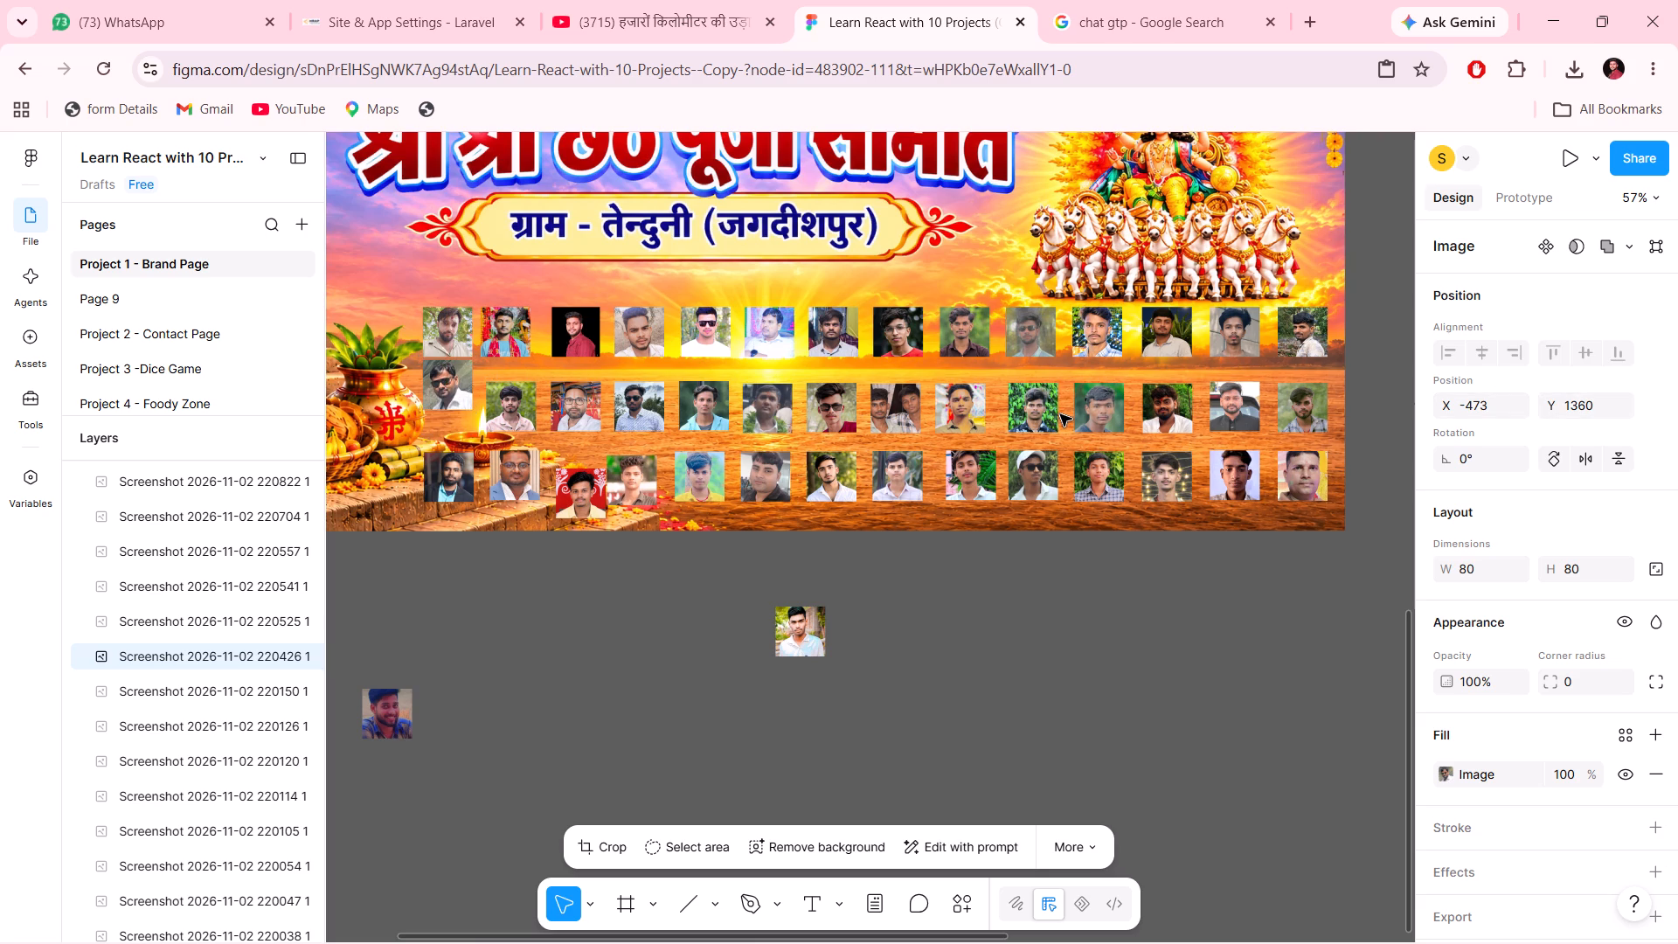
{"action": "key", "text": "Up"}
{"action": "key", "text": "Up"}
{"action": "key", "text": "Up"}
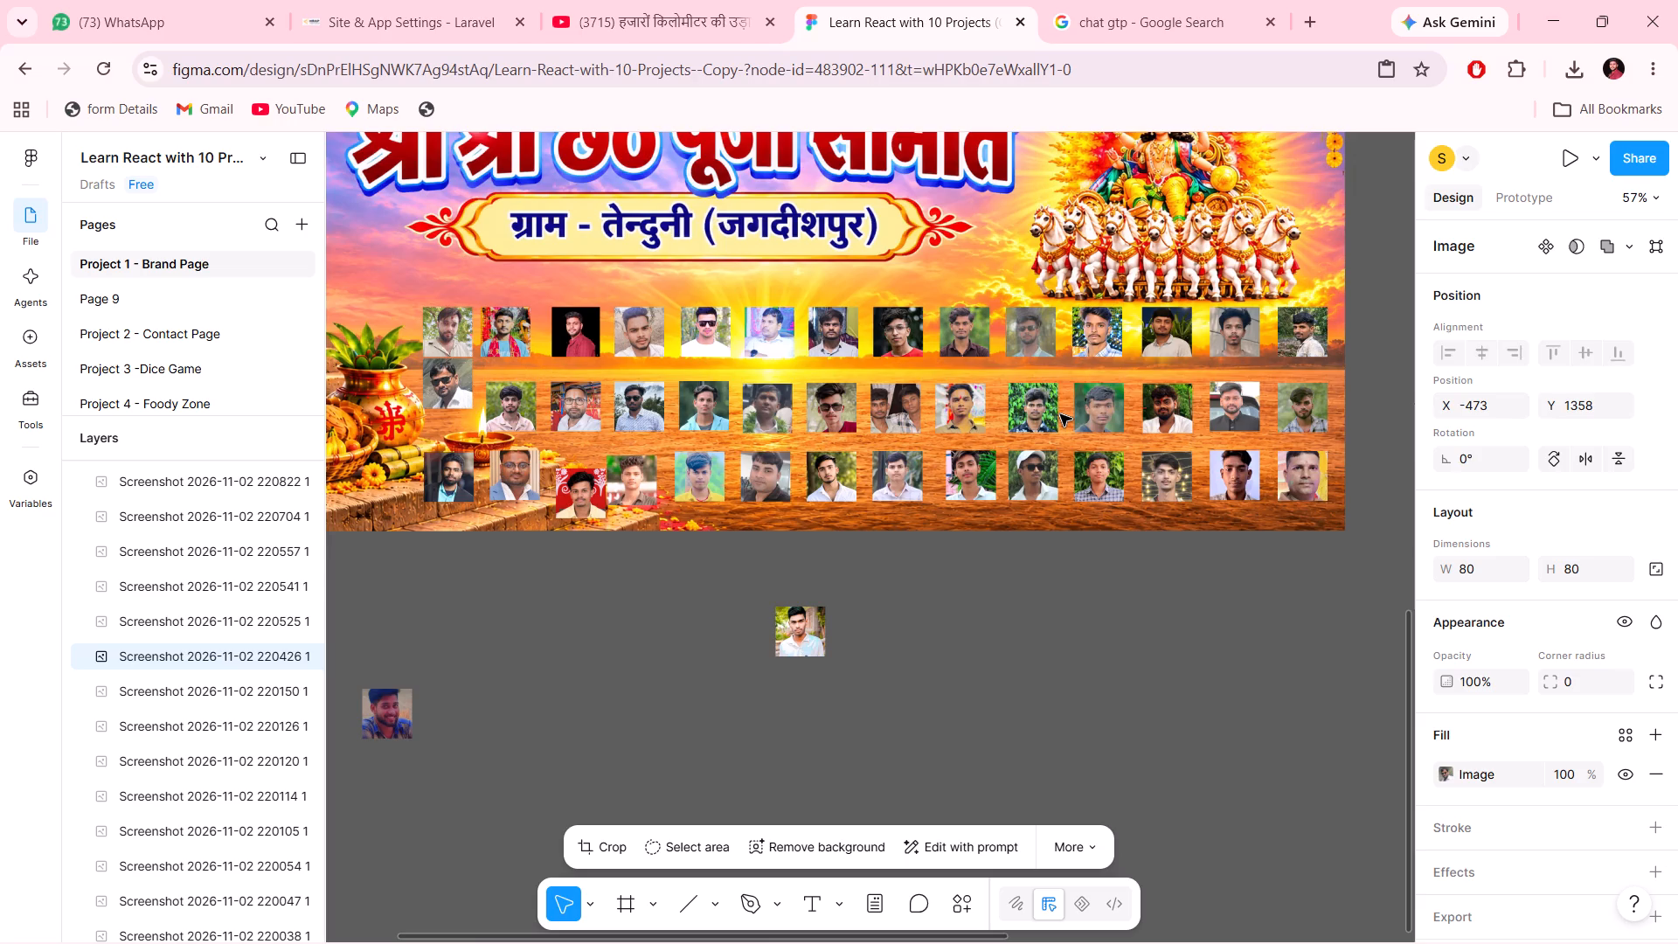
{"action": "key", "text": "Right"}
{"action": "key", "text": "Left"}
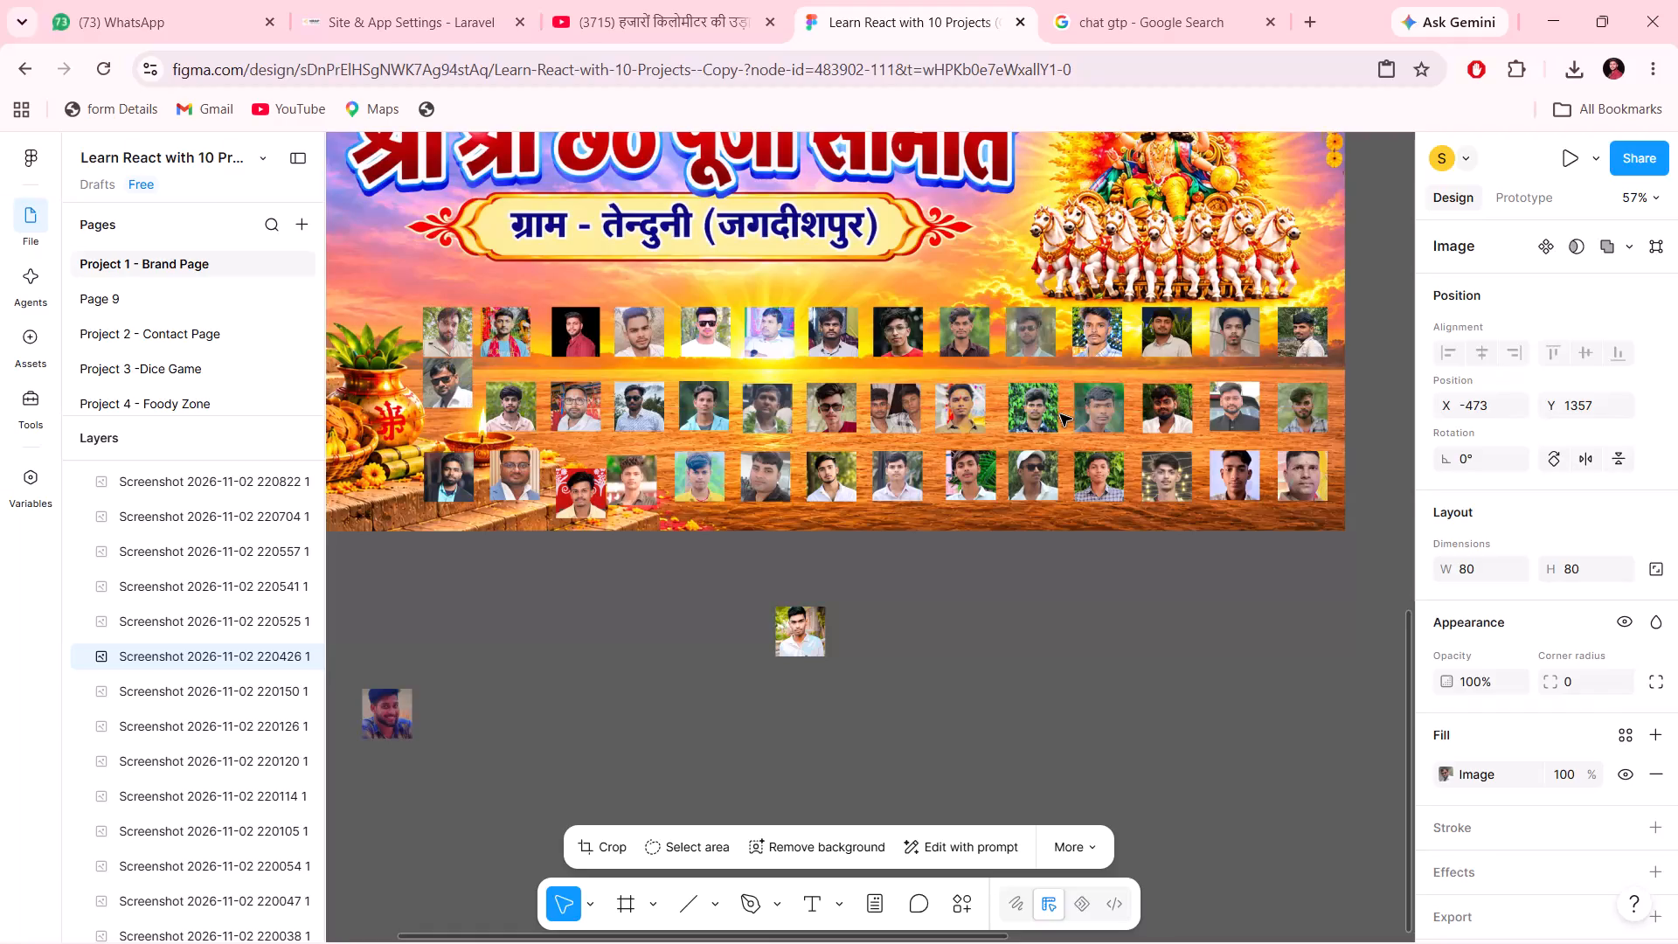
{"action": "key", "text": "Up"}
{"action": "key", "text": "Up"}
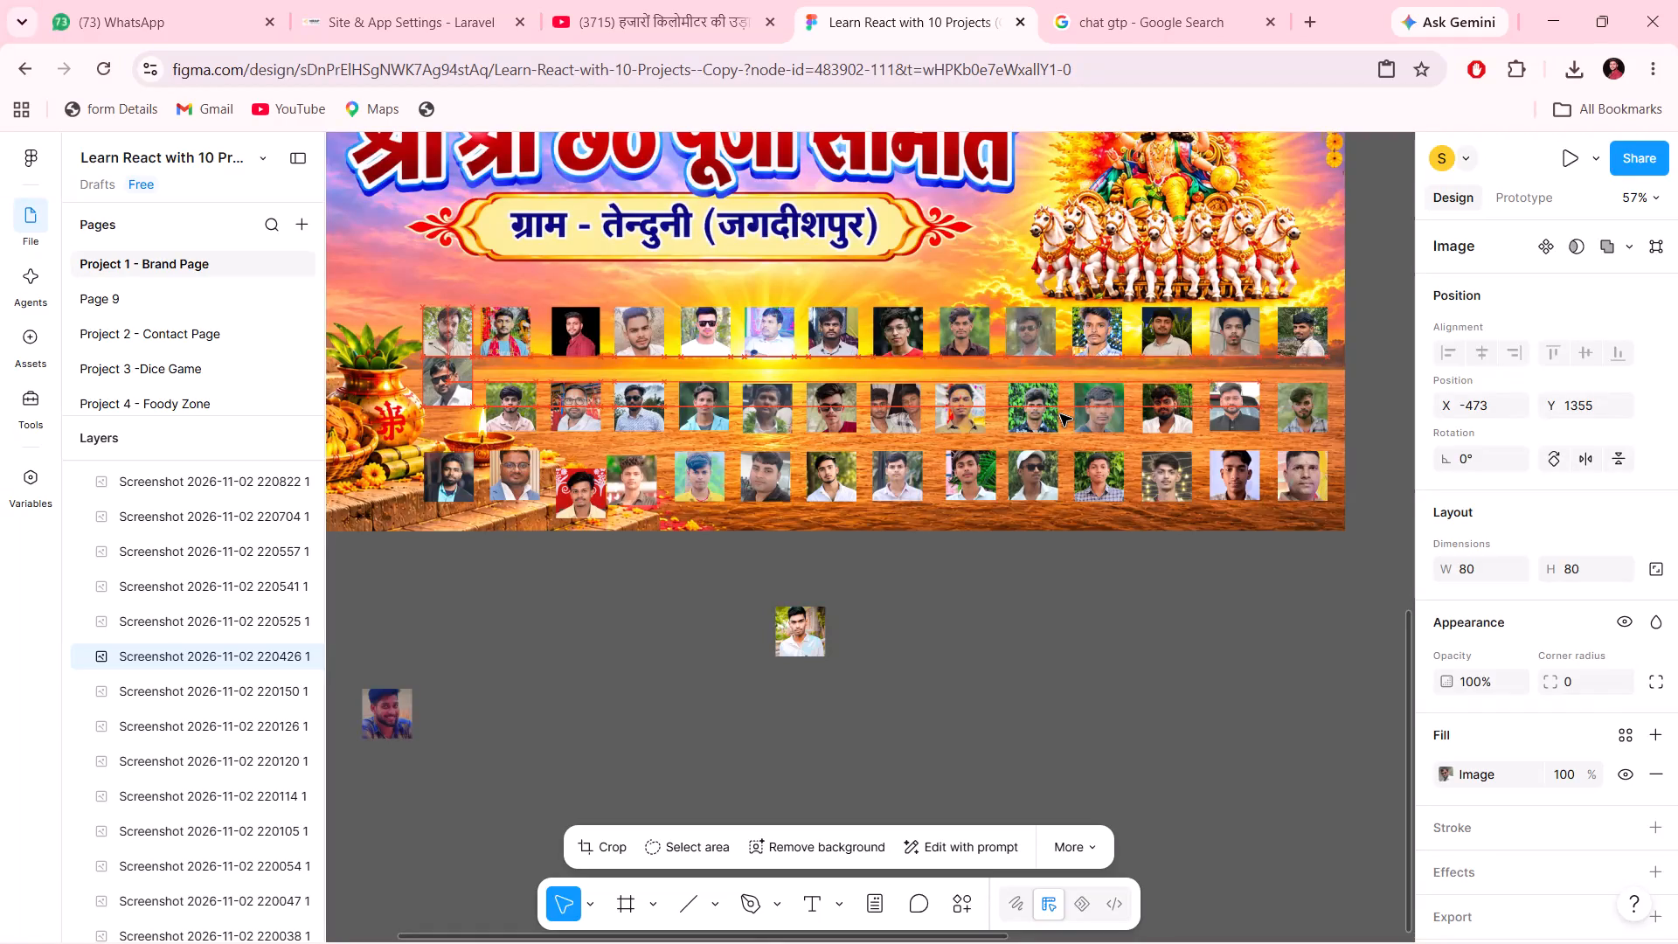
{"action": "key", "text": "Down"}
{"action": "key", "text": "Down"}
{"action": "key", "text": "Down"}
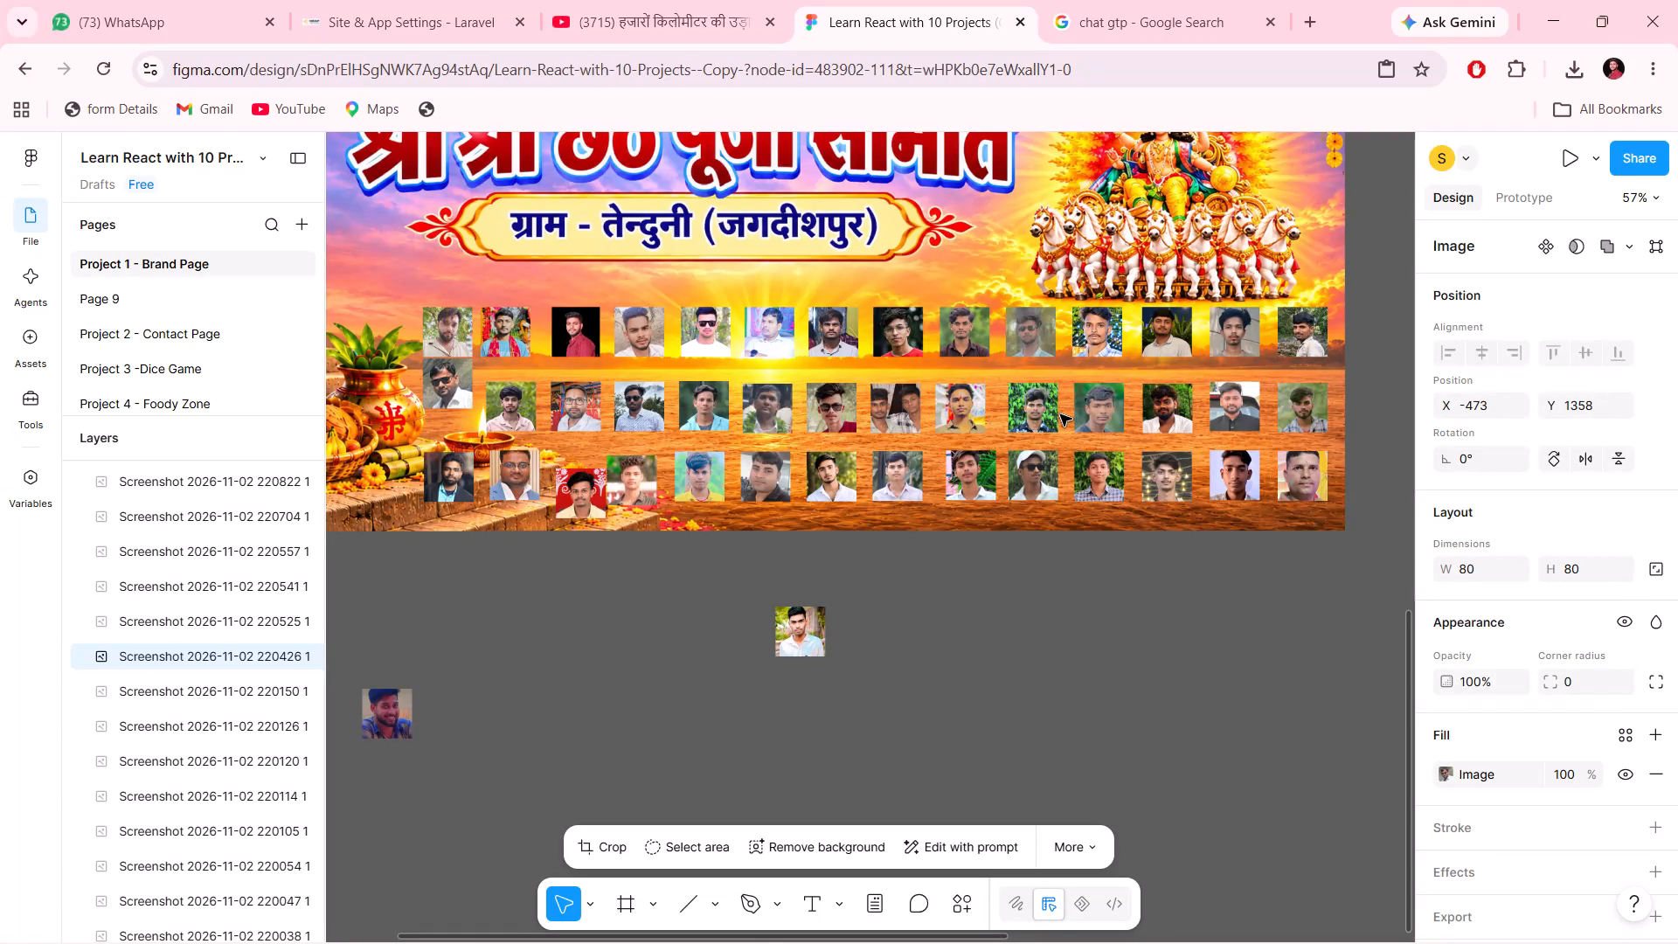
{"action": "key", "text": "Down"}
{"action": "key", "text": "Down"}
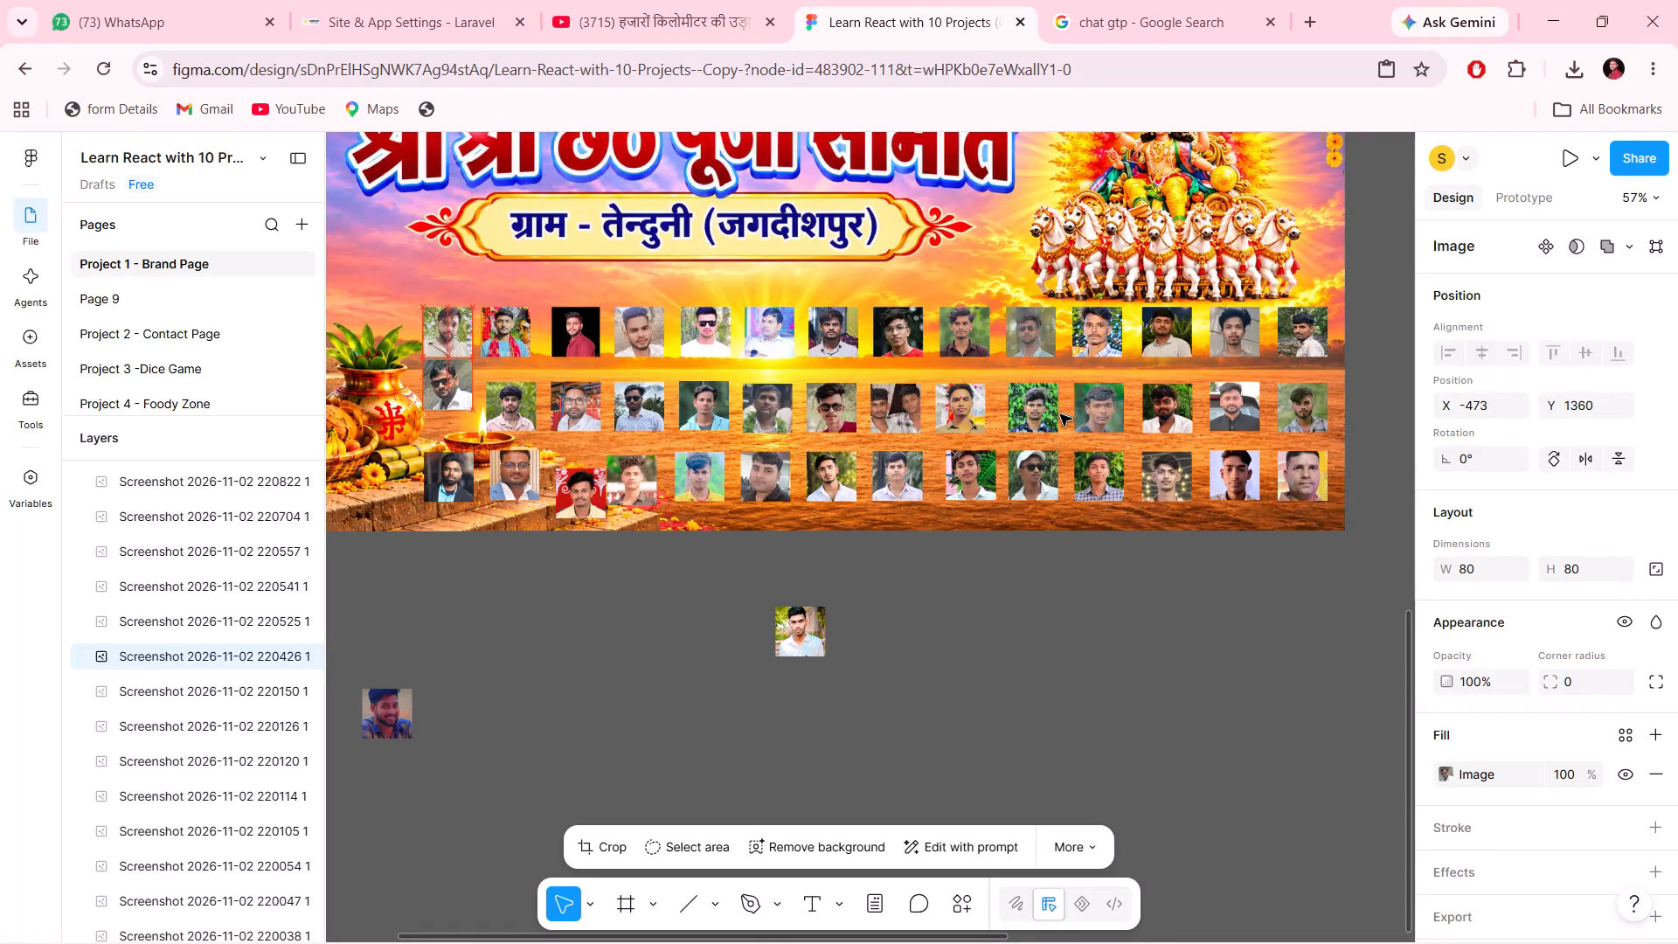
{"action": "key", "text": "Up"}
{"action": "key", "text": "Up"}
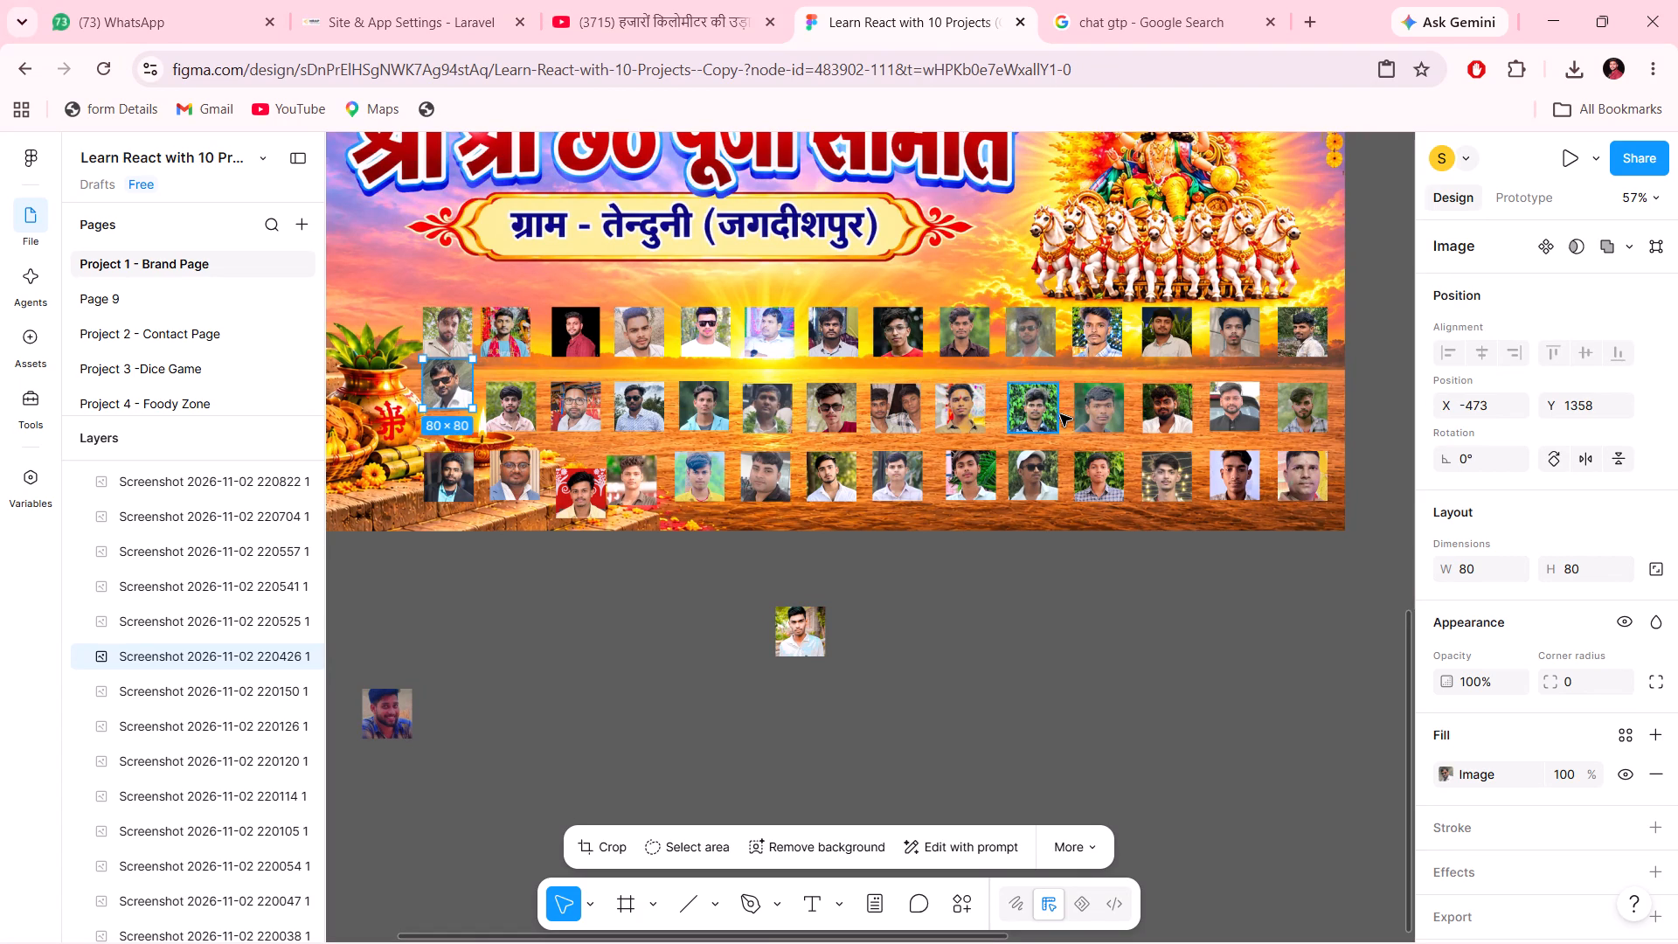
Apply the first portrait's Y position of 1358 to all 14 portraits in the second row.
{"action": "left_click", "coordinate": [1583, 400]}
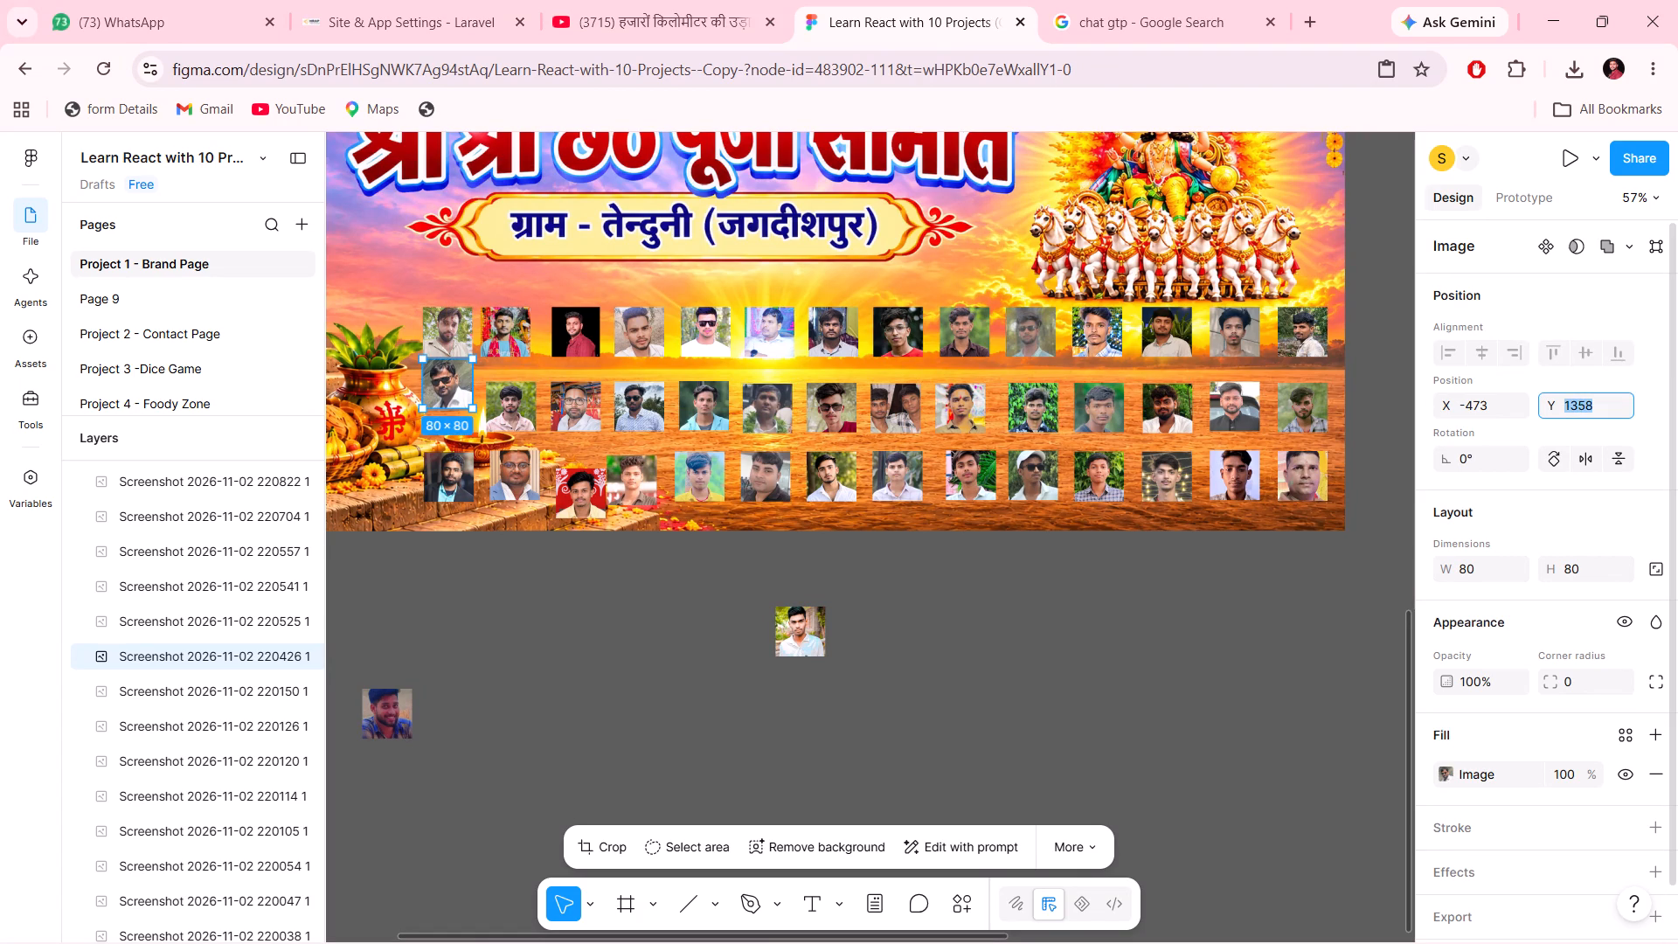
{"action": "key", "text": "ctrl+c"}
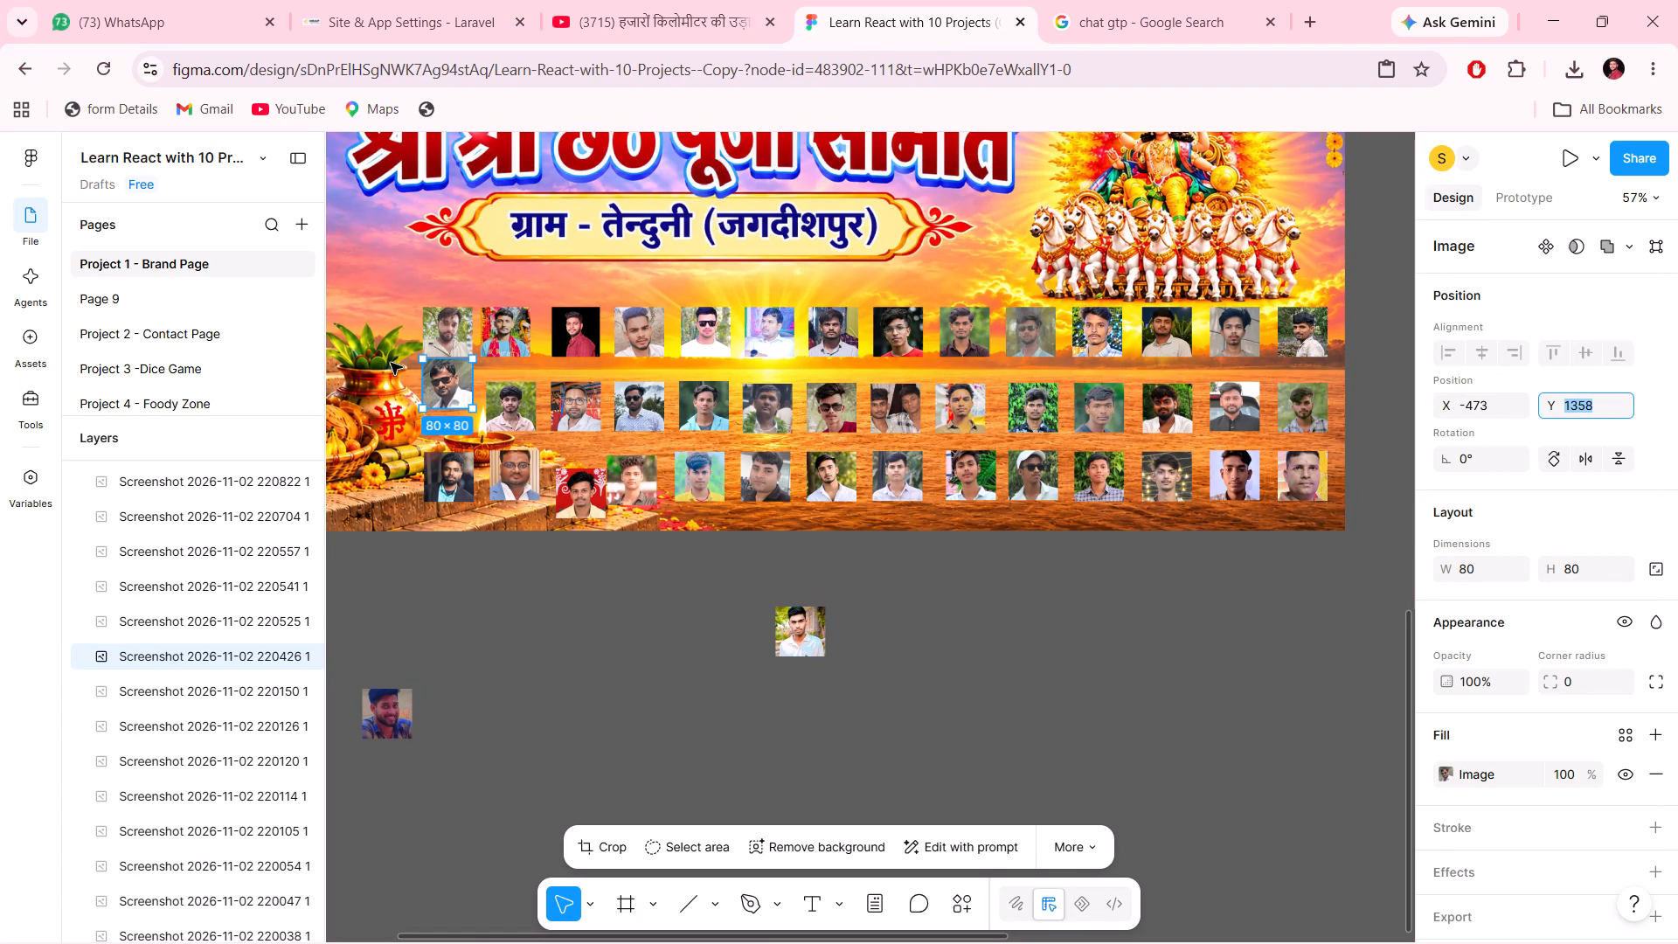
{"action": "left_click_drag", "start_coordinate": [398, 398], "coordinate": [981, 396]}
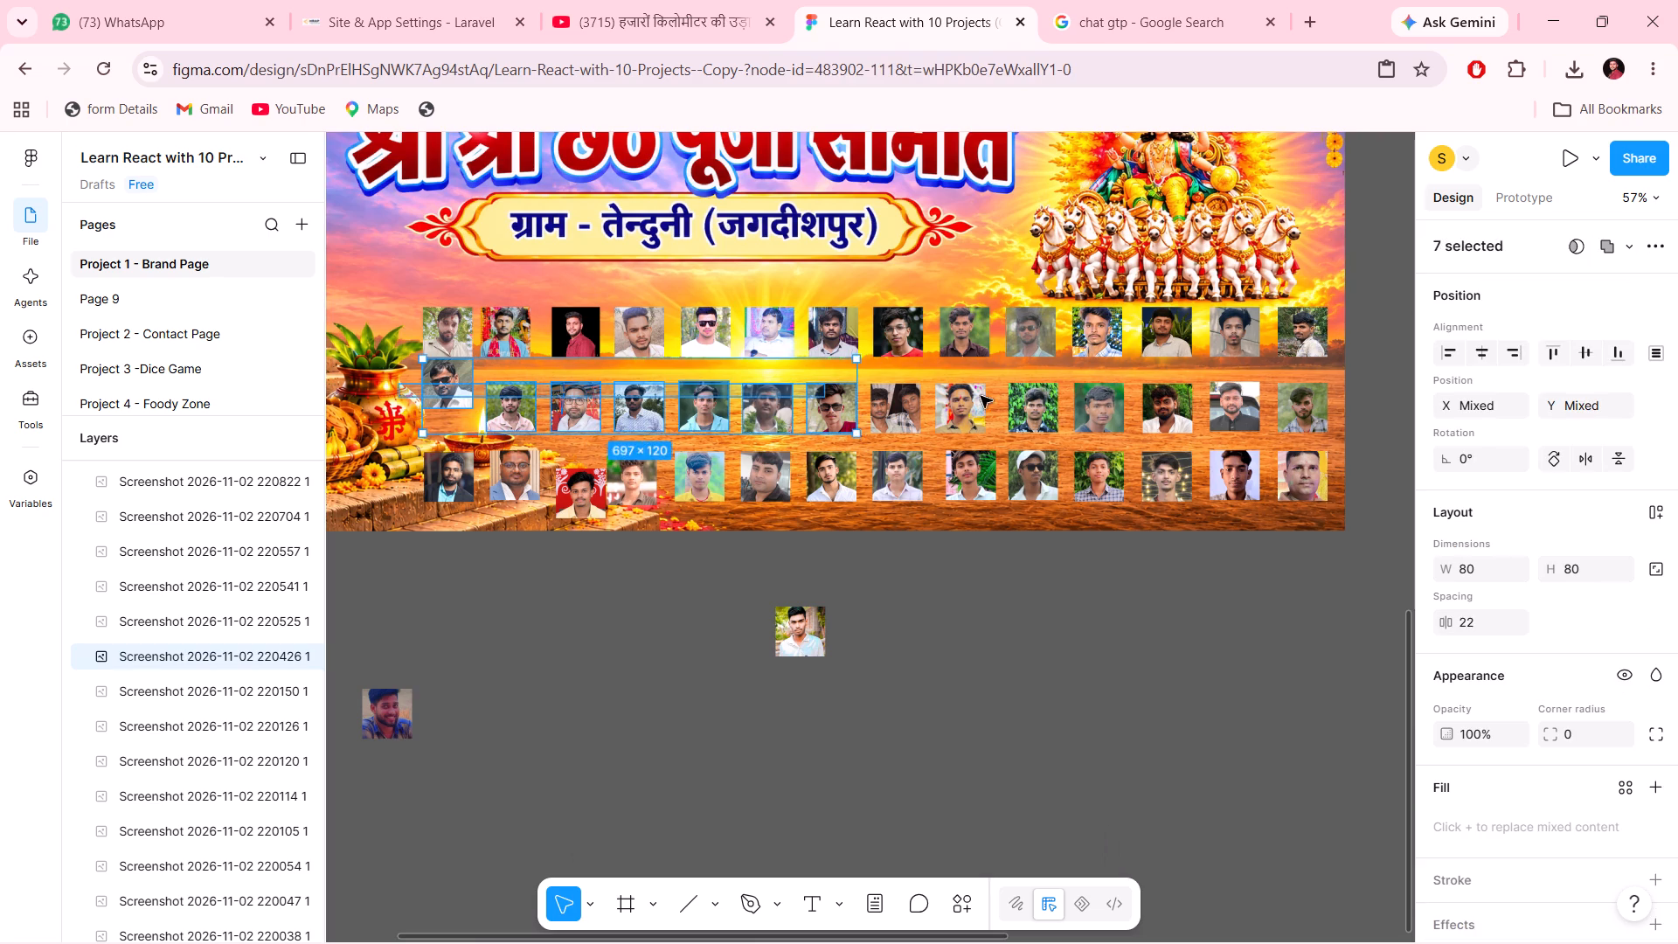
{"action": "left_click_drag", "start_coordinate": [981, 396], "coordinate": [1286, 399]}
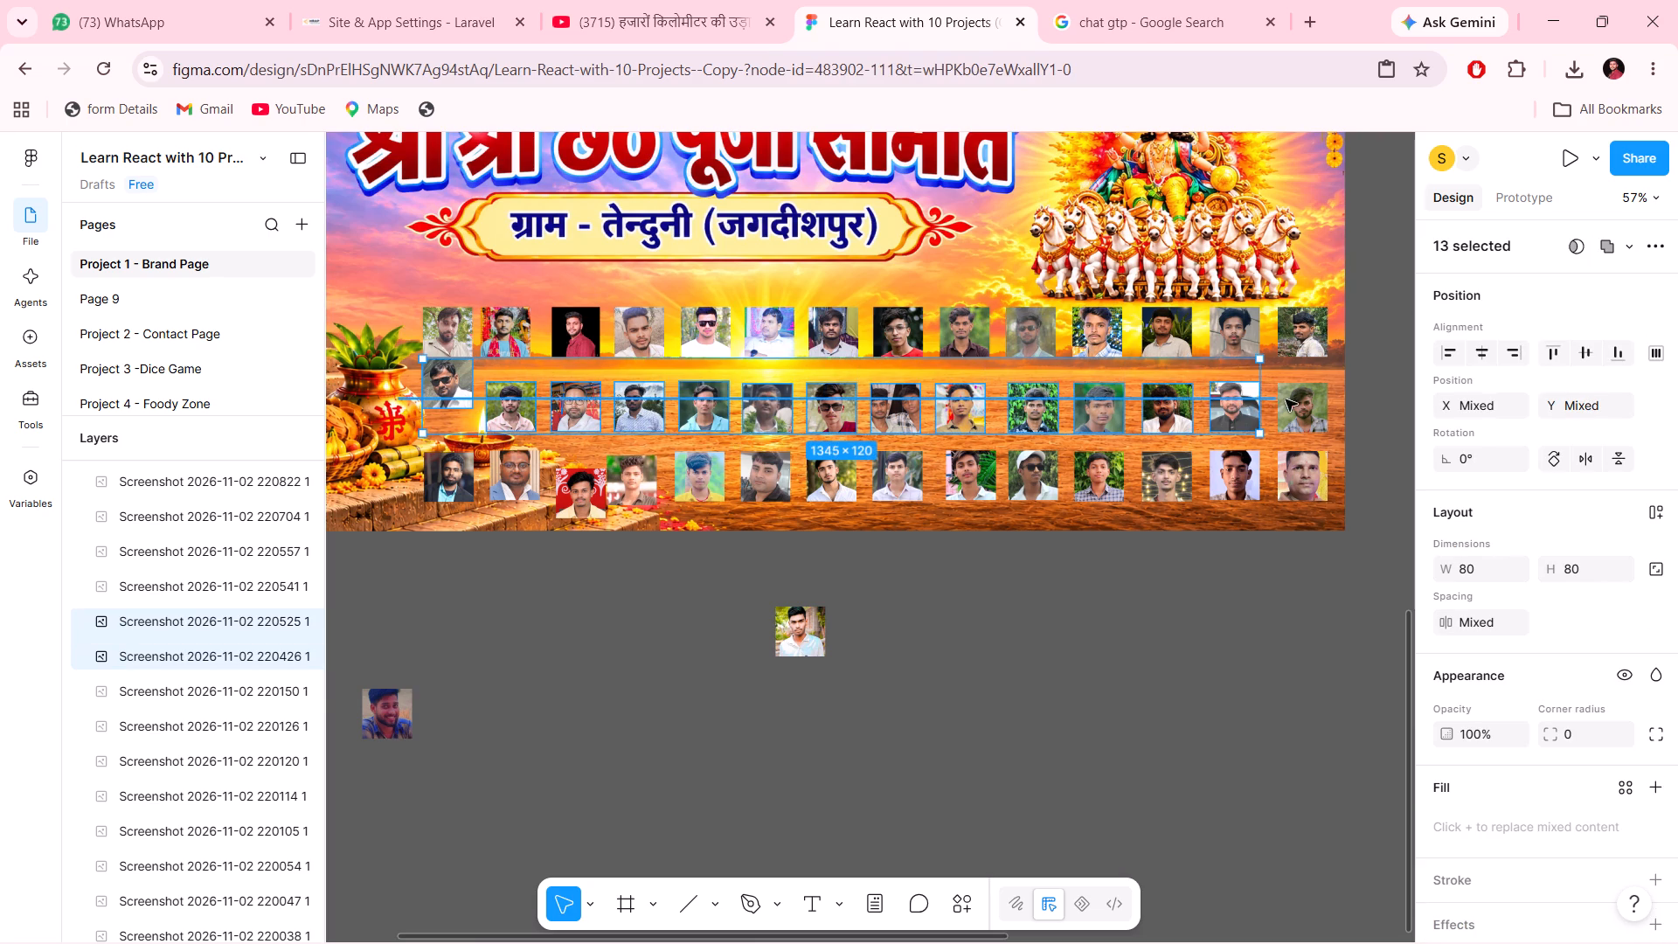
{"action": "left_click_drag", "start_coordinate": [1286, 399], "coordinate": [1316, 400]}
{"action": "left_click", "coordinate": [1570, 407]}
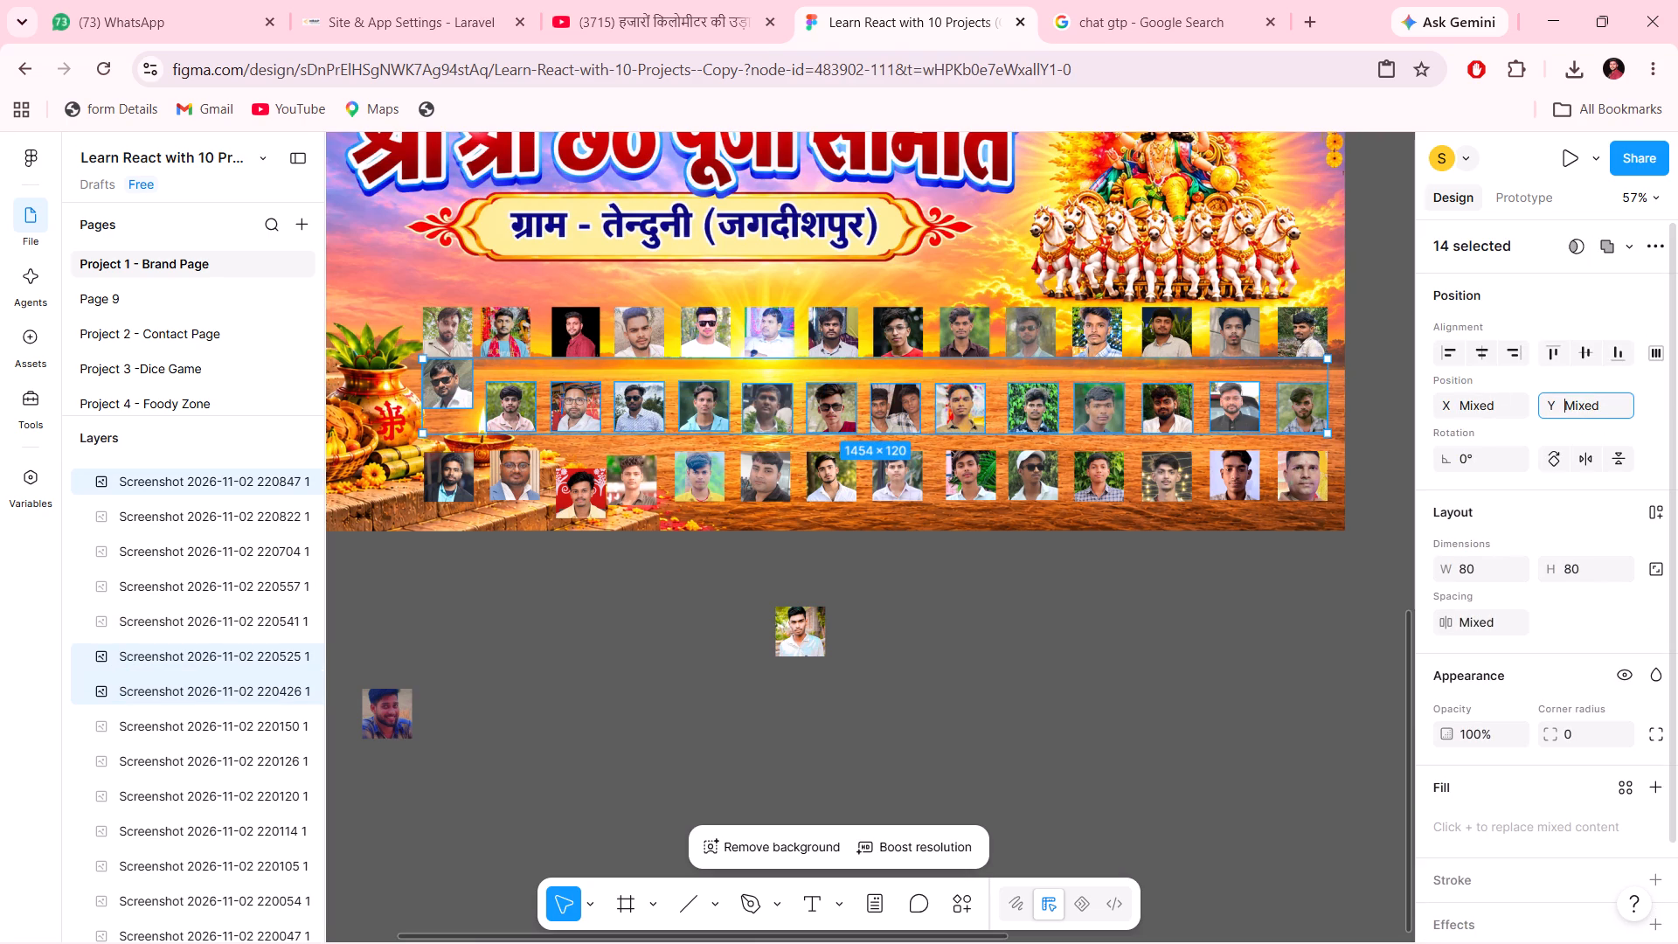
{"action": "type", "text": "1358"}
{"action": "left_click", "coordinate": [1267, 714]}
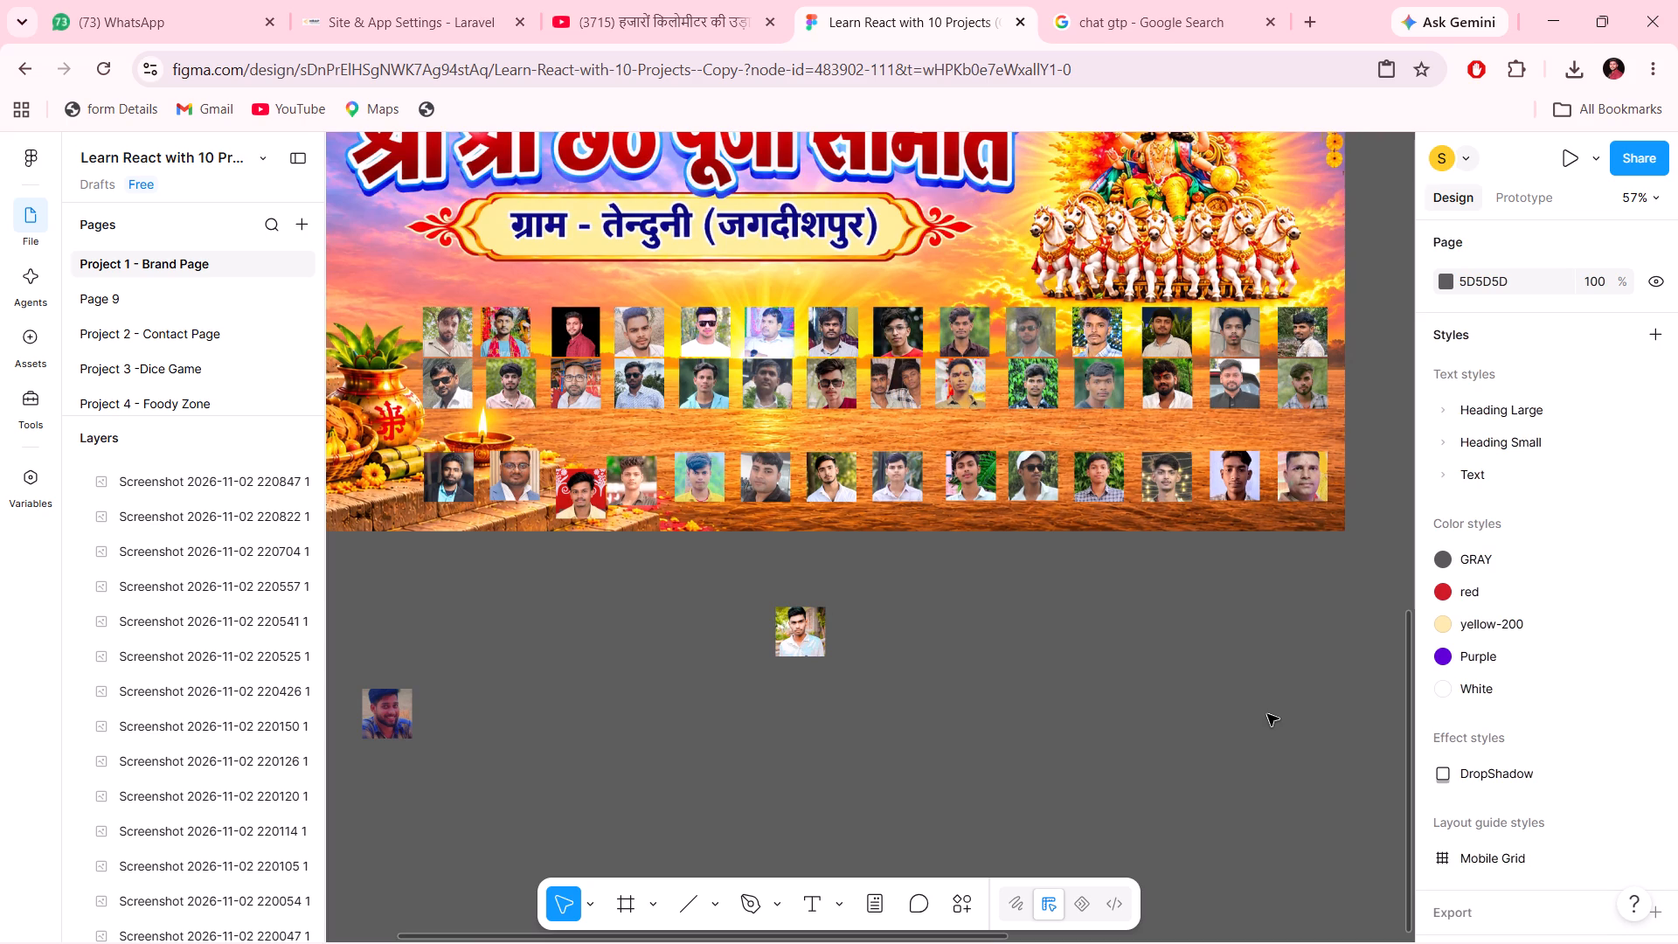
Move the third row's first portrait up close beneath the second row, to X -474 and Y 1441.
{"action": "left_click", "coordinate": [433, 467]}
{"action": "key", "text": "Up"}
{"action": "key", "text": "Up"}
{"action": "key", "text": "Up"}
{"action": "key", "text": "Up"}
{"action": "key", "text": "Up"}
{"action": "key", "text": "Up"}
{"action": "key", "text": "Up"}
{"action": "key", "text": "Up"}
{"action": "key", "text": "Up"}
{"action": "key", "text": "Up"}
{"action": "key", "text": "Up"}
{"action": "key", "text": "Up"}
{"action": "key", "text": "Up"}
{"action": "key", "text": "Up"}
{"action": "key", "text": "Up"}
{"action": "key", "text": "Up"}
{"action": "key", "text": "Up"}
{"action": "key", "text": "Up"}
{"action": "key", "text": "Up"}
{"action": "key", "text": "Up"}
{"action": "key", "text": "Up"}
{"action": "key", "text": "Up"}
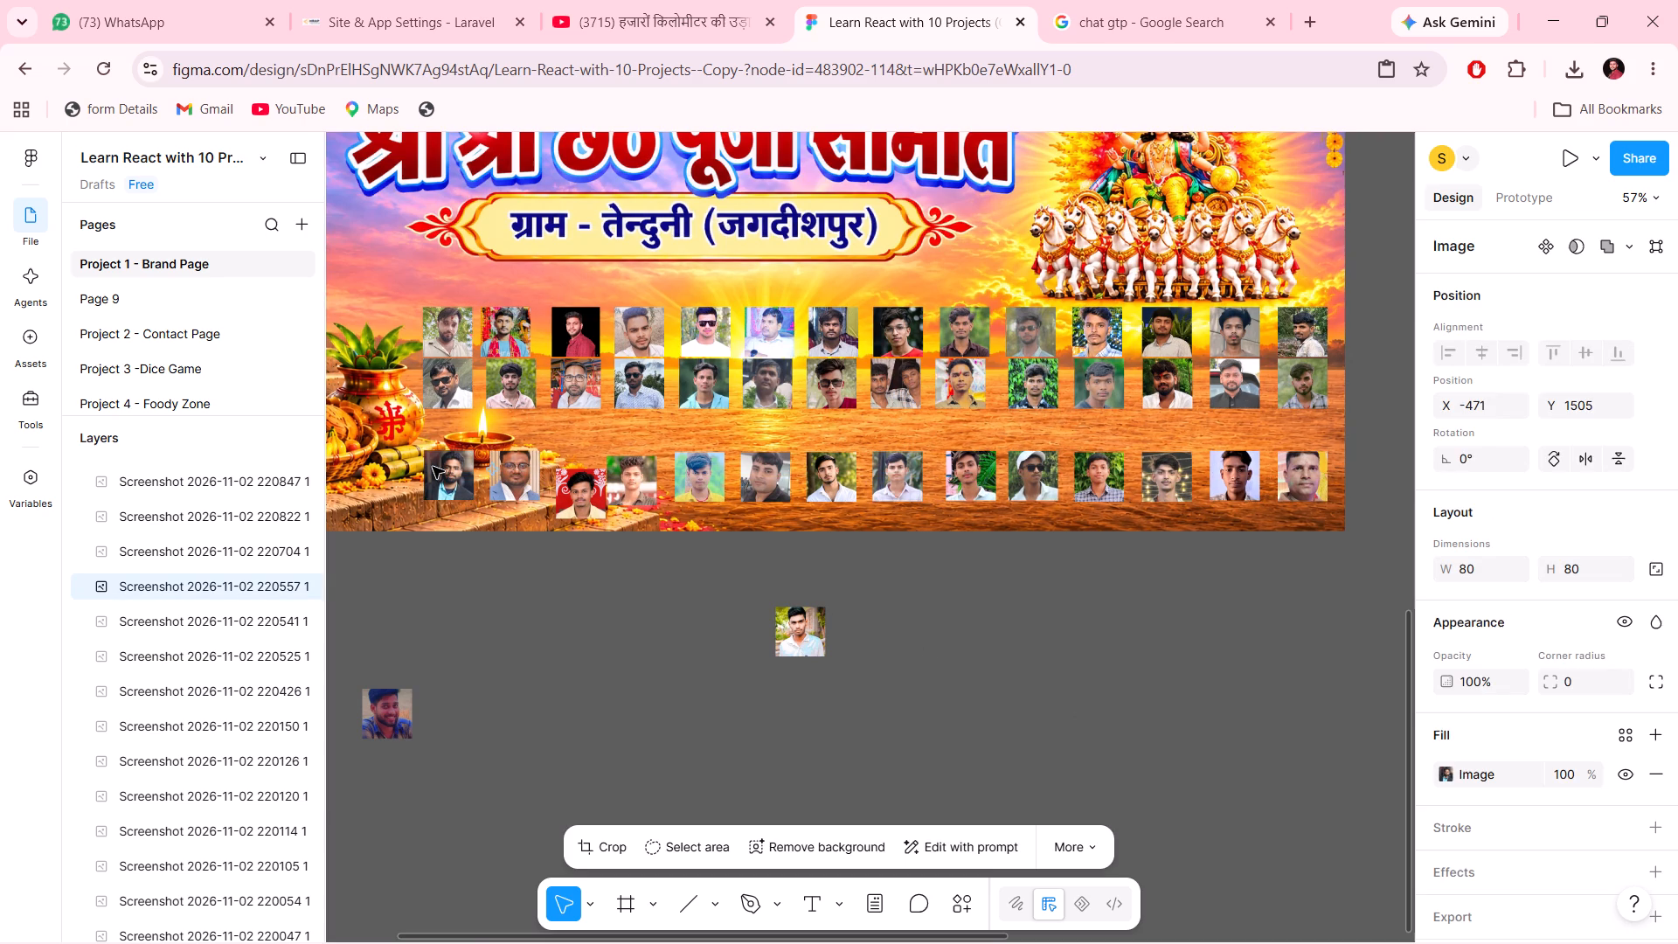
{"action": "key", "text": "Up"}
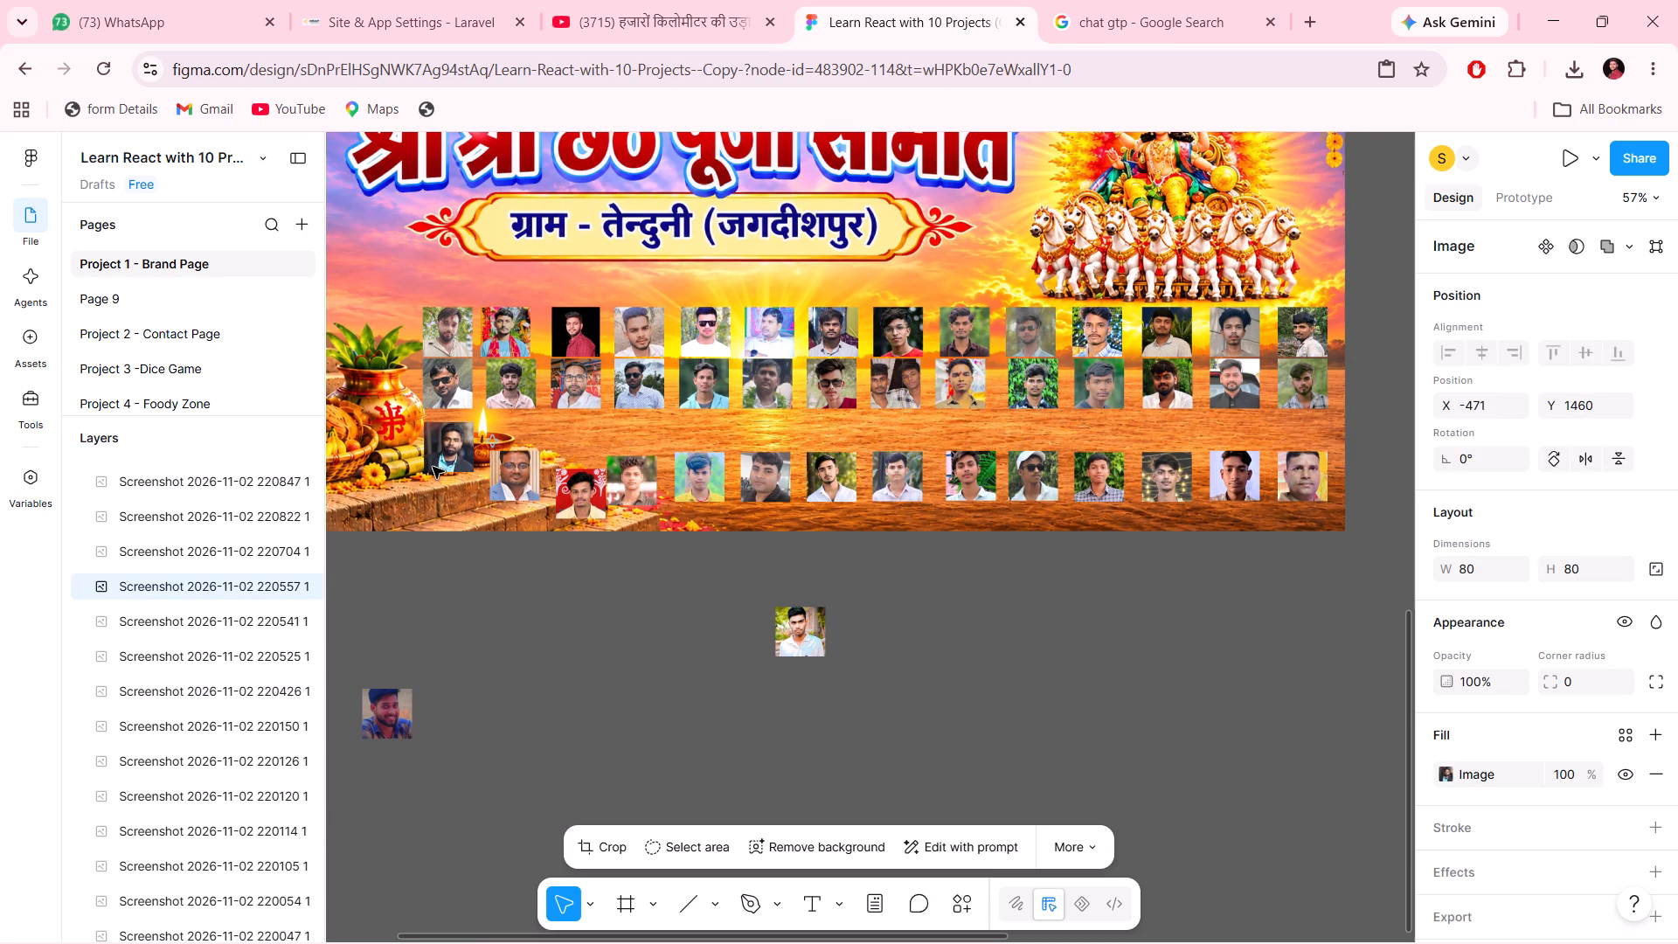
{"action": "key", "text": "Up"}
{"action": "key", "text": "Up"}
{"action": "key", "text": "Up"}
{"action": "key", "text": "Up"}
{"action": "key", "text": "Up"}
{"action": "key", "text": "Up"}
{"action": "key", "text": "Up"}
{"action": "key", "text": "Up"}
{"action": "key", "text": "Up"}
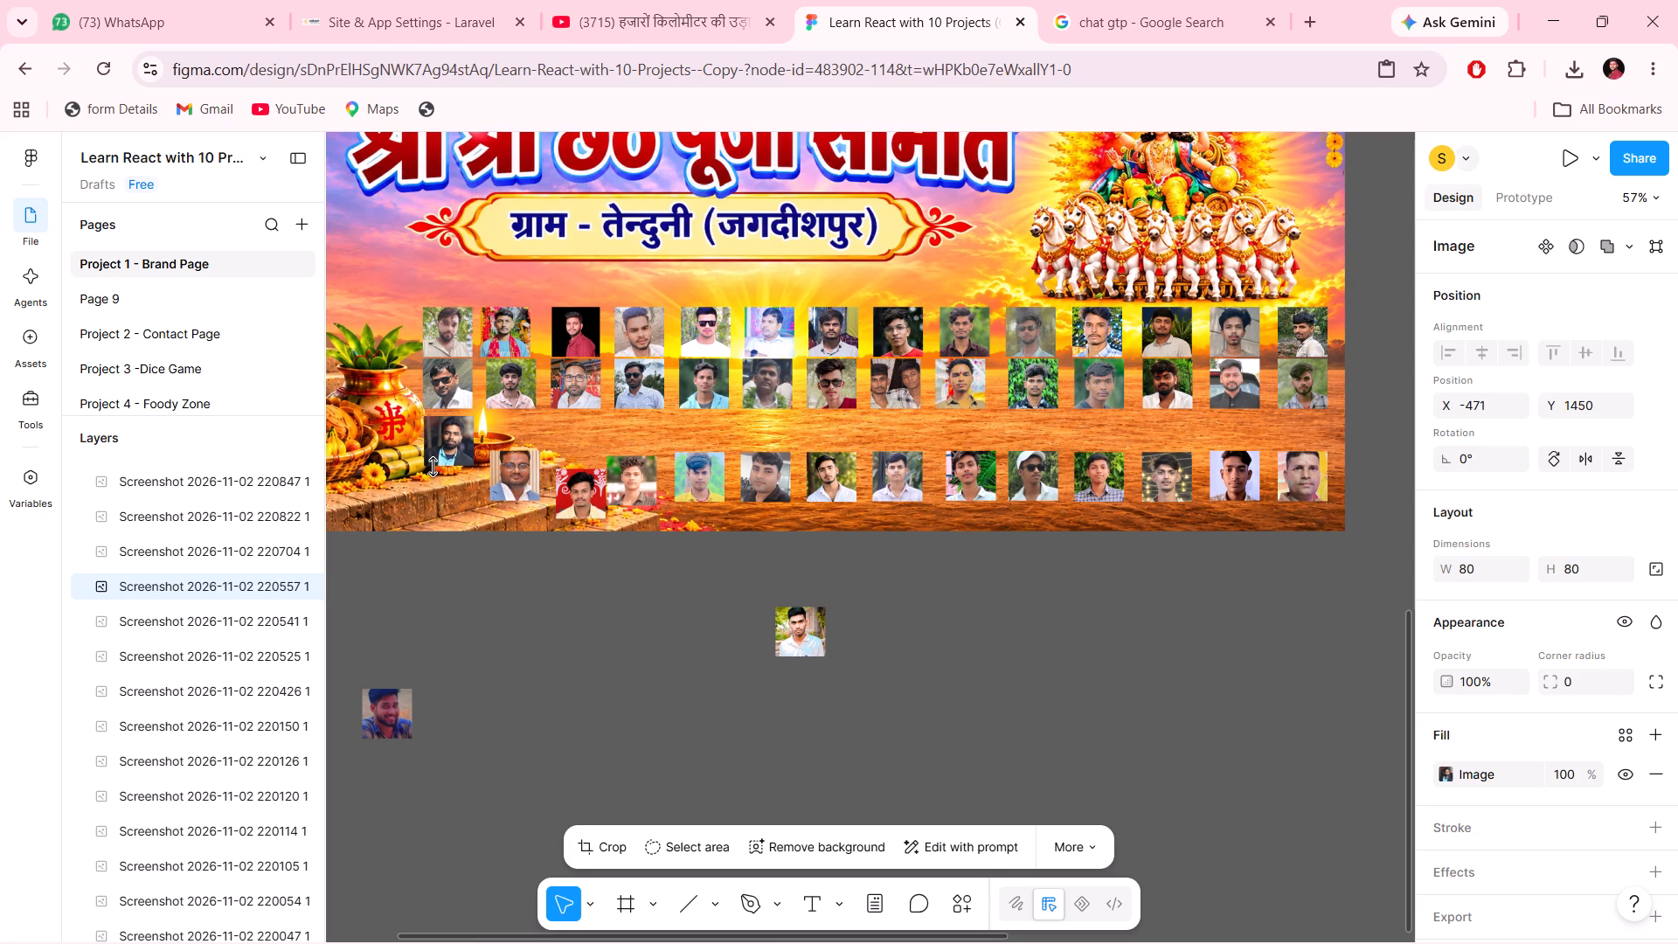
{"action": "left_click", "coordinate": [456, 451]}
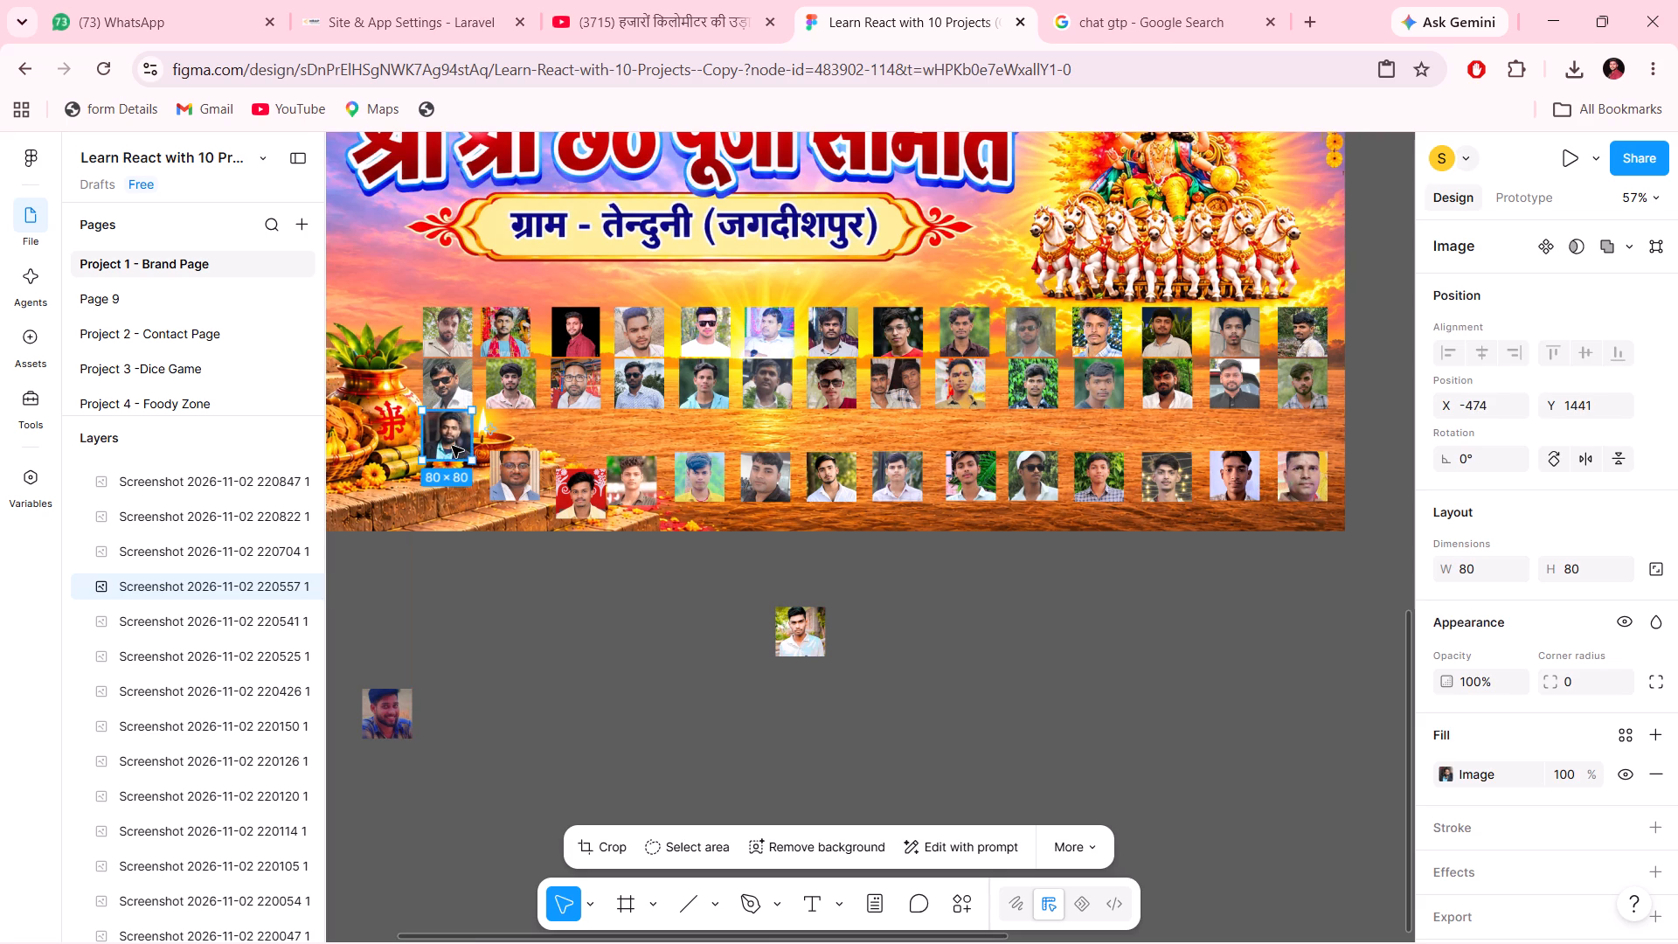
Copy the X position -473 from the first row's first portrait to the second row's first portrait.
{"action": "left_click", "coordinate": [430, 349]}
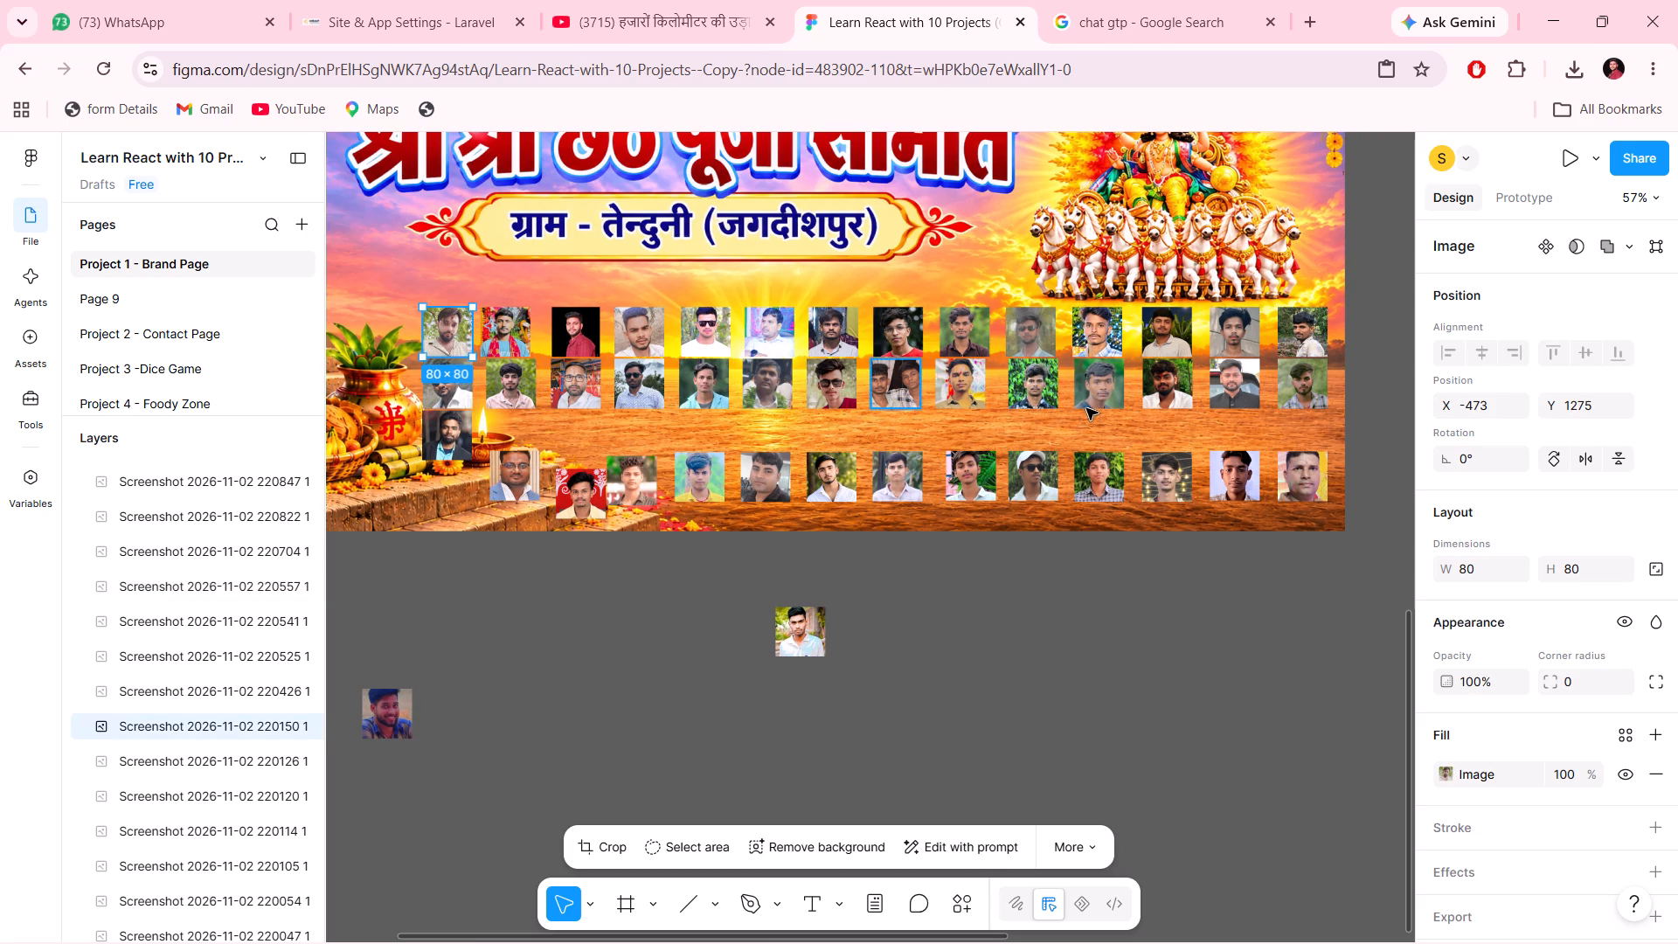
{"action": "left_click", "coordinate": [1480, 404]}
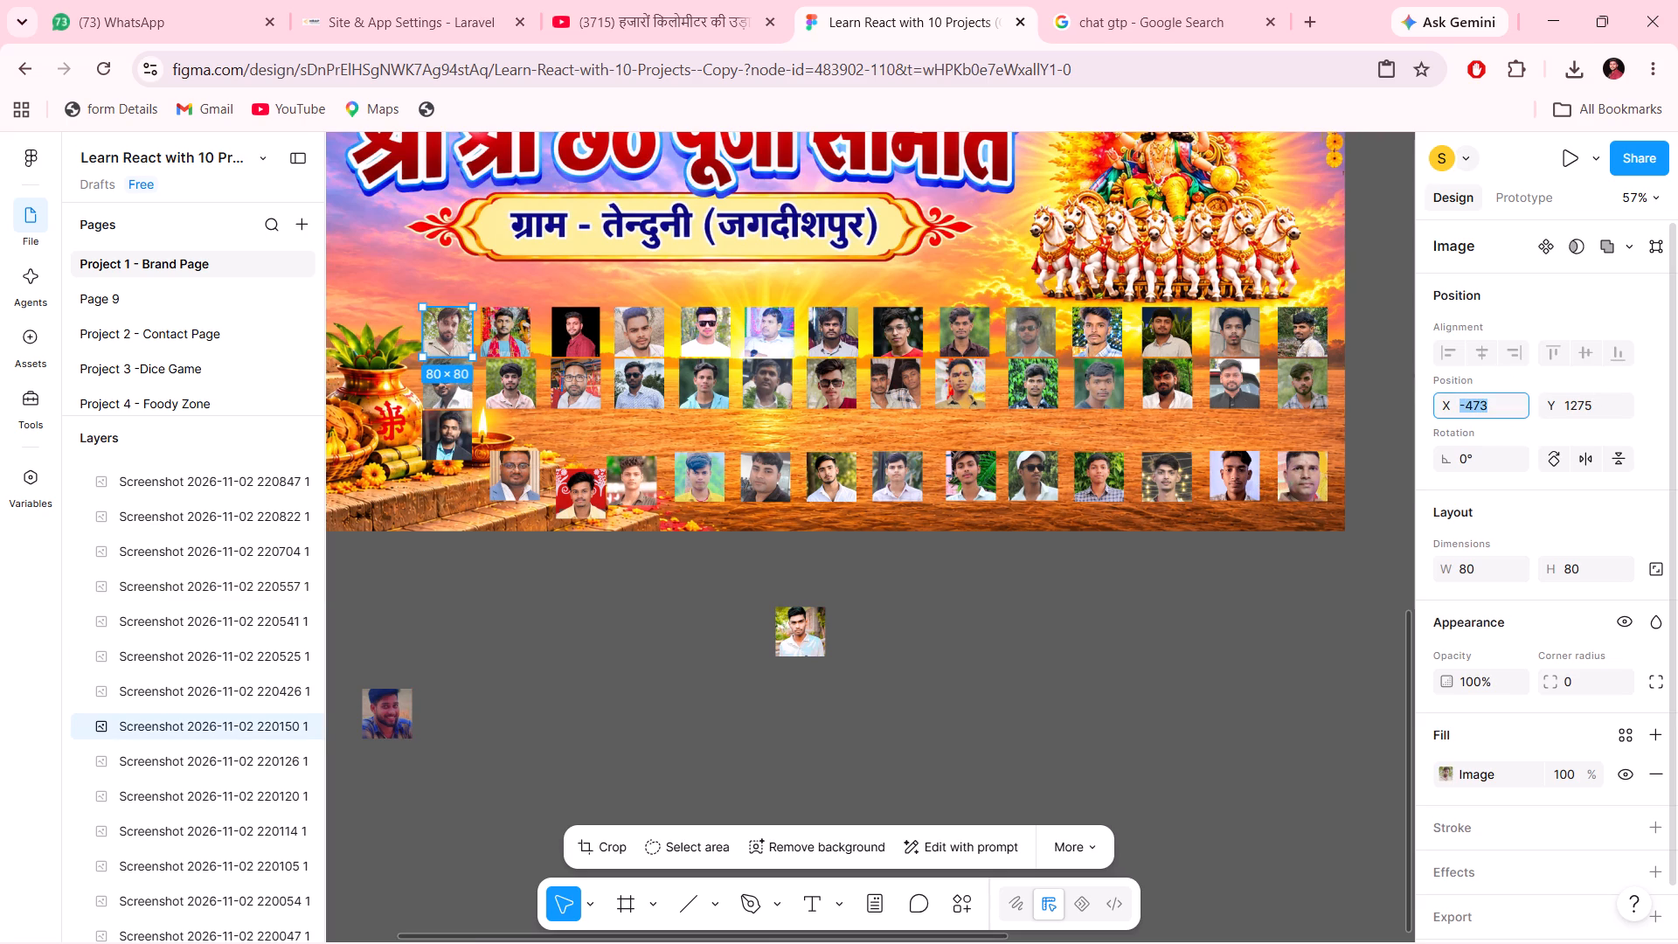
{"action": "key", "text": "ctrl+c"}
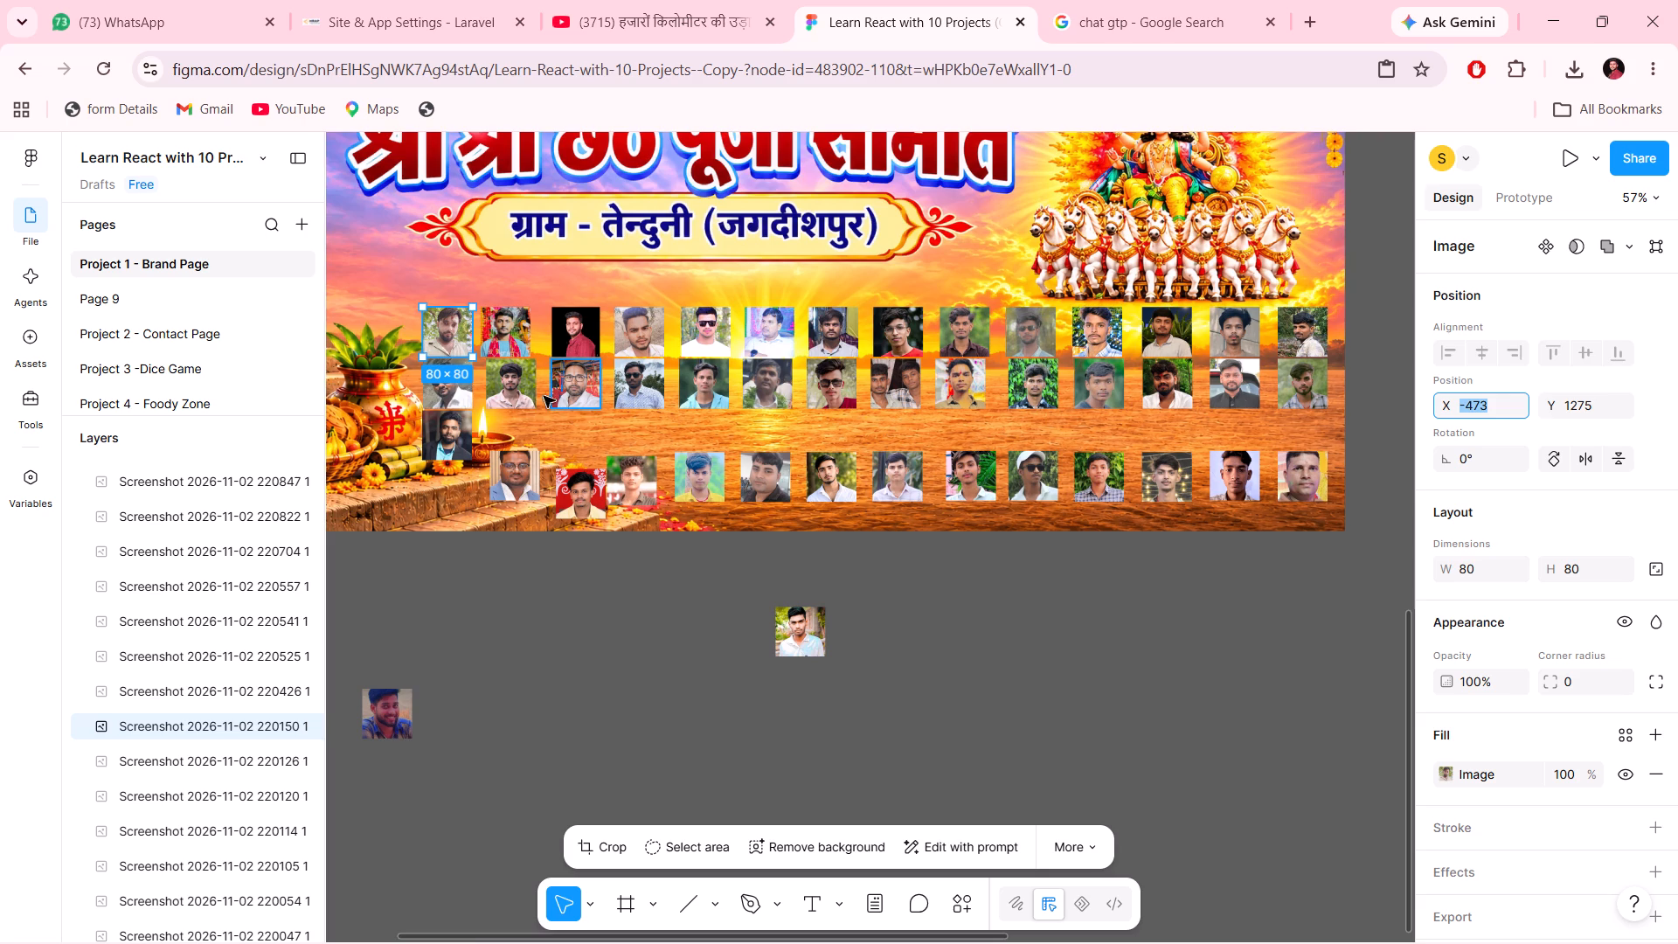
{"action": "left_click", "coordinate": [436, 402]}
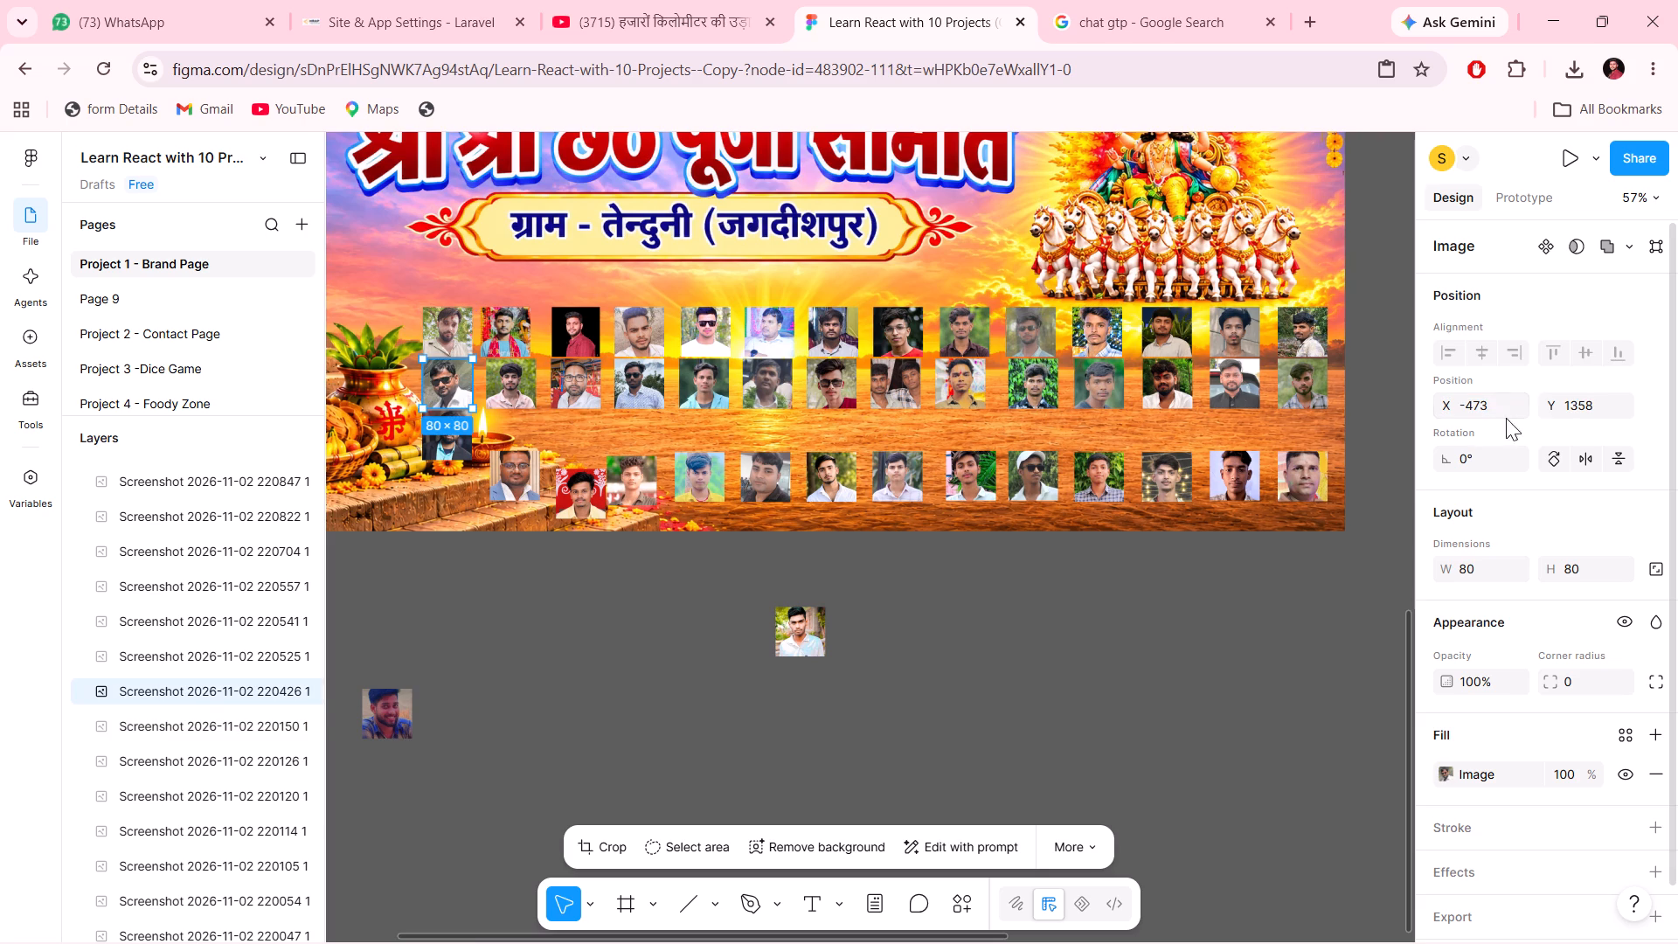
{"action": "left_click", "coordinate": [1465, 407]}
{"action": "key", "text": "ctrl+v"}
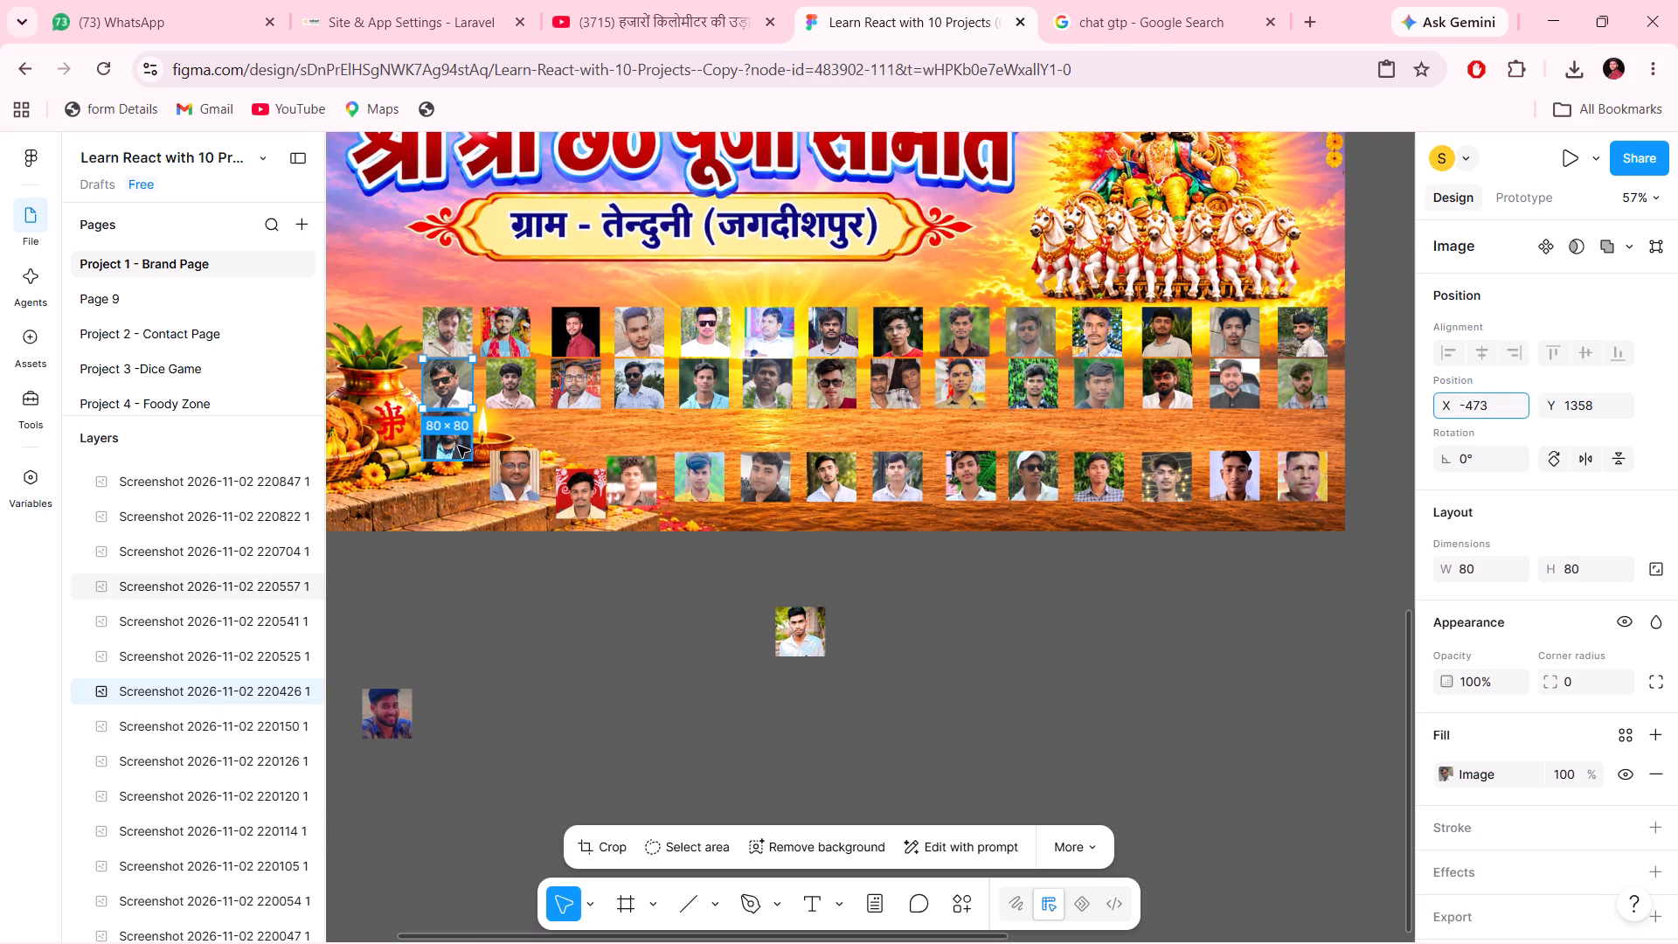
Paste the X position -473 onto the third row's first portrait, aligning it with the portraits above.
{"action": "left_click", "coordinate": [458, 446]}
{"action": "left_click", "coordinate": [1471, 406]}
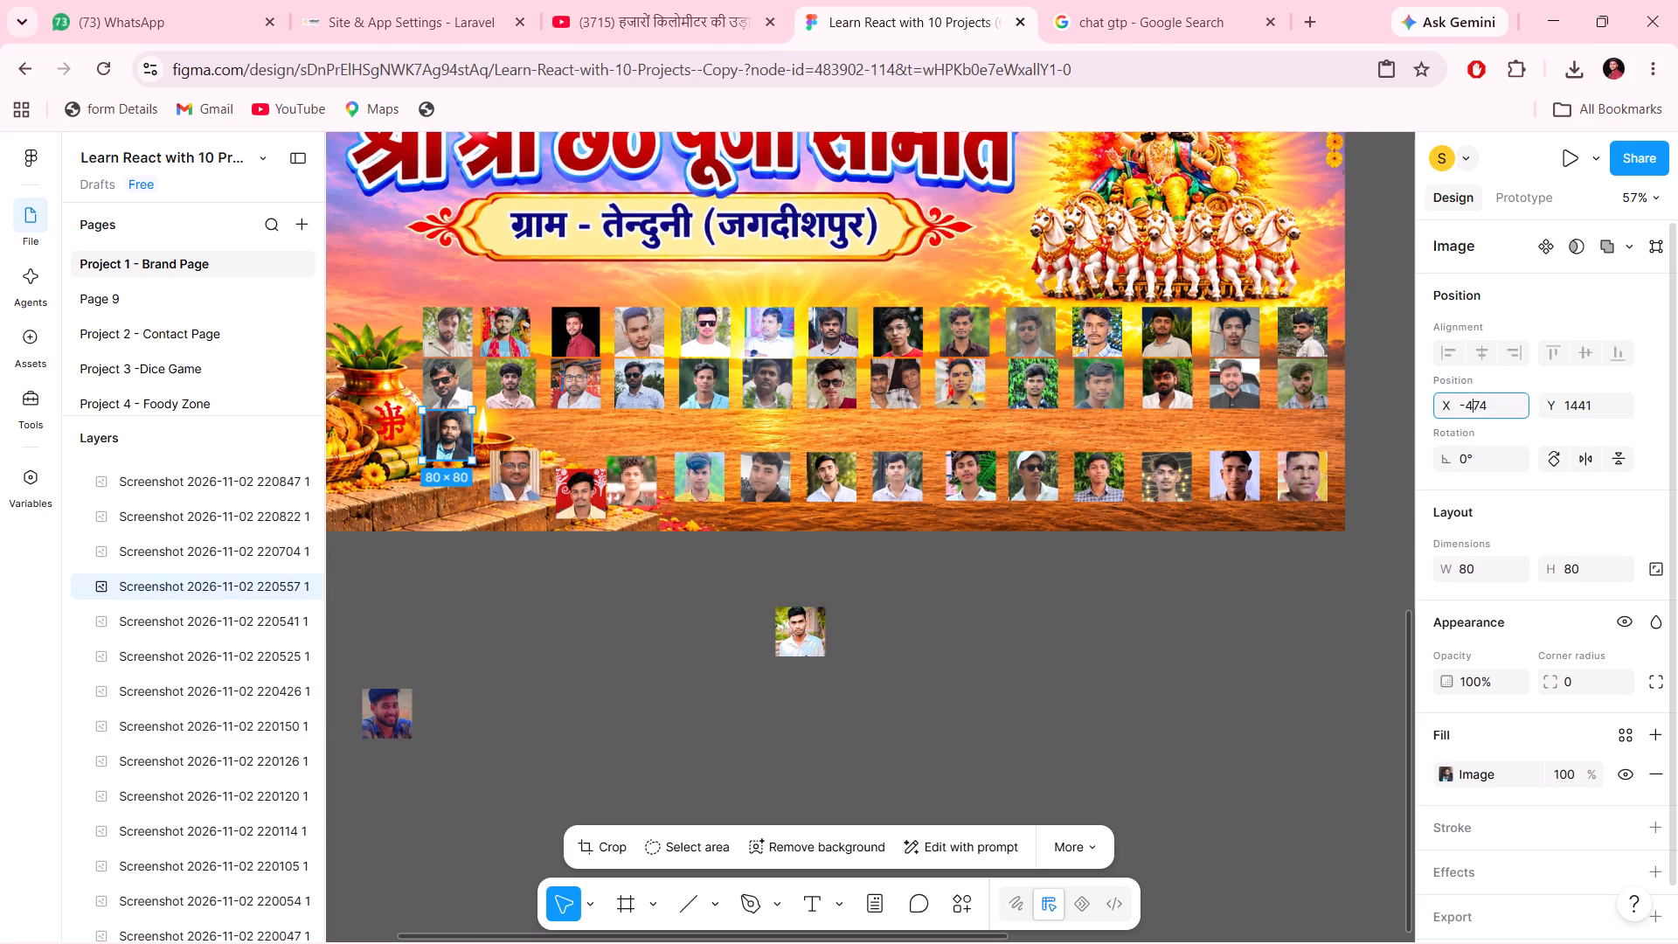
{"action": "key", "text": "ctrl+v"}
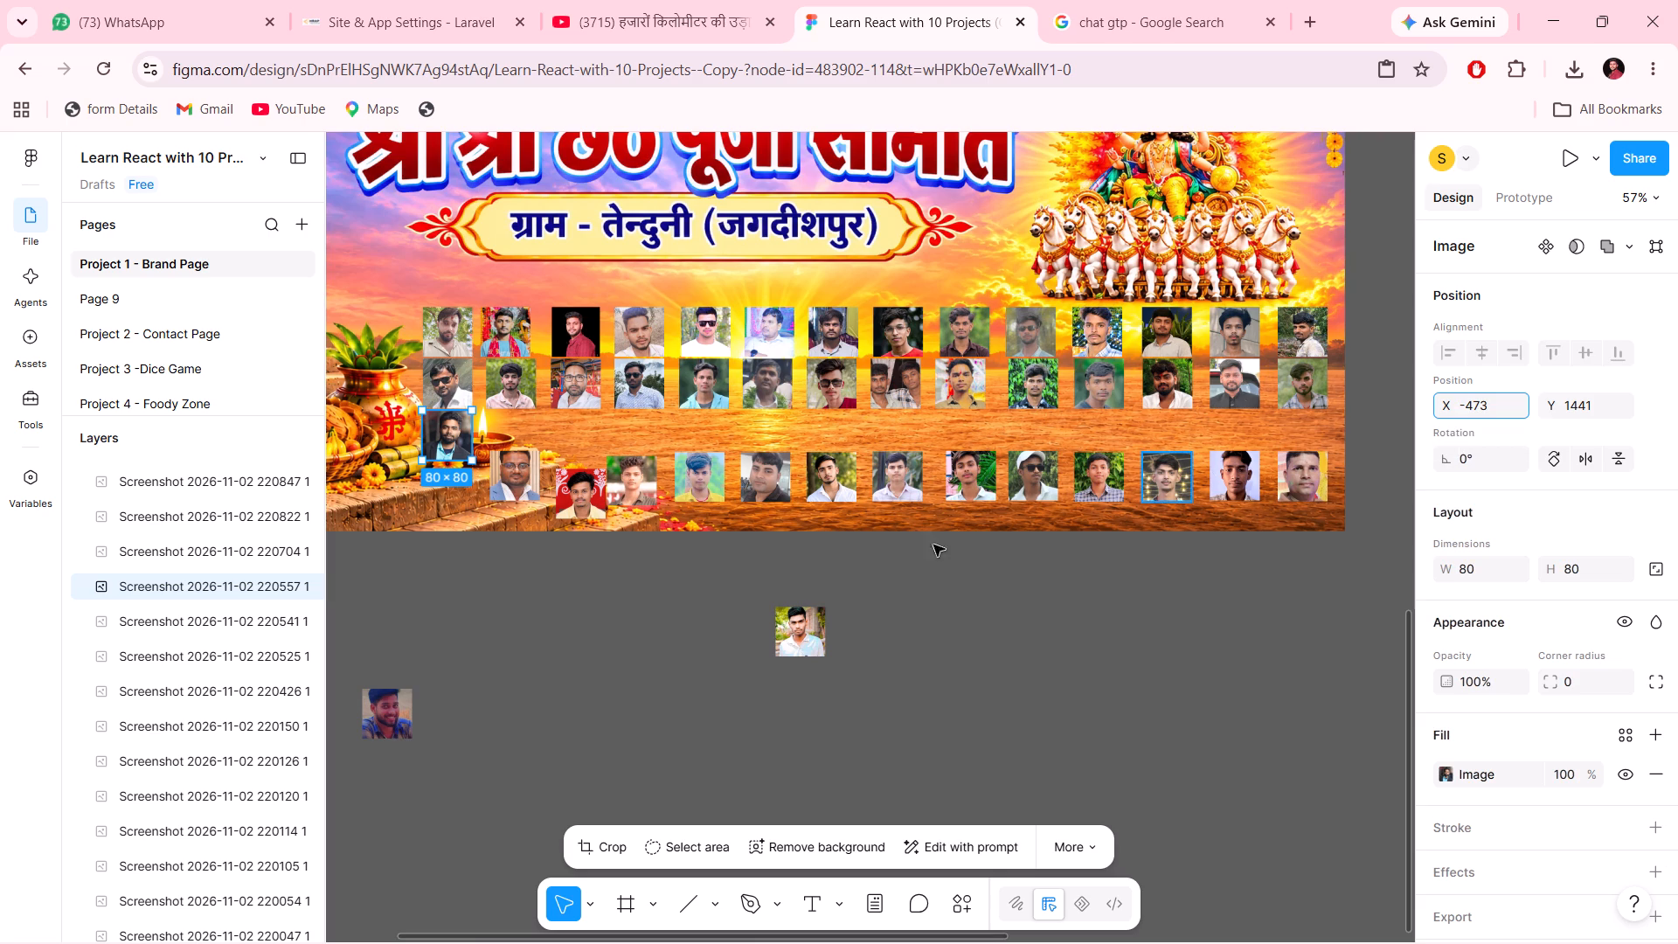
{"action": "left_click", "coordinate": [615, 635]}
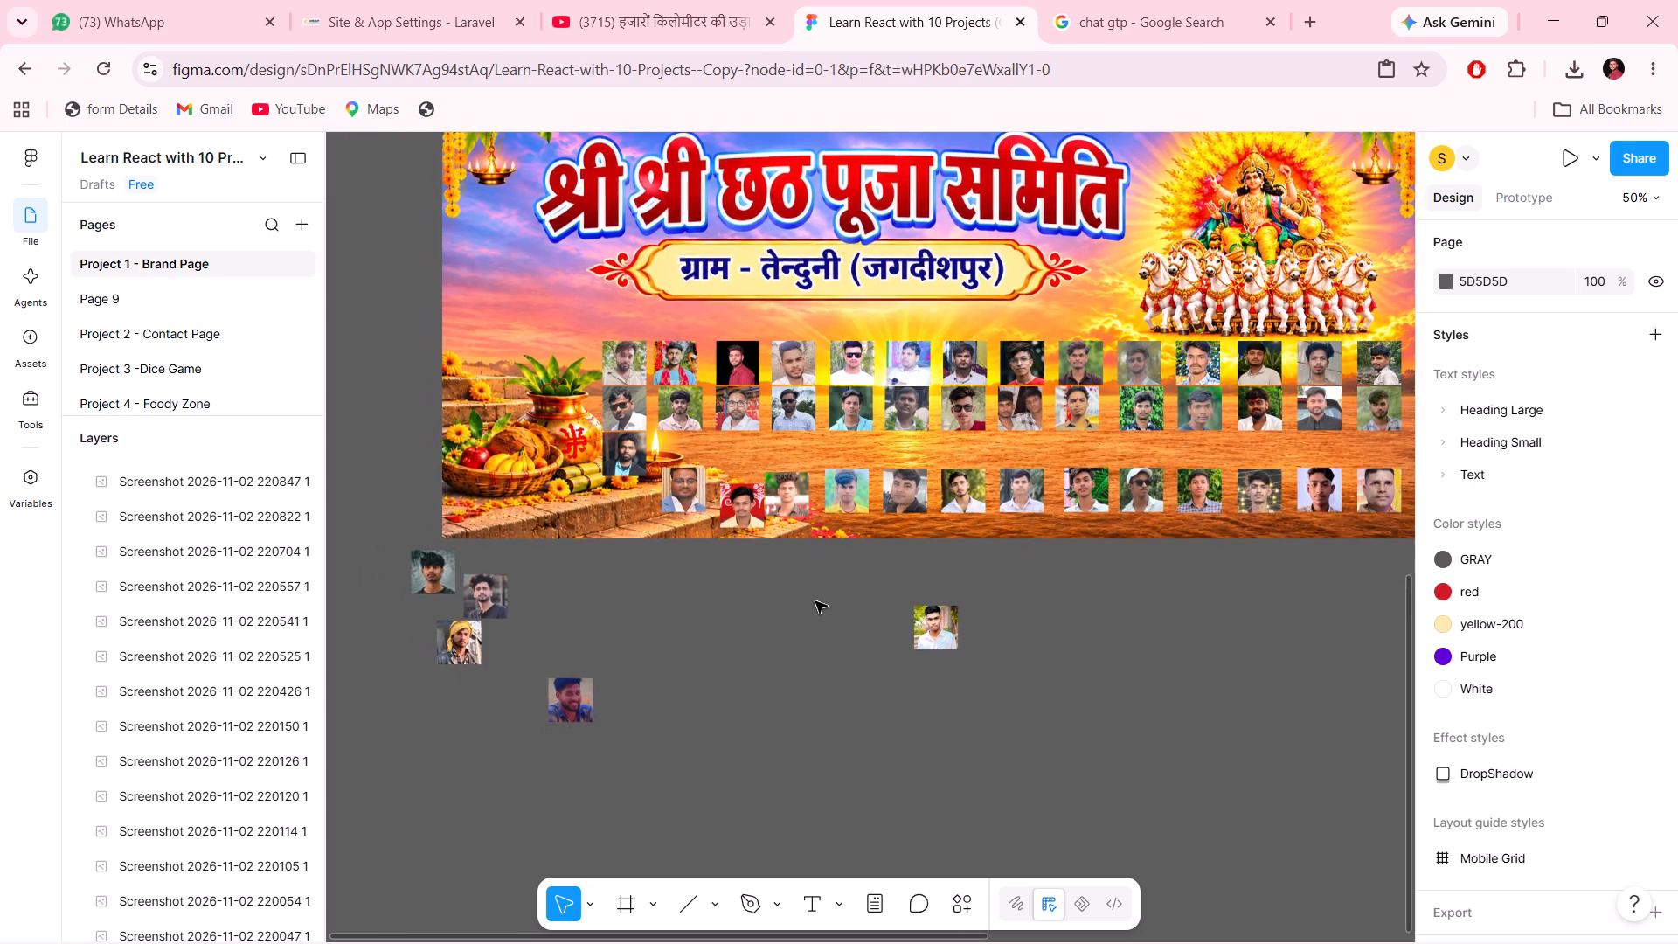
Nudge the first row's third portrait a few pixels left, towards the second portrait.
{"action": "scroll", "coordinate": [815, 601], "scroll_direction": "up", "scroll_amount": 1}
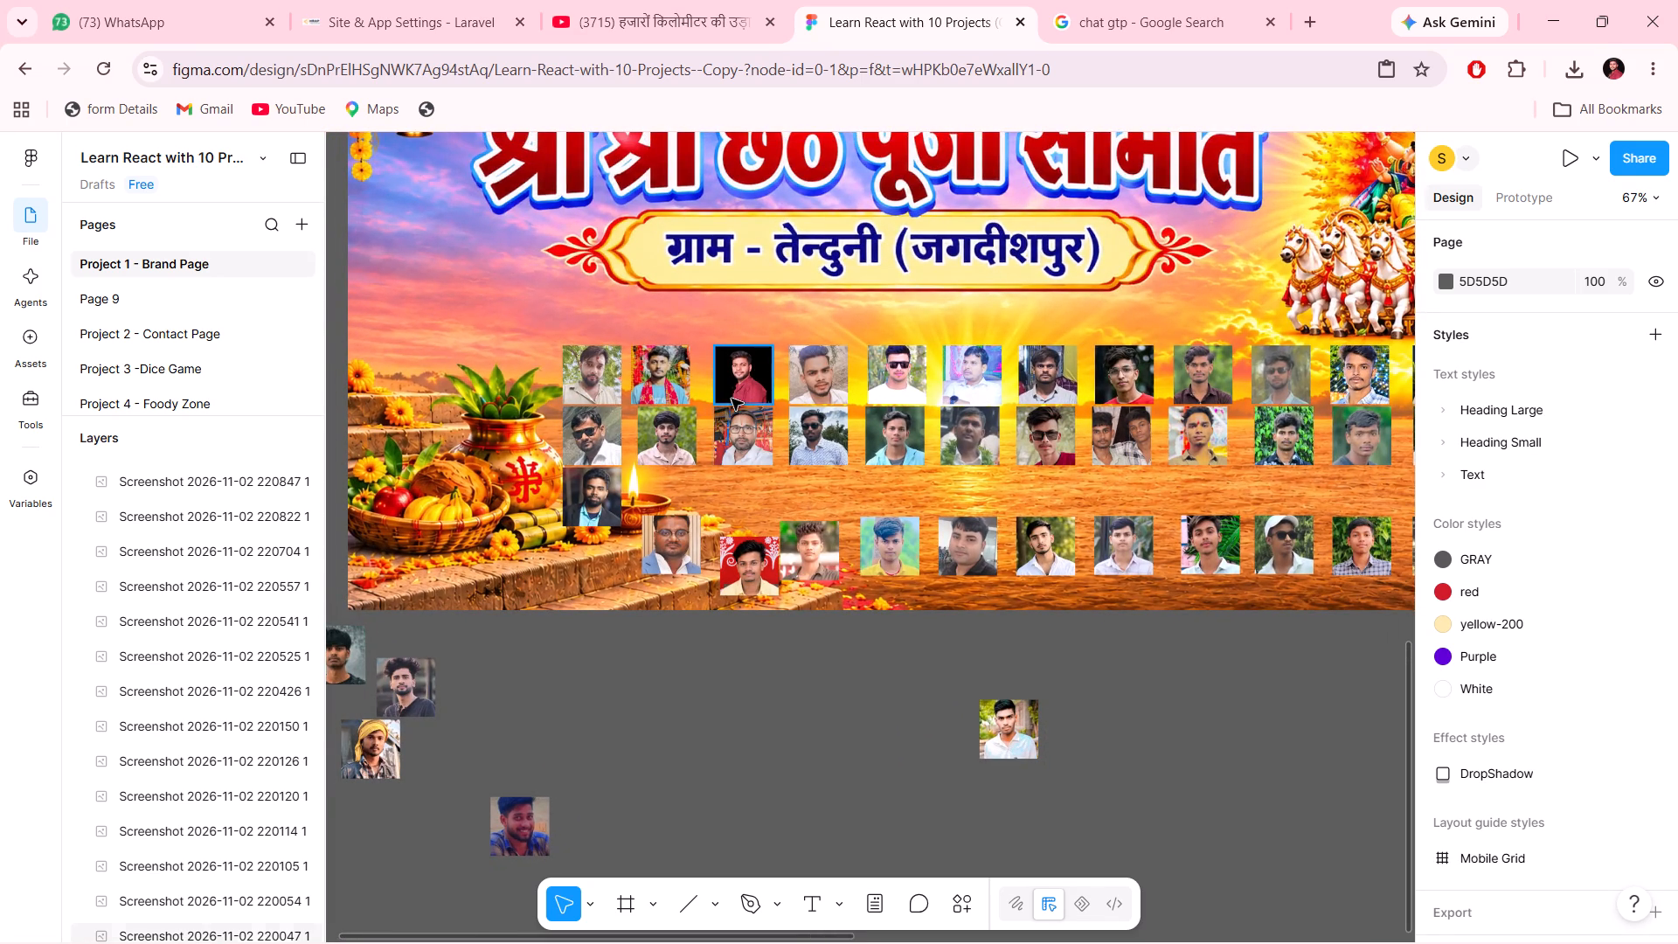
{"action": "left_click", "coordinate": [732, 393]}
{"action": "key", "text": "Left"}
{"action": "key", "text": "Left"}
{"action": "key", "text": "Left"}
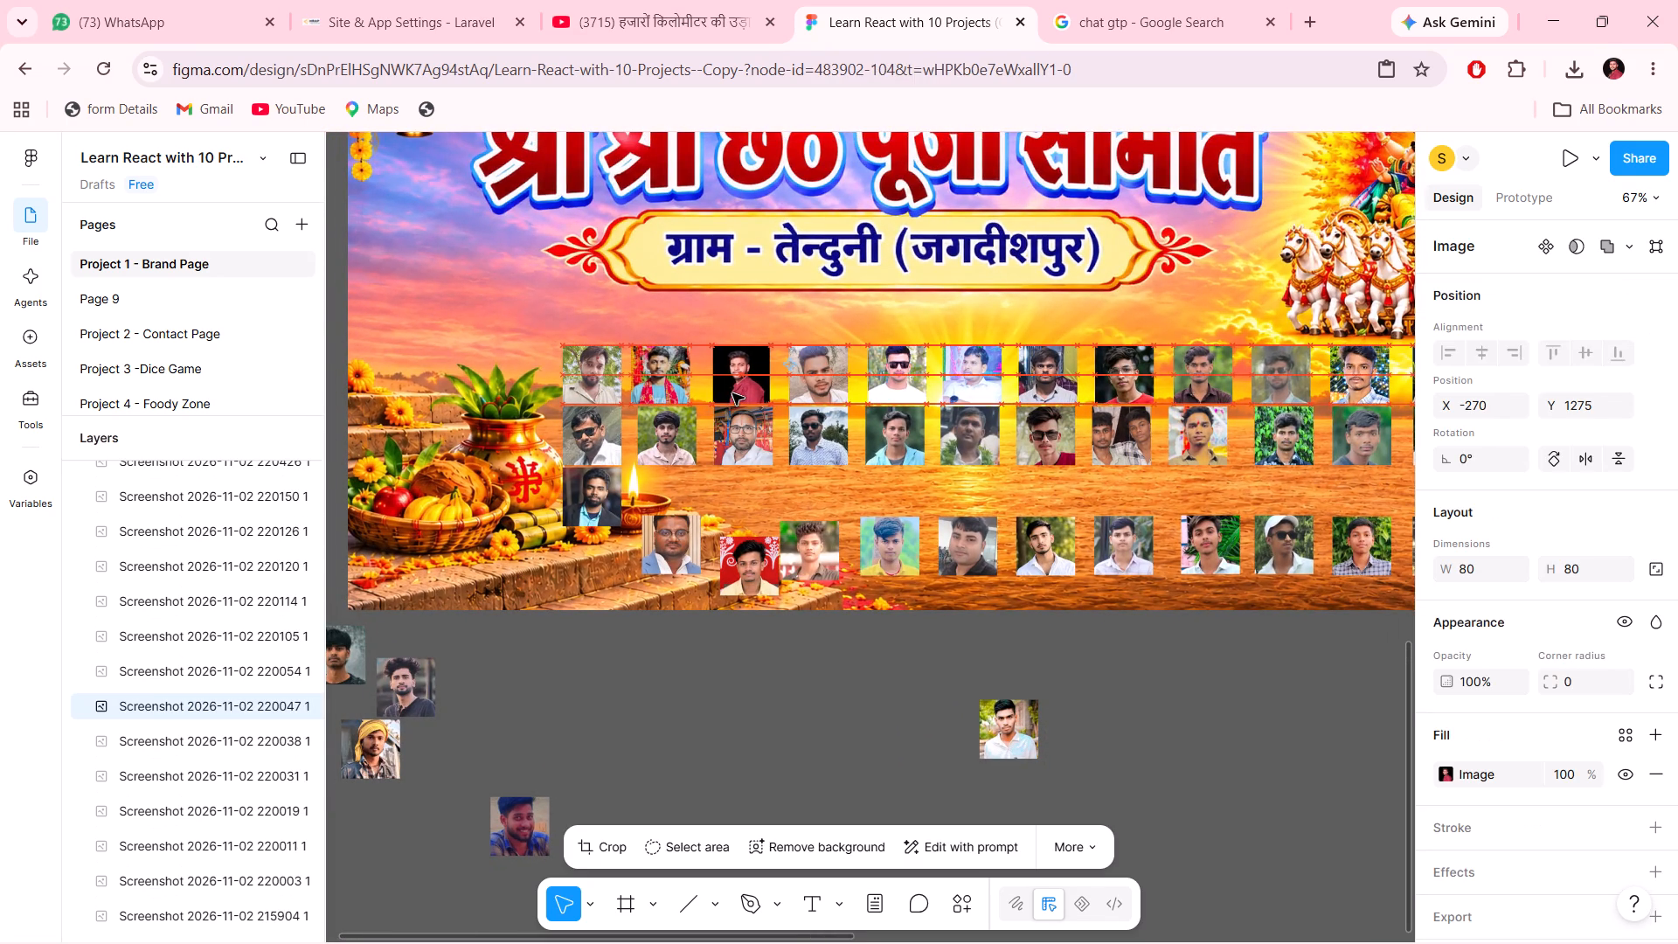
{"action": "key", "text": "Left"}
Move the first row's second portrait close beside the first, to X -393, keeping Y 1275.
{"action": "left_click", "coordinate": [669, 381]}
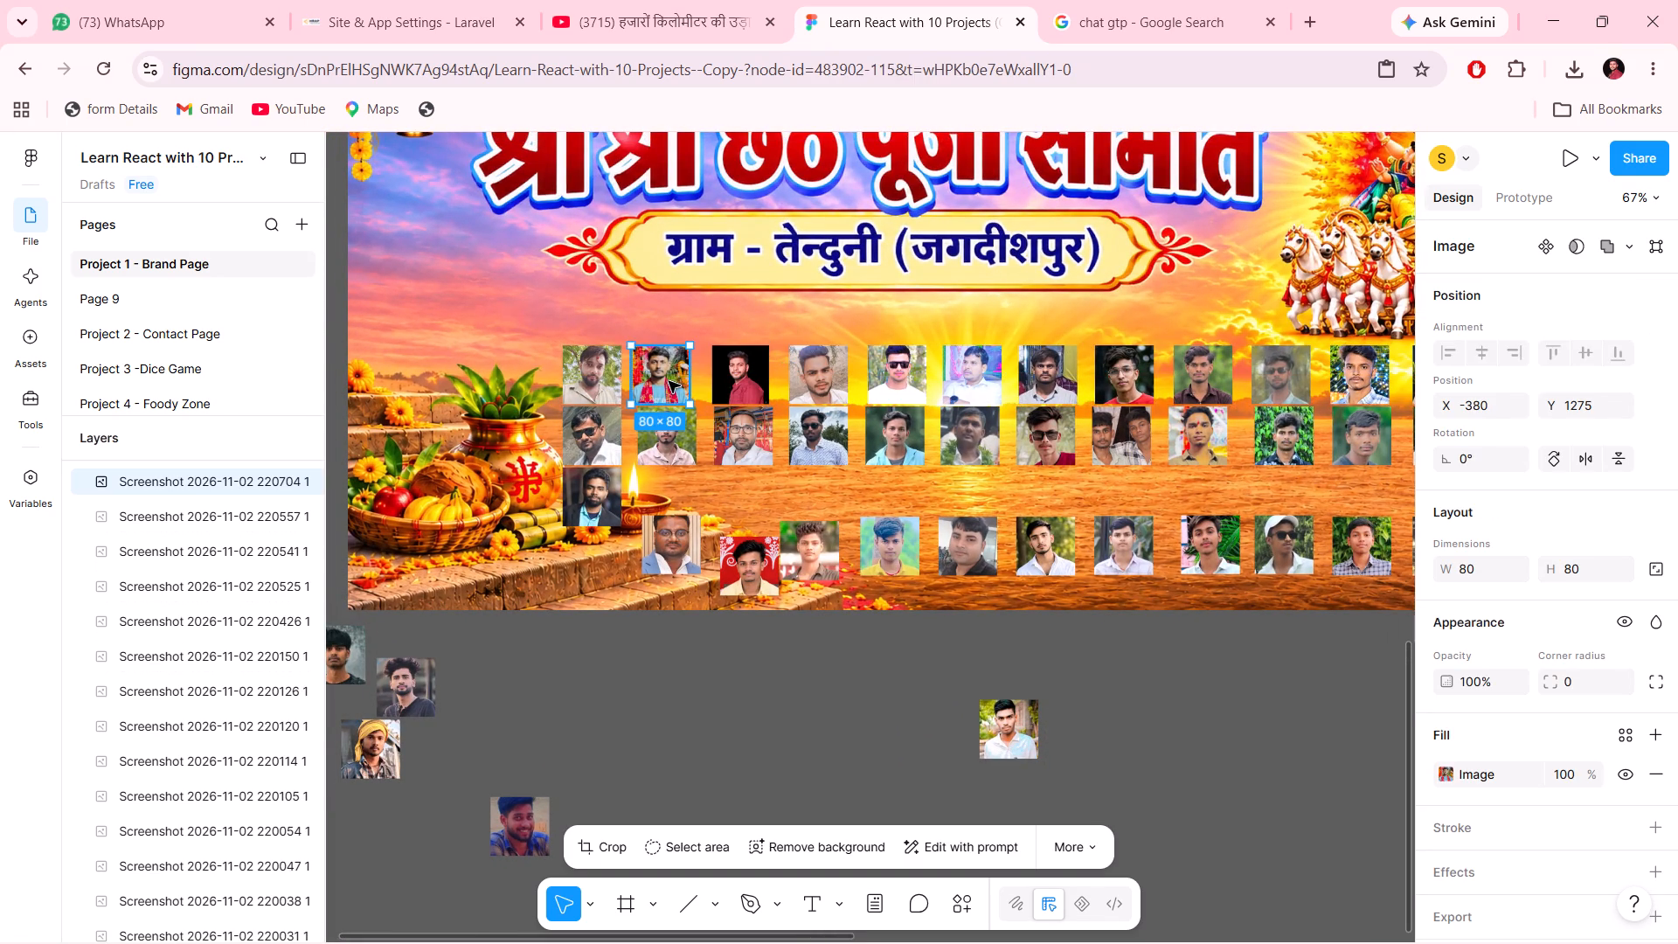
{"action": "key", "text": "Left"}
{"action": "key", "text": "Left"}
{"action": "key", "text": "Left"}
{"action": "key", "text": "Left"}
{"action": "key", "text": "Left"}
{"action": "key", "text": "Left"}
{"action": "key", "text": "Left"}
{"action": "key", "text": "Left"}
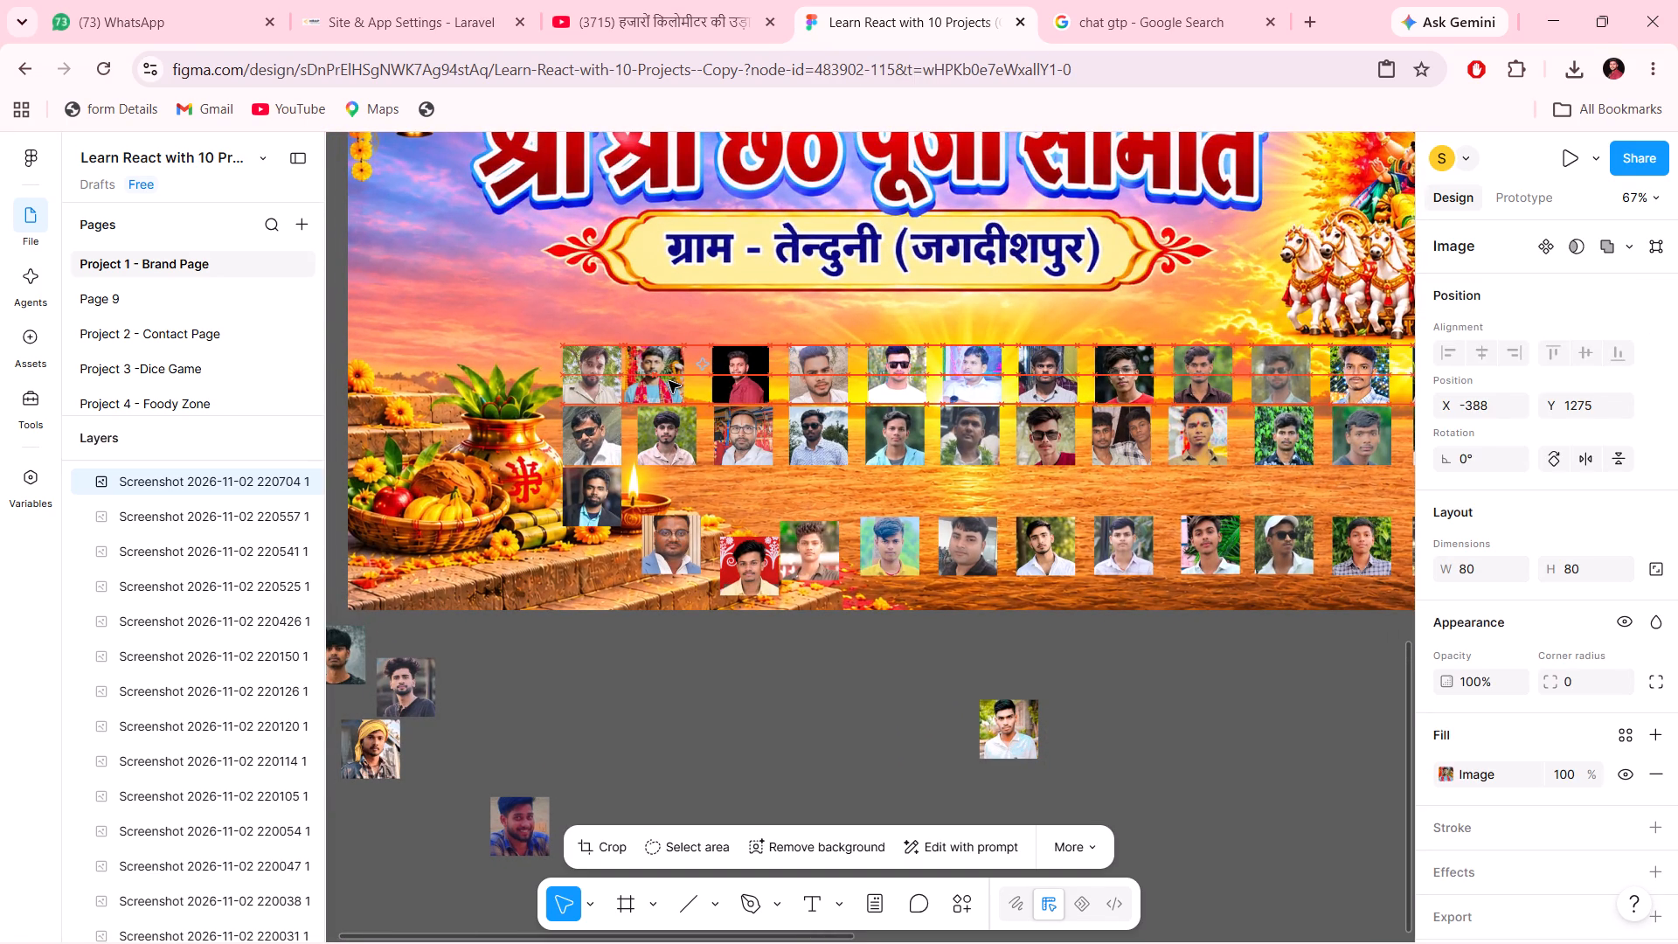
{"action": "key", "text": "Left"}
{"action": "key", "text": "Left"}
{"action": "key", "text": "Left"}
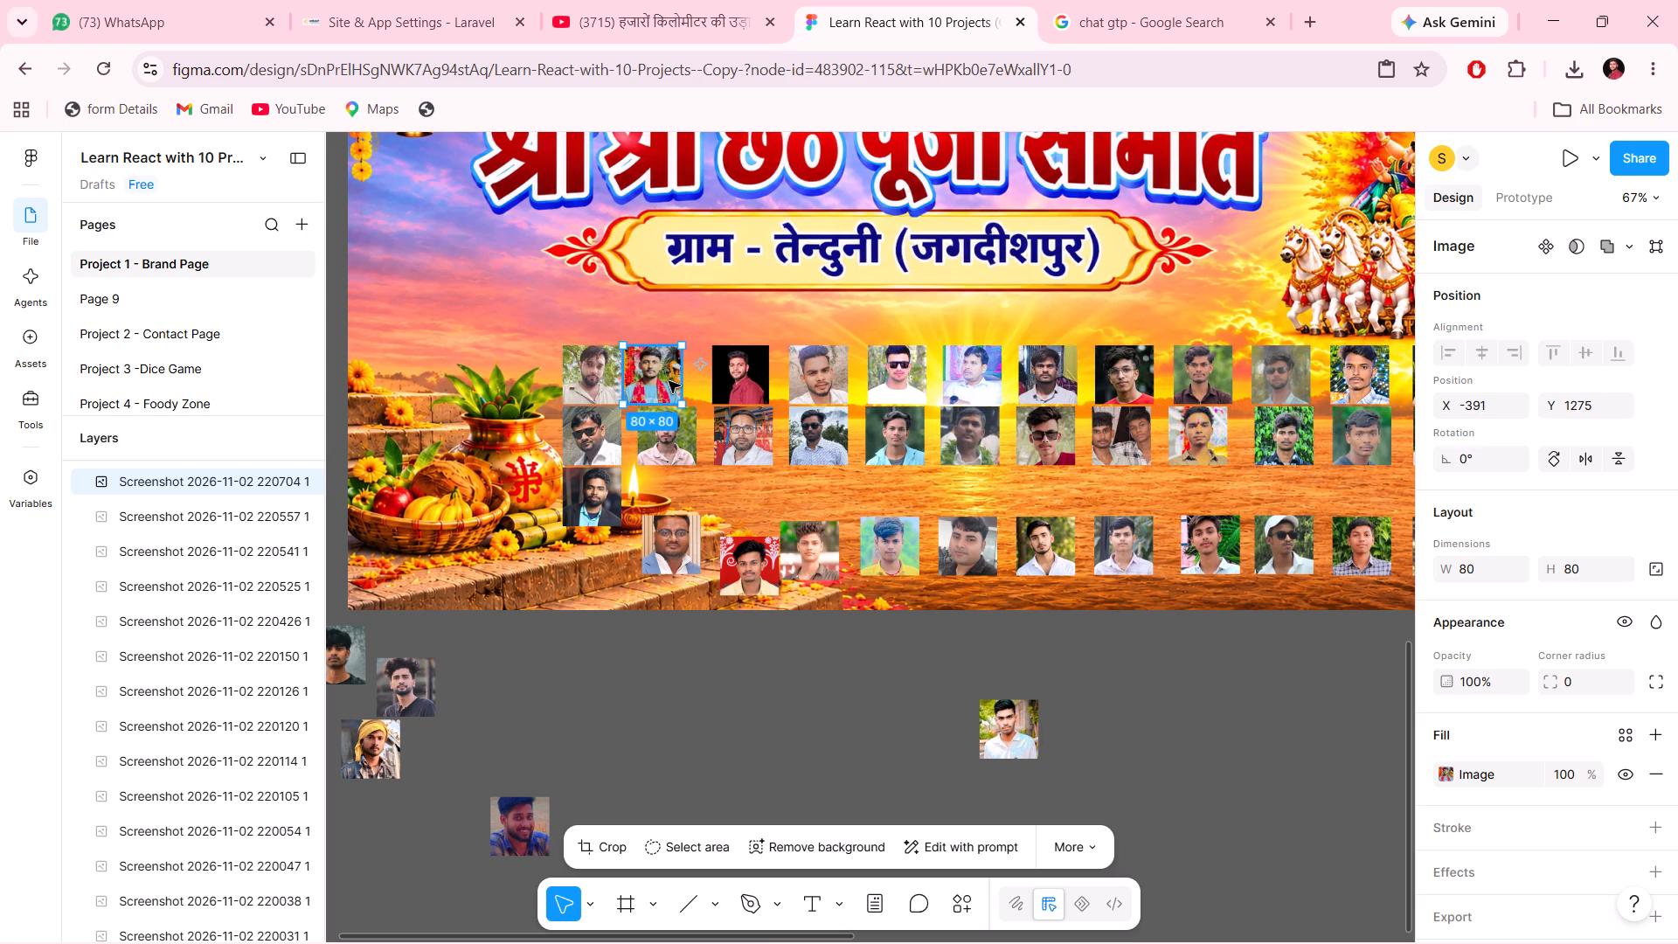
{"action": "key", "text": "Left"}
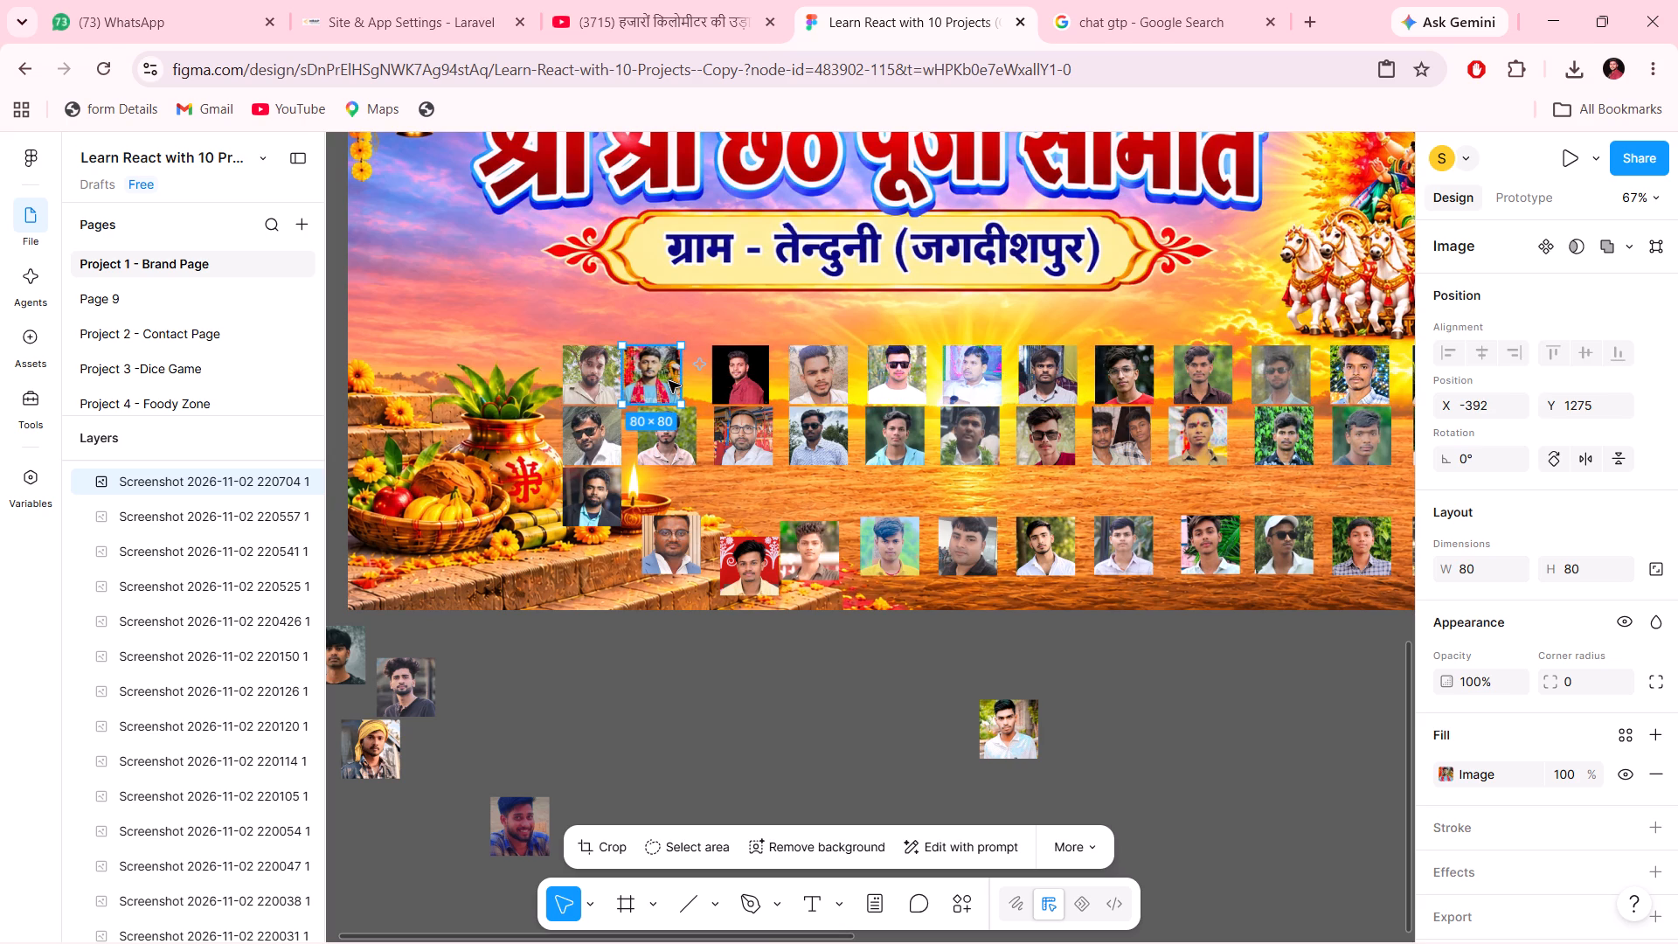
{"action": "key", "text": "Left"}
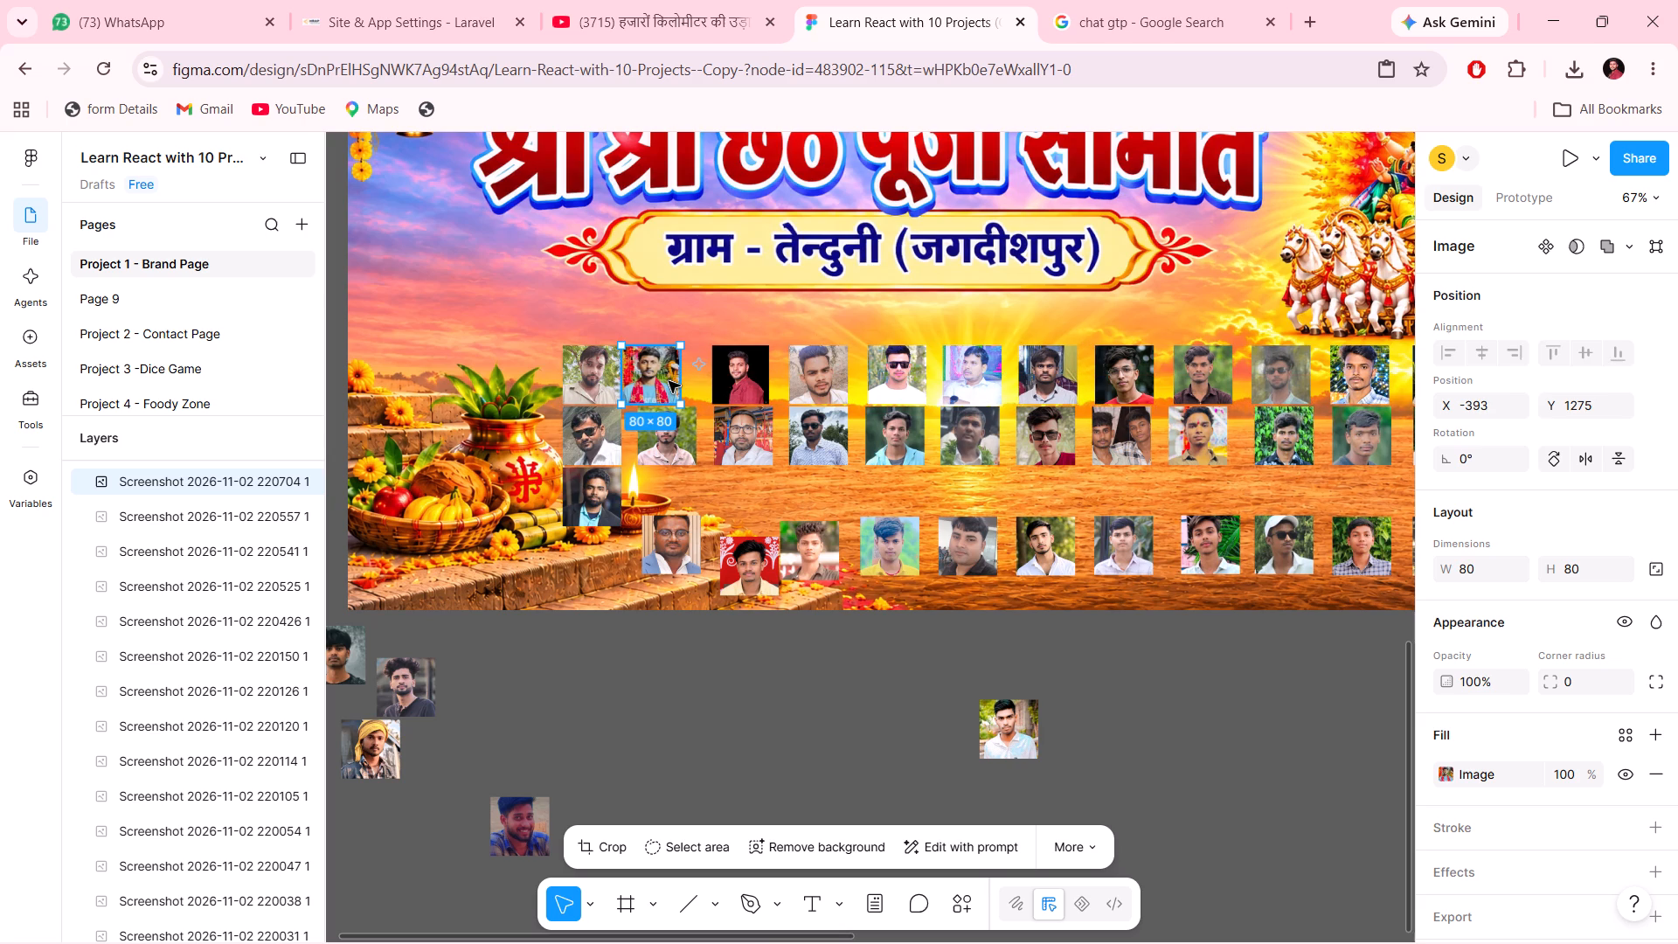
Move the first row's third portrait close beside the second, to X -311, keeping Y 1275.
{"action": "left_click", "coordinate": [749, 390]}
{"action": "key", "text": "Left"}
{"action": "key", "text": "Left"}
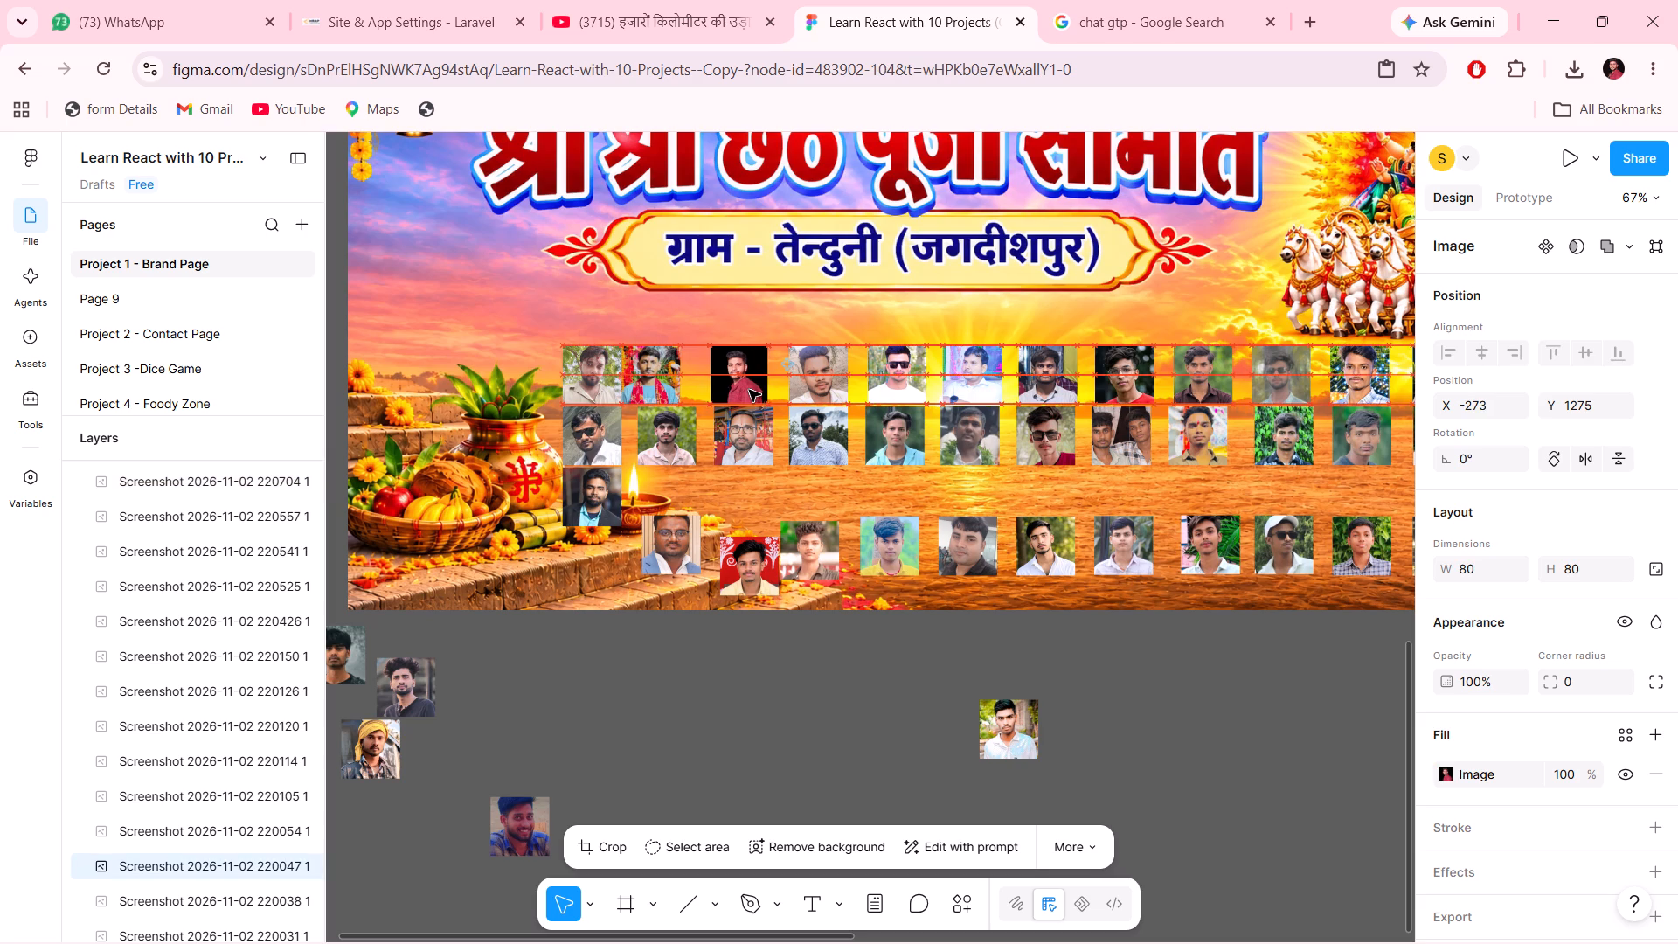
{"action": "key", "text": "Left"}
{"action": "key", "text": "Left"}
{"action": "key", "text": "Left"}
{"action": "key", "text": "Left"}
{"action": "key", "text": "Left"}
{"action": "key", "text": "Left"}
{"action": "key", "text": "Left"}
{"action": "key", "text": "Left"}
{"action": "key", "text": "Left"}
{"action": "key", "text": "Left"}
{"action": "key", "text": "Left"}
{"action": "key", "text": "Left"}
{"action": "key", "text": "Left"}
{"action": "key", "text": "Left"}
{"action": "key", "text": "Left"}
{"action": "key", "text": "Left"}
{"action": "key", "text": "Left"}
{"action": "key", "text": "Left"}
{"action": "key", "text": "Left"}
{"action": "key", "text": "Left"}
{"action": "key", "text": "Left"}
{"action": "key", "text": "Left"}
{"action": "key", "text": "Left"}
{"action": "key", "text": "Left"}
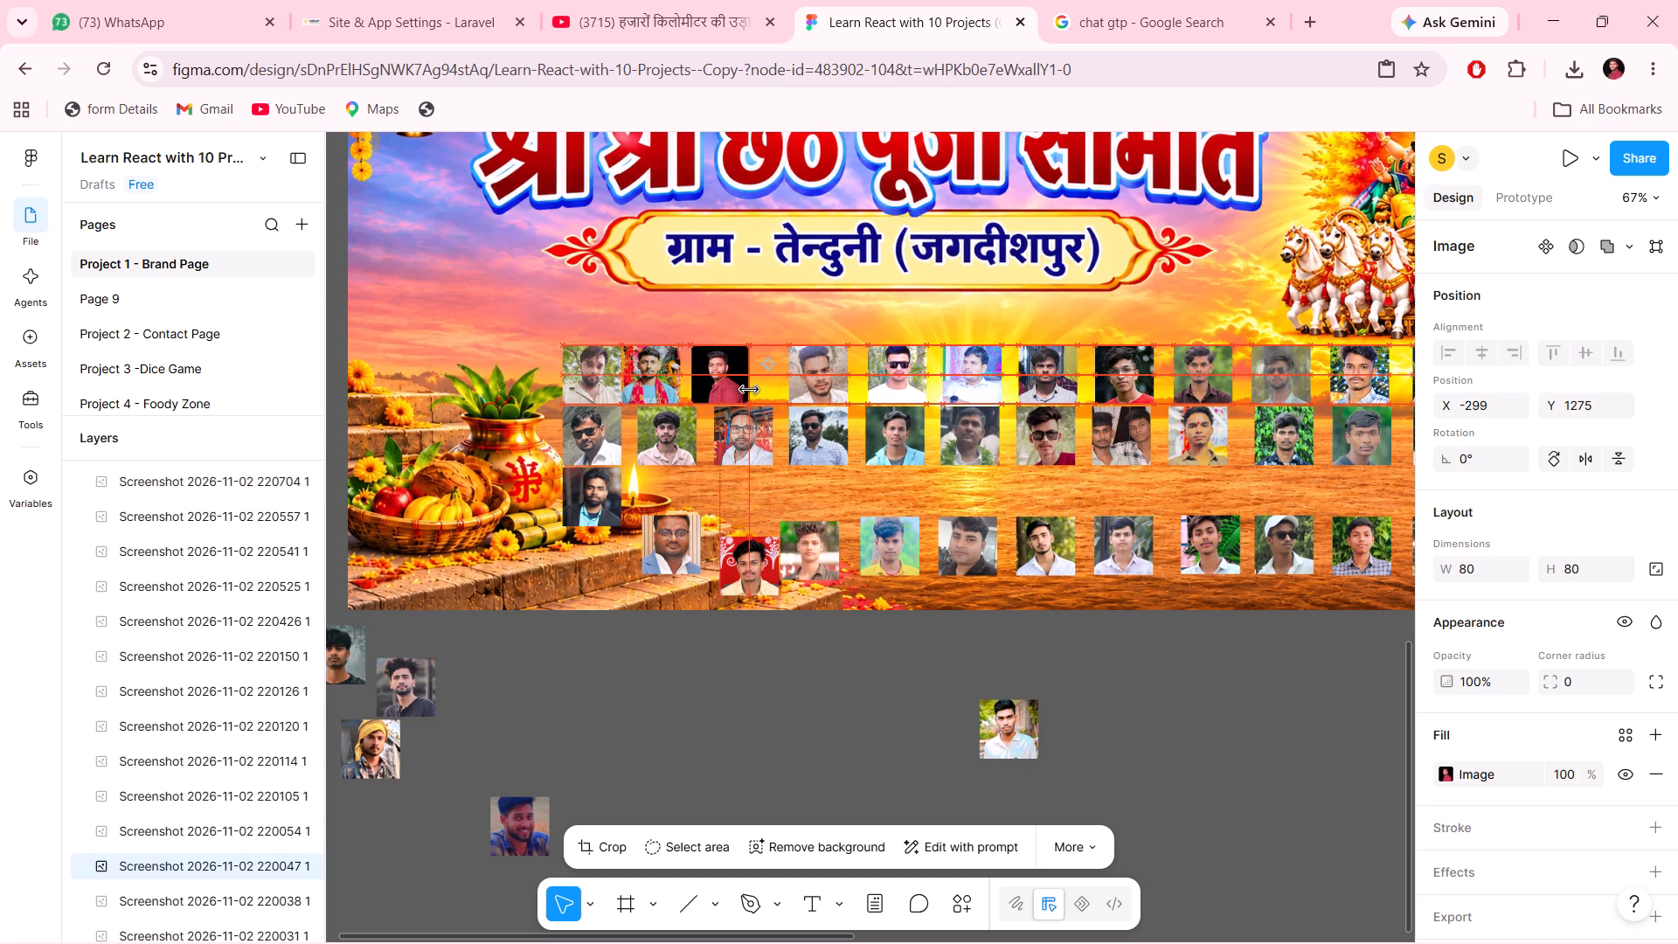
{"action": "key", "text": "Left"}
{"action": "key", "text": "Left"}
{"action": "key", "text": "Left"}
{"action": "key", "text": "Left"}
{"action": "key", "text": "Left"}
{"action": "key", "text": "Left"}
{"action": "key", "text": "Left"}
{"action": "key", "text": "Left"}
{"action": "key", "text": "Left"}
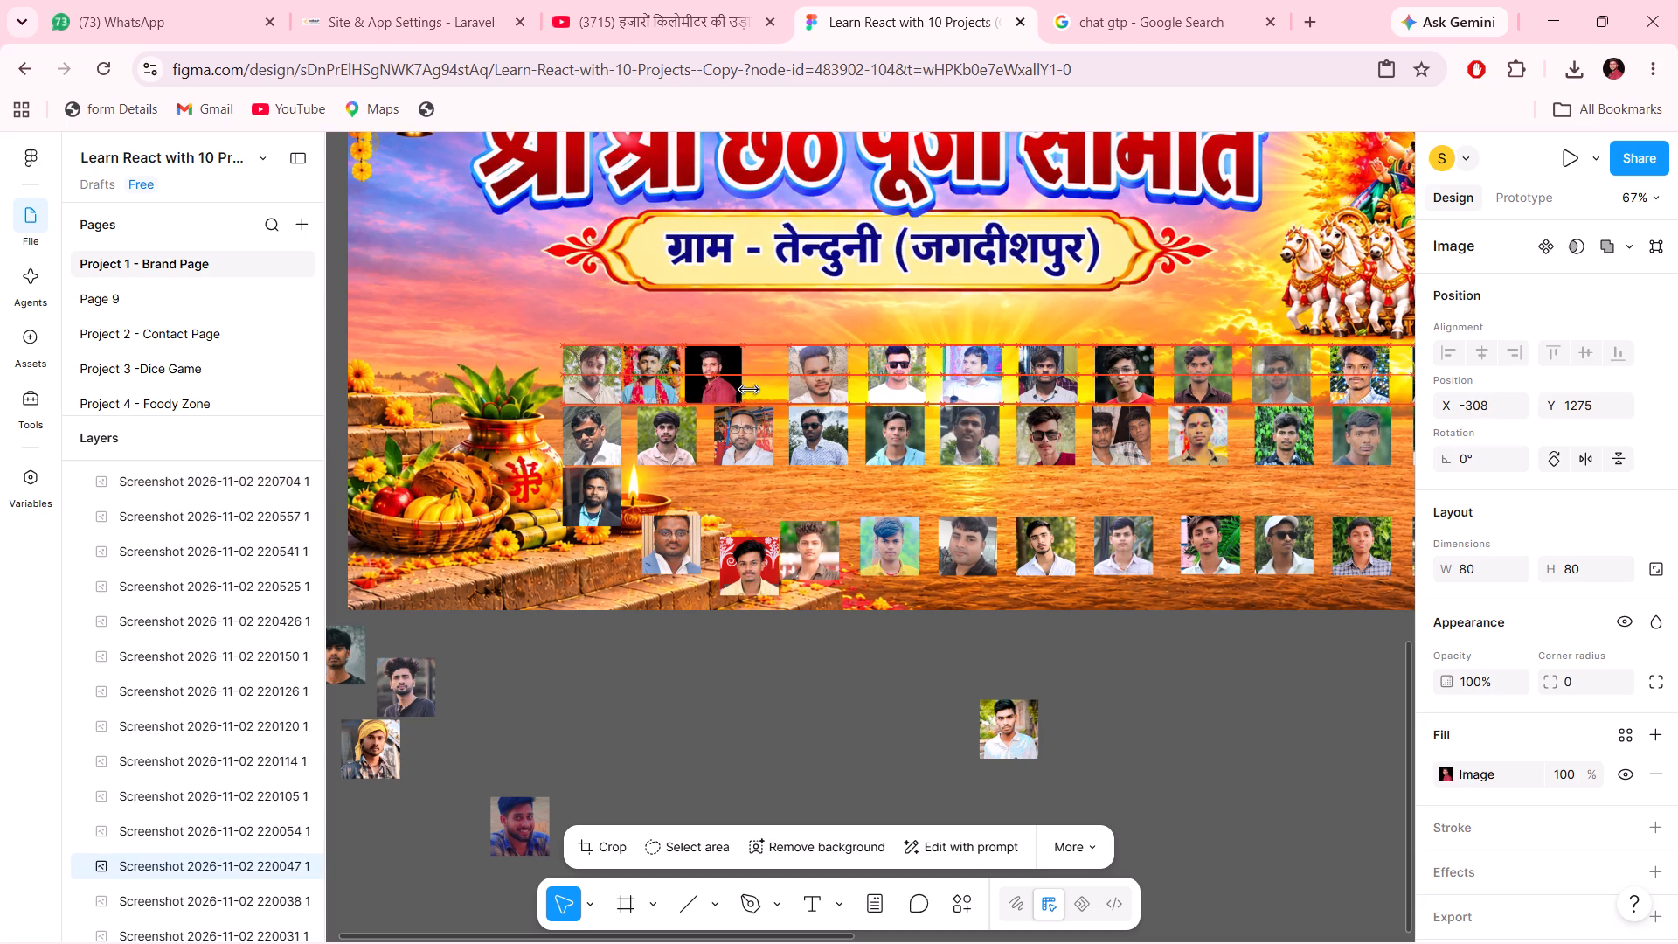
{"action": "key", "text": "Left"}
{"action": "key", "text": "Right"}
{"action": "key", "text": "Left"}
{"action": "key", "text": "Left"}
{"action": "key", "text": "Left"}
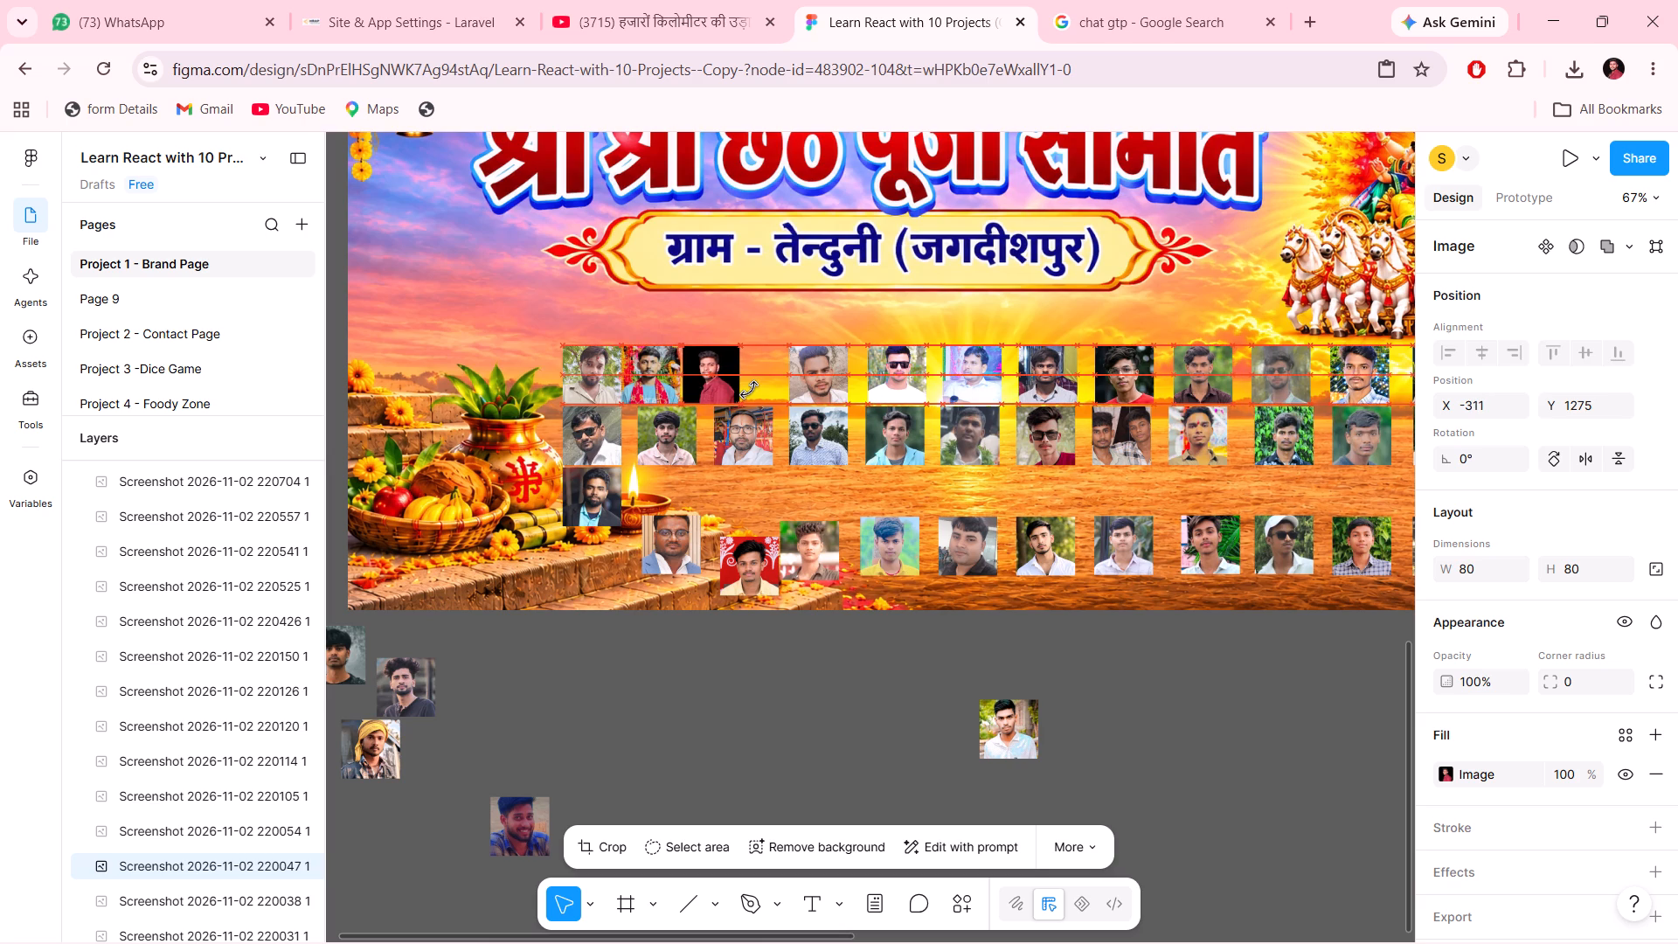
Move the first row's fourth portrait close beside the third, to X -229, keeping Y 1275.
{"action": "left_click", "coordinate": [809, 384]}
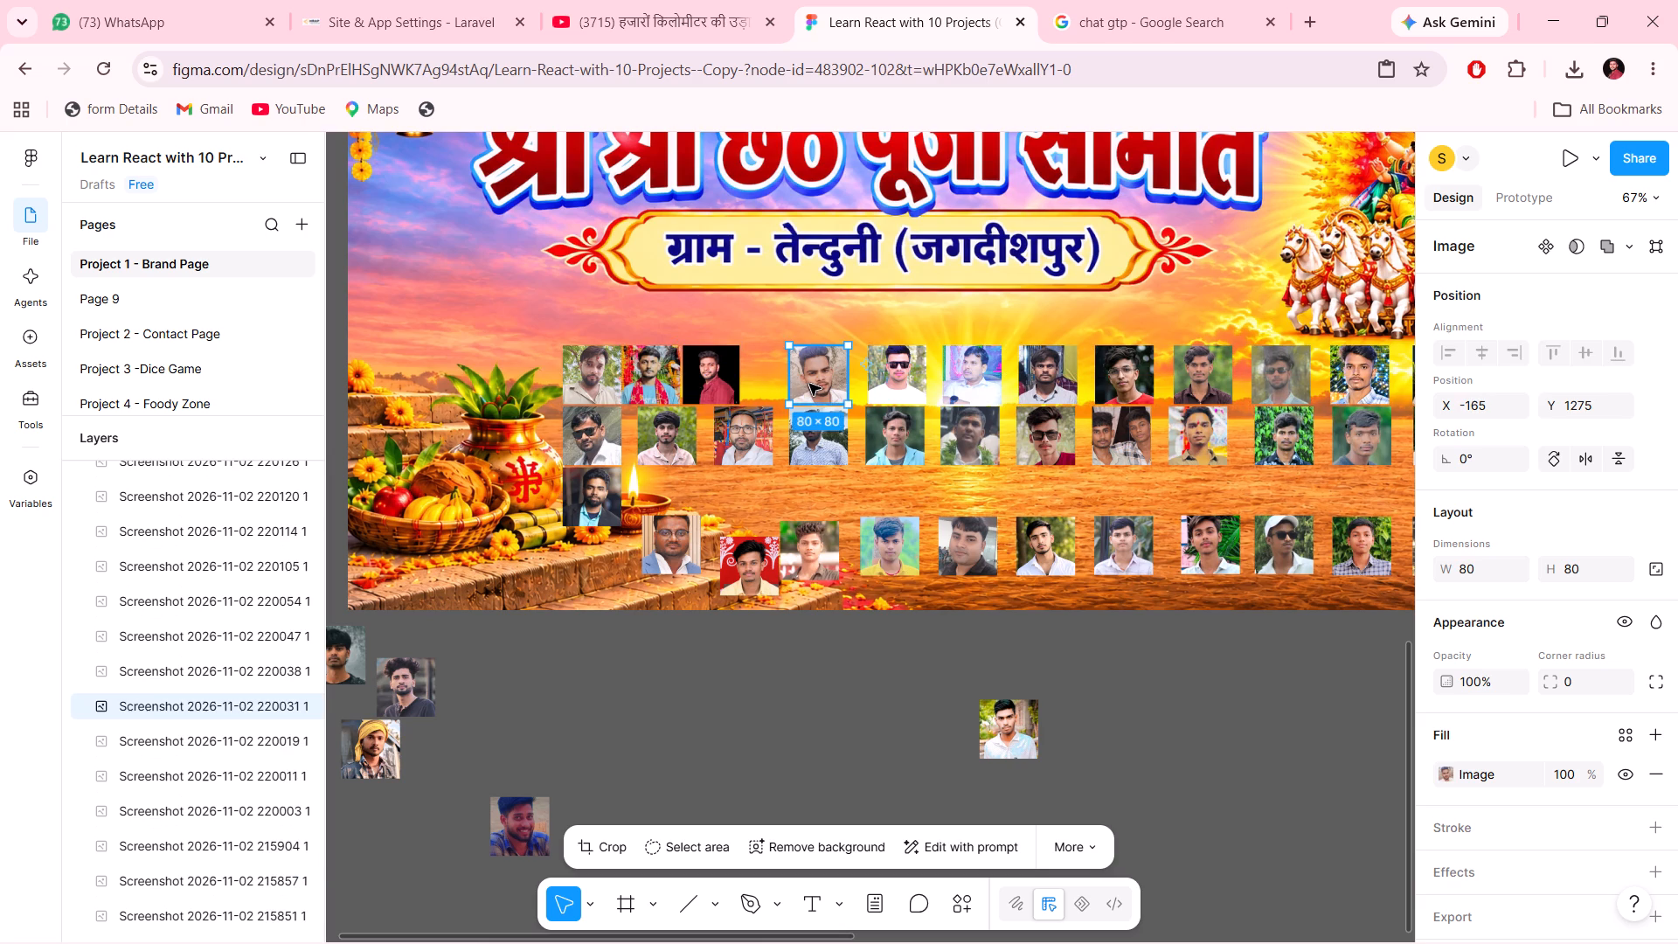
{"action": "key", "text": "Left"}
{"action": "key", "text": "Left"}
{"action": "key", "text": "Left"}
{"action": "key", "text": "Left"}
{"action": "key", "text": "Left"}
{"action": "key", "text": "Left"}
{"action": "key", "text": "Left"}
{"action": "key", "text": "Left"}
{"action": "key", "text": "Left"}
{"action": "key", "text": "Left"}
{"action": "key", "text": "Left"}
{"action": "key", "text": "Left"}
{"action": "key", "text": "Left"}
{"action": "key", "text": "Left"}
{"action": "key", "text": "Left"}
{"action": "key", "text": "Left"}
{"action": "key", "text": "Left"}
{"action": "key", "text": "Left"}
{"action": "key", "text": "Left"}
{"action": "key", "text": "Left"}
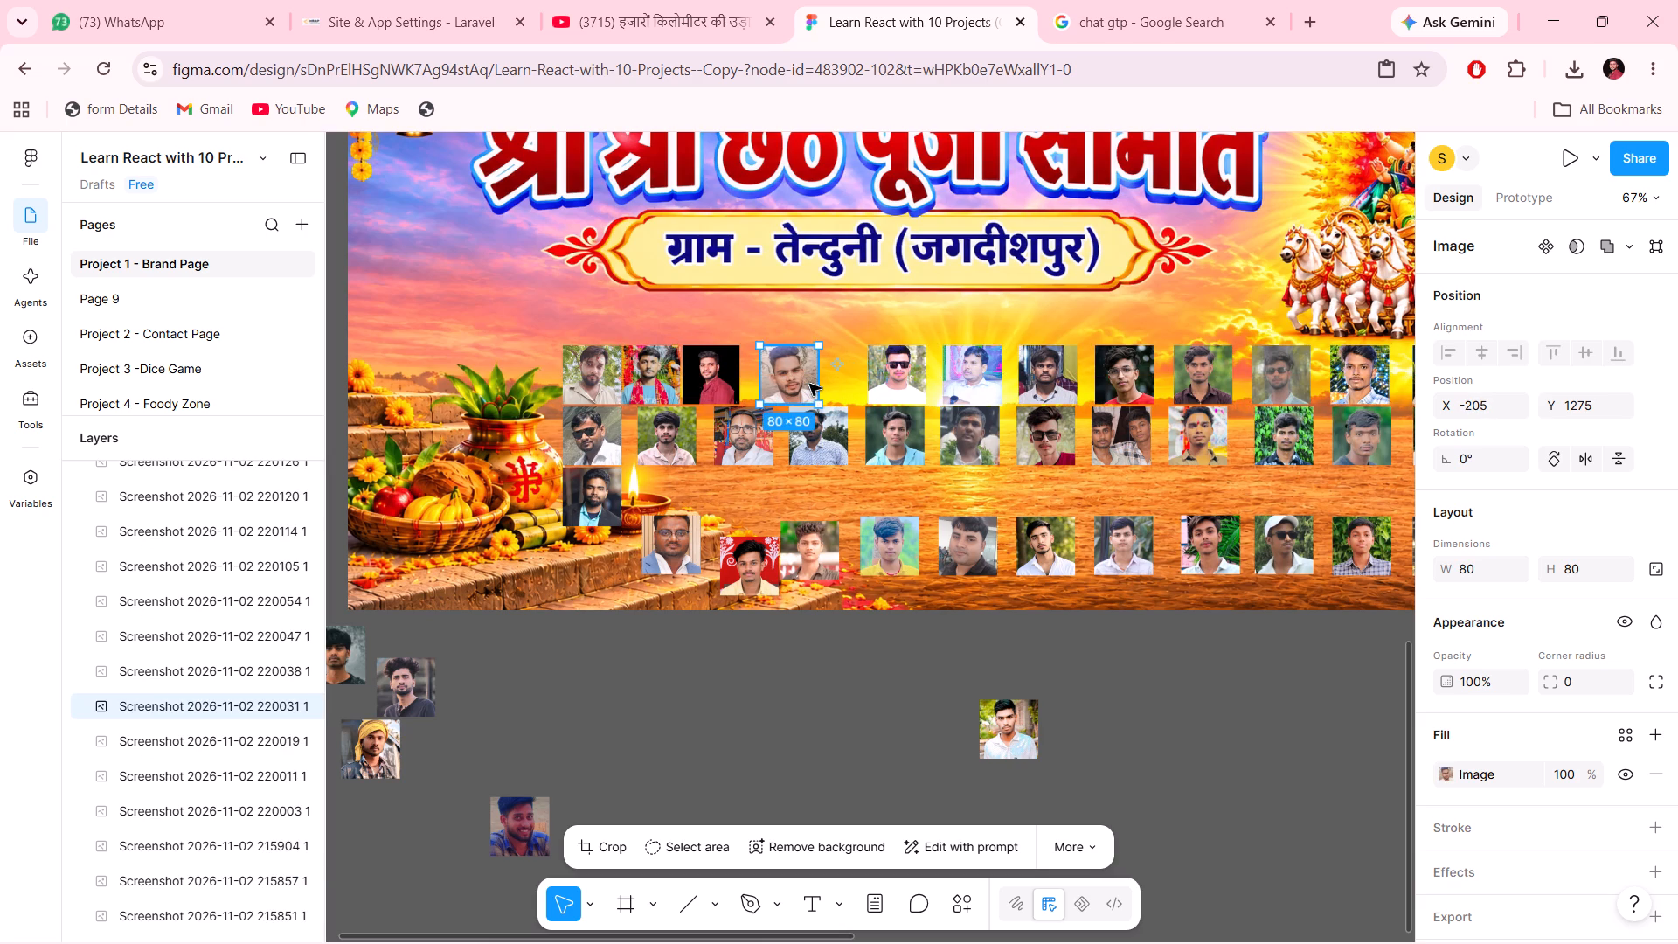
{"action": "key", "text": "Left"}
{"action": "key", "text": "Left"}
{"action": "key", "text": "Left"}
{"action": "key", "text": "Left"}
{"action": "key", "text": "Left"}
{"action": "key", "text": "Left"}
{"action": "key", "text": "Left"}
{"action": "key", "text": "Left"}
{"action": "key", "text": "Left"}
{"action": "key", "text": "Left"}
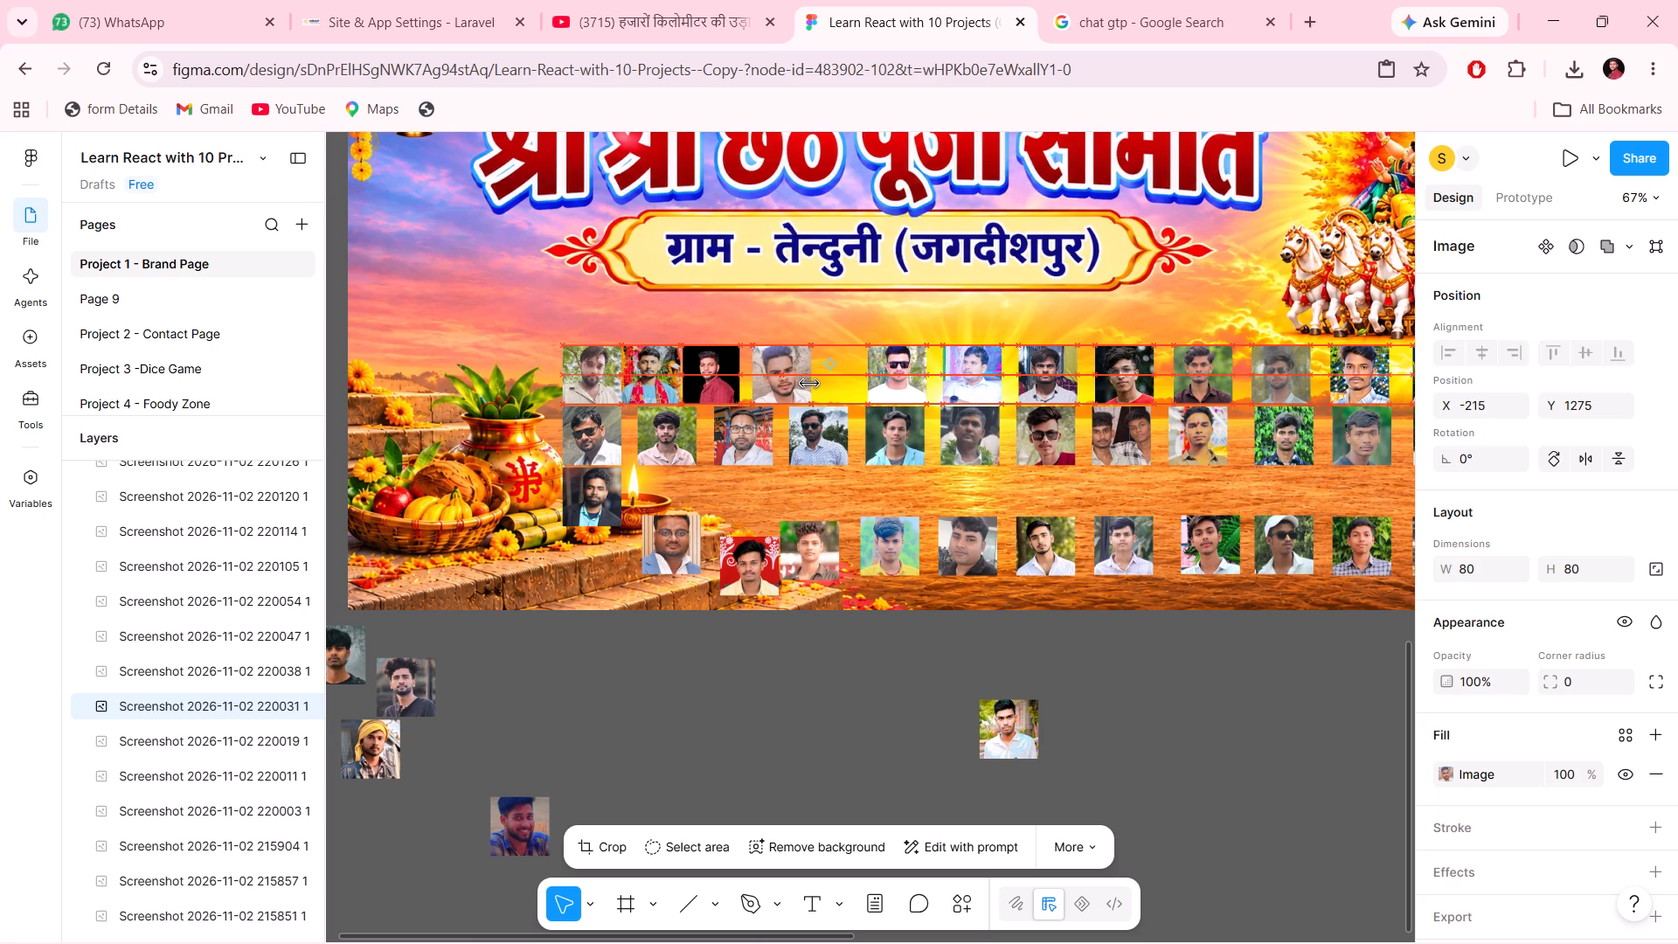
{"action": "key", "text": "Left"}
{"action": "key", "text": "Left"}
{"action": "key", "text": "Left"}
{"action": "key", "text": "Left"}
{"action": "key", "text": "Left"}
{"action": "key", "text": "Left"}
{"action": "key", "text": "Left"}
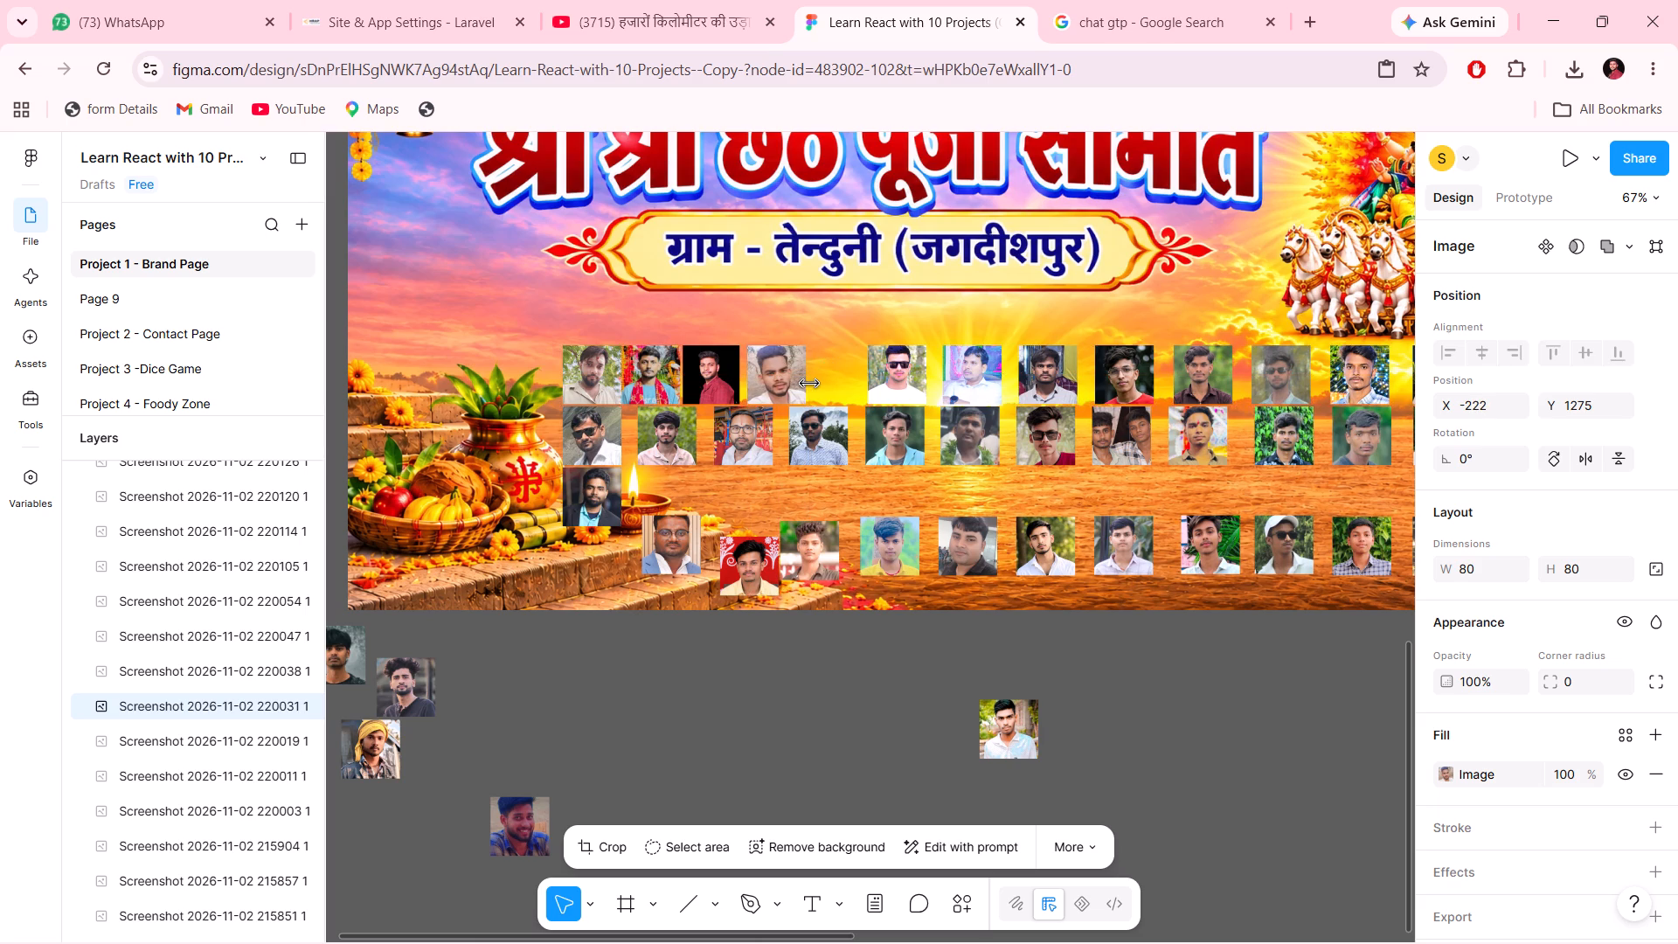
{"action": "key", "text": "Left"}
{"action": "key", "text": "Left"}
{"action": "key", "text": "Left"}
{"action": "key", "text": "Left"}
{"action": "key", "text": "Left"}
{"action": "key", "text": "Left"}
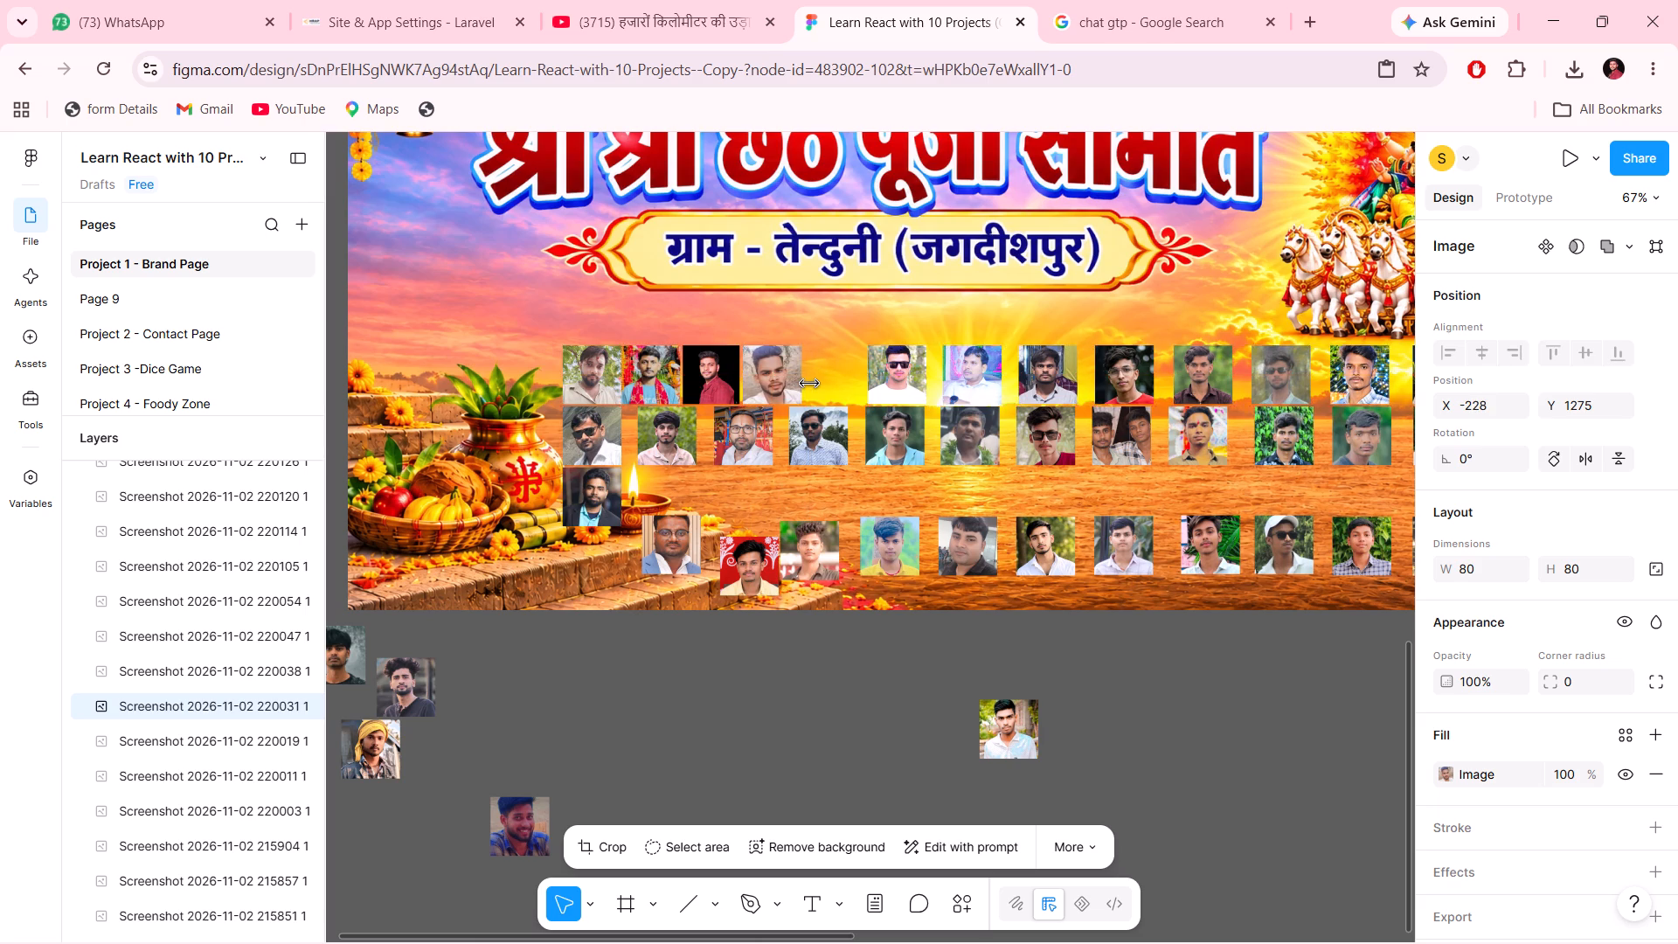
{"action": "key", "text": "Left"}
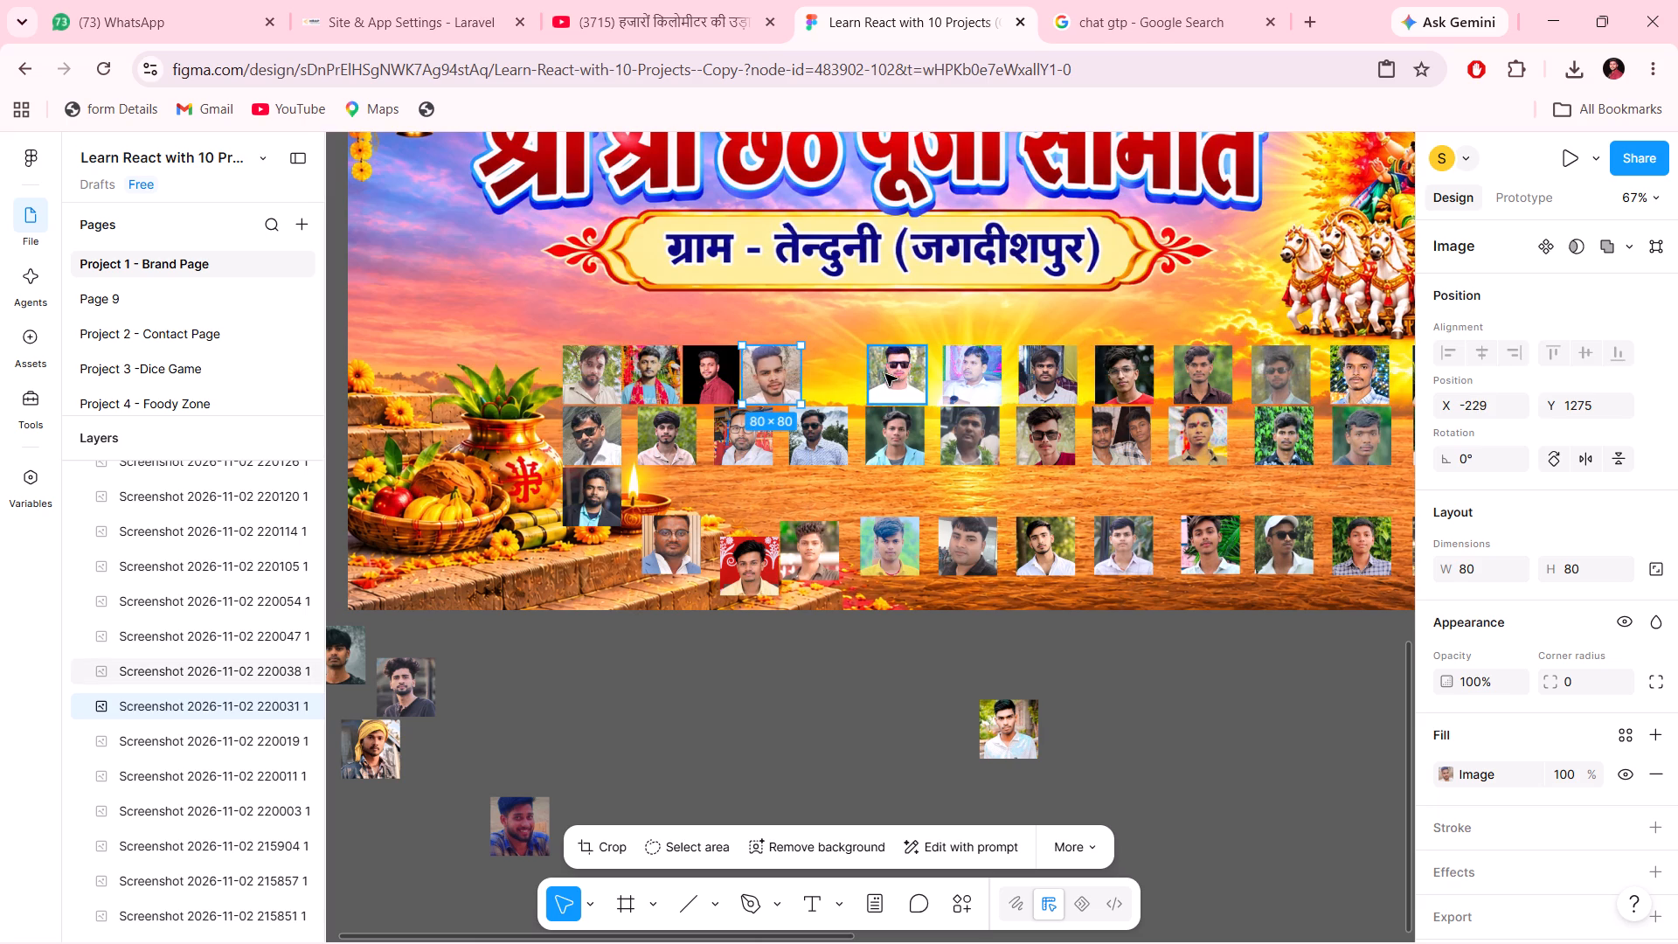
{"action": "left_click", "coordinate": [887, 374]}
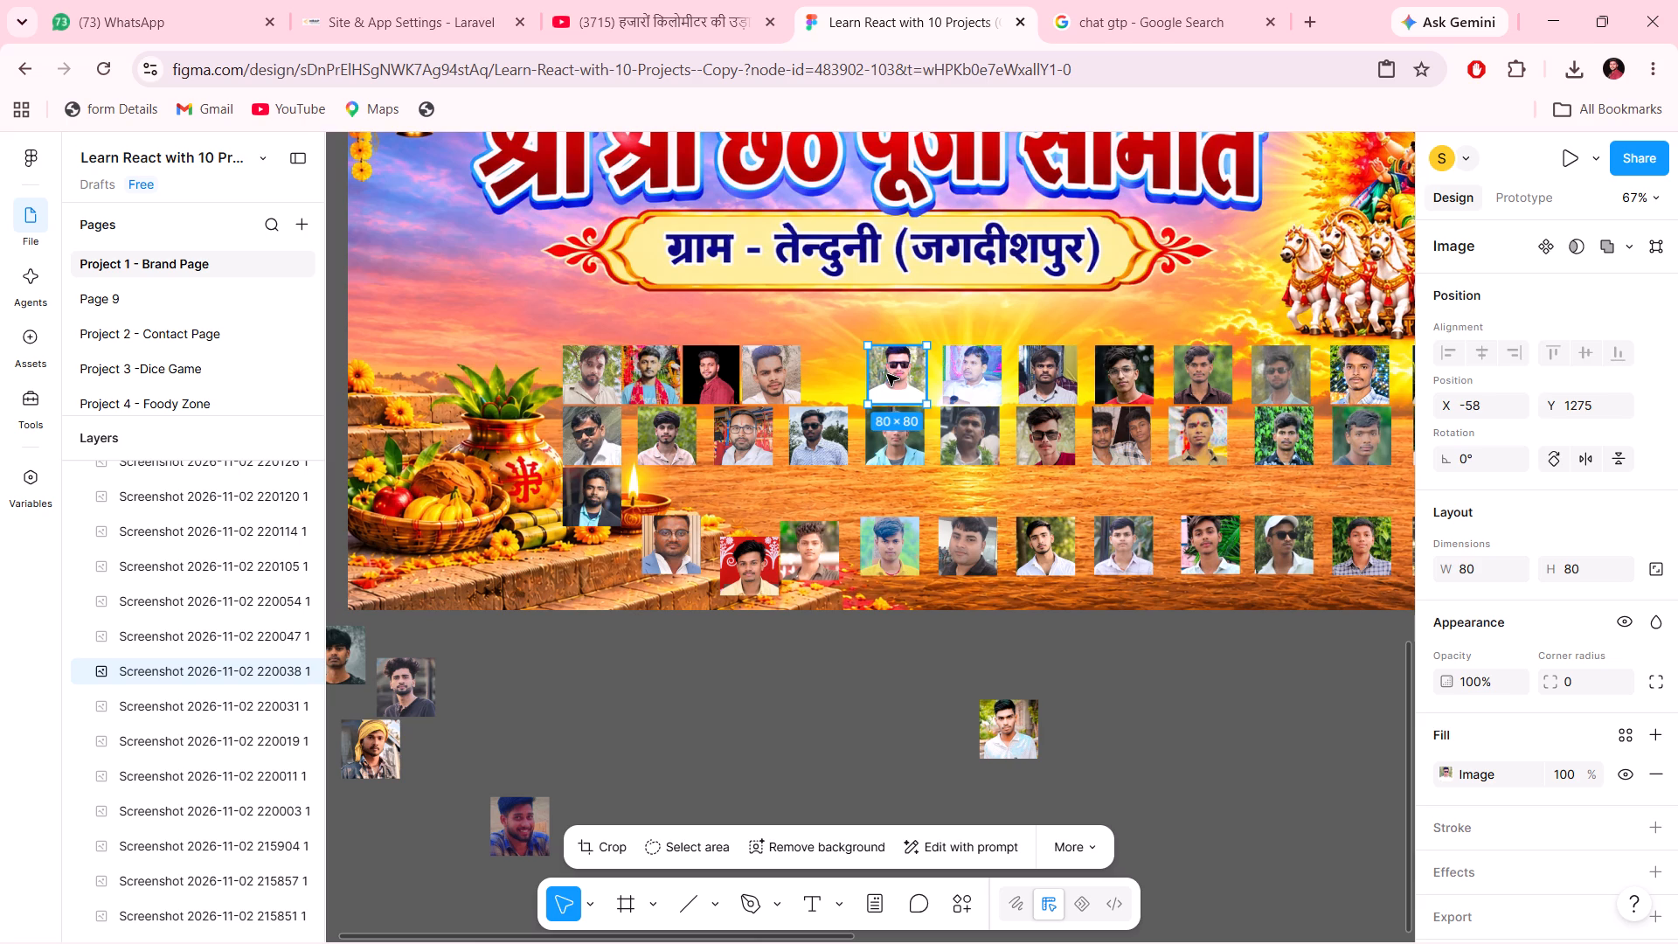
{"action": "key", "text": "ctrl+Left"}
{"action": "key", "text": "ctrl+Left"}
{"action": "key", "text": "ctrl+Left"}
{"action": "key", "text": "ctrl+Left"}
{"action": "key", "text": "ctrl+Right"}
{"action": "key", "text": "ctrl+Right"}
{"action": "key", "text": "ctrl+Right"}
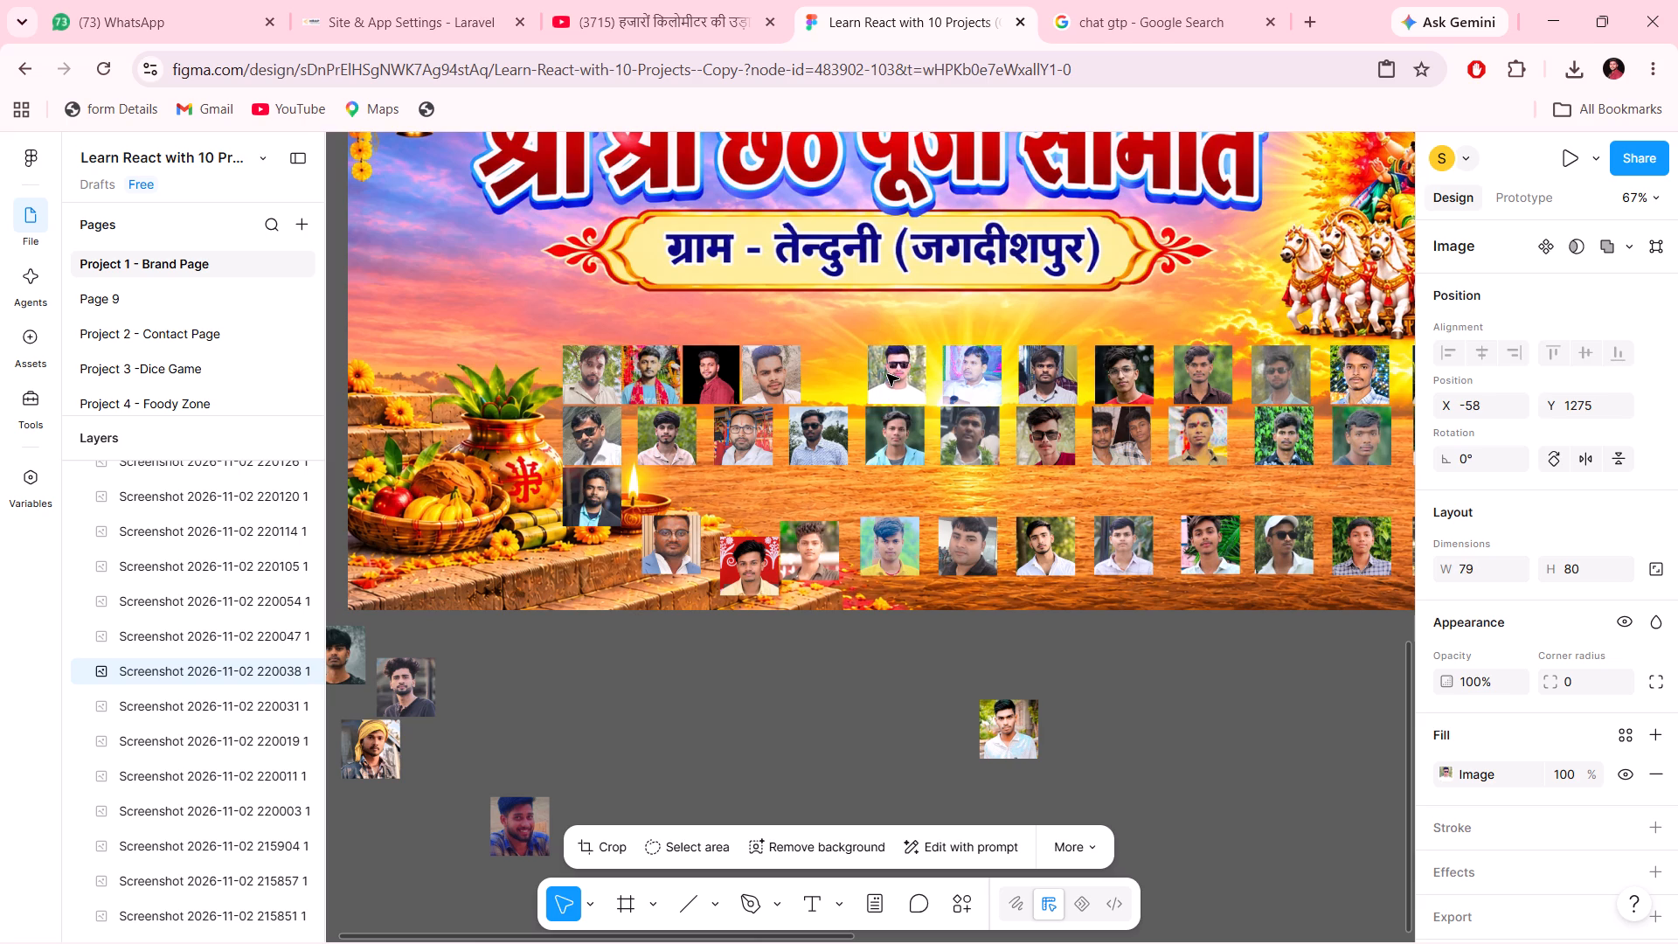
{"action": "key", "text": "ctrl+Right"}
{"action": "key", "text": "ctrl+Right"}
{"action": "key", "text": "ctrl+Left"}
Move the first row's fifth portrait left in 10-pixel increments, close beside the fourth, to X -148.
{"action": "key", "text": "shift+Left"}
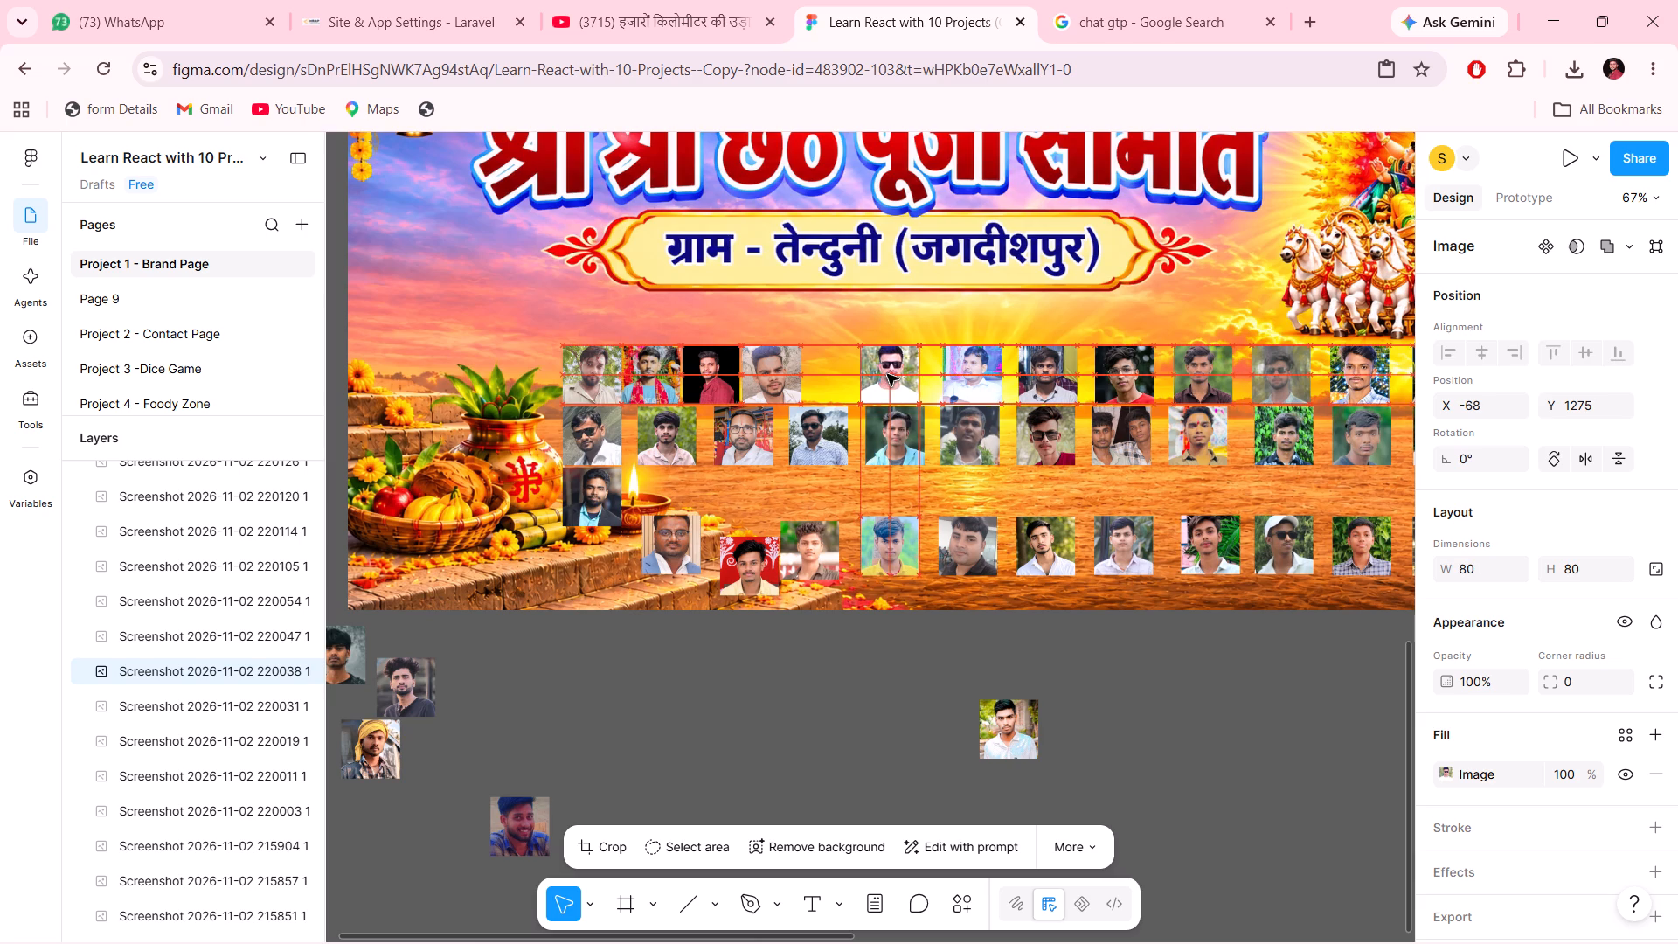
{"action": "key", "text": "shift+Left"}
{"action": "key", "text": "shift+Left"}
{"action": "key", "text": "shift+Left"}
{"action": "key", "text": "shift+Left"}
{"action": "key", "text": "shift+Left"}
{"action": "key", "text": "shift+Left"}
{"action": "key", "text": "shift+Left"}
{"action": "key", "text": "shift+Left"}
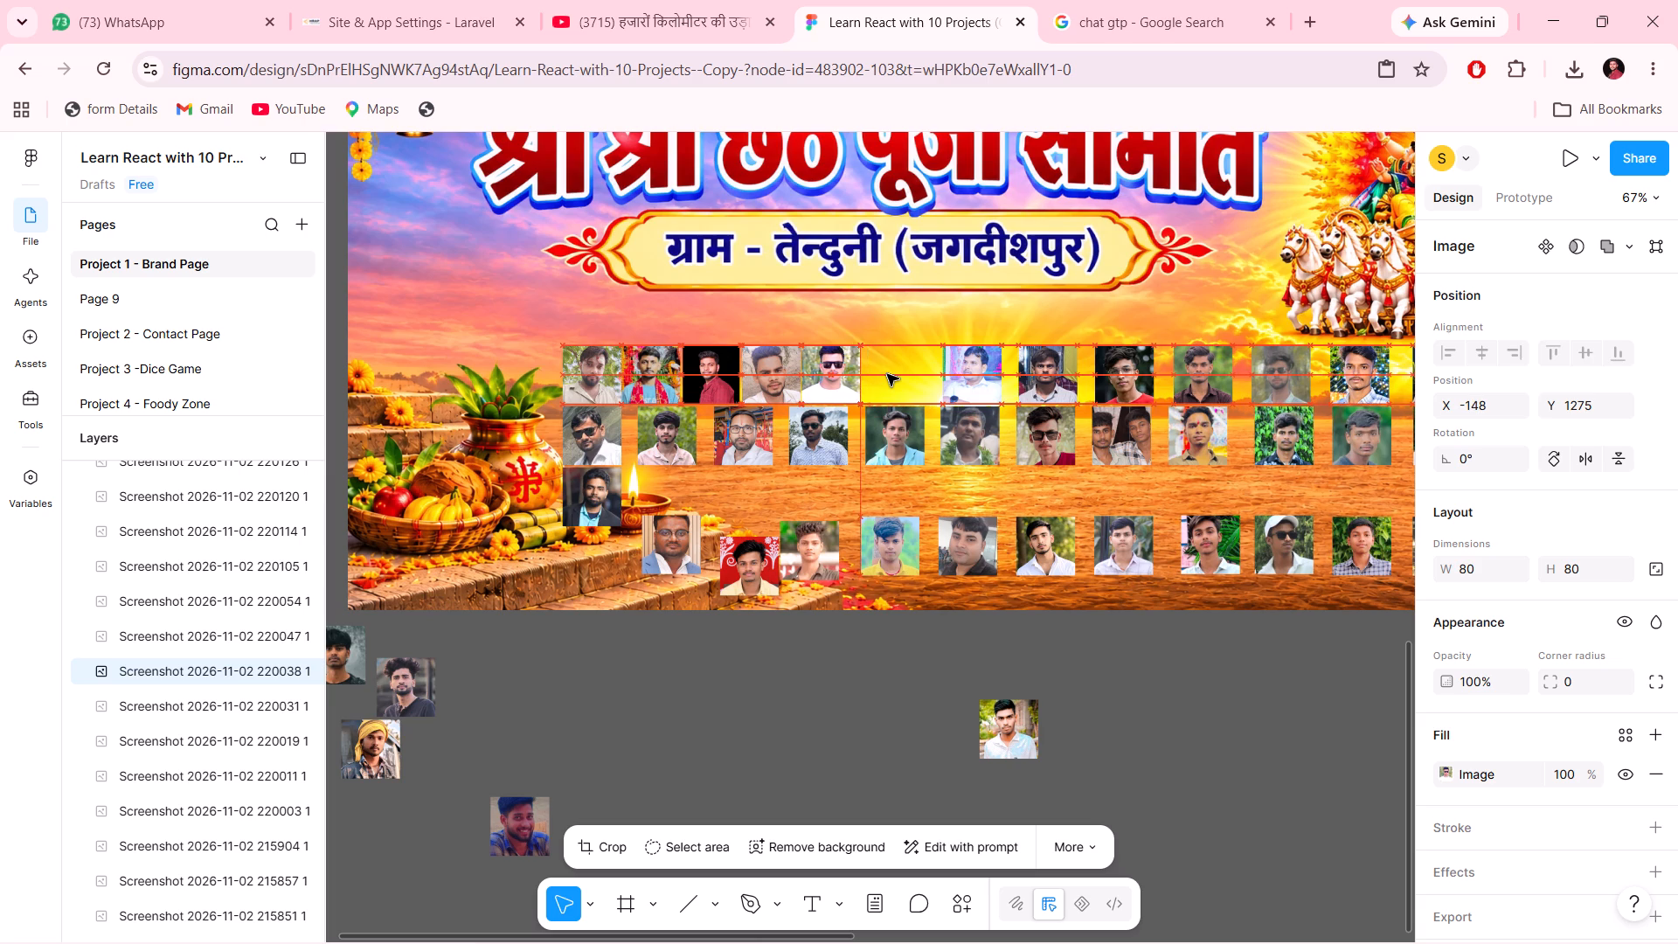
Shift the first row's sixth portrait left in 10-pixel increments towards the fifth, to X -16.
{"action": "left_click", "coordinate": [985, 385]}
{"action": "key", "text": "shift+Left"}
{"action": "key", "text": "shift+Left"}
{"action": "key", "text": "shift+Left"}
{"action": "key", "text": "shift+Left"}
{"action": "key", "text": "shift+Left"}
{"action": "key", "text": "shift+Left"}
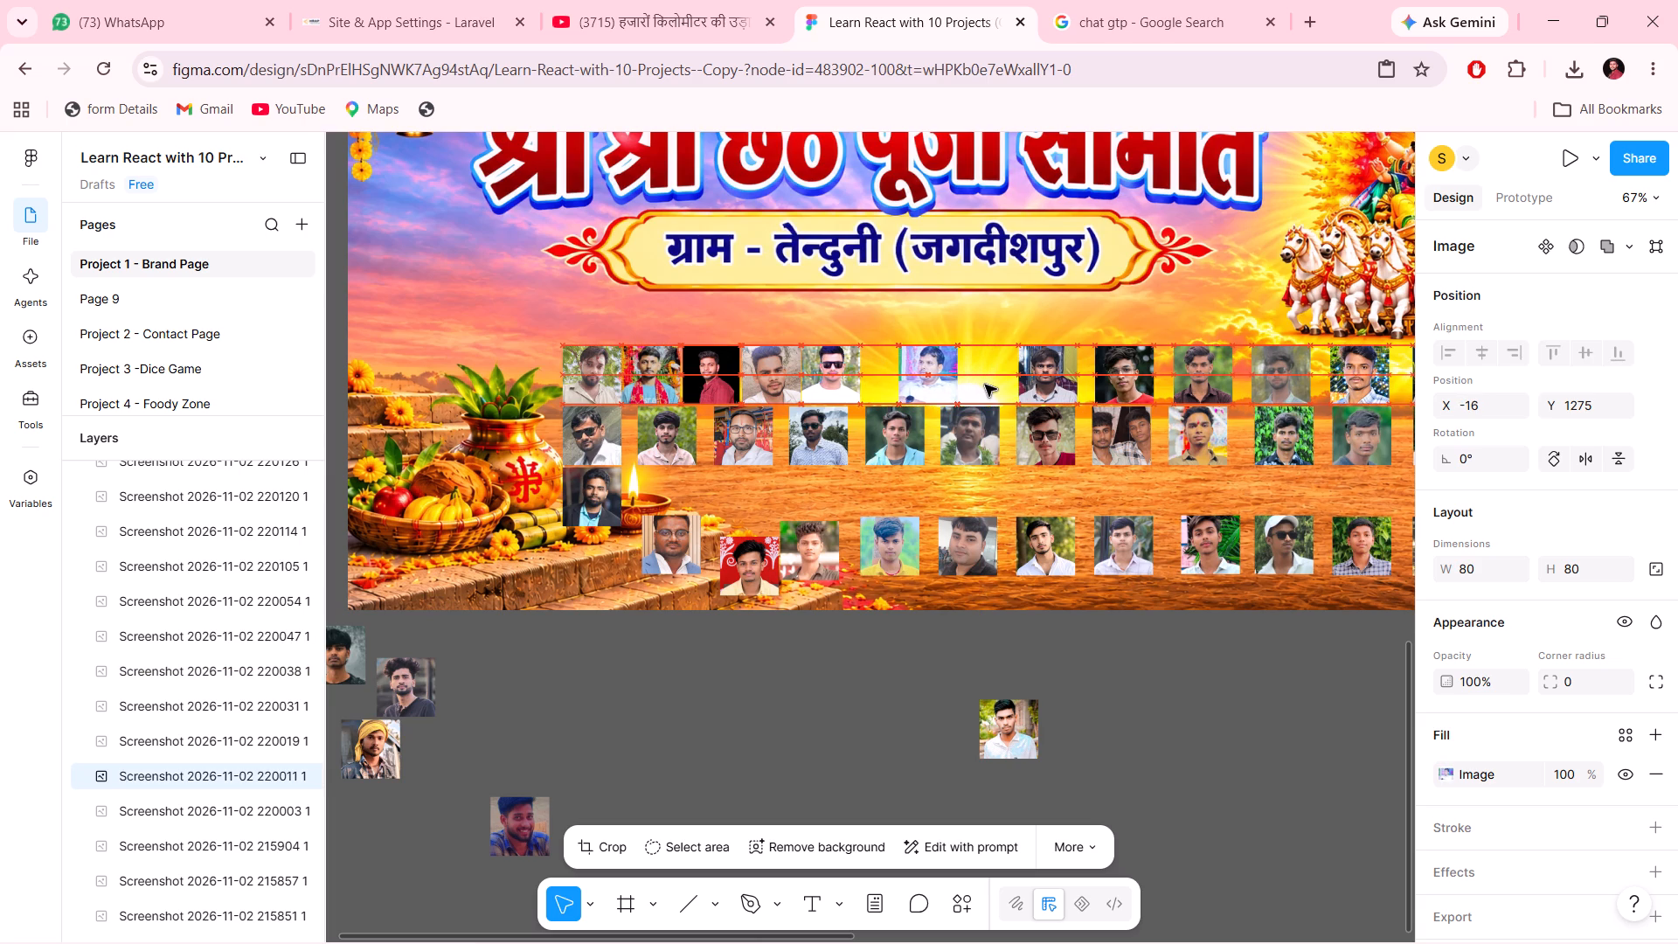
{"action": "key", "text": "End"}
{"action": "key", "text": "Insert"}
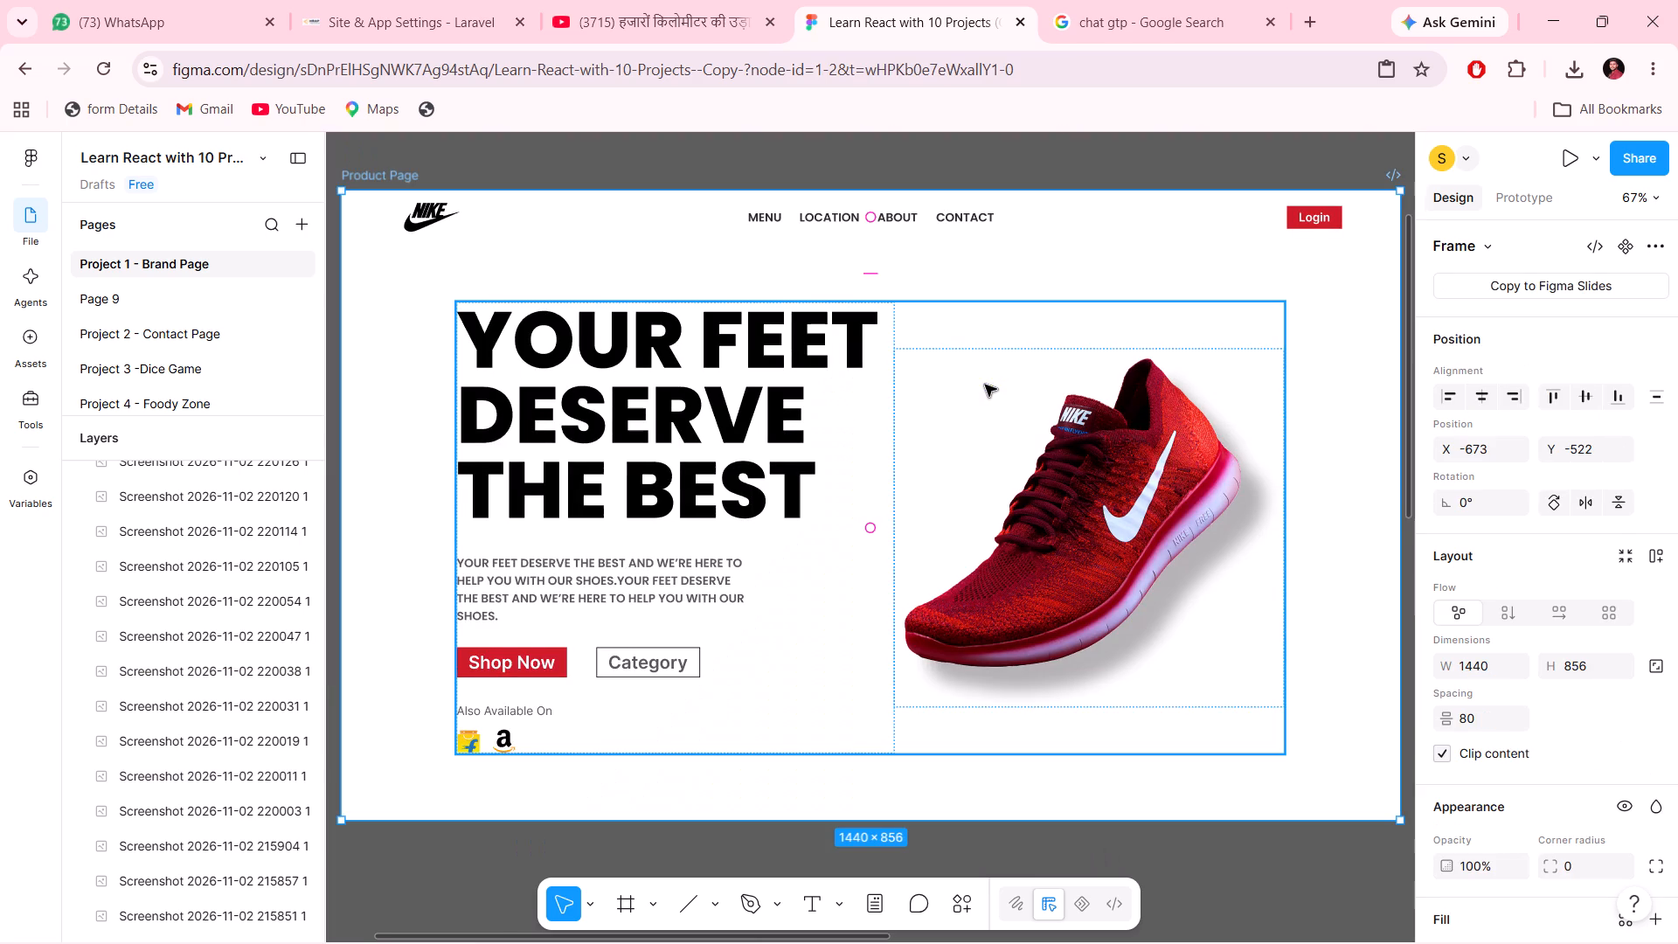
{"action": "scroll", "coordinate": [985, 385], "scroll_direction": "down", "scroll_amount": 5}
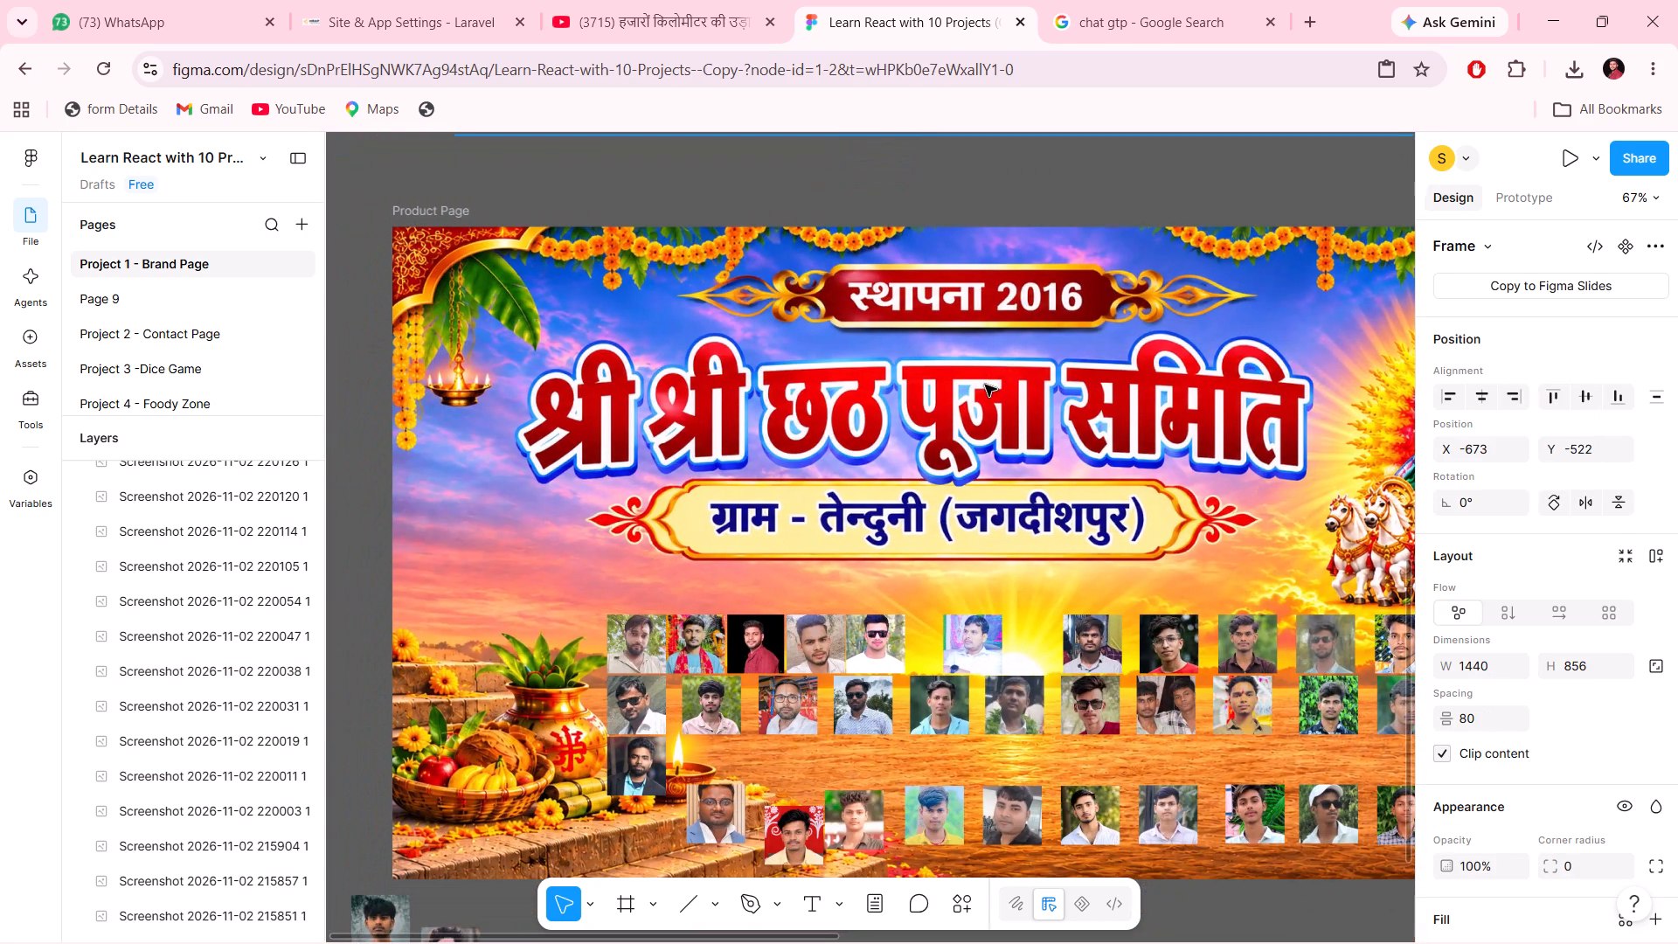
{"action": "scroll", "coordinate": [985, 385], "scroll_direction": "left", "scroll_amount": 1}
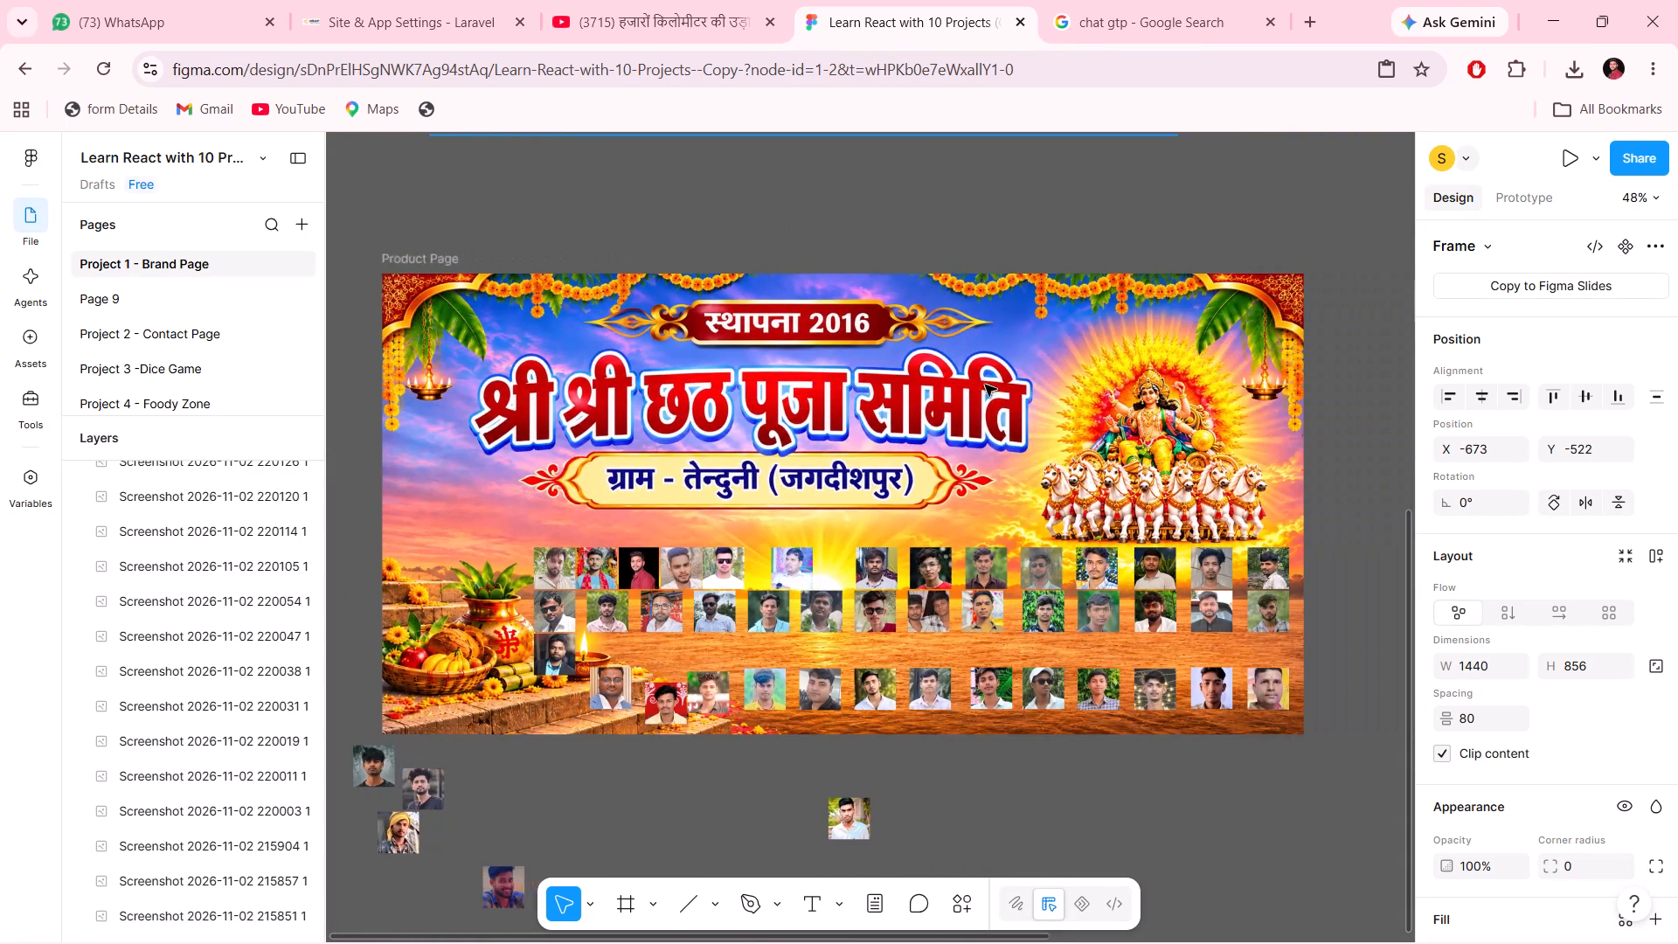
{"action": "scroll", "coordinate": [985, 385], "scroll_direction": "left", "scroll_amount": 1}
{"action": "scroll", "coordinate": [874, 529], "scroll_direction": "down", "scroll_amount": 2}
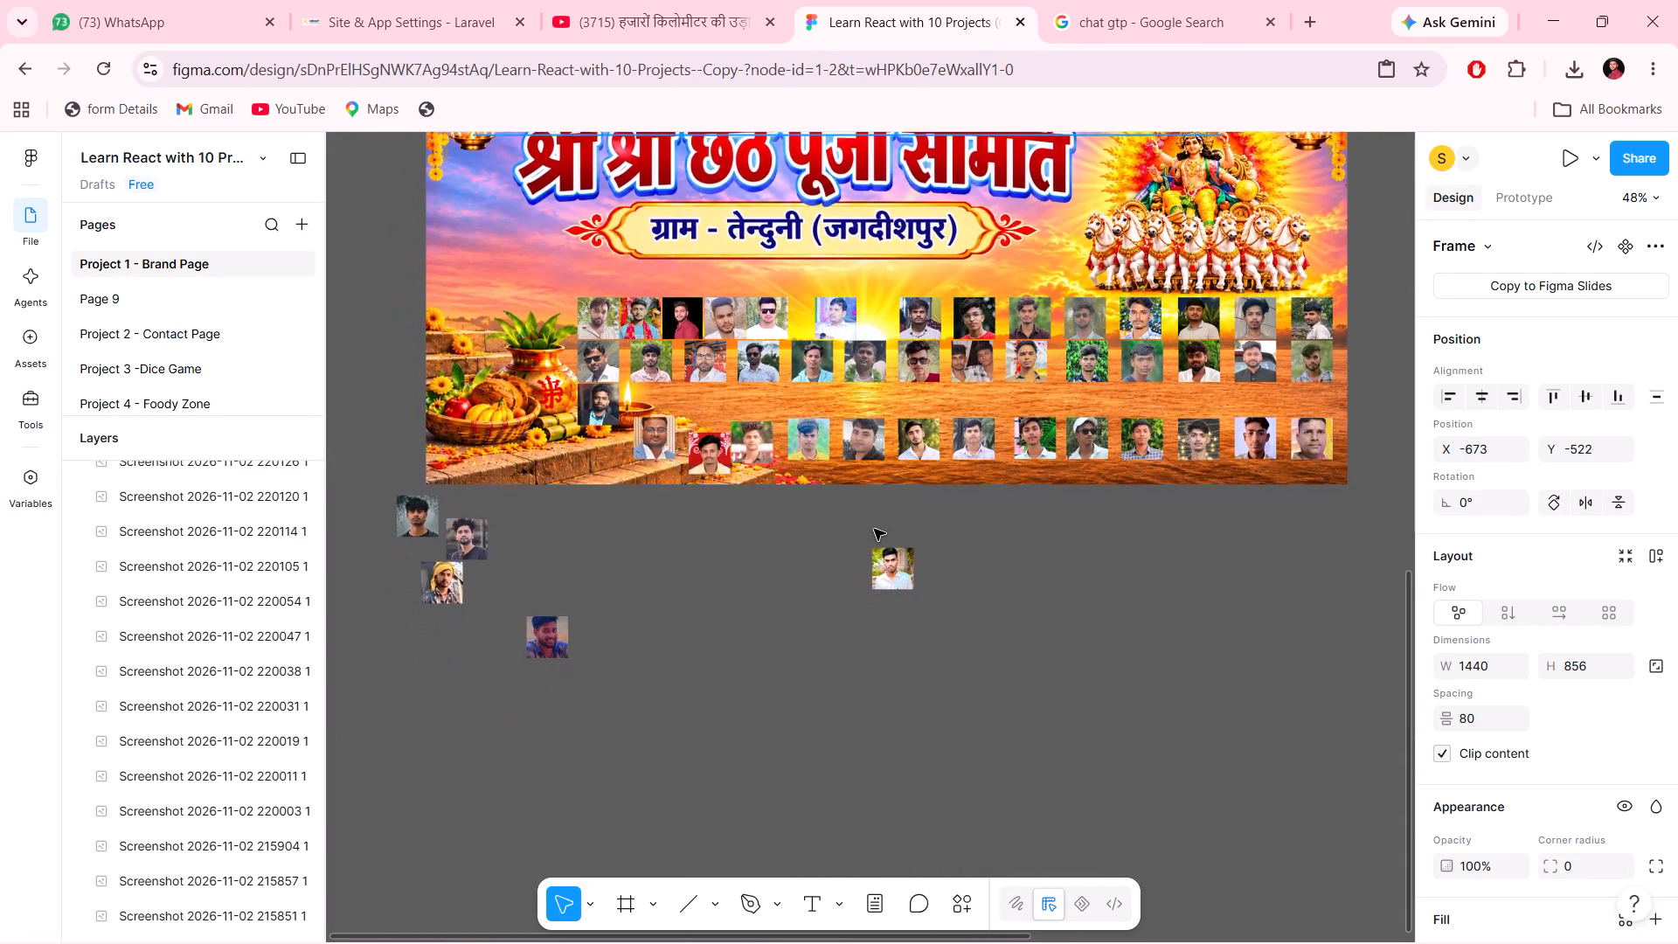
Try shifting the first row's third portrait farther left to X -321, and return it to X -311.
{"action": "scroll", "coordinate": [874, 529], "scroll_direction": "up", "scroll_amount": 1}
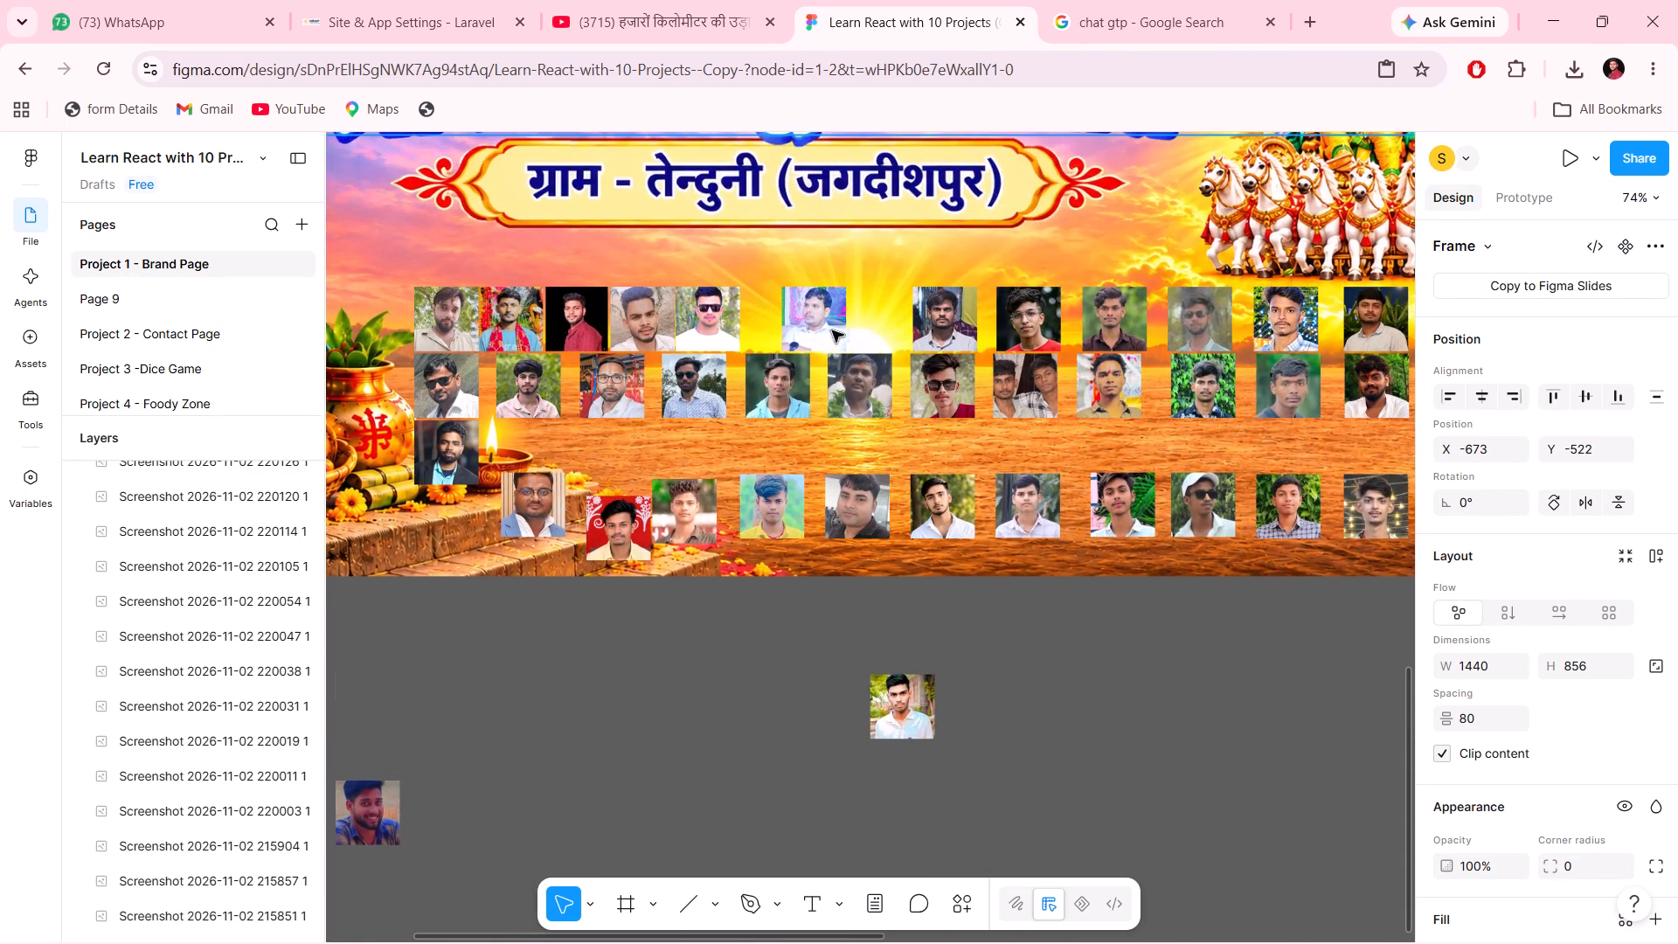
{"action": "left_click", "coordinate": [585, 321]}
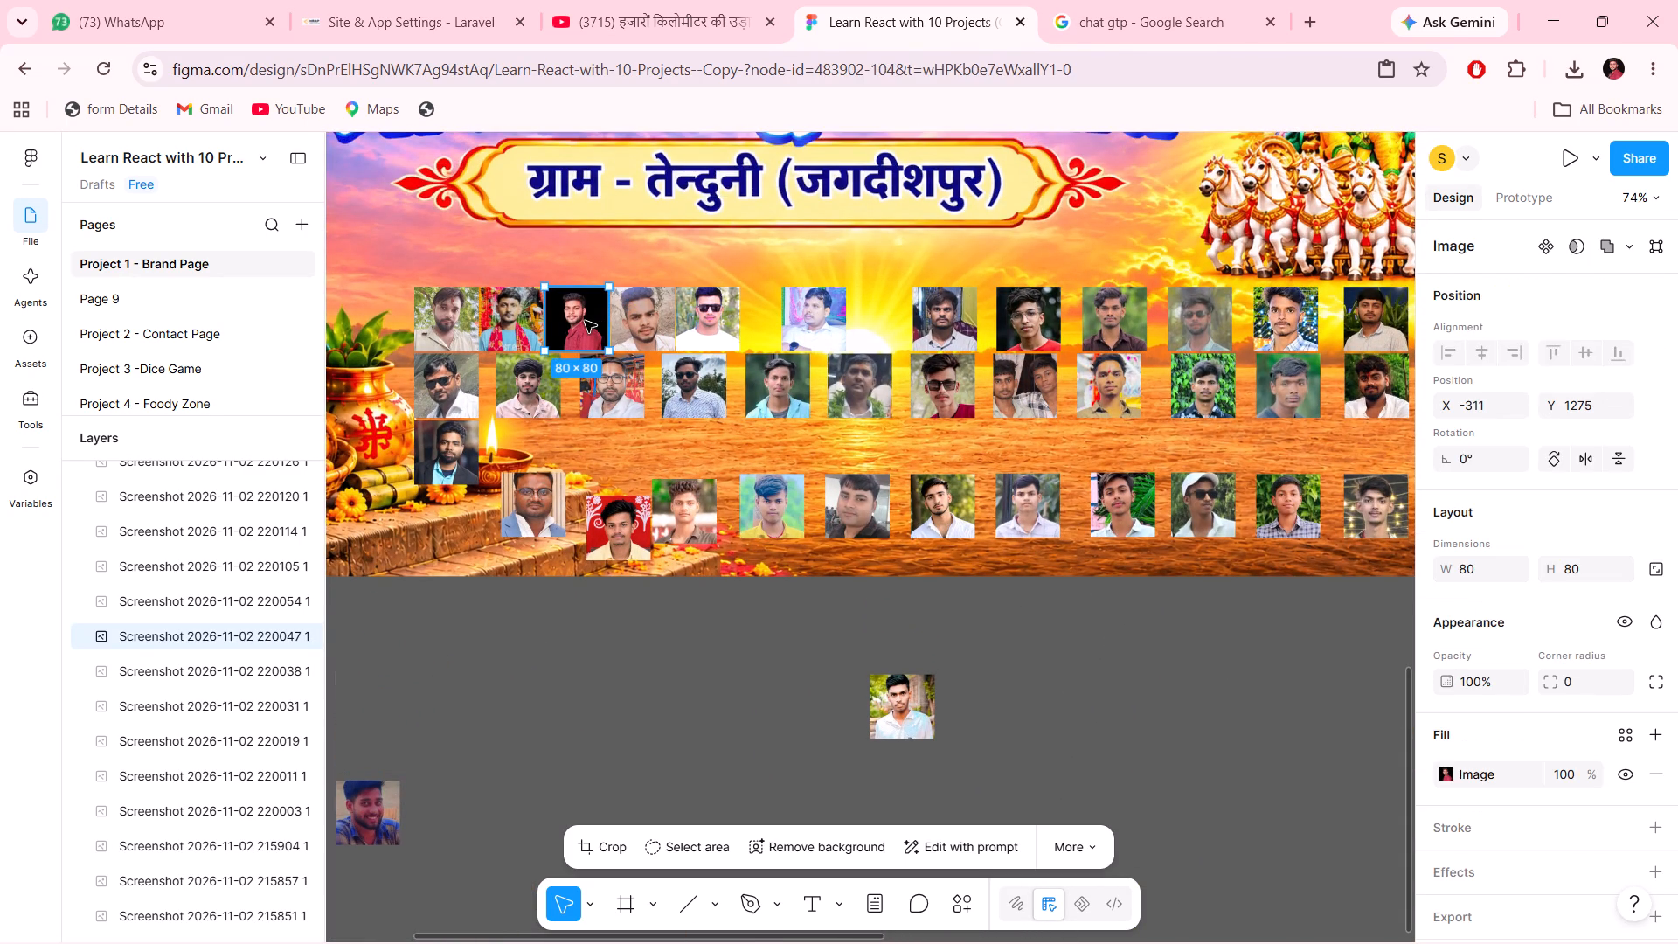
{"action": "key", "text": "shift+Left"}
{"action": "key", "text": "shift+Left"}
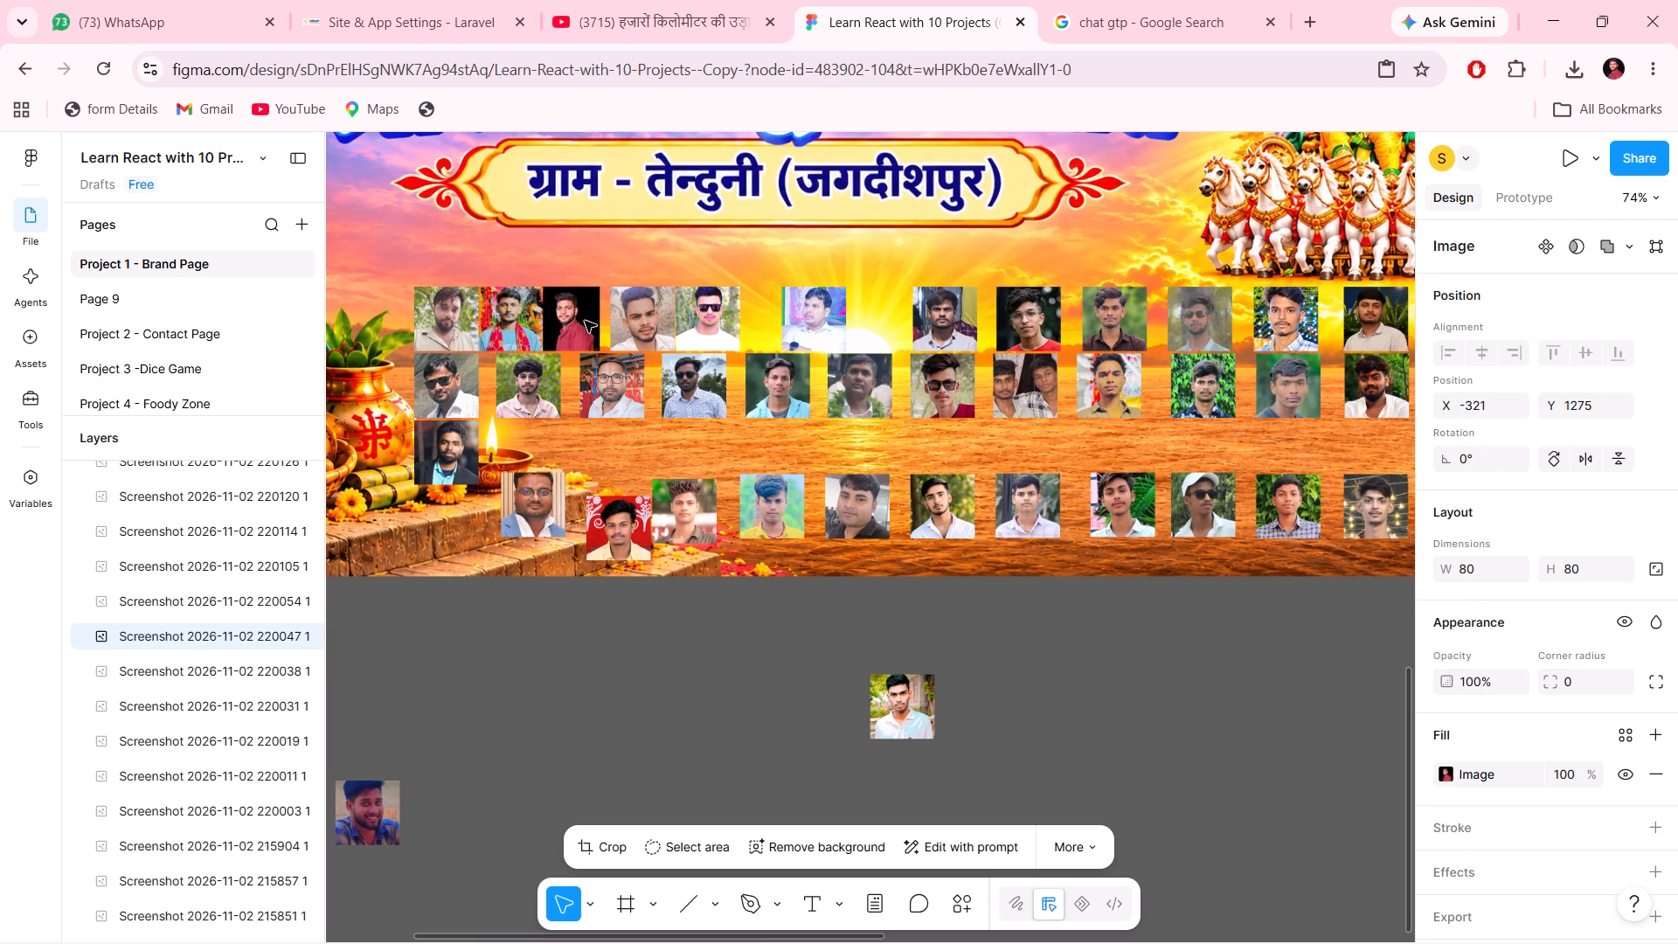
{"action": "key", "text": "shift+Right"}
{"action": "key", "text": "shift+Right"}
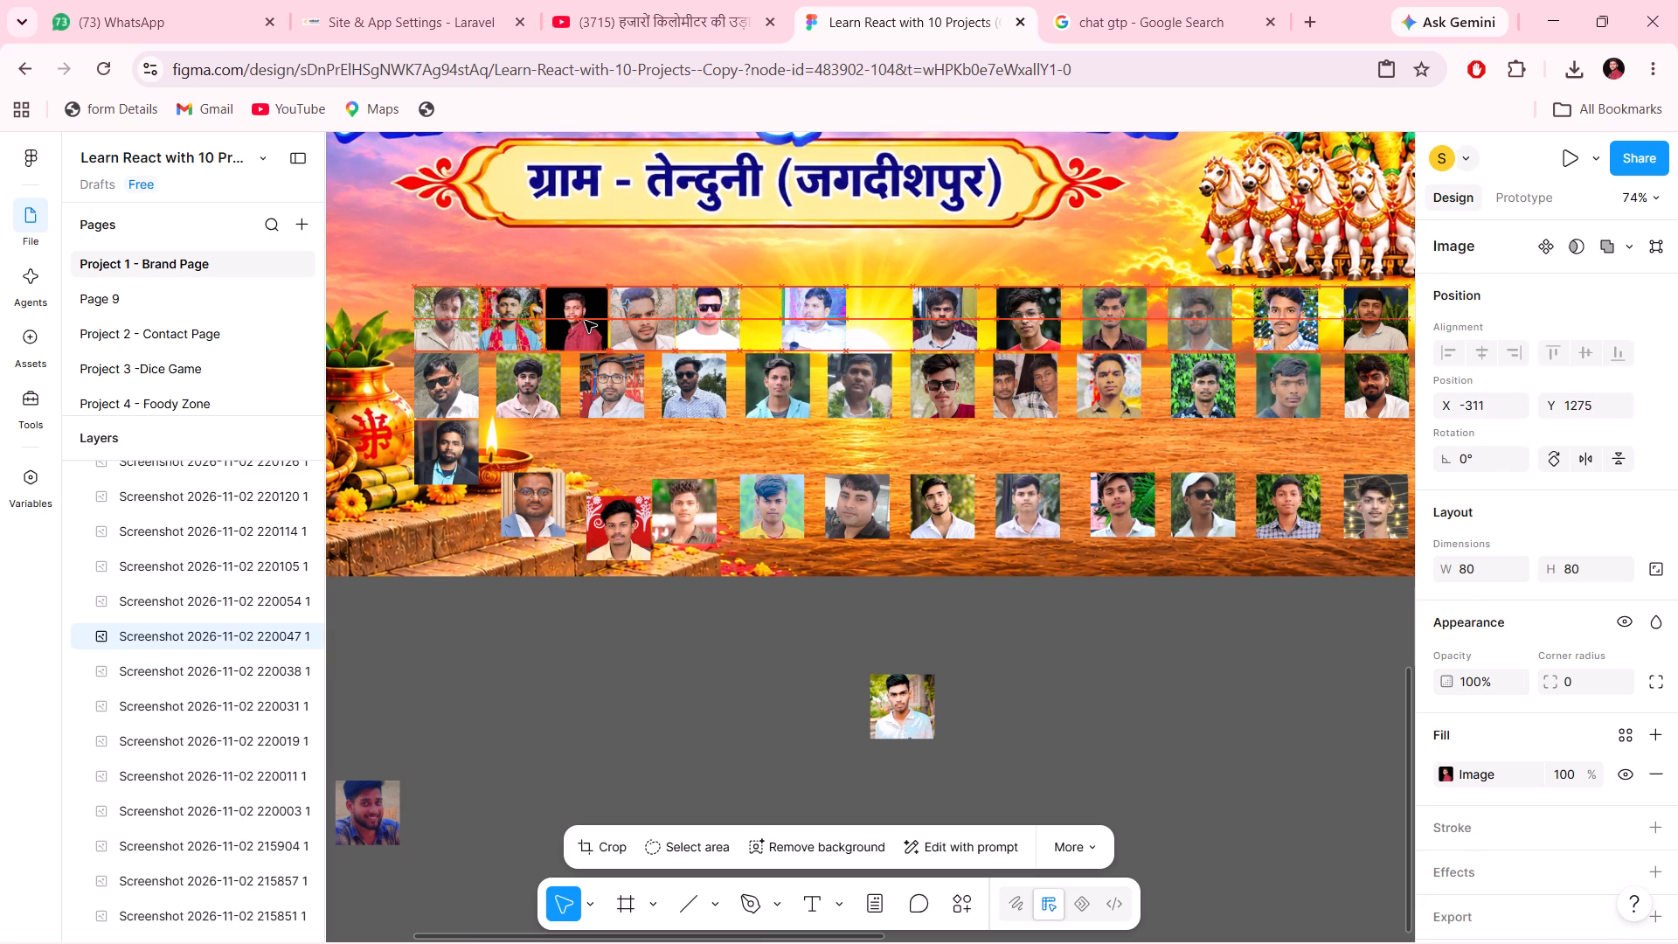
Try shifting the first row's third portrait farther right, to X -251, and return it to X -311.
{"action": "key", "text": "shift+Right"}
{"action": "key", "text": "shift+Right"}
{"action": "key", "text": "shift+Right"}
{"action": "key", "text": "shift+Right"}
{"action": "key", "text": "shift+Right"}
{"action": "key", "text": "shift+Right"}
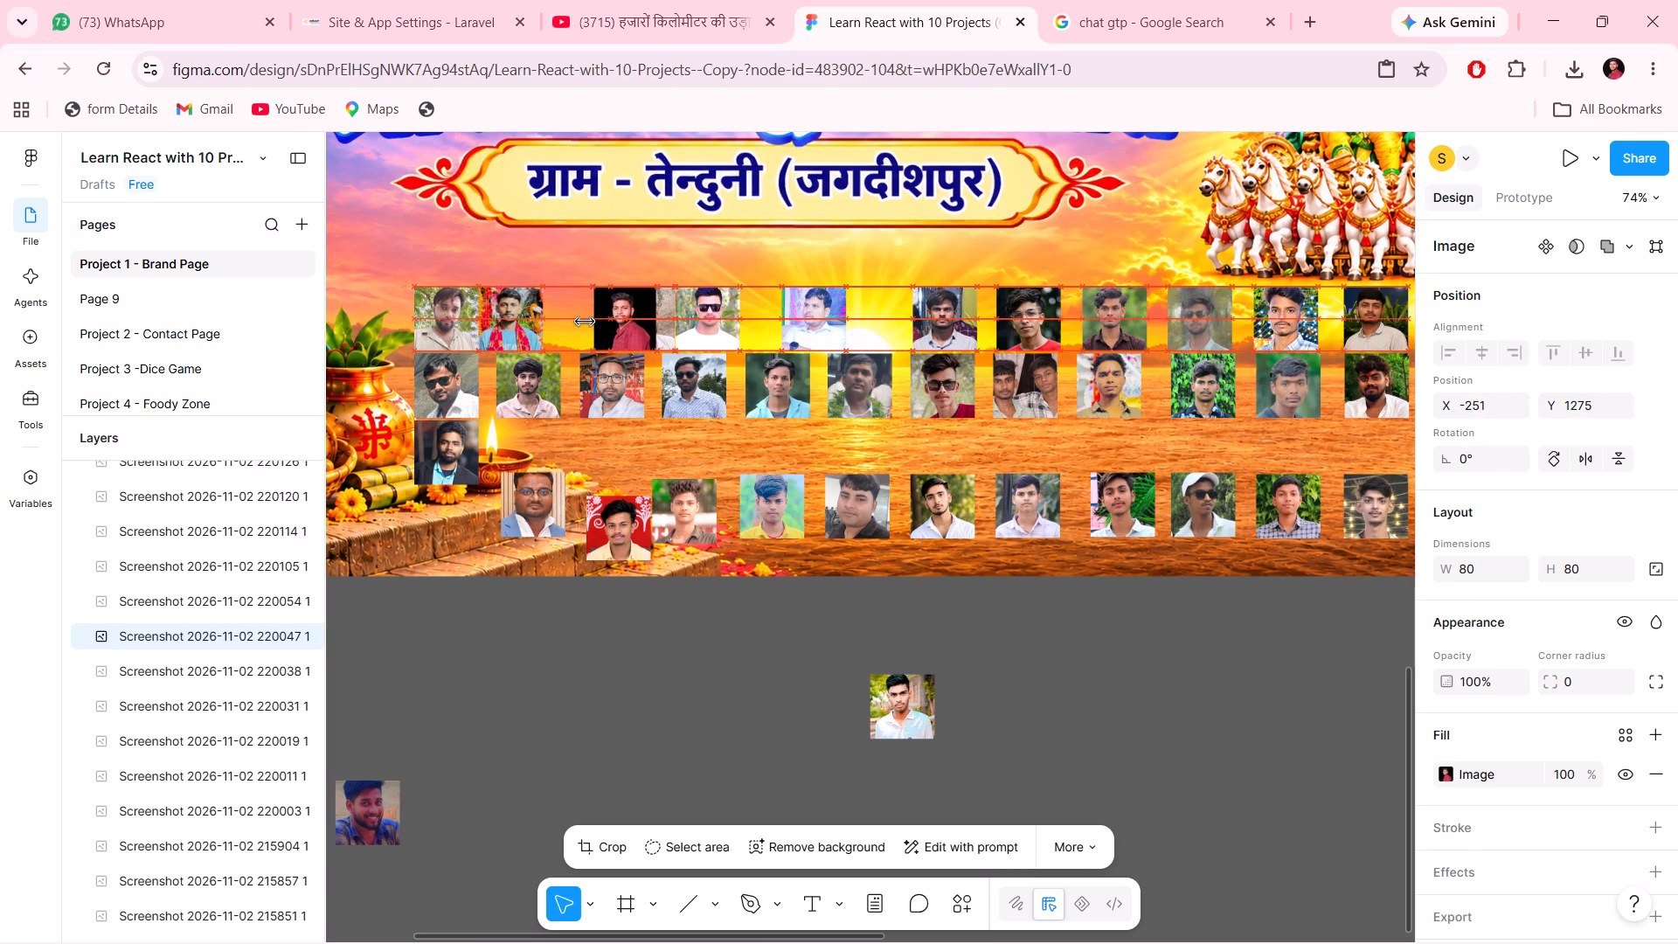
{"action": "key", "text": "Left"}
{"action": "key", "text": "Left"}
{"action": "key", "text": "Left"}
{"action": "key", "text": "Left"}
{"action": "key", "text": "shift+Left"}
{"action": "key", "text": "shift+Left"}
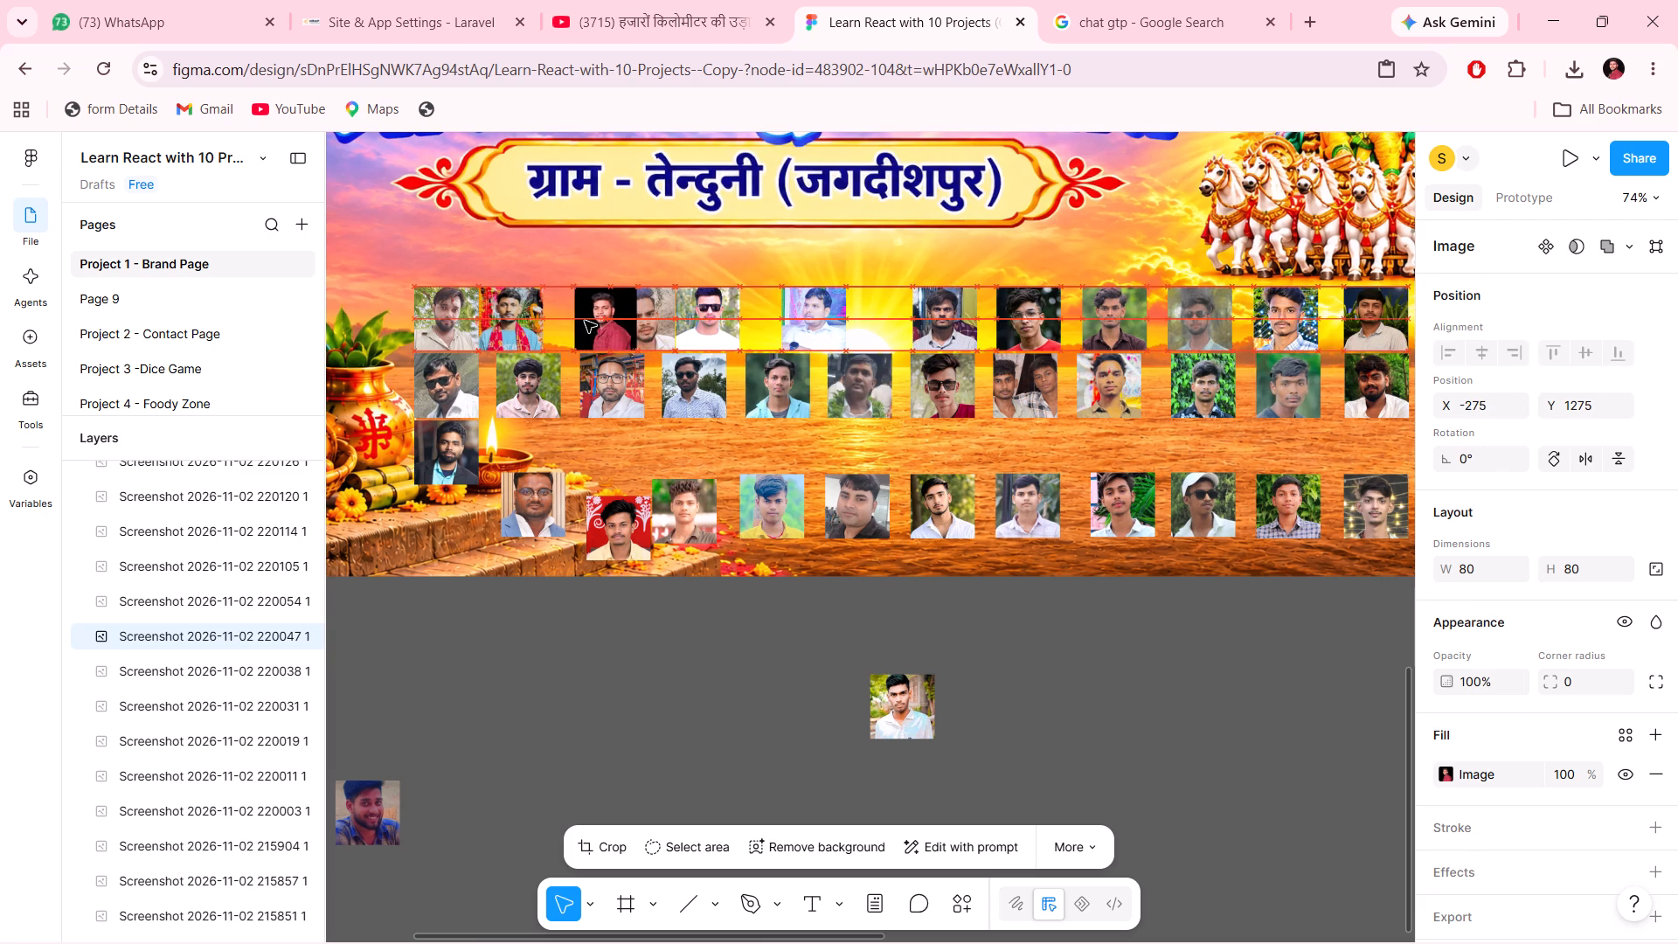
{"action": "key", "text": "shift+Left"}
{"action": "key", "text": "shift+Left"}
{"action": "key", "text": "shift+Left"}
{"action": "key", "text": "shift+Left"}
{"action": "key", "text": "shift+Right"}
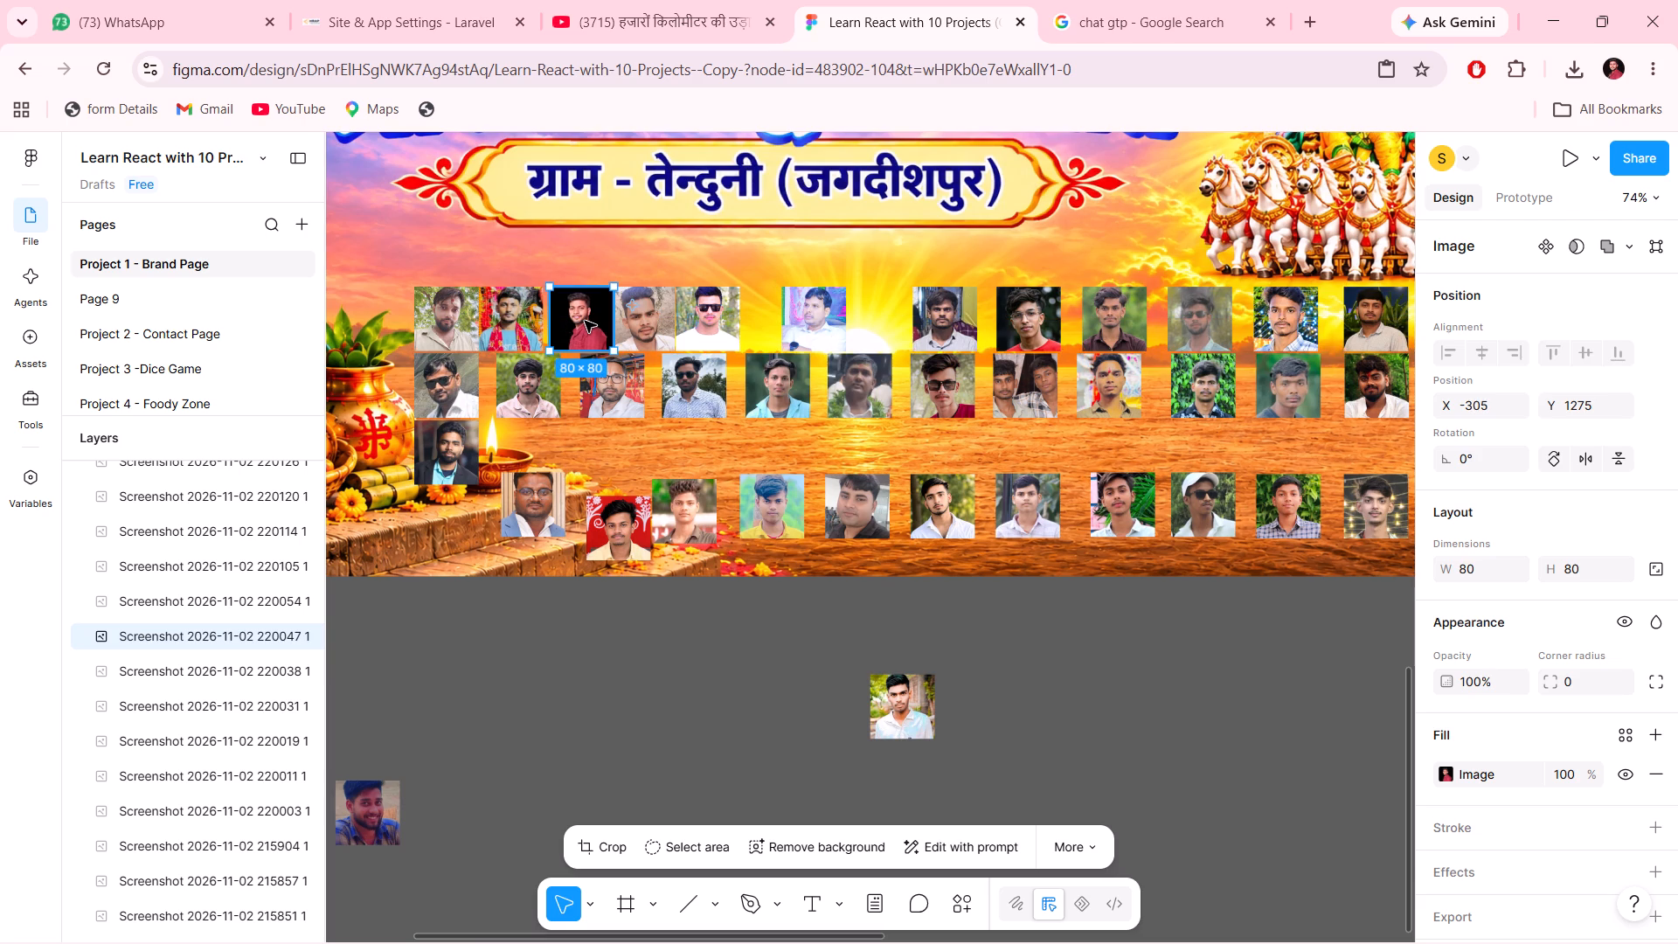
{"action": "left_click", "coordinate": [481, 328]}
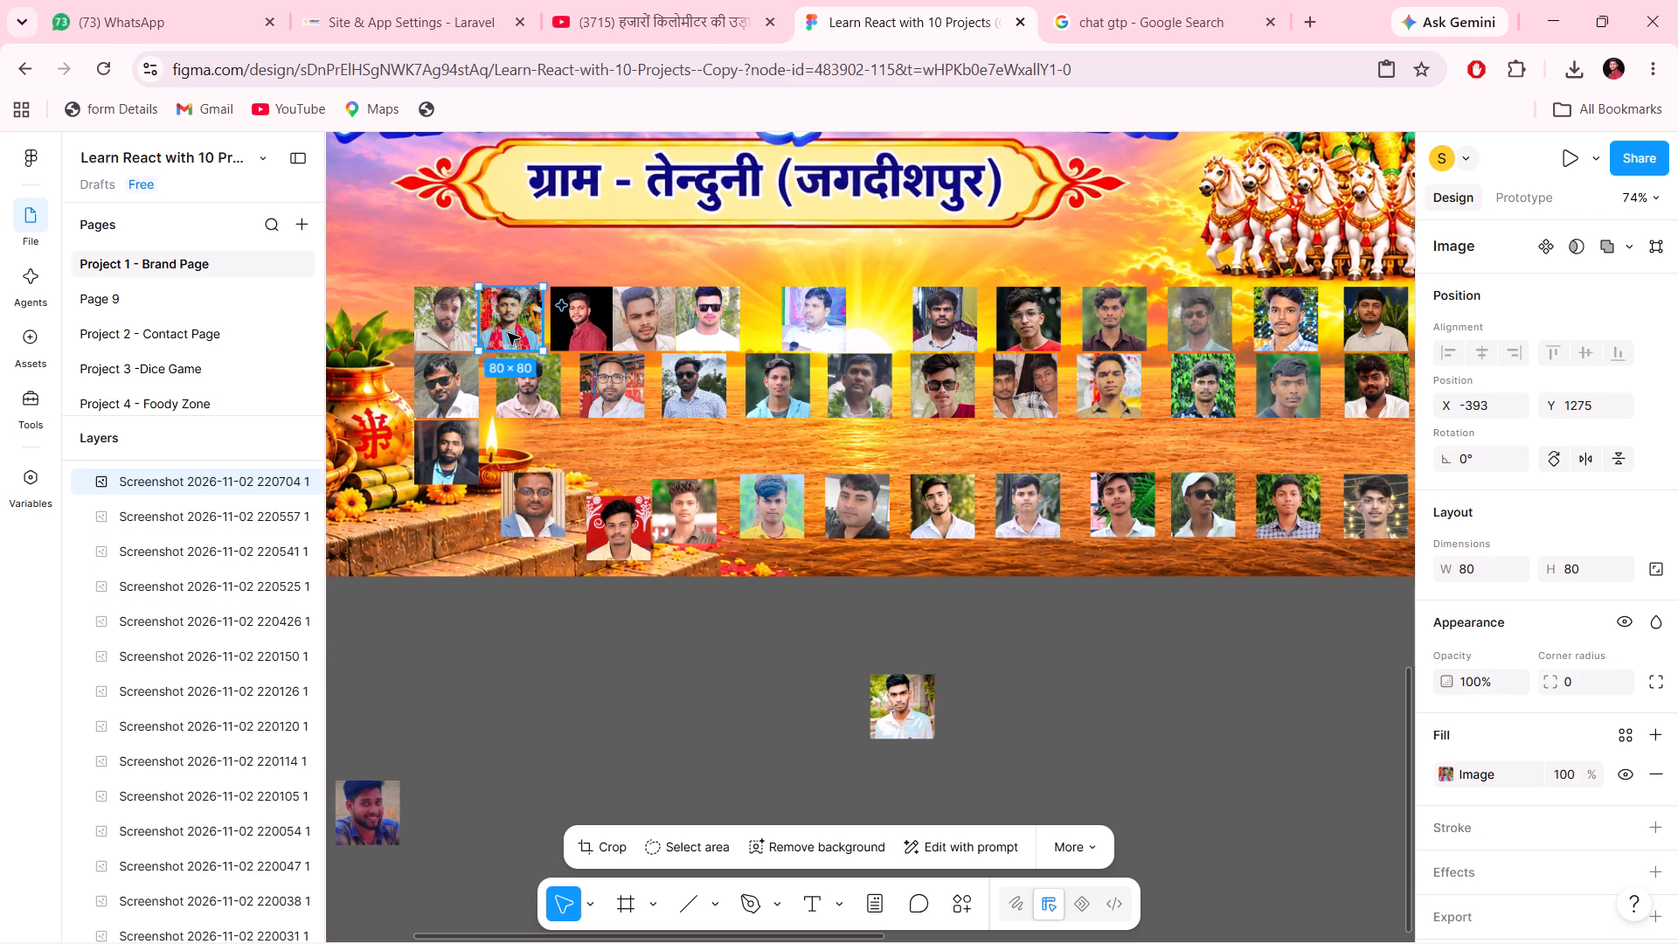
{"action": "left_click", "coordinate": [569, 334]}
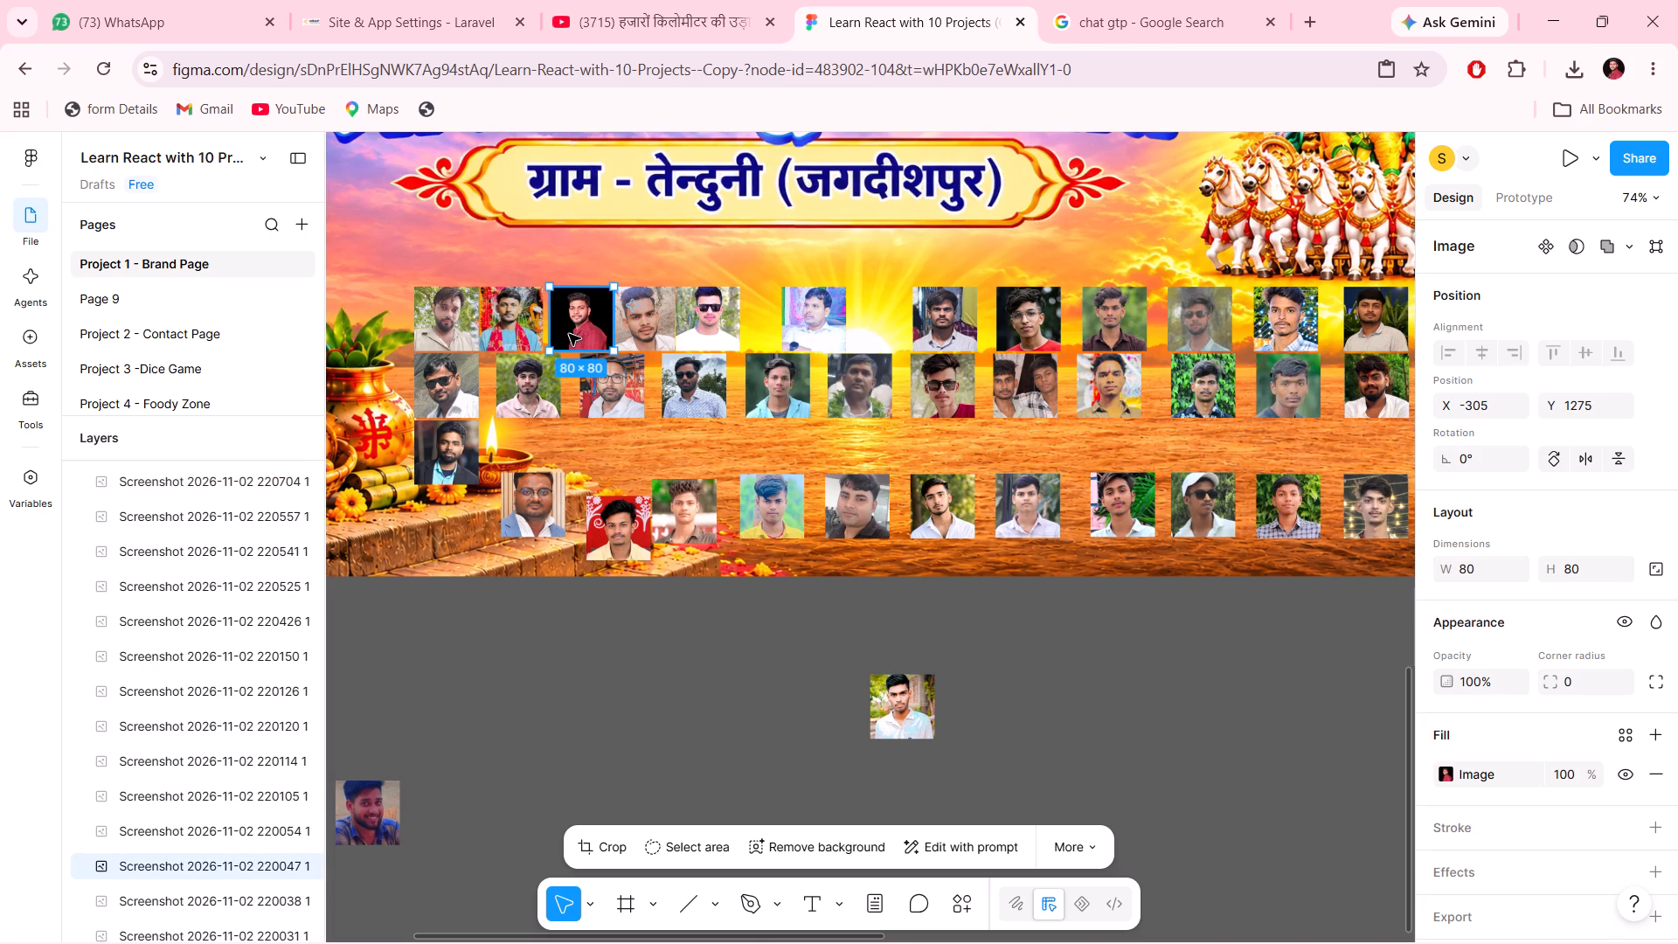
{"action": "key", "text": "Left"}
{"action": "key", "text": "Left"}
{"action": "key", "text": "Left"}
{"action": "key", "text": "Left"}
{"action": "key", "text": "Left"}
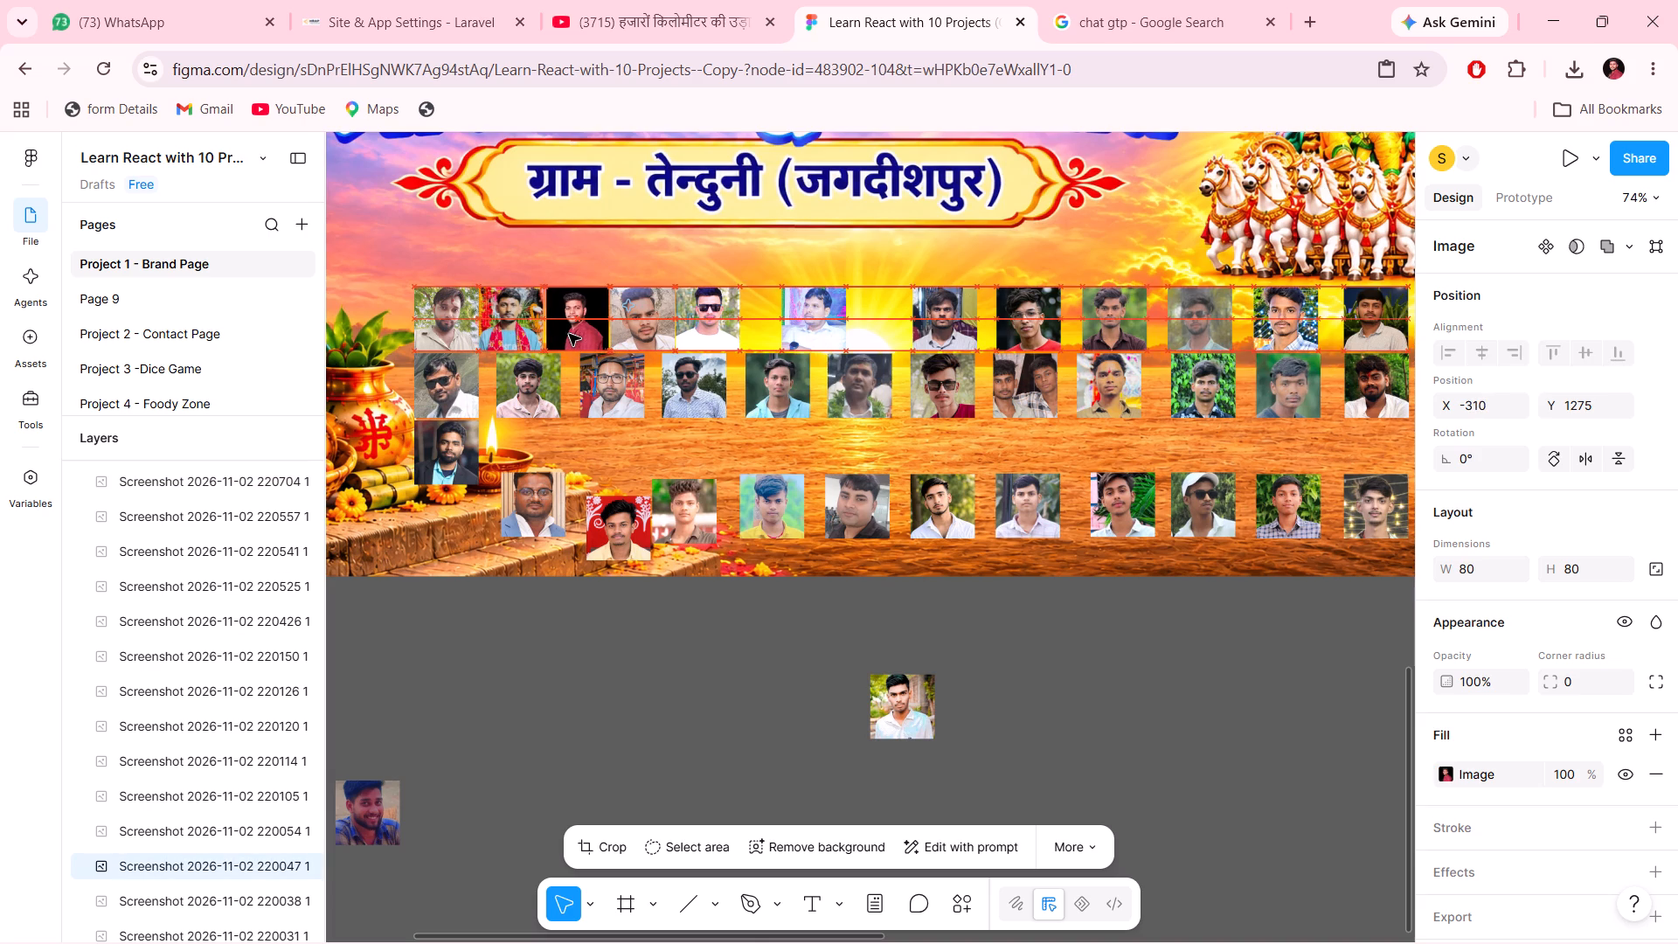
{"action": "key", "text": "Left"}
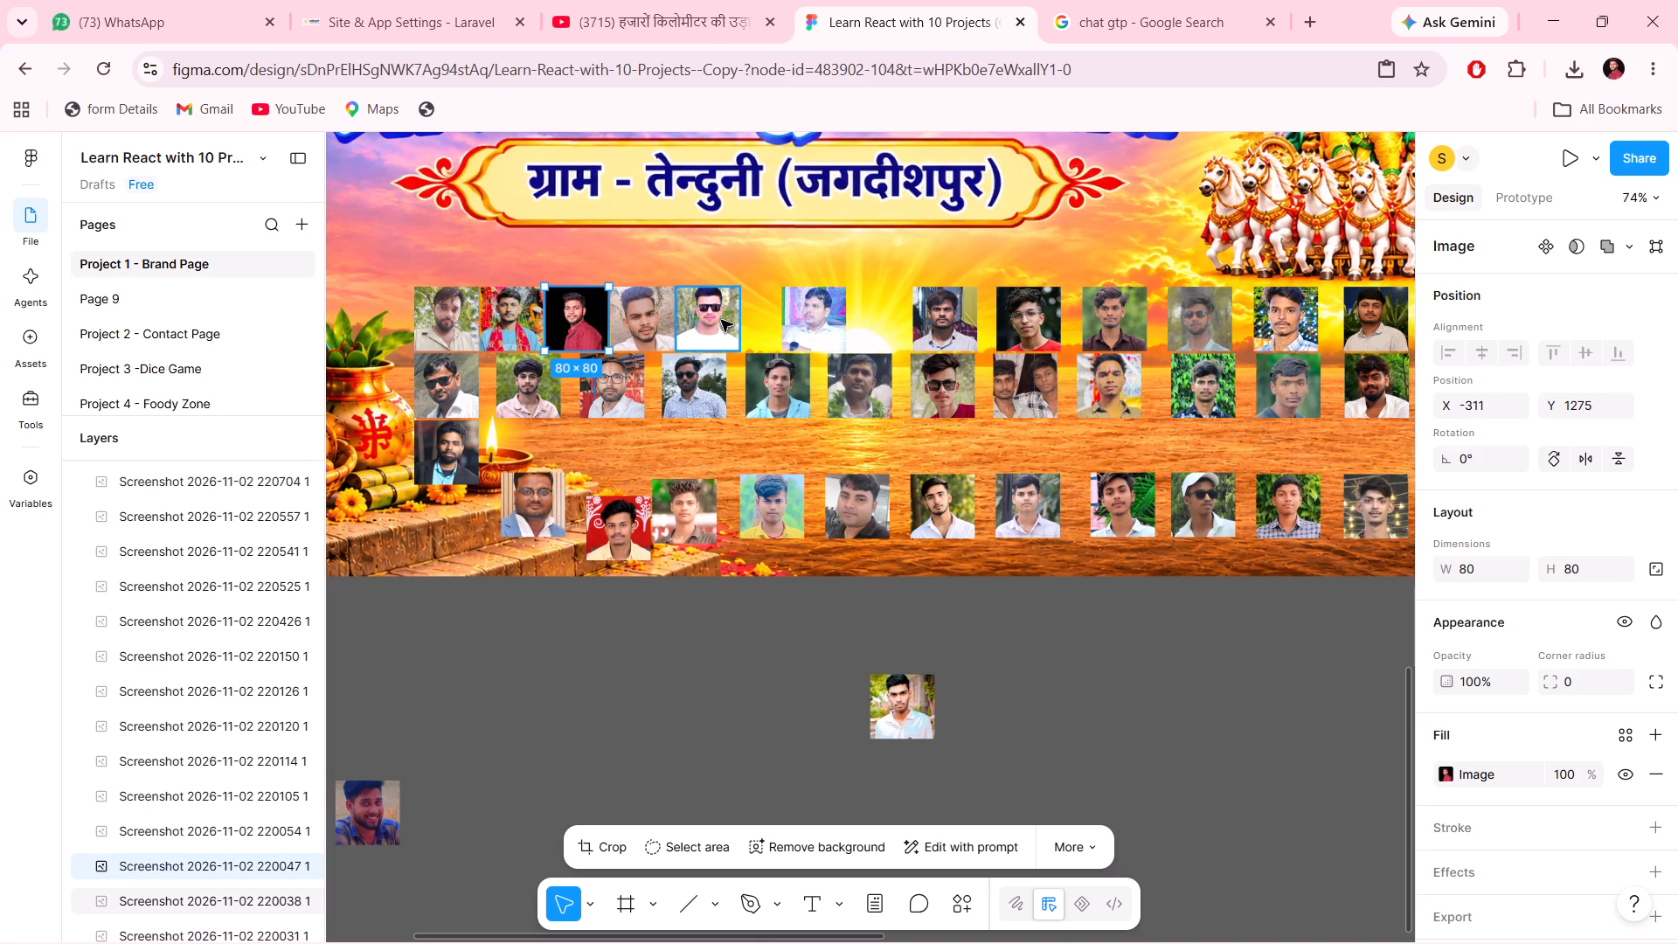
Nudge the first row's fifth portrait slightly right, to X -146.
{"action": "left_click", "coordinate": [721, 320]}
{"action": "key", "text": "Right"}
{"action": "key", "text": "Right"}
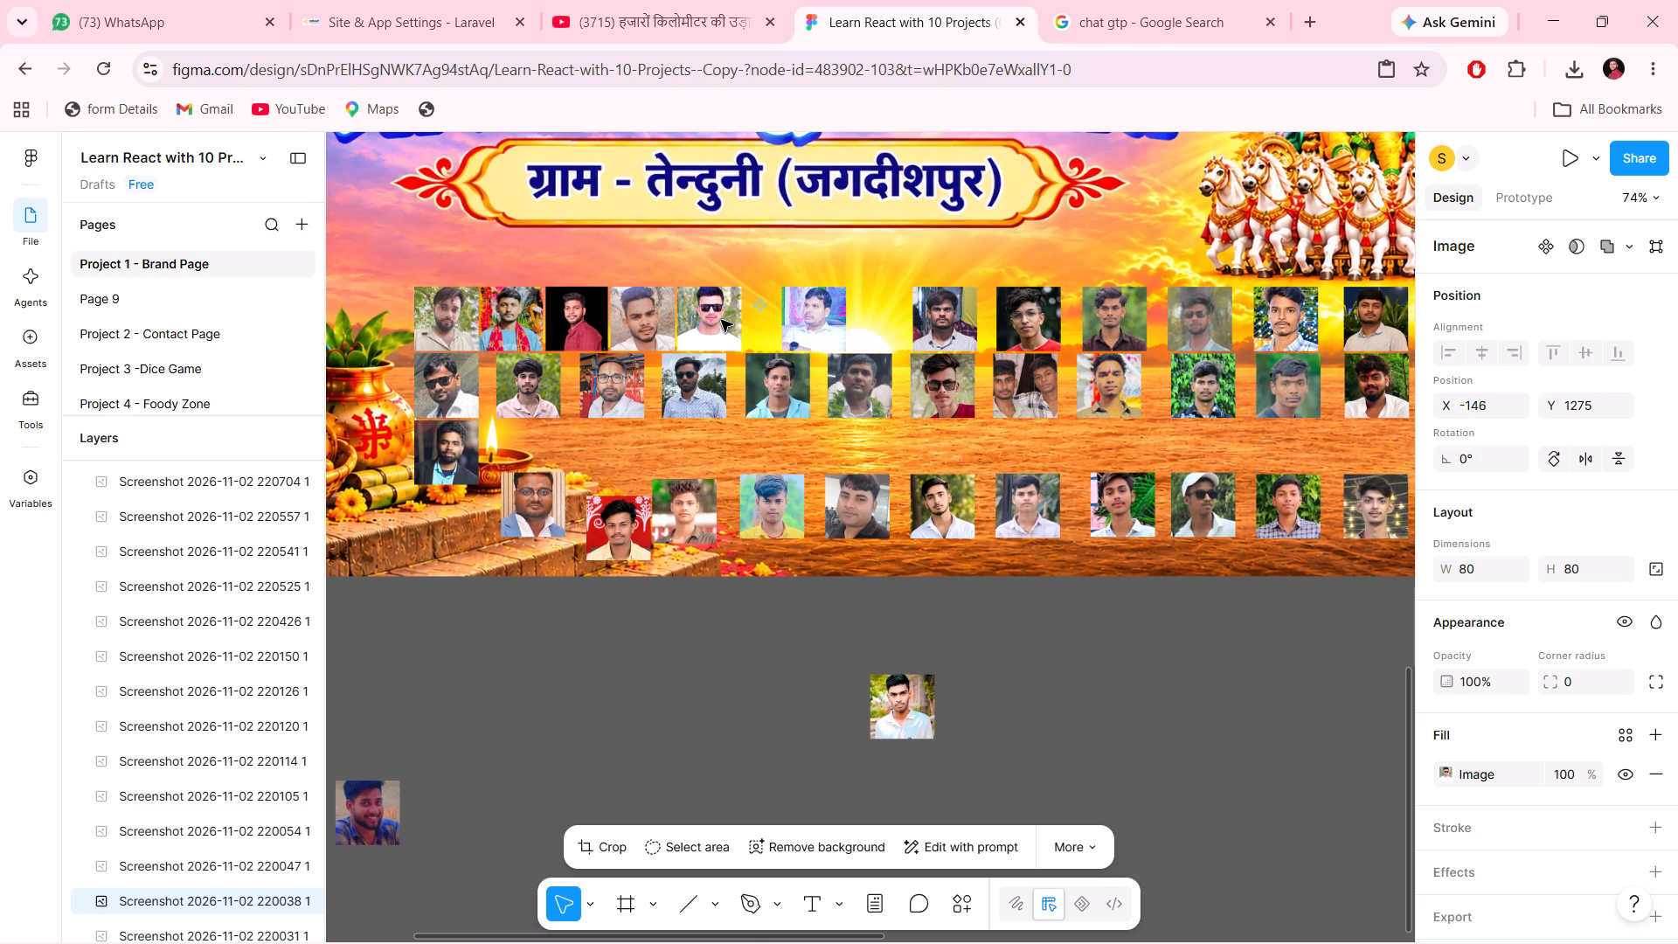
Move the first row's sixth portrait left, close beside the fifth, to X -62, keeping Y 1275.
{"action": "left_click", "coordinate": [792, 321]}
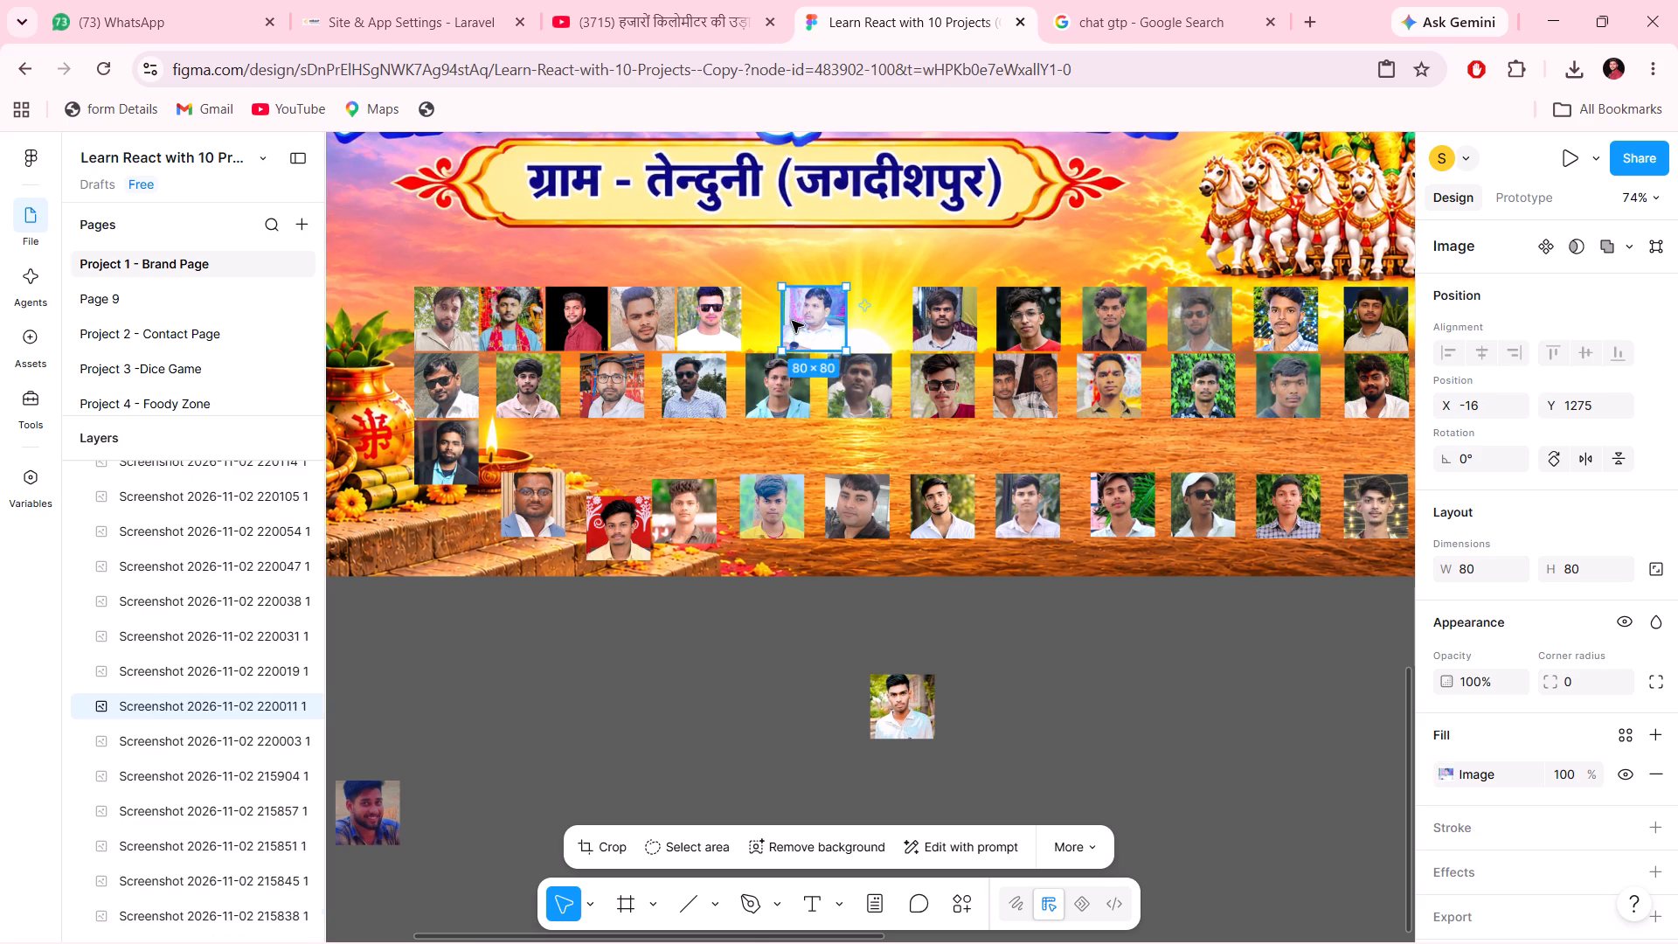
{"action": "key", "text": "Left"}
{"action": "key", "text": "Left"}
{"action": "key", "text": "Left"}
{"action": "key", "text": "Left"}
{"action": "key", "text": "Left"}
{"action": "key", "text": "Left"}
{"action": "key", "text": "Left"}
{"action": "key", "text": "Left"}
{"action": "key", "text": "Left"}
{"action": "key", "text": "Left"}
{"action": "key", "text": "Left"}
{"action": "key", "text": "Left"}
{"action": "key", "text": "Left"}
{"action": "key", "text": "Left"}
{"action": "key", "text": "Left"}
{"action": "key", "text": "Left"}
{"action": "key", "text": "Left"}
{"action": "key", "text": "Left"}
{"action": "key", "text": "Left"}
{"action": "key", "text": "Left"}
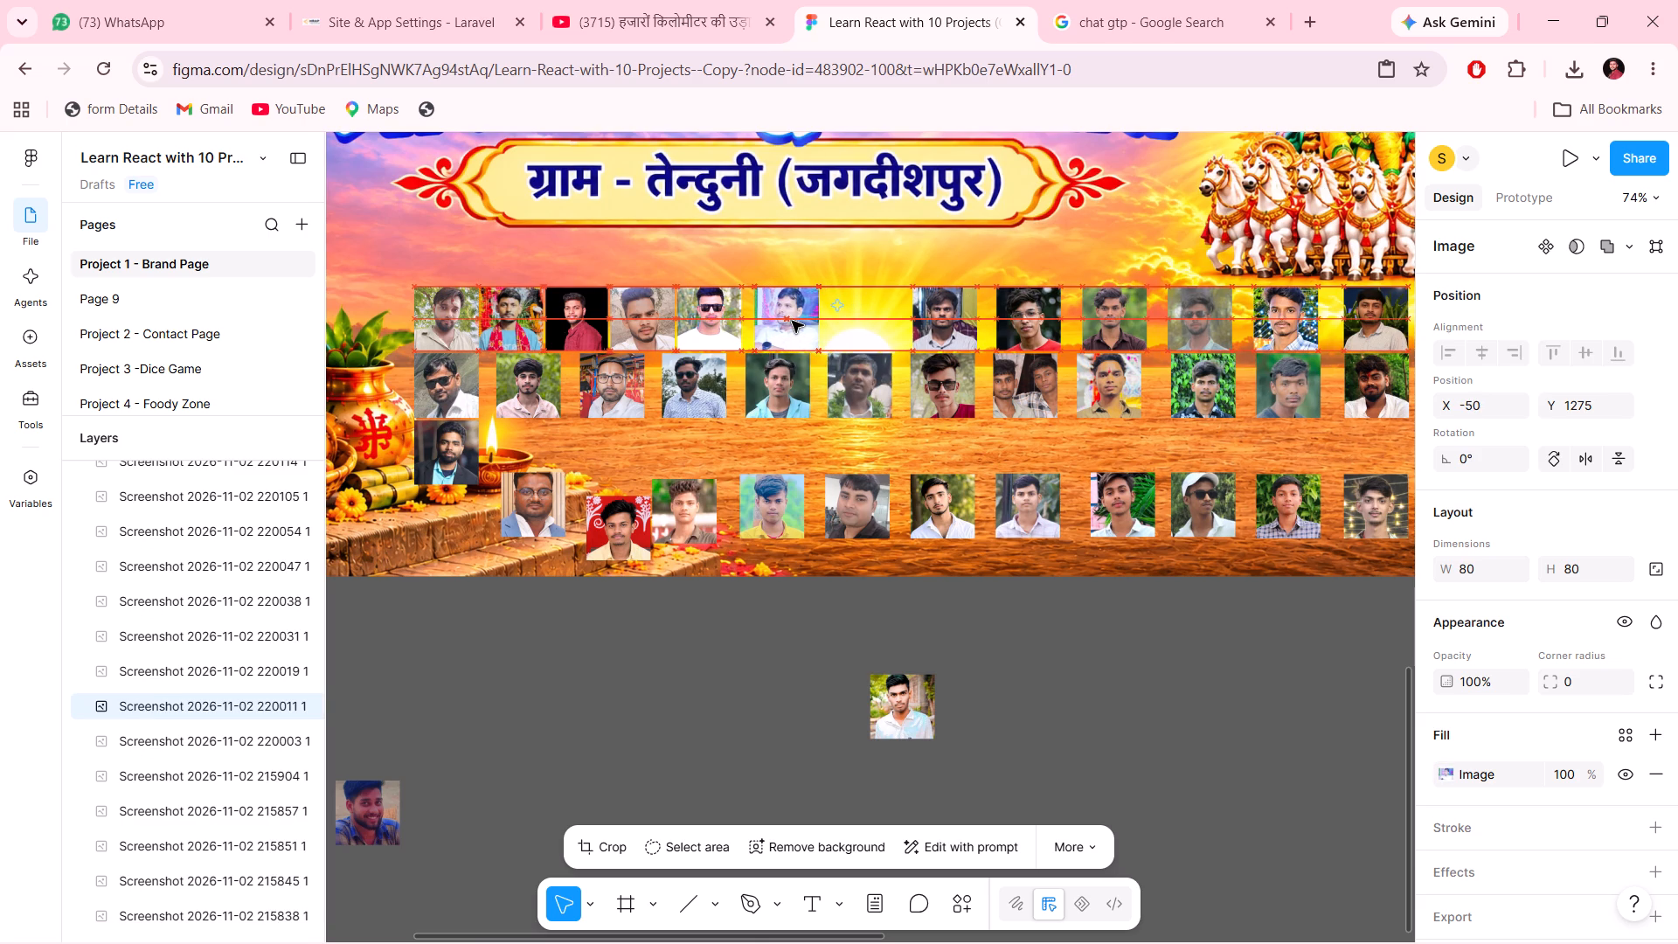
{"action": "key", "text": "Left"}
{"action": "key", "text": "Left"}
{"action": "key", "text": "Left"}
{"action": "key", "text": "Left"}
{"action": "key", "text": "Left"}
{"action": "key", "text": "Left"}
{"action": "key", "text": "Left"}
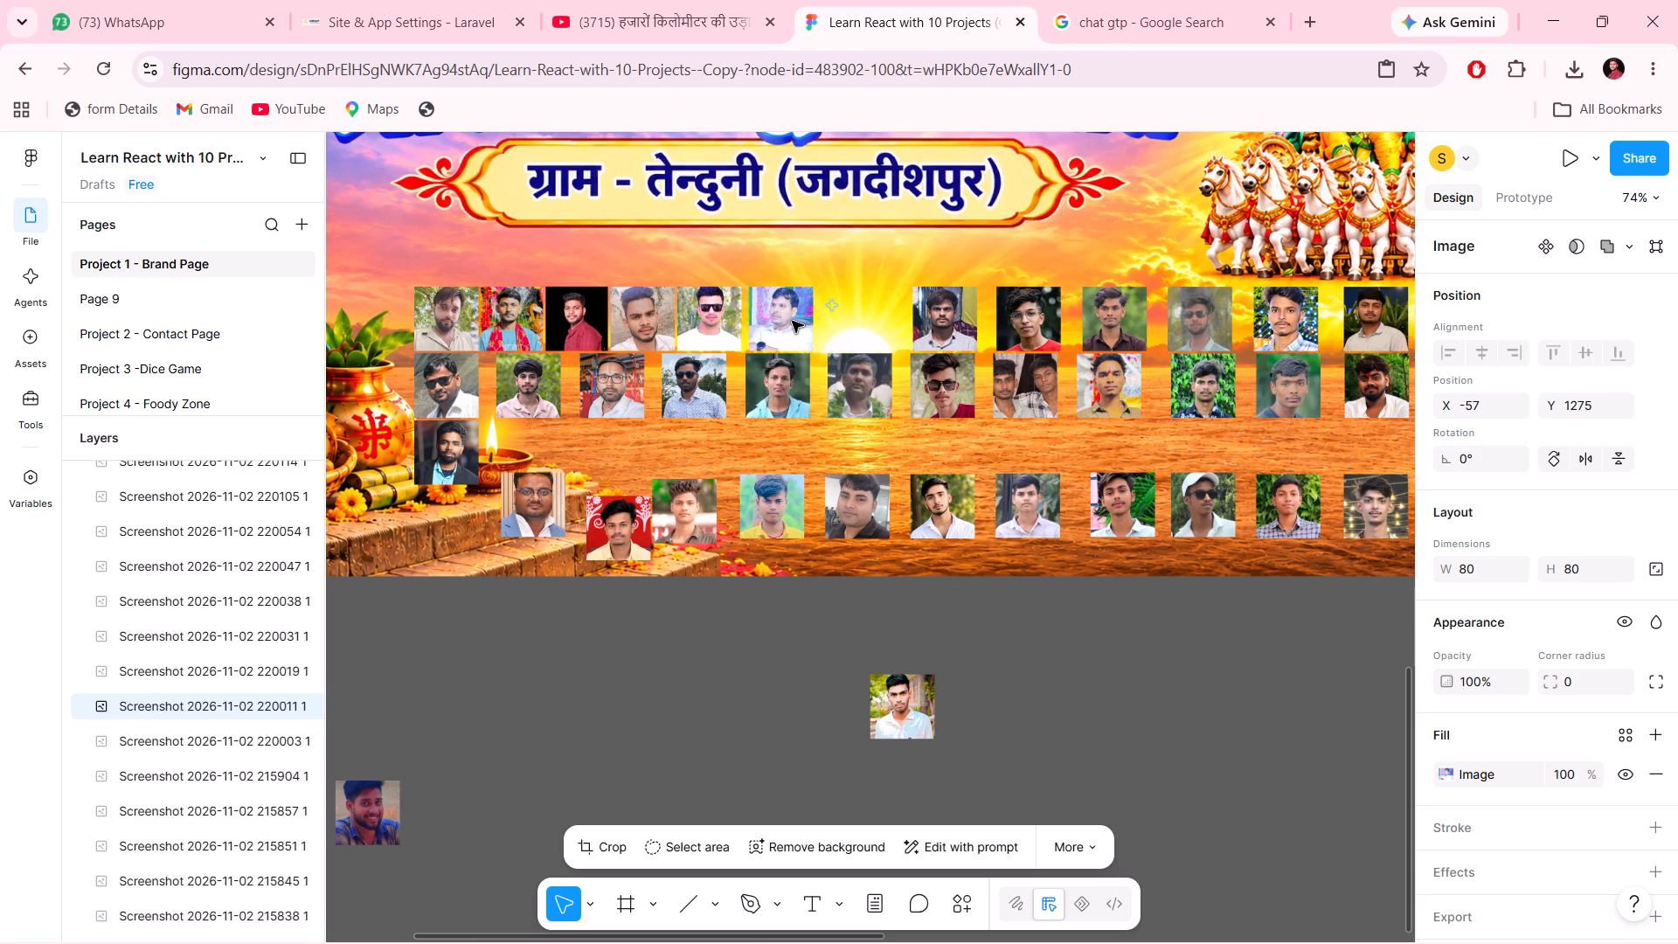
{"action": "key", "text": "Left"}
{"action": "key", "text": "Left"}
{"action": "key", "text": "Left"}
{"action": "key", "text": "Left"}
{"action": "key", "text": "Left"}
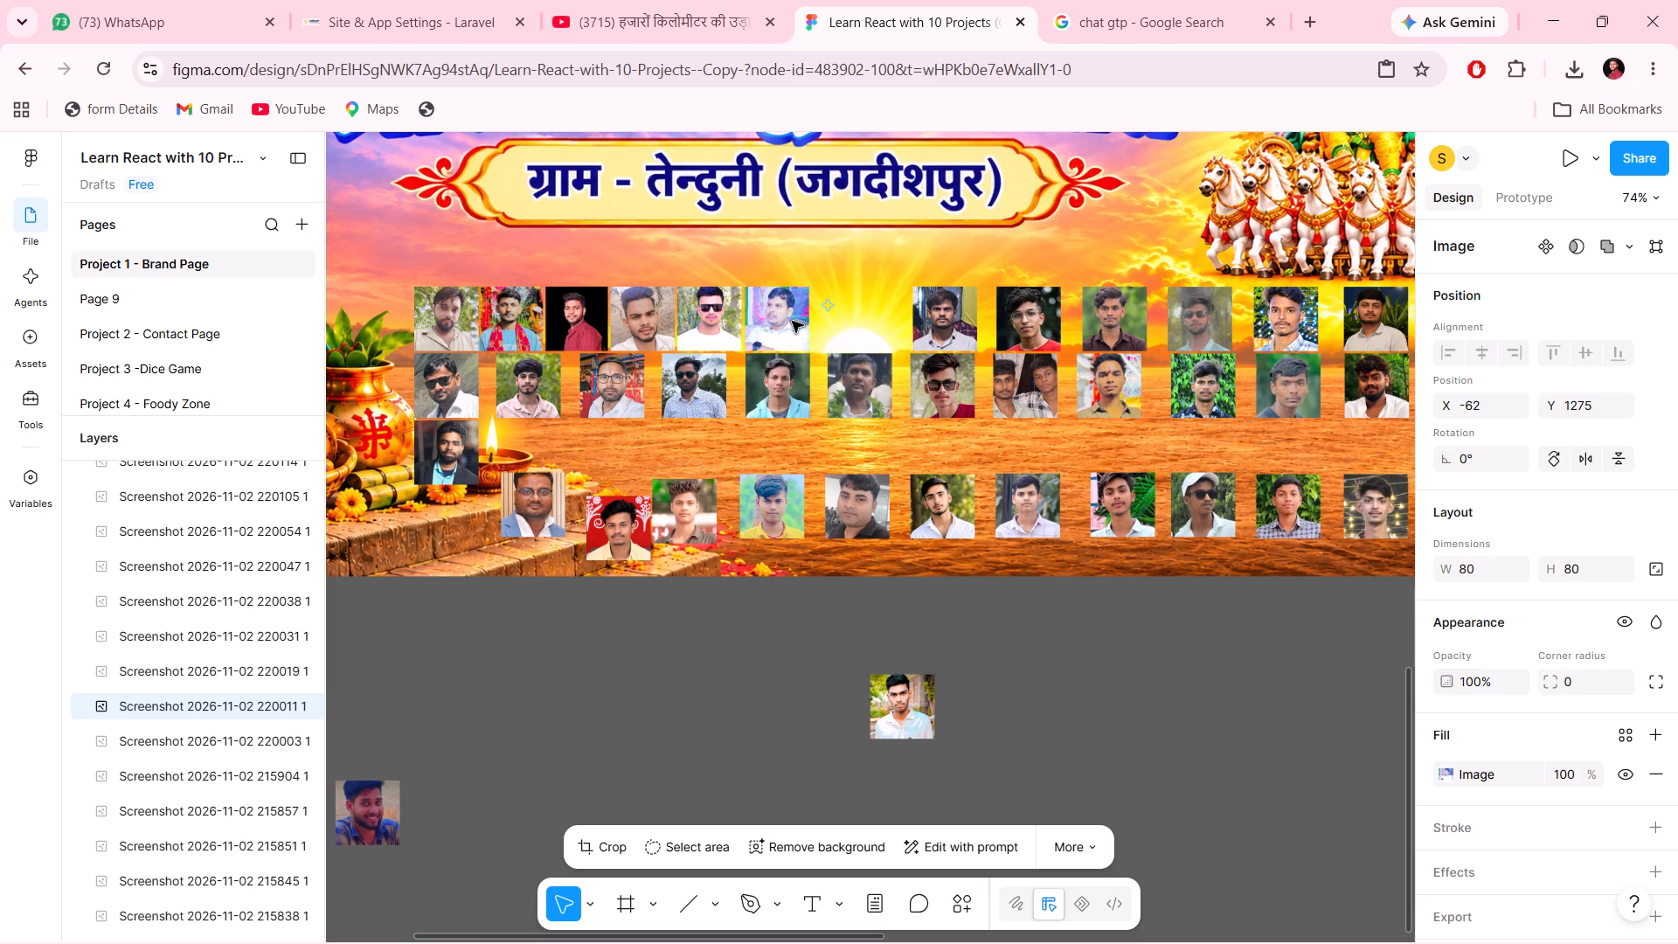
Move the first row's seventh portrait left, close beside the sixth, to X 21, keeping Y 1275.
{"action": "left_click", "coordinate": [945, 306]}
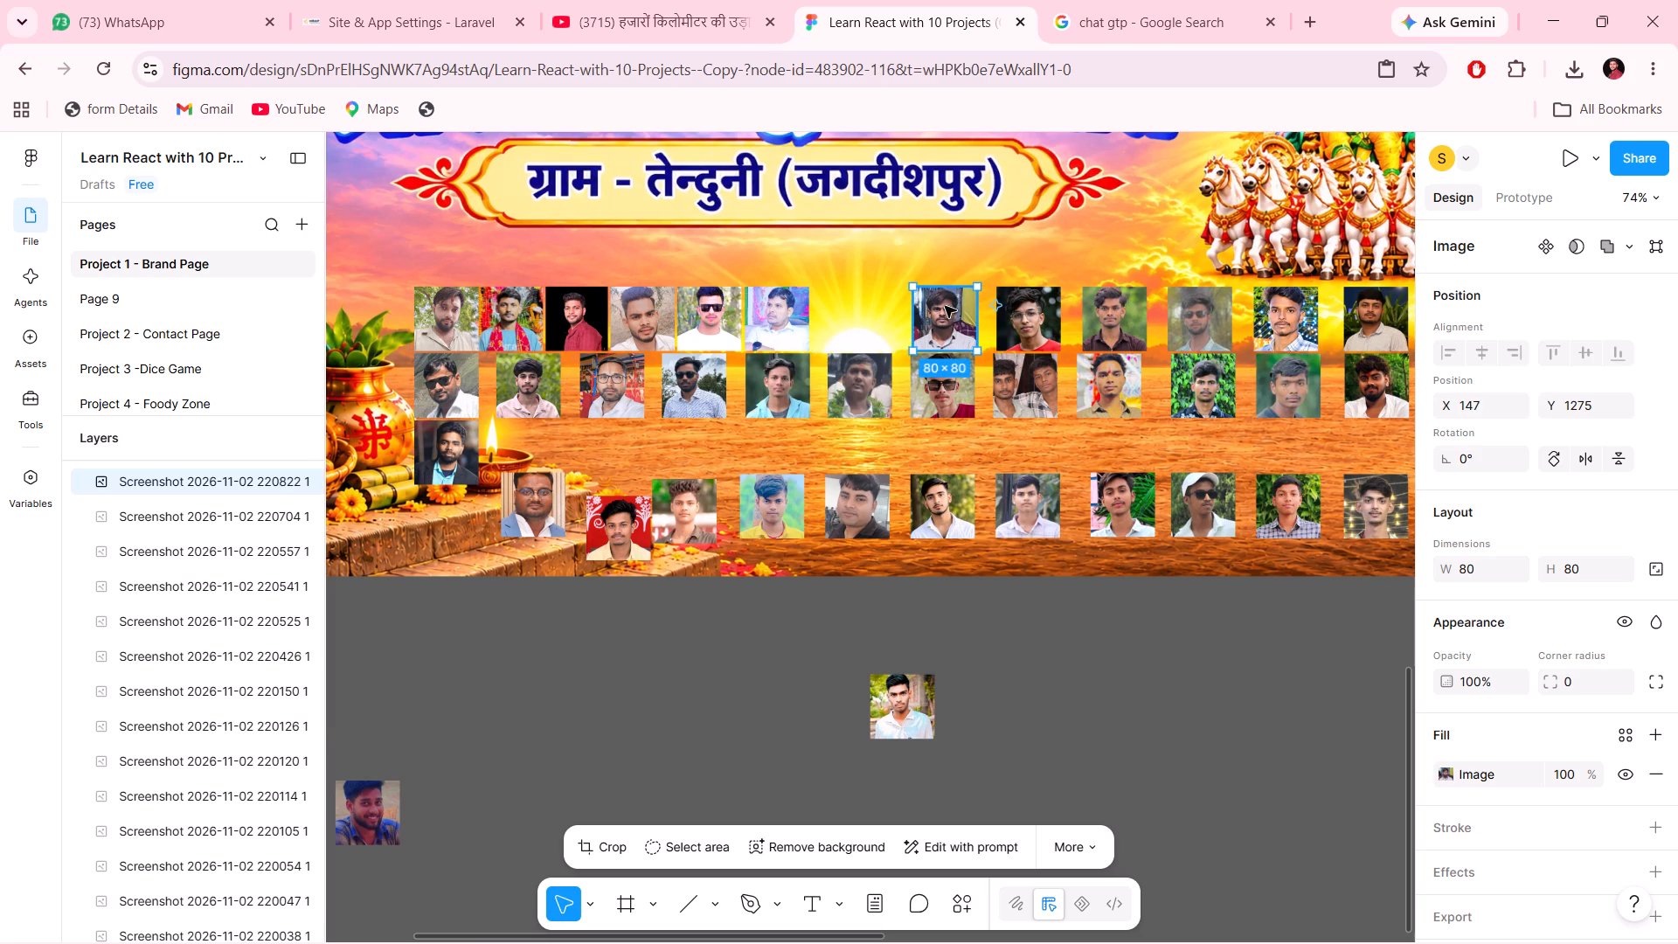
{"action": "key", "text": "Left"}
{"action": "key", "text": "Left"}
{"action": "key", "text": "Left"}
{"action": "key", "text": "Left"}
{"action": "key", "text": "Left"}
{"action": "key", "text": "Left"}
{"action": "key", "text": "Left"}
{"action": "key", "text": "Left"}
{"action": "key", "text": "Left"}
{"action": "key", "text": "Left"}
{"action": "key", "text": "Left"}
{"action": "key", "text": "Left"}
{"action": "key", "text": "Left"}
{"action": "key", "text": "Left"}
{"action": "key", "text": "Left"}
{"action": "key", "text": "Left"}
{"action": "key", "text": "Left"}
{"action": "key", "text": "Left"}
{"action": "key", "text": "Left"}
{"action": "key", "text": "Left"}
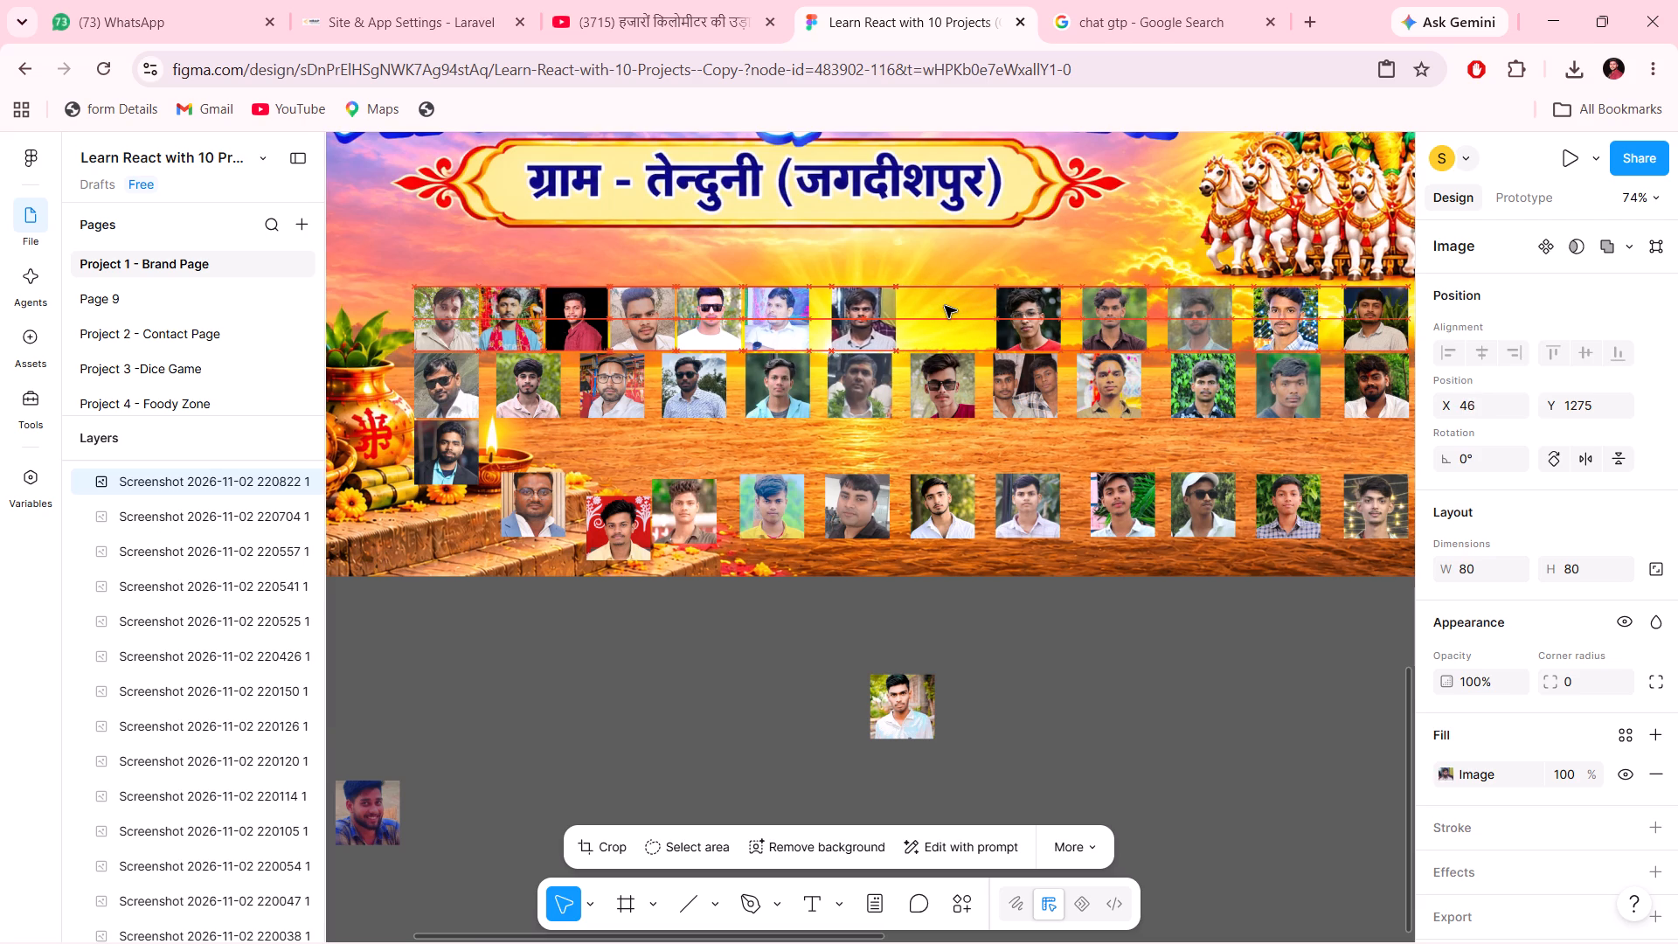
{"action": "key", "text": "Left"}
{"action": "key", "text": "Left"}
{"action": "key", "text": "Left"}
{"action": "key", "text": "Left"}
{"action": "key", "text": "Left"}
{"action": "key", "text": "Left"}
{"action": "key", "text": "Left"}
{"action": "key", "text": "Left"}
{"action": "key", "text": "Left"}
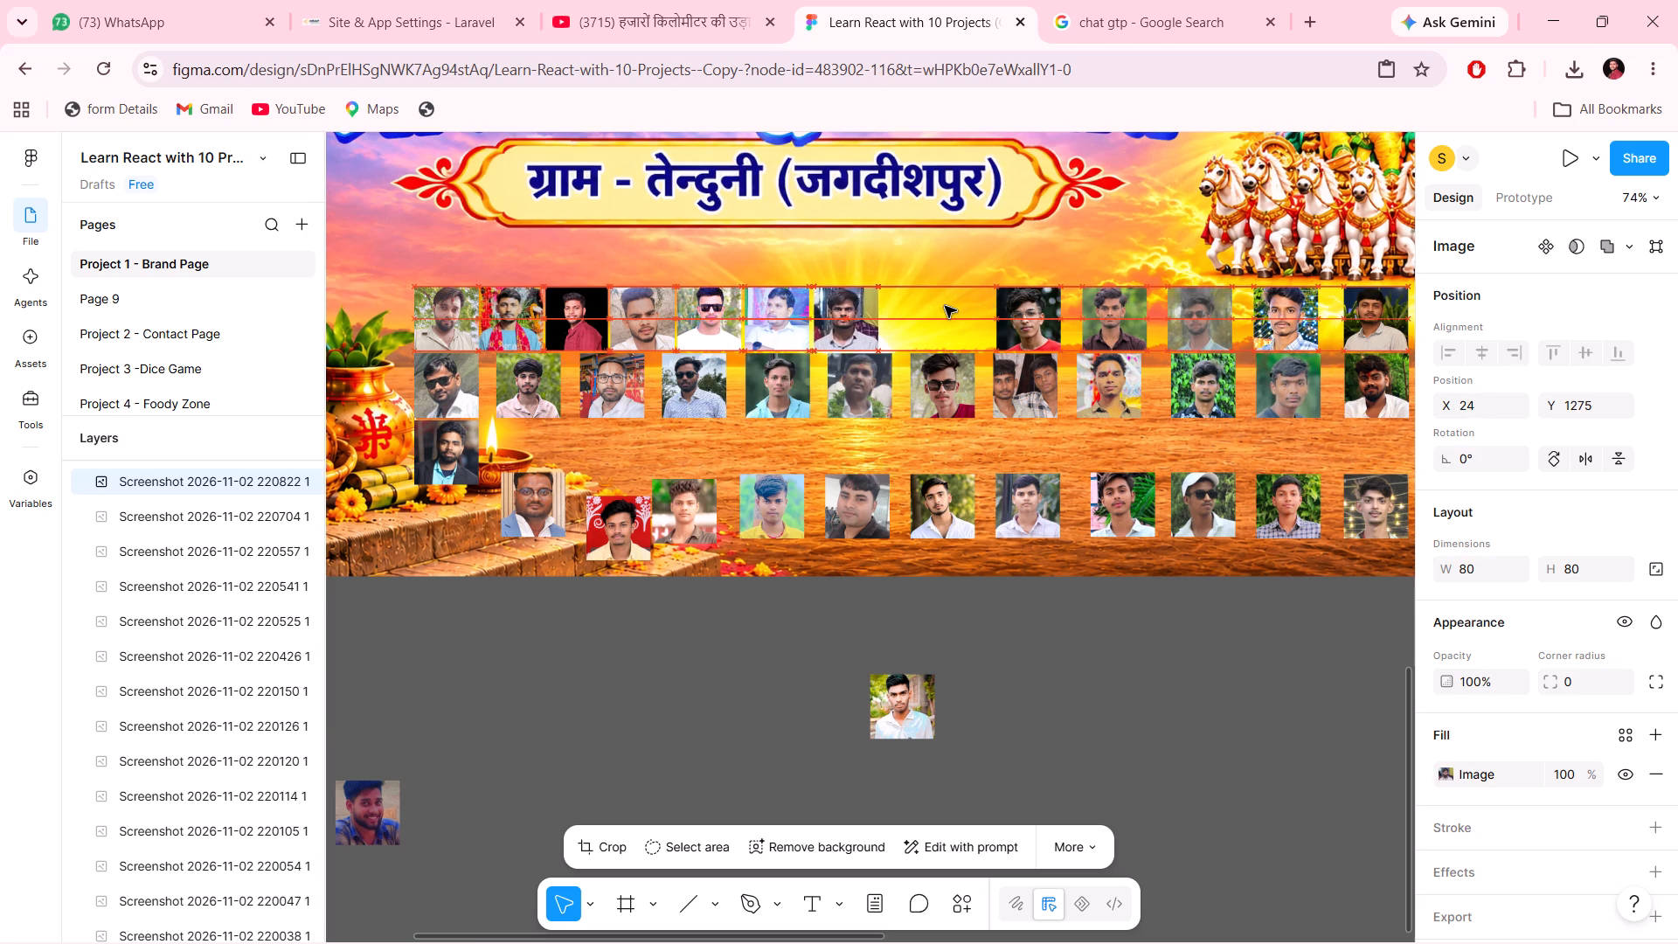
{"action": "key", "text": "Left"}
{"action": "key", "text": "Left"}
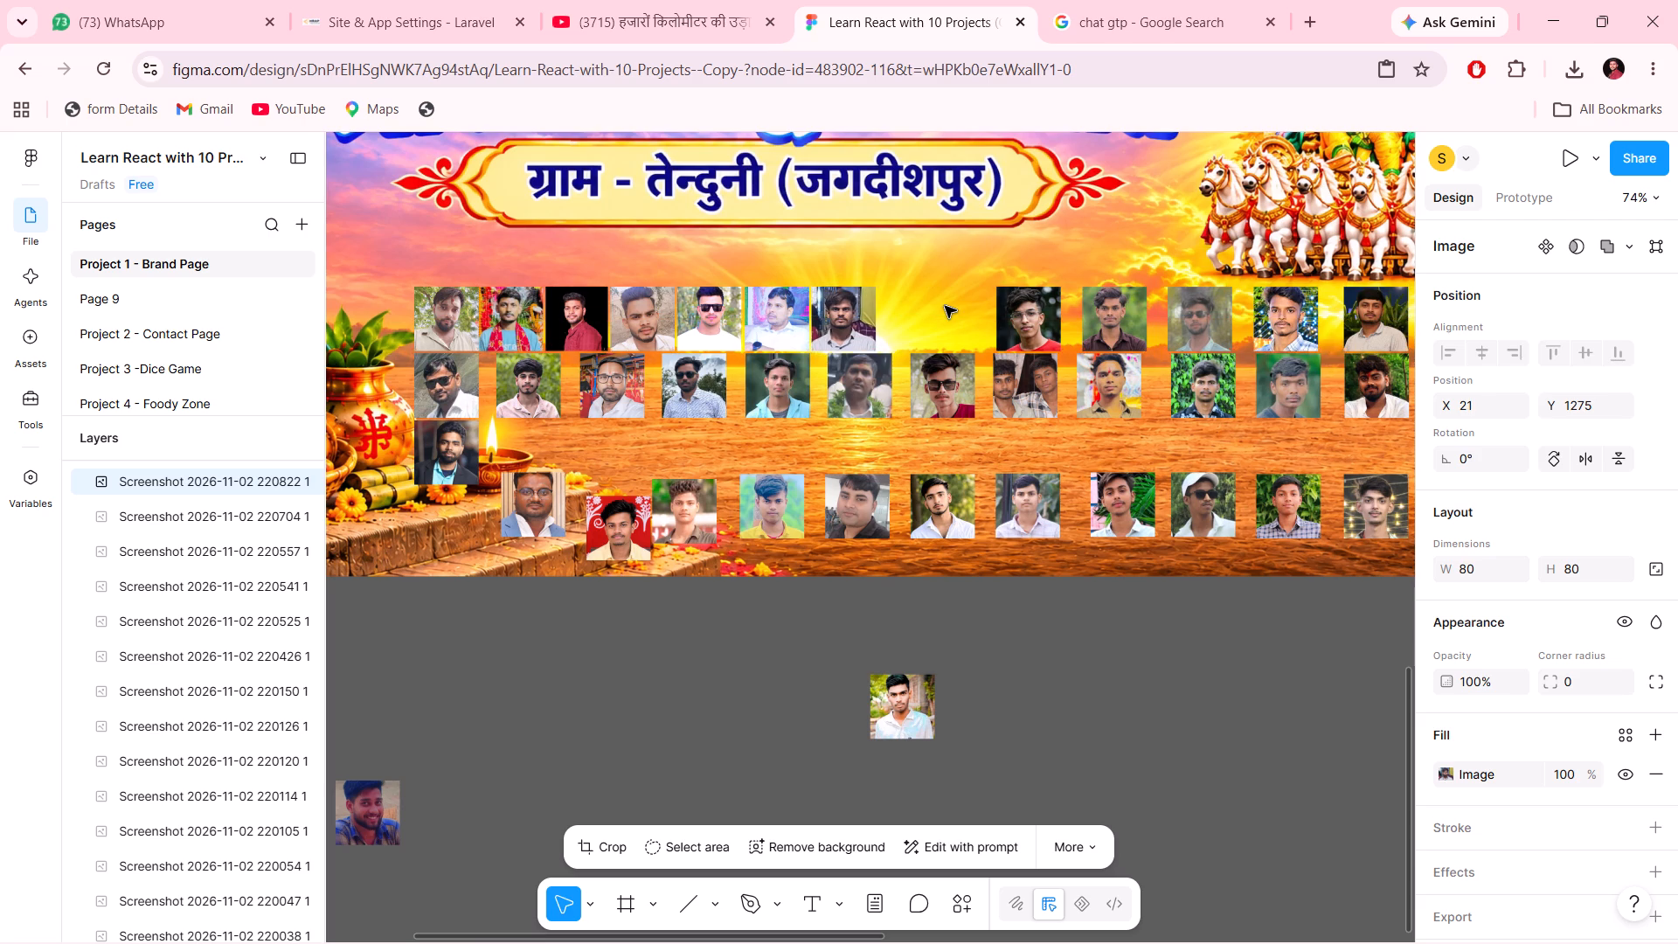
Replace the second row's third portrait with the first row's eighth, at about X -285, Y 1375, parking the replaced one near X -53, Y 1455.
{"action": "left_click_drag", "start_coordinate": [1035, 309], "coordinate": [856, 351]}
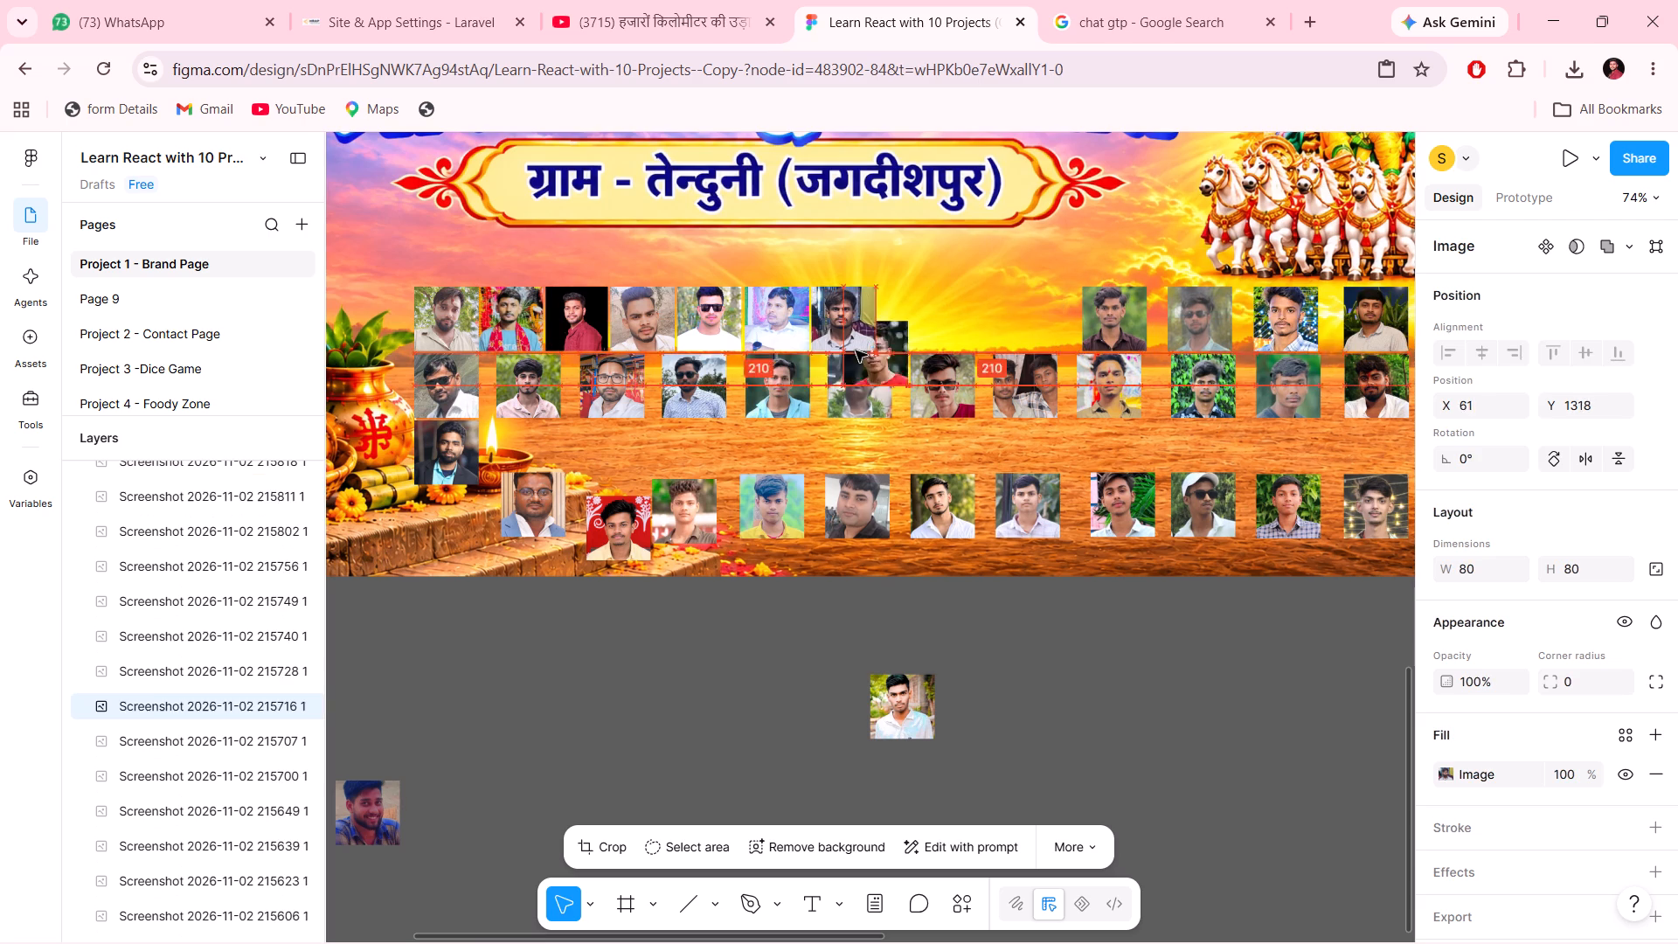
{"action": "left_click_drag", "start_coordinate": [856, 351], "coordinate": [611, 435]}
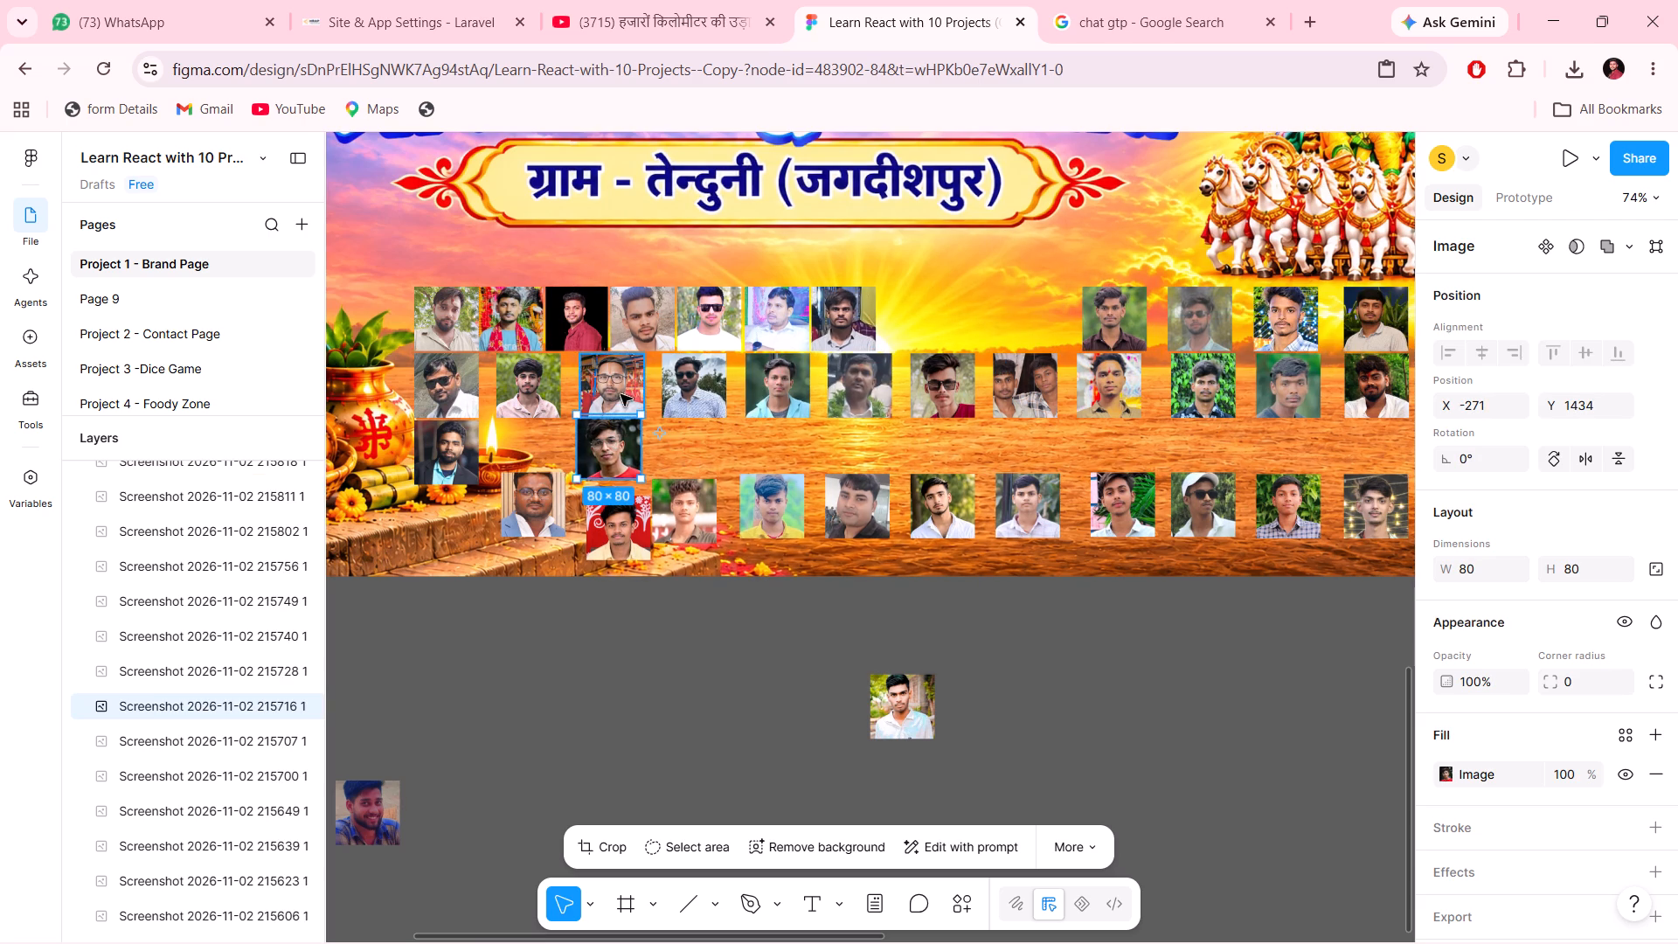
{"action": "left_click_drag", "start_coordinate": [621, 386], "coordinate": [791, 460]}
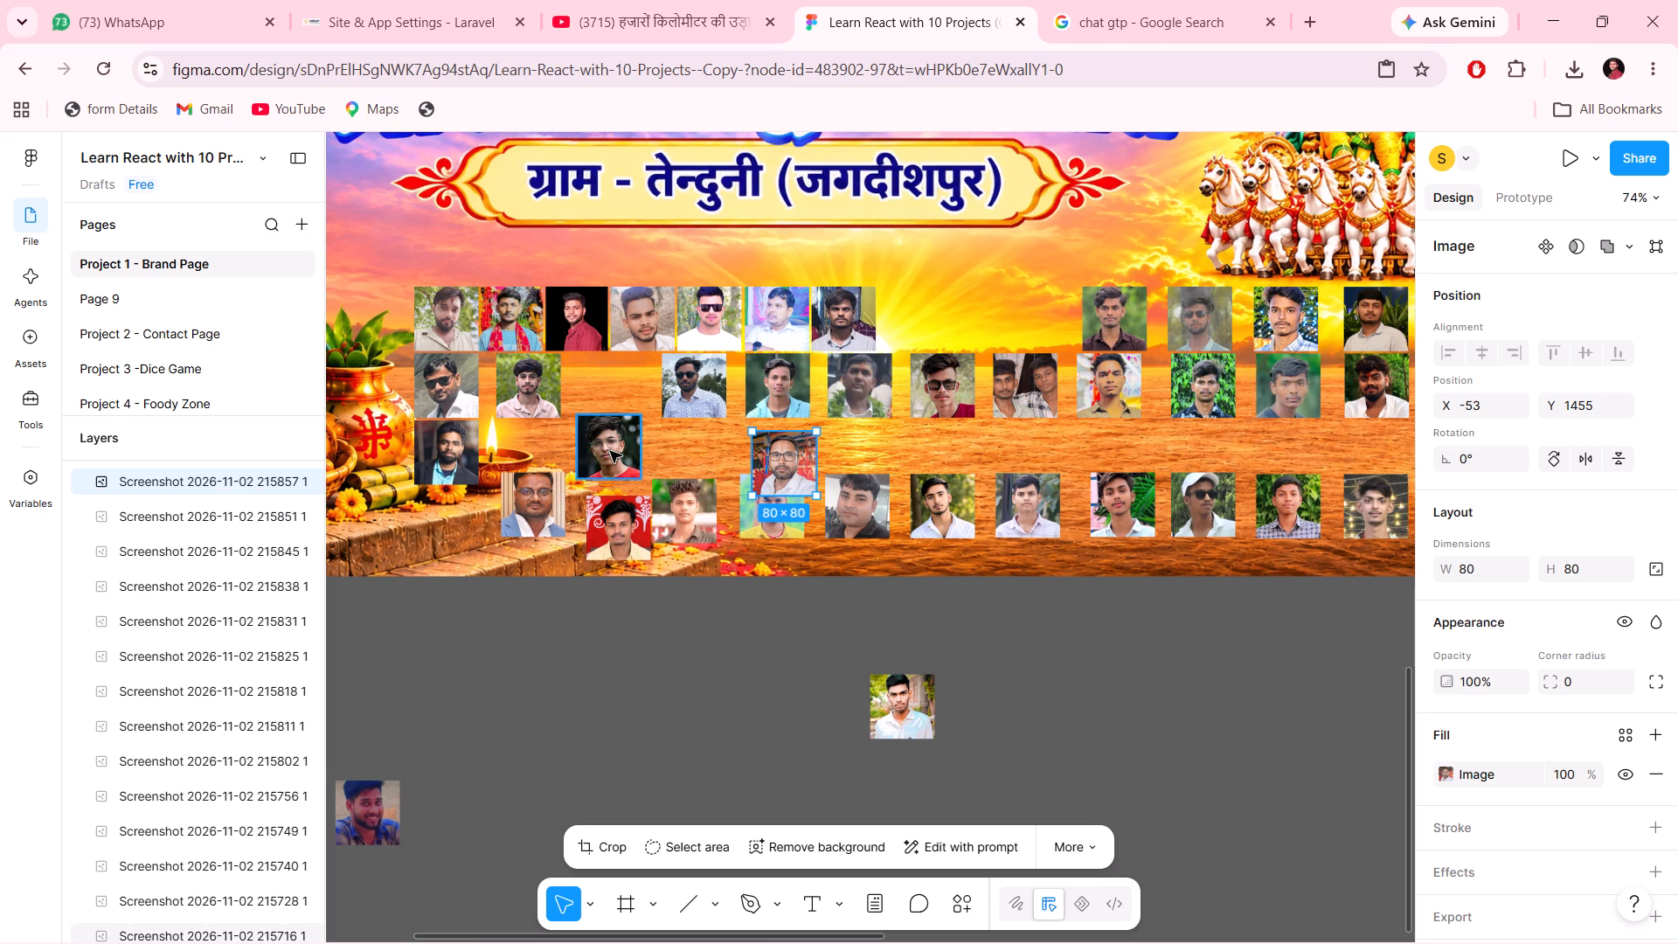
{"action": "left_click_drag", "start_coordinate": [610, 451], "coordinate": [603, 400]}
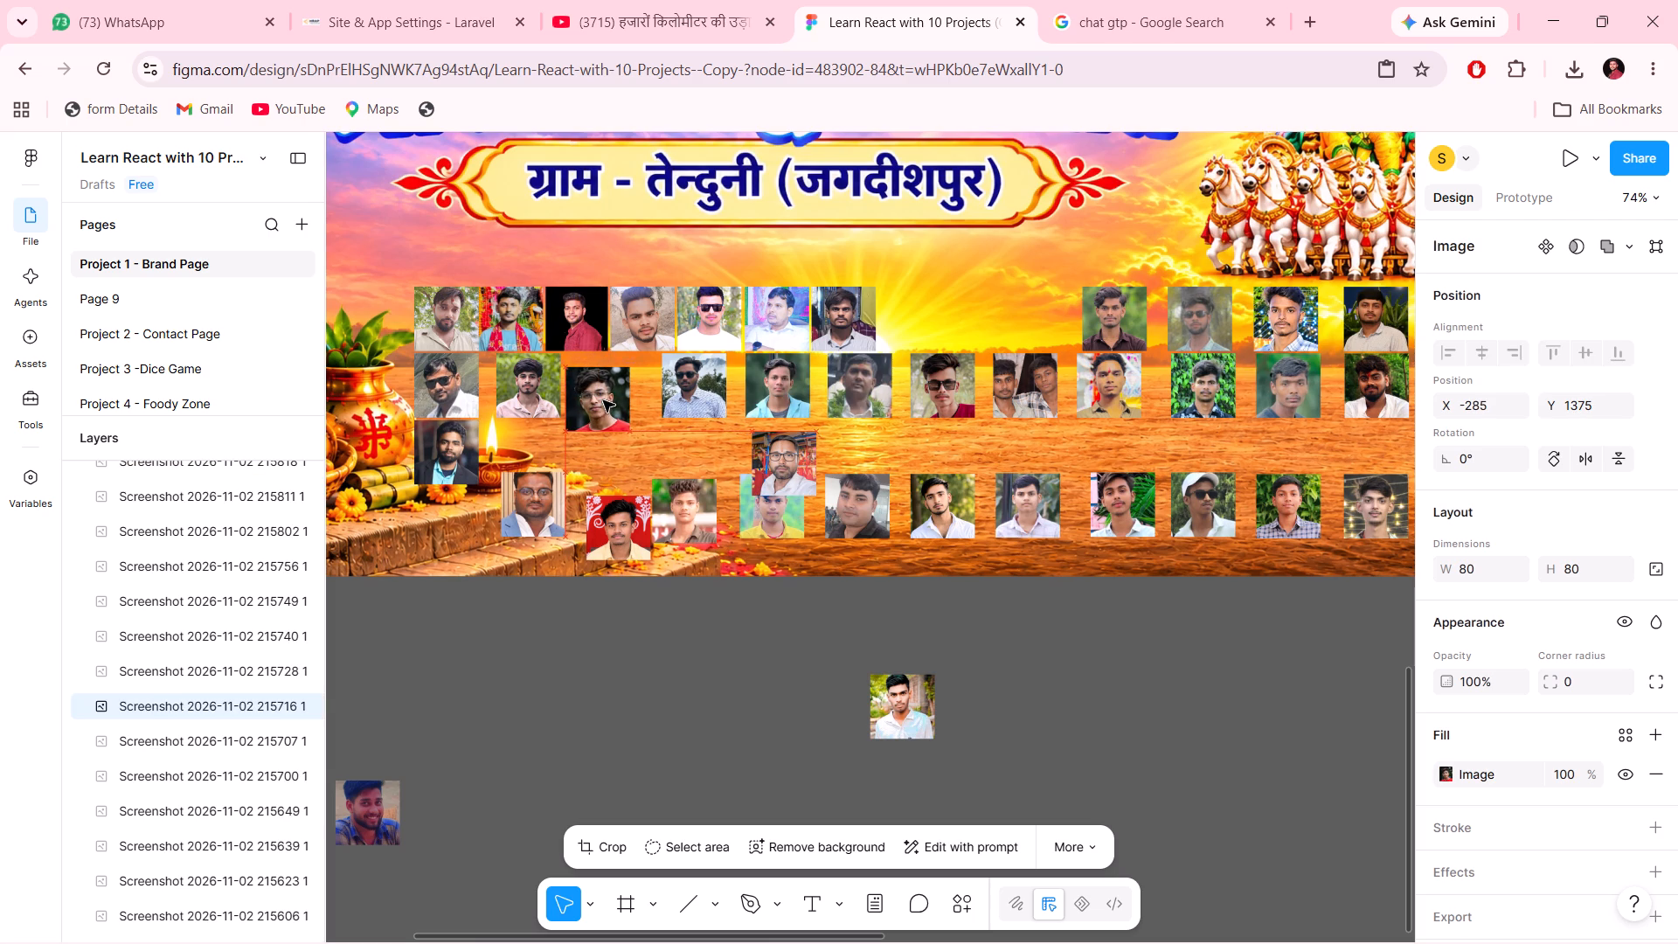
Move the second row's second portrait left, close beside the first, to X -390, keeping Y 1358.
{"action": "left_click", "coordinate": [542, 386]}
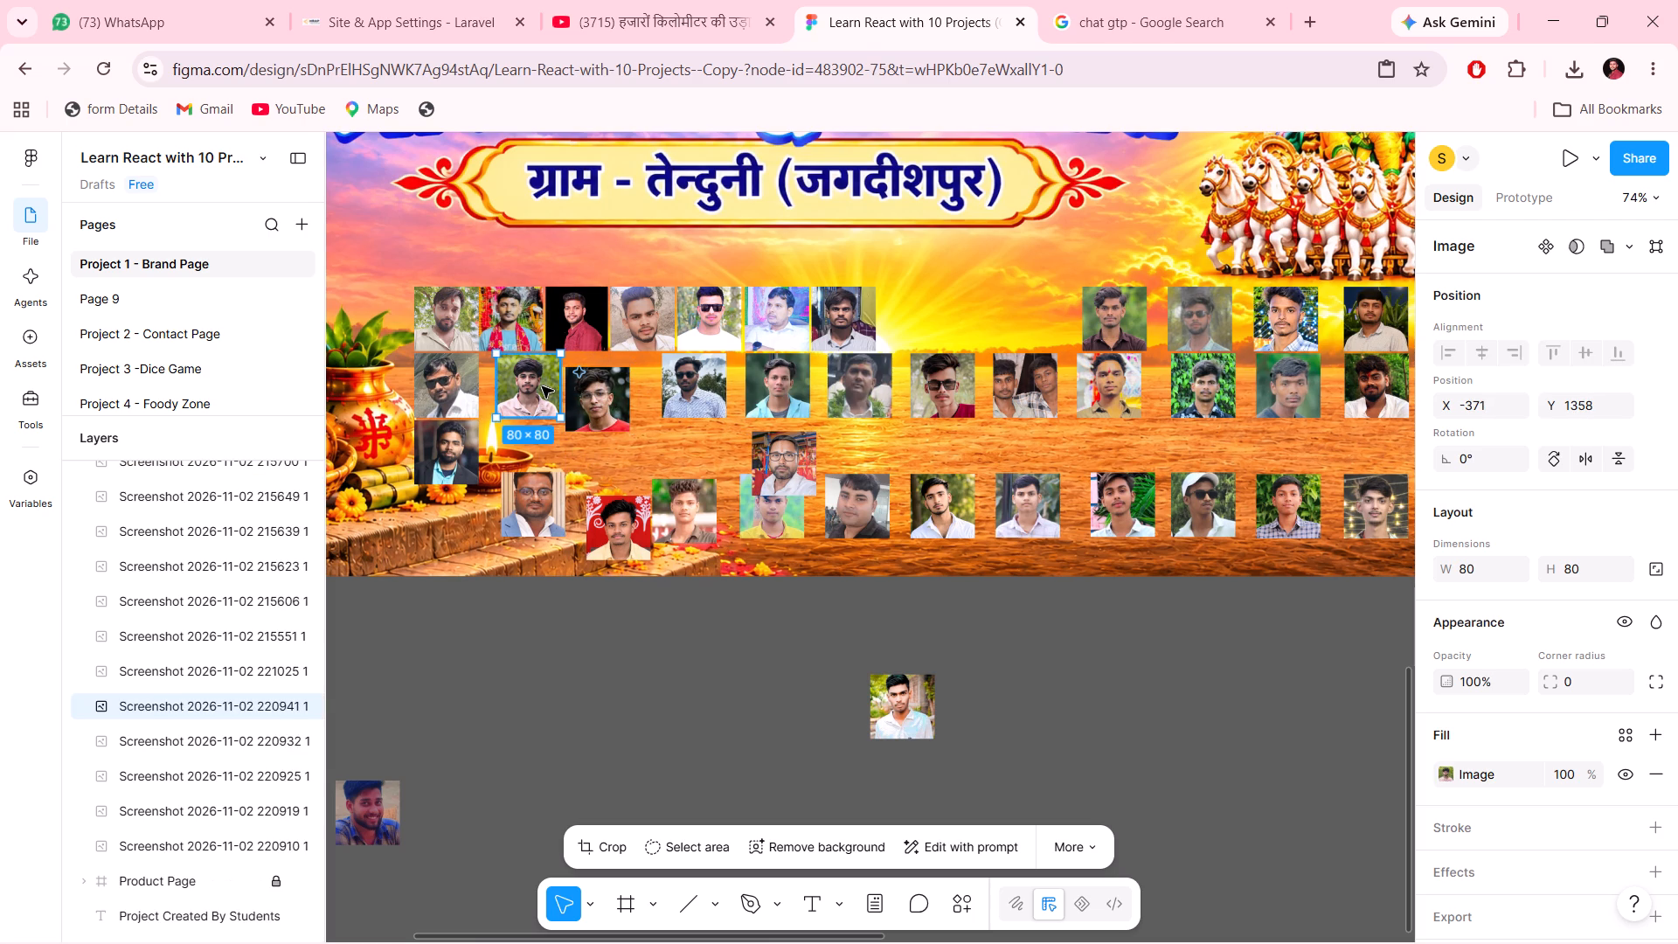
{"action": "key", "text": "Left"}
{"action": "key", "text": "Left"}
{"action": "key", "text": "Left"}
{"action": "key", "text": "Left"}
{"action": "key", "text": "Left"}
{"action": "key", "text": "Left"}
{"action": "key", "text": "Left"}
{"action": "key", "text": "Left"}
{"action": "key", "text": "Left"}
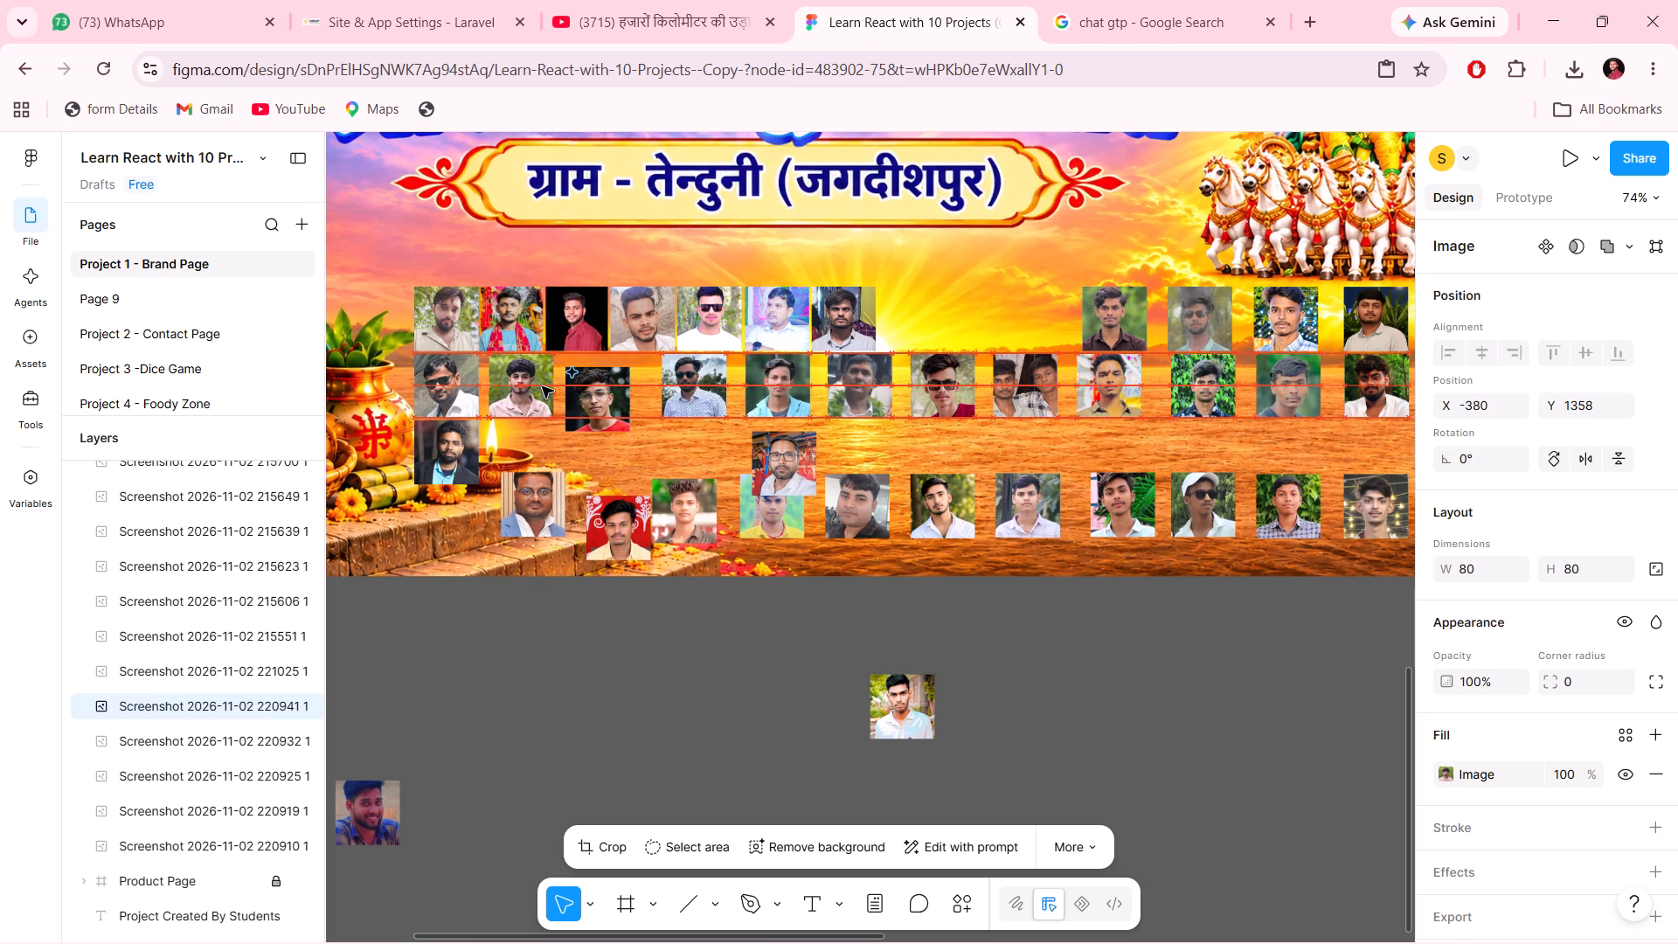
{"action": "key", "text": "Left"}
{"action": "key", "text": "Left"}
{"action": "key", "text": "Left"}
{"action": "key", "text": "Left"}
{"action": "key", "text": "Left"}
{"action": "key", "text": "Left"}
{"action": "key", "text": "Left"}
{"action": "key", "text": "Left"}
{"action": "key", "text": "Left"}
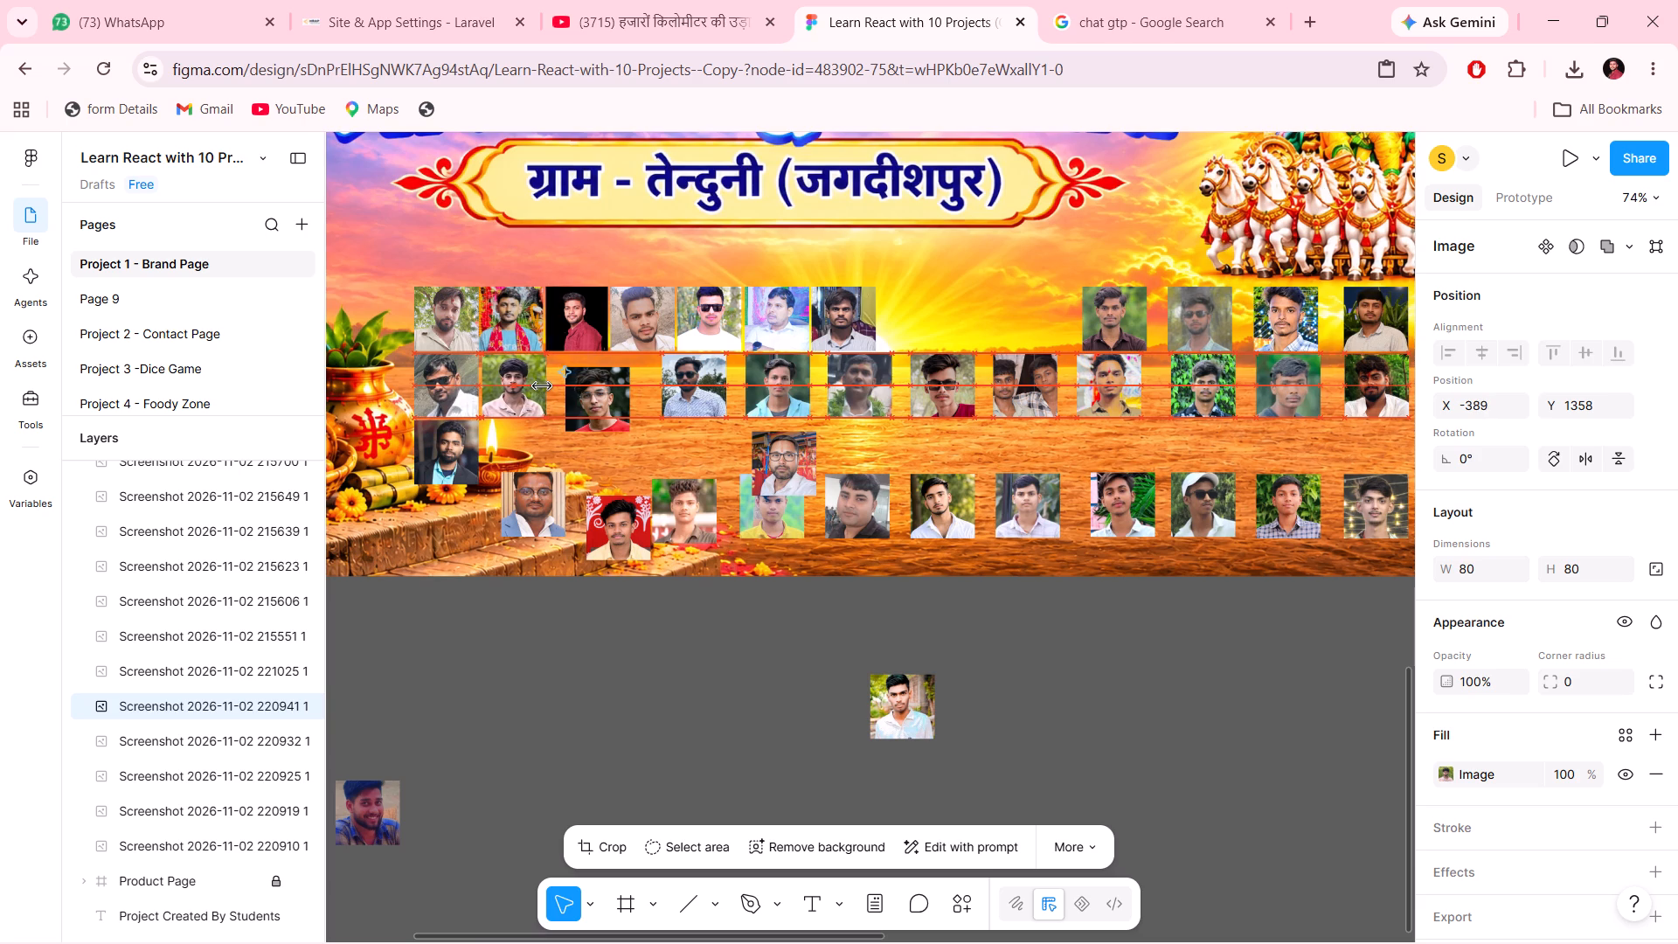
{"action": "key", "text": "Left"}
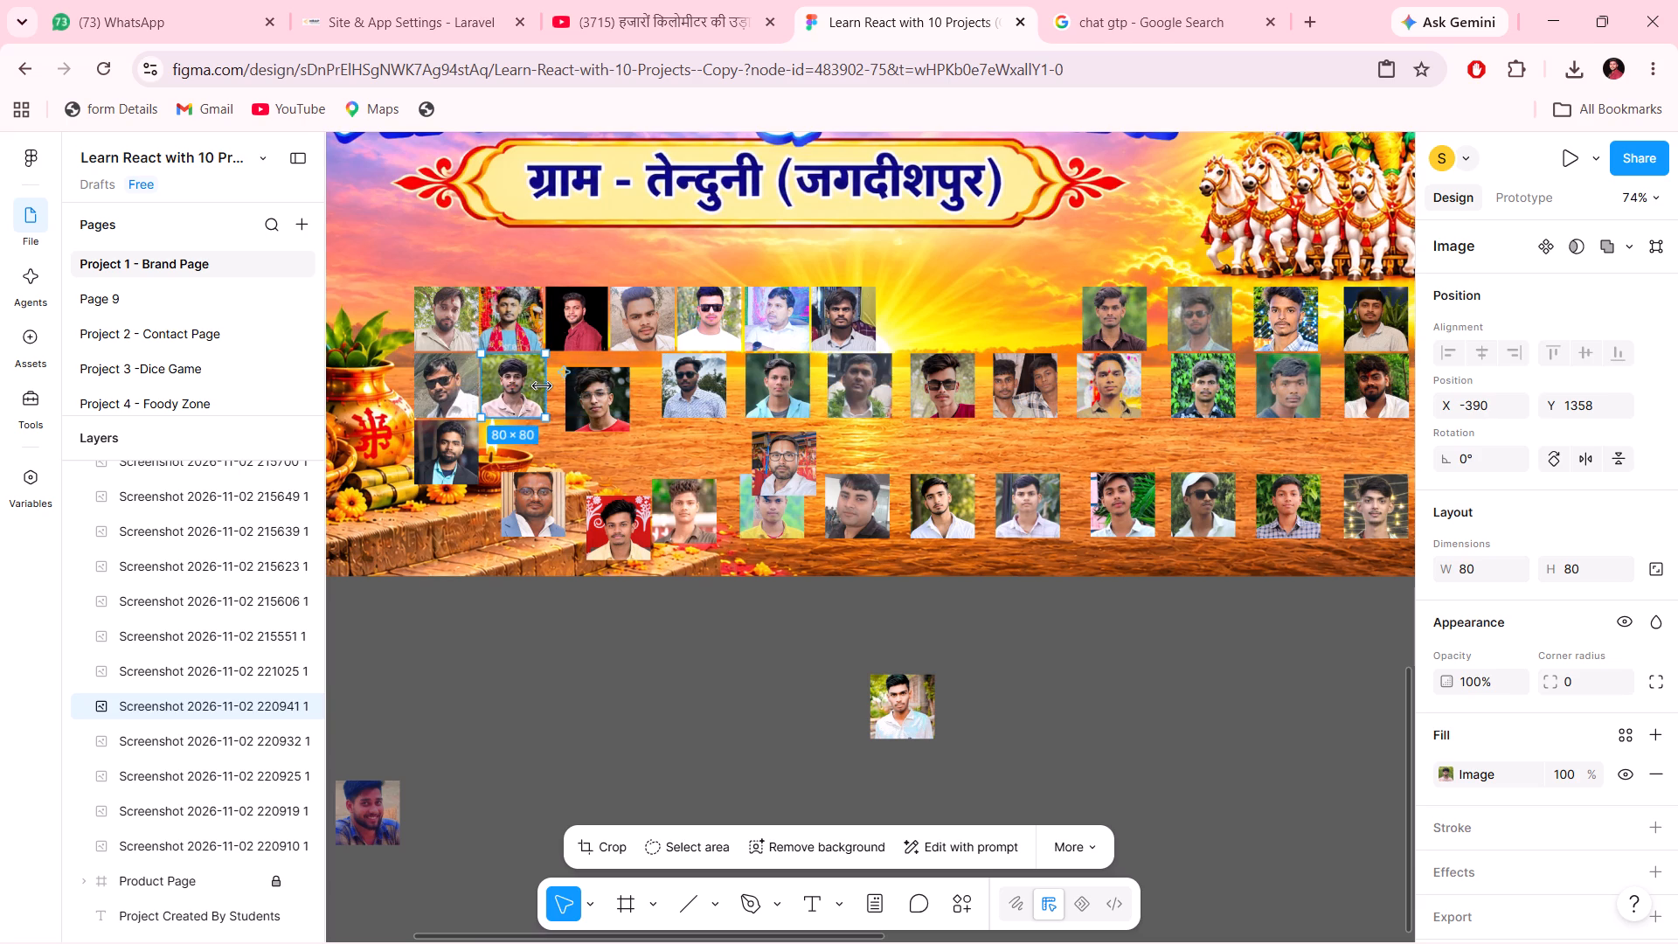
Move the second row's third portrait left, close beside the second, to X -298.
{"action": "left_click", "coordinate": [593, 392]}
{"action": "key", "text": "Left"}
{"action": "key", "text": "Left"}
{"action": "key", "text": "Left"}
{"action": "key", "text": "Left"}
{"action": "key", "text": "Left"}
{"action": "key", "text": "Left"}
{"action": "key", "text": "Left"}
{"action": "key", "text": "Left"}
{"action": "key", "text": "Left"}
{"action": "key", "text": "Left"}
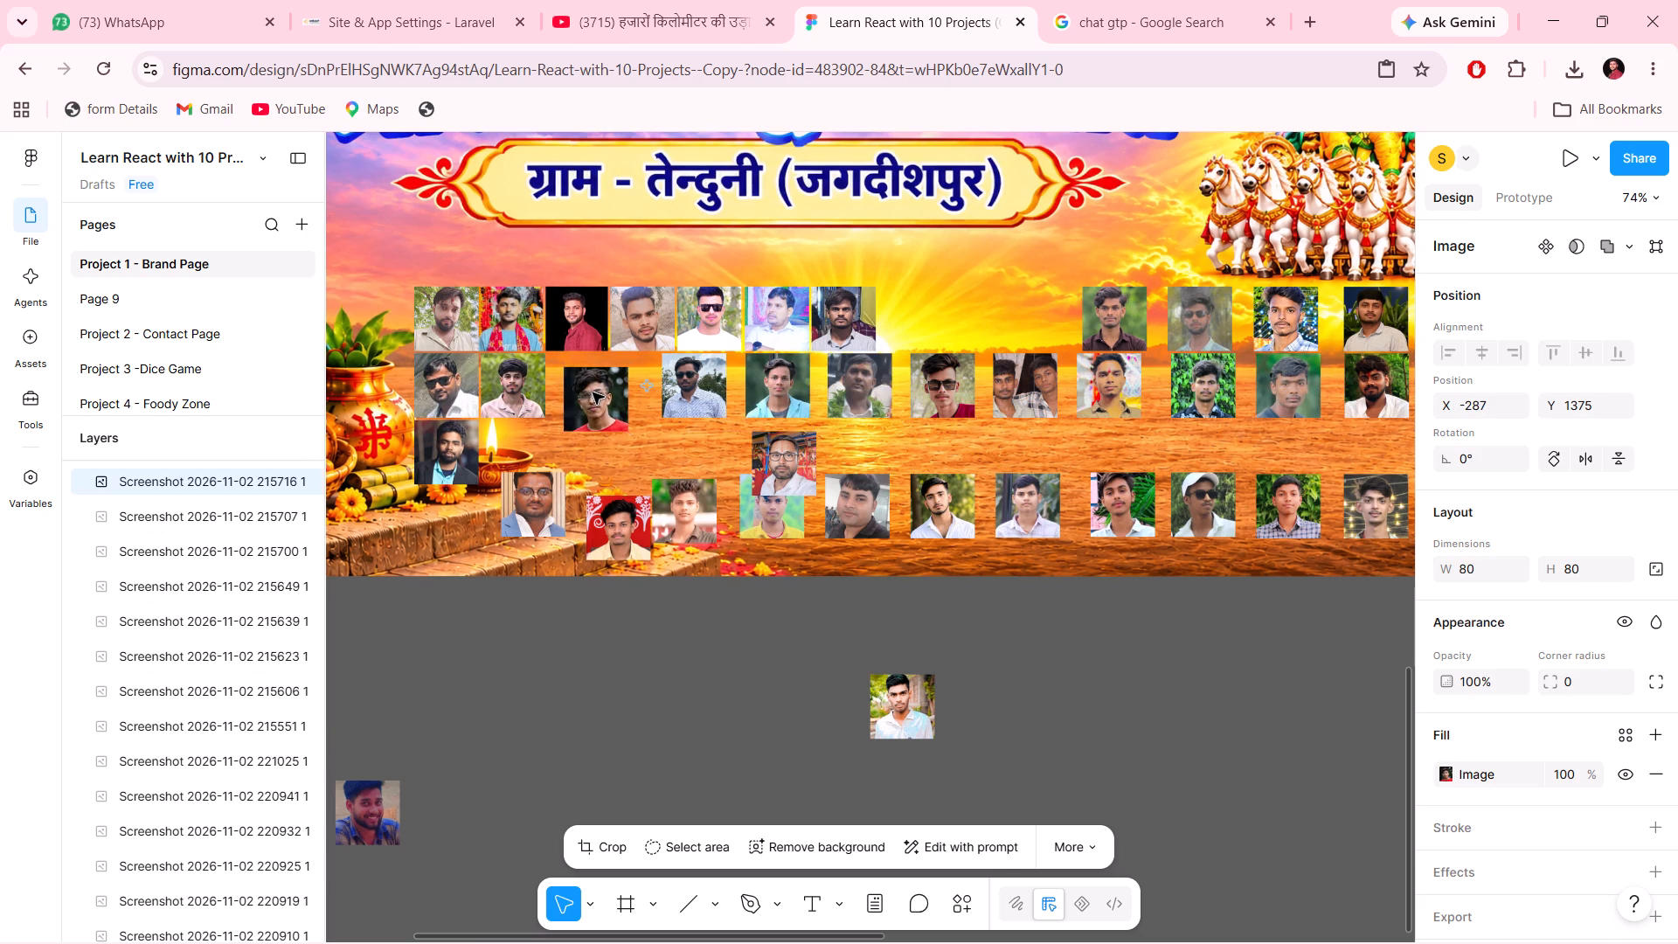
{"action": "key", "text": "Left"}
{"action": "key", "text": "Left"}
{"action": "key", "text": "Left"}
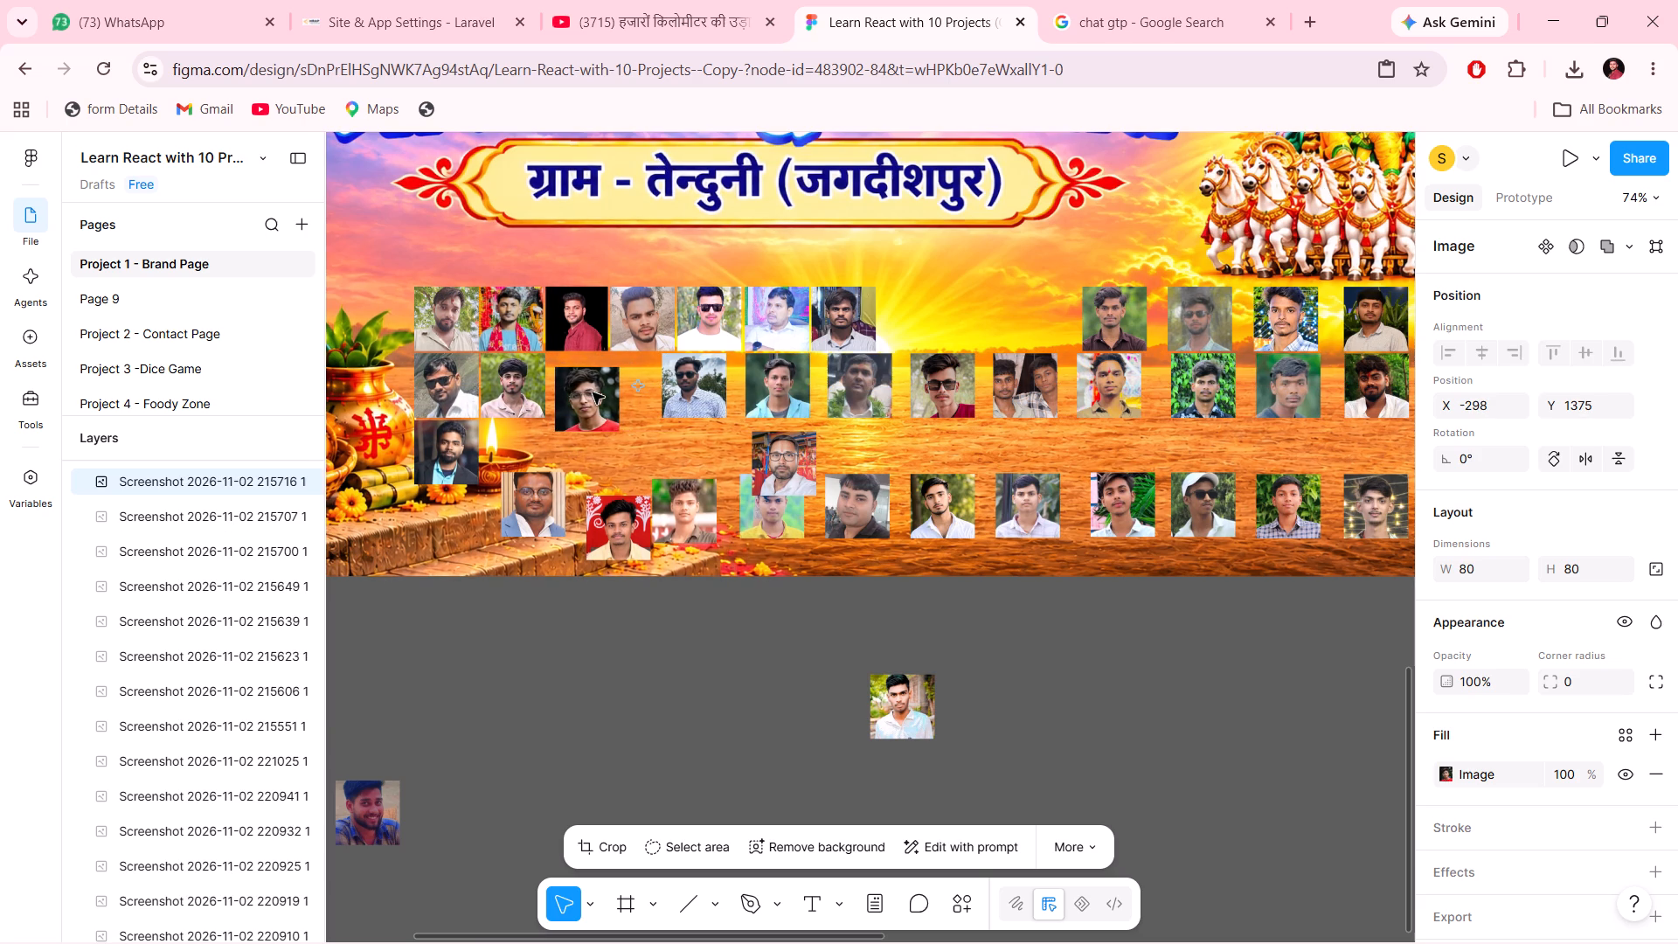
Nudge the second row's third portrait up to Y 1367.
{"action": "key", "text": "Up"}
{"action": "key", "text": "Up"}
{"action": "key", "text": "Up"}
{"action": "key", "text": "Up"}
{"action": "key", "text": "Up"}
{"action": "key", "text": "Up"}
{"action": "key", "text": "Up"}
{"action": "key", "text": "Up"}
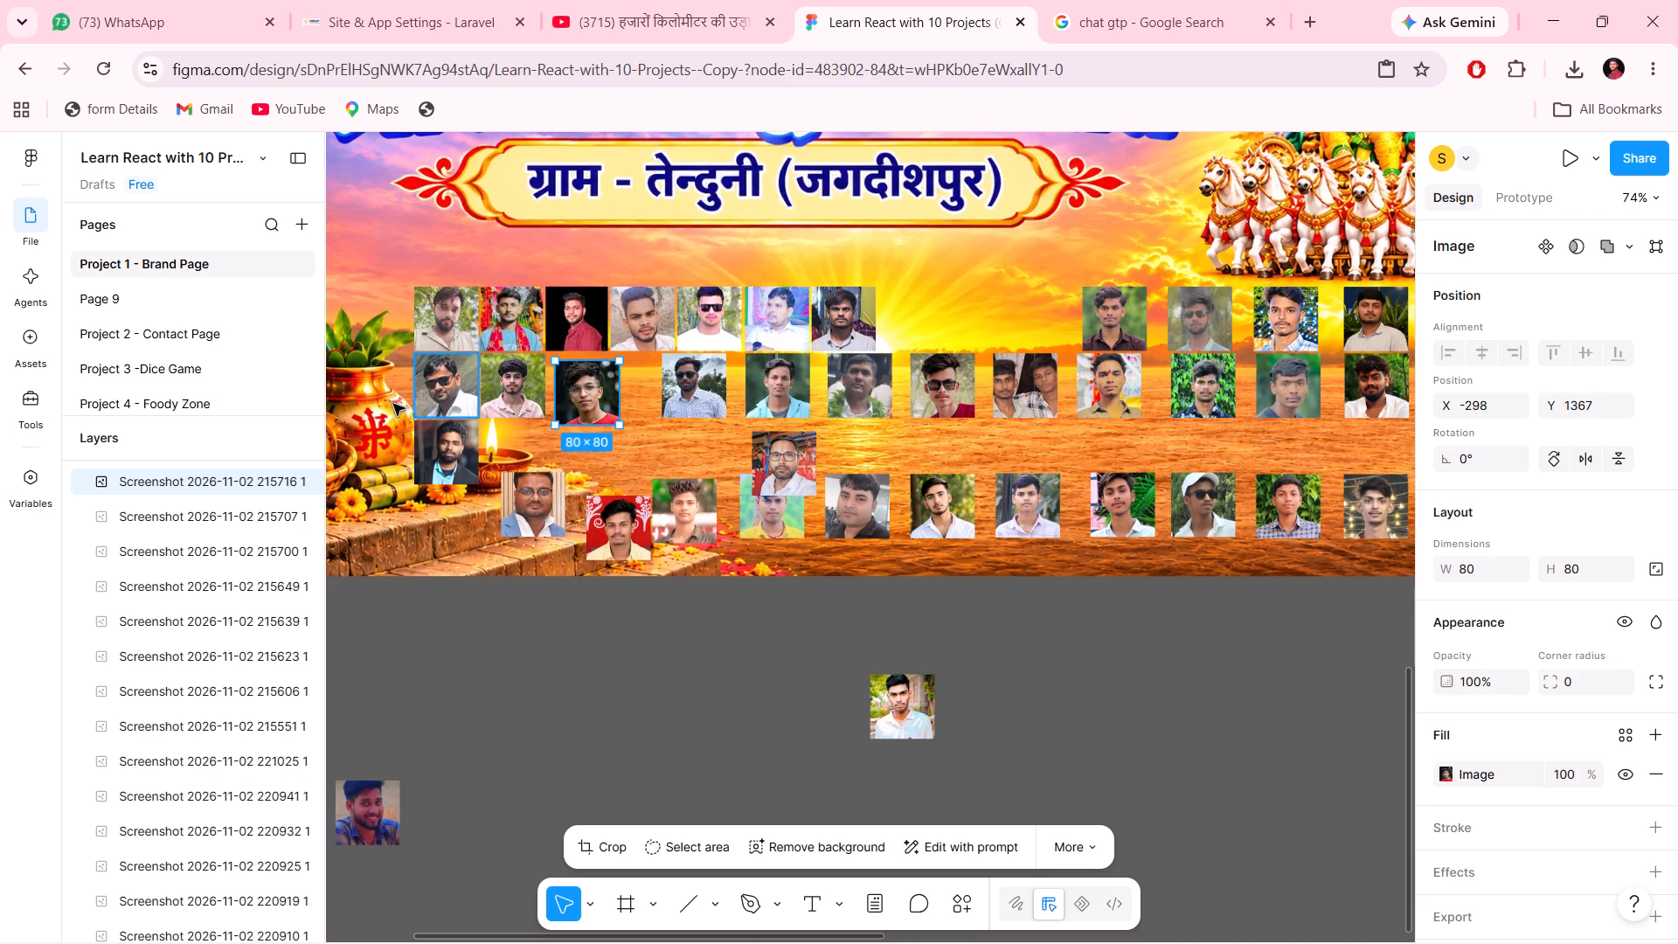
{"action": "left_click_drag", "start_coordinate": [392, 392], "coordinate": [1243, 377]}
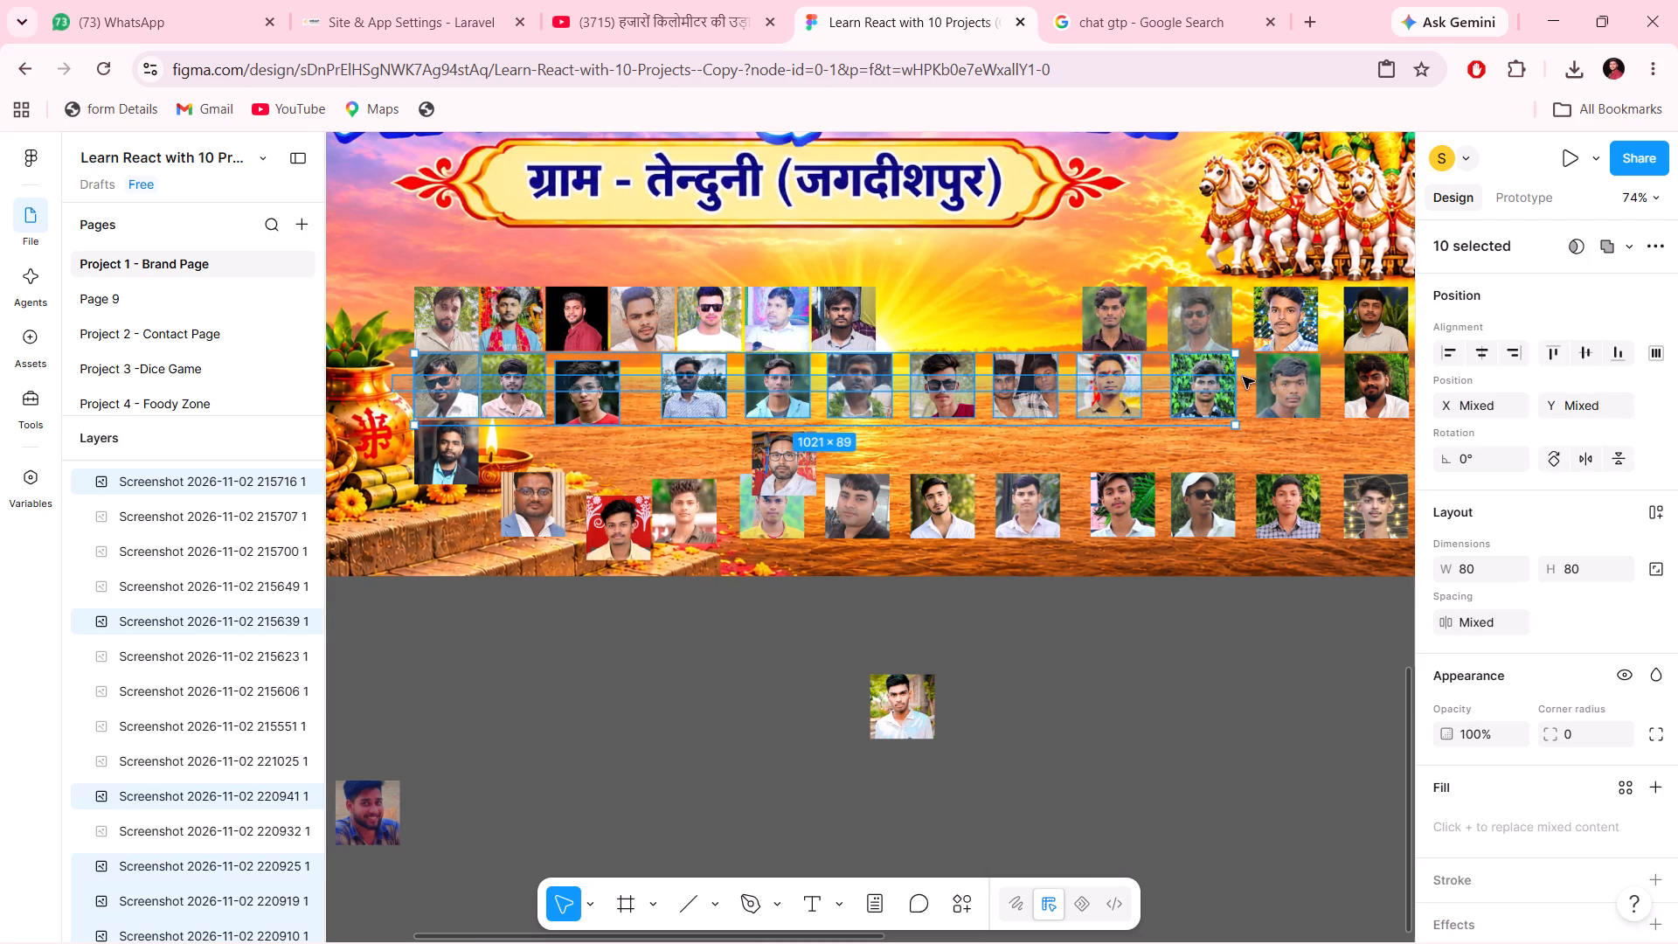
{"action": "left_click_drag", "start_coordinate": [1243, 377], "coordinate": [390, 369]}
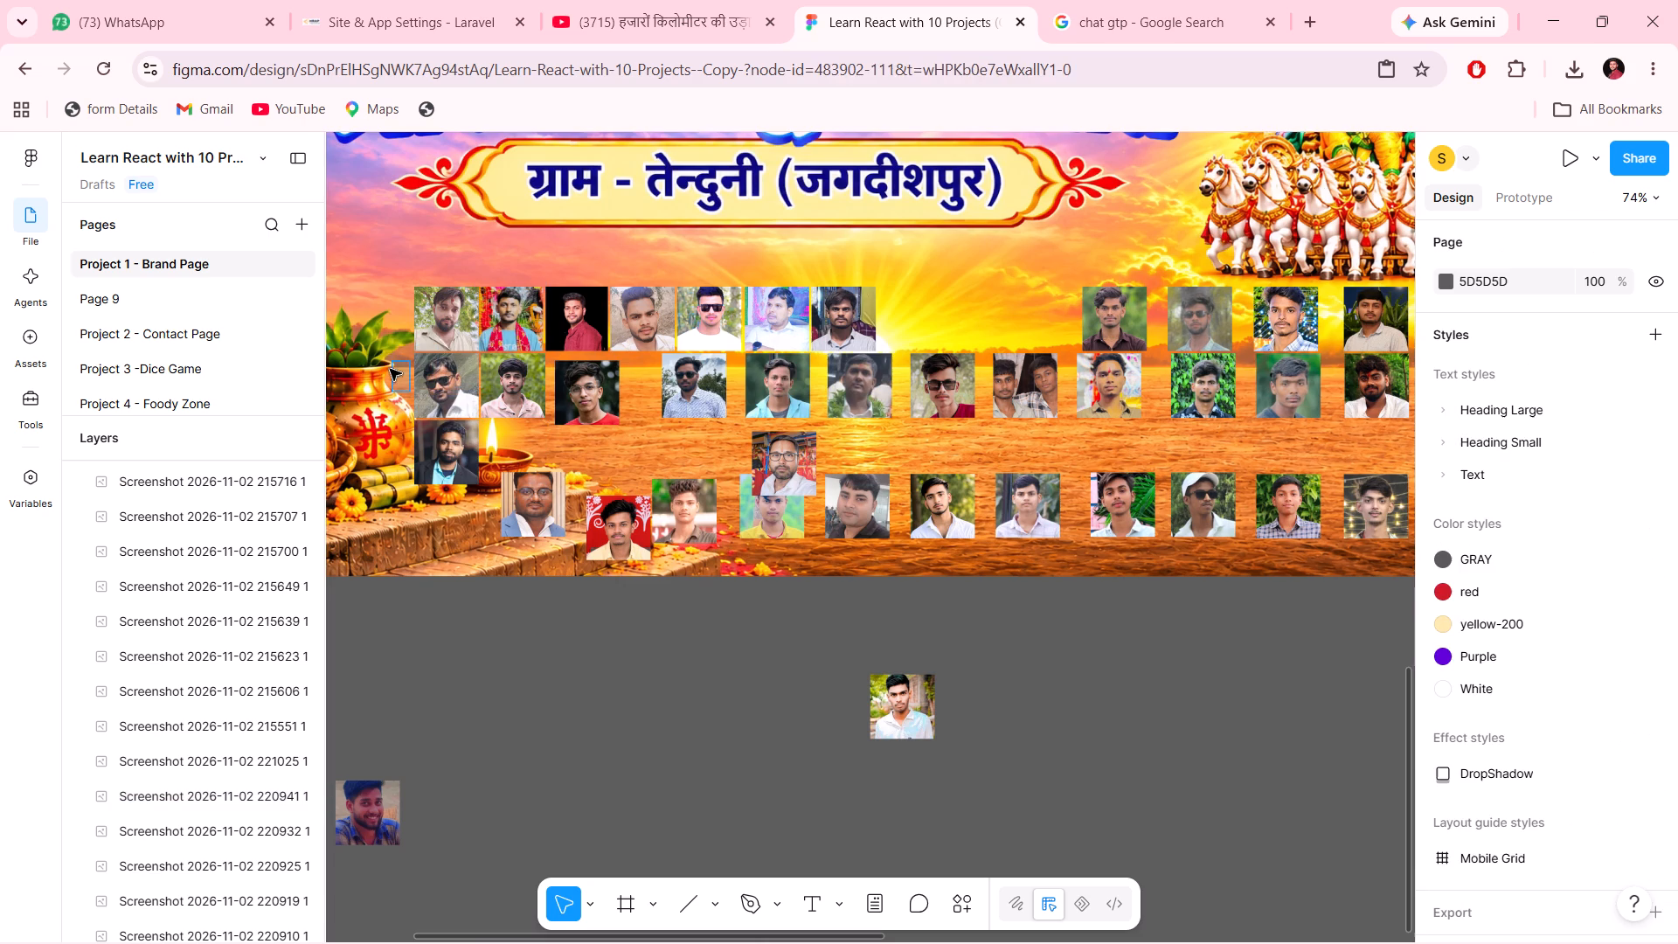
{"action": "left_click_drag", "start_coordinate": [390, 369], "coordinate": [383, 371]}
Align all twelve portraits of the second row to the first one's vertical position by setting Y to 1358.
{"action": "left_click", "coordinate": [444, 389]}
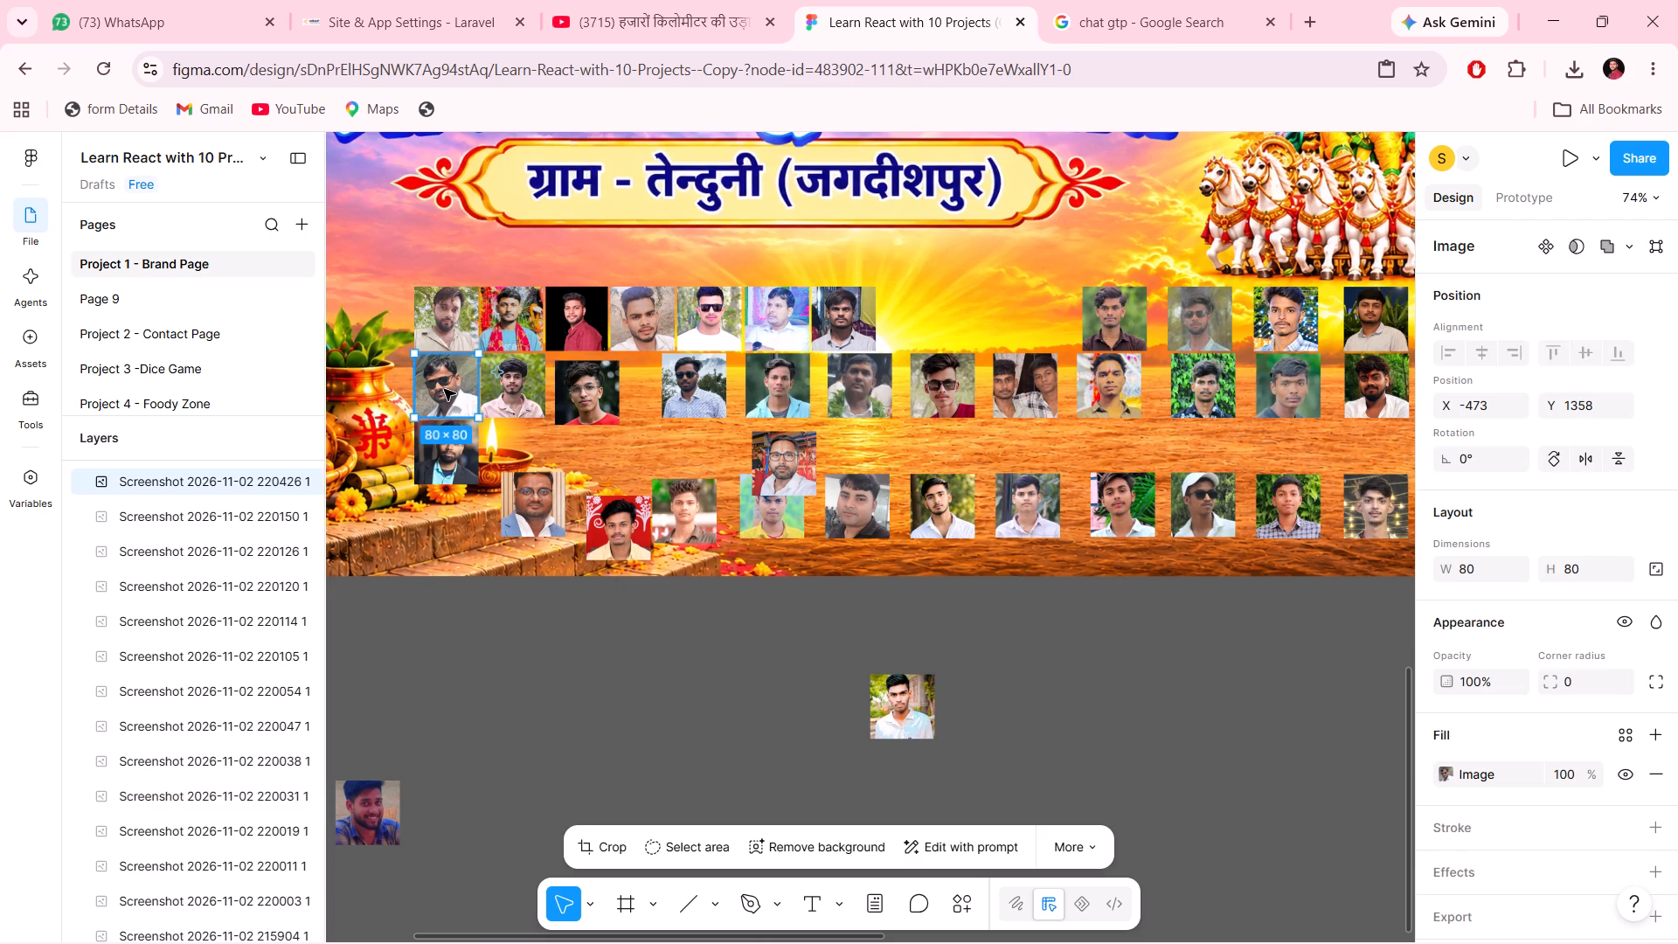
{"action": "left_click", "coordinate": [379, 385]}
{"action": "left_click_drag", "start_coordinate": [379, 385], "coordinate": [1279, 331]}
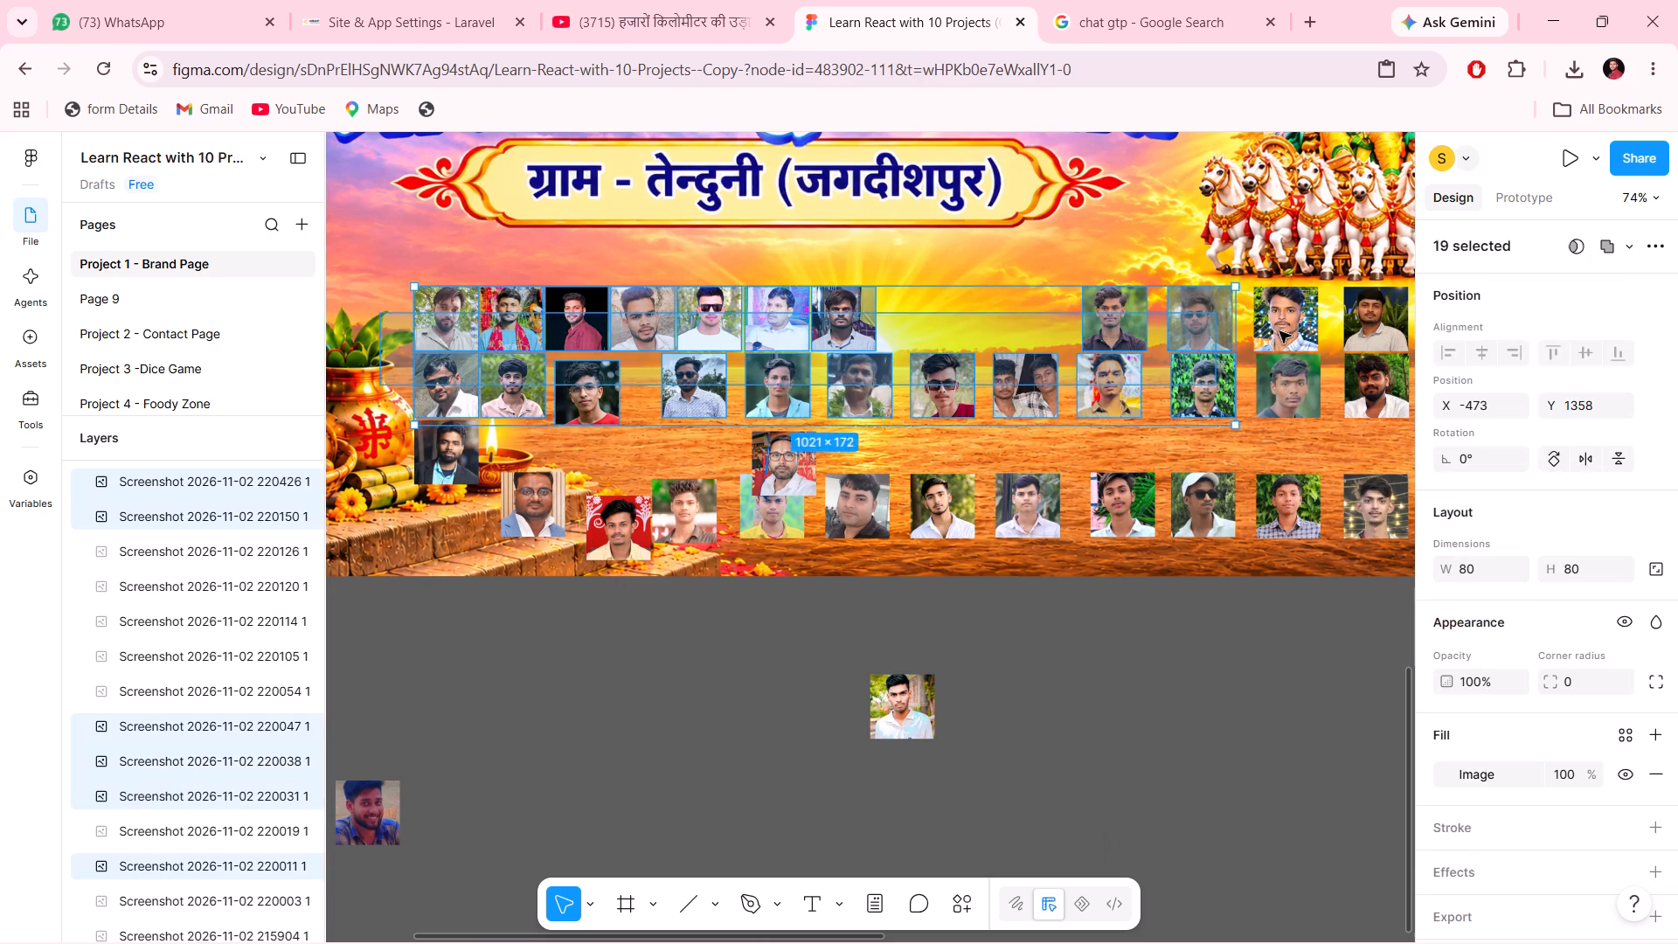
{"action": "left_click_drag", "start_coordinate": [1279, 331], "coordinate": [1372, 390]}
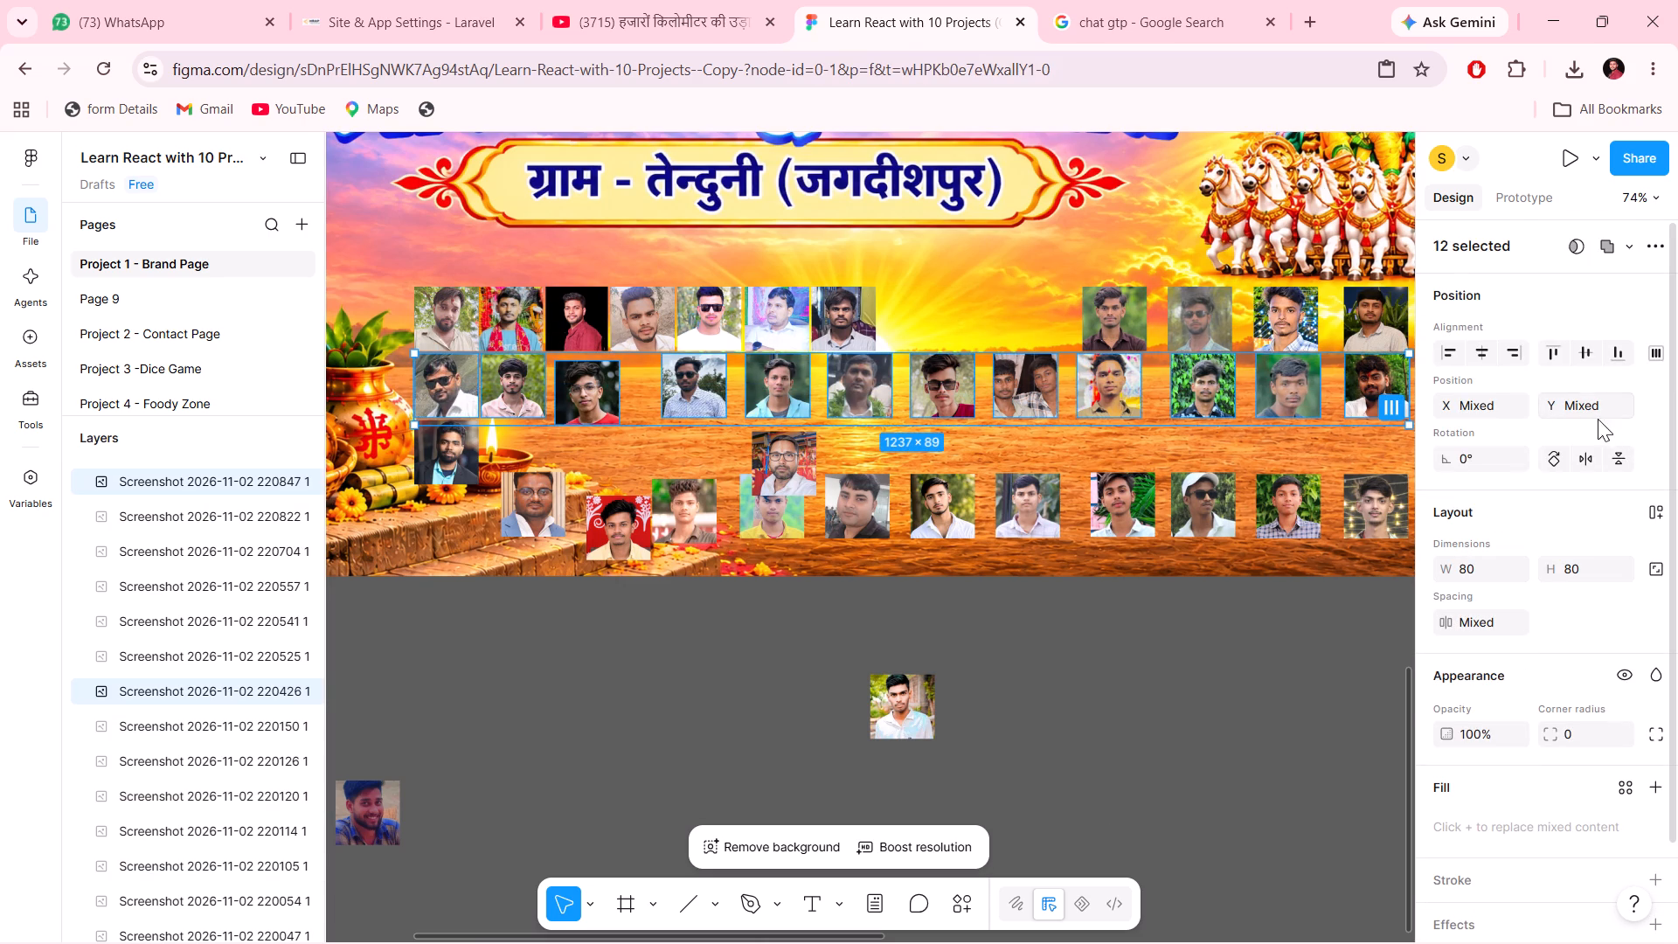
{"action": "left_click", "coordinate": [1589, 412]}
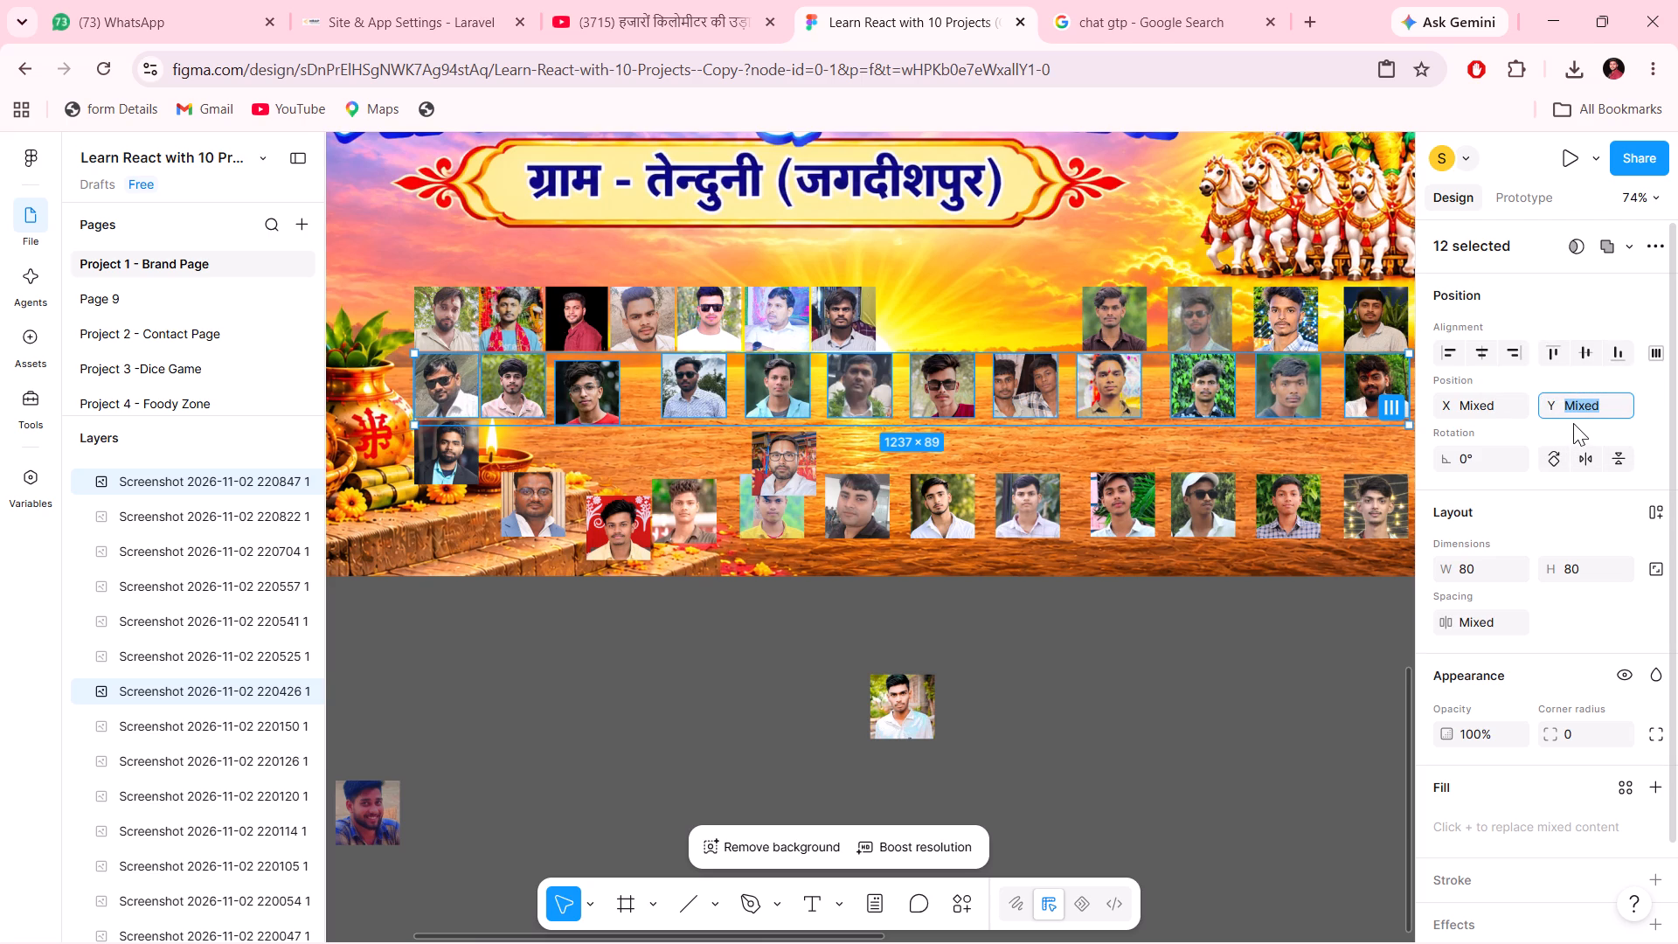
{"action": "type", "text": "1358"}
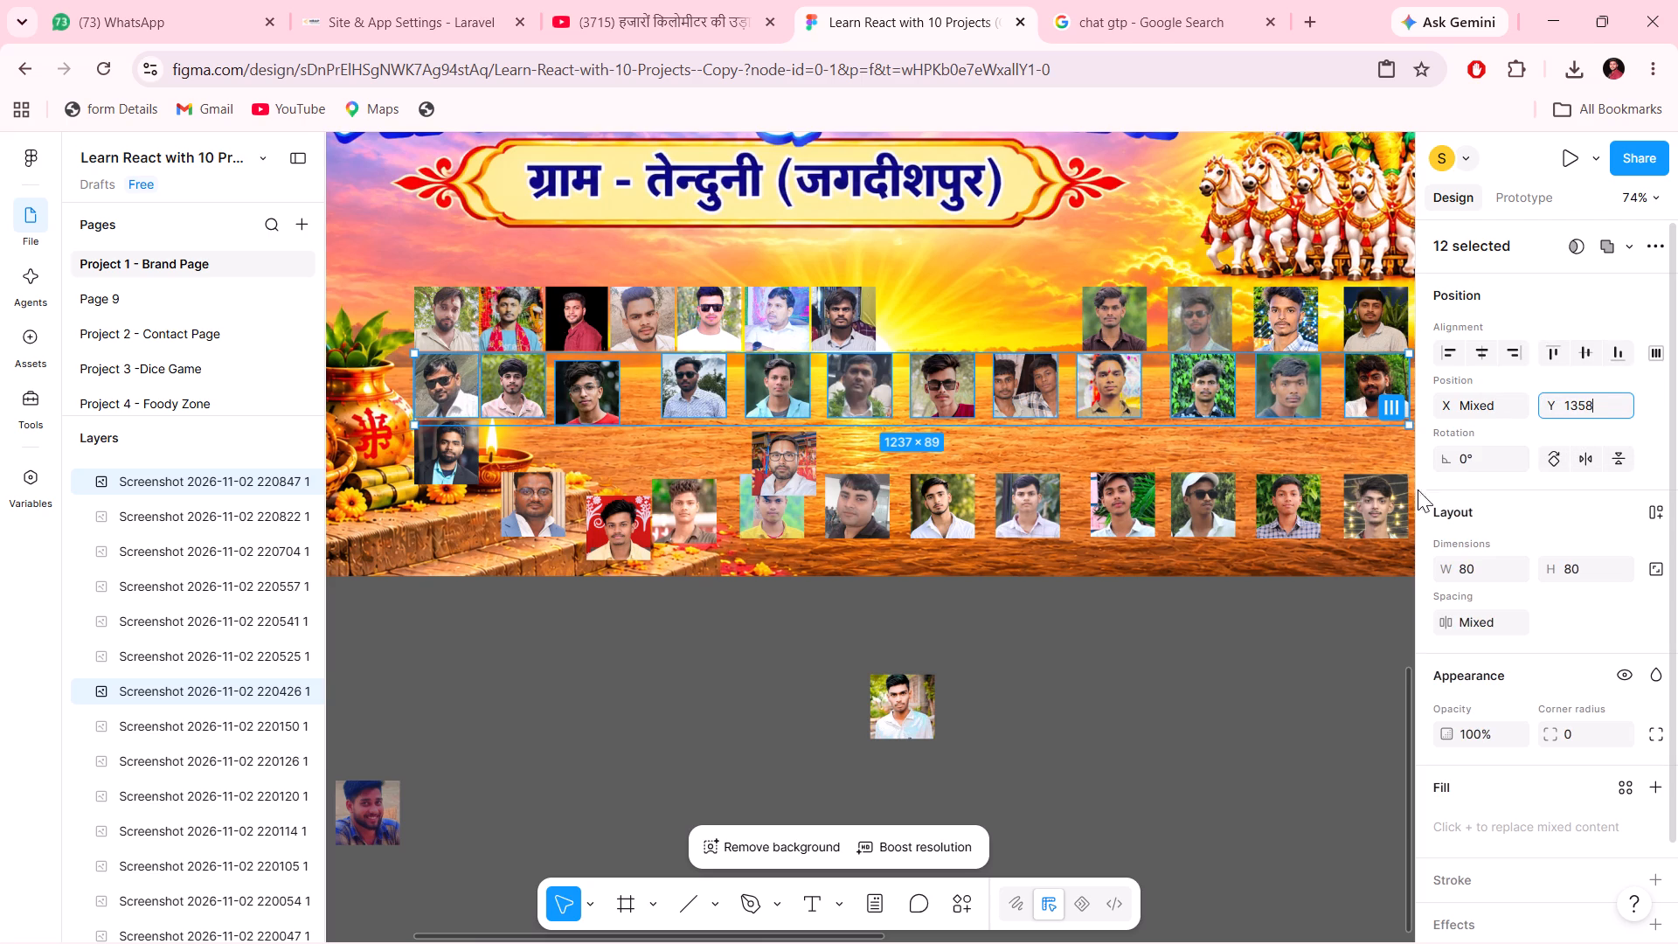
{"action": "left_click", "coordinate": [1319, 638]}
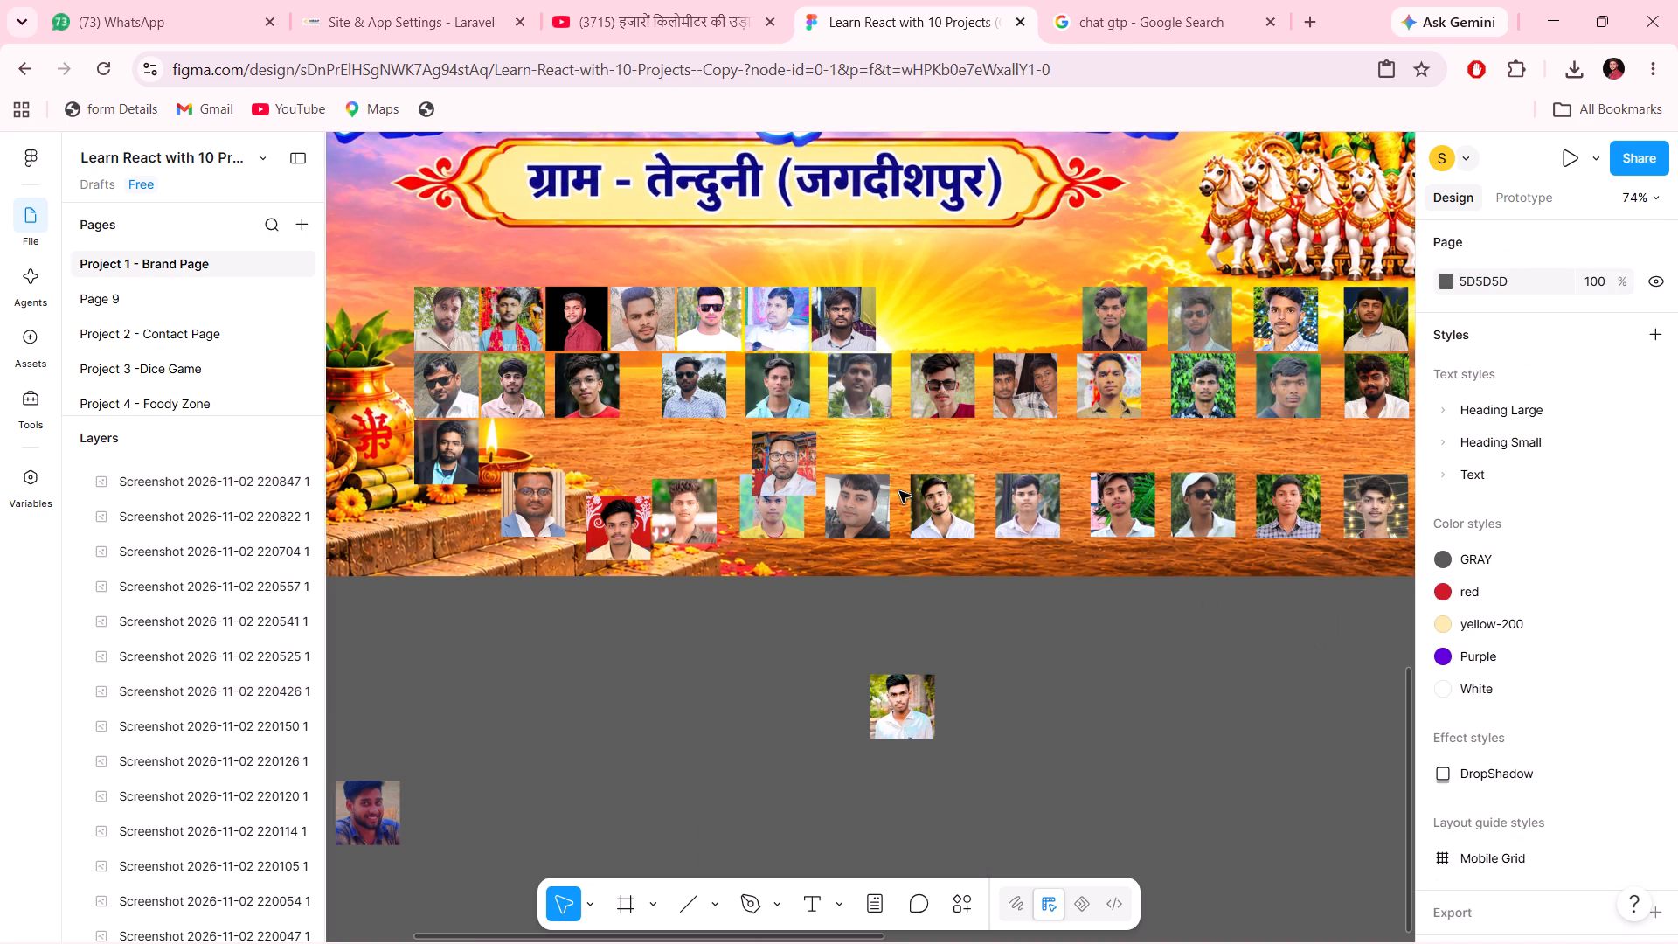
Move the second row's third portrait left, close beside the second, to X -309.
{"action": "left_click", "coordinate": [579, 398]}
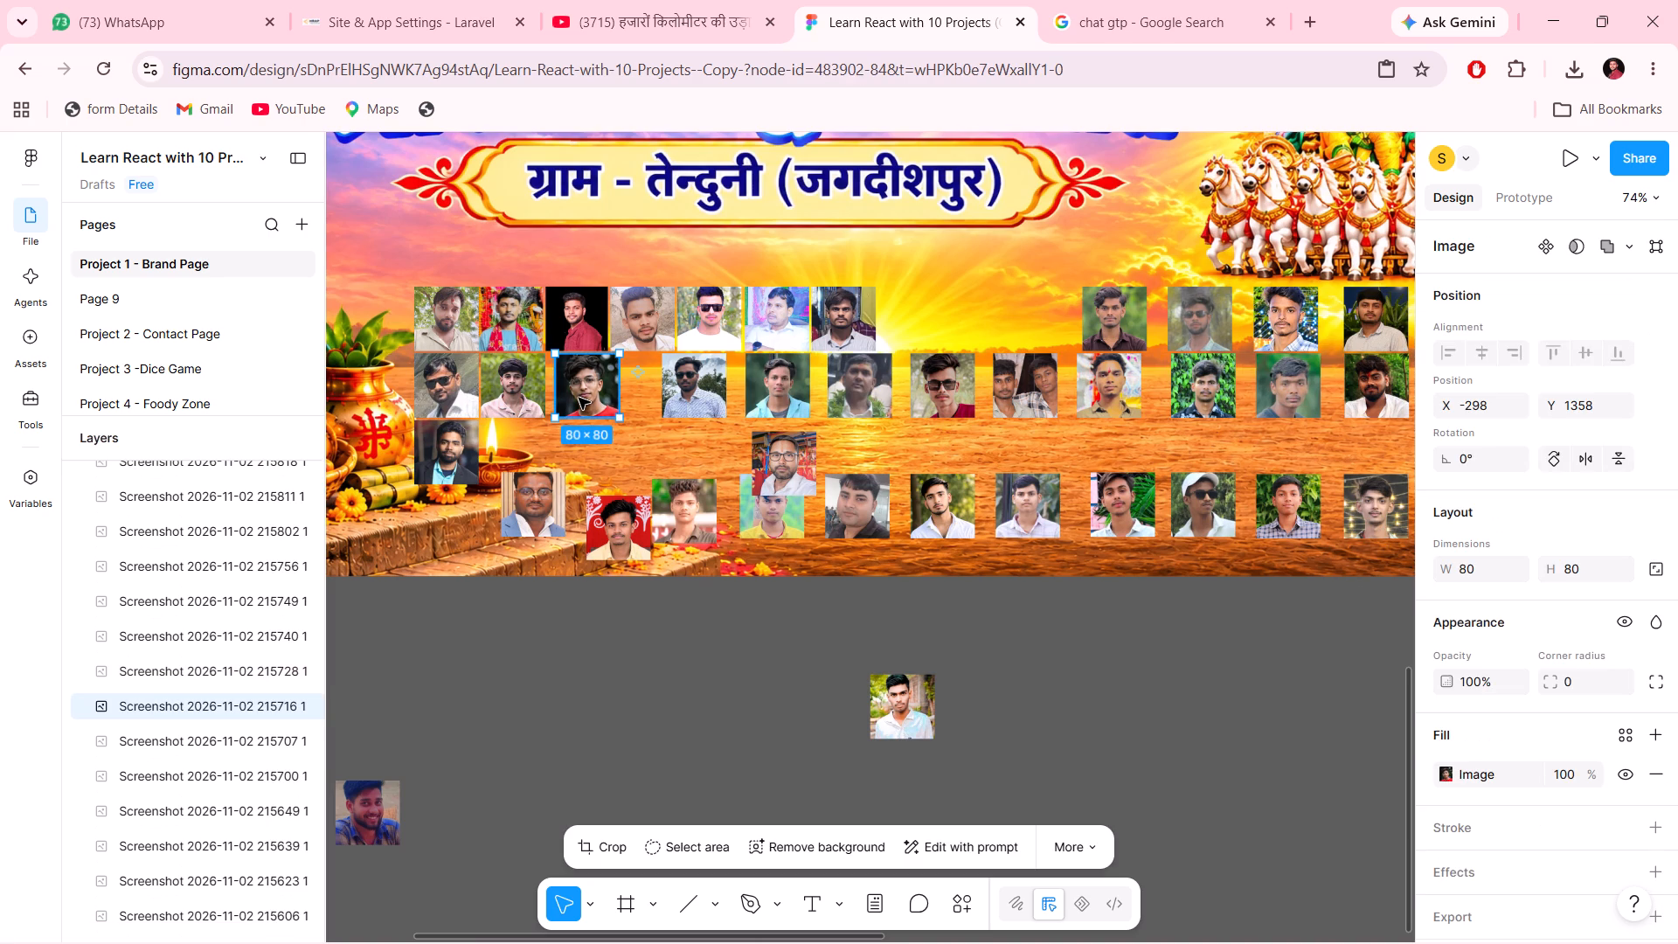
{"action": "key", "text": "Left"}
{"action": "key", "text": "Left"}
{"action": "key", "text": "Left"}
{"action": "key", "text": "Left"}
{"action": "key", "text": "Left"}
{"action": "key", "text": "Left"}
{"action": "key", "text": "Left"}
{"action": "key", "text": "Left"}
{"action": "key", "text": "Left"}
{"action": "key", "text": "Left"}
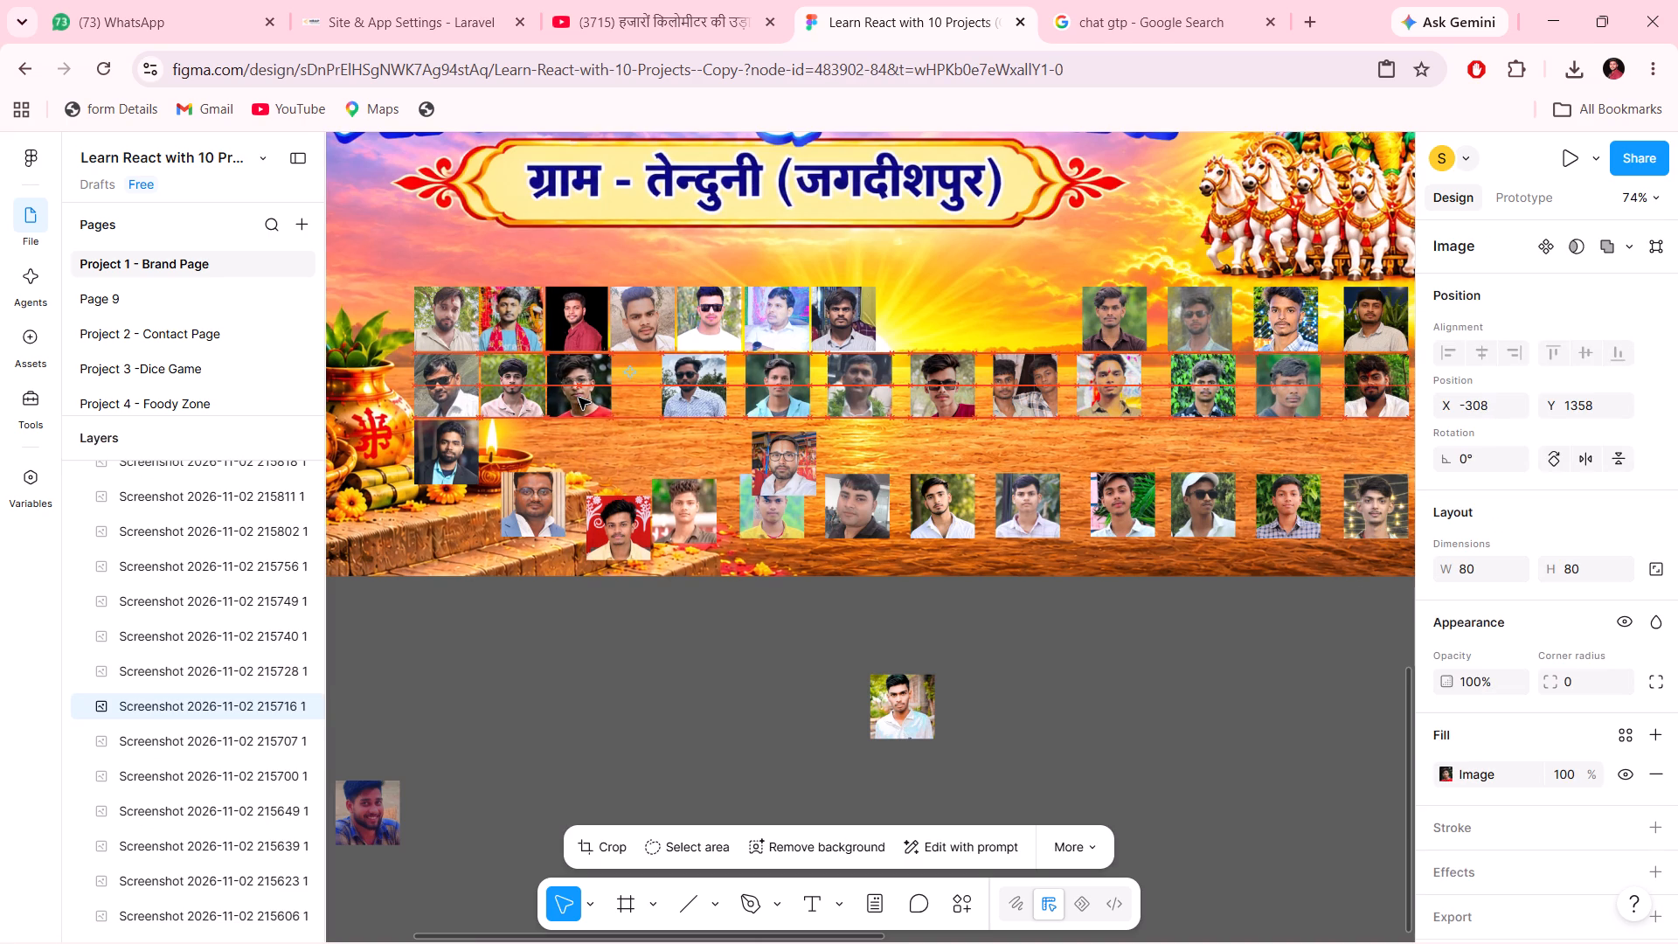
{"action": "key", "text": "Left"}
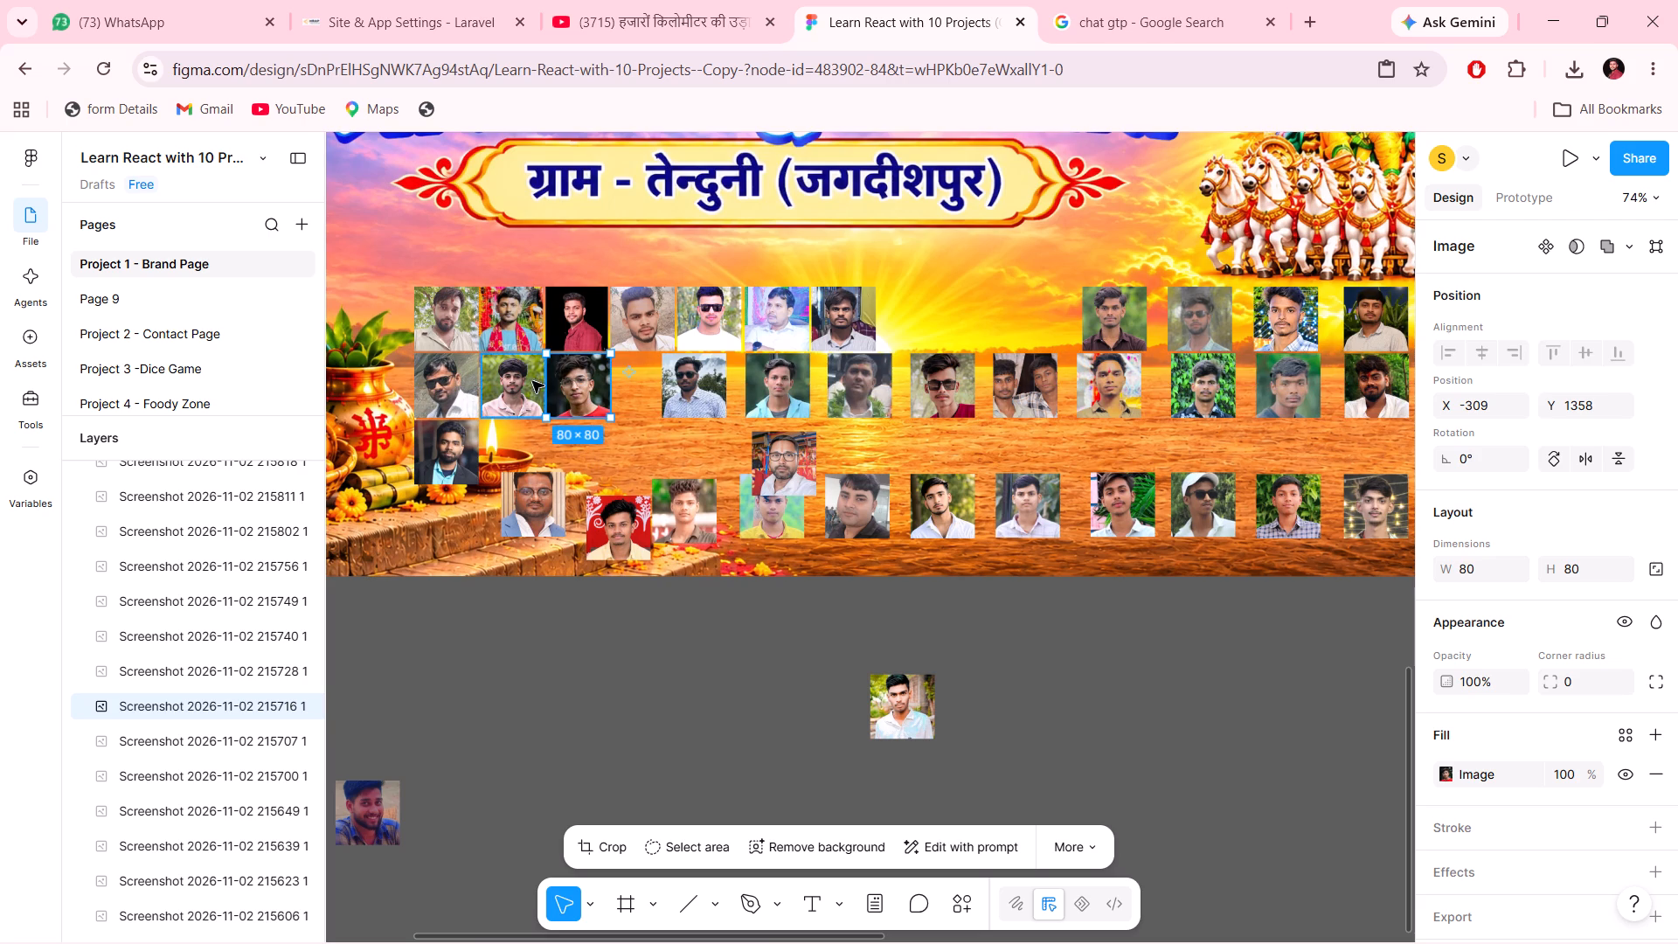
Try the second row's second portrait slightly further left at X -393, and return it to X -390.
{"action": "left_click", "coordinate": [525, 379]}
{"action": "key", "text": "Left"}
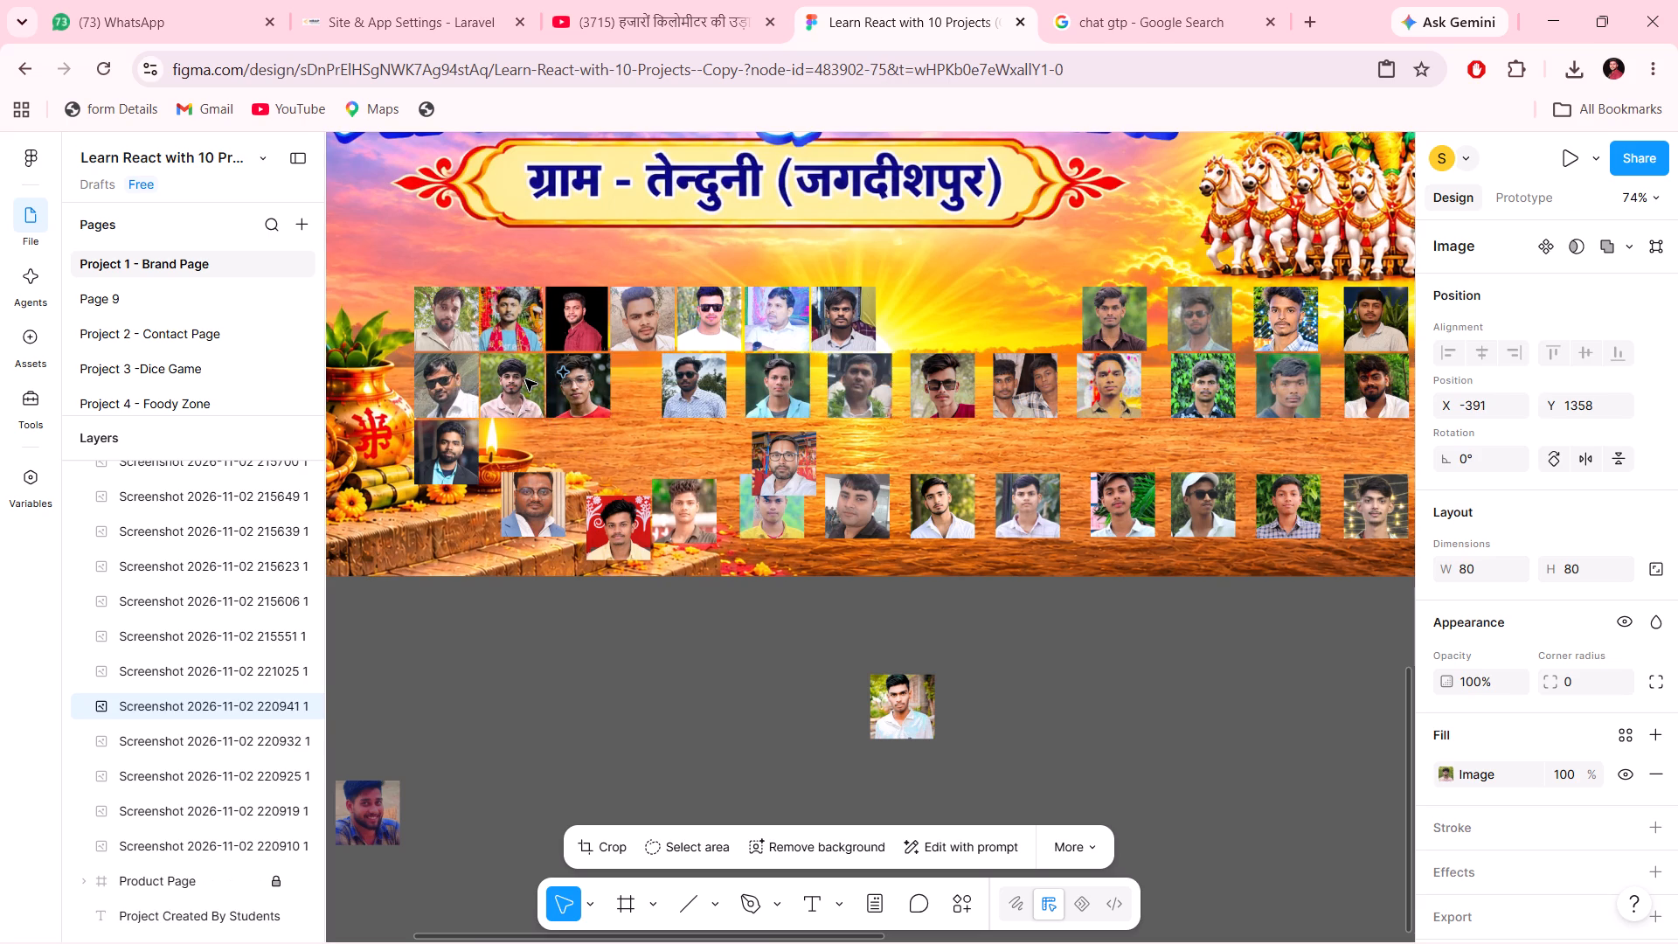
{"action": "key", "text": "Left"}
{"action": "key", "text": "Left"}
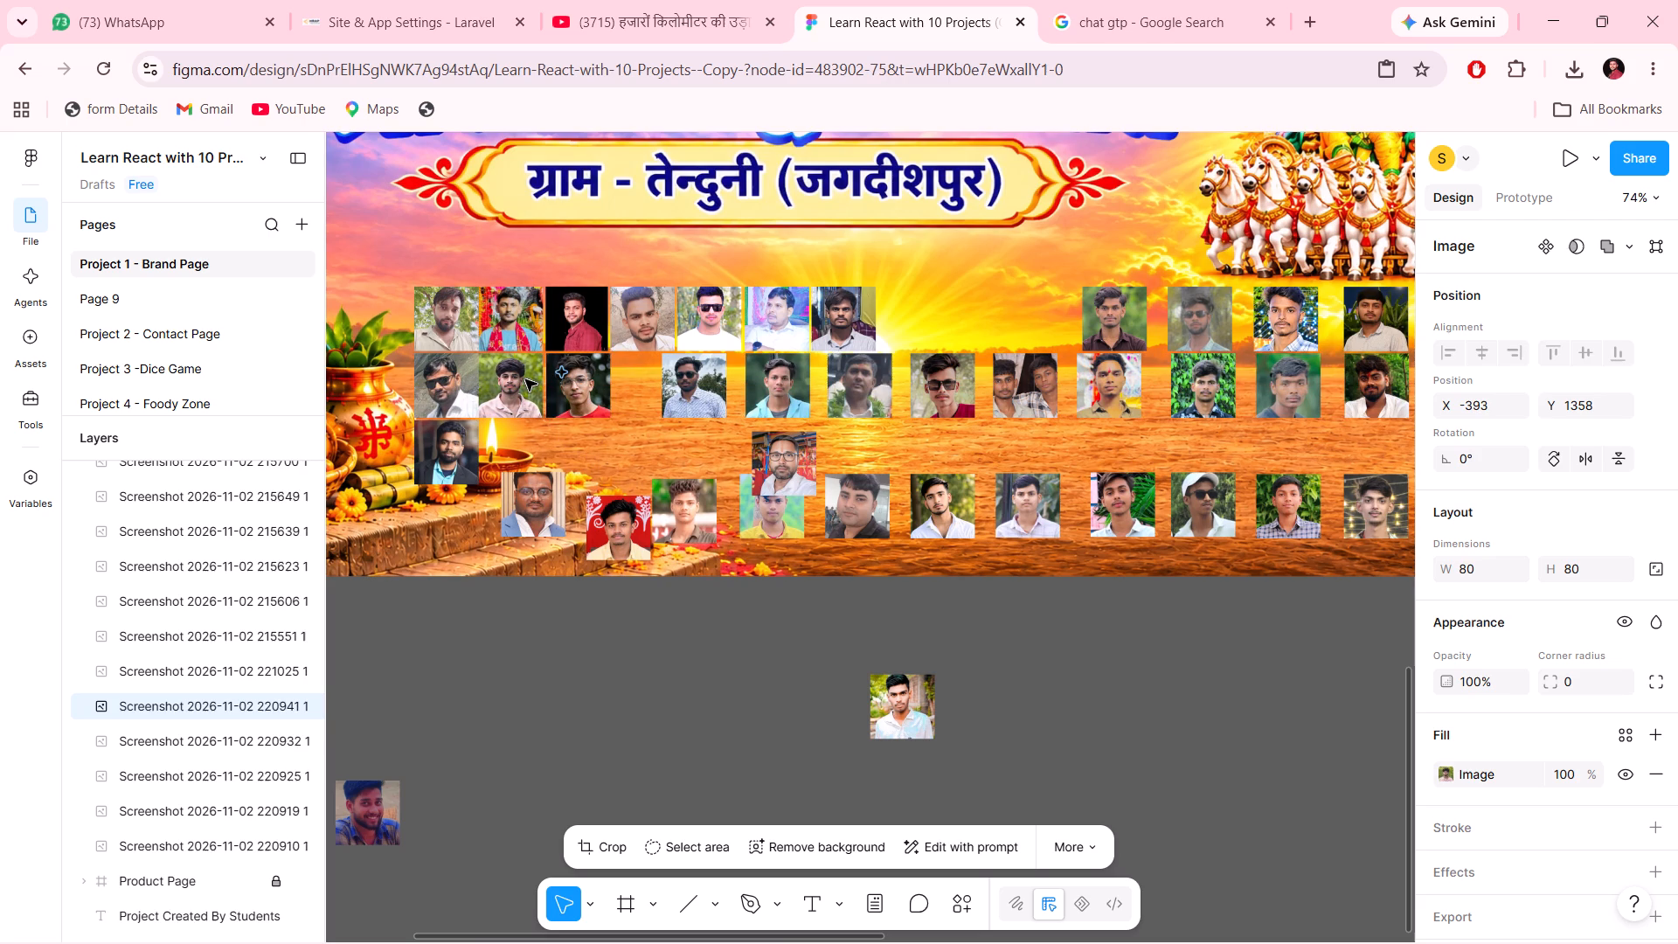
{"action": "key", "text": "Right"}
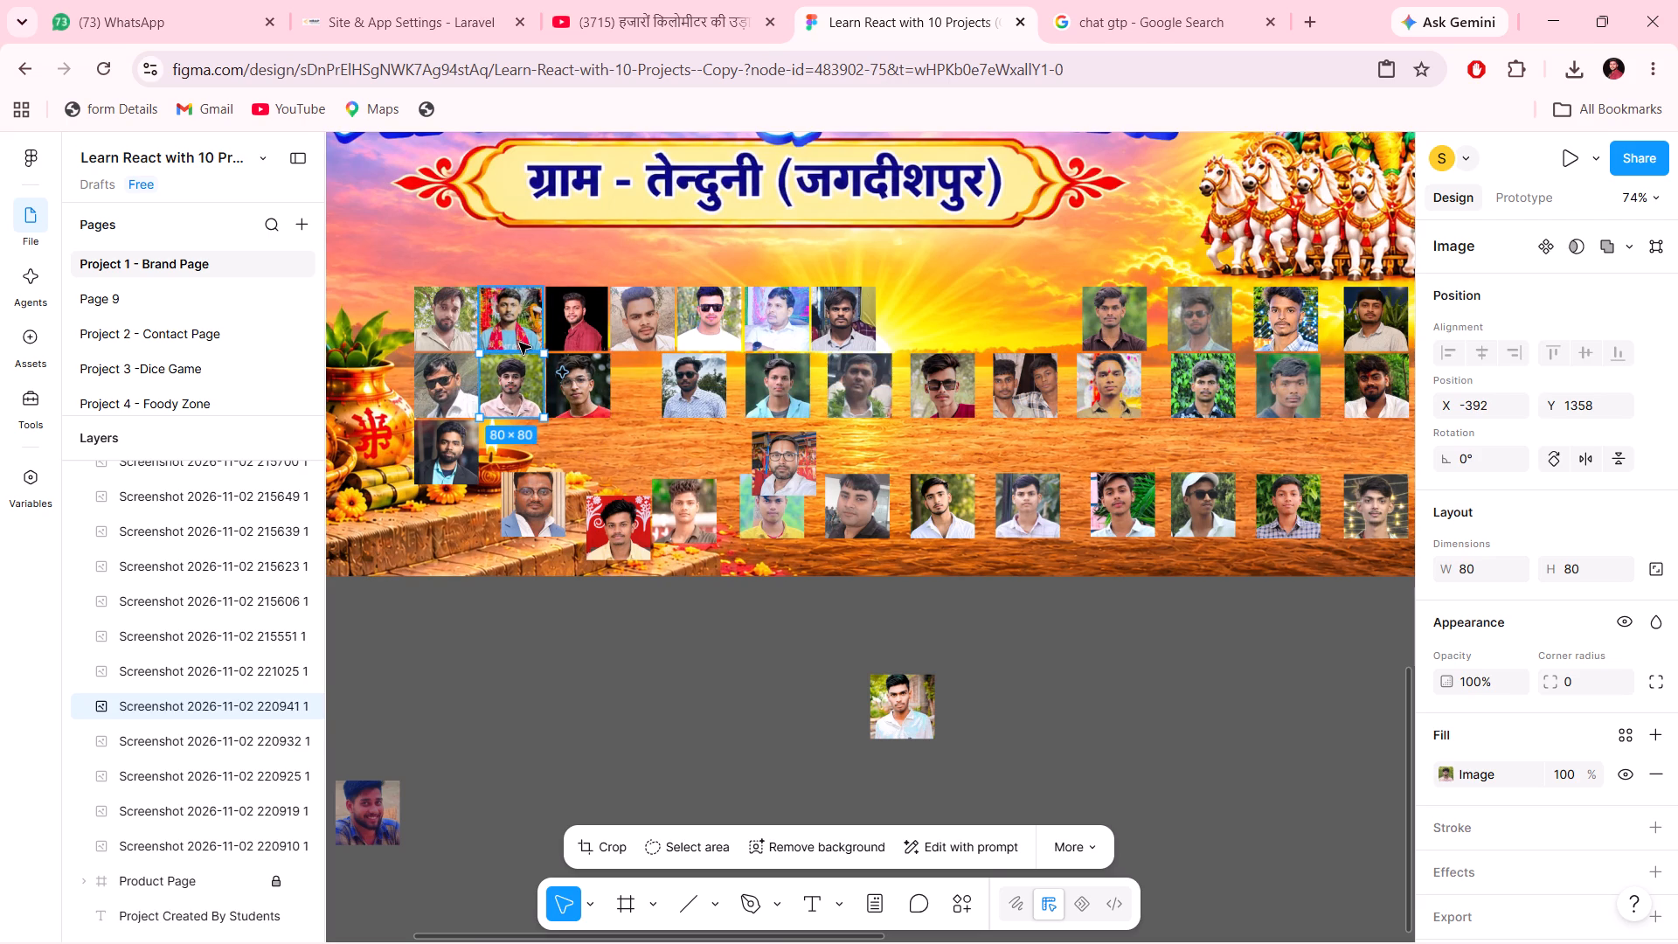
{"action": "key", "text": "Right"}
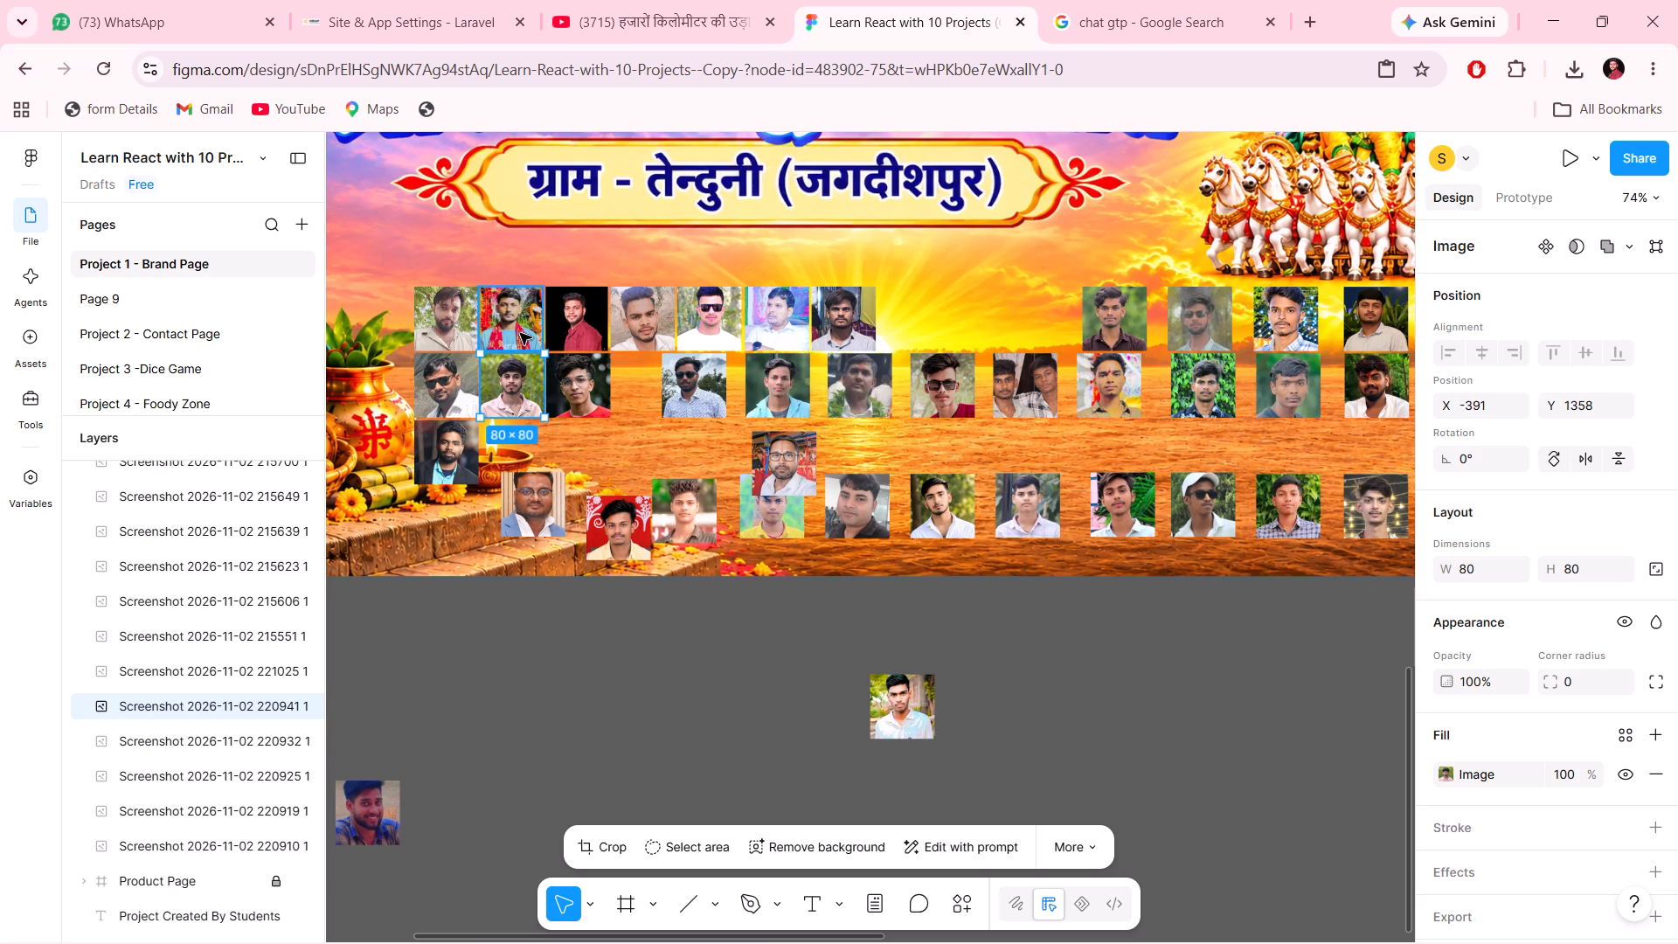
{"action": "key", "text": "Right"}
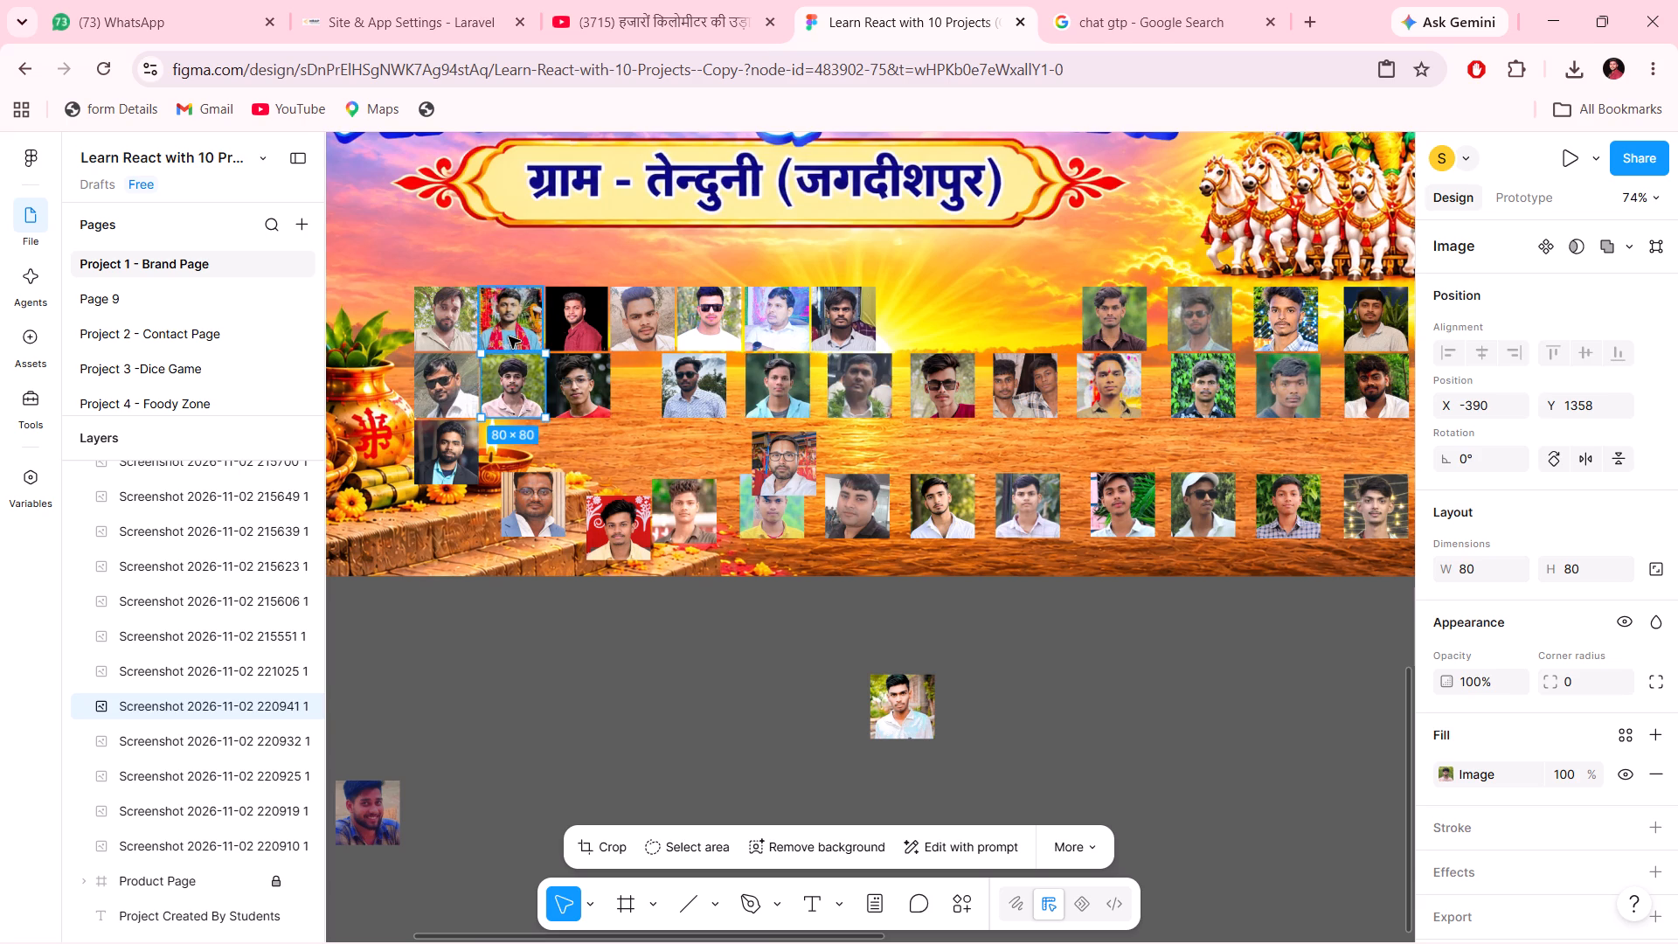
Nudge the first row's second portrait right to X -390, in line with the portrait below it.
{"action": "left_click", "coordinate": [509, 337]}
{"action": "key", "text": "Right"}
{"action": "key", "text": "Right"}
{"action": "key", "text": "Right"}
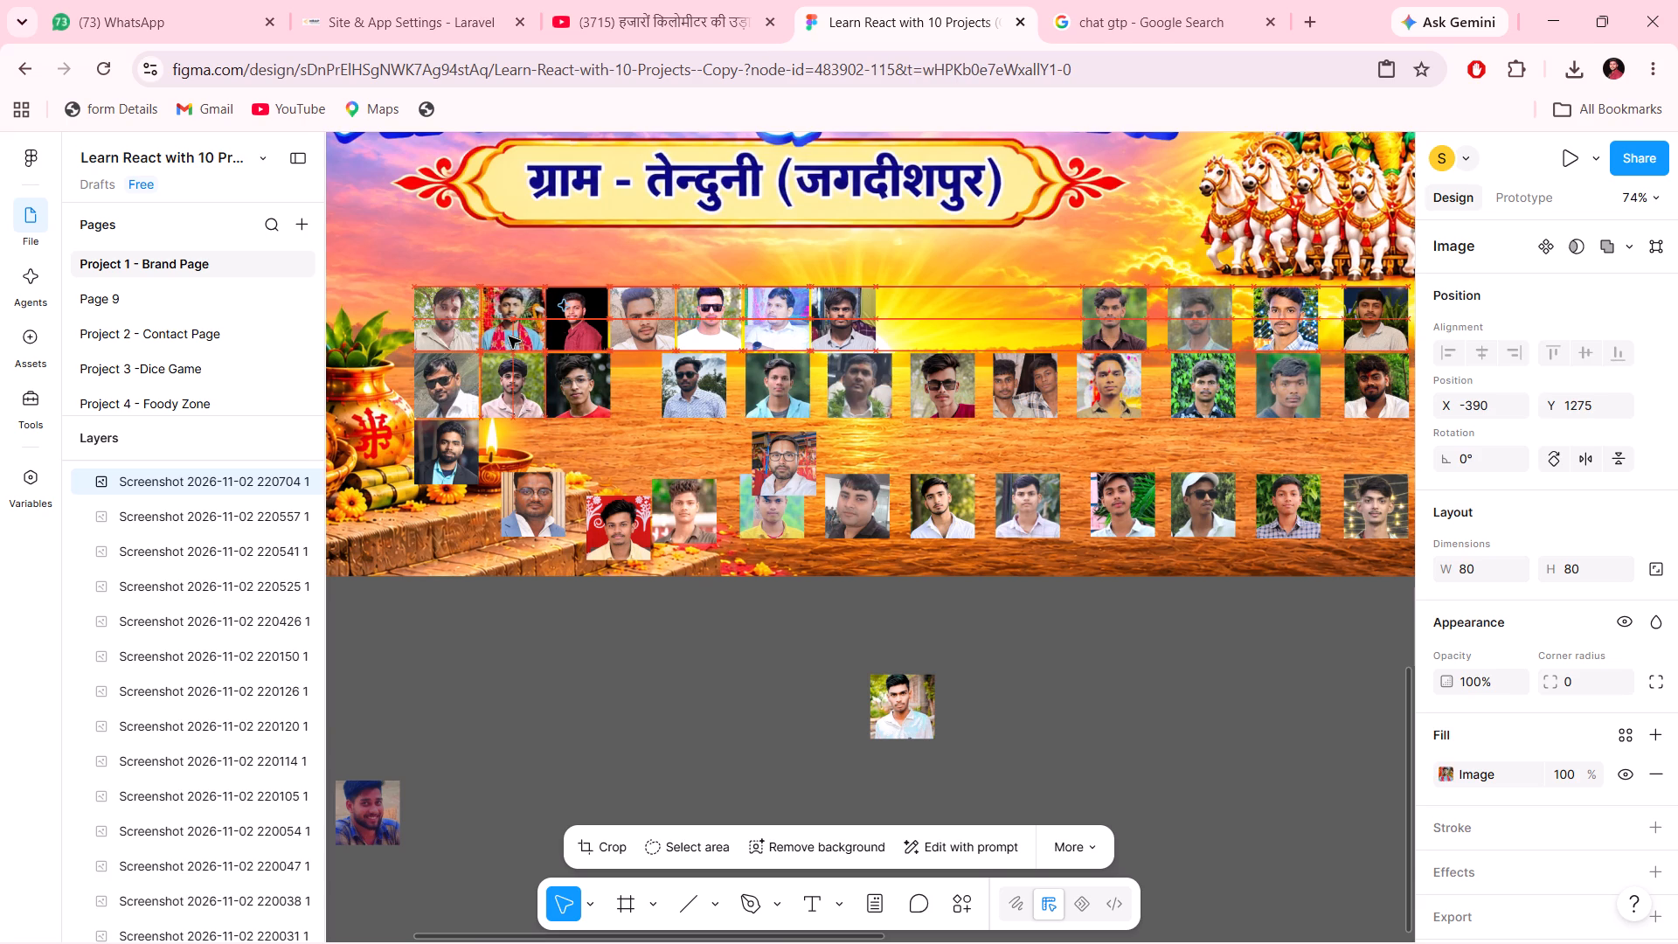
Nudge the first row's third portrait right to X -308.
{"action": "left_click", "coordinate": [571, 323]}
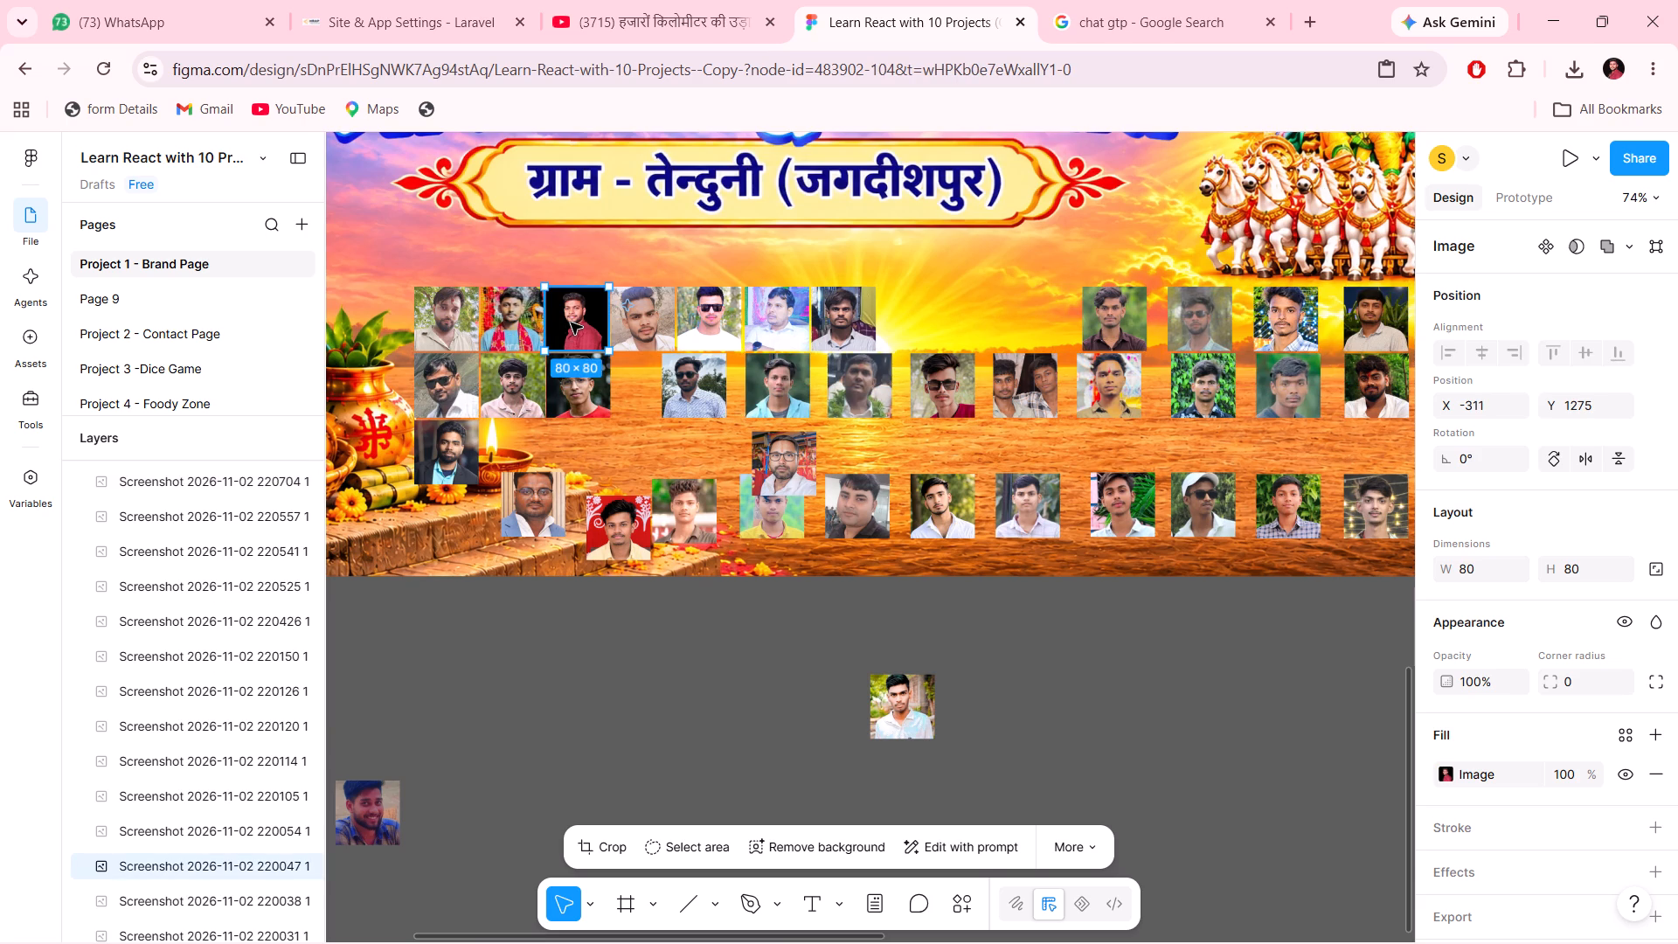
{"action": "key", "text": "Right"}
{"action": "key", "text": "Right"}
{"action": "key", "text": "Right"}
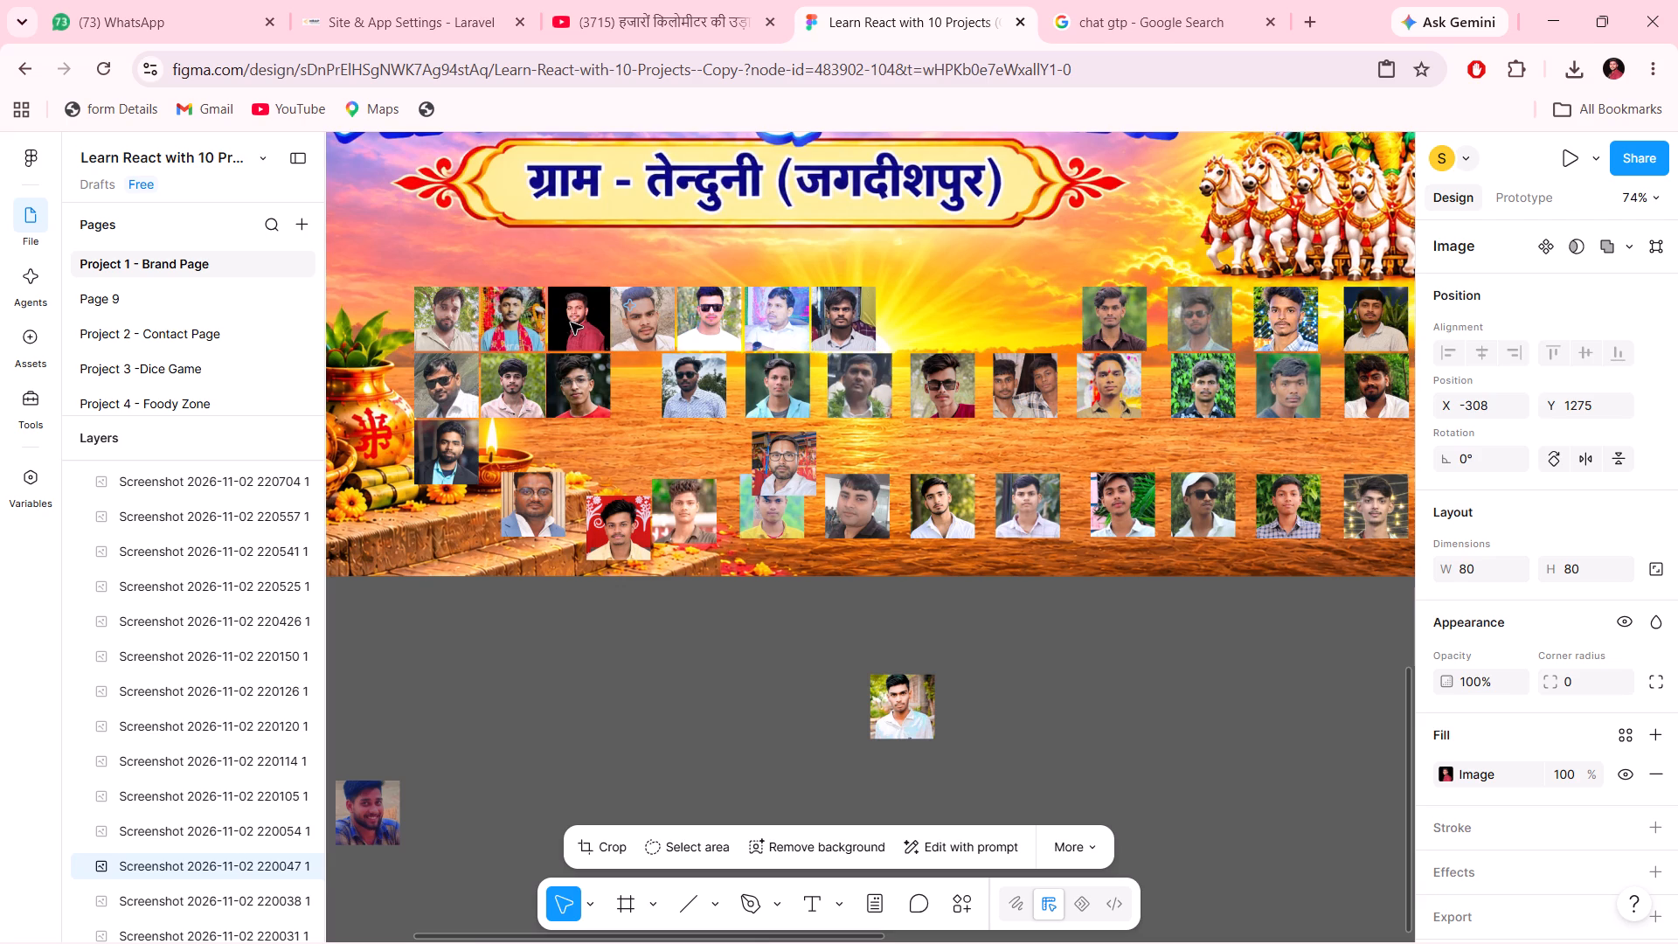
Nudge the first row's fourth portrait right to X -226.
{"action": "left_click", "coordinate": [653, 324]}
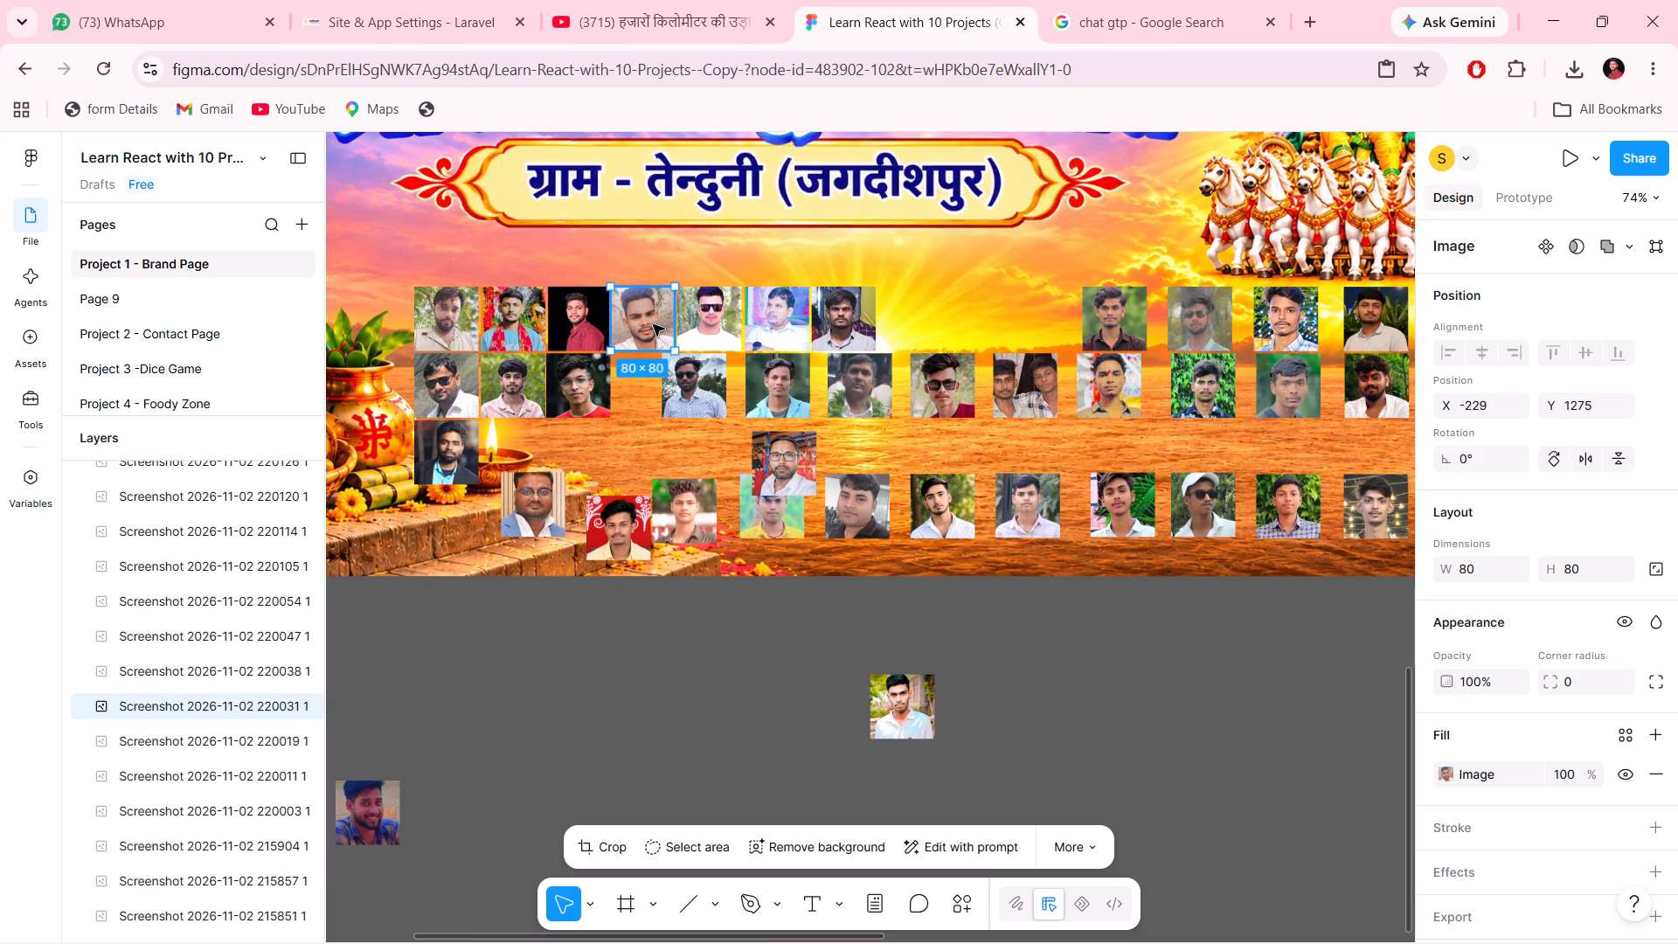
{"action": "key", "text": "Right"}
{"action": "key", "text": "Right"}
{"action": "key", "text": "Right"}
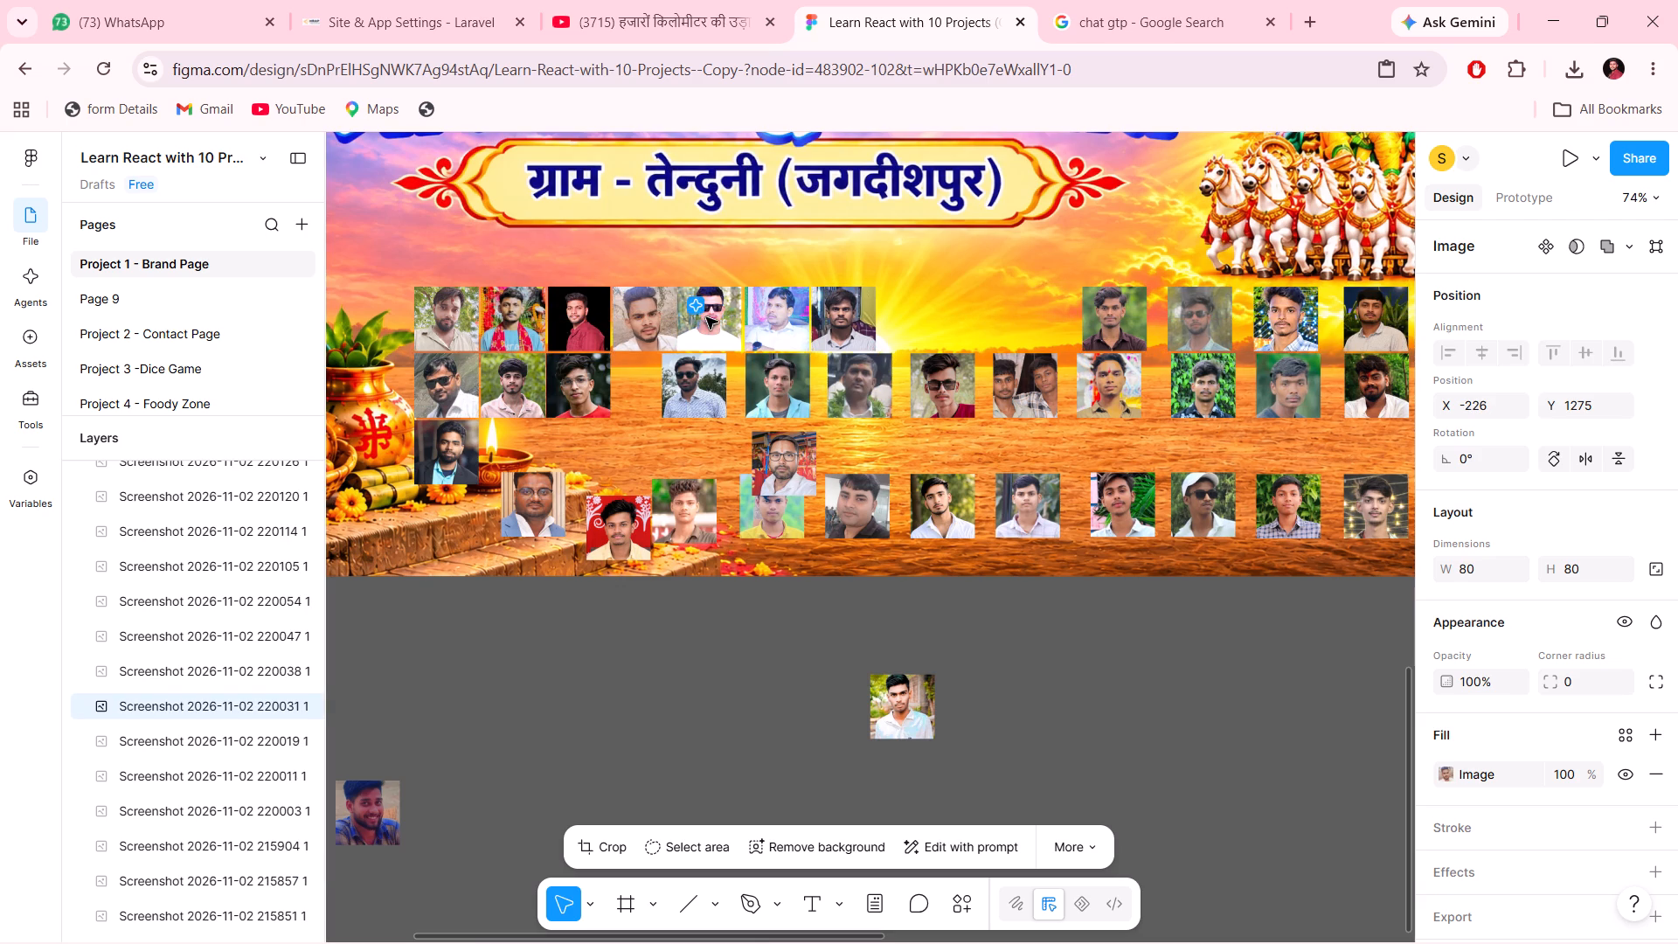
Close the on-canvas AI prompt and turn off its on-canvas entry point.
{"action": "left_click", "coordinate": [706, 317]}
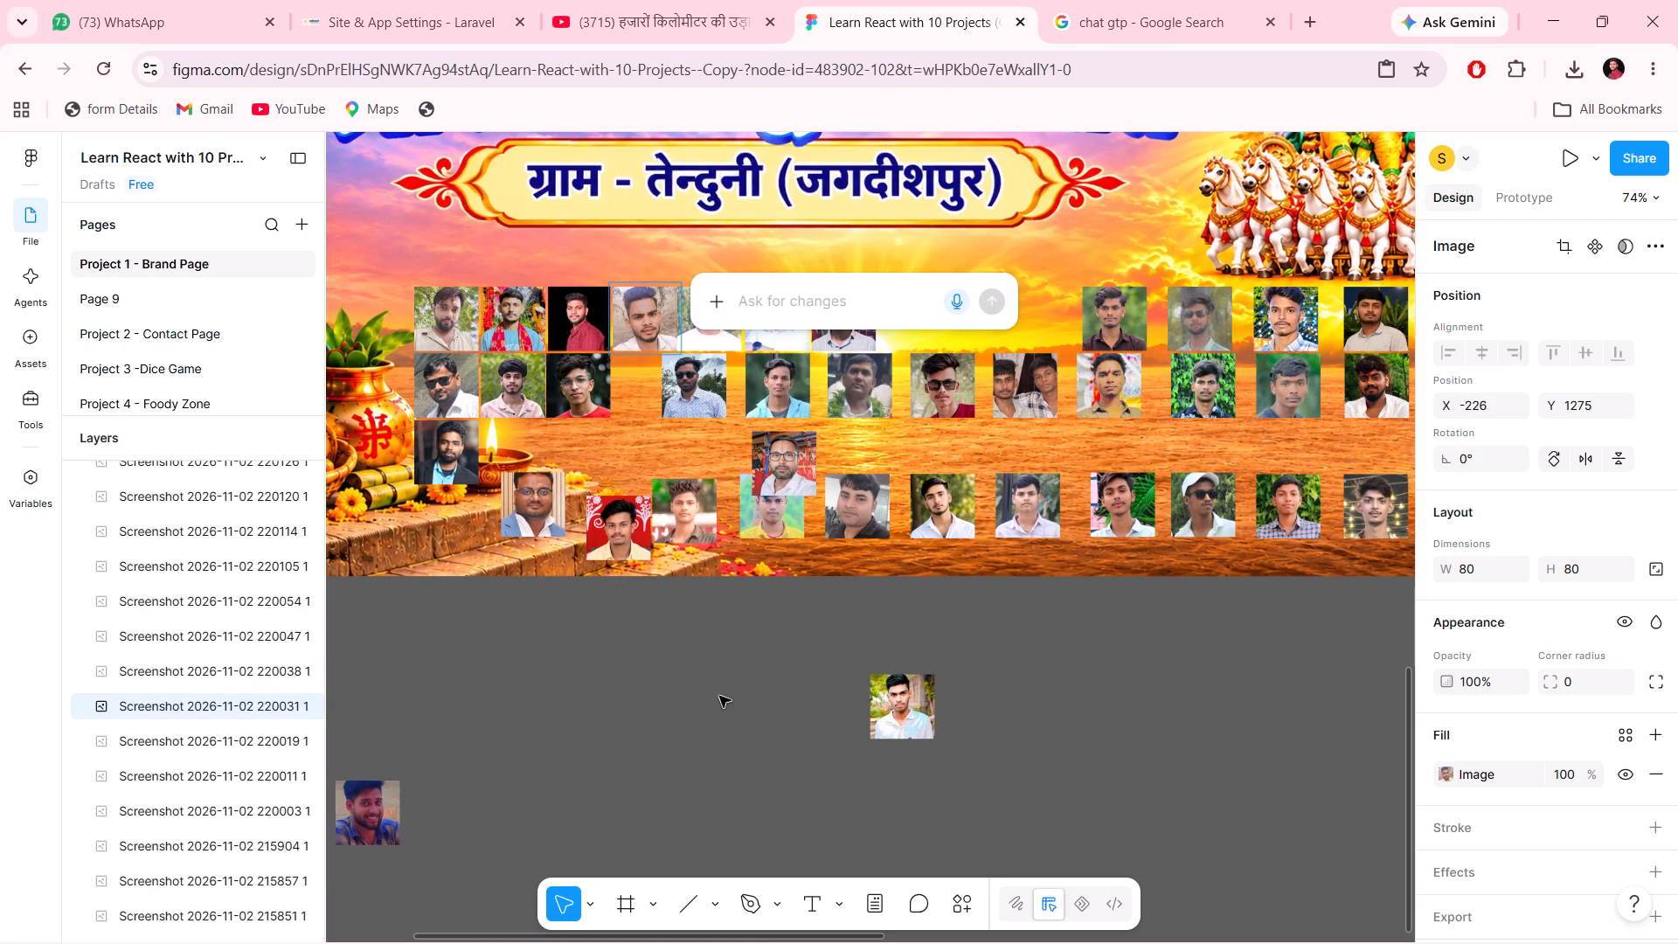
{"action": "left_click", "coordinate": [719, 696]}
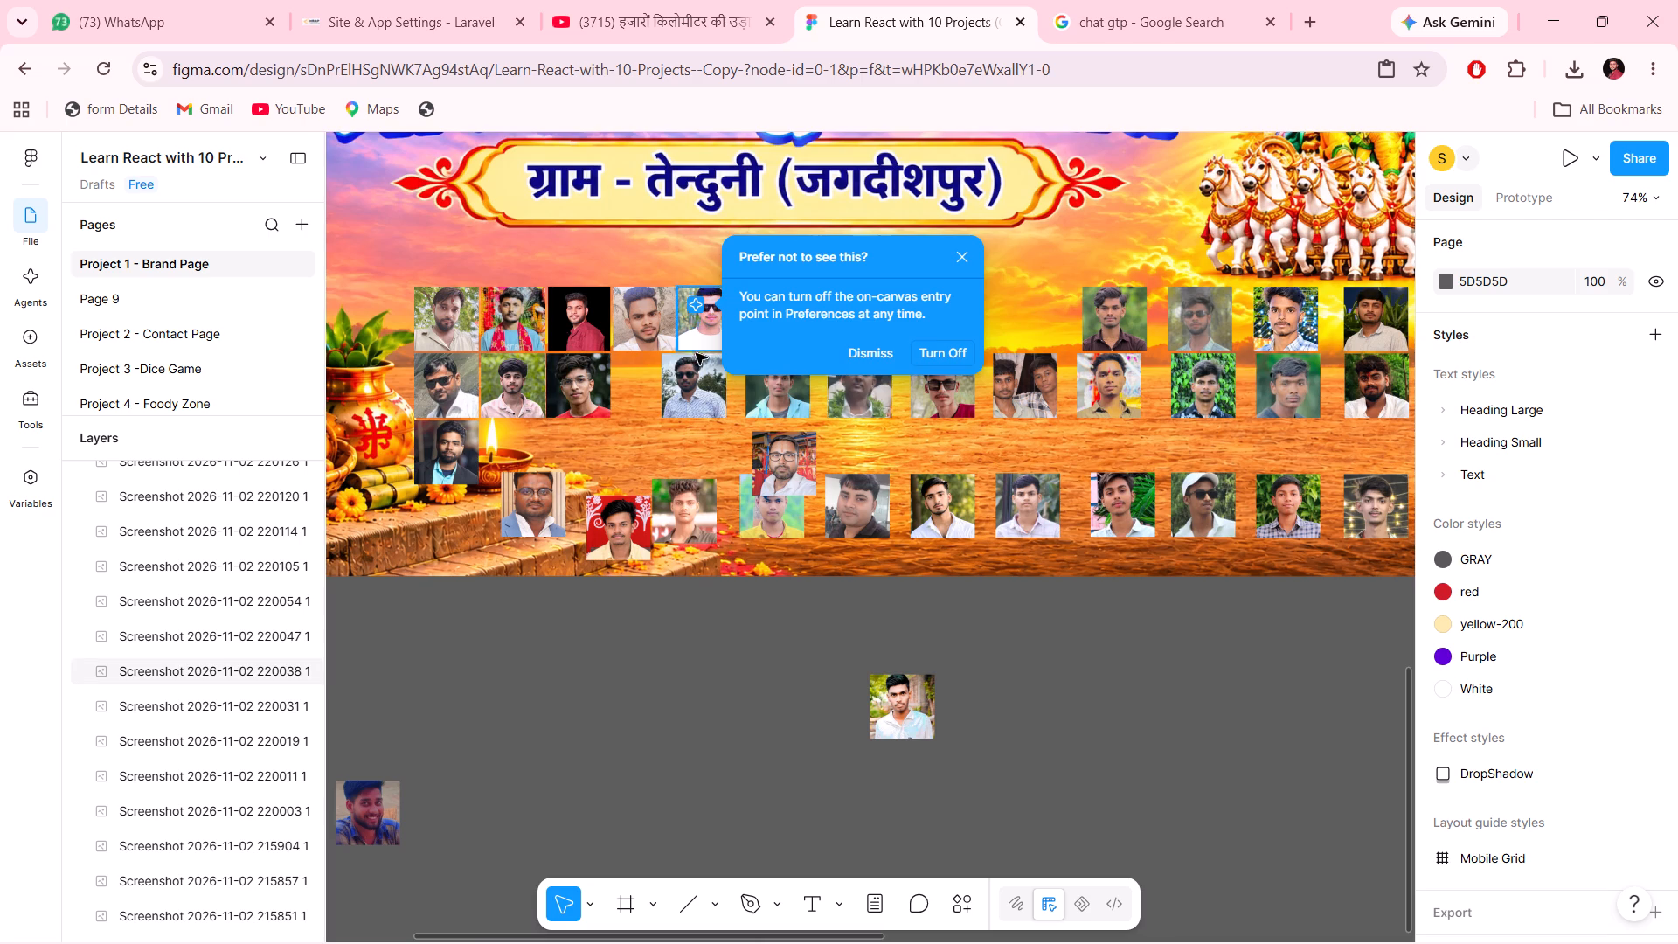
{"action": "left_click", "coordinate": [934, 351]}
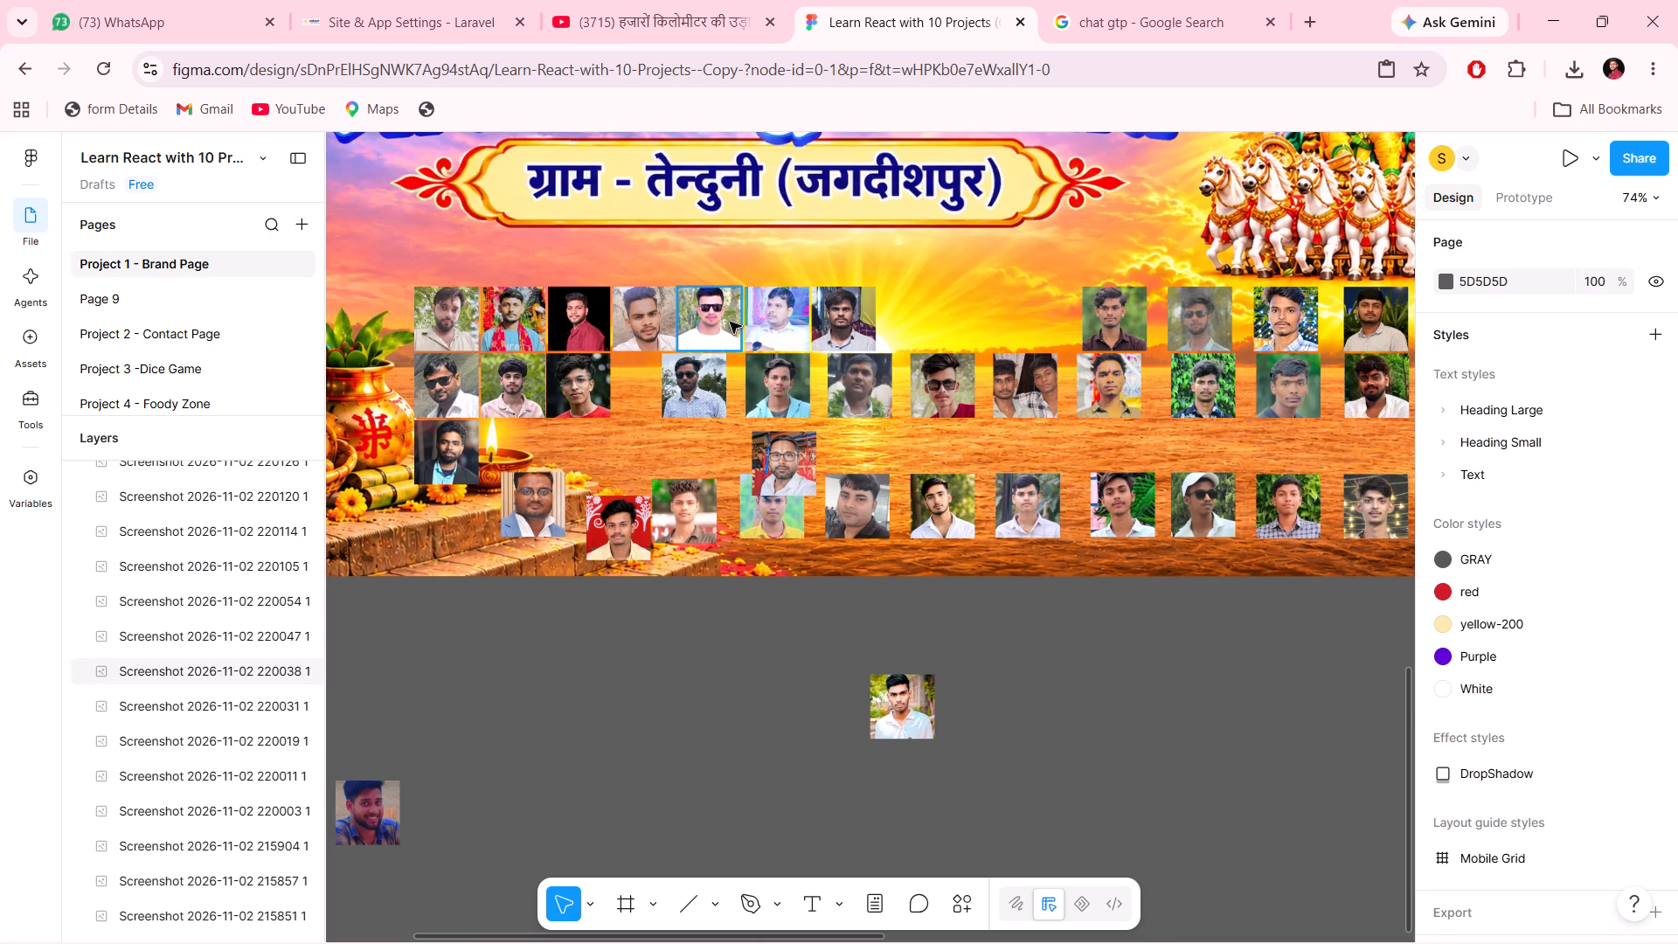
Nudge the first row's fifth portrait right to X -142.
{"action": "left_click", "coordinate": [730, 322]}
{"action": "key", "text": "Right"}
{"action": "key", "text": "Right"}
{"action": "key", "text": "Right"}
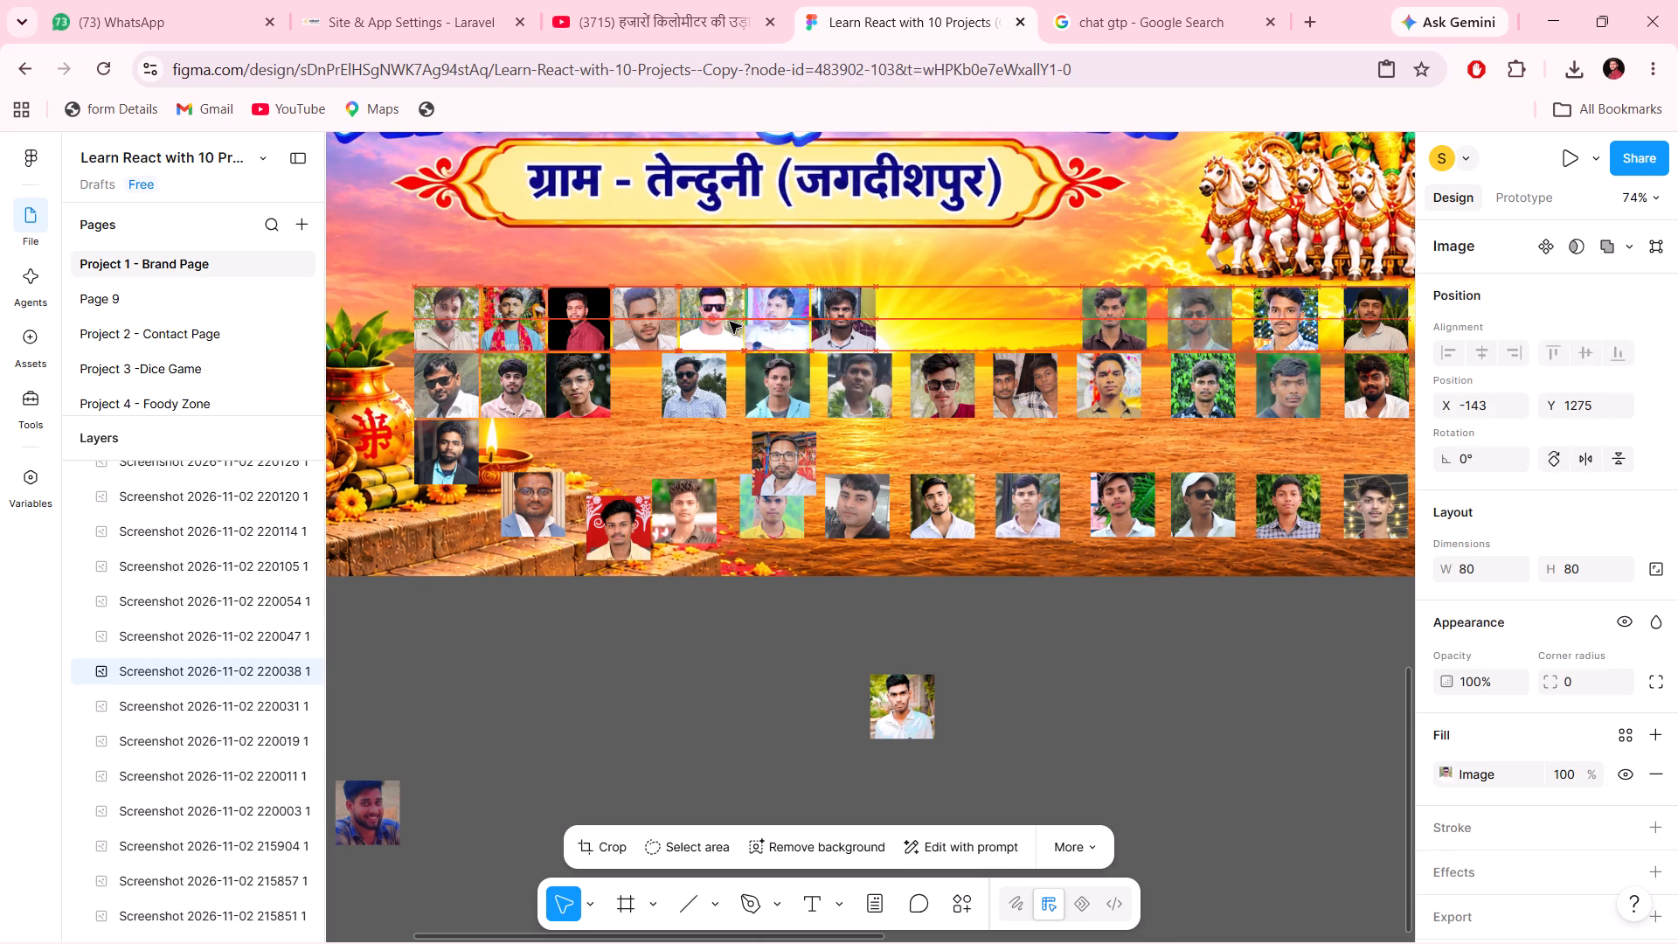
{"action": "key", "text": "Right"}
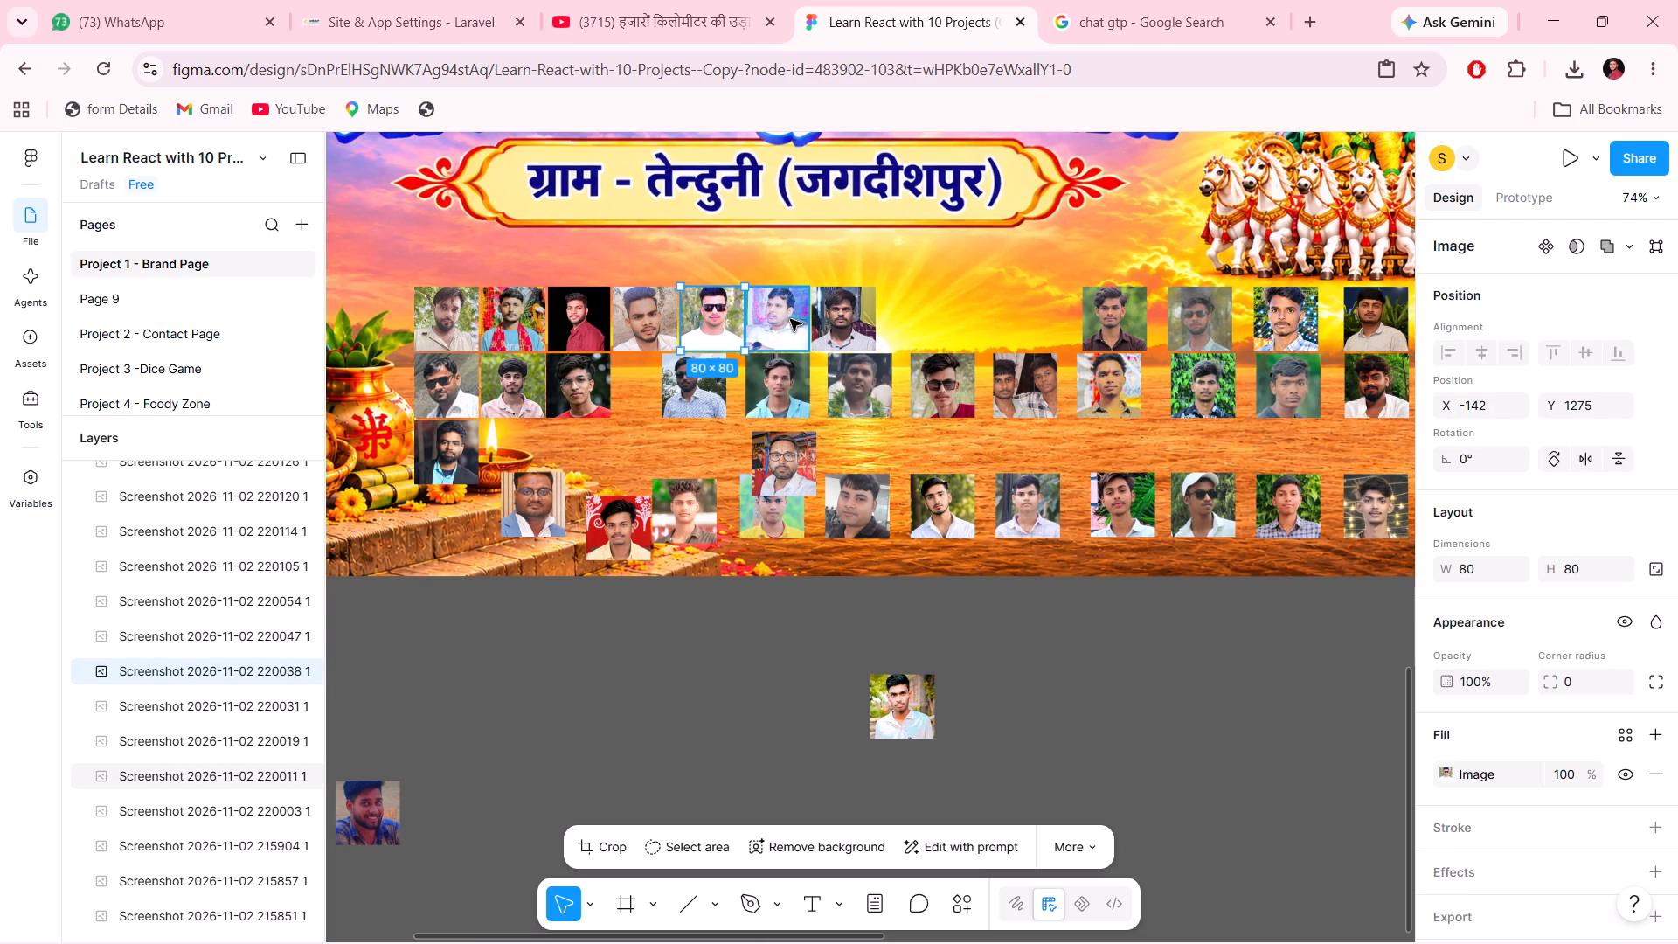
Nudge the first row's sixth portrait 4 px right, leaving a narrow gap after the fifth.
{"action": "left_click", "coordinate": [790, 319]}
{"action": "key", "text": "Right"}
{"action": "key", "text": "Right"}
{"action": "key", "text": "Right"}
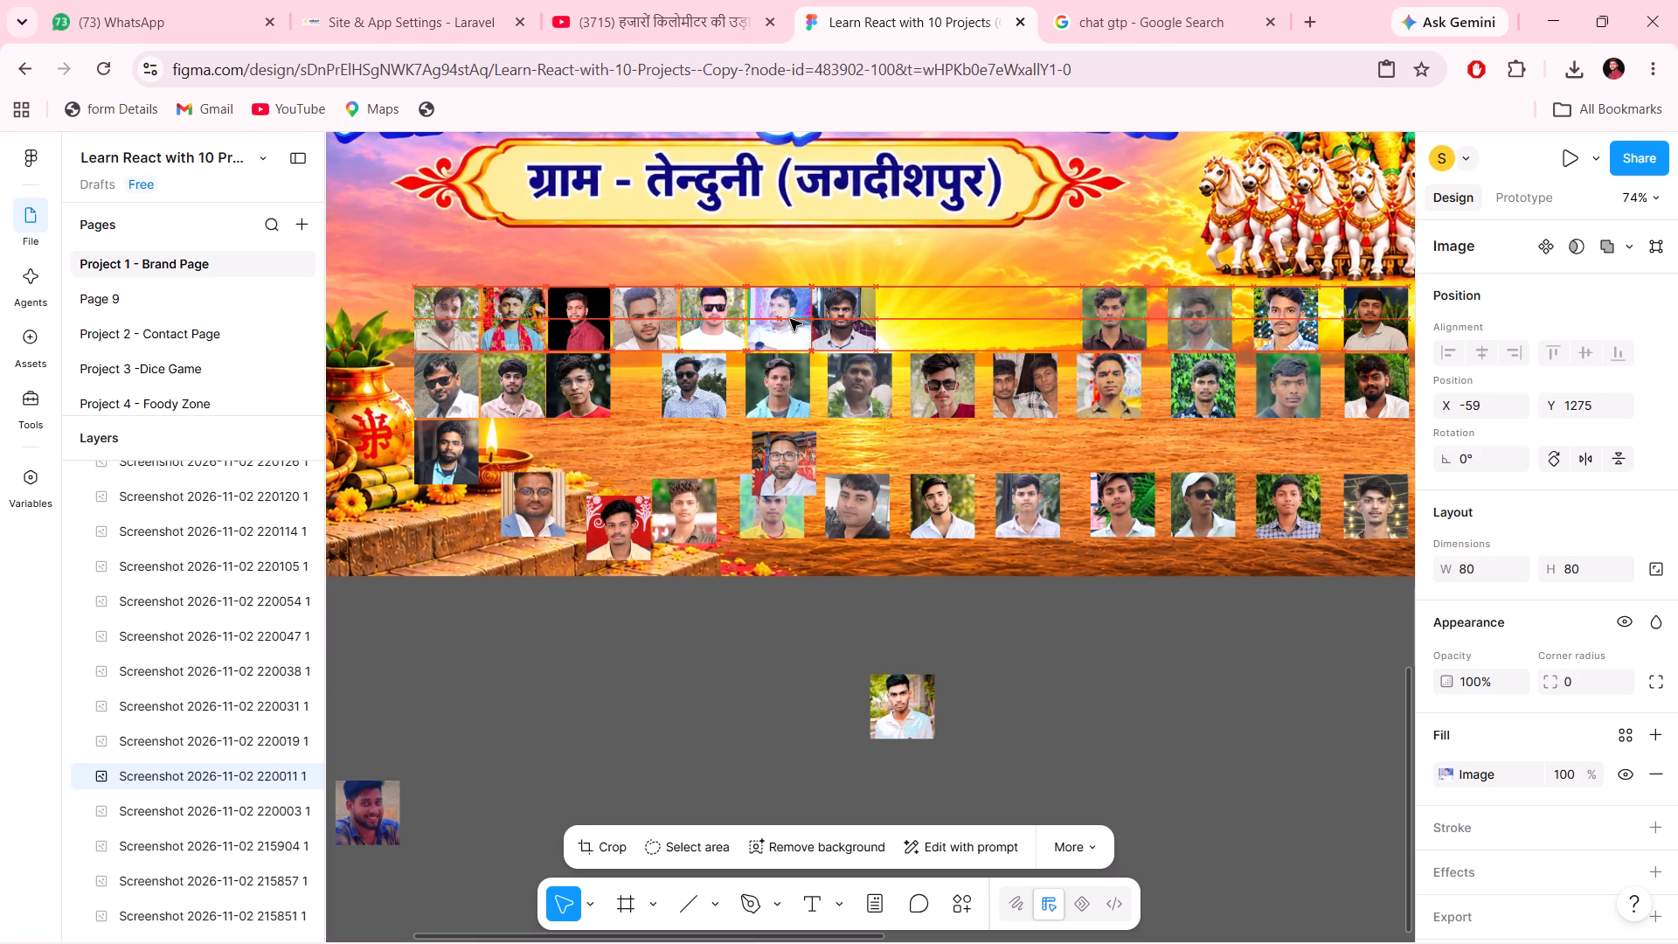
{"action": "key", "text": "Right"}
Nudge the first row's seventh portrait right to X 26.
{"action": "left_click", "coordinate": [842, 316]}
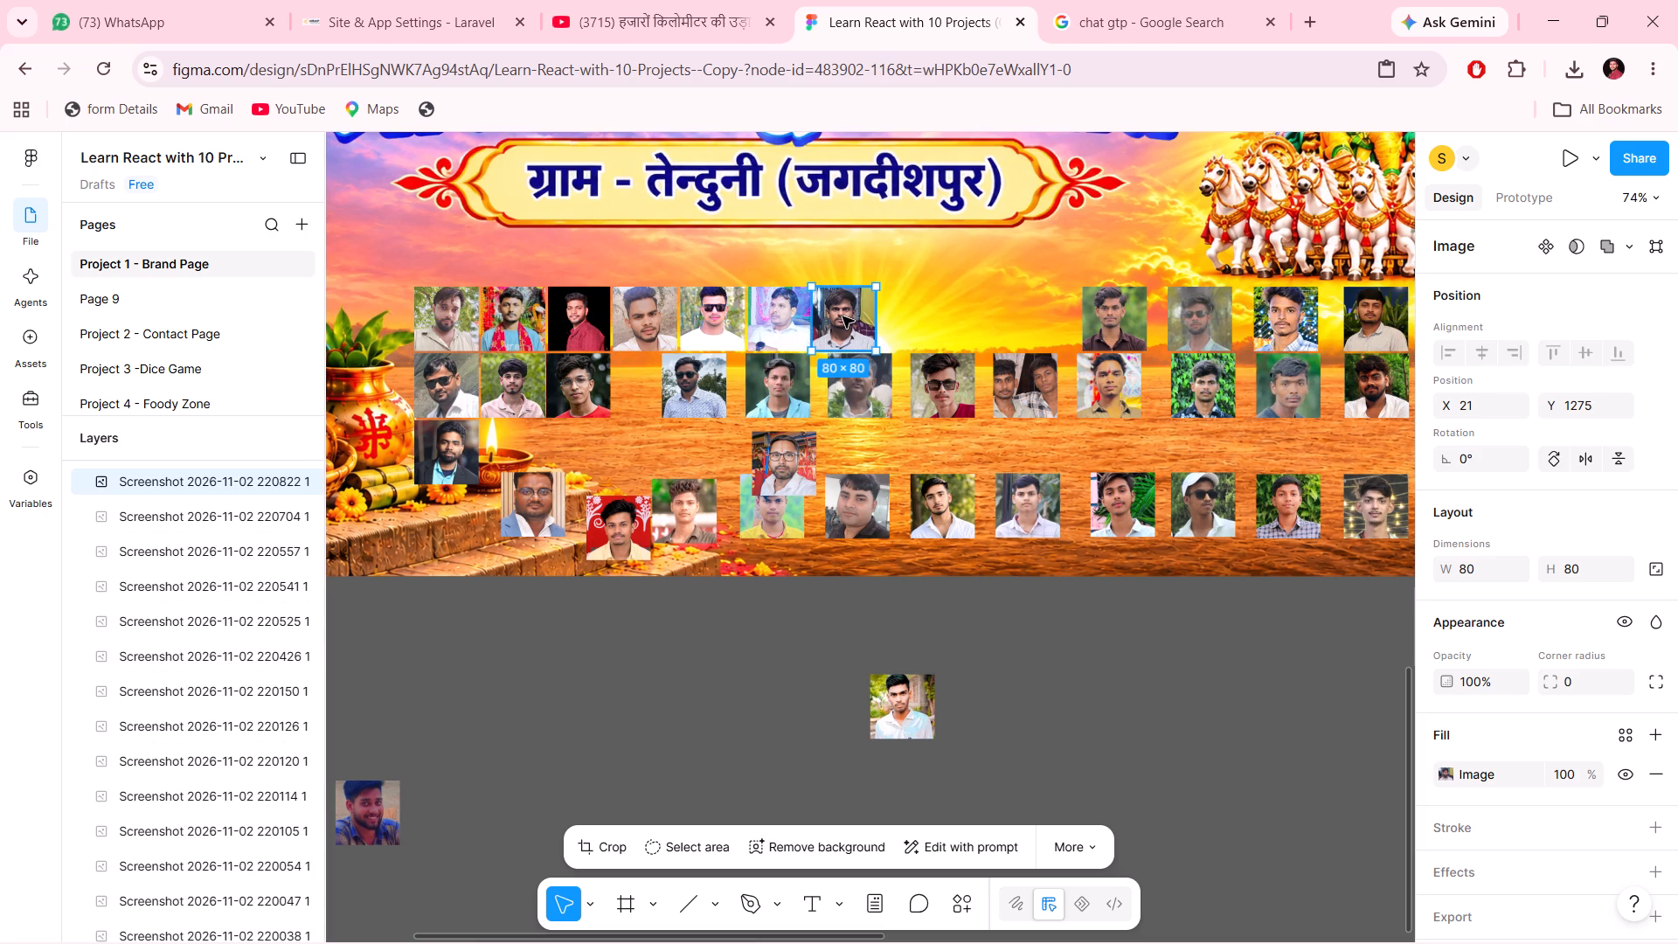
{"action": "key", "text": "Right"}
{"action": "key", "text": "Right"}
{"action": "key", "text": "Right"}
{"action": "key", "text": "Right"}
{"action": "key", "text": "Right"}
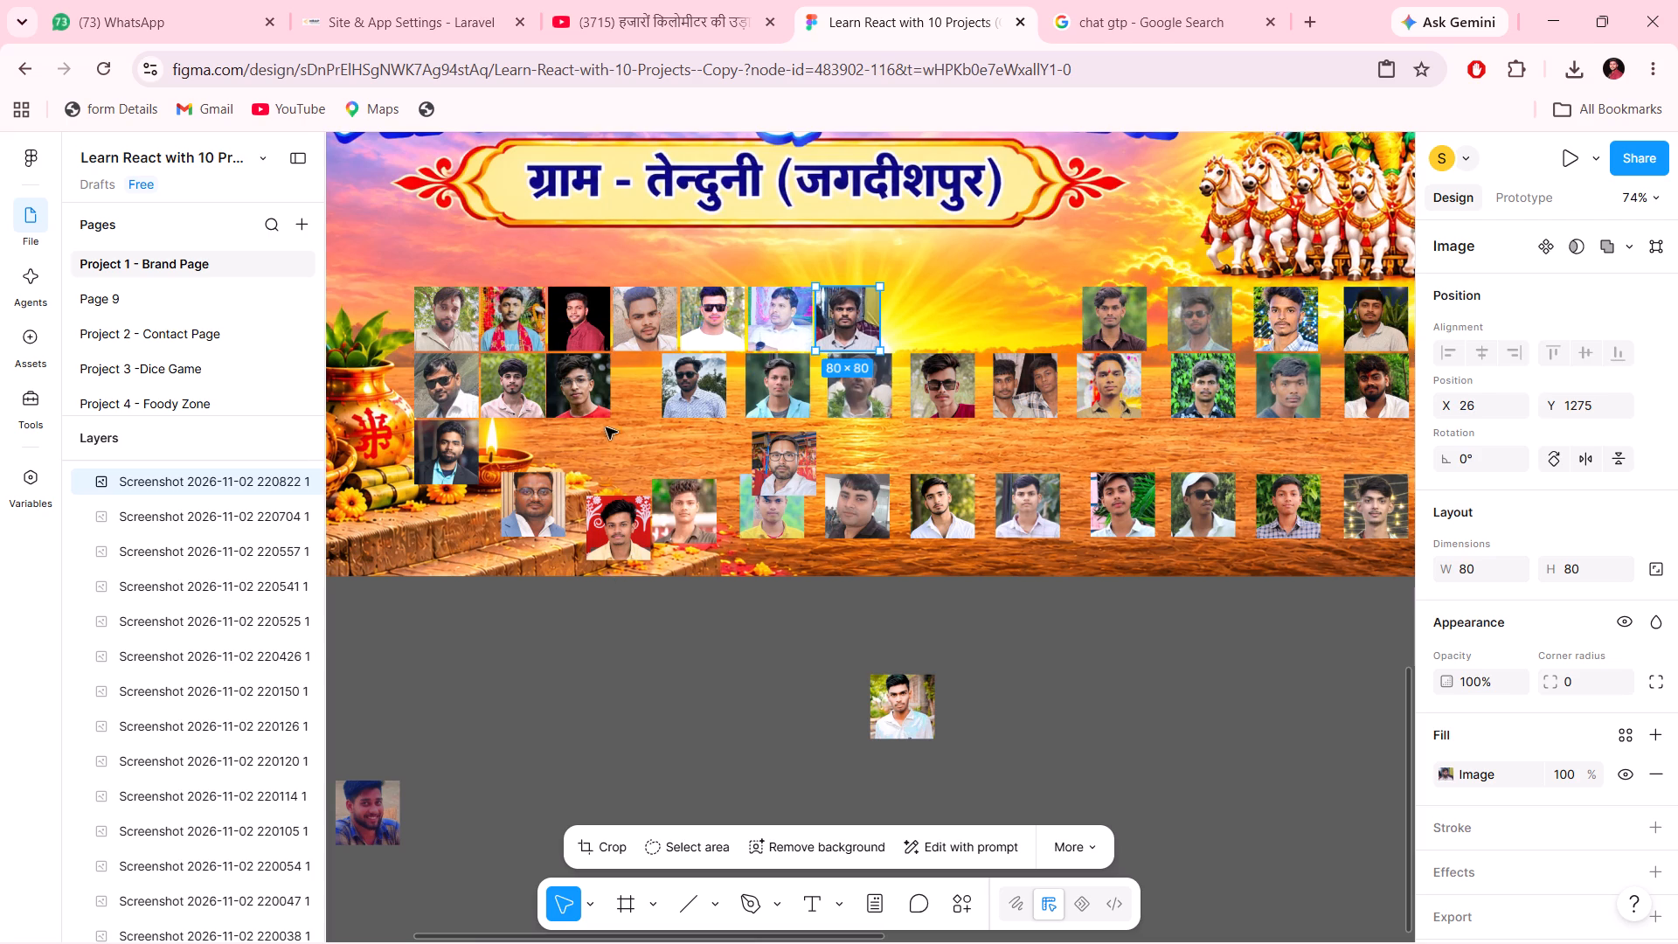
Nudge the second row's third portrait right to X -307.
{"action": "left_click", "coordinate": [585, 399]}
{"action": "key", "text": "Right"}
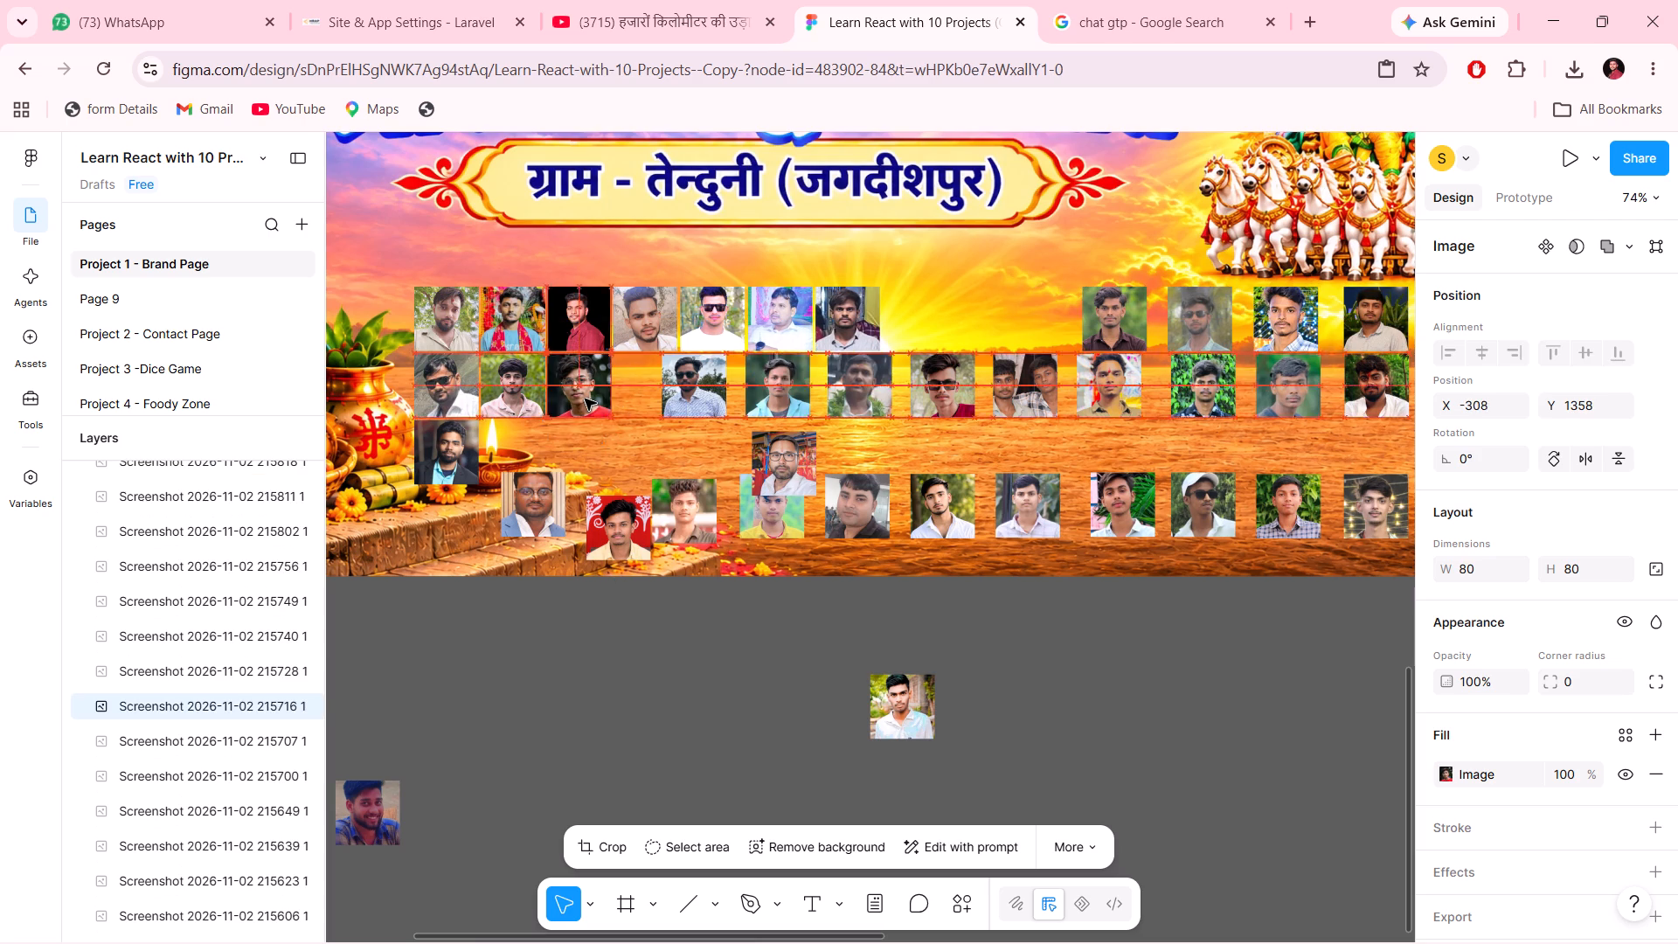
{"action": "key", "text": "Right"}
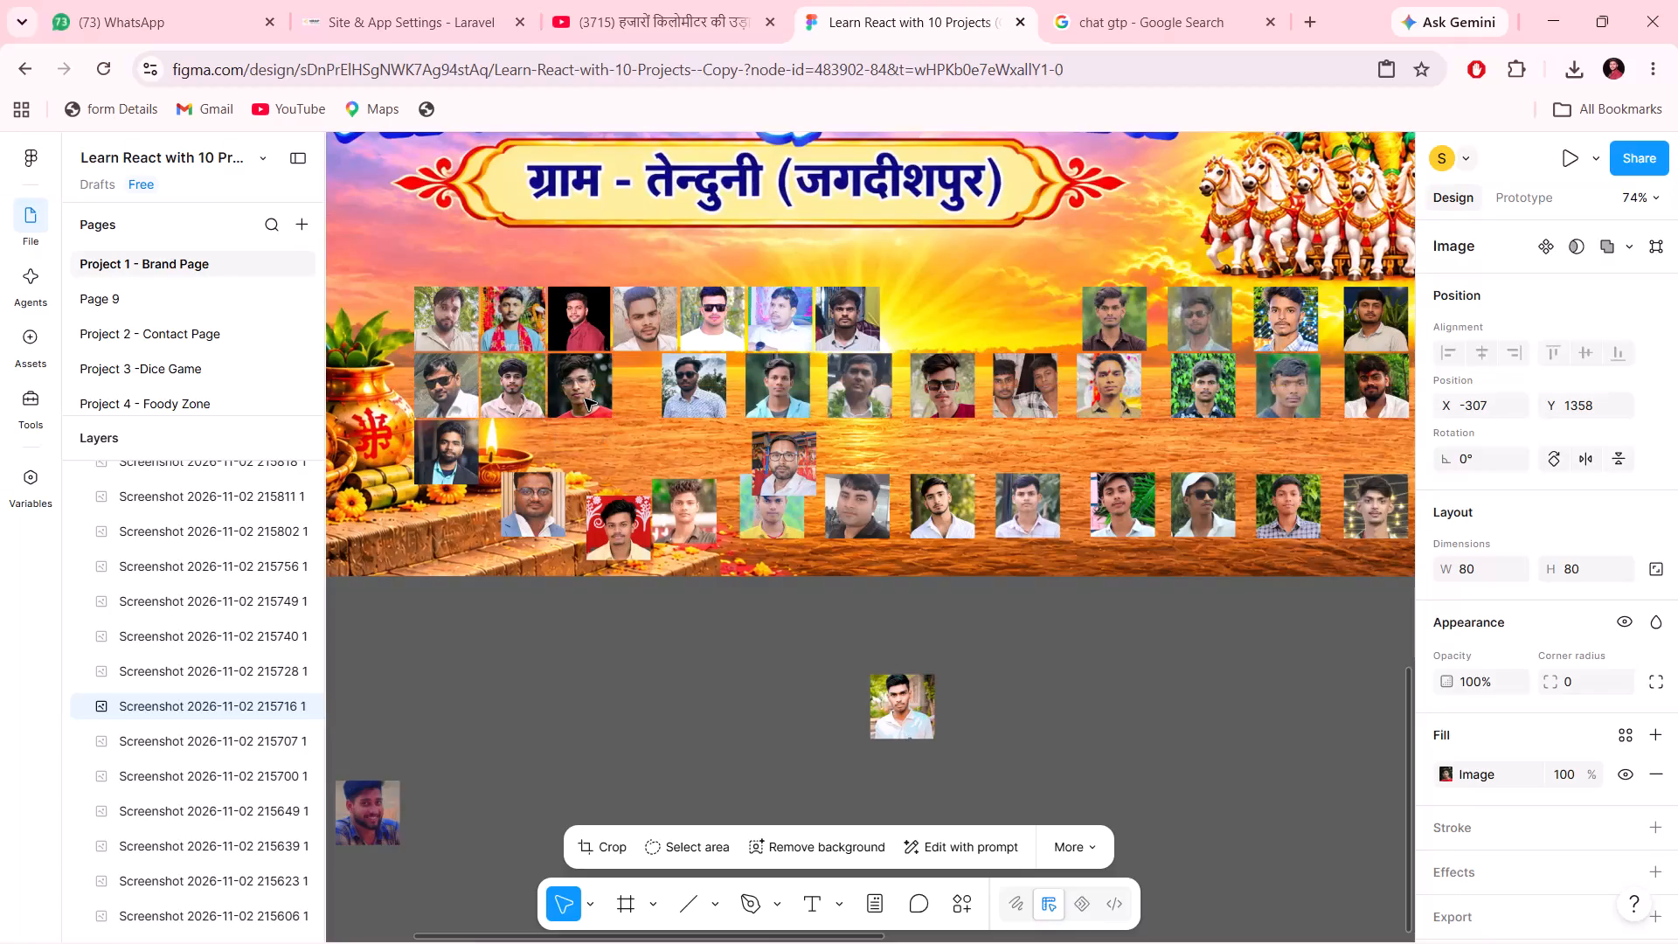
Move the second row's fourth portrait left, close beside the third, to X -226, keeping Y 1358.
{"action": "left_click", "coordinate": [670, 398]}
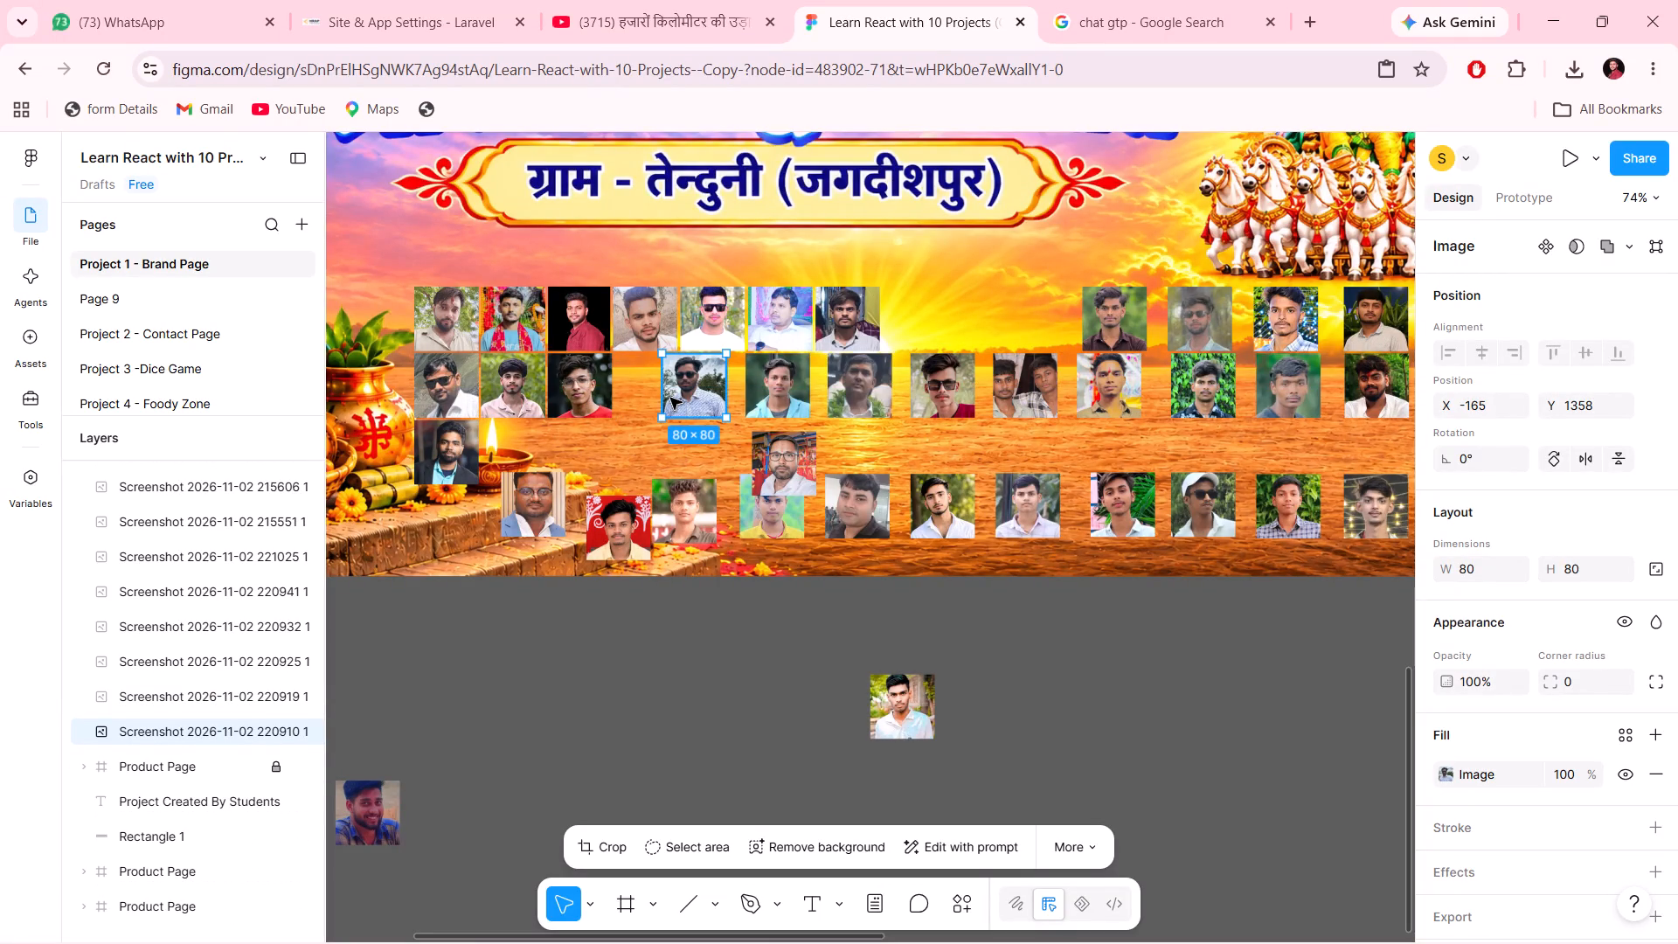
{"action": "key", "text": "Left"}
{"action": "key", "text": "Left"}
{"action": "key", "text": "Left"}
{"action": "key", "text": "Left"}
{"action": "key", "text": "Left"}
{"action": "key", "text": "Left"}
{"action": "key", "text": "Left"}
{"action": "key", "text": "Left"}
{"action": "key", "text": "Left"}
{"action": "key", "text": "Left"}
{"action": "key", "text": "Left"}
{"action": "key", "text": "Left"}
{"action": "key", "text": "Left"}
{"action": "key", "text": "Left"}
{"action": "key", "text": "Left"}
{"action": "key", "text": "Left"}
{"action": "key", "text": "Left"}
{"action": "key", "text": "Left"}
{"action": "key", "text": "Left"}
{"action": "key", "text": "Left"}
{"action": "key", "text": "Left"}
{"action": "key", "text": "Left"}
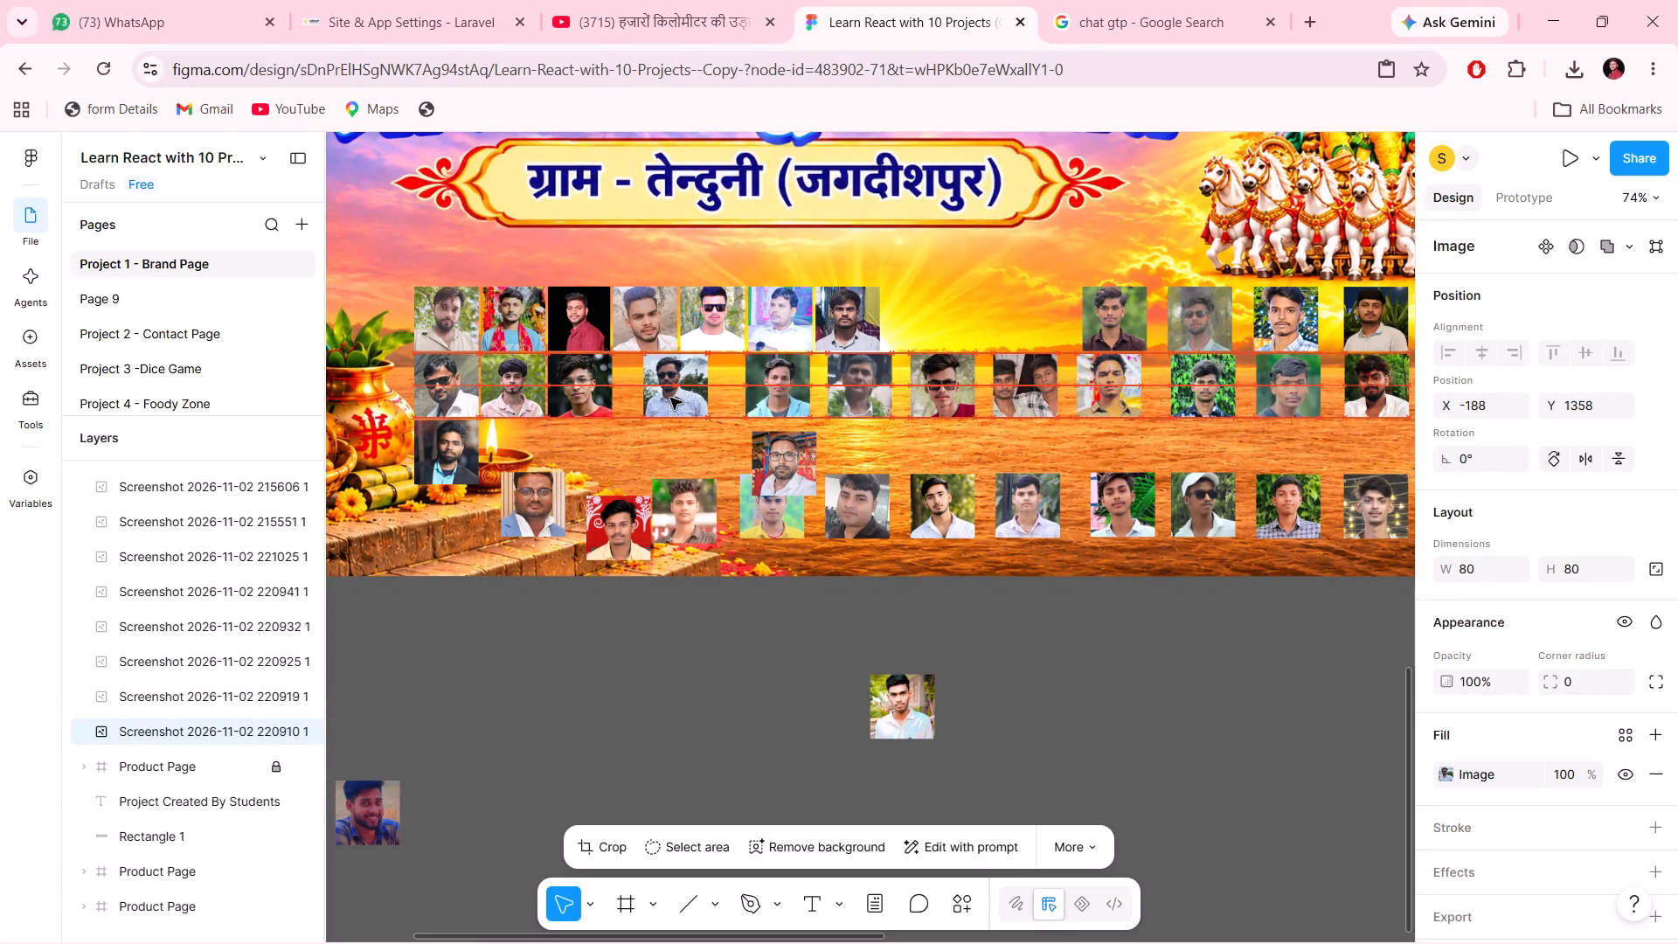
{"action": "key", "text": "Left"}
{"action": "key", "text": "Left"}
{"action": "key", "text": "Left"}
{"action": "key", "text": "Left"}
{"action": "key", "text": "Left"}
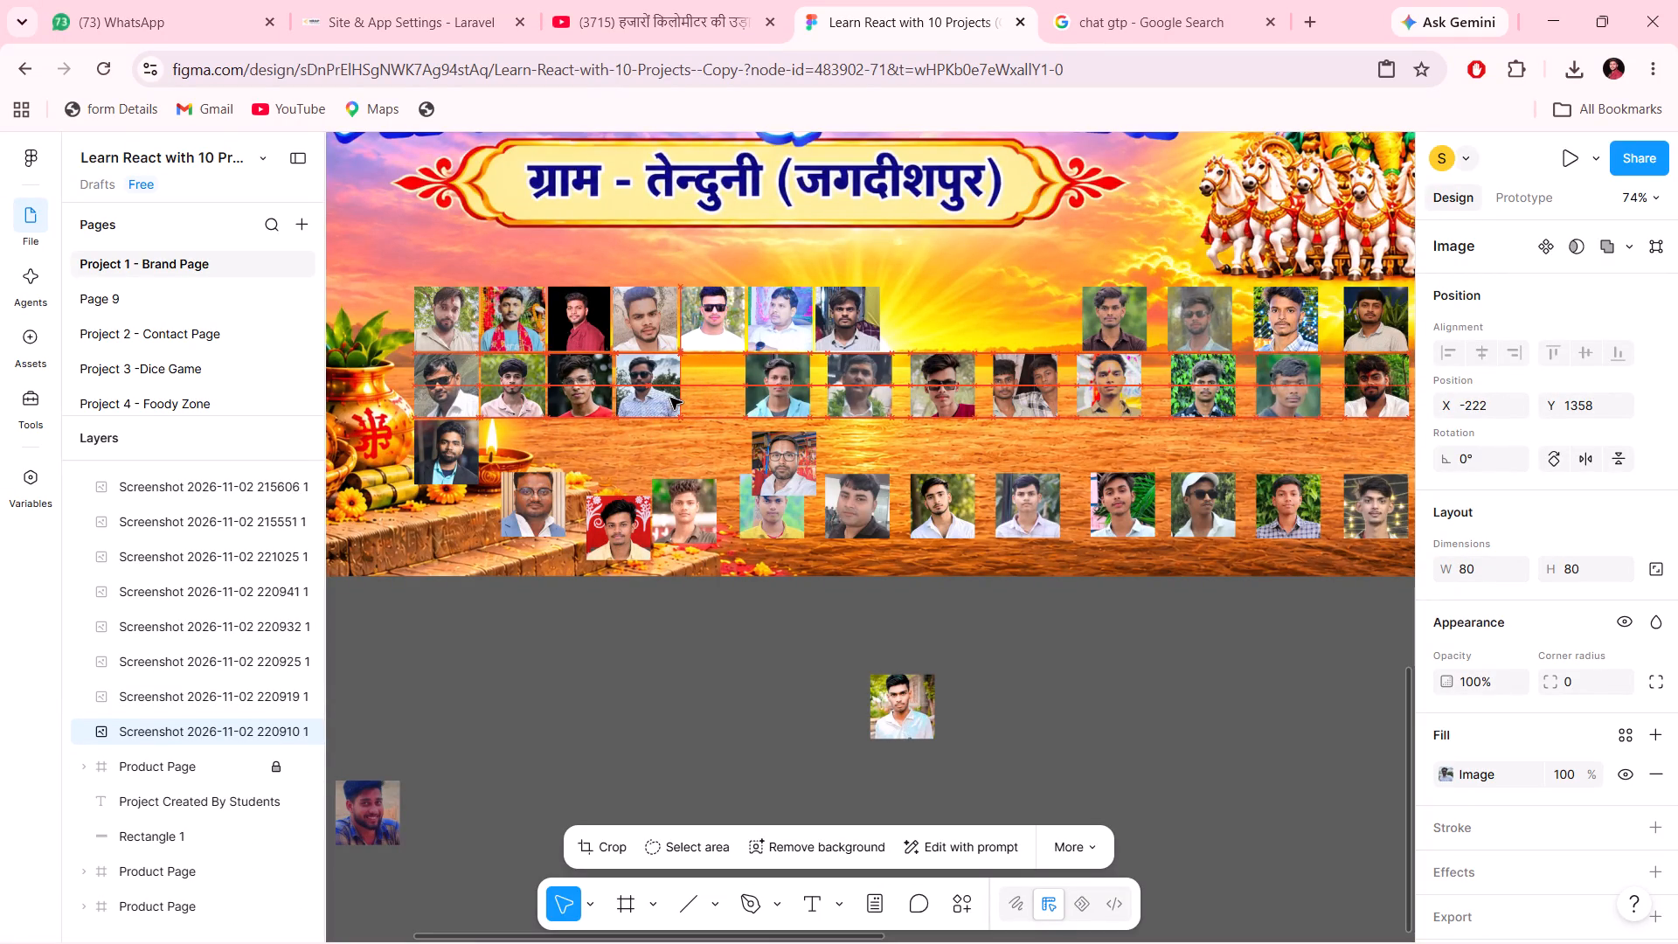
{"action": "key", "text": "Left"}
{"action": "key", "text": "Left"}
{"action": "key", "text": "Left"}
{"action": "key", "text": "Right"}
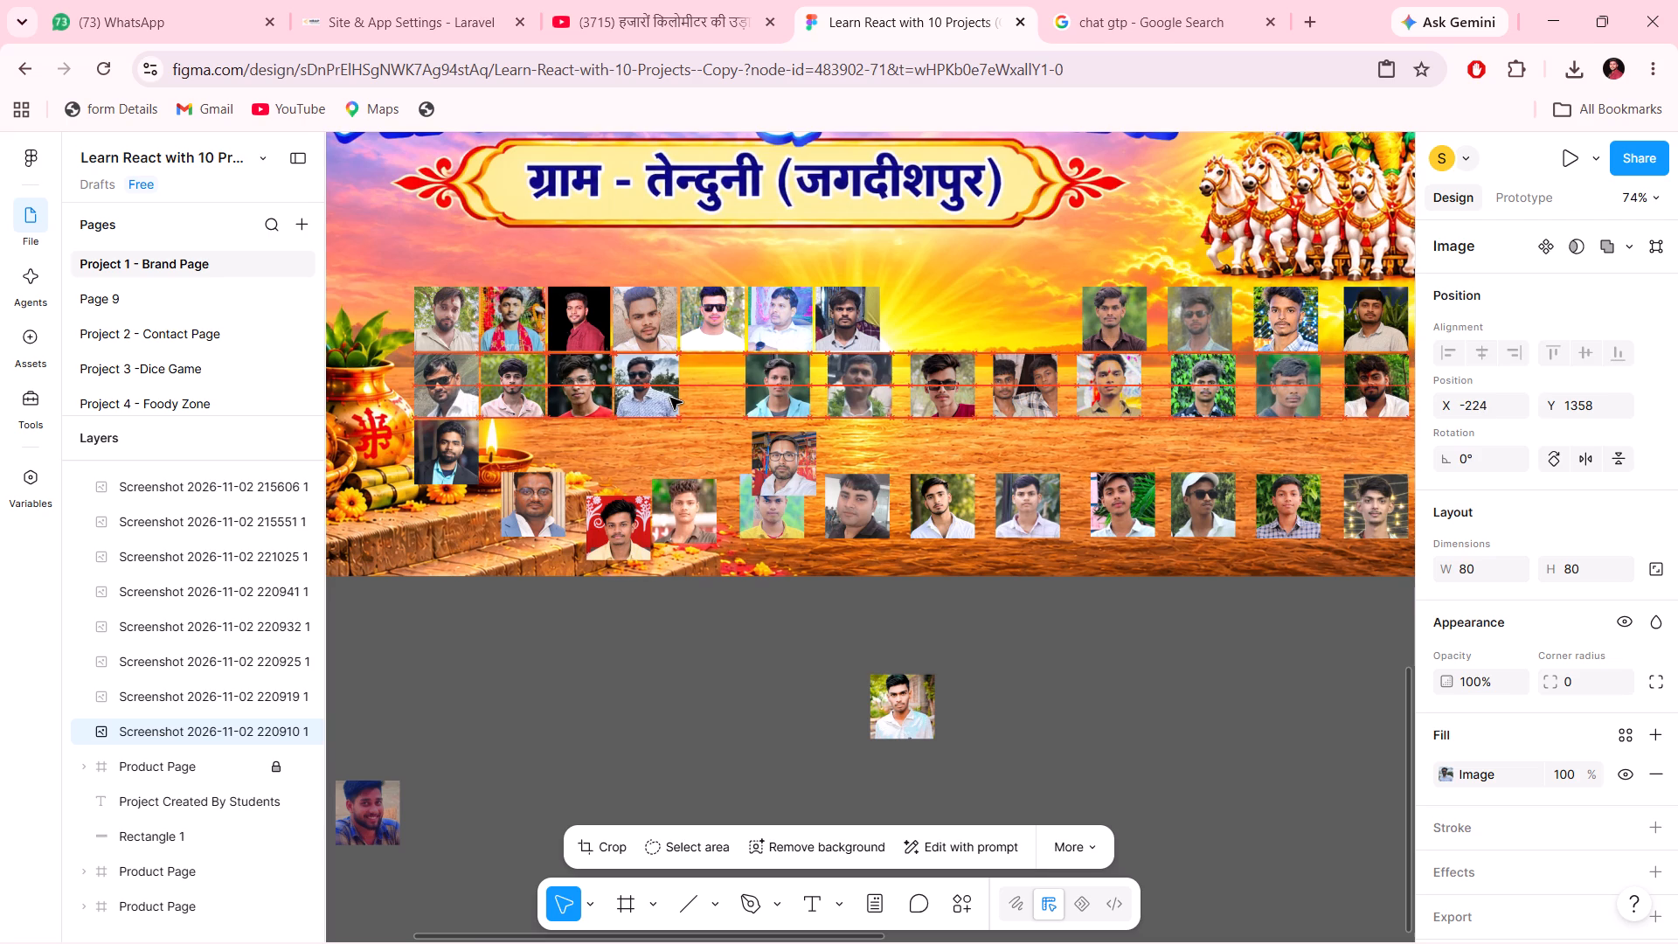
{"action": "key", "text": "Right"}
{"action": "key", "text": "Right"}
{"action": "key", "text": "Left"}
{"action": "key", "text": "Left"}
{"action": "key", "text": "Left"}
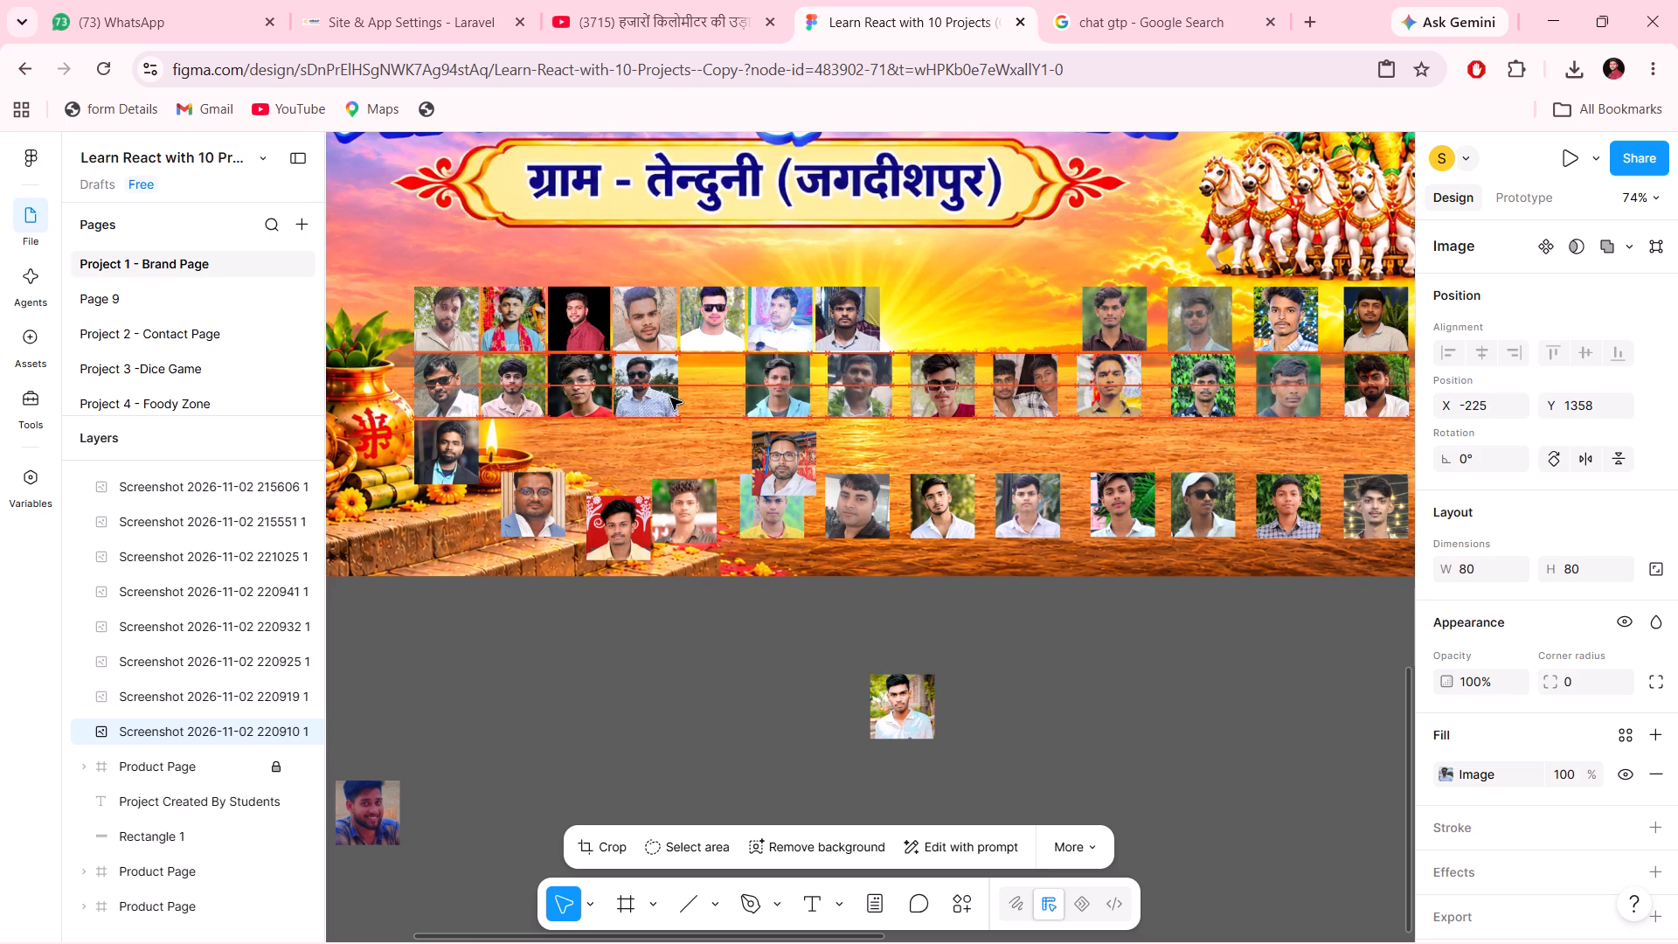
{"action": "key", "text": "Left"}
{"action": "key", "text": "Left"}
{"action": "key", "text": "Right"}
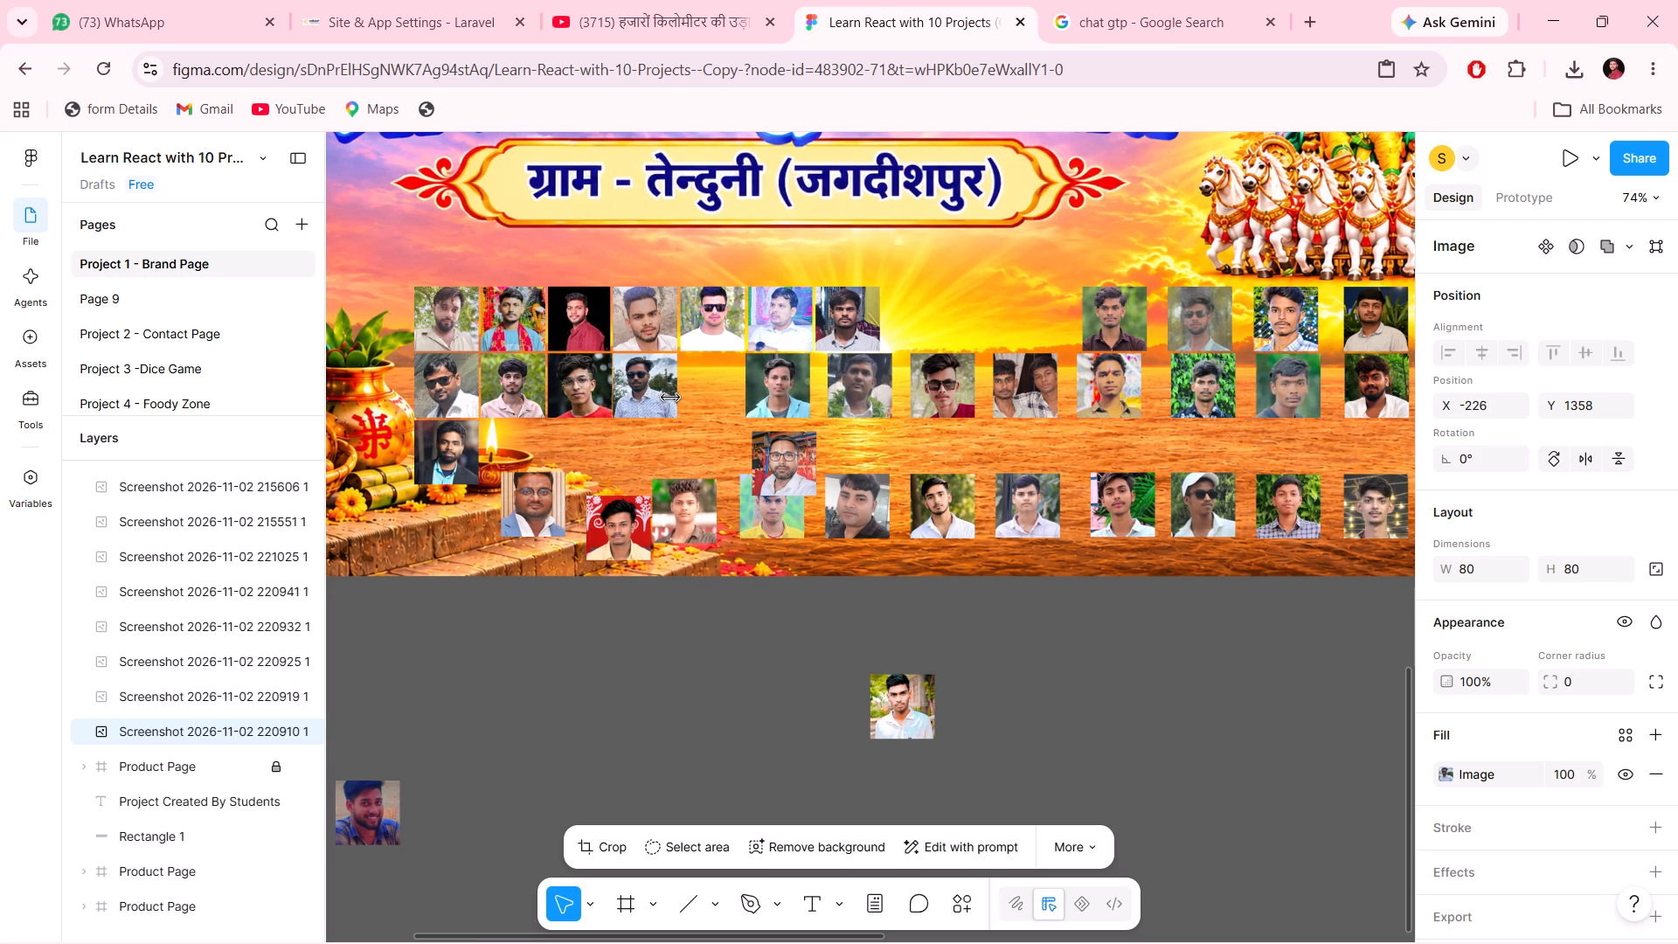
Nudge the second row's third portrait left to X -308, in line with the portrait above it.
{"action": "left_click", "coordinate": [577, 389]}
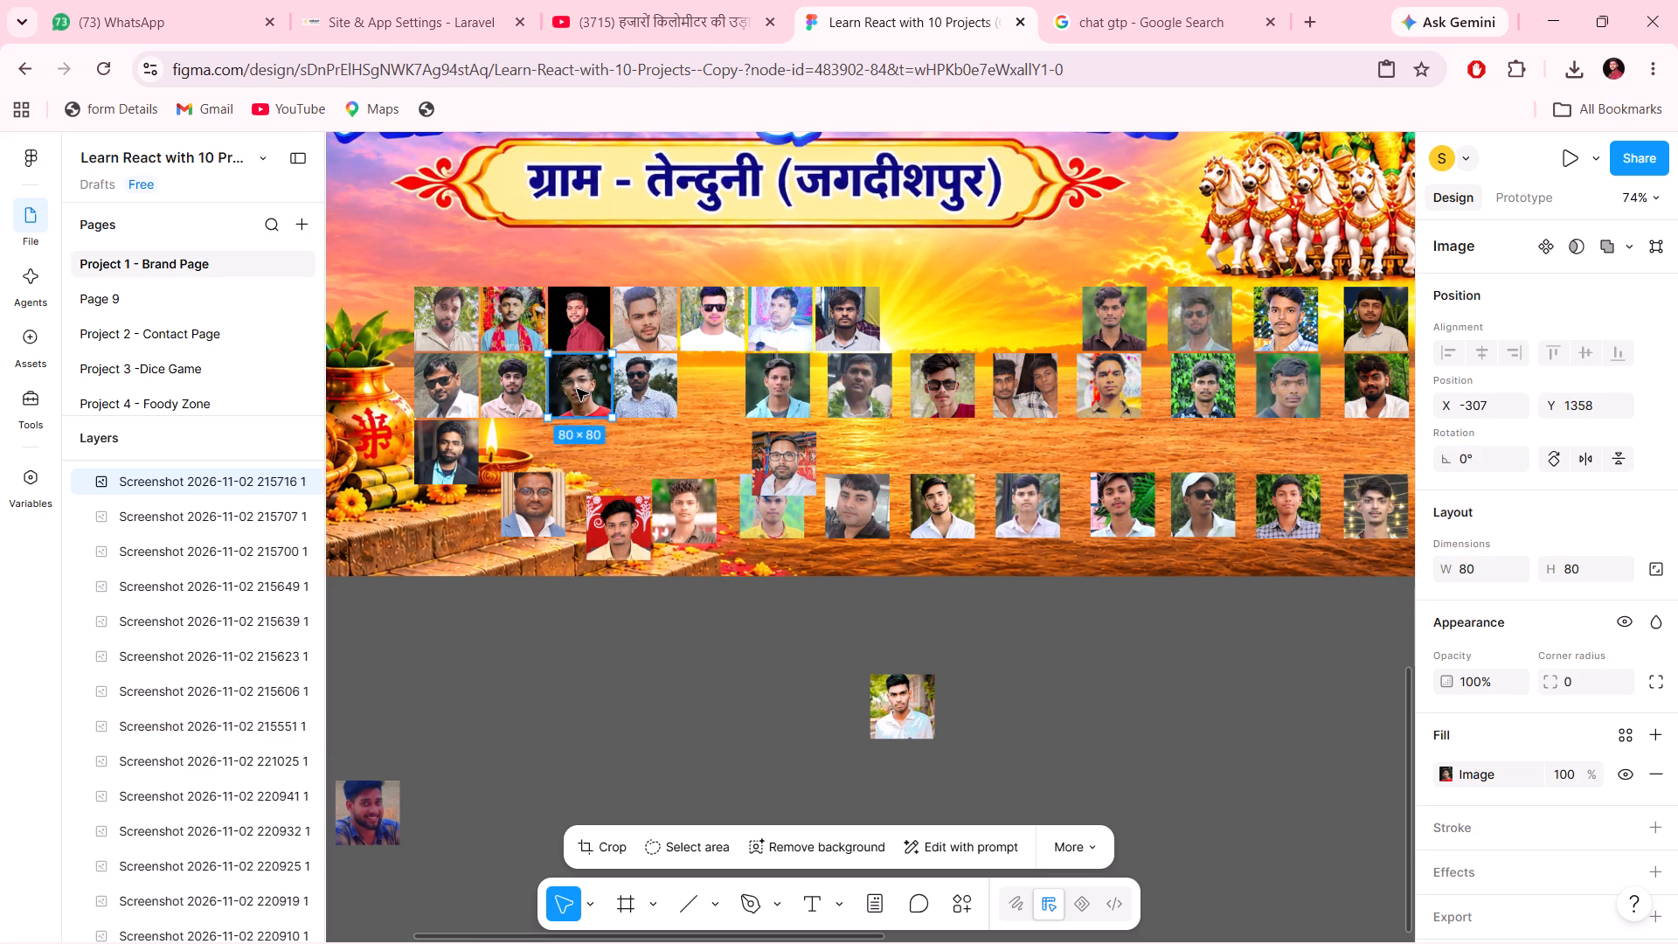
{"action": "key", "text": "Left"}
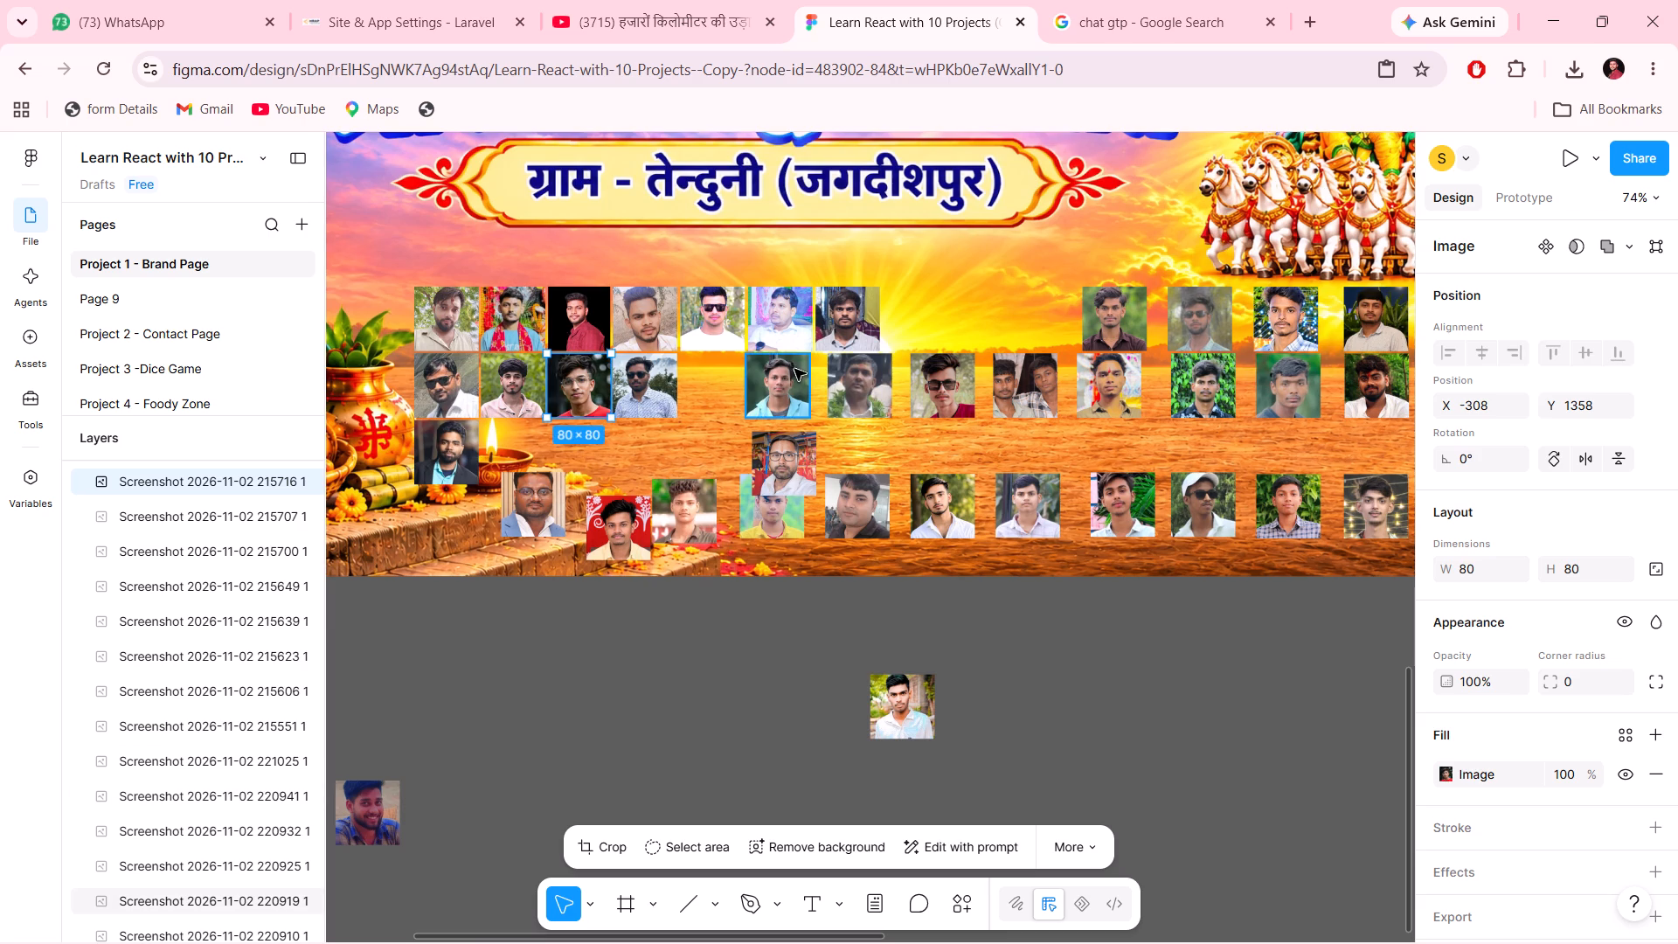
Move the second row's fifth portrait left, close beside the fourth, to X -142, keeping Y 1358.
{"action": "left_click", "coordinate": [784, 391]}
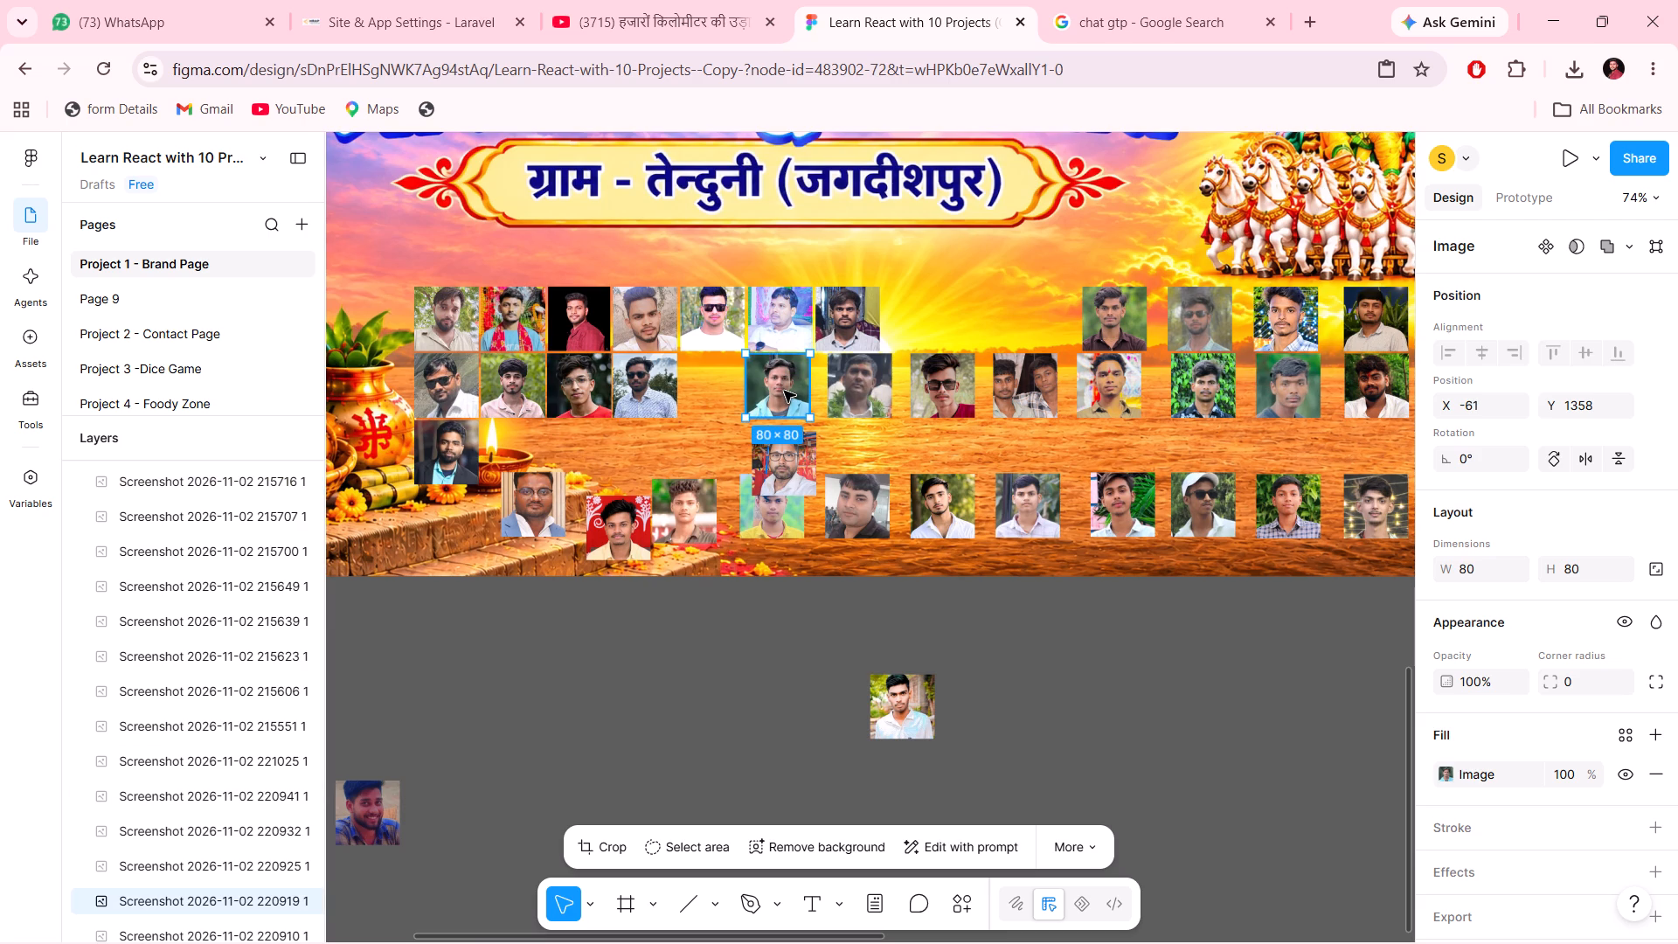
{"action": "key", "text": "Left"}
{"action": "key", "text": "Left"}
{"action": "key", "text": "Left"}
{"action": "key", "text": "Left"}
{"action": "key", "text": "Left"}
{"action": "key", "text": "Left"}
{"action": "key", "text": "Left"}
{"action": "key", "text": "Left"}
{"action": "key", "text": "Left"}
{"action": "key", "text": "Left"}
{"action": "key", "text": "Left"}
{"action": "key", "text": "Left"}
{"action": "key", "text": "Left"}
{"action": "key", "text": "Left"}
{"action": "key", "text": "Left"}
{"action": "key", "text": "Left"}
{"action": "key", "text": "Left"}
{"action": "key", "text": "Left"}
{"action": "key", "text": "Left"}
{"action": "key", "text": "Left"}
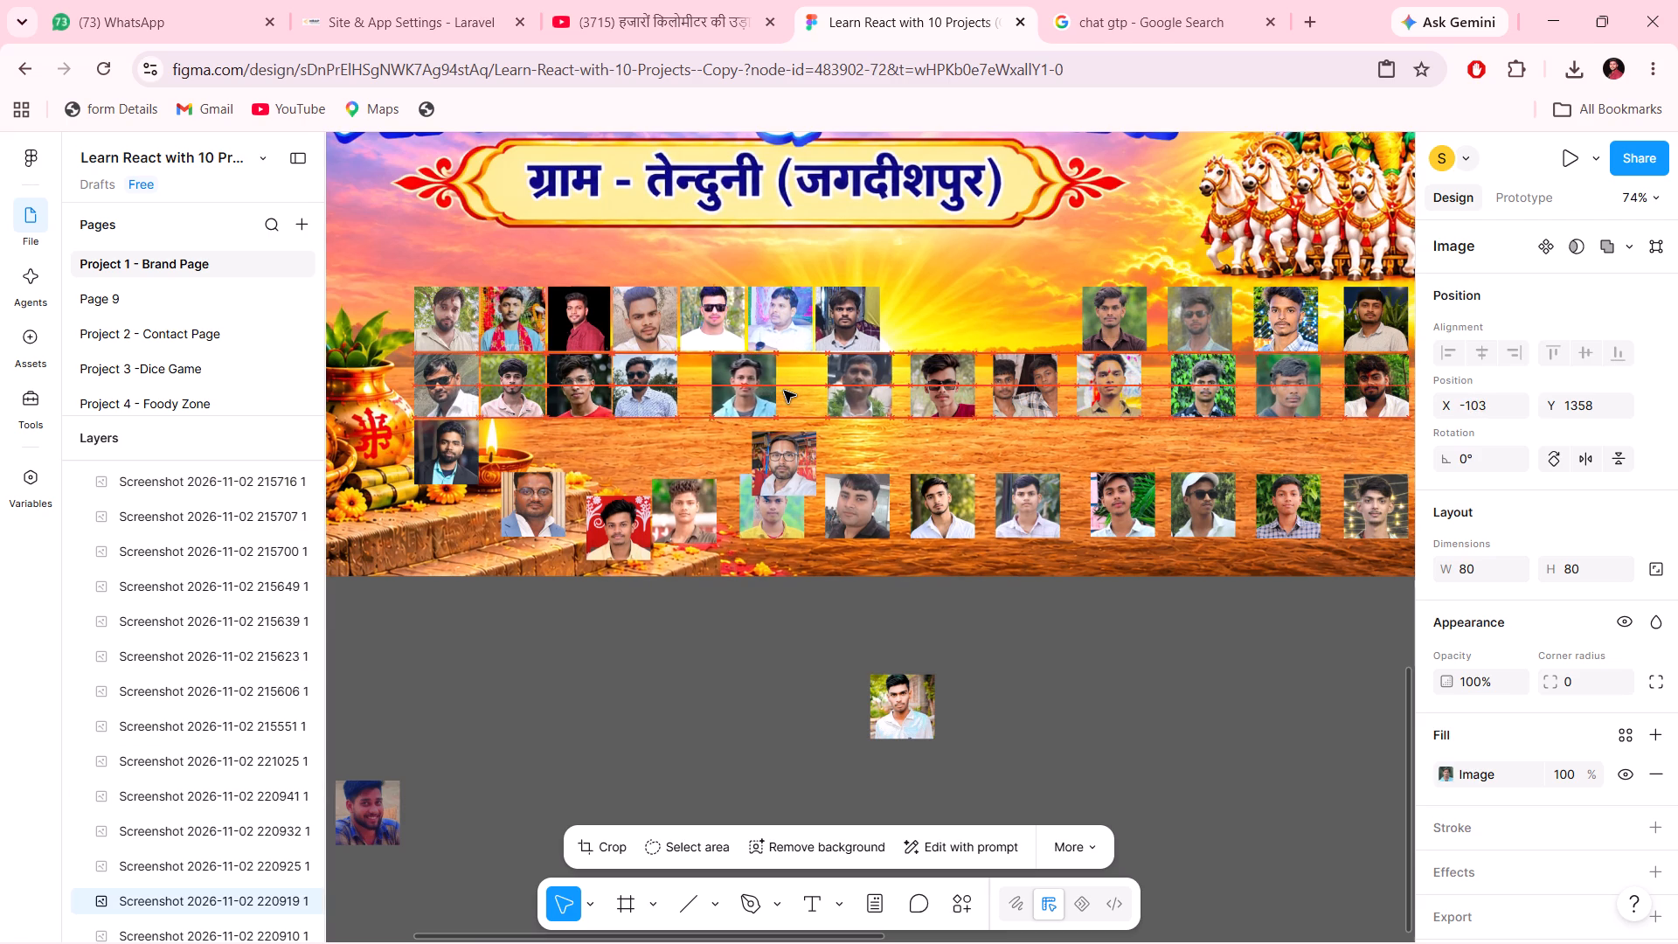
{"action": "key", "text": "Left"}
{"action": "key", "text": "Left"}
{"action": "key", "text": "Left"}
{"action": "key", "text": "Left"}
{"action": "key", "text": "Left"}
{"action": "key", "text": "Left"}
{"action": "key", "text": "Left"}
{"action": "key", "text": "Left"}
{"action": "key", "text": "Left"}
{"action": "key", "text": "Left"}
{"action": "key", "text": "Left"}
{"action": "key", "text": "Left"}
{"action": "key", "text": "Left"}
{"action": "key", "text": "Left"}
{"action": "key", "text": "Left"}
{"action": "key", "text": "Left"}
{"action": "key", "text": "Left"}
{"action": "key", "text": "Left"}
{"action": "key", "text": "Left"}
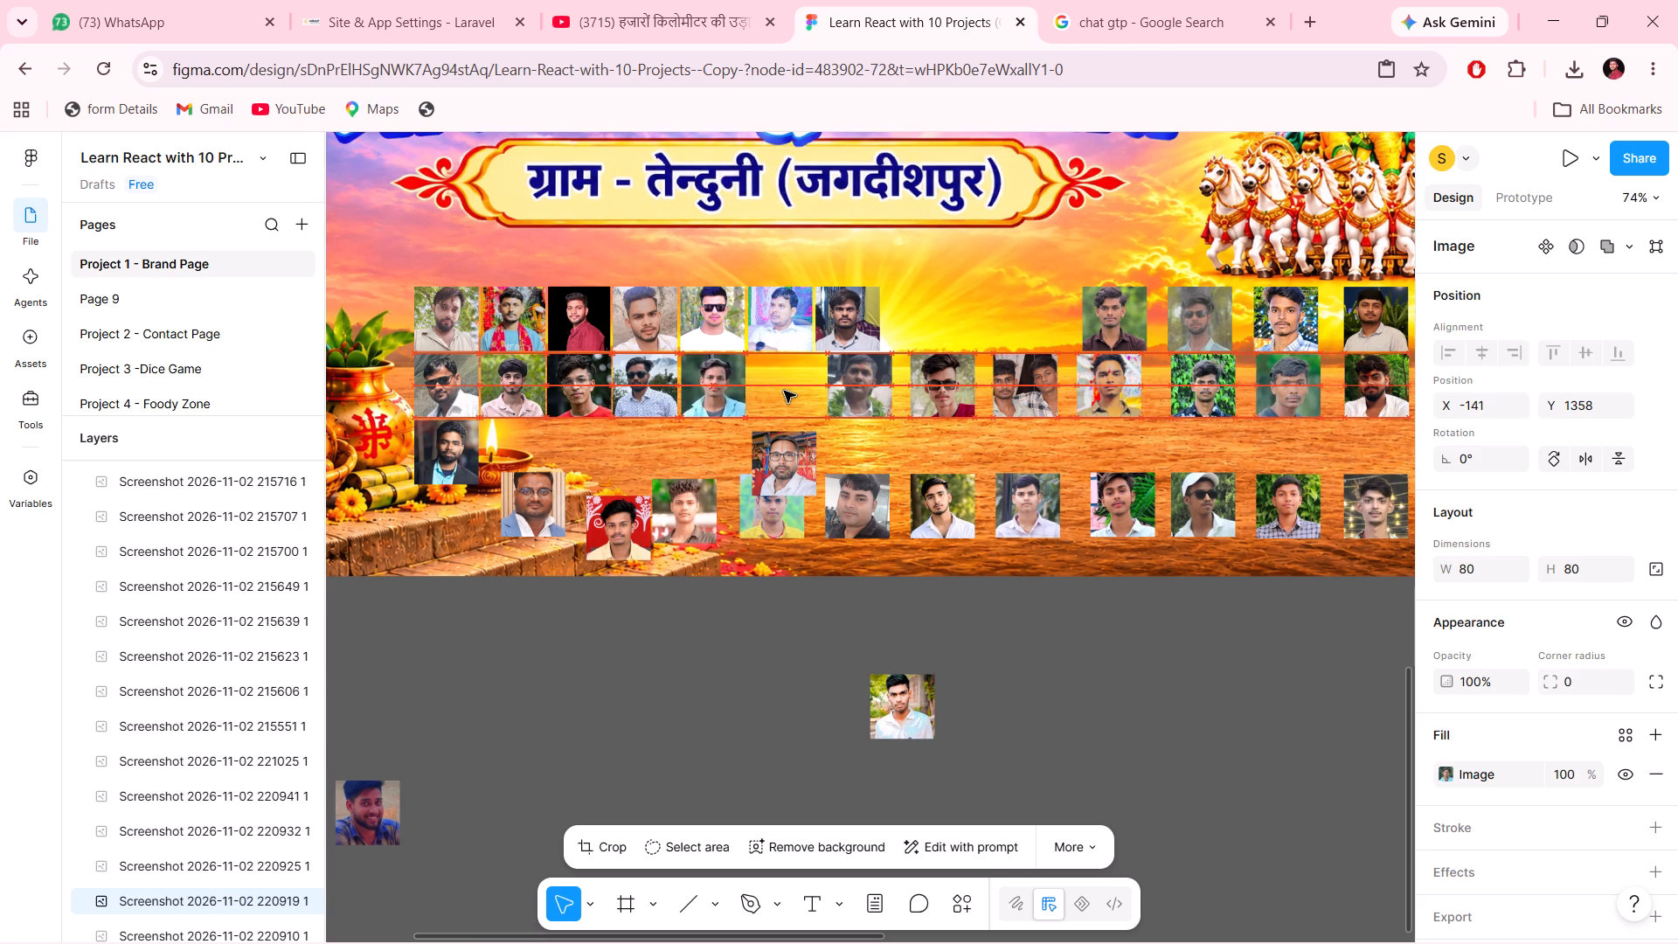
{"action": "key", "text": "Left"}
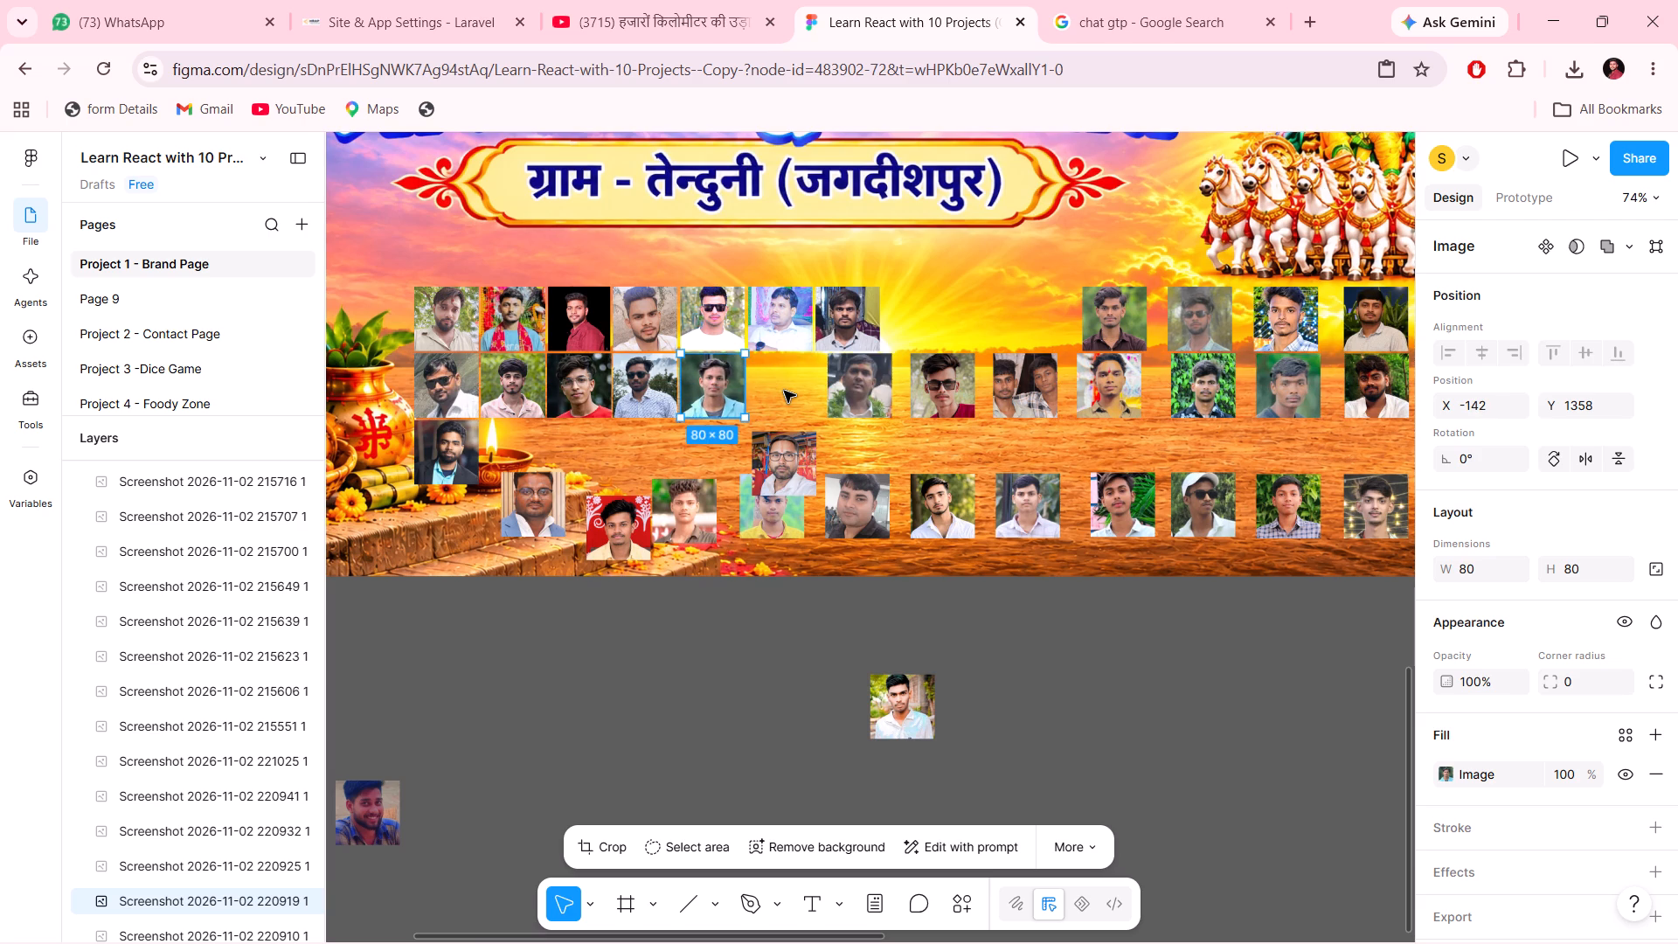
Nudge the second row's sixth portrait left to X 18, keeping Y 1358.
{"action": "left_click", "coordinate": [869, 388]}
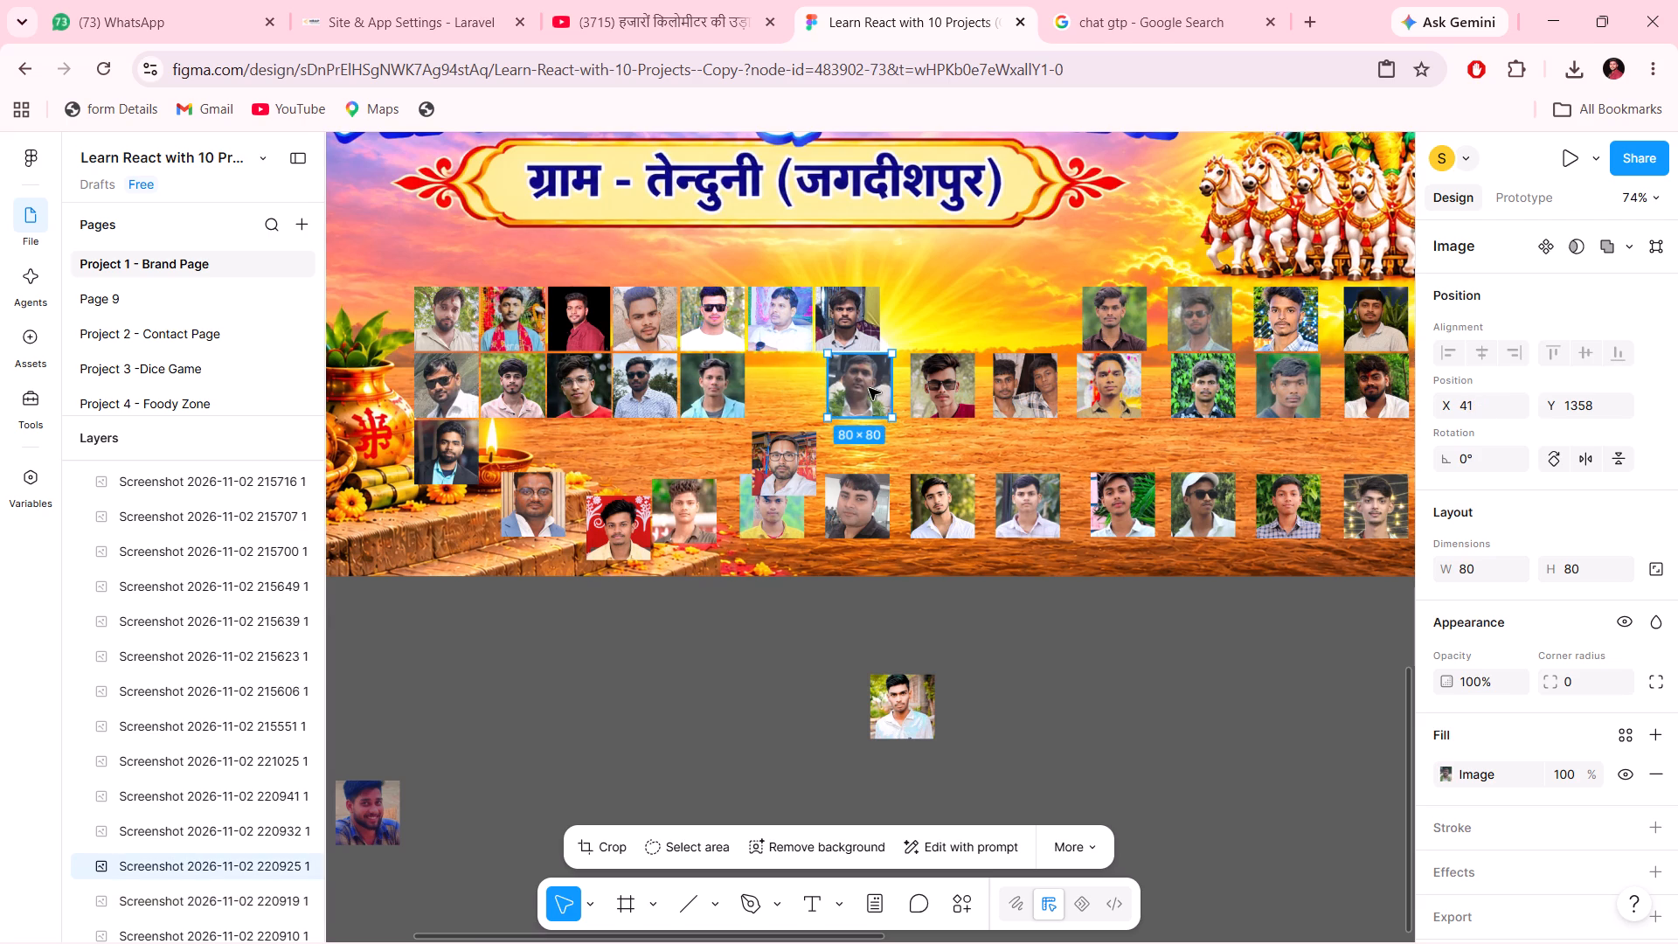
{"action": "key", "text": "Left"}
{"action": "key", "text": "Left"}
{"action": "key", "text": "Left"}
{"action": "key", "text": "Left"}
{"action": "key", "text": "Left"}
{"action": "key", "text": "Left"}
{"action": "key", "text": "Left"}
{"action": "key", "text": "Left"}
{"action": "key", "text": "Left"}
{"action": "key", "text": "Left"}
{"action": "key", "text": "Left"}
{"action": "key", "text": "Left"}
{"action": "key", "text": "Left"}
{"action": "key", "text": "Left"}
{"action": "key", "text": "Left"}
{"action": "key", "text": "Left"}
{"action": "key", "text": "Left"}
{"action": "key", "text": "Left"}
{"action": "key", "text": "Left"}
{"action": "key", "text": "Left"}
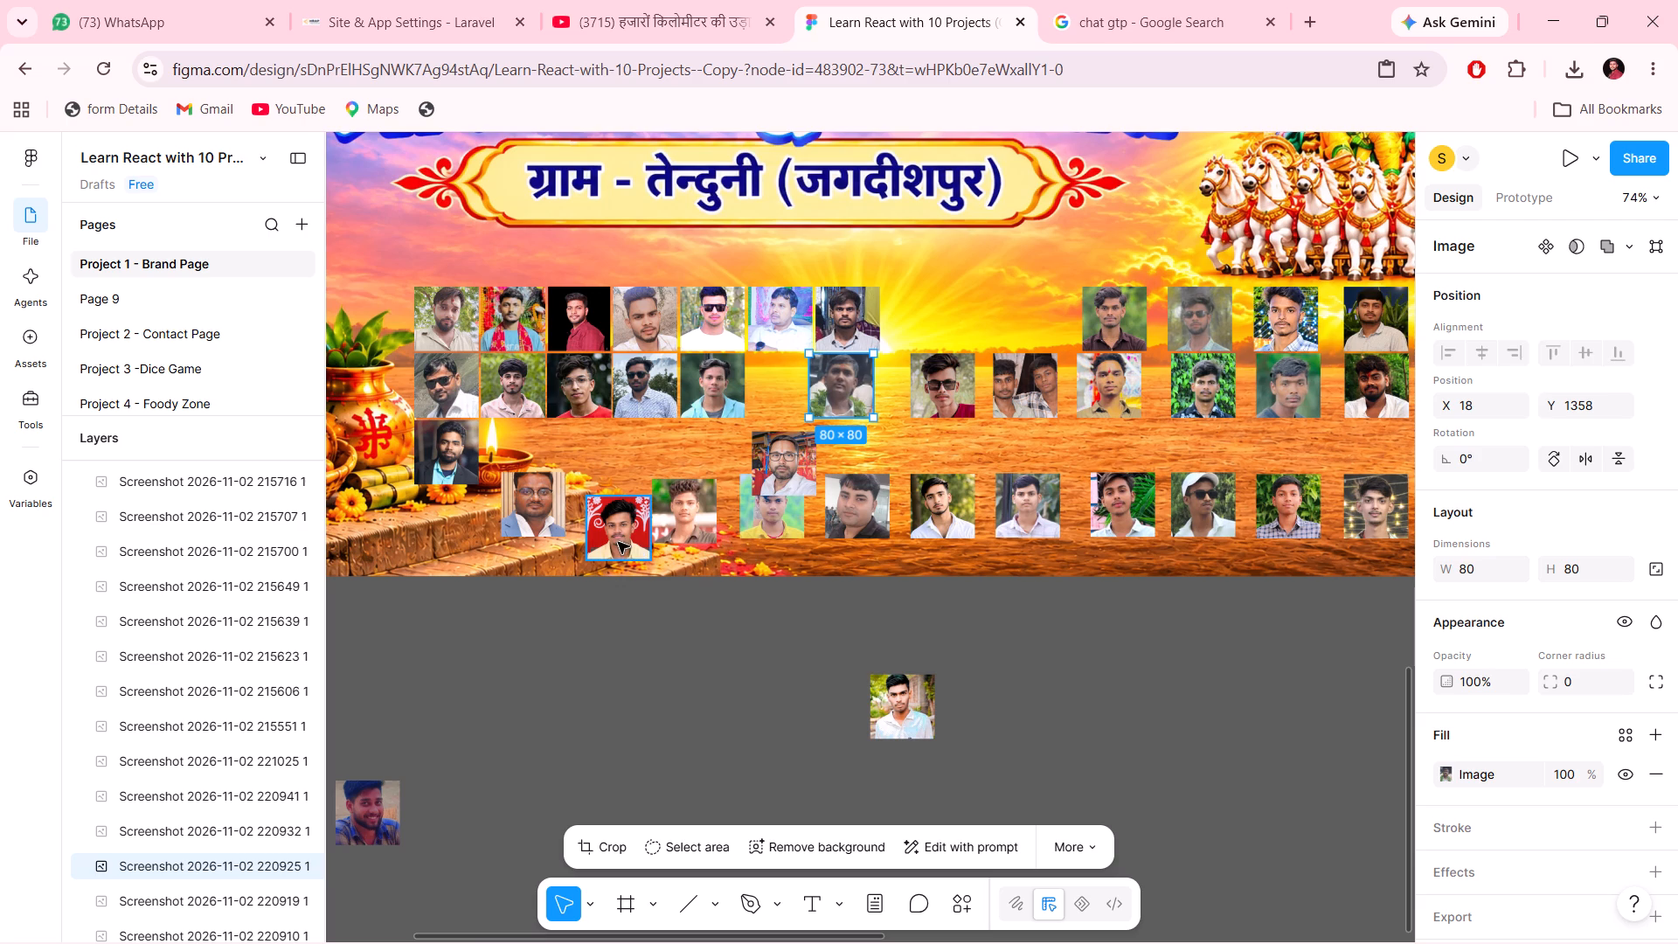
Move the red-background portrait off the banner onto the empty canvas below, to X -119, Y 1757.
{"action": "left_click_drag", "start_coordinate": [618, 541], "coordinate": [731, 719]}
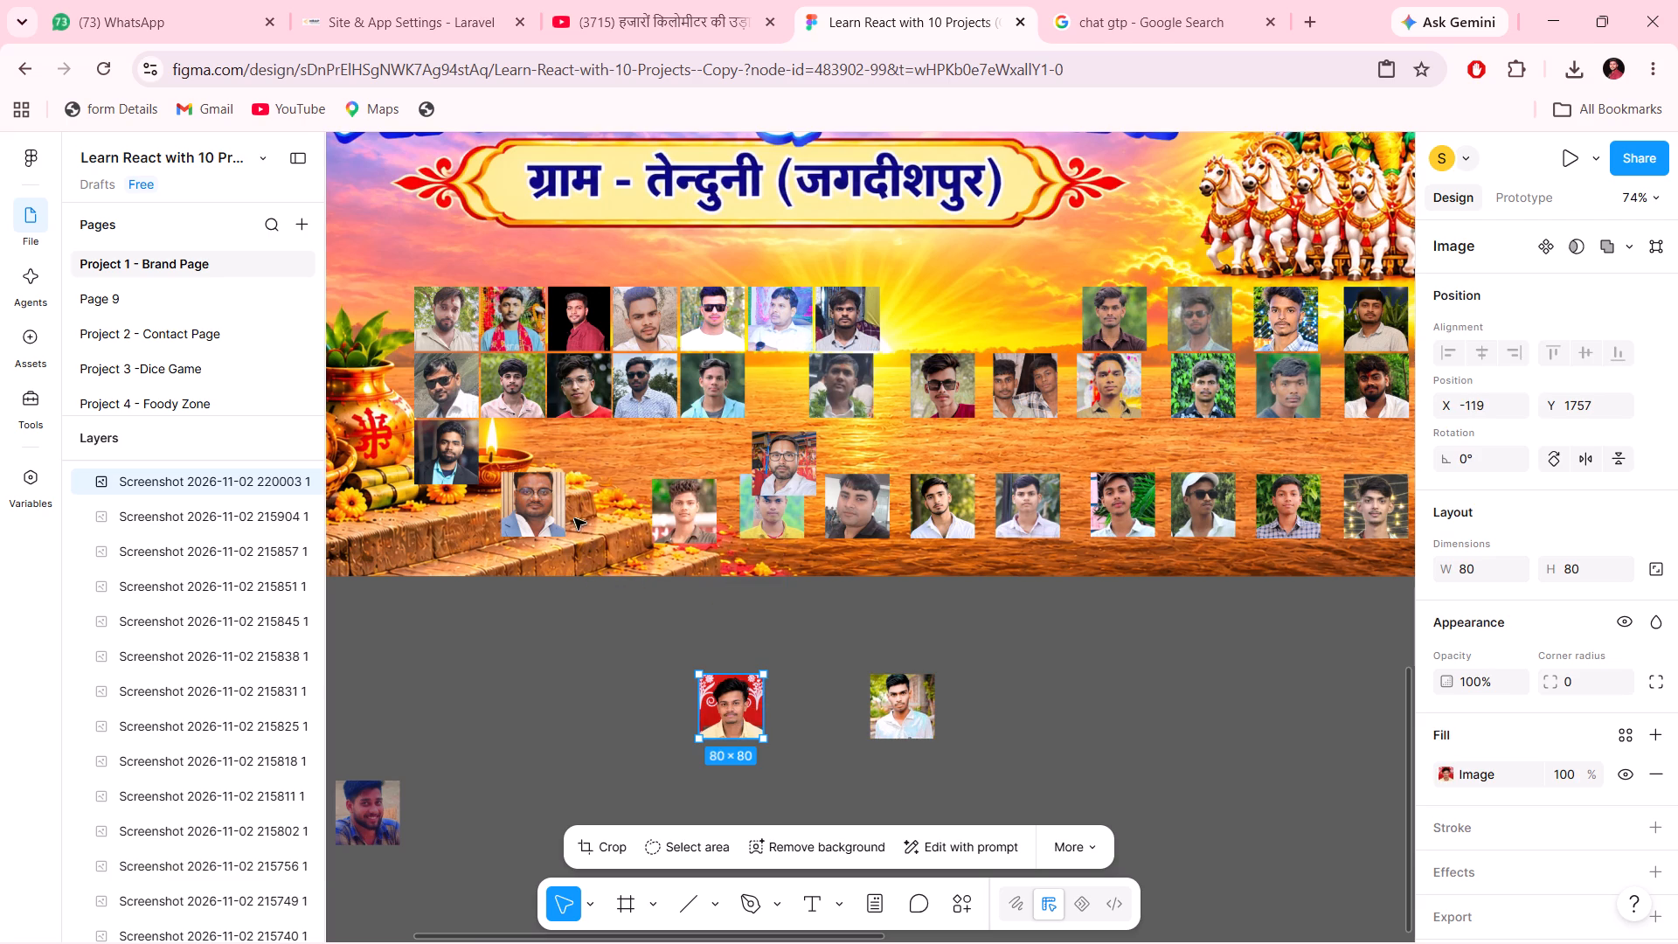
Move the bespectacled man's portrait above the brick steps up toward the third row, to X -271, Y 1455.
{"action": "left_click_drag", "start_coordinate": [539, 495], "coordinate": [615, 453]}
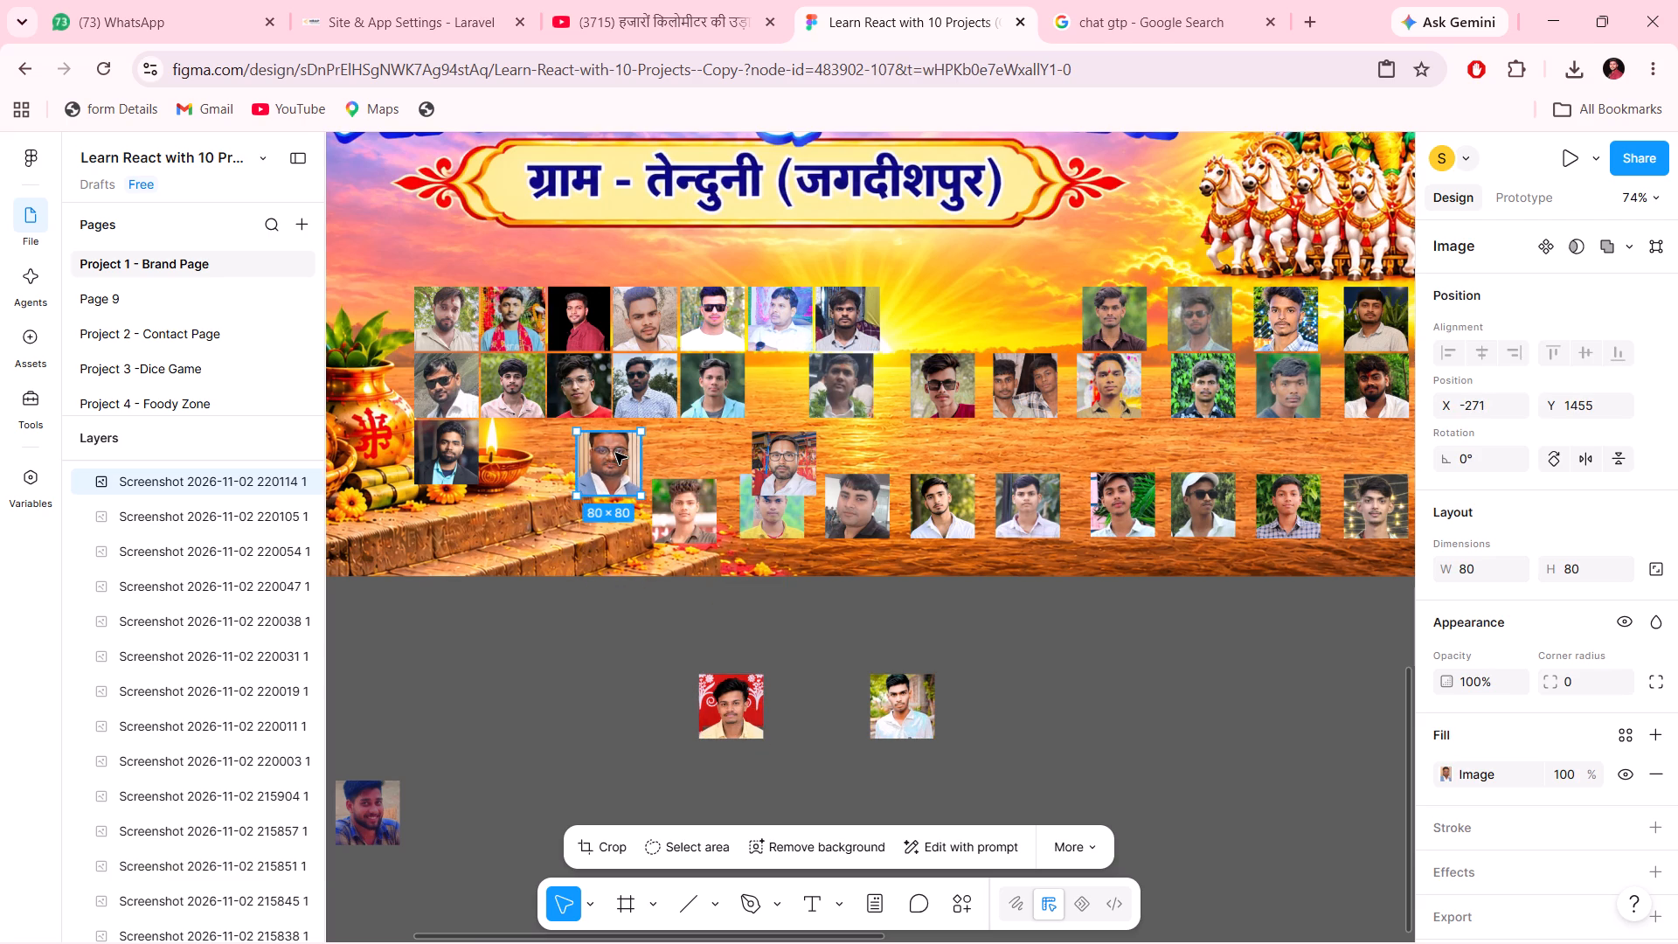
Move the second row's sixth portrait into the third row's second place, beside the first portrait, at X -390, Y 1441.
{"action": "left_click_drag", "start_coordinate": [843, 391], "coordinate": [533, 462]}
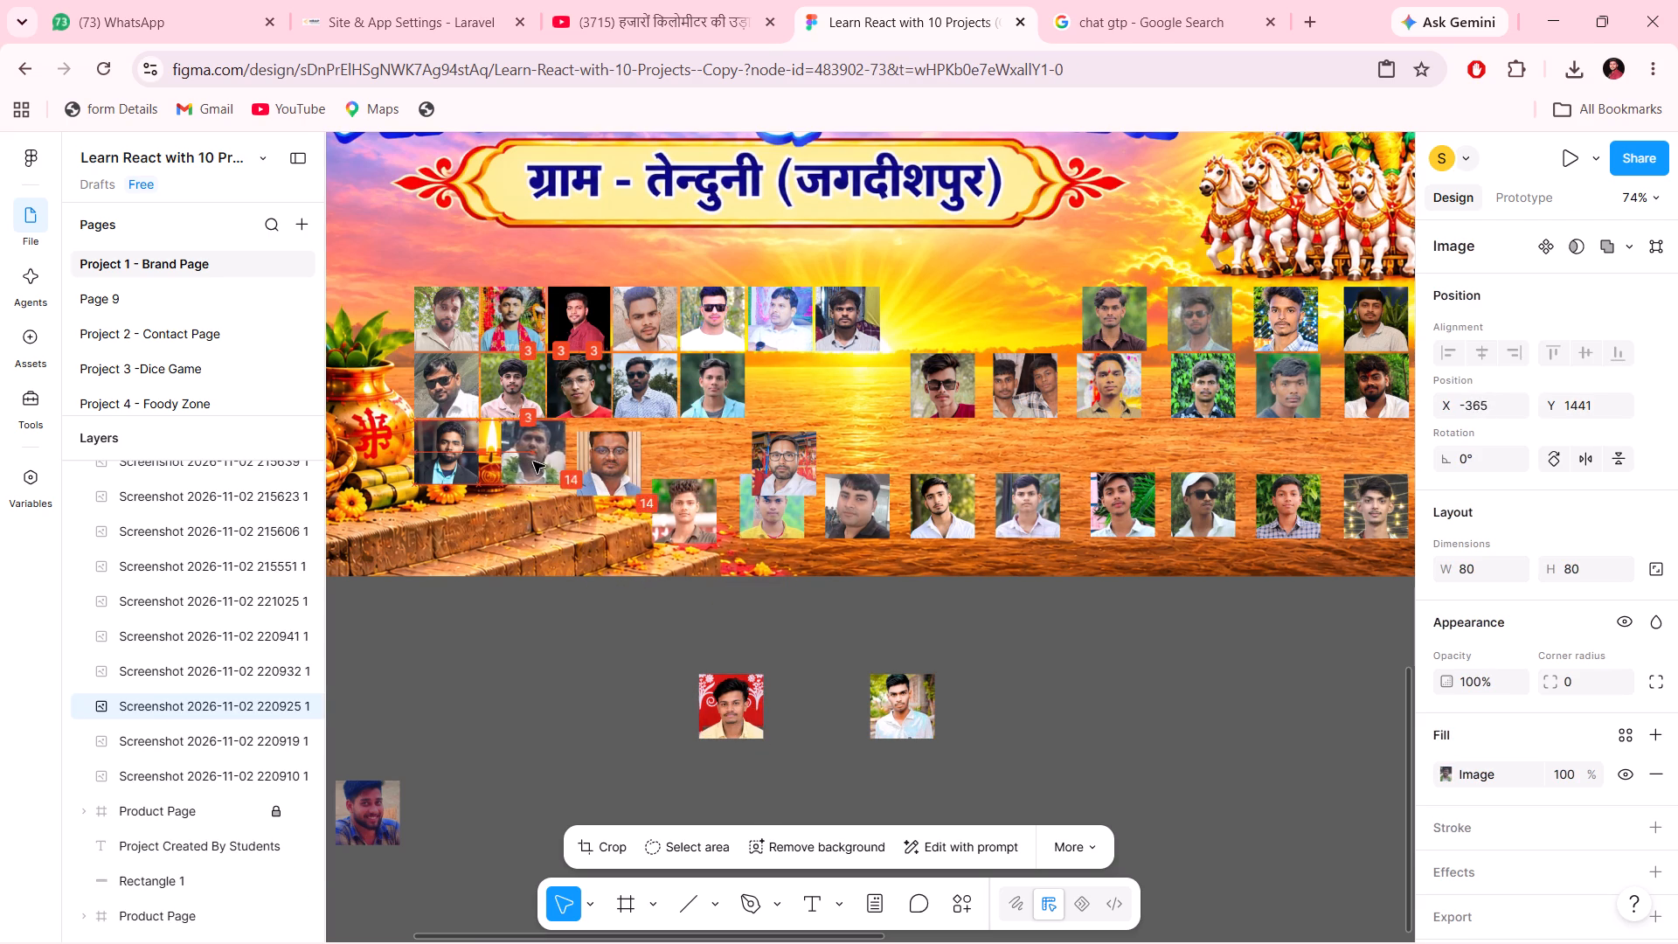
{"action": "left_click_drag", "start_coordinate": [533, 462], "coordinate": [519, 460]}
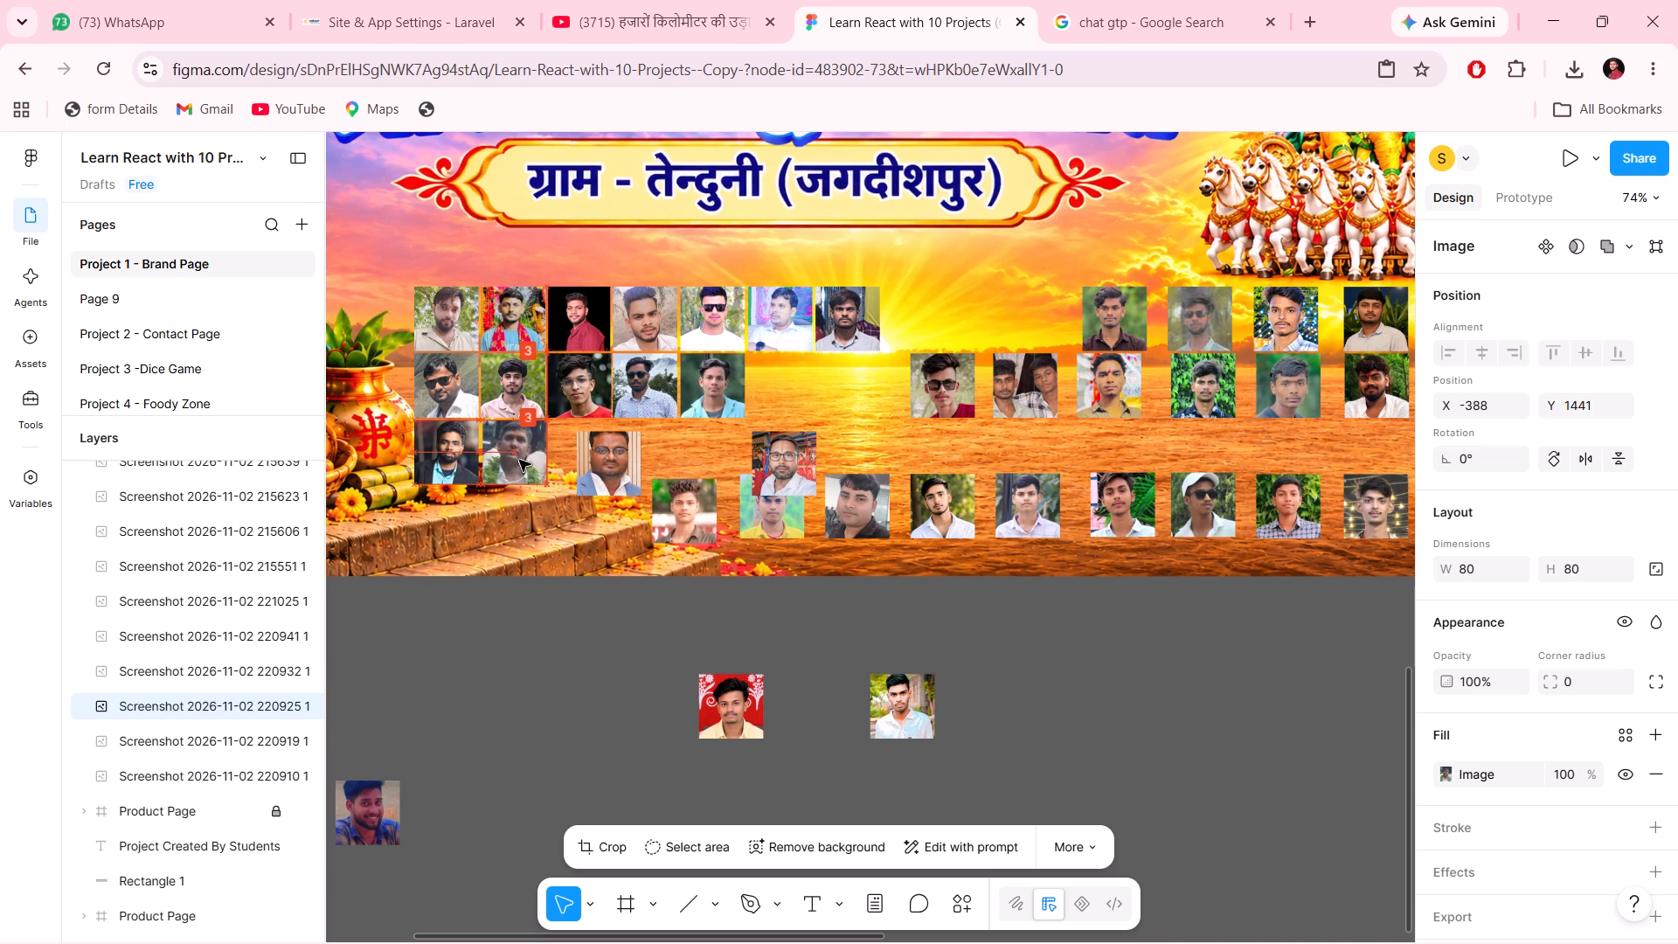
{"action": "left_click_drag", "start_coordinate": [519, 460], "coordinate": [516, 460]}
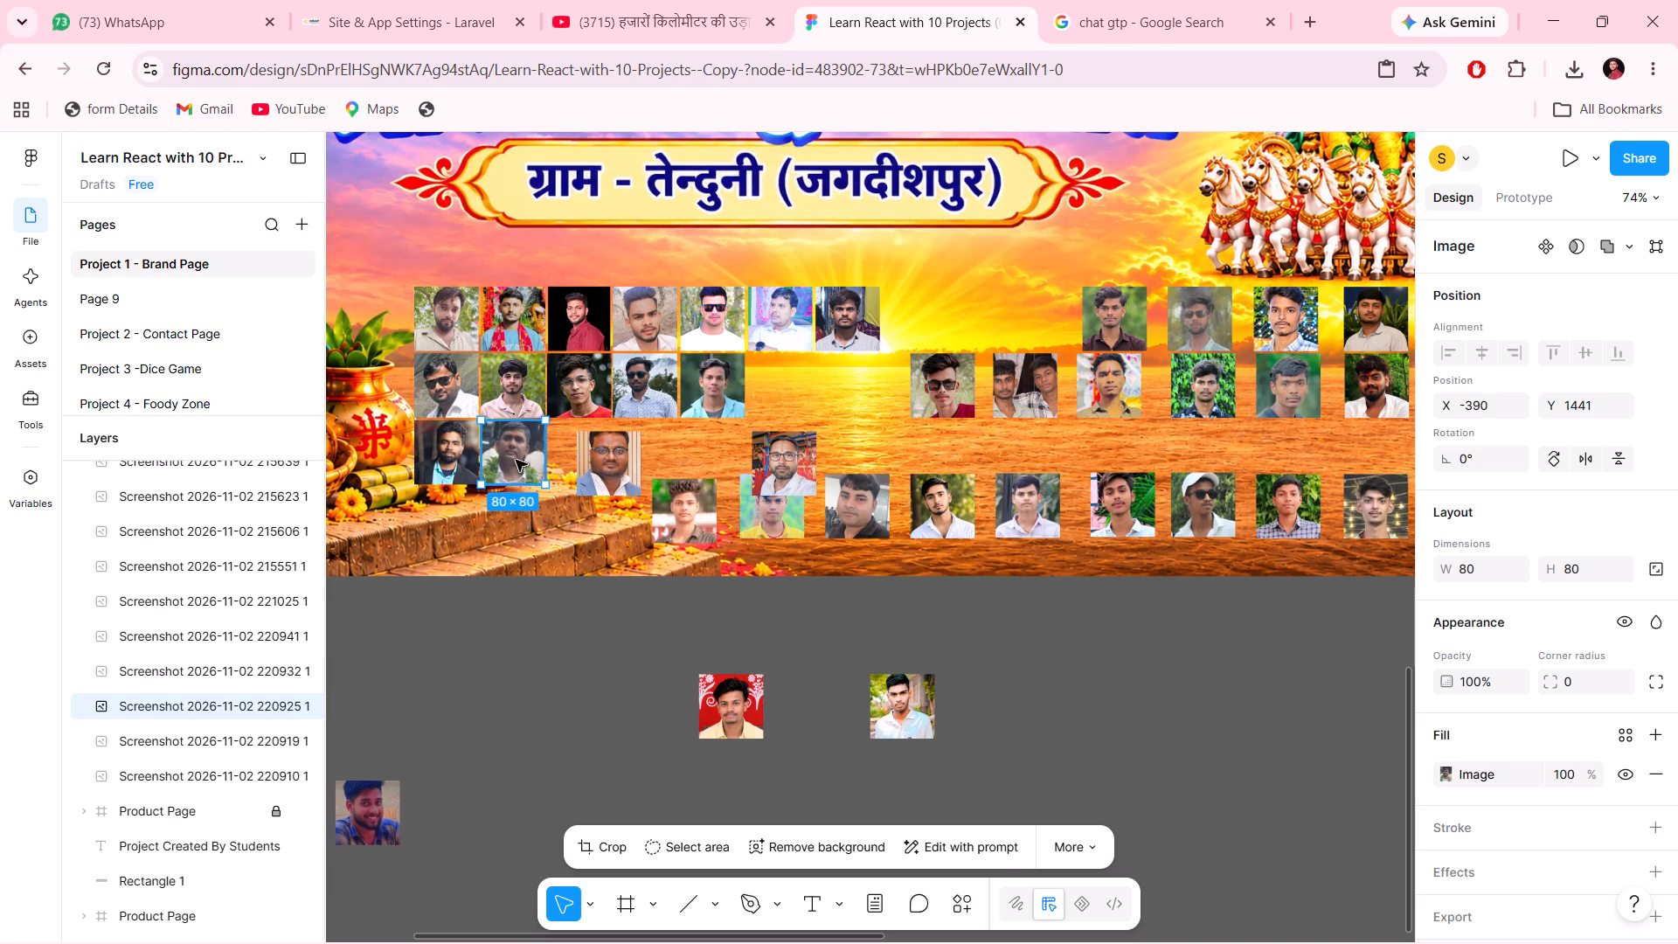
{"action": "key", "text": "Left"}
{"action": "key", "text": "Left"}
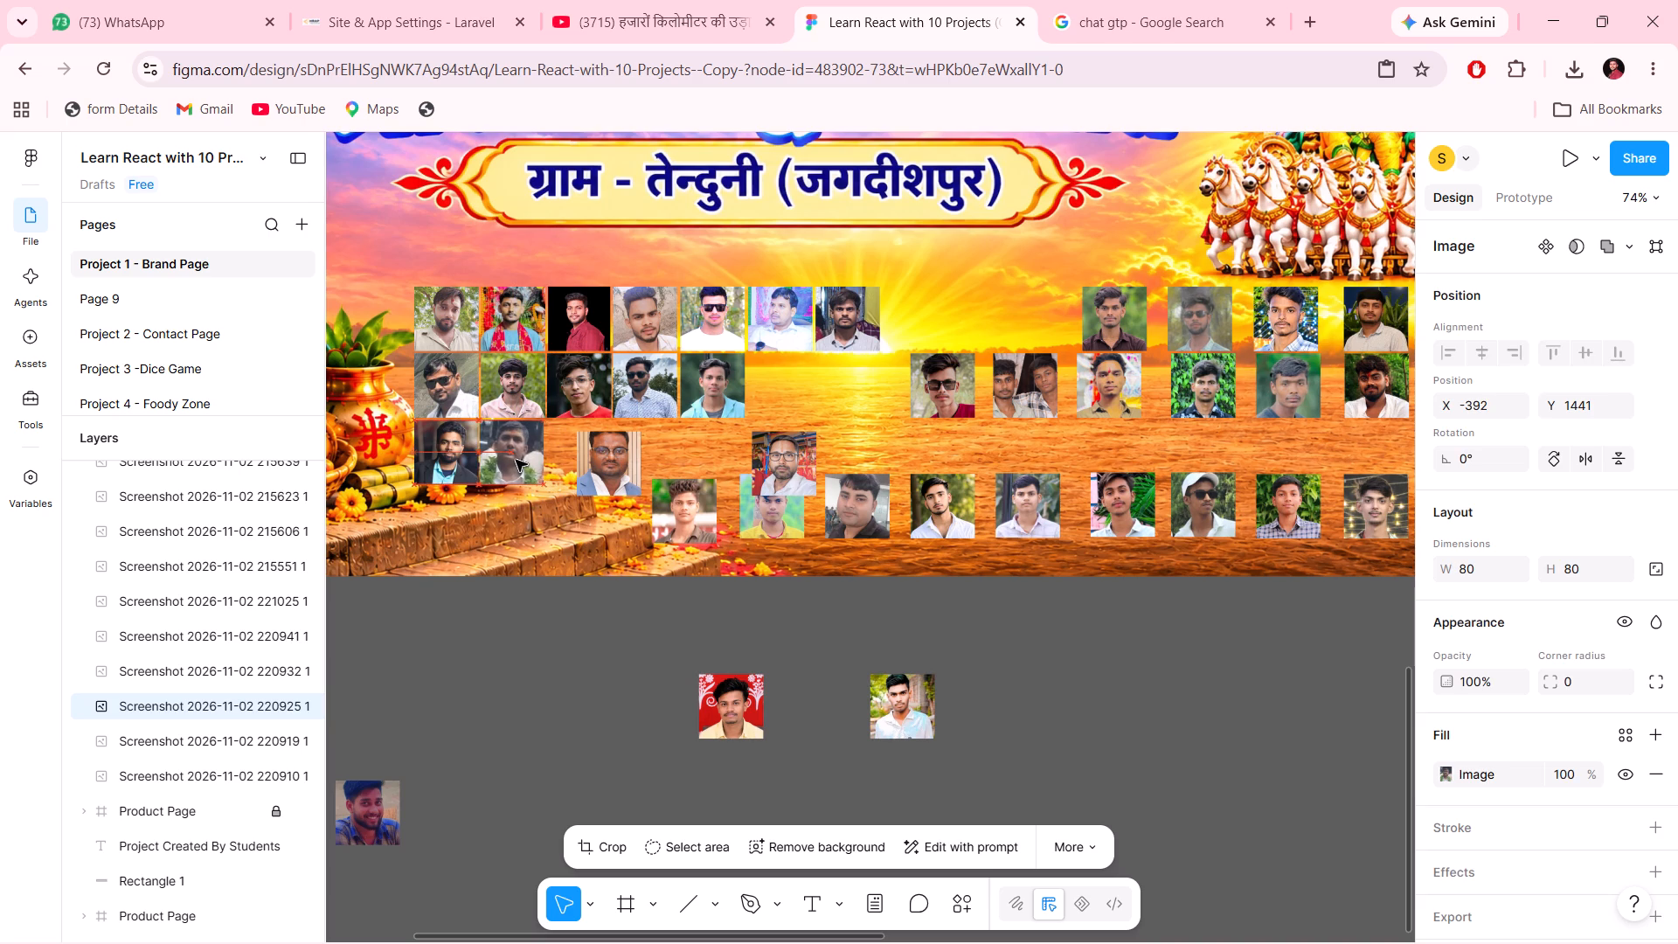
{"action": "key", "text": "Left"}
{"action": "key", "text": "Left"}
{"action": "key", "text": "Right"}
{"action": "key", "text": "Right"}
{"action": "key", "text": "Right"}
{"action": "key", "text": "Right"}
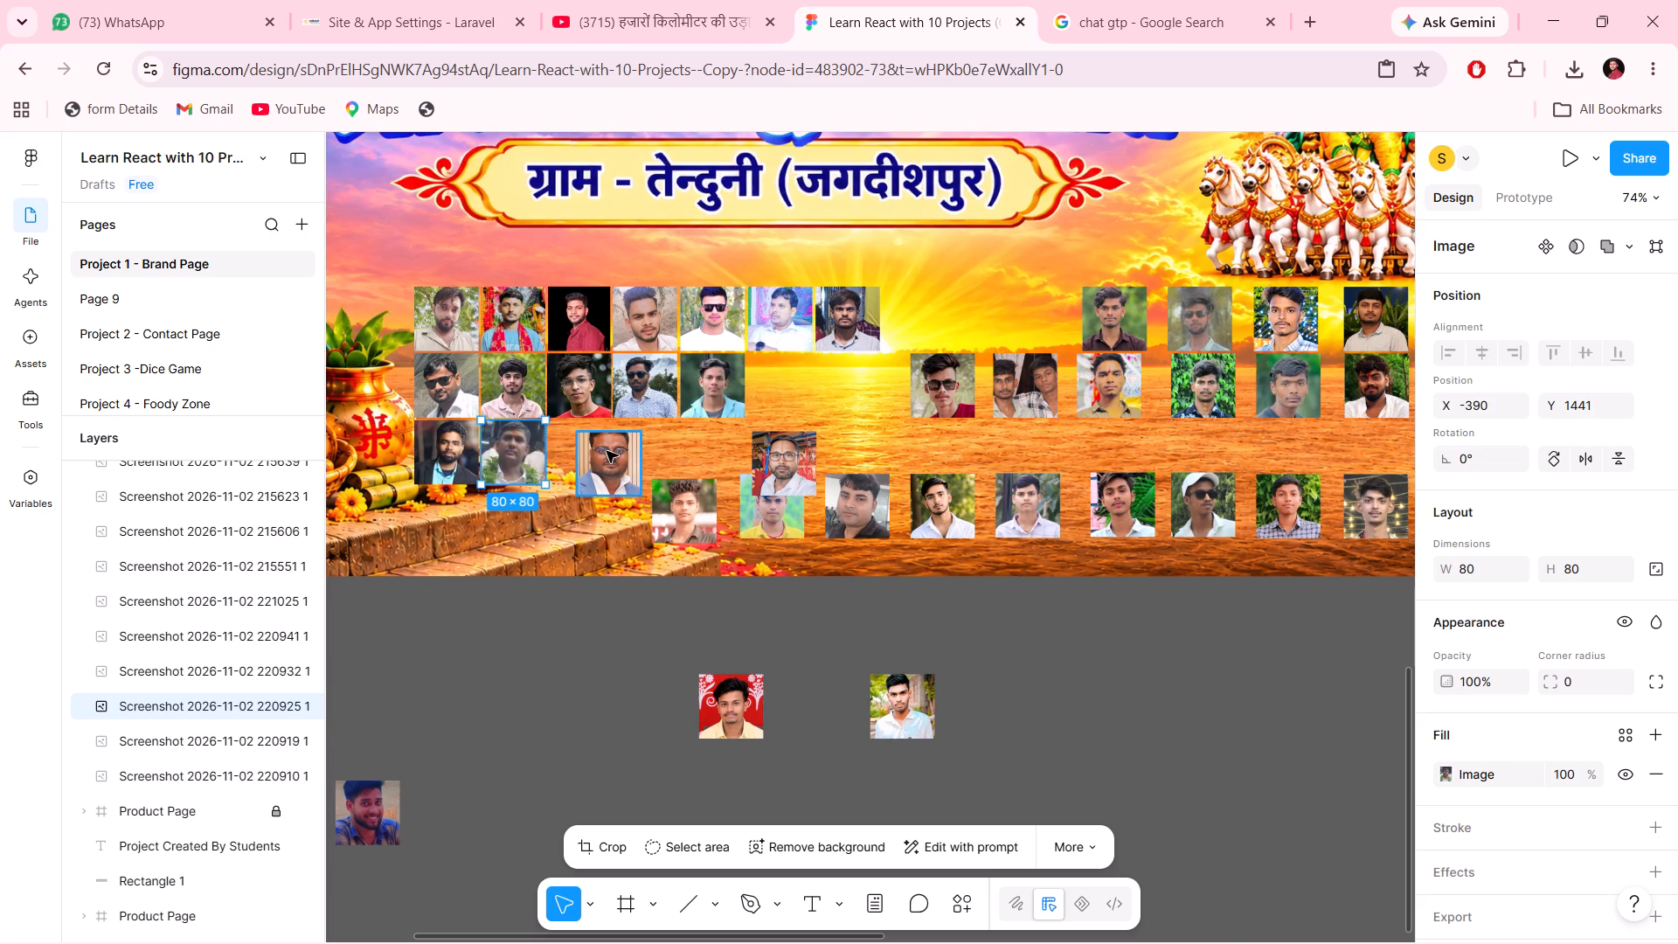
Nudge the bespectacled portrait into the third row's third place, close beside the second, at X -308, Y 1441.
{"action": "left_click", "coordinate": [607, 452]}
{"action": "key", "text": "Left"}
{"action": "key", "text": "Left"}
{"action": "key", "text": "Left"}
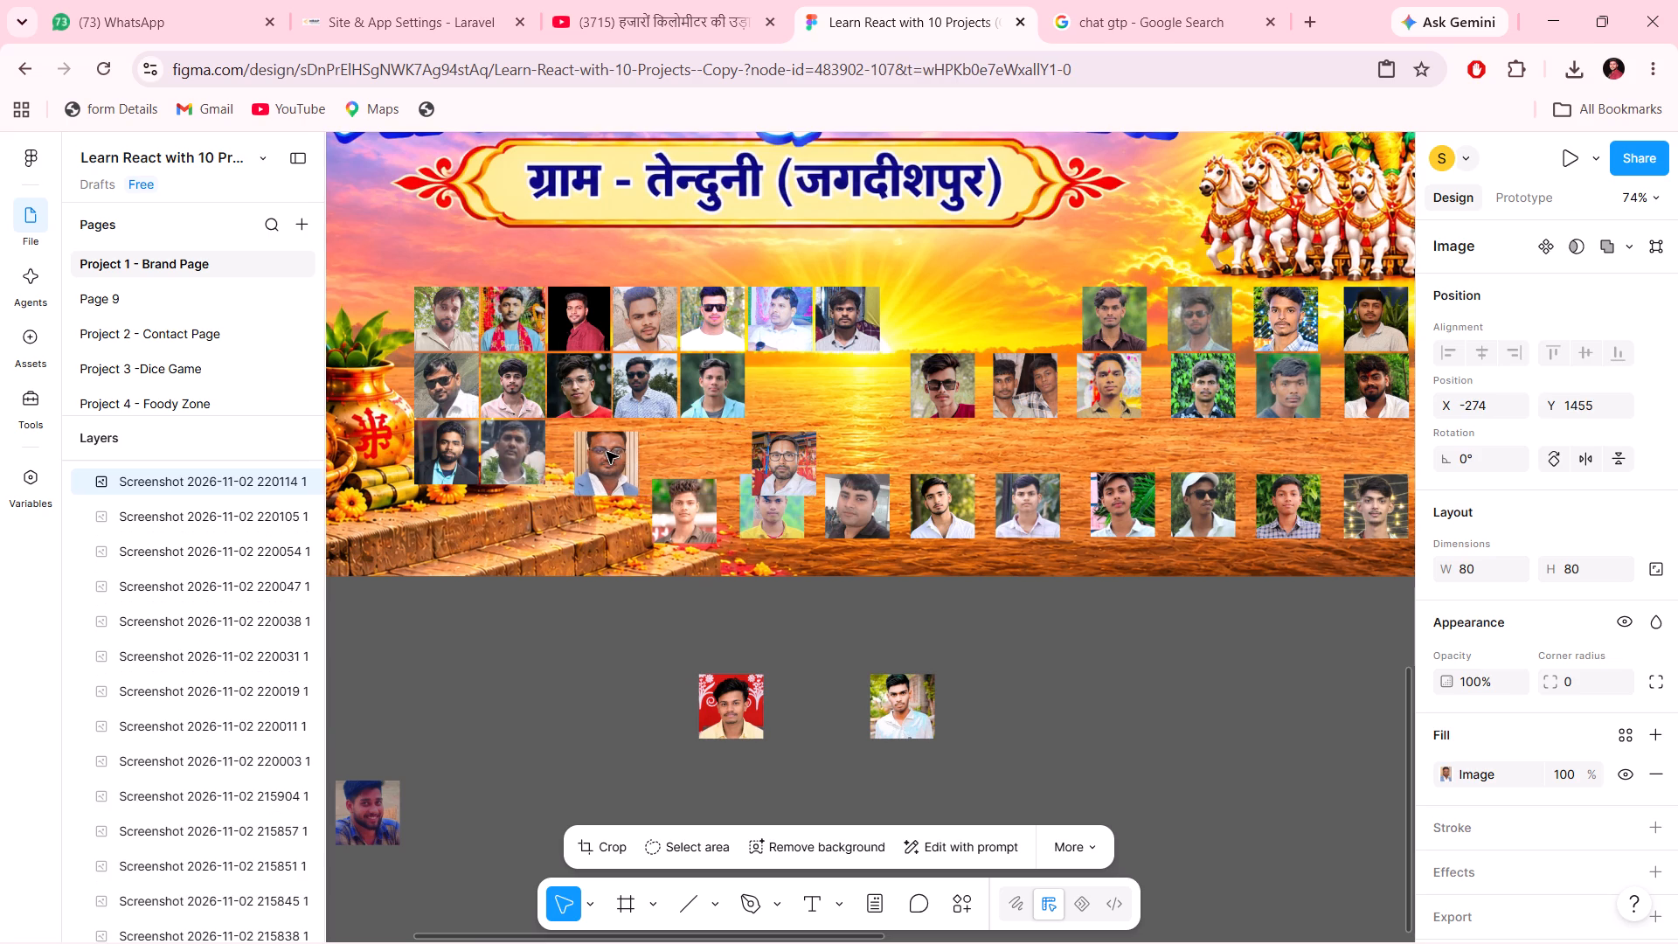
{"action": "key", "text": "Right"}
{"action": "key", "text": "Right"}
{"action": "key", "text": "Right"}
{"action": "key", "text": "Right"}
{"action": "key", "text": "Right"}
{"action": "key", "text": "Up"}
{"action": "key", "text": "Up"}
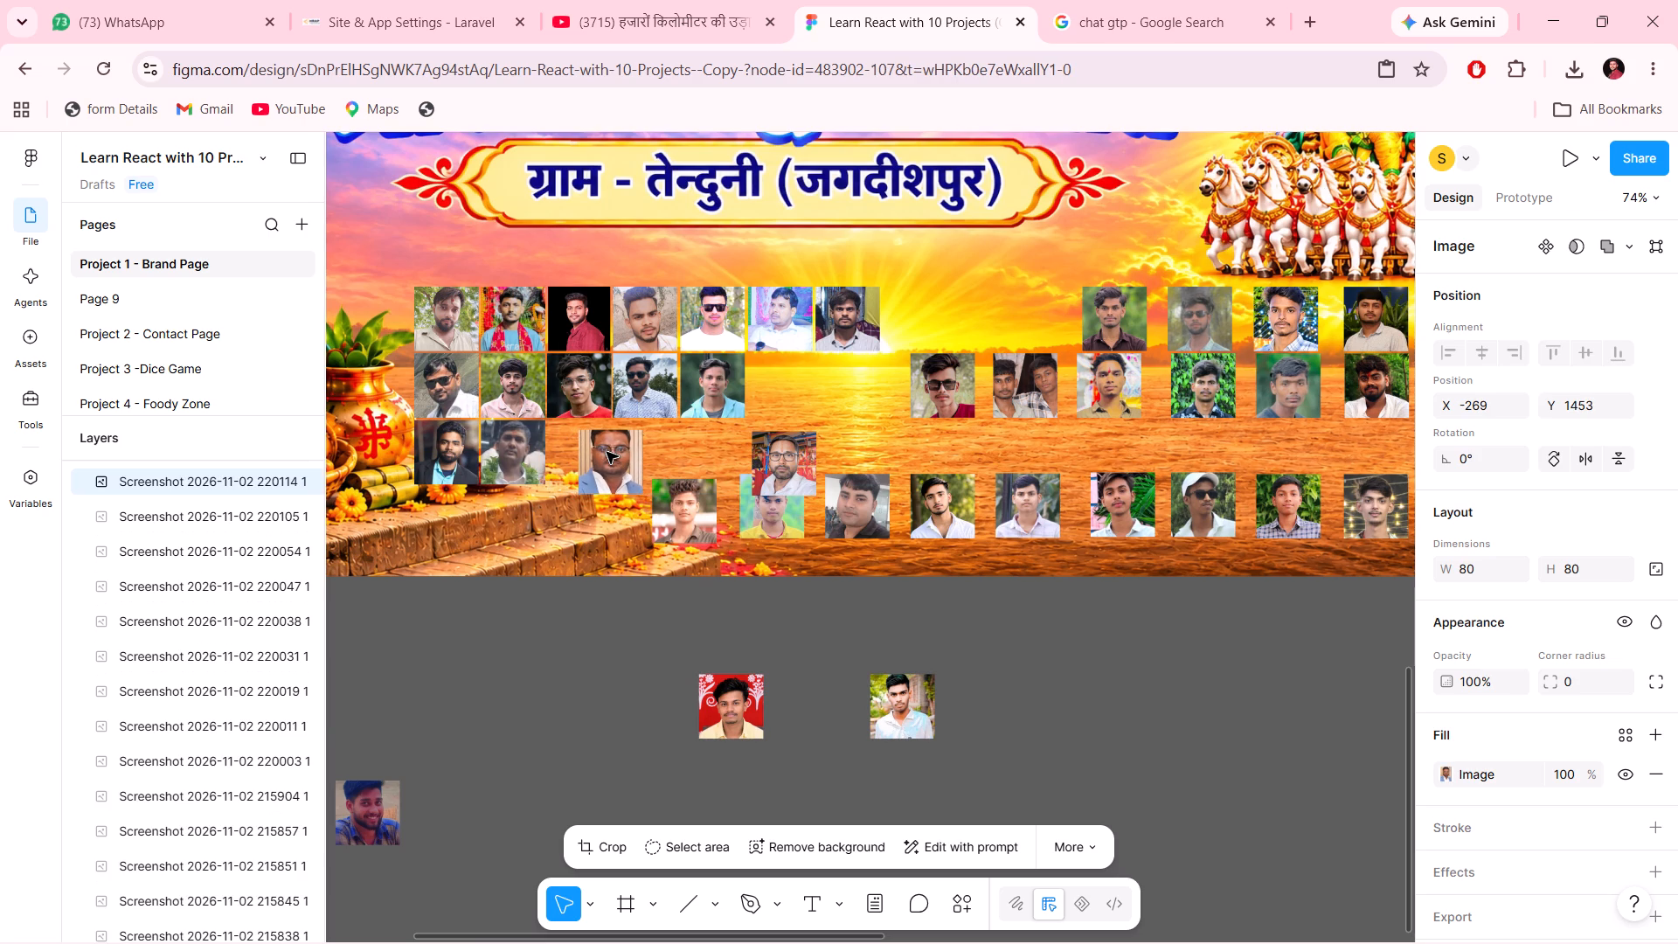
{"action": "key", "text": "Up"}
{"action": "key", "text": "Right"}
{"action": "key", "text": "Right"}
{"action": "key", "text": "Right"}
{"action": "key", "text": "Right"}
{"action": "key", "text": "Right"}
{"action": "key", "text": "Right"}
{"action": "key", "text": "Right"}
{"action": "key", "text": "Right"}
{"action": "key", "text": "Right"}
{"action": "key", "text": "Right"}
{"action": "key", "text": "Right"}
{"action": "key", "text": "Right"}
{"action": "key", "text": "Right"}
{"action": "key", "text": "Right"}
{"action": "key", "text": "Right"}
{"action": "key", "text": "Right"}
{"action": "key", "text": "Right"}
{"action": "key", "text": "Right"}
{"action": "key", "text": "Right"}
{"action": "key", "text": "Right"}
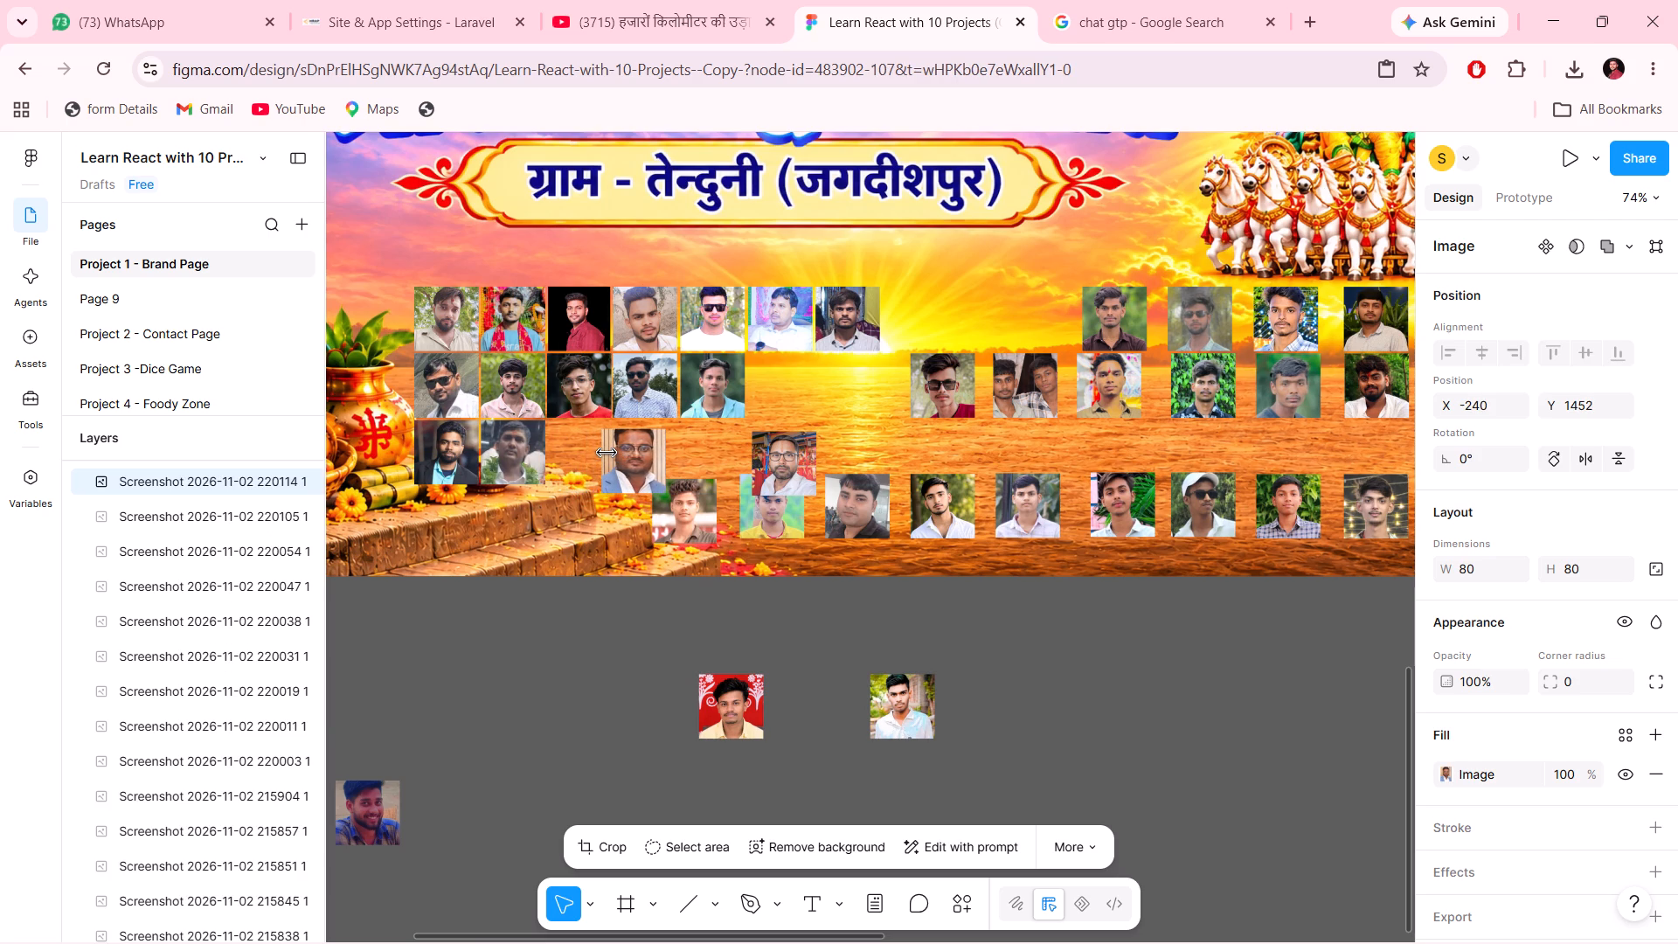
{"action": "key", "text": "Left"}
{"action": "key", "text": "Left"}
{"action": "key", "text": "Left"}
{"action": "key", "text": "Left"}
{"action": "key", "text": "Left"}
{"action": "key", "text": "Left"}
{"action": "key", "text": "Left"}
{"action": "key", "text": "Left"}
{"action": "key", "text": "Left"}
{"action": "key", "text": "Left"}
{"action": "key", "text": "Left"}
{"action": "key", "text": "Left"}
{"action": "key", "text": "Left"}
{"action": "key", "text": "Left"}
{"action": "key", "text": "Left"}
{"action": "key", "text": "Left"}
{"action": "key", "text": "Left"}
{"action": "key", "text": "Left"}
{"action": "key", "text": "Left"}
{"action": "key", "text": "Left"}
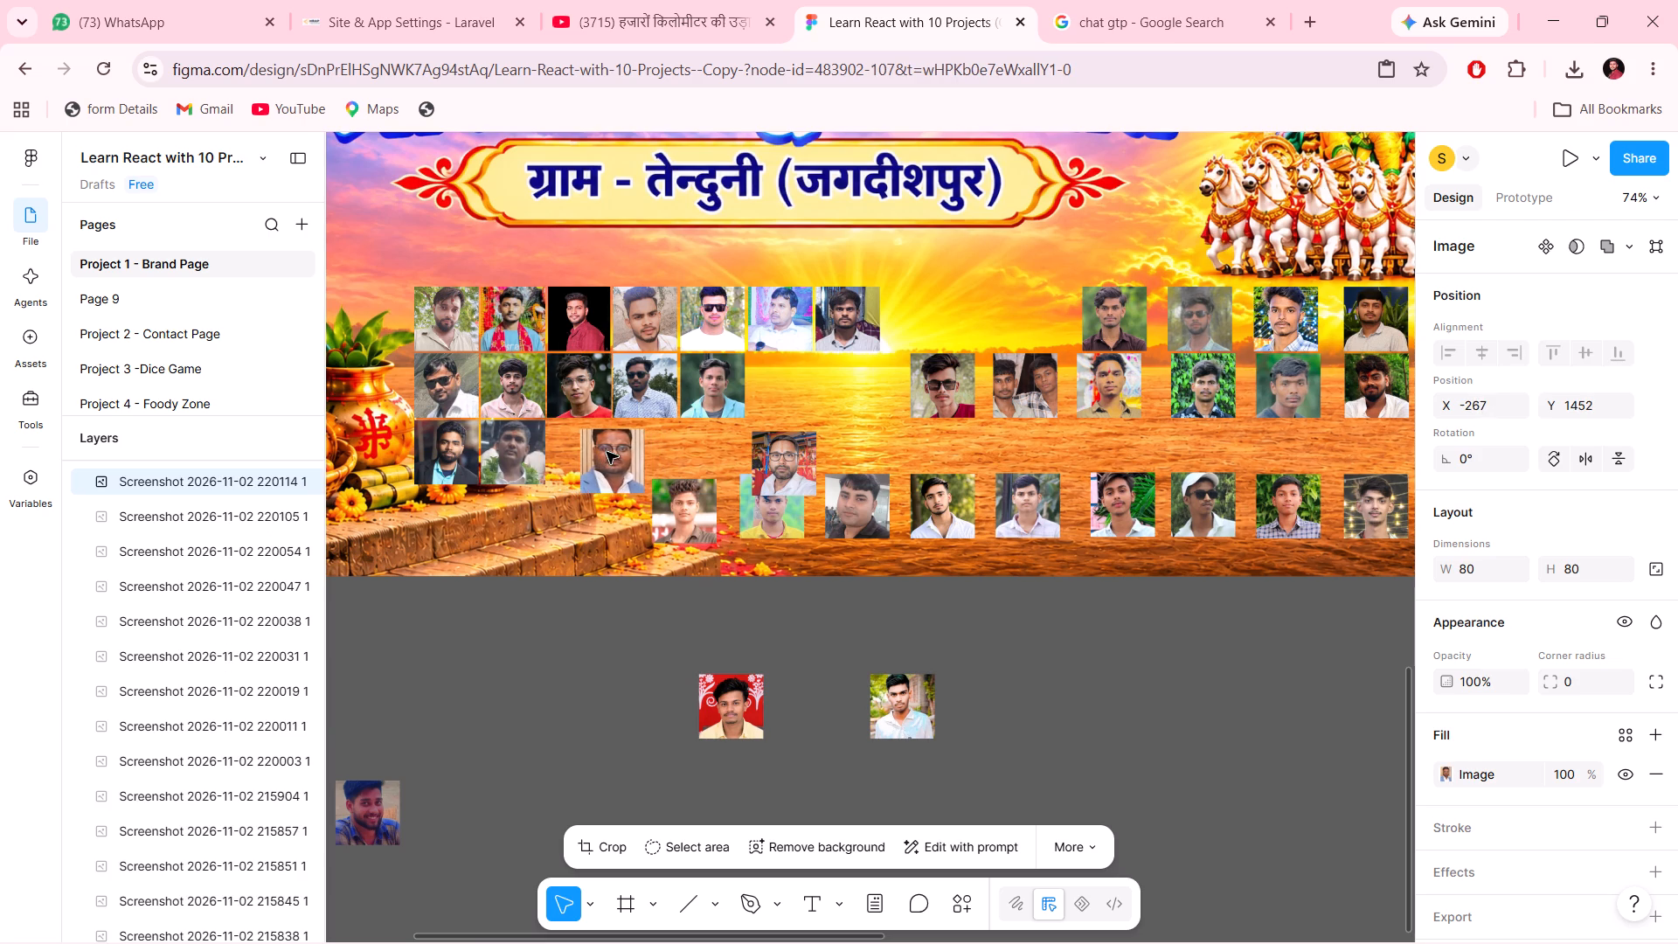
{"action": "key", "text": "Left"}
{"action": "key", "text": "Left"}
{"action": "key", "text": "Left"}
{"action": "key", "text": "Left"}
{"action": "key", "text": "Left"}
{"action": "key", "text": "Left"}
{"action": "key", "text": "Left"}
{"action": "key", "text": "Left"}
{"action": "key", "text": "Left"}
{"action": "key", "text": "Left"}
{"action": "key", "text": "Left"}
{"action": "key", "text": "Left"}
{"action": "key", "text": "Left"}
{"action": "key", "text": "Left"}
{"action": "key", "text": "Left"}
{"action": "key", "text": "Left"}
{"action": "key", "text": "Left"}
{"action": "key", "text": "Left"}
{"action": "key", "text": "Left"}
{"action": "key", "text": "Left"}
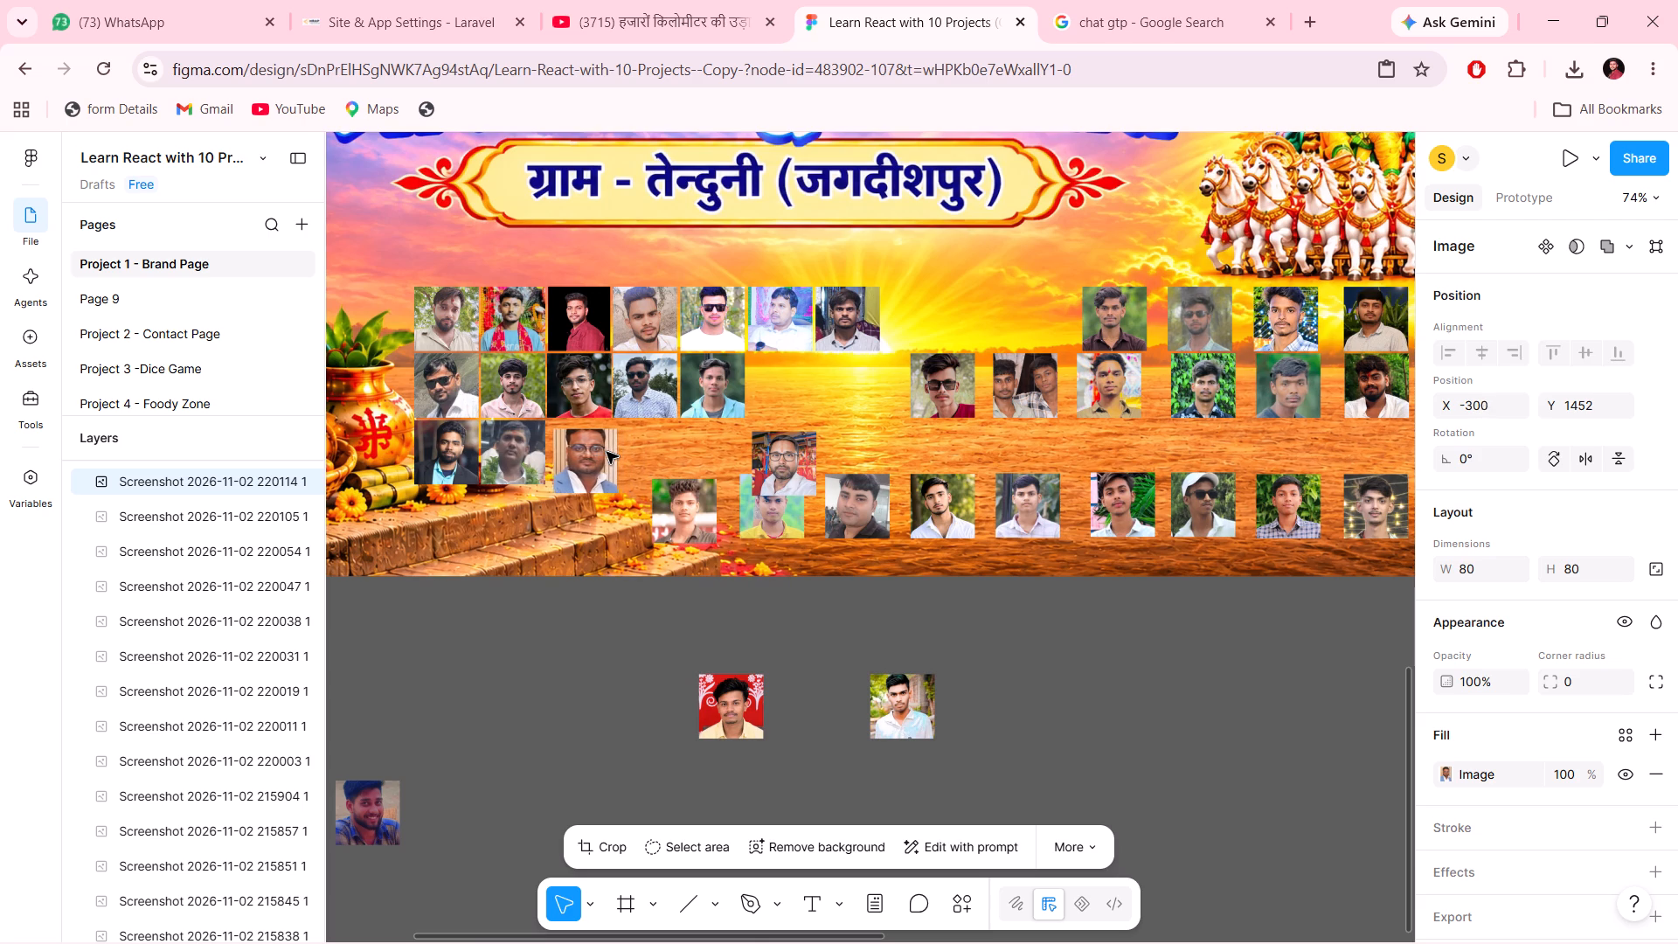
{"action": "key", "text": "Left"}
{"action": "key", "text": "Left"}
{"action": "key", "text": "Up"}
{"action": "key", "text": "Up"}
{"action": "key", "text": "Left"}
{"action": "key", "text": "Left"}
{"action": "key", "text": "Left"}
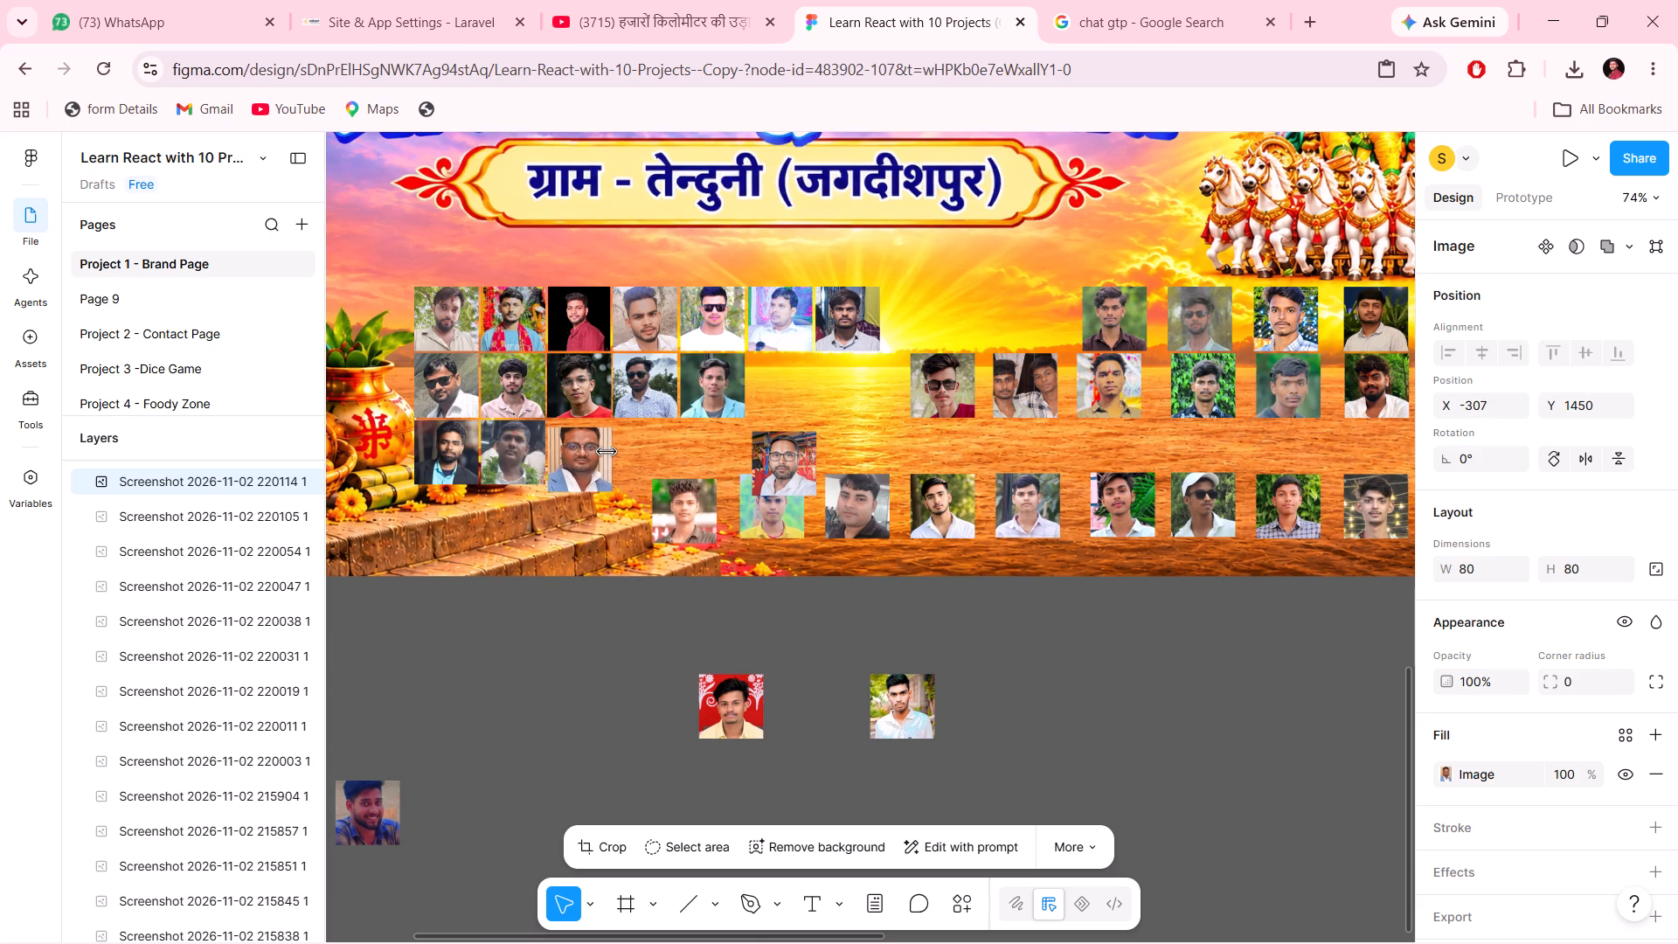
{"action": "key", "text": "Up"}
{"action": "key", "text": "Up"}
{"action": "key", "text": "Up"}
{"action": "key", "text": "Up"}
{"action": "key", "text": "Up"}
{"action": "key", "text": "Up"}
{"action": "key", "text": "Up"}
{"action": "key", "text": "Up"}
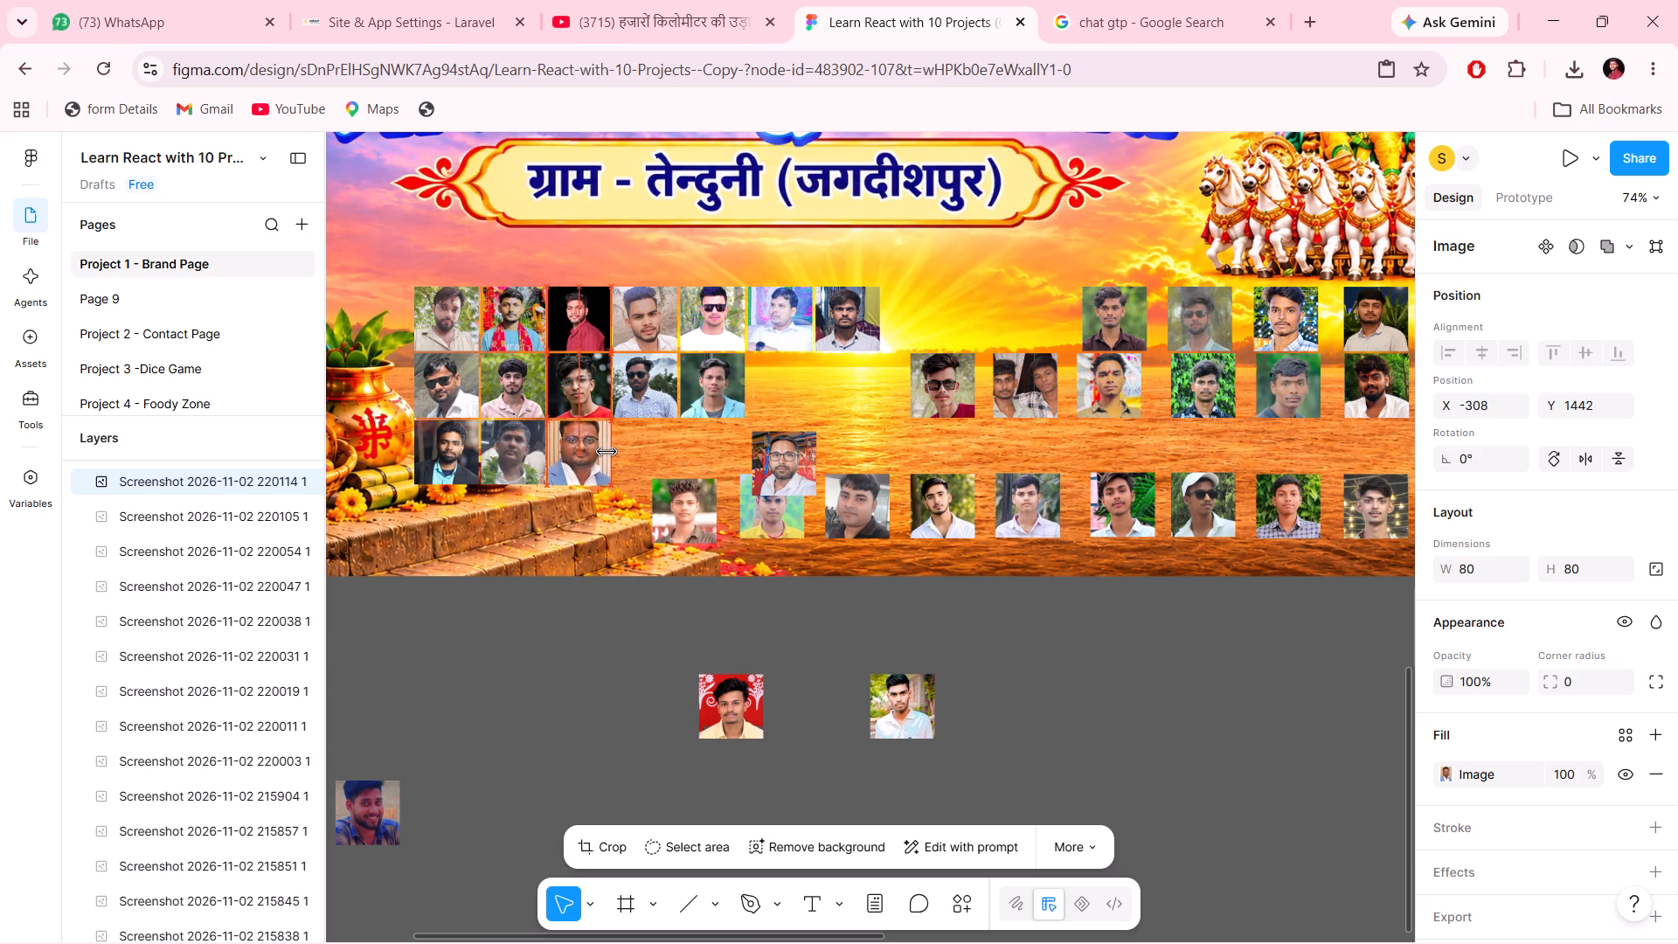
{"action": "key", "text": "Up"}
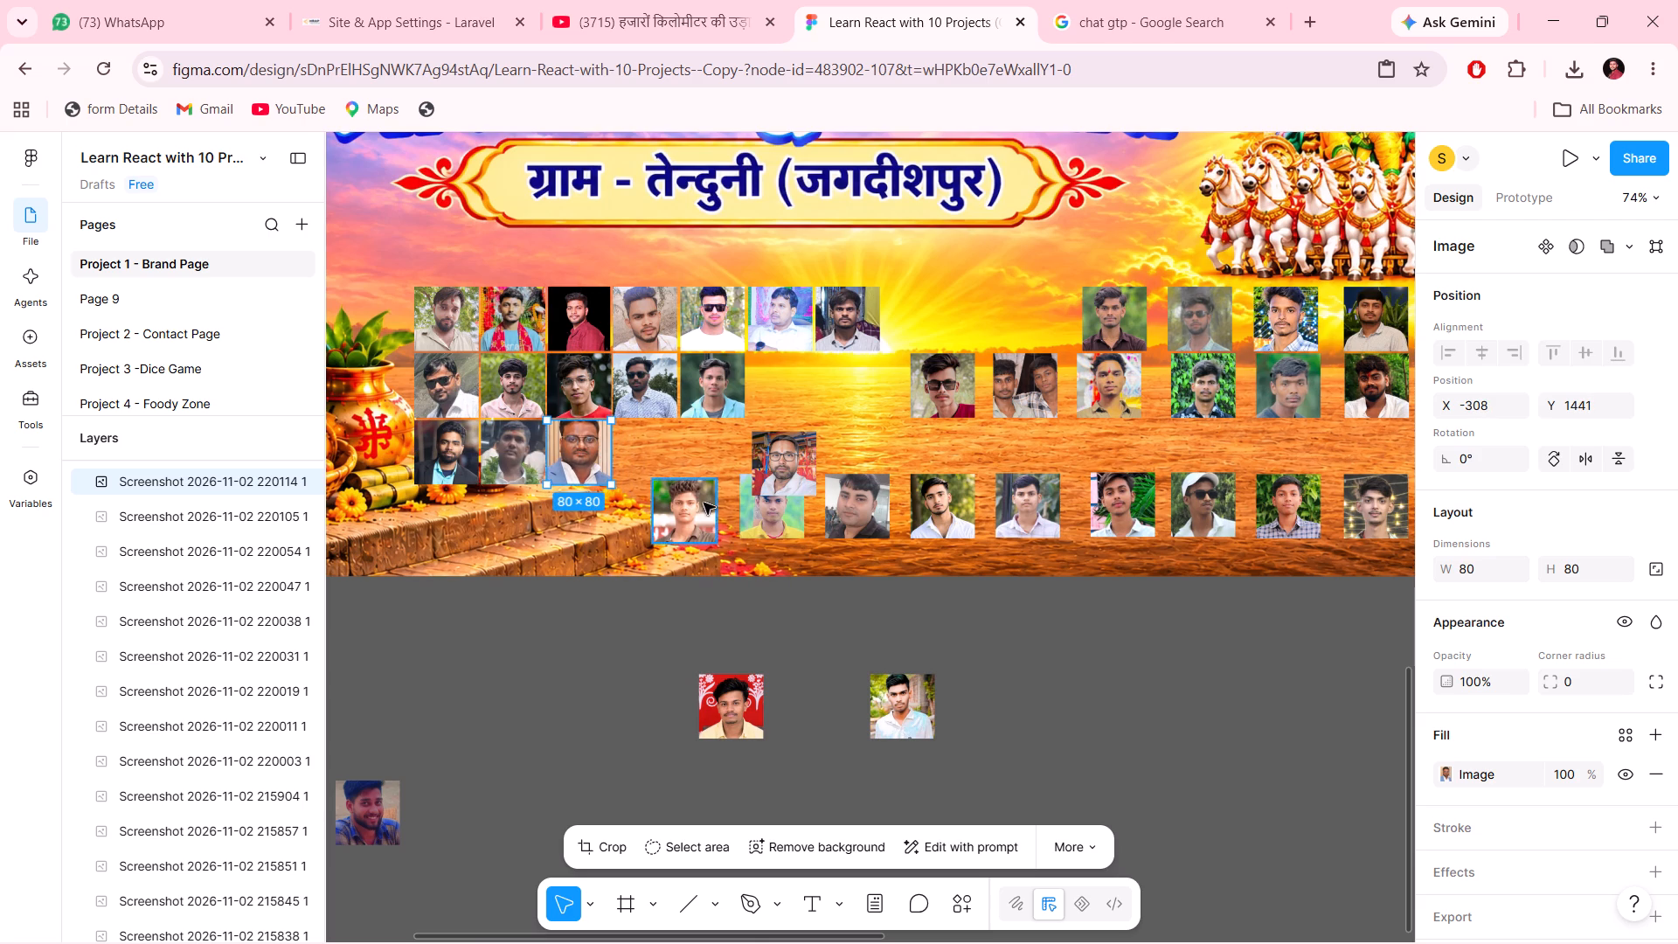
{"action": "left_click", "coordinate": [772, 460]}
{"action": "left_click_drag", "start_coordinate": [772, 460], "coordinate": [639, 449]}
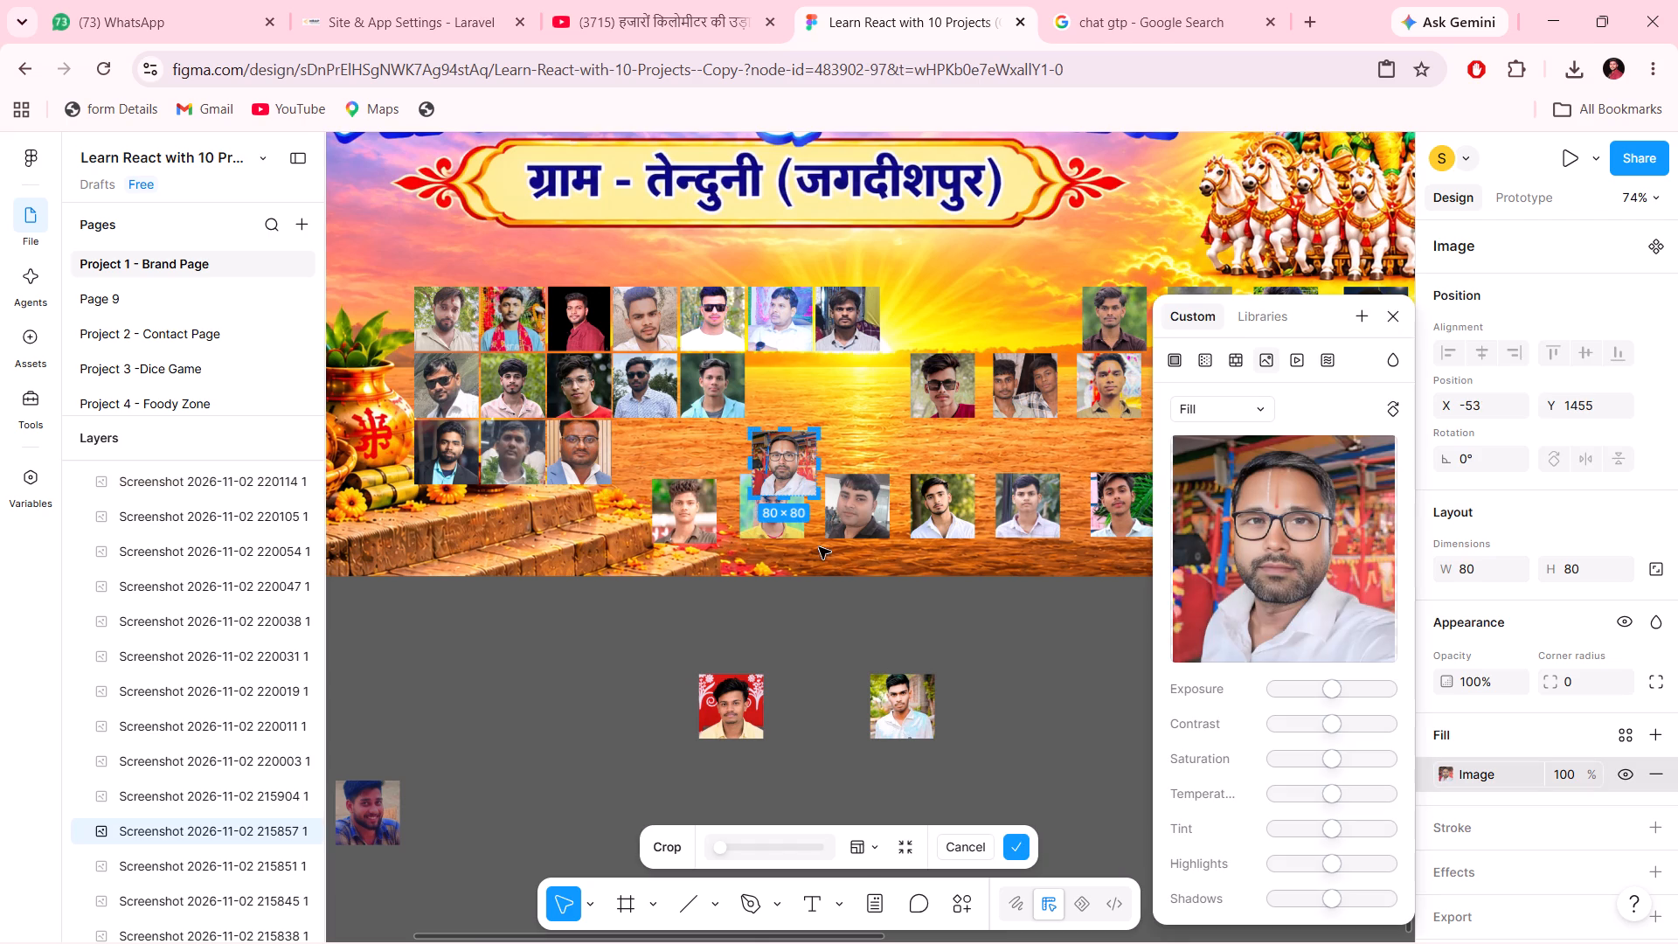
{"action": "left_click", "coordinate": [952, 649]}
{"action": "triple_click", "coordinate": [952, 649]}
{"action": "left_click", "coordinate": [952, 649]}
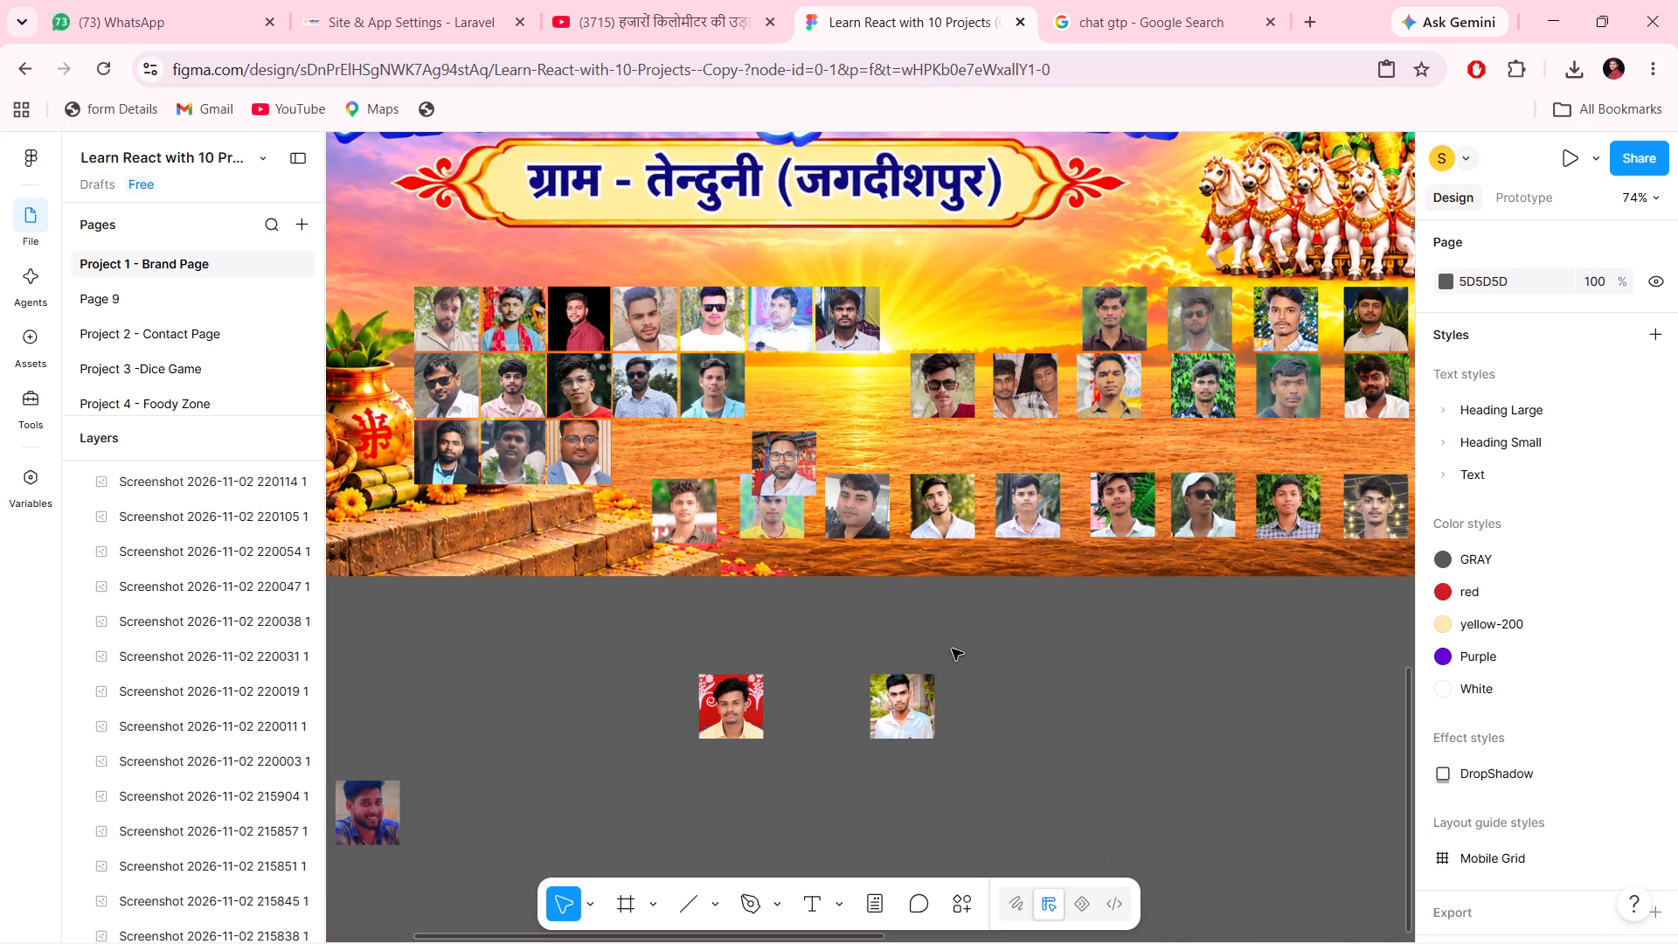
Move the bespectacled, bearded man's portrait left toward the third row's fourth place, to X -221, keeping Y 1455.
{"action": "left_click", "coordinate": [771, 442]}
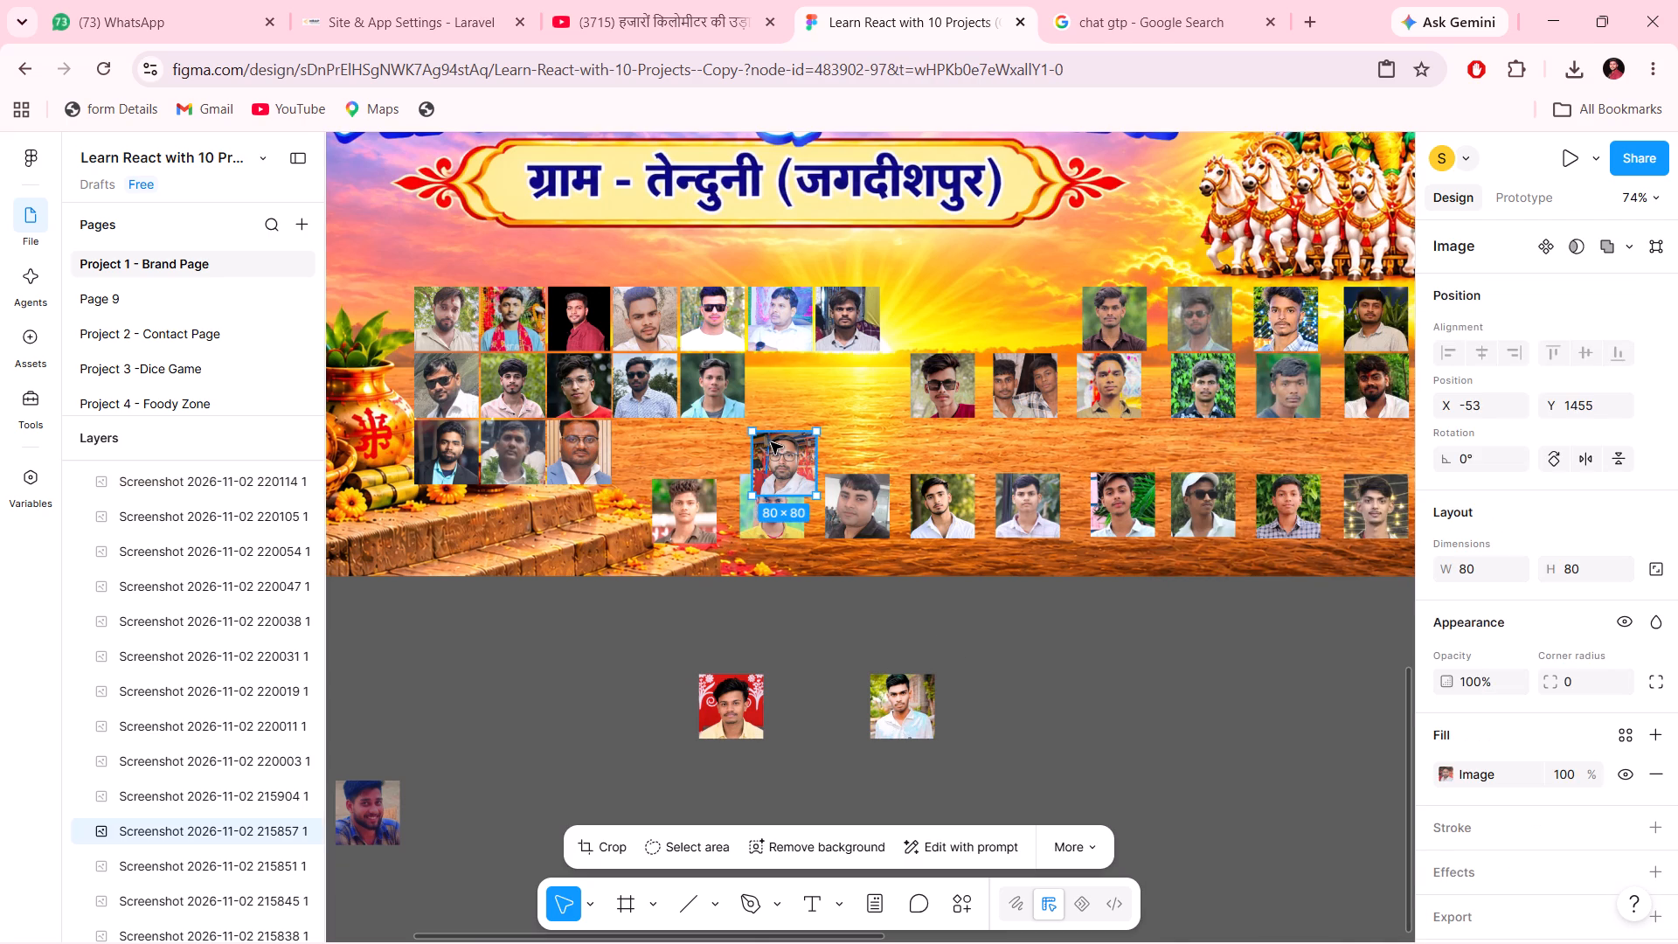
{"action": "key", "text": "shift+Left"}
{"action": "key", "text": "shift+Left"}
{"action": "key", "text": "shift+Left"}
{"action": "key", "text": "shift+Left"}
{"action": "key", "text": "shift+Left"}
{"action": "key", "text": "shift+Left"}
{"action": "key", "text": "shift+Left"}
{"action": "key", "text": "shift+Left"}
{"action": "key", "text": "shift+Left"}
{"action": "key", "text": "shift+Left"}
{"action": "key", "text": "shift+Left"}
{"action": "key", "text": "shift+Left"}
{"action": "key", "text": "shift+Left"}
{"action": "key", "text": "shift+Left"}
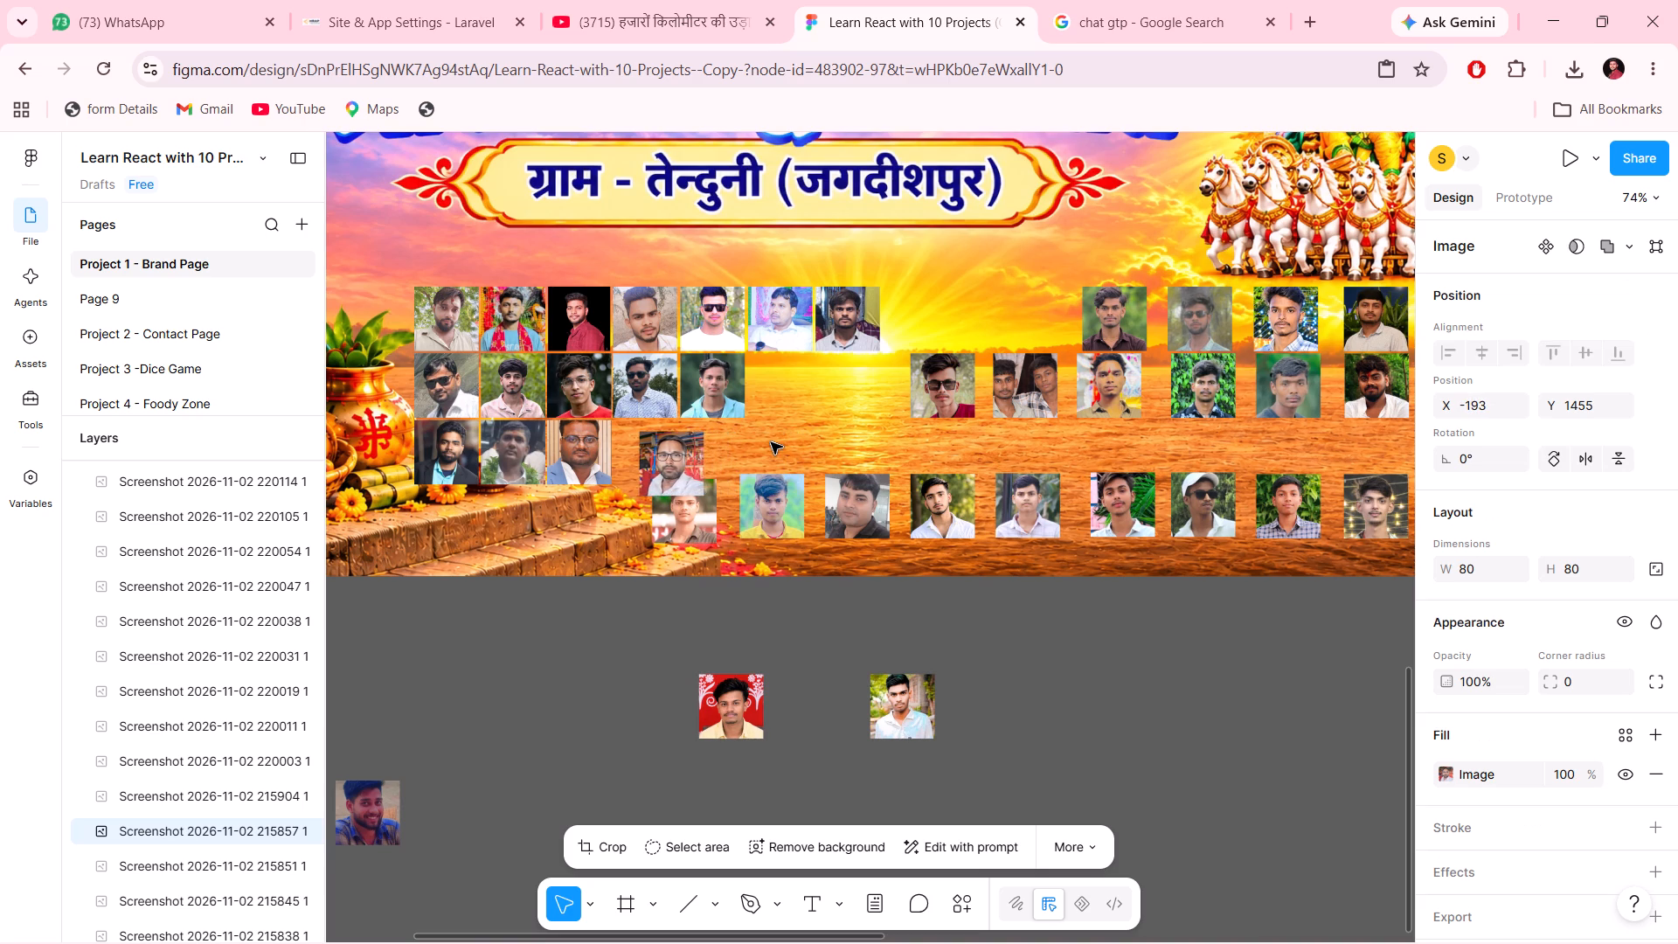
{"action": "key", "text": "shift+Left"}
{"action": "key", "text": "shift+Left"}
{"action": "key", "text": "Left"}
{"action": "key", "text": "Left"}
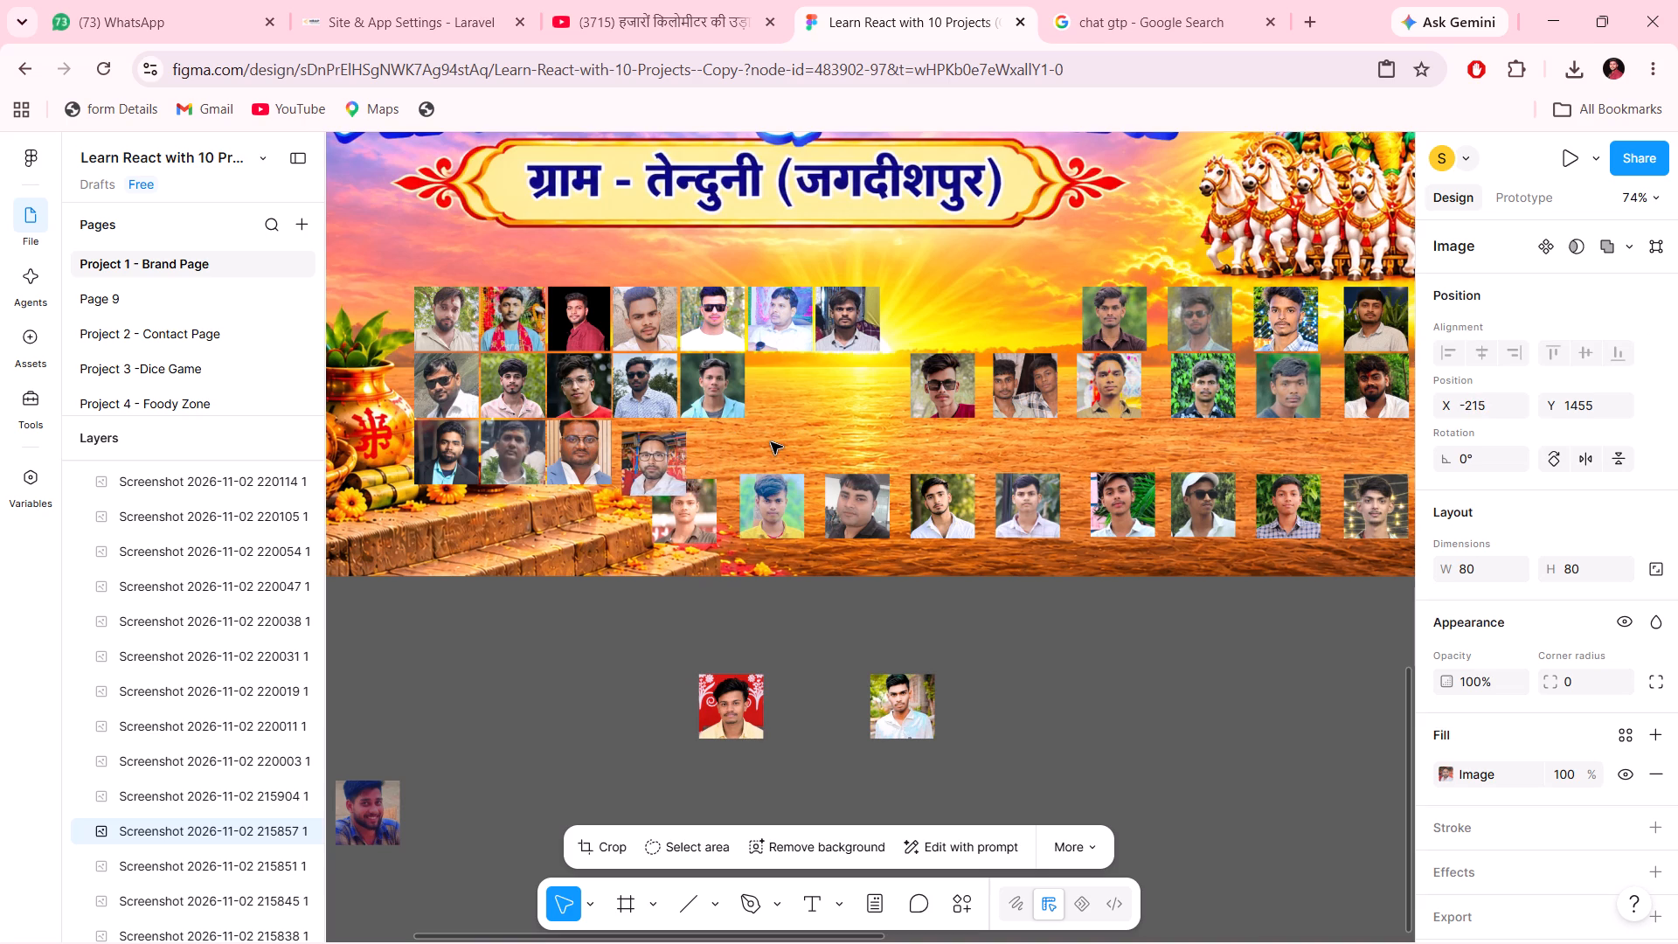
{"action": "key", "text": "Left"}
{"action": "key", "text": "Left"}
{"action": "key", "text": "Left"}
{"action": "key", "text": "Left"}
{"action": "key", "text": "Left"}
{"action": "key", "text": "Left"}
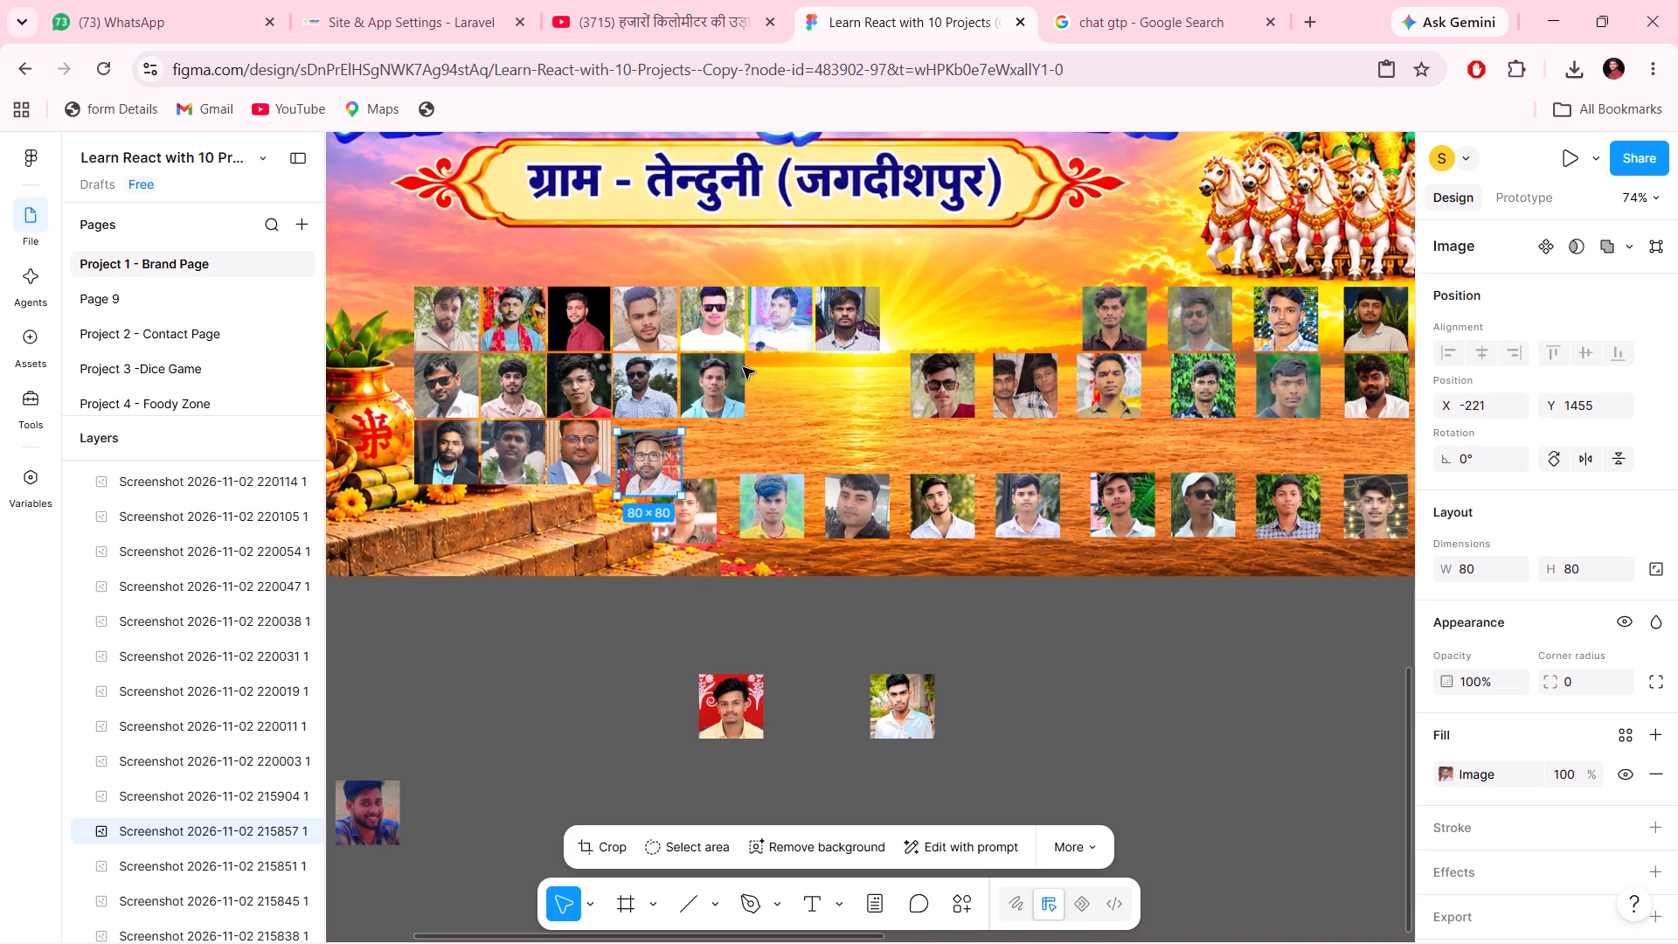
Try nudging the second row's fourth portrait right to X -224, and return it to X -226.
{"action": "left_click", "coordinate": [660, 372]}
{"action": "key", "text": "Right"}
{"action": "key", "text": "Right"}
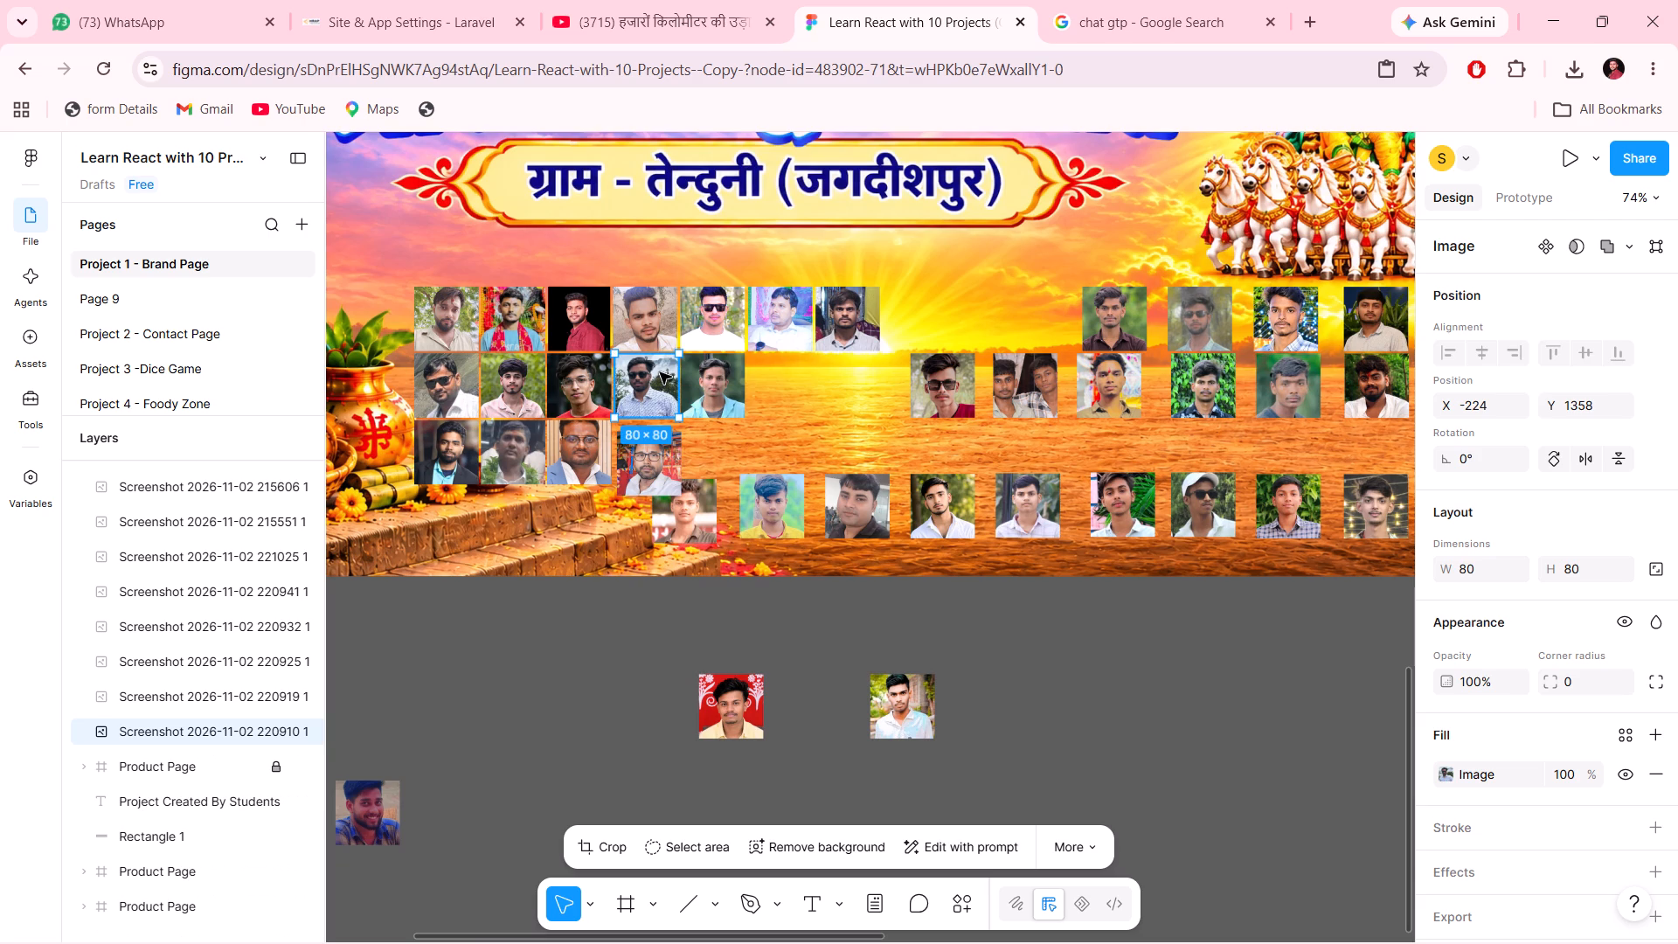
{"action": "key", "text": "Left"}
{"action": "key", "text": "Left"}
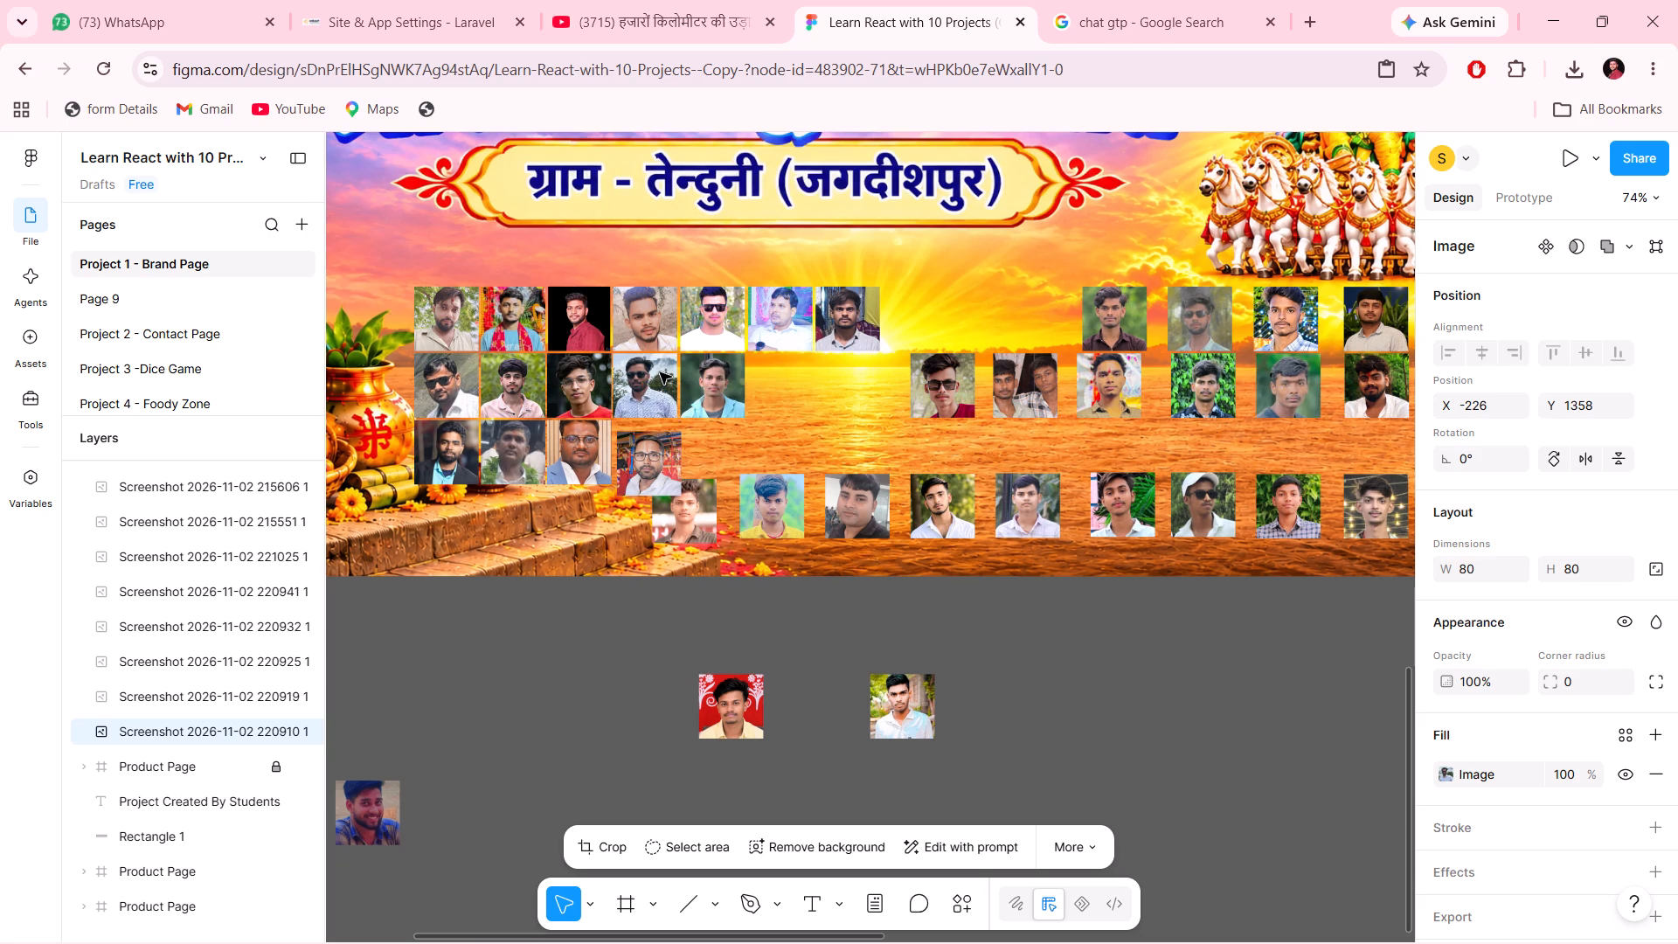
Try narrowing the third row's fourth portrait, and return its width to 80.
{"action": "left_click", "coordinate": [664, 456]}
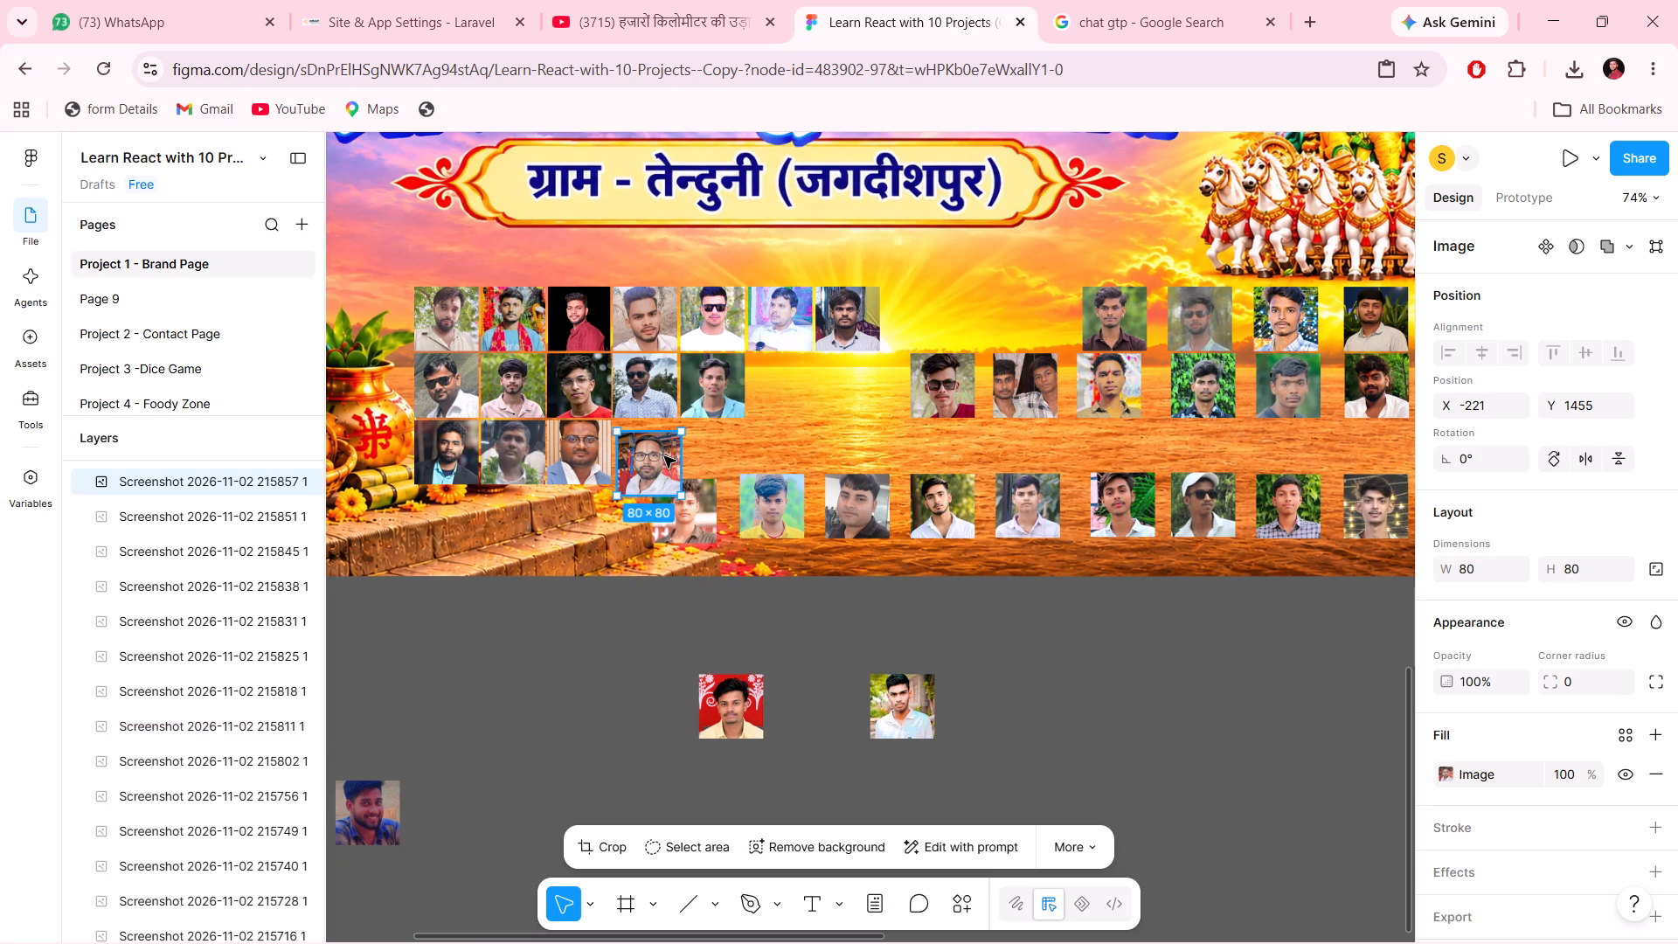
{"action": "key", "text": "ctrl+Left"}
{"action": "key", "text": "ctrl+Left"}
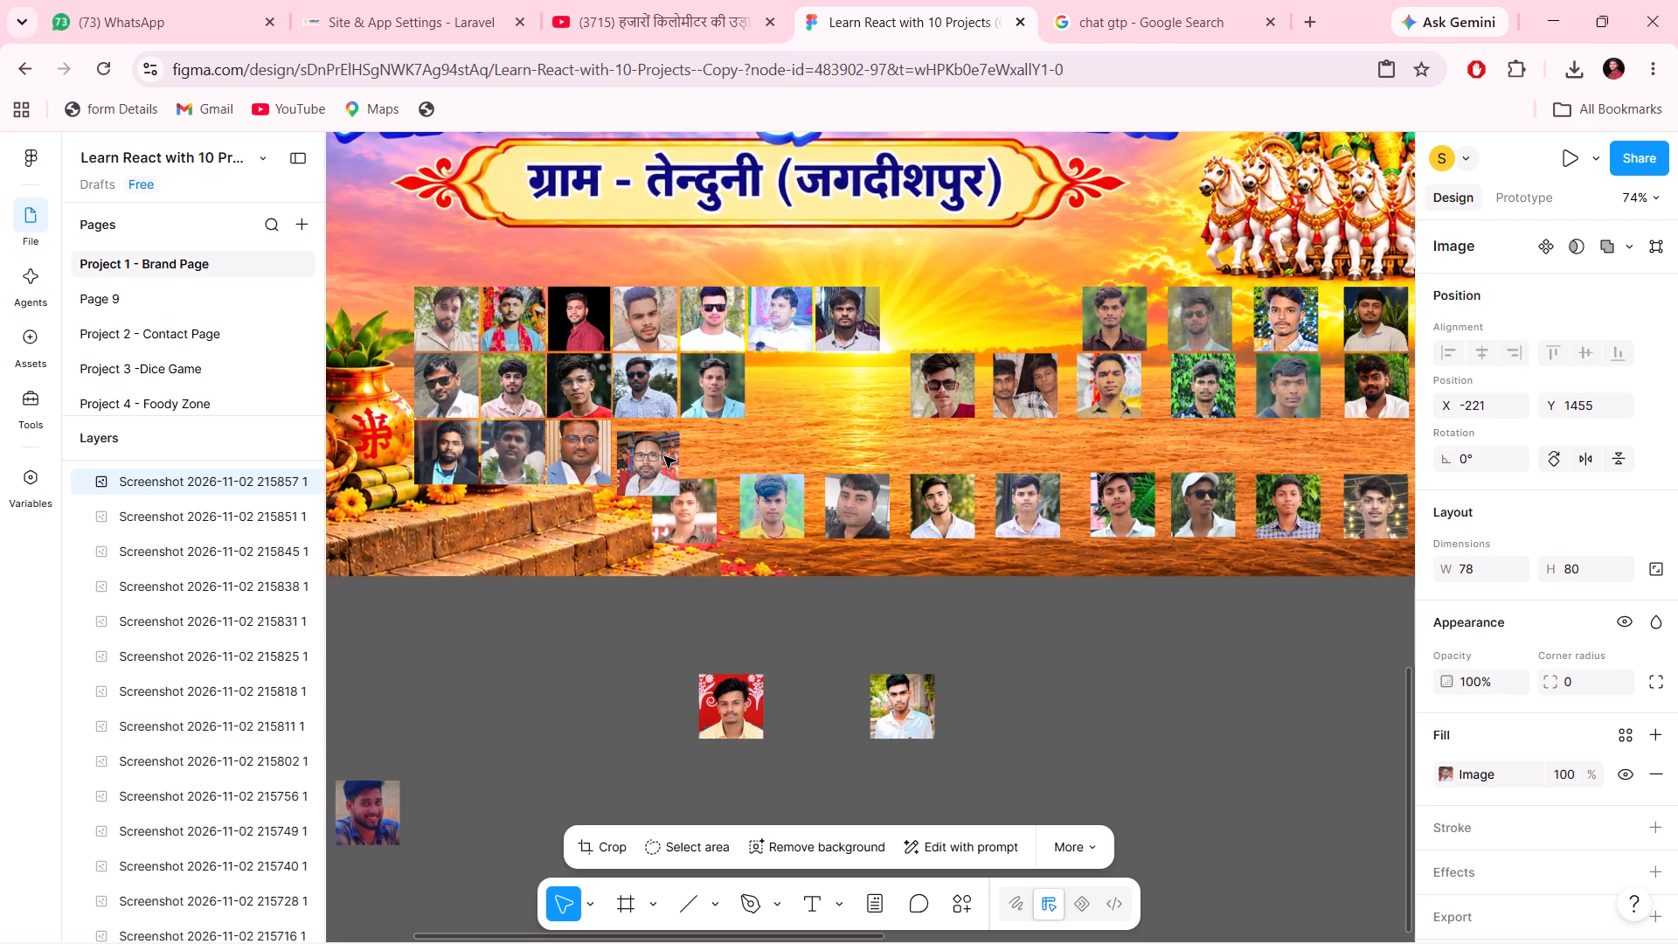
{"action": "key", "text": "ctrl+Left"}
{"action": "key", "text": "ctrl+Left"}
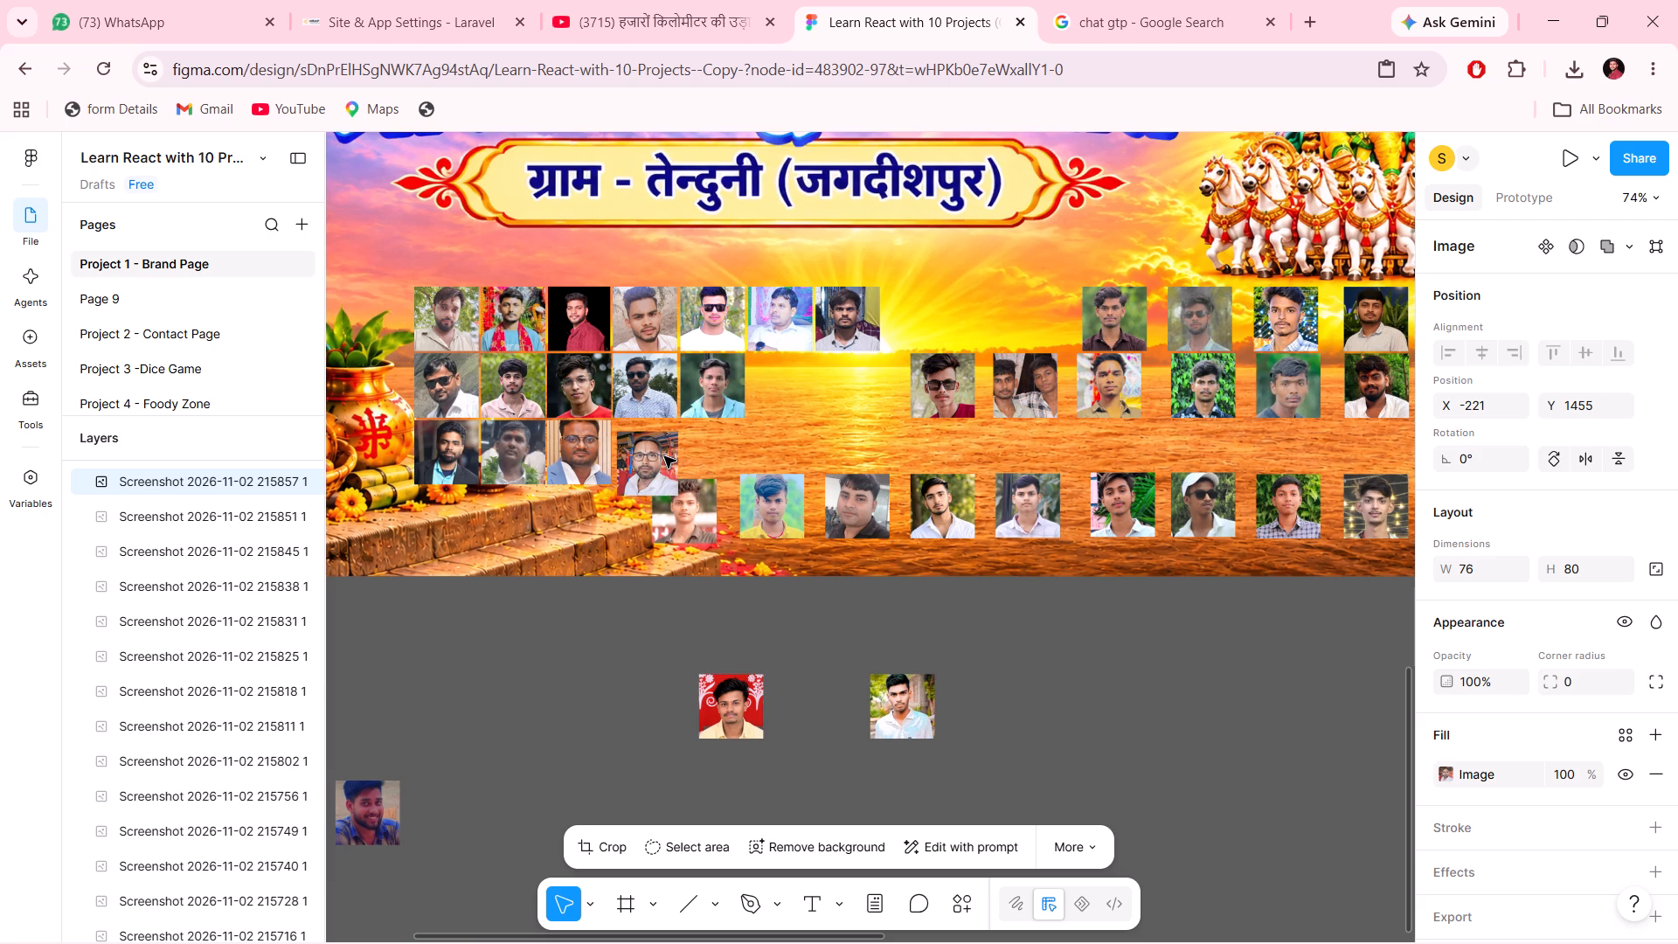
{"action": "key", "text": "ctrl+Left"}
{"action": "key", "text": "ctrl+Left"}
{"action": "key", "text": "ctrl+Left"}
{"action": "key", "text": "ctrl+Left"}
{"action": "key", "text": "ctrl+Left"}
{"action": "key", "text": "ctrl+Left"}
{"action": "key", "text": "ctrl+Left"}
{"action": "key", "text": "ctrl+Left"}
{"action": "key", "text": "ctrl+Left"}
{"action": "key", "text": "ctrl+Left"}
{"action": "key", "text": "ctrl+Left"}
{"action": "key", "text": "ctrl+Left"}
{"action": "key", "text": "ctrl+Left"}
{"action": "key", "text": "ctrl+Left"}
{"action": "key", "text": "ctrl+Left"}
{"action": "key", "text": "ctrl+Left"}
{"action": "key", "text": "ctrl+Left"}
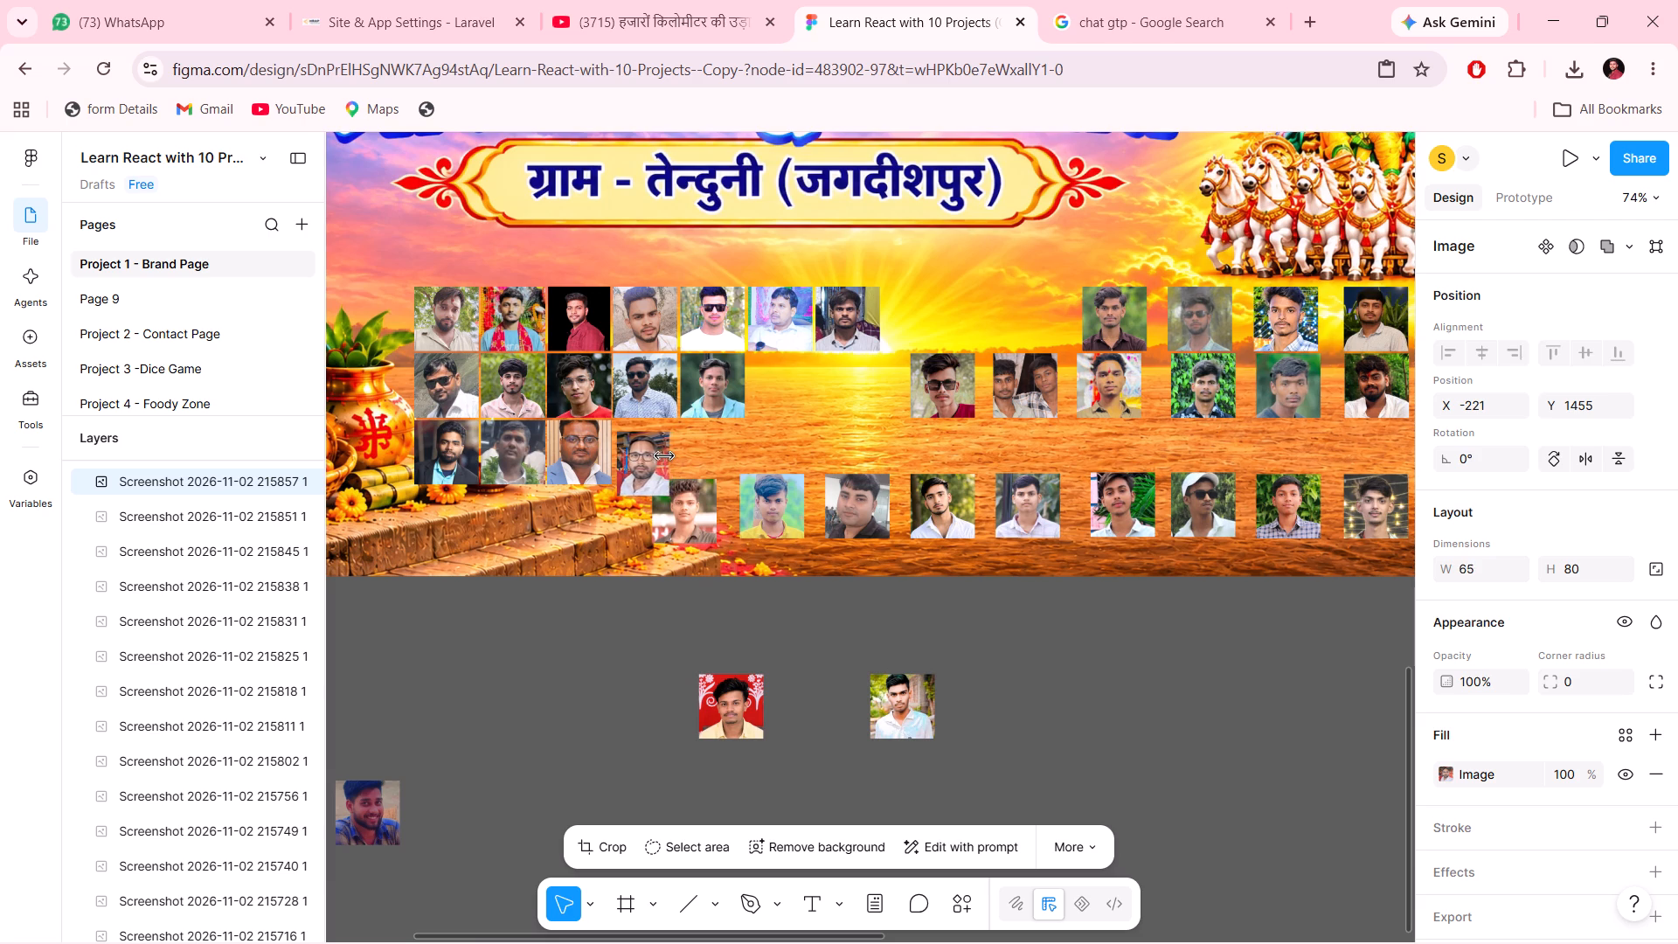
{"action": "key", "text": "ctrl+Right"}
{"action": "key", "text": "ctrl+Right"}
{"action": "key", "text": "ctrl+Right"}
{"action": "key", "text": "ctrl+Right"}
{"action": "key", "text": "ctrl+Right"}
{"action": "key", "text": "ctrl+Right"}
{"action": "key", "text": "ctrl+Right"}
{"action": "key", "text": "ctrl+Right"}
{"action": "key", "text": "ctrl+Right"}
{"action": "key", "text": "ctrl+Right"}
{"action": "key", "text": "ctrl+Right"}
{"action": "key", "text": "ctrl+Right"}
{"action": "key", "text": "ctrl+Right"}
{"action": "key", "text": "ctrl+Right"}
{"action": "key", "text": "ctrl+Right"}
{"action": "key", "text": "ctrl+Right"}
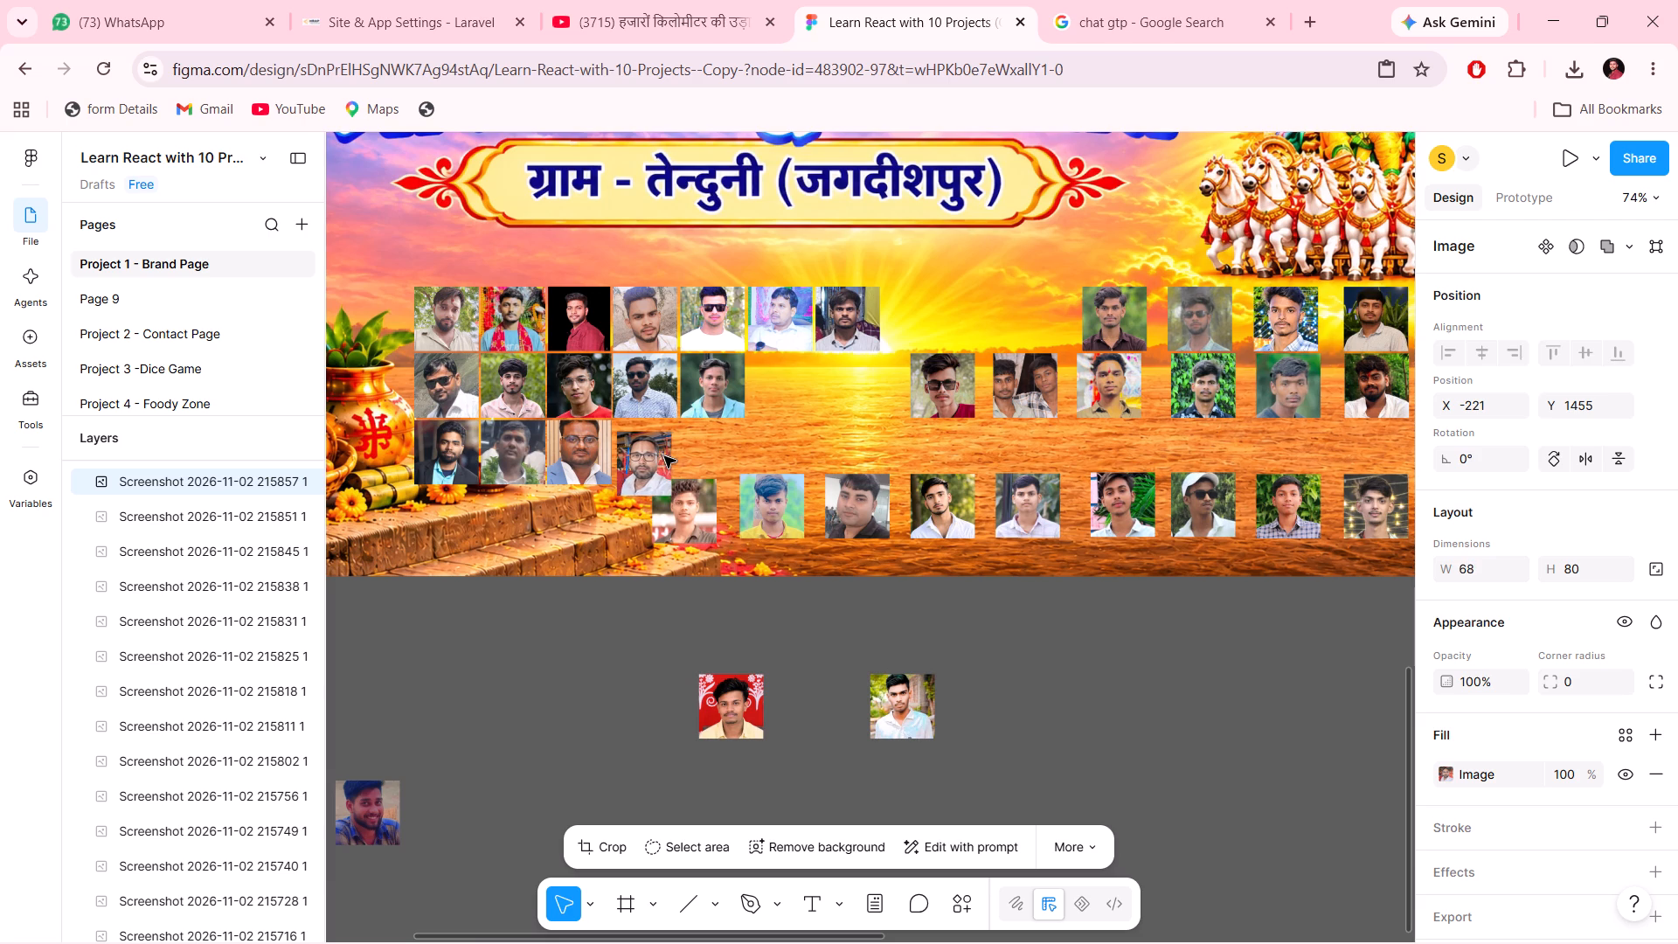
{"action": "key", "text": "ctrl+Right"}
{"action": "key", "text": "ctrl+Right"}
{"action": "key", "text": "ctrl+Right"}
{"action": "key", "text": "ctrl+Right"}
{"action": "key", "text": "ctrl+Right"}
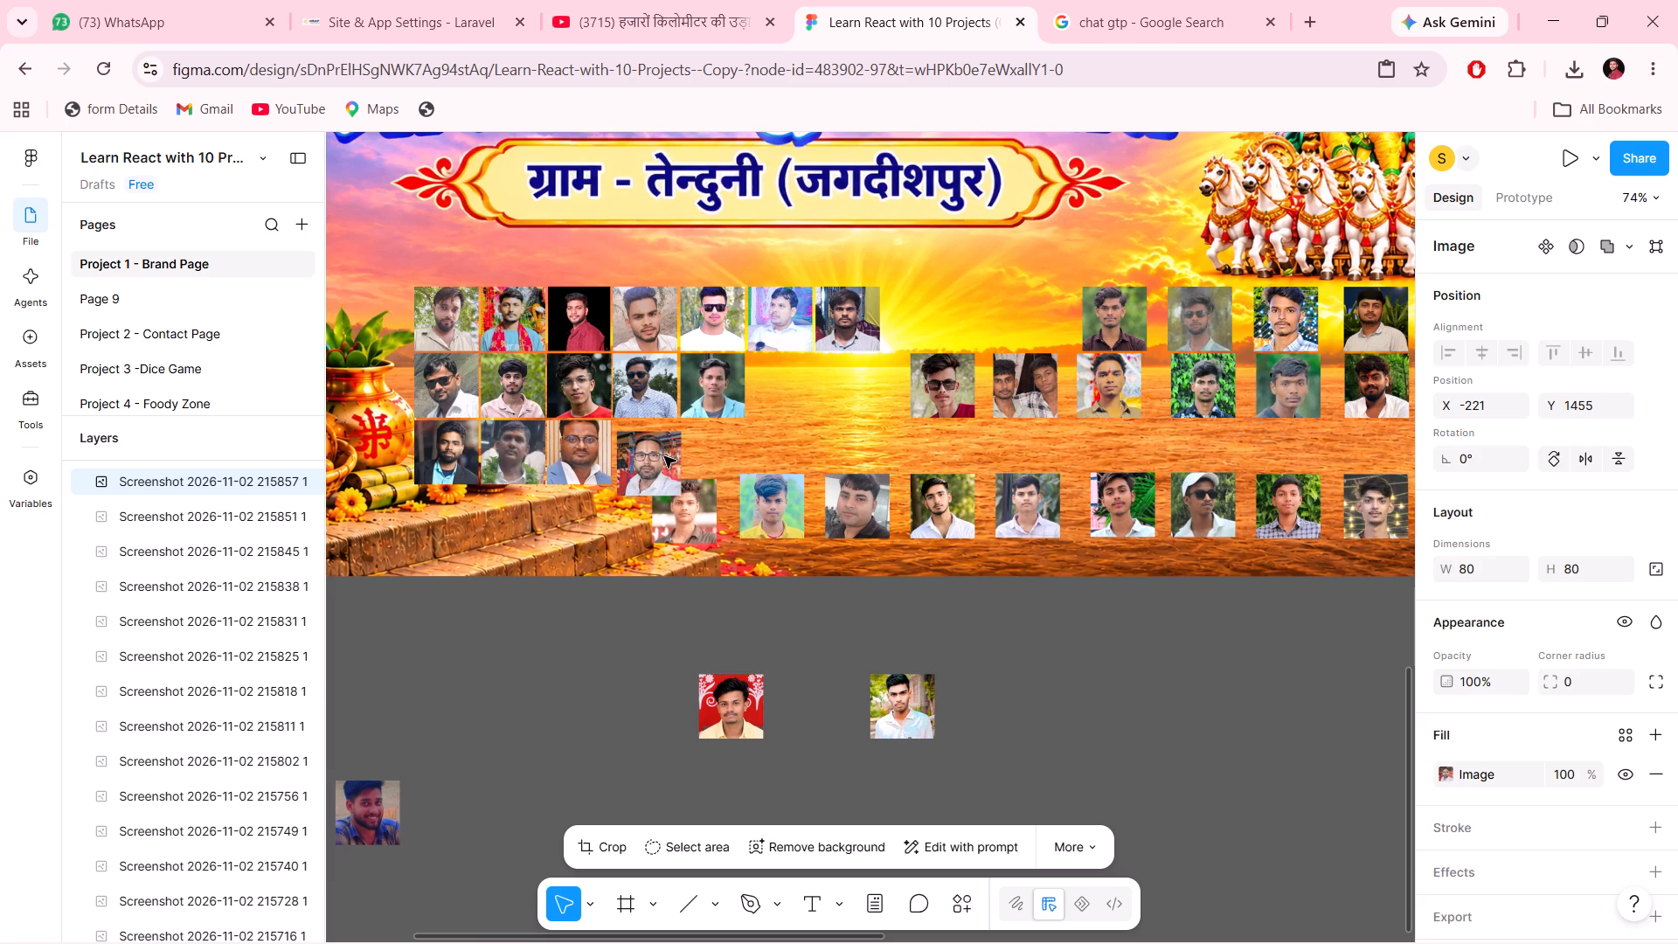
Nudge the third row's fourth portrait into line beside the third, at X -226, Y 1443.
{"action": "key", "text": "shift+Left"}
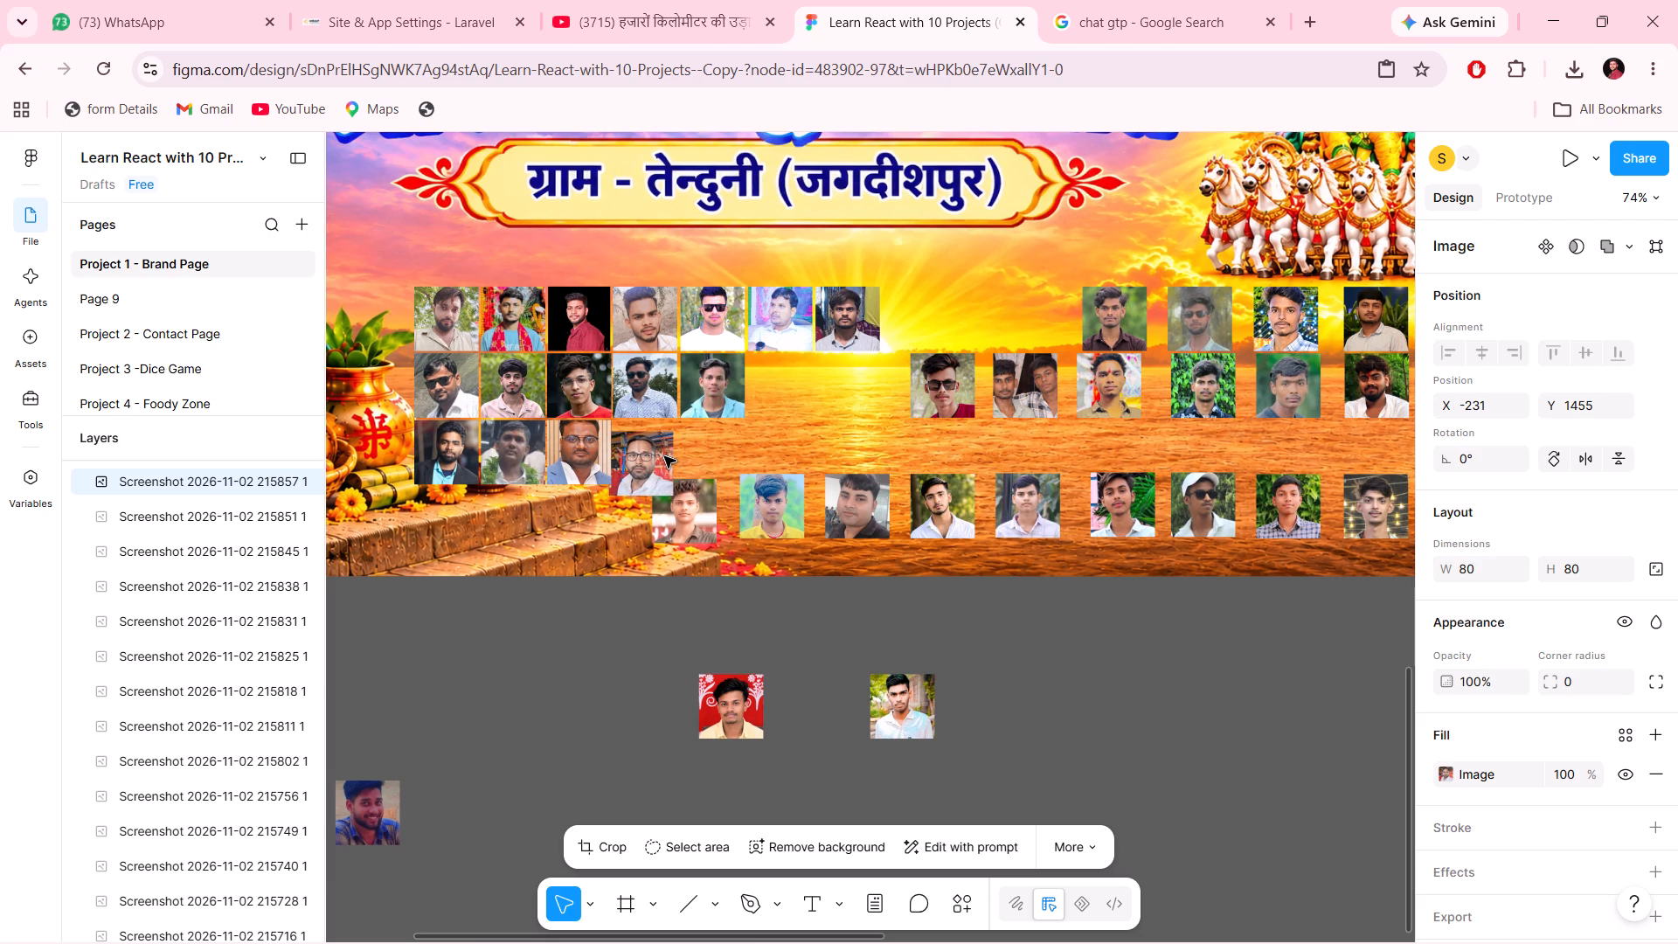
{"action": "key", "text": "shift+Up"}
{"action": "key", "text": "shift+Right"}
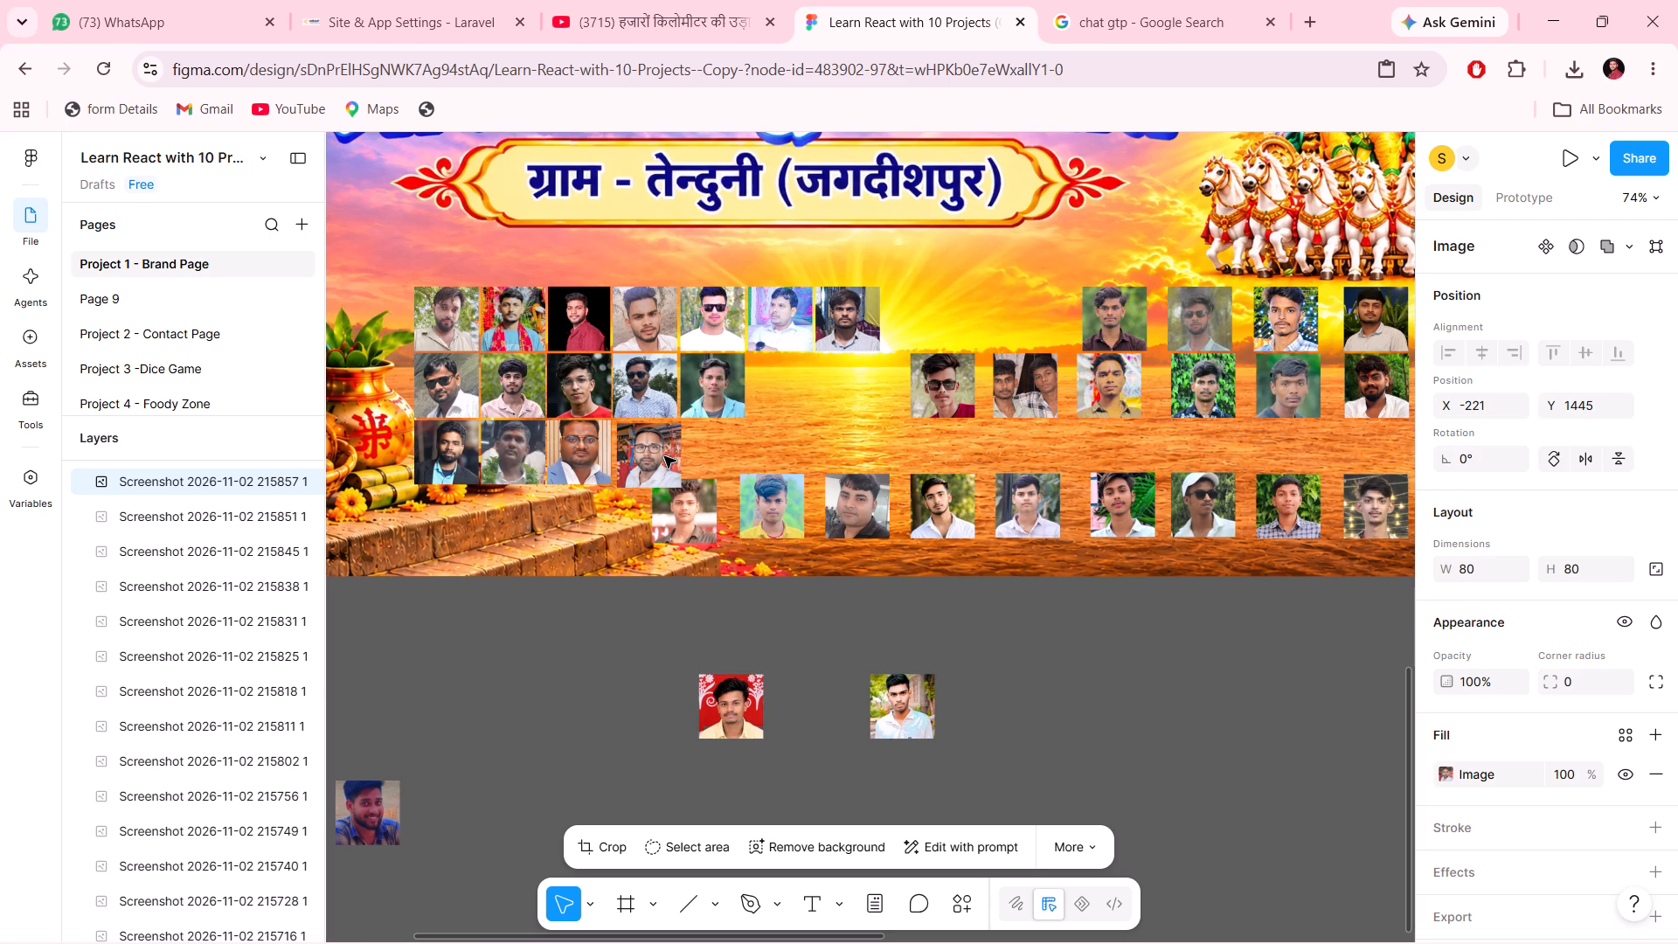
{"action": "key", "text": "Left"}
{"action": "key", "text": "Left"}
{"action": "key", "text": "Left"}
{"action": "key", "text": "Left"}
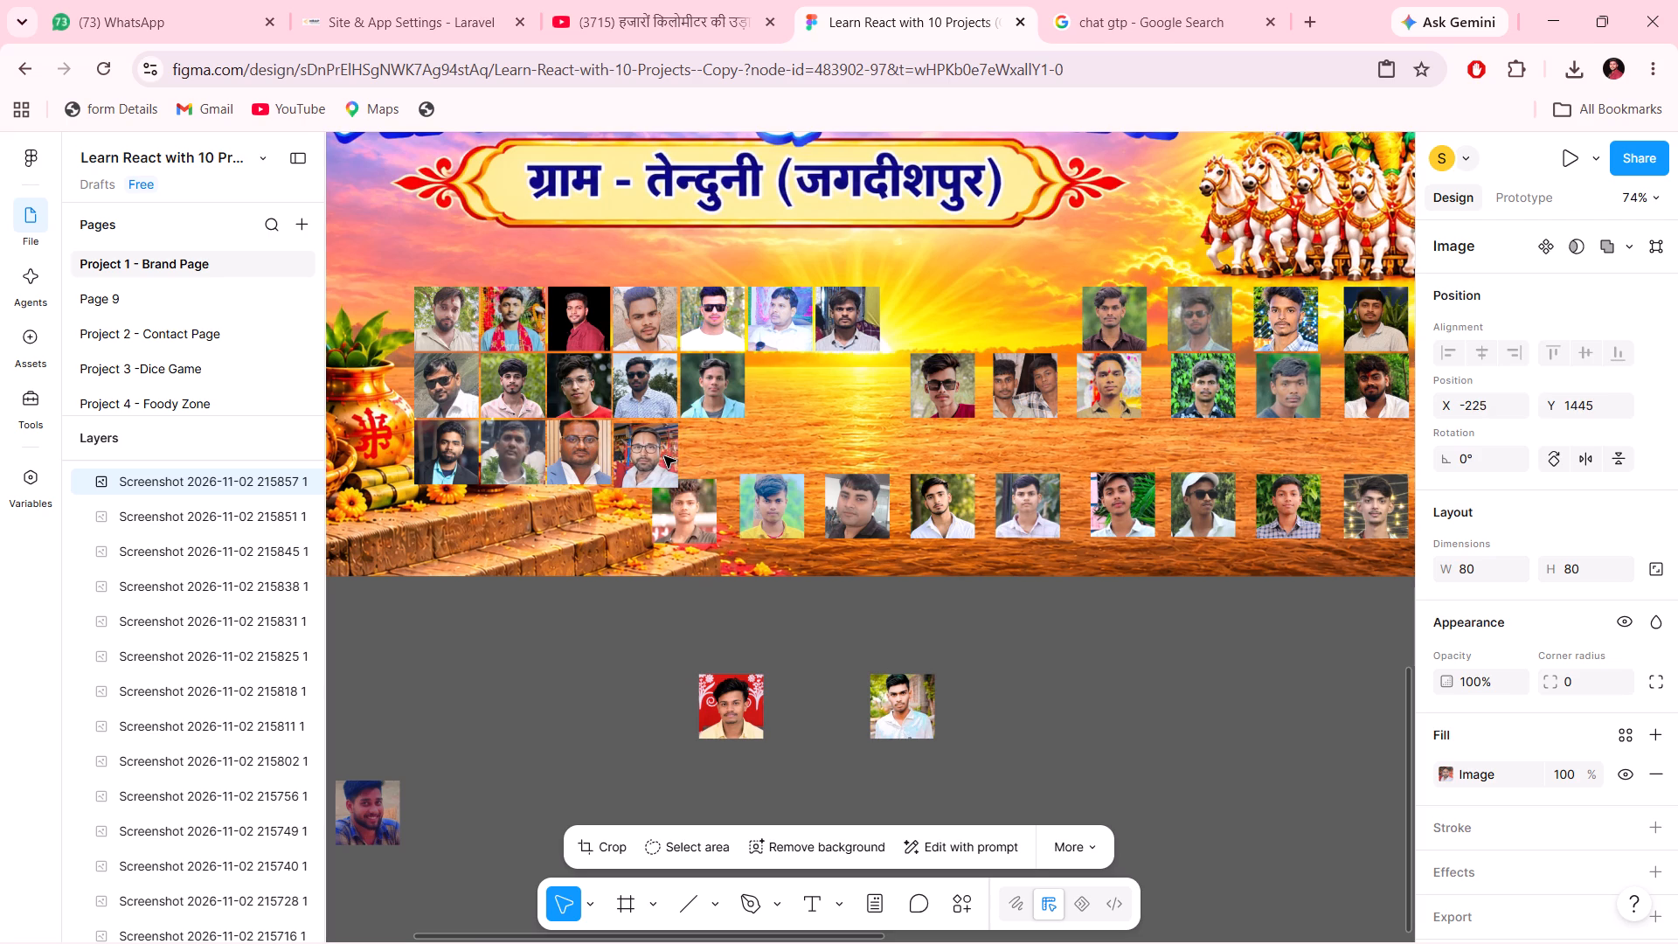
{"action": "key", "text": "Left"}
{"action": "key", "text": "Up"}
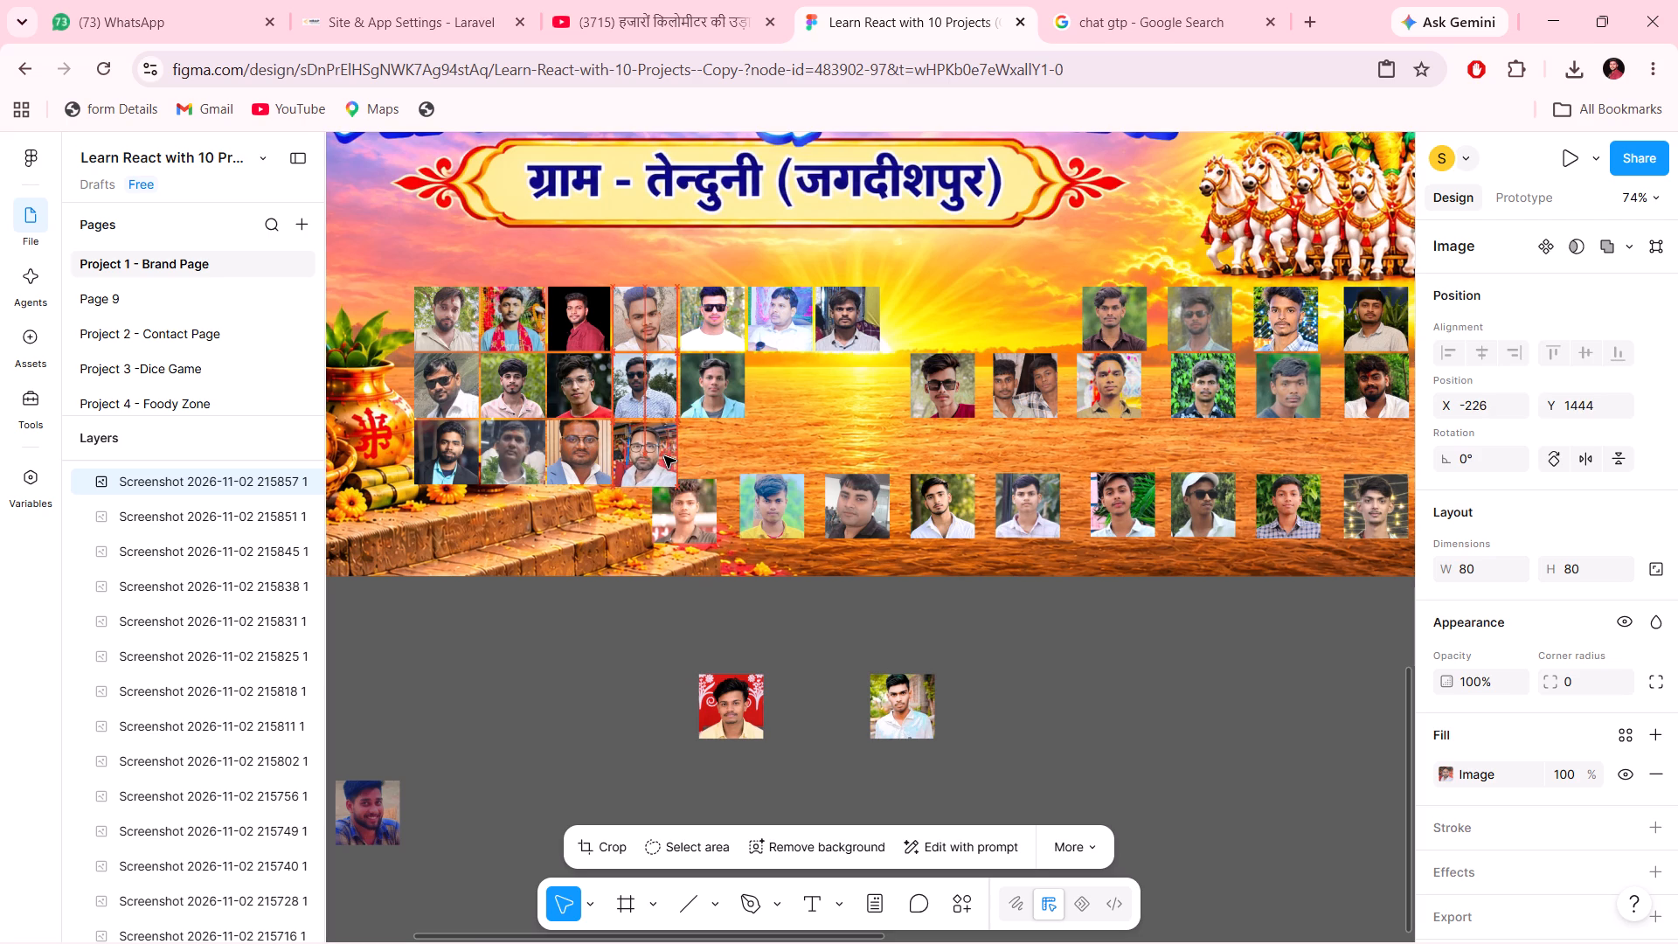
{"action": "key", "text": "Up"}
{"action": "key", "text": "Right"}
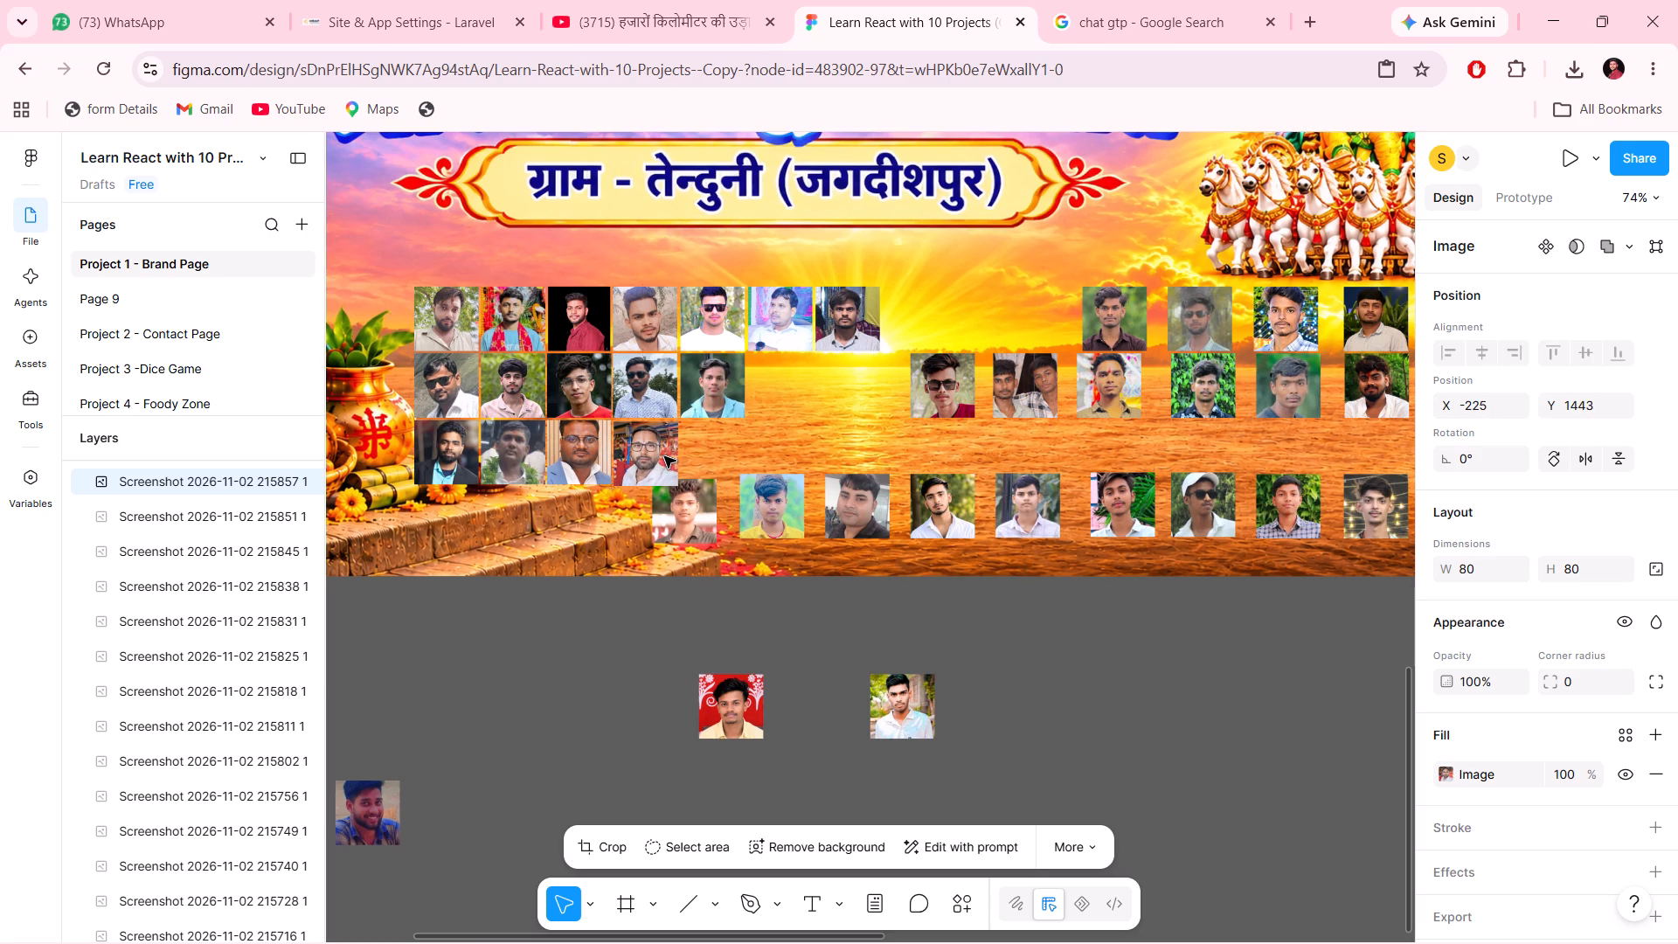
{"action": "key", "text": "Left"}
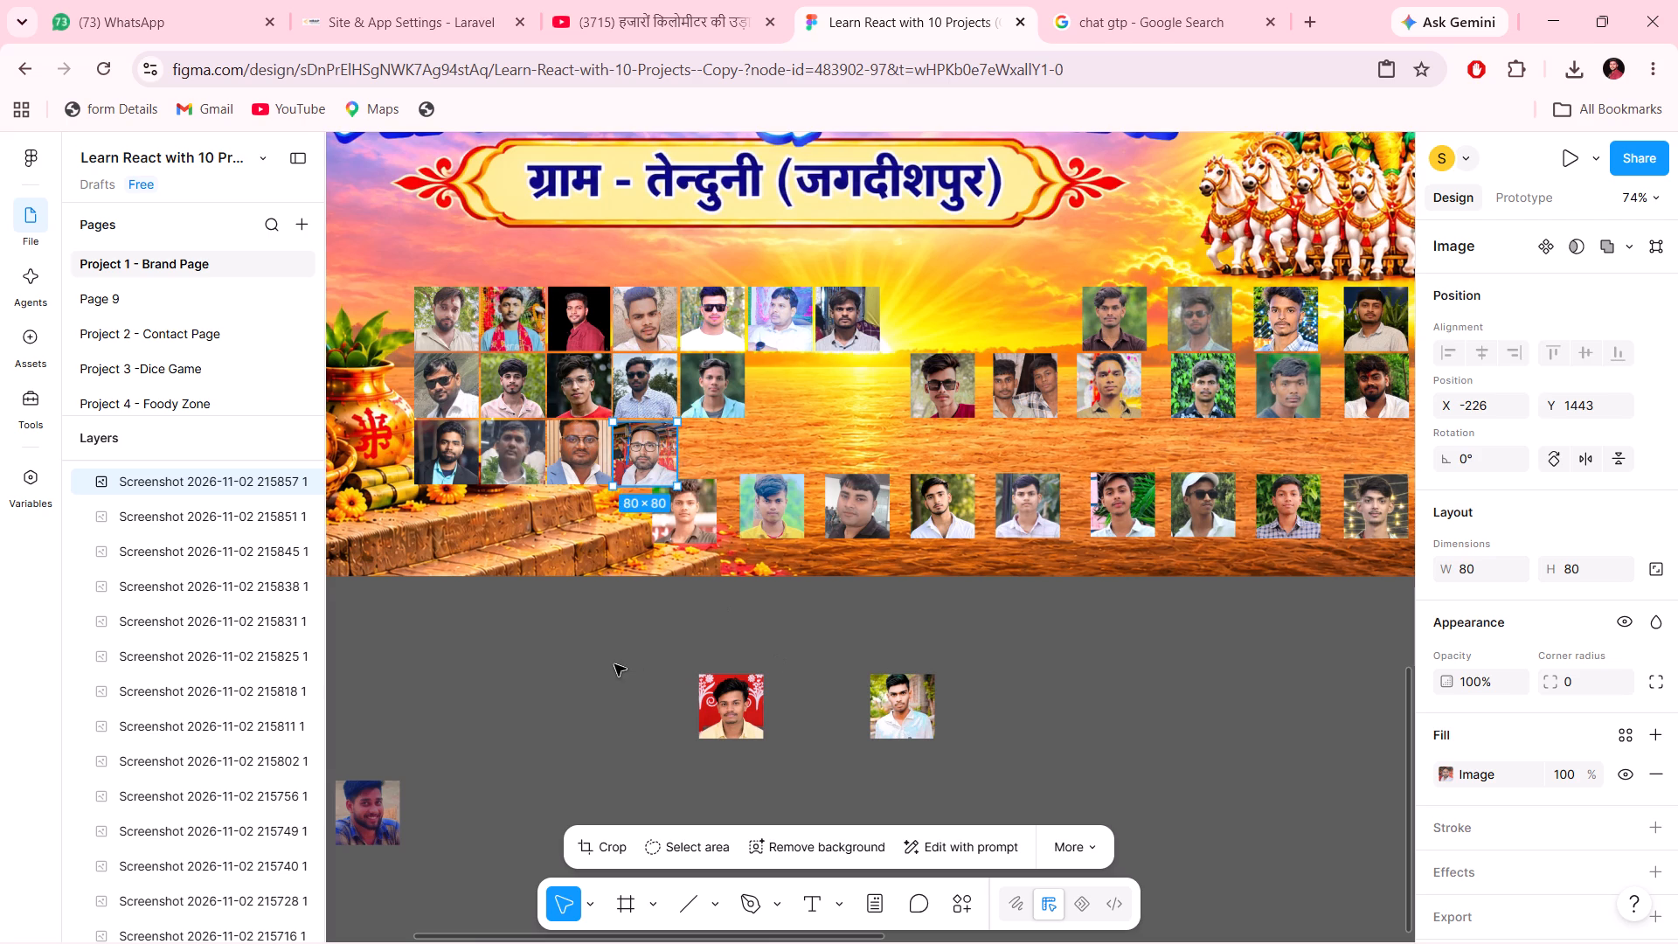
Move the smiling man's dark blue portrait from below the banner into the first row's eighth place, at X 109, Y 1275.
{"action": "scroll", "coordinate": [614, 664], "scroll_direction": "right", "scroll_amount": 1}
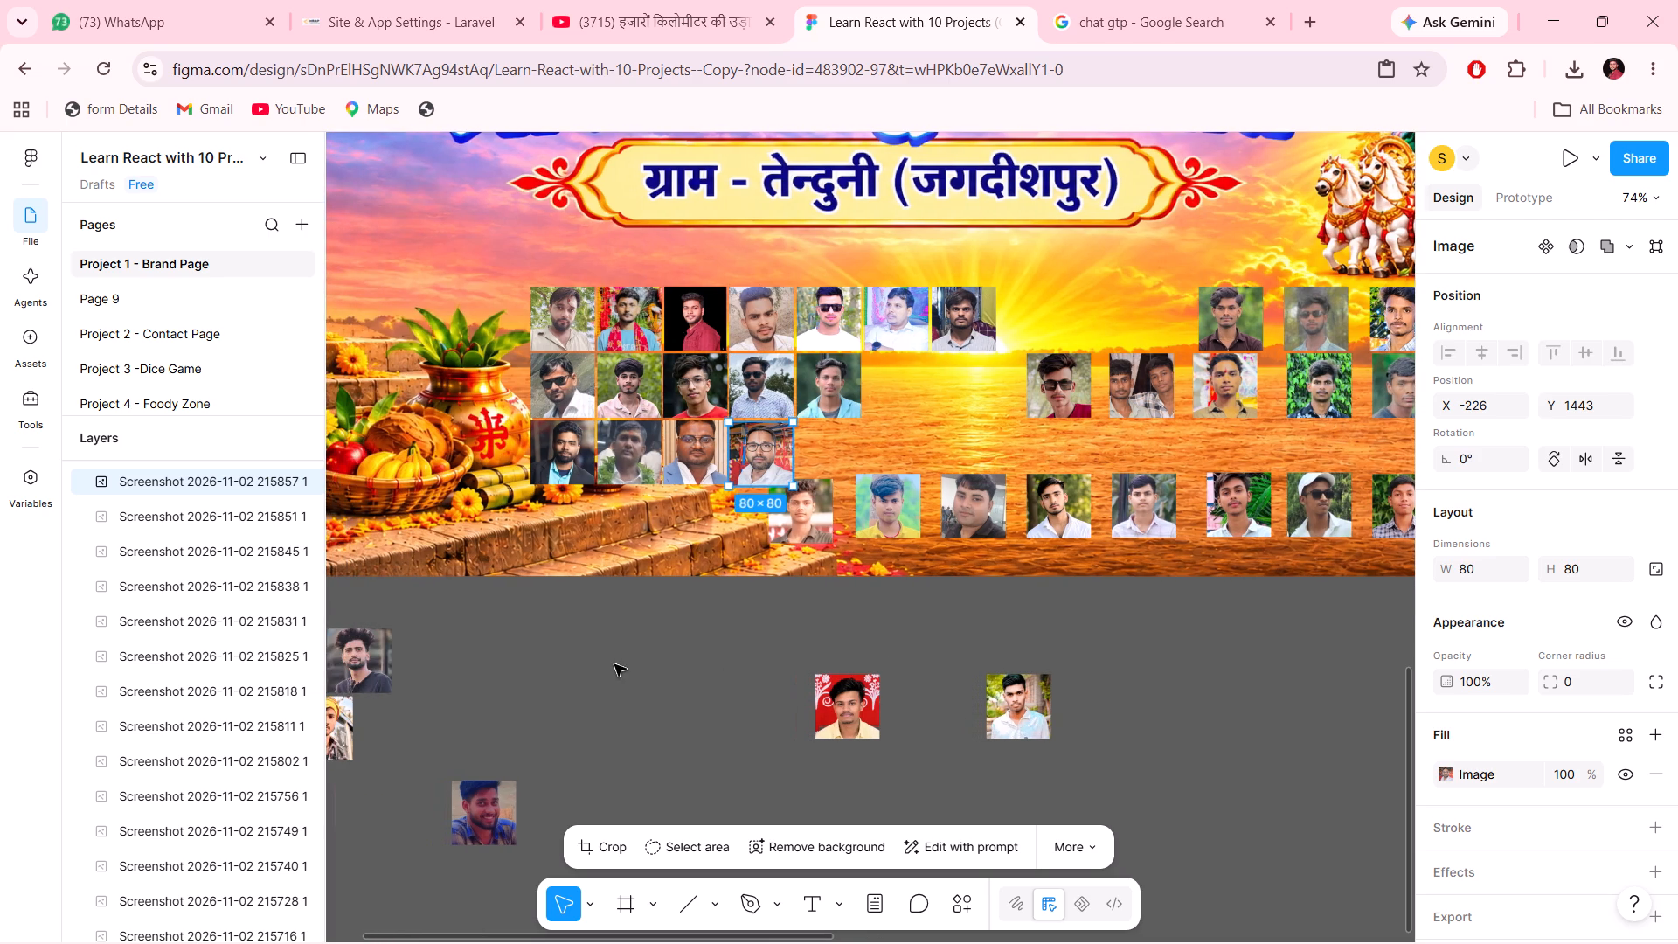
{"action": "scroll", "coordinate": [614, 664], "scroll_direction": "right", "scroll_amount": 1}
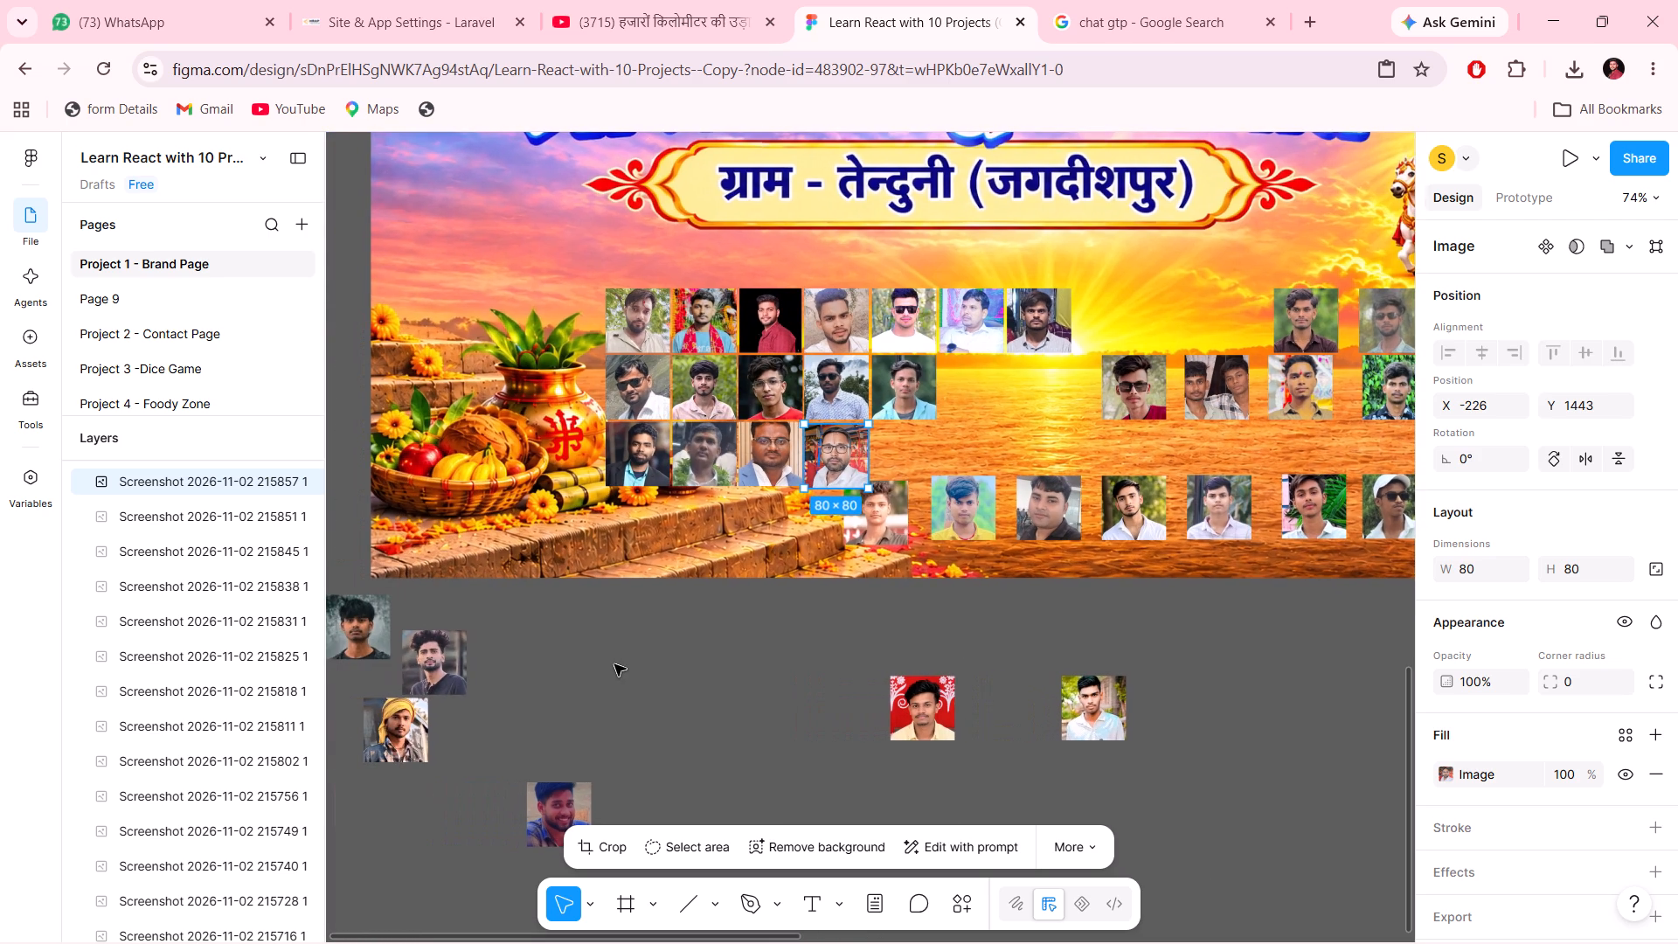
{"action": "left_click", "coordinate": [557, 816]}
{"action": "left_click_drag", "start_coordinate": [557, 816], "coordinate": [779, 607]}
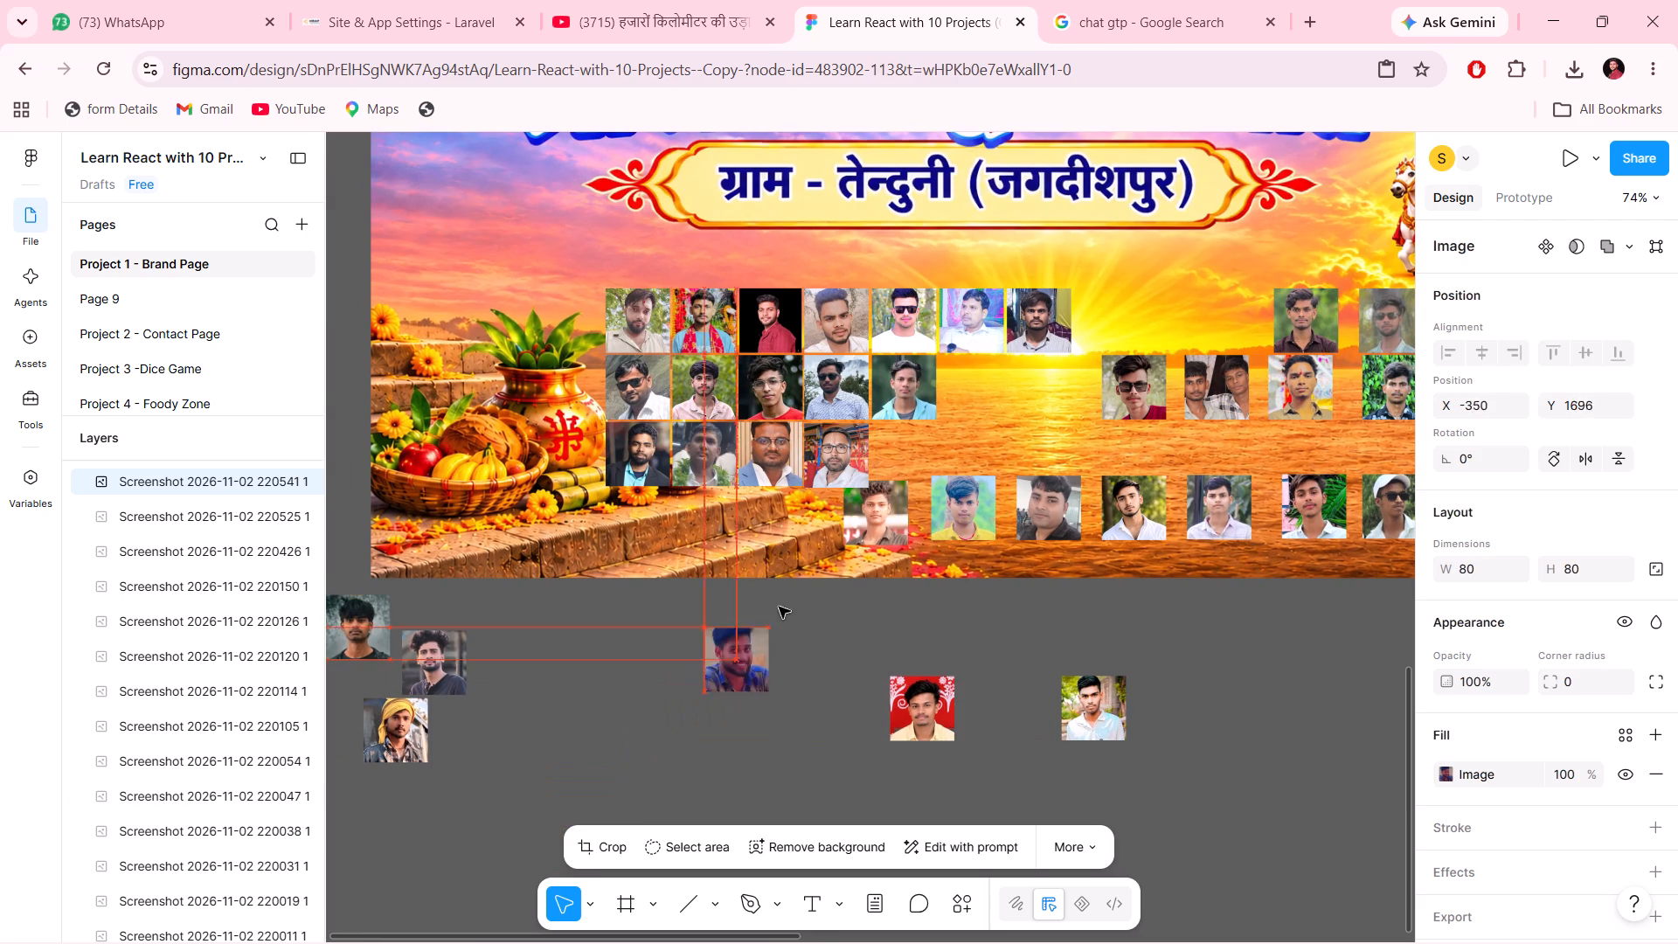
{"action": "left_click_drag", "start_coordinate": [779, 607], "coordinate": [1118, 302]}
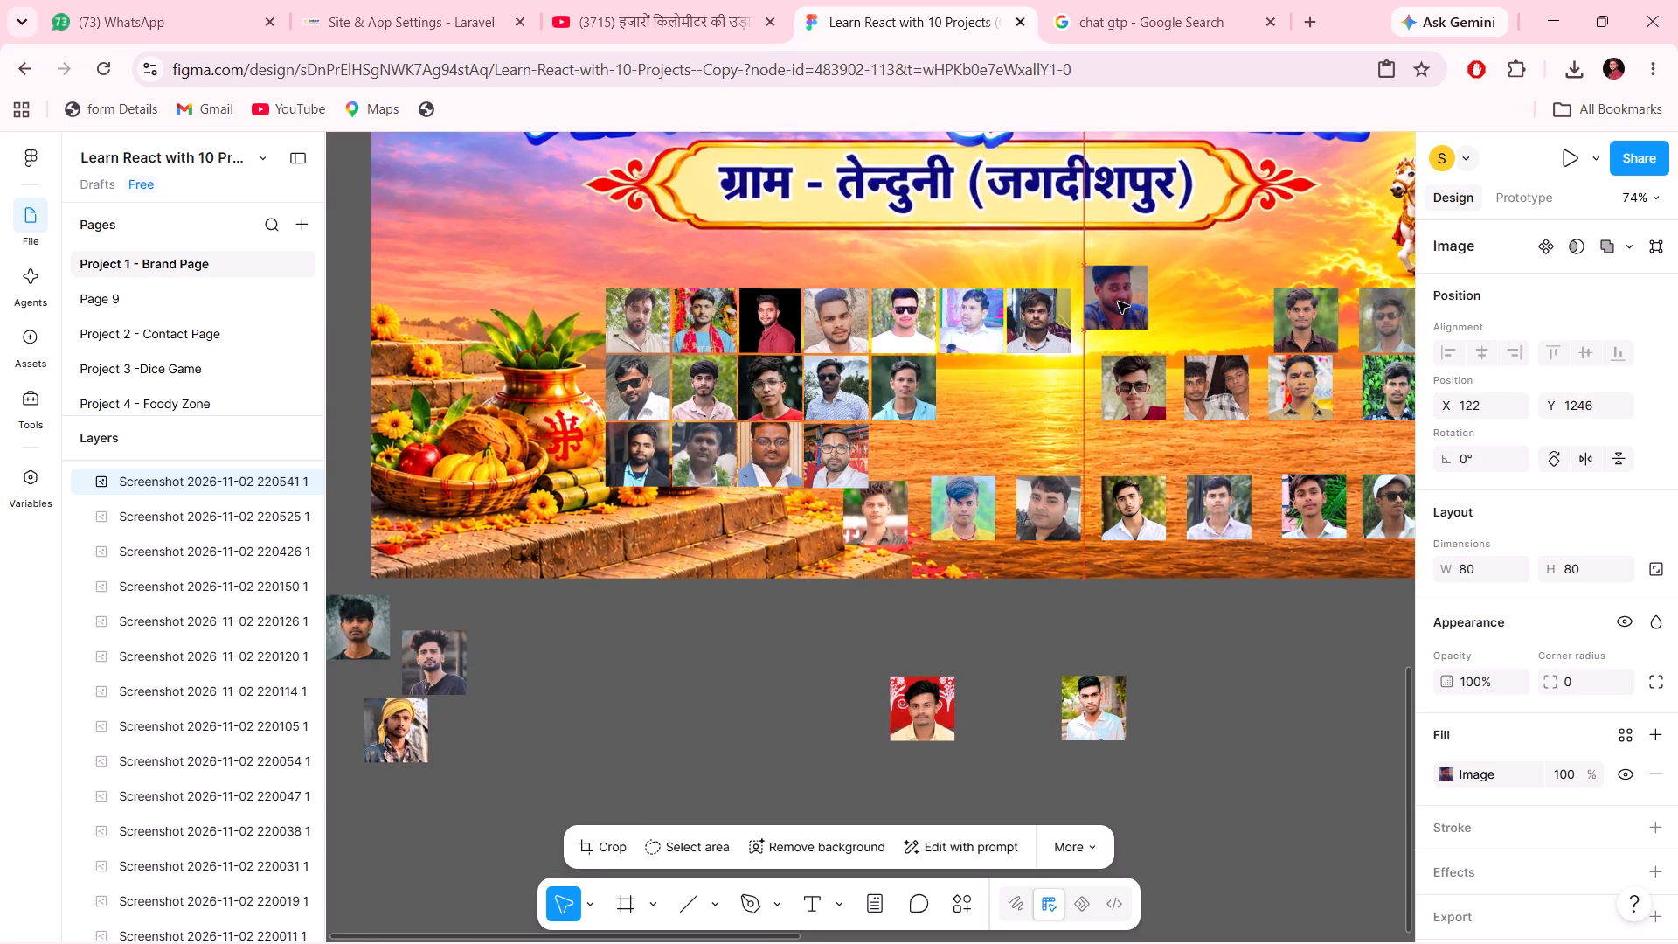
{"action": "left_click_drag", "start_coordinate": [1118, 302], "coordinate": [1113, 322]}
{"action": "key", "text": "Left"}
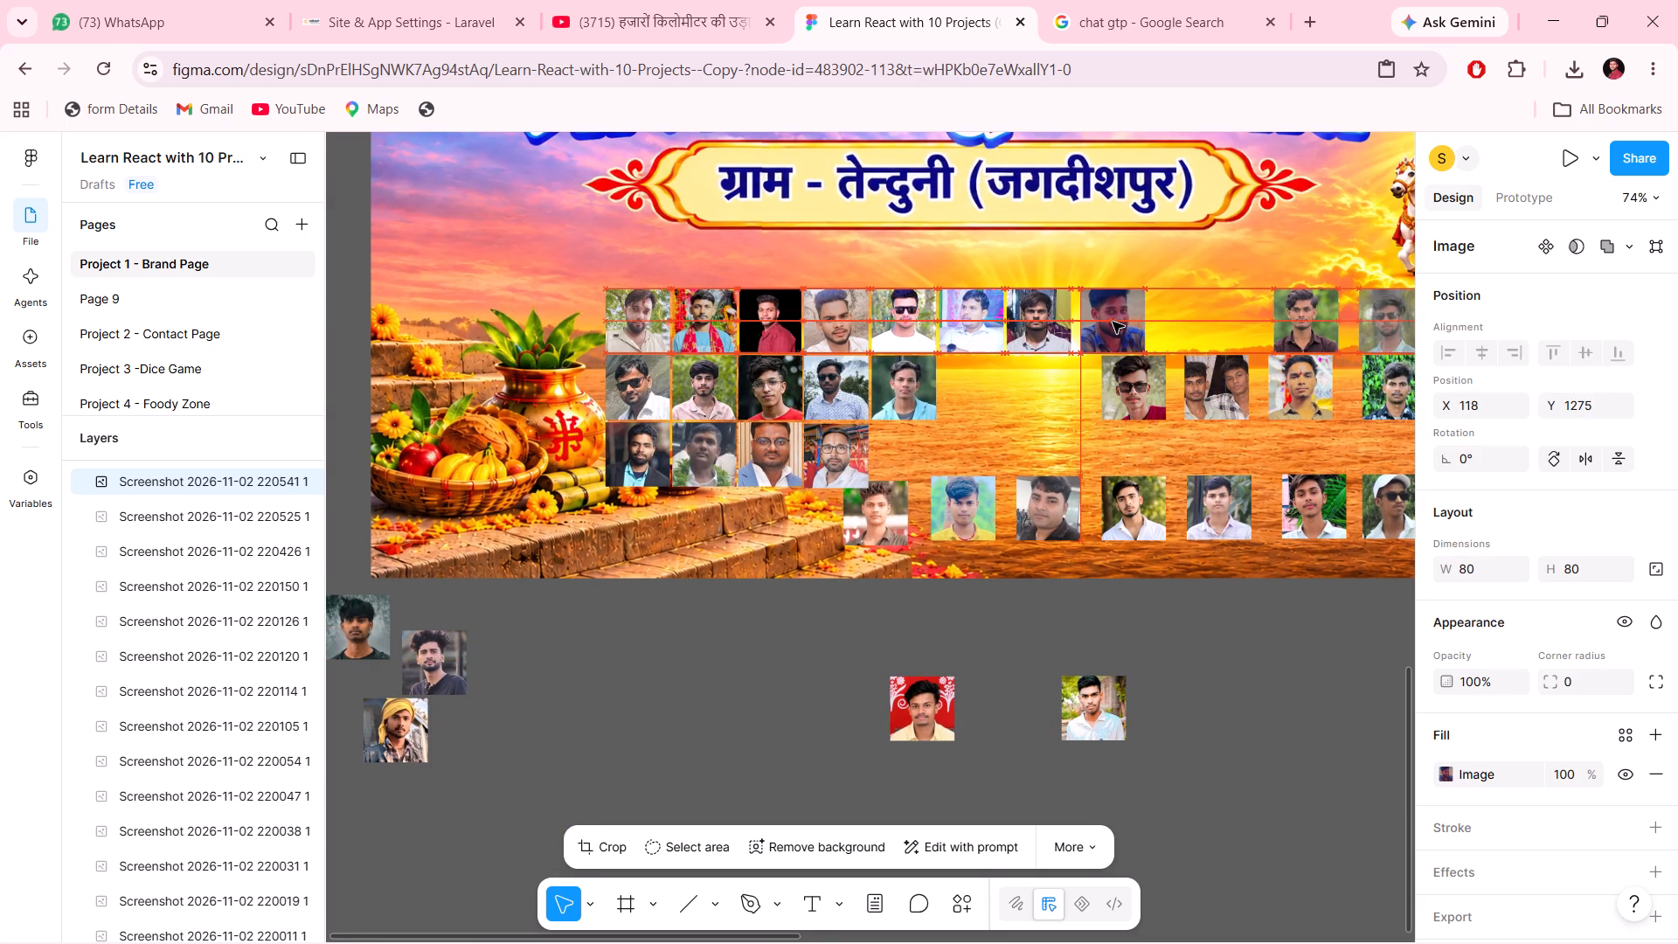
{"action": "key", "text": "Left"}
{"action": "key", "text": "Left"}
{"action": "key", "text": "Left"}
{"action": "key", "text": "Left"}
{"action": "key", "text": "Left"}
{"action": "key", "text": "Left"}
{"action": "key", "text": "Left"}
{"action": "key", "text": "Left"}
{"action": "key", "text": "Left"}
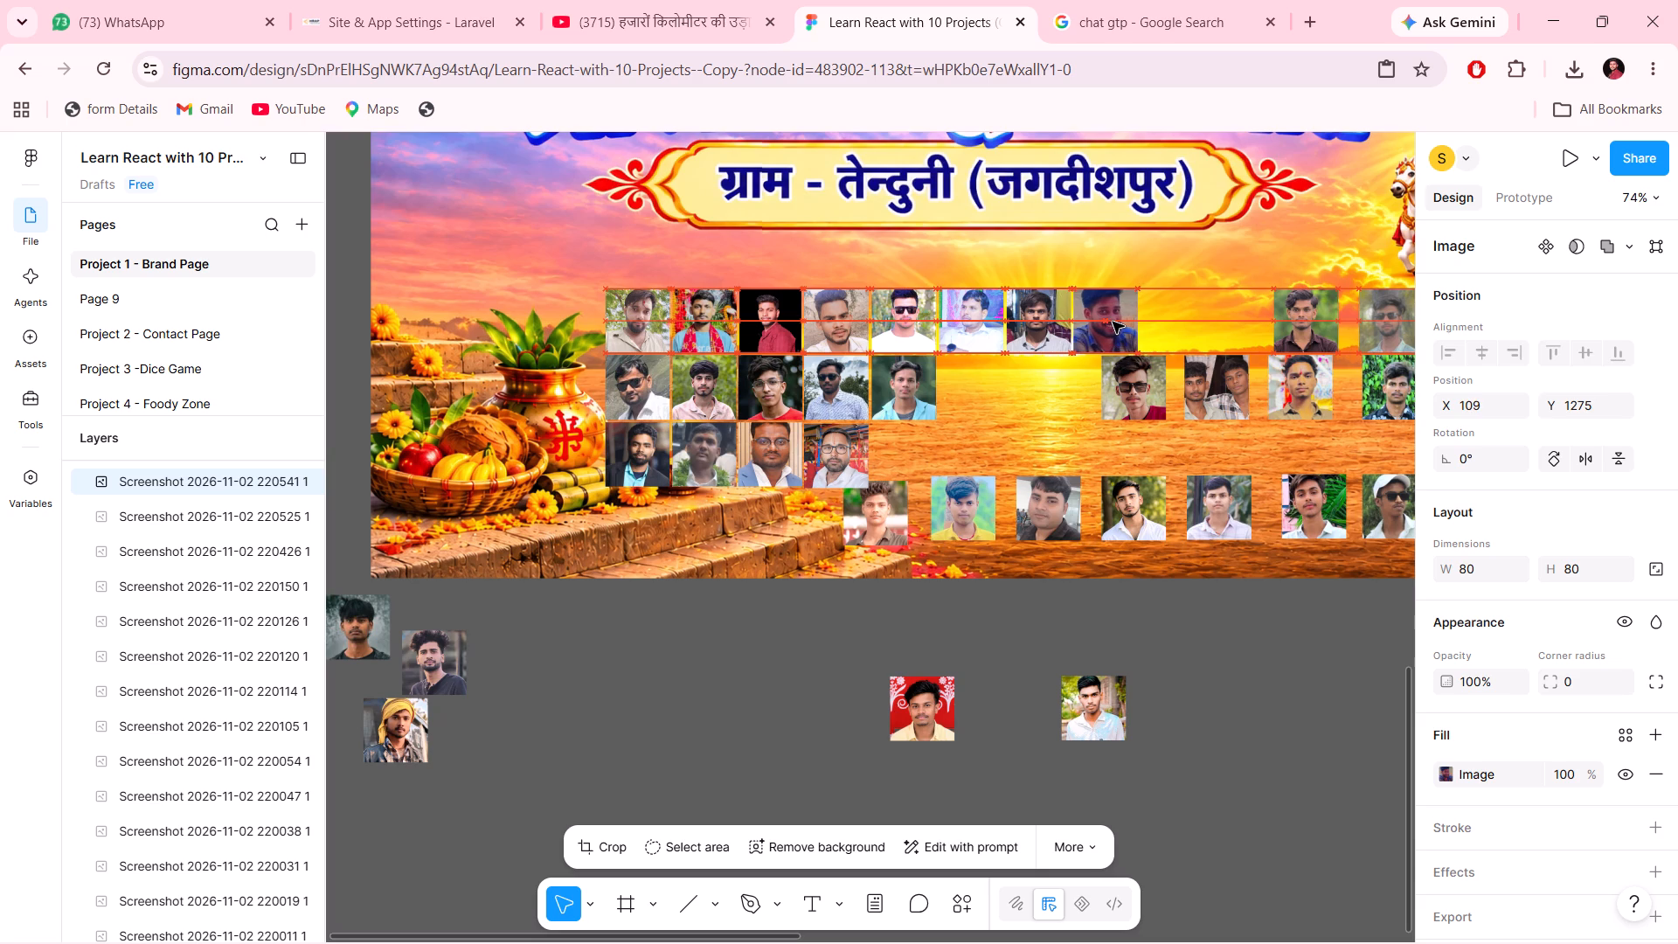
{"action": "key", "text": "Left"}
{"action": "key", "text": "Left"}
{"action": "key", "text": "Left"}
{"action": "key", "text": "Right"}
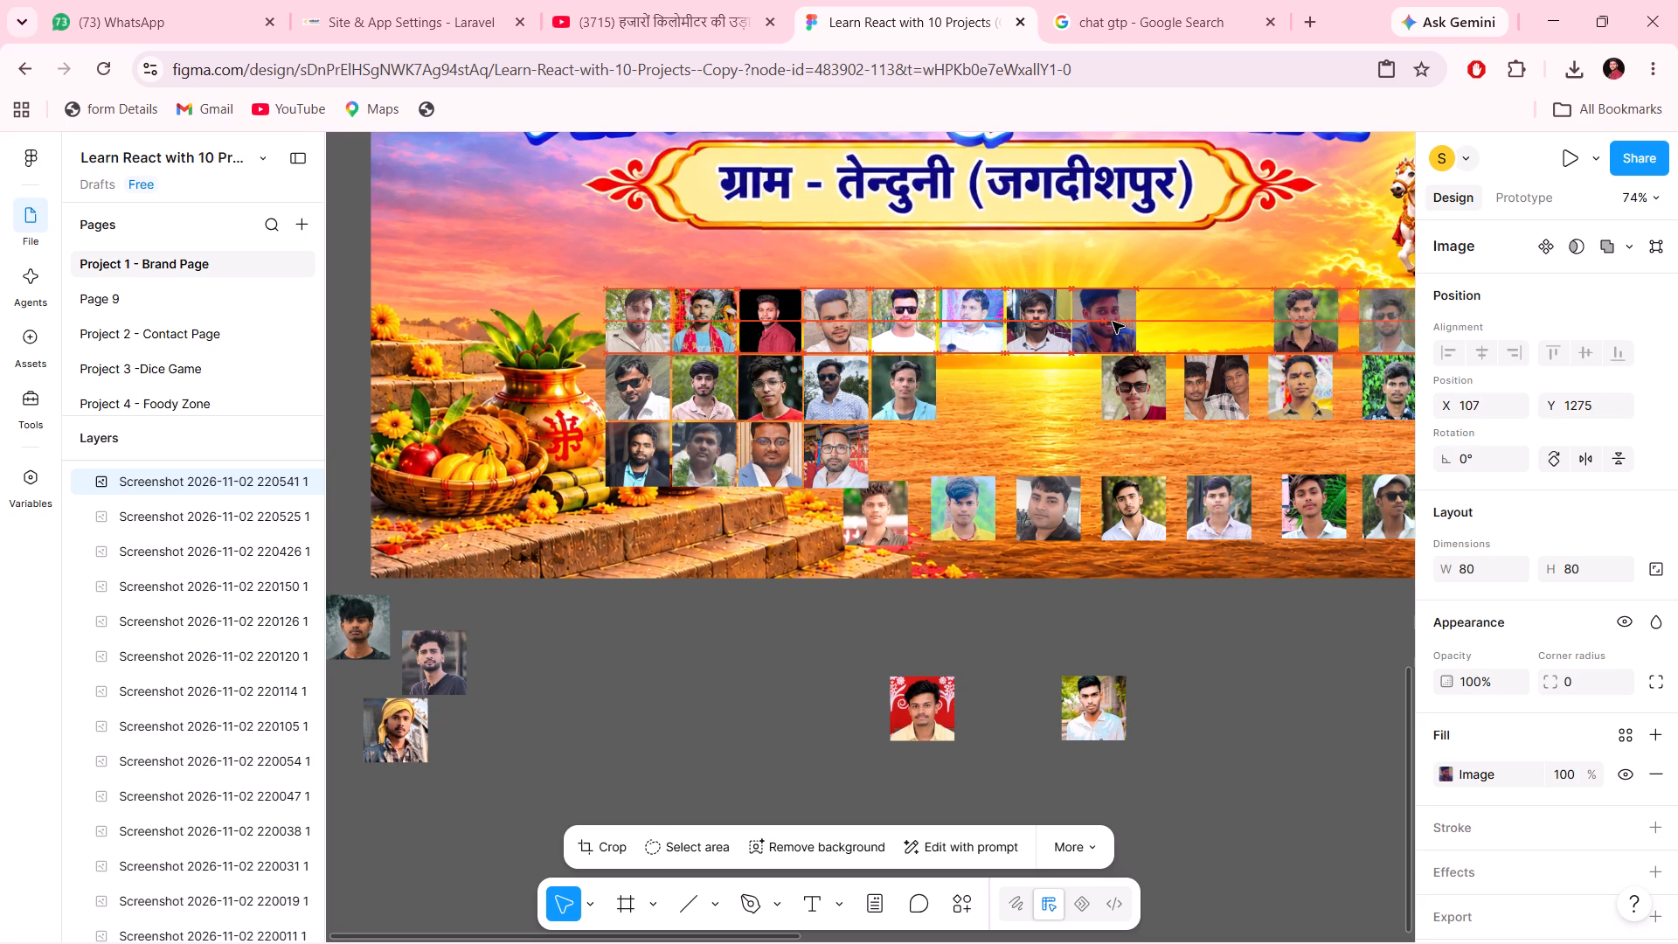
{"action": "key", "text": "Right"}
{"action": "key", "text": "Right"}
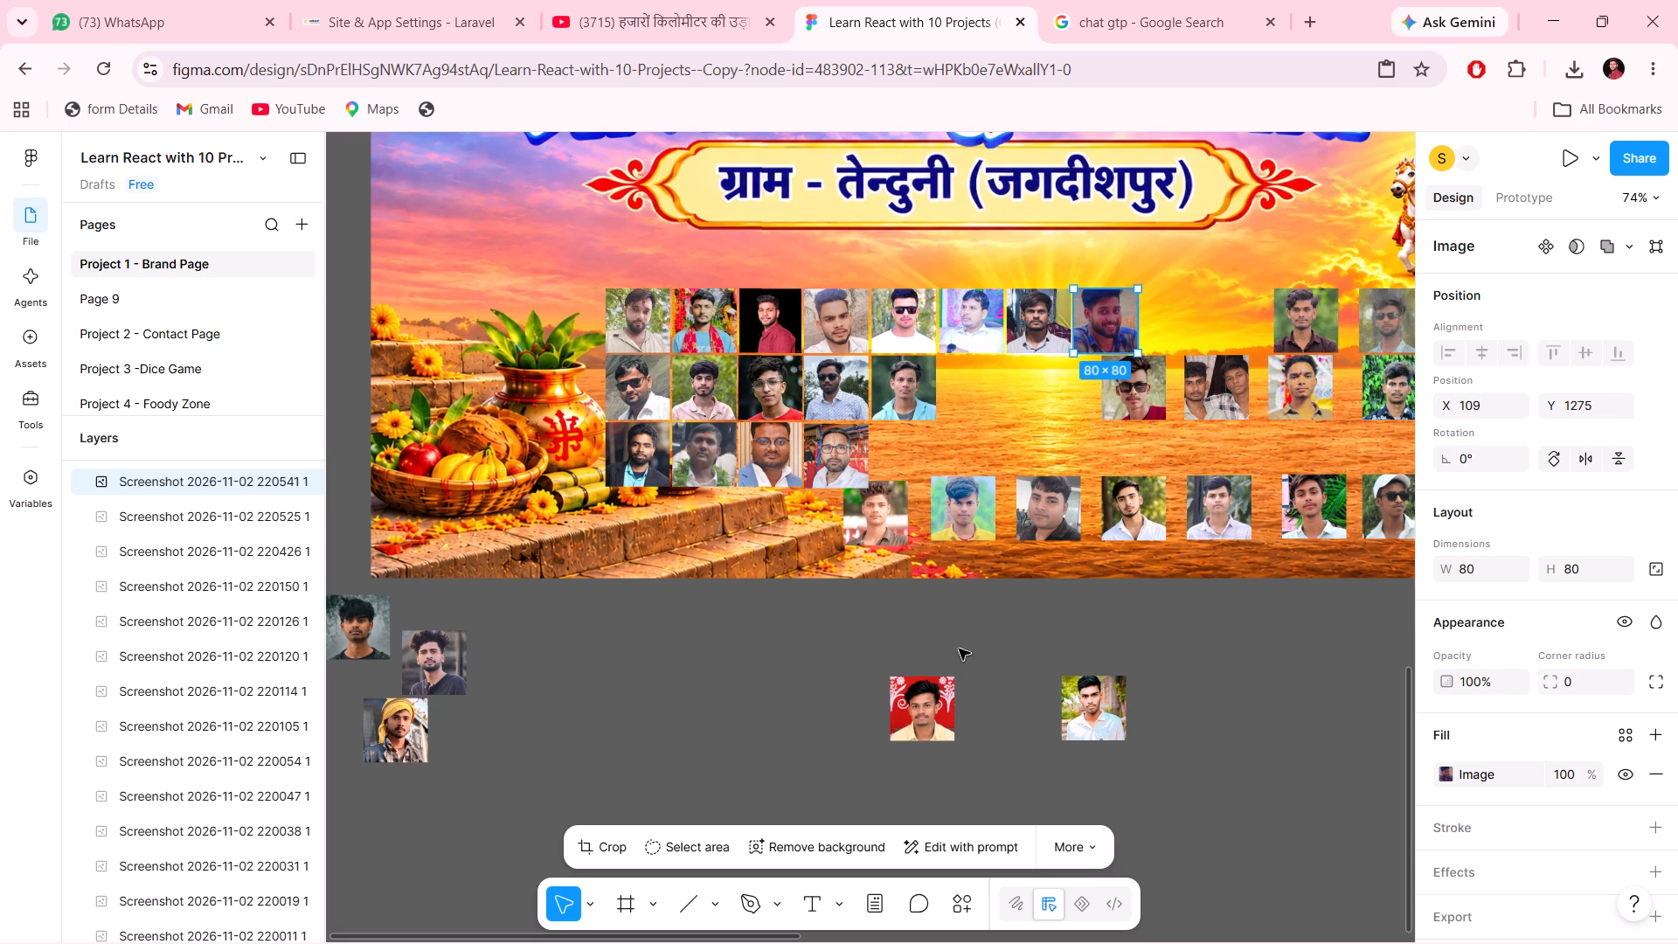
Move the red-background portrait from below the banner into the second row's sixth place, at X -58, Y 1358.
{"action": "left_click", "coordinate": [928, 721]}
{"action": "left_click_drag", "start_coordinate": [928, 721], "coordinate": [1001, 531]}
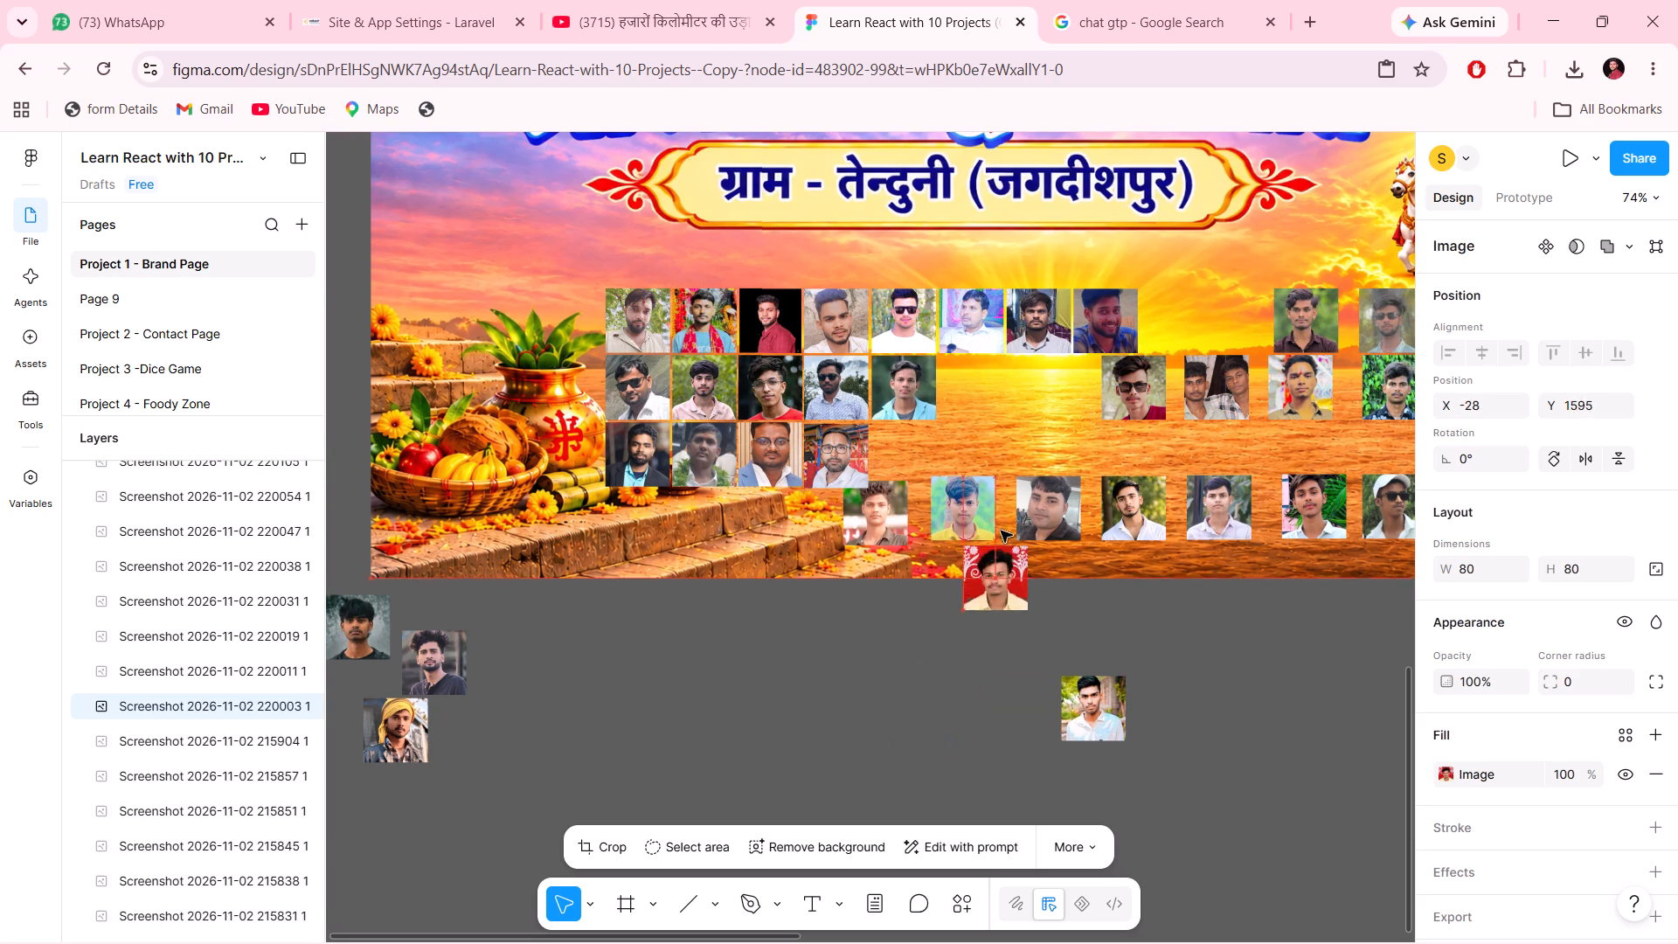
{"action": "left_click_drag", "start_coordinate": [1001, 531], "coordinate": [981, 401]}
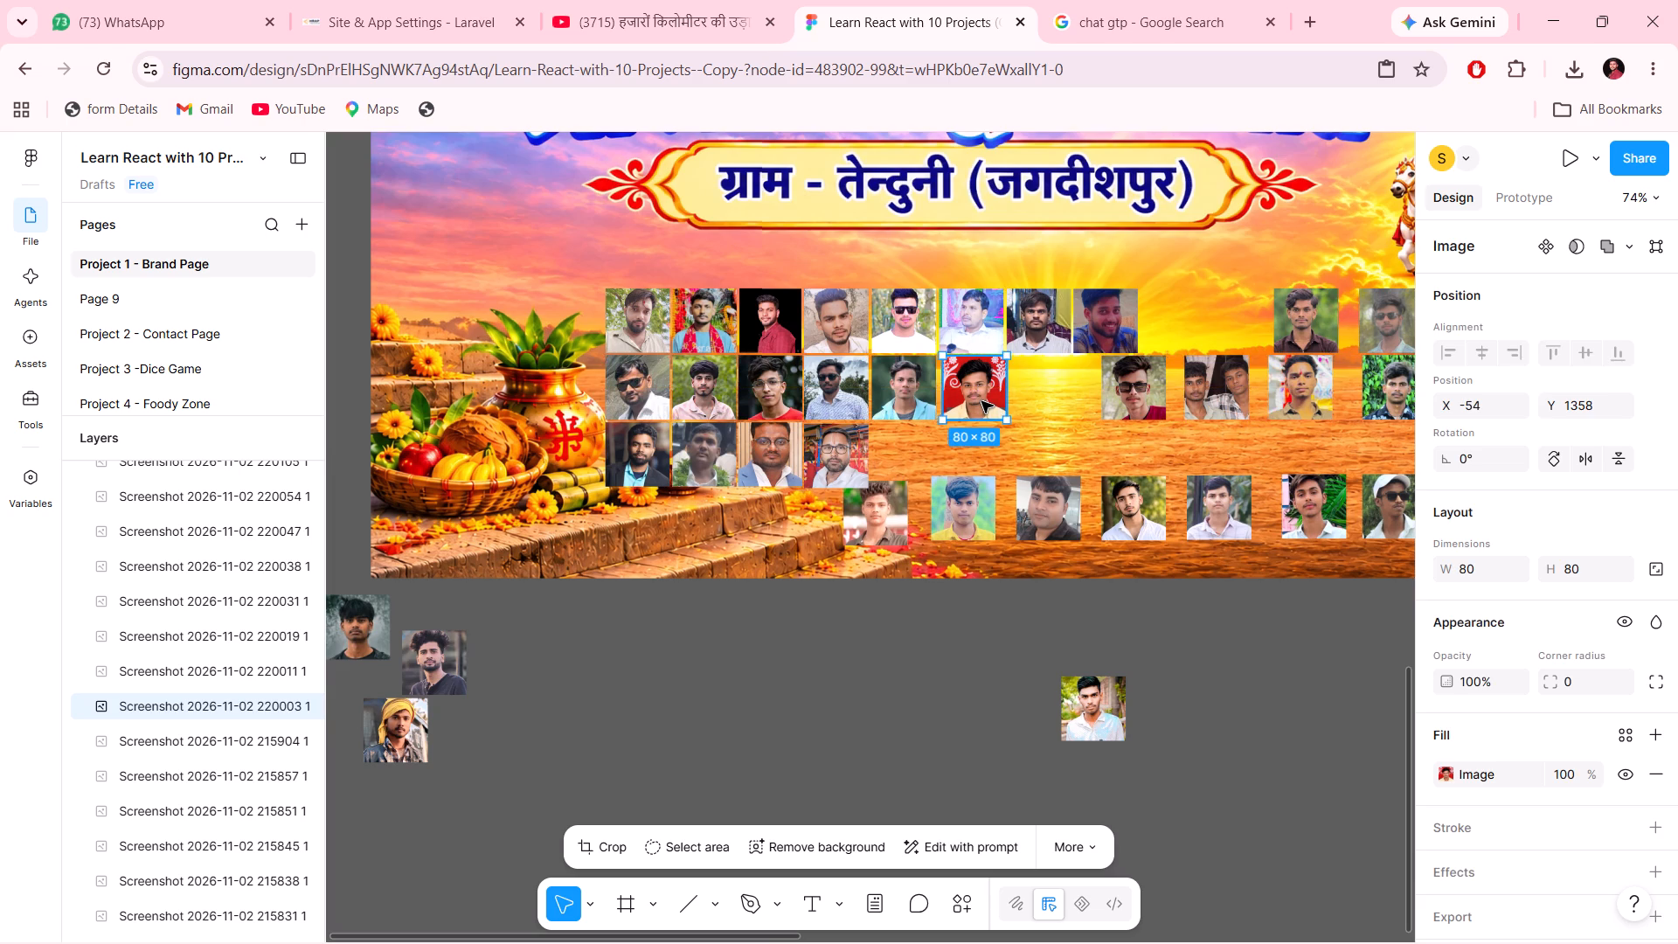
{"action": "key", "text": "Left"}
{"action": "key", "text": "Left"}
{"action": "key", "text": "Left"}
{"action": "key", "text": "Left"}
{"action": "key", "text": "Left"}
{"action": "key", "text": "Left"}
{"action": "key", "text": "Left"}
{"action": "key", "text": "Left"}
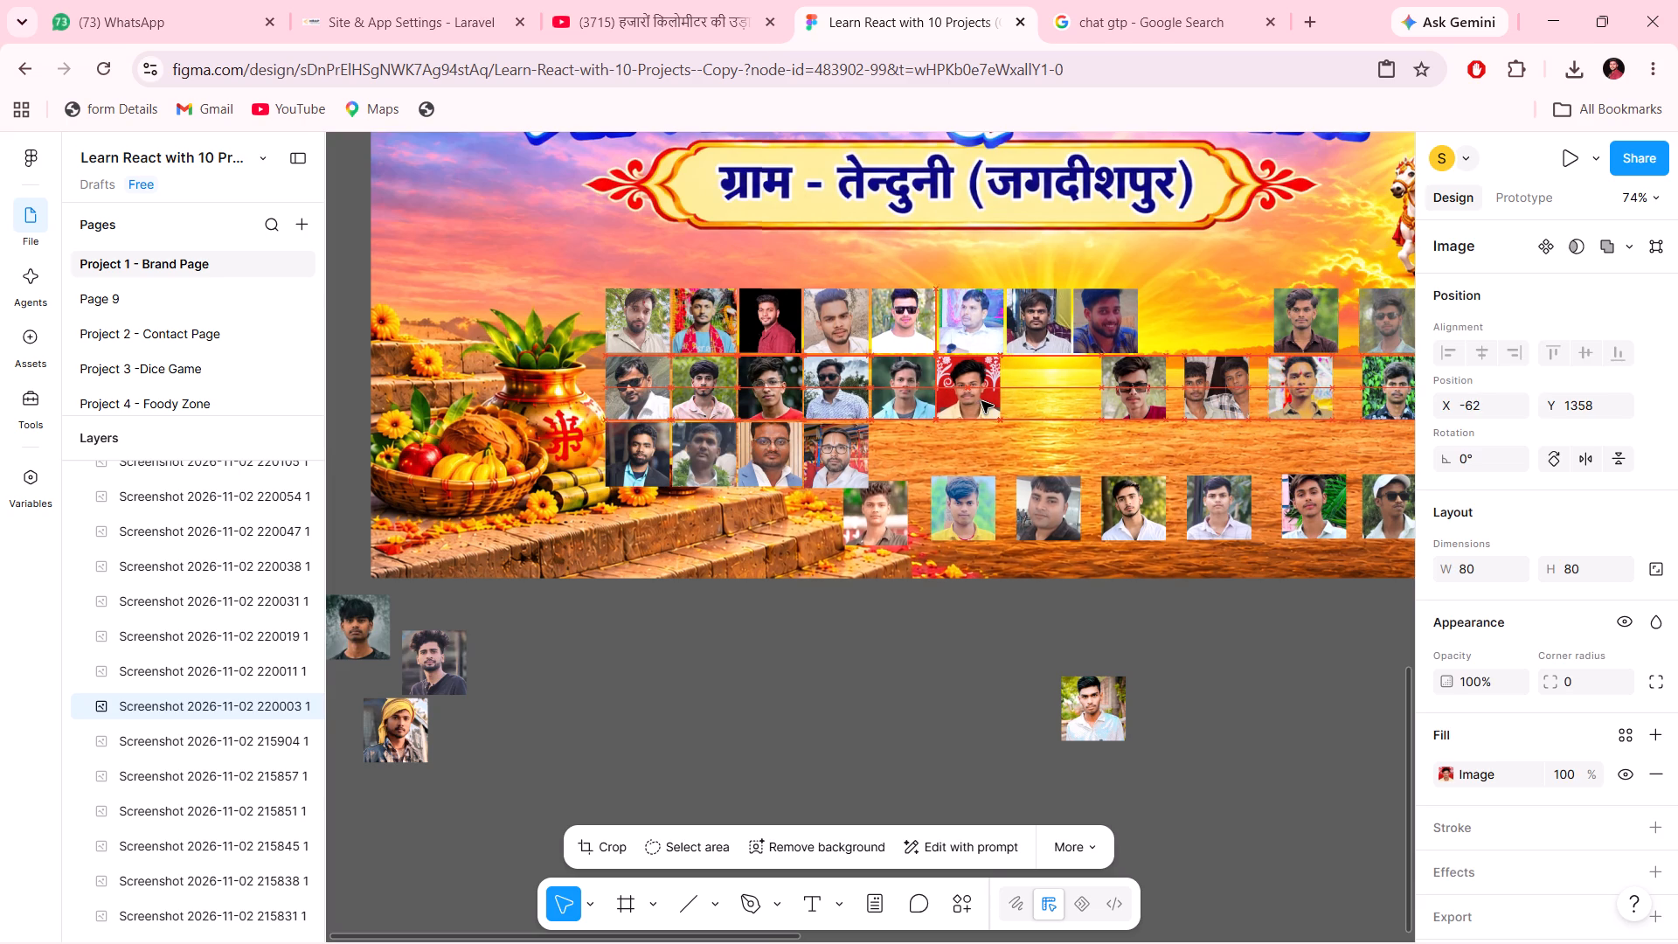
{"action": "key", "text": "Right"}
{"action": "key", "text": "Right"}
{"action": "key", "text": "Right"}
{"action": "key", "text": "Right"}
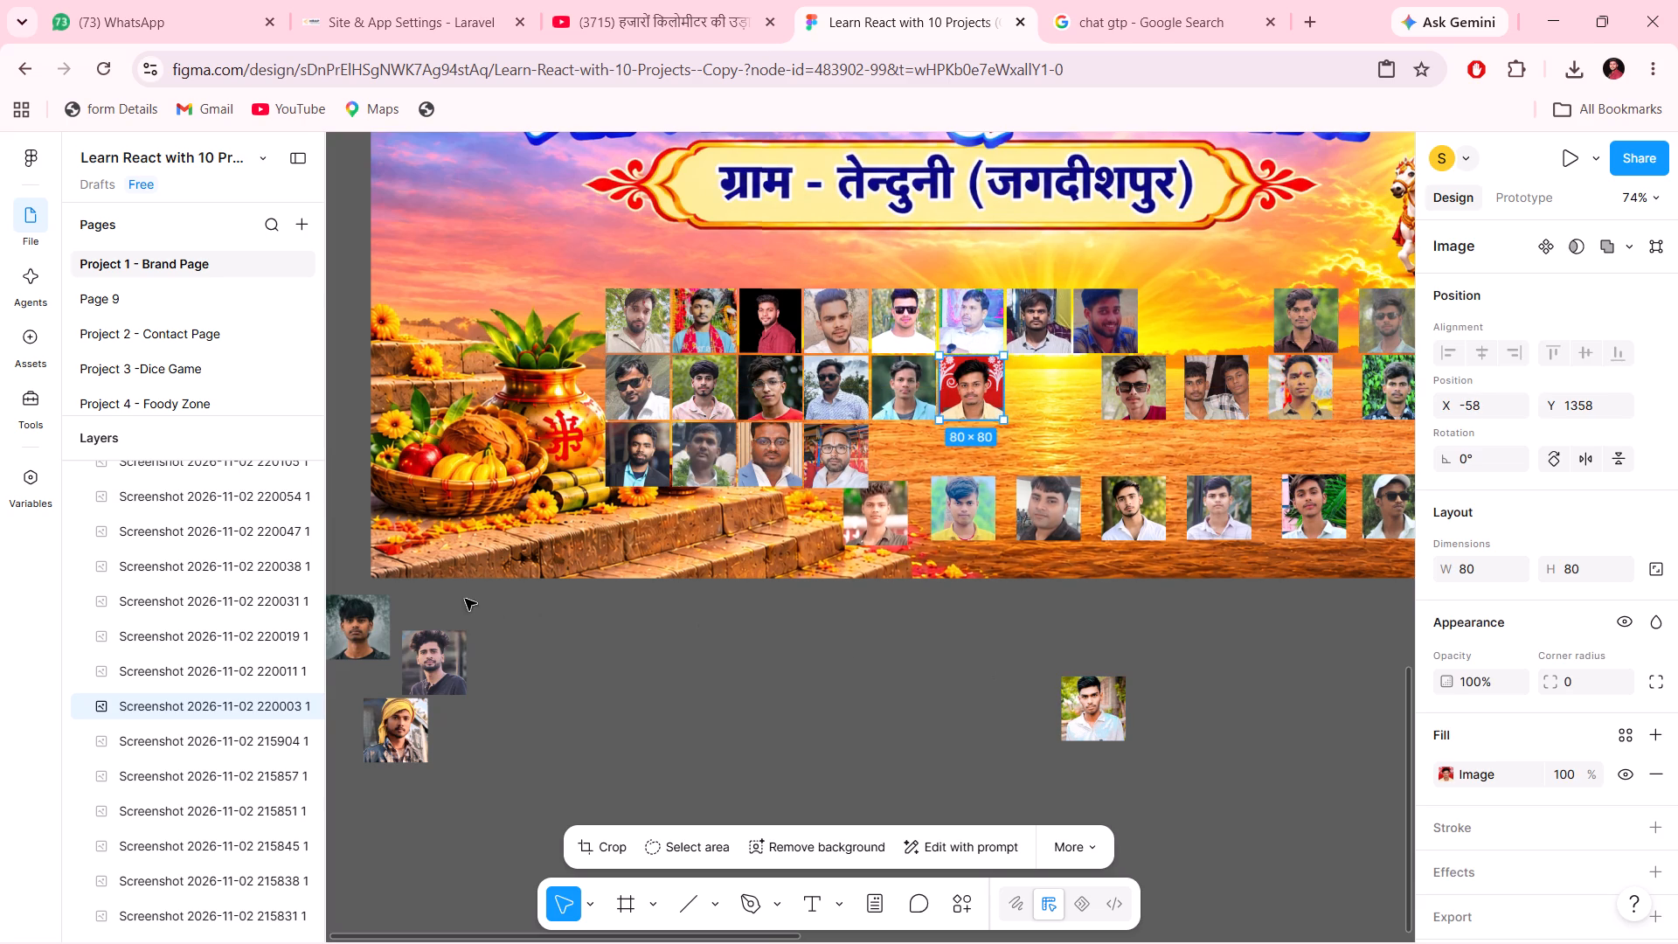
Move the leftmost loose portrait below the banner into a fourth row under the second column, at about X -389, Y 1524.
{"action": "left_click", "coordinate": [353, 628]}
{"action": "left_click_drag", "start_coordinate": [353, 628], "coordinate": [793, 557]}
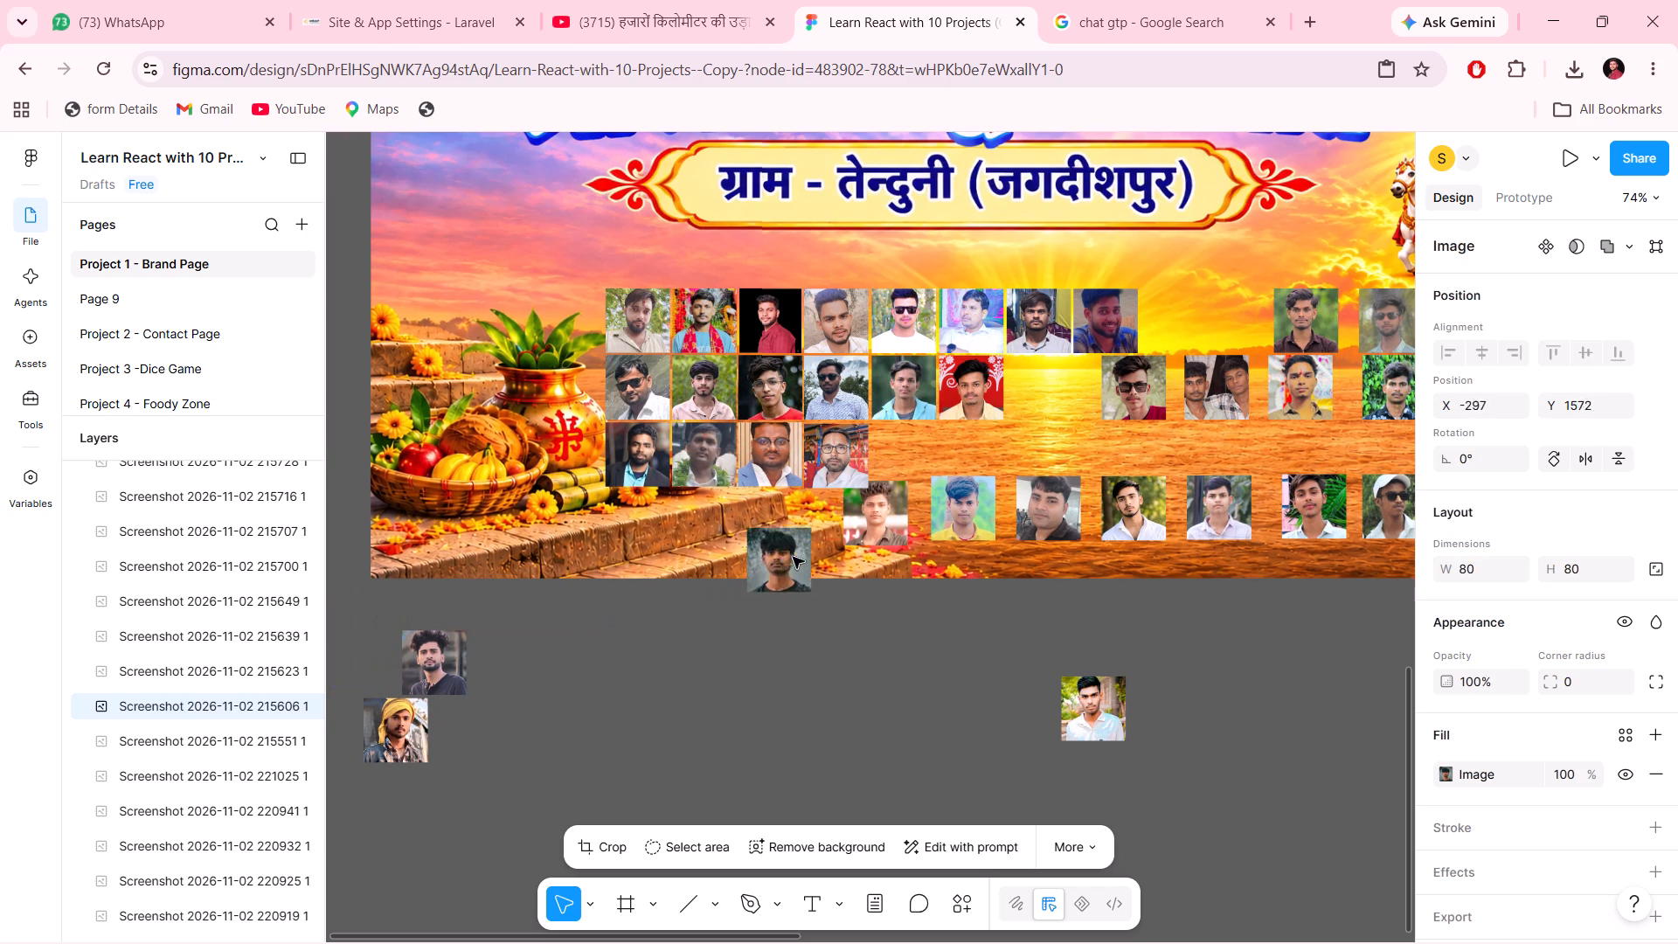
{"action": "left_click_drag", "start_coordinate": [793, 557], "coordinate": [695, 529]}
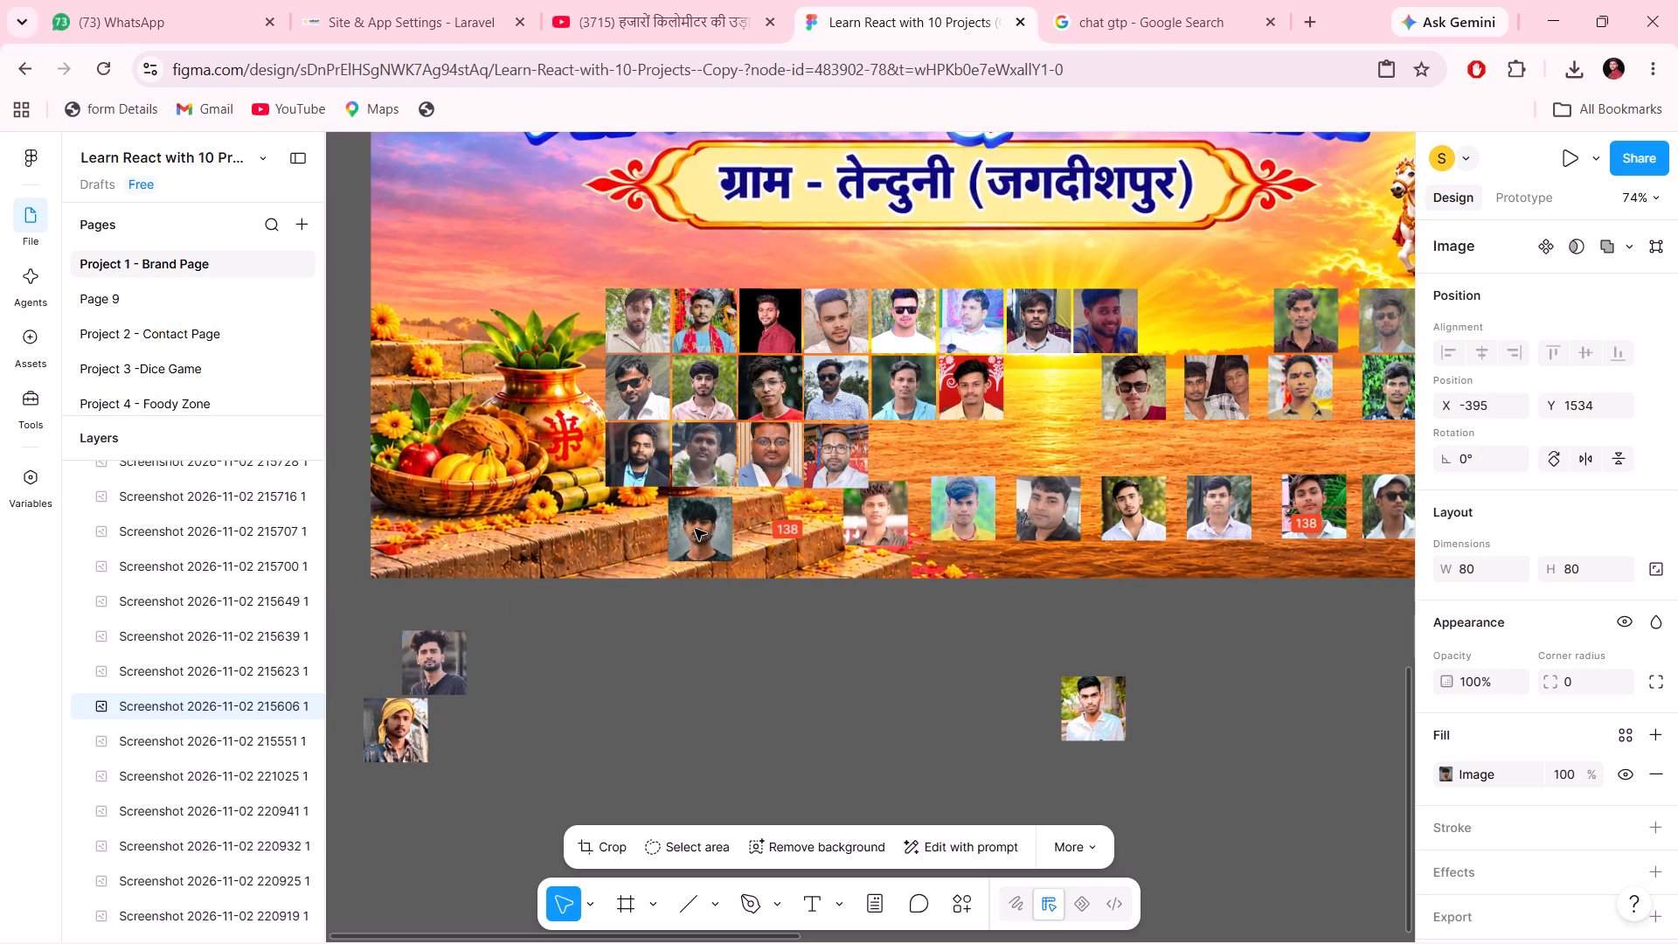
{"action": "left_click_drag", "start_coordinate": [695, 529], "coordinate": [699, 524]}
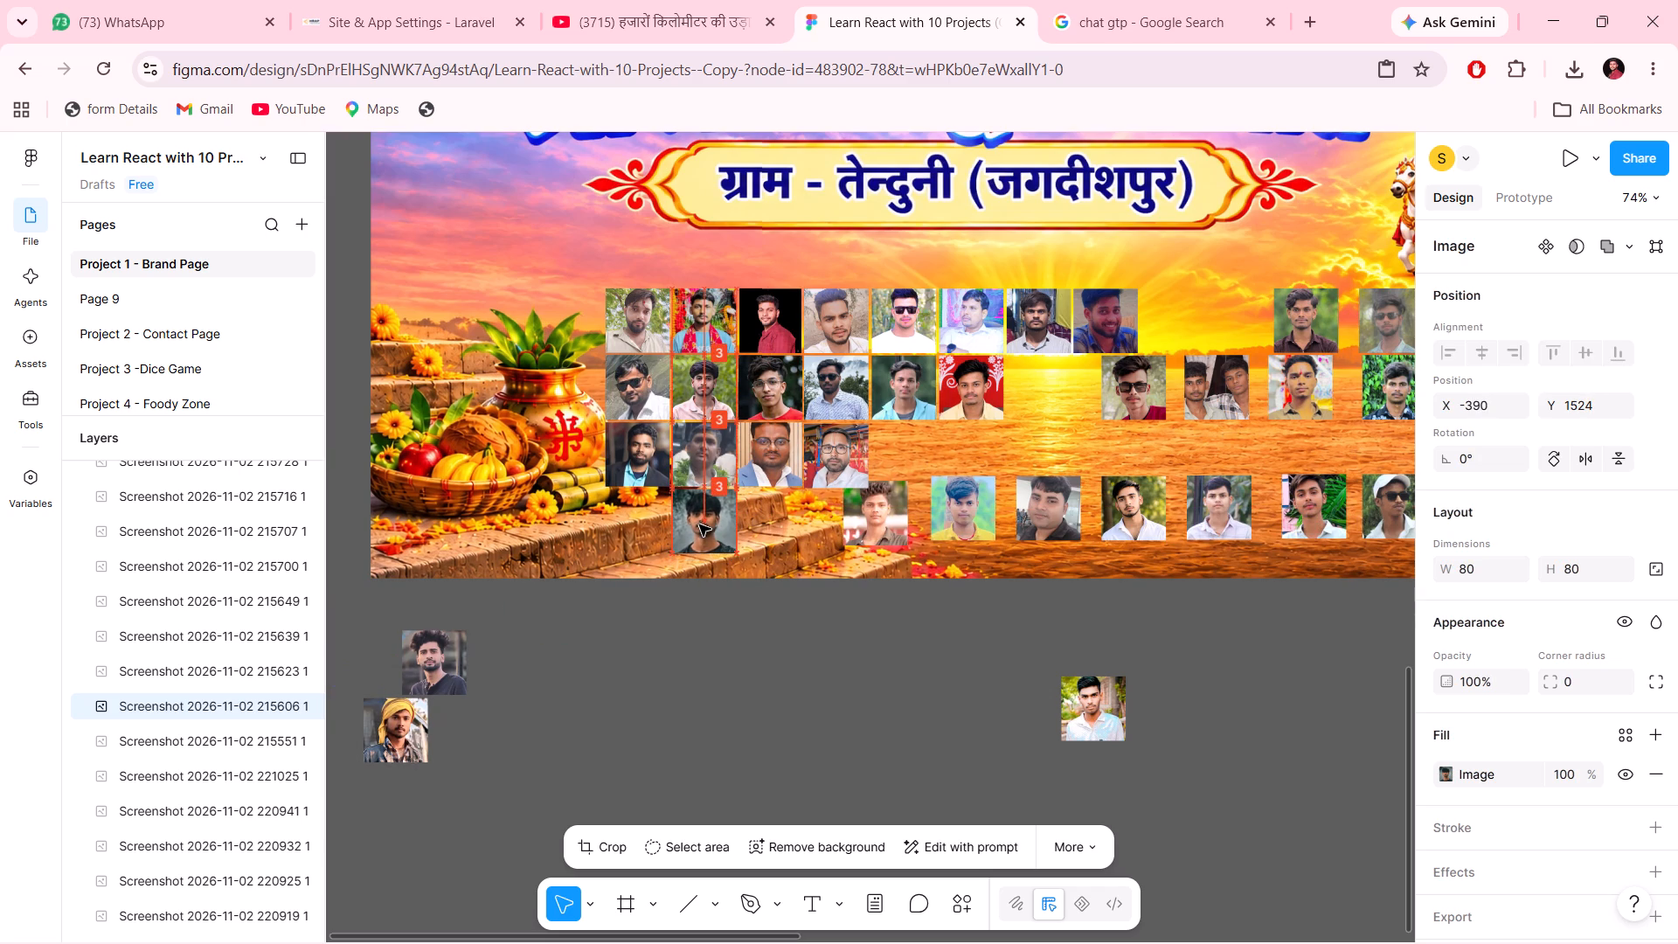
{"action": "left_click_drag", "start_coordinate": [699, 524], "coordinate": [700, 525]}
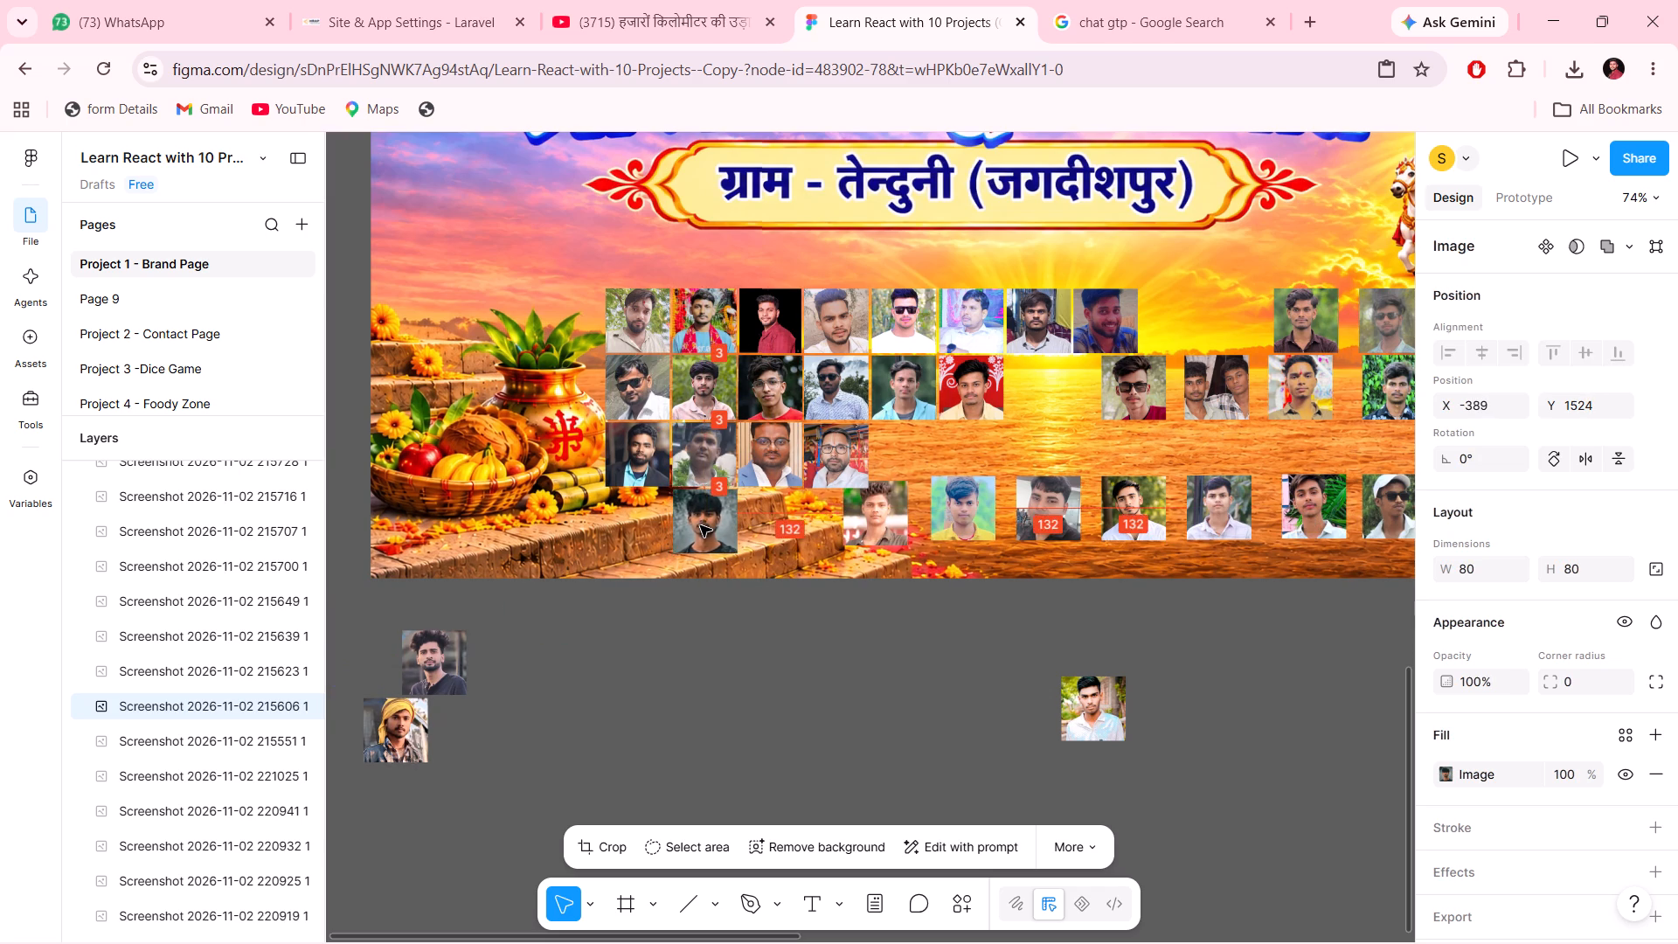
{"action": "left_click_drag", "start_coordinate": [700, 525], "coordinate": [699, 525]}
{"action": "left_click", "coordinate": [693, 639]}
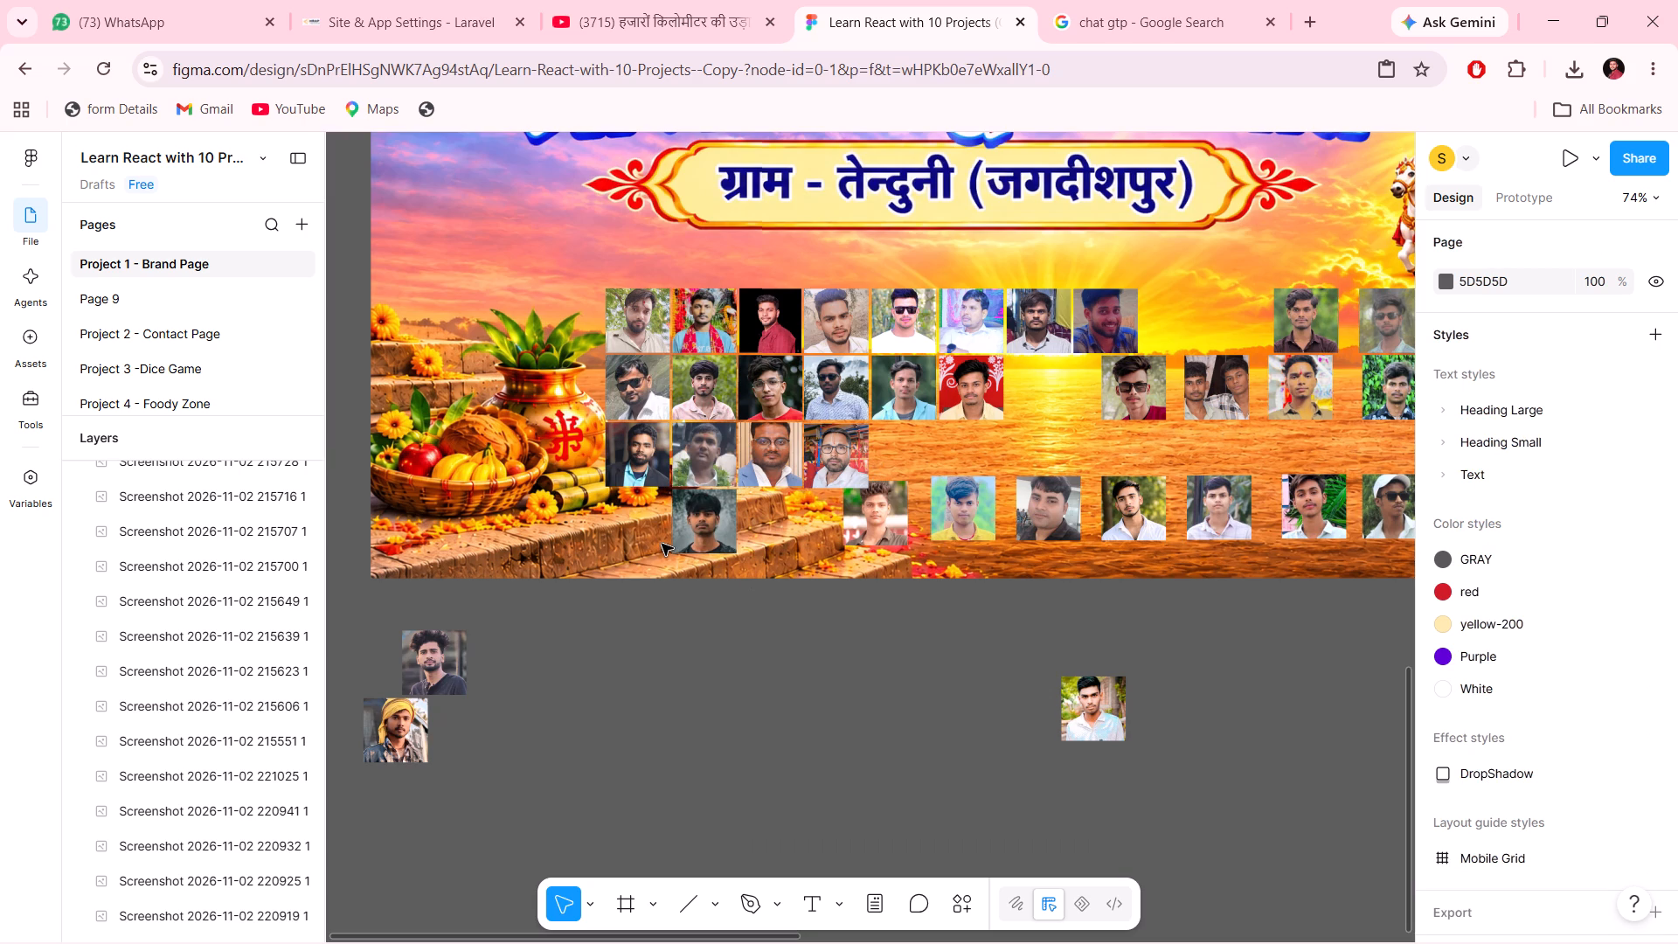
Move the first detached portrait in the first row across the gap into ninth place, at X 192, Y 1275.
{"action": "scroll", "coordinate": [845, 617], "scroll_direction": "left", "scroll_amount": 1}
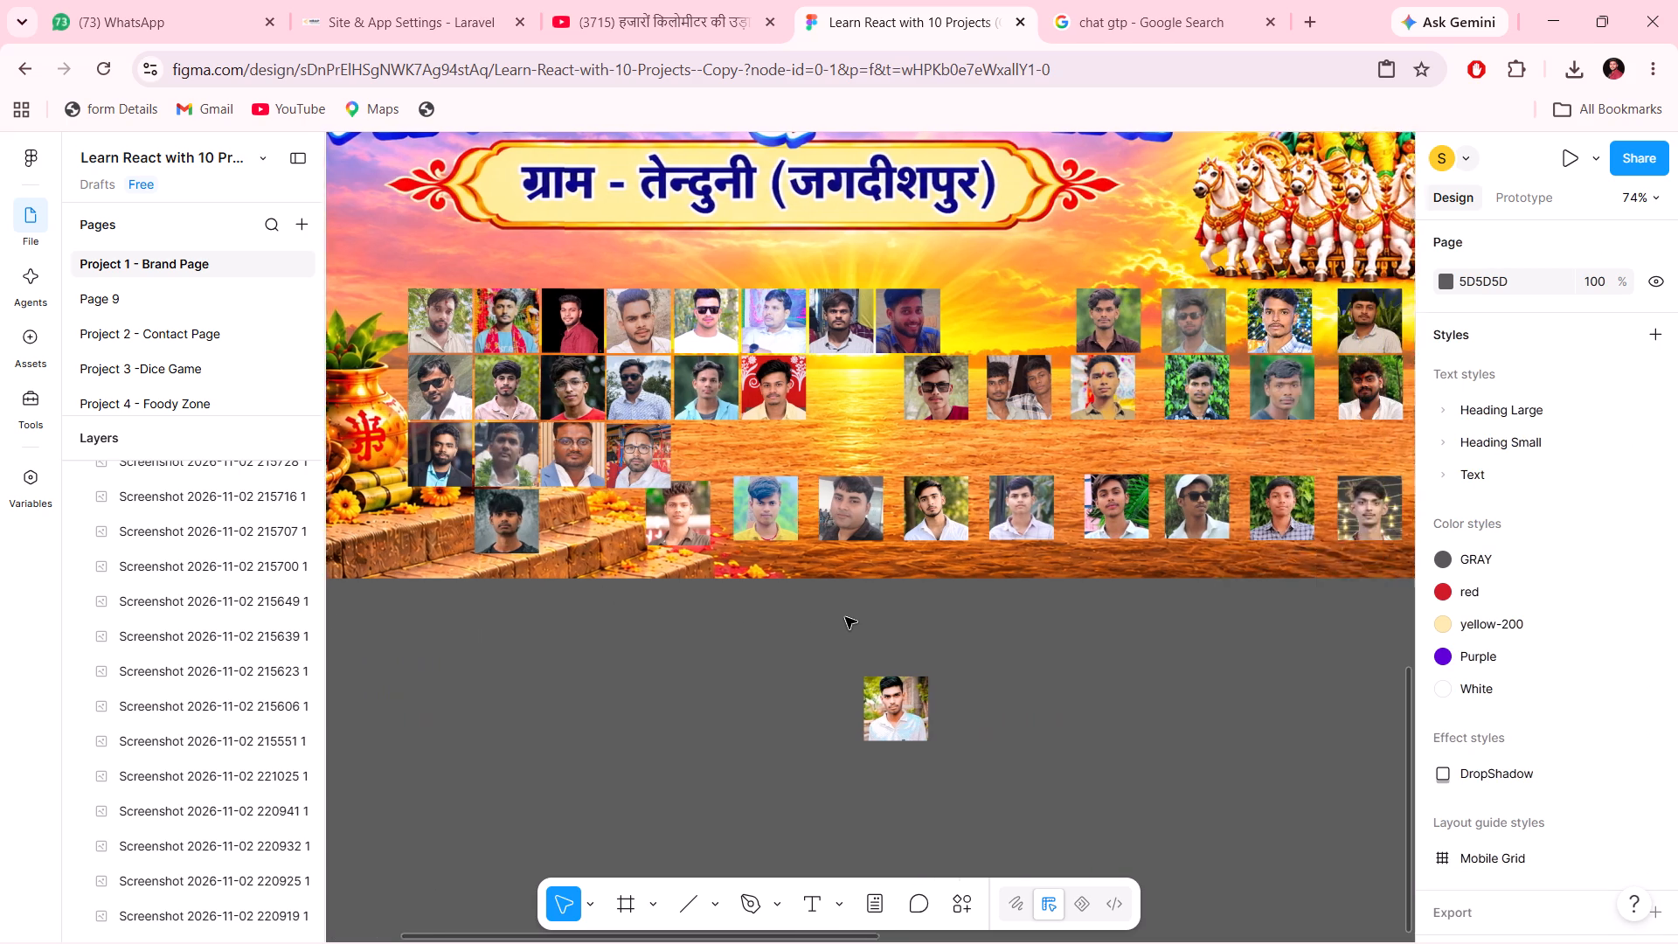
{"action": "scroll", "coordinate": [845, 617], "scroll_direction": "left", "scroll_amount": 2}
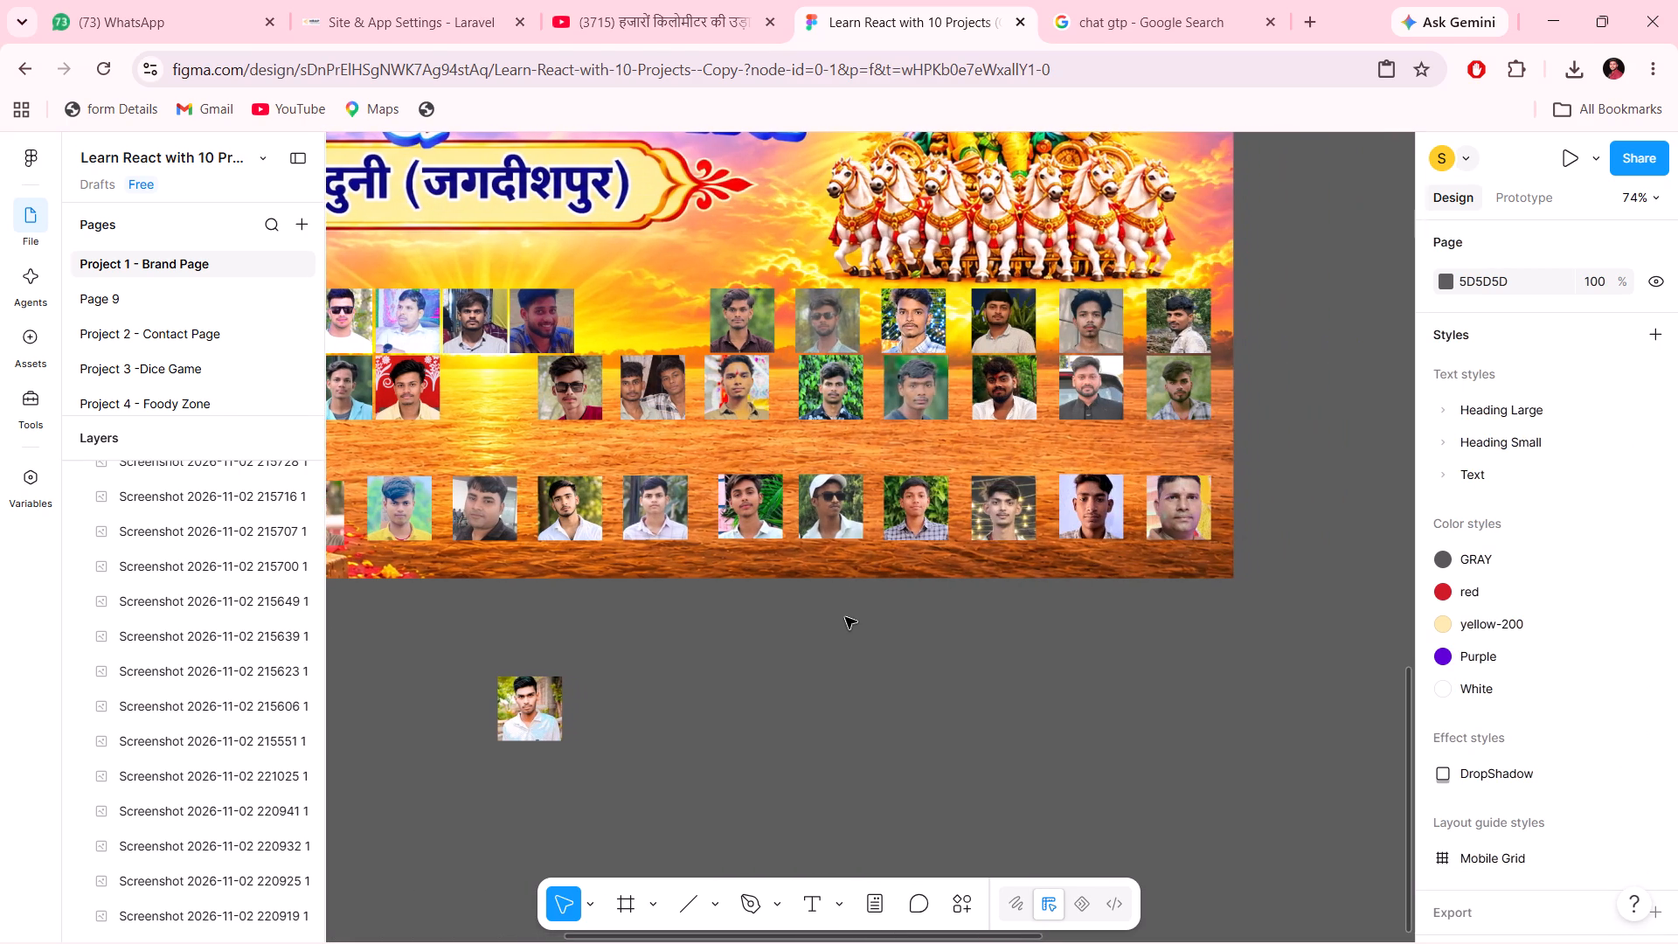
{"action": "scroll", "coordinate": [845, 617], "scroll_direction": "right", "scroll_amount": 1}
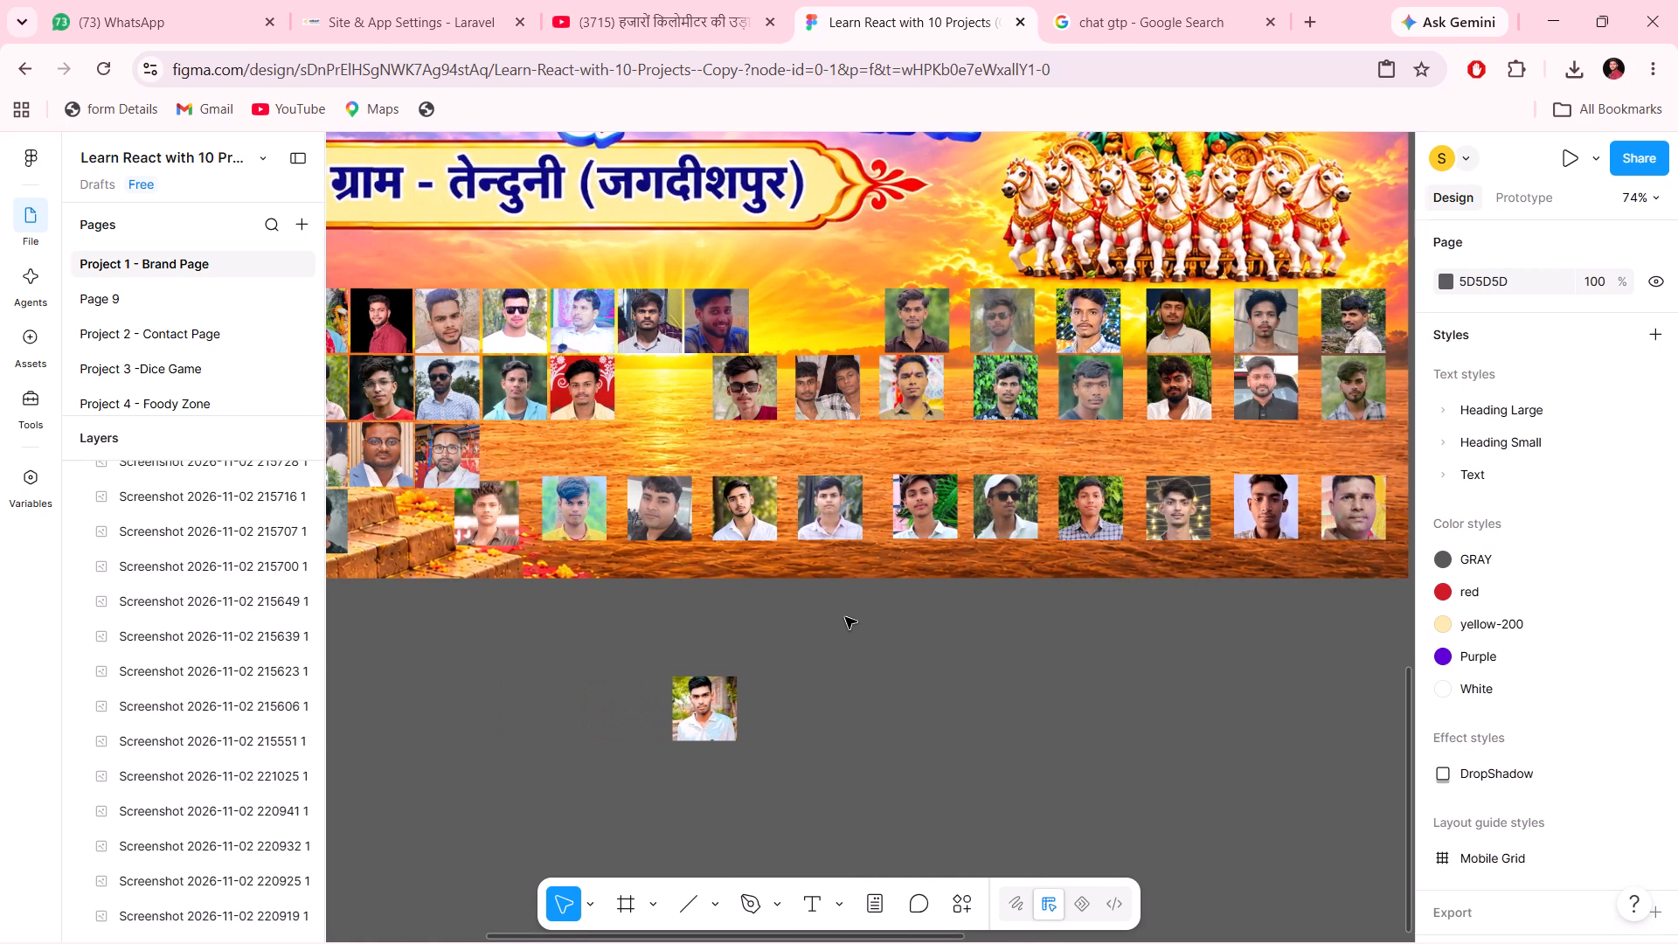
{"action": "left_click", "coordinate": [918, 314]}
{"action": "key", "text": "Left"}
{"action": "key", "text": "Left"}
{"action": "key", "text": "Left"}
{"action": "key", "text": "Left"}
{"action": "key", "text": "Left"}
{"action": "key", "text": "Left"}
{"action": "key", "text": "Left"}
{"action": "key", "text": "Left"}
{"action": "key", "text": "Left"}
{"action": "key", "text": "Left"}
{"action": "key", "text": "Left"}
{"action": "key", "text": "Left"}
{"action": "key", "text": "Left"}
{"action": "key", "text": "Left"}
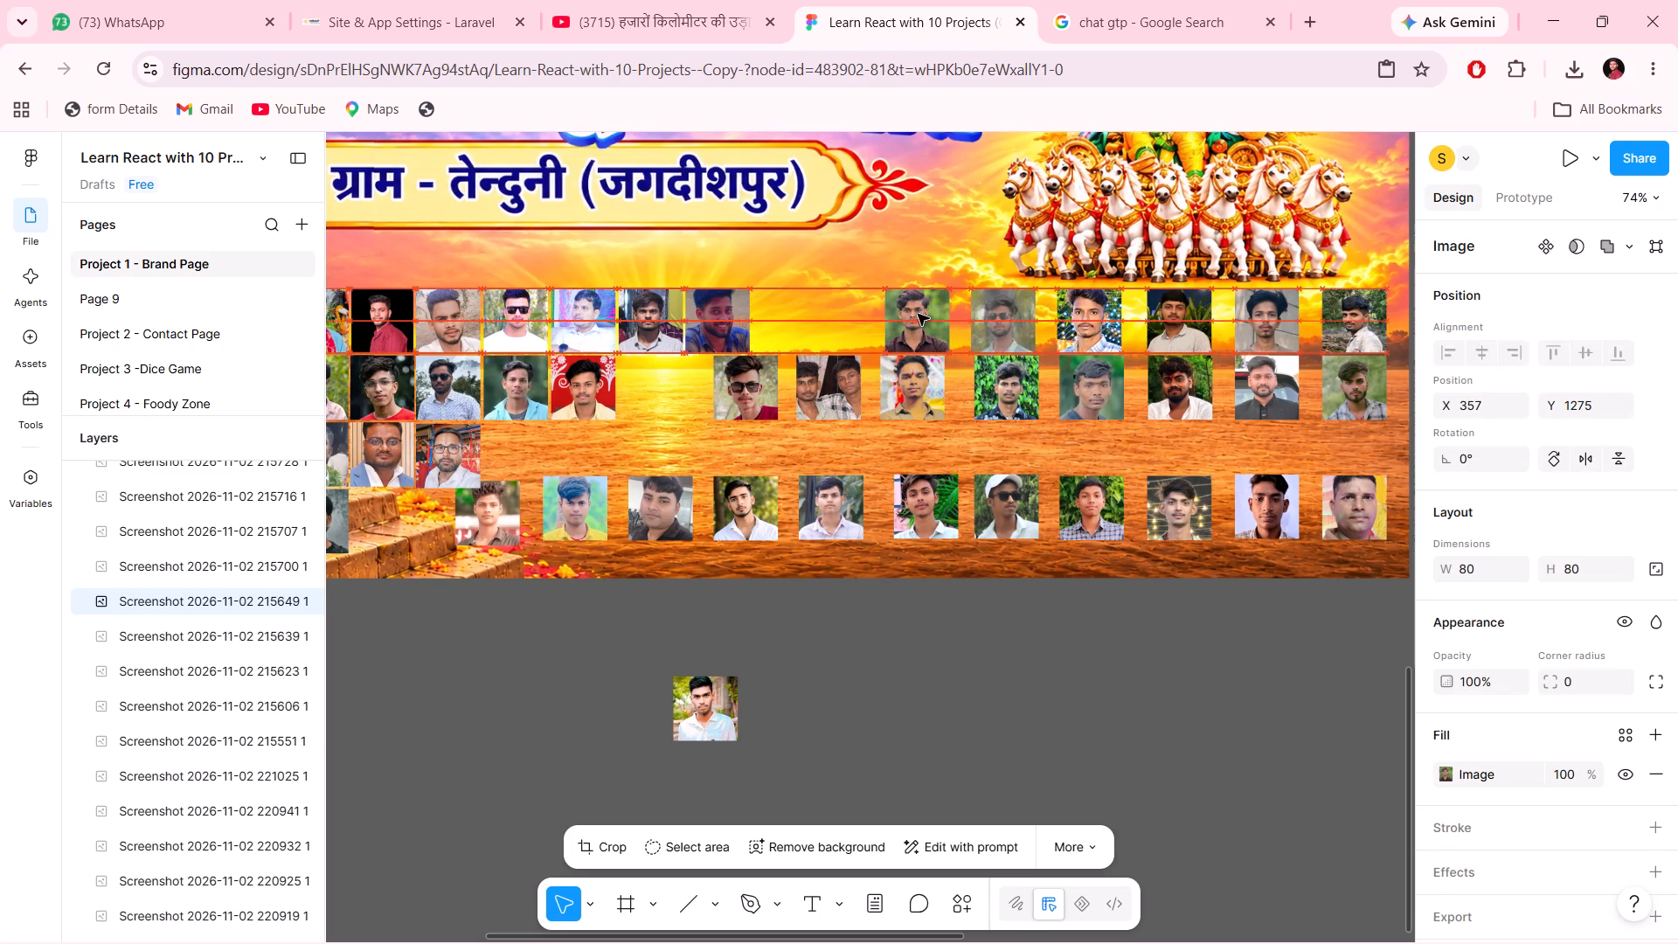
{"action": "key", "text": "shift+Left"}
{"action": "key", "text": "shift+Left"}
{"action": "key", "text": "shift+Left"}
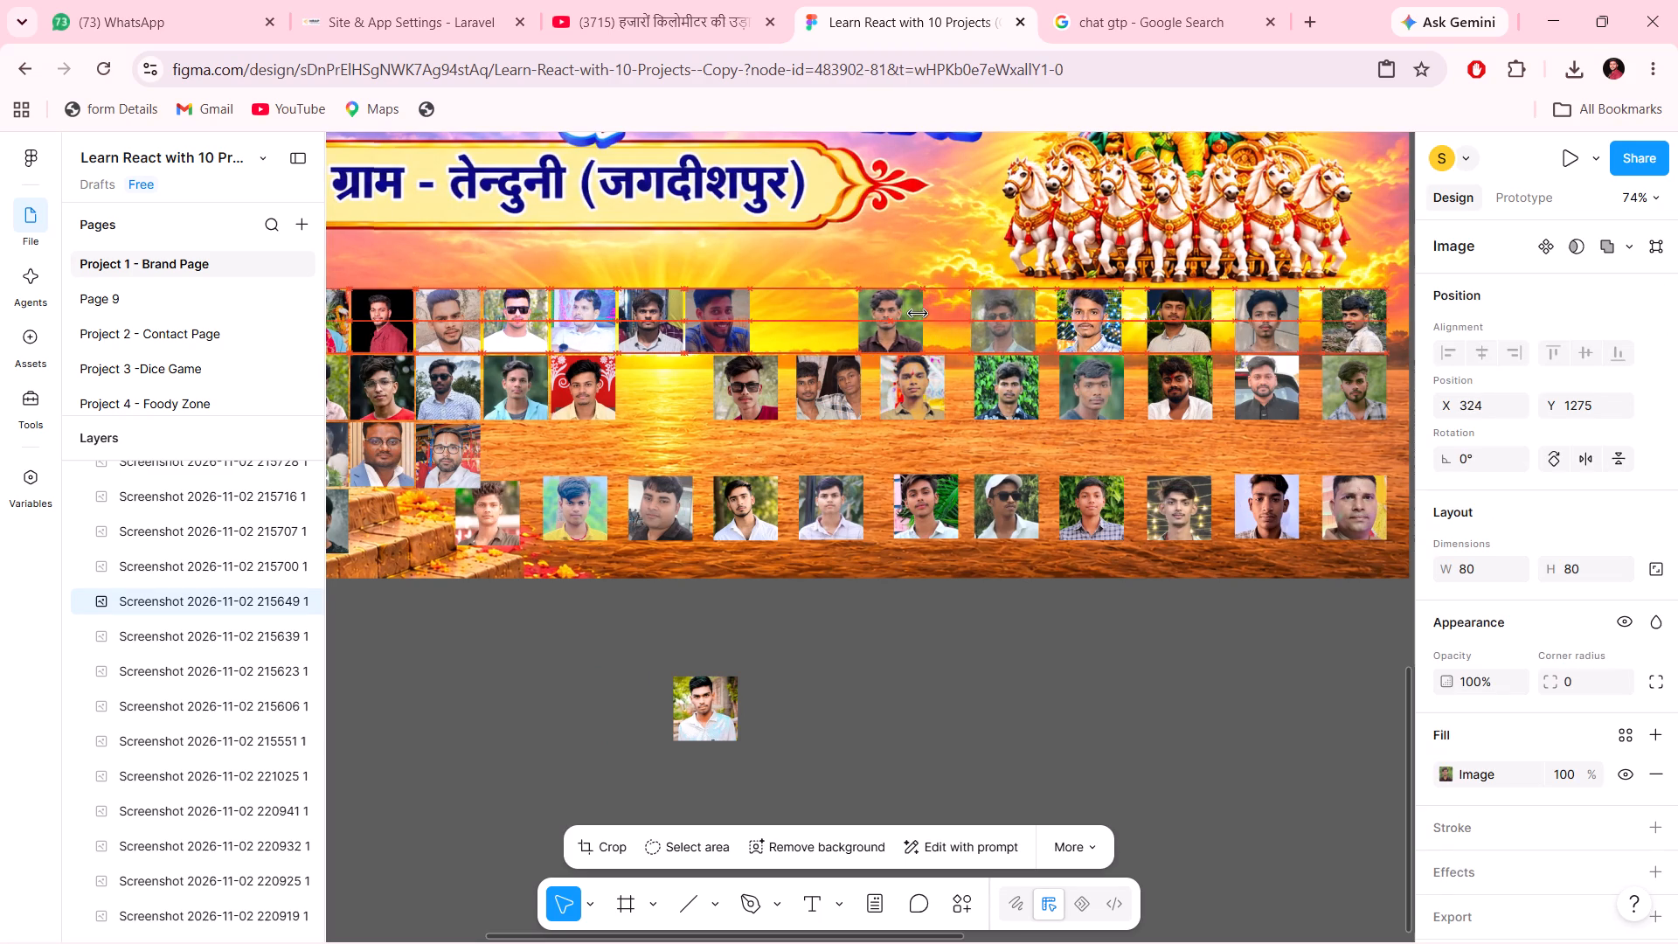
{"action": "key", "text": "shift+Left"}
{"action": "key", "text": "shift+Left"}
{"action": "key", "text": "shift+Left"}
{"action": "key", "text": "shift+Left"}
{"action": "key", "text": "shift+Left"}
{"action": "key", "text": "shift+Left"}
{"action": "key", "text": "shift+Left"}
{"action": "key", "text": "shift+Left"}
{"action": "key", "text": "shift+Left"}
{"action": "key", "text": "shift+Left"}
{"action": "key", "text": "shift+Left"}
{"action": "key", "text": "shift+Left"}
{"action": "key", "text": "shift+Left"}
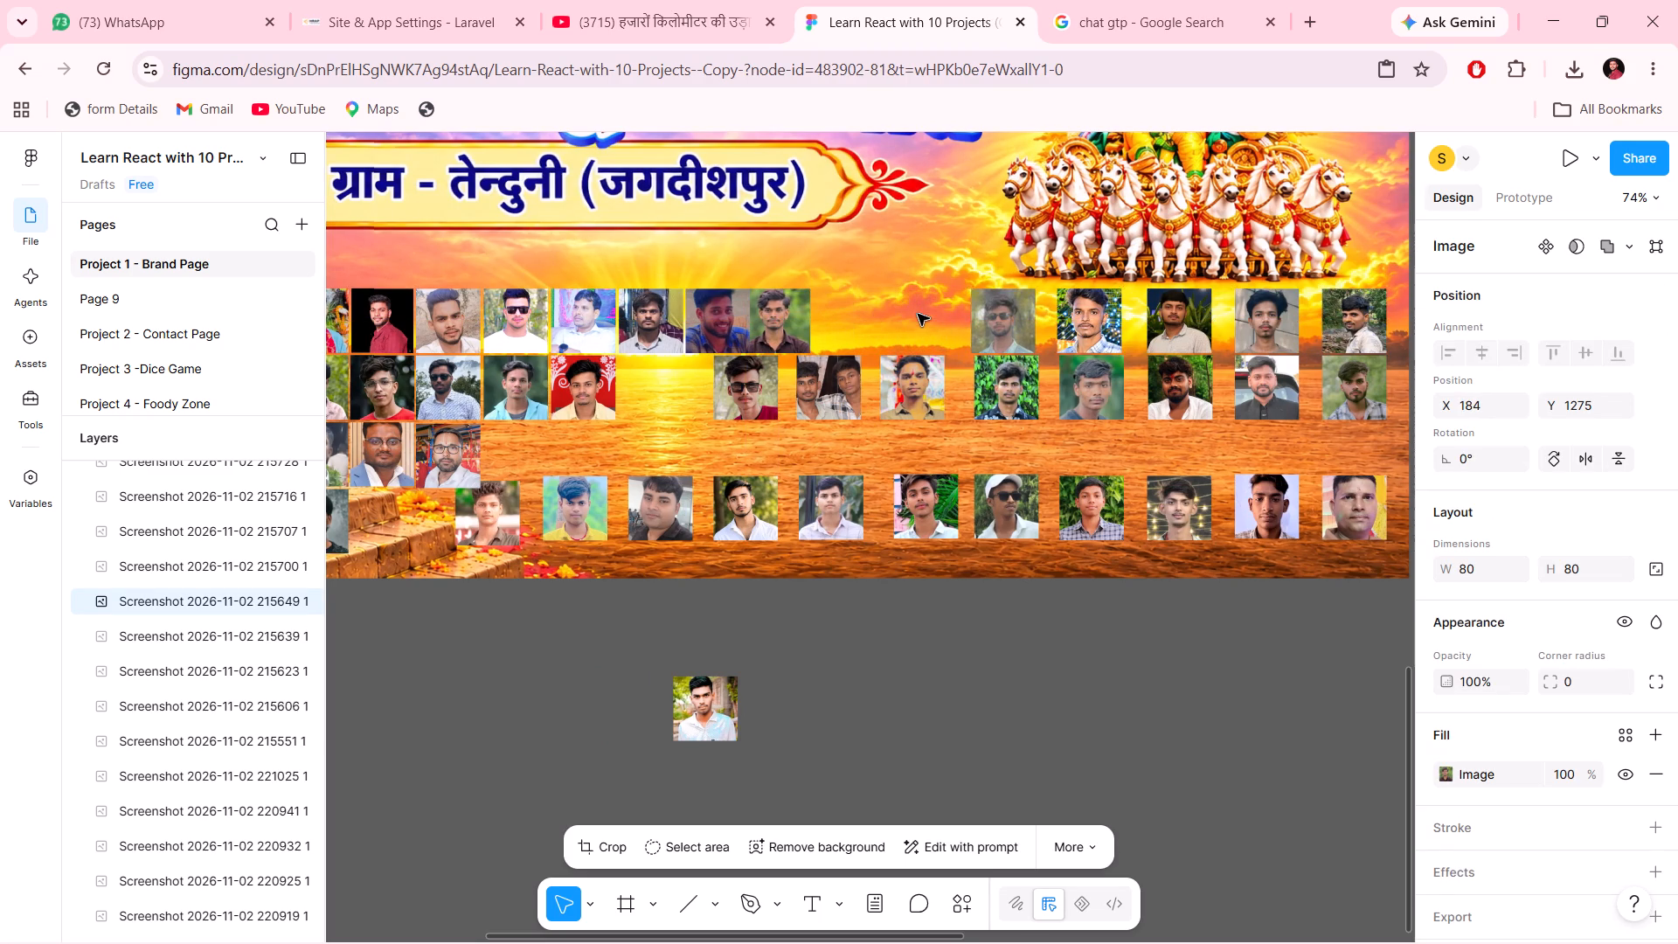
{"action": "key", "text": "shift+Right"}
{"action": "key", "text": "shift+Right"}
{"action": "key", "text": "Left"}
{"action": "key", "text": "Left"}
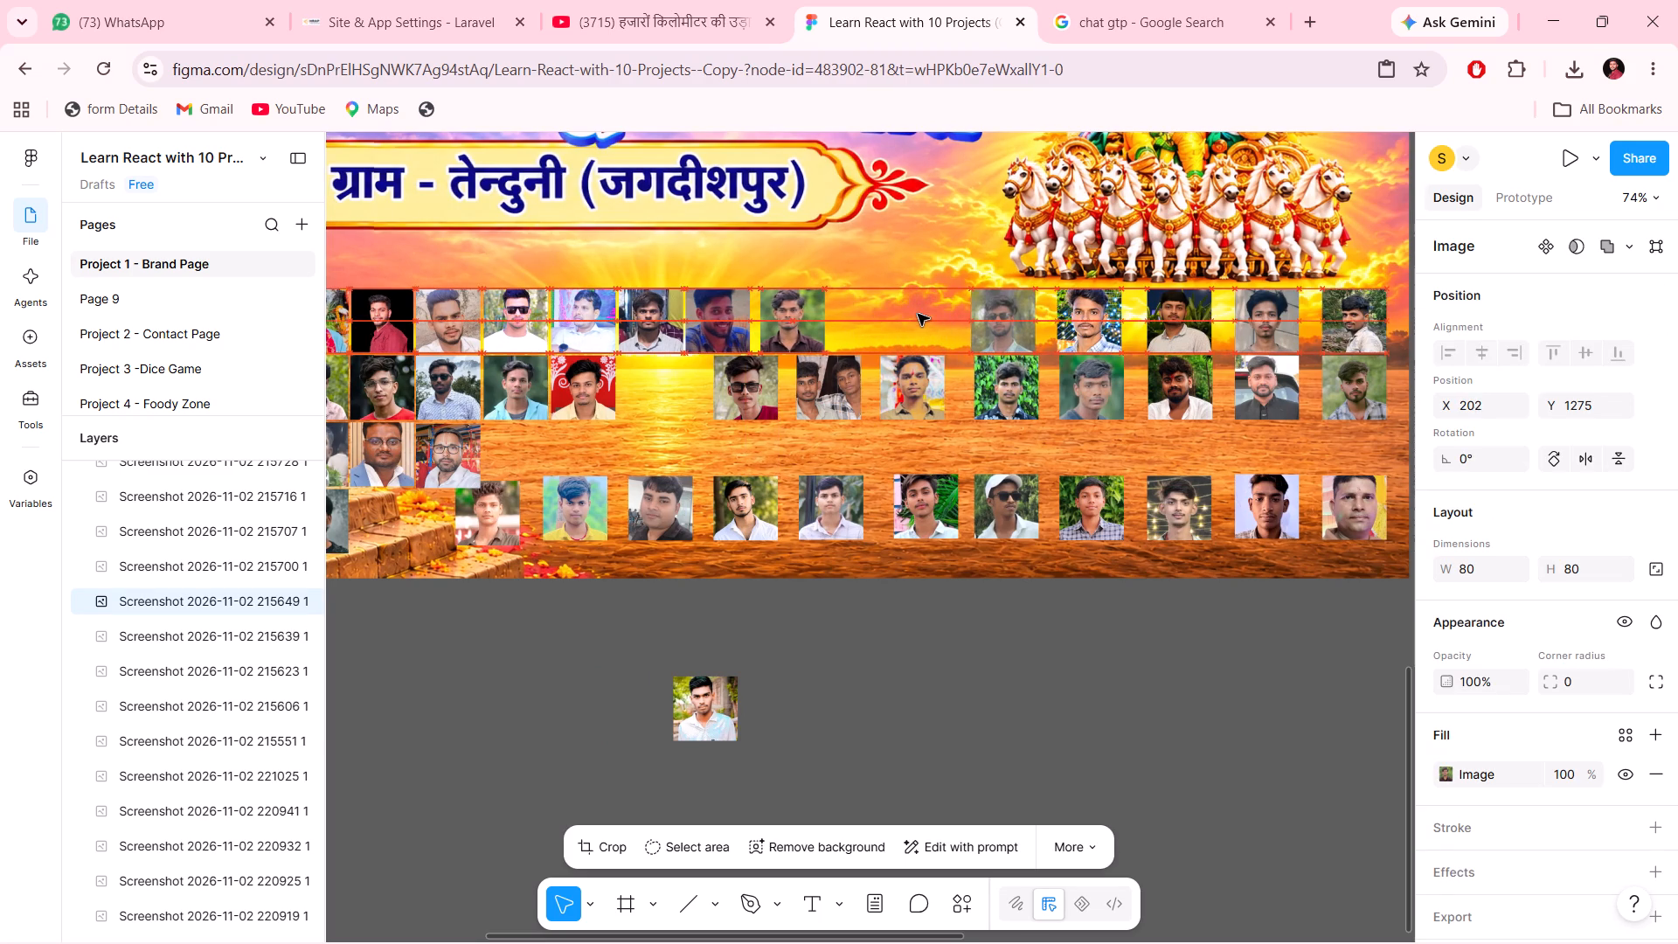
{"action": "key", "text": "Left"}
{"action": "key", "text": "Left"}
{"action": "key", "text": "Left"}
{"action": "key", "text": "Left"}
{"action": "key", "text": "Left"}
{"action": "key", "text": "Left"}
{"action": "key", "text": "Left"}
{"action": "key", "text": "Left"}
{"action": "key", "text": "Left"}
{"action": "key", "text": "Left"}
{"action": "key", "text": "Left"}
{"action": "key", "text": "Left"}
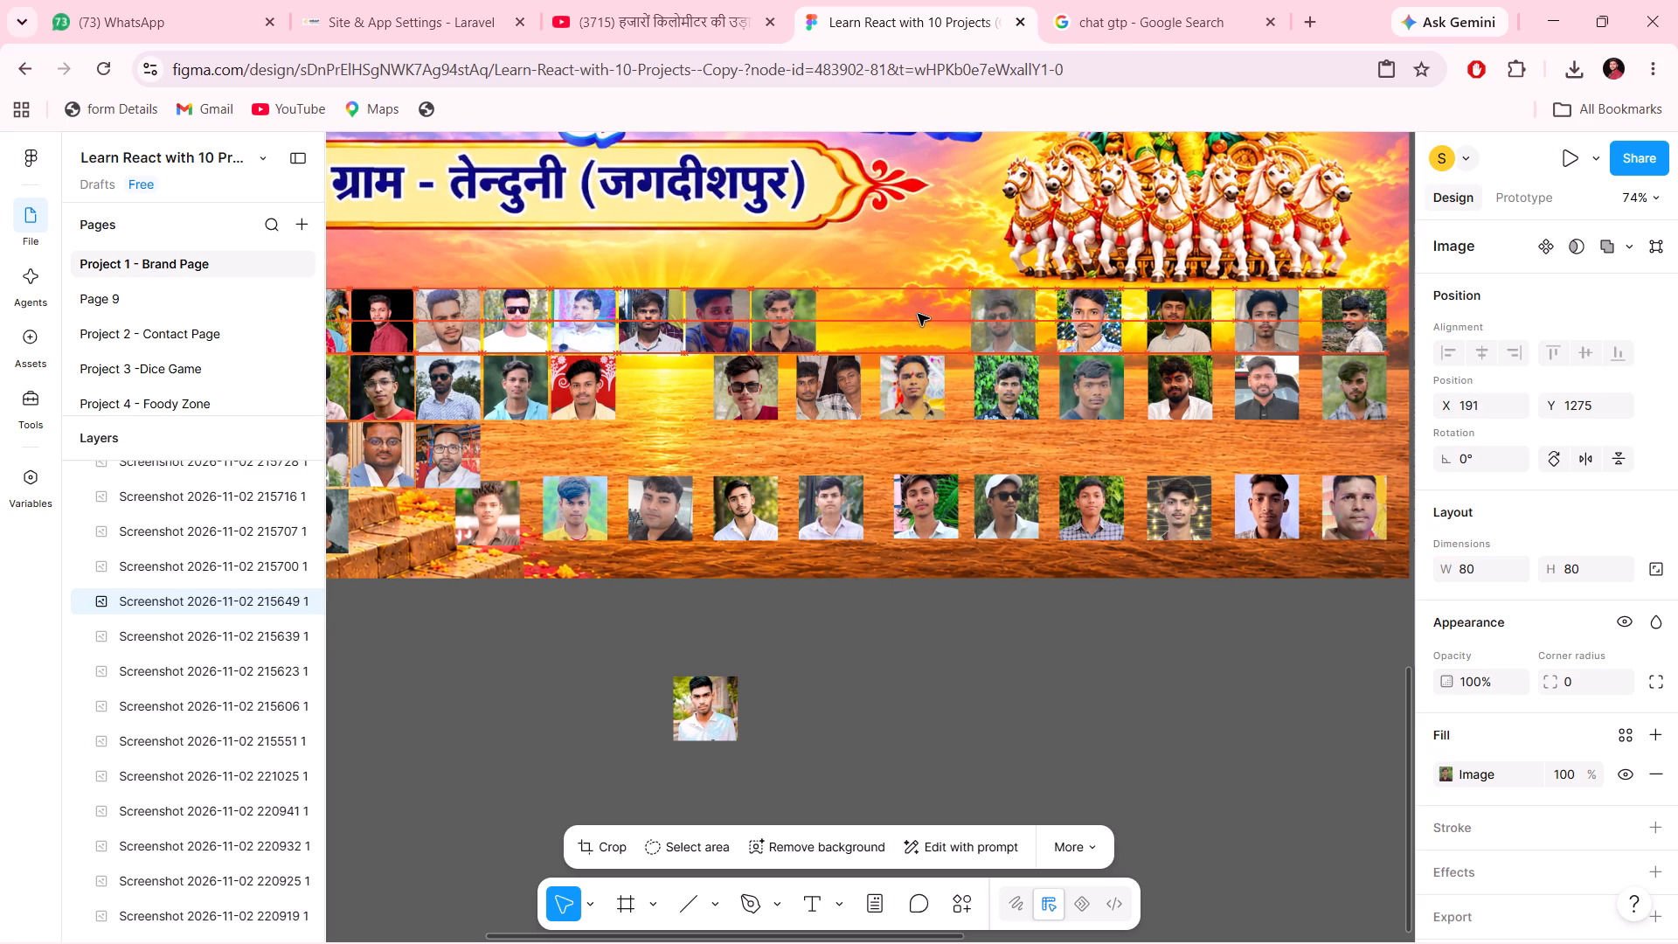
{"action": "key", "text": "Left"}
{"action": "key", "text": "Right"}
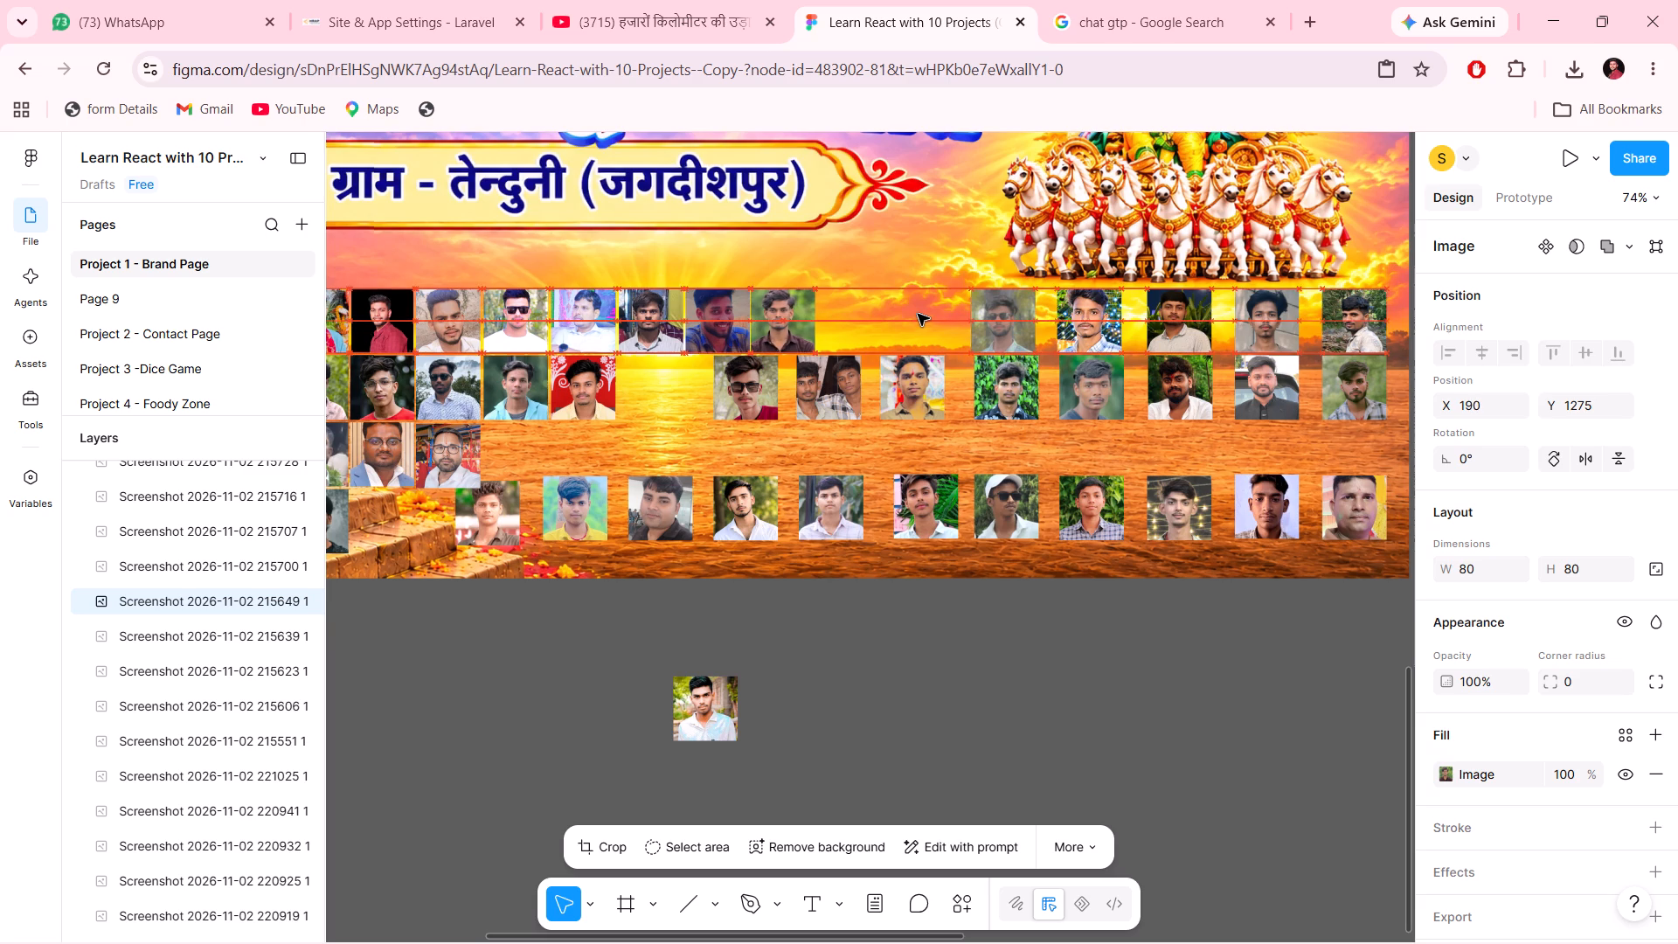
{"action": "key", "text": "Right"}
{"action": "key", "text": "Right"}
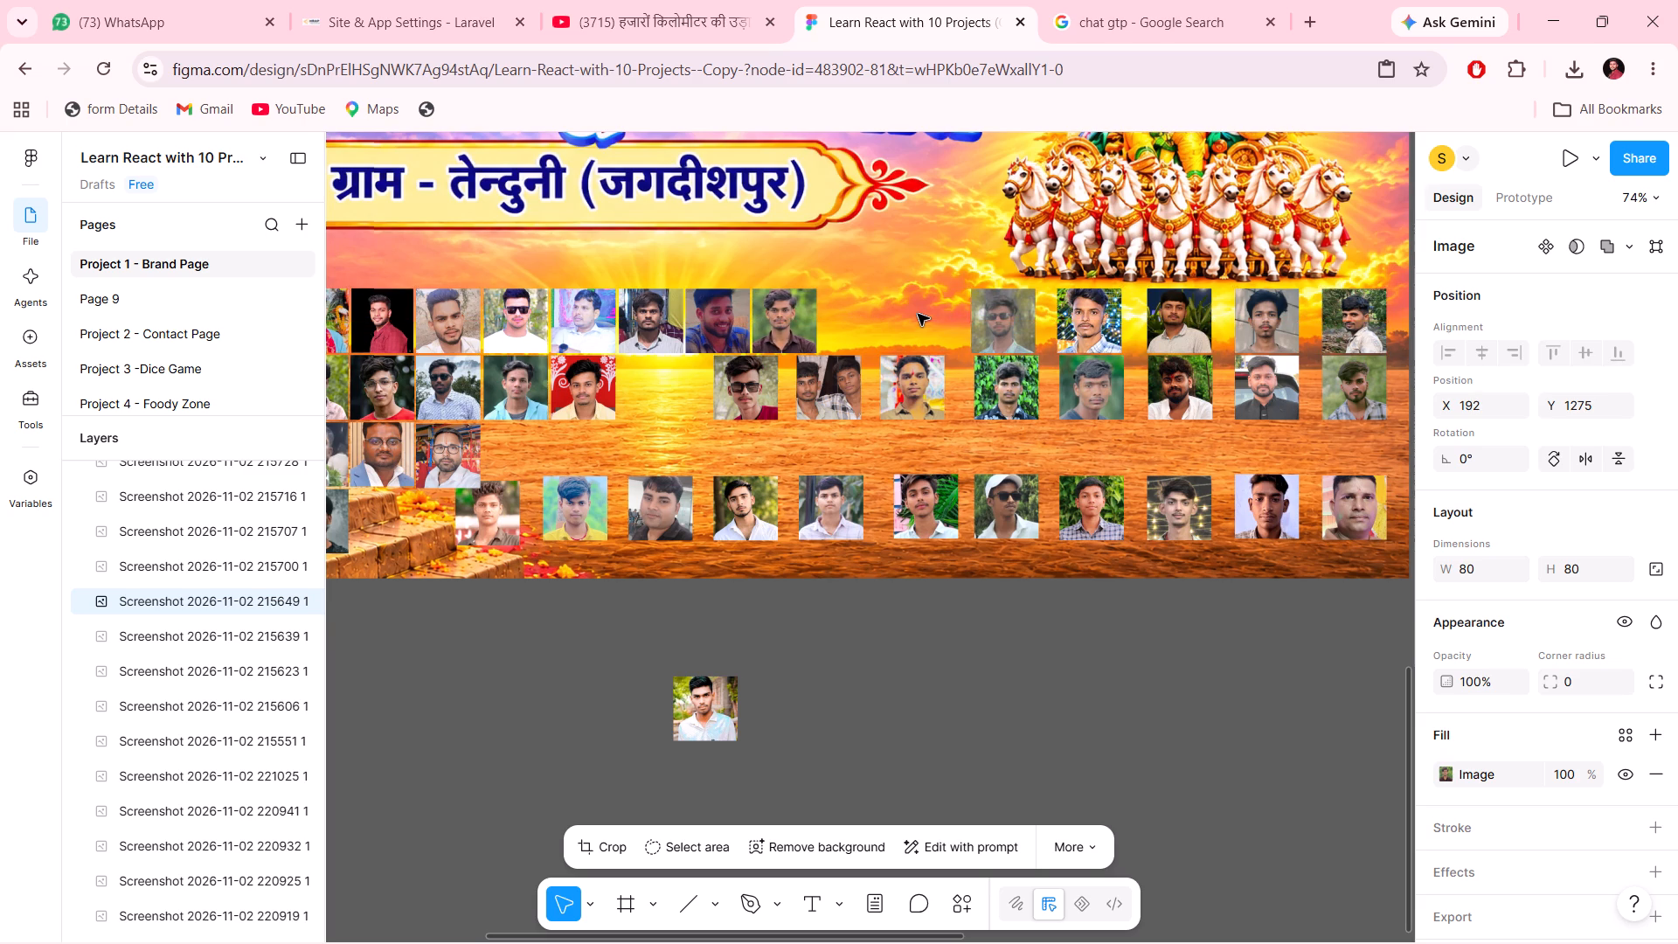
Move the faded grey portrait in the first row into tenth place beside the ninth, at X 276, Y 1275.
{"action": "left_click", "coordinate": [1009, 313]}
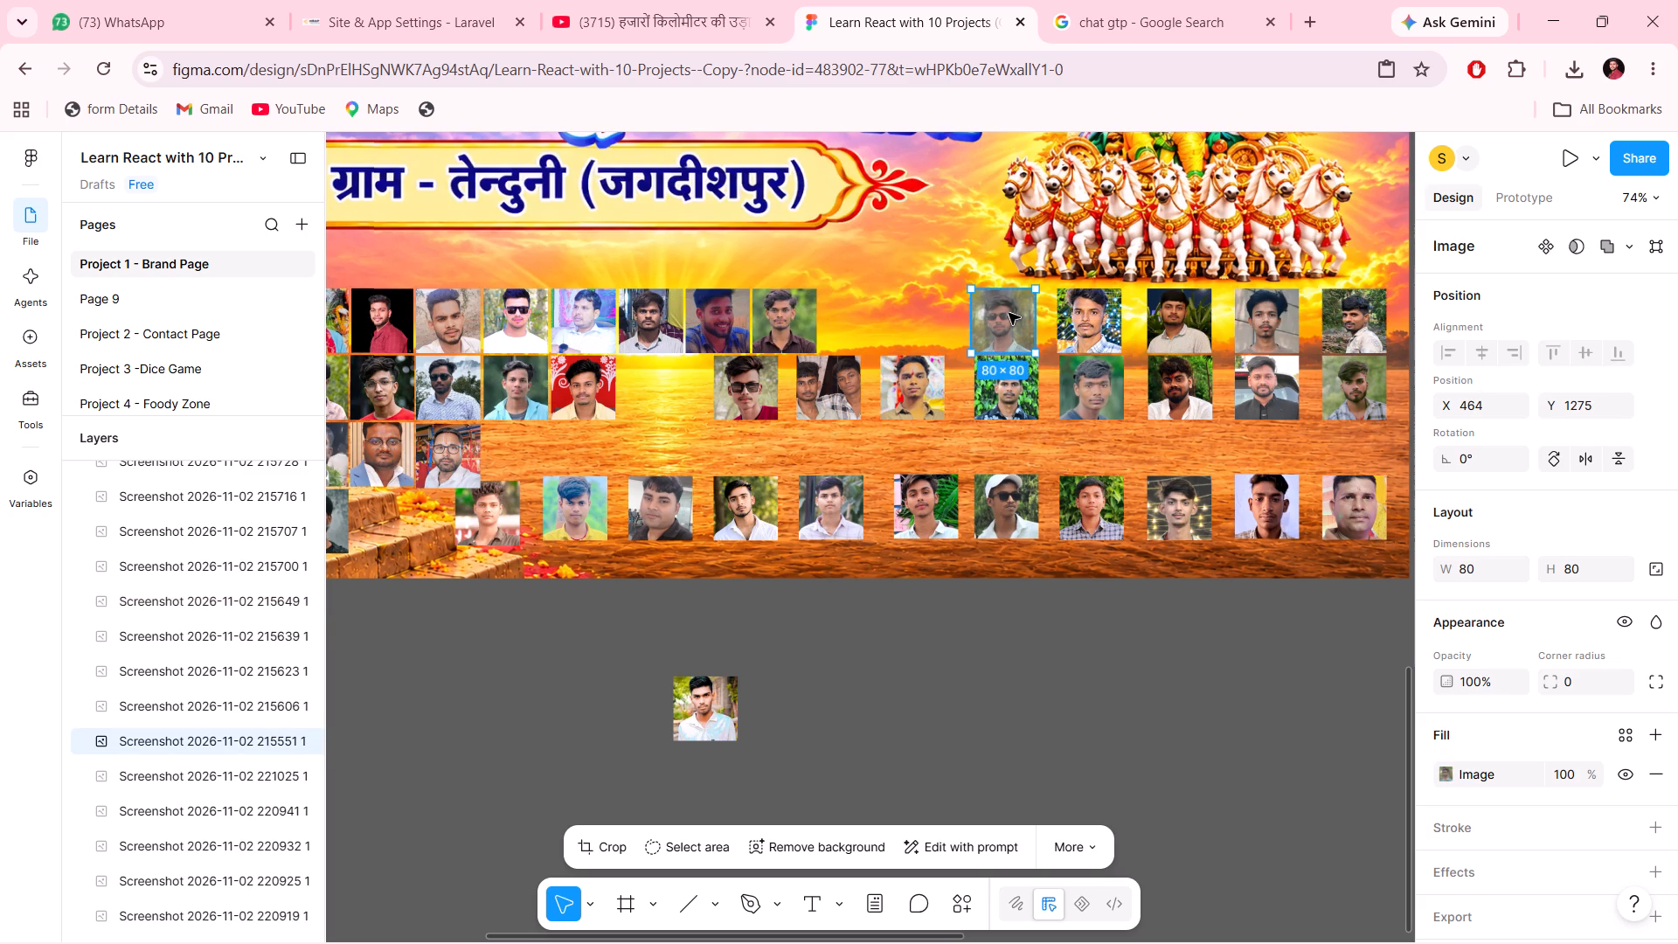
{"action": "key", "text": "shift+Left"}
{"action": "key", "text": "shift+Left"}
{"action": "key", "text": "shift+Left"}
{"action": "key", "text": "shift+Left"}
{"action": "key", "text": "shift+Left"}
{"action": "key", "text": "shift+Left"}
{"action": "key", "text": "shift+Left"}
{"action": "key", "text": "shift+Left"}
{"action": "key", "text": "shift+Left"}
{"action": "key", "text": "shift+Left"}
{"action": "key", "text": "shift+Left"}
{"action": "key", "text": "shift+Left"}
{"action": "key", "text": "shift+Left"}
{"action": "key", "text": "shift+Left"}
{"action": "key", "text": "shift+Left"}
{"action": "key", "text": "shift+Left"}
{"action": "key", "text": "shift+Left"}
{"action": "key", "text": "shift+Left"}
{"action": "key", "text": "shift+Left"}
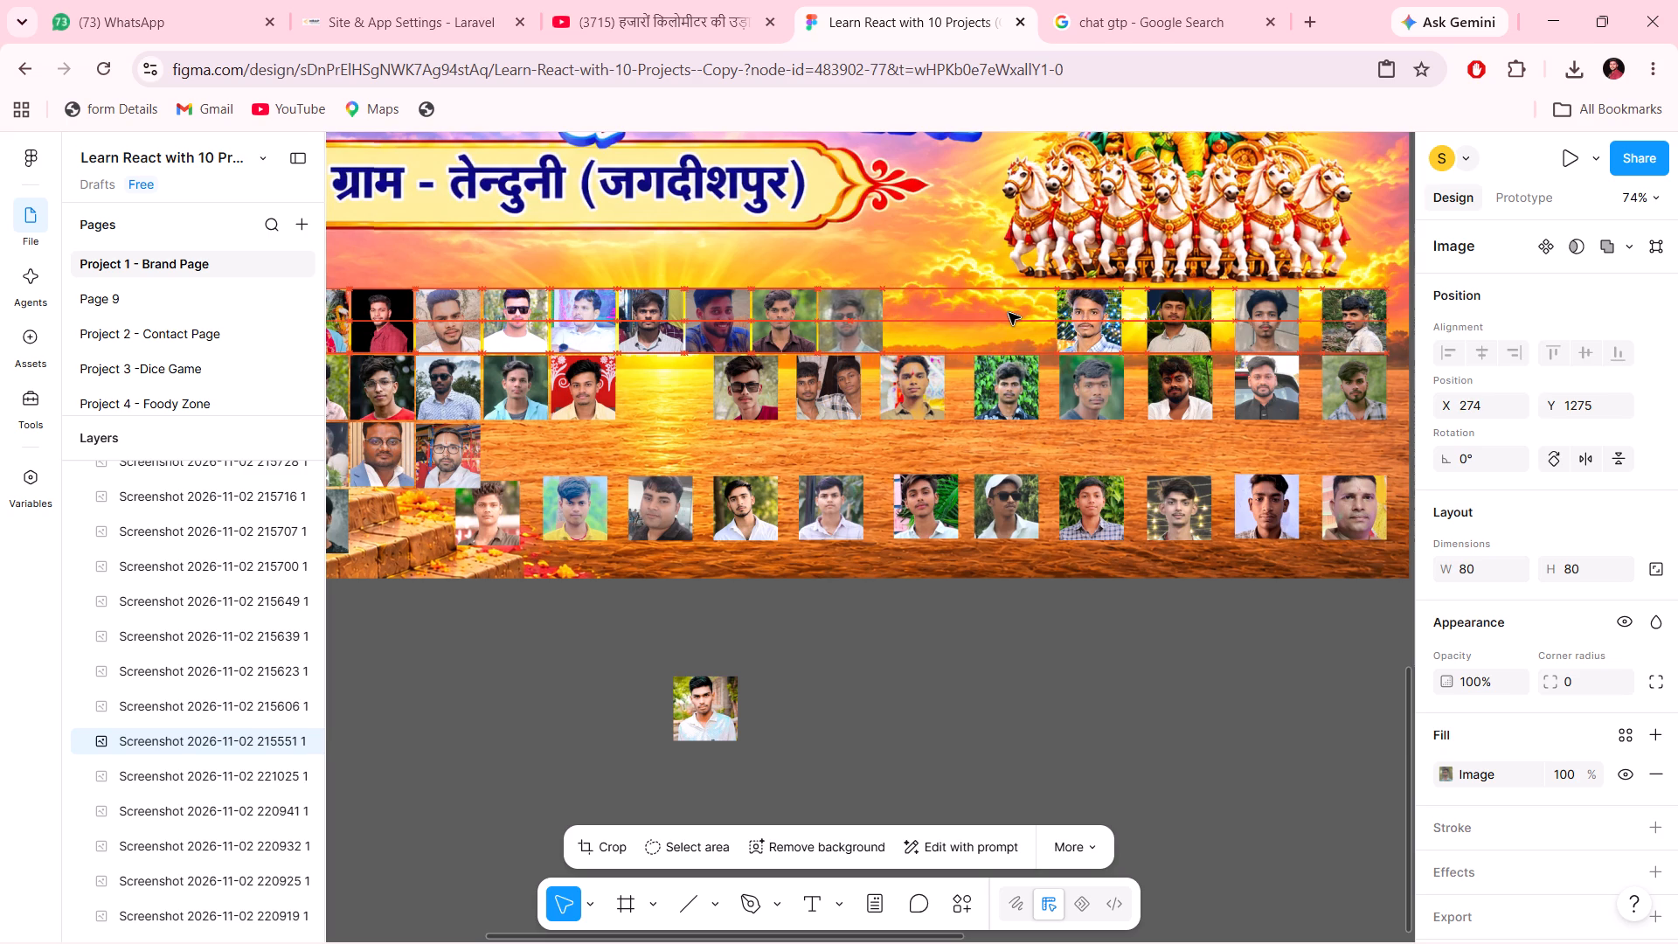
{"action": "key", "text": "Right"}
{"action": "key", "text": "Right"}
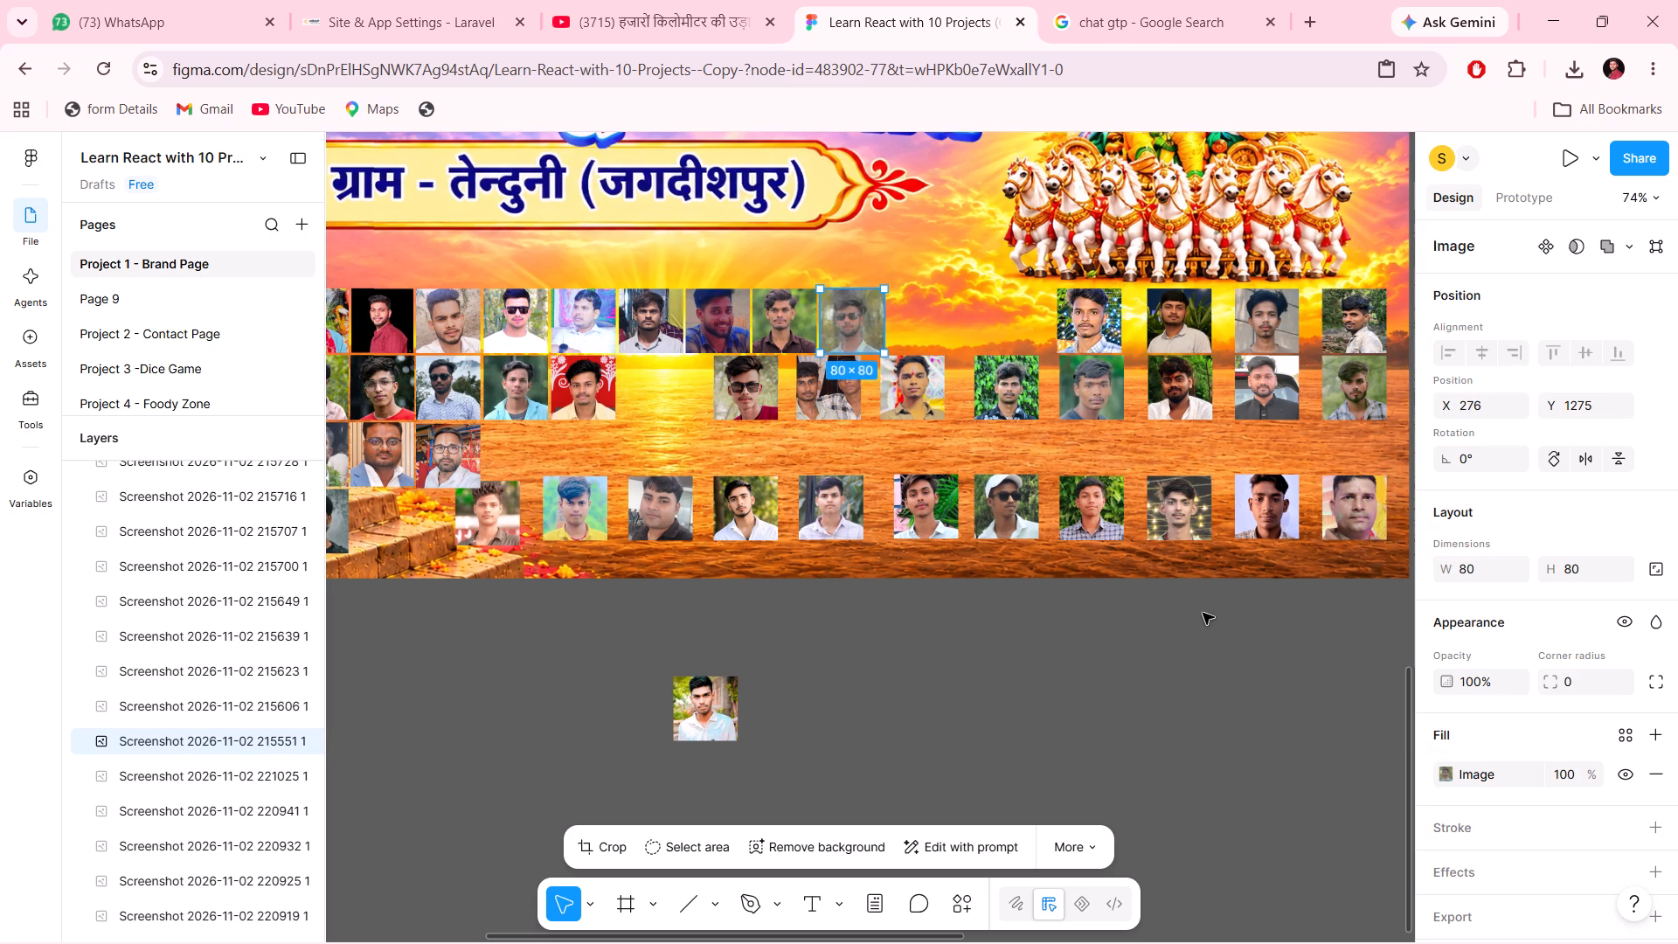
Move the next detached portrait in the first row into eleventh place beside the tenth, at X 359, Y 1275.
{"action": "scroll", "coordinate": [1018, 651], "scroll_direction": "right", "scroll_amount": 1}
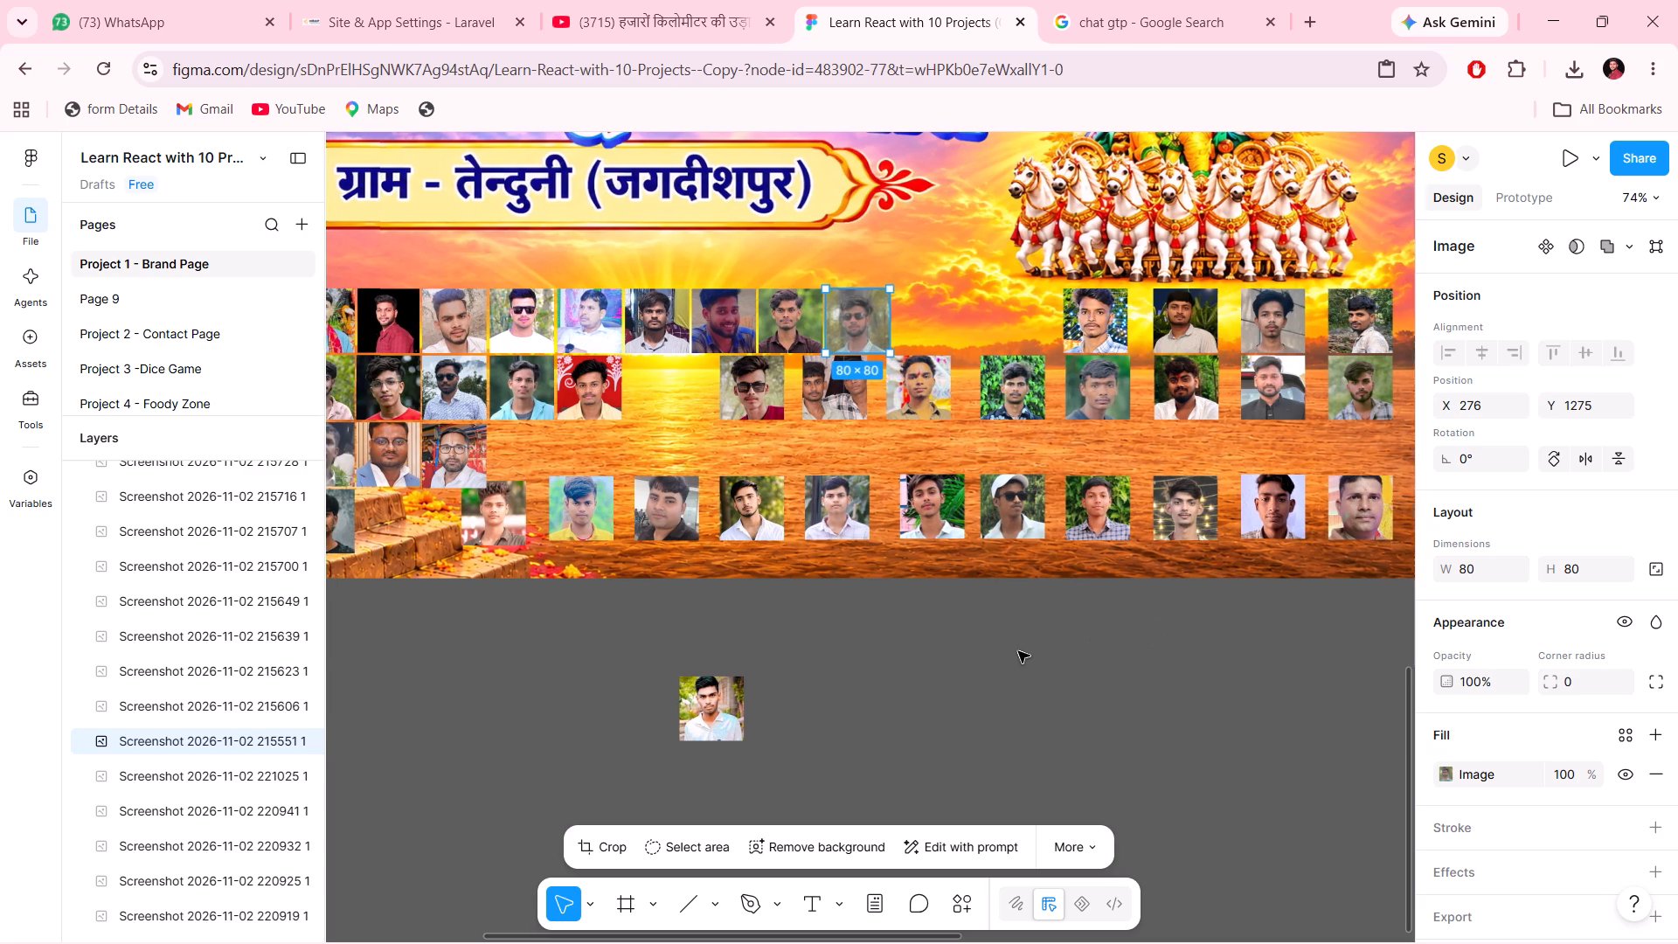
{"action": "scroll", "coordinate": [1018, 651], "scroll_direction": "right", "scroll_amount": 4}
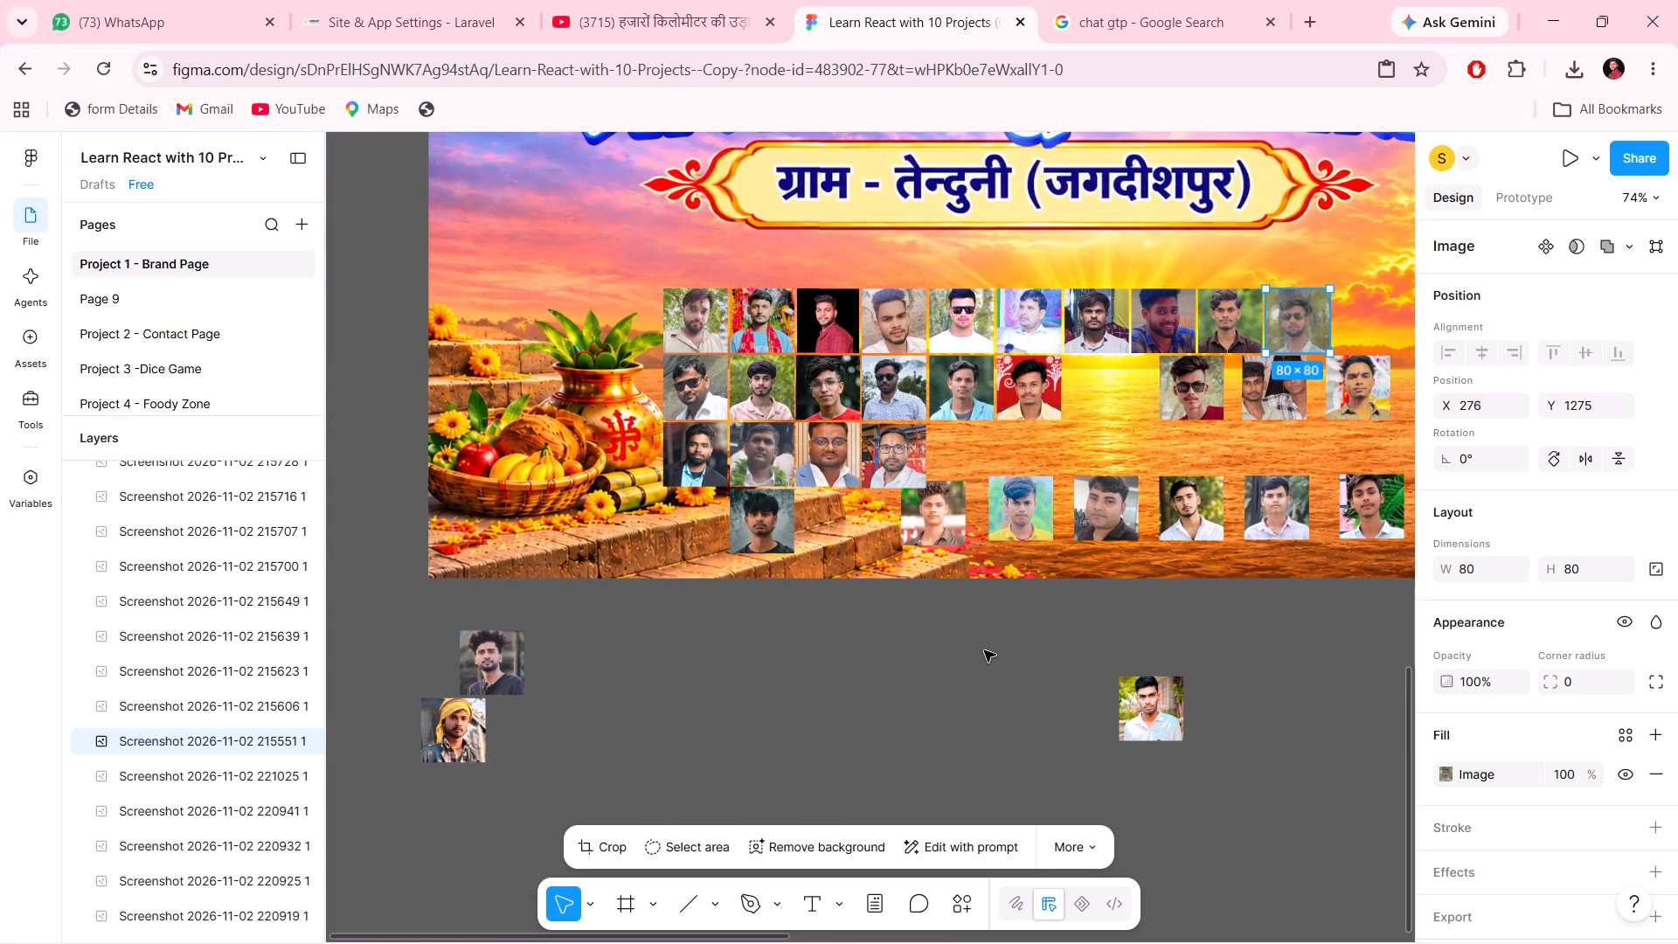
{"action": "scroll", "coordinate": [984, 650], "scroll_direction": "left", "scroll_amount": 4}
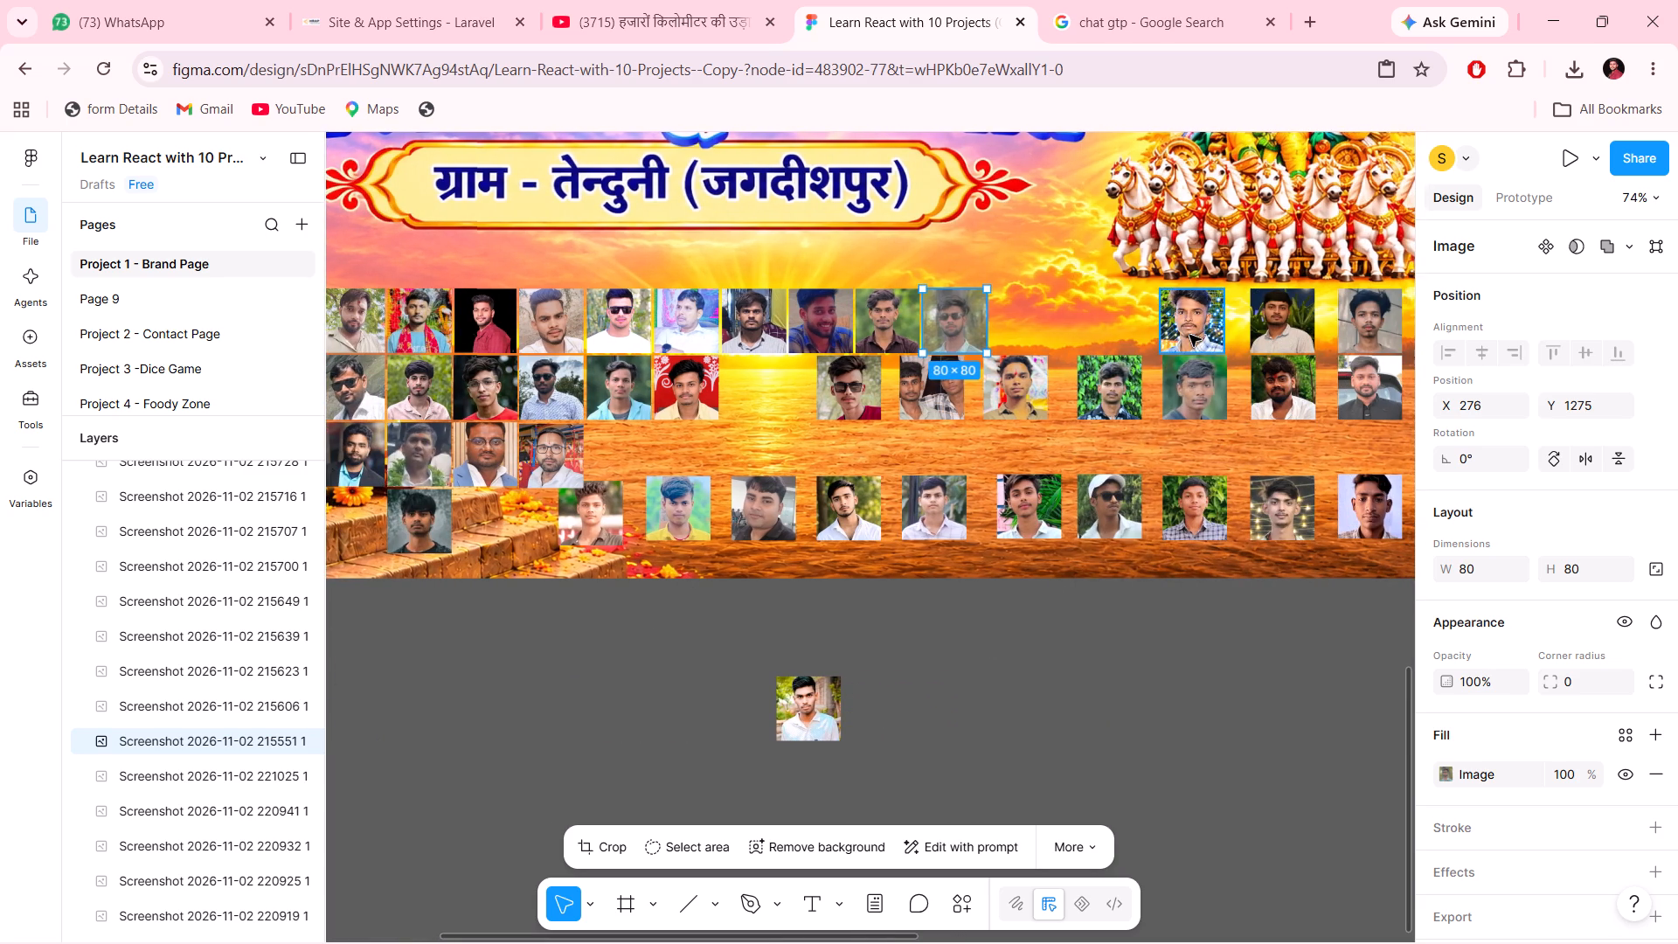
{"action": "left_click", "coordinate": [1189, 335]}
{"action": "key", "text": "shift+Left"}
{"action": "key", "text": "shift+Left"}
{"action": "key", "text": "shift+Left"}
{"action": "key", "text": "shift+Left"}
{"action": "key", "text": "shift+Left"}
{"action": "key", "text": "shift+Left"}
{"action": "key", "text": "shift+Left"}
{"action": "key", "text": "shift+Left"}
{"action": "key", "text": "shift+Left"}
{"action": "key", "text": "shift+Left"}
{"action": "key", "text": "shift+Left"}
{"action": "key", "text": "shift+Left"}
{"action": "key", "text": "shift+Left"}
{"action": "key", "text": "shift+Left"}
{"action": "key", "text": "shift+Left"}
{"action": "key", "text": "shift+Left"}
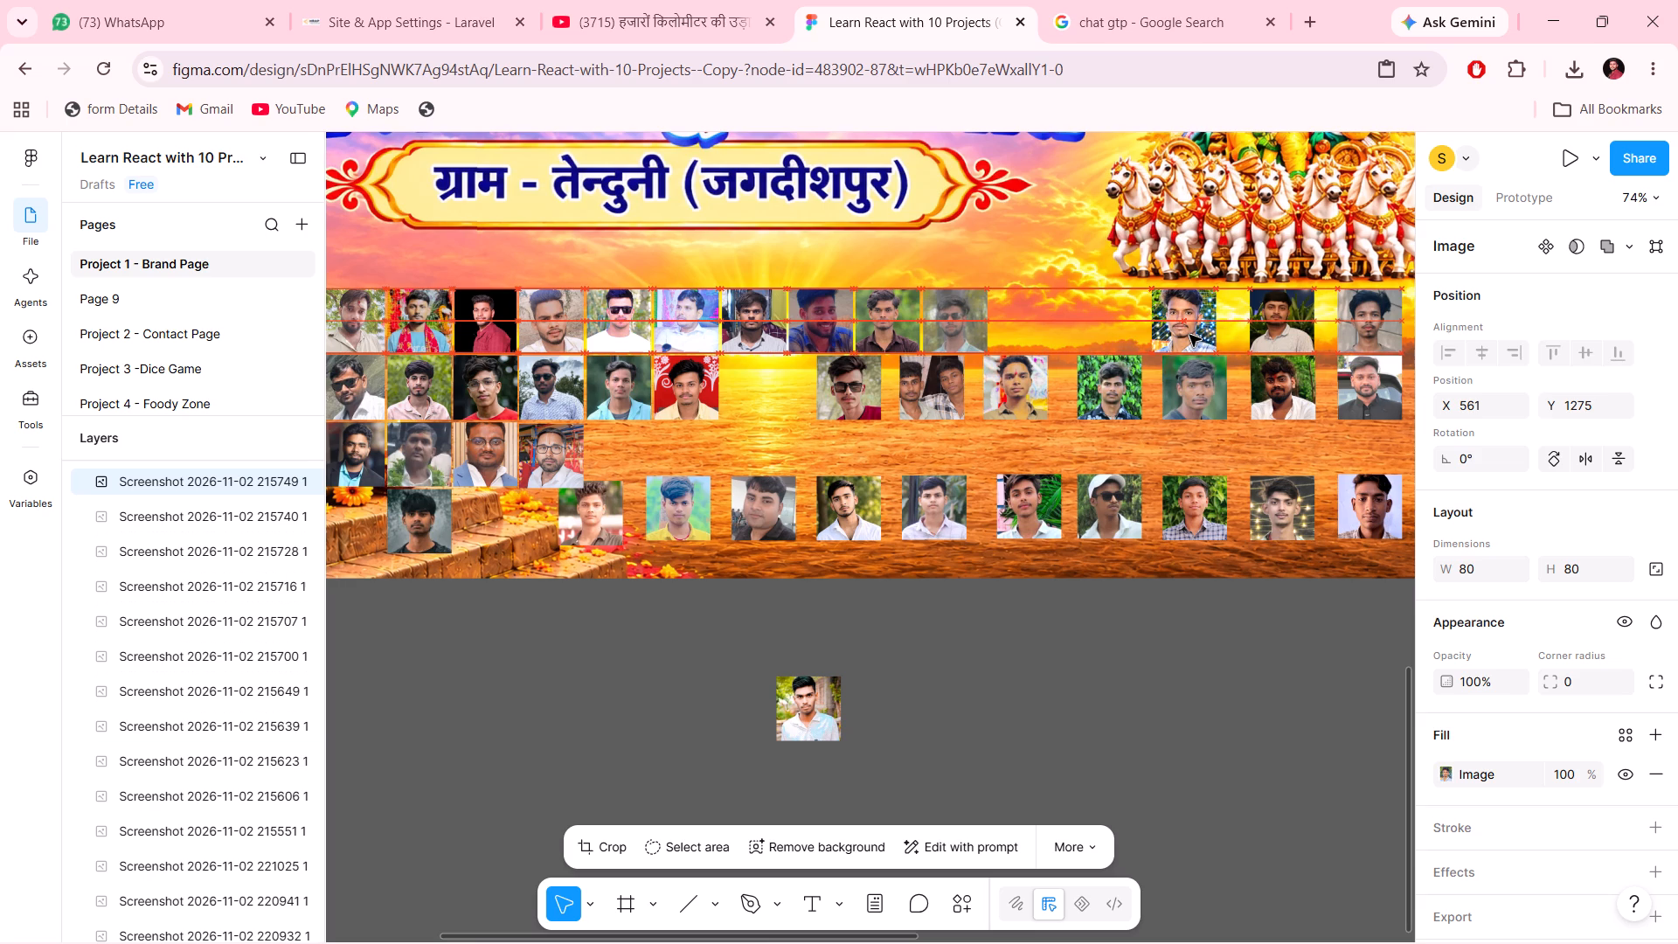
{"action": "key", "text": "shift+Left"}
{"action": "key", "text": "Left"}
{"action": "key", "text": "Left"}
{"action": "key", "text": "Left"}
{"action": "key", "text": "Left"}
{"action": "key", "text": "shift+Left"}
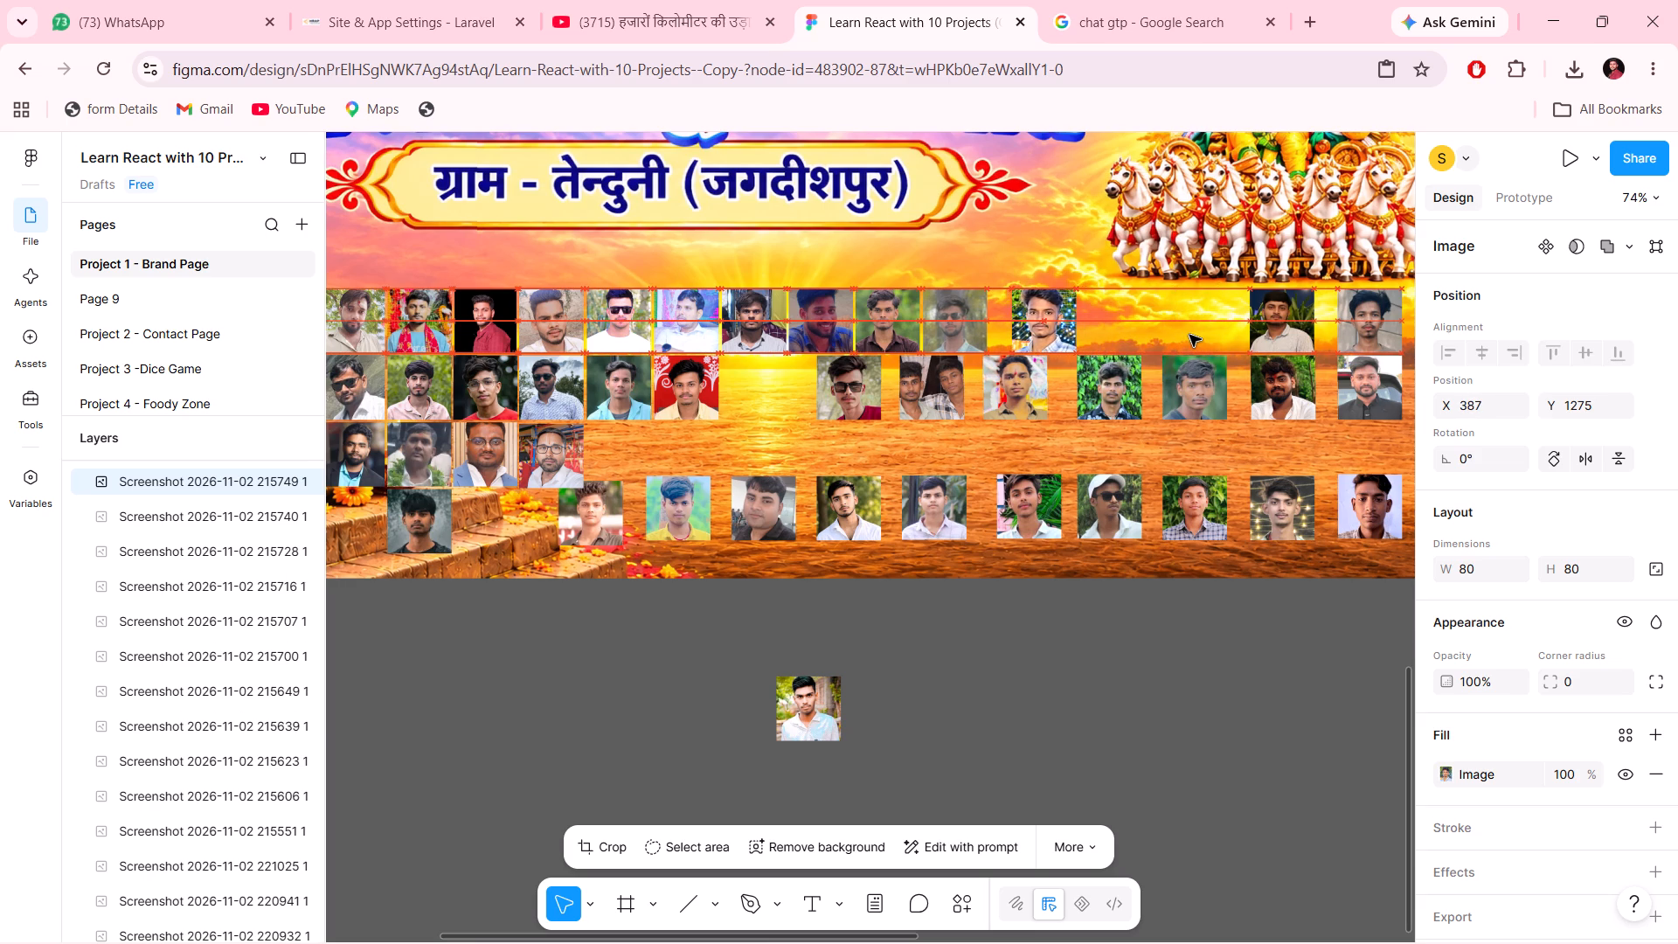
{"action": "key", "text": "shift+Left"}
{"action": "key", "text": "shift+Left"}
{"action": "key", "text": "shift+Left"}
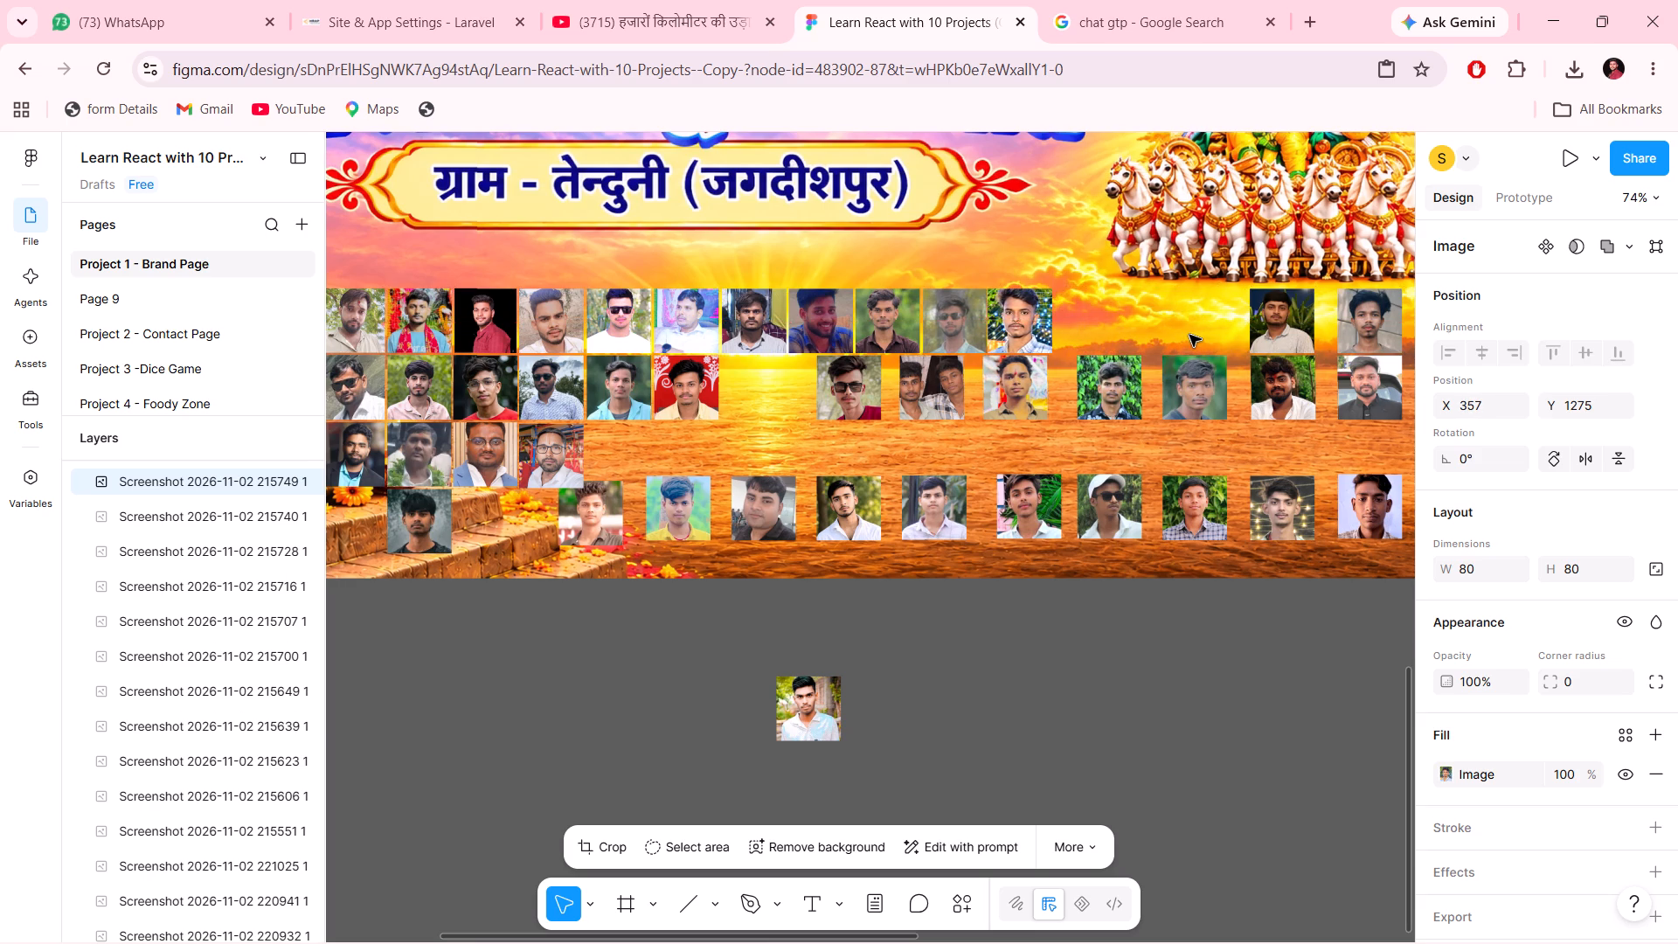
{"action": "key", "text": "Right"}
{"action": "key", "text": "Right"}
{"action": "key", "text": "Right"}
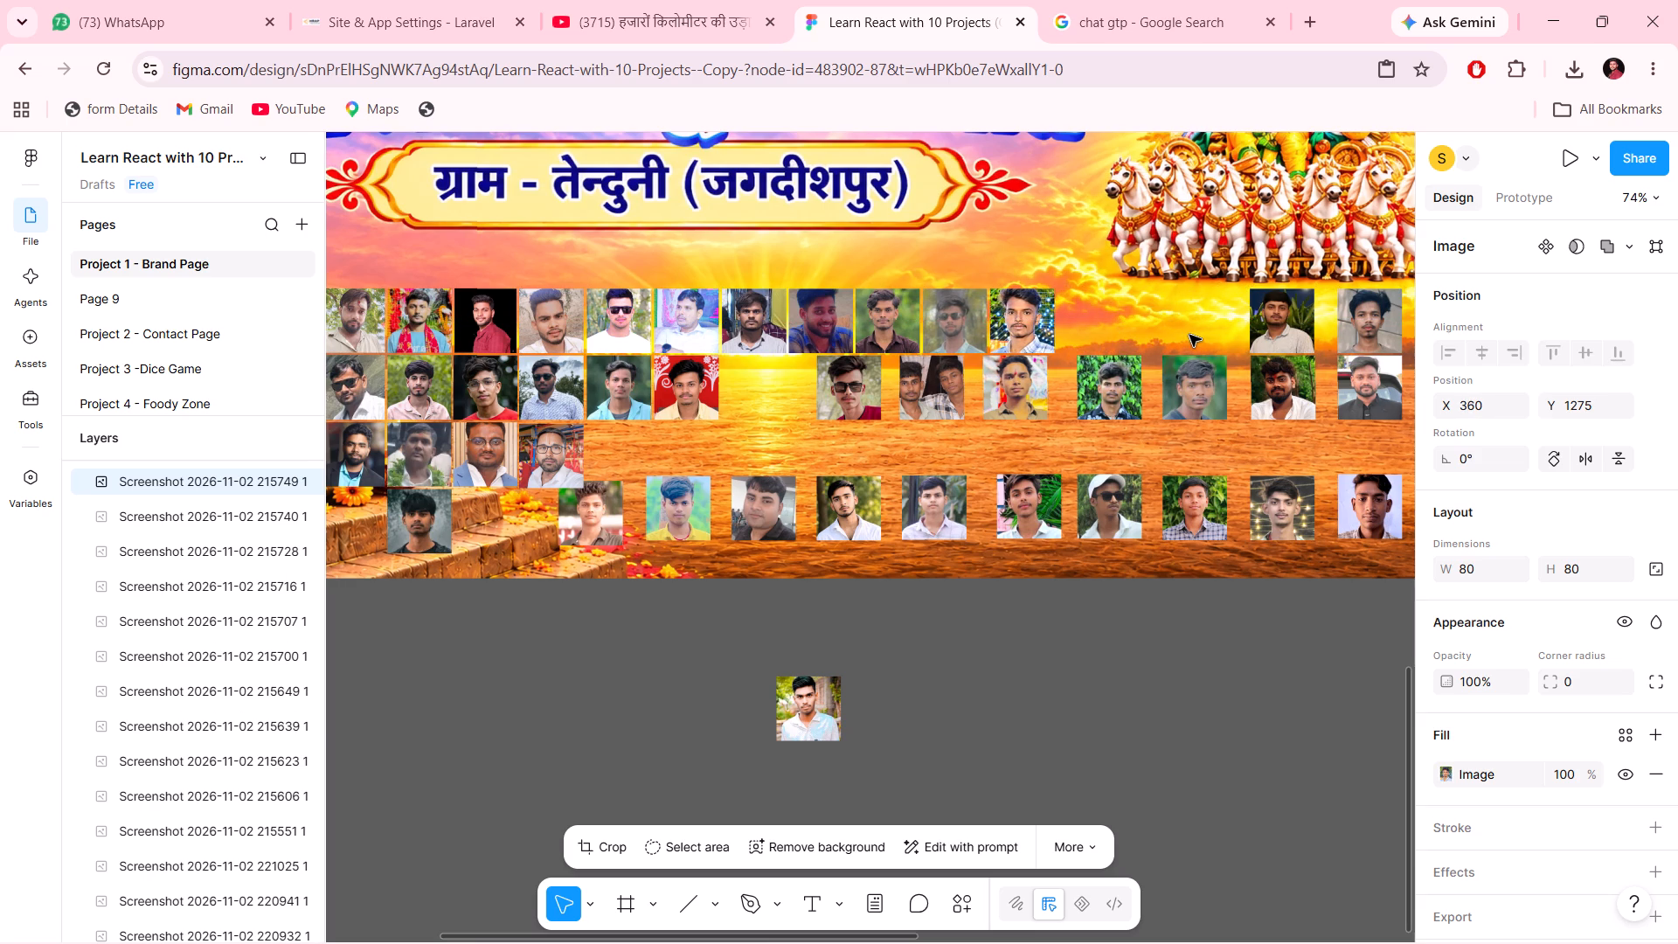
{"action": "key", "text": "Left"}
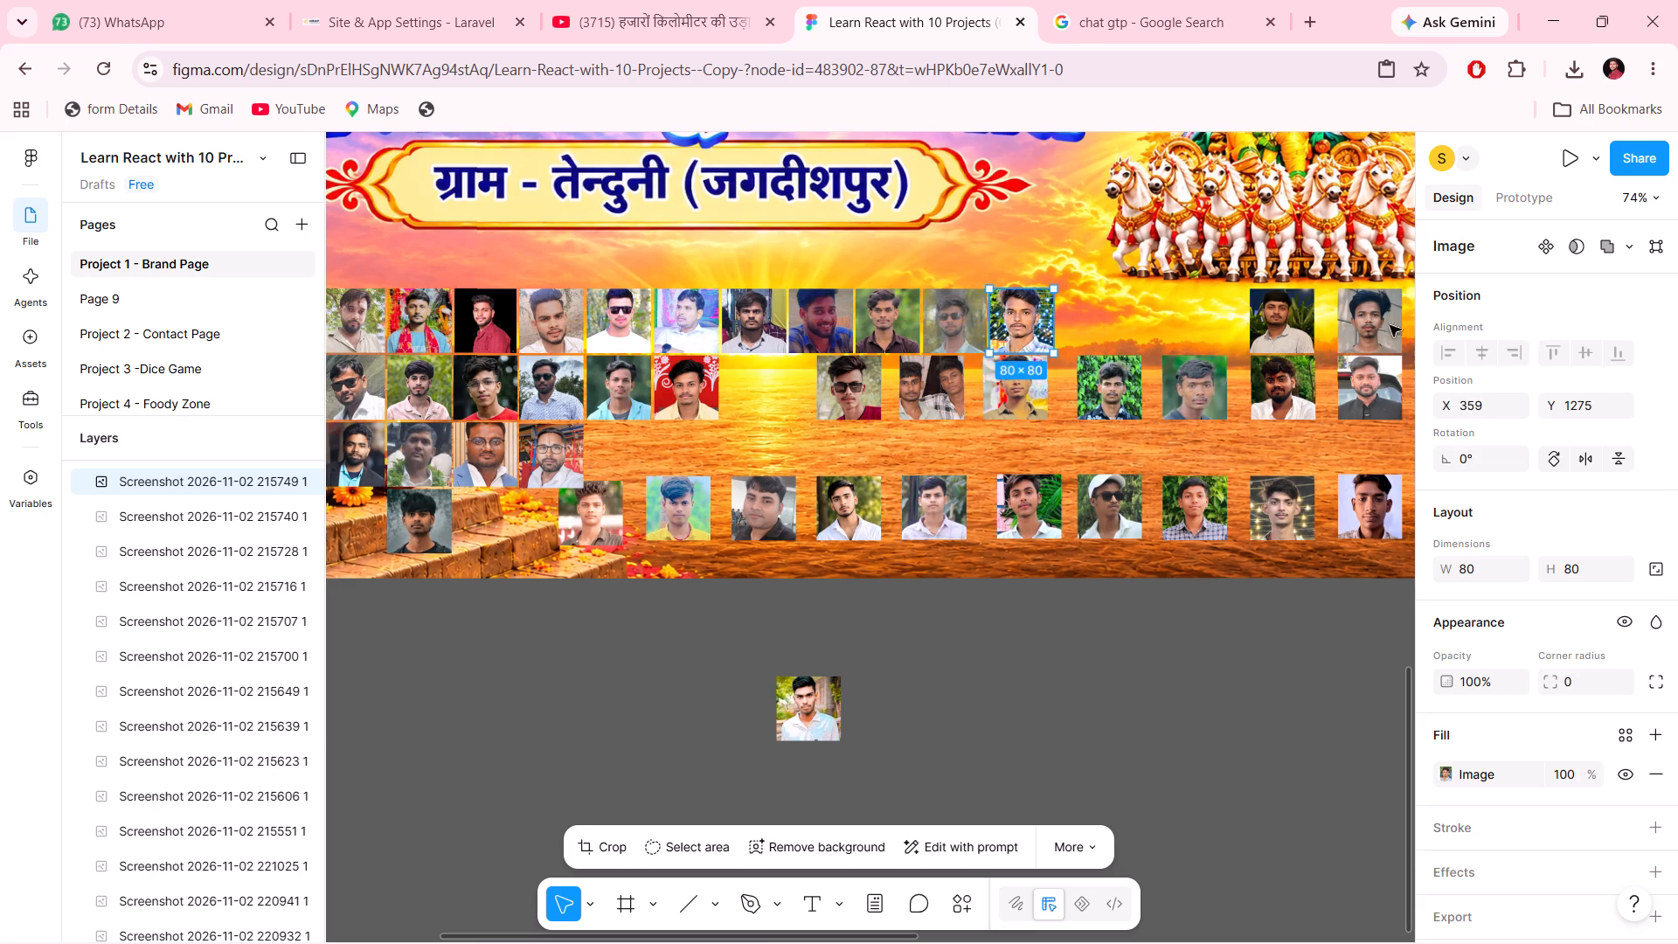
Move the dark-background portrait in the first row into twelfth place beside the eleventh, at X 443, Y 1275.
{"action": "left_click", "coordinate": [1310, 325]}
{"action": "key", "text": "shift+Left"}
{"action": "key", "text": "shift+Left"}
{"action": "key", "text": "shift+Left"}
{"action": "key", "text": "shift+Left"}
{"action": "key", "text": "shift+Left"}
{"action": "key", "text": "shift+Left"}
{"action": "key", "text": "shift+Left"}
{"action": "key", "text": "shift+Left"}
{"action": "key", "text": "shift+Left"}
{"action": "key", "text": "shift+Left"}
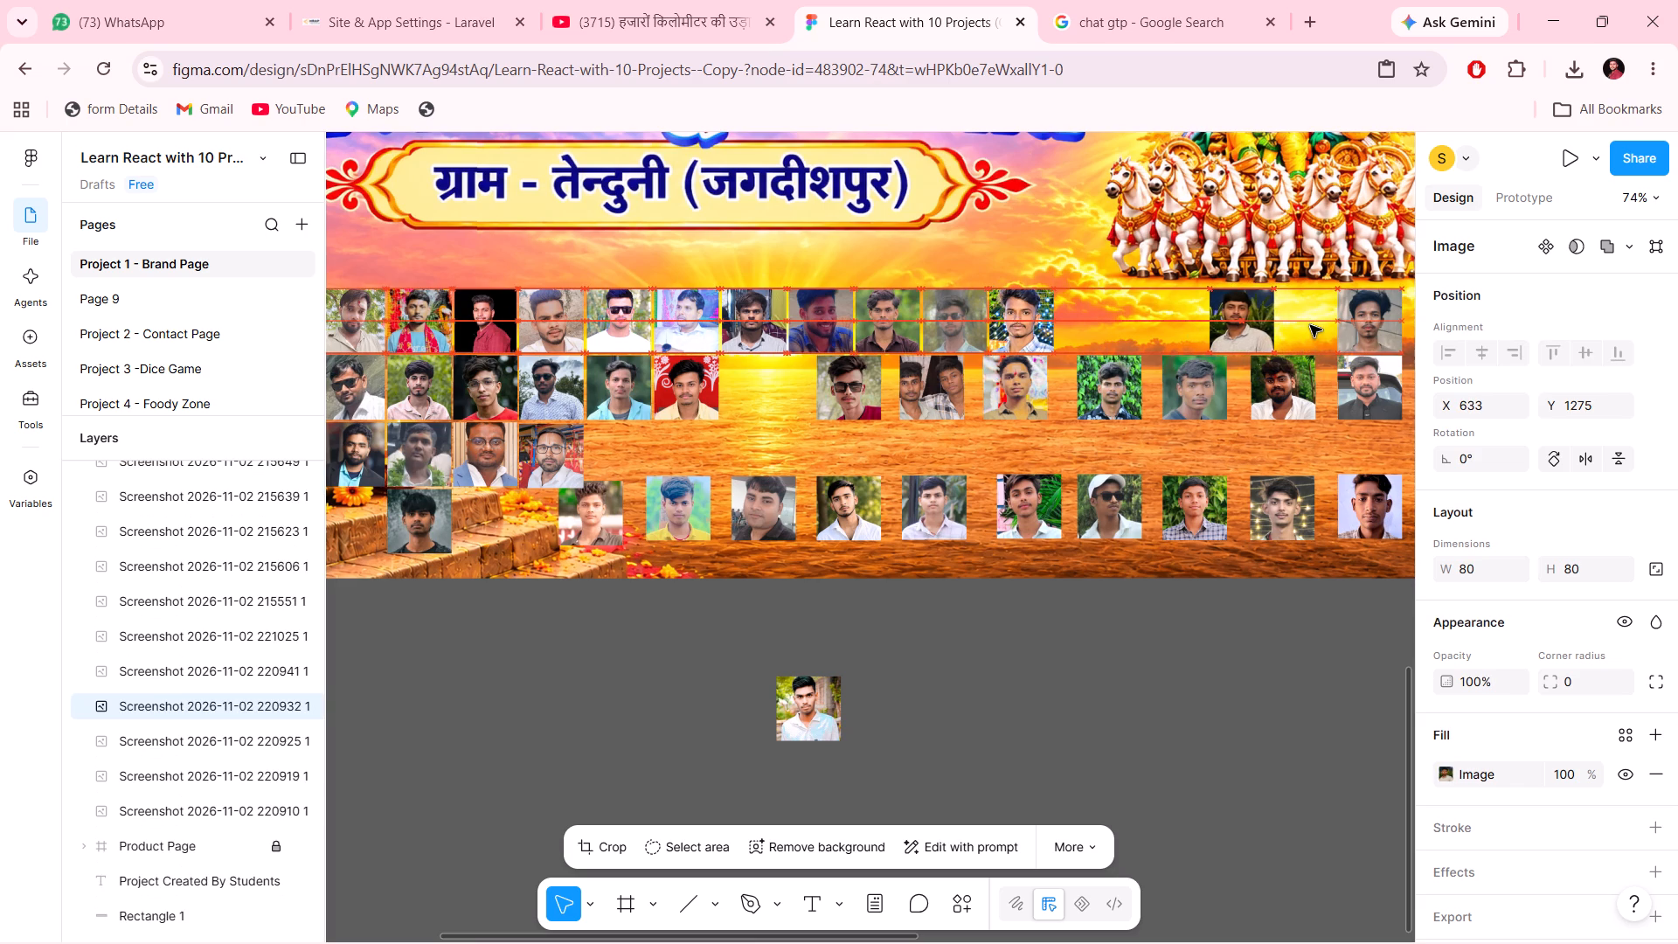
{"action": "key", "text": "shift+Left"}
{"action": "key", "text": "shift+Left"}
{"action": "key", "text": "shift+Left"}
{"action": "key", "text": "shift+Left"}
{"action": "key", "text": "shift+Left"}
{"action": "key", "text": "shift+Left"}
{"action": "key", "text": "shift+Left"}
{"action": "key", "text": "shift+Left"}
{"action": "key", "text": "shift+Left"}
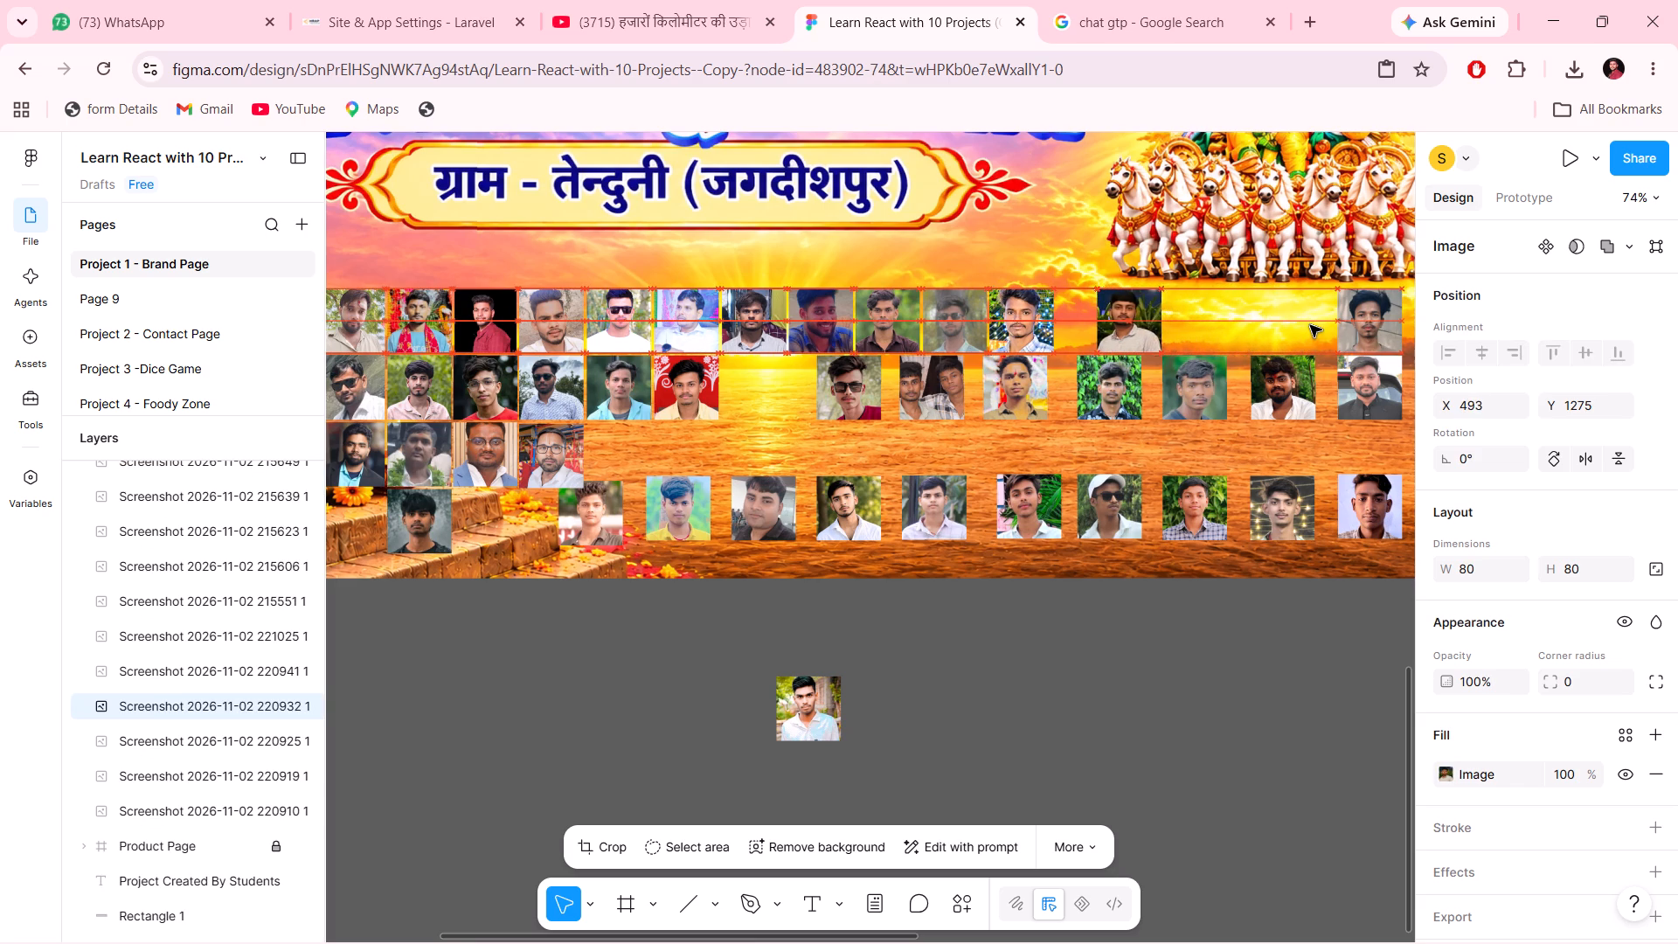
{"action": "key", "text": "shift+Left"}
{"action": "key", "text": "shift+Left"}
{"action": "key", "text": "shift+Left"}
{"action": "key", "text": "shift+Left"}
{"action": "key", "text": "shift+Left"}
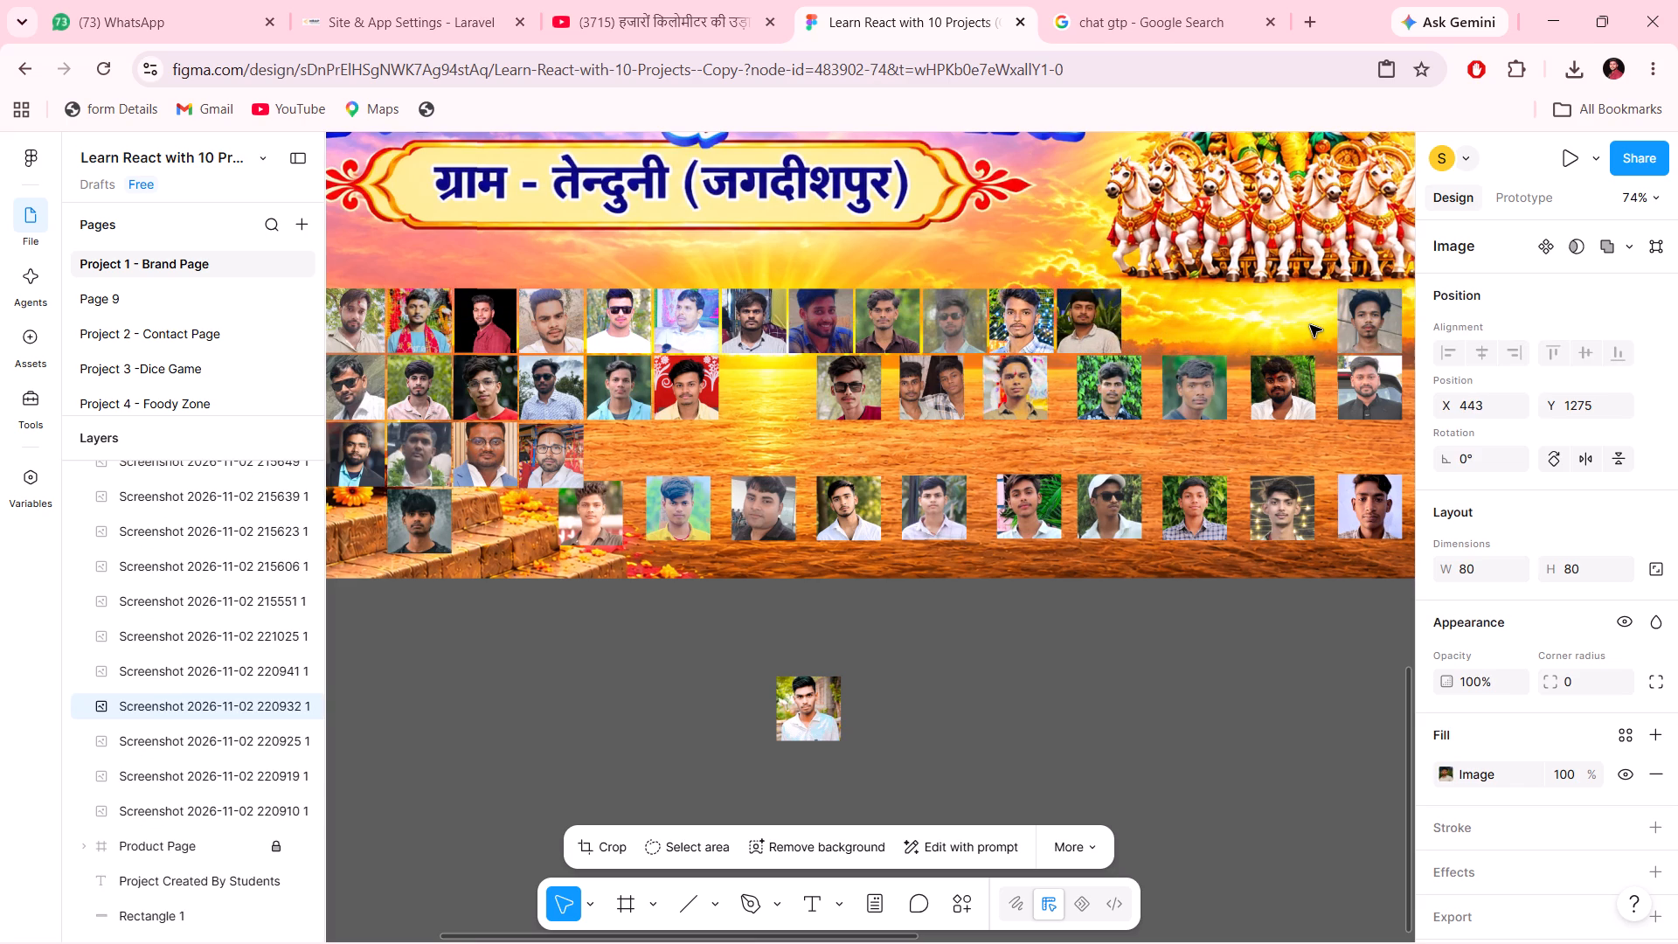
Move the last detached portrait in the first row into thirteenth place beside the twelfth, at X 526, Y 1275.
{"action": "left_click", "coordinate": [1383, 317]}
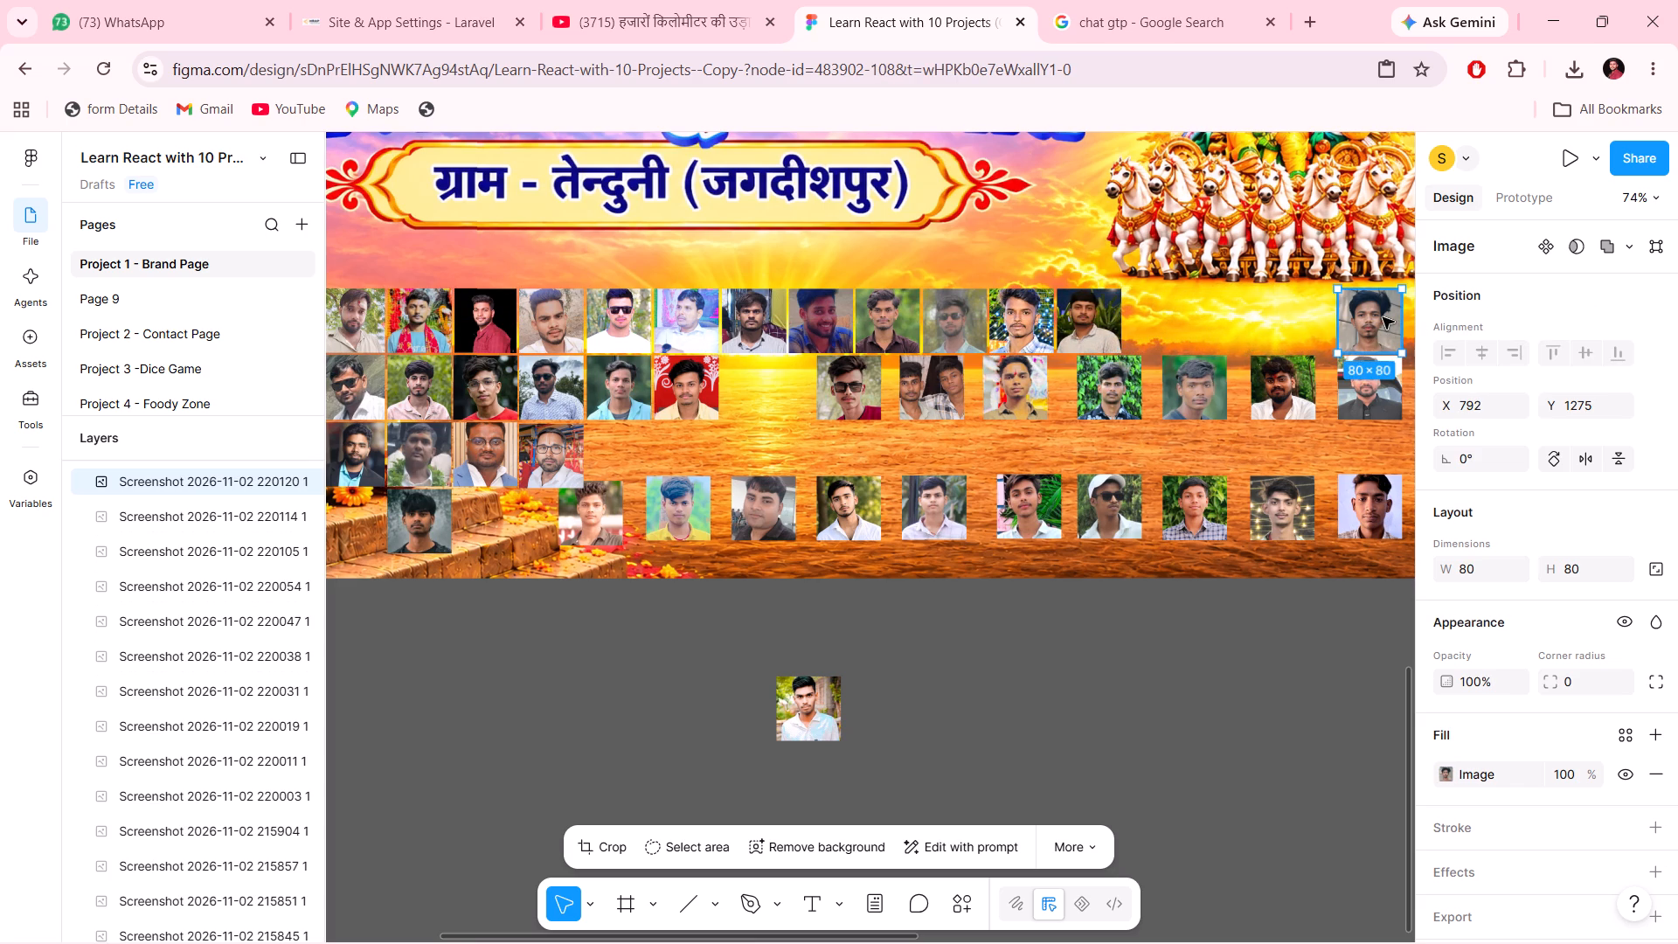
{"action": "key", "text": "shift+Left"}
{"action": "key", "text": "shift+Left"}
{"action": "key", "text": "shift+Left"}
{"action": "key", "text": "shift+Left"}
{"action": "key", "text": "shift+Left"}
{"action": "key", "text": "shift+Left"}
{"action": "key", "text": "shift+Left"}
{"action": "key", "text": "shift+Left"}
{"action": "key", "text": "shift+Left"}
{"action": "key", "text": "shift+Left"}
{"action": "key", "text": "shift+Left"}
{"action": "key", "text": "shift+Left"}
{"action": "key", "text": "shift+Left"}
{"action": "key", "text": "shift+Left"}
{"action": "key", "text": "shift+Left"}
{"action": "key", "text": "shift+Left"}
{"action": "key", "text": "shift+Left"}
{"action": "key", "text": "shift+Left"}
{"action": "key", "text": "shift+Left"}
{"action": "key", "text": "shift+Left"}
{"action": "key", "text": "shift+Left"}
{"action": "key", "text": "shift+Left"}
{"action": "key", "text": "shift+Left"}
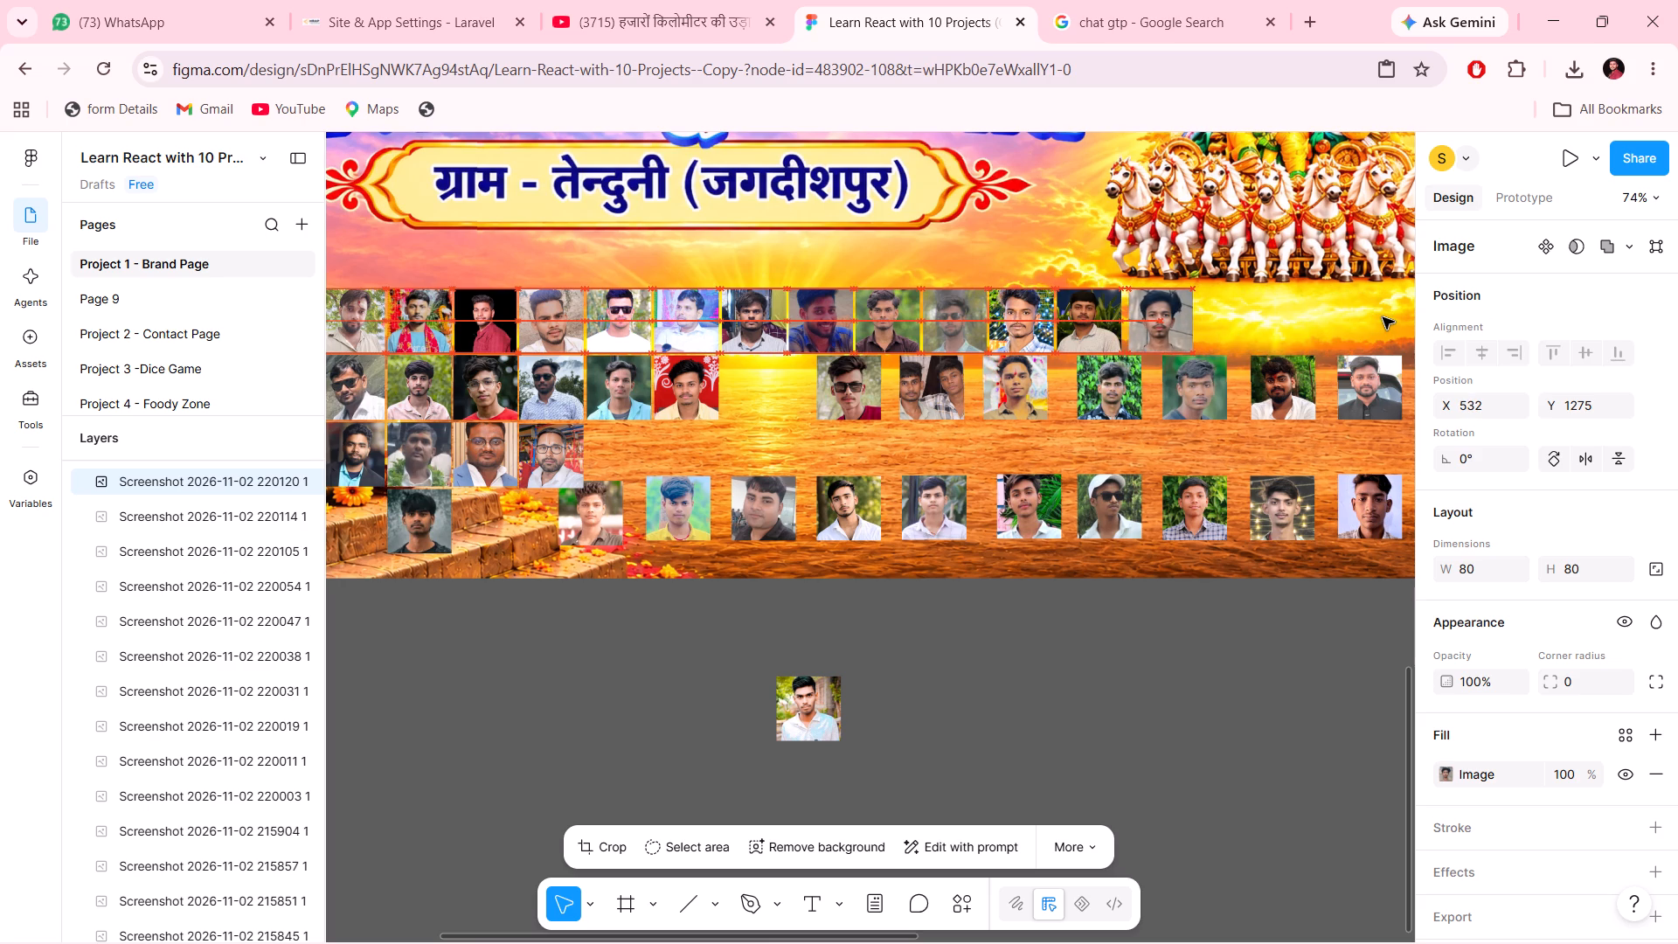
{"action": "key", "text": "shift+Left"}
{"action": "key", "text": "Right"}
{"action": "key", "text": "Right"}
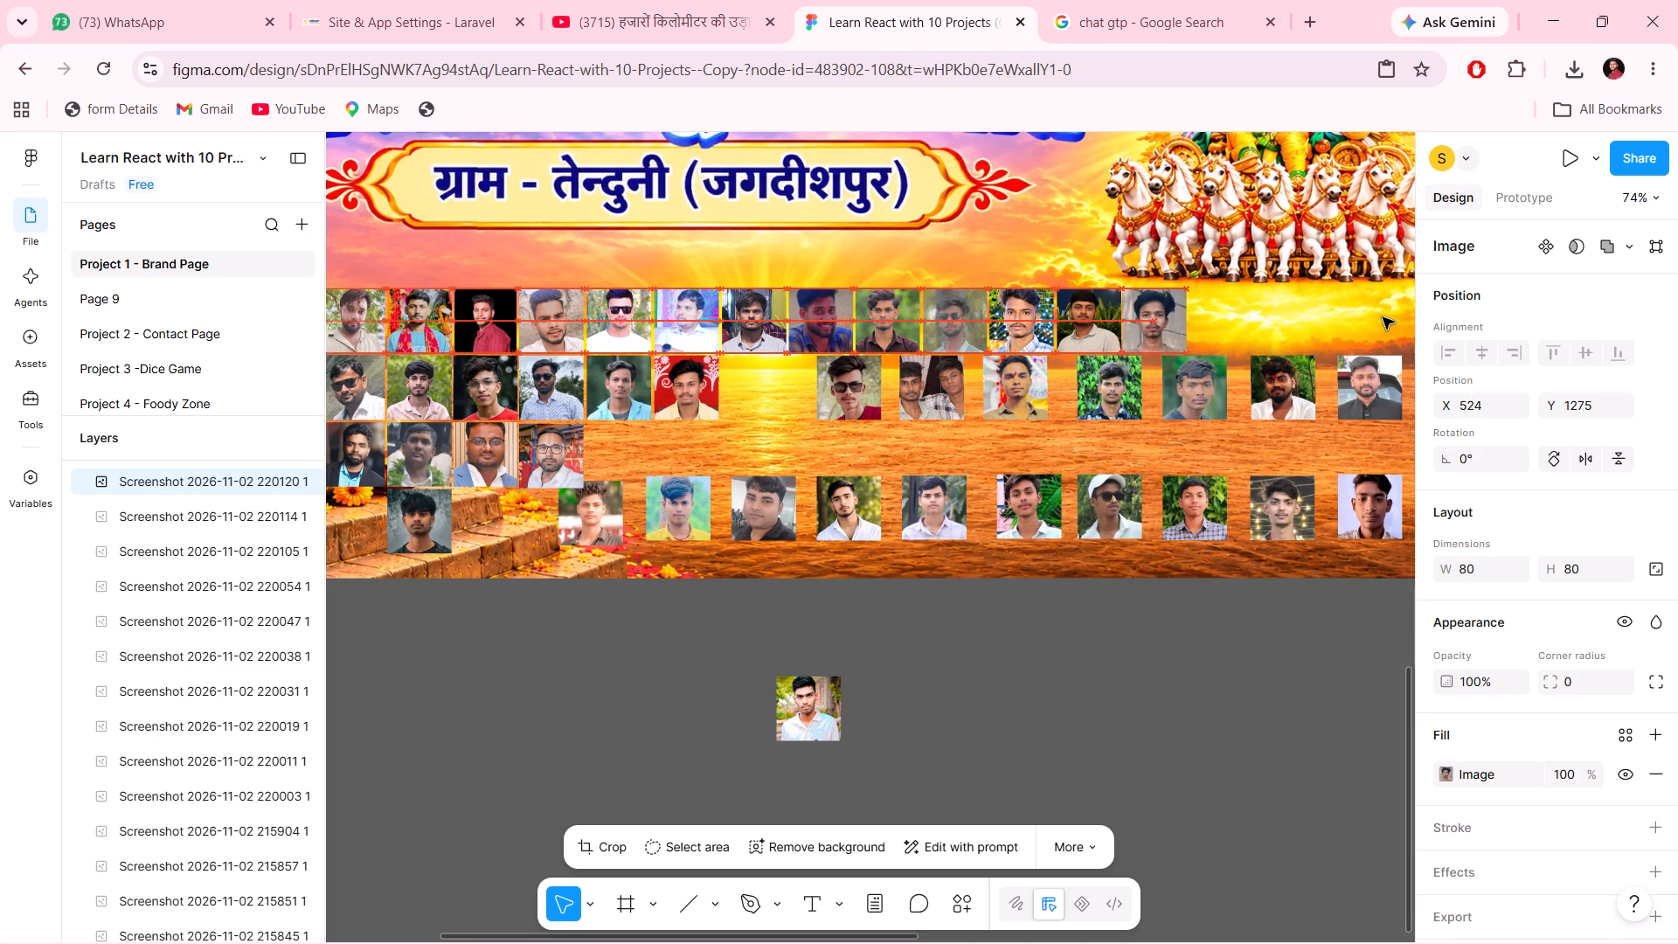
{"action": "key", "text": "Right"}
{"action": "key", "text": "Right"}
{"action": "key", "text": "Right"}
{"action": "key", "text": "Left"}
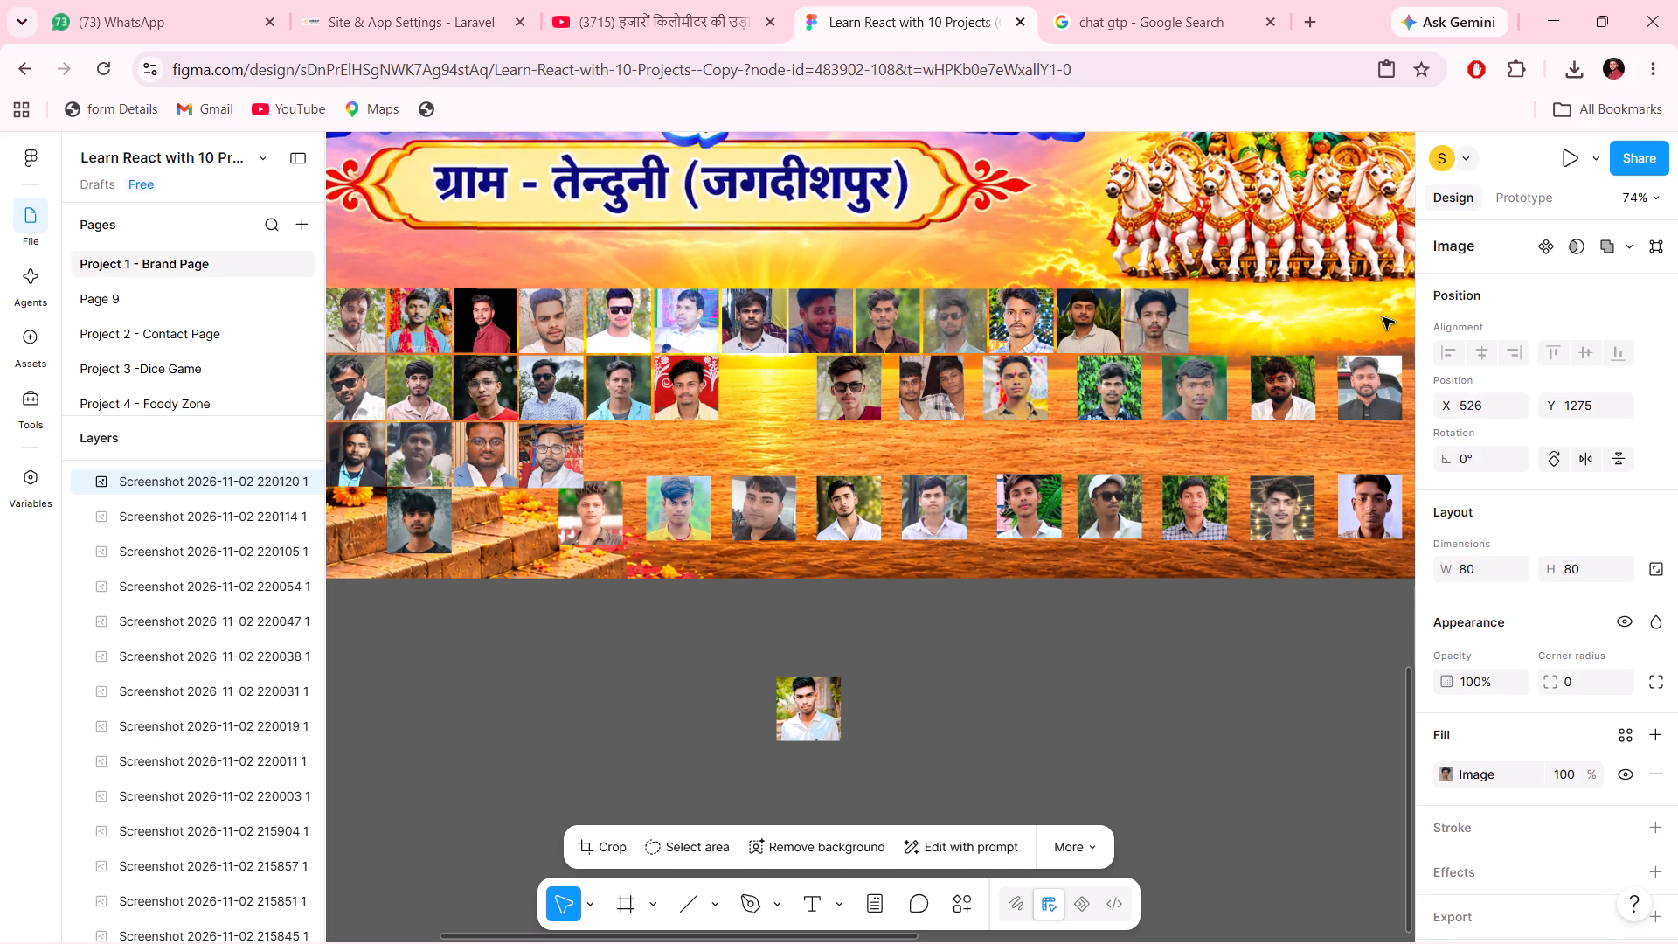
{"action": "left_click", "coordinate": [1334, 663]}
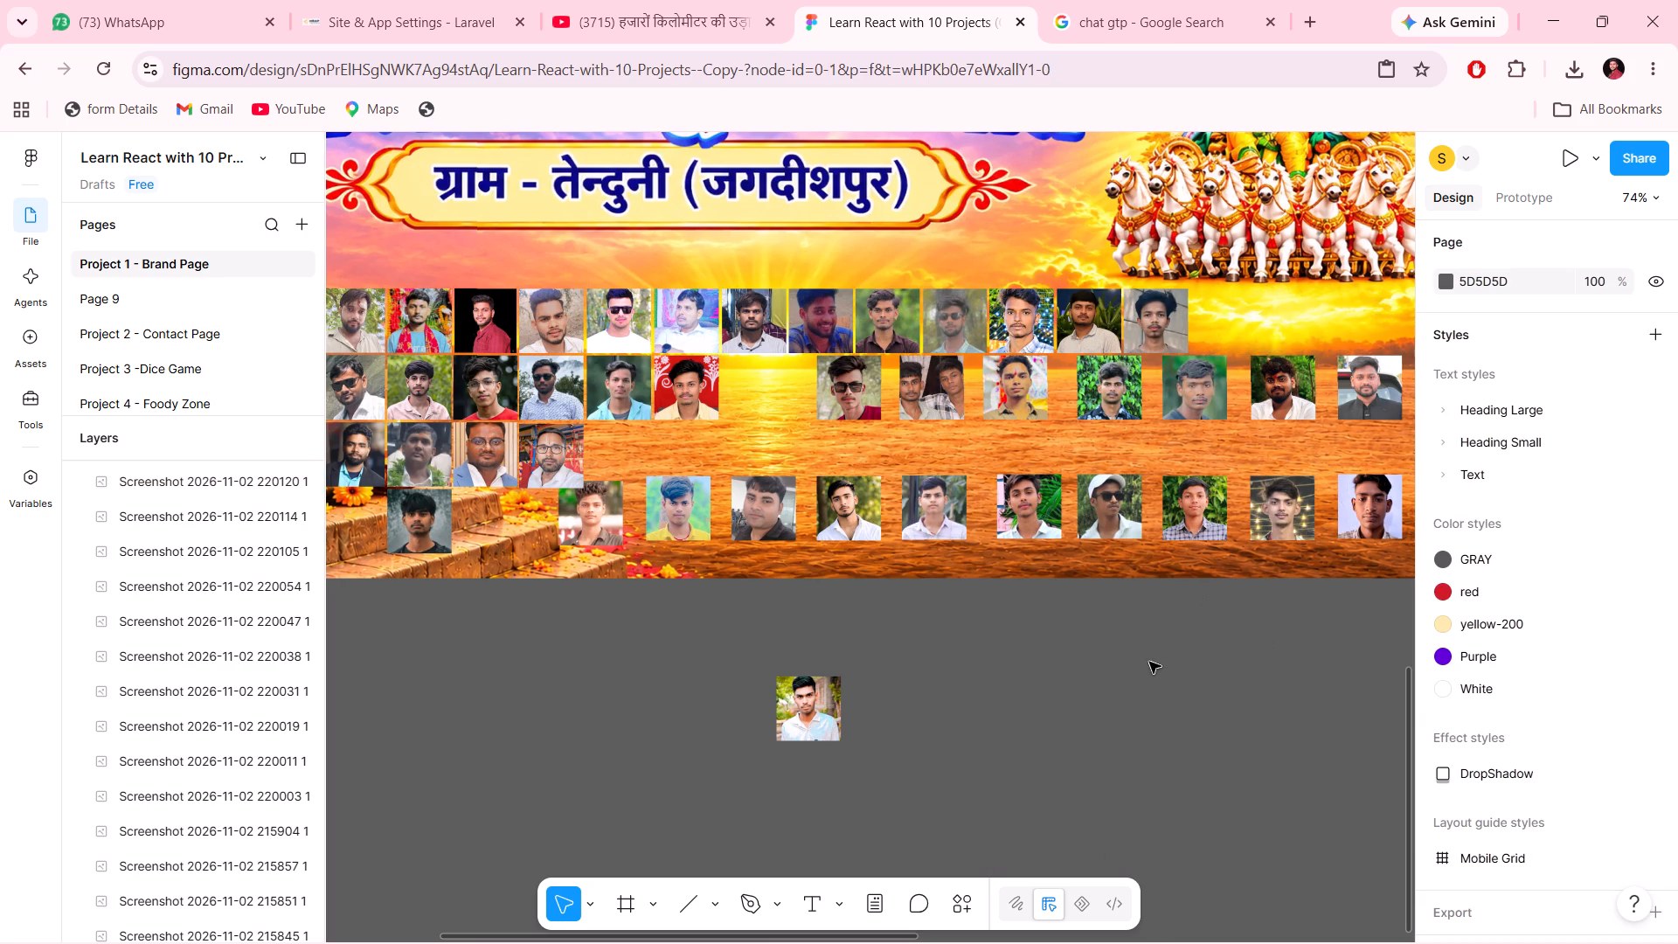
Move the yellow-turban portrait below the banner to X -430, Y 1757, still outside the artwork.
{"action": "scroll", "coordinate": [1149, 662], "scroll_direction": "right", "scroll_amount": 1}
{"action": "scroll", "coordinate": [774, 738], "scroll_direction": "right", "scroll_amount": 1}
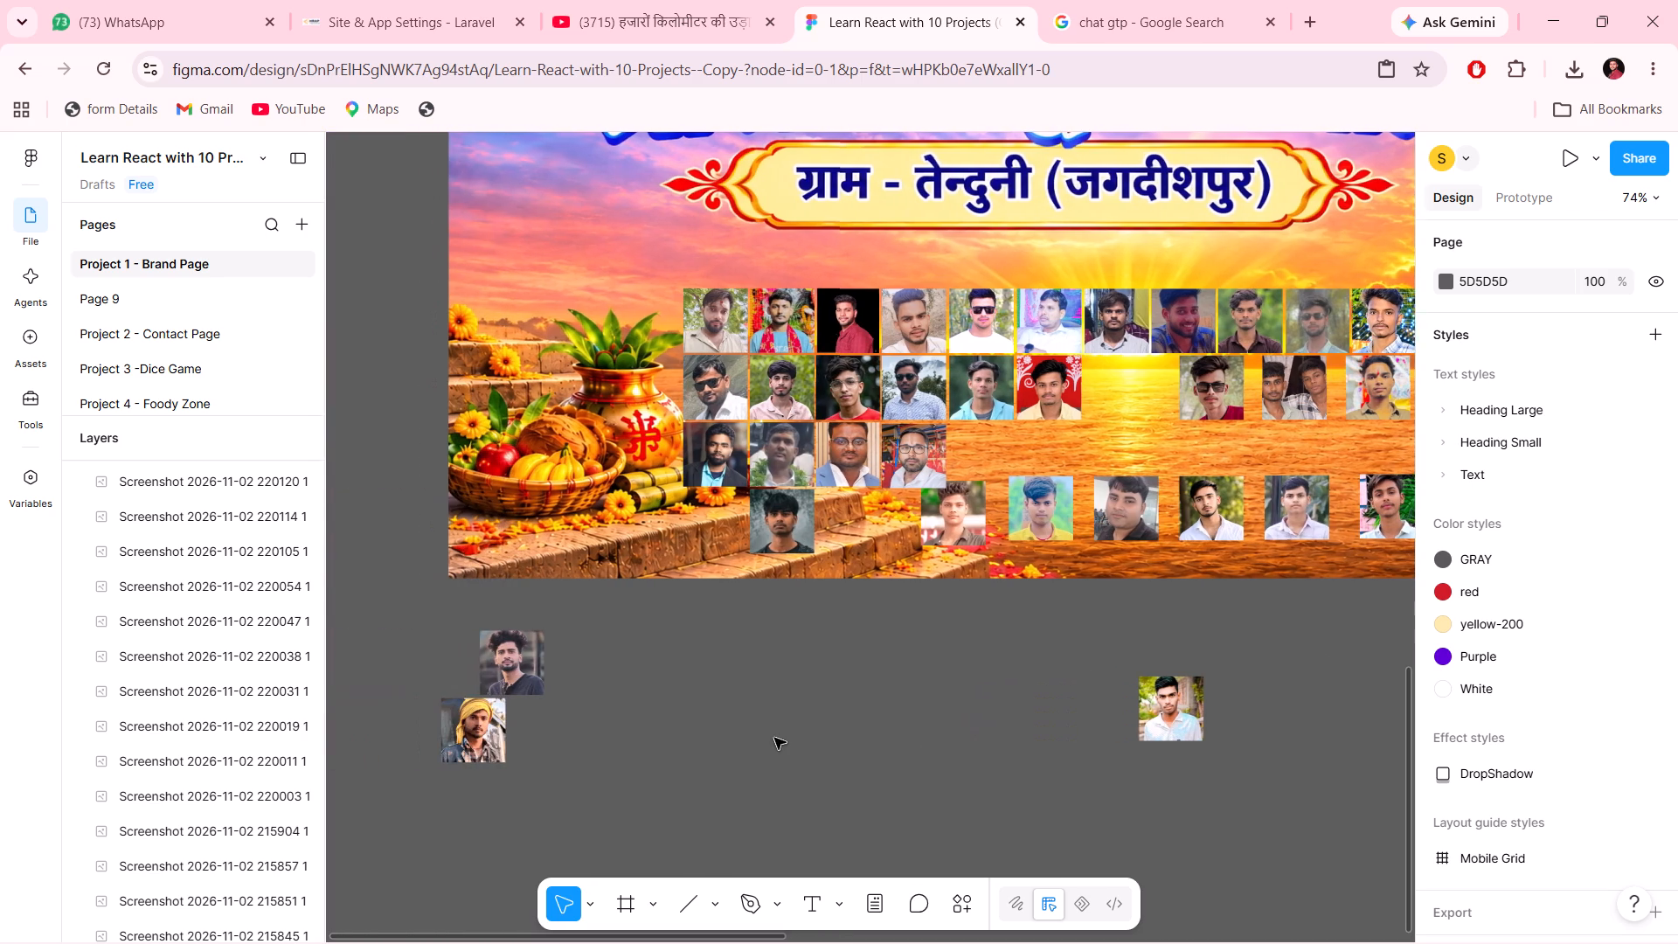
{"action": "left_click_drag", "start_coordinate": [485, 749], "coordinate": [763, 725]}
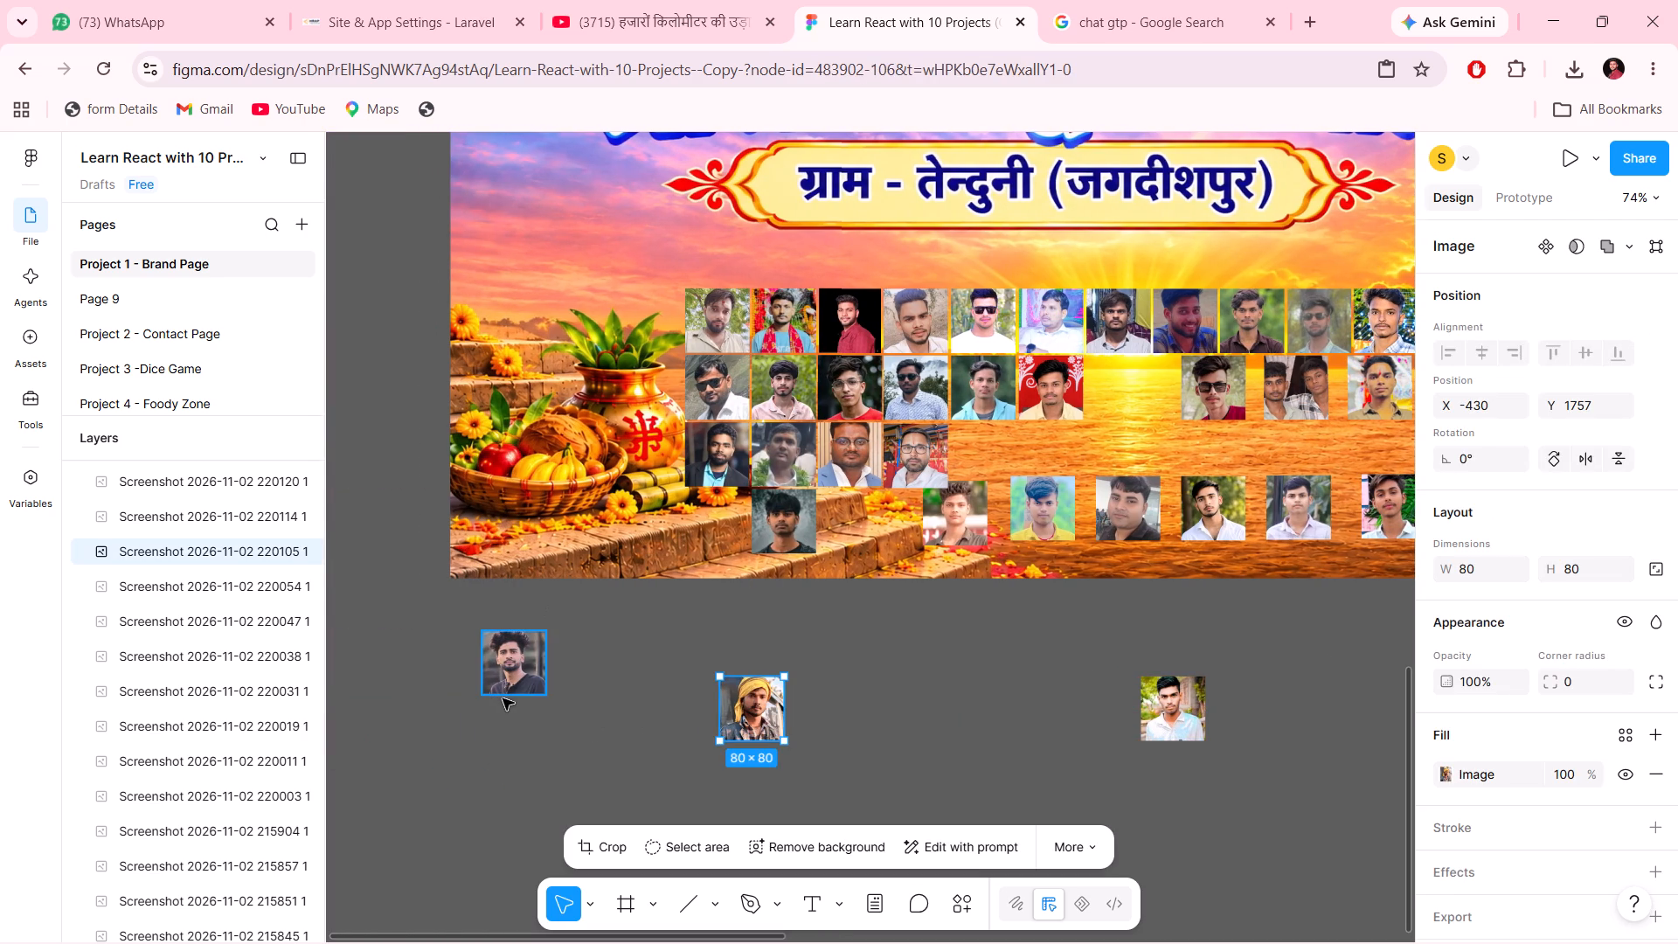
Place the curly-haired portrait from below the banner in seventh place of the second row, at X 26, Y 1358.
{"action": "left_click_drag", "start_coordinate": [509, 684], "coordinate": [1095, 420]}
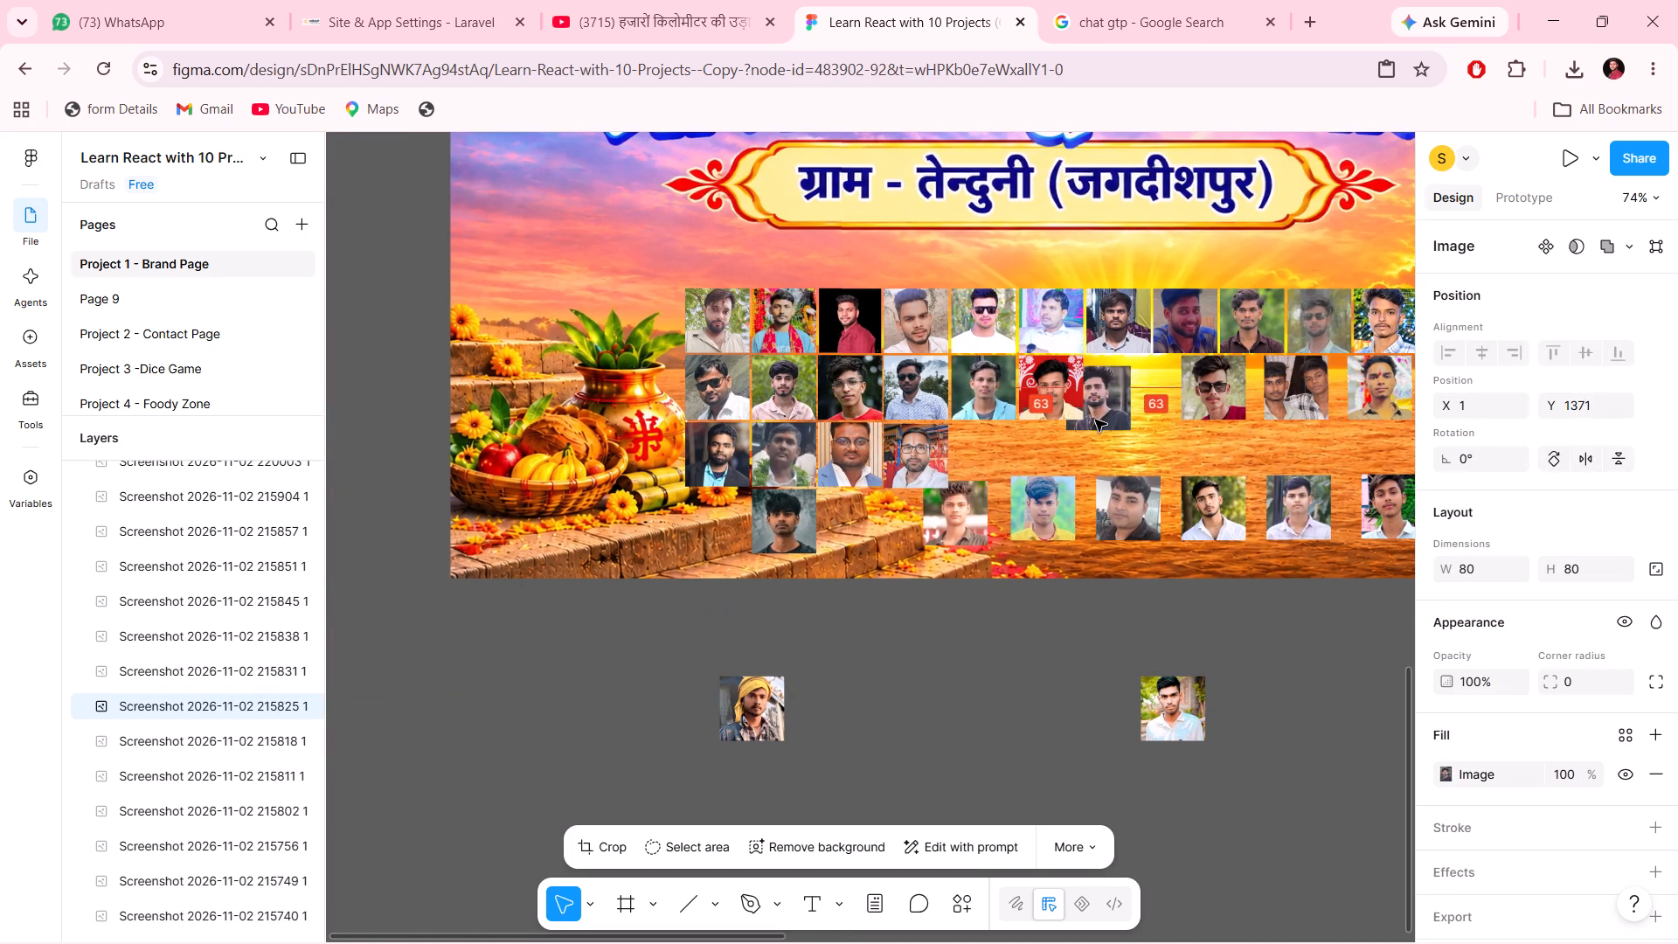
{"action": "left_click_drag", "start_coordinate": [1095, 420], "coordinate": [1119, 413]}
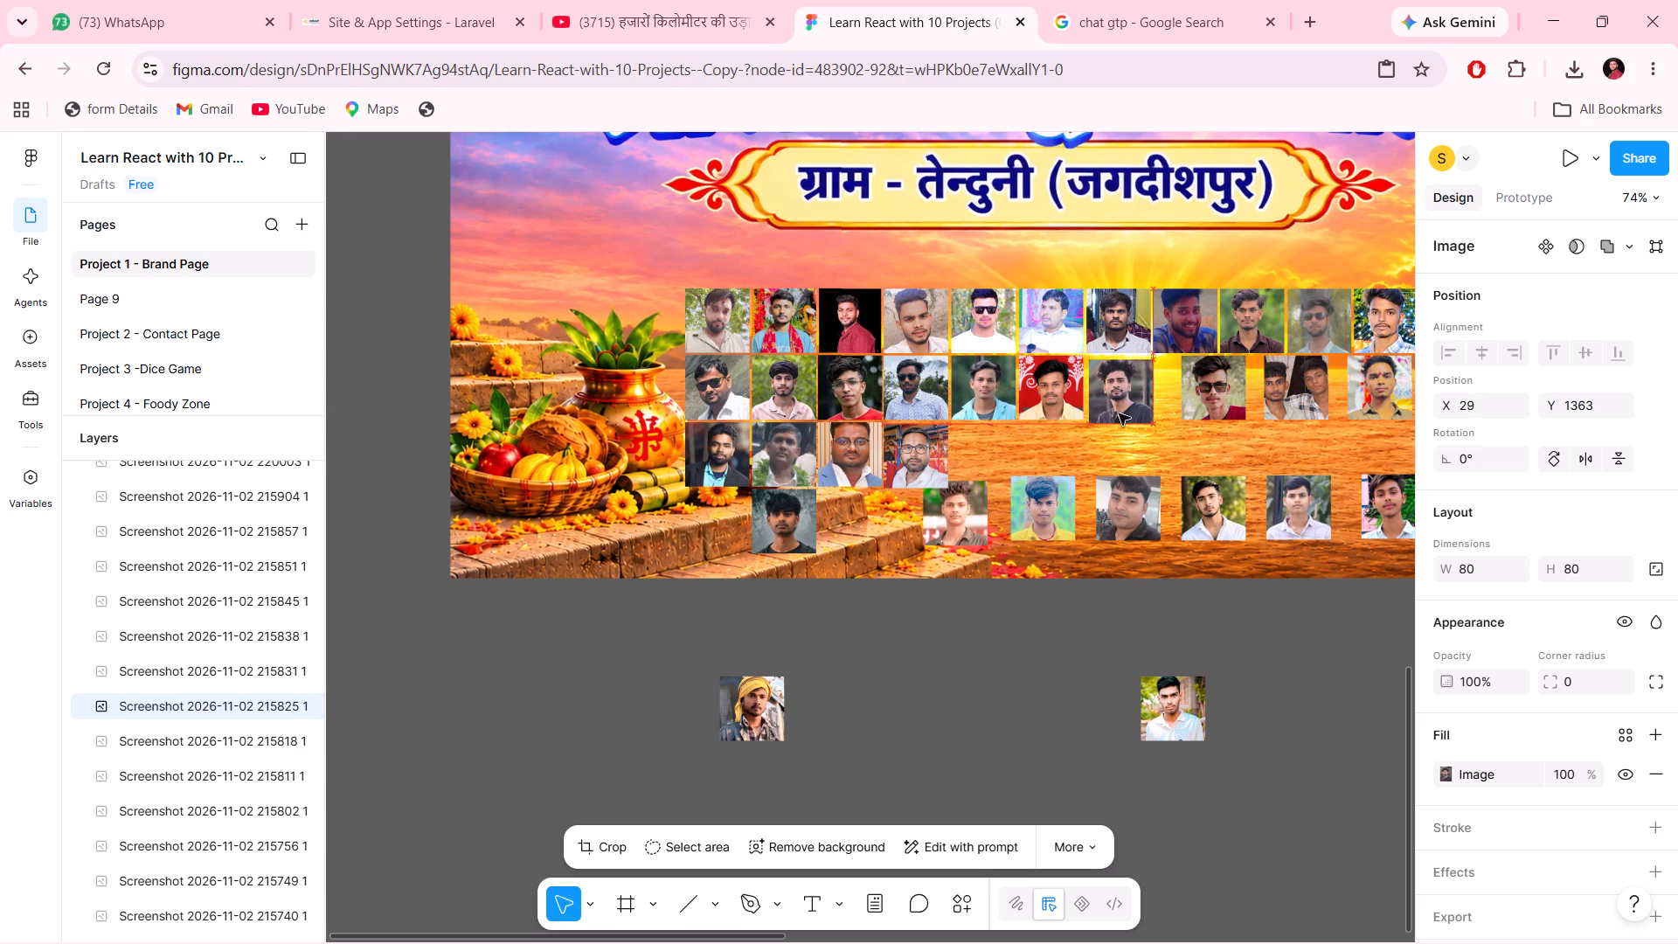
{"action": "left_click_drag", "start_coordinate": [1119, 413], "coordinate": [1113, 410]}
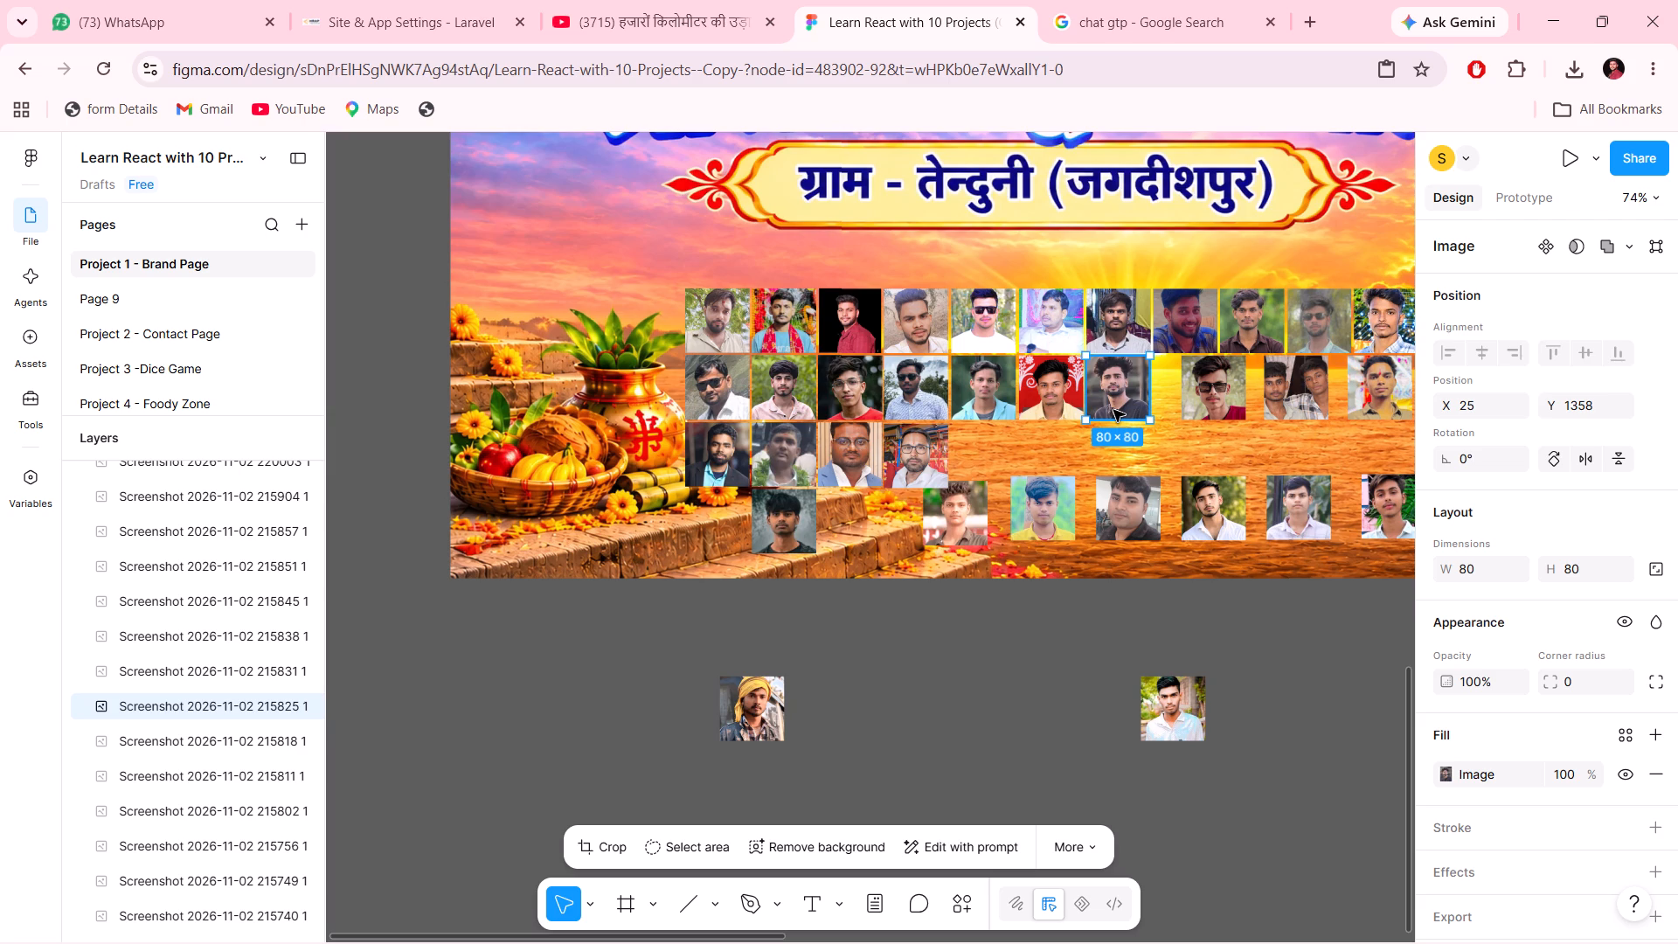
{"action": "key", "text": "Down"}
{"action": "key", "text": "Down"}
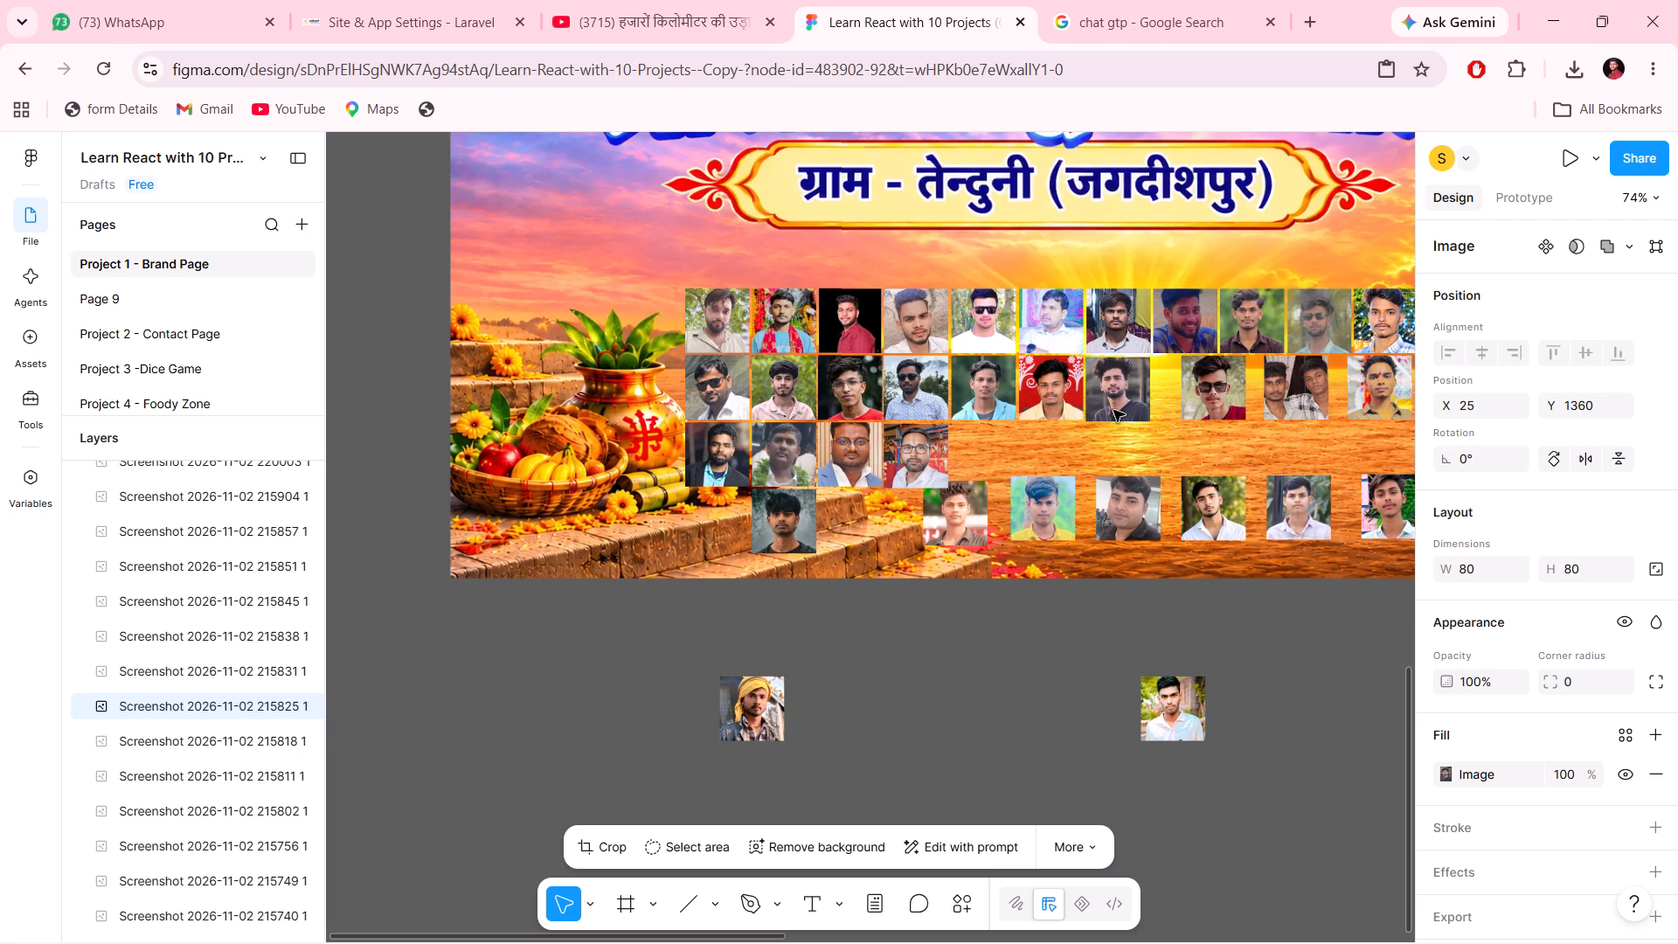
{"action": "key", "text": "Up"}
{"action": "key", "text": "Up"}
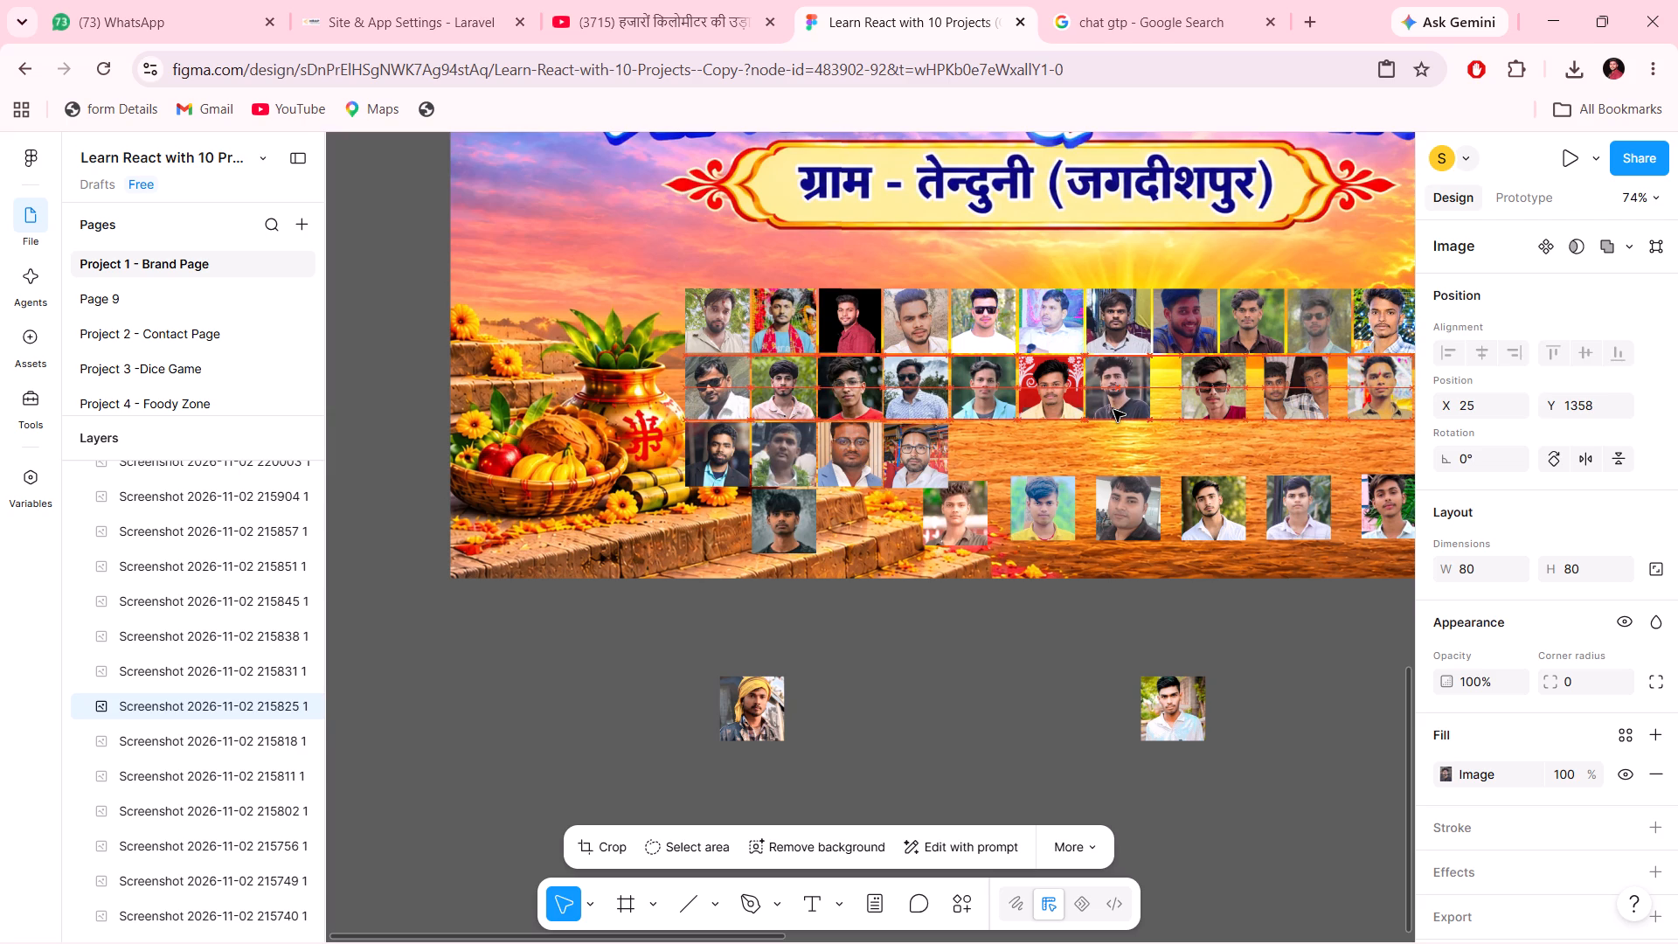
{"action": "key", "text": "Right"}
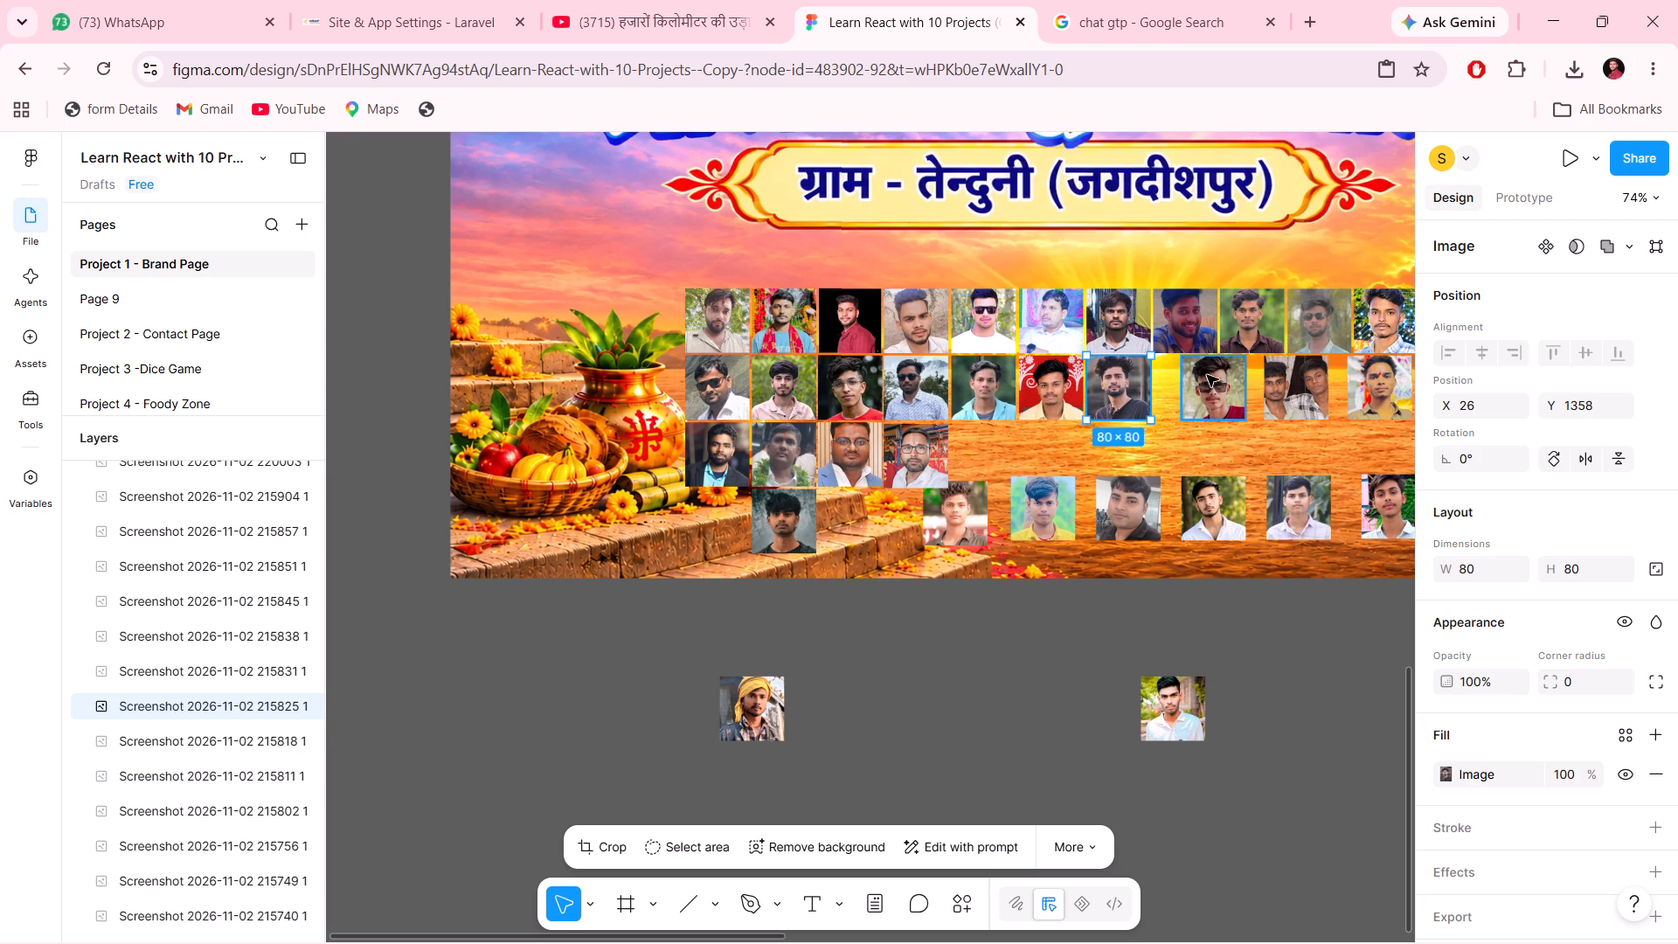
Move the first detached portrait in the second row, wearing sunglasses, into eighth place at X 109, Y 1358.
{"action": "left_click", "coordinate": [1221, 371]}
{"action": "key", "text": "Left"}
{"action": "key", "text": "Left"}
{"action": "key", "text": "Left"}
{"action": "key", "text": "Left"}
{"action": "key", "text": "Left"}
{"action": "key", "text": "Left"}
{"action": "key", "text": "Left"}
{"action": "key", "text": "Left"}
{"action": "key", "text": "Left"}
{"action": "key", "text": "Left"}
{"action": "key", "text": "Left"}
{"action": "key", "text": "Left"}
{"action": "key", "text": "Left"}
{"action": "key", "text": "Left"}
{"action": "key", "text": "Left"}
{"action": "key", "text": "Left"}
{"action": "key", "text": "Left"}
{"action": "key", "text": "Left"}
{"action": "key", "text": "Left"}
{"action": "key", "text": "Left"}
{"action": "key", "text": "Left"}
{"action": "key", "text": "Left"}
{"action": "key", "text": "Left"}
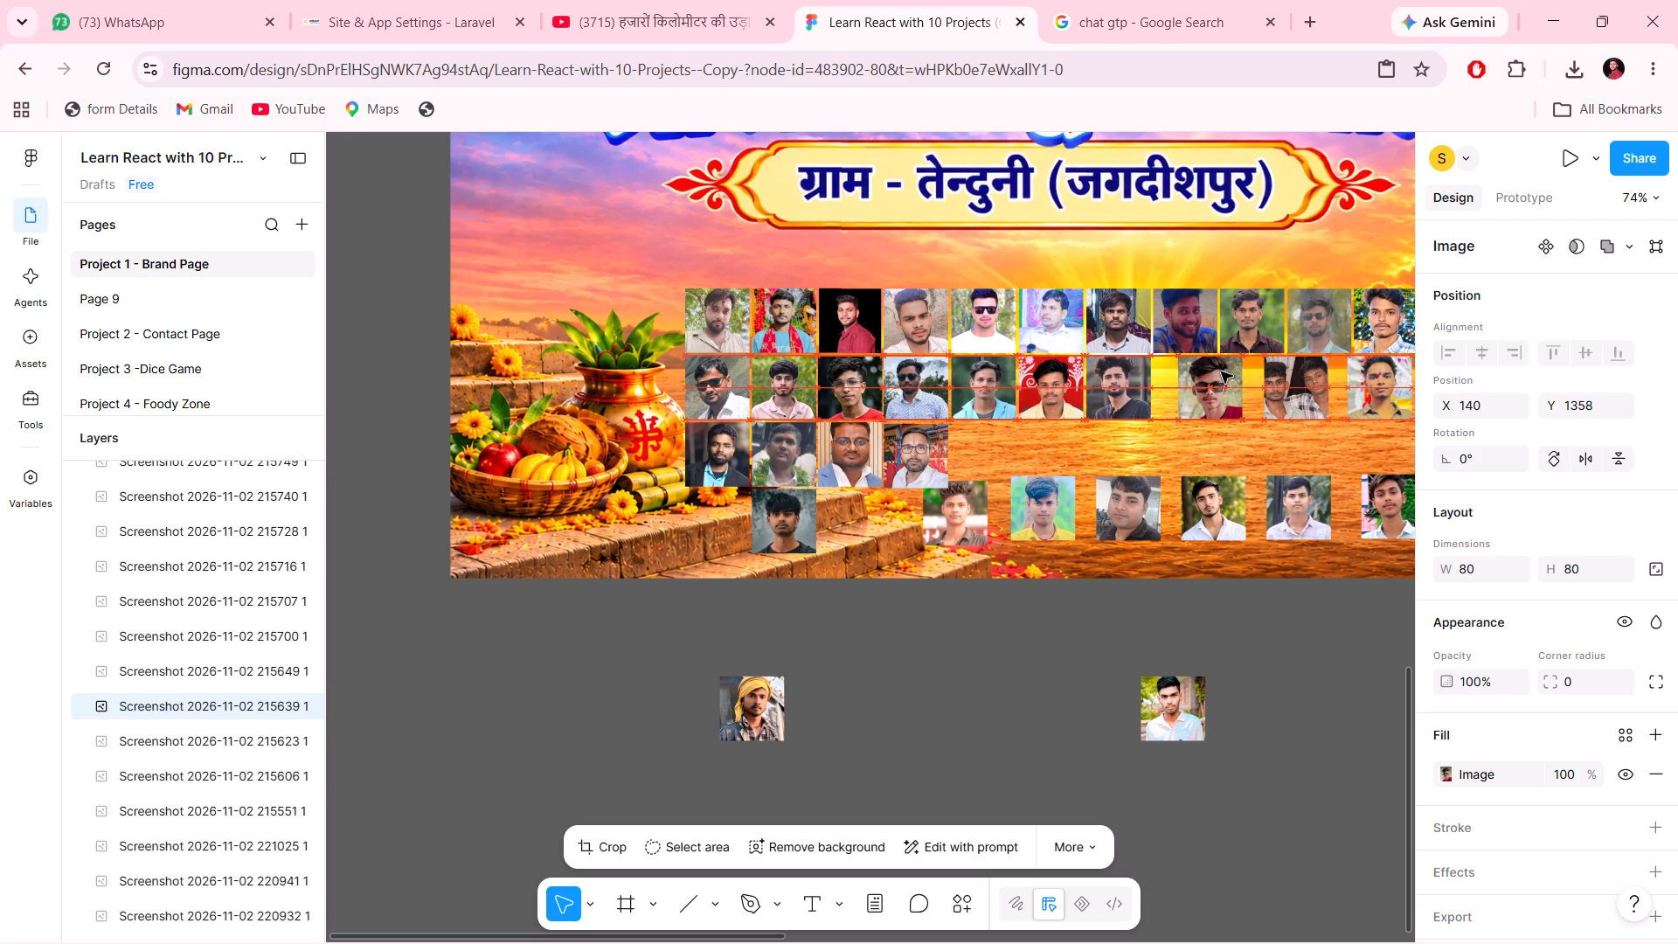
{"action": "key", "text": "Left"}
{"action": "key", "text": "Left"}
{"action": "key", "text": "Left"}
{"action": "key", "text": "Left"}
{"action": "key", "text": "Left"}
{"action": "key", "text": "Left"}
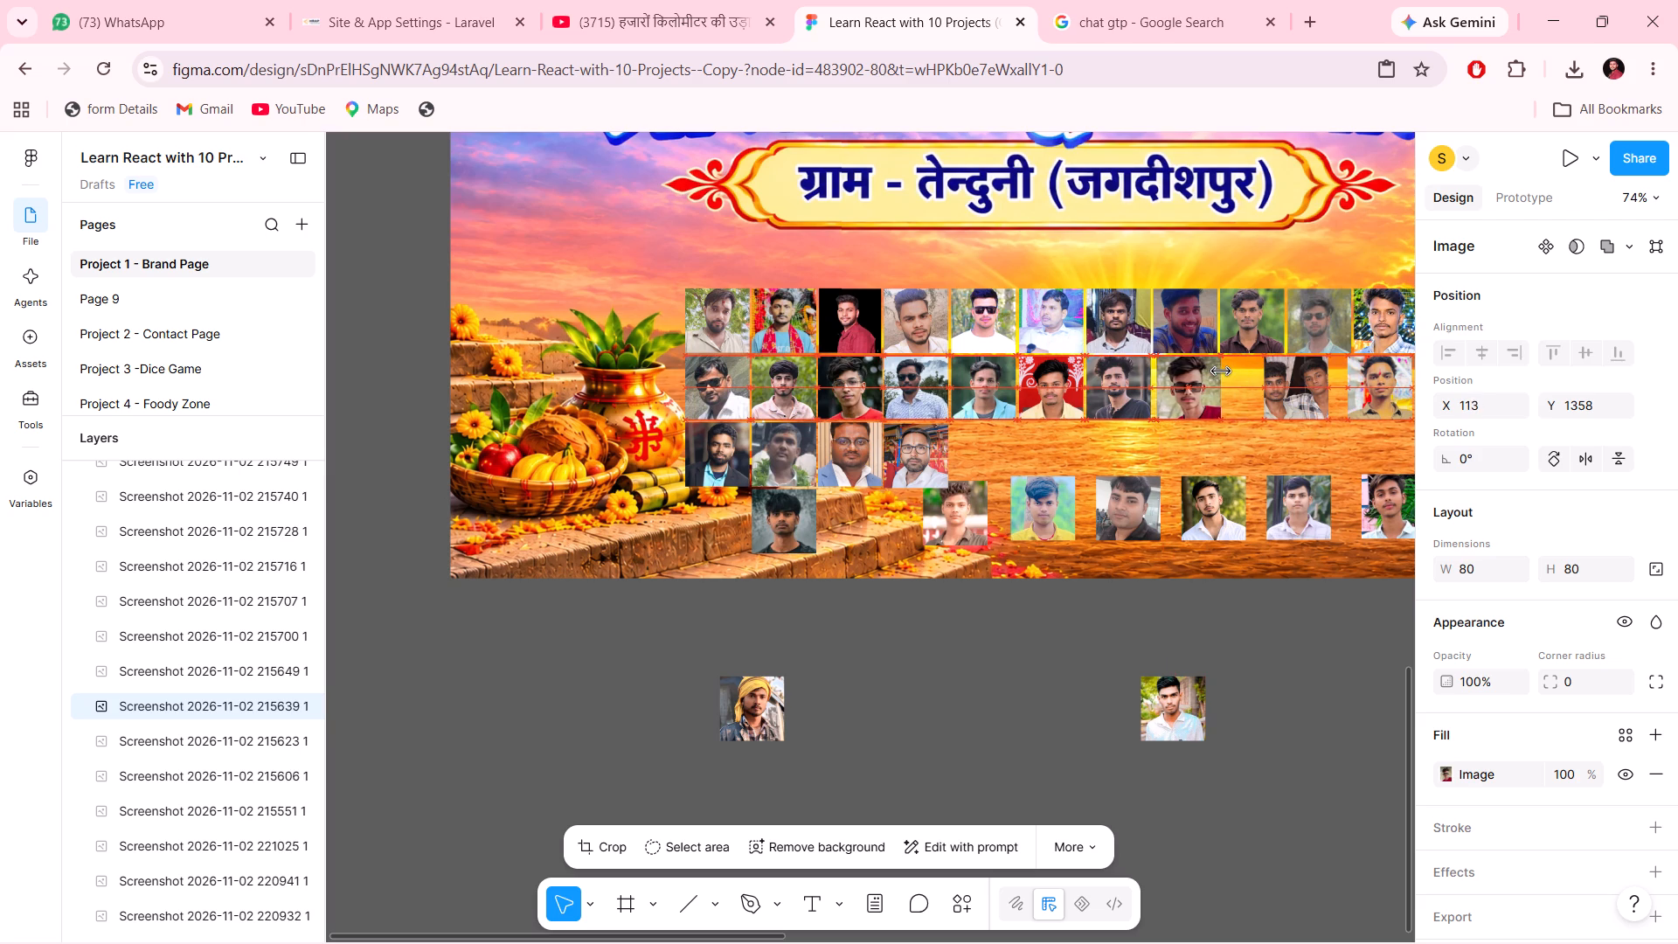
{"action": "key", "text": "Left"}
{"action": "key", "text": "Left"}
{"action": "key", "text": "Left"}
{"action": "key", "text": "Left"}
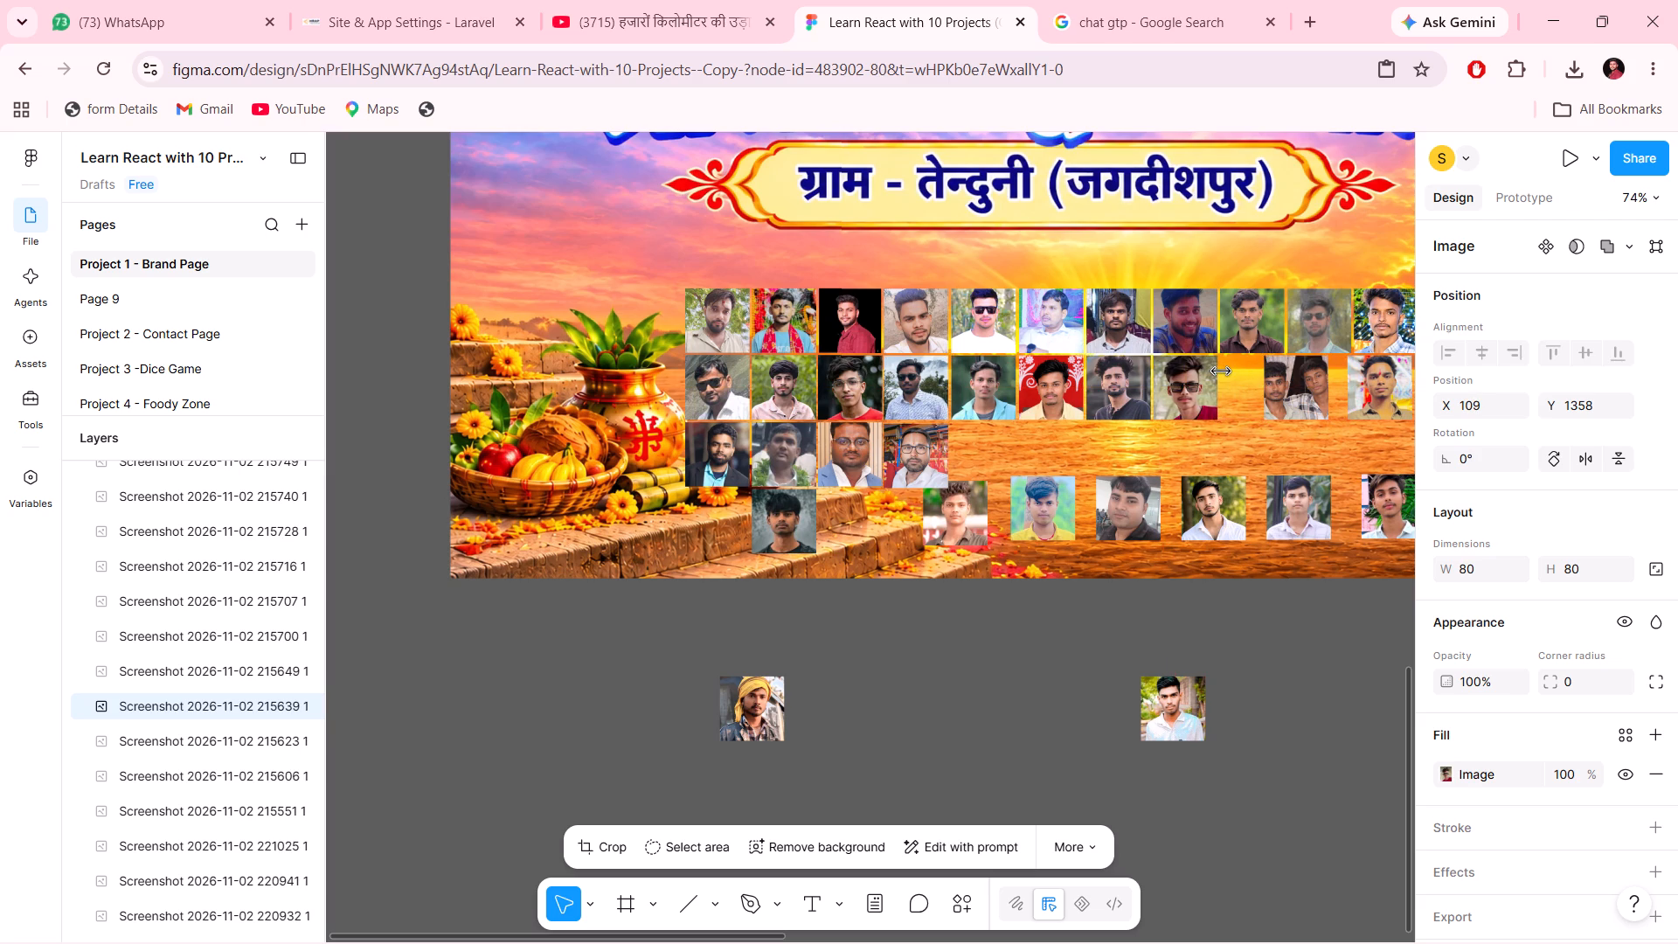
Move the ninth portrait of the first row into fourteenth place beside the thirteenth, at X 608, Y 1275.
{"action": "scroll", "coordinate": [1302, 697], "scroll_direction": "left", "scroll_amount": 3}
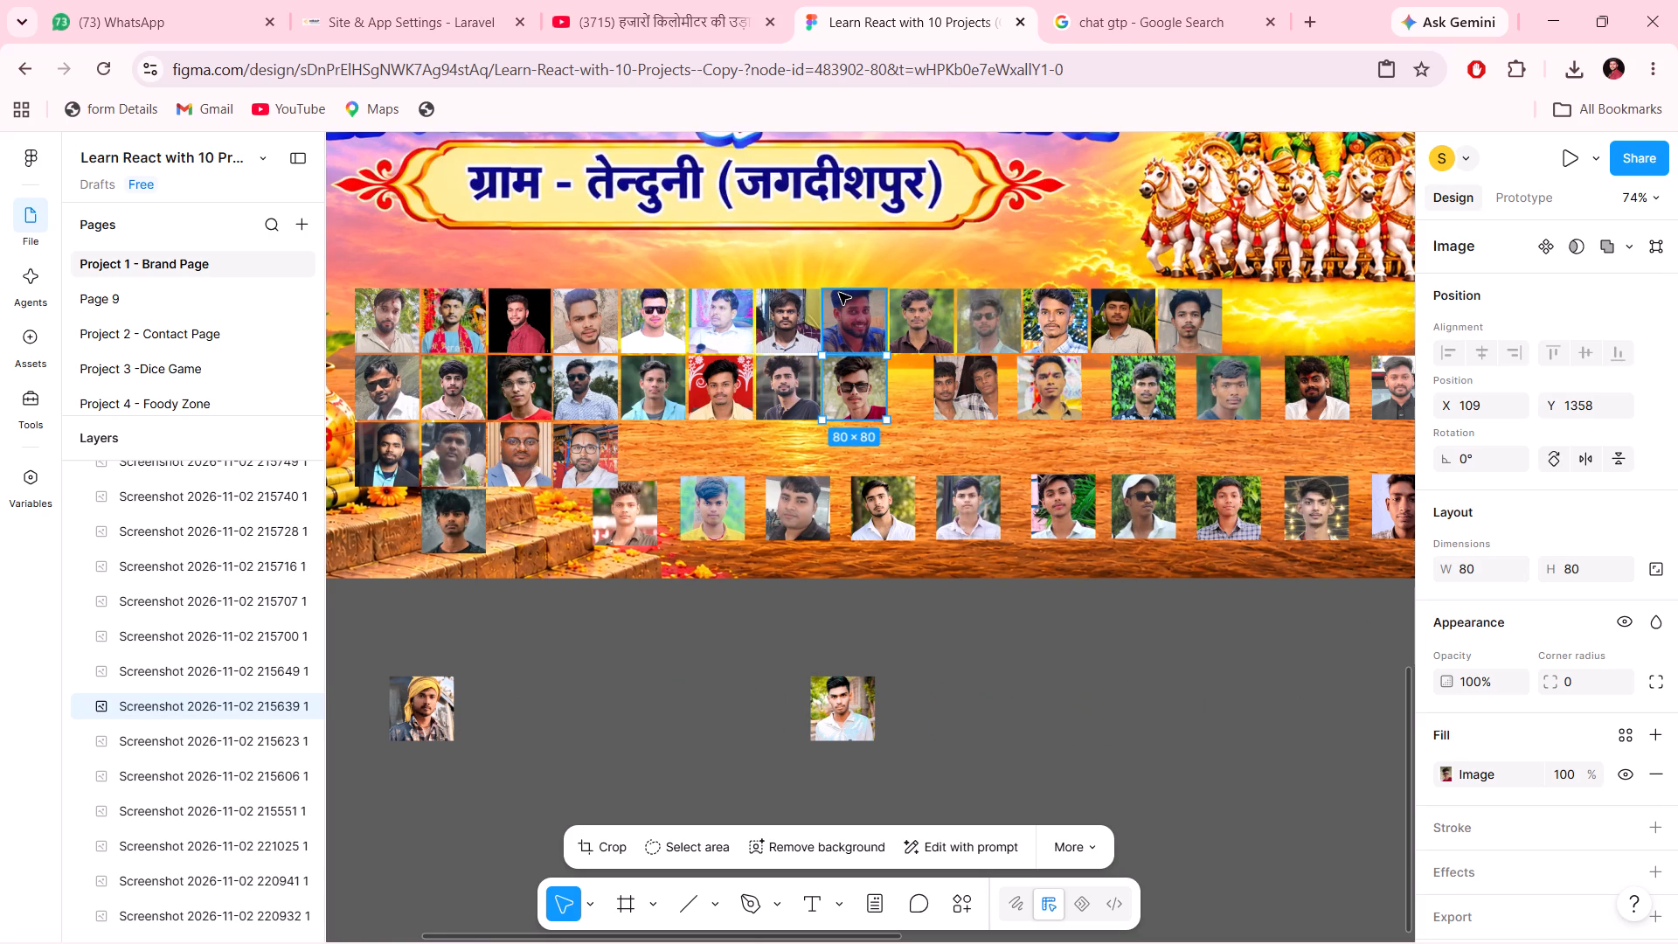
{"action": "left_click", "coordinate": [919, 311]}
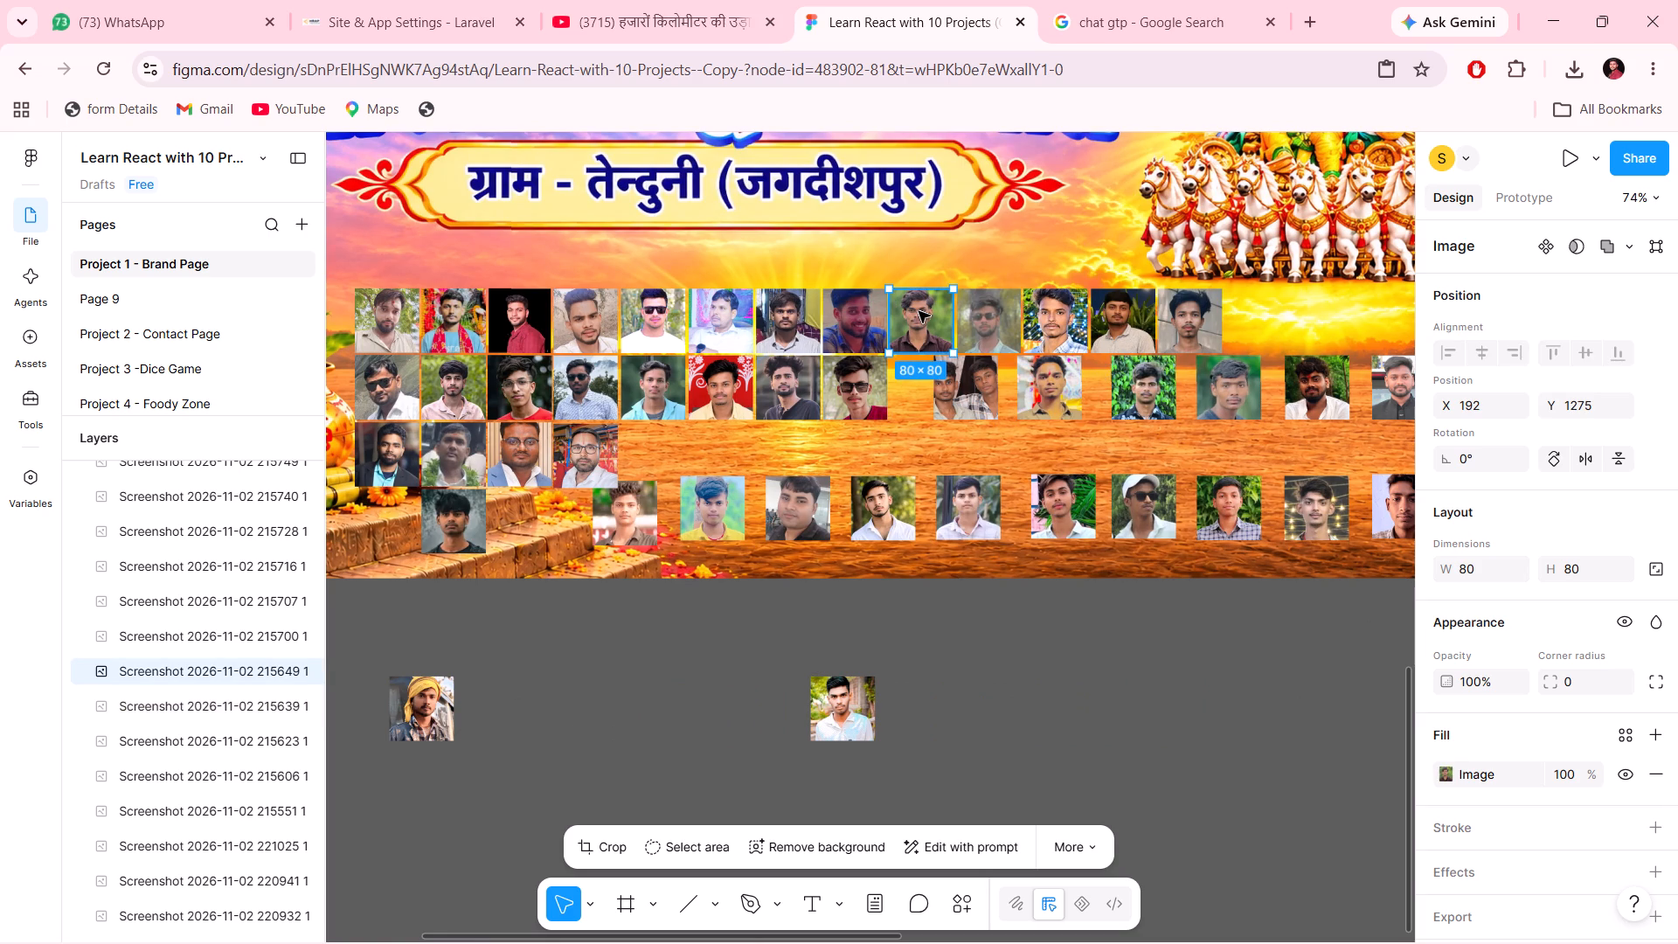
{"action": "key", "text": "Right"}
{"action": "key", "text": "Right"}
{"action": "key", "text": "Right"}
{"action": "key", "text": "Right"}
{"action": "key", "text": "Right"}
{"action": "key", "text": "Right"}
{"action": "key", "text": "Right"}
{"action": "key", "text": "Right"}
{"action": "key", "text": "Right"}
{"action": "key", "text": "Right"}
{"action": "key", "text": "Right"}
{"action": "key", "text": "Right"}
{"action": "key", "text": "Right"}
{"action": "key", "text": "Right"}
{"action": "key", "text": "Right"}
{"action": "key", "text": "Right"}
{"action": "key", "text": "Right"}
{"action": "key", "text": "Right"}
{"action": "key", "text": "Right"}
{"action": "key", "text": "Right"}
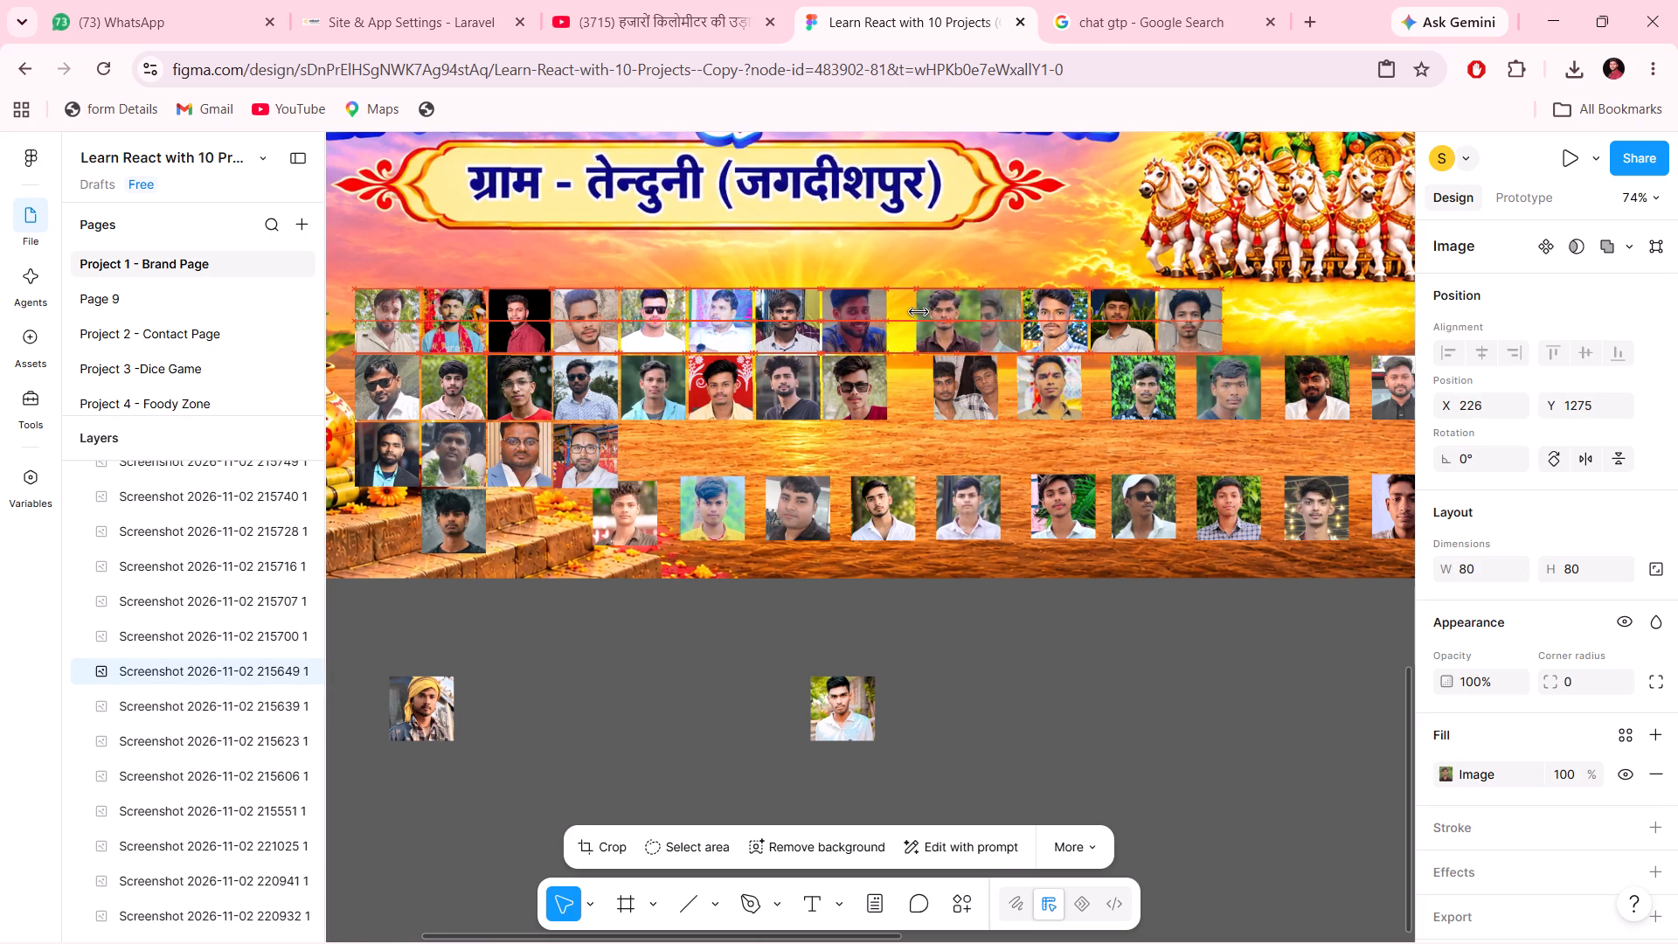
{"action": "key", "text": "shift+Right"}
{"action": "key", "text": "shift+Right"}
{"action": "key", "text": "shift+Right"}
{"action": "key", "text": "shift+Right"}
{"action": "key", "text": "shift+Right"}
{"action": "key", "text": "shift+Right"}
{"action": "key", "text": "shift+Right"}
{"action": "key", "text": "shift+Right"}
{"action": "key", "text": "shift+Right"}
{"action": "key", "text": "shift+Right"}
{"action": "key", "text": "shift+Right"}
{"action": "key", "text": "shift+Right"}
{"action": "key", "text": "shift+Right"}
{"action": "key", "text": "shift+Right"}
{"action": "key", "text": "shift+Right"}
{"action": "key", "text": "shift+Right"}
{"action": "key", "text": "shift+Right"}
{"action": "key", "text": "shift+Right"}
{"action": "key", "text": "shift+Right"}
{"action": "key", "text": "shift+Right"}
{"action": "key", "text": "shift+Right"}
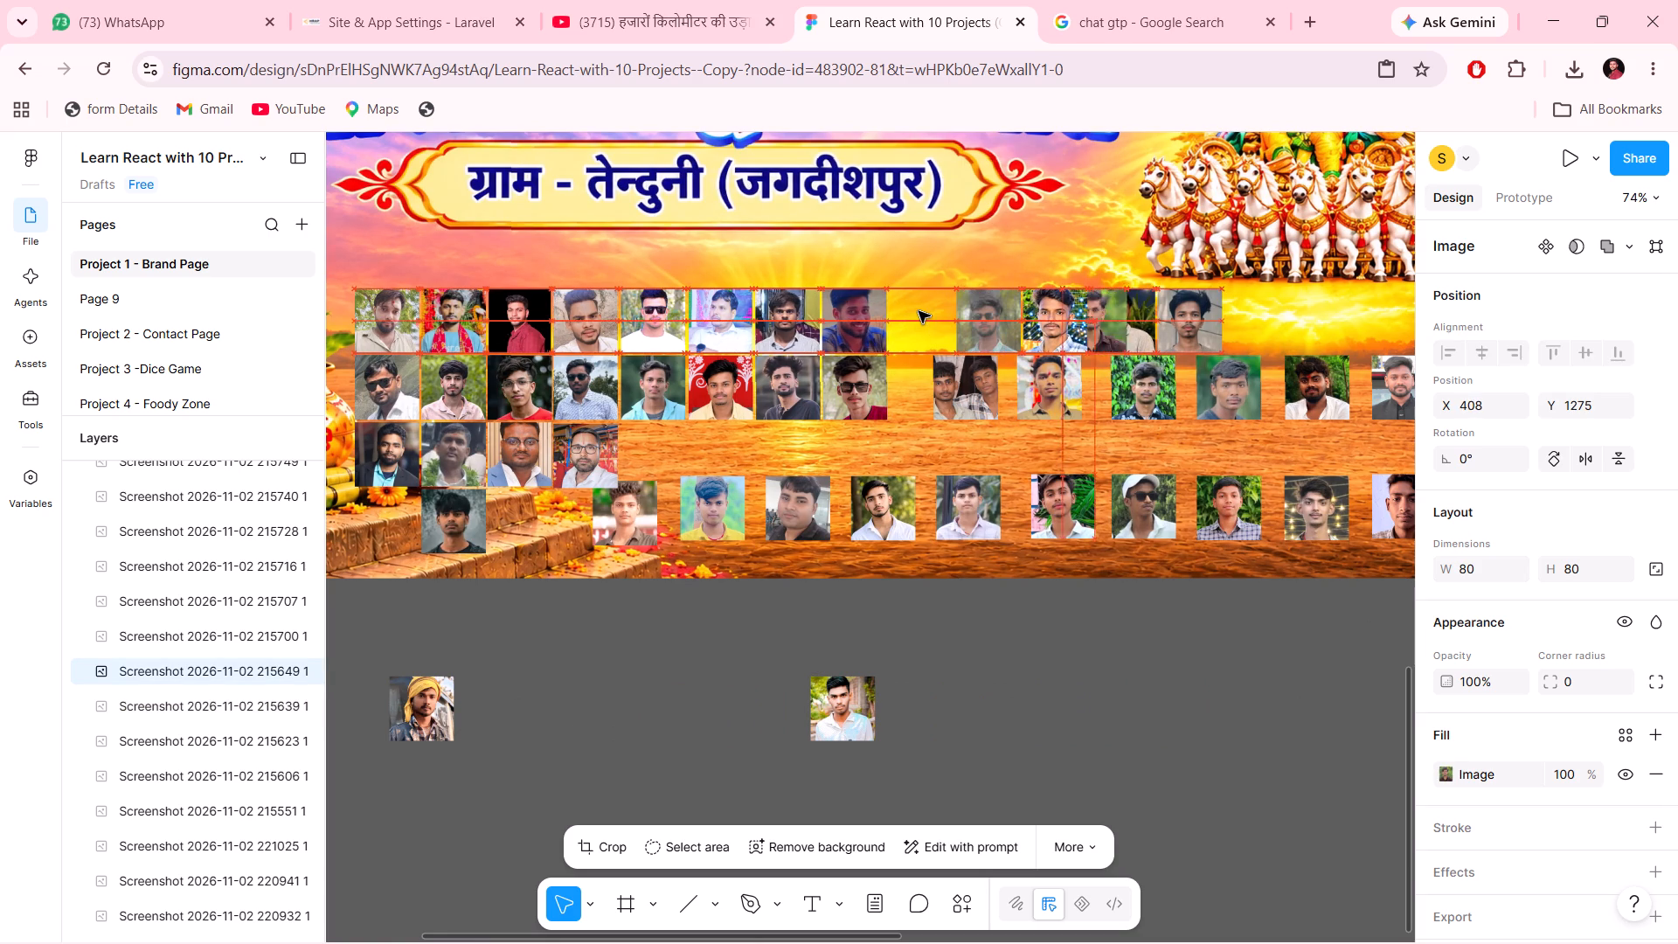
{"action": "key", "text": "shift+Right"}
{"action": "key", "text": "shift+Right"}
{"action": "key", "text": "shift+Right"}
{"action": "key", "text": "shift+Right"}
{"action": "key", "text": "shift+Right"}
{"action": "key", "text": "shift+Right"}
{"action": "key", "text": "shift+Right"}
{"action": "key", "text": "shift+Right"}
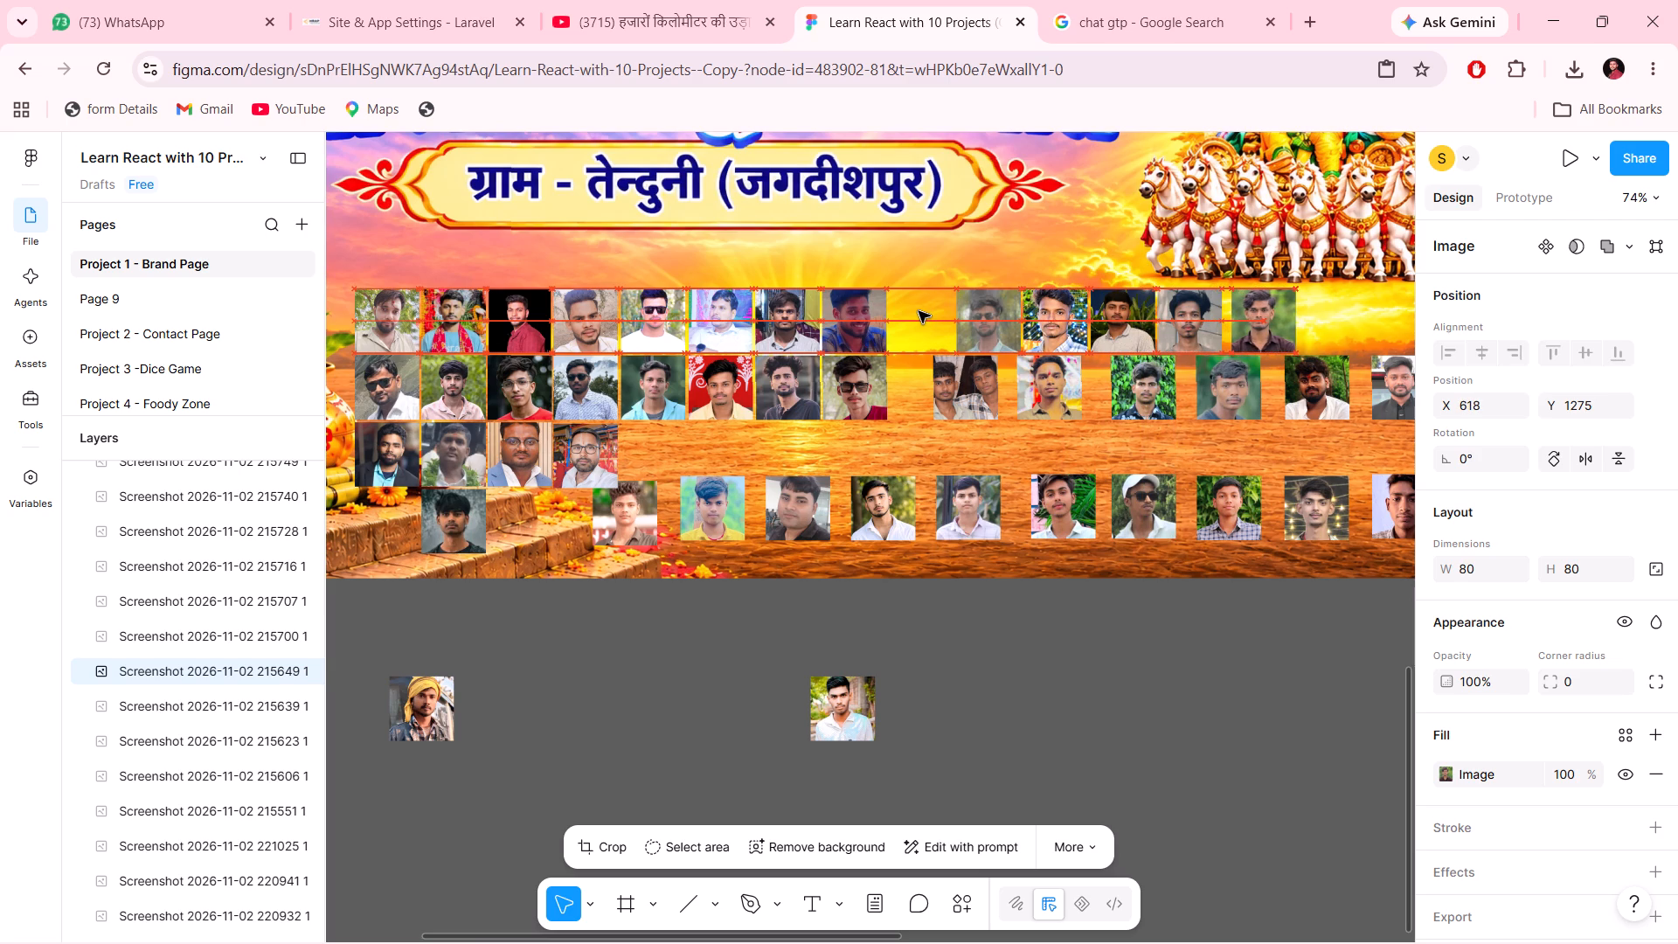
{"action": "key", "text": "shift+Left"}
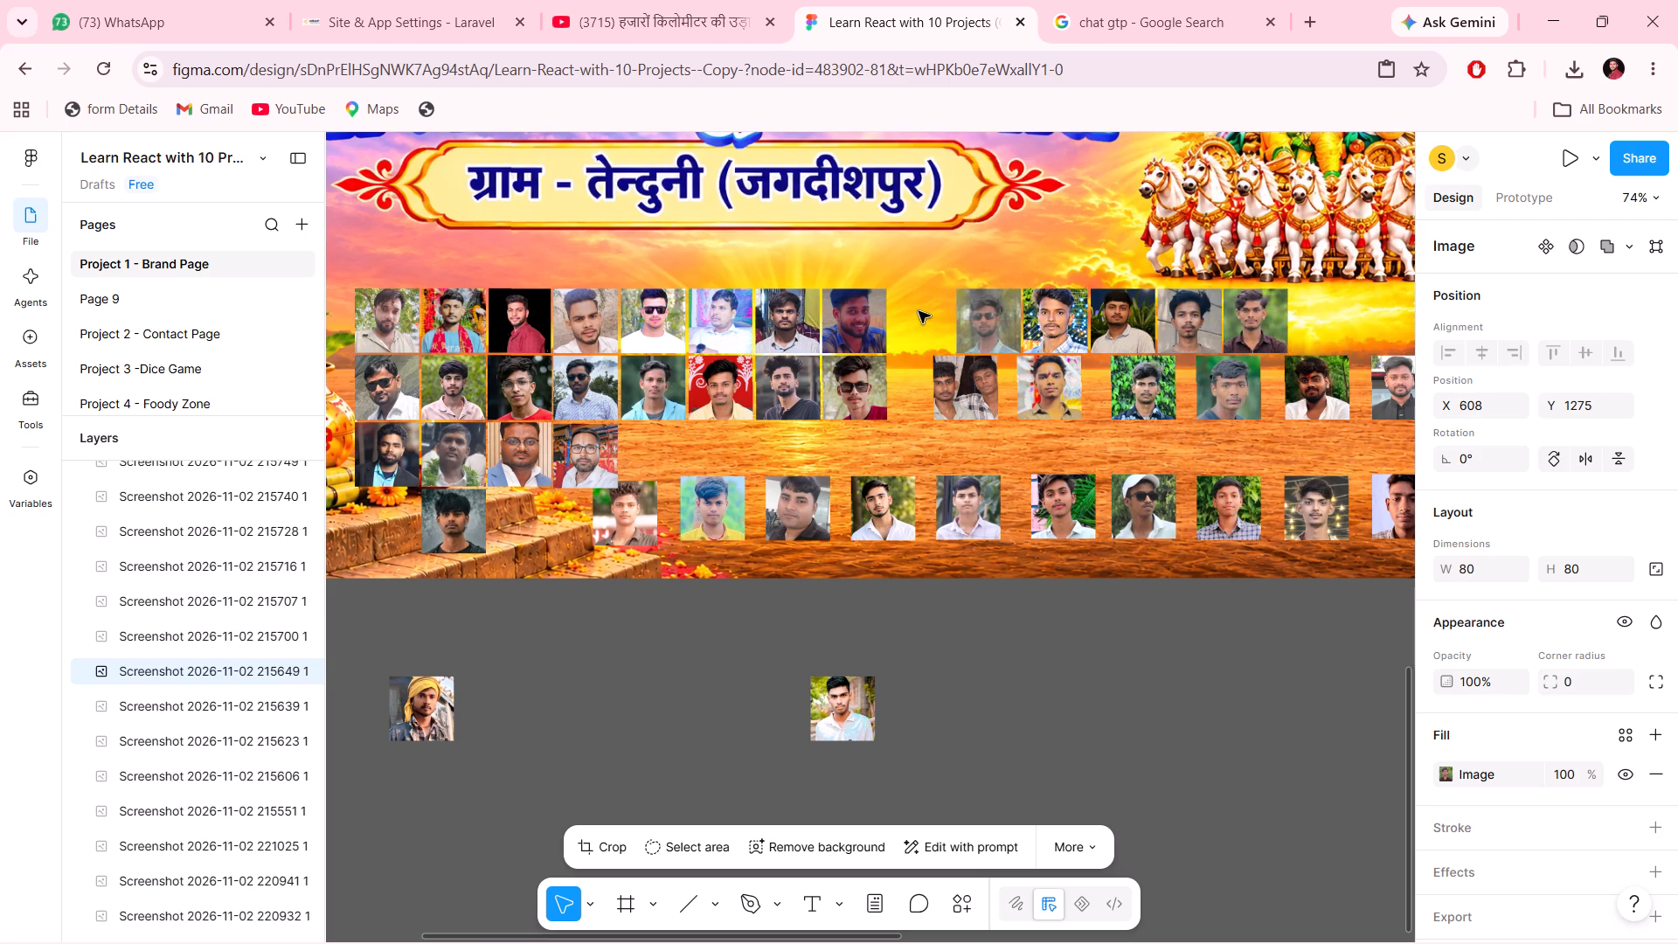
Move the tenth portrait of the first row, beside the empty ninth place, into fifteenth place at about X 695, Y 1275.
{"action": "left_click", "coordinate": [987, 316]}
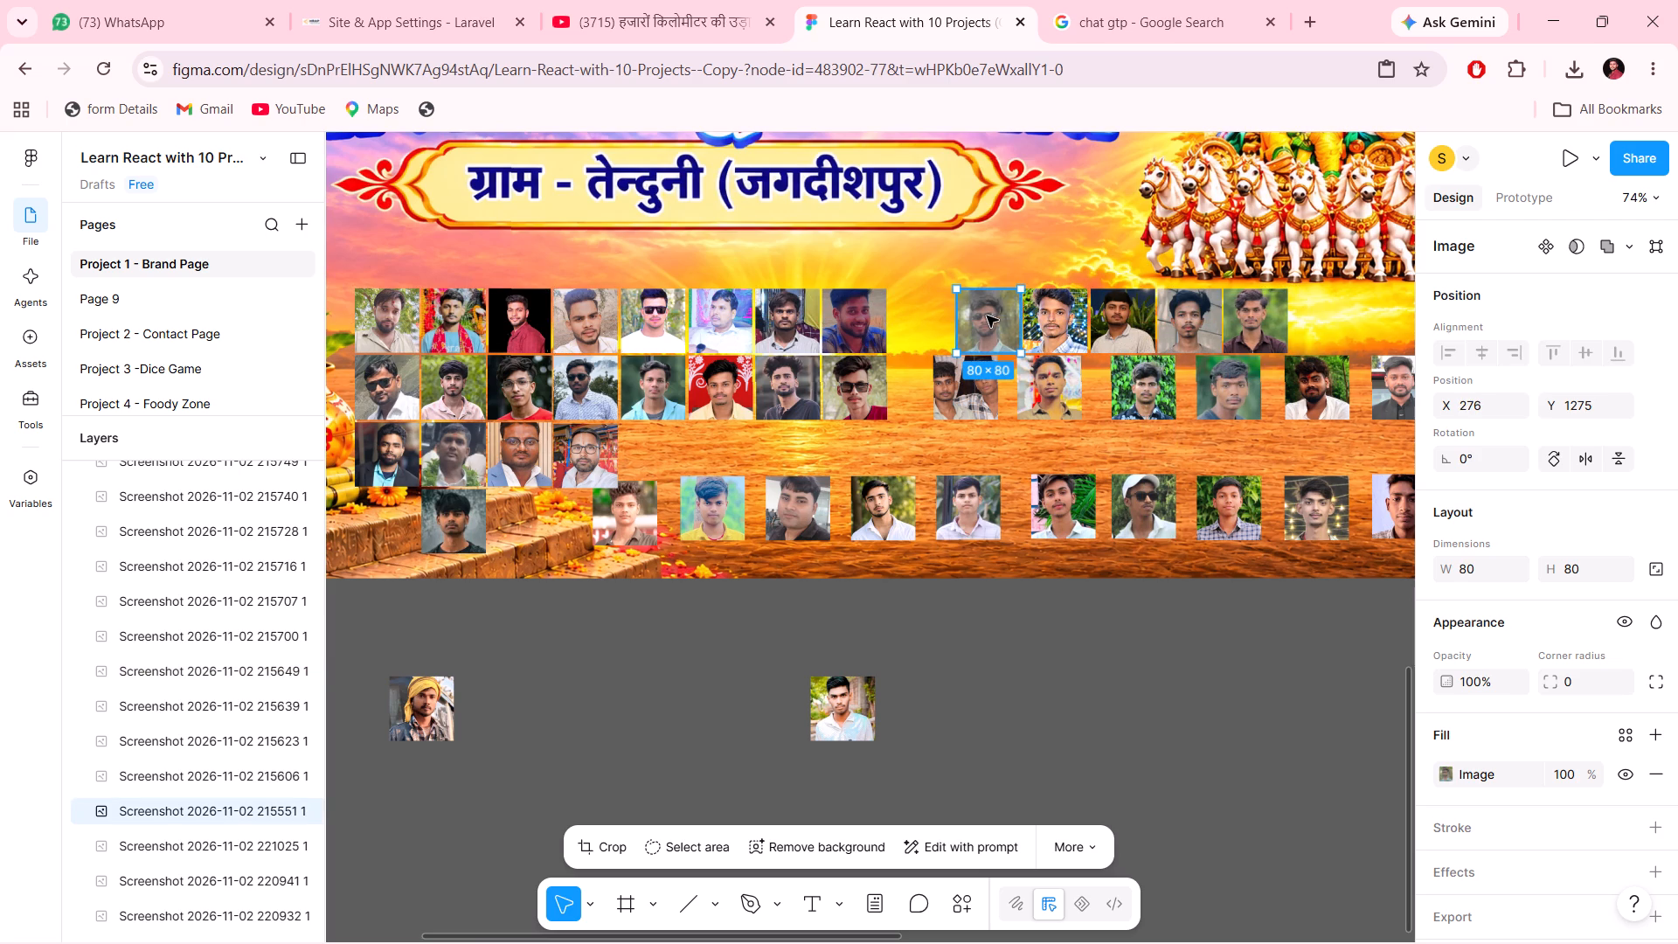
{"action": "key", "text": "shift+Right"}
{"action": "key", "text": "shift+Right"}
{"action": "key", "text": "shift+Right"}
{"action": "key", "text": "shift+Right"}
{"action": "key", "text": "shift+Right"}
{"action": "key", "text": "shift+Right"}
{"action": "key", "text": "shift+Right"}
{"action": "key", "text": "shift+Right"}
{"action": "key", "text": "shift+Right"}
{"action": "key", "text": "shift+Right"}
{"action": "key", "text": "shift+Right"}
{"action": "key", "text": "shift+Right"}
{"action": "key", "text": "shift+Right"}
{"action": "key", "text": "shift+Right"}
{"action": "key", "text": "shift+Right"}
{"action": "key", "text": "shift+Right"}
{"action": "key", "text": "shift+Right"}
{"action": "key", "text": "shift+Right"}
{"action": "key", "text": "shift+Right"}
{"action": "key", "text": "shift+Right"}
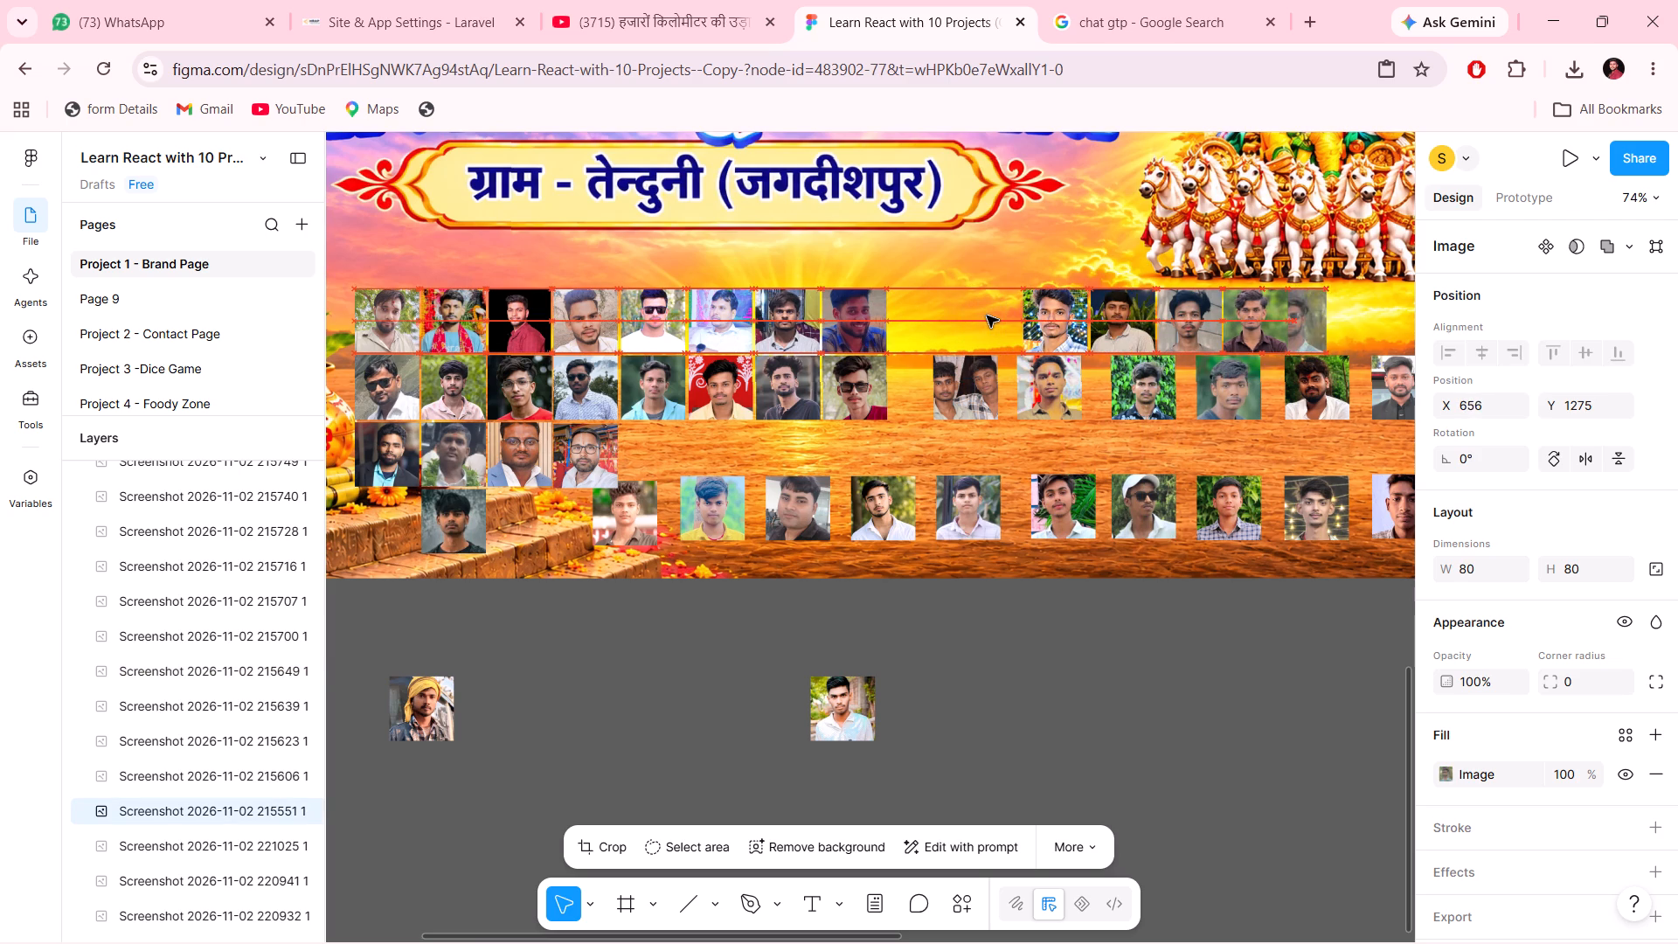
{"action": "key", "text": "shift+Right"}
{"action": "key", "text": "shift+Right"}
{"action": "key", "text": "shift+Right"}
{"action": "key", "text": "shift+Right"}
{"action": "key", "text": "shift+Right"}
{"action": "key", "text": "shift+Left"}
{"action": "key", "text": "shift+Left"}
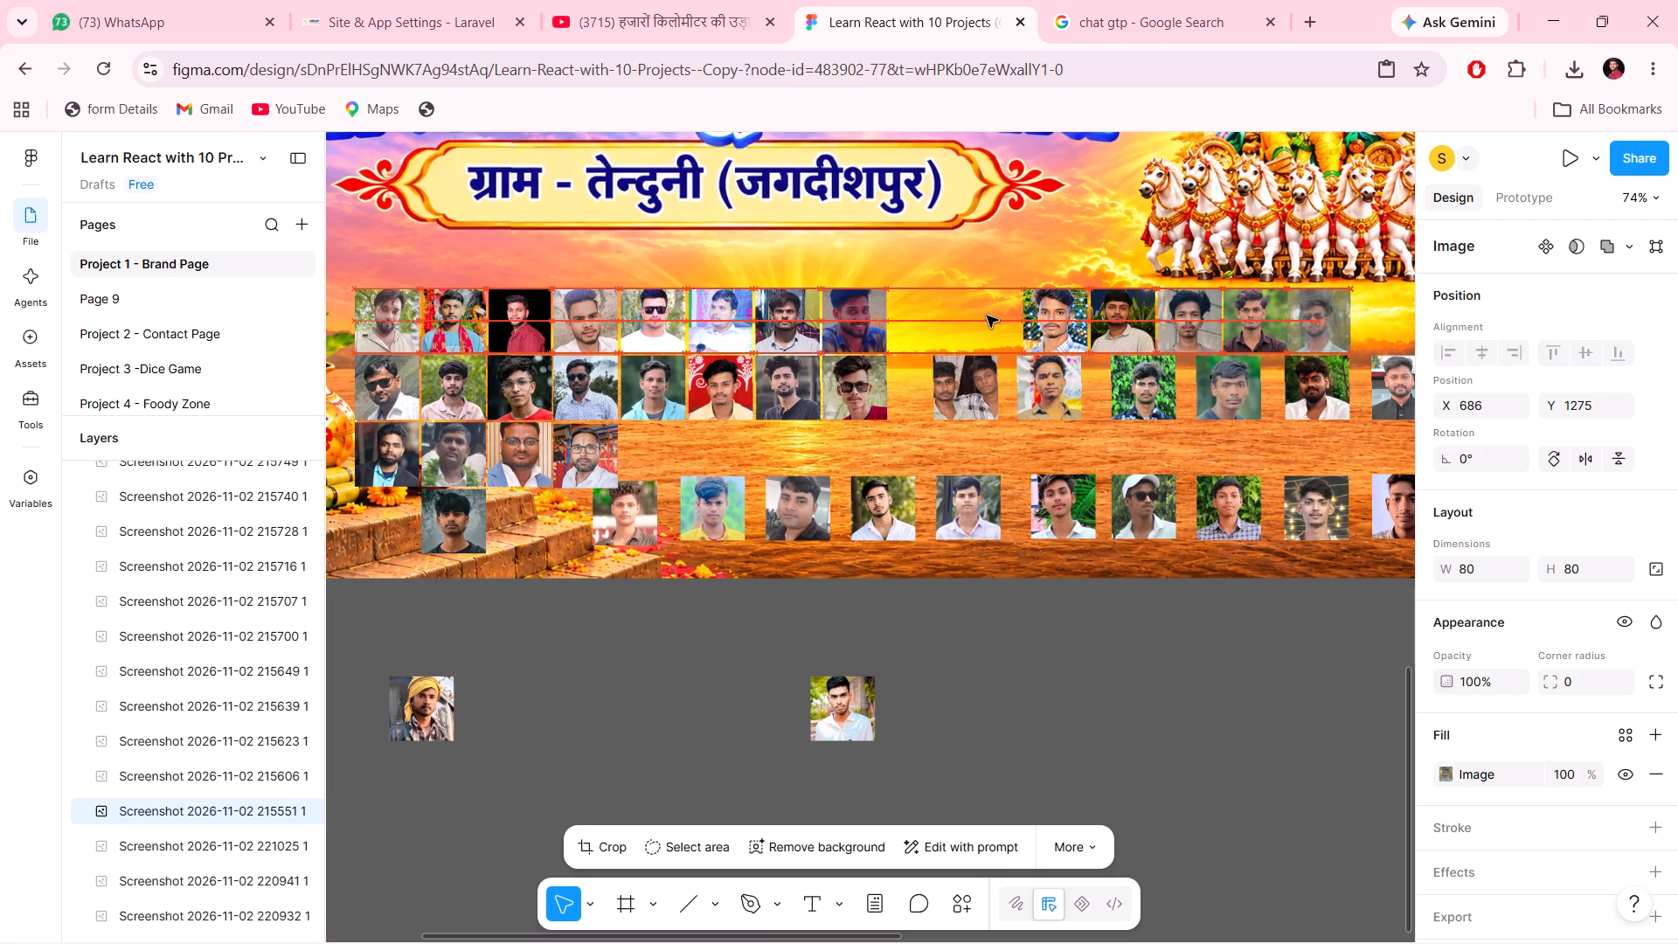
{"action": "key", "text": "shift+Right"}
{"action": "key", "text": "Left"}
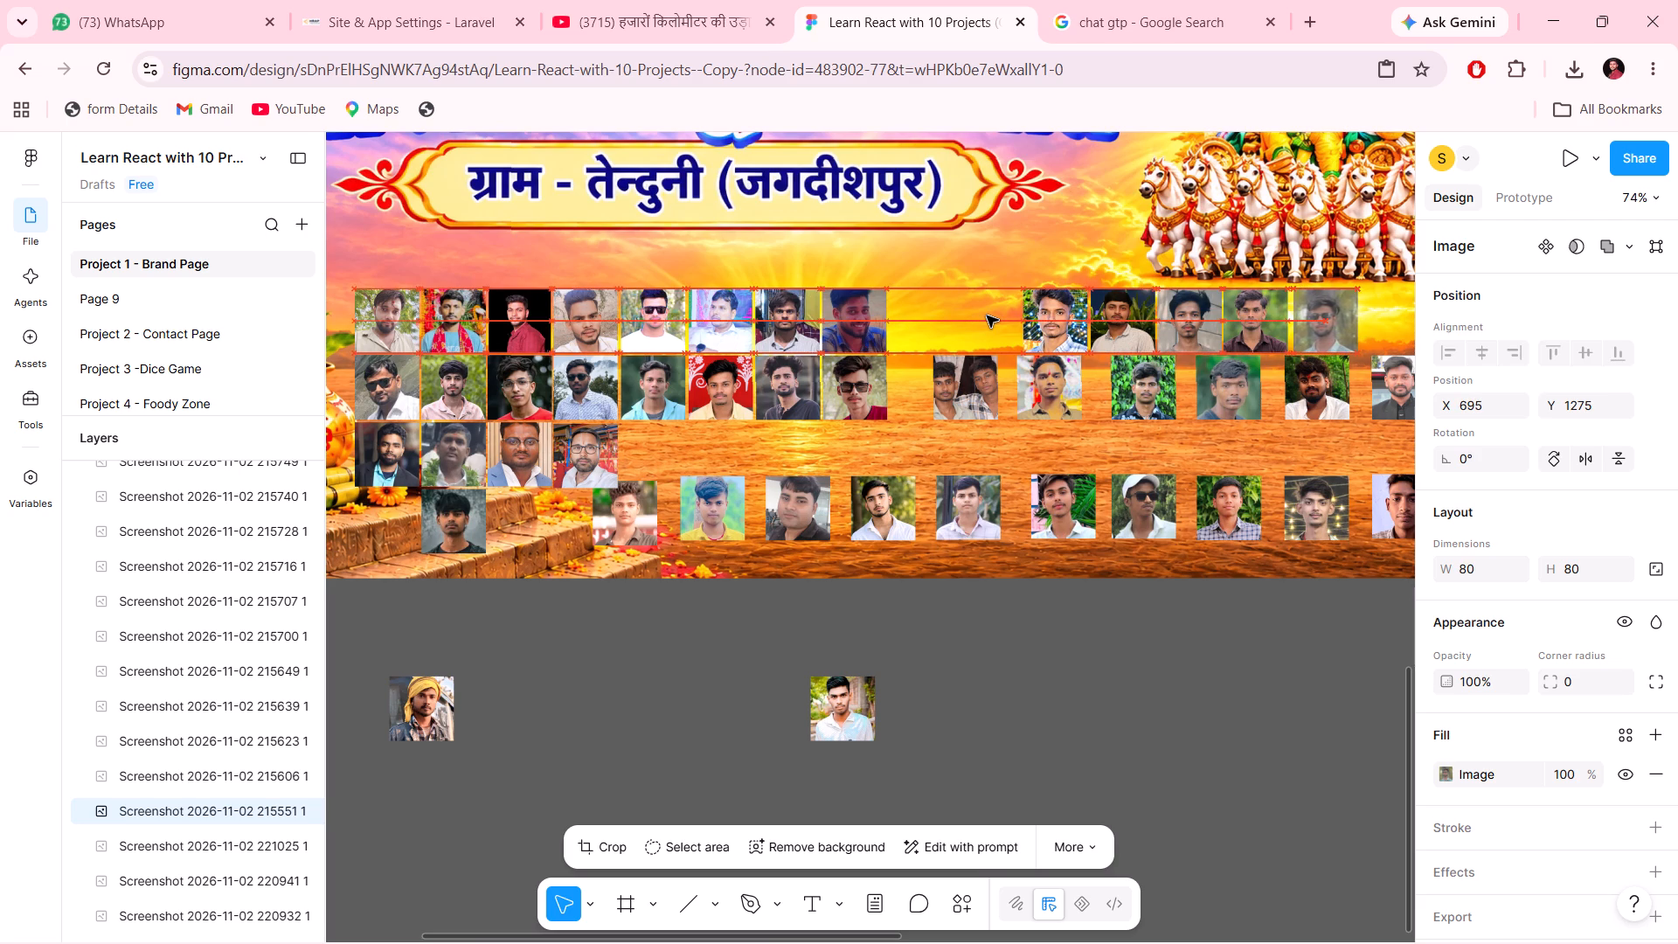
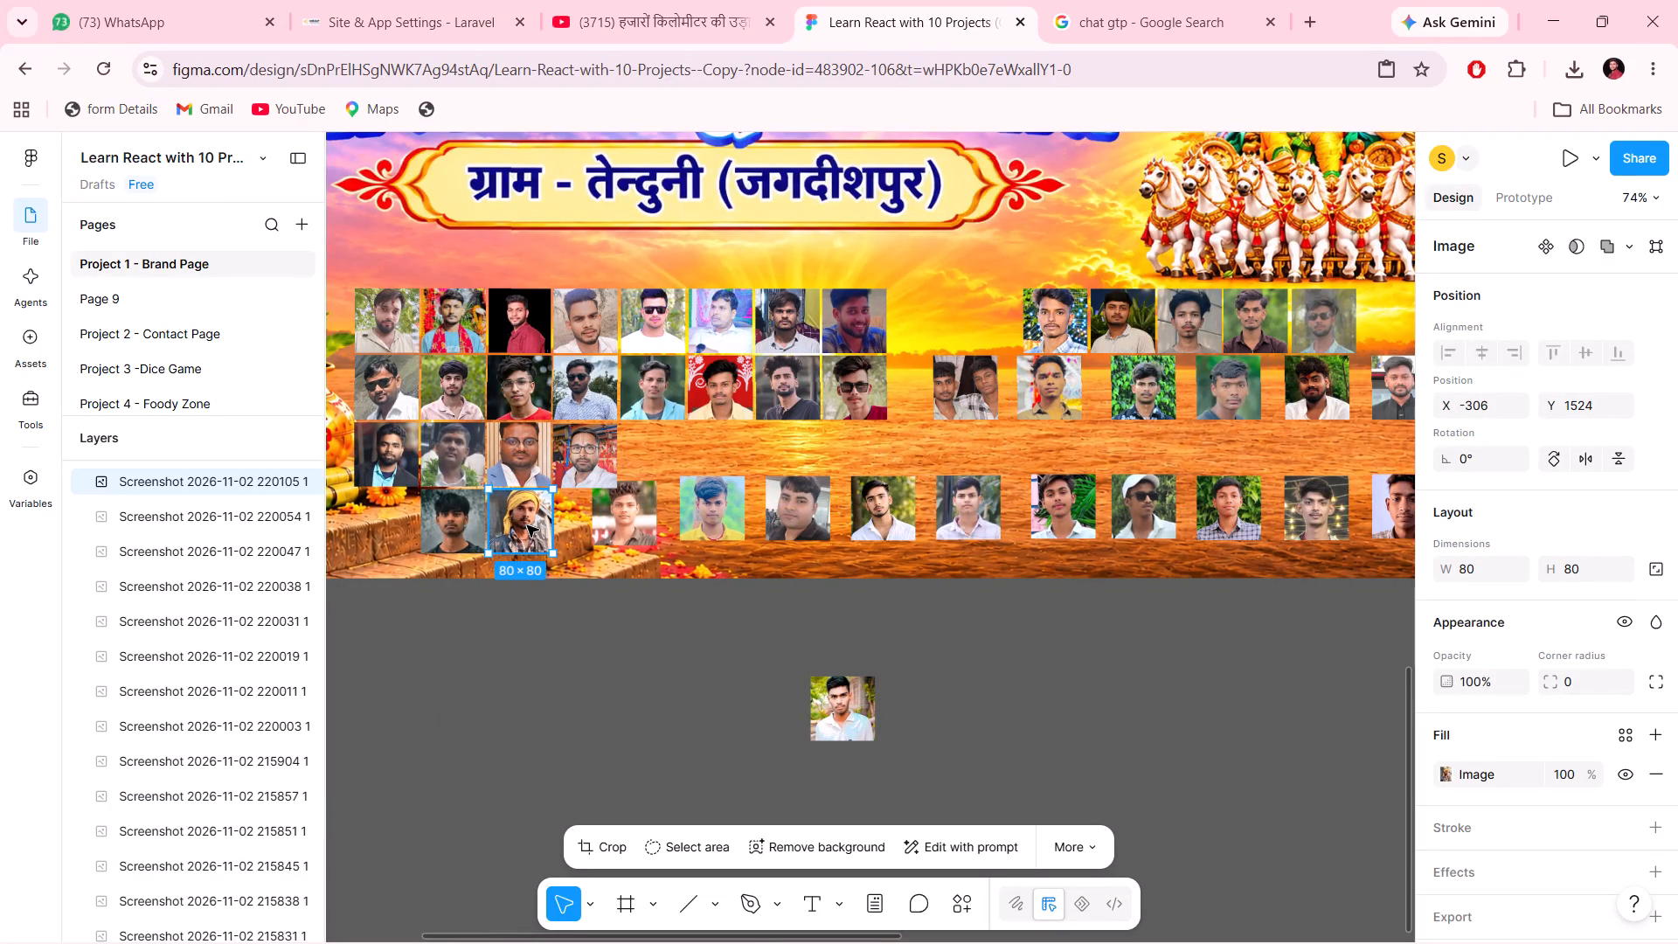
Move the first detached portrait in the fourth row closer to the yellow-turban portrait, to about X -207, Y 1528.
{"action": "left_click_drag", "start_coordinate": [651, 529], "coordinate": [628, 543]}
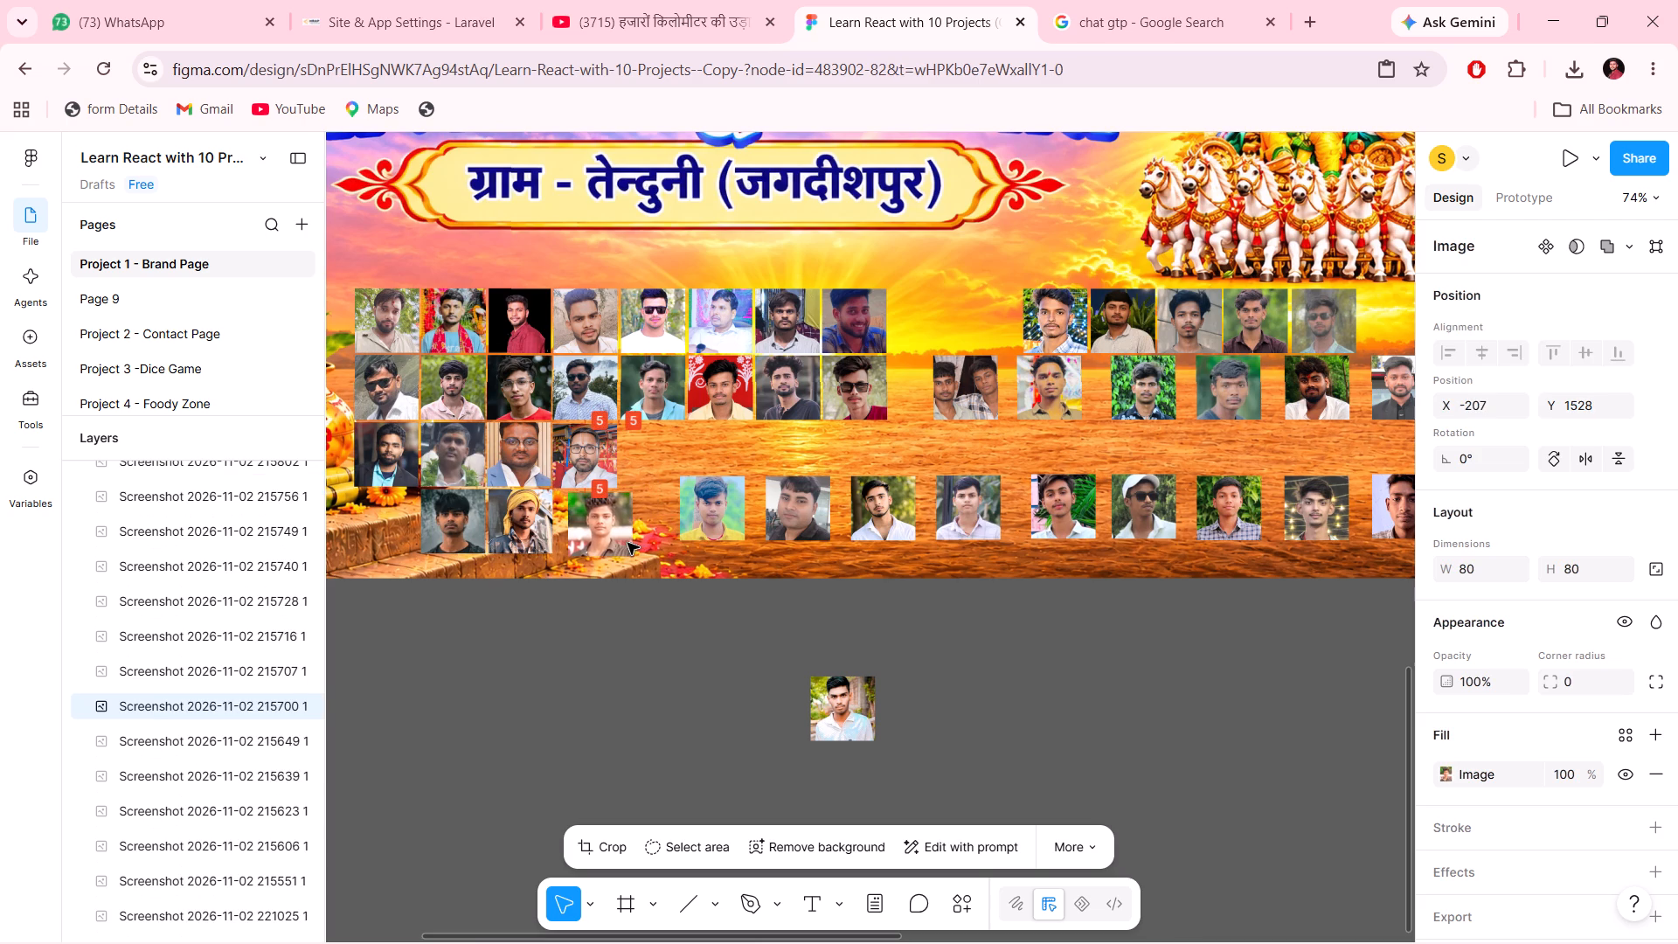
Position the fourth row's third photo directly after the yellow-turban photo, at about X -226, Y 1528.
{"action": "left_click_drag", "start_coordinate": [628, 543], "coordinate": [619, 542]}
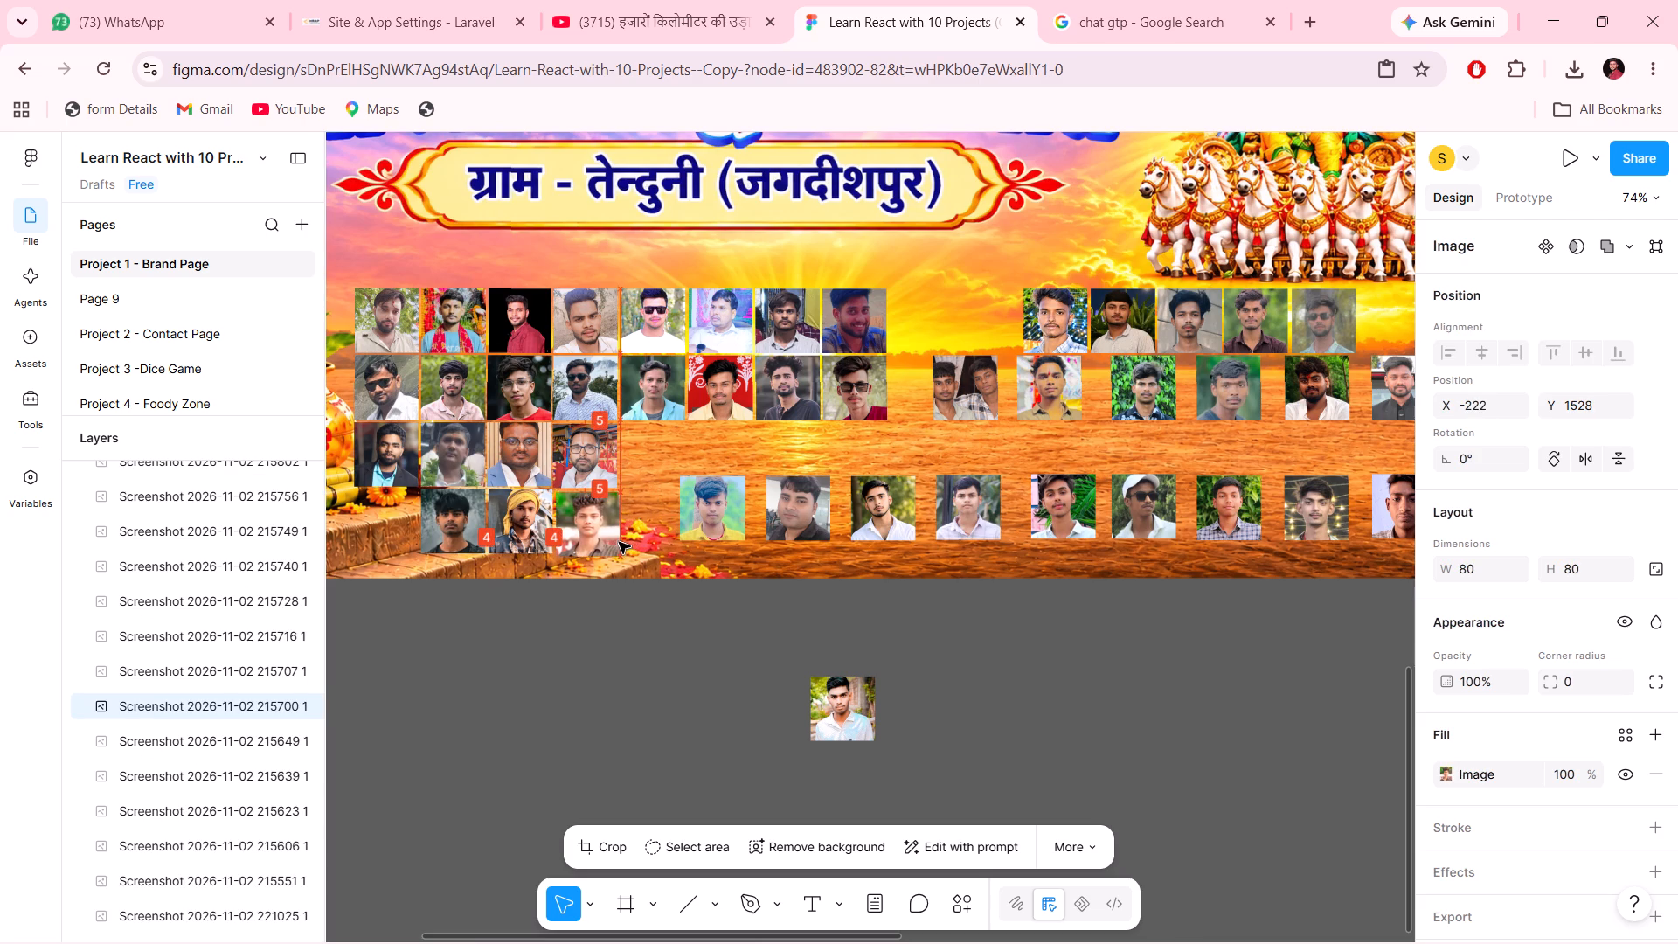
{"action": "left_click_drag", "start_coordinate": [619, 542], "coordinate": [620, 542]}
{"action": "key", "text": "Left"}
{"action": "key", "text": "Left"}
{"action": "key", "text": "Left"}
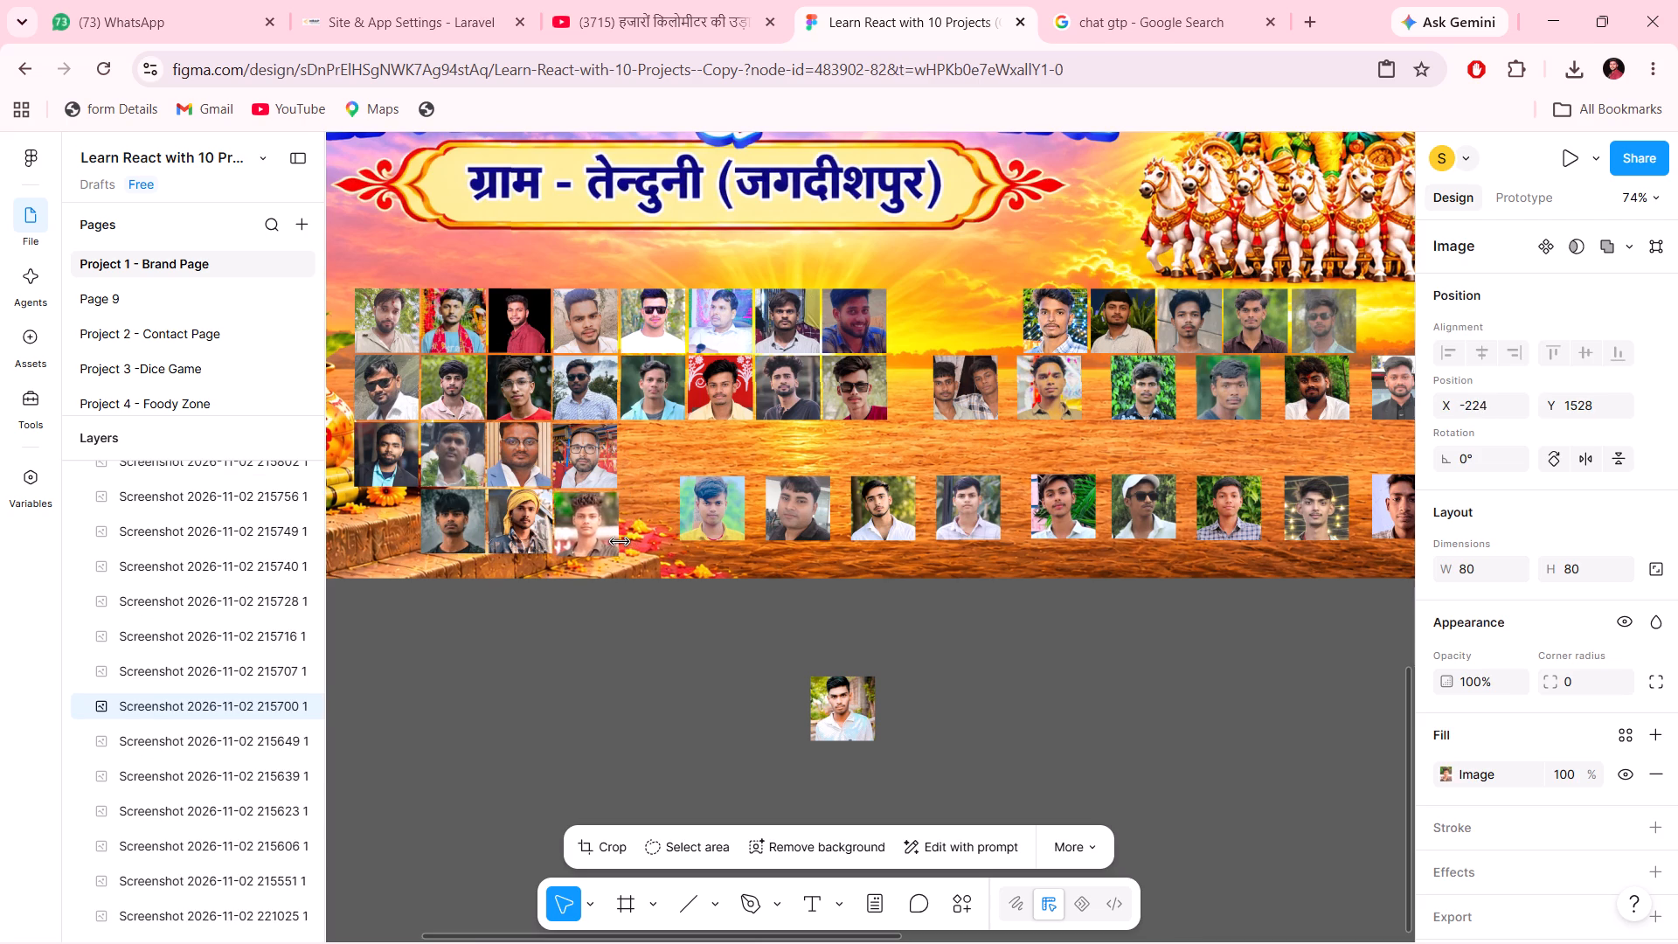
{"action": "key", "text": "Left"}
{"action": "key", "text": "Left"}
{"action": "key", "text": "Right"}
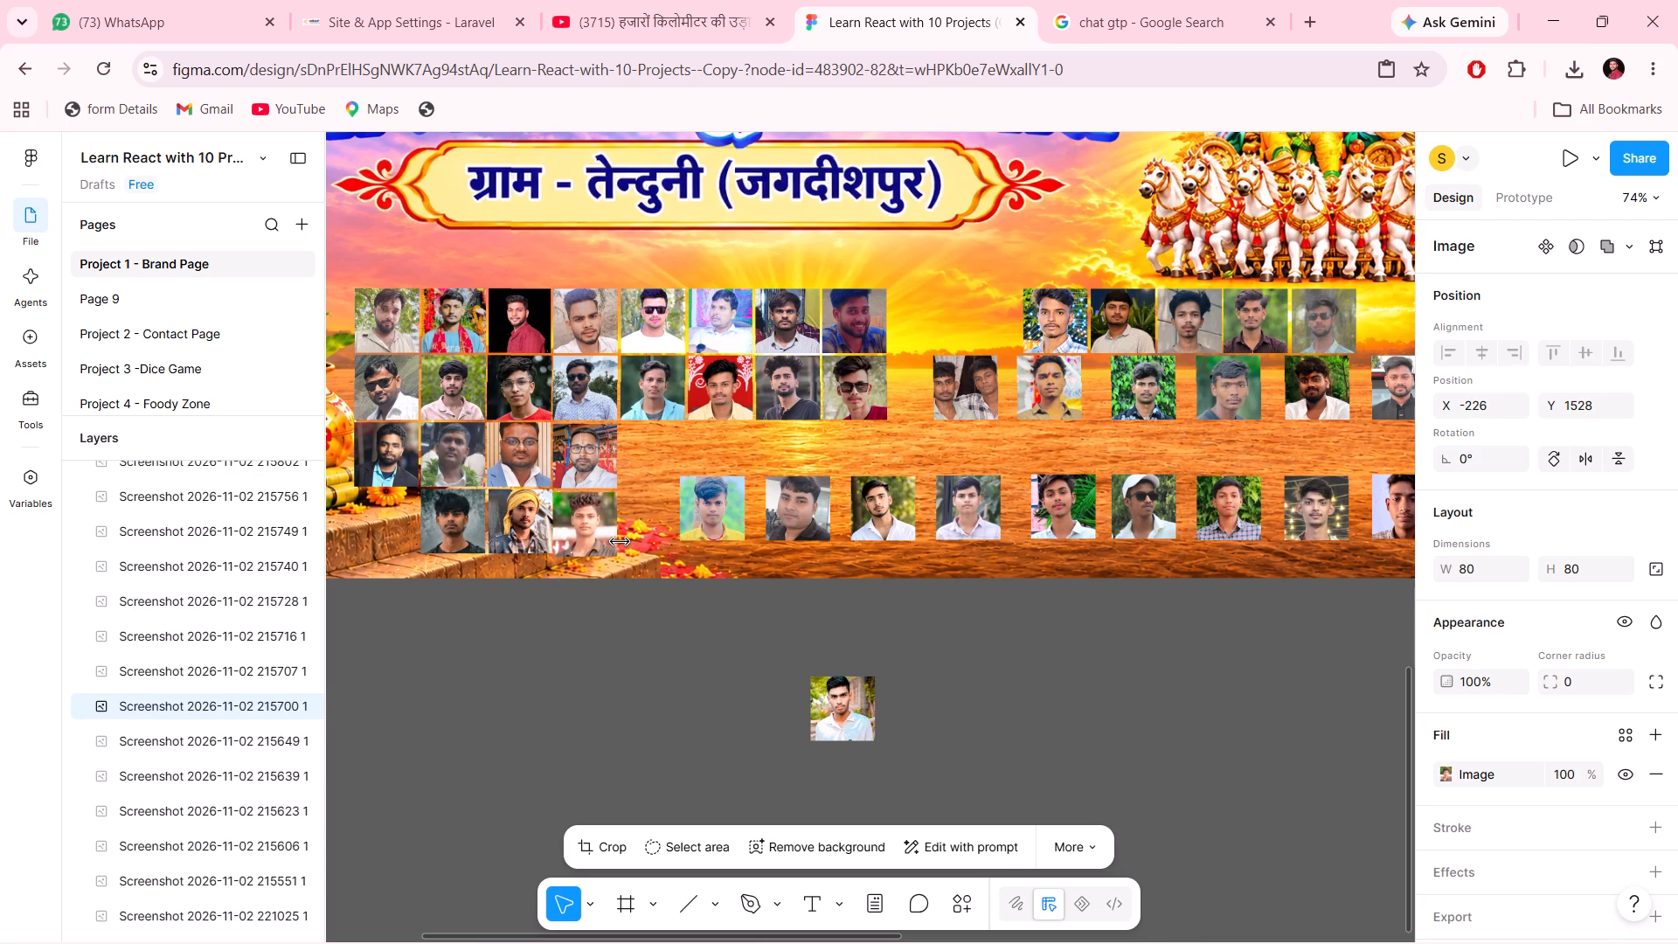
Move the blue-haired man's photo beside the fourth row's third photo and fine-tune its position to X -142, Y 1524.
{"action": "left_click_drag", "start_coordinate": [722, 504], "coordinate": [669, 524]}
{"action": "key", "text": "Left"}
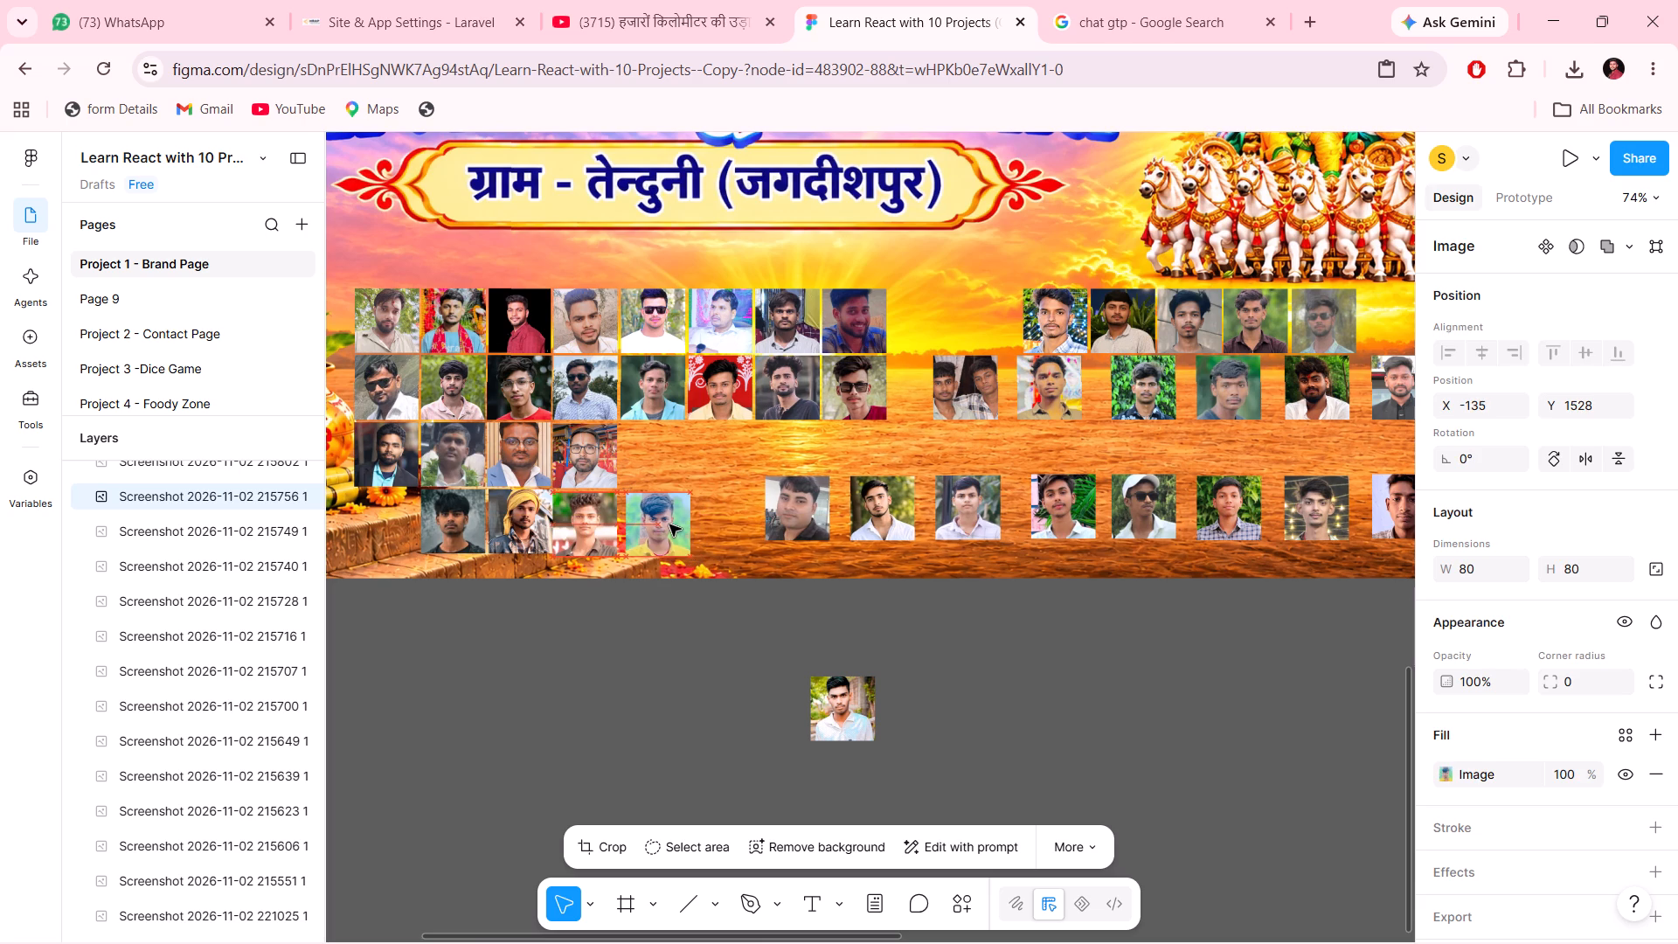
{"action": "key", "text": "Left"}
{"action": "key", "text": "Up"}
{"action": "key", "text": "Up"}
{"action": "key", "text": "Up"}
{"action": "key", "text": "Up"}
{"action": "key", "text": "Left"}
{"action": "key", "text": "Left"}
{"action": "key", "text": "Left"}
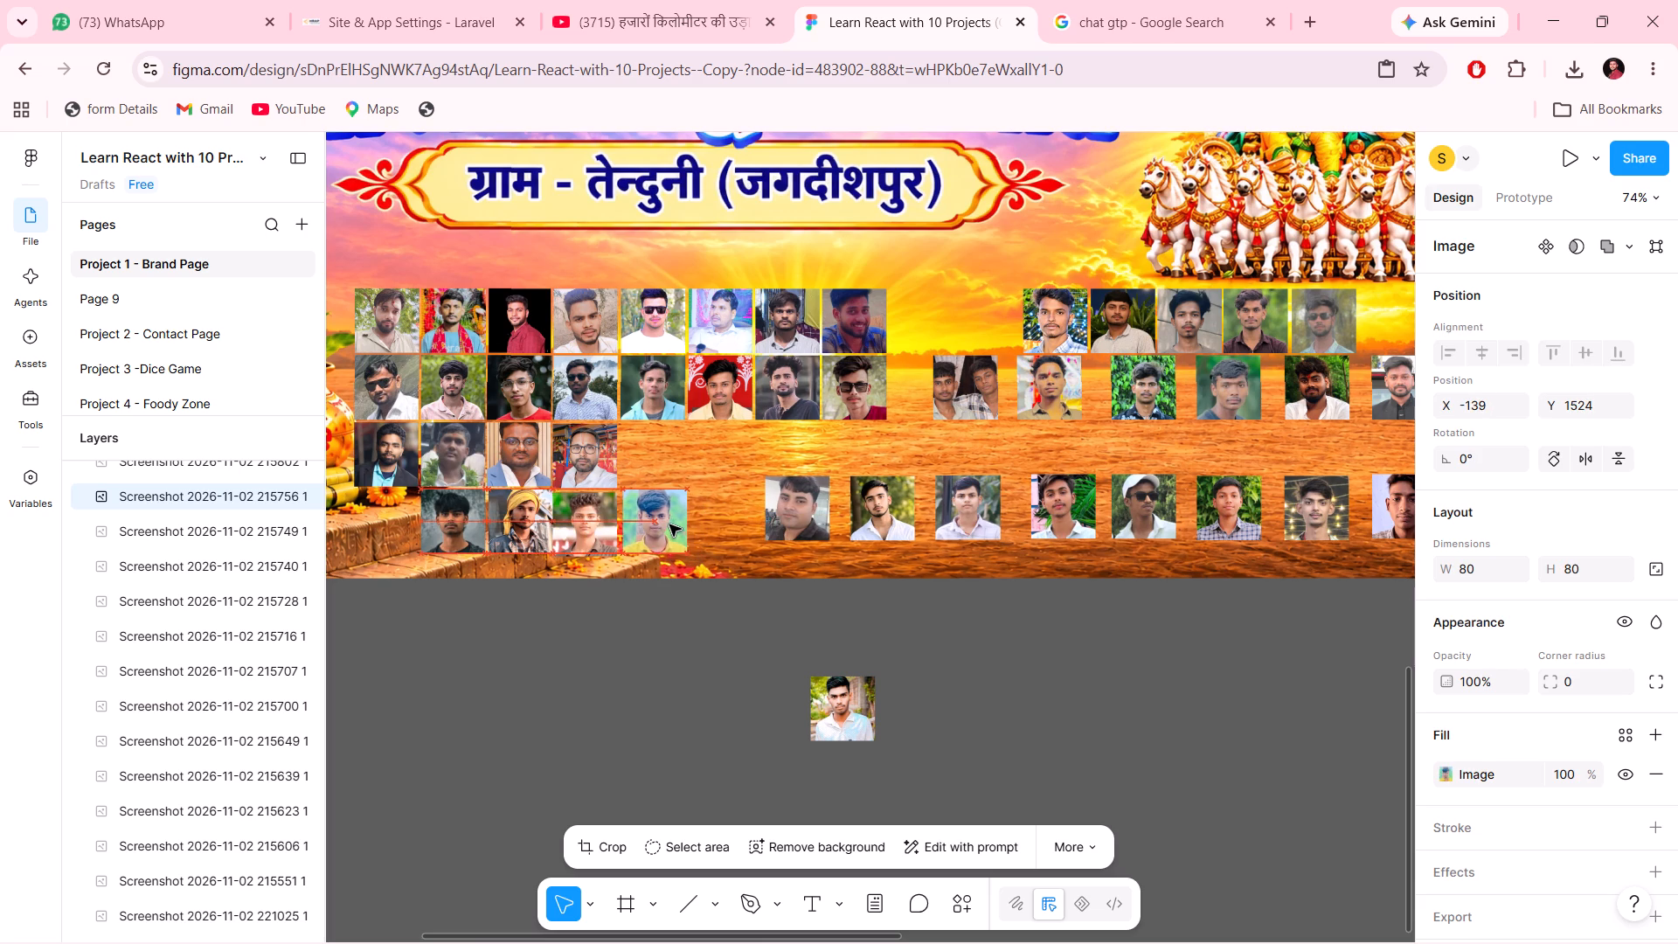
{"action": "key", "text": "Left"}
{"action": "key", "text": "Left"}
{"action": "key", "text": "Left"}
{"action": "key", "text": "Left"}
{"action": "key", "text": "Left"}
{"action": "key", "text": "Right"}
{"action": "key", "text": "Right"}
{"action": "key", "text": "Right"}
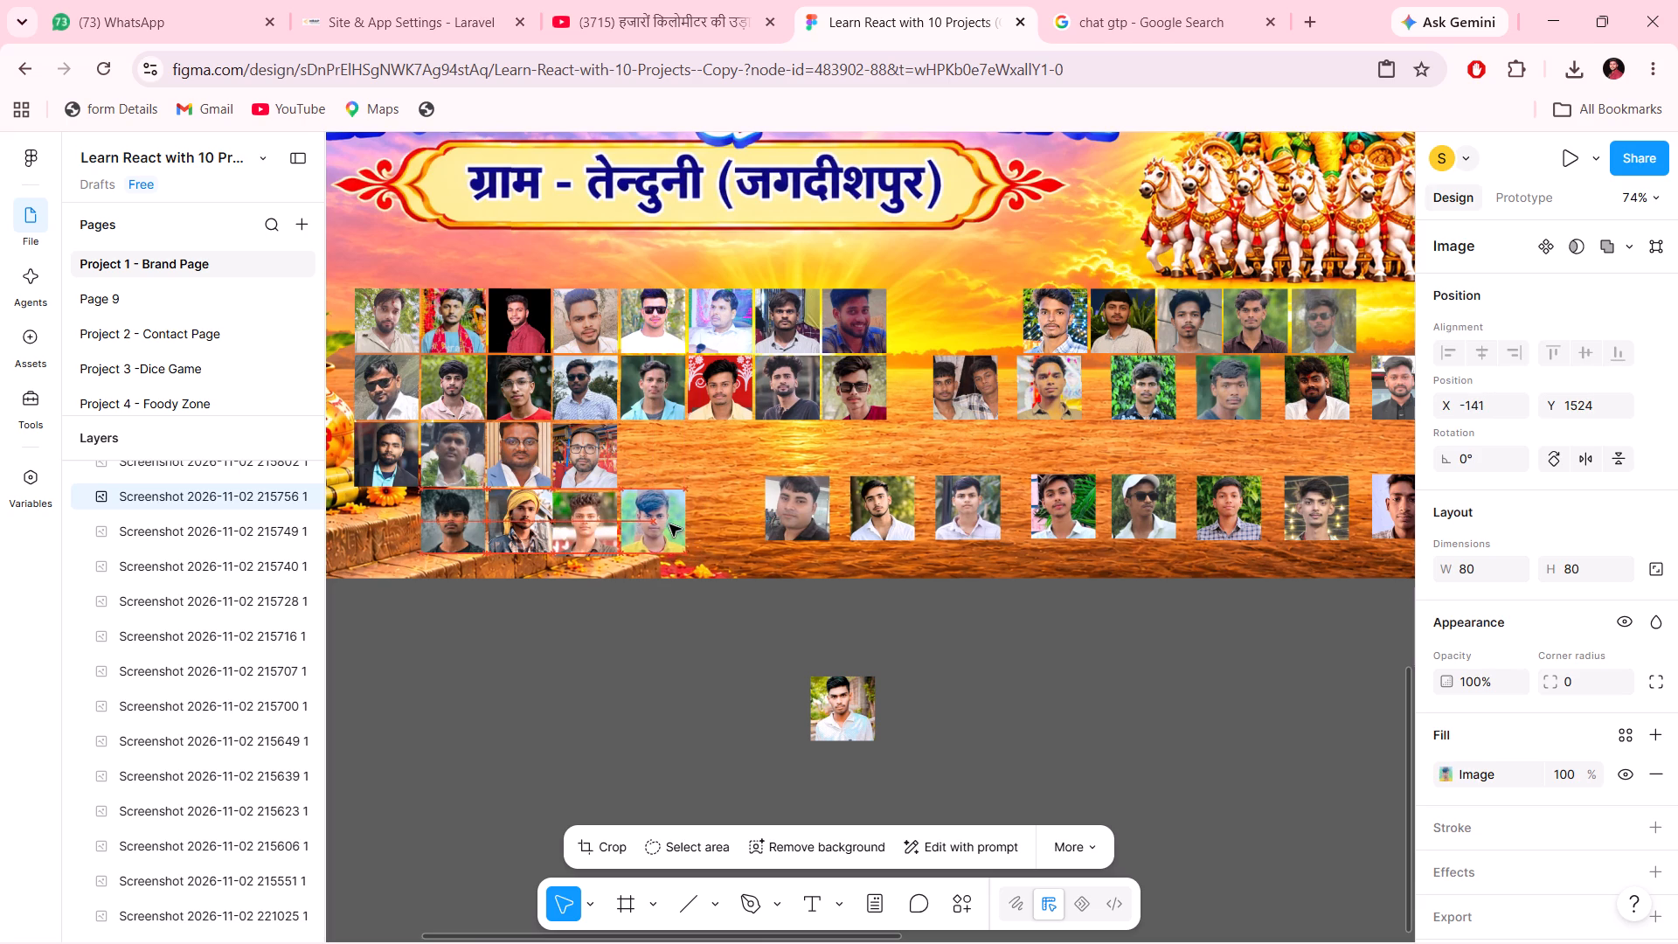
{"action": "key", "text": "Left"}
{"action": "key", "text": "Left"}
{"action": "key", "text": "Left"}
{"action": "key", "text": "Right"}
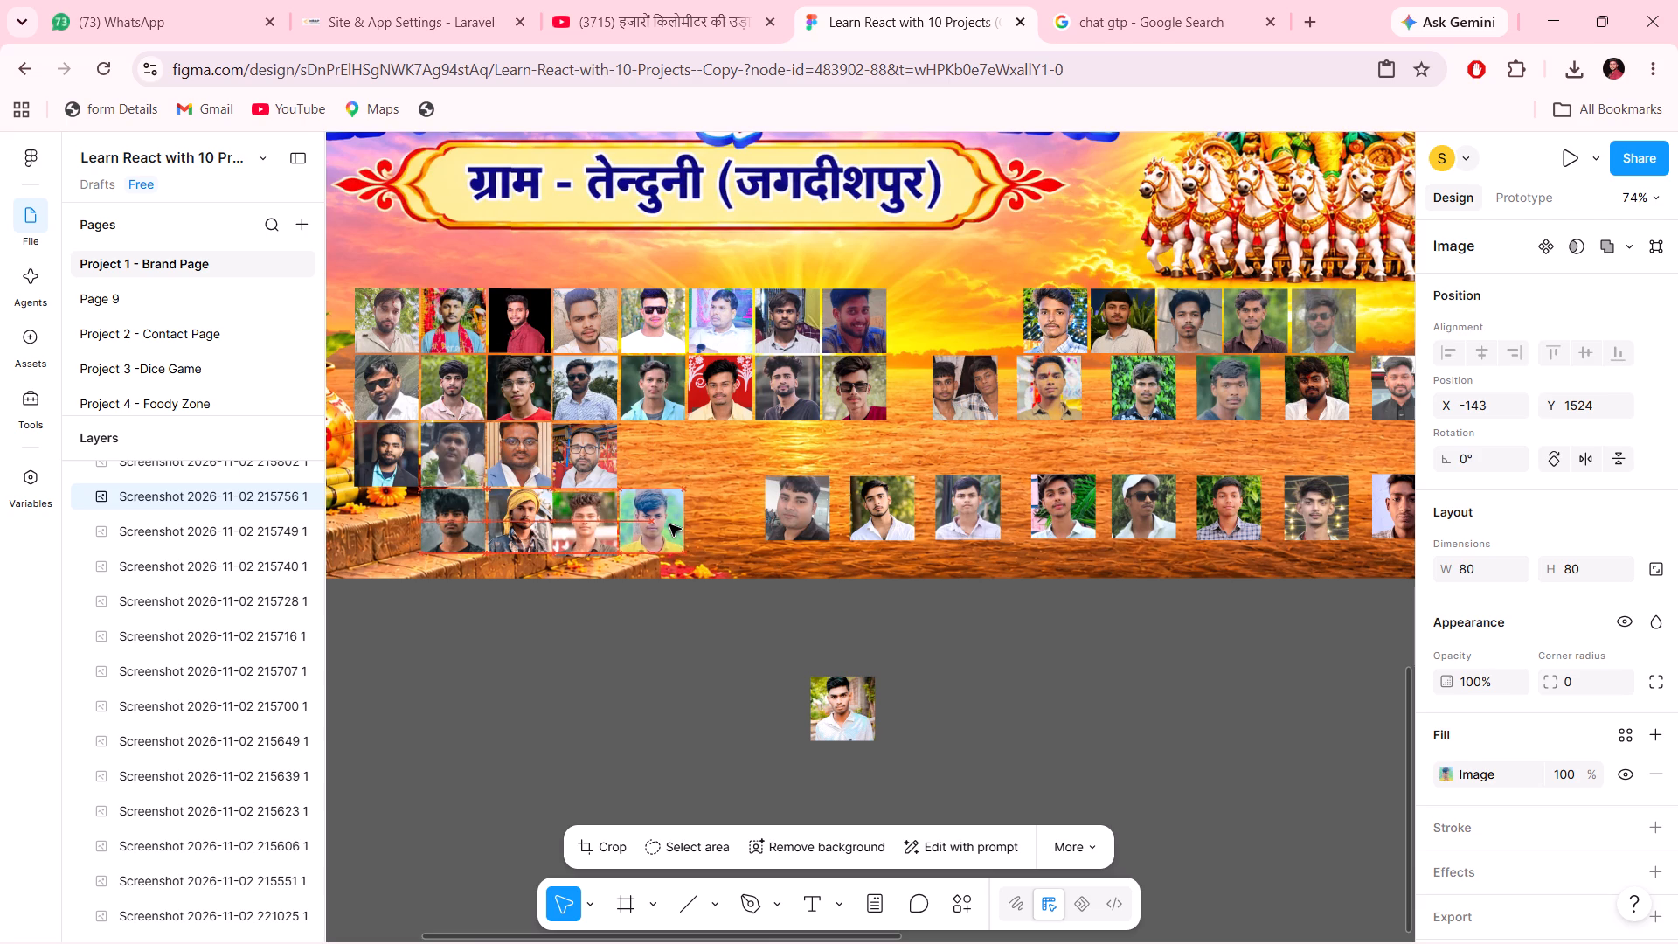
{"action": "key", "text": "Right"}
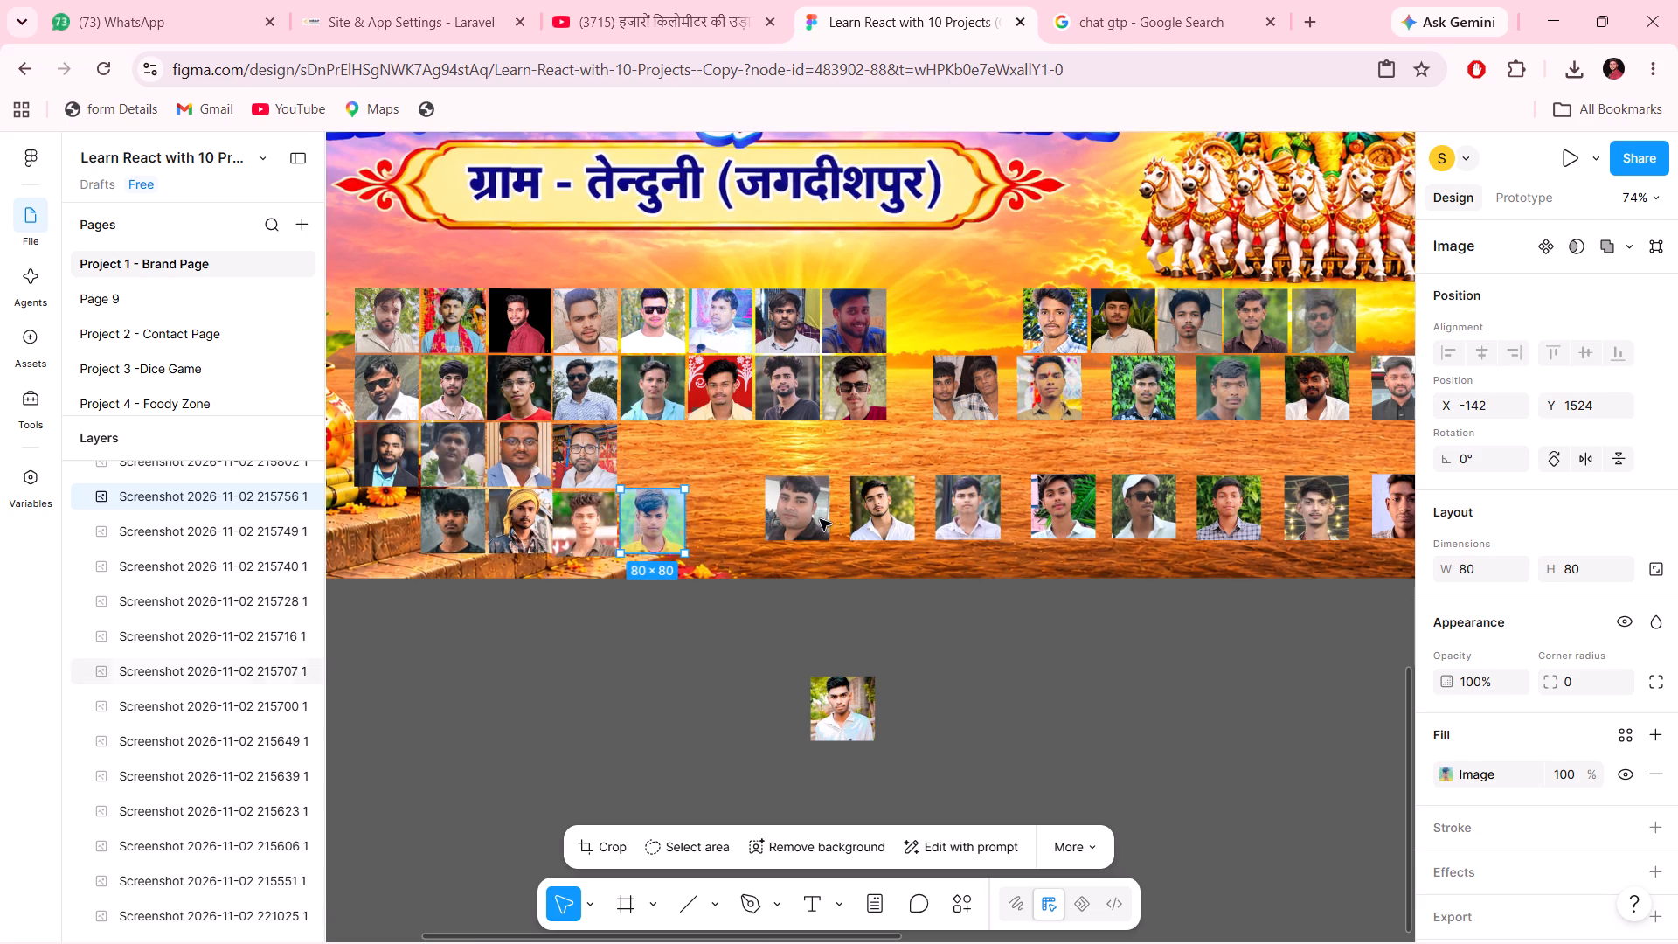
Move the loose 221025 photo into the third row's fifth slot, directly above the blue-haired man's photo.
{"action": "left_click", "coordinate": [803, 519]}
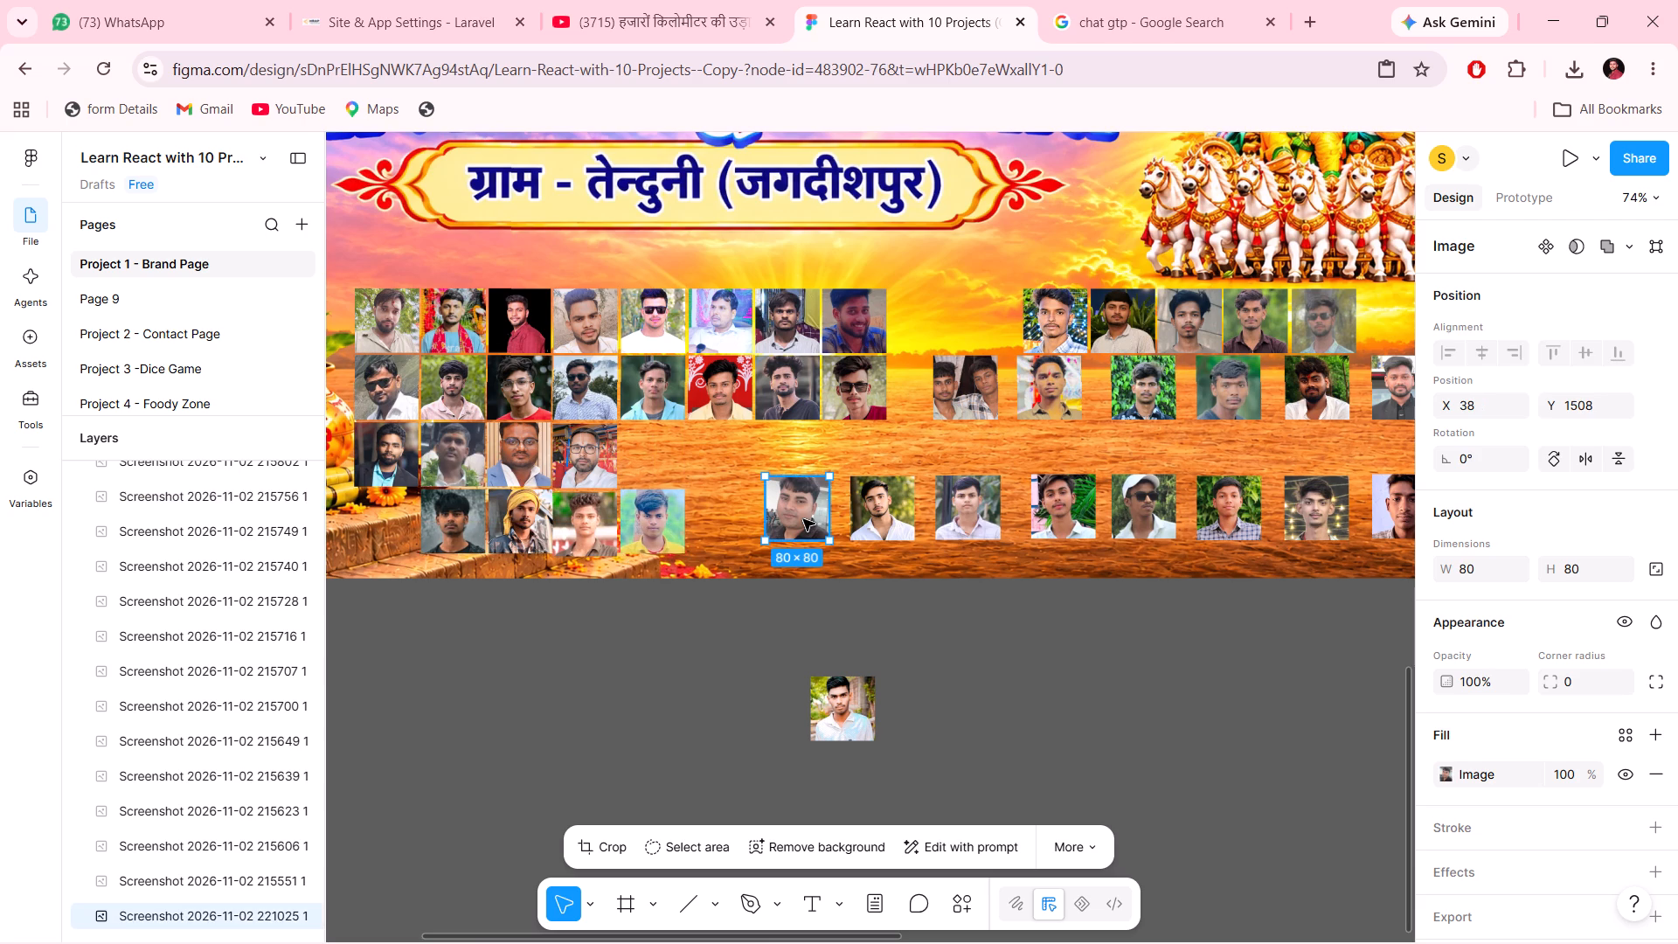
{"action": "left_click_drag", "start_coordinate": [803, 519], "coordinate": [662, 466]}
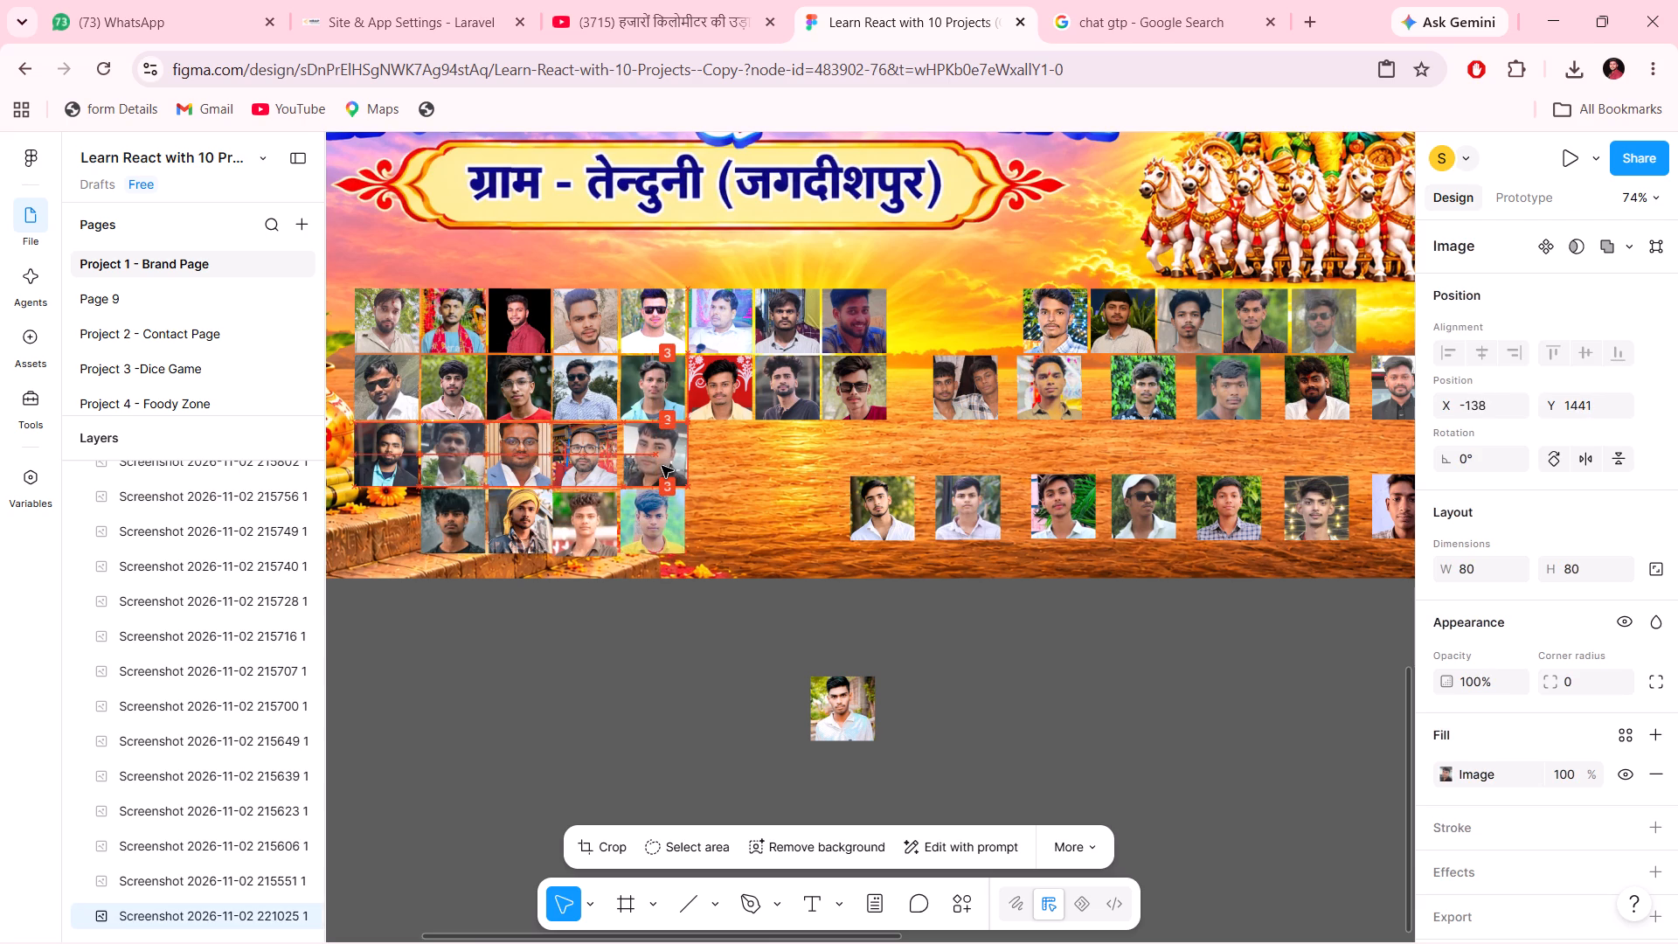
{"action": "left_click_drag", "start_coordinate": [662, 466], "coordinate": [659, 466]}
Move the fourth row's first two photos into the third row, with the yellow-turban photo sixth and the other one seventh.
{"action": "left_click_drag", "start_coordinate": [439, 527], "coordinate": [824, 479]}
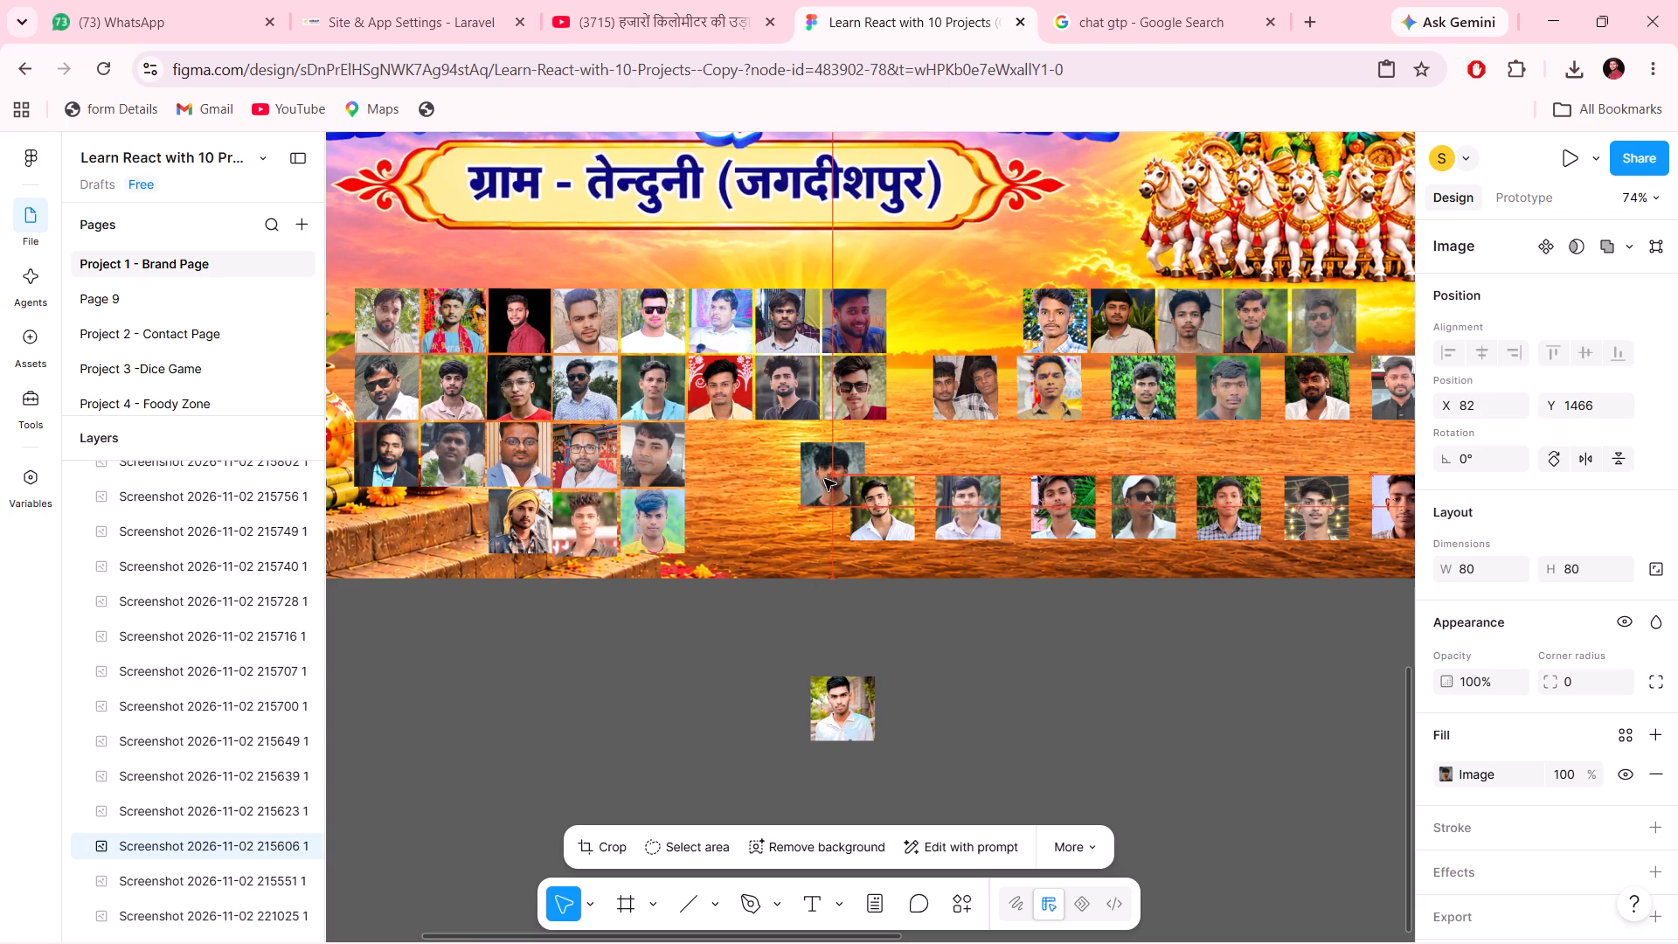
{"action": "left_click_drag", "start_coordinate": [824, 479], "coordinate": [760, 520]}
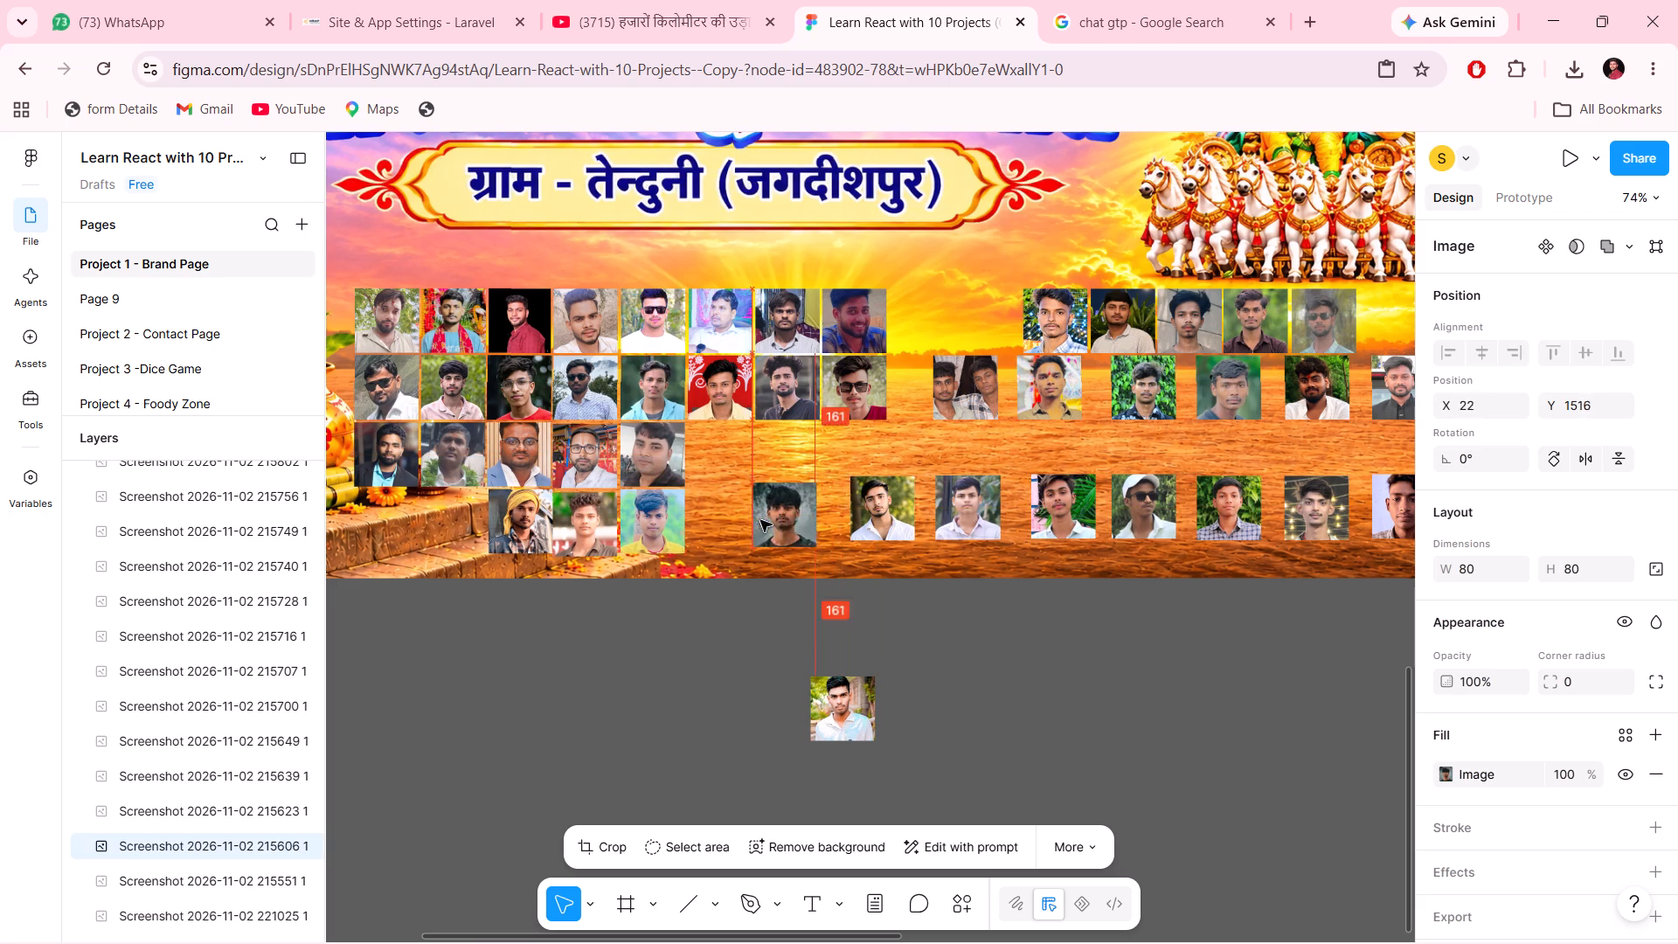
{"action": "left_click_drag", "start_coordinate": [760, 520], "coordinate": [826, 517]}
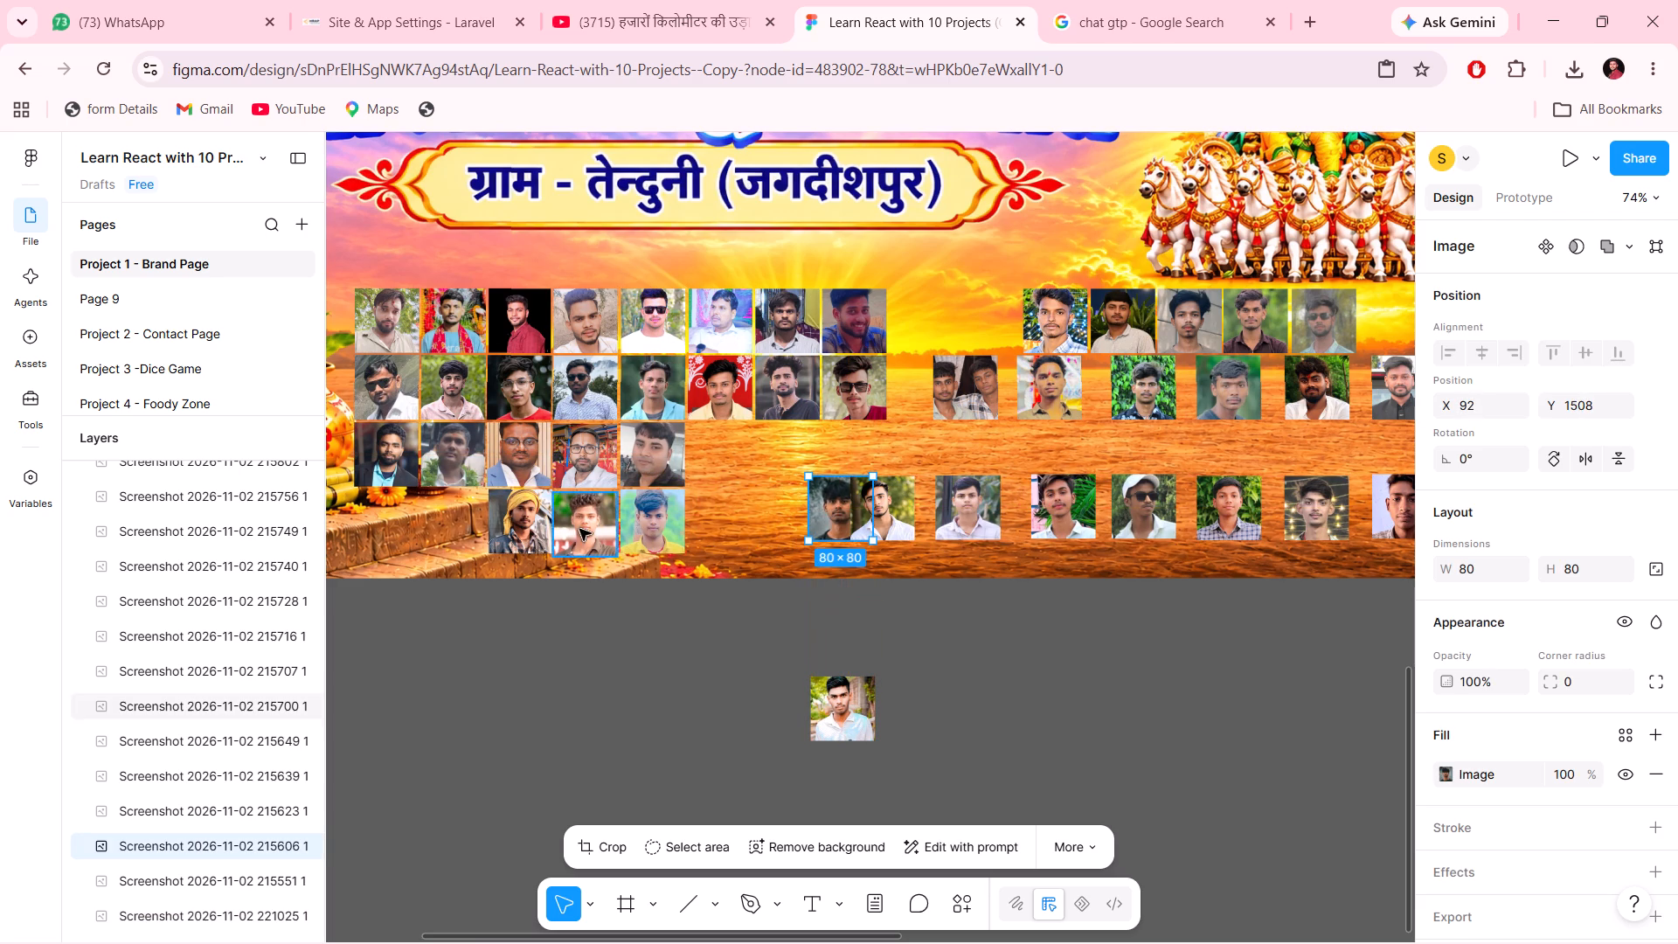
{"action": "left_click_drag", "start_coordinate": [529, 525], "coordinate": [745, 536]}
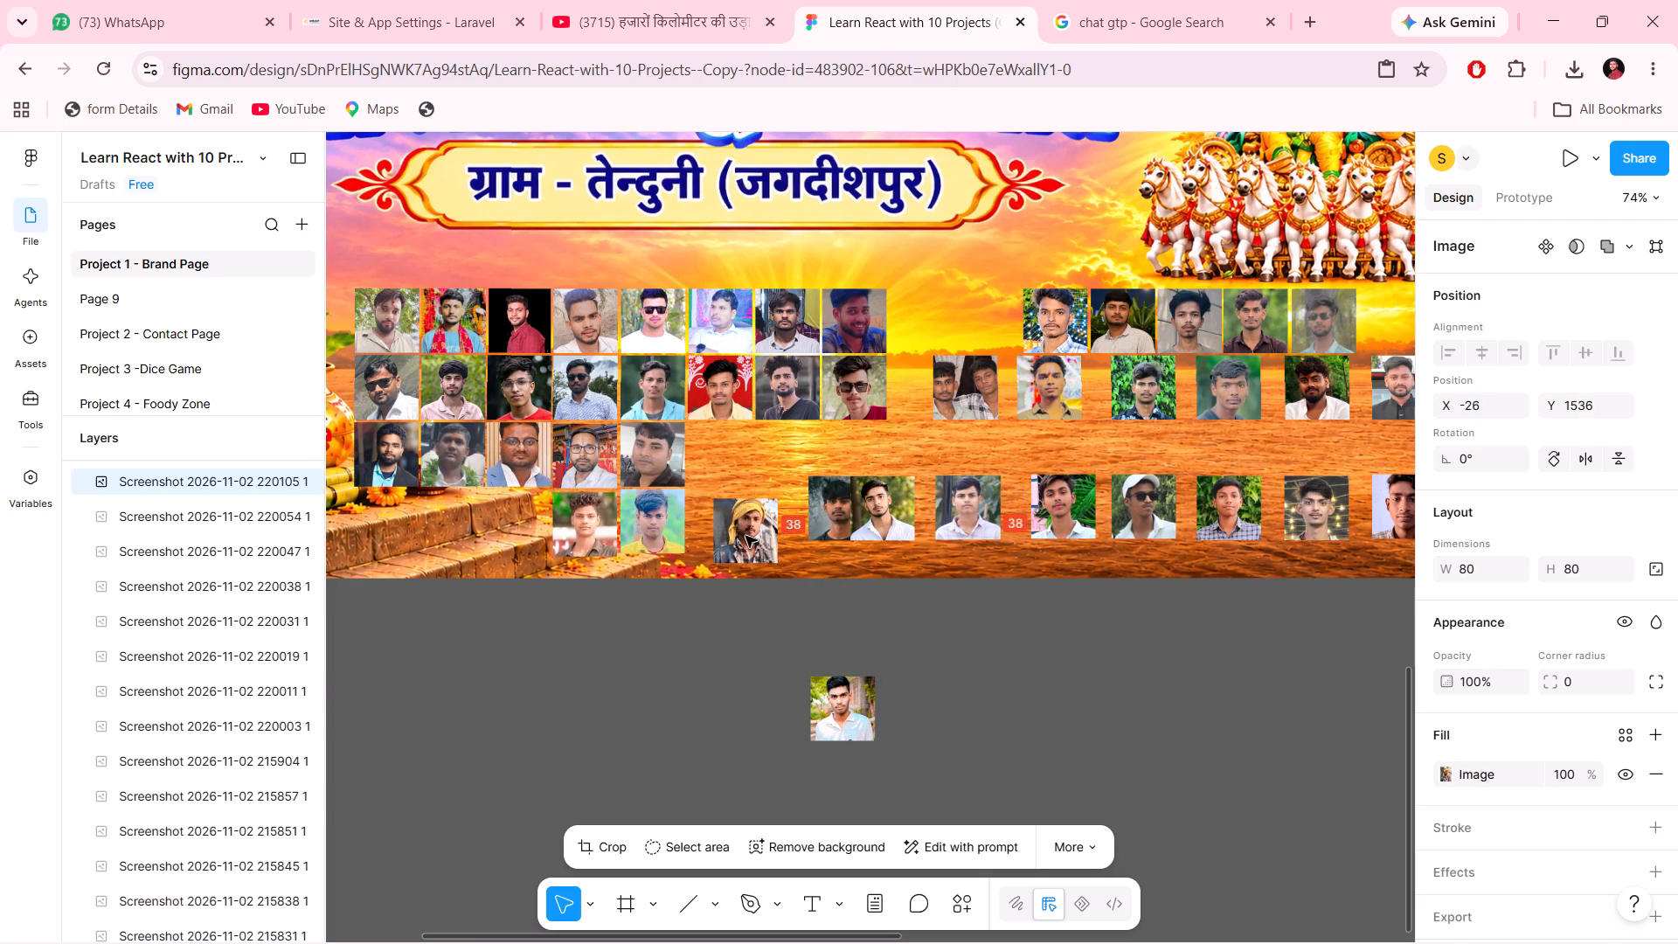
{"action": "left_click_drag", "start_coordinate": [745, 536], "coordinate": [730, 466]}
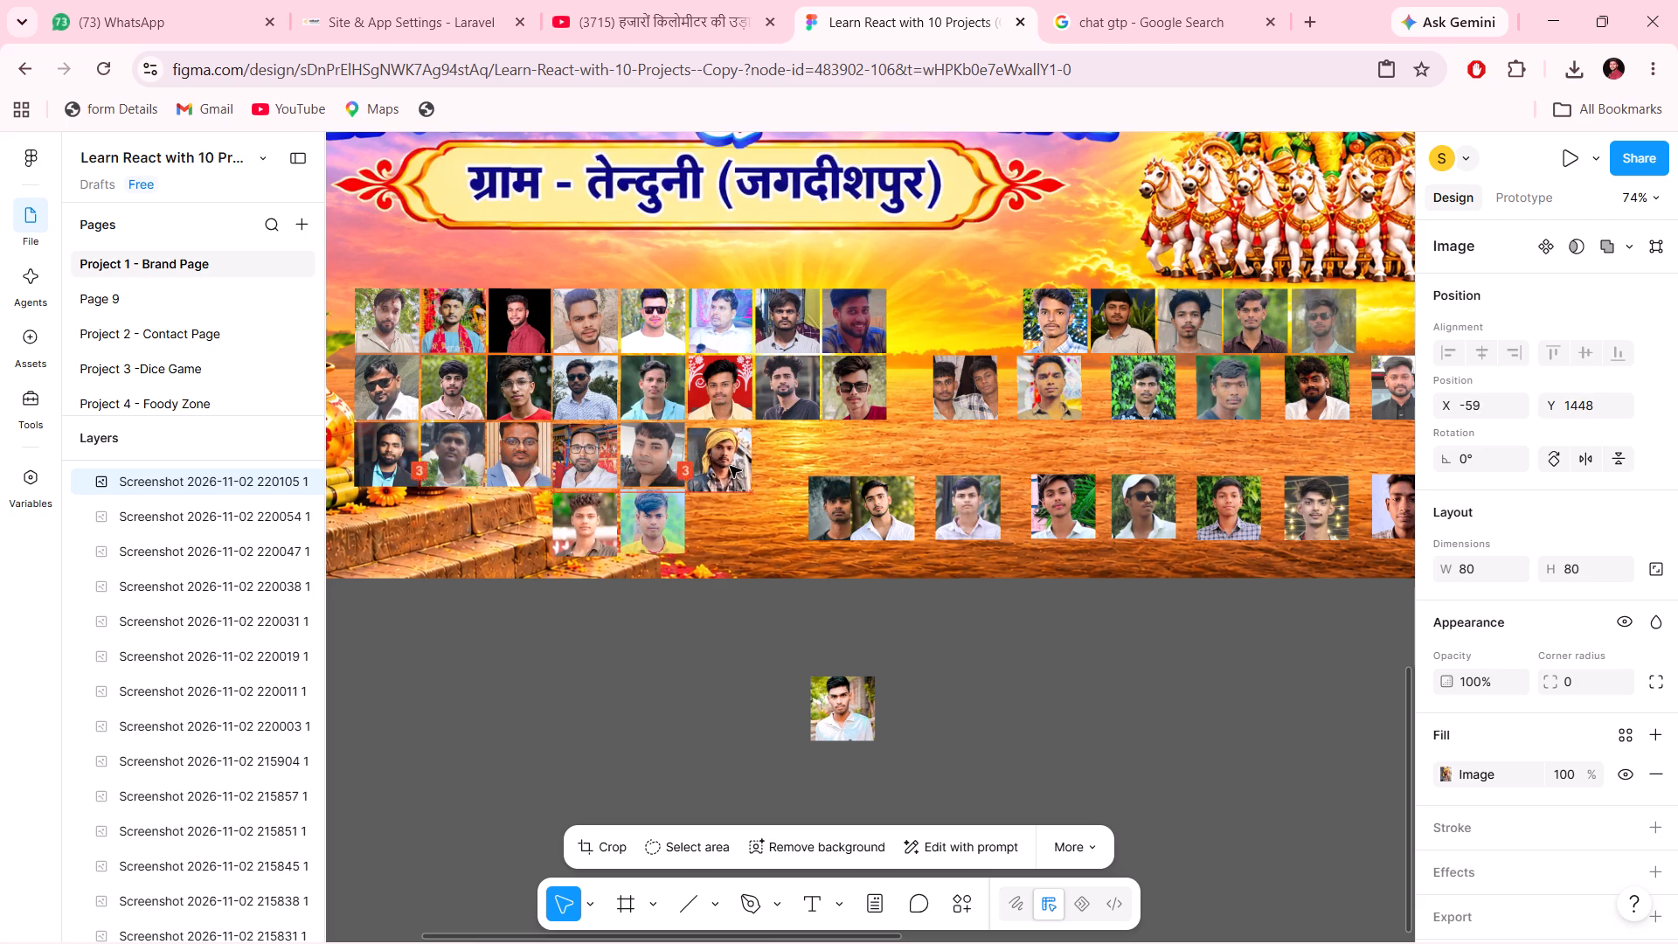
{"action": "left_click_drag", "start_coordinate": [730, 466], "coordinate": [732, 465]}
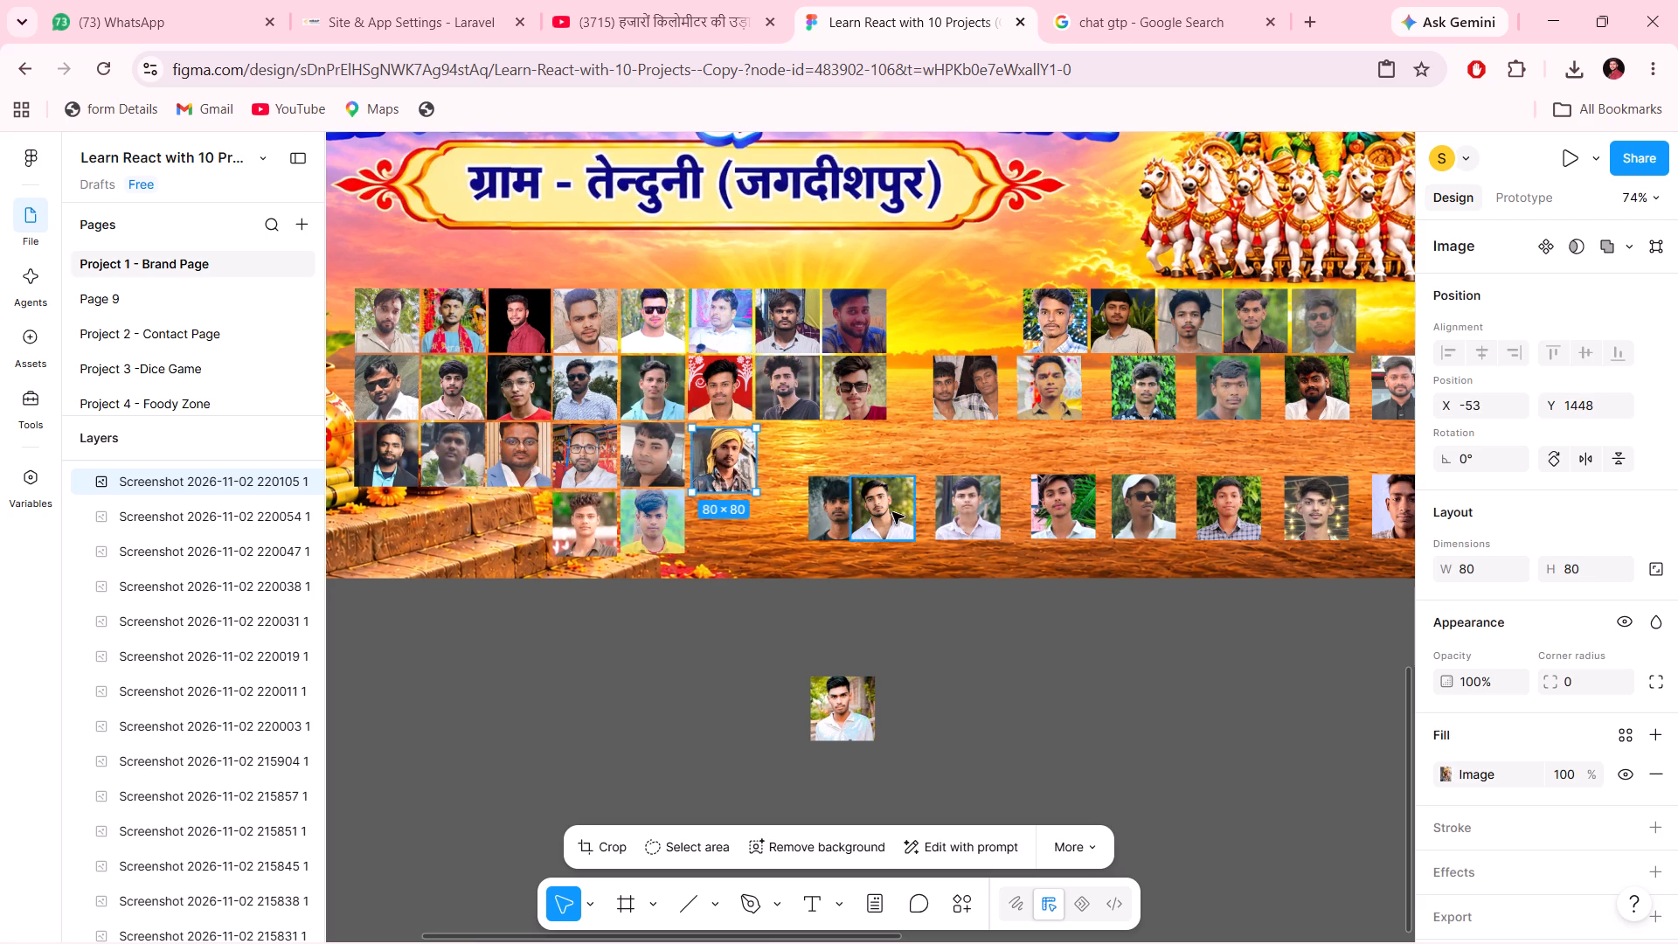
{"action": "left_click_drag", "start_coordinate": [817, 524], "coordinate": [764, 476]}
Place the loose 215707 photo in the third row's eighth slot at X 106, Y 1445.
{"action": "left_click_drag", "start_coordinate": [887, 510], "coordinate": [856, 462]}
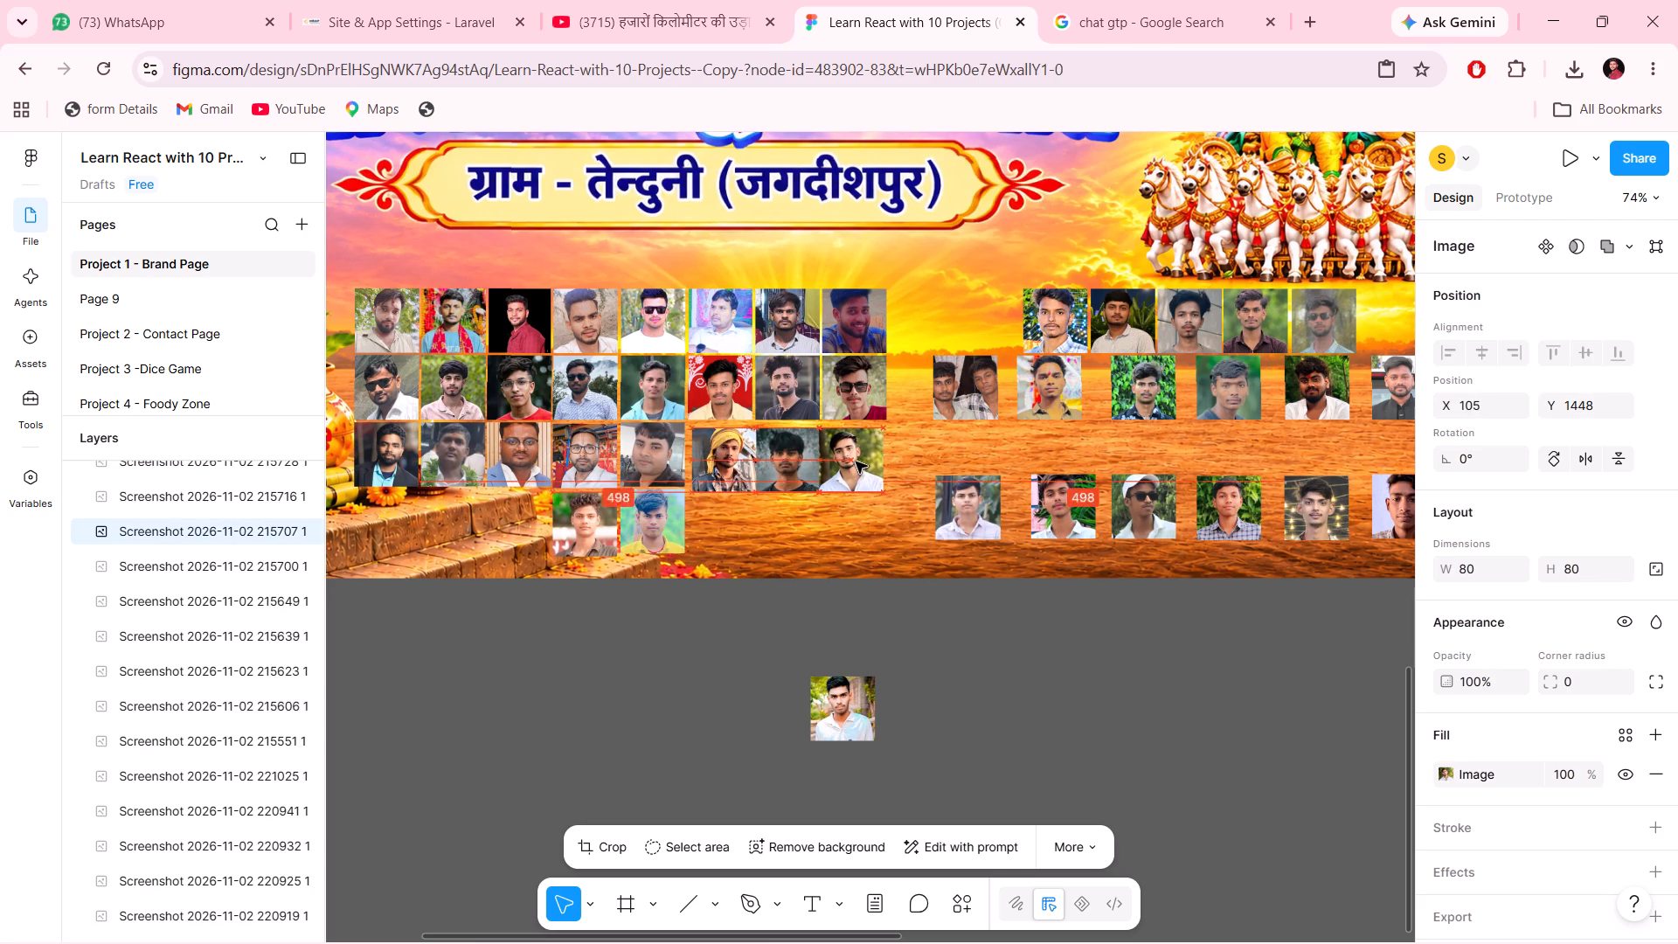
{"action": "left_click_drag", "start_coordinate": [856, 462], "coordinate": [857, 462]}
{"action": "key", "text": "Up"}
{"action": "key", "text": "Up"}
{"action": "key", "text": "Up"}
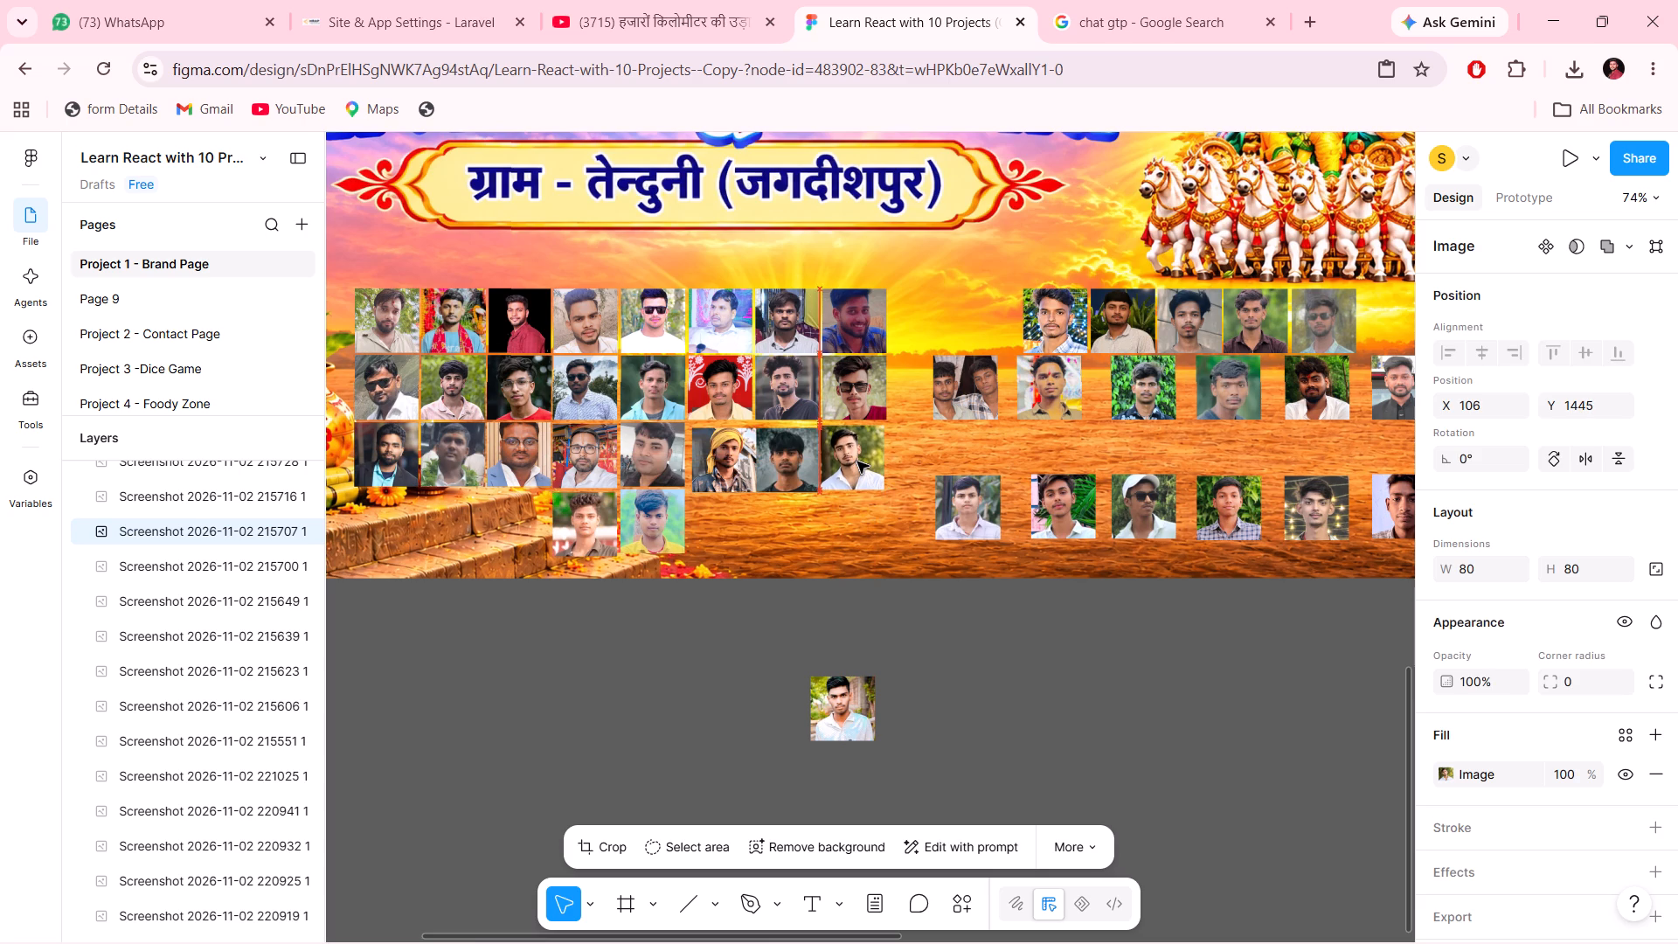
{"action": "key", "text": "Right"}
{"action": "key", "text": "Right"}
{"action": "key", "text": "Left"}
{"action": "key", "text": "Left"}
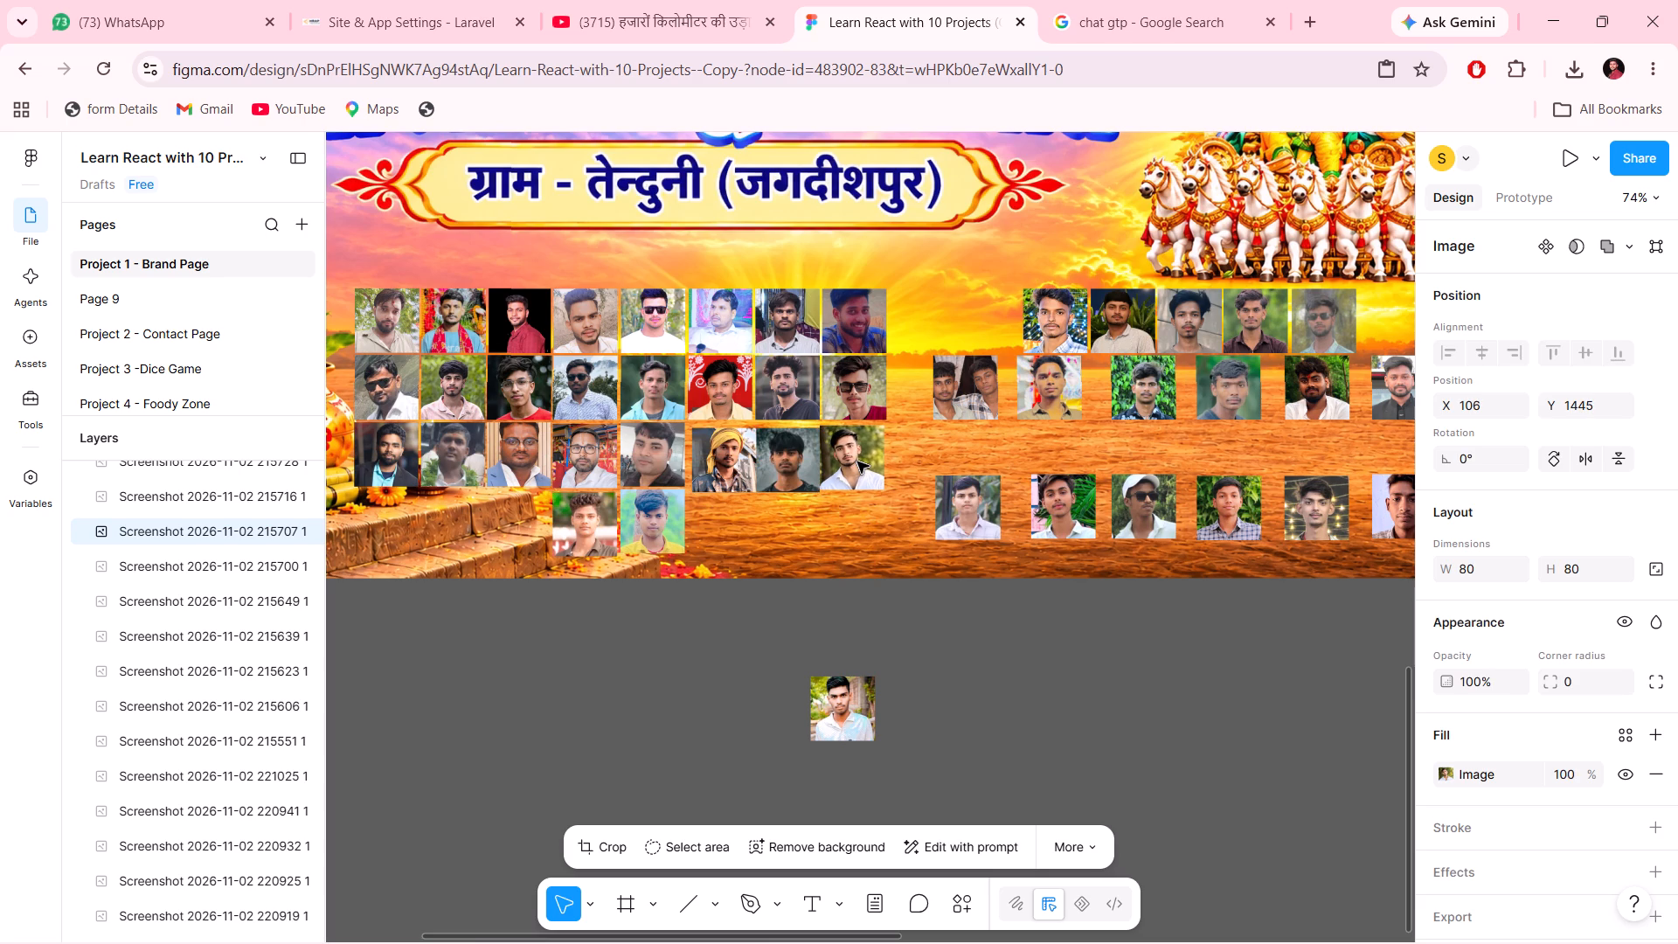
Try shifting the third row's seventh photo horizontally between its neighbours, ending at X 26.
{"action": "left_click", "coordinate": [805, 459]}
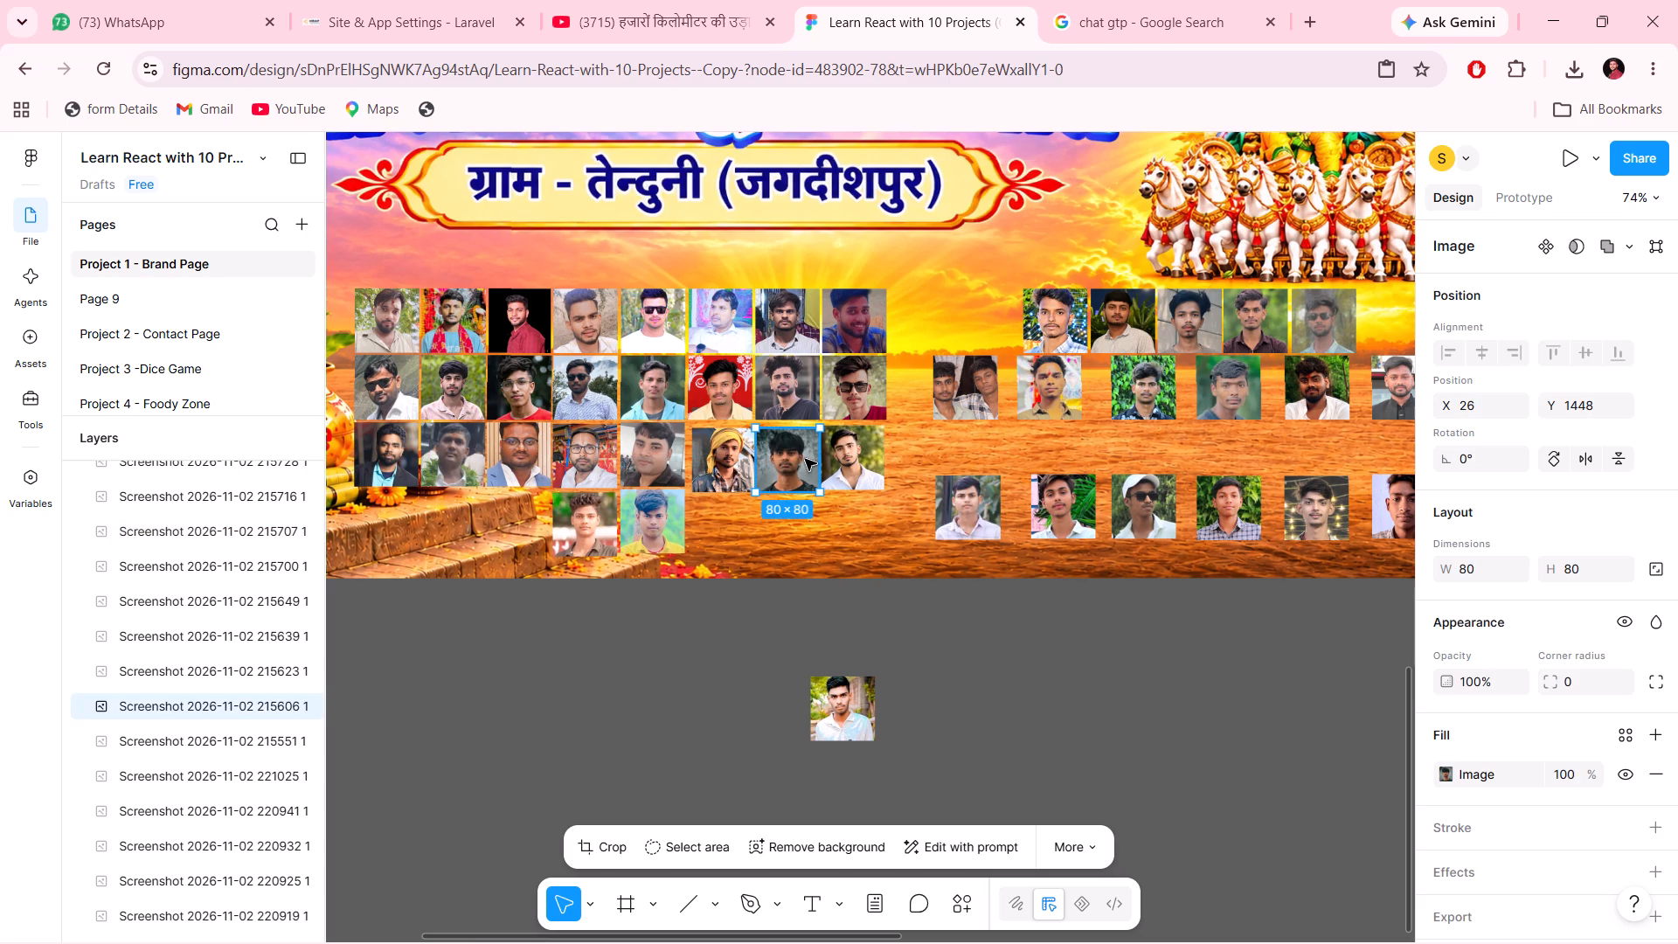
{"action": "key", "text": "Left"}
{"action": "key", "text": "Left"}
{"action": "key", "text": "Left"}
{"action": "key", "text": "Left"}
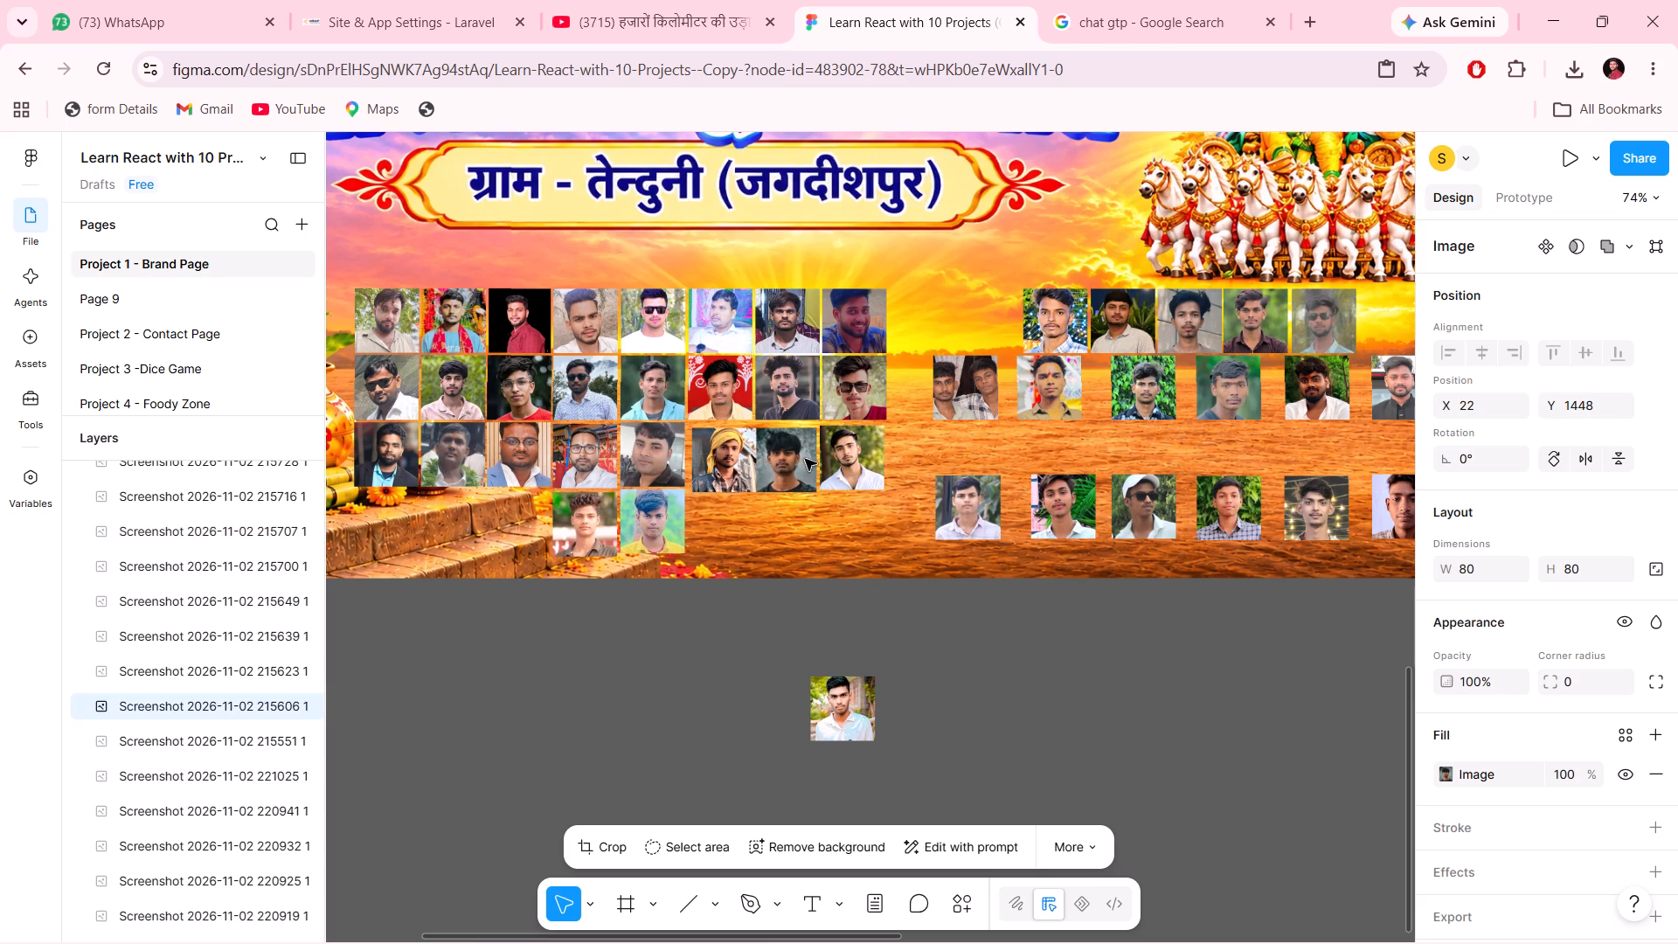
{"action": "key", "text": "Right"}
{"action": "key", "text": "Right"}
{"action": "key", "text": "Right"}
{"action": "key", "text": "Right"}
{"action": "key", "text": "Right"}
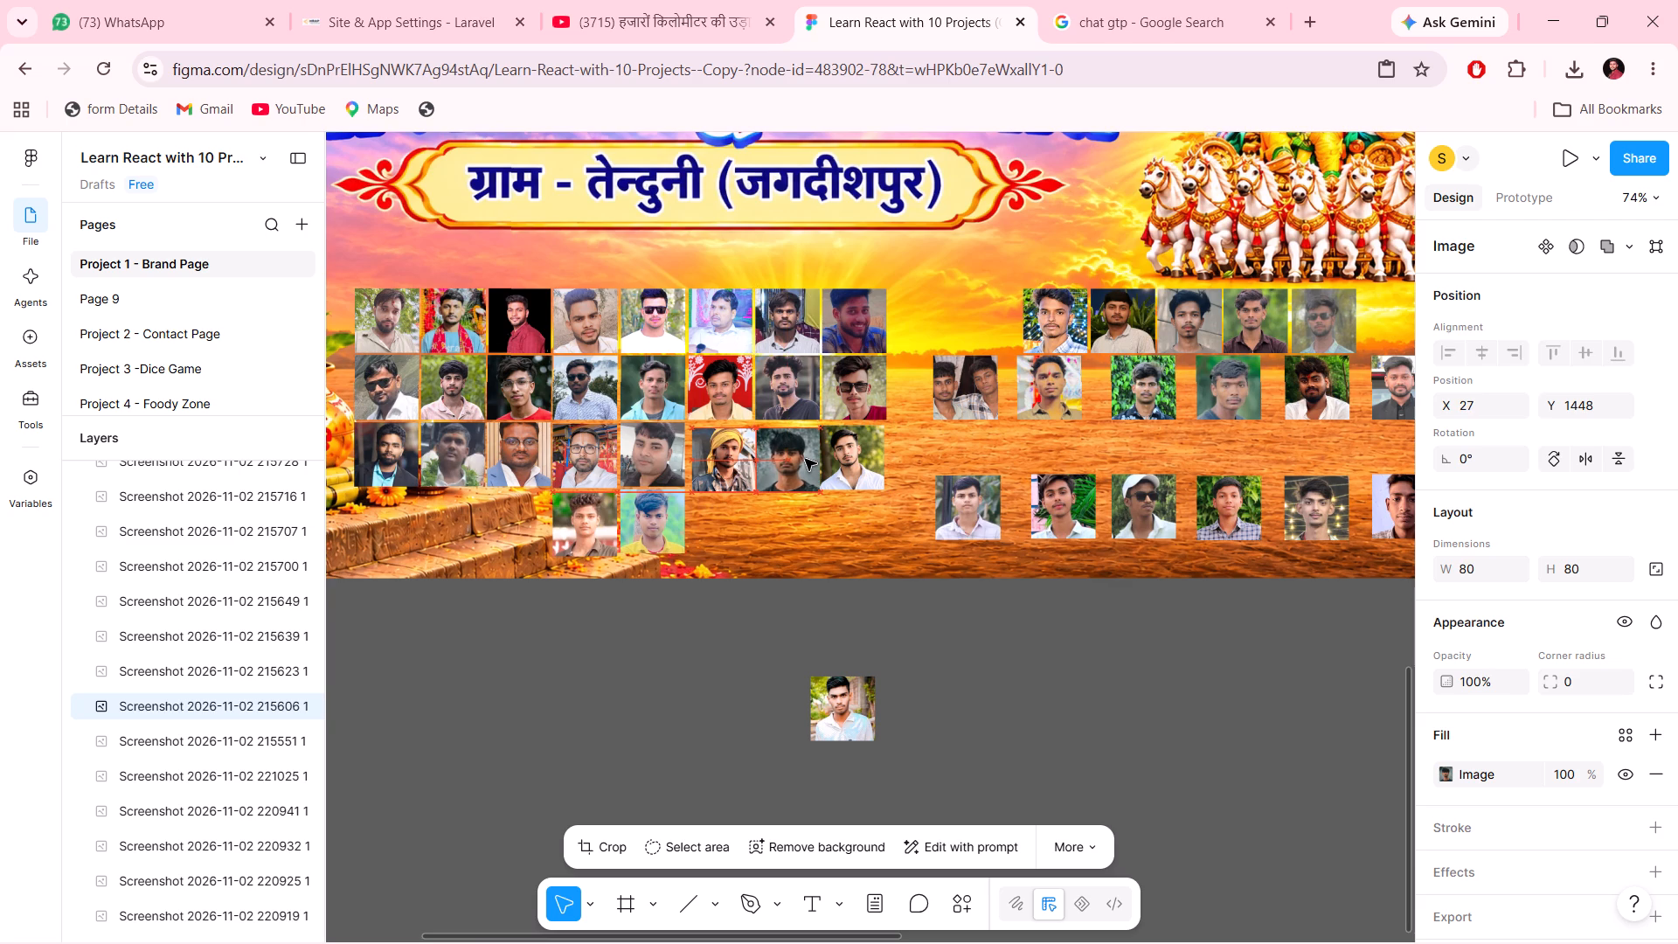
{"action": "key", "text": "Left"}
Align the yellow-turban photo in the third row's sixth slot to X -58, Y 1443.
{"action": "left_click", "coordinate": [732, 463]}
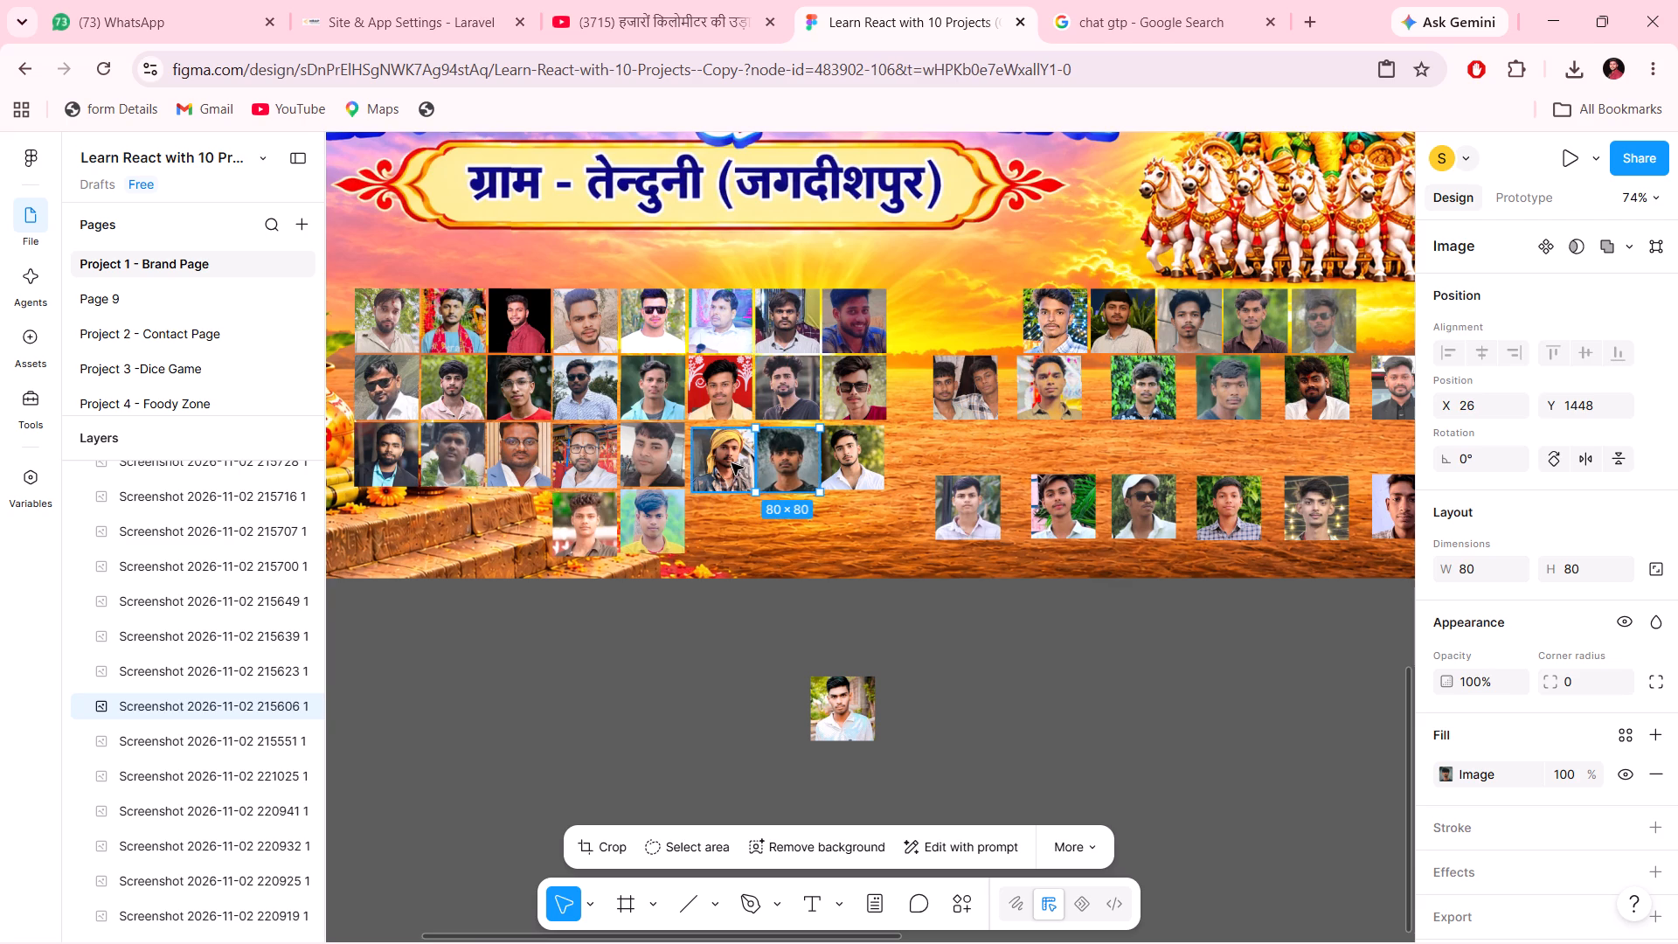
{"action": "key", "text": "Left"}
{"action": "key", "text": "Left"}
{"action": "key", "text": "Left"}
{"action": "key", "text": "Left"}
{"action": "key", "text": "Left"}
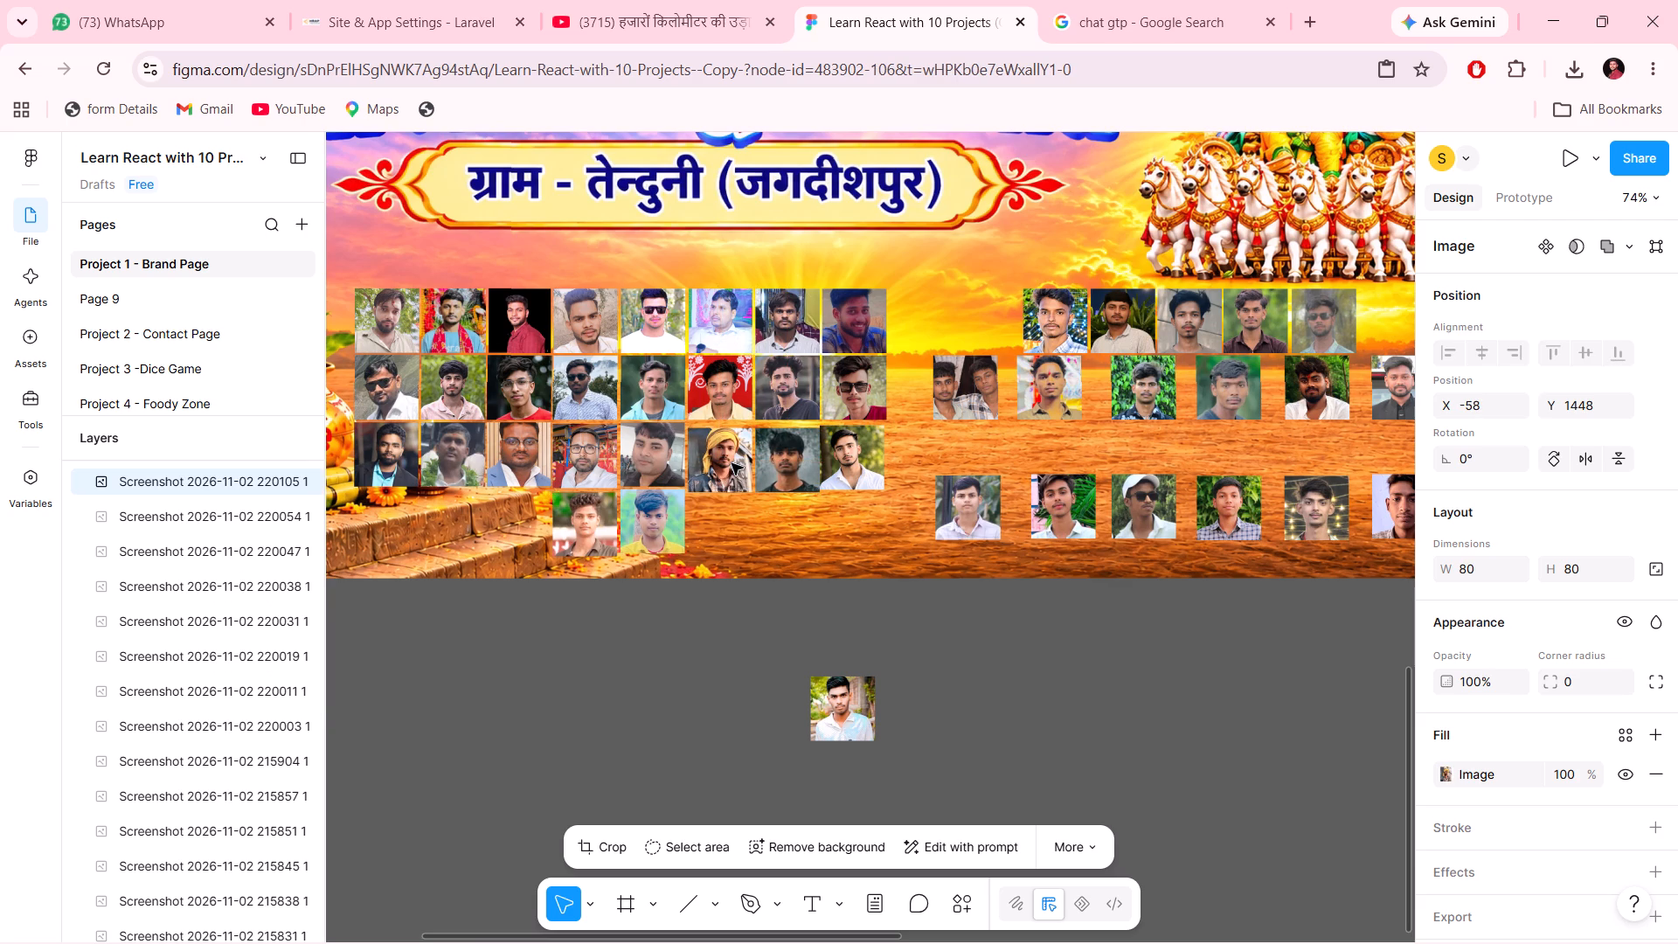
{"action": "key", "text": "Up"}
{"action": "key", "text": "Up"}
{"action": "key", "text": "Up"}
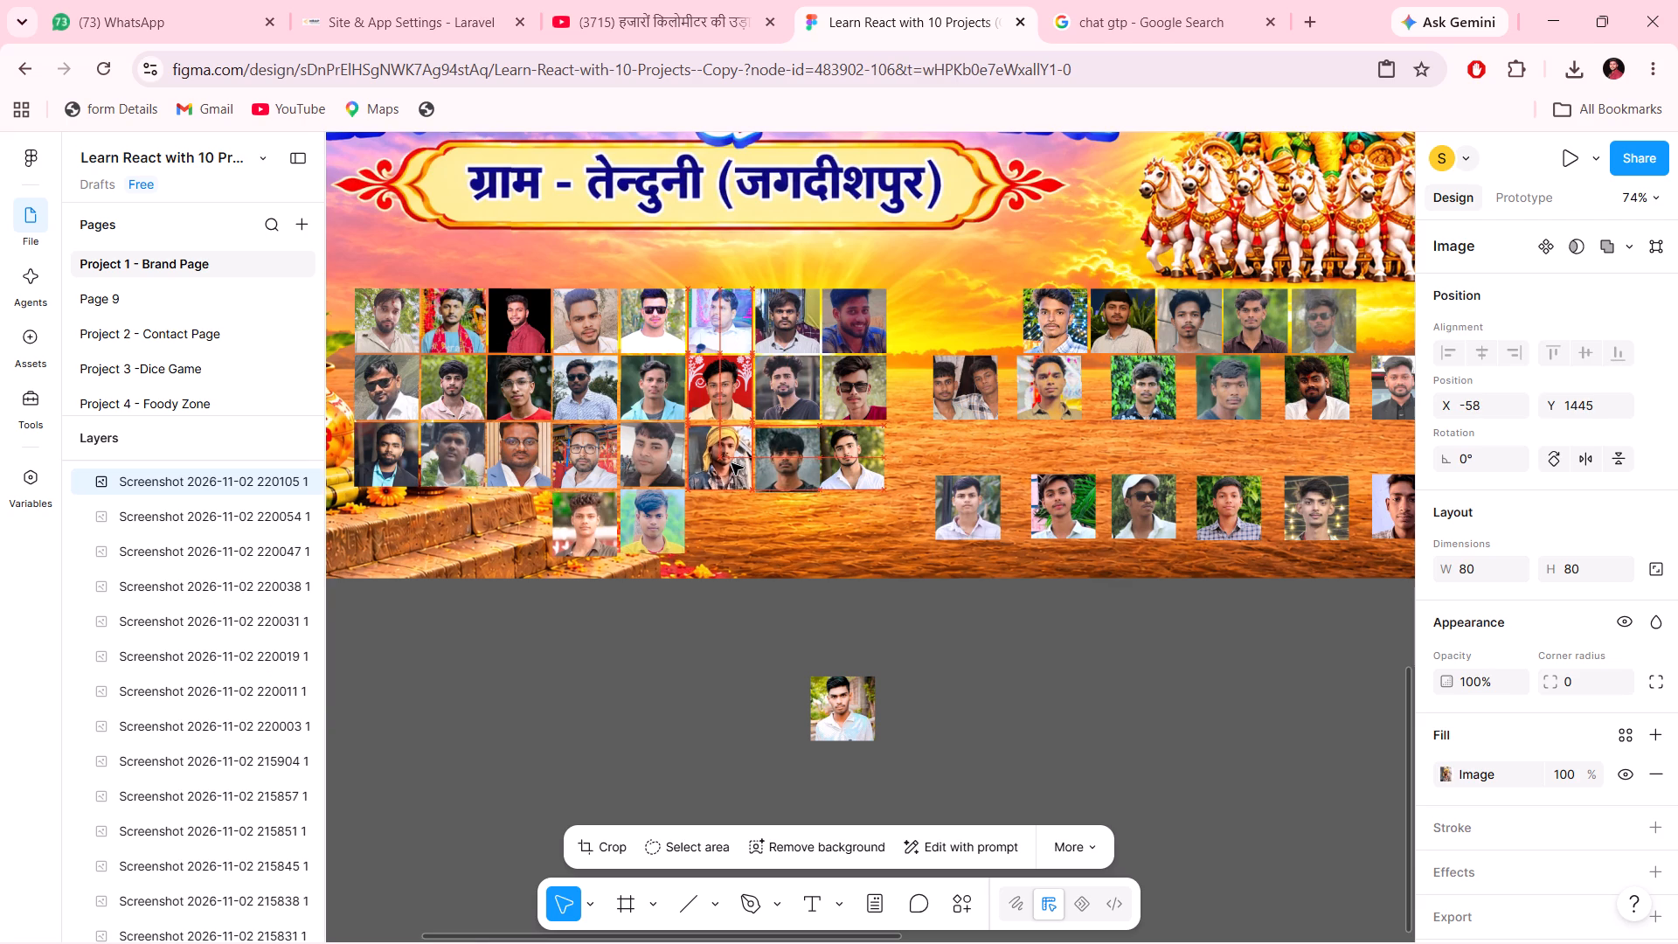
{"action": "key", "text": "Up"}
{"action": "key", "text": "Up"}
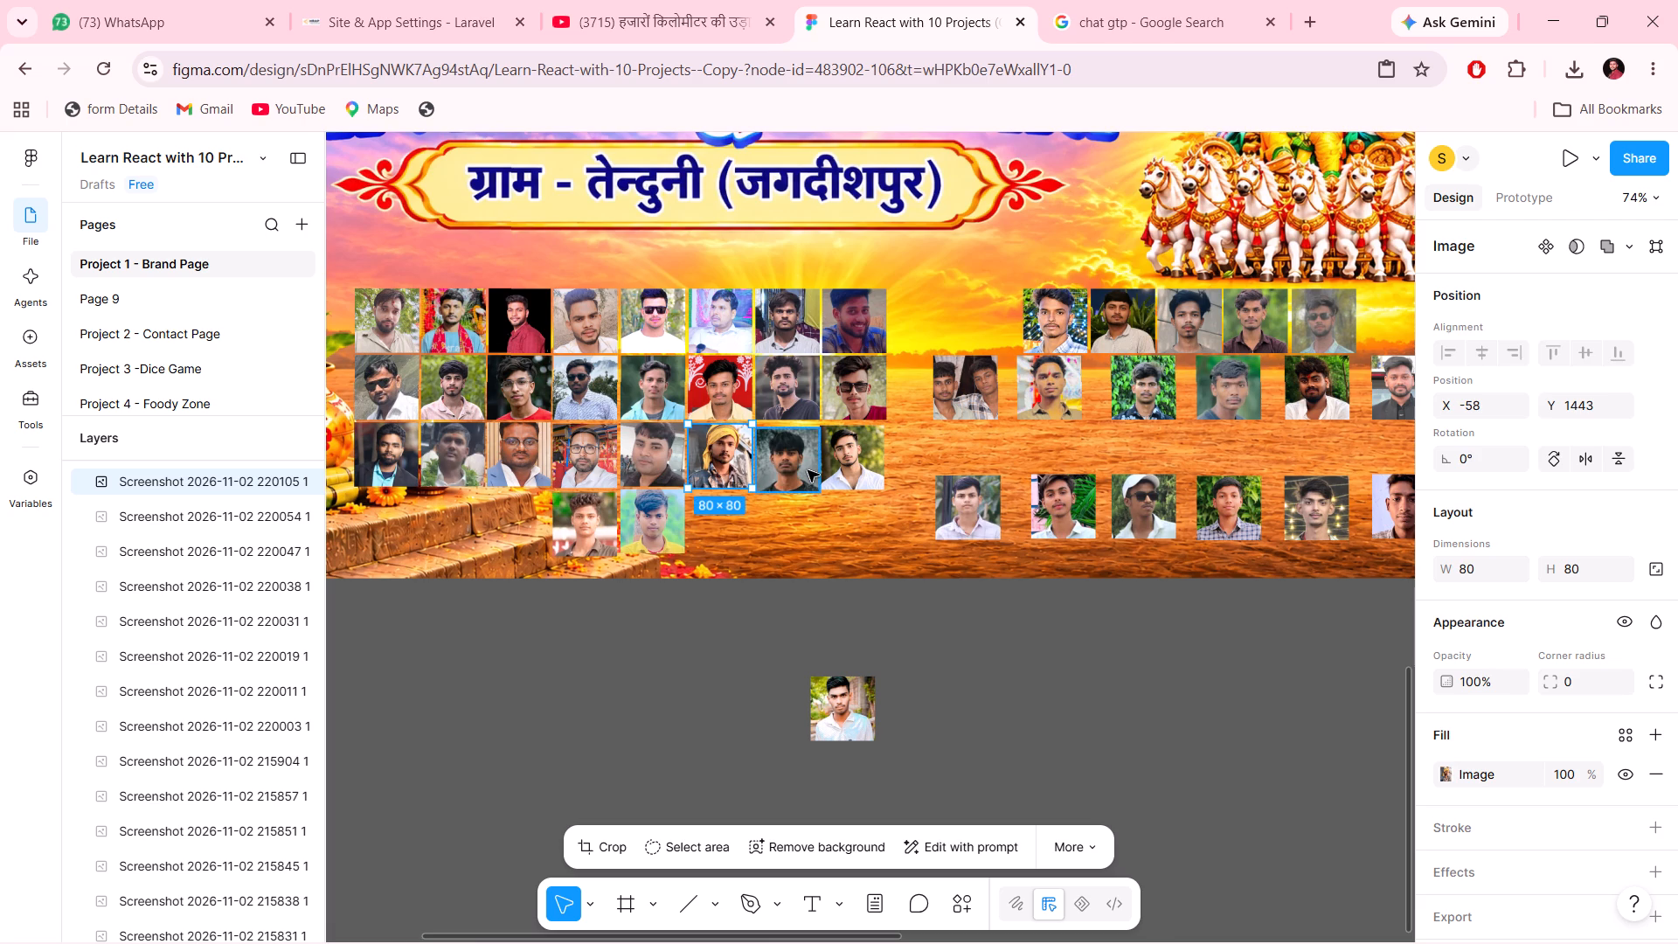
Raise the third row's seventh photo to Y 1443 so it lines up with the yellow-turban photo.
{"action": "left_click", "coordinate": [808, 470]}
{"action": "key", "text": "Up"}
{"action": "key", "text": "Up"}
{"action": "key", "text": "Up"}
{"action": "key", "text": "Up"}
{"action": "key", "text": "Up"}
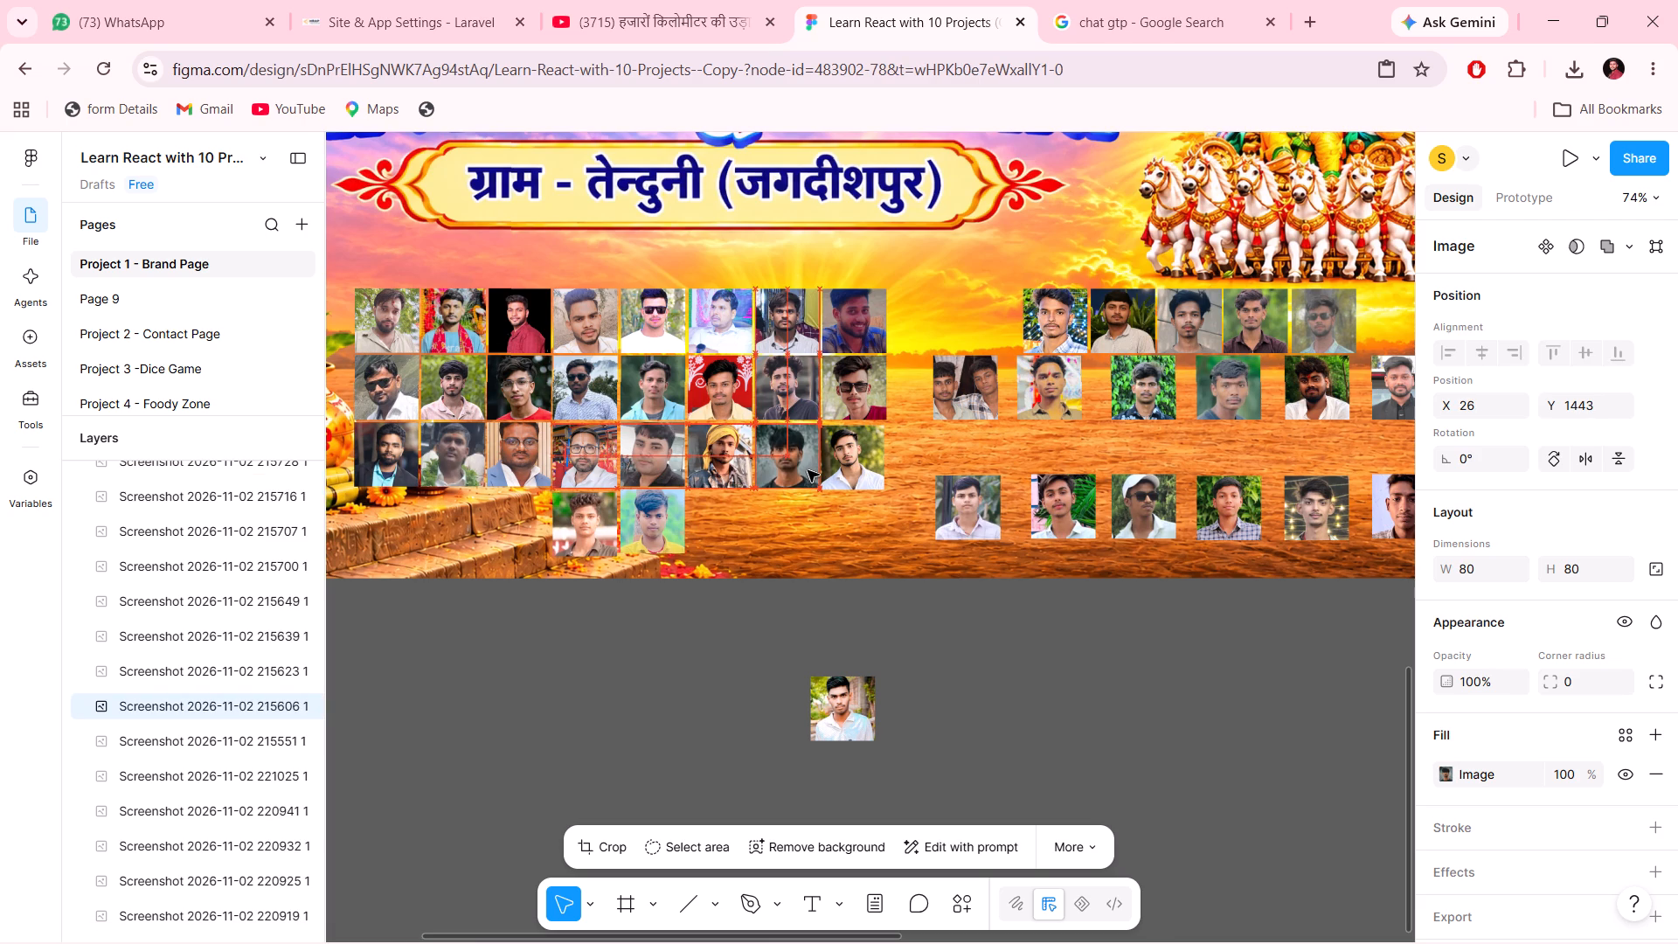
Align the third row's eighth photo to X 109, Y 1443, beneath the eighth photo of the row above.
{"action": "left_click", "coordinate": [845, 463]}
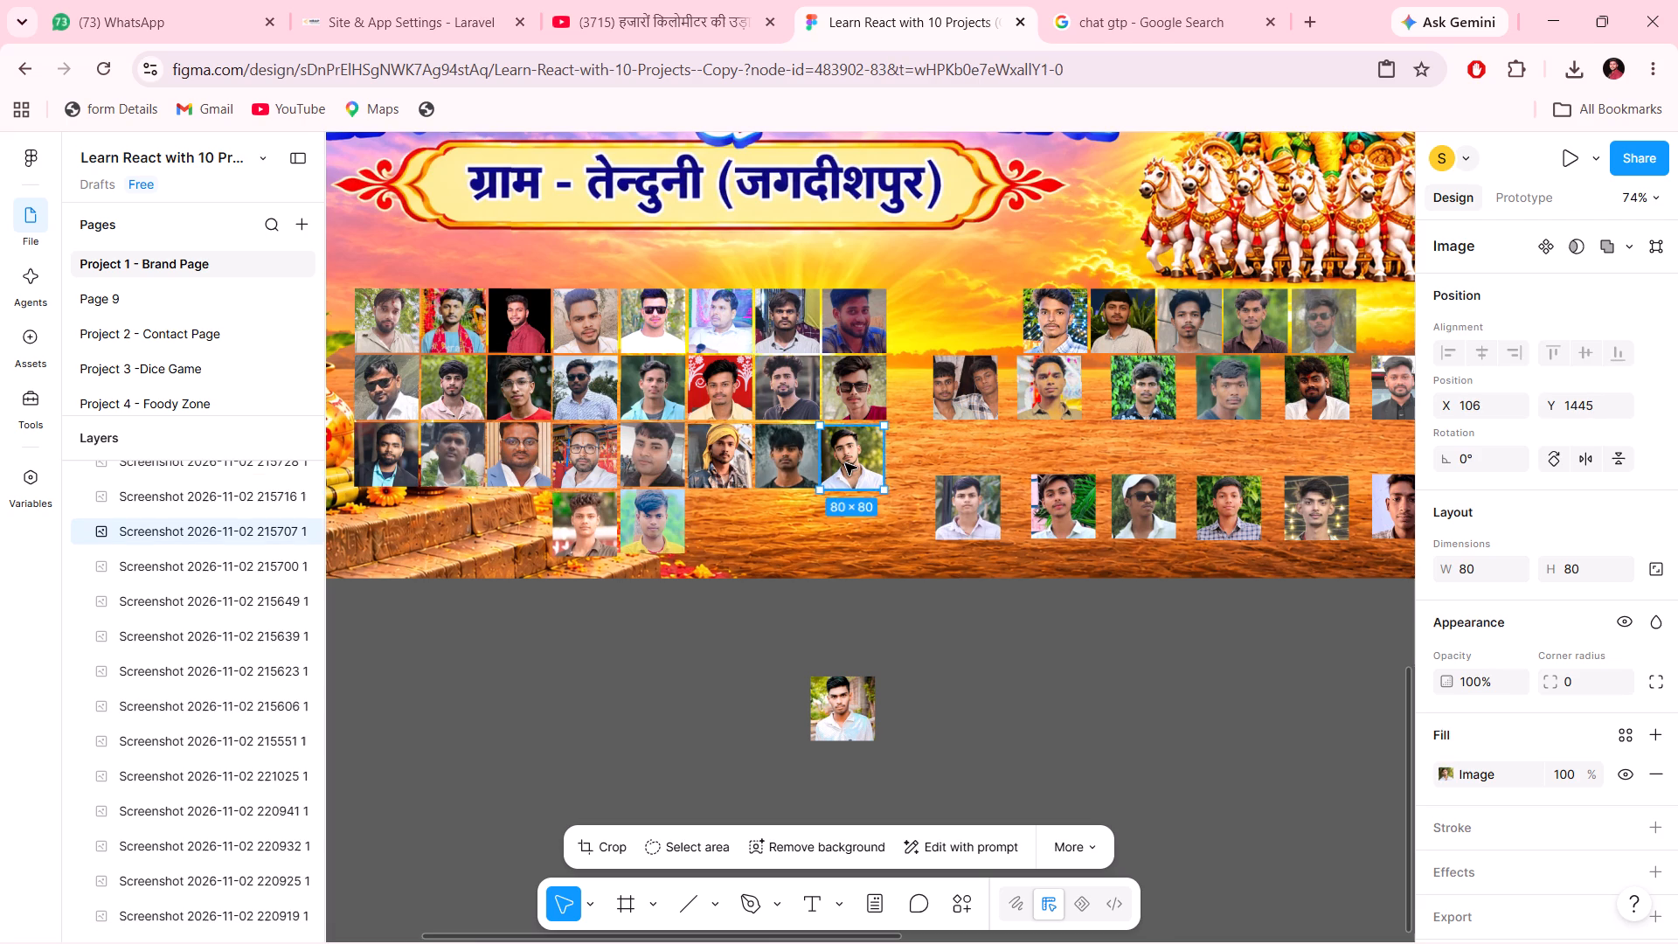
{"action": "key", "text": "Up"}
{"action": "key", "text": "Up"}
{"action": "key", "text": "Right"}
{"action": "key", "text": "Right"}
{"action": "key", "text": "Right"}
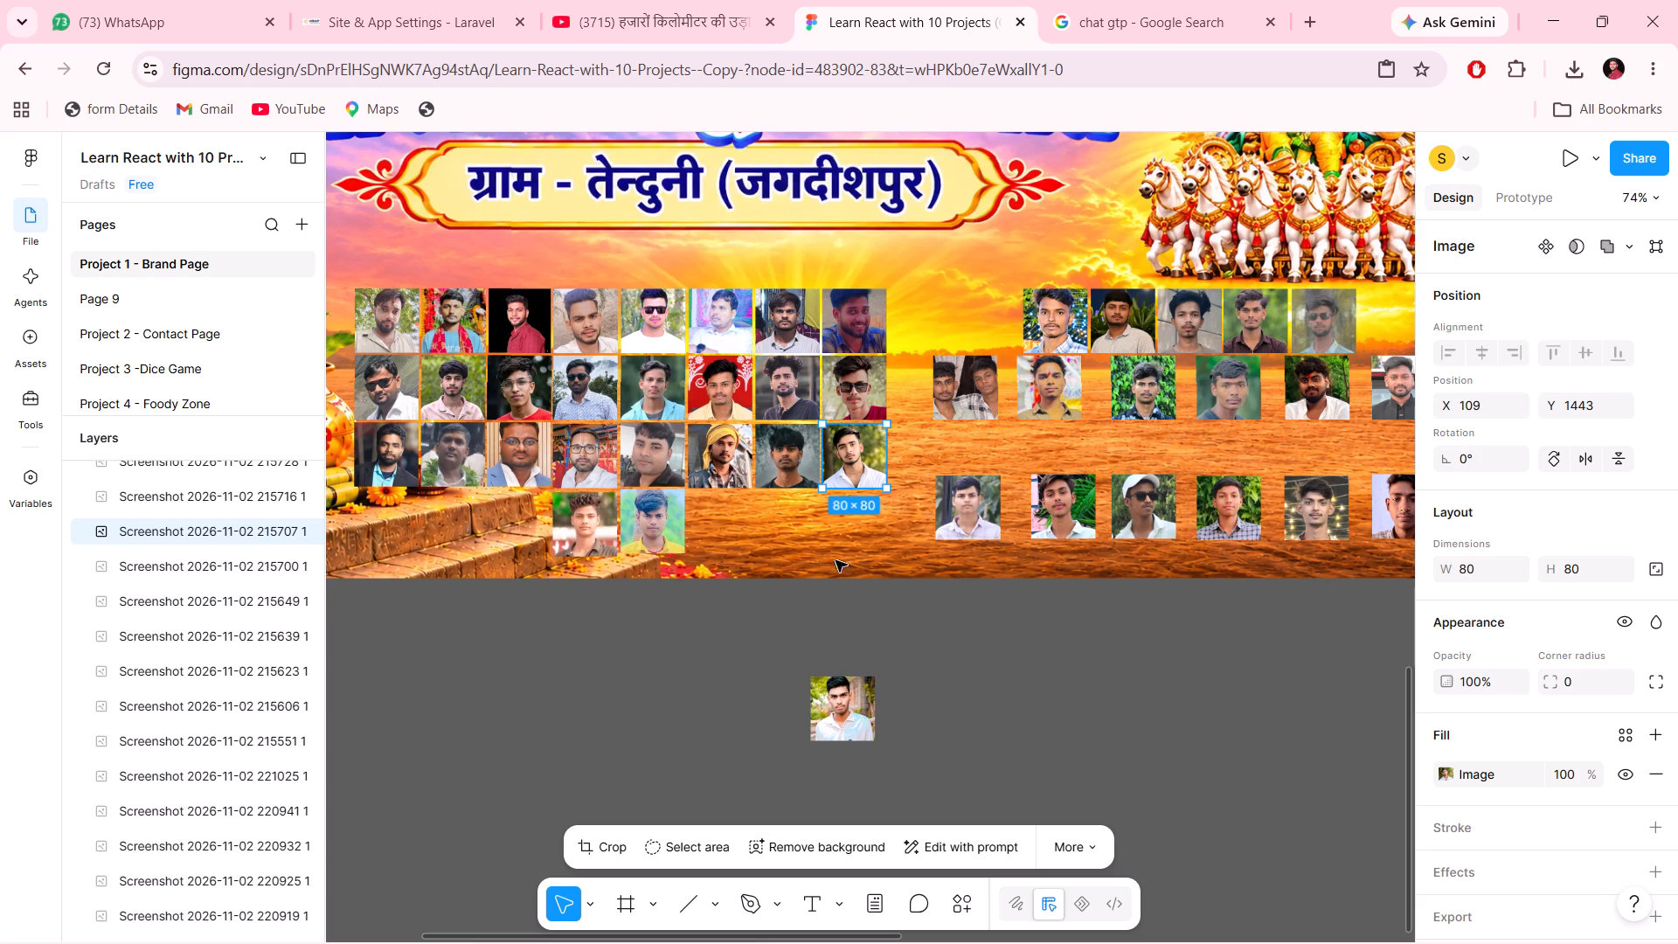
Select the first photo in the top row of the second photo group, below the chariot horses.
{"action": "left_click", "coordinate": [1053, 320]}
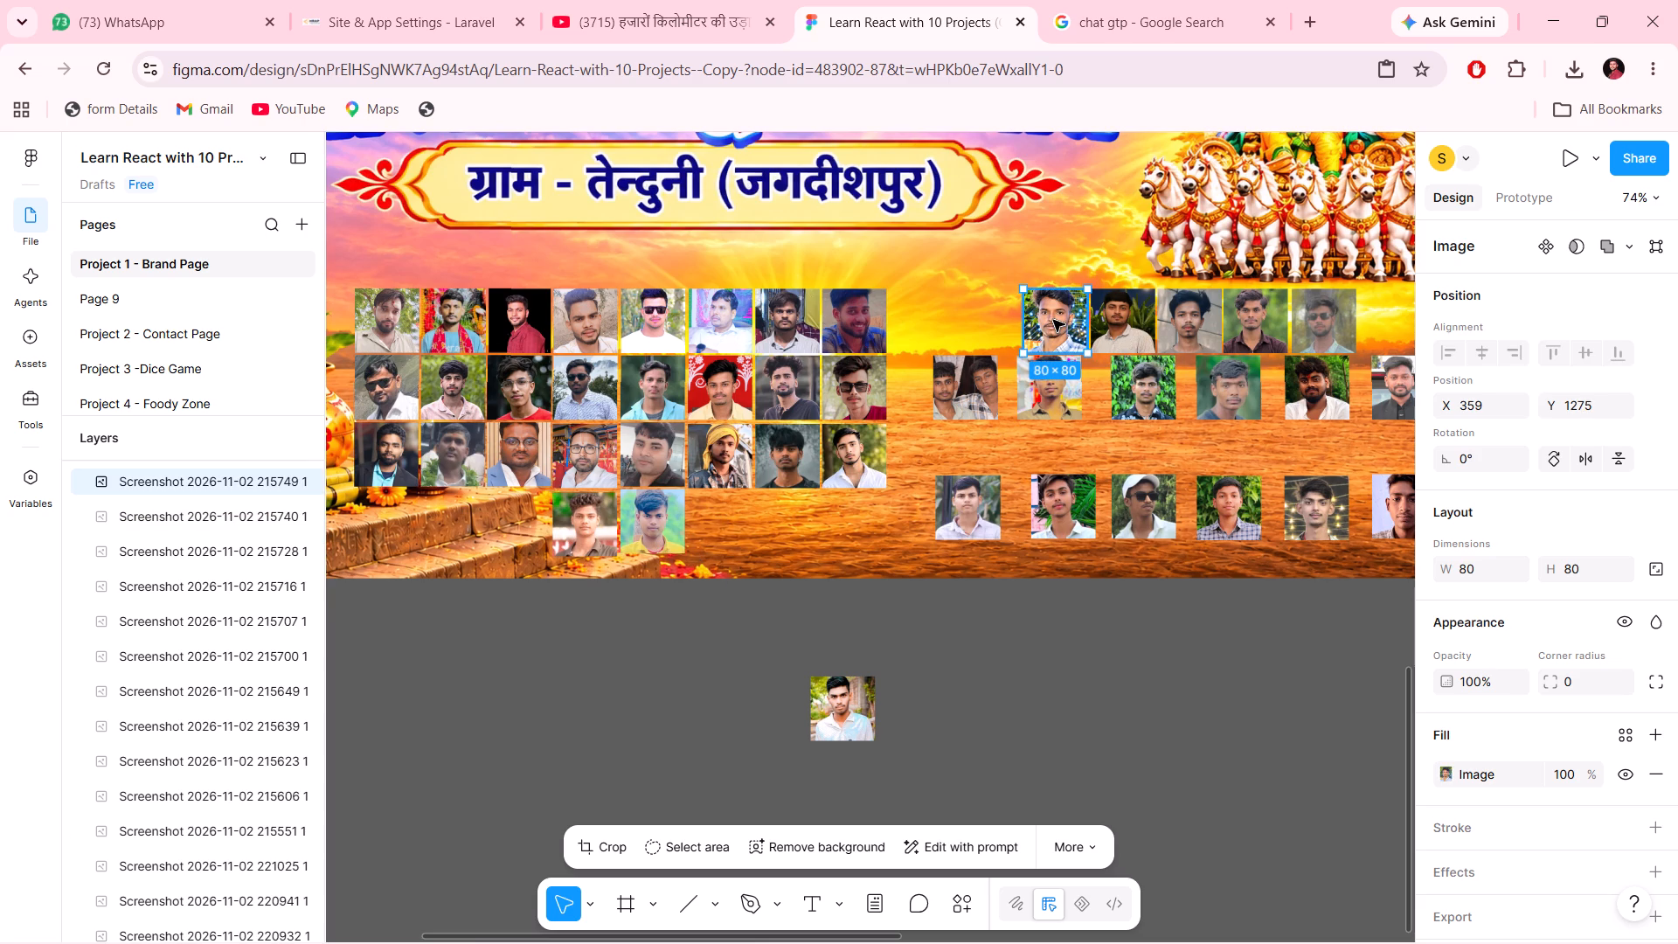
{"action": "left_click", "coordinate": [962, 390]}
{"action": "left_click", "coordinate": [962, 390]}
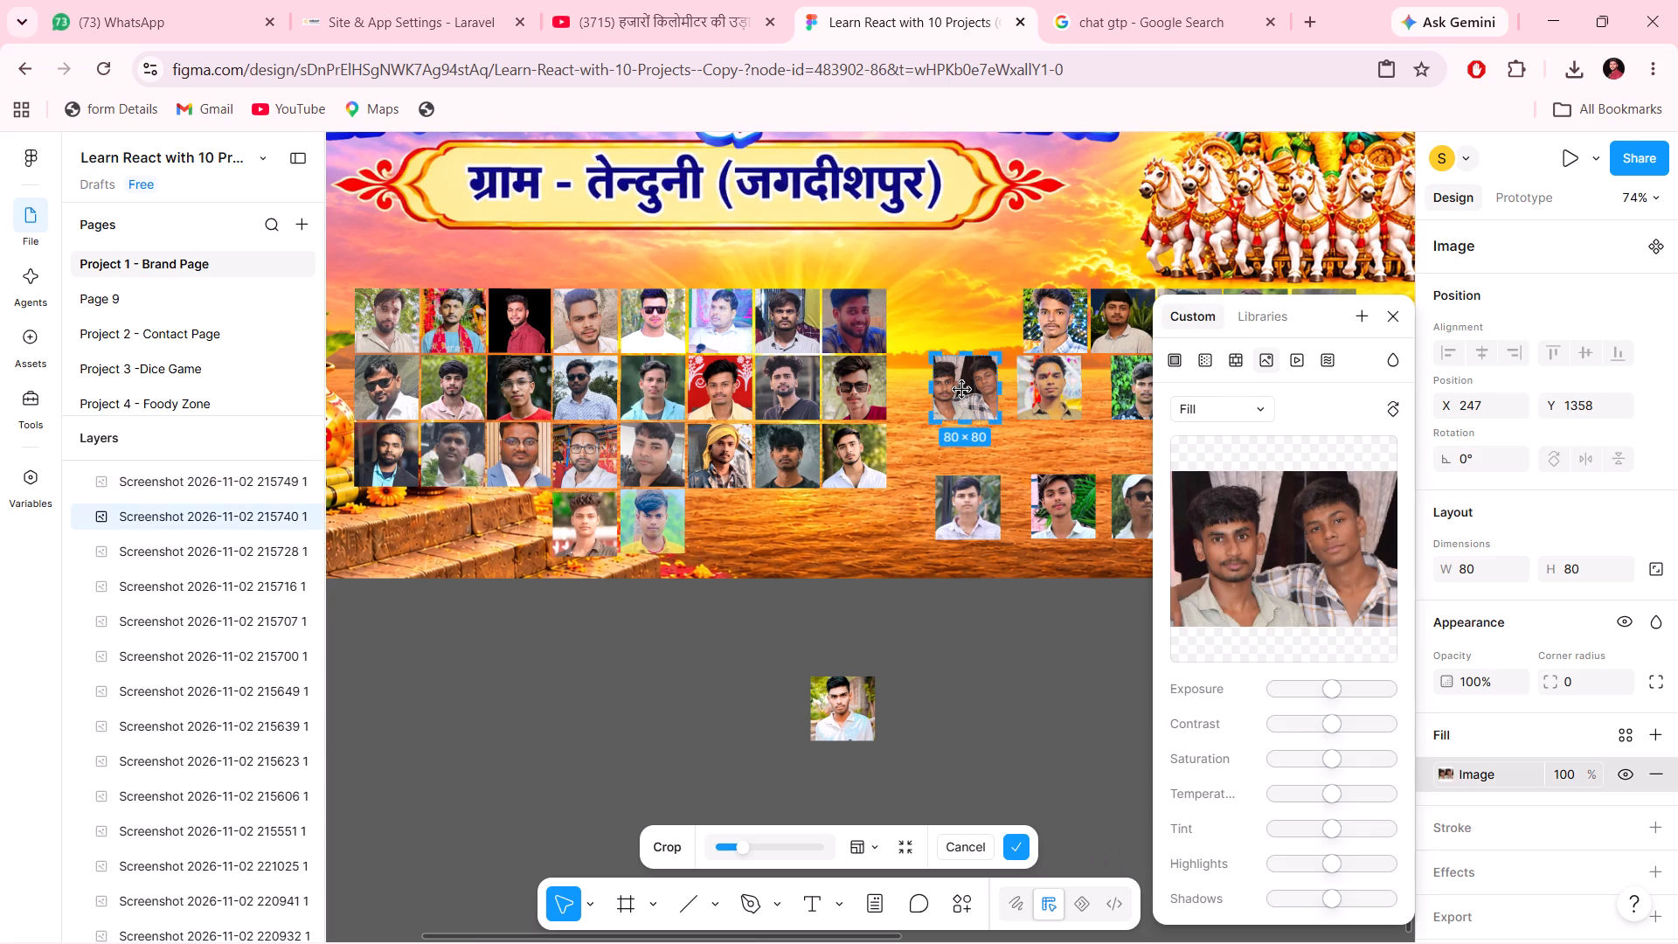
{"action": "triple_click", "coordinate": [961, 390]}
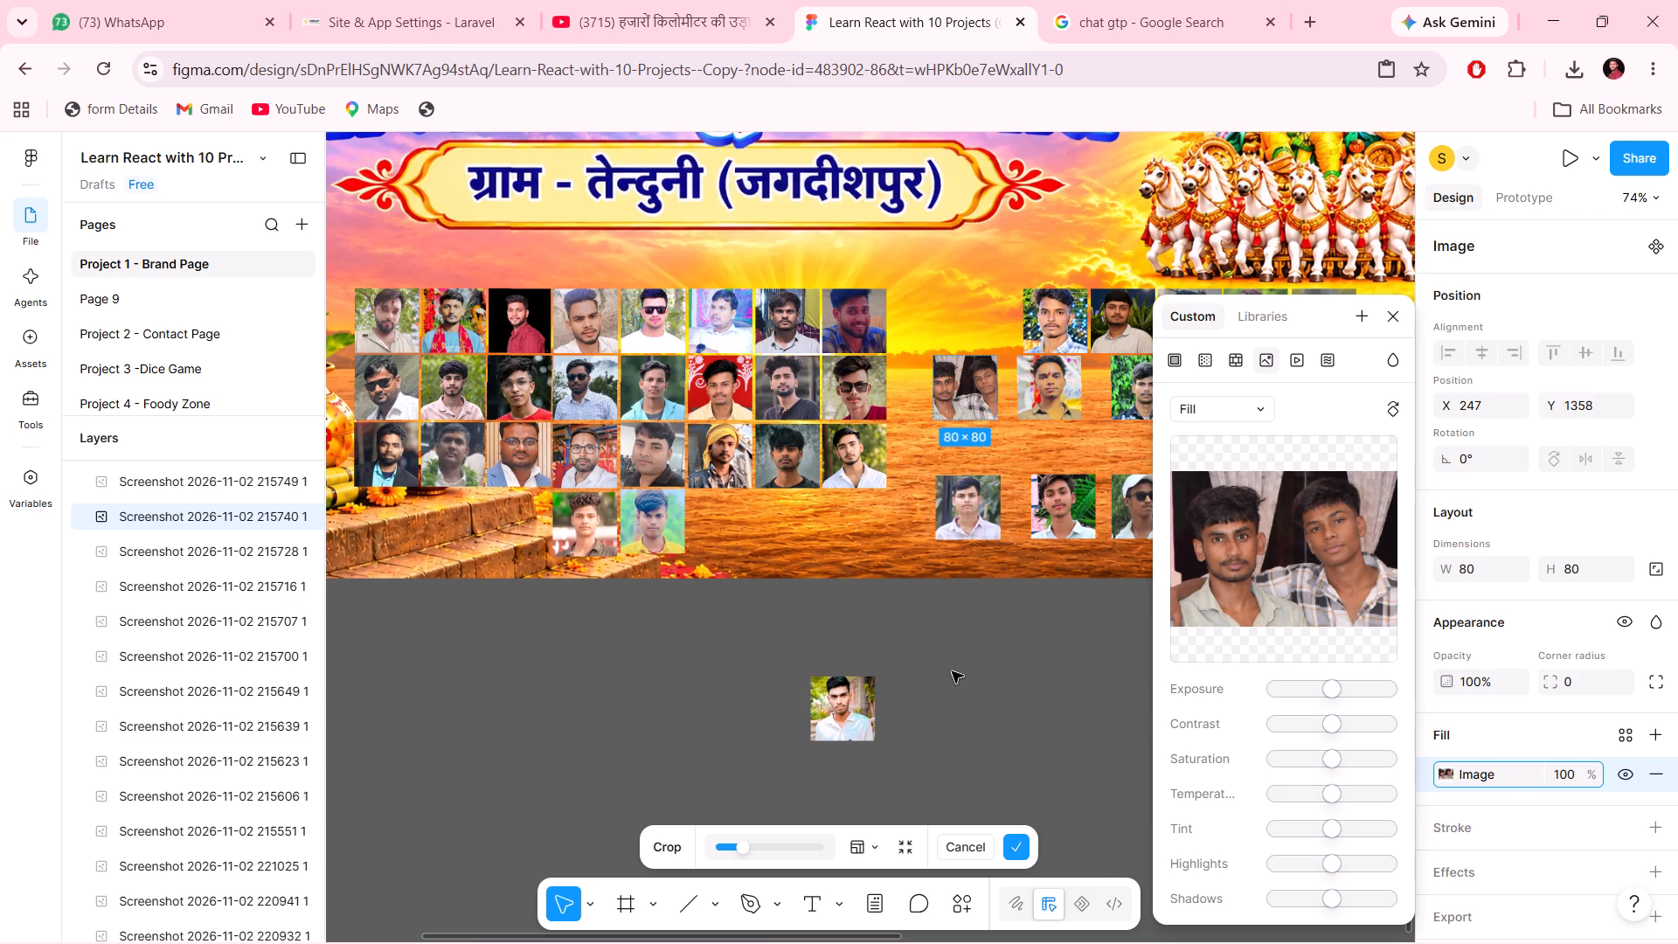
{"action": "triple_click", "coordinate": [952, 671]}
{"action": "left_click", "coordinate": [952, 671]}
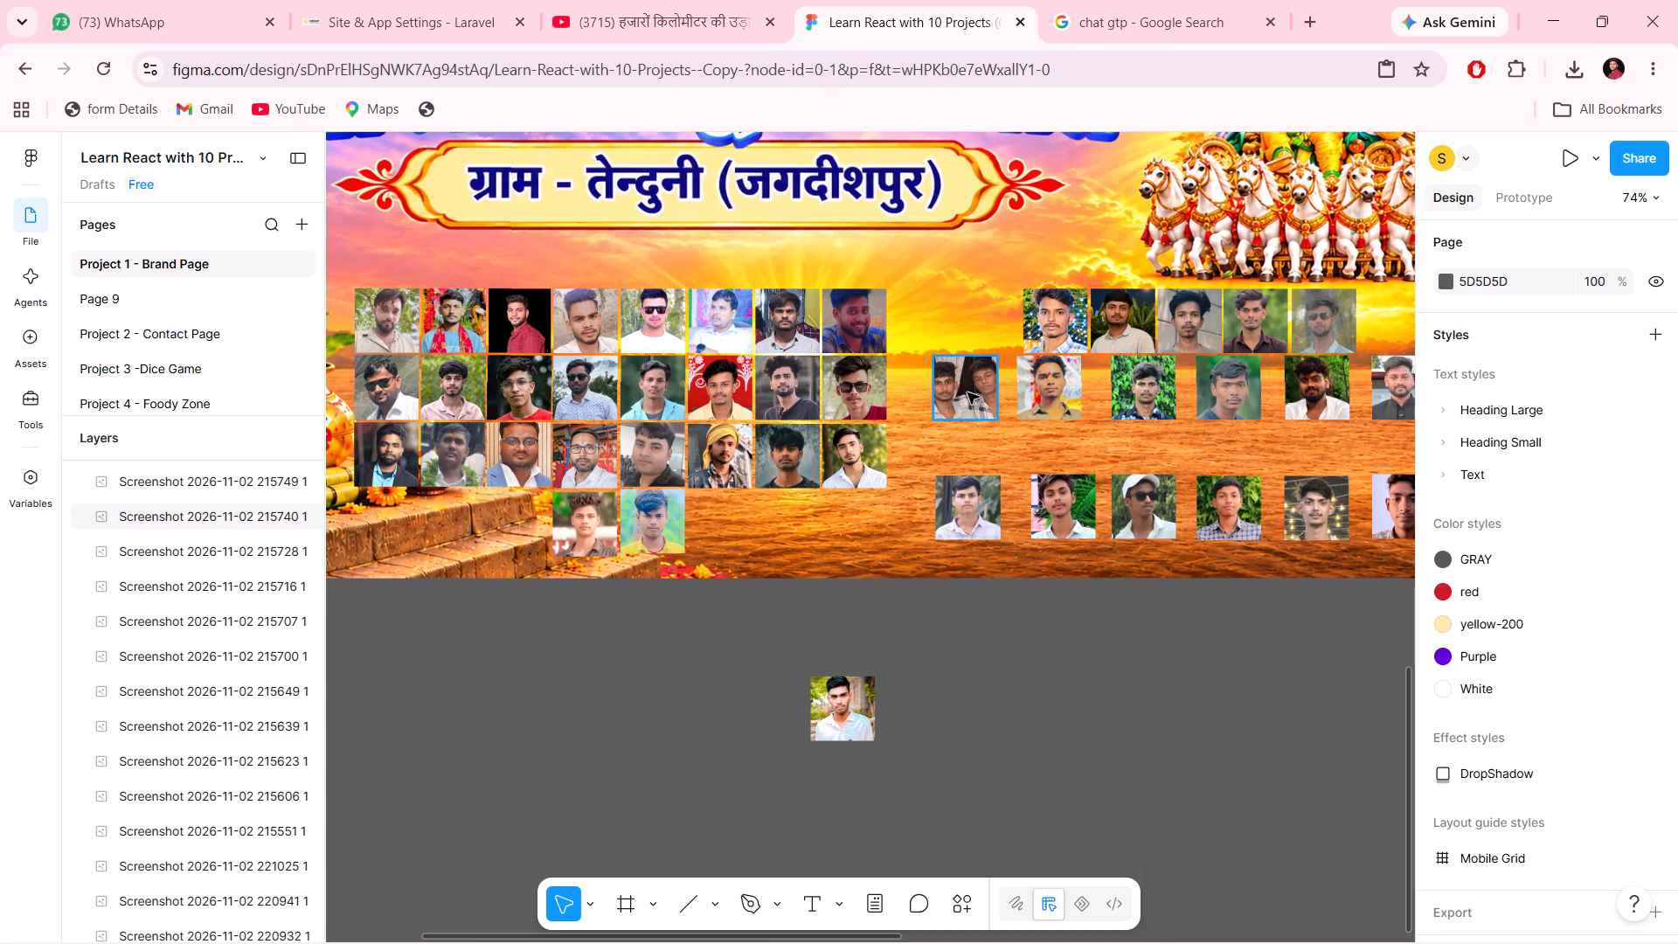
Move the photo of two young men left to X 193, beside the second row's eighth photo, as that row's ninth.
{"action": "left_click", "coordinate": [967, 392]}
{"action": "key", "text": "Left"}
{"action": "key", "text": "Left"}
{"action": "key", "text": "Left"}
{"action": "key", "text": "Left"}
{"action": "key", "text": "Left"}
{"action": "key", "text": "Left"}
{"action": "key", "text": "Left"}
{"action": "key", "text": "Left"}
{"action": "key", "text": "Left"}
{"action": "key", "text": "Left"}
{"action": "key", "text": "Left"}
{"action": "key", "text": "Left"}
{"action": "key", "text": "Left"}
{"action": "key", "text": "Left"}
{"action": "key", "text": "Left"}
{"action": "key", "text": "Left"}
{"action": "key", "text": "Left"}
{"action": "key", "text": "Left"}
{"action": "key", "text": "Left"}
{"action": "key", "text": "Left"}
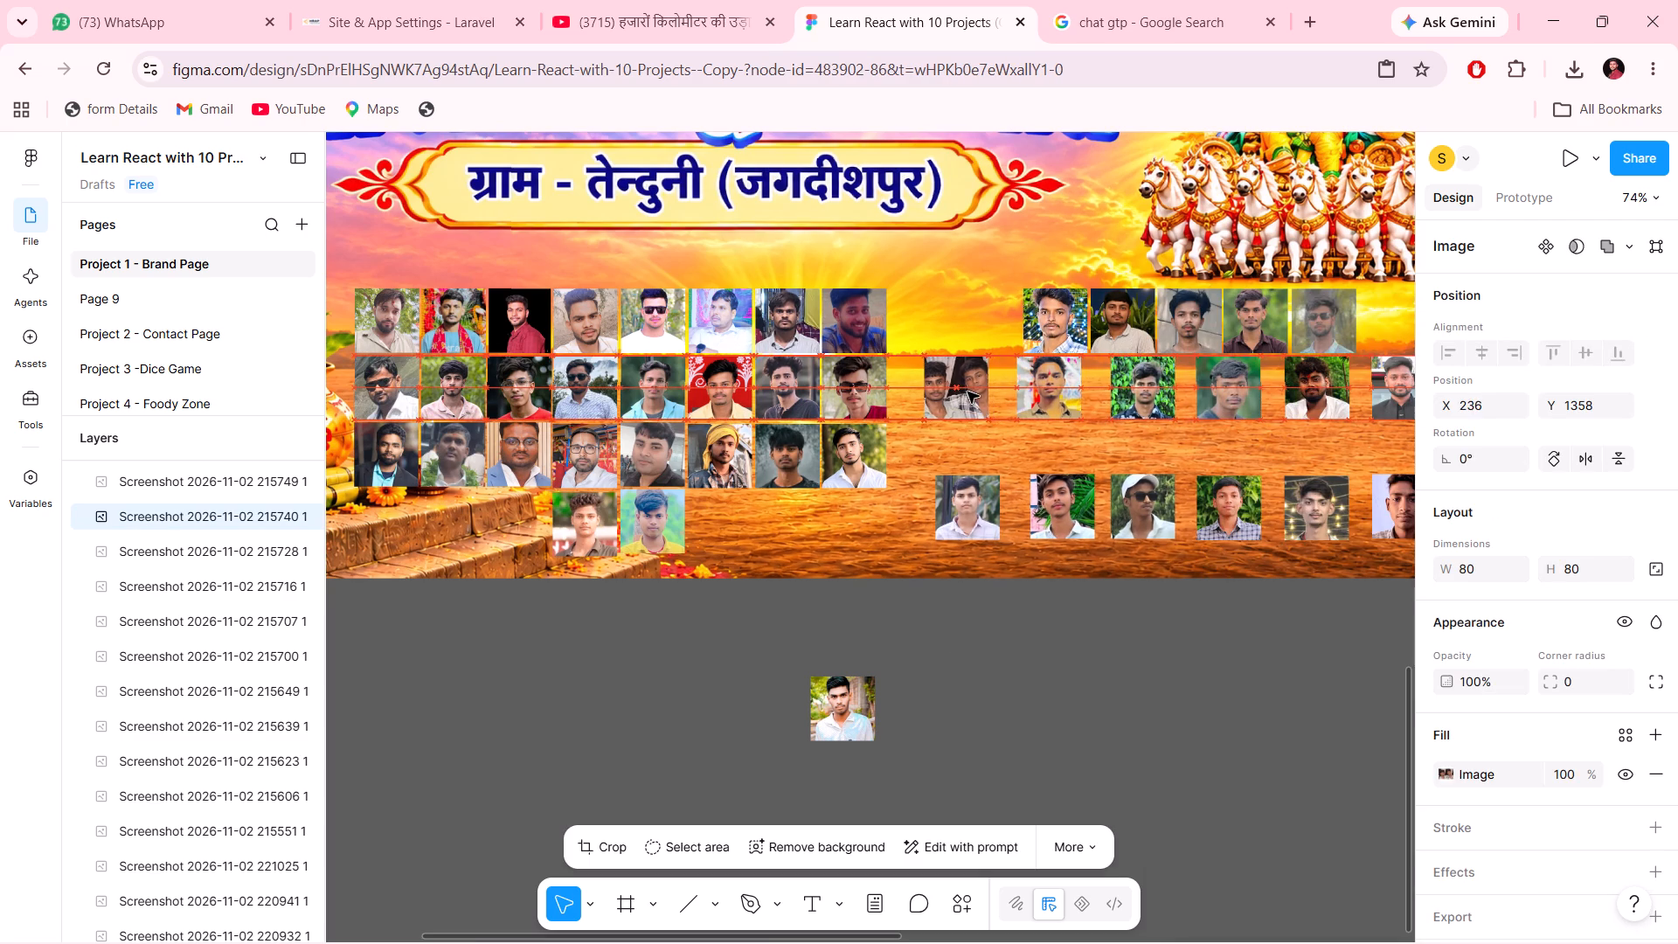
{"action": "key", "text": "shift+Left"}
{"action": "key", "text": "shift+Left"}
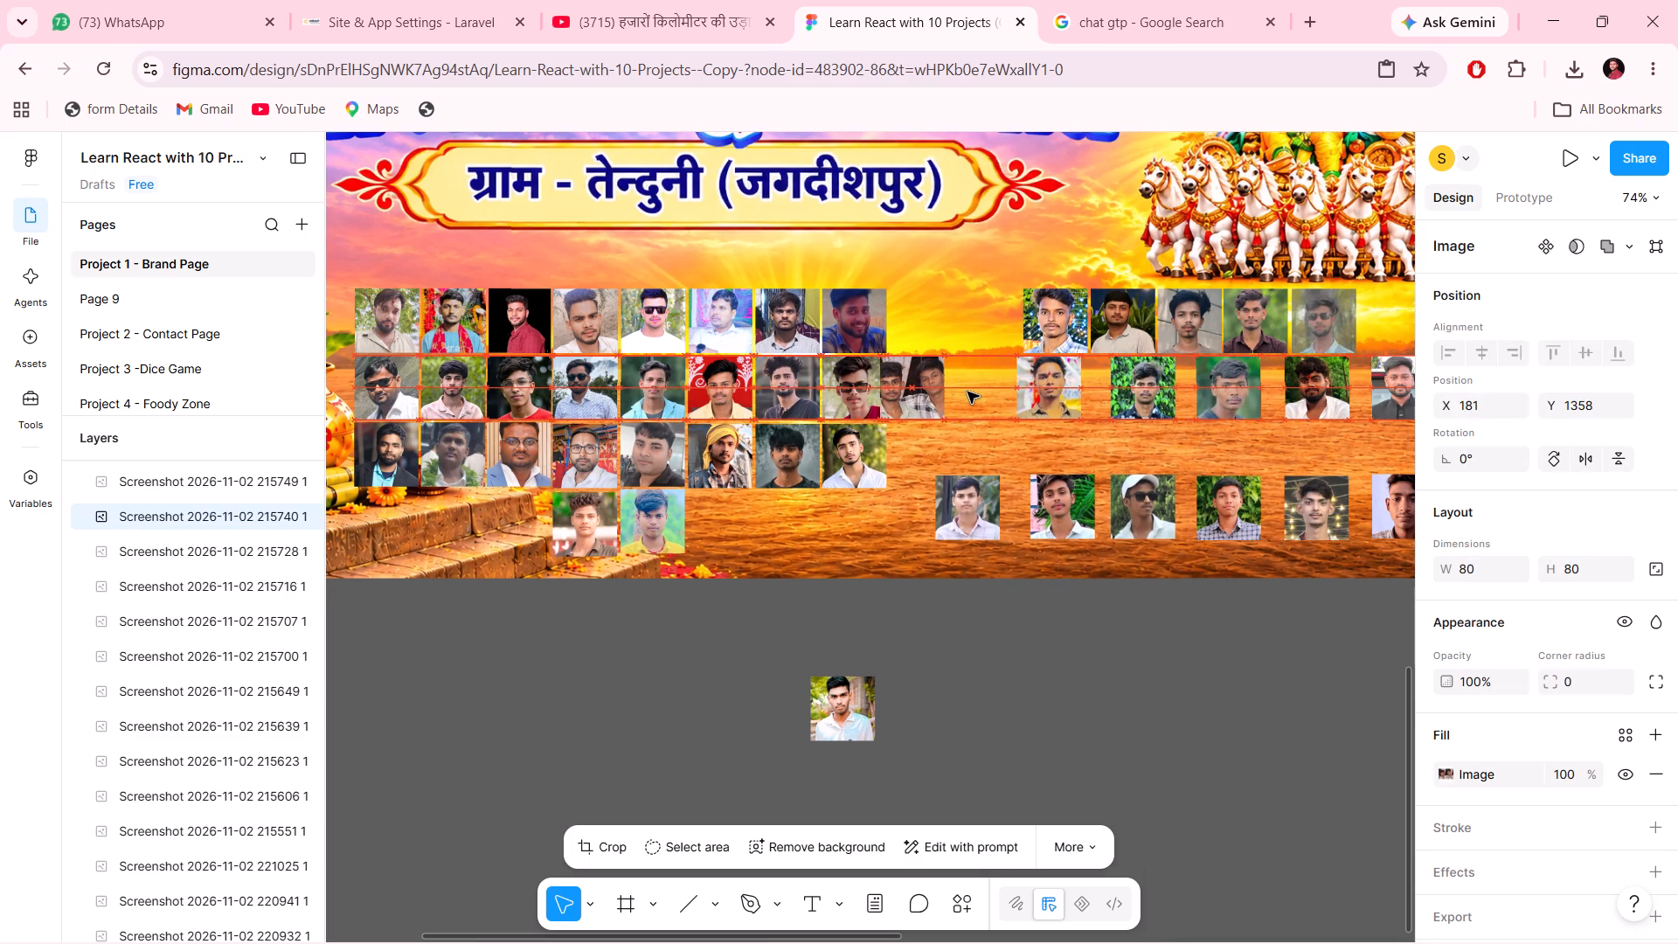
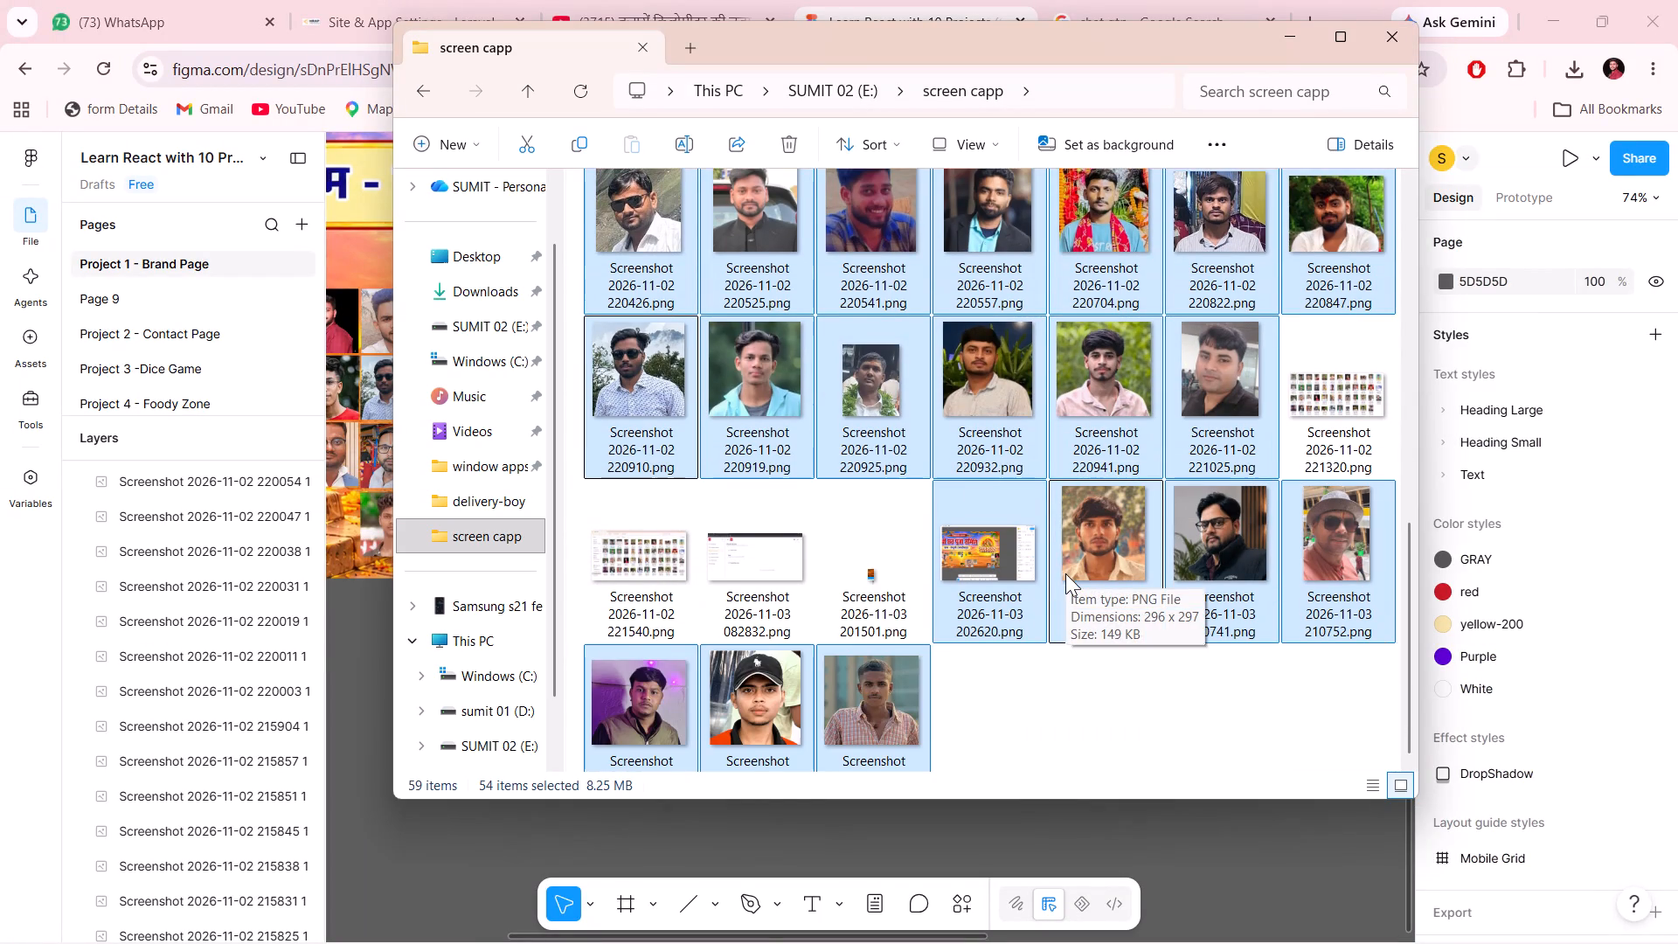
Import only the six portrait screenshots numbered 210731 through 210847 from the screen capp folder onto the Figma canvas, below the festival banner.
{"action": "left_click", "coordinate": [1044, 782]}
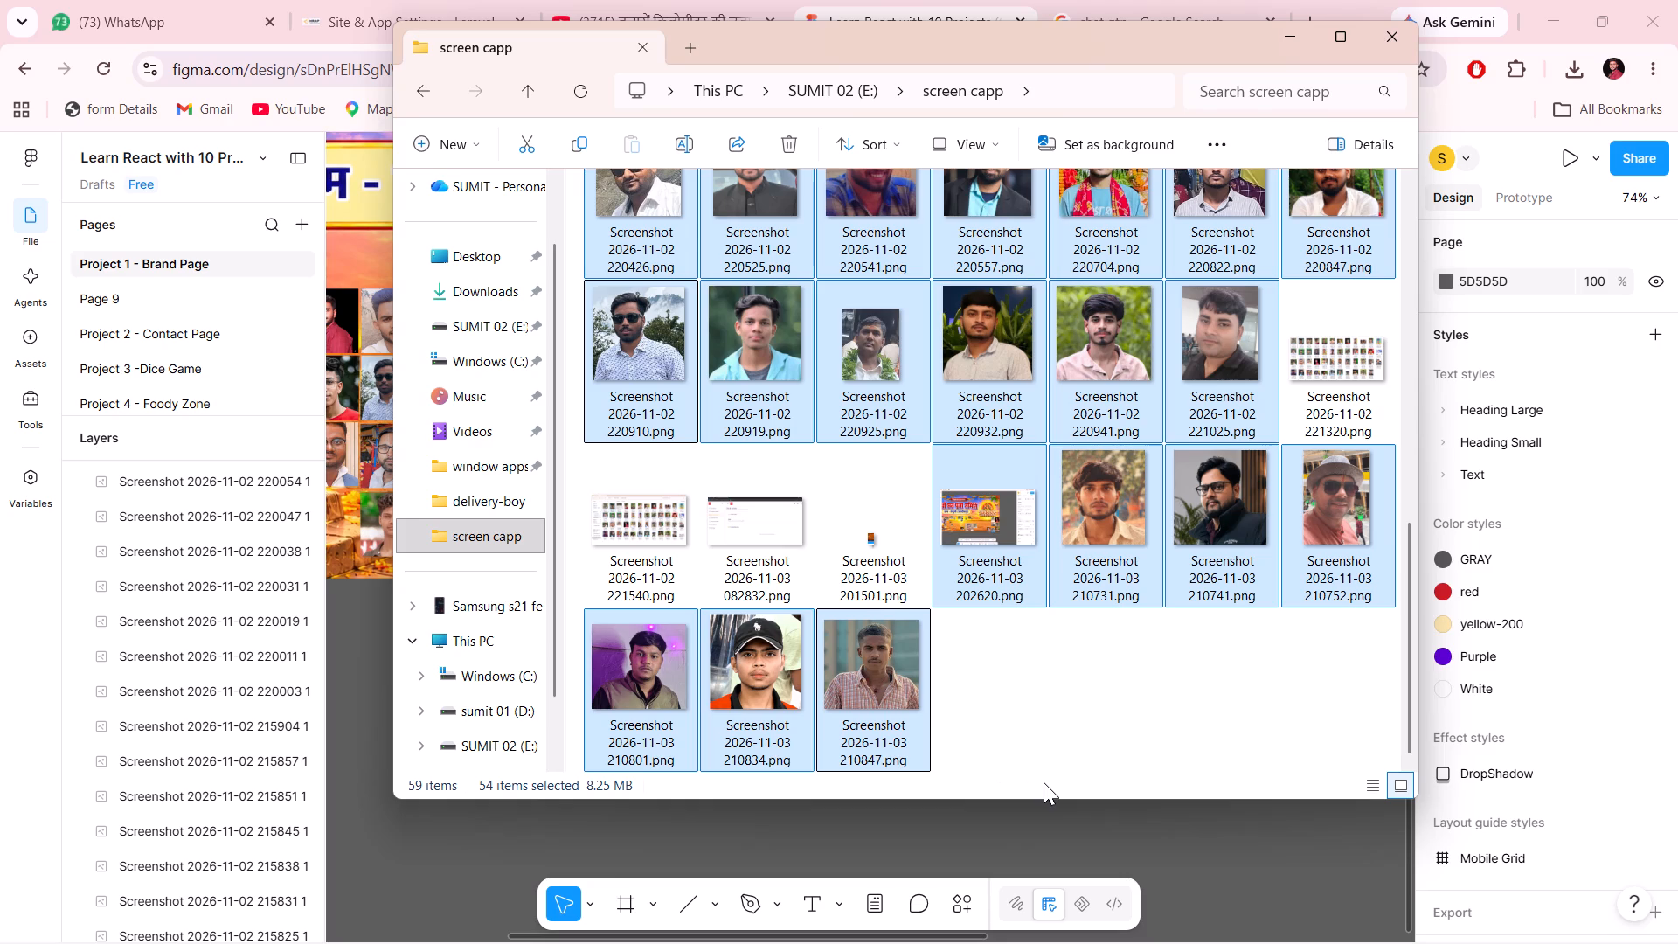
{"action": "left_click", "coordinate": [1086, 712]}
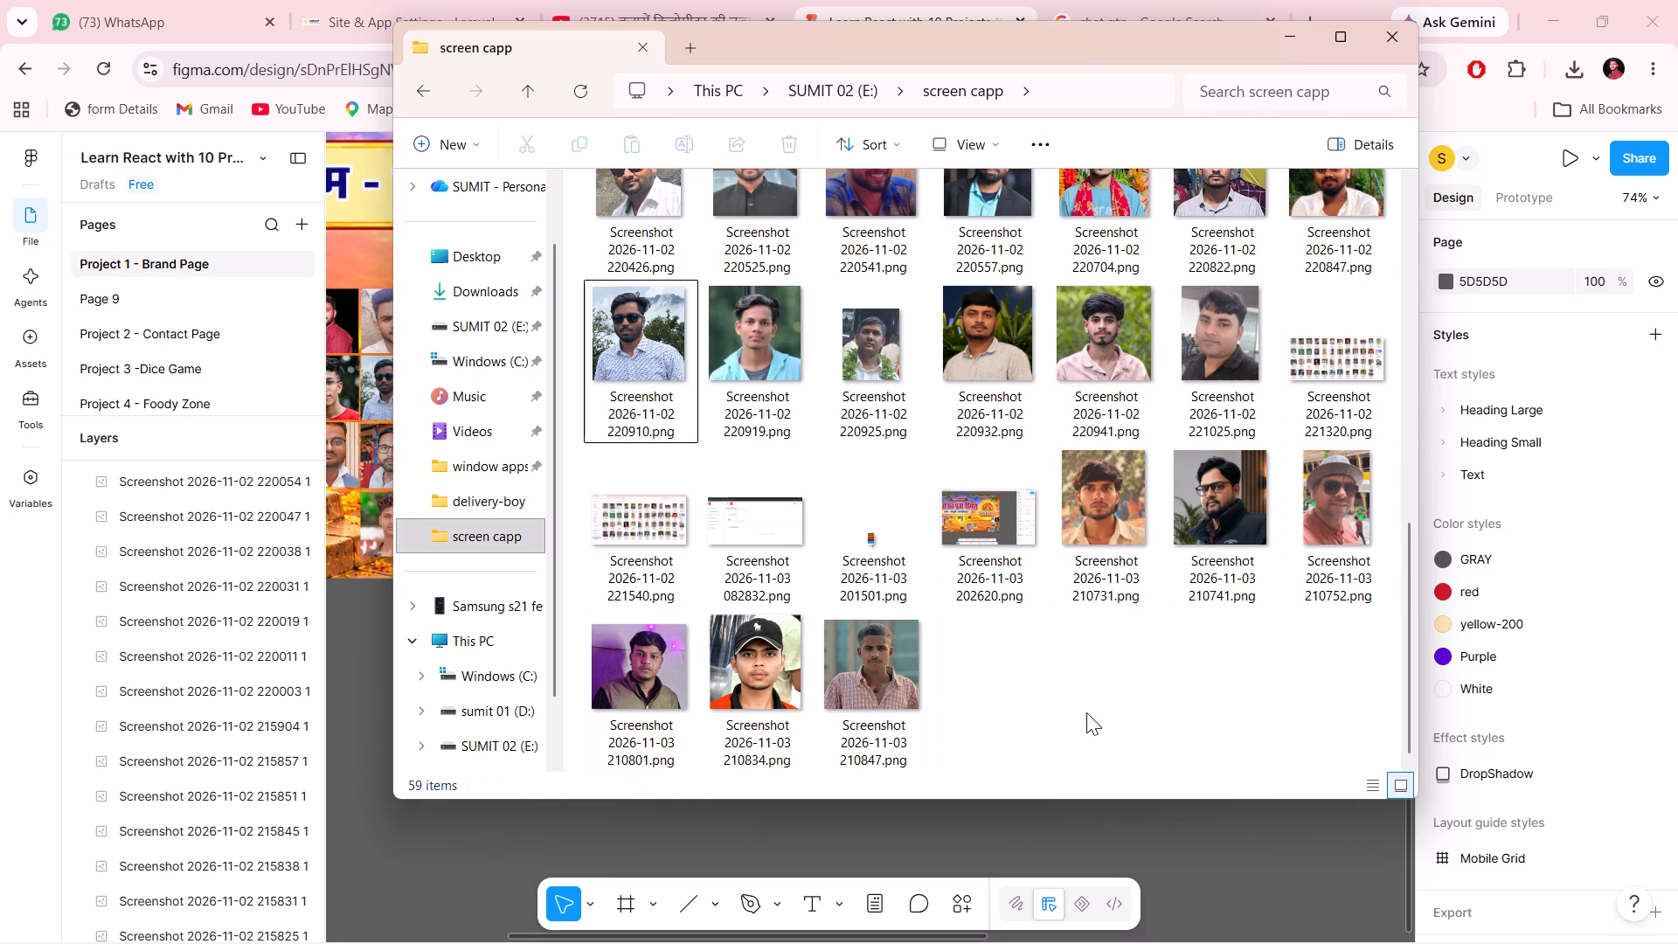
{"action": "left_click_drag", "start_coordinate": [1084, 713], "coordinate": [648, 670], "text": "ctrl"}
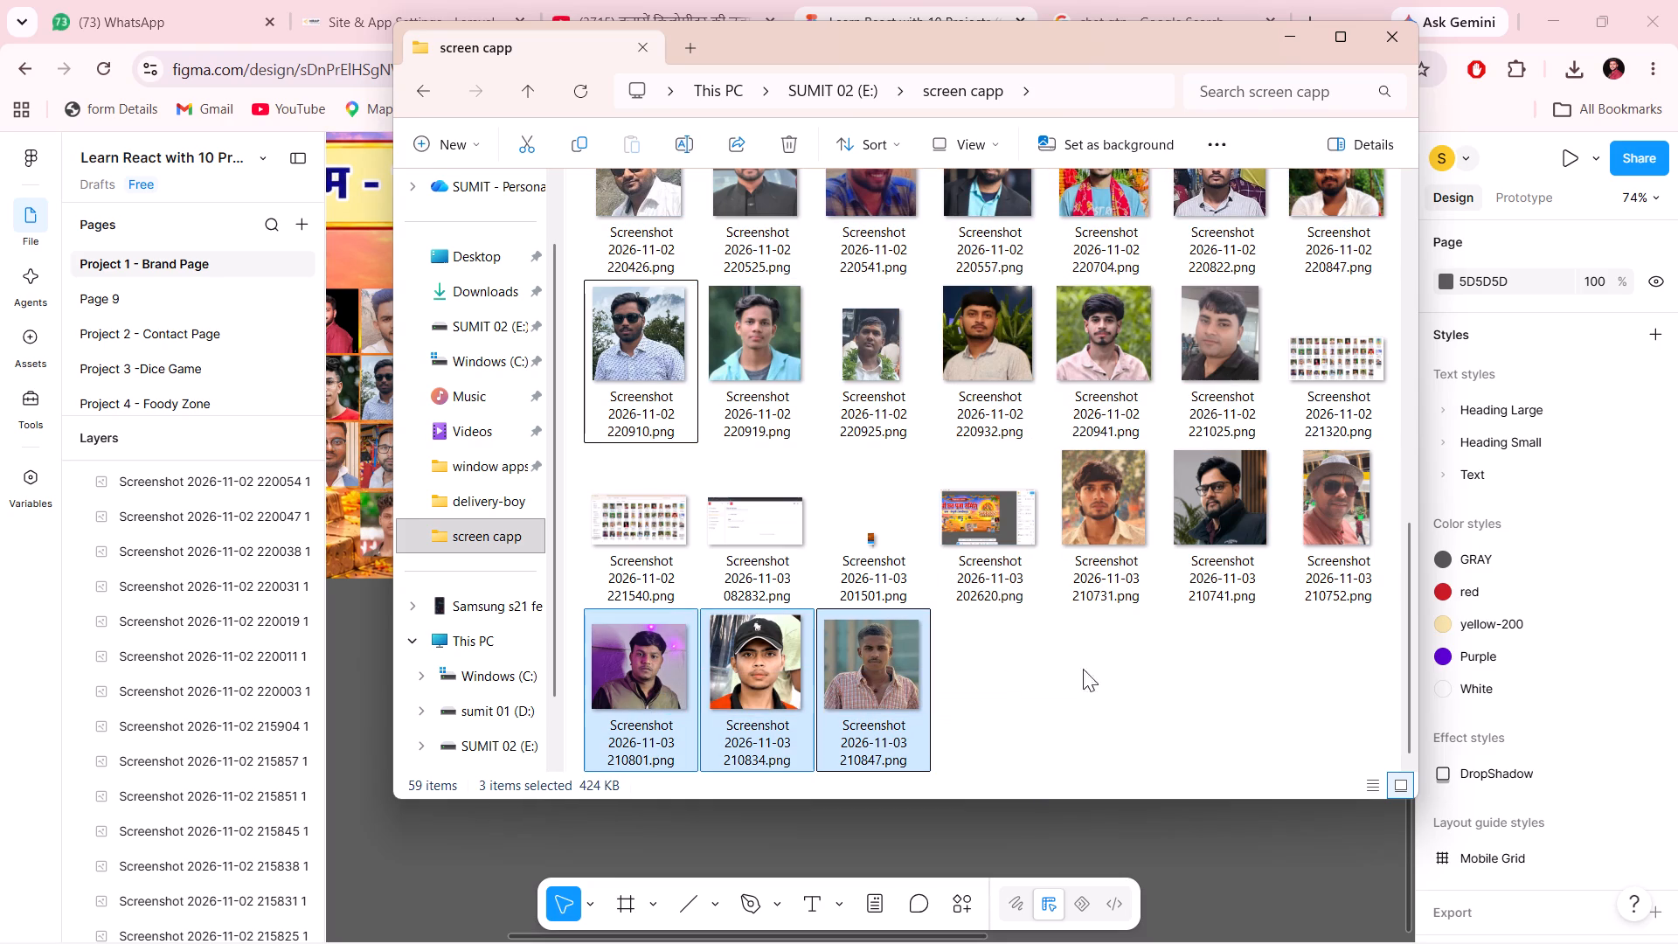
{"action": "left_click", "coordinate": [1330, 639], "text": "ctrl"}
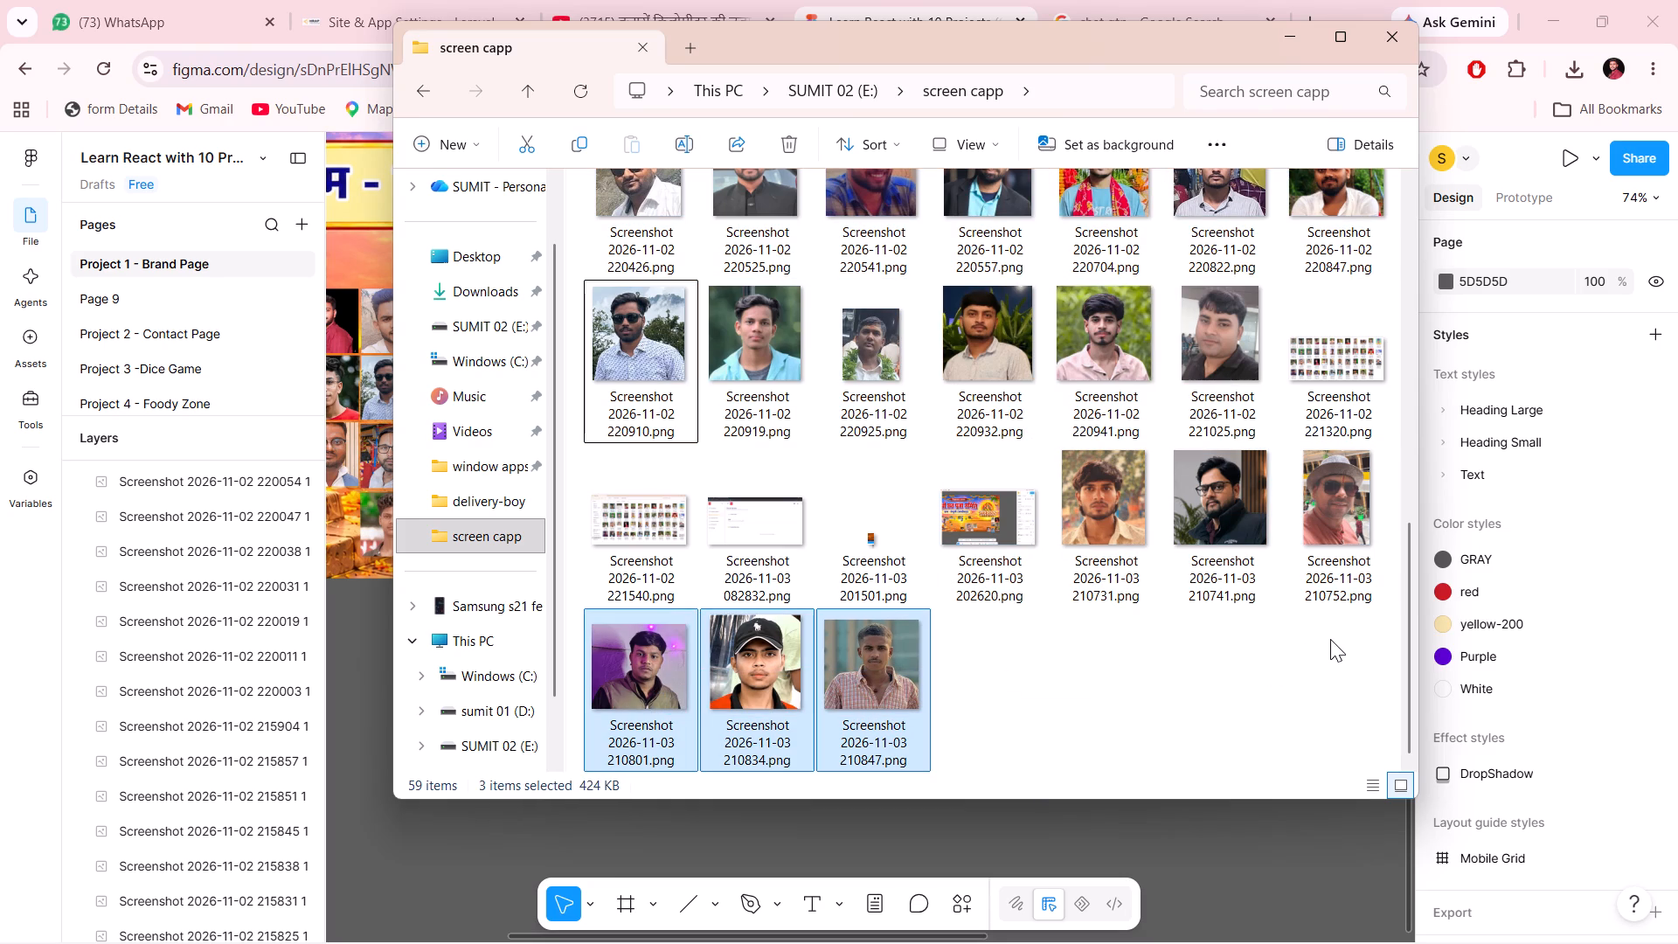
{"action": "left_click_drag", "start_coordinate": [1330, 639], "coordinate": [1075, 517], "text": "ctrl"}
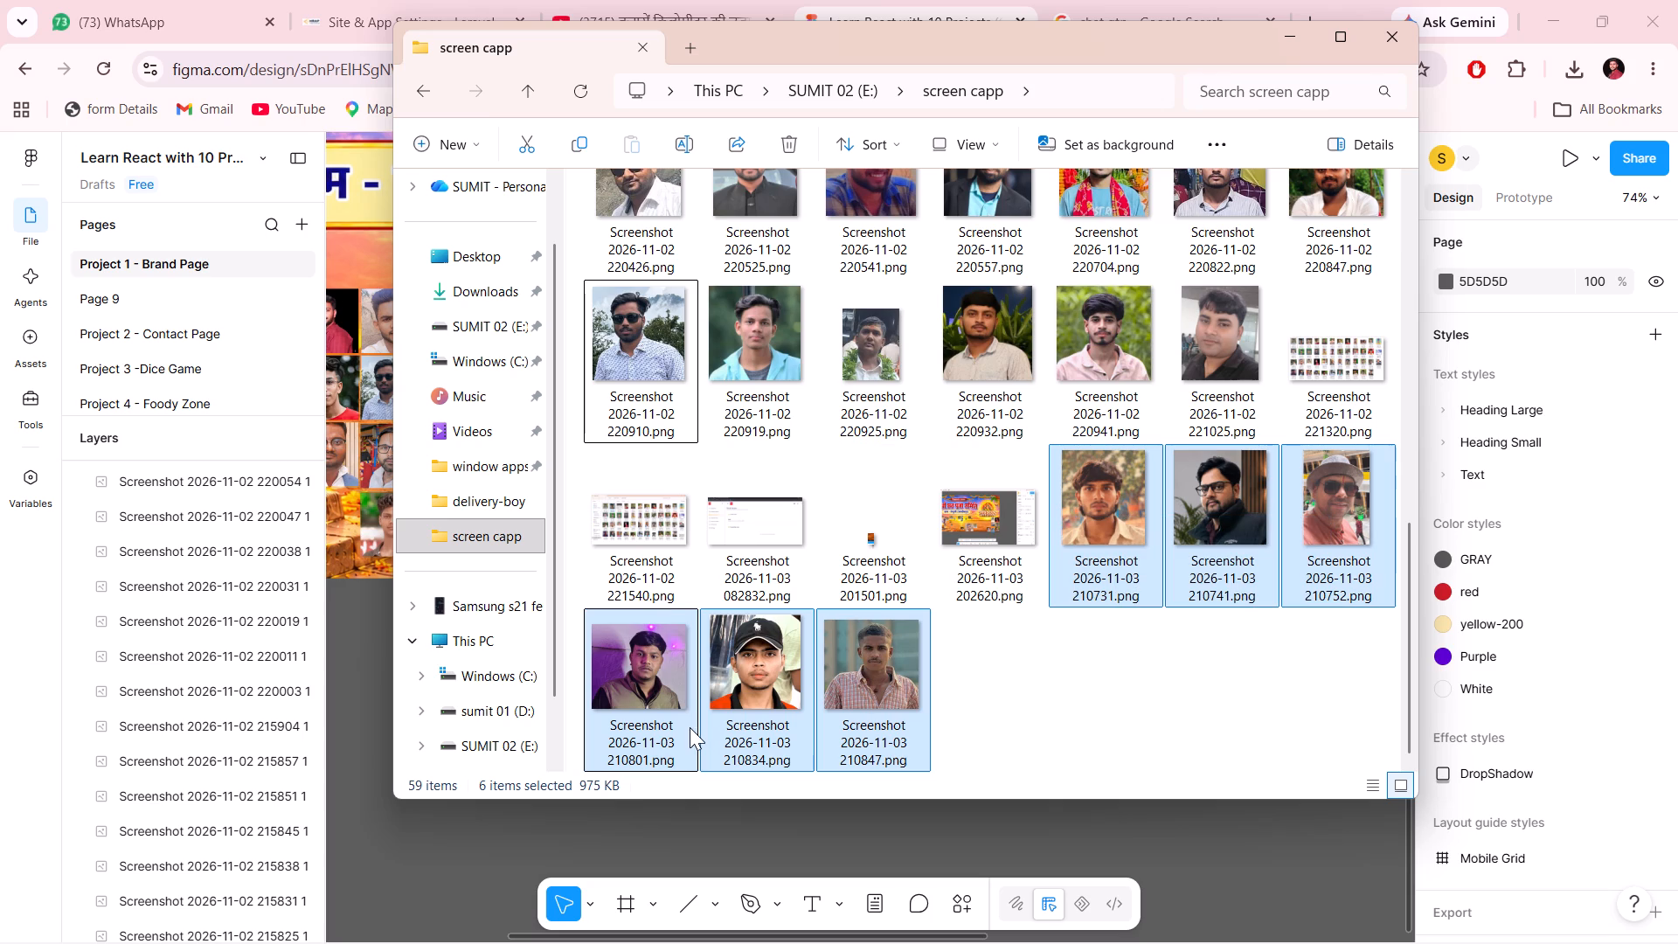
{"action": "left_click_drag", "start_coordinate": [655, 711], "coordinate": [396, 697], "text": "ctrl"}
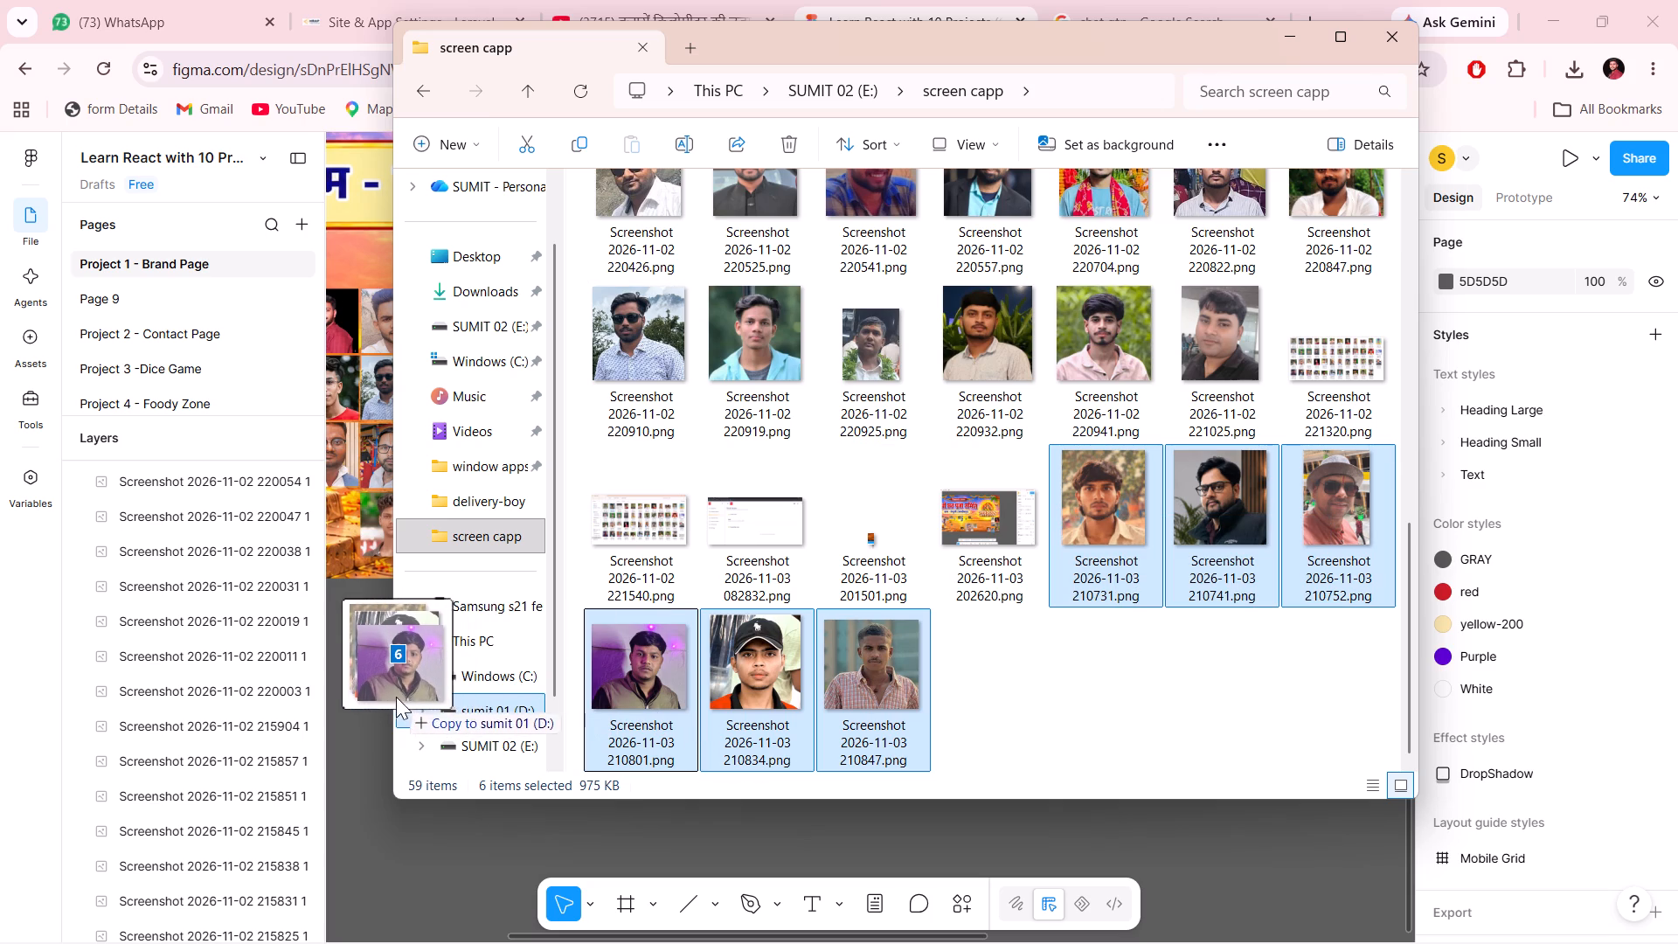
{"action": "left_click_drag", "start_coordinate": [396, 697], "coordinate": [443, 889], "text": "ctrl"}
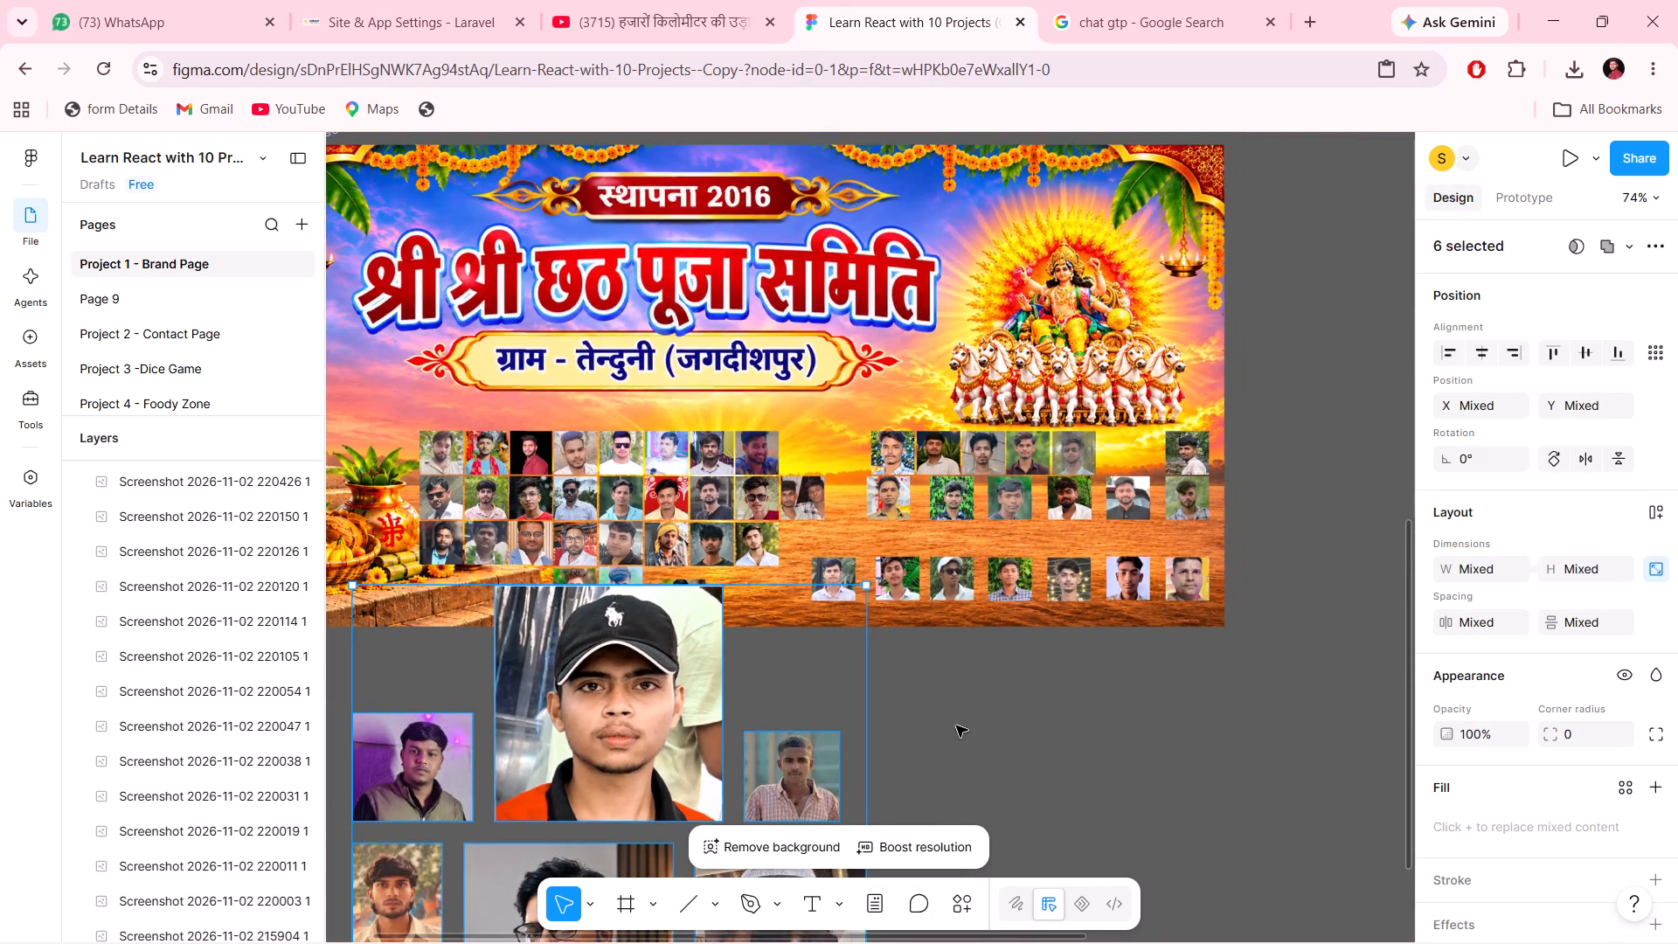
Resize the six selected photos below the banner to 80 × 80 with their aspect ratio unlocked.
{"action": "scroll", "coordinate": [956, 725], "scroll_direction": "down", "scroll_amount": 2}
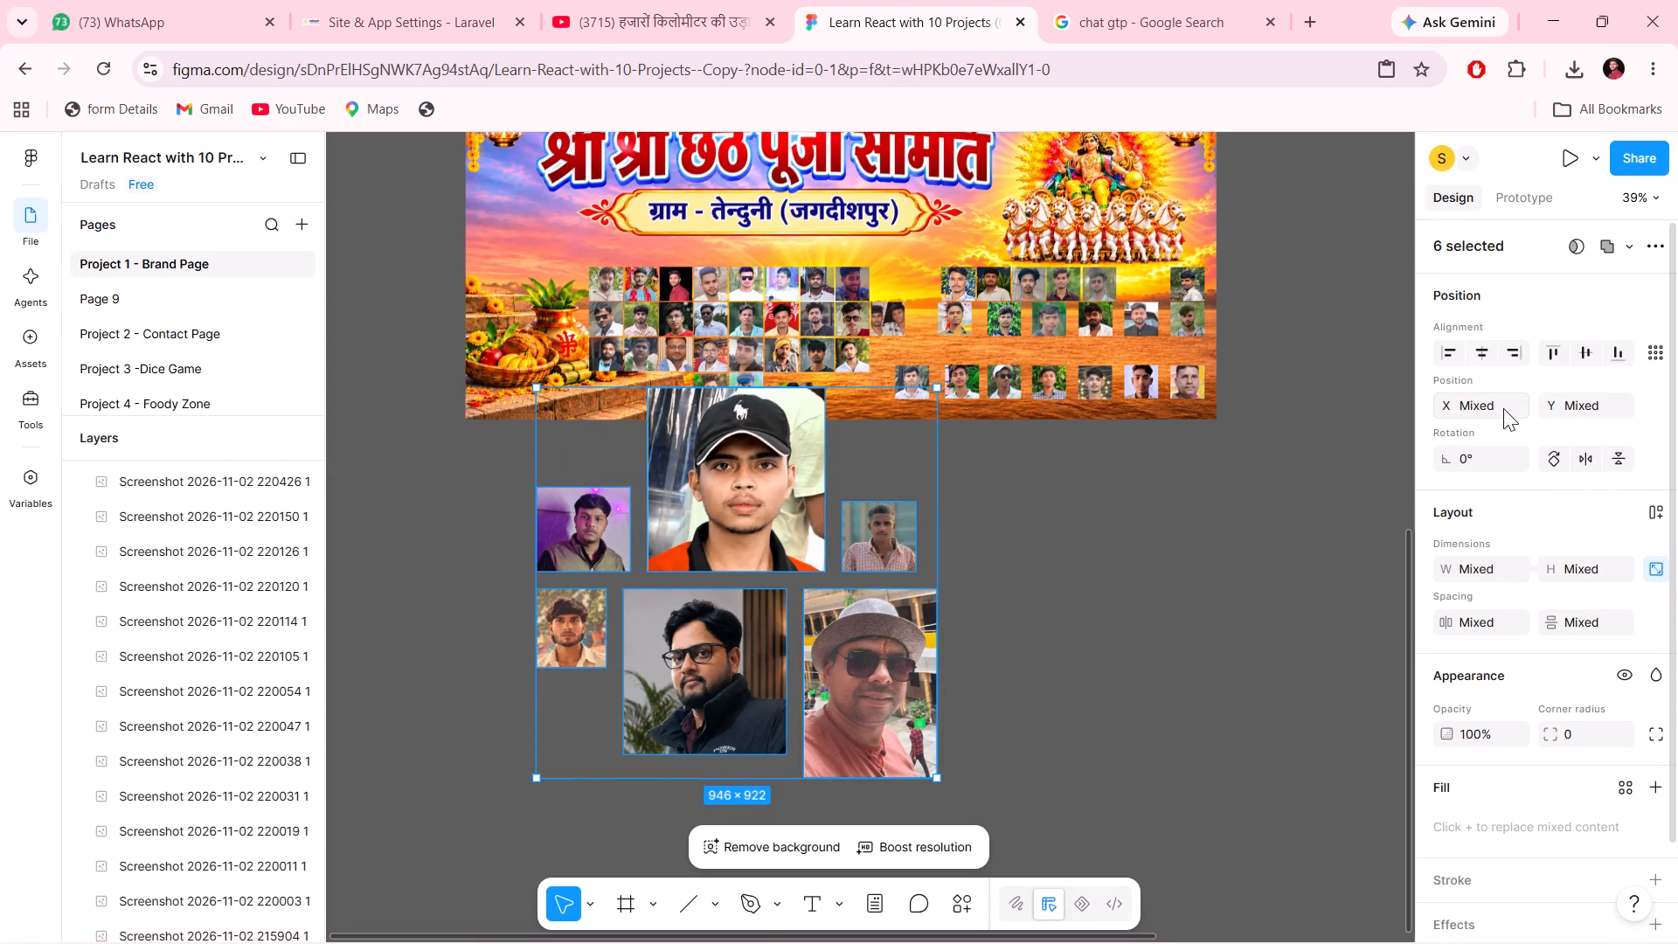
{"action": "left_click", "coordinate": [1487, 566]}
{"action": "left_click", "coordinate": [1650, 566]}
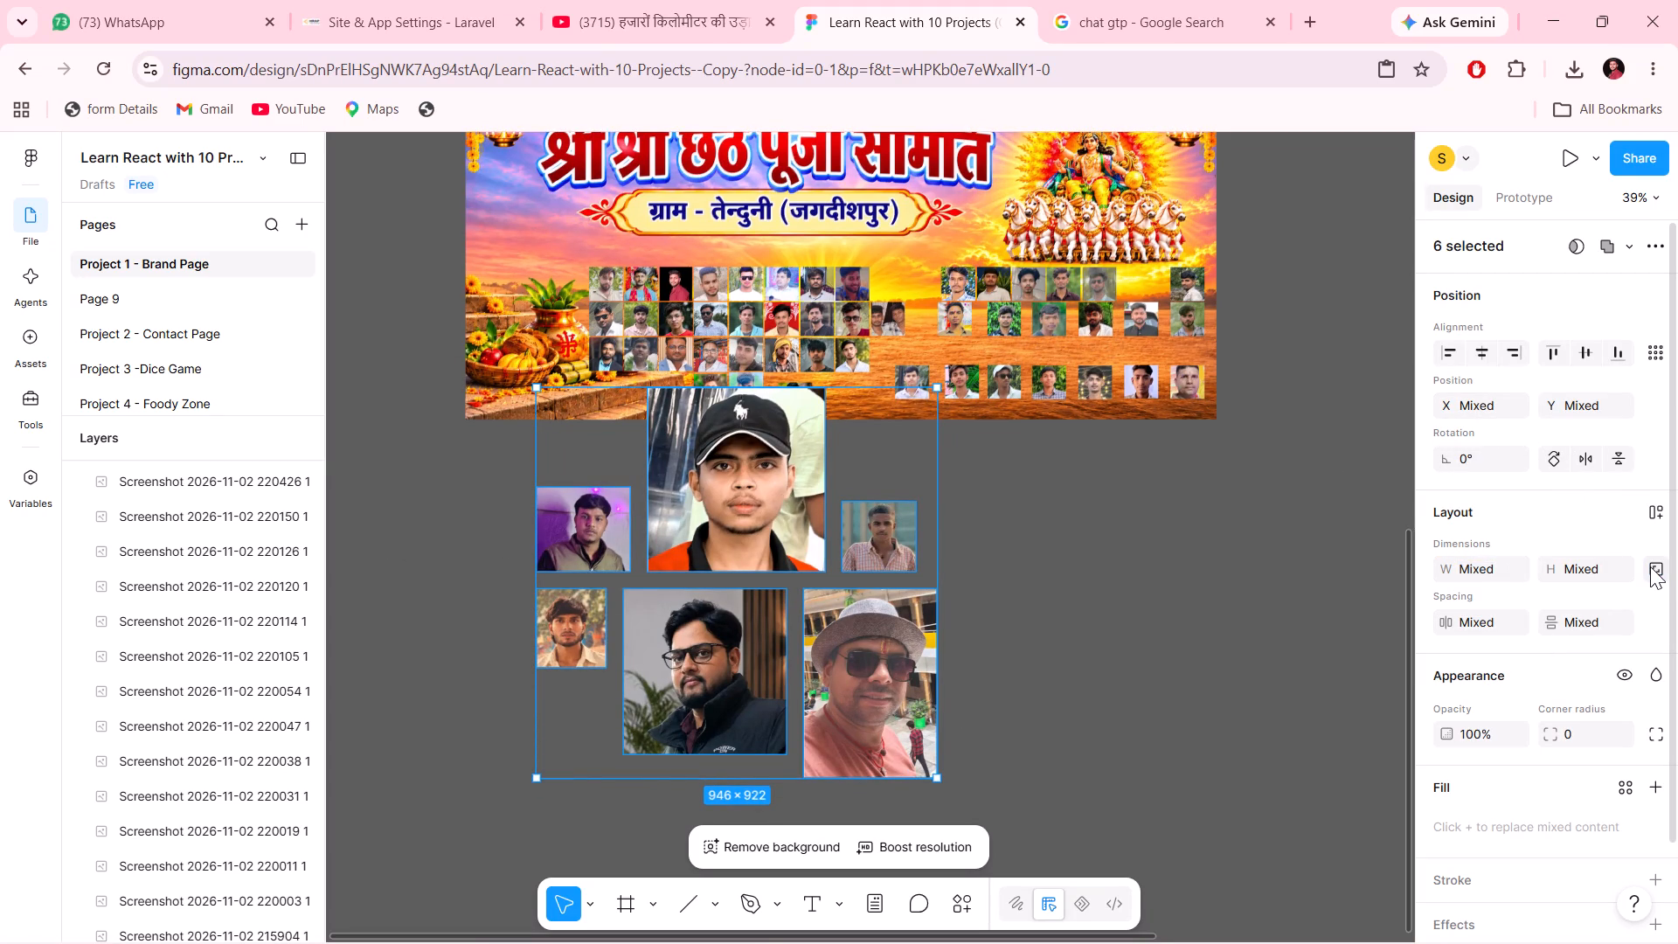
{"action": "left_click", "coordinate": [1480, 564]}
{"action": "type", "text": "100"}
{"action": "key", "text": "8"}
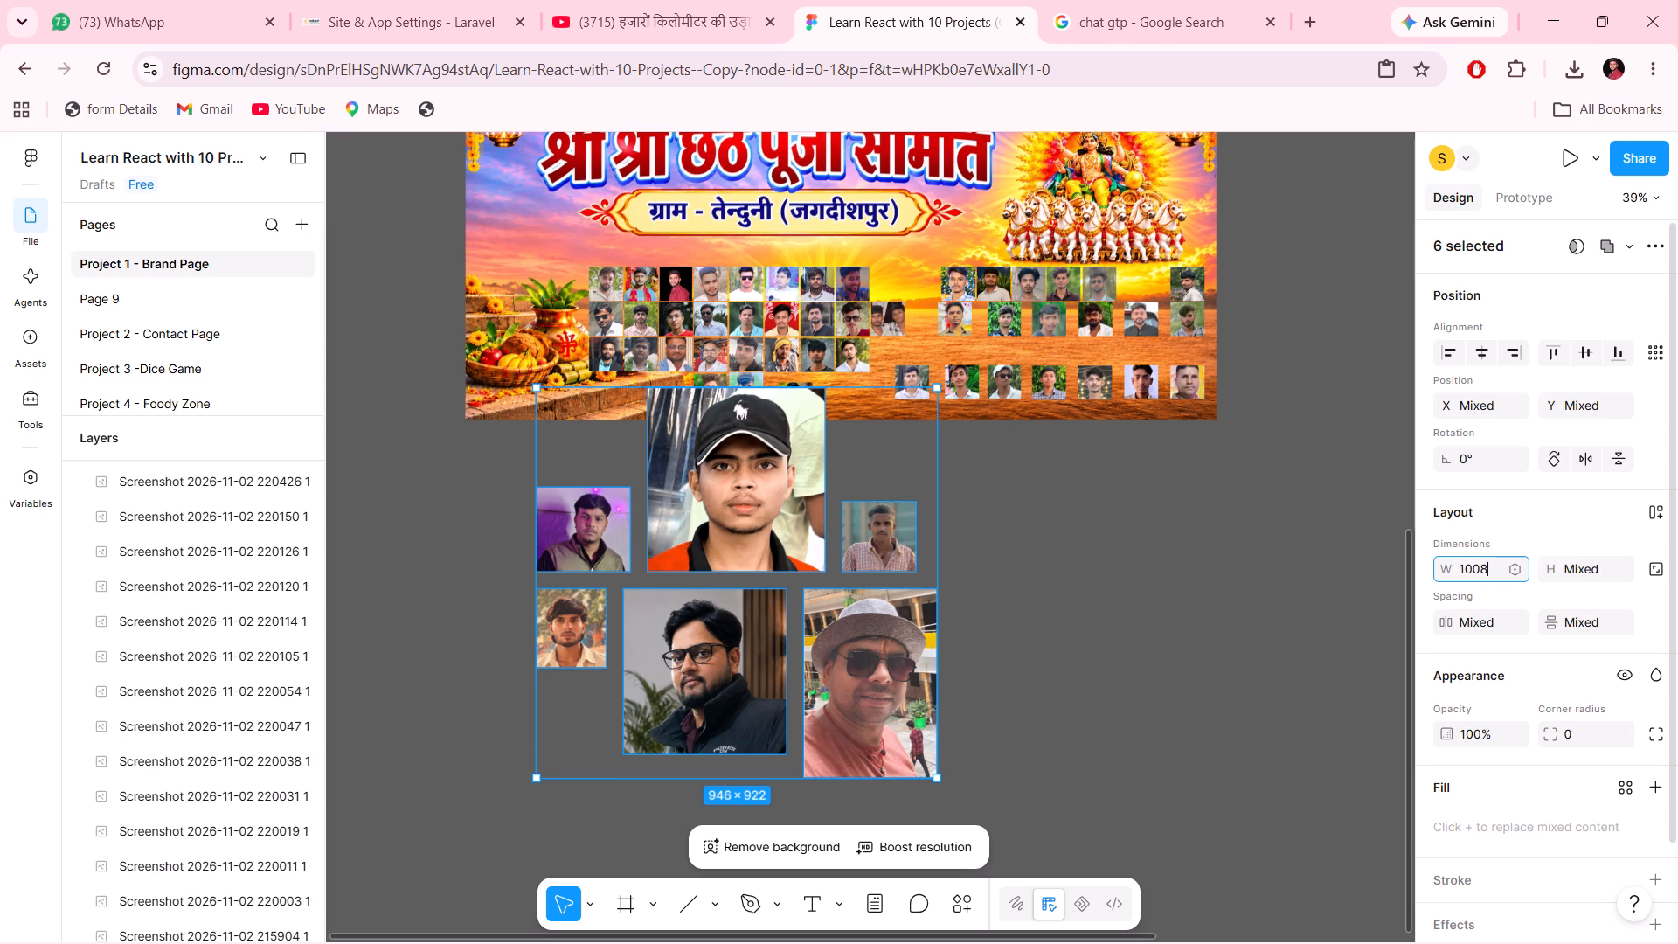
{"action": "key", "text": "BackSpace"}
{"action": "key", "text": "BackSpace"}
{"action": "key", "text": "BackSpace"}
{"action": "key", "text": "BackSpace"}
{"action": "key", "text": "BackSpace"}
{"action": "type", "text": "800"}
{"action": "key", "text": "BackSpace"}
{"action": "left_click", "coordinate": [1566, 565]}
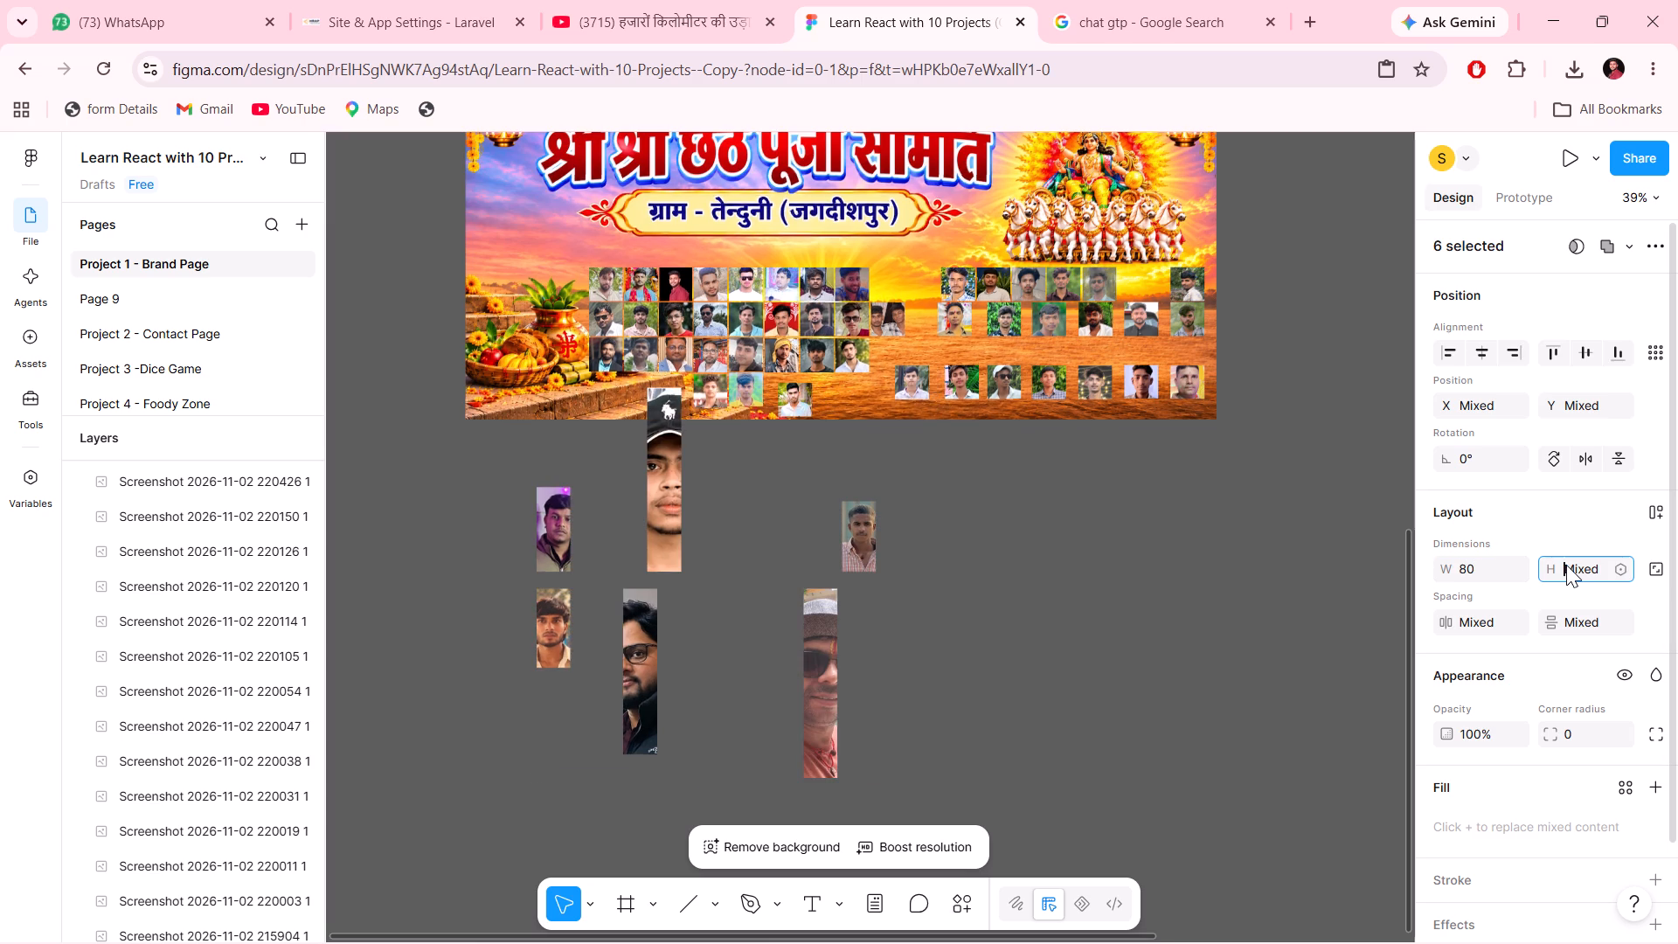
{"action": "key", "text": "8"}
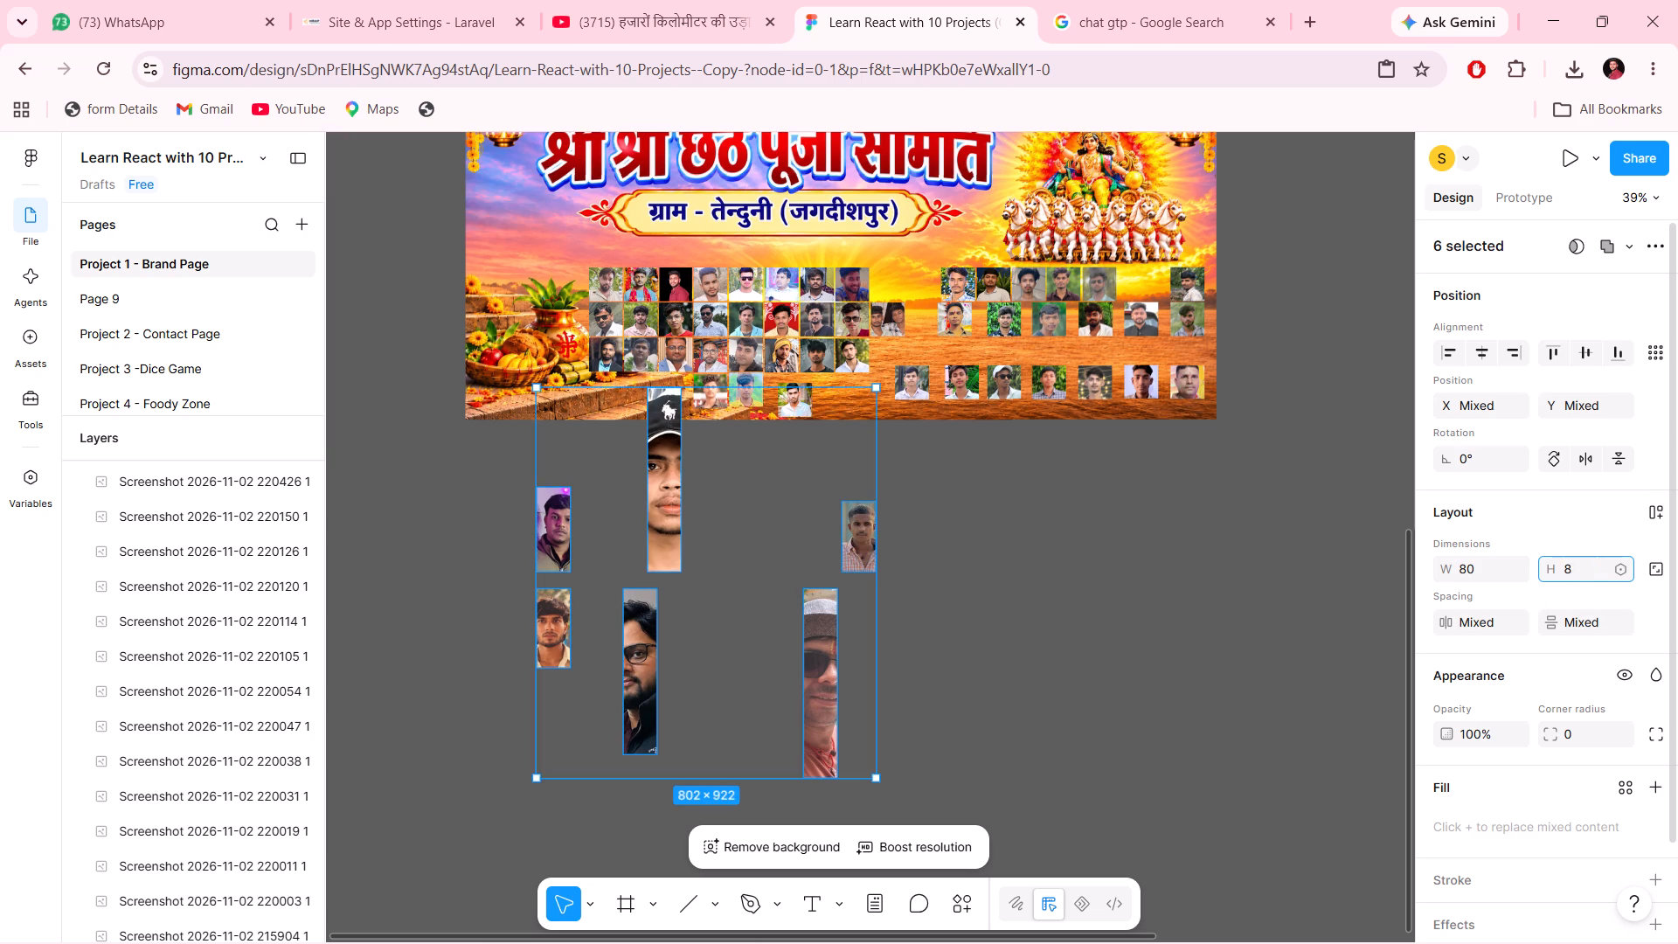
{"action": "key", "text": "0"}
{"action": "left_click", "coordinate": [1166, 611]}
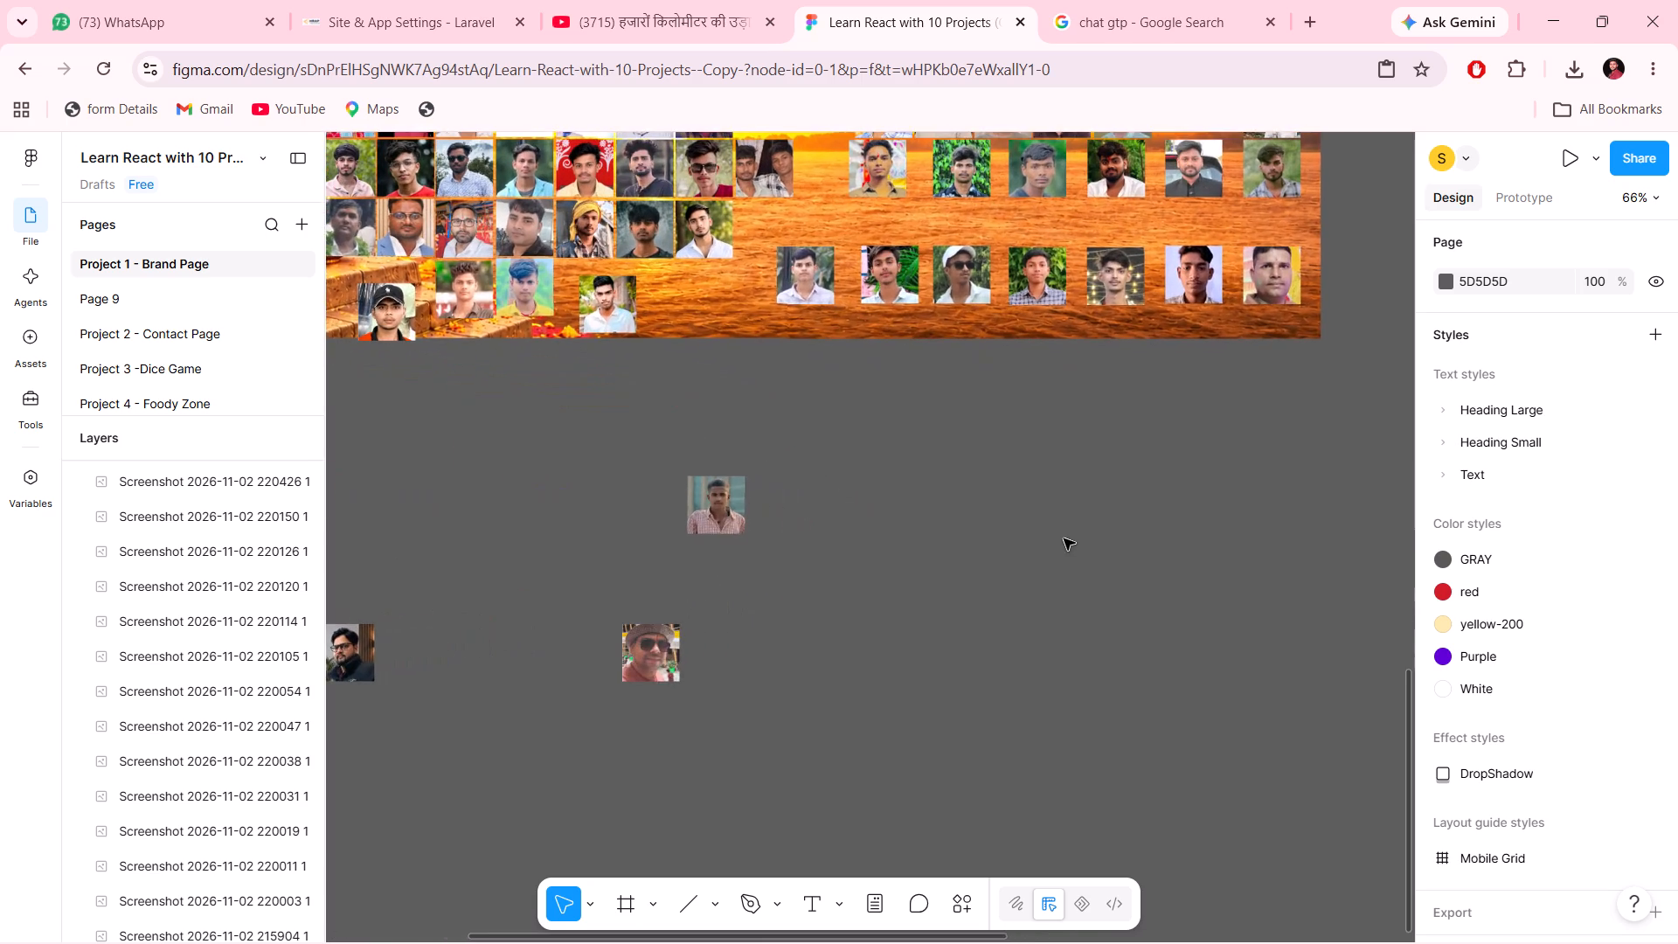
Gather five of the loose resized photos closer beneath the banner's lower edge, leaving the black-cap photo in place.
{"action": "scroll", "coordinate": [1064, 538], "scroll_direction": "right", "scroll_amount": 2}
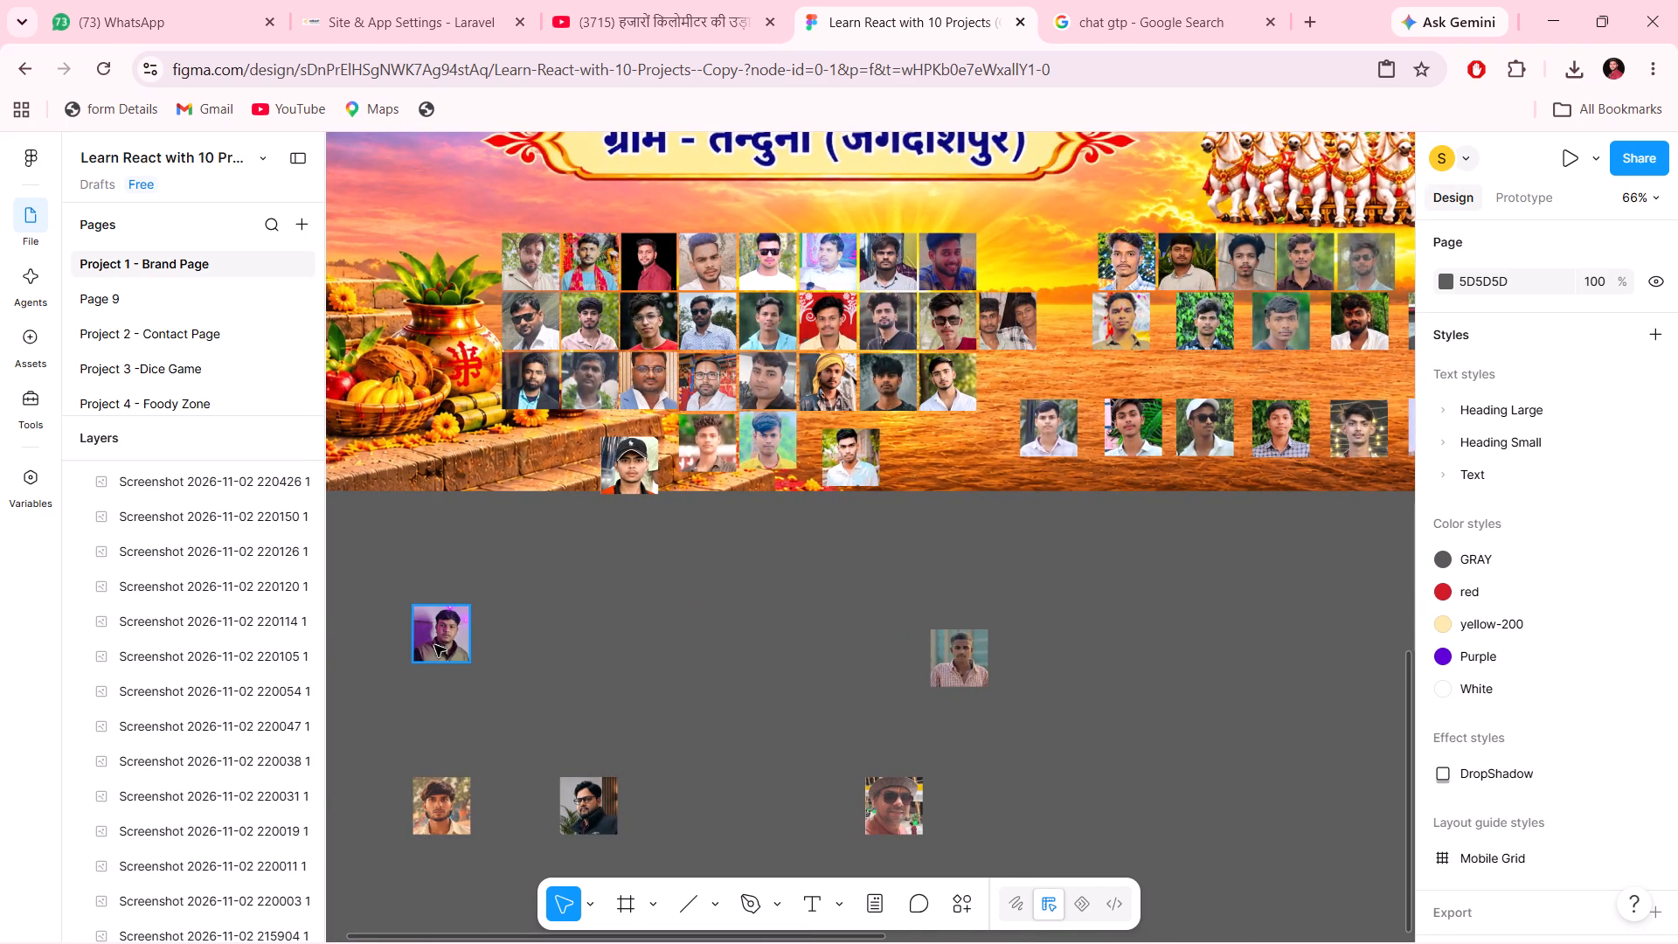
{"action": "left_click_drag", "start_coordinate": [446, 642], "coordinate": [951, 518]}
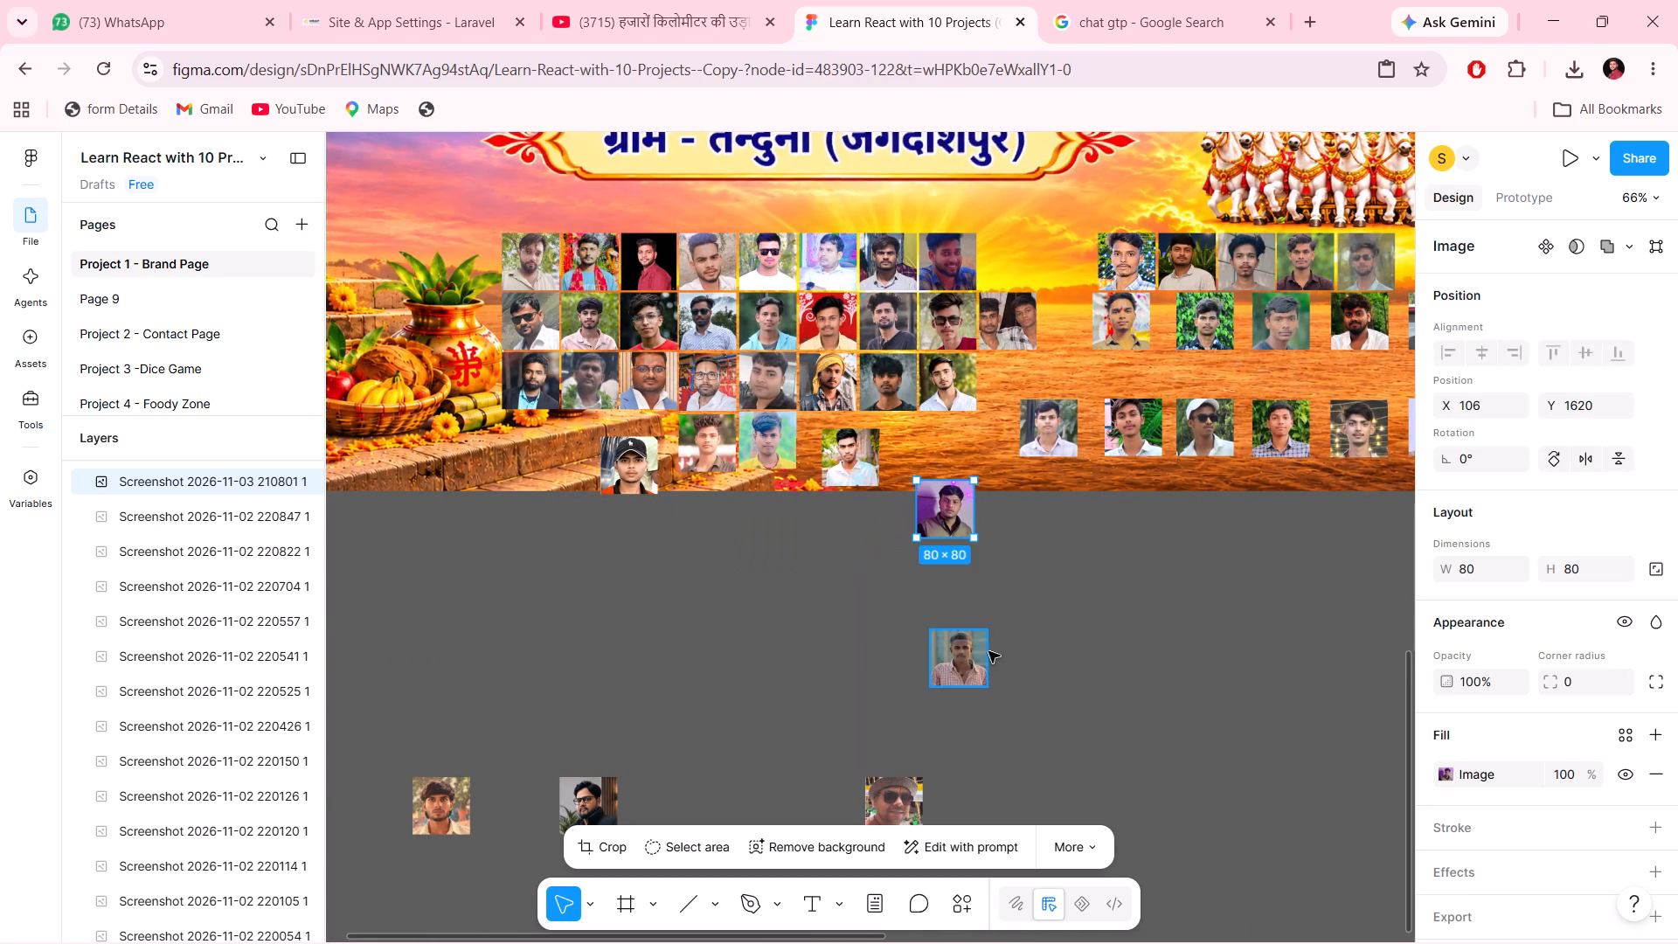
{"action": "left_click_drag", "start_coordinate": [972, 656], "coordinate": [1096, 526]}
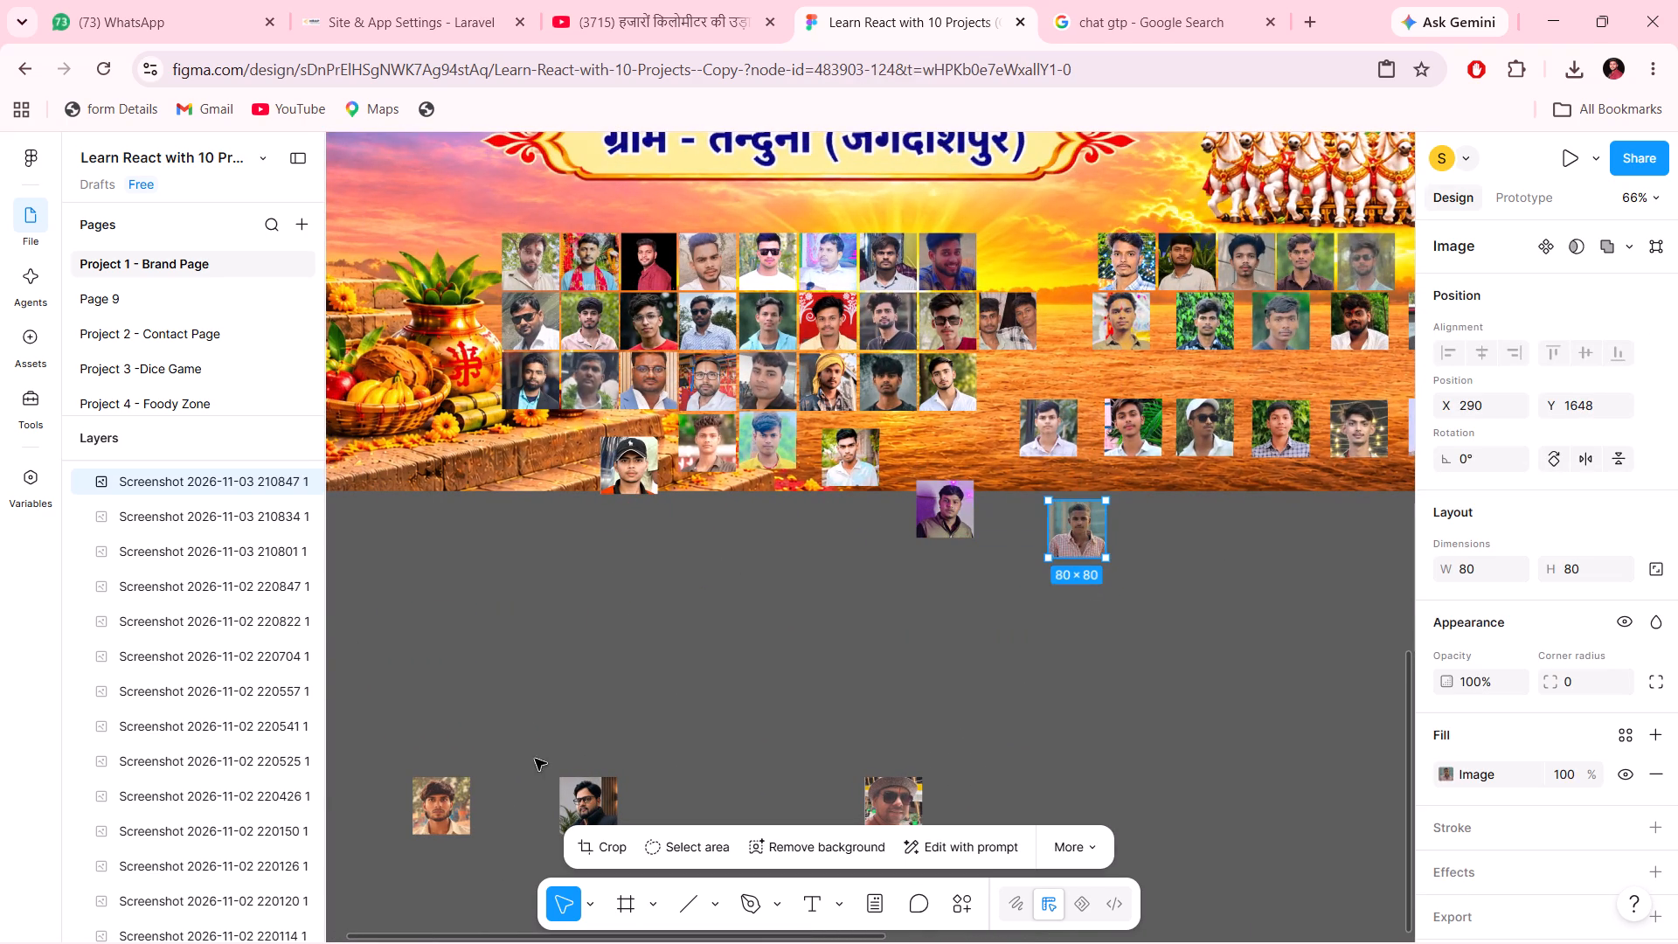
{"action": "left_click_drag", "start_coordinate": [435, 805], "coordinate": [541, 599]}
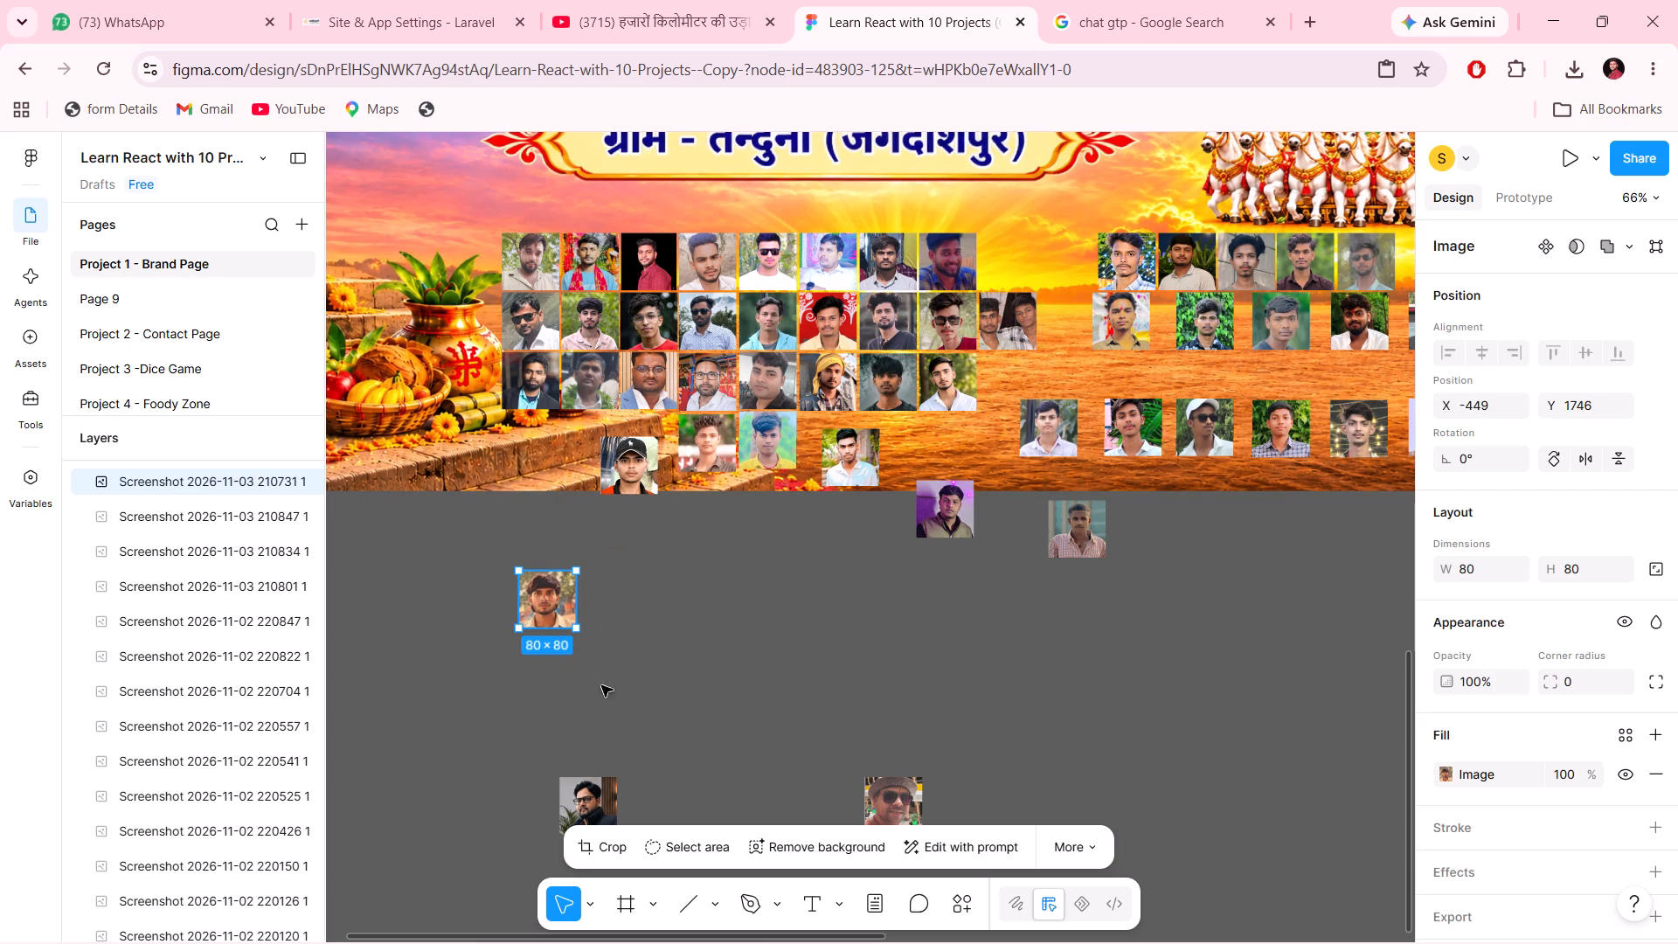
{"action": "left_click_drag", "start_coordinate": [580, 793], "coordinate": [648, 580]}
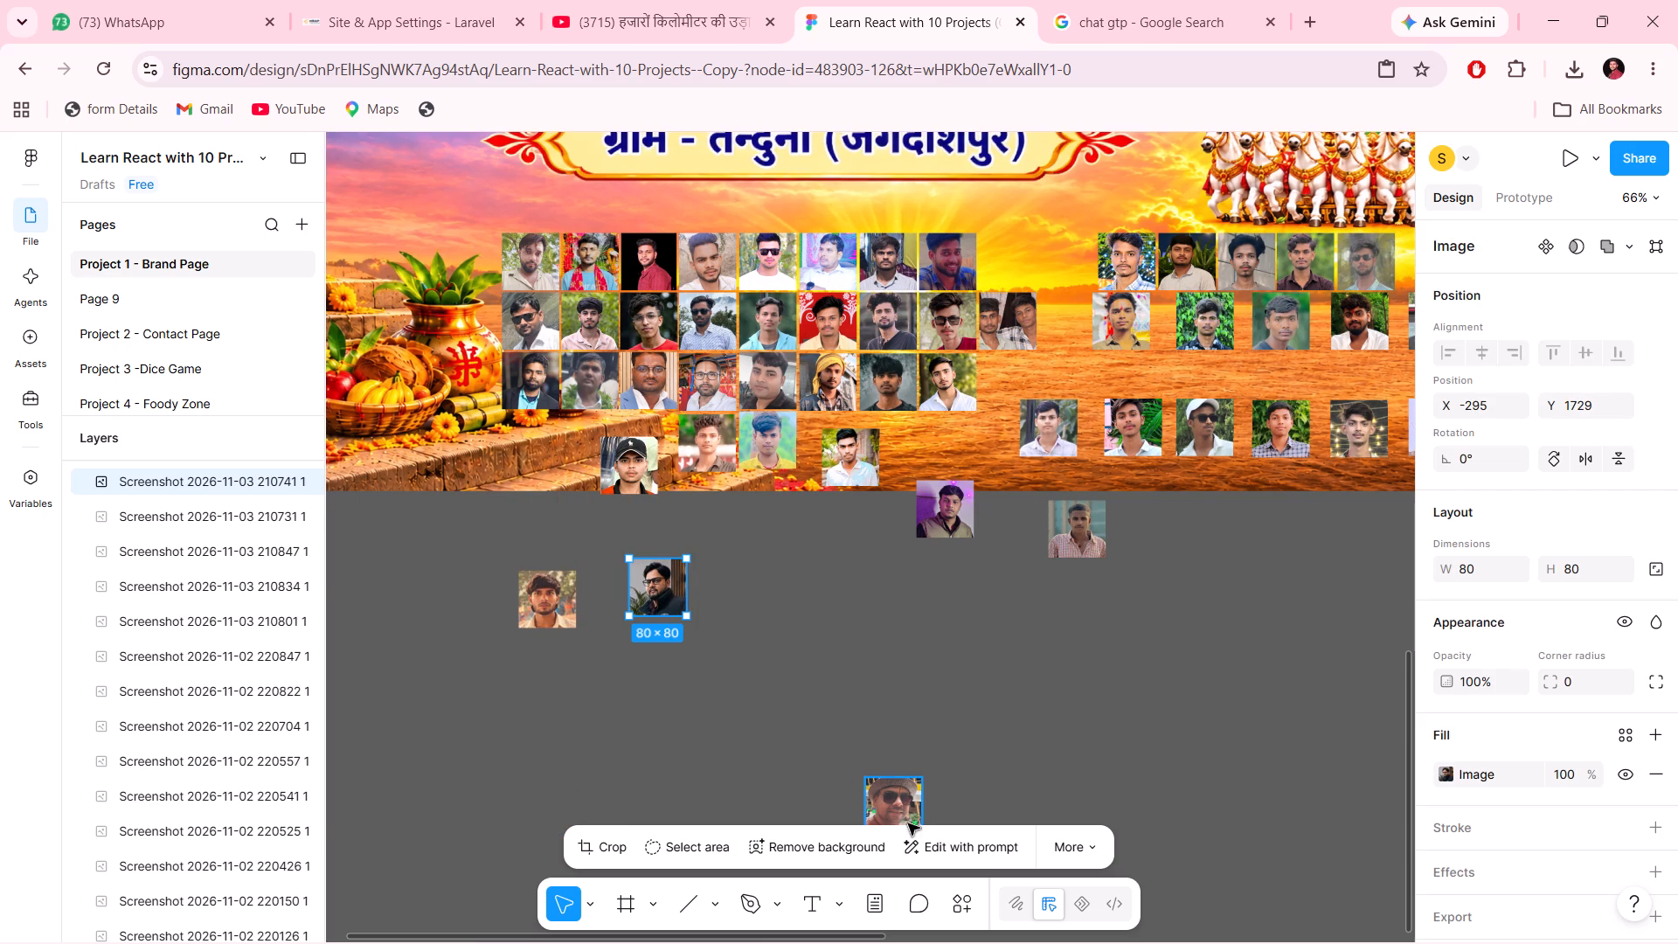
{"action": "left_click_drag", "start_coordinate": [892, 803], "coordinate": [782, 602]}
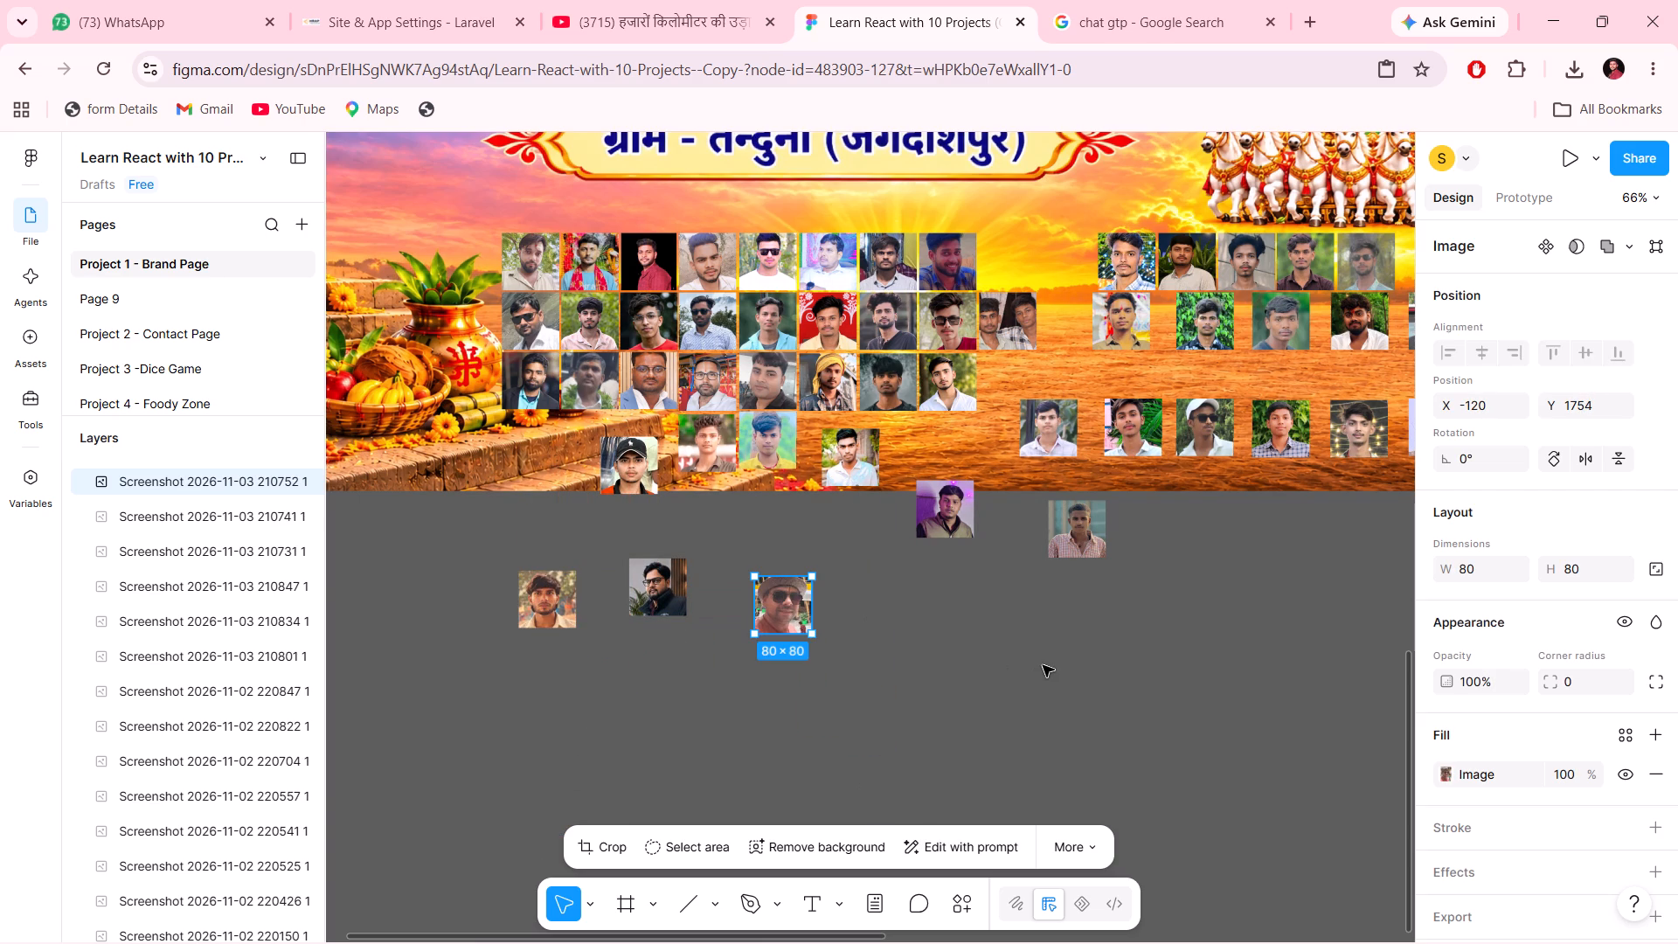
Place the black-jacket photo with glasses in the fourth row's first slot, beneath the third row's first photo.
{"action": "scroll", "coordinate": [1043, 665], "scroll_direction": "left", "scroll_amount": 6}
{"action": "scroll", "coordinate": [1043, 665], "scroll_direction": "right", "scroll_amount": 4}
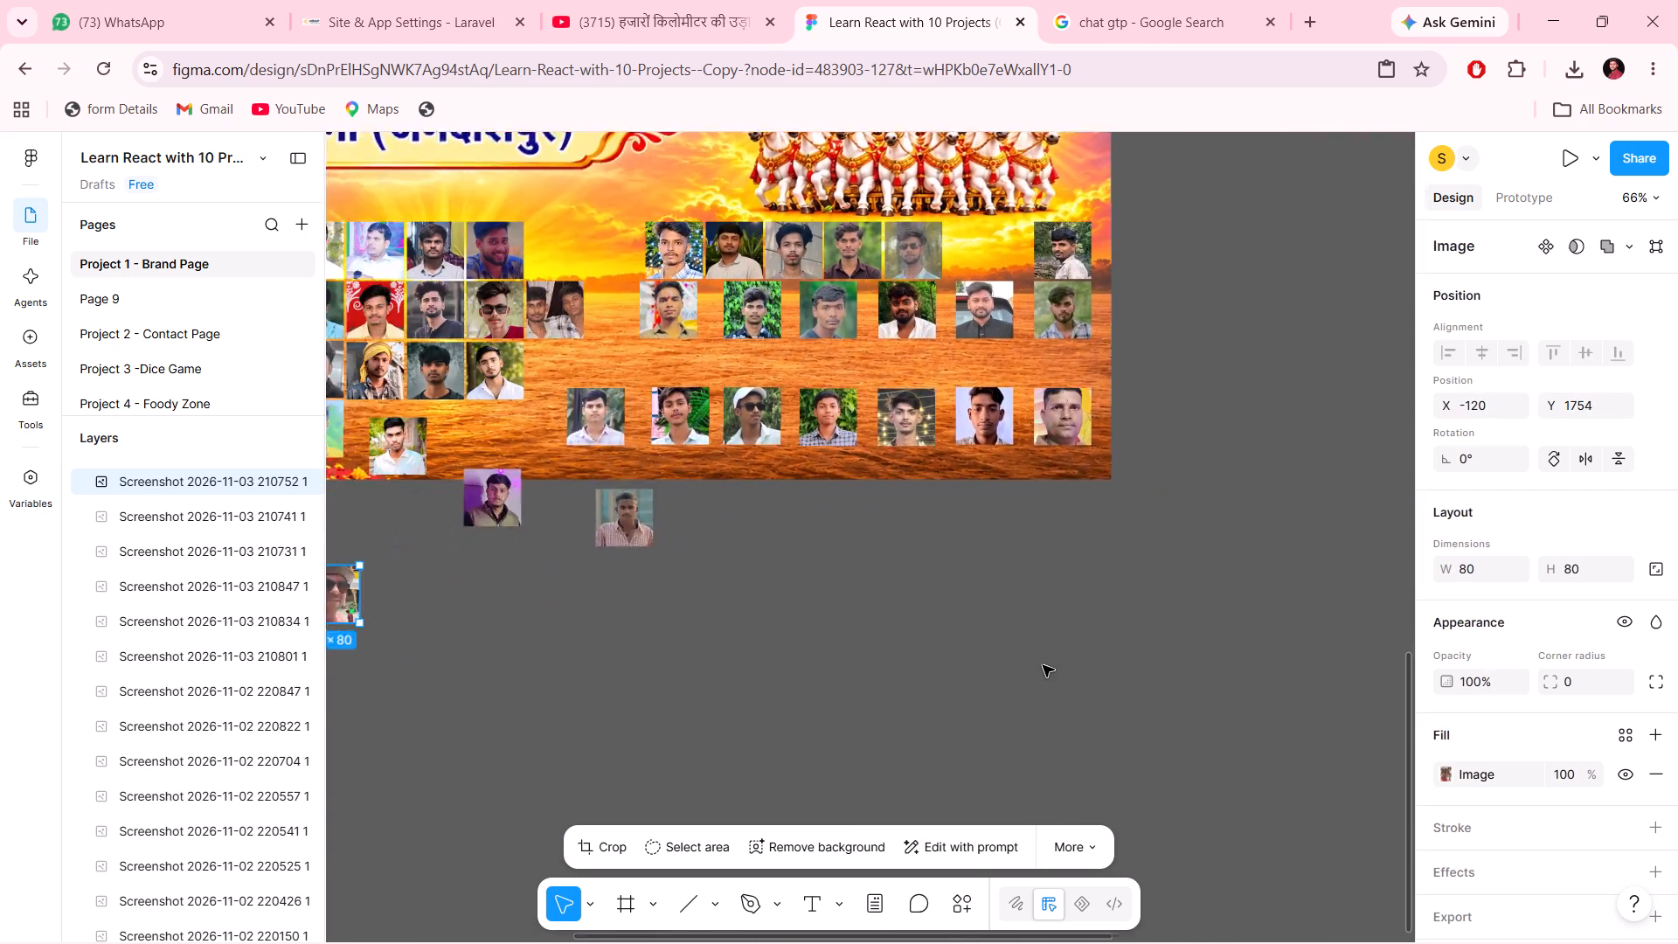
{"action": "scroll", "coordinate": [1043, 665], "scroll_direction": "right", "scroll_amount": 4}
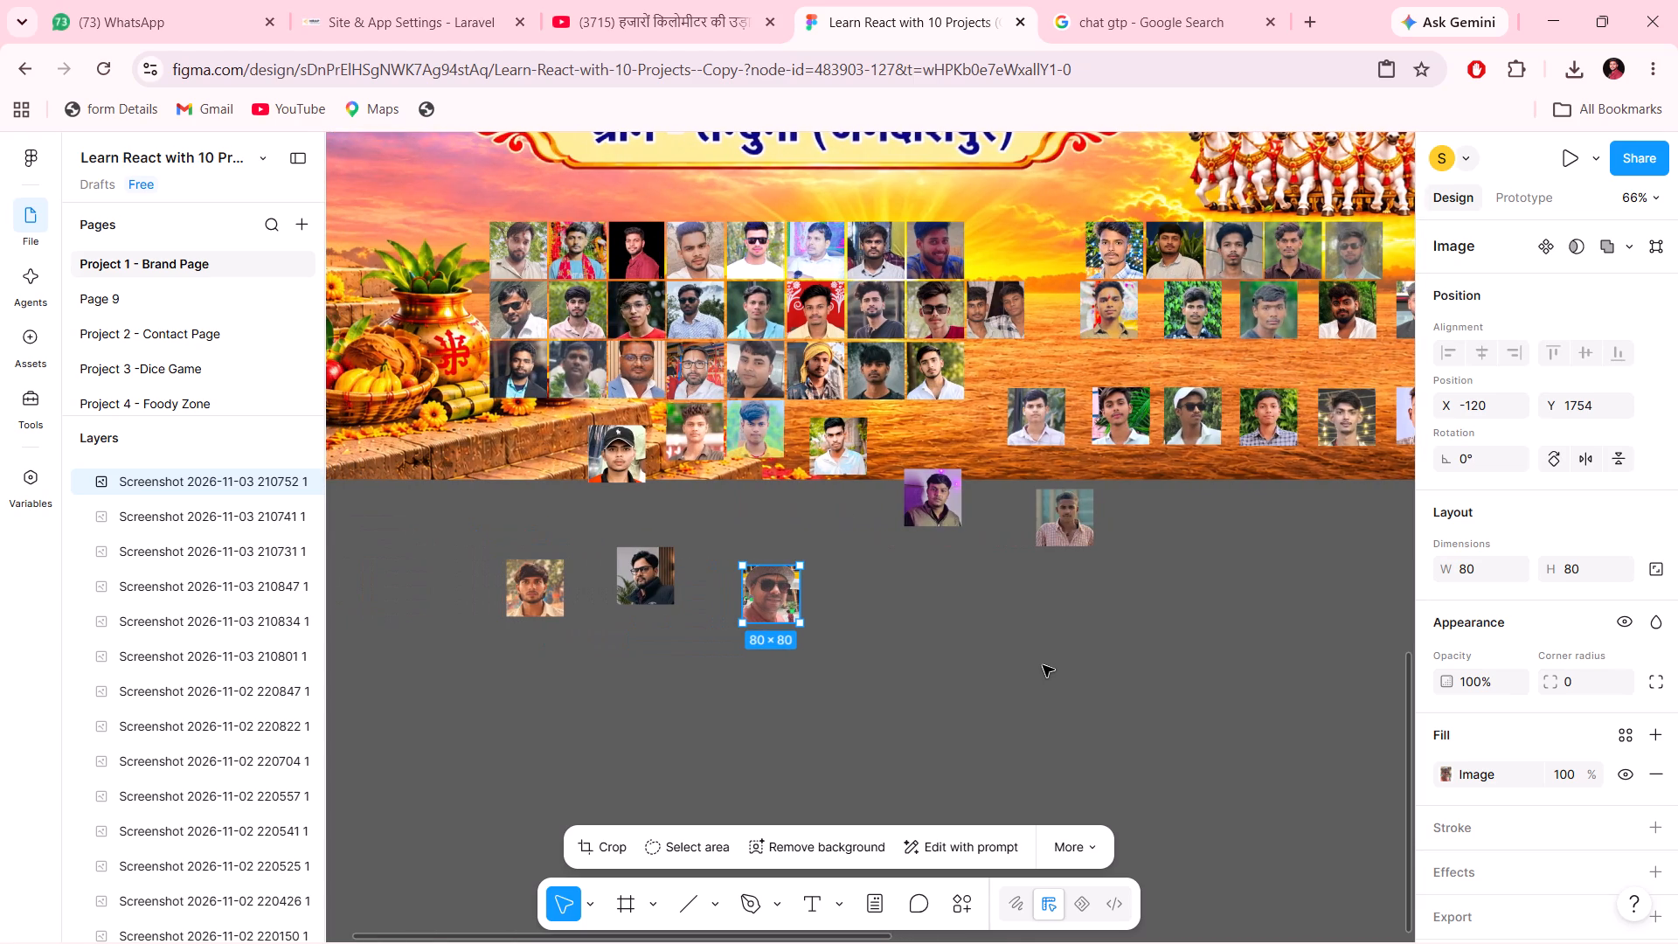
{"action": "scroll", "coordinate": [1043, 665], "scroll_direction": "up", "scroll_amount": 1}
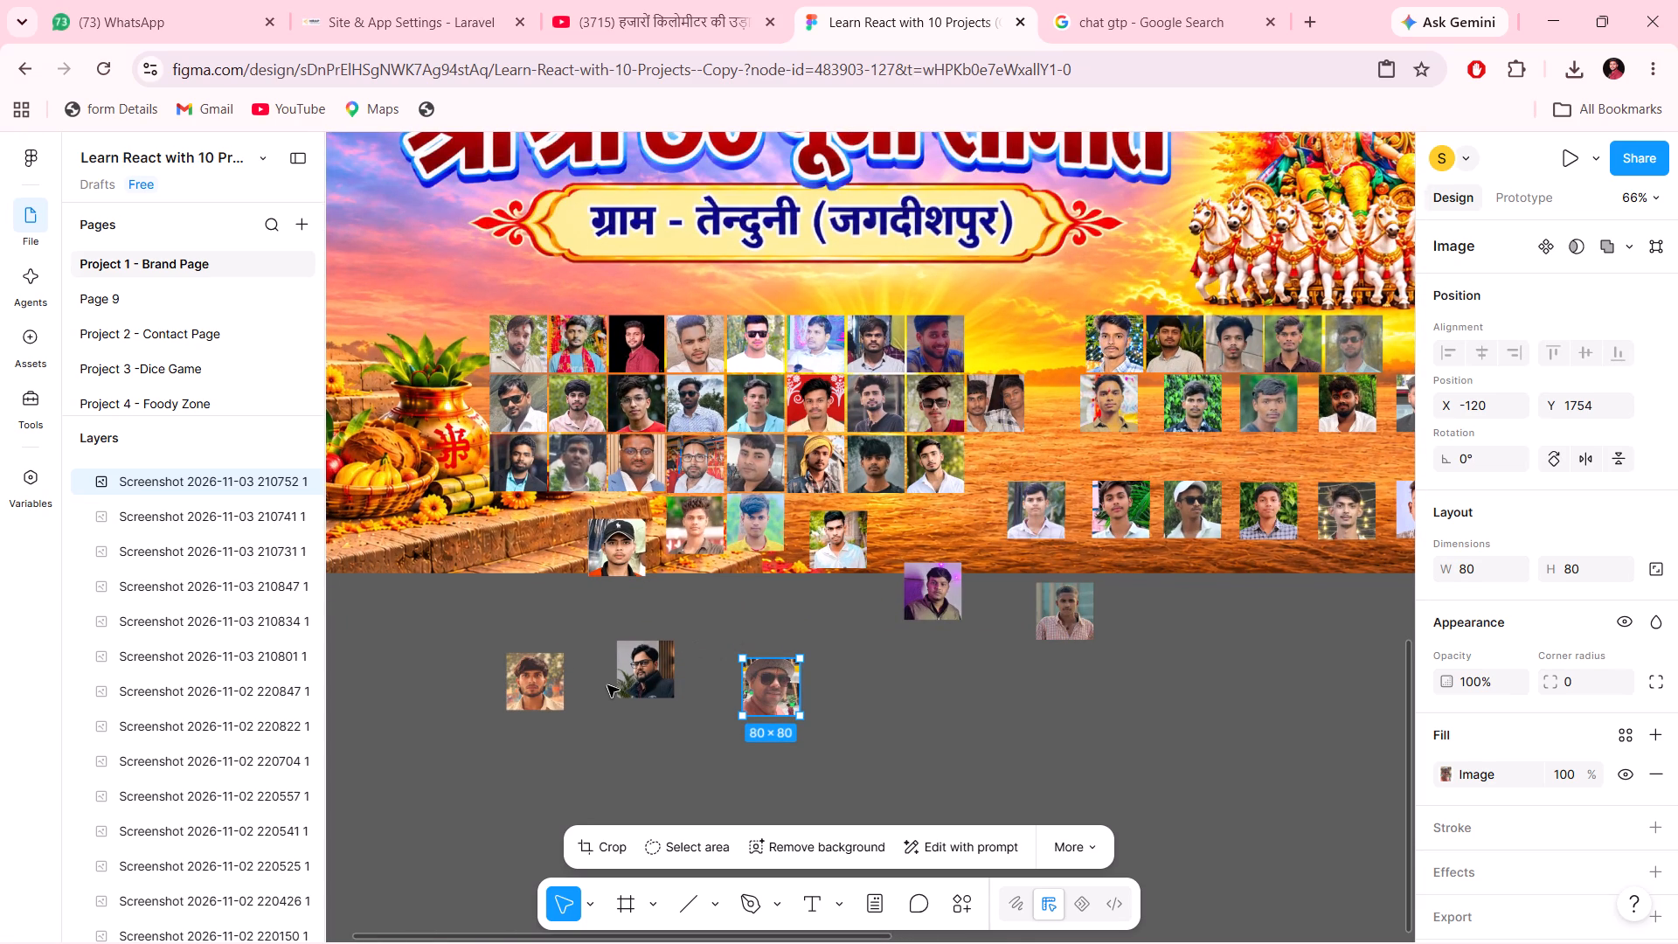
{"action": "left_click_drag", "start_coordinate": [647, 659], "coordinate": [519, 476]}
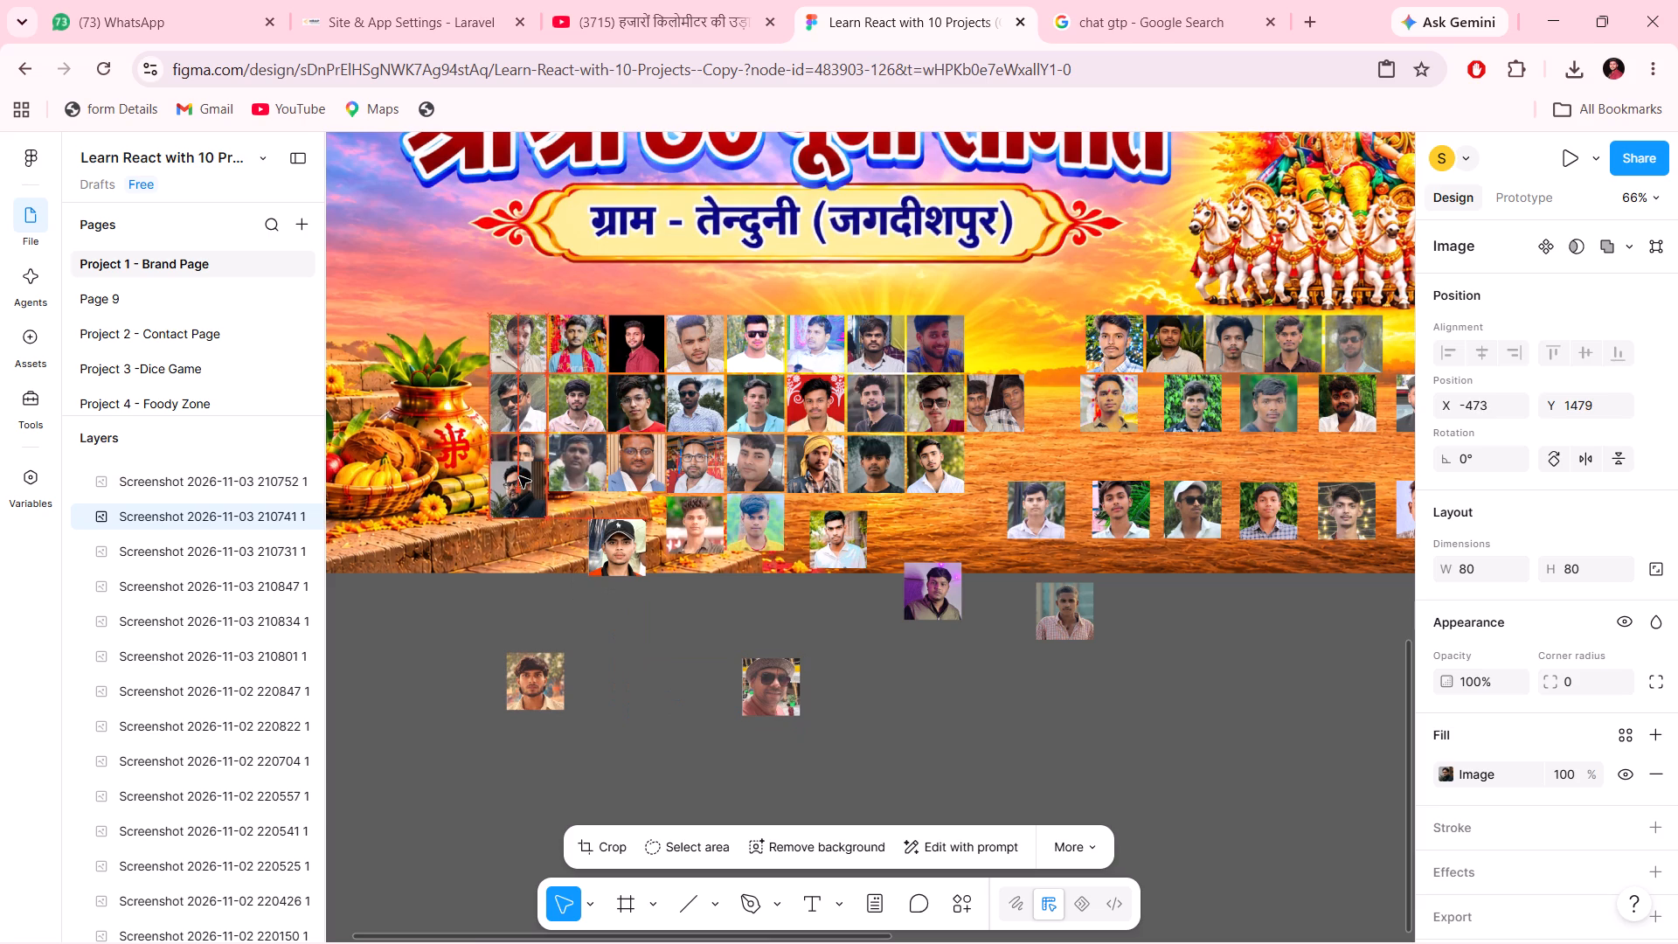
{"action": "left_click_drag", "start_coordinate": [519, 476], "coordinate": [517, 513]}
Move the black-cap photo off the banner and place the hat-and-sunglasses photo in the fourth row's second slot at X -388, Y 1524.
{"action": "left_click_drag", "start_coordinate": [620, 529], "coordinate": [977, 471]}
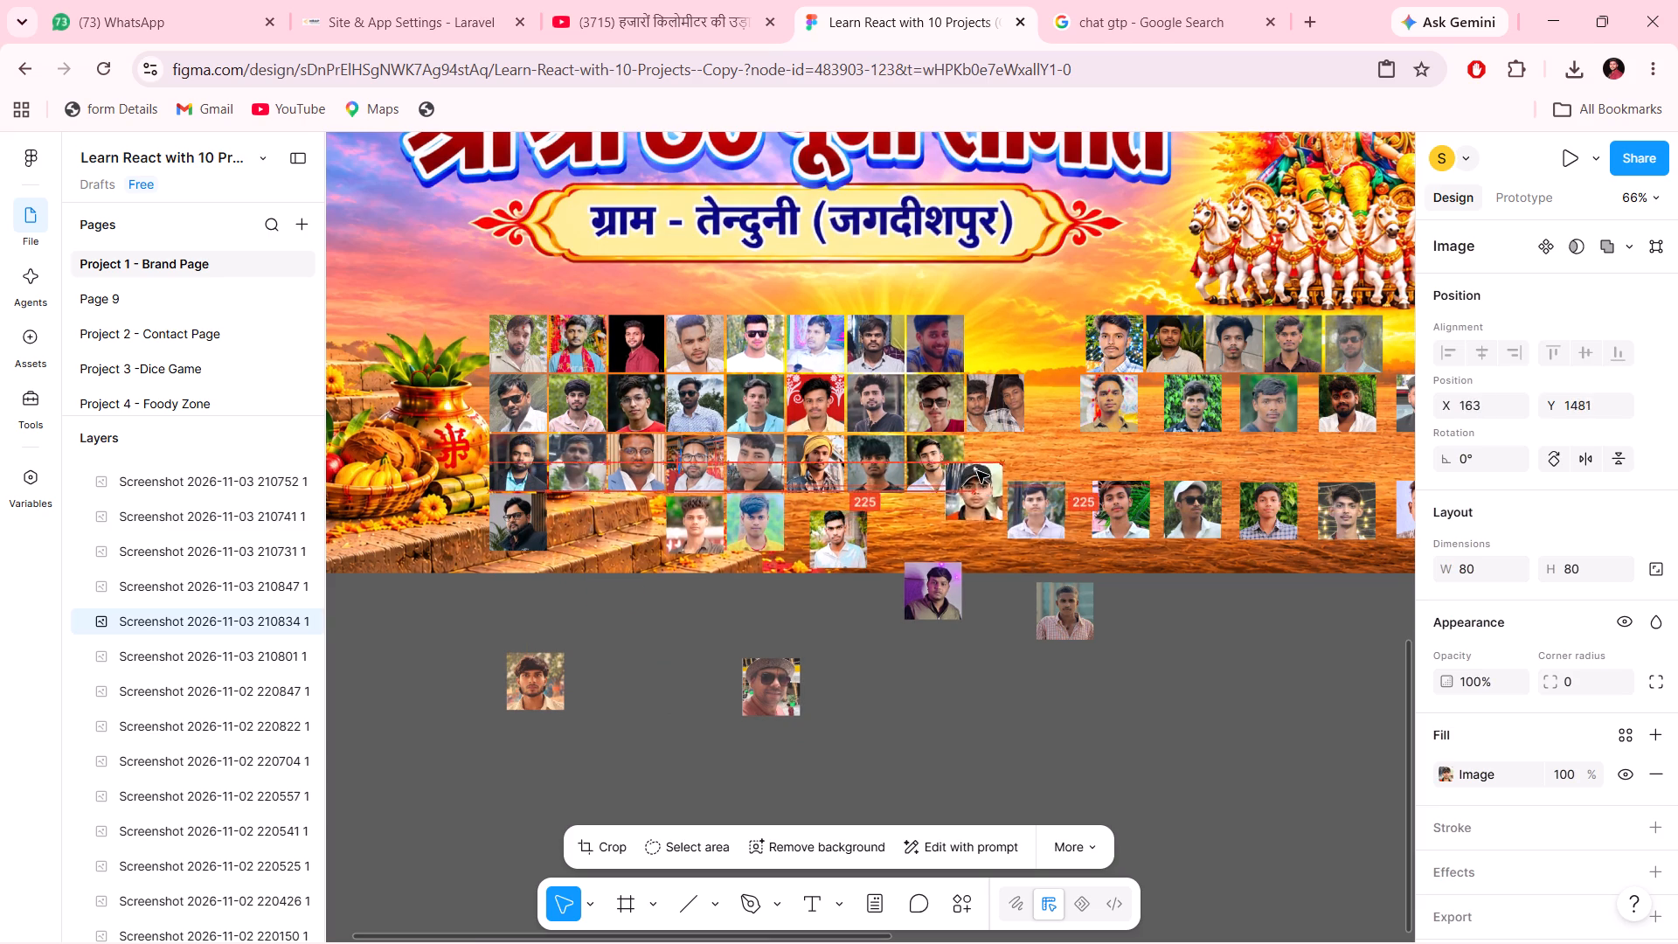
{"action": "left_click_drag", "start_coordinate": [977, 471], "coordinate": [998, 617]}
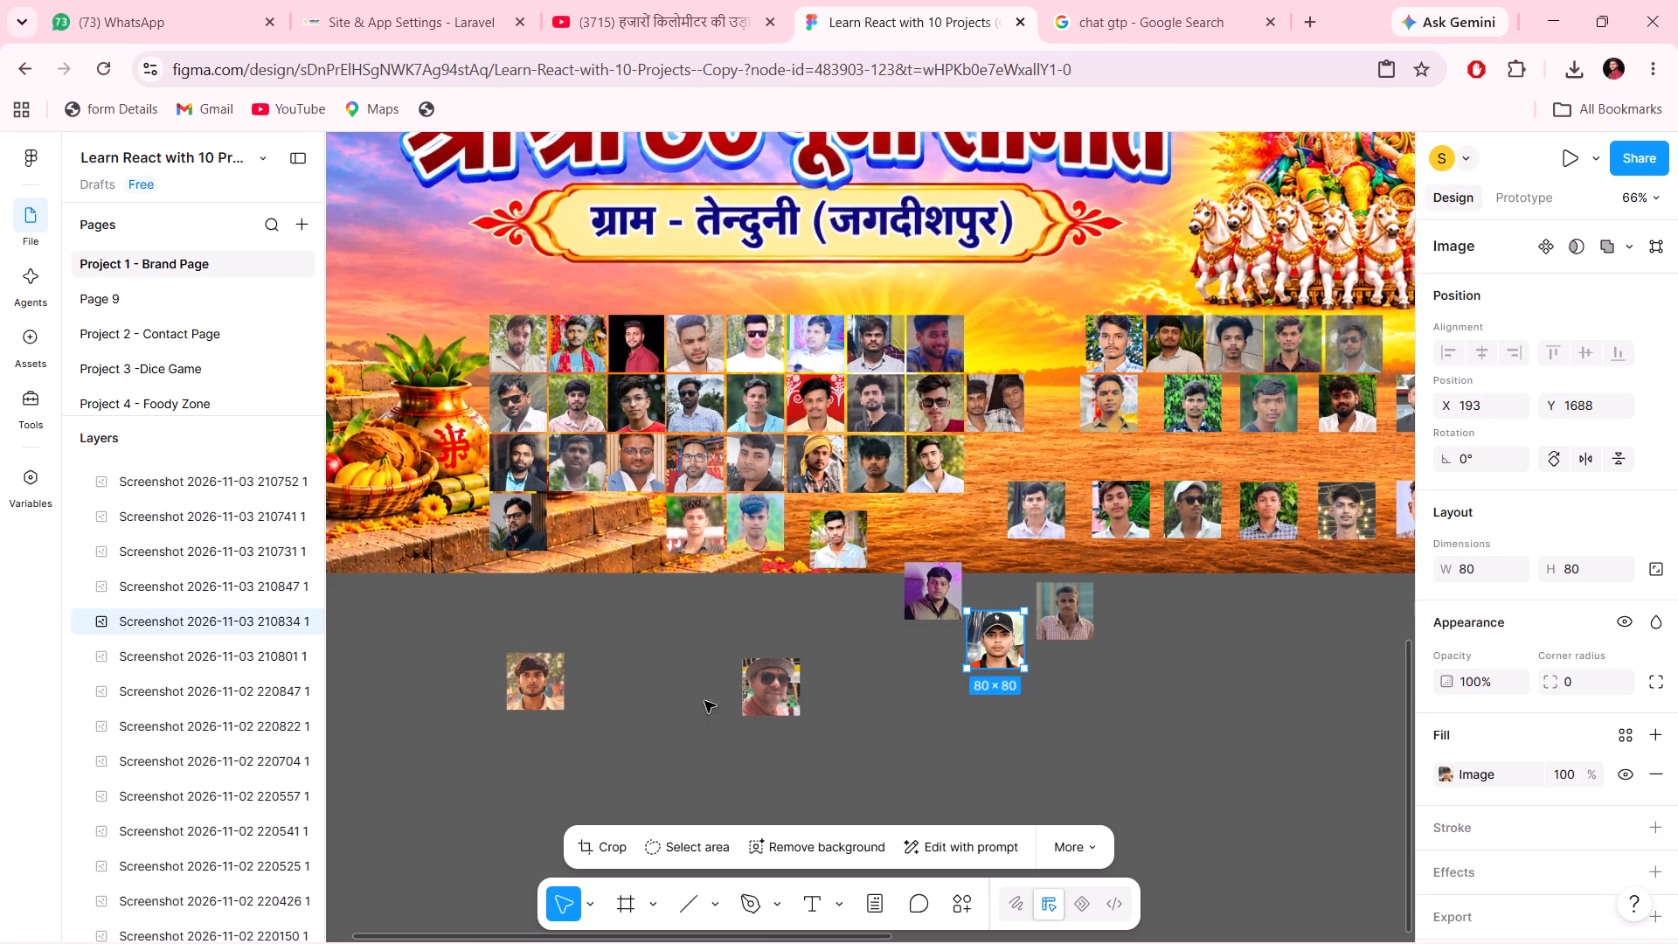
{"action": "left_click_drag", "start_coordinate": [772, 693], "coordinate": [589, 531]}
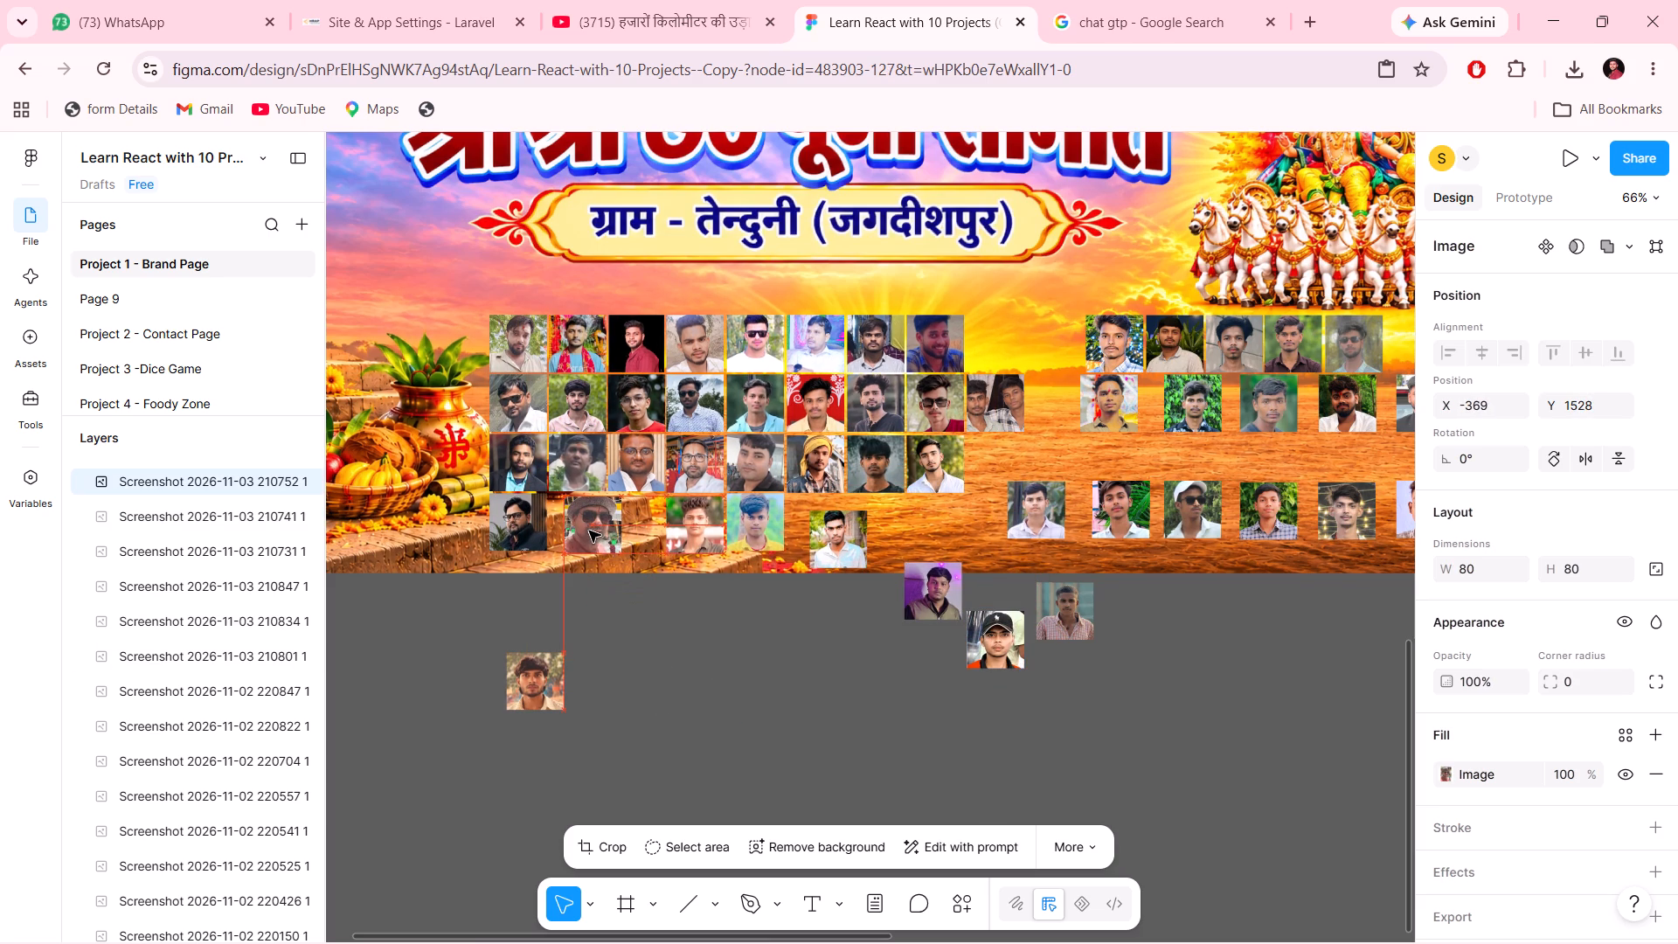
{"action": "left_click_drag", "start_coordinate": [589, 531], "coordinate": [580, 529]}
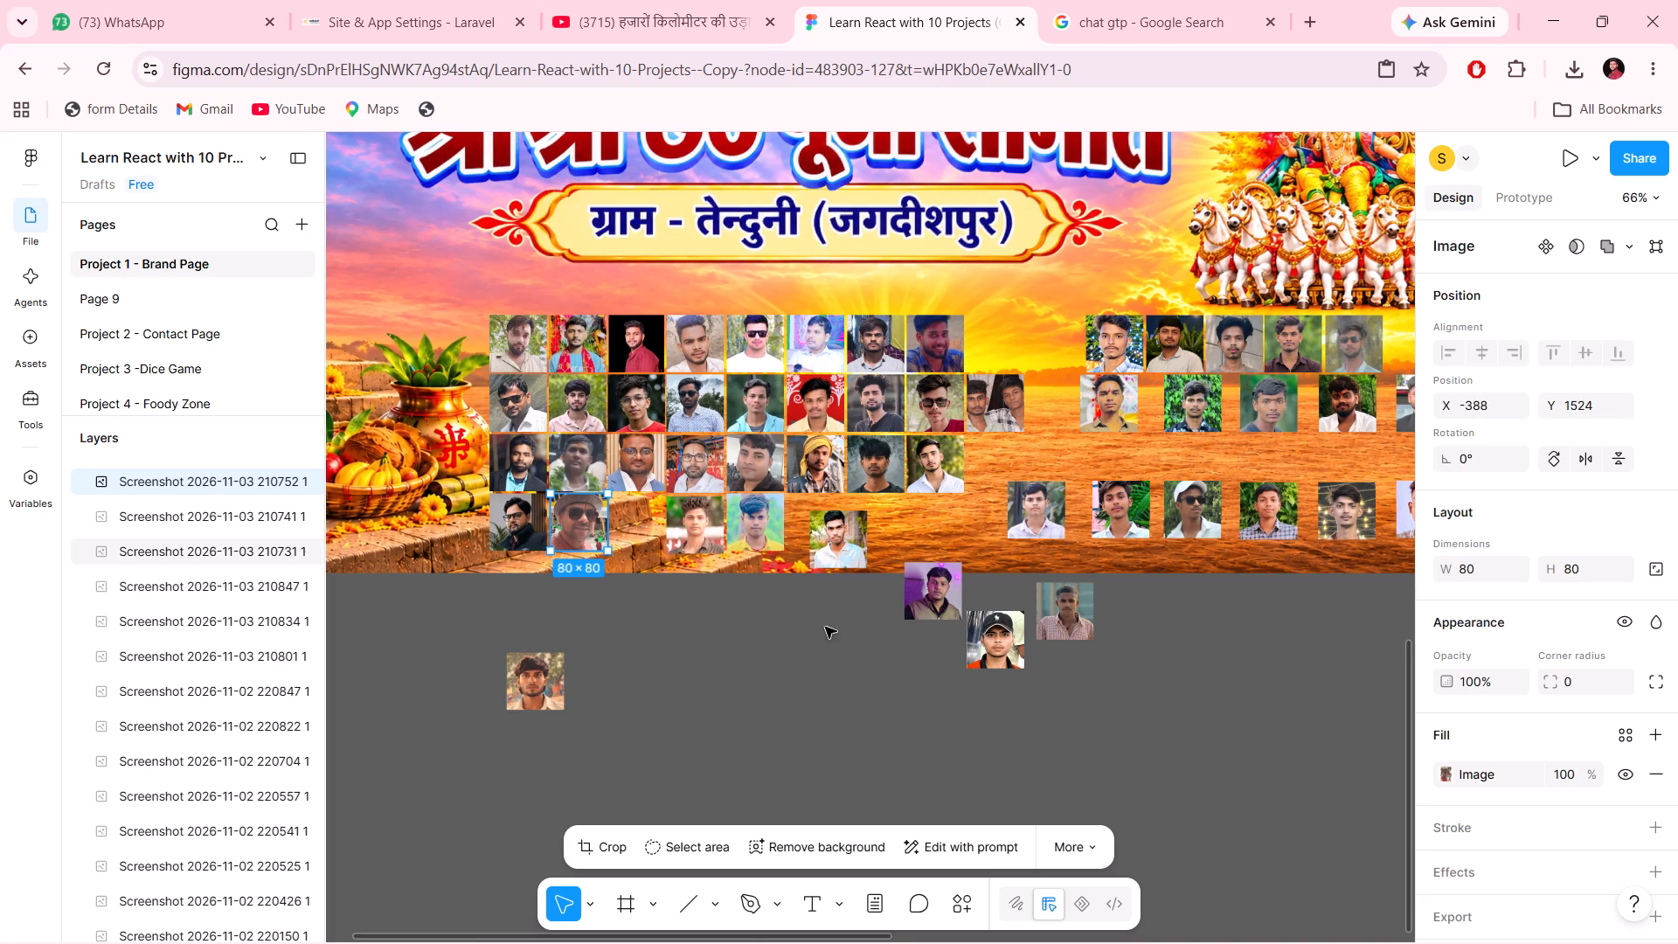
Line up the white-shirt, purple-background and black-cap photos in the fourth row's sixth, seventh and eighth slots at Y 1528.
{"action": "left_click_drag", "start_coordinate": [844, 545], "coordinate": [823, 529]}
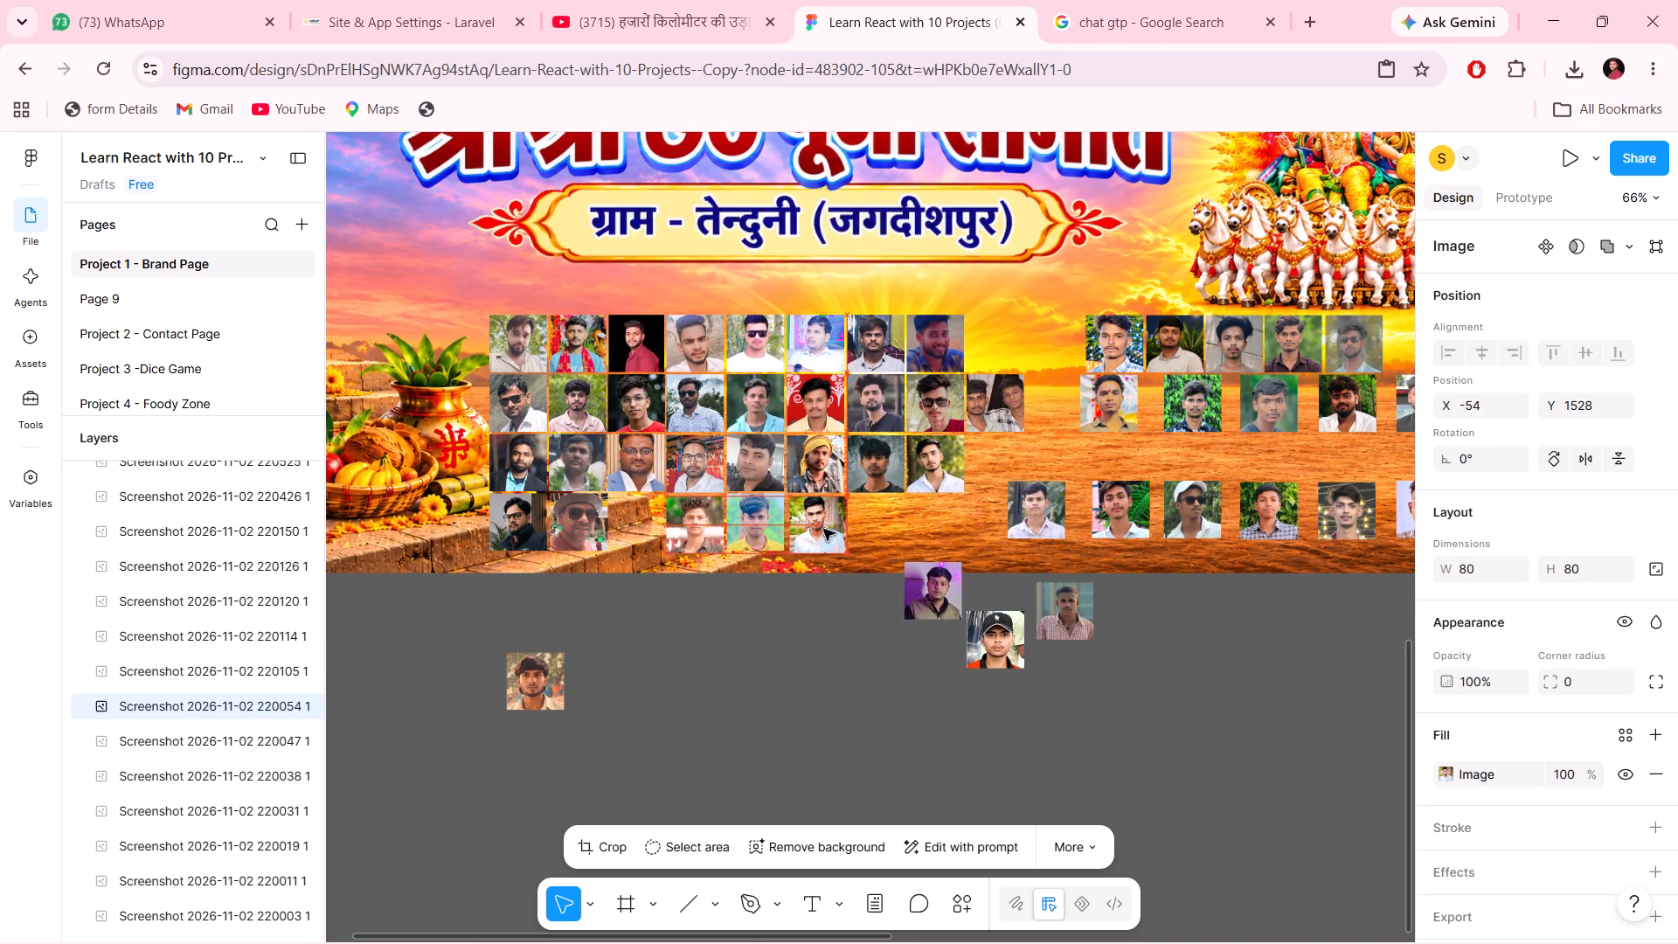
{"action": "left_click_drag", "start_coordinate": [823, 529], "coordinate": [821, 529]}
{"action": "left_click_drag", "start_coordinate": [916, 599], "coordinate": [898, 575]}
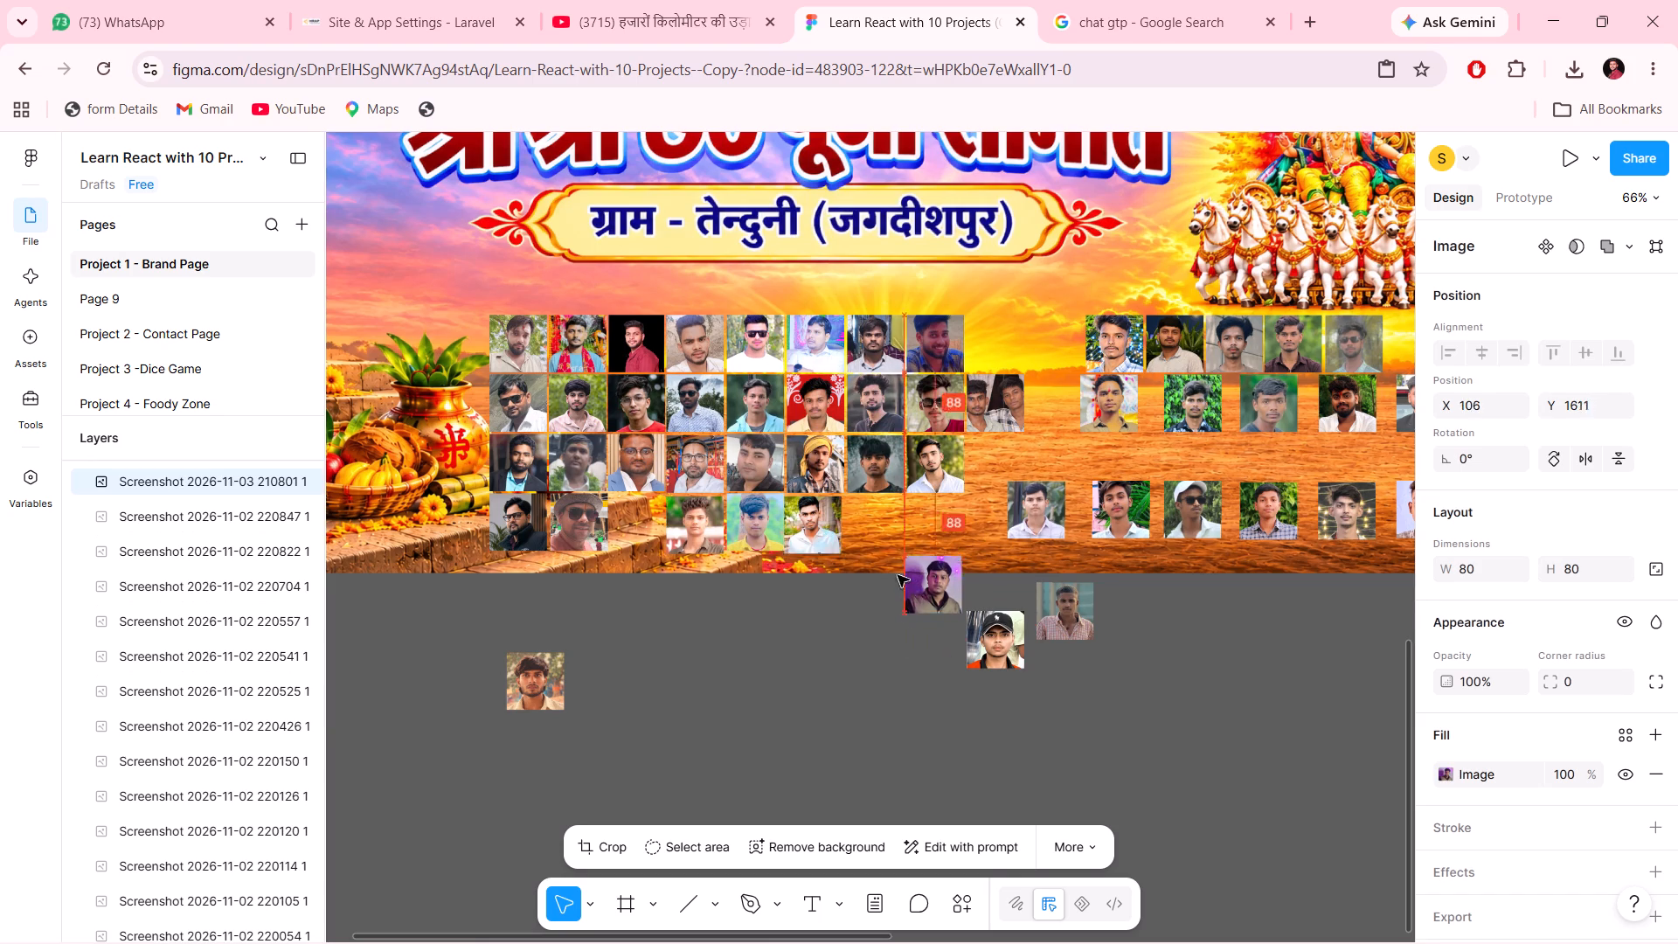
{"action": "left_click_drag", "start_coordinate": [898, 575], "coordinate": [855, 537]}
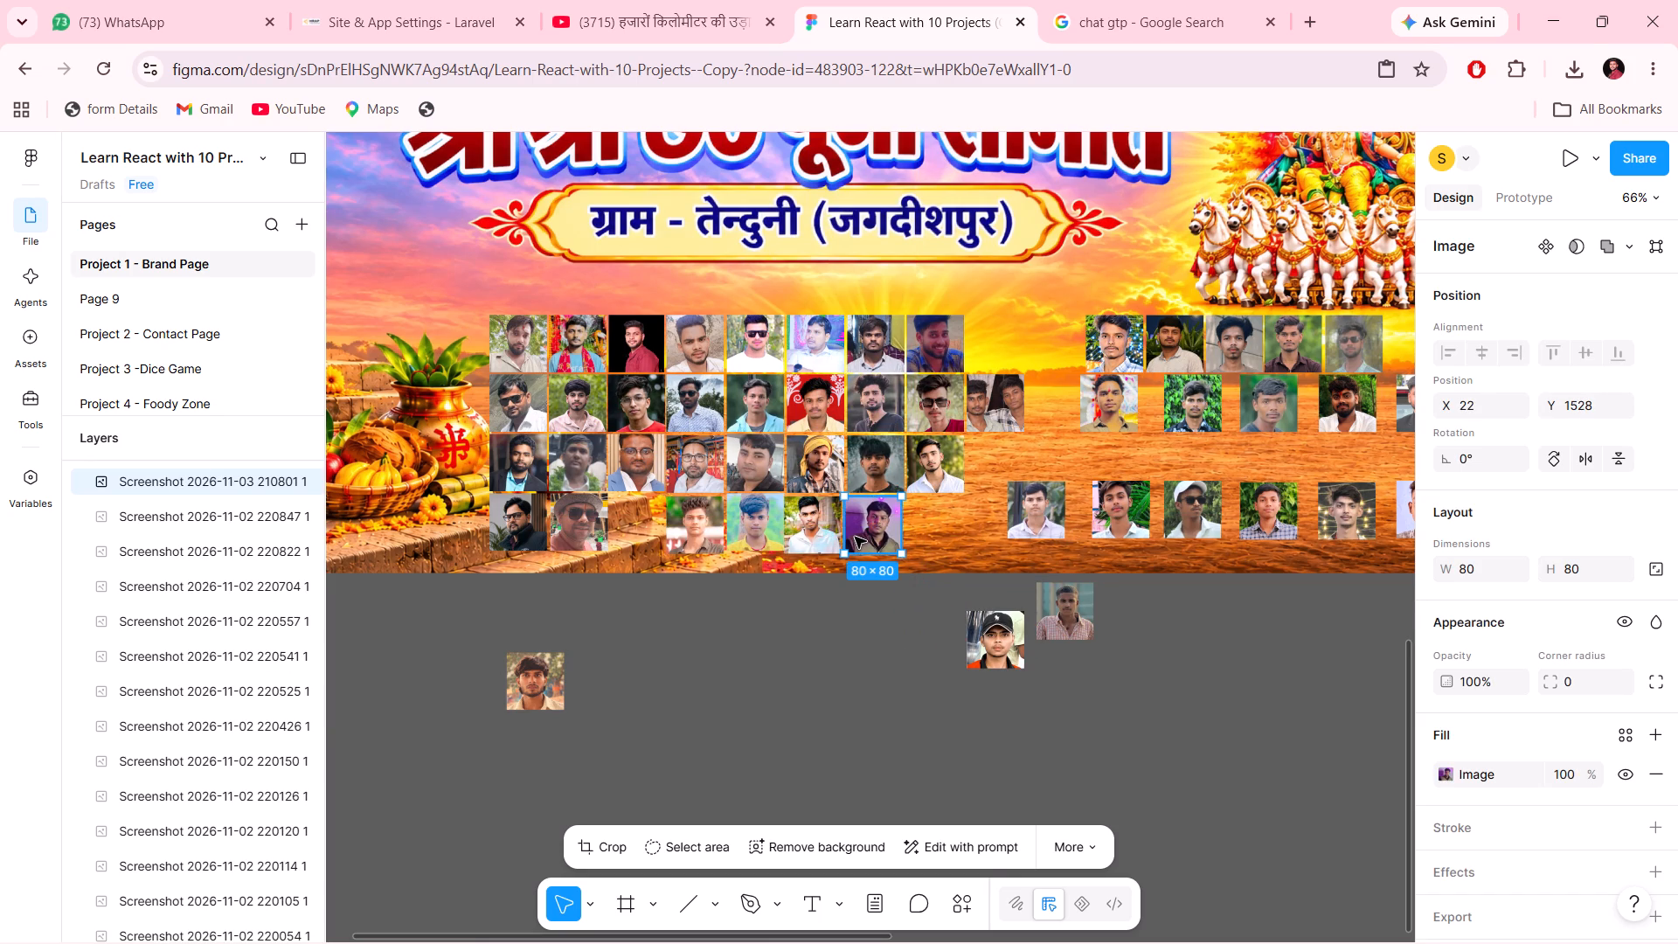
{"action": "left_click_drag", "start_coordinate": [979, 651], "coordinate": [913, 545]}
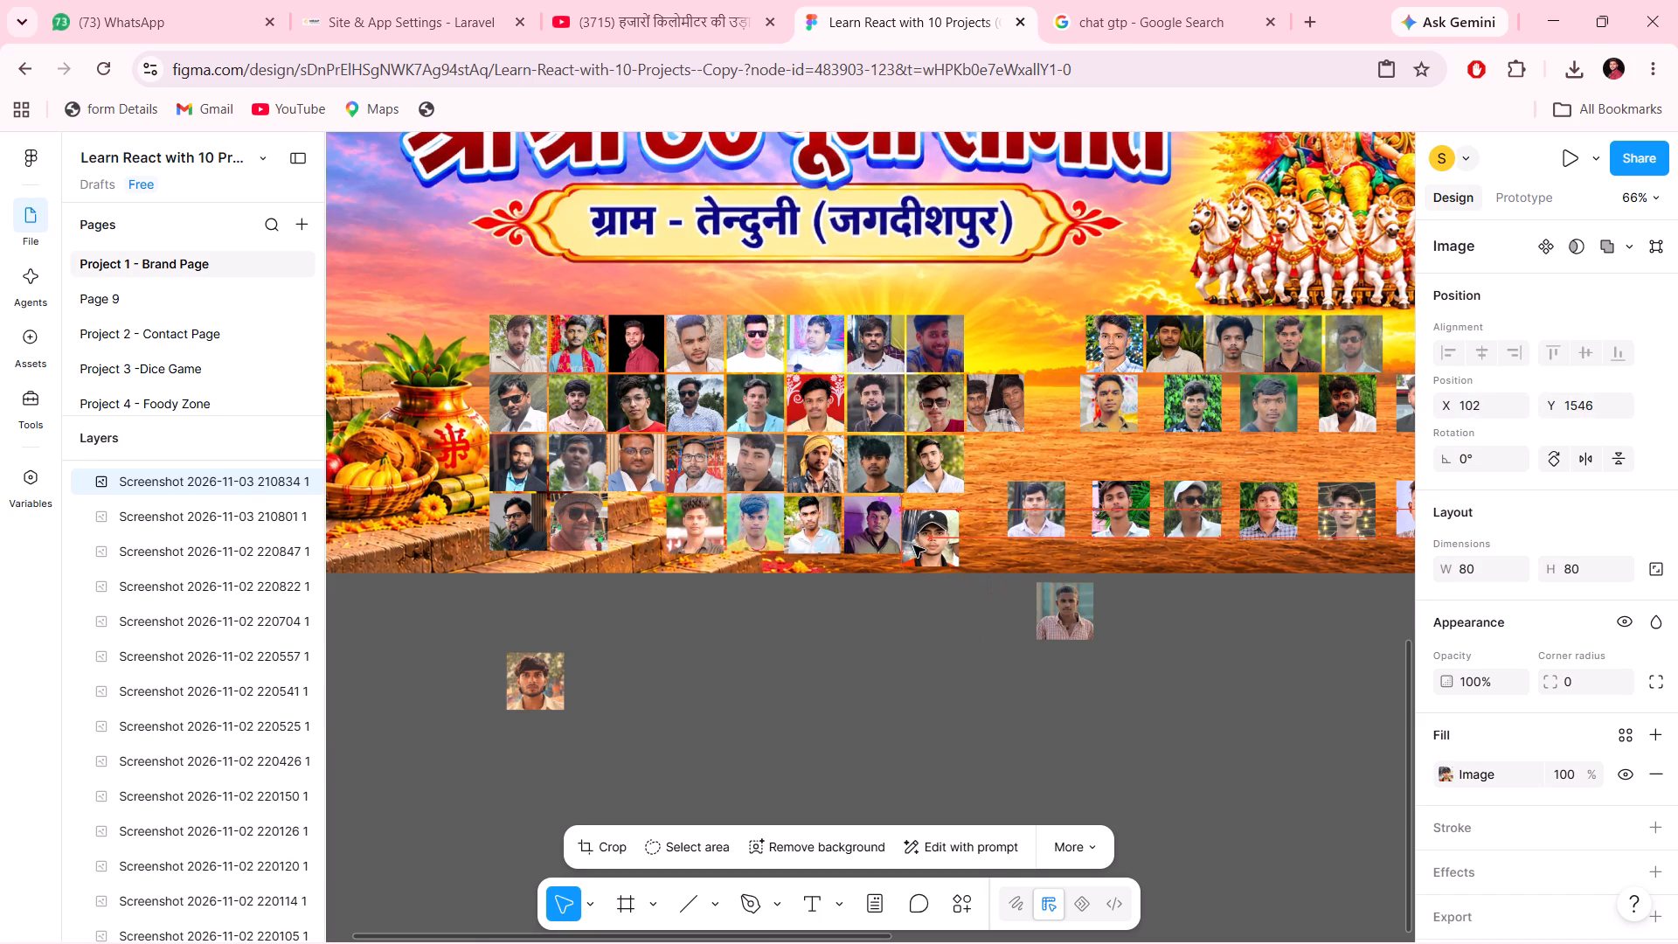
{"action": "left_click_drag", "start_coordinate": [913, 545], "coordinate": [920, 538]}
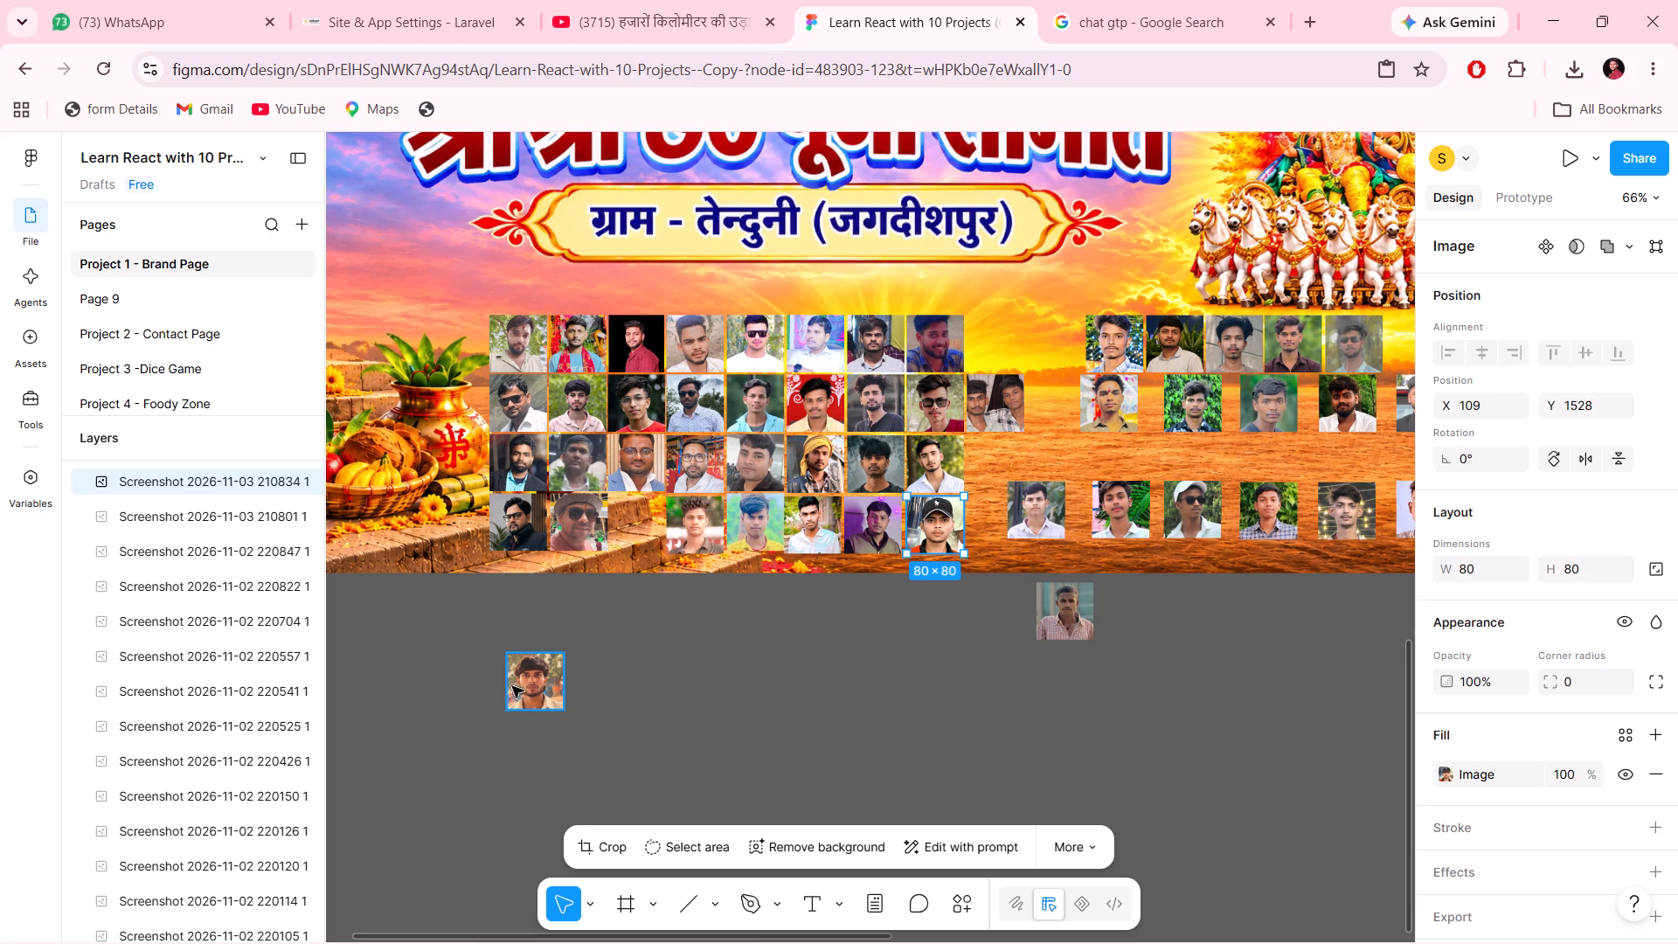
Park the loose brown-toned photo beside the third row and move the second group's lower-row first photo into the fourth row's ninth slot.
{"action": "left_click_drag", "start_coordinate": [537, 687], "coordinate": [1013, 378]}
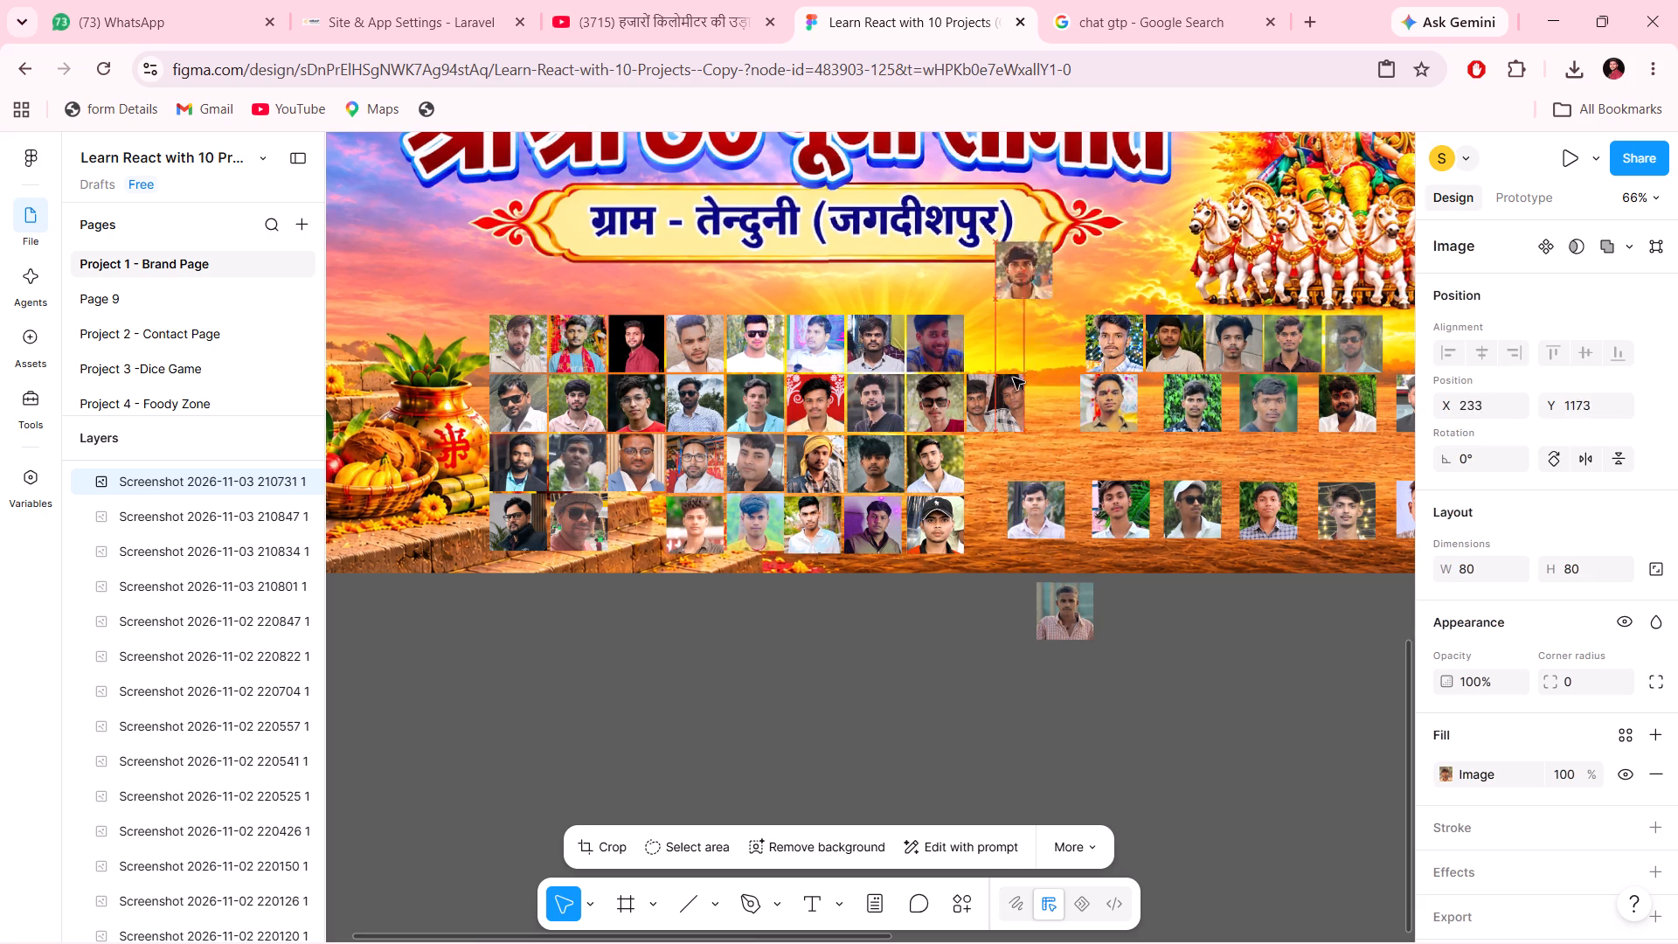
{"action": "left_click_drag", "start_coordinate": [1013, 378], "coordinate": [1027, 454]}
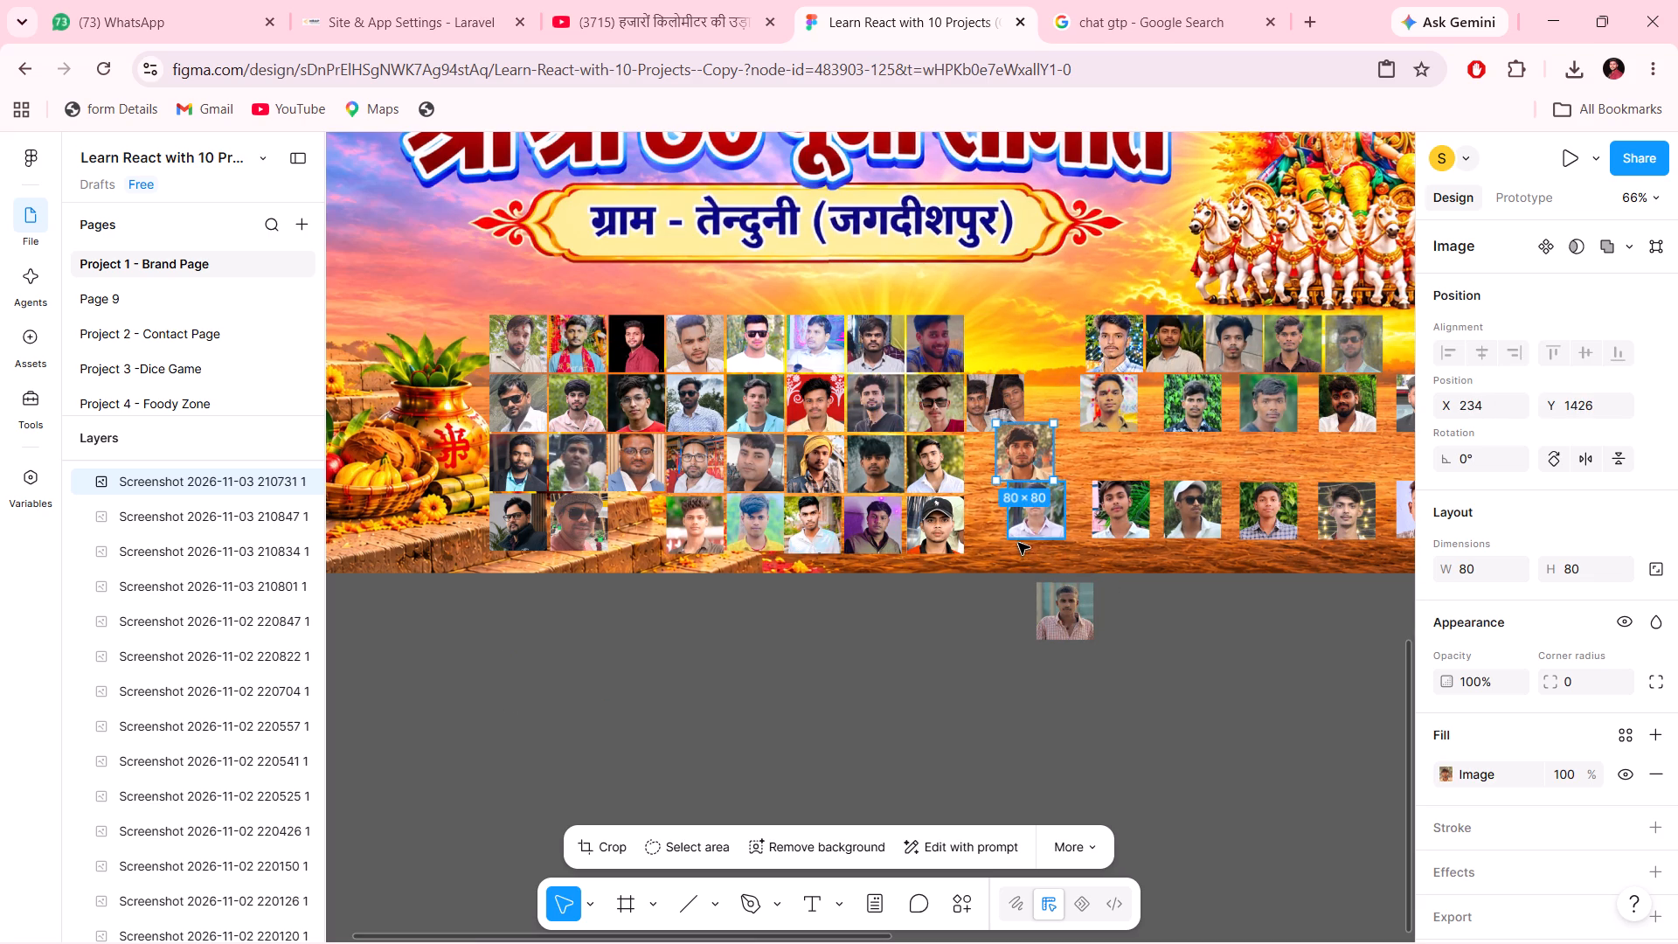
{"action": "left_click_drag", "start_coordinate": [1037, 527], "coordinate": [1008, 543]}
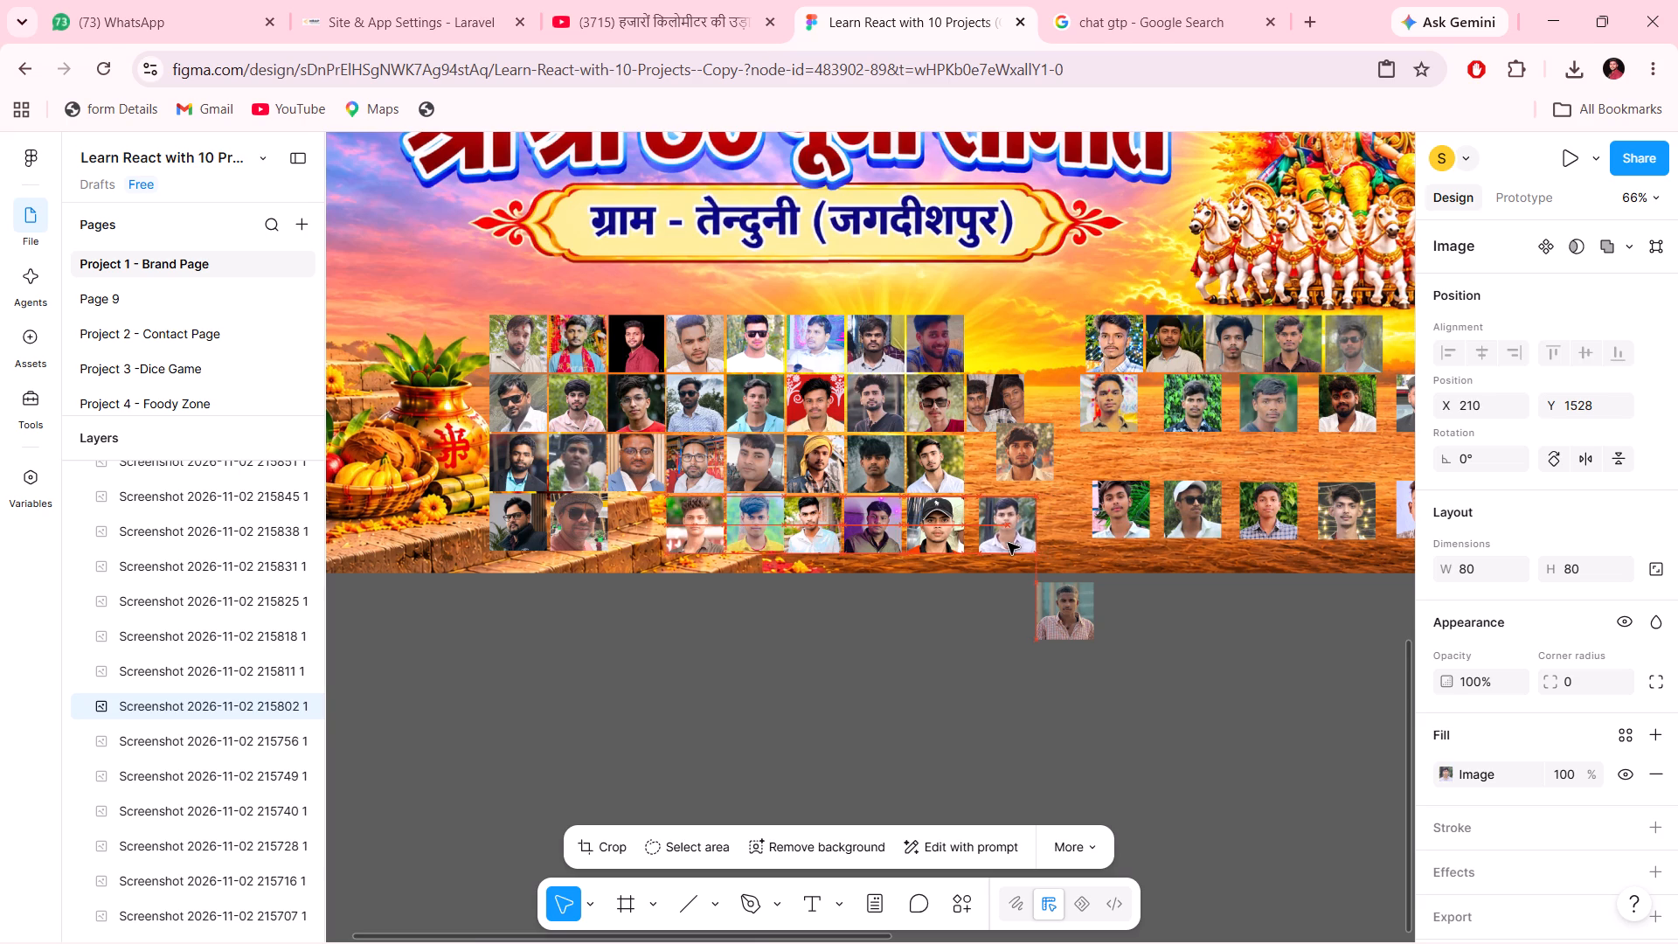
{"action": "left_click_drag", "start_coordinate": [1008, 543], "coordinate": [998, 543]}
Bring the checked-shirt photo onto the banner and move the brown-toned photo to the fourth row's end, about X 281, Y 1538.
{"action": "left_click_drag", "start_coordinate": [1063, 617], "coordinate": [973, 571]}
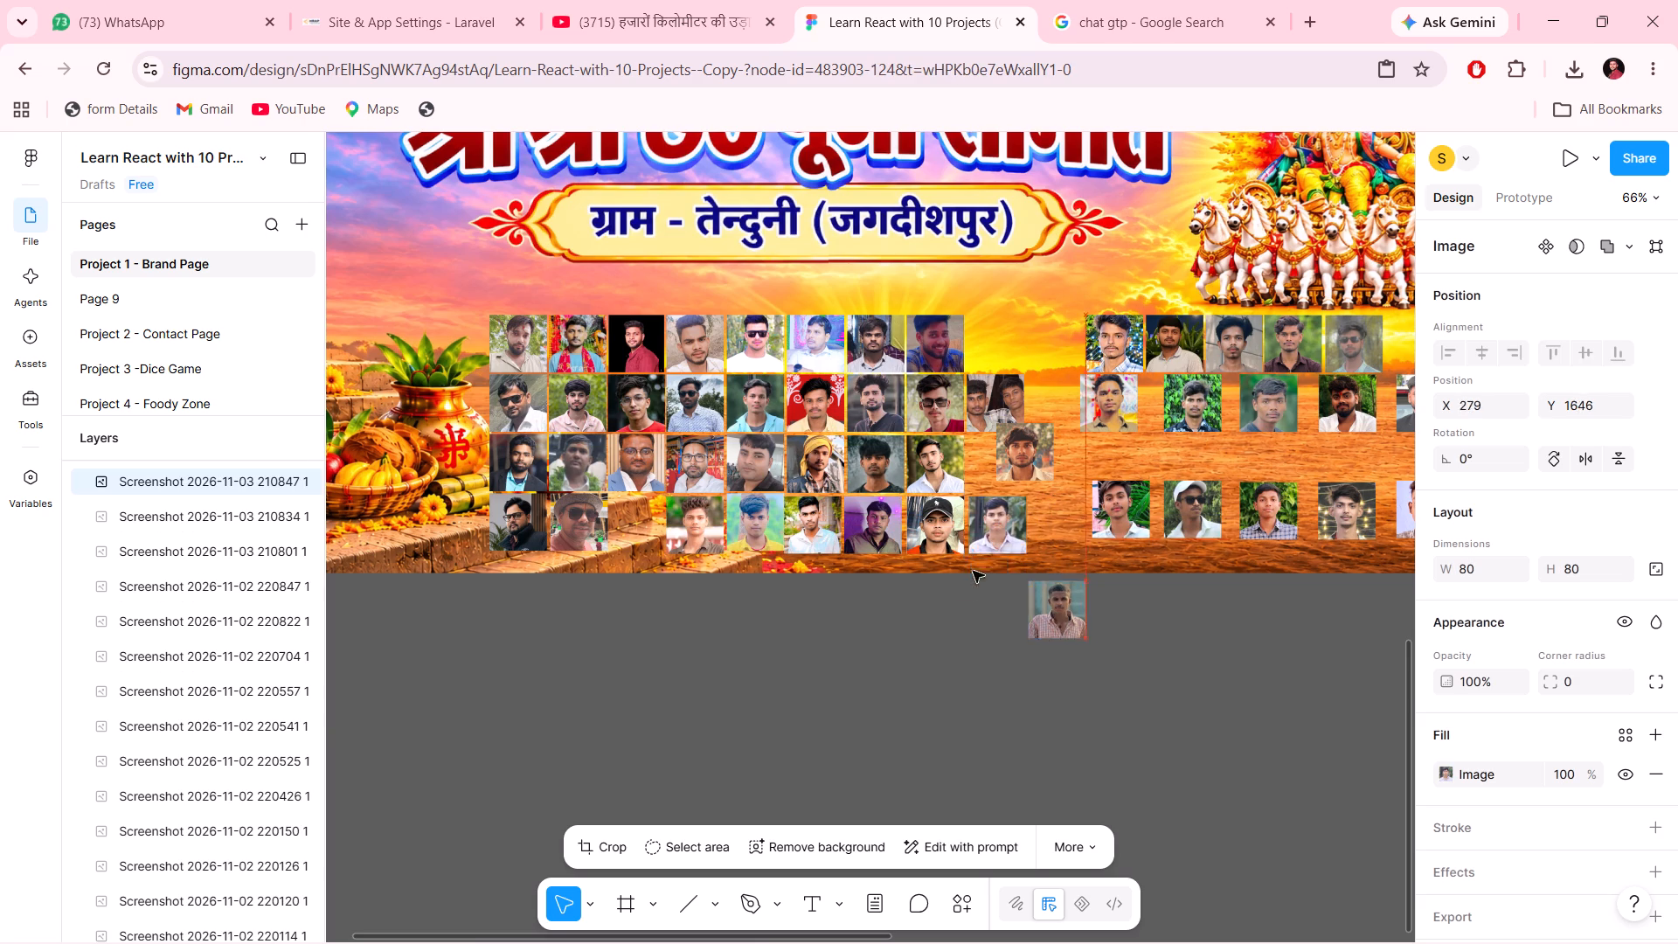
{"action": "left_click_drag", "start_coordinate": [973, 571], "coordinate": [1074, 477]}
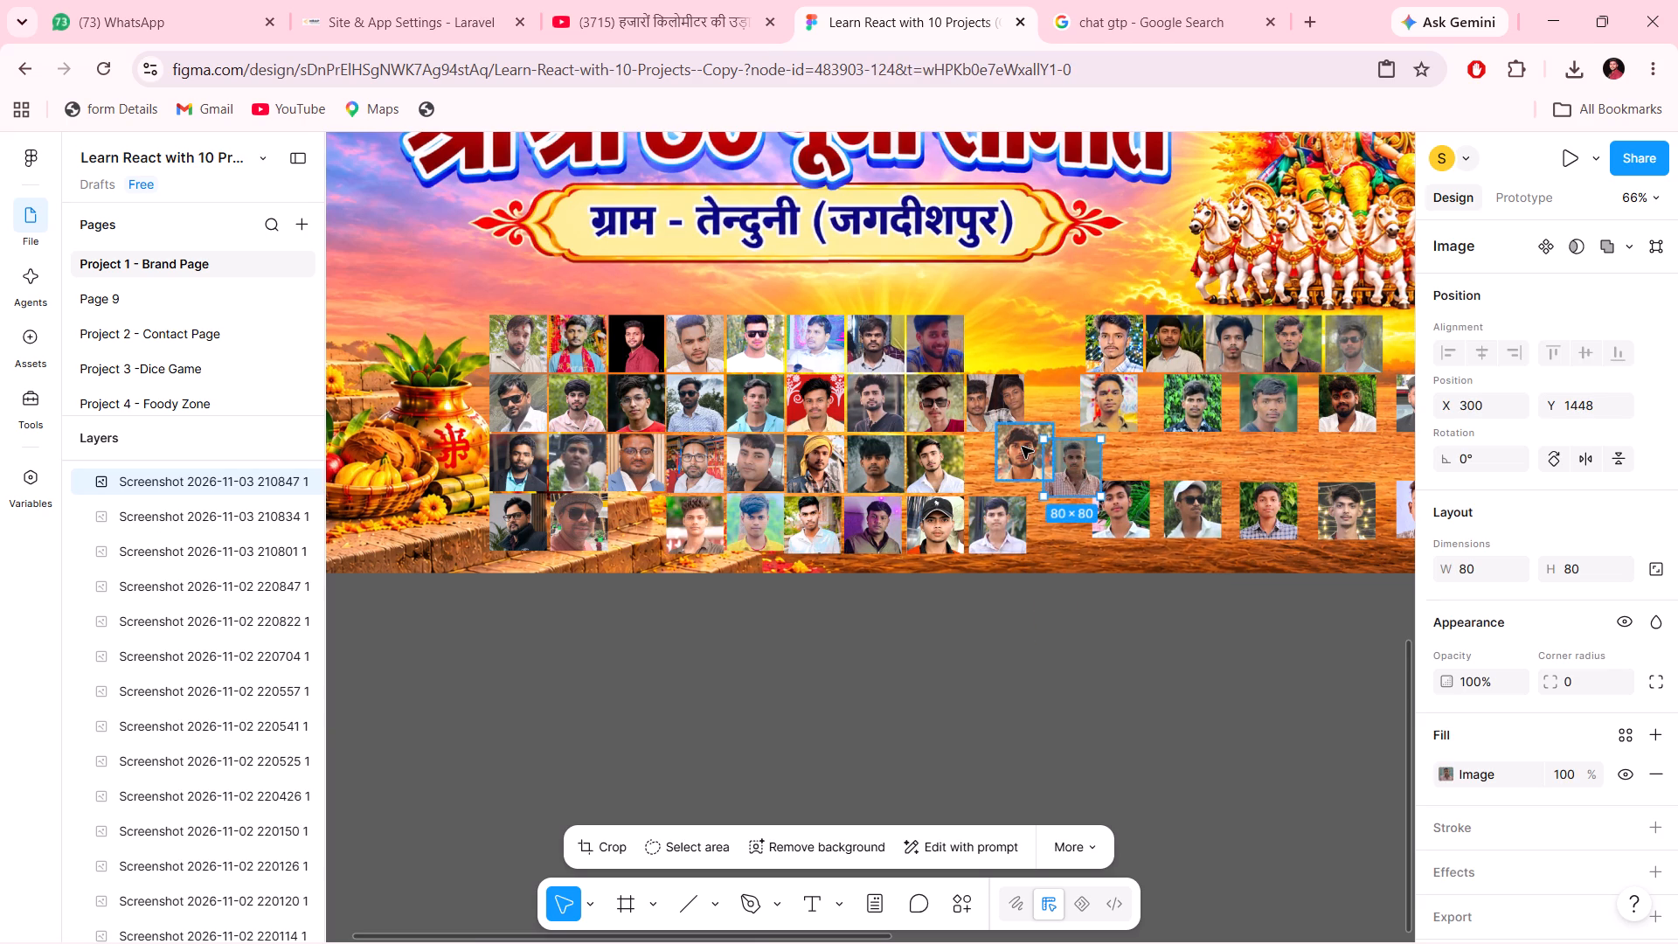
{"action": "left_click_drag", "start_coordinate": [1022, 447], "coordinate": [1056, 529]}
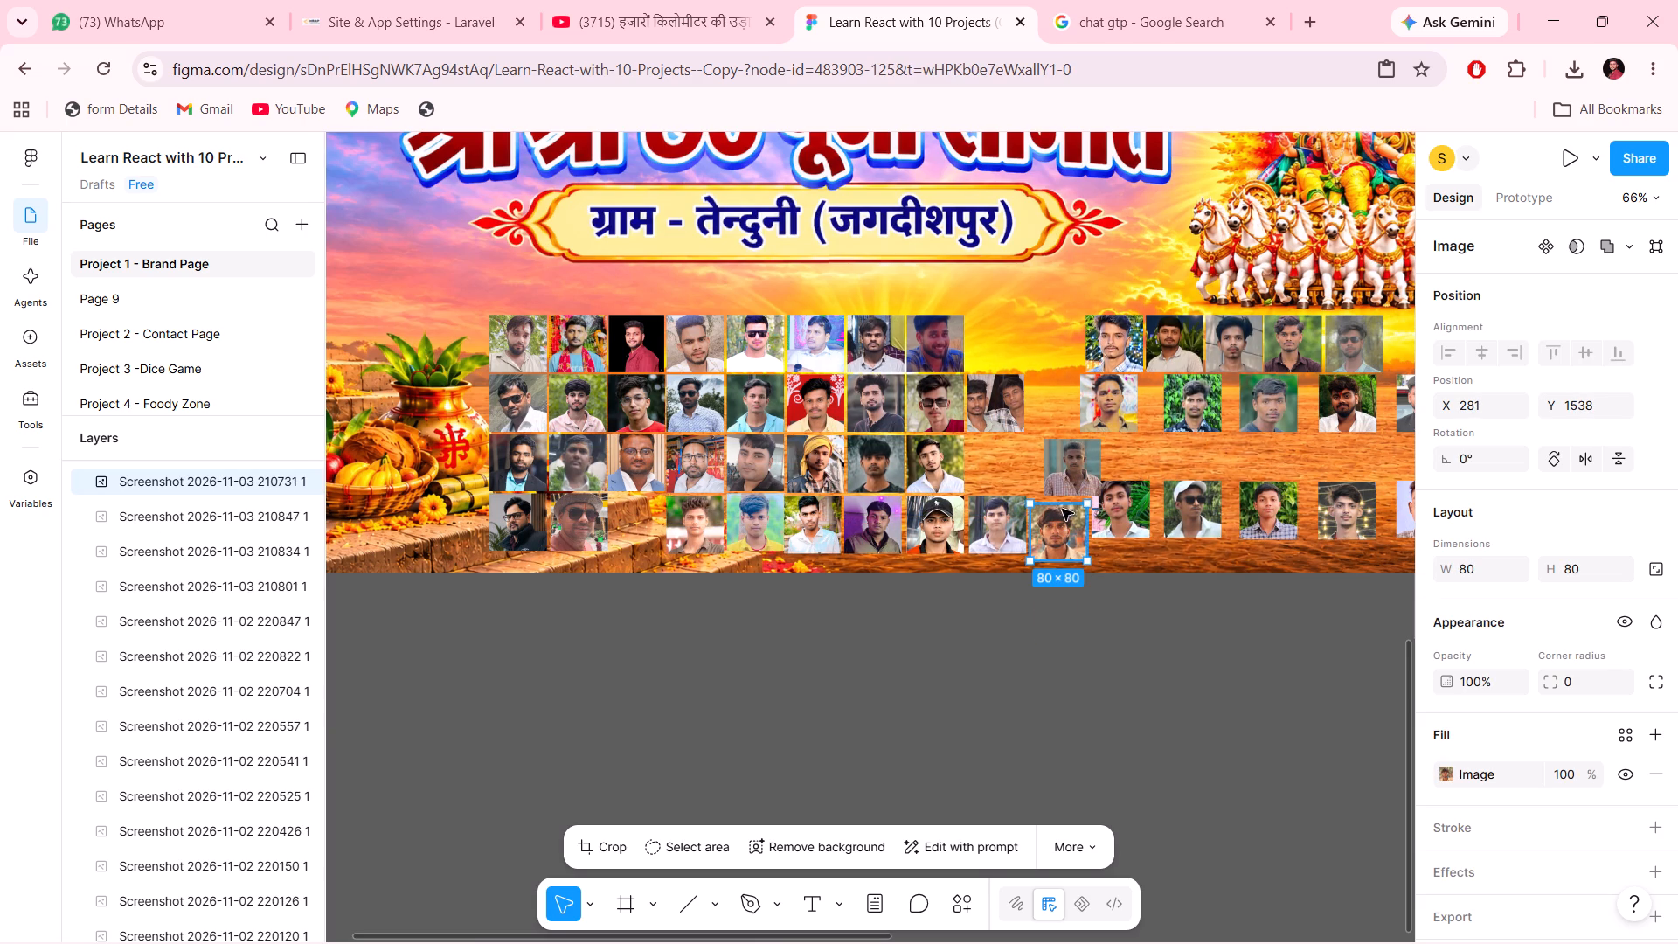
Position the checked-shirt photo in the third row's ninth slot at X 192, Y 1441, beneath the two-person photo.
{"action": "left_click_drag", "start_coordinate": [1062, 468], "coordinate": [990, 462]}
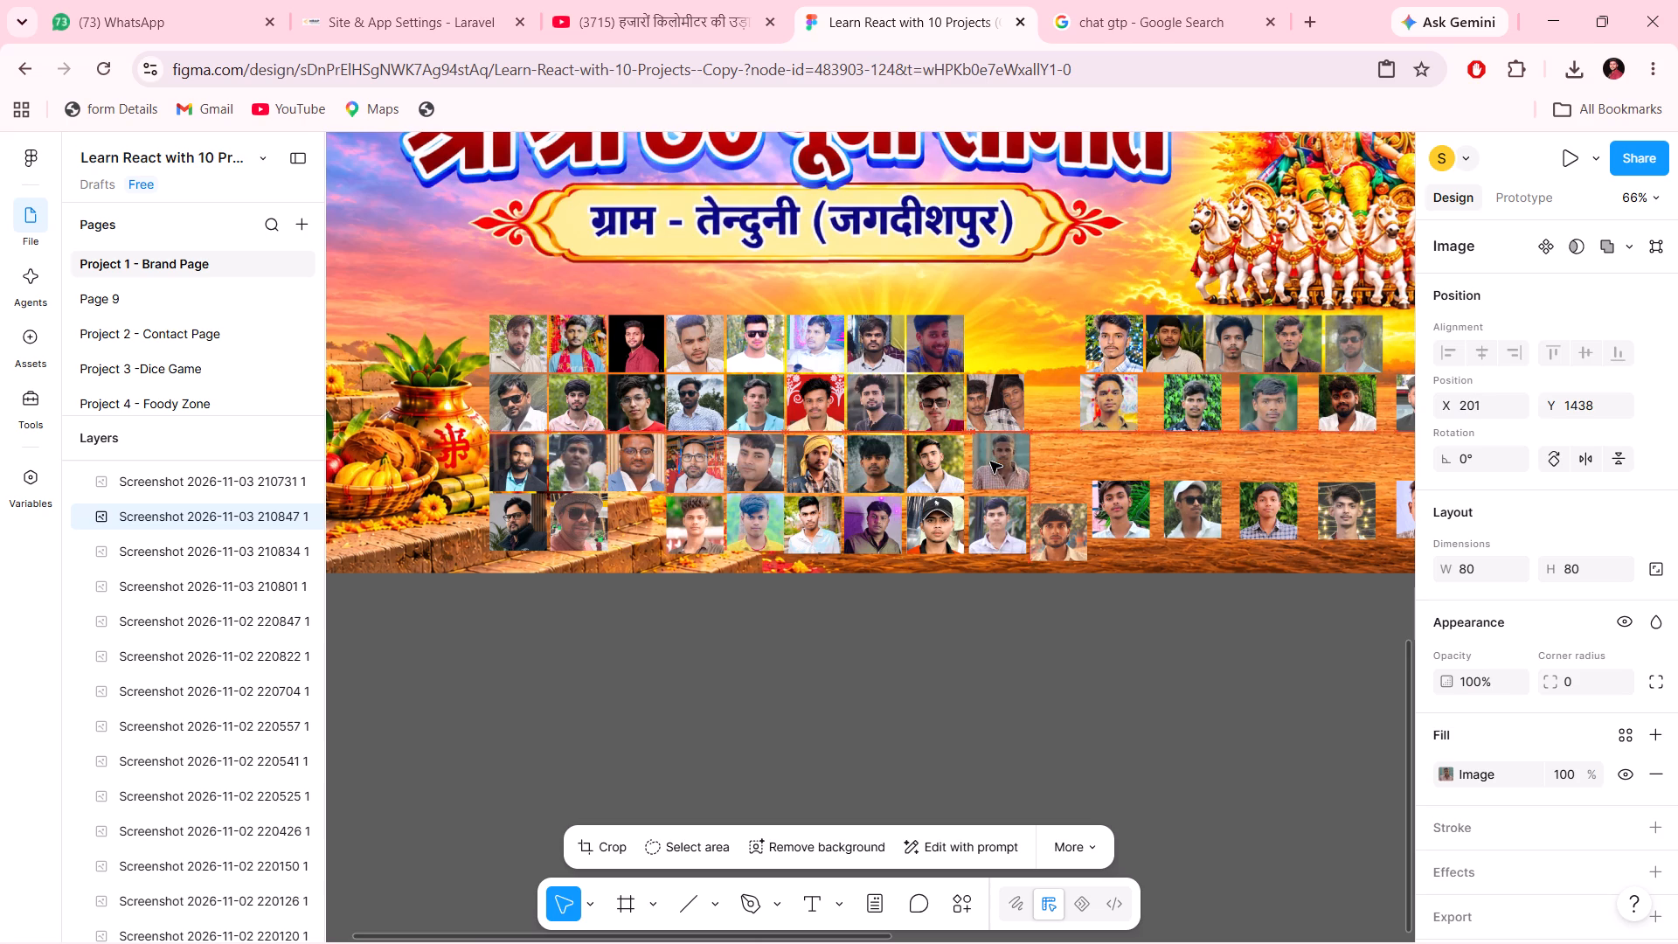
{"action": "left_click_drag", "start_coordinate": [990, 462], "coordinate": [990, 462]}
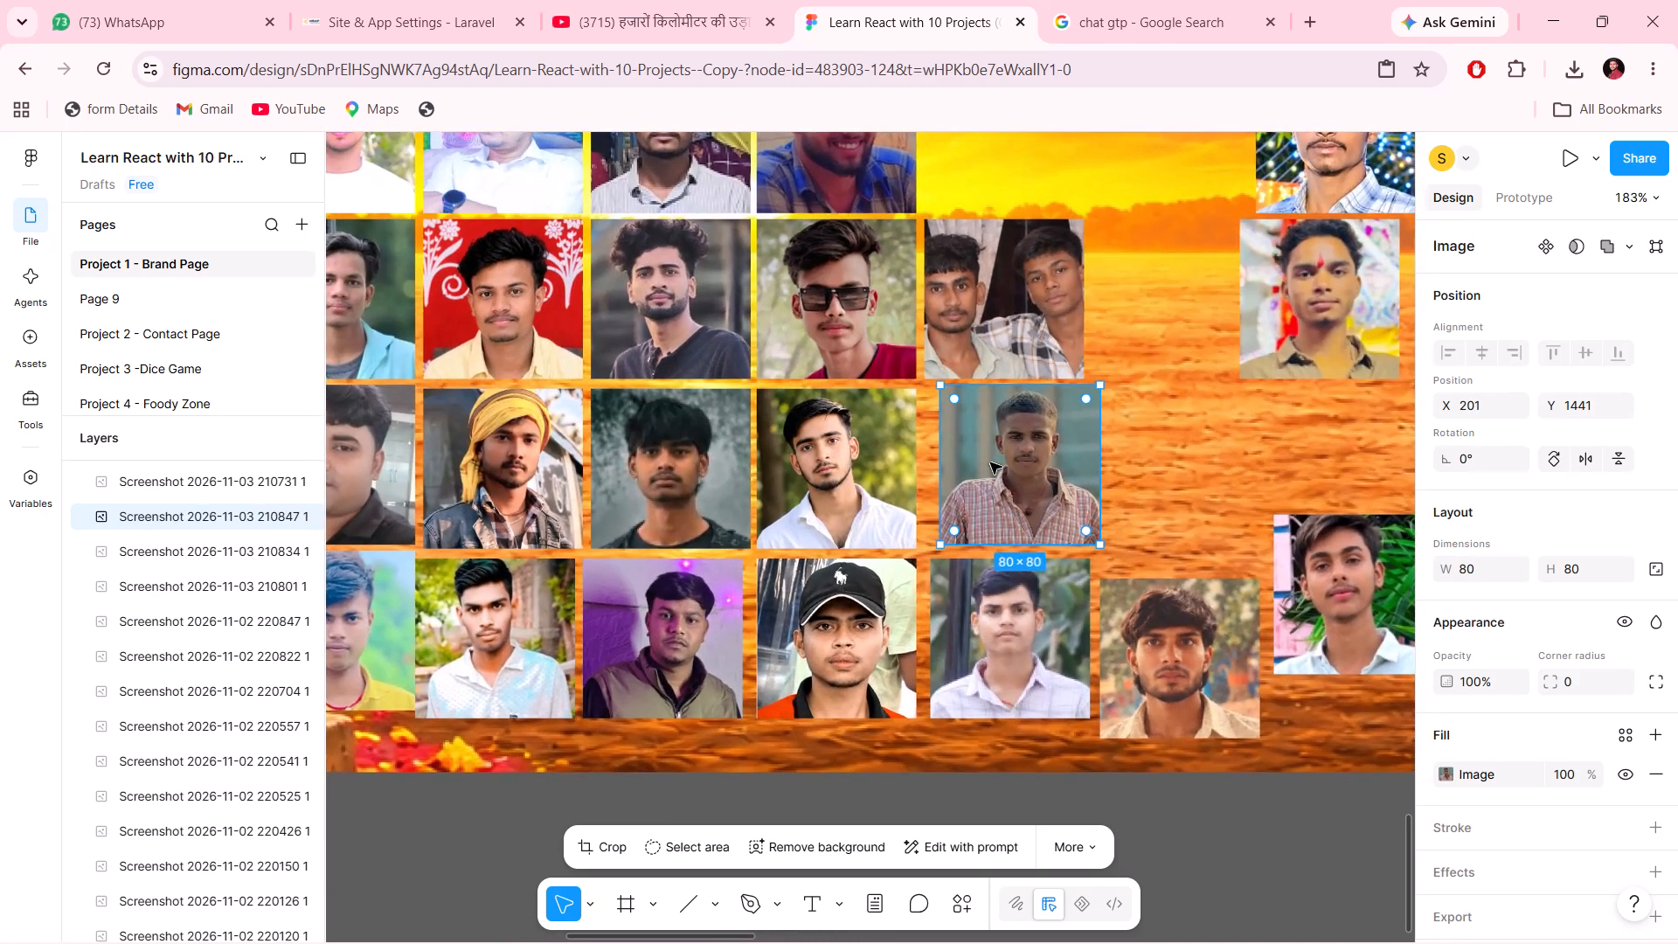
{"action": "key", "text": "Left"}
{"action": "key", "text": "Left"}
{"action": "key", "text": "Left"}
{"action": "key", "text": "Left"}
{"action": "key", "text": "Left"}
{"action": "key", "text": "Left"}
{"action": "key", "text": "Left"}
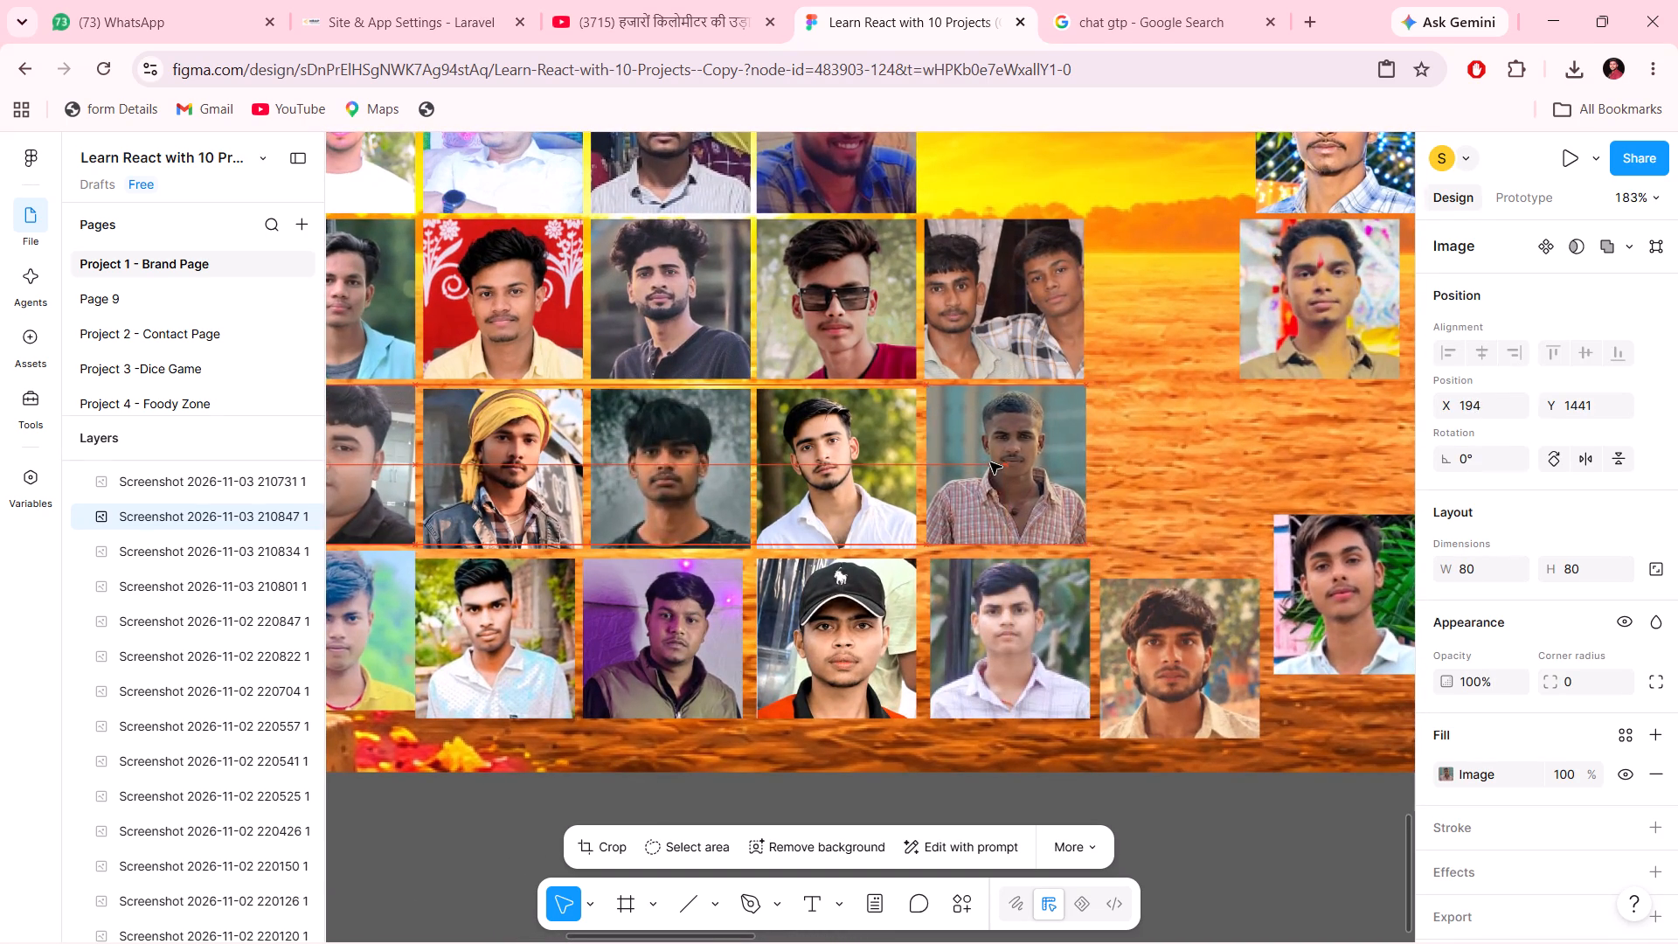
{"action": "key", "text": "Left"}
{"action": "key", "text": "Left"}
{"action": "key", "text": "Down"}
{"action": "key", "text": "Up"}
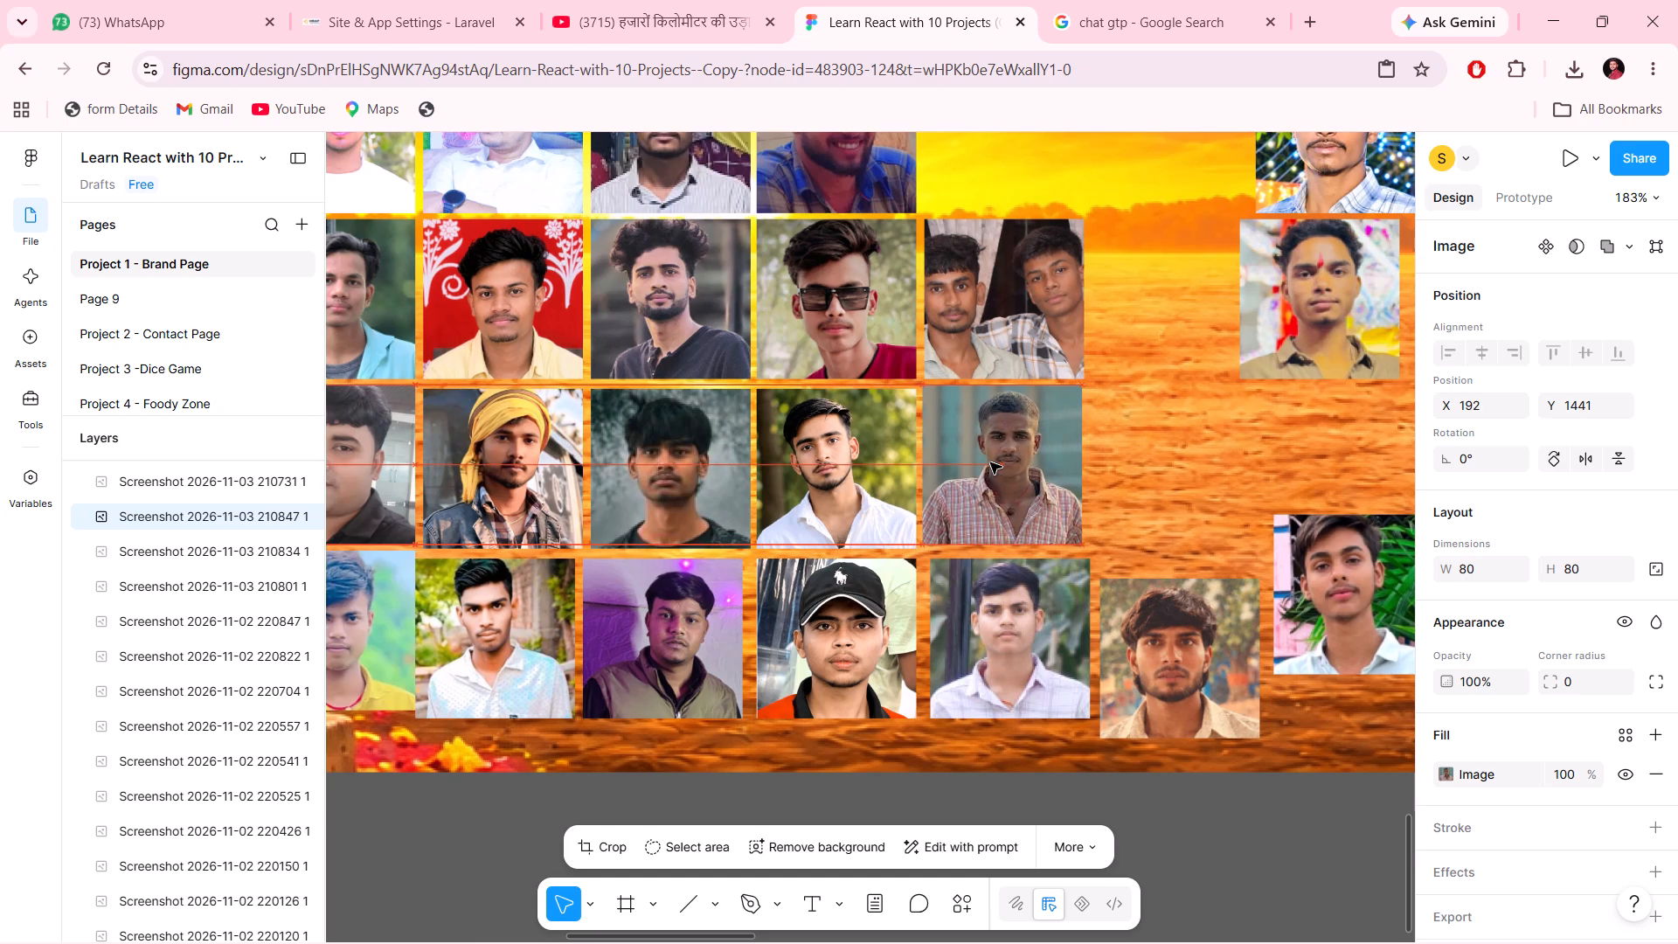
Fine-tune the checked-shirt photo in the third row to X 193, Y 1443, level with its neighbours.
{"action": "key", "text": "Down"}
{"action": "key", "text": "Down"}
{"action": "key", "text": "Right"}
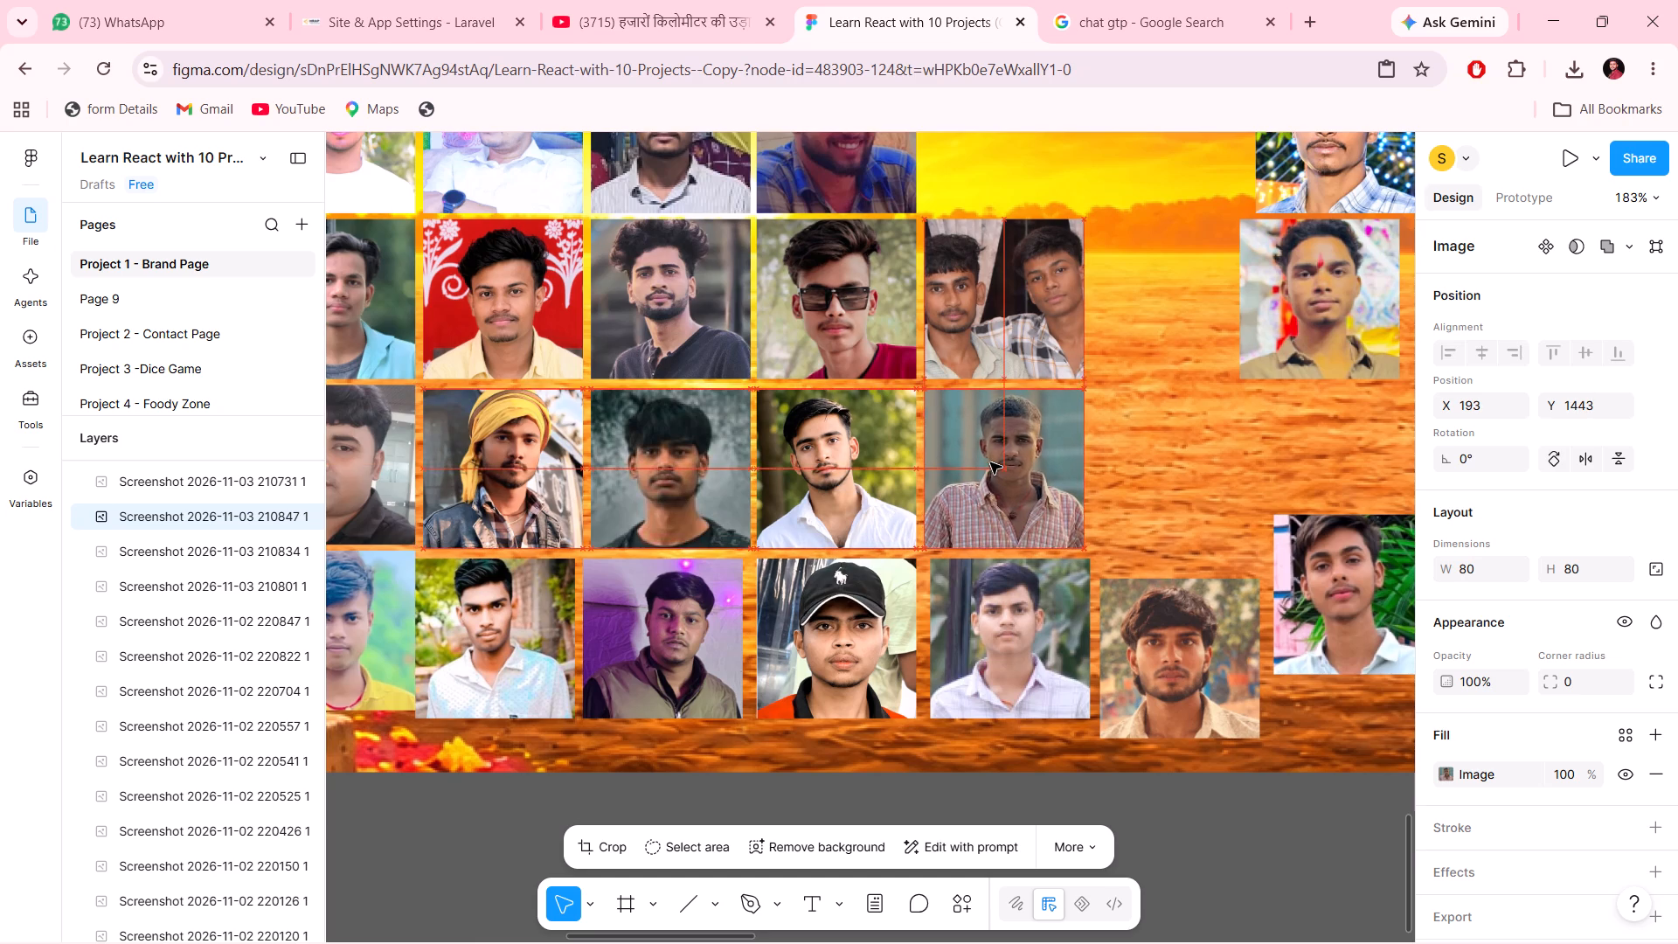
{"action": "key", "text": "Right"}
{"action": "key", "text": "Left"}
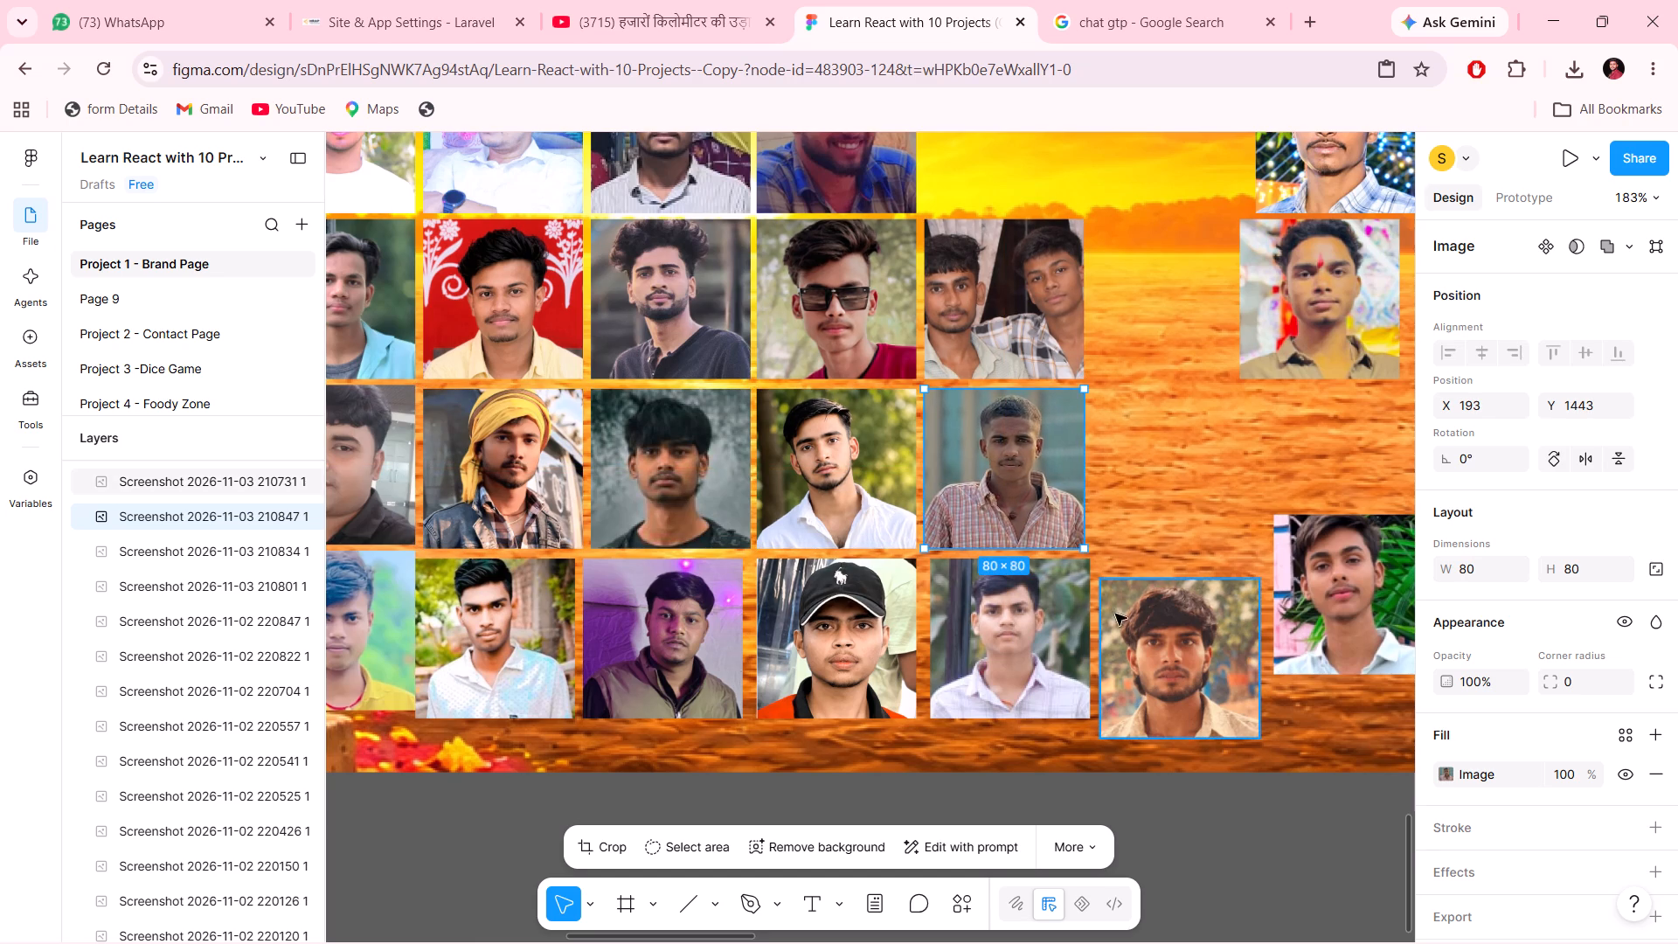
Move the brown-toned photo up into the third row's tenth slot at X 278, Y 1443, beside the checked-shirt photo.
{"action": "left_click", "coordinate": [1148, 624]}
{"action": "key", "text": "Up"}
{"action": "key", "text": "Up"}
{"action": "key", "text": "Up"}
{"action": "key", "text": "Up"}
{"action": "key", "text": "Up"}
{"action": "key", "text": "Up"}
{"action": "key", "text": "Up"}
{"action": "key", "text": "Up"}
{"action": "key", "text": "Up"}
{"action": "key", "text": "Up"}
{"action": "key", "text": "Up"}
{"action": "key", "text": "Up"}
{"action": "key", "text": "Up"}
{"action": "key", "text": "Up"}
{"action": "key", "text": "Up"}
{"action": "key", "text": "Up"}
{"action": "key", "text": "Up"}
{"action": "key", "text": "Up"}
{"action": "key", "text": "Up"}
{"action": "key", "text": "Up"}
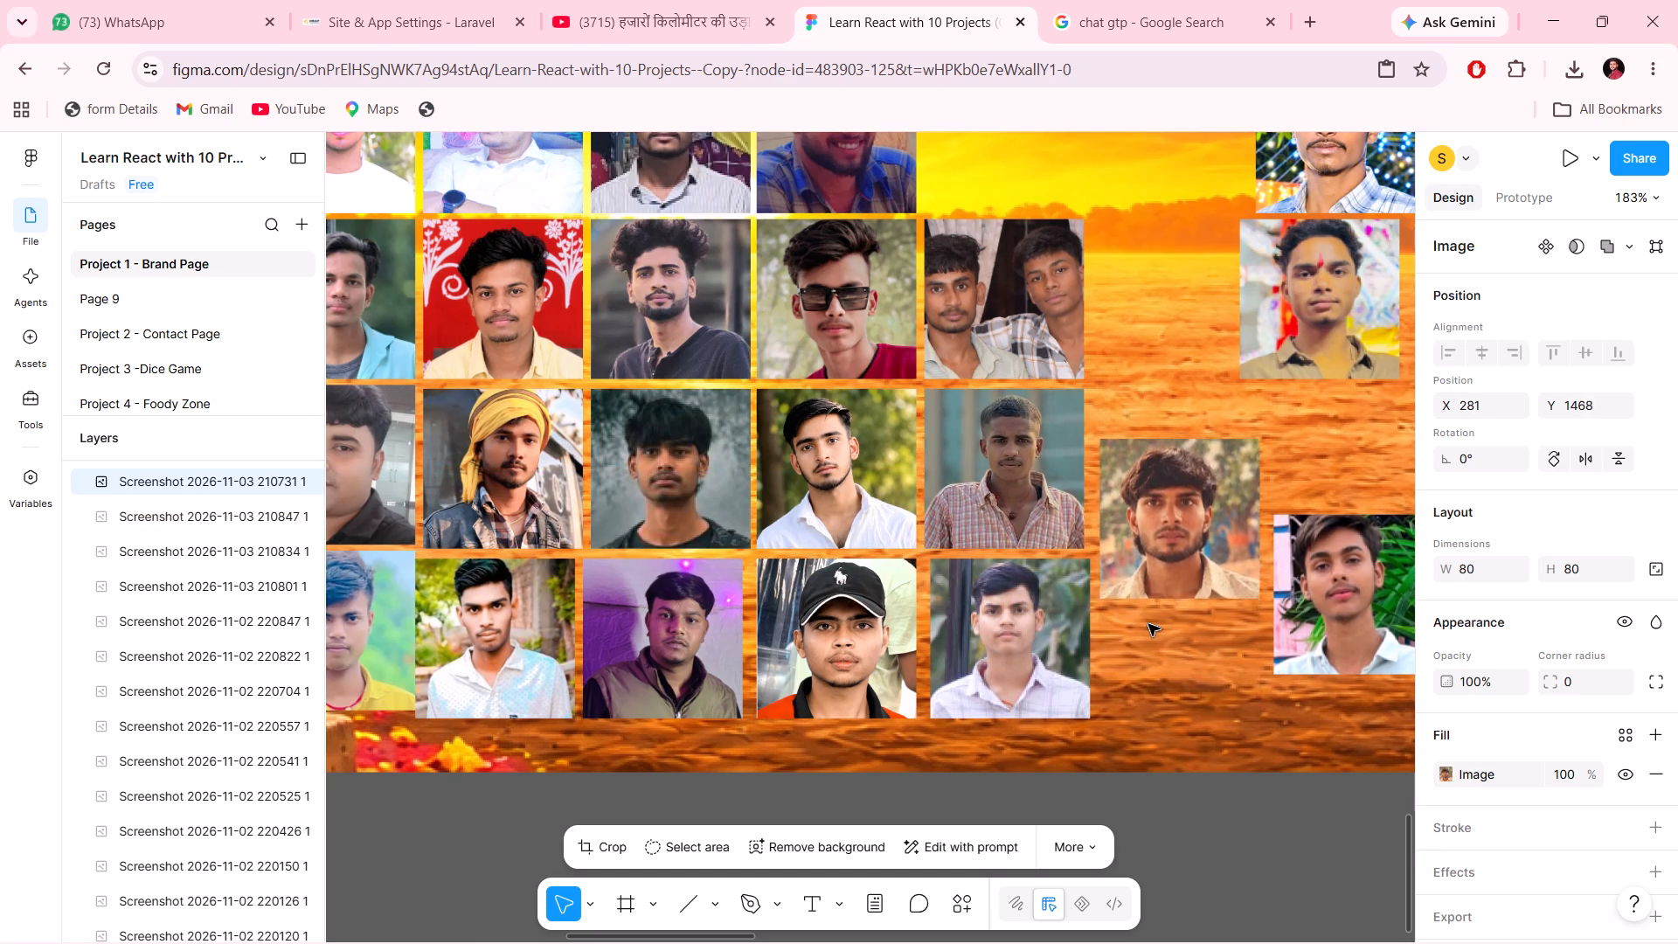
{"action": "key", "text": "Up"}
{"action": "key", "text": "Up"}
{"action": "key", "text": "Up"}
{"action": "key", "text": "Up"}
{"action": "key", "text": "Up"}
{"action": "key", "text": "Up"}
{"action": "key", "text": "Up"}
{"action": "key", "text": "Up"}
{"action": "key", "text": "Up"}
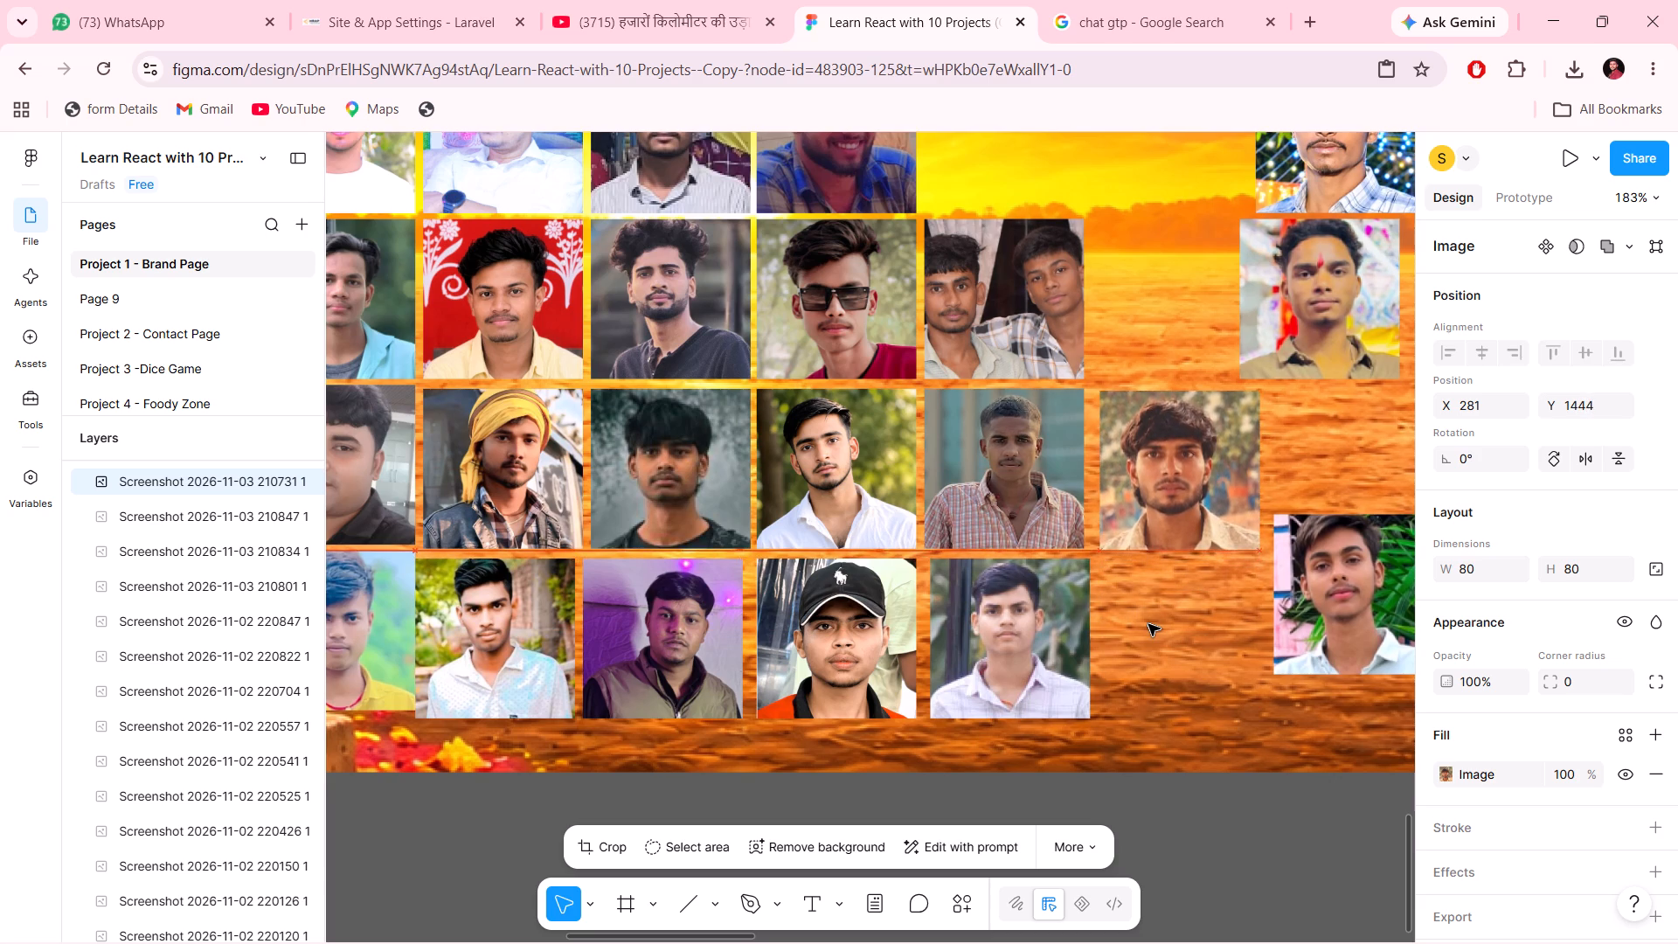
{"action": "key", "text": "Up"}
{"action": "key", "text": "Left"}
{"action": "key", "text": "Left"}
{"action": "key", "text": "Left"}
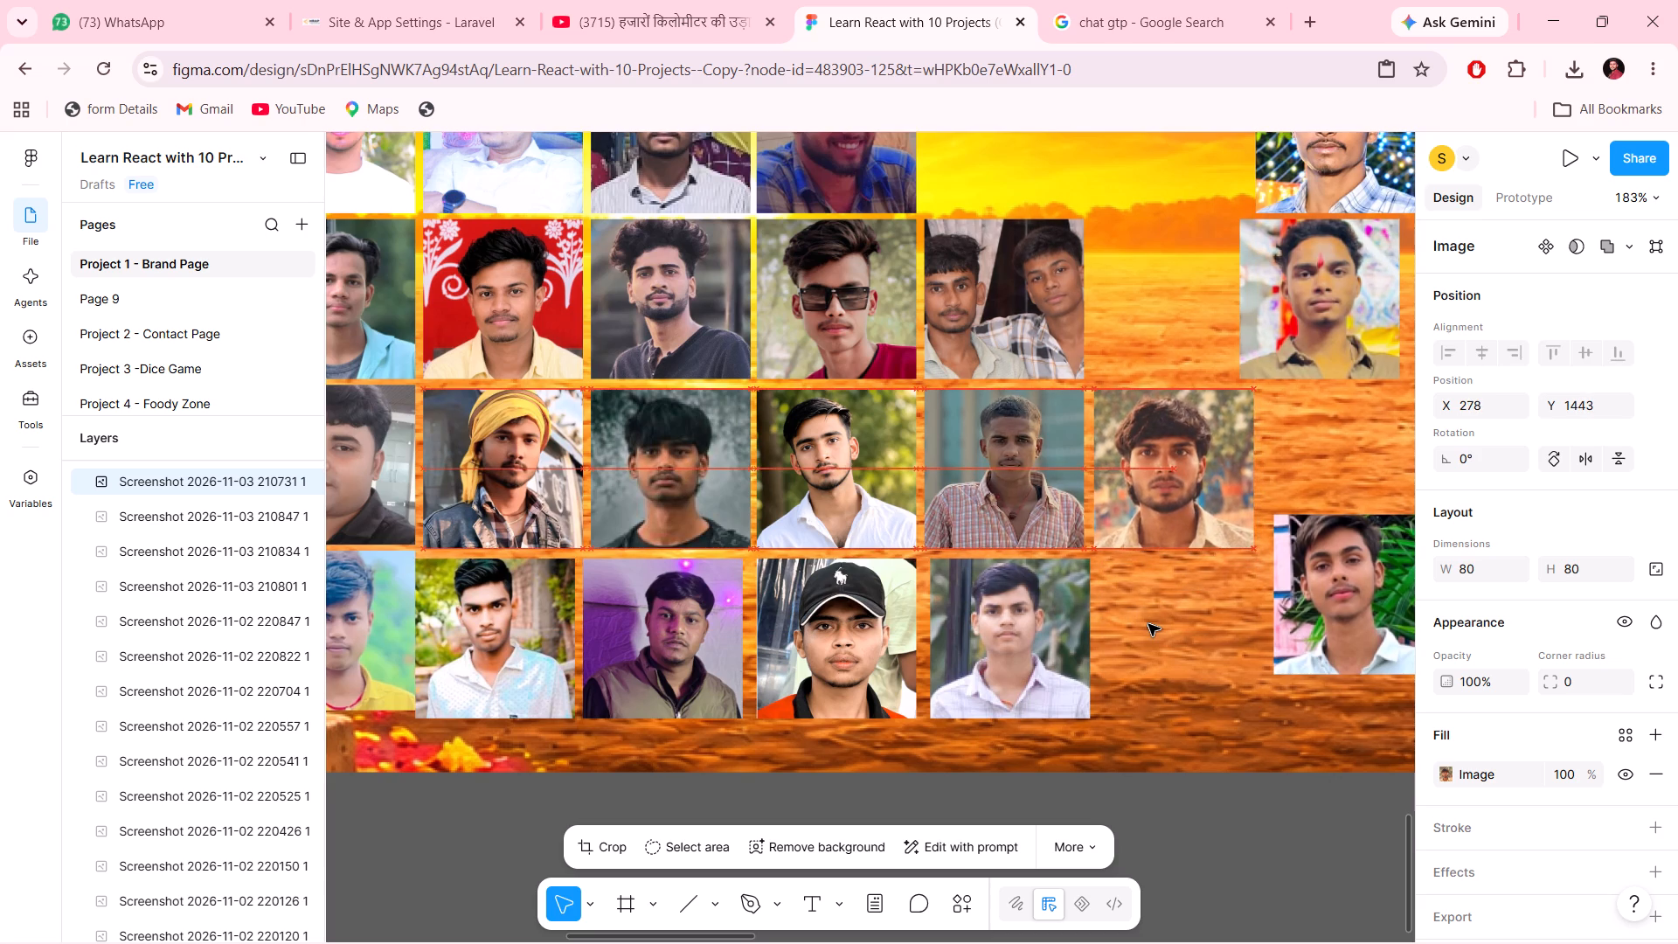
{"action": "key", "text": "Left"}
{"action": "key", "text": "Right"}
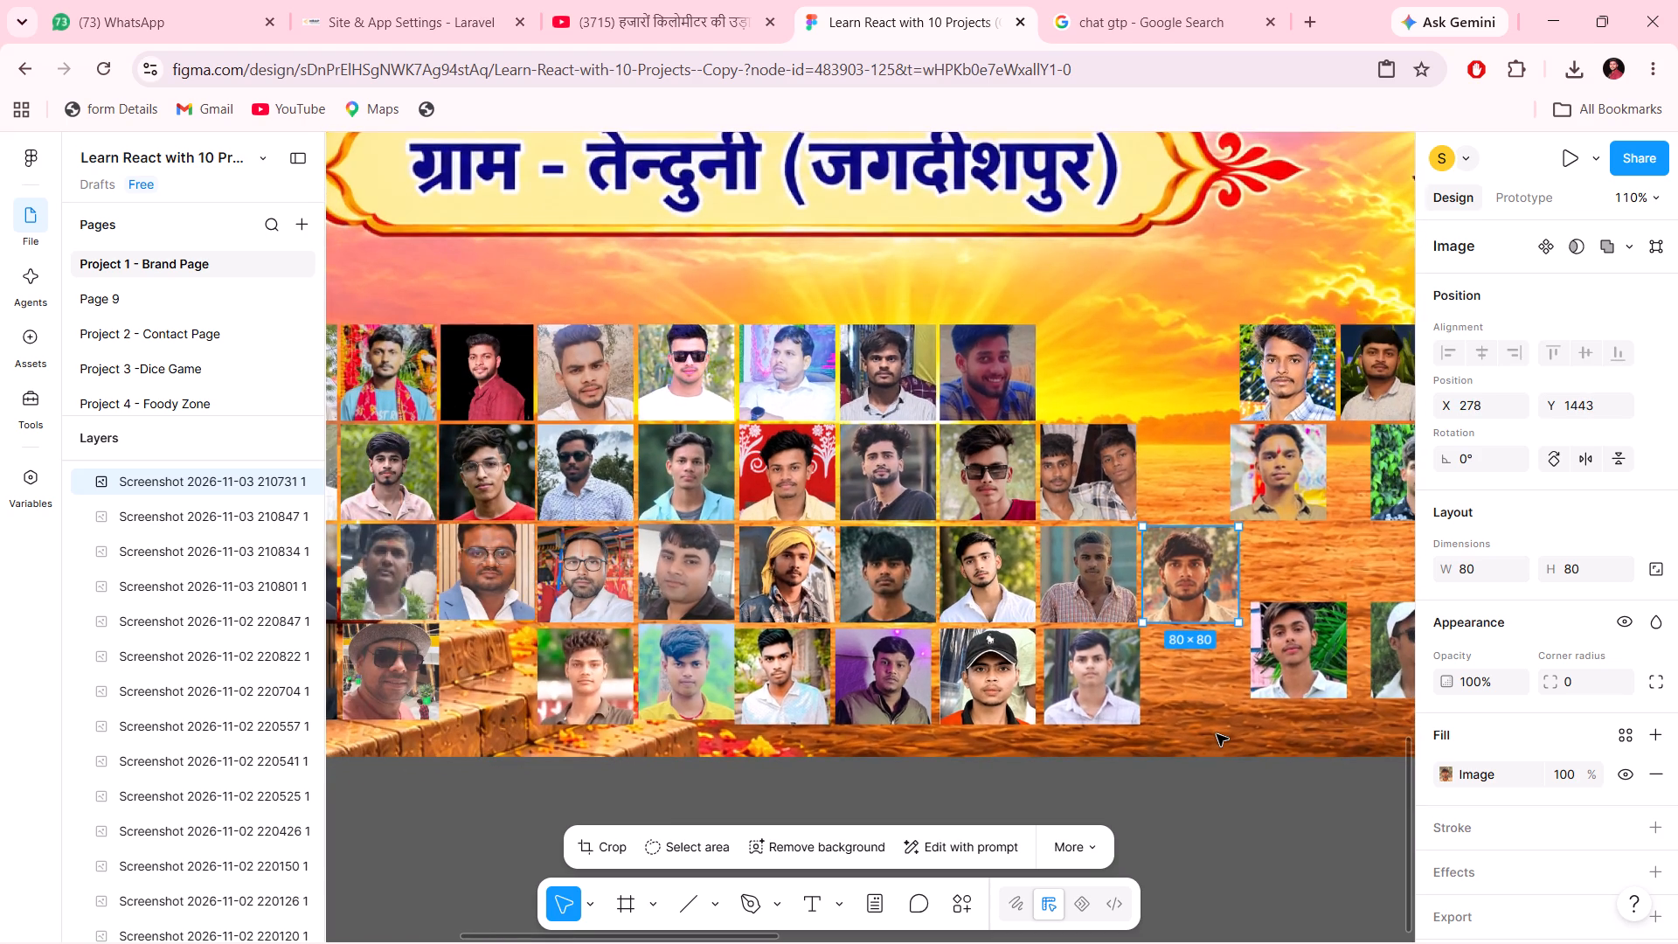
Select the first photo in the second group's top row, beyond the gap after the blue-shirt photo.
{"action": "scroll", "coordinate": [1217, 734], "scroll_direction": "left", "scroll_amount": 1}
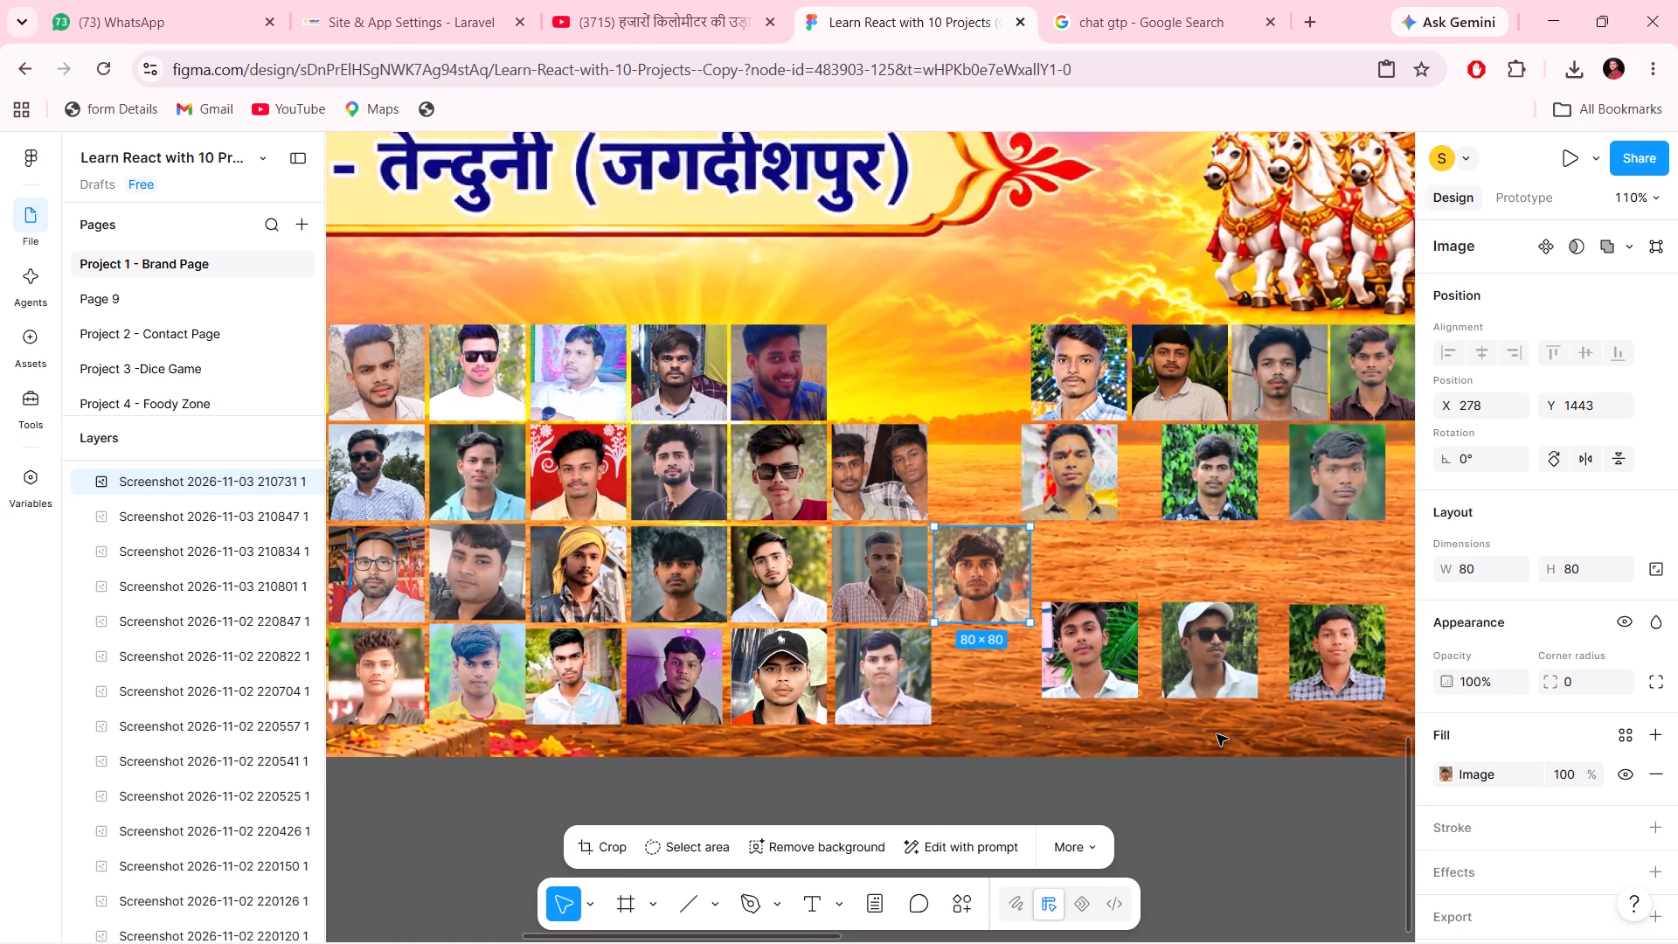
{"action": "scroll", "coordinate": [1217, 734], "scroll_direction": "left", "scroll_amount": 1}
{"action": "left_click", "coordinate": [1087, 405]}
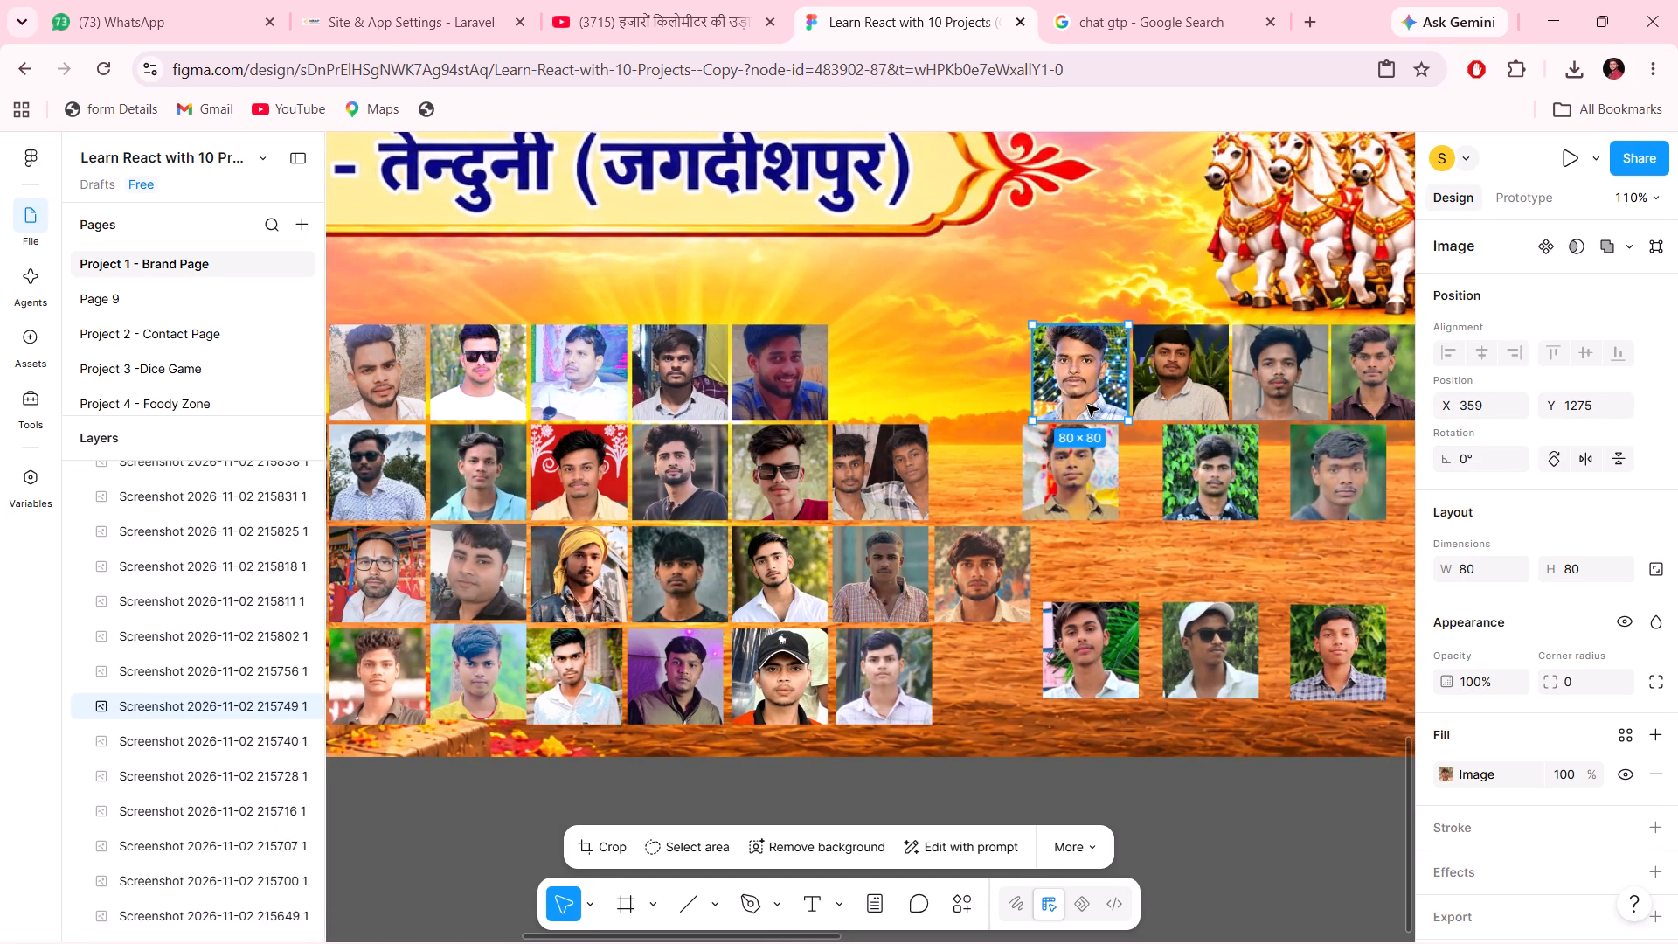
{"action": "scroll", "coordinate": [1238, 766], "scroll_direction": "left", "scroll_amount": 2}
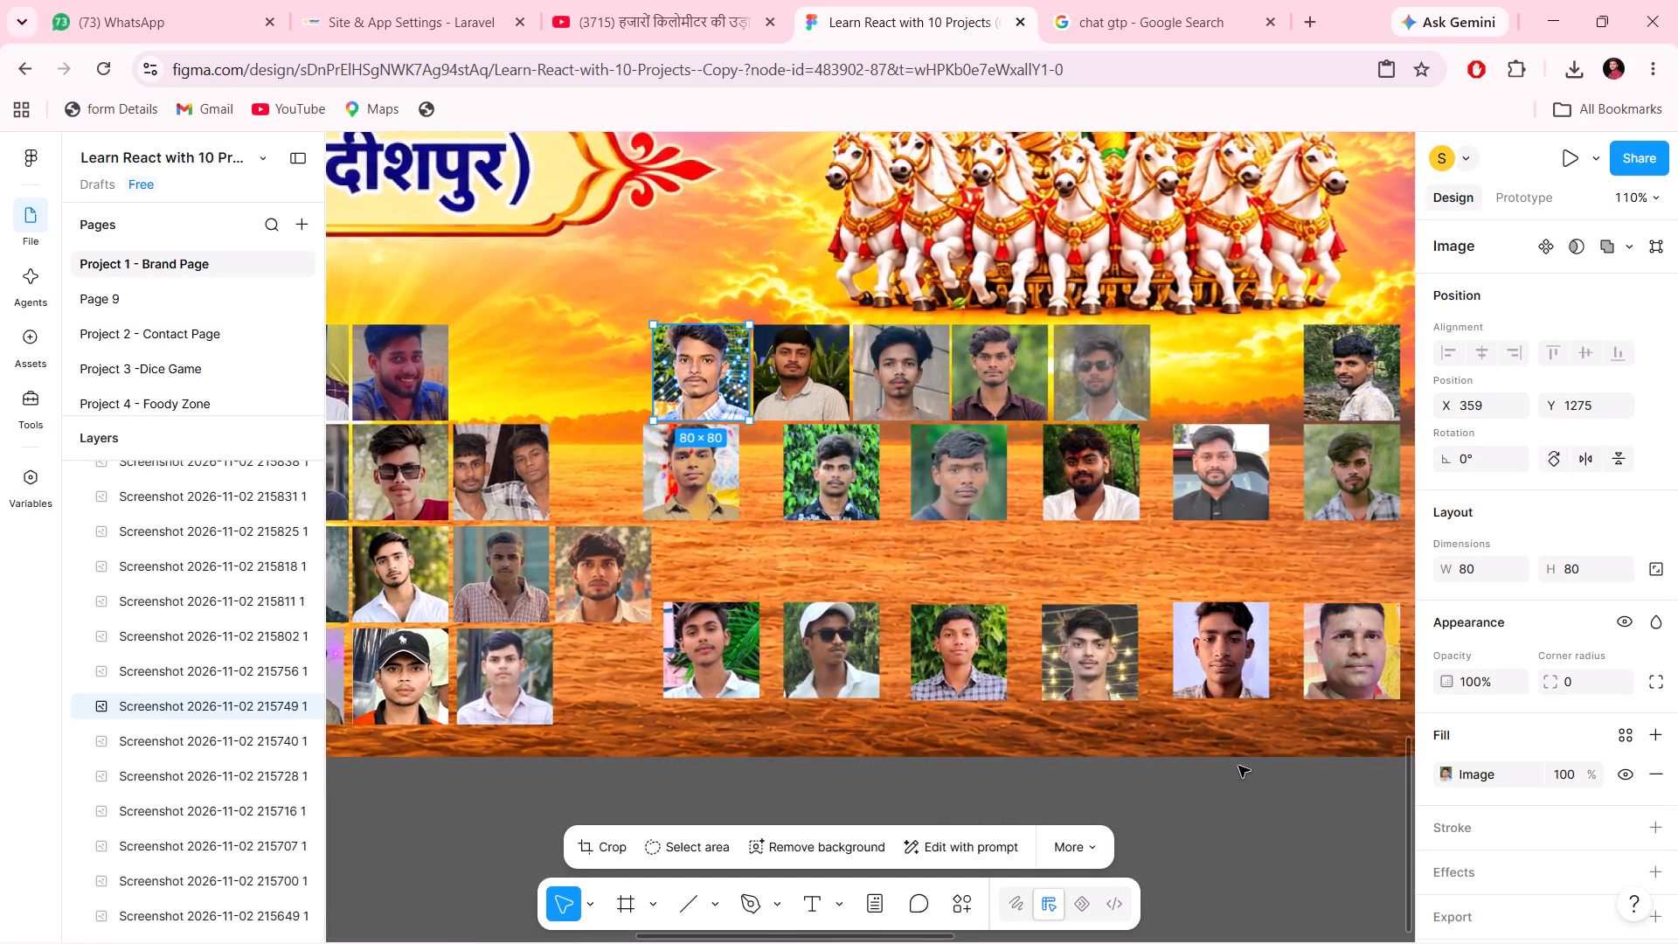
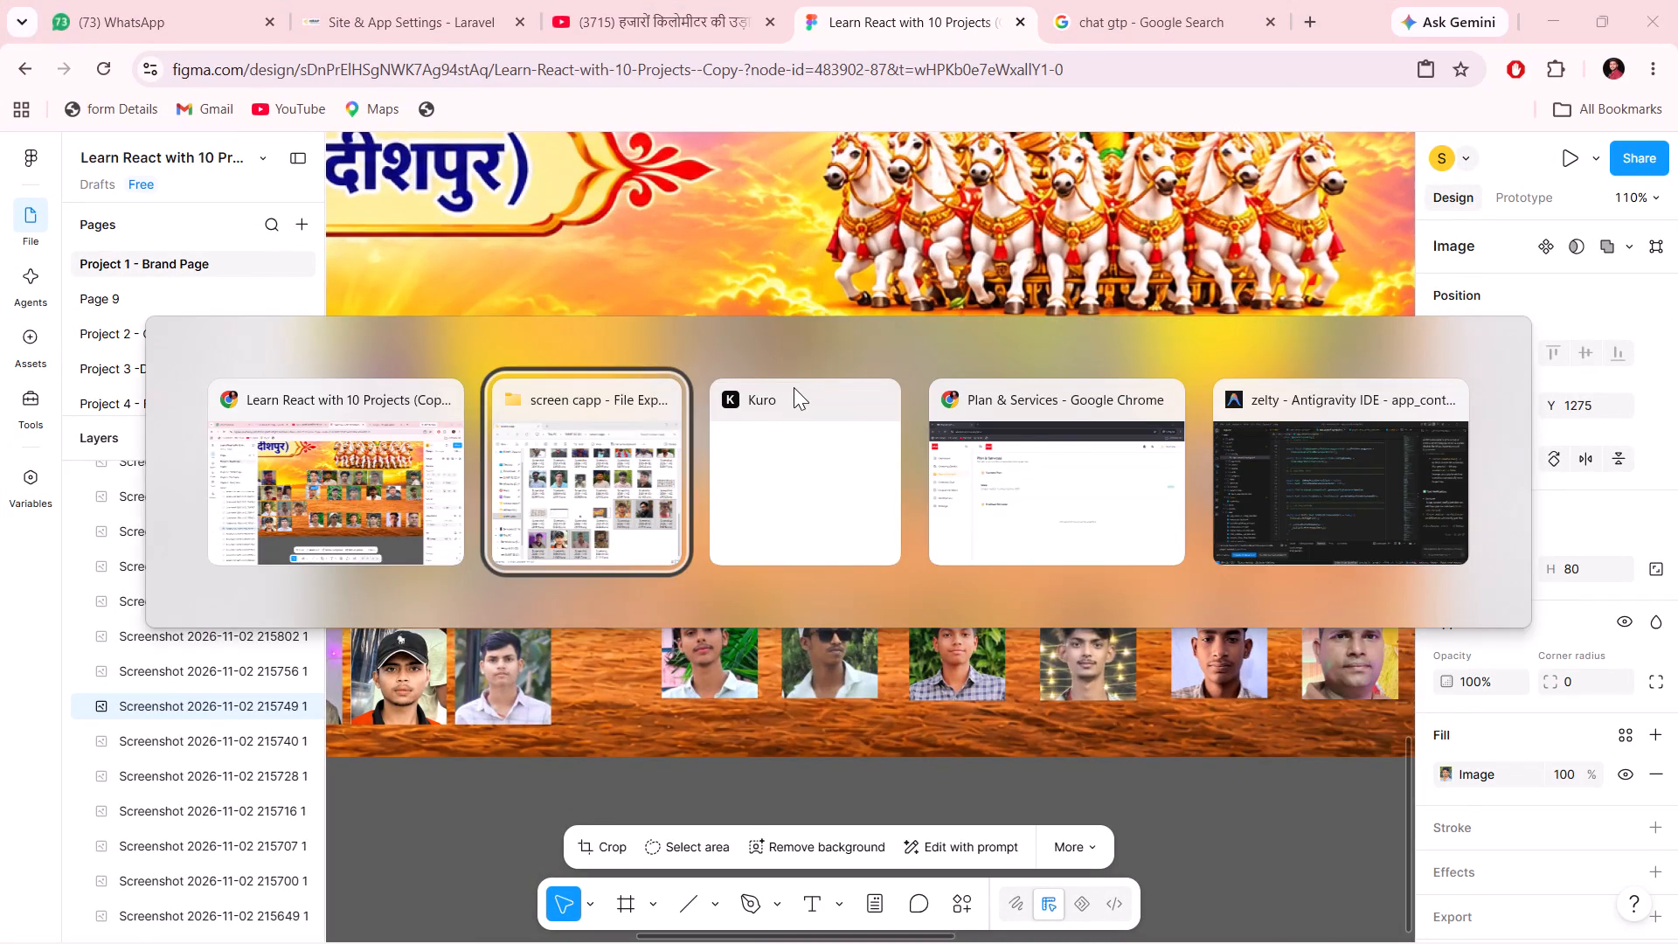
Import Screenshot 2026-11-03 211315.png from the screen capp folder onto the empty canvas just below the banner.
{"action": "left_click", "coordinate": [1180, 703]}
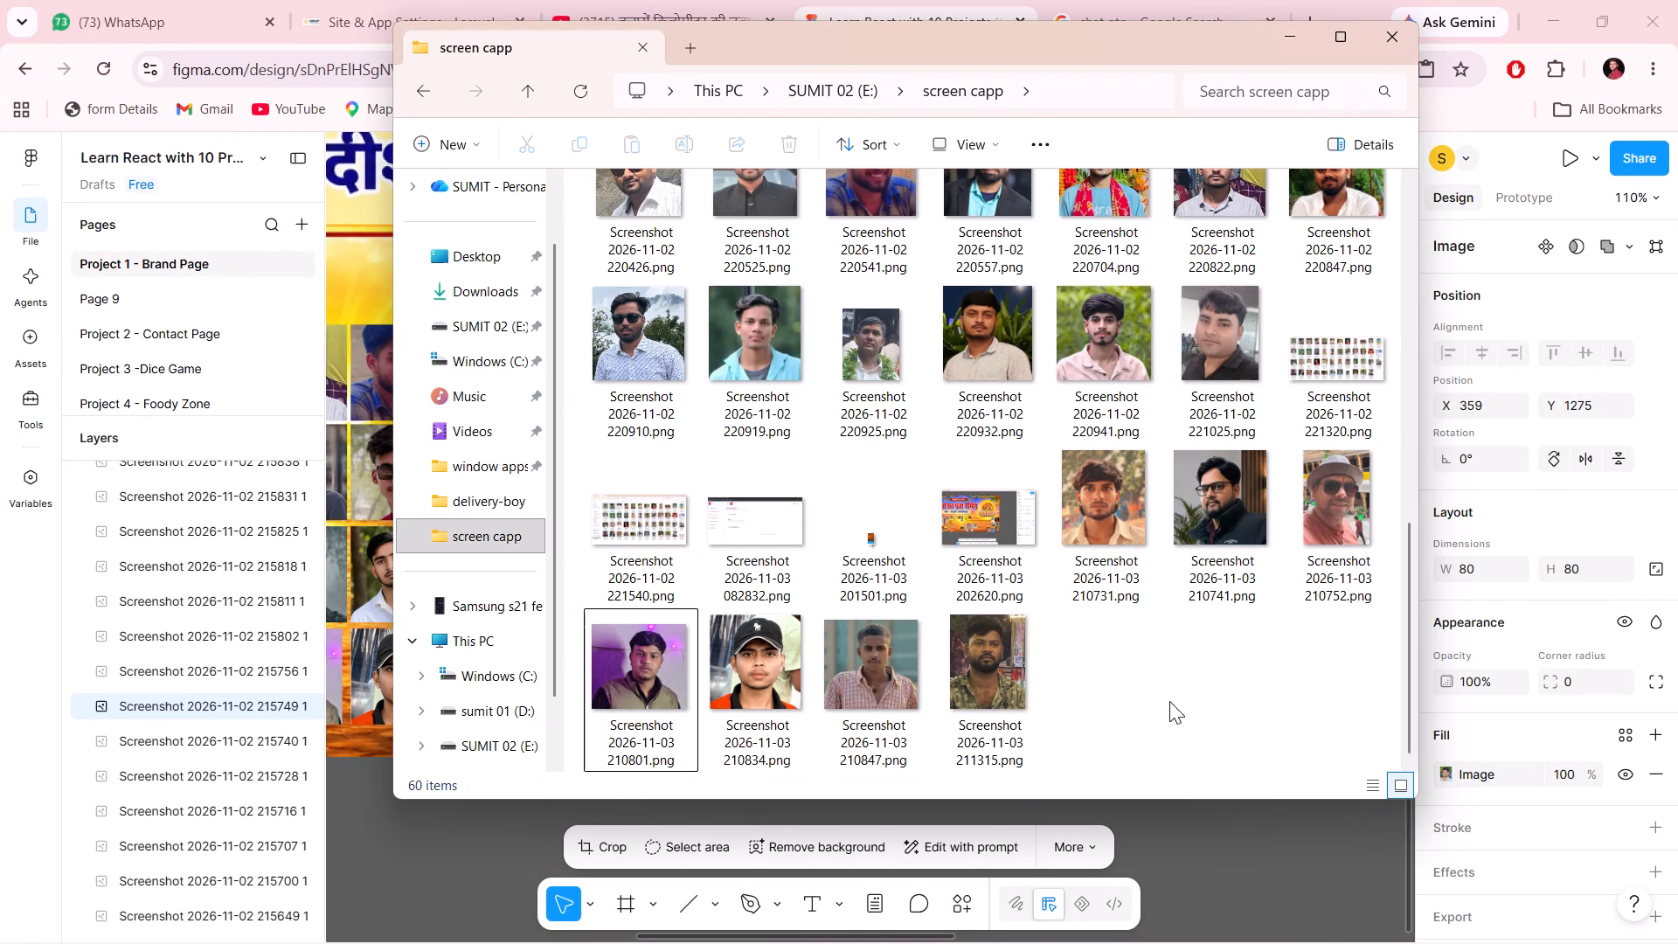
{"action": "left_click_drag", "start_coordinate": [965, 658], "coordinate": [471, 844]}
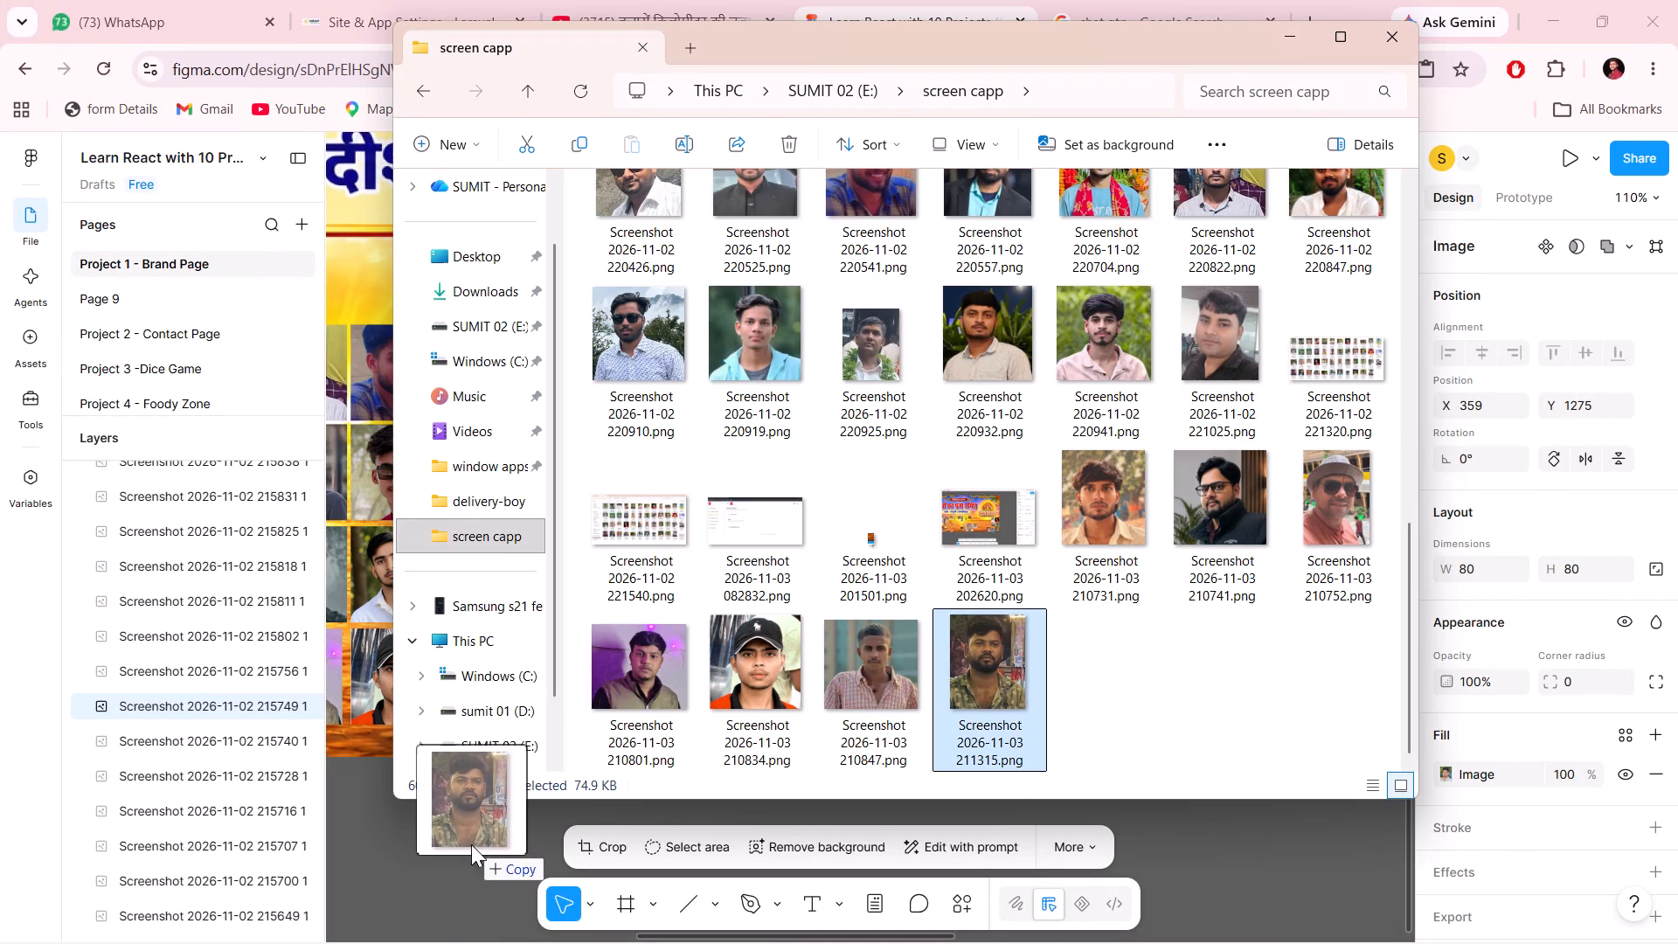
{"action": "left_click_drag", "start_coordinate": [471, 844], "coordinate": [406, 869]}
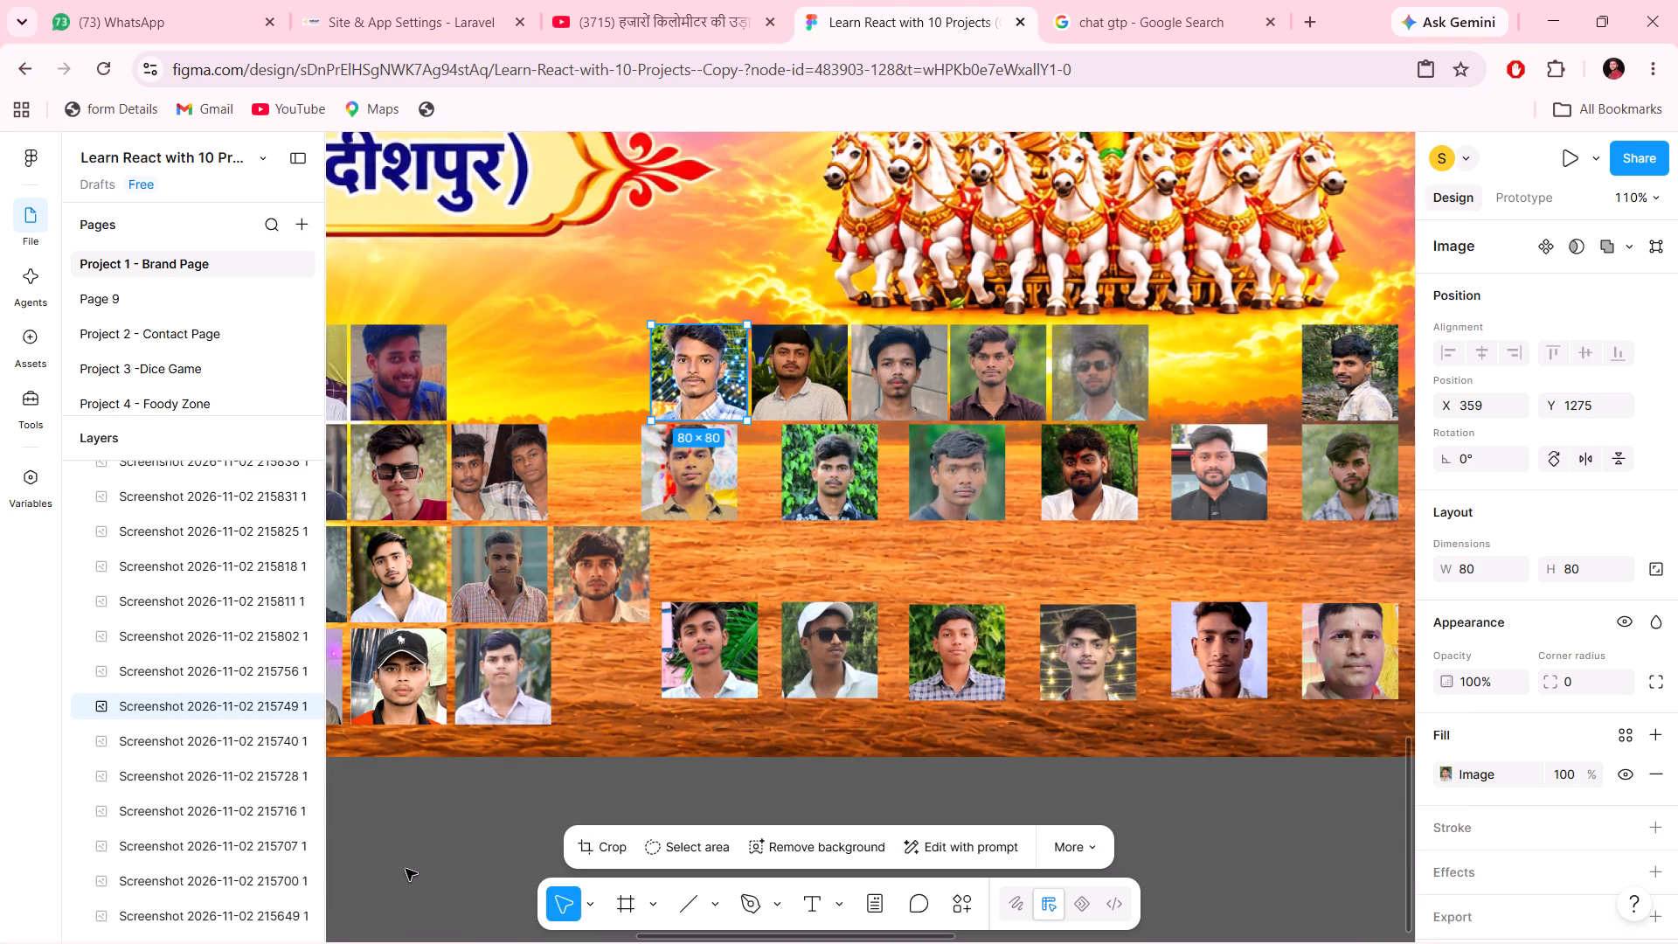
Scale down the camouflage-shirt photo below the banner with proportions locked, setting width 100 and then height 100.
{"action": "left_click", "coordinate": [1480, 562]}
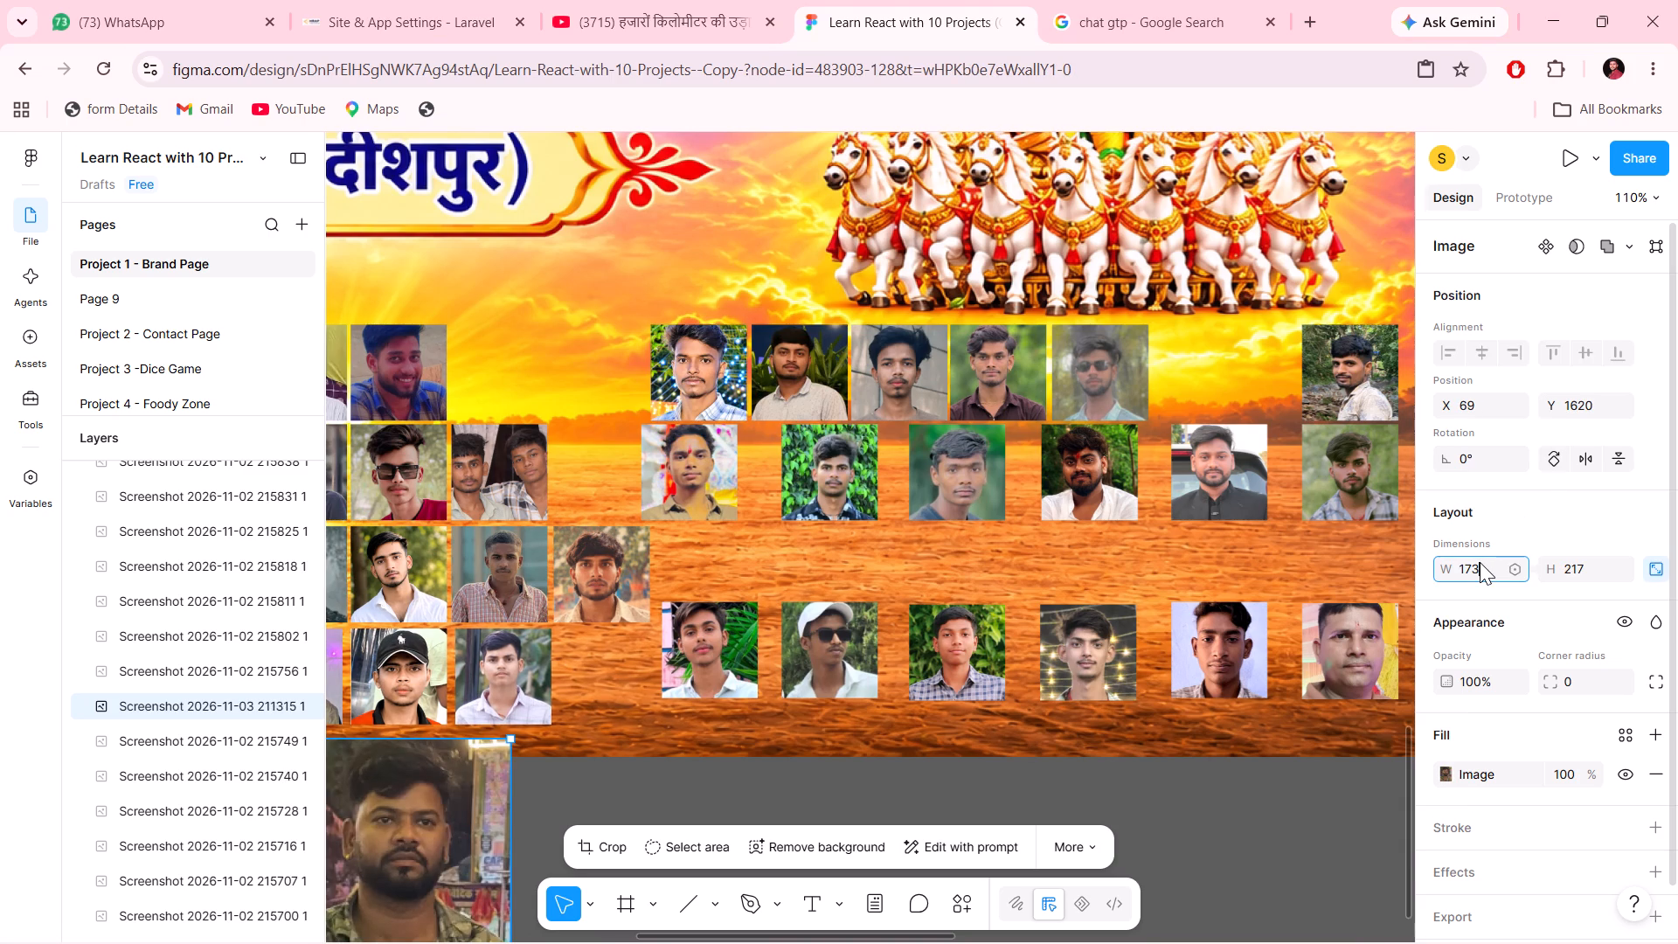
{"action": "type", "text": "100"}
{"action": "left_click", "coordinate": [1577, 566]}
{"action": "type", "text": "100"}
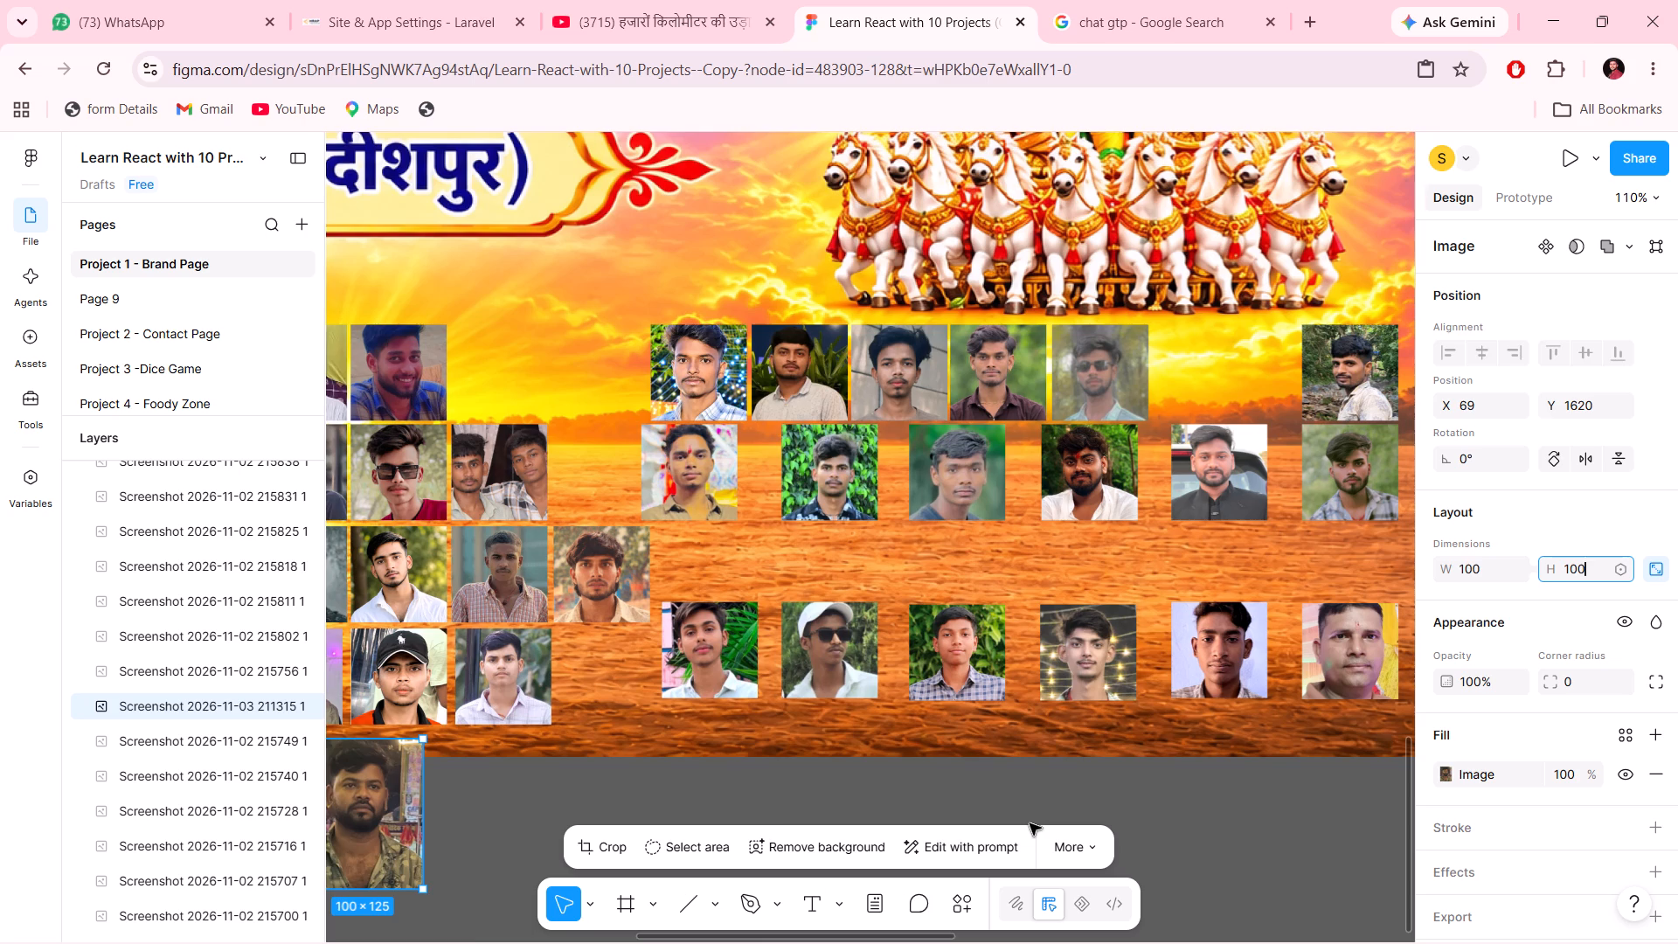
{"action": "left_click", "coordinate": [979, 802]}
Place the camouflage-shirt photo in the first row after the blue-toned photo at X 193, Y 1278, with proportions unlocked and height 80.
{"action": "scroll", "coordinate": [979, 802], "scroll_direction": "right", "scroll_amount": 3}
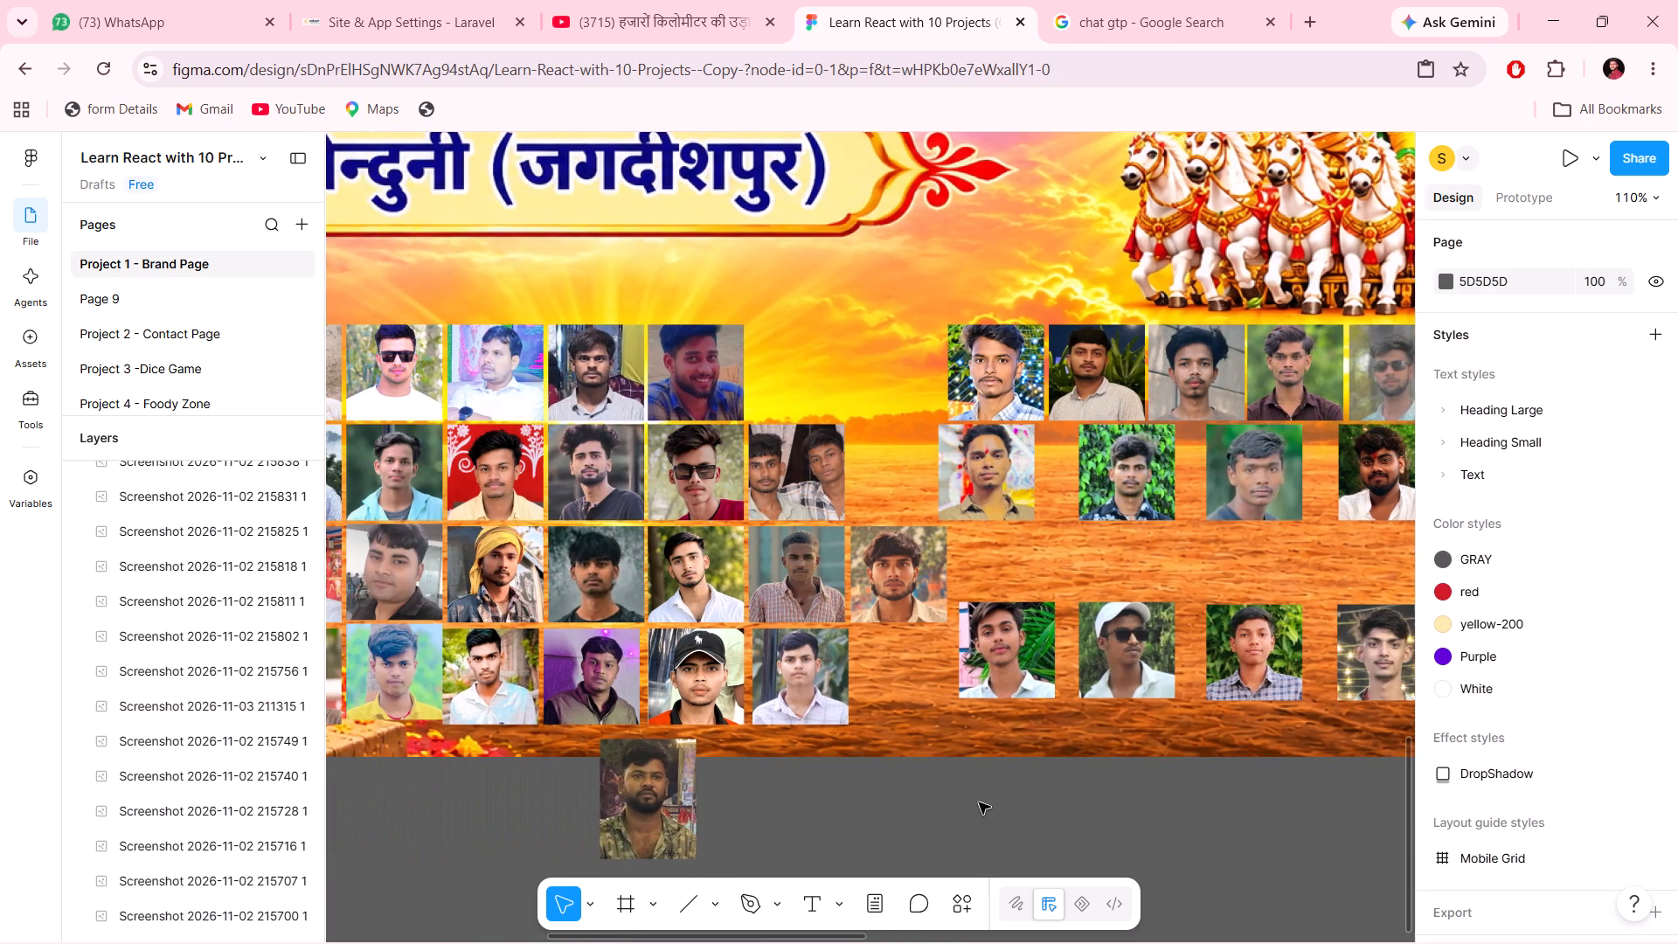
{"action": "left_click_drag", "start_coordinate": [641, 786], "coordinate": [822, 327]}
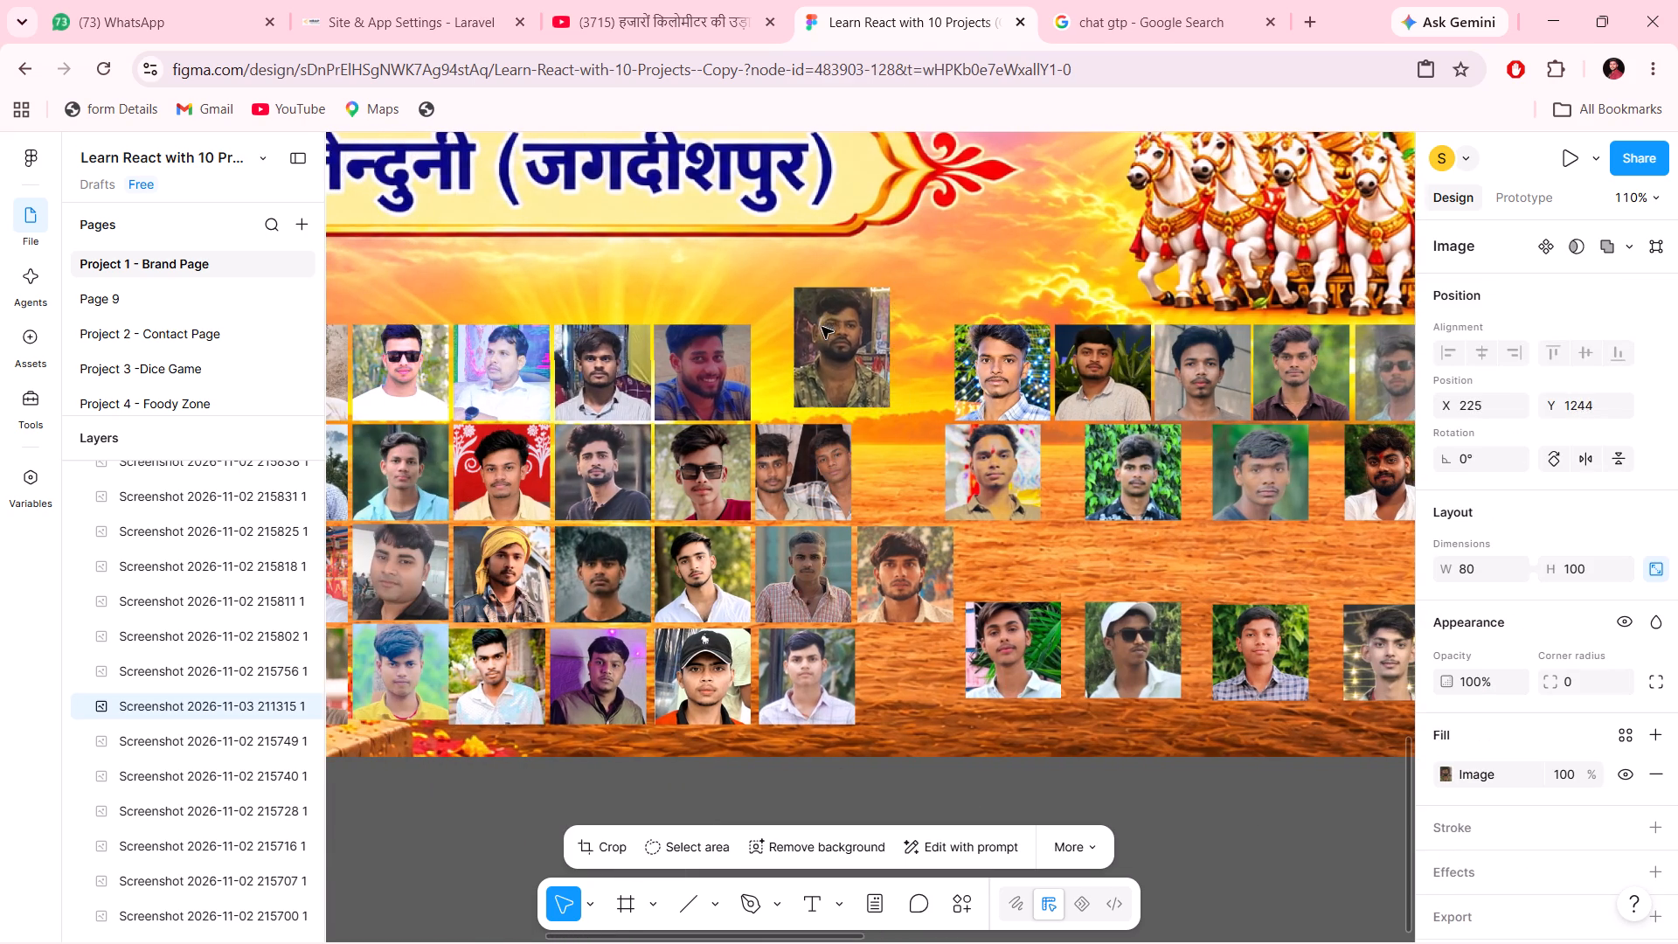
{"action": "left_click_drag", "start_coordinate": [822, 327], "coordinate": [797, 350]}
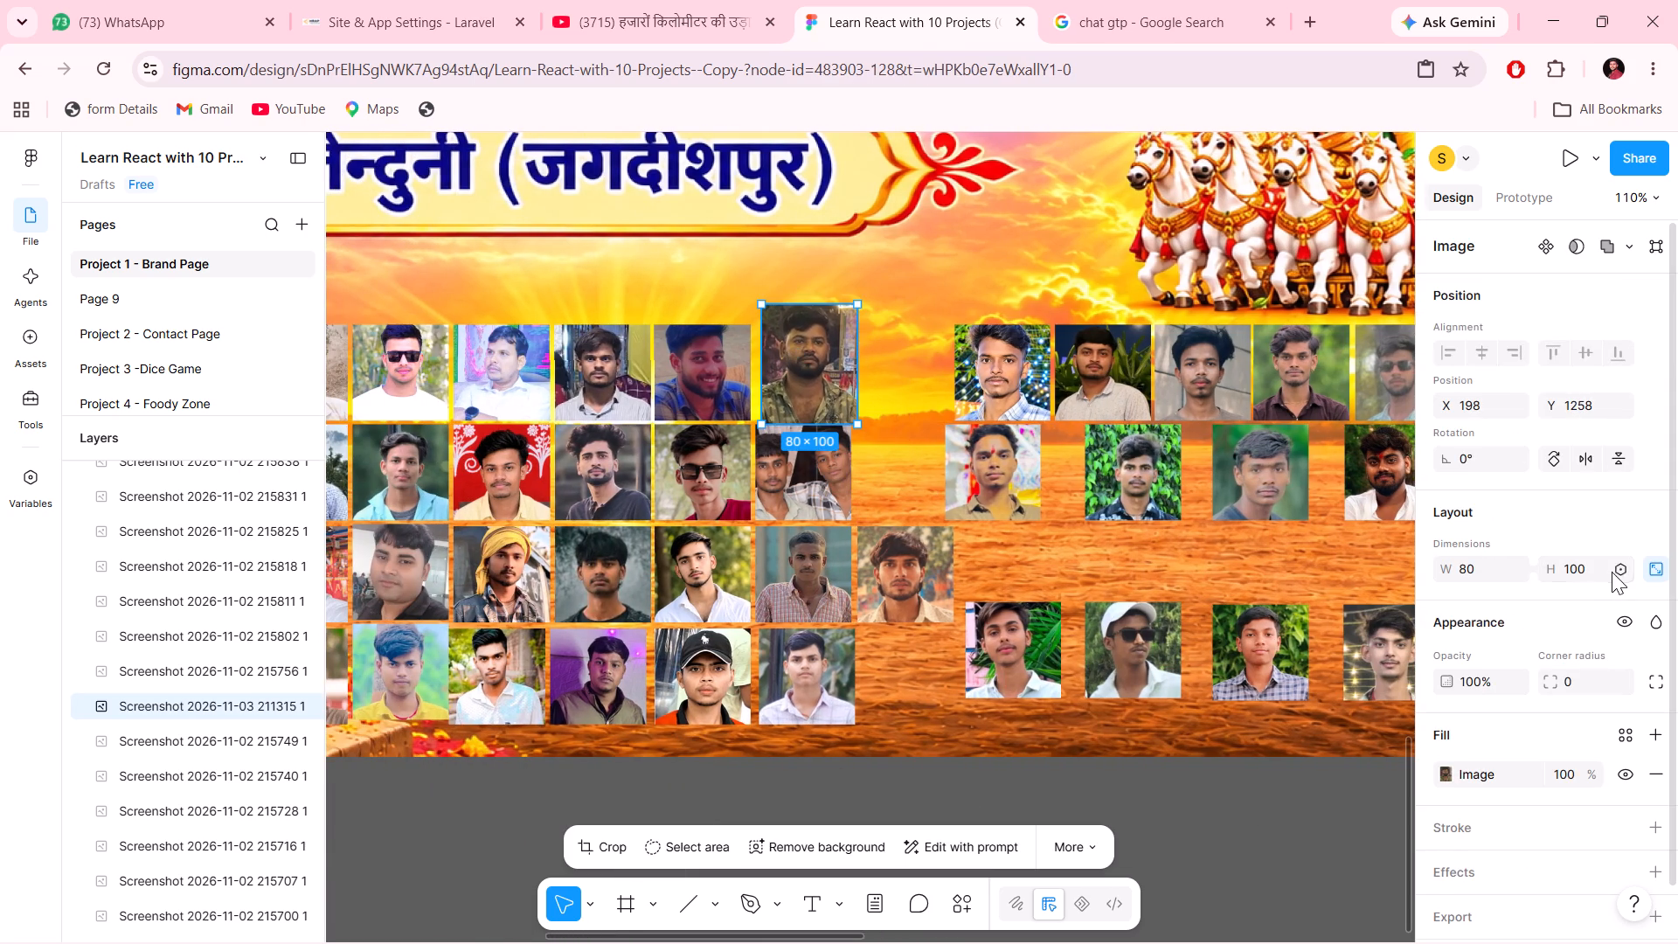
{"action": "left_click", "coordinate": [1654, 574]}
{"action": "left_click", "coordinate": [1586, 563]}
{"action": "type", "text": "80"}
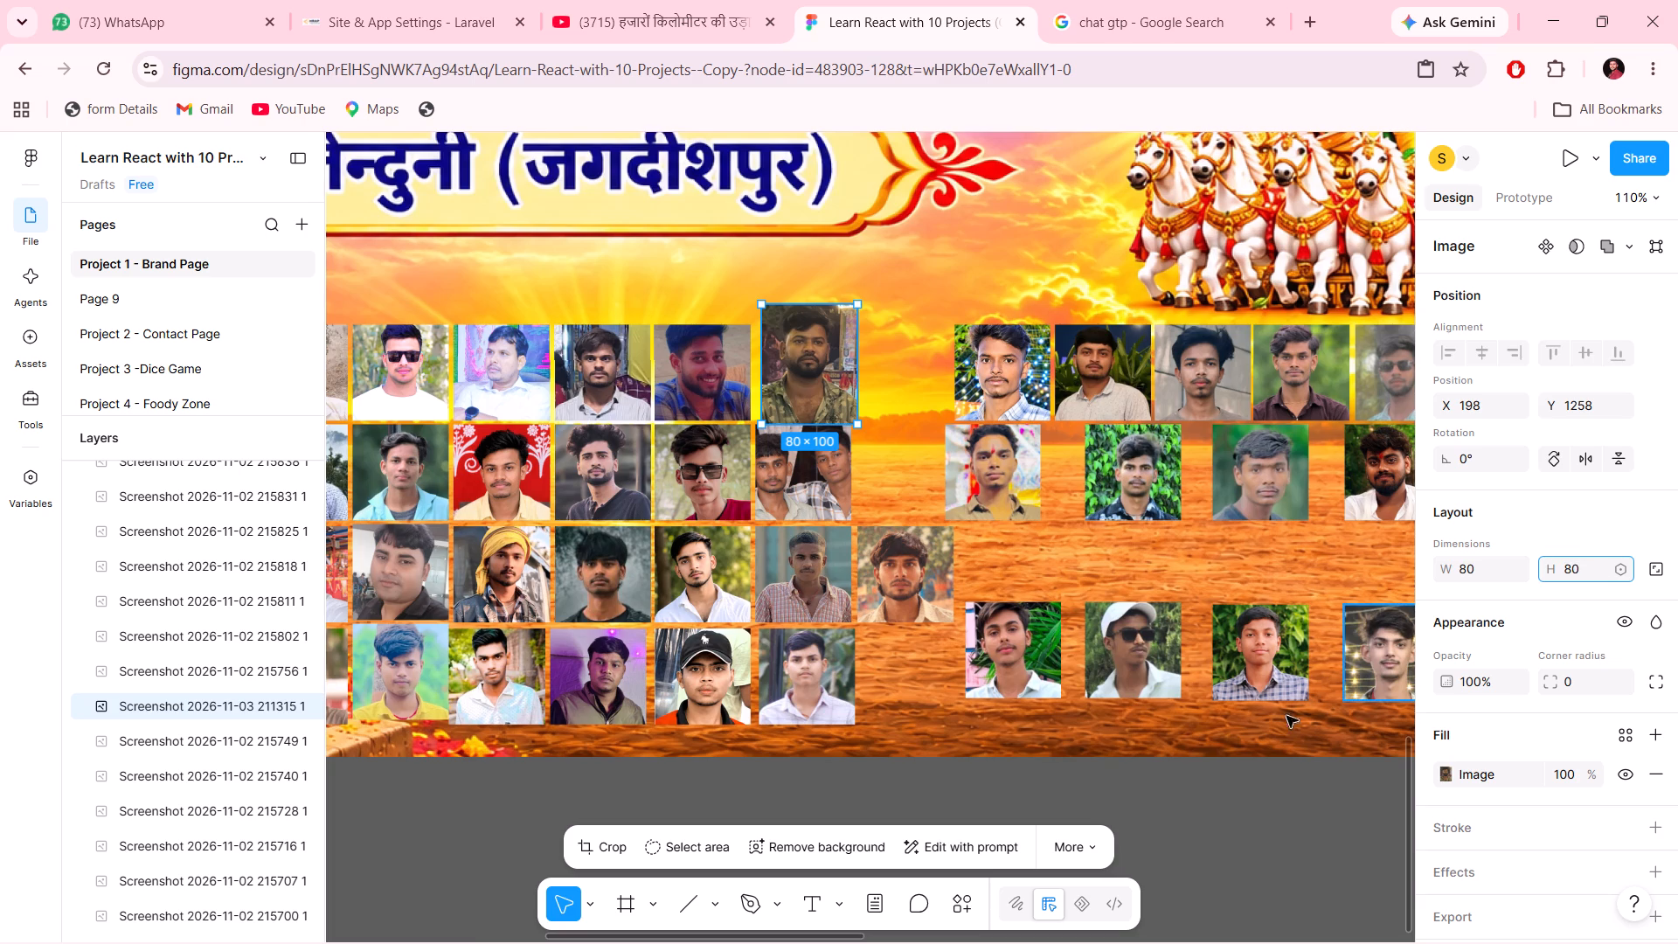
{"action": "left_click", "coordinate": [1265, 796]}
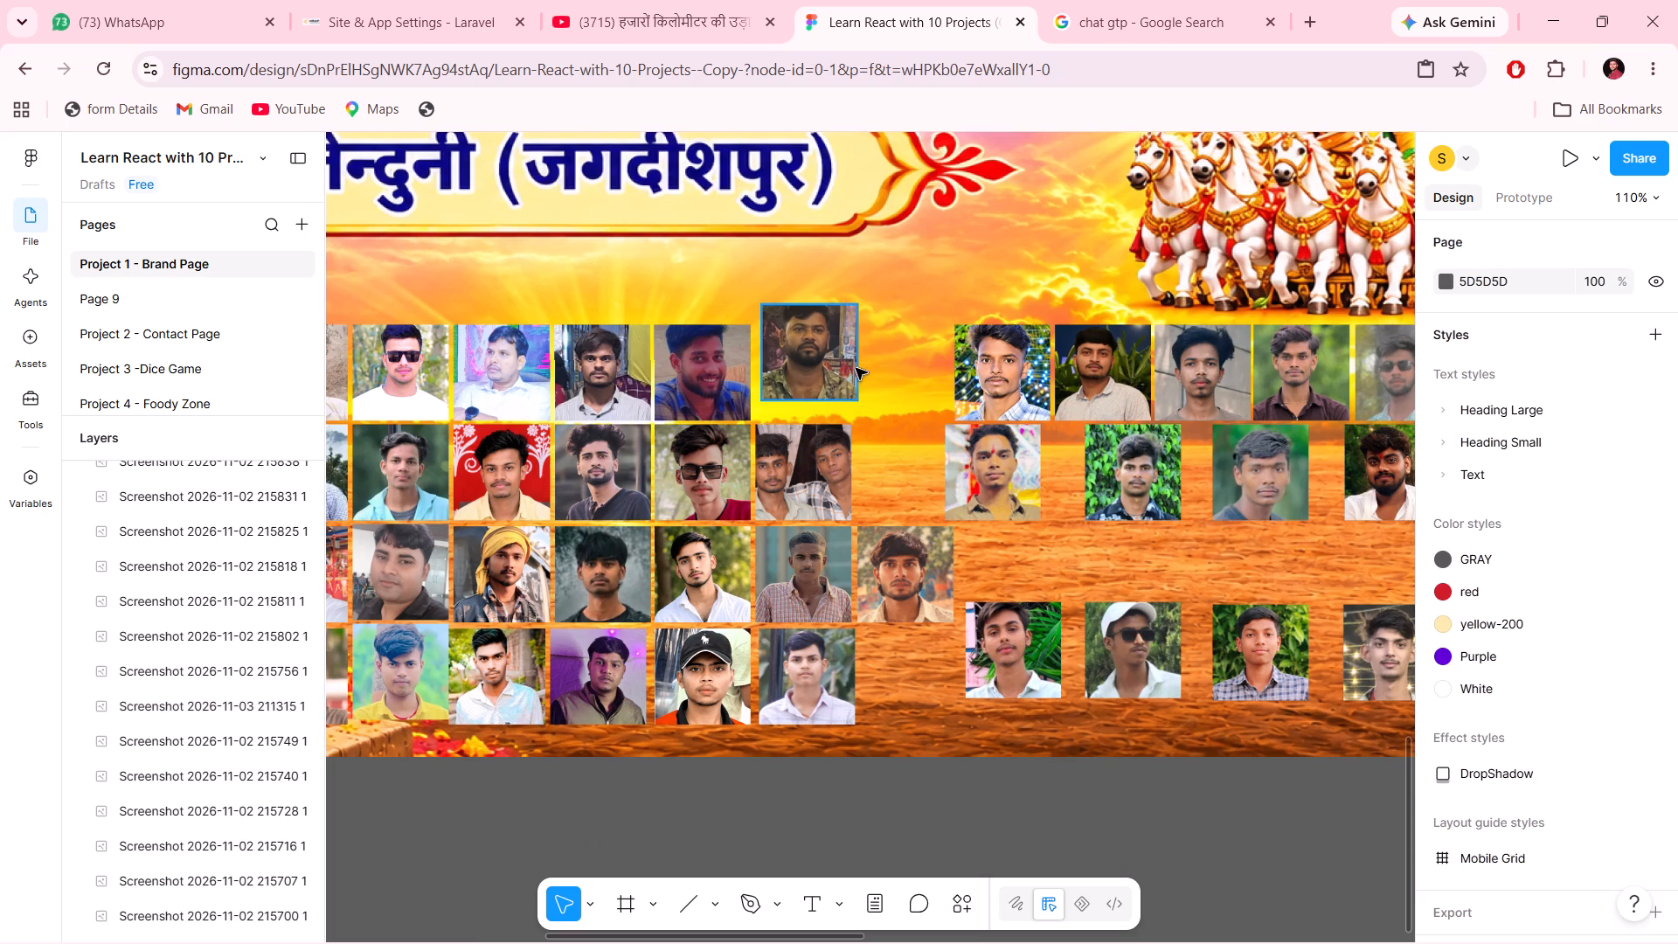
{"action": "left_click_drag", "start_coordinate": [819, 354], "coordinate": [815, 379]}
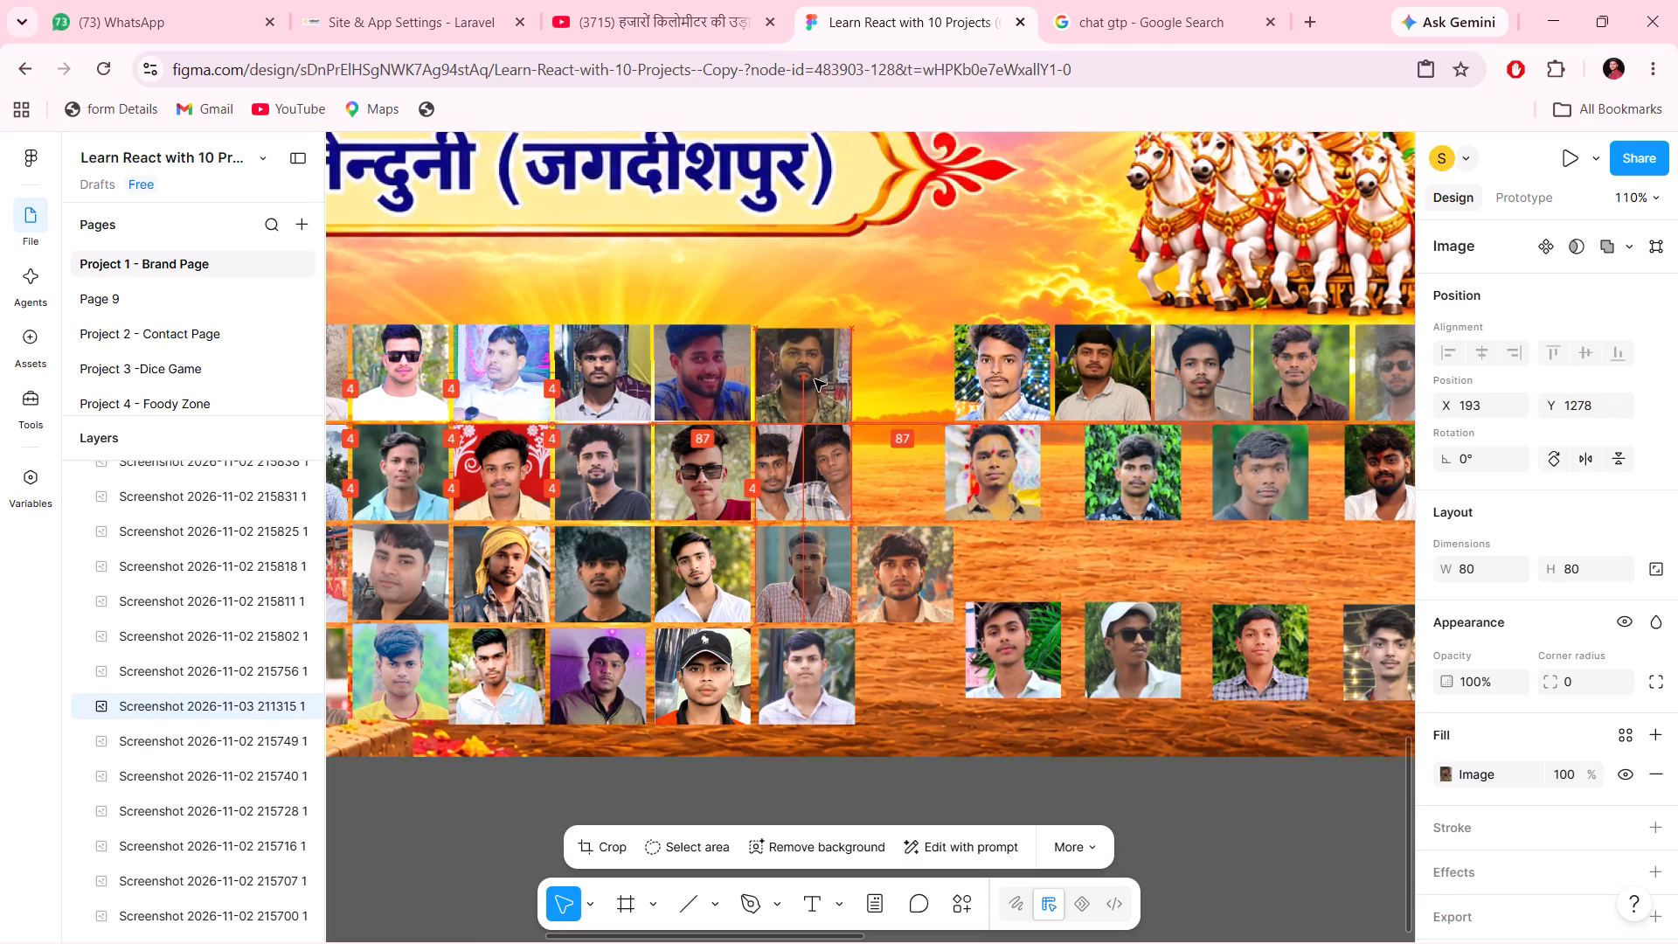
{"action": "left_click_drag", "start_coordinate": [815, 379], "coordinate": [815, 377]}
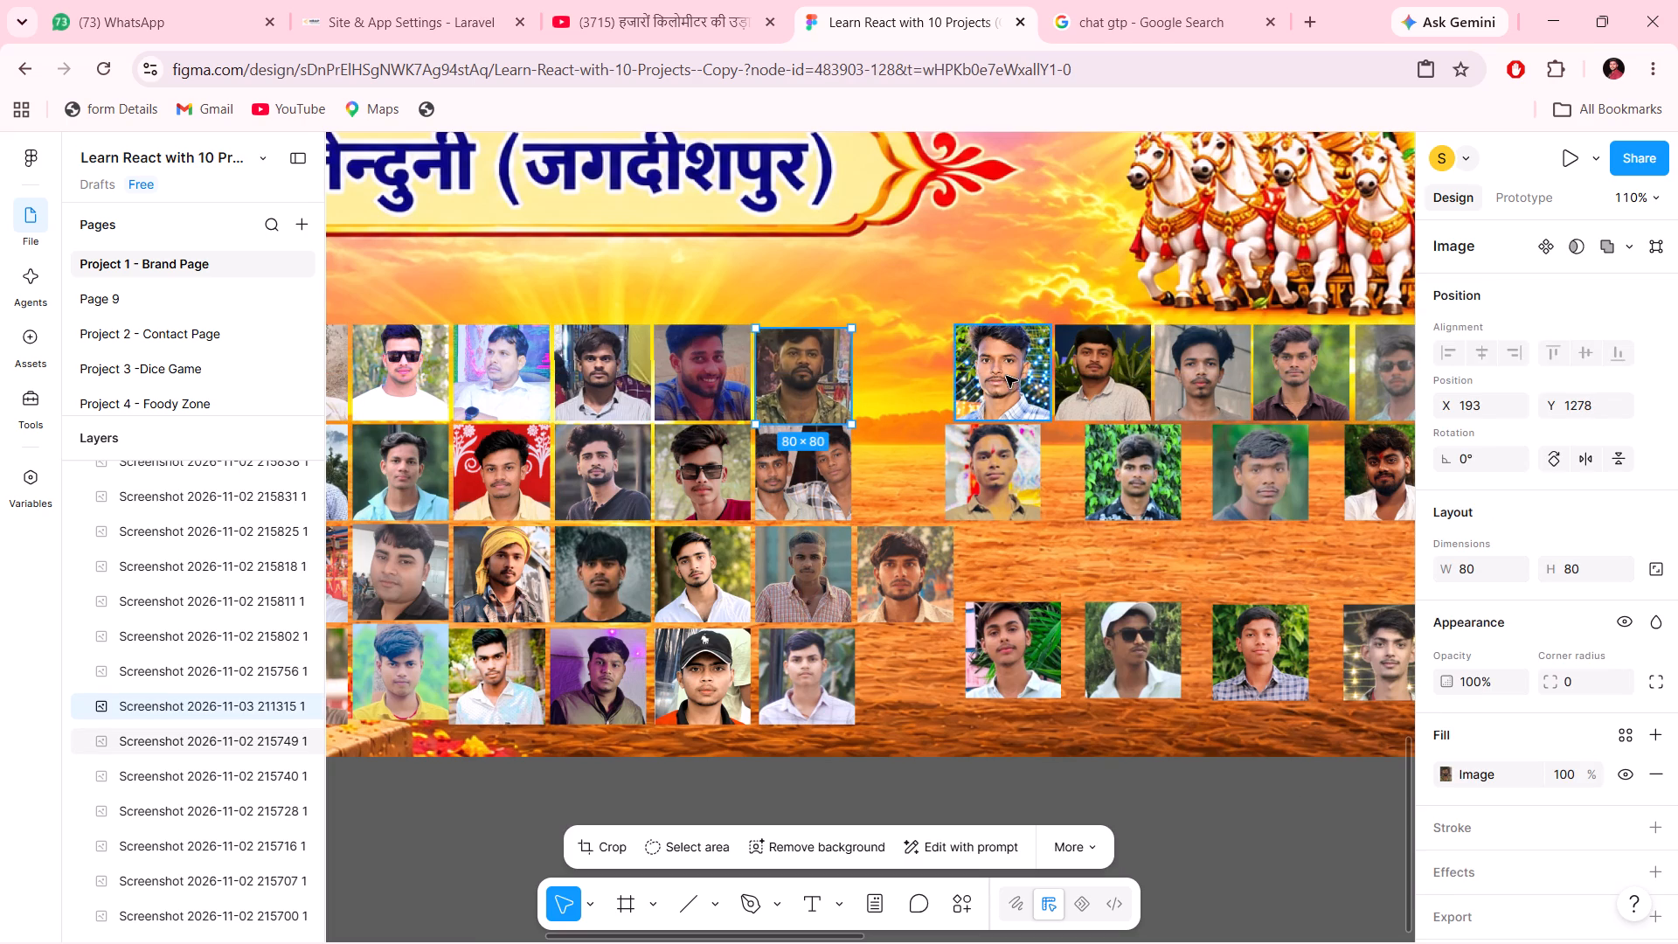
Move the white-shirt photo from the start of the first row's second group to its end, at X 778, Y 1278.
{"action": "left_click", "coordinate": [985, 376]}
{"action": "key", "text": "Left"}
{"action": "key", "text": "Left"}
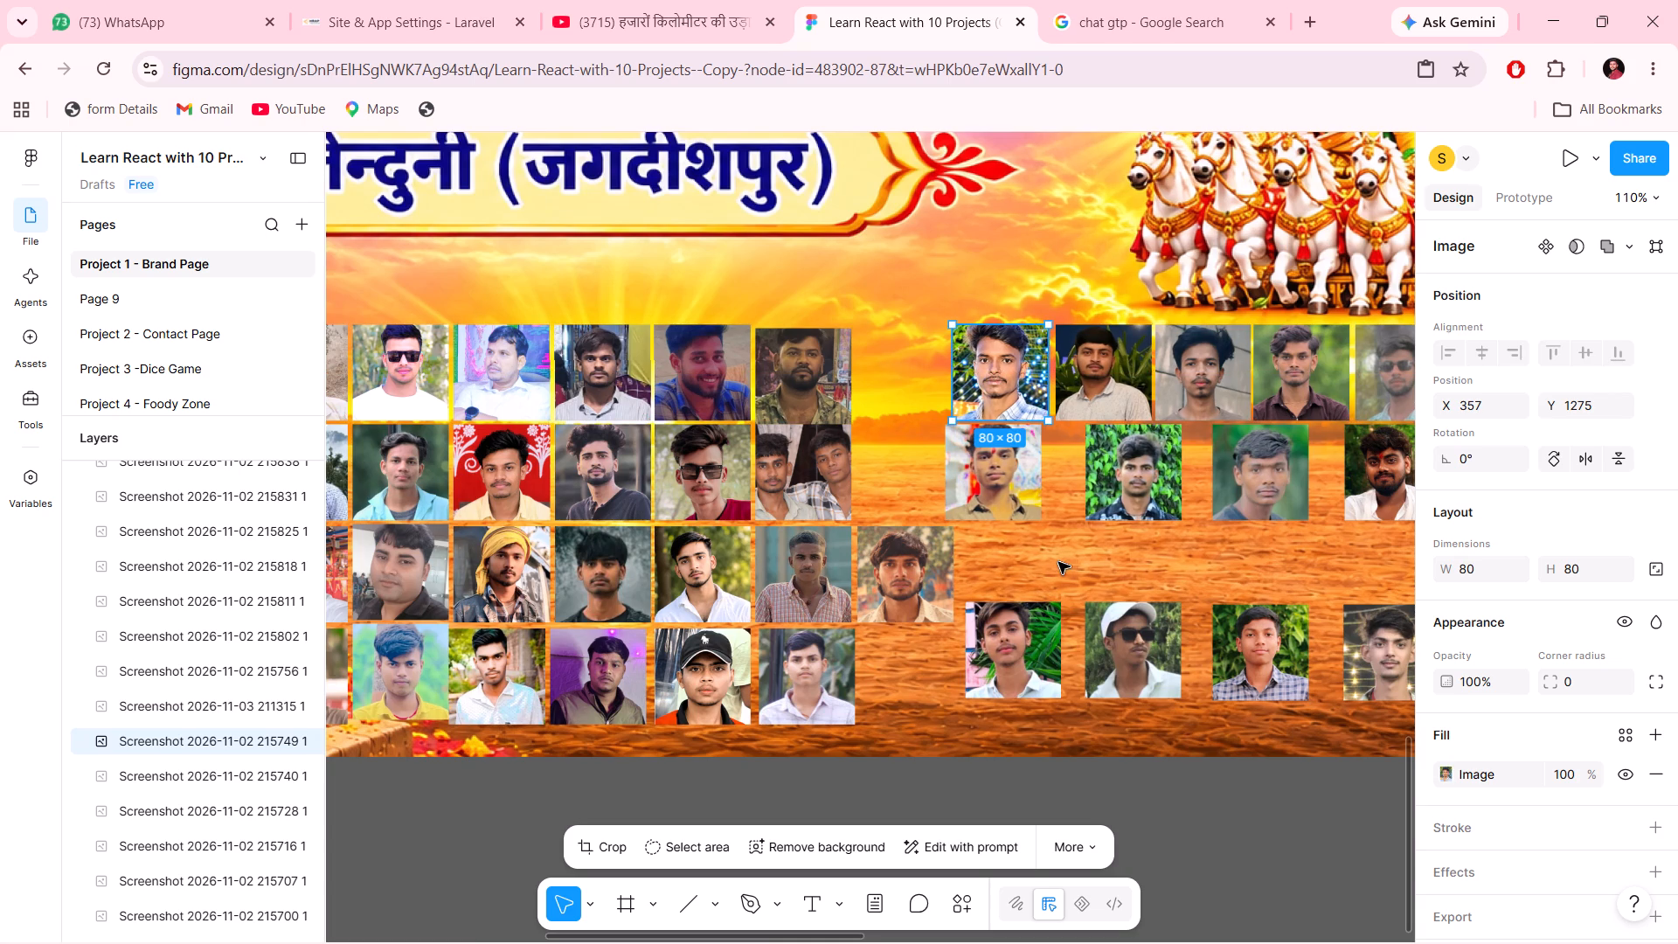
{"action": "scroll", "coordinate": [1060, 562], "scroll_direction": "left", "scroll_amount": 1}
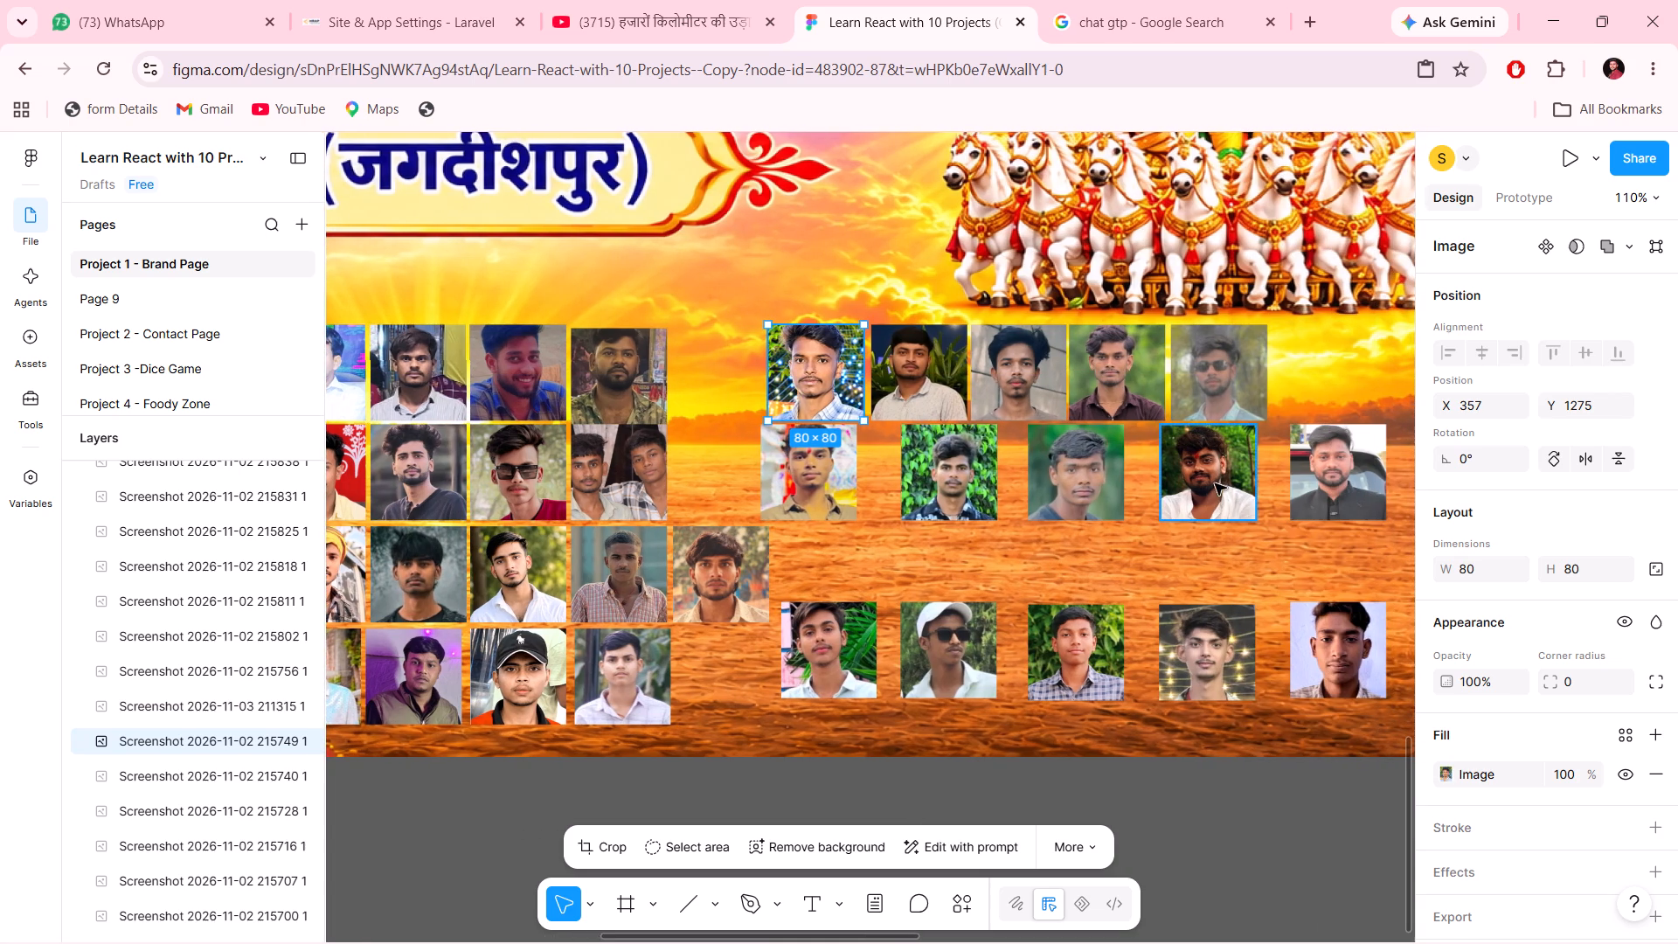
{"action": "left_click_drag", "start_coordinate": [781, 375], "coordinate": [1288, 382]}
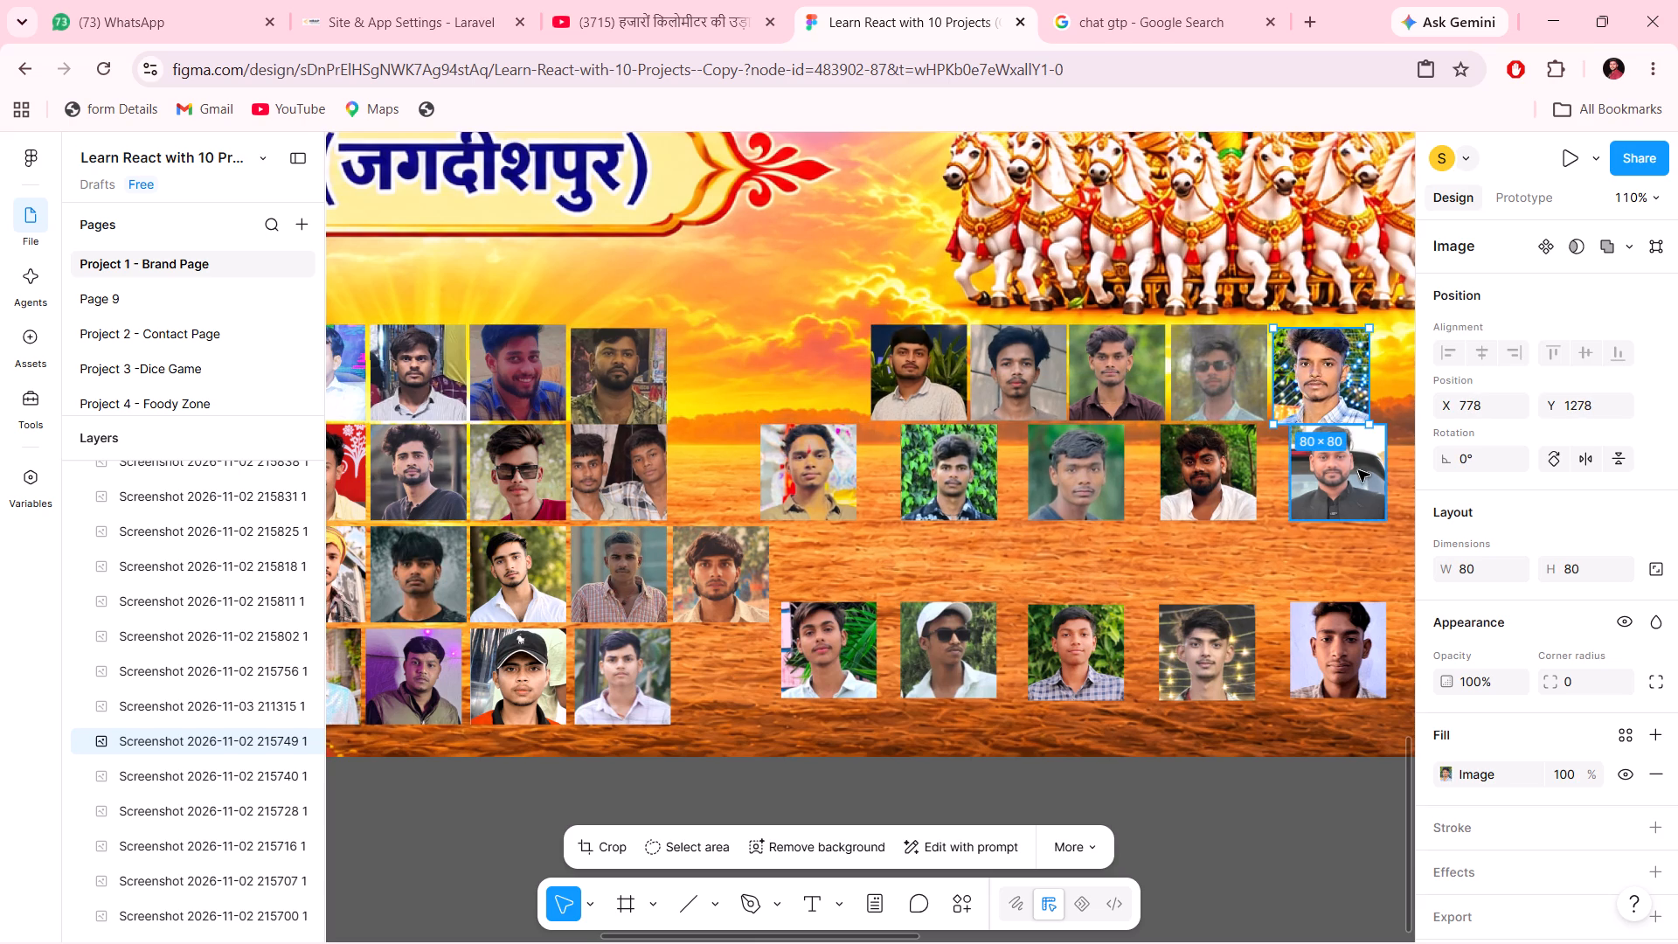
Bring the car-interior photo up beside the camouflage-shirt photo in the first row and place the black-cap photo after it at X 360, Y 1278.
{"action": "left_click_drag", "start_coordinate": [1358, 470], "coordinate": [746, 376]}
{"action": "left_click_drag", "start_coordinate": [904, 384], "coordinate": [821, 394]}
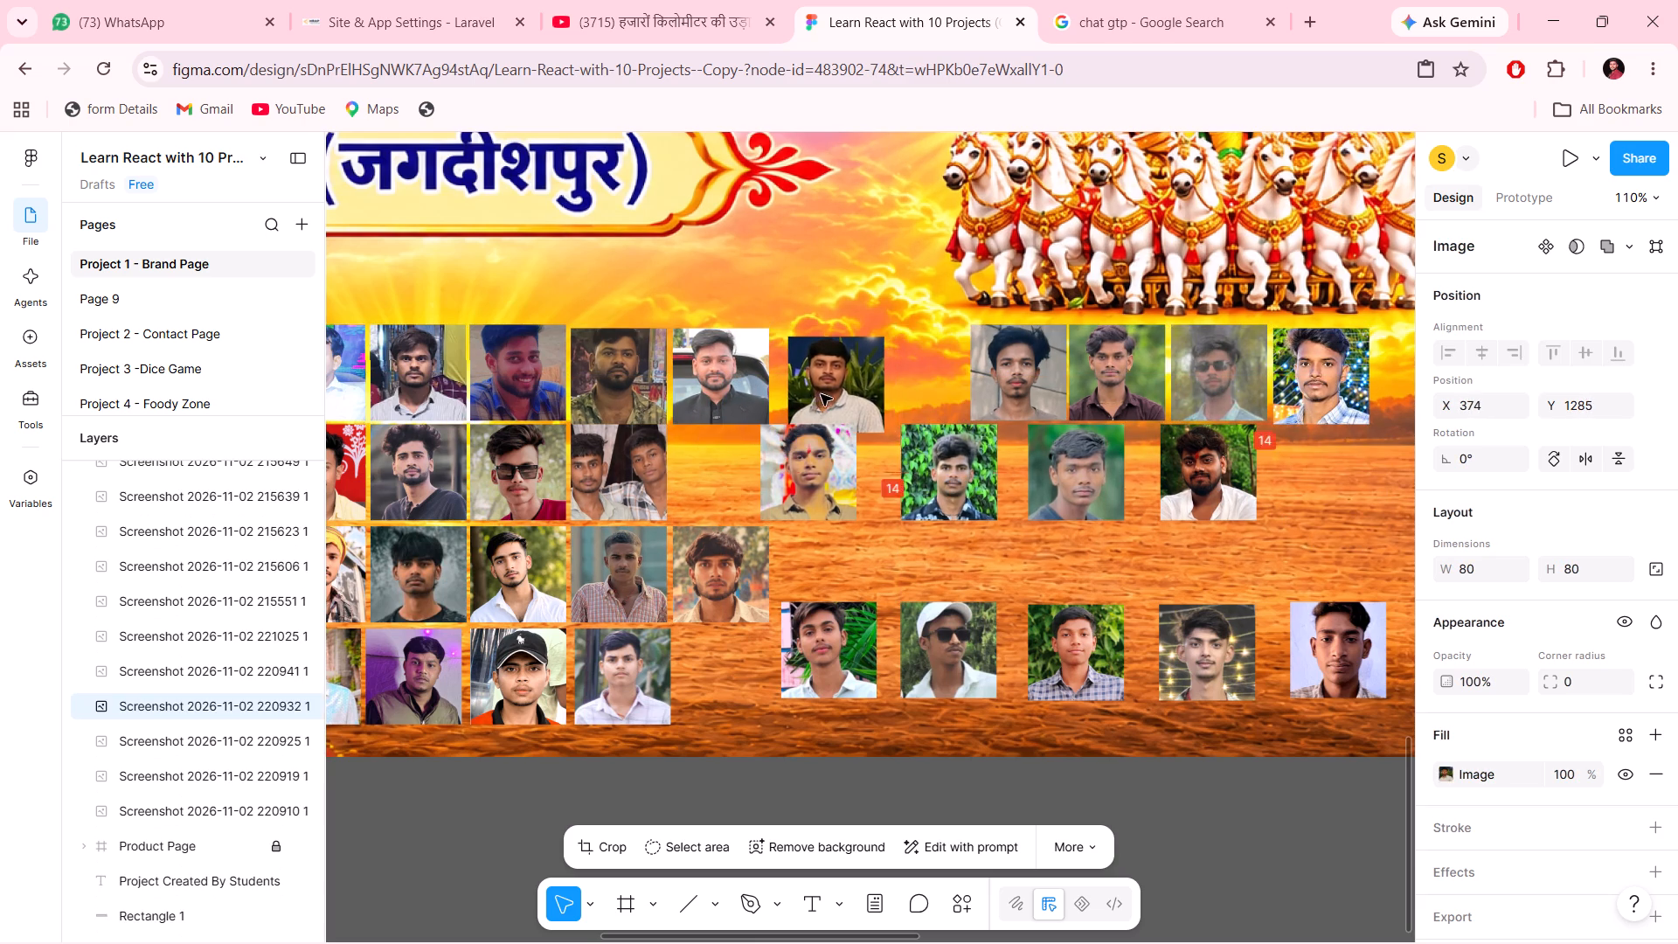
{"action": "left_click_drag", "start_coordinate": [821, 394], "coordinate": [804, 387]}
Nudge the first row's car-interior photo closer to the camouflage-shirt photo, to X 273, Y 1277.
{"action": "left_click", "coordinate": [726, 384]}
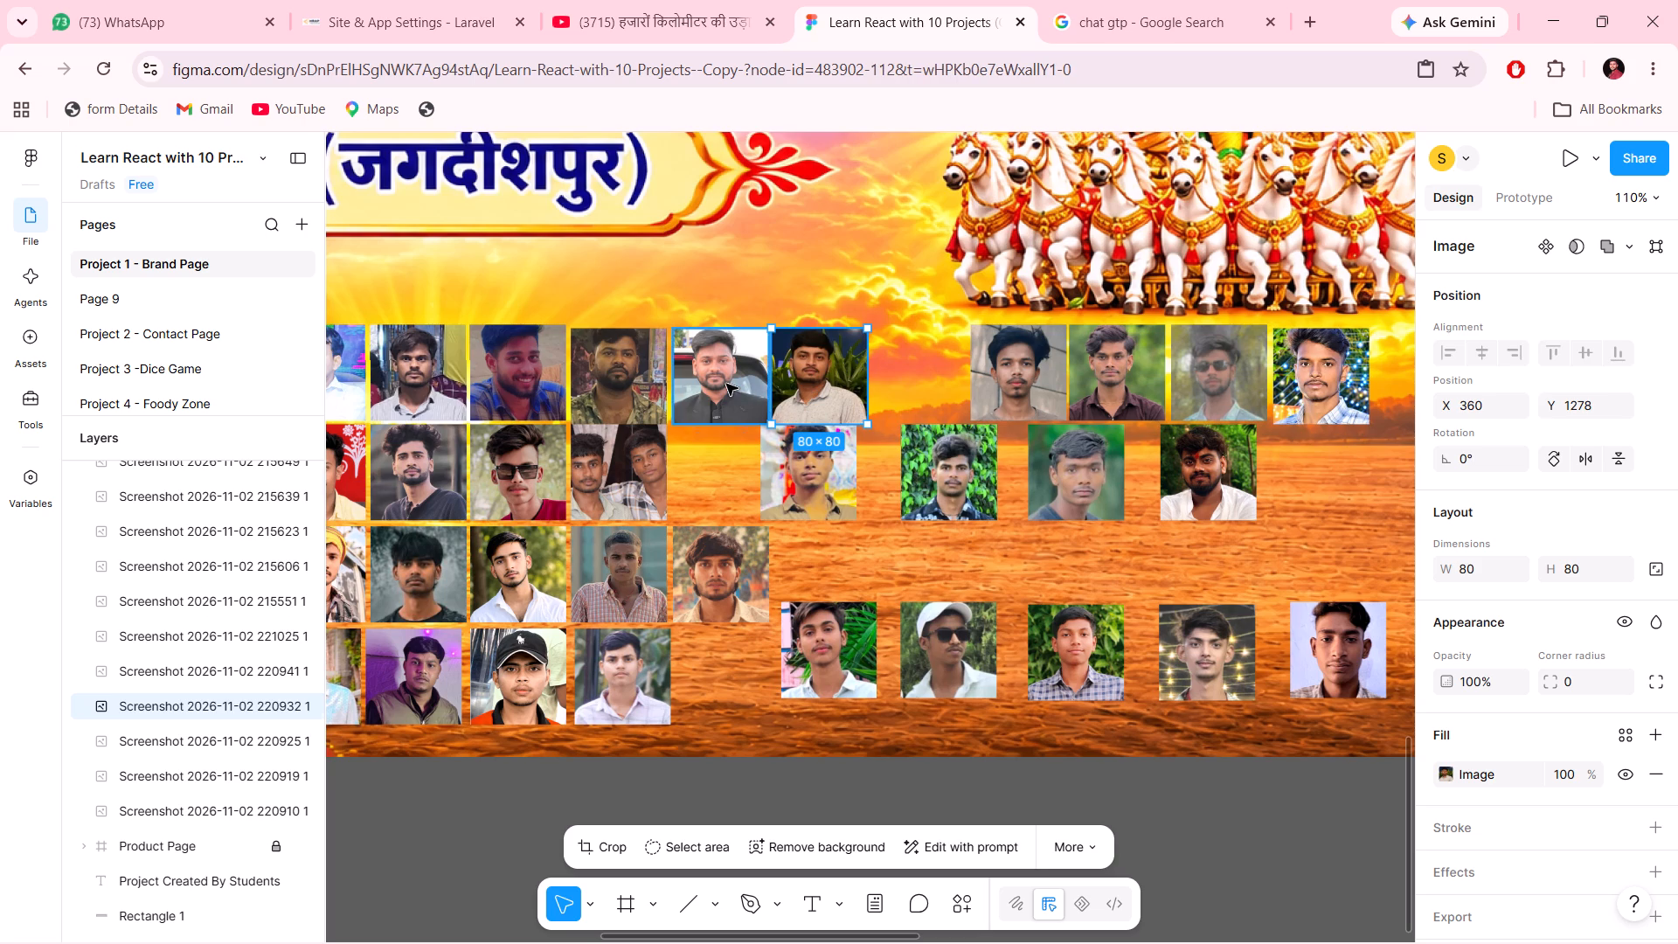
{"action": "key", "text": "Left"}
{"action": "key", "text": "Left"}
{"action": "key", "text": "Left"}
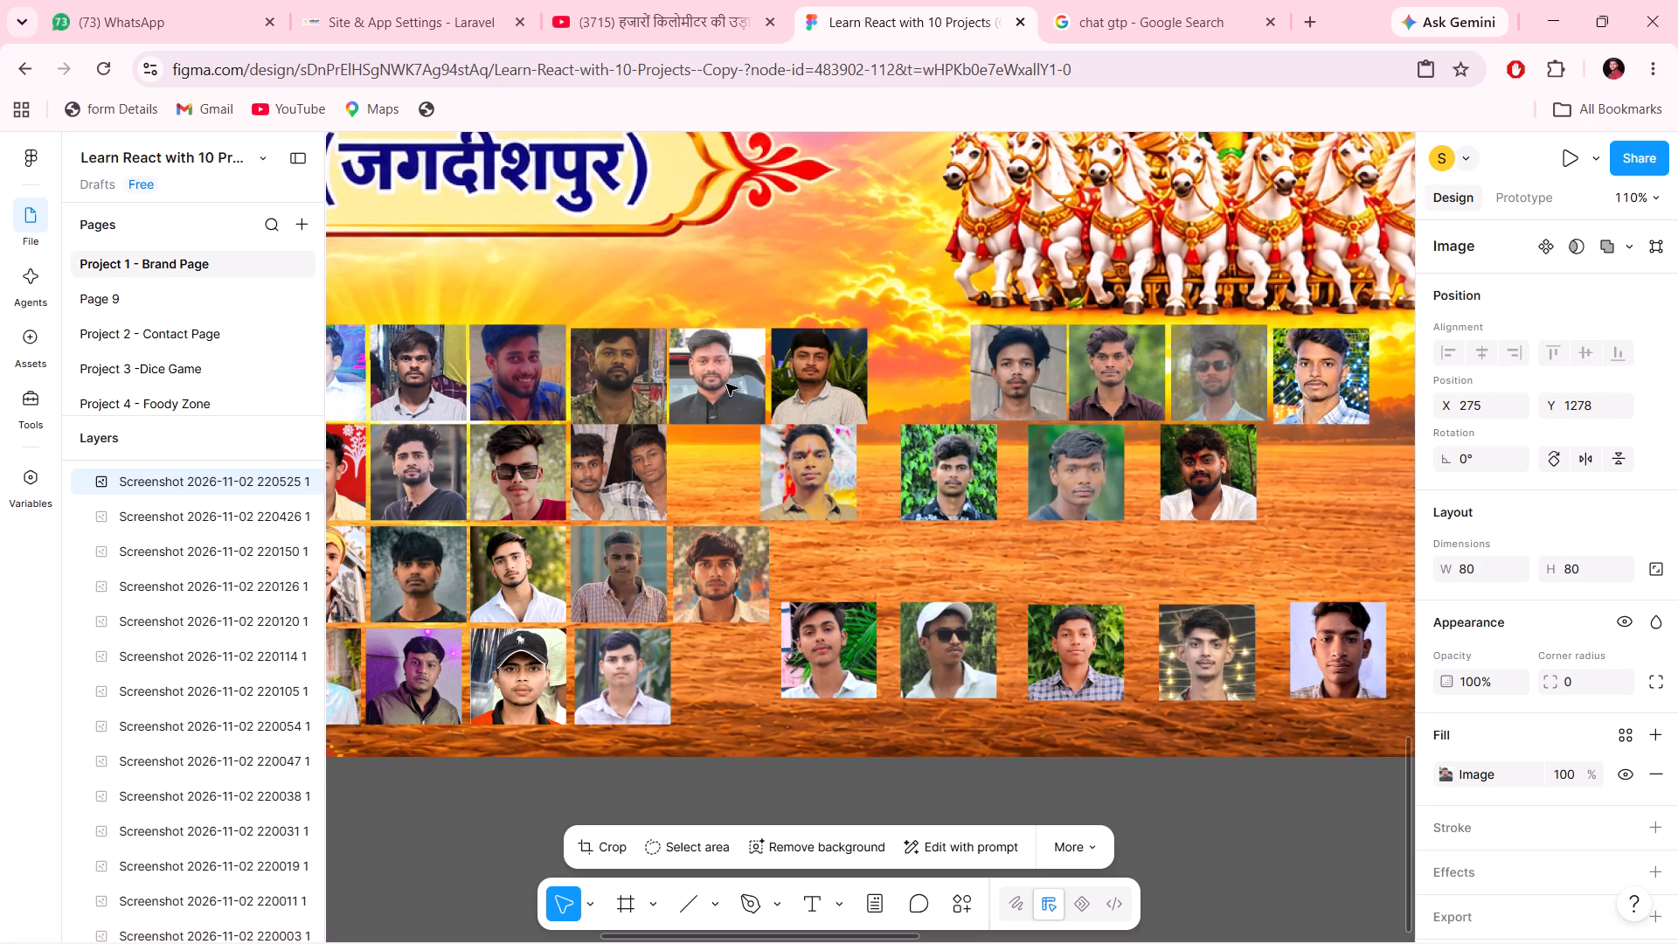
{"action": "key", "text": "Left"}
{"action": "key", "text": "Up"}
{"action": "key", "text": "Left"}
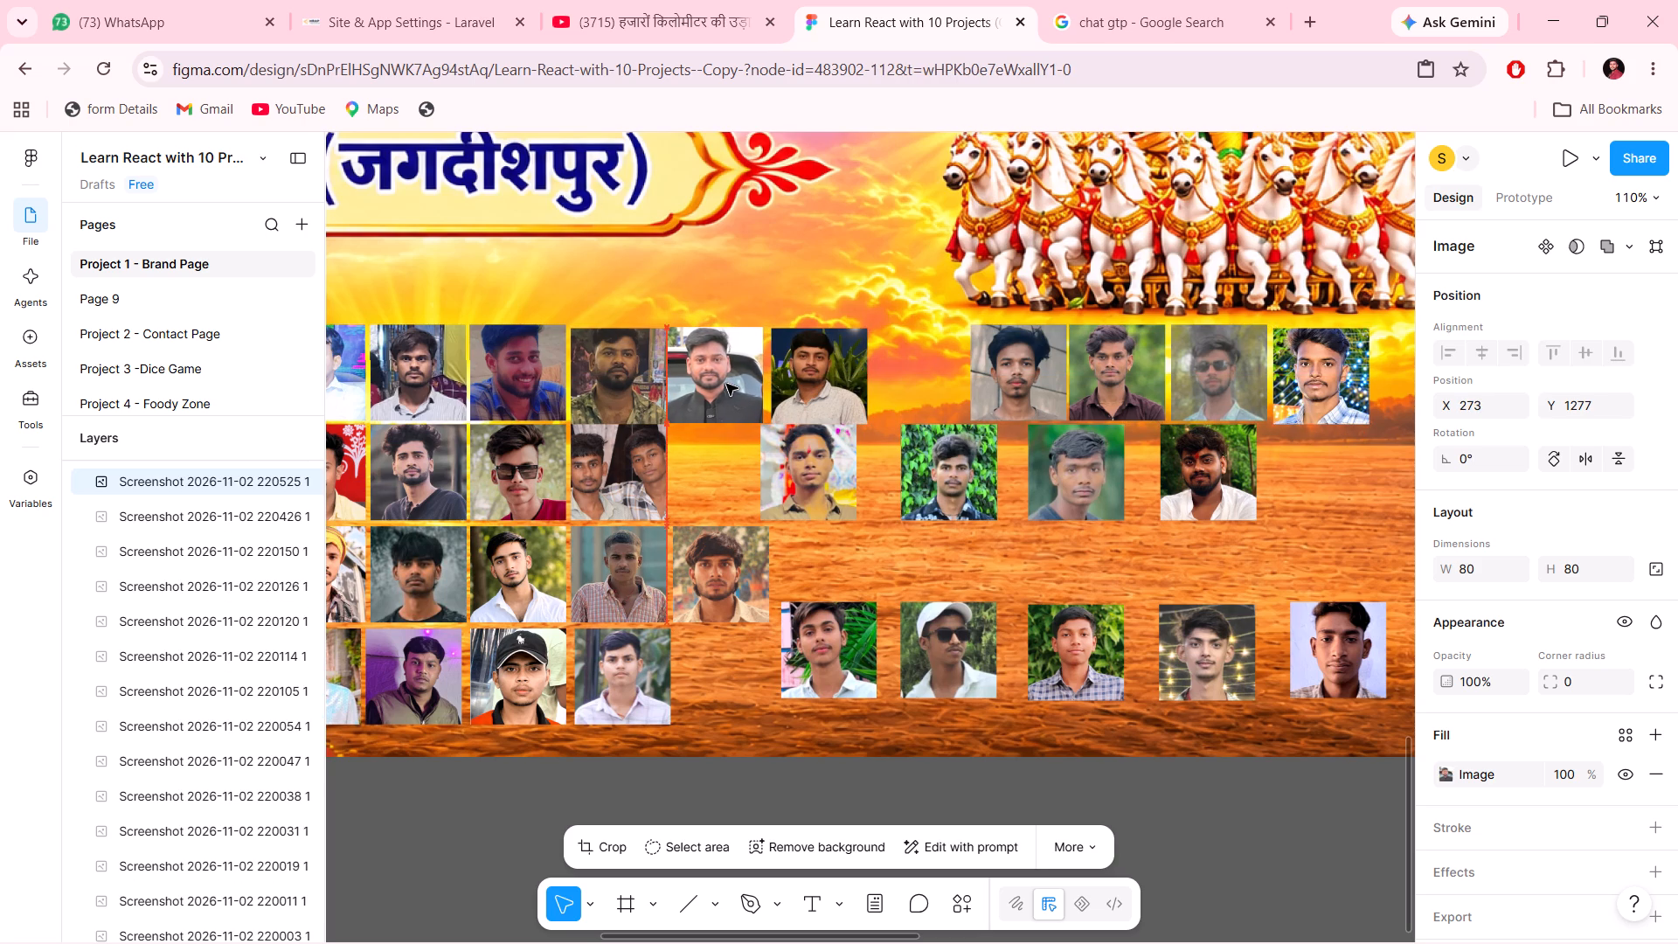
Raise the camouflage-shirt photo to Y 1275 to line it up with the first row.
{"action": "left_click", "coordinate": [599, 390]}
{"action": "key", "text": "Up"}
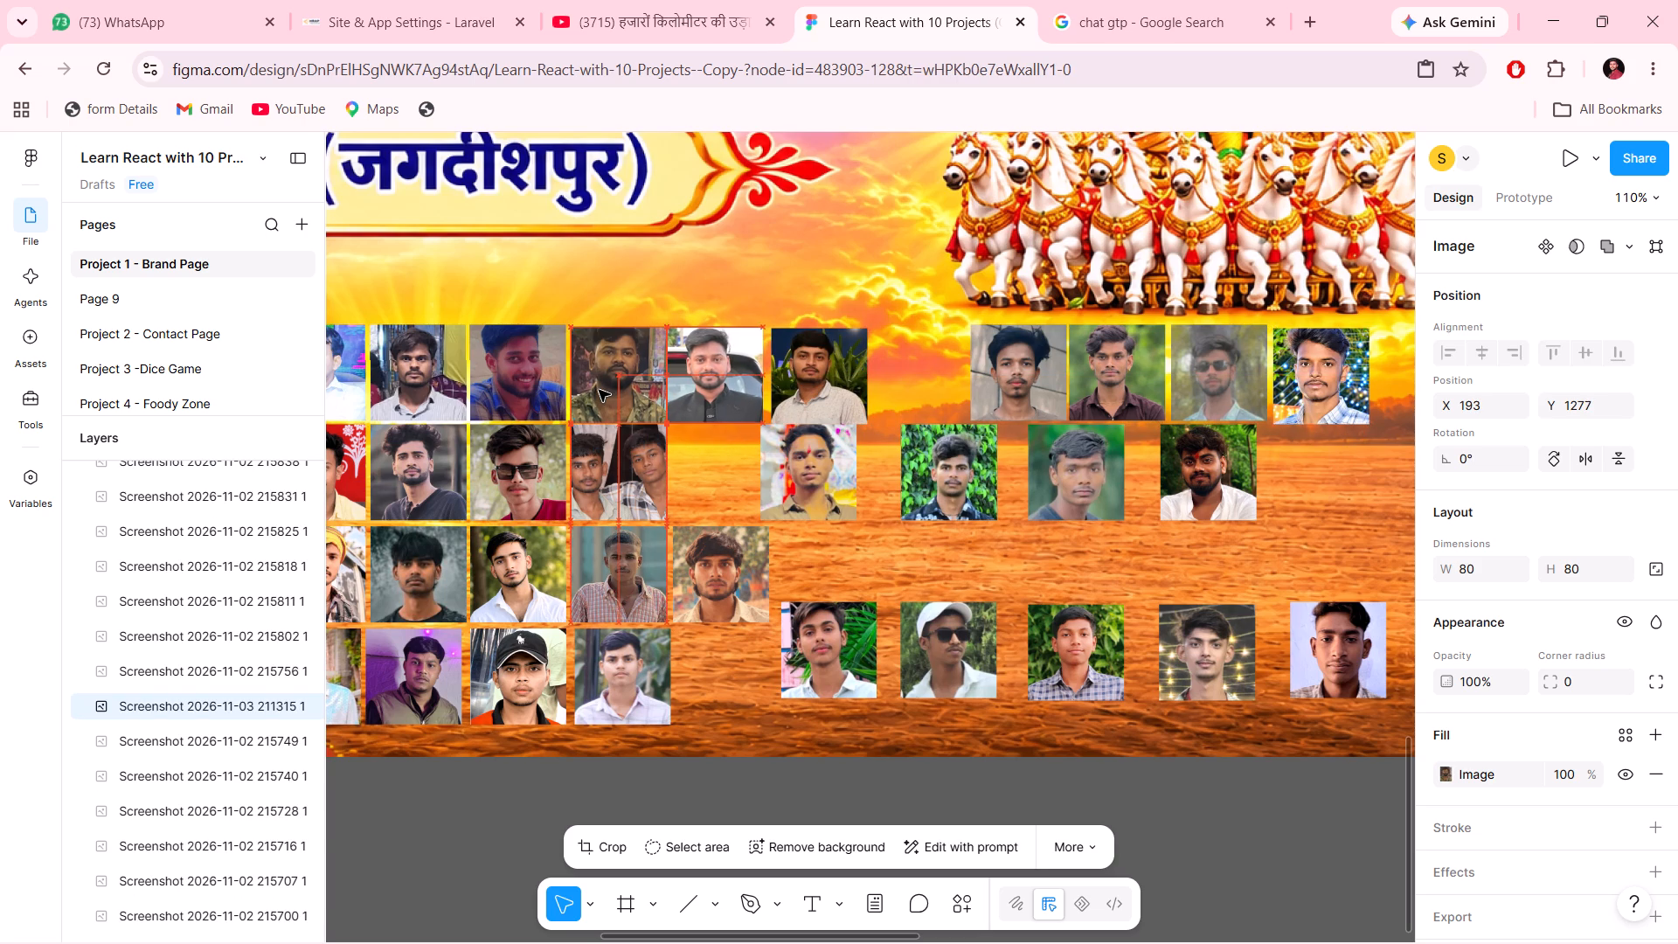
{"action": "key", "text": "Up"}
{"action": "key", "text": "Up"}
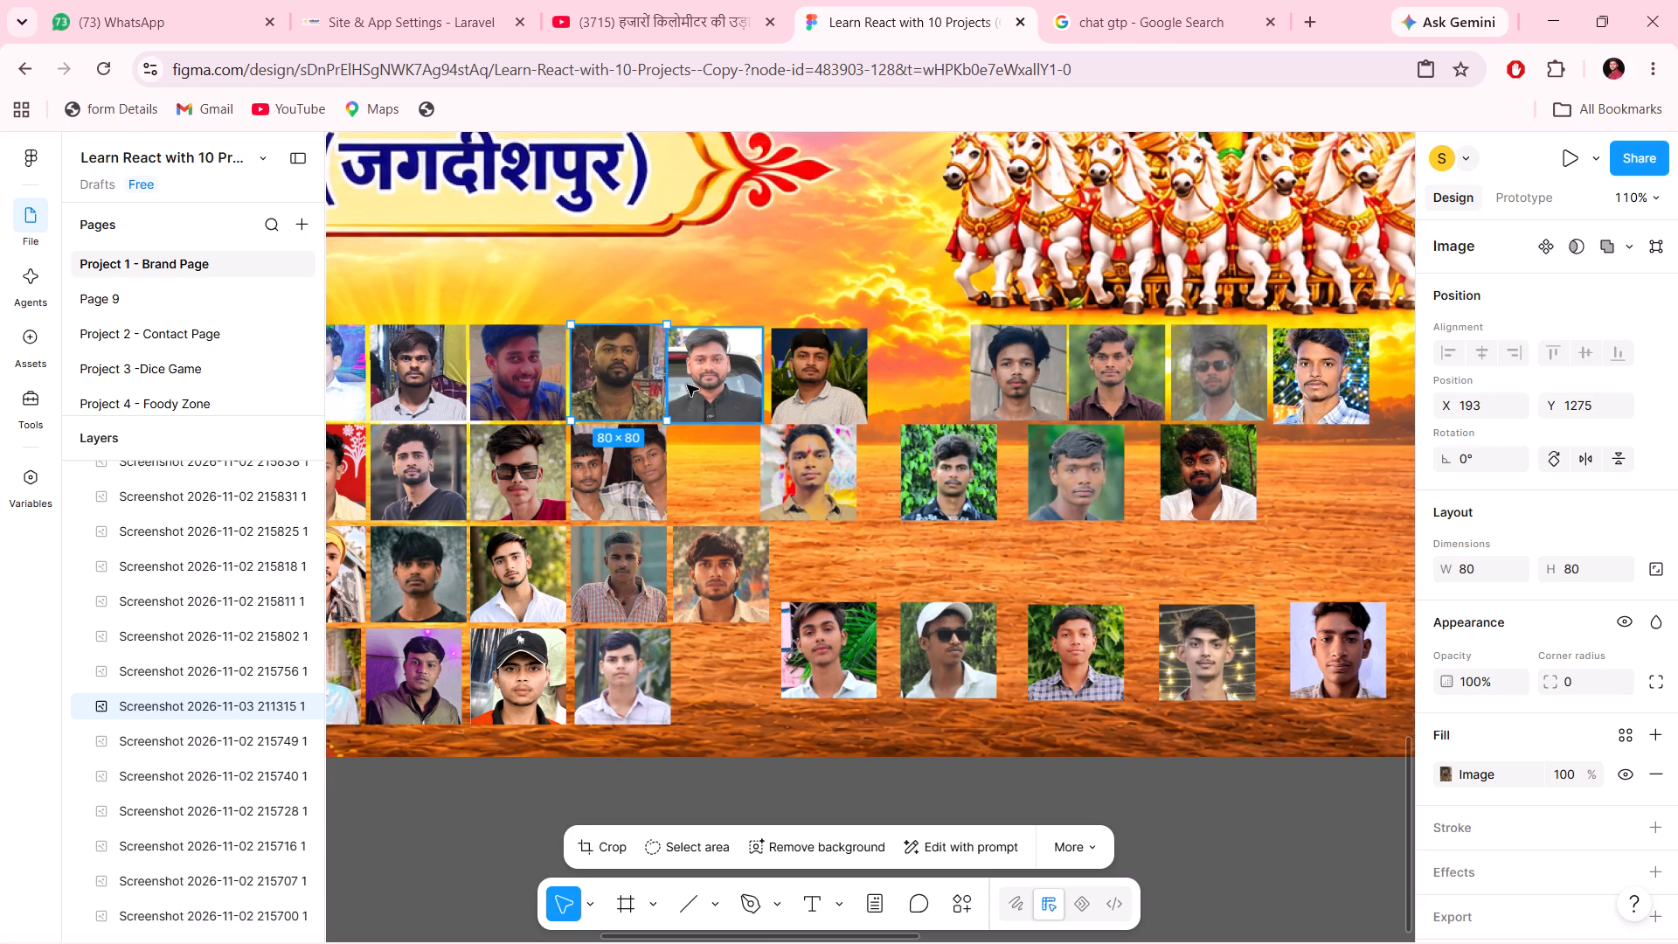
Fine-tune the car-interior photo's place in the first row to X 277, Y 1275, leaving a narrow gap after the camouflage-shirt photo.
{"action": "left_click", "coordinate": [690, 385]}
{"action": "key", "text": "Right"}
{"action": "key", "text": "Right"}
{"action": "key", "text": "Right"}
{"action": "key", "text": "Right"}
{"action": "key", "text": "Right"}
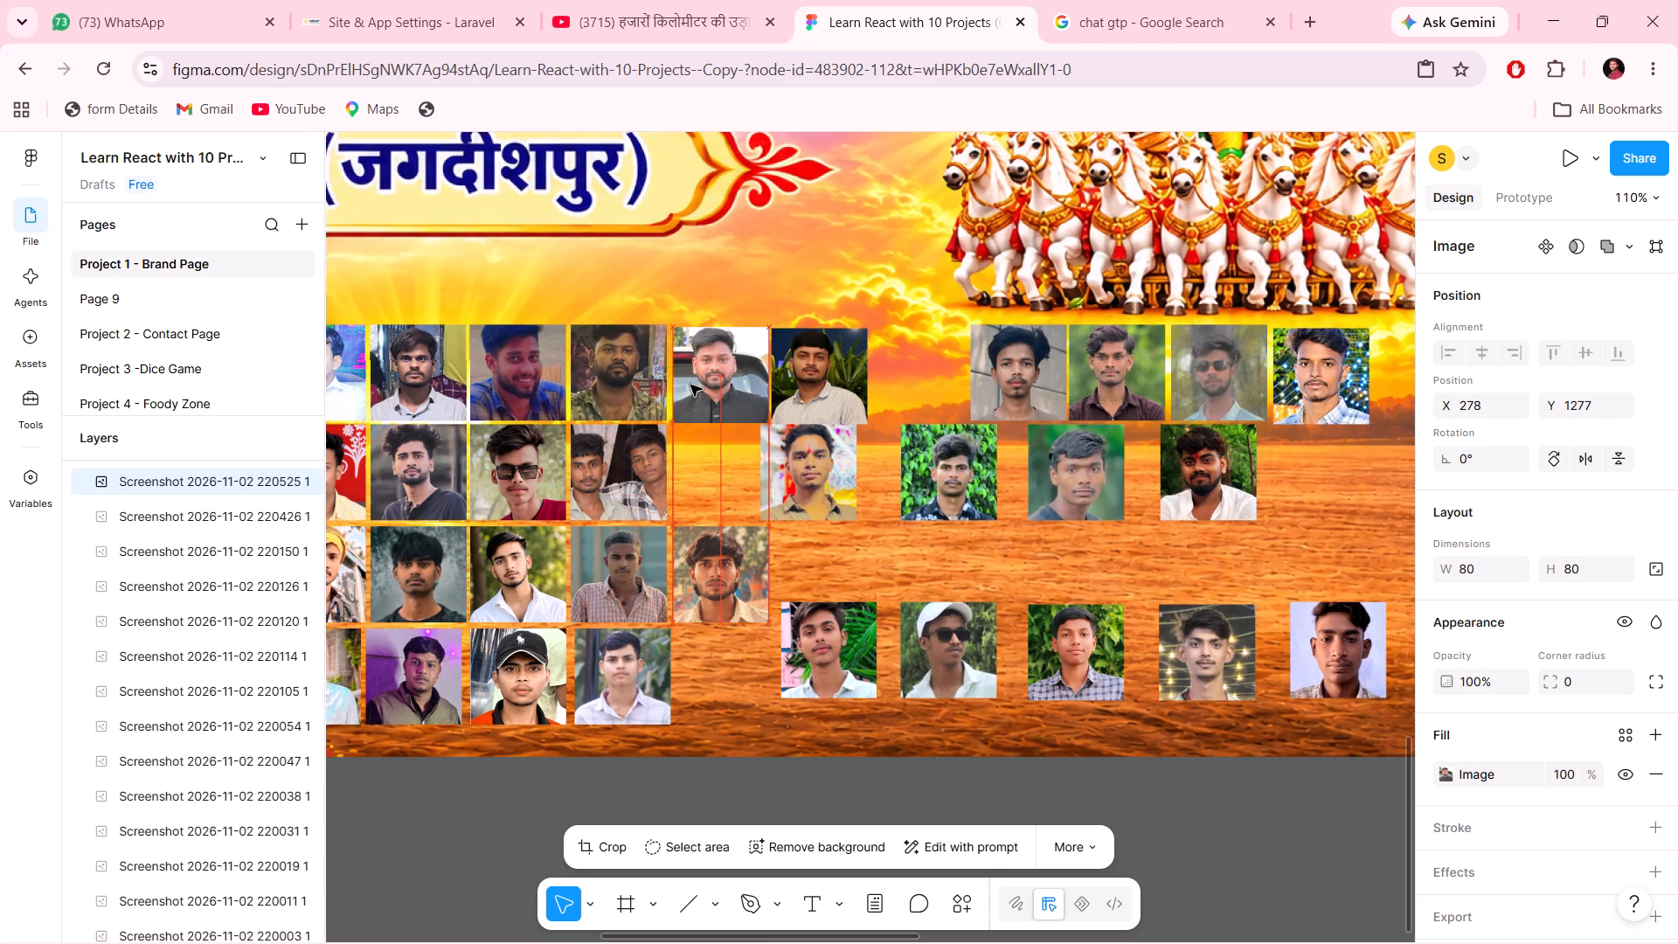
{"action": "key", "text": "Left"}
{"action": "key", "text": "Left"}
{"action": "key", "text": "Left"}
{"action": "key", "text": "Right"}
{"action": "key", "text": "Right"}
{"action": "key", "text": "Right"}
{"action": "key", "text": "Up"}
{"action": "key", "text": "Up"}
{"action": "key", "text": "Up"}
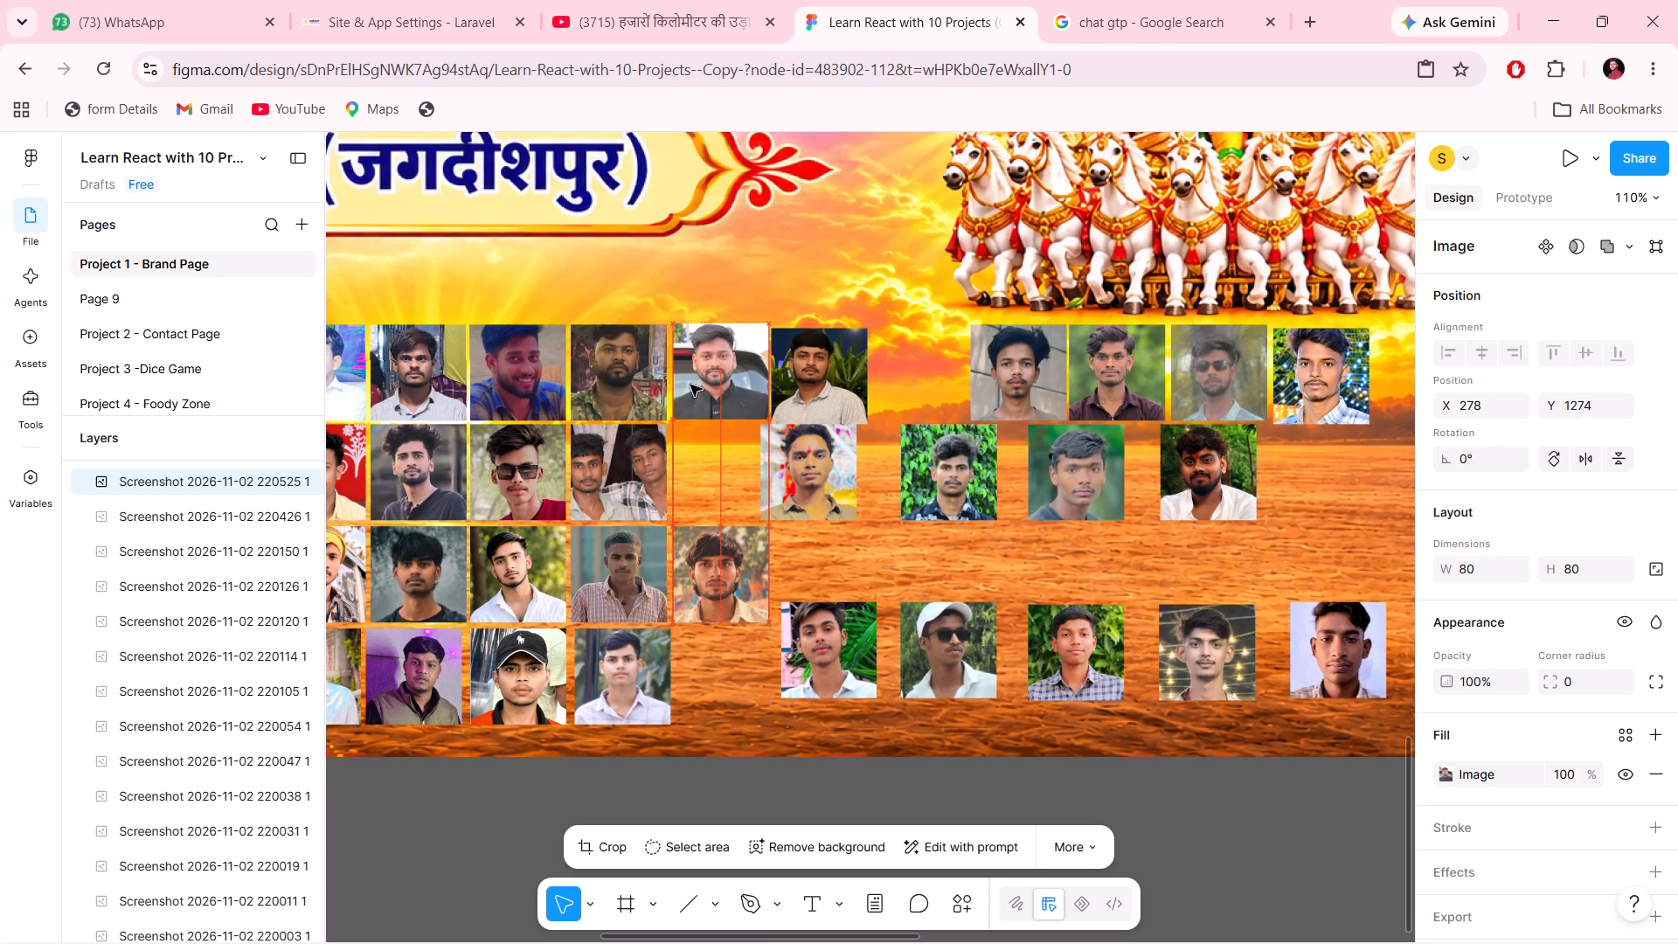
{"action": "key", "text": "Down"}
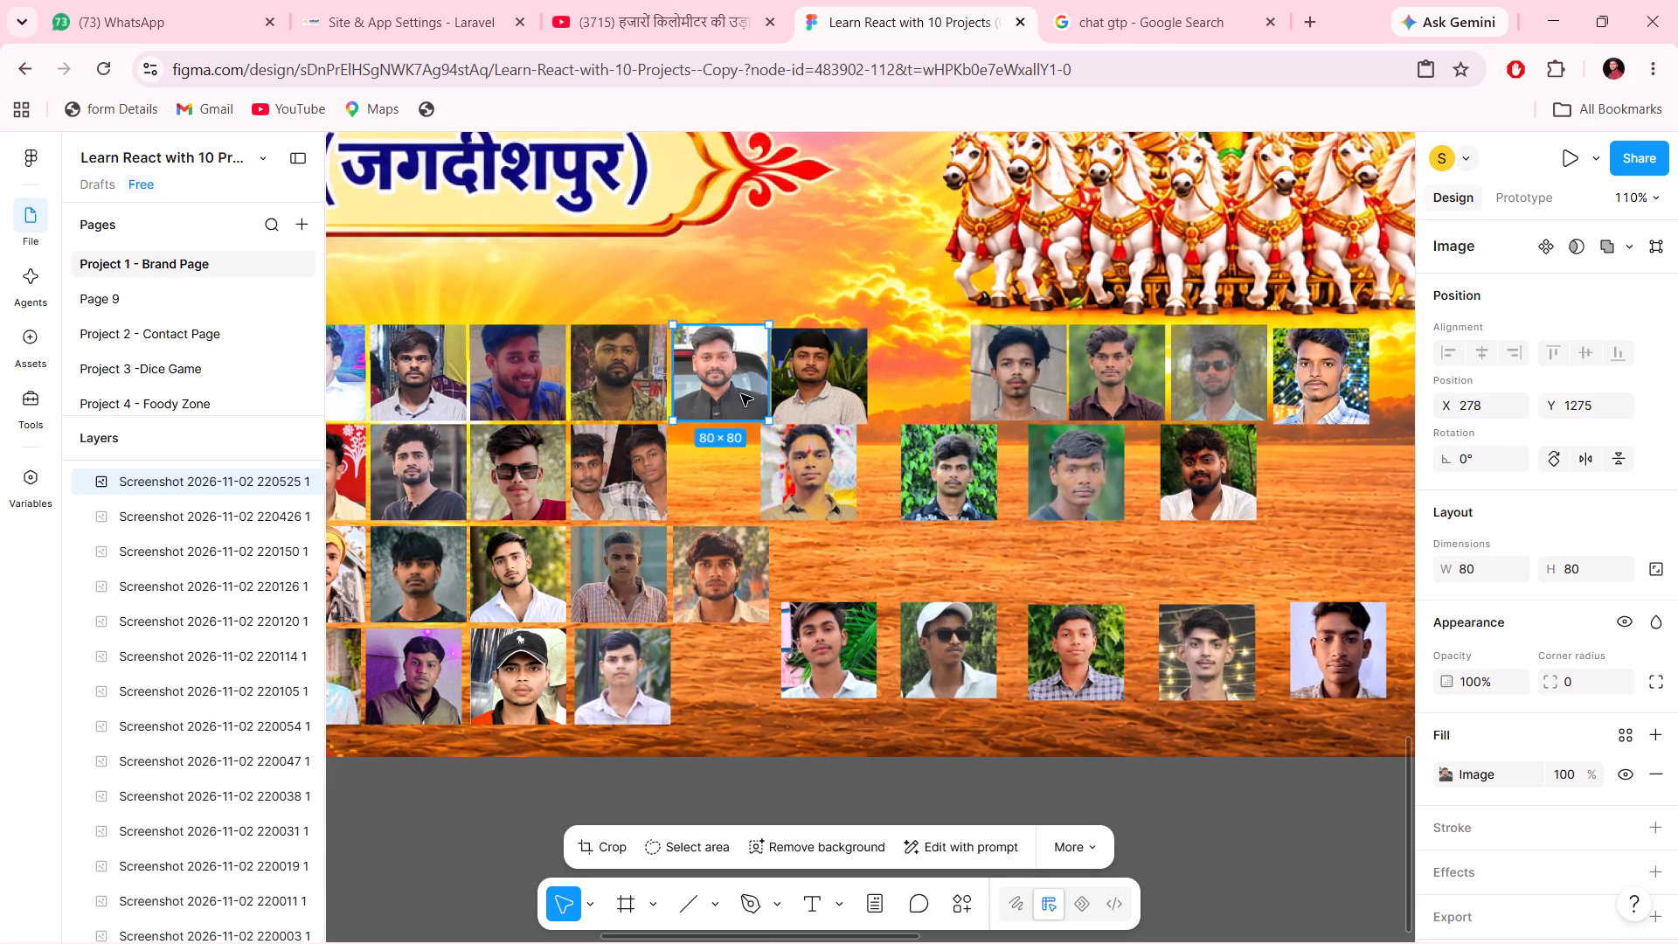
{"action": "key", "text": "Left"}
Align the black-cap photo with the first row at X 360, Y 1275, right after the car-interior photo.
{"action": "left_click", "coordinate": [803, 392]}
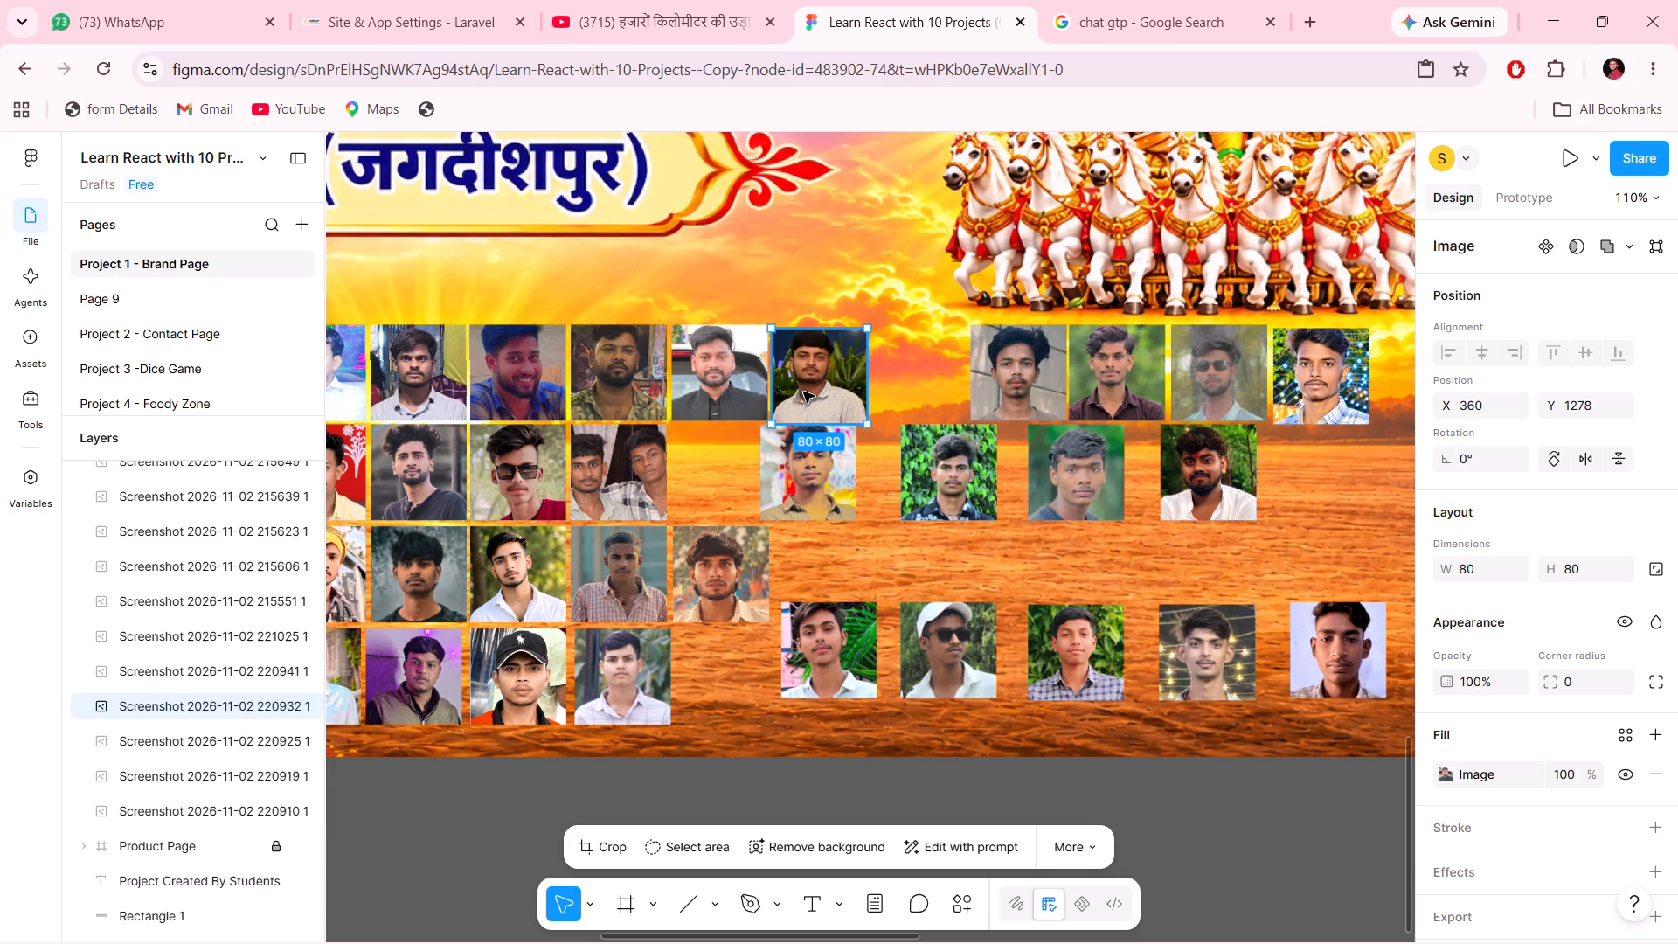
{"action": "key", "text": "Right"}
{"action": "key", "text": "Right"}
{"action": "key", "text": "Right"}
{"action": "key", "text": "Up"}
{"action": "key", "text": "Up"}
{"action": "key", "text": "Left"}
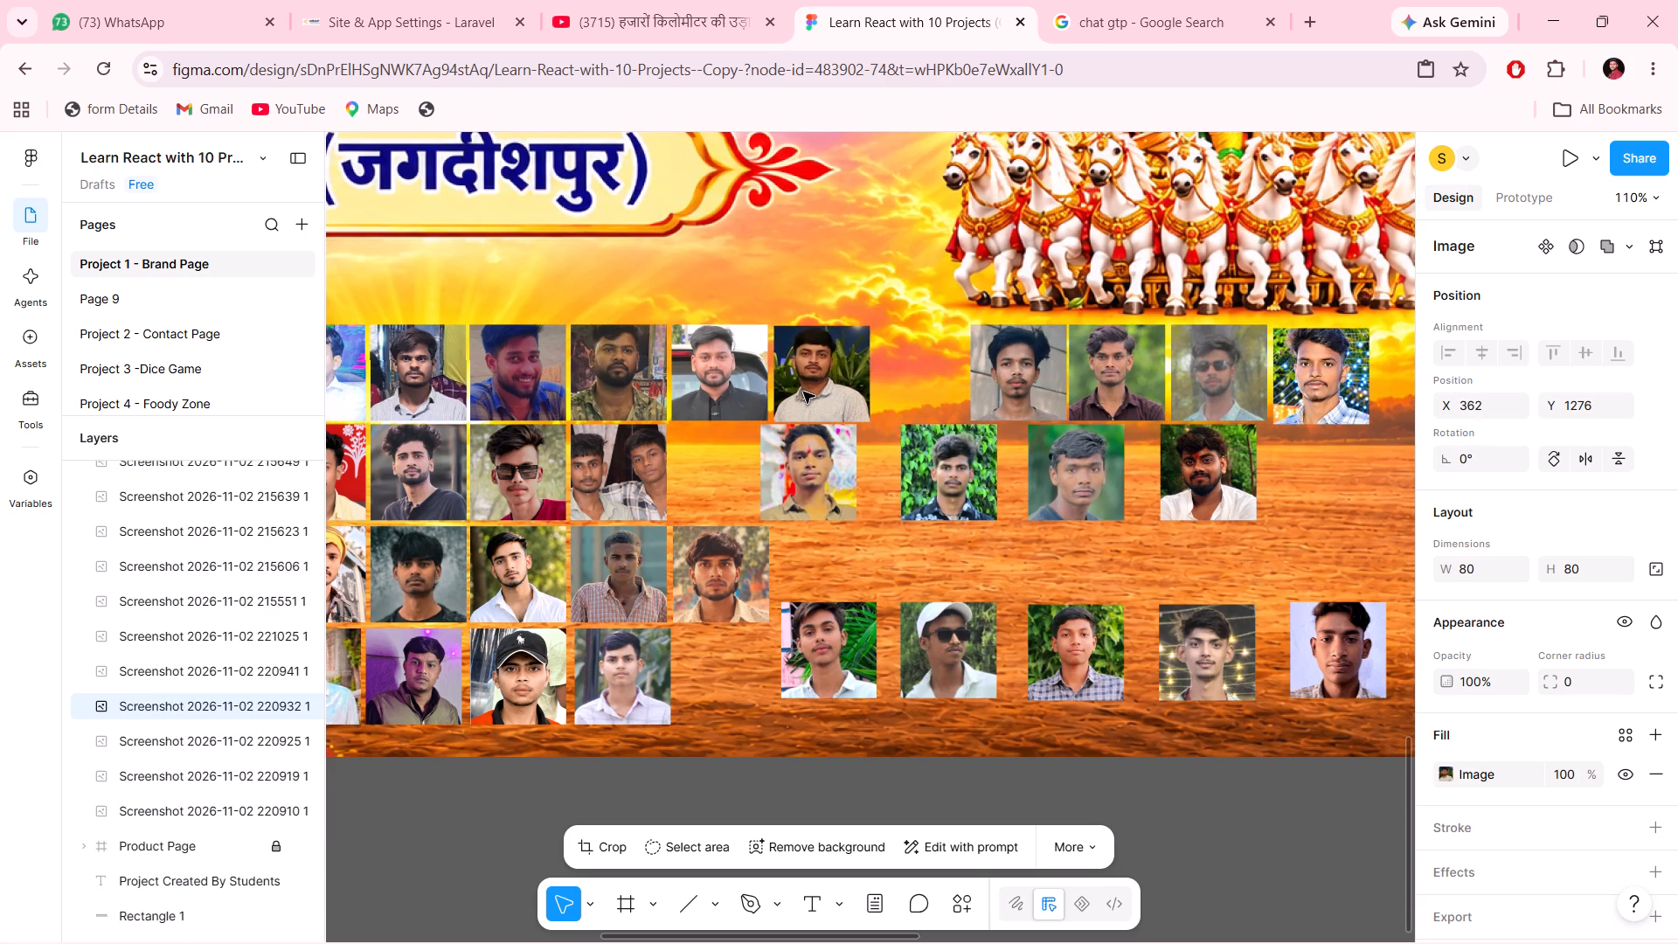
{"action": "key", "text": "Left"}
{"action": "key", "text": "Left"}
{"action": "key", "text": "Down"}
{"action": "key", "text": "Down"}
{"action": "key", "text": "Up"}
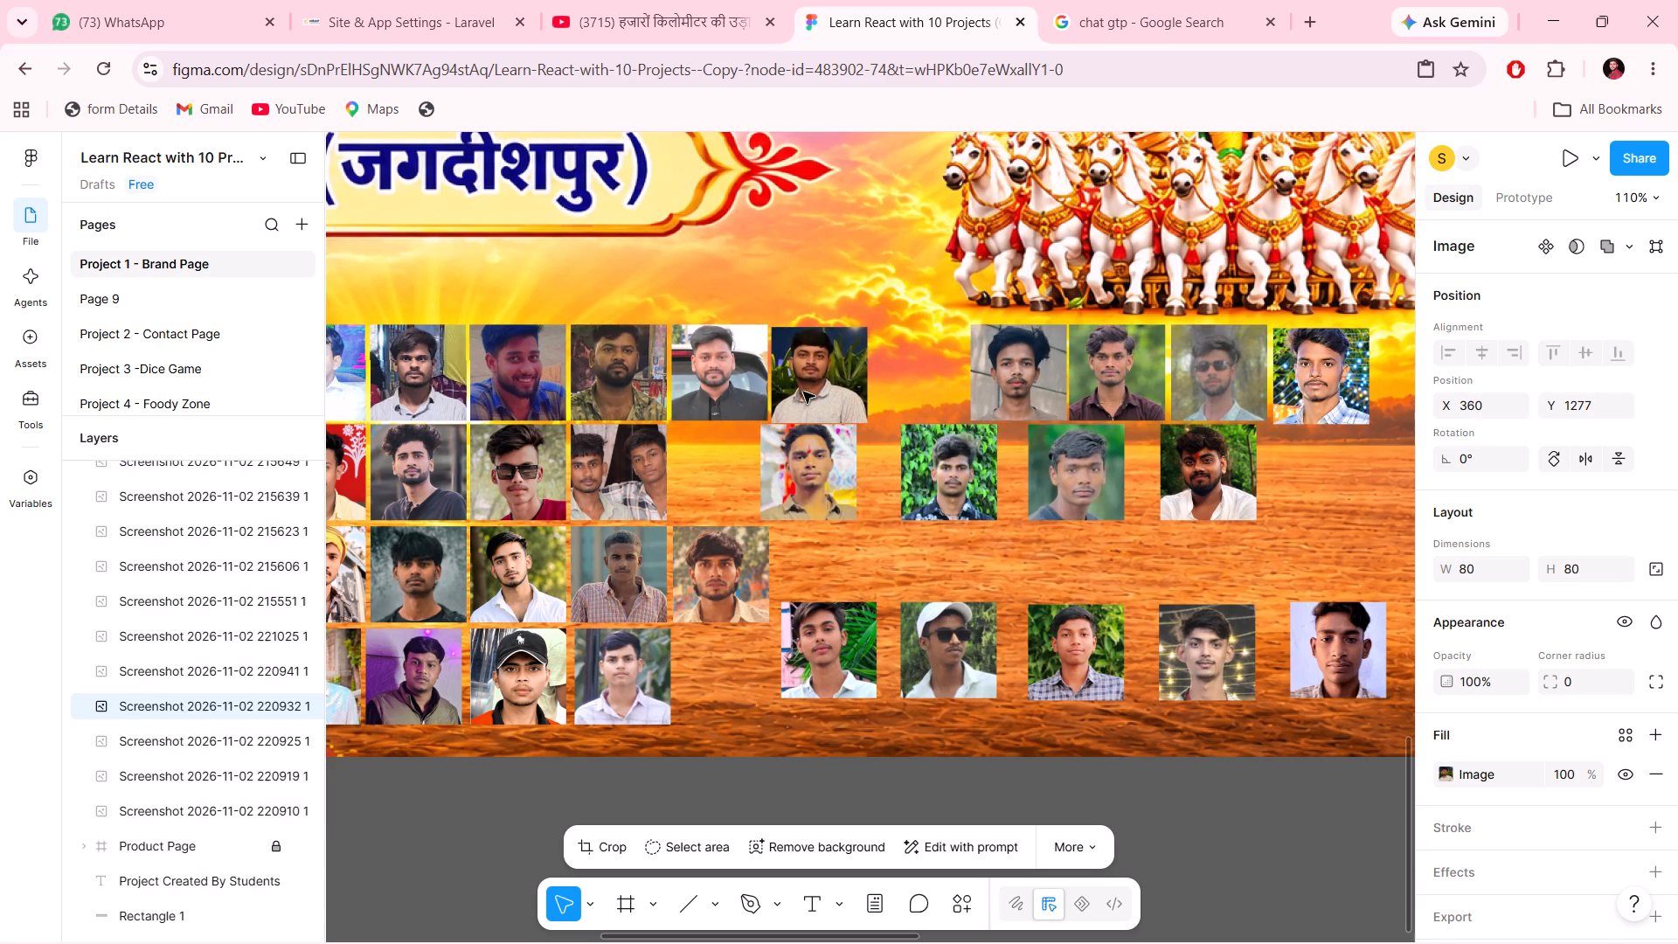
{"action": "key", "text": "Up"}
{"action": "key", "text": "Down"}
{"action": "key", "text": "Down"}
{"action": "key", "text": "Down"}
{"action": "key", "text": "Up"}
{"action": "key", "text": "Up"}
{"action": "key", "text": "Up"}
{"action": "key", "text": "Up"}
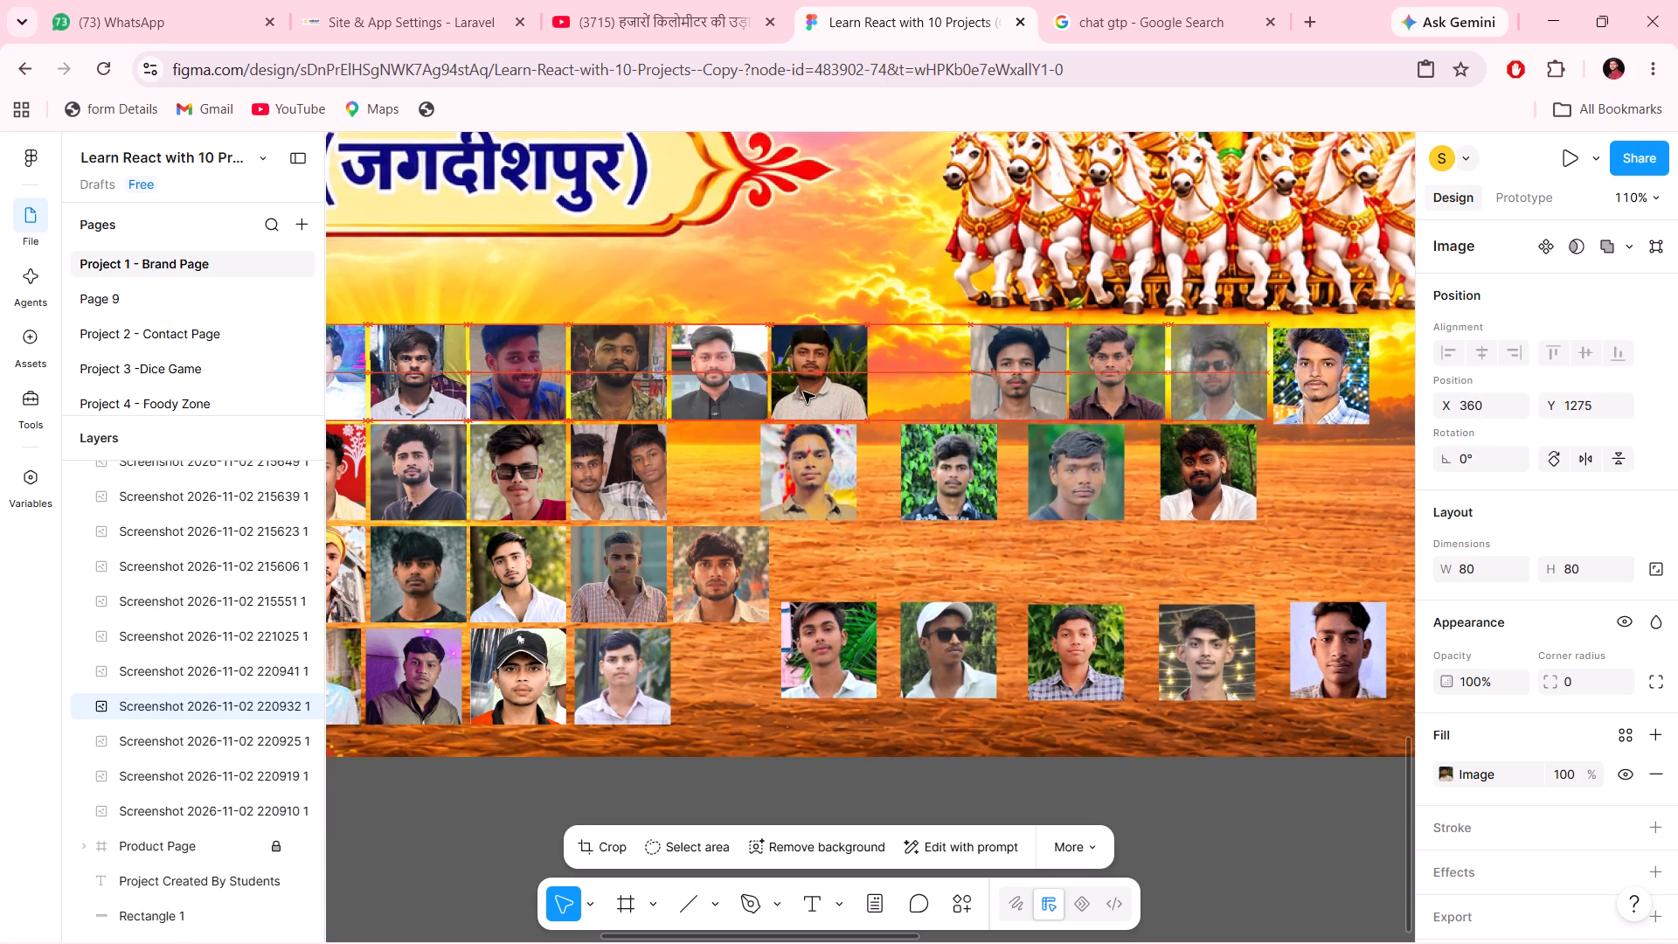
{"action": "key", "text": "Right"}
{"action": "key", "text": "Right"}
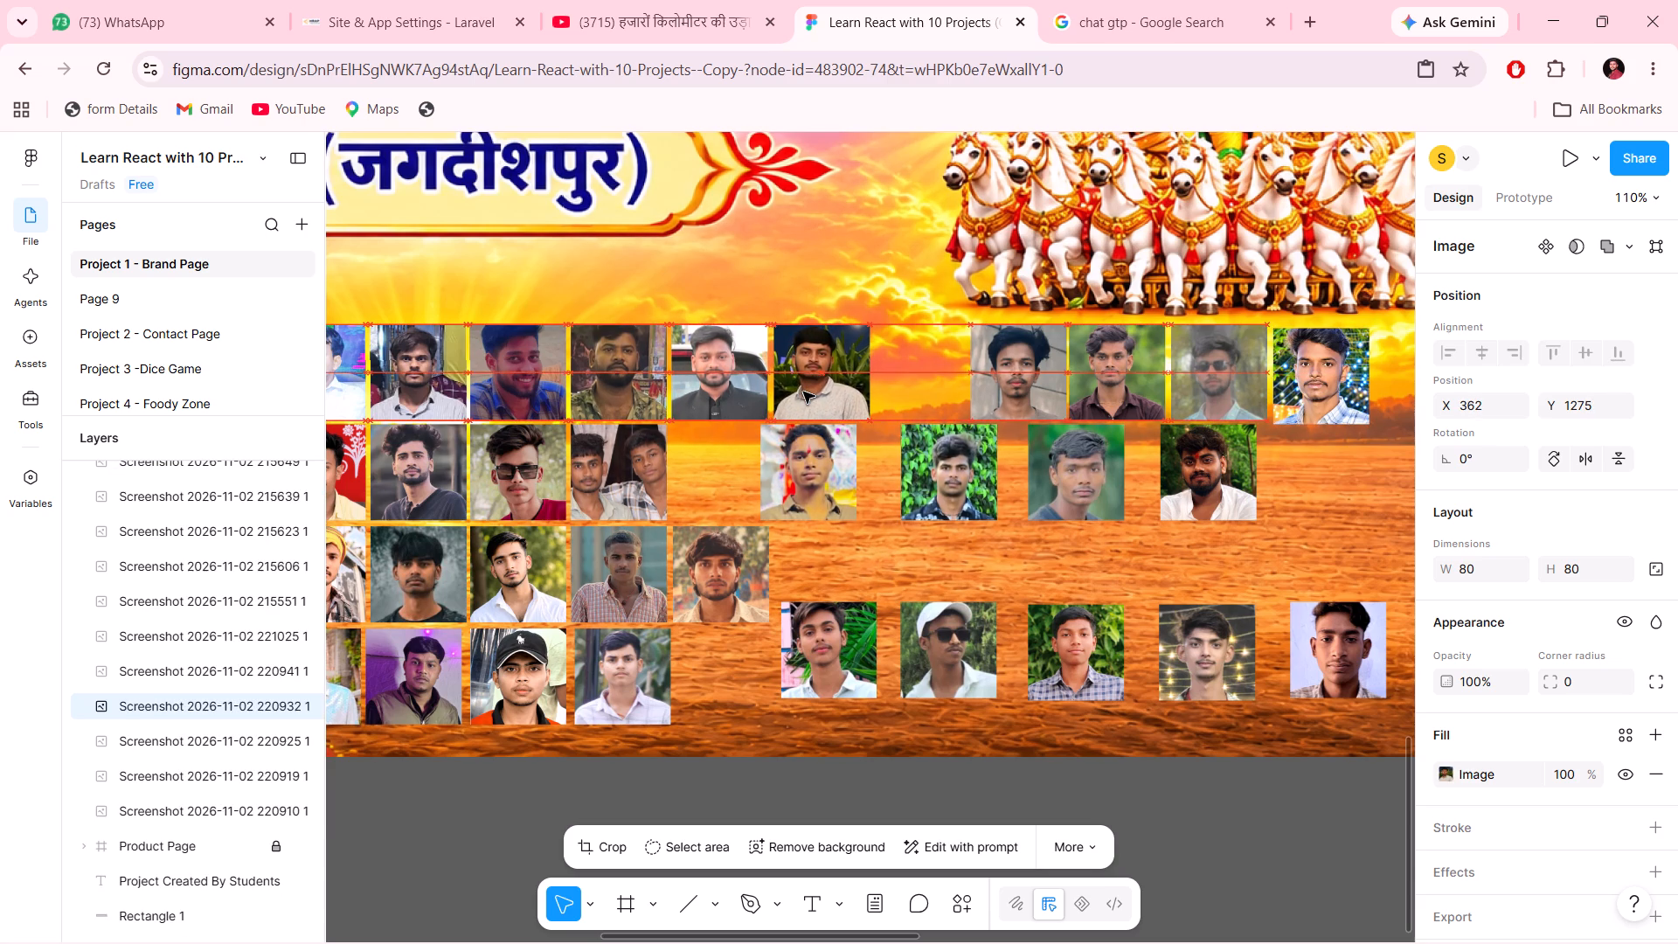
{"action": "key", "text": "Left"}
{"action": "key", "text": "Left"}
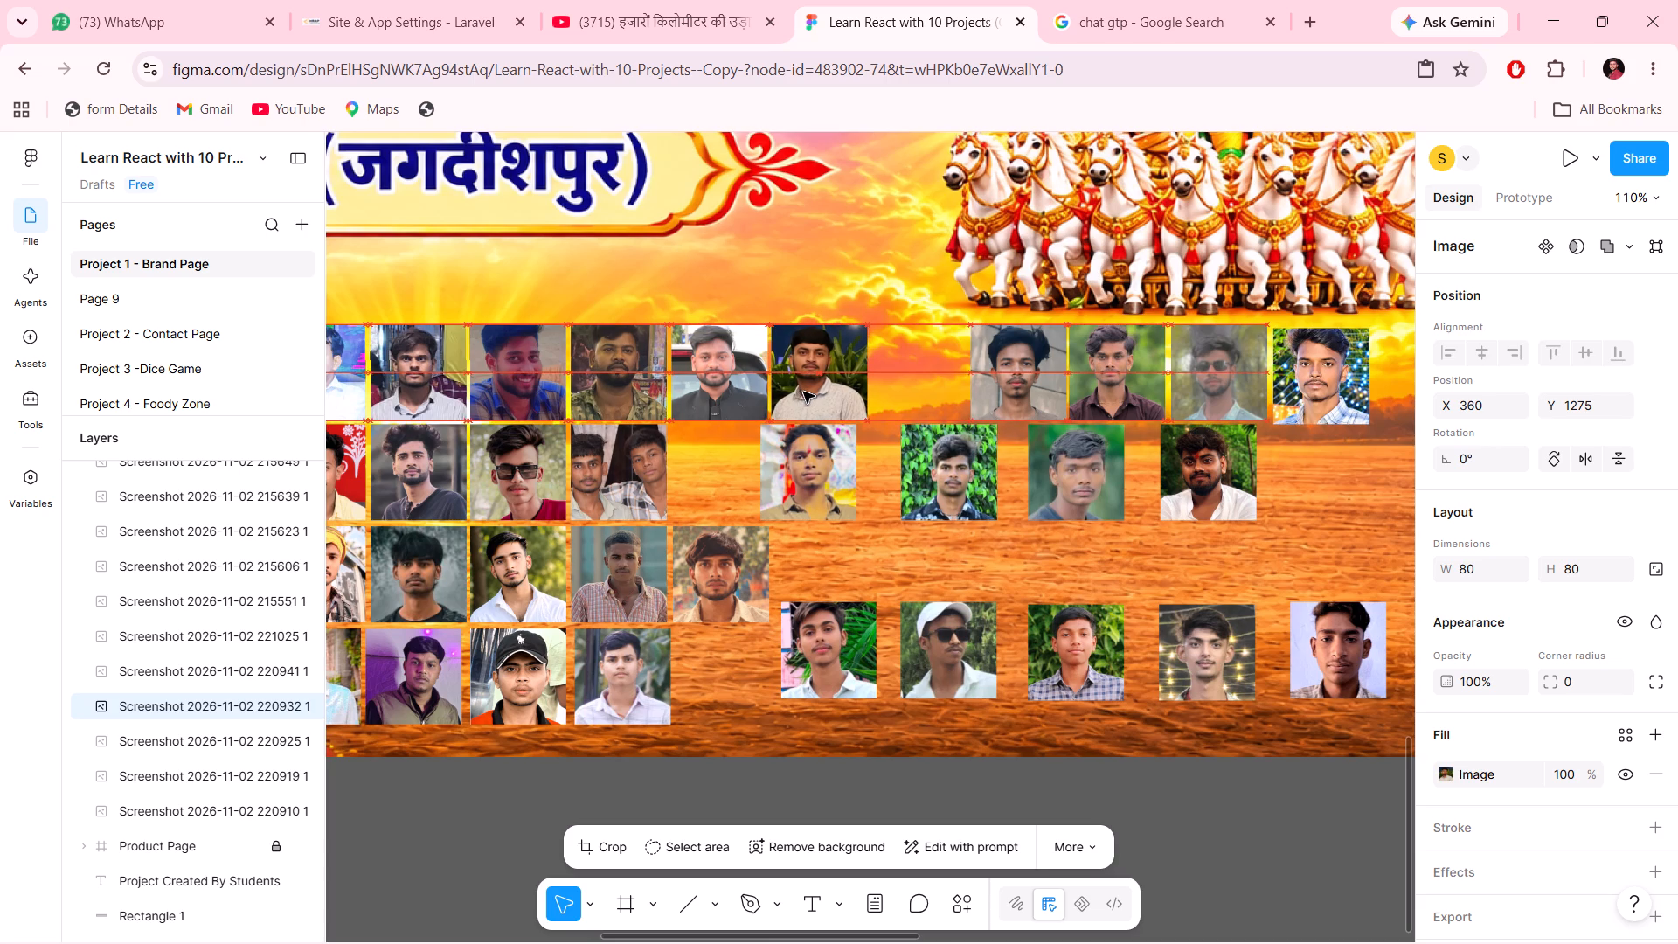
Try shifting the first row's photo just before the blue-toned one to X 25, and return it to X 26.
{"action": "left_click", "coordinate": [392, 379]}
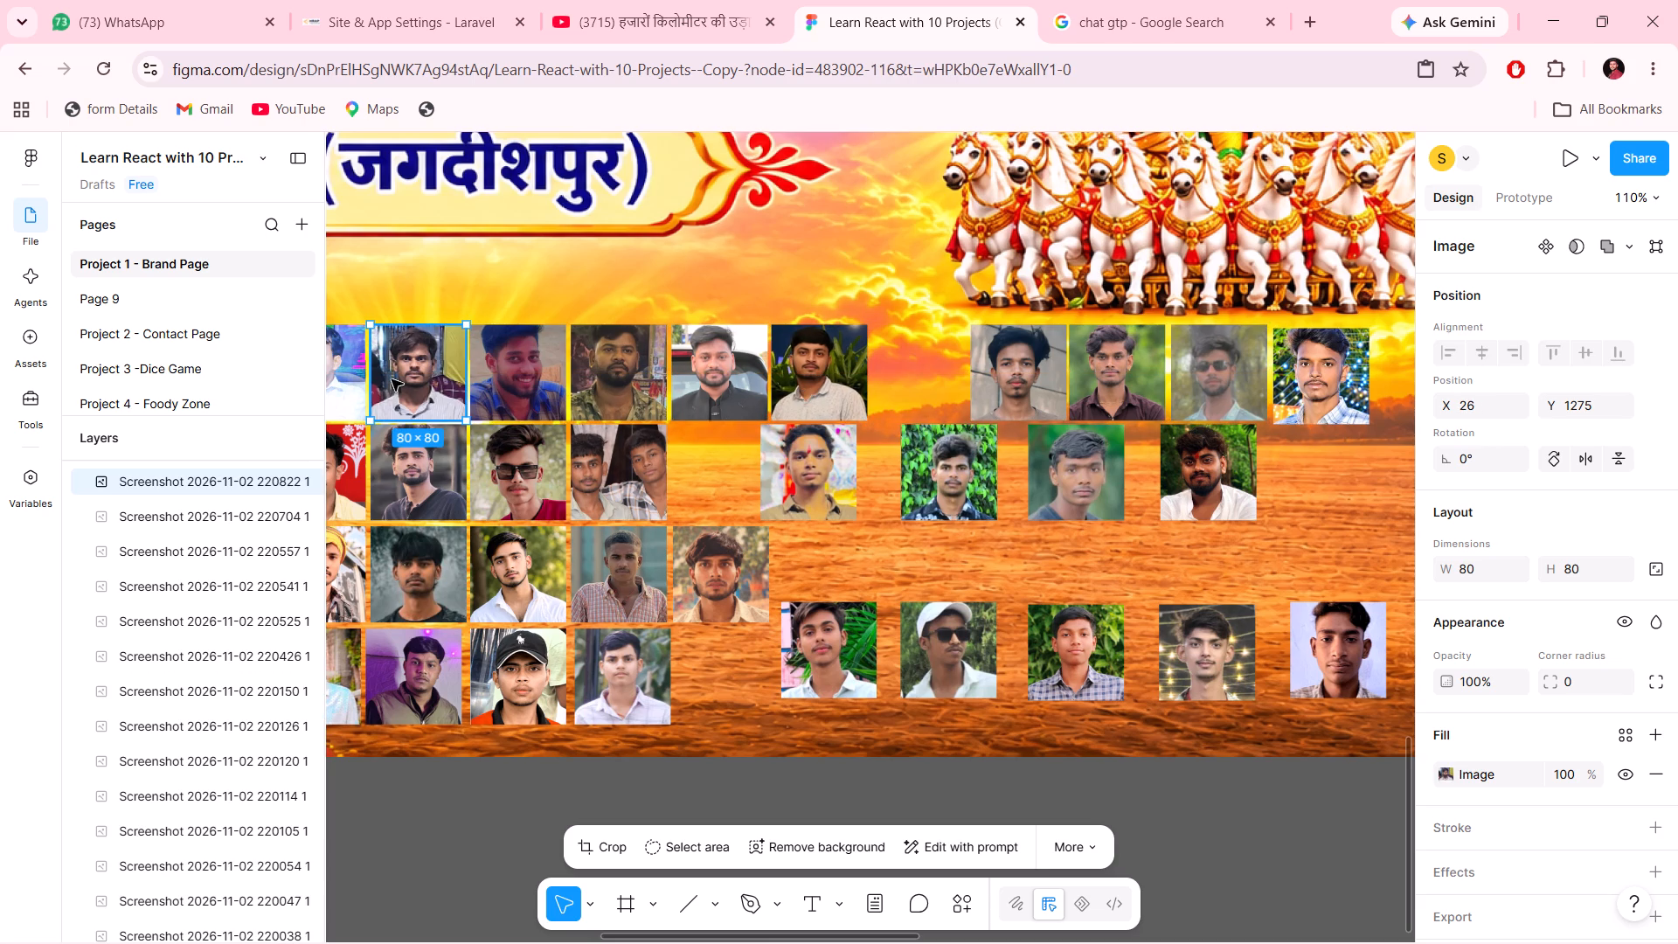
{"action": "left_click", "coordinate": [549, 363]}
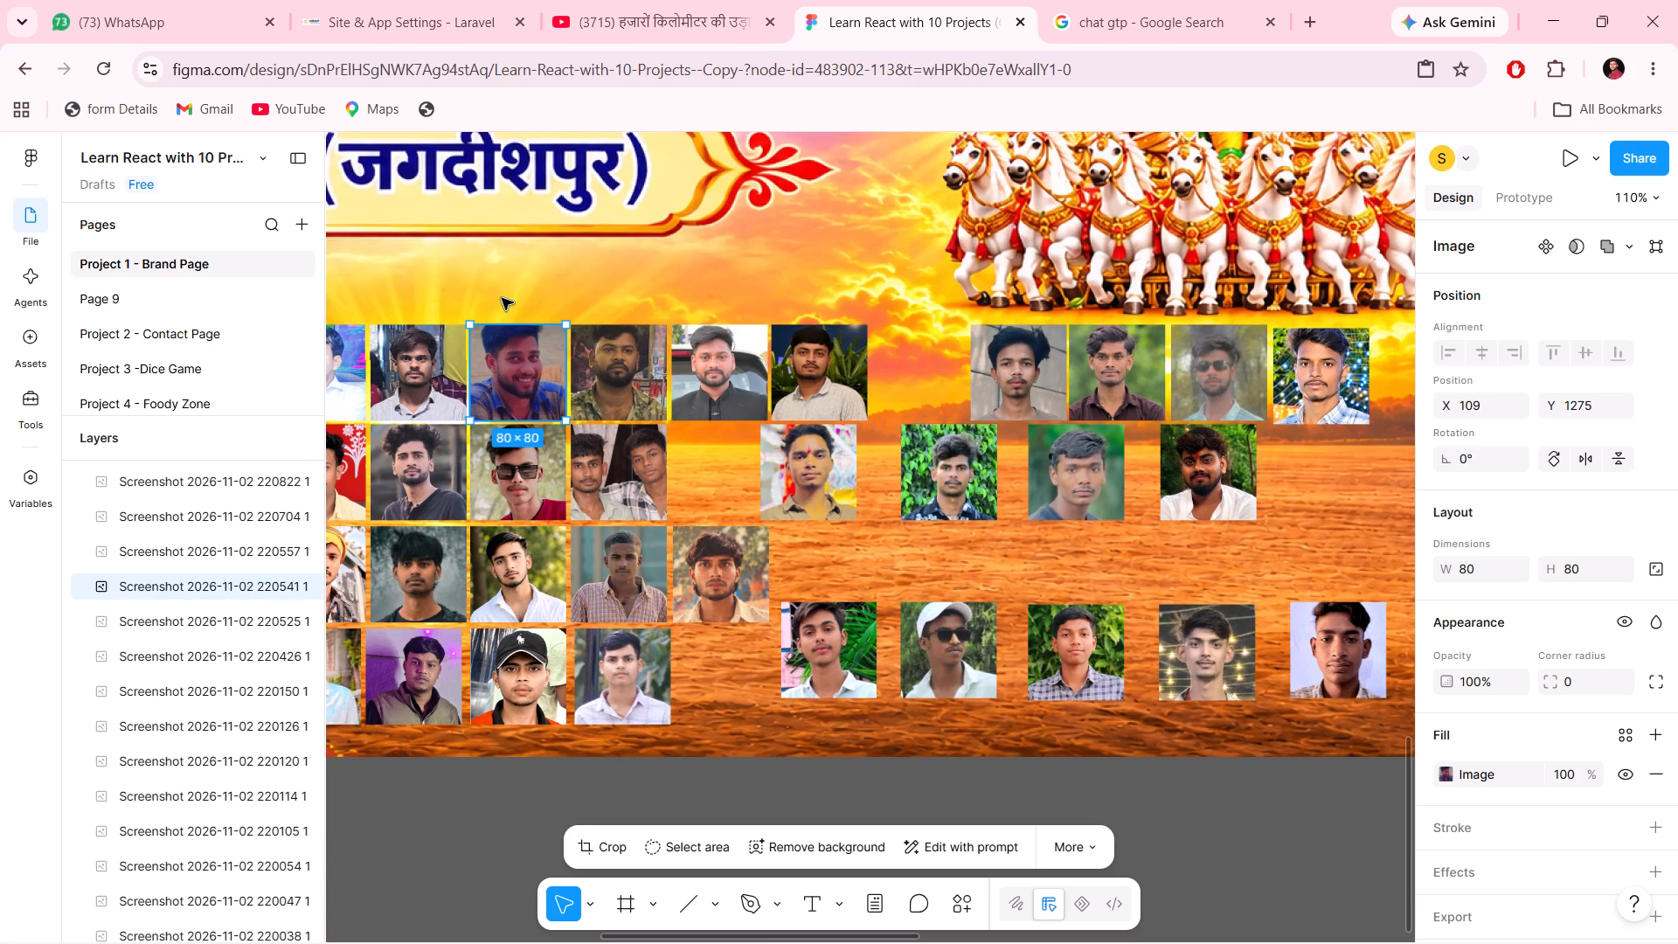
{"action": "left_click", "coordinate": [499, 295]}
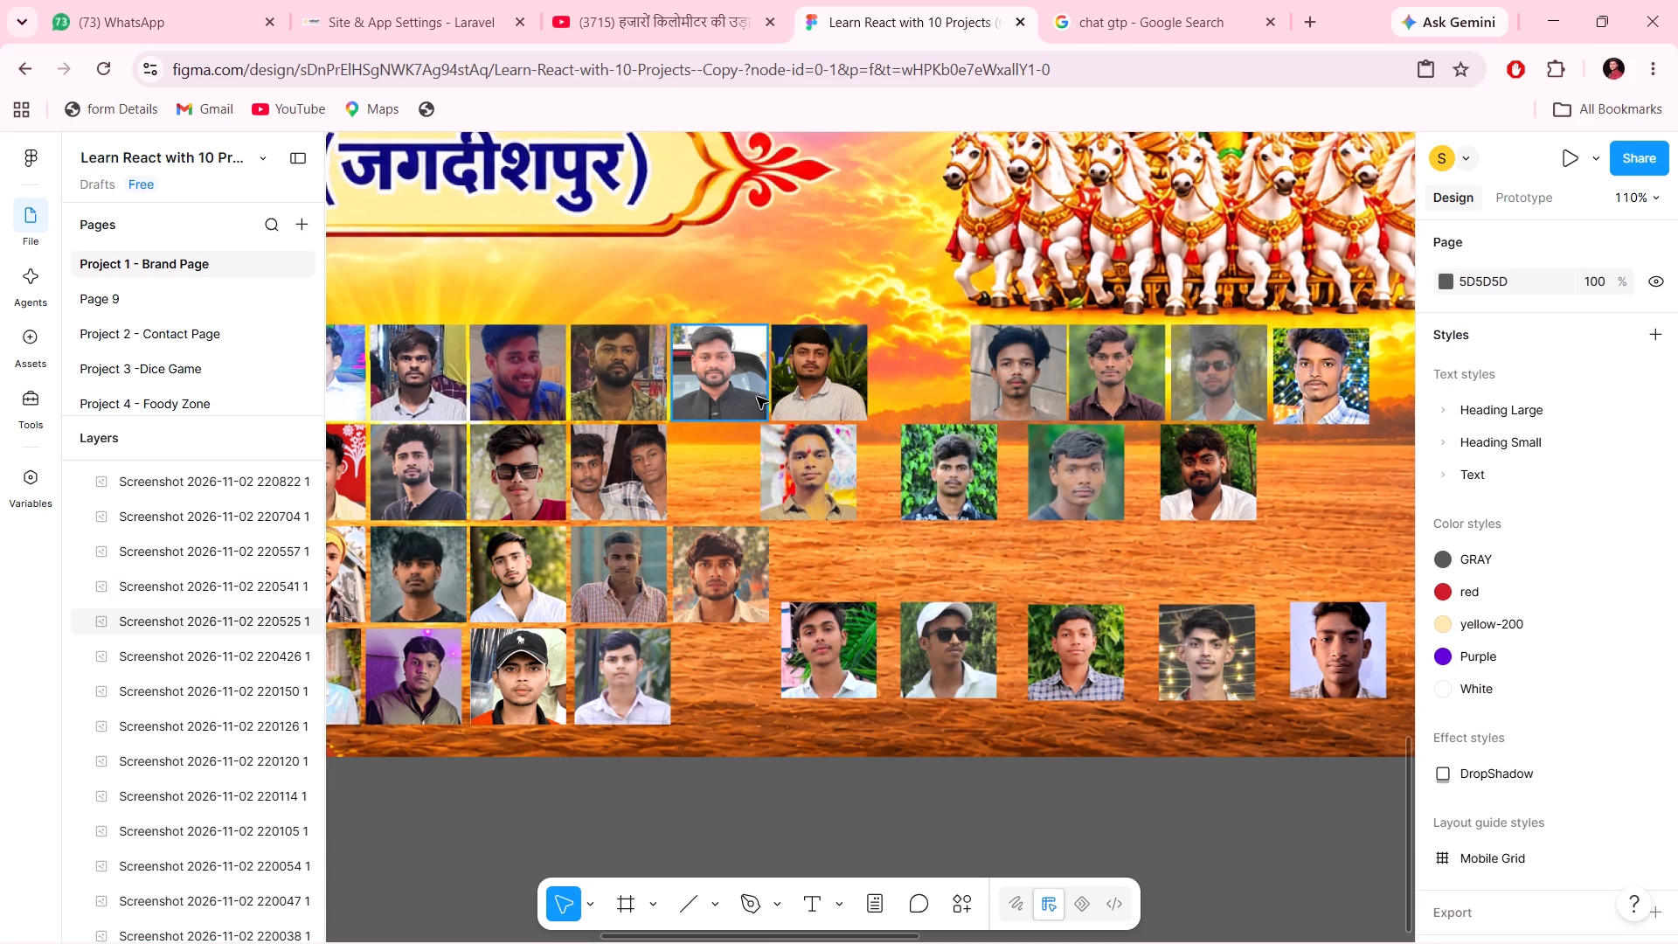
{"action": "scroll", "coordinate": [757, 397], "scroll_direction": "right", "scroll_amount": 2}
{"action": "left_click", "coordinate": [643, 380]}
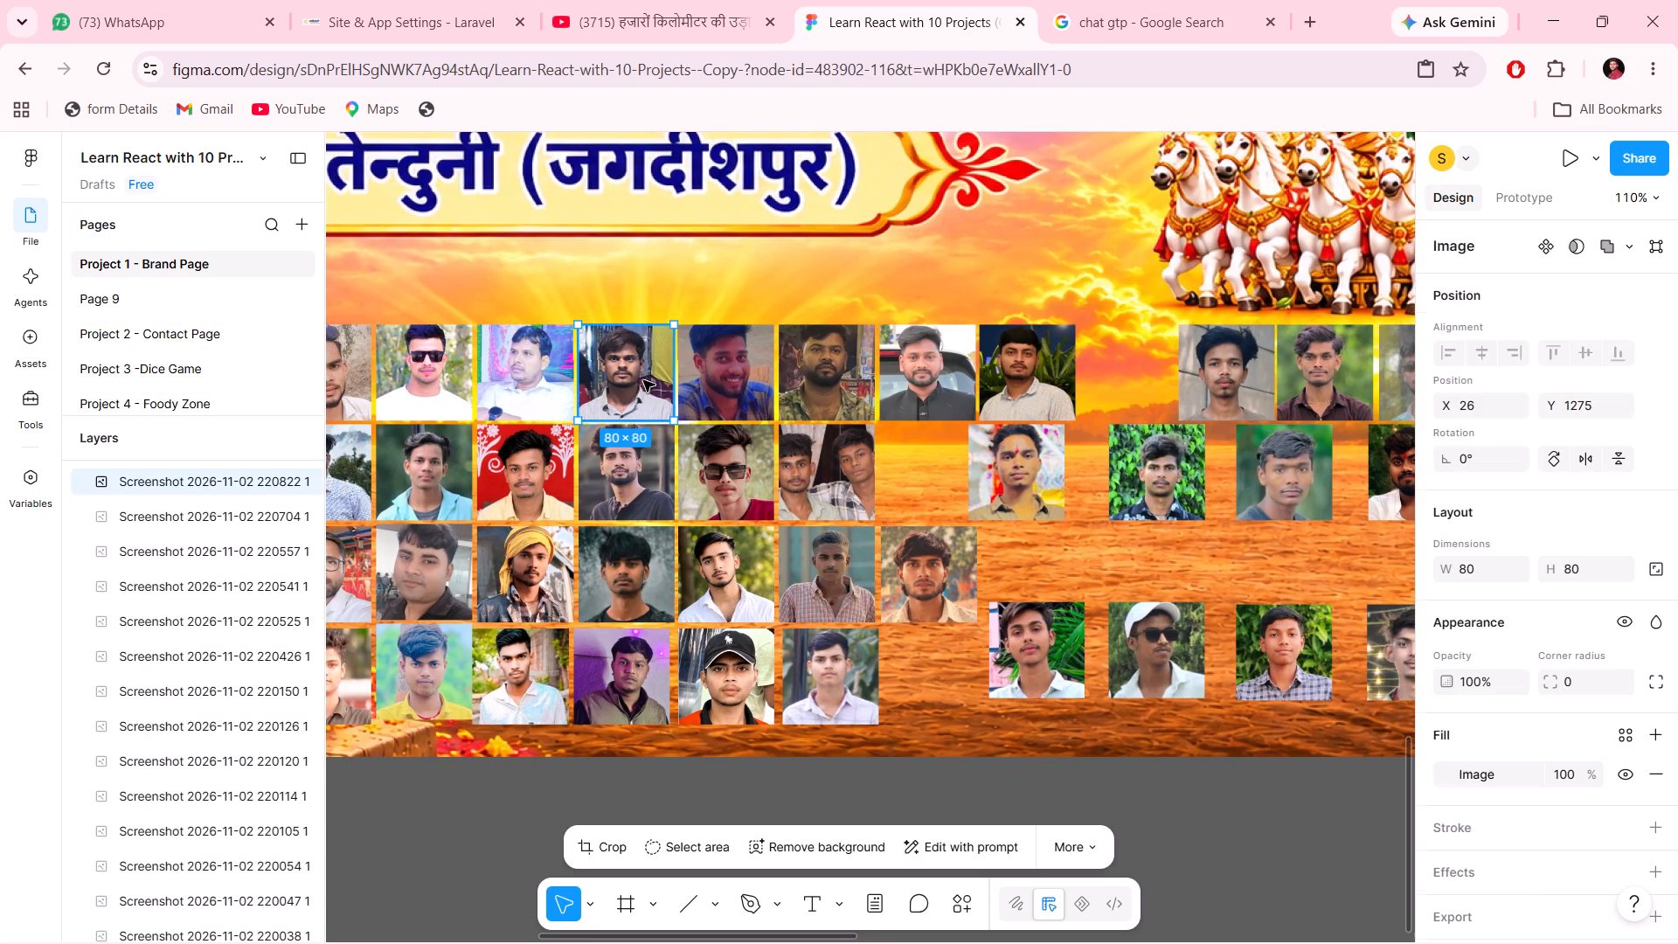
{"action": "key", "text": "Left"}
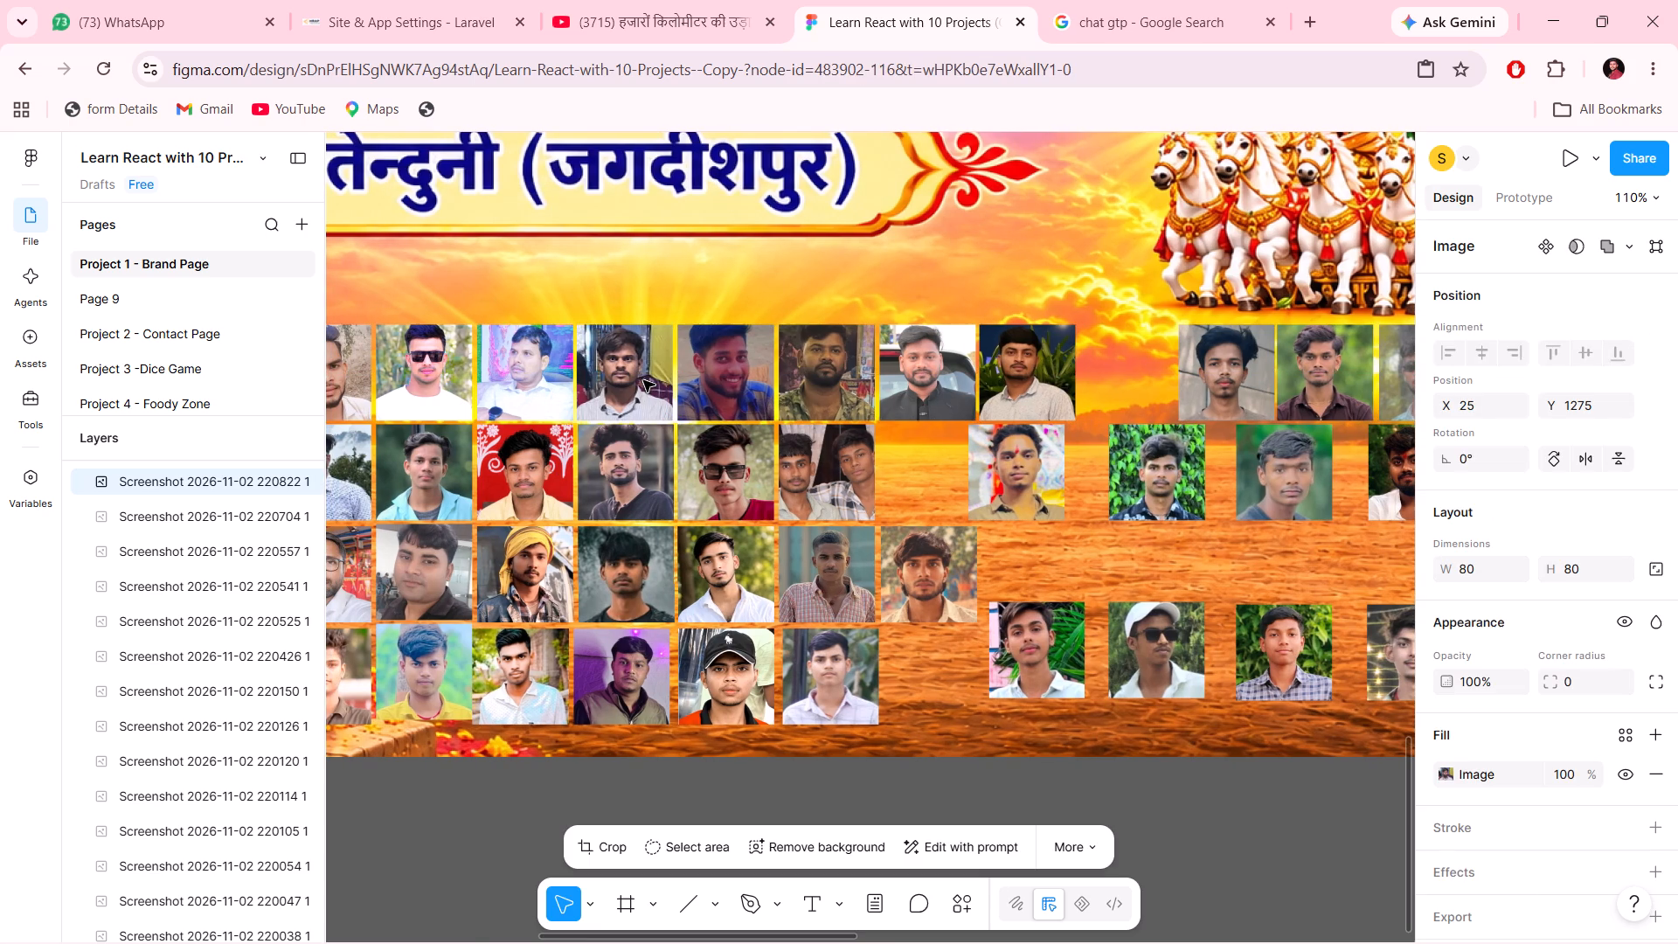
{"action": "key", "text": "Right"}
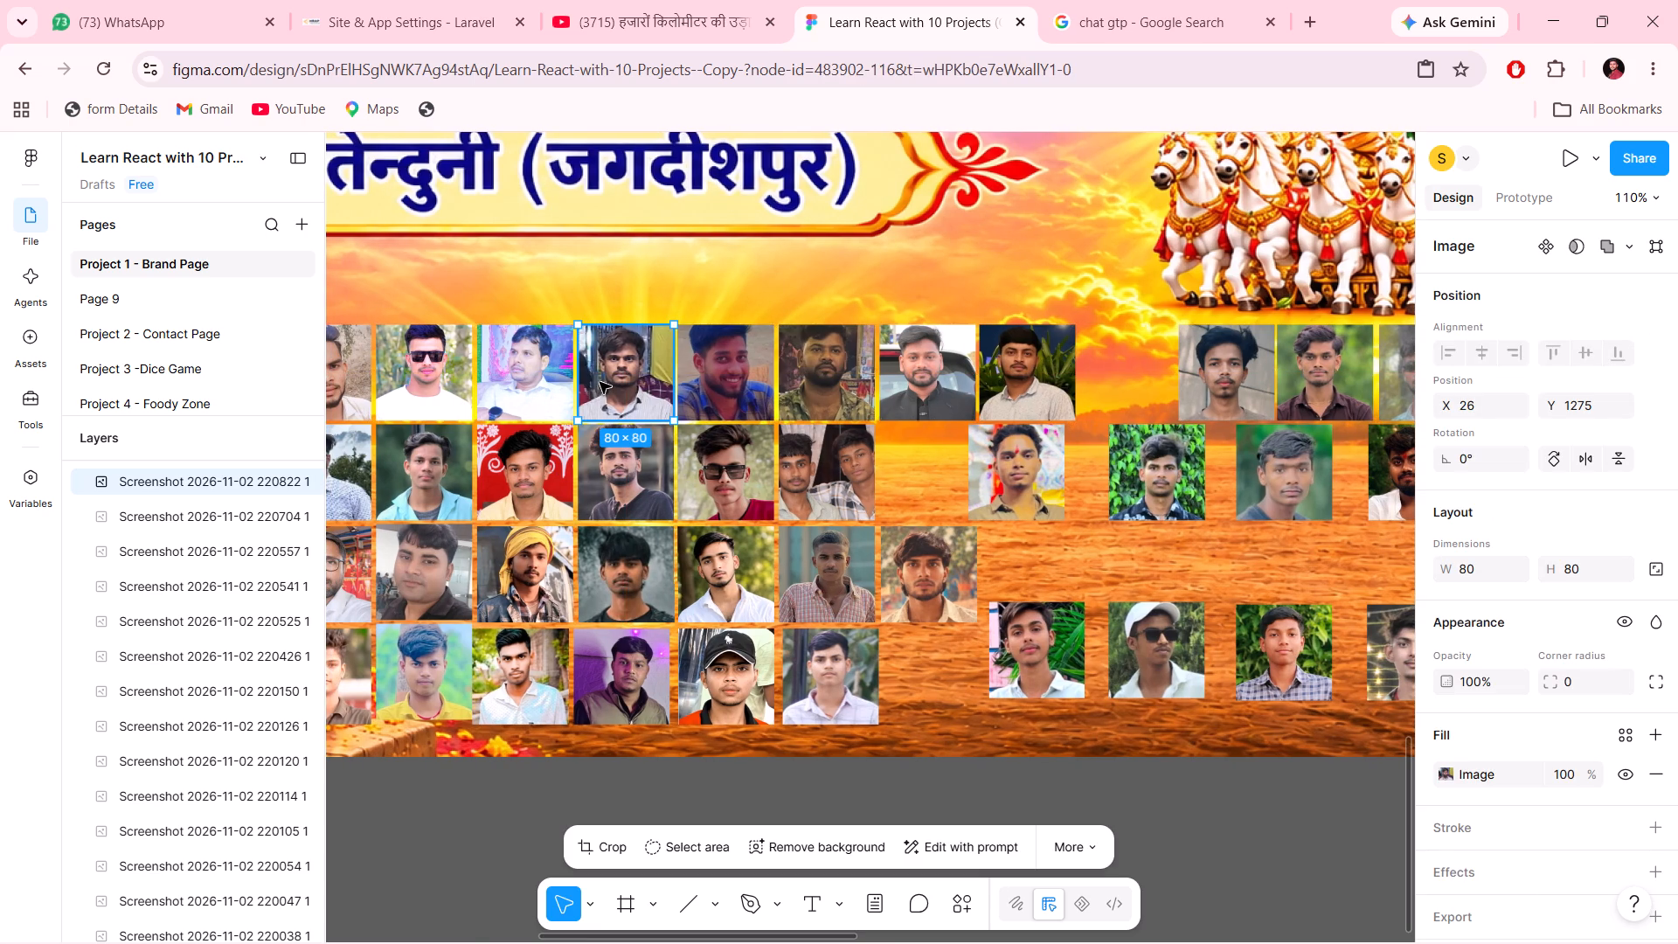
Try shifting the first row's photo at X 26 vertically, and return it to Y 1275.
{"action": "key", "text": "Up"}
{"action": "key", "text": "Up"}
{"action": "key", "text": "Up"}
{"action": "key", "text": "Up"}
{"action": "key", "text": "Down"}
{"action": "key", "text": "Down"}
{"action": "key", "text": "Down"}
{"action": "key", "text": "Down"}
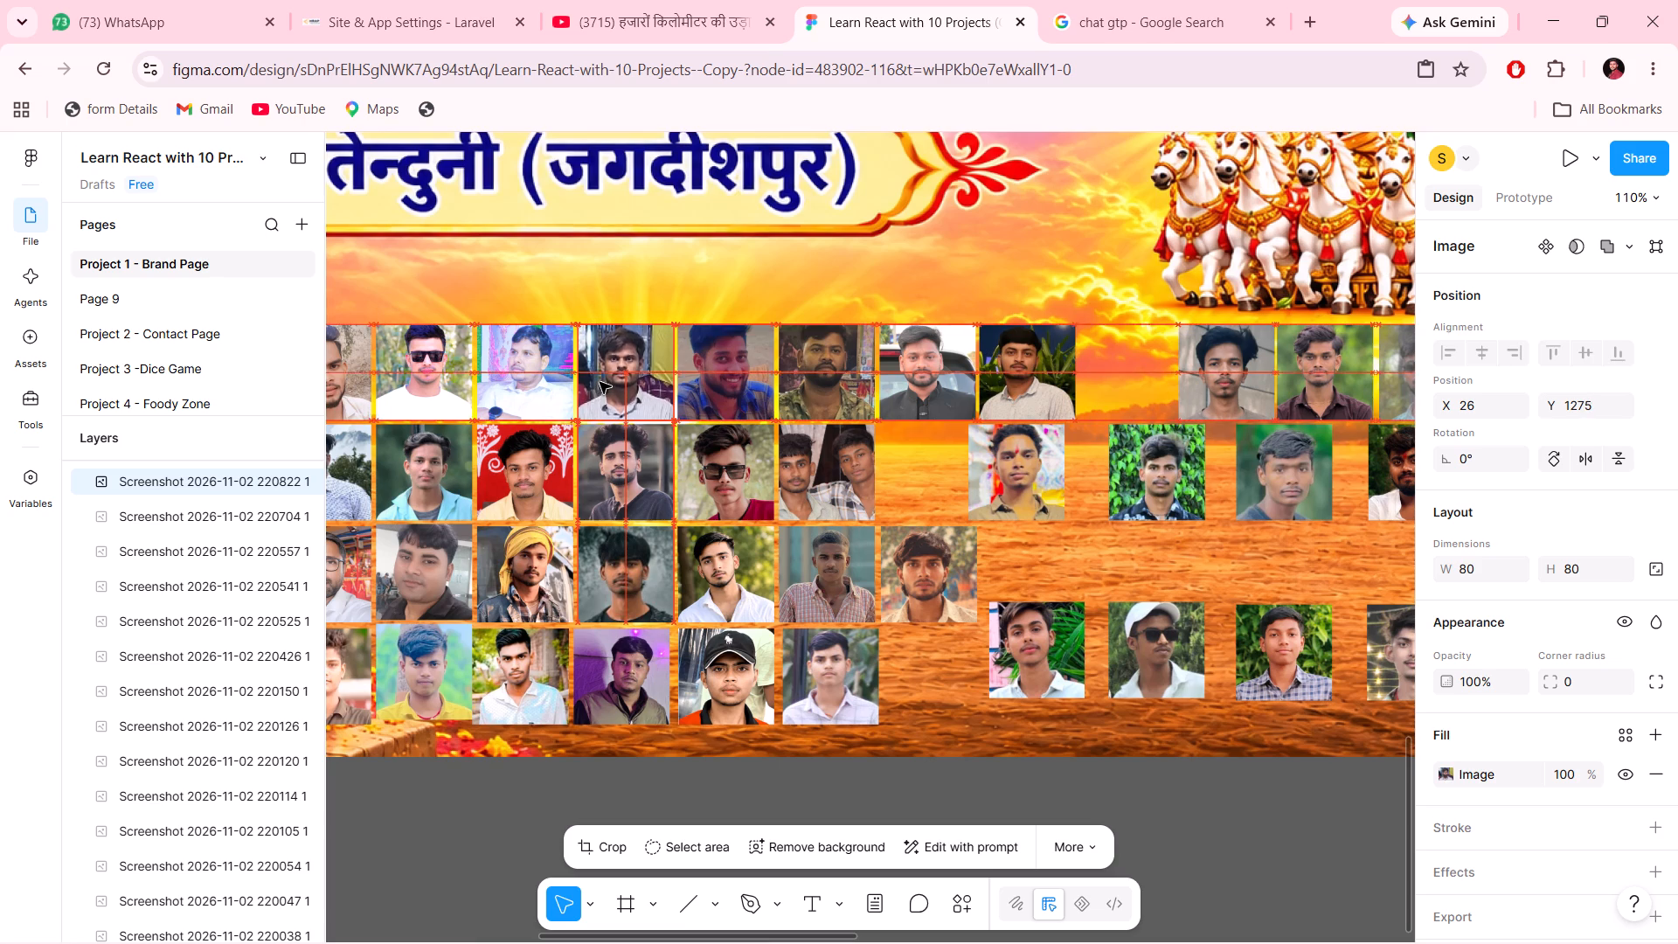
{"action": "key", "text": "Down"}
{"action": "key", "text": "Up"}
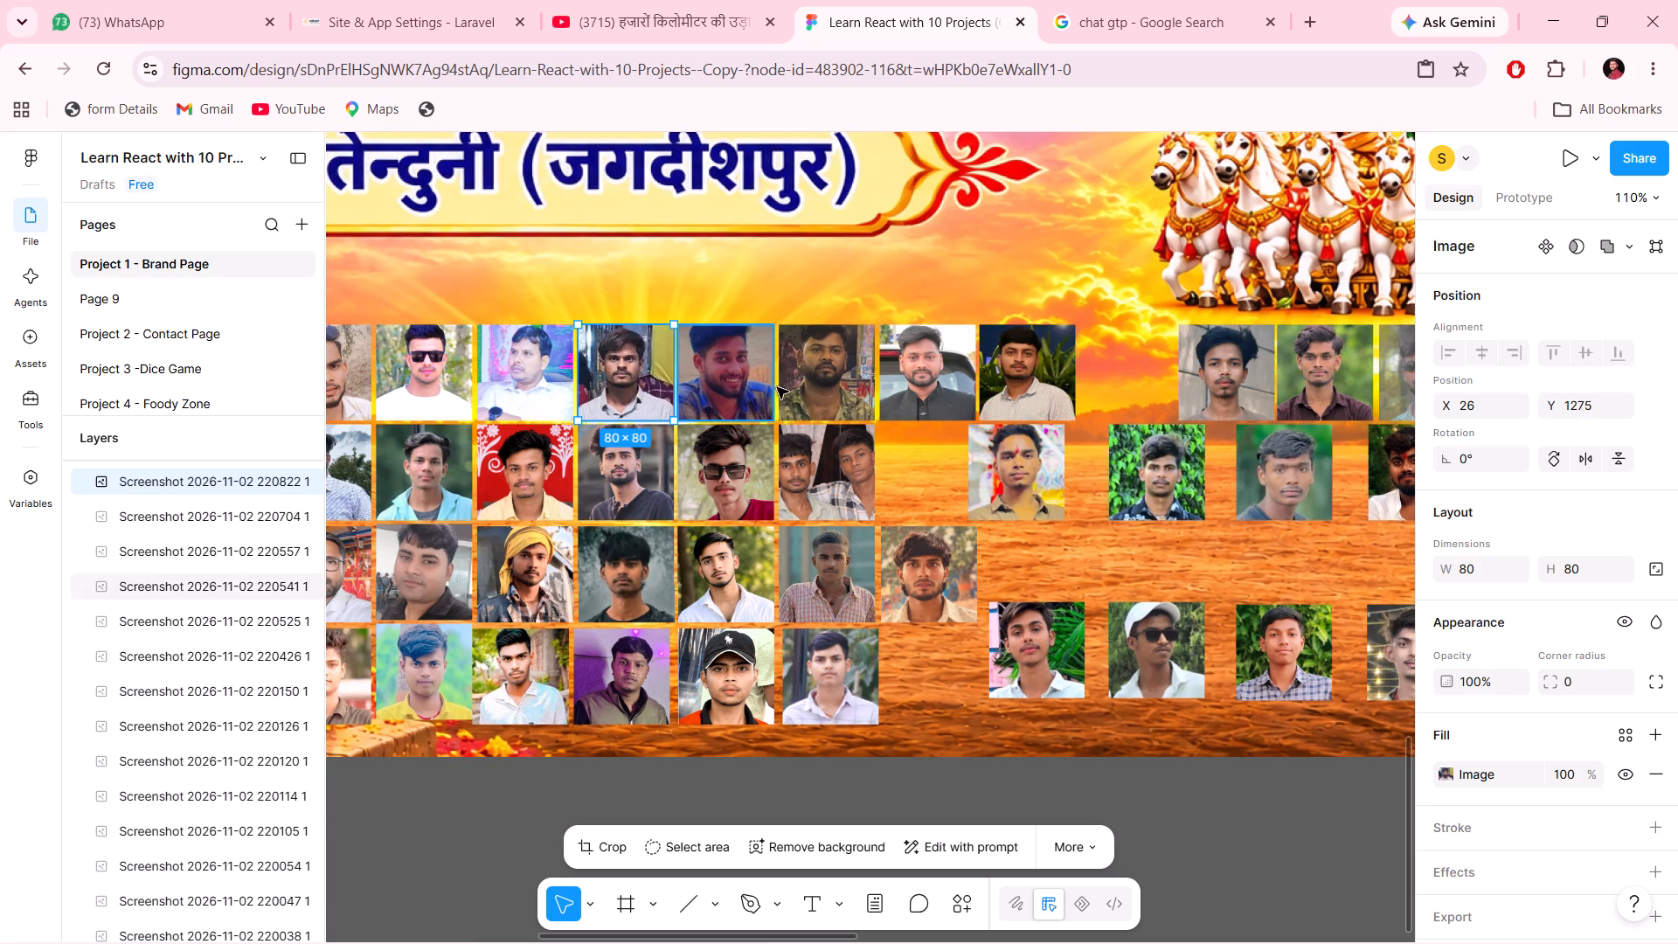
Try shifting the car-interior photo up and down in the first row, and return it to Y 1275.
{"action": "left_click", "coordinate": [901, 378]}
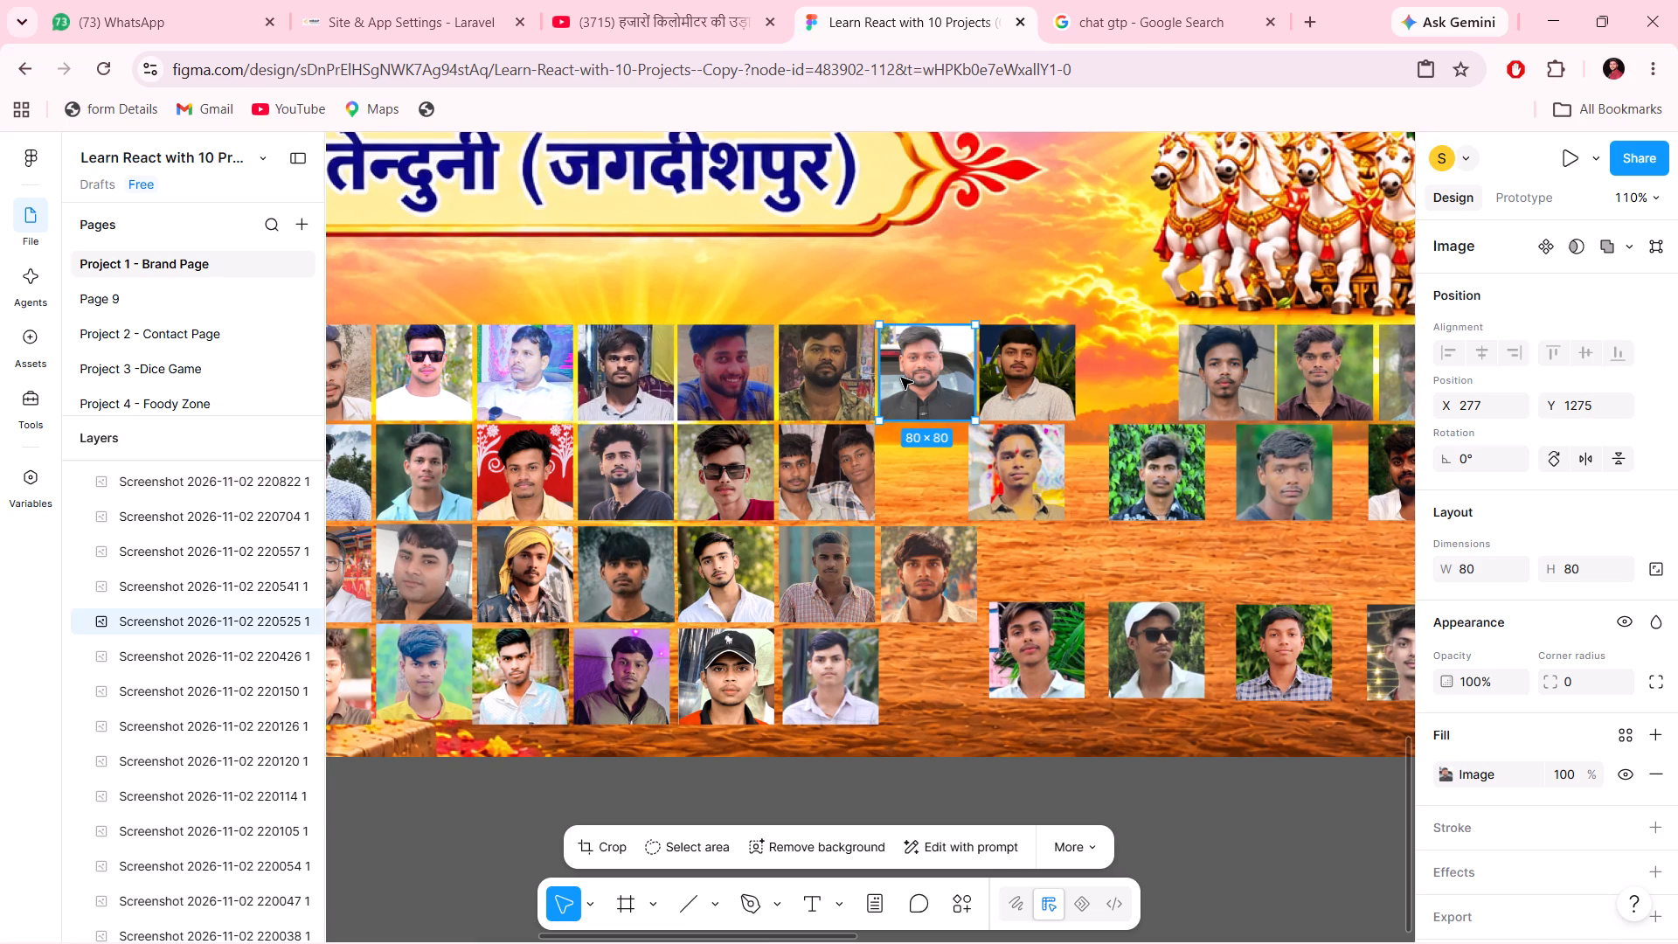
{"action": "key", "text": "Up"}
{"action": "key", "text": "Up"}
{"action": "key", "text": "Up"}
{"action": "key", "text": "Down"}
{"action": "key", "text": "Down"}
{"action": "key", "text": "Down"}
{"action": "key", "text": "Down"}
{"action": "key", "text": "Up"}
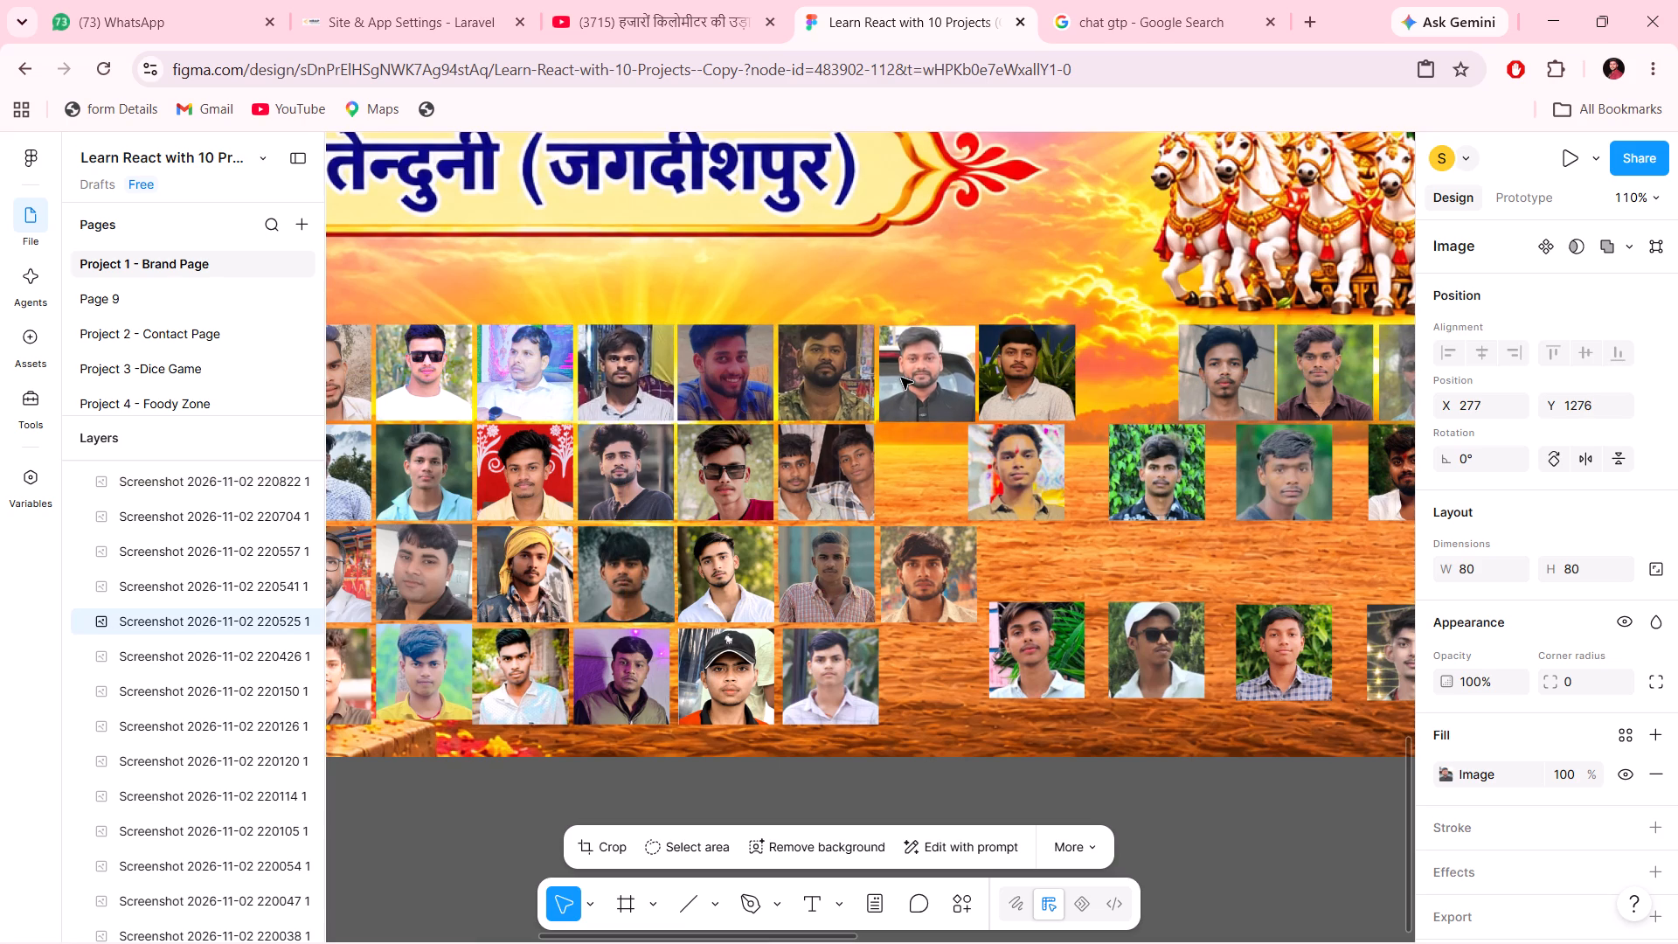
Fine-tune the black-cap photo in the first row to X 361, keeping Y 1275.
{"action": "left_click", "coordinate": [1025, 359]}
{"action": "key", "text": "Right"}
{"action": "key", "text": "Right"}
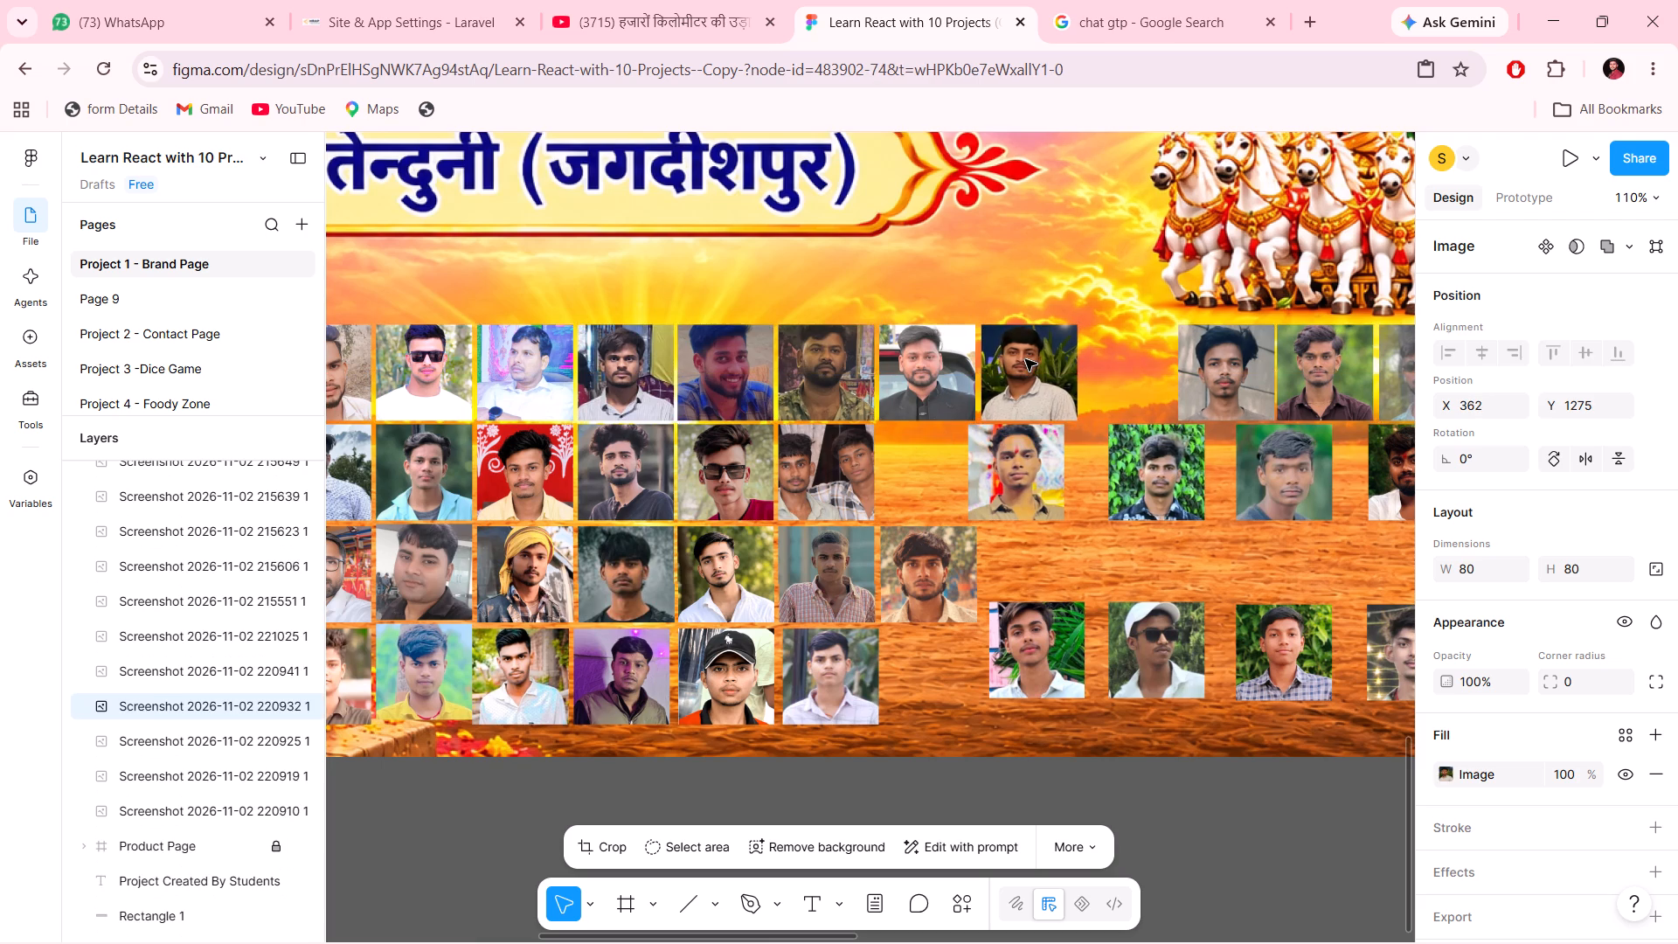
{"action": "key", "text": "Left"}
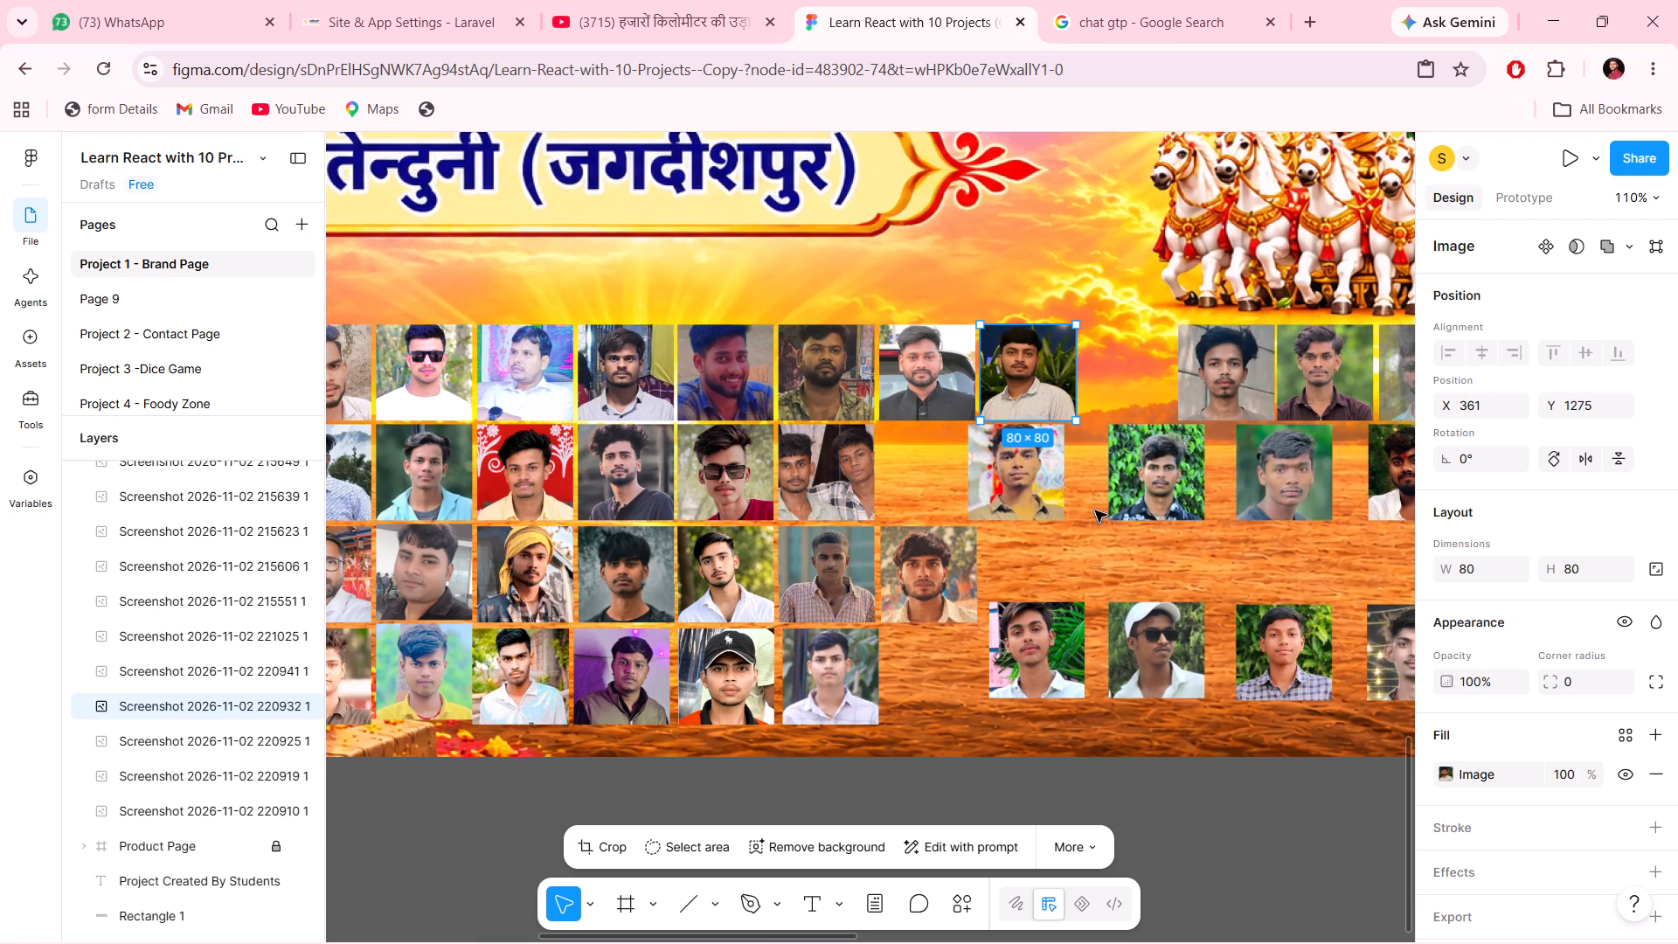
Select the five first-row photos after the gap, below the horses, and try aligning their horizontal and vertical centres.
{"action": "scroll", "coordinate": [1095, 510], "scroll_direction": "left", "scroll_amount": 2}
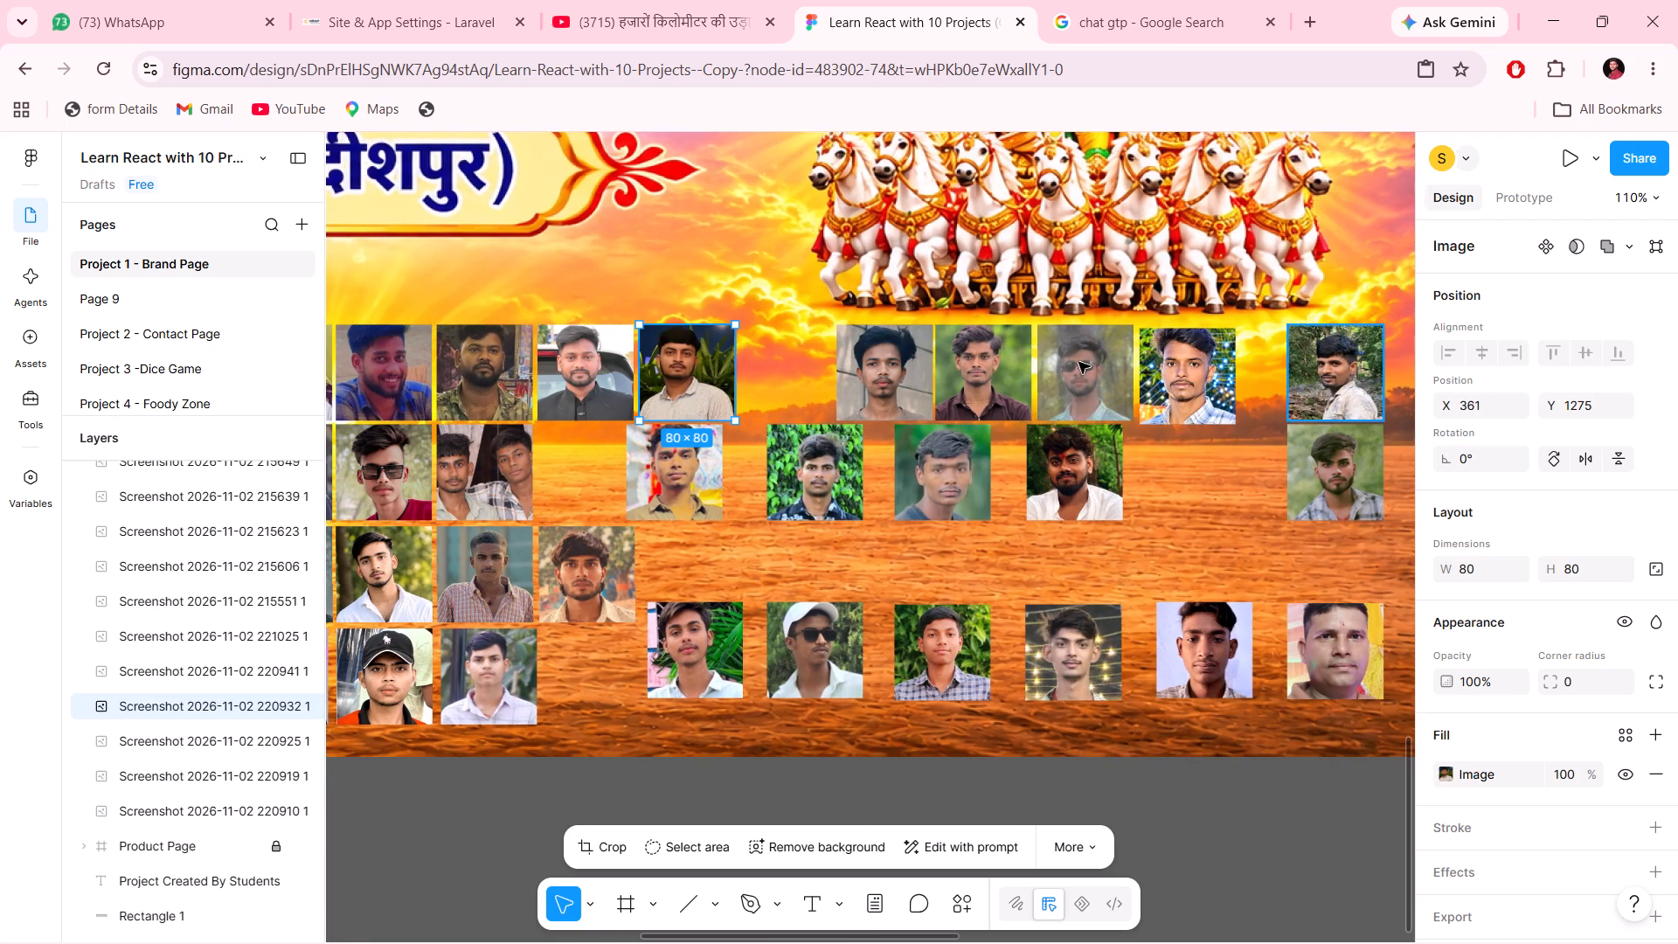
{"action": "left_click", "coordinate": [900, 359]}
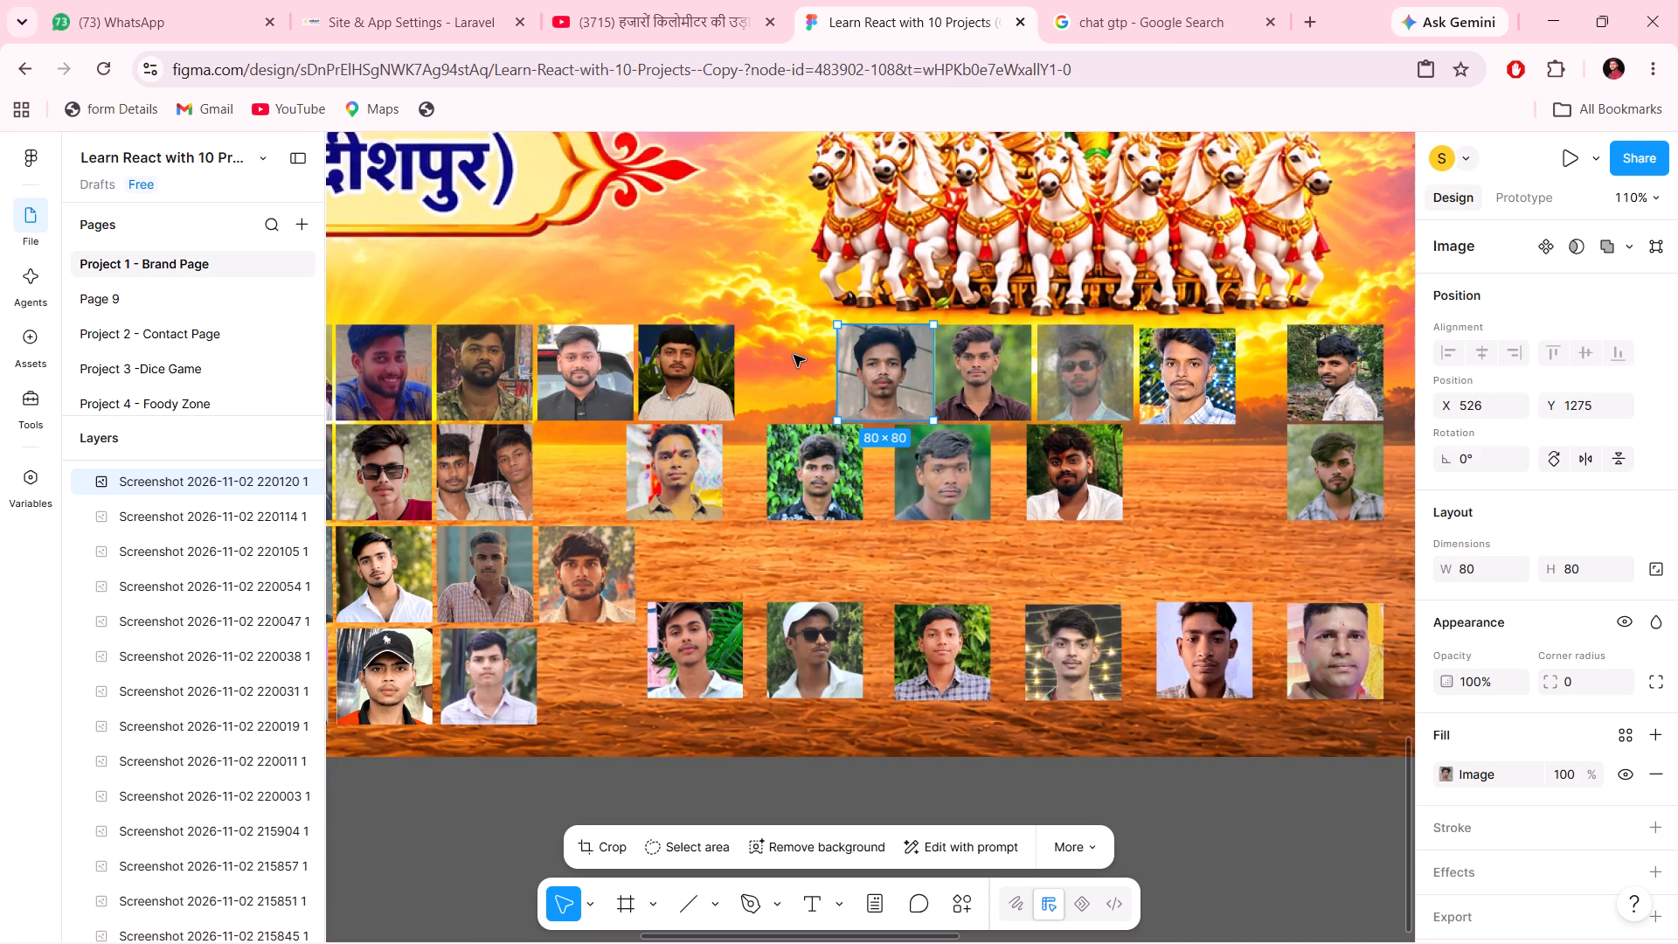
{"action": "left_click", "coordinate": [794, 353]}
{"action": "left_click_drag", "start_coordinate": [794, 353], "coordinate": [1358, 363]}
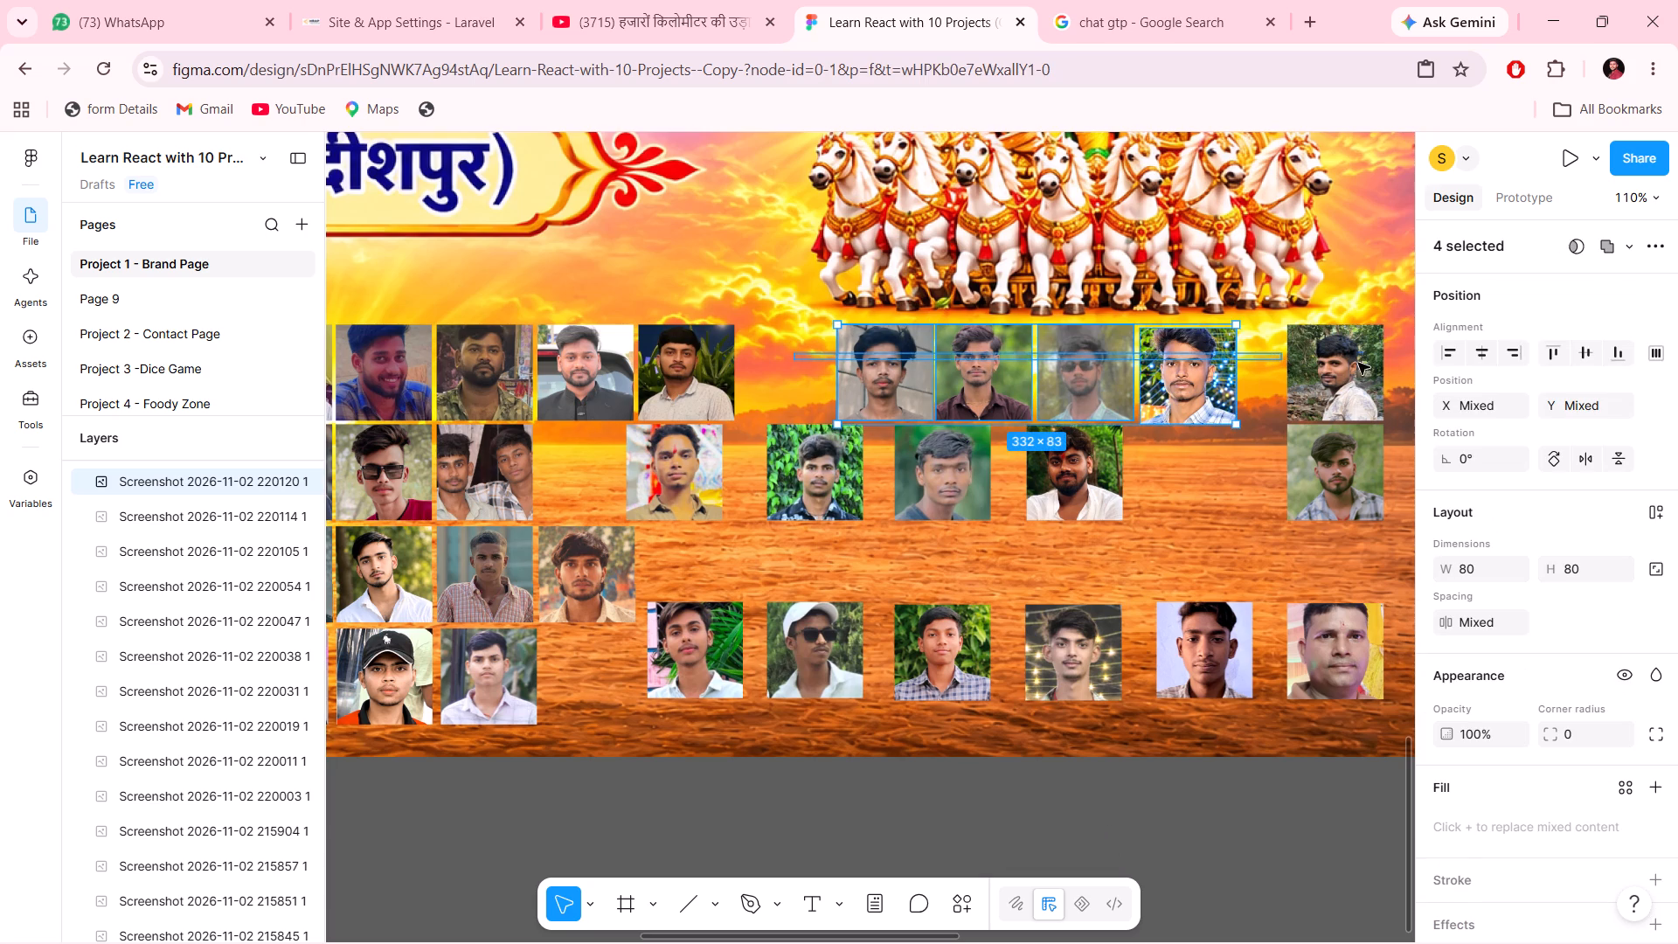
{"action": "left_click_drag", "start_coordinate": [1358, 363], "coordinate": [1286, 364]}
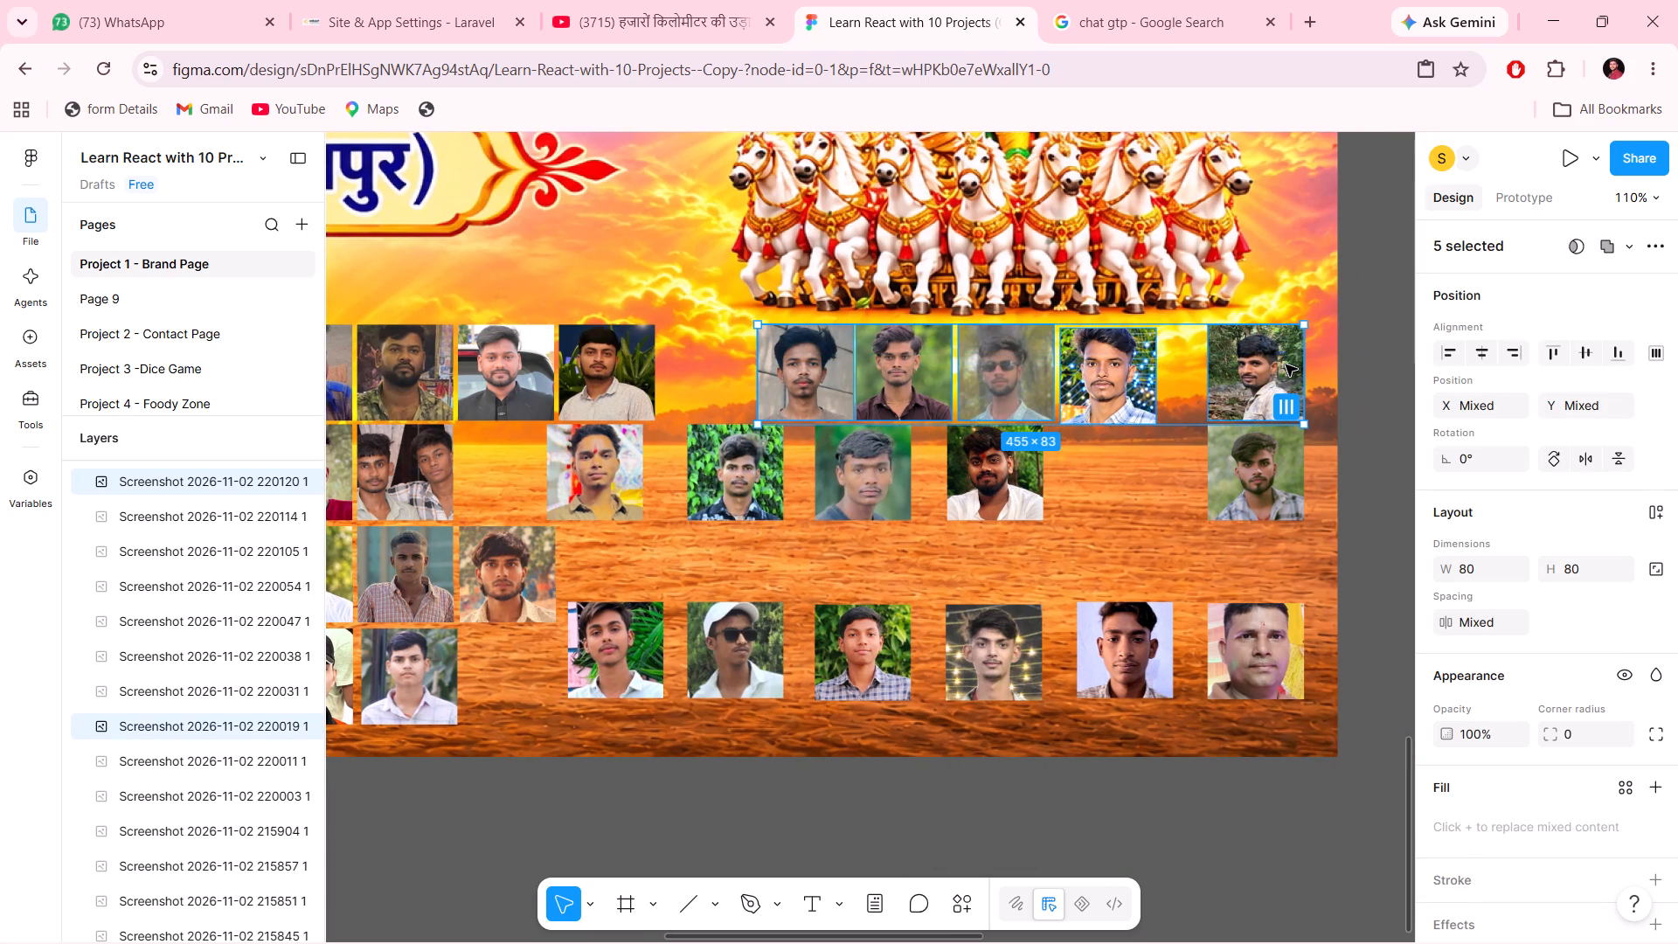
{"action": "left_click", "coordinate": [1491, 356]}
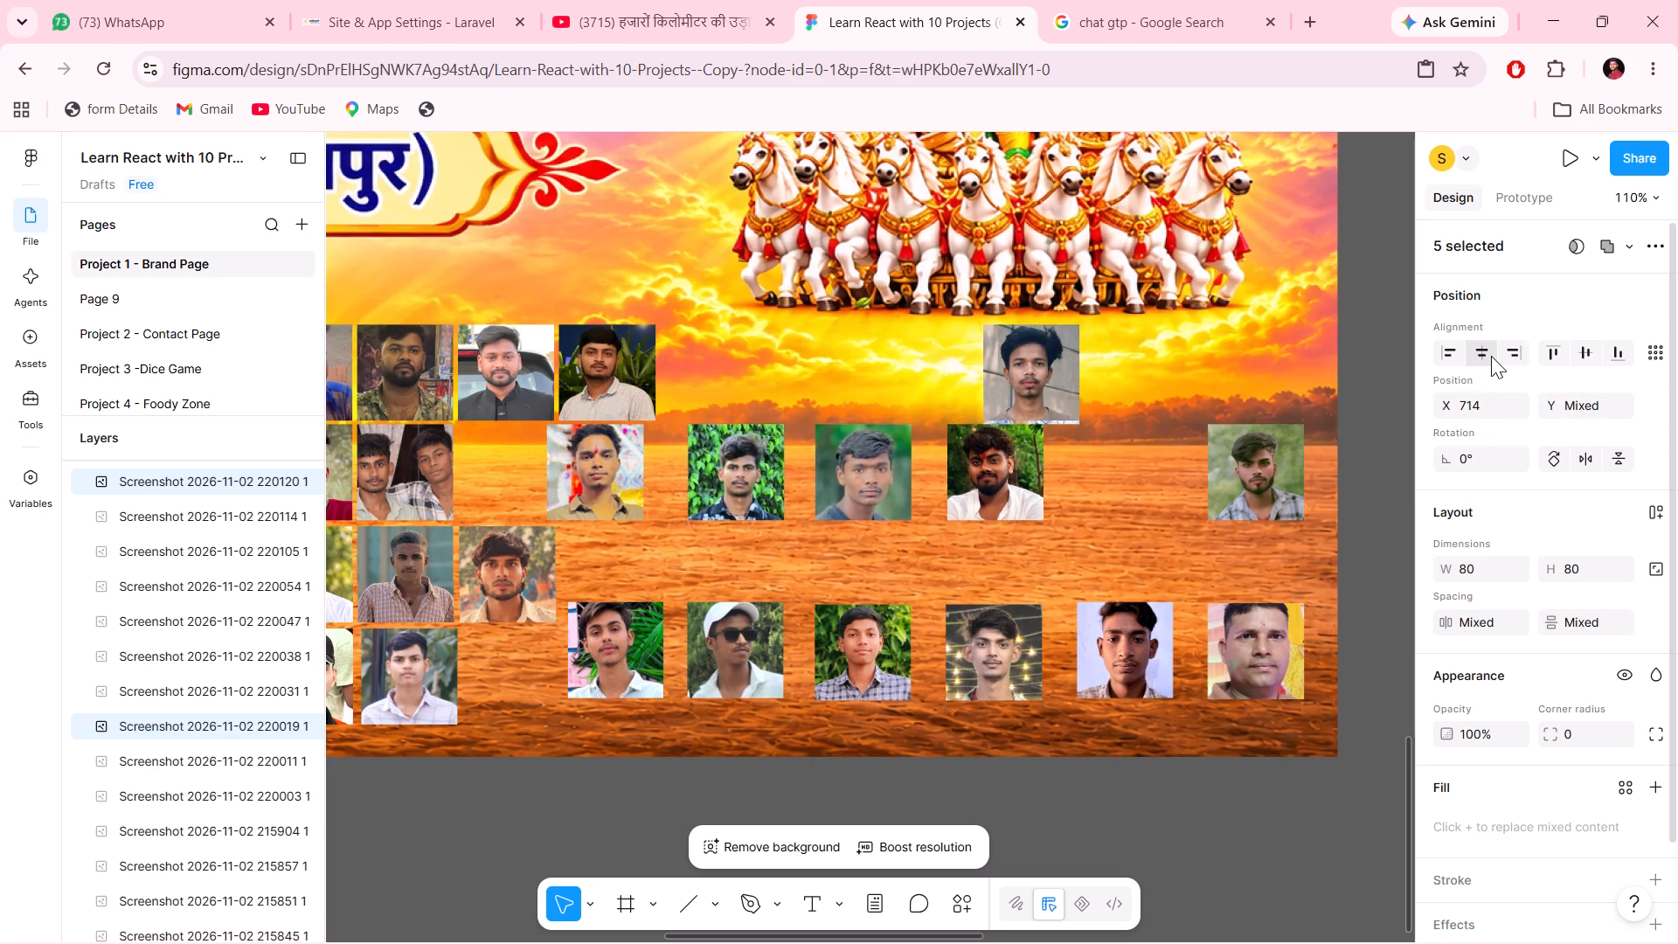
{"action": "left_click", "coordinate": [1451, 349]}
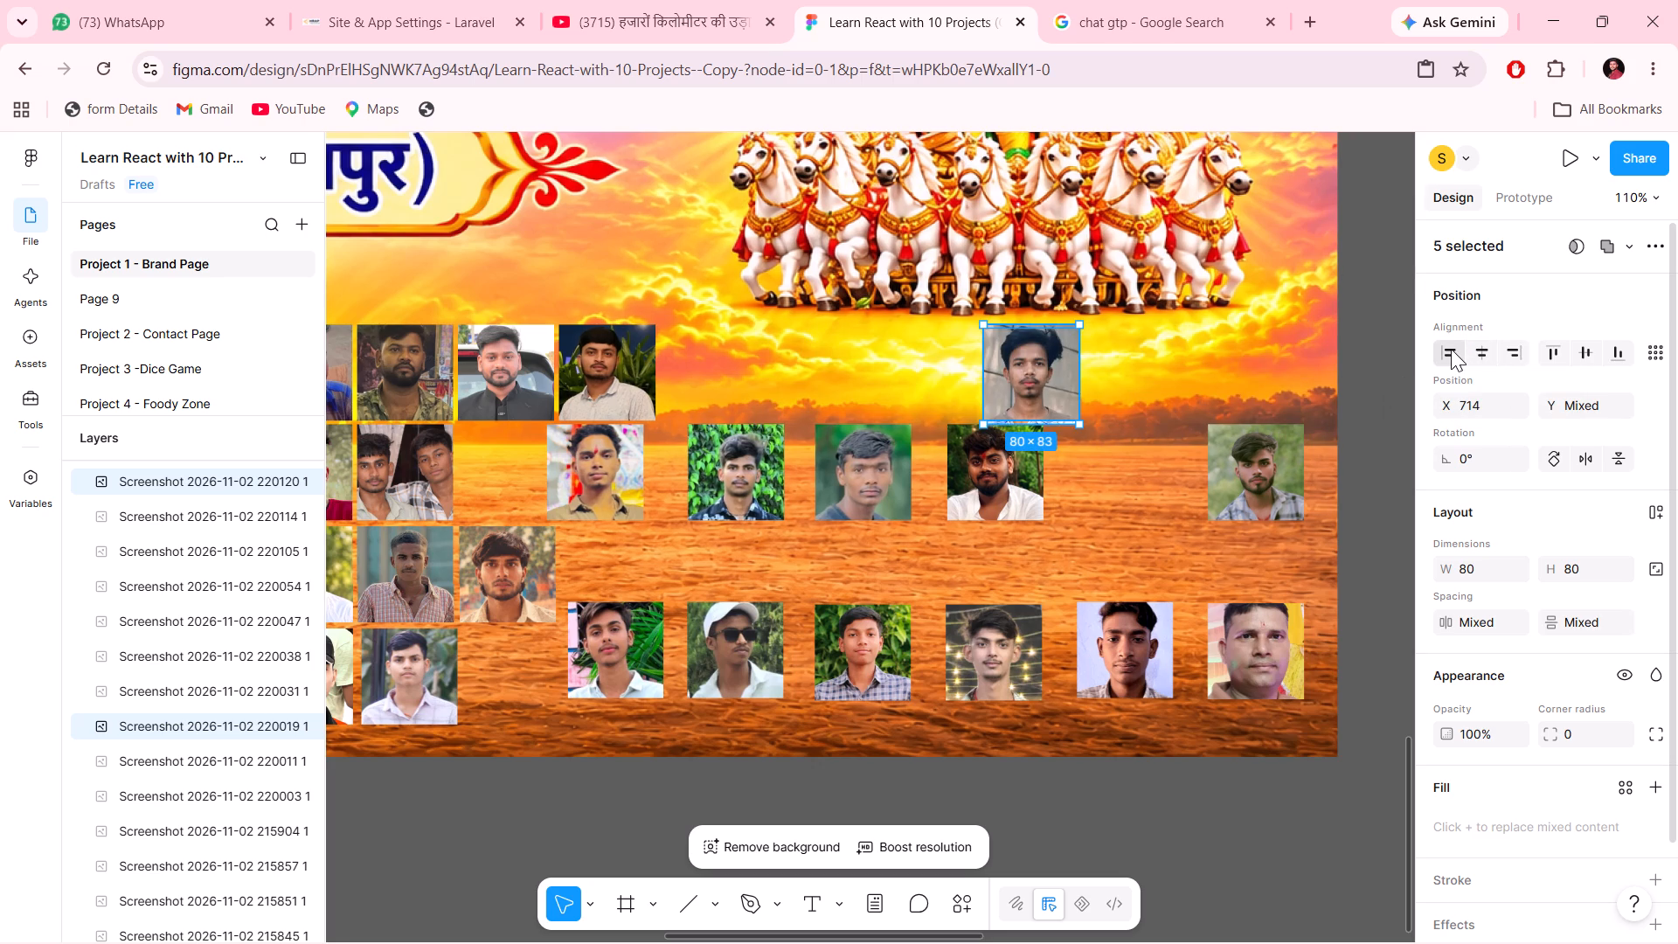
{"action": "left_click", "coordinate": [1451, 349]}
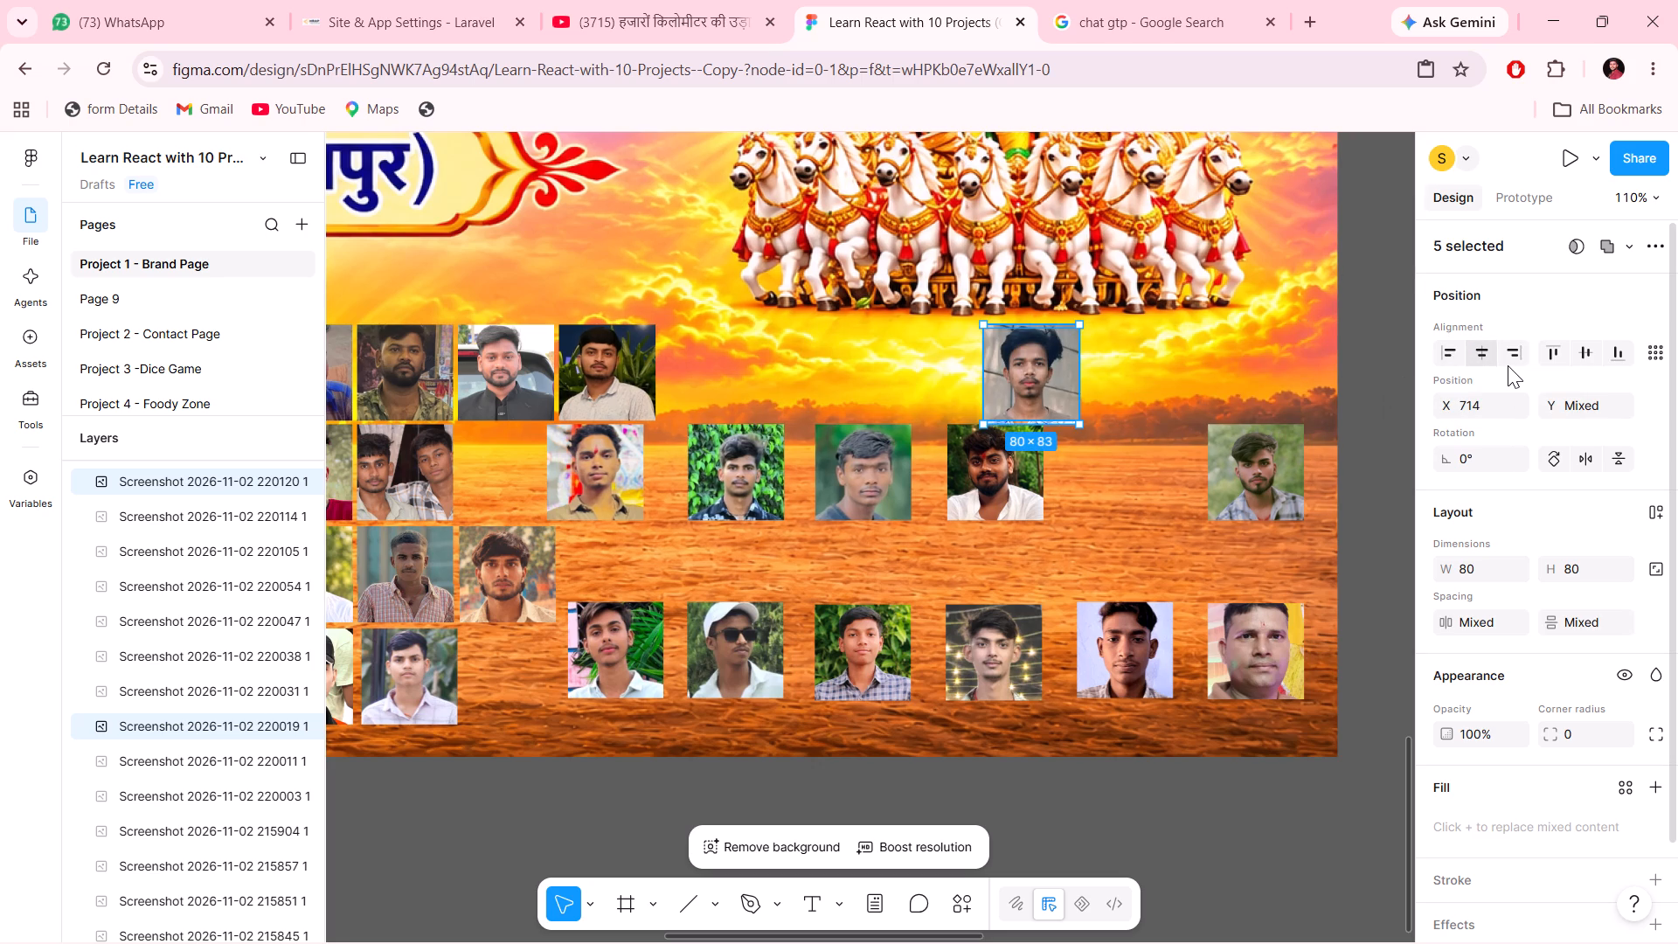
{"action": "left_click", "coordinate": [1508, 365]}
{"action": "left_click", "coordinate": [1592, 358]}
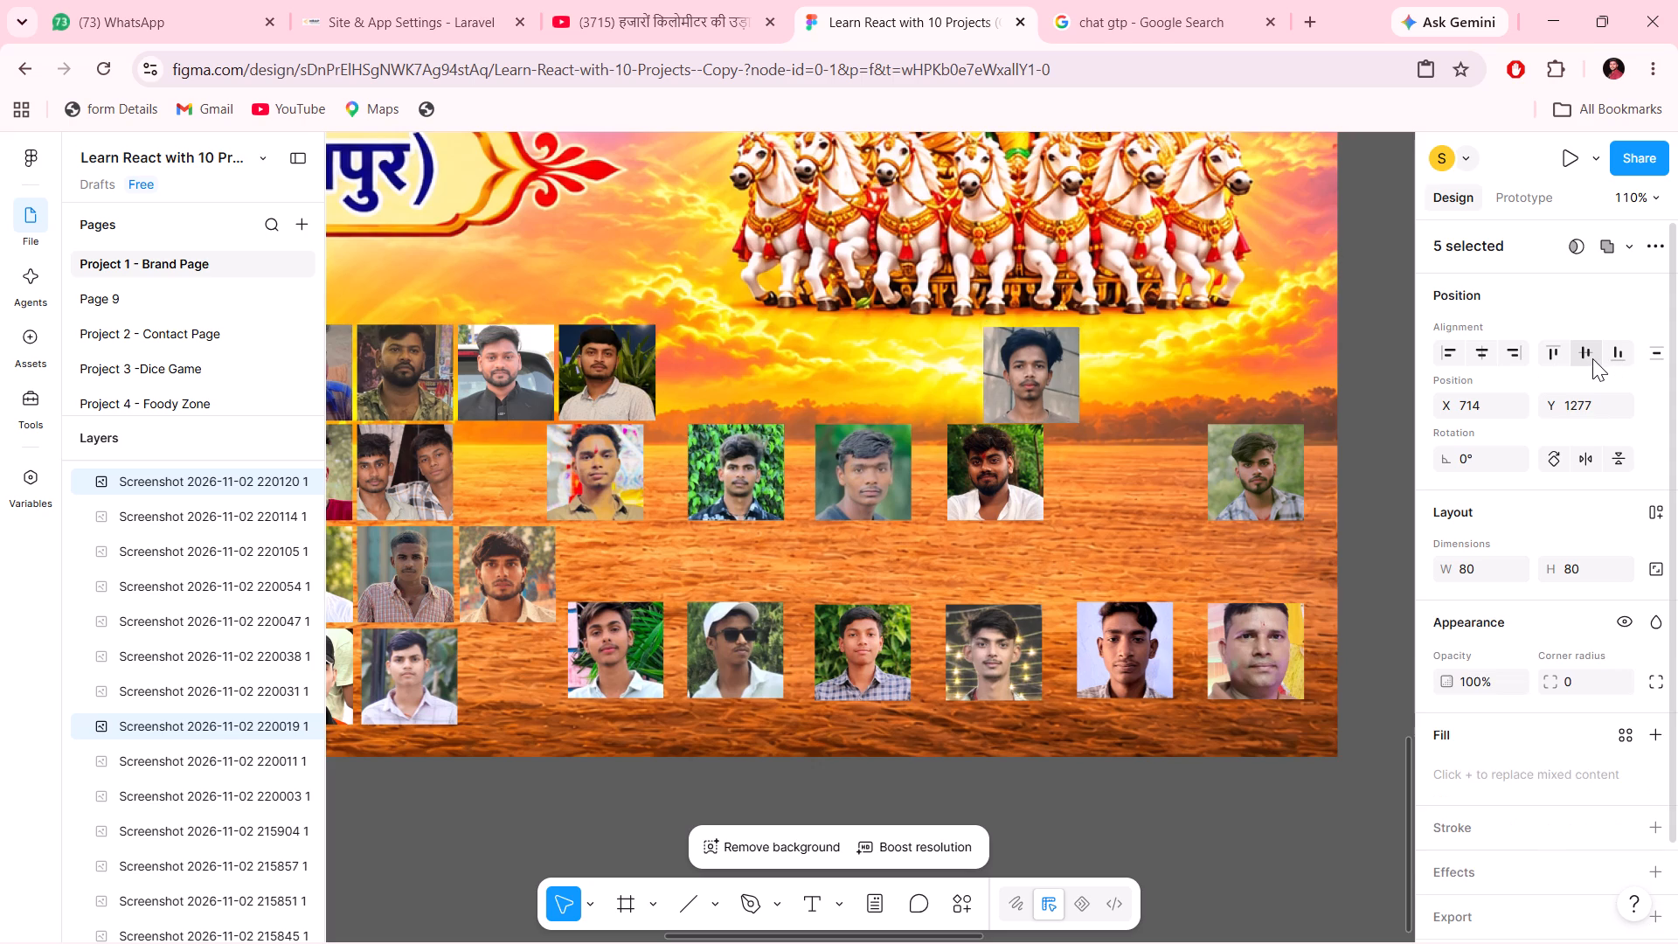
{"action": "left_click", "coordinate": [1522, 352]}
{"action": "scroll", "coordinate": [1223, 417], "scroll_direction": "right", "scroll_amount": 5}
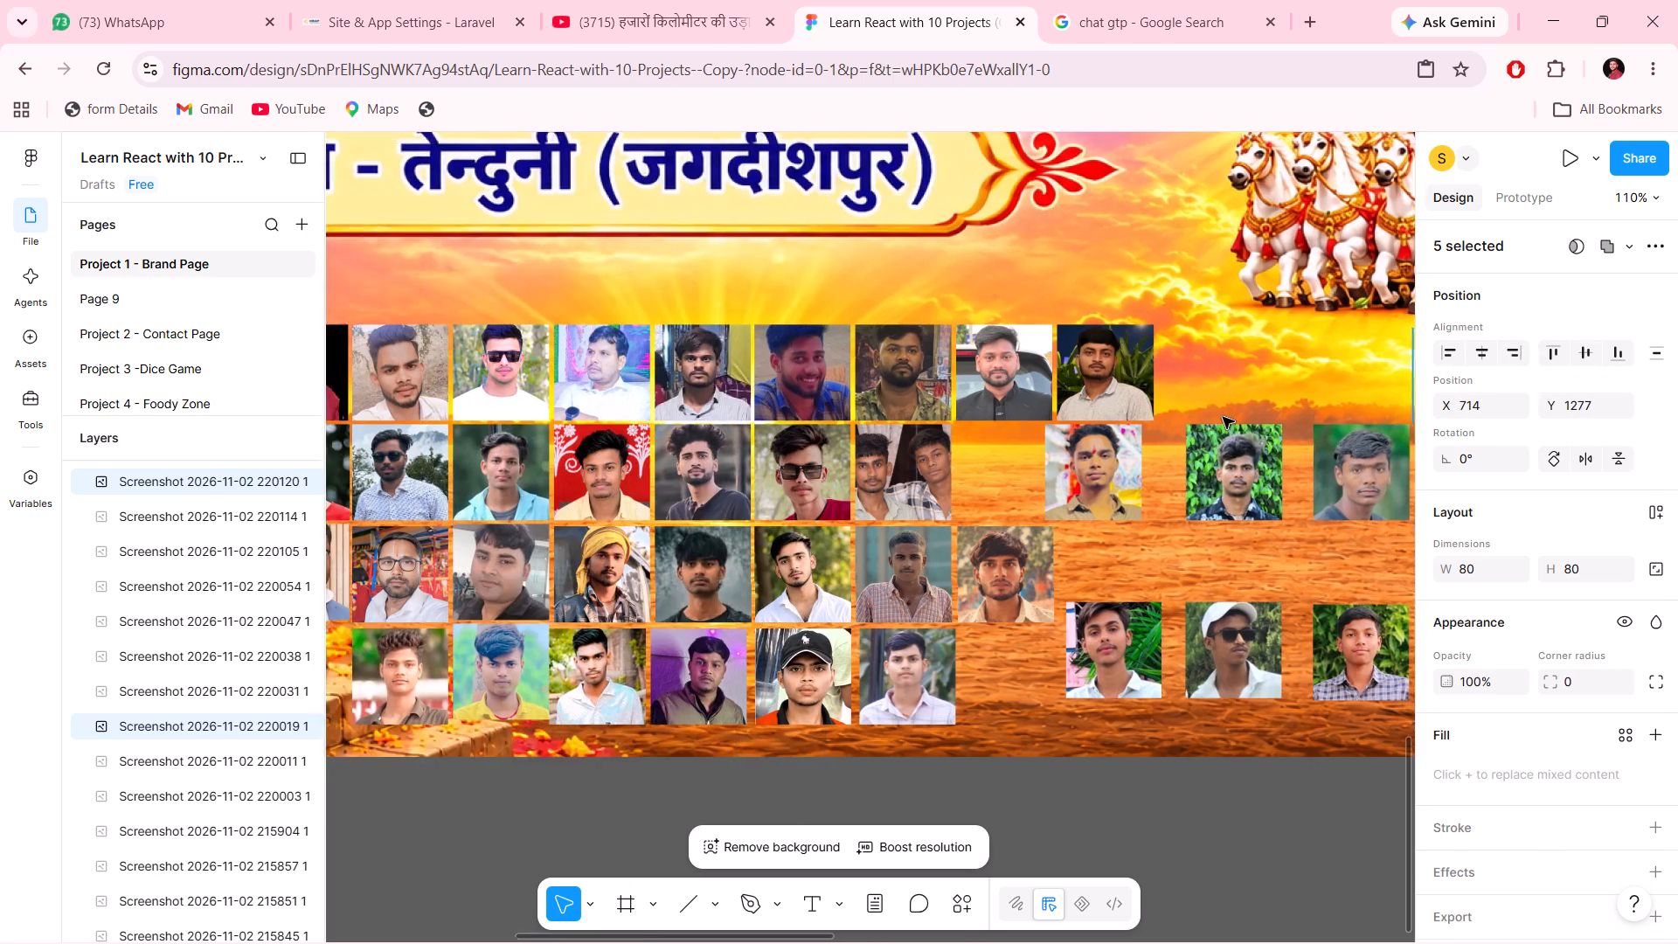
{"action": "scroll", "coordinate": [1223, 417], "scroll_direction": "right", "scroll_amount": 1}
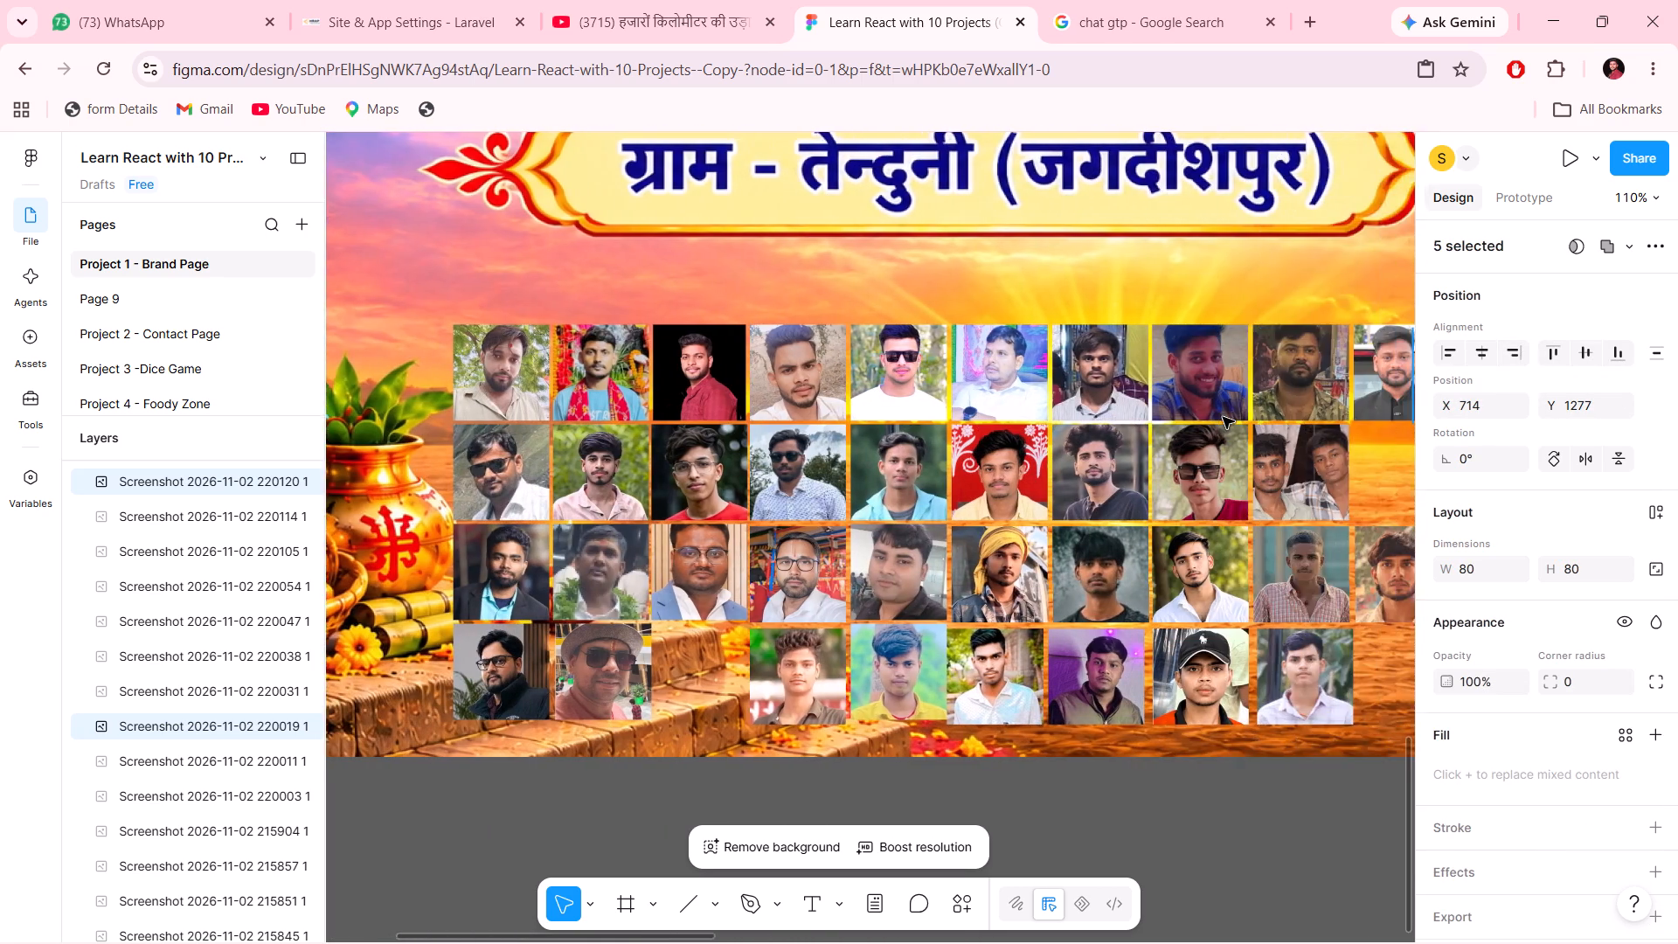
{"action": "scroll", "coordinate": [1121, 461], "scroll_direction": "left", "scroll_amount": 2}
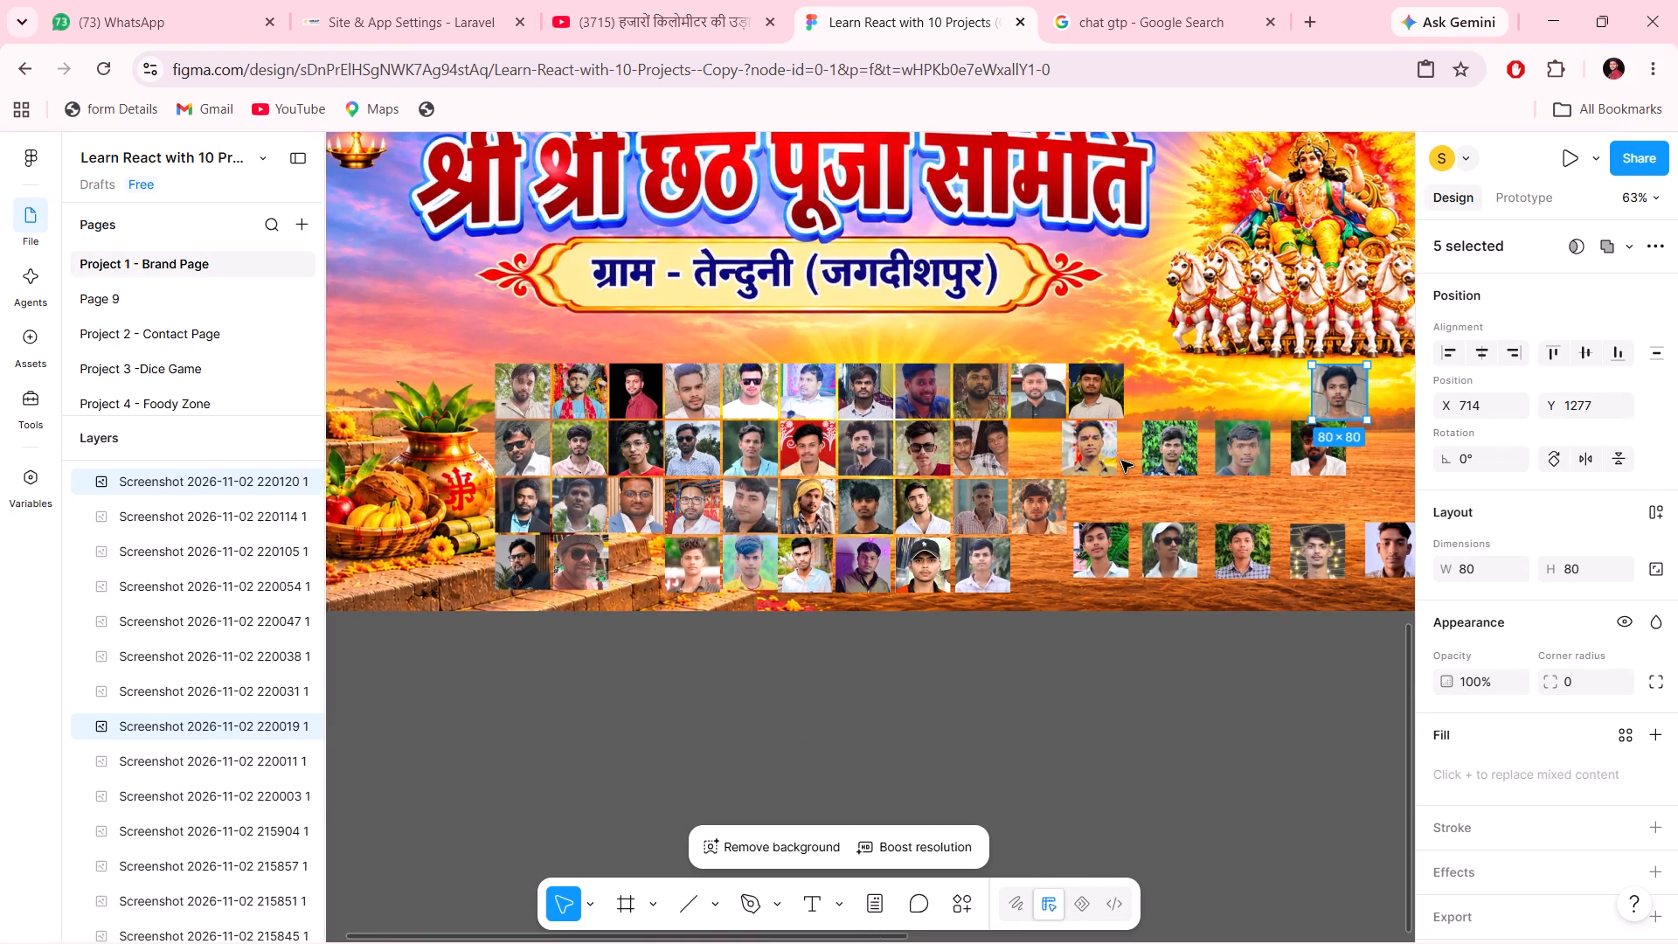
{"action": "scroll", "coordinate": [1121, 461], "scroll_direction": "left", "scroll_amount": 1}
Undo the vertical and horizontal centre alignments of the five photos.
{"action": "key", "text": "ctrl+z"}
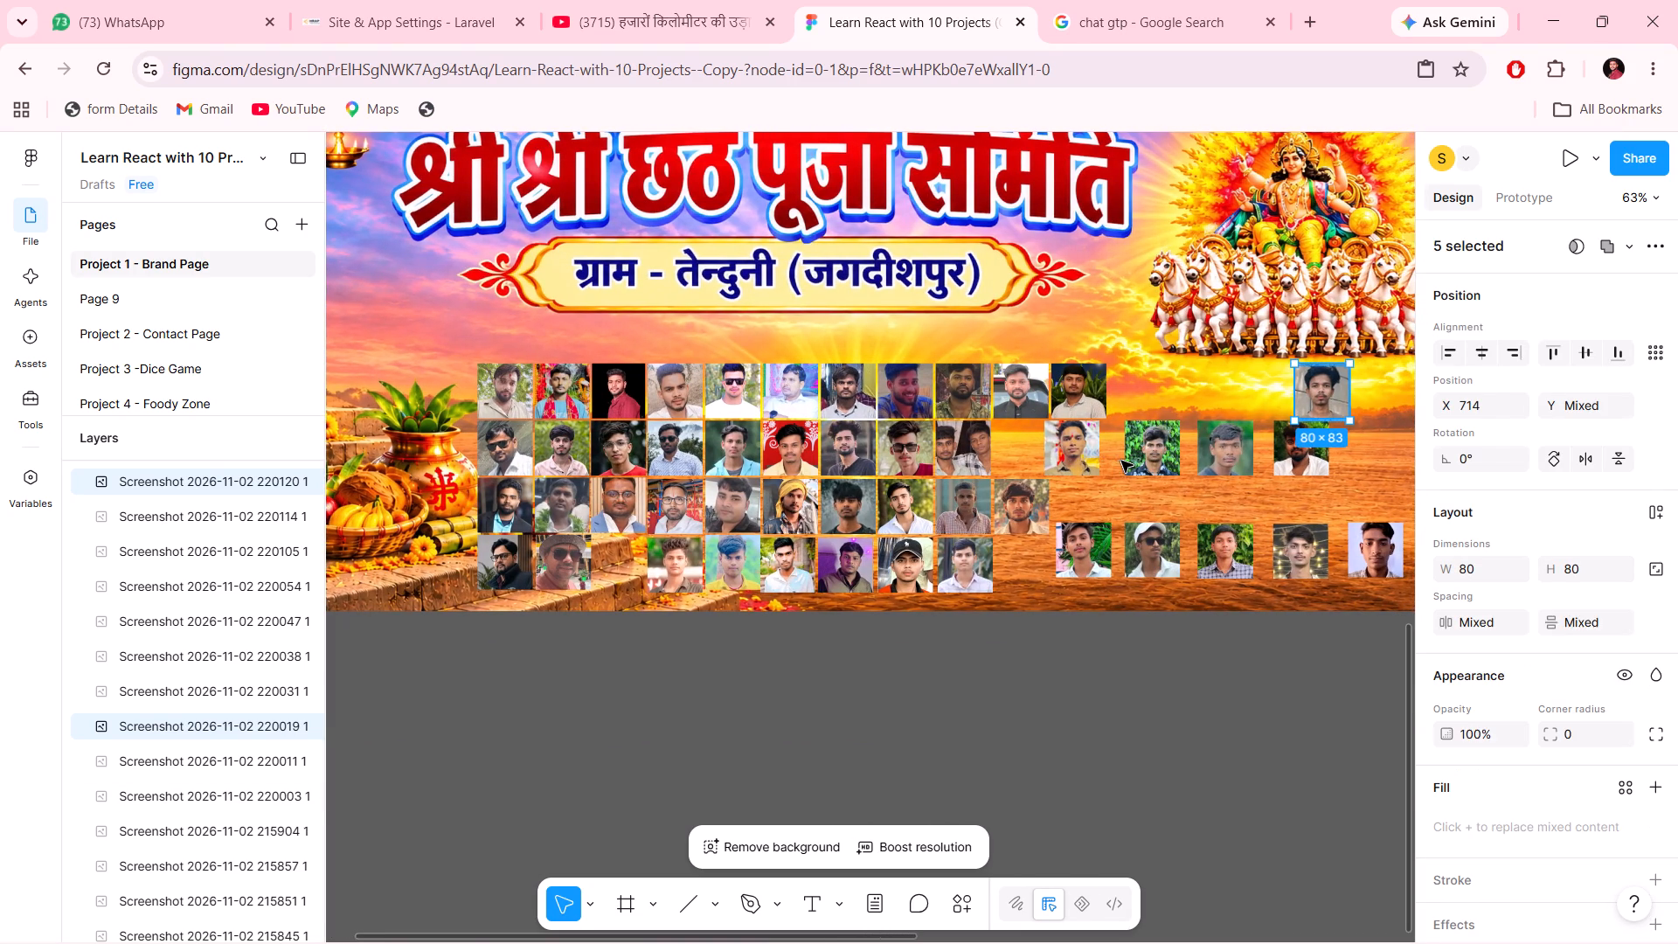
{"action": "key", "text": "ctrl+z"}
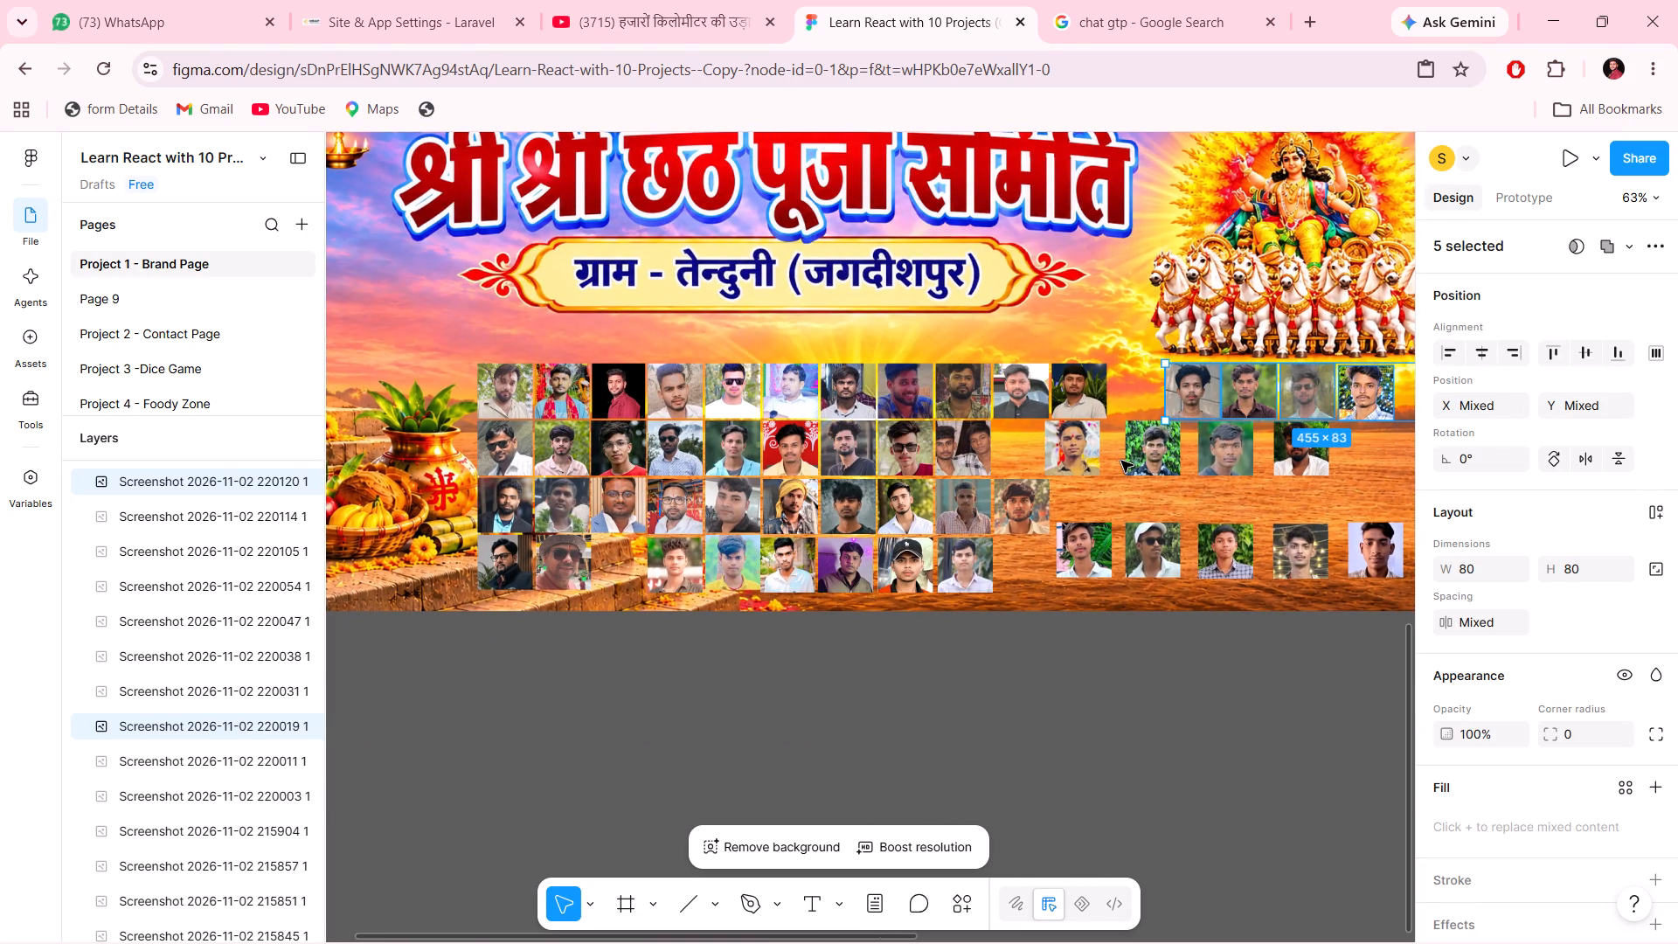
Align the horizontal centres of the five selected photos below the horses, stacking them at X 714.
{"action": "left_click", "coordinate": [1484, 348]}
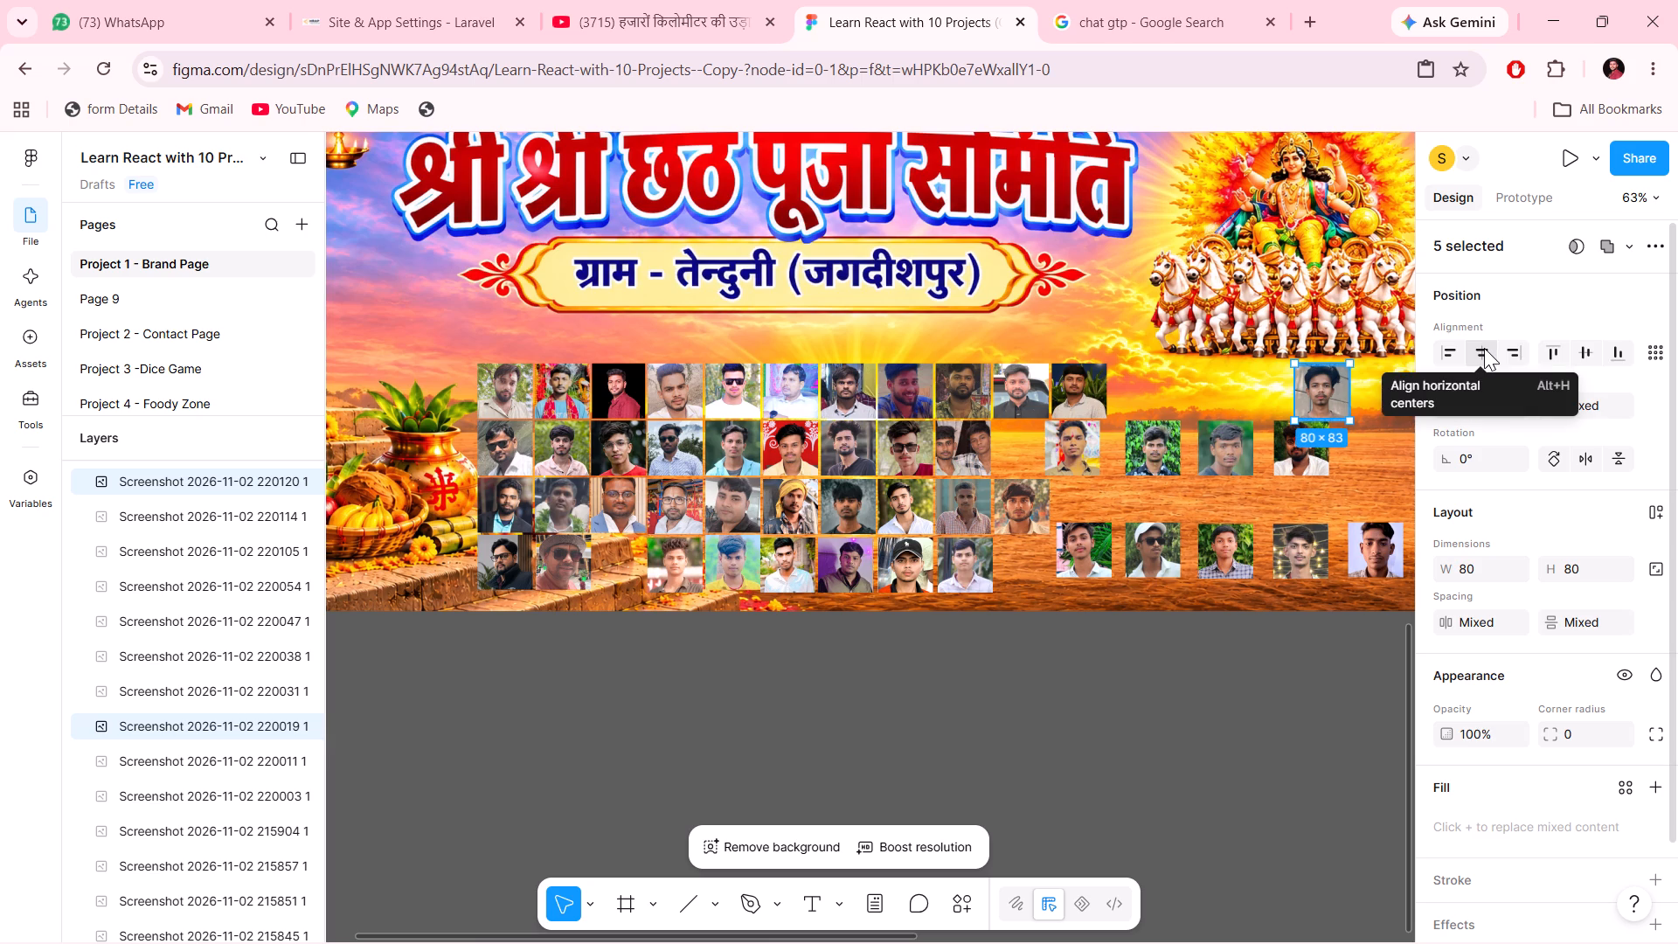
{"action": "left_click", "coordinate": [1460, 351]}
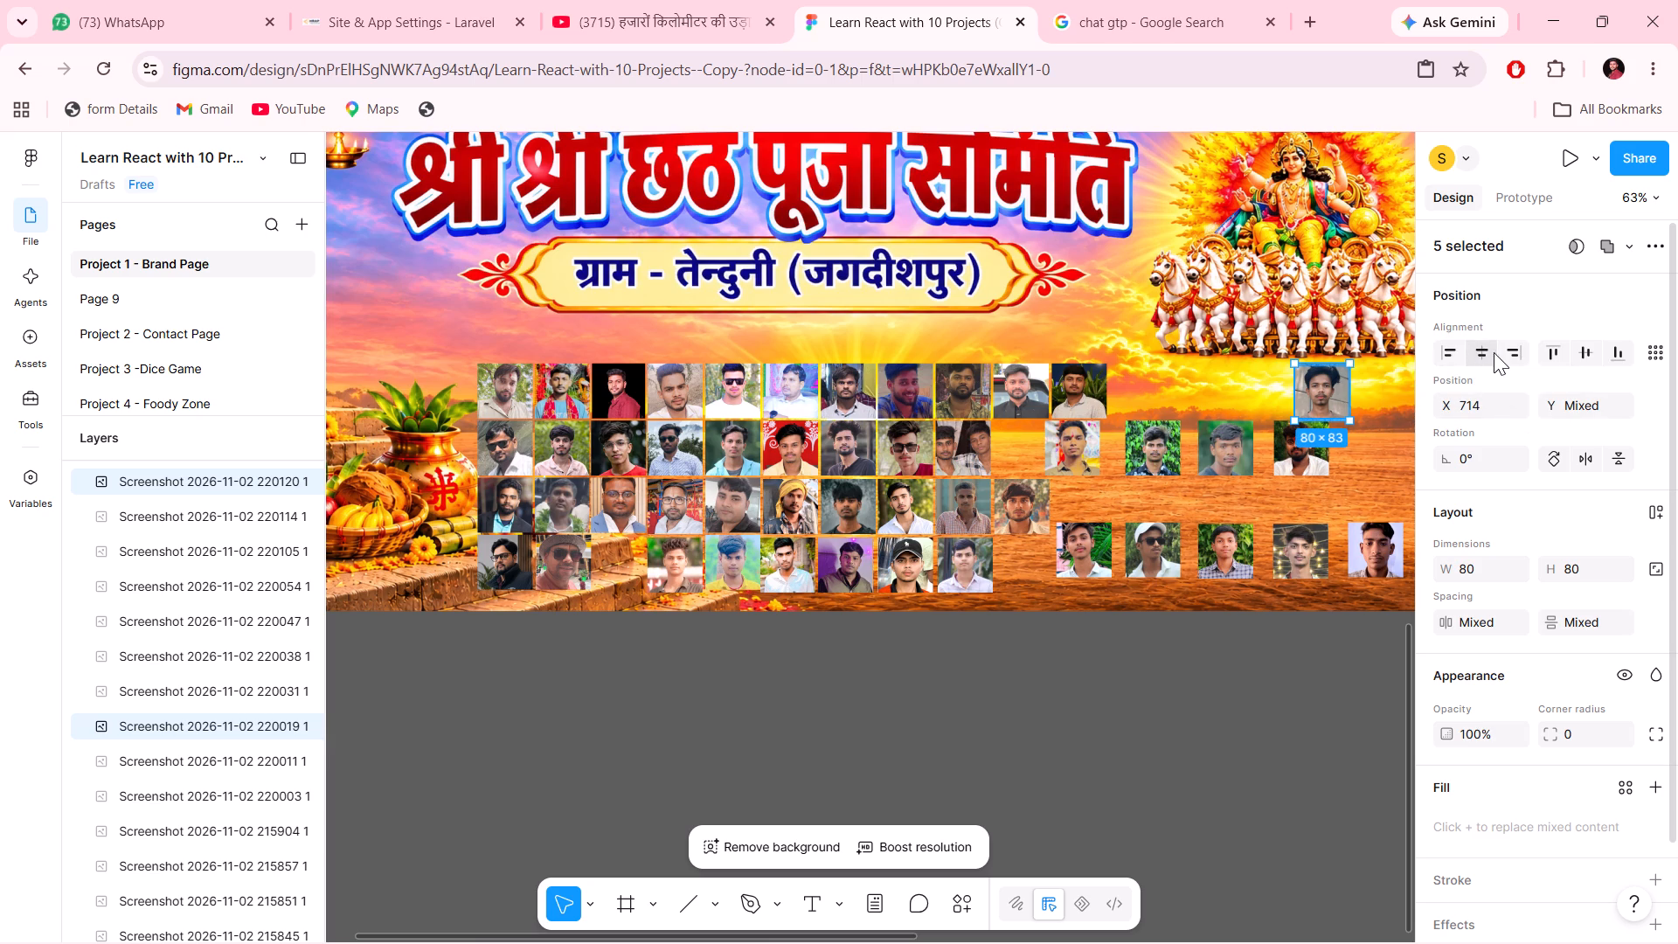
{"action": "left_click", "coordinate": [1501, 352]}
Tidy up the five stacked photos into a two-column cluster with horizontal spacing 2 and vertical spacing -39.
{"action": "left_click", "coordinate": [1643, 356]}
{"action": "left_click", "coordinate": [1466, 386]}
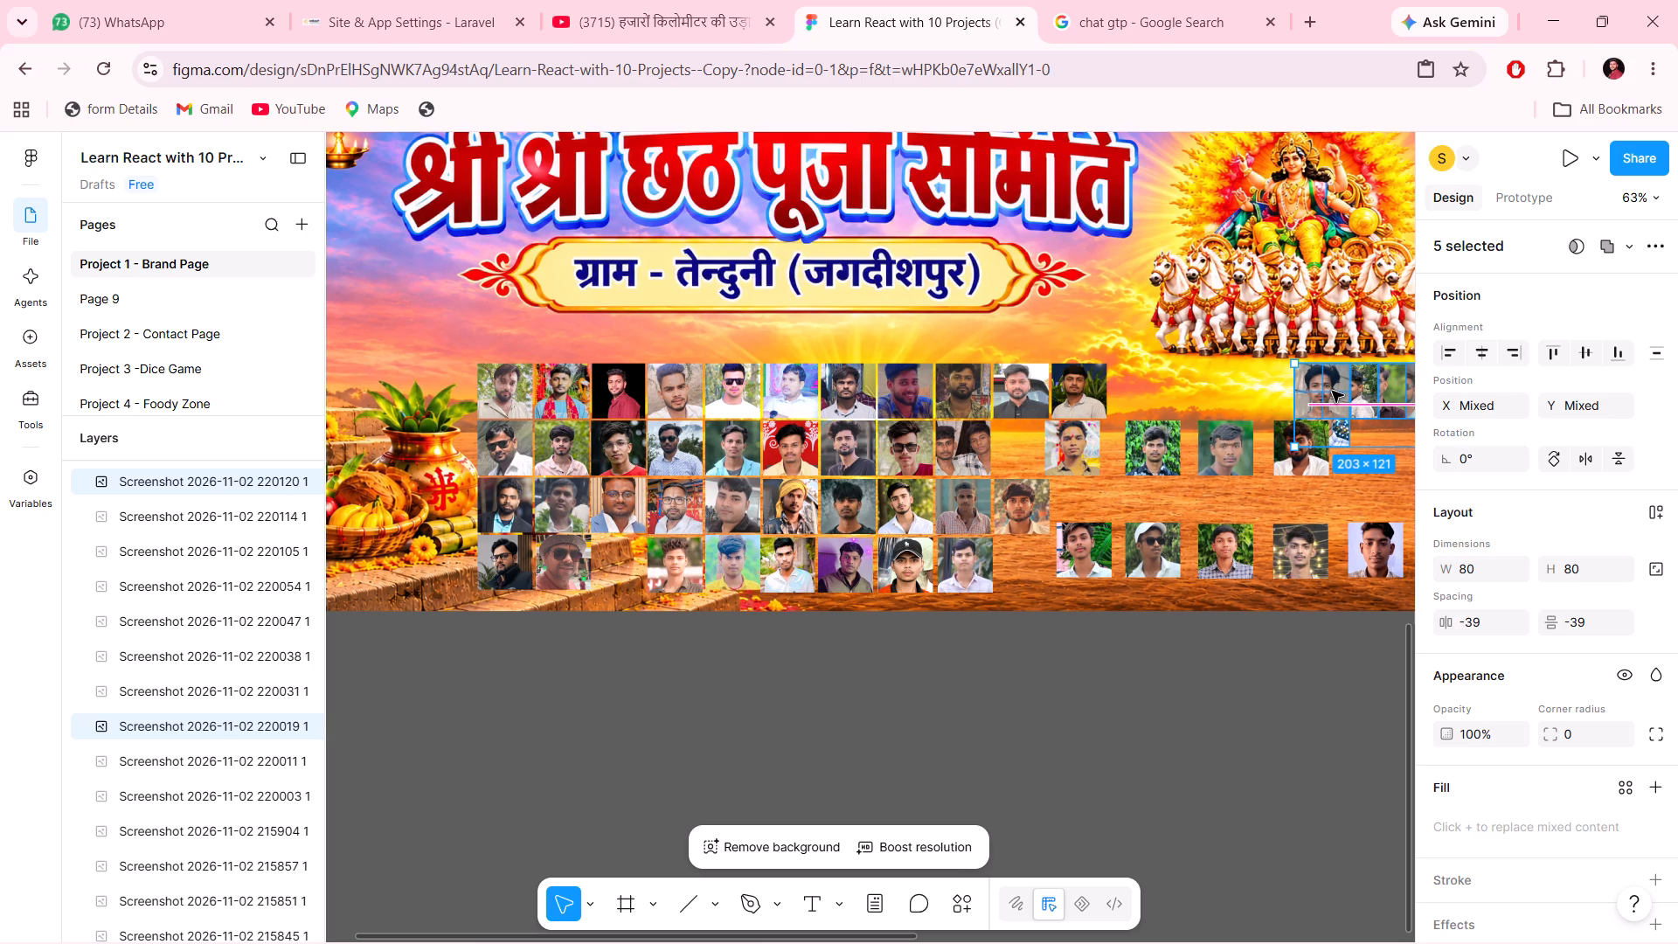
{"action": "left_click", "coordinate": [1653, 352]}
{"action": "left_click", "coordinate": [1427, 417]}
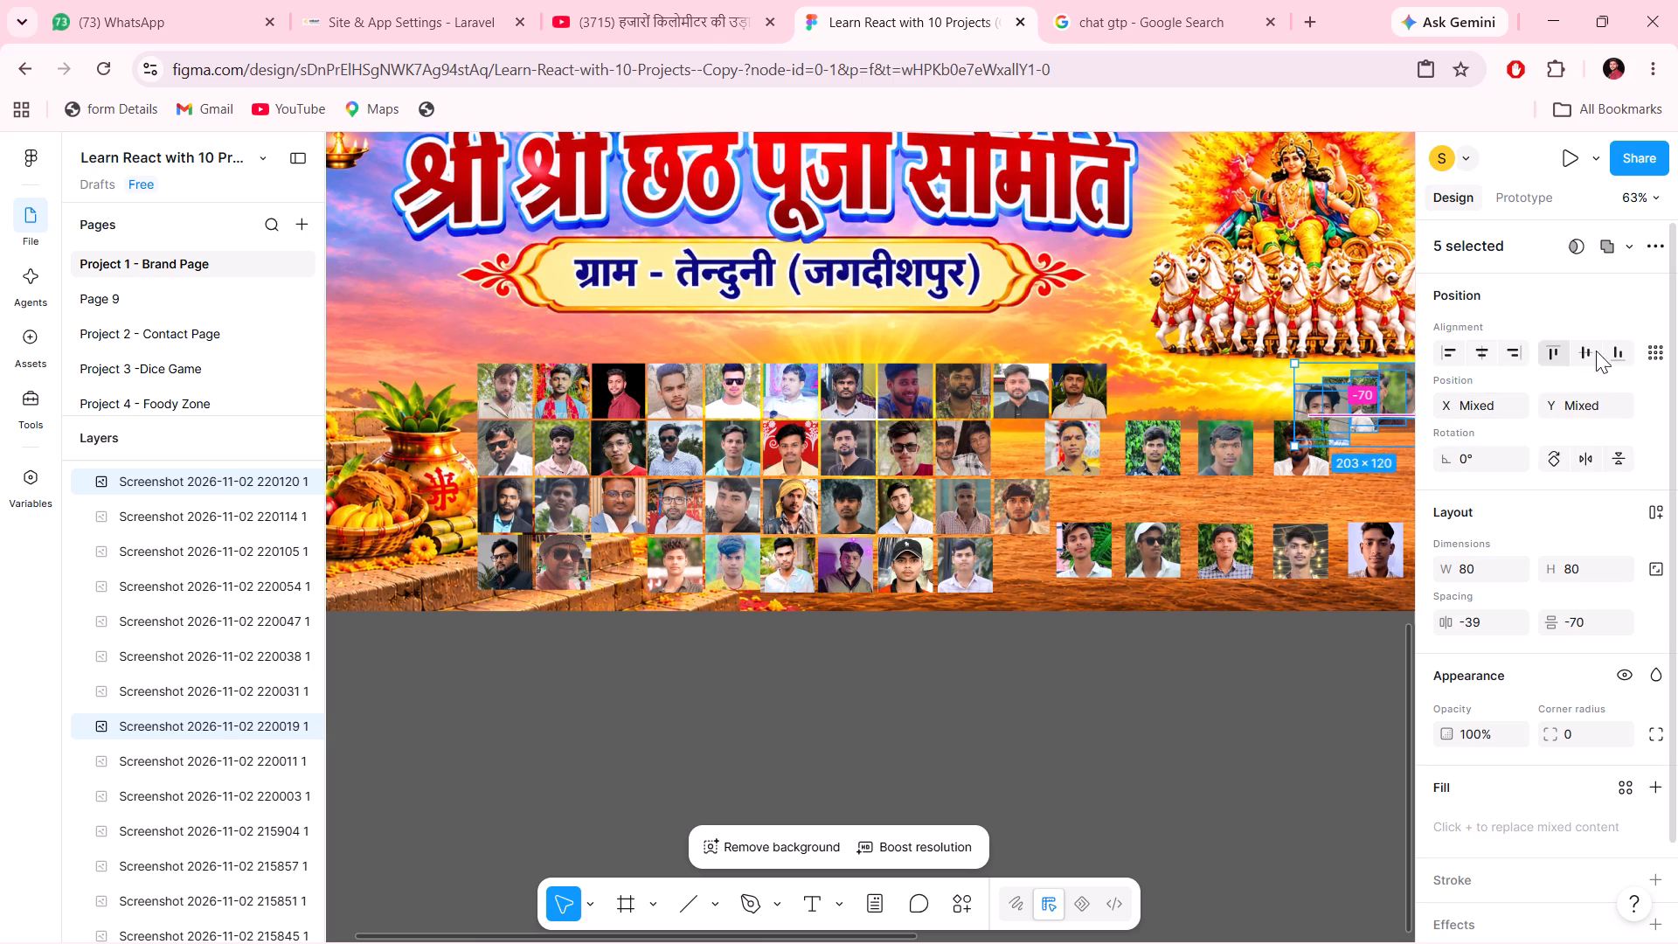
{"action": "left_click", "coordinate": [1655, 355]}
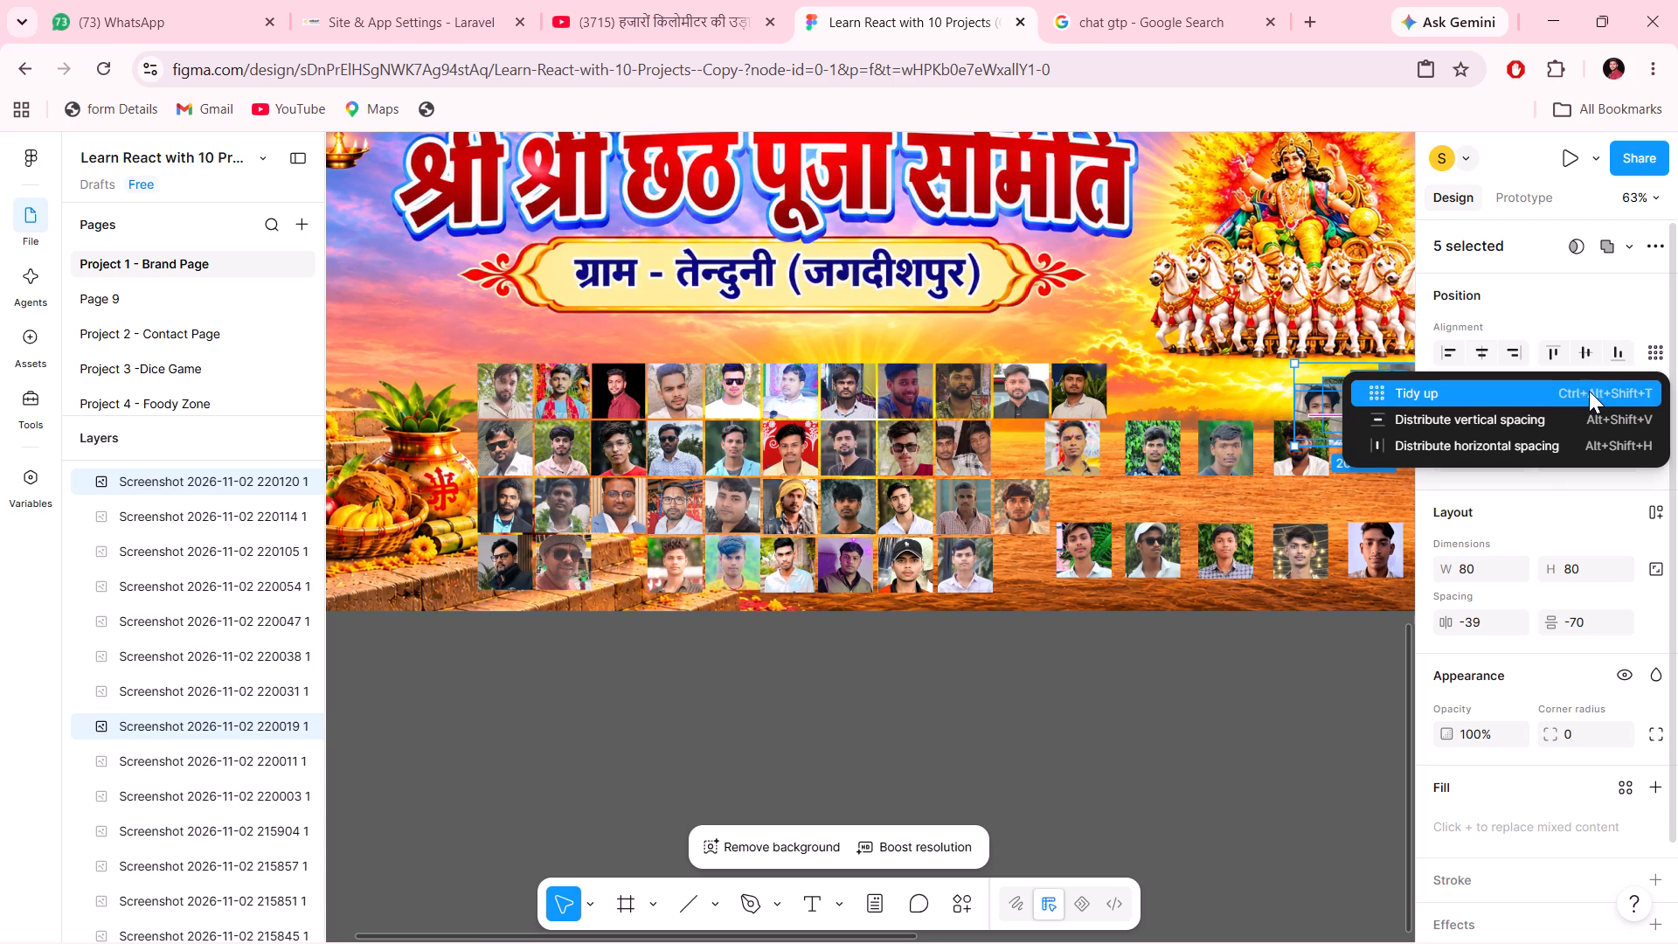
{"action": "left_click", "coordinate": [1587, 394]}
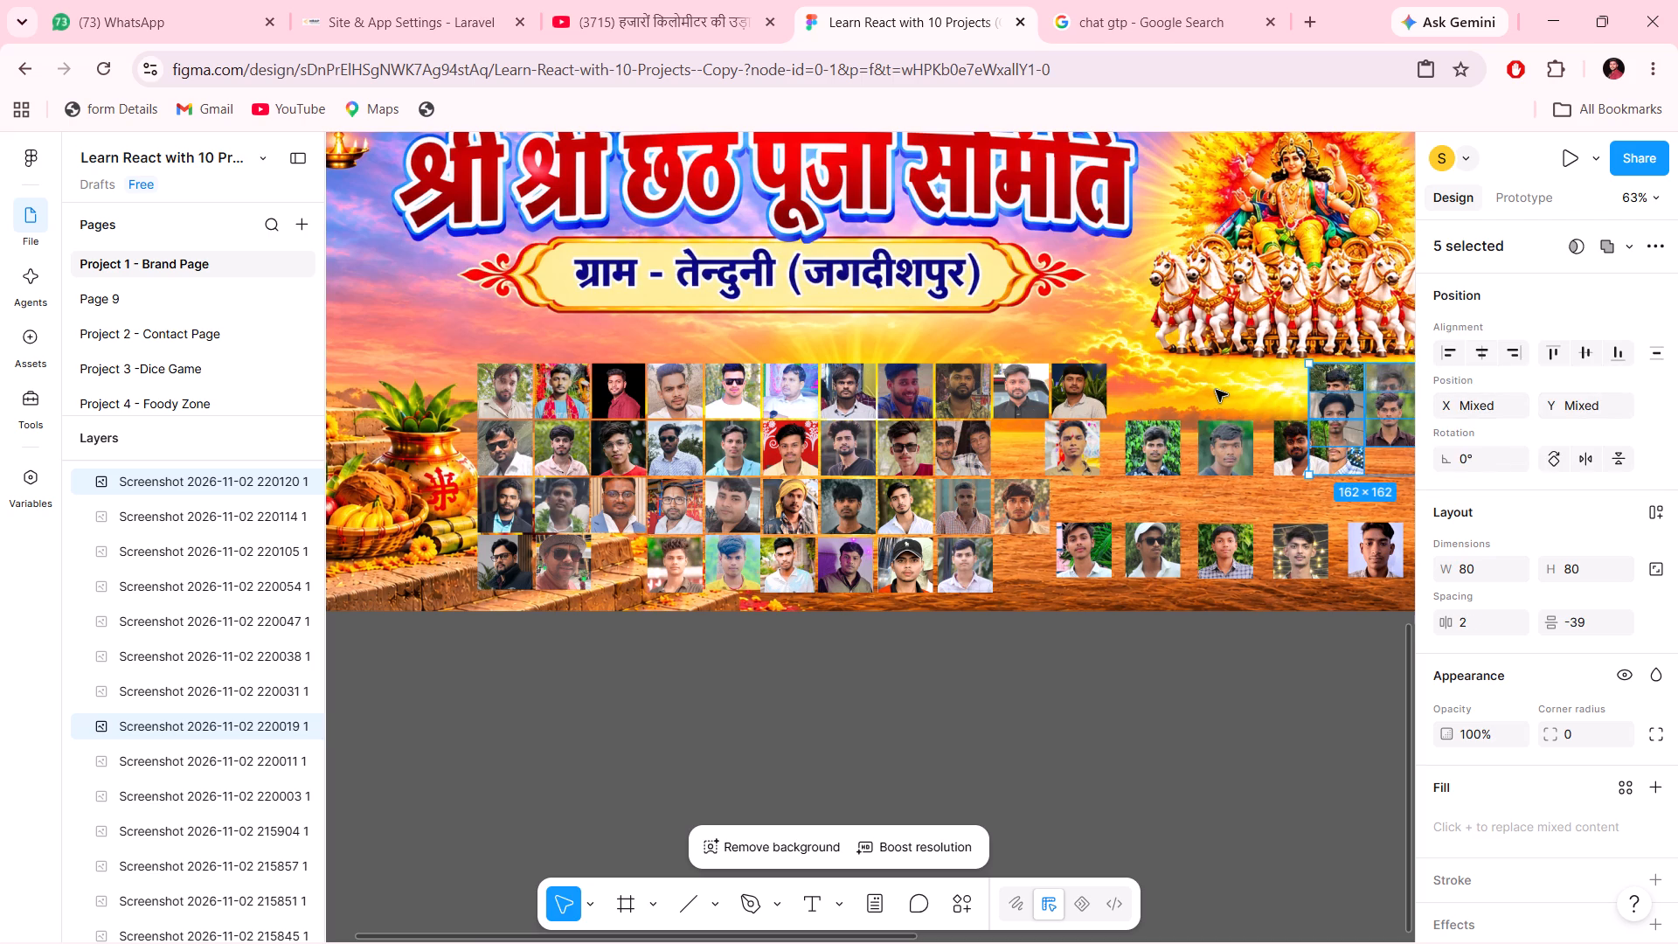
Move the five-photo cluster left until it sits directly after the black-cap photo at the end of the first row.
{"action": "key", "text": "Left"}
{"action": "key", "text": "Left"}
{"action": "key", "text": "Left"}
{"action": "key", "text": "Left"}
{"action": "key", "text": "Left"}
{"action": "key", "text": "Left"}
{"action": "key", "text": "Left"}
{"action": "key", "text": "Left"}
{"action": "key", "text": "Left"}
{"action": "key", "text": "Left"}
{"action": "key", "text": "Left"}
{"action": "key", "text": "Left"}
{"action": "key", "text": "Left"}
{"action": "key", "text": "Left"}
{"action": "key", "text": "Left"}
{"action": "key", "text": "Left"}
{"action": "key", "text": "Left"}
{"action": "key", "text": "Left"}
{"action": "key", "text": "Left"}
{"action": "key", "text": "Left"}
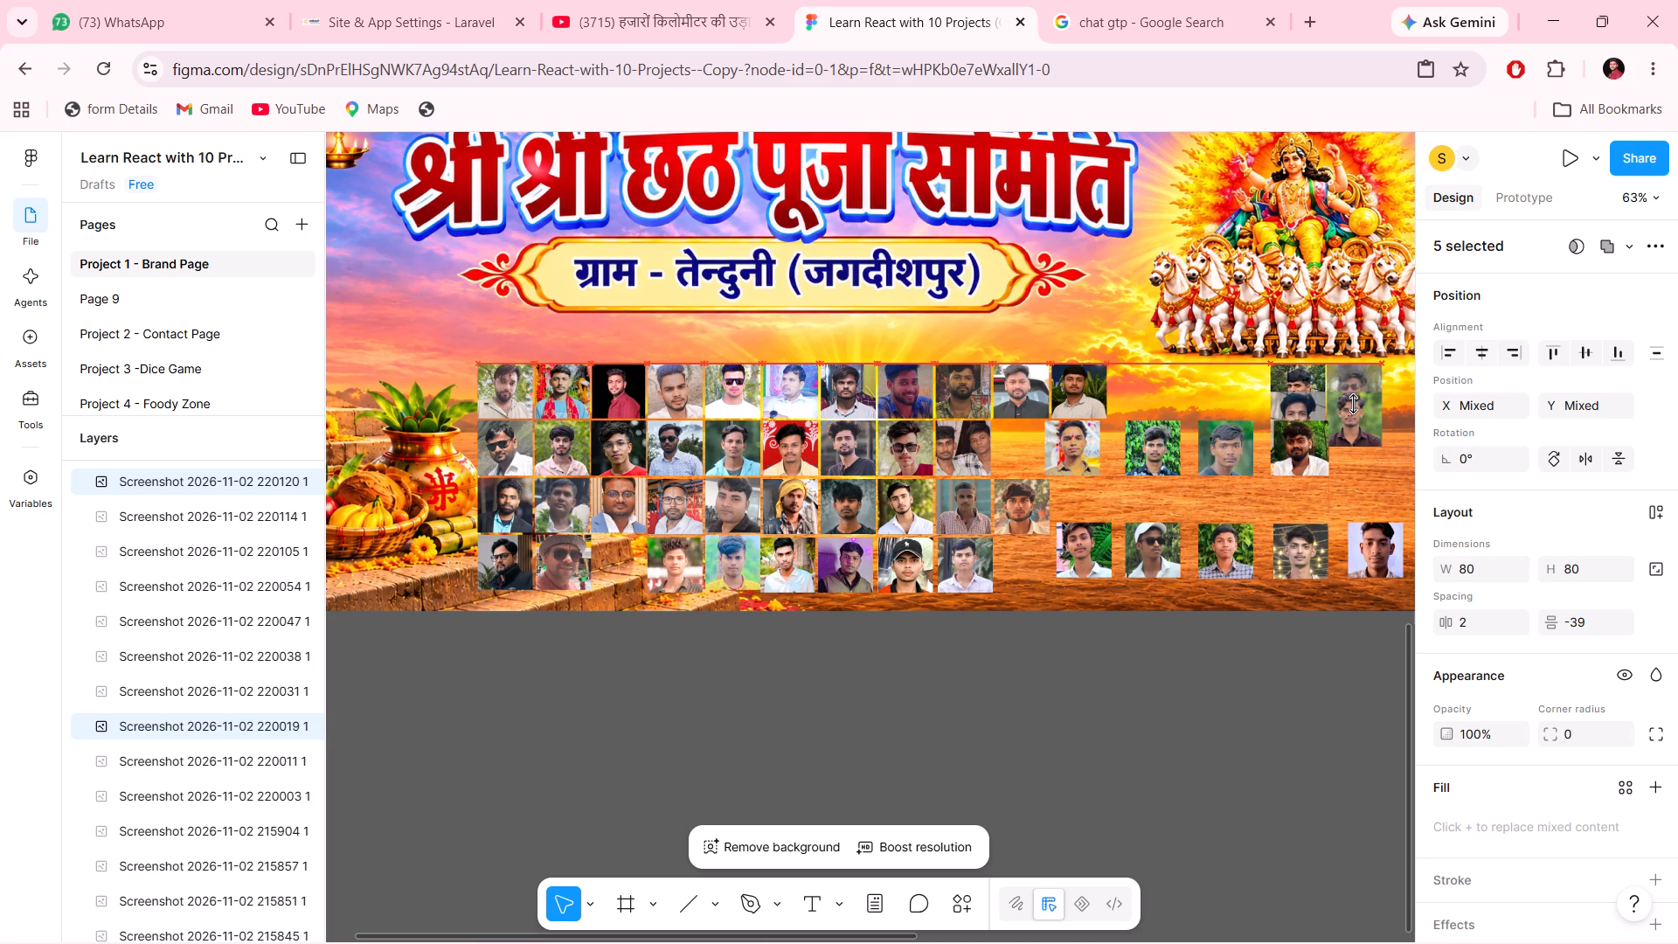
{"action": "key", "text": "shift+Left"}
{"action": "key", "text": "shift+Left"}
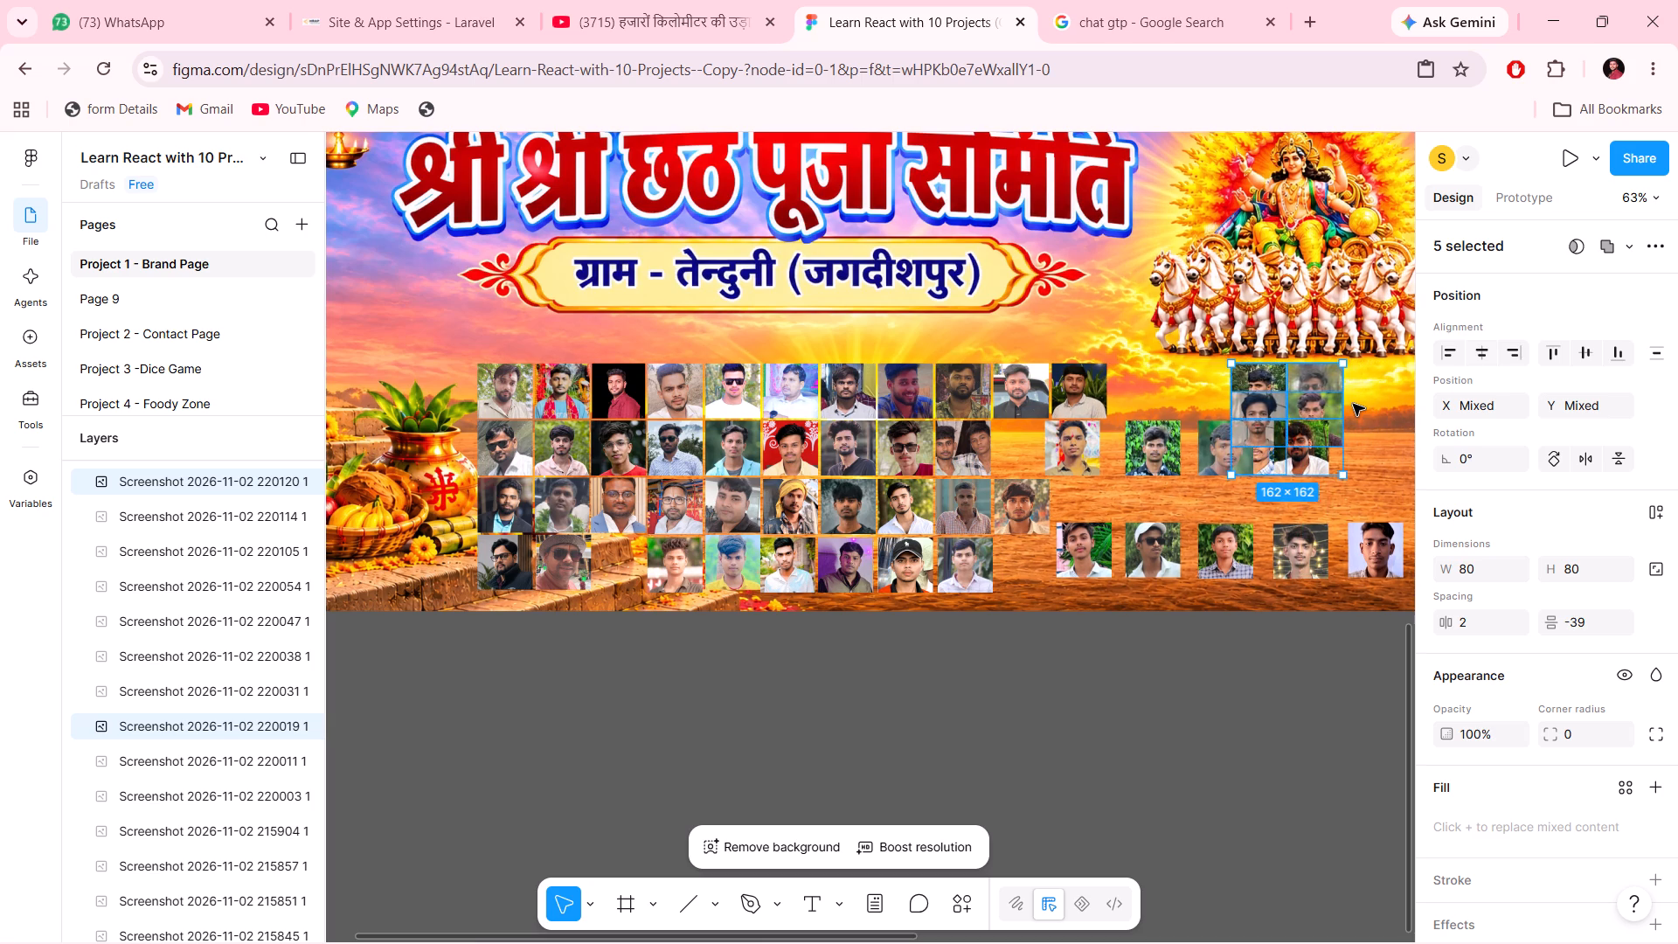
{"action": "key", "text": "shift+Left"}
{"action": "key", "text": "shift+Left"}
{"action": "key", "text": "shift+Left"}
{"action": "key", "text": "shift+Left"}
{"action": "key", "text": "shift+Left"}
{"action": "key", "text": "shift+Left"}
{"action": "key", "text": "shift+Left"}
{"action": "key", "text": "shift+Left"}
{"action": "key", "text": "shift+Left"}
{"action": "key", "text": "shift+Left"}
{"action": "key", "text": "shift+Left"}
{"action": "key", "text": "shift+Left"}
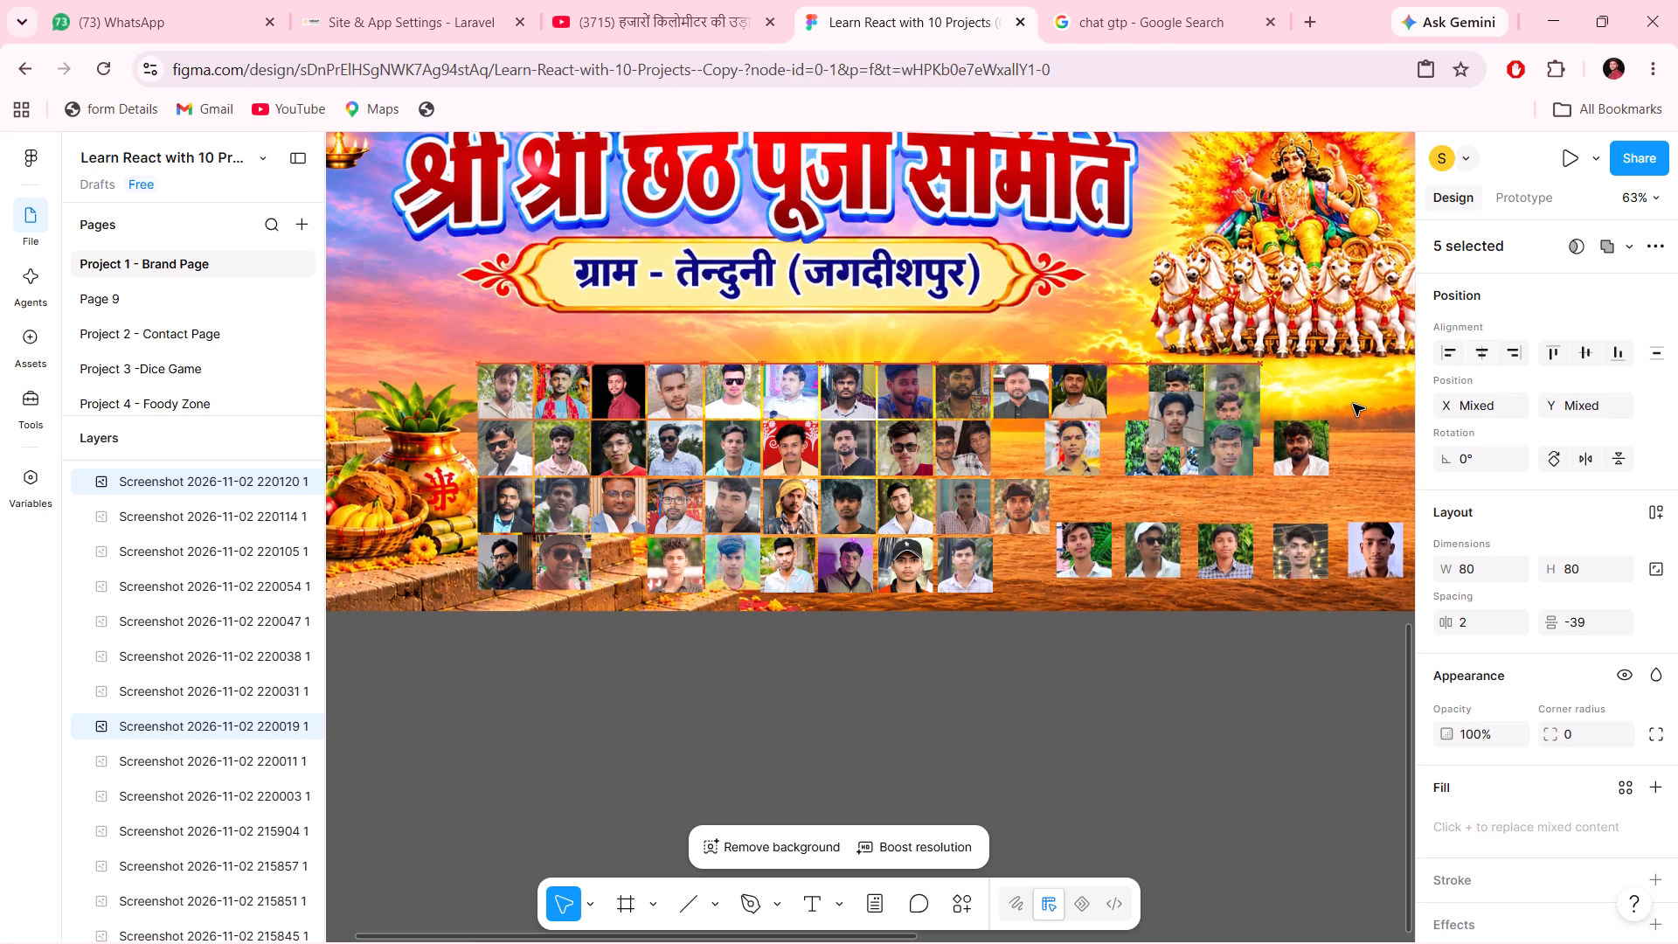
{"action": "key", "text": "shift+Left"}
{"action": "key", "text": "shift+Left"}
{"action": "key", "text": "shift+Left"}
{"action": "key", "text": "shift+Left"}
{"action": "key", "text": "shift+Left"}
{"action": "key", "text": "shift+Left"}
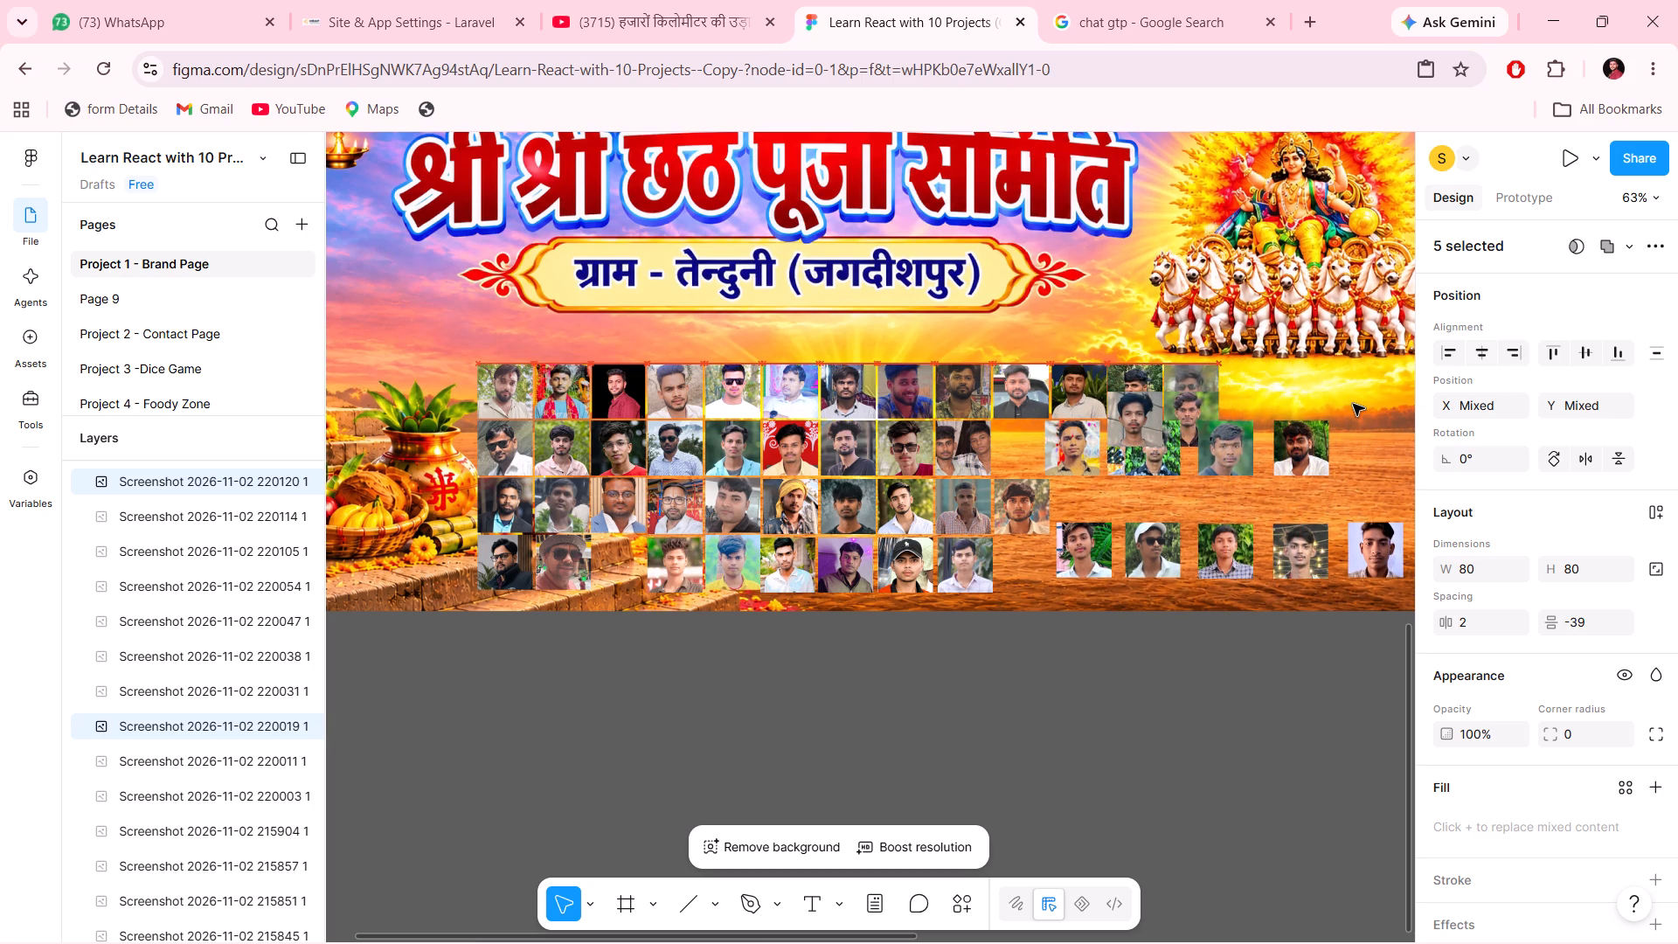
{"action": "key", "text": "Right"}
{"action": "key", "text": "Right"}
{"action": "key", "text": "Right"}
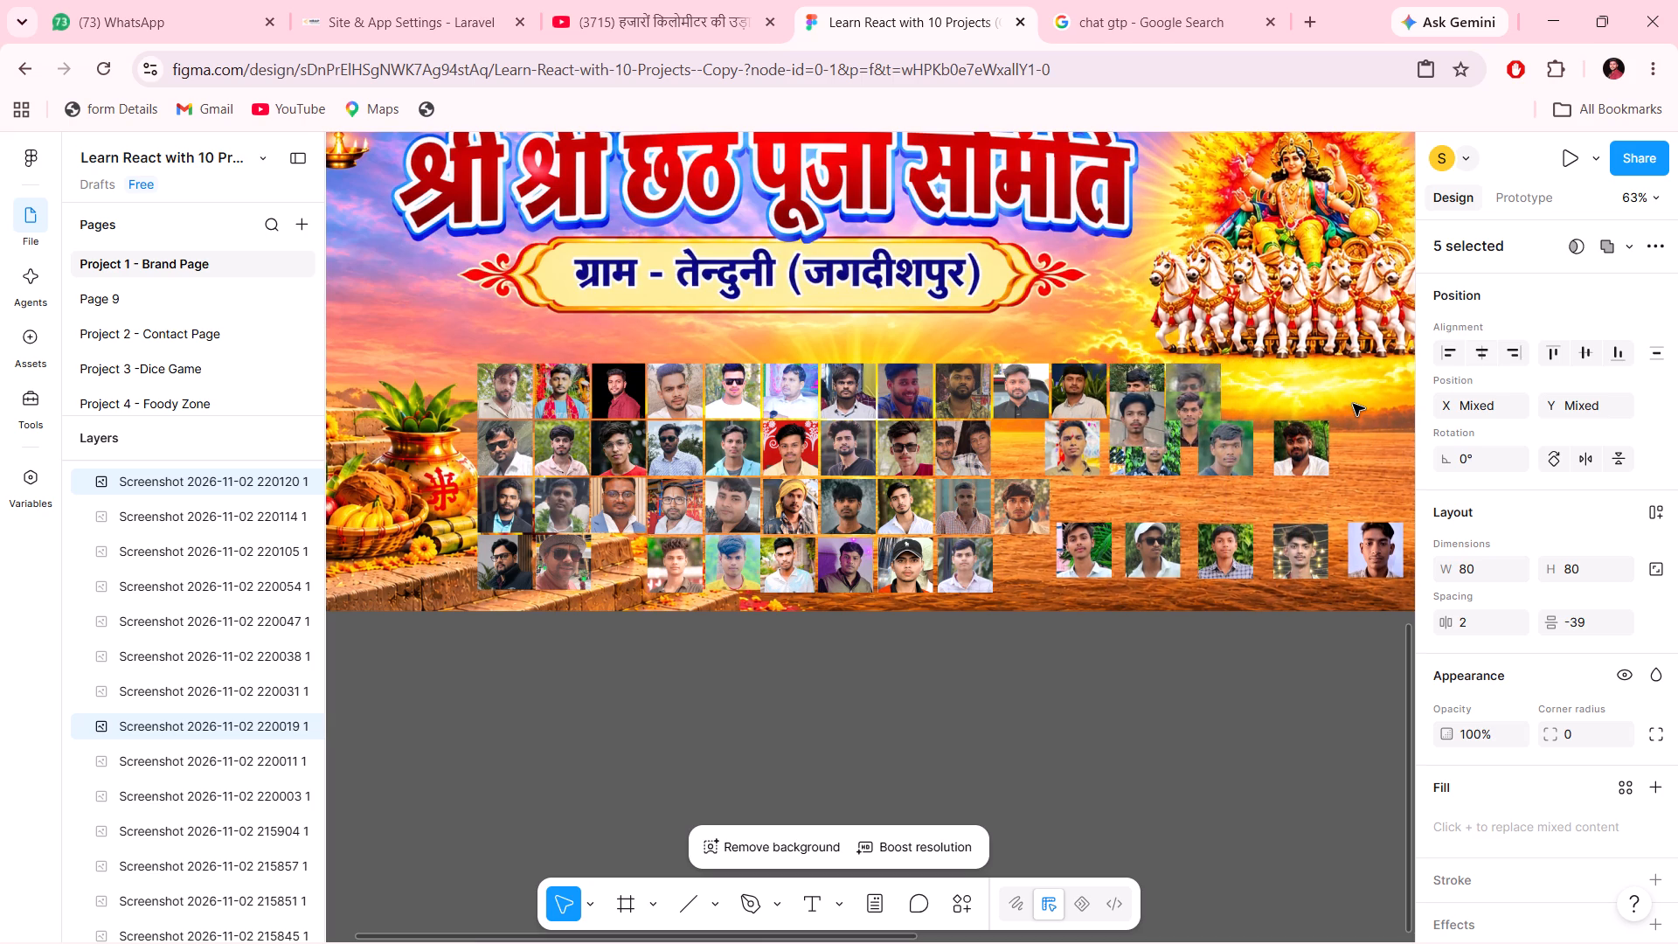
Pull the grey-background portrait out of the cluster into the open space below the horses, near the first row's level.
{"action": "left_click", "coordinate": [1308, 476]}
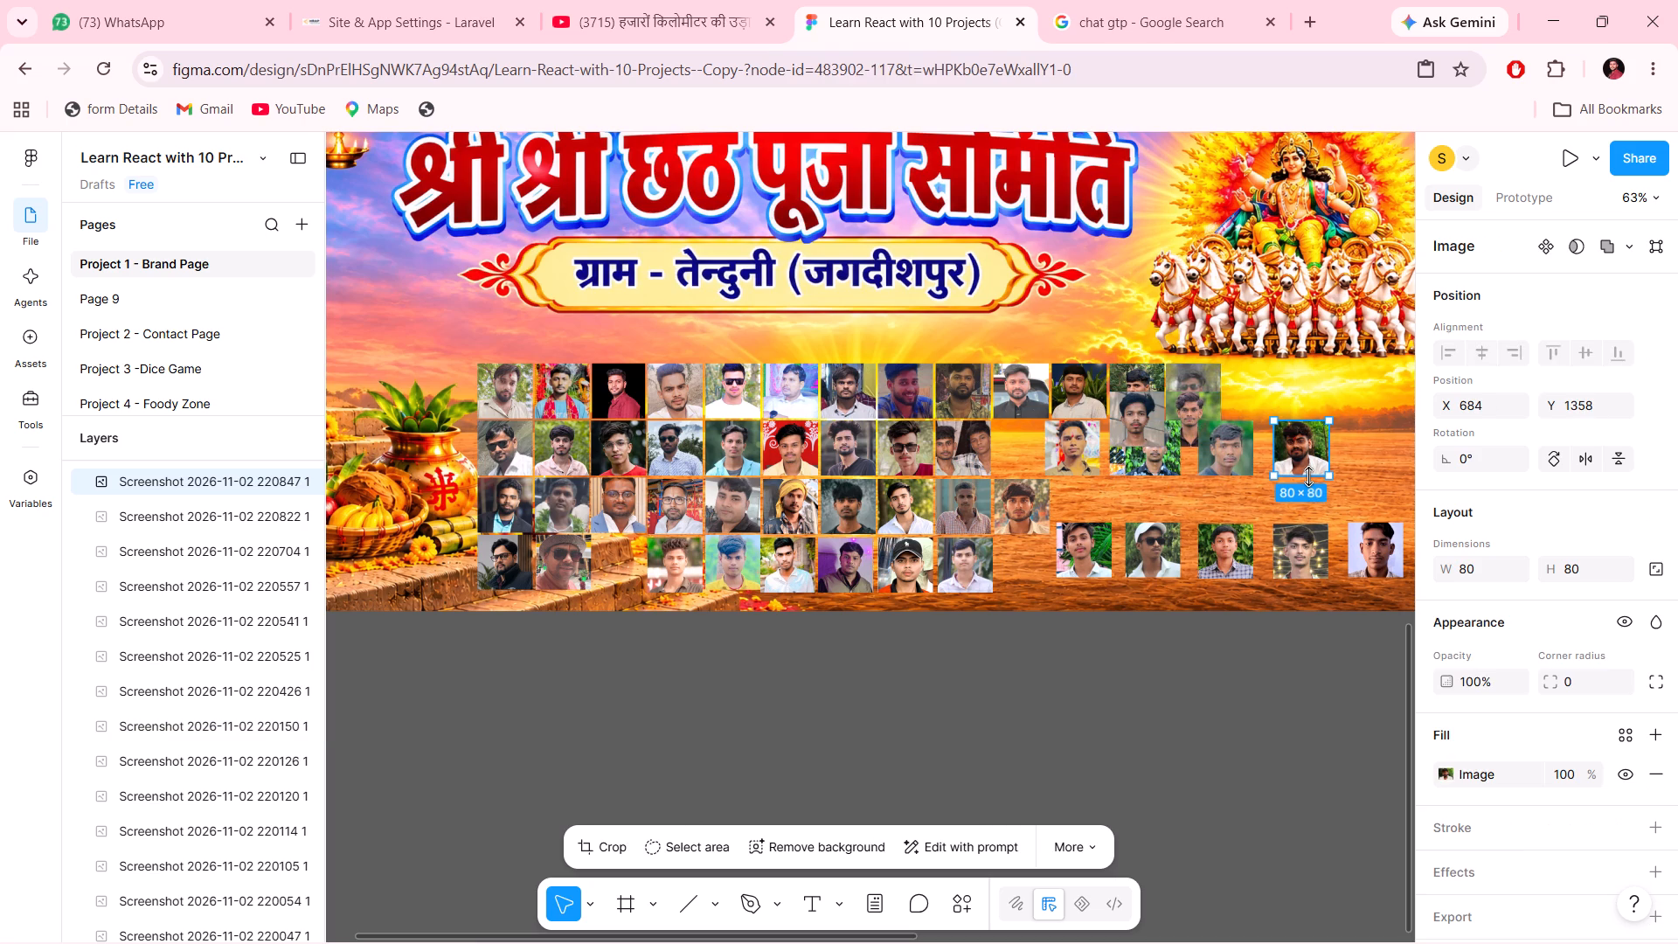
{"action": "left_click", "coordinate": [1119, 425]}
{"action": "left_click_drag", "start_coordinate": [1119, 425], "coordinate": [1181, 406]}
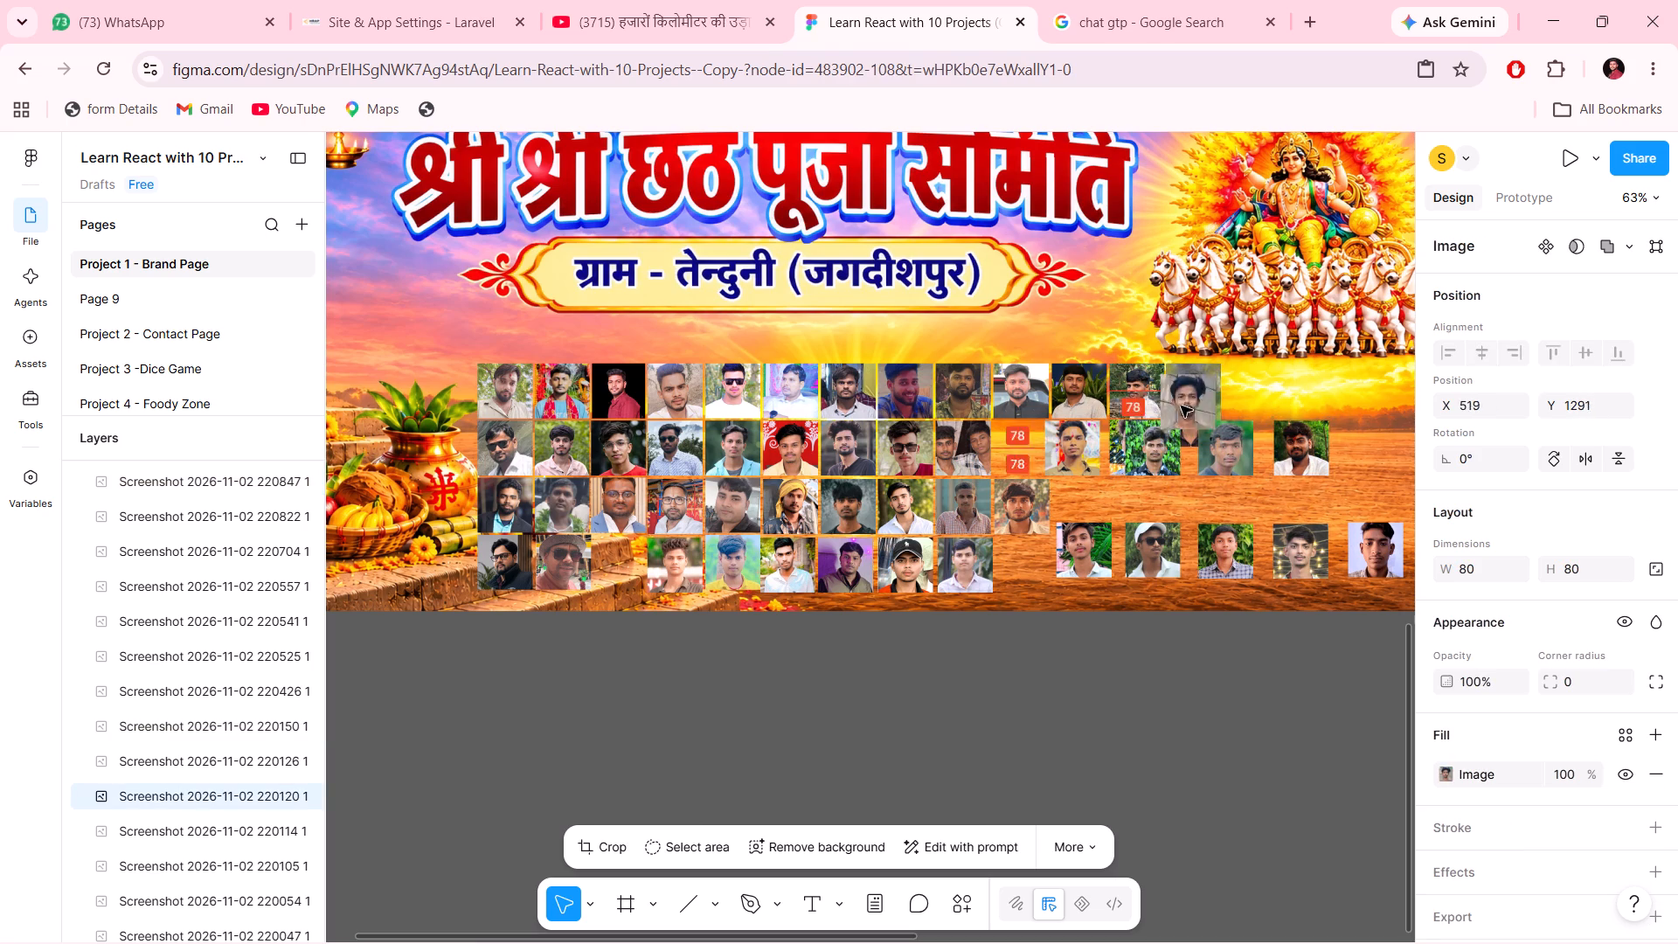
{"action": "left_click_drag", "start_coordinate": [1181, 406], "coordinate": [1231, 399]}
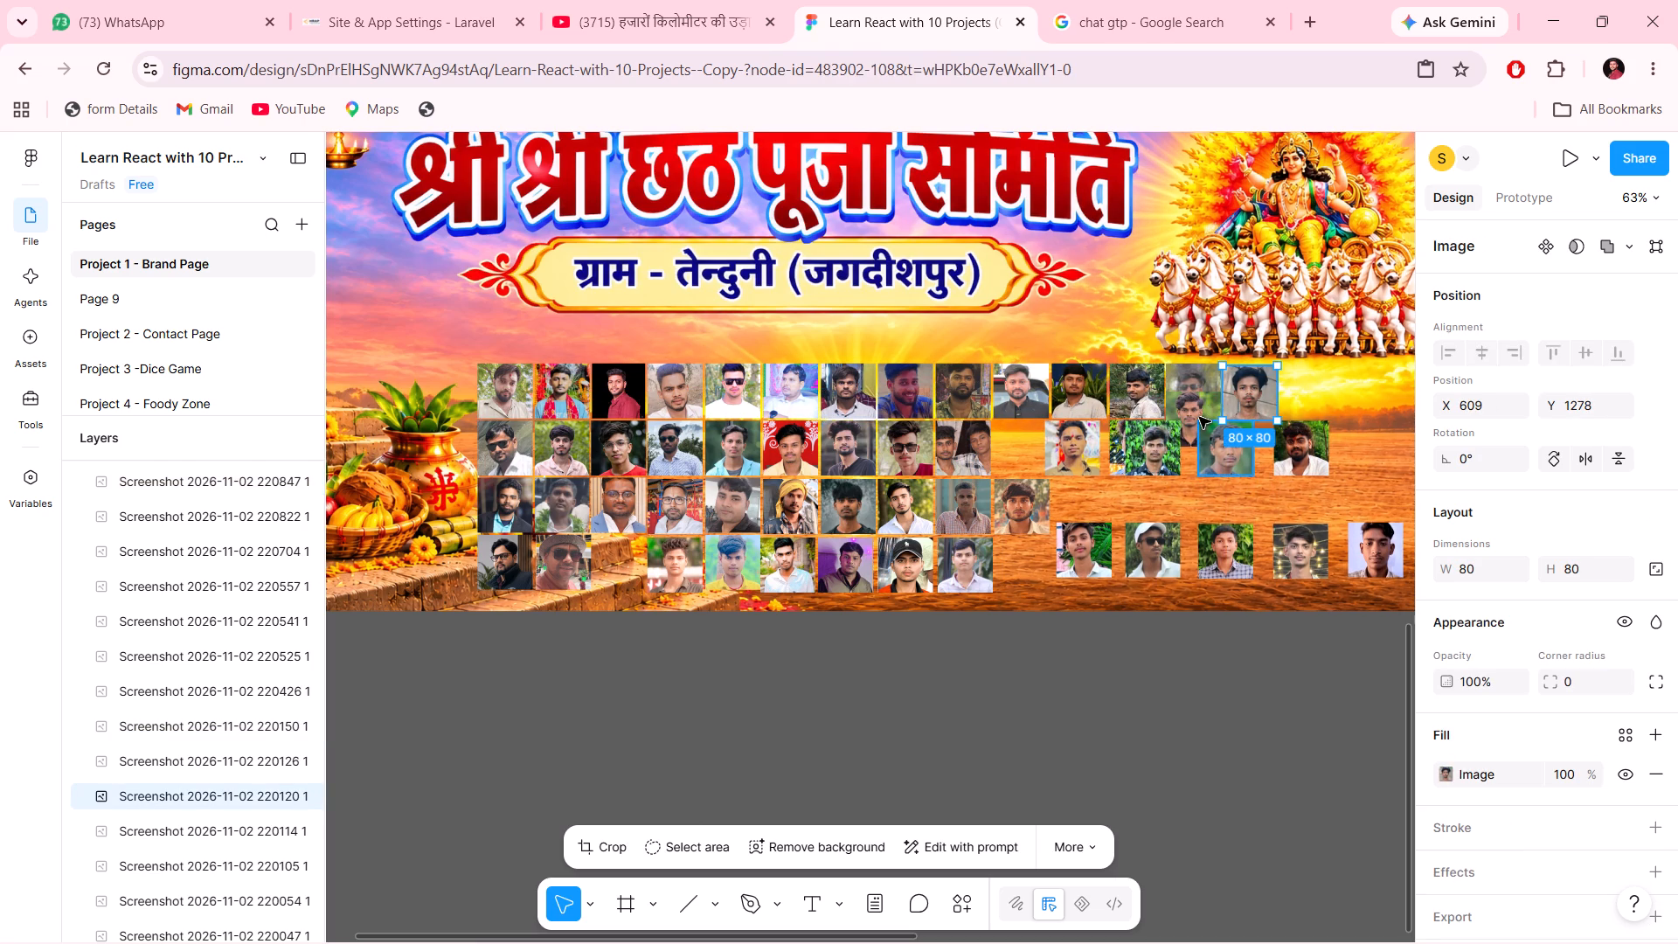
{"action": "left_click", "coordinate": [1199, 417]}
{"action": "left_click_drag", "start_coordinate": [1252, 385], "coordinate": [1362, 390]}
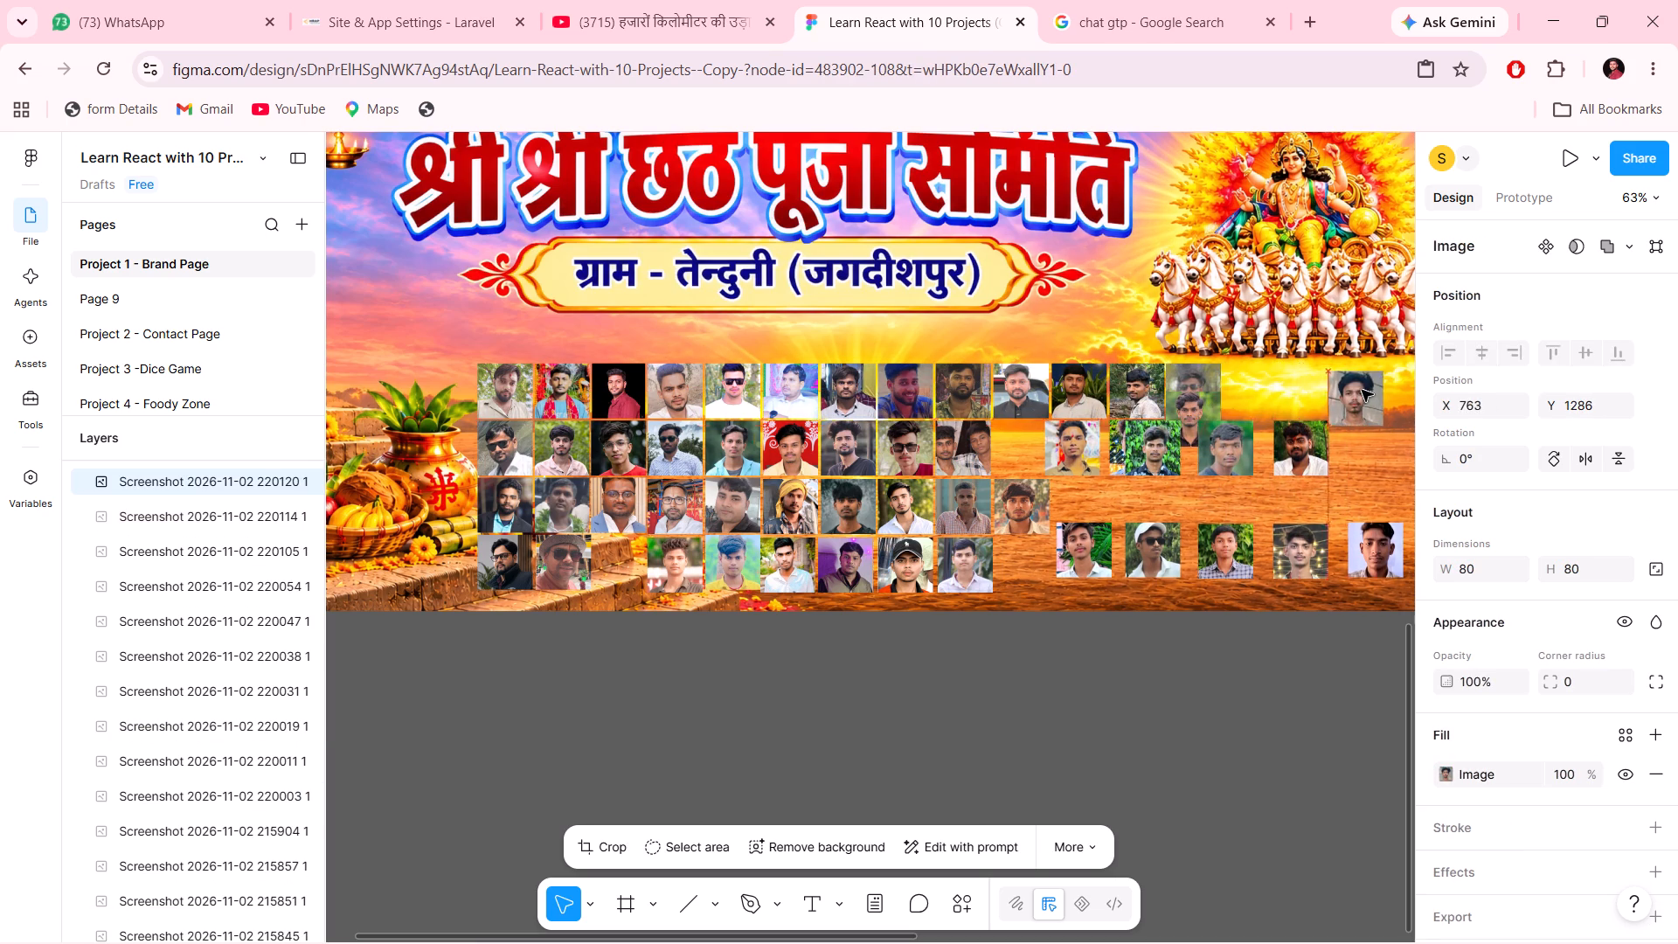
{"action": "left_click_drag", "start_coordinate": [1362, 390], "coordinate": [1368, 390]}
Move the cluster's two uppermost portraits side by side into the first row's open space, just before the grey-background portrait.
{"action": "left_click_drag", "start_coordinate": [1206, 381], "coordinate": [1309, 380]}
{"action": "left_click_drag", "start_coordinate": [1121, 398], "coordinate": [1193, 390]}
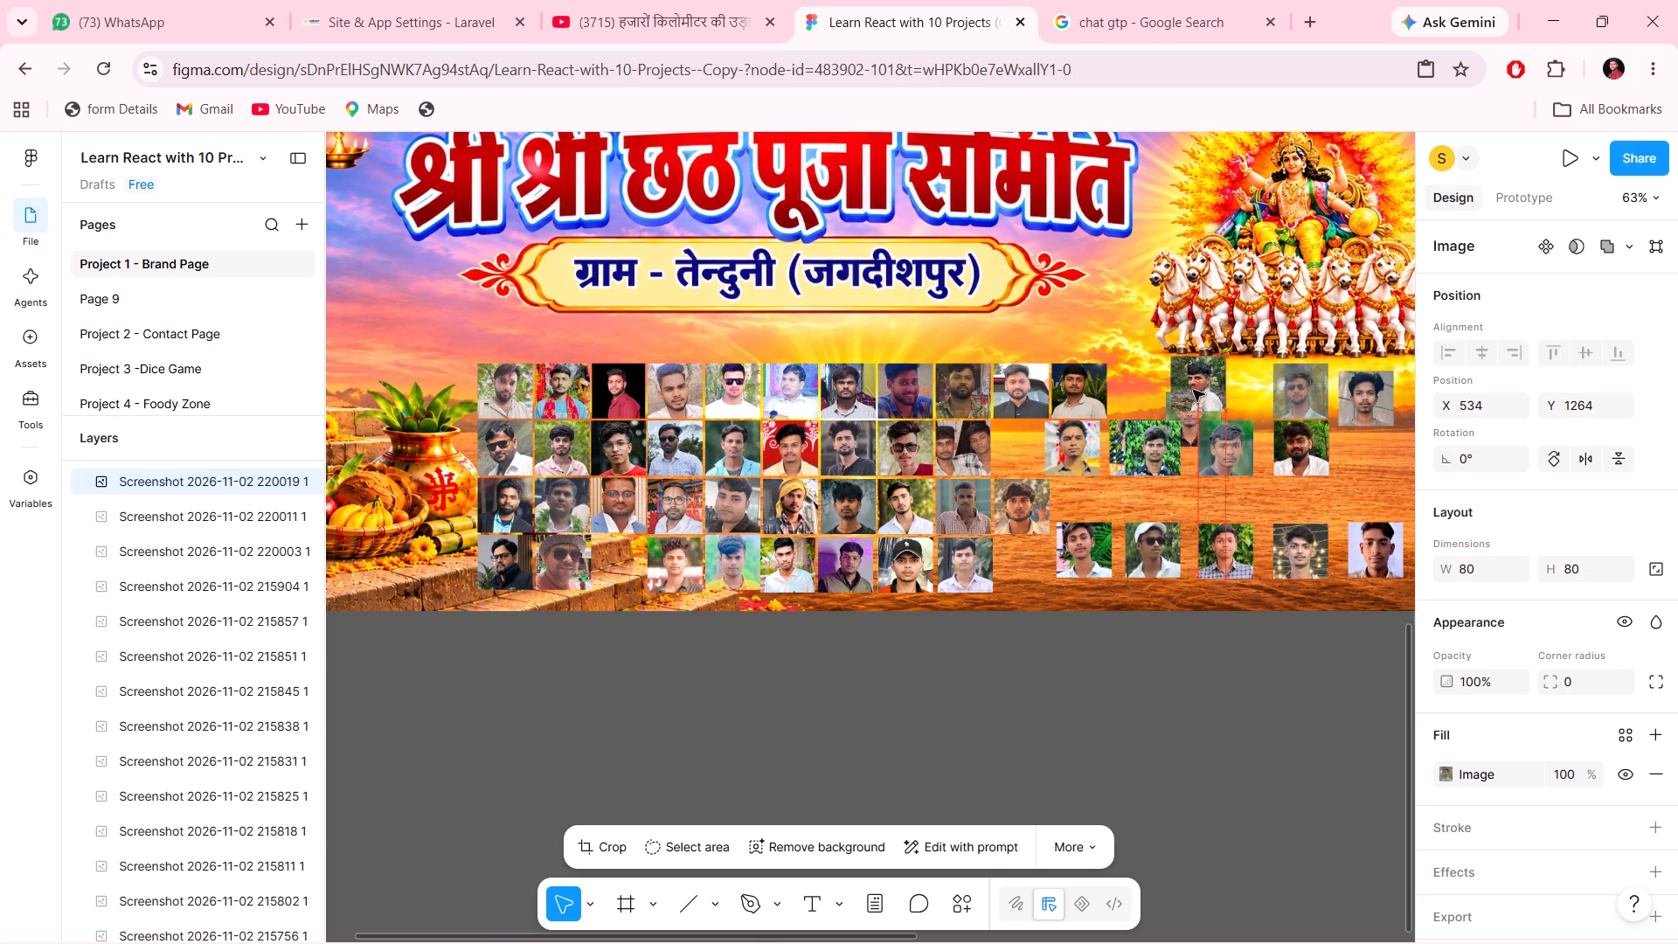
{"action": "left_click_drag", "start_coordinate": [1193, 390], "coordinate": [1237, 393]}
Place the cluster's remaining green-background portrait directly after the black-cap photo in the first row at X 448, Y 1275.
{"action": "left_click_drag", "start_coordinate": [1189, 406], "coordinate": [1139, 389]}
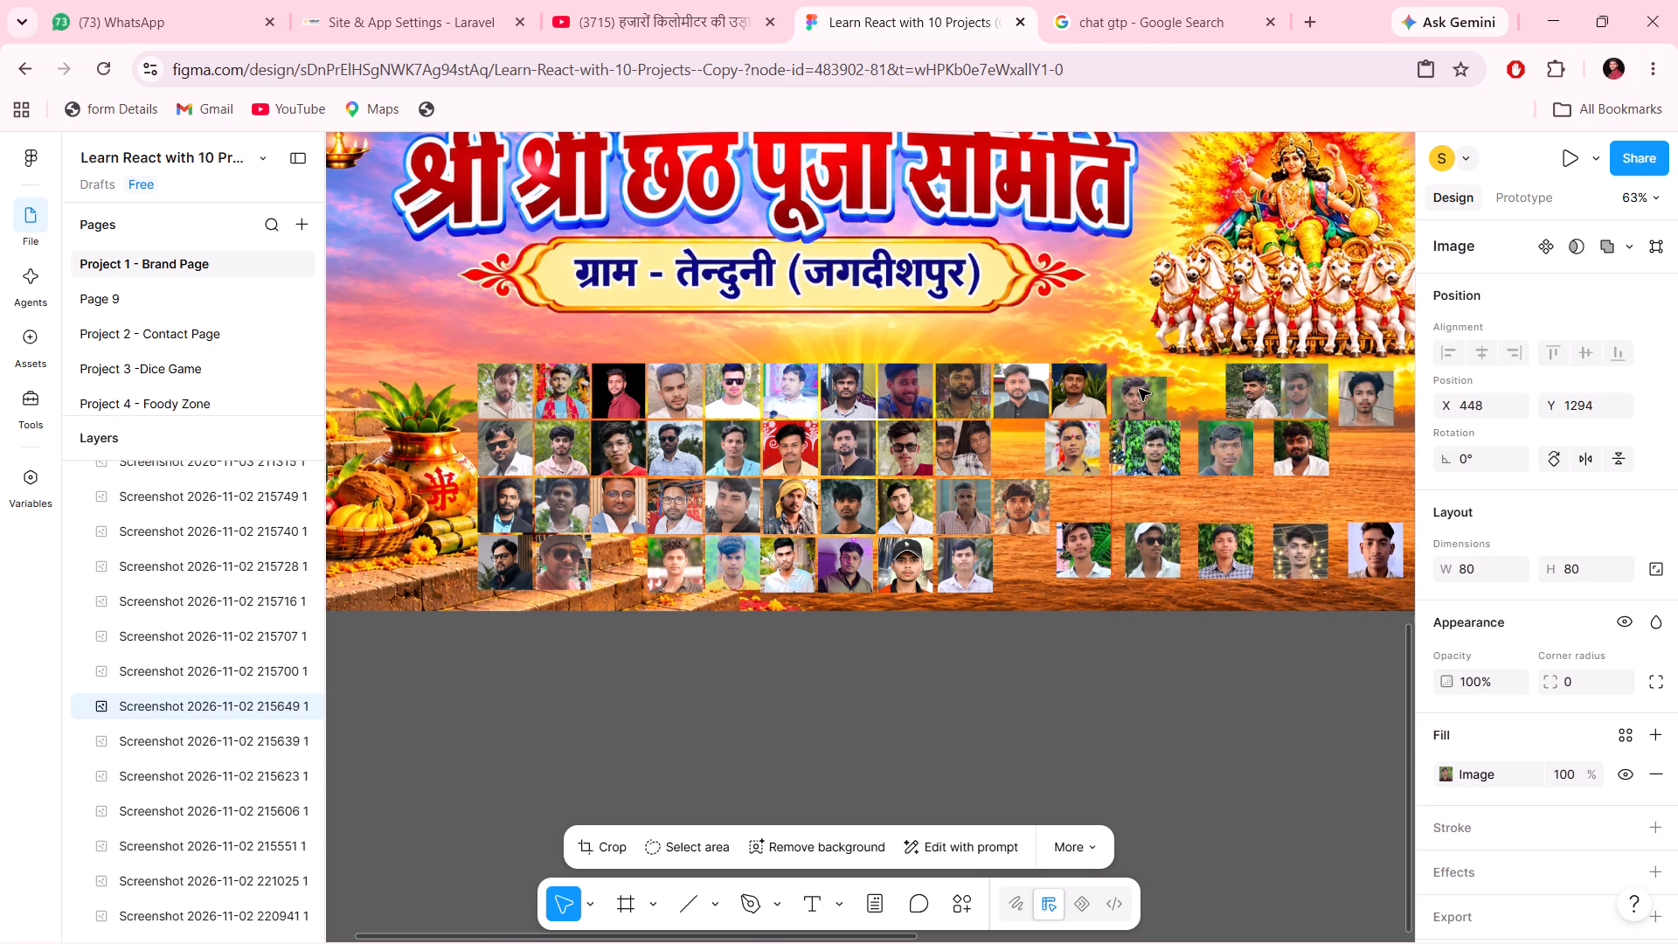
{"action": "left_click_drag", "start_coordinate": [1139, 389], "coordinate": [1140, 378]}
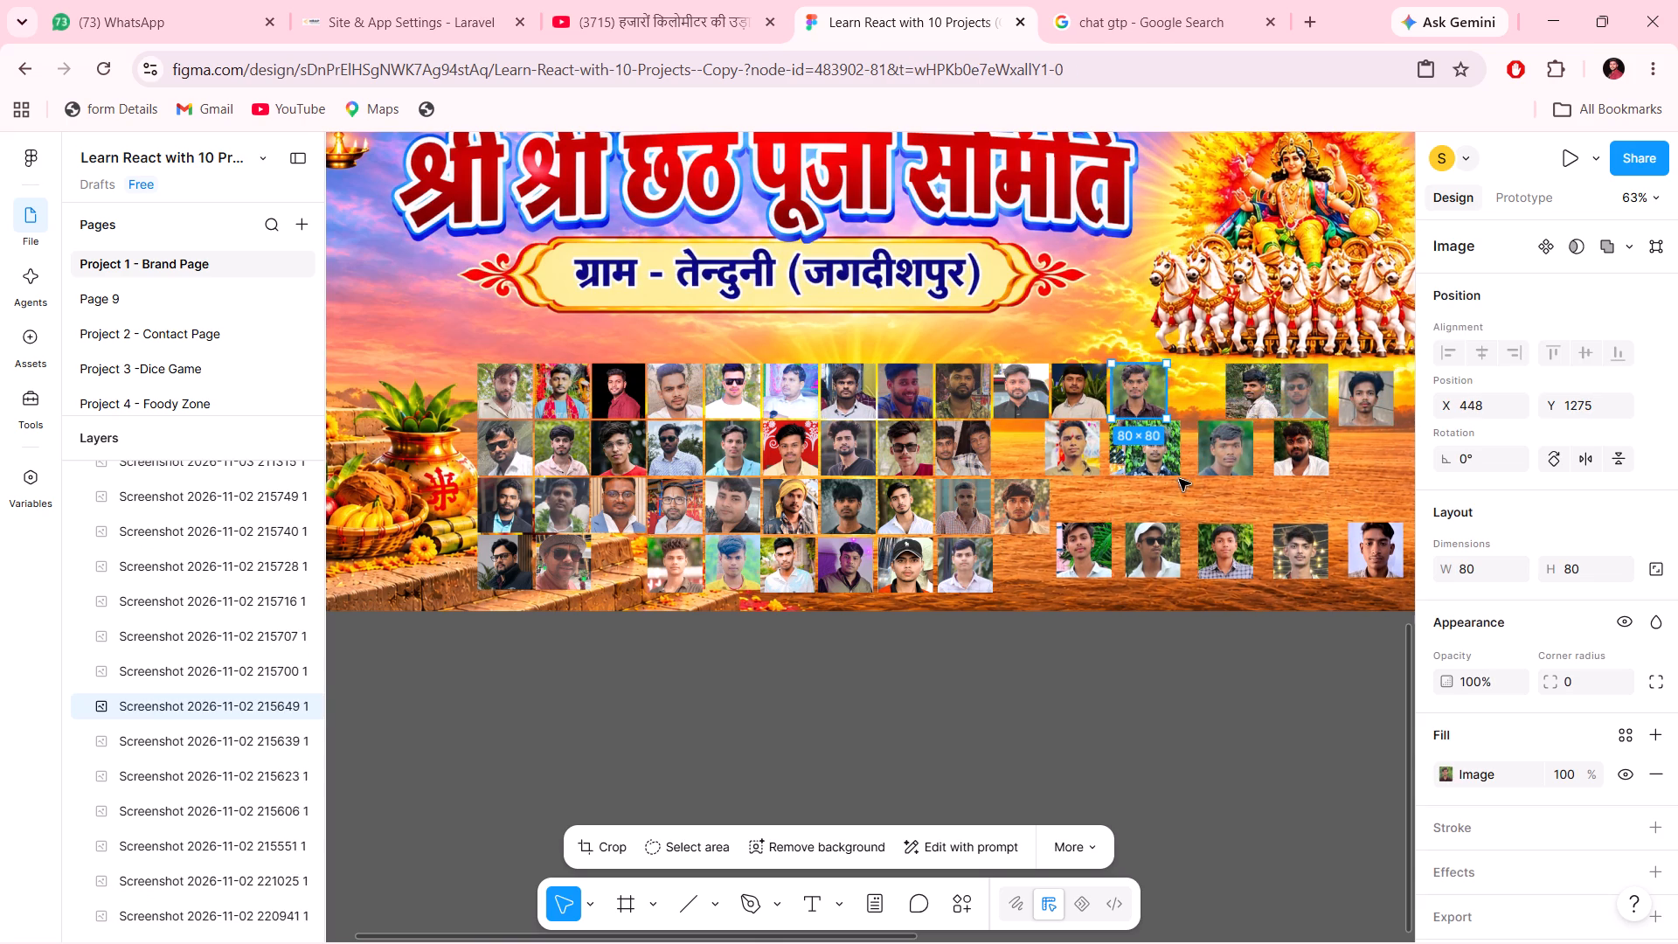
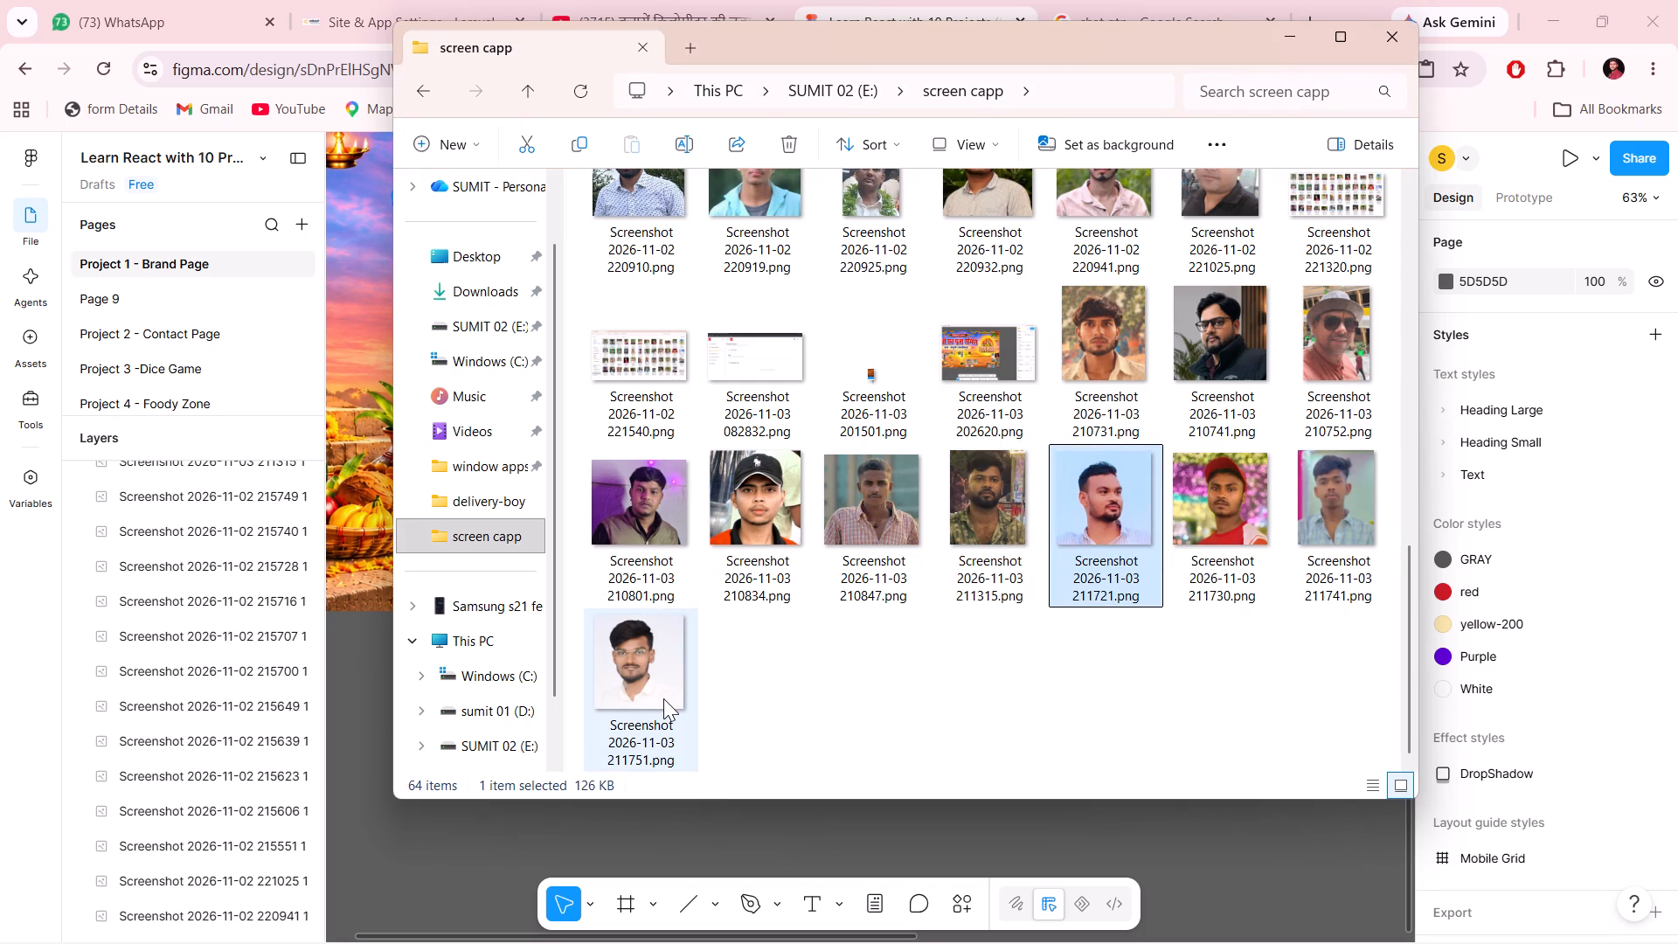
Import the last four portrait screenshots, 211721, 211730, 211741 and 211751, from the screen capp folder onto the canvas below the banner.
{"action": "left_click_drag", "start_coordinate": [1350, 664], "coordinate": [1069, 511], "text": "ctrl"}
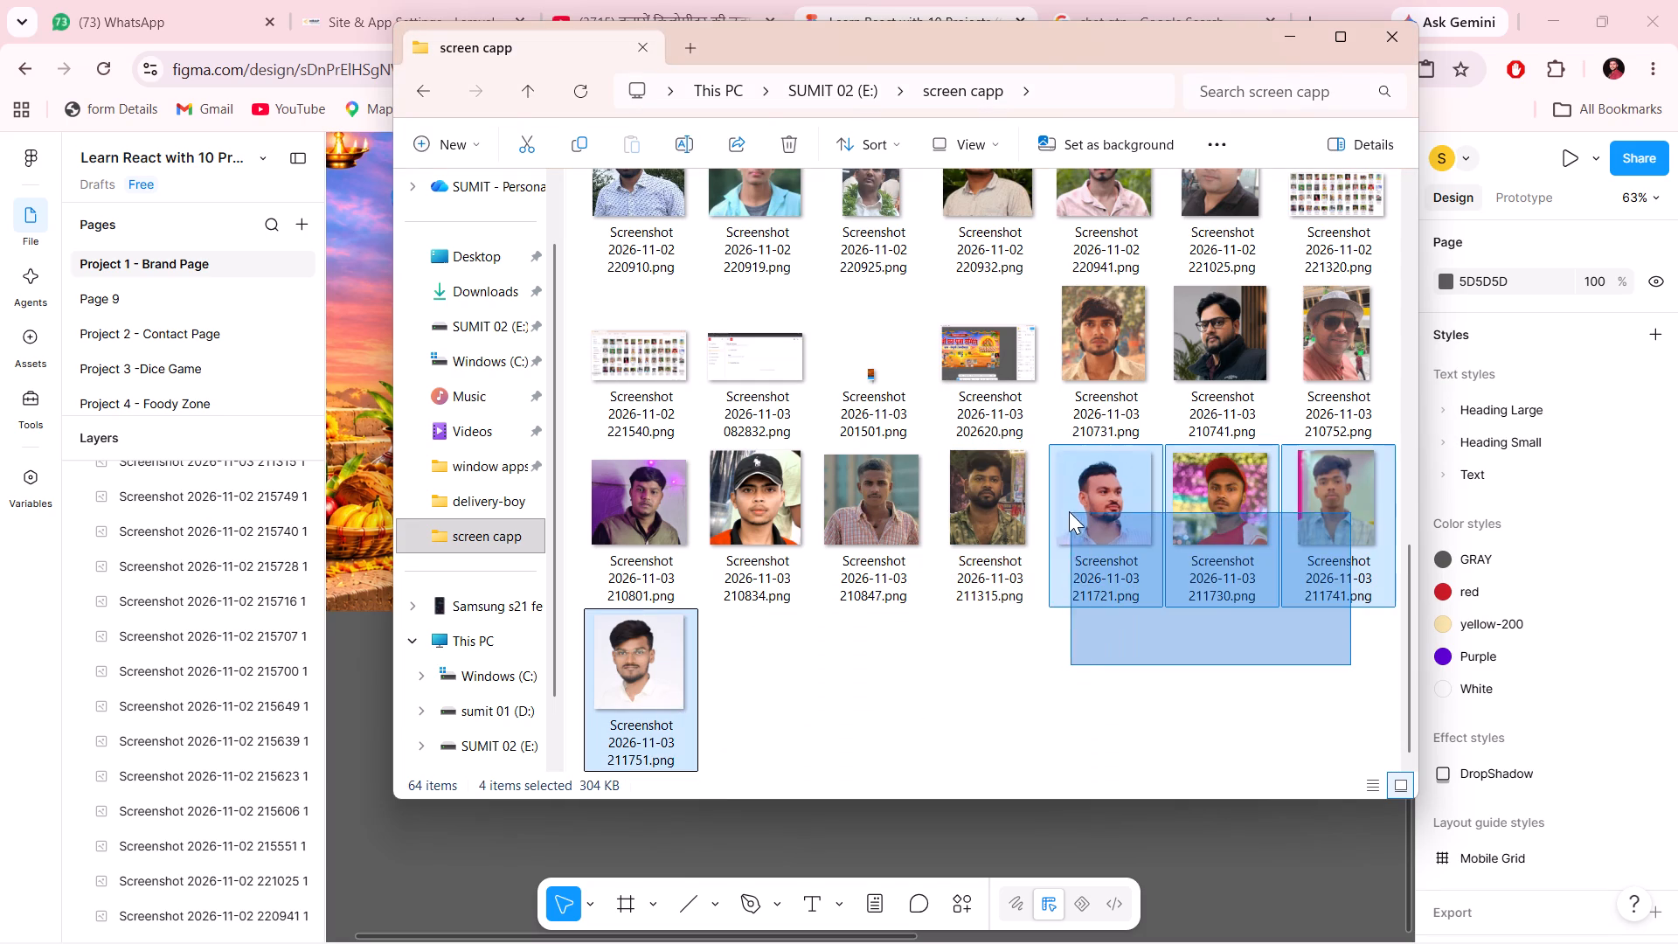
{"action": "left_click_drag", "start_coordinate": [1069, 511], "coordinate": [1098, 503], "text": "ctrl"}
{"action": "left_click_drag", "start_coordinate": [1098, 503], "coordinate": [1314, 909]}
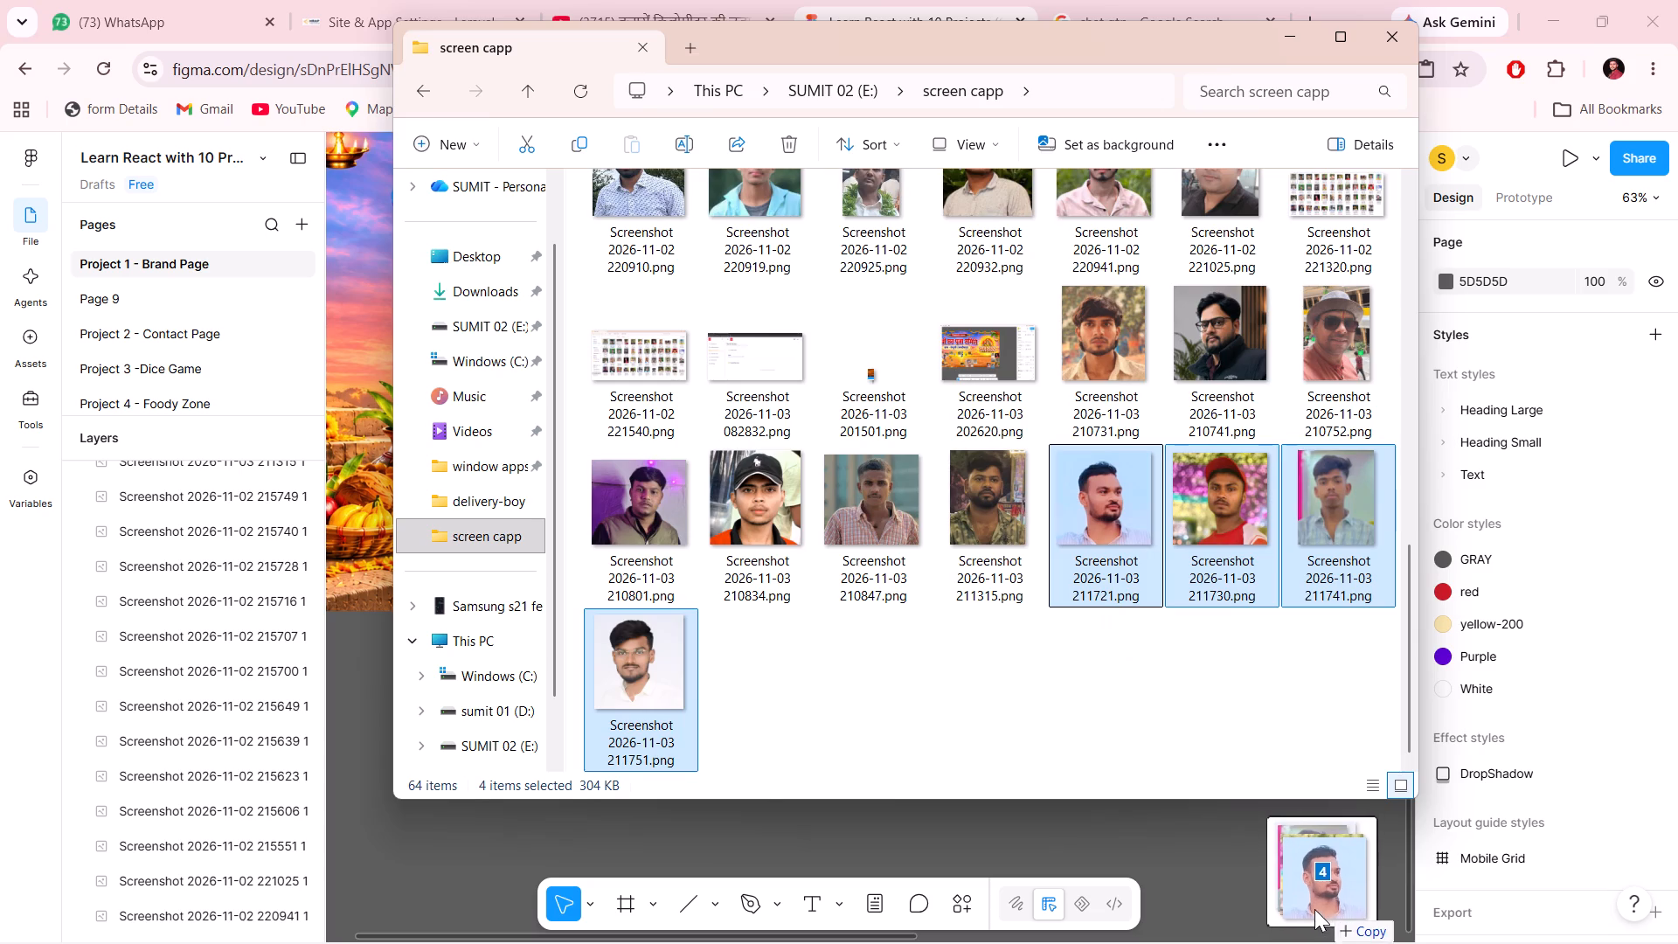
{"action": "left_click_drag", "start_coordinate": [1314, 909], "coordinate": [1269, 880]}
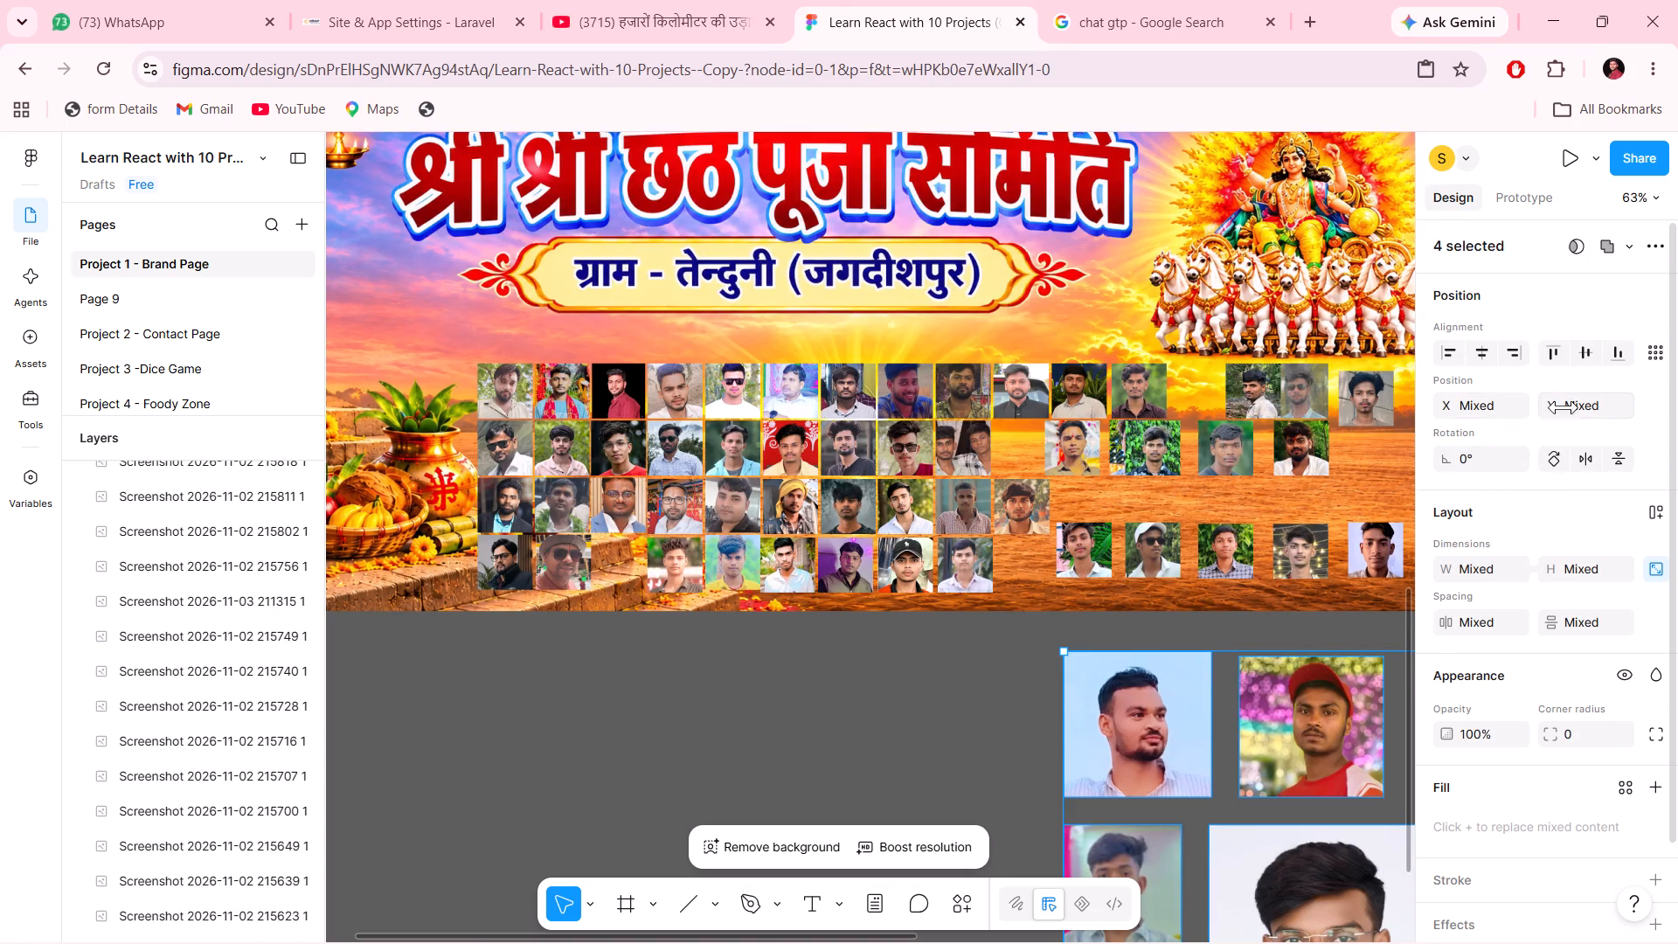
Resize the four imported portraits to 80 × 80 and turn off their locked aspect ratio.
{"action": "left_click", "coordinate": [1480, 558]}
{"action": "type", "text": "800"}
{"action": "key", "text": "BackSpace"}
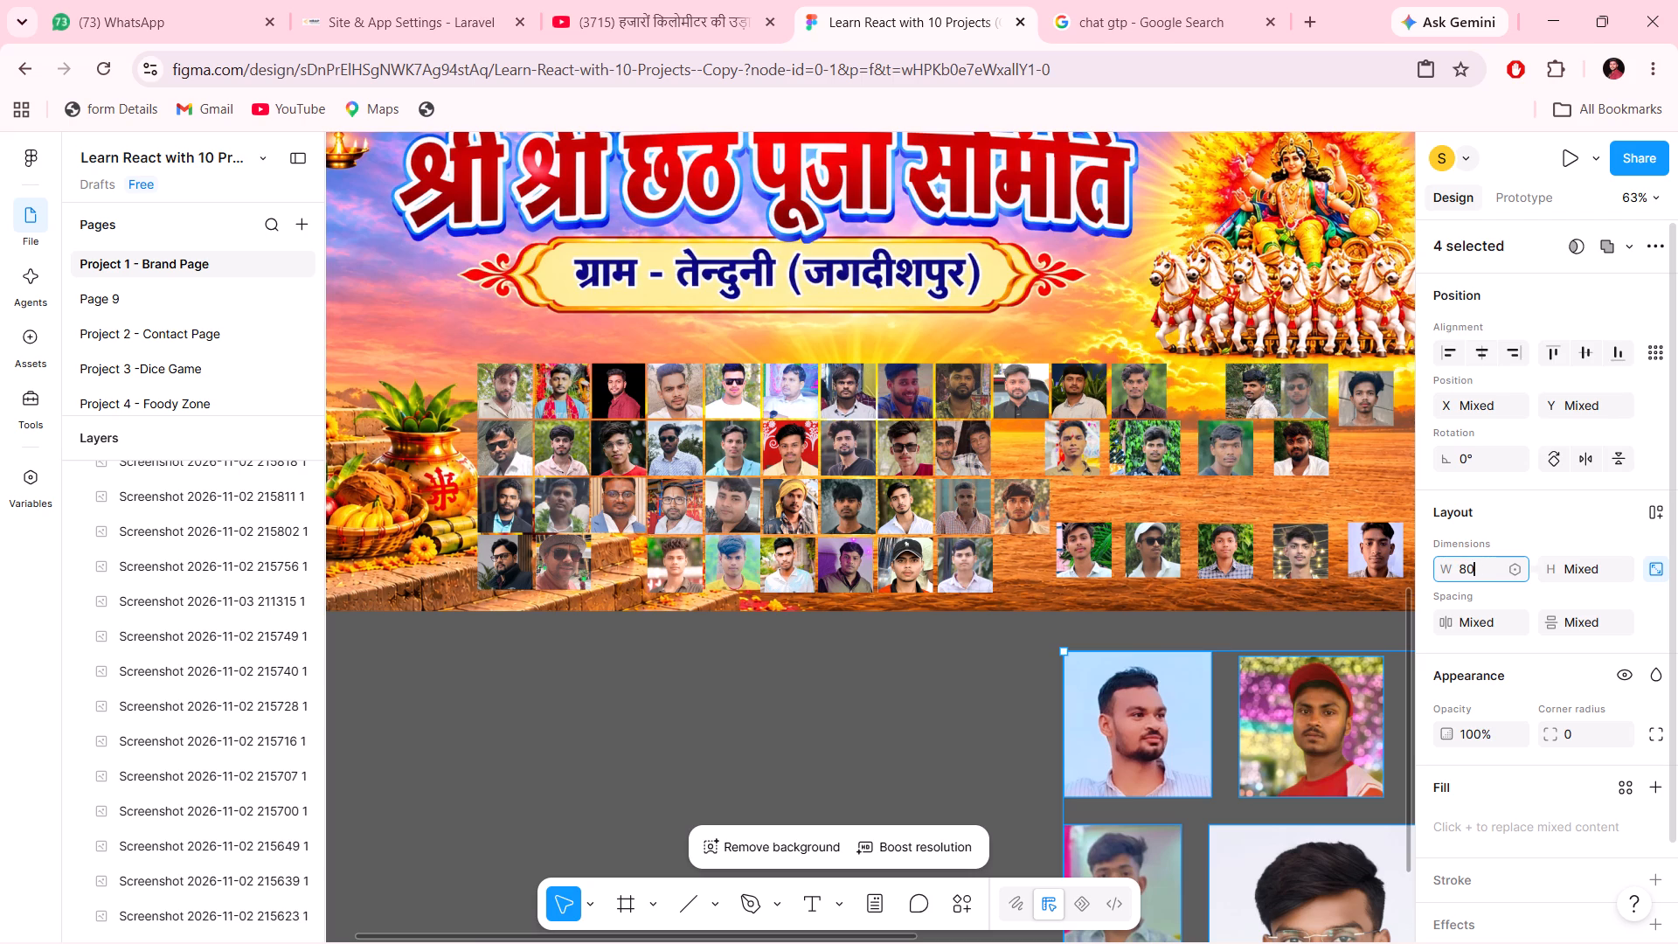
{"action": "left_click_drag", "start_coordinate": [1549, 571], "coordinate": [839, 538]}
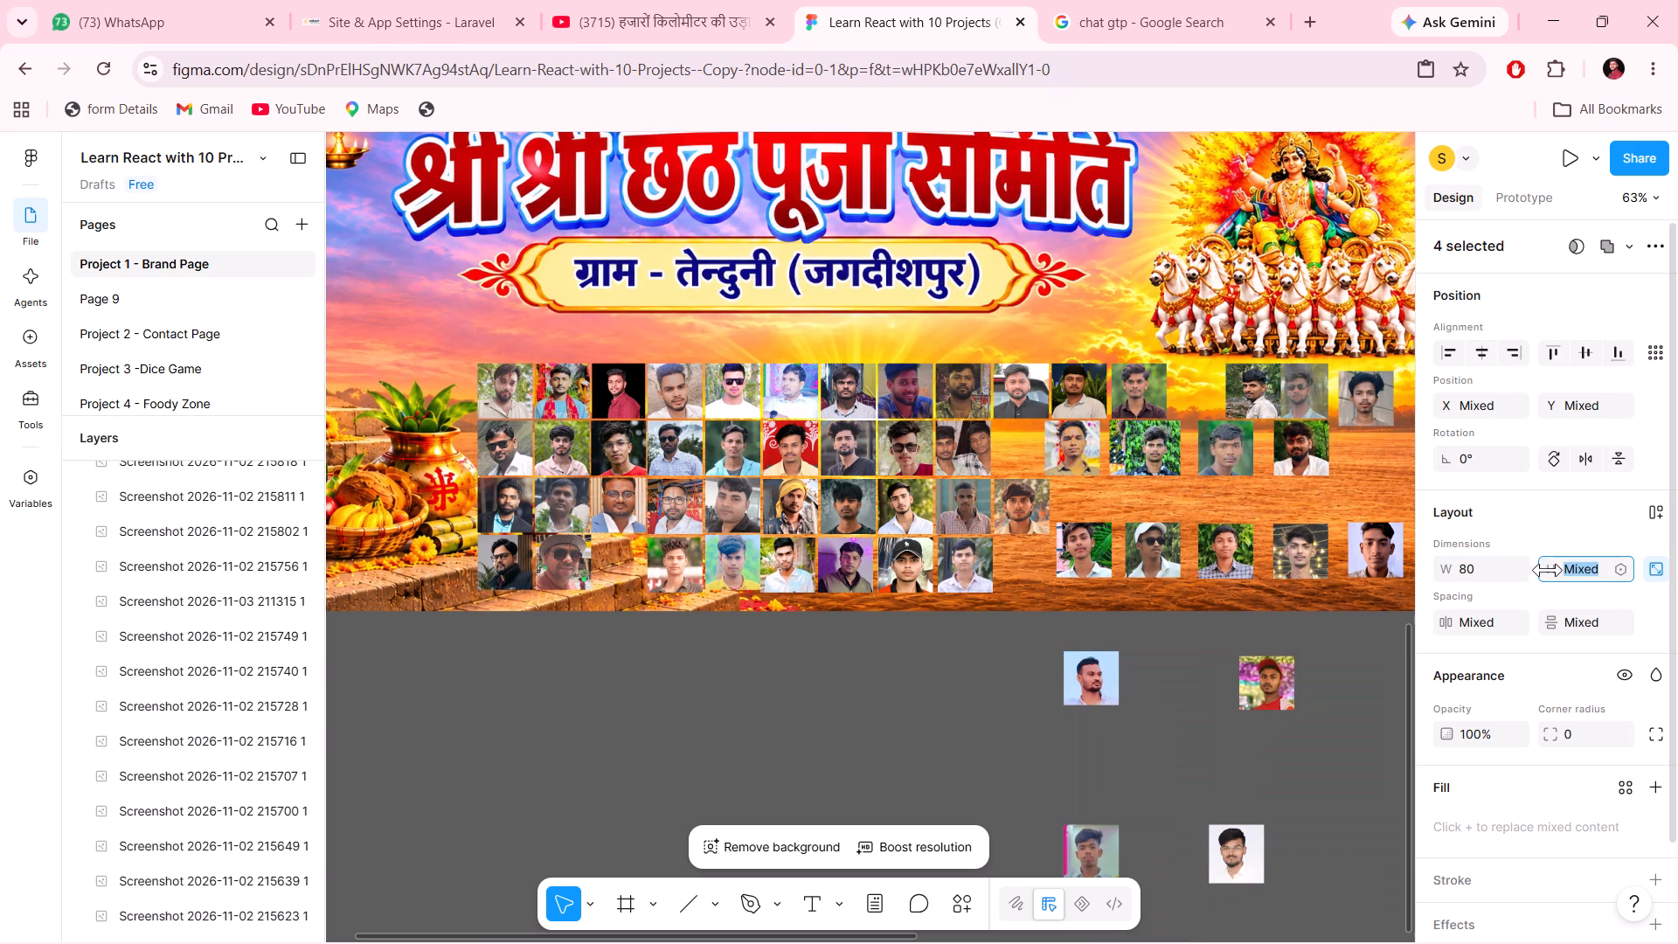
{"action": "type", "text": "800"}
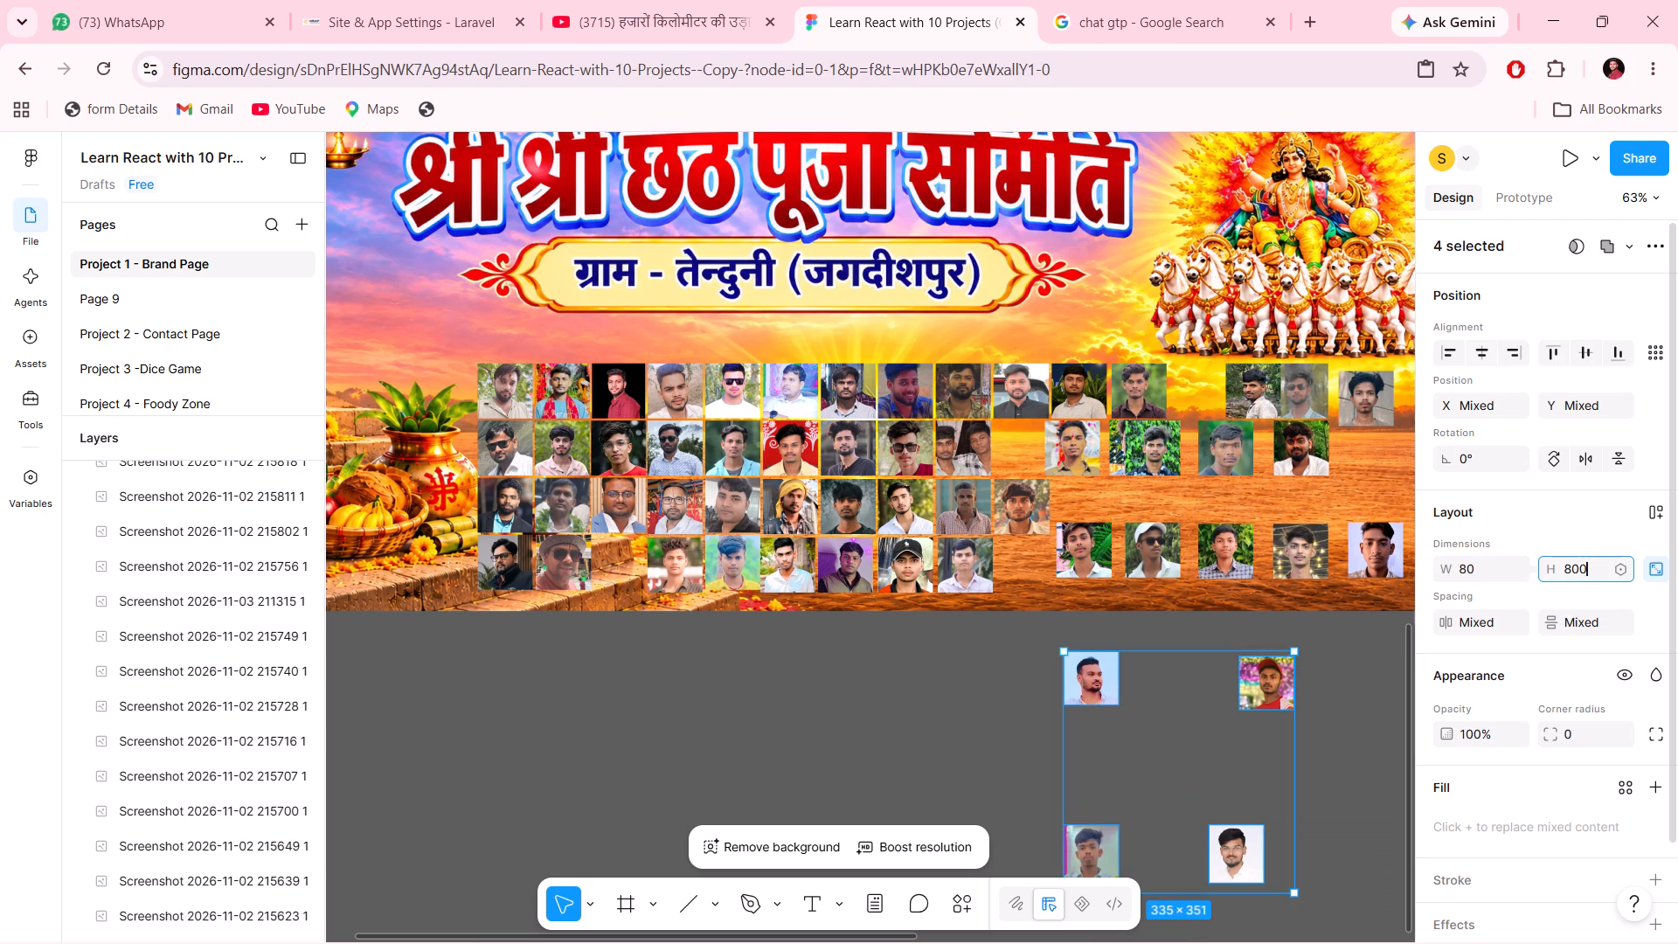
{"action": "key", "text": "BackSpace"}
{"action": "left_click", "coordinate": [1658, 571]}
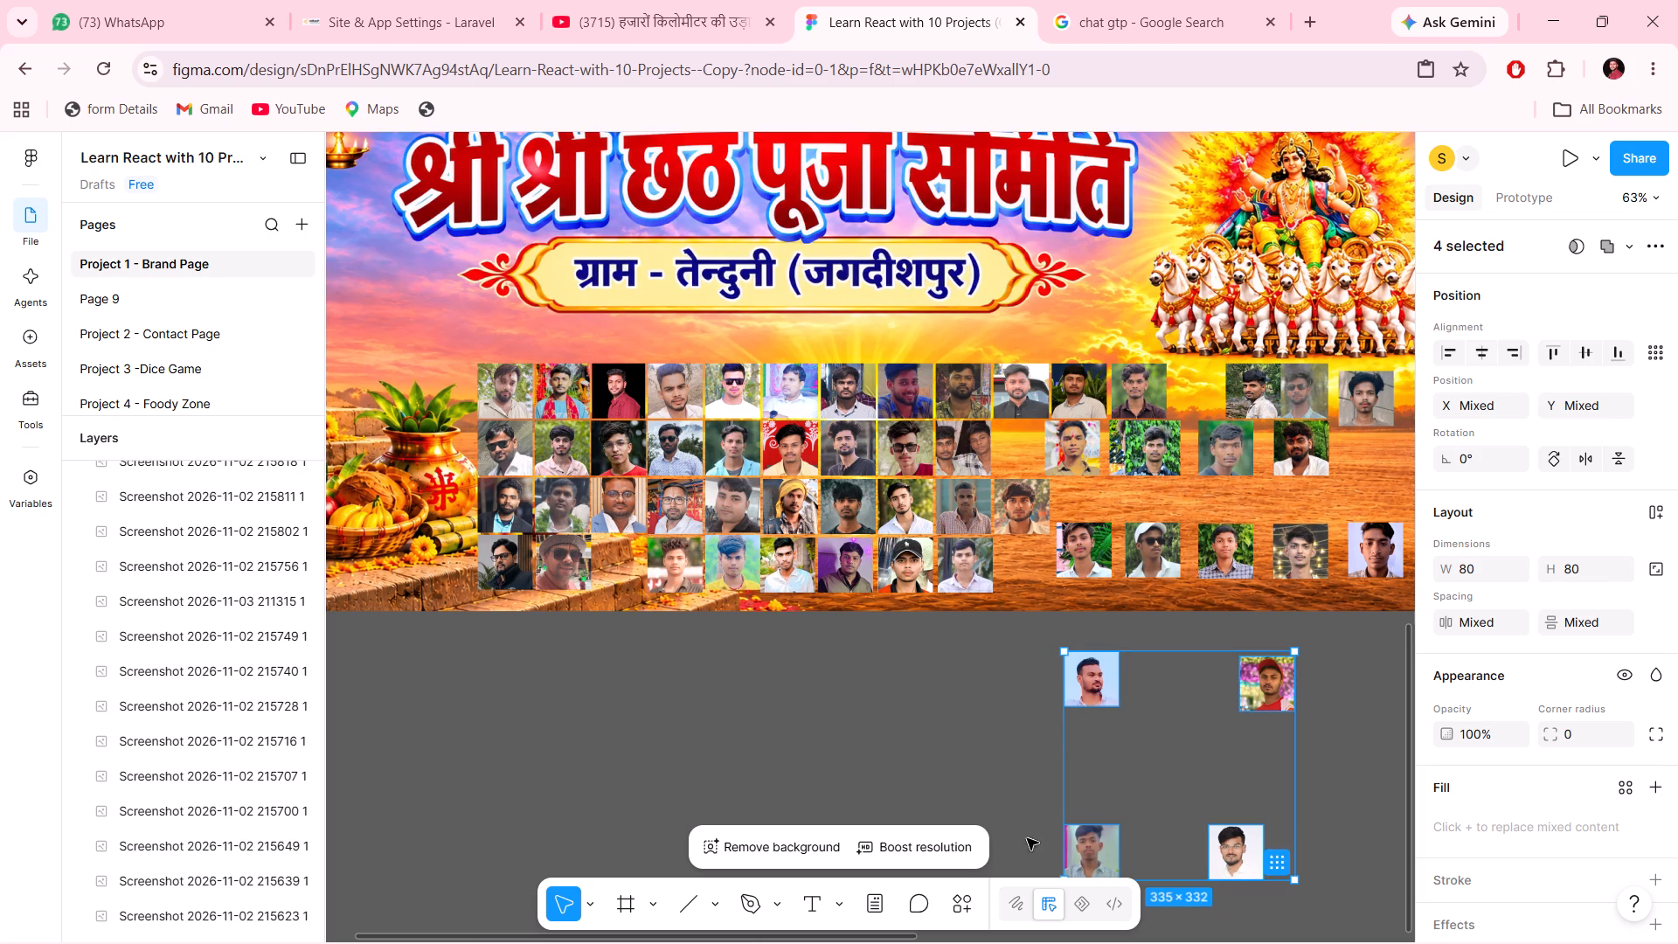
{"action": "left_click", "coordinate": [967, 763]}
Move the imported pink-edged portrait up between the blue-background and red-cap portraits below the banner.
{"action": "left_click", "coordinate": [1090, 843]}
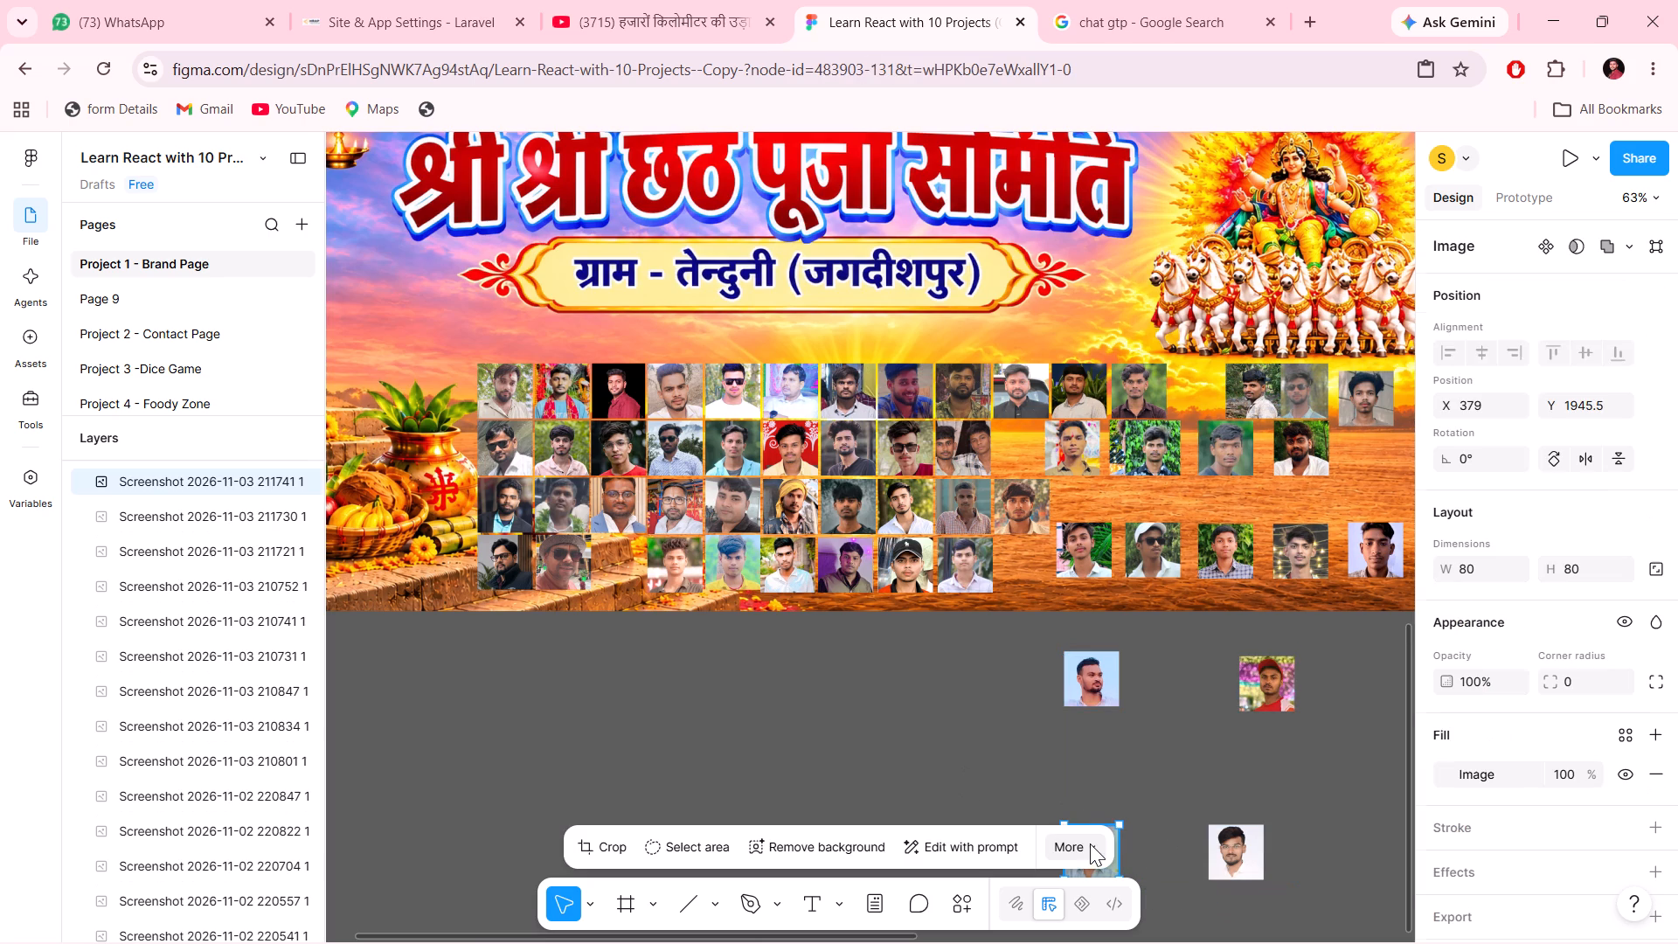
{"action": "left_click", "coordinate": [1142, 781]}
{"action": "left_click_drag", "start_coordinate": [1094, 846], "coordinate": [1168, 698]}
Place the imported white-background portrait in the fourth row's gap after the hat-and-sunglasses portrait, at X -308, Y 1524.
{"action": "left_click_drag", "start_coordinate": [1230, 858], "coordinate": [1231, 841]}
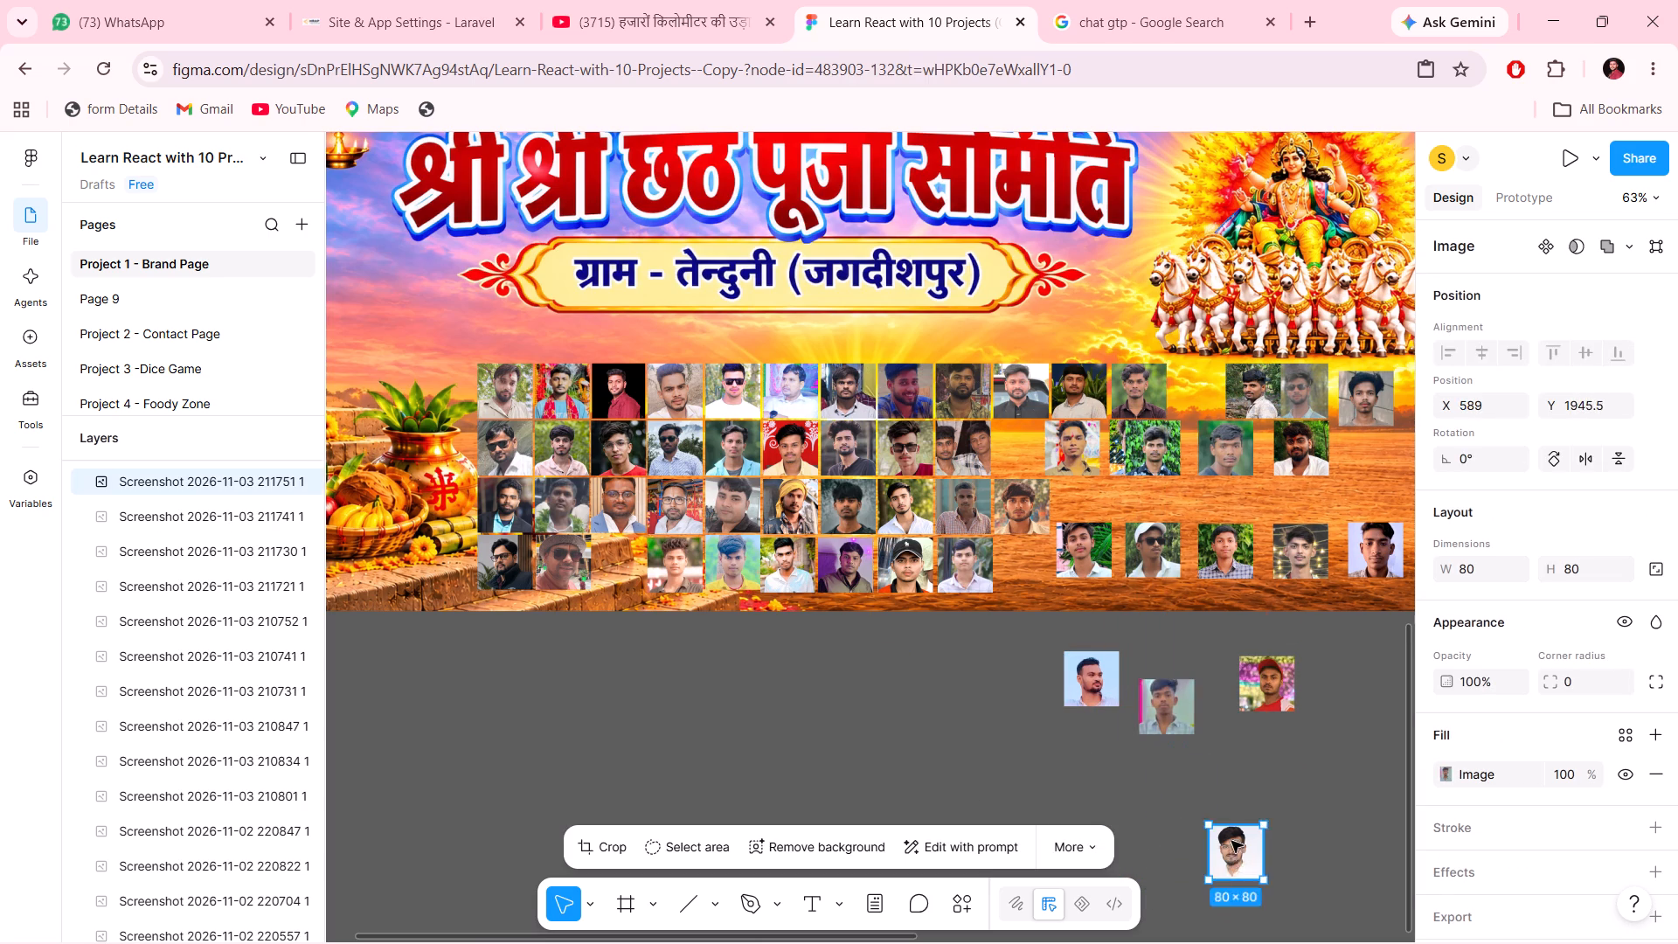
{"action": "left_click_drag", "start_coordinate": [1231, 841], "coordinate": [638, 686]}
{"action": "right_click_drag", "start_coordinate": [638, 686], "coordinate": [615, 639]}
{"action": "left_click", "coordinate": [564, 677]}
{"action": "left_click_drag", "start_coordinate": [658, 684], "coordinate": [634, 574]}
{"action": "key", "text": "Up"}
{"action": "key", "text": "Up"}
{"action": "key", "text": "Up"}
{"action": "key", "text": "Up"}
{"action": "key", "text": "Up"}
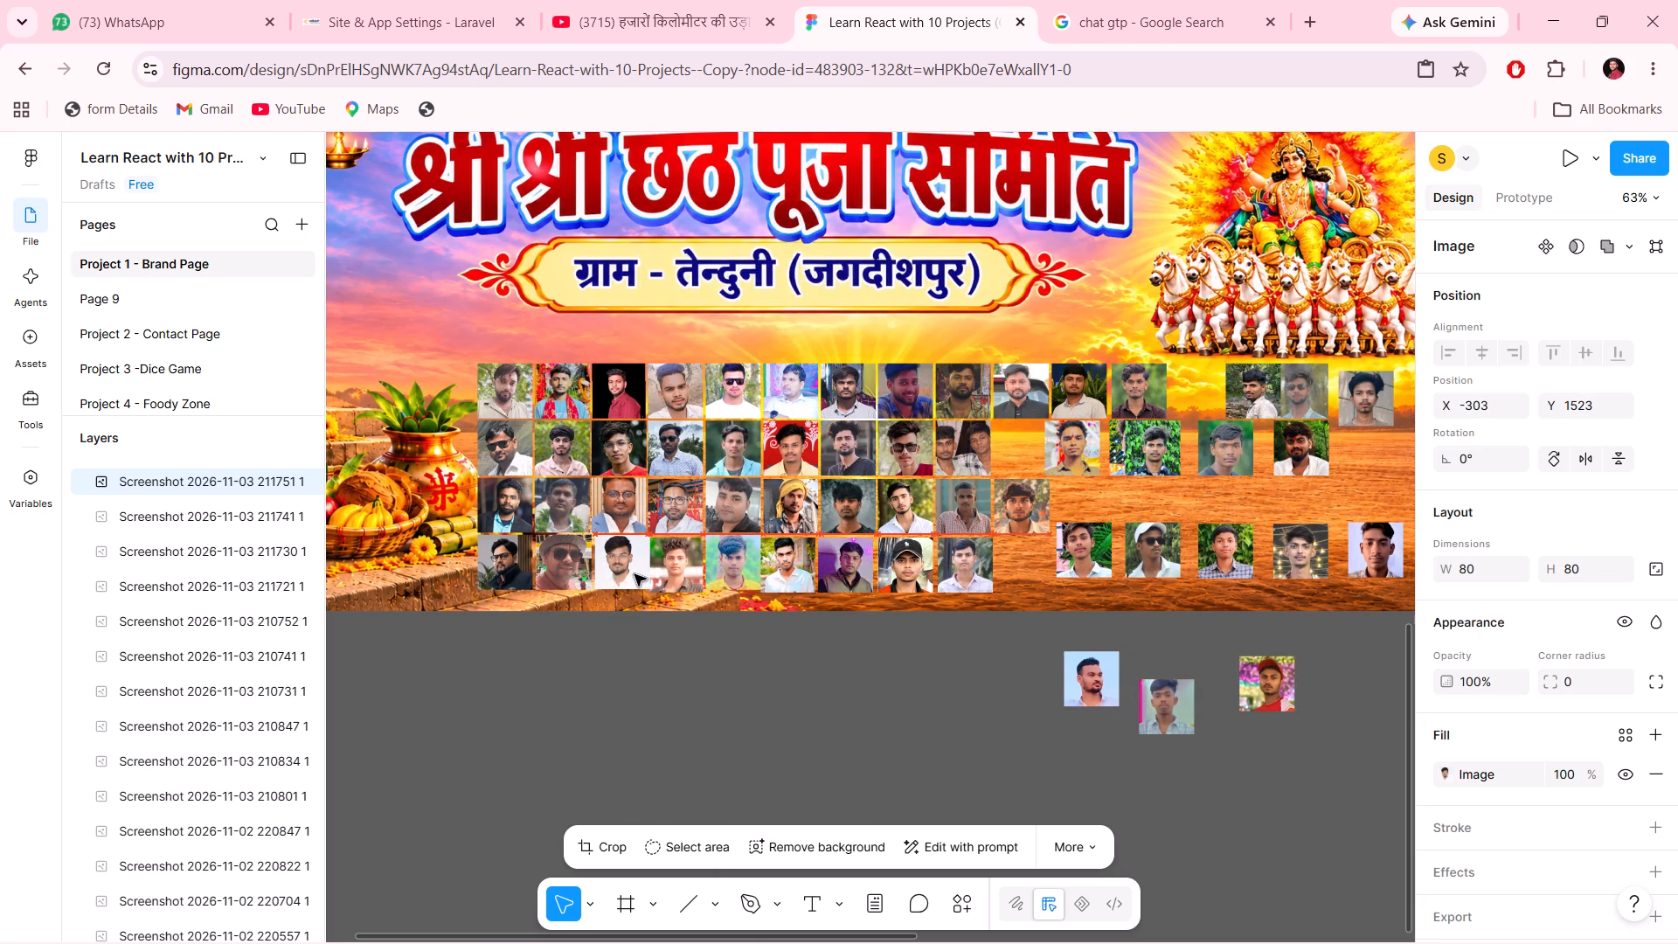
{"action": "key", "text": "Up"}
{"action": "key", "text": "Up"}
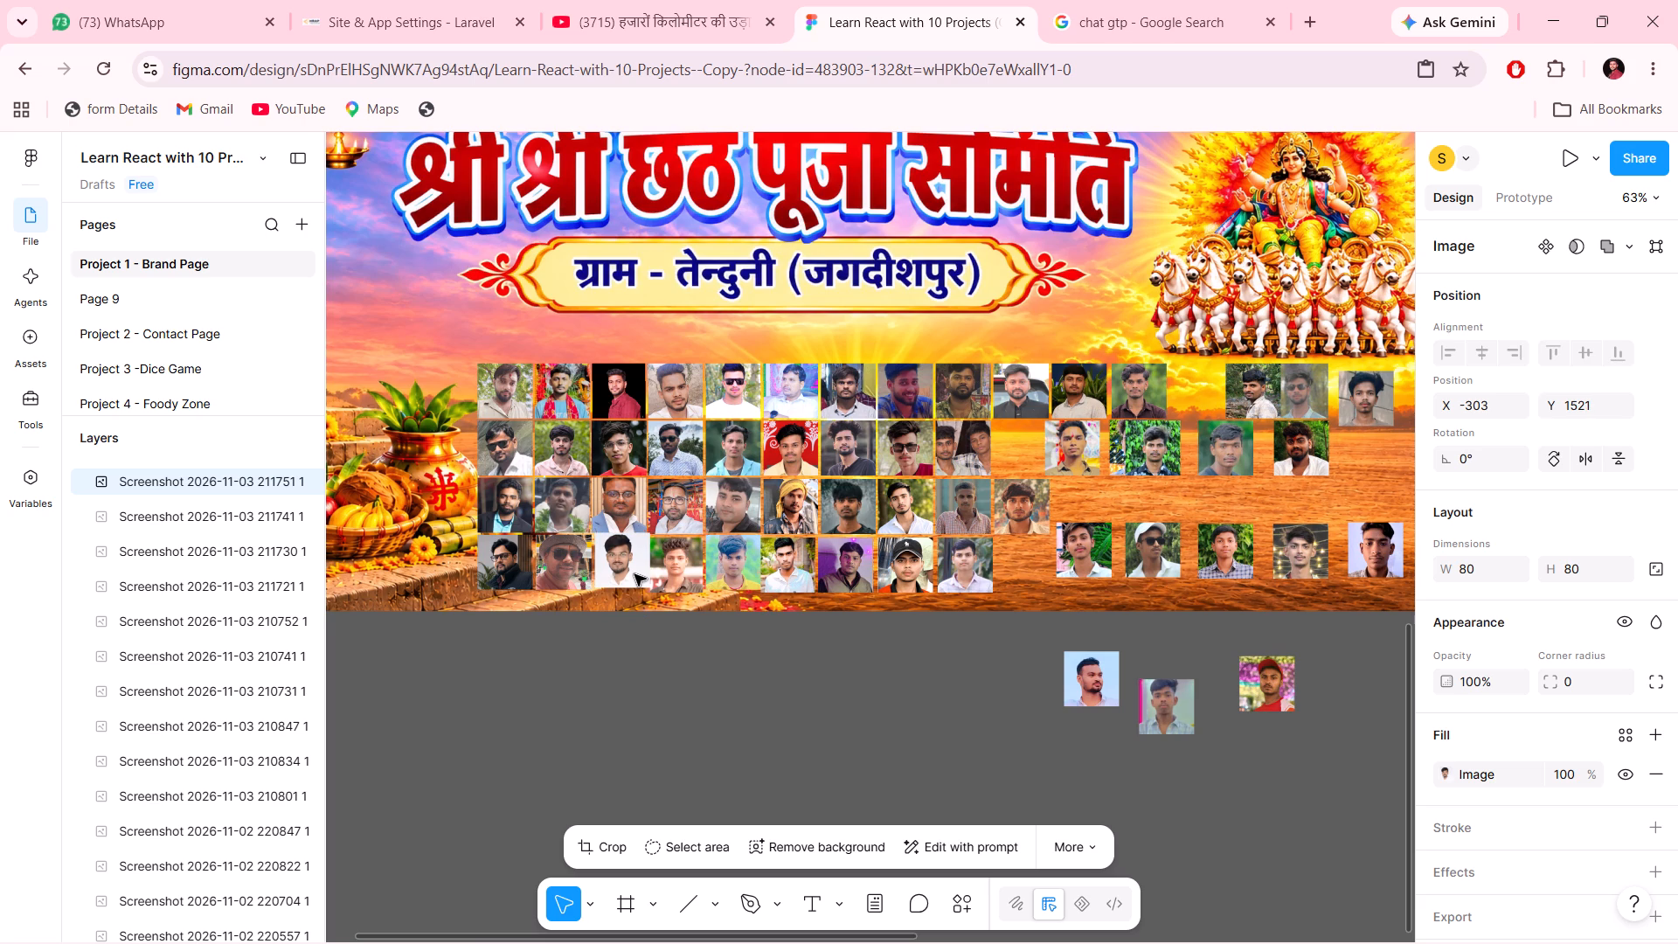
{"action": "key", "text": "Down"}
{"action": "key", "text": "Down"}
{"action": "key", "text": "Down"}
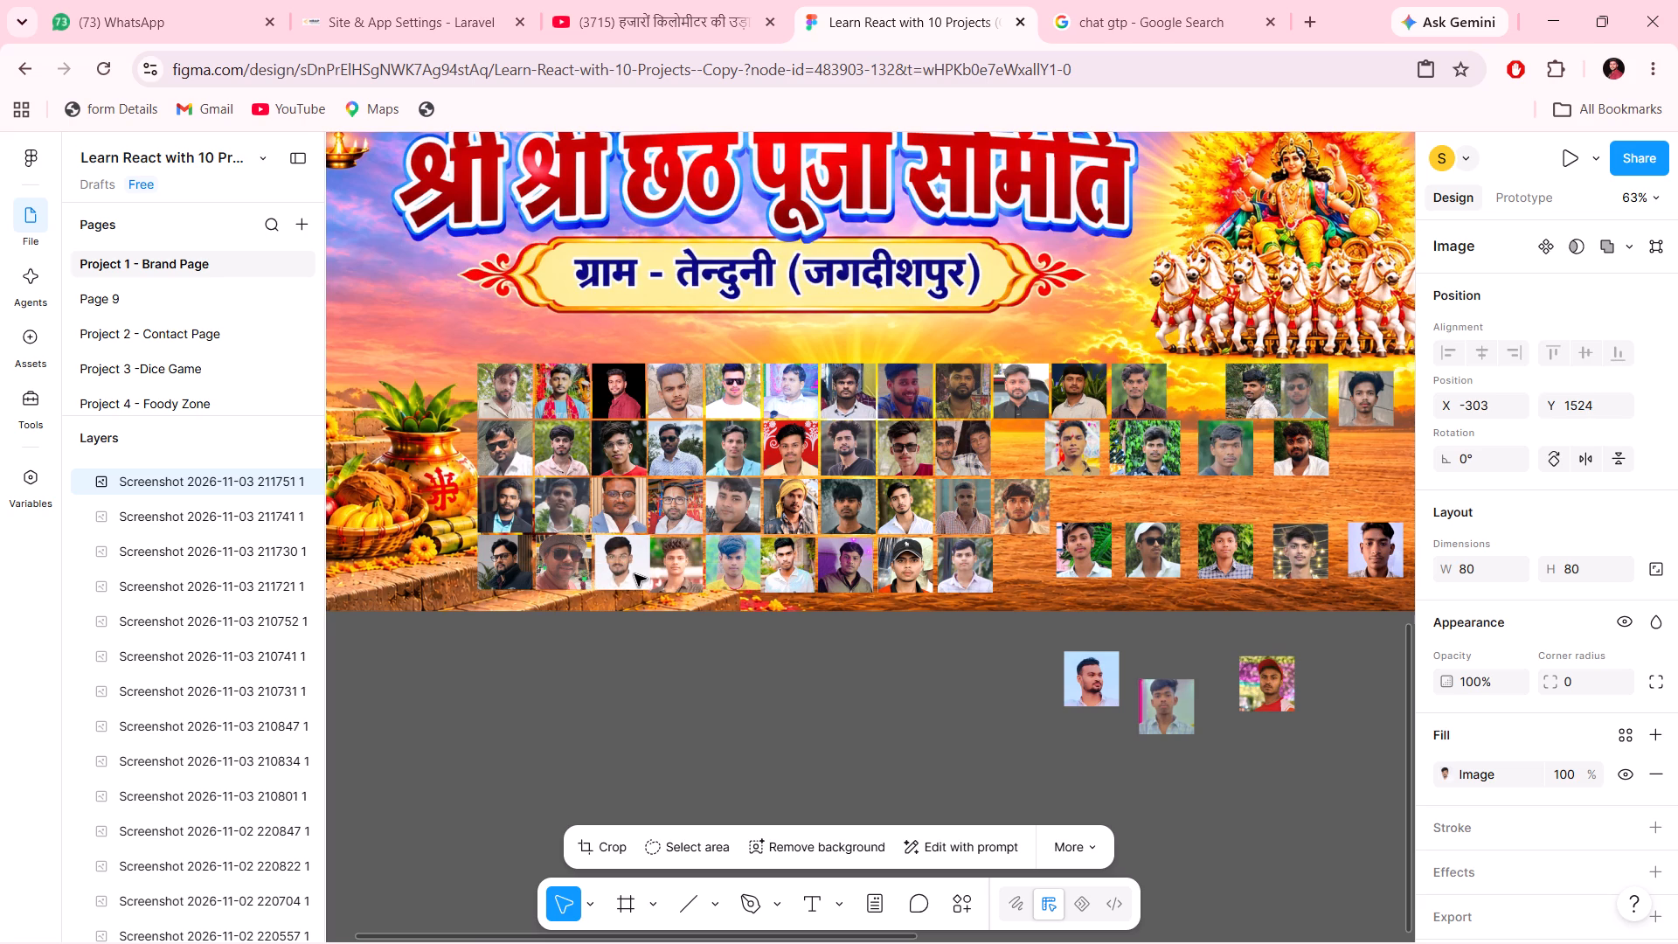
{"action": "key", "text": "Left"}
{"action": "key", "text": "Left"}
{"action": "key", "text": "Left"}
{"action": "key", "text": "Left"}
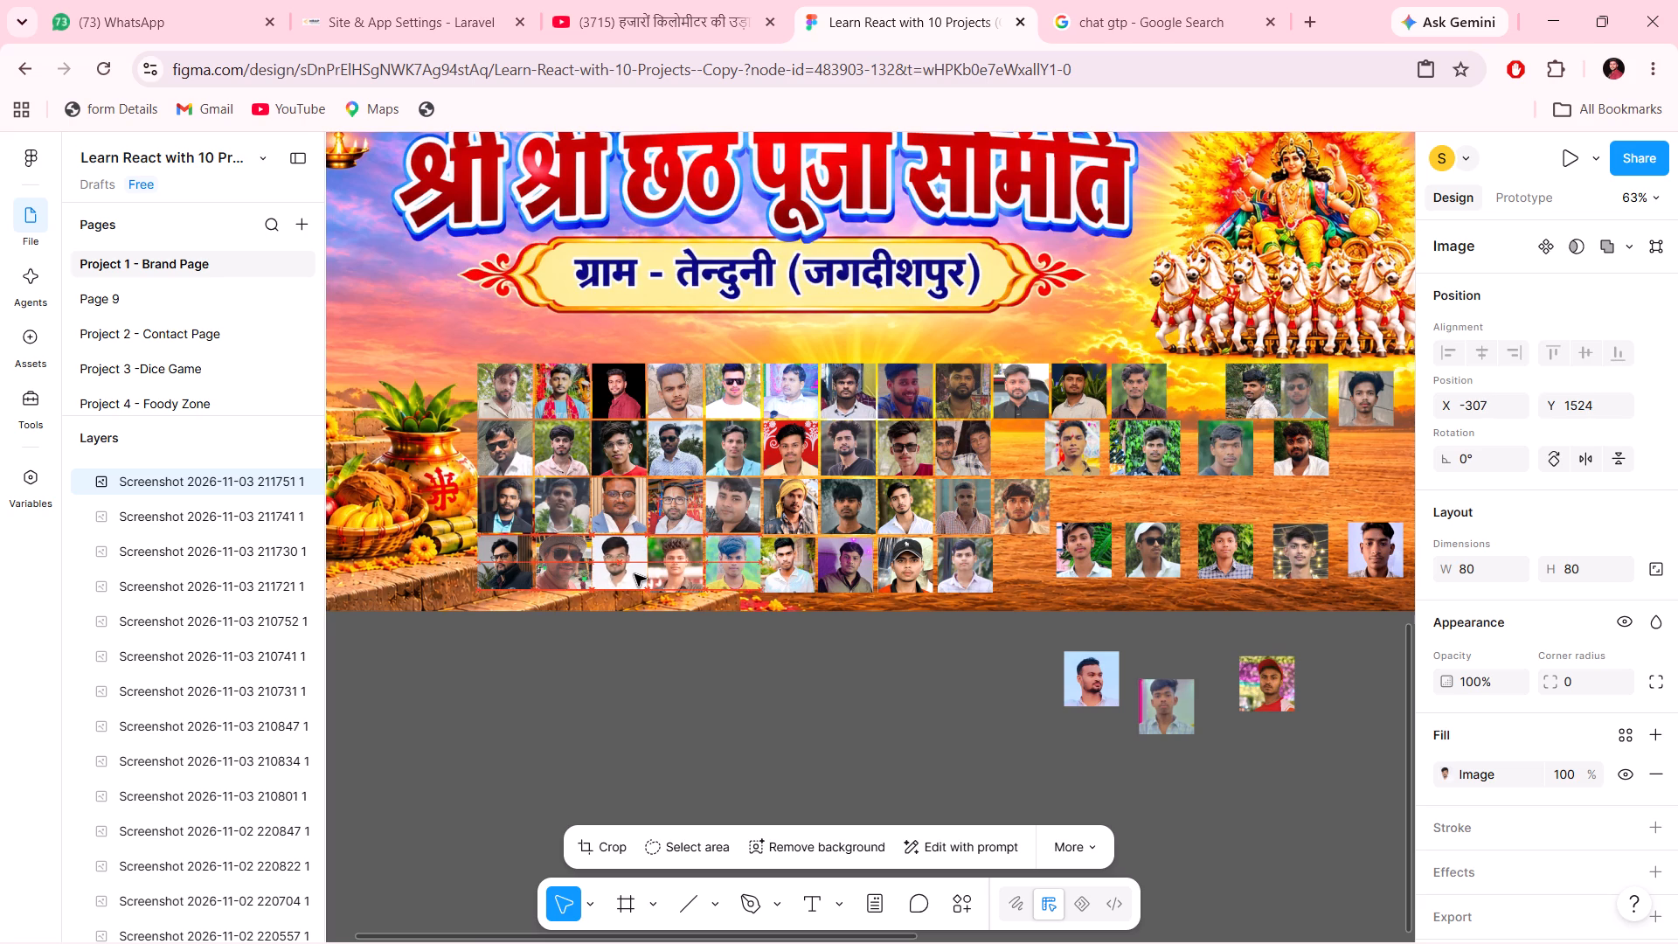
{"action": "key", "text": "Left"}
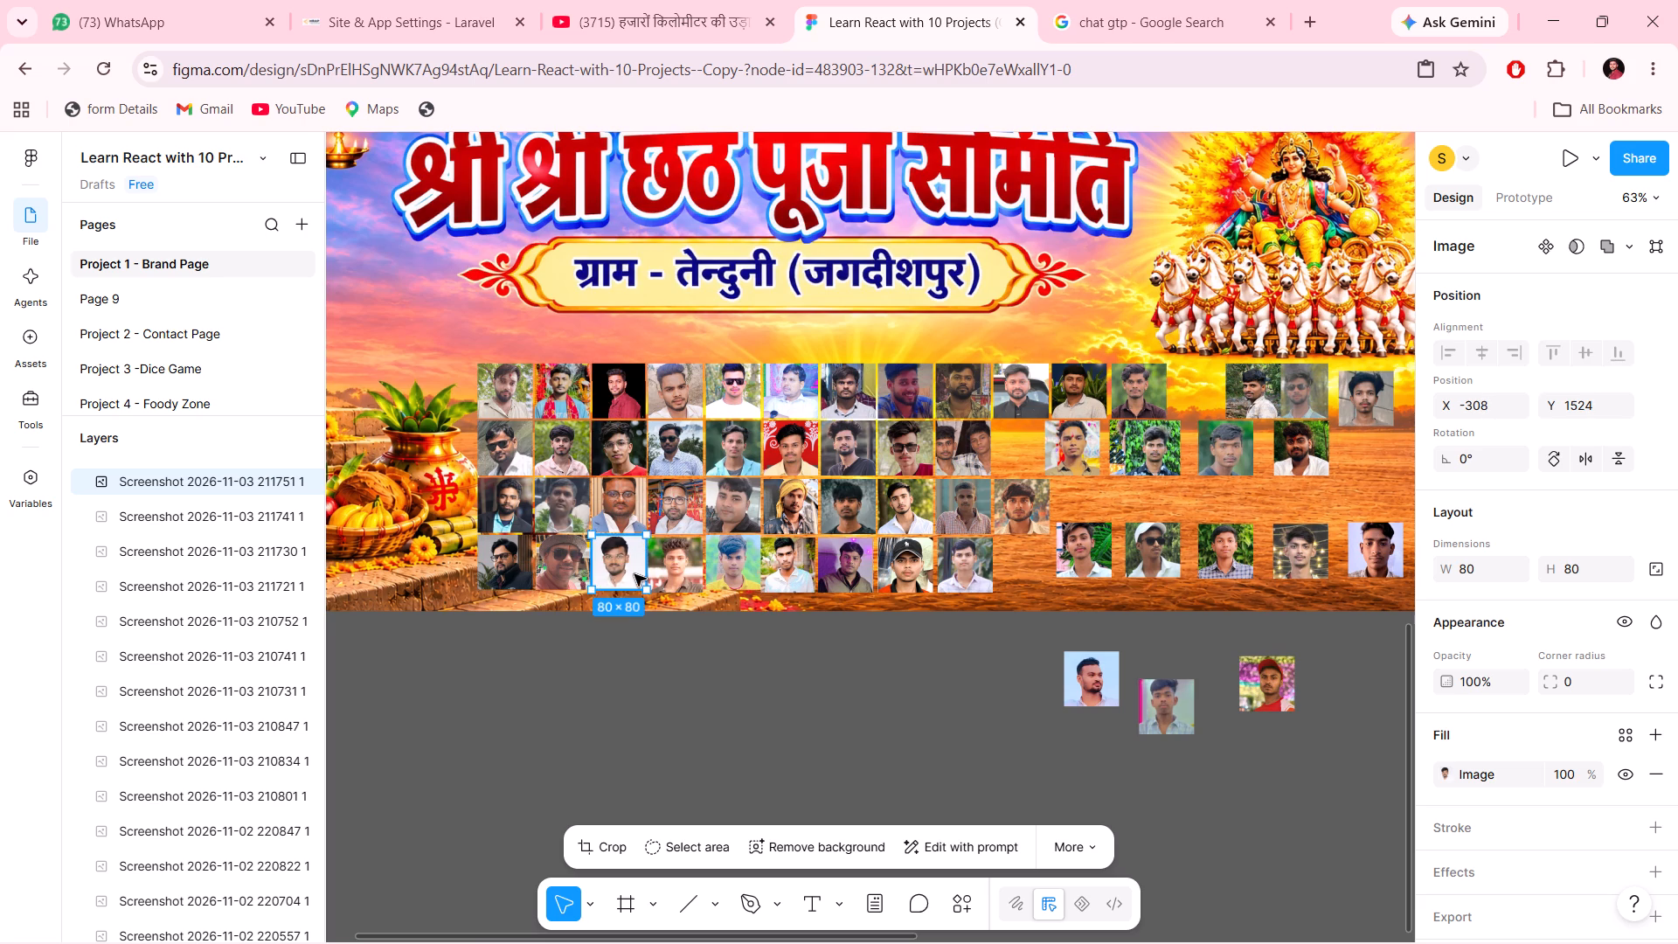
Nudge the hat-and-sunglasses portrait in the fourth row left to X -390.
{"action": "left_click", "coordinate": [561, 571]}
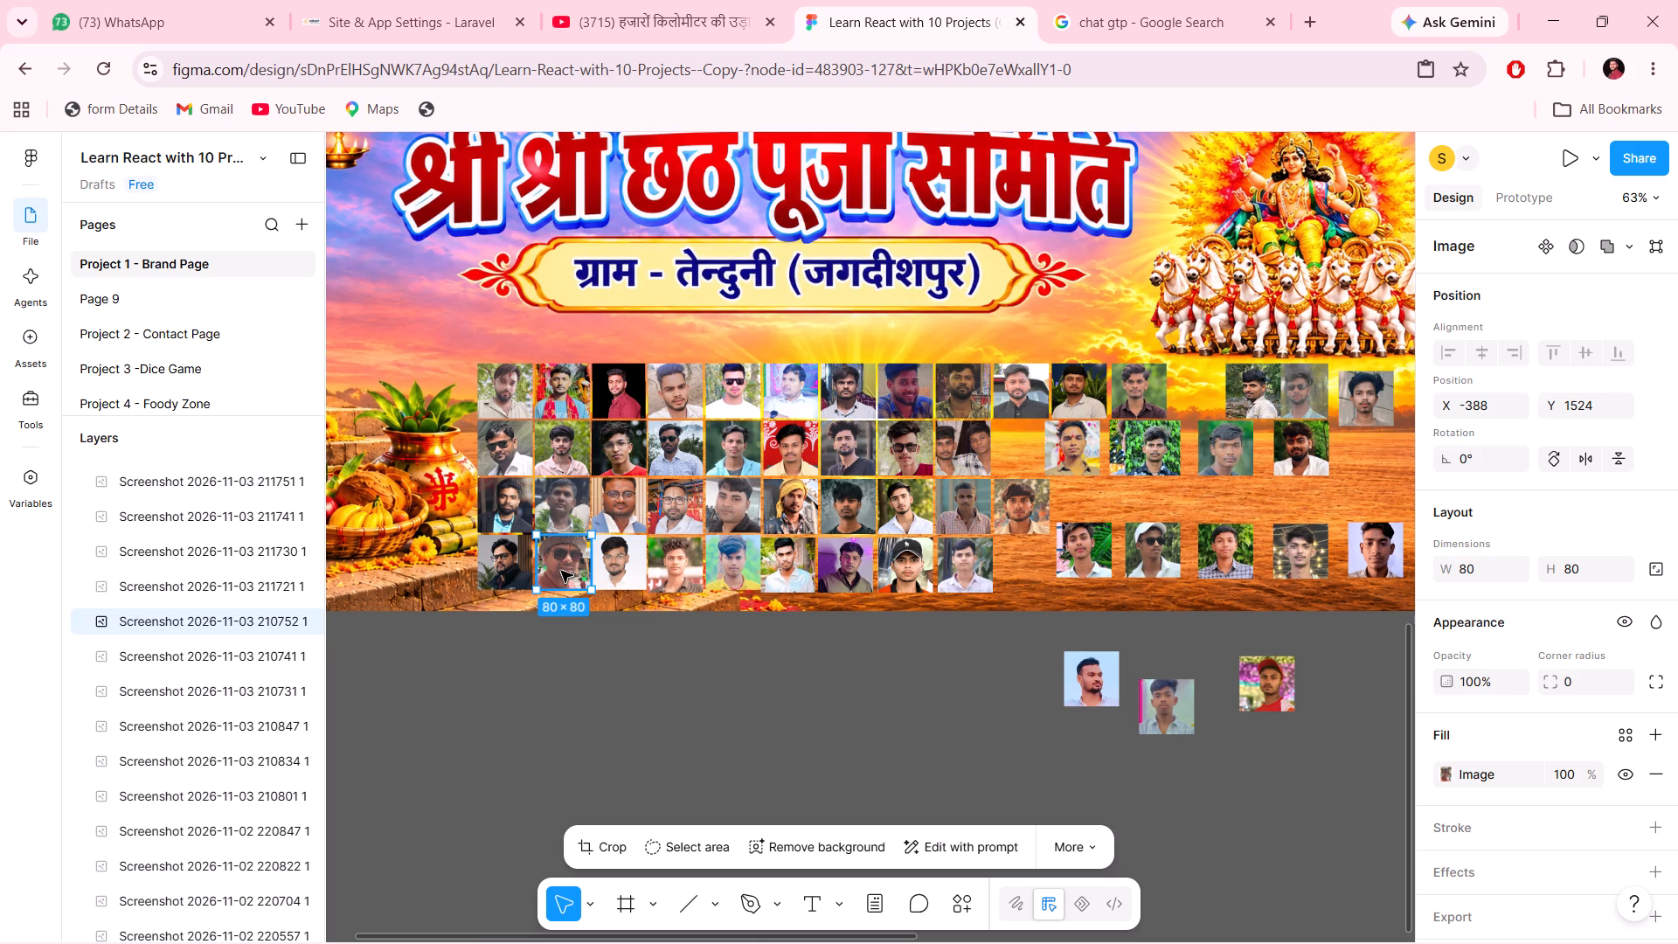
{"action": "key", "text": "Left"}
{"action": "key", "text": "Left"}
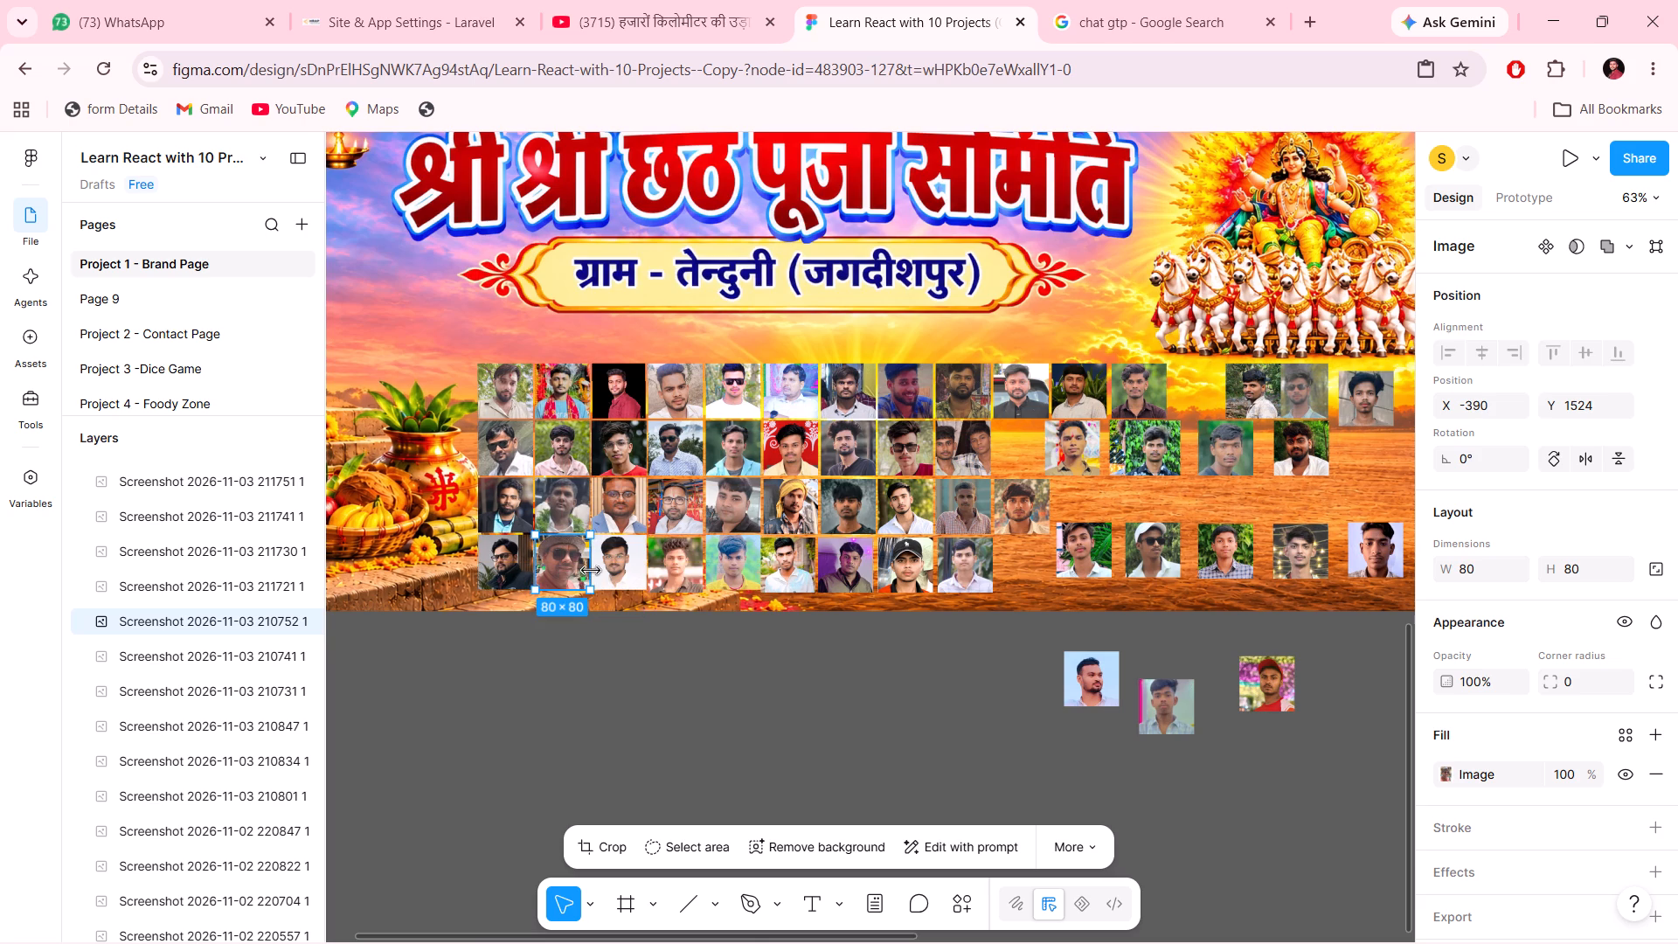
{"action": "left_click", "coordinate": [654, 649]}
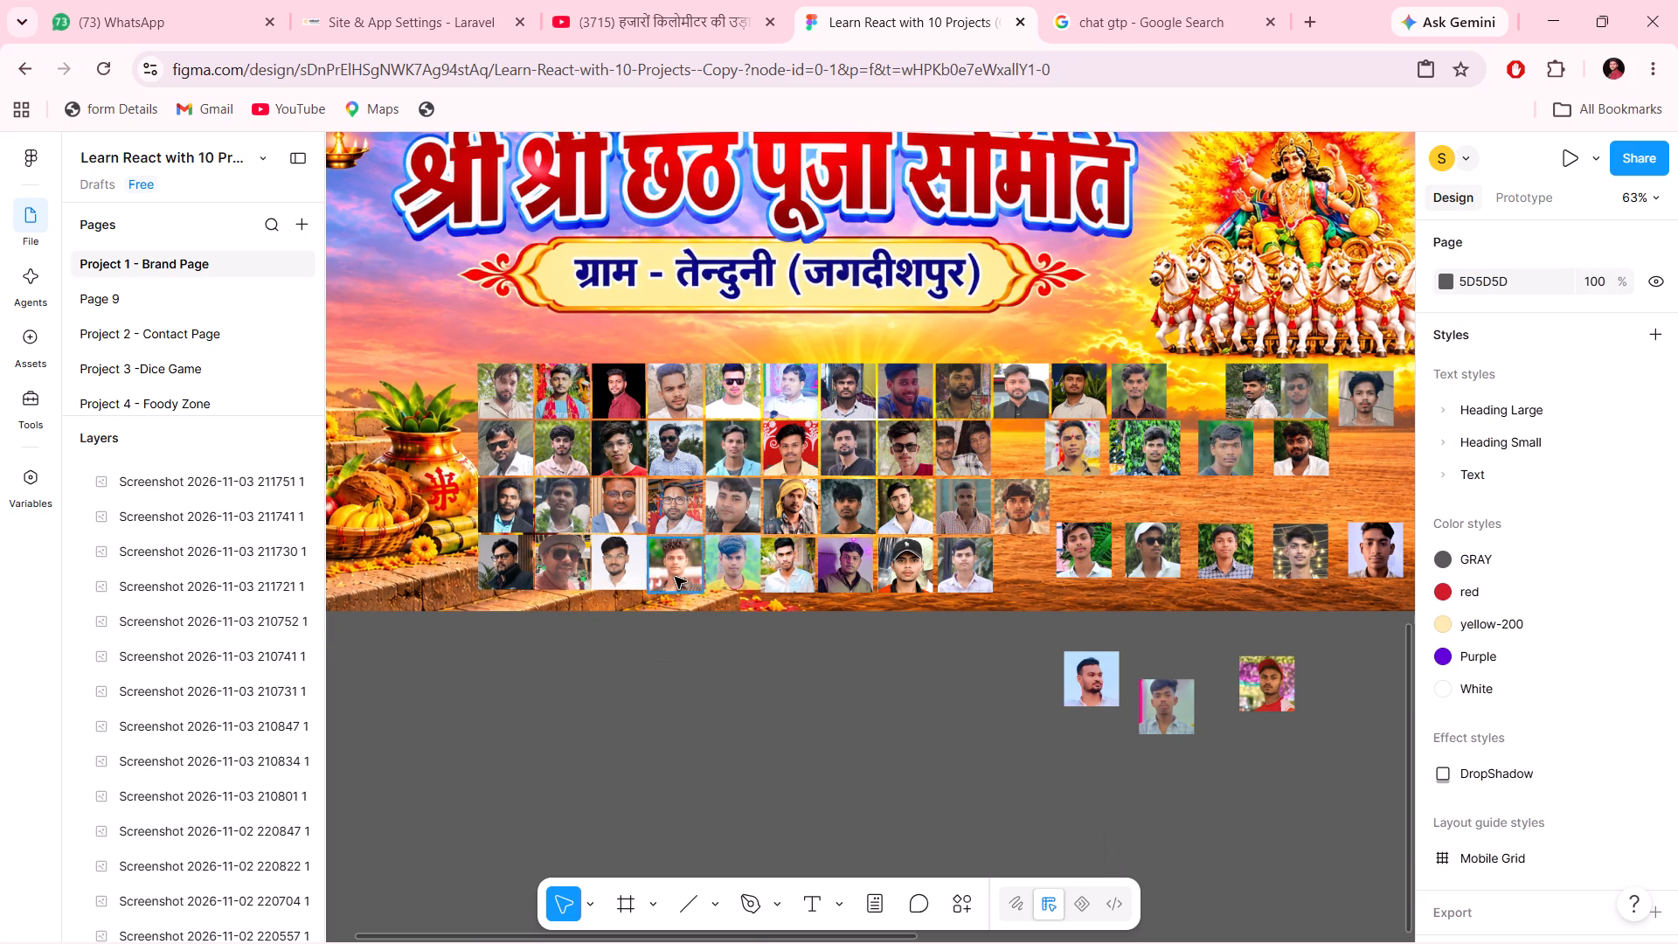
Nudge the portrait following the white-background one in the fourth row up to Y 1527.
{"action": "left_click", "coordinate": [675, 575]}
{"action": "key", "text": "Right"}
{"action": "key", "text": "Right"}
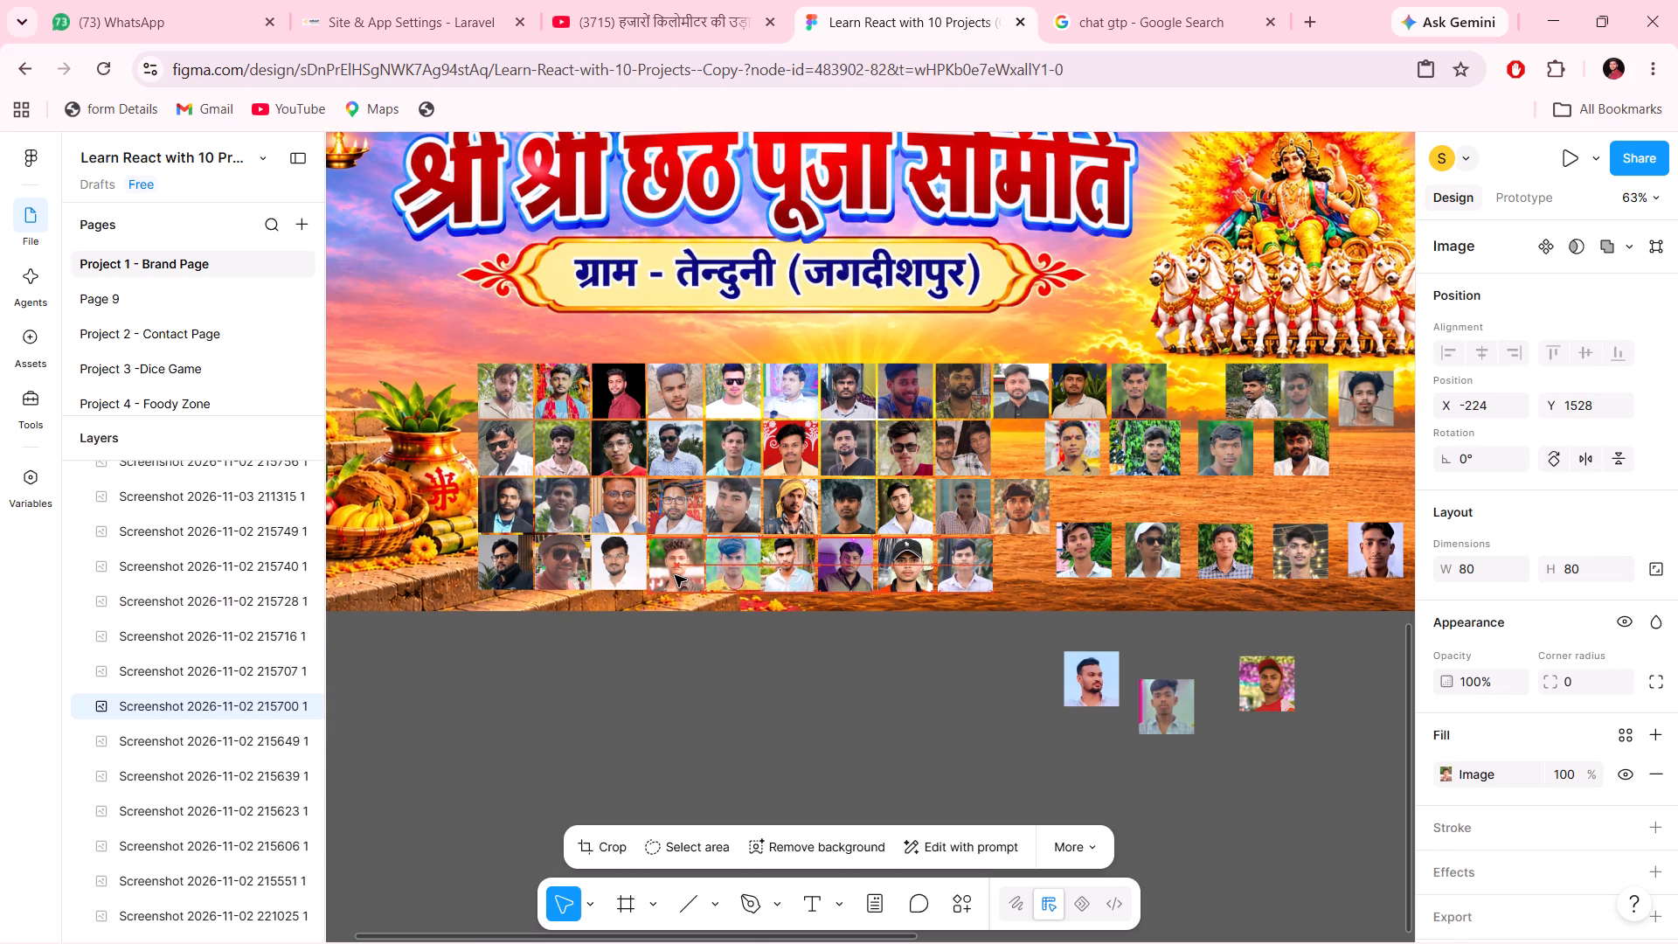
{"action": "key", "text": "Up"}
{"action": "key", "text": "Left"}
{"action": "key", "text": "Left"}
{"action": "key", "text": "Left"}
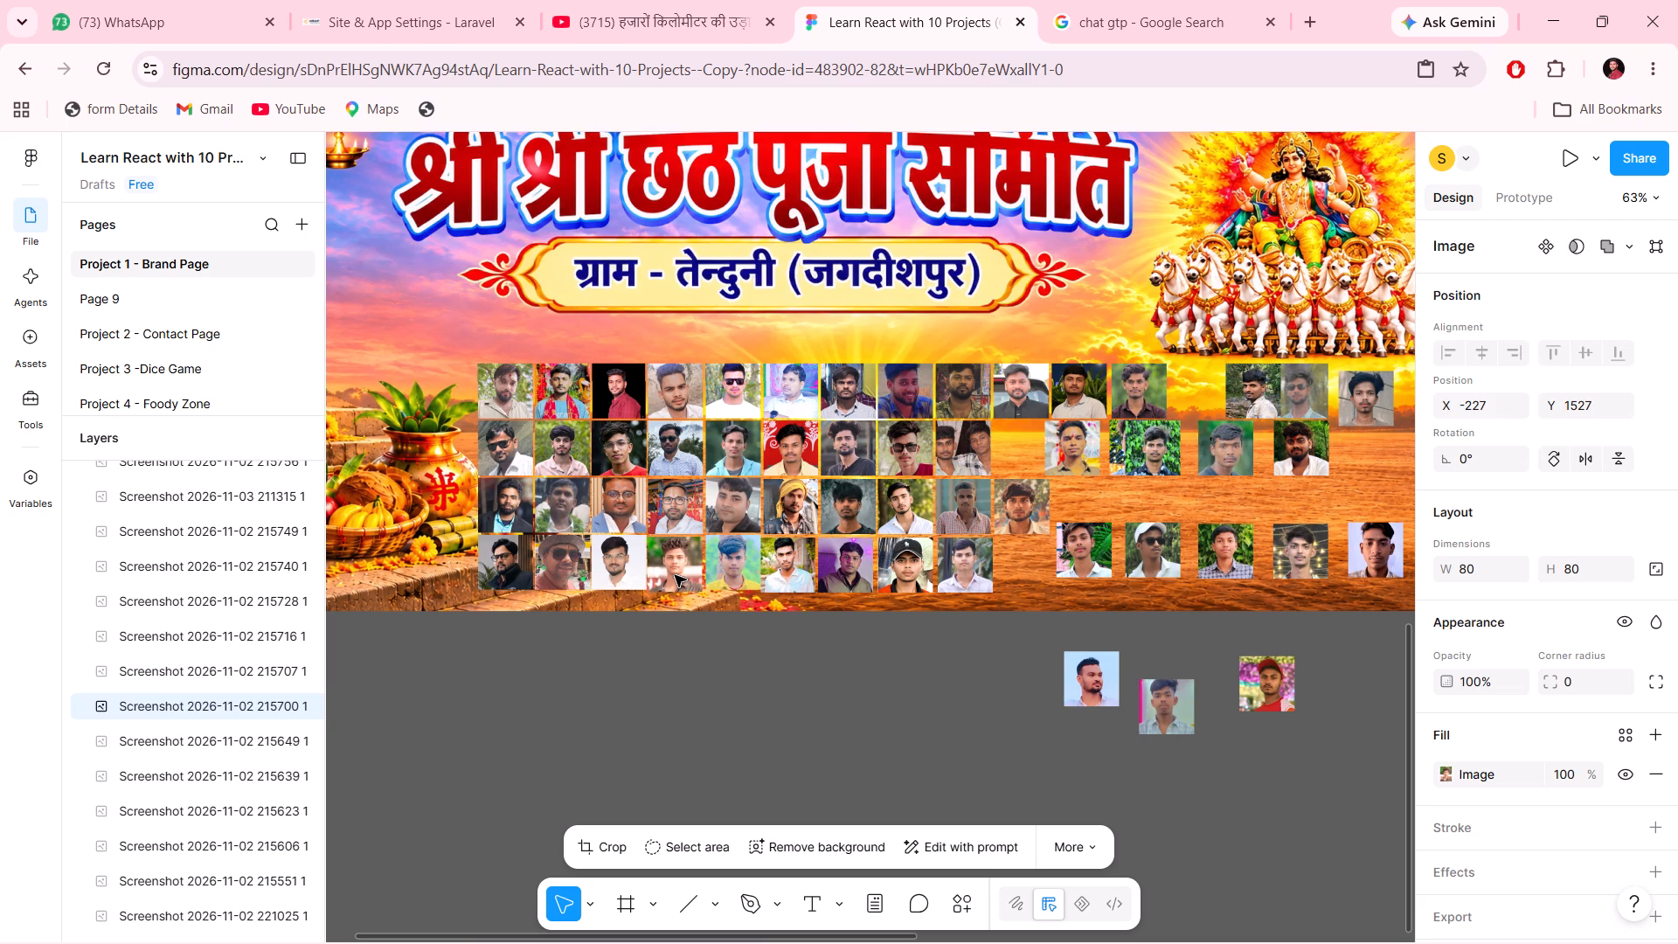
{"action": "key", "text": "Right"}
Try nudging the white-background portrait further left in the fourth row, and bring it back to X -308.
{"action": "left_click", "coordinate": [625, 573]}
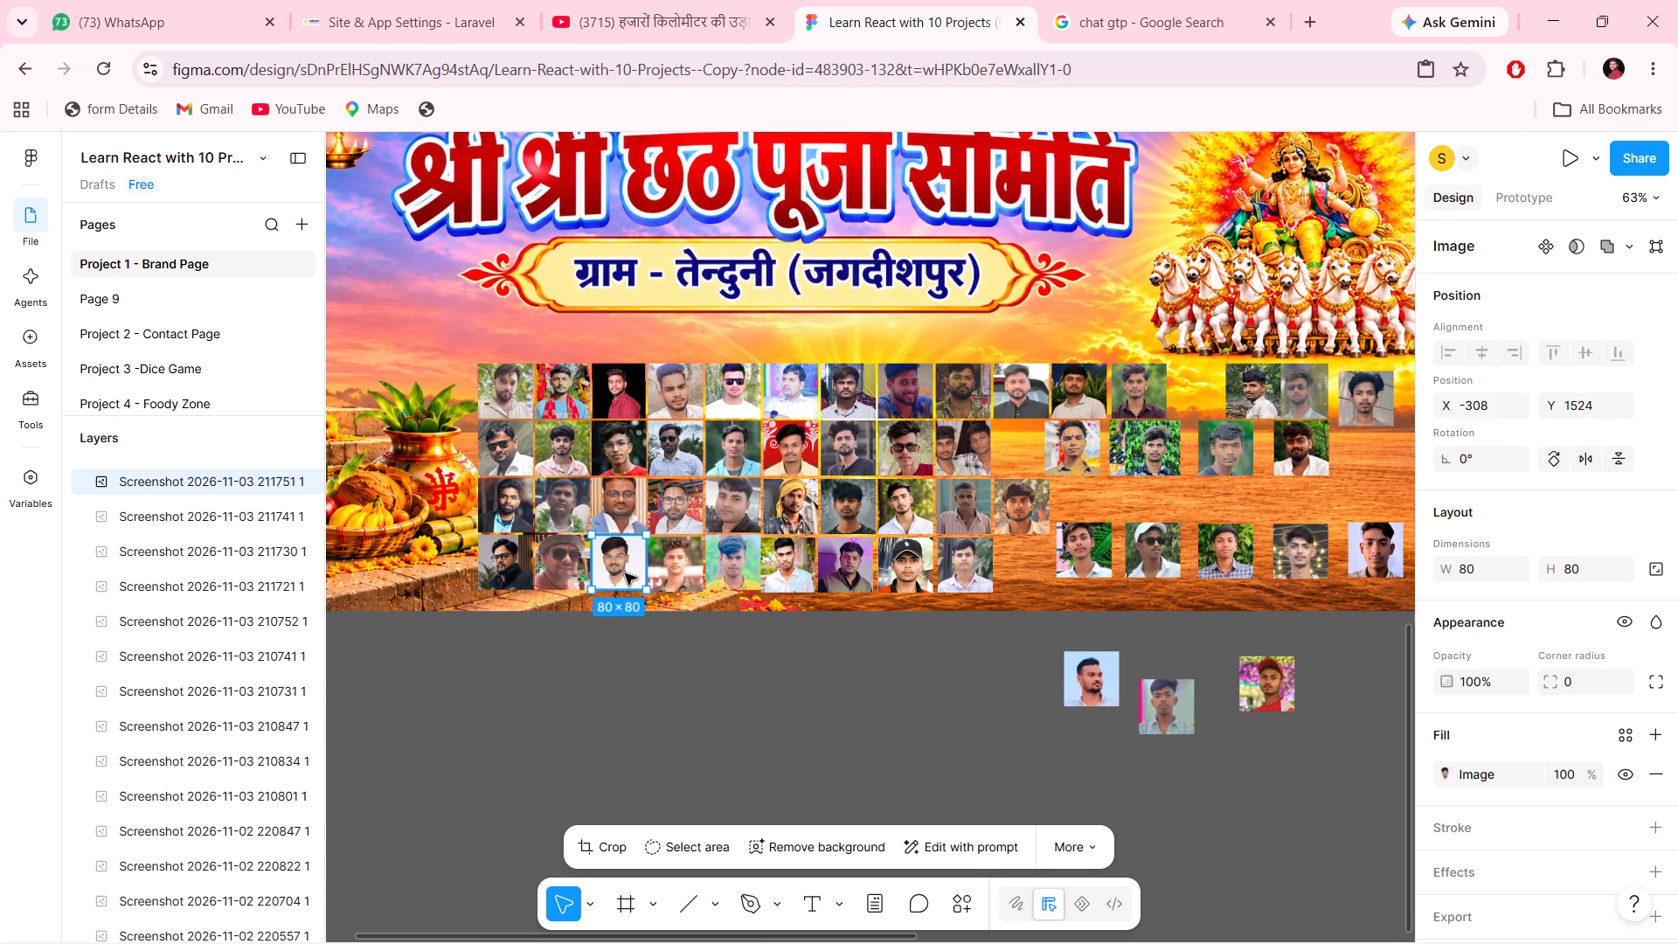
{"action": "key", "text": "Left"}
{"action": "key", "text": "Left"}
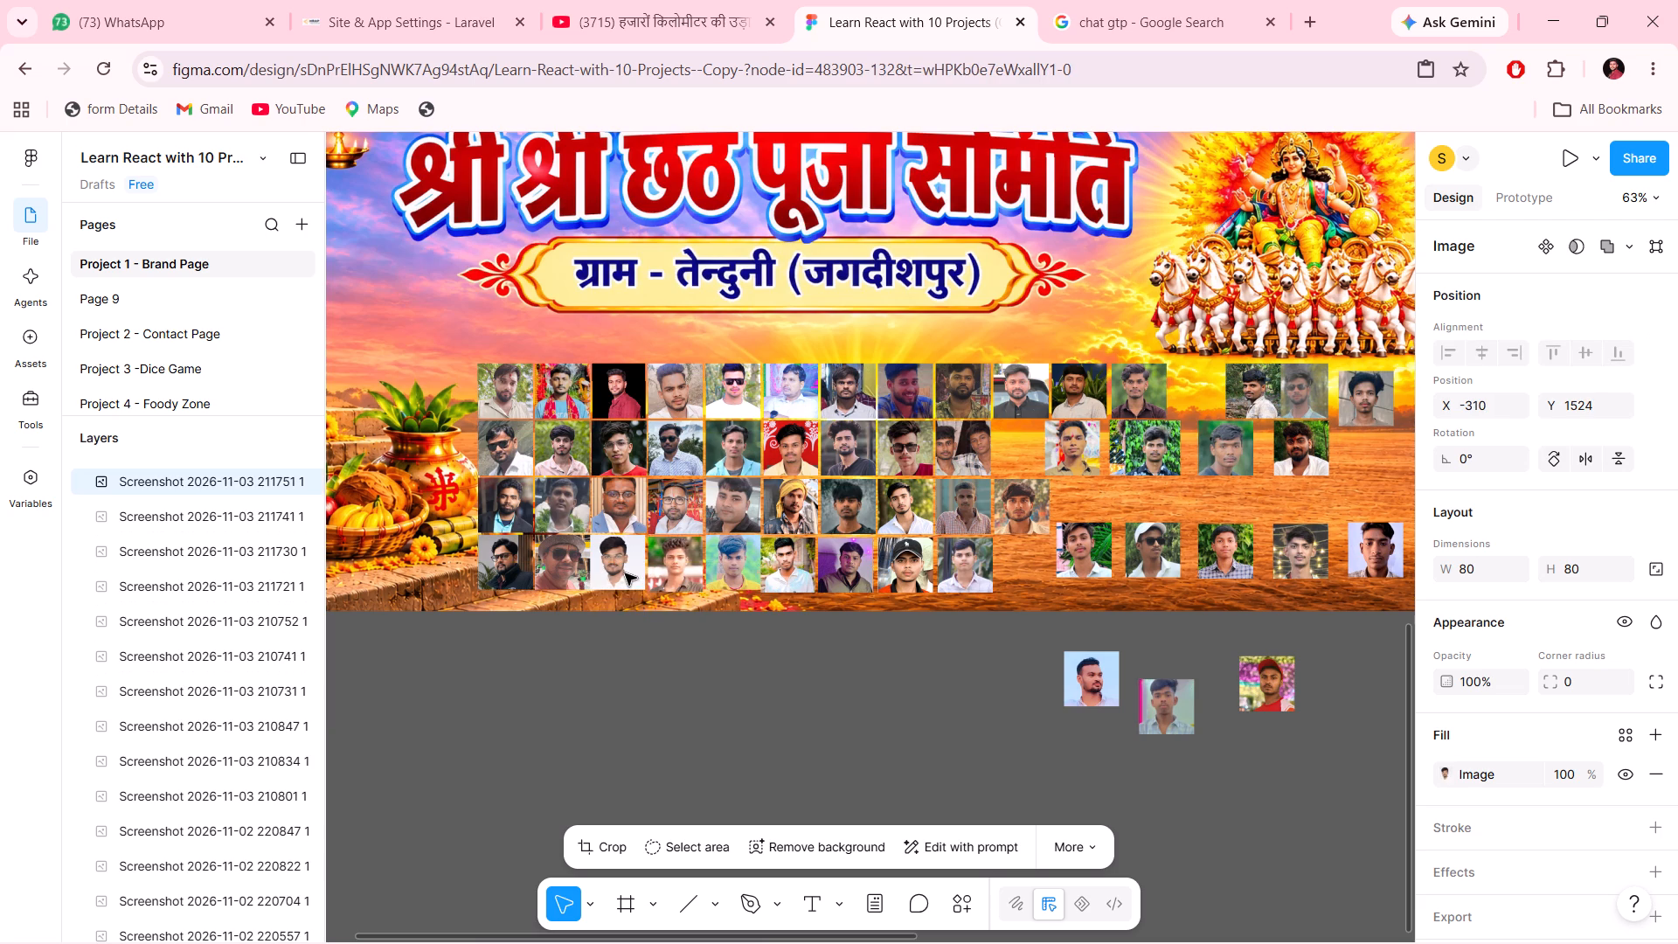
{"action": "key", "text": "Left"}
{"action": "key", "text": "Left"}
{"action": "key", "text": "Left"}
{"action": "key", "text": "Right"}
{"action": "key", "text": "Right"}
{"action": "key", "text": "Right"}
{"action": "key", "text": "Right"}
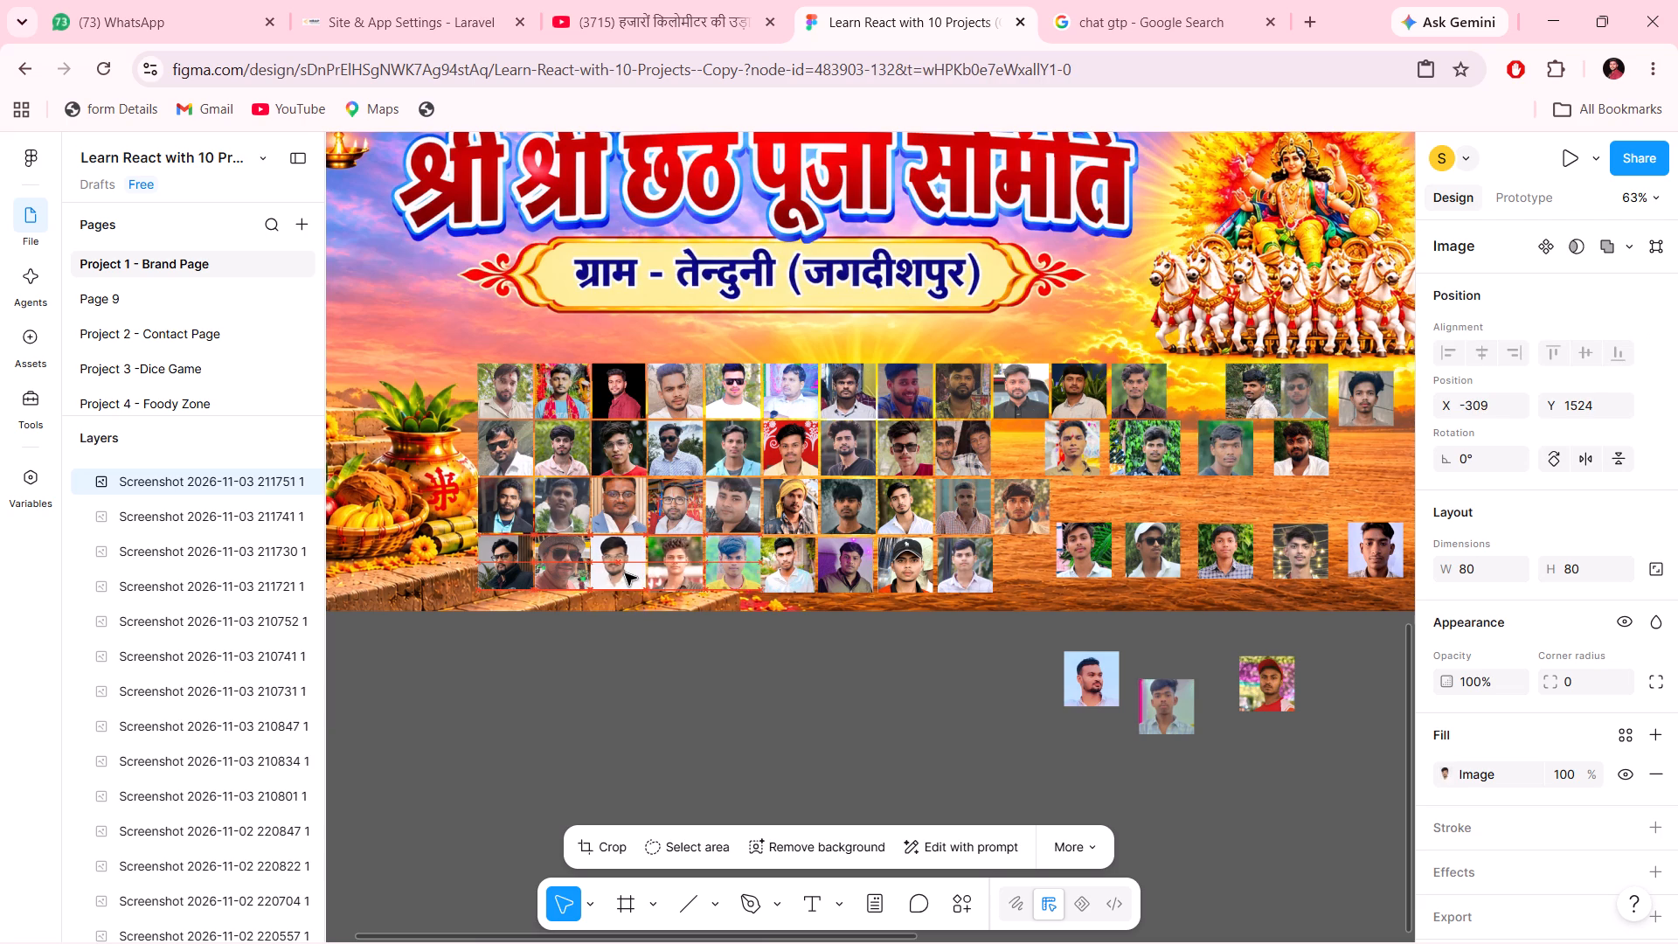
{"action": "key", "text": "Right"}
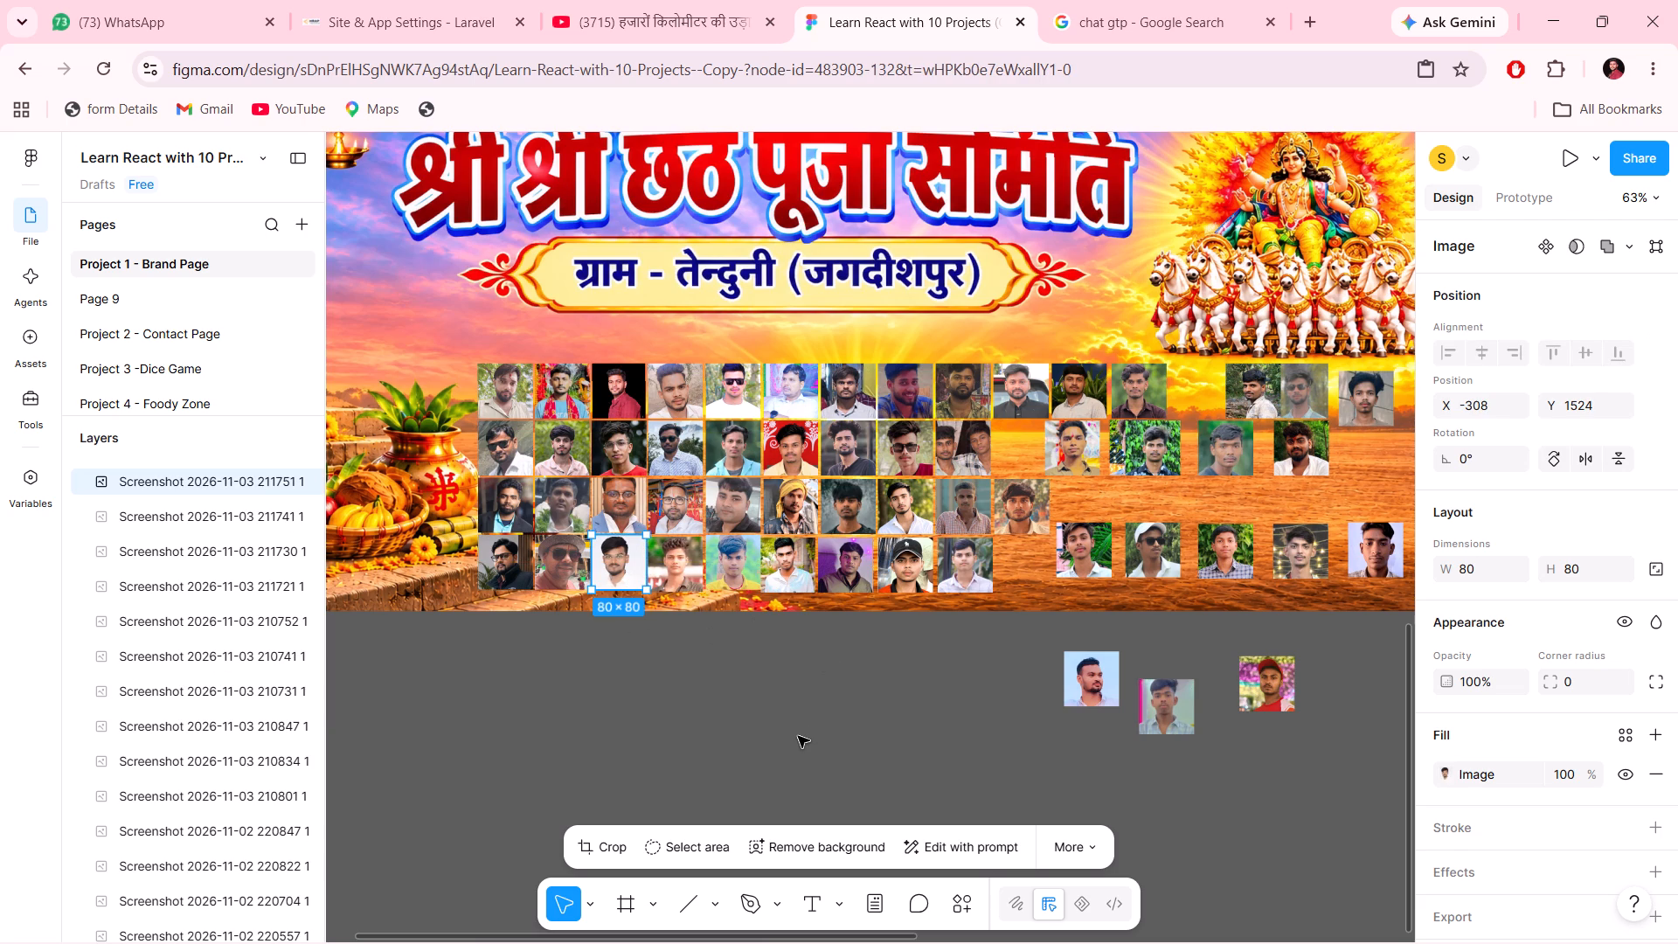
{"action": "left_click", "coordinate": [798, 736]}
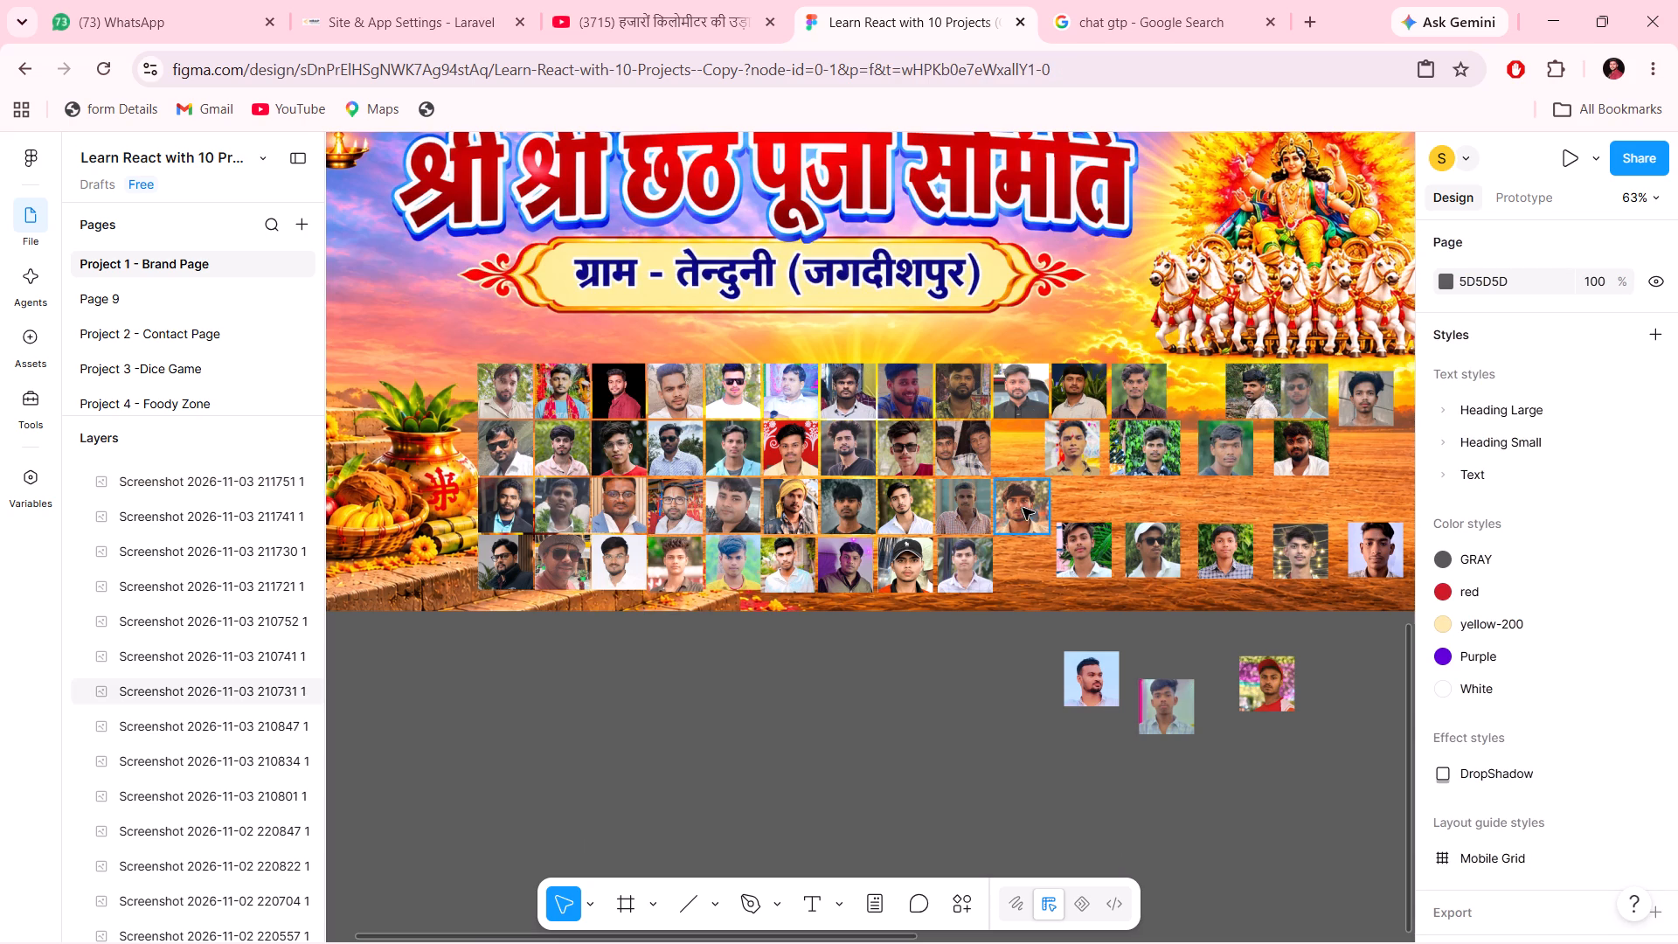
Place the imported blue-background portrait at the end of the fourth row's aligned portraits, at X 277, Y 1524.
{"action": "left_click_drag", "start_coordinate": [1080, 689], "coordinate": [1008, 580]}
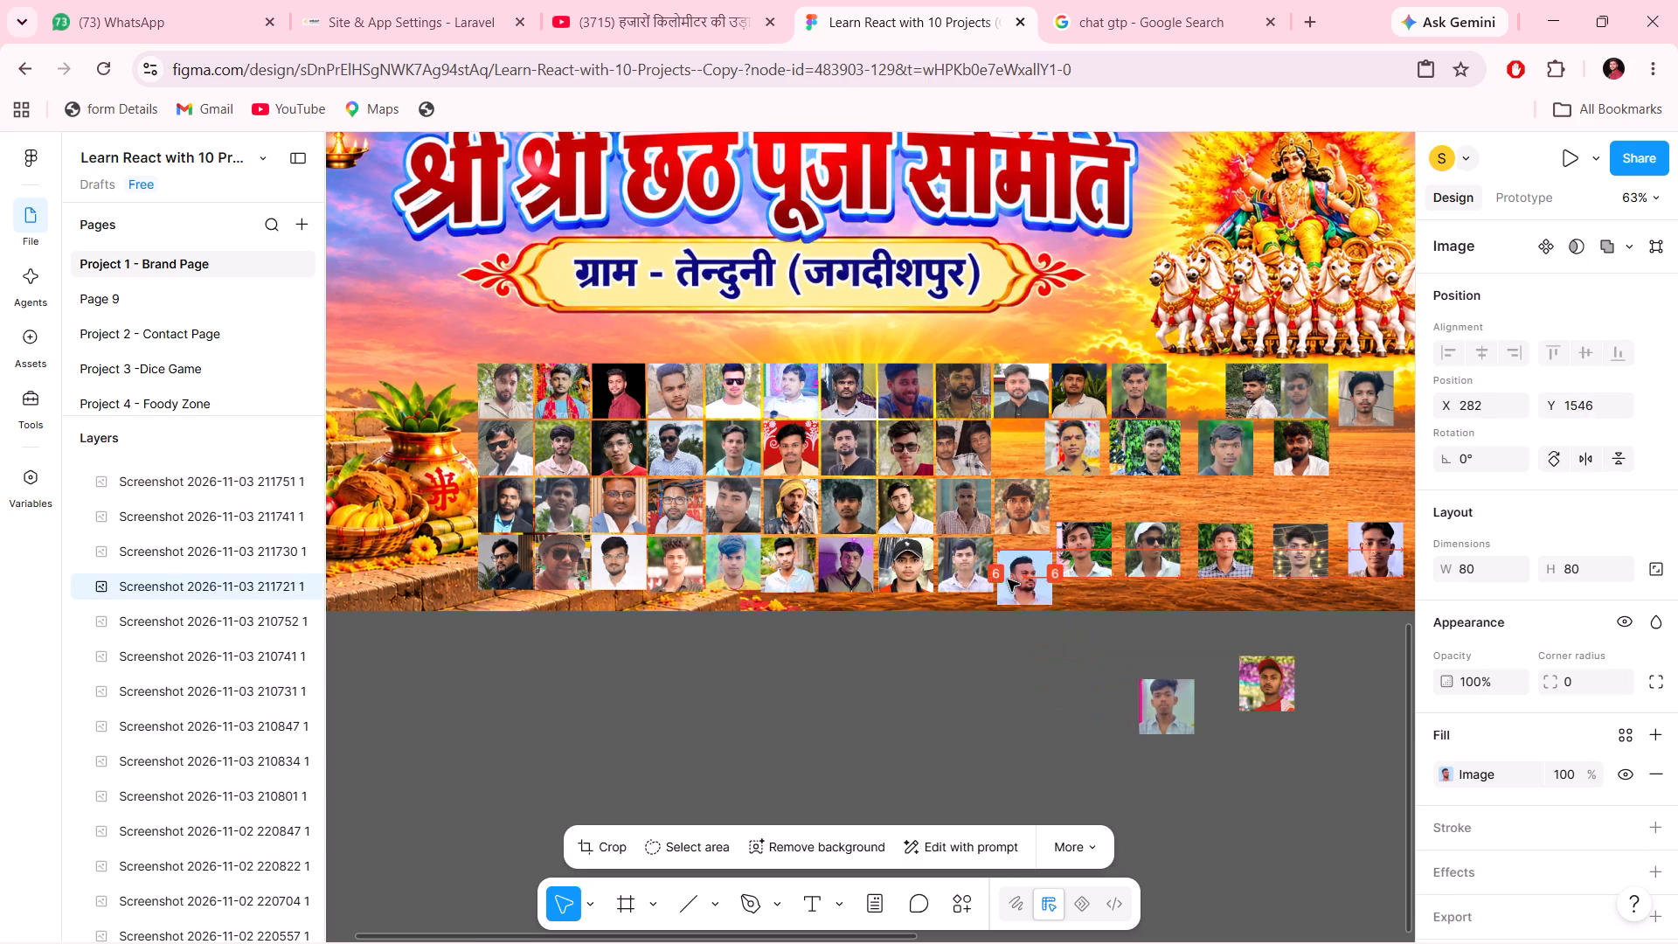
{"action": "left_click_drag", "start_coordinate": [1008, 580], "coordinate": [1010, 573]}
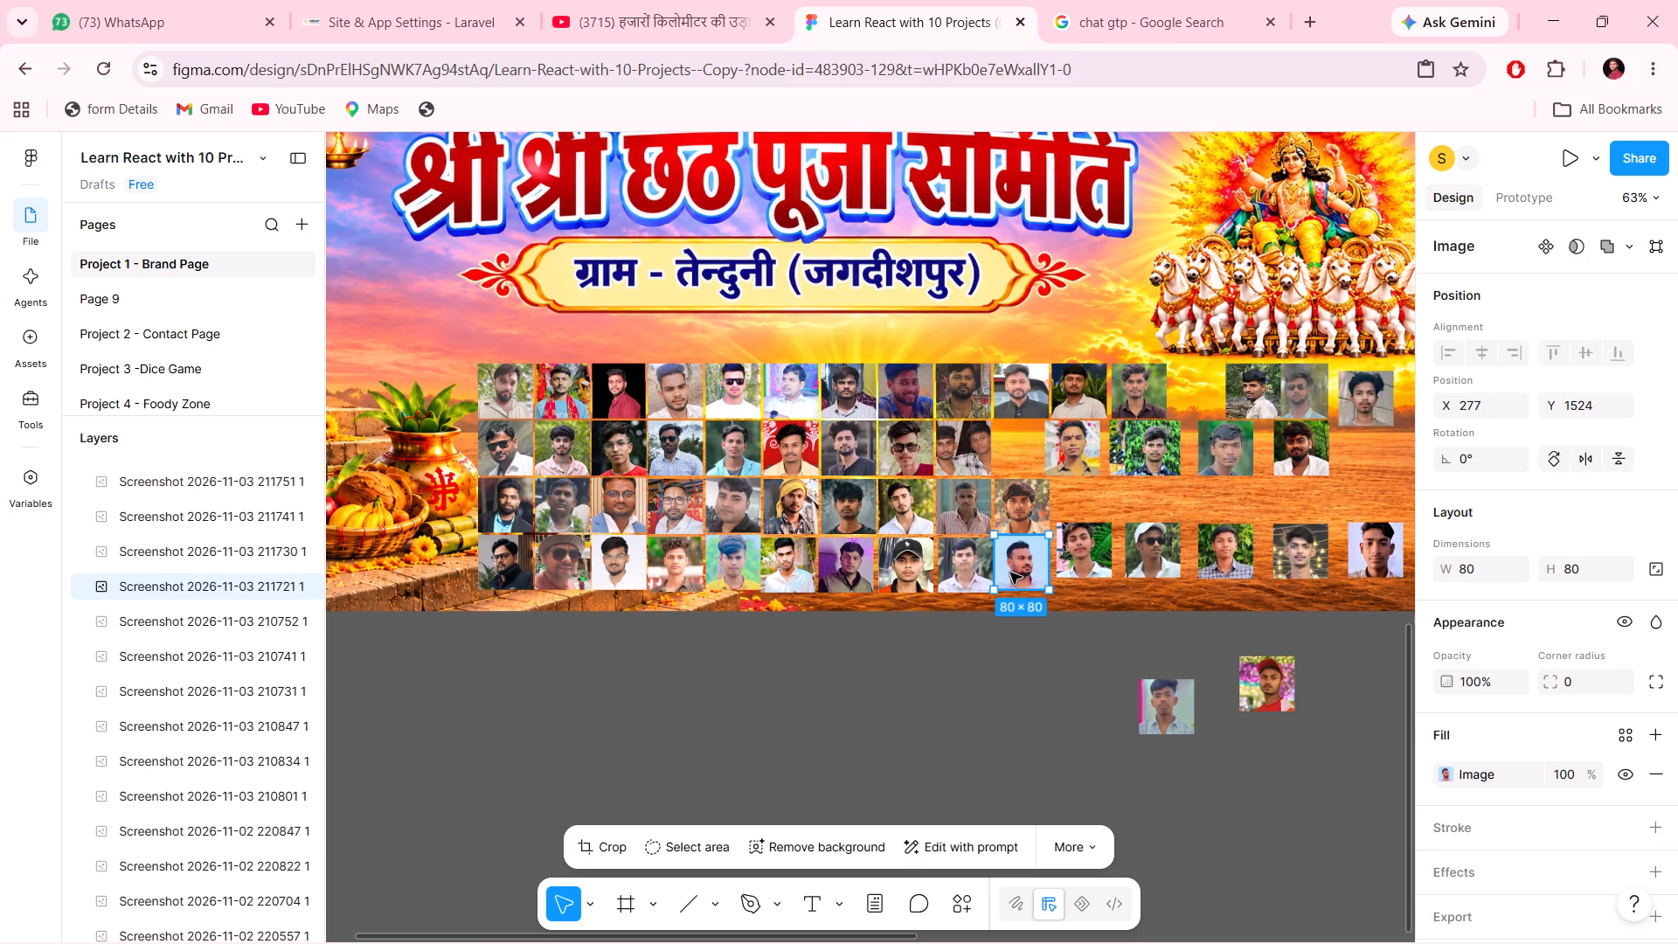
Place the imported pink-edged portrait in the second row's gap before the yellow-shirt portrait, at X 275, Y 1355.
{"action": "left_click_drag", "start_coordinate": [1162, 709], "coordinate": [1019, 444]}
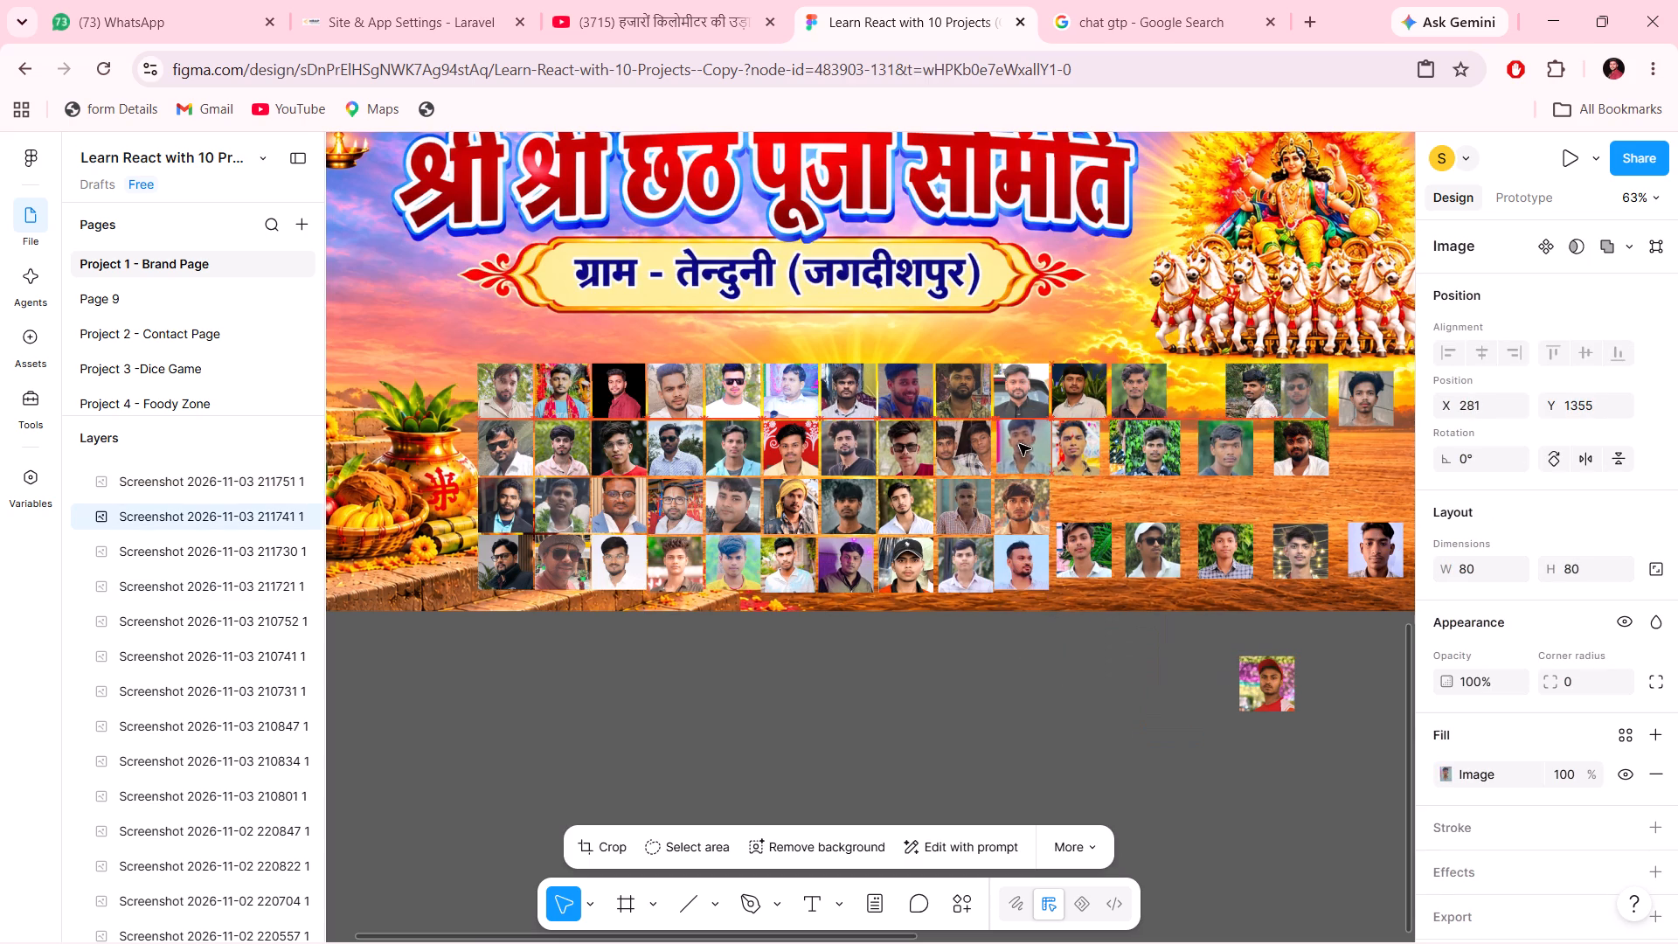
{"action": "left_click_drag", "start_coordinate": [1019, 444], "coordinate": [1016, 444]}
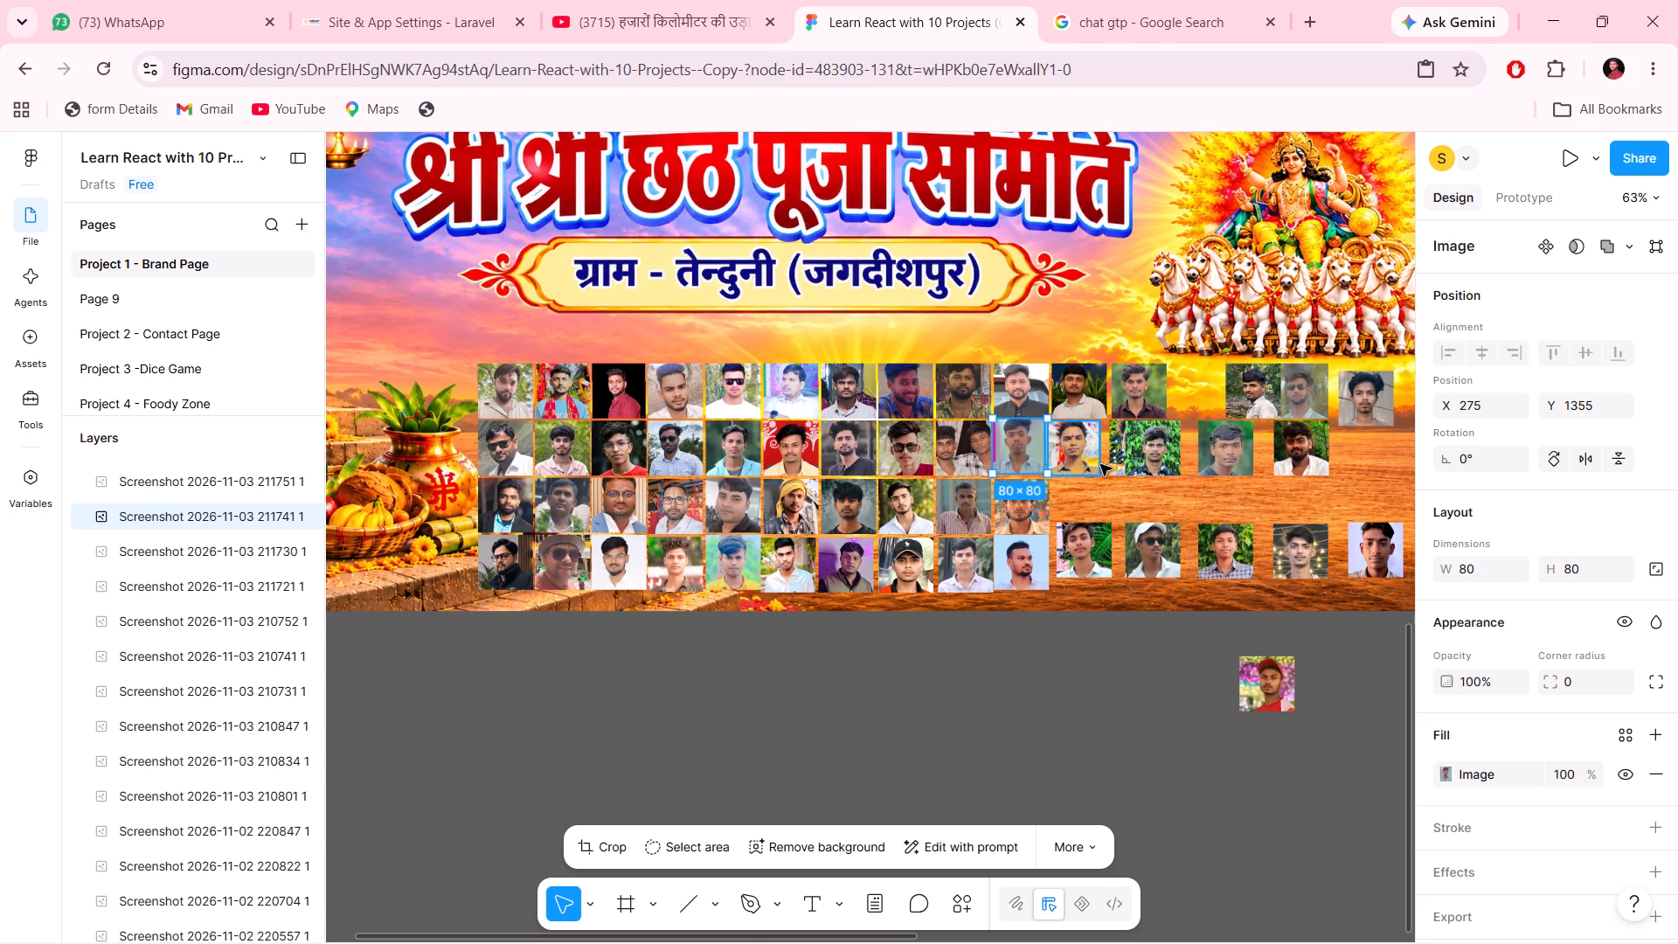
{"action": "left_click", "coordinate": [1078, 462]}
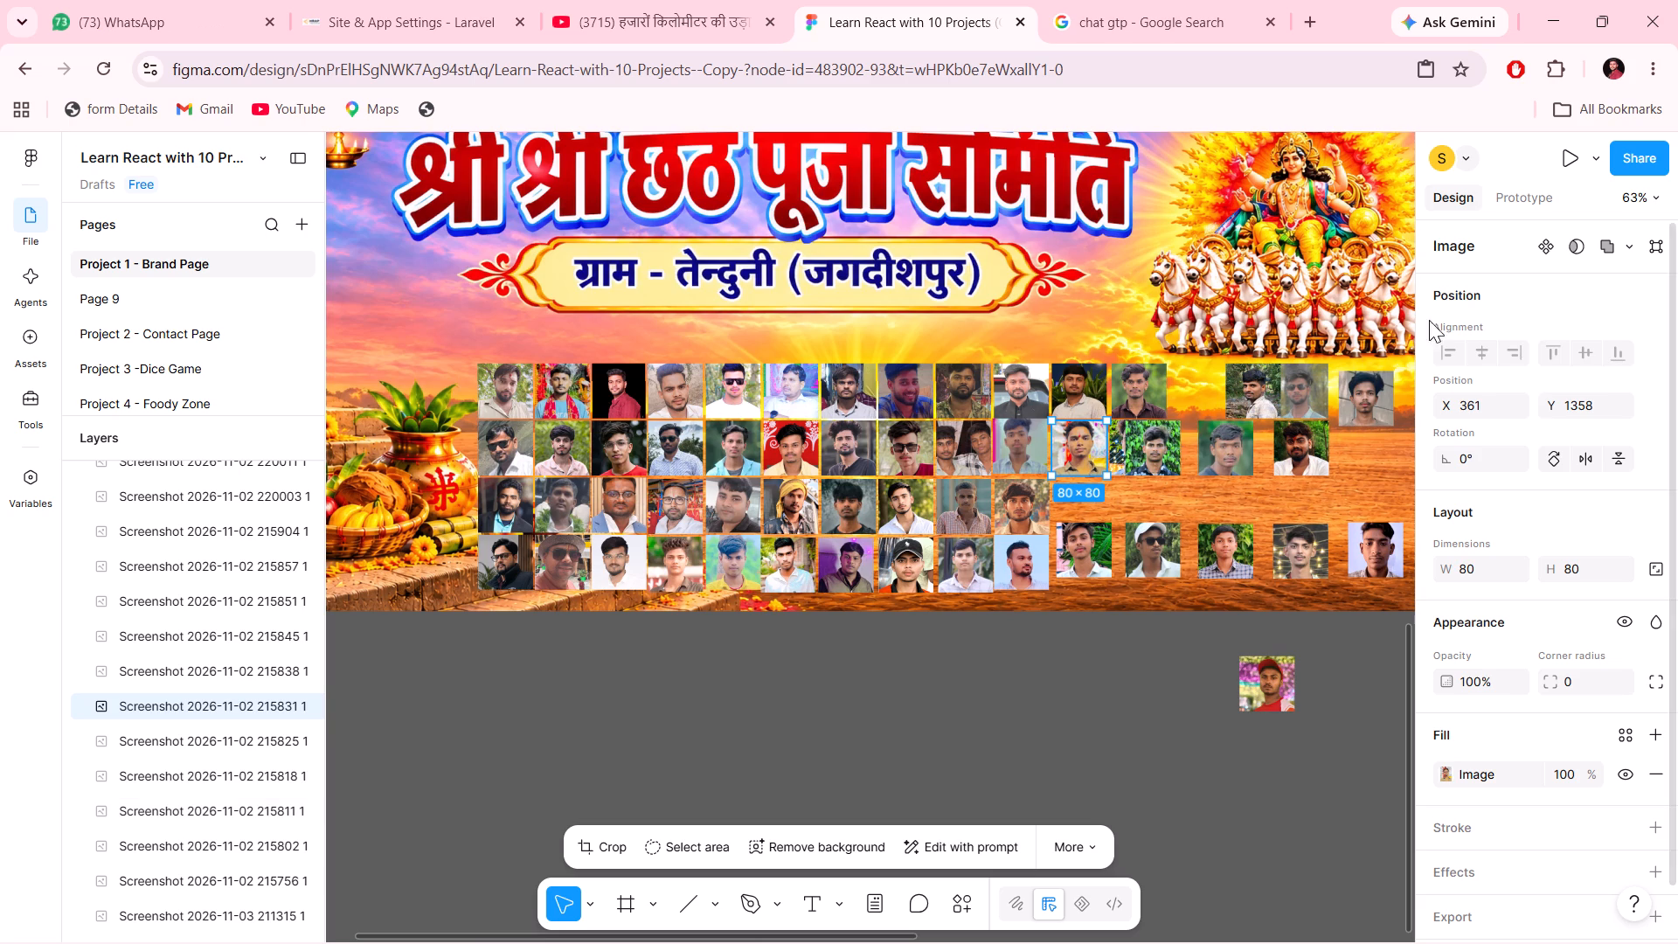
Move the first-row portrait beside the grey-background one left to X 531, closing the gap after the row's aligned portraits.
{"action": "left_click", "coordinate": [1253, 385]}
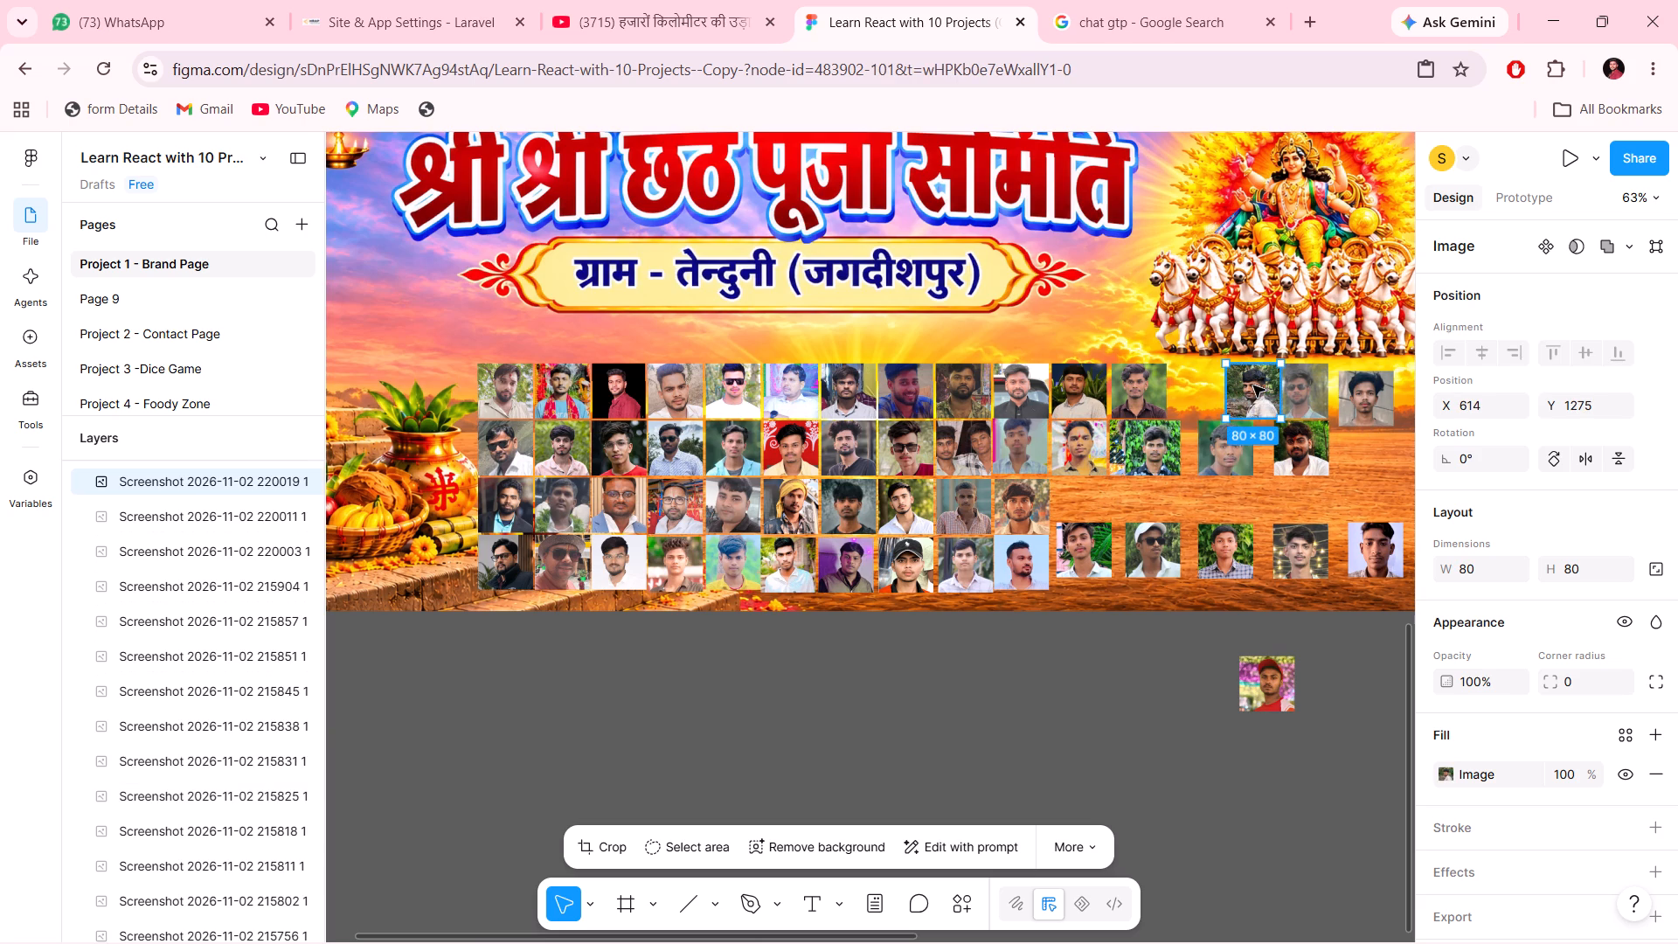
{"action": "key", "text": "Left"}
{"action": "key", "text": "Left"}
{"action": "key", "text": "Left"}
{"action": "key", "text": "Left"}
{"action": "key", "text": "Left"}
{"action": "key", "text": "Left"}
{"action": "key", "text": "Left"}
{"action": "key", "text": "Left"}
{"action": "key", "text": "Left"}
{"action": "key", "text": "Left"}
{"action": "key", "text": "Left"}
{"action": "key", "text": "Left"}
{"action": "key", "text": "Left"}
{"action": "key", "text": "Left"}
{"action": "key", "text": "Left"}
{"action": "key", "text": "Left"}
{"action": "key", "text": "Left"}
{"action": "key", "text": "Left"}
{"action": "key", "text": "Left"}
{"action": "key", "text": "Left"}
{"action": "key", "text": "Left"}
{"action": "key", "text": "Left"}
{"action": "key", "text": "Left"}
{"action": "key", "text": "Left"}
{"action": "key", "text": "Left"}
{"action": "key", "text": "Left"}
{"action": "key", "text": "Left"}
{"action": "key", "text": "Left"}
{"action": "key", "text": "Left"}
{"action": "key", "text": "Left"}
{"action": "key", "text": "Left"}
{"action": "key", "text": "Left"}
{"action": "key", "text": "Left"}
{"action": "key", "text": "Left"}
{"action": "key", "text": "Left"}
{"action": "key", "text": "Left"}
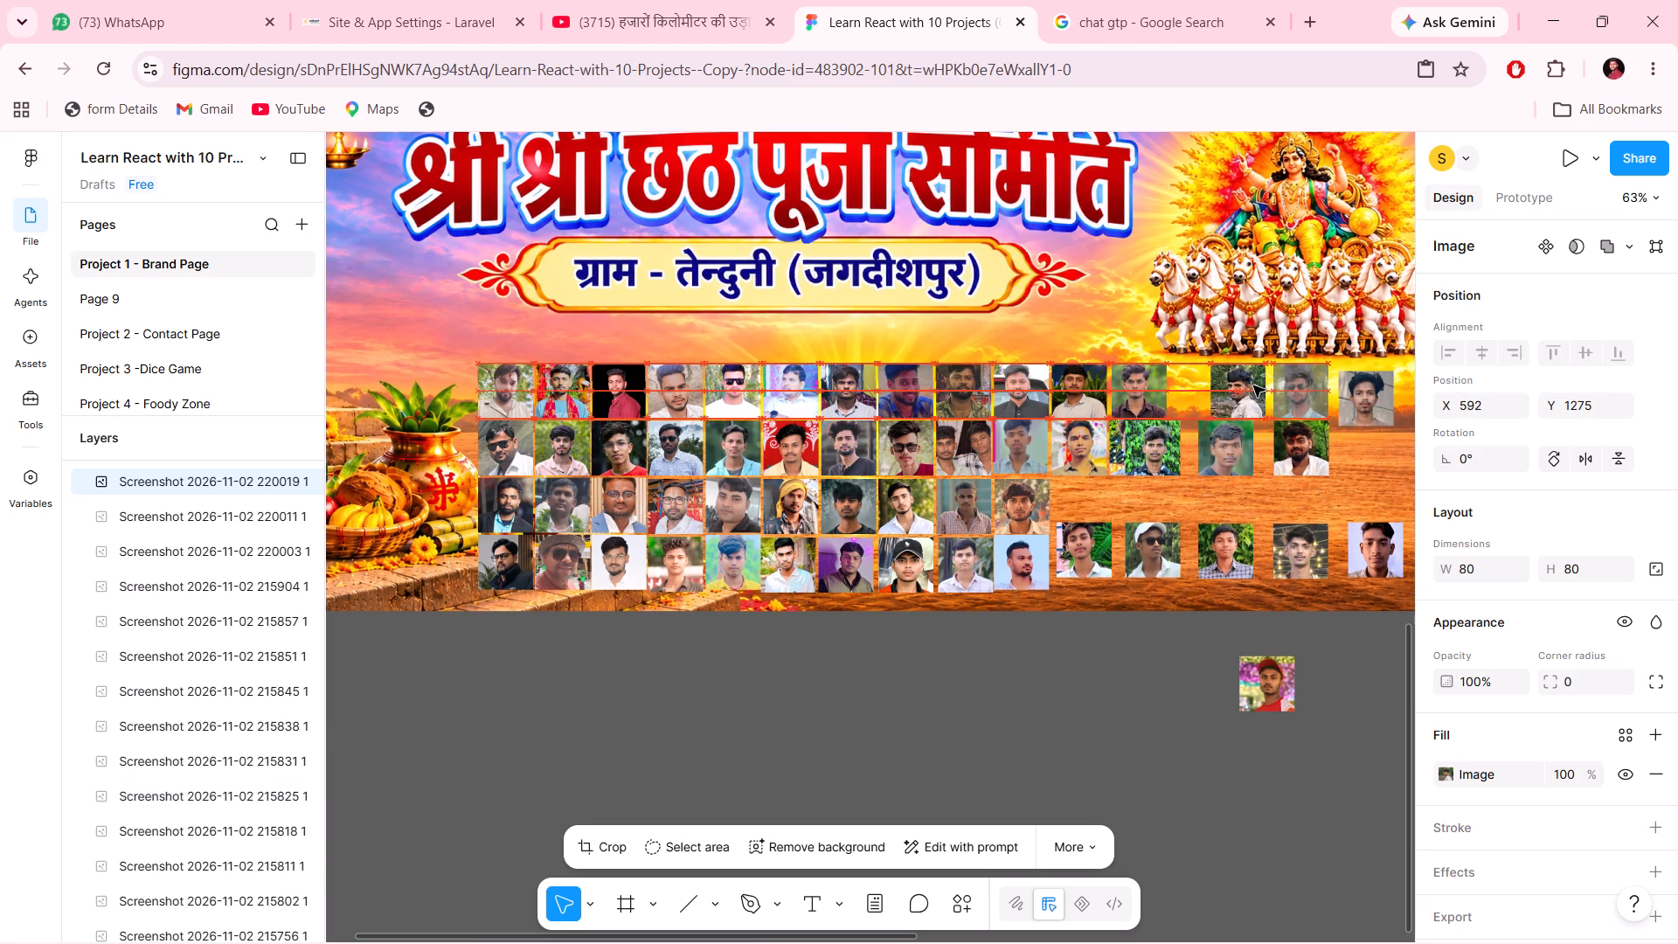
{"action": "key", "text": "Left"}
{"action": "key", "text": "Left"}
{"action": "key", "text": "Left"}
{"action": "key", "text": "Left"}
{"action": "key", "text": "Left"}
{"action": "key", "text": "Left"}
{"action": "key", "text": "Left"}
{"action": "key", "text": "Left"}
{"action": "key", "text": "Left"}
{"action": "key", "text": "Left"}
{"action": "key", "text": "Left"}
{"action": "key", "text": "Left"}
{"action": "key", "text": "Left"}
{"action": "key", "text": "Left"}
{"action": "key", "text": "Left"}
{"action": "key", "text": "Left"}
{"action": "key", "text": "Left"}
{"action": "key", "text": "Left"}
{"action": "key", "text": "Left"}
{"action": "key", "text": "Left"}
{"action": "key", "text": "Left"}
{"action": "key", "text": "Left"}
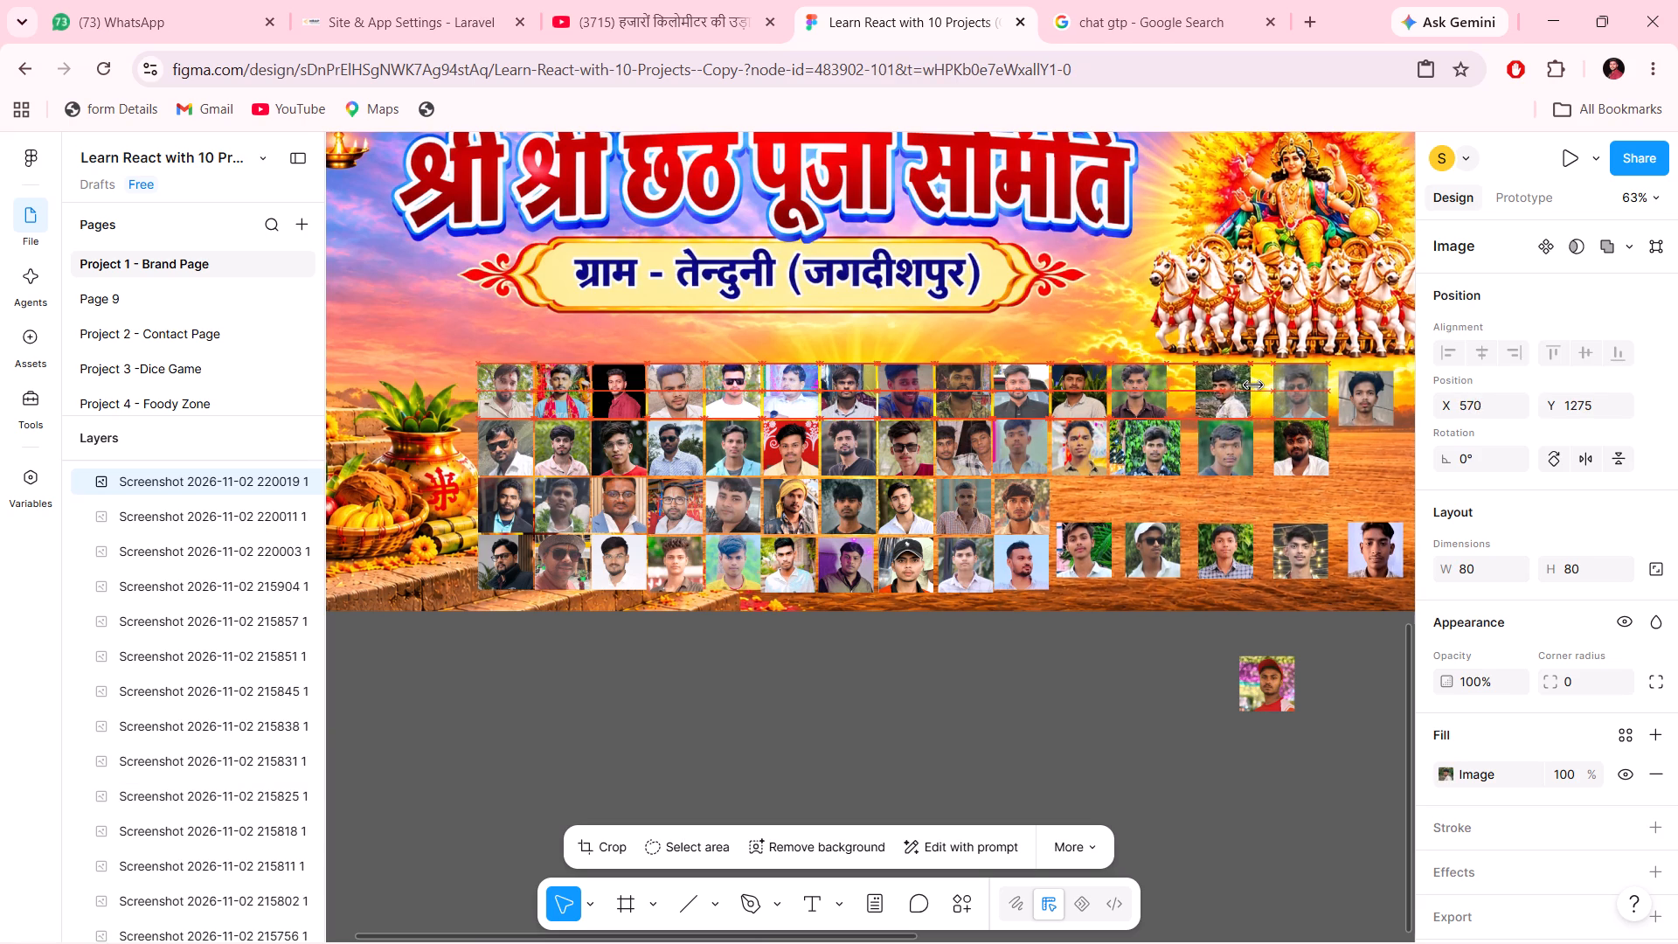
{"action": "key", "text": "Left"}
{"action": "key", "text": "Left"}
{"action": "key", "text": "Left"}
{"action": "key", "text": "Left"}
{"action": "key", "text": "Left"}
{"action": "key", "text": "Left"}
{"action": "key", "text": "Left"}
{"action": "key", "text": "Left"}
{"action": "key", "text": "Left"}
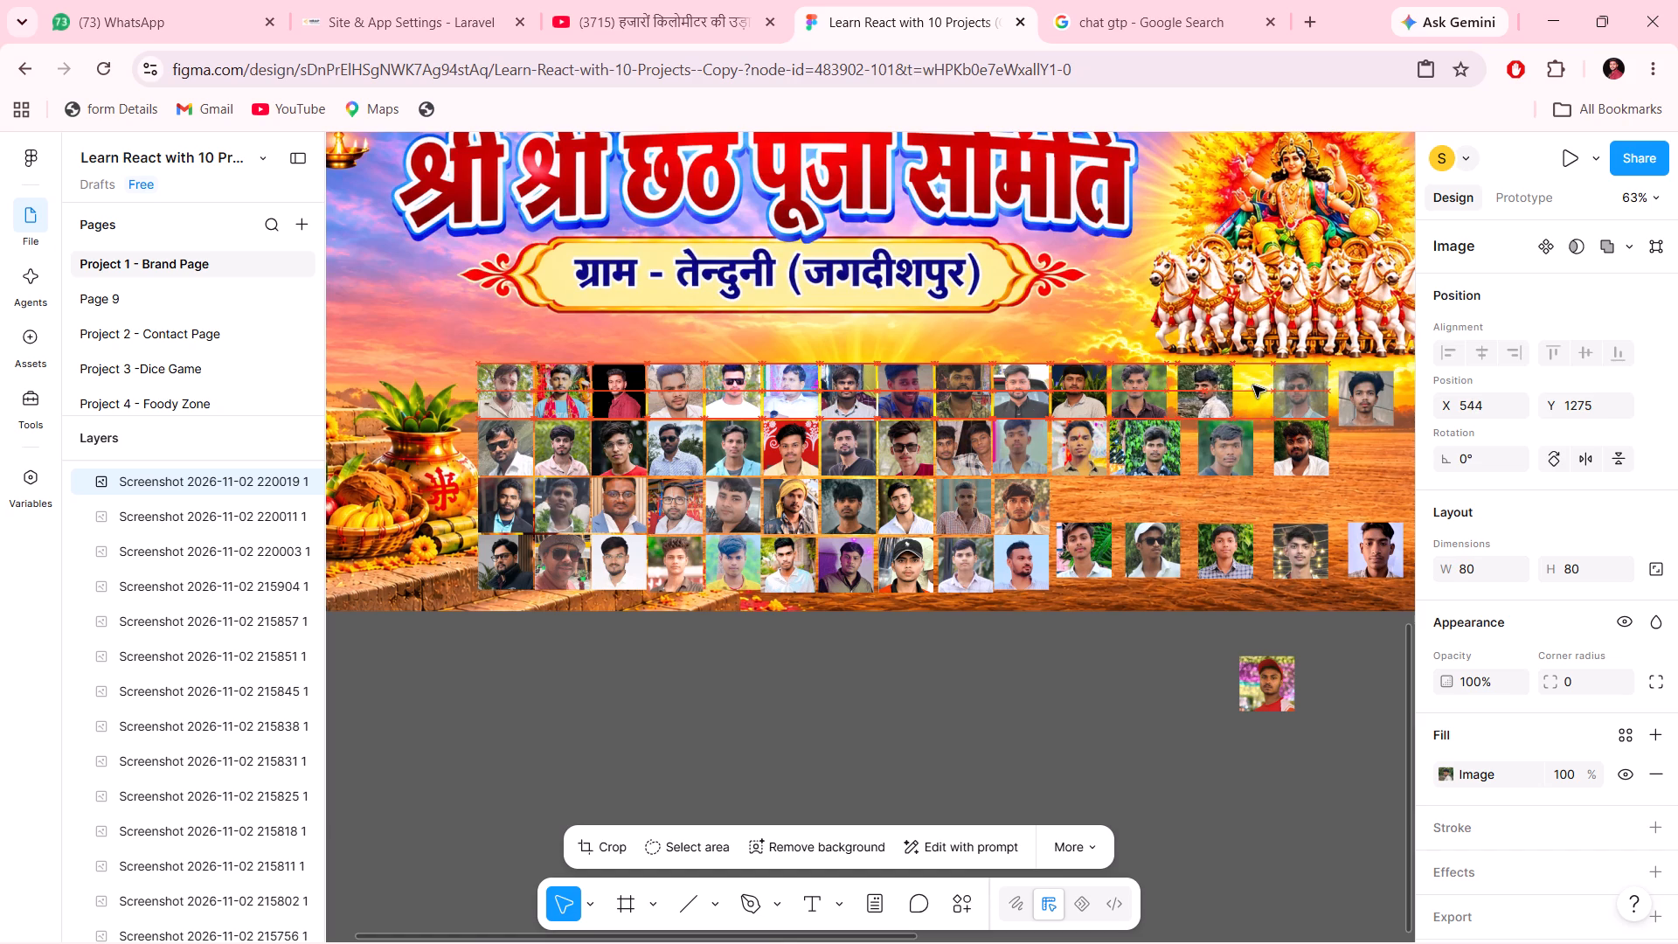
{"action": "key", "text": "Left"}
{"action": "key", "text": "Left"}
{"action": "key", "text": "Left"}
{"action": "key", "text": "Left"}
{"action": "key", "text": "Left"}
{"action": "key", "text": "Left"}
{"action": "key", "text": "Left"}
{"action": "key", "text": "Left"}
{"action": "key", "text": "Left"}
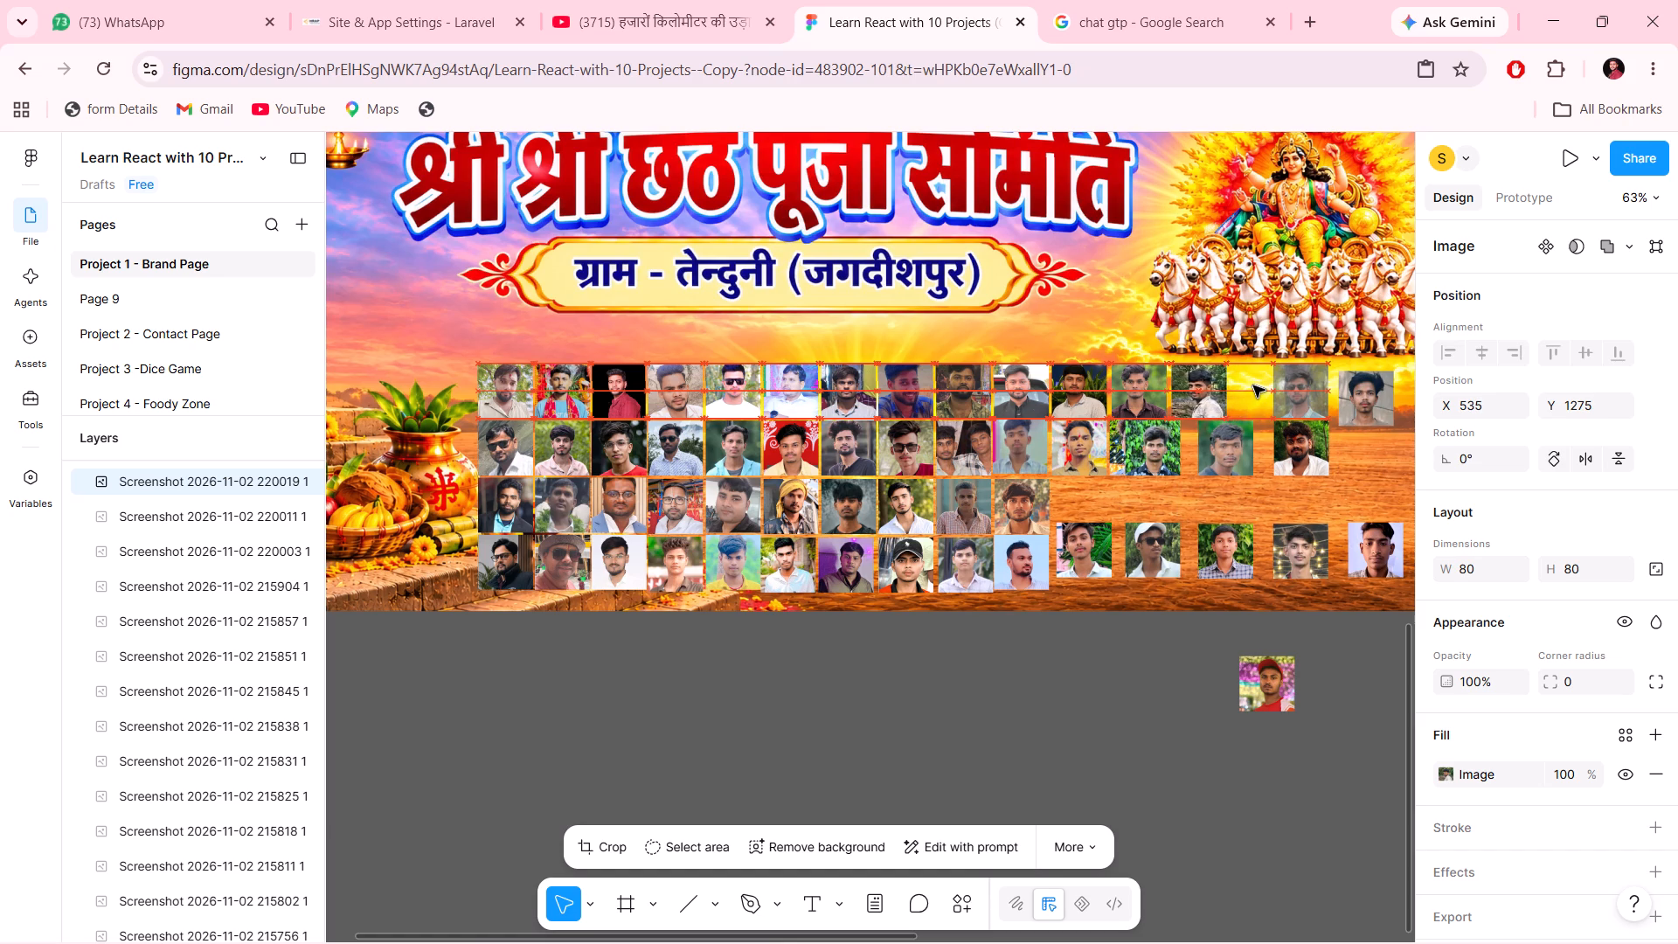
{"action": "key", "text": "Left"}
{"action": "key", "text": "Left"}
{"action": "key", "text": "Left"}
{"action": "key", "text": "Left"}
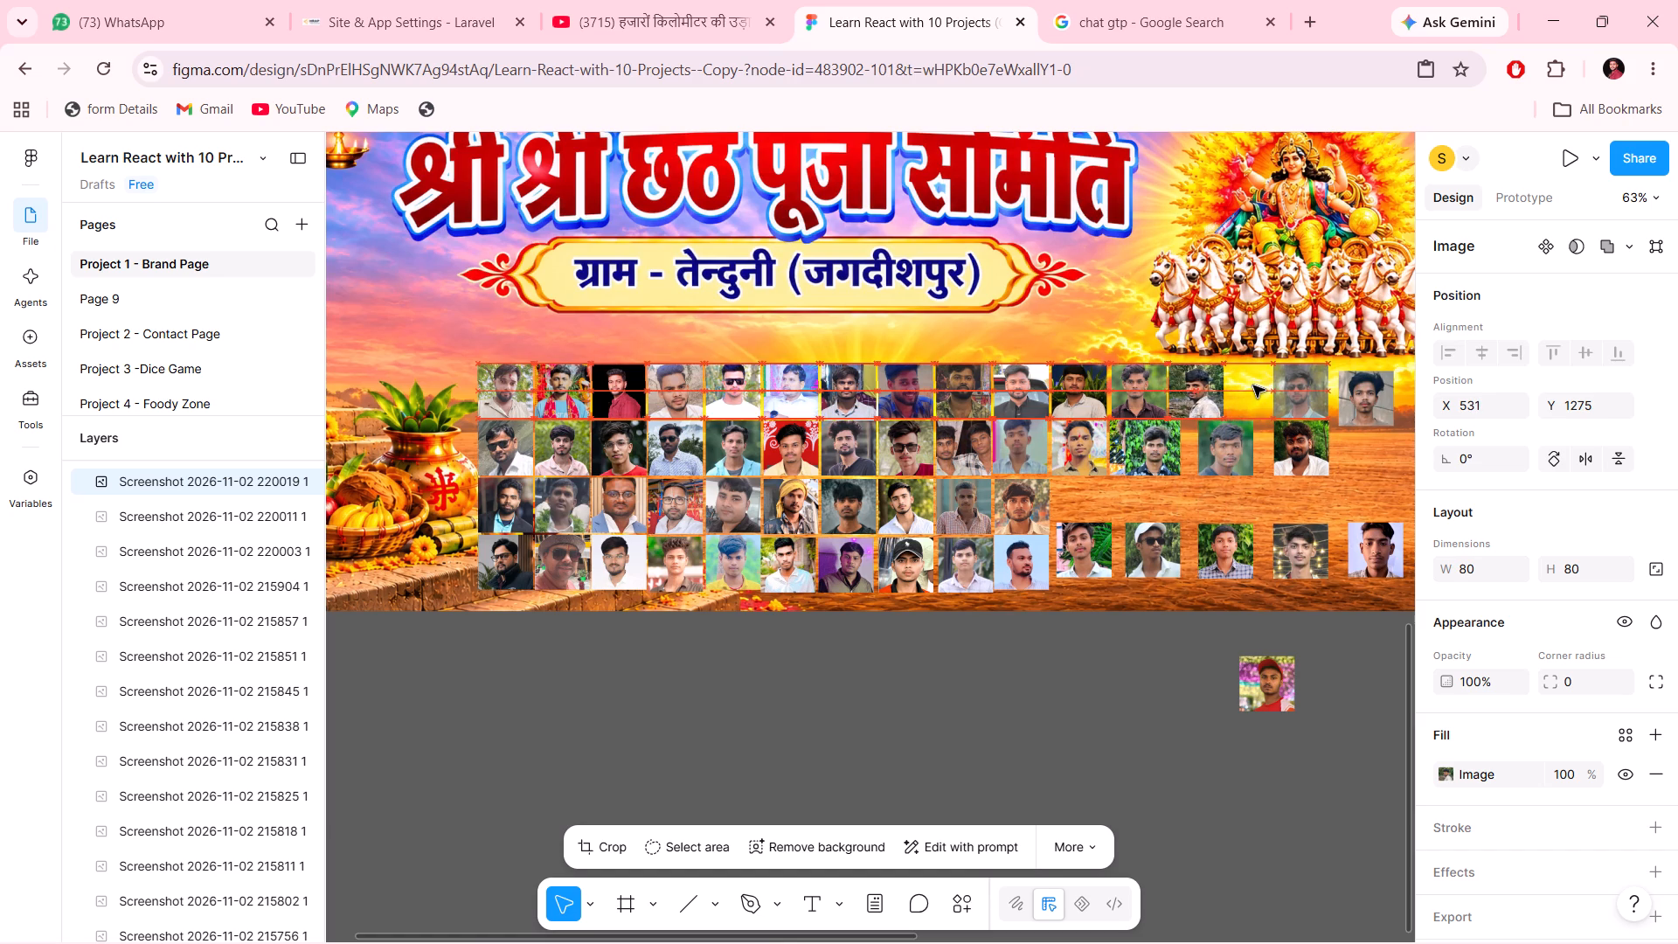
Even out the spacing of the last two aligned portraits in the first row, nudging them to X 445 and X 528.
{"action": "key", "text": "Right"}
{"action": "key", "text": "Right"}
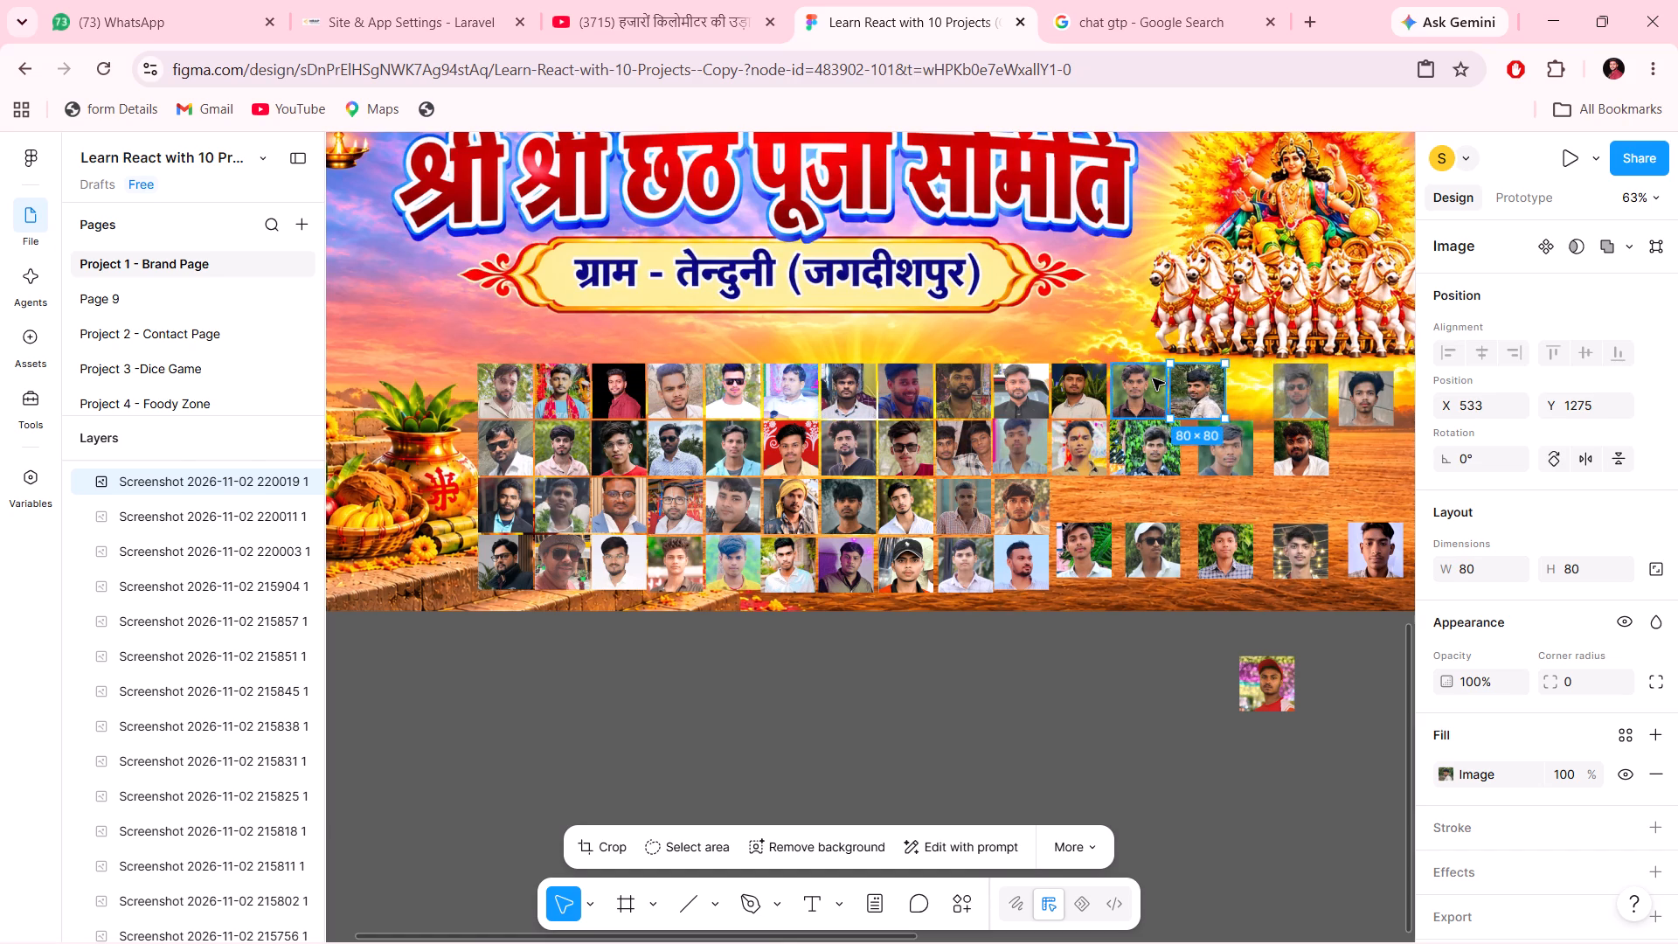
{"action": "left_click", "coordinate": [1152, 378]}
{"action": "key", "text": "Left"}
{"action": "key", "text": "Left"}
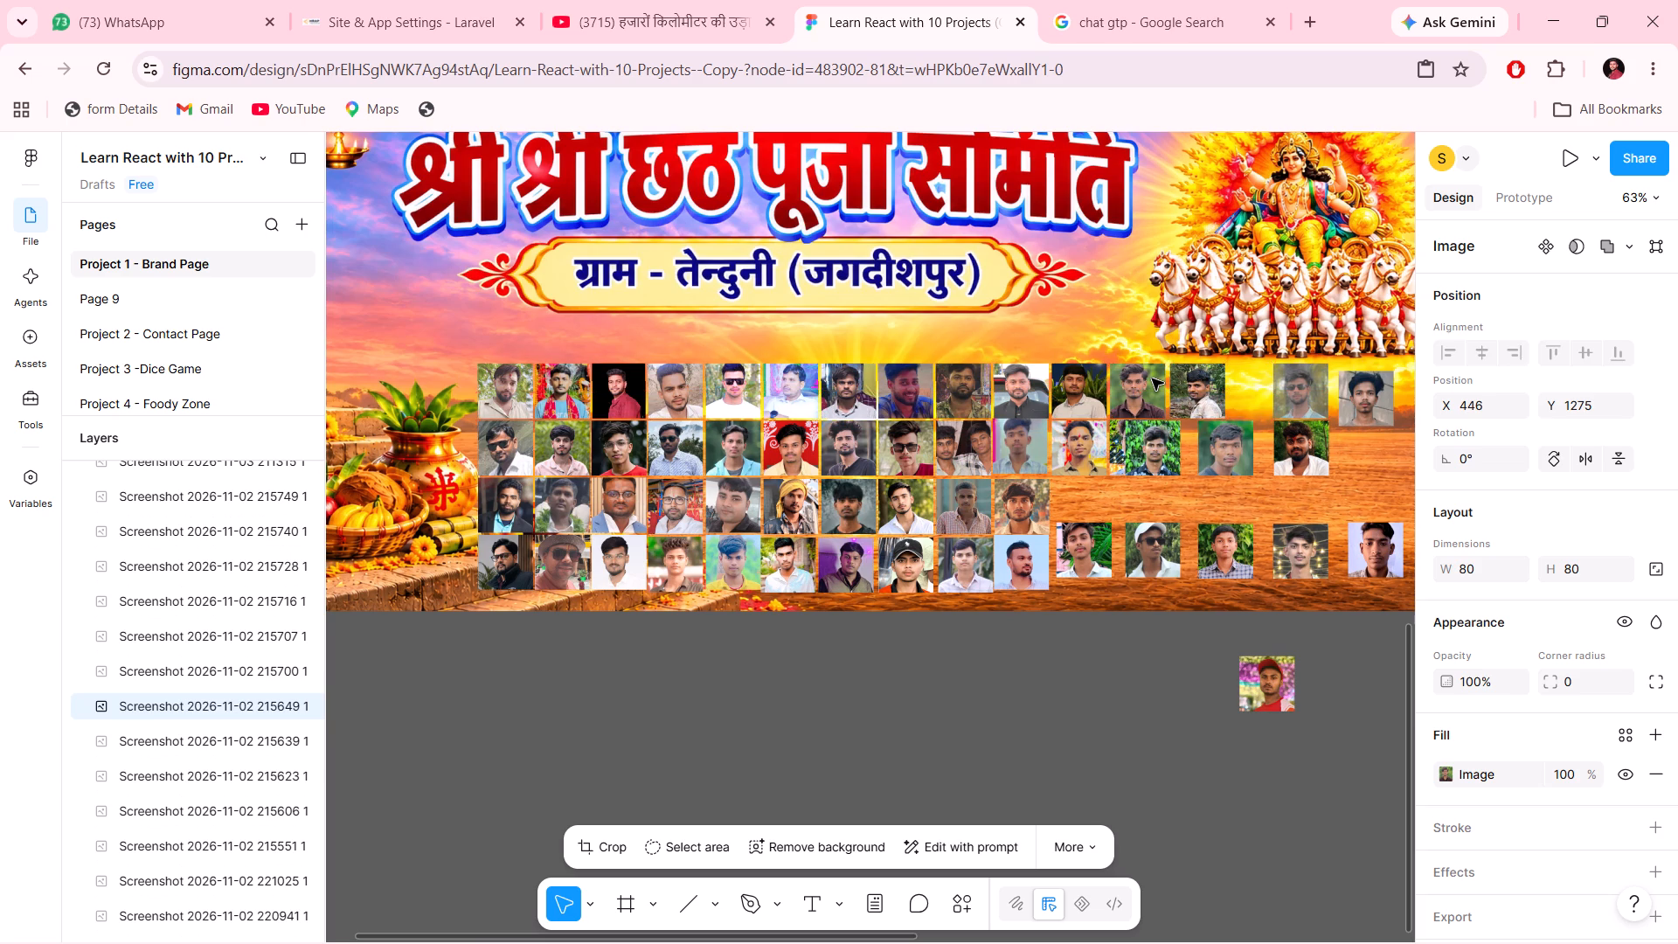
{"action": "key", "text": "Left"}
{"action": "left_click", "coordinate": [1201, 391]}
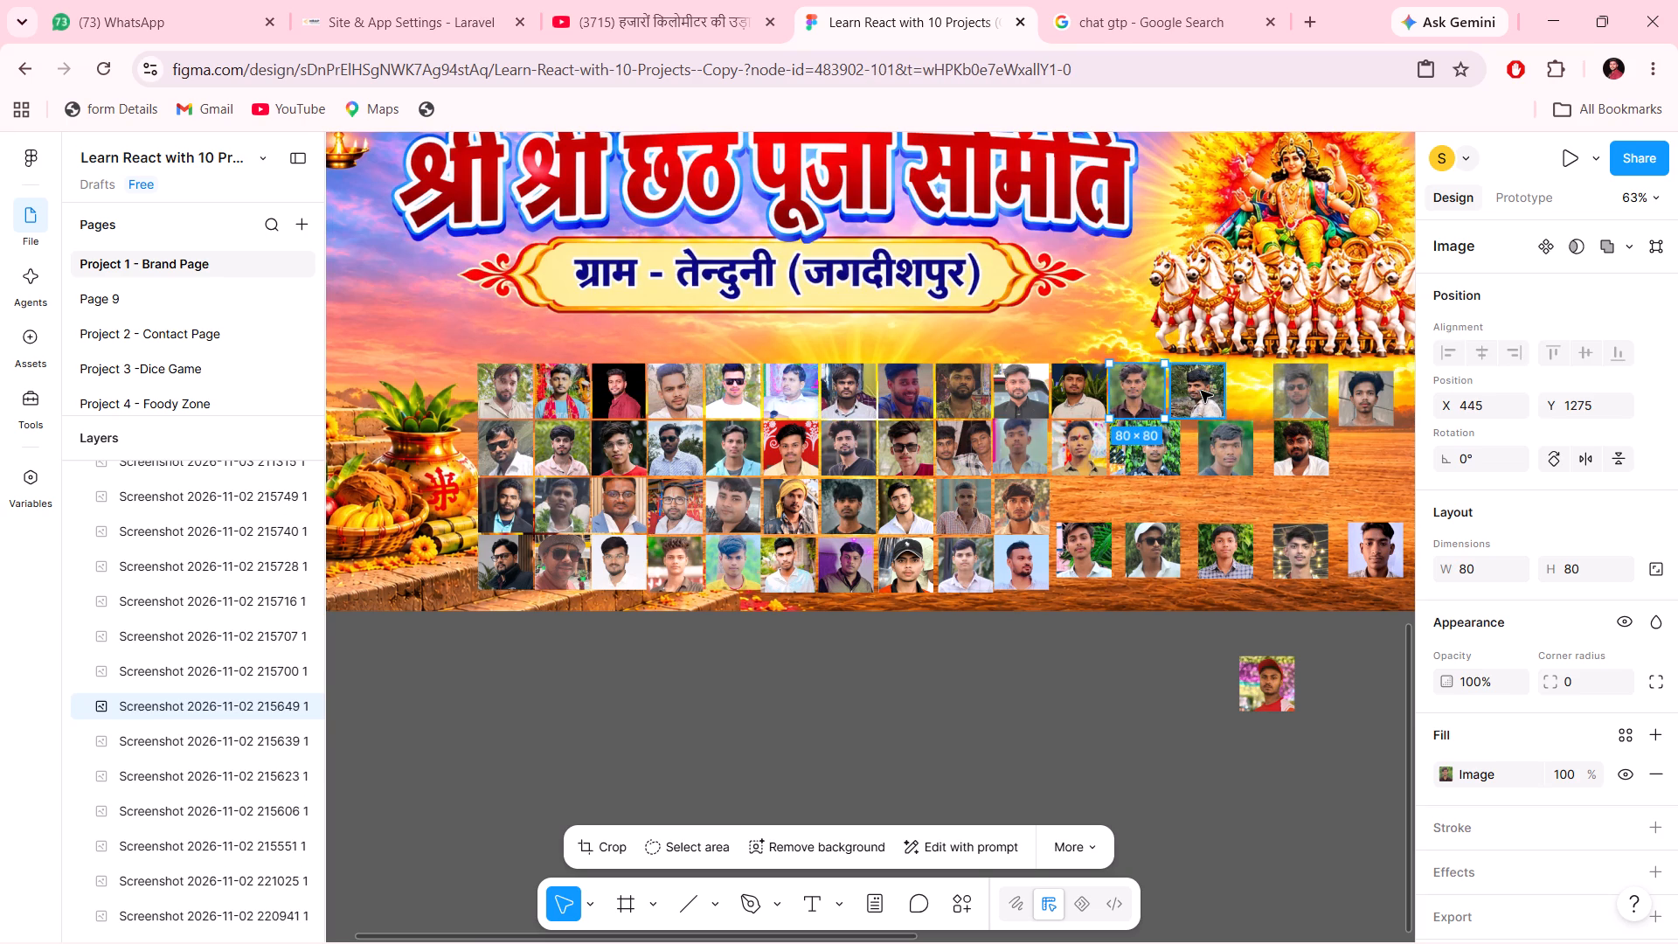
{"action": "key", "text": "Left"}
{"action": "key", "text": "Left"}
{"action": "key", "text": "Left"}
{"action": "key", "text": "Left"}
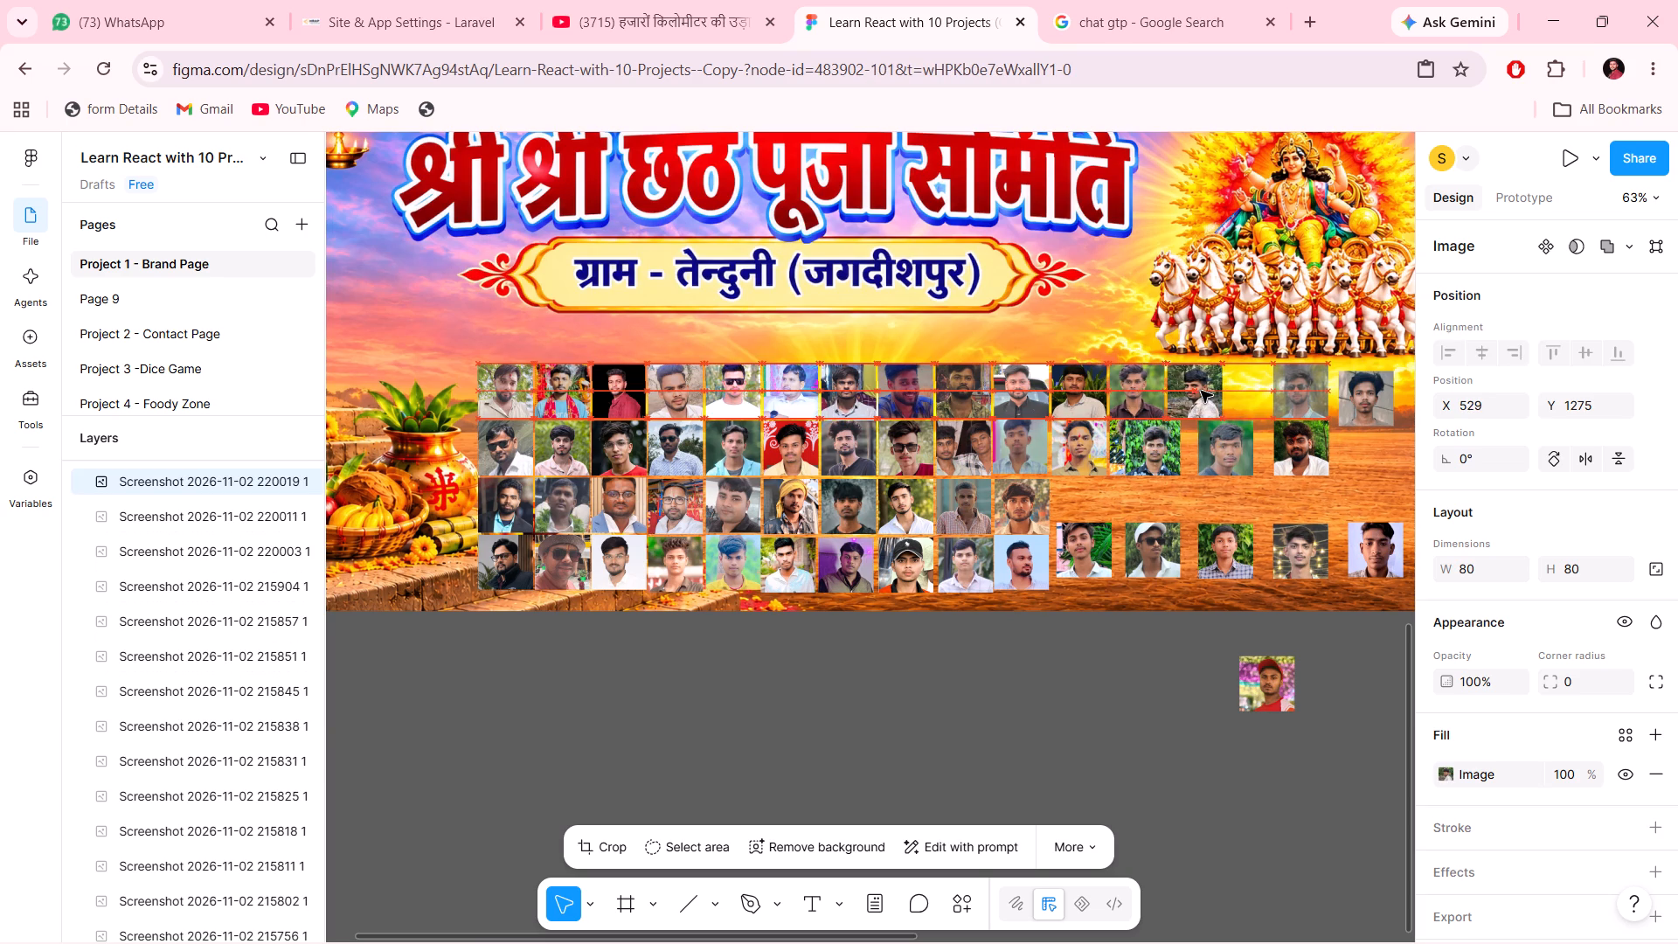
{"action": "key", "text": "Left"}
{"action": "key", "text": "Left"}
{"action": "key", "text": "Left"}
{"action": "key", "text": "Right"}
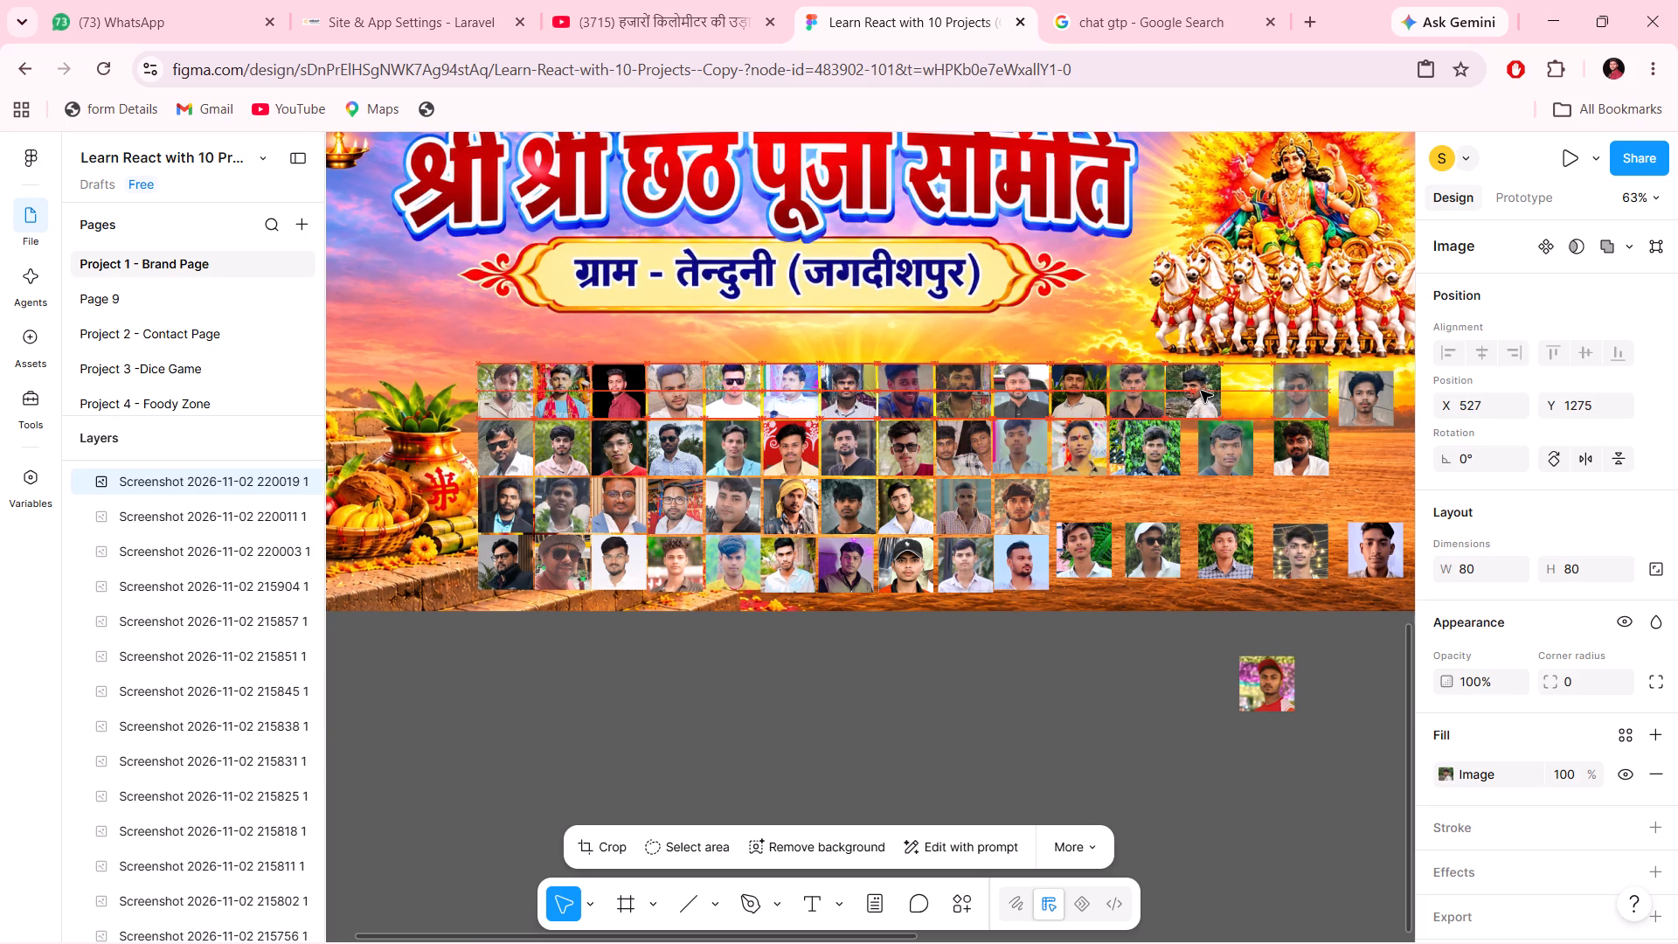
{"action": "key", "text": "Right"}
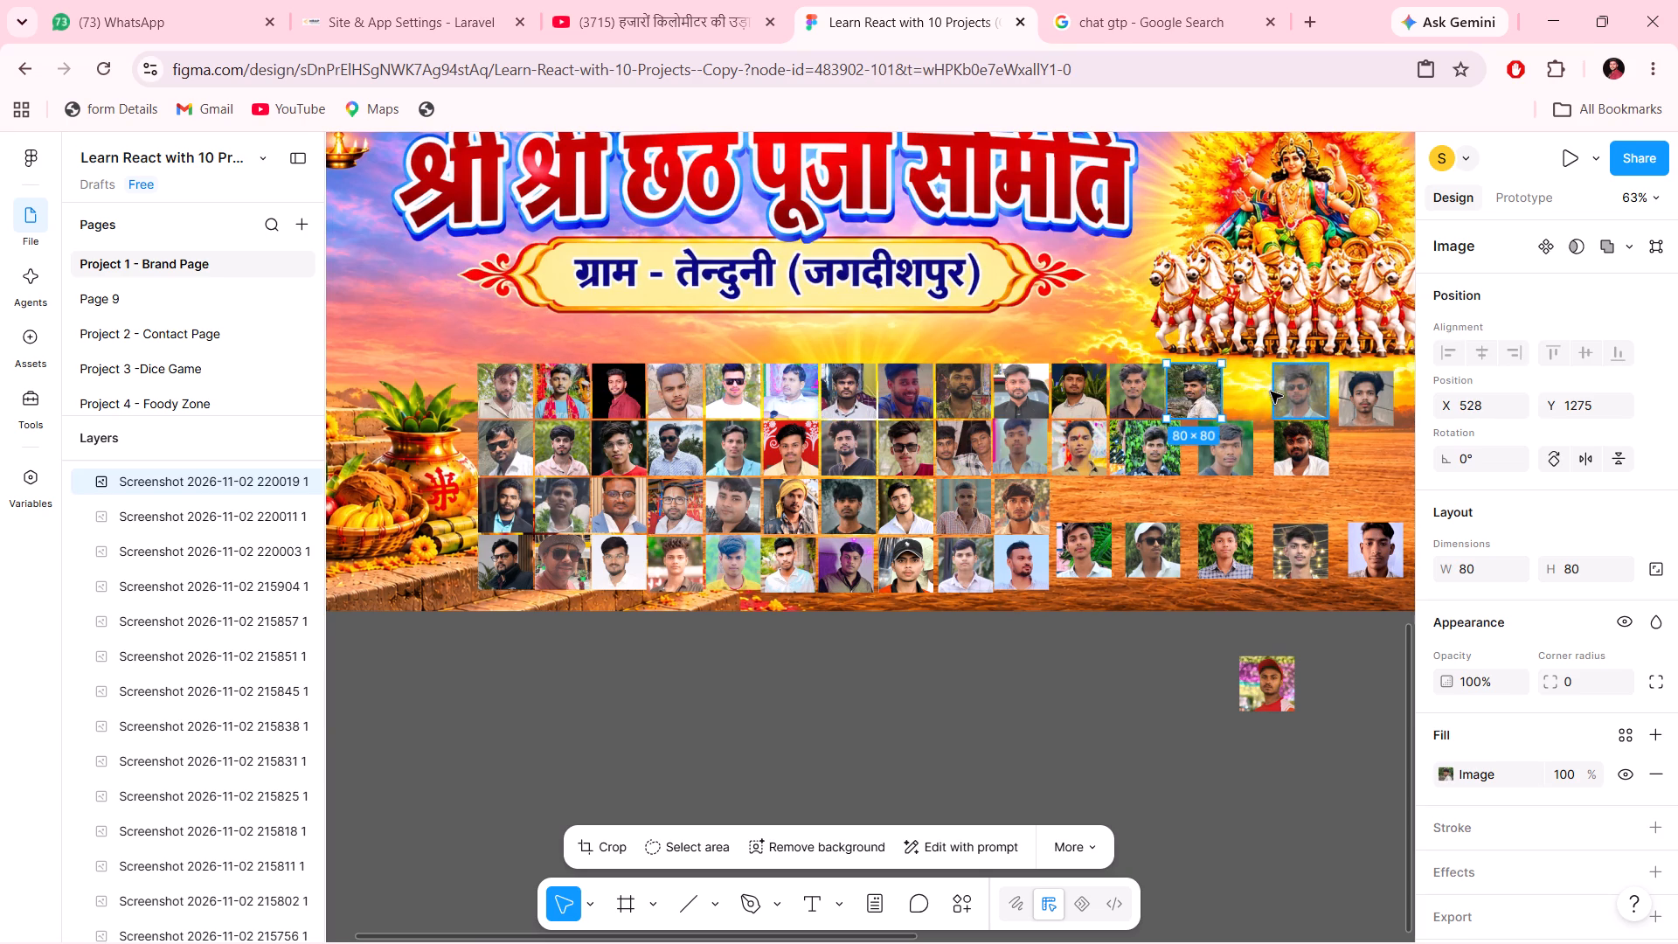
Move the faded grey-background portrait left in the first row to X 611, Y 1275, beside the aligned portraits.
{"action": "left_click", "coordinate": [1293, 385]}
{"action": "key", "text": "Left"}
{"action": "key", "text": "Left"}
{"action": "key", "text": "Left"}
{"action": "key", "text": "Left"}
{"action": "key", "text": "Left"}
{"action": "key", "text": "Left"}
{"action": "key", "text": "Left"}
{"action": "key", "text": "Left"}
{"action": "key", "text": "Left"}
{"action": "key", "text": "Left"}
{"action": "key", "text": "Left"}
{"action": "key", "text": "Left"}
{"action": "key", "text": "Left"}
{"action": "key", "text": "Left"}
{"action": "key", "text": "Left"}
{"action": "key", "text": "Left"}
{"action": "key", "text": "Left"}
{"action": "key", "text": "Left"}
{"action": "key", "text": "Left"}
{"action": "key", "text": "Left"}
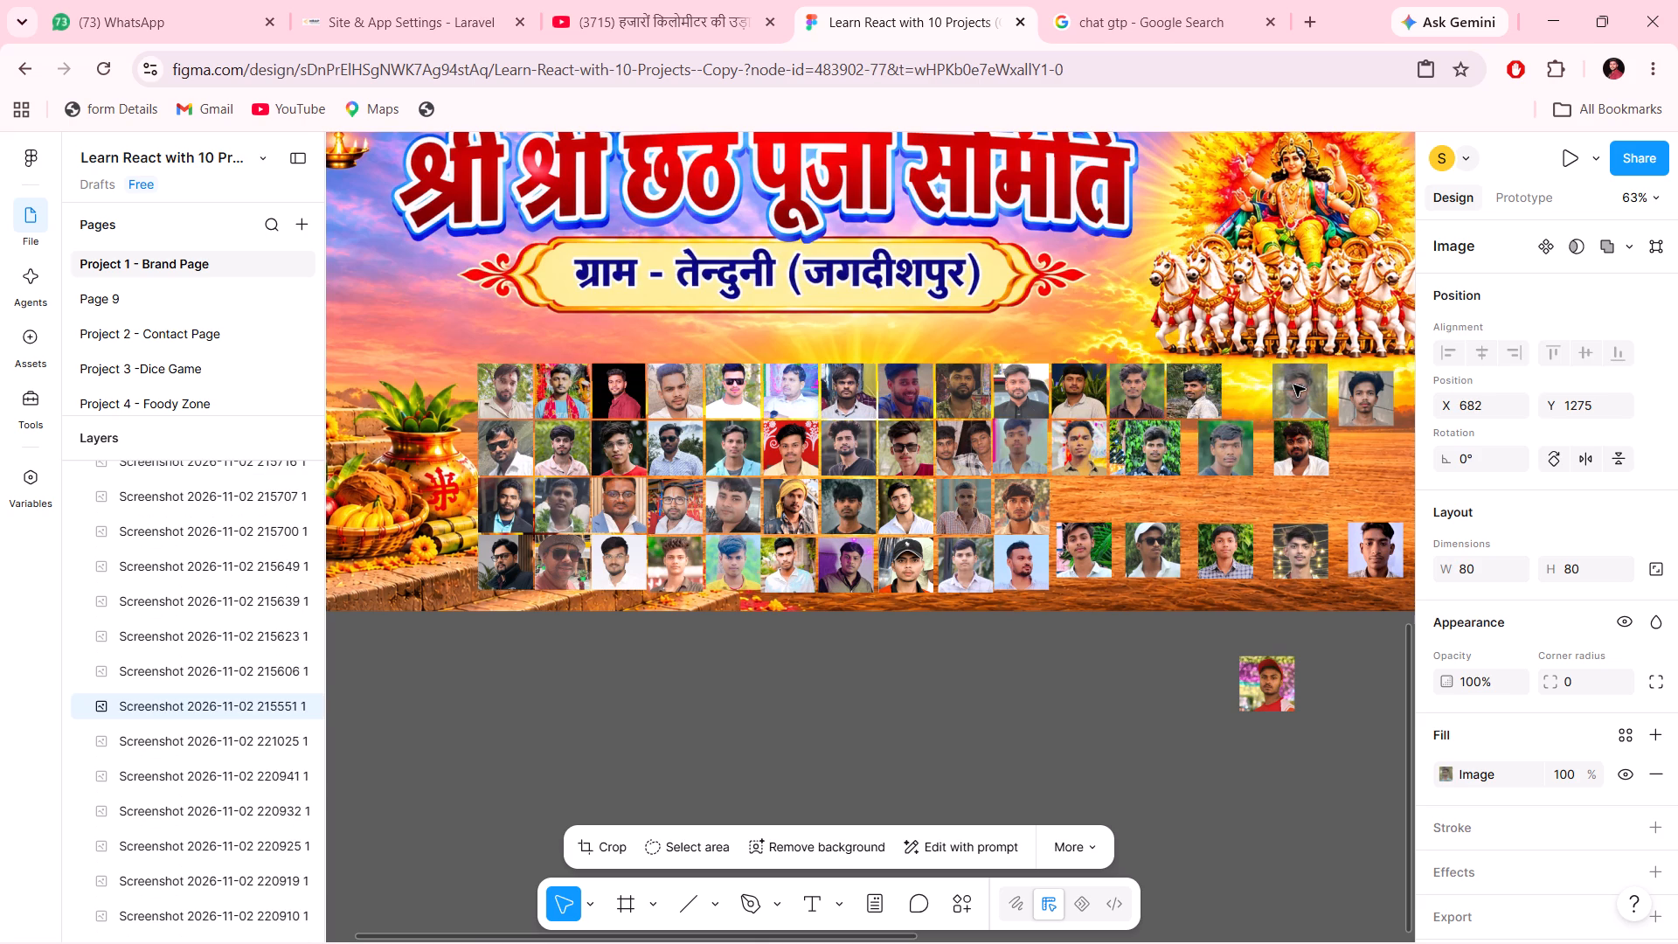
{"action": "key", "text": "Left"}
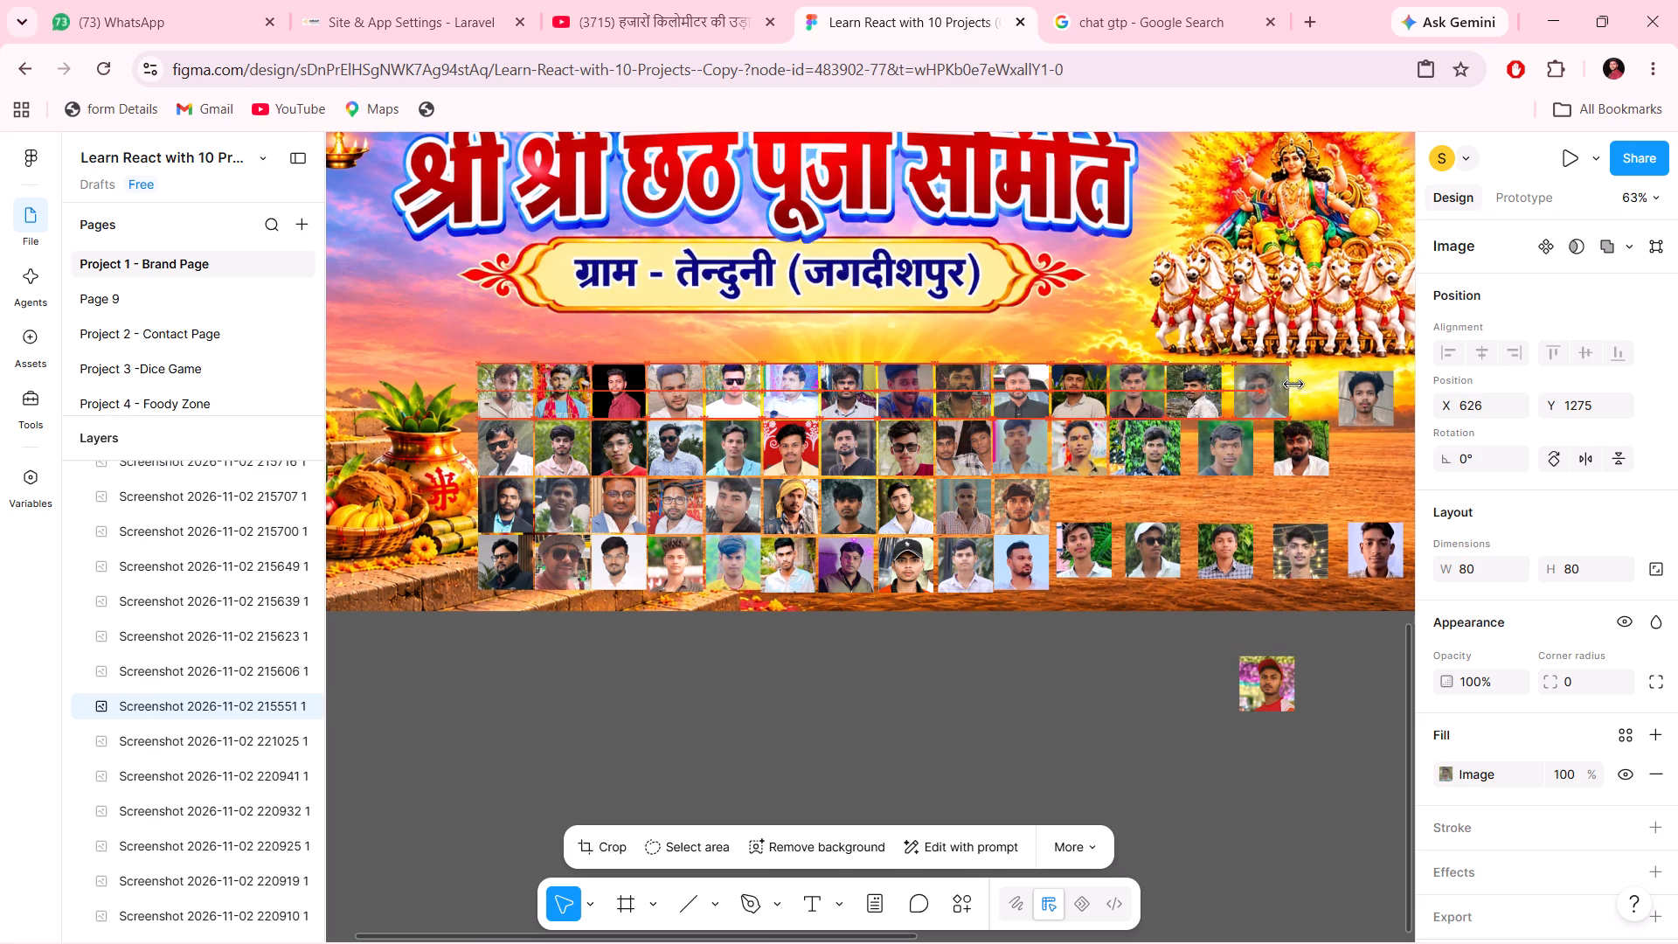
{"action": "key", "text": "Left"}
{"action": "key", "text": "Left"}
{"action": "key", "text": "Left"}
{"action": "key", "text": "Left"}
{"action": "key", "text": "Left"}
{"action": "key", "text": "Left"}
{"action": "key", "text": "Left"}
{"action": "key", "text": "Left"}
{"action": "key", "text": "Left"}
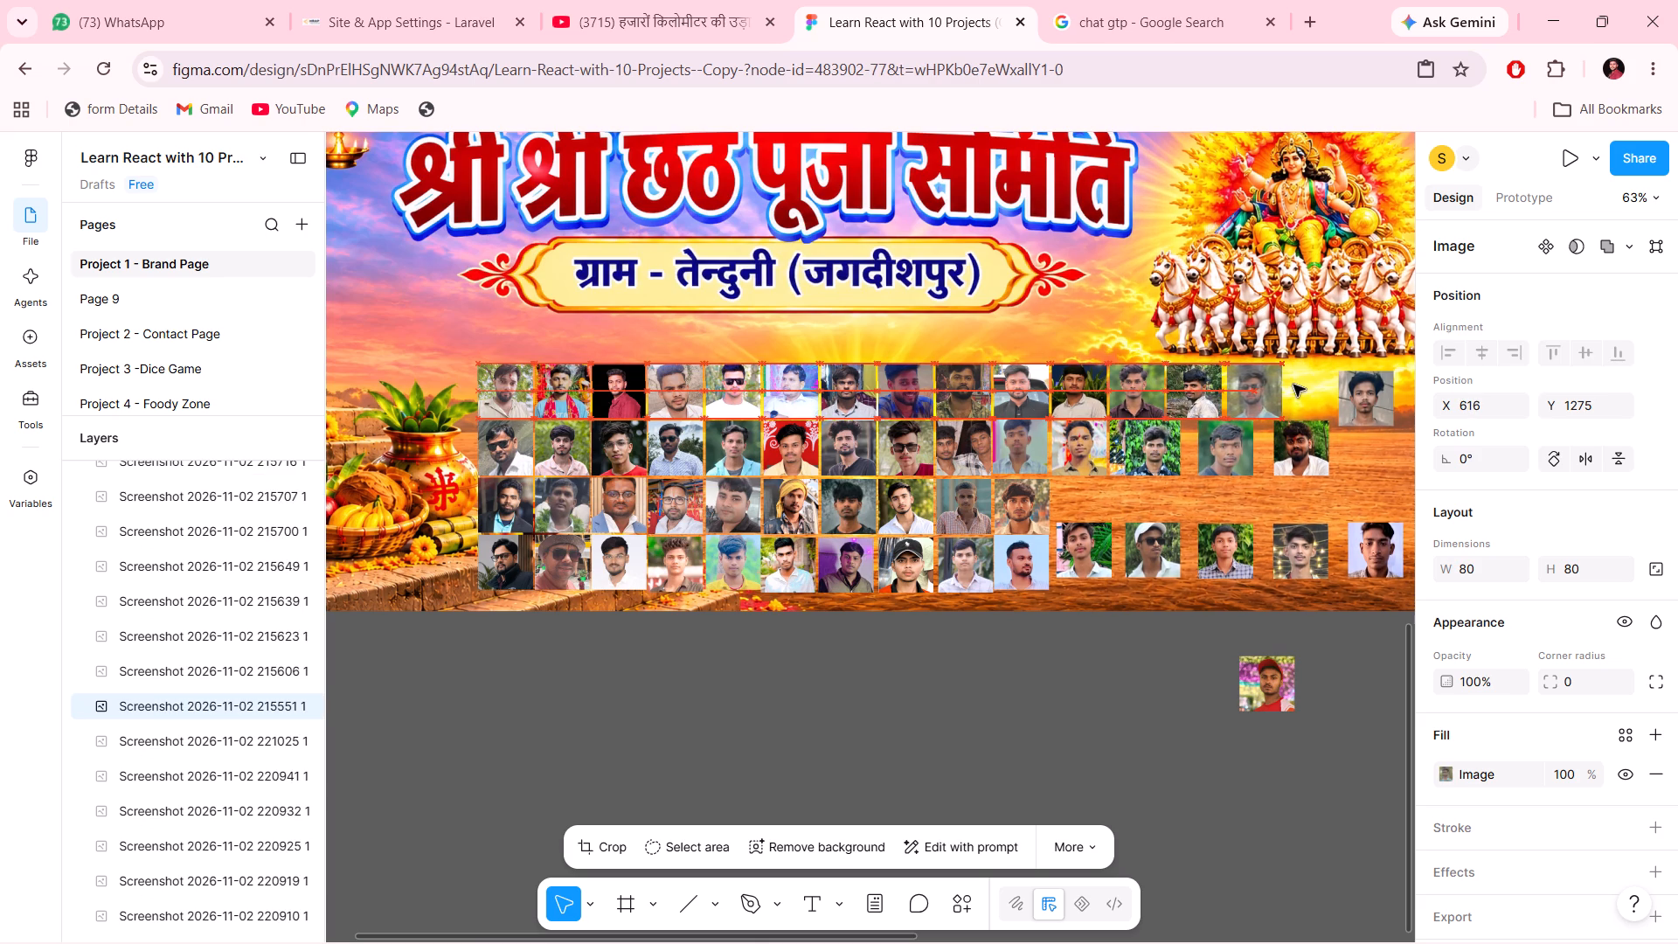
{"action": "key", "text": "Left"}
{"action": "key", "text": "Left"}
{"action": "key", "text": "Left"}
{"action": "key", "text": "Left"}
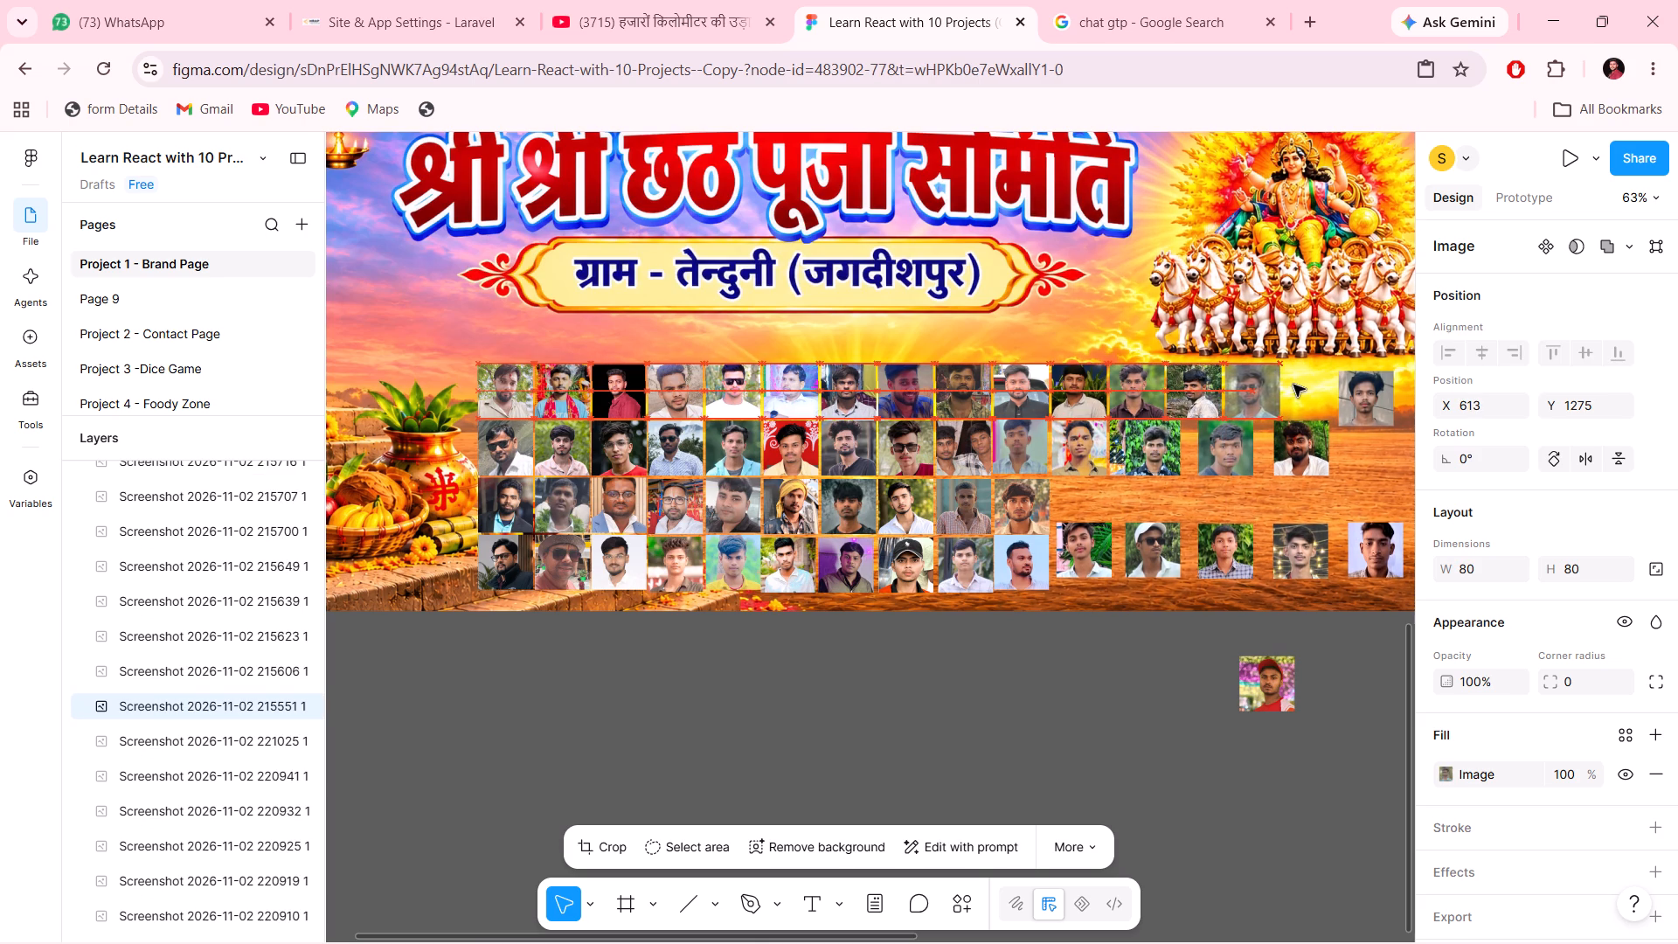
{"action": "key", "text": "Left"}
{"action": "key", "text": "Left"}
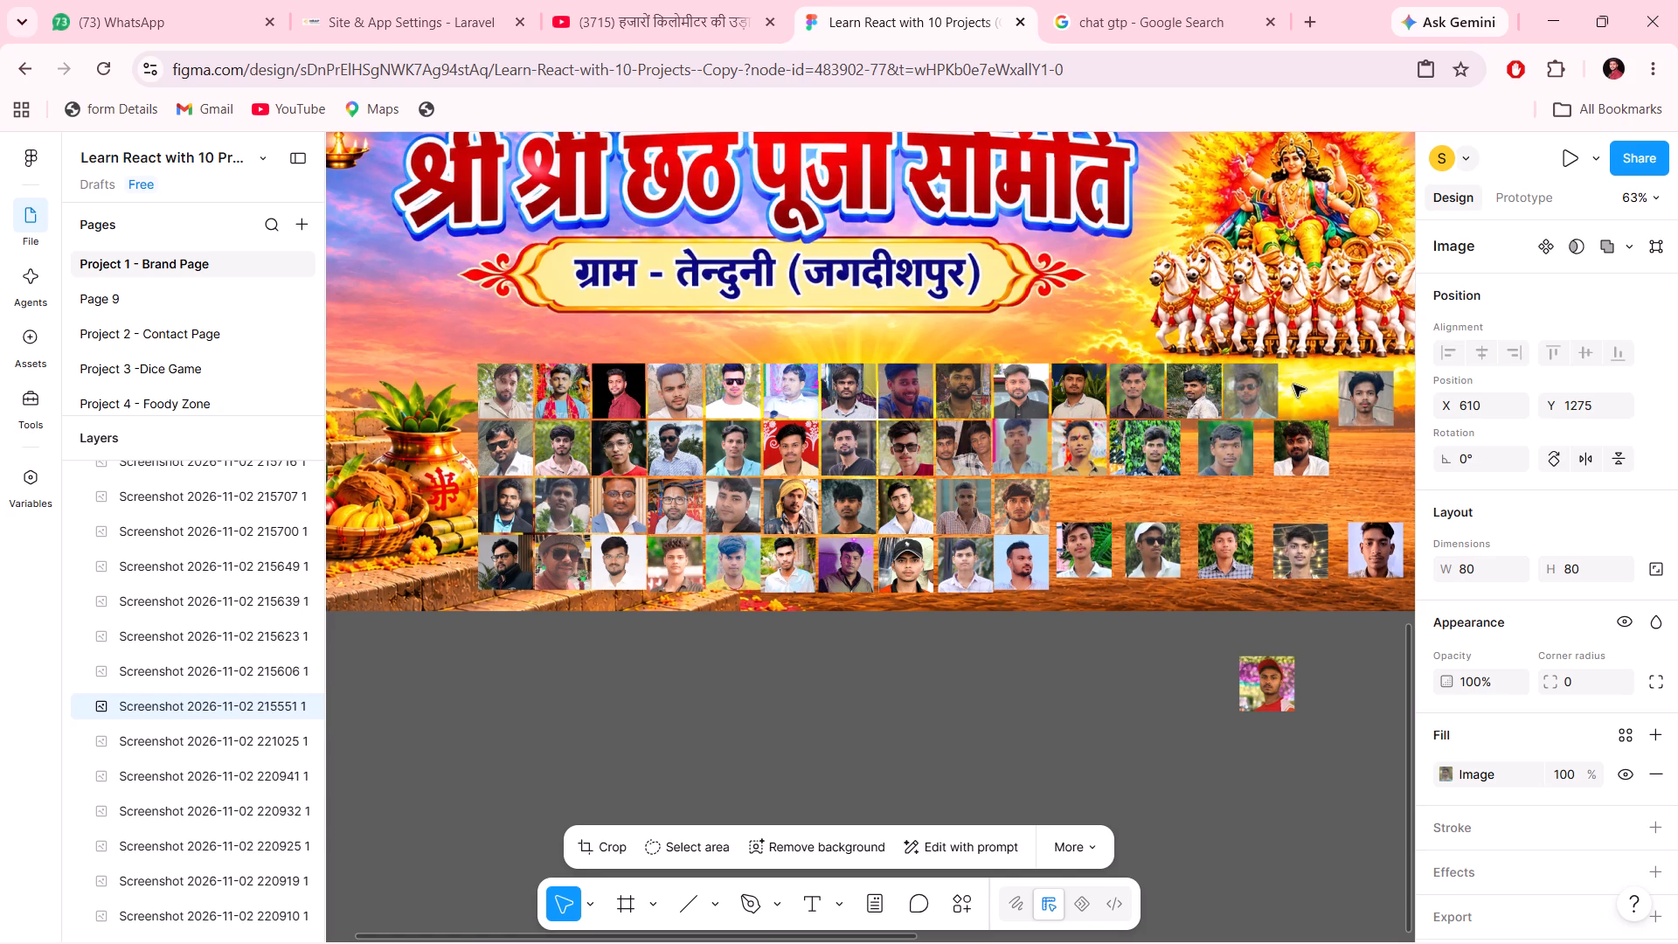
{"action": "key", "text": "Right"}
Align the last loose first-row portrait with its row at Y 1275, directly after the faded grey-background portrait.
{"action": "left_click", "coordinate": [1385, 392]}
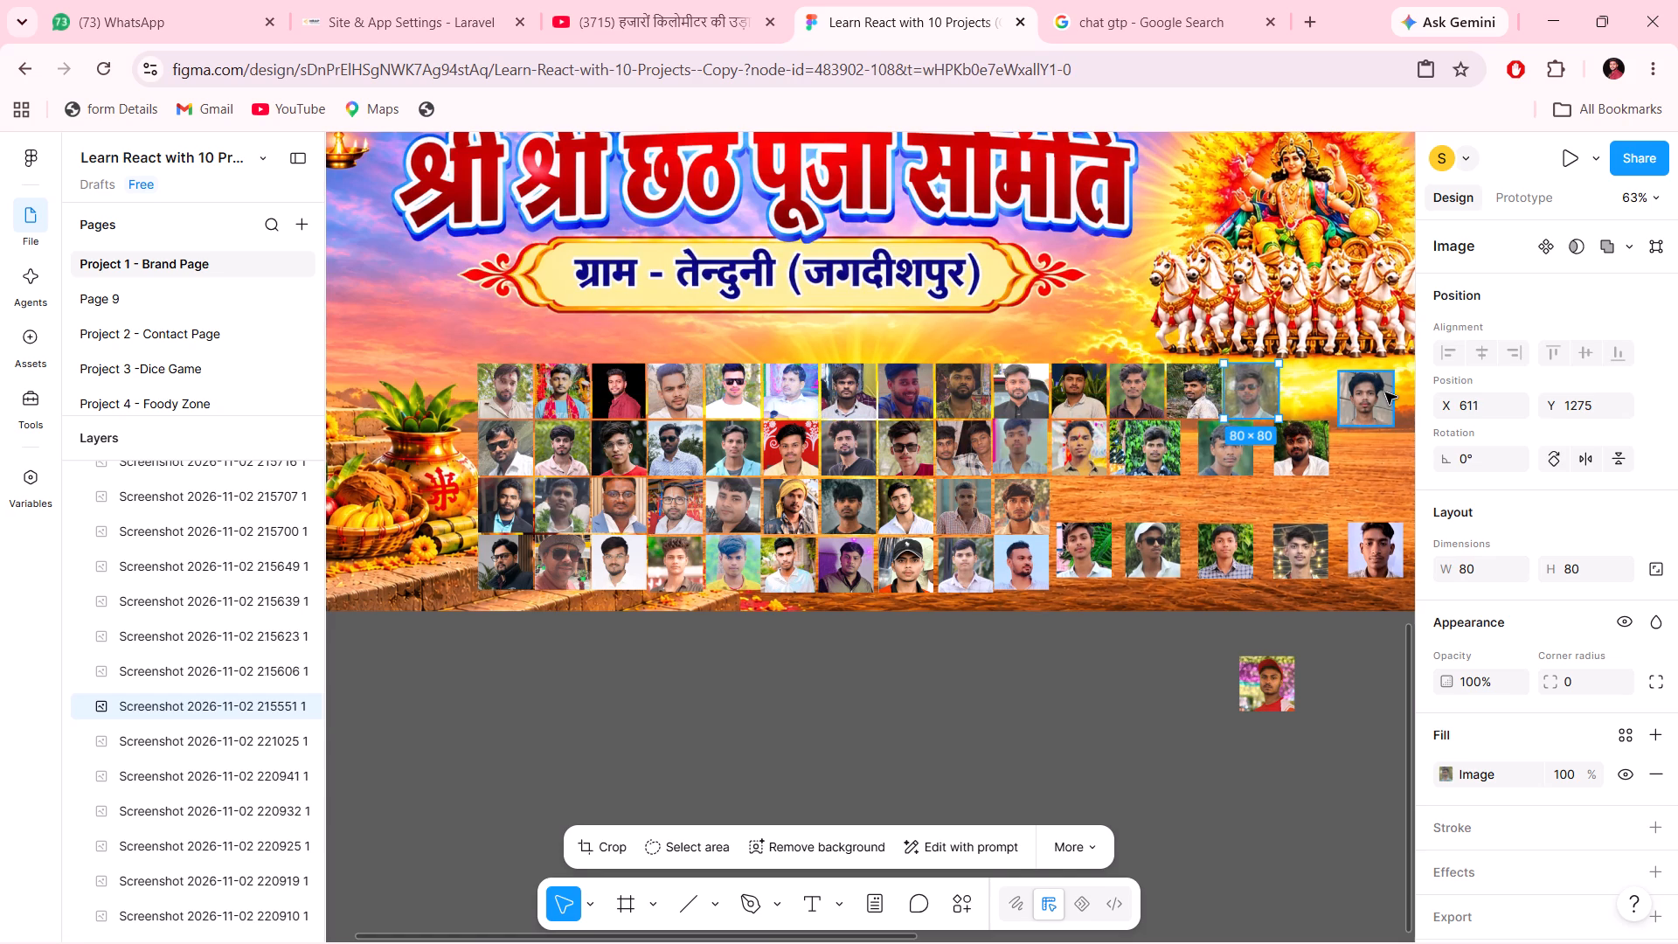
{"action": "left_click_drag", "start_coordinate": [1385, 392], "coordinate": [1326, 384]}
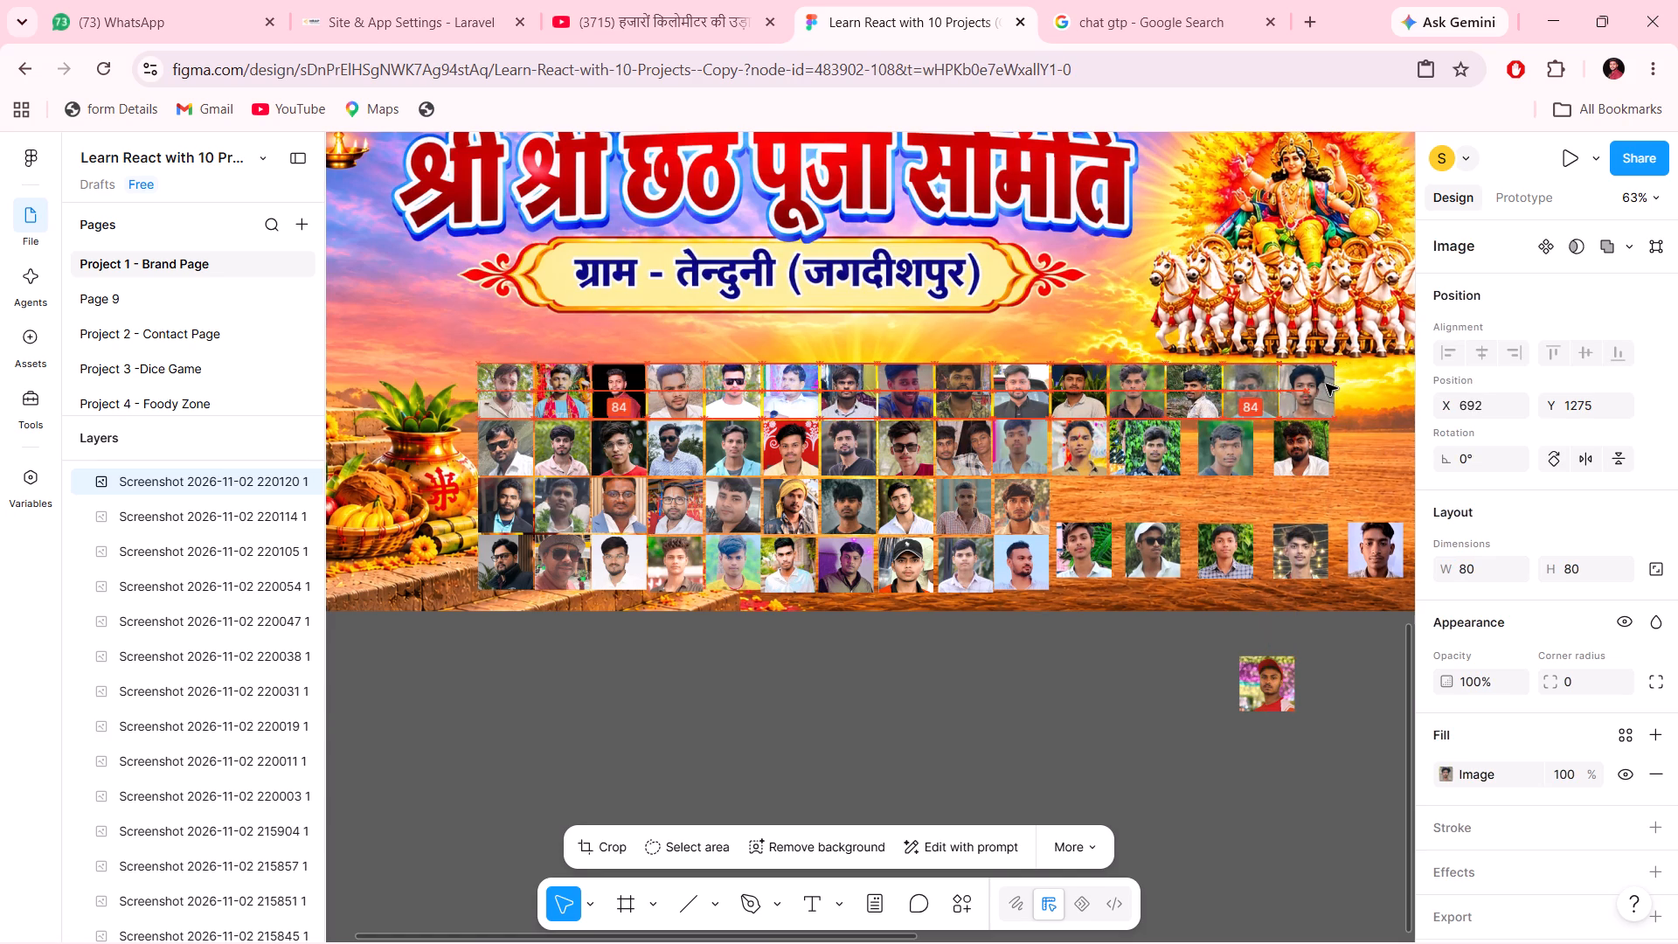
{"action": "left_click_drag", "start_coordinate": [1326, 384], "coordinate": [1328, 384]}
{"action": "left_click", "coordinate": [1370, 436]}
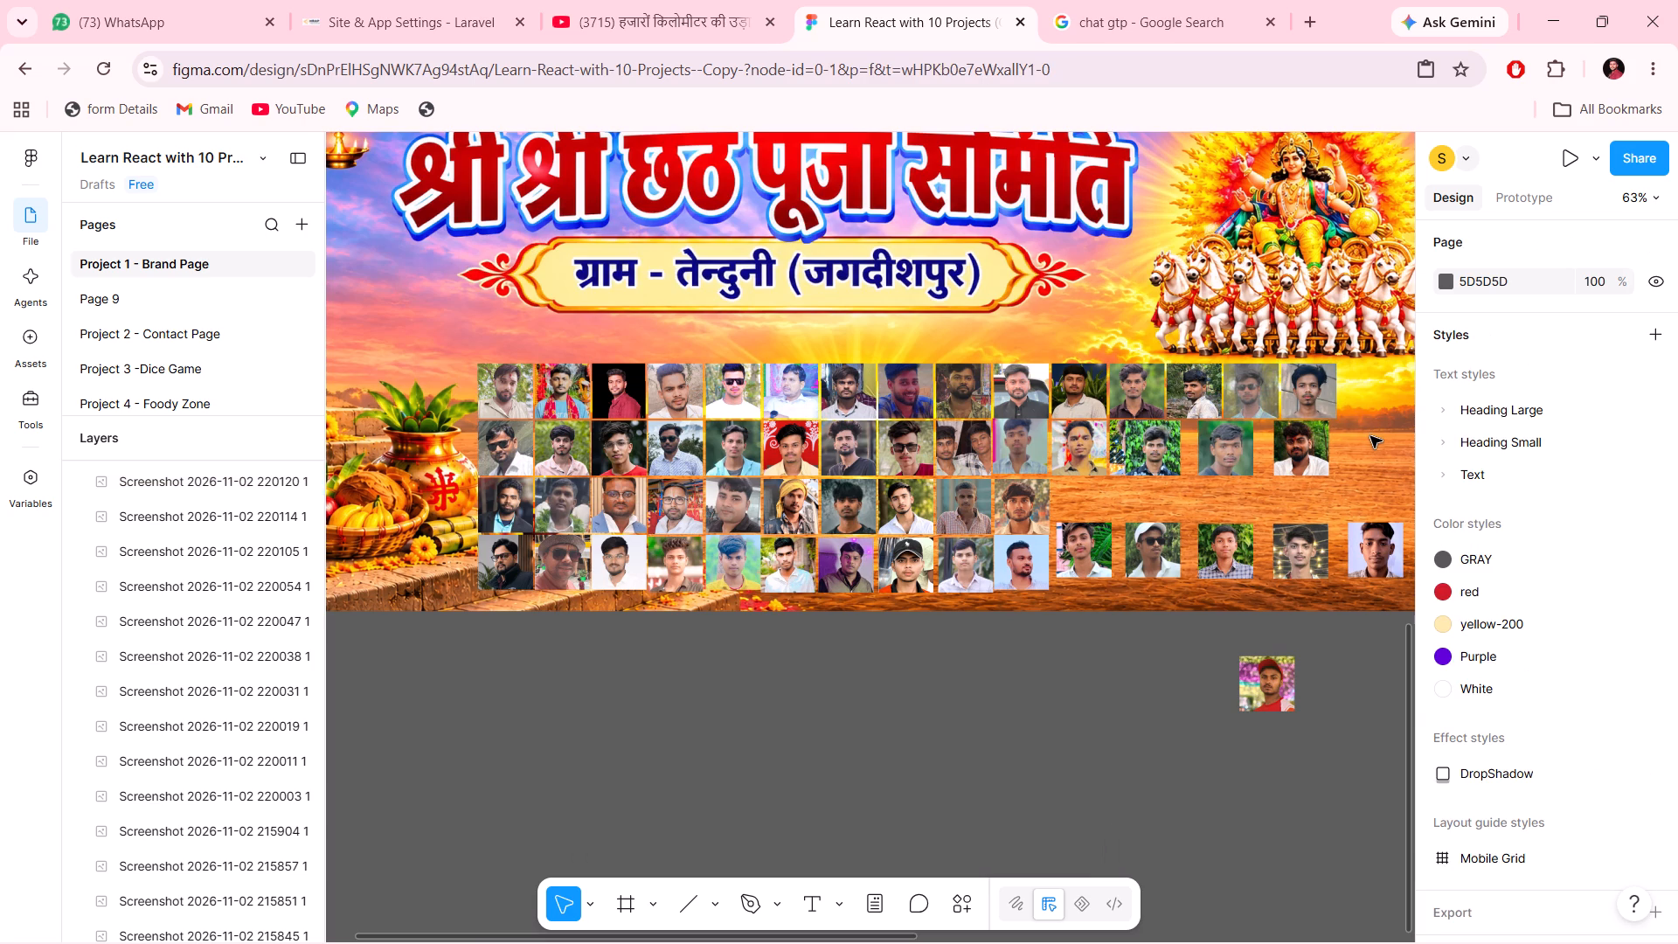
Move the plain green-background portrait out of the second row to make room, parking it at X 792, Y 1385.
{"action": "left_click_drag", "start_coordinate": [1238, 449], "coordinate": [1271, 479]}
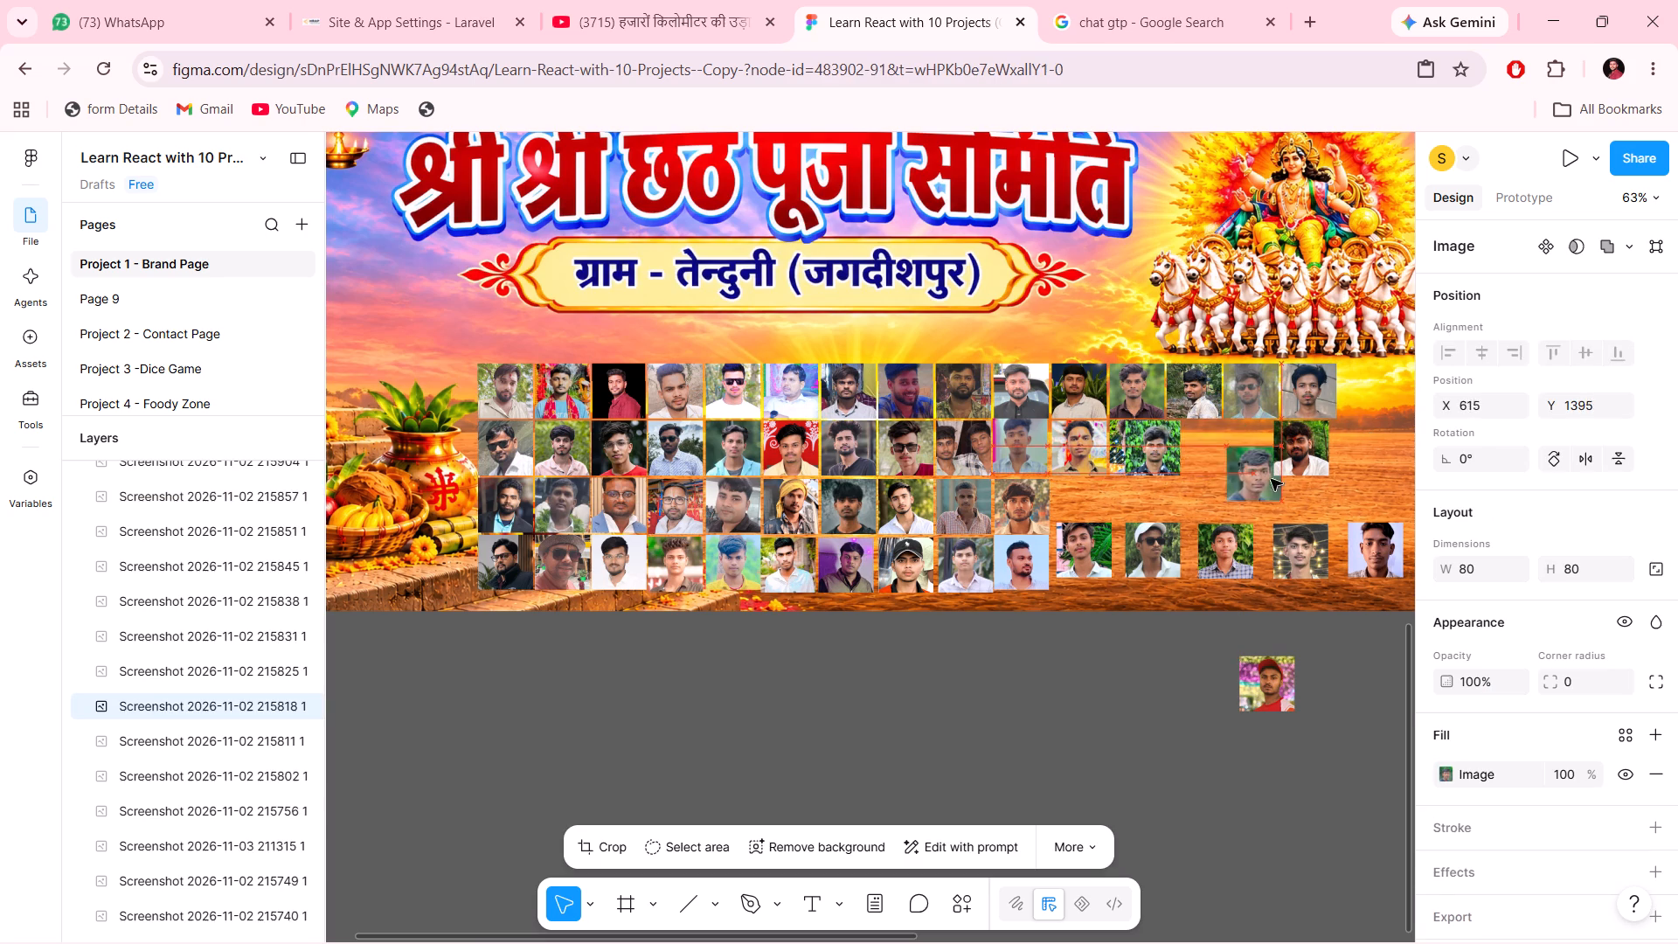
{"action": "left_click_drag", "start_coordinate": [1271, 479], "coordinate": [1422, 447]}
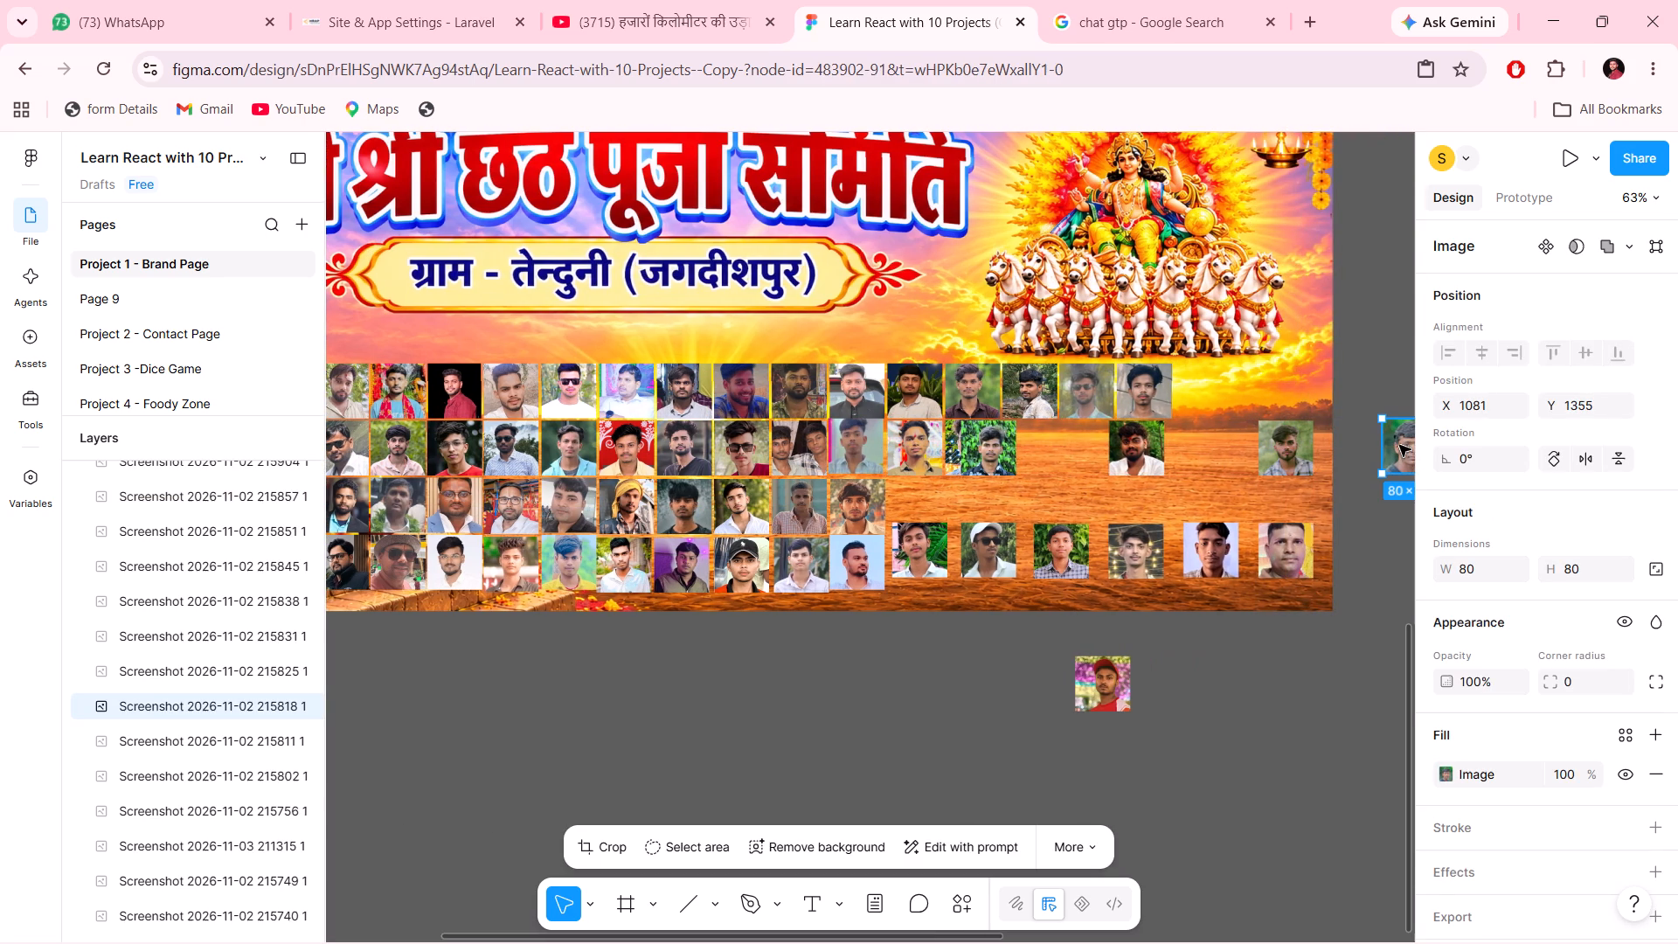
{"action": "left_click_drag", "start_coordinate": [1399, 445], "coordinate": [1201, 466]}
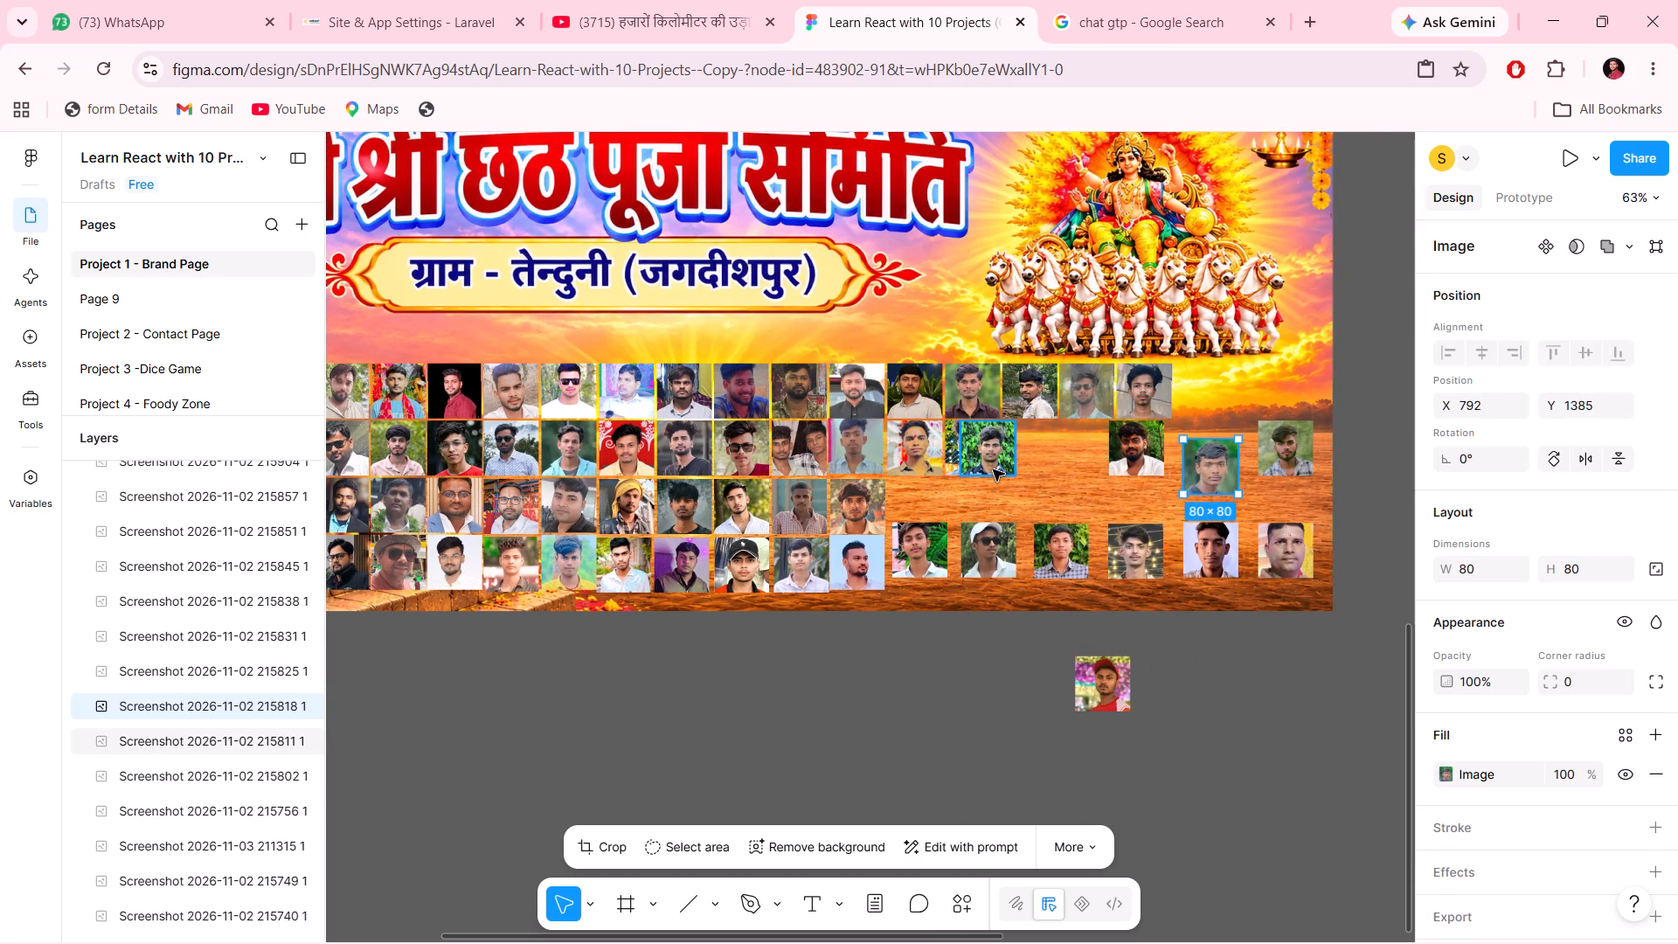
Separate the leafy-background portrait from the one it overlaps in the second row, placing it at X 527, Y 1355.
{"action": "left_click_drag", "start_coordinate": [993, 466], "coordinate": [1040, 469]}
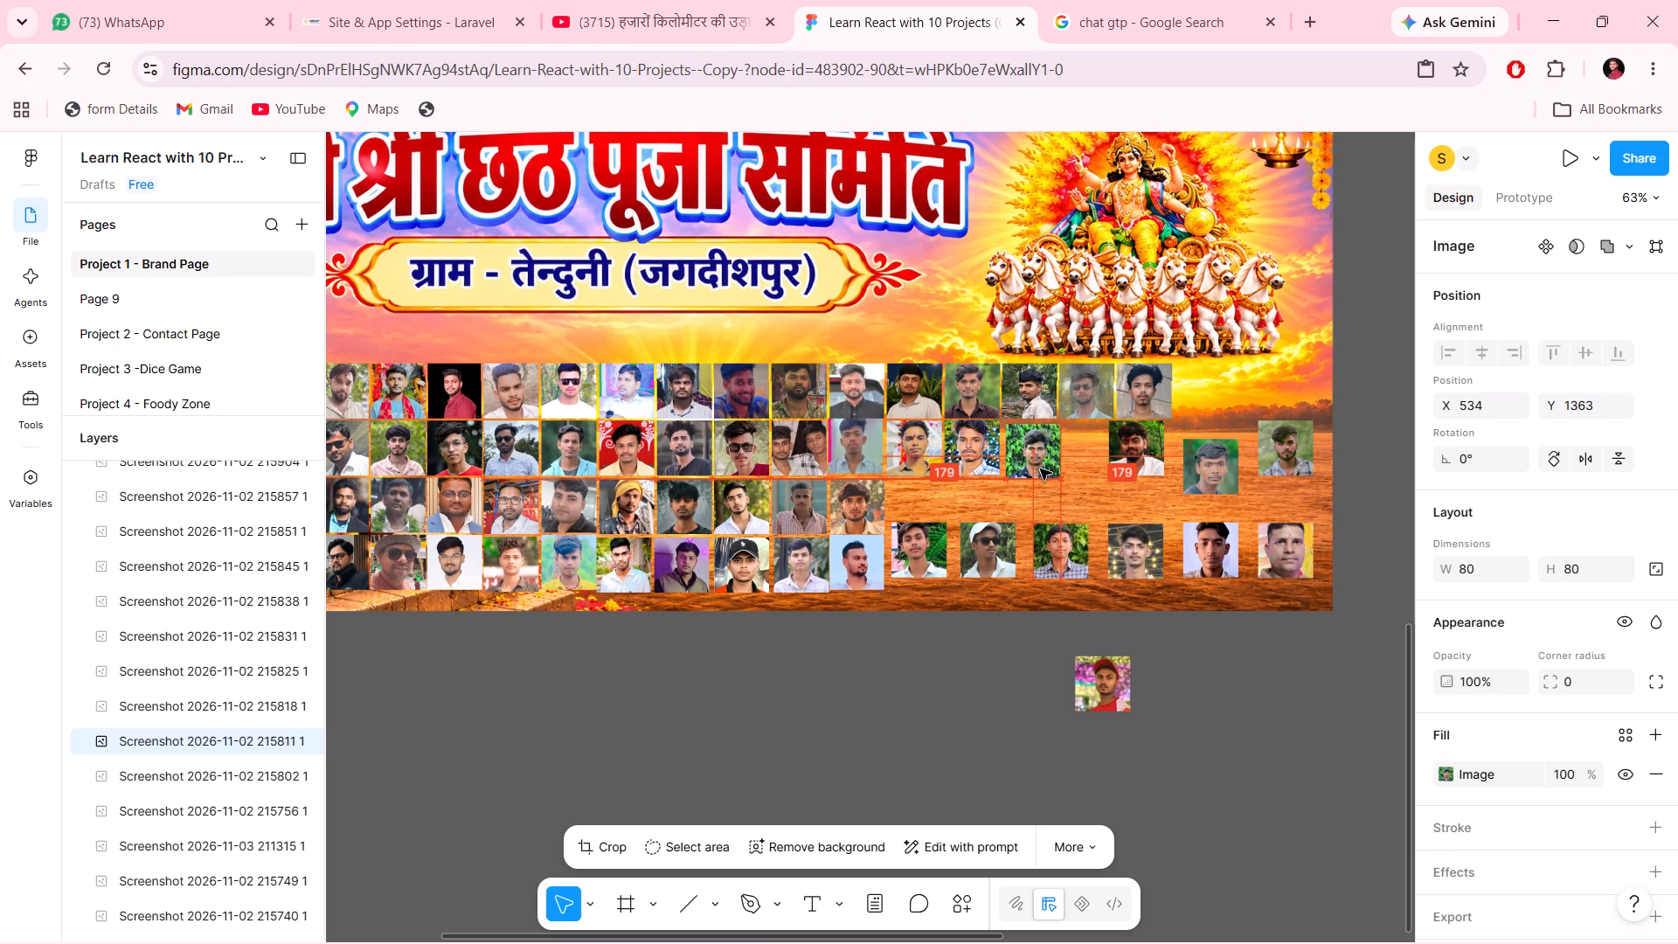
{"action": "left_click_drag", "start_coordinate": [1040, 469], "coordinate": [1033, 465]}
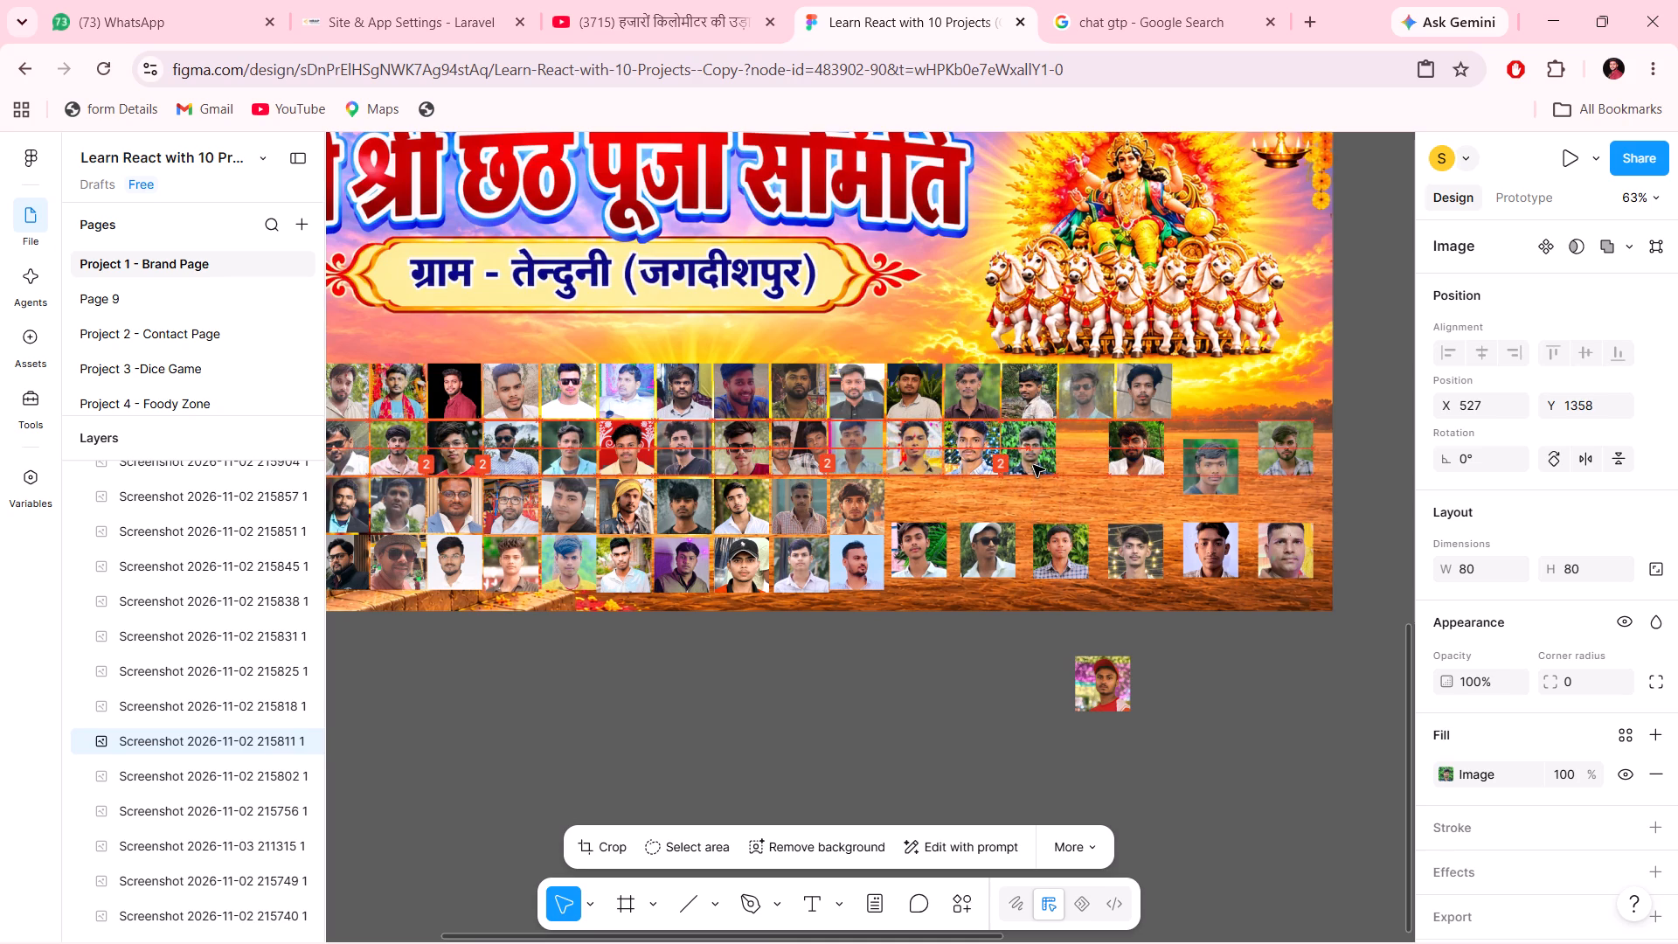
{"action": "left_click_drag", "start_coordinate": [1033, 465], "coordinate": [1037, 458]}
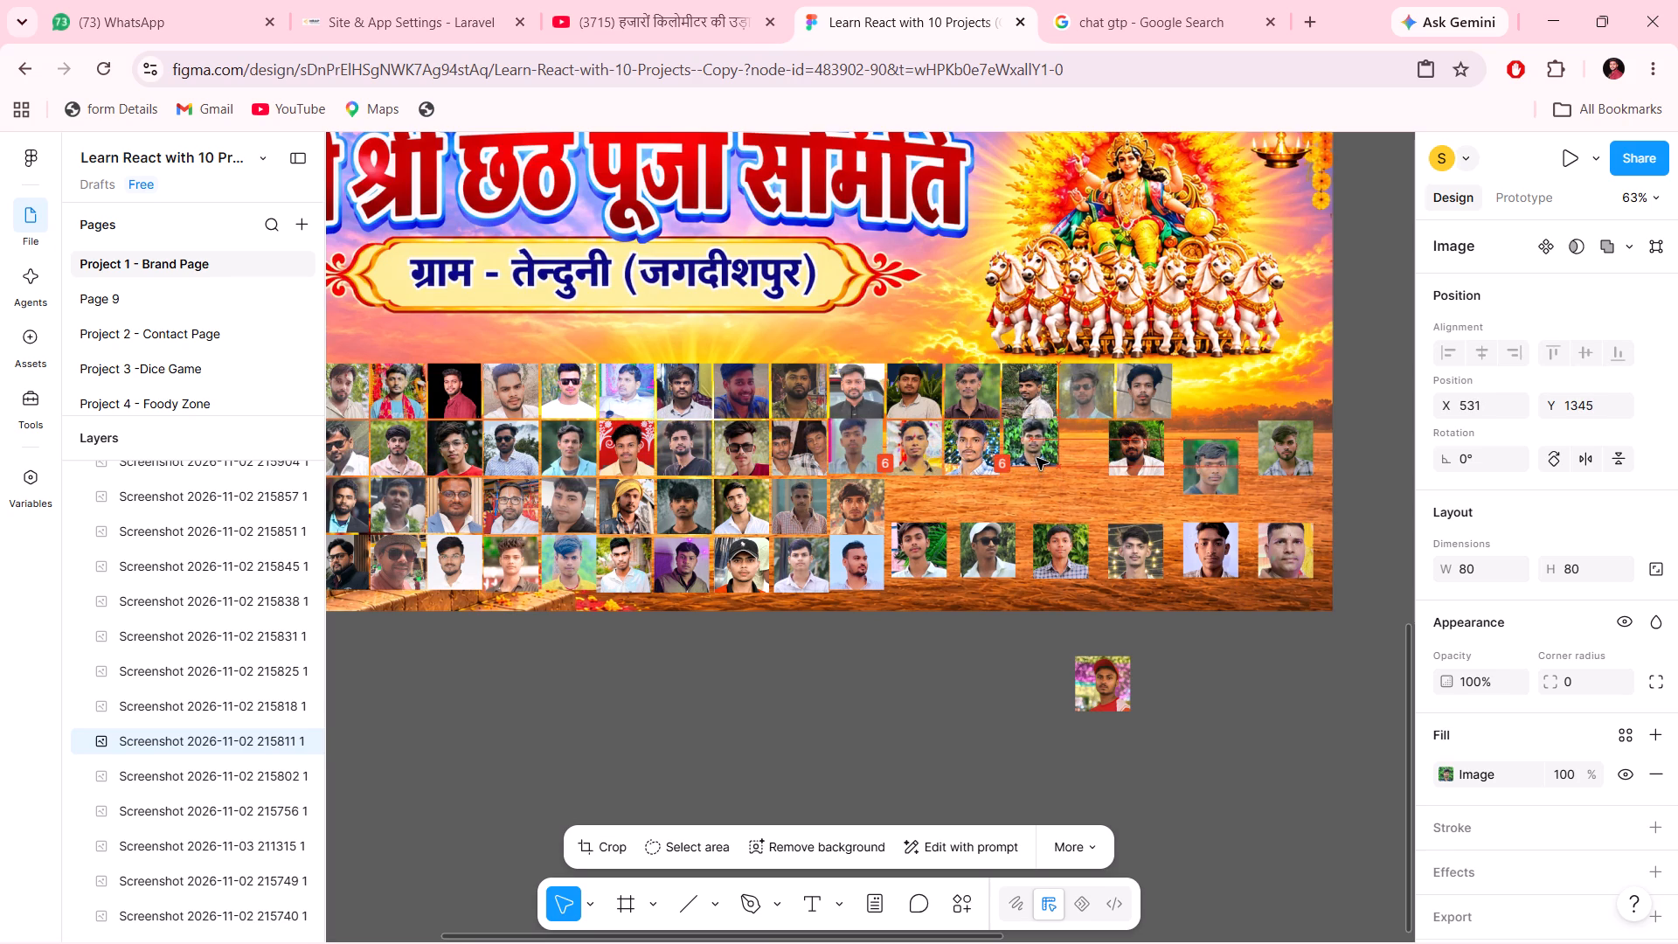
{"action": "left_click_drag", "start_coordinate": [1037, 458], "coordinate": [1034, 461]}
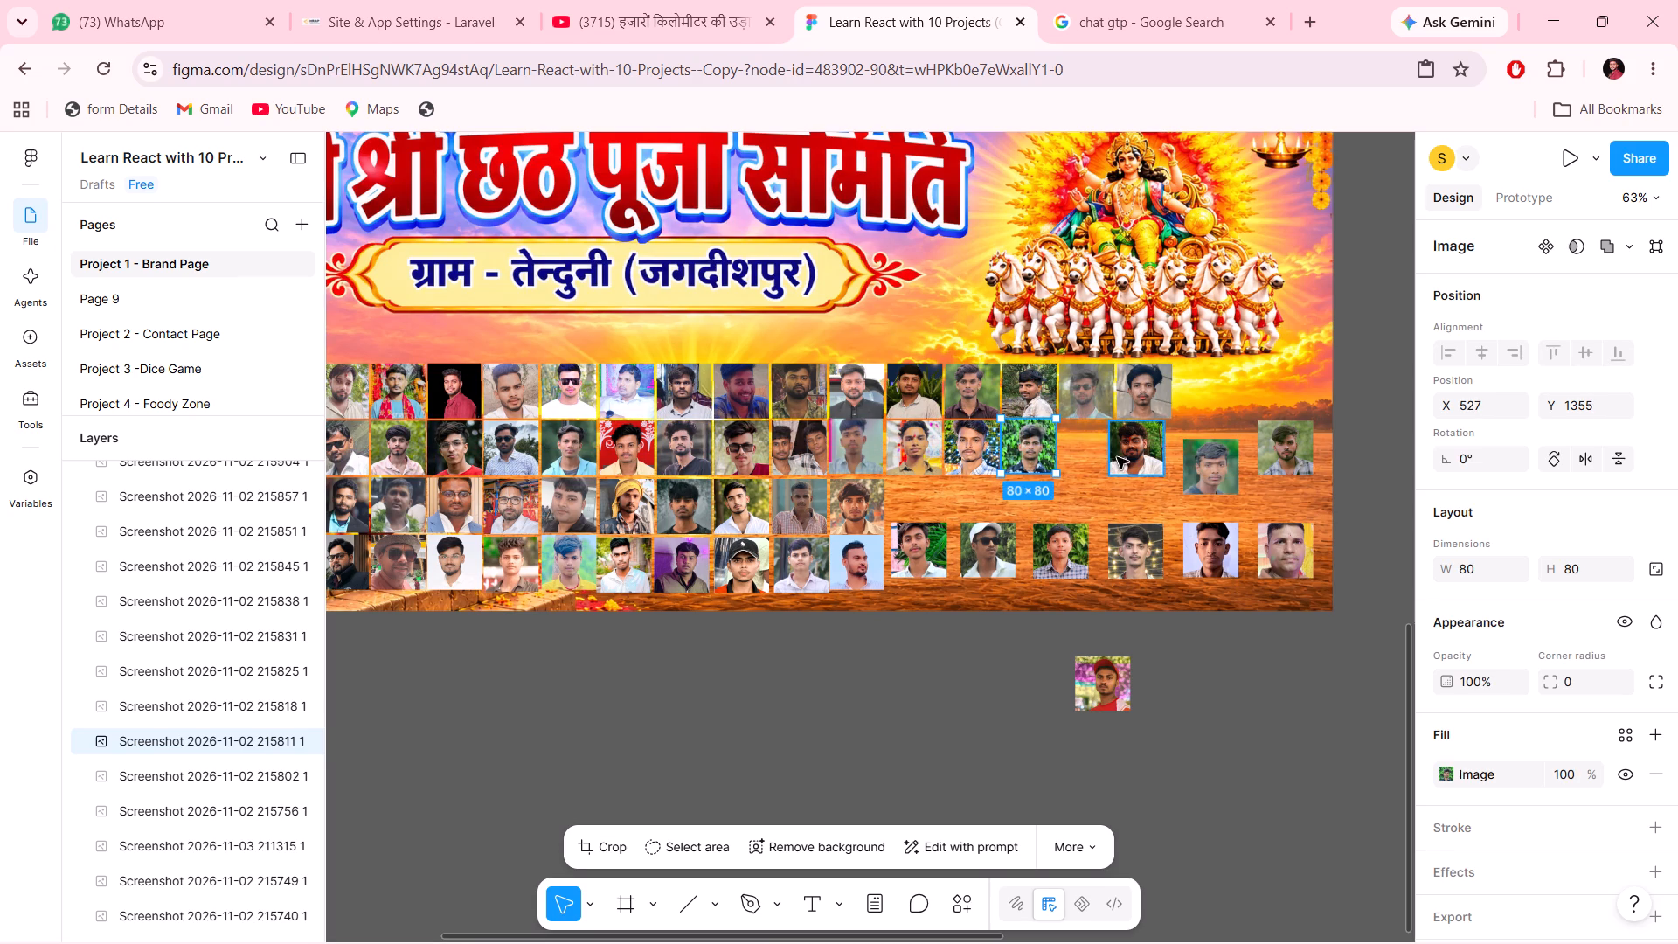
Move the dark-red-background portrait in the second row left, directly beside the leafy-background portrait.
{"action": "left_click_drag", "start_coordinate": [1119, 457], "coordinate": [1064, 457]}
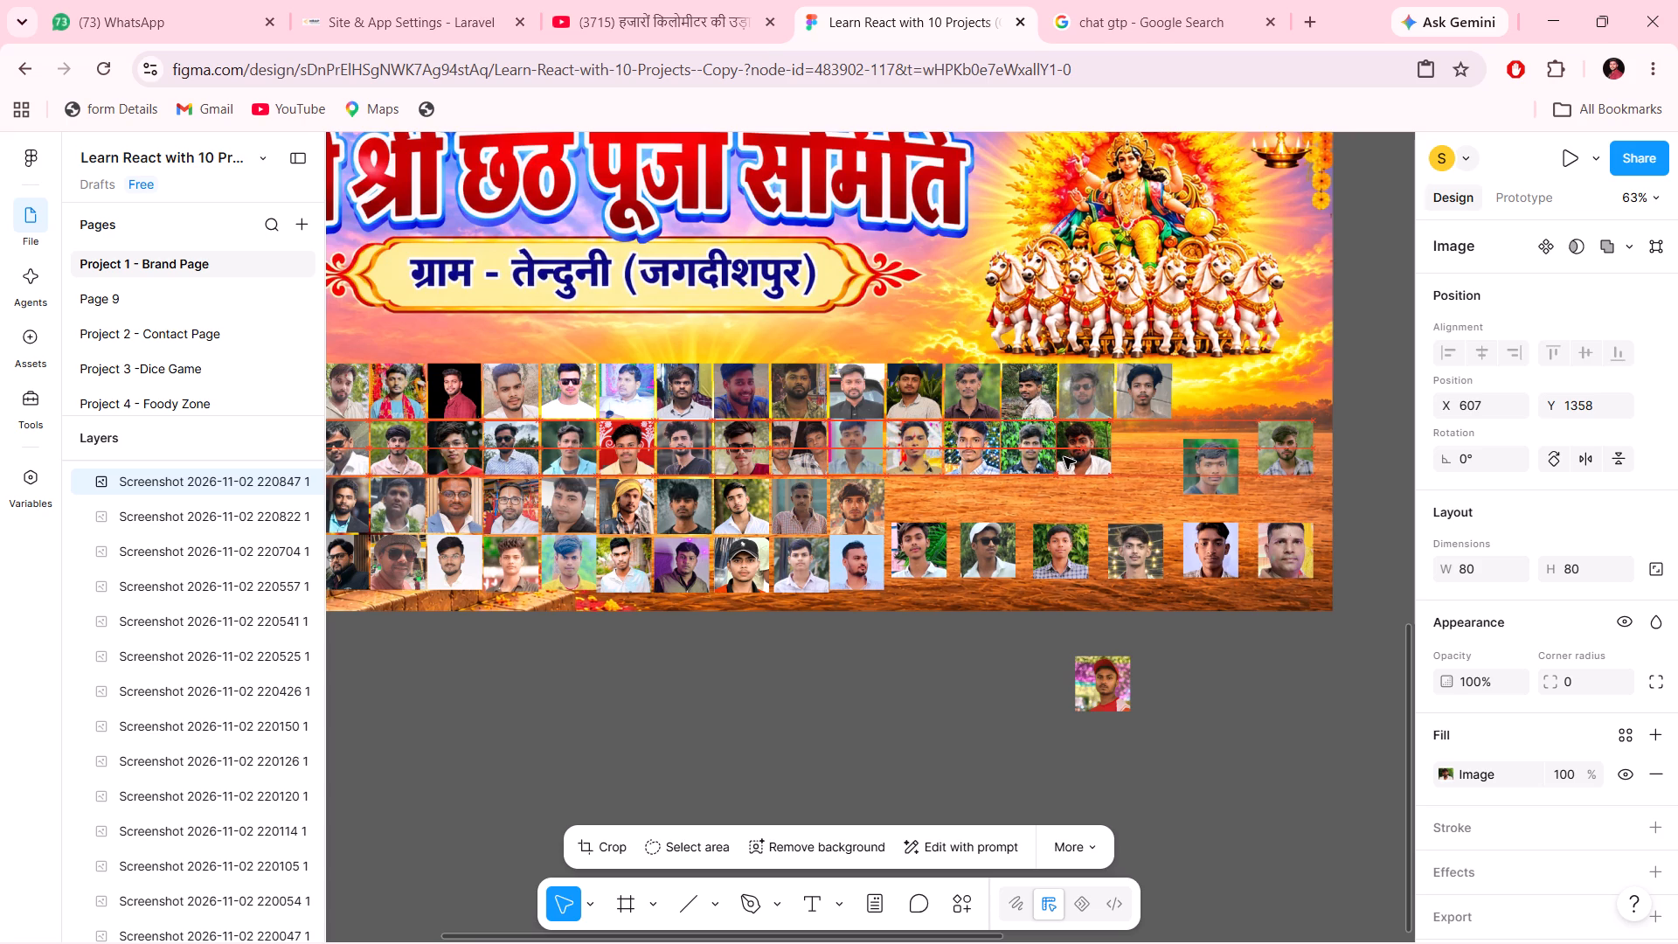
{"action": "left_click_drag", "start_coordinate": [1064, 457], "coordinate": [1069, 457]}
Place the parked green-background portrait at the end of the second row's aligned portraits, at X 693, Y 1358.
{"action": "left_click_drag", "start_coordinate": [1239, 477], "coordinate": [1197, 469]}
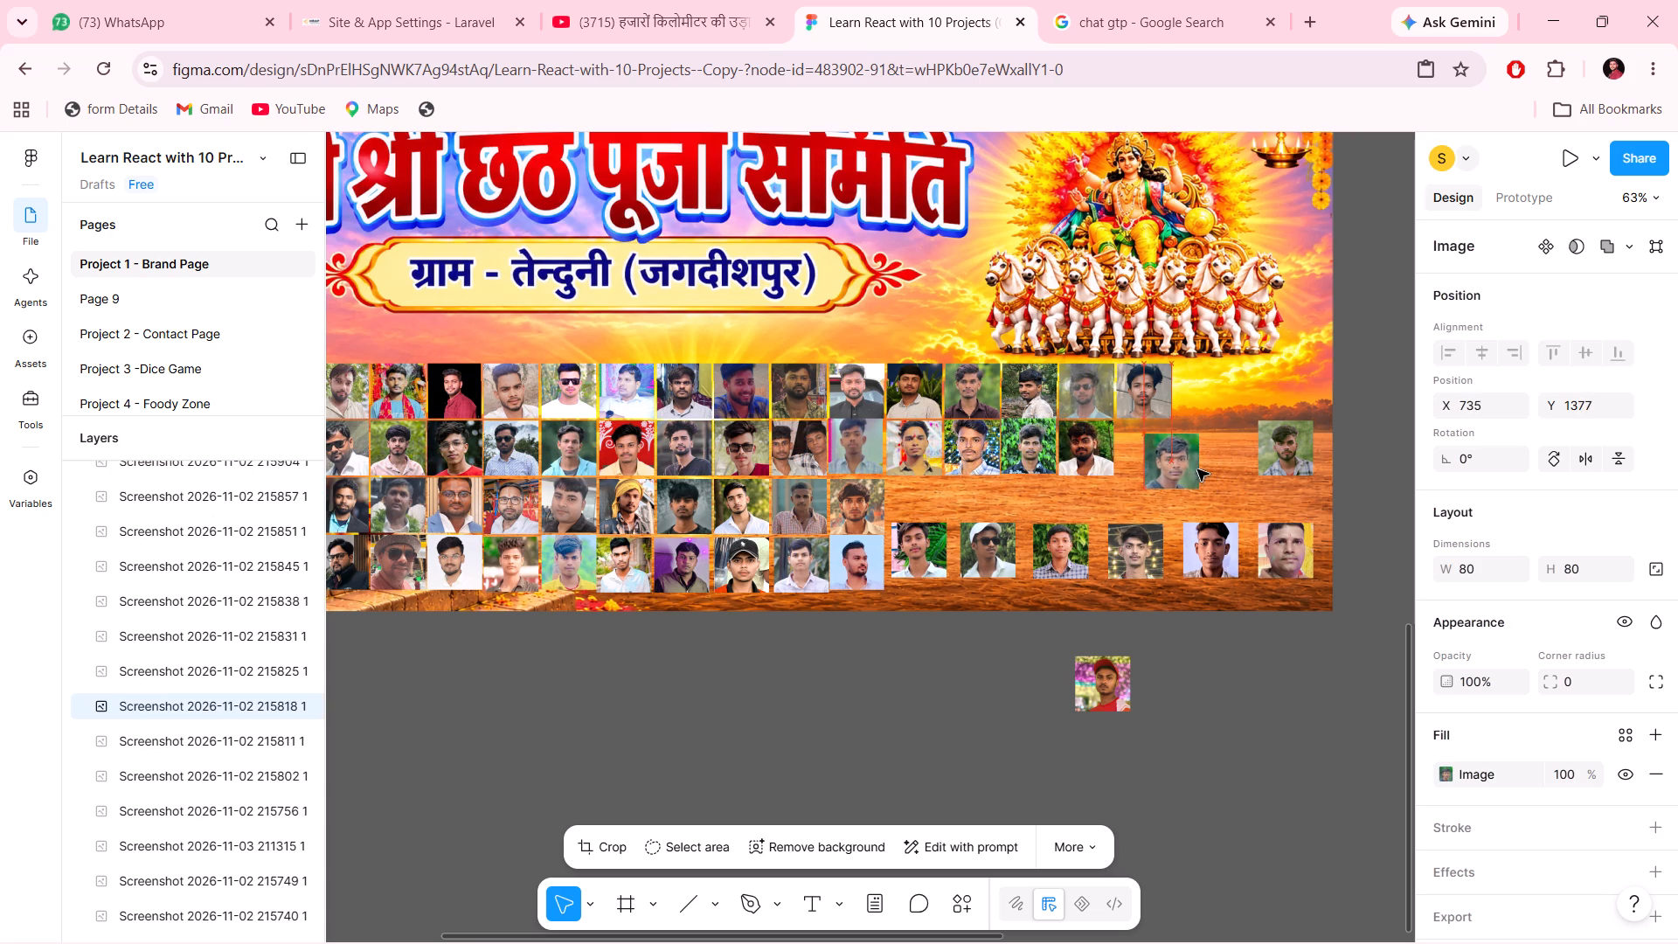
{"action": "left_click_drag", "start_coordinate": [1197, 469], "coordinate": [1175, 459]}
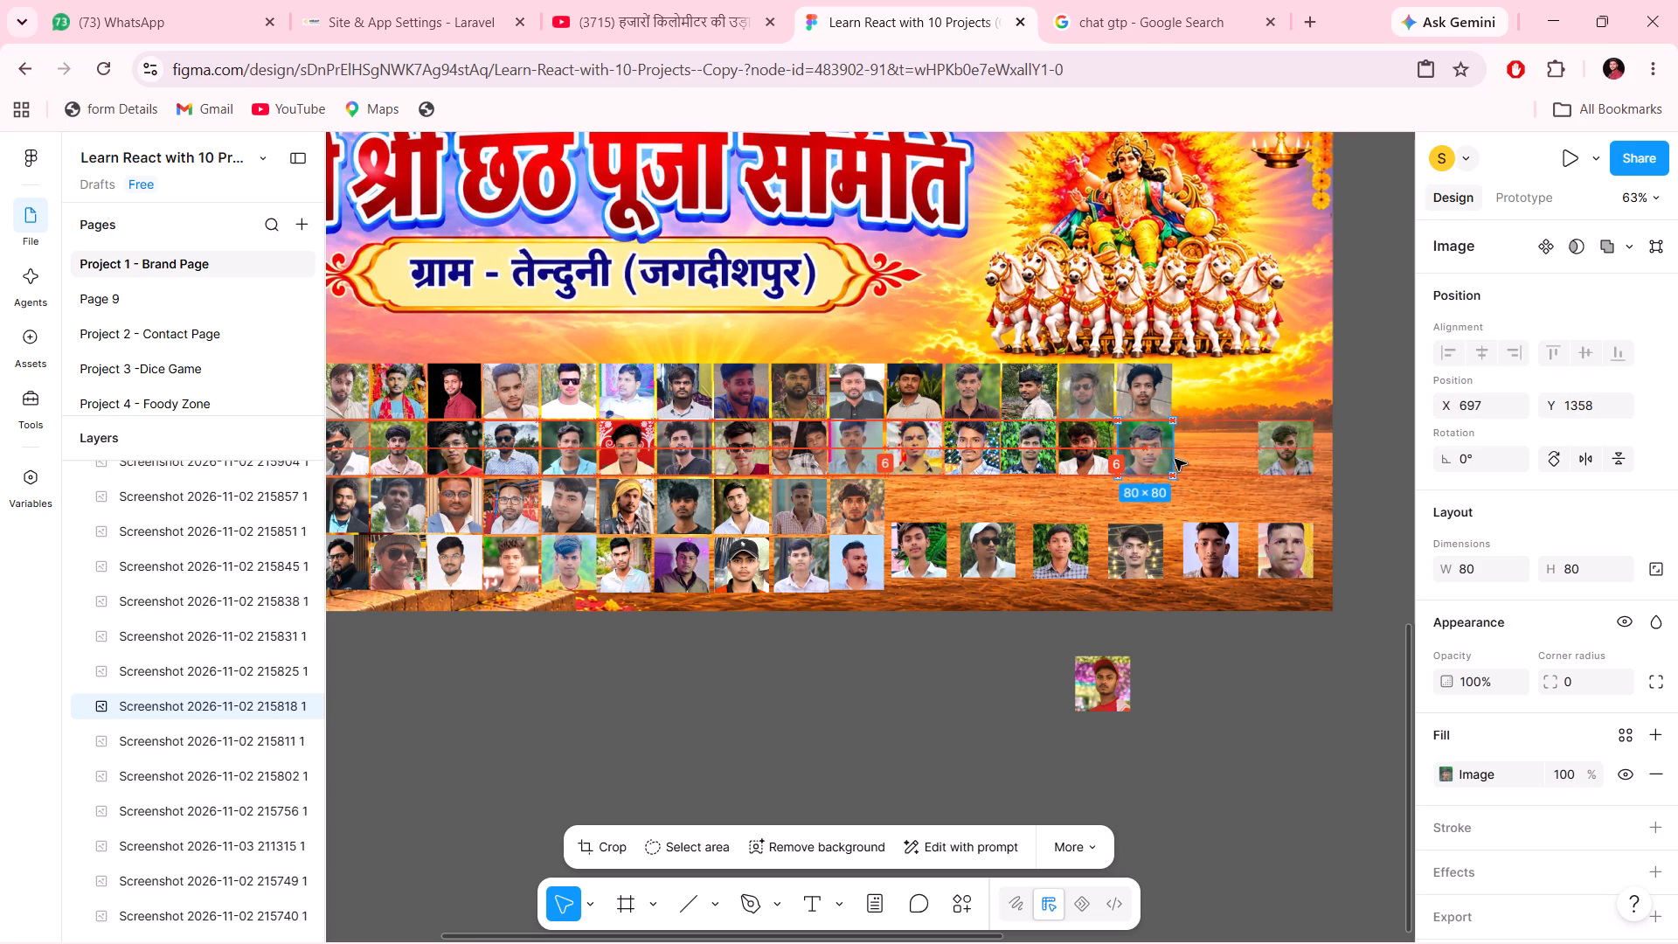
{"action": "left_click_drag", "start_coordinate": [1175, 459], "coordinate": [1173, 459]}
{"action": "left_click", "coordinate": [1211, 434]}
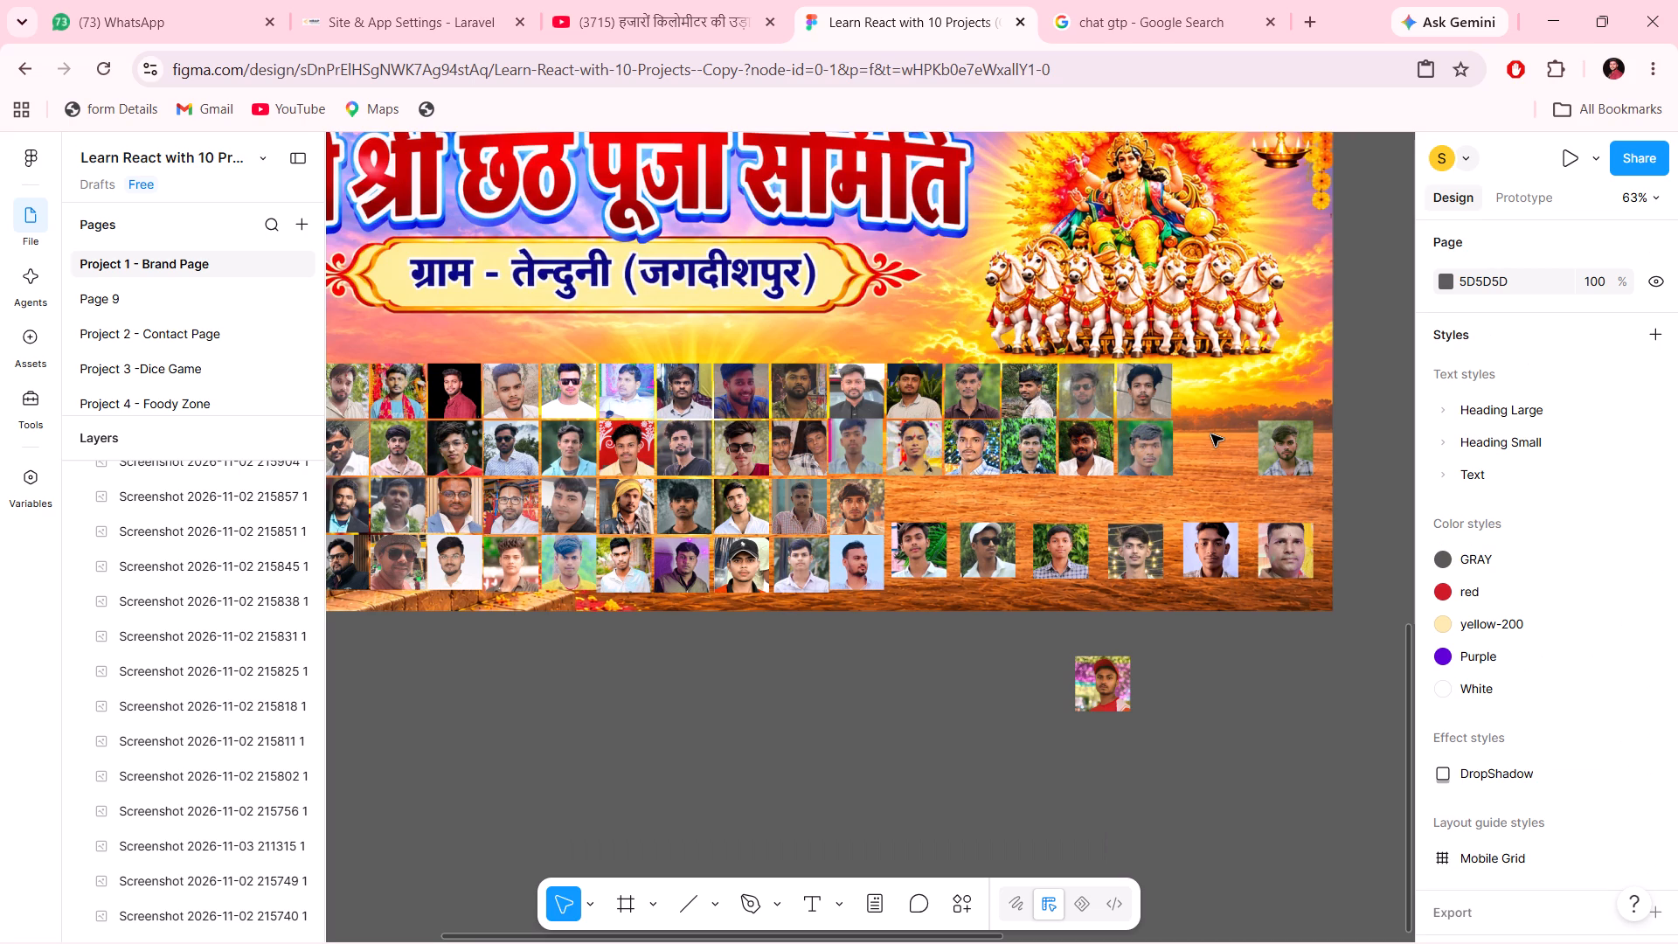
{"action": "left_click", "coordinate": [1148, 441]}
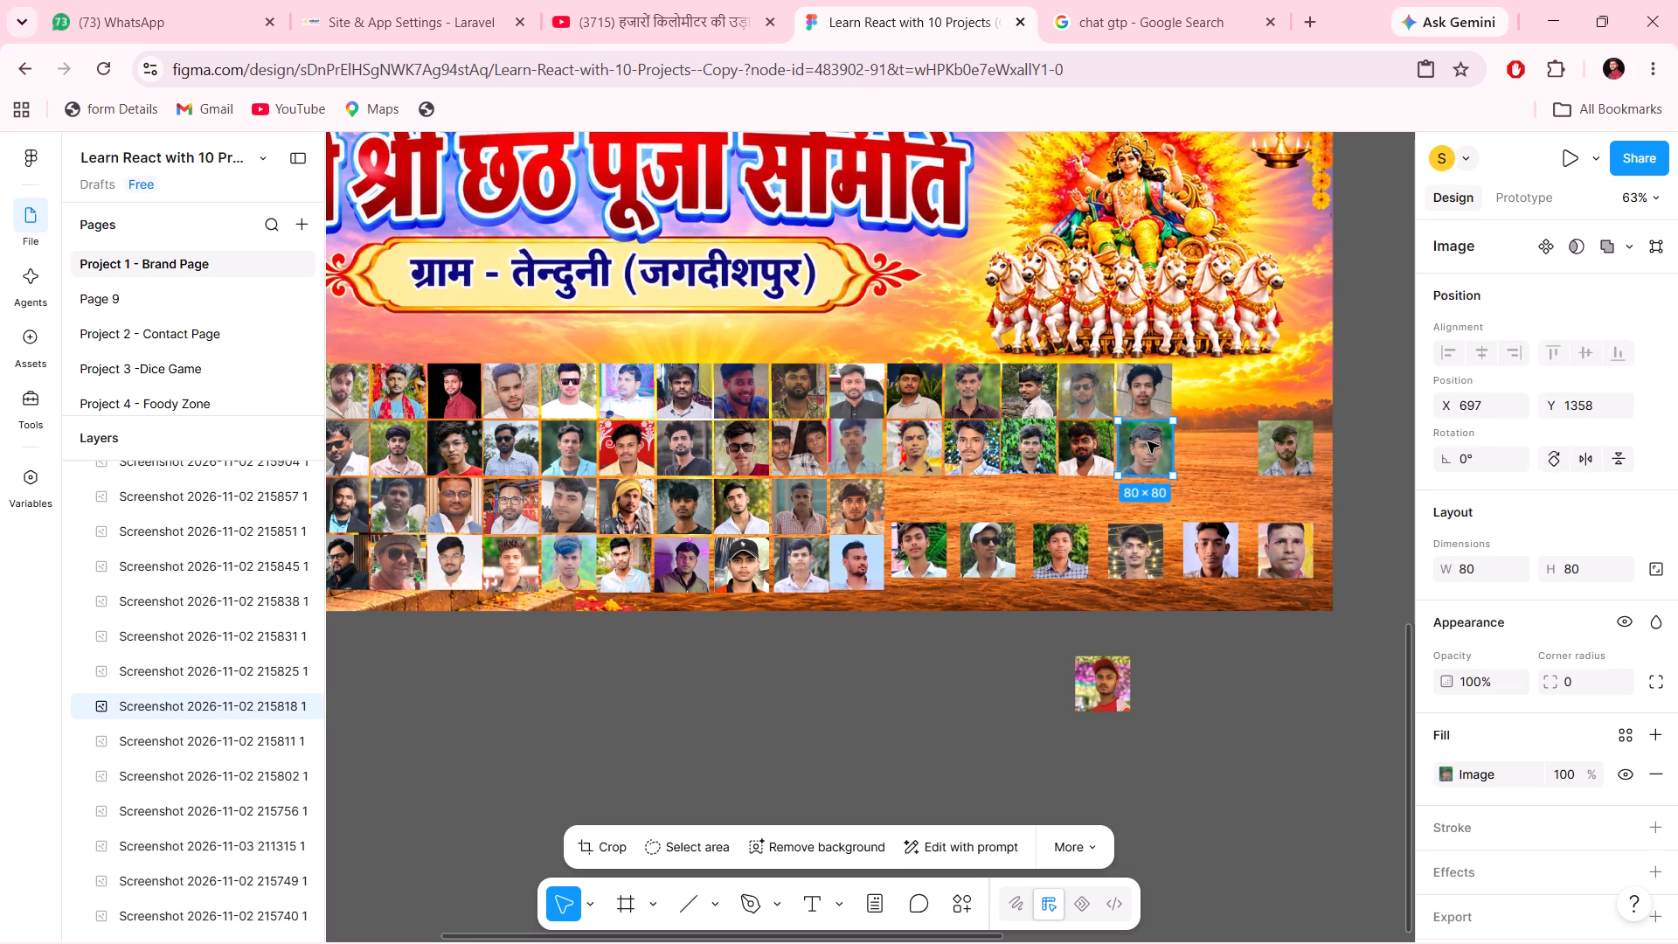
{"action": "key", "text": "Left"}
{"action": "key", "text": "Left"}
{"action": "key", "text": "Left"}
{"action": "key", "text": "Up"}
{"action": "key", "text": "Down"}
{"action": "key", "text": "Down"}
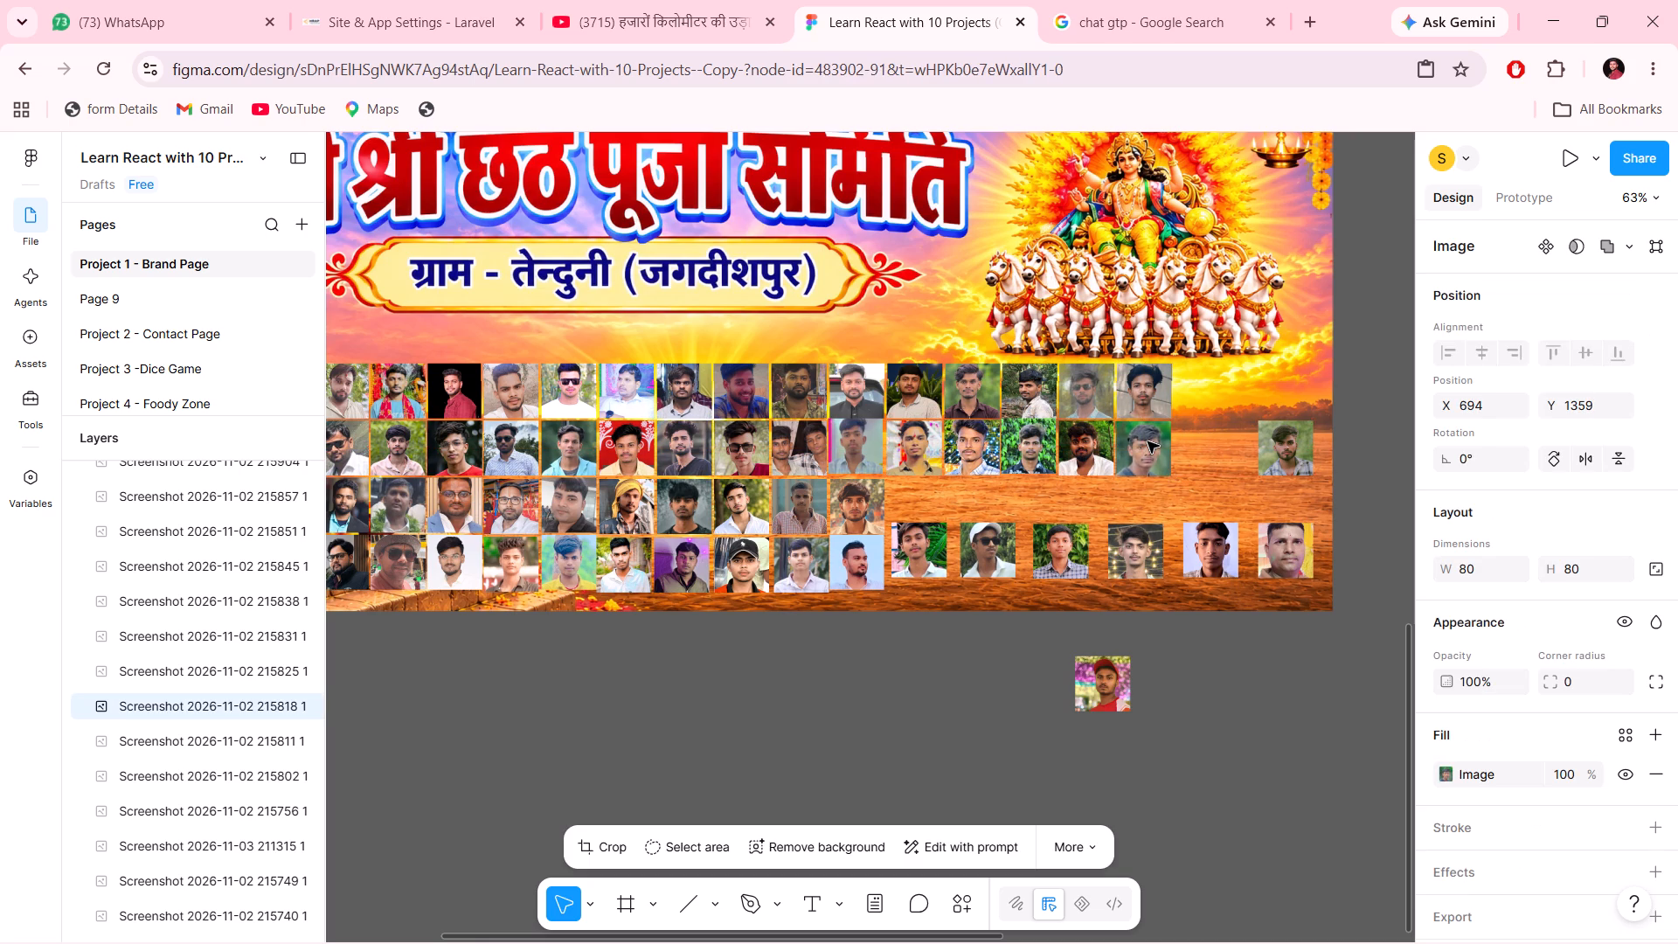
{"action": "key", "text": "Up"}
{"action": "key", "text": "Left"}
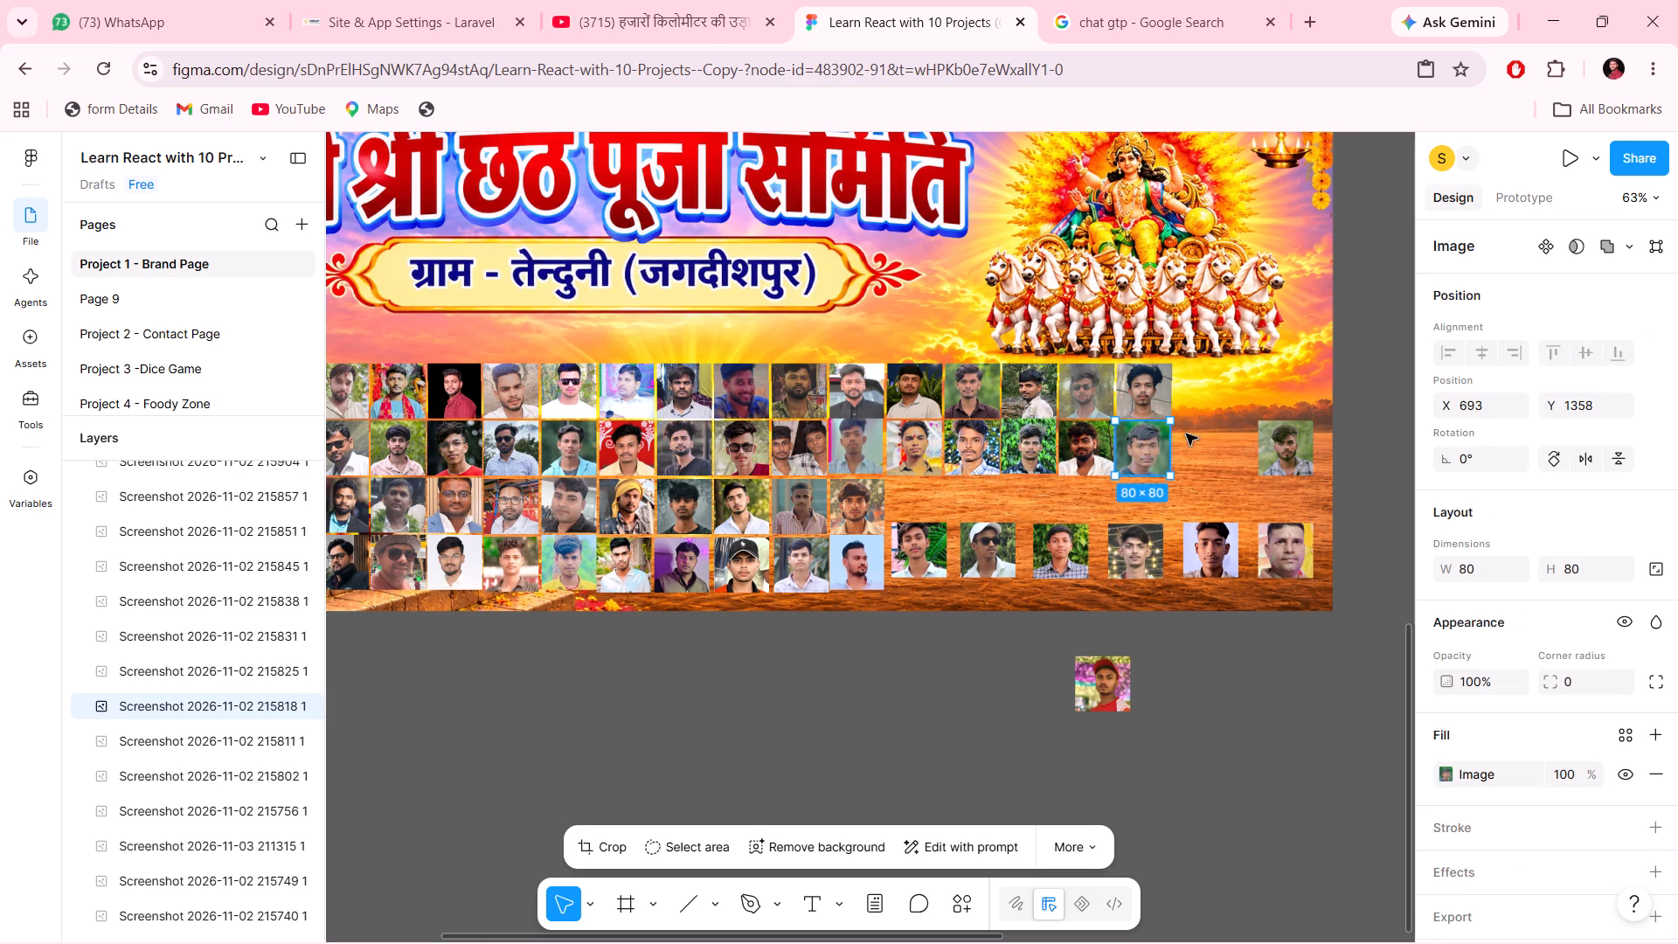
Move the loose greenish-background portrait from the far end of the second row to the end of the first row.
{"action": "left_click", "coordinate": [1289, 459]}
{"action": "left_click_drag", "start_coordinate": [1289, 459], "coordinate": [1203, 405]}
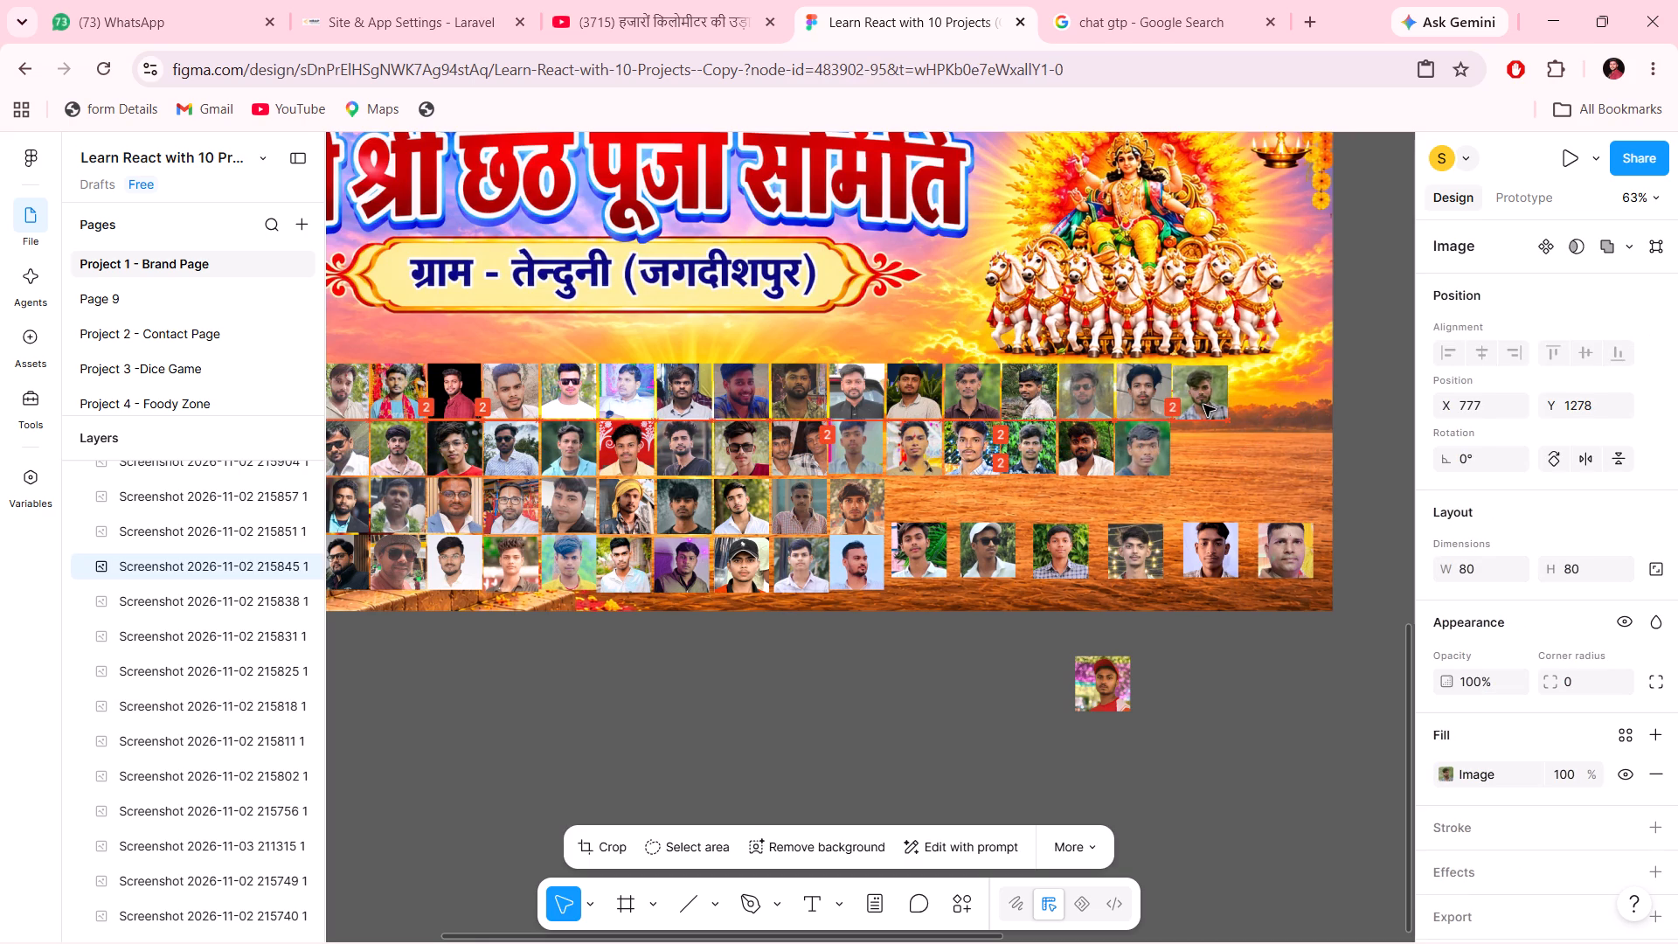
{"action": "left_click_drag", "start_coordinate": [1203, 405], "coordinate": [1205, 399]}
{"action": "left_click", "coordinate": [1199, 478]}
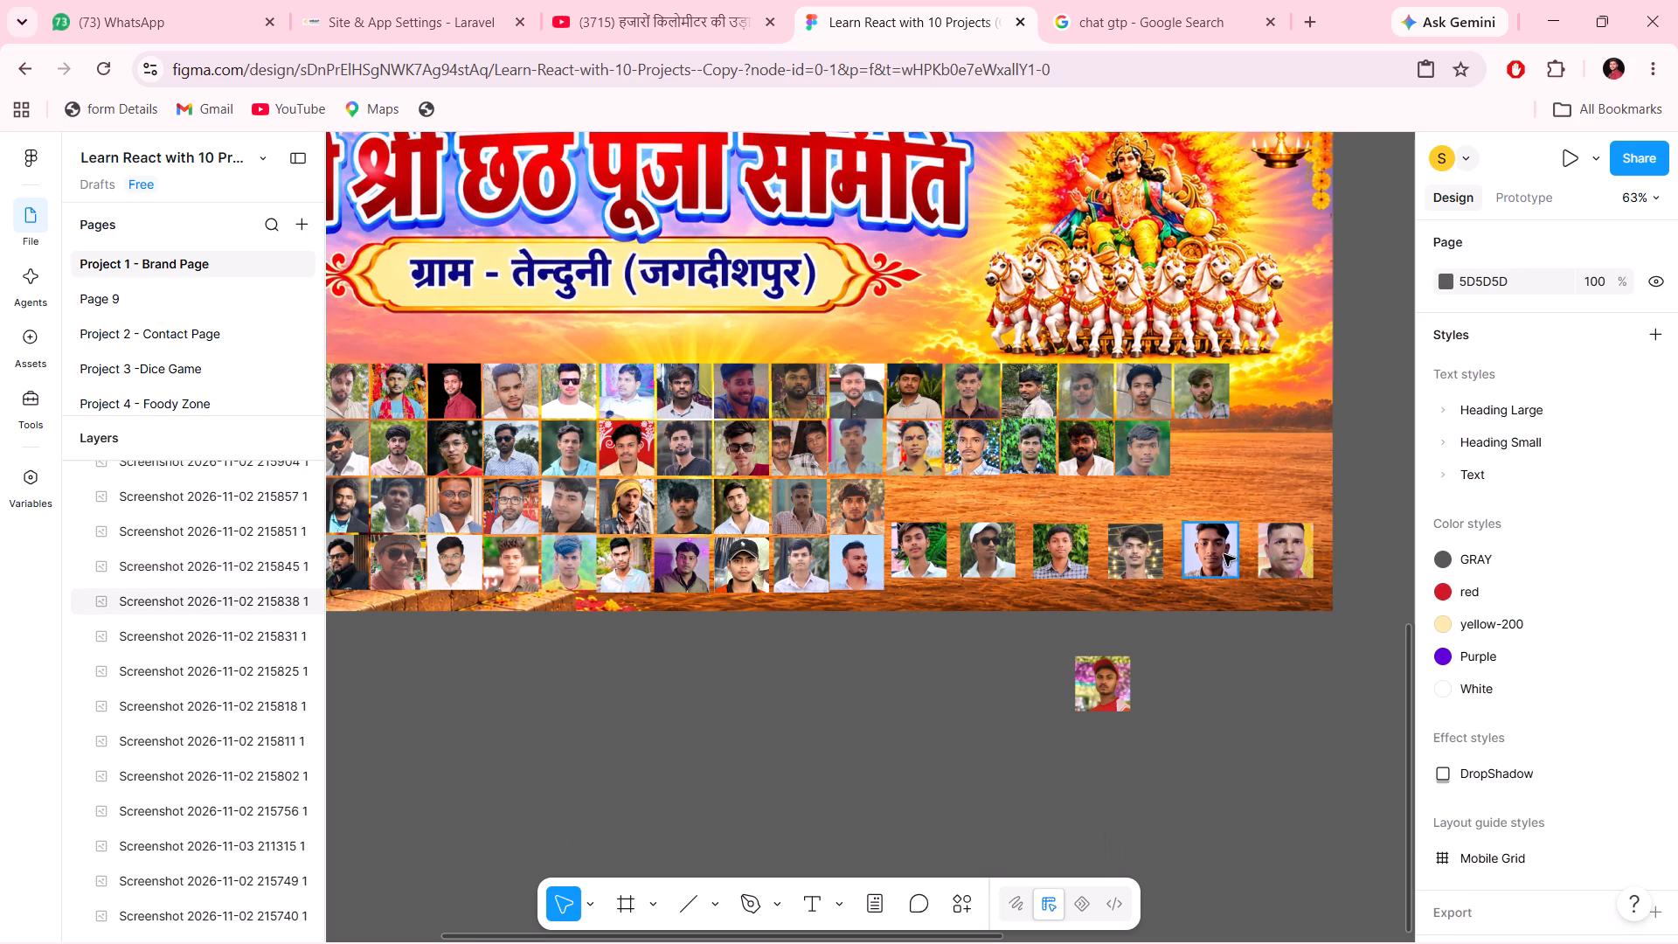
Place the loose lavender-background portrait from beside the fourth row at the end of the first row, at X 865, Y 1275.
{"action": "left_click_drag", "start_coordinate": [1224, 554], "coordinate": [1279, 396]}
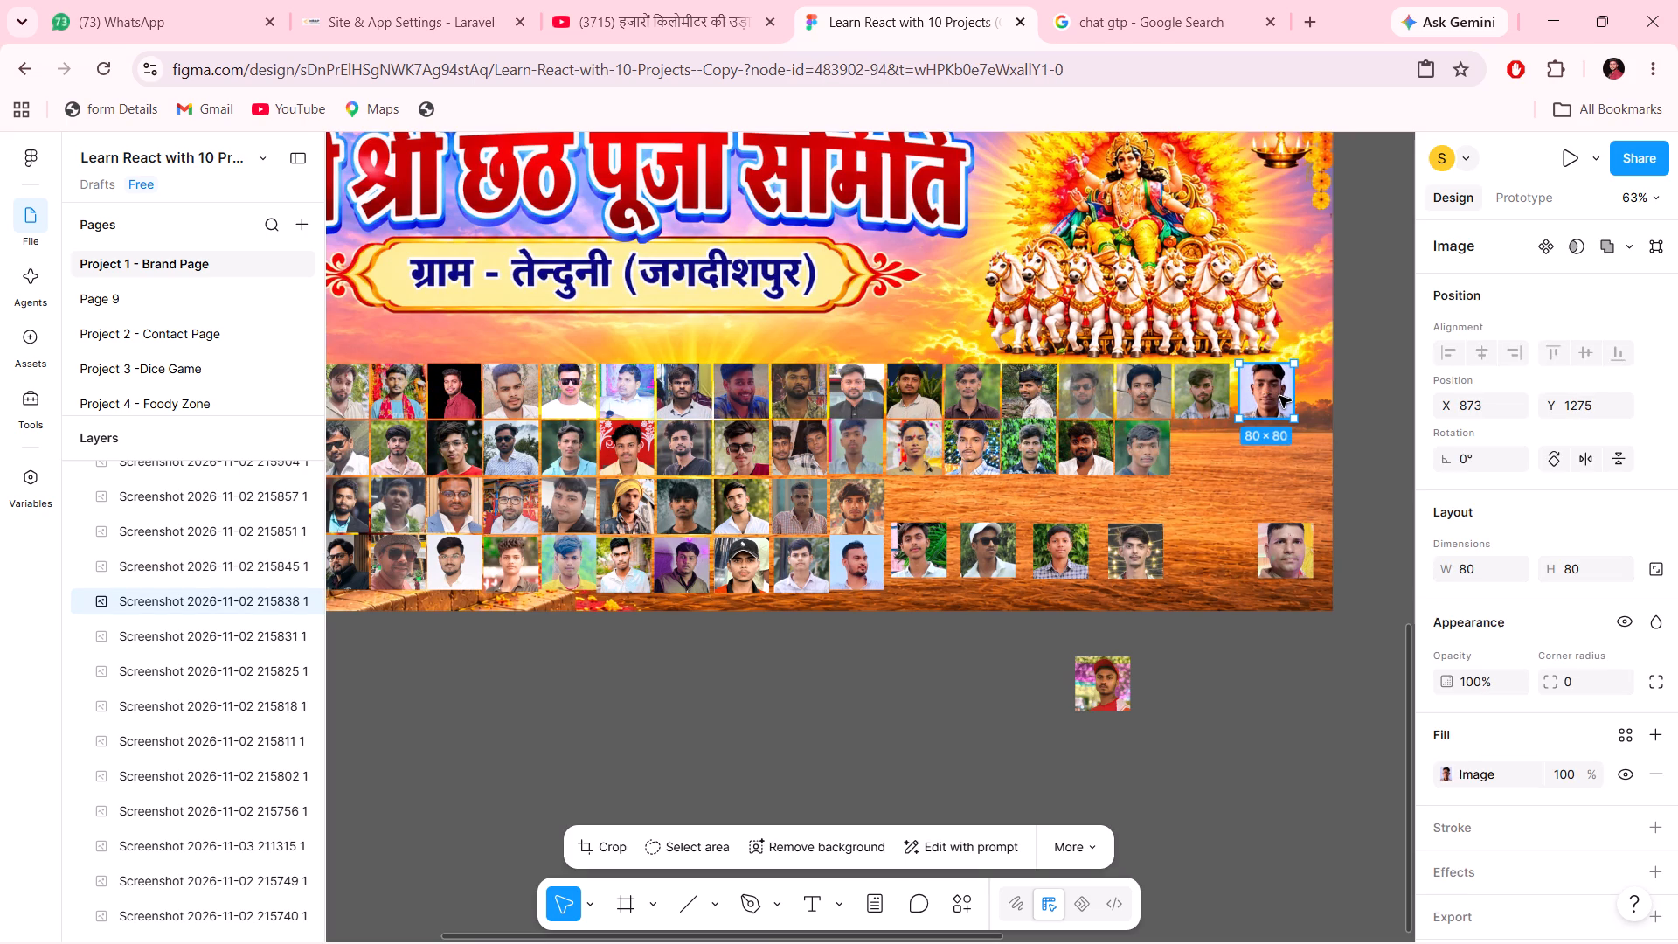
{"action": "key", "text": "Left"}
{"action": "key", "text": "Left"}
{"action": "key", "text": "Left"}
{"action": "key", "text": "Left"}
{"action": "key", "text": "Left"}
{"action": "key", "text": "Left"}
{"action": "key", "text": "Left"}
{"action": "key", "text": "Left"}
{"action": "key", "text": "Left"}
{"action": "key", "text": "Left"}
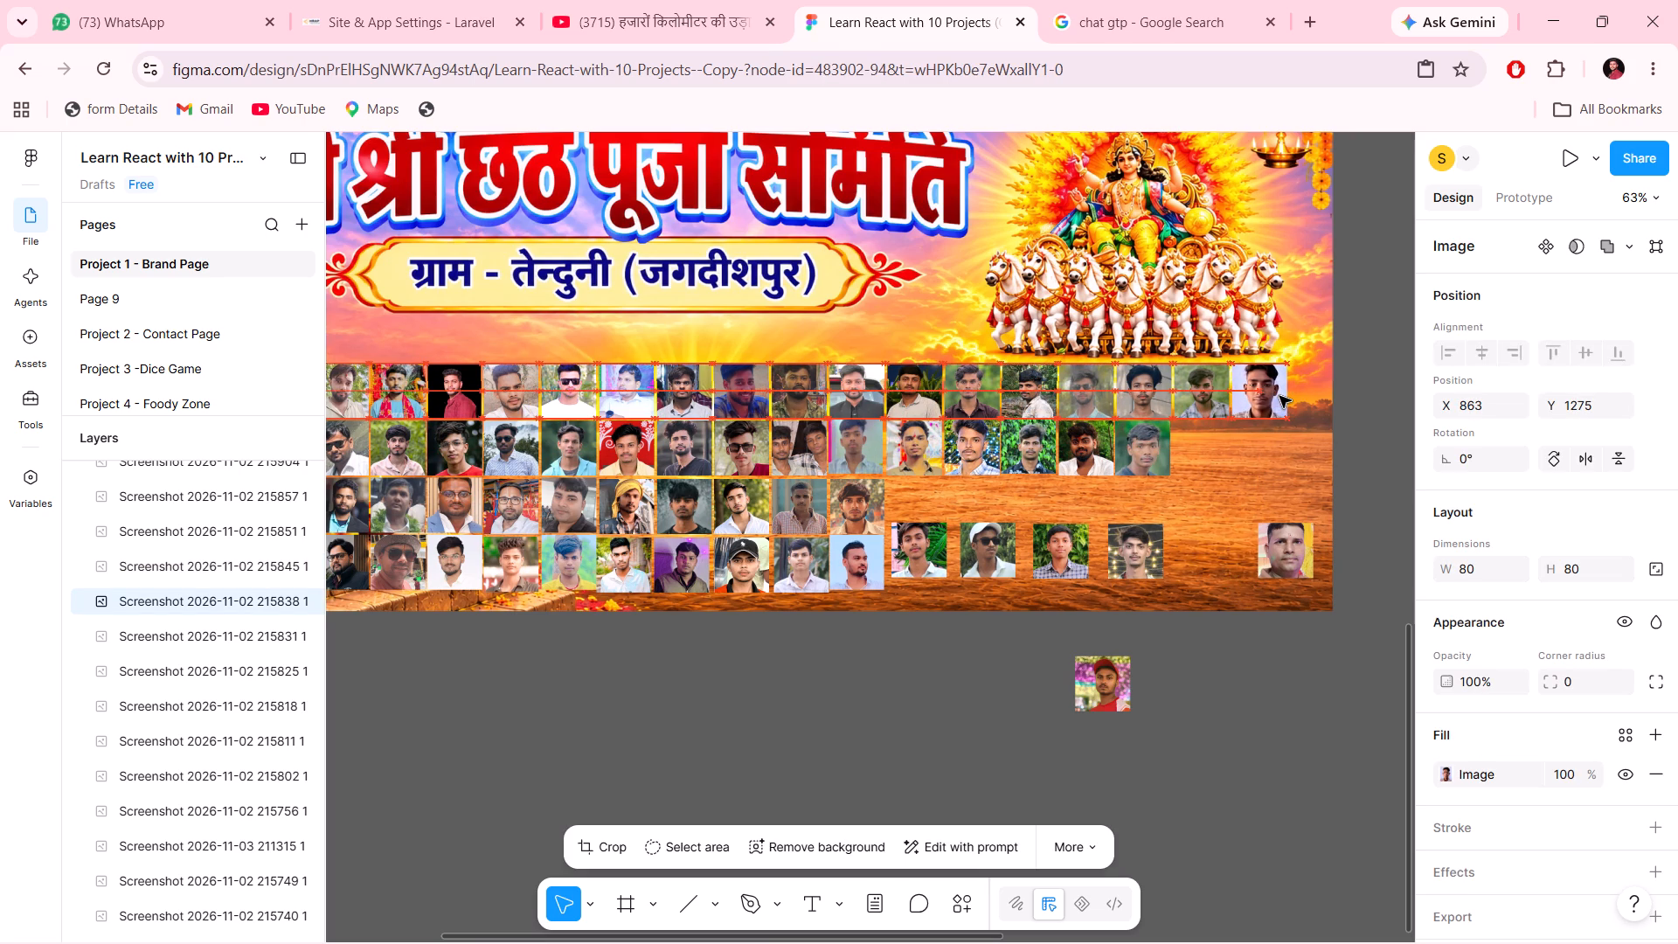
{"action": "key", "text": "Left"}
{"action": "key", "text": "Up"}
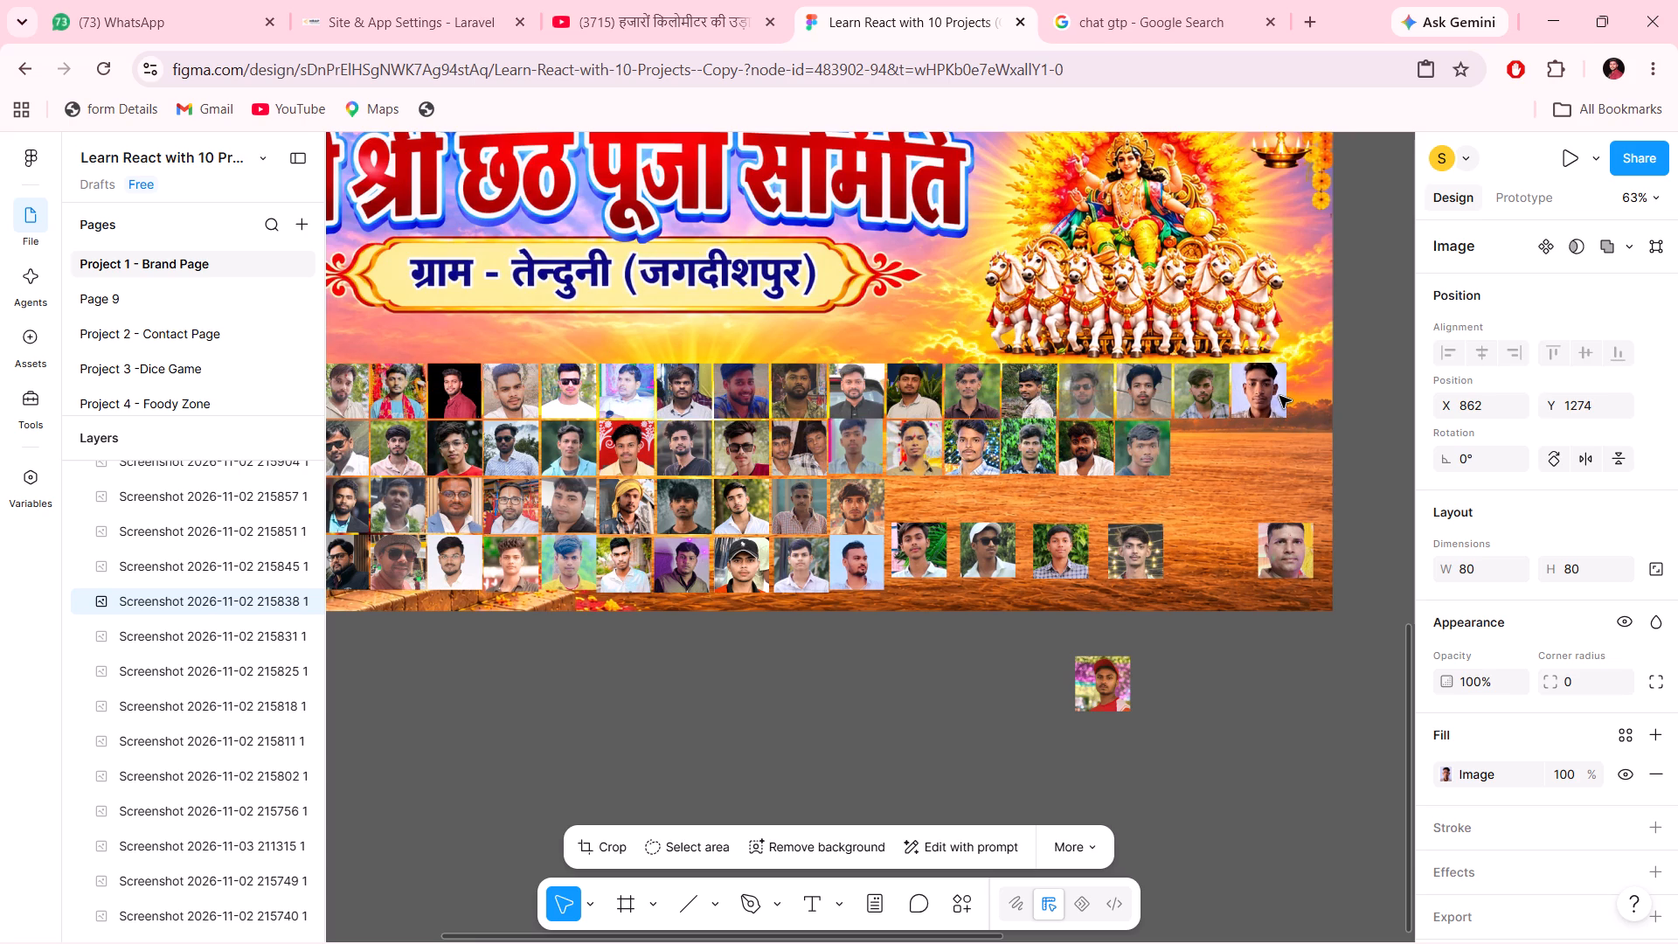
{"action": "key", "text": "Right"}
{"action": "key", "text": "Right"}
{"action": "key", "text": "Right"}
{"action": "key", "text": "Down"}
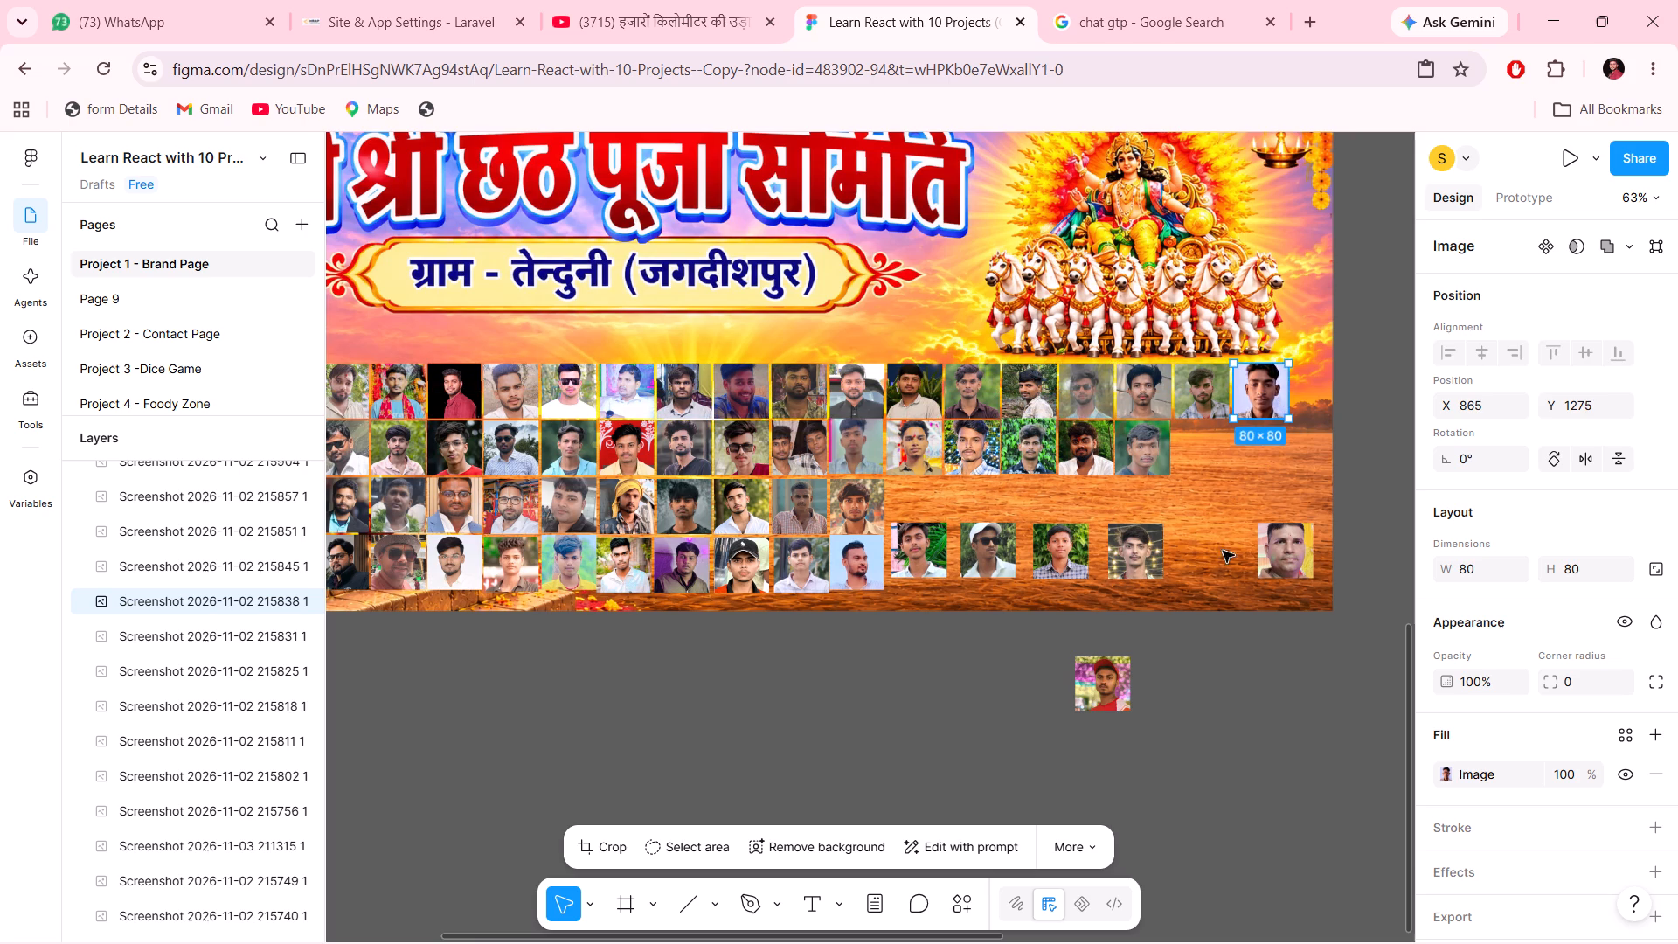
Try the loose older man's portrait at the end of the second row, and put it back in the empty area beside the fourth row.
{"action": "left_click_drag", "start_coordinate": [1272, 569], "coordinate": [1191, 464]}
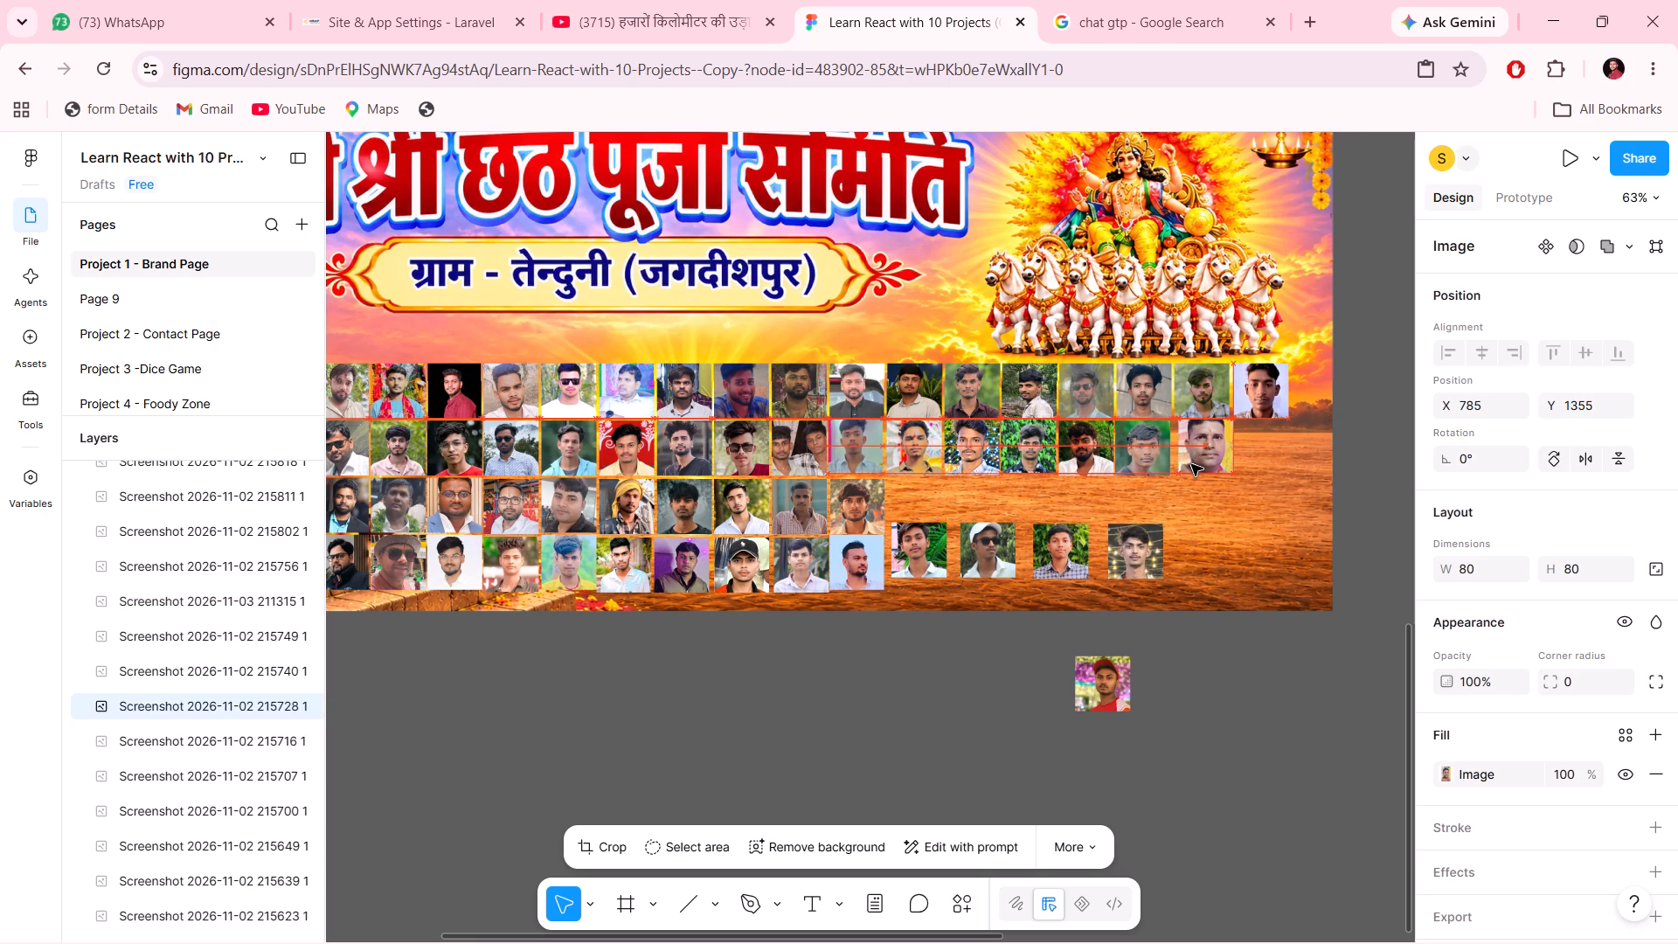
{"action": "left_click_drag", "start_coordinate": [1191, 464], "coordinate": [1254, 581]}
Place the red-shirt portrait parked below the banner at the end of the second row, at X 779, Y 1357.
{"action": "left_click_drag", "start_coordinate": [1102, 674], "coordinate": [1182, 491]}
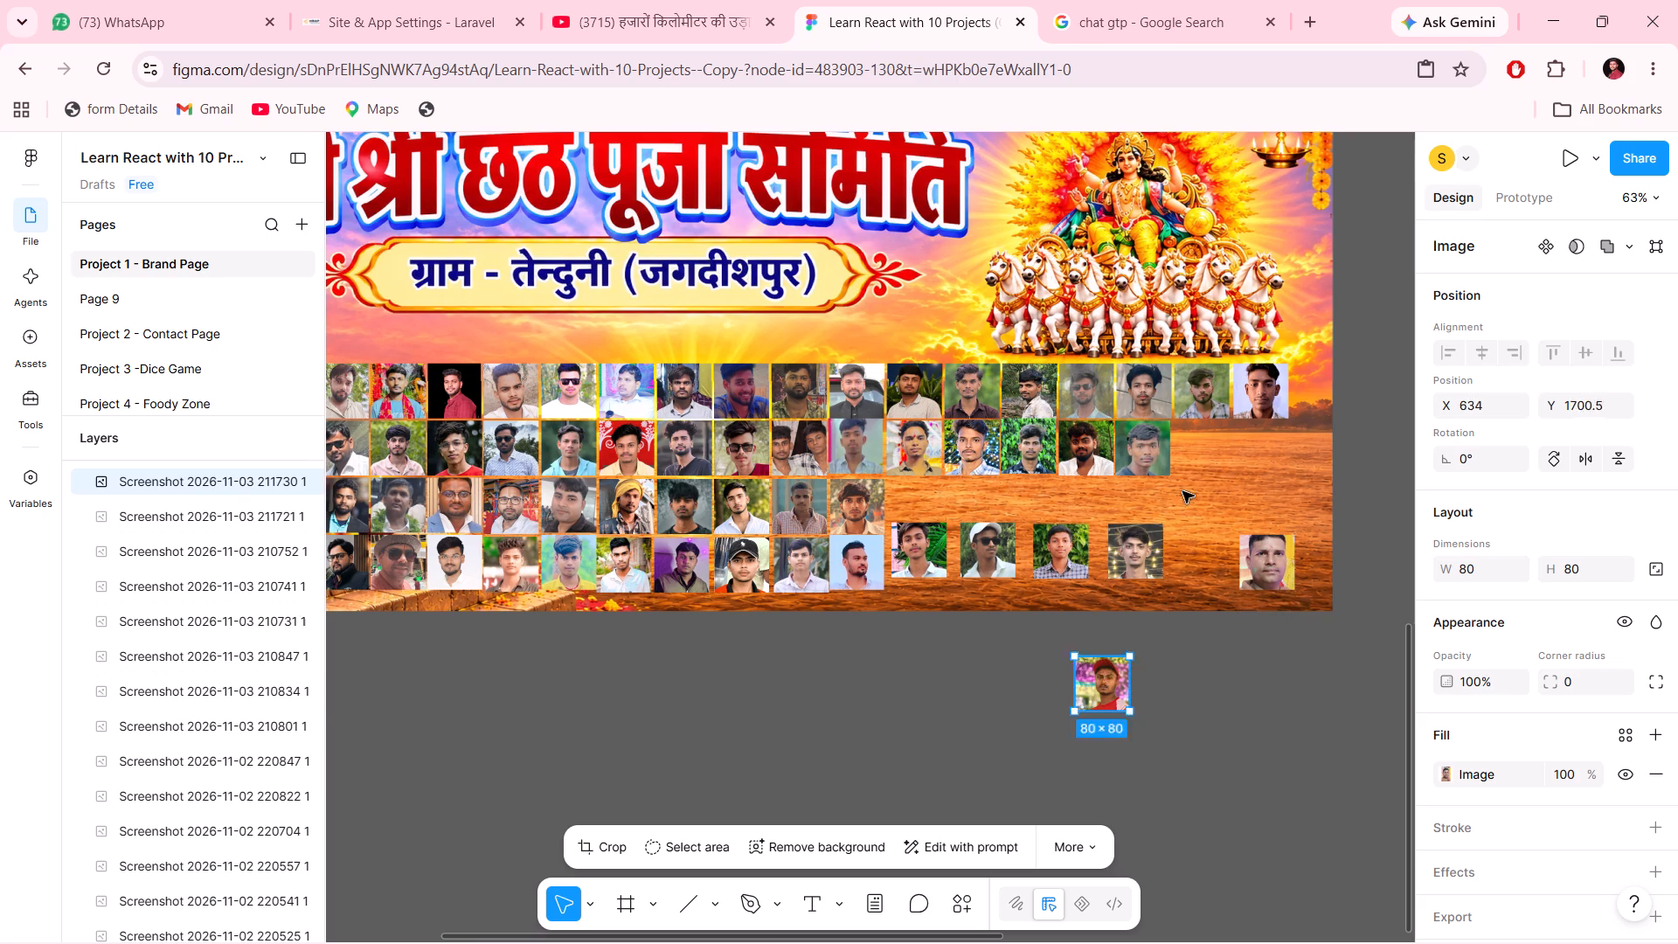
{"action": "left_click_drag", "start_coordinate": [1182, 491], "coordinate": [1203, 441]}
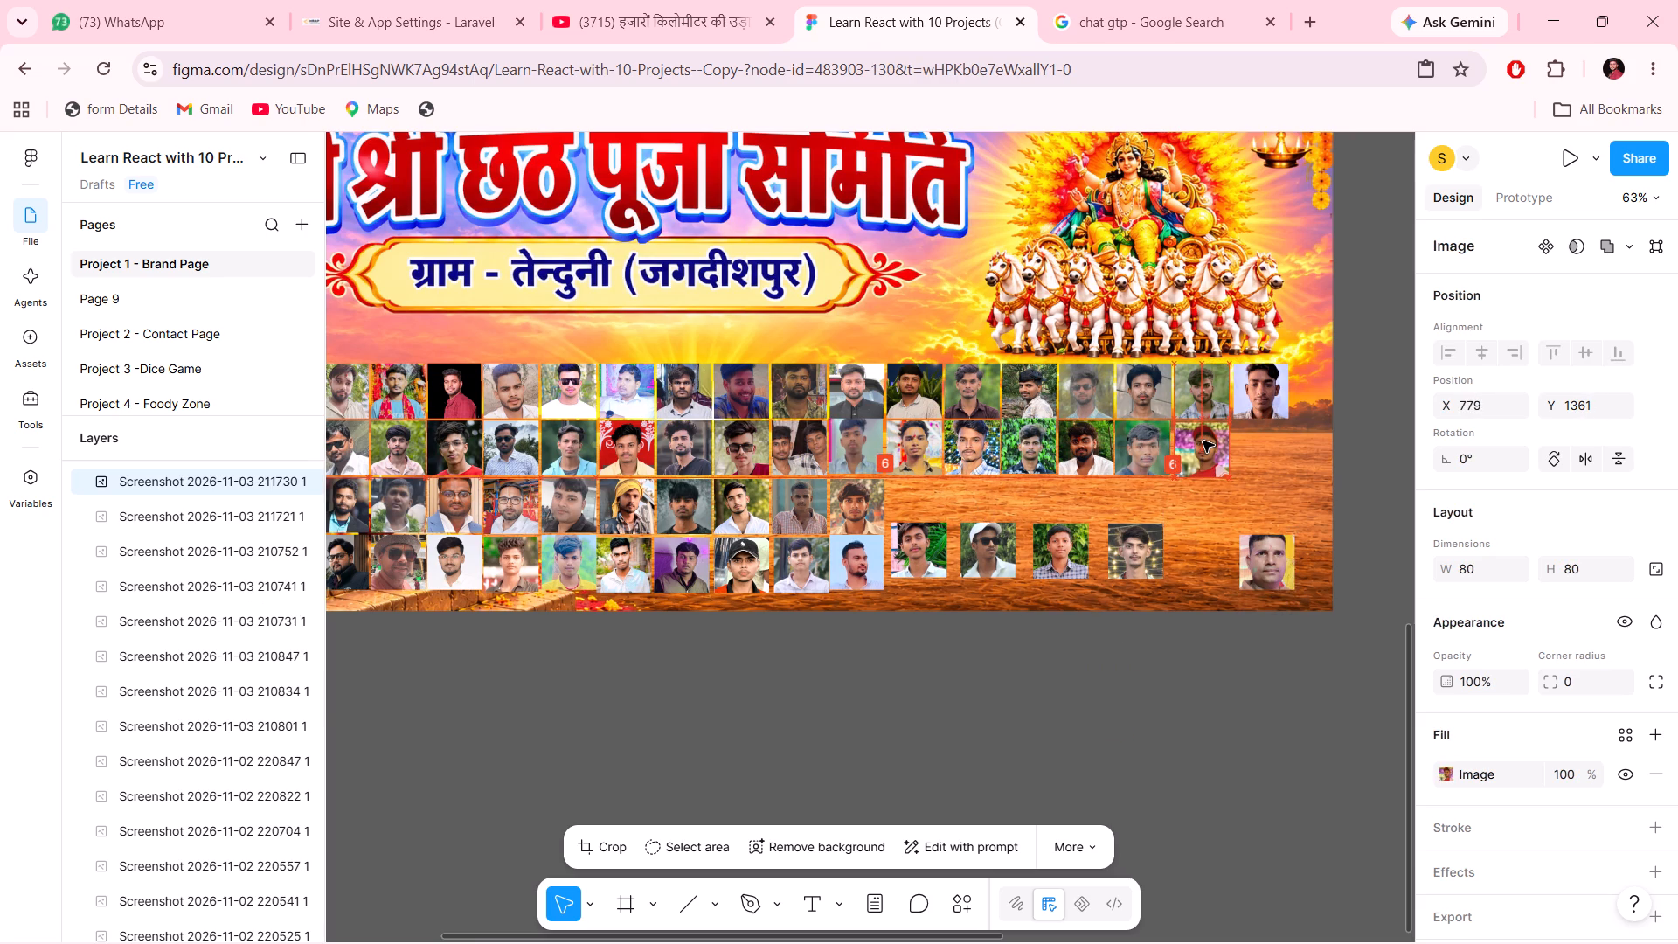
{"action": "left_click_drag", "start_coordinate": [1203, 441], "coordinate": [1202, 439]}
{"action": "left_click", "coordinate": [1269, 476]}
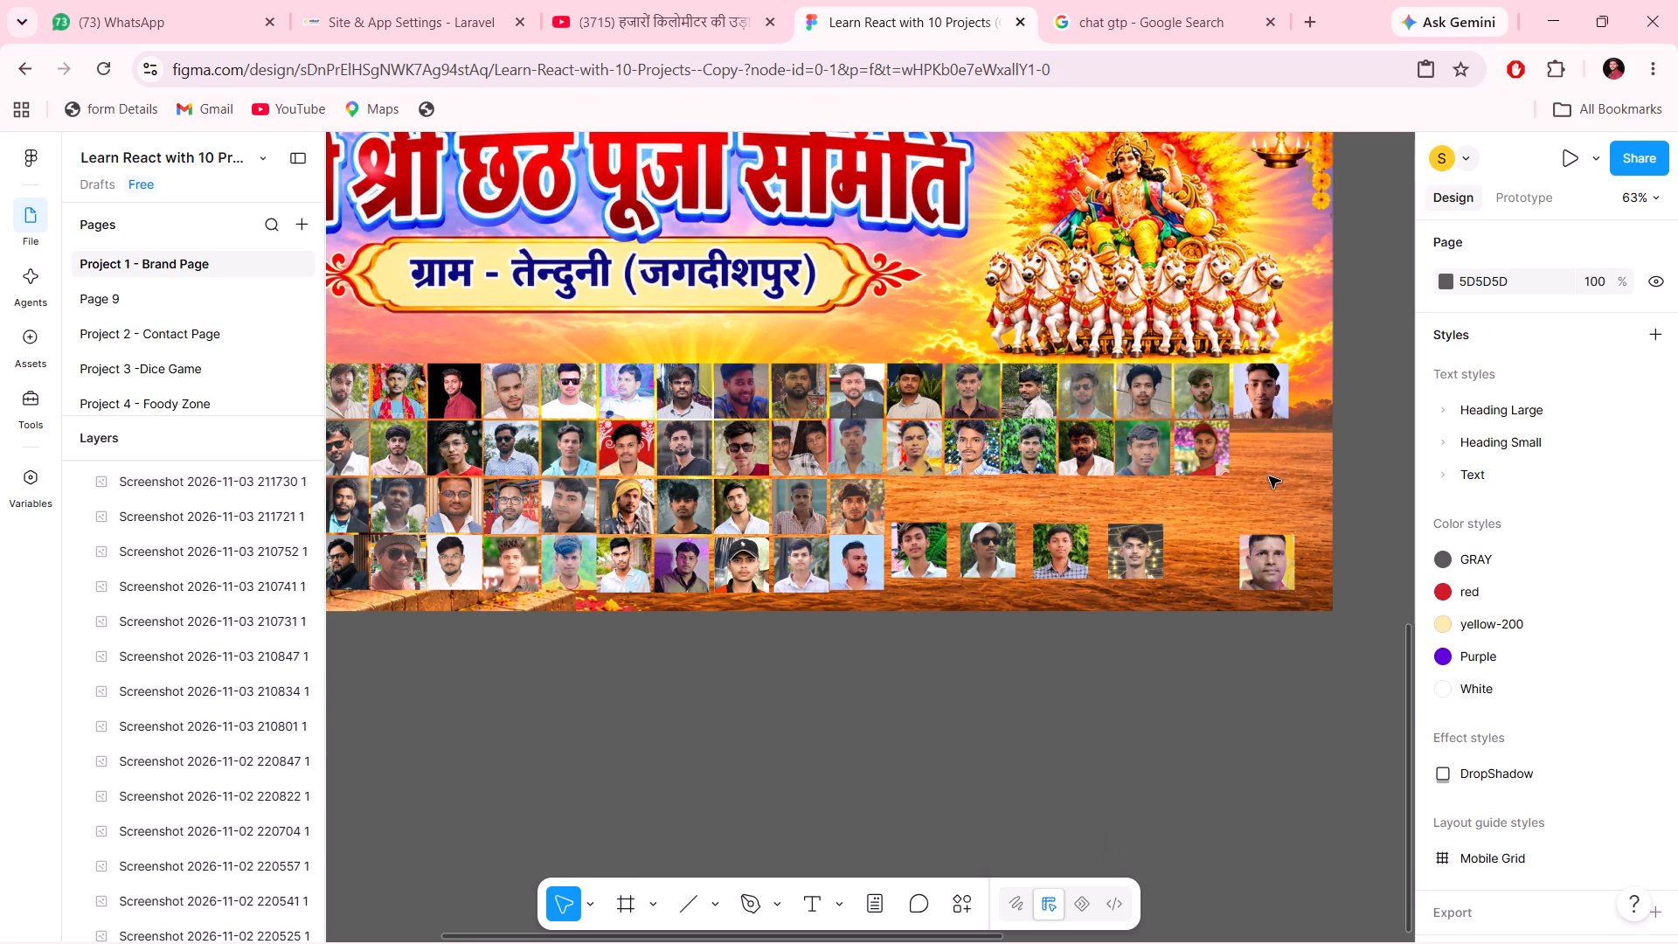
{"action": "left_click", "coordinate": [1210, 446]}
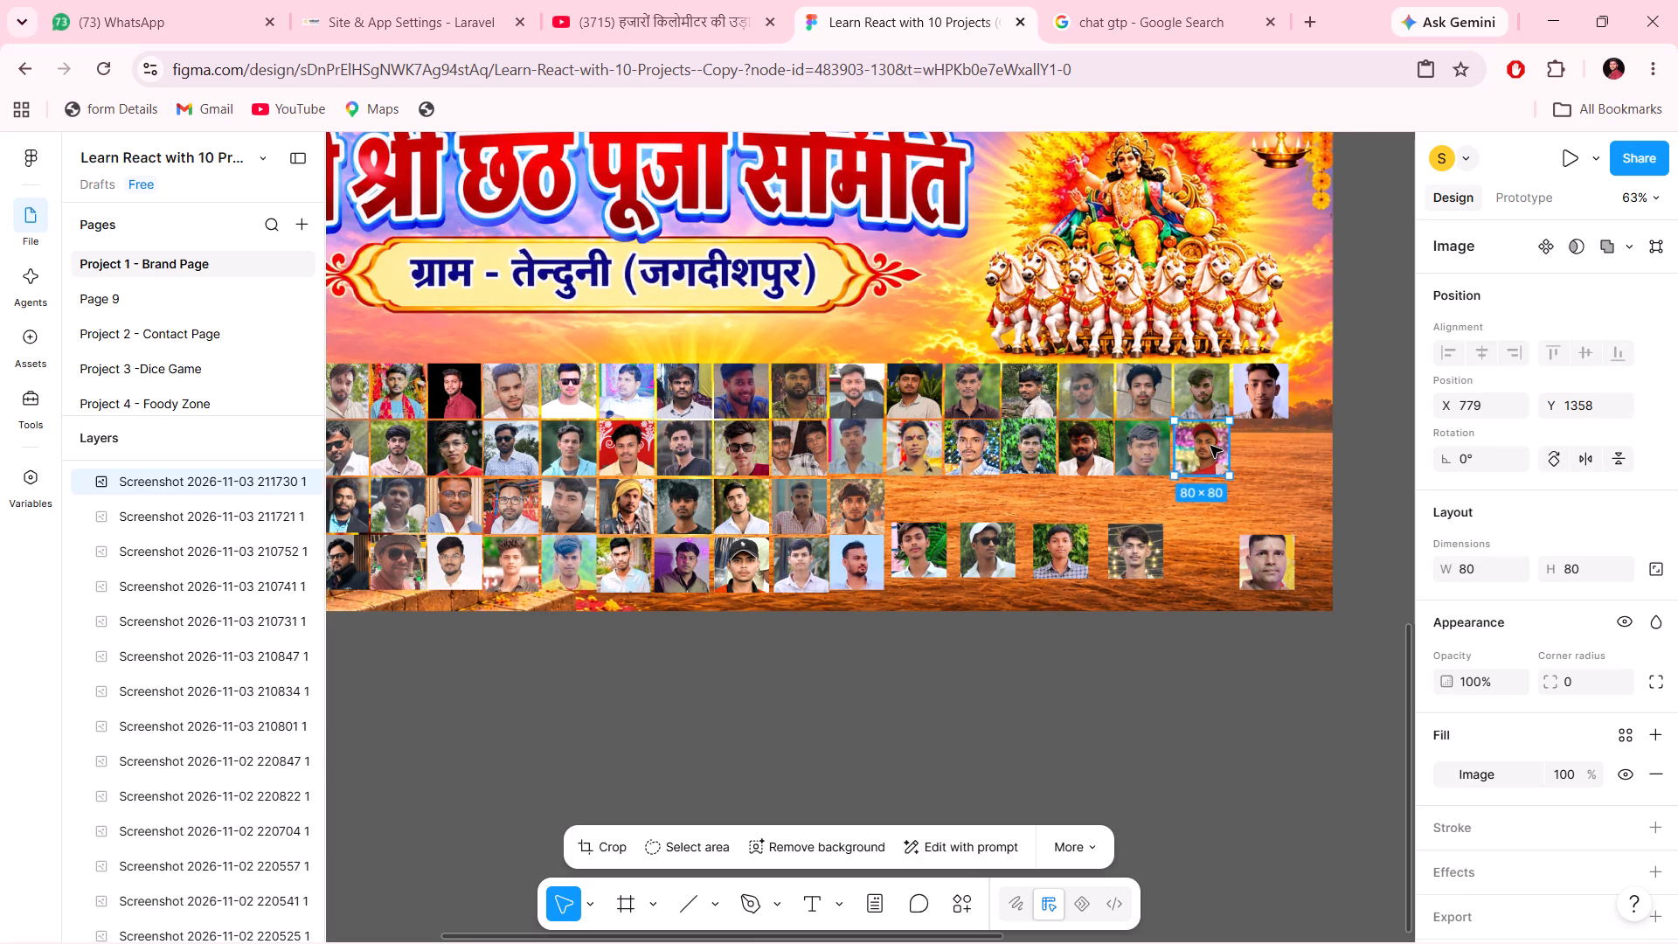
{"action": "key", "text": "Up"}
{"action": "key", "text": "Left"}
{"action": "key", "text": "Left"}
{"action": "key", "text": "Right"}
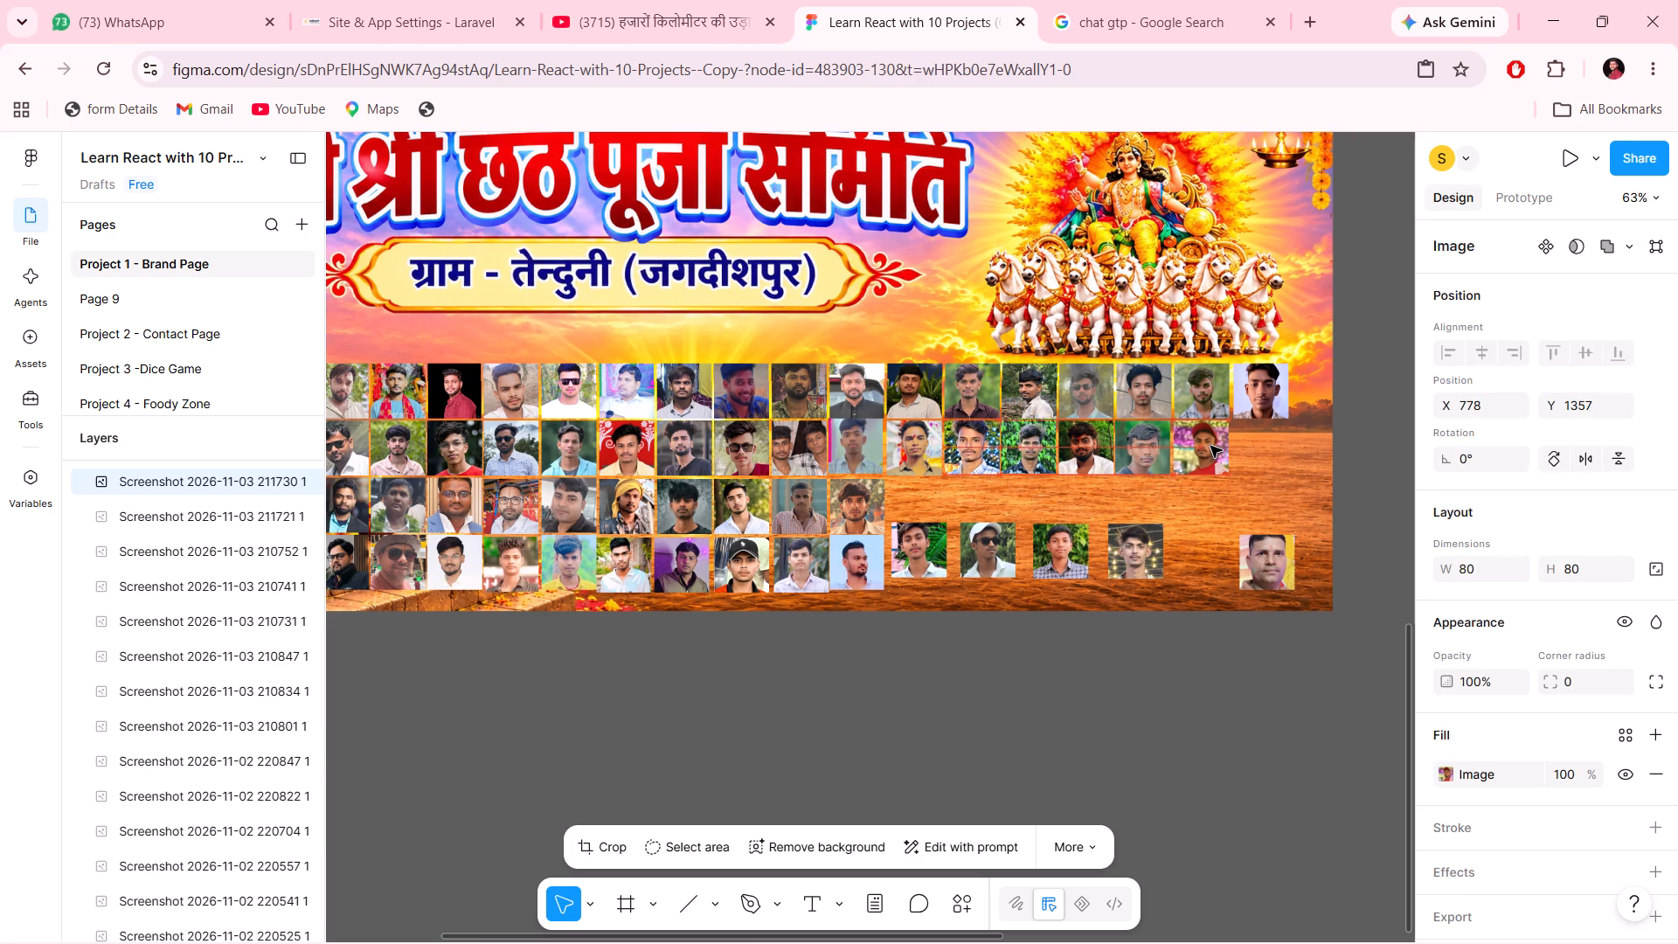
{"action": "key", "text": "Right"}
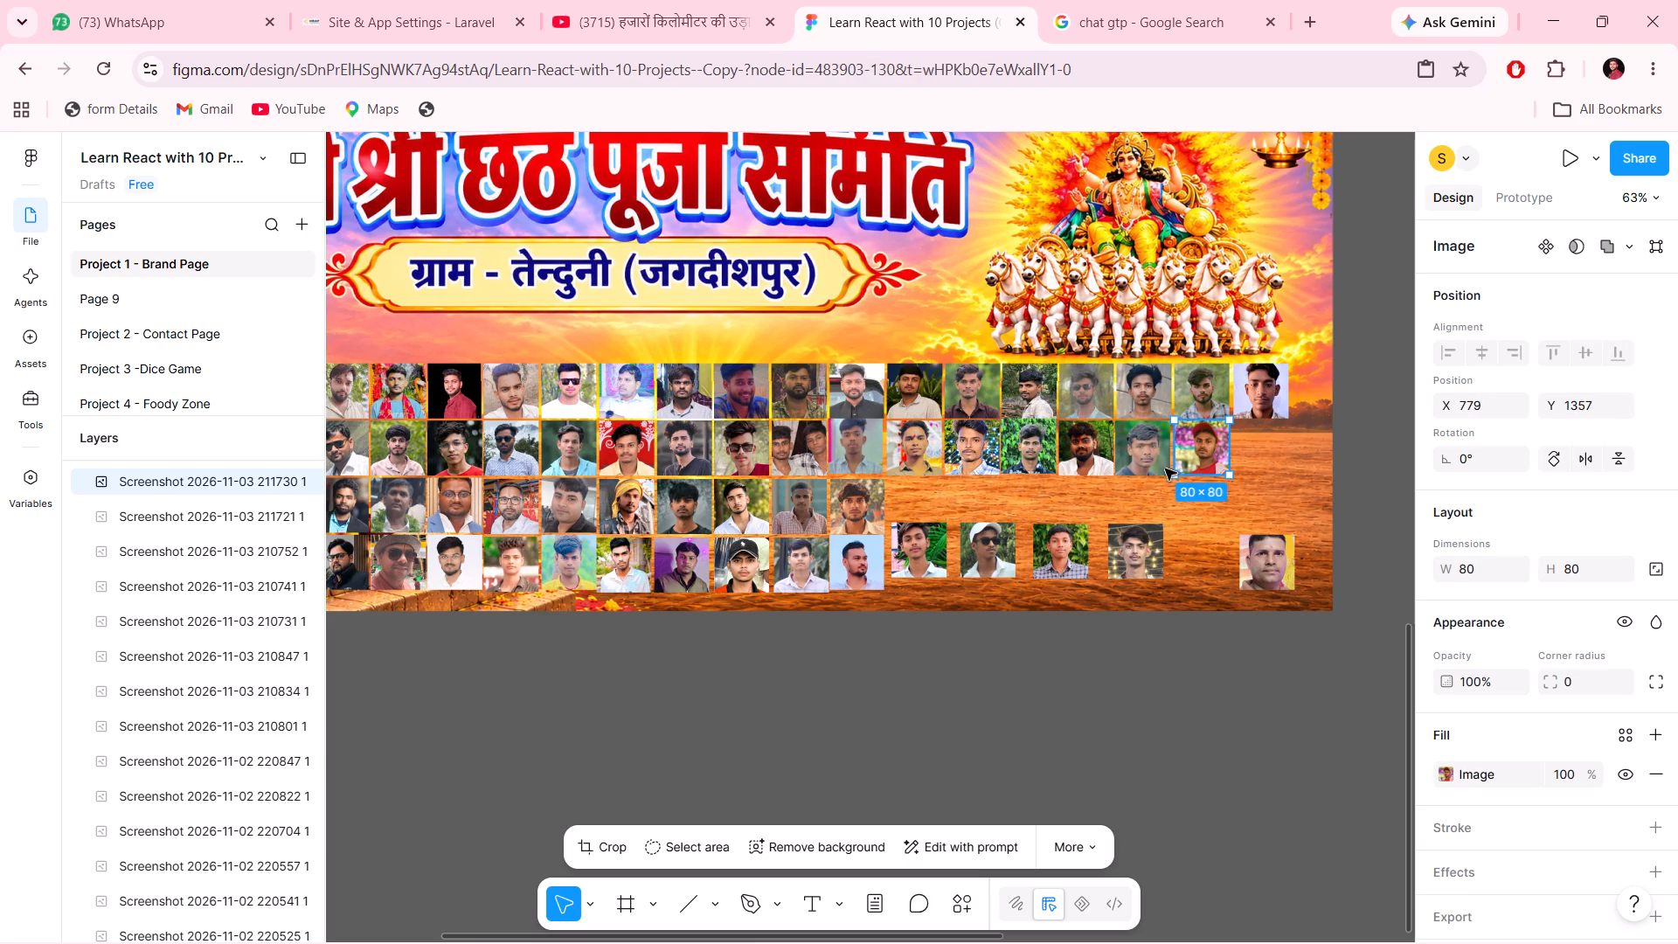
Move the blue-background portrait from the end of the fourth row to the end of the second row, at X 863, Y 1358.
{"action": "left_click_drag", "start_coordinate": [869, 571], "coordinate": [1351, 421]}
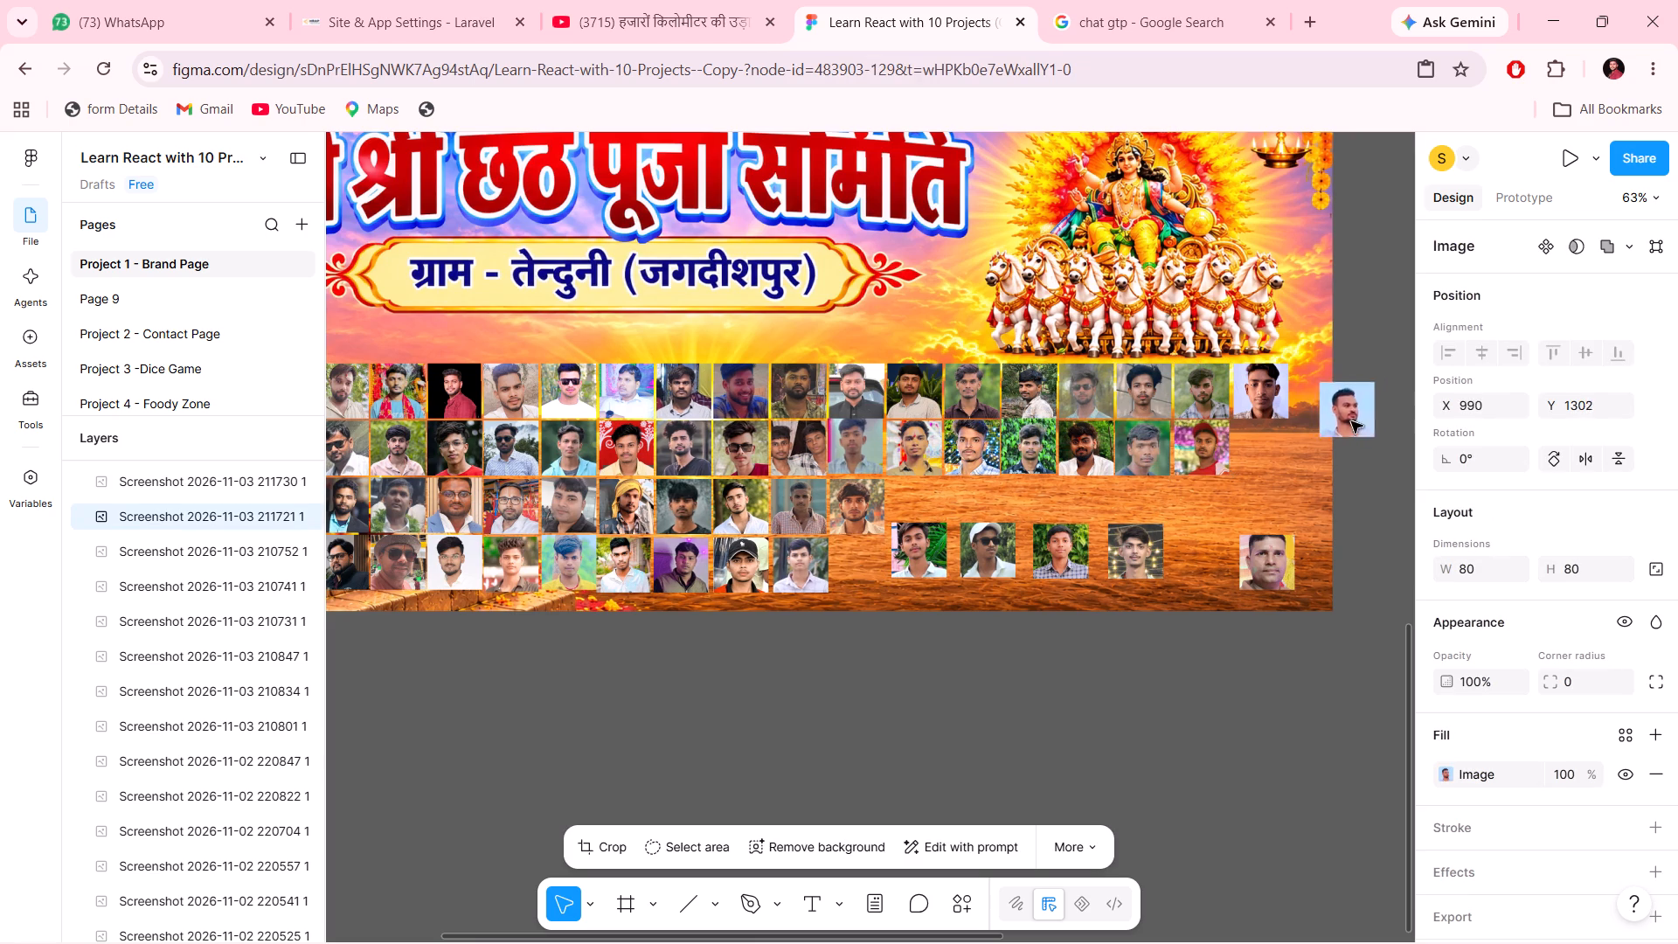
{"action": "left_click_drag", "start_coordinate": [1351, 421], "coordinate": [1272, 457]}
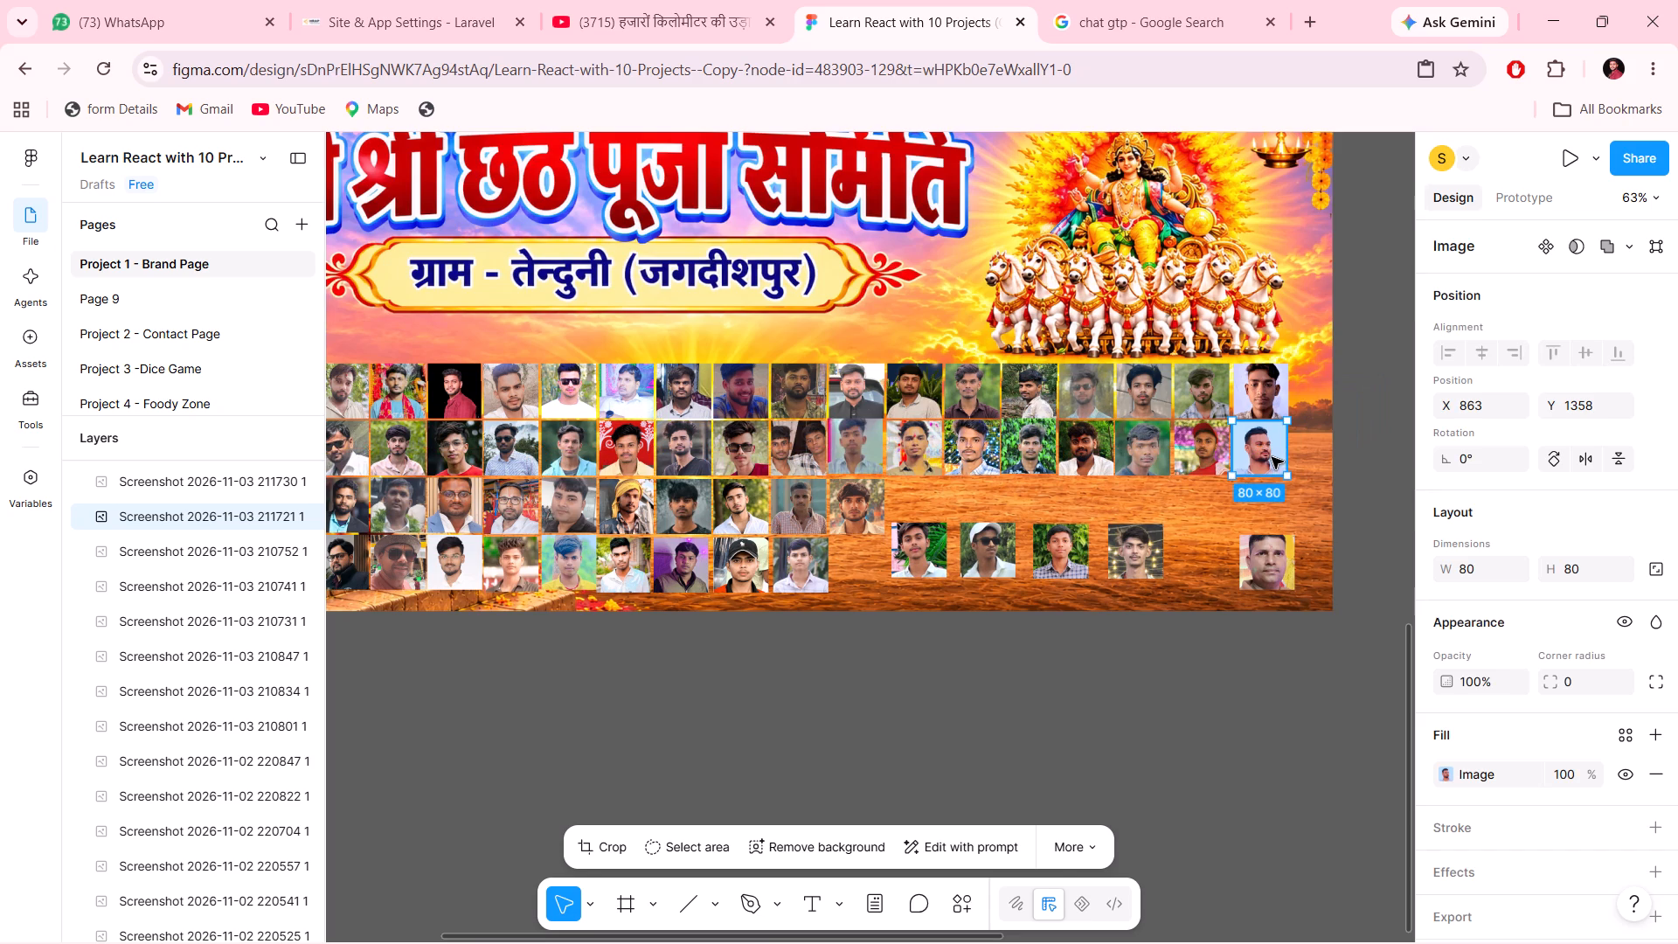
Fill the vacated spot at the fourth row's end with the nearest loose leafy-background portrait, at X 277, Y 1524.
{"action": "left_click_drag", "start_coordinate": [911, 561], "coordinate": [877, 571]}
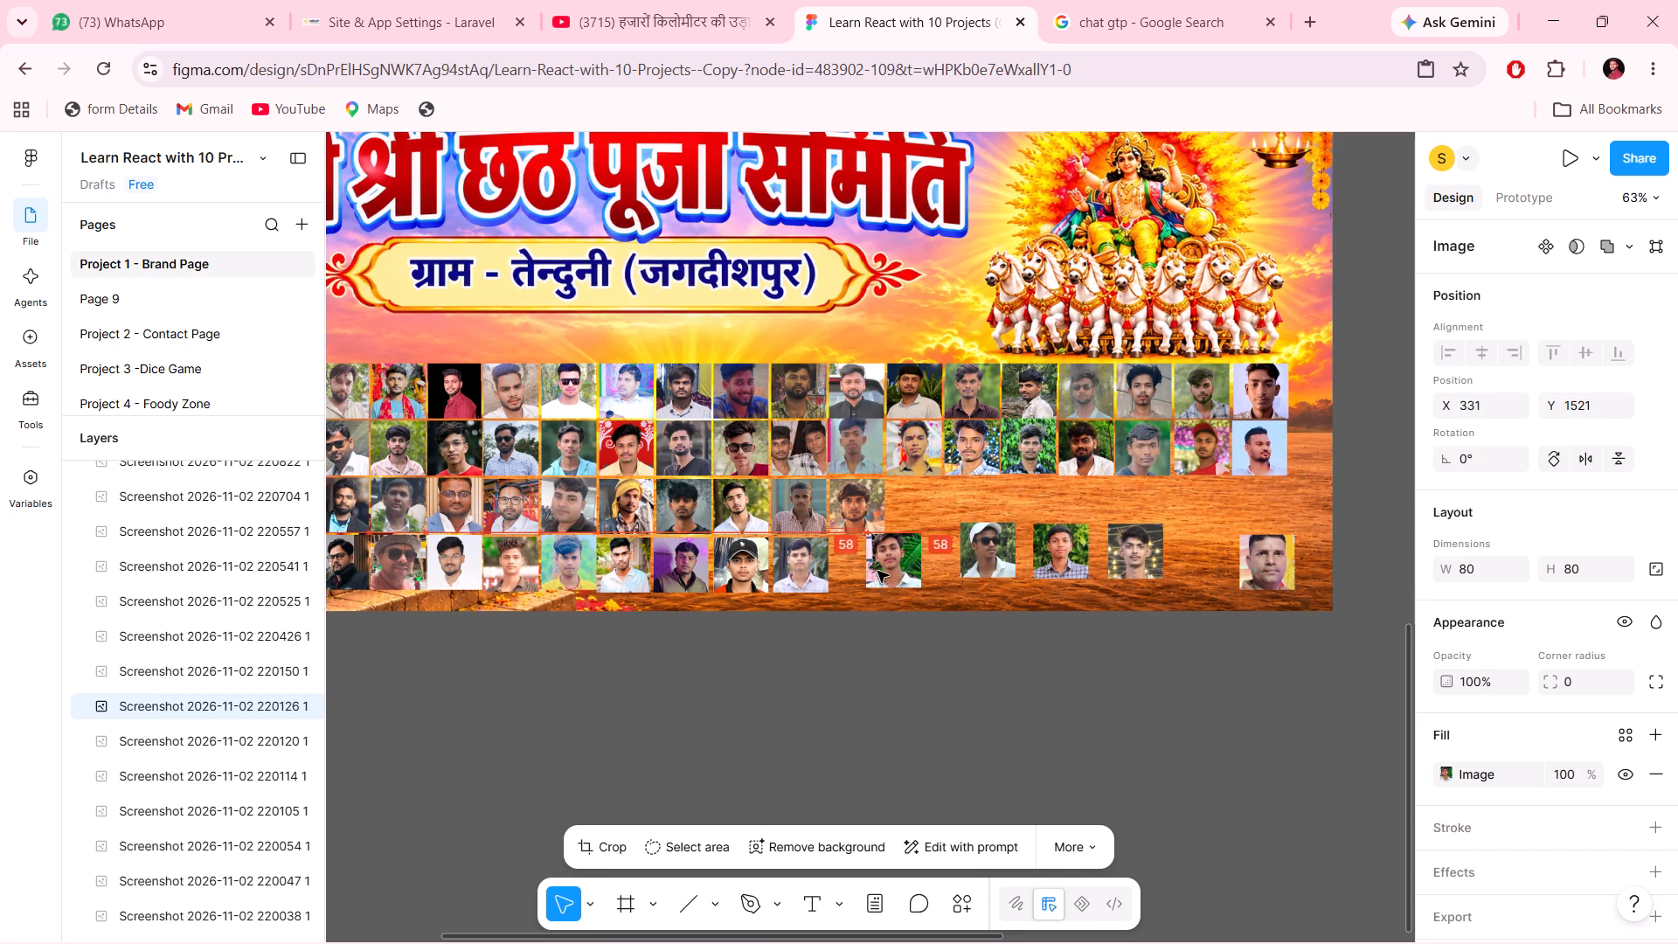
{"action": "left_click_drag", "start_coordinate": [877, 571], "coordinate": [852, 575]}
{"action": "key", "text": "Left"}
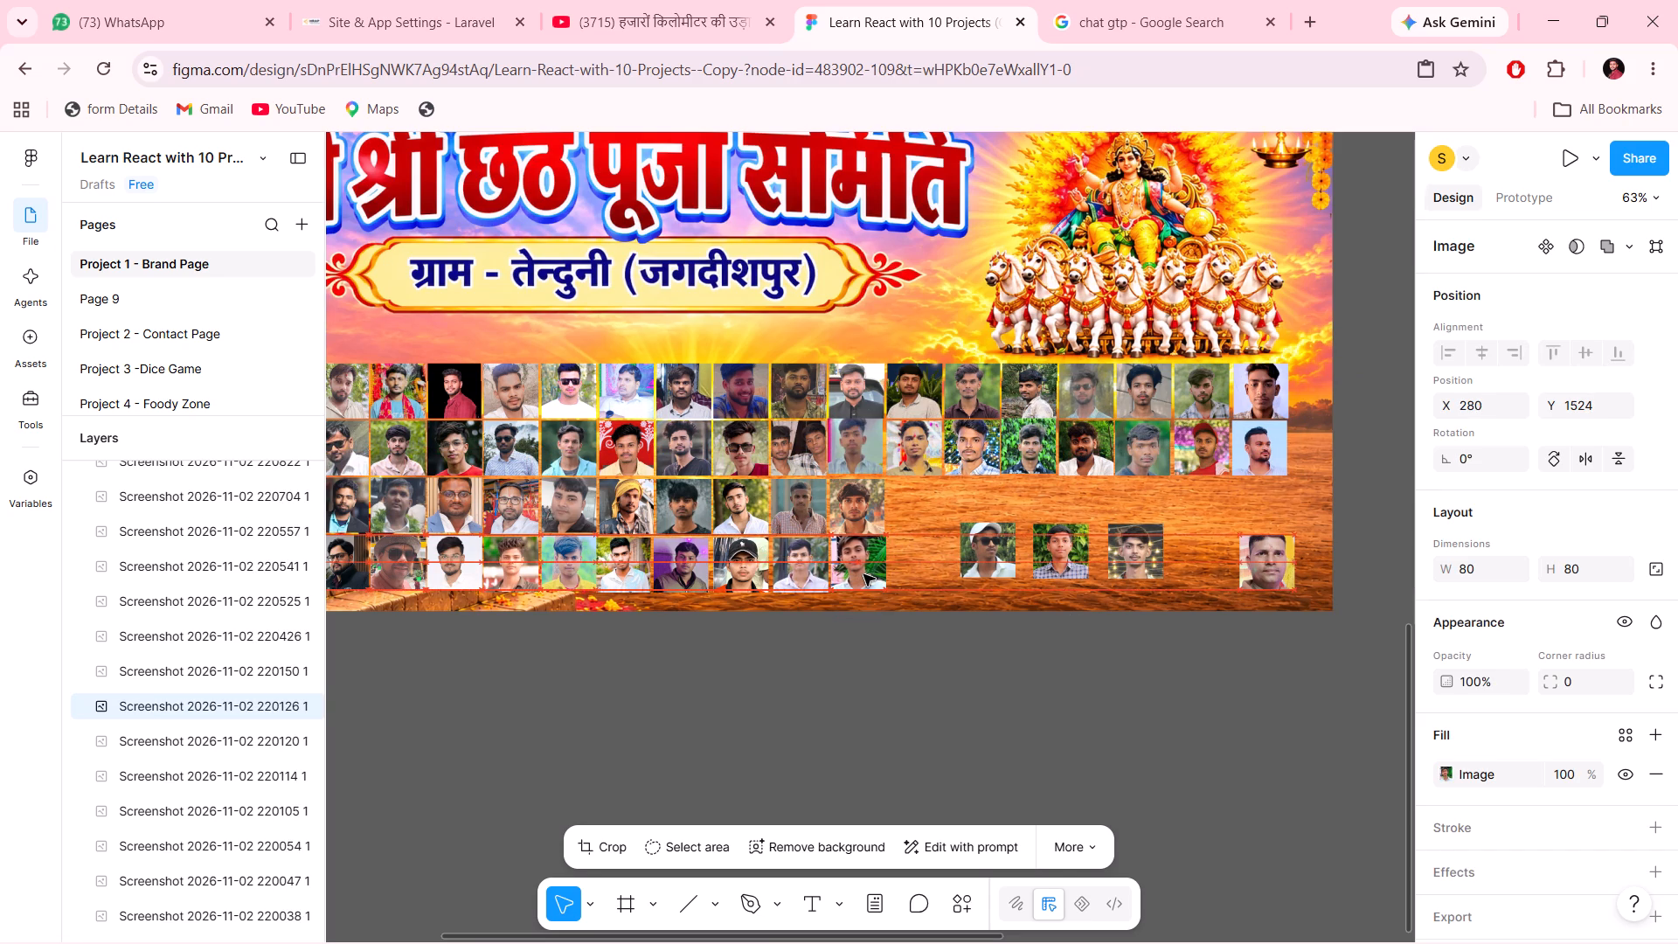
{"action": "key", "text": "Left"}
{"action": "key", "text": "Left"}
{"action": "key", "text": "Left"}
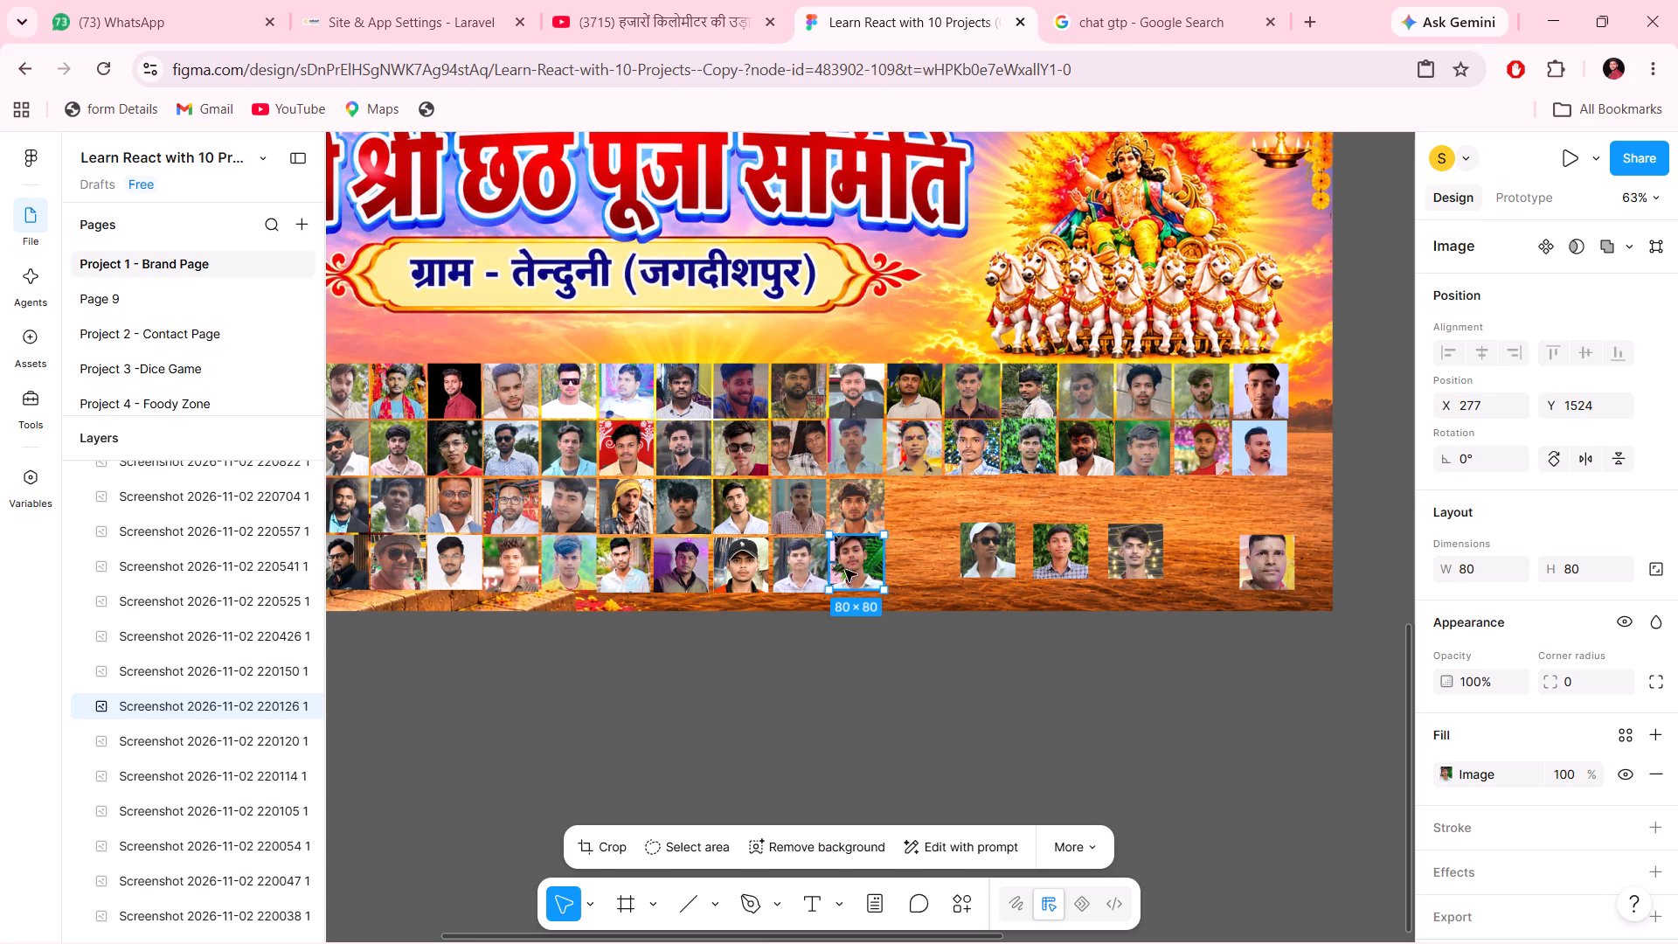
Nudge the pale-shirt portrait, second from the end of the fourth row, left to X 193.
{"action": "left_click", "coordinate": [808, 568]}
{"action": "key", "text": "Left"}
{"action": "key", "text": "Left"}
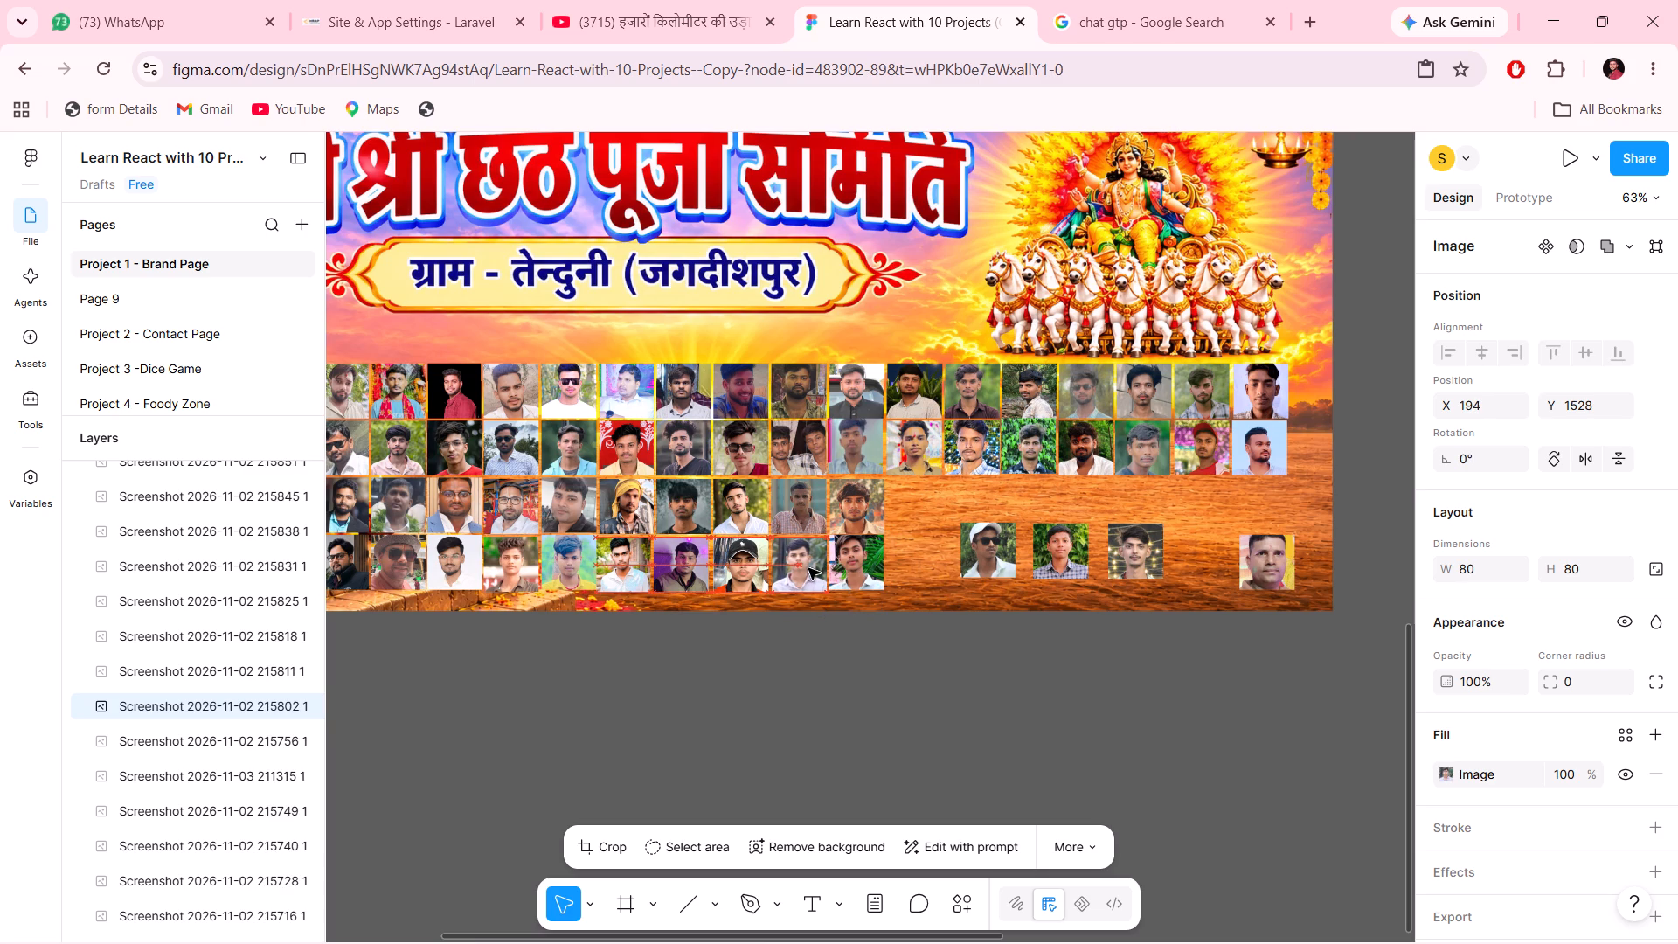
{"action": "key", "text": "Left"}
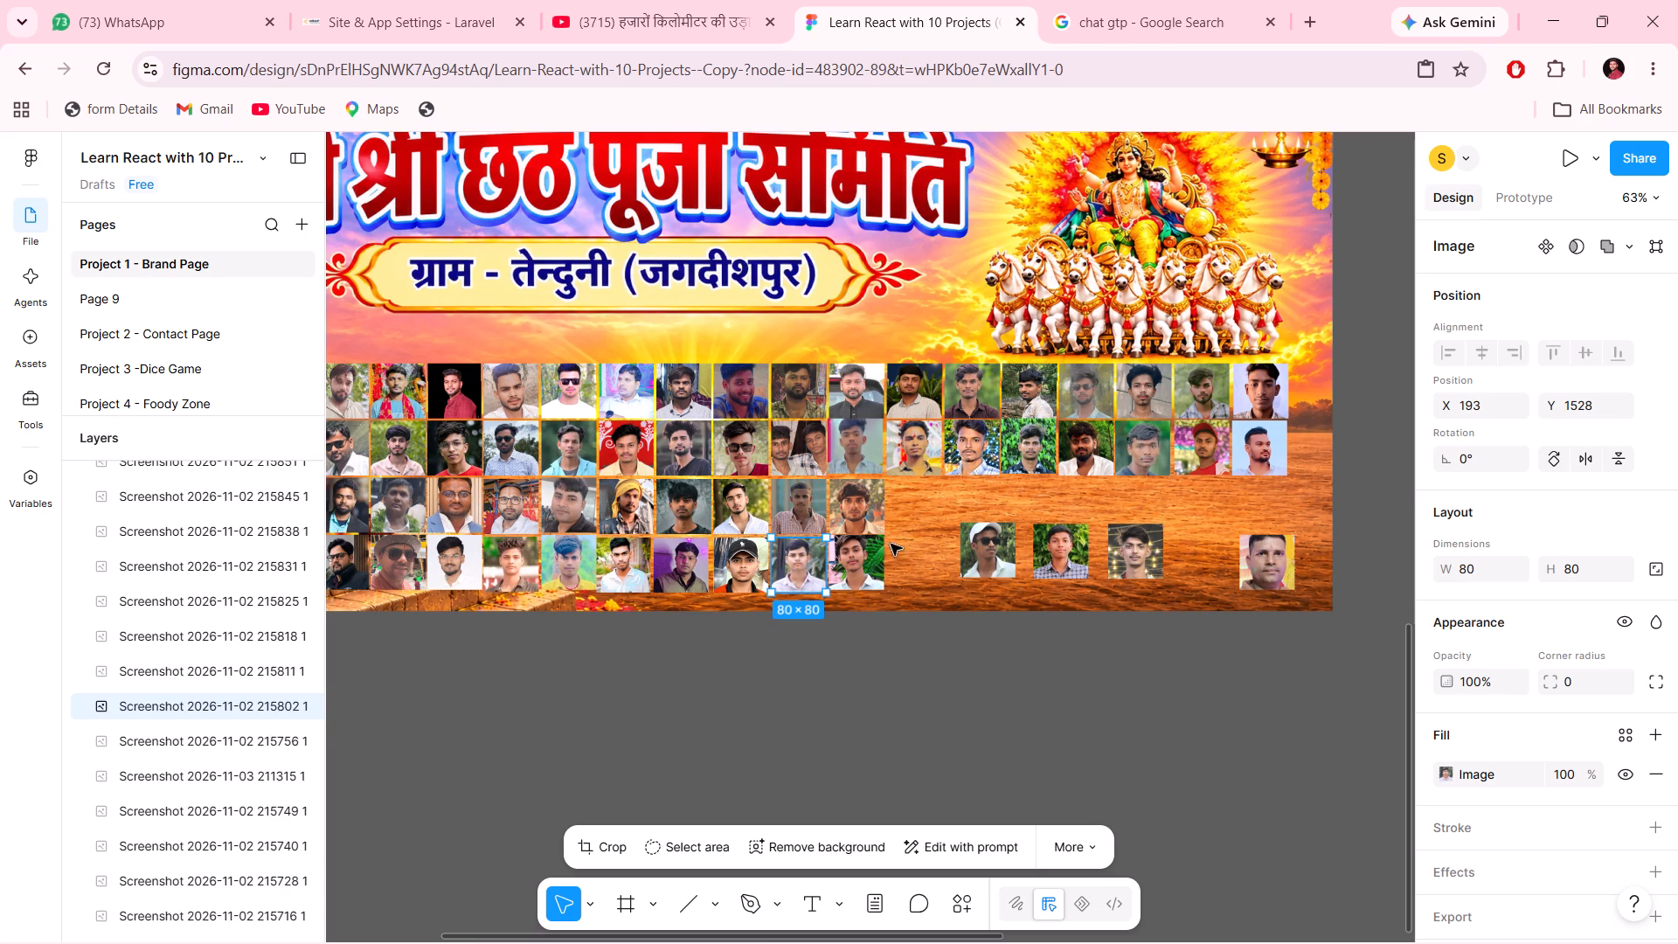
Lower the leafy-background portrait at the end of the fourth row to Y 1528, in line with its neighbours.
{"action": "left_click", "coordinate": [865, 552]}
{"action": "key", "text": "Down"}
{"action": "key", "text": "Down"}
{"action": "key", "text": "Down"}
{"action": "key", "text": "Down"}
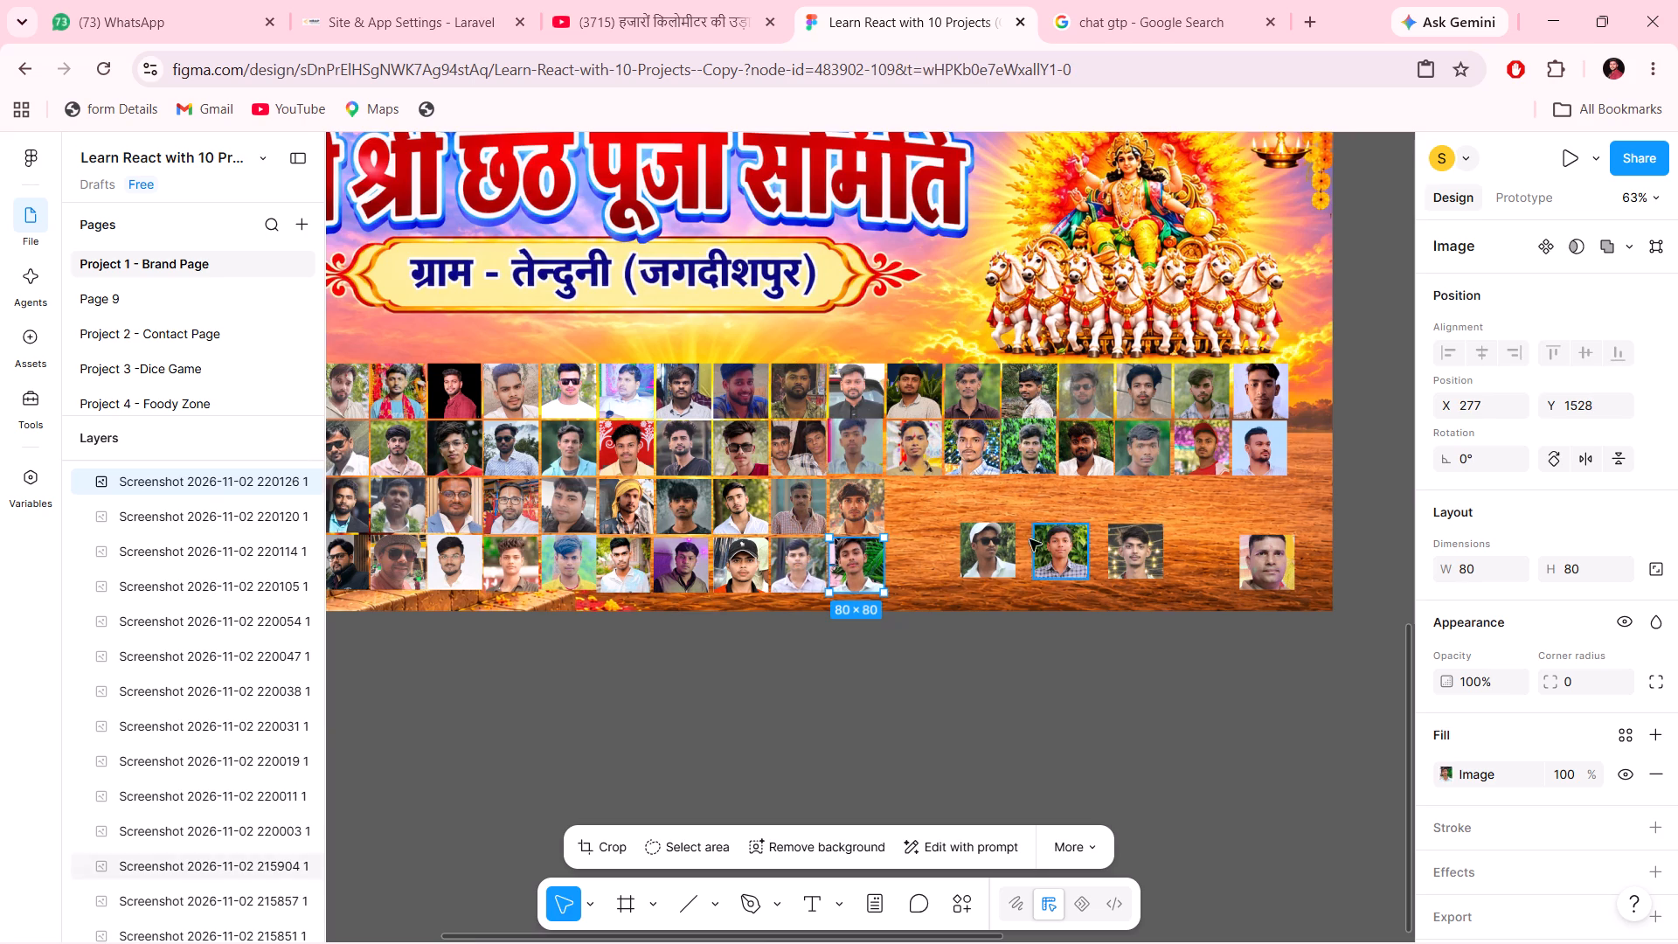
Move the loose portrait wearing a cap and sunglasses to the end of the third row, at X 362, Y 1441.
{"action": "left_click", "coordinate": [967, 547]}
{"action": "left_click_drag", "start_coordinate": [982, 547], "coordinate": [912, 499]}
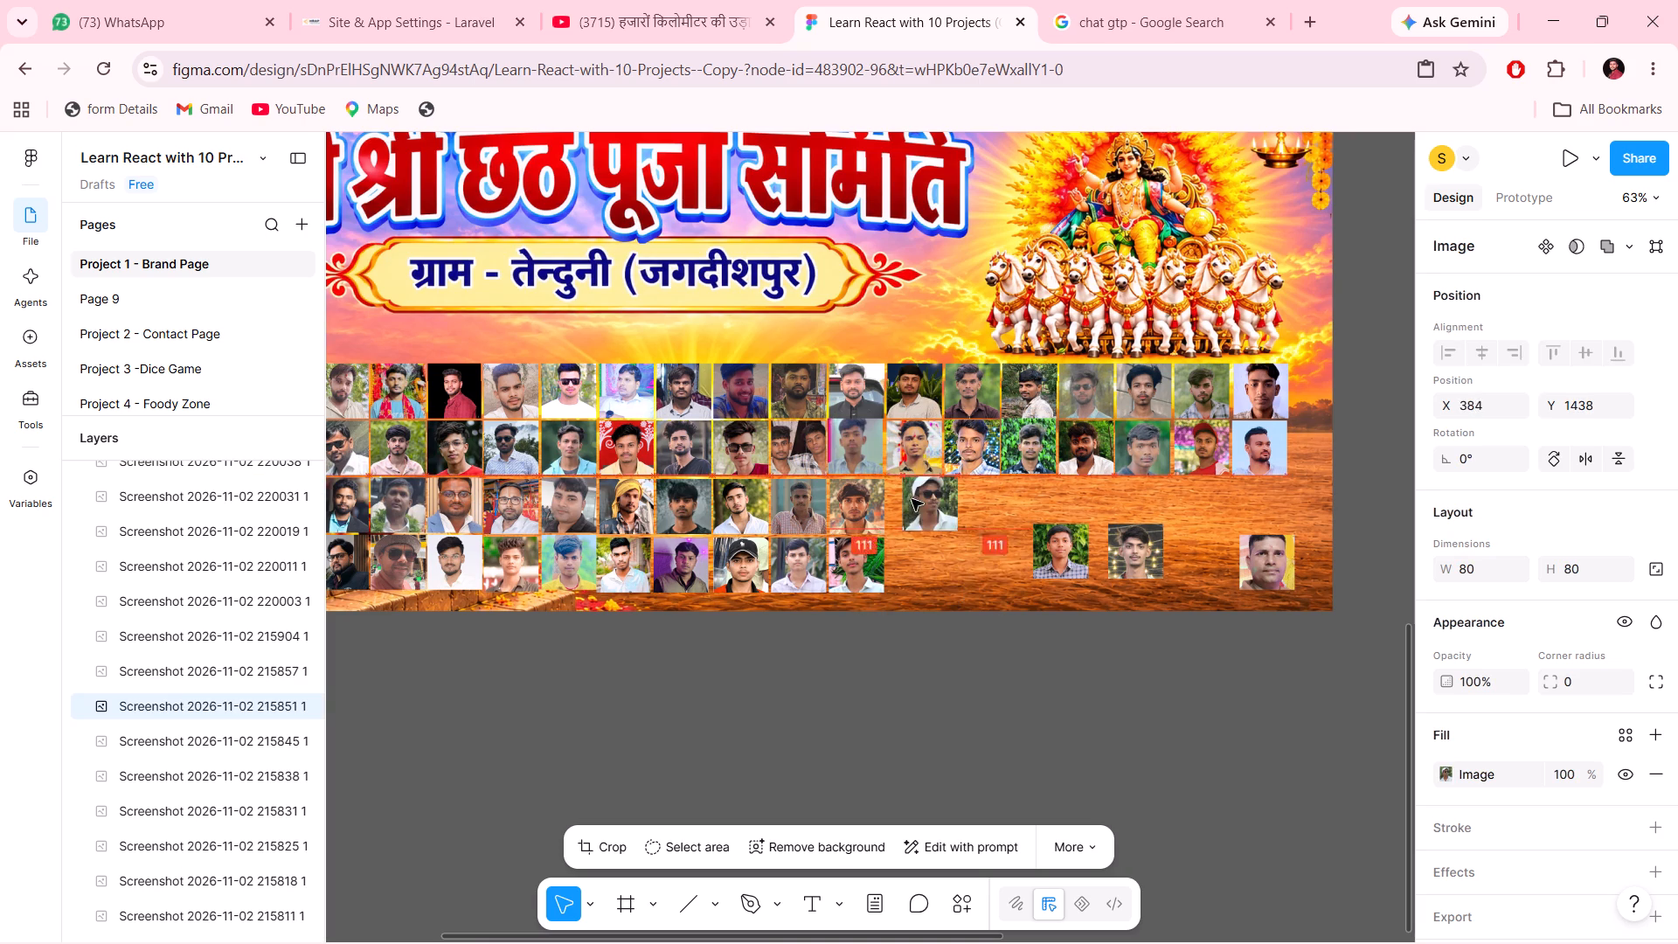
{"action": "left_click_drag", "start_coordinate": [912, 499], "coordinate": [911, 503]}
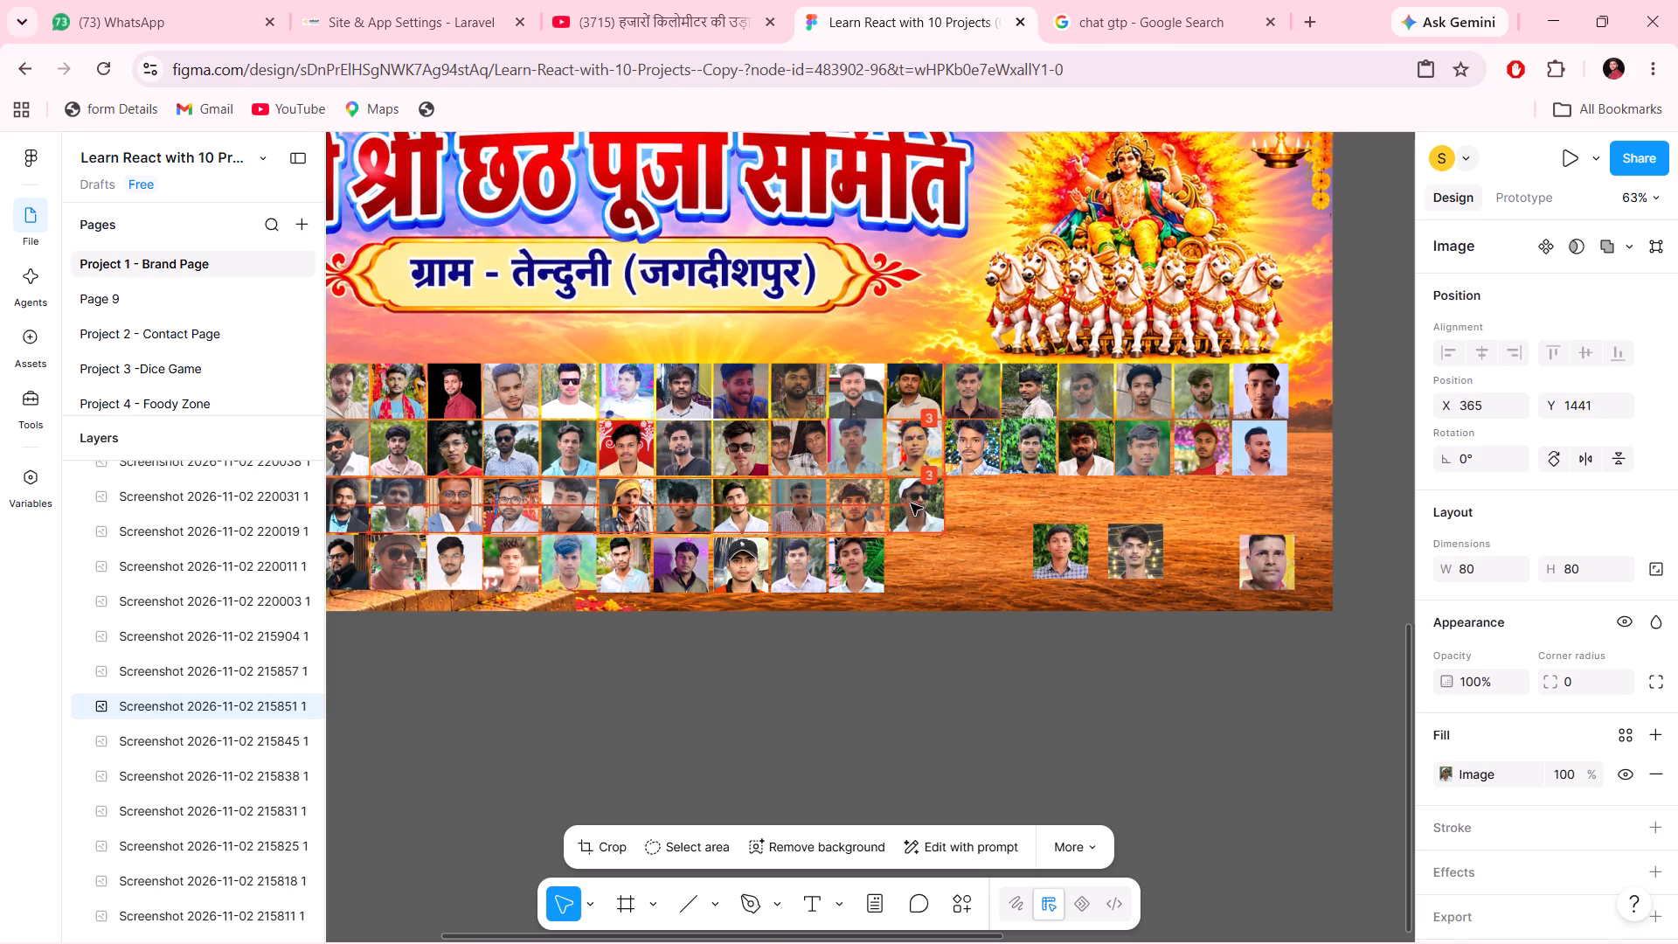
{"action": "left_click_drag", "start_coordinate": [911, 503], "coordinate": [909, 503]}
Move the loose checked-shirt portrait to the end of the fourth row, aligned at Y 1528.
{"action": "left_click_drag", "start_coordinate": [1057, 553], "coordinate": [921, 573]}
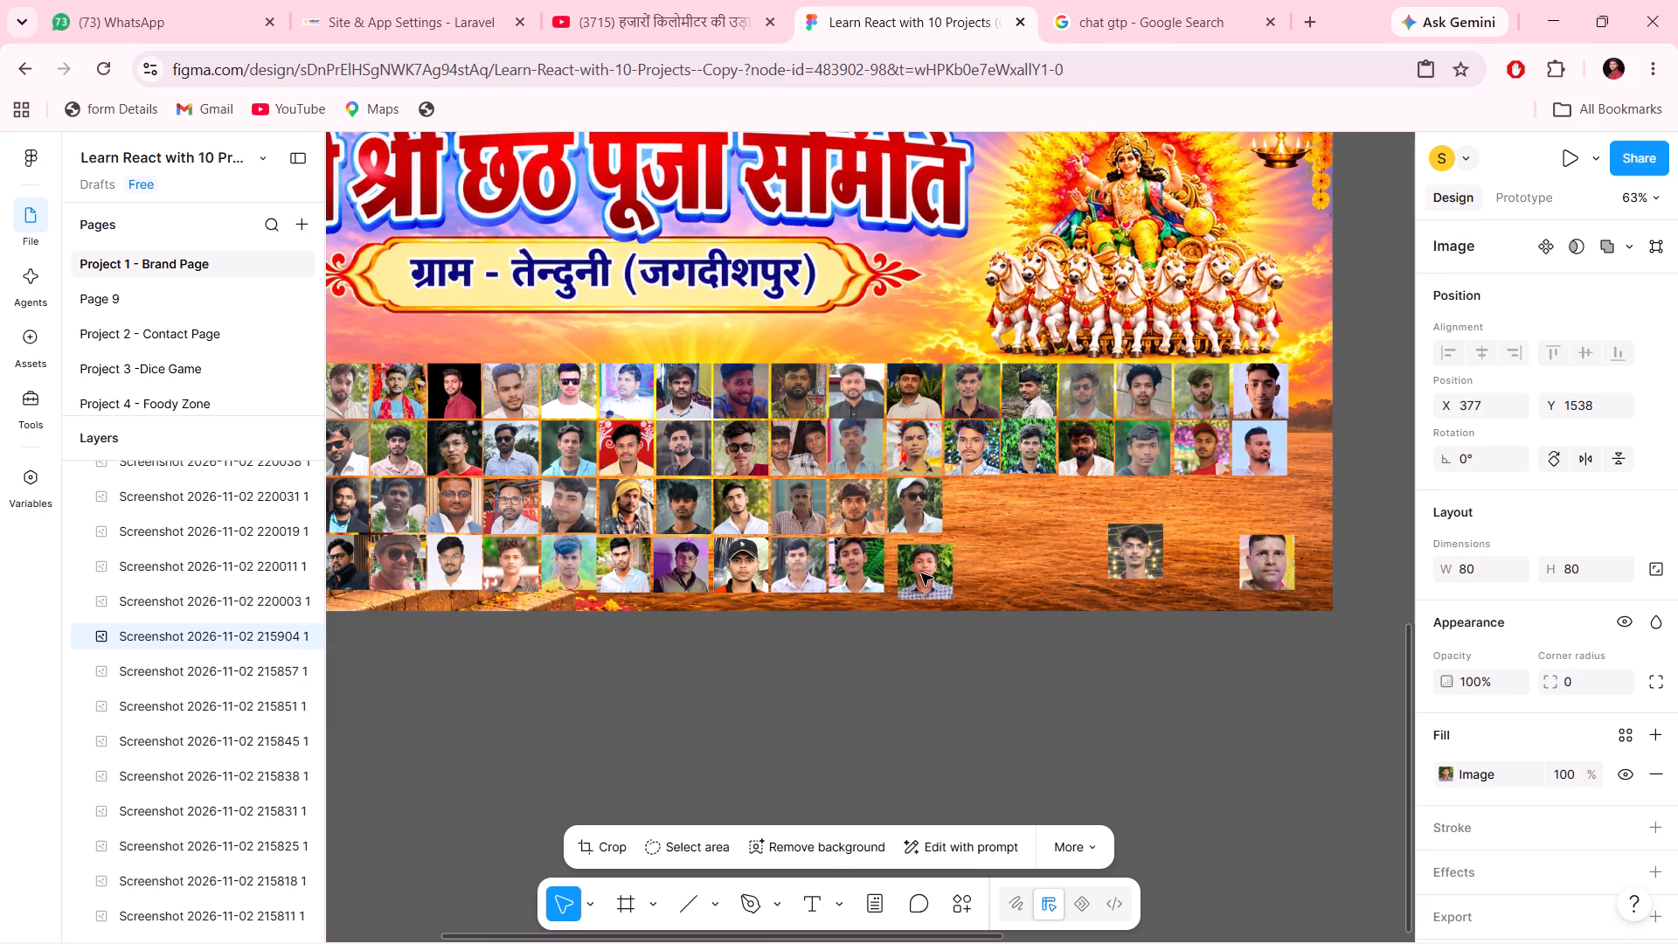
{"action": "left_click_drag", "start_coordinate": [921, 573], "coordinate": [917, 572]}
{"action": "left_click", "coordinate": [1057, 534]}
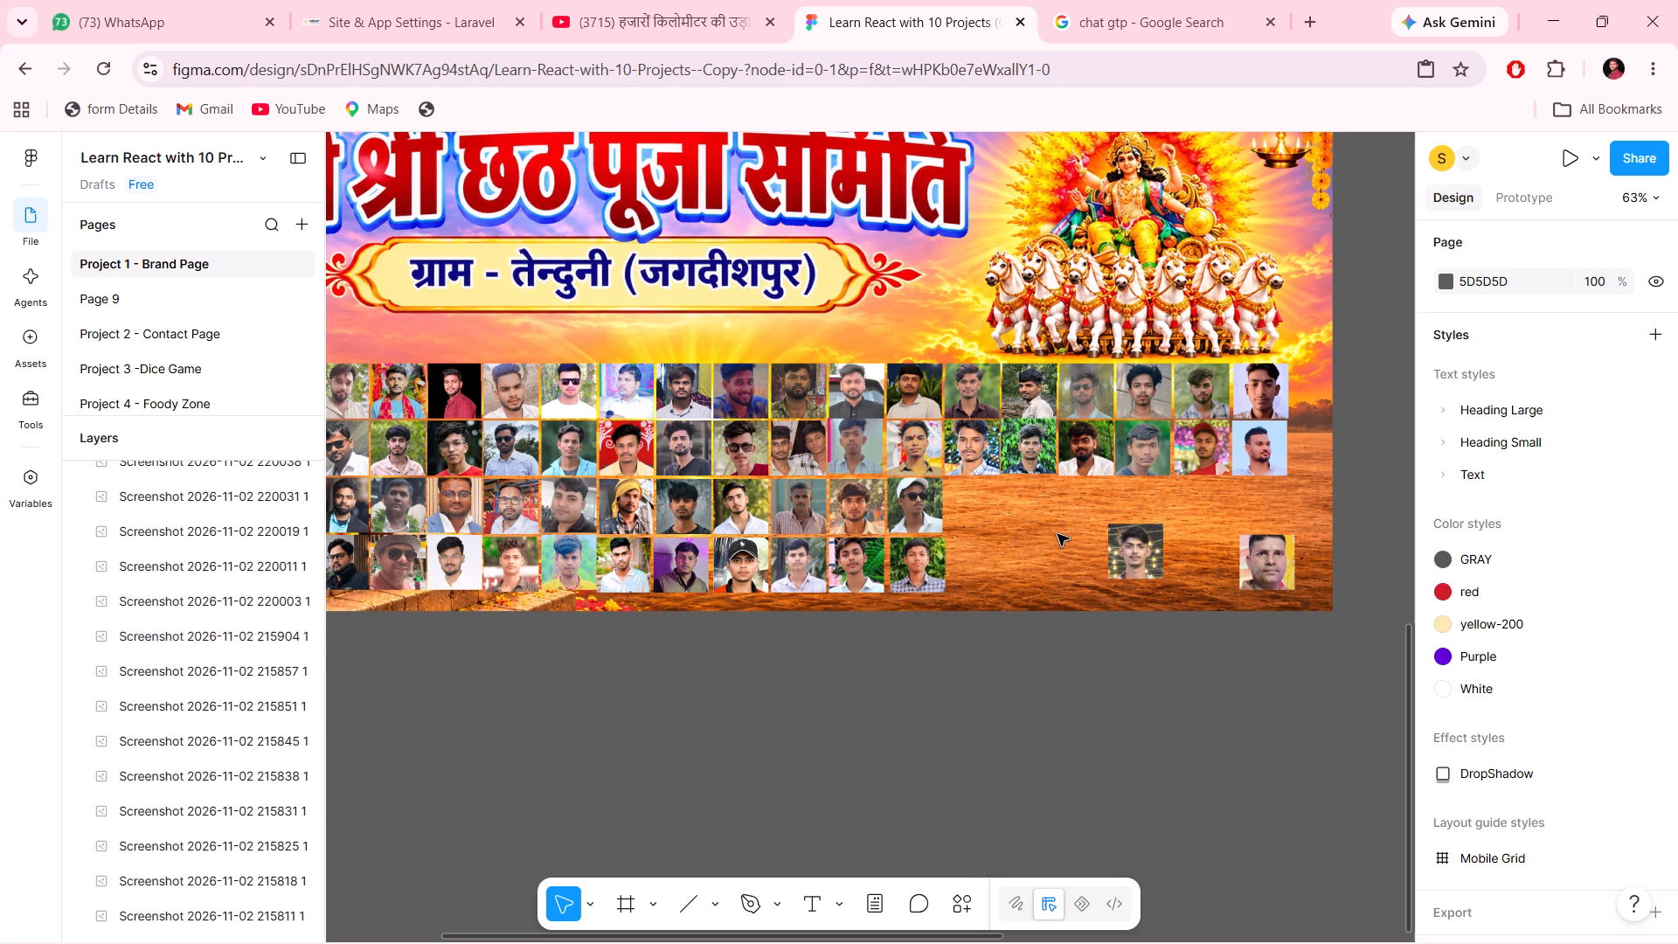
Lower the cap-and-sunglasses portrait at the end of the third row to Y 1443.
{"action": "left_click", "coordinate": [904, 508]}
{"action": "key", "text": "Down"}
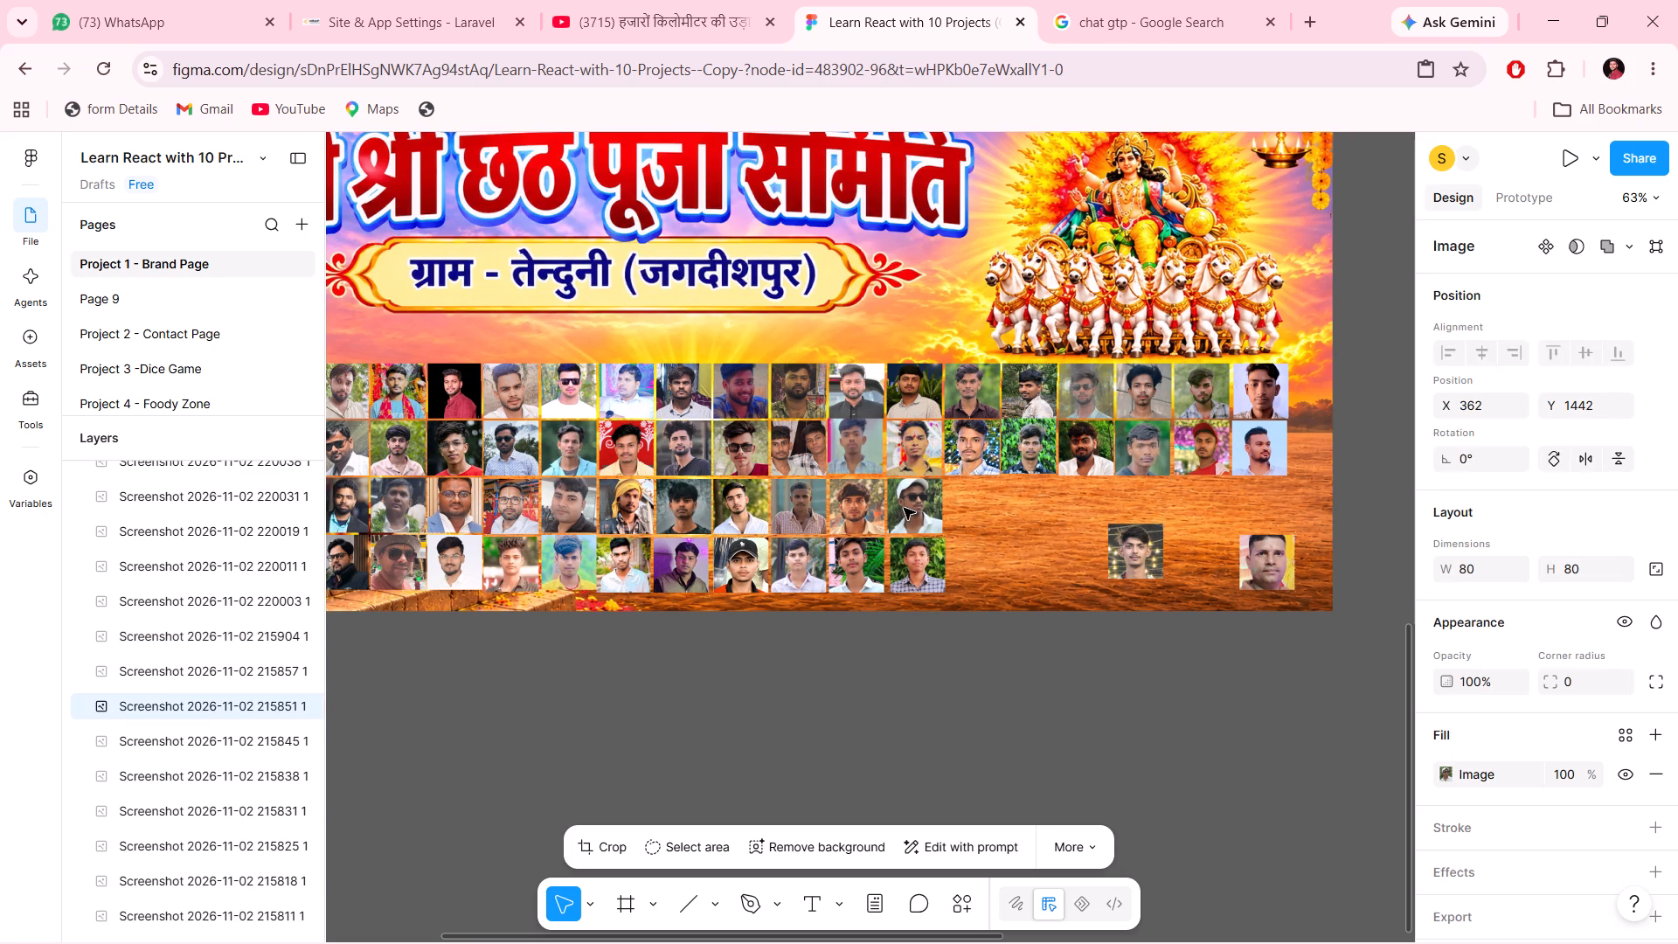
{"action": "key", "text": "Down"}
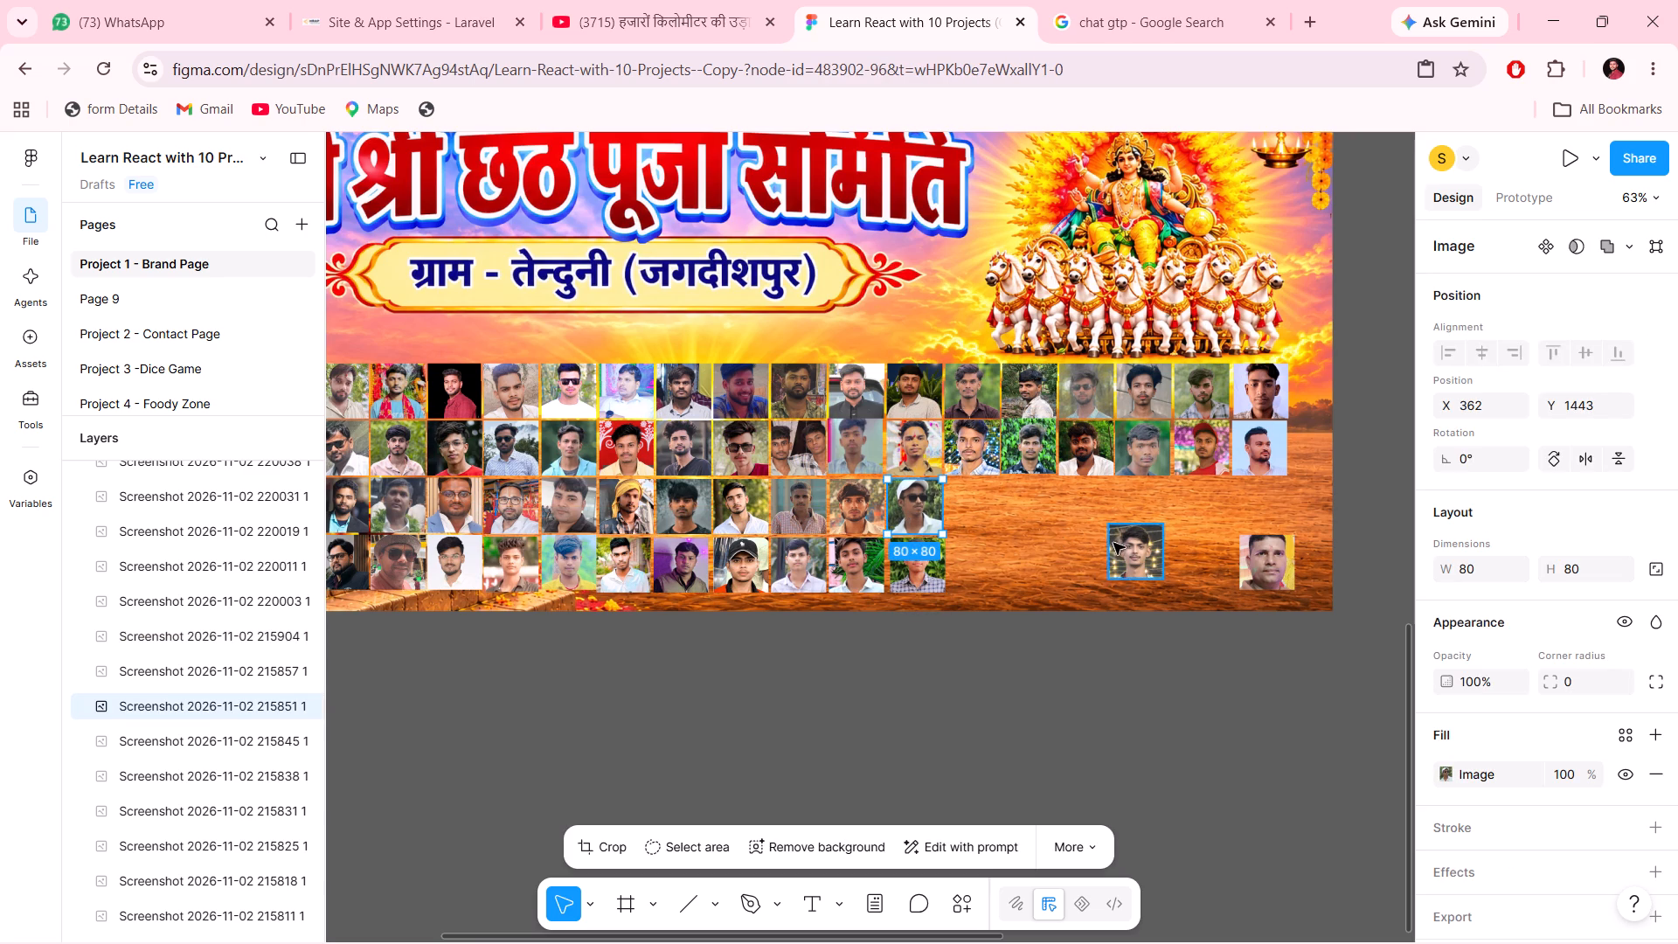
Place the loose dark-background portrait with light spots at the end of the third row, at X 446, Y 1441.
{"action": "left_click_drag", "start_coordinate": [1118, 546], "coordinate": [954, 500]}
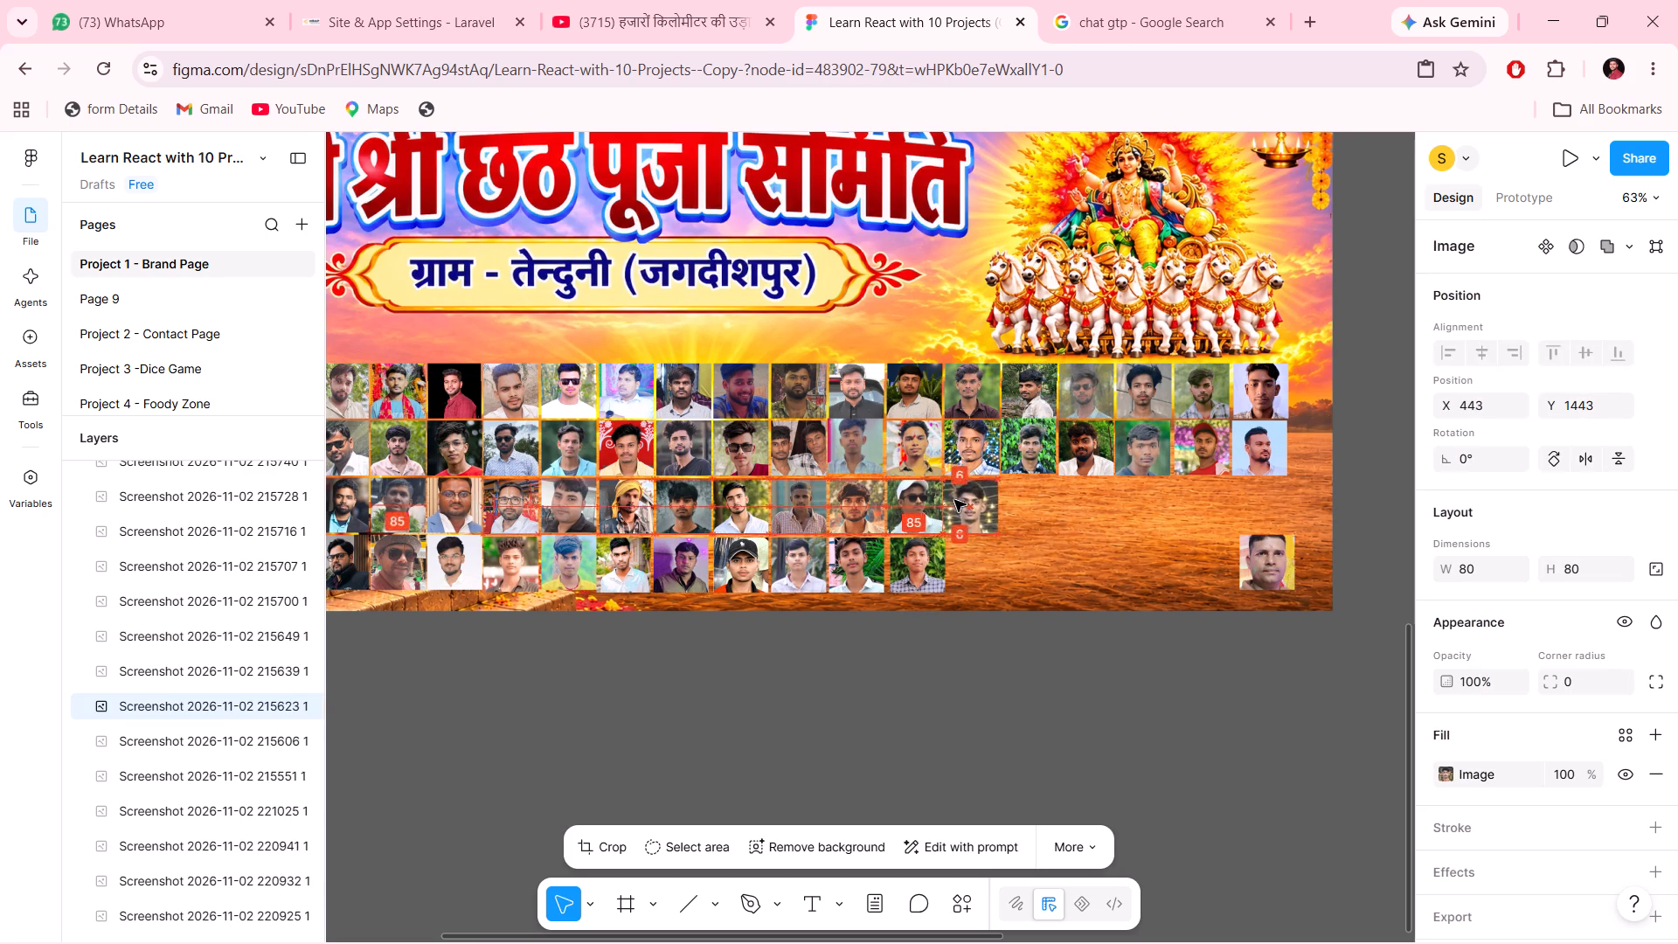
{"action": "left_click_drag", "start_coordinate": [954, 500], "coordinate": [959, 499]}
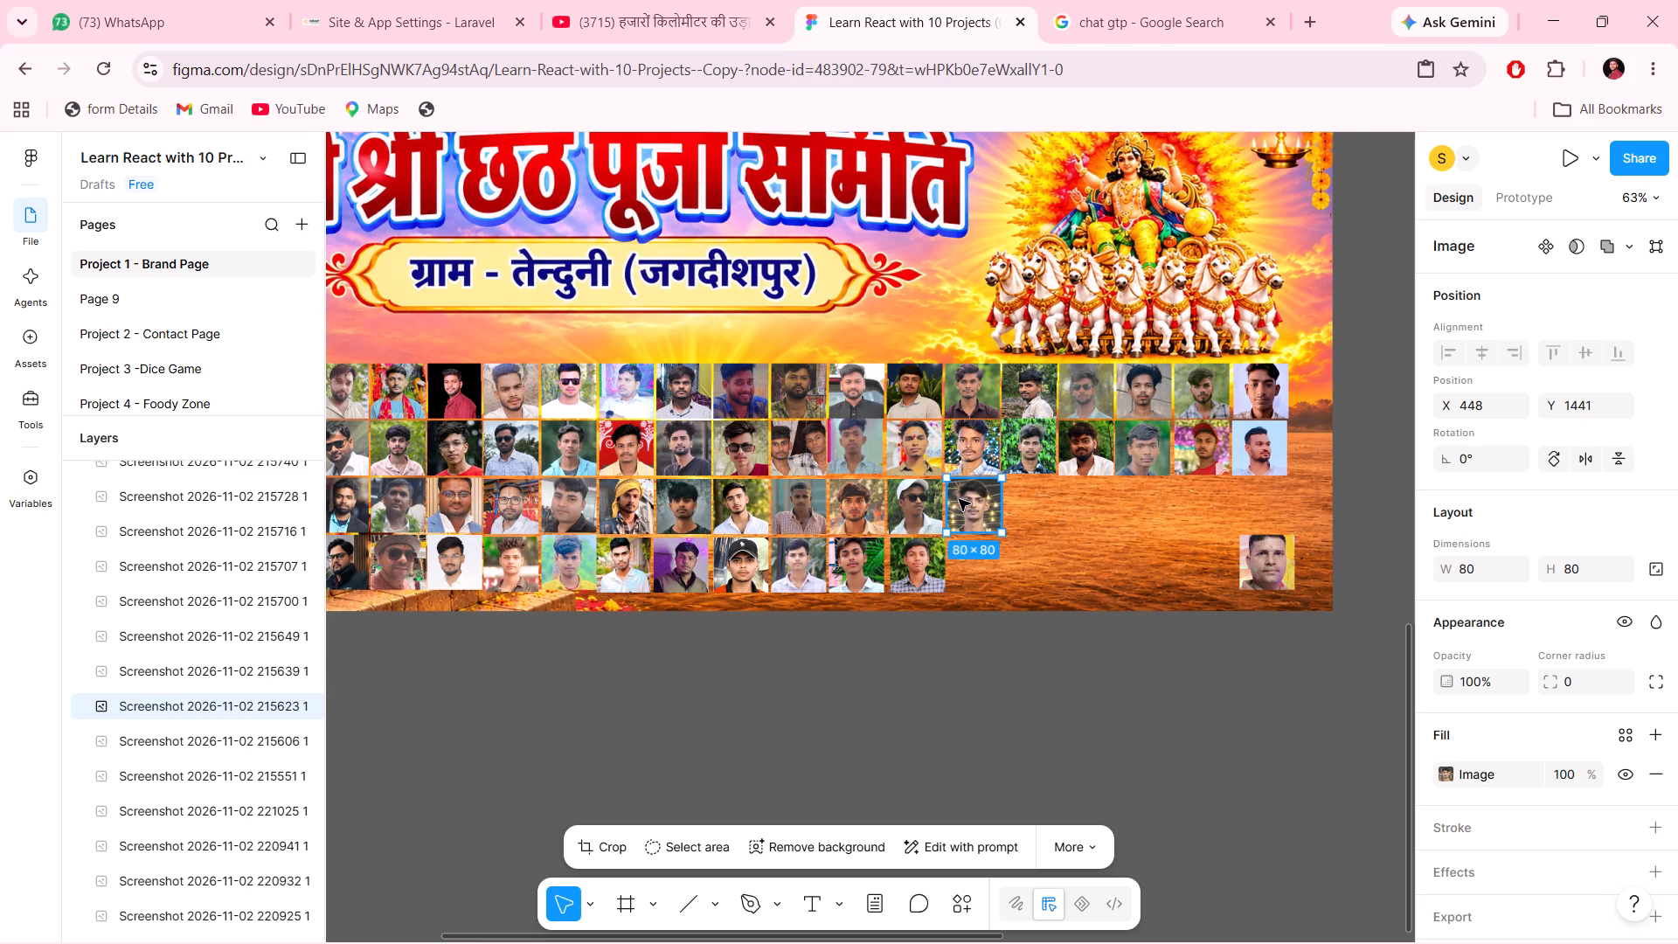
{"action": "key", "text": "Left"}
{"action": "key", "text": "Left"}
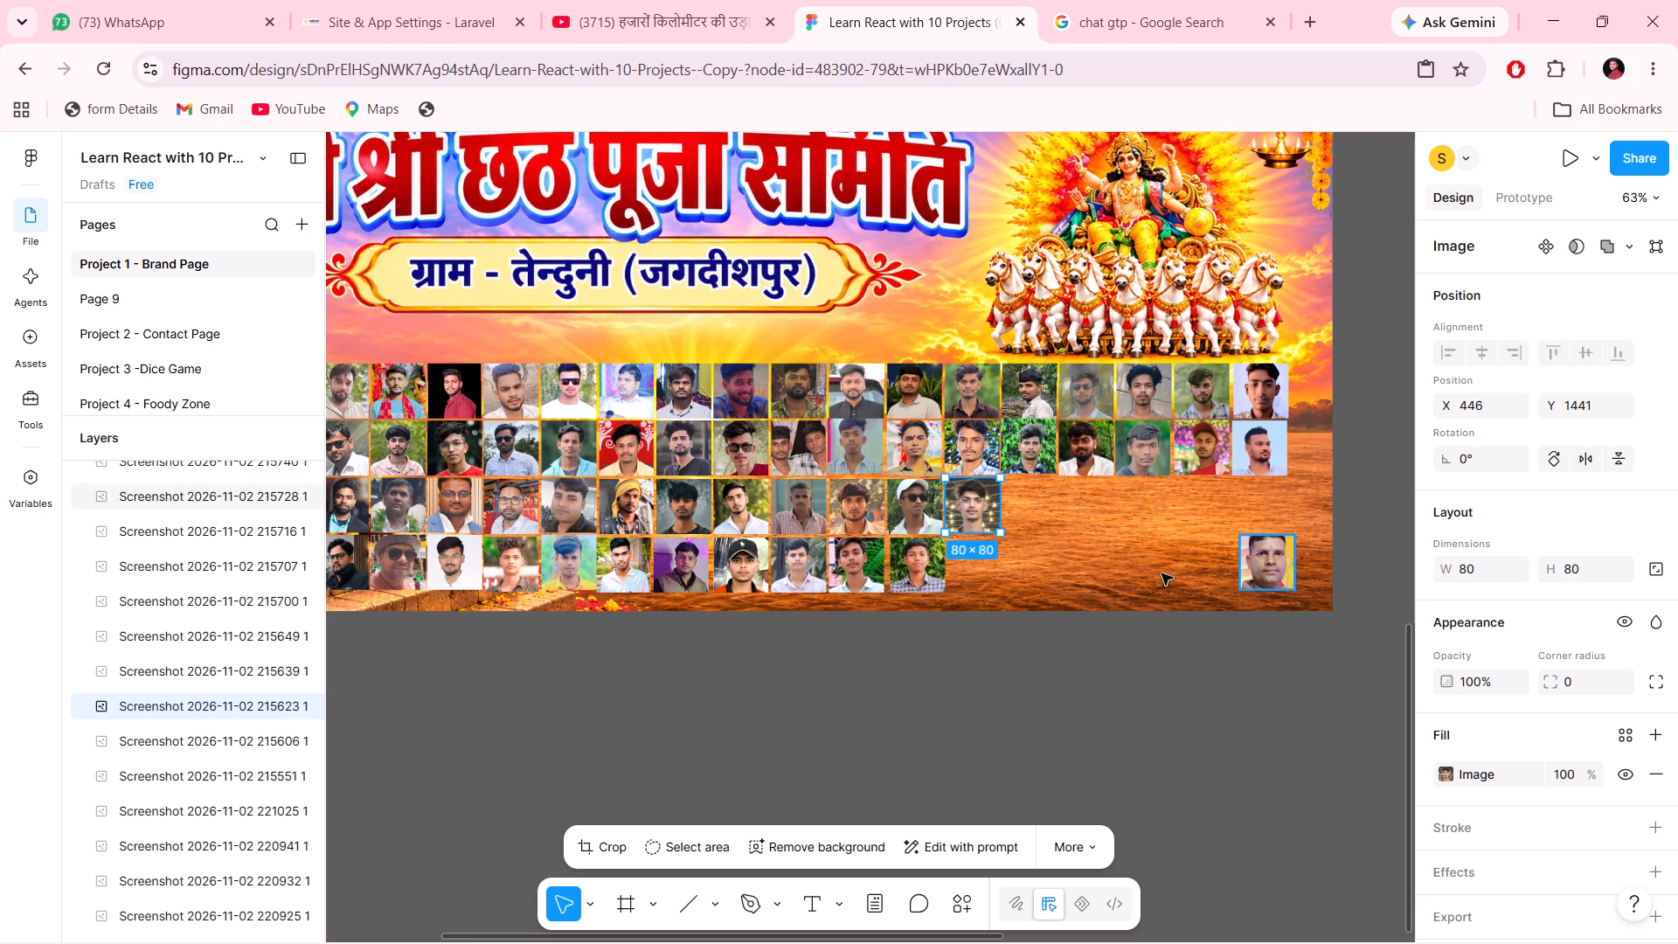
Nudge the checked-shirt portrait at the end of the fourth row left to X 361.
{"action": "left_click", "coordinate": [919, 557]}
{"action": "key", "text": "Left"}
{"action": "key", "text": "Left"}
{"action": "key", "text": "Left"}
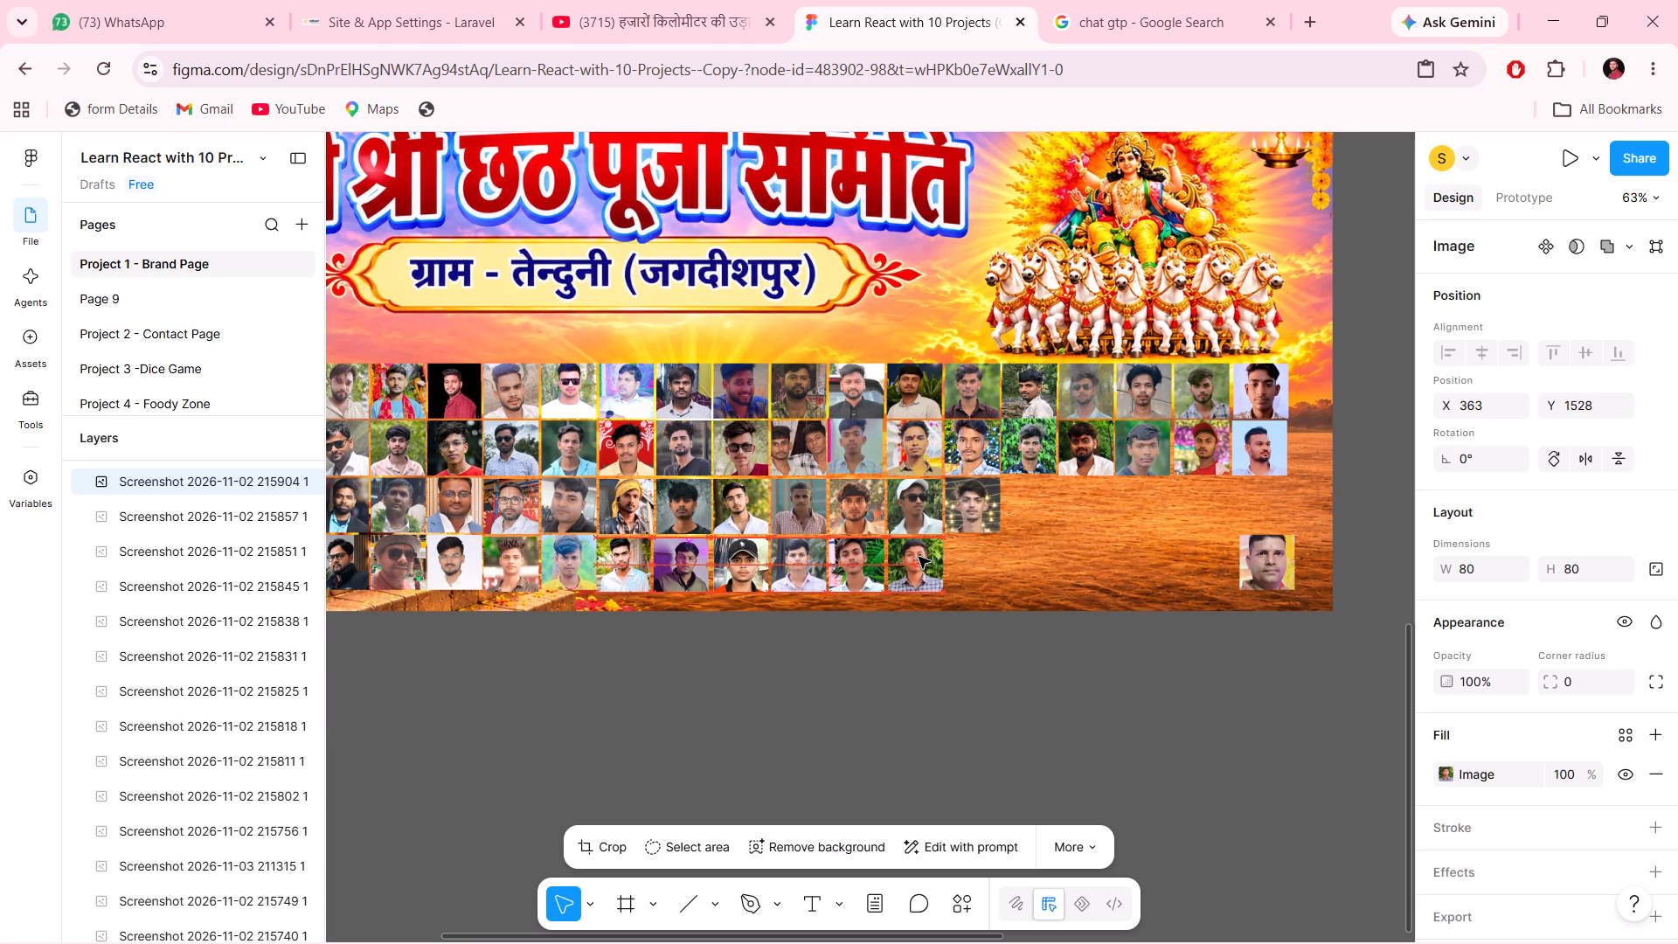
{"action": "key", "text": "Left"}
{"action": "key", "text": "Left"}
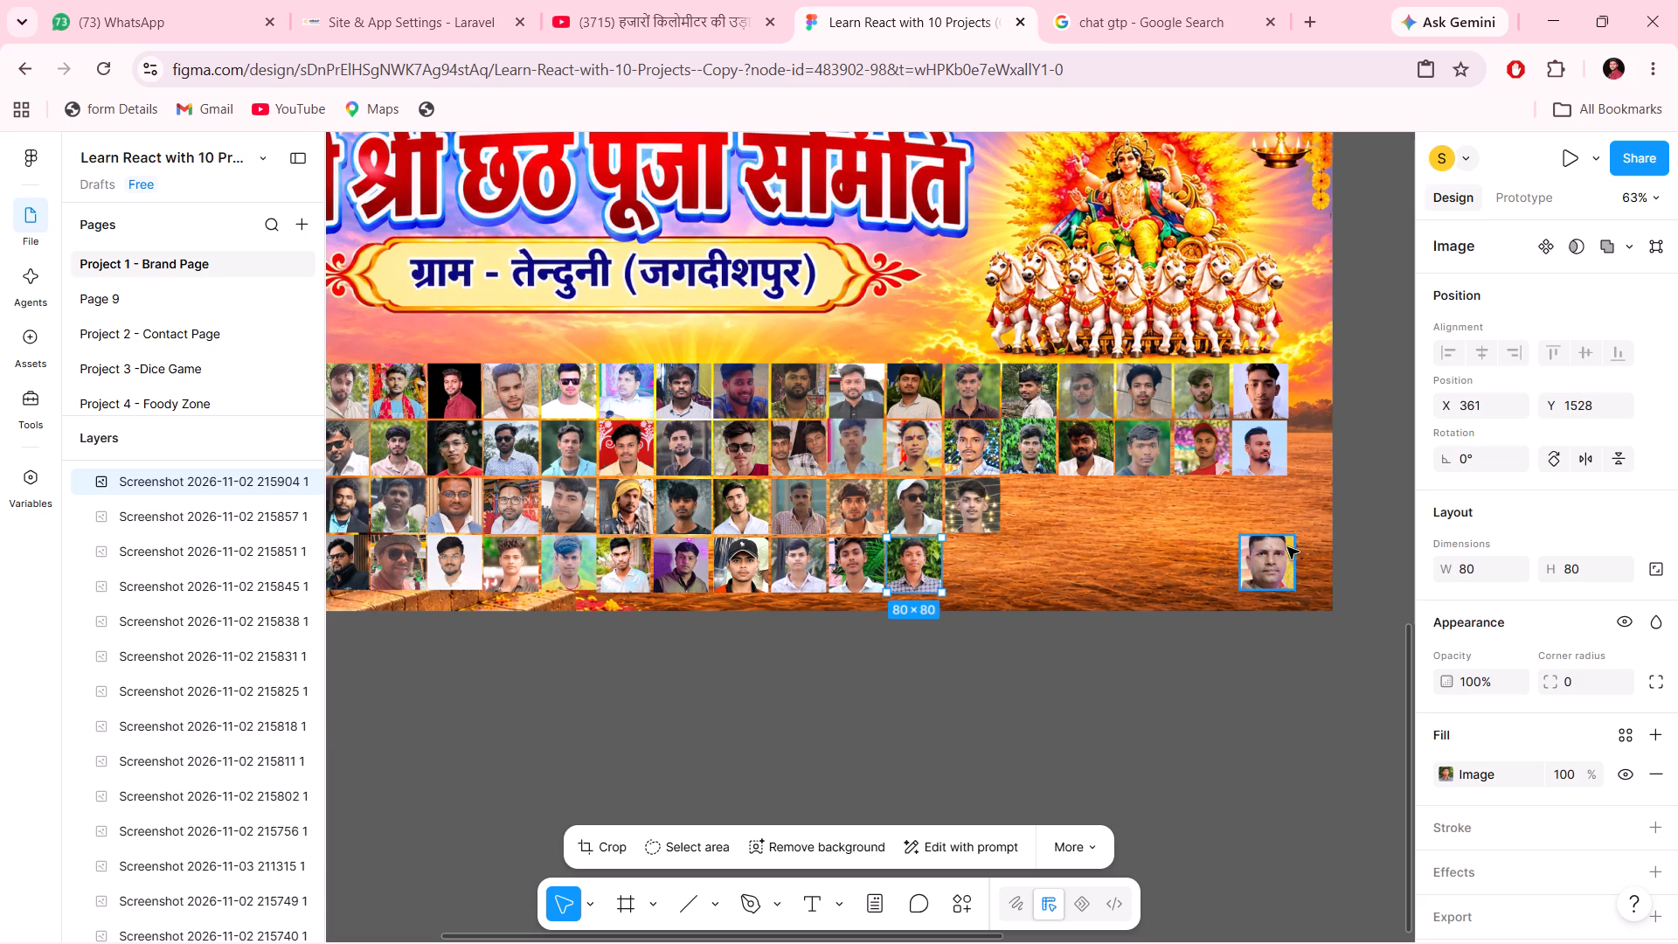
Place the last loose portrait, the older man, at the end of the fourth row, at X 446, Y 1528.
{"action": "left_click_drag", "start_coordinate": [1277, 556], "coordinate": [986, 559]}
{"action": "key", "text": "Left"}
{"action": "key", "text": "Left"}
{"action": "key", "text": "Left"}
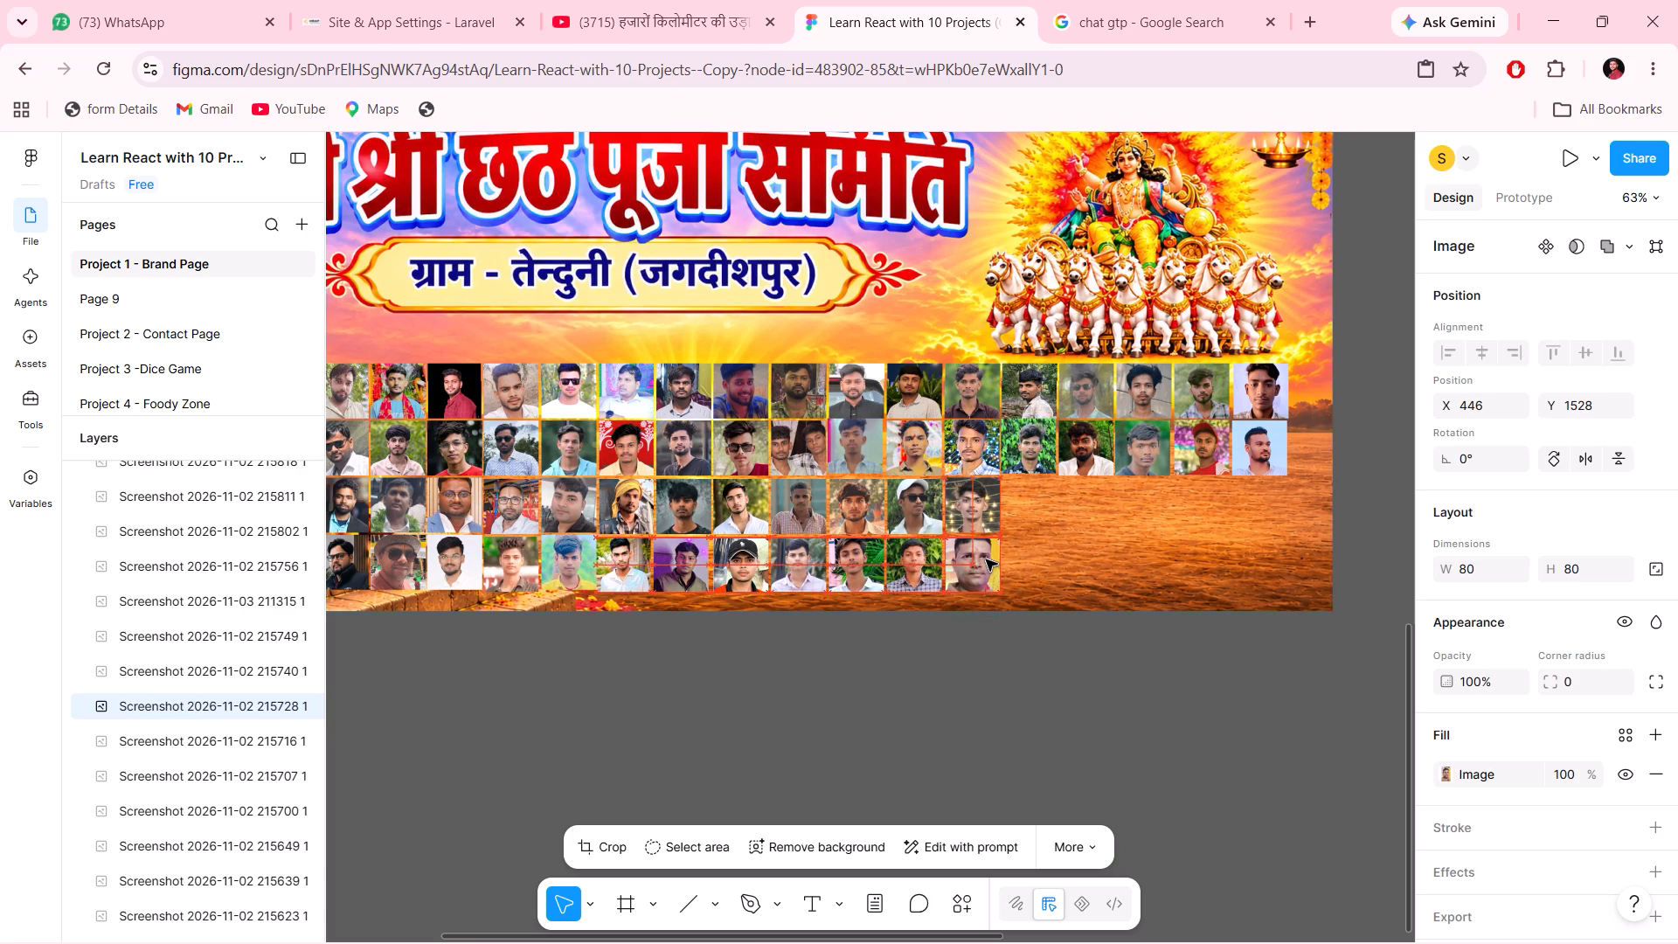
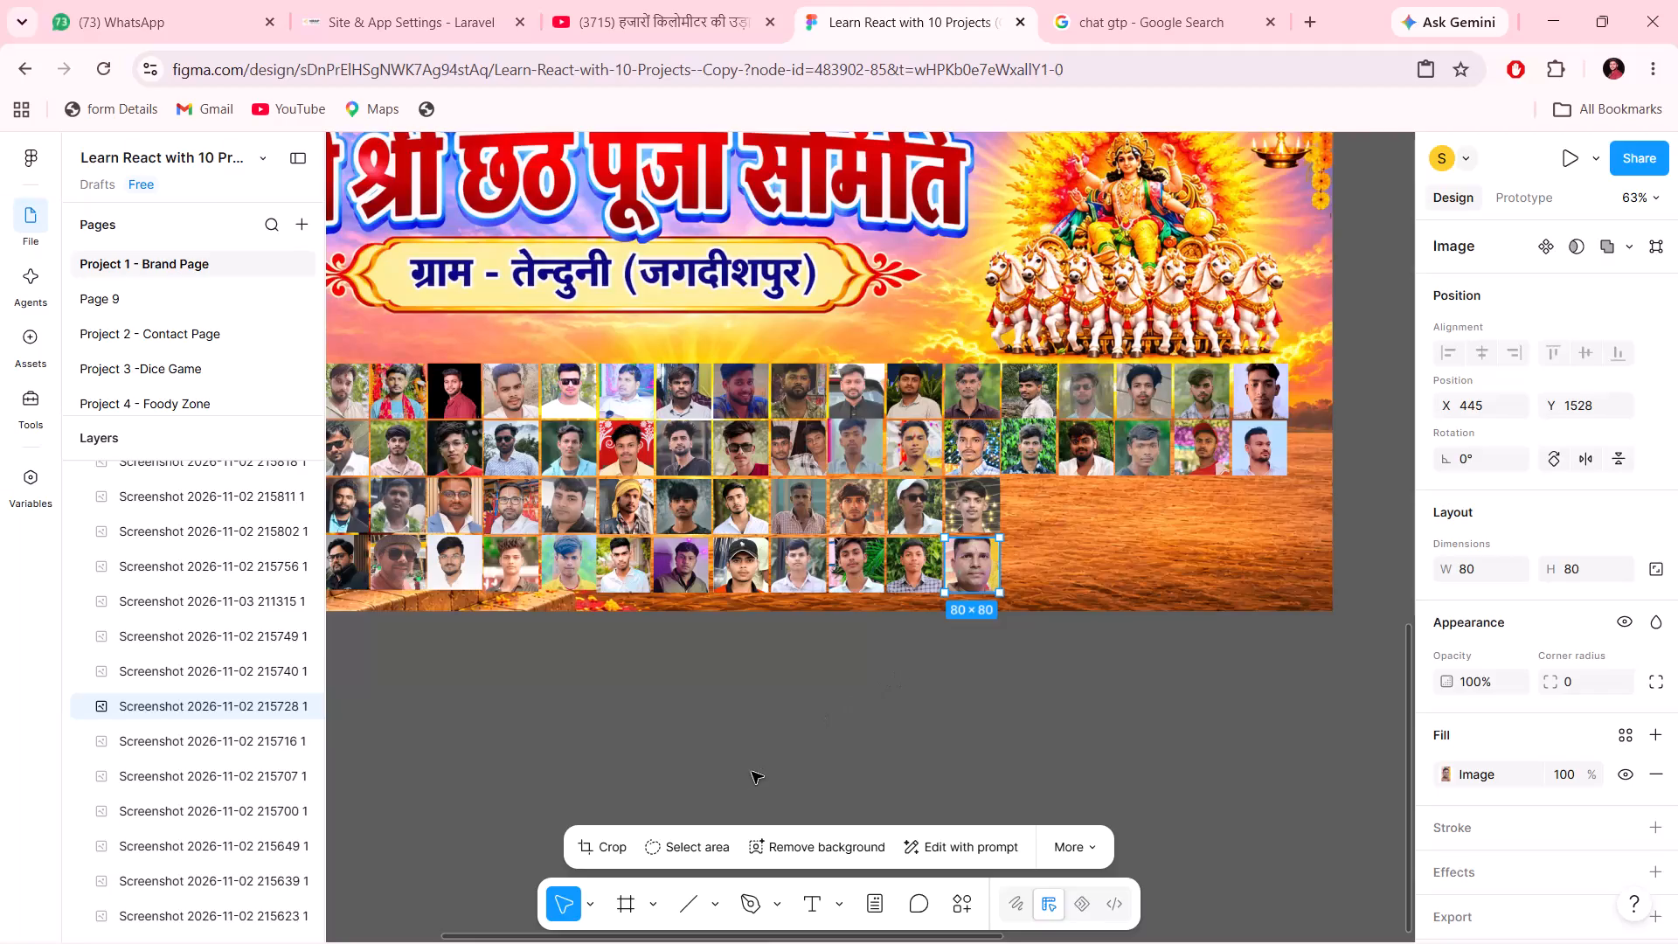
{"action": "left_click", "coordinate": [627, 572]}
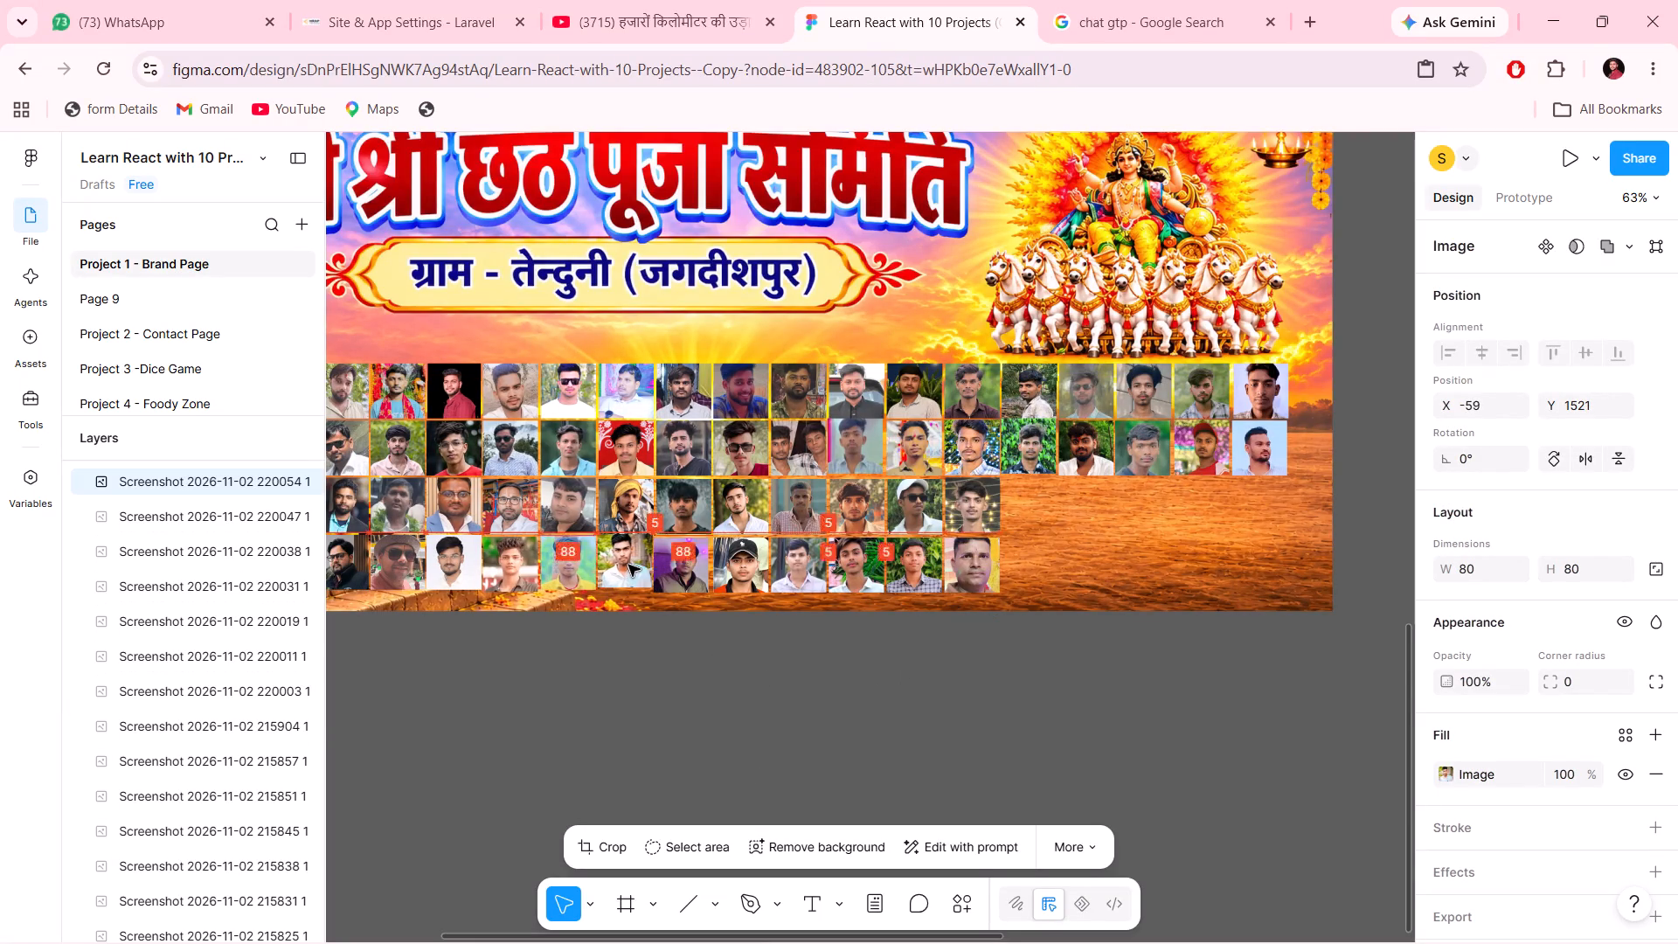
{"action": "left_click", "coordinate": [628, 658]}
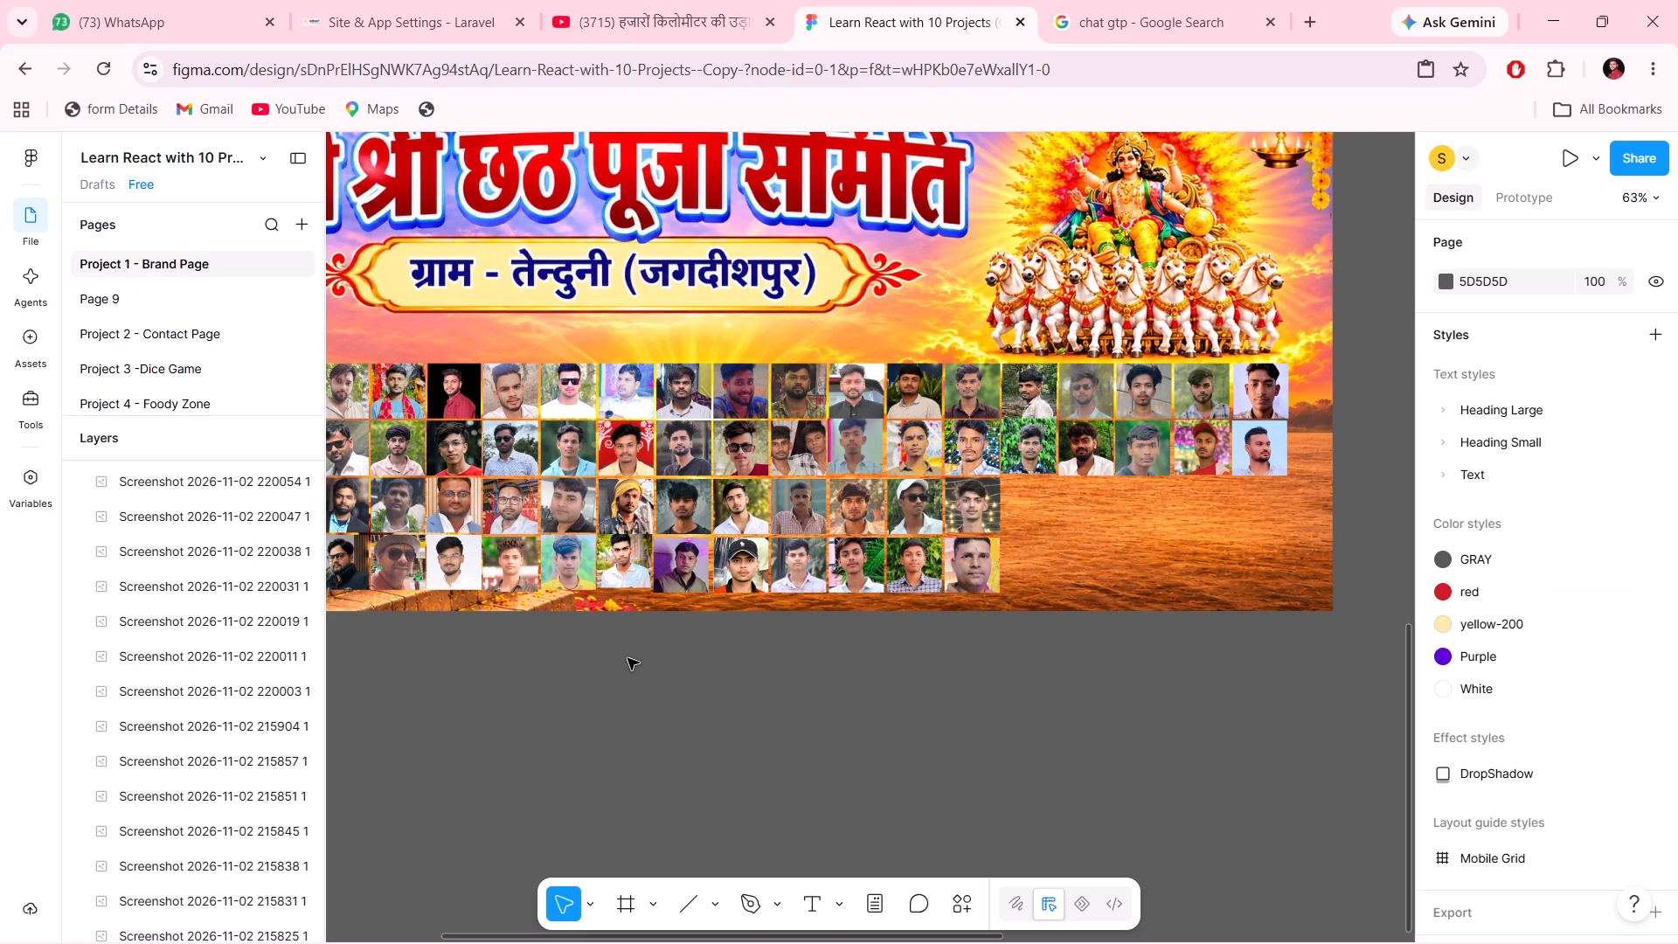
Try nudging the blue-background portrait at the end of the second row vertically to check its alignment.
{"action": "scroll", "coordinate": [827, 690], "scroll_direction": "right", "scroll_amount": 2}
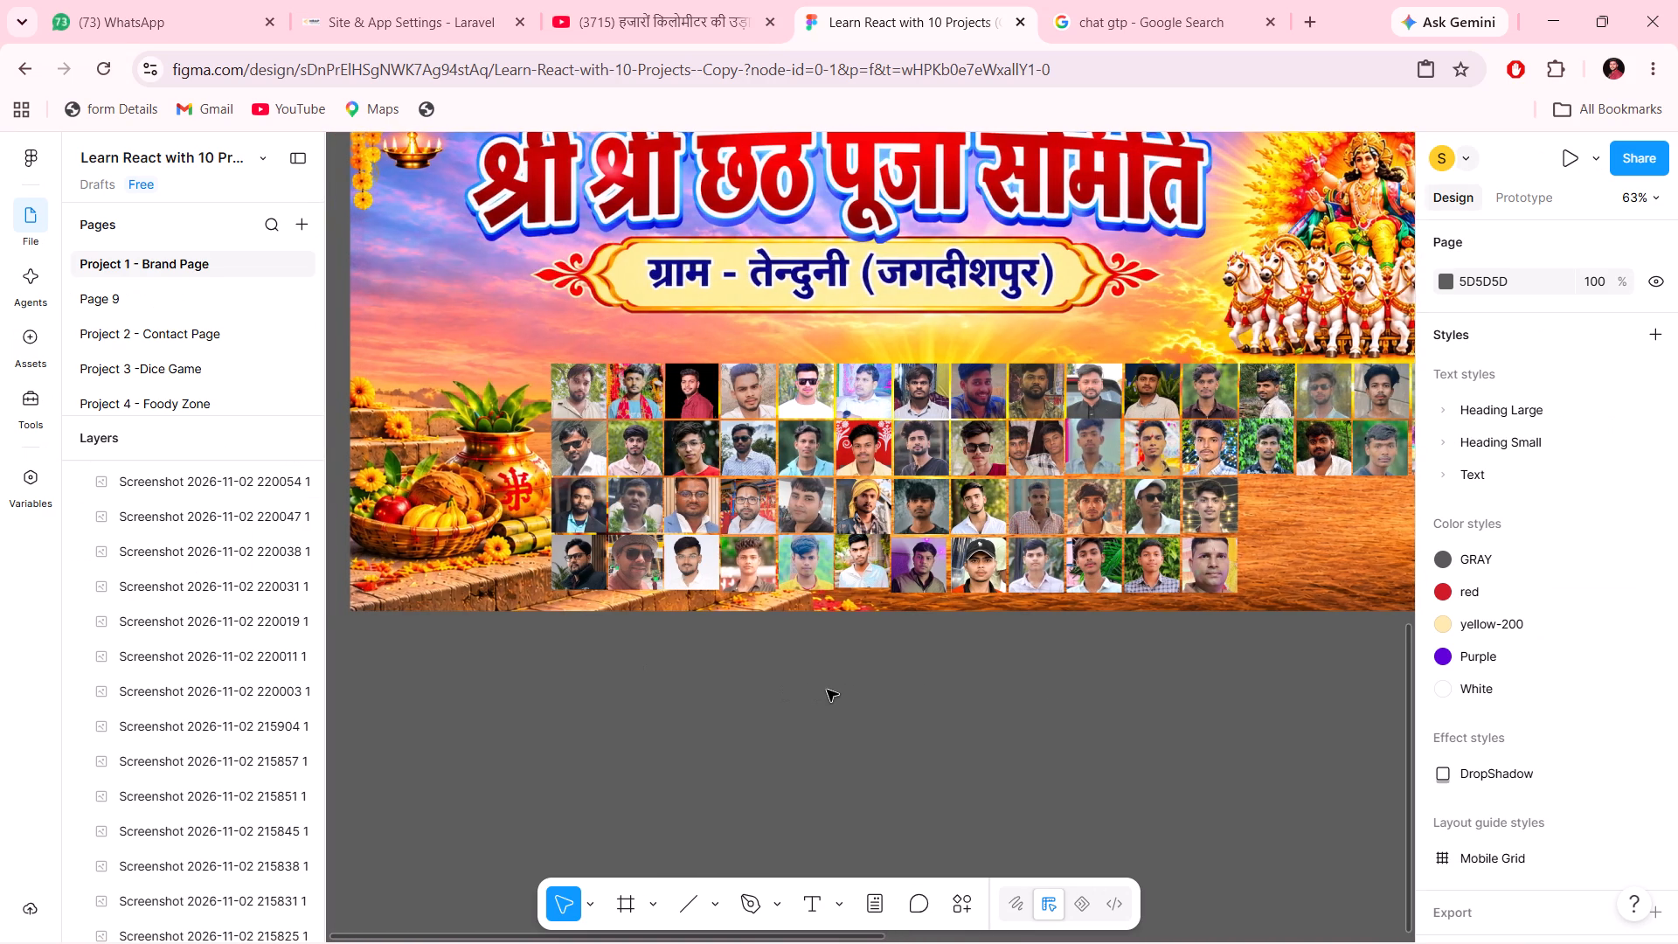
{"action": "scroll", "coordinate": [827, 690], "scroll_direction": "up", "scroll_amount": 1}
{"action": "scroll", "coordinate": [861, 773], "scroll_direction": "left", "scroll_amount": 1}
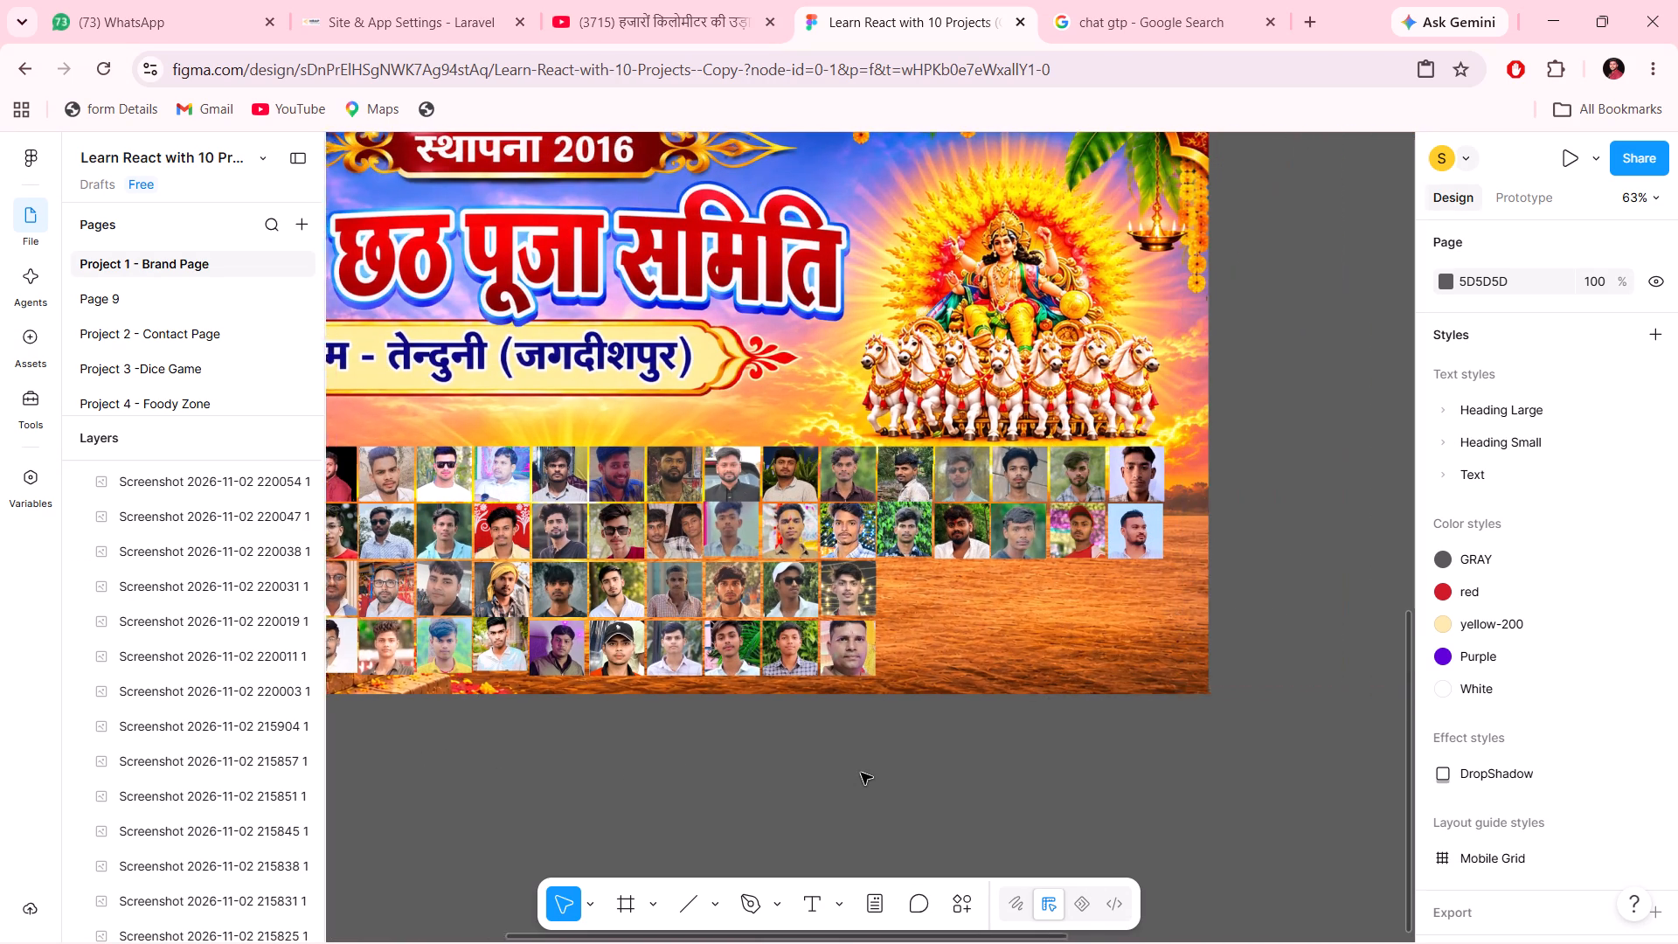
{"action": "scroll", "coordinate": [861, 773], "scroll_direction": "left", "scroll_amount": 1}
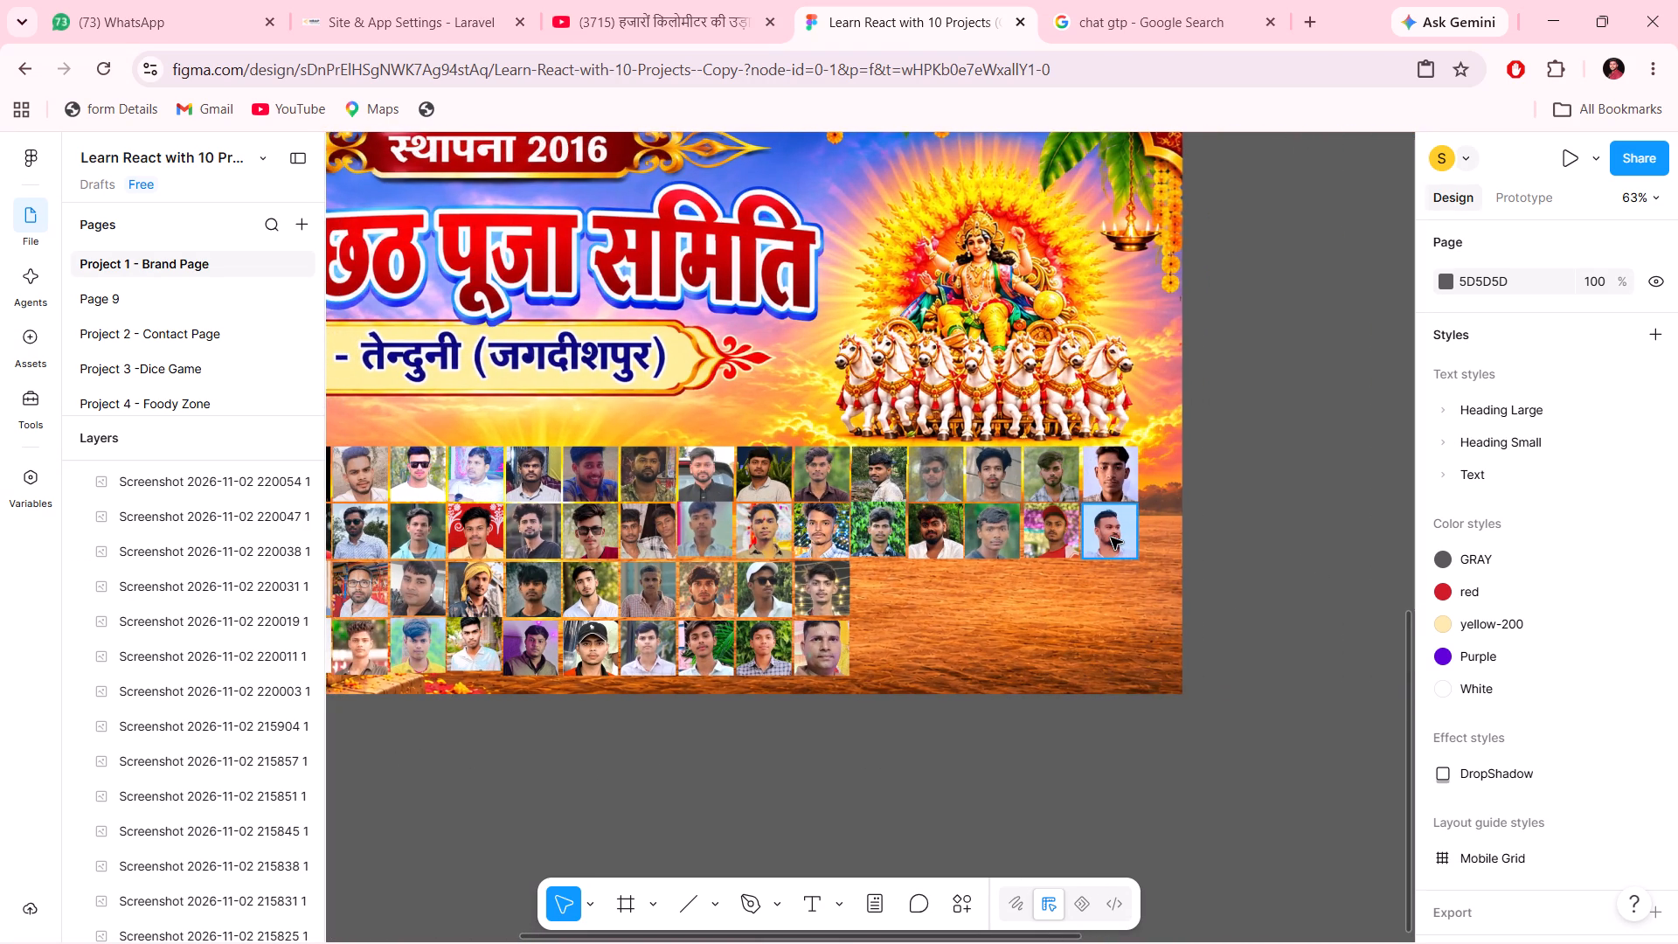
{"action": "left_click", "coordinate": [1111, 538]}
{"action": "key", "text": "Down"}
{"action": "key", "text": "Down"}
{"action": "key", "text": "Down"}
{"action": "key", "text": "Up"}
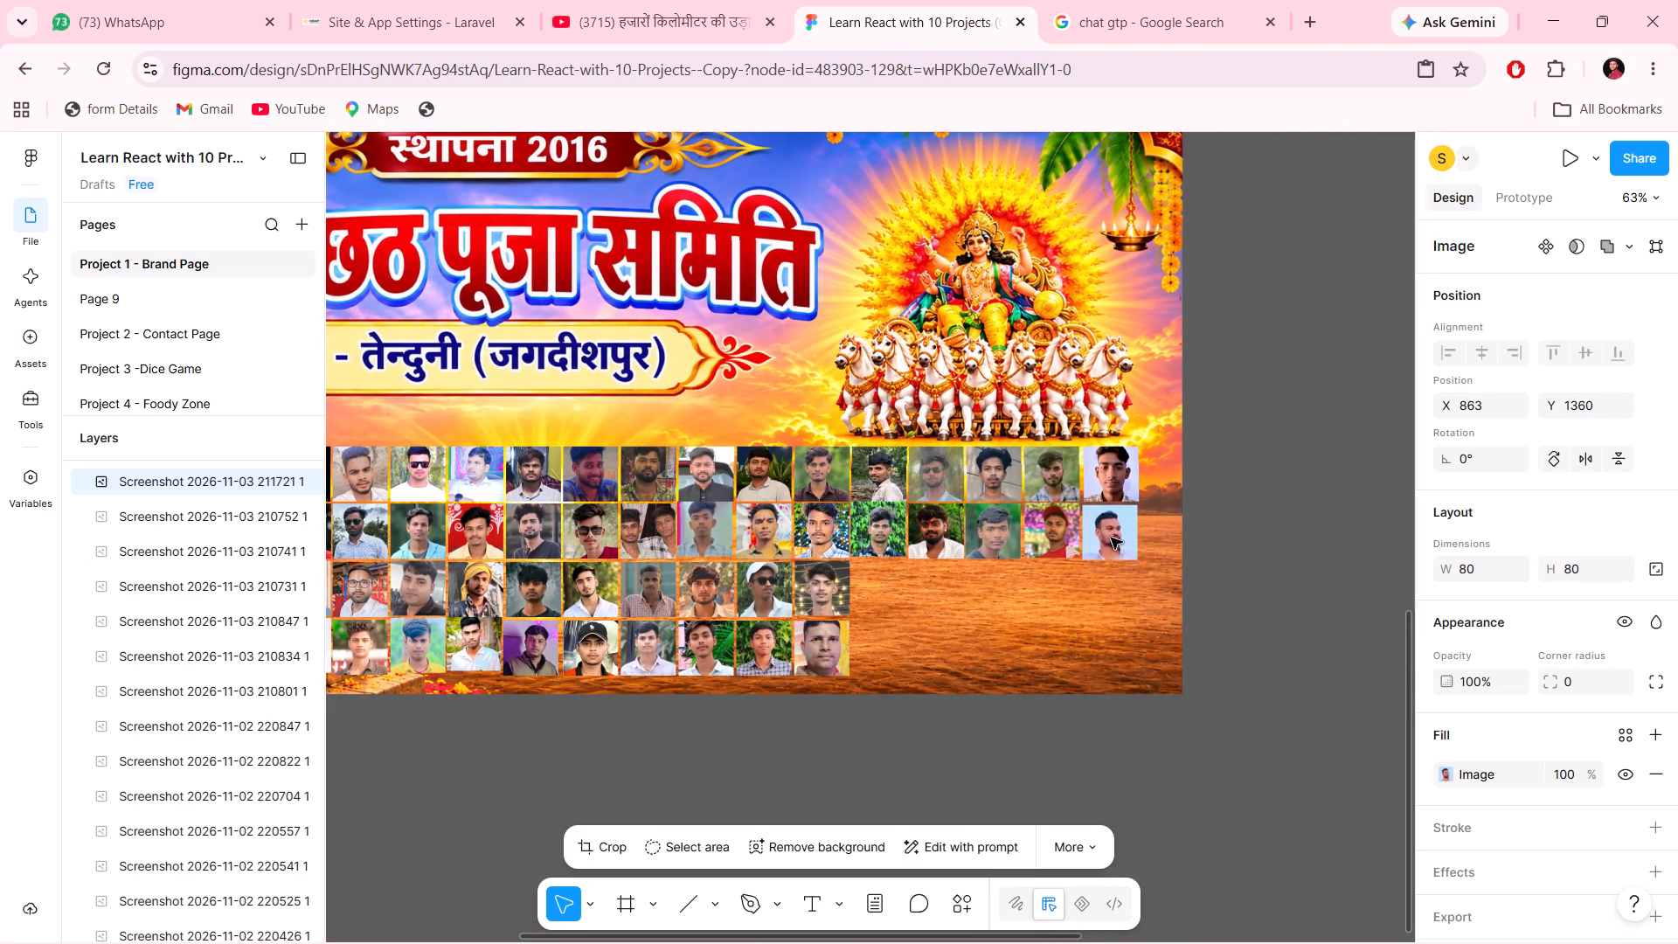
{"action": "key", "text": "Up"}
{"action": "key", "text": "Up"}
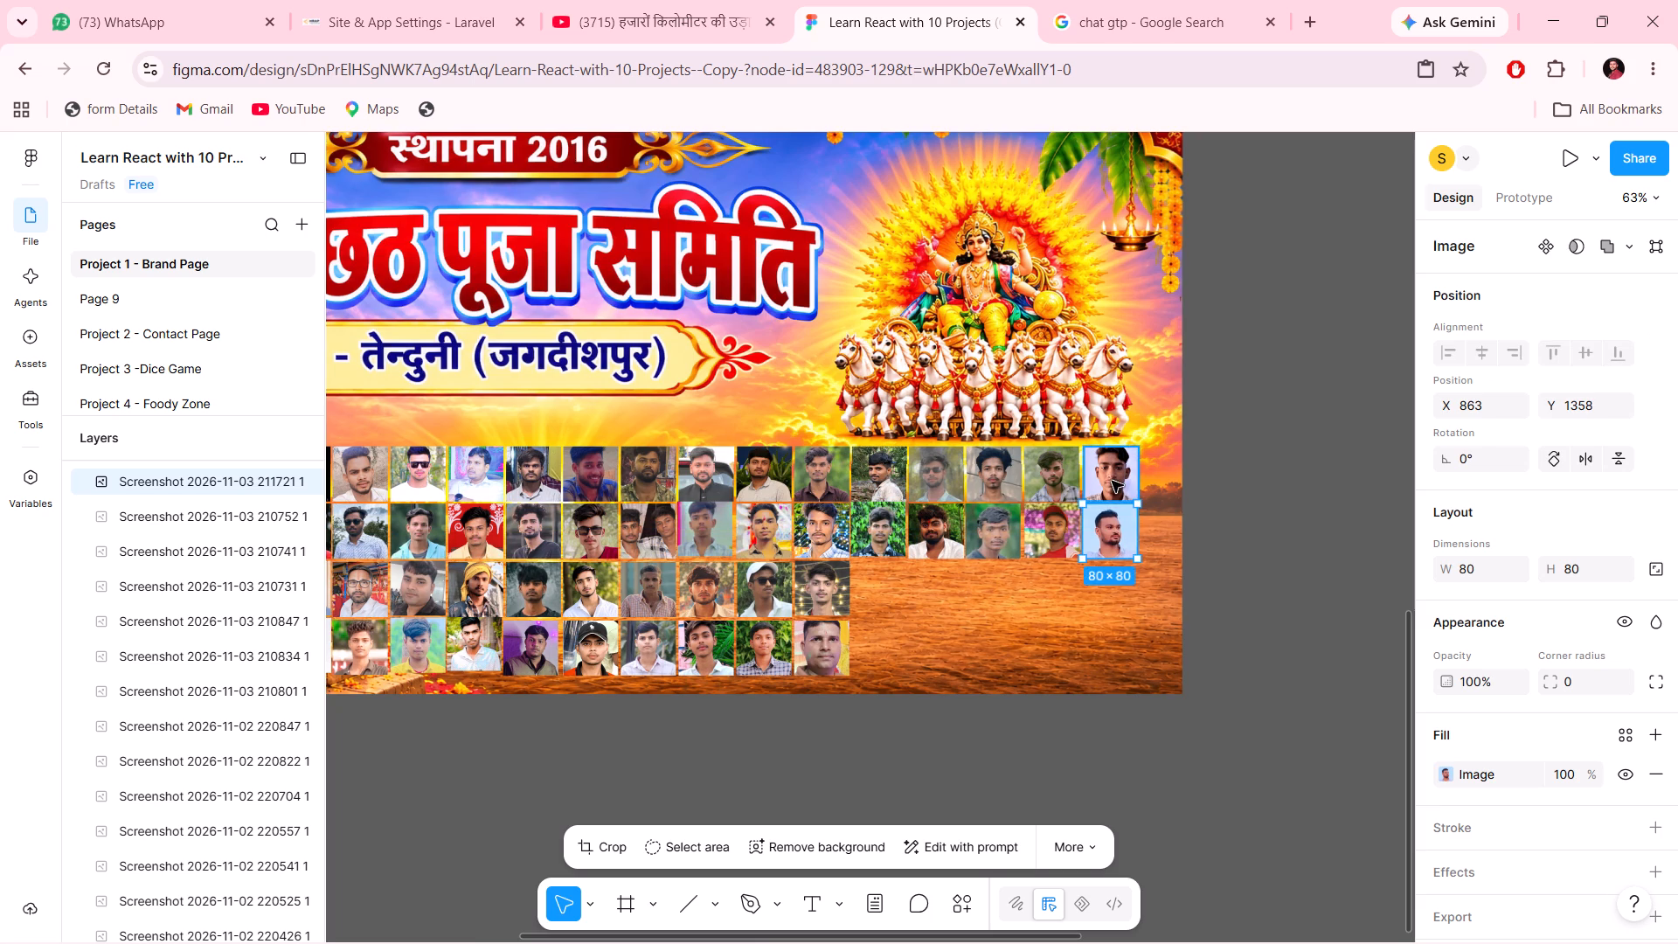
Nudge the last portrait in the first row up and left to X 863, Y 1274.
{"action": "left_click", "coordinate": [1112, 481]}
{"action": "key", "text": "Up"}
{"action": "key", "text": "Left"}
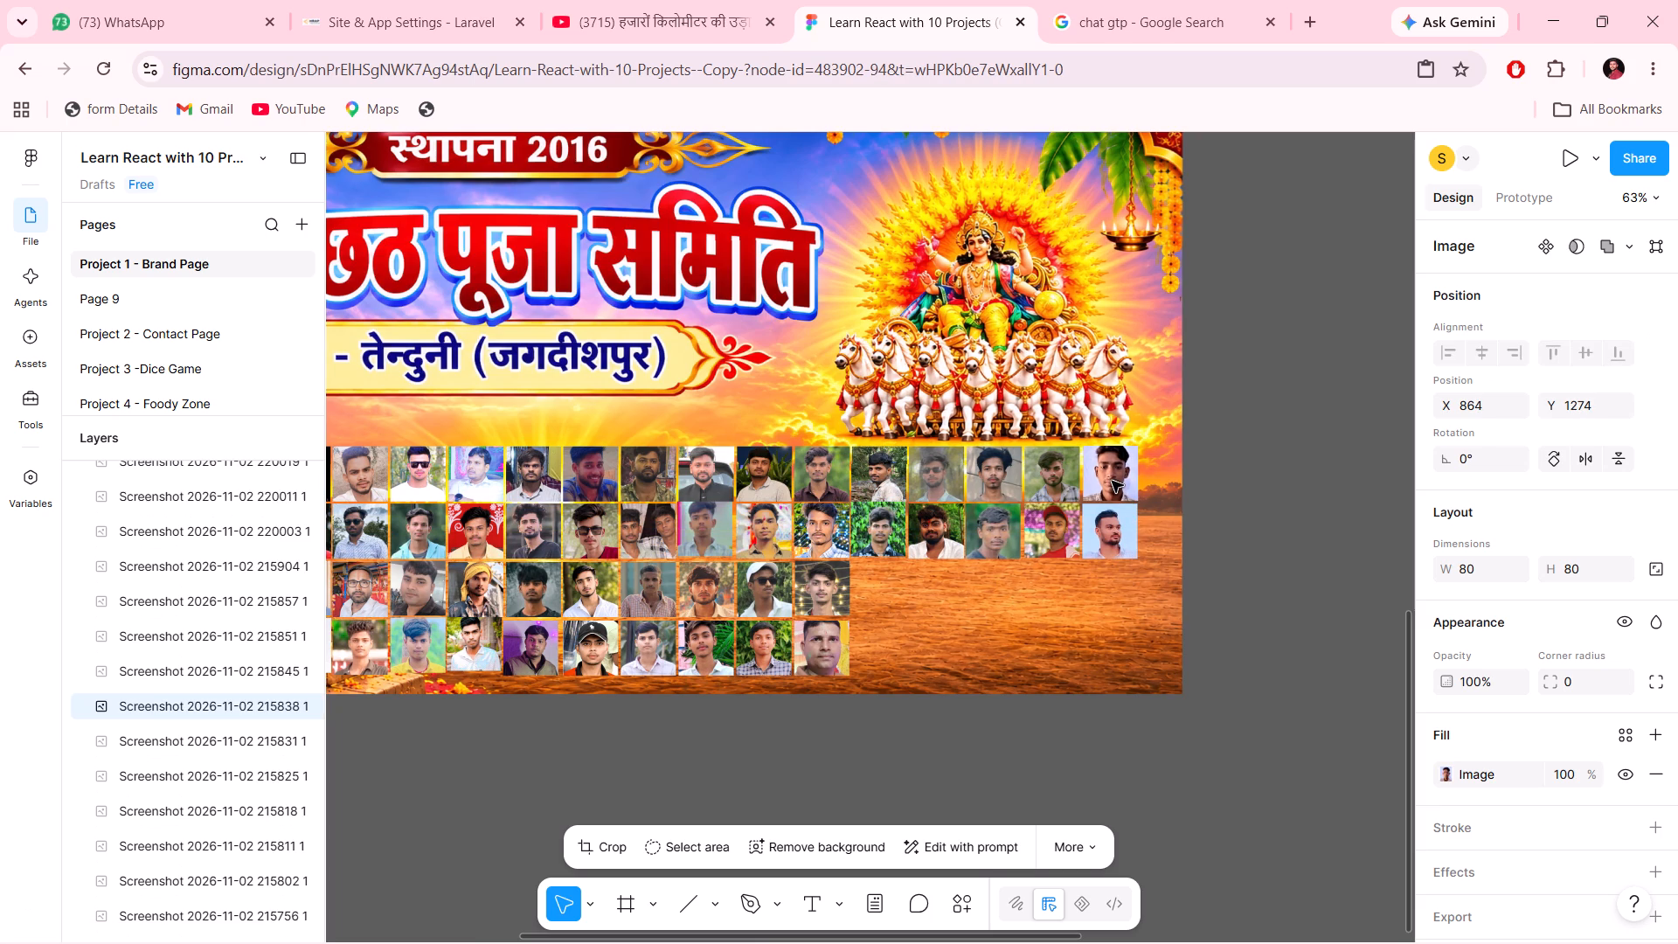
{"action": "key", "text": "Left"}
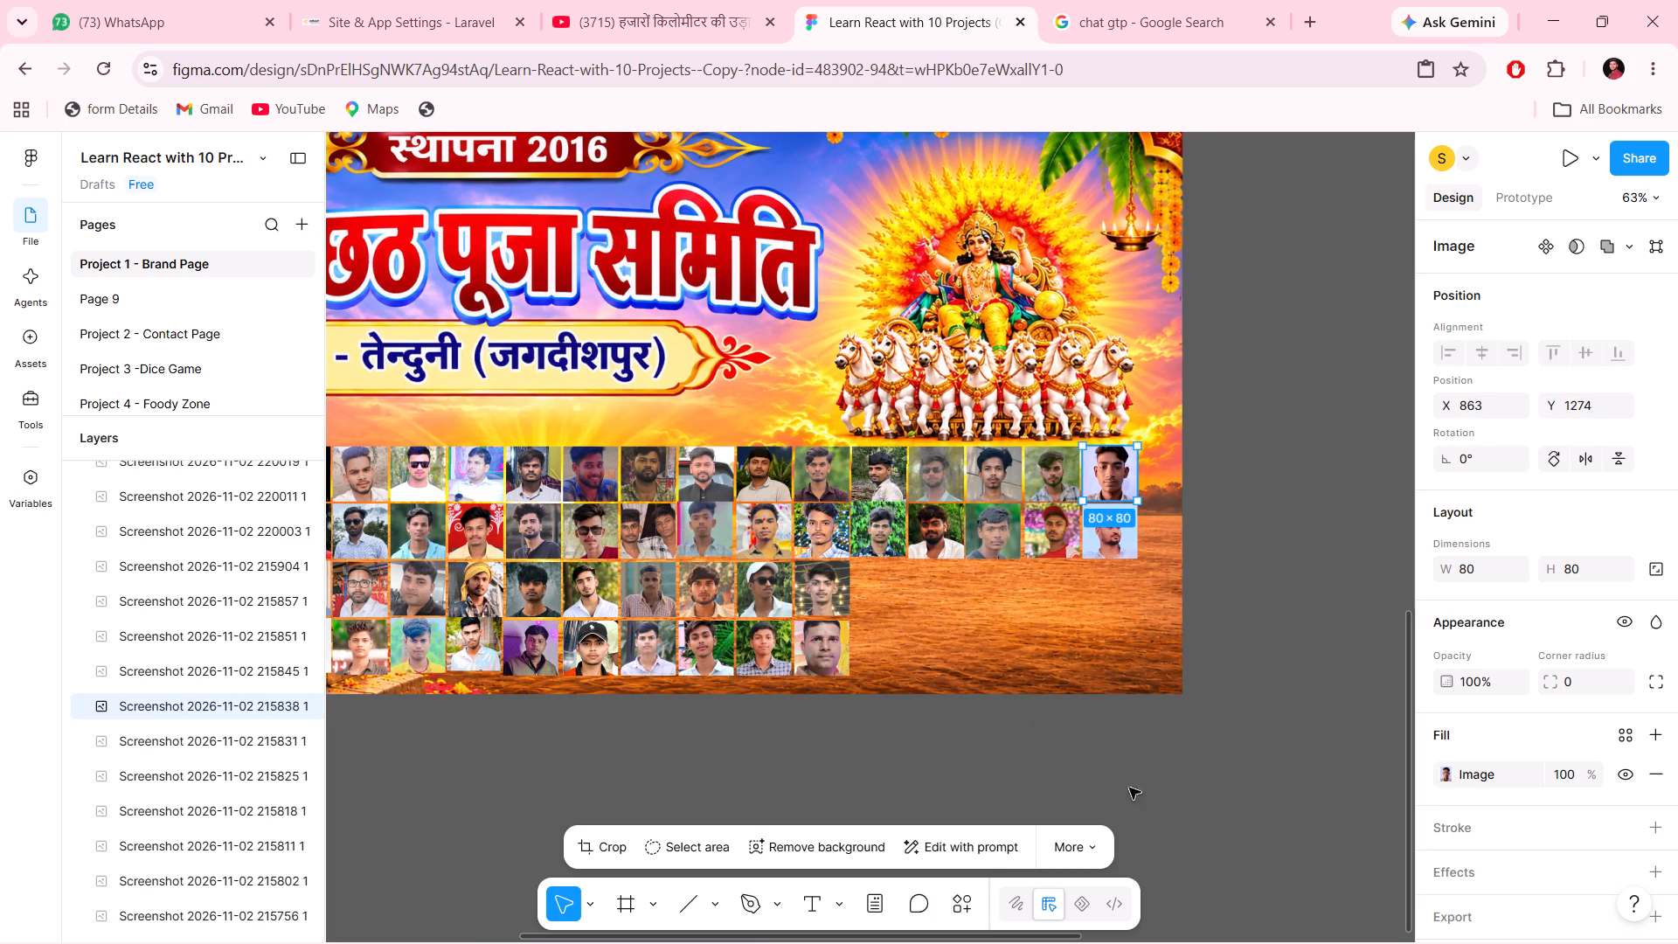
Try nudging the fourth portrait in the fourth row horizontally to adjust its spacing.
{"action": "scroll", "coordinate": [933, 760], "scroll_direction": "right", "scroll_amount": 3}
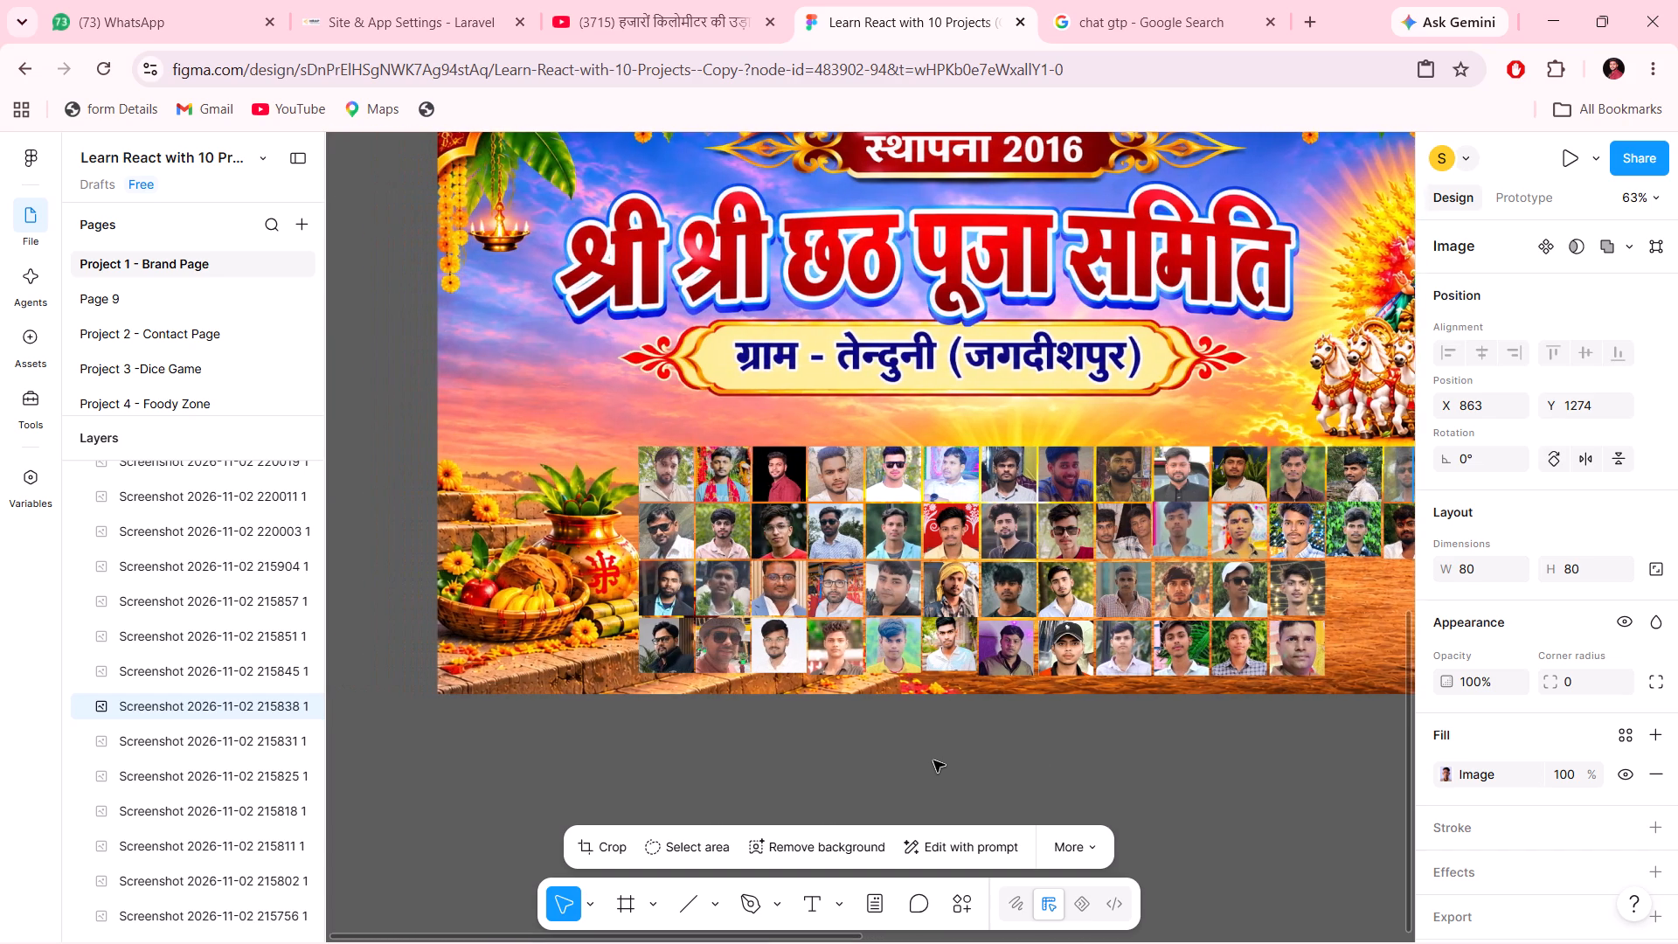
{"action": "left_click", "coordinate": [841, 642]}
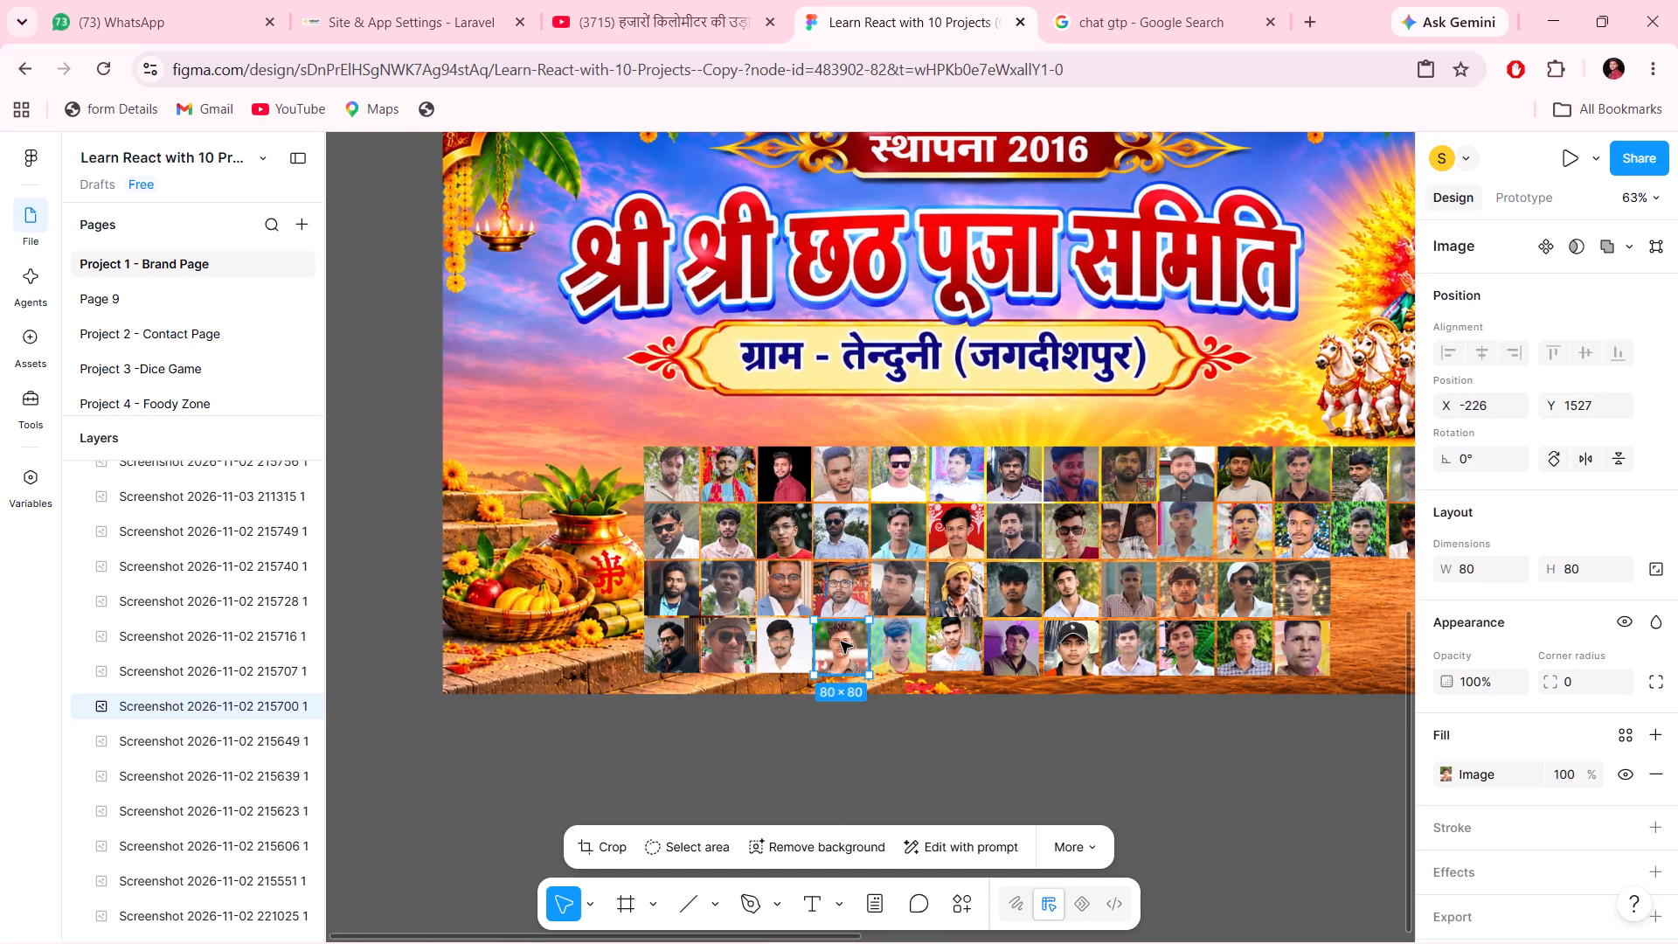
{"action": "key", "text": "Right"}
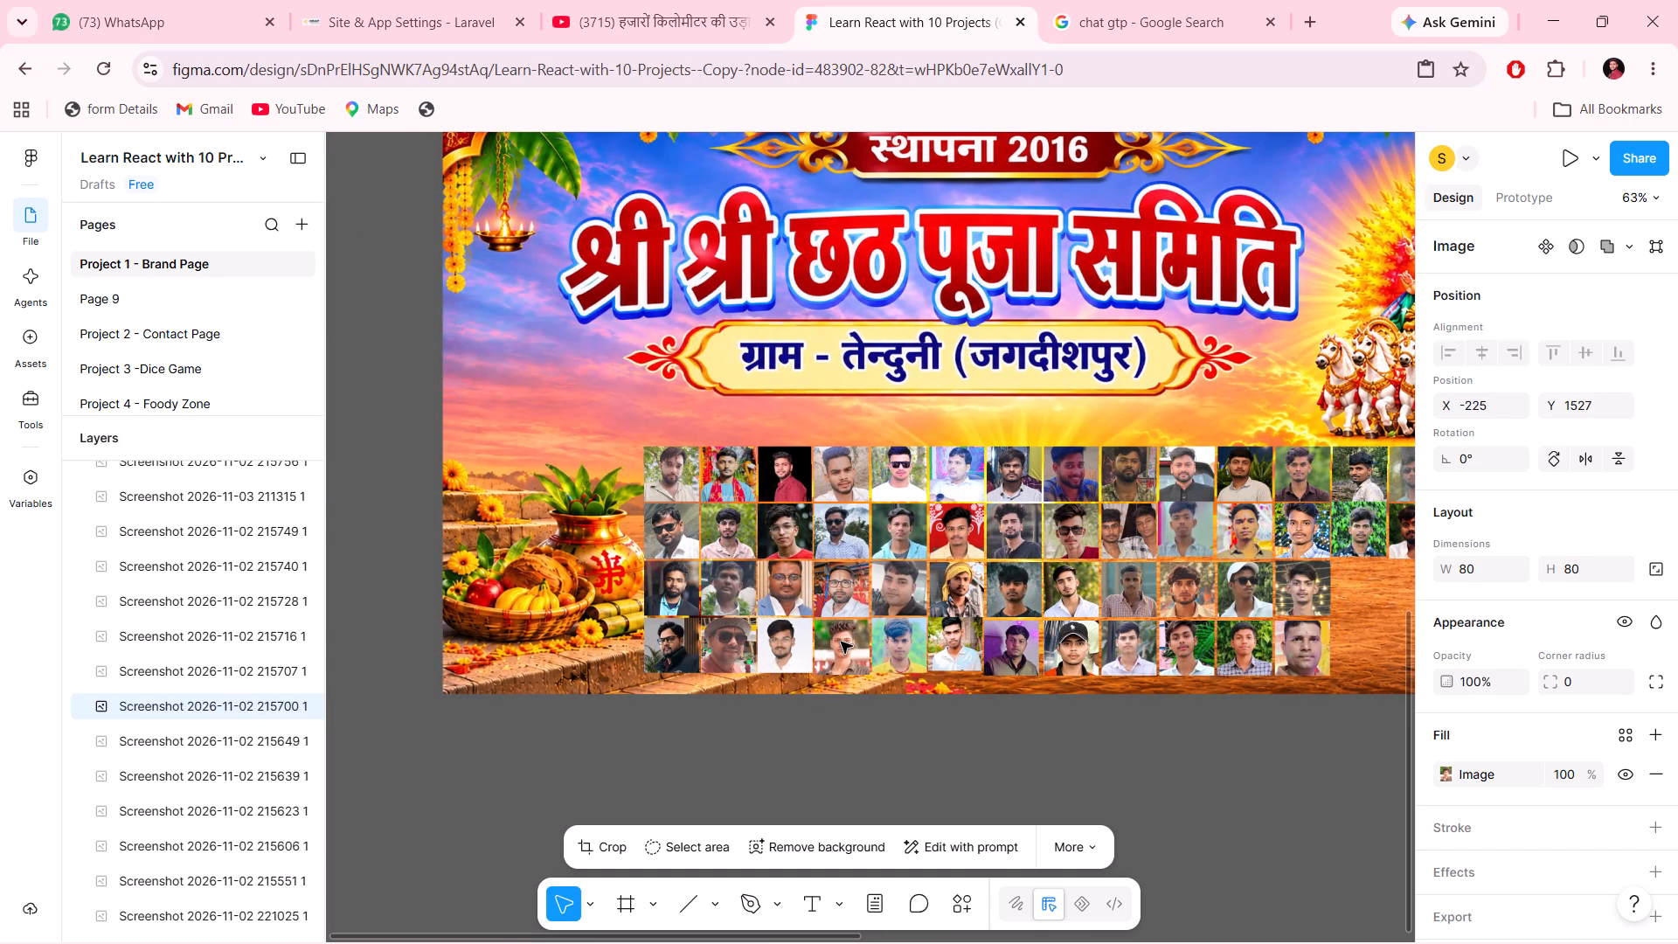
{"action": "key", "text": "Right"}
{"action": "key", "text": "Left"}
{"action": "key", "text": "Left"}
Nudge the blue-cap portrait, fifth in the fourth row, left to X -143.
{"action": "left_click", "coordinate": [901, 645]}
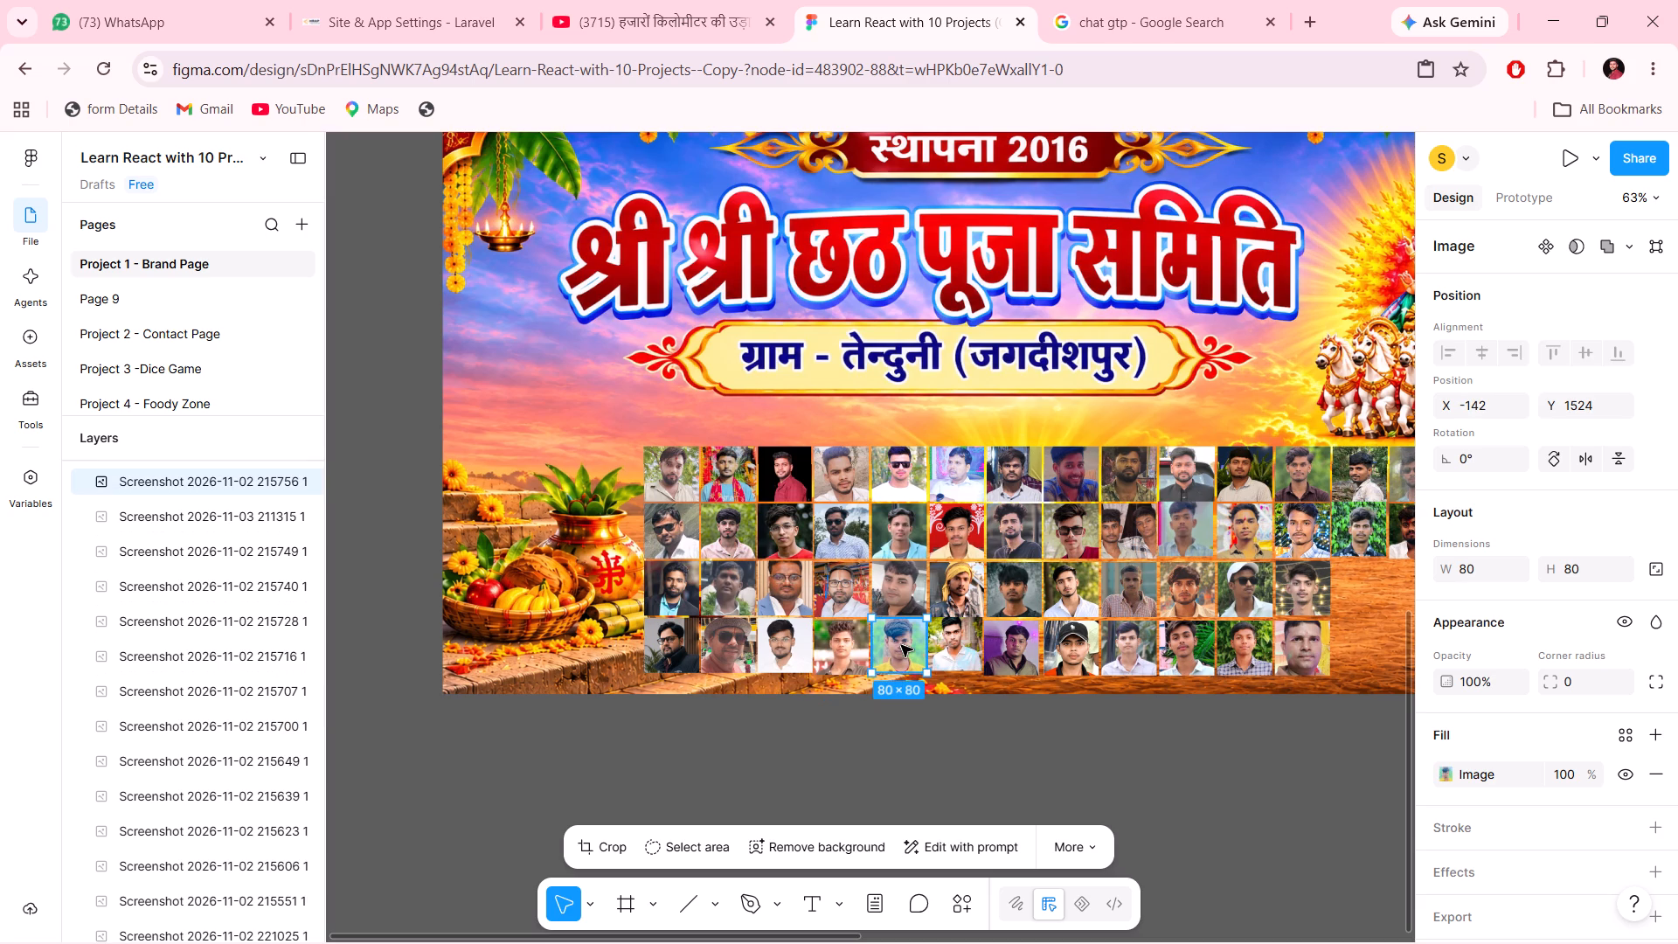
{"action": "key", "text": "Left"}
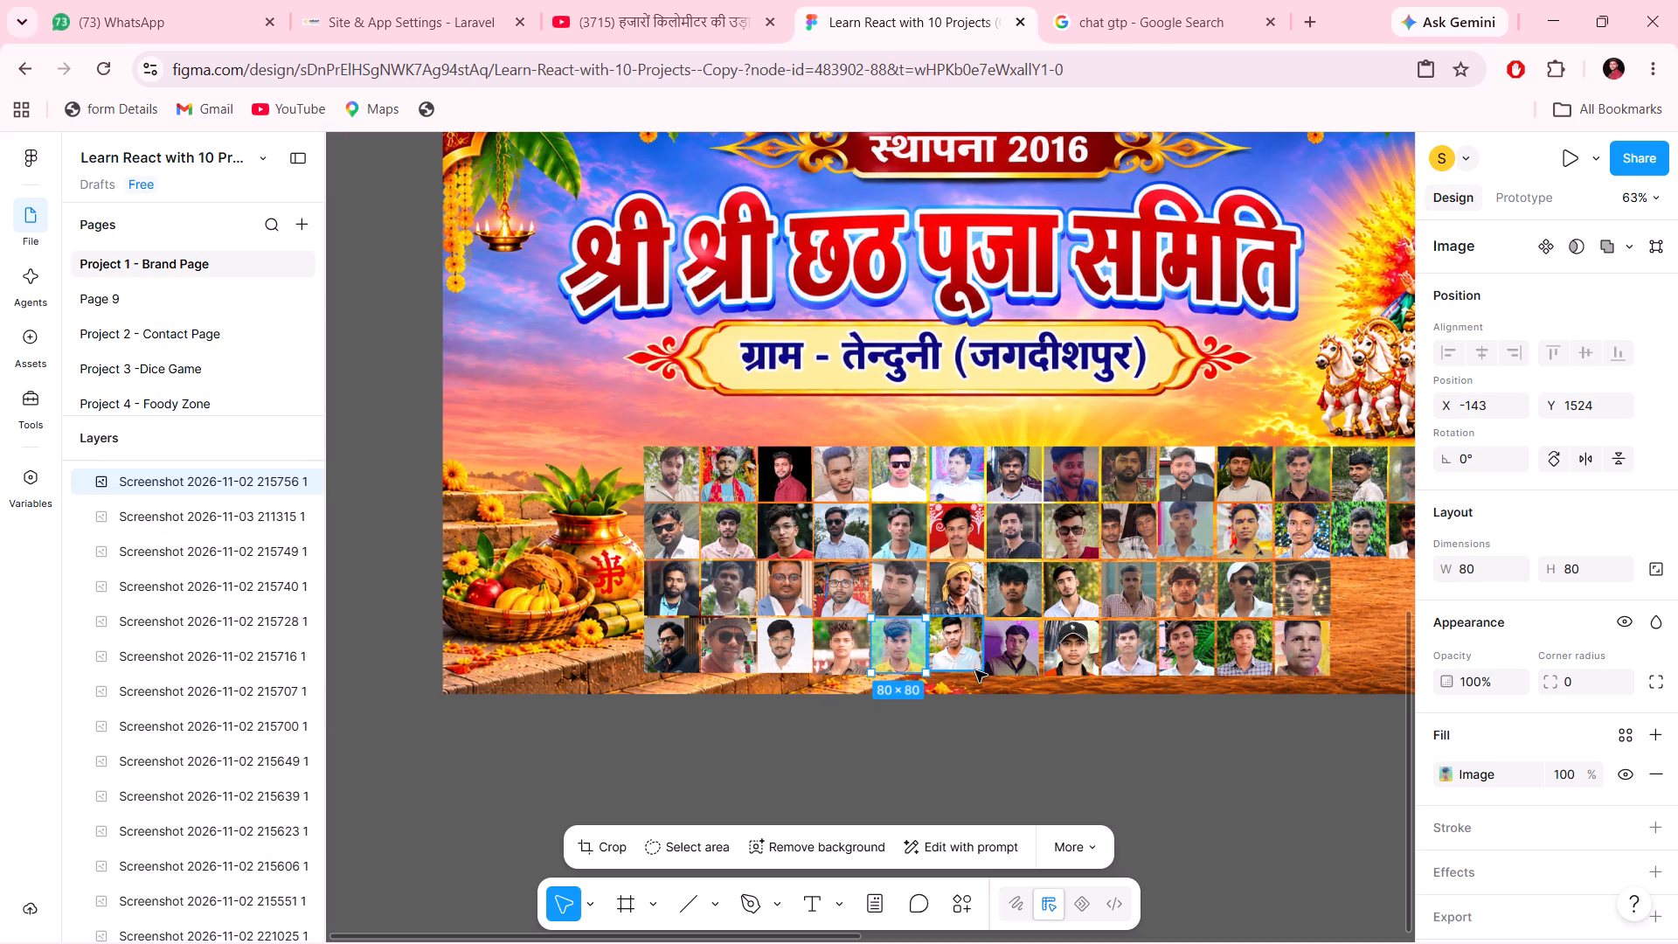
{"action": "left_click", "coordinate": [1005, 776]}
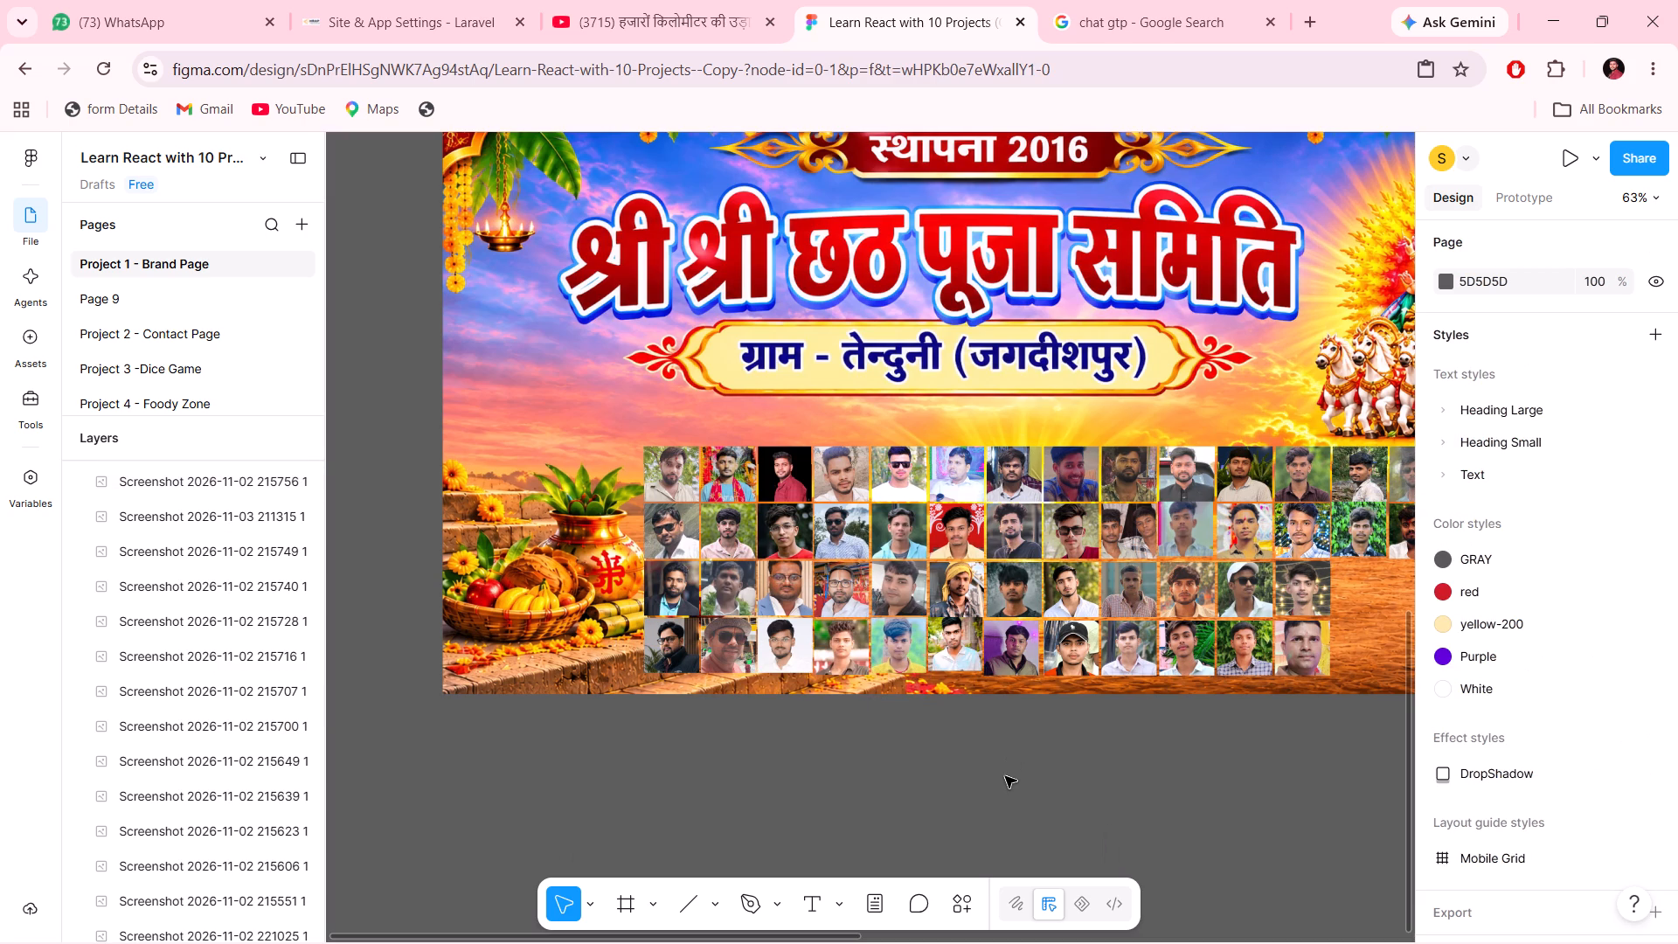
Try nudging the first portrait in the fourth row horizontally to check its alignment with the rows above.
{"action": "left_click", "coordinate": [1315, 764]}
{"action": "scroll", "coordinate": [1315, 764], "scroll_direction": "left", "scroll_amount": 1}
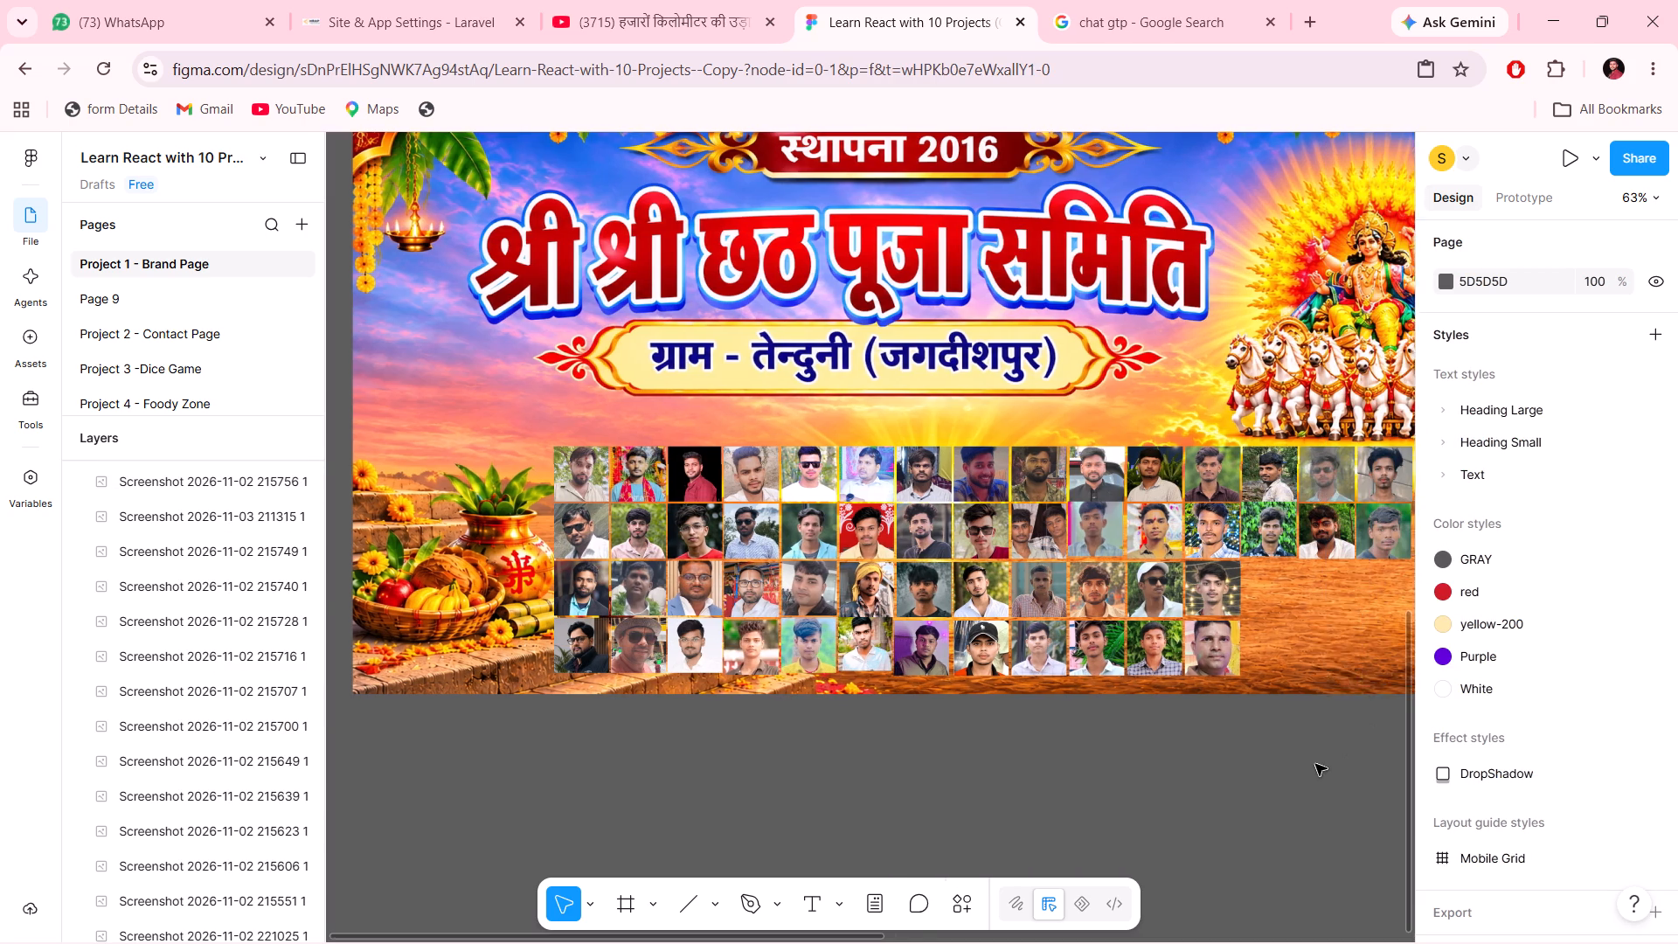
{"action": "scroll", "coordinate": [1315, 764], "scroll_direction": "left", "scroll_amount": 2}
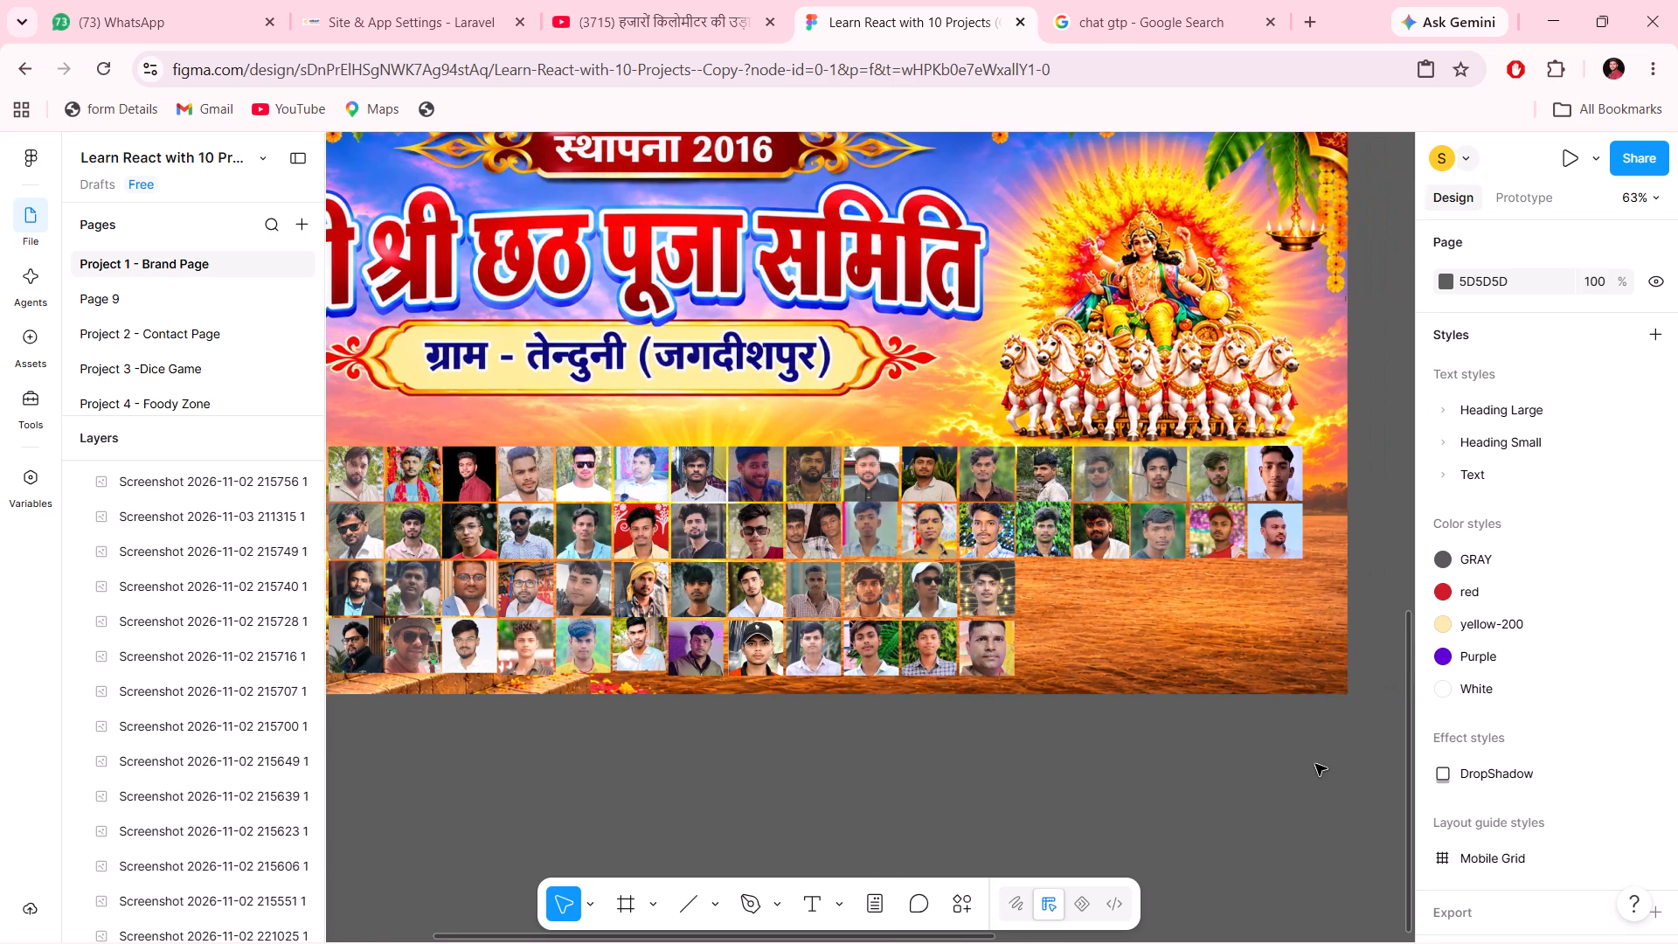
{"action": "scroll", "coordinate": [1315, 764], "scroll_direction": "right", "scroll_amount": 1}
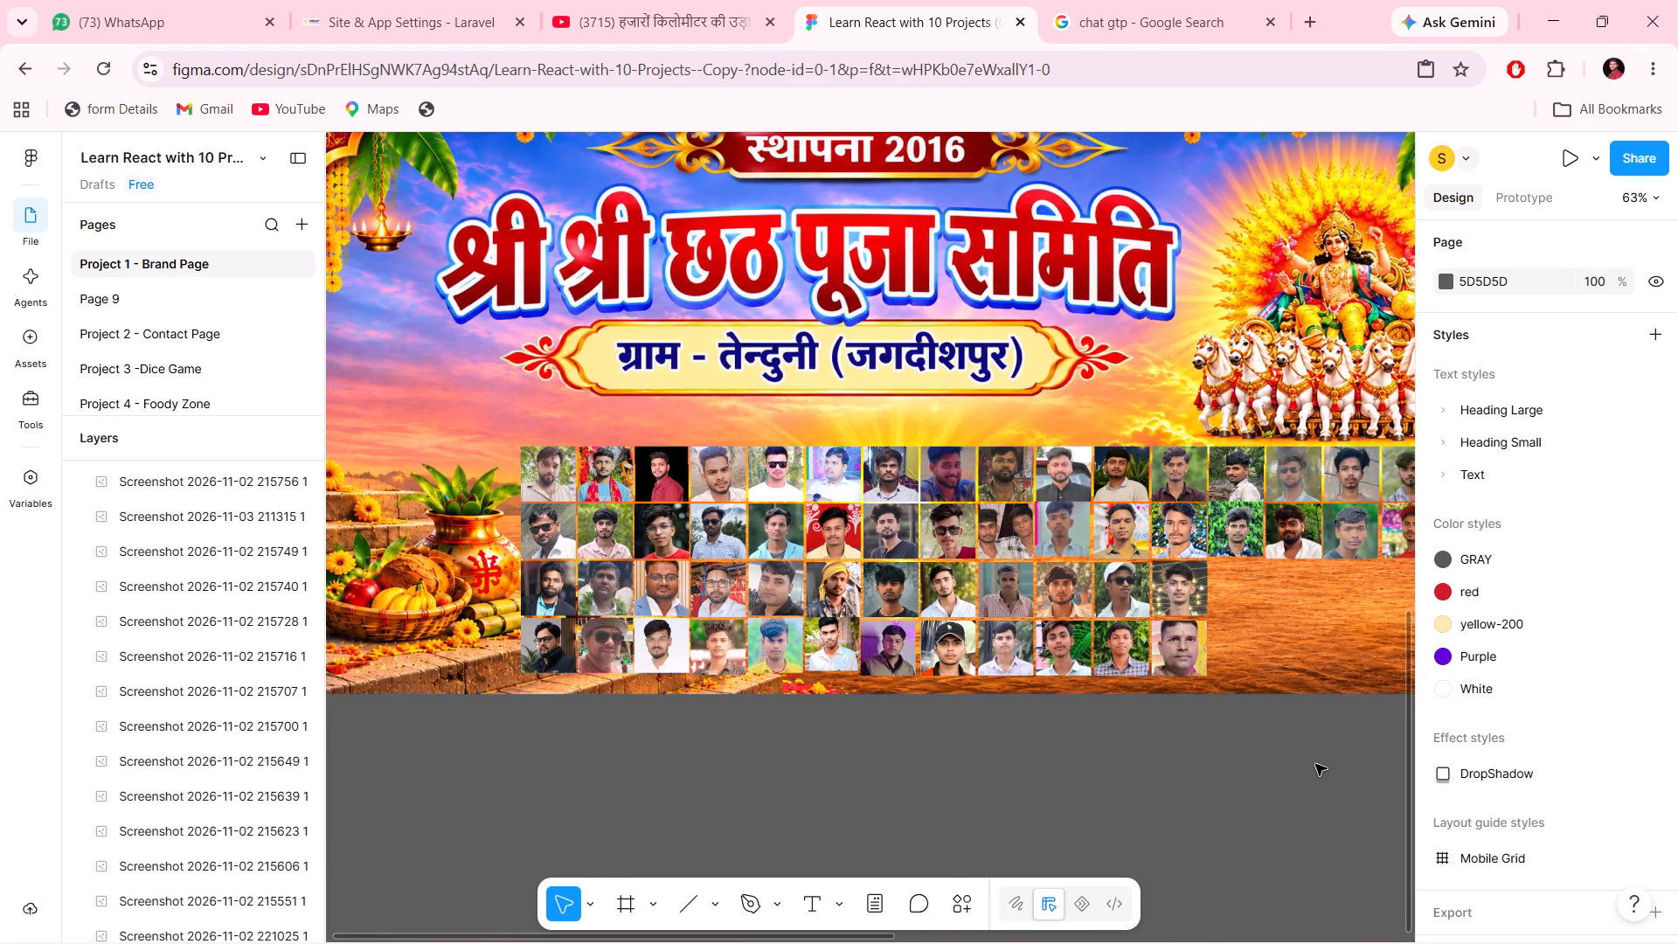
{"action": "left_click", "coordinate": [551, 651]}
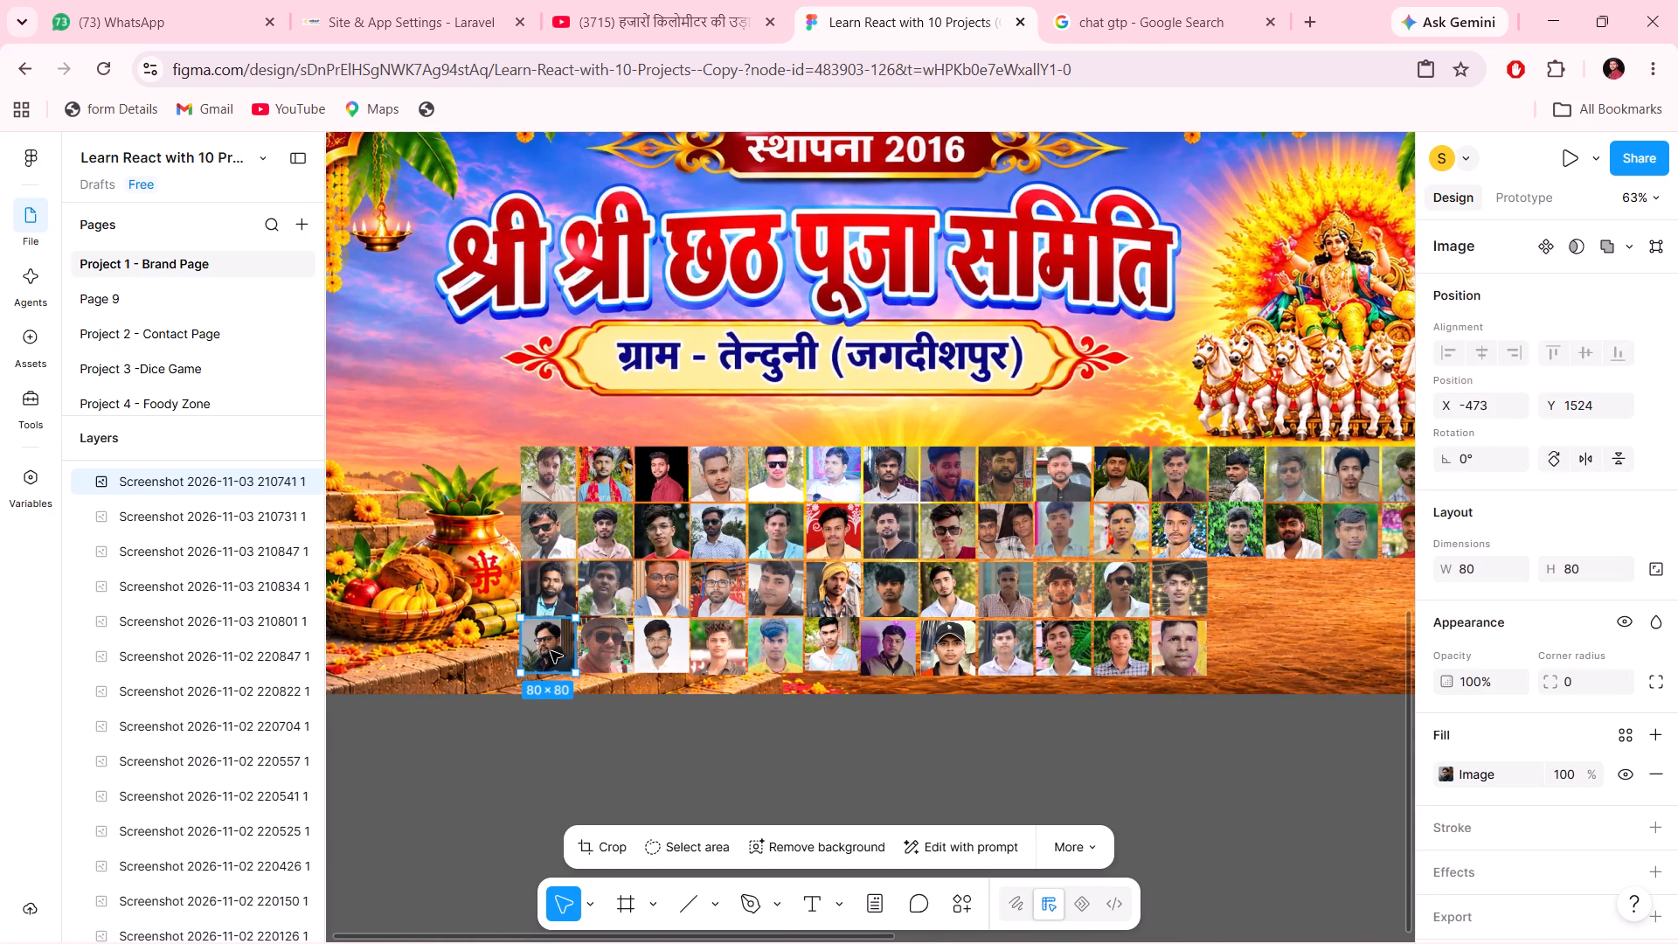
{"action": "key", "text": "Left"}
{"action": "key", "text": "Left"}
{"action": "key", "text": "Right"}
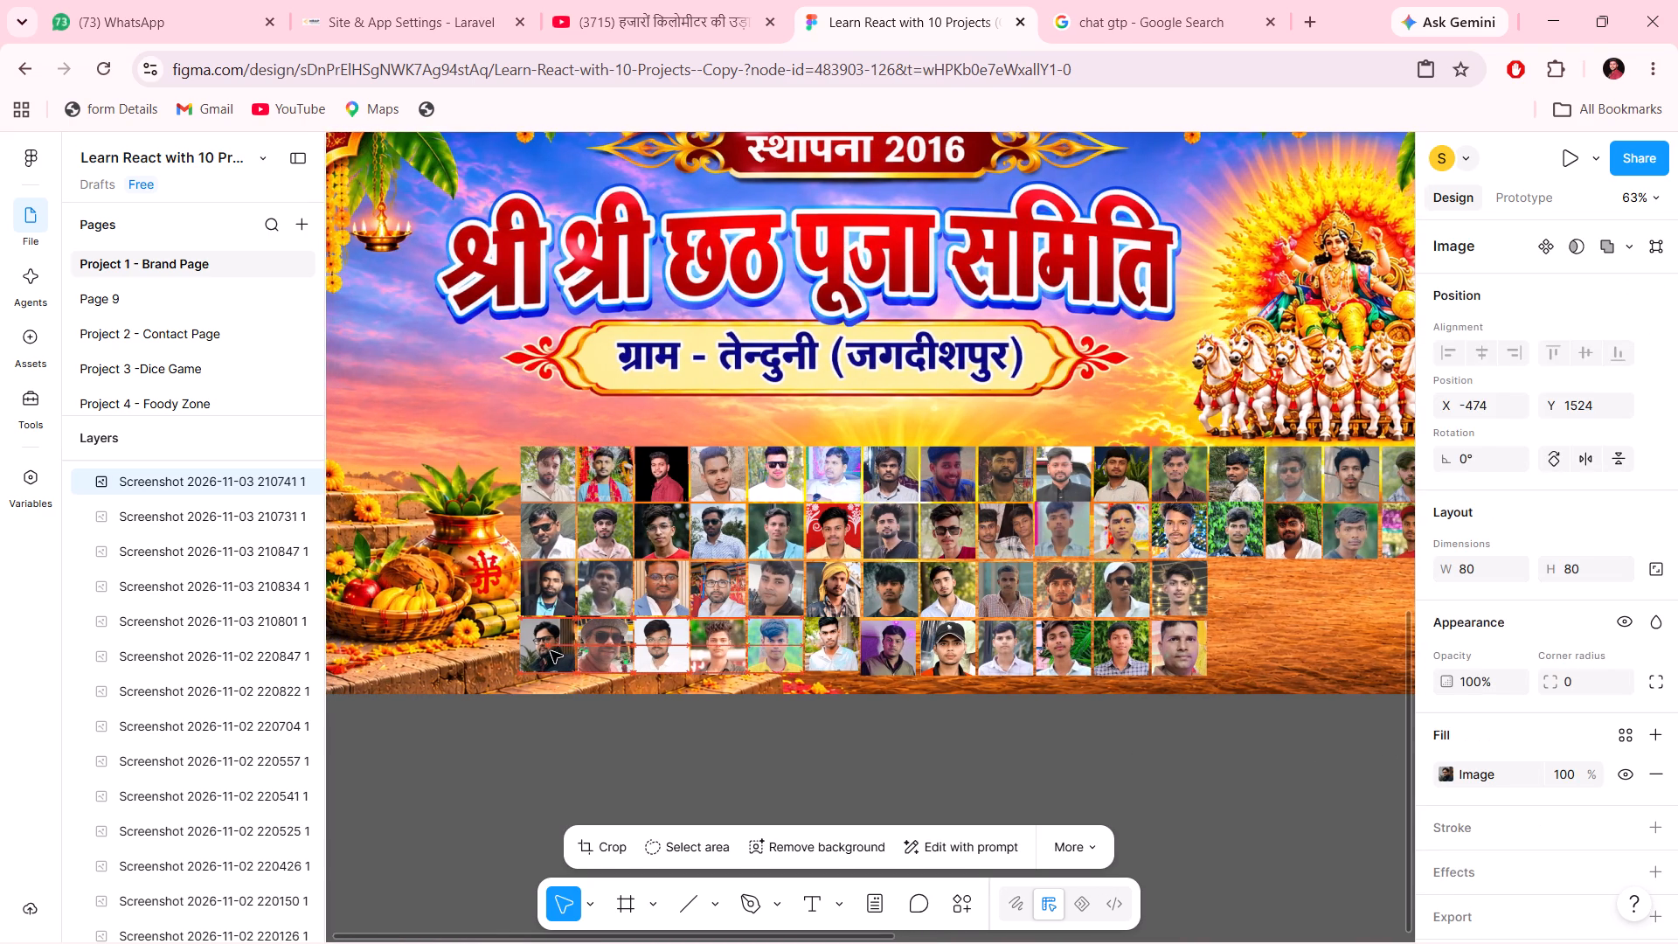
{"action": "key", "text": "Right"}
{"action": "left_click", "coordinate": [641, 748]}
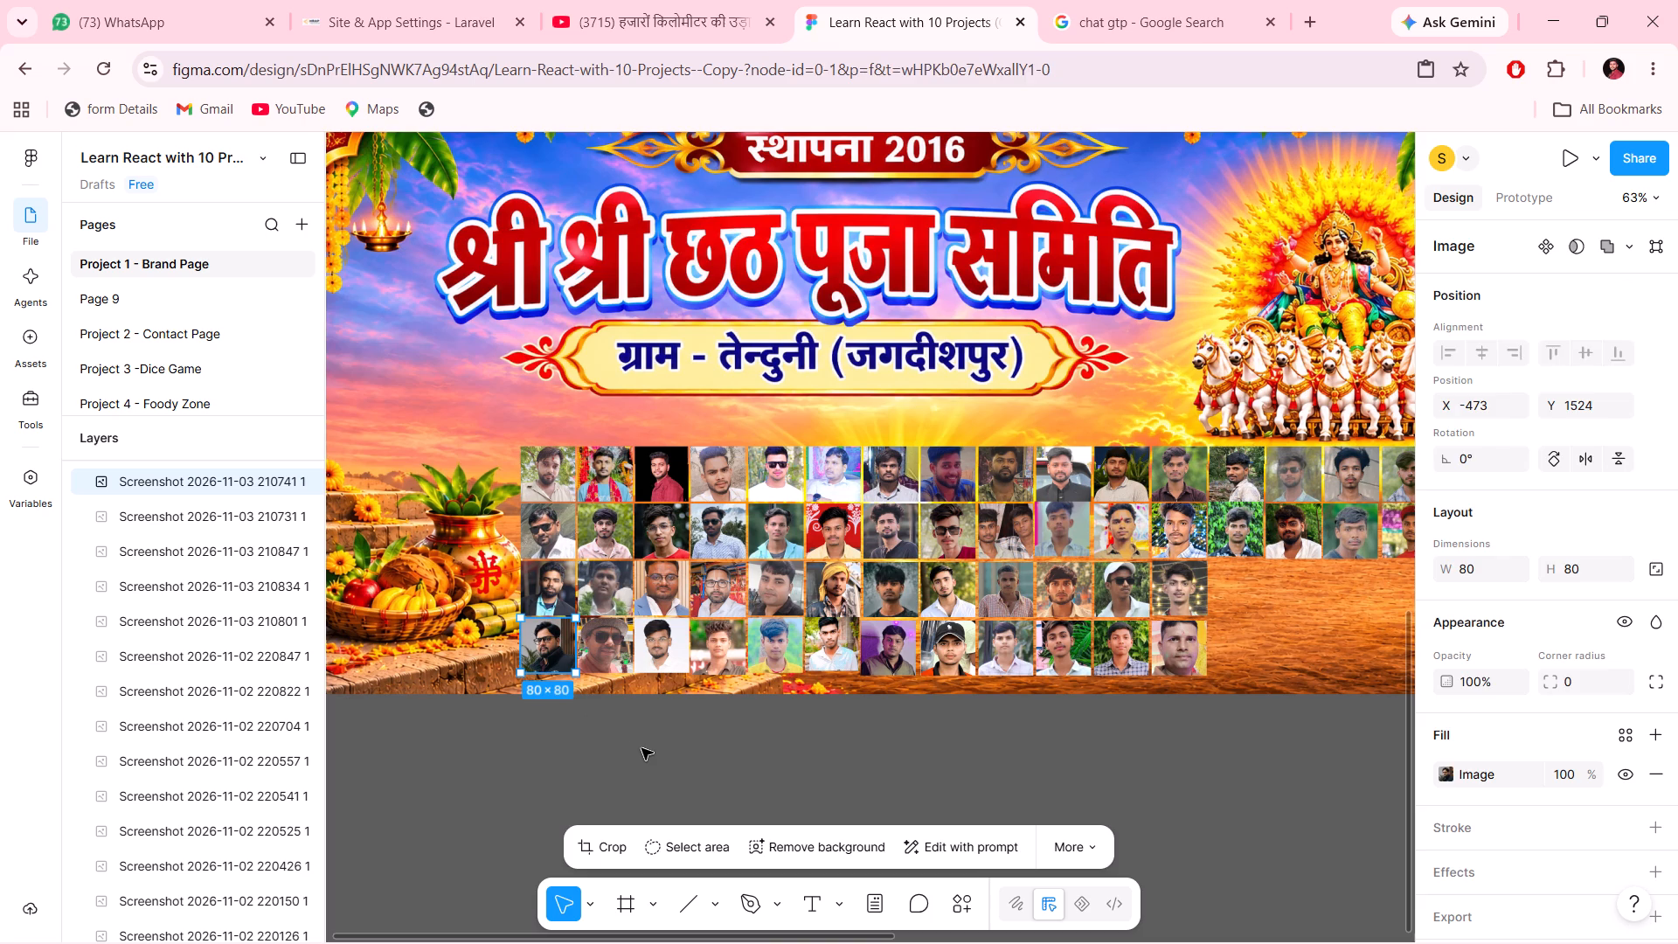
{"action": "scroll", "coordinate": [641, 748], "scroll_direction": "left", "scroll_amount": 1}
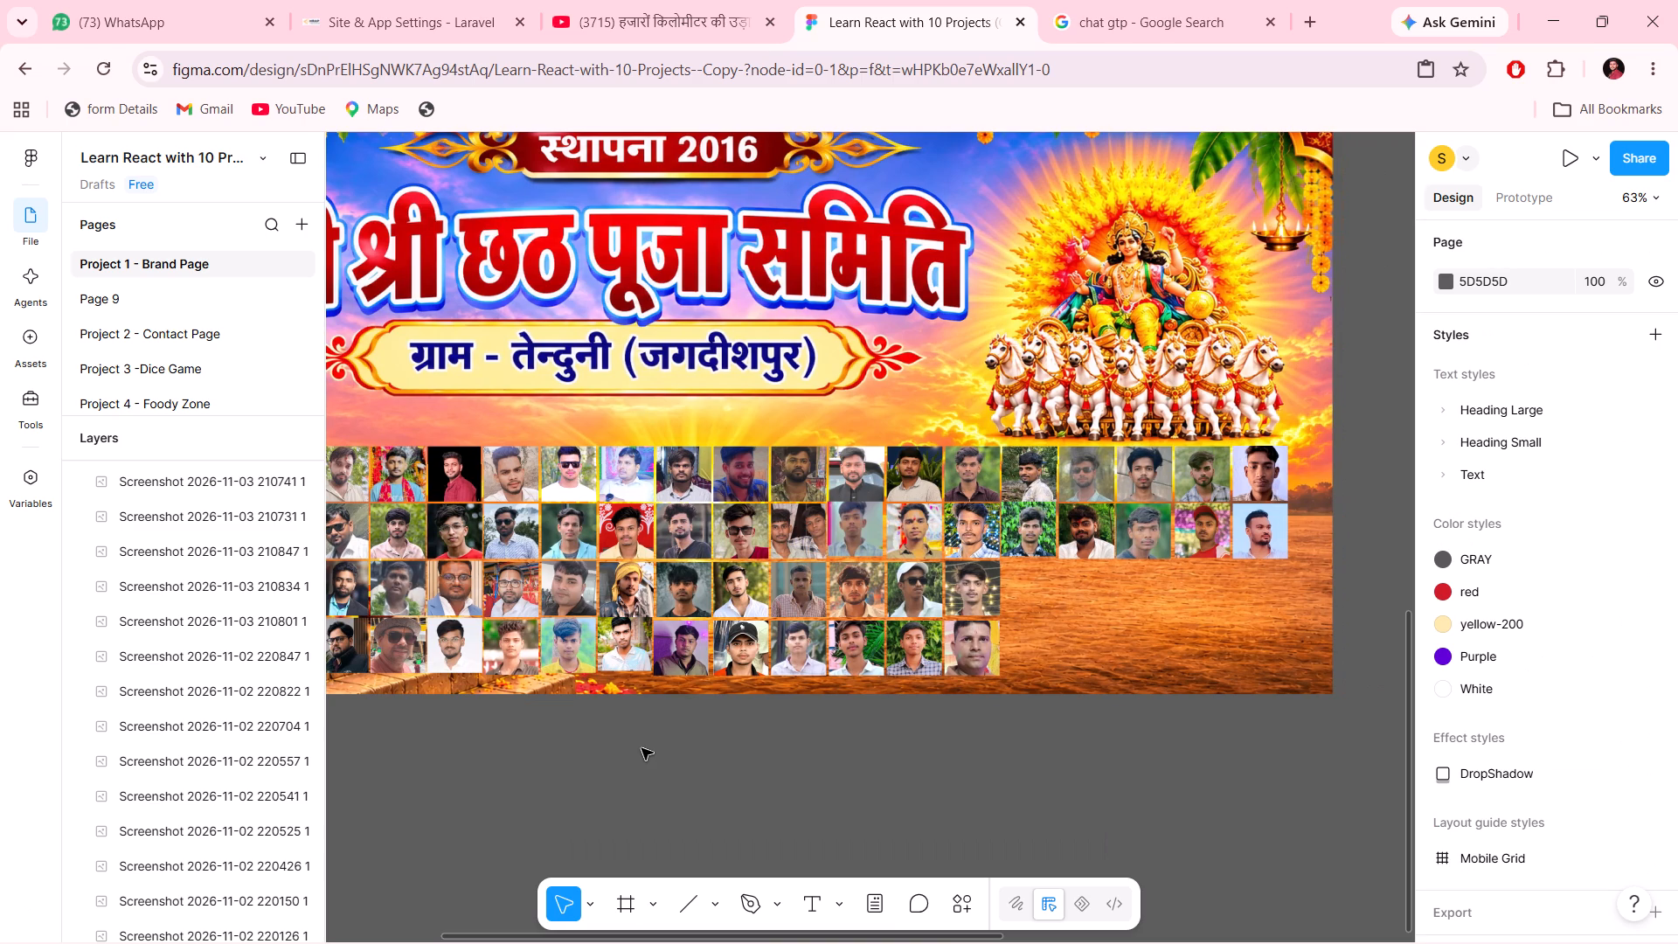
Capture a rectangular screen snip of the festival banner, starting at its upper-left corner and including the title and portrait rows.
{"action": "scroll", "coordinate": [641, 748], "scroll_direction": "right", "scroll_amount": 1}
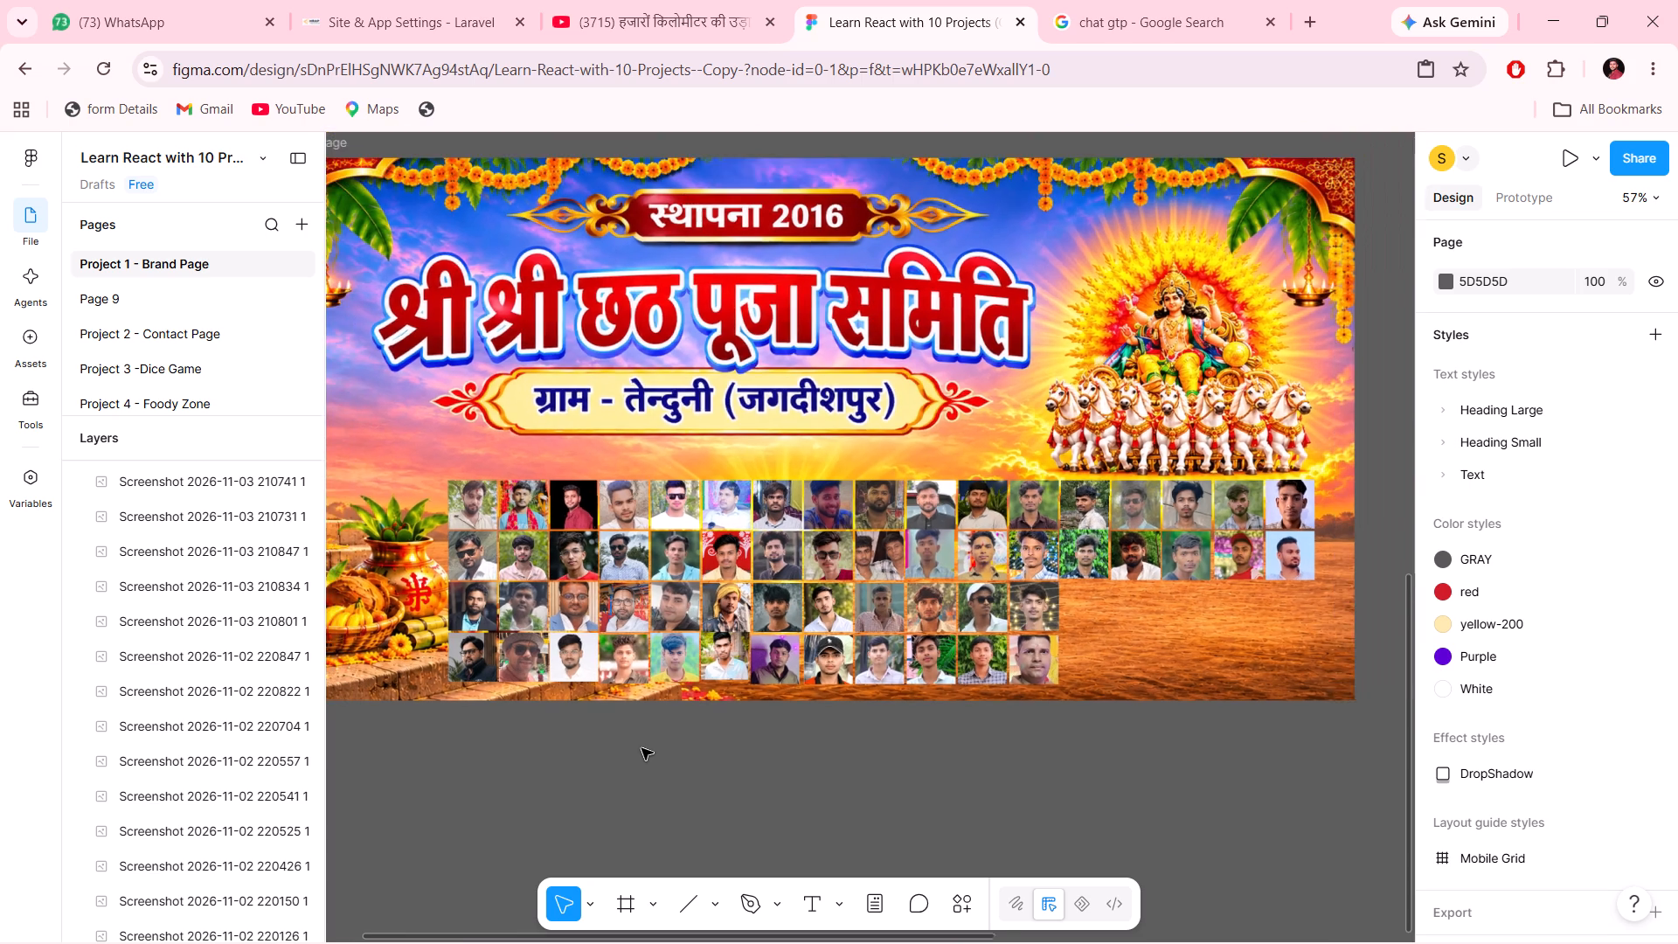
{"action": "scroll", "coordinate": [641, 748], "scroll_direction": "right", "scroll_amount": 1}
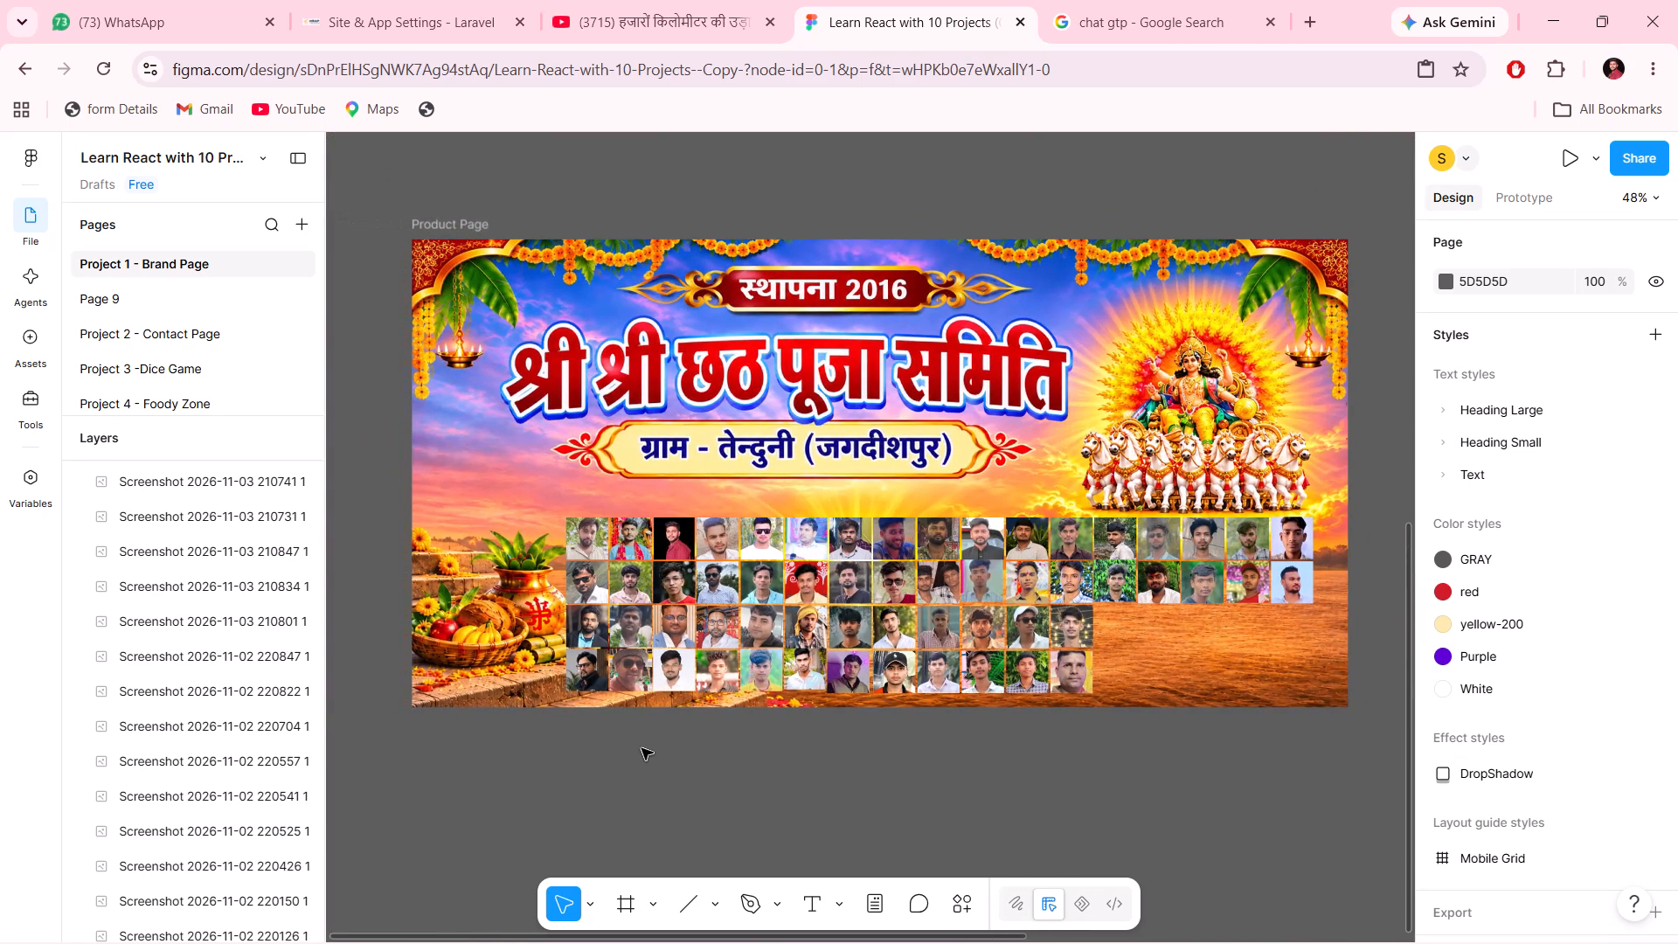
{"action": "scroll", "coordinate": [641, 748], "scroll_direction": "right", "scroll_amount": 1}
{"action": "key", "text": "shift+super+s"}
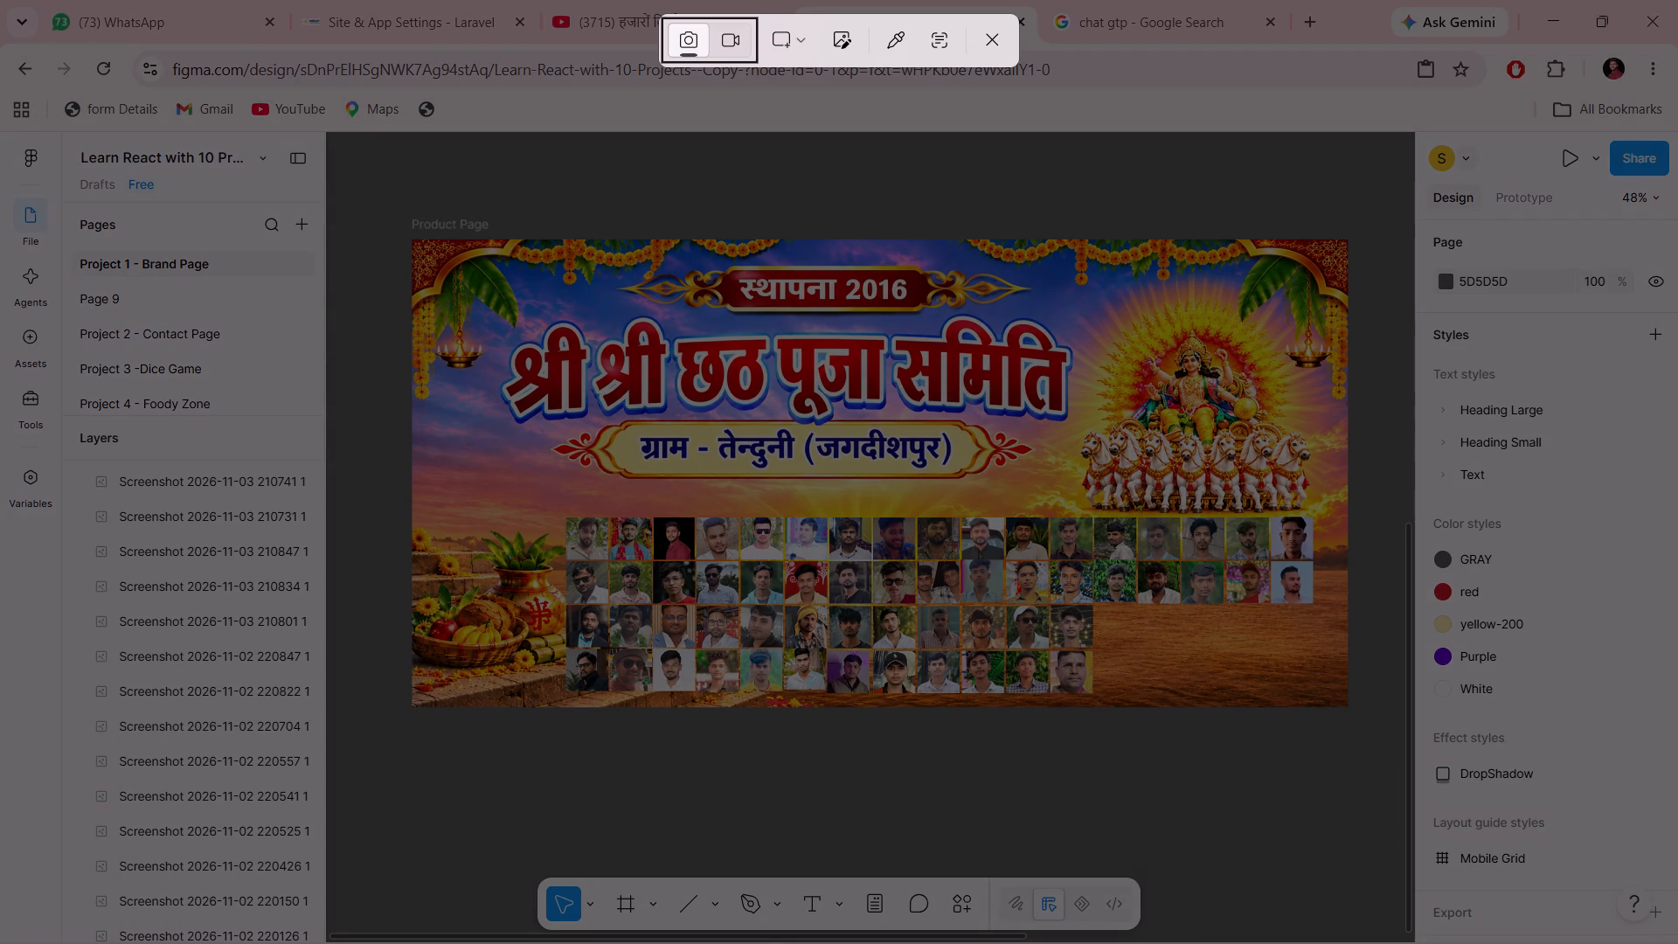
{"action": "left_click_drag", "start_coordinate": [401, 230], "coordinate": [1105, 617]}
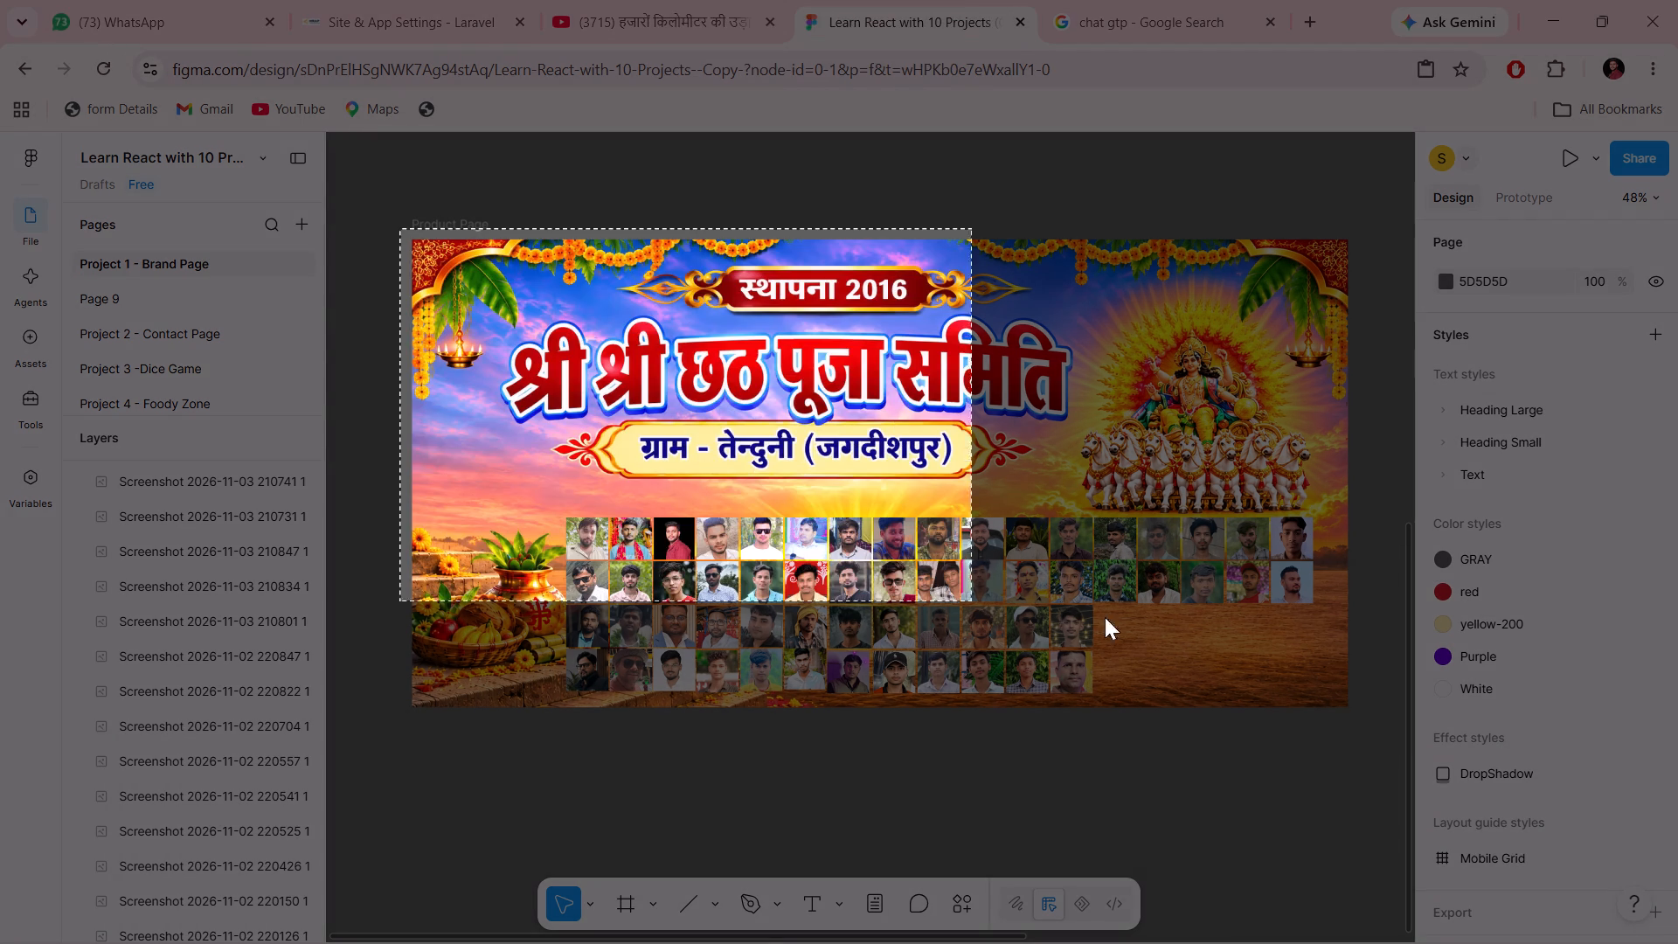
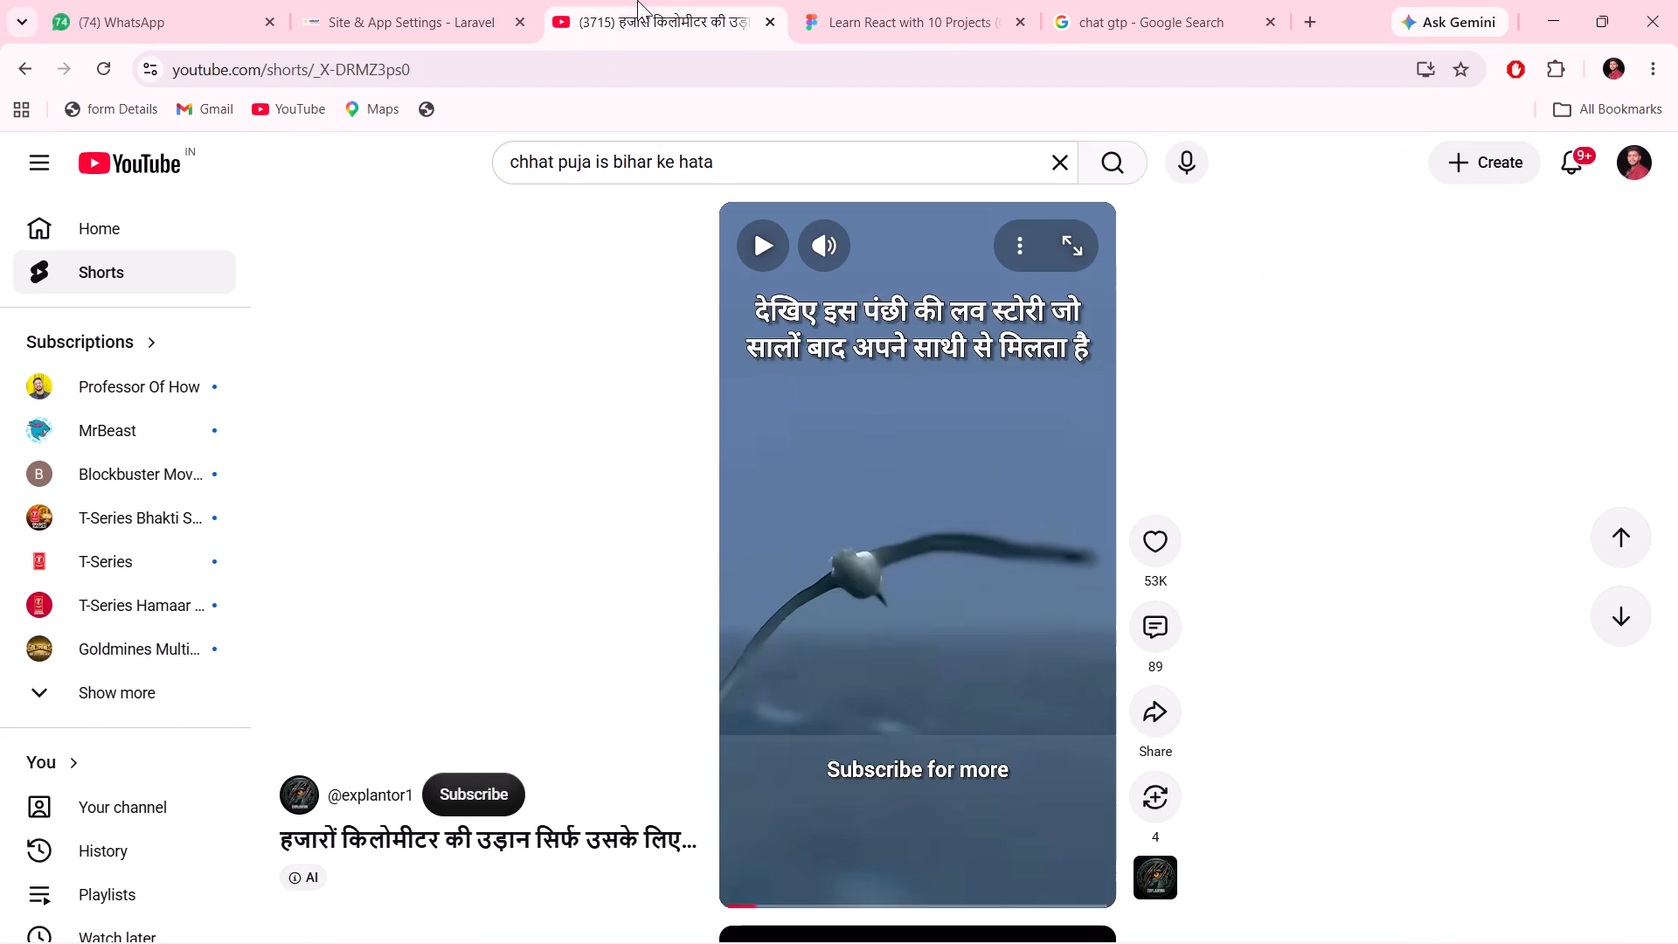
Resume playback of the paused YouTube Short about the bird's love story.
{"action": "left_click", "coordinate": [837, 398]}
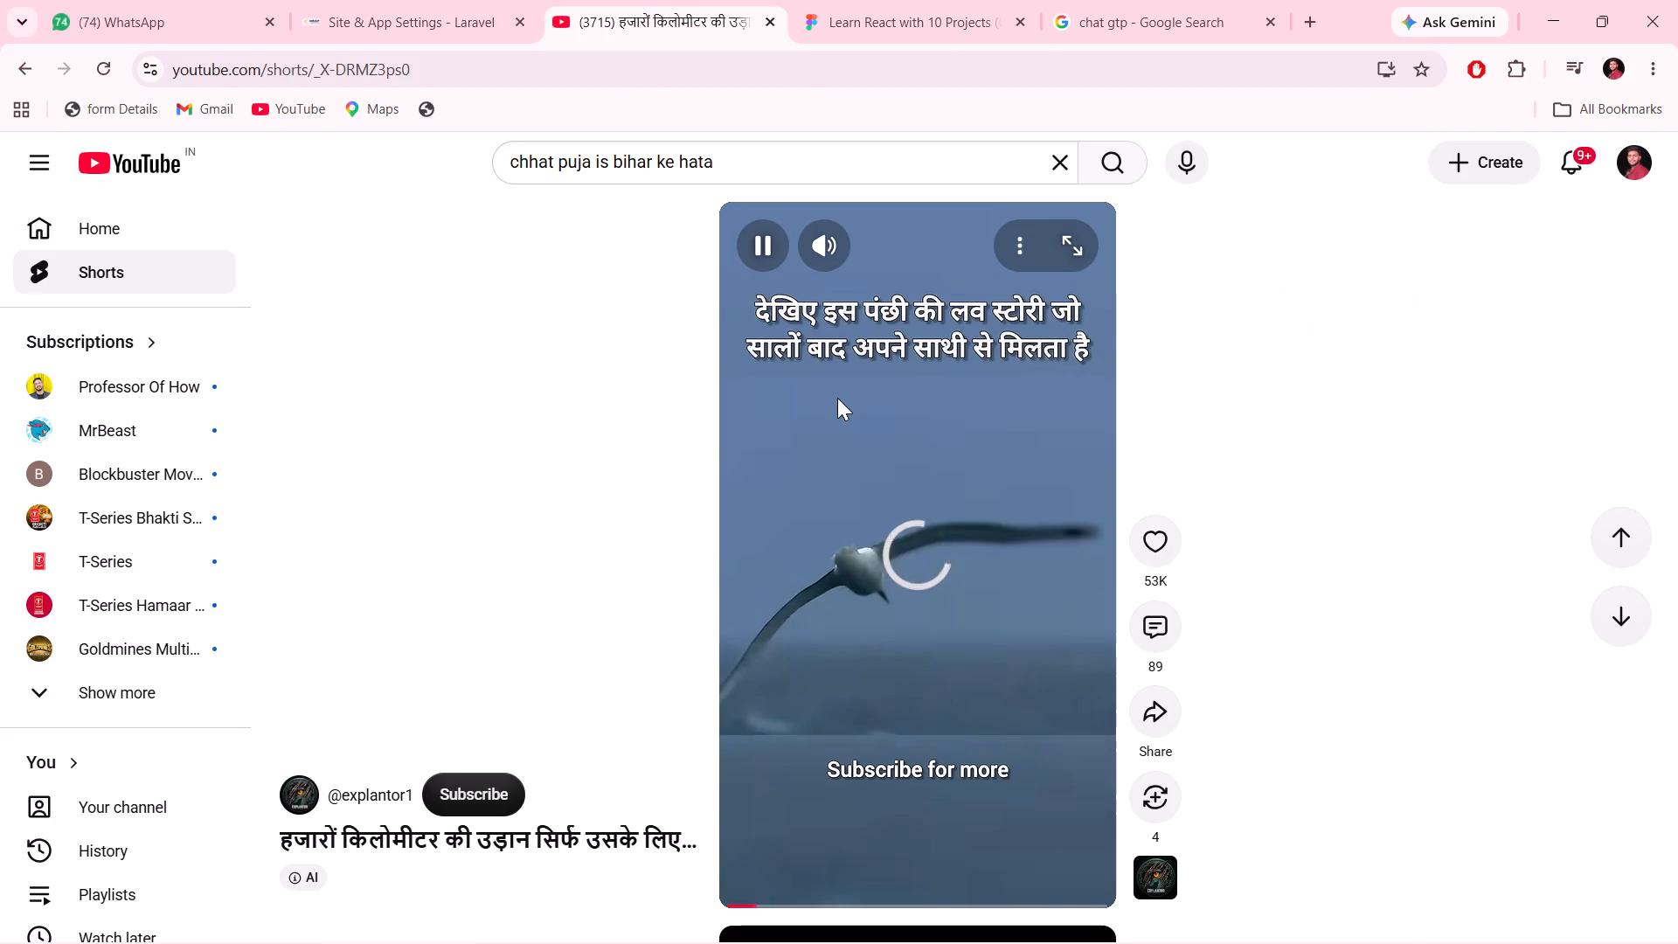
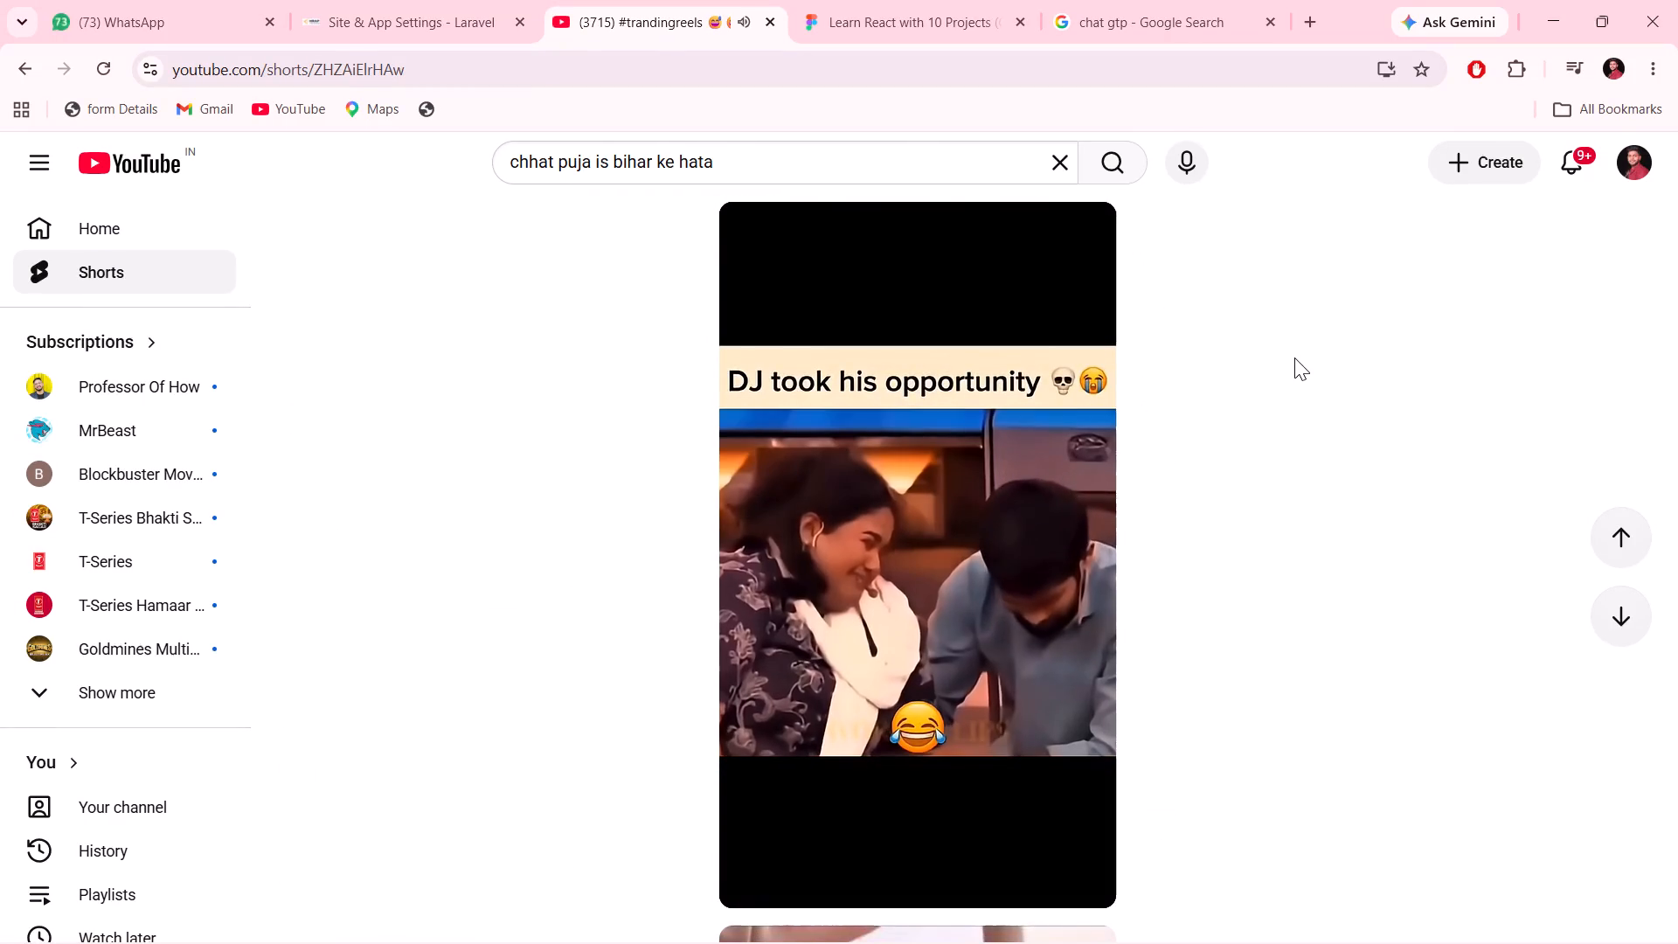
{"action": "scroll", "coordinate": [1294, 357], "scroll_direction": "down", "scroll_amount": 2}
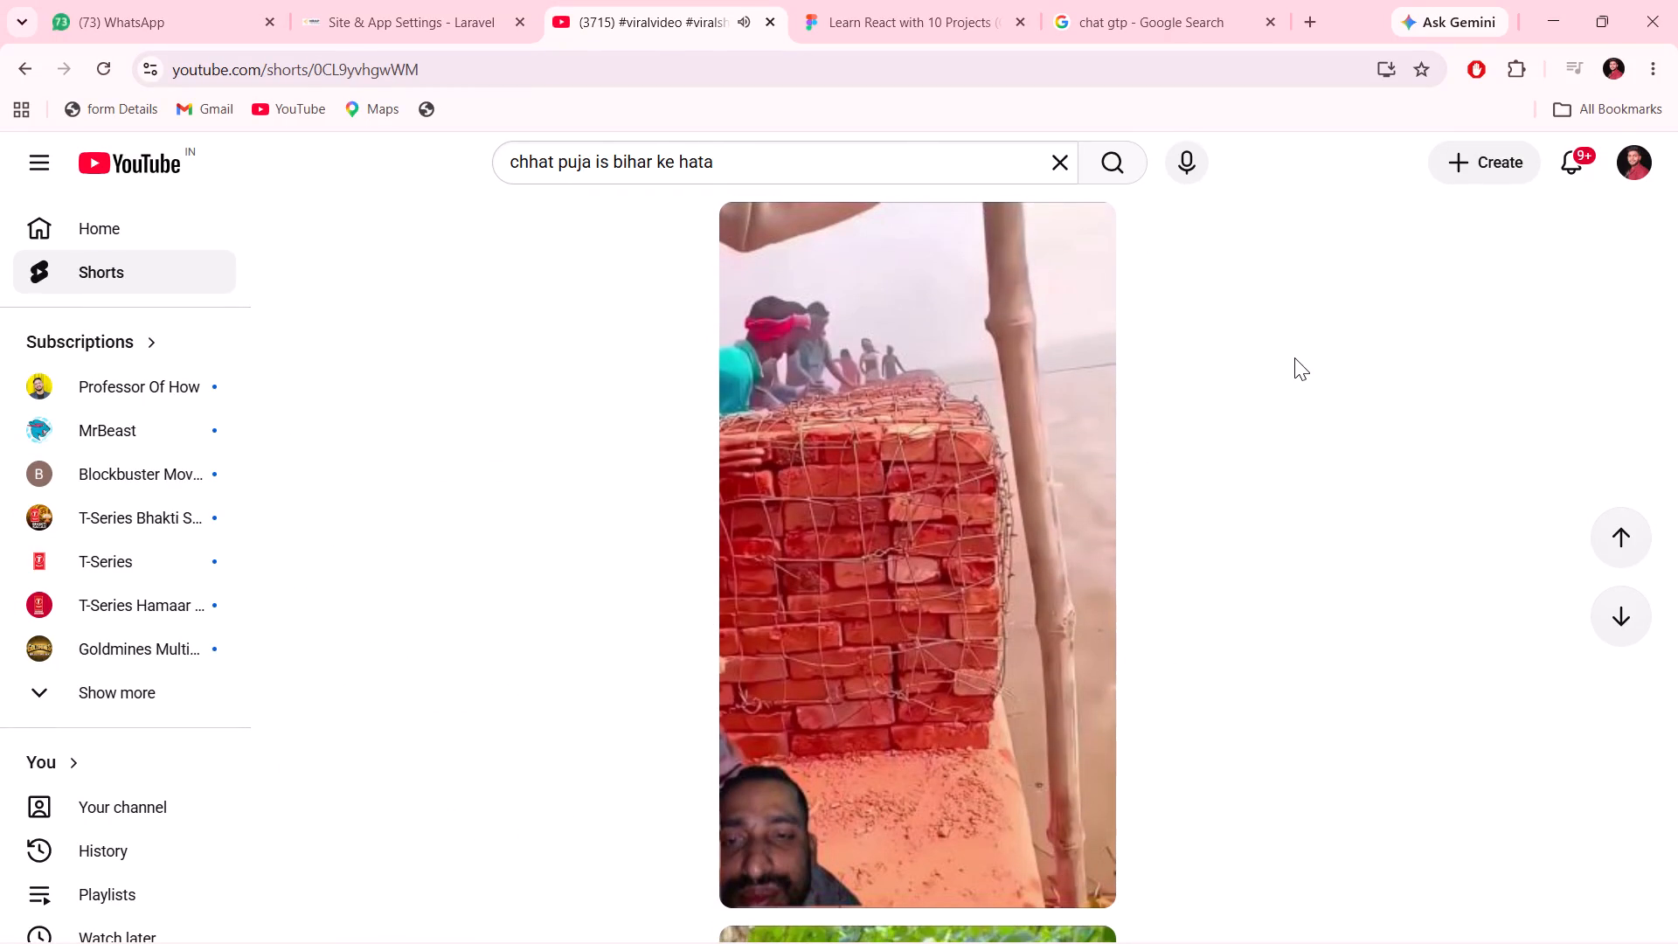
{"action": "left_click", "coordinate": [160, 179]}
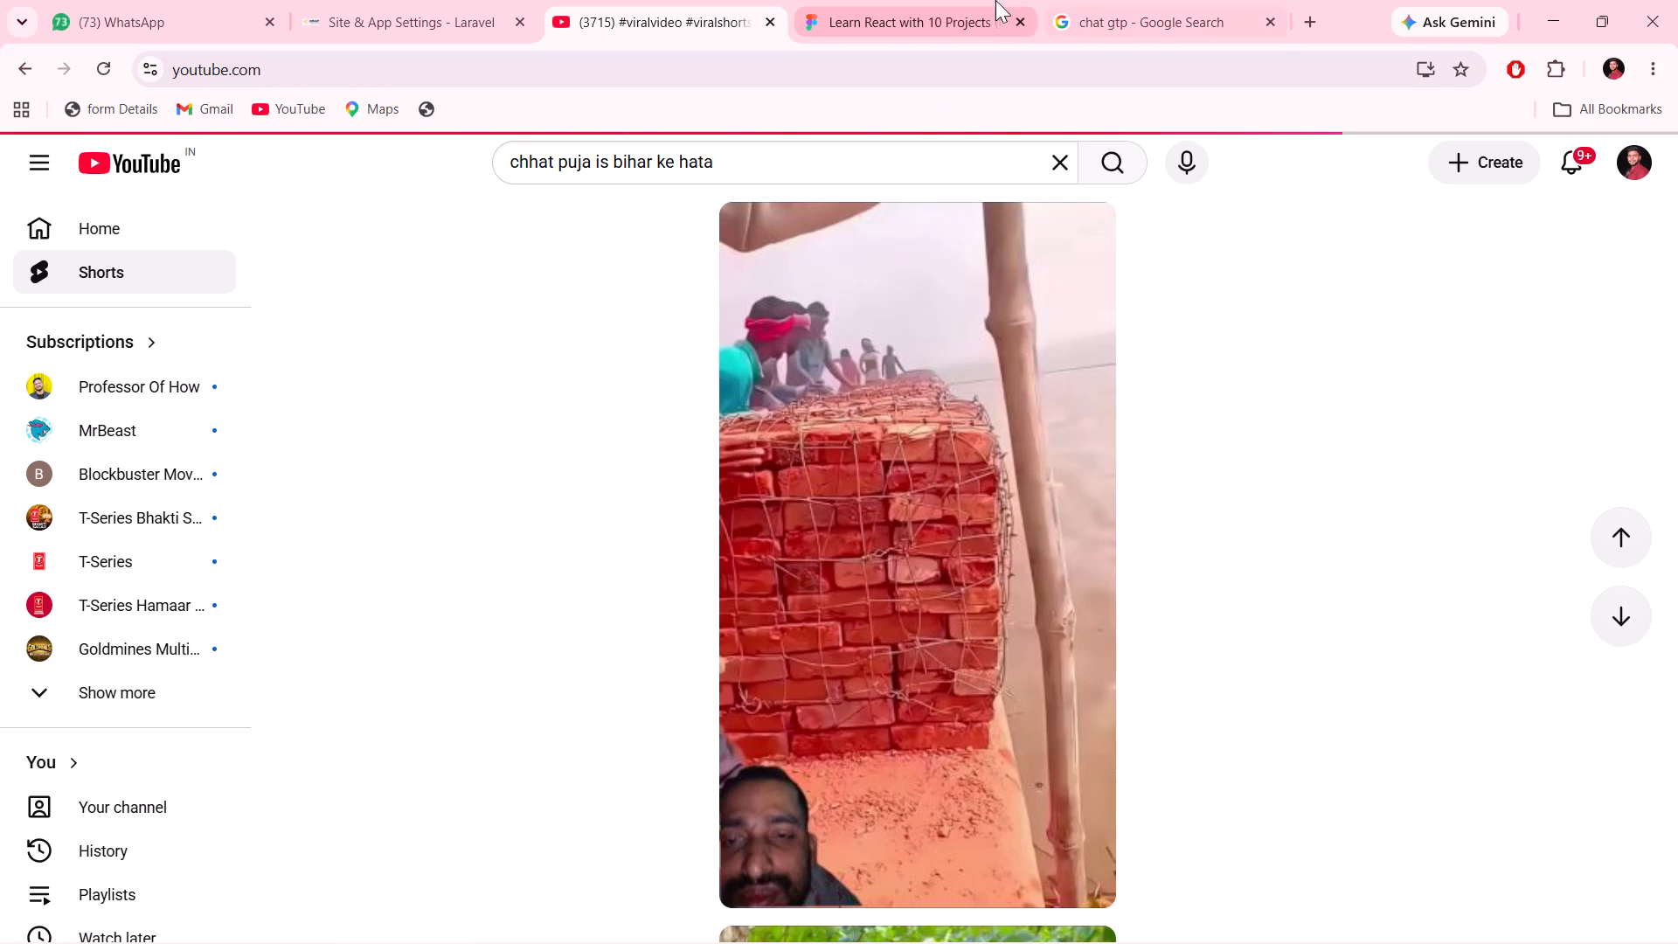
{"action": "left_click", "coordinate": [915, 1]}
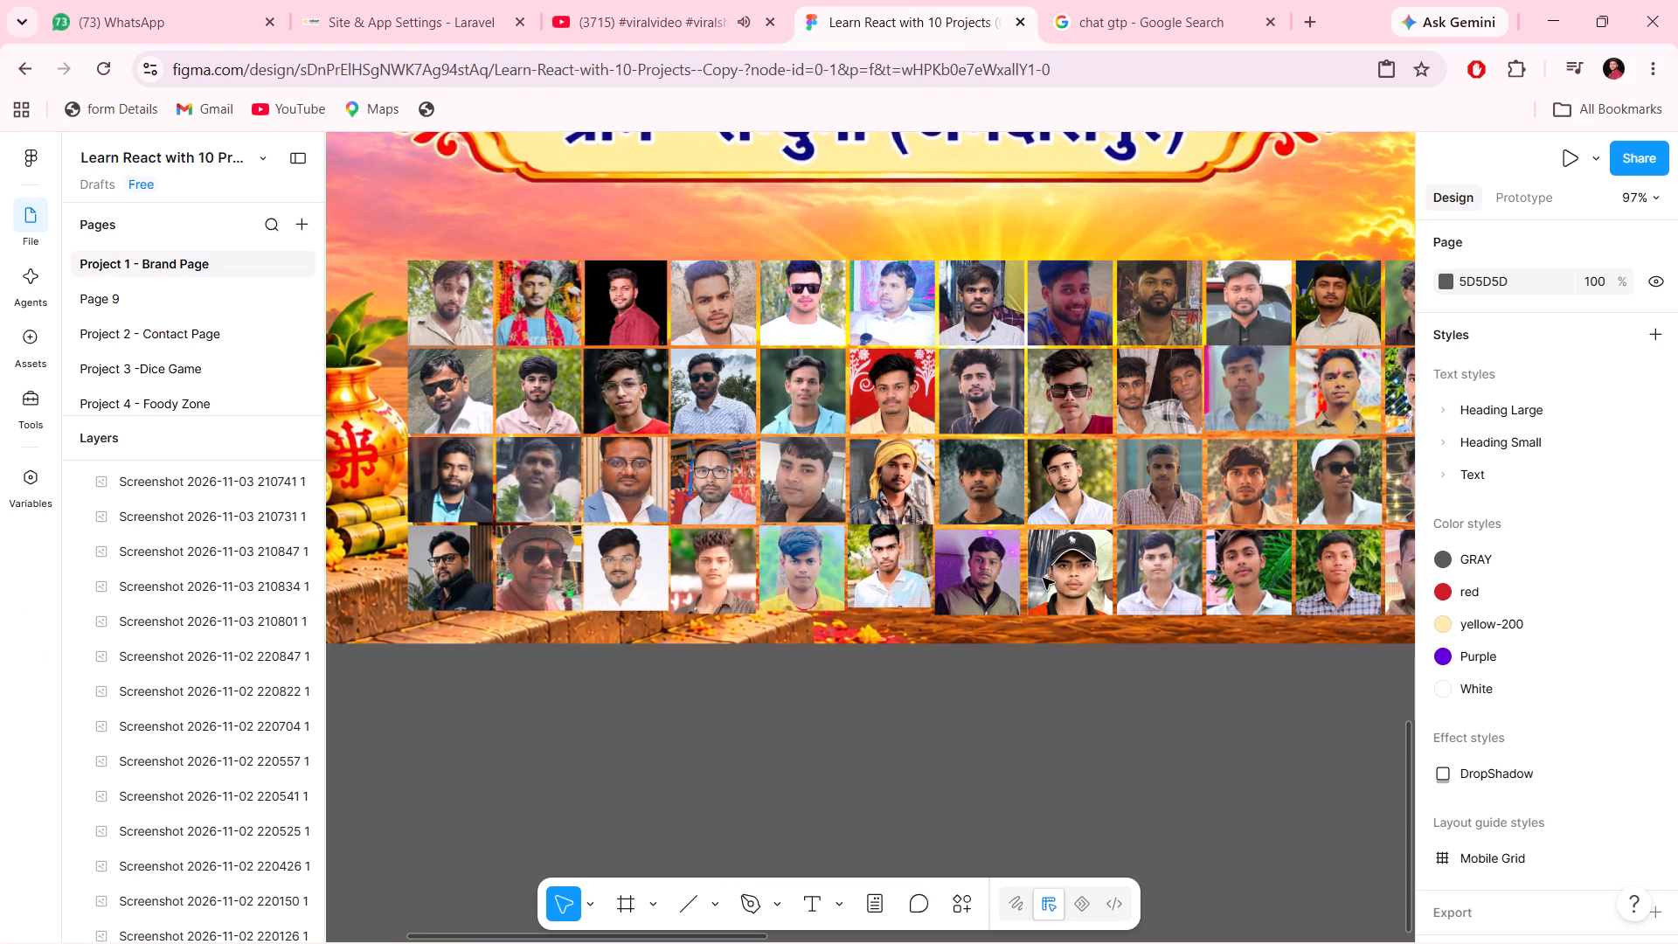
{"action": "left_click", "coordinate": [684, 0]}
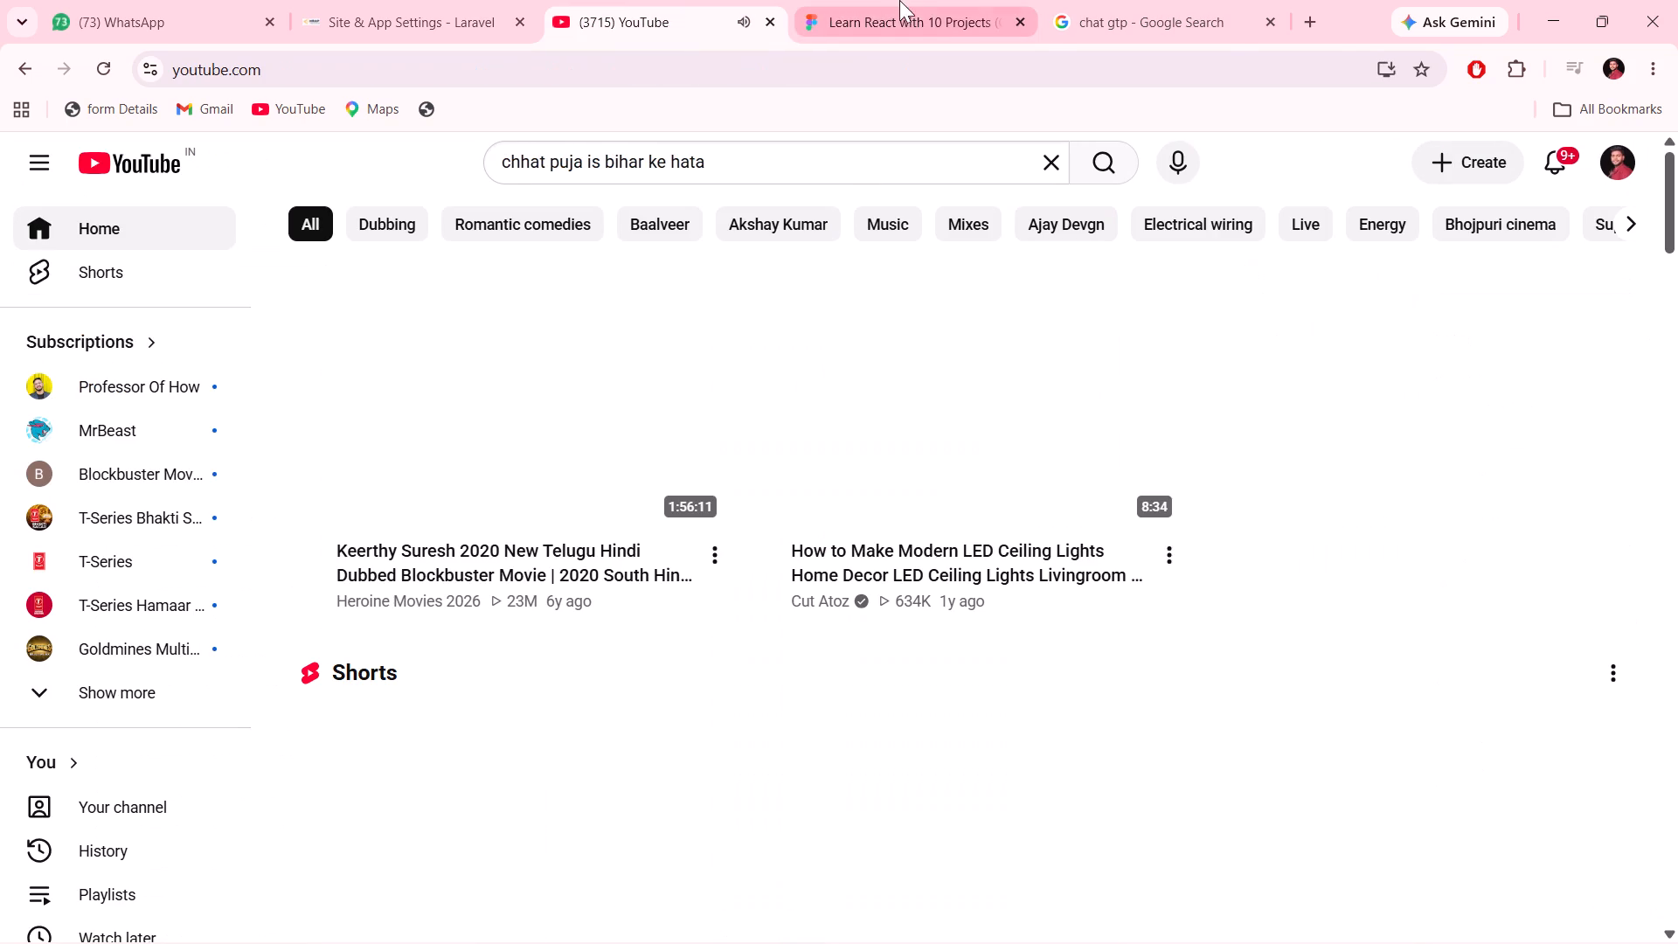
Switch to the Figma file and nudge the purple-background portrait, seventh in the fourth row, to X 24, Y 1526.
{"action": "left_click", "coordinate": [953, 0]}
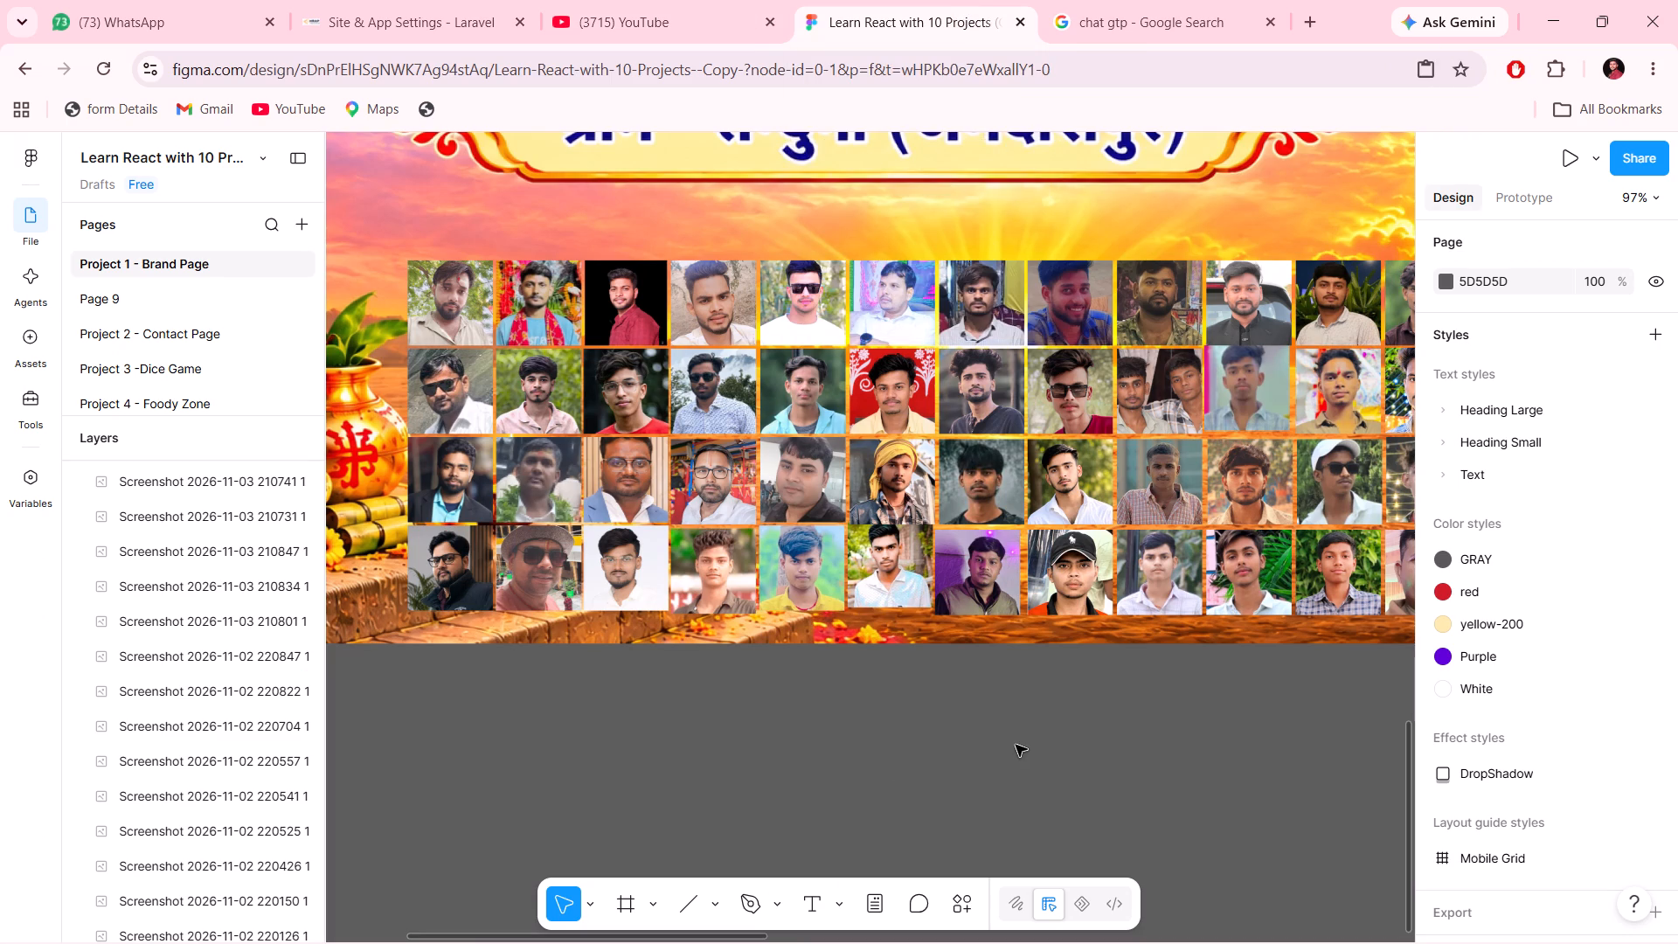
{"action": "left_click", "coordinate": [950, 593]}
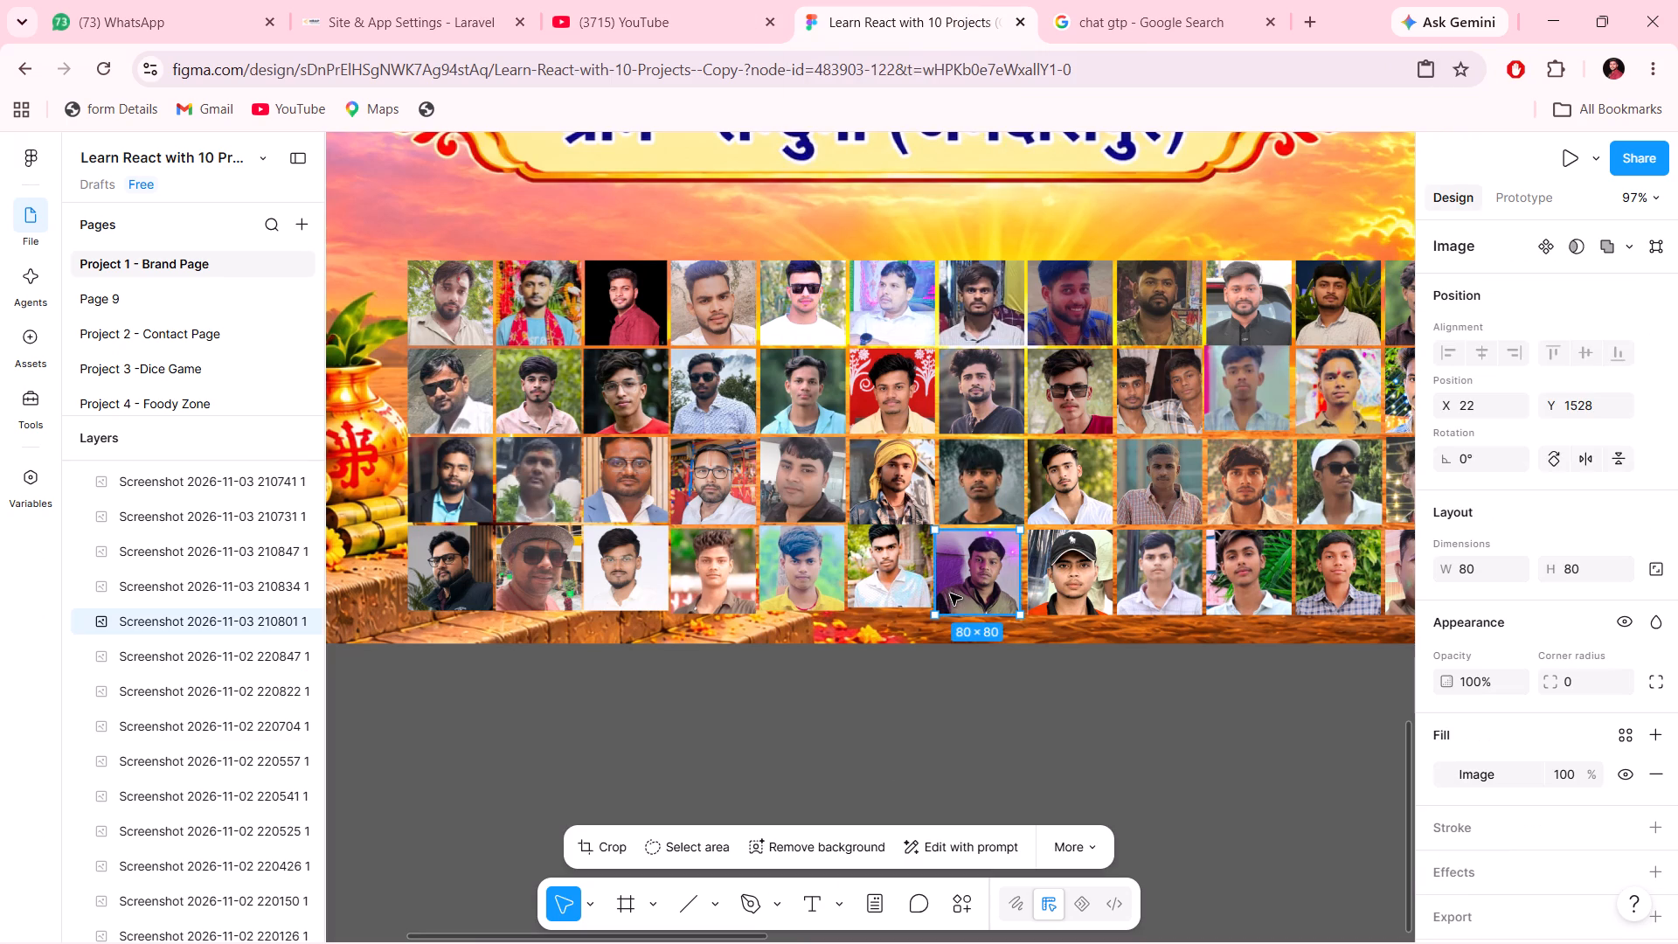
{"action": "key", "text": "Right"}
{"action": "key", "text": "Right"}
{"action": "key", "text": "Up"}
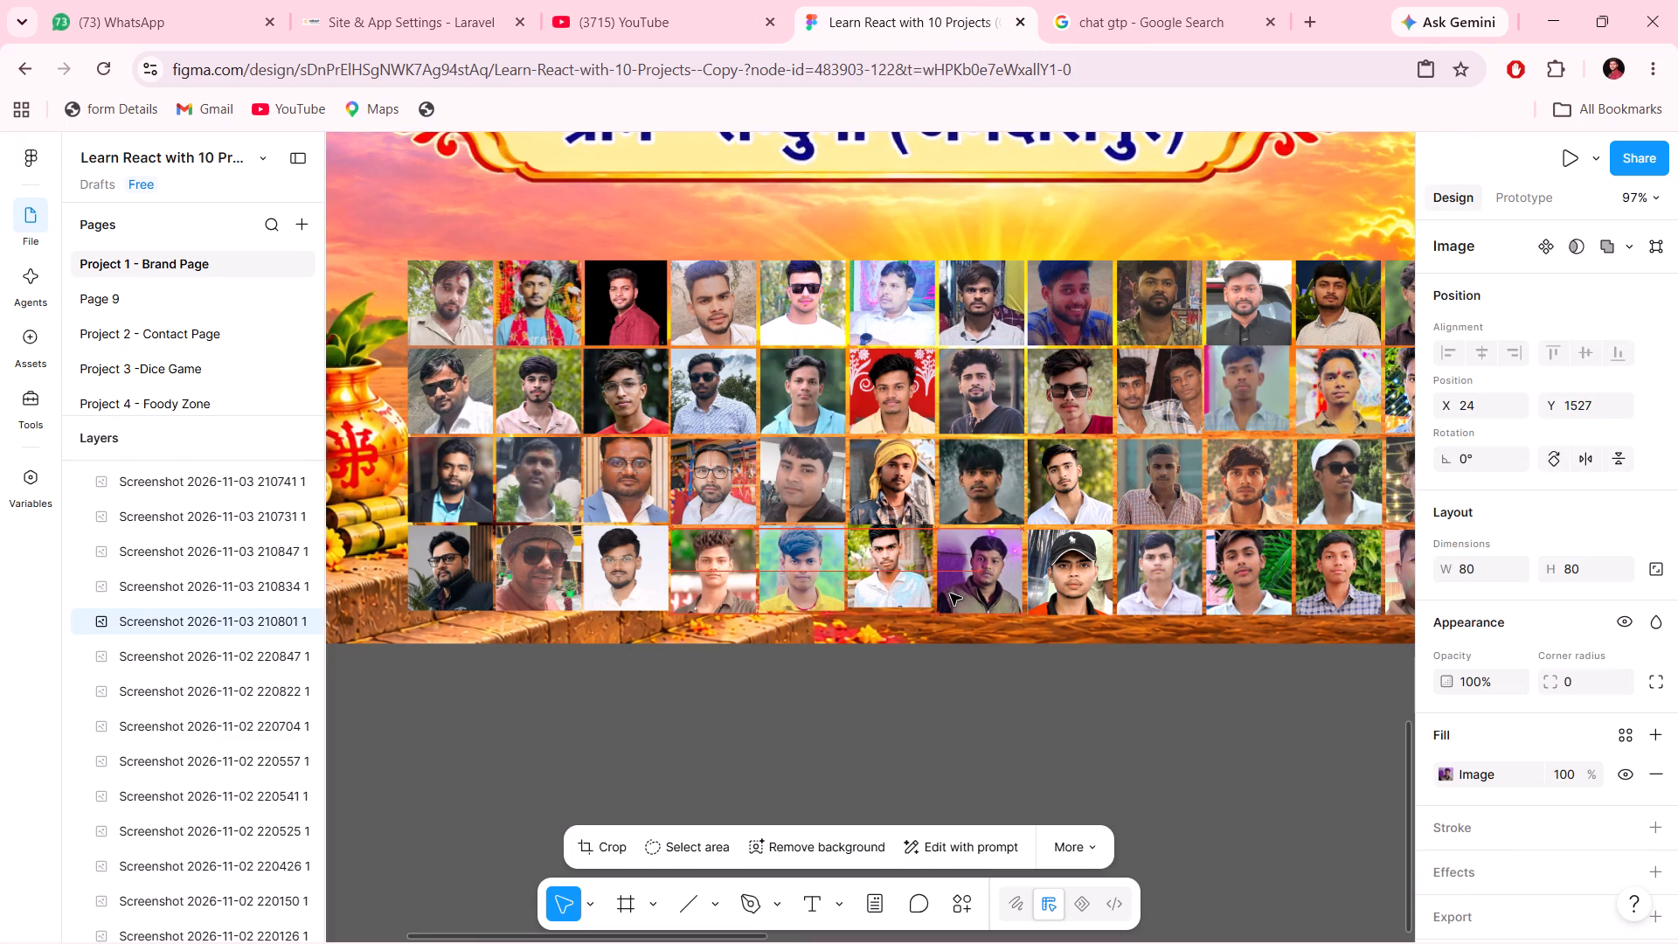
{"action": "key", "text": "Up"}
{"action": "key", "text": "Right"}
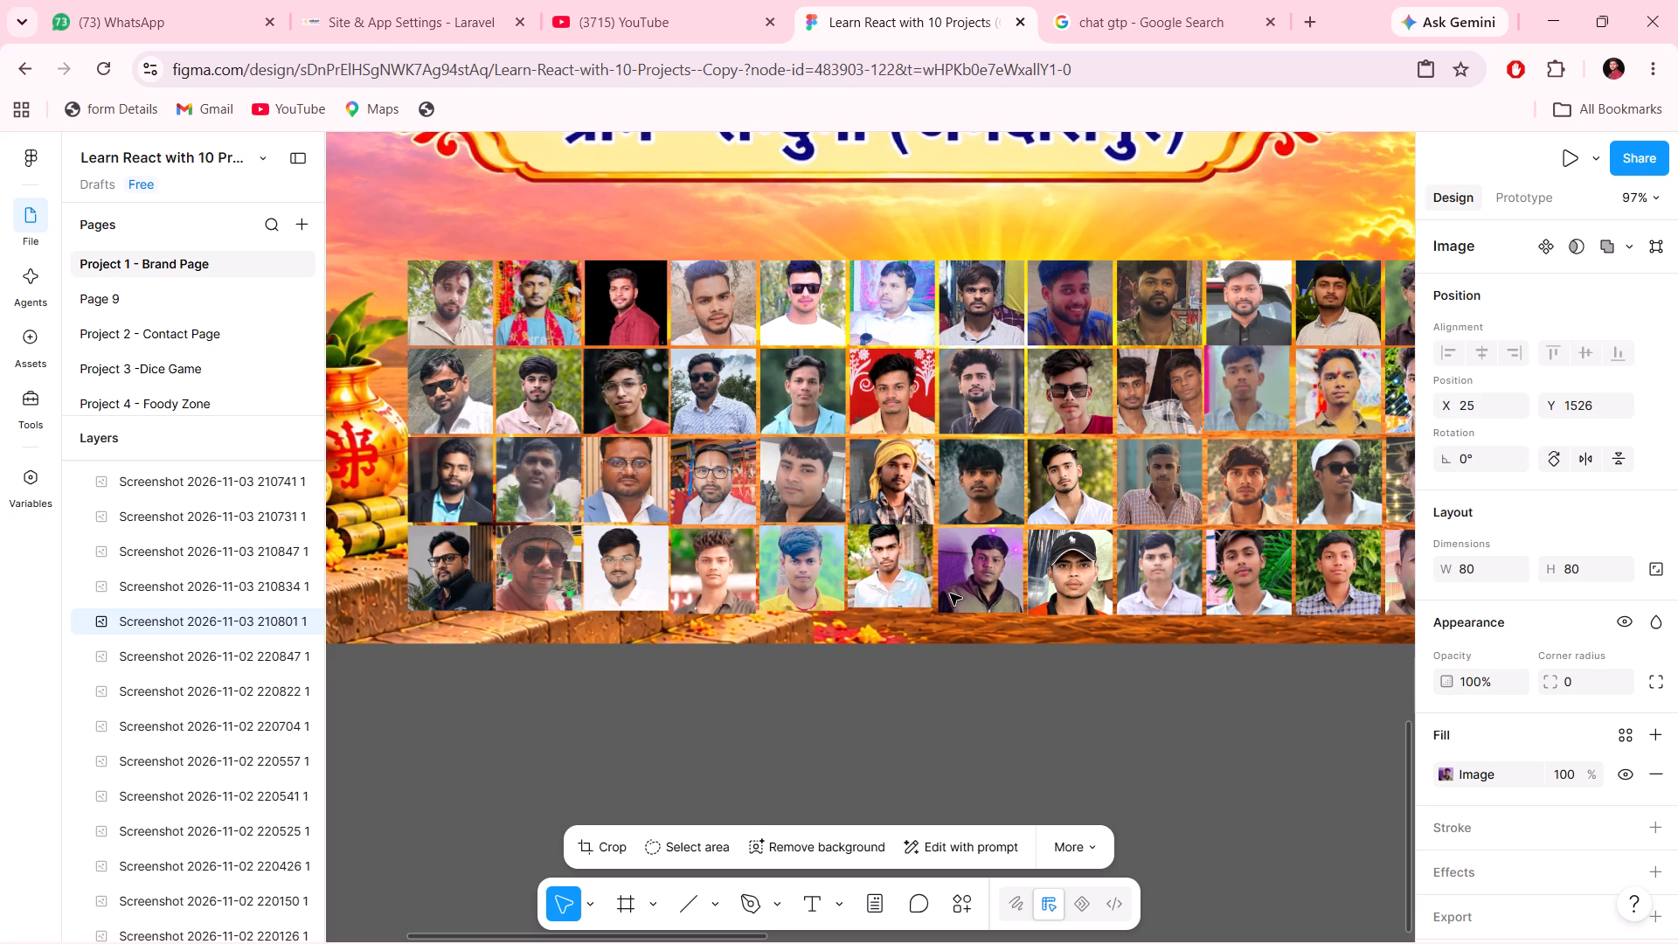
{"action": "key", "text": "Left"}
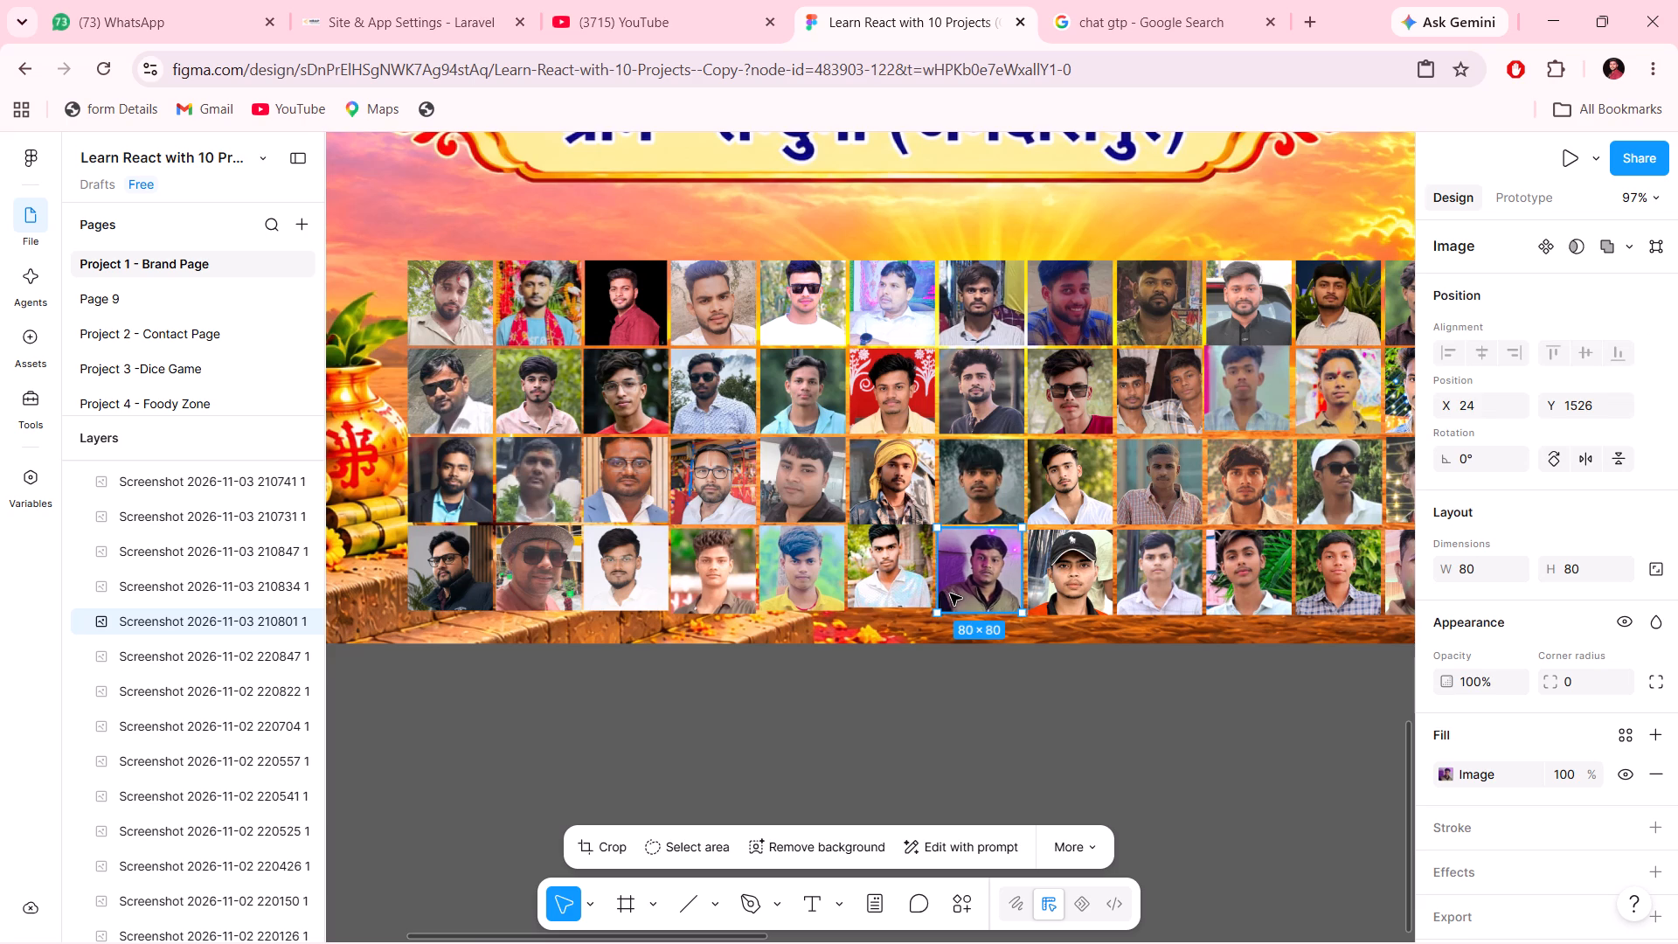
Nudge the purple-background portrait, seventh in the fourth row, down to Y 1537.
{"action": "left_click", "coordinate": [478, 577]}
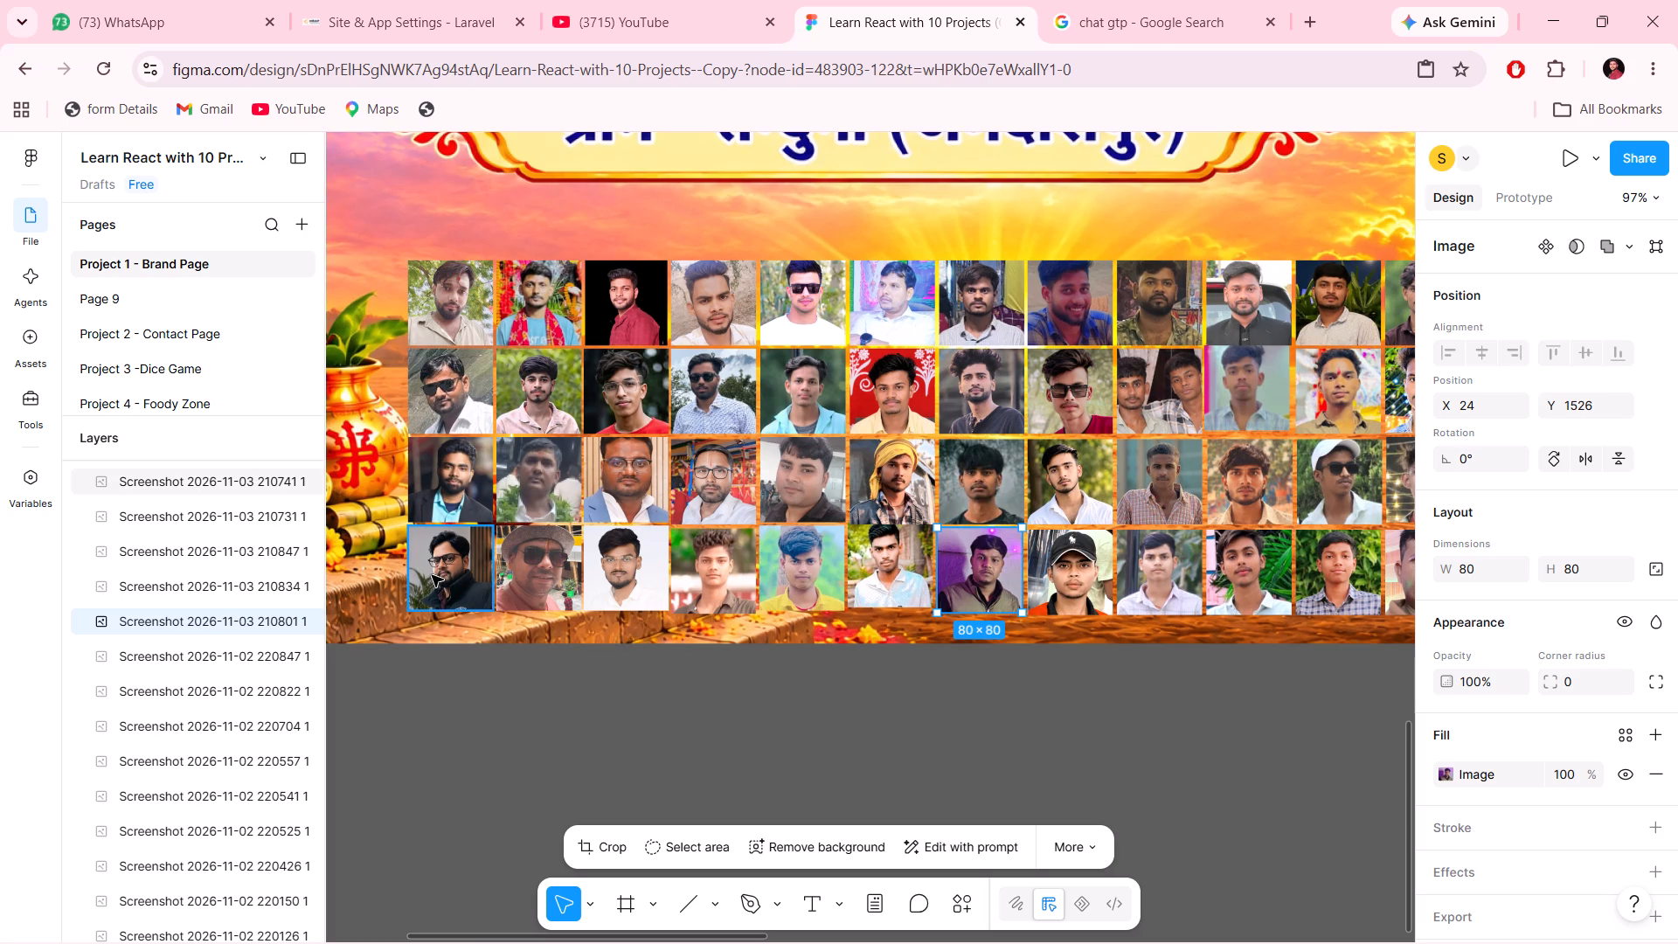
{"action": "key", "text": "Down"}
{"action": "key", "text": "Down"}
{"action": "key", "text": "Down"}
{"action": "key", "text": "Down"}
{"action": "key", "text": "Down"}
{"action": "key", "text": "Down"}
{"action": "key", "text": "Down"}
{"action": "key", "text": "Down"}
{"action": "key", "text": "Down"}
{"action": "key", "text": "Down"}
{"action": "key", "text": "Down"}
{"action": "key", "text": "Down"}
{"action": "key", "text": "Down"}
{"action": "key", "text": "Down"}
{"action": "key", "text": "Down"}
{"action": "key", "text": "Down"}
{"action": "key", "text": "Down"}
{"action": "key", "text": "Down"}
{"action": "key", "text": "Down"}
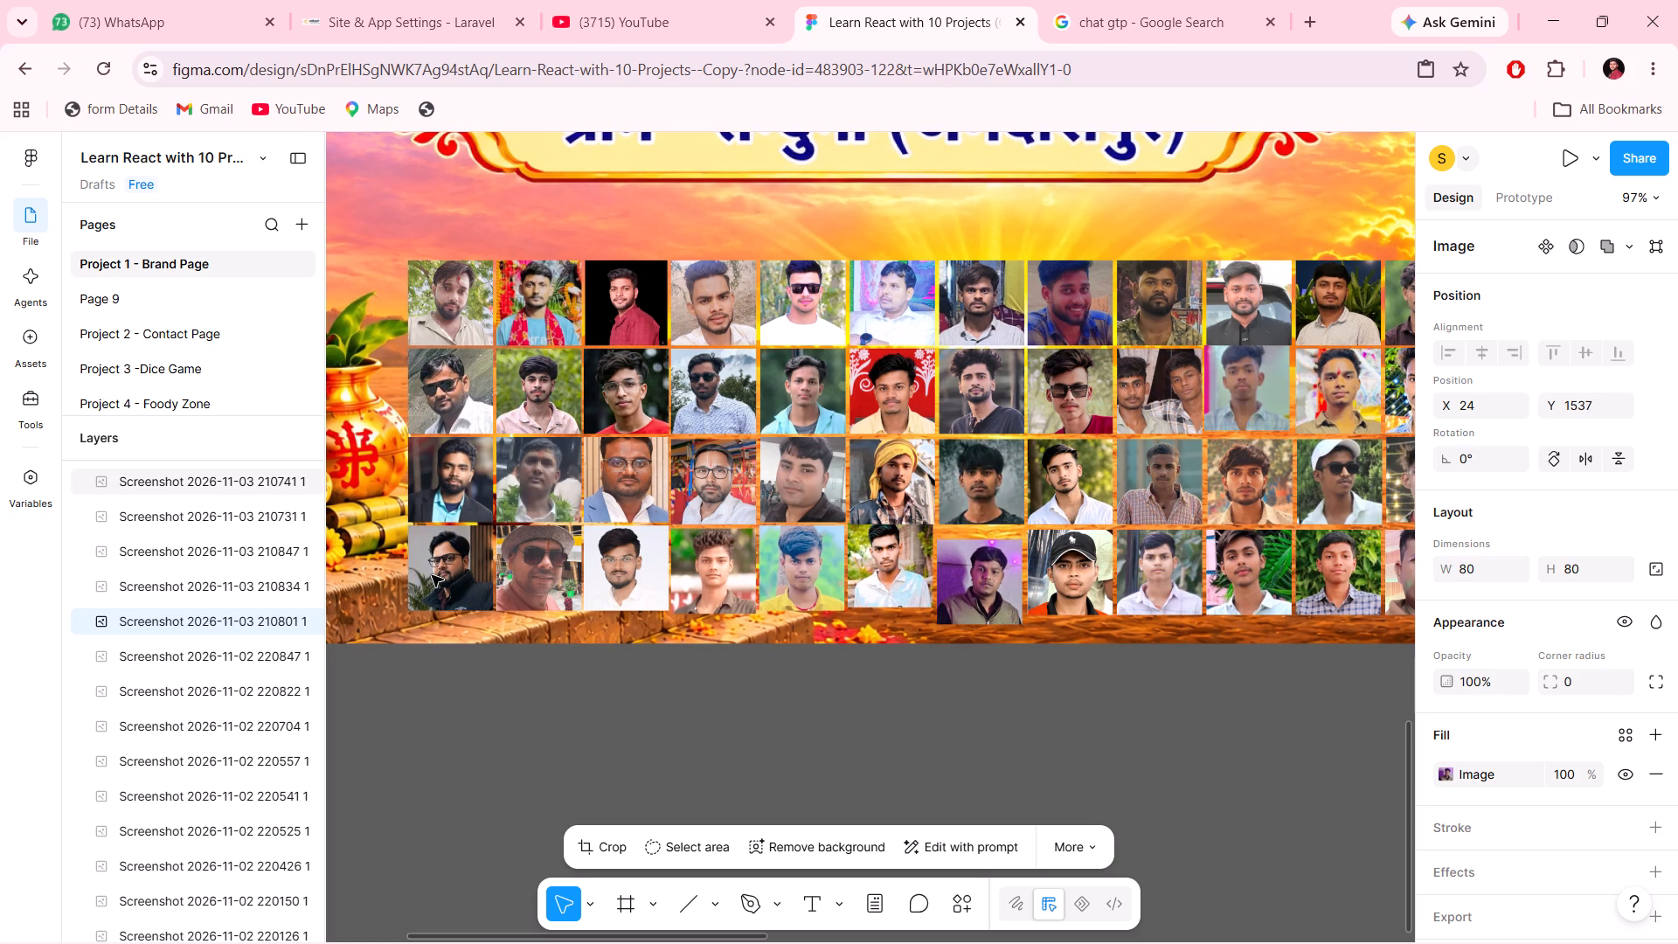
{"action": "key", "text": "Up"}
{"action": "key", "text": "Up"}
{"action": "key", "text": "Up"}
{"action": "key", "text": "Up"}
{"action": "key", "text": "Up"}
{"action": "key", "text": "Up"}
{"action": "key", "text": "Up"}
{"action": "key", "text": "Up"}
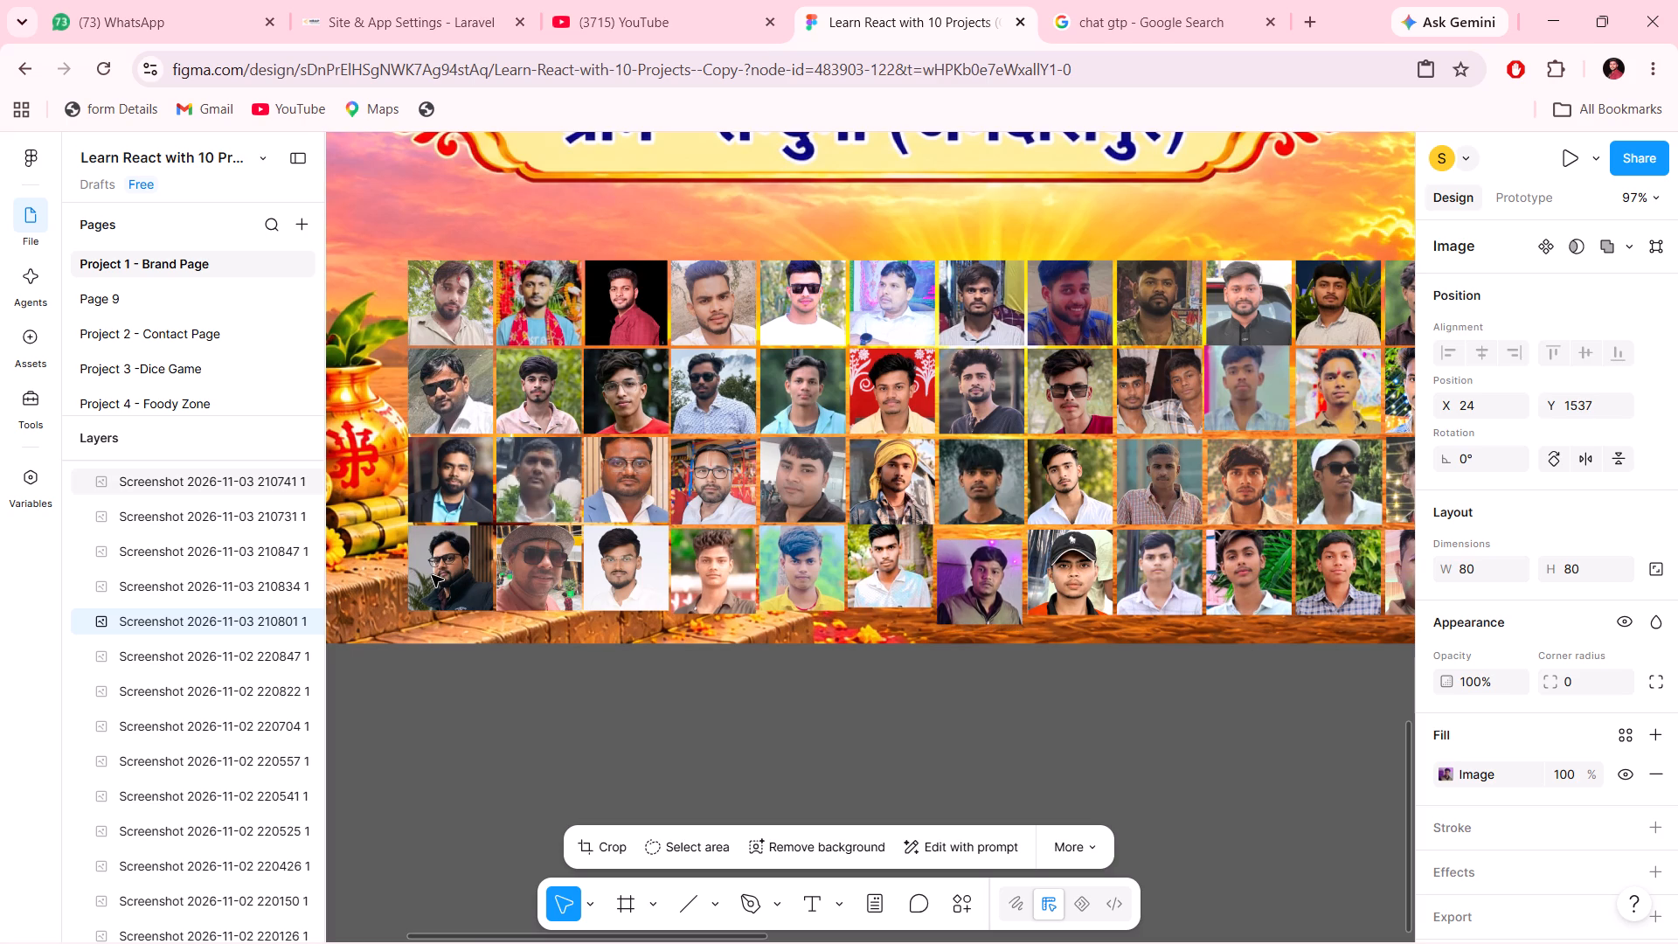
Nudge the first portrait in the fourth row down to Y 1548, near the banner's bottom edge.
{"action": "left_click", "coordinate": [440, 575]}
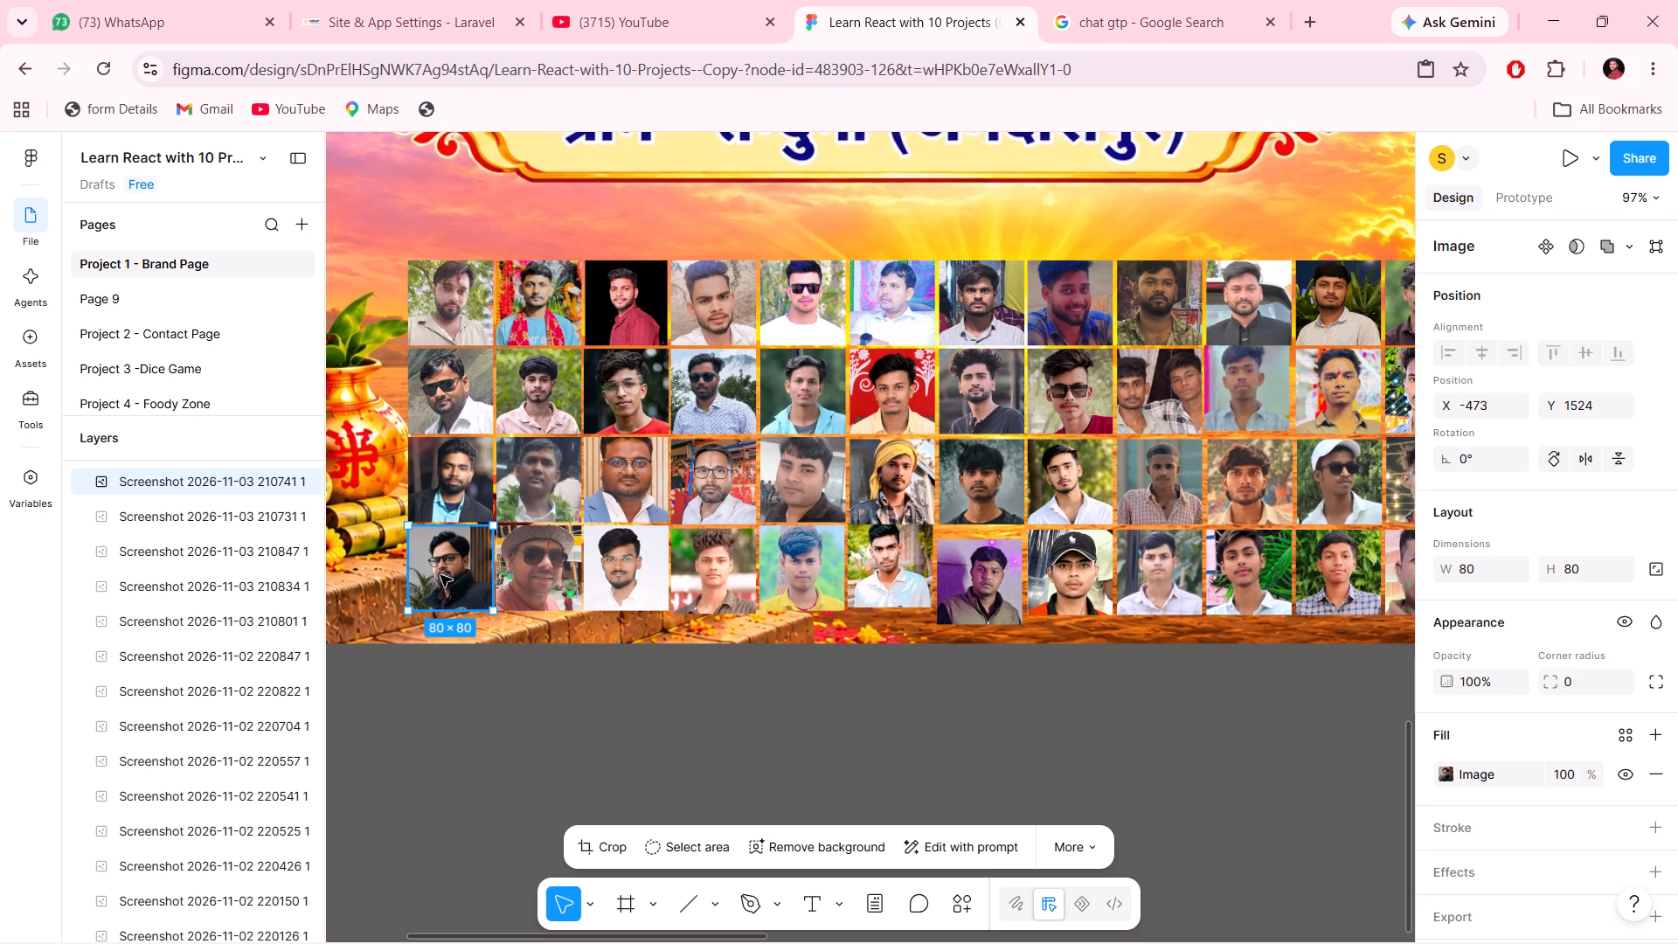
{"action": "key", "text": "Down"}
{"action": "key", "text": "Down"}
{"action": "key", "text": "Down"}
{"action": "key", "text": "Down"}
{"action": "key", "text": "Down"}
{"action": "key", "text": "Down"}
{"action": "key", "text": "Down"}
{"action": "key", "text": "Down"}
{"action": "key", "text": "Down"}
{"action": "key", "text": "Down"}
{"action": "key", "text": "Down"}
{"action": "key", "text": "Down"}
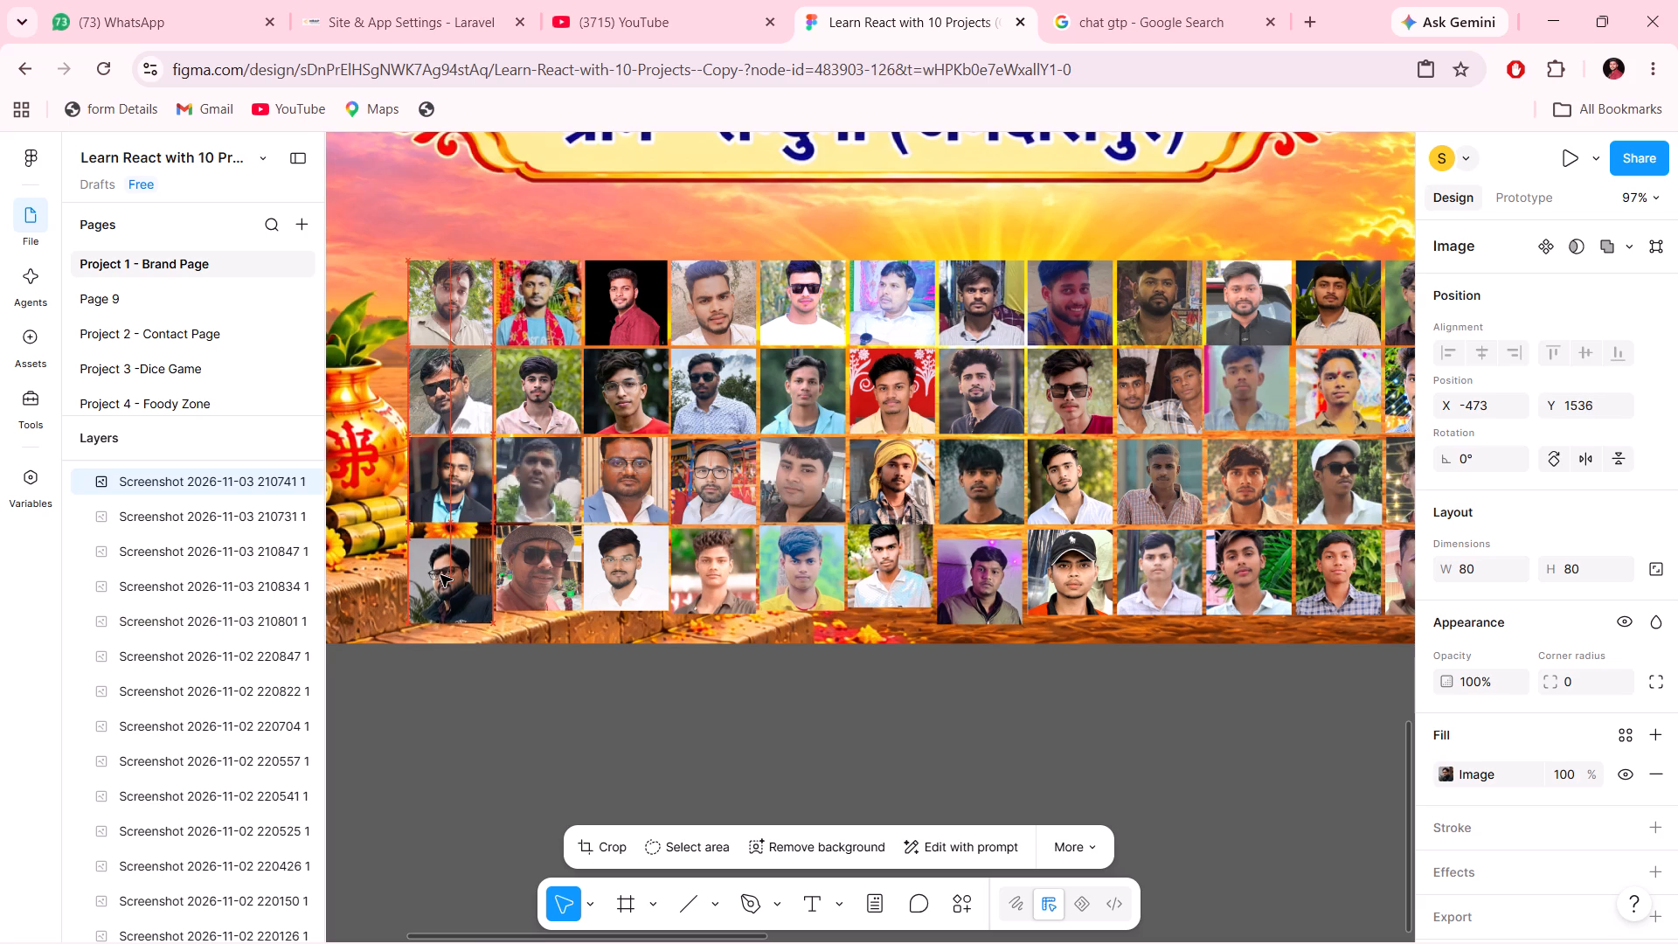
{"action": "key", "text": "Down"}
{"action": "key", "text": "Down"}
{"action": "key", "text": "Down"}
{"action": "key", "text": "Down"}
{"action": "key", "text": "Down"}
{"action": "key", "text": "Down"}
{"action": "key", "text": "Down"}
{"action": "key", "text": "Down"}
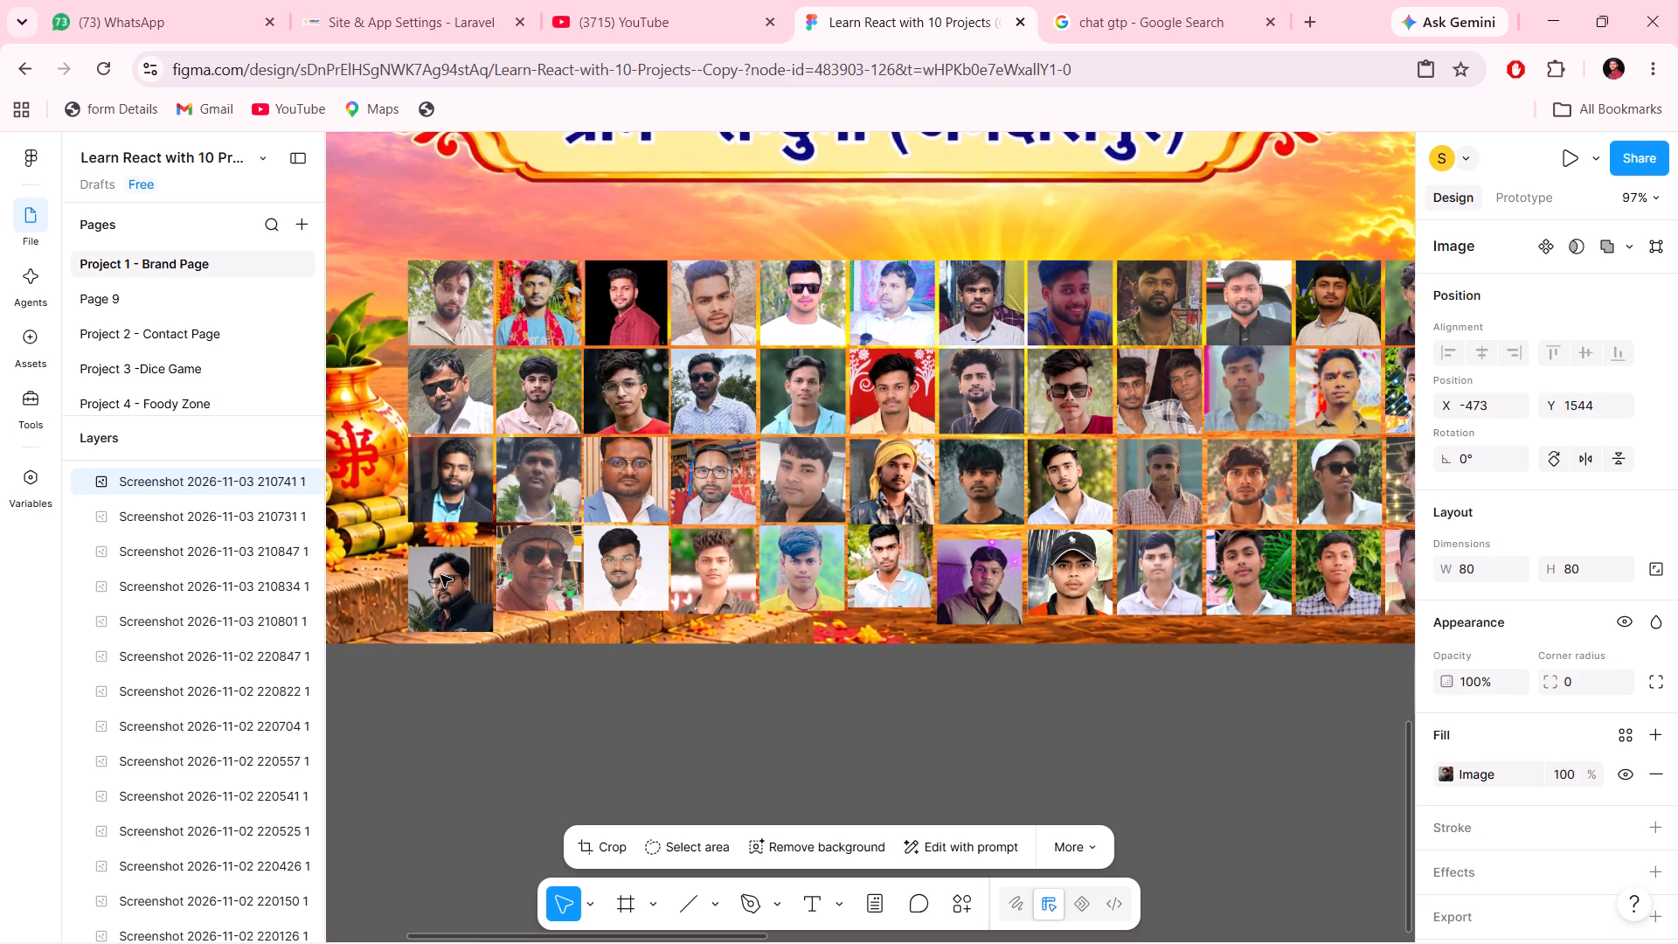
{"action": "key", "text": "Down"}
{"action": "key", "text": "Down"}
{"action": "key", "text": "Down"}
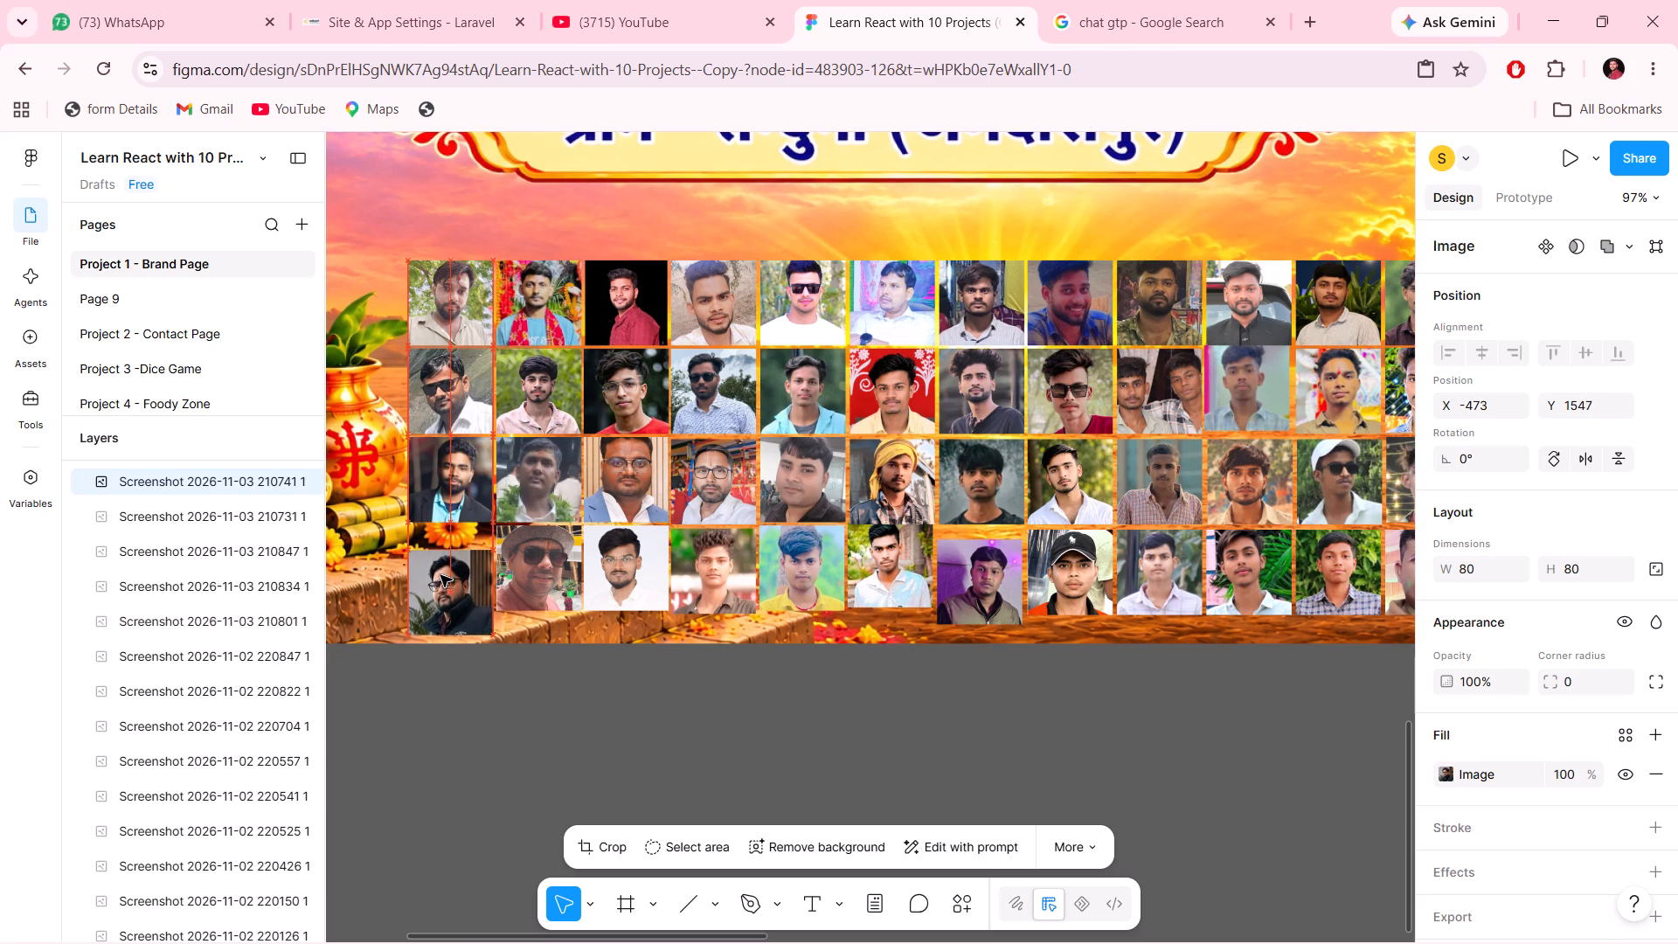
{"action": "key", "text": "Down"}
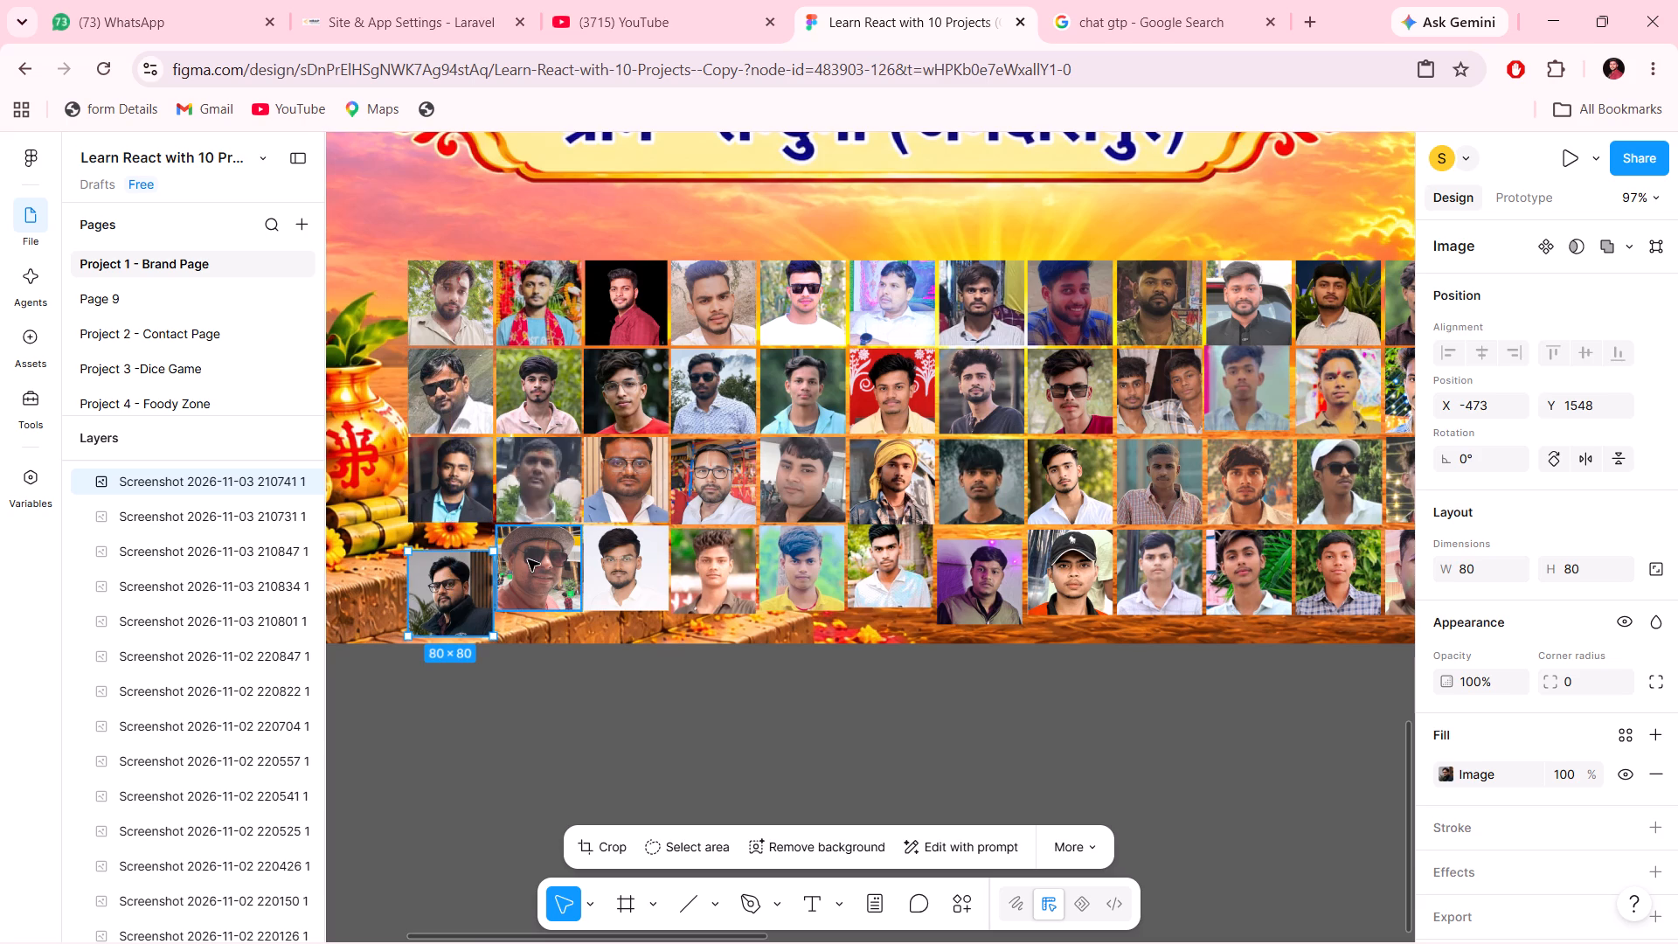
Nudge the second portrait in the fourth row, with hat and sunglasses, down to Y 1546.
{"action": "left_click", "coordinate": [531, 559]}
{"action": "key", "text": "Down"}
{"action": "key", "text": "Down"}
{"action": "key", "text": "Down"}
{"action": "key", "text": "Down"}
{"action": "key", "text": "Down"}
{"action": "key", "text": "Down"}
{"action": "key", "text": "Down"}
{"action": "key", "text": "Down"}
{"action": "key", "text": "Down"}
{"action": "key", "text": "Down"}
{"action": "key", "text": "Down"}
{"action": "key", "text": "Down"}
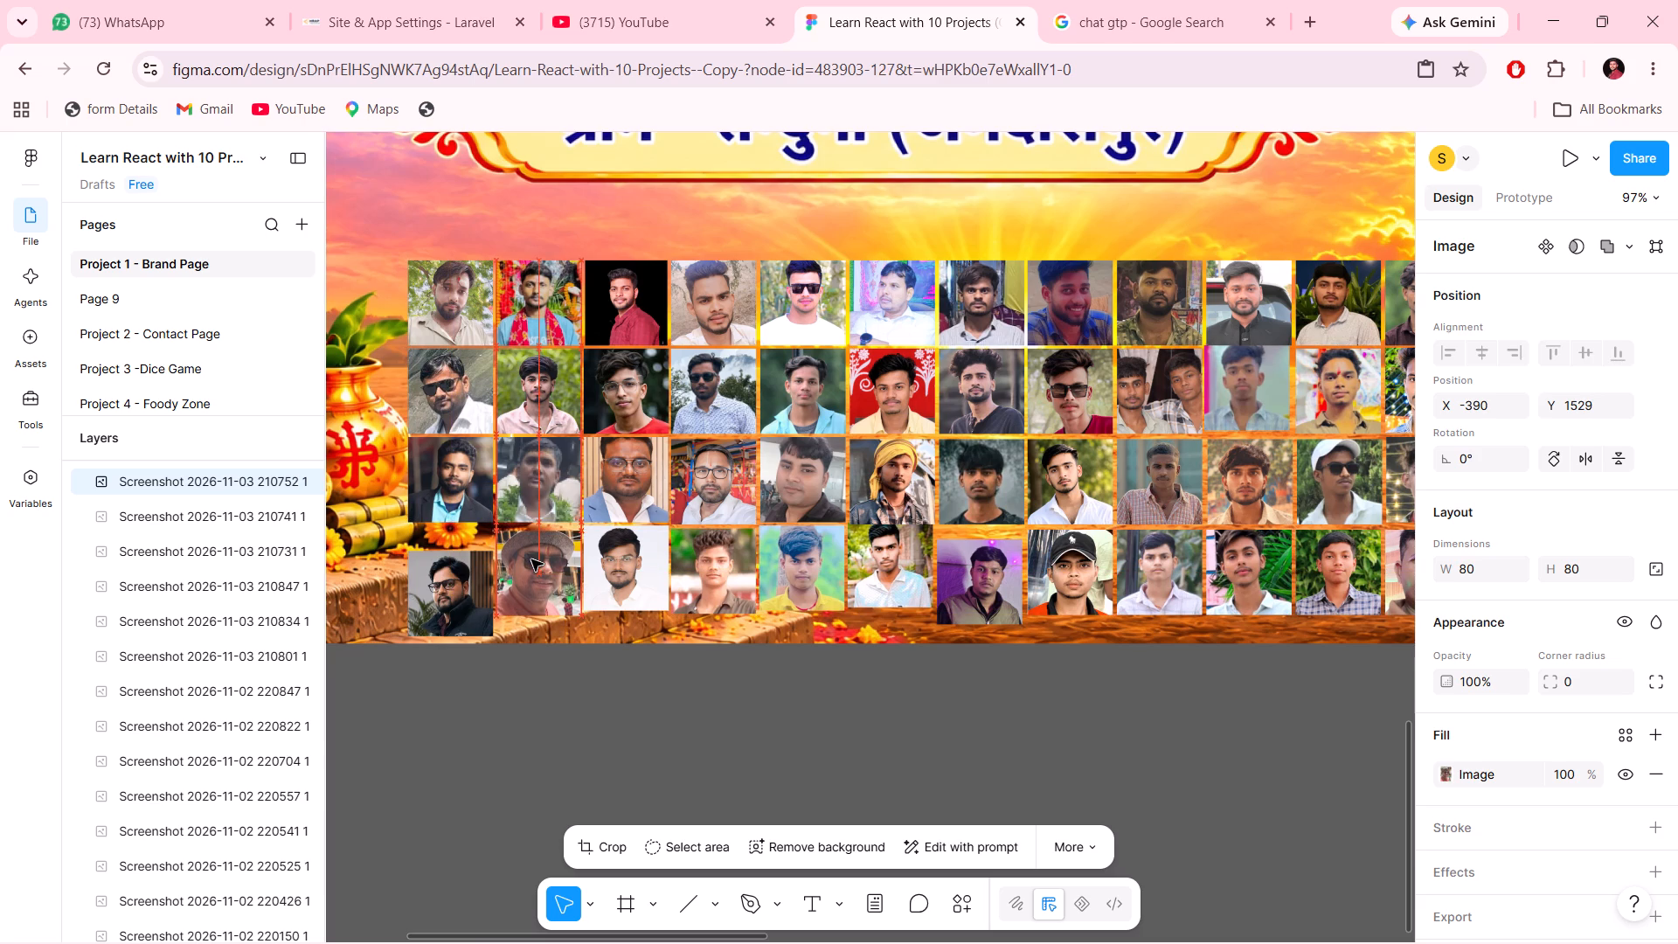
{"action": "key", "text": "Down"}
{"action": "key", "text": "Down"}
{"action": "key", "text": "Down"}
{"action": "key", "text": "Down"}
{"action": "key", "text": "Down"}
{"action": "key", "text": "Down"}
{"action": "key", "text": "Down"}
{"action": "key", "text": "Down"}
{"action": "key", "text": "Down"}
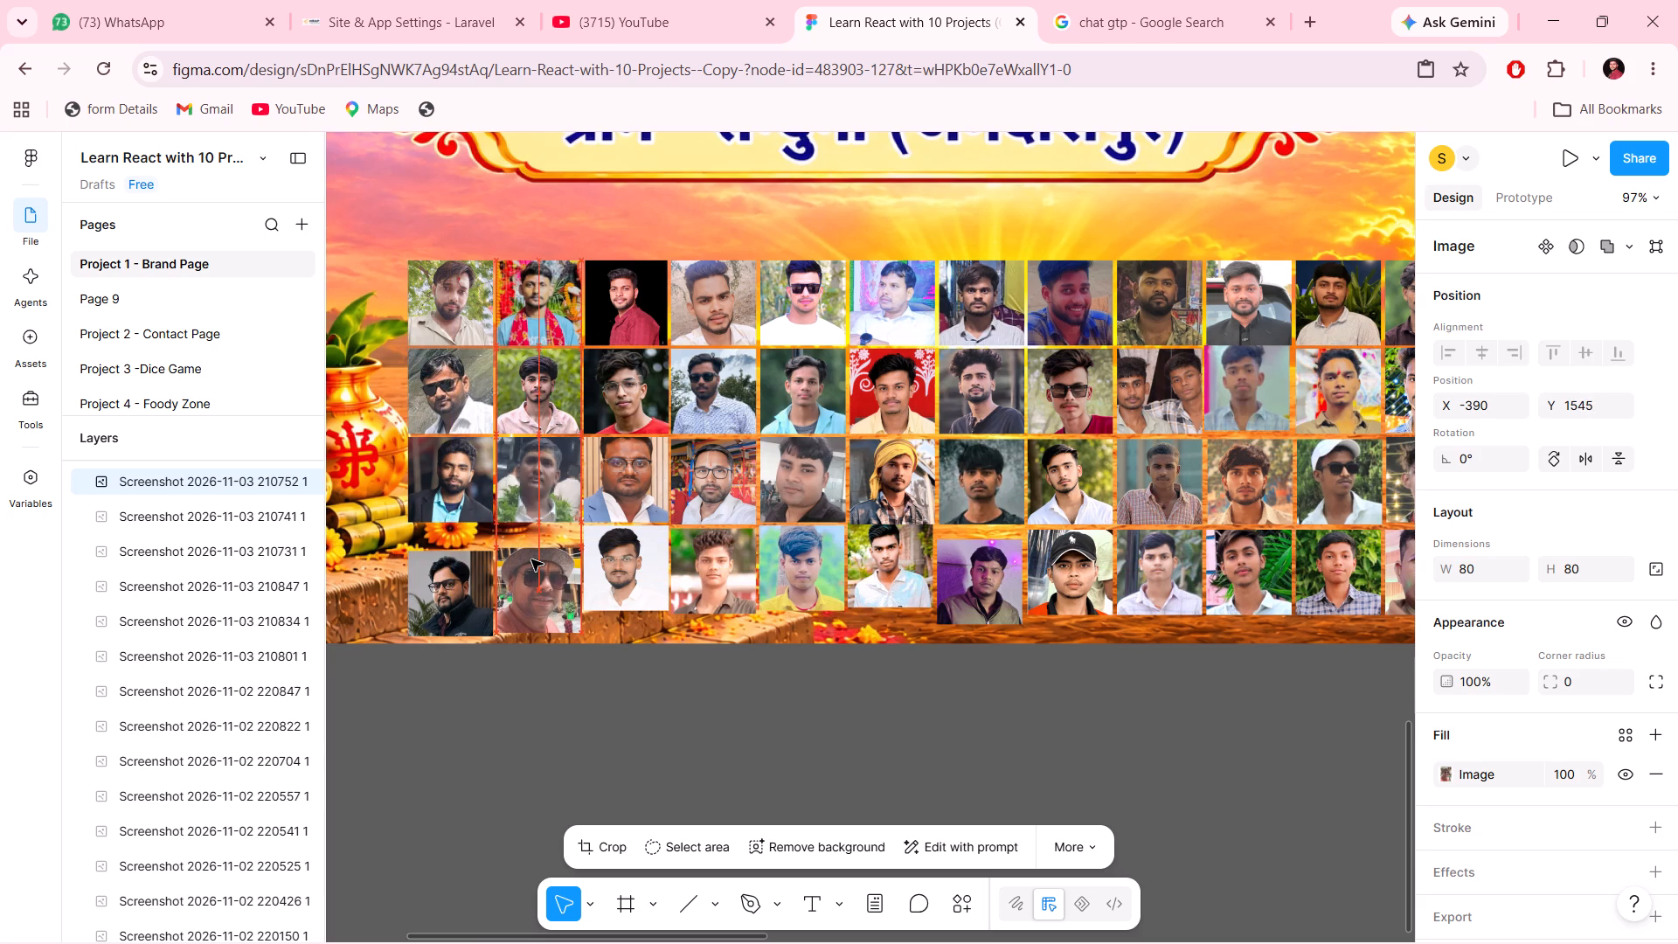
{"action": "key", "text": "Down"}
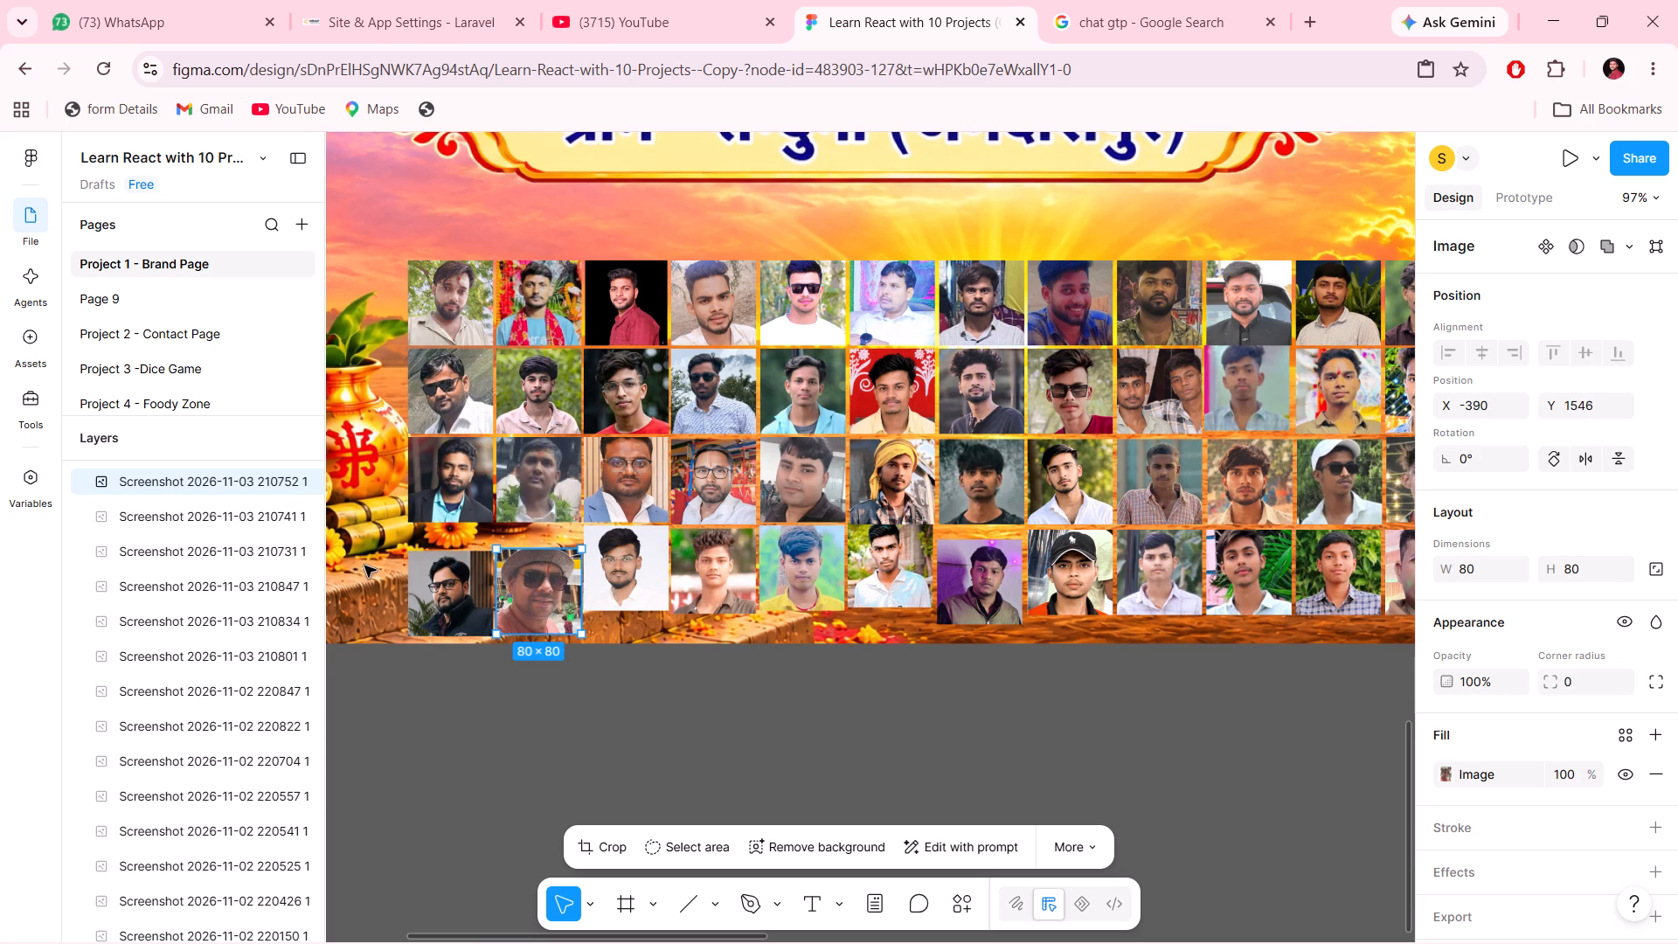
Set the Y position of all twelve fourth-row portraits to 1548, matching the row's first portrait.
{"action": "left_click", "coordinate": [455, 580]}
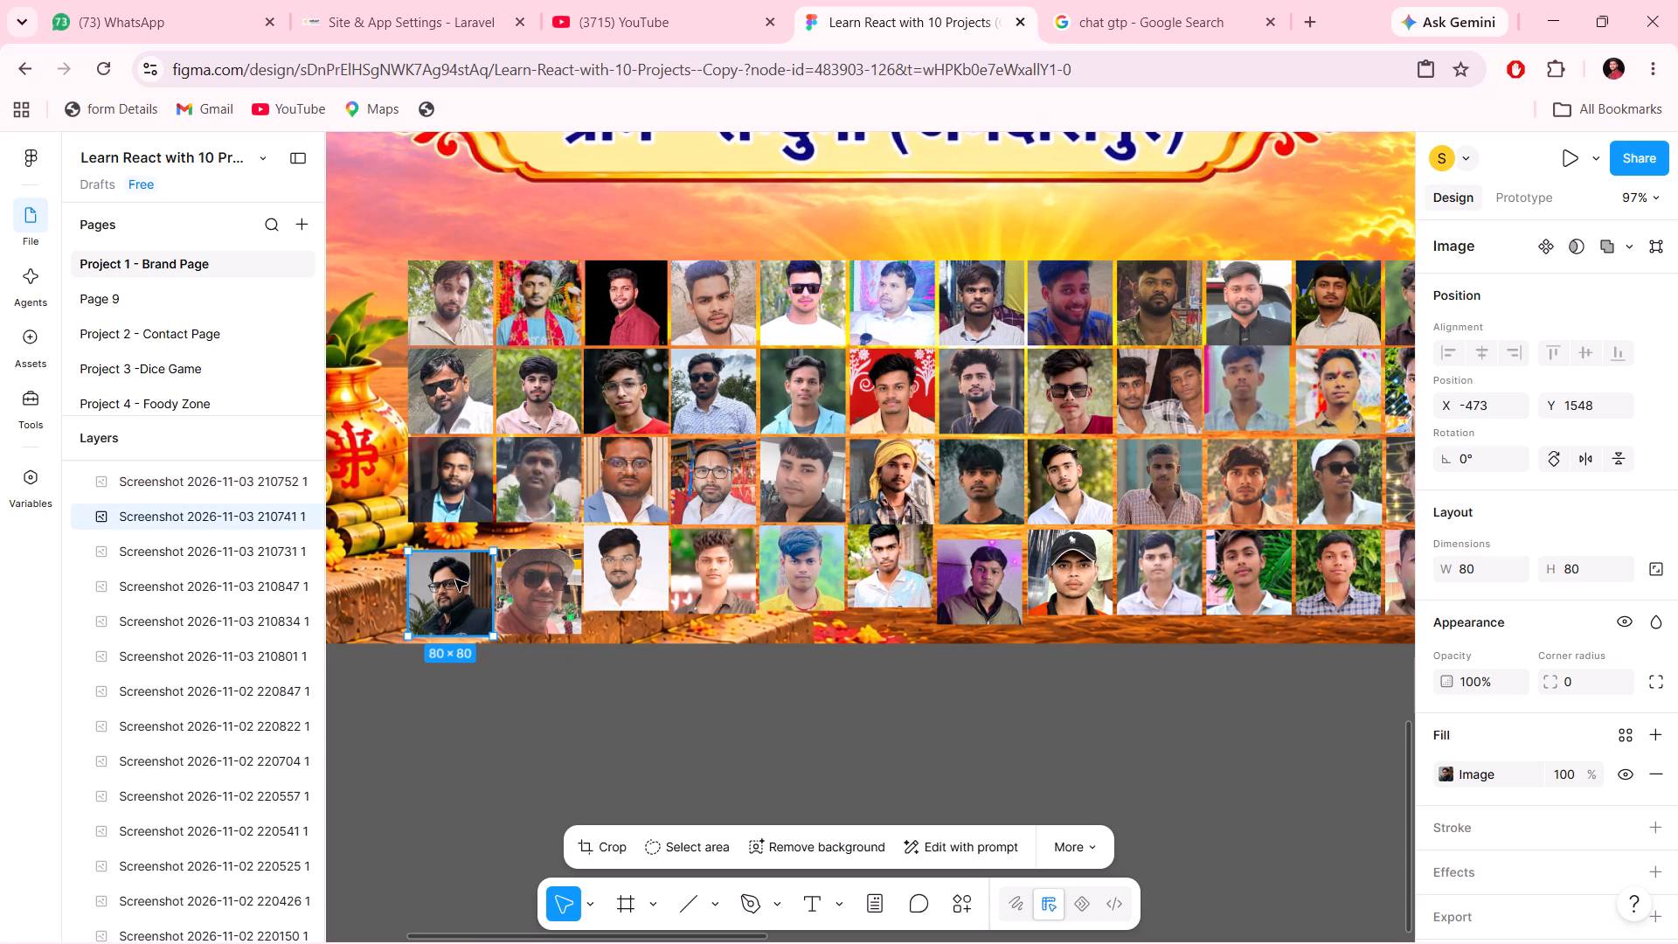
{"action": "left_click", "coordinate": [390, 571]}
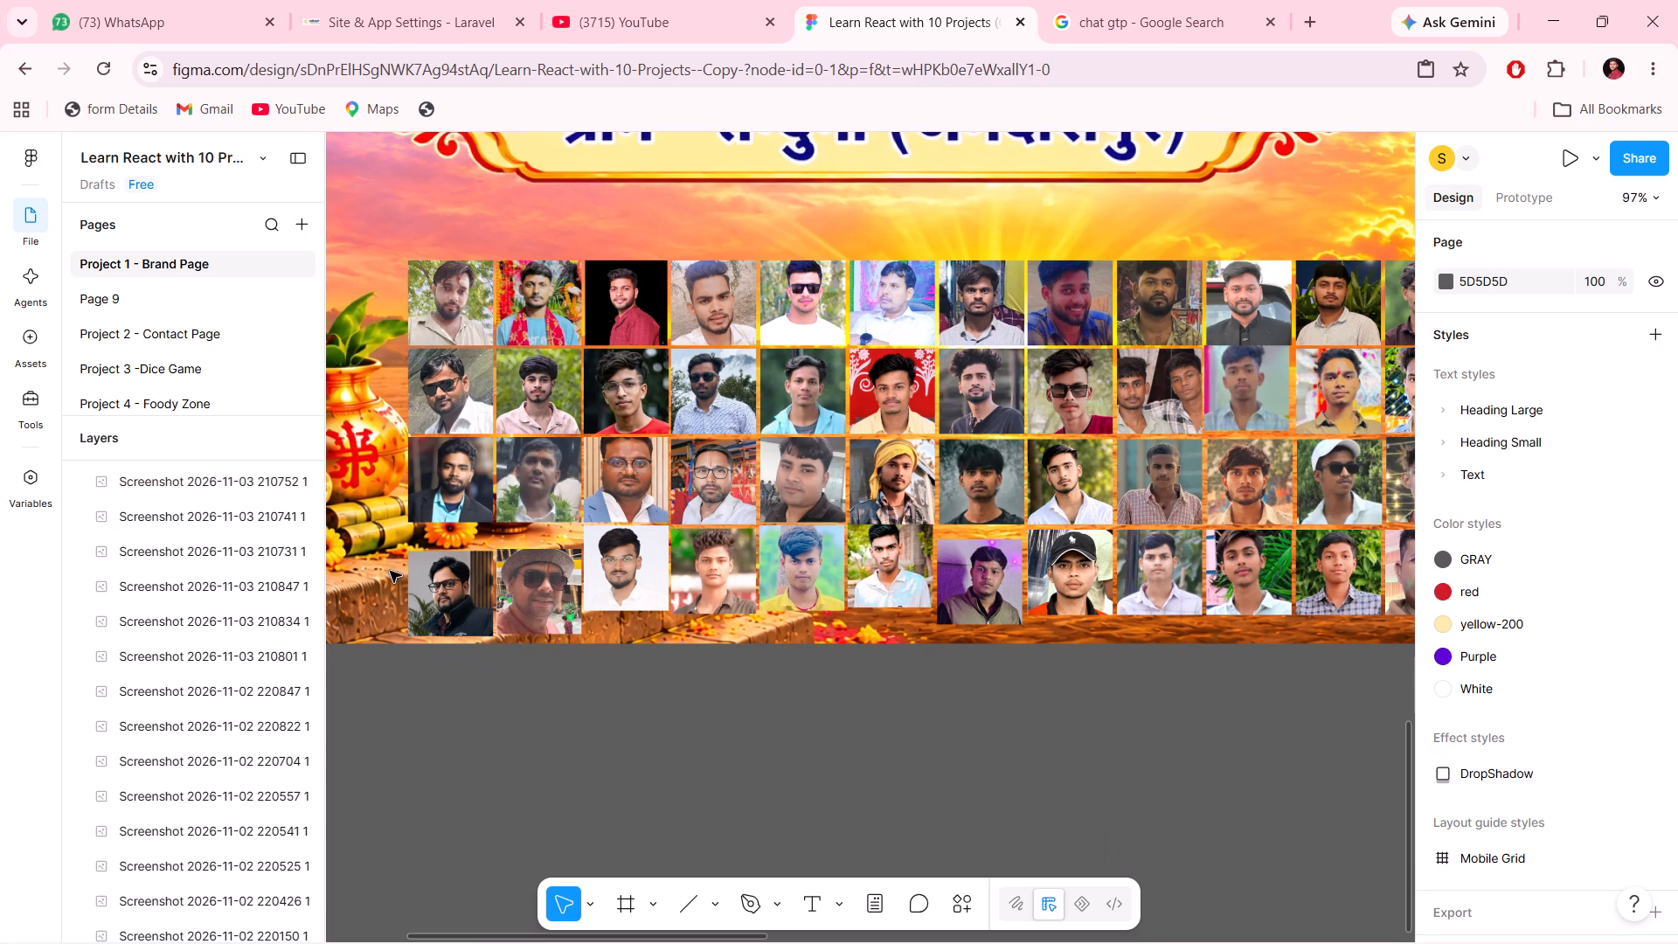
{"action": "left_click_drag", "start_coordinate": [390, 571], "coordinate": [1223, 557]}
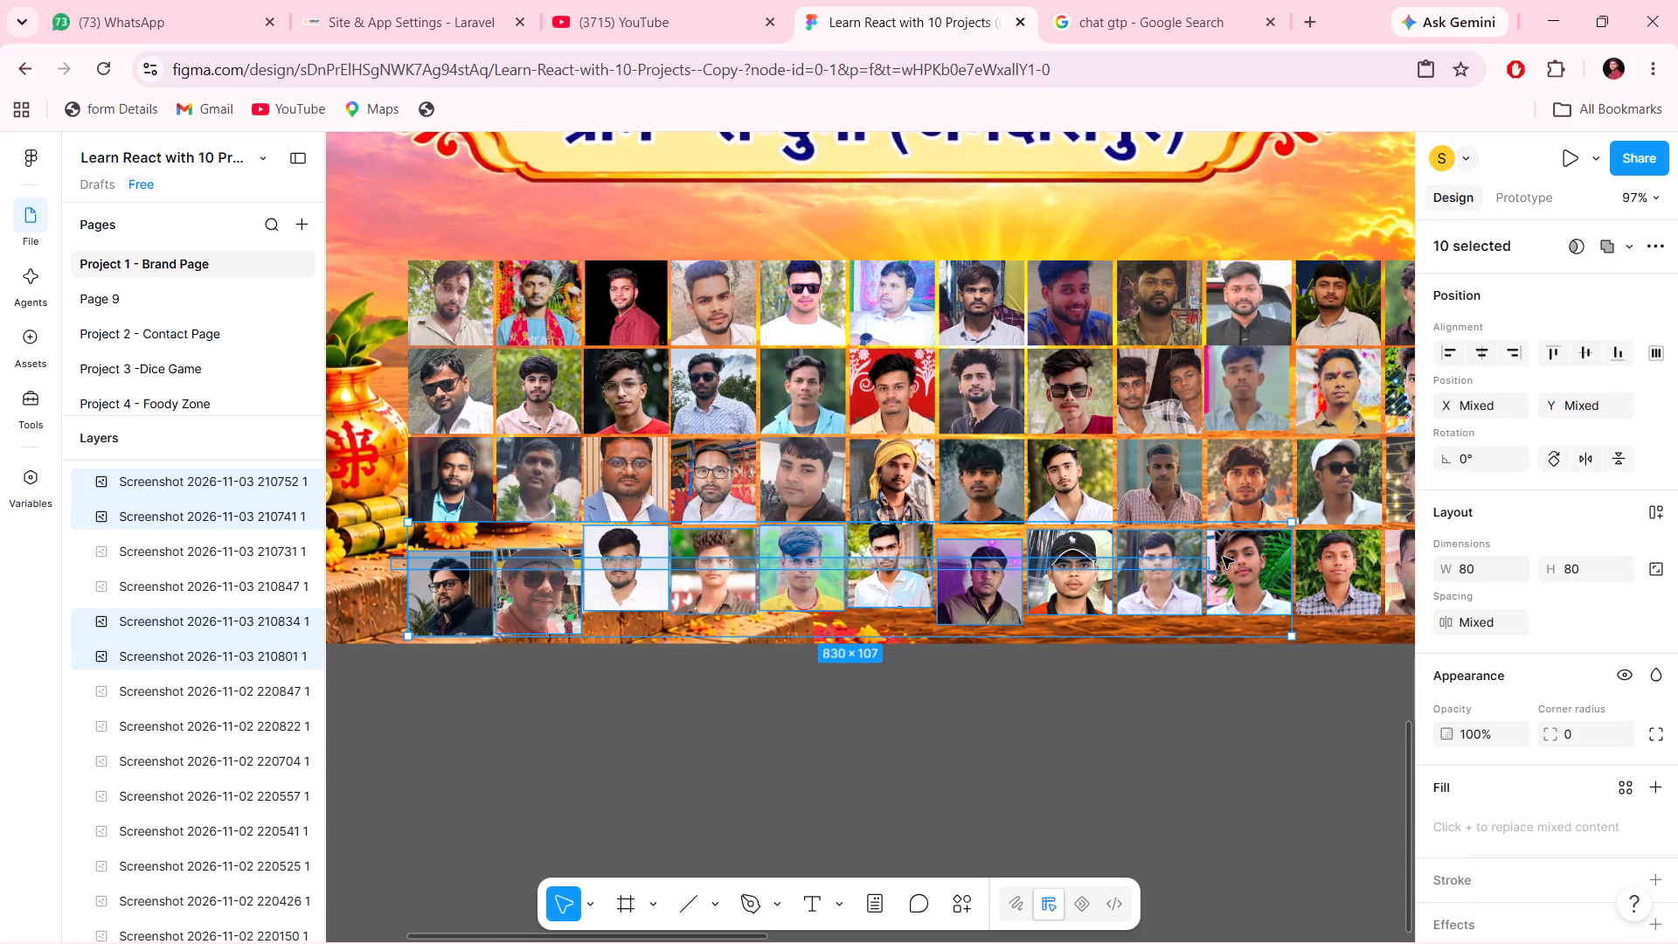
{"action": "left_click_drag", "start_coordinate": [1223, 557], "coordinate": [1295, 575]}
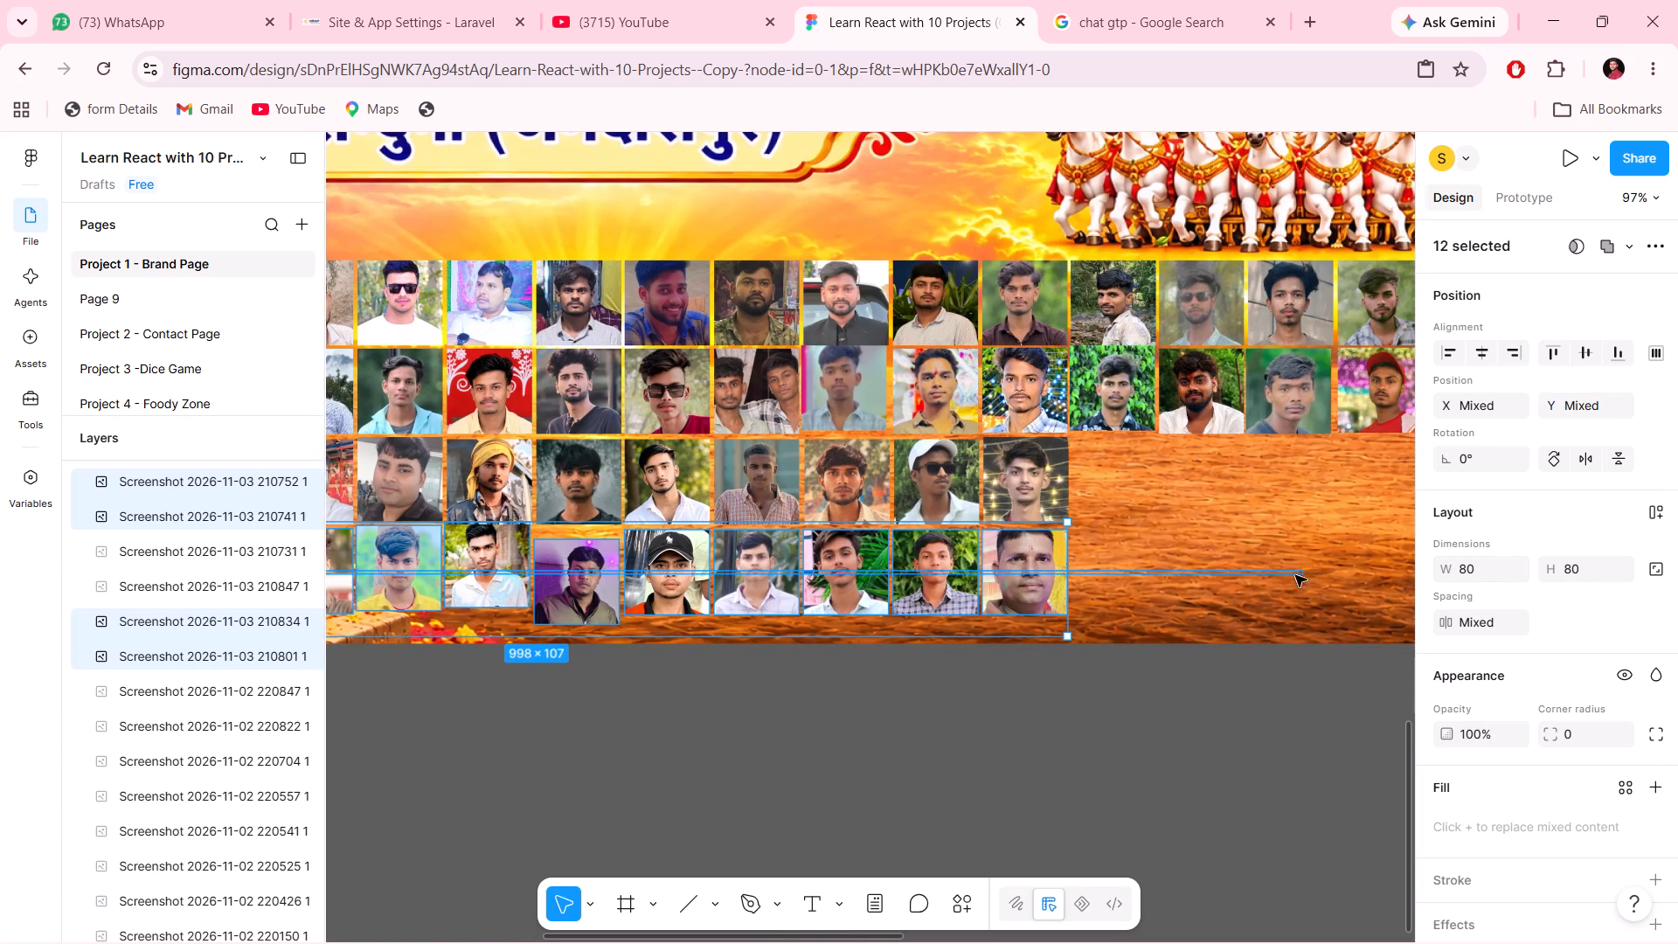
{"action": "left_click_drag", "start_coordinate": [1295, 575], "coordinate": [1256, 578]}
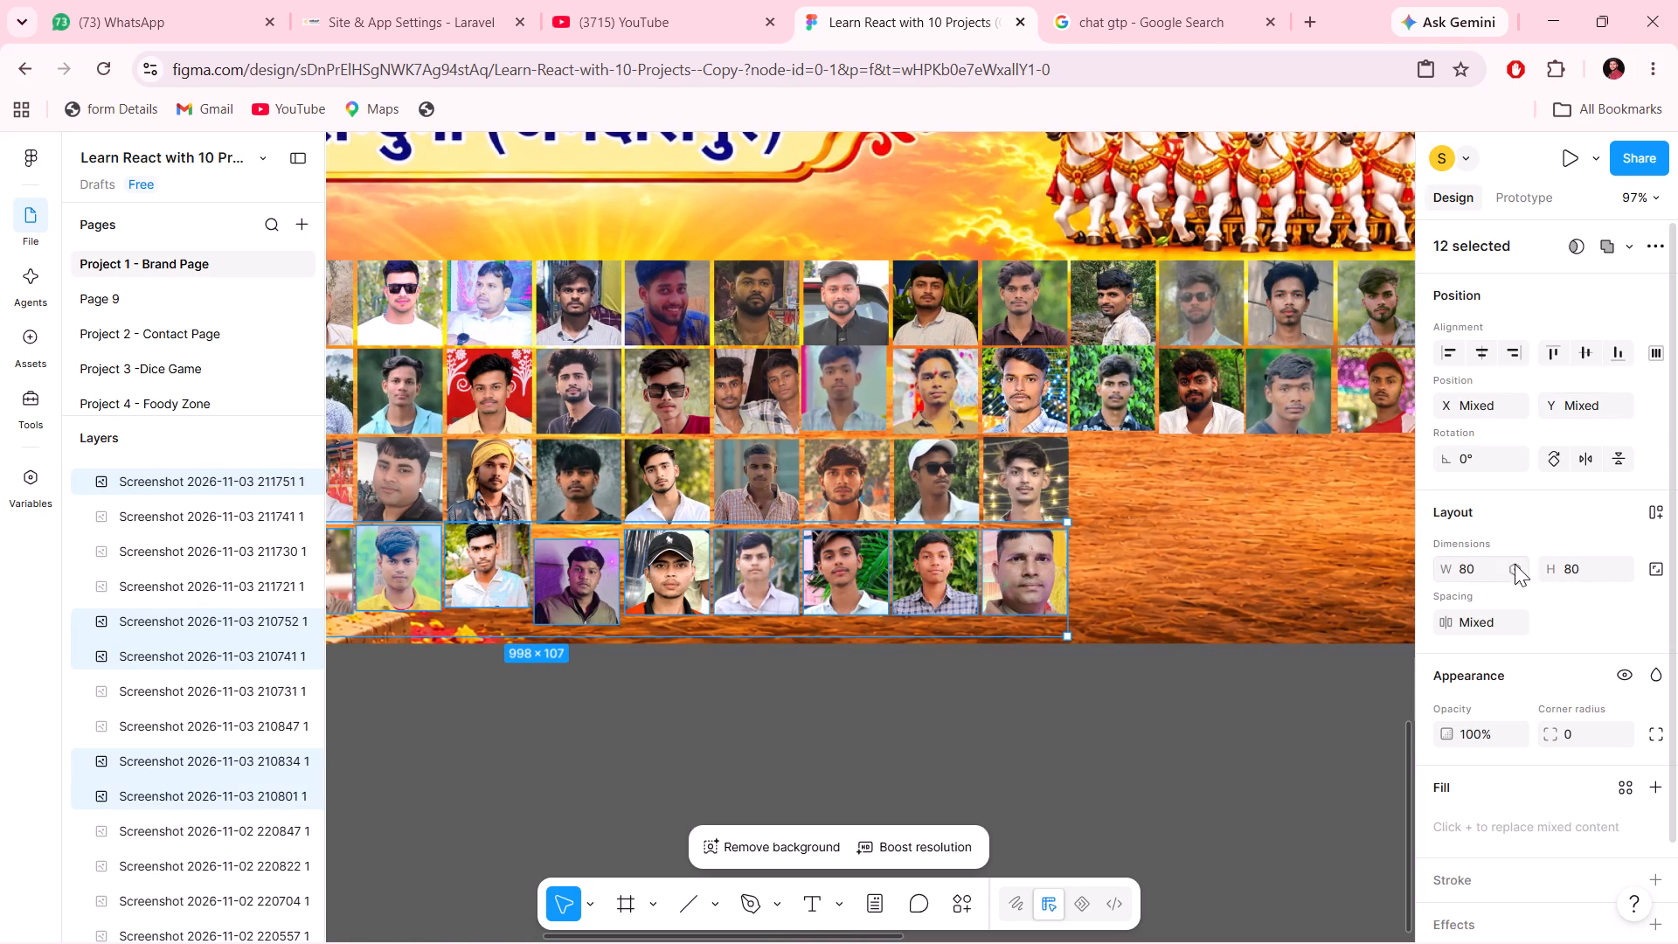
{"action": "left_click", "coordinate": [1581, 412]}
{"action": "type", "text": "1548"}
{"action": "left_click", "coordinate": [1239, 741]}
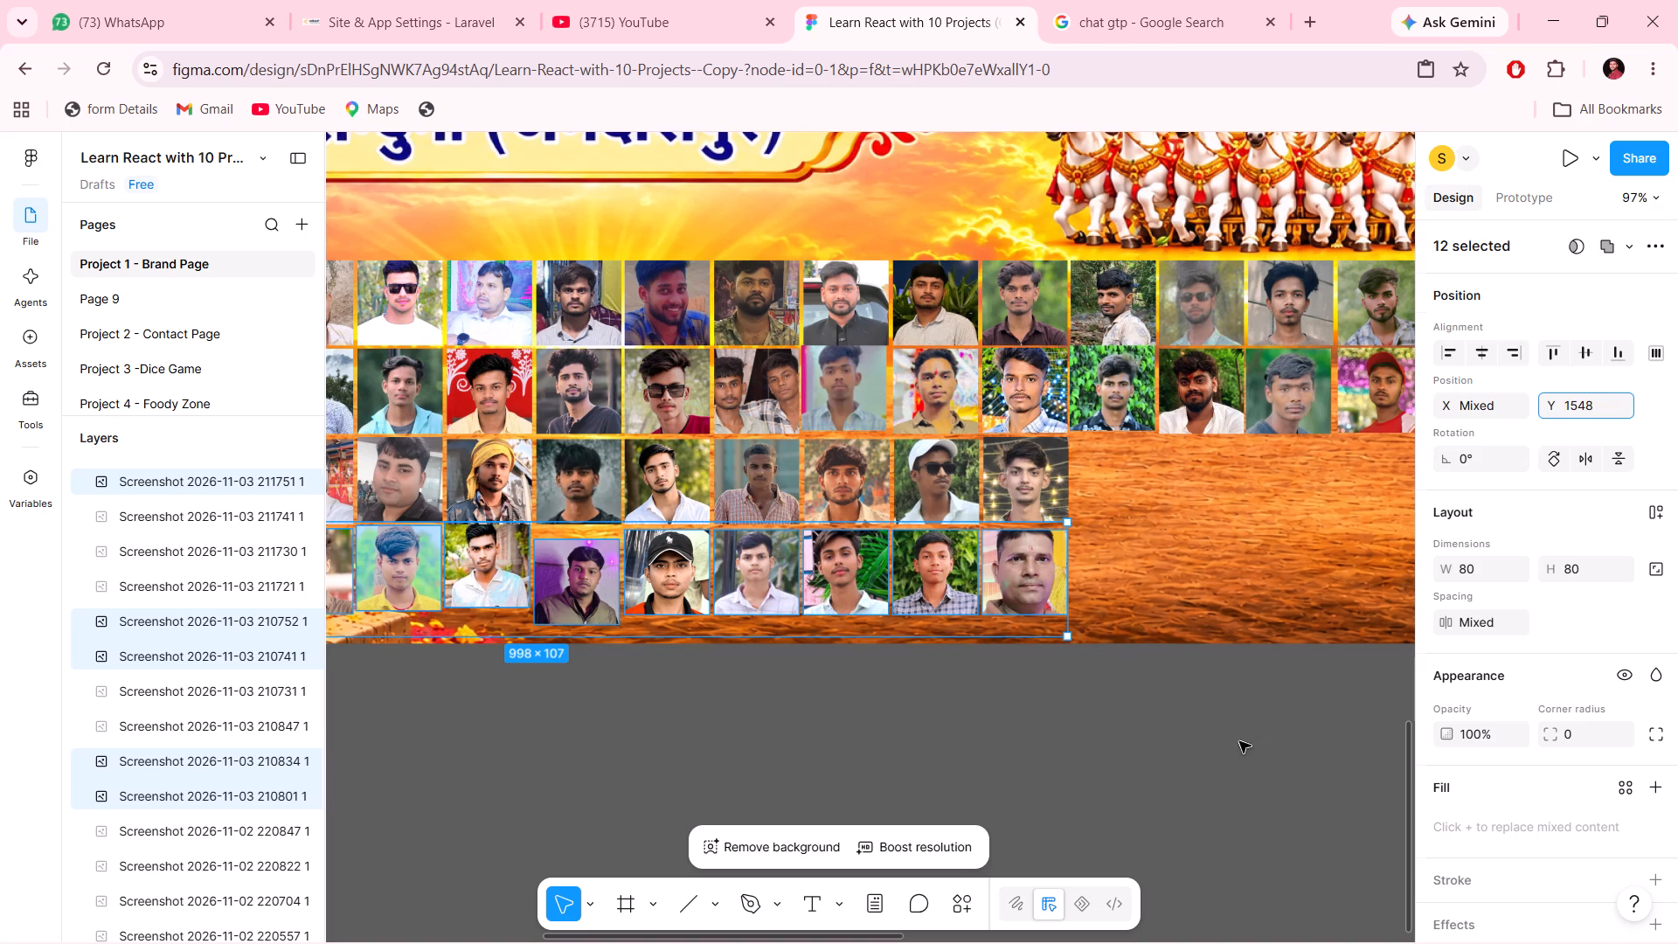
Nudge the first portrait in the third row down to Y 1463, closer to the fourth row.
{"action": "scroll", "coordinate": [912, 771], "scroll_direction": "right", "scroll_amount": 1}
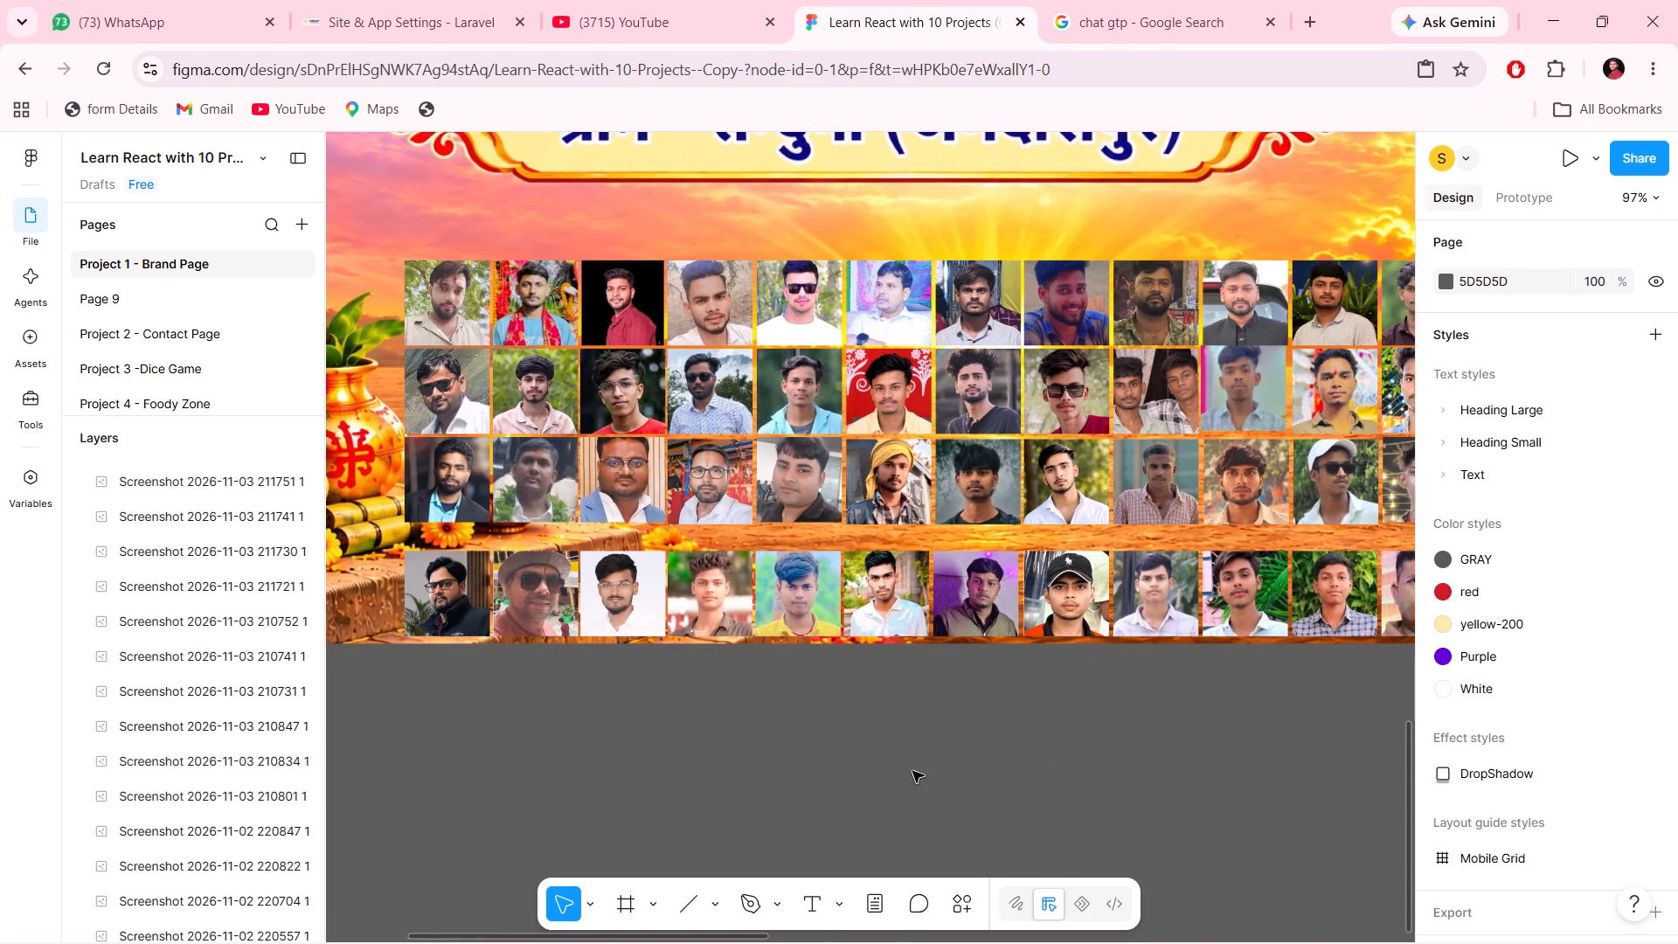
{"action": "scroll", "coordinate": [912, 771], "scroll_direction": "right", "scroll_amount": 2}
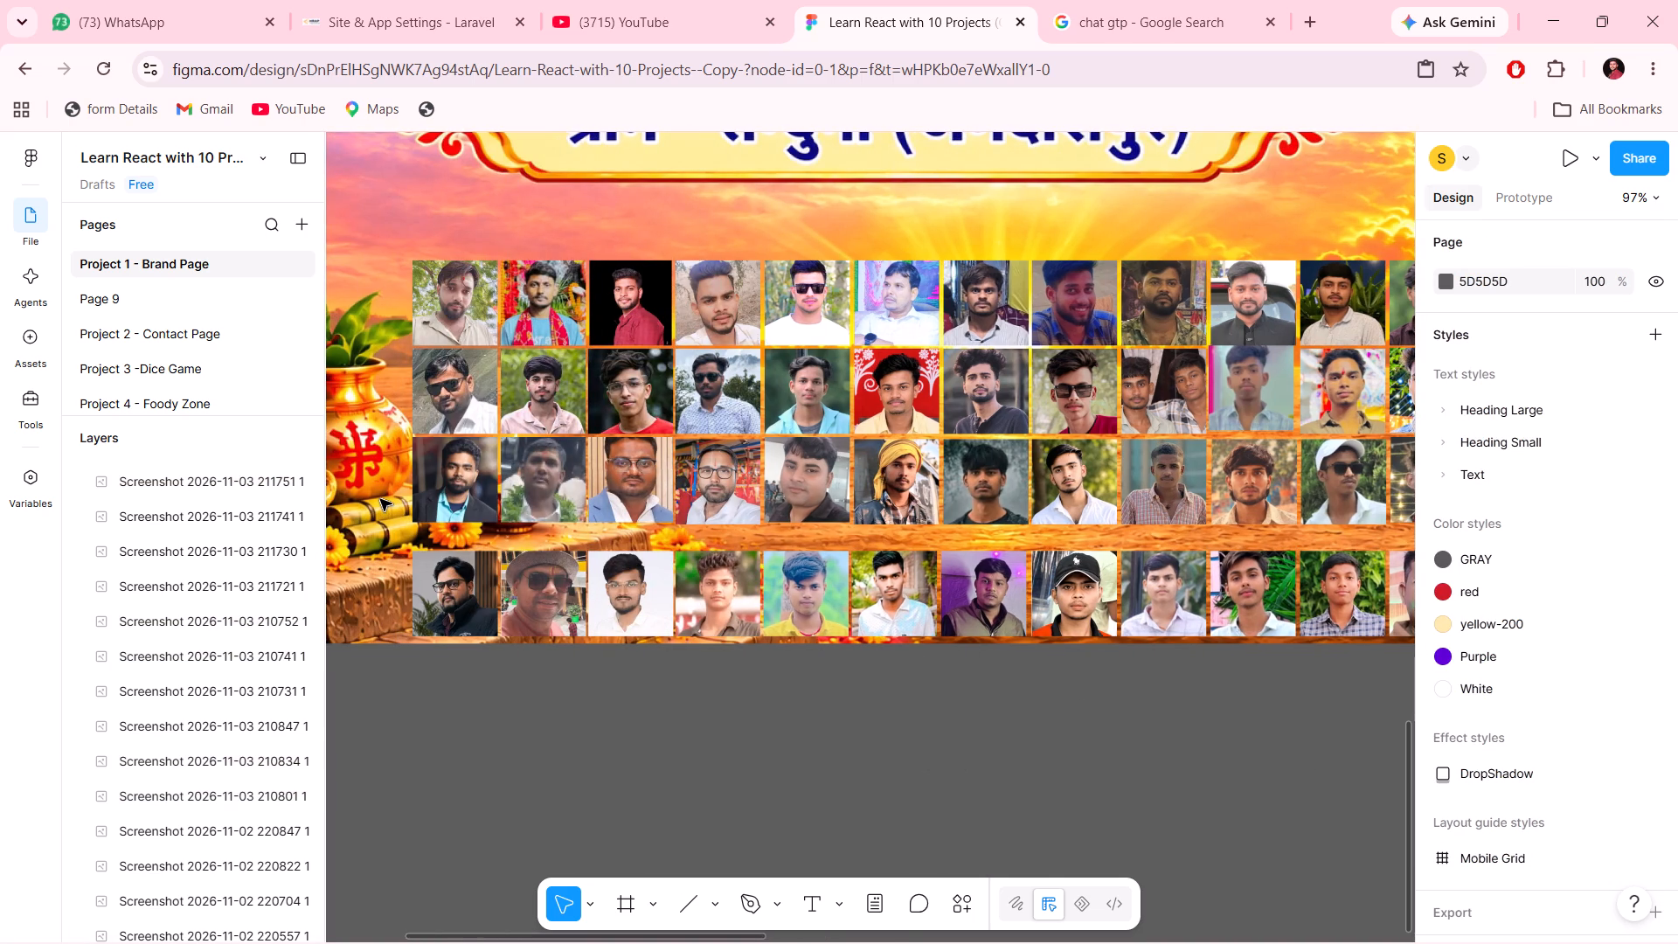
{"action": "left_click", "coordinate": [466, 471]}
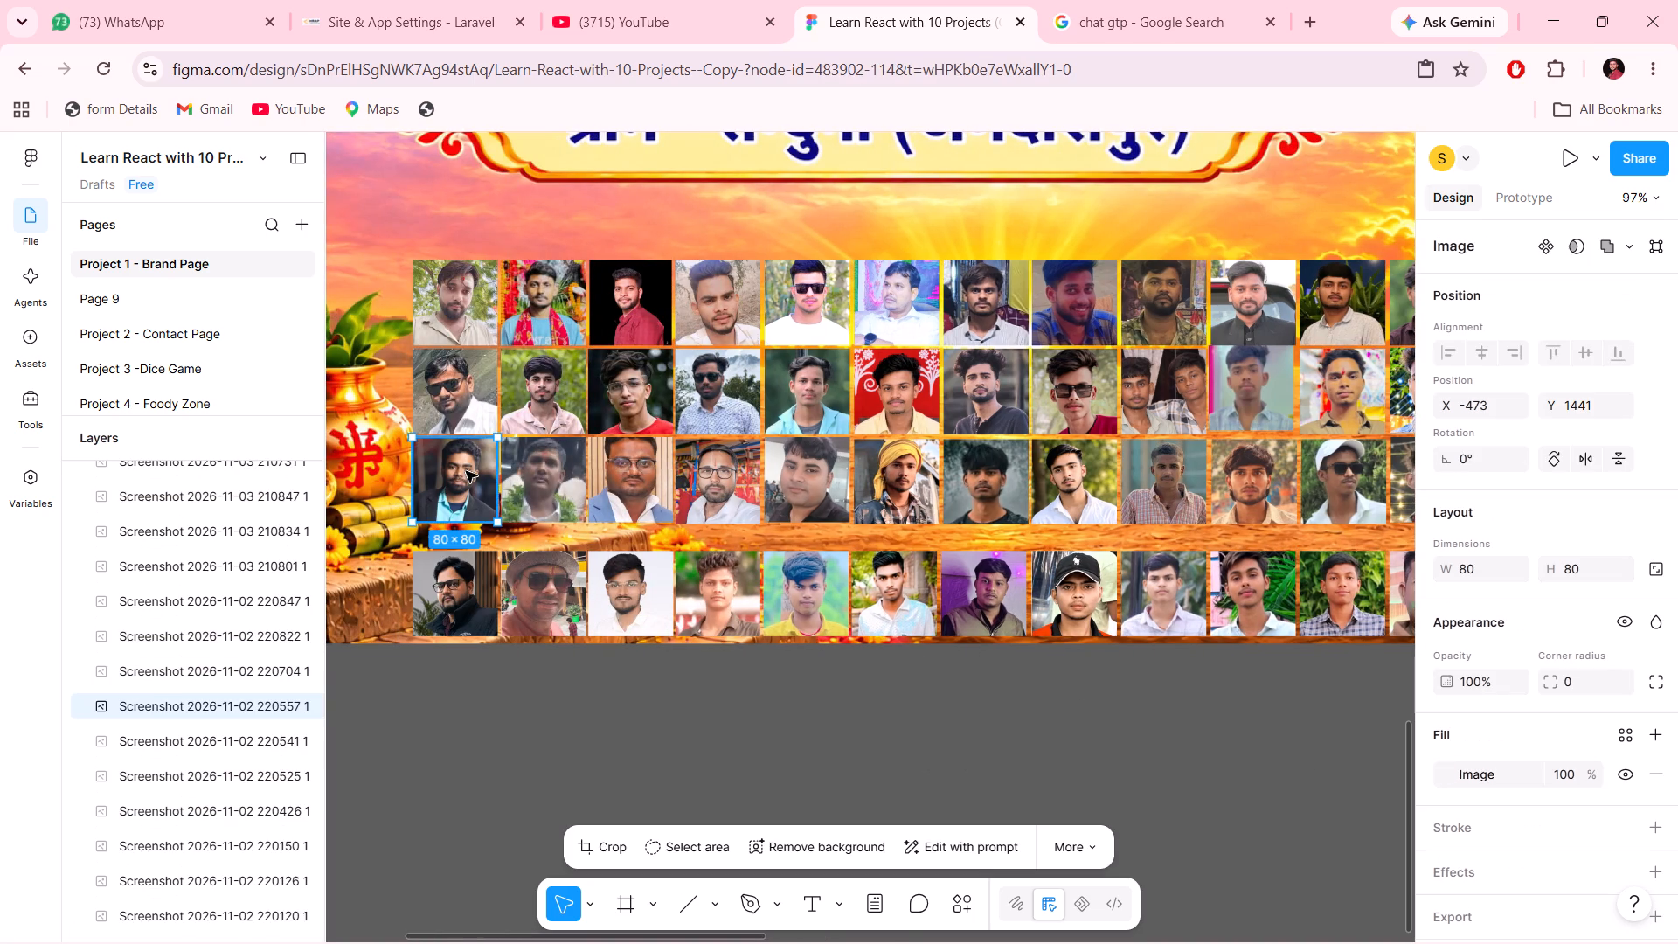
{"action": "key", "text": "Down"}
{"action": "key", "text": "Down"}
{"action": "key", "text": "Down"}
{"action": "key", "text": "Down"}
{"action": "key", "text": "Down"}
{"action": "key", "text": "Down"}
{"action": "key", "text": "Down"}
{"action": "key", "text": "Down"}
{"action": "key", "text": "Down"}
{"action": "key", "text": "Down"}
{"action": "key", "text": "Down"}
{"action": "key", "text": "Down"}
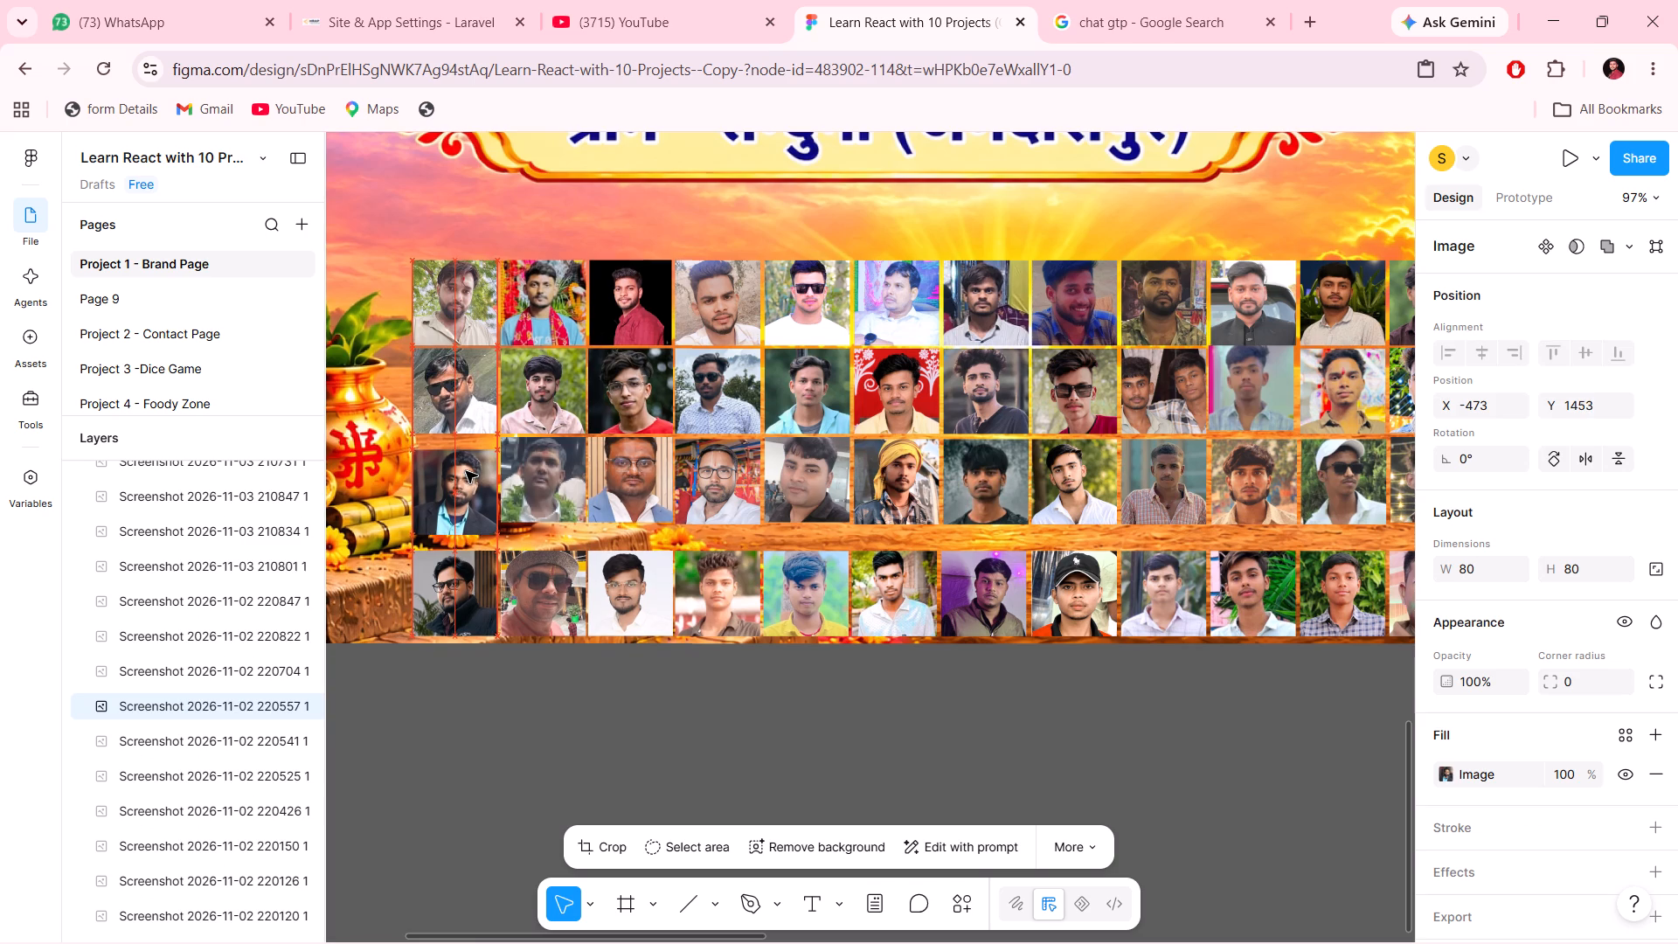
{"action": "key", "text": "Down"}
{"action": "key", "text": "Down"}
{"action": "key", "text": "Down"}
{"action": "key", "text": "Down"}
{"action": "key", "text": "Down"}
{"action": "key", "text": "Down"}
{"action": "key", "text": "Down"}
{"action": "key", "text": "Down"}
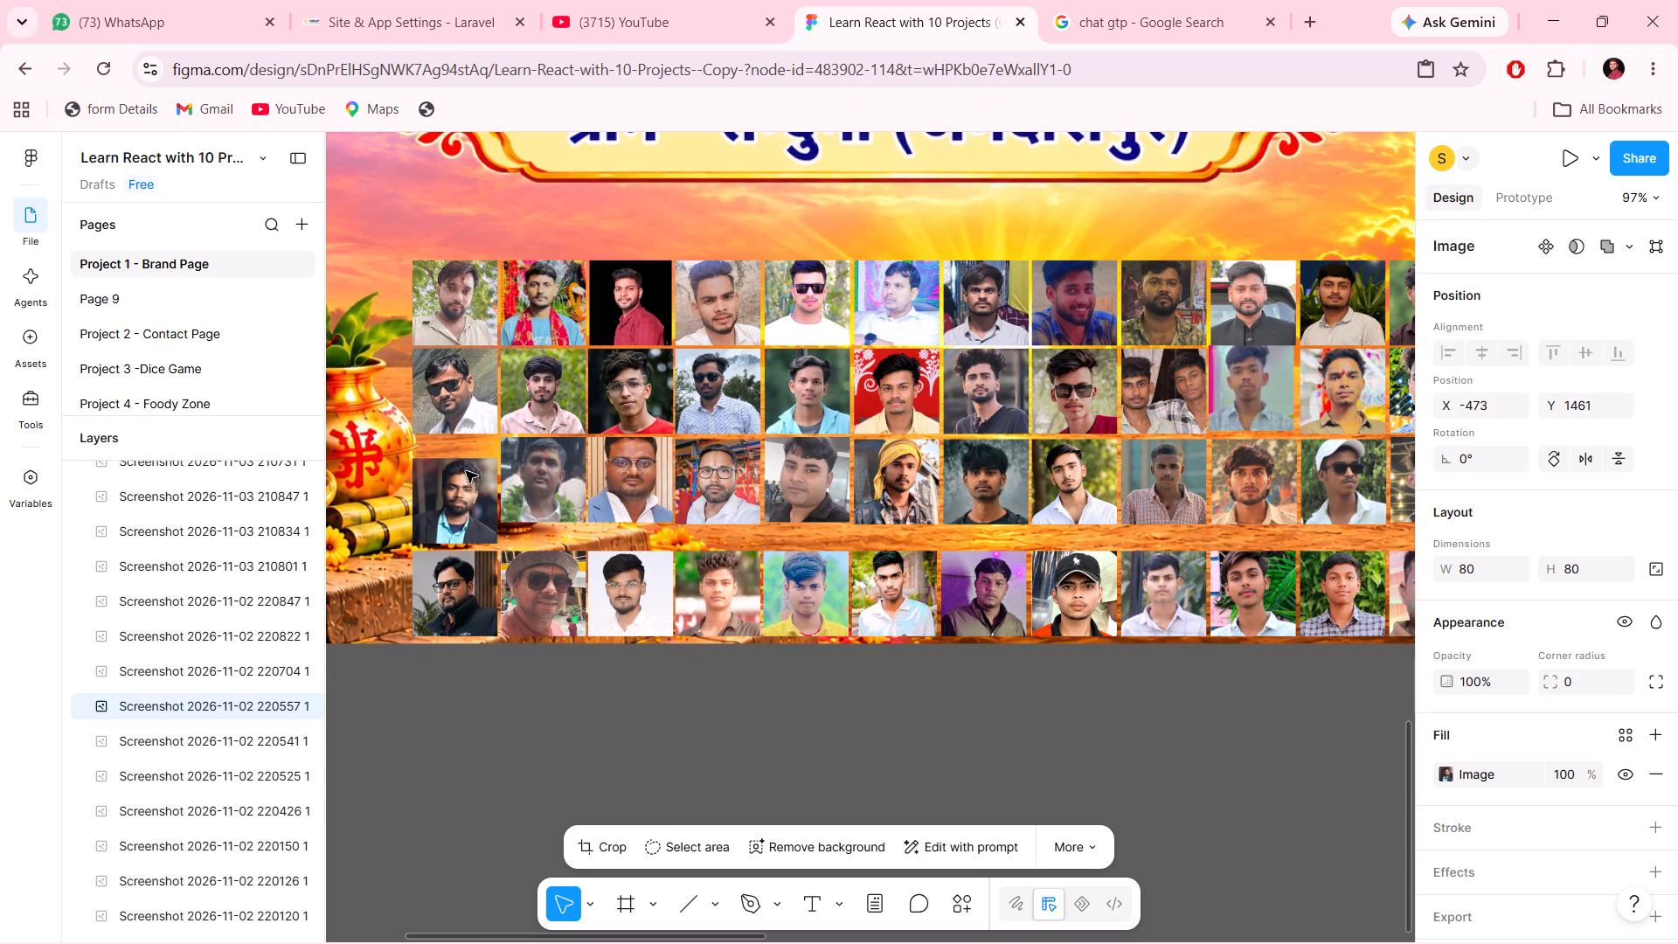
{"action": "key", "text": "Down"}
{"action": "key", "text": "Down"}
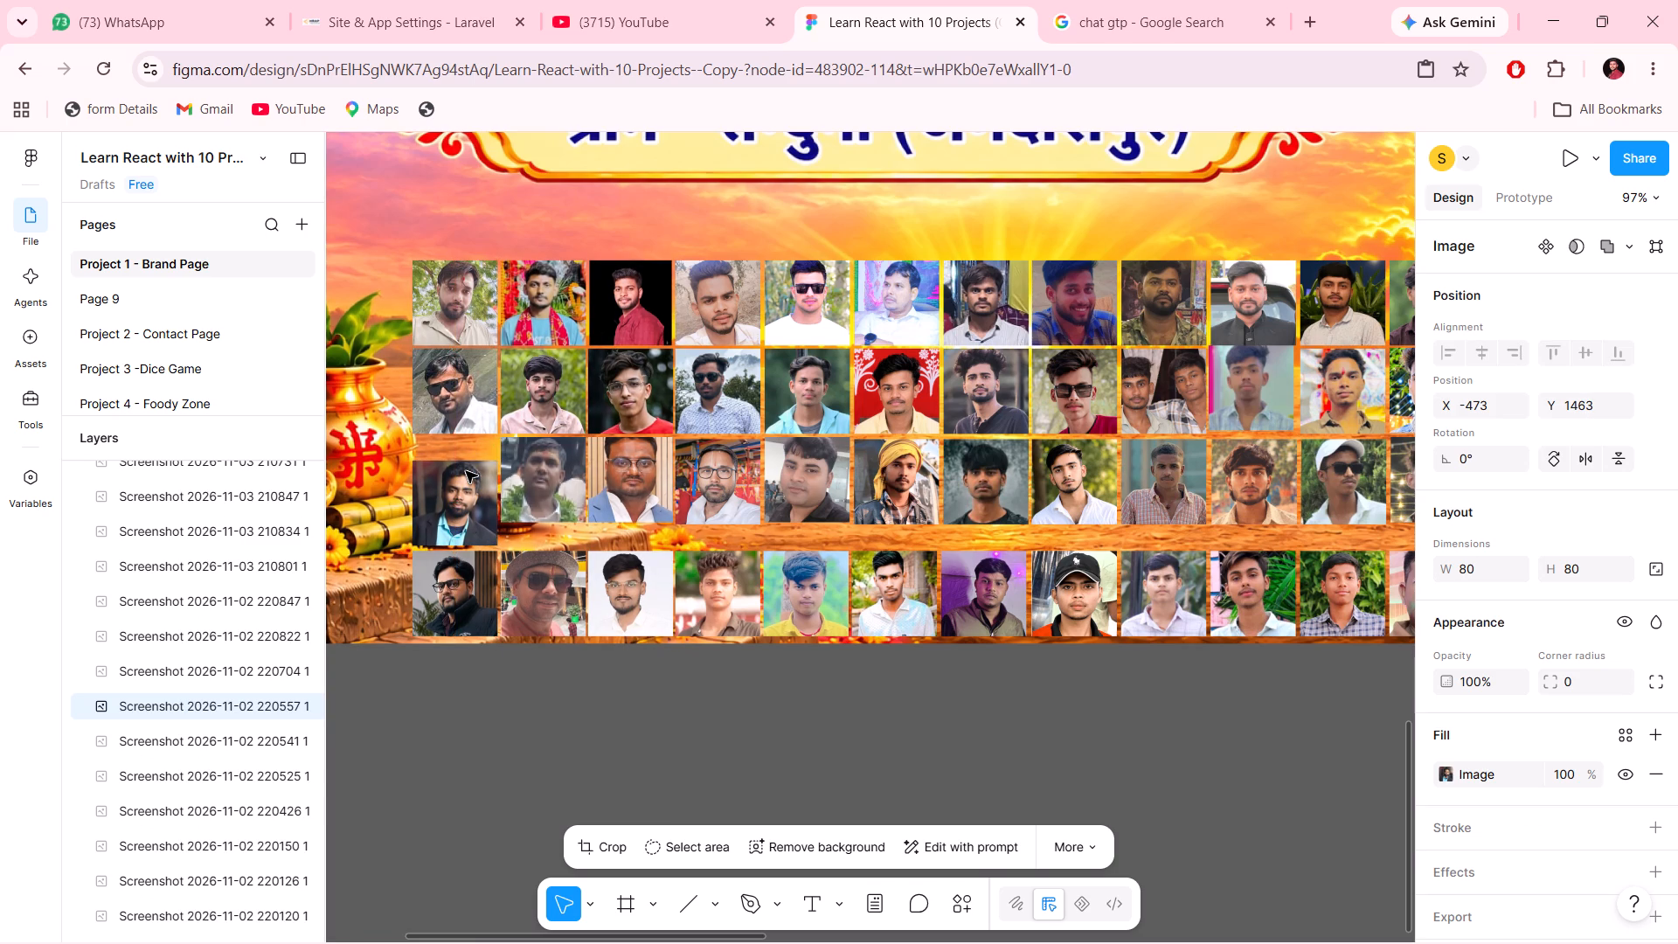
{"action": "left_click", "coordinate": [466, 471]}
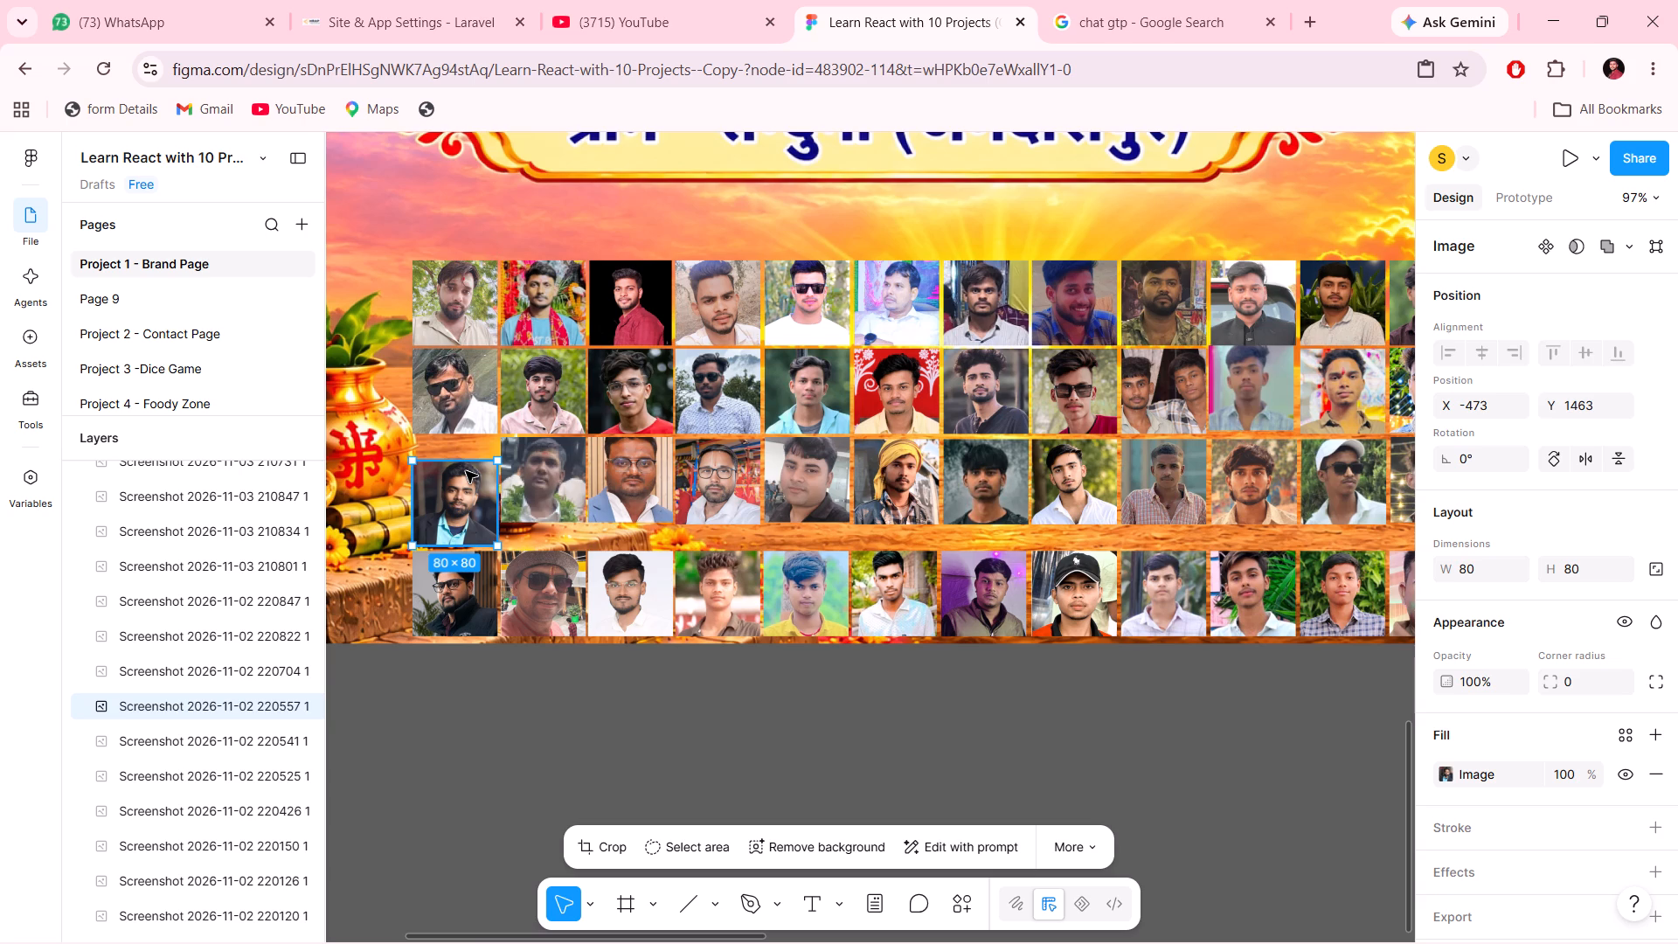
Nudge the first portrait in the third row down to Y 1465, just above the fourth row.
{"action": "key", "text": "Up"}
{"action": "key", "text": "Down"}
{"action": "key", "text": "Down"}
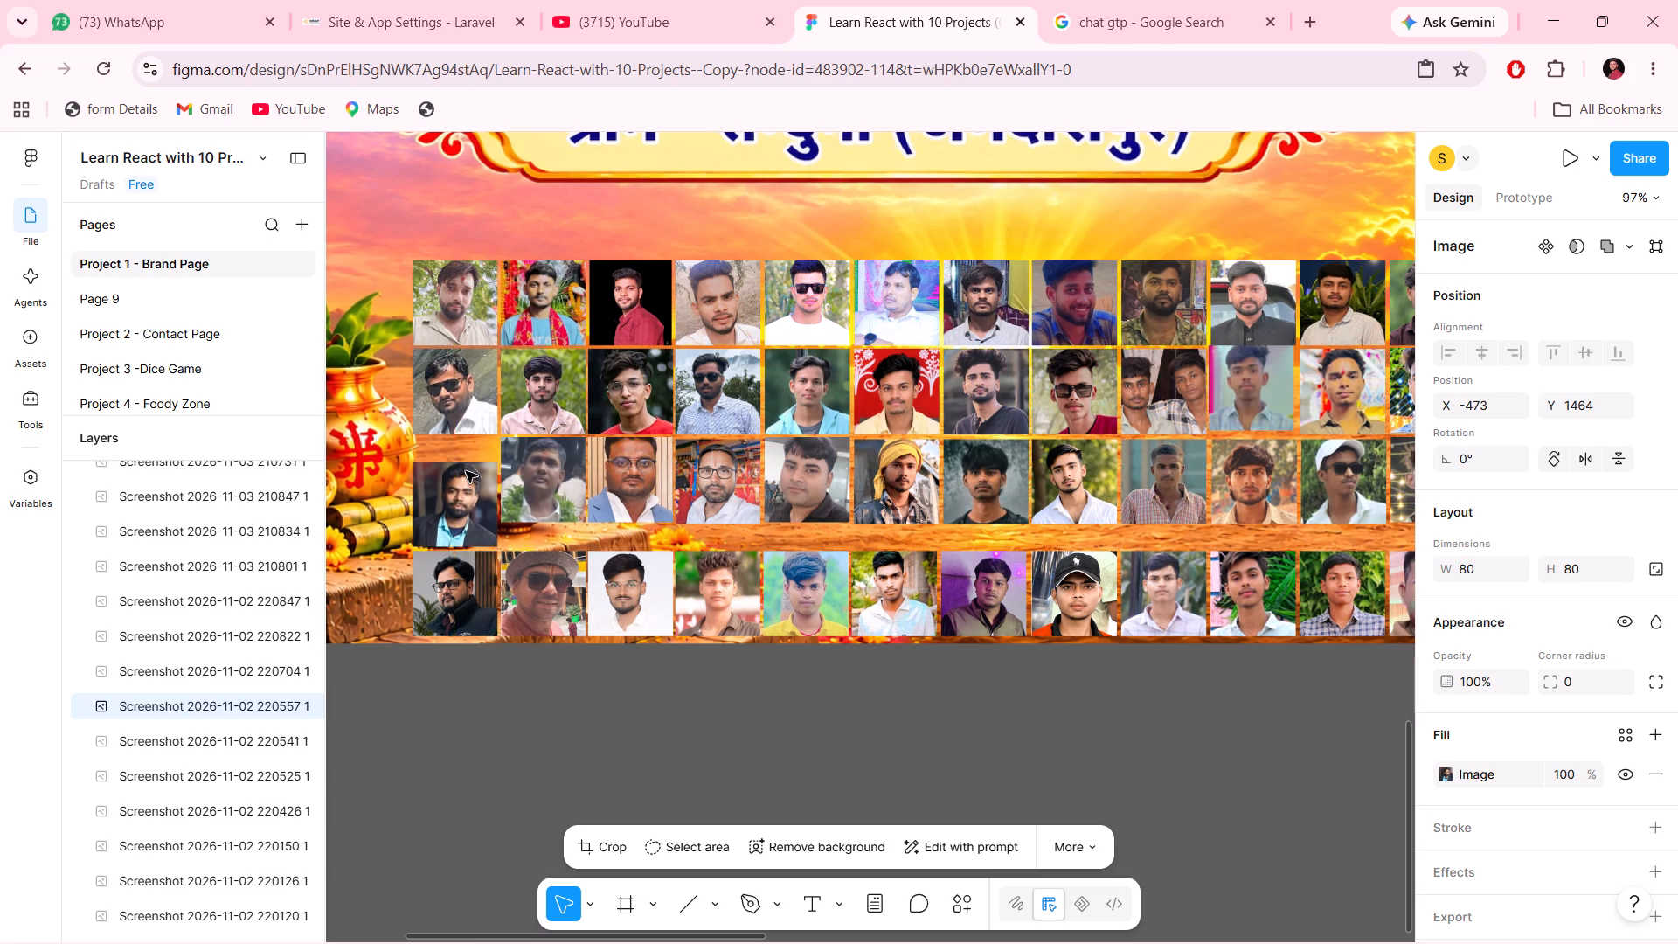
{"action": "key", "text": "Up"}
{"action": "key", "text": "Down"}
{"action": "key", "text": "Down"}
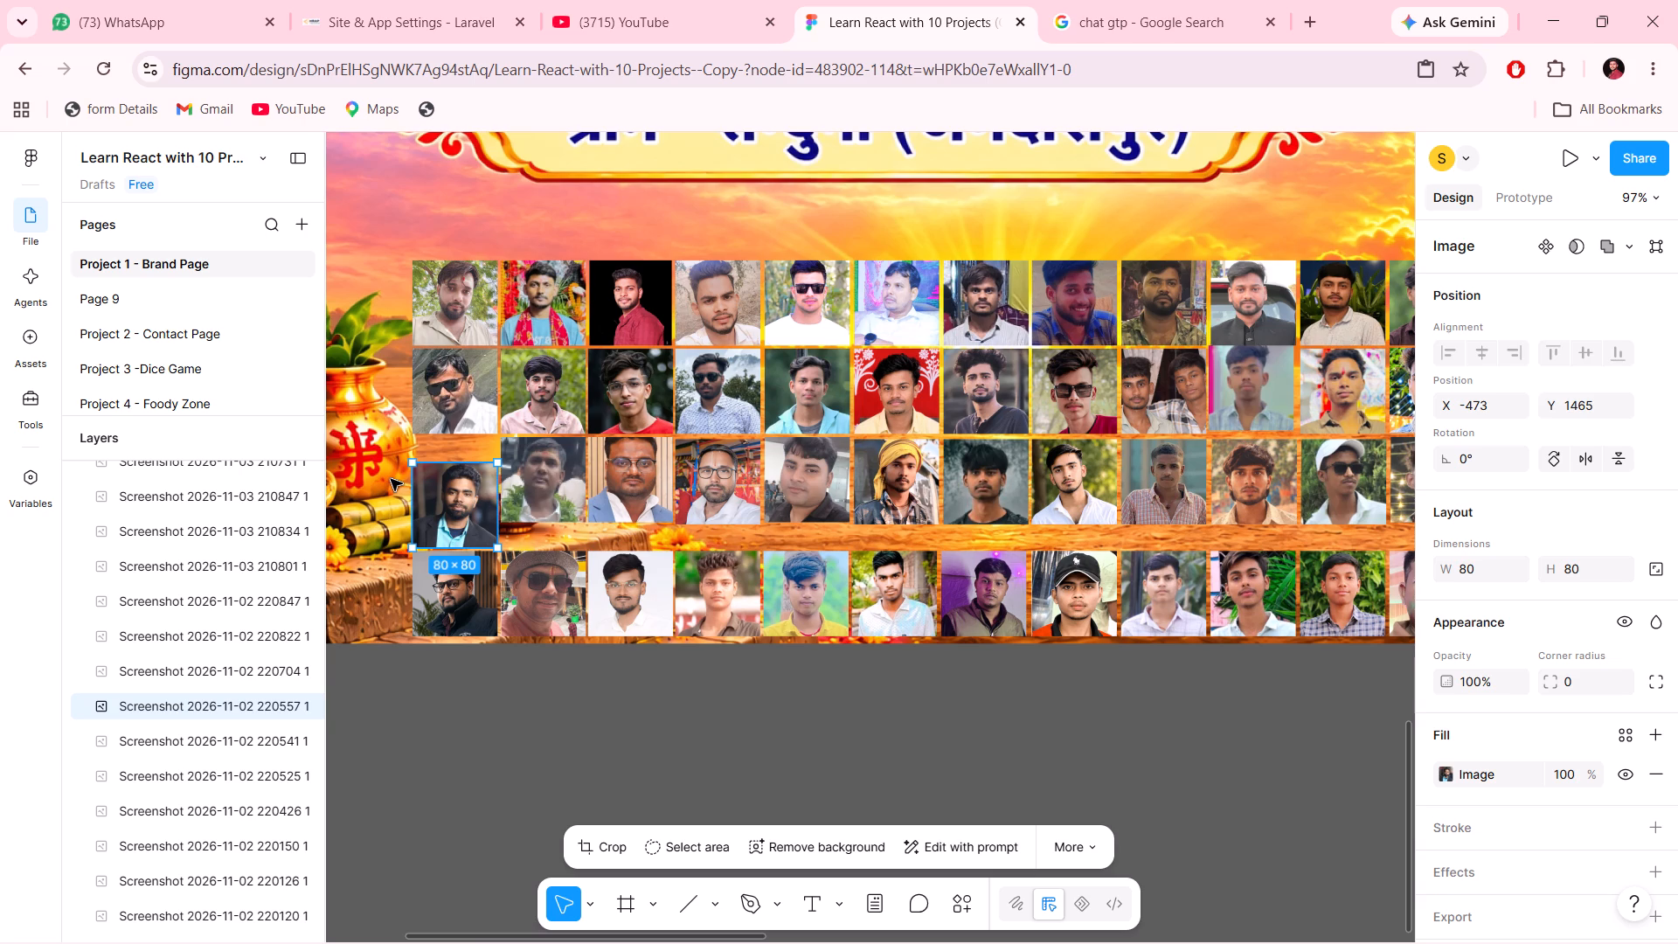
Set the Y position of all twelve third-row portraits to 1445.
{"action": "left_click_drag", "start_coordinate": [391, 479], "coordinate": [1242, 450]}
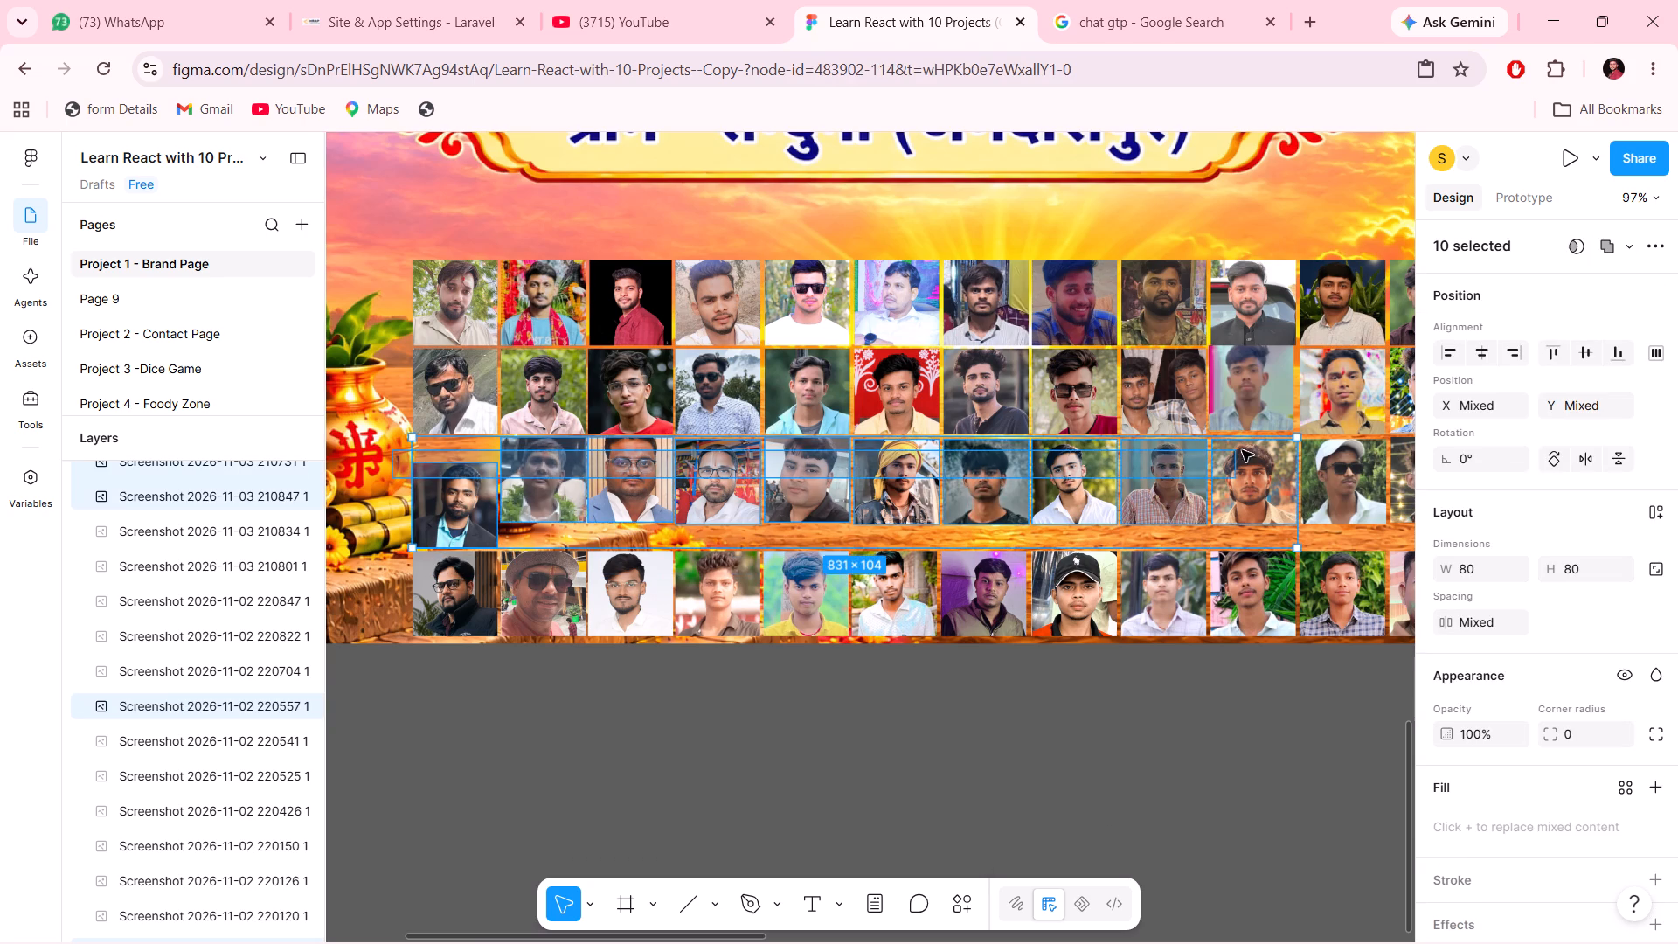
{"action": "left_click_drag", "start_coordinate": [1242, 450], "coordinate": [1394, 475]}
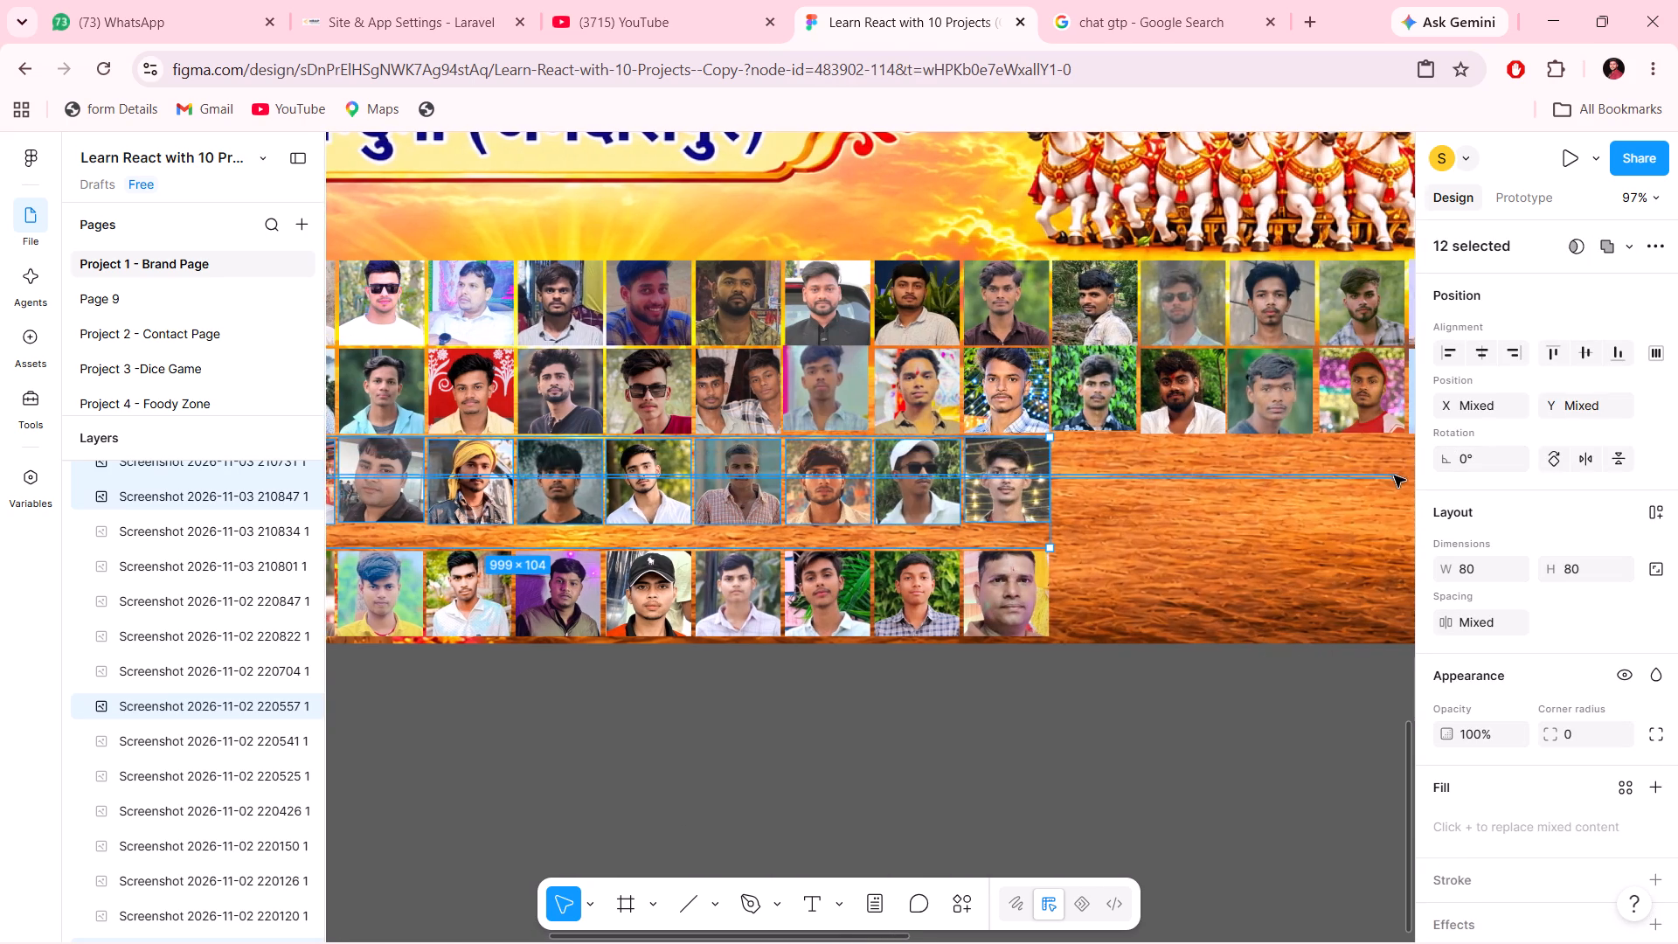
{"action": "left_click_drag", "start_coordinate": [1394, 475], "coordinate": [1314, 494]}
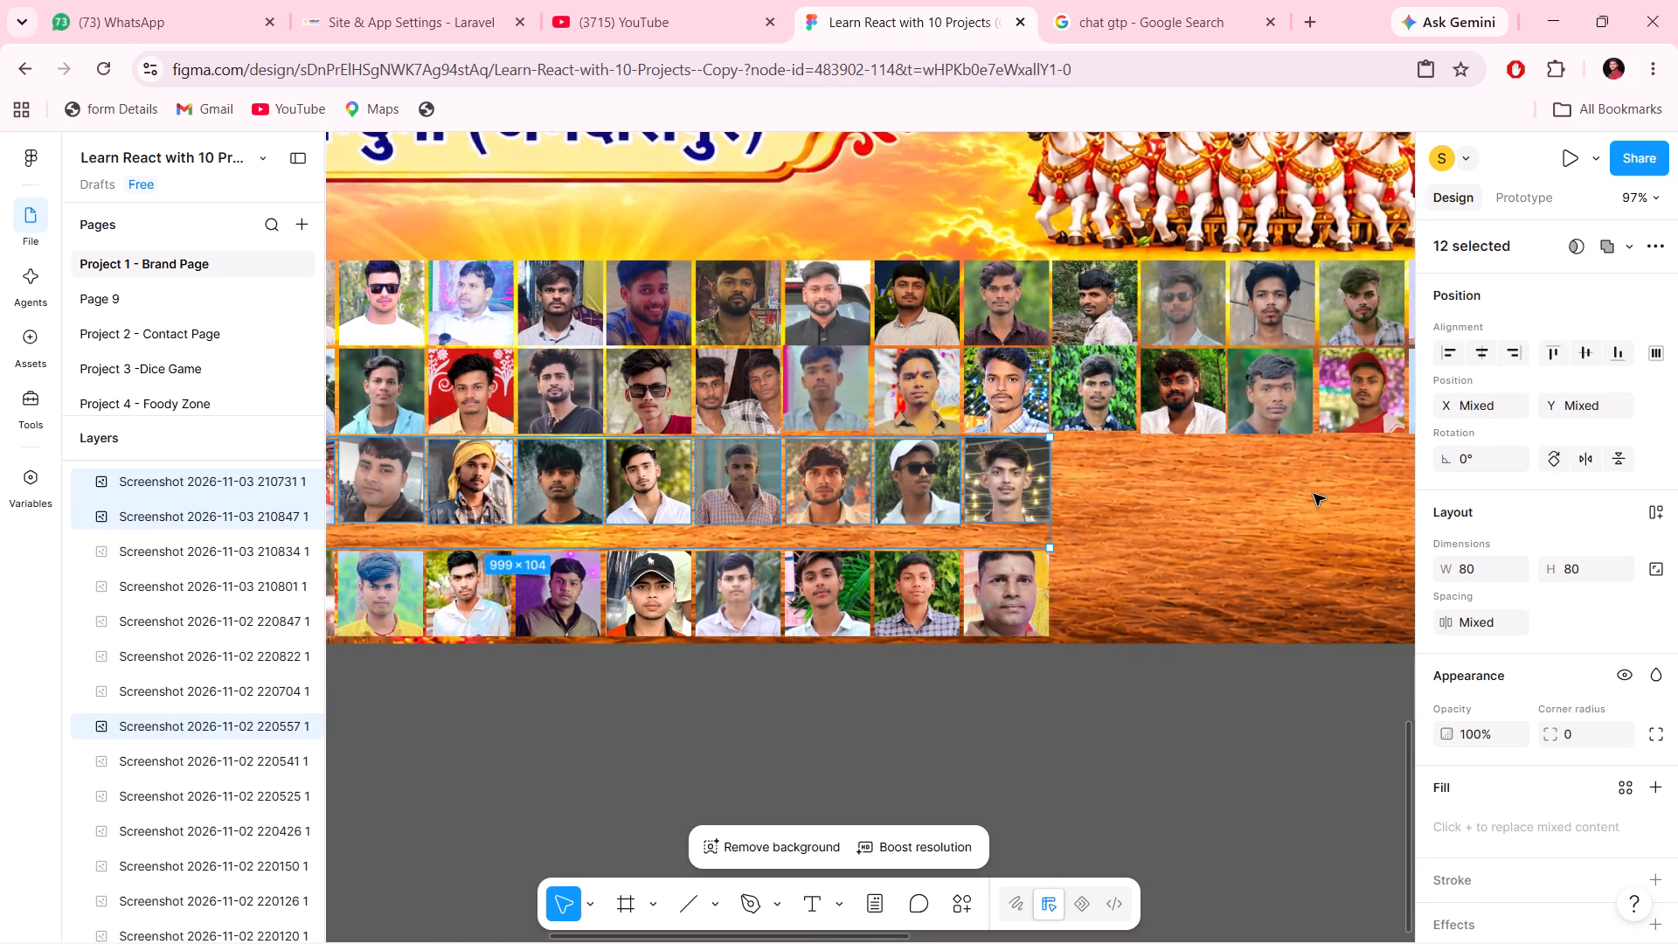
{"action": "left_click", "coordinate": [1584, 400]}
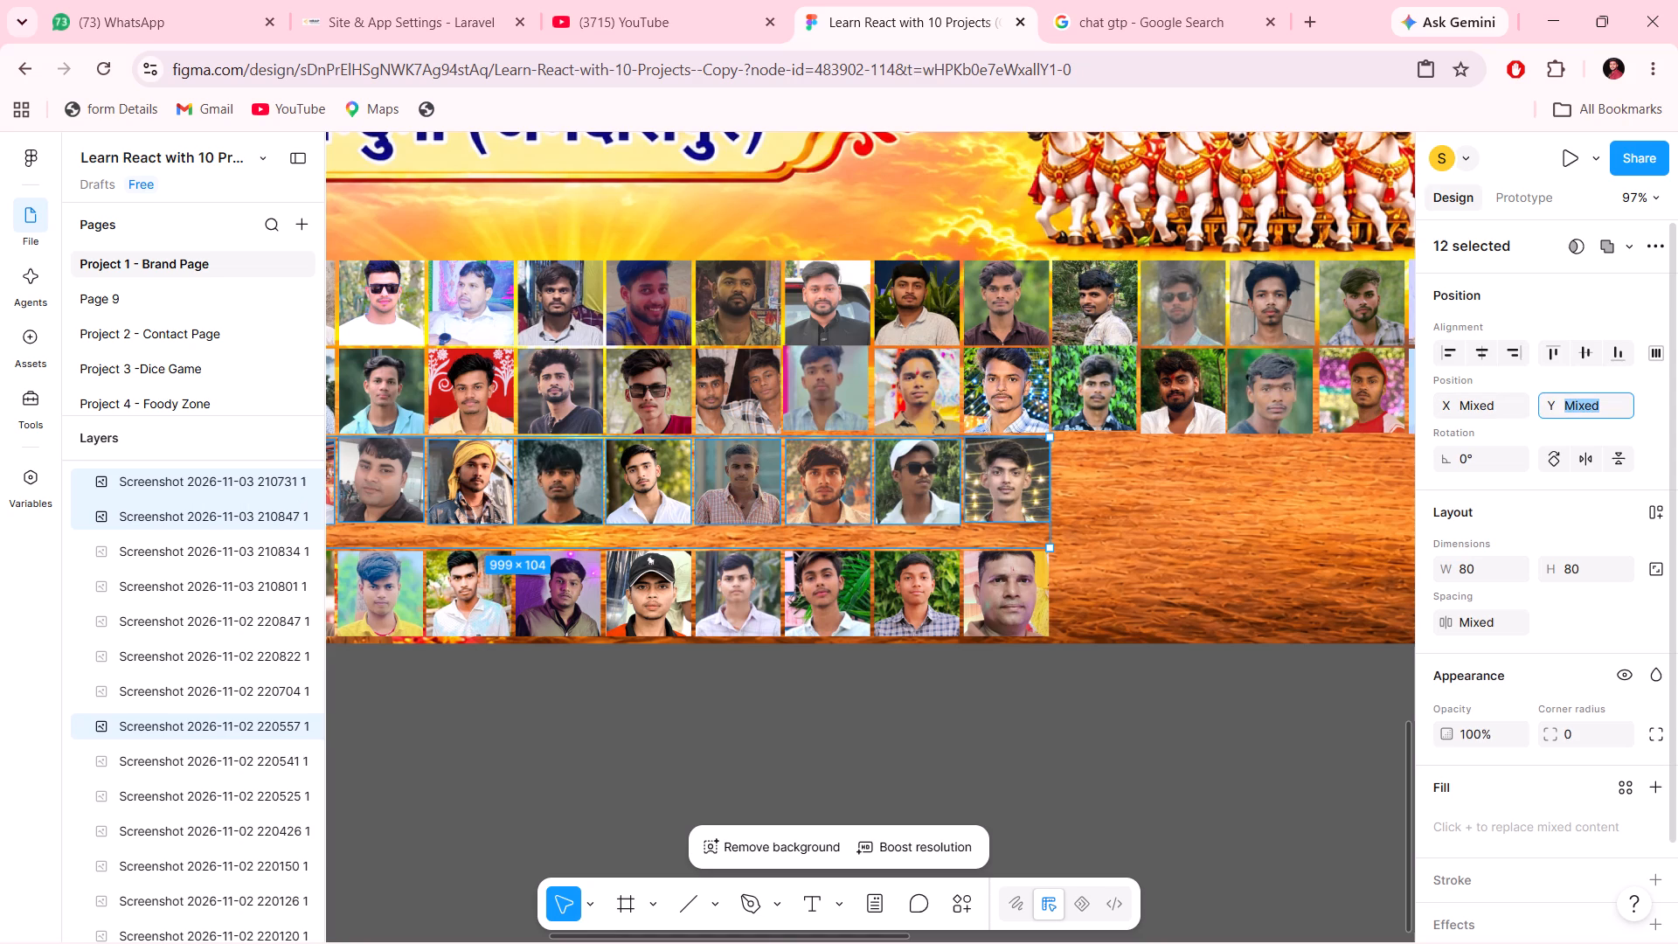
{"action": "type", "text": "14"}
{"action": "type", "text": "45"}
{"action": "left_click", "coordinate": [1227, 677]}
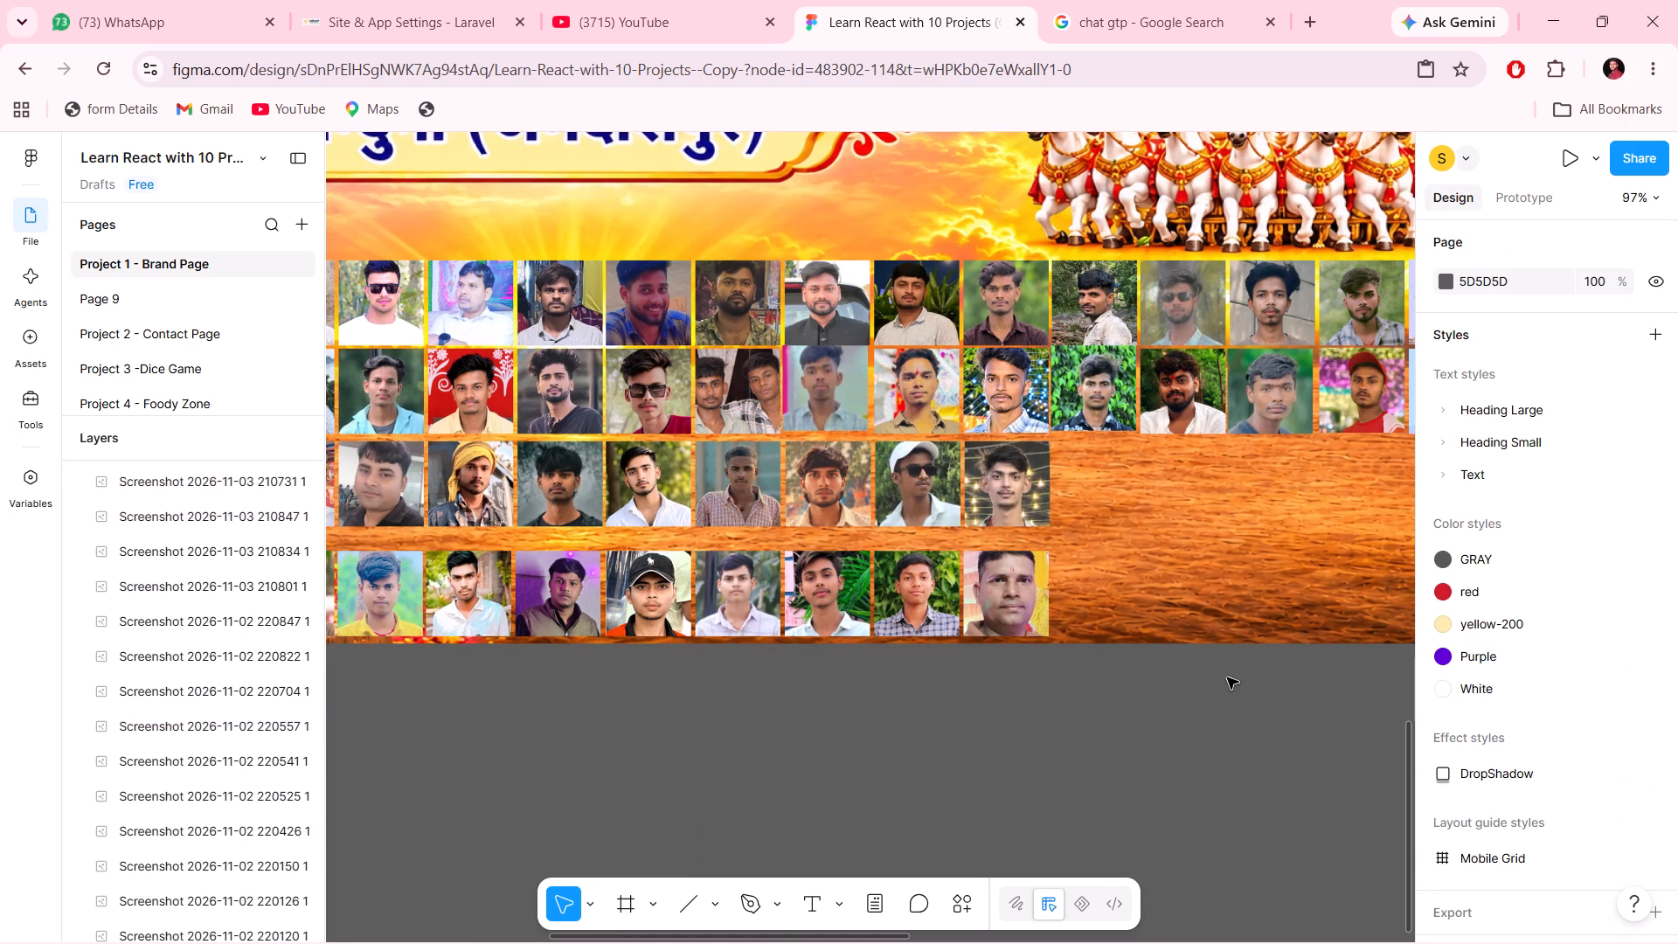
Nudge the first portrait in the third row down to Y 1465, just above the fourth row.
{"action": "scroll", "coordinate": [950, 731], "scroll_direction": "right", "scroll_amount": 2}
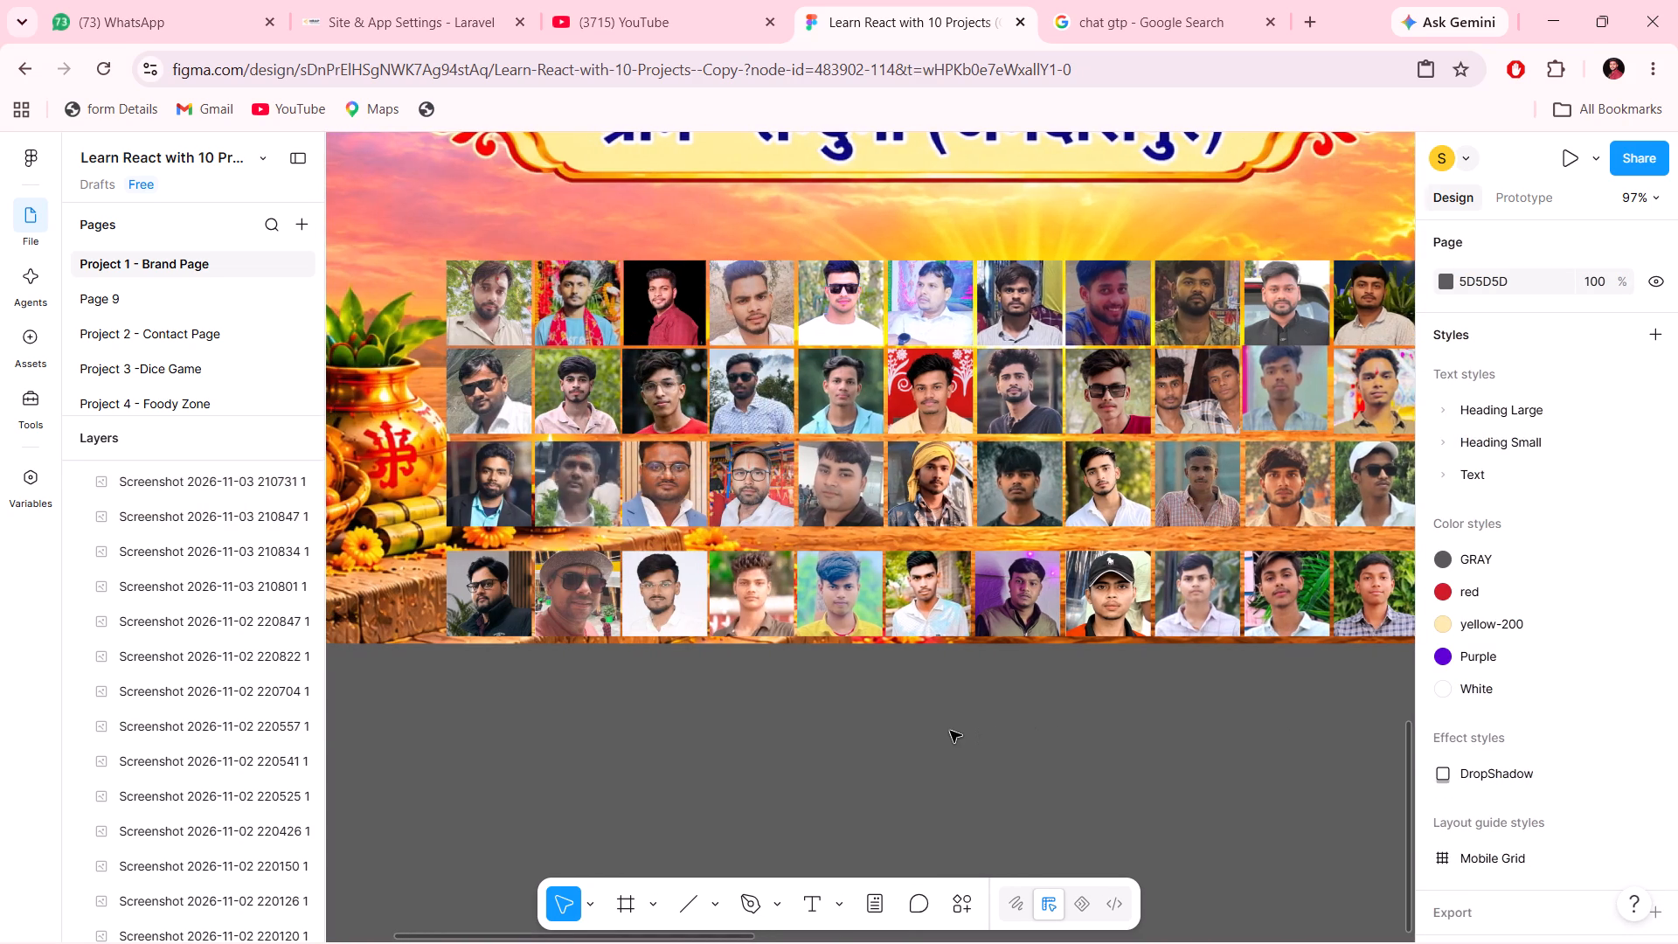
{"action": "scroll", "coordinate": [950, 731], "scroll_direction": "right", "scroll_amount": 3}
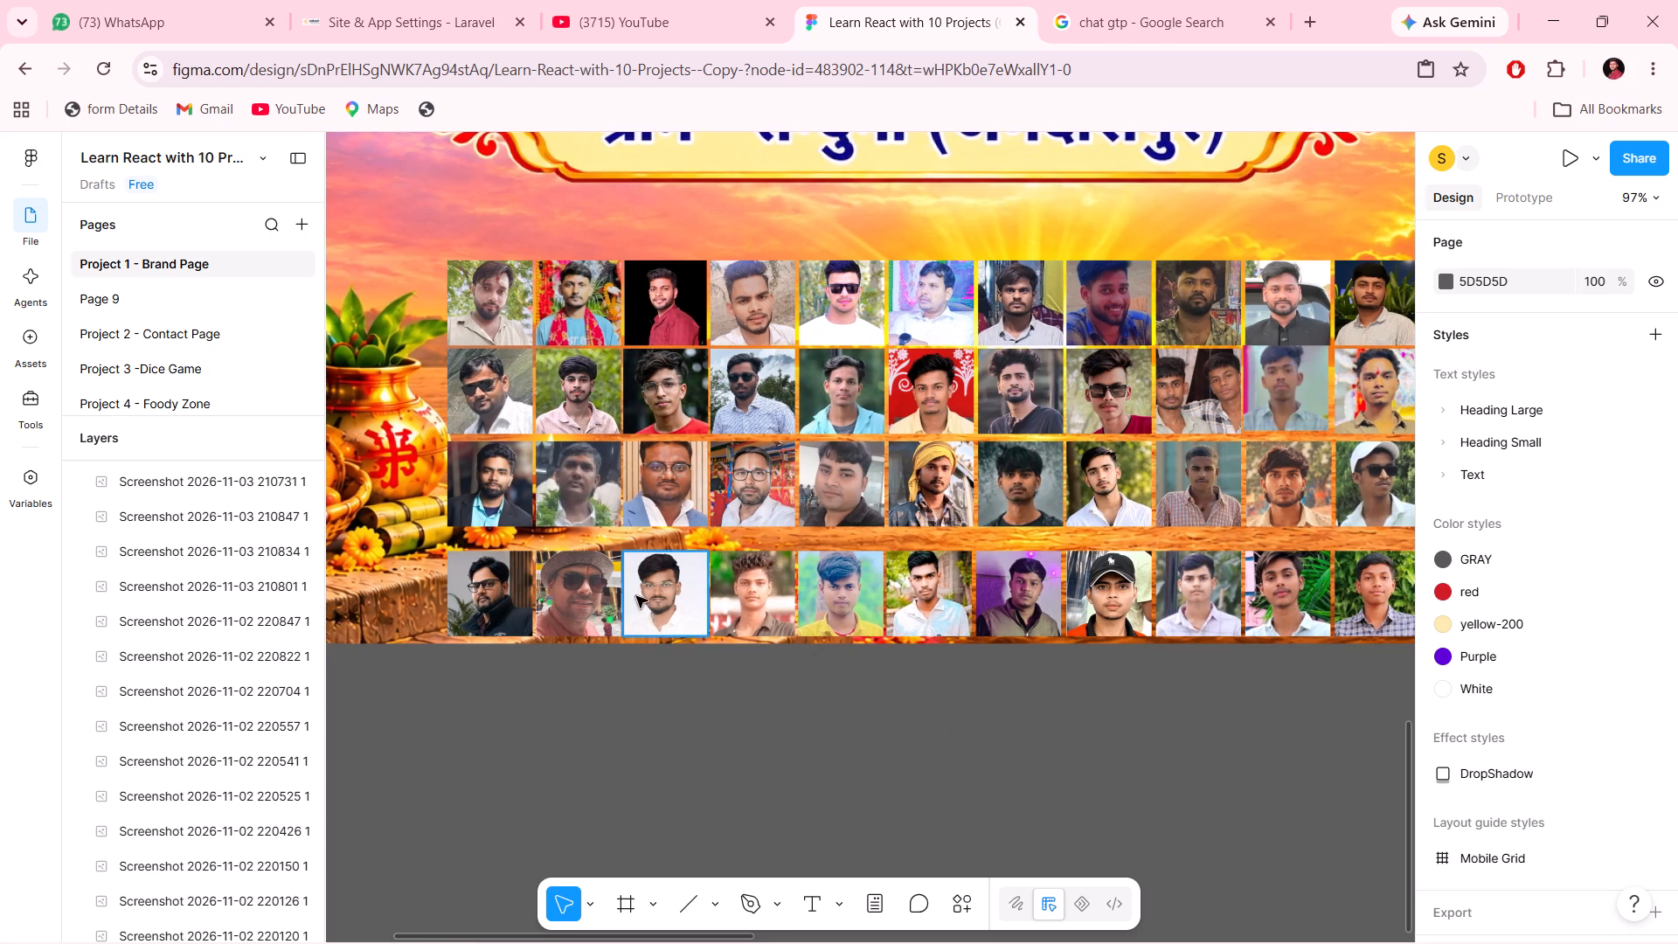
{"action": "left_click", "coordinate": [470, 503]}
{"action": "key", "text": "Down"}
{"action": "key", "text": "Down"}
{"action": "key", "text": "Down"}
{"action": "key", "text": "Down"}
{"action": "key", "text": "Down"}
{"action": "key", "text": "Down"}
{"action": "key", "text": "Down"}
{"action": "key", "text": "Down"}
{"action": "key", "text": "Down"}
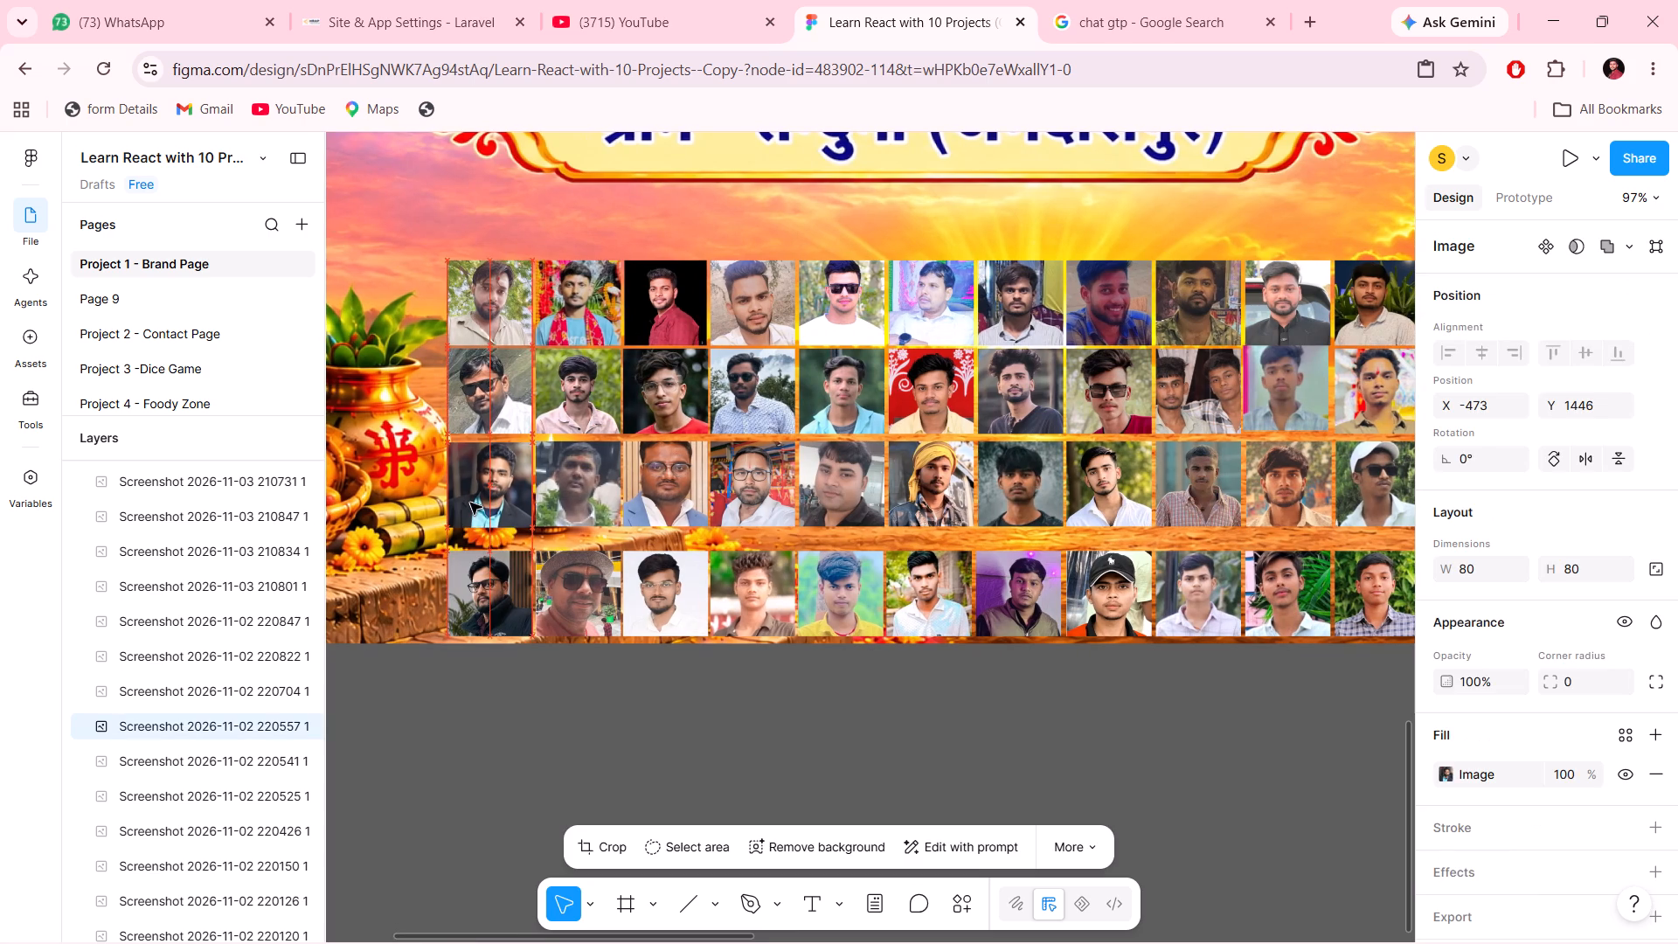
{"action": "key", "text": "Down"}
{"action": "key", "text": "Down"}
{"action": "key", "text": "Down"}
{"action": "key", "text": "Down"}
{"action": "key", "text": "Down"}
{"action": "key", "text": "Down"}
{"action": "key", "text": "Down"}
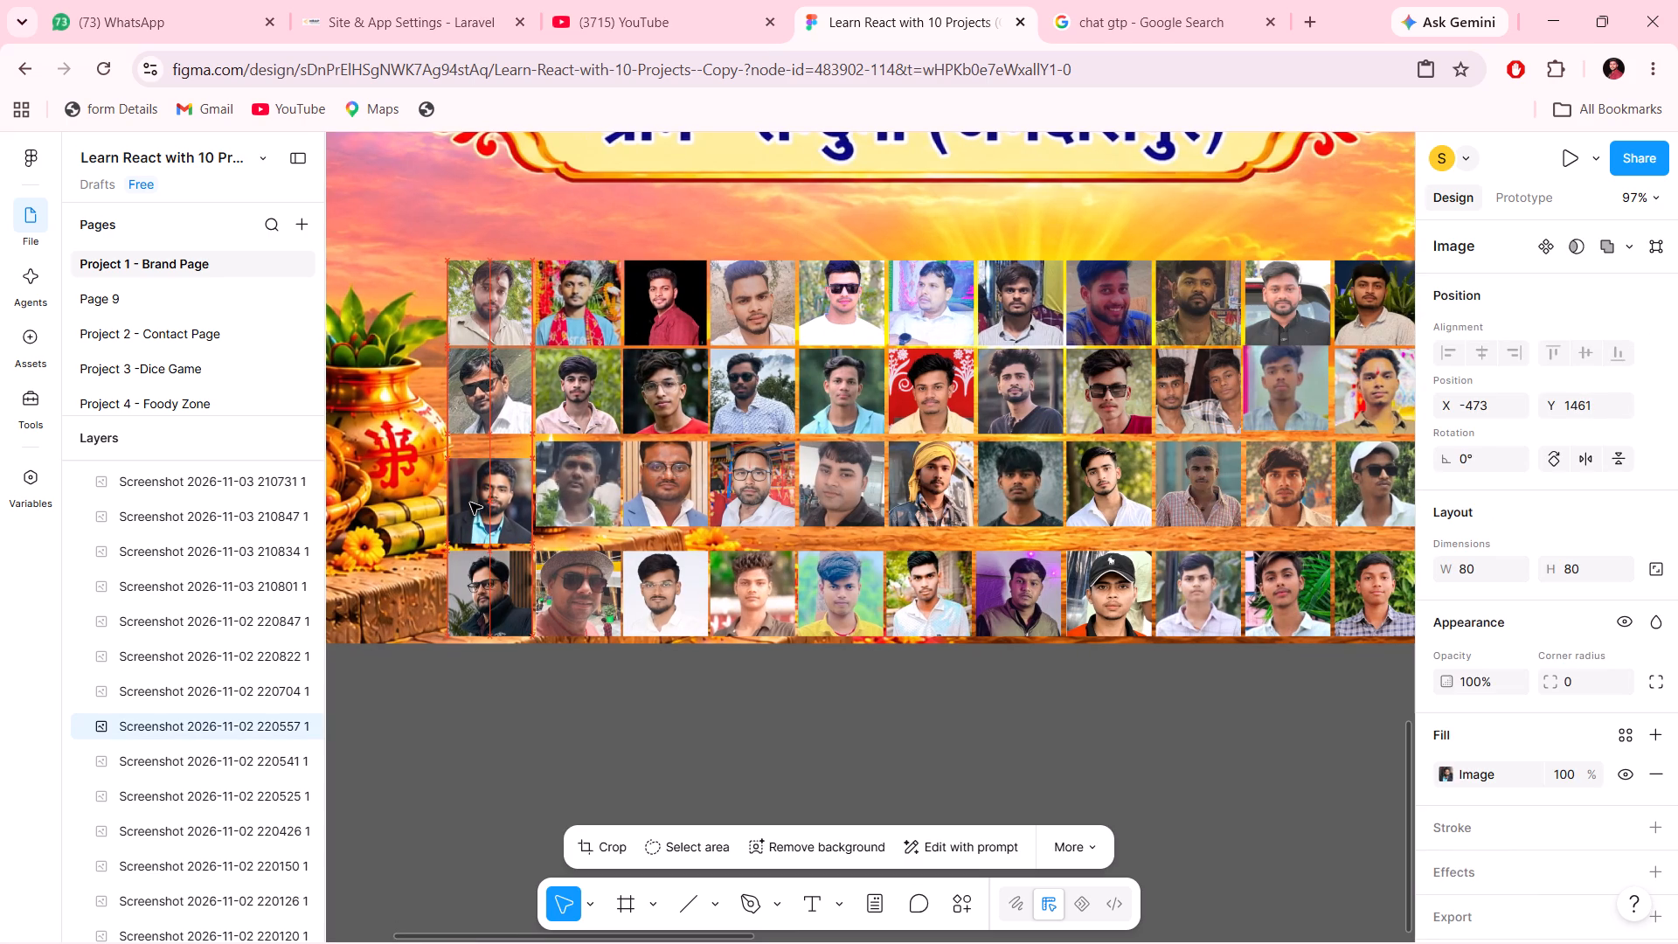
{"action": "key", "text": "Down"}
{"action": "key", "text": "Down"}
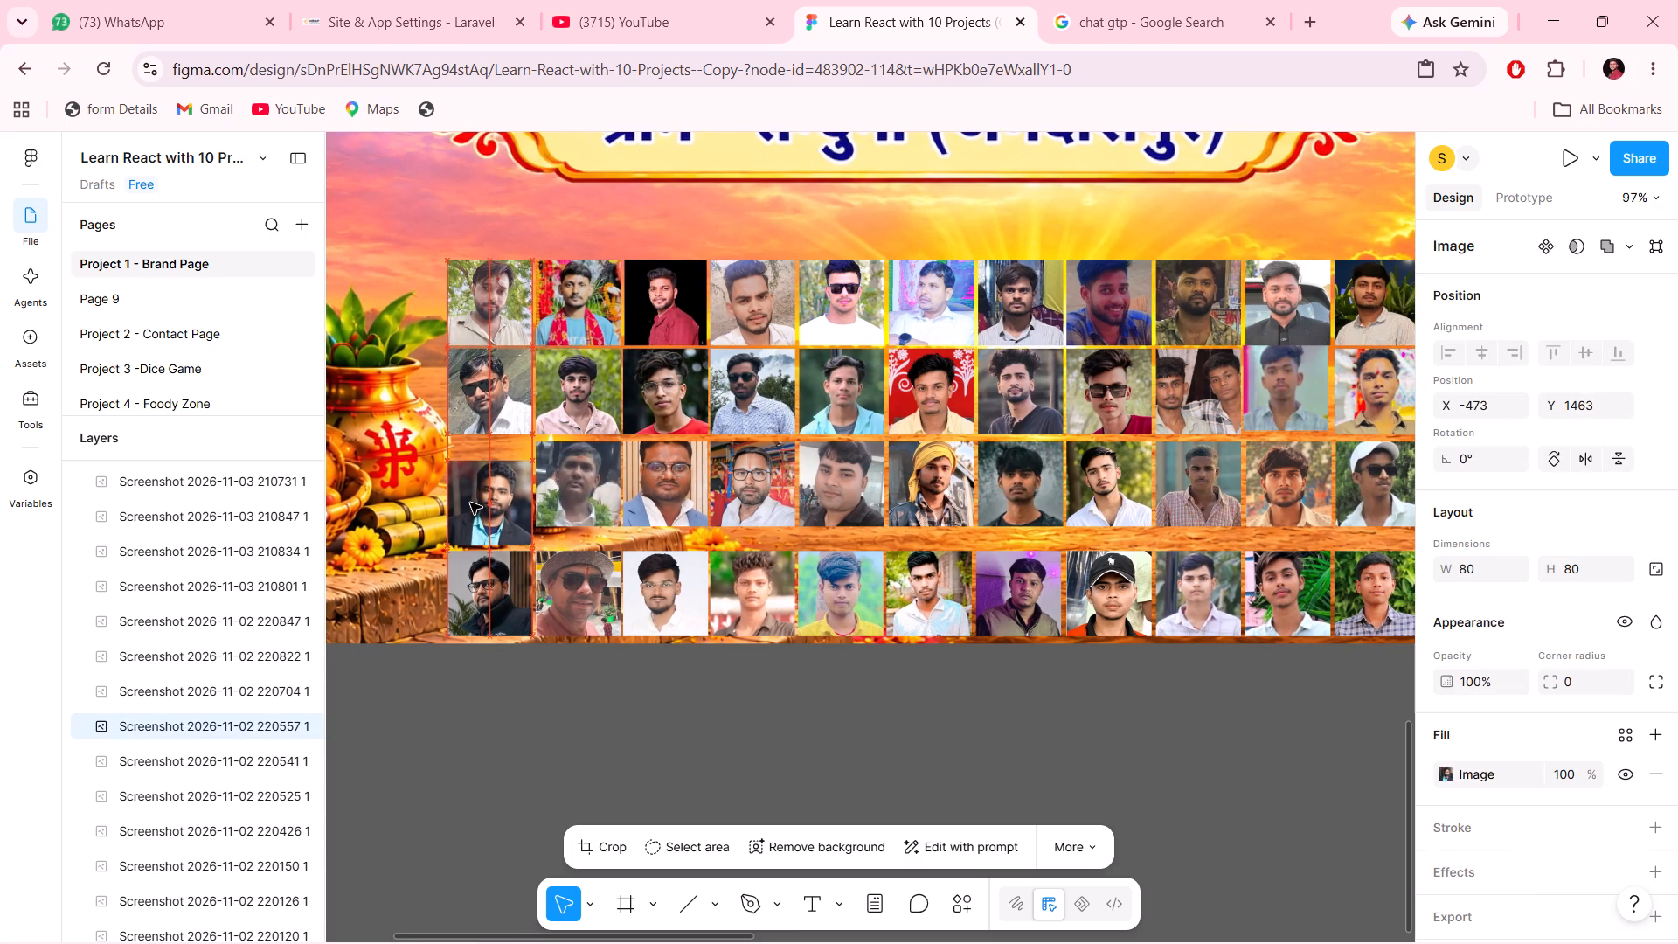
{"action": "key", "text": "Down"}
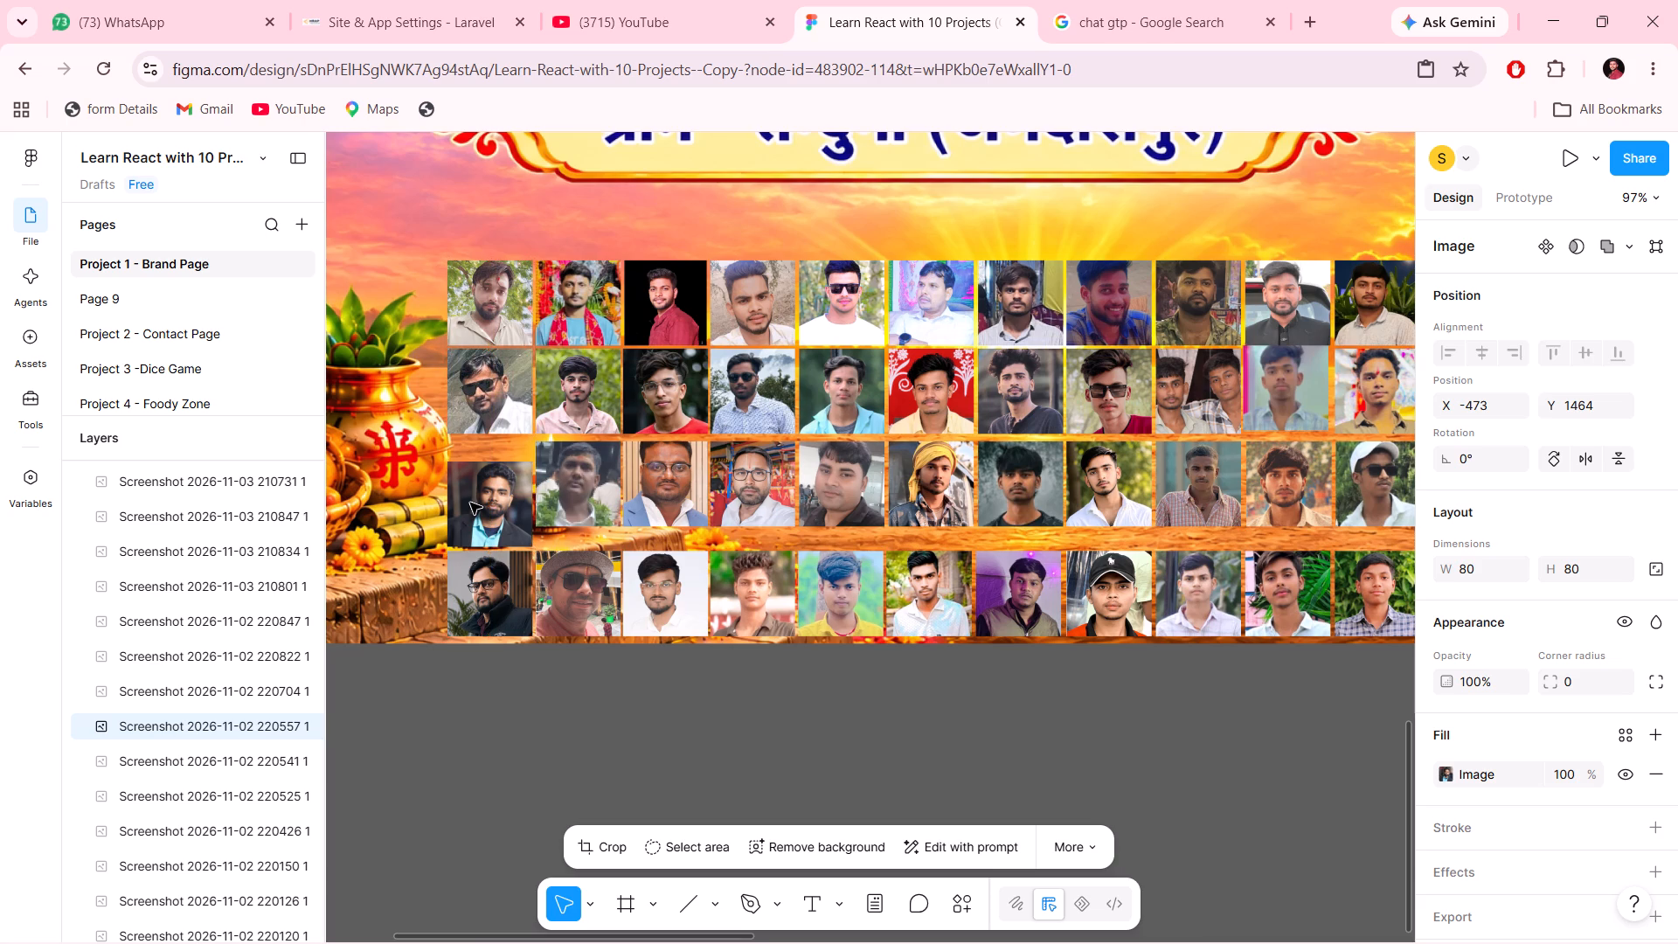
{"action": "key", "text": "Down"}
Set the Y position of all twelve third-row portraits to 1465, matching the row's first portrait.
{"action": "left_click_drag", "start_coordinate": [418, 497], "coordinate": [857, 495]}
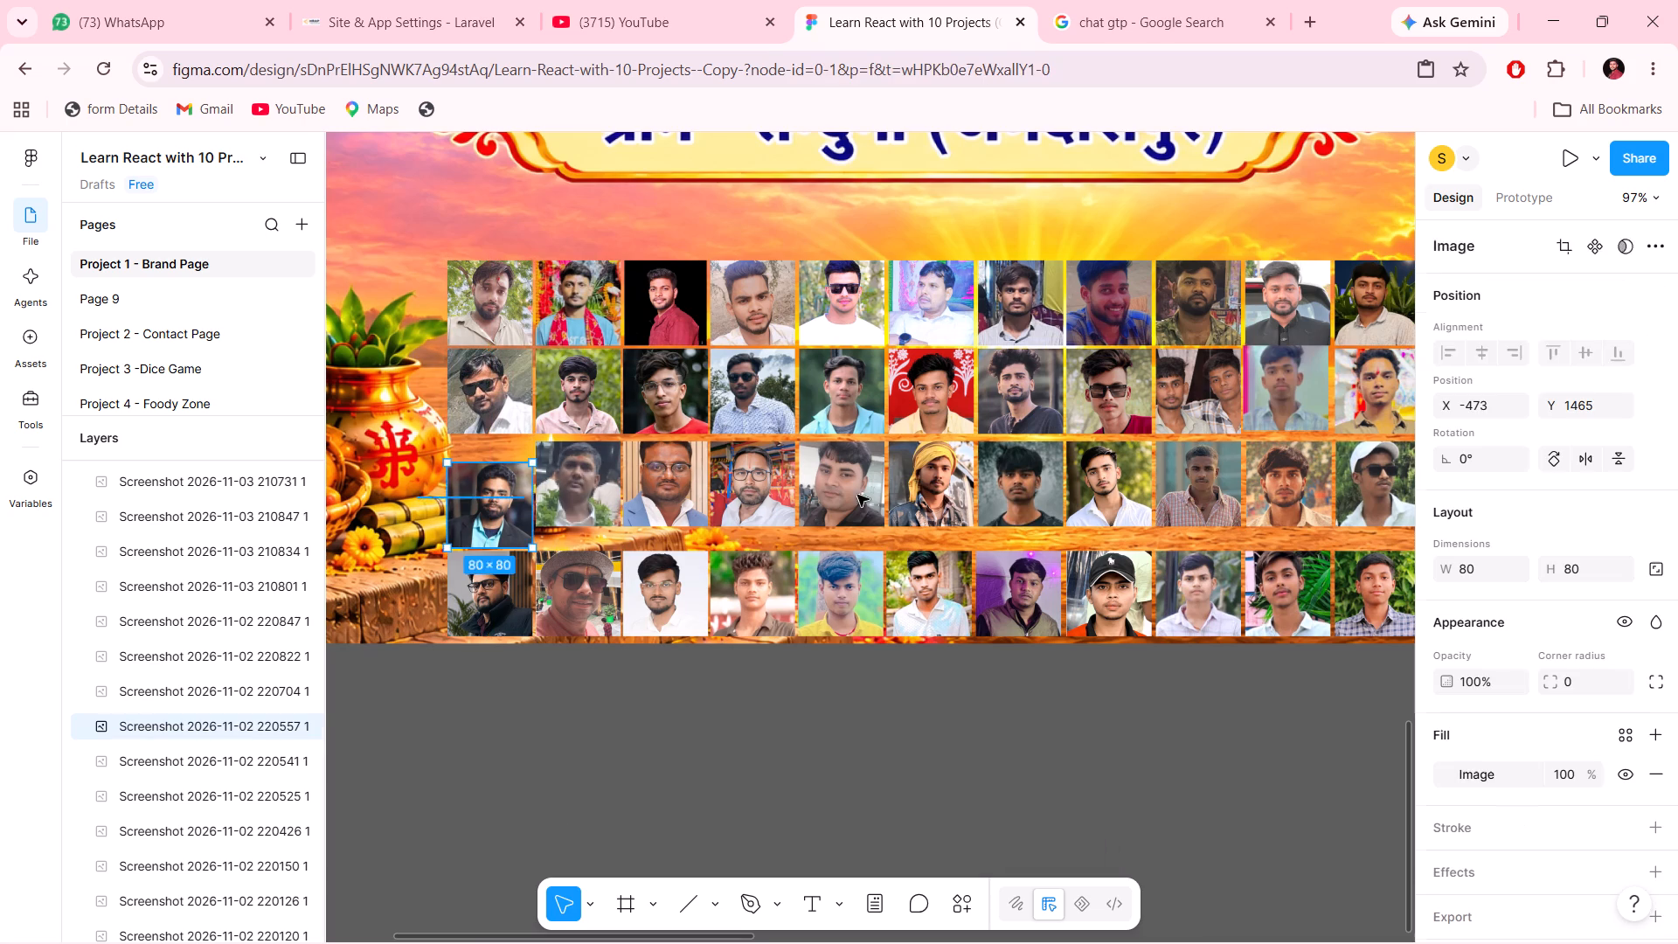
{"action": "left_click_drag", "start_coordinate": [857, 495], "coordinate": [1411, 475]}
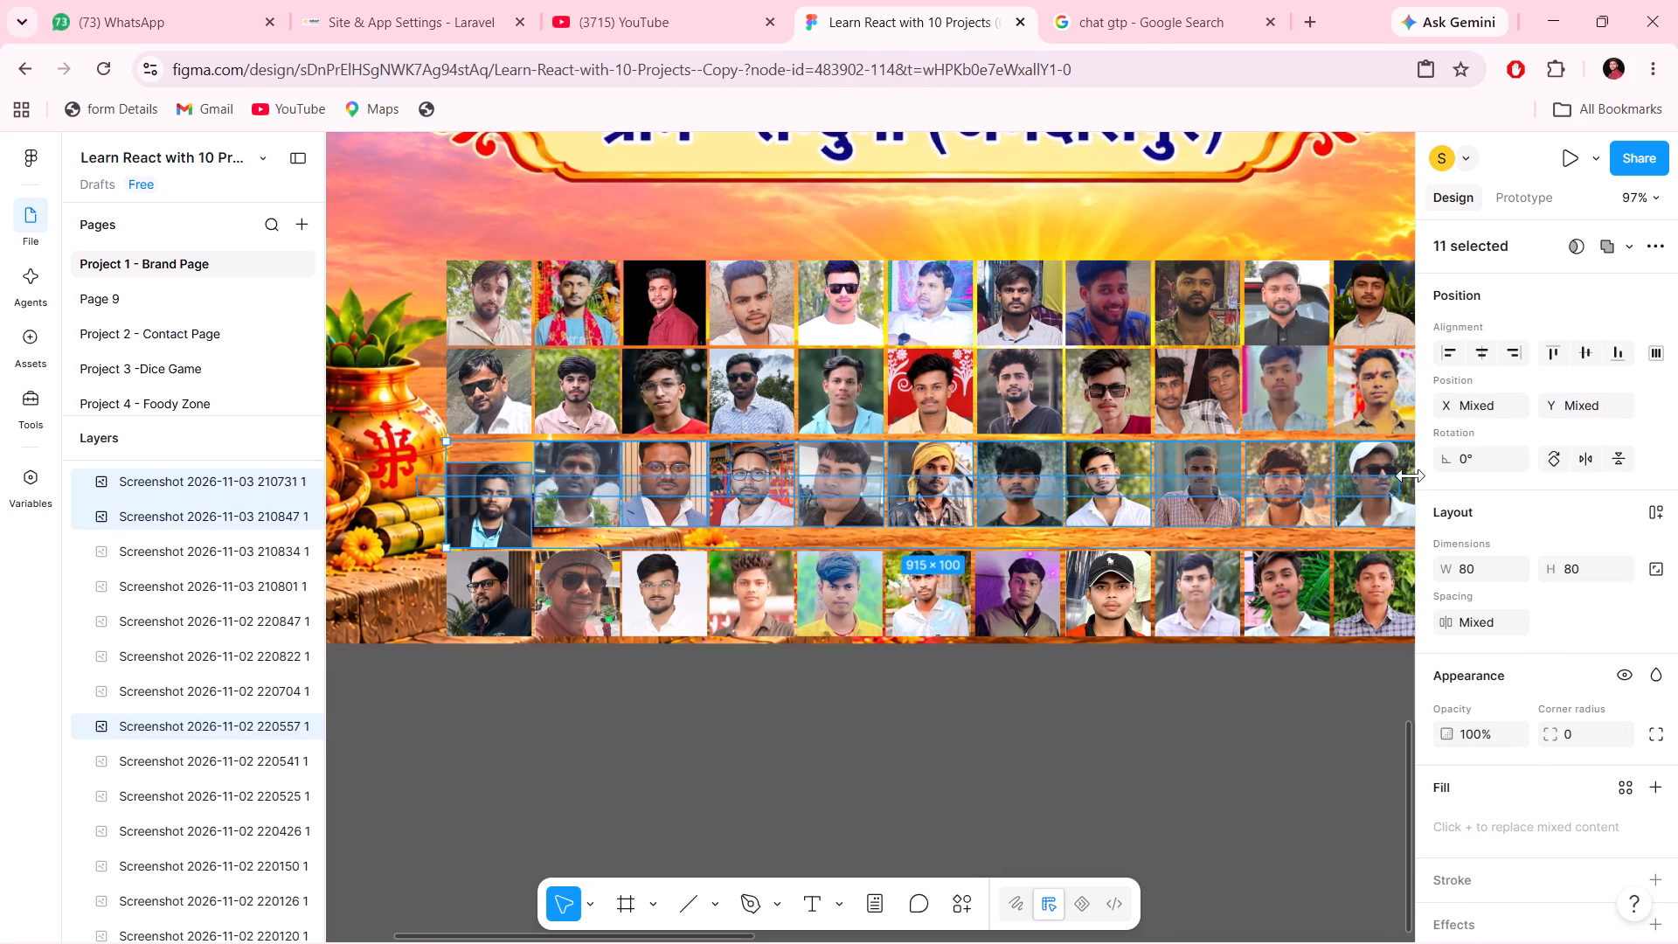
{"action": "left_click_drag", "start_coordinate": [1411, 475], "coordinate": [1288, 463]}
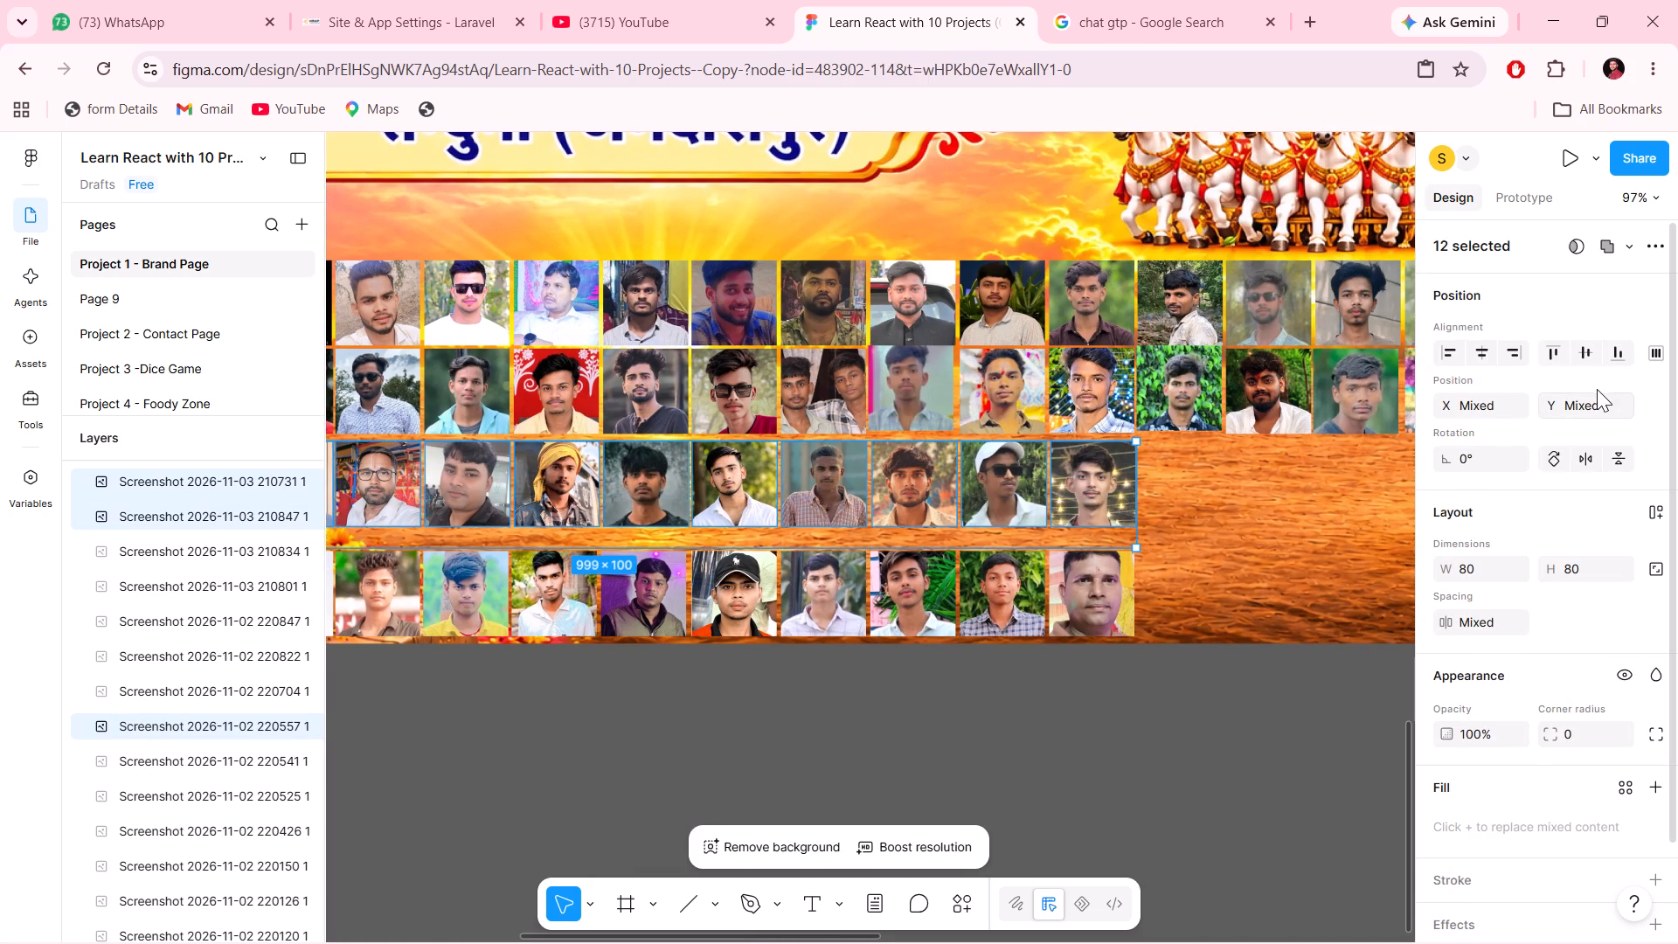
{"action": "left_click", "coordinate": [1590, 394]}
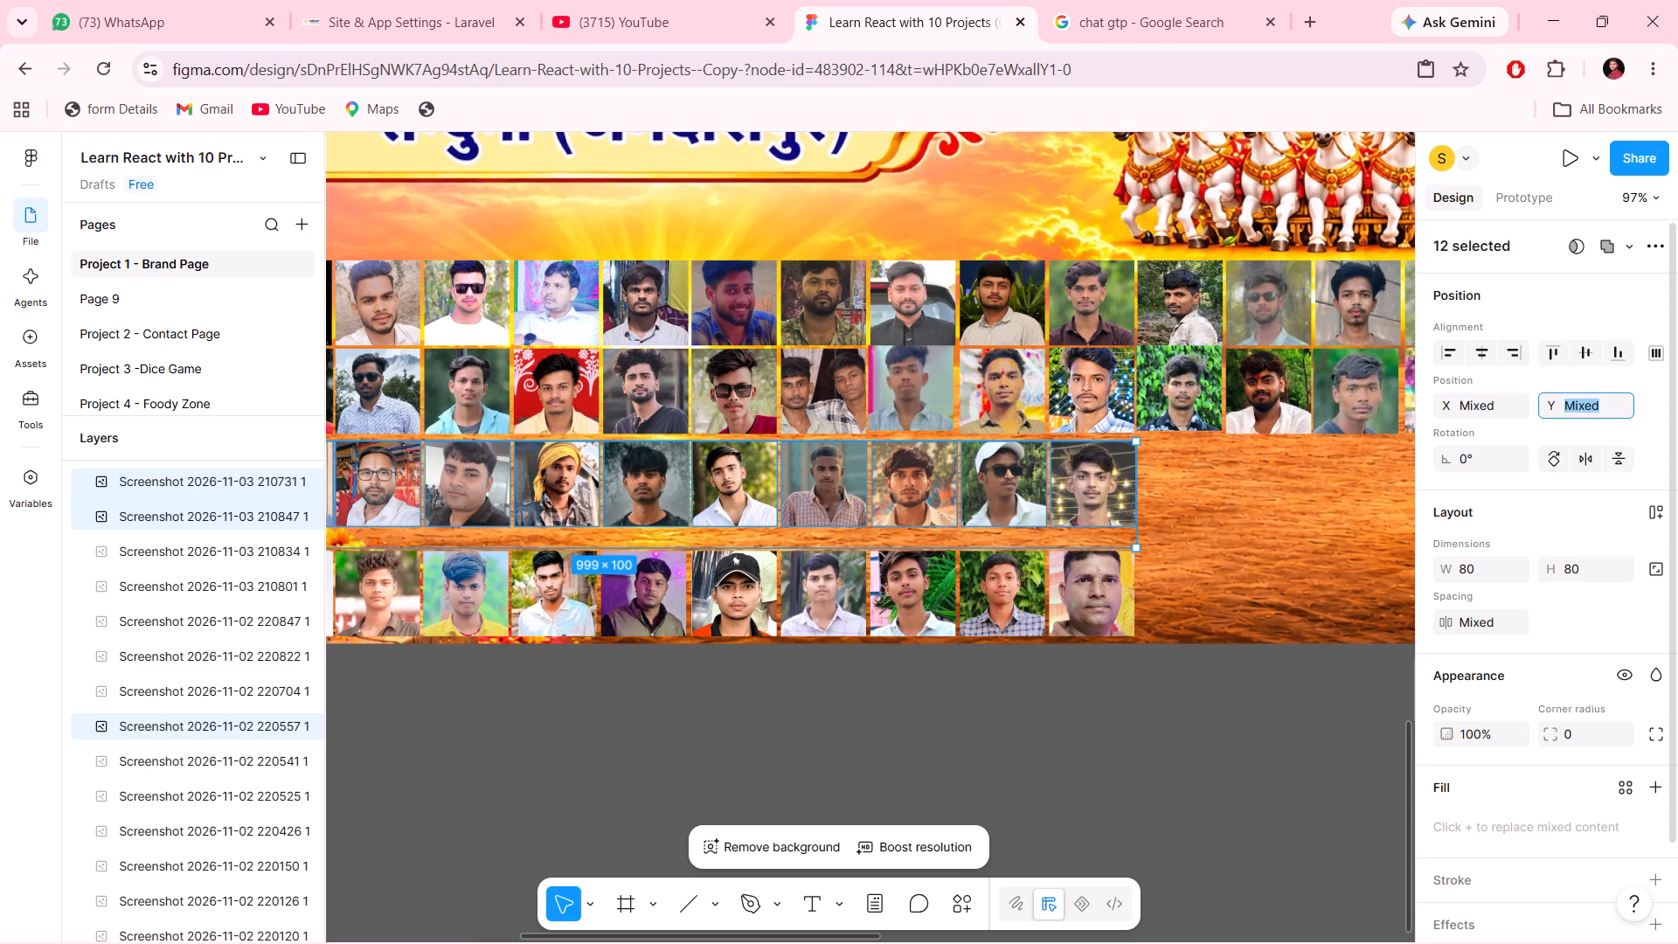
{"action": "type", "text": "1465"}
{"action": "key", "text": "Return"}
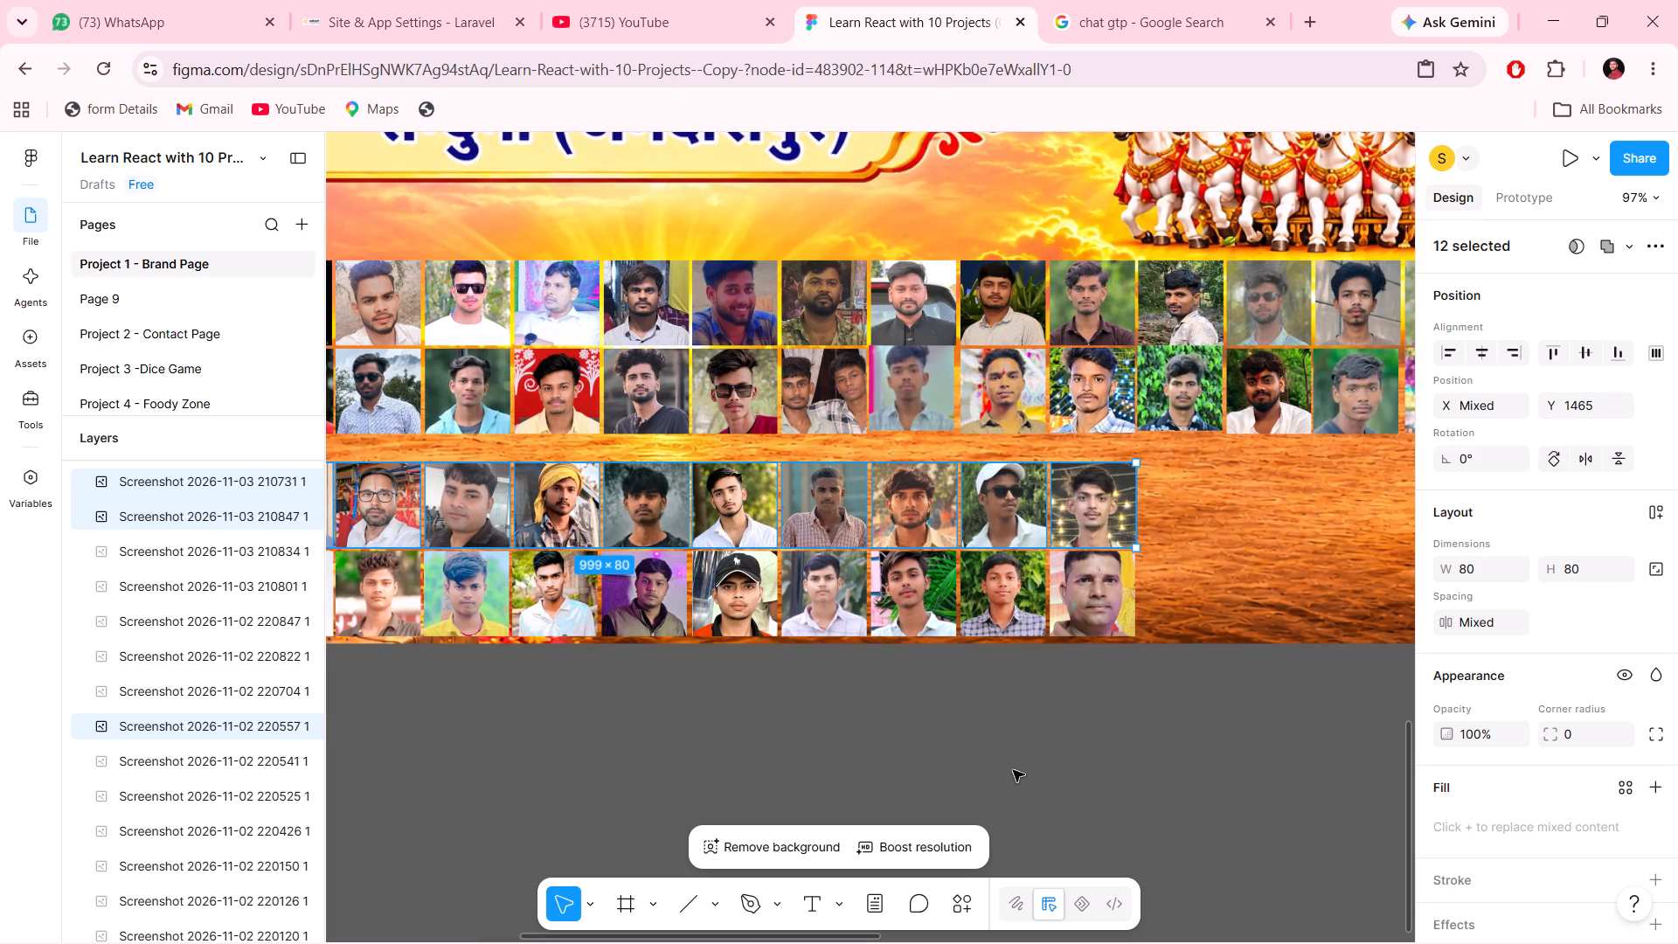
{"action": "left_click", "coordinate": [1013, 770]}
Nudge the first portrait in the second row down to Y 1382, just above the third row.
{"action": "scroll", "coordinate": [1013, 770], "scroll_direction": "right", "scroll_amount": 6}
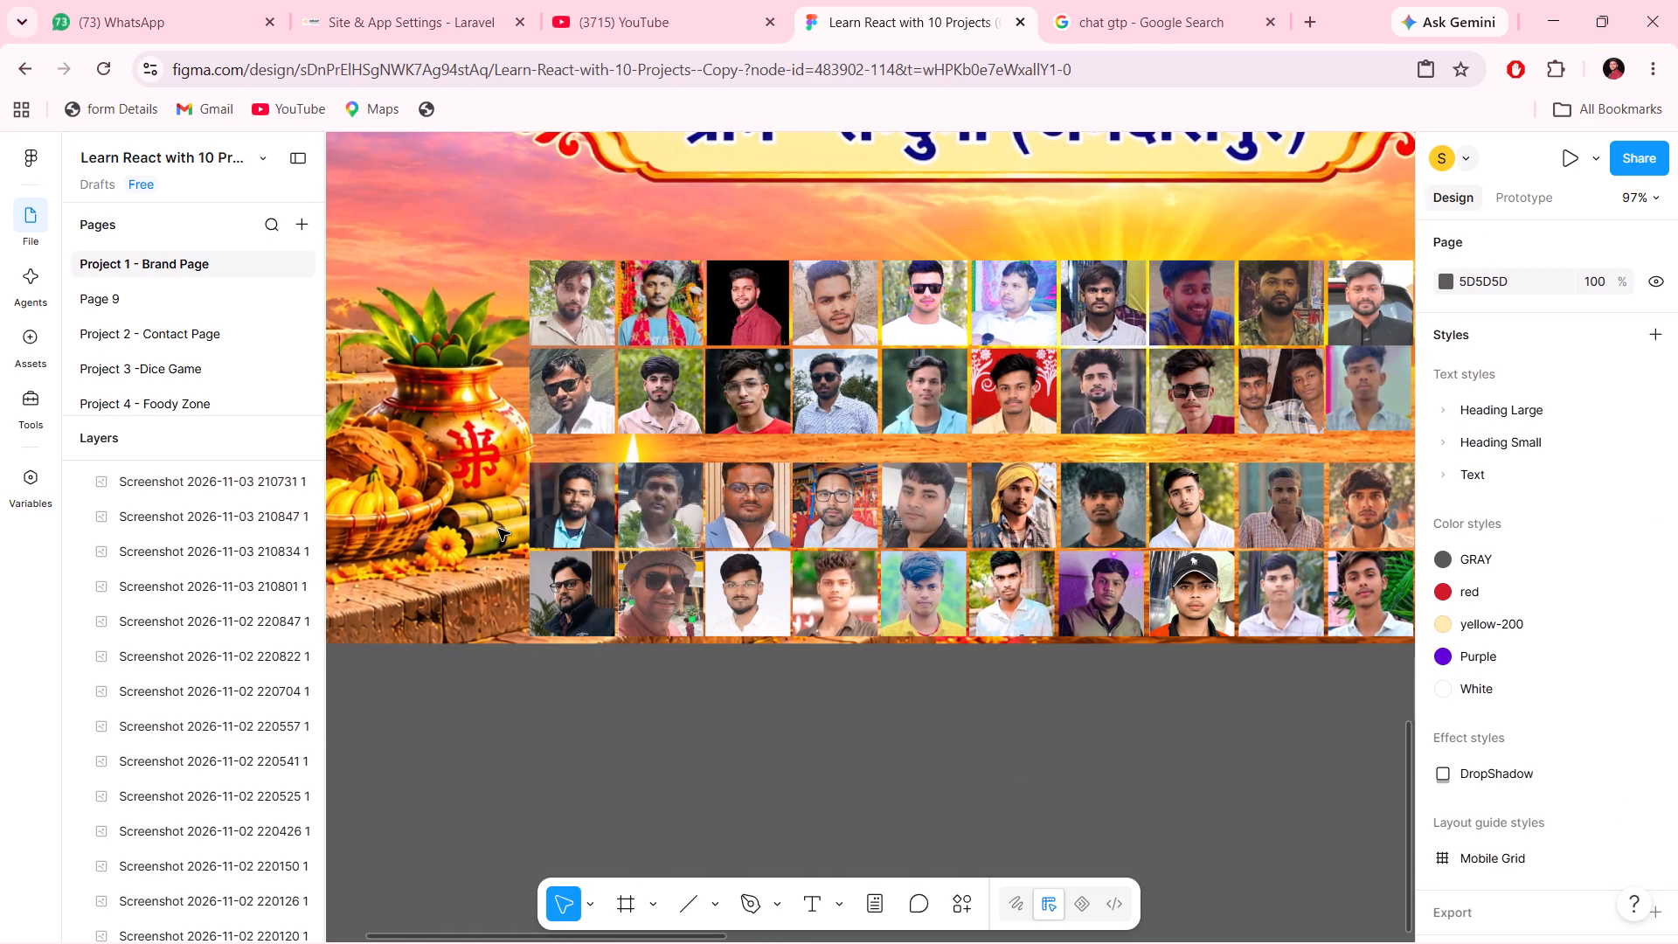
{"action": "left_click", "coordinate": [583, 381]}
{"action": "key", "text": "Down"}
{"action": "key", "text": "Down"}
{"action": "key", "text": "Down"}
{"action": "key", "text": "Down"}
{"action": "key", "text": "Down"}
{"action": "key", "text": "Down"}
{"action": "key", "text": "Down"}
{"action": "key", "text": "Down"}
{"action": "key", "text": "Down"}
{"action": "key", "text": "Down"}
{"action": "key", "text": "Down"}
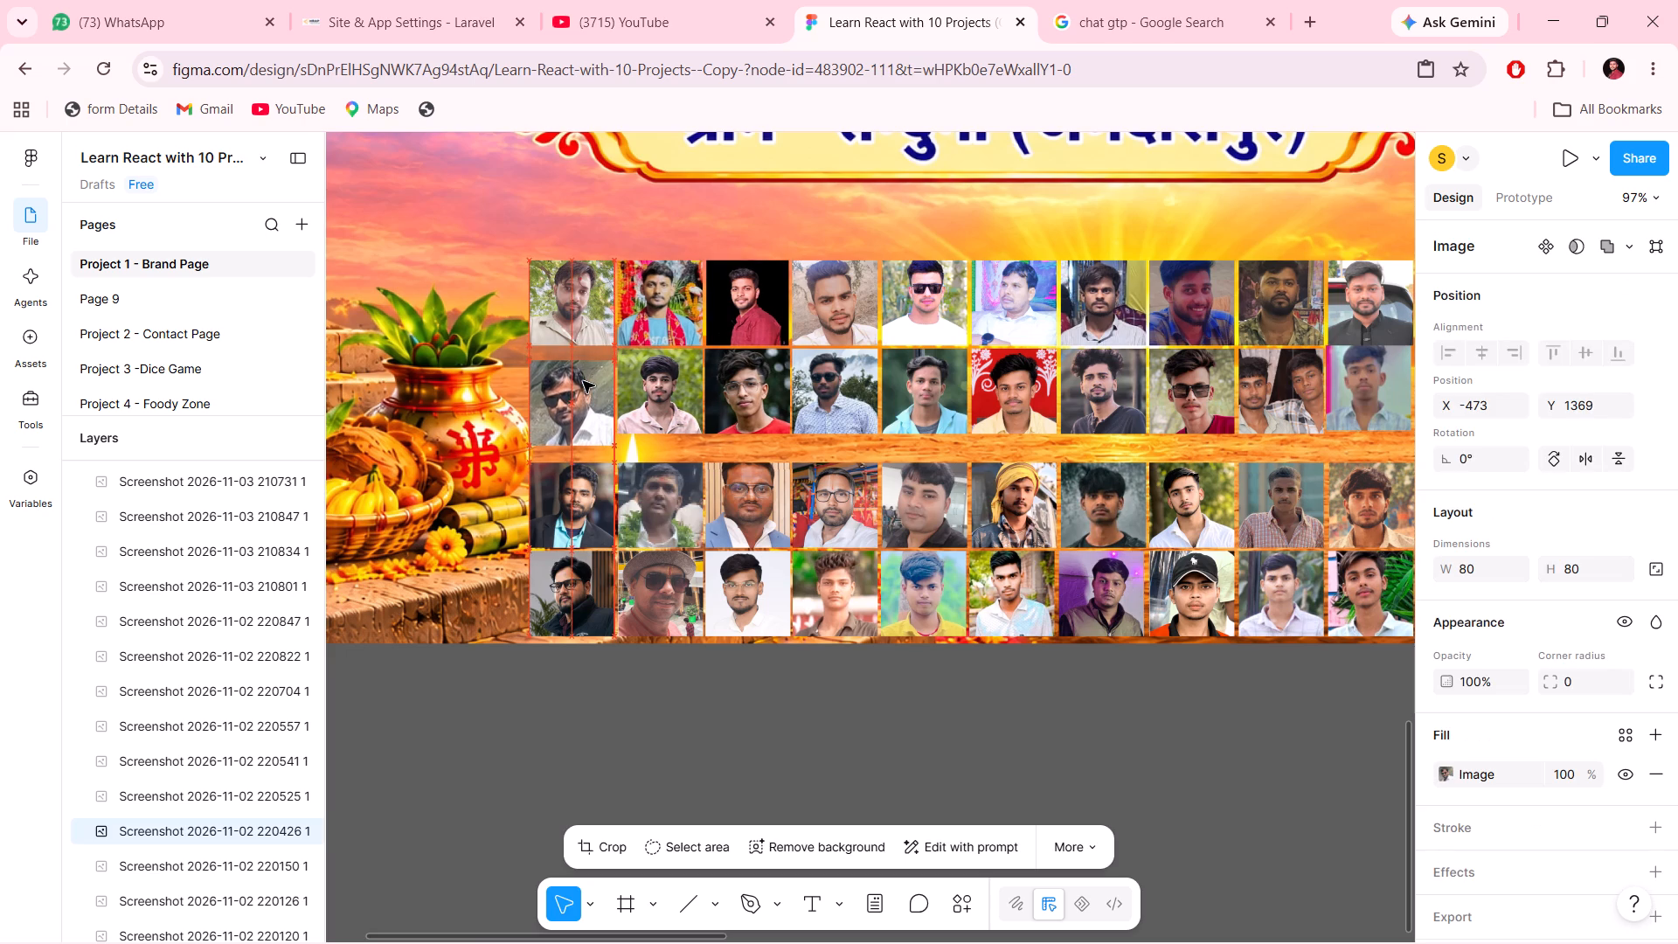
{"action": "key", "text": "Down"}
{"action": "key", "text": "Down"}
{"action": "key", "text": "Down"}
{"action": "key", "text": "Down"}
{"action": "key", "text": "Down"}
{"action": "key", "text": "Down"}
{"action": "key", "text": "Down"}
{"action": "key", "text": "Down"}
{"action": "key", "text": "Down"}
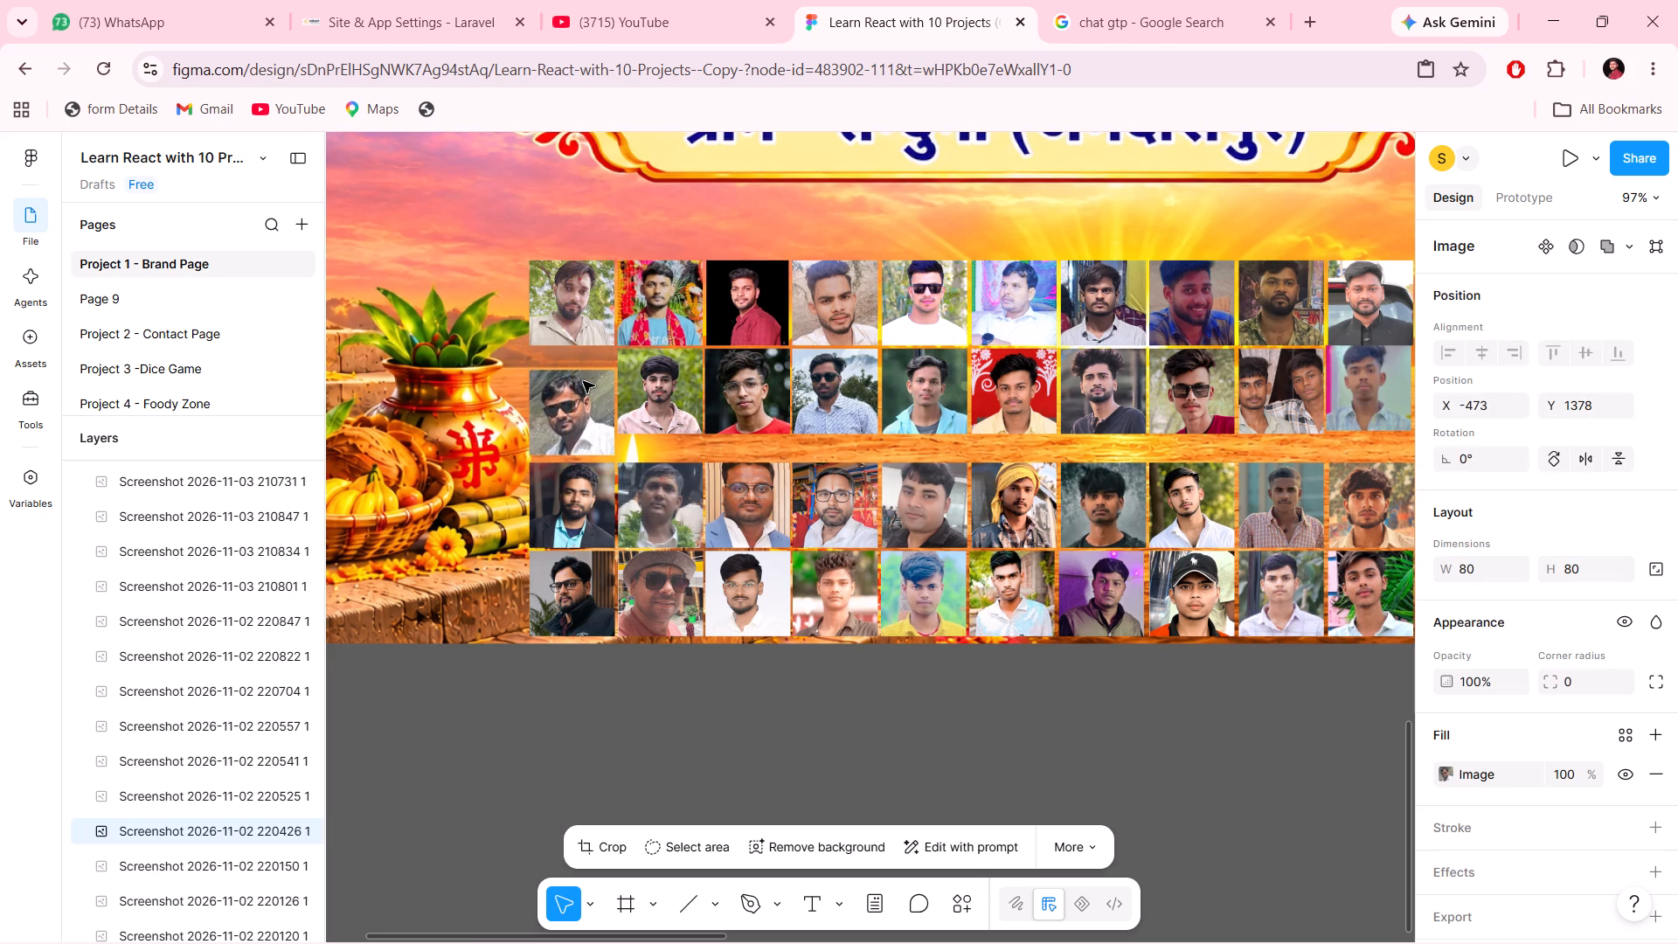
{"action": "key", "text": "Down"}
{"action": "key", "text": "Down"}
{"action": "key", "text": "Down"}
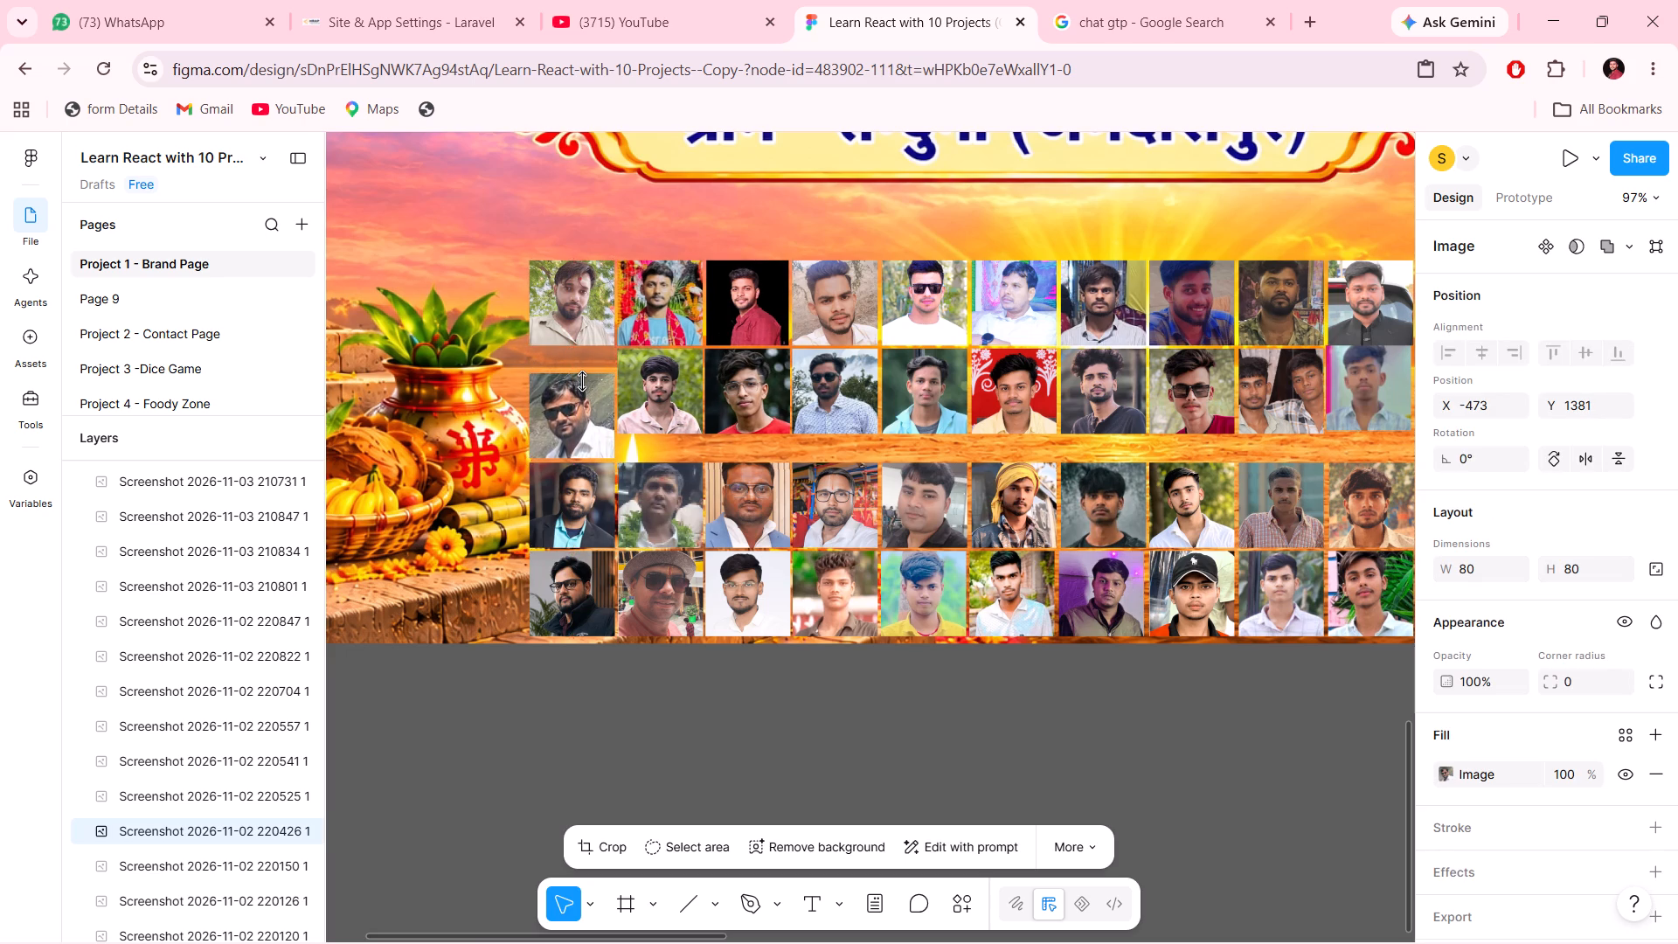
{"action": "key", "text": "Up"}
{"action": "key", "text": "Down"}
{"action": "key", "text": "Down"}
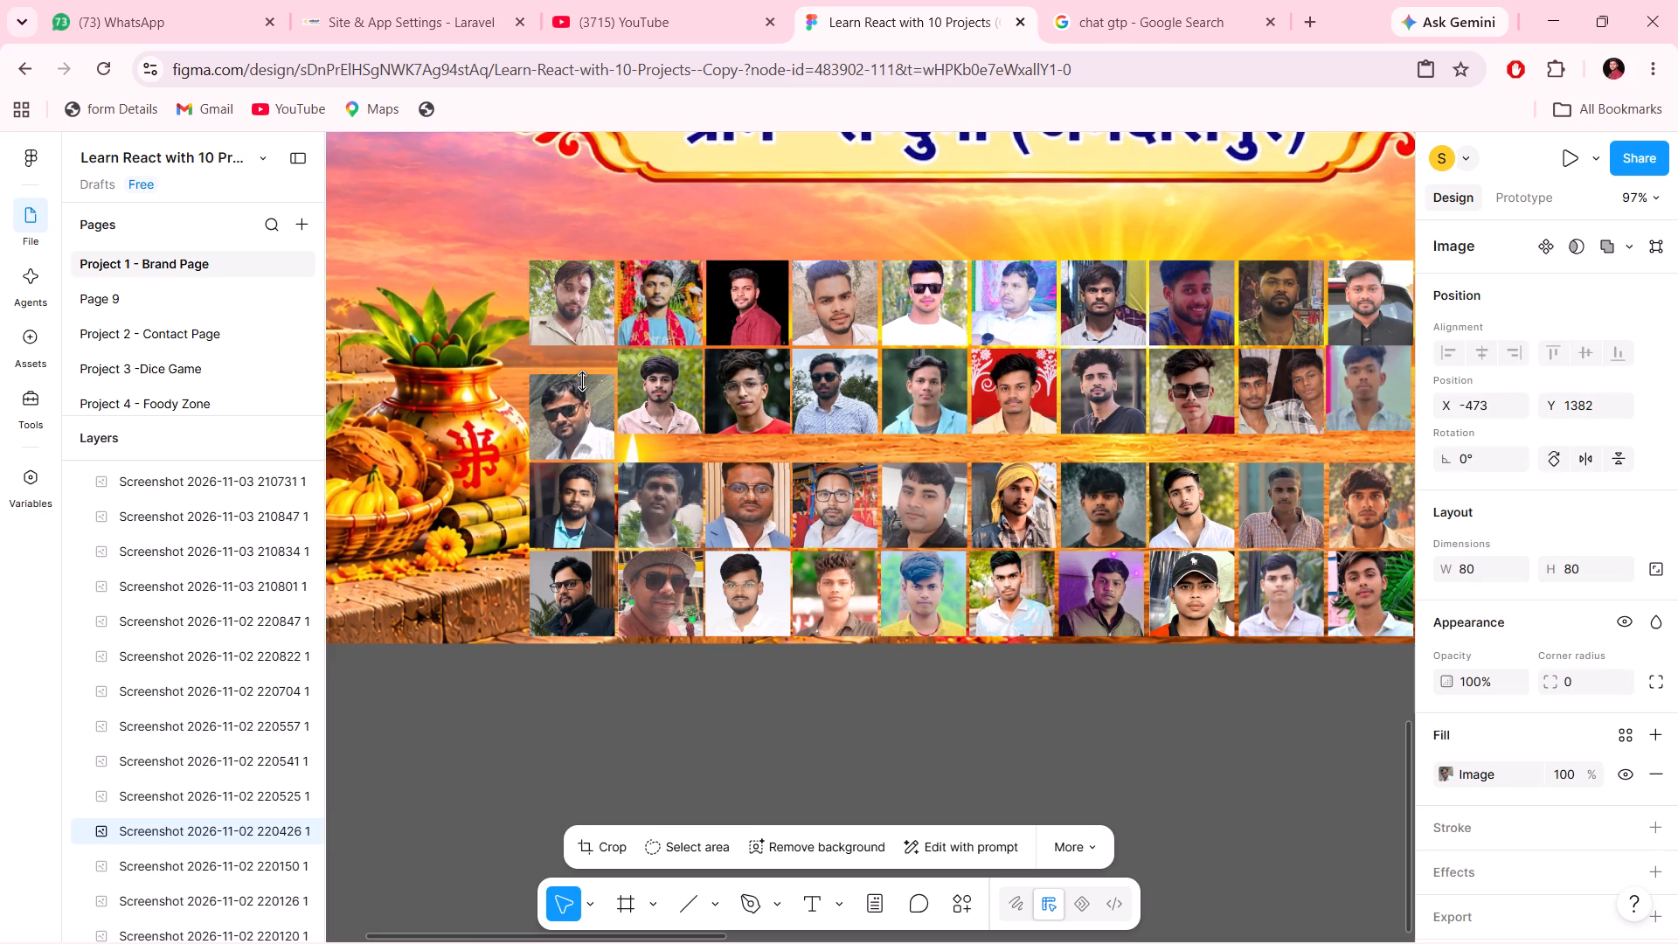
{"action": "key", "text": "Up"}
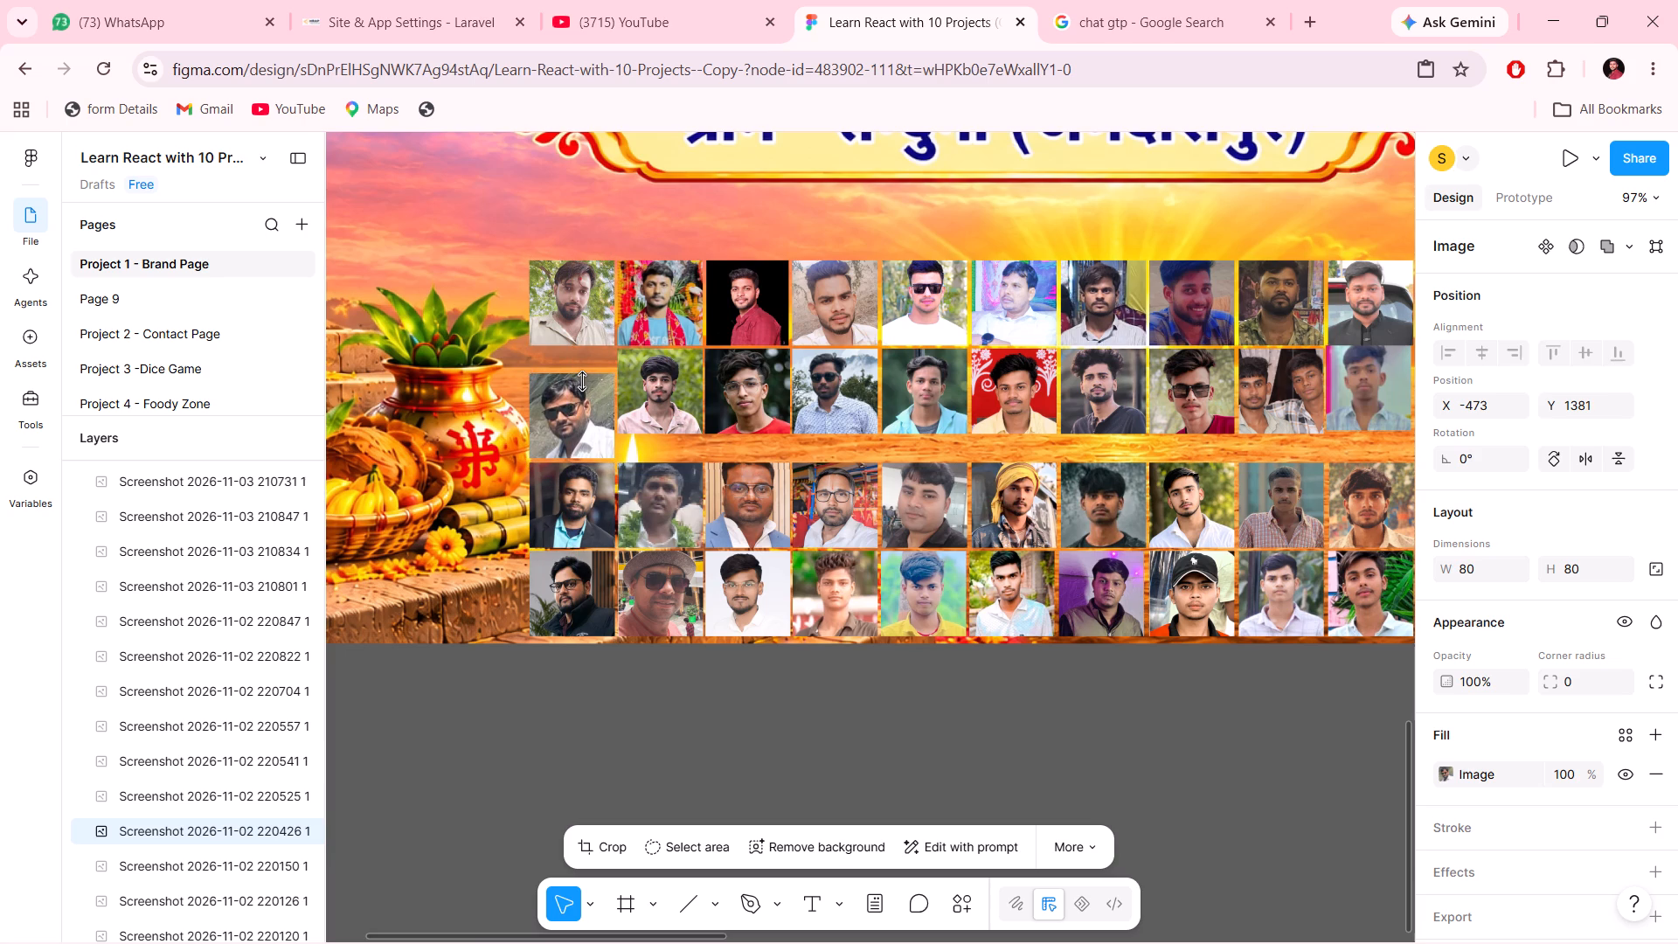
{"action": "key", "text": "Down"}
{"action": "left_click", "coordinate": [576, 395]}
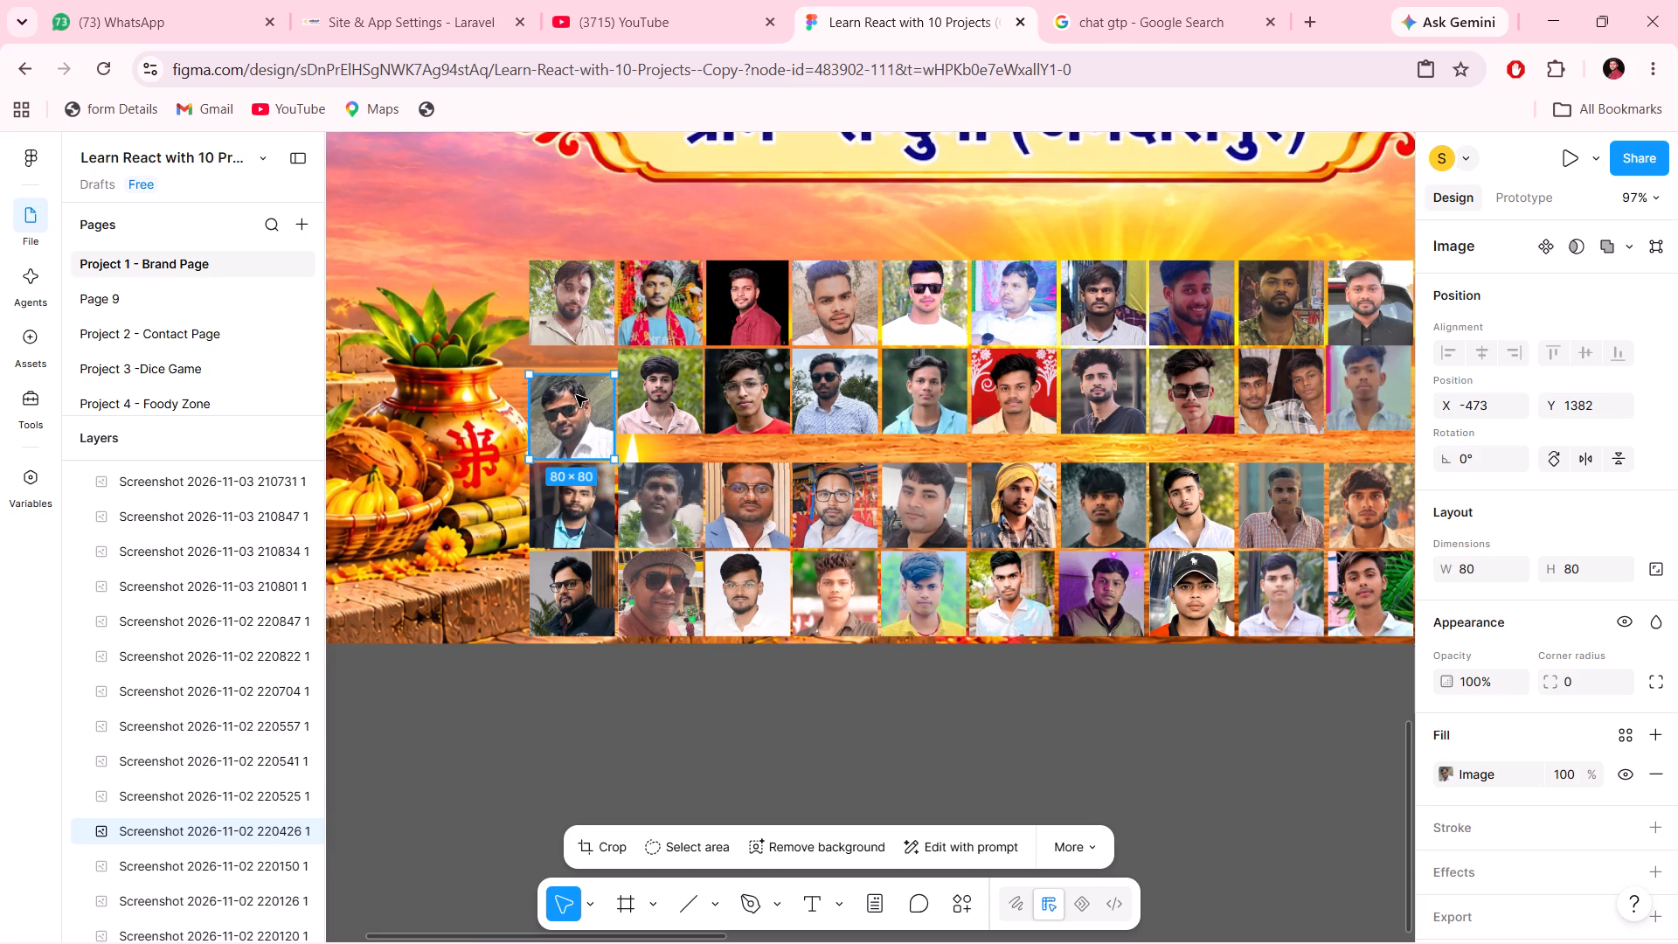
Set the Y position of all seventeen second-row portraits to 1382, matching the row's first portrait.
{"action": "left_click_drag", "start_coordinate": [478, 420], "coordinate": [1451, 361]}
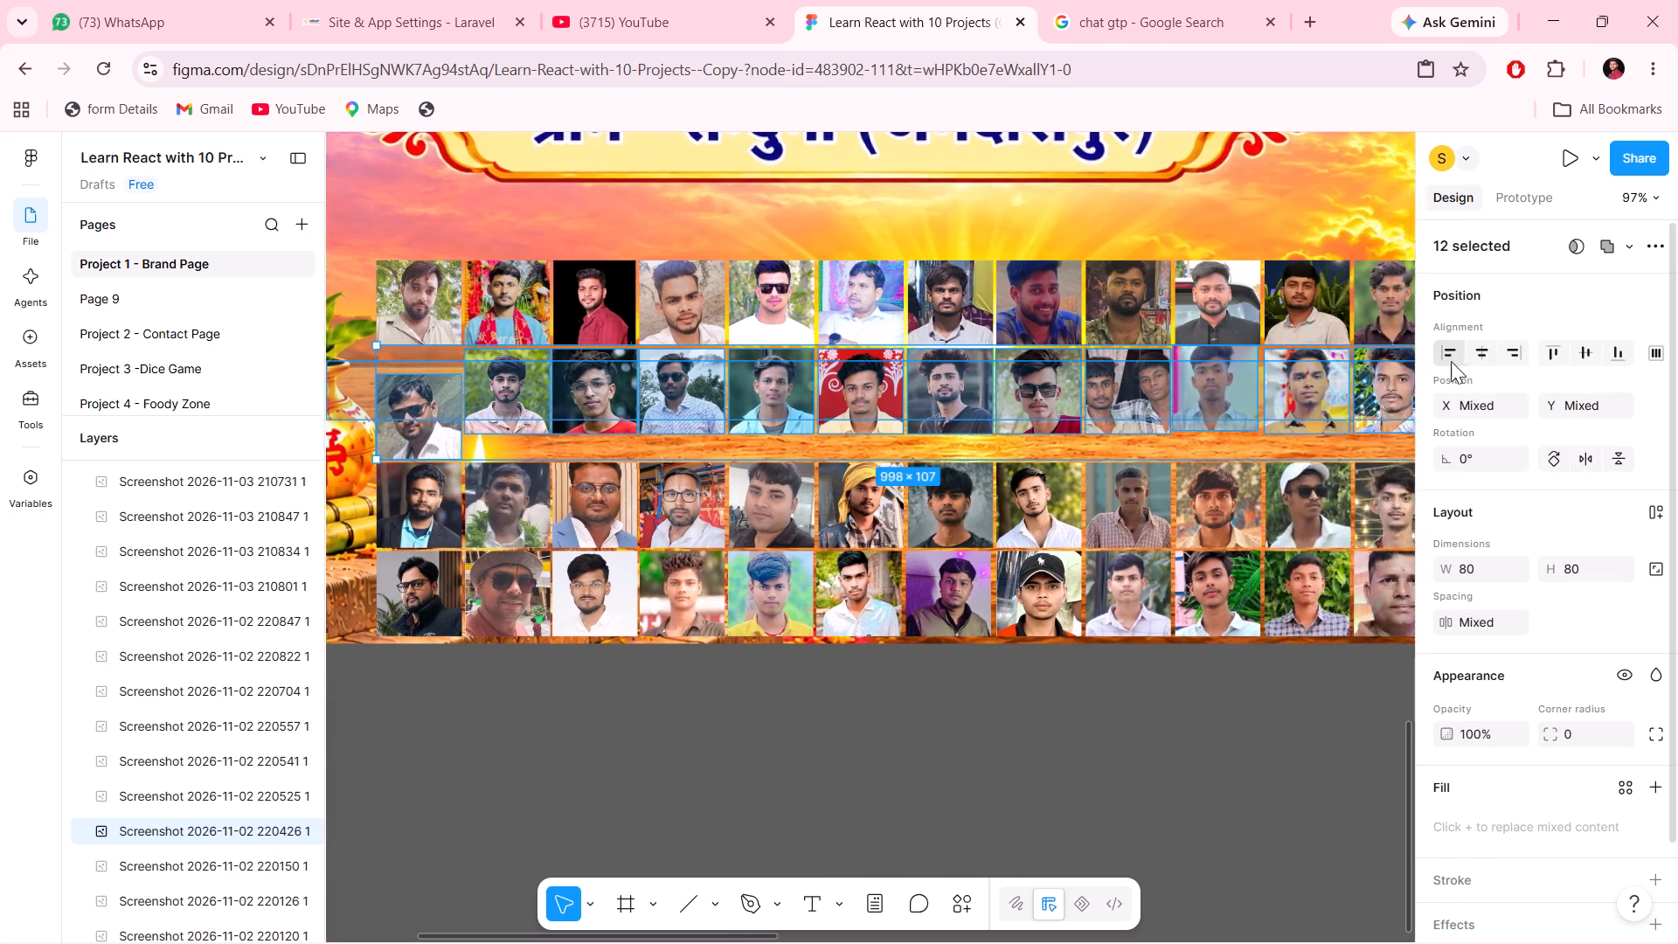
{"action": "left_click_drag", "start_coordinate": [1451, 361], "coordinate": [1311, 365]}
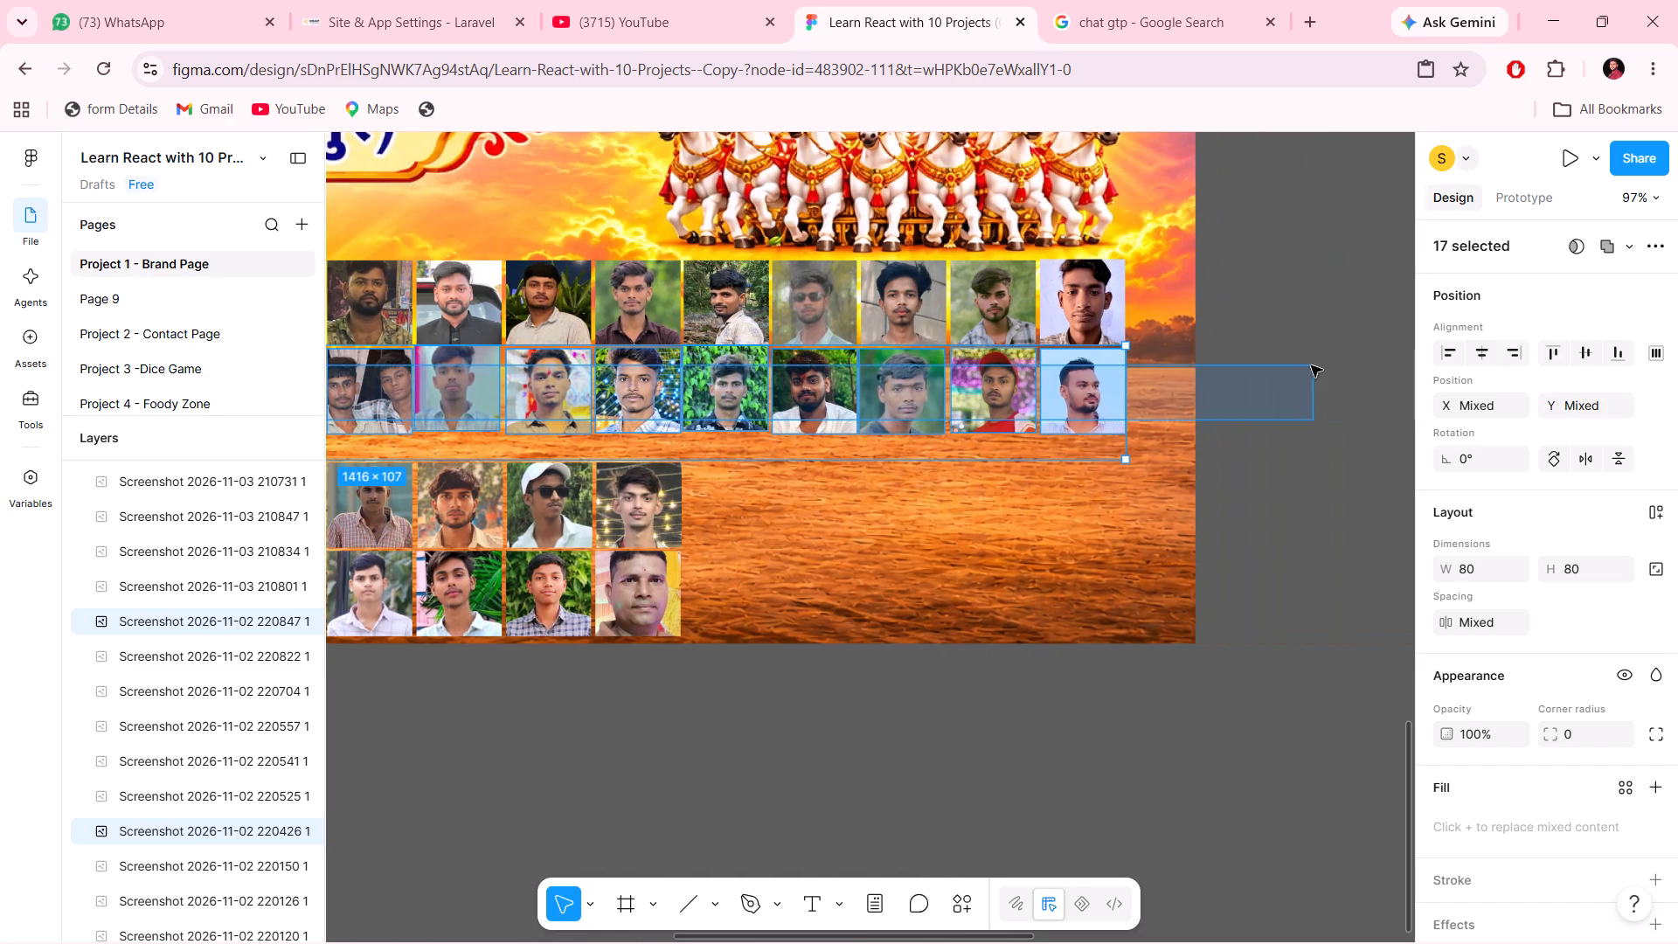
{"action": "left_click_drag", "start_coordinate": [1311, 365], "coordinate": [1221, 364]}
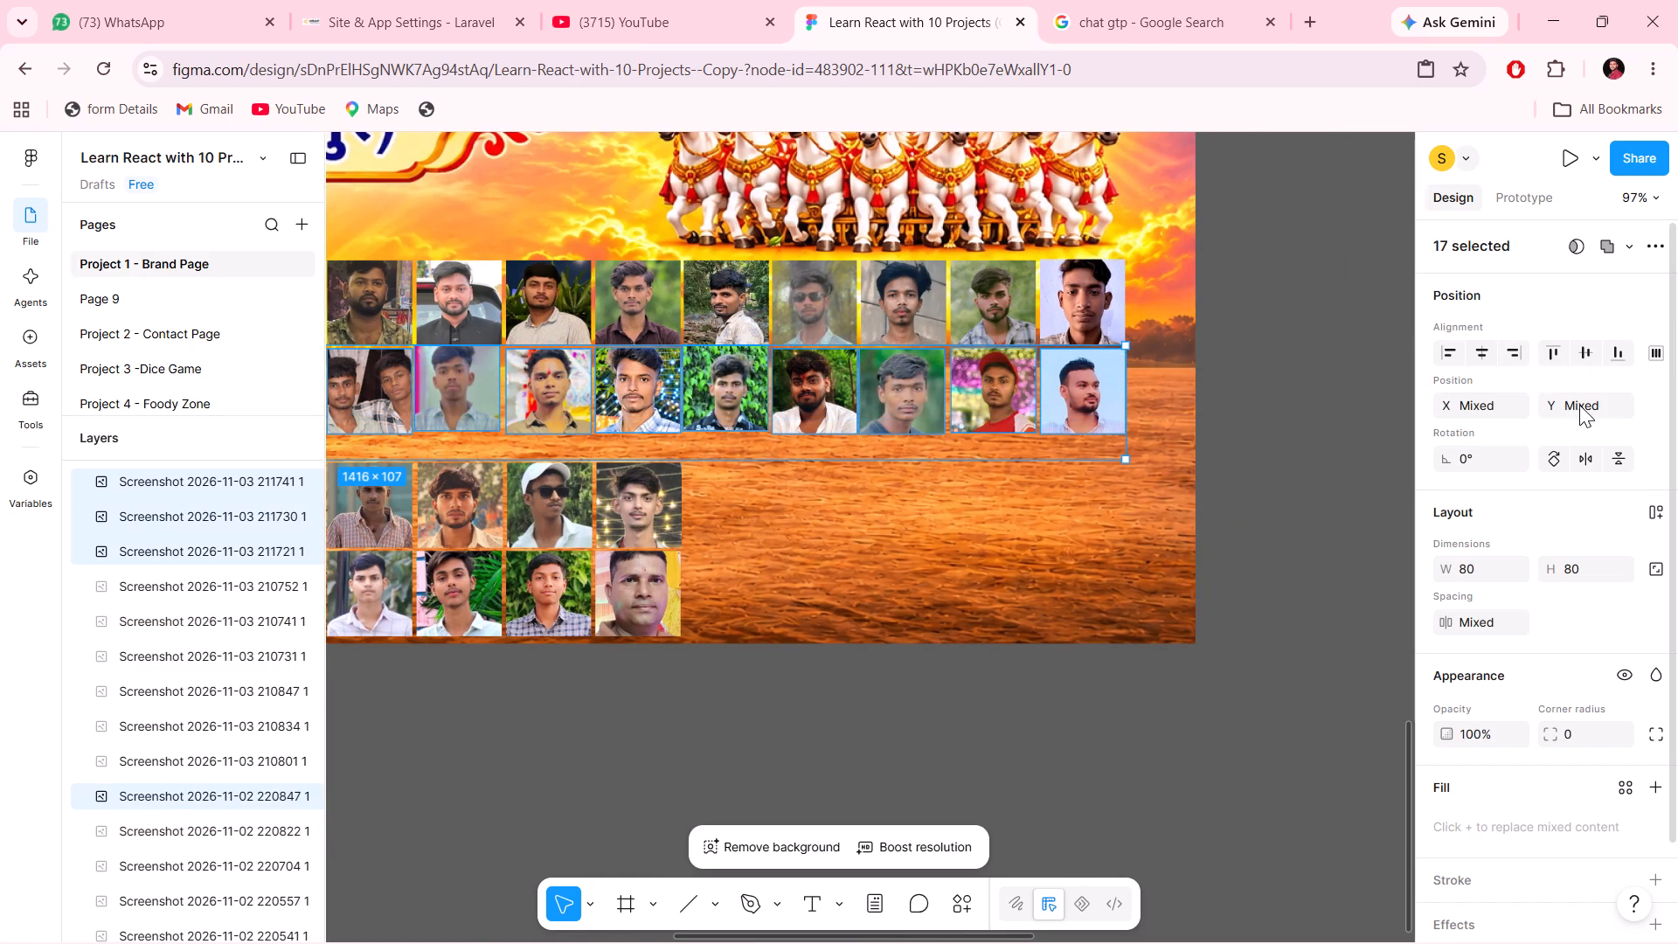
{"action": "left_click", "coordinate": [1579, 405]}
{"action": "type", "text": "1382"}
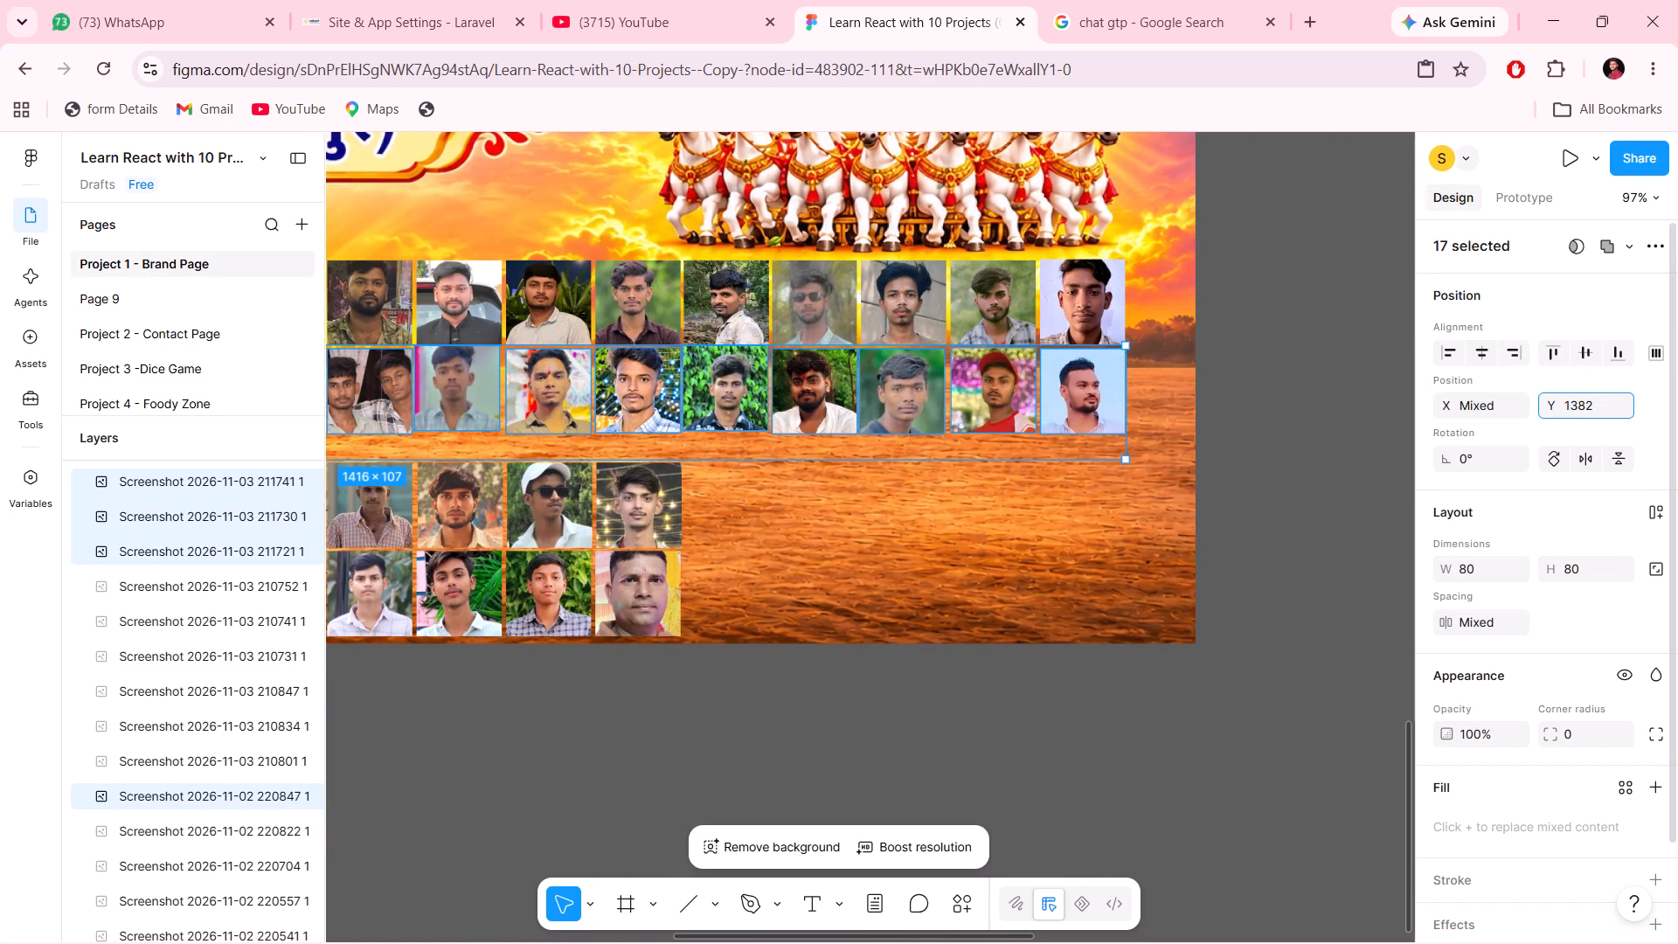
{"action": "key", "text": "Return"}
Nudge the first portrait in the top row down to Y 1299, just above the second row.
{"action": "scroll", "coordinate": [1099, 661], "scroll_direction": "right", "scroll_amount": 4}
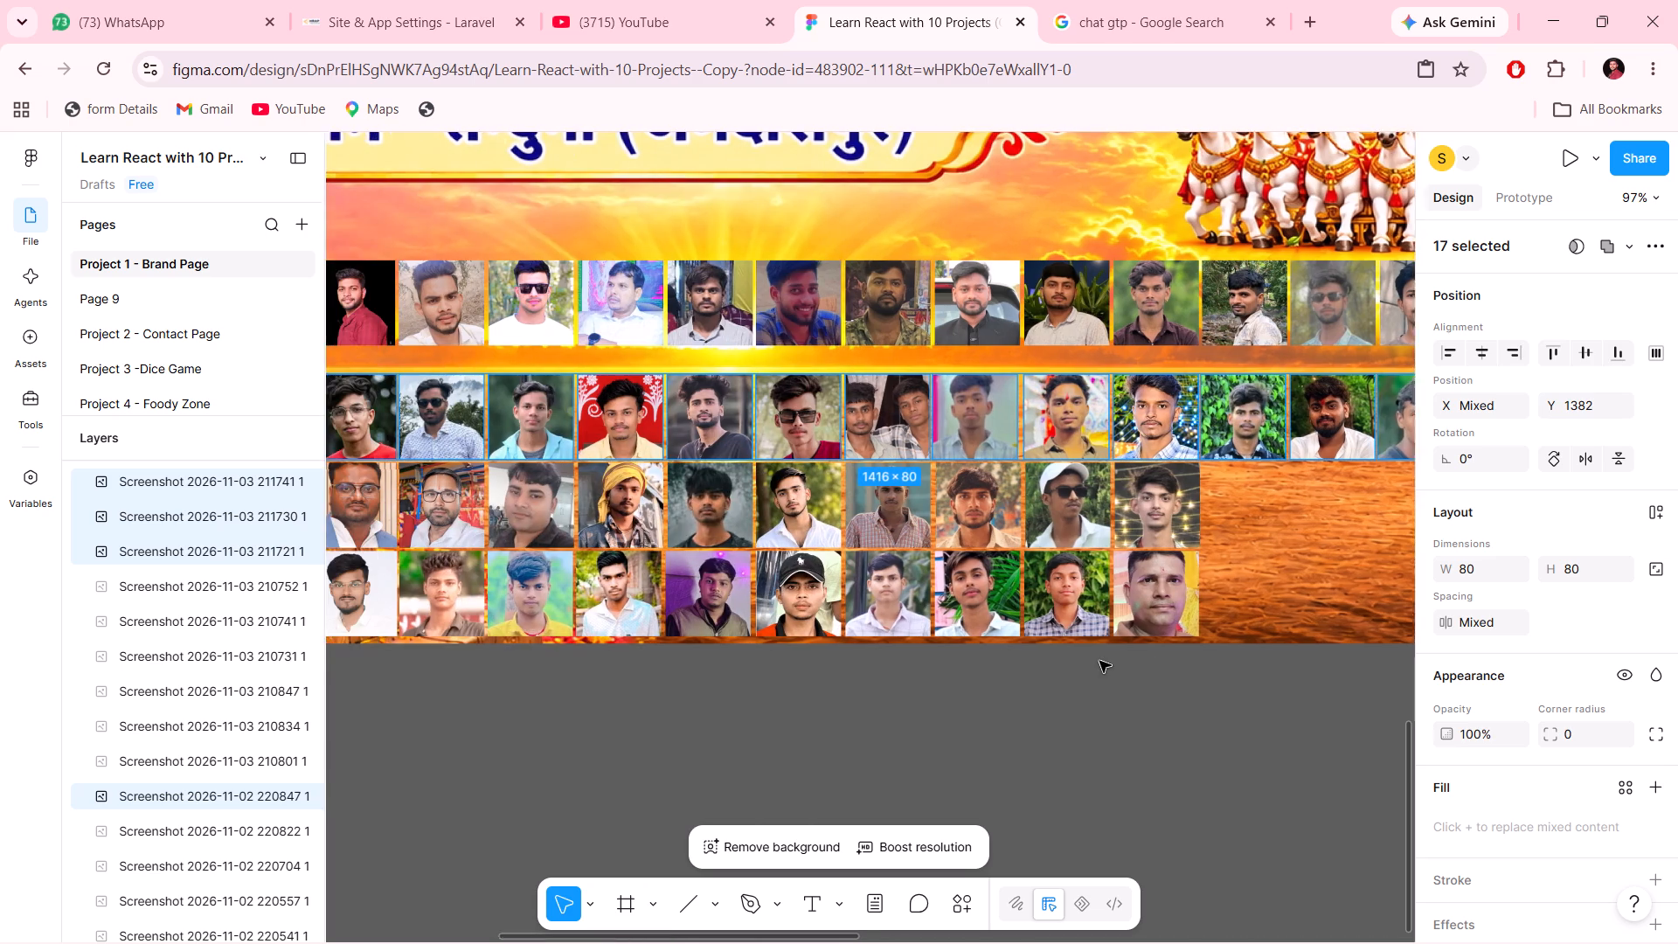
{"action": "scroll", "coordinate": [1381, 584], "scroll_direction": "right", "scroll_amount": 4}
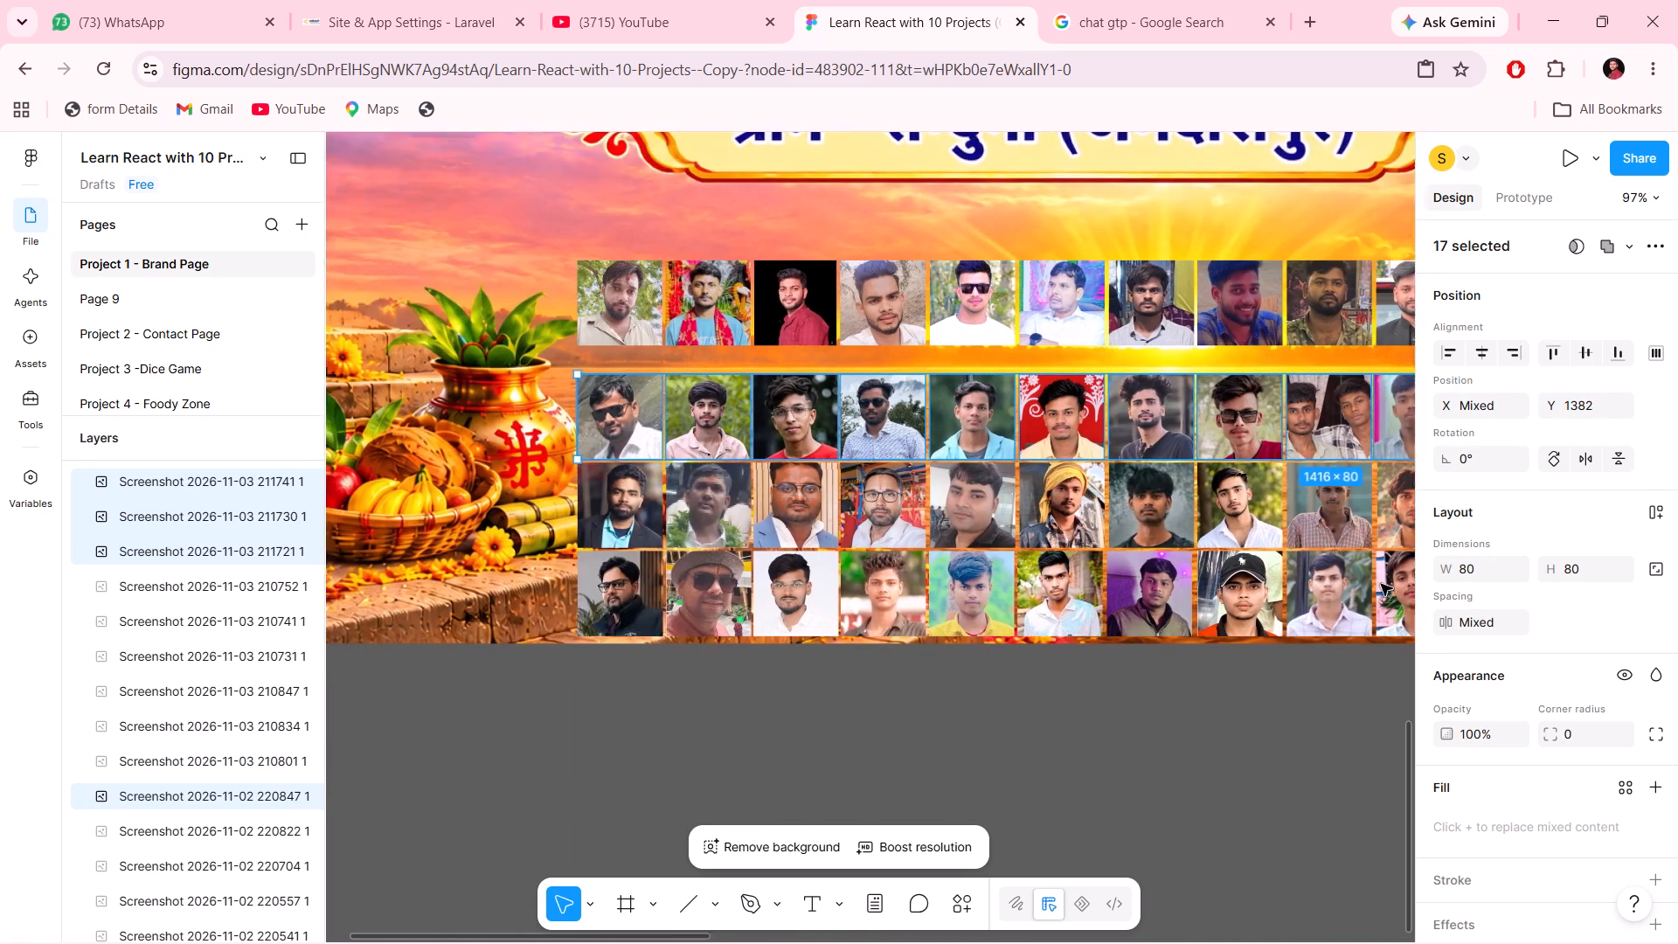
{"action": "left_click", "coordinate": [781, 316]}
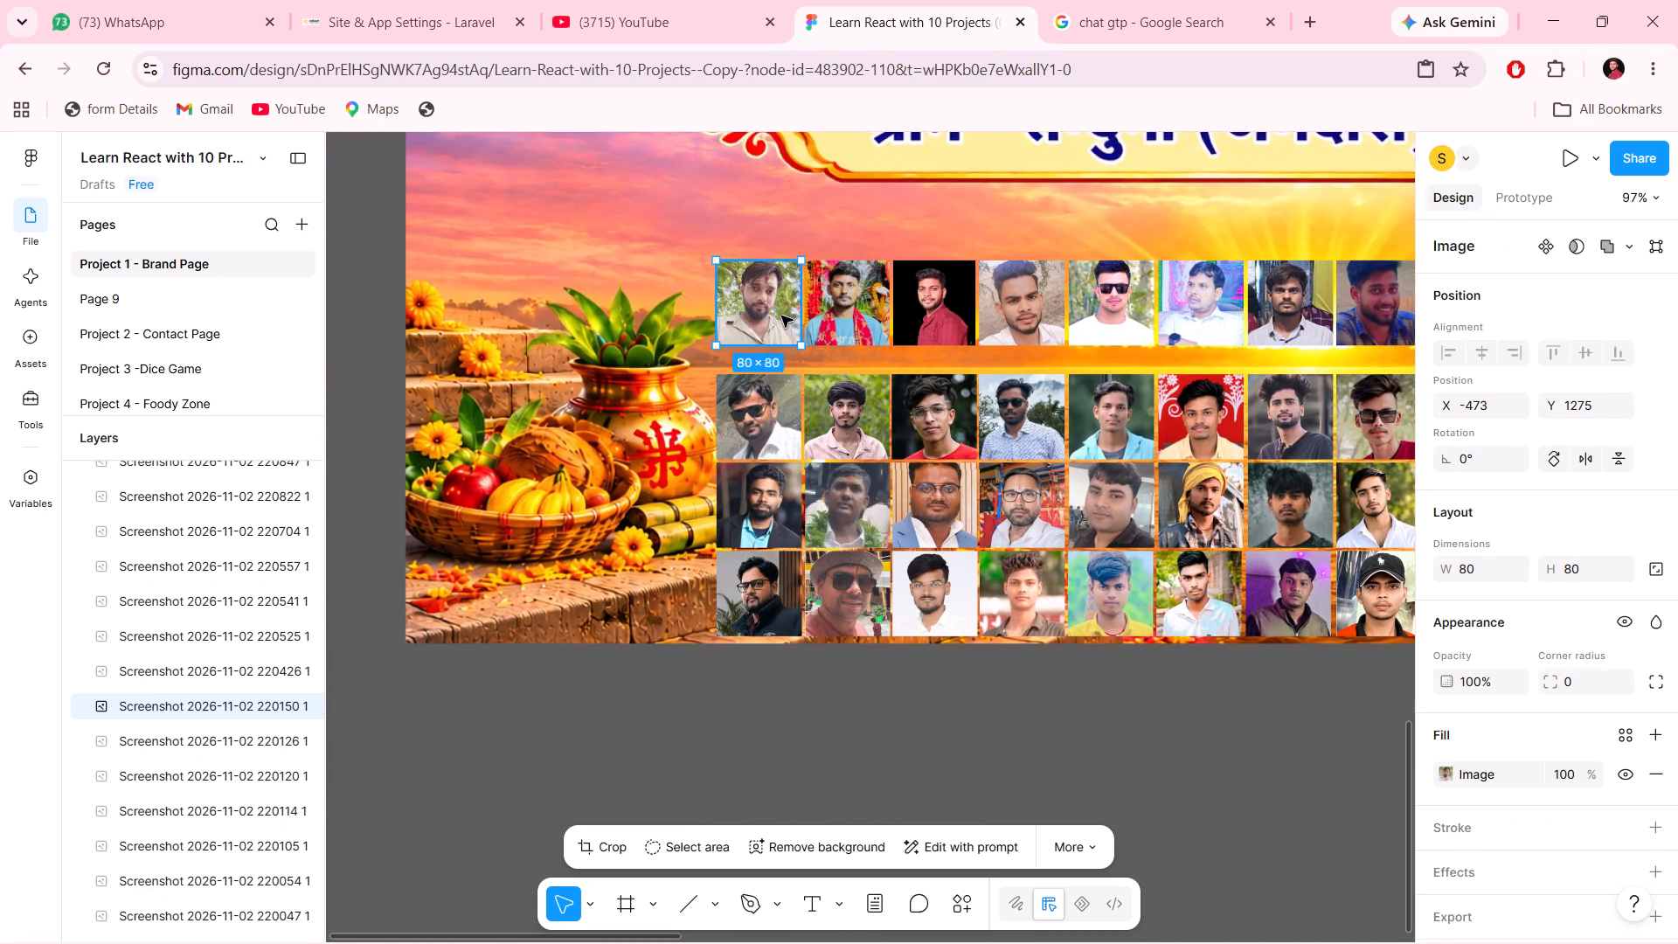
{"action": "key", "text": "Down"}
{"action": "key", "text": "Down"}
{"action": "key", "text": "Down"}
{"action": "key", "text": "Down"}
{"action": "key", "text": "Down"}
{"action": "key", "text": "Down"}
{"action": "key", "text": "Down"}
{"action": "key", "text": "Down"}
{"action": "key", "text": "Down"}
{"action": "key", "text": "Down"}
{"action": "key", "text": "Down"}
{"action": "key", "text": "Down"}
{"action": "key", "text": "Down"}
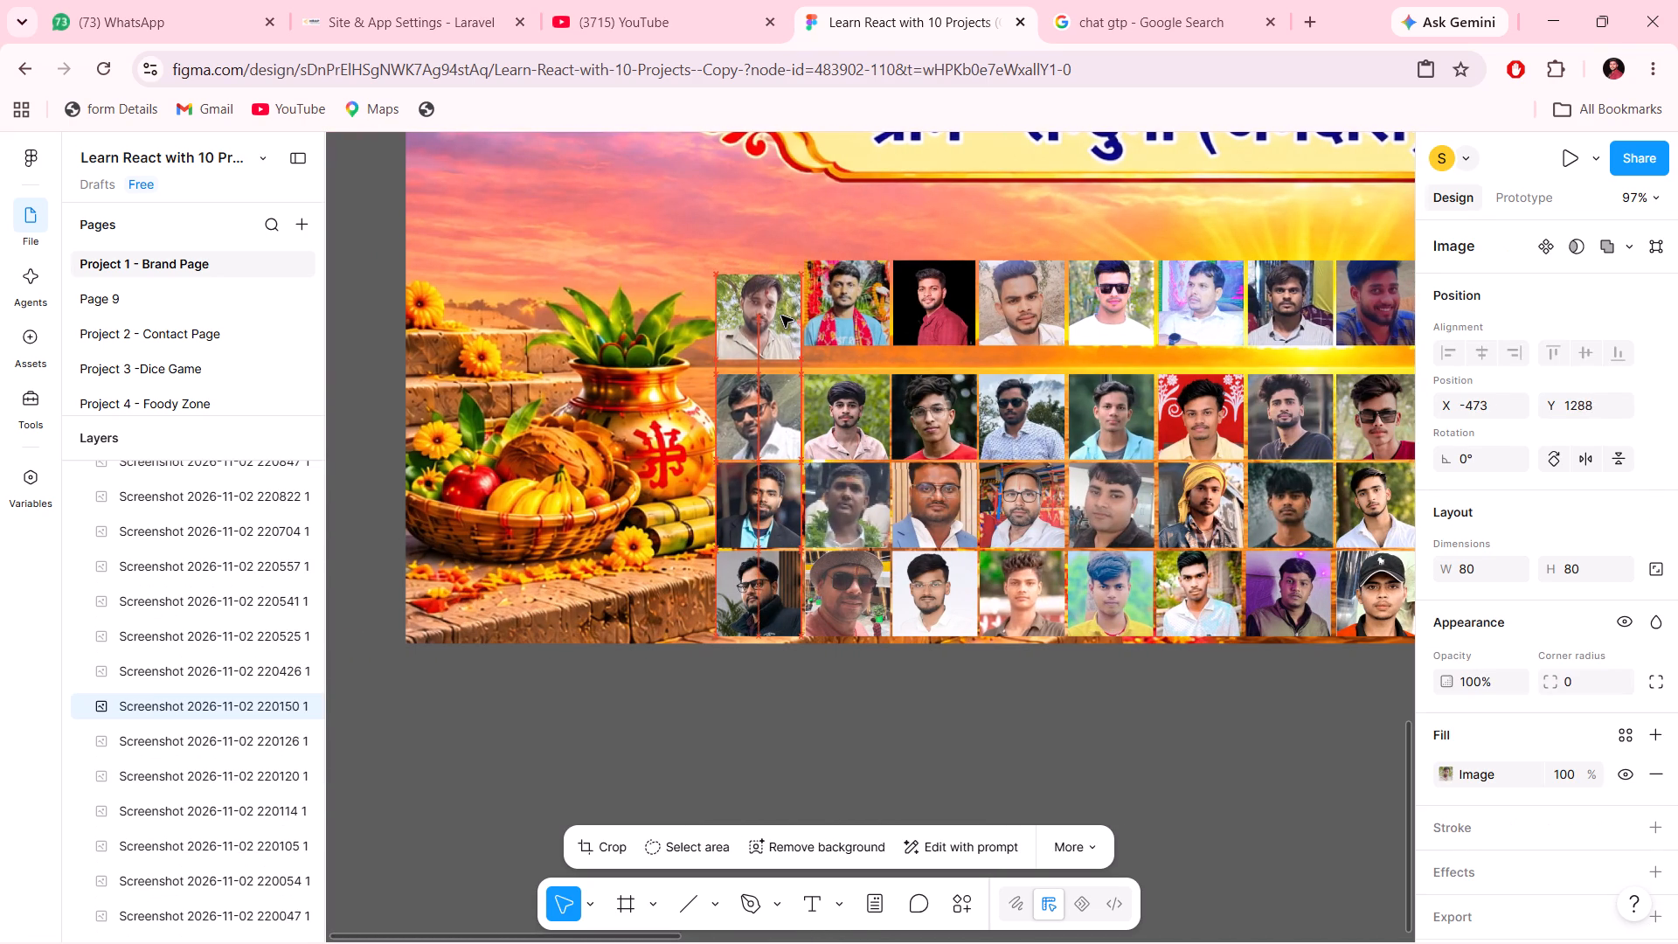
{"action": "key", "text": "Down"}
{"action": "key", "text": "Down"}
{"action": "key", "text": "Down"}
{"action": "key", "text": "Down"}
{"action": "key", "text": "Down"}
{"action": "key", "text": "Down"}
{"action": "key", "text": "Down"}
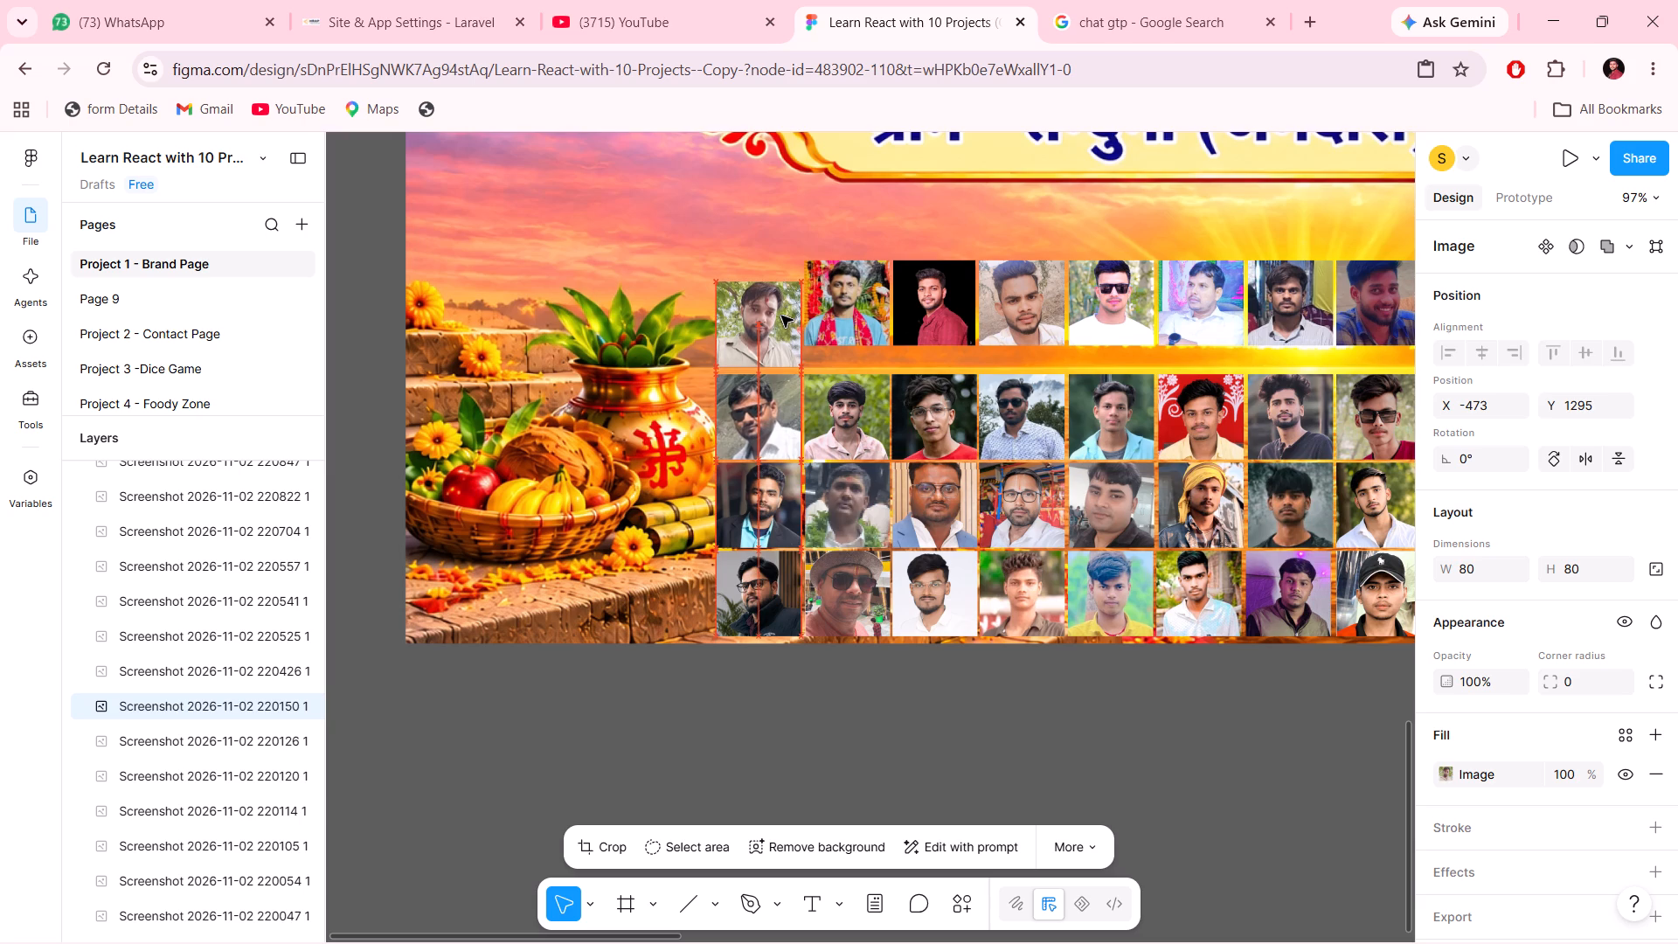
{"action": "key", "text": "Down"}
{"action": "key", "text": "Down"}
{"action": "key", "text": "Down"}
{"action": "key", "text": "Down"}
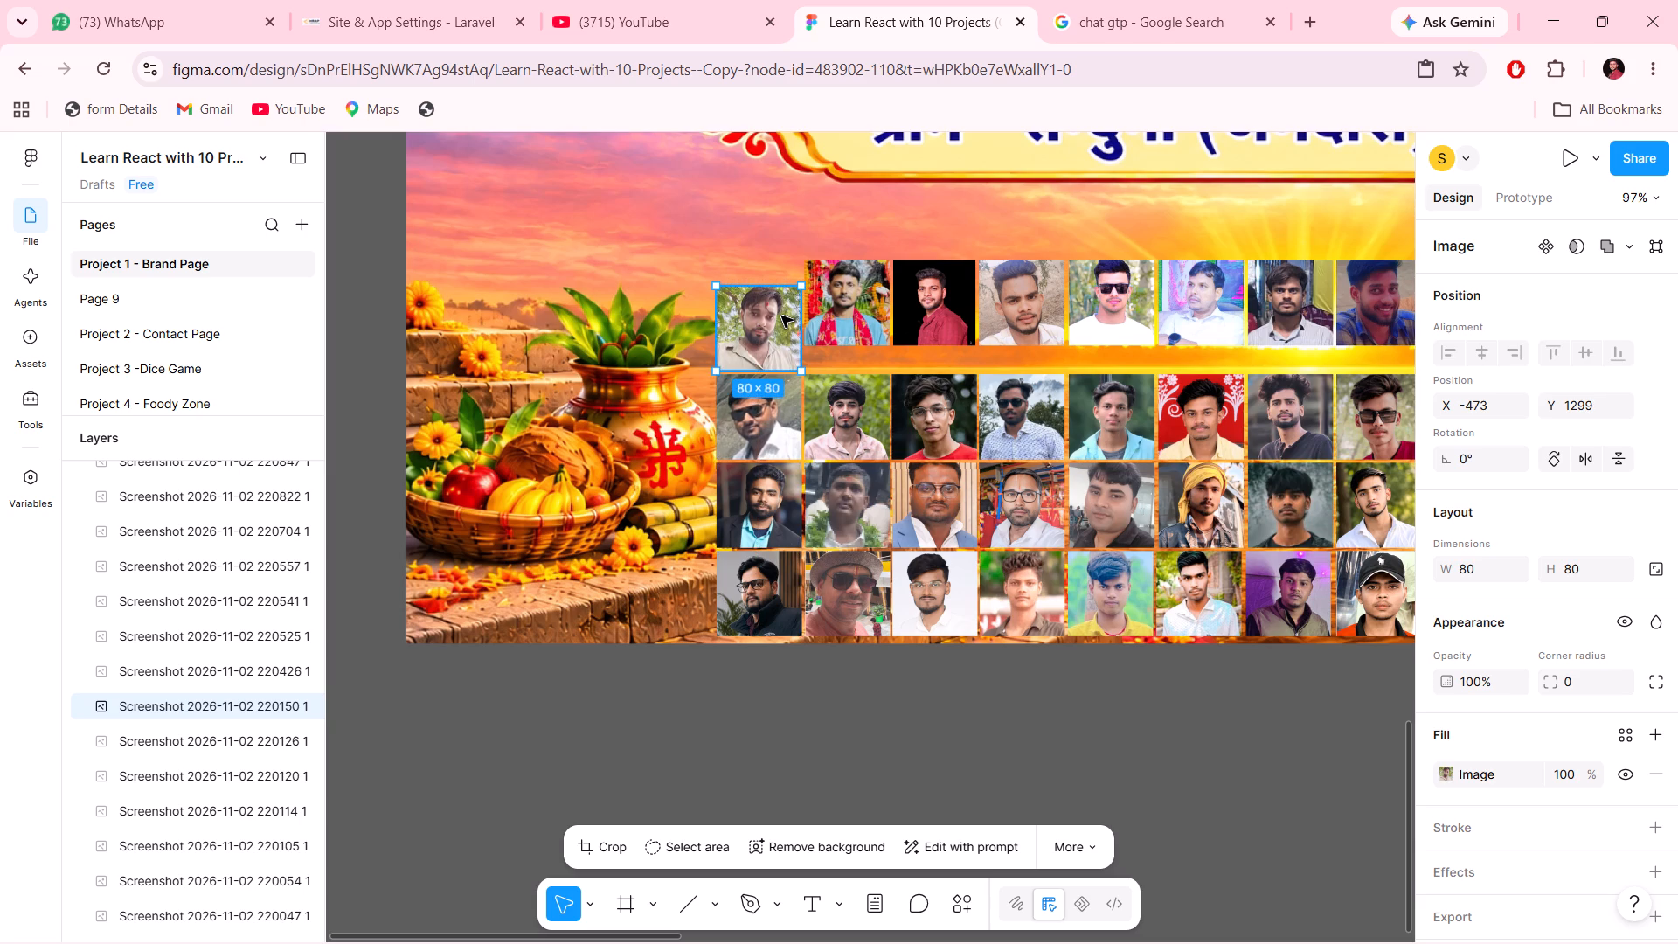
Set the Y position of all seventeen top-row portraits to 1299, matching the row's first portrait.
{"action": "left_click_drag", "start_coordinate": [633, 345], "coordinate": [1443, 284]}
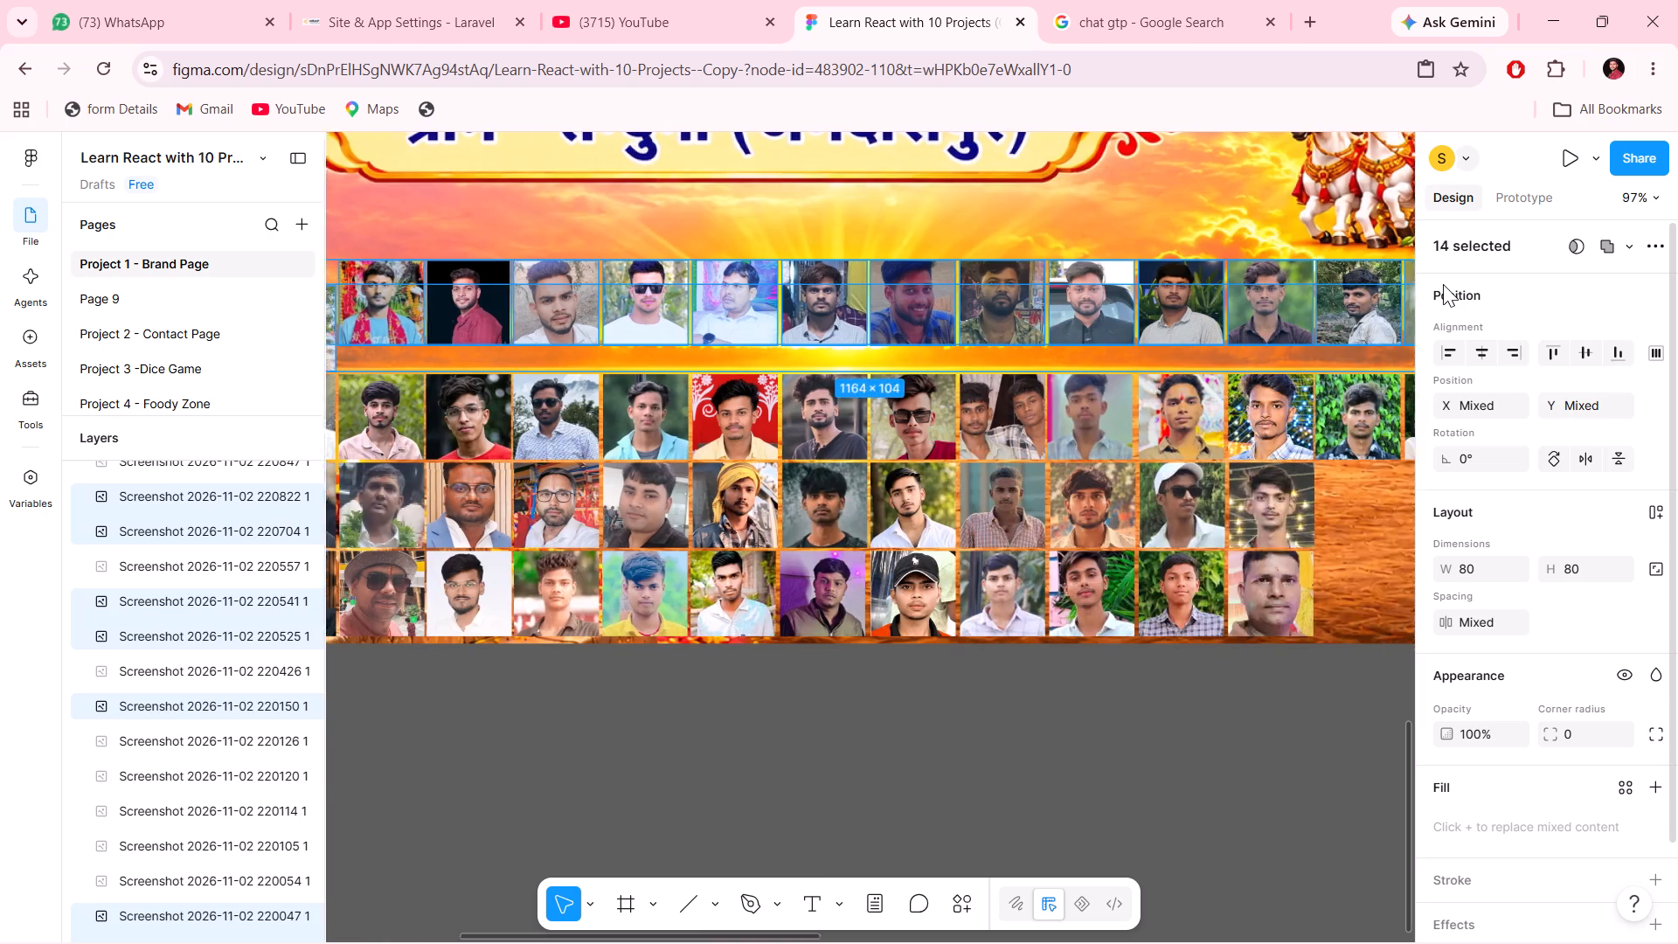
{"action": "left_click_drag", "start_coordinate": [1443, 284], "coordinate": [1188, 263]}
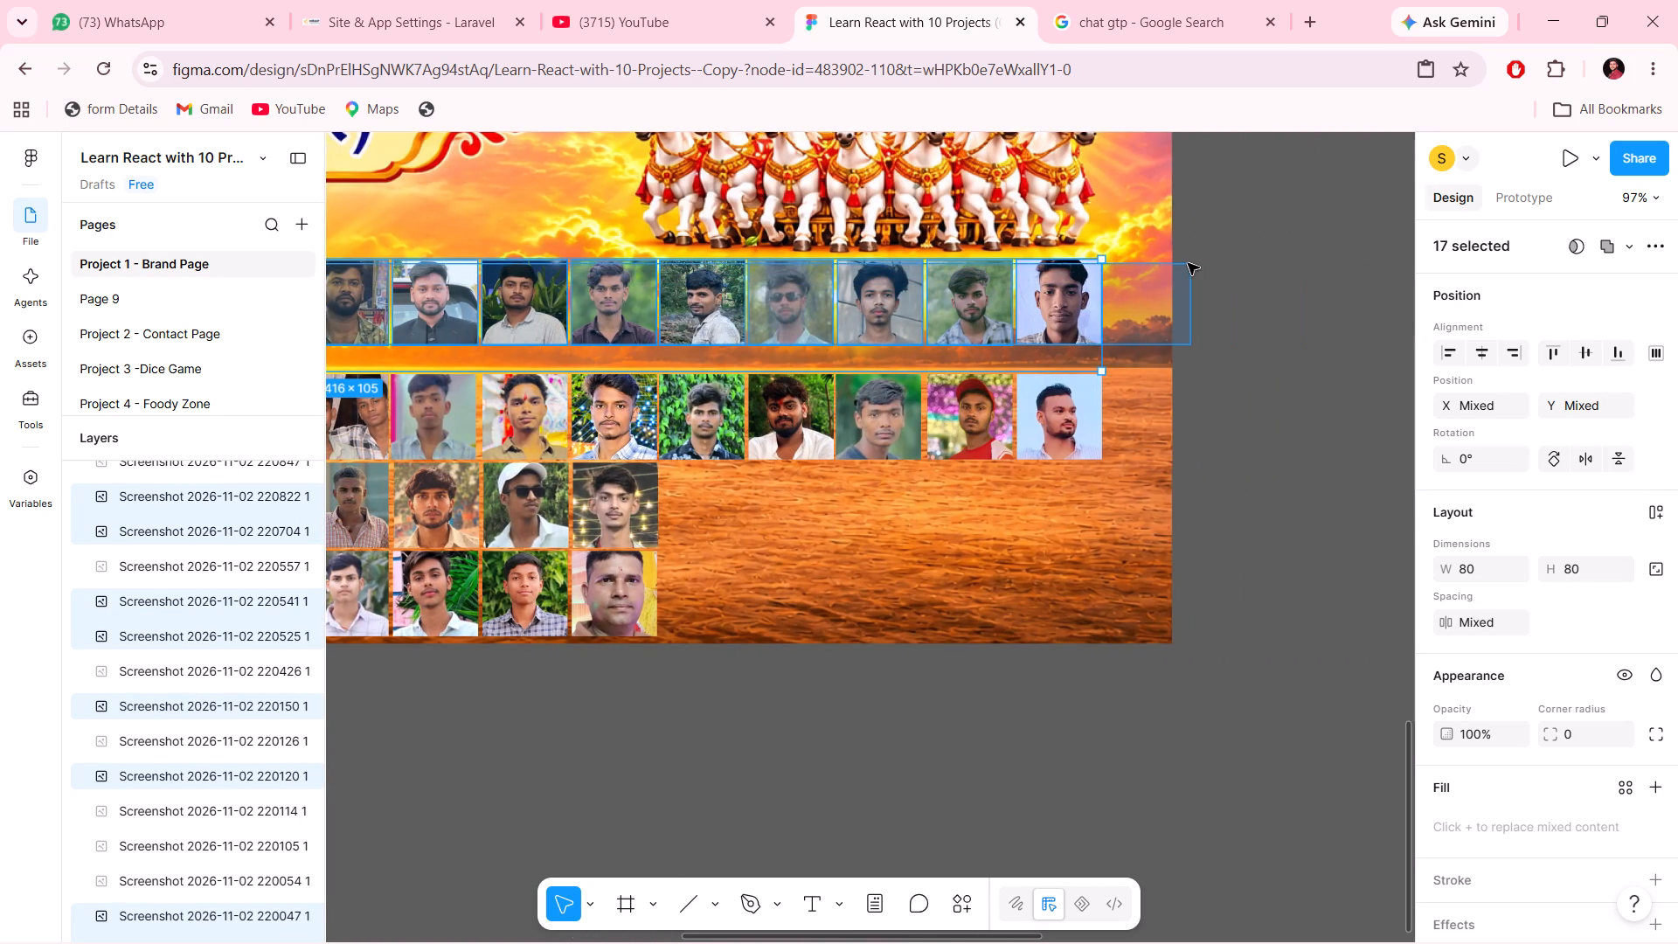
{"action": "left_click_drag", "start_coordinate": [1188, 263], "coordinate": [1181, 263]}
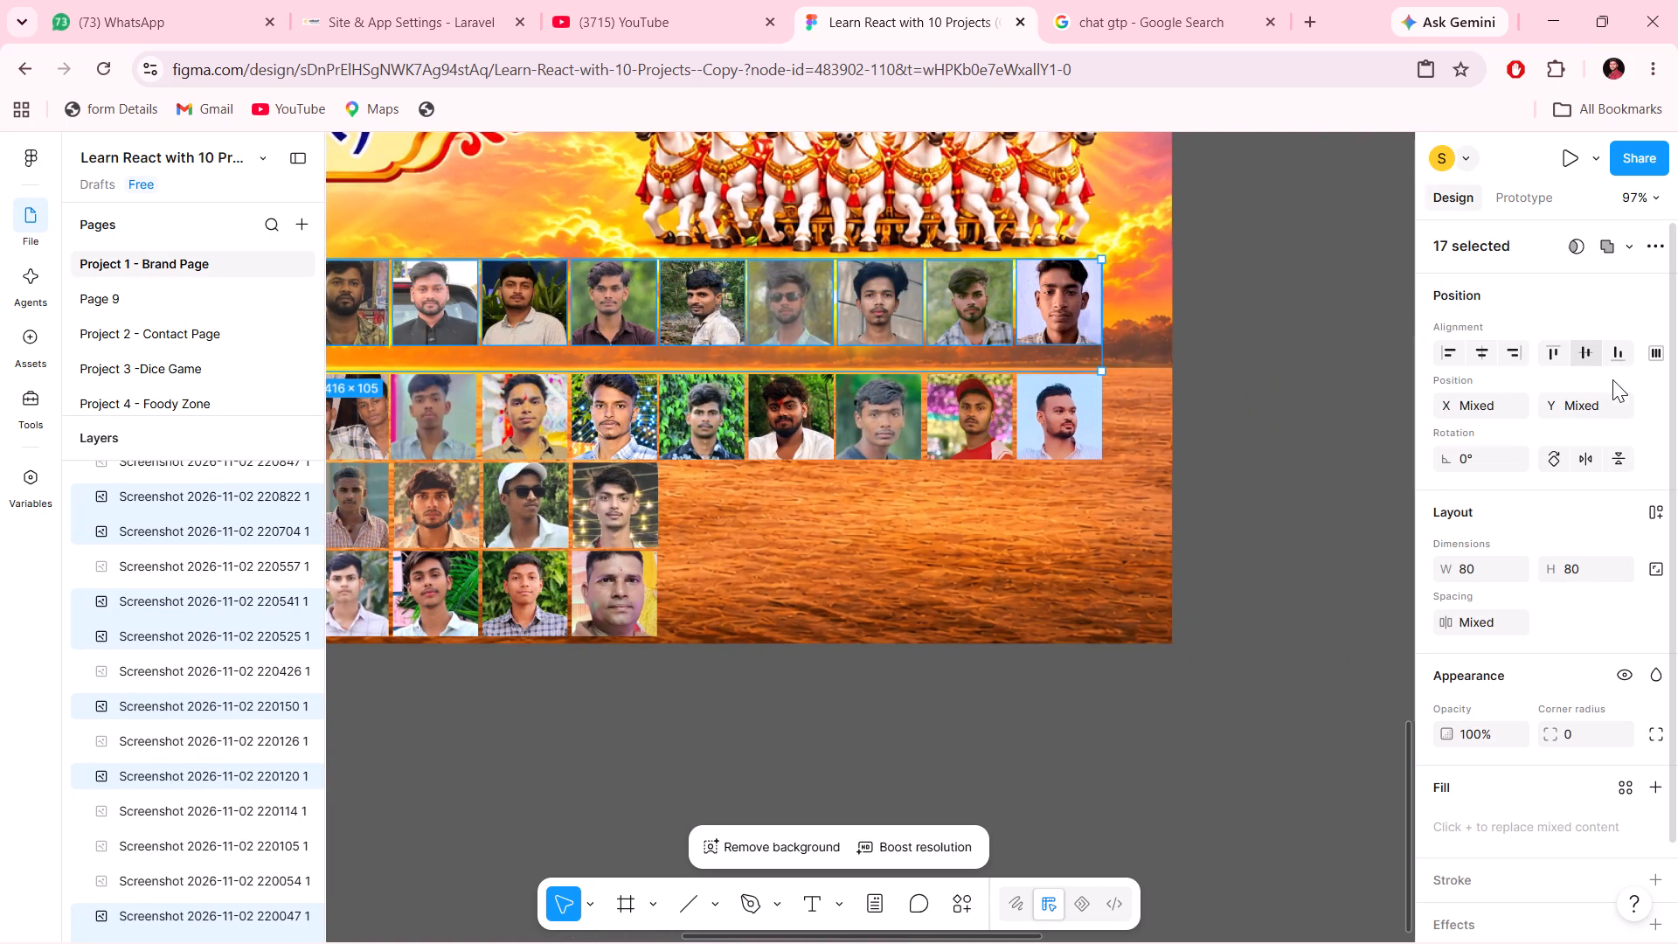
{"action": "left_click", "coordinate": [1566, 391]}
{"action": "left_click", "coordinate": [1570, 399]}
{"action": "type", "text": "1299"}
{"action": "left_click", "coordinate": [1356, 441]}
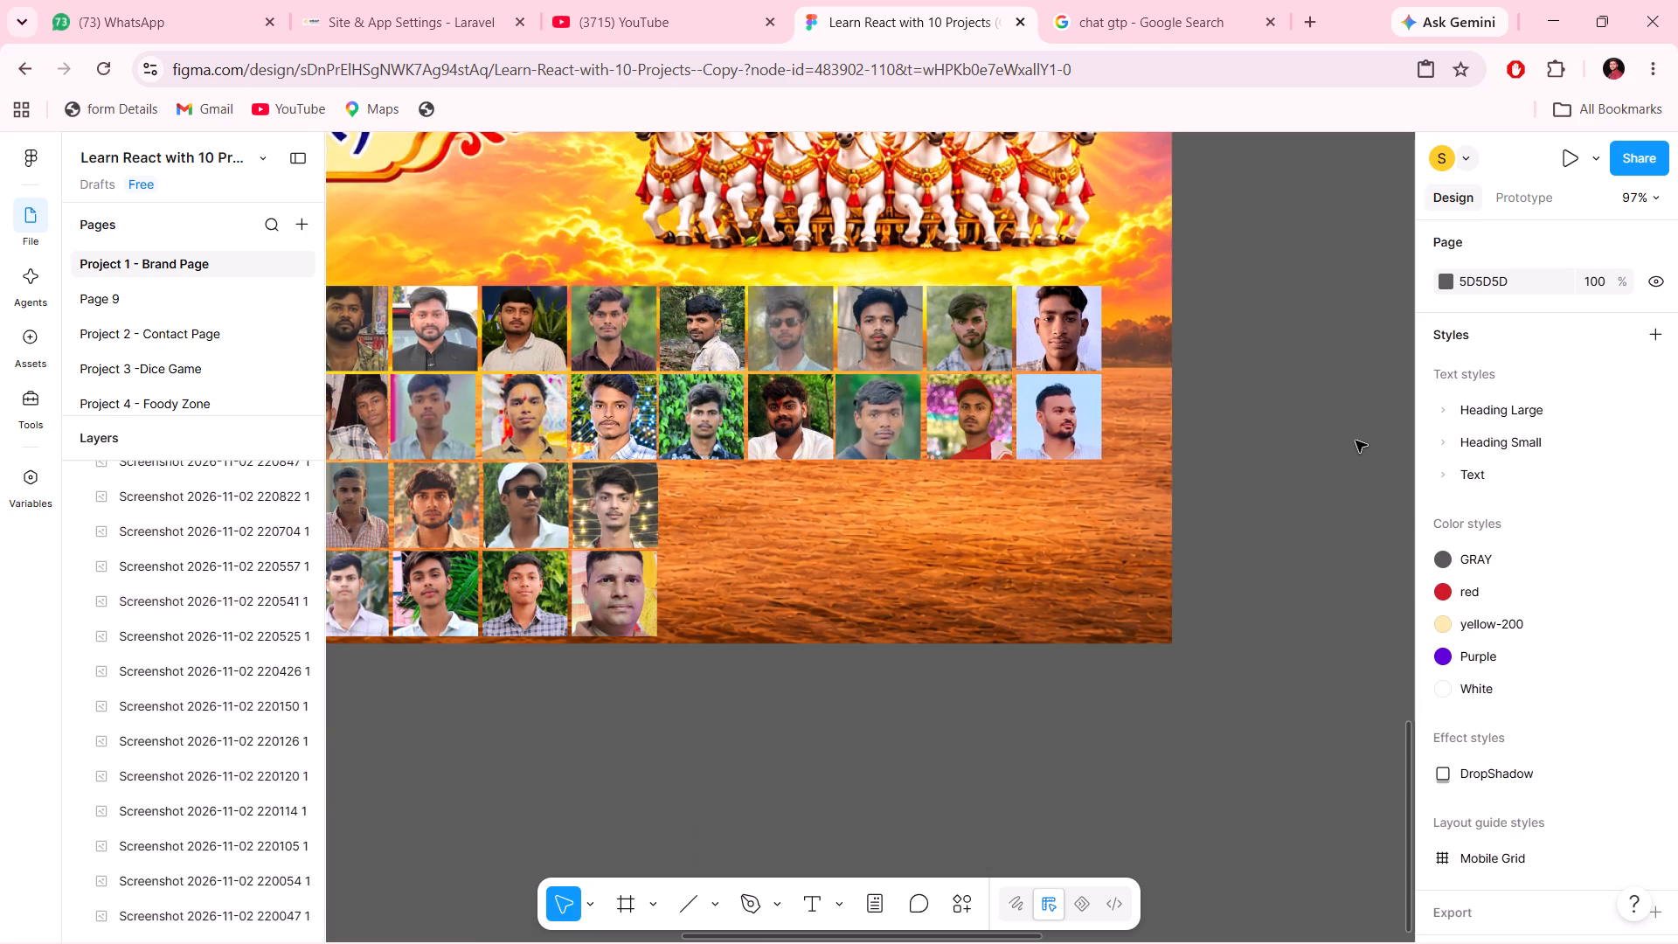
Inspect the X positions of the portraits in the second, third and fourth columns, row by row, for vertical alignment.
{"action": "scroll", "coordinate": [1008, 569], "scroll_direction": "right", "scroll_amount": 1}
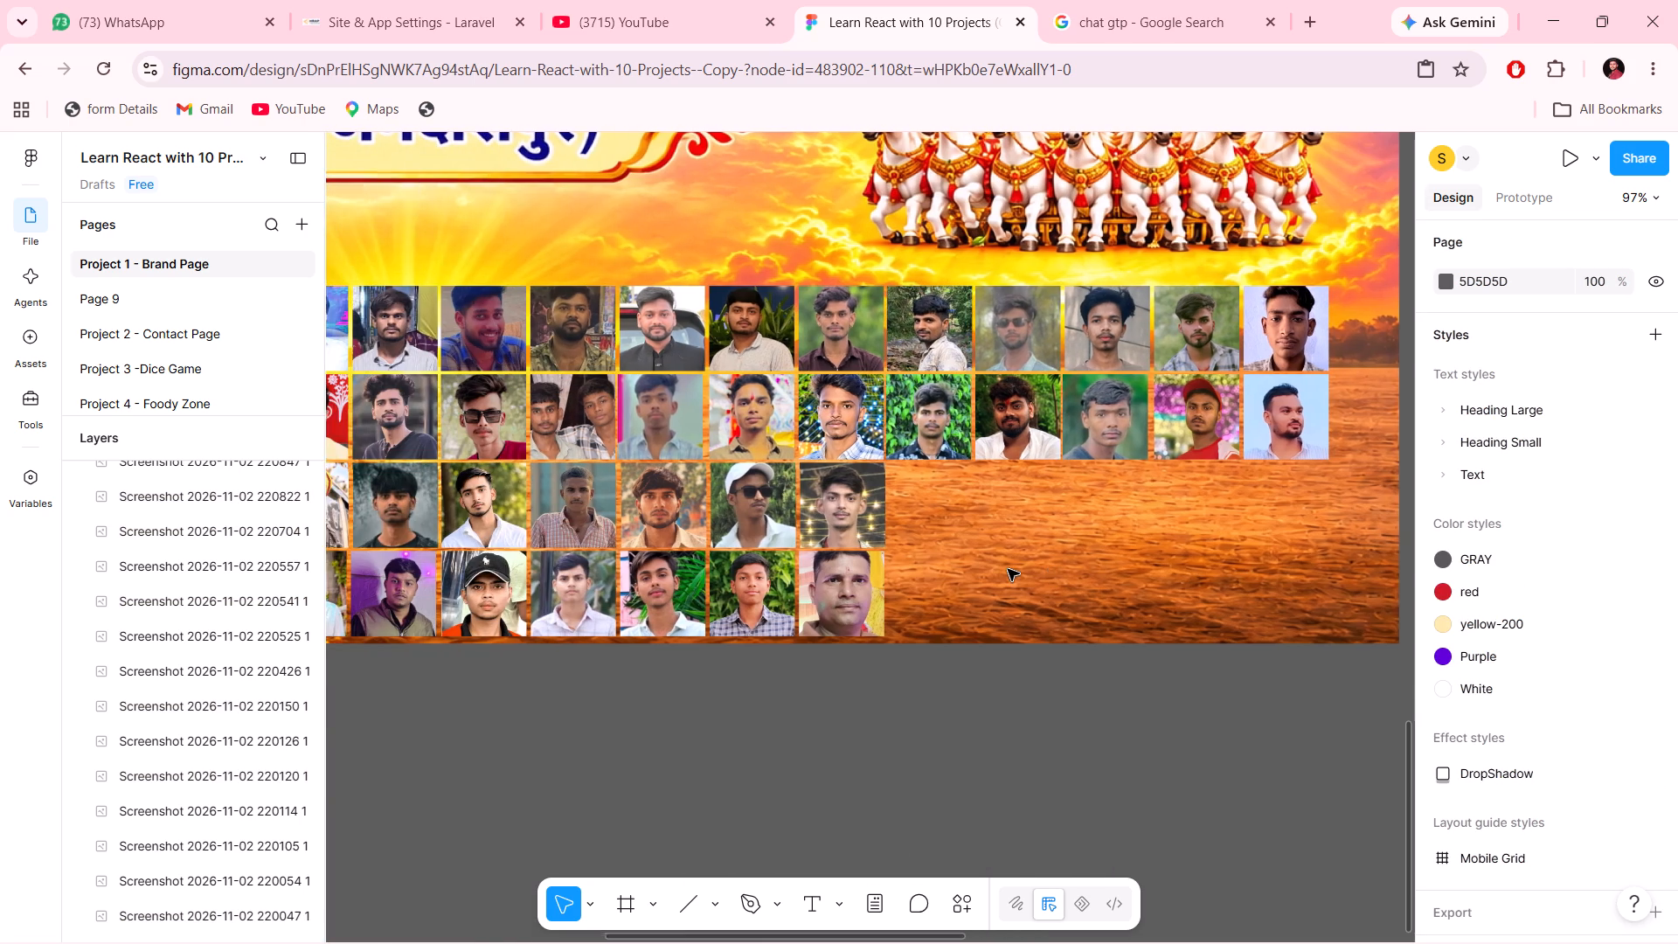
{"action": "scroll", "coordinate": [1008, 569], "scroll_direction": "right", "scroll_amount": 1}
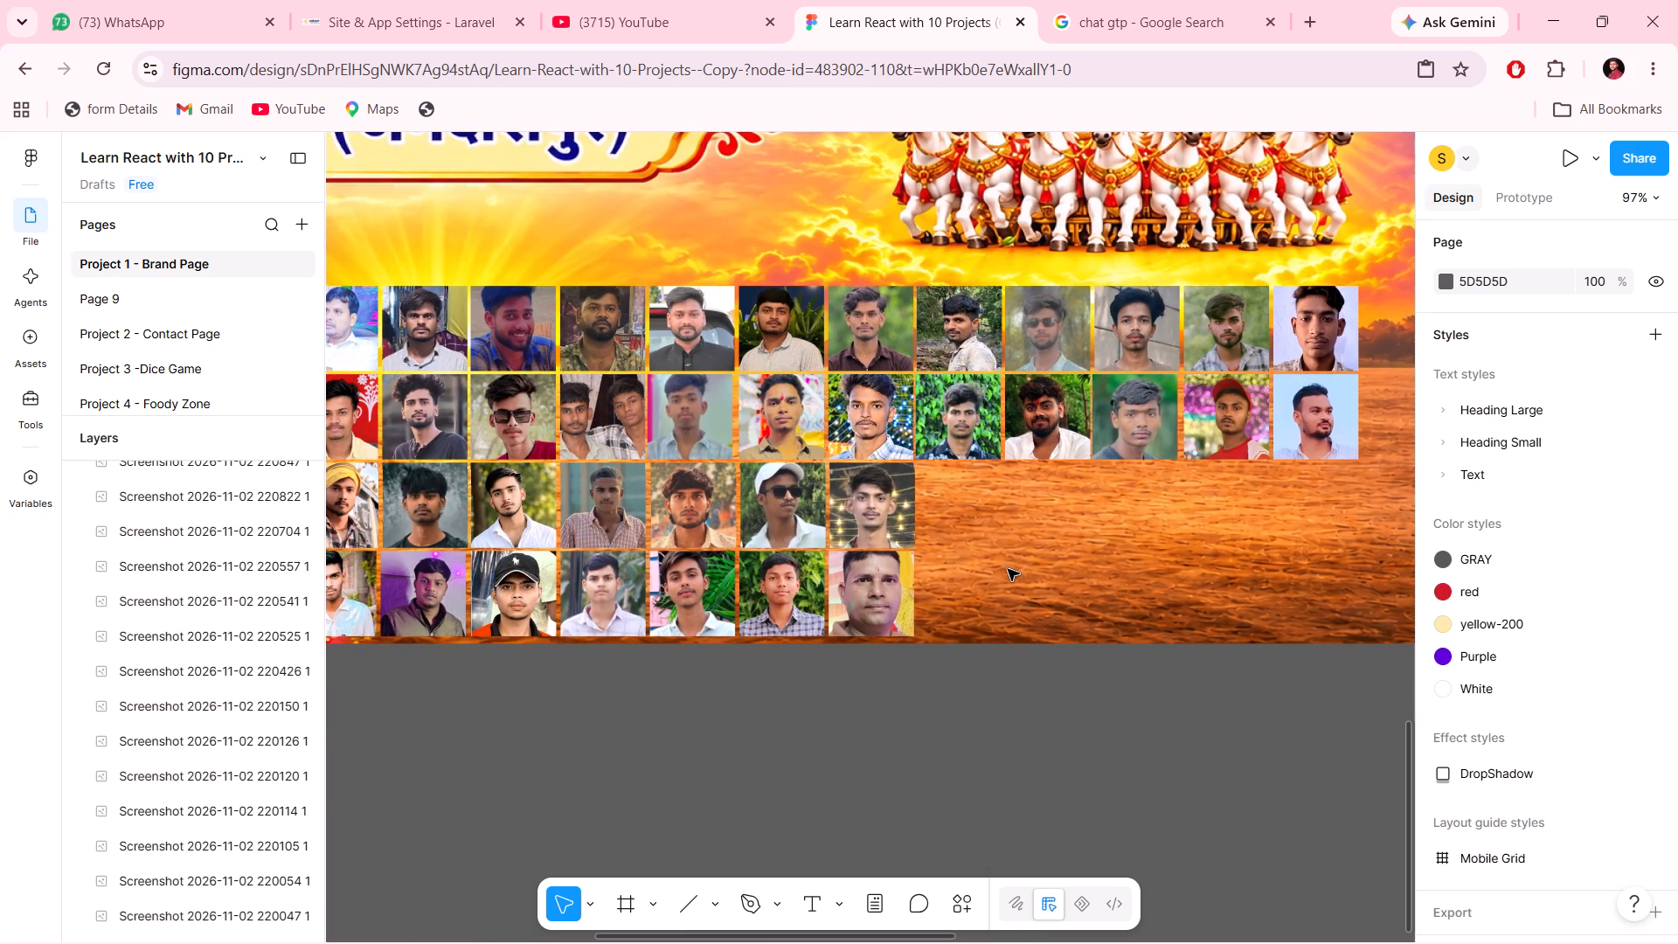
{"action": "scroll", "coordinate": [1008, 569], "scroll_direction": "right", "scroll_amount": 3}
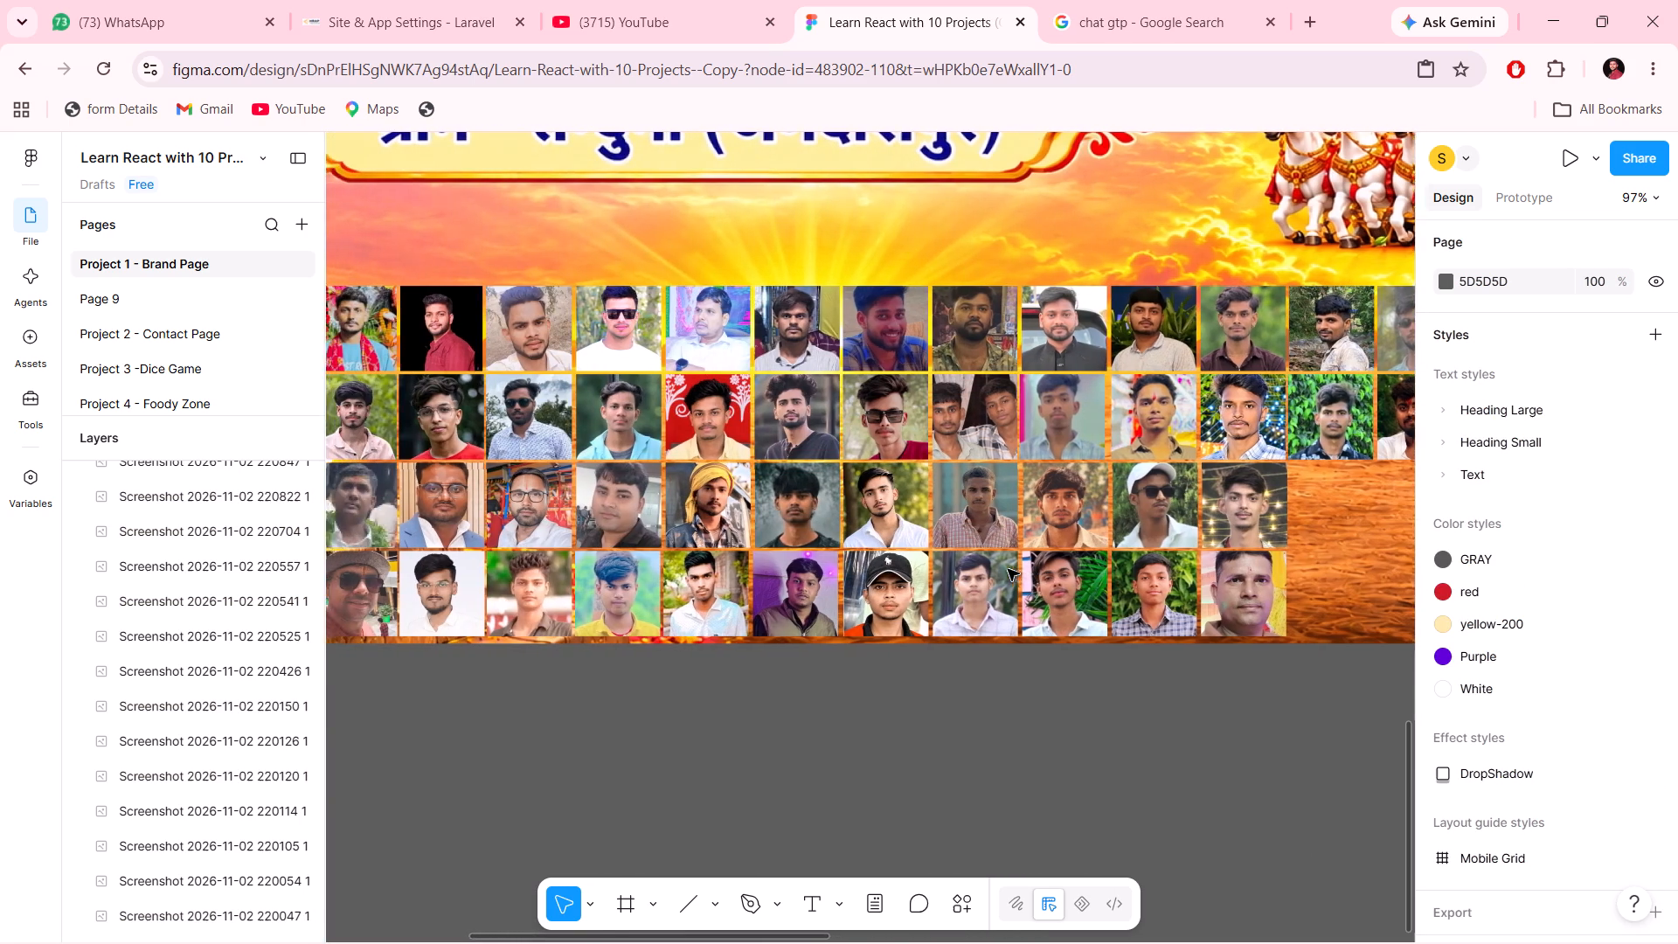
{"action": "scroll", "coordinate": [1008, 569], "scroll_direction": "right", "scroll_amount": 2}
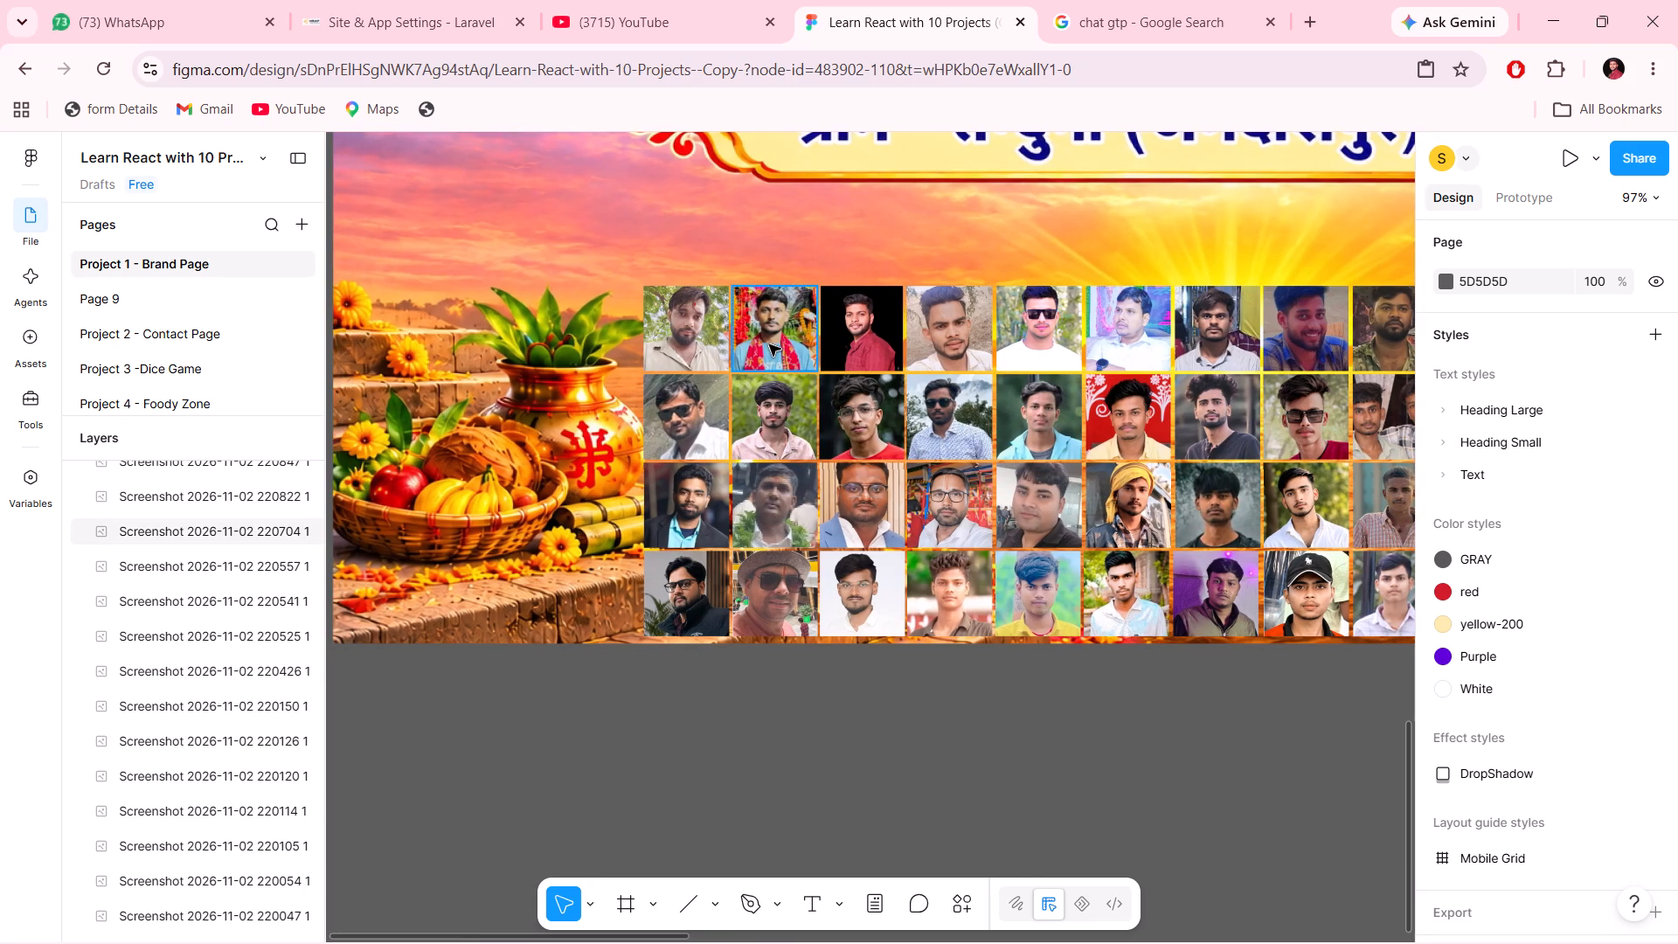
{"action": "left_click", "coordinate": [769, 344]}
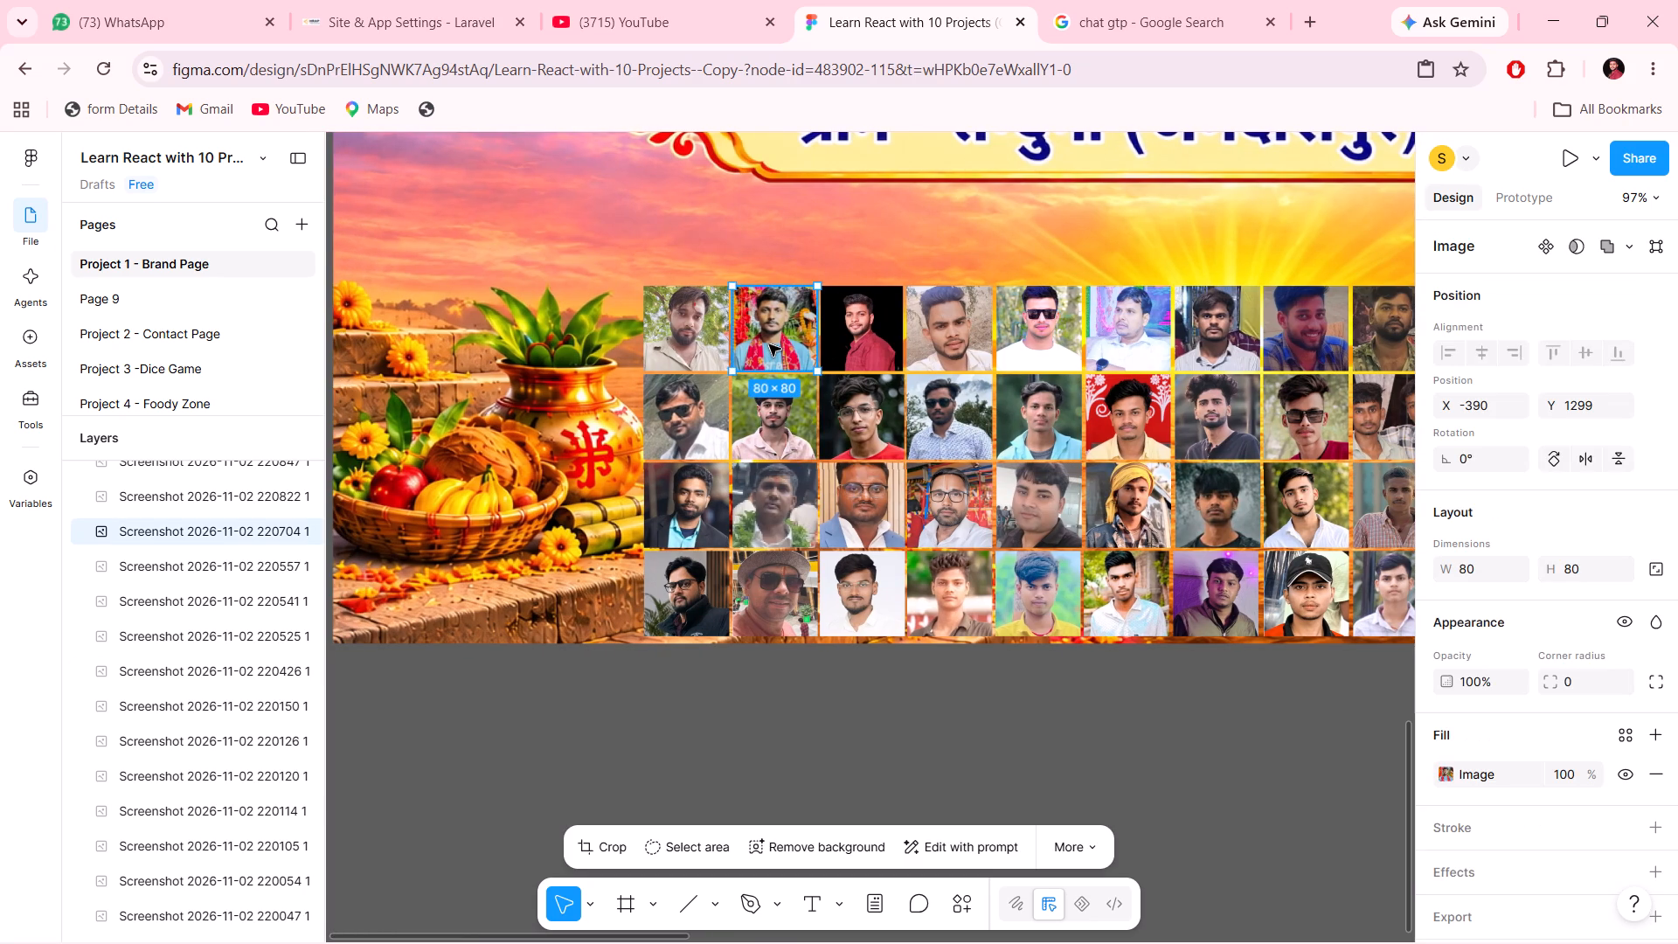
{"action": "left_click", "coordinate": [797, 425]}
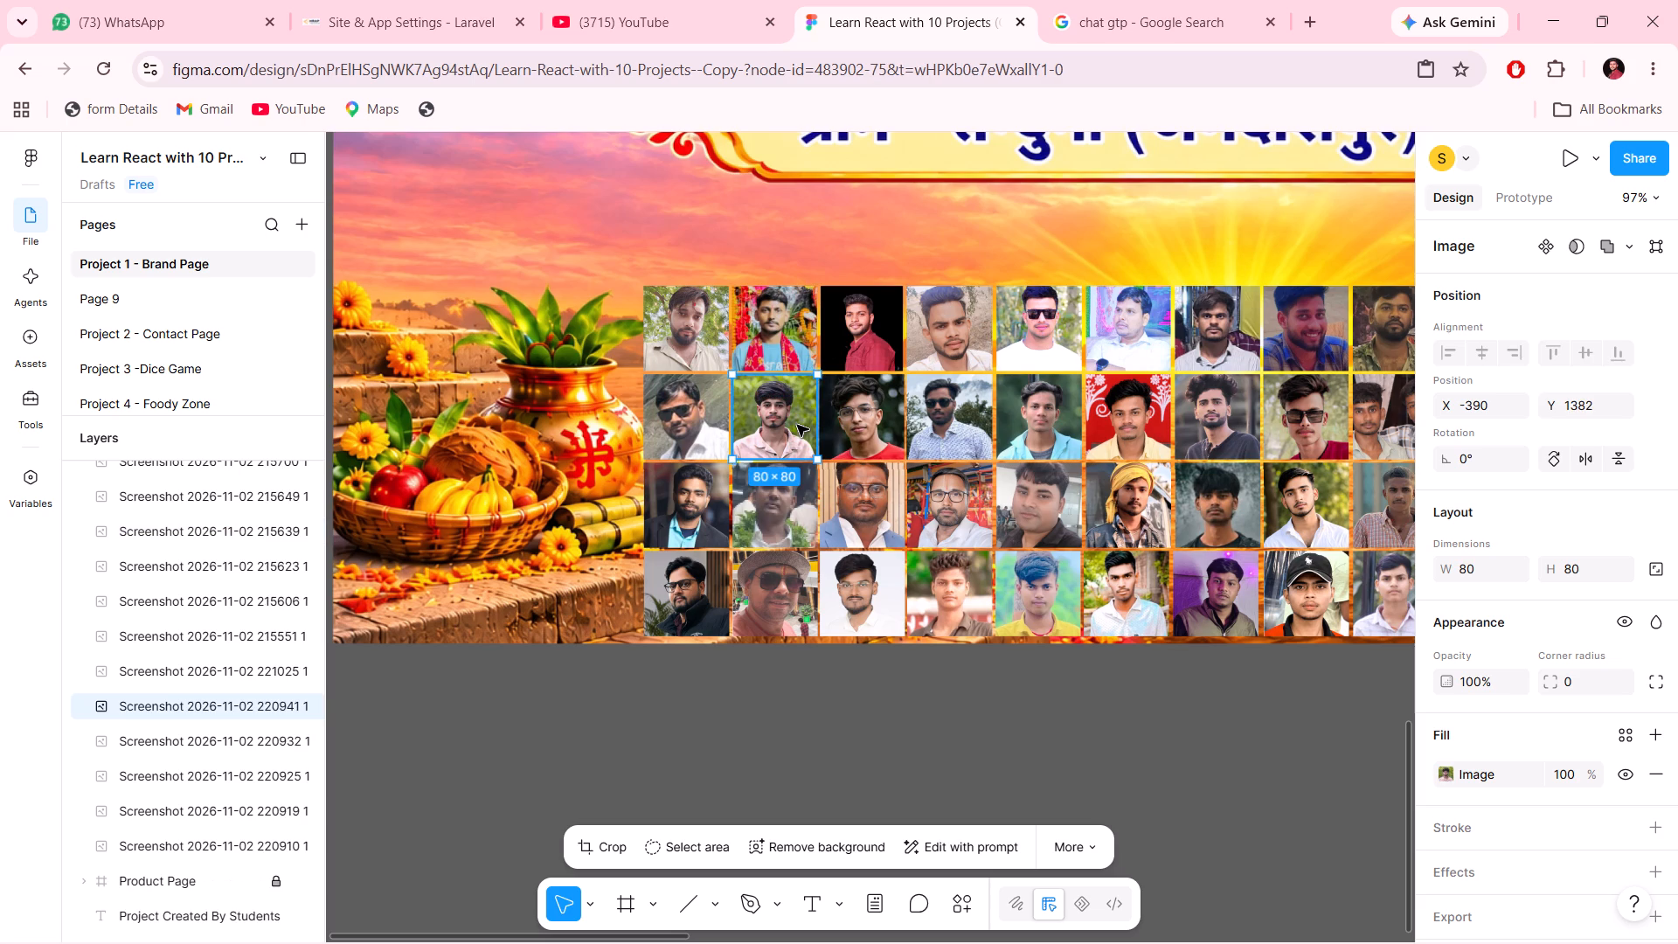
{"action": "left_click", "coordinate": [792, 517]}
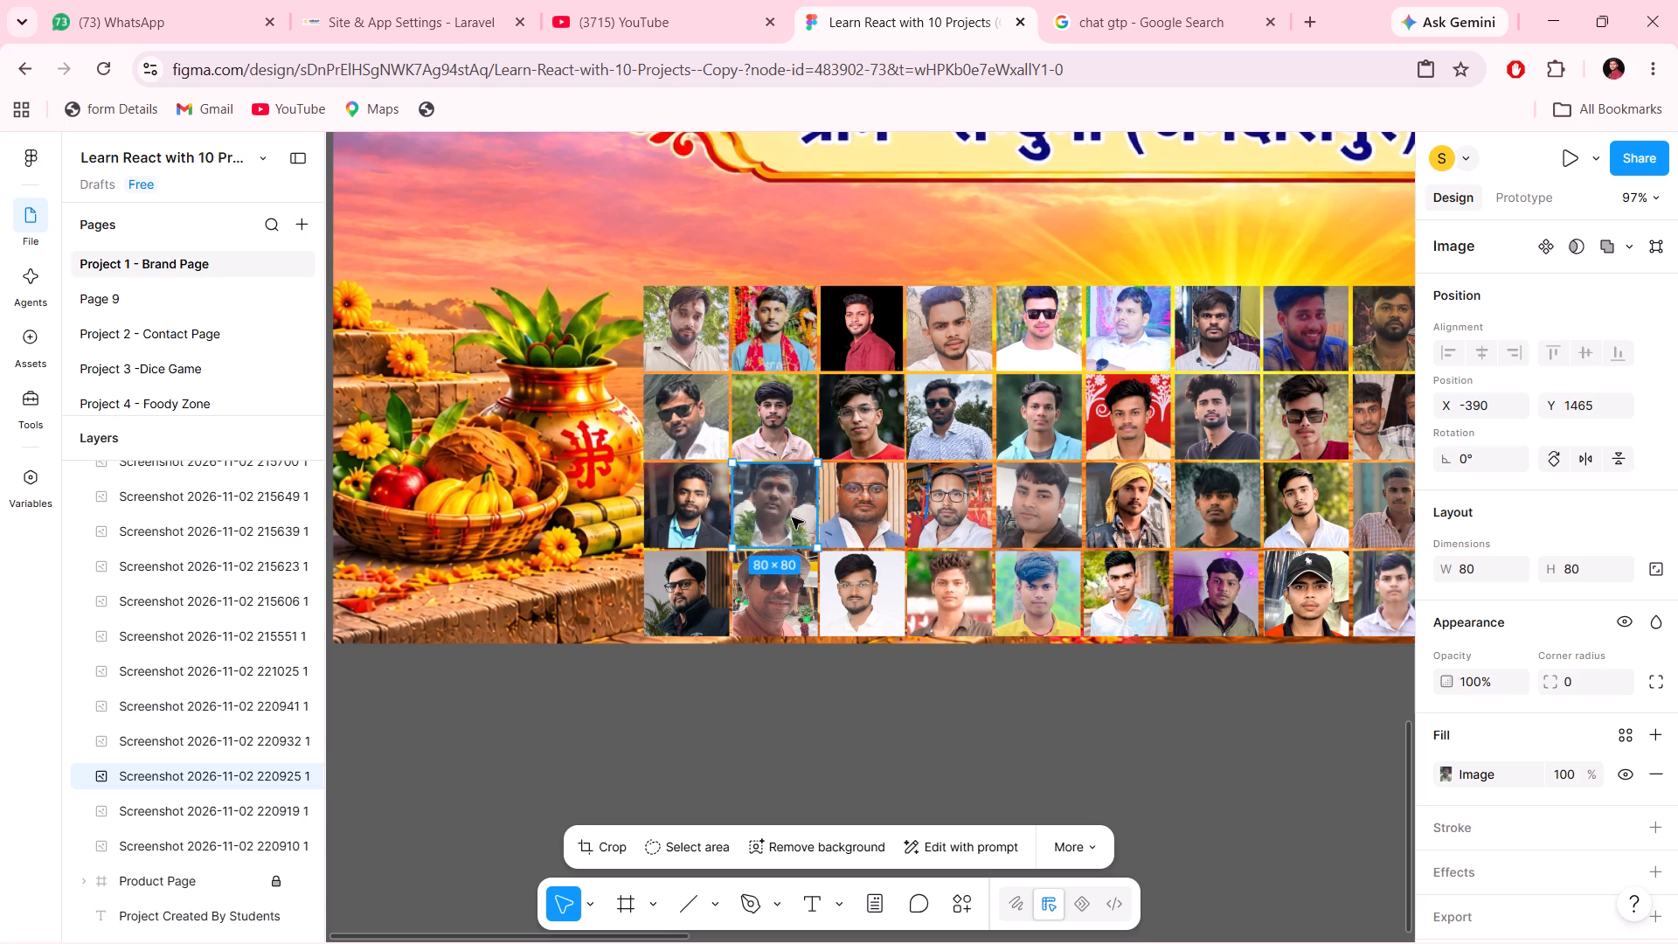
{"action": "left_click", "coordinate": [801, 577]}
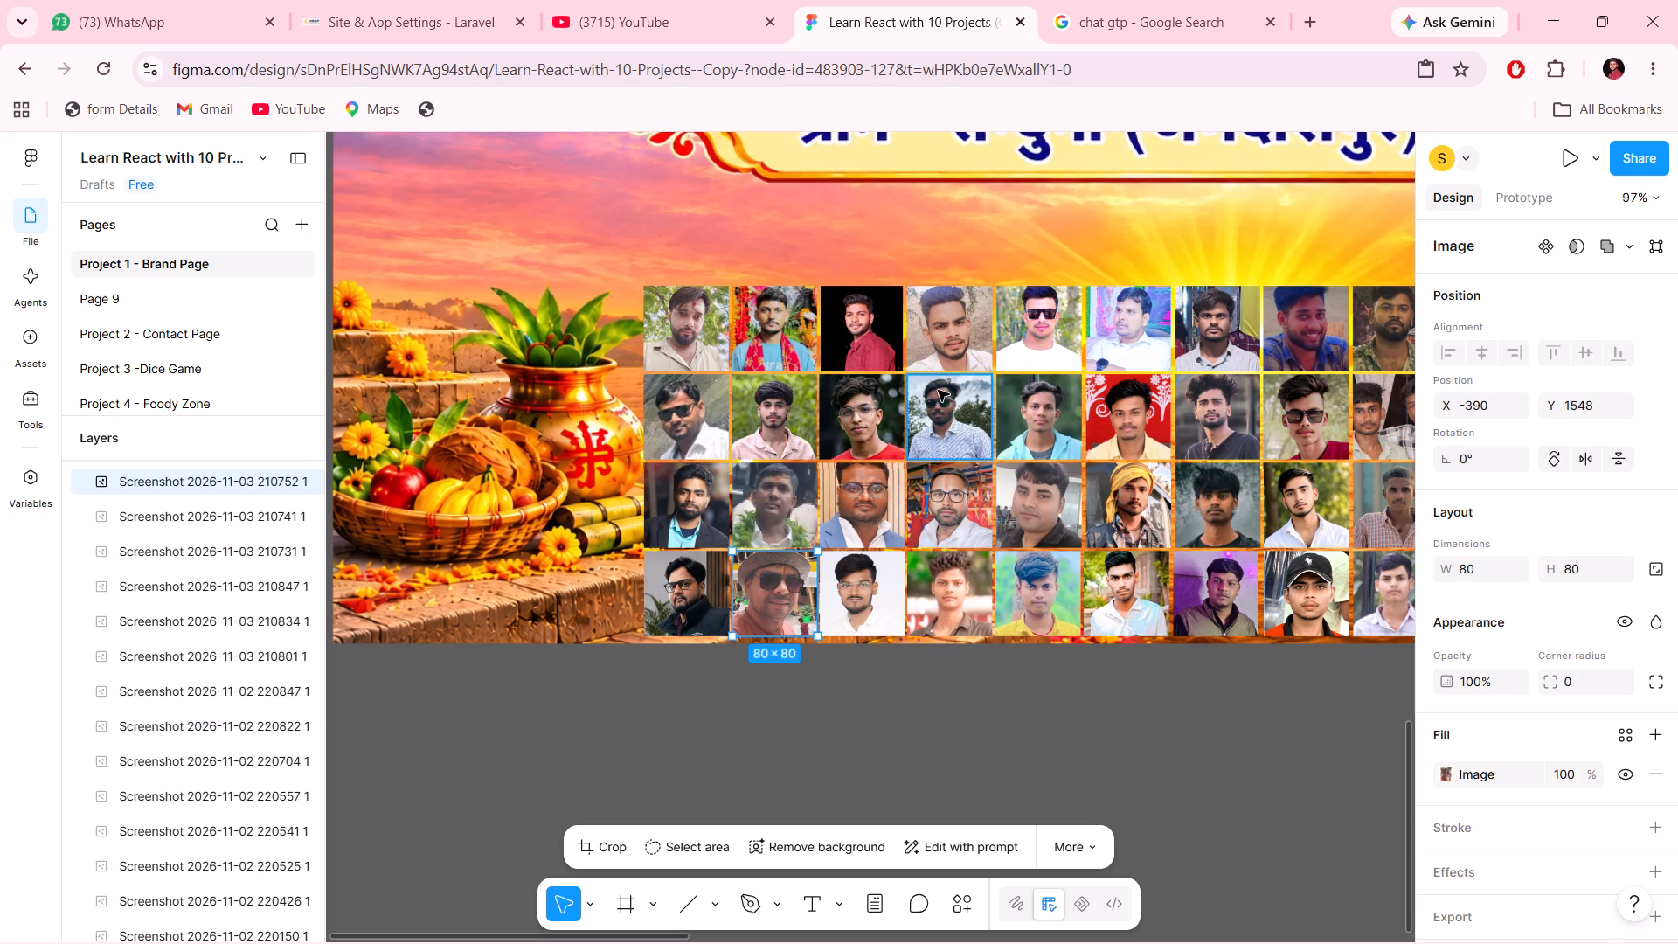
{"action": "left_click", "coordinate": [876, 316]}
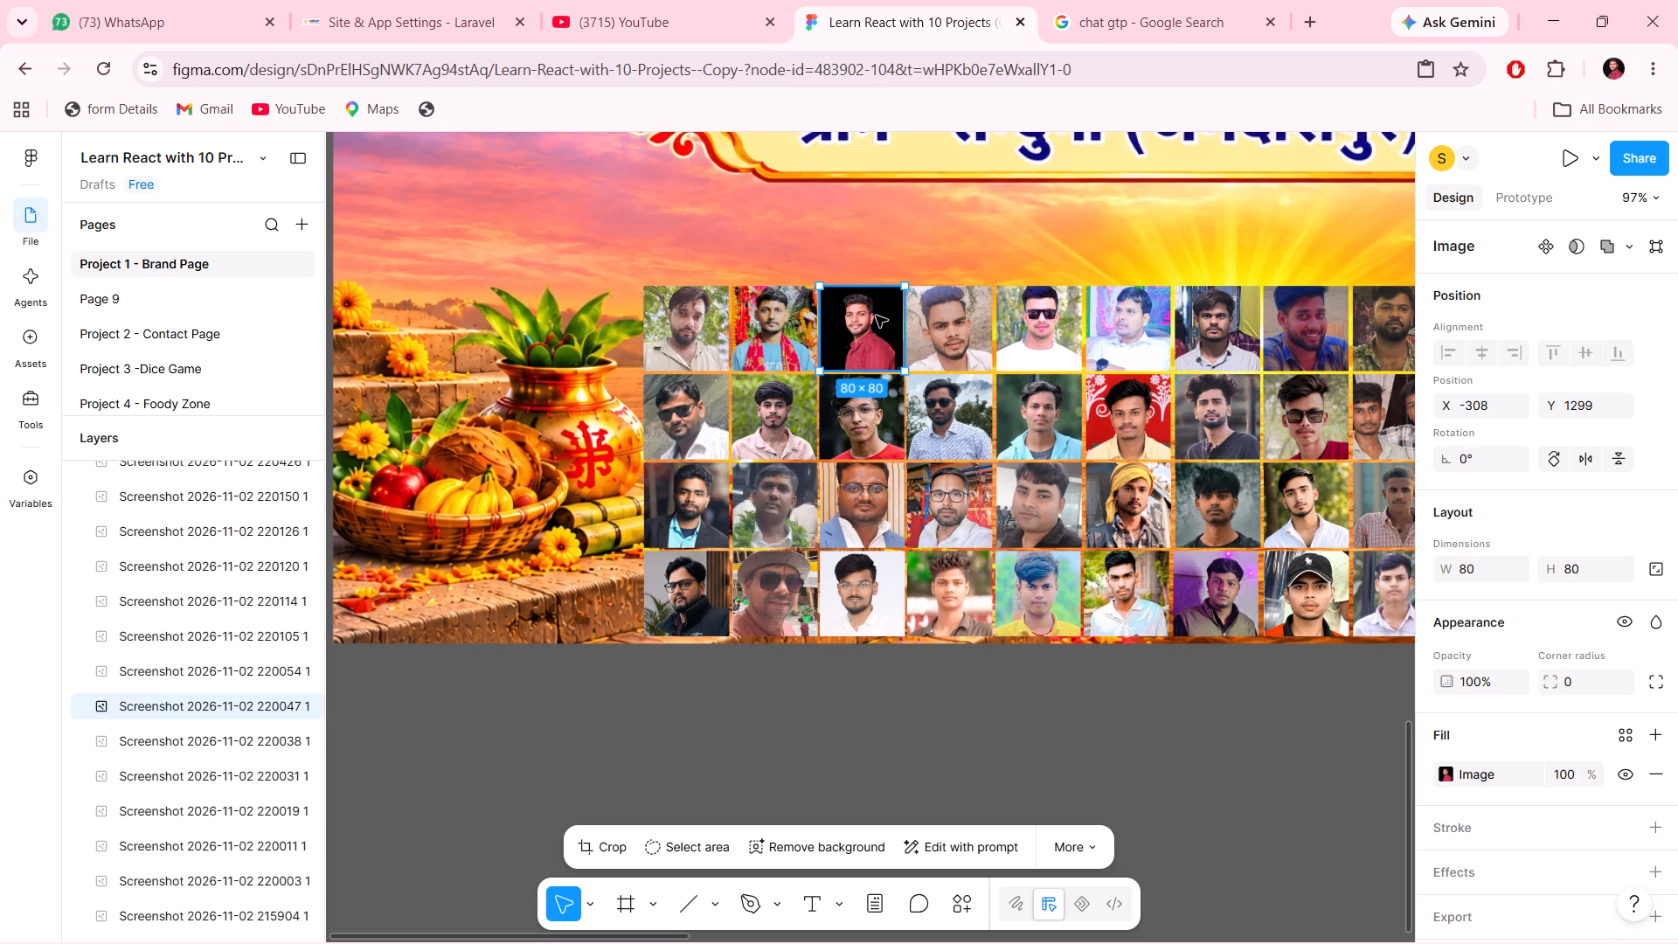
{"action": "left_click", "coordinate": [868, 435]}
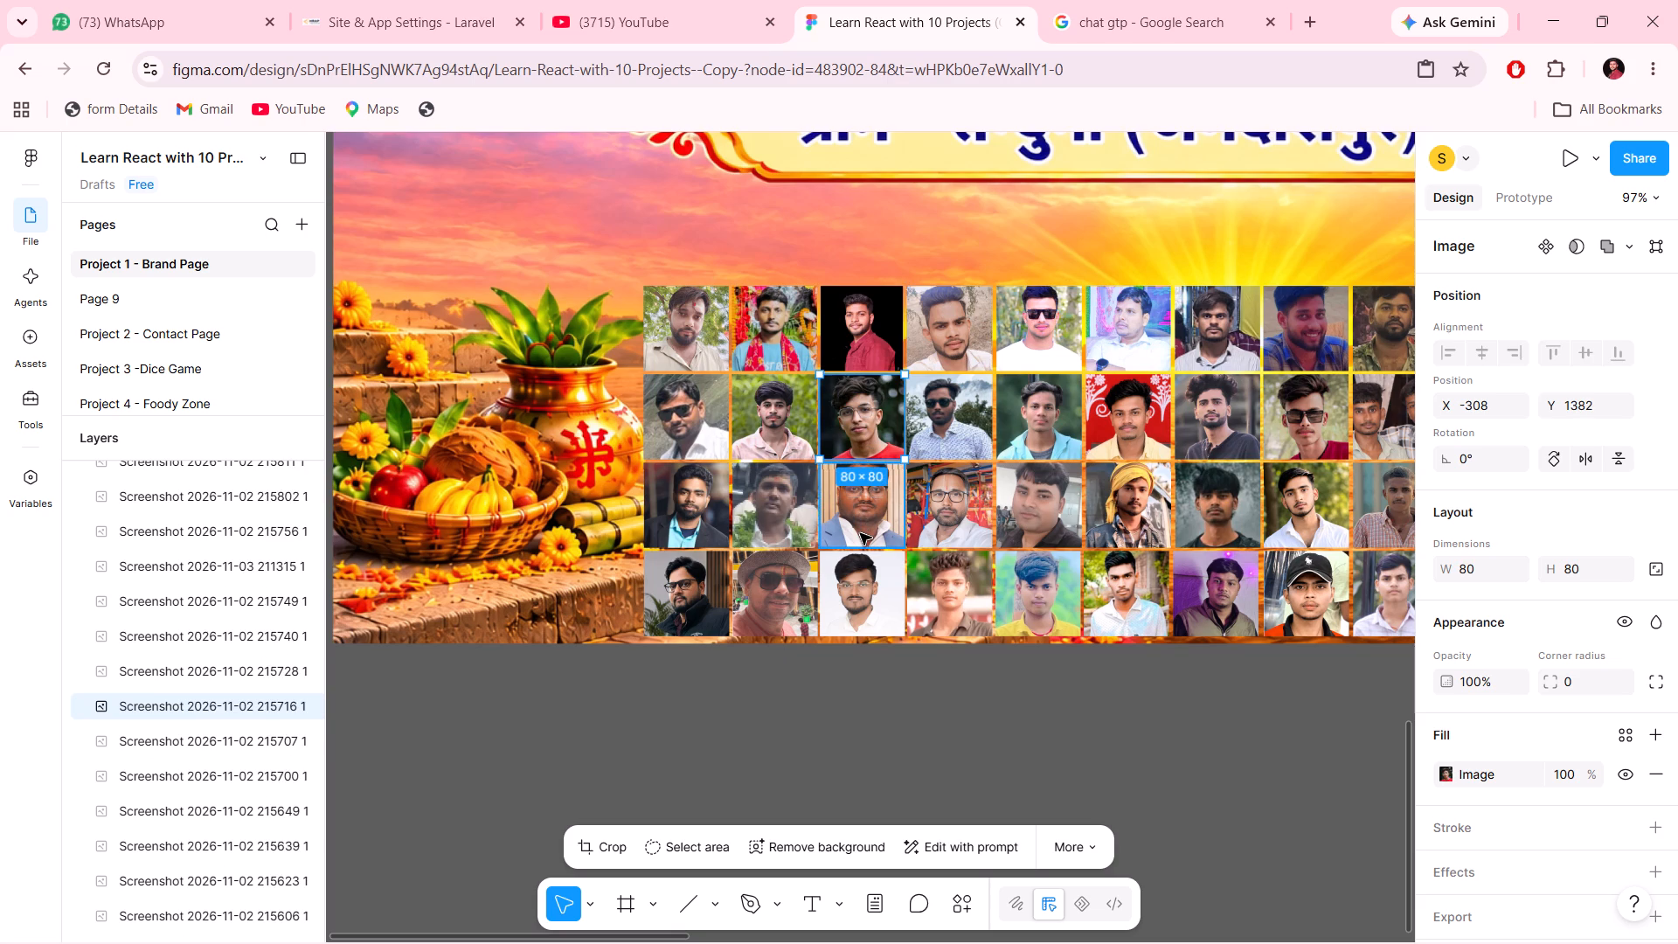
{"action": "left_click", "coordinate": [860, 533]}
{"action": "left_click", "coordinate": [860, 584]}
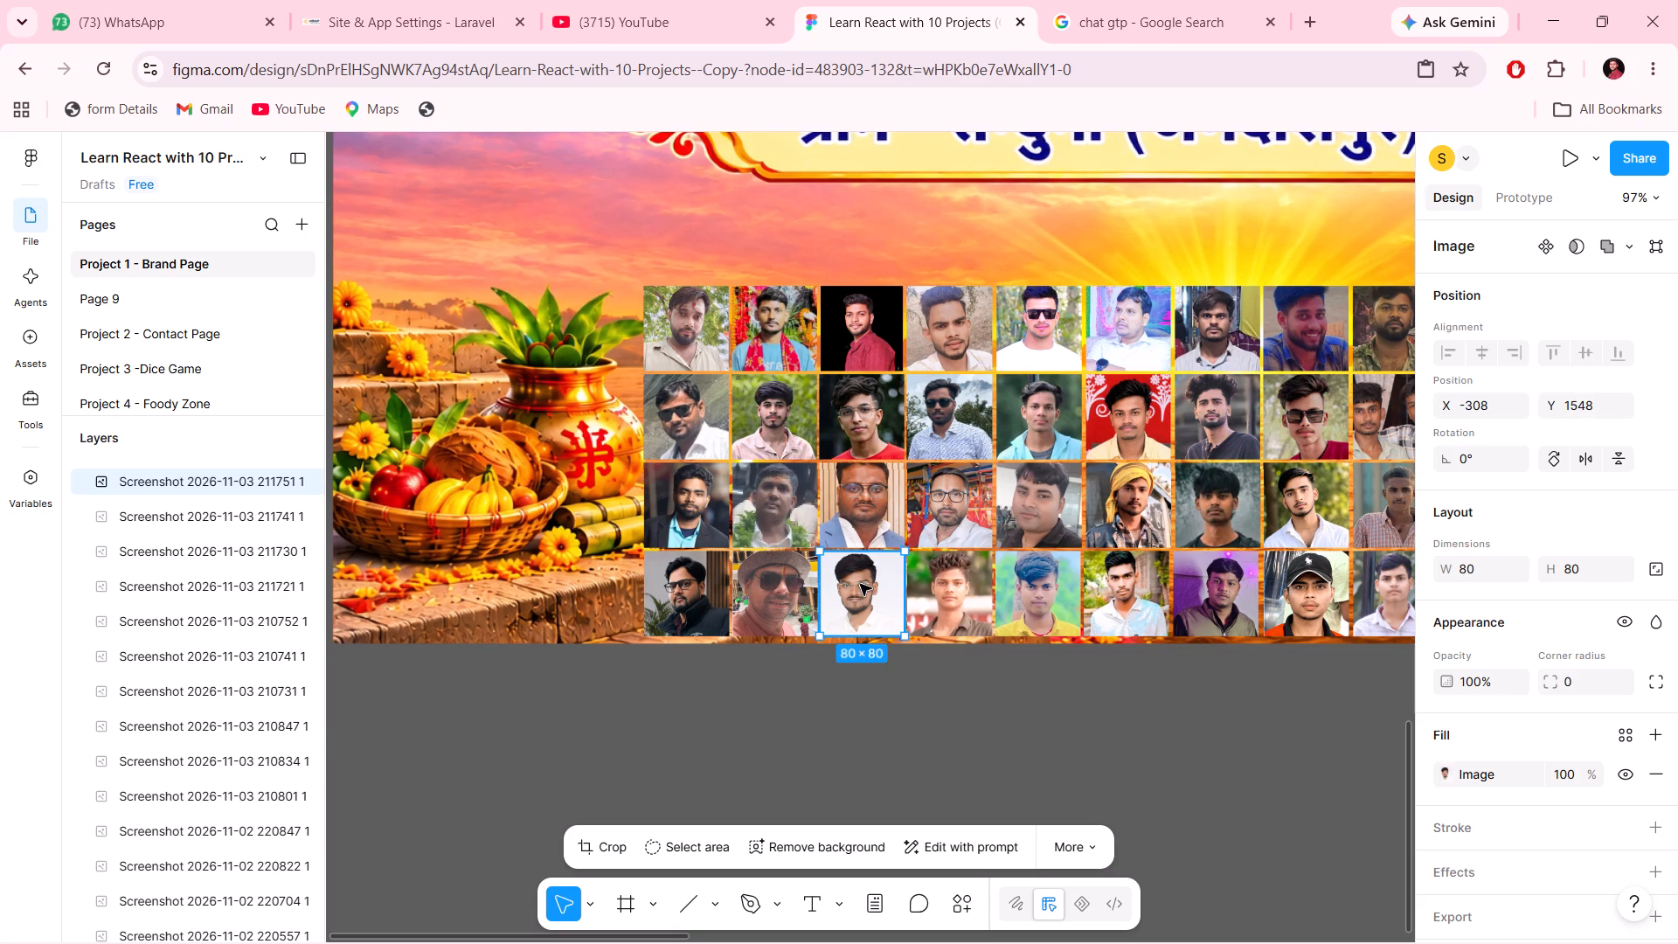
{"action": "left_click", "coordinate": [950, 337]}
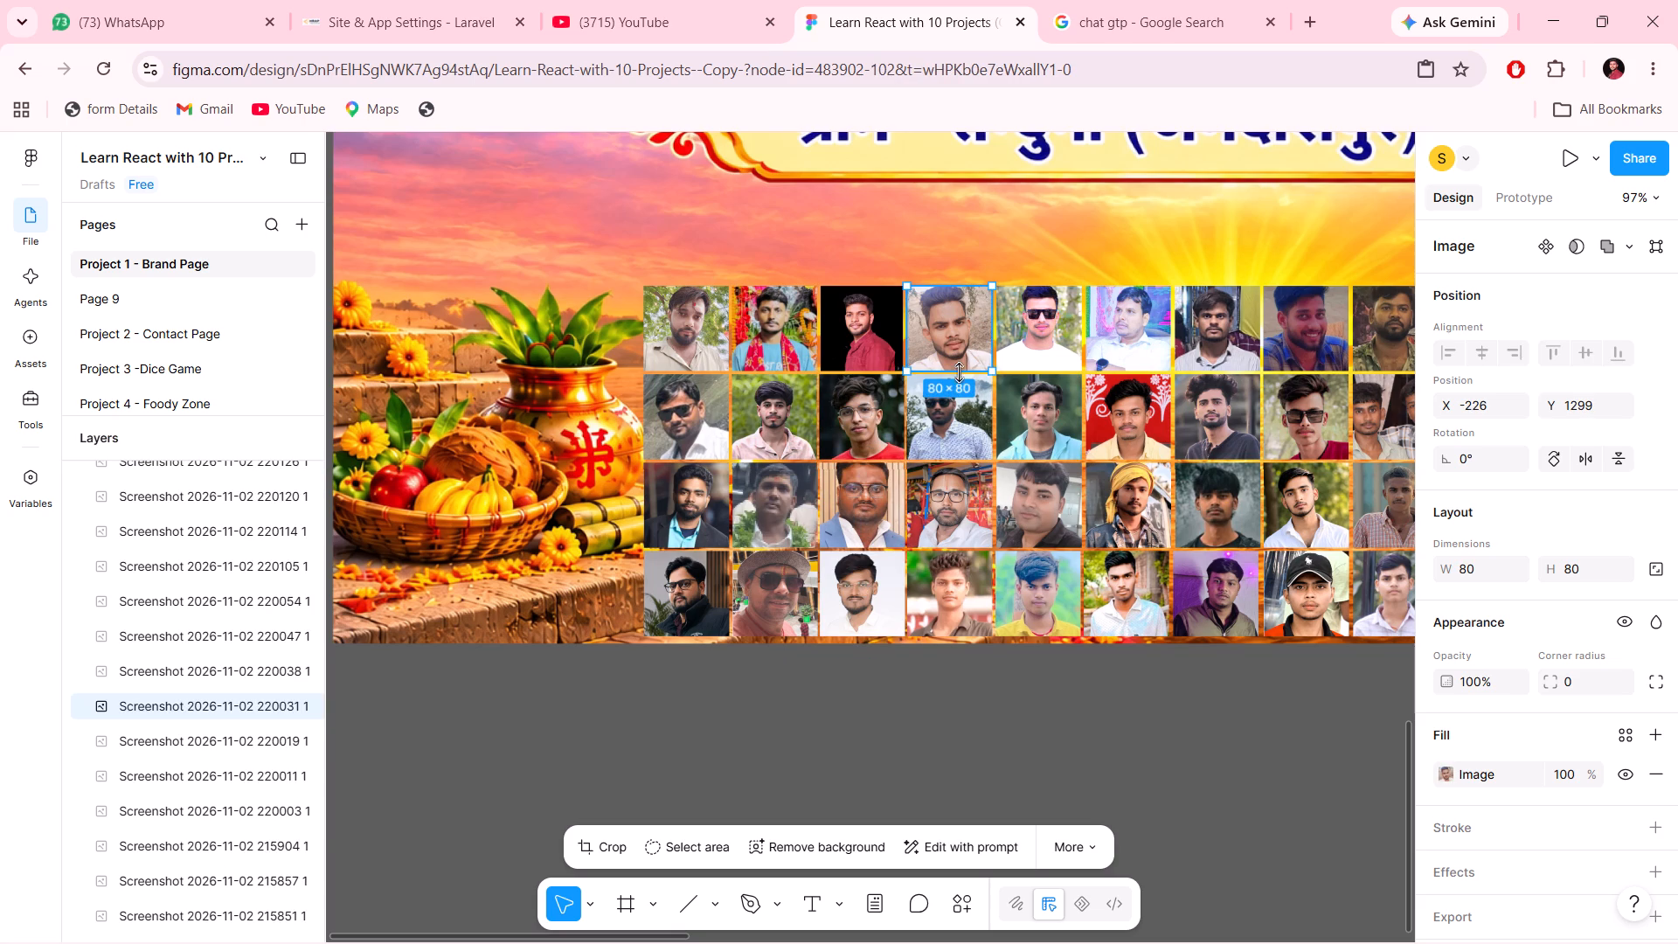
{"action": "left_click", "coordinate": [974, 420]}
{"action": "left_click", "coordinate": [987, 517]}
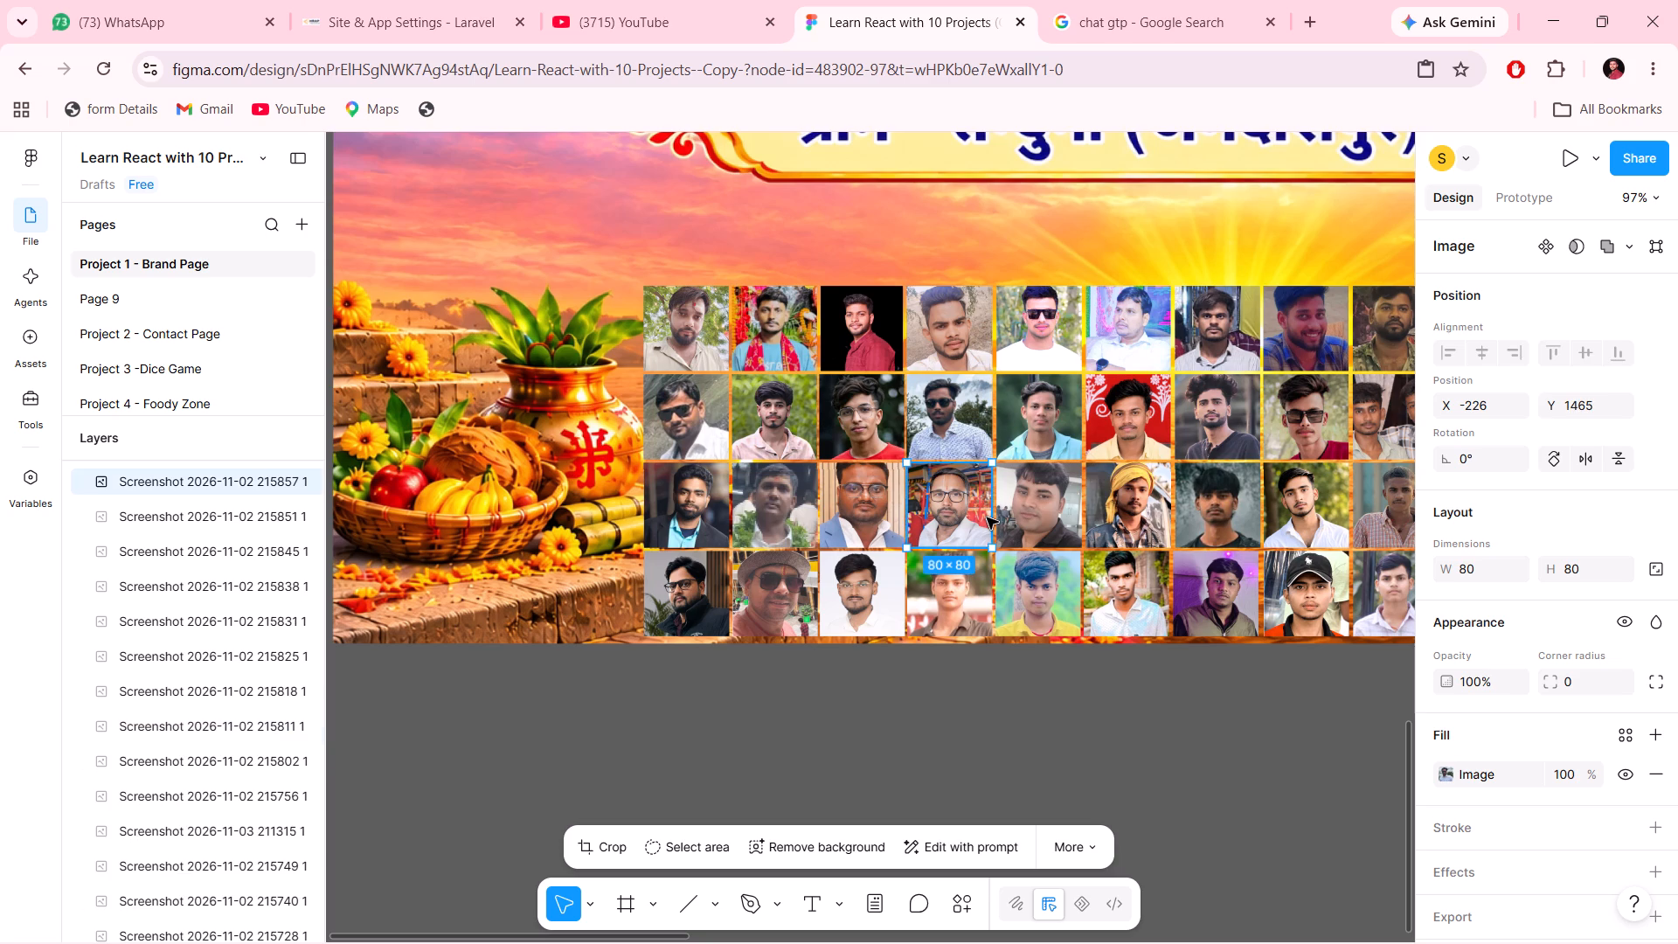
{"action": "left_click", "coordinate": [972, 579]}
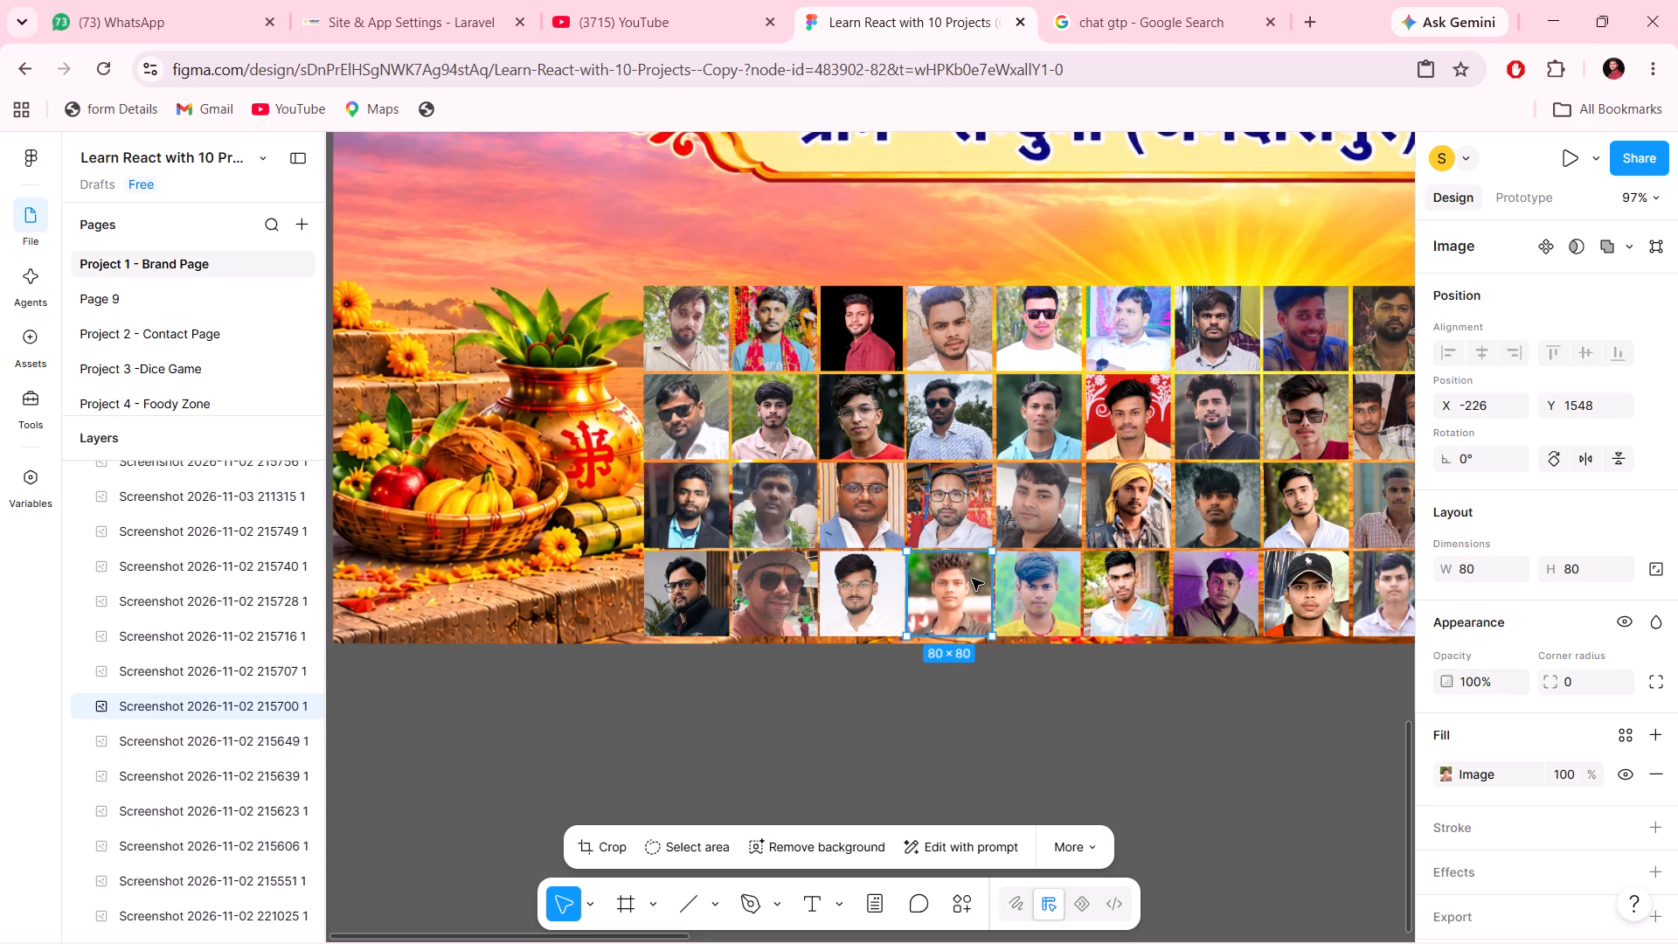
Compare the X positions down the fifth column and set its bottom-row portrait's X to -142 to match the portraits above.
{"action": "left_click", "coordinate": [1049, 313]}
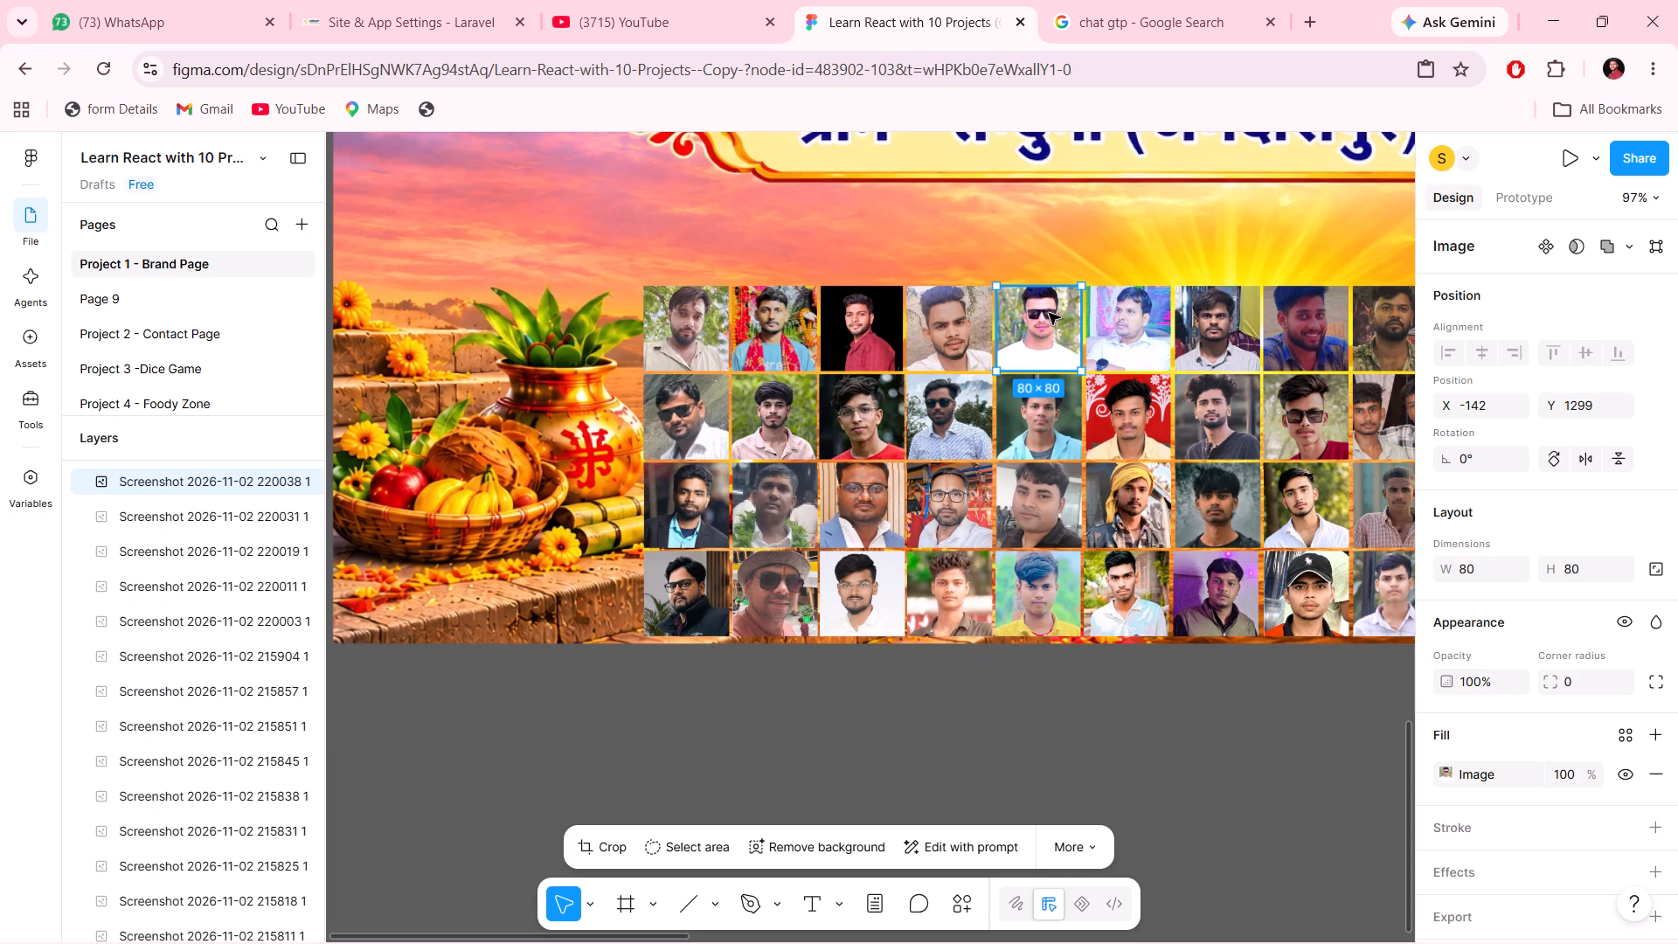
{"action": "left_click", "coordinate": [1048, 421]}
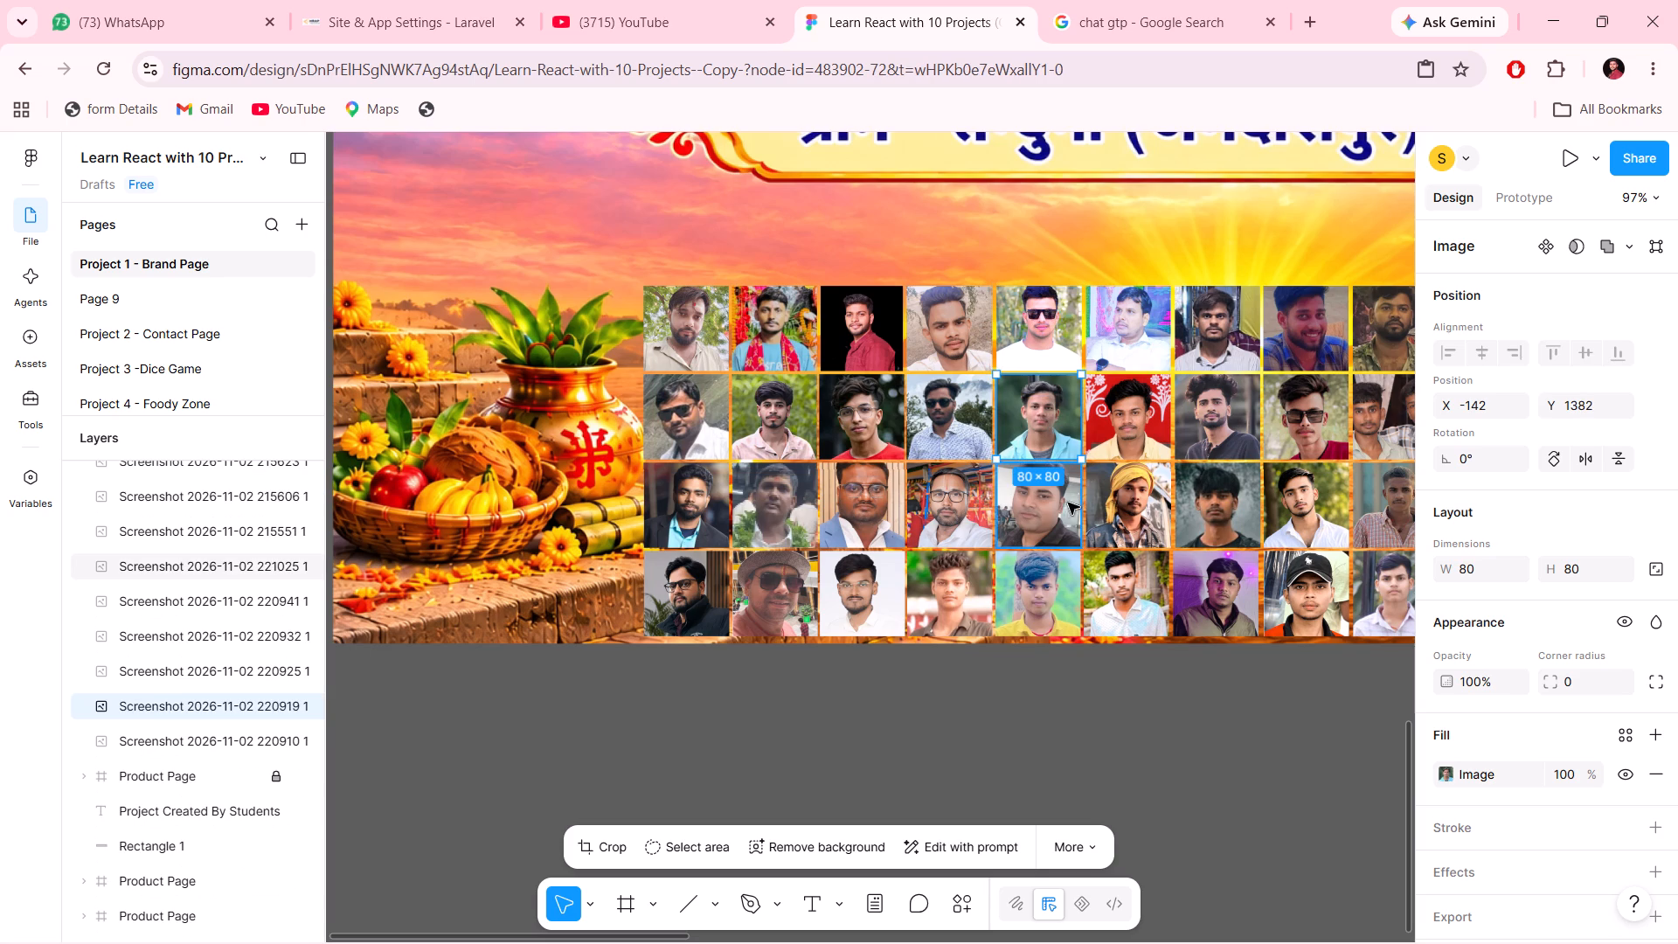
{"action": "left_click", "coordinate": [1062, 504]}
{"action": "left_click", "coordinate": [1056, 580]}
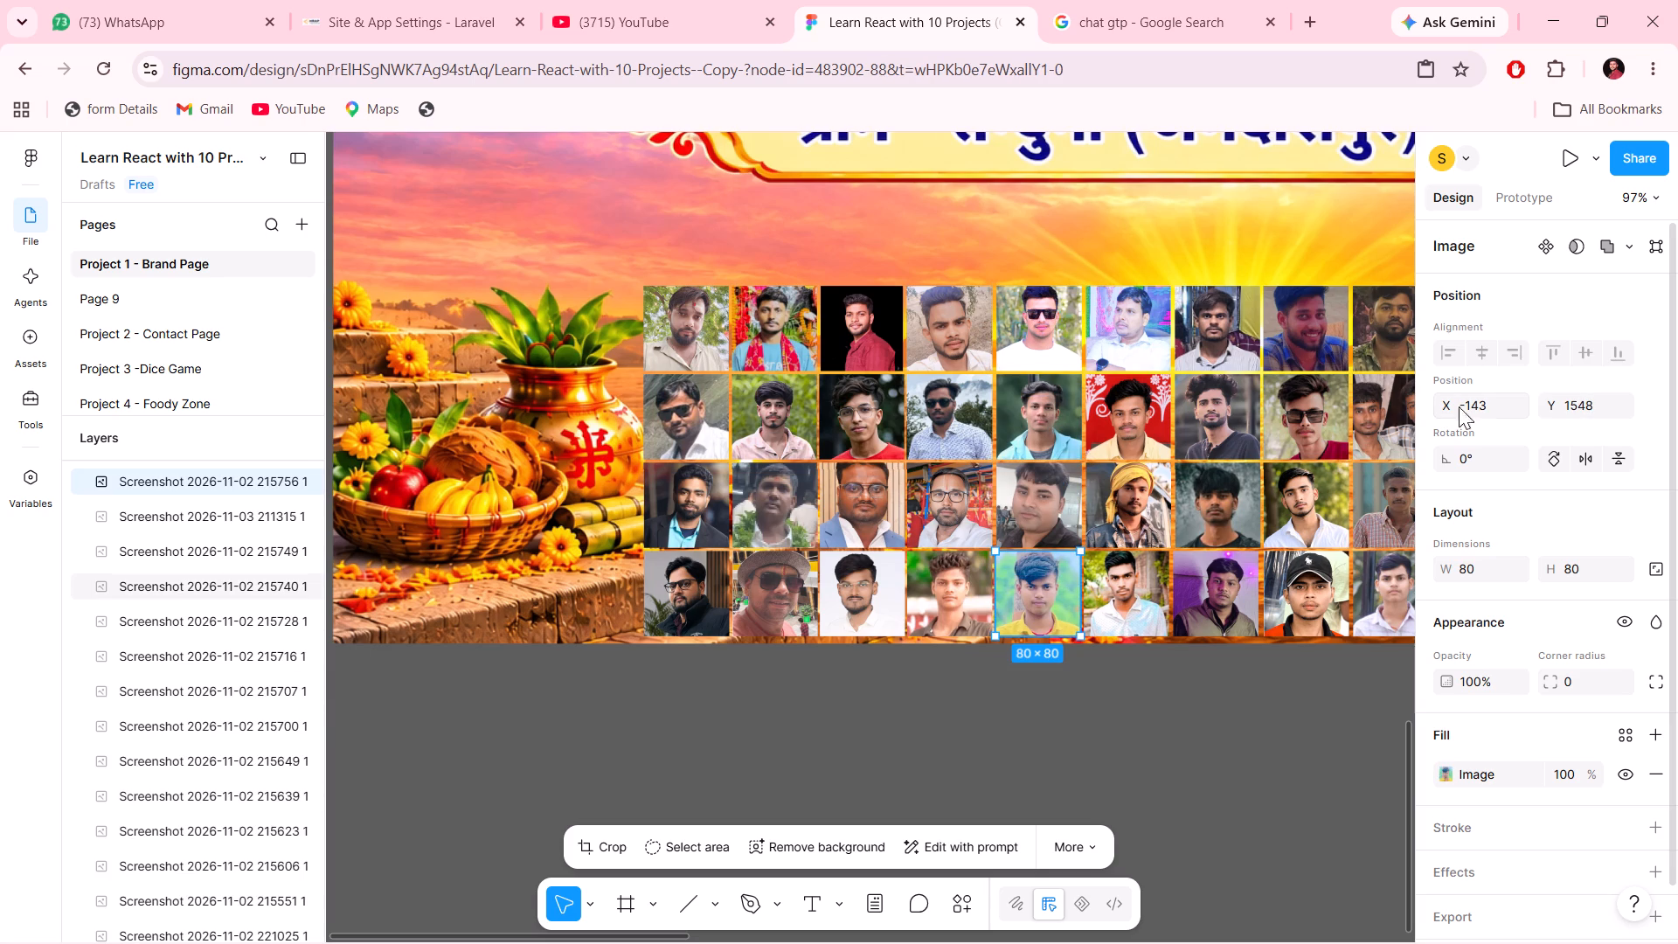
{"action": "left_click", "coordinate": [1501, 403]}
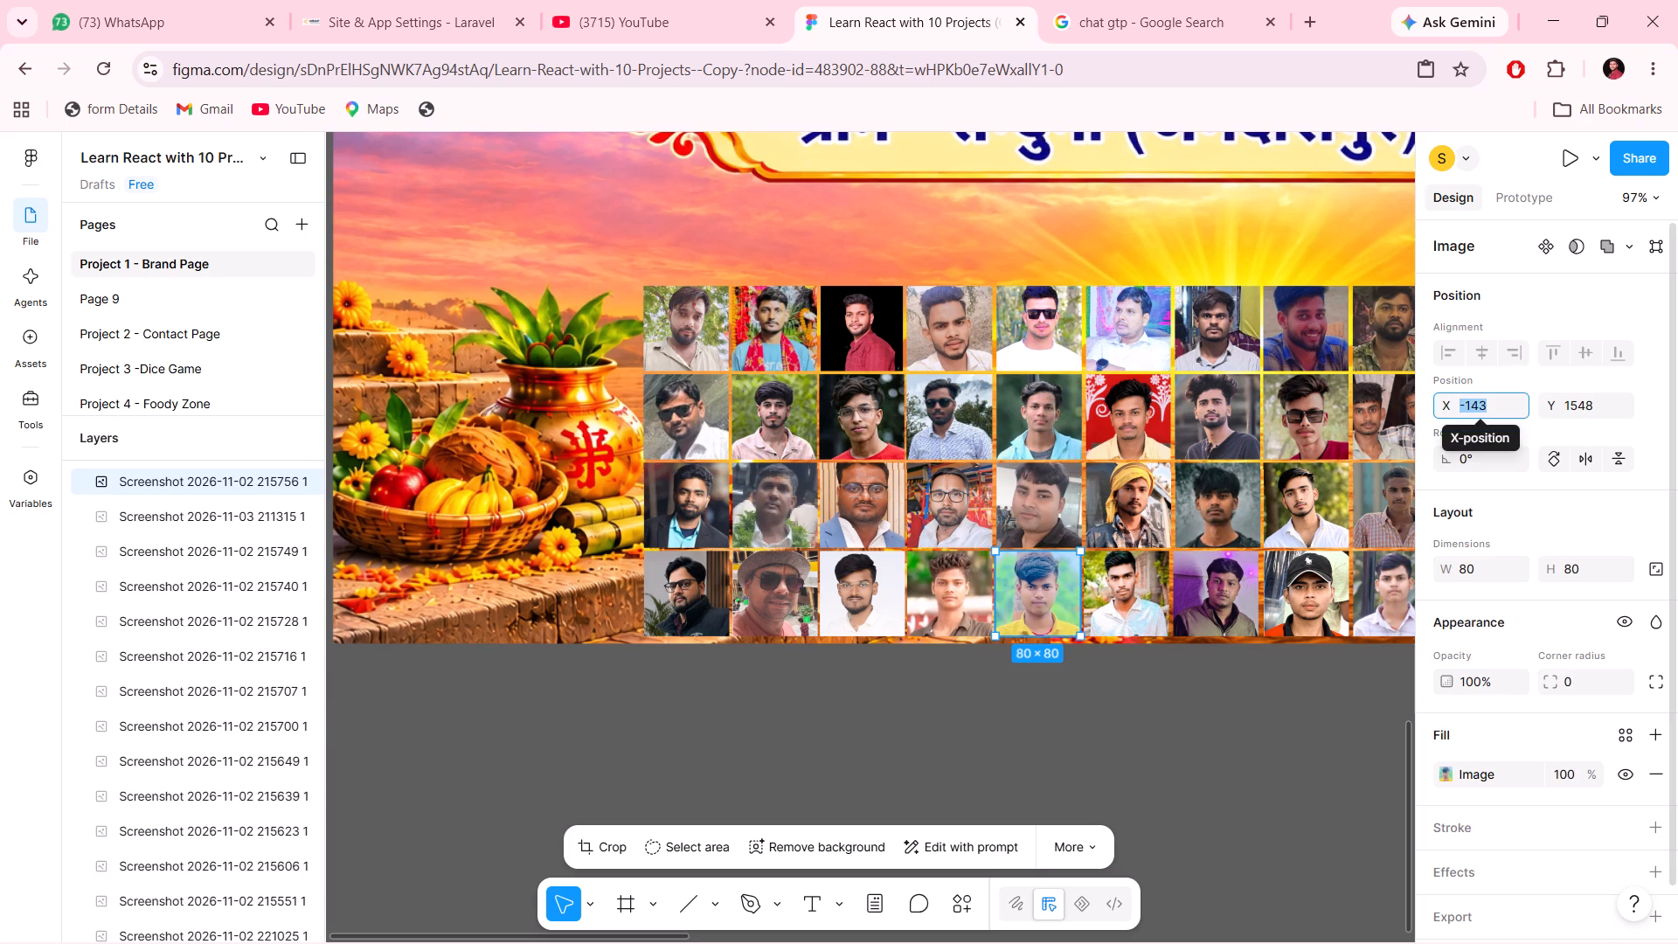
{"action": "left_click", "coordinate": [1501, 403]}
{"action": "key", "text": "BackSpace"}
{"action": "key", "text": "2"}
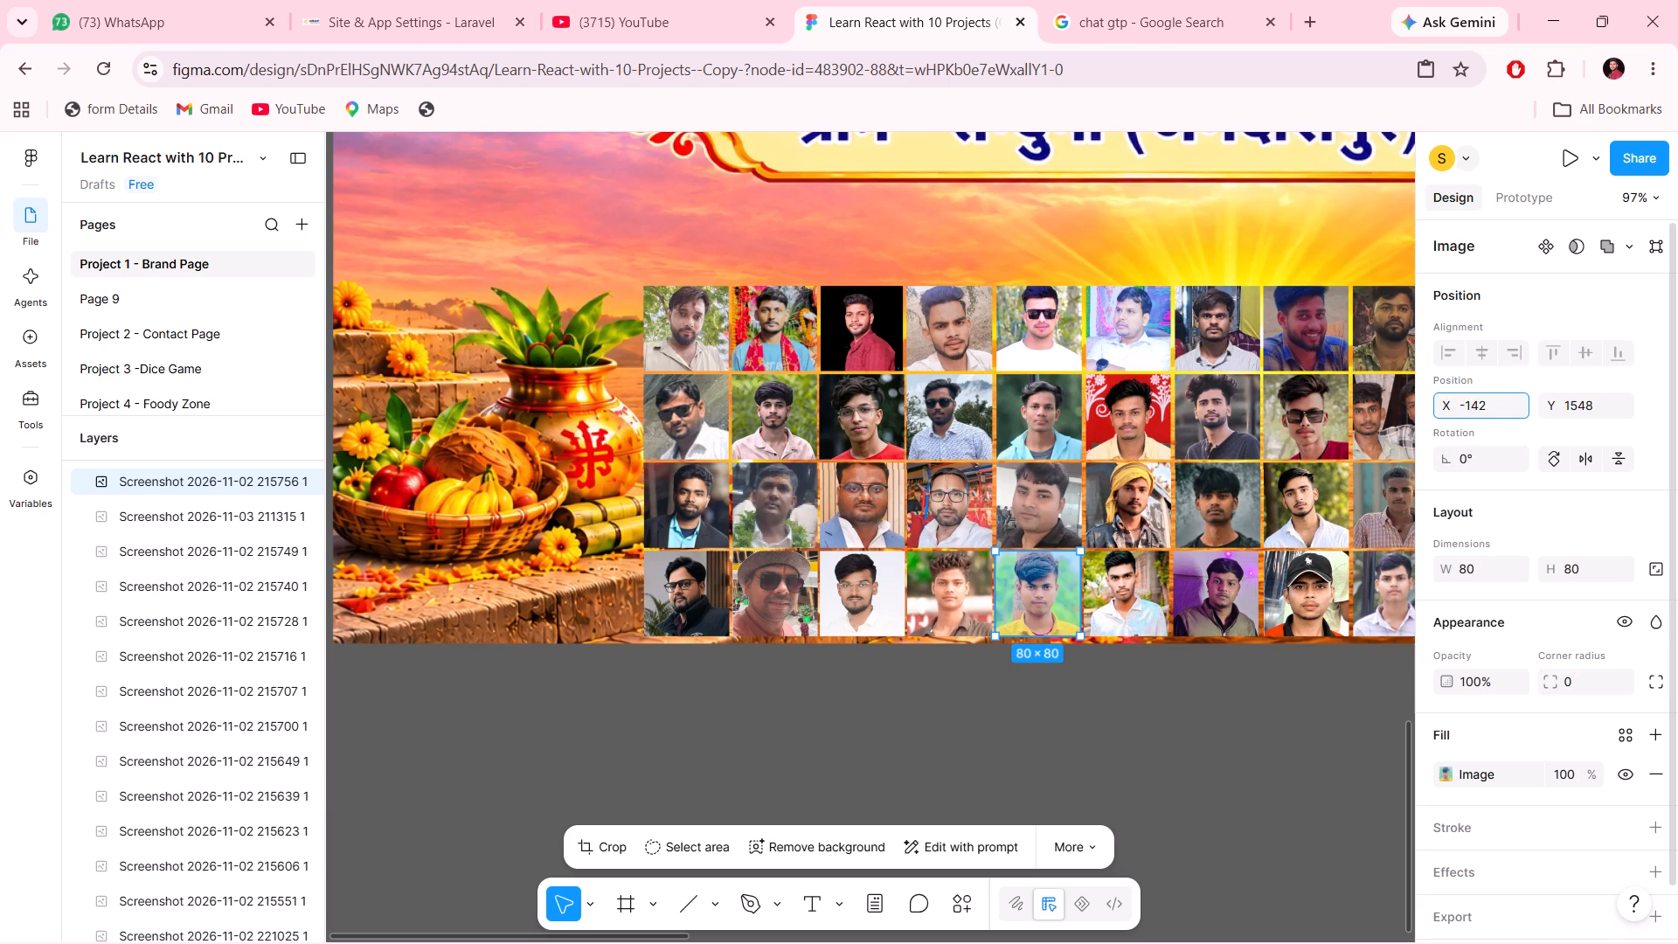
Set the X position of all four portraits in the sixth column to -58, matching the column's top portrait.
{"action": "left_click", "coordinate": [1161, 336]}
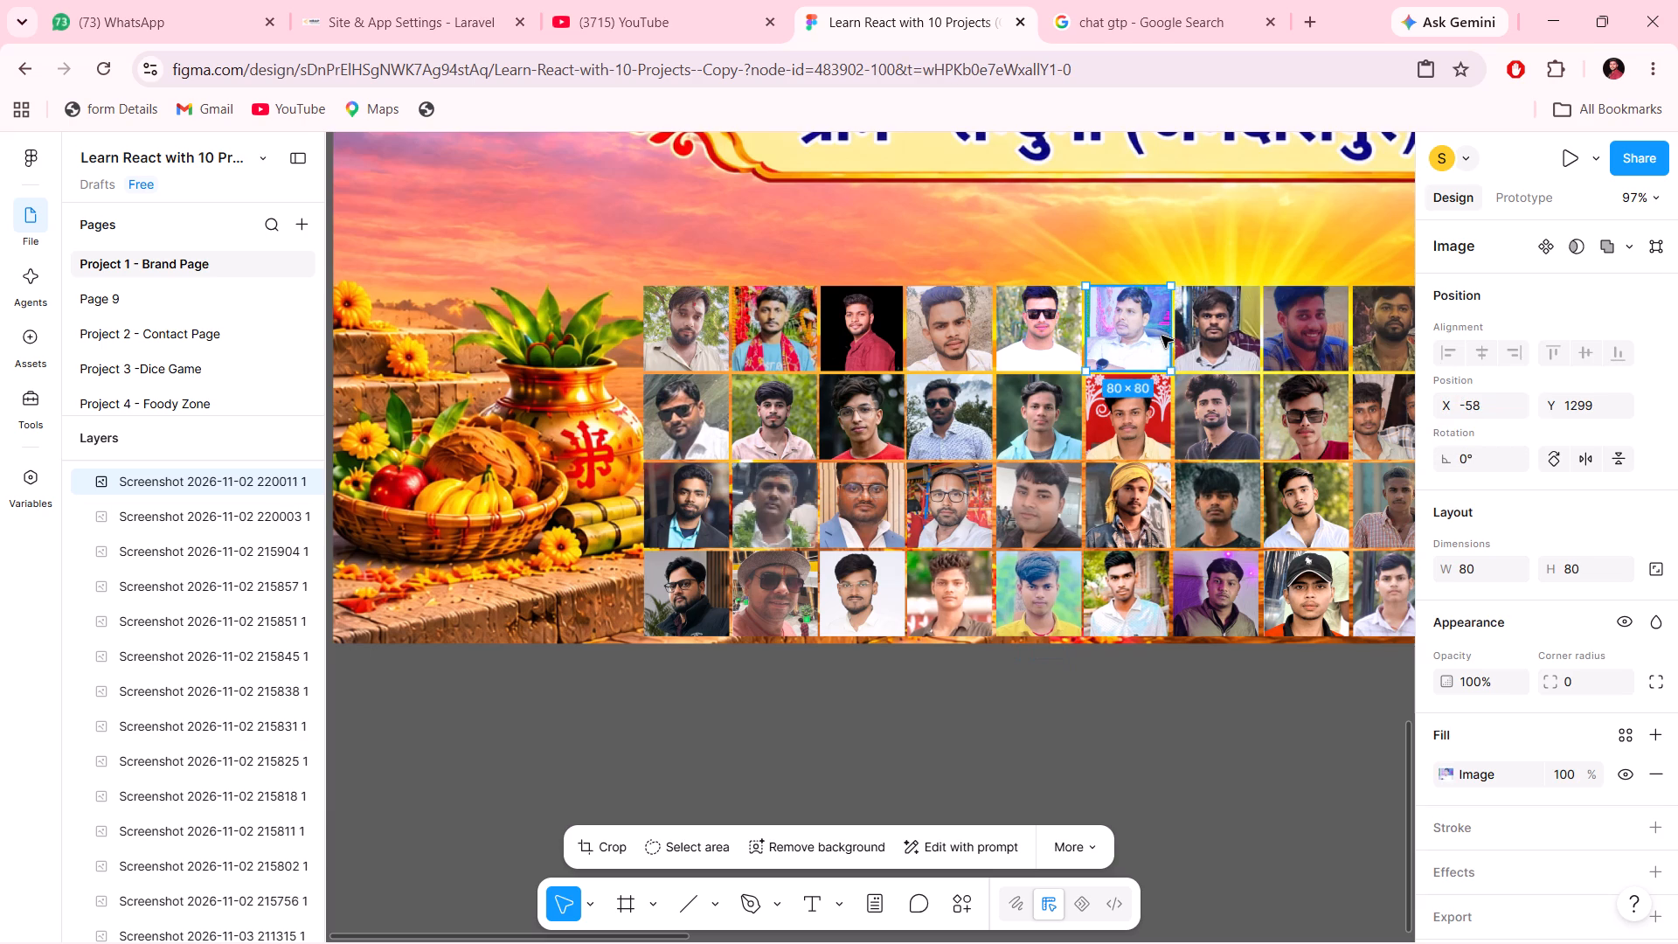
{"action": "left_click_drag", "start_coordinate": [1119, 264], "coordinate": [1143, 432]}
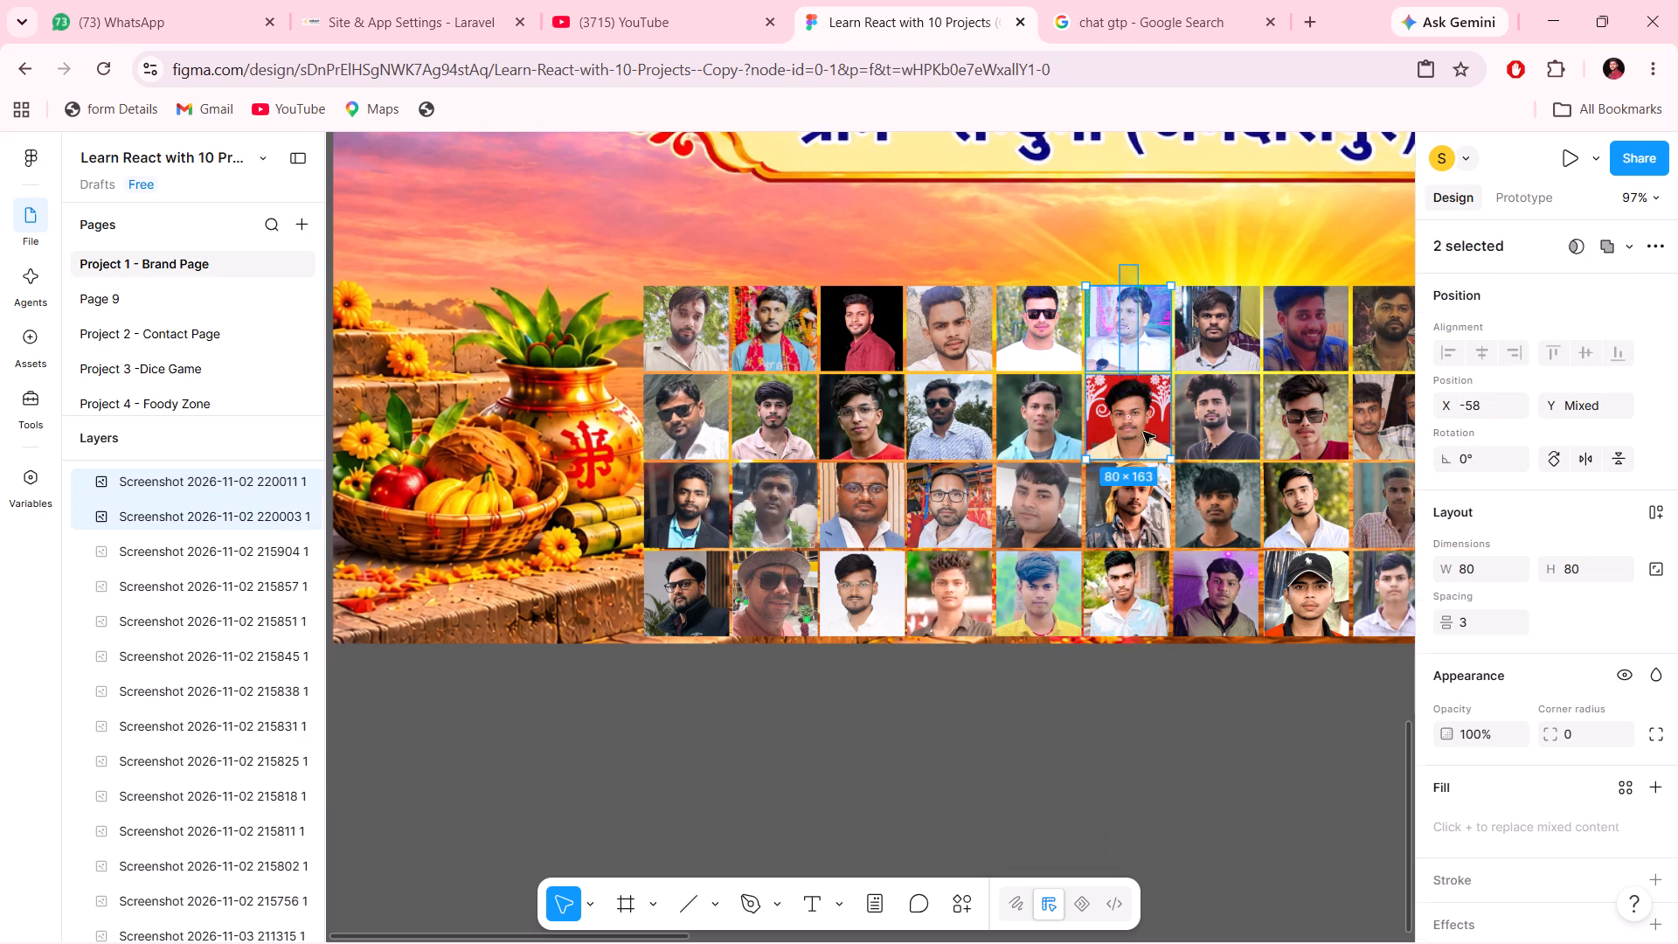
{"action": "left_click_drag", "start_coordinate": [1143, 432], "coordinate": [1133, 716]}
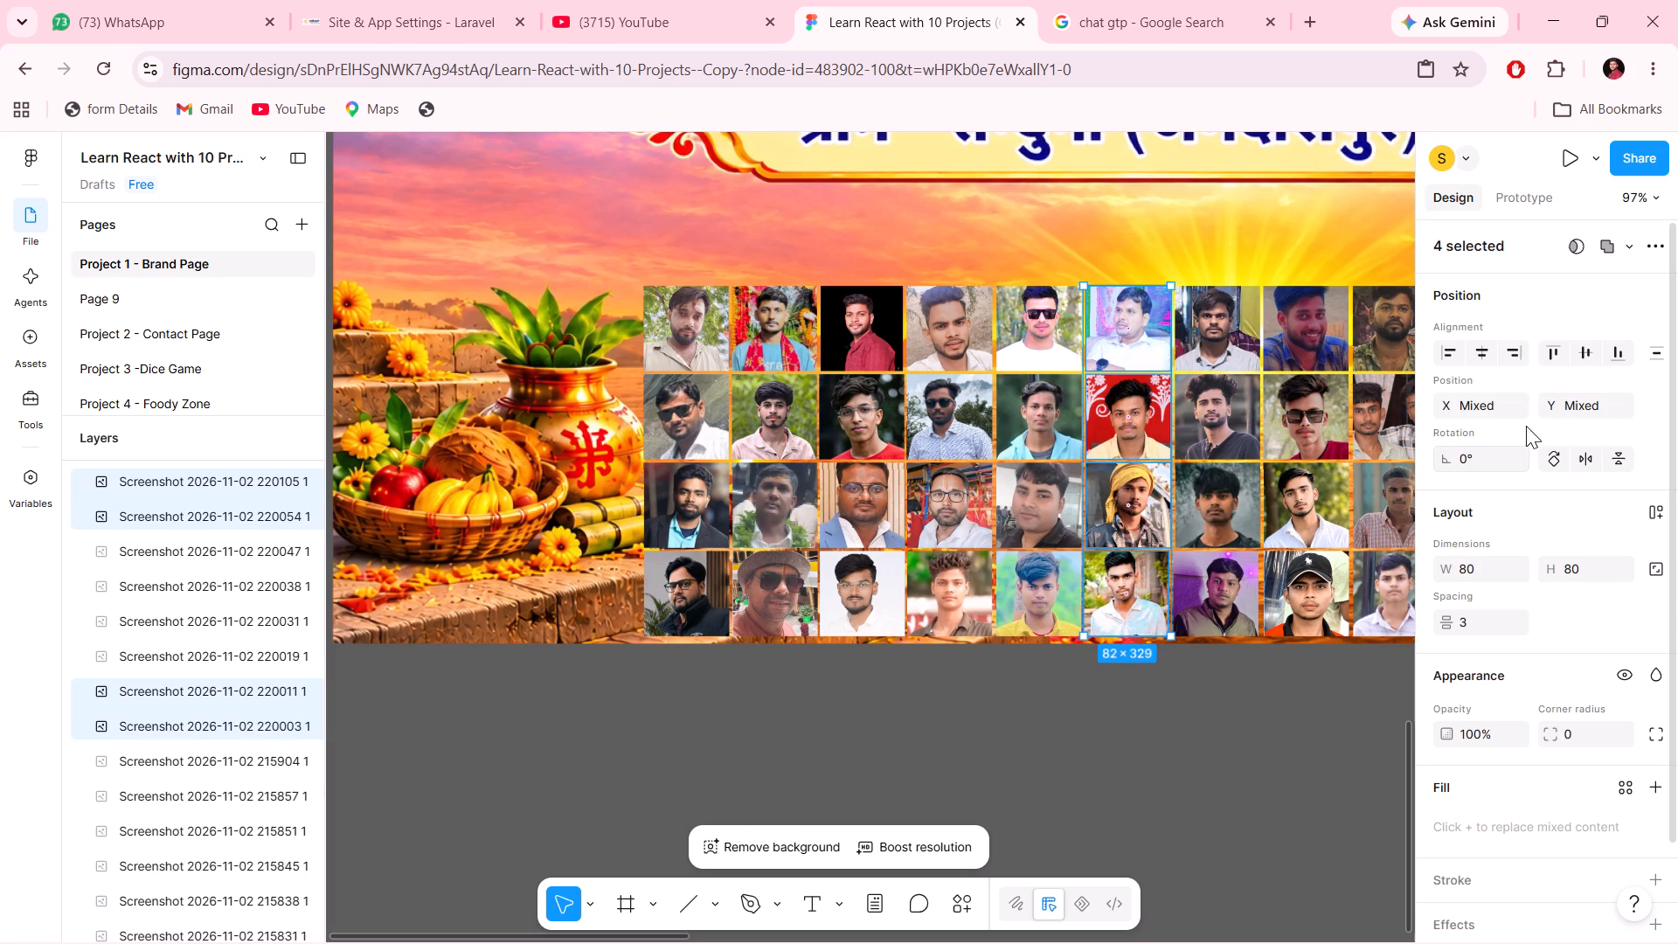
{"action": "left_click", "coordinate": [1476, 406]}
{"action": "type", "text": "-58"}
{"action": "left_click", "coordinate": [1327, 767]}
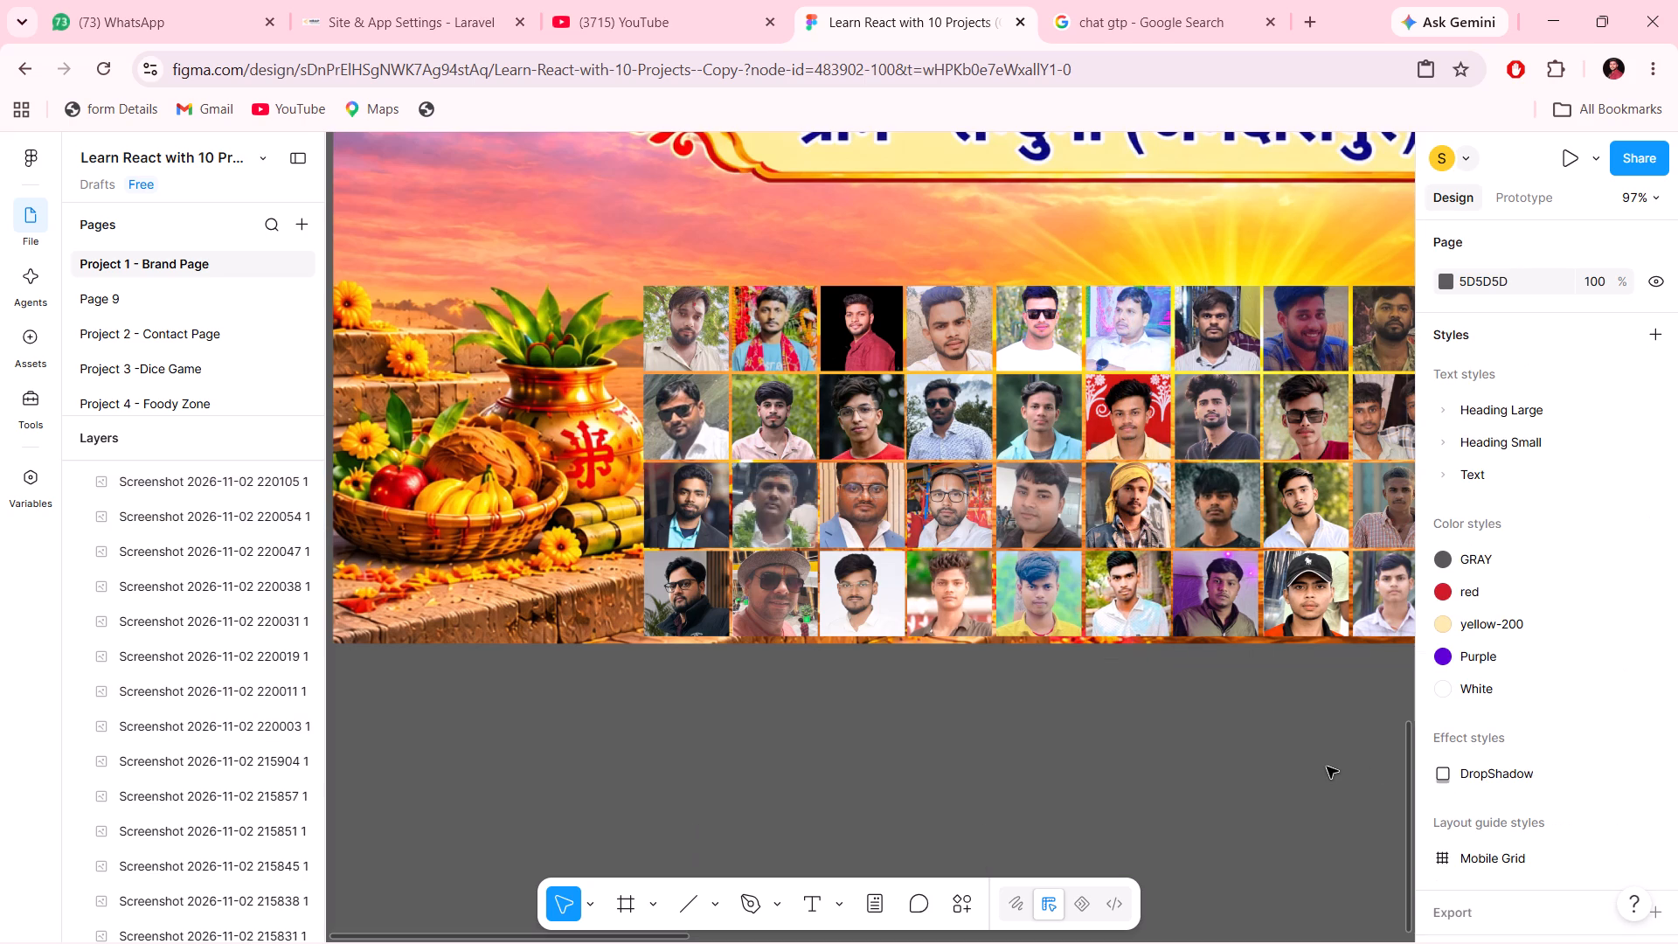
Set the X position of all four portraits in the seventh column to 26, matching the column's top portrait.
{"action": "left_click", "coordinate": [1201, 343]}
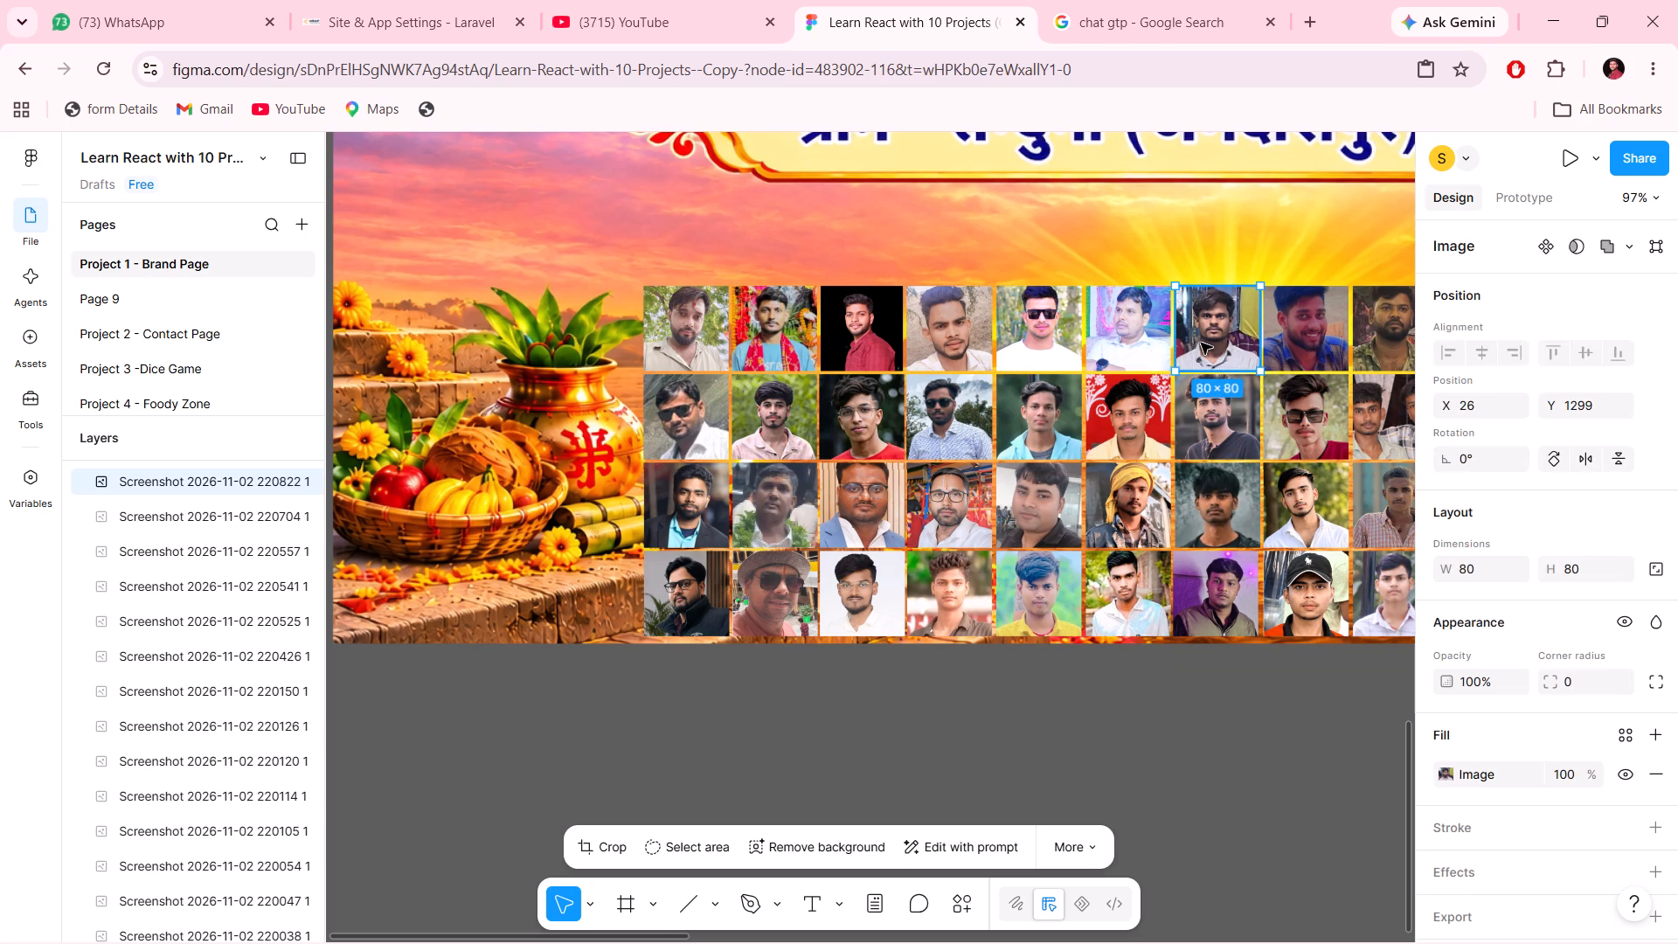
{"action": "left_click_drag", "start_coordinate": [1203, 256], "coordinate": [1231, 531]}
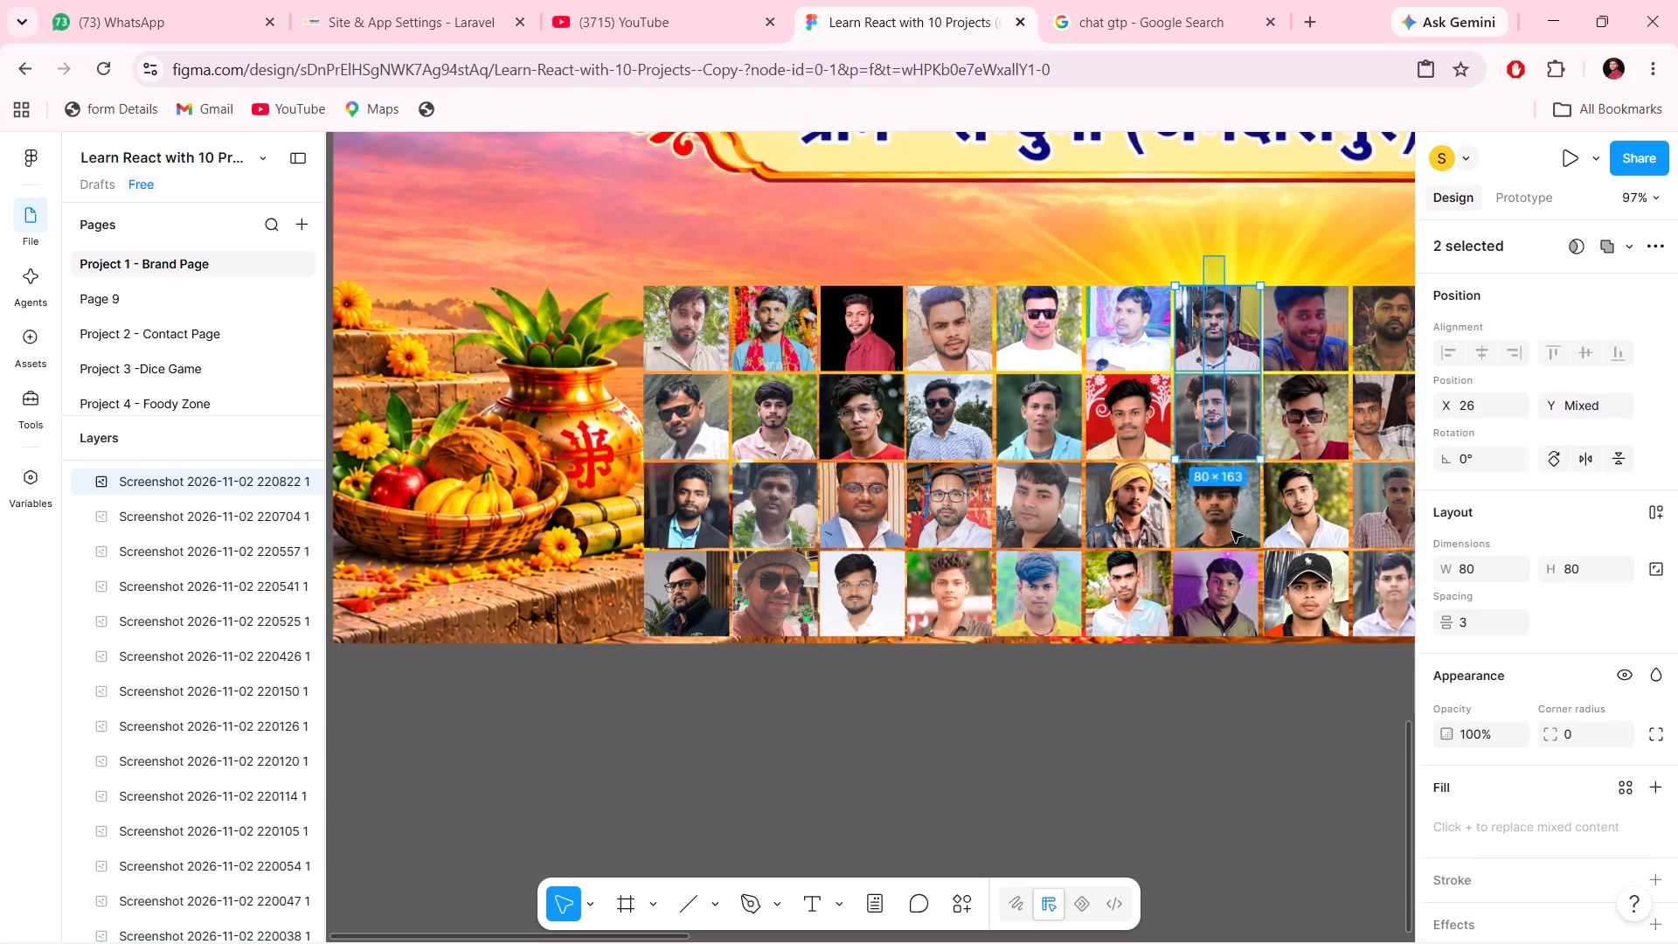
{"action": "left_click_drag", "start_coordinate": [1231, 531], "coordinate": [1233, 569]}
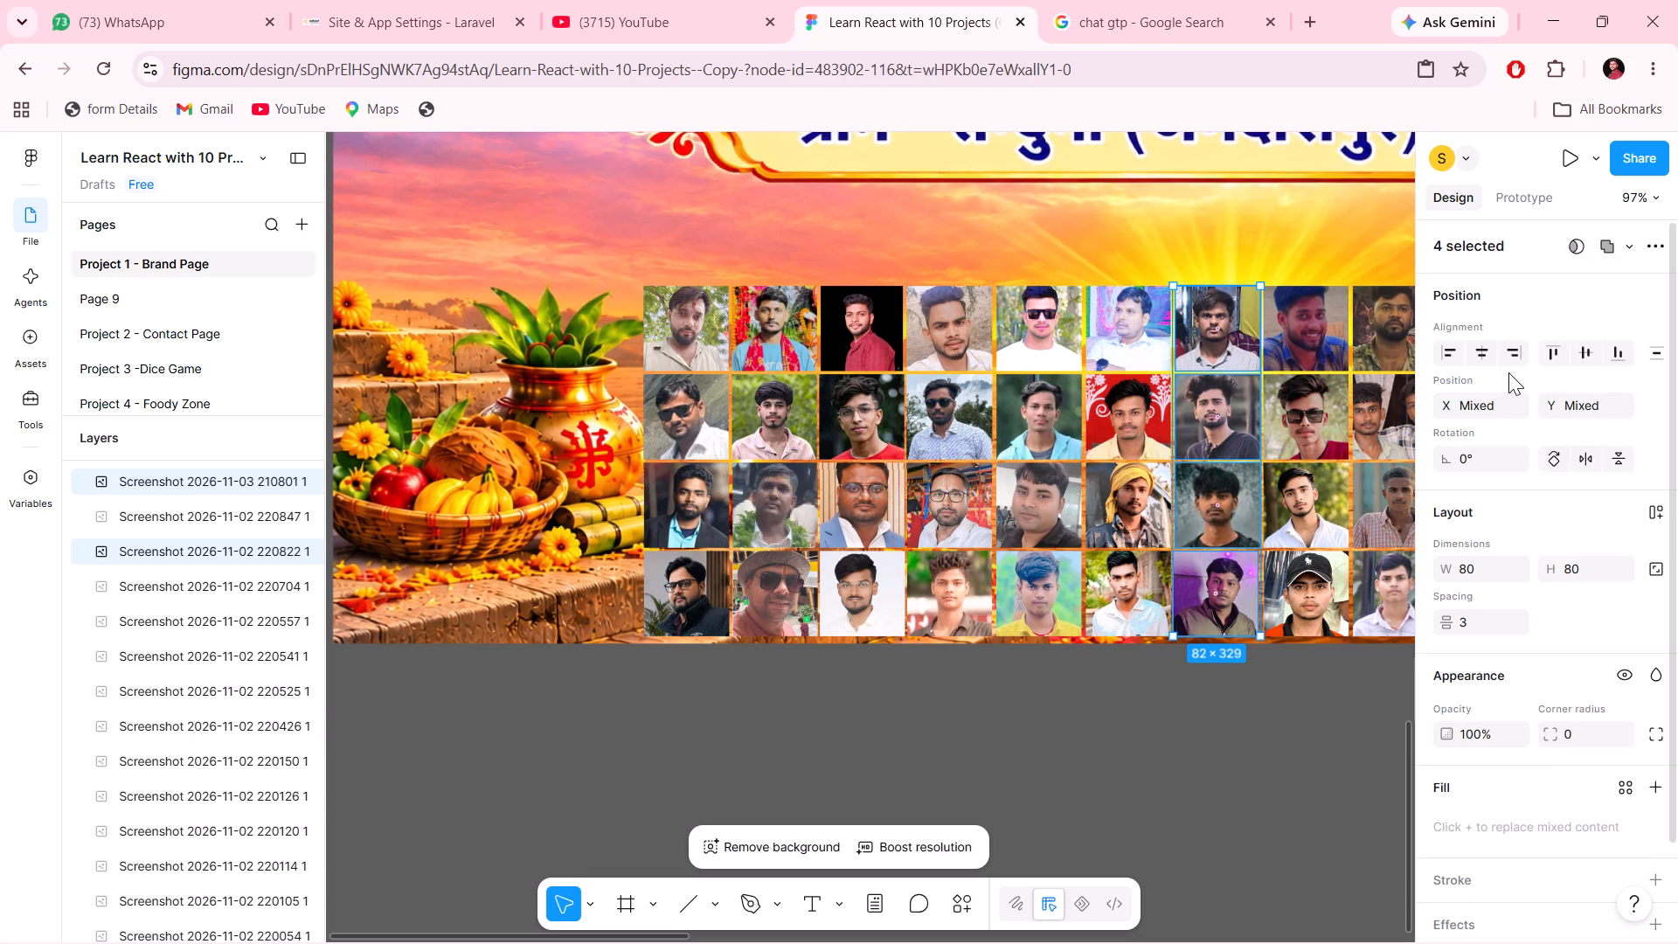
{"action": "left_click", "coordinate": [1483, 406]}
{"action": "type", "text": "26"}
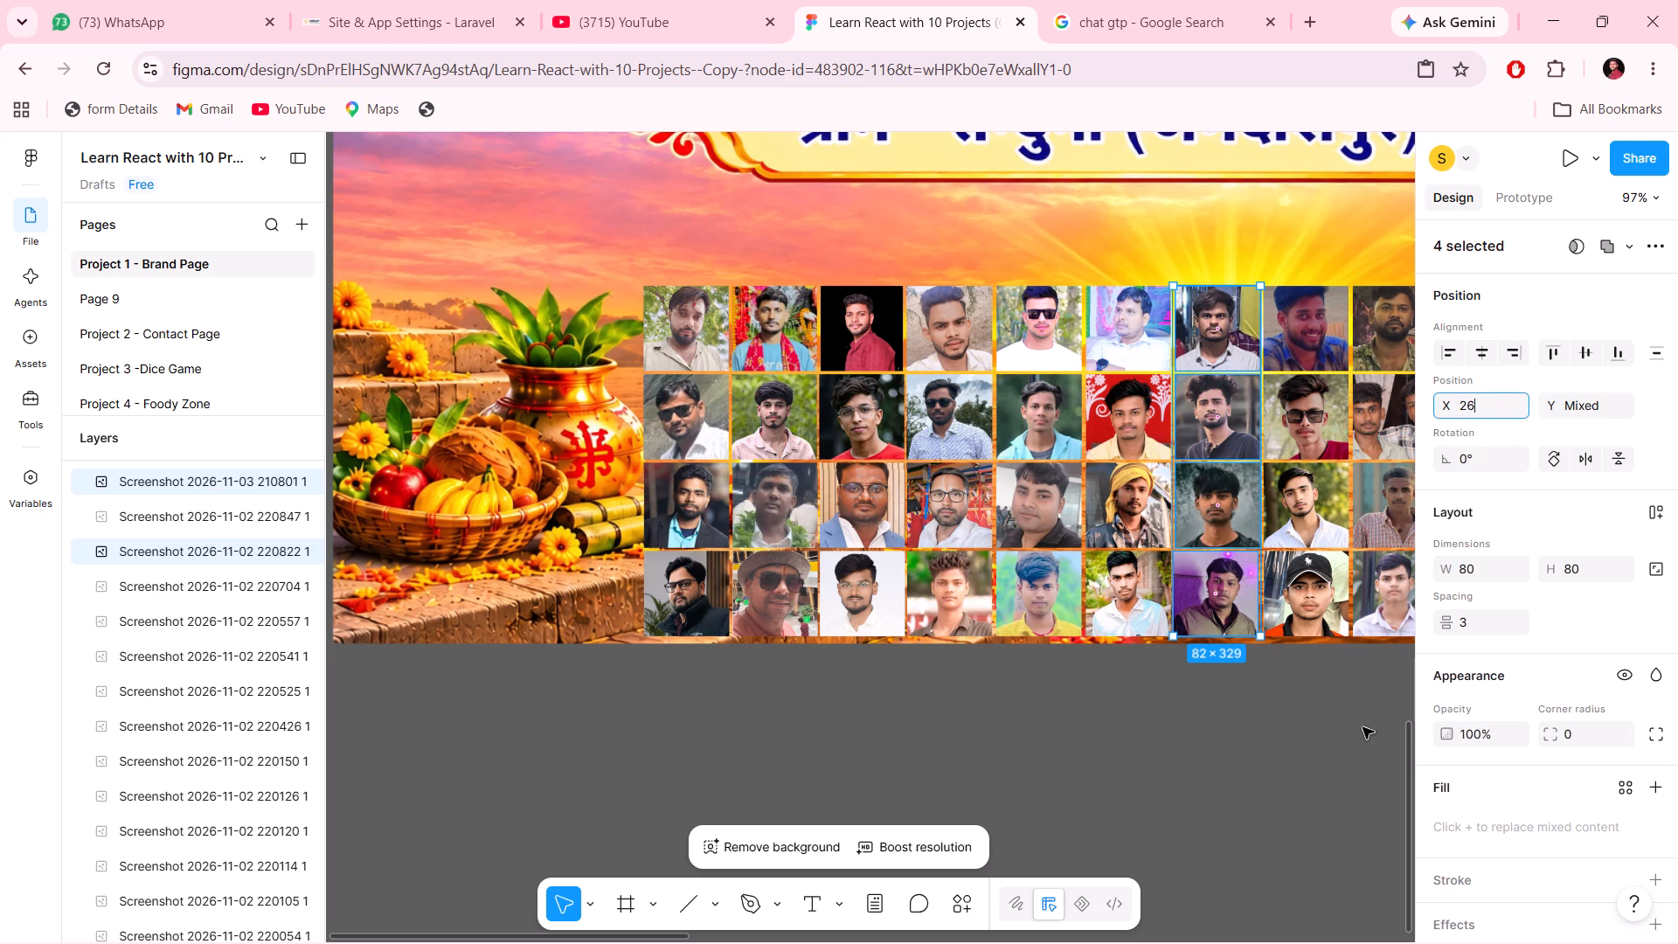
{"action": "left_click", "coordinate": [1363, 727]}
Set the X position of all four portraits in the eighth column to 109 and recheck the column's alignment.
{"action": "scroll", "coordinate": [1363, 727], "scroll_direction": "left", "scroll_amount": 4}
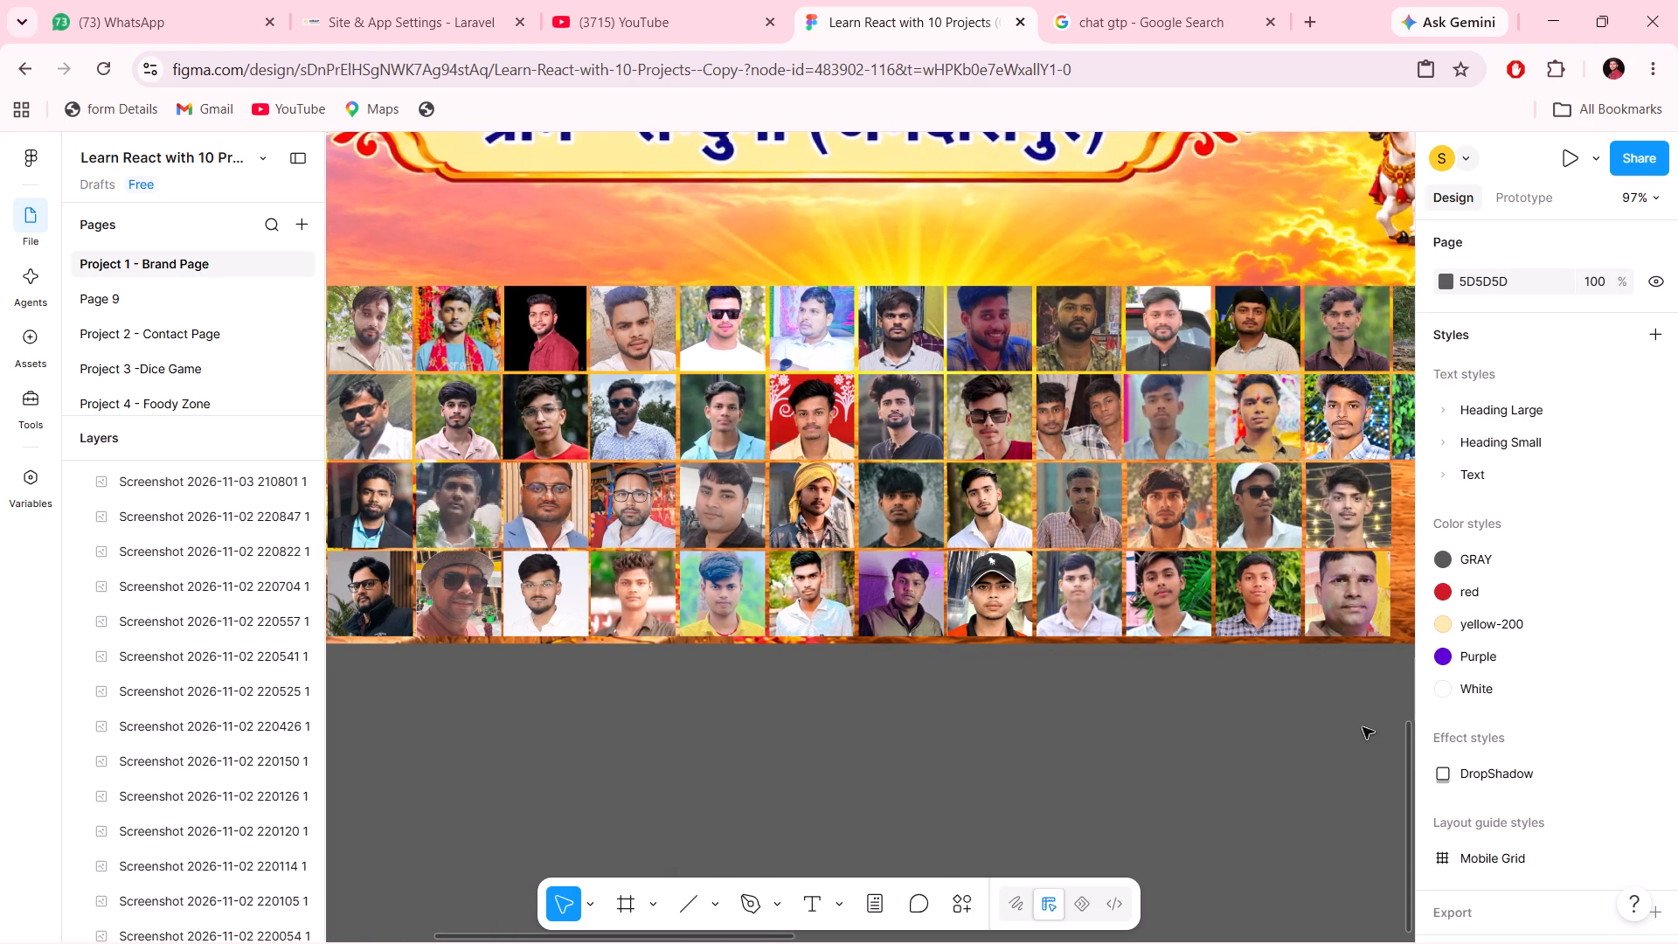
{"action": "left_click", "coordinate": [978, 327]}
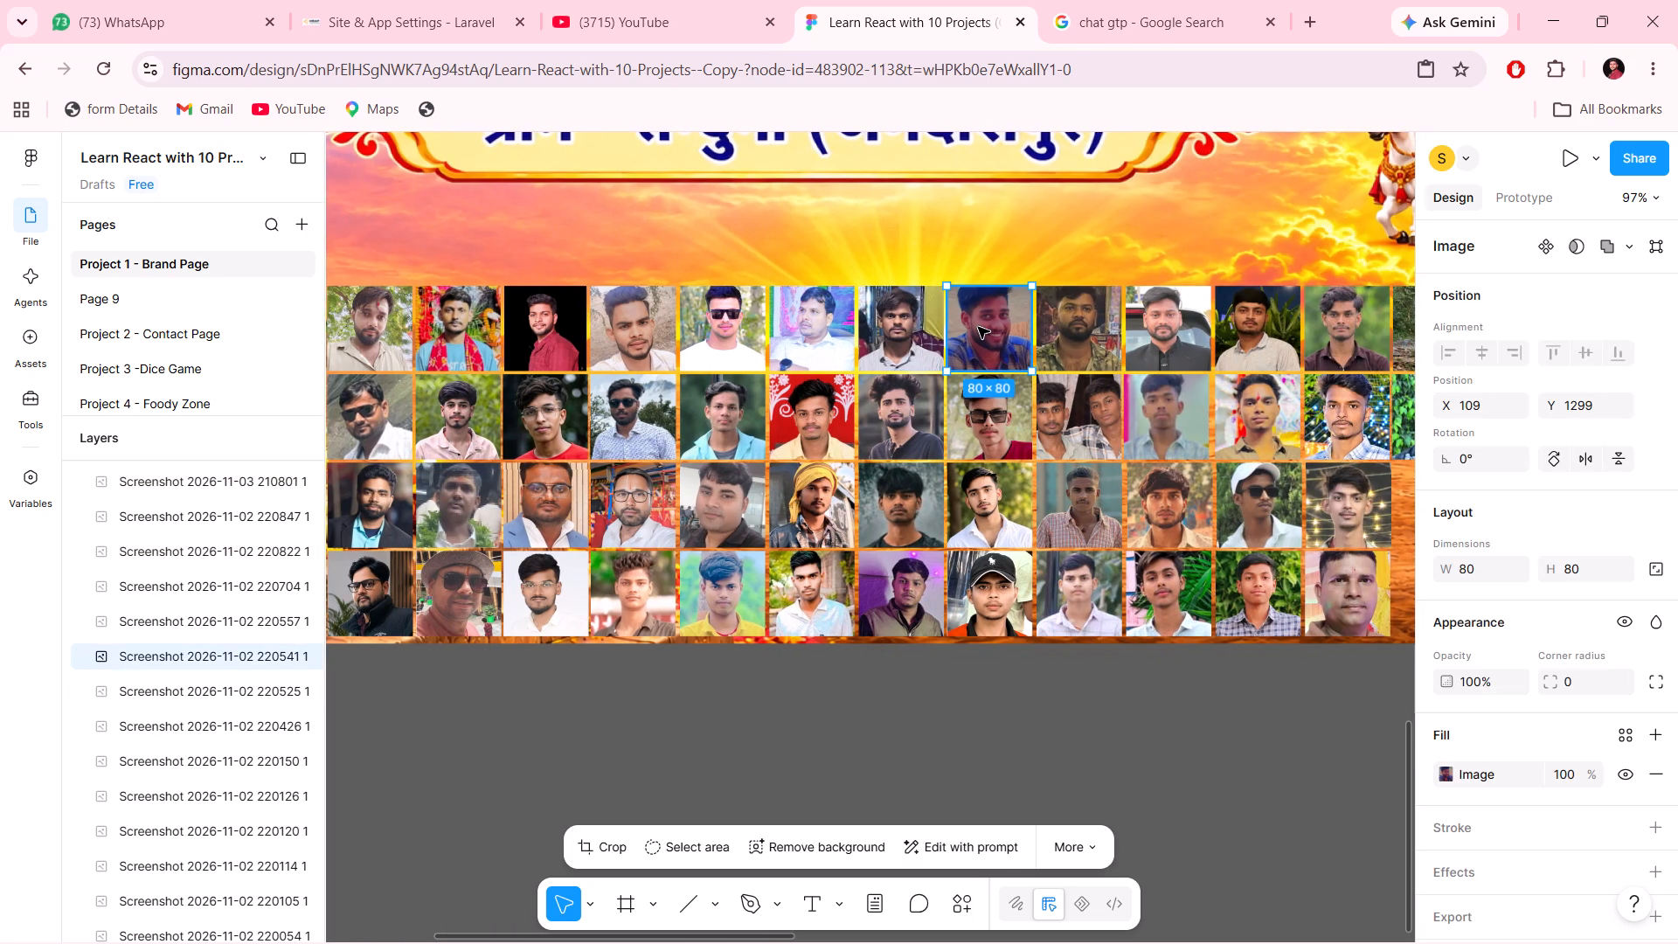
{"action": "left_click_drag", "start_coordinate": [1003, 243], "coordinate": [1009, 497]}
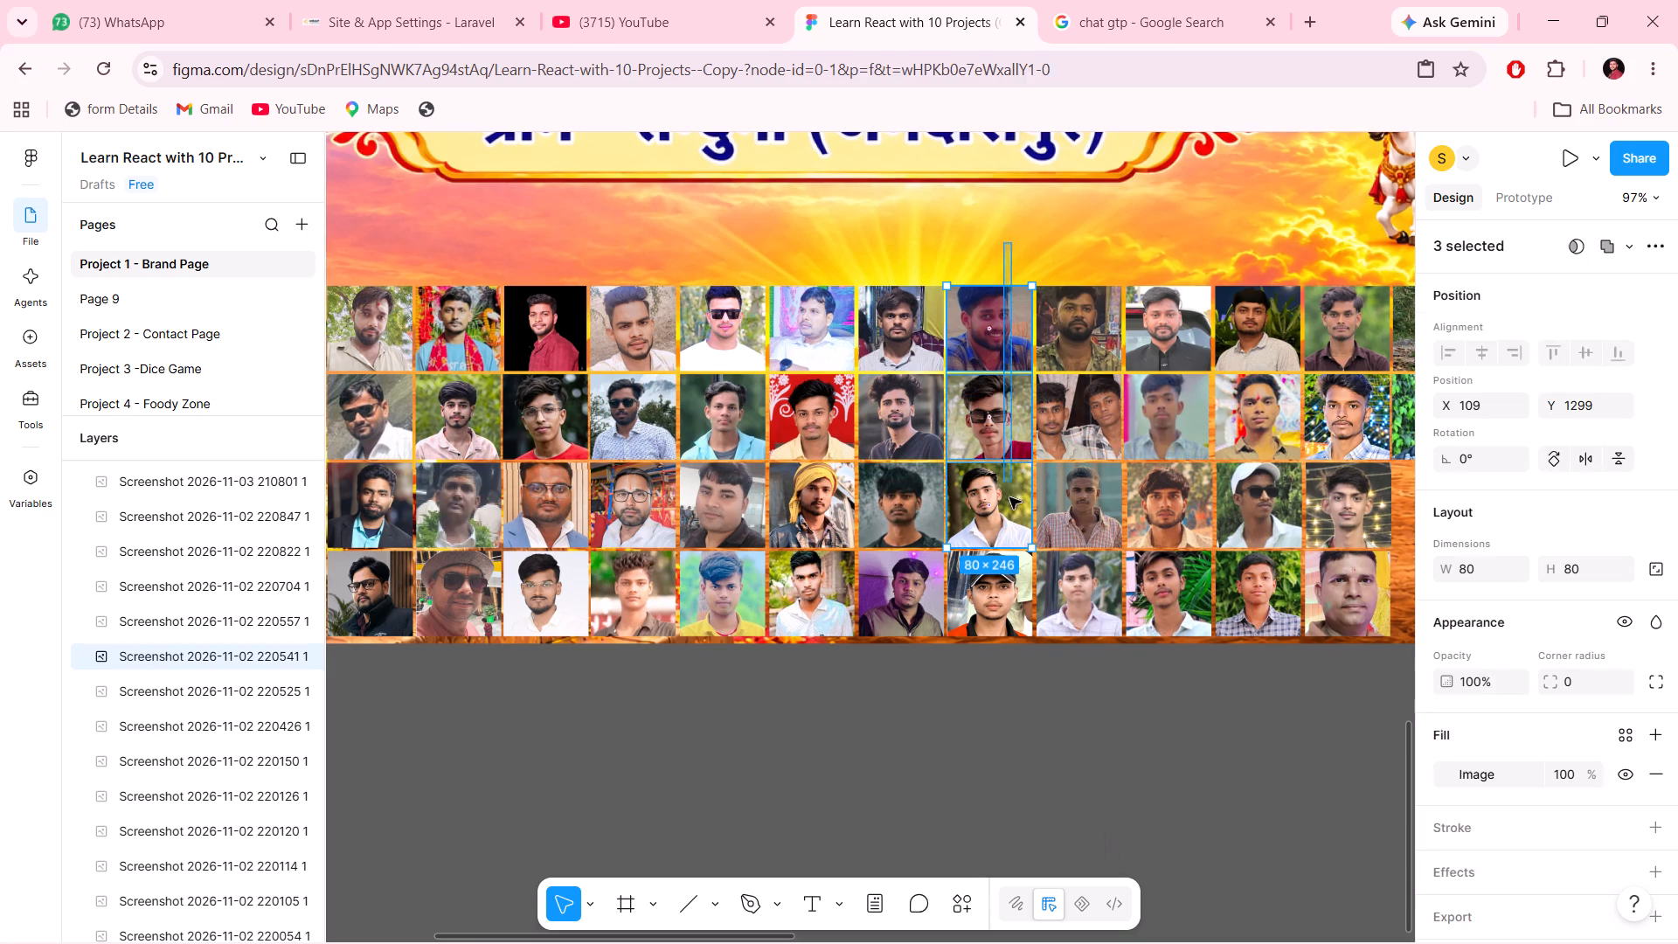
{"action": "left_click_drag", "start_coordinate": [1009, 497], "coordinate": [1008, 655]}
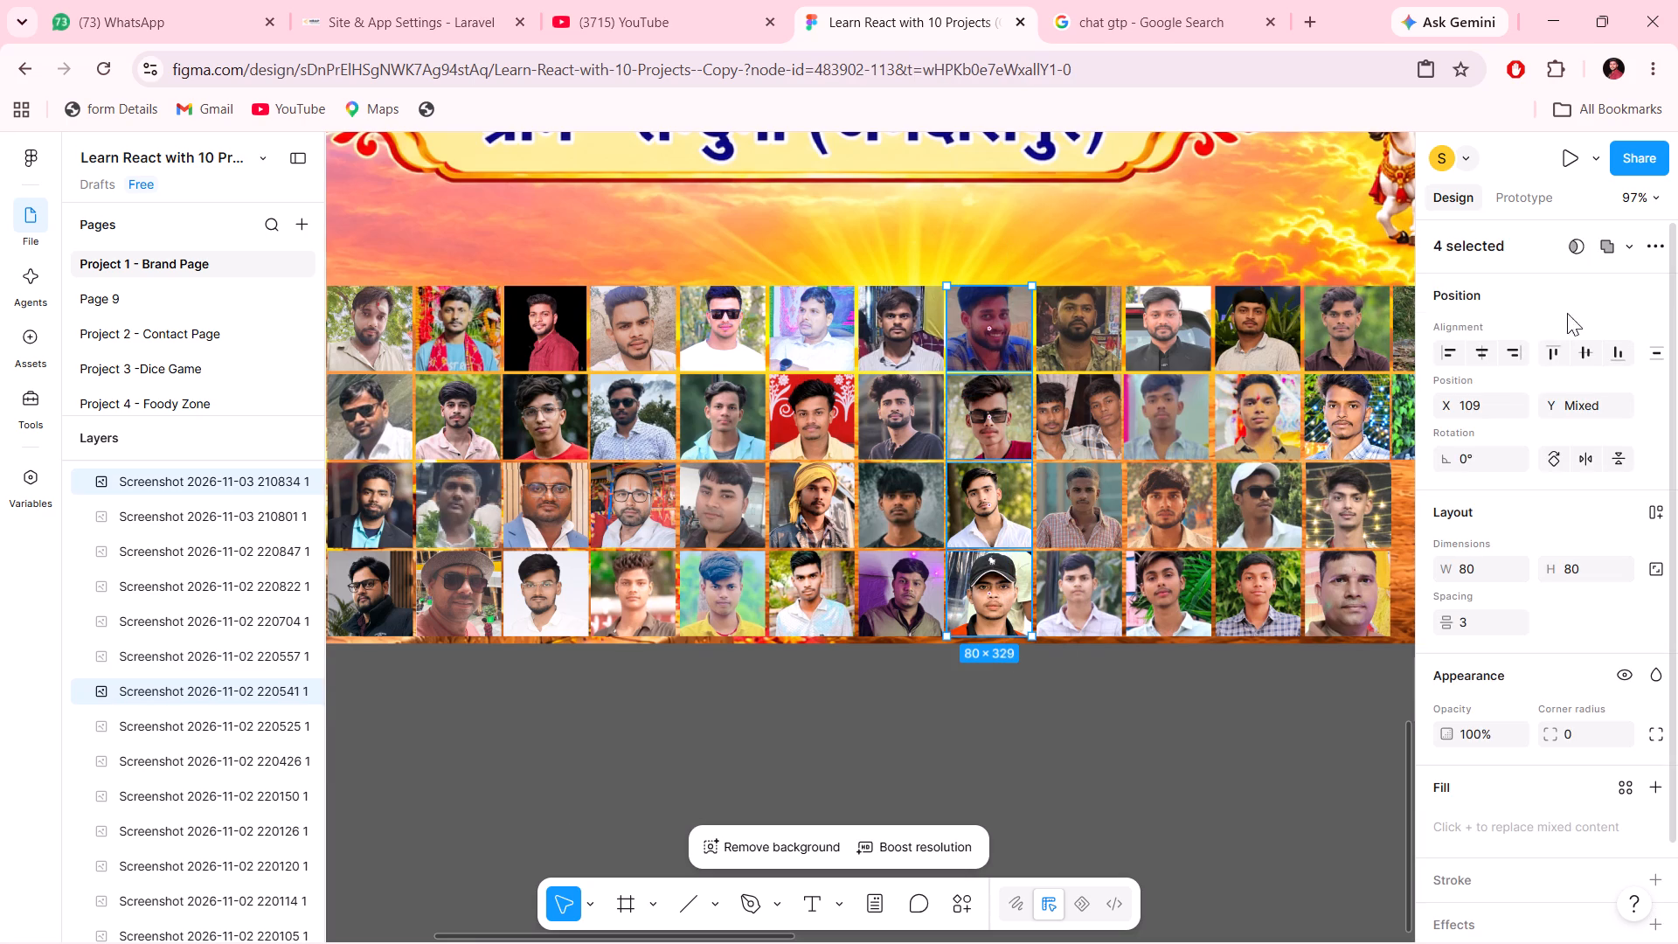
{"action": "left_click", "coordinate": [1489, 406]}
{"action": "type", "text": "10"}
{"action": "key", "text": "9"}
{"action": "left_click", "coordinate": [1310, 737]}
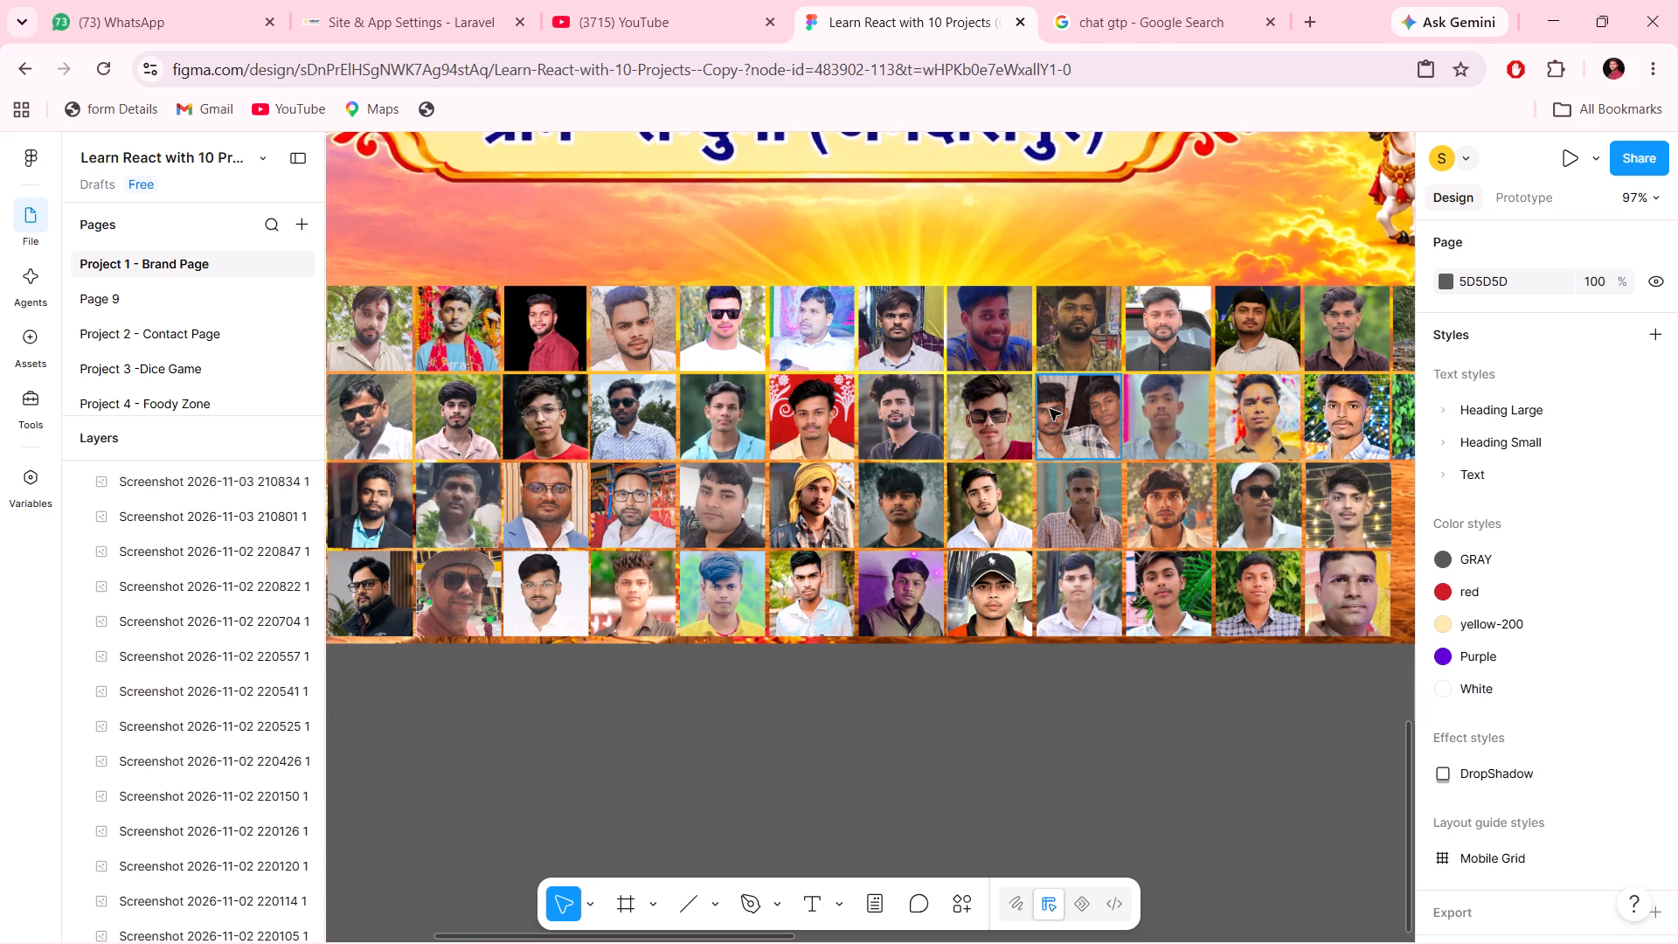
{"action": "left_click_drag", "start_coordinate": [981, 251], "coordinate": [971, 599]}
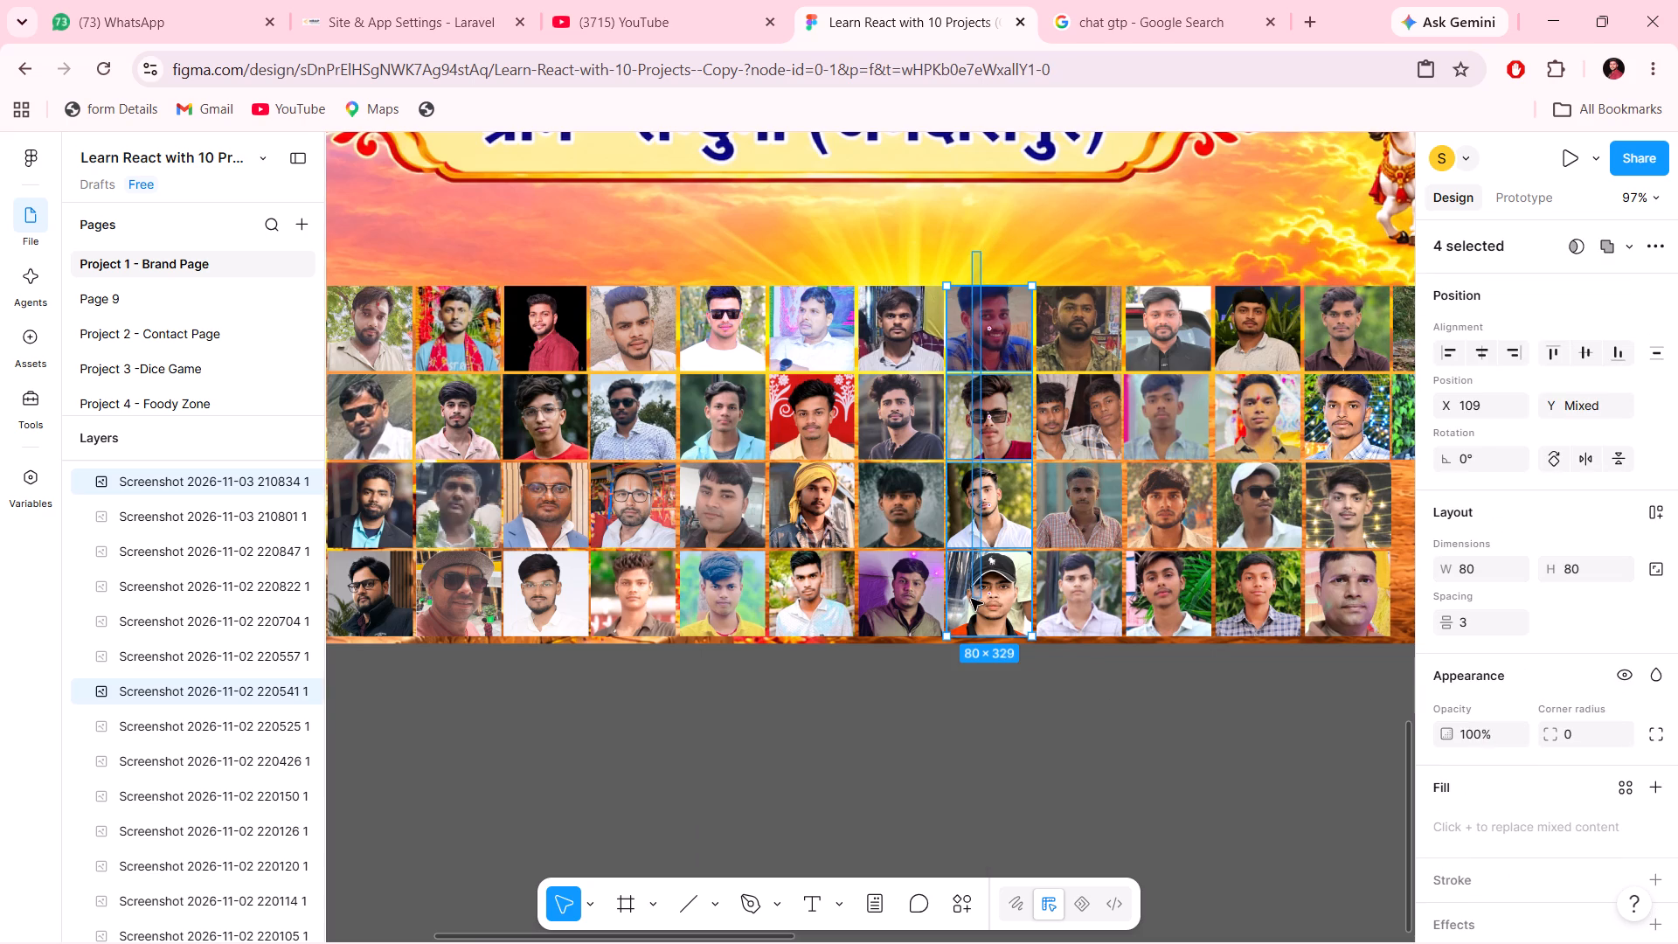
{"action": "left_click_drag", "start_coordinate": [971, 599], "coordinate": [990, 607]}
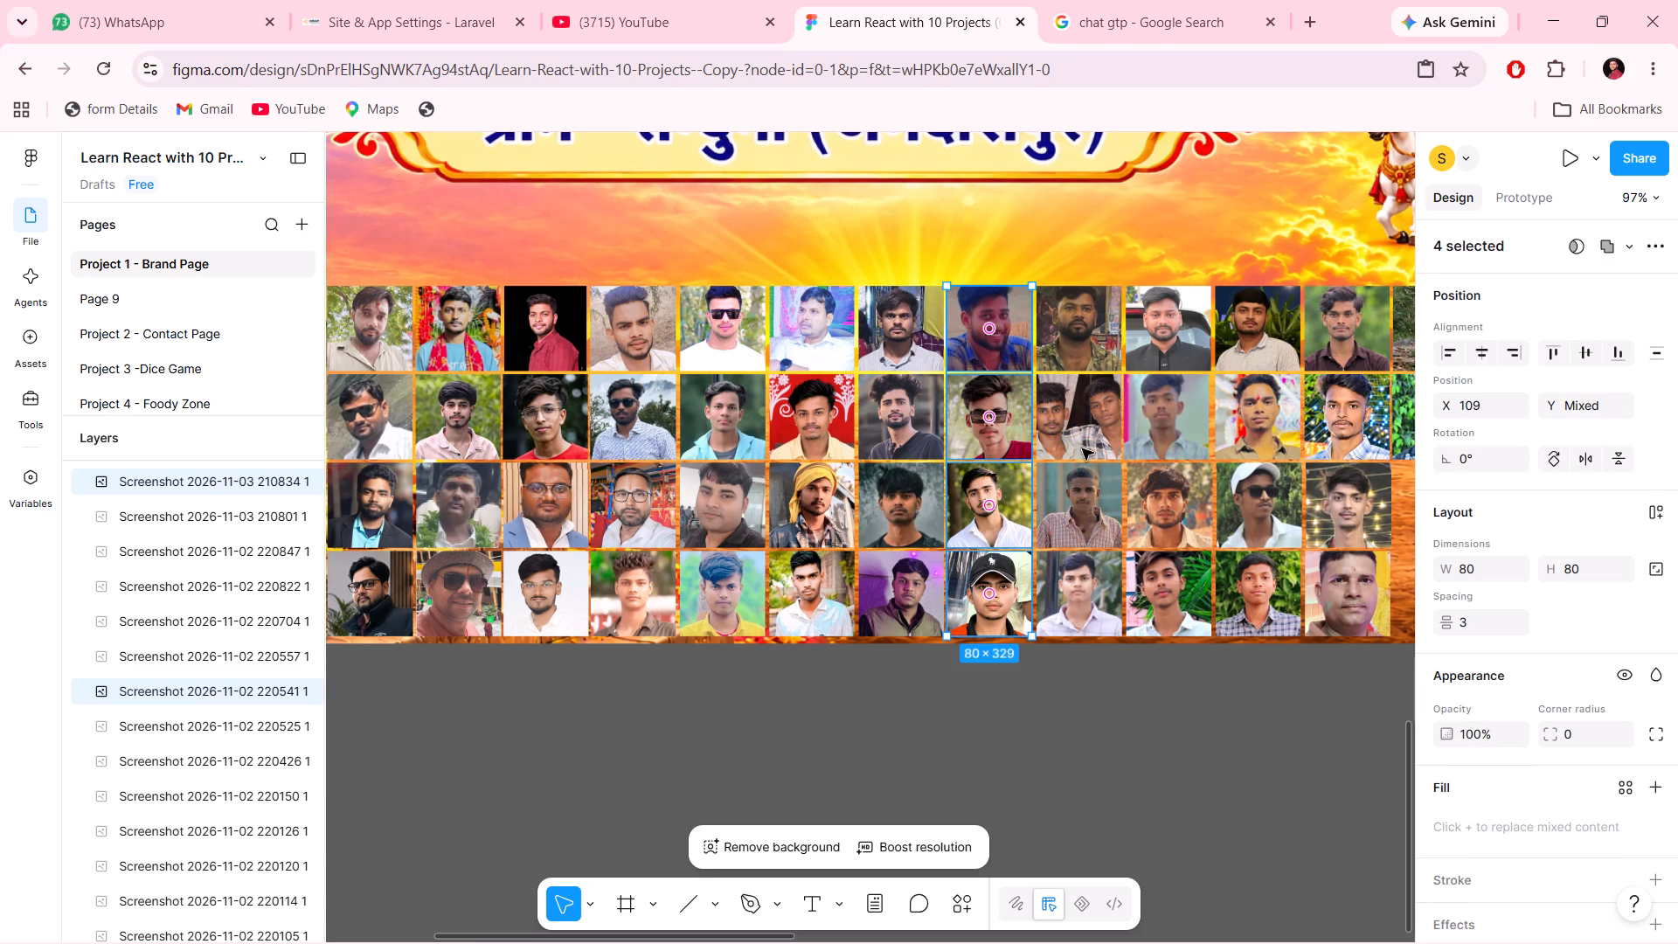
Set the X position of all four portraits in the ninth column to 193, matching the column's top portrait.
{"action": "left_click", "coordinate": [1080, 351]}
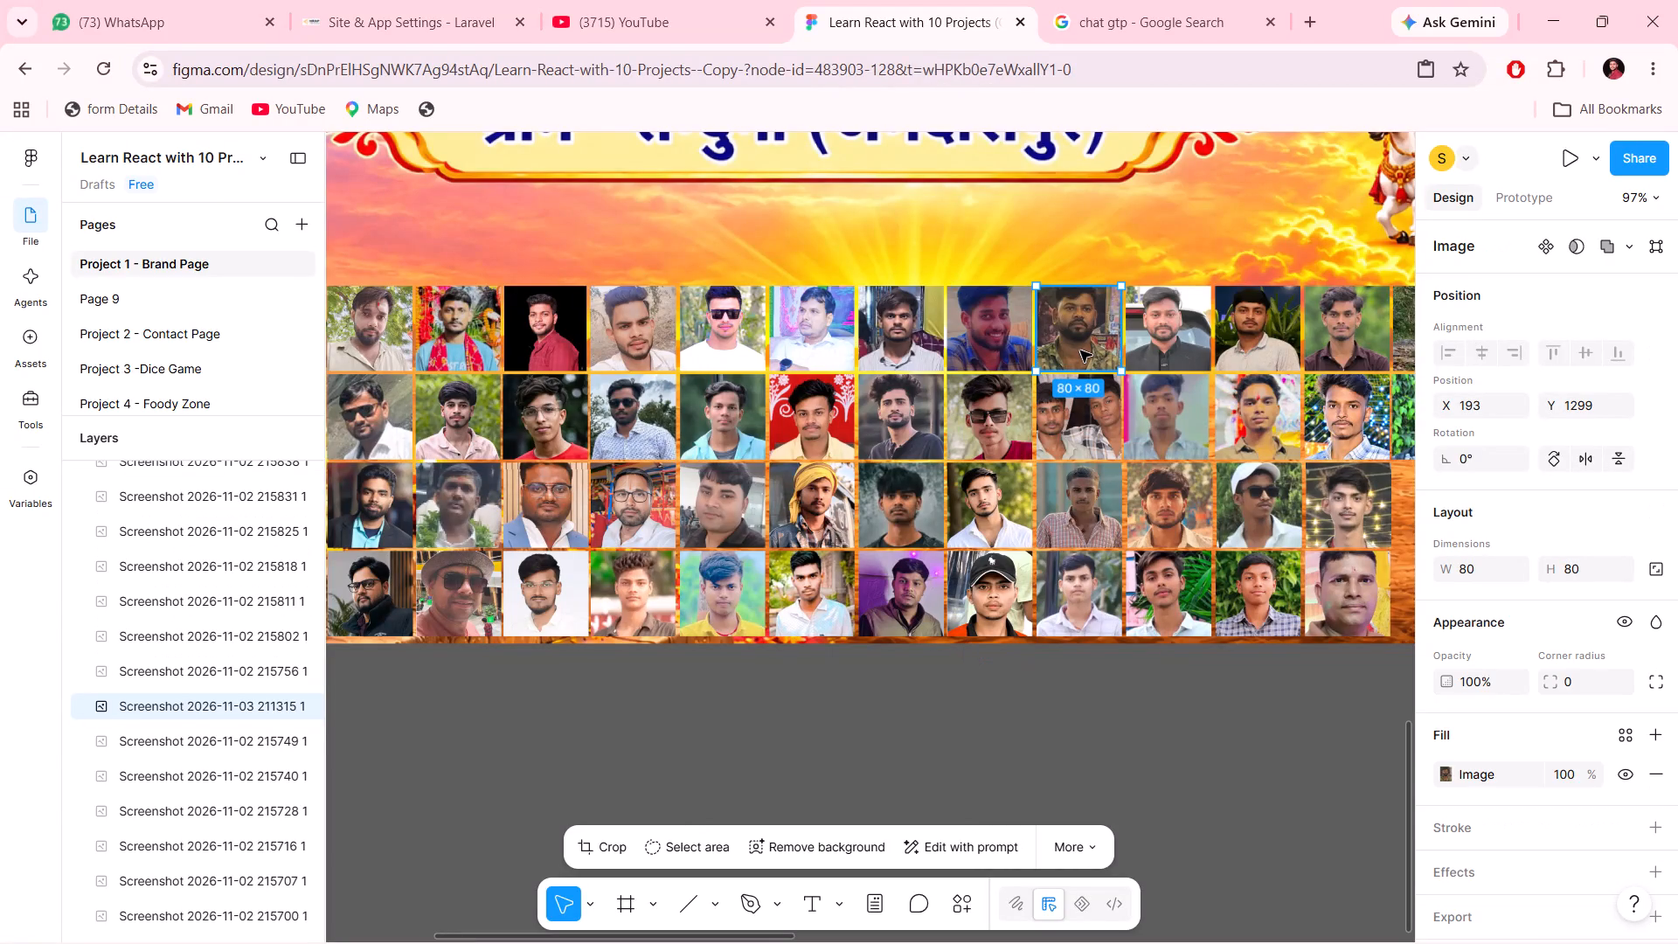
{"action": "left_click_drag", "start_coordinate": [1063, 263], "coordinate": [1081, 691]}
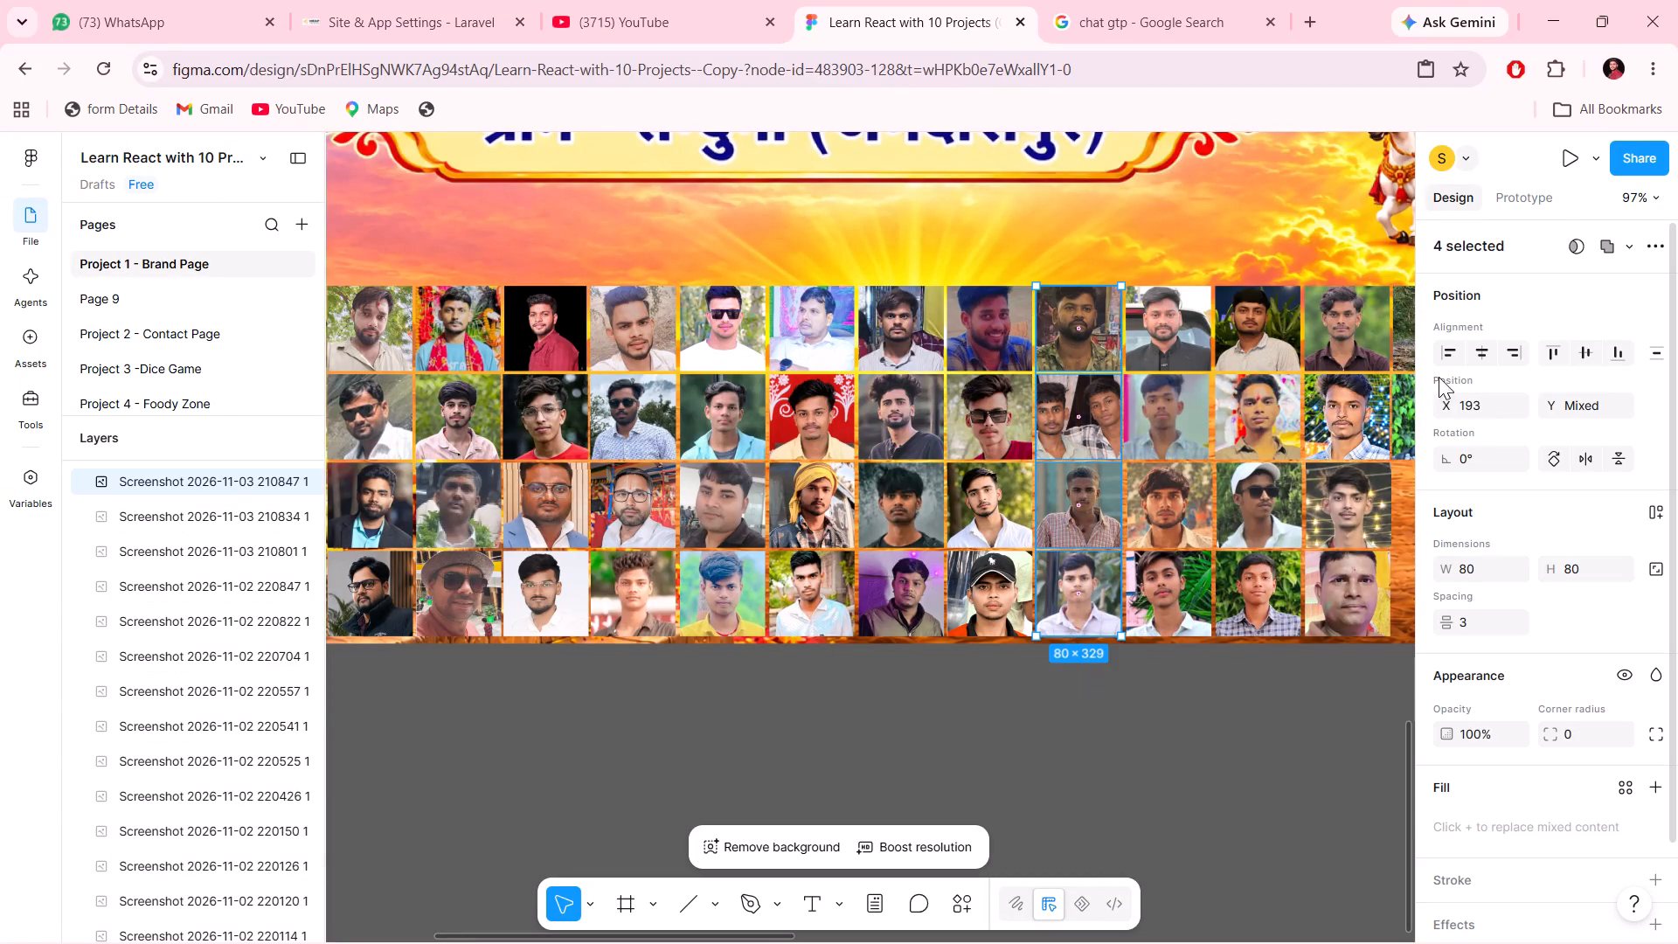
{"action": "left_click", "coordinate": [1473, 402]}
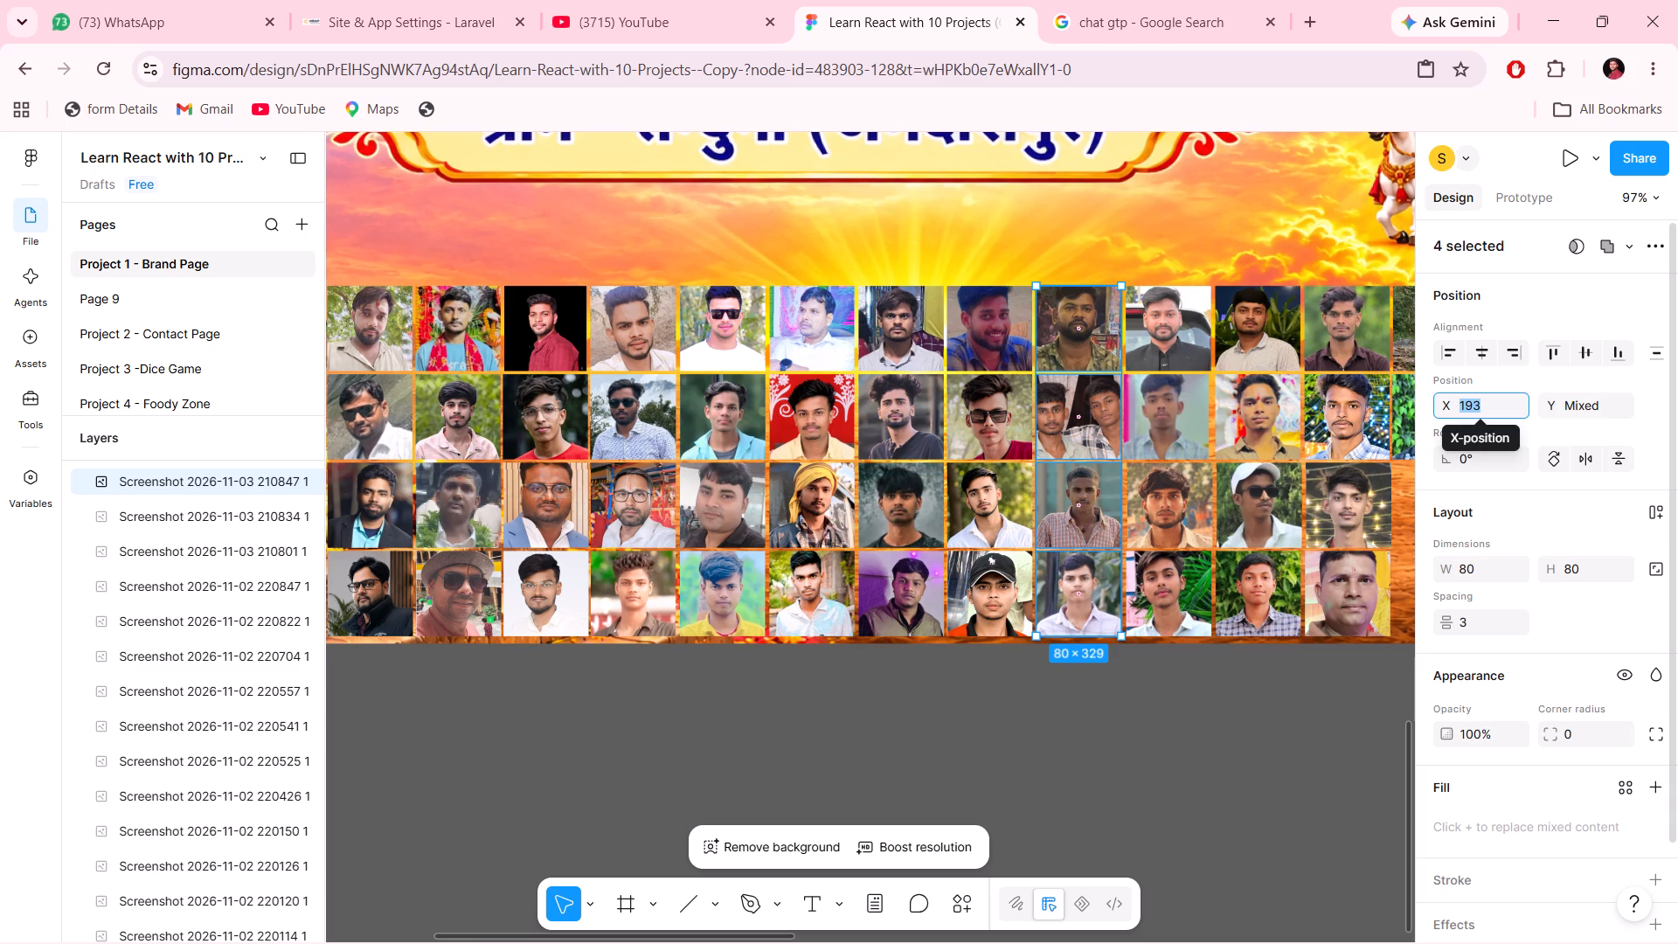
{"action": "key", "text": "1"}
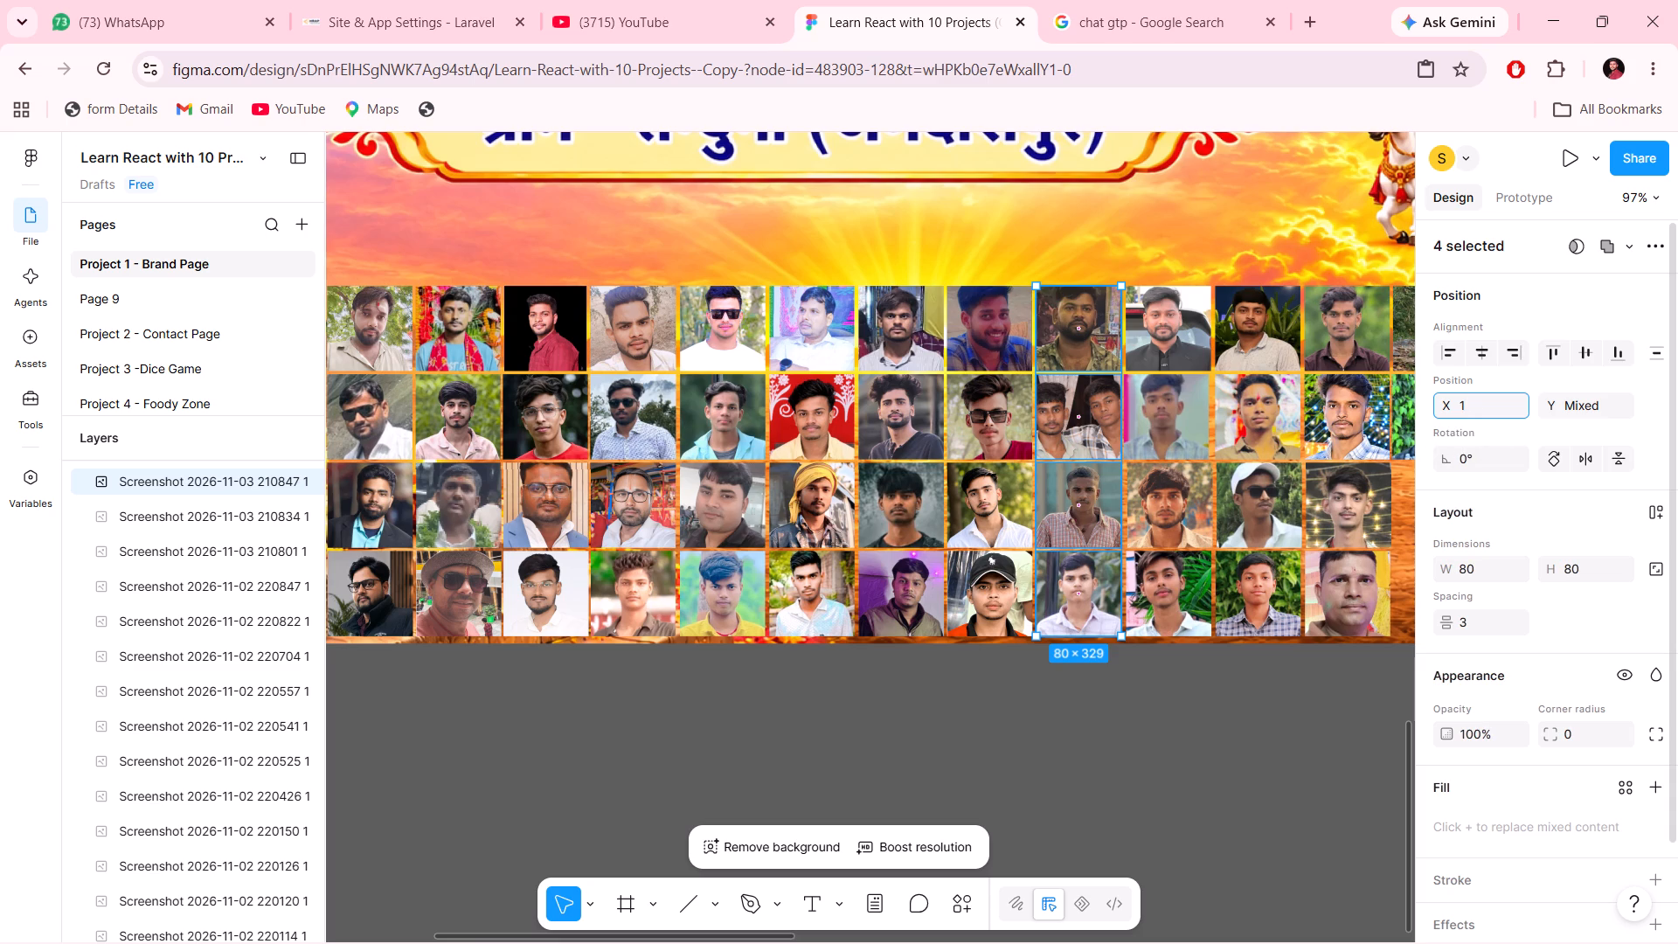
{"action": "type", "text": "93"}
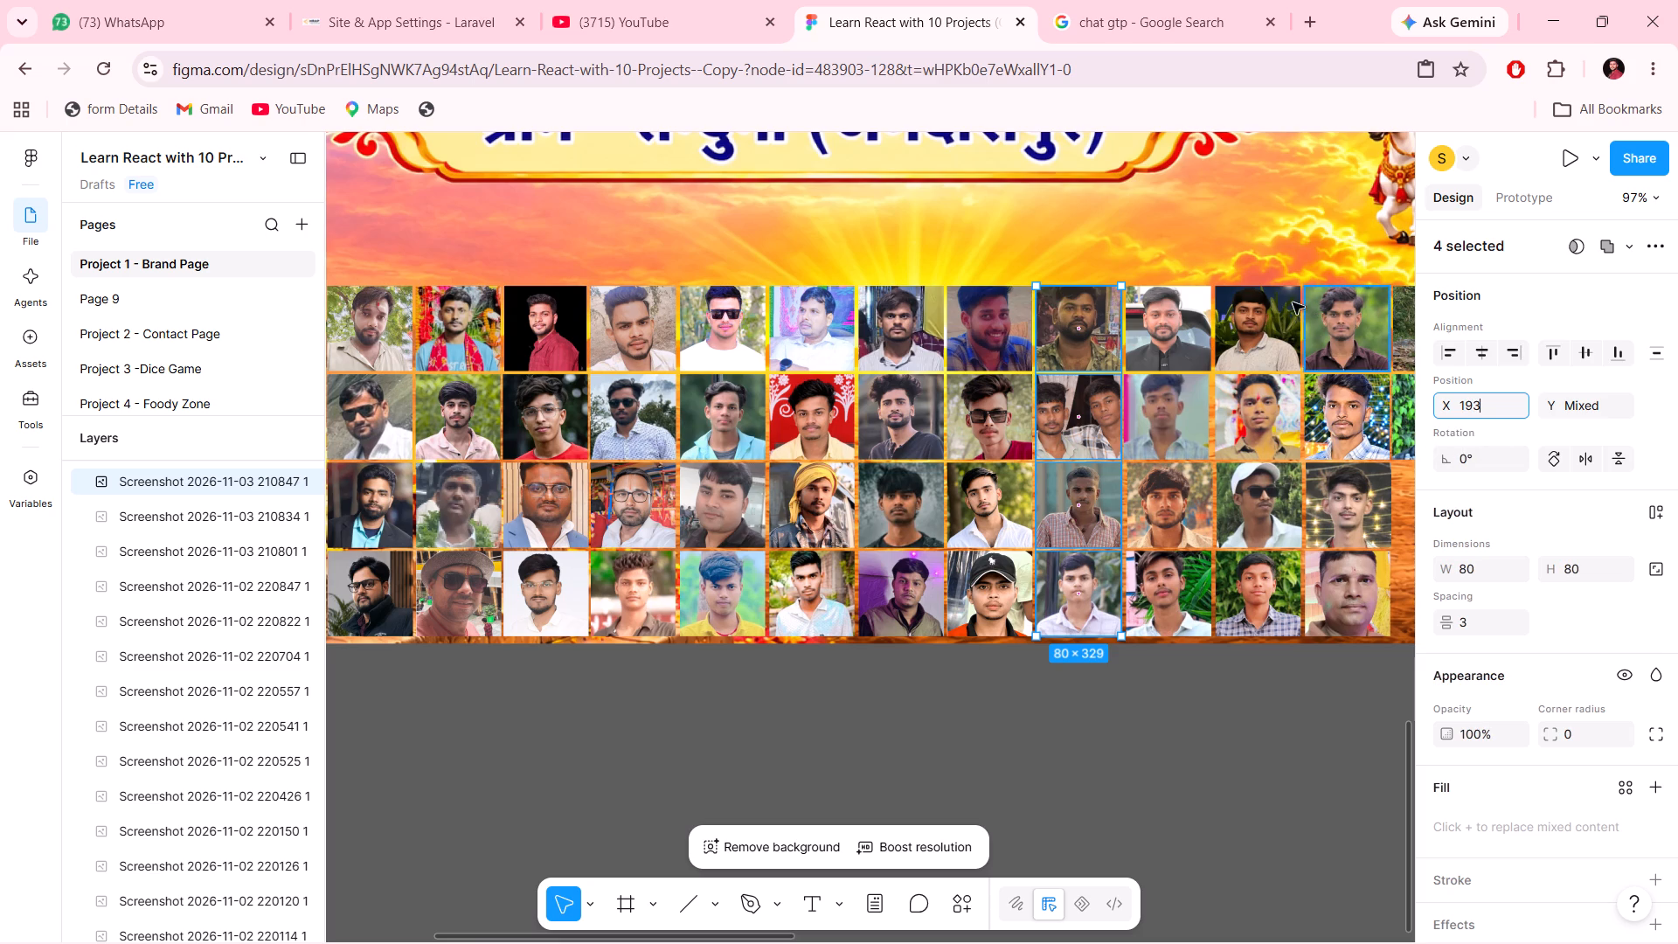
Set the X position of all four portraits in the tenth column to 277, matching the column's top portrait.
{"action": "left_click_drag", "start_coordinate": [1164, 265], "coordinate": [1177, 548]}
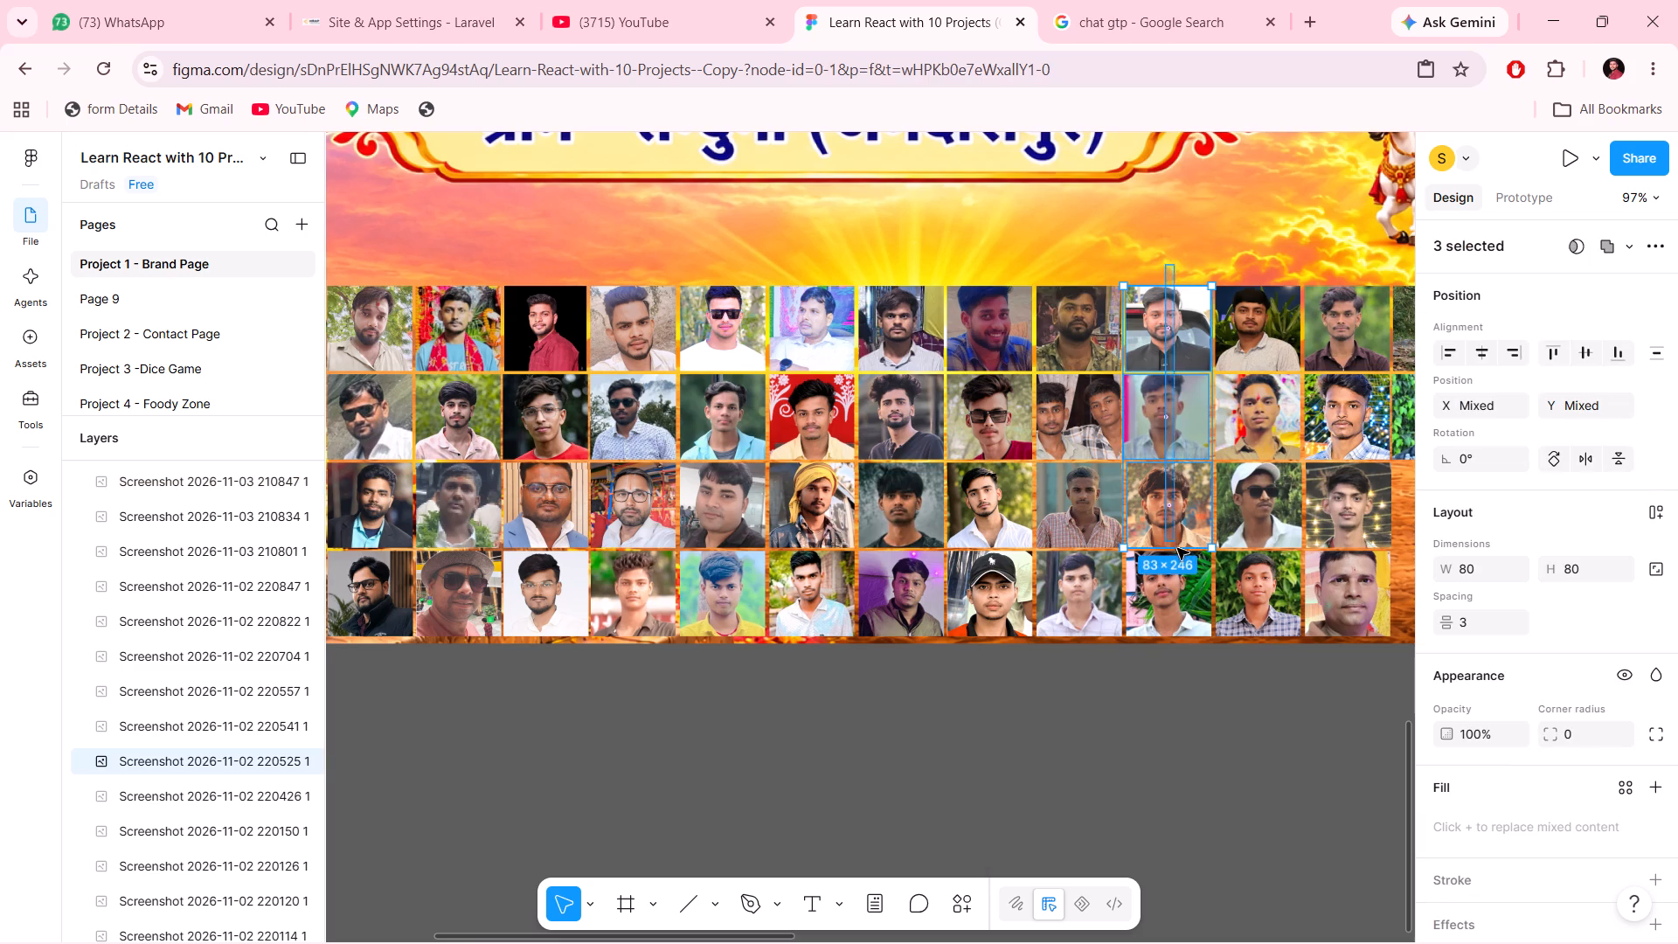
{"action": "left_click_drag", "start_coordinate": [1177, 548], "coordinate": [1185, 332]}
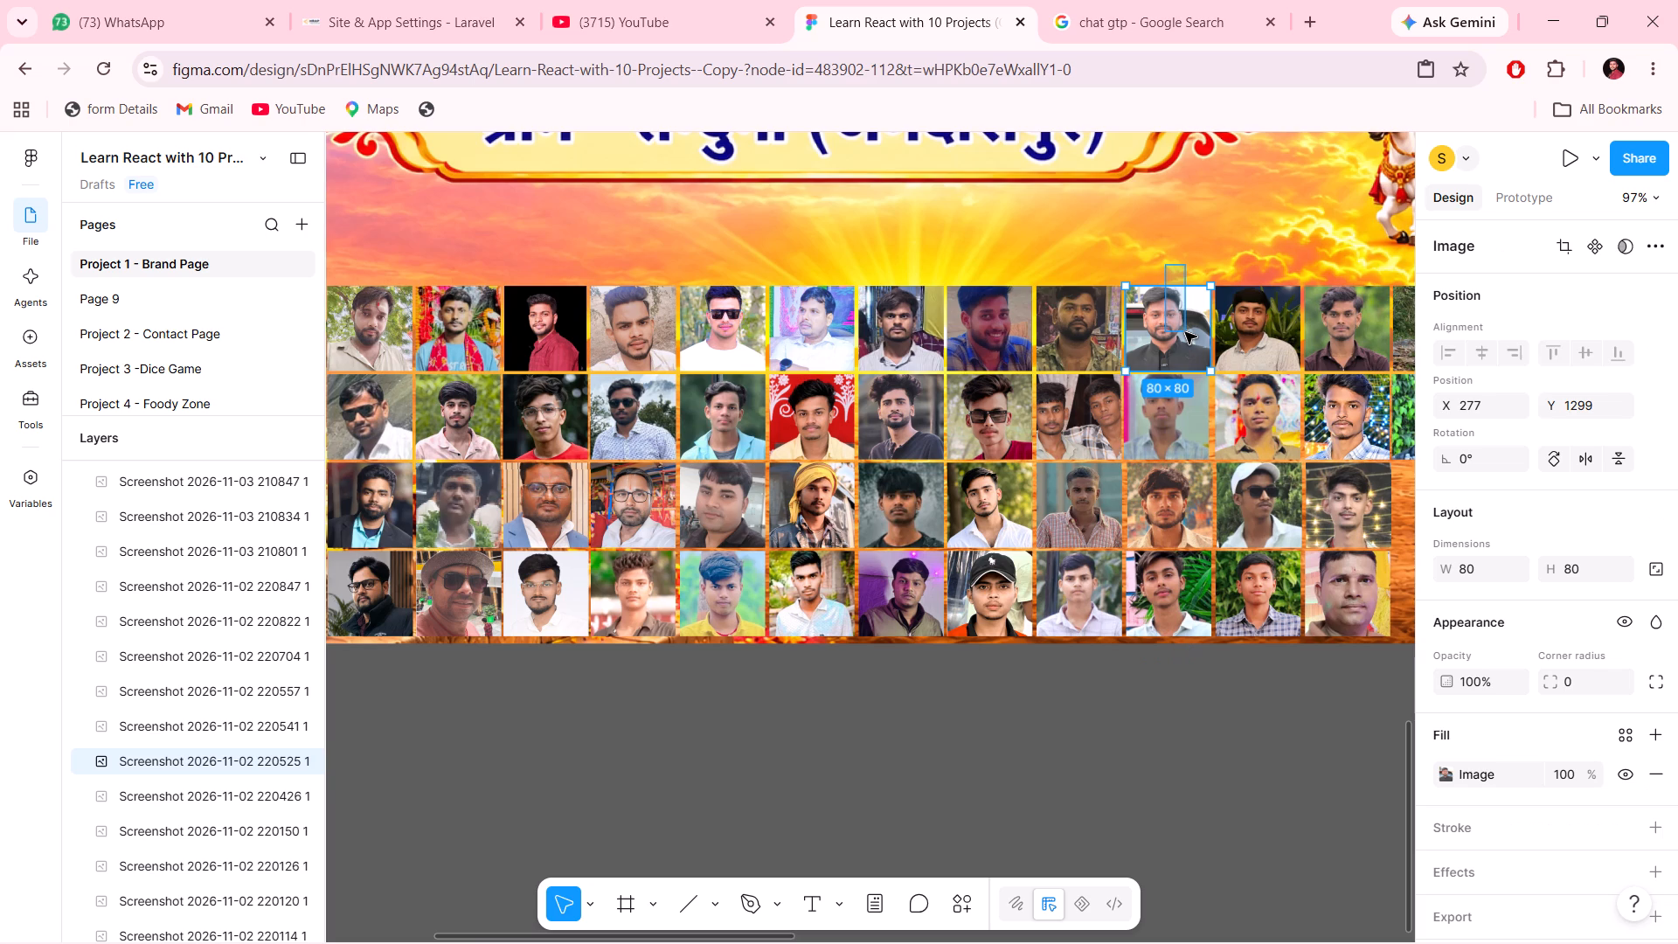
{"action": "left_click_drag", "start_coordinate": [1185, 332], "coordinate": [1200, 403]}
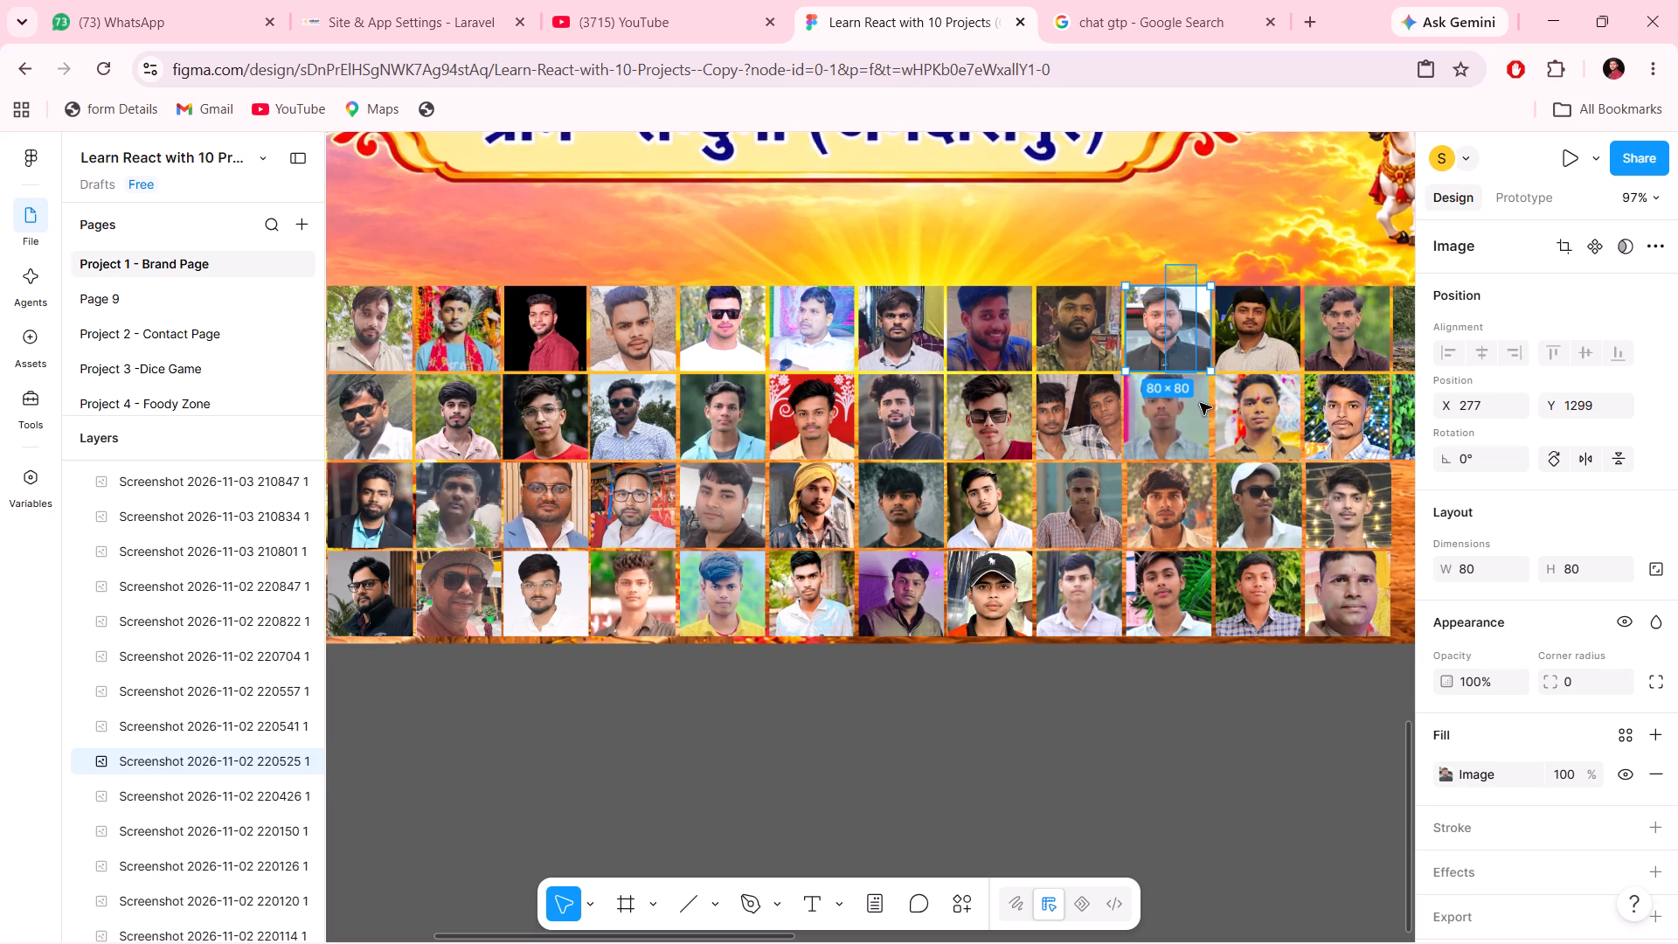
{"action": "left_click_drag", "start_coordinate": [1200, 403], "coordinate": [1172, 667]}
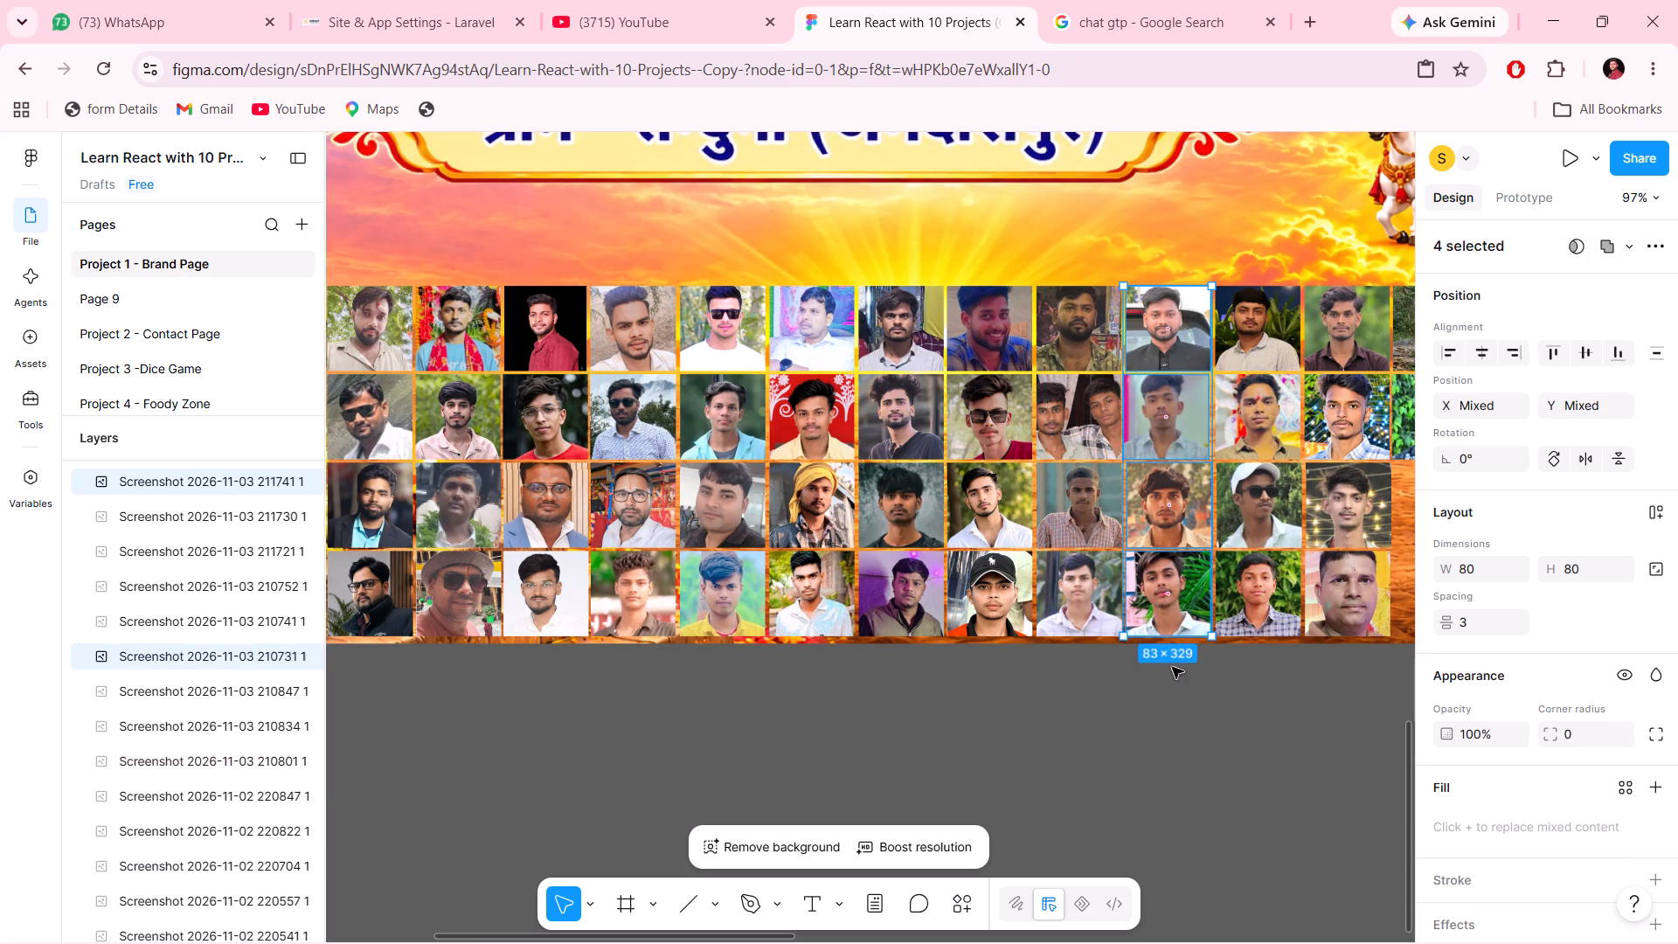
{"action": "left_click", "coordinate": [1473, 402]}
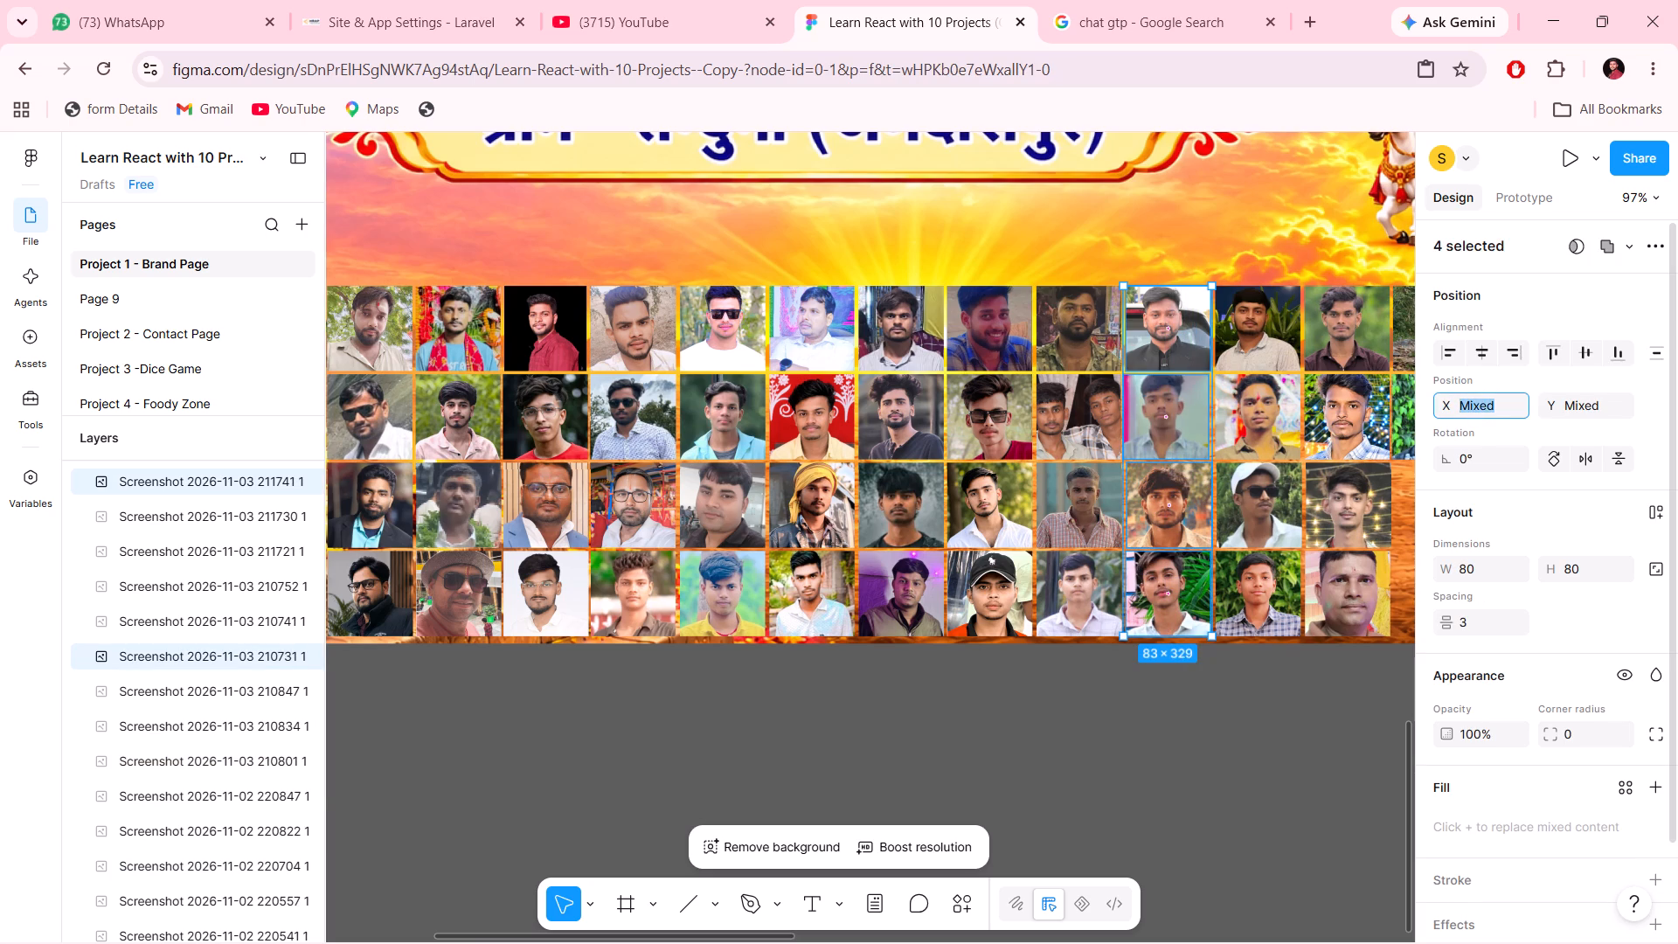
{"action": "type", "text": "277"}
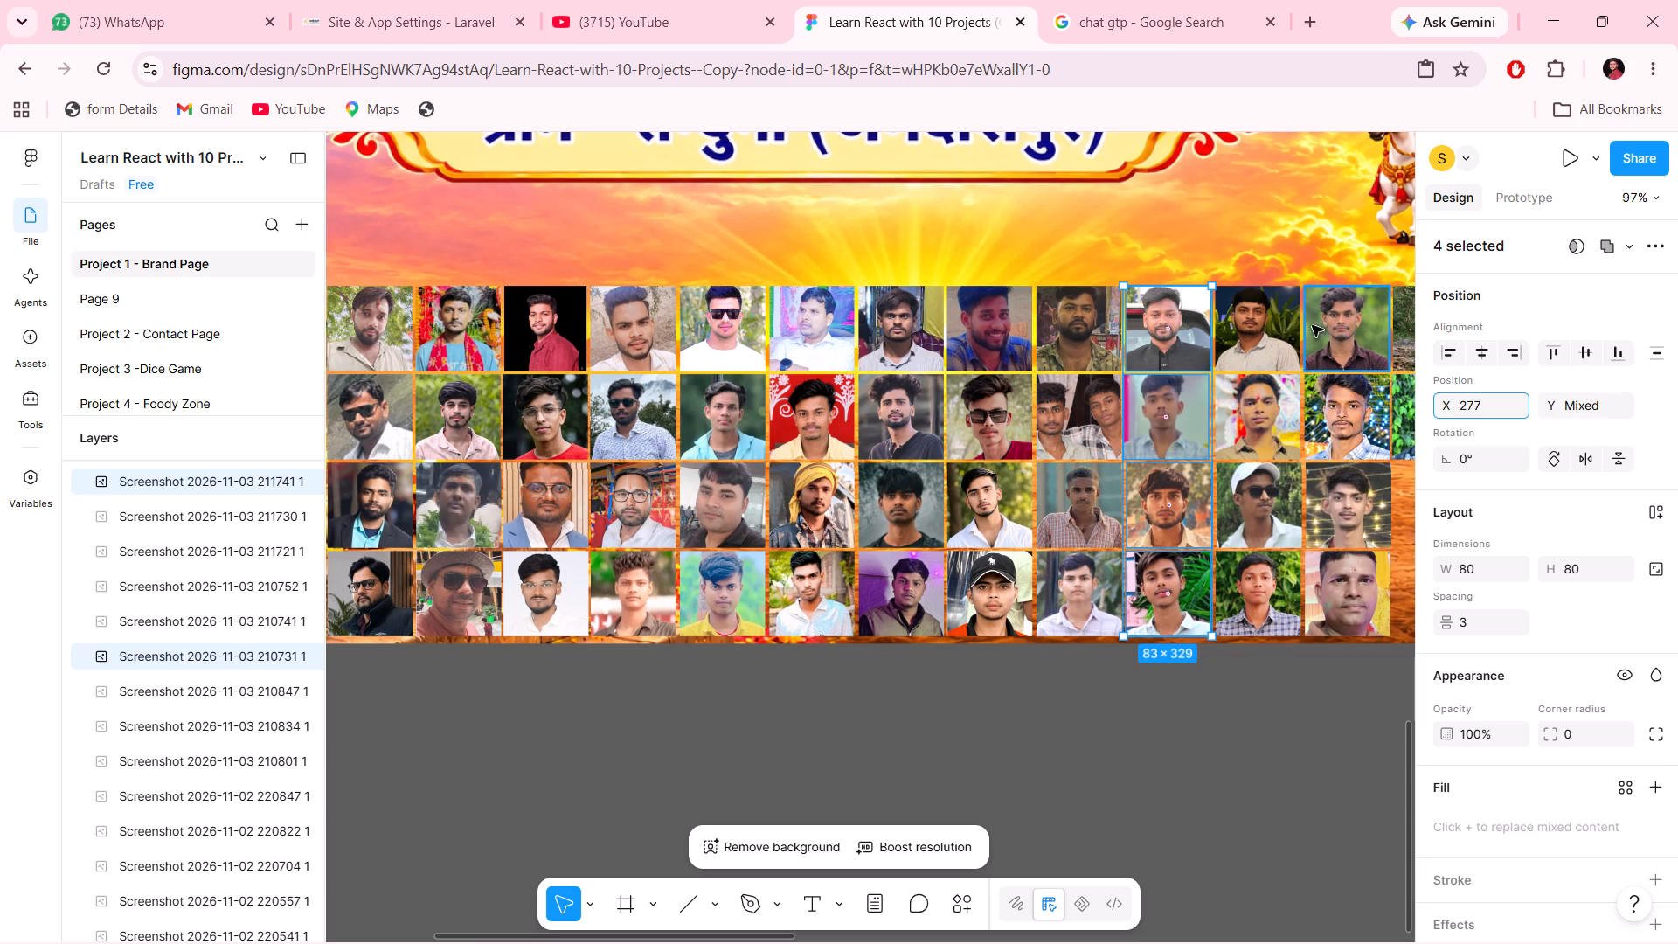
Set the X position of all four portraits in the eleventh column to 361, matching the column's top portrait.
{"action": "left_click", "coordinate": [1274, 323]}
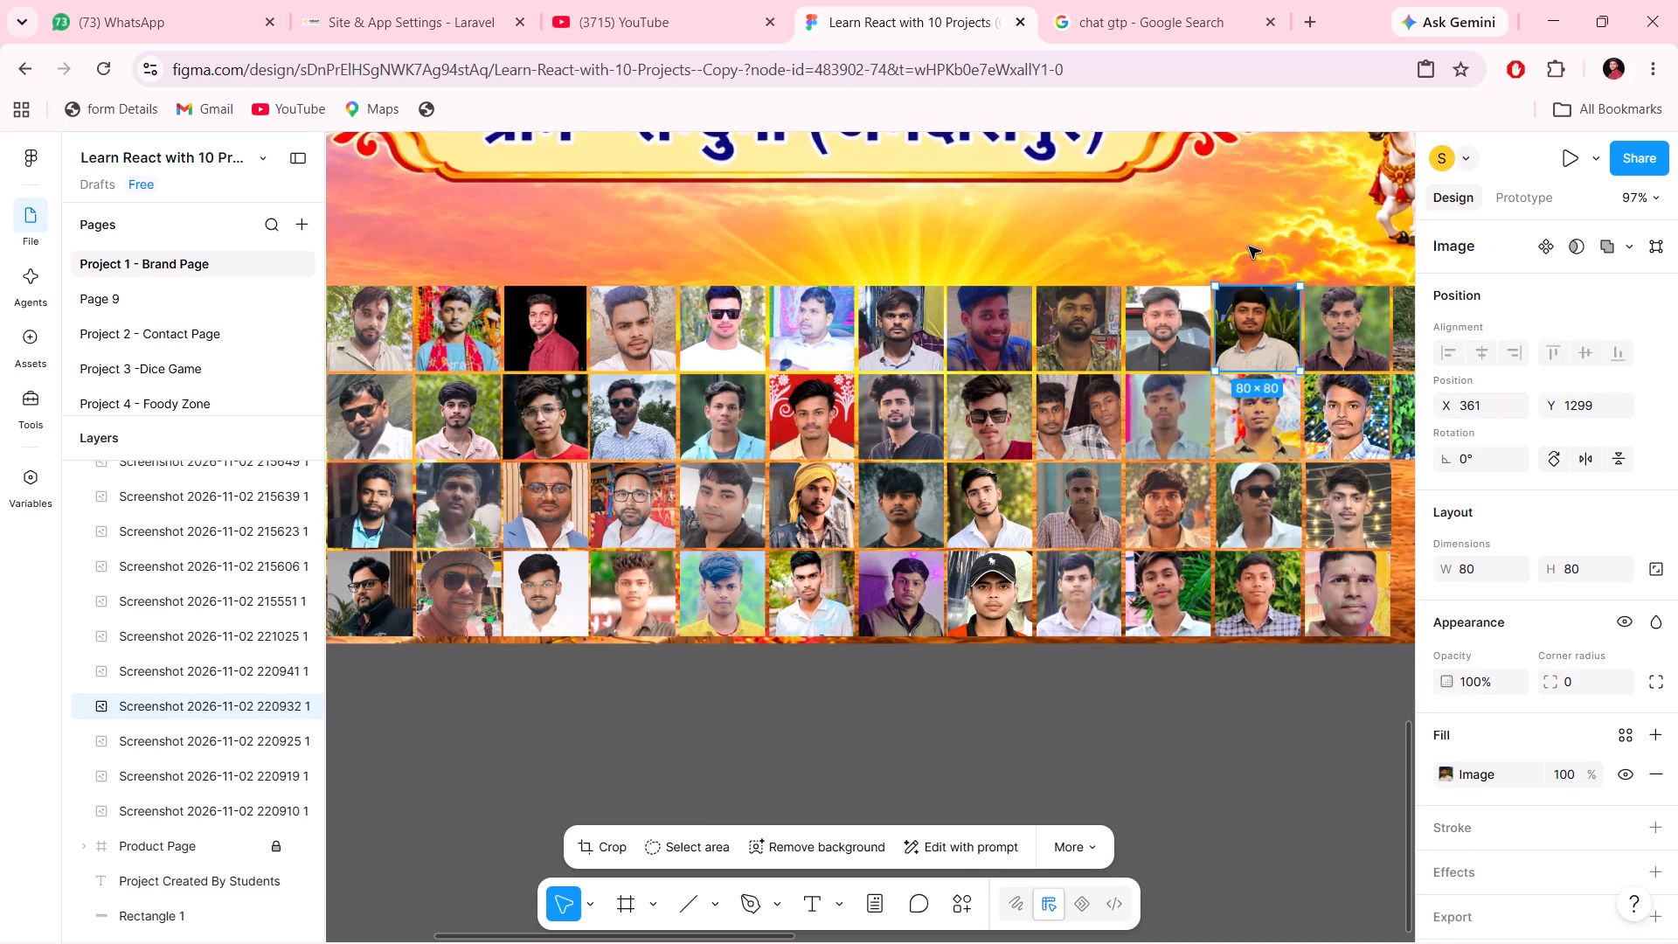
{"action": "left_click_drag", "start_coordinate": [1249, 246], "coordinate": [1272, 559]}
{"action": "left_click", "coordinate": [1480, 405]}
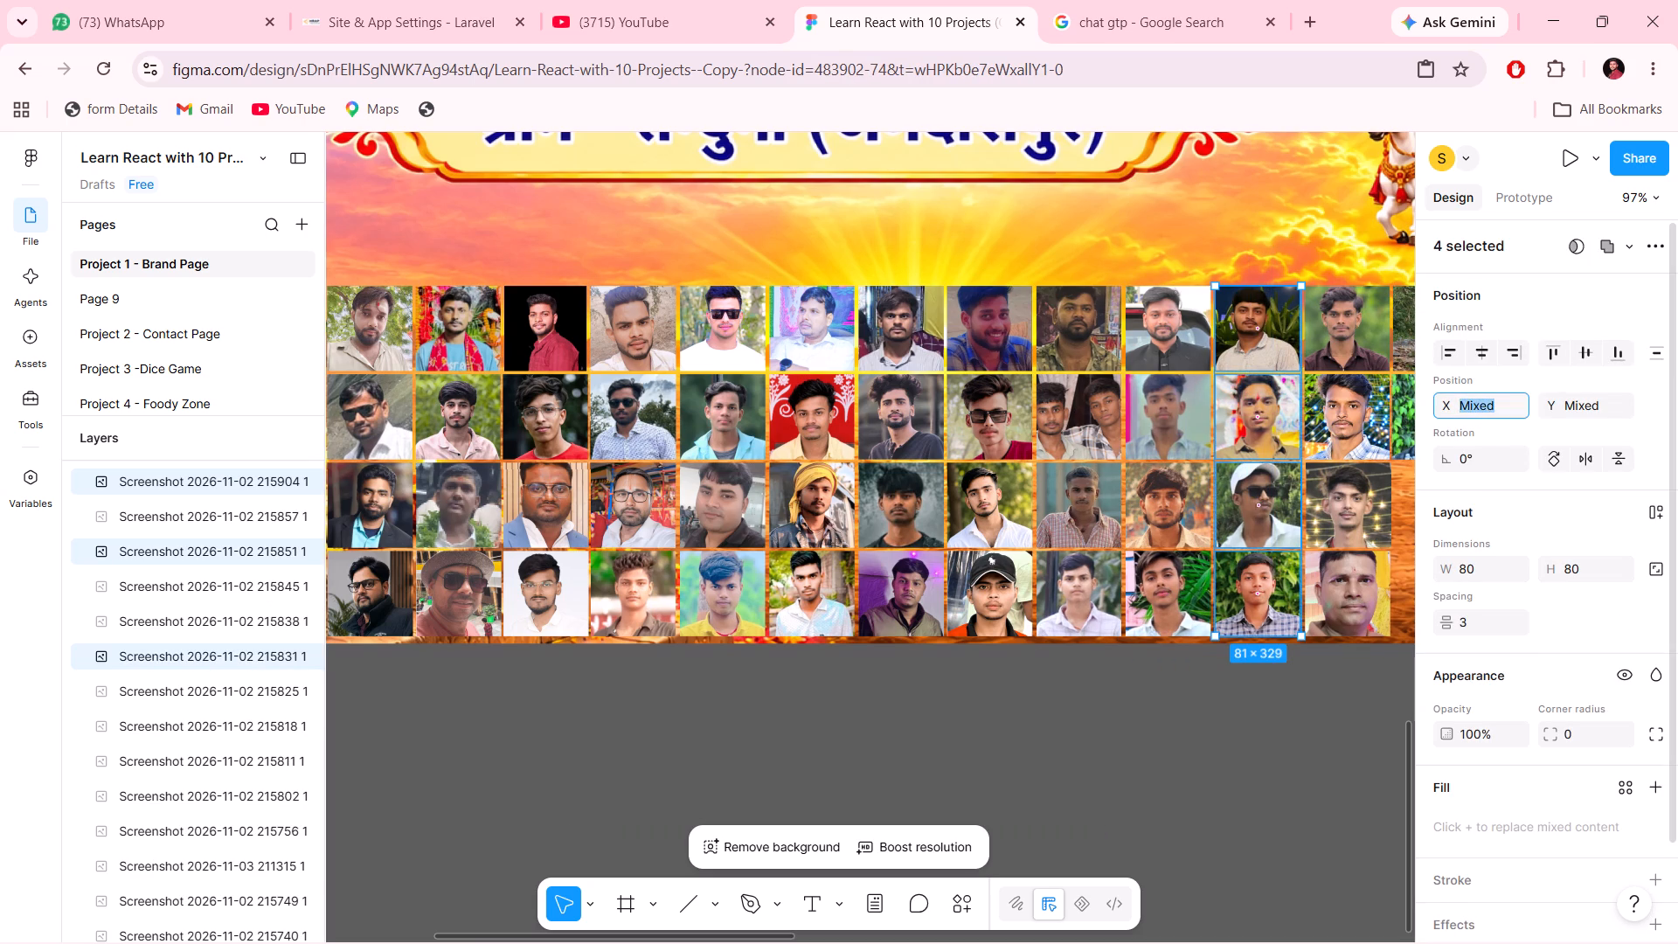
{"action": "type", "text": "361"}
{"action": "left_click", "coordinate": [1309, 250]}
Set the X position of all four portraits in the twelfth column to 445.
{"action": "scroll", "coordinate": [1309, 250], "scroll_direction": "left", "scroll_amount": 4}
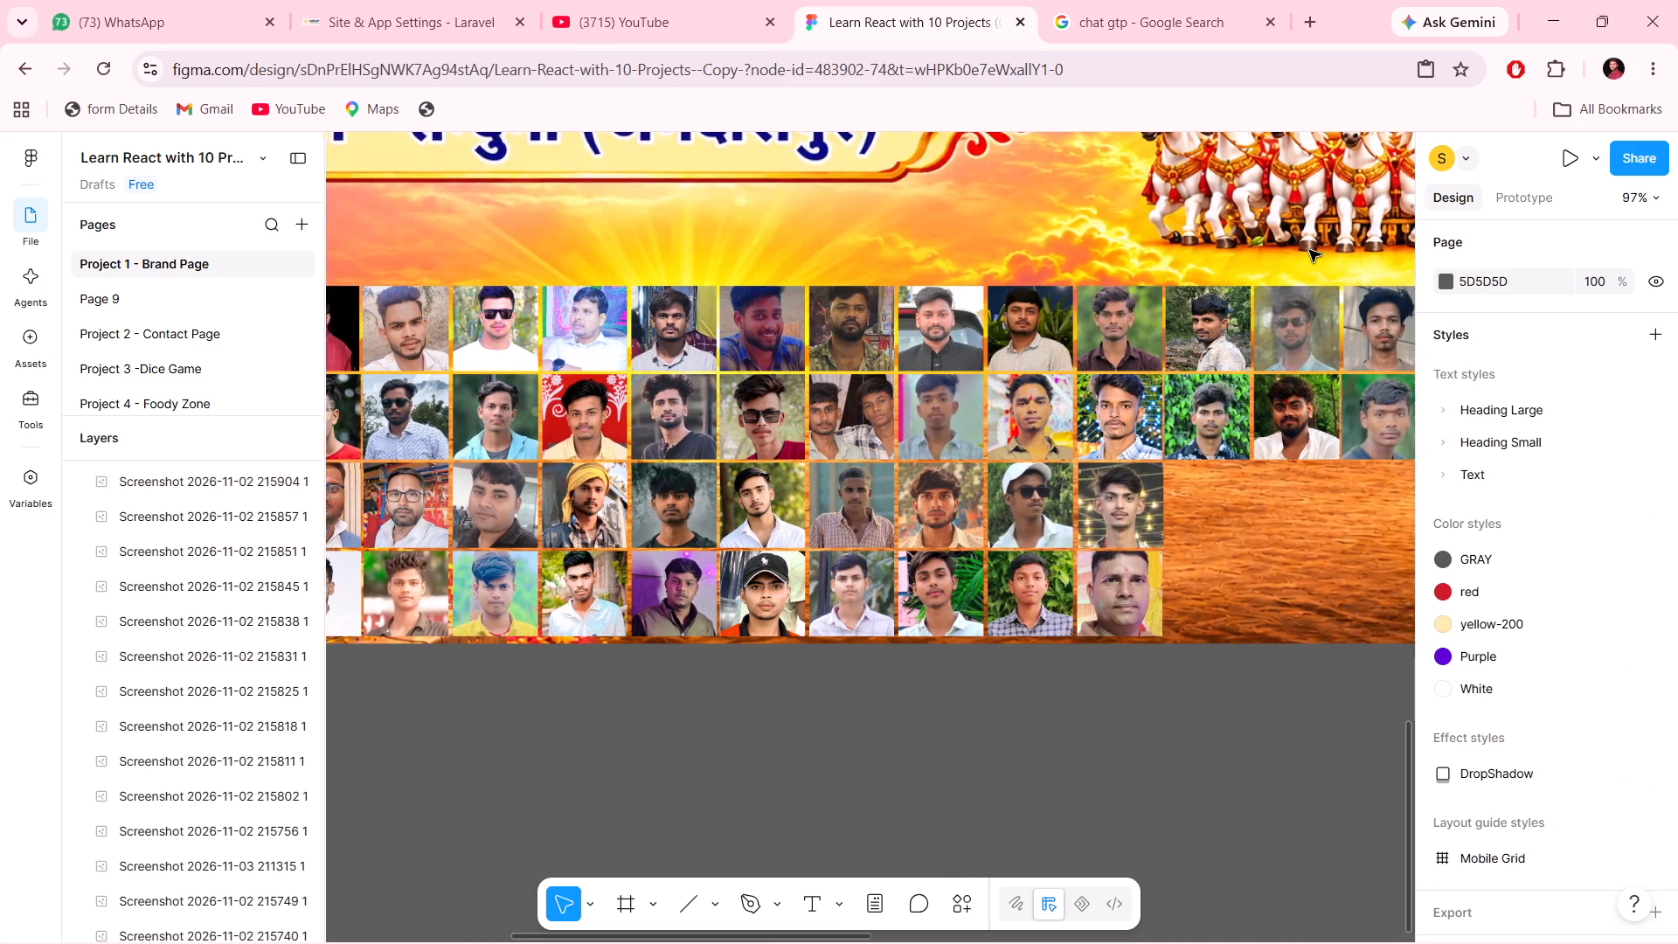
{"action": "scroll", "coordinate": [1309, 250], "scroll_direction": "left", "scroll_amount": 1}
{"action": "left_click", "coordinate": [972, 320]}
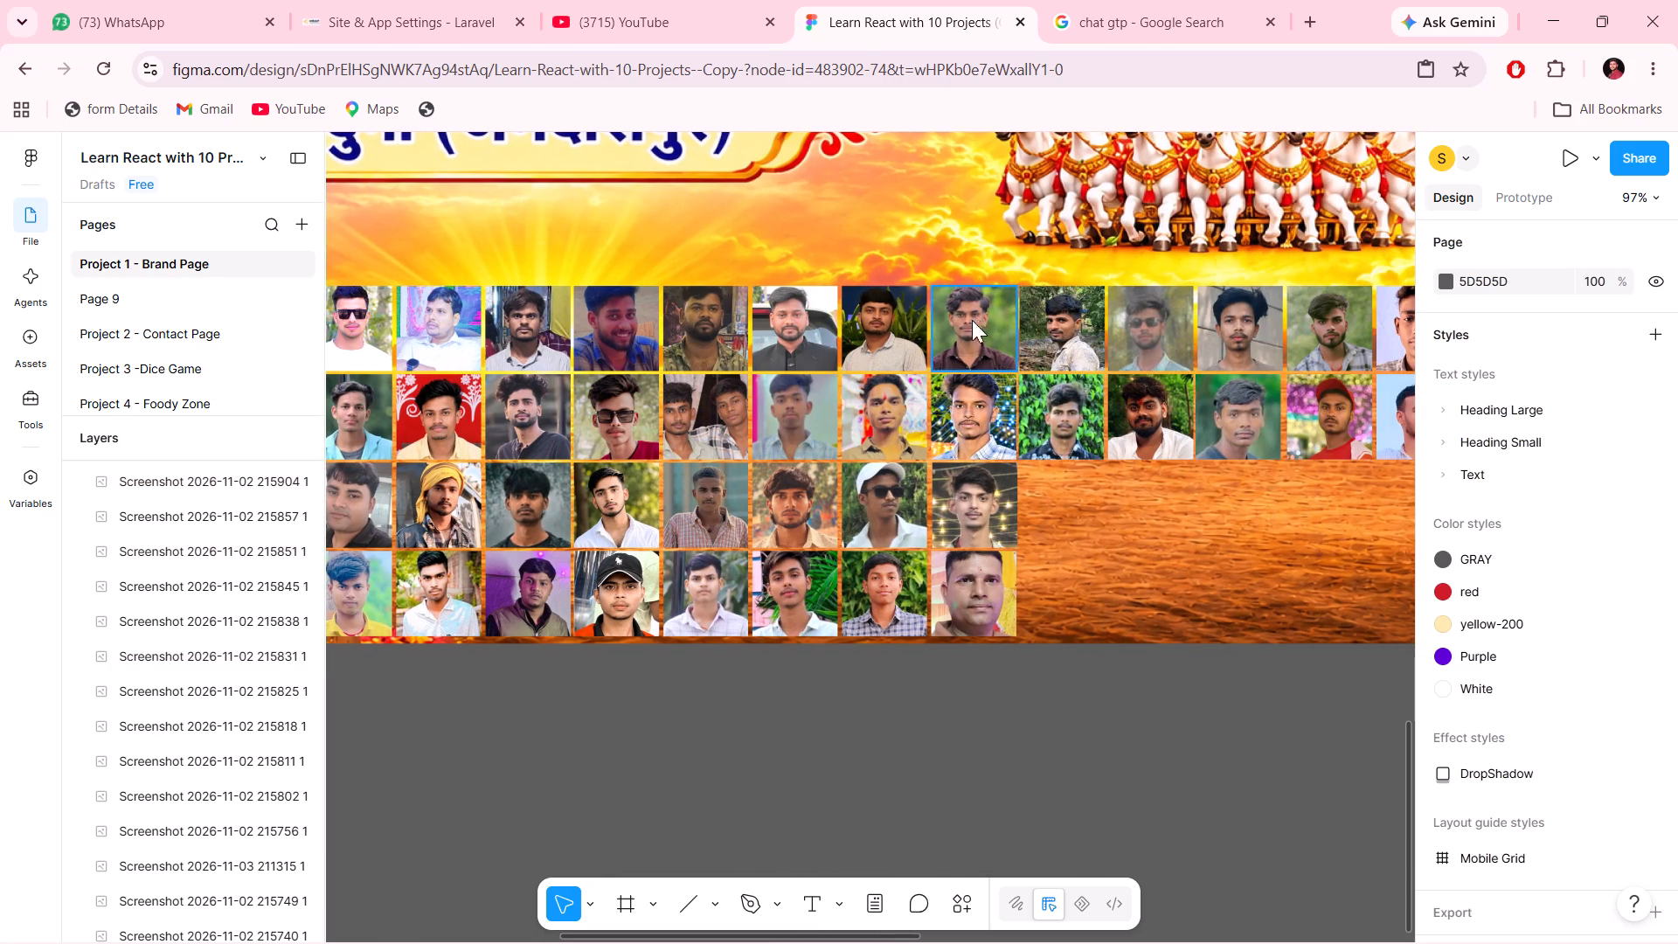
{"action": "left_click_drag", "start_coordinate": [971, 258], "coordinate": [967, 621]}
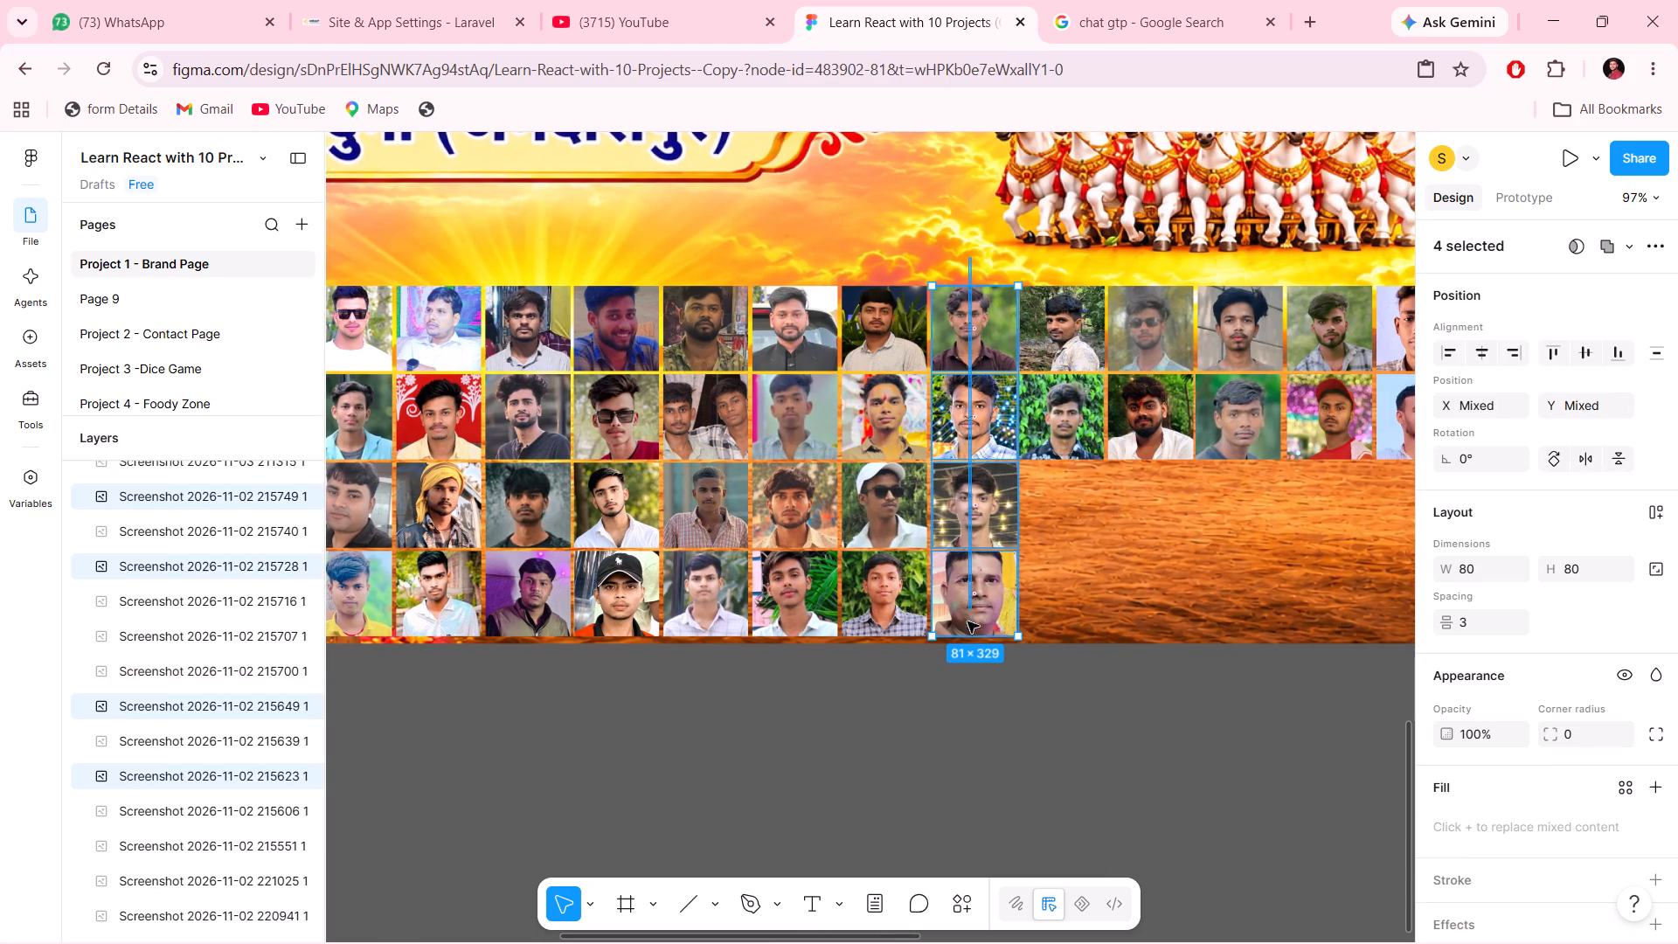
{"action": "left_click_drag", "start_coordinate": [967, 621], "coordinate": [967, 669]}
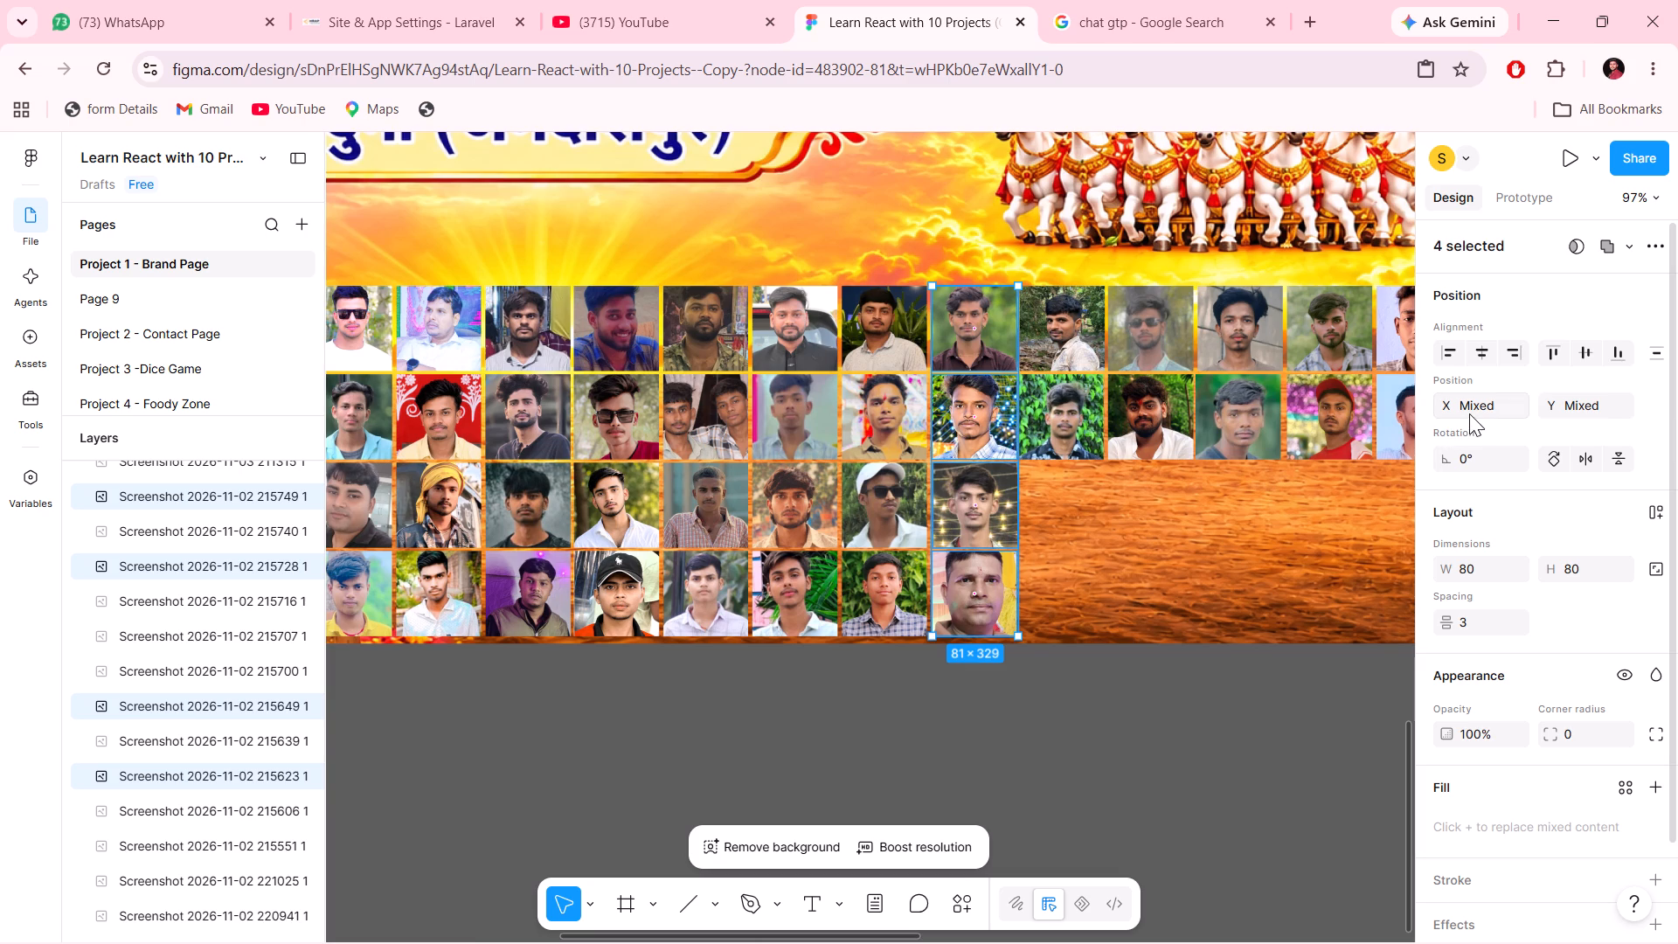
{"action": "left_click", "coordinate": [1469, 413]}
{"action": "type", "text": "445"}
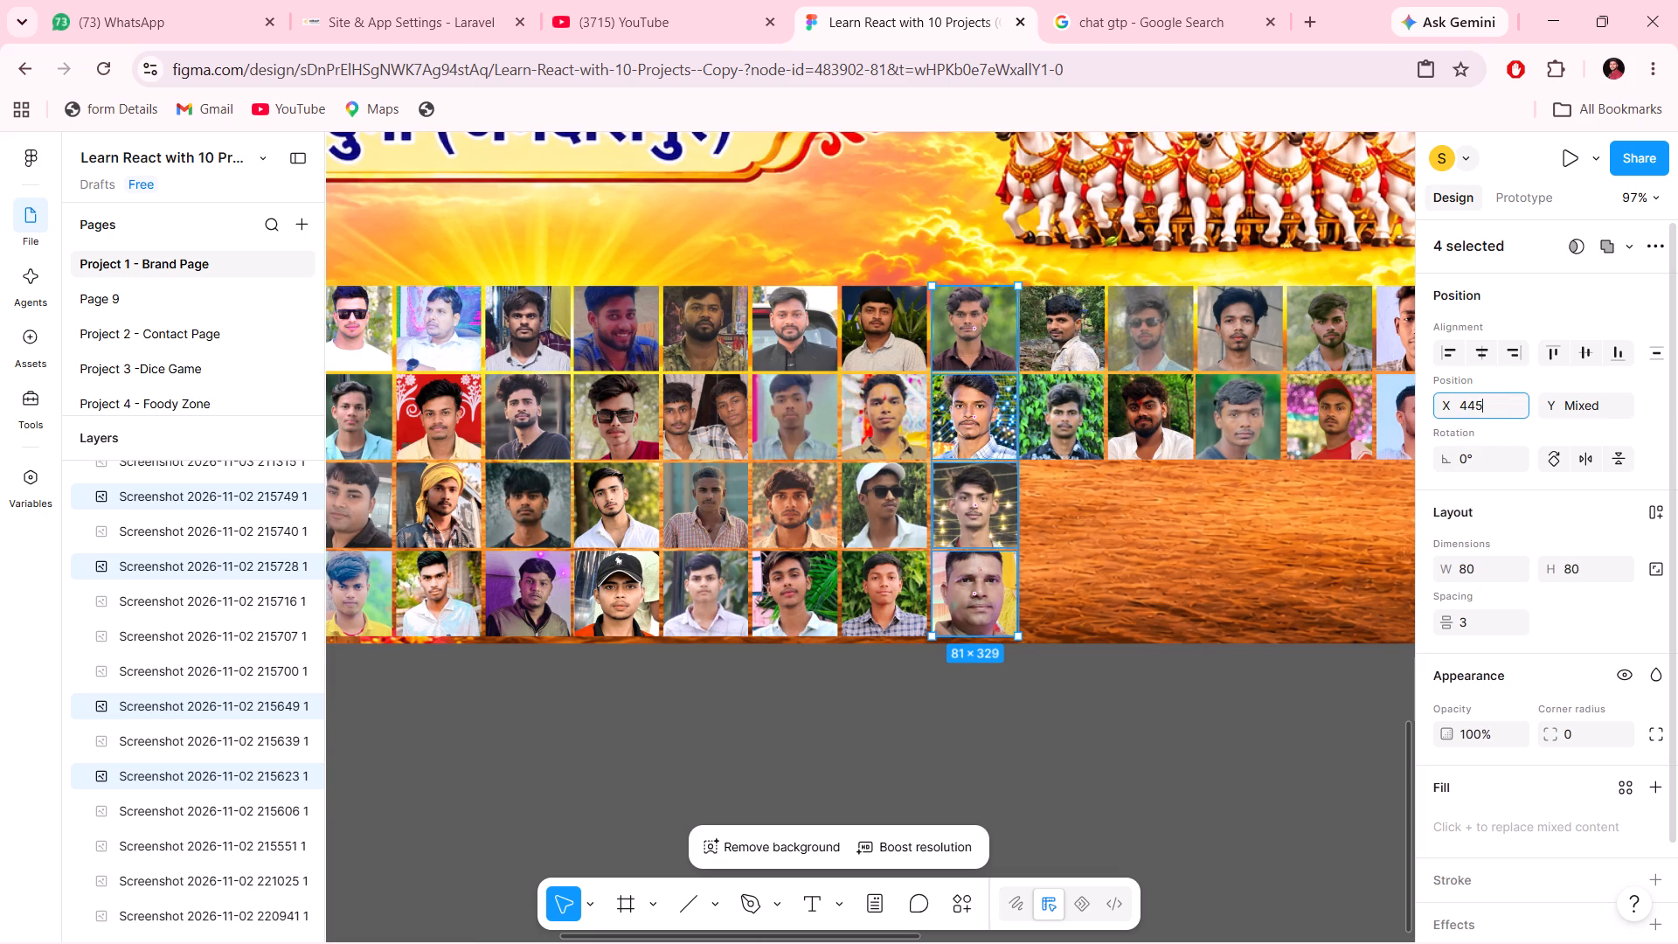
{"action": "left_click", "coordinate": [1237, 650]}
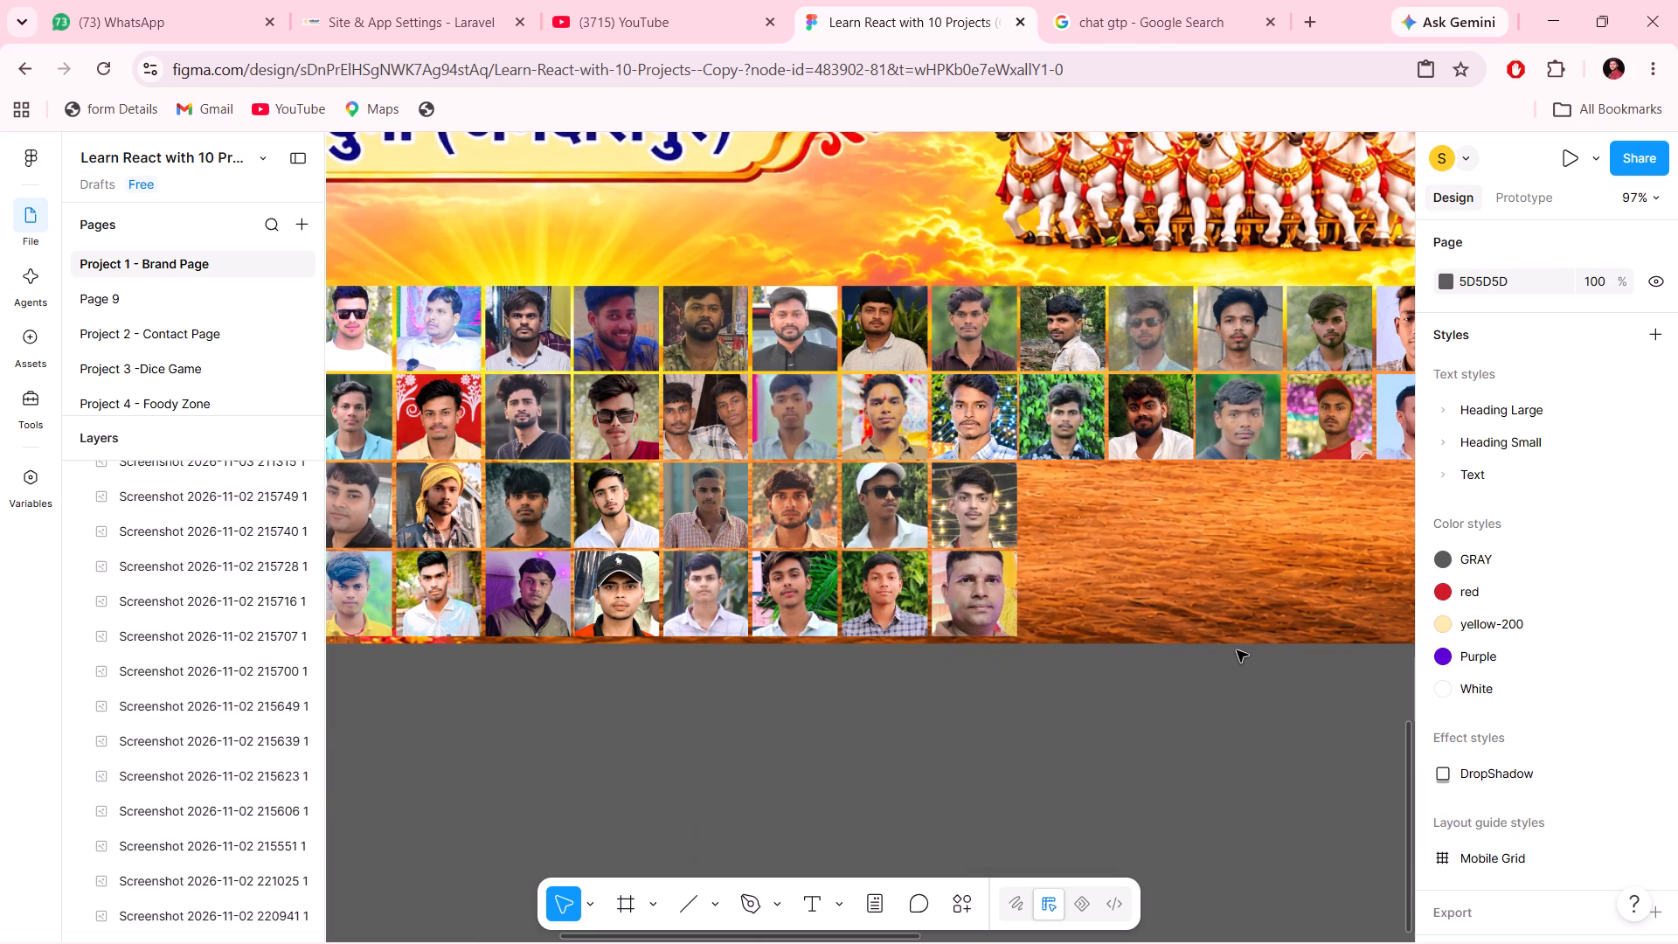
Set the X position of both portraits in the thirteenth column to 528, matching the column's top portrait.
{"action": "left_click", "coordinate": [1047, 298]}
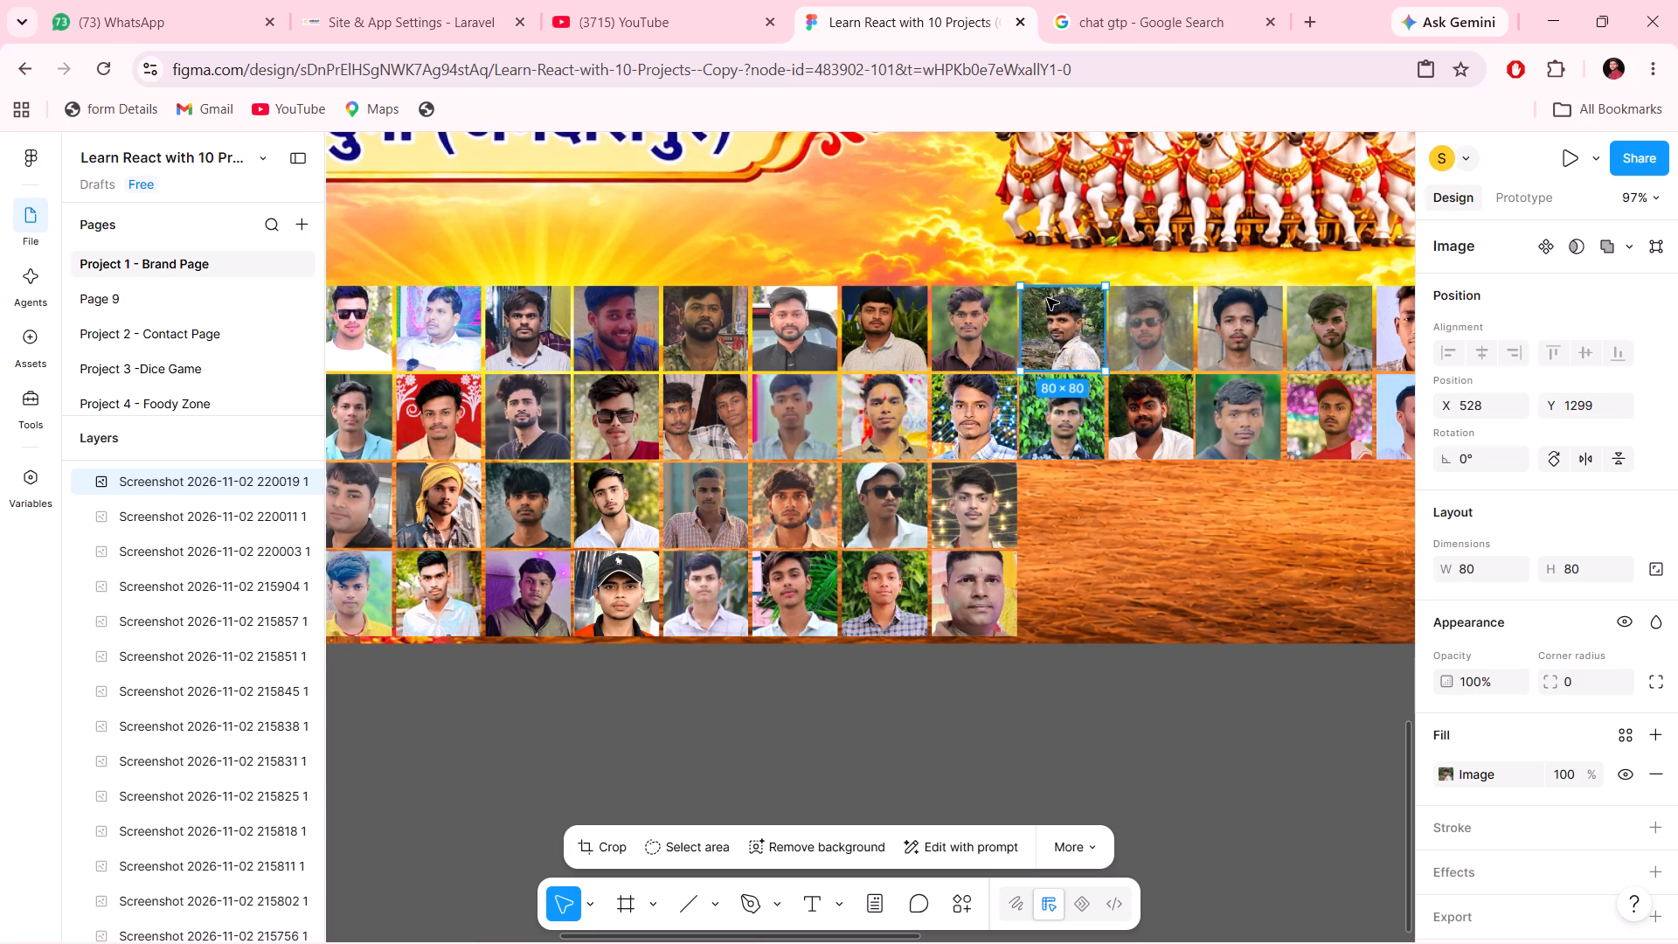
{"action": "left_click_drag", "start_coordinate": [1078, 264], "coordinate": [1071, 406]}
{"action": "left_click", "coordinate": [1486, 406]}
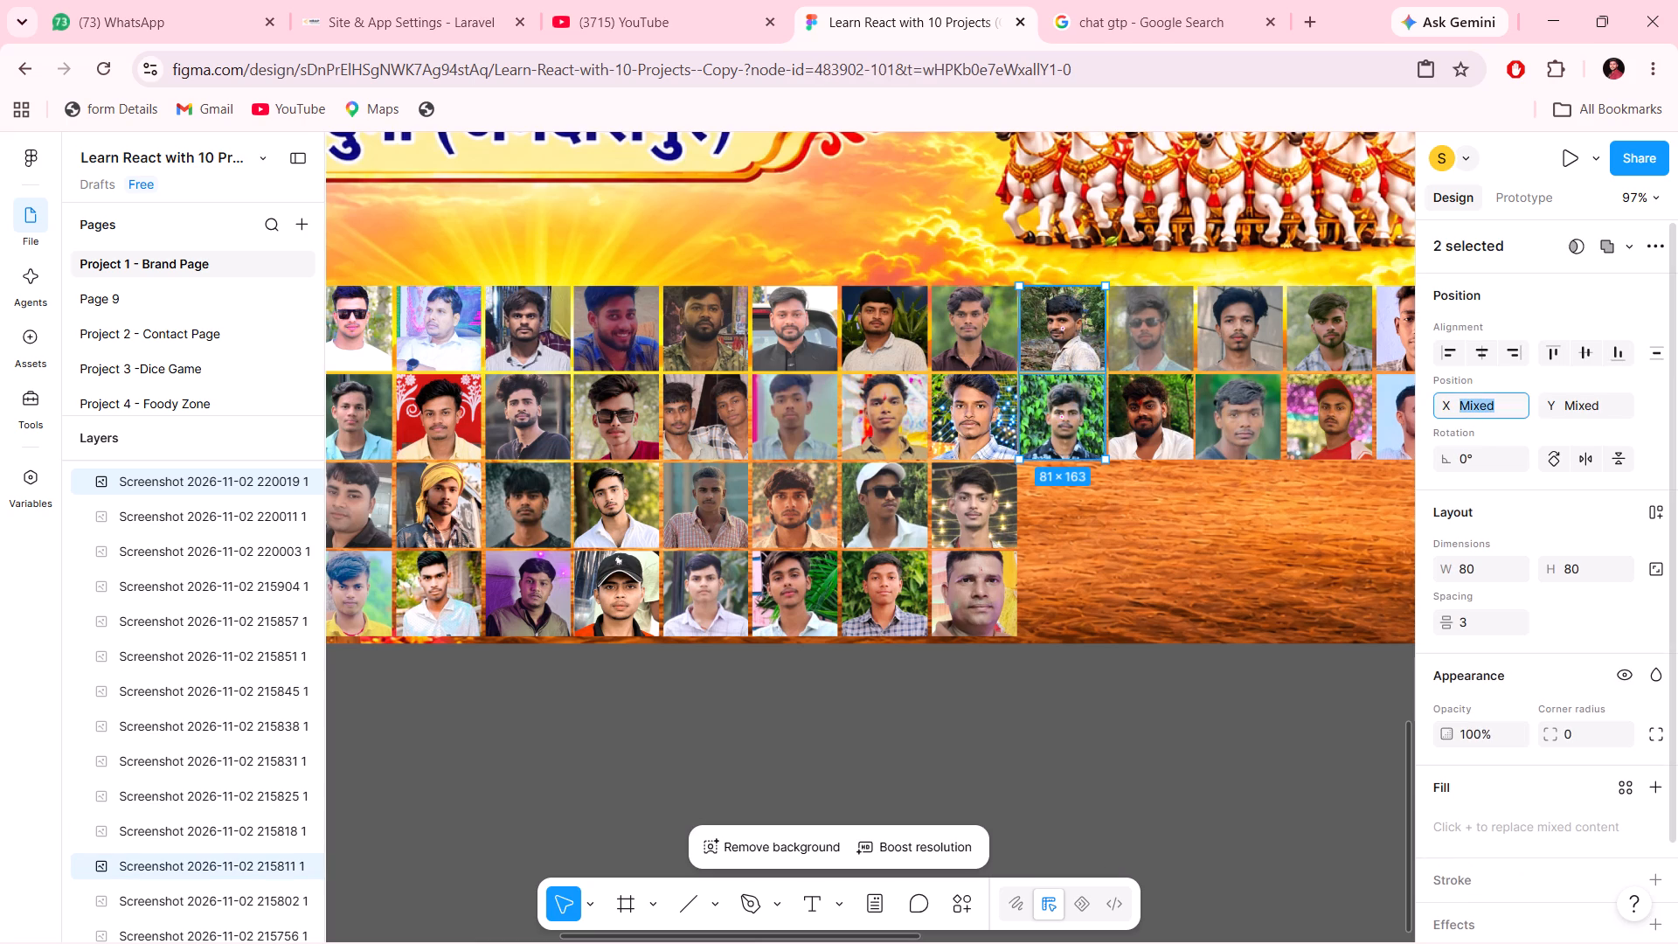
{"action": "type", "text": "528"}
{"action": "left_click", "coordinate": [1170, 611]}
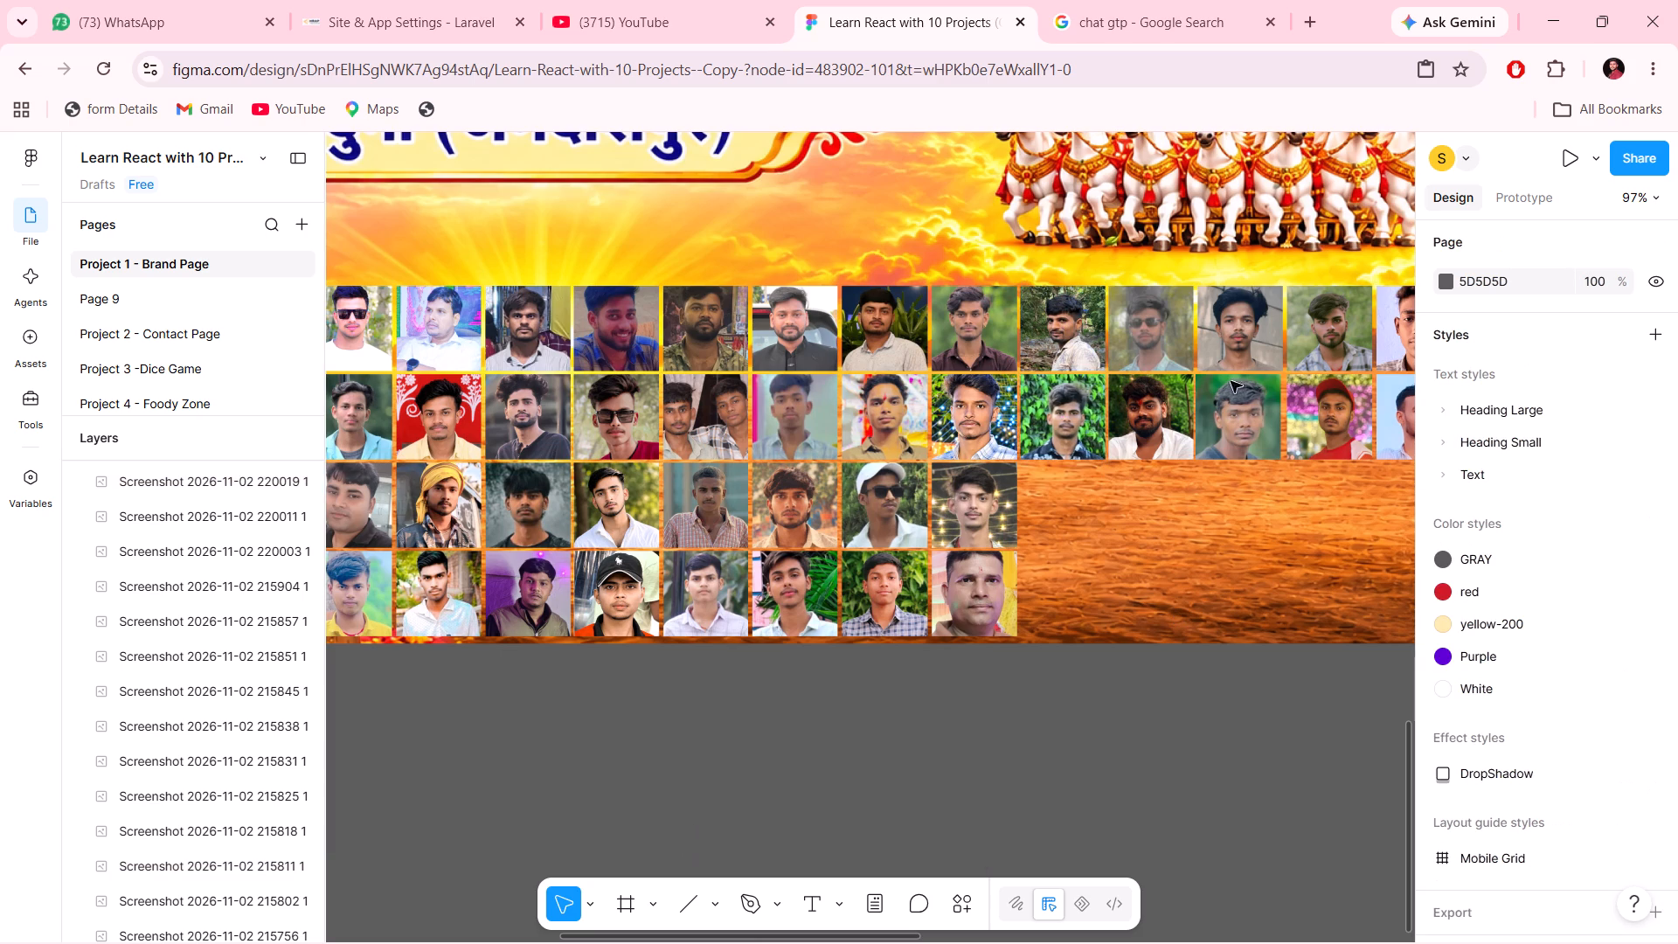
Check the fourteenth column's alignment and set the X position of both portraits in the fifteenth column to 695.
{"action": "left_click", "coordinate": [1162, 302]}
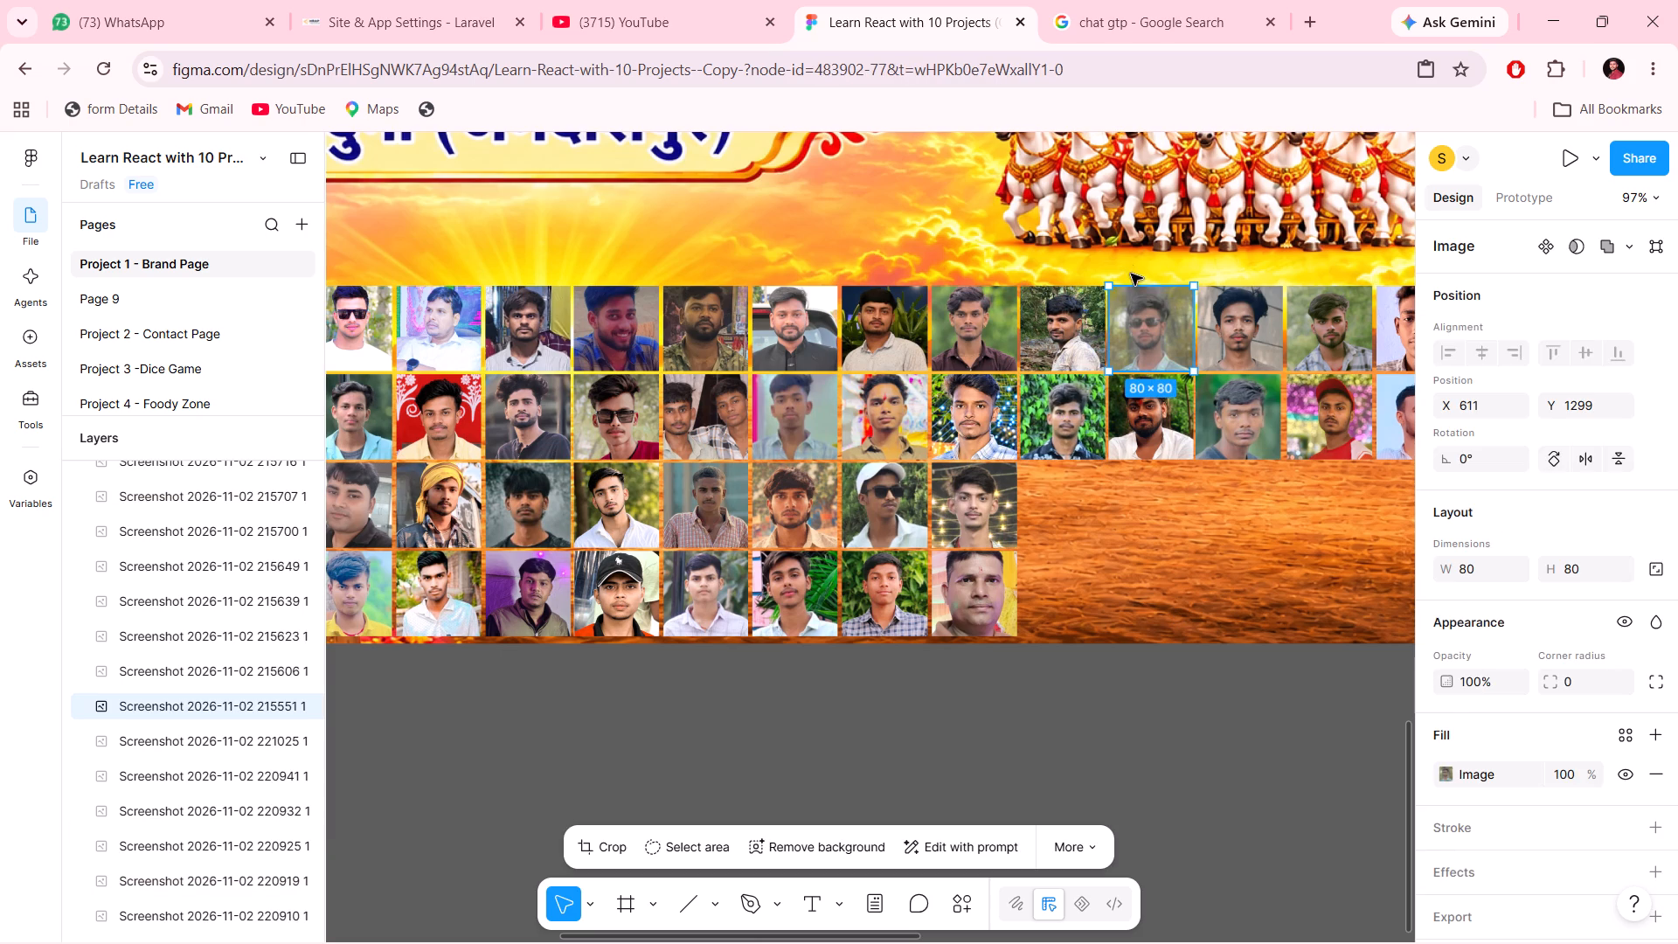
{"action": "left_click_drag", "start_coordinate": [1129, 271], "coordinate": [1165, 464]}
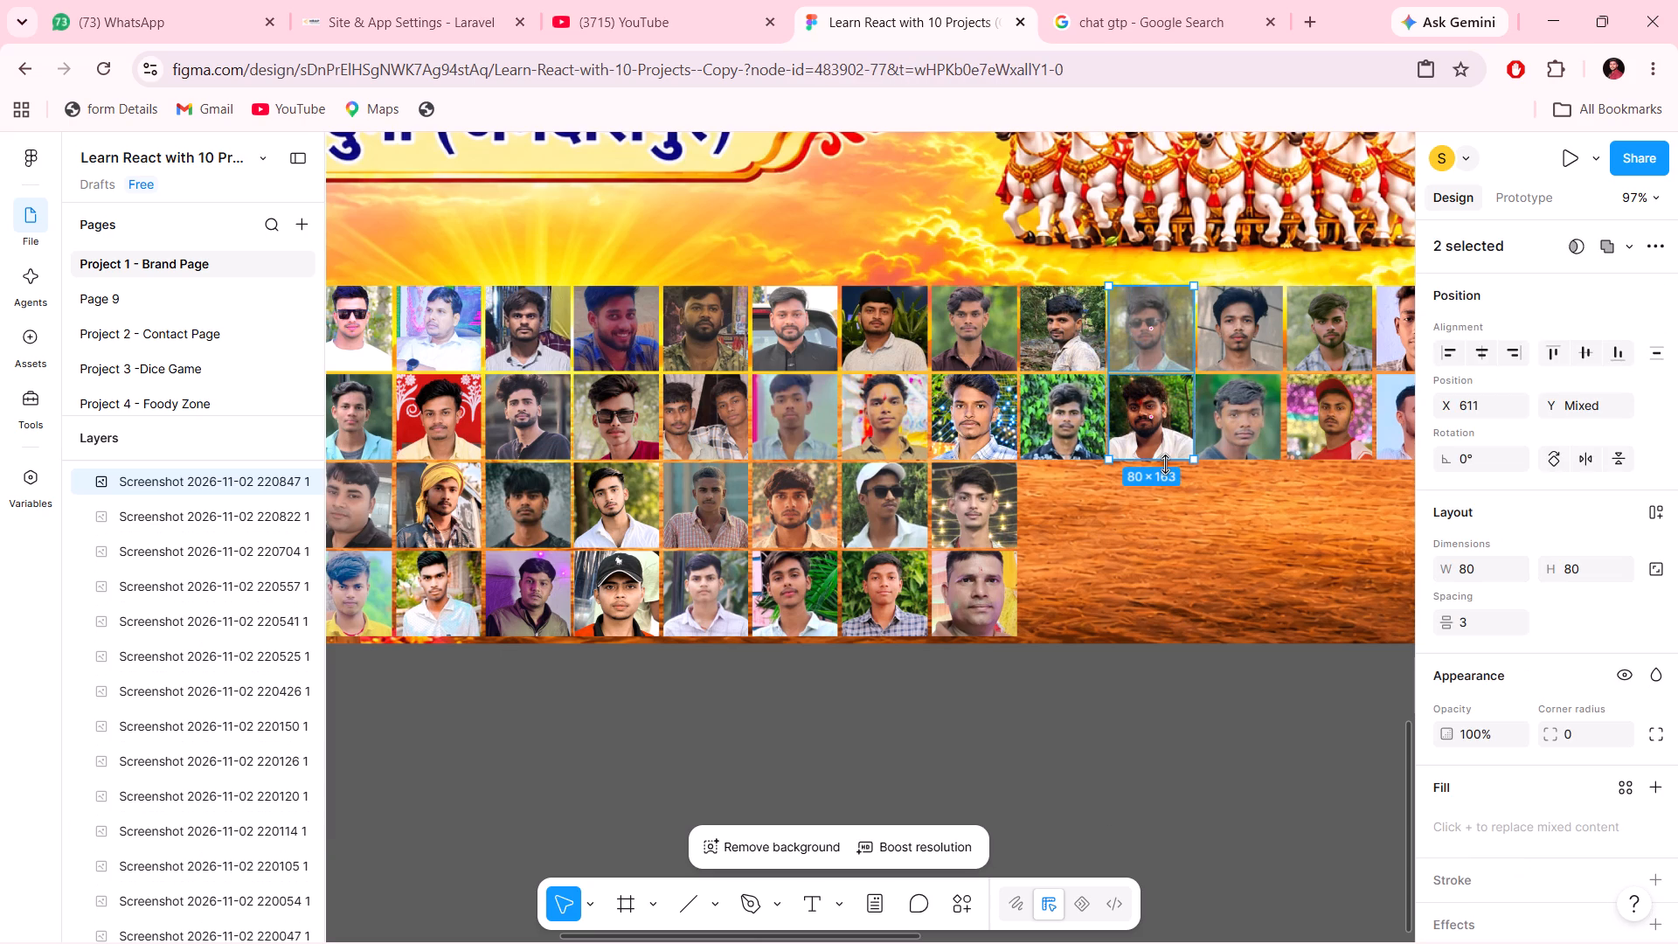
{"action": "left_click", "coordinate": [1255, 350]}
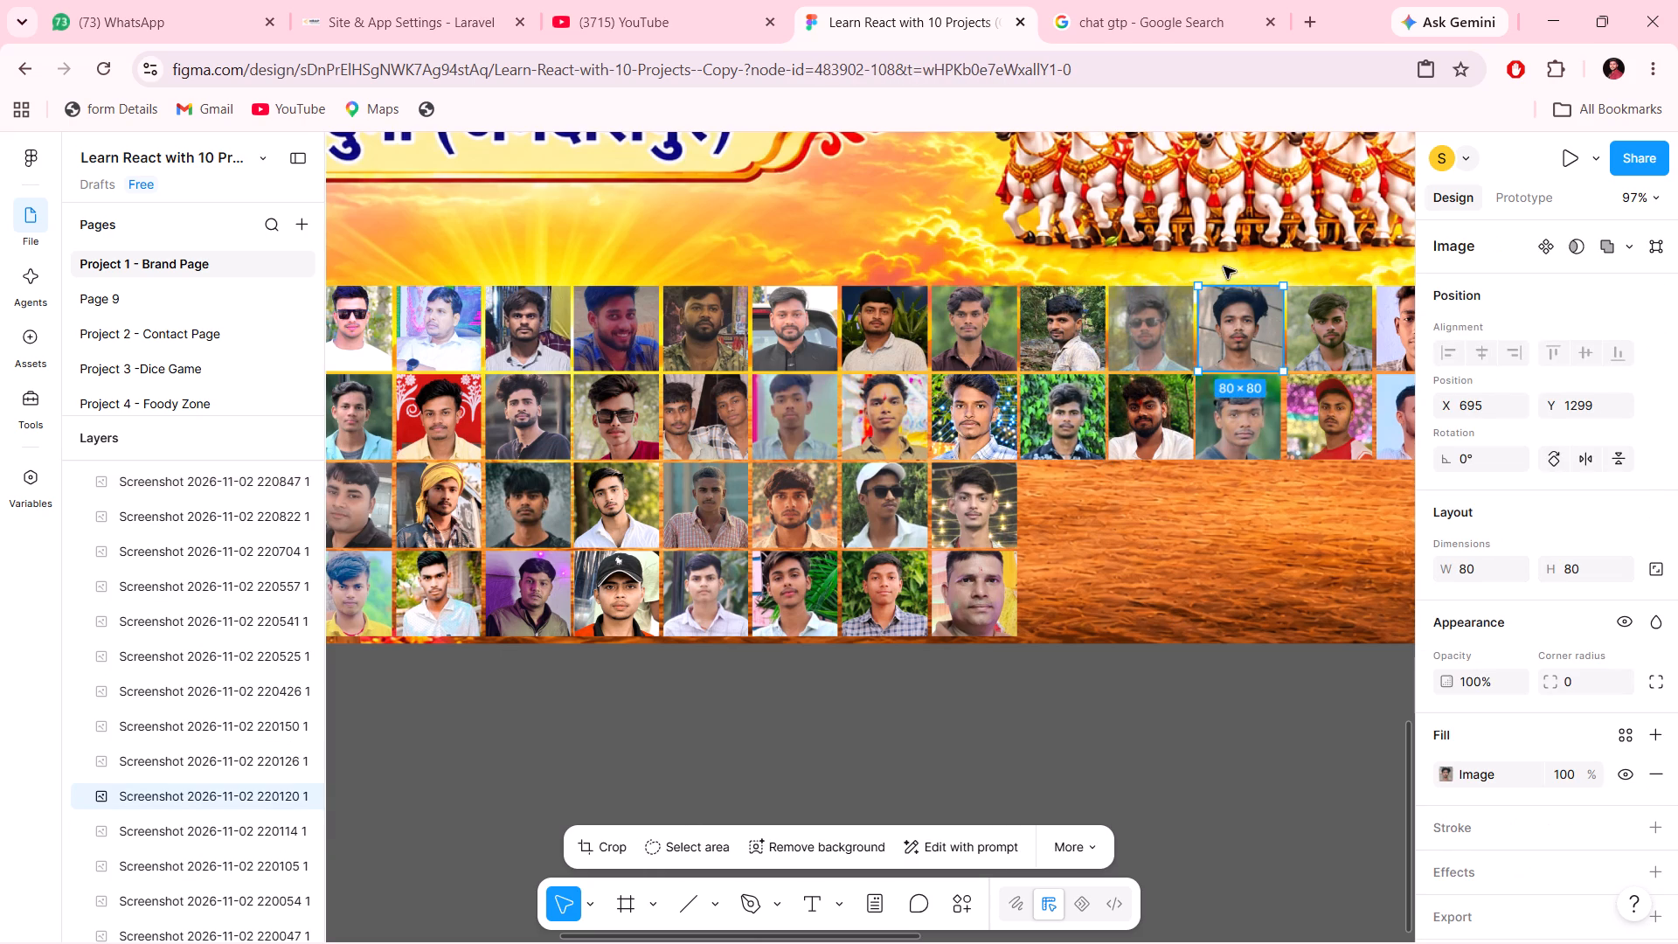
{"action": "left_click_drag", "start_coordinate": [1224, 267], "coordinate": [1252, 441]}
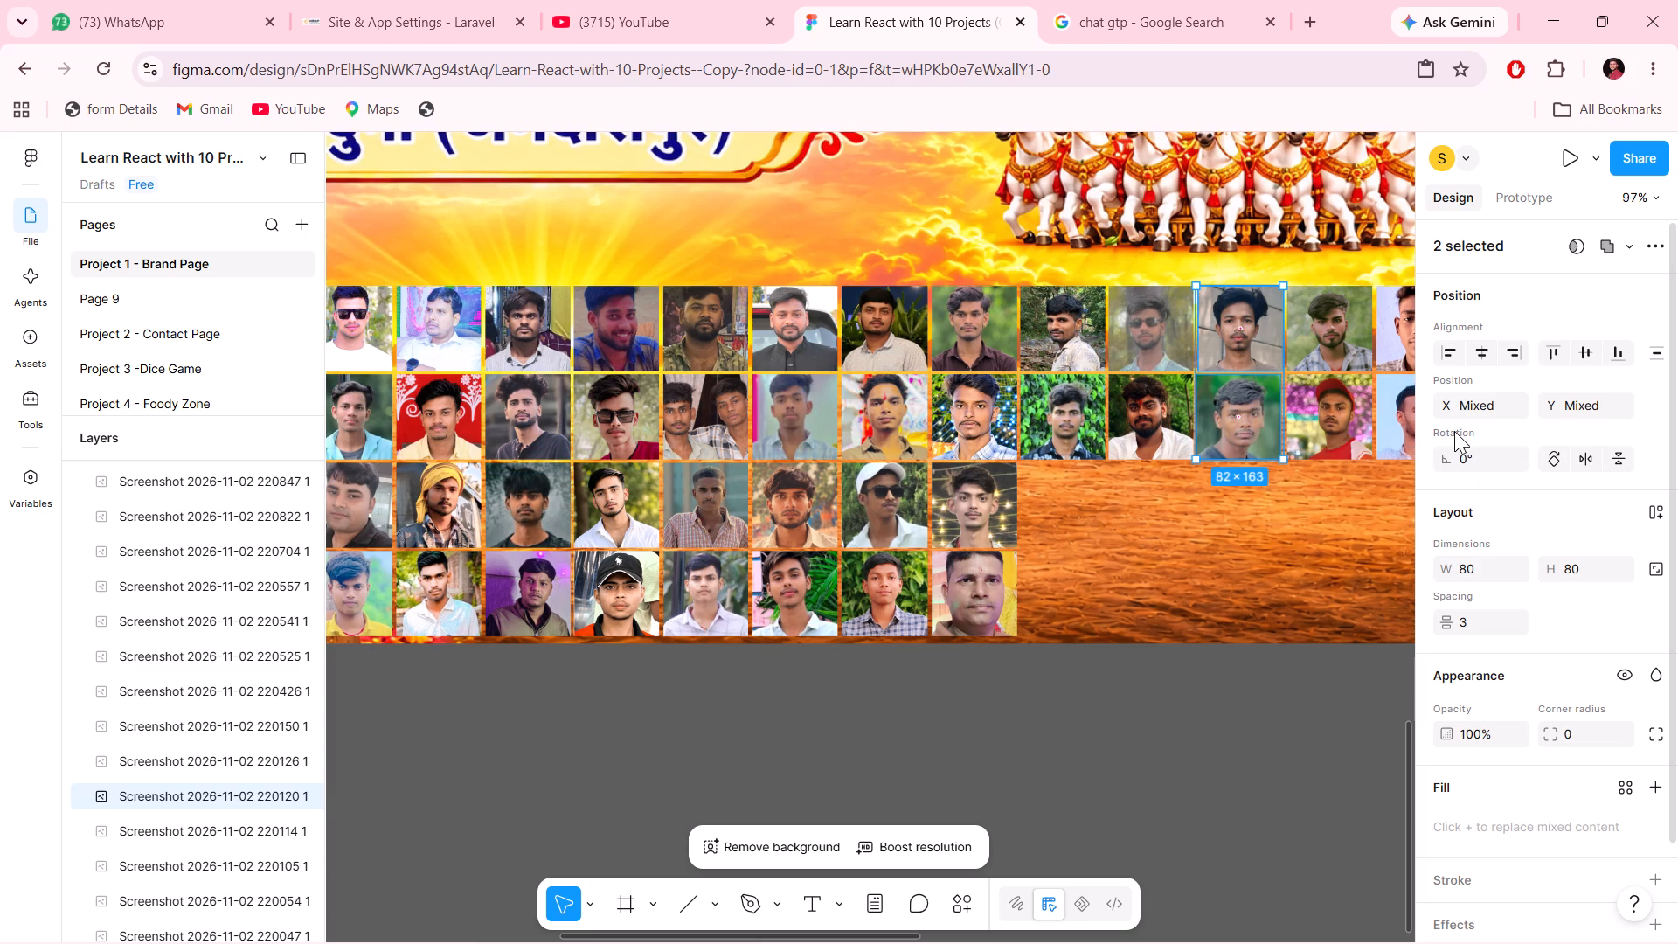
{"action": "left_click", "coordinate": [1476, 390]}
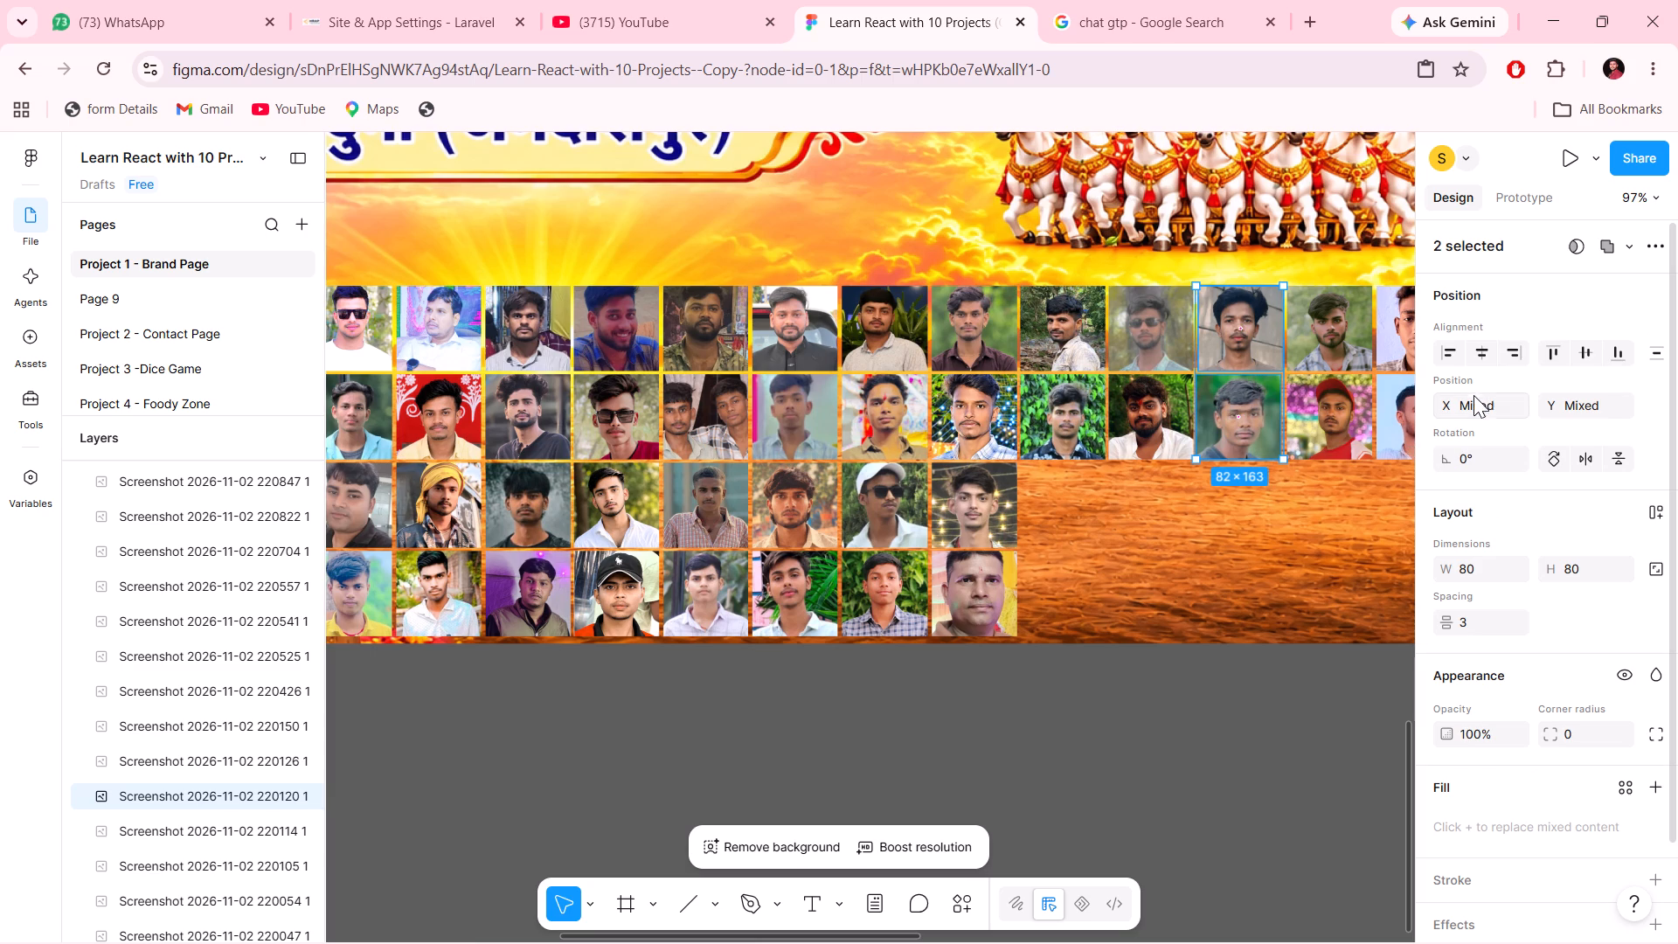
{"action": "left_click", "coordinate": [1473, 399]}
{"action": "type", "text": "695"}
{"action": "left_click", "coordinate": [1255, 730]}
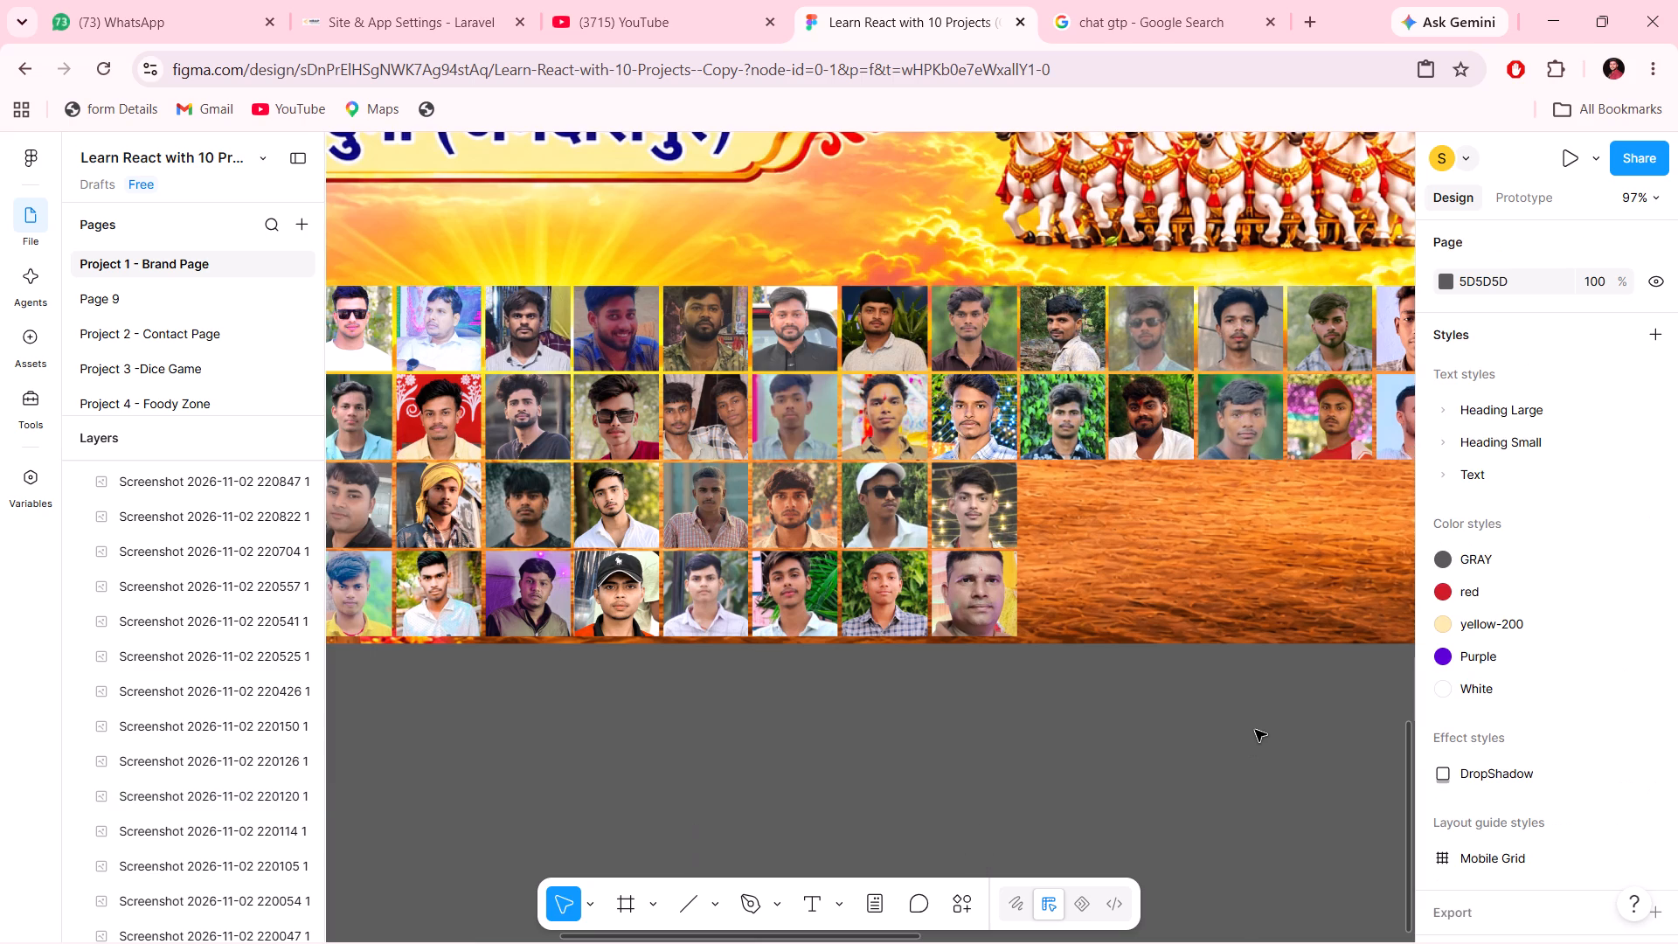
Check whether the two portraits in each of the sixteenth and seventeenth columns share the same X position.
{"action": "left_click", "coordinate": [1327, 356]}
{"action": "scroll", "coordinate": [1327, 356], "scroll_direction": "left", "scroll_amount": 1}
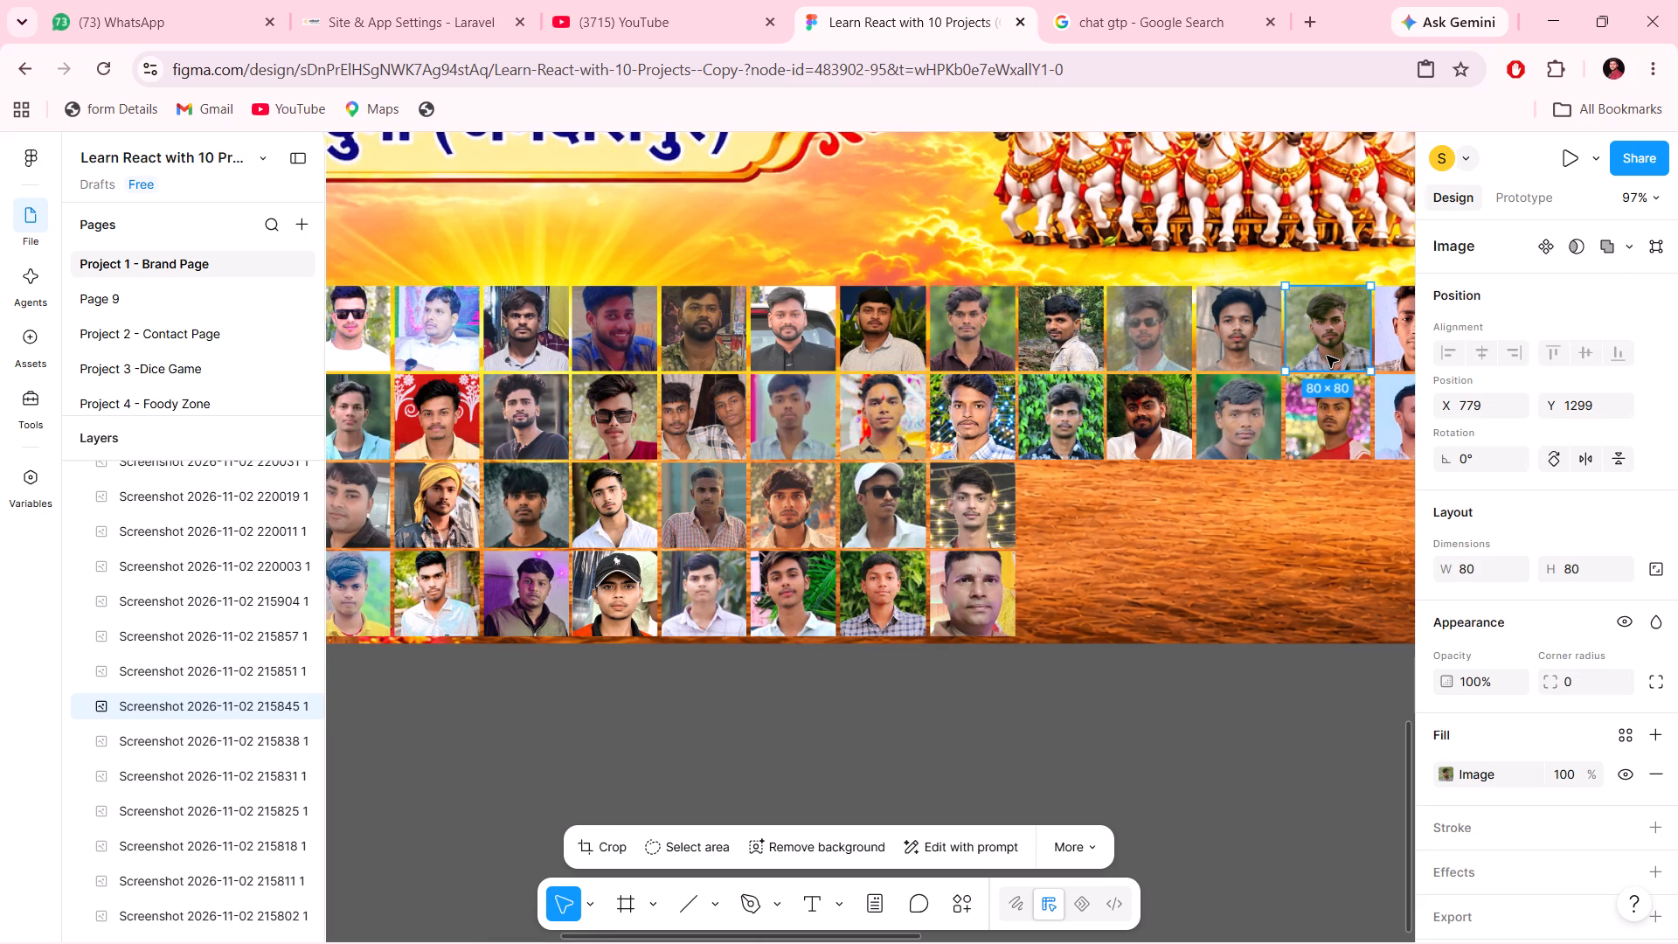
{"action": "scroll", "coordinate": [1327, 356], "scroll_direction": "left", "scroll_amount": 1}
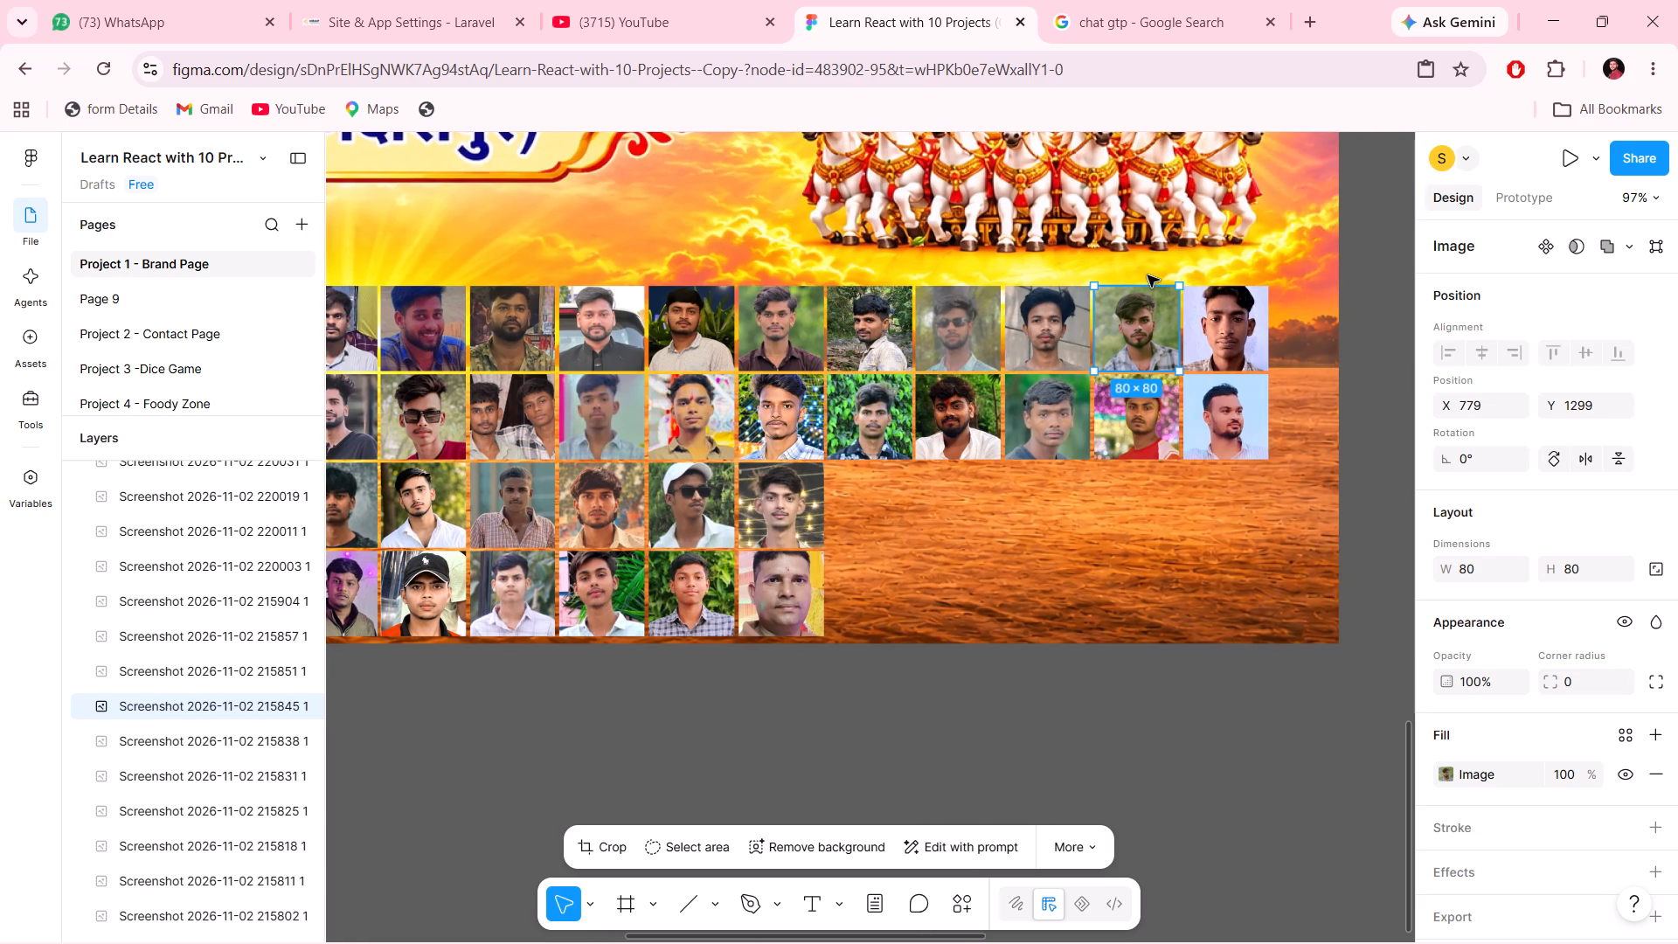
{"action": "left_click_drag", "start_coordinate": [1138, 267], "coordinate": [1138, 423]}
{"action": "left_click", "coordinate": [1211, 262]}
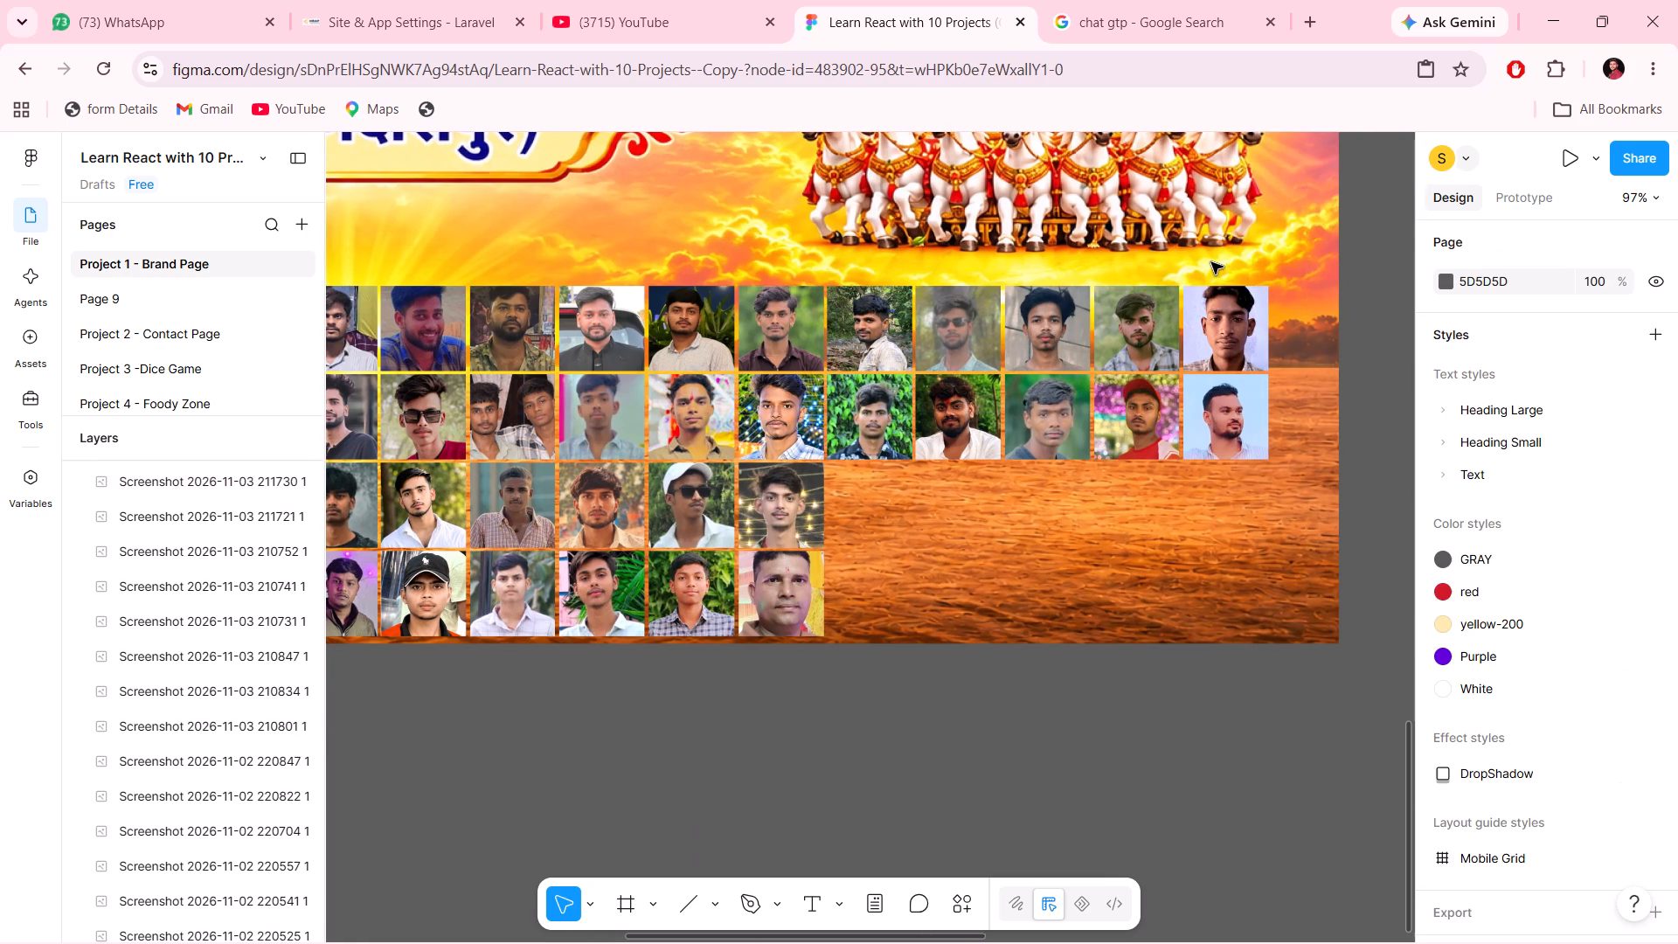
{"action": "left_click_drag", "start_coordinate": [1211, 262], "coordinate": [1239, 413]}
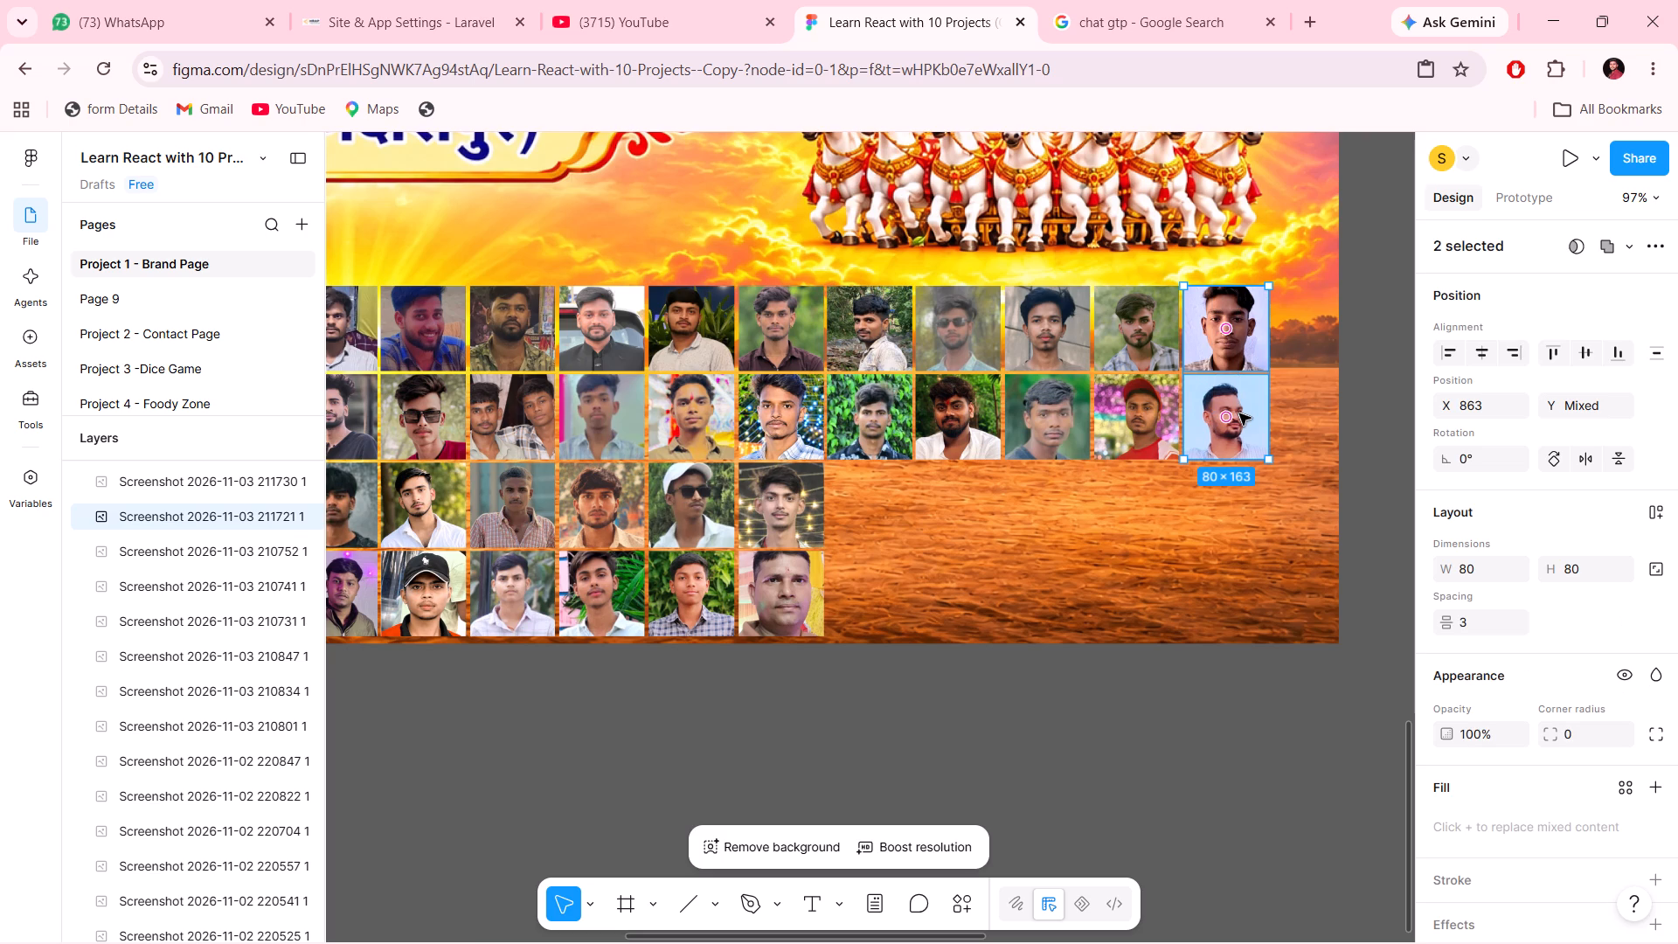
{"action": "left_click", "coordinate": [1217, 706]}
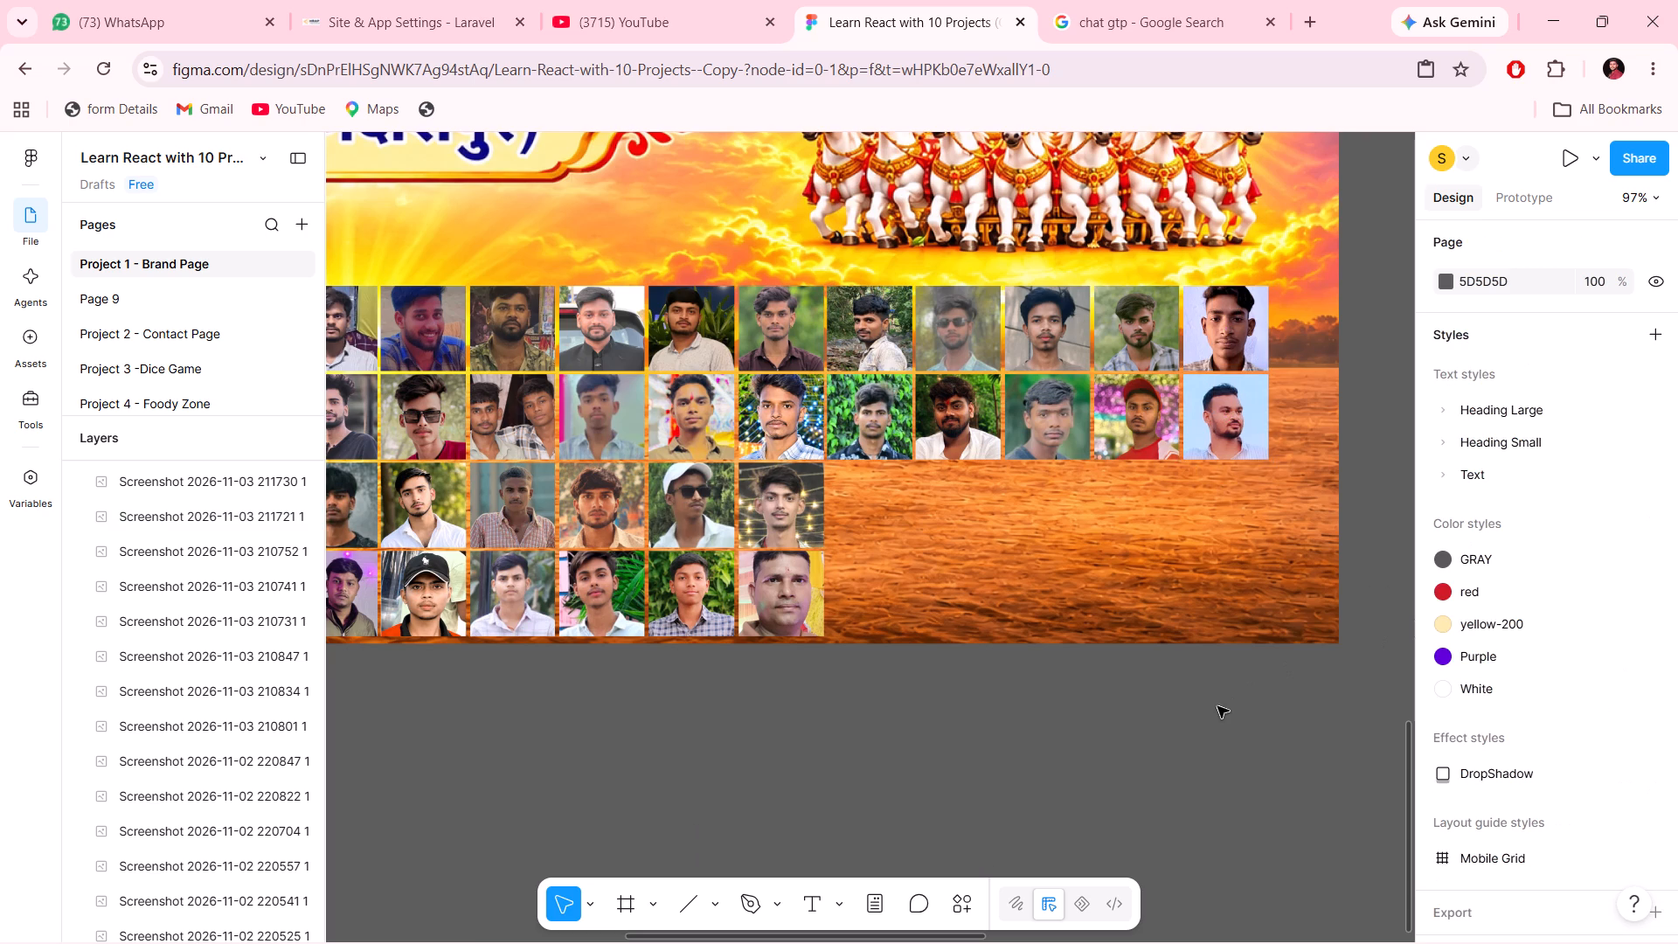
Shift all 17 portraits of the top row 60 px to the right, keeping the last portrait inside the banner's edge.
{"action": "scroll", "coordinate": [1031, 587], "scroll_direction": "right", "scroll_amount": 1}
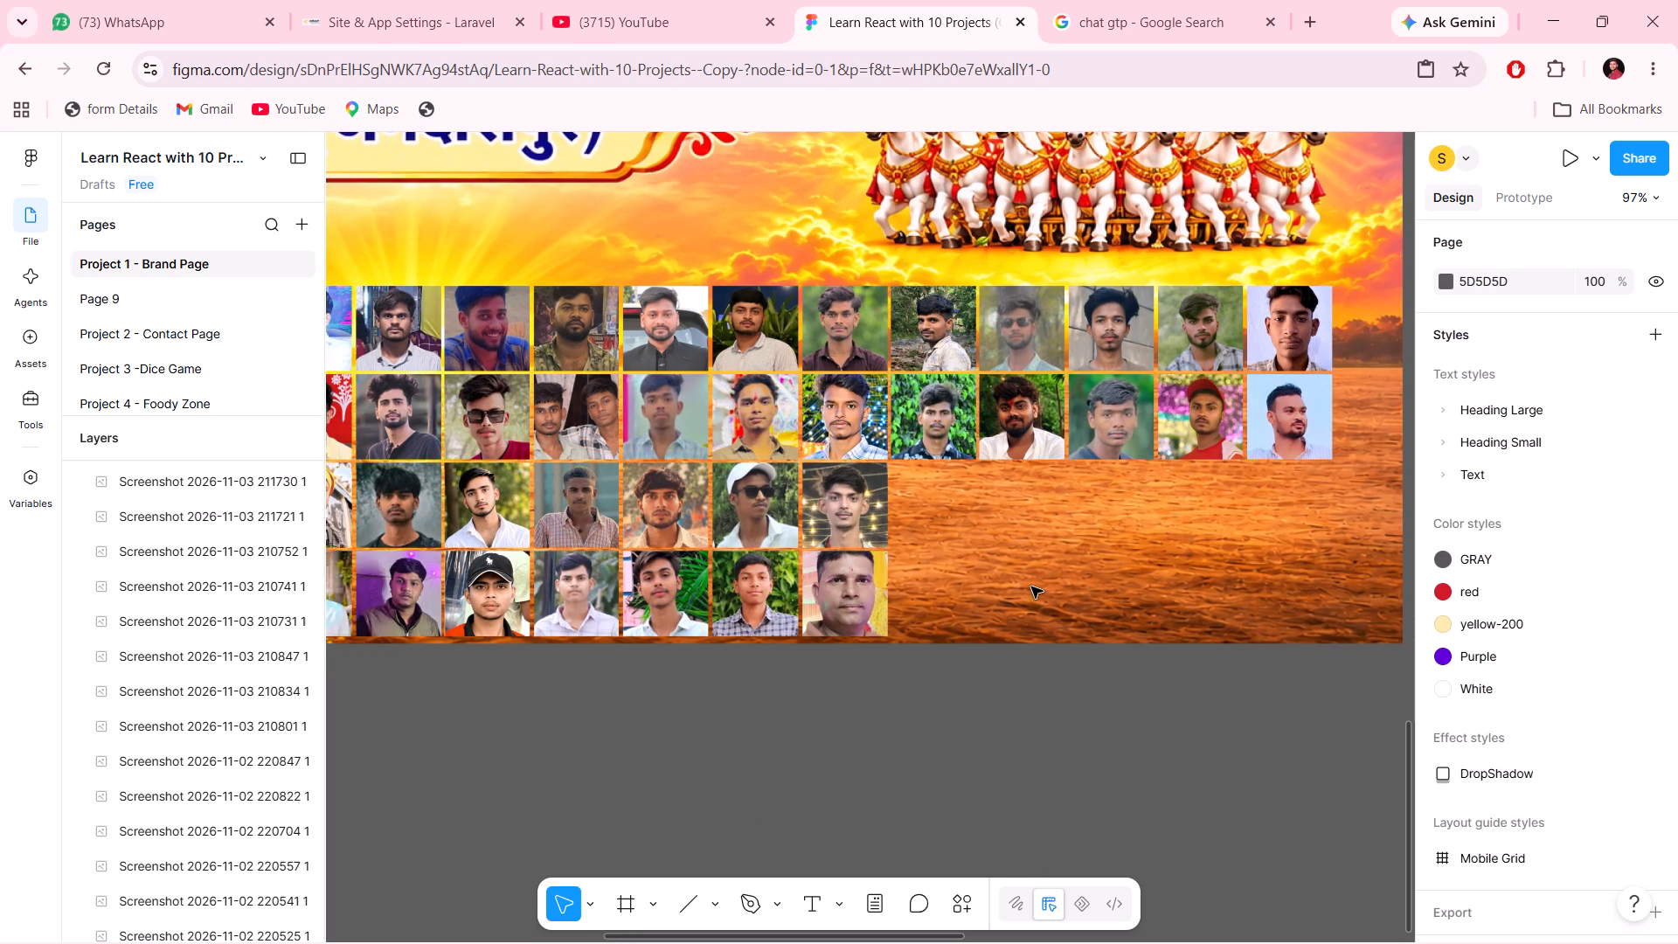
{"action": "scroll", "coordinate": [1031, 587], "scroll_direction": "right", "scroll_amount": 1}
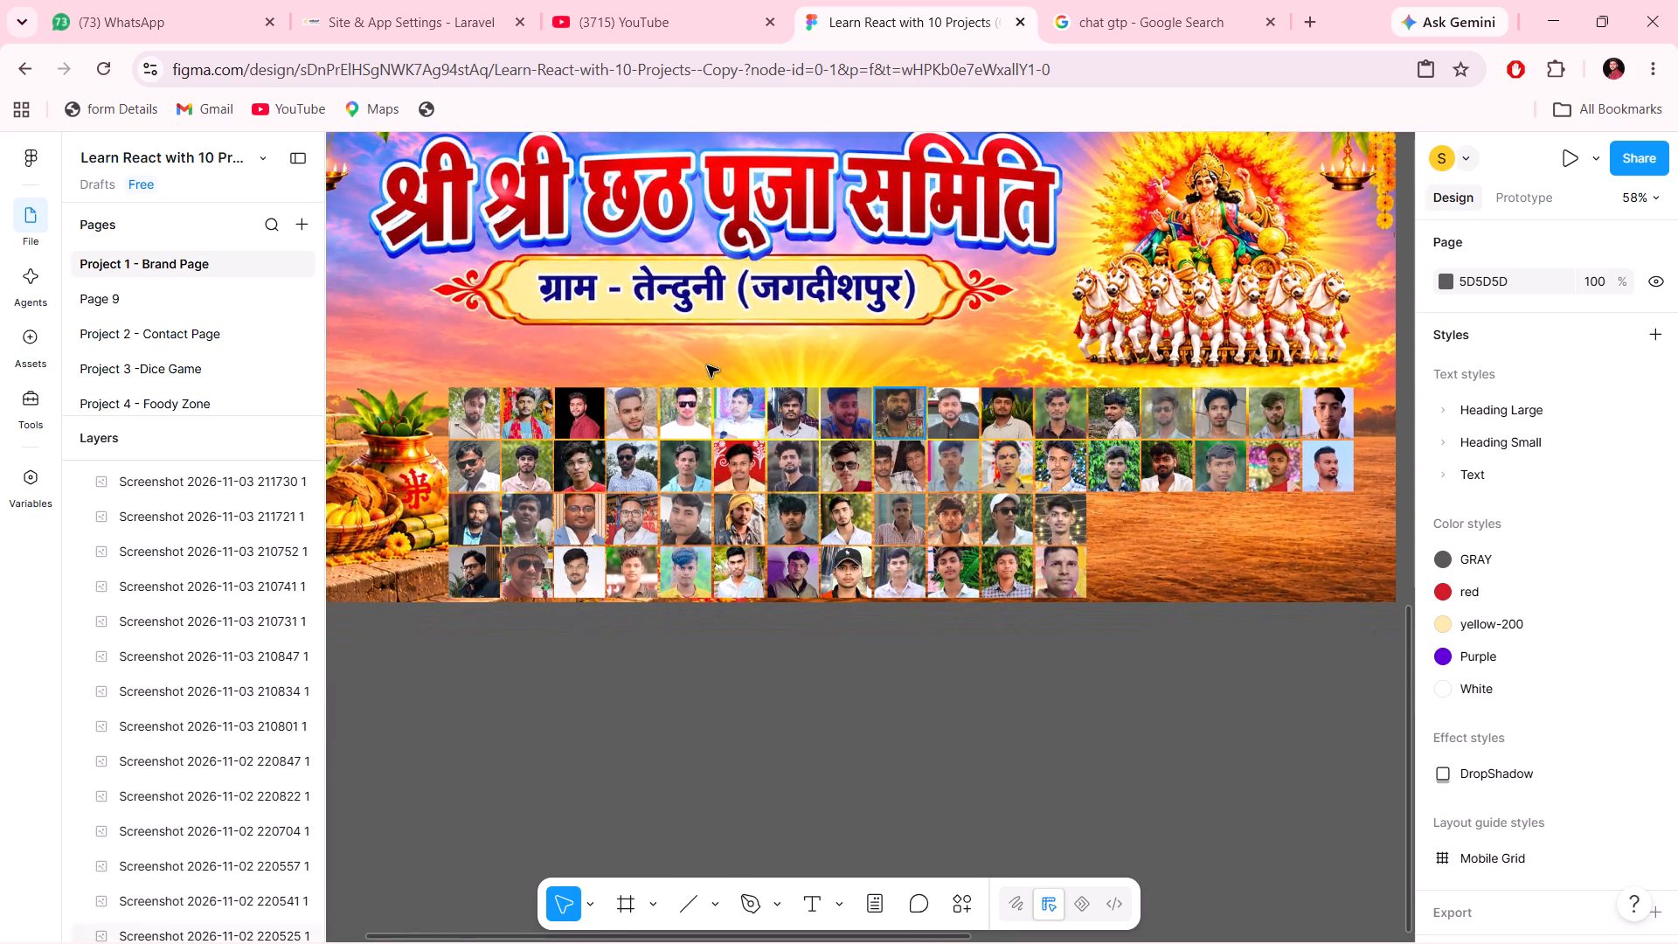
{"action": "left_click_drag", "start_coordinate": [410, 403], "coordinate": [1417, 410]}
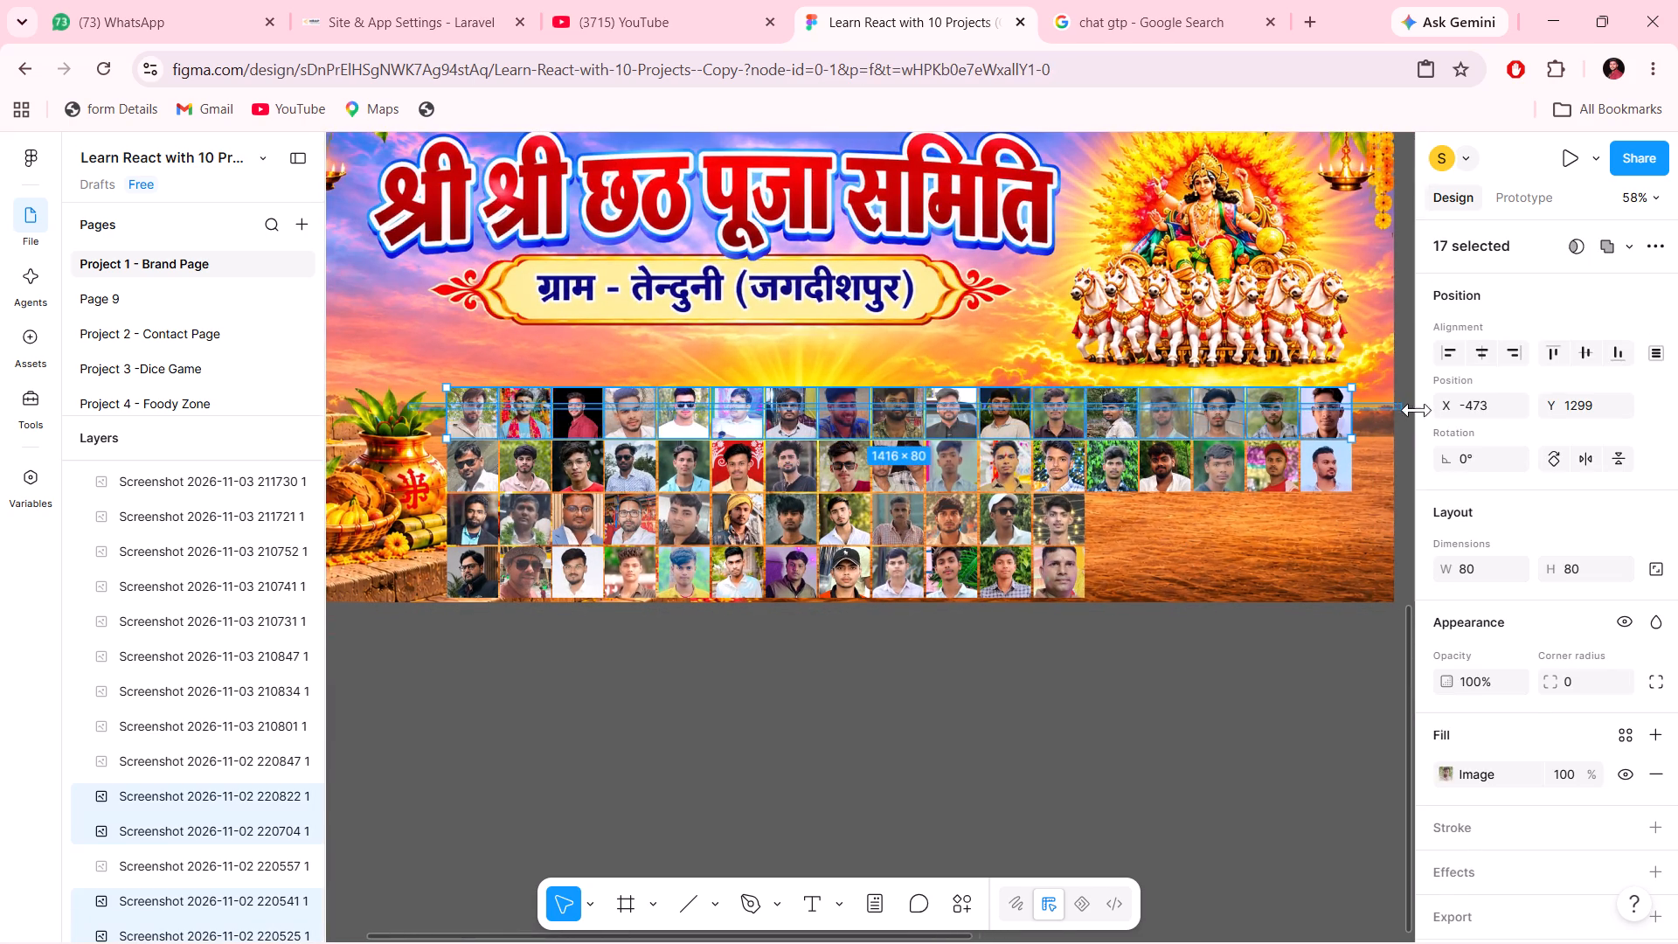
{"action": "left_click_drag", "start_coordinate": [1417, 410], "coordinate": [1157, 411]}
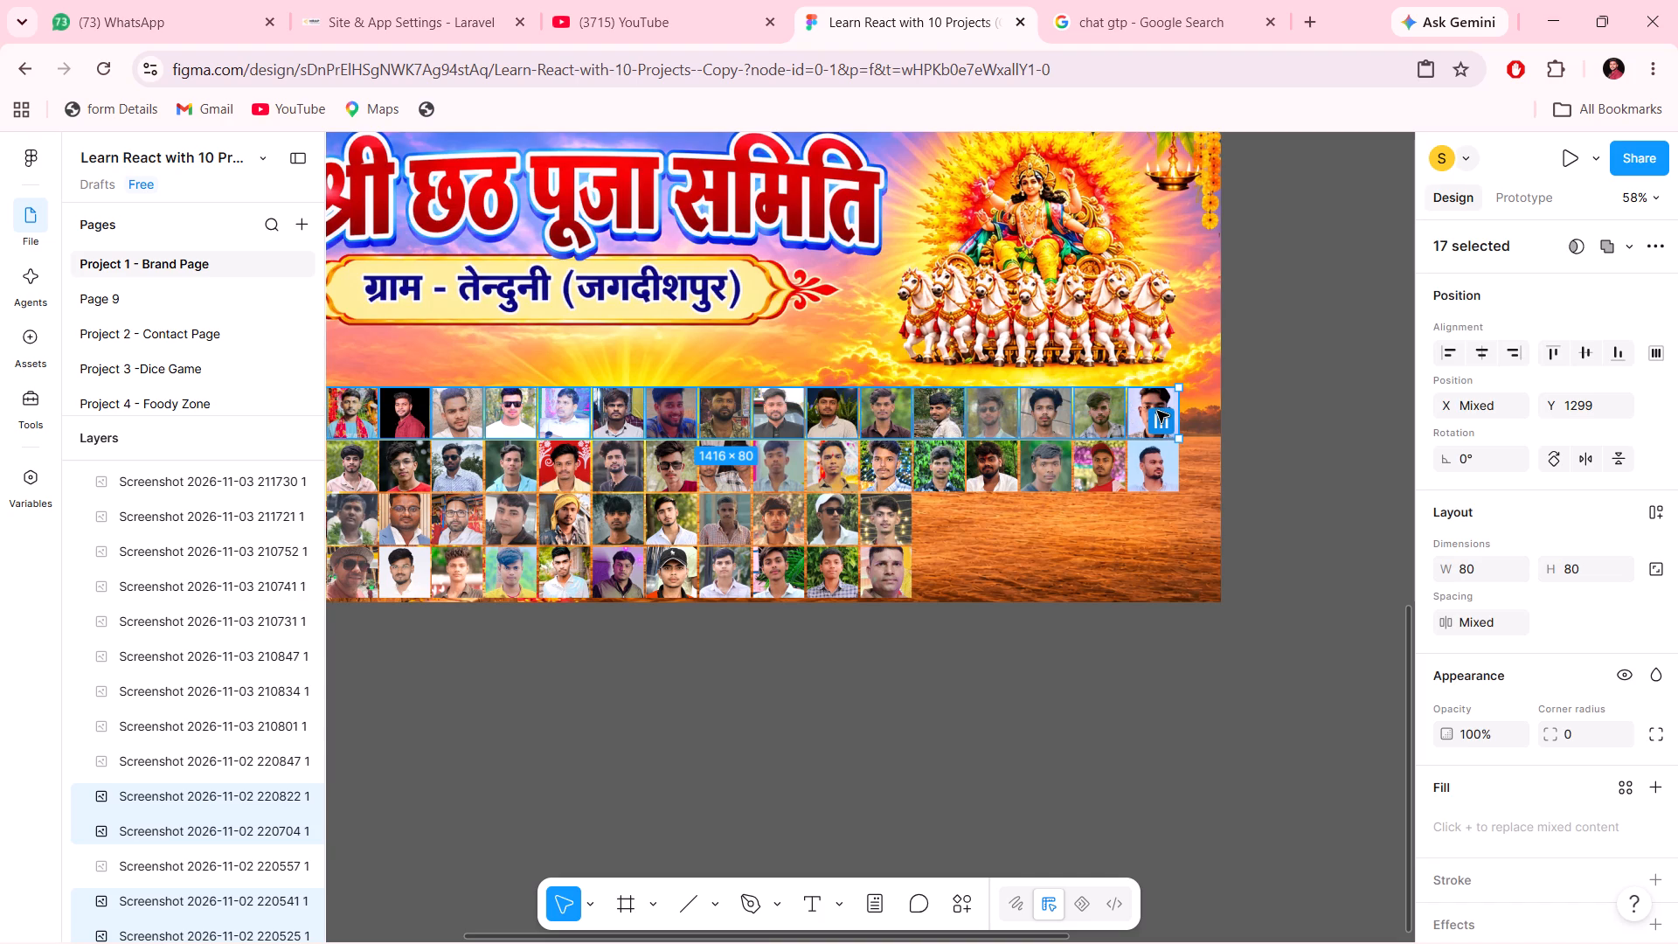
{"action": "key", "text": "shift+Right"}
{"action": "key", "text": "shift+Right"}
{"action": "key", "text": "shift+Right"}
{"action": "key", "text": "shift+Right"}
{"action": "key", "text": "shift+Right"}
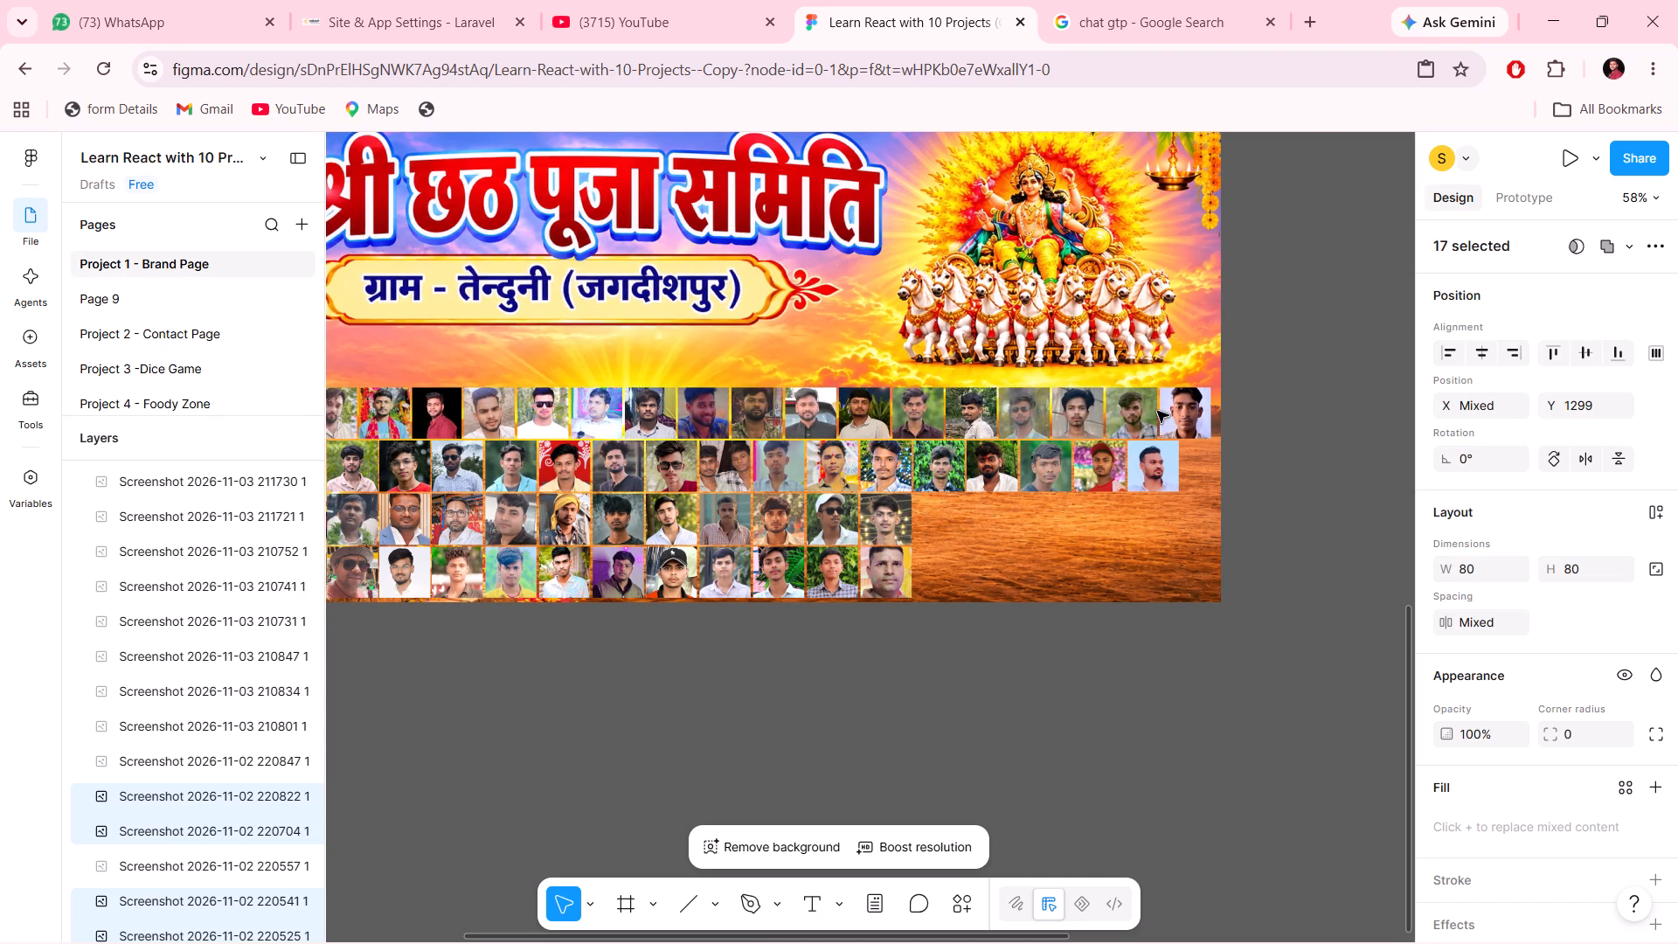
{"action": "key", "text": "shift+Right"}
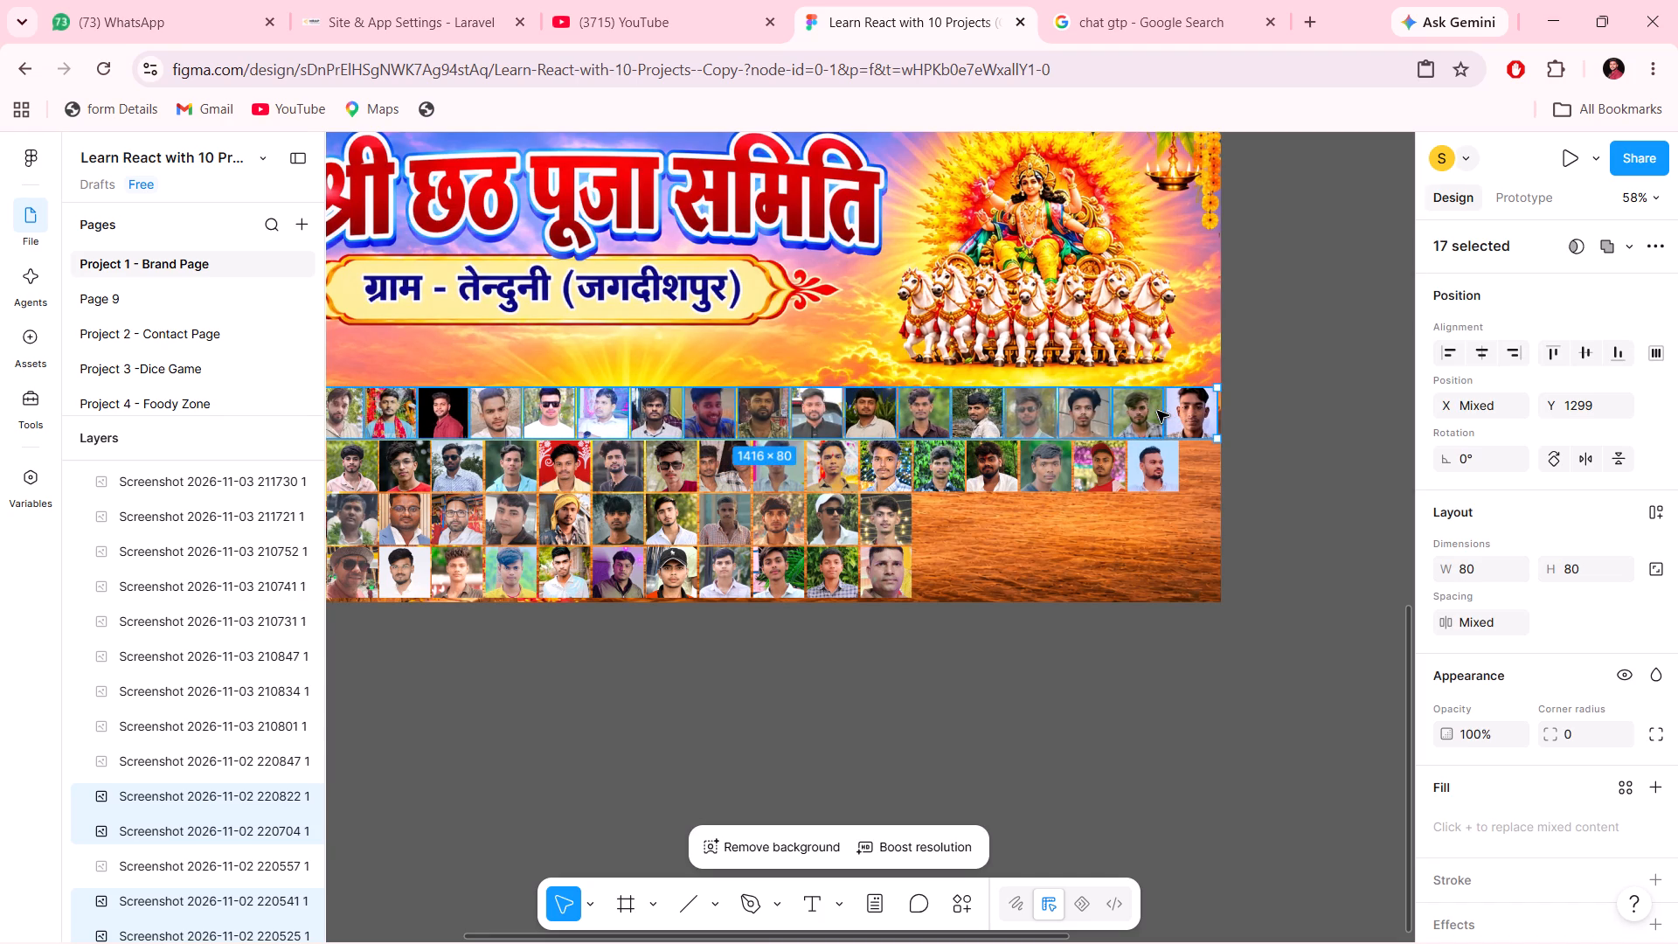
{"action": "key", "text": "shift+Right"}
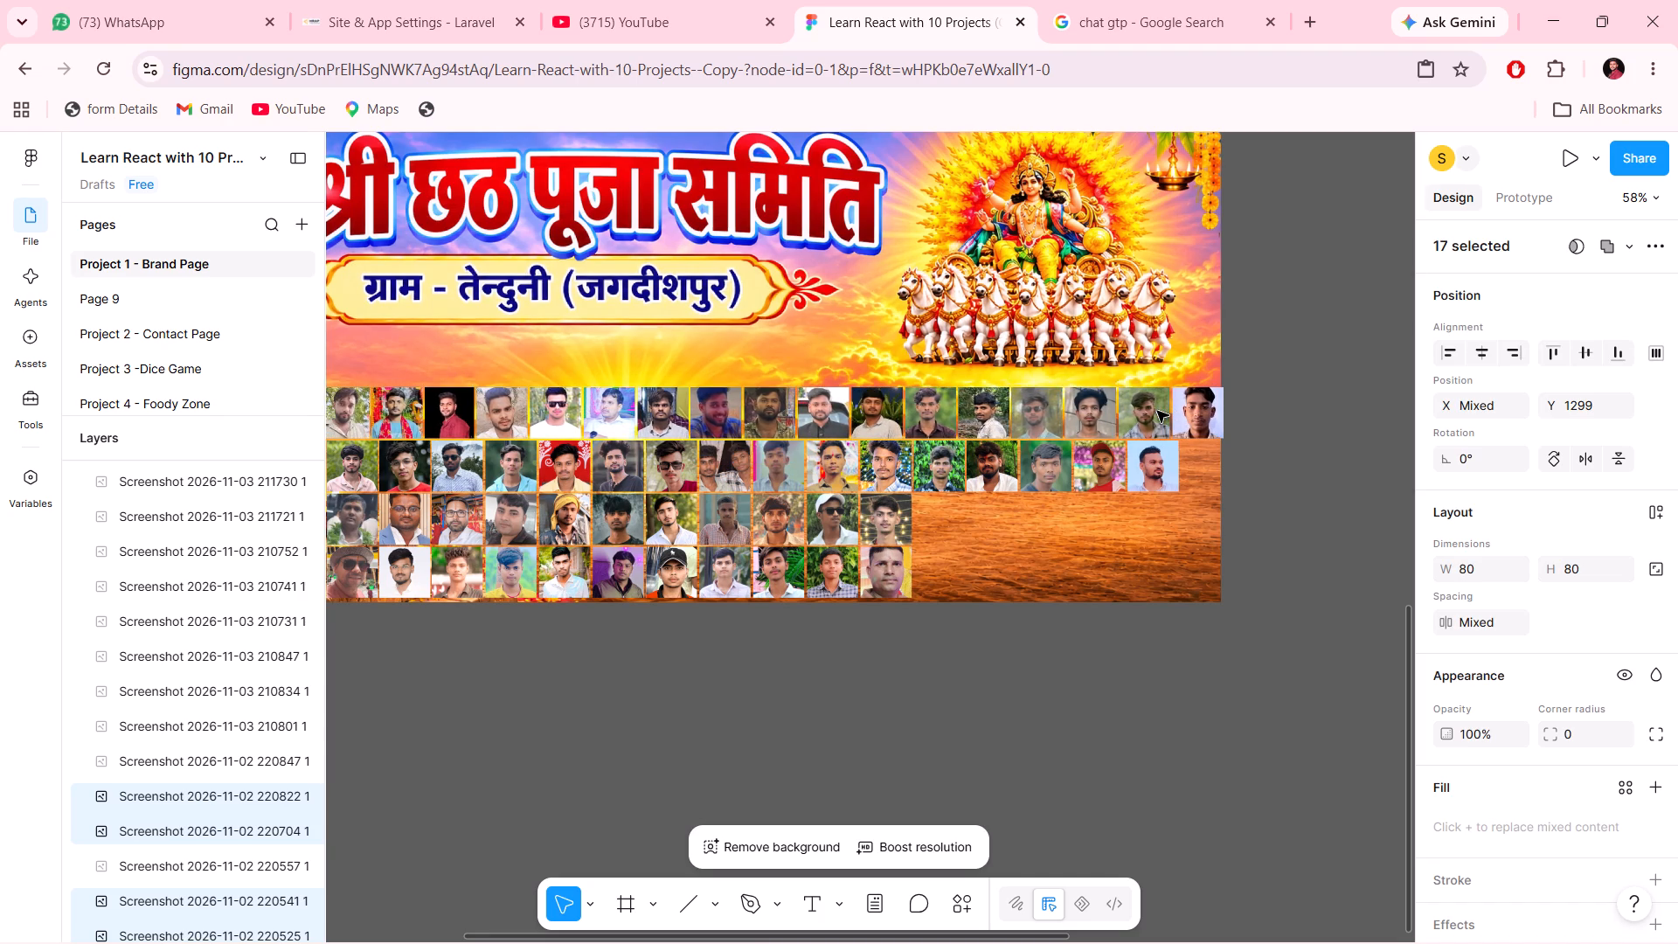
{"action": "key", "text": "shift+Left"}
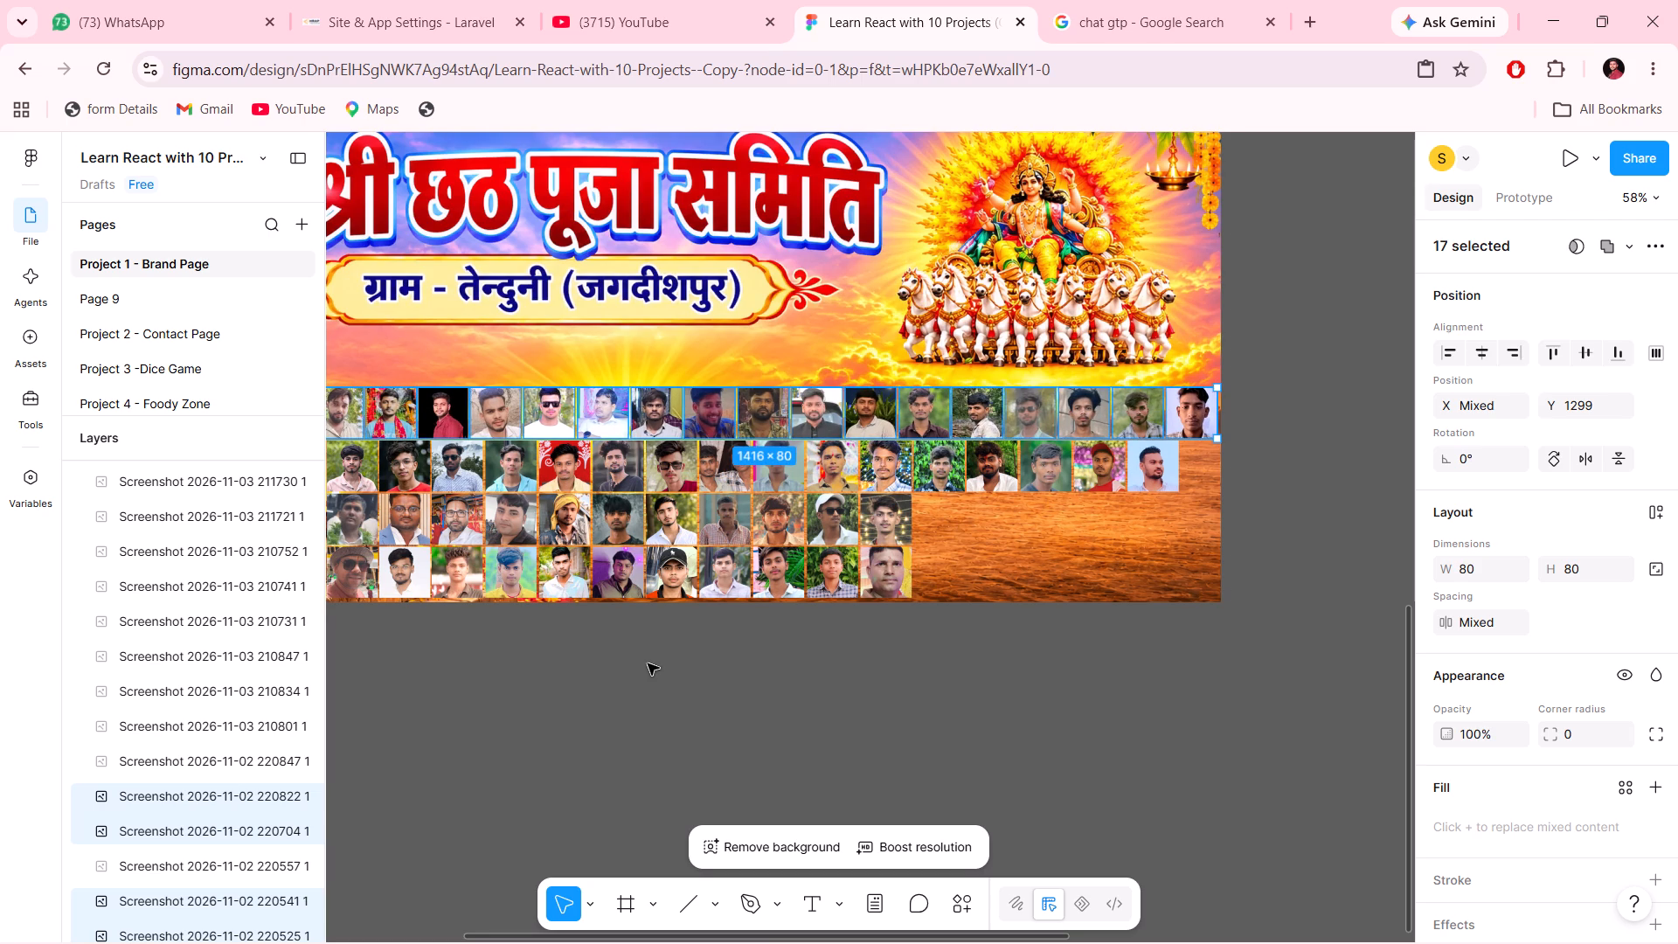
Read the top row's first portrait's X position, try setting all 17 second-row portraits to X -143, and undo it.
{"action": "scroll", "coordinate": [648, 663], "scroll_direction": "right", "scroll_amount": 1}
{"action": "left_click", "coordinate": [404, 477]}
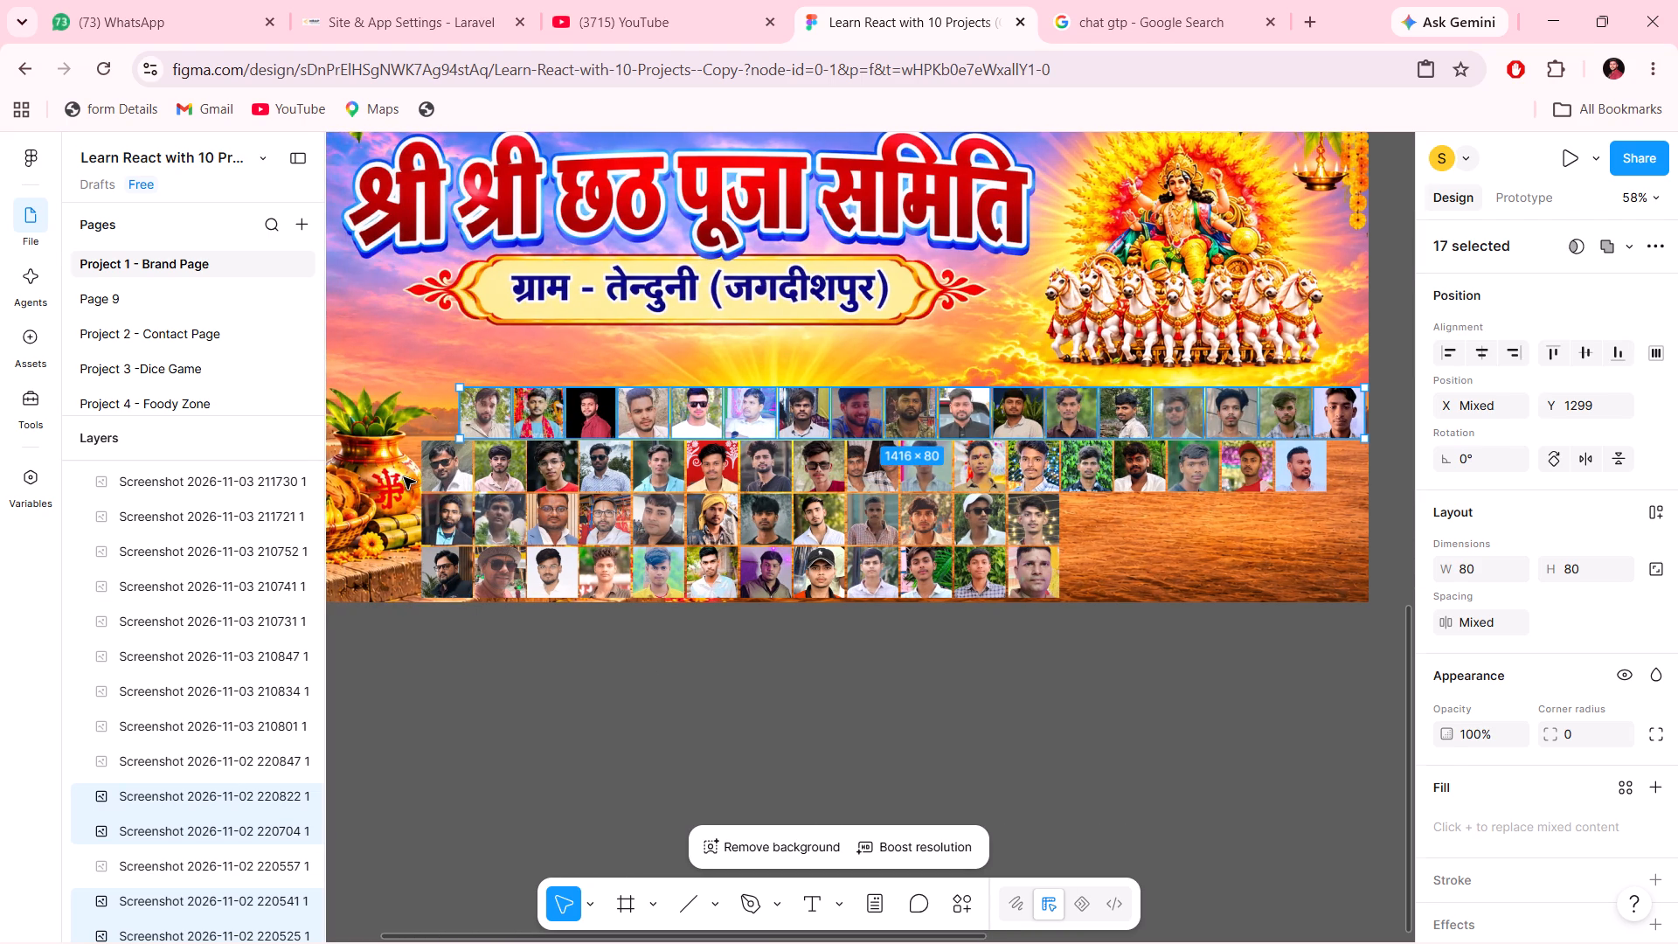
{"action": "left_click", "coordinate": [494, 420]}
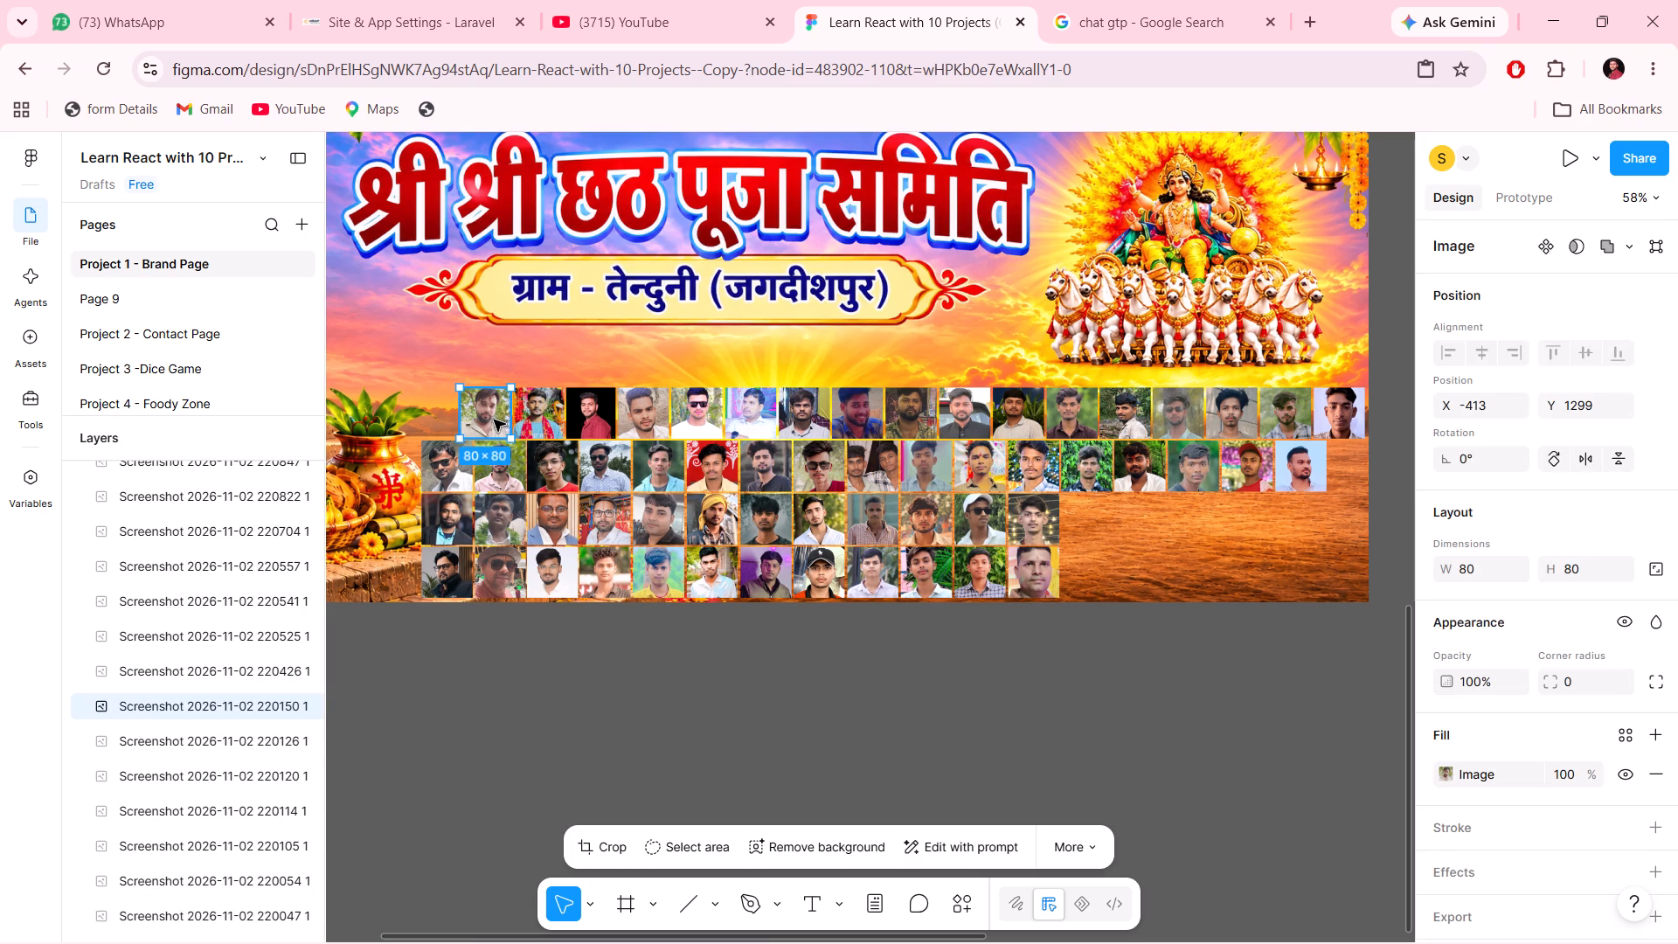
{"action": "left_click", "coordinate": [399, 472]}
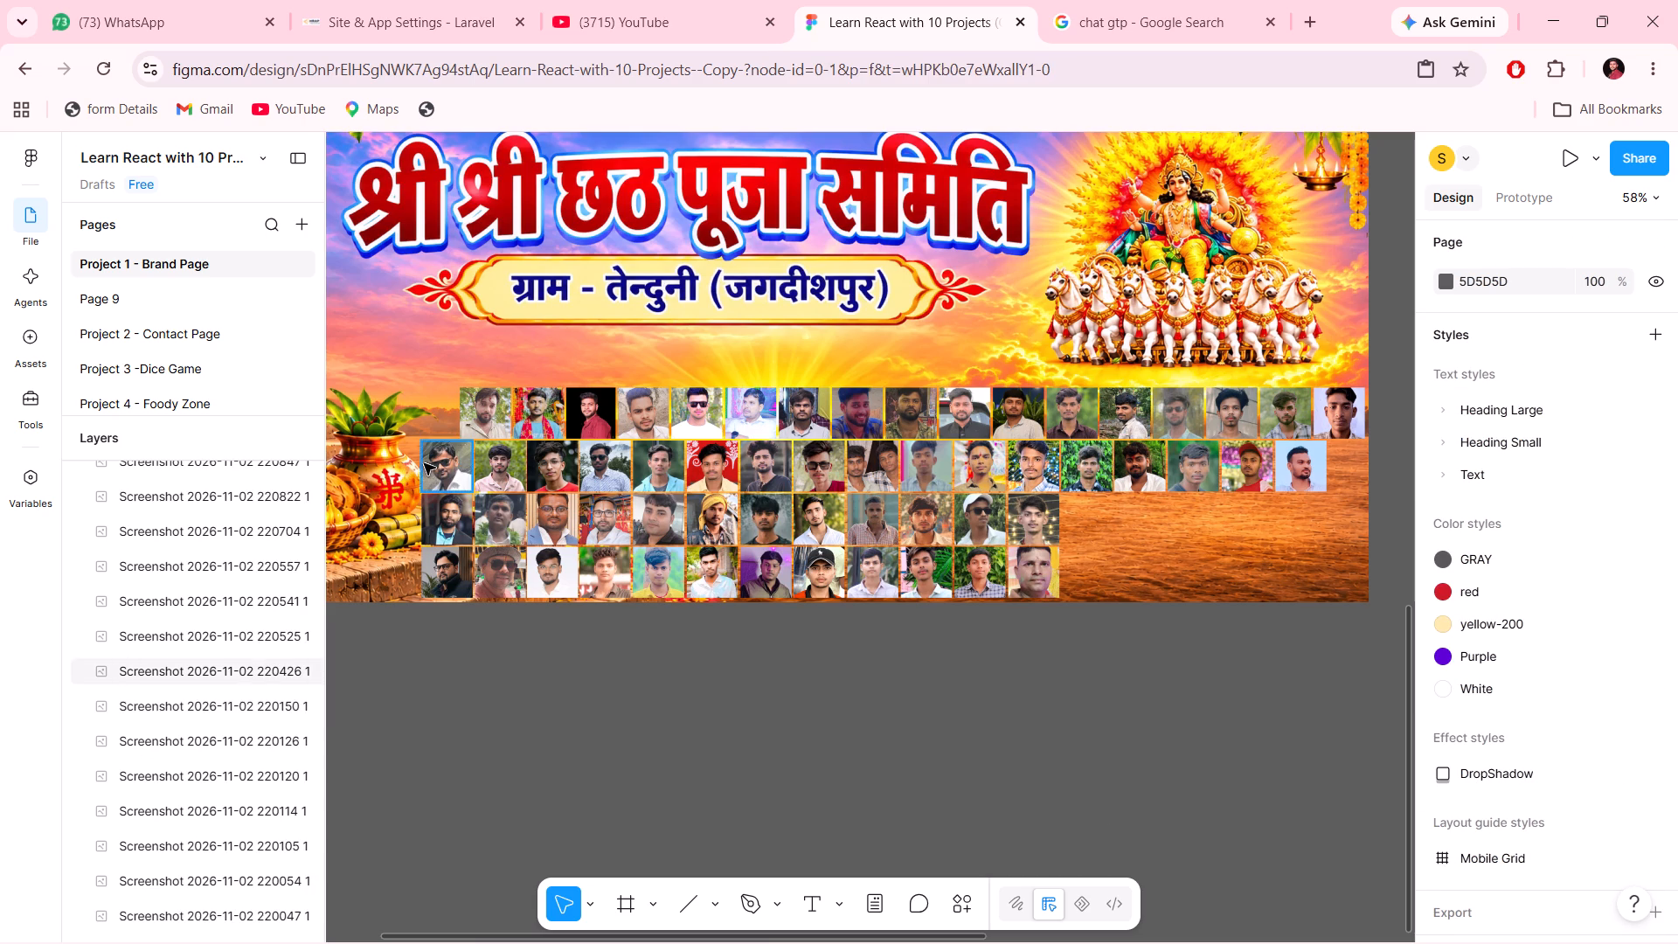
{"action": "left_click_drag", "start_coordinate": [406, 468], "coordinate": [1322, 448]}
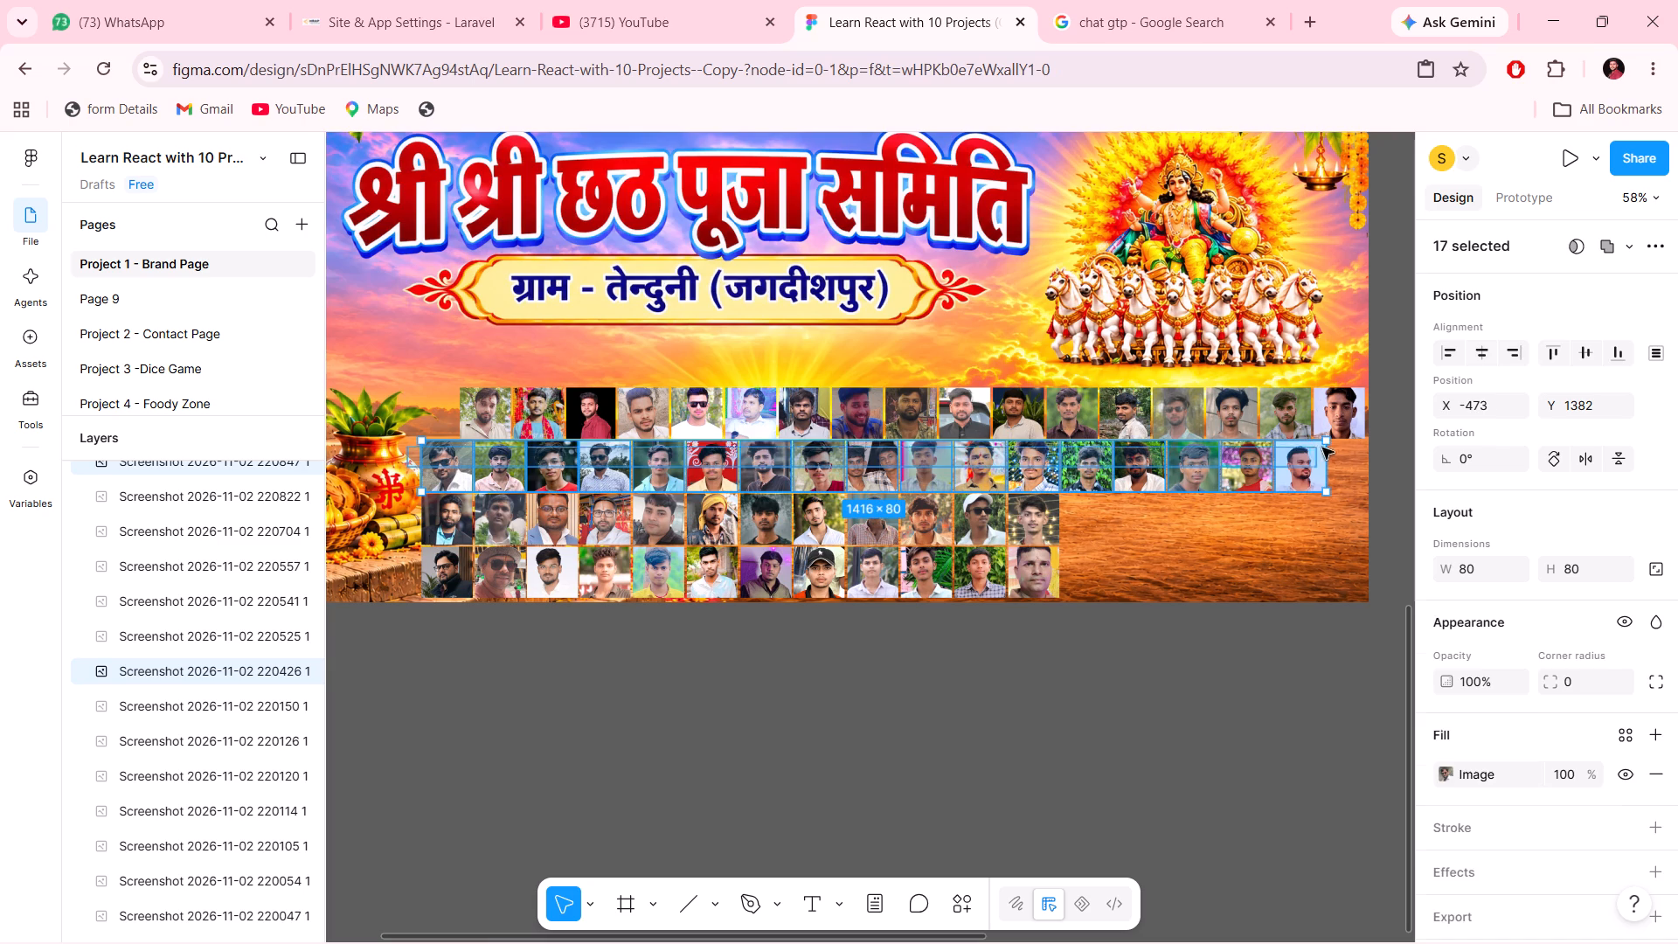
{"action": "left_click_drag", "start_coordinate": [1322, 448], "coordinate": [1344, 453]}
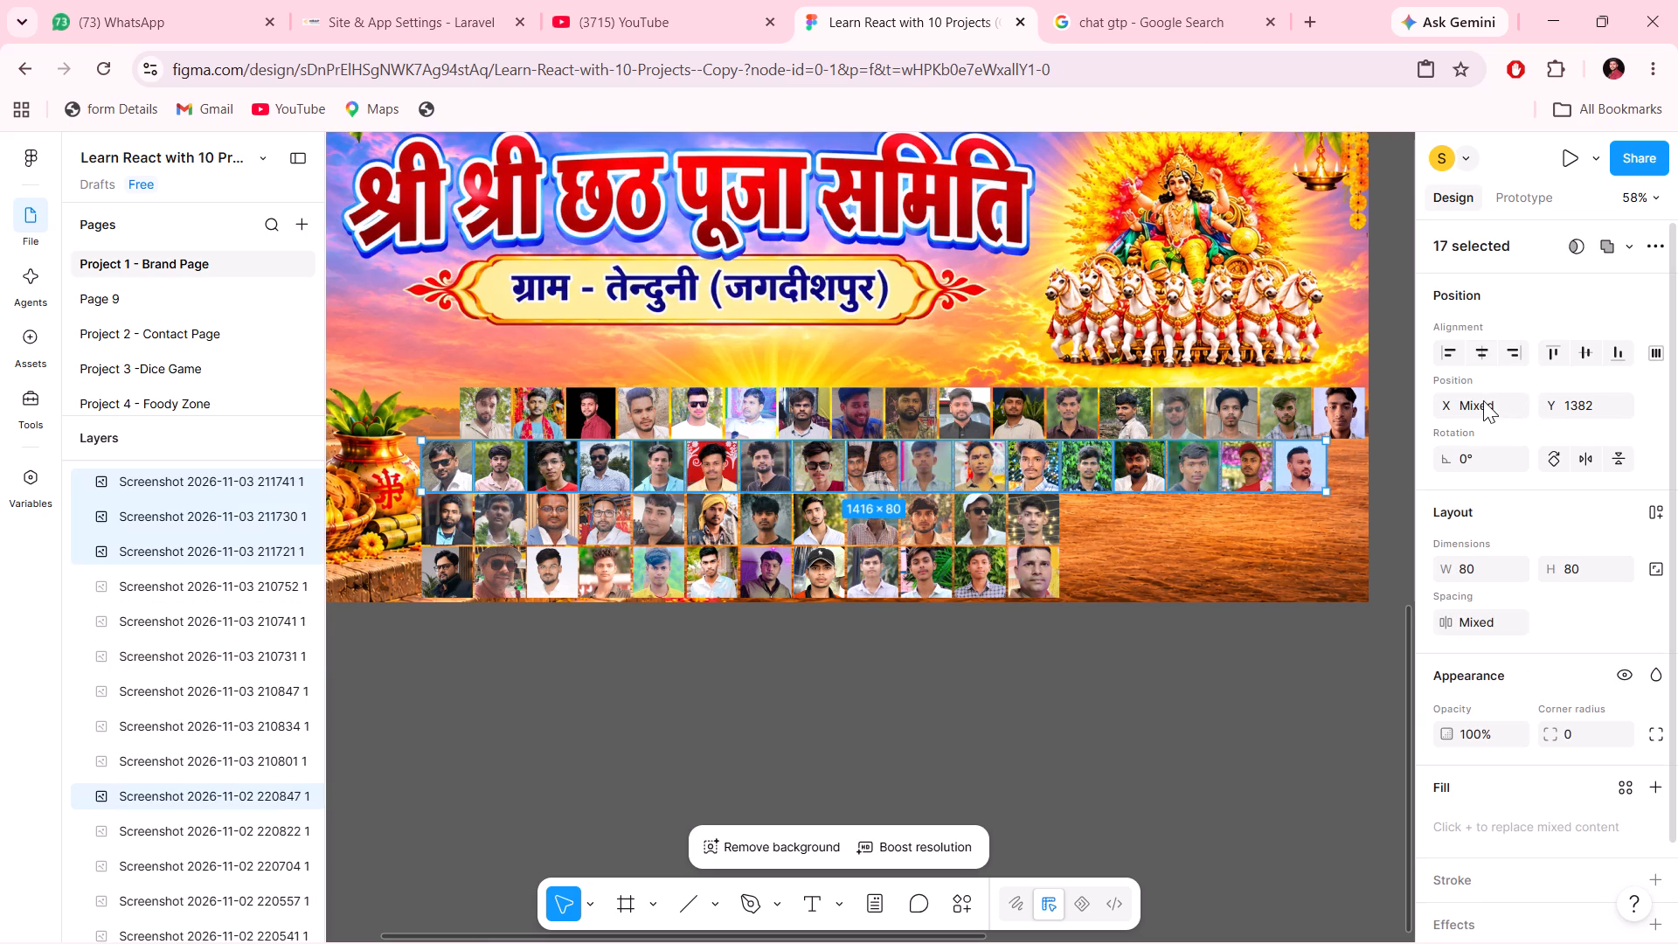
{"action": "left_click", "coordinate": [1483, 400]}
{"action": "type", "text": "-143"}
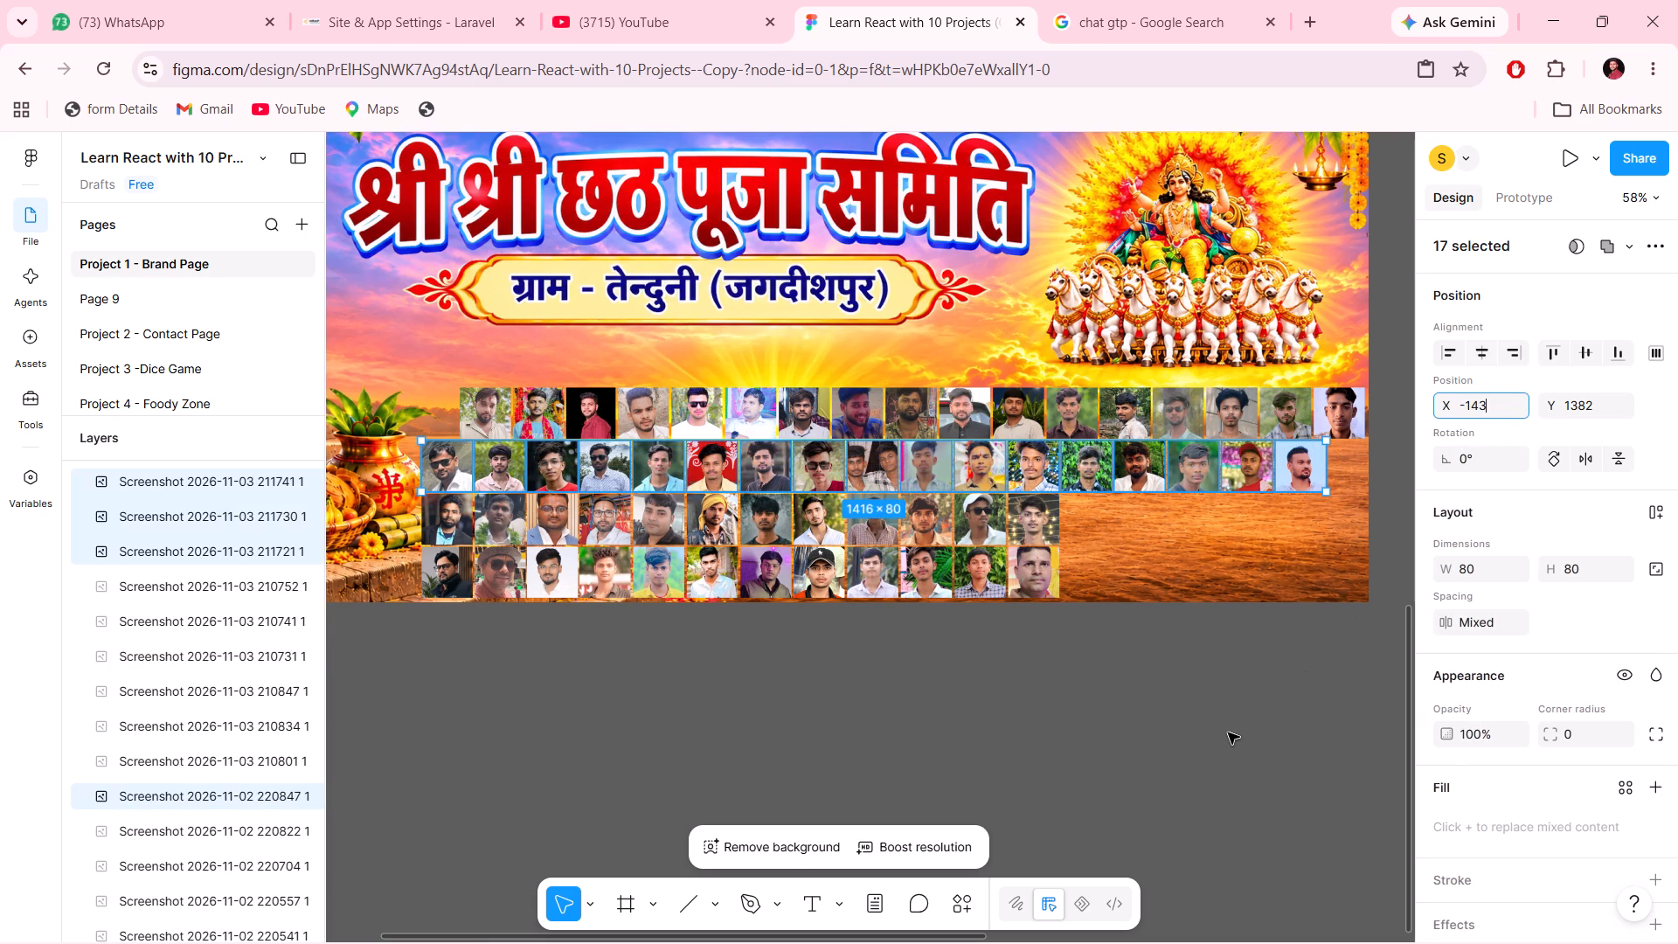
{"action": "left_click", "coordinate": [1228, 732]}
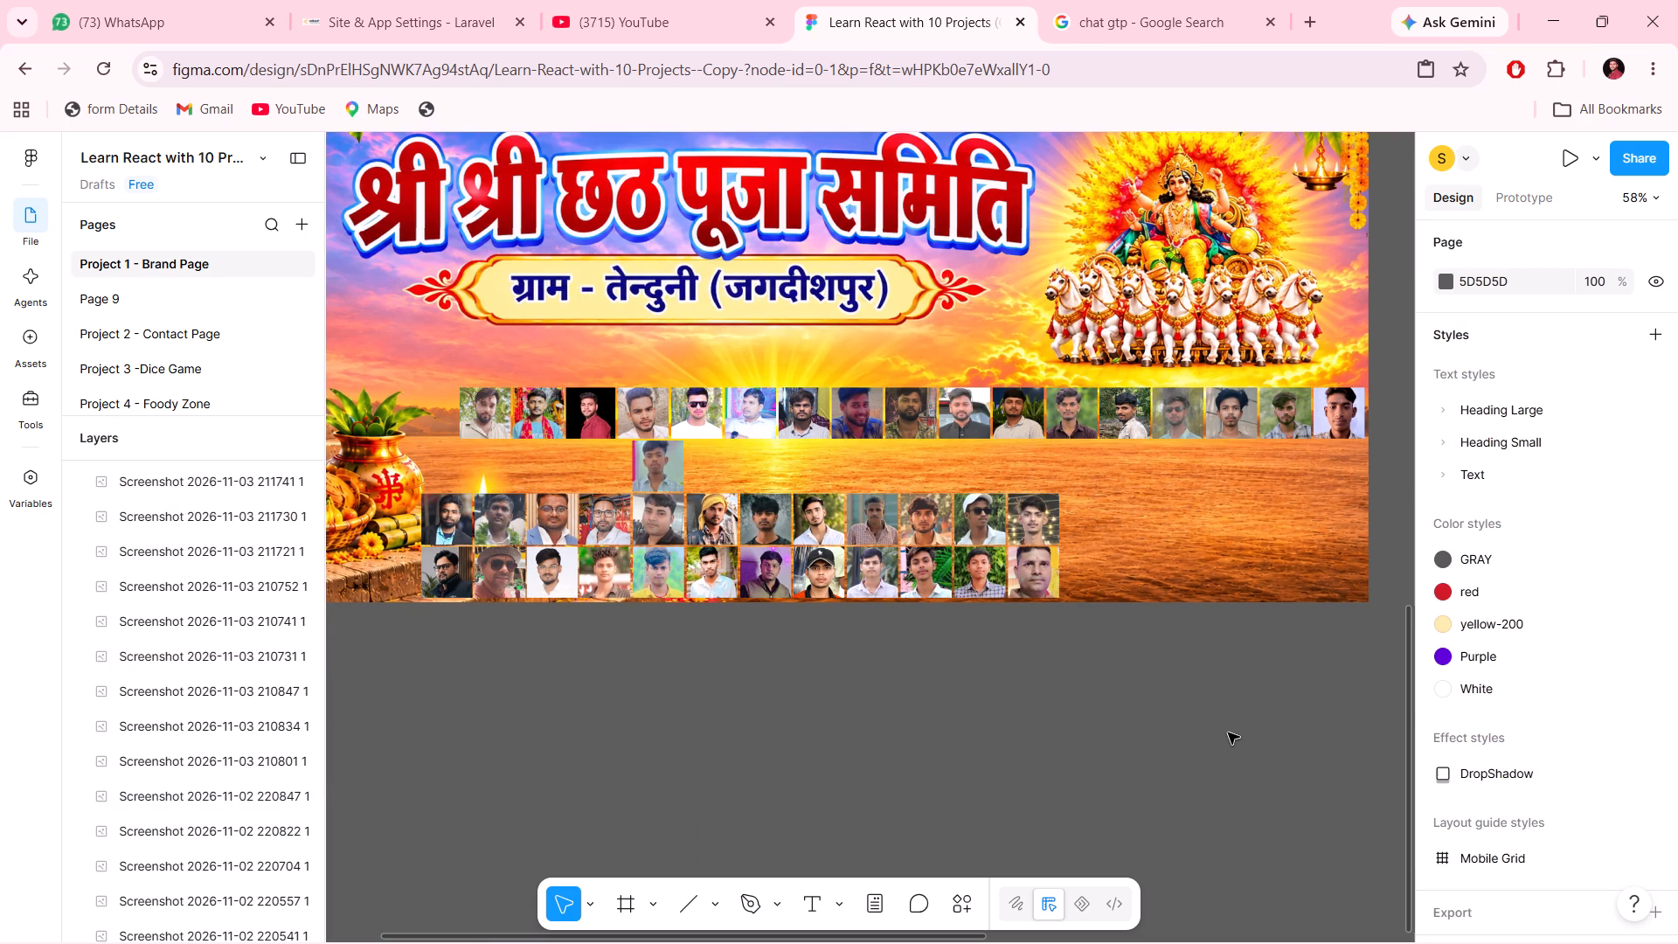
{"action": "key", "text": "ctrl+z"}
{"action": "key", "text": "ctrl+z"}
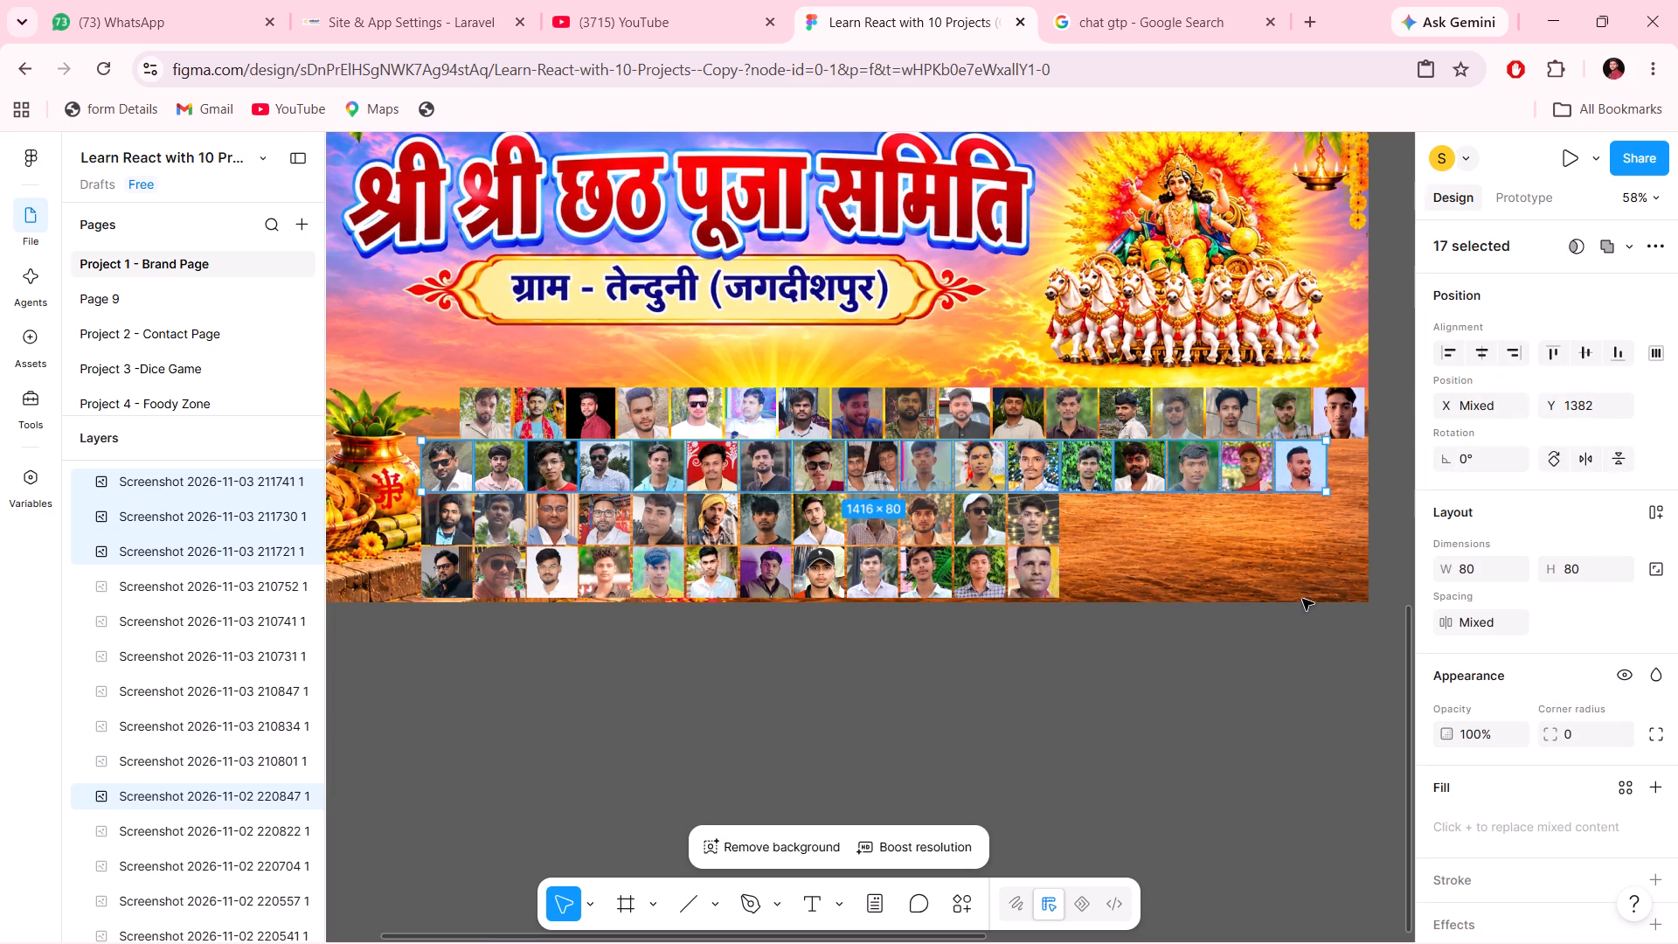
Shift the 17 selected second-row portraits 60 px to the right so their columns line up with the top row.
{"action": "key", "text": "shift+Right"}
{"action": "key", "text": "shift+Right"}
{"action": "key", "text": "shift+Right"}
{"action": "key", "text": "shift+Right"}
{"action": "key", "text": "shift+Right"}
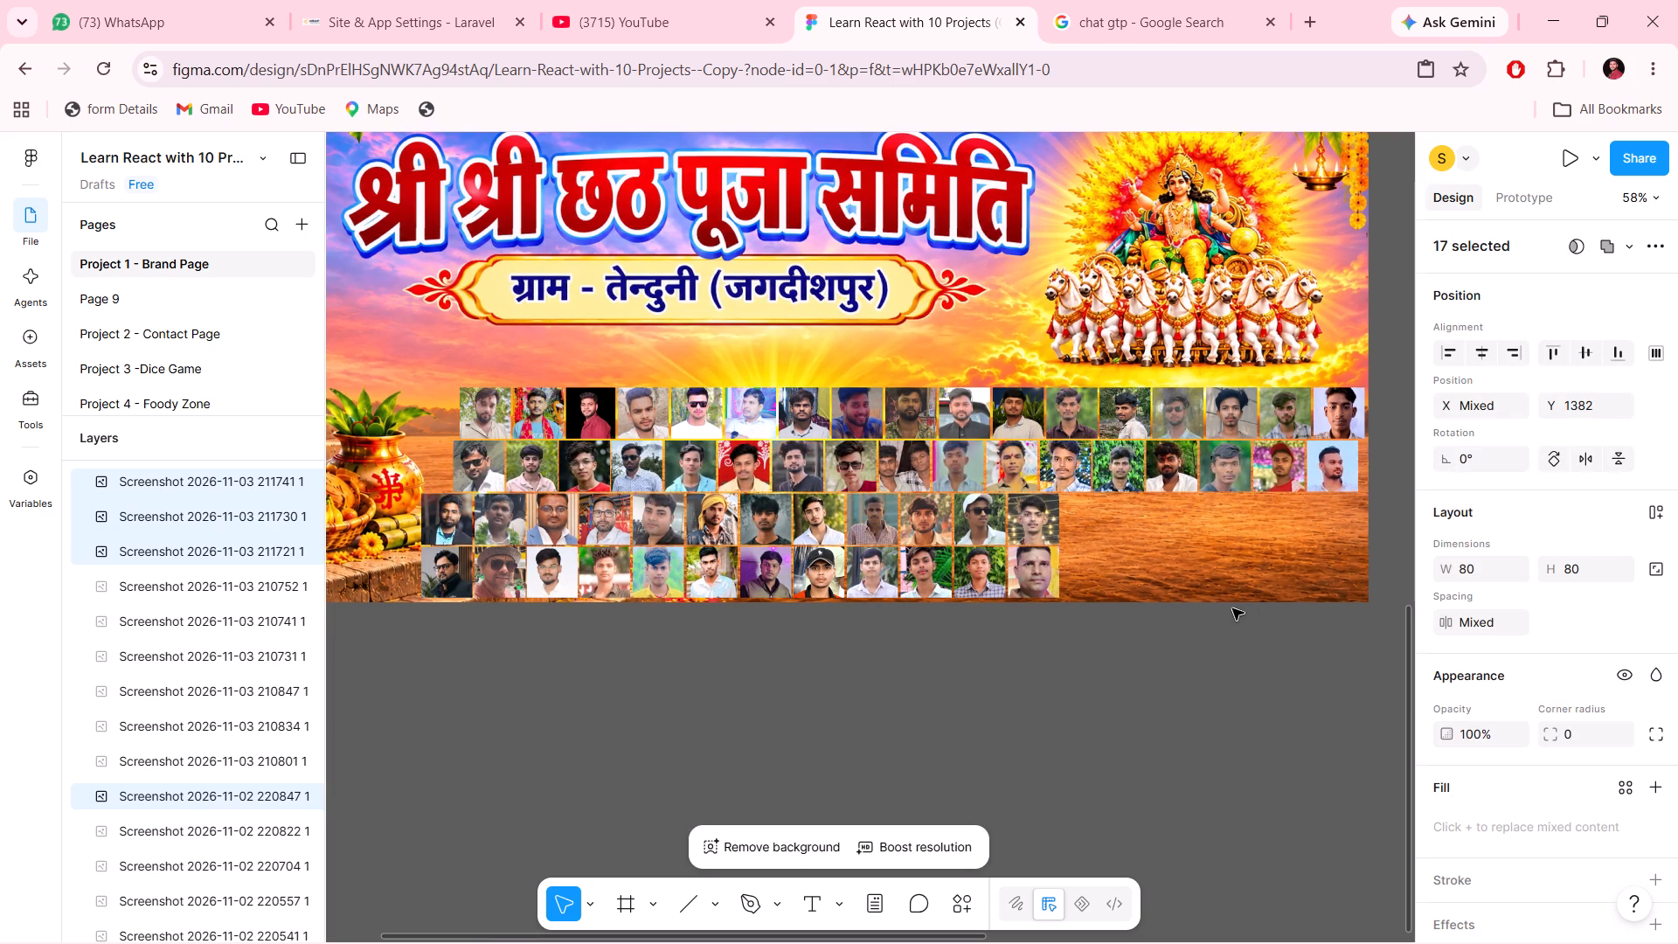
{"action": "key", "text": "shift+Right"}
{"action": "key", "text": "shift+Right"}
{"action": "key", "text": "shift+Left"}
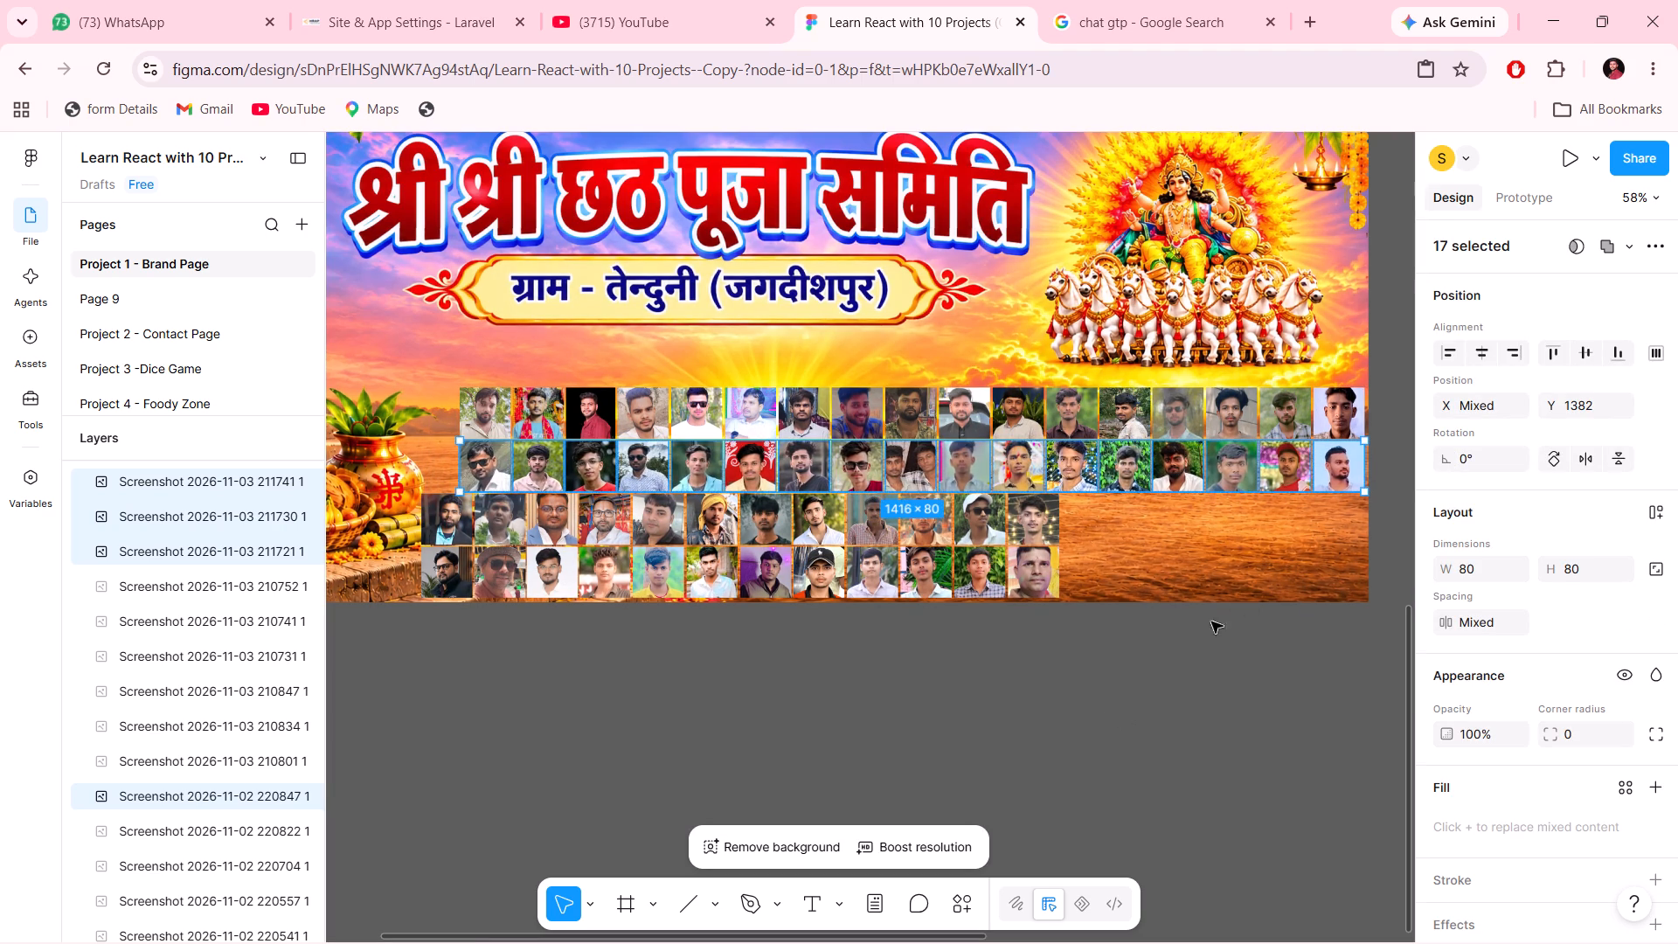
{"action": "left_click", "coordinate": [1187, 645]}
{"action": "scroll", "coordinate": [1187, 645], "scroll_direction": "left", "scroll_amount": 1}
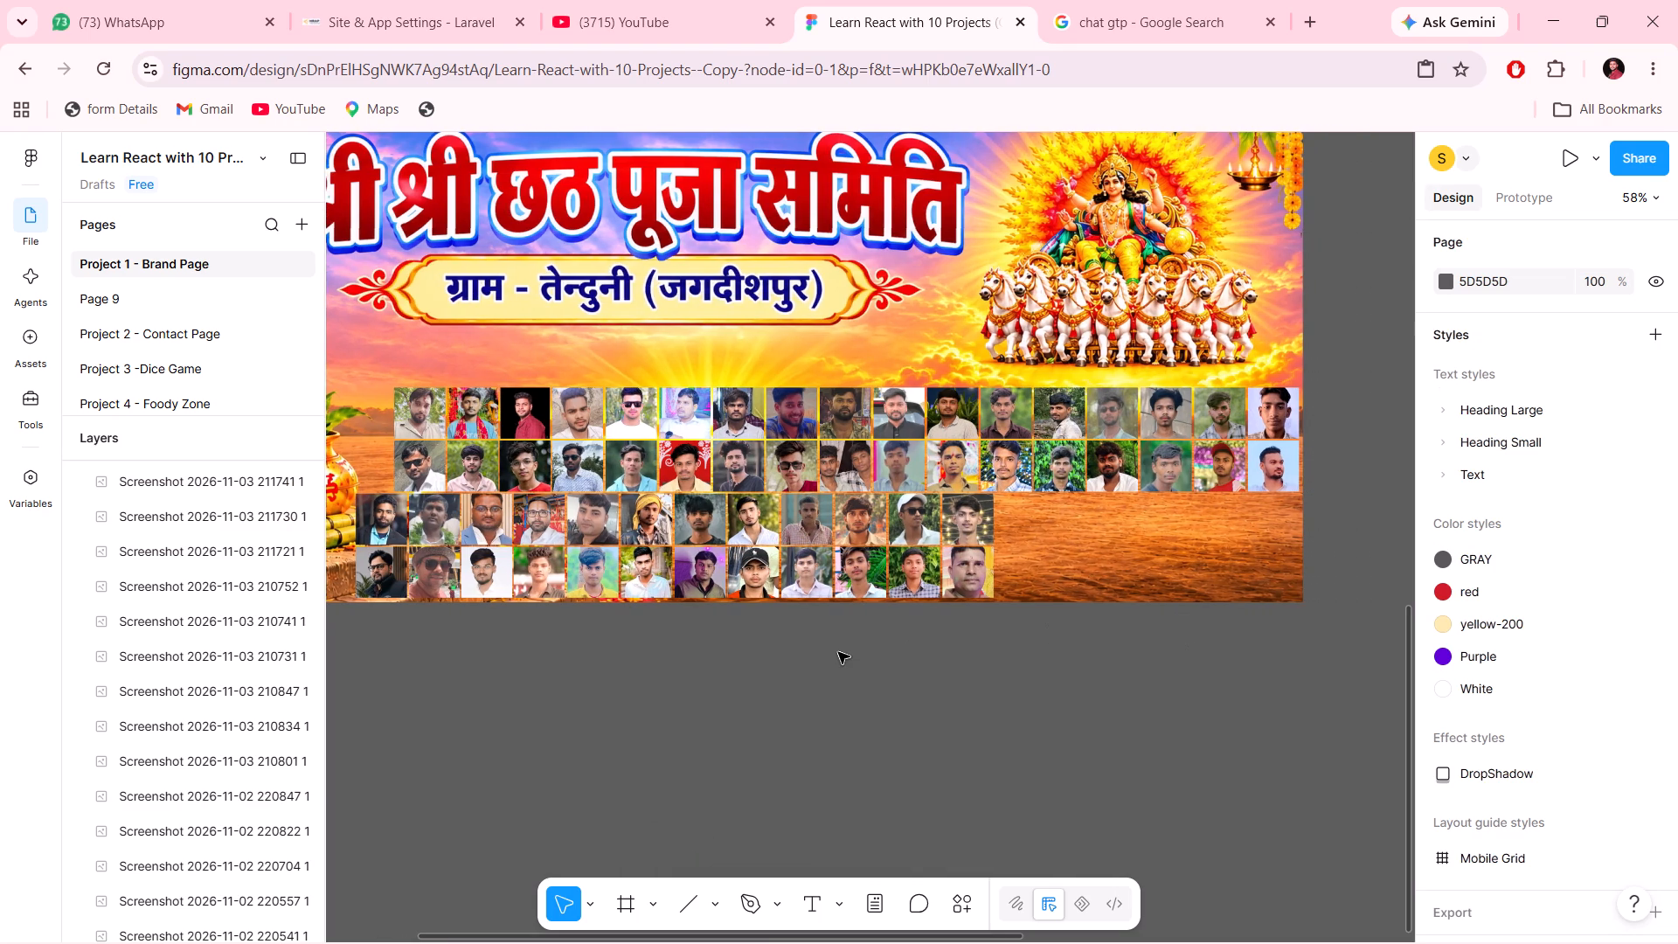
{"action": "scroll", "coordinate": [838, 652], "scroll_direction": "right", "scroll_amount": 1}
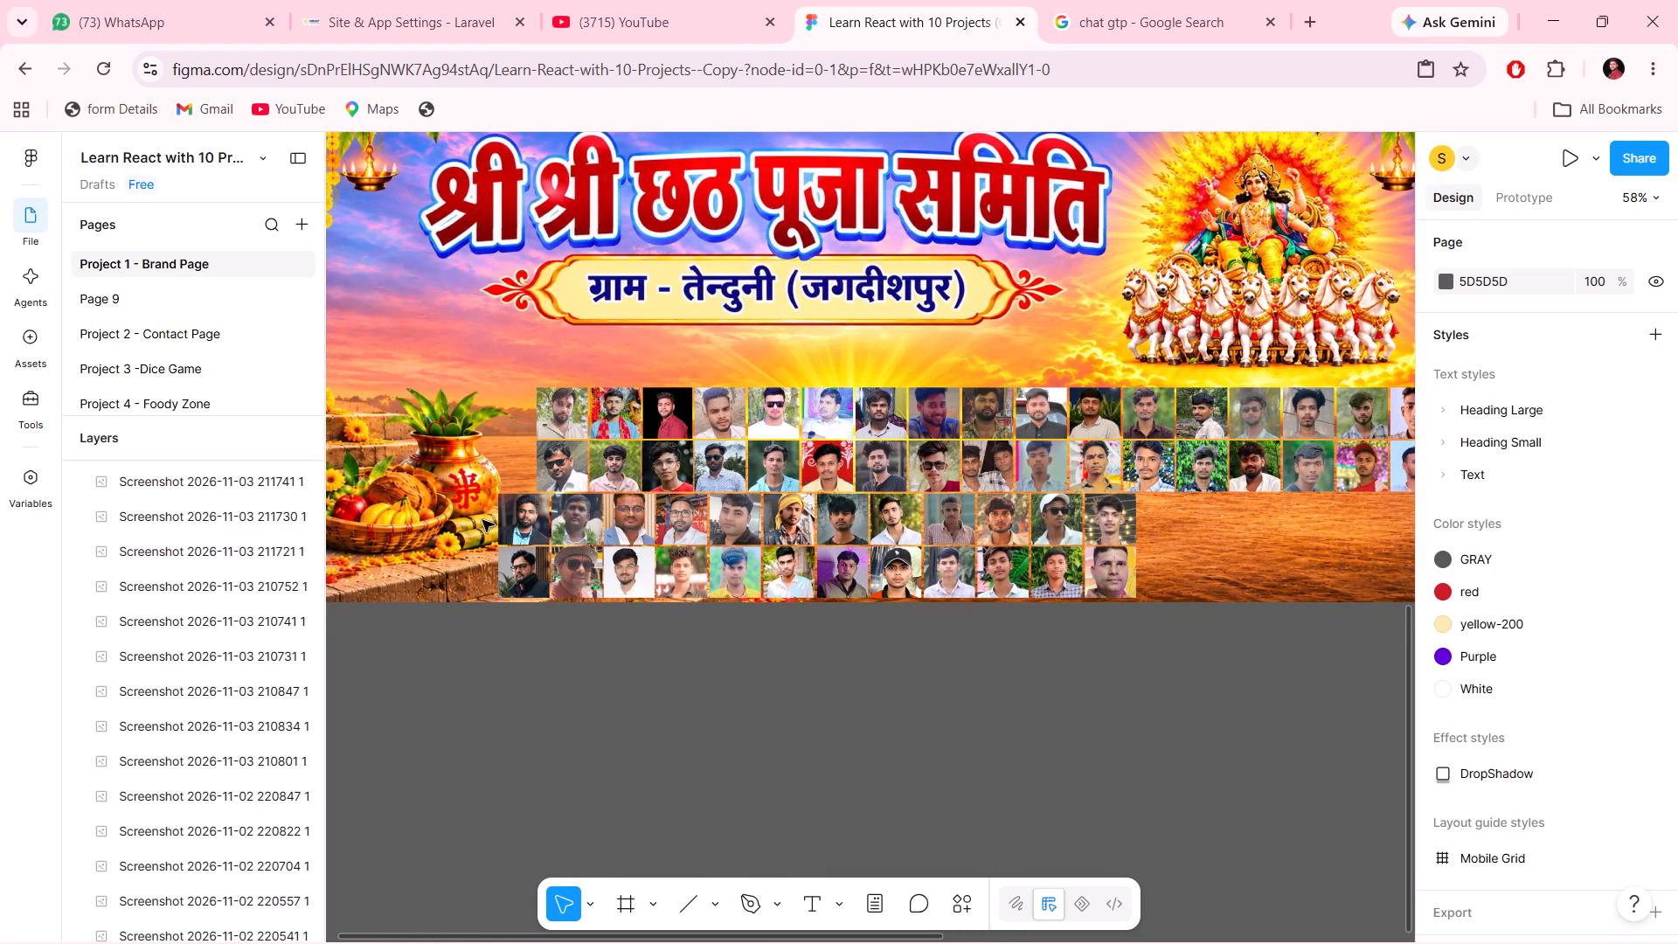
Shift all 12 portraits of the third row 60 px to the right so their columns line up with the rows above.
{"action": "left_click_drag", "start_coordinate": [483, 518], "coordinate": [1191, 527]}
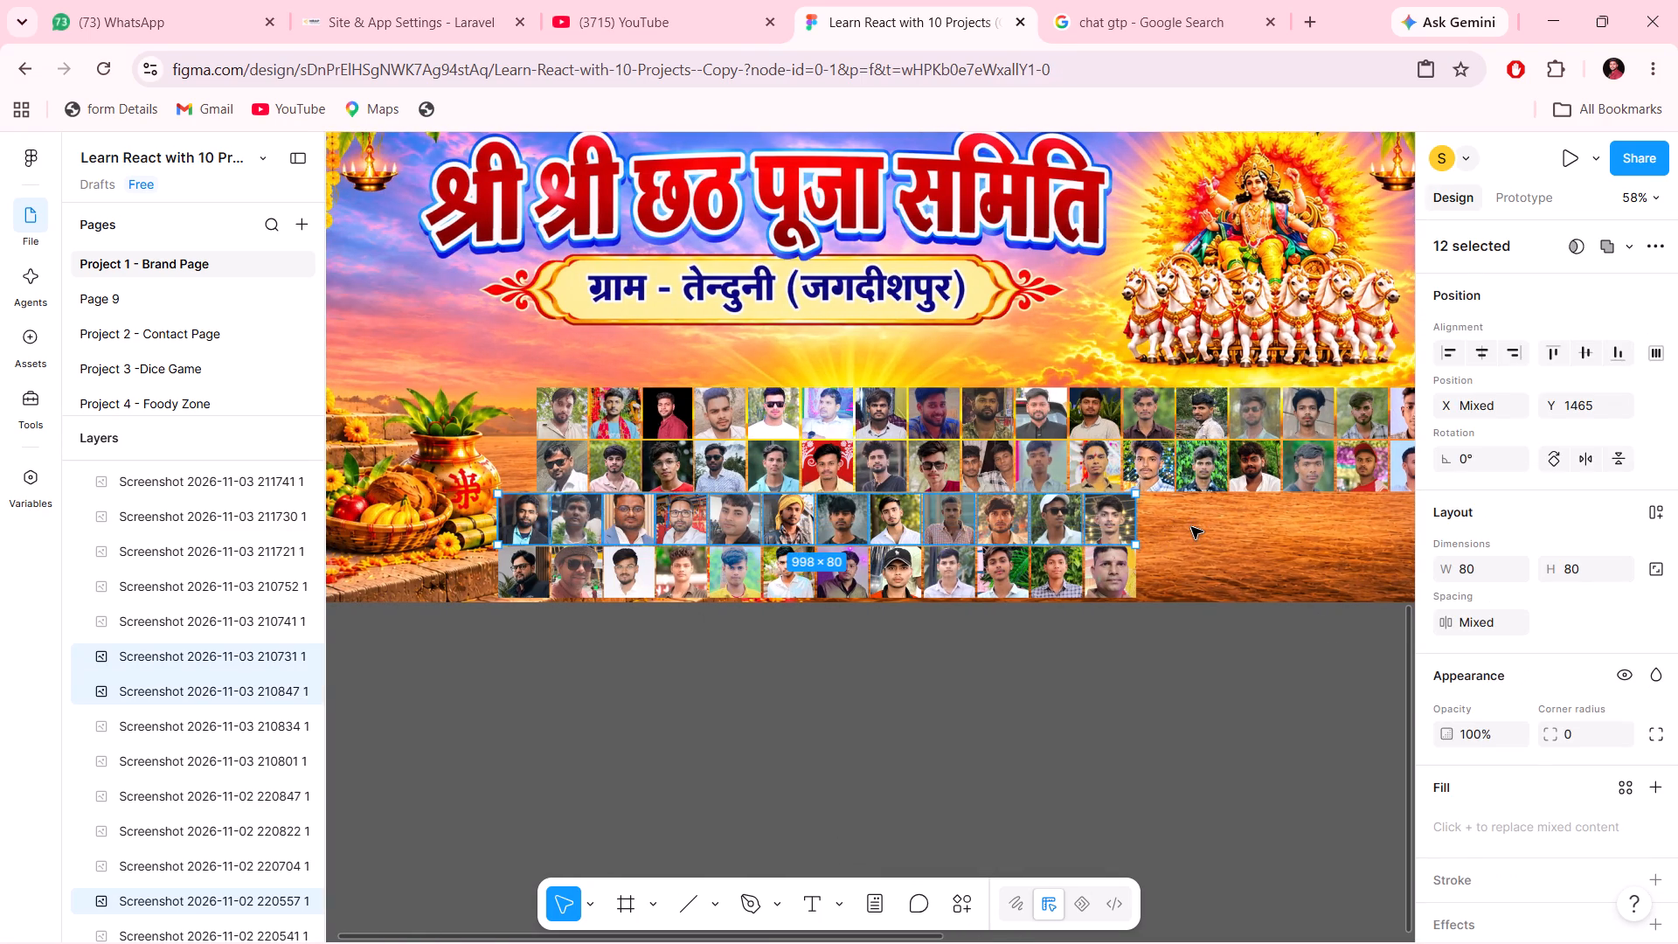
{"action": "key", "text": "shift+Right"}
{"action": "key", "text": "shift+Right"}
{"action": "key", "text": "shift+Right"}
{"action": "key", "text": "shift+Right"}
{"action": "key", "text": "shift+Right"}
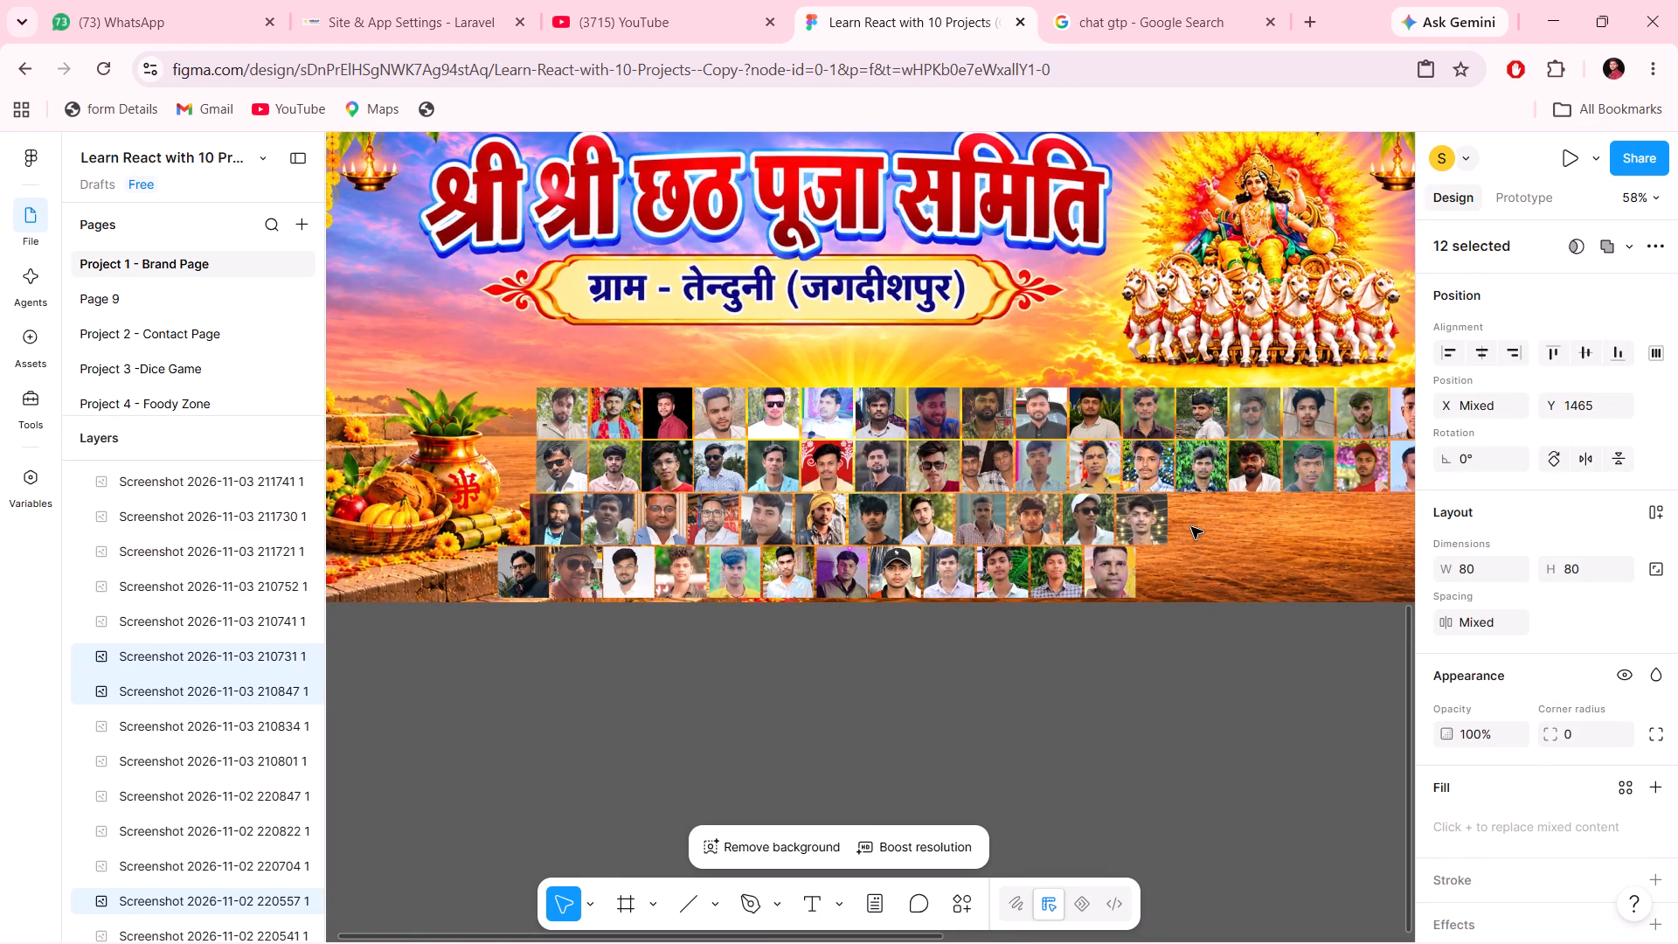
{"action": "key", "text": "shift+Right"}
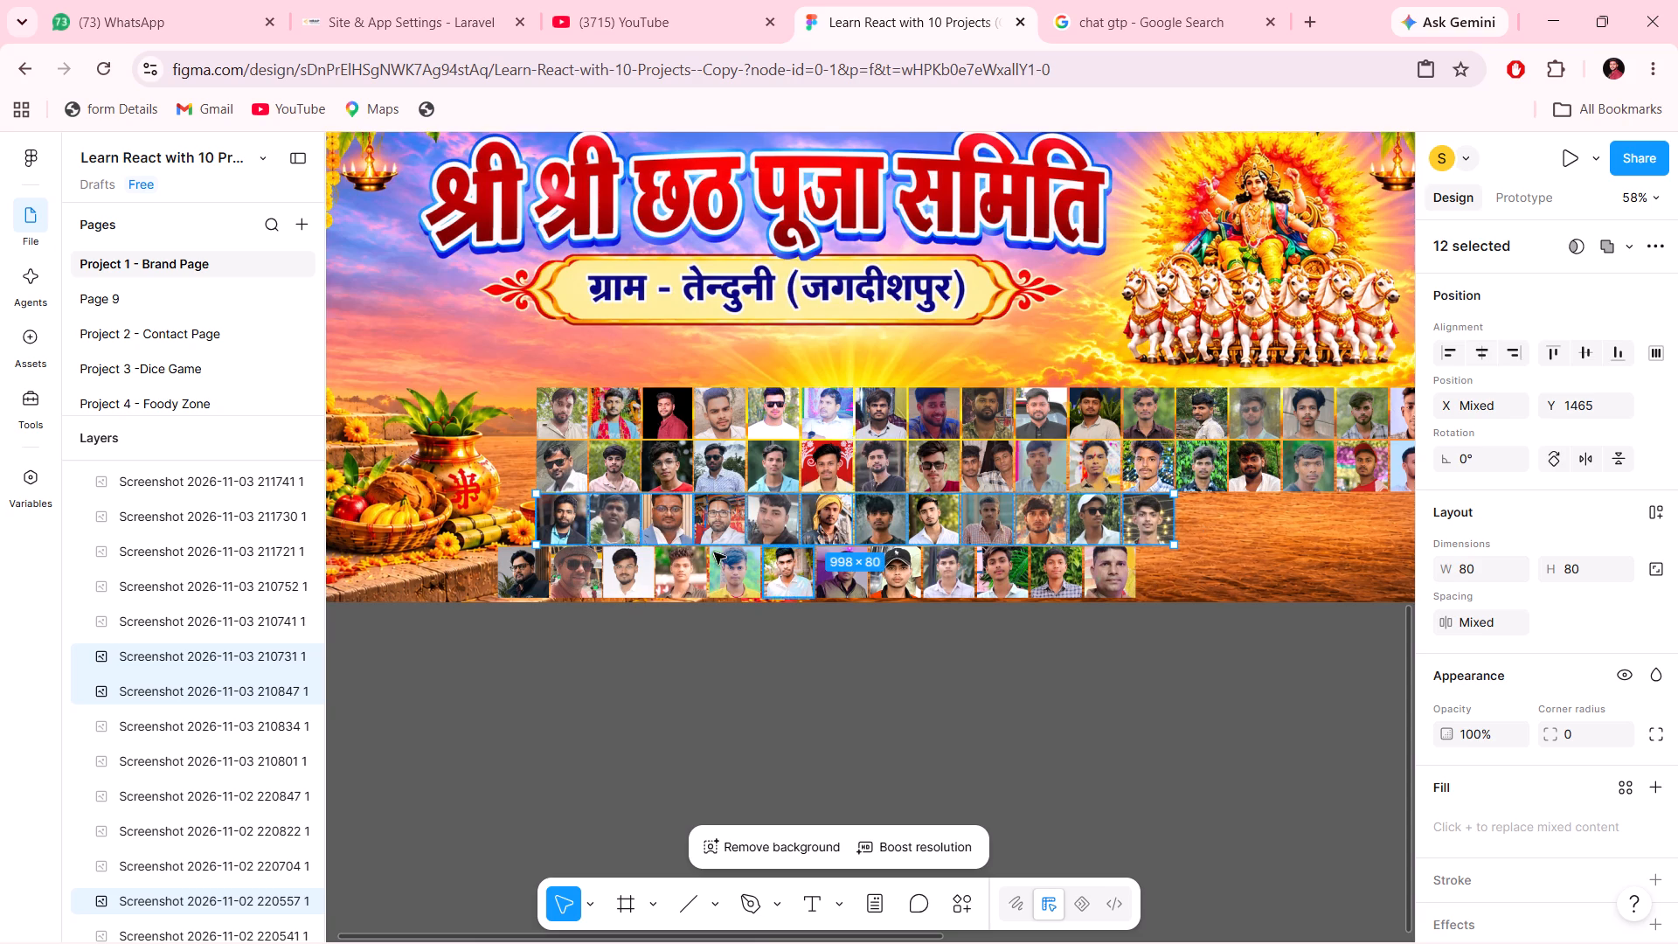
Shift all 12 portraits of the bottom row 60 px to the right to line up with the third row, and deselect them.
{"action": "left_click", "coordinate": [473, 572]}
{"action": "left_click_drag", "start_coordinate": [473, 572], "coordinate": [1122, 600]}
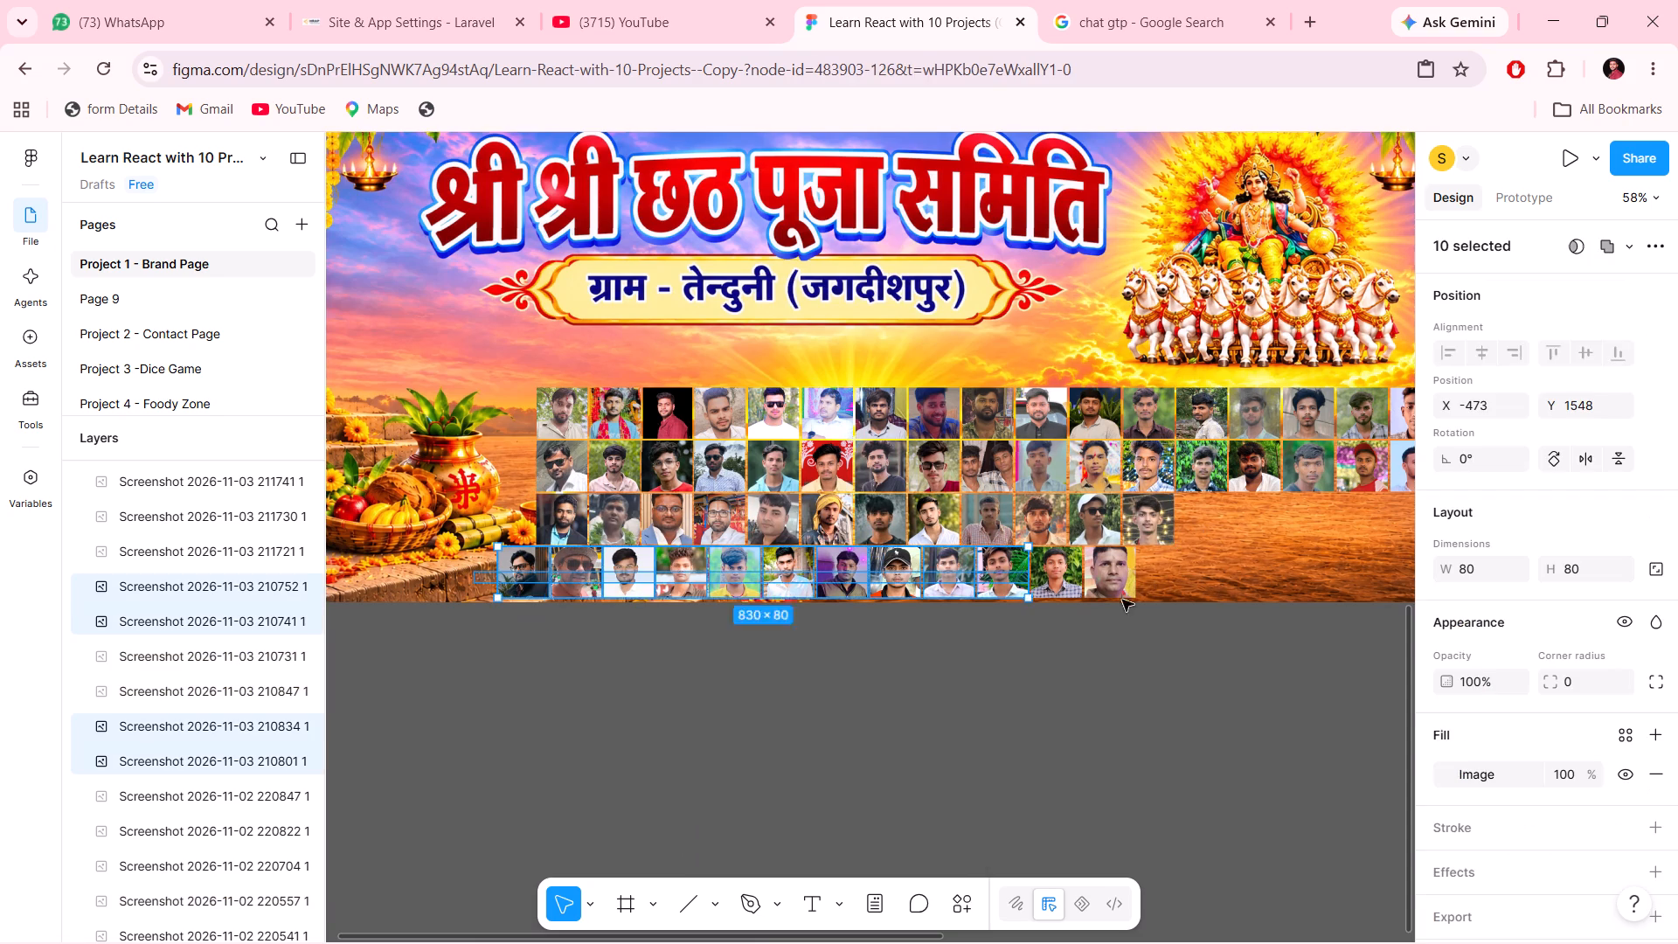
{"action": "left_click_drag", "start_coordinate": [1122, 600], "coordinate": [1194, 594]}
{"action": "key", "text": "shift+Right"}
{"action": "key", "text": "shift+Right"}
{"action": "key", "text": "shift+Right"}
{"action": "key", "text": "shift+Right"}
{"action": "key", "text": "shift+Right"}
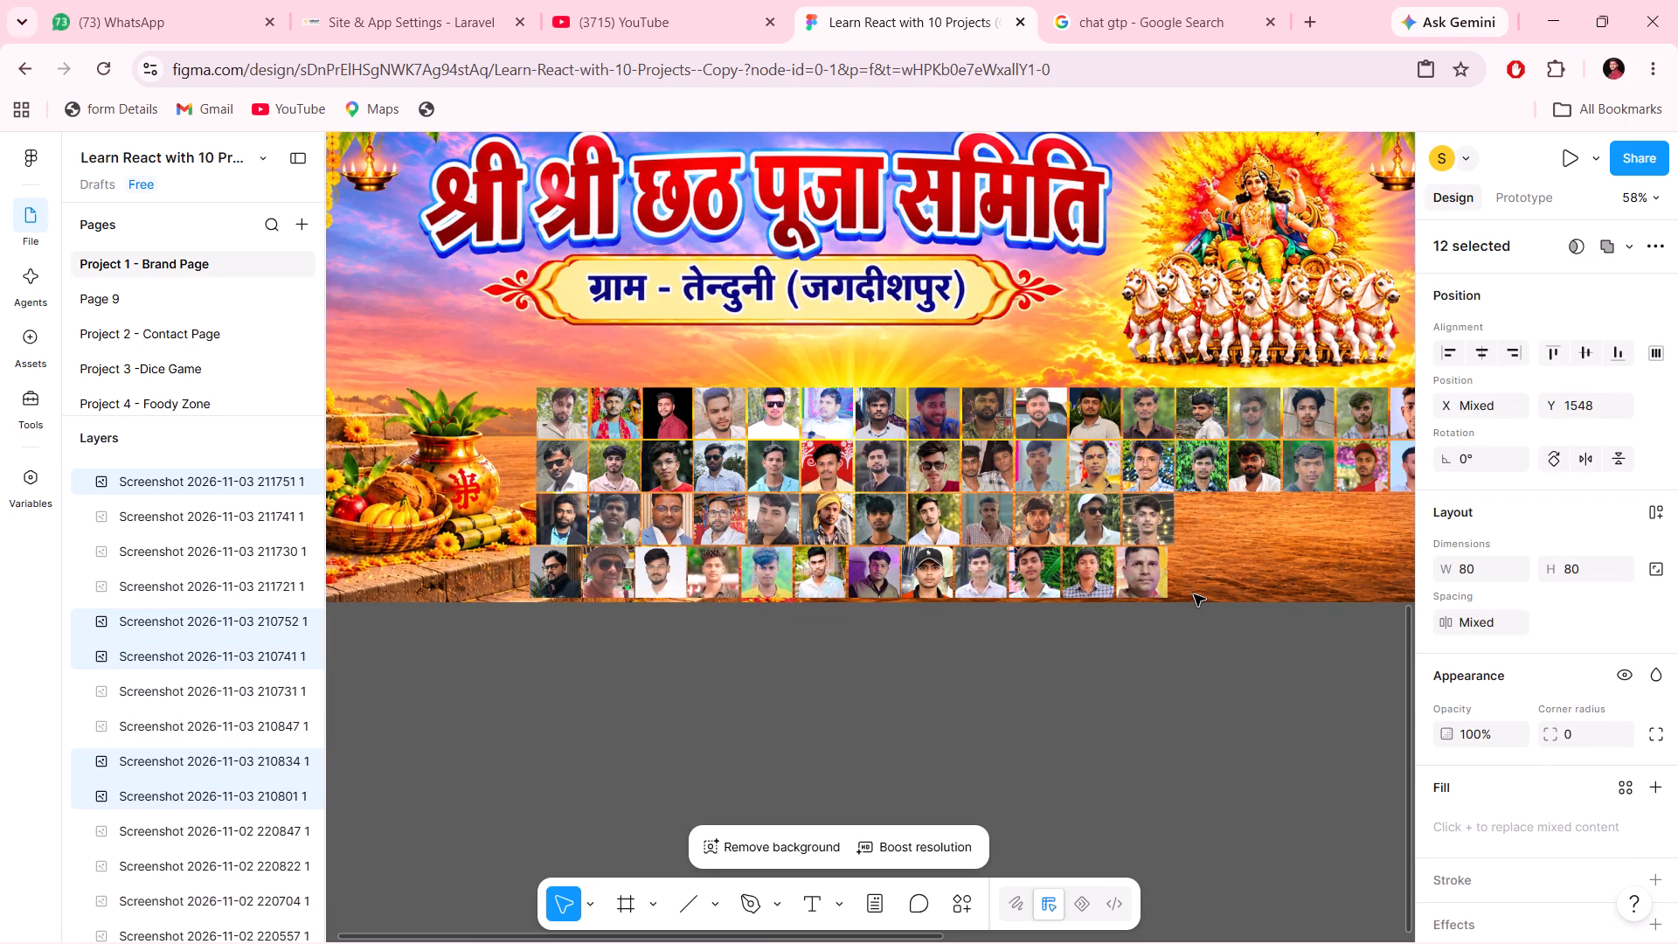
{"action": "key", "text": "shift+Right"}
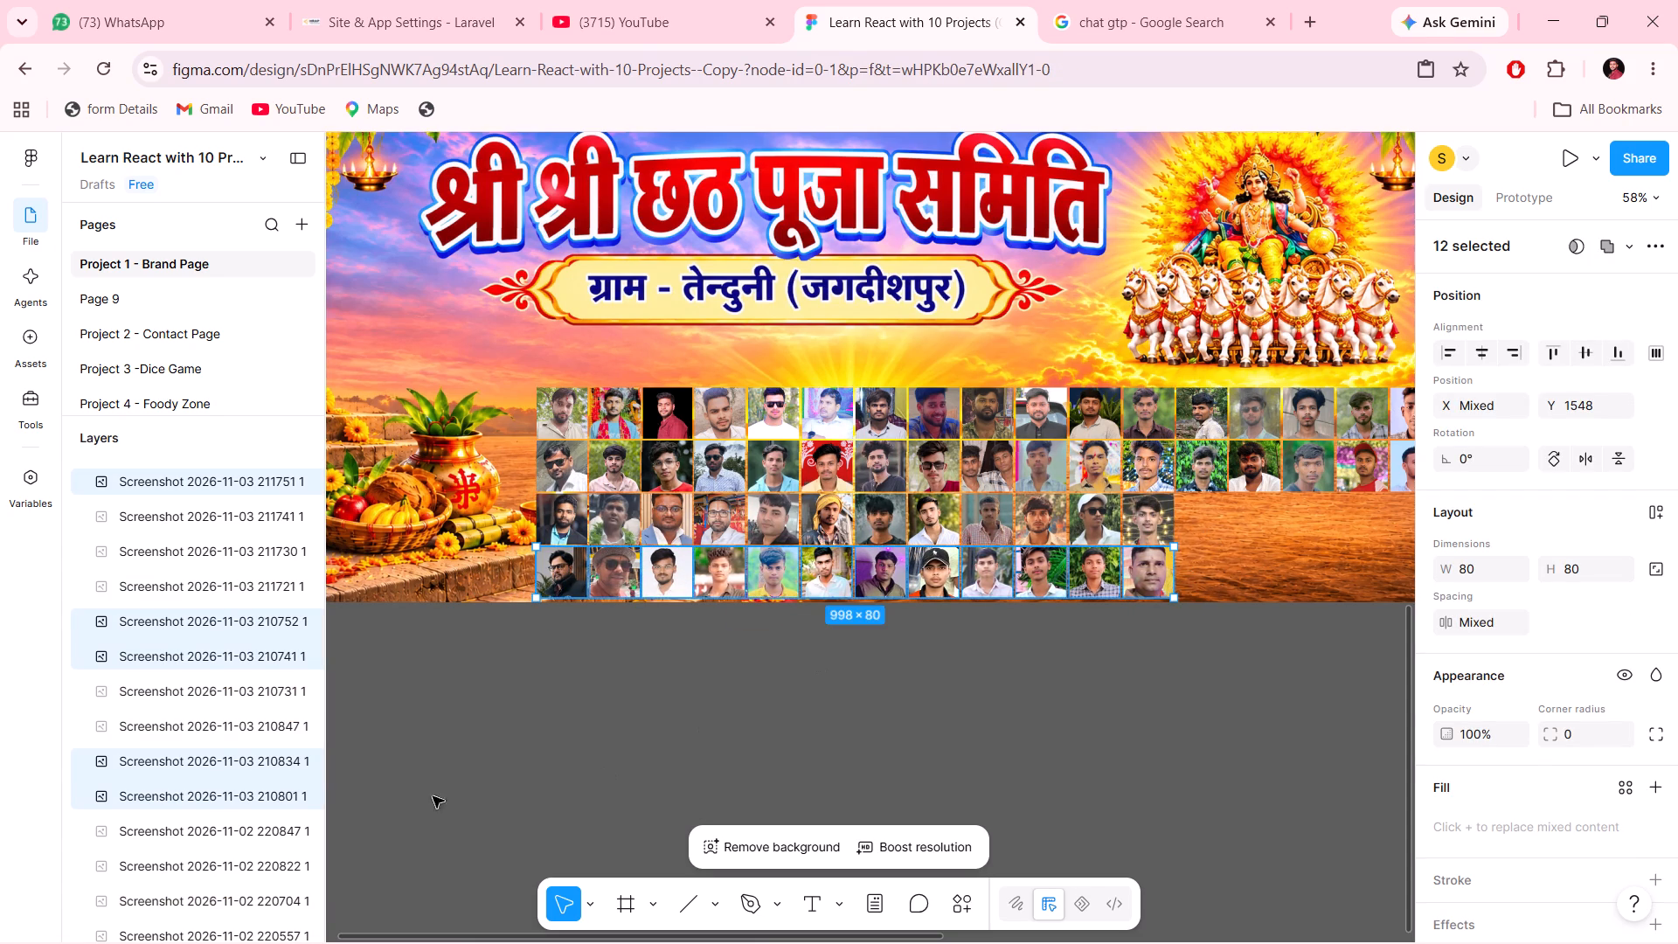
{"action": "left_click", "coordinate": [397, 799]}
{"action": "scroll", "coordinate": [508, 753], "scroll_direction": "left", "scroll_amount": 1}
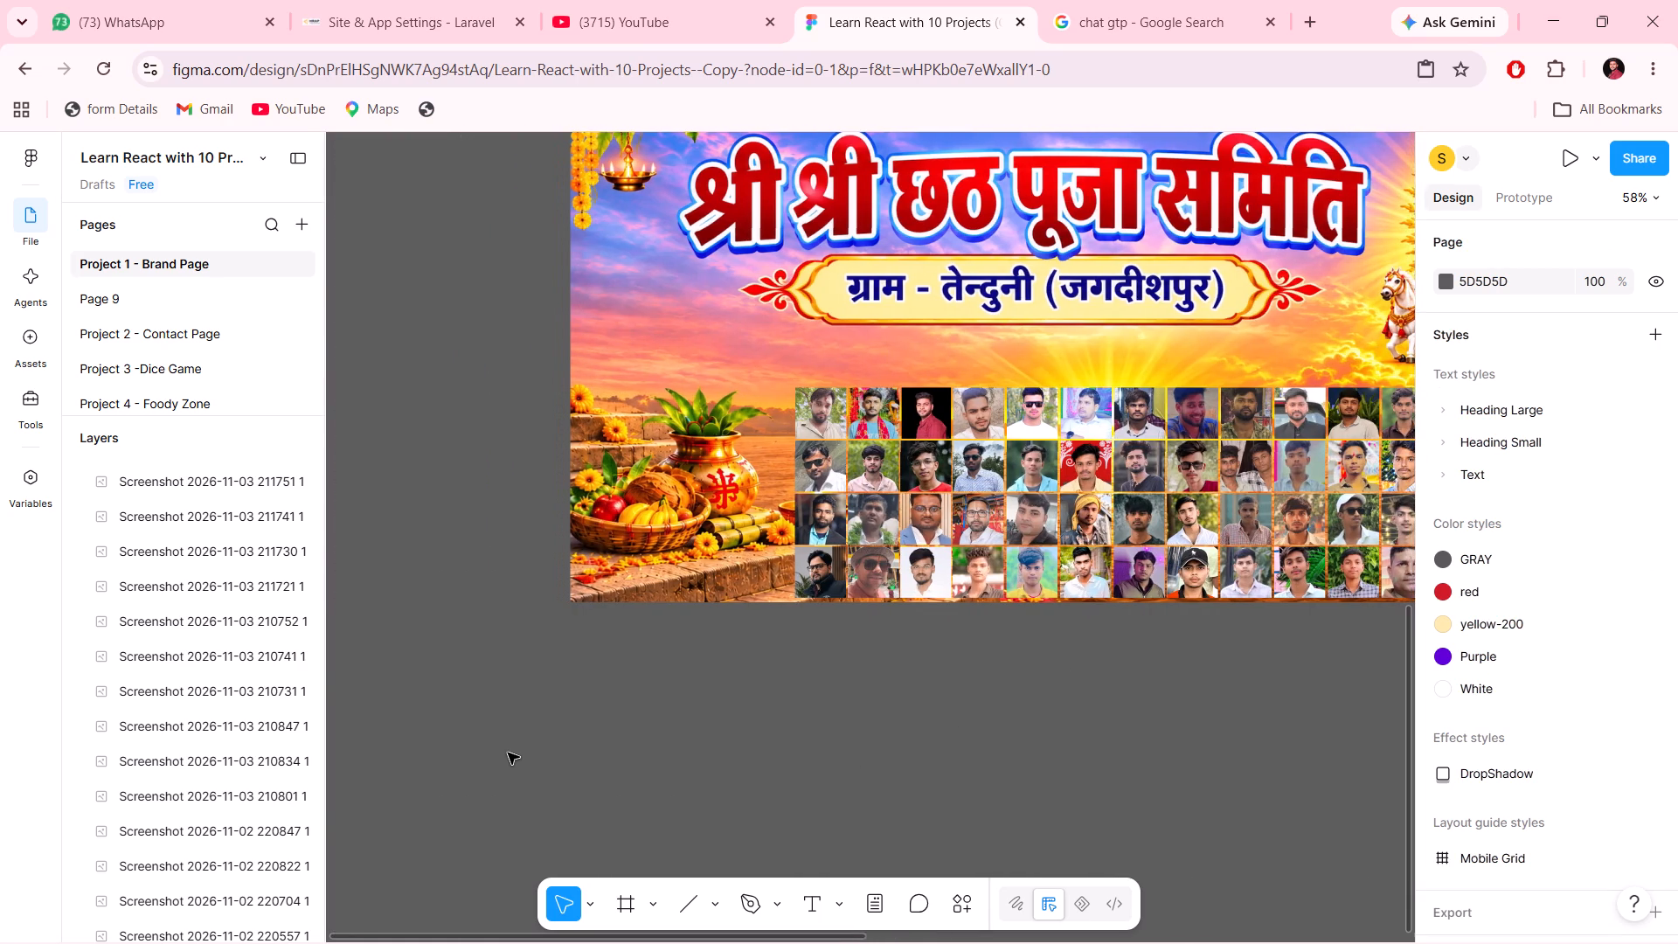
{"action": "scroll", "coordinate": [508, 753], "scroll_direction": "left", "scroll_amount": 1}
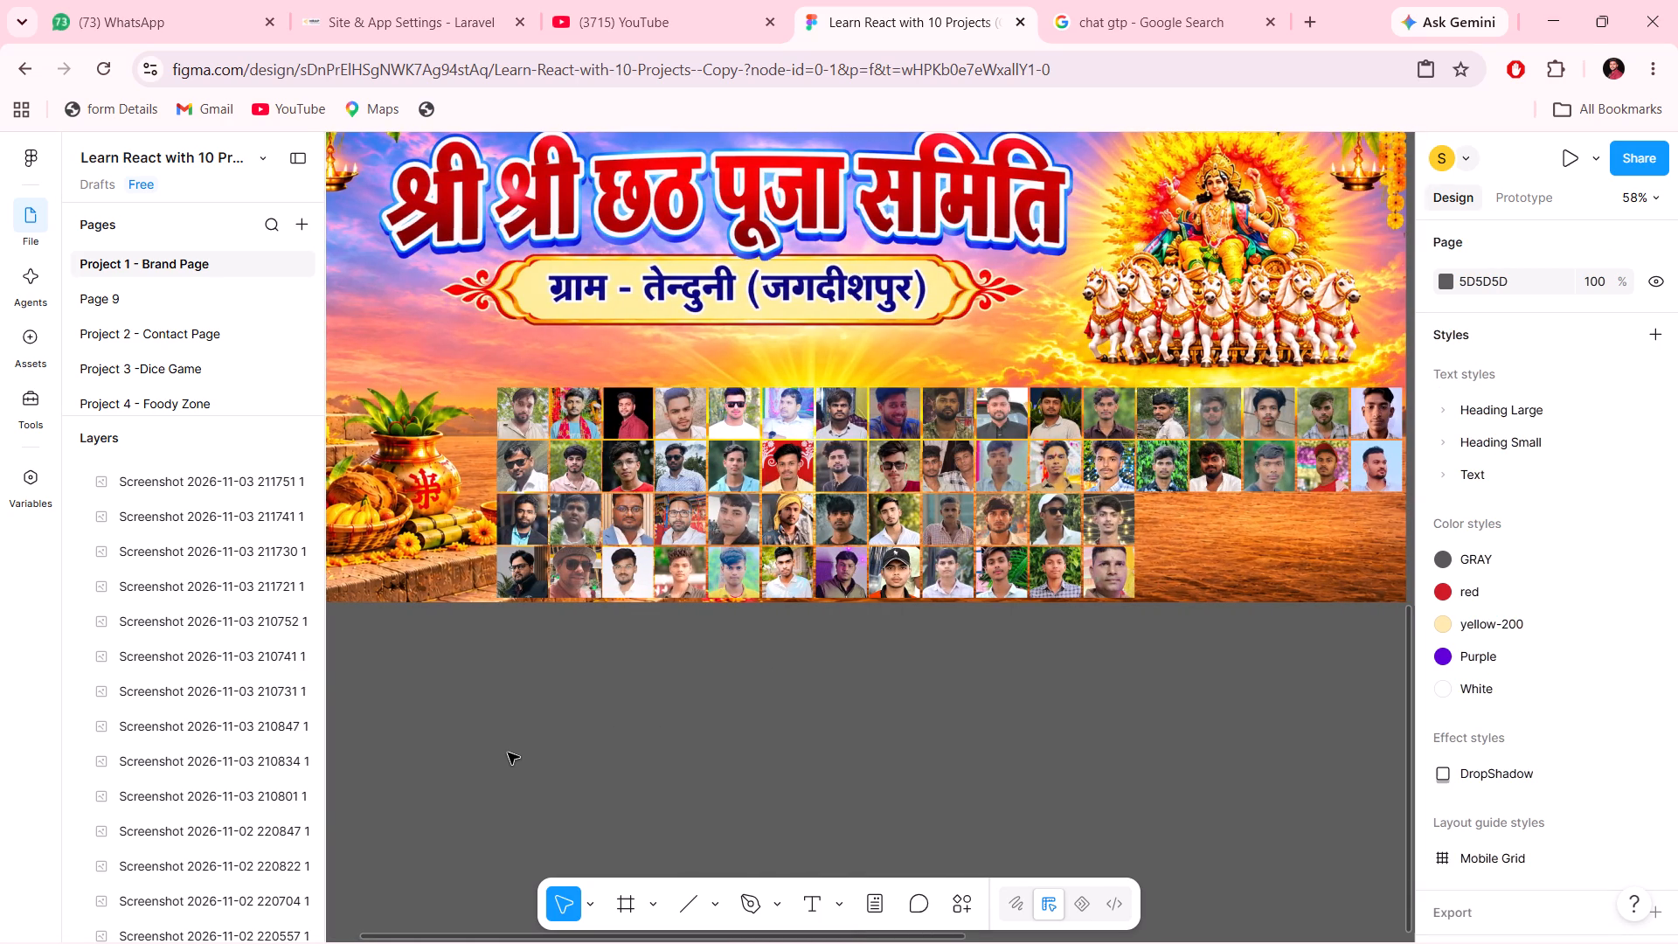
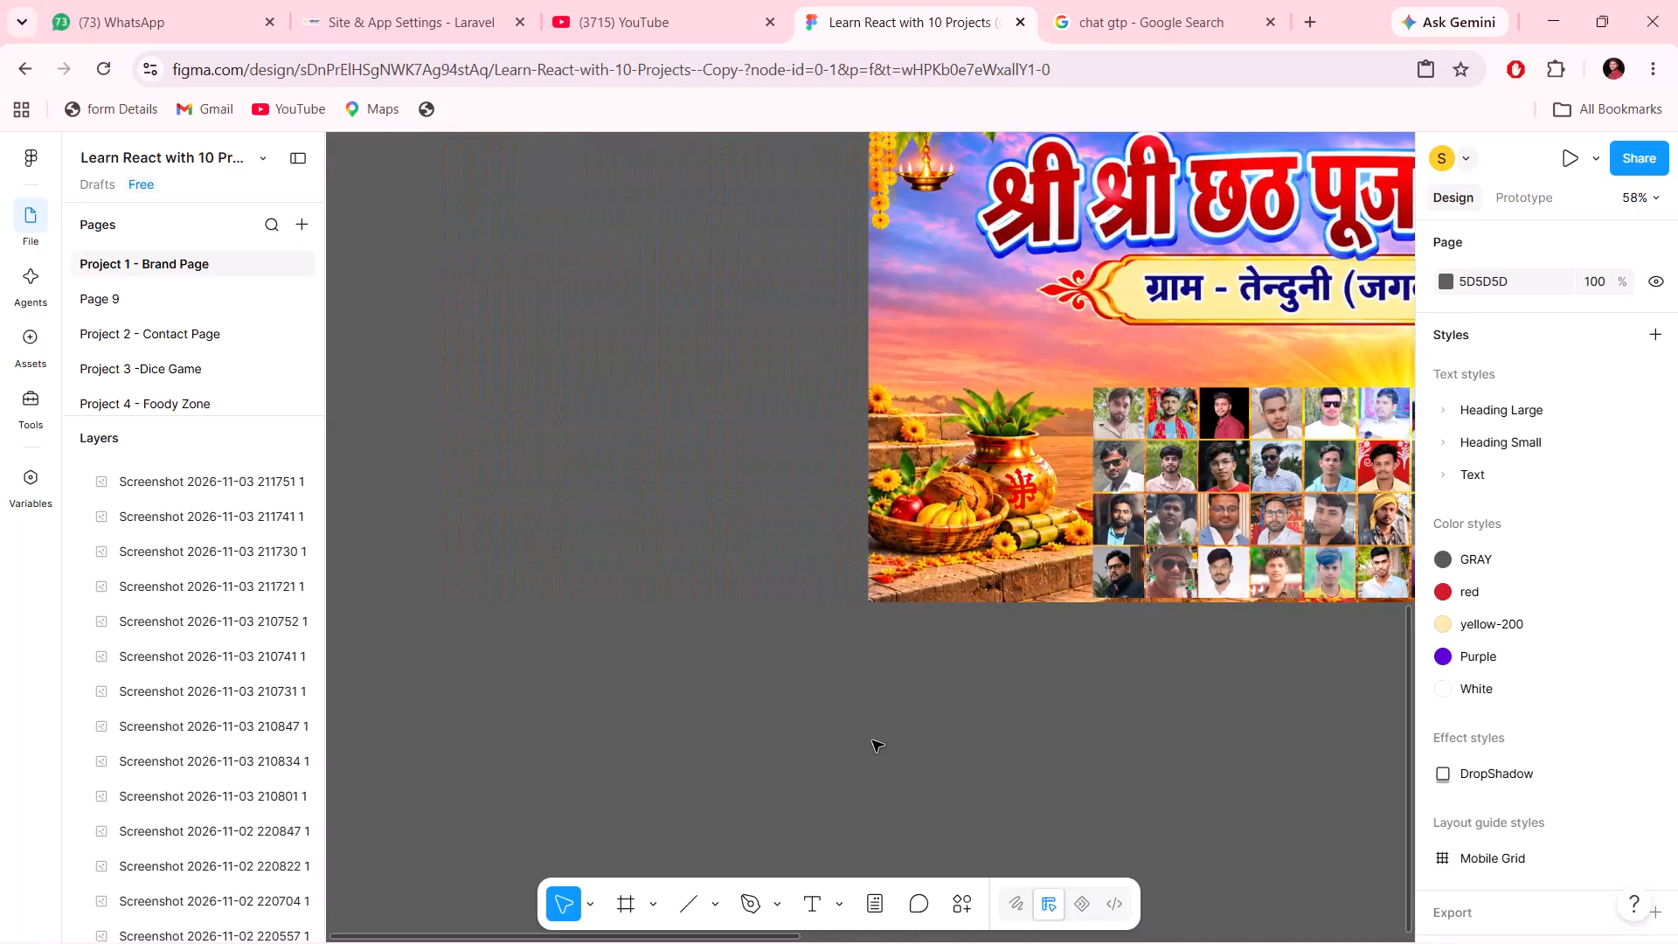
Bring the whole festival banner with its four portrait rows into view and save the design file.
{"action": "scroll", "coordinate": [845, 746], "scroll_direction": "left", "scroll_amount": 1}
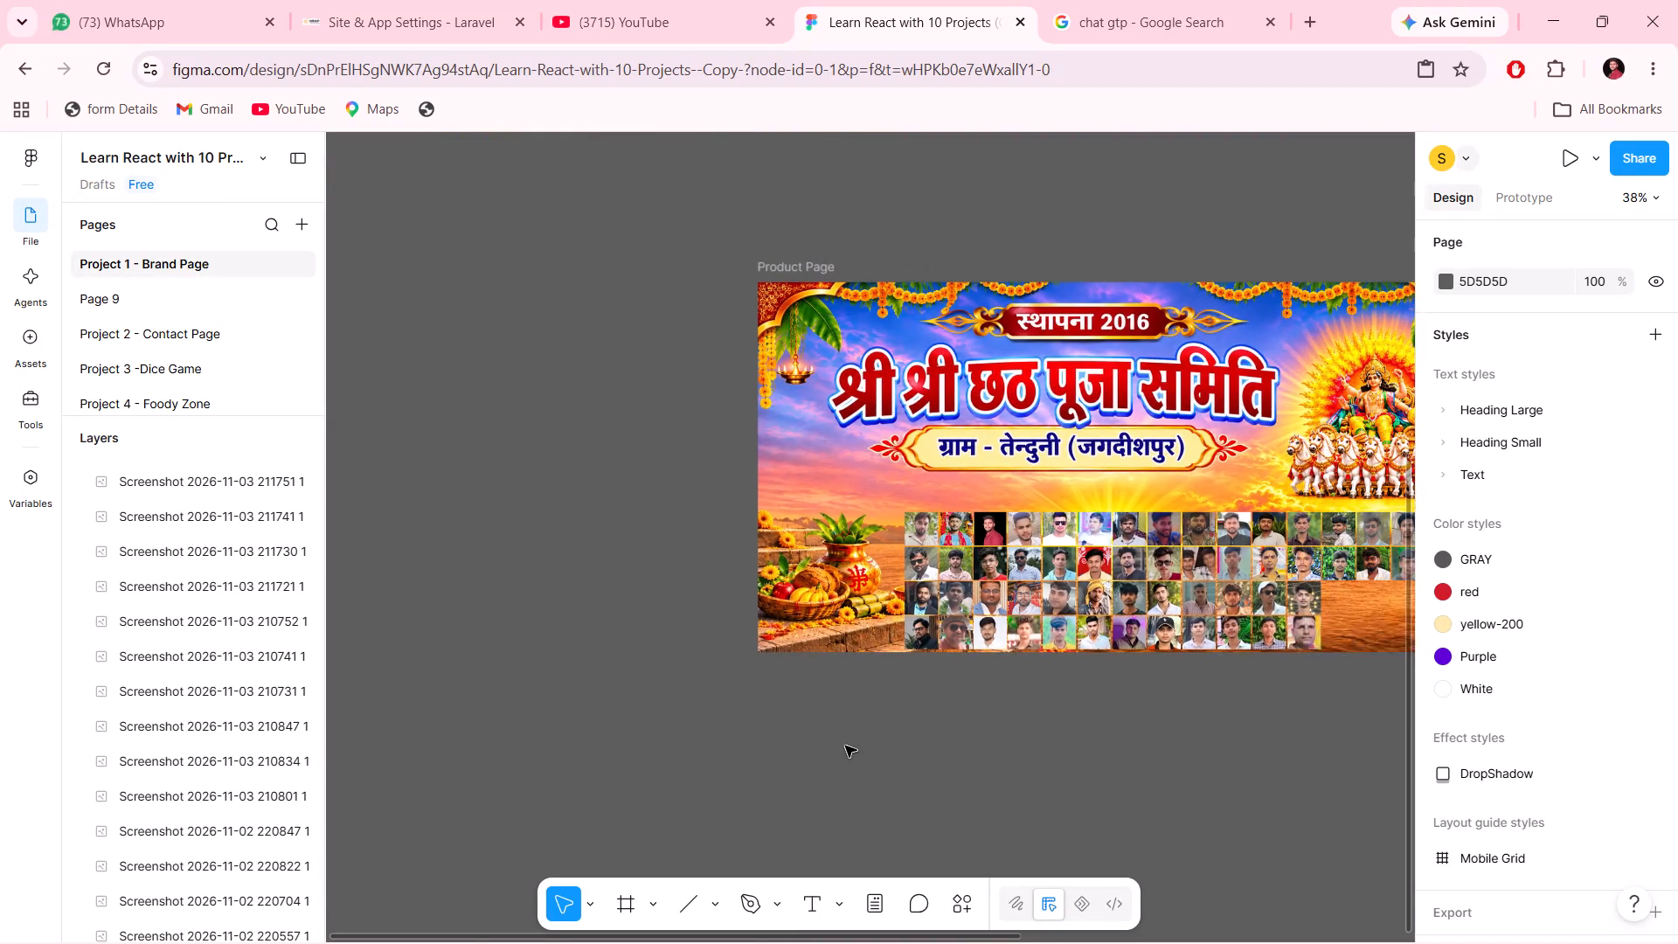
{"action": "scroll", "coordinate": [845, 746], "scroll_direction": "left", "scroll_amount": 2}
{"action": "left_click", "coordinate": [976, 784]}
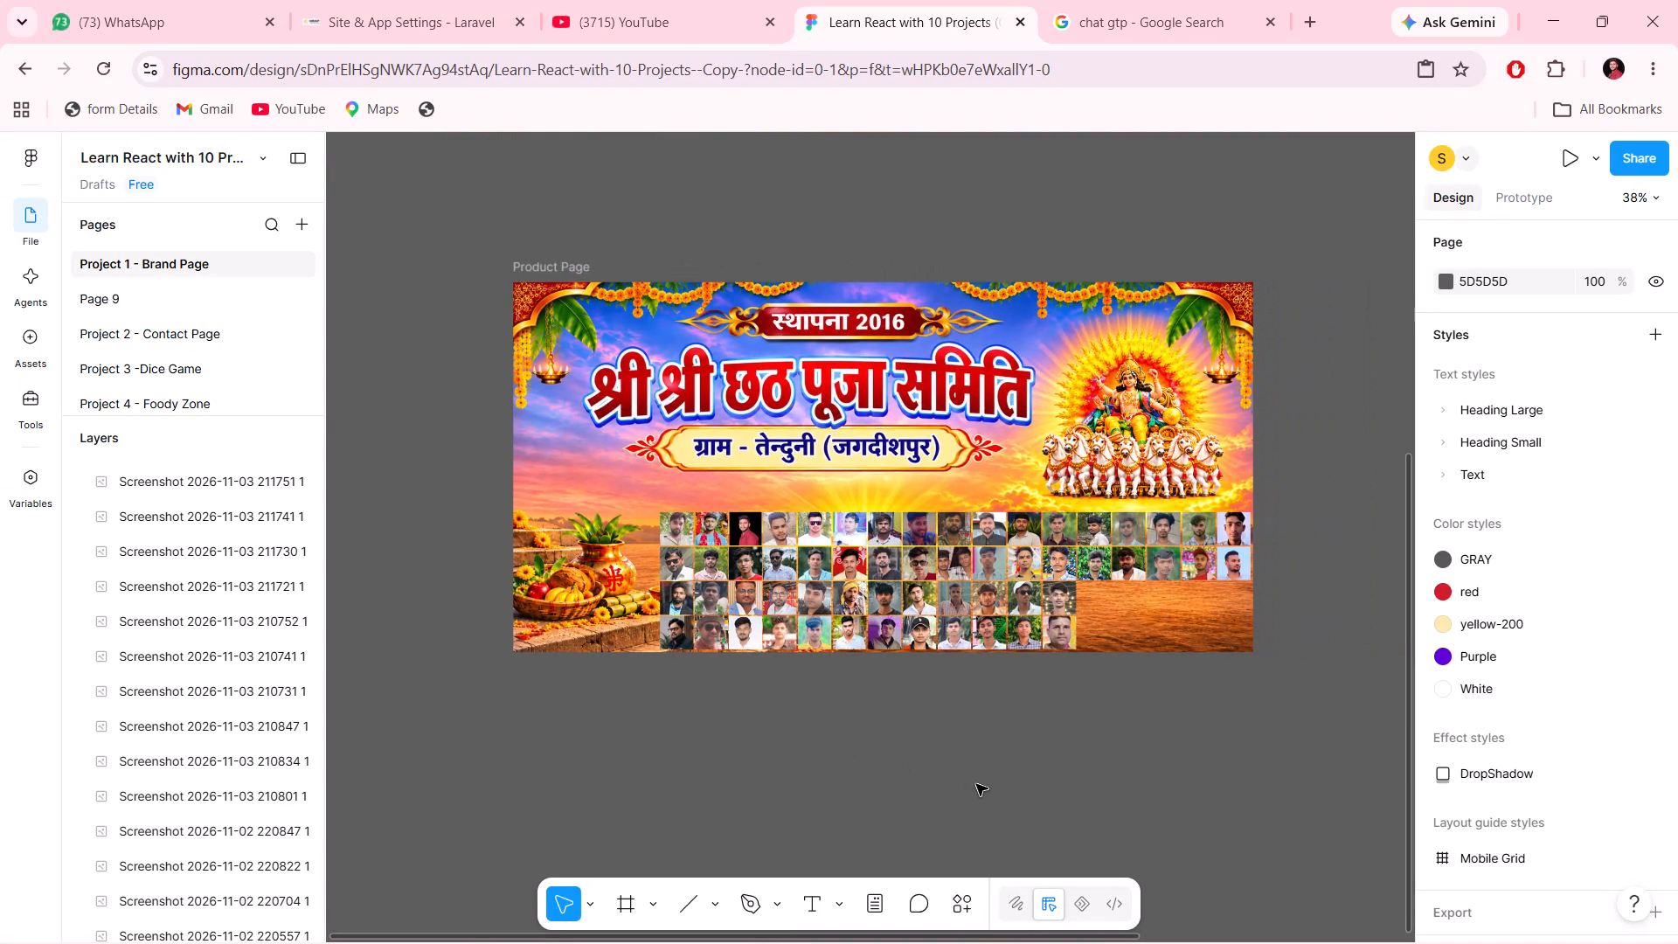
{"action": "key", "text": "ctrl+s"}
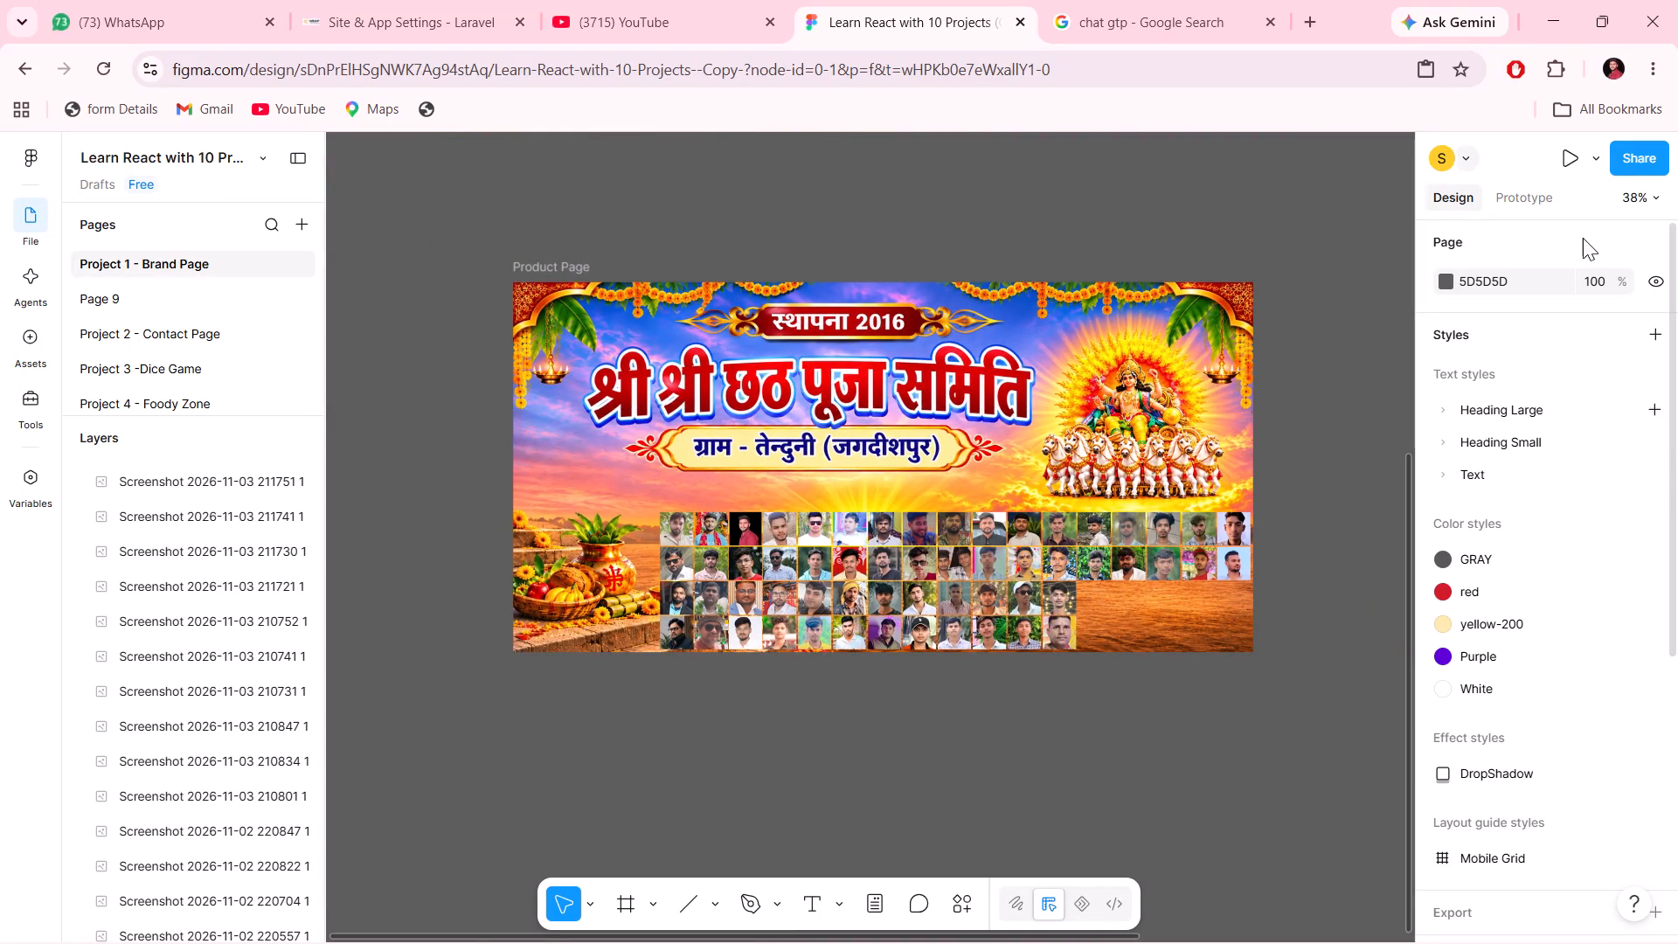
Open the sharing options for the banner's design file.
{"action": "left_click", "coordinate": [1634, 149]}
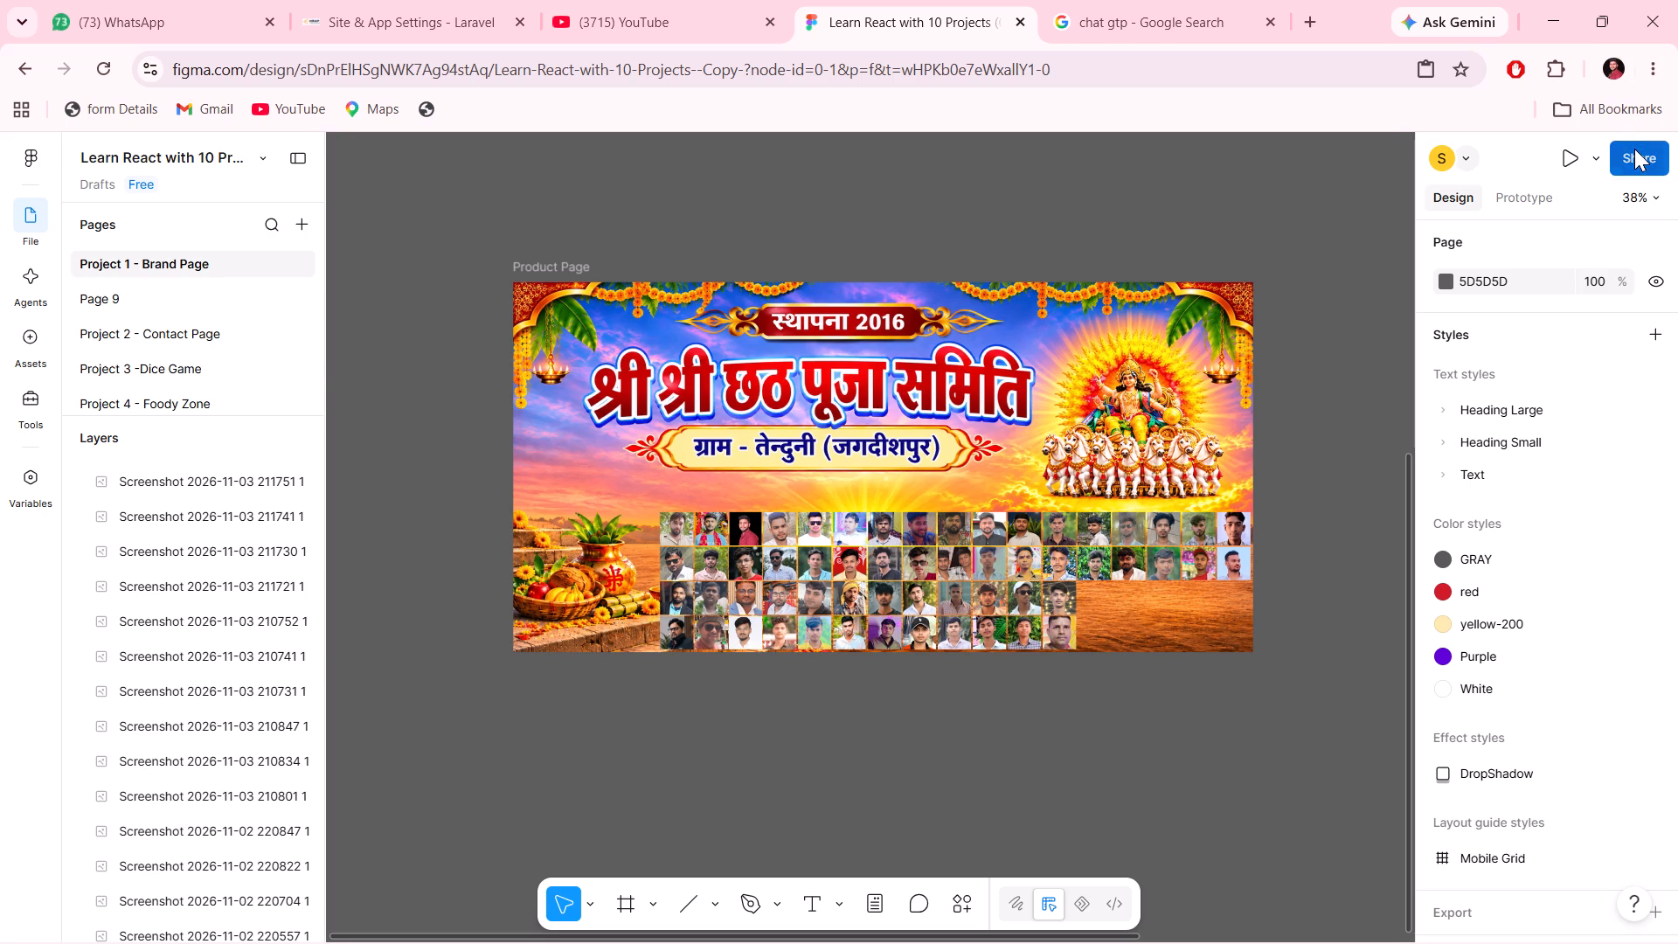
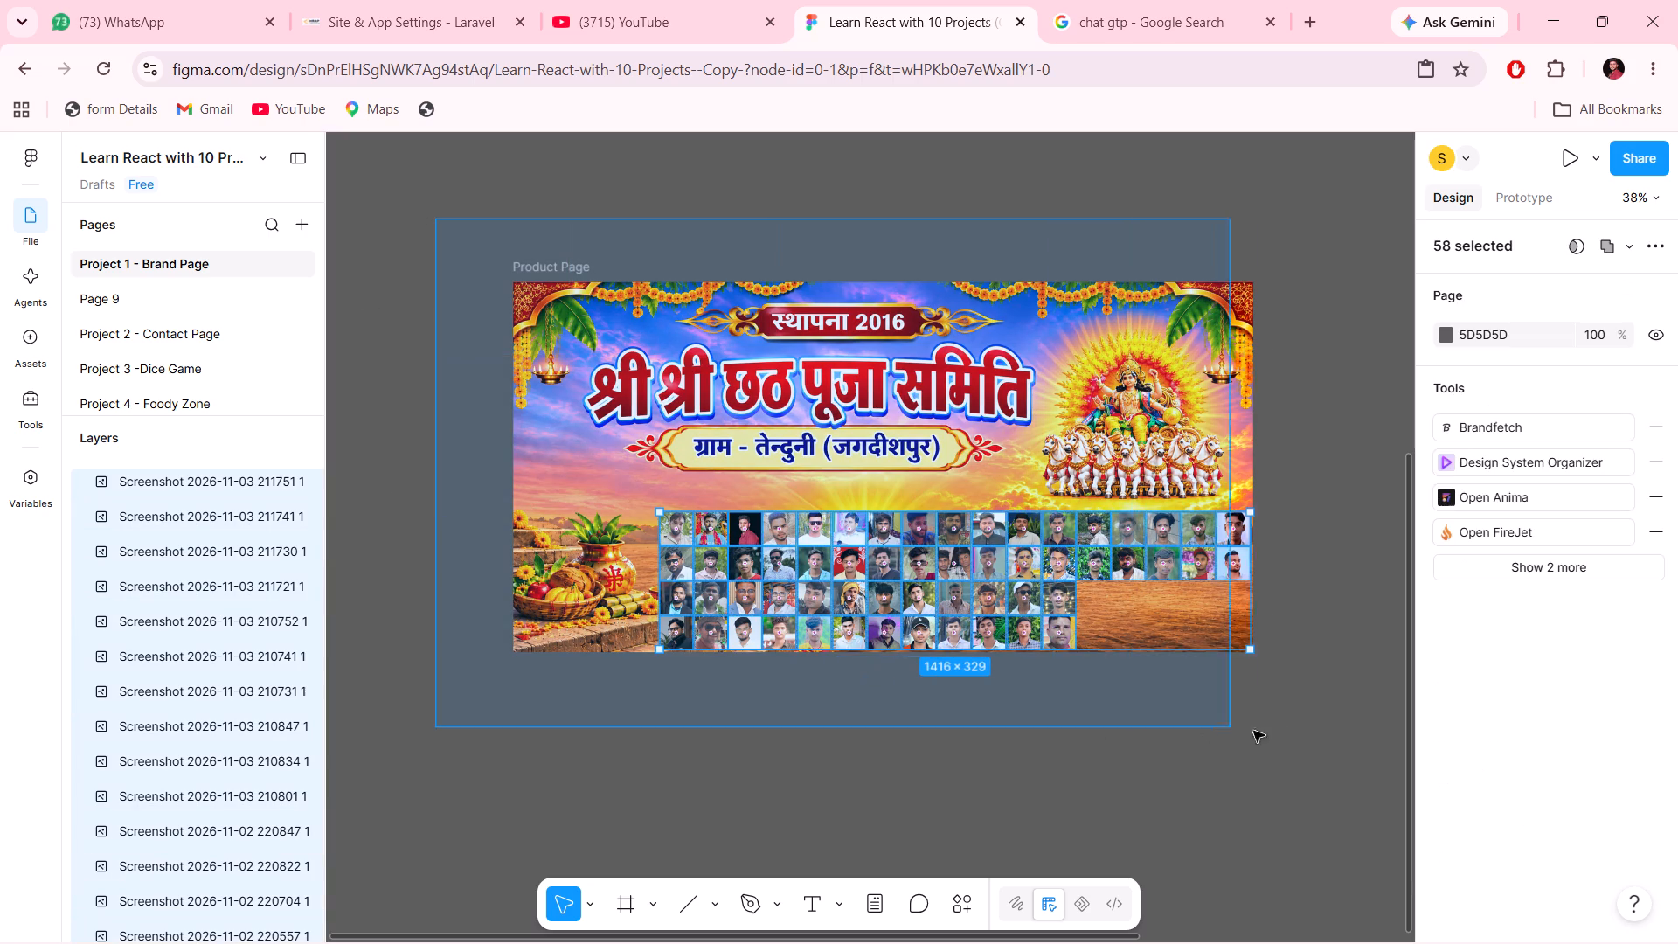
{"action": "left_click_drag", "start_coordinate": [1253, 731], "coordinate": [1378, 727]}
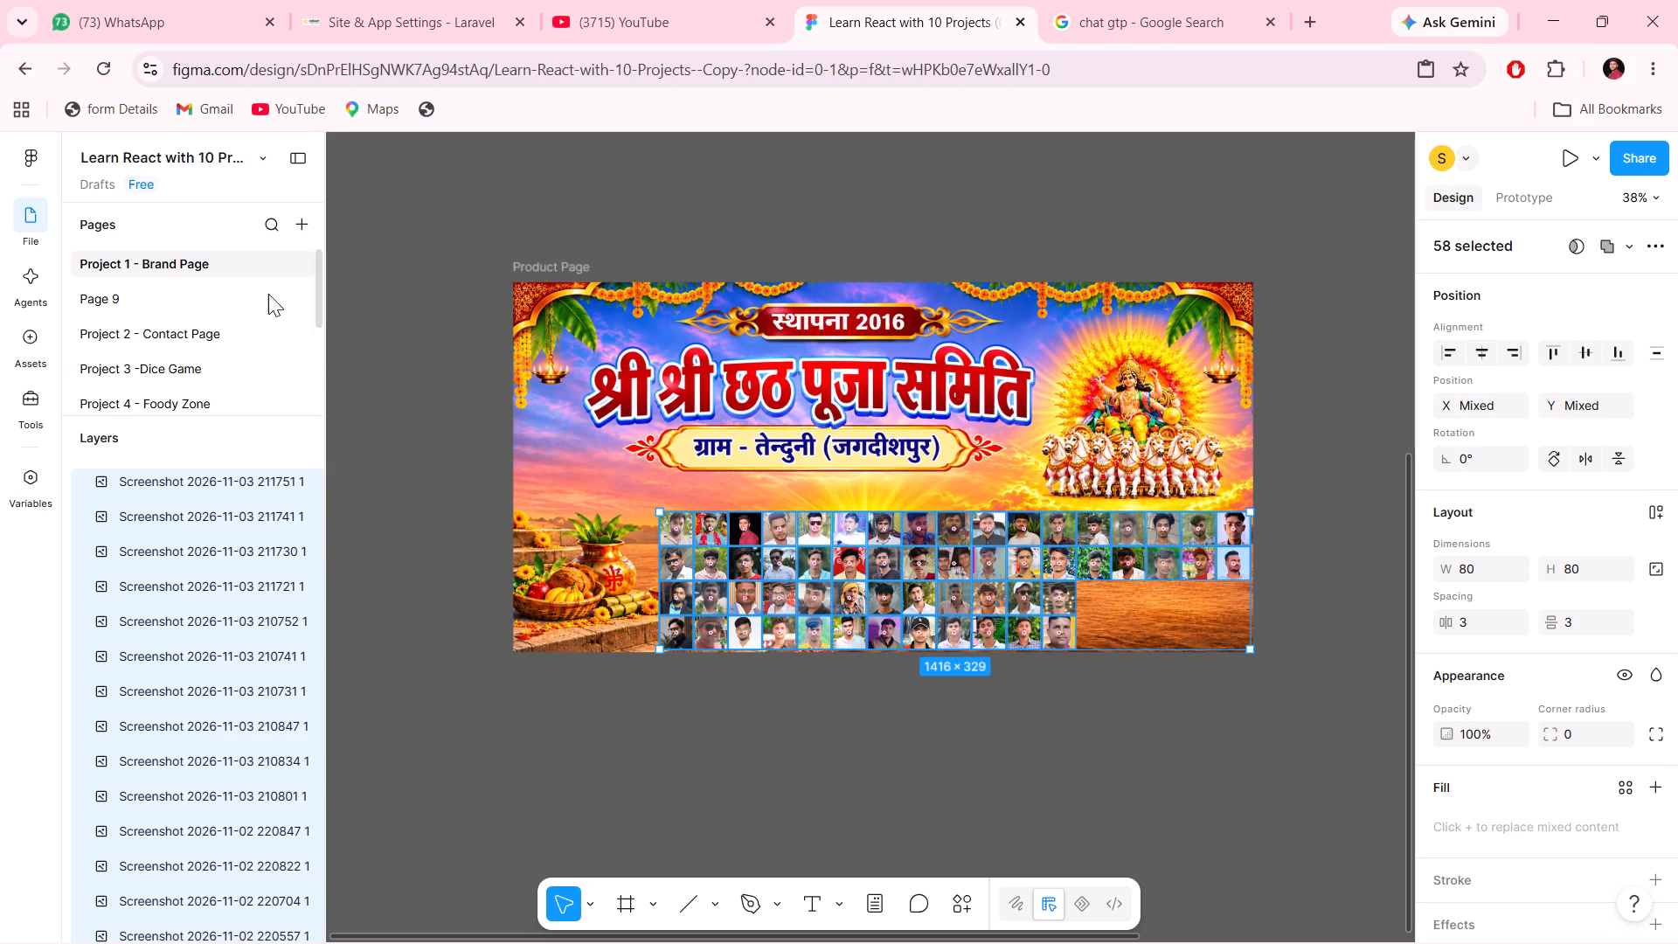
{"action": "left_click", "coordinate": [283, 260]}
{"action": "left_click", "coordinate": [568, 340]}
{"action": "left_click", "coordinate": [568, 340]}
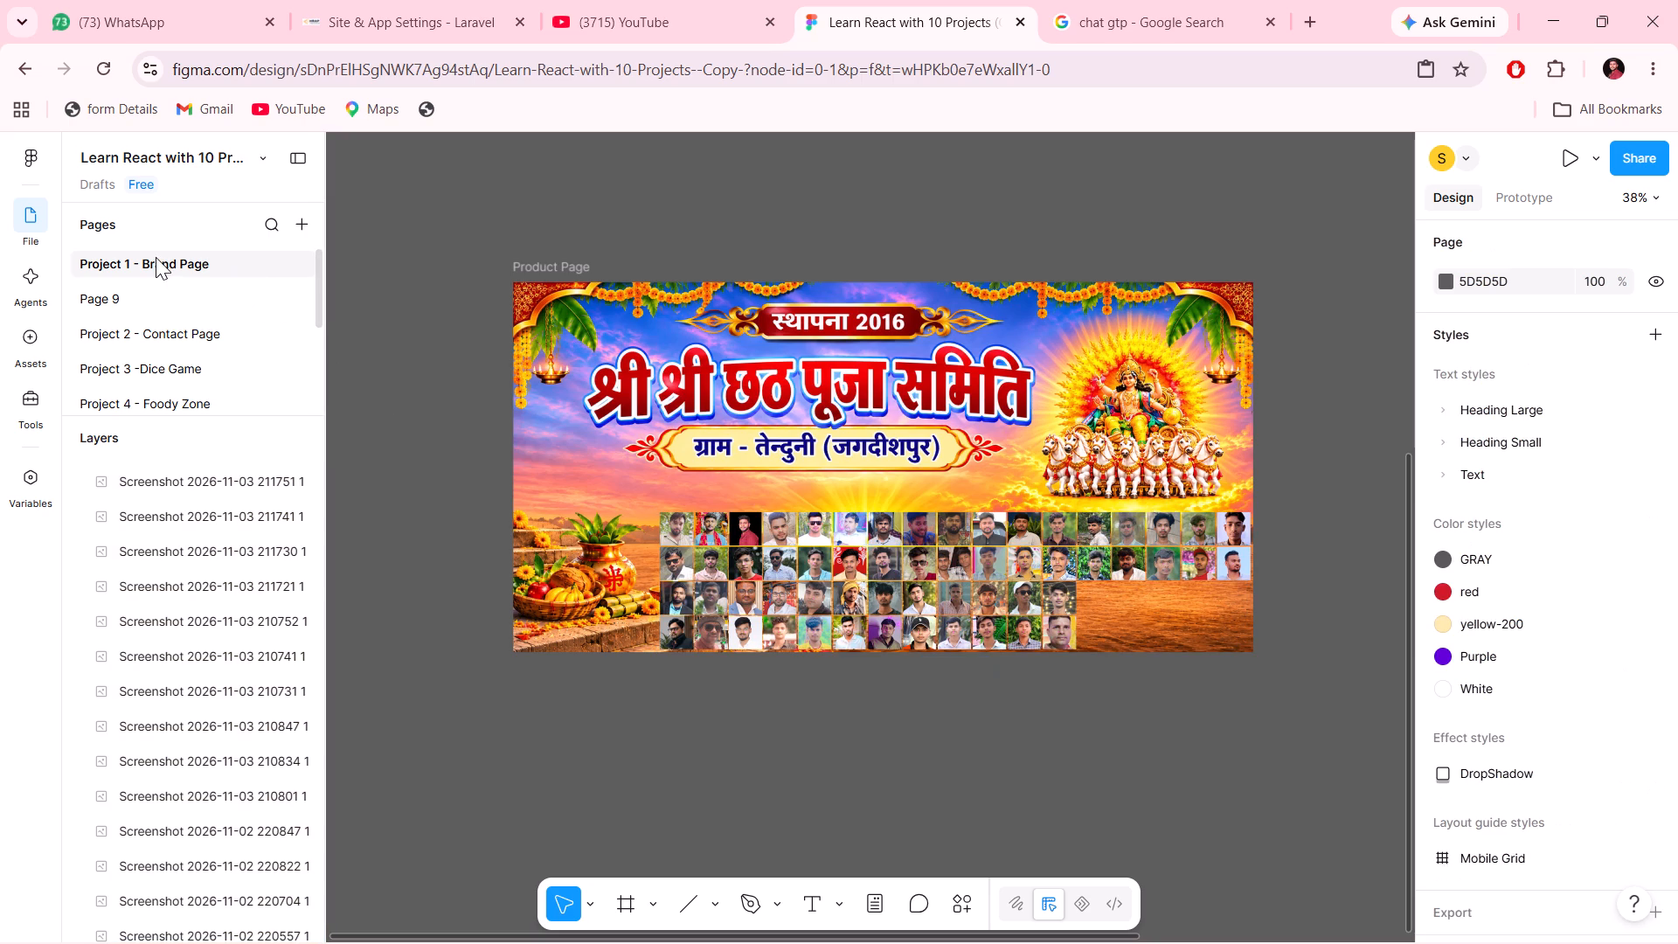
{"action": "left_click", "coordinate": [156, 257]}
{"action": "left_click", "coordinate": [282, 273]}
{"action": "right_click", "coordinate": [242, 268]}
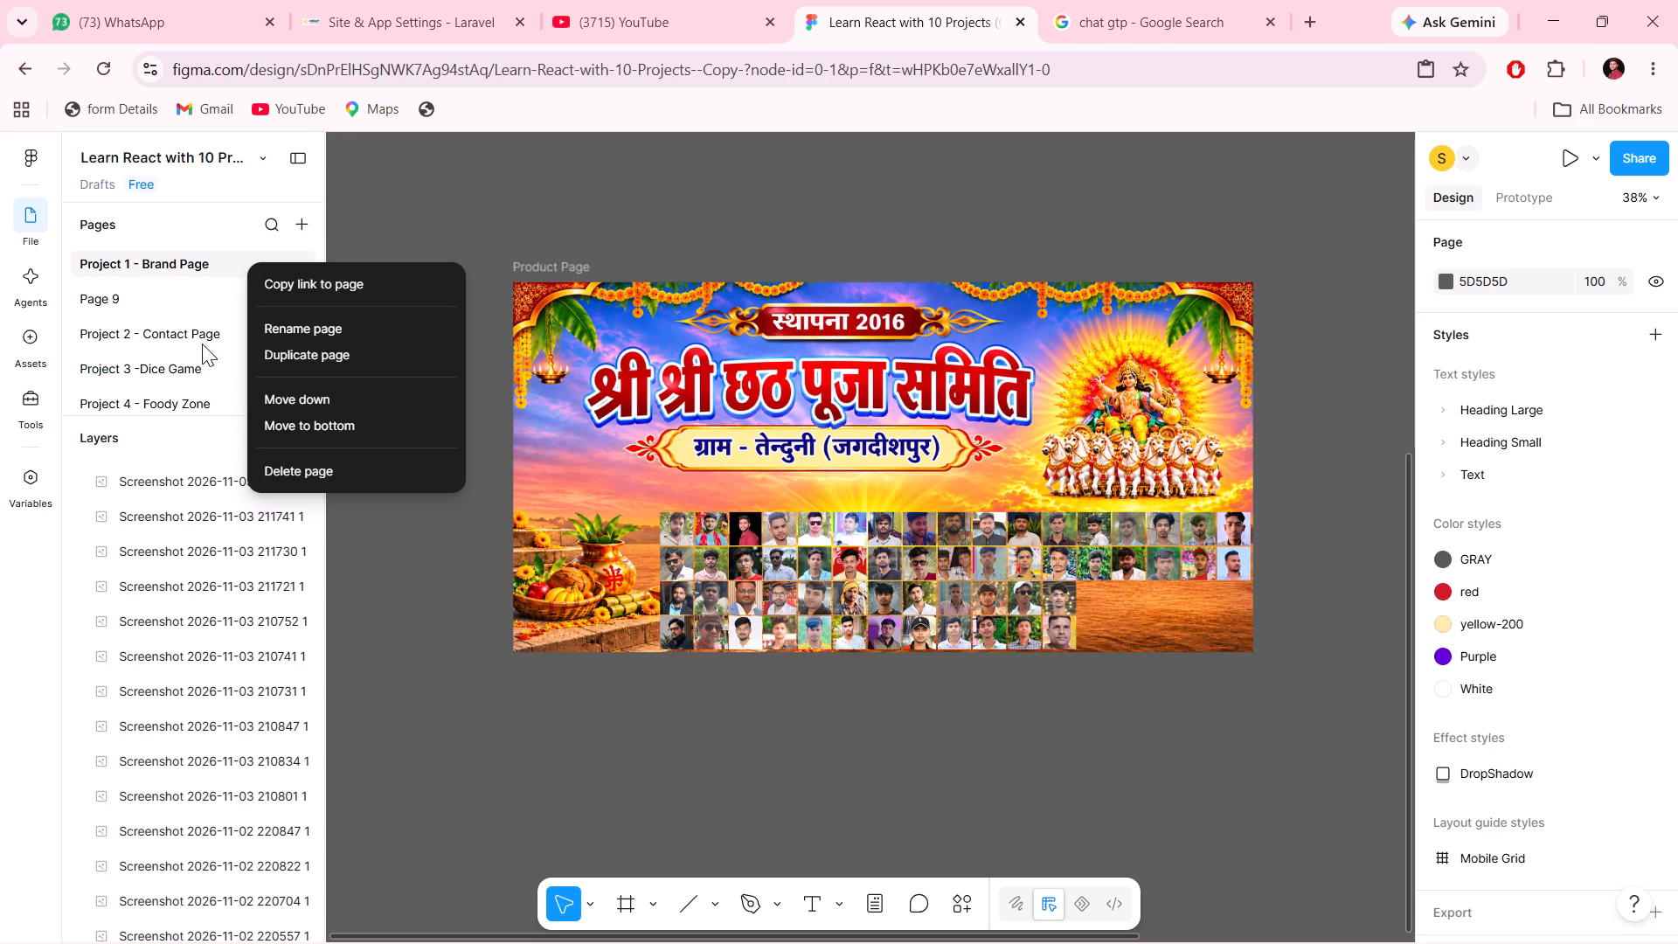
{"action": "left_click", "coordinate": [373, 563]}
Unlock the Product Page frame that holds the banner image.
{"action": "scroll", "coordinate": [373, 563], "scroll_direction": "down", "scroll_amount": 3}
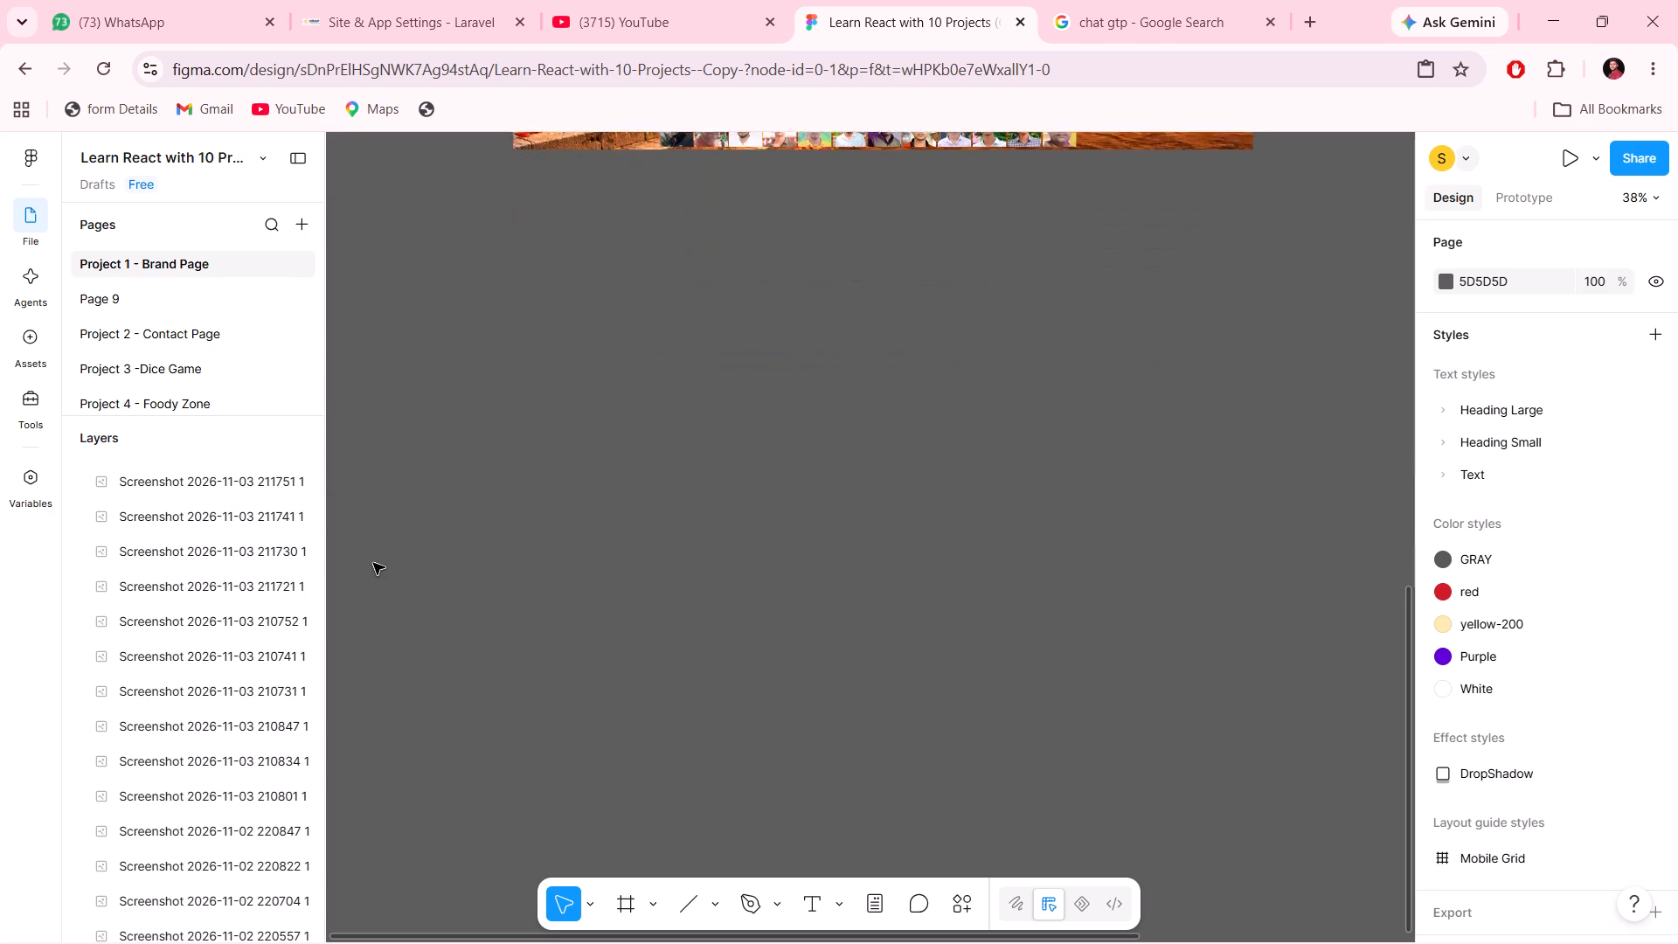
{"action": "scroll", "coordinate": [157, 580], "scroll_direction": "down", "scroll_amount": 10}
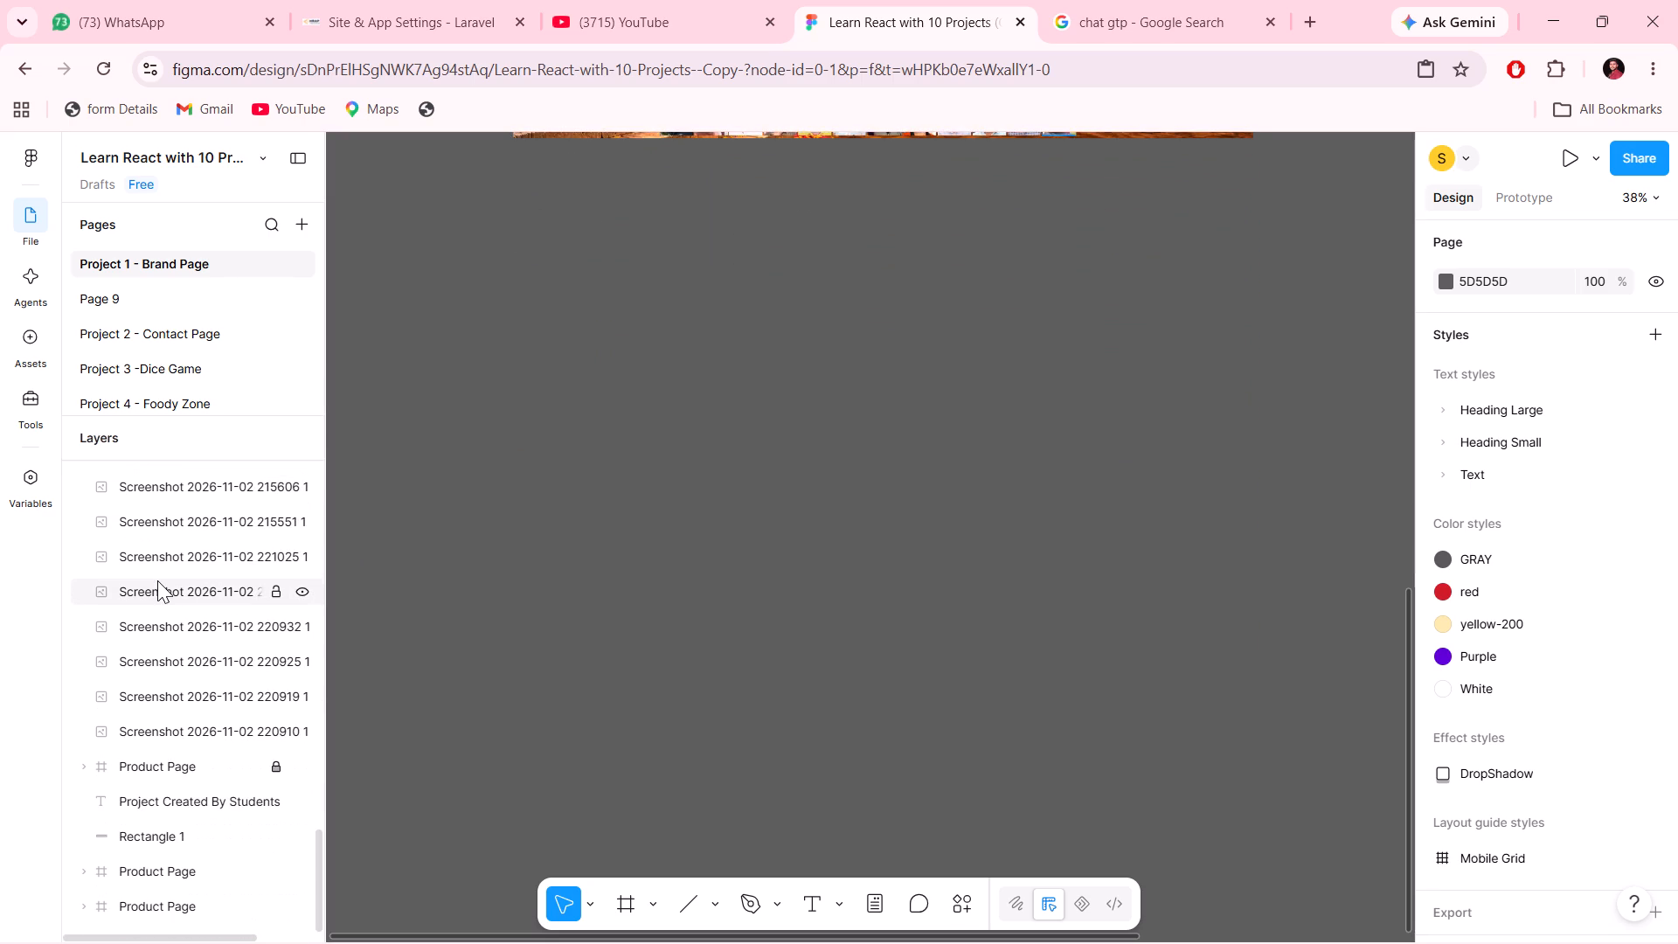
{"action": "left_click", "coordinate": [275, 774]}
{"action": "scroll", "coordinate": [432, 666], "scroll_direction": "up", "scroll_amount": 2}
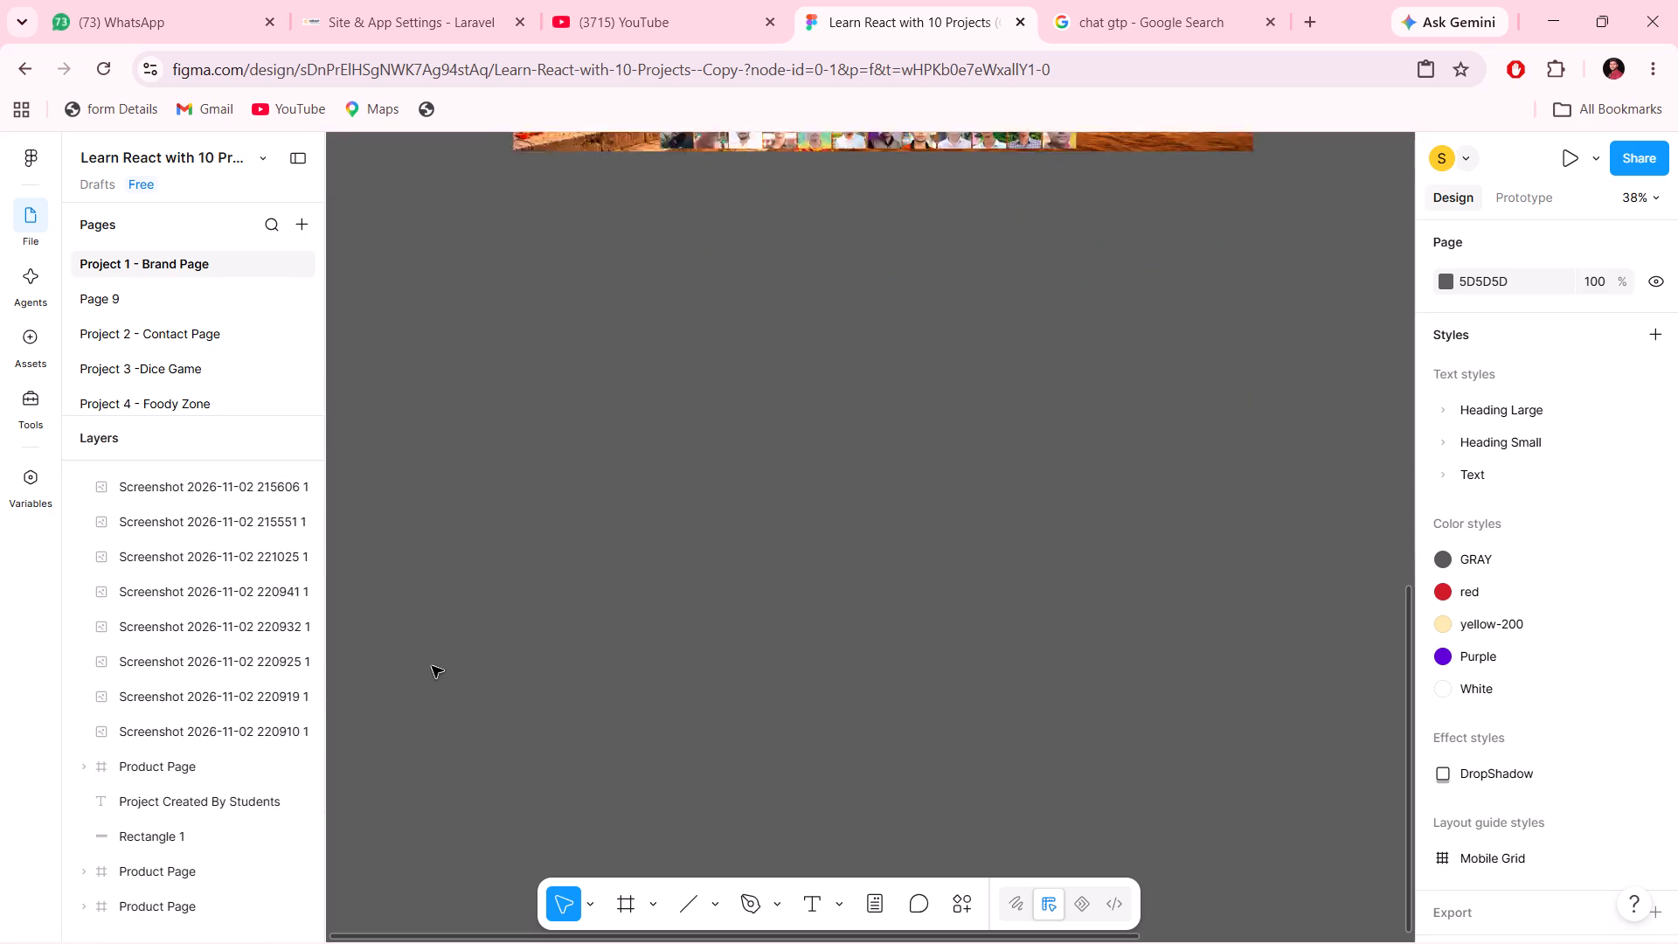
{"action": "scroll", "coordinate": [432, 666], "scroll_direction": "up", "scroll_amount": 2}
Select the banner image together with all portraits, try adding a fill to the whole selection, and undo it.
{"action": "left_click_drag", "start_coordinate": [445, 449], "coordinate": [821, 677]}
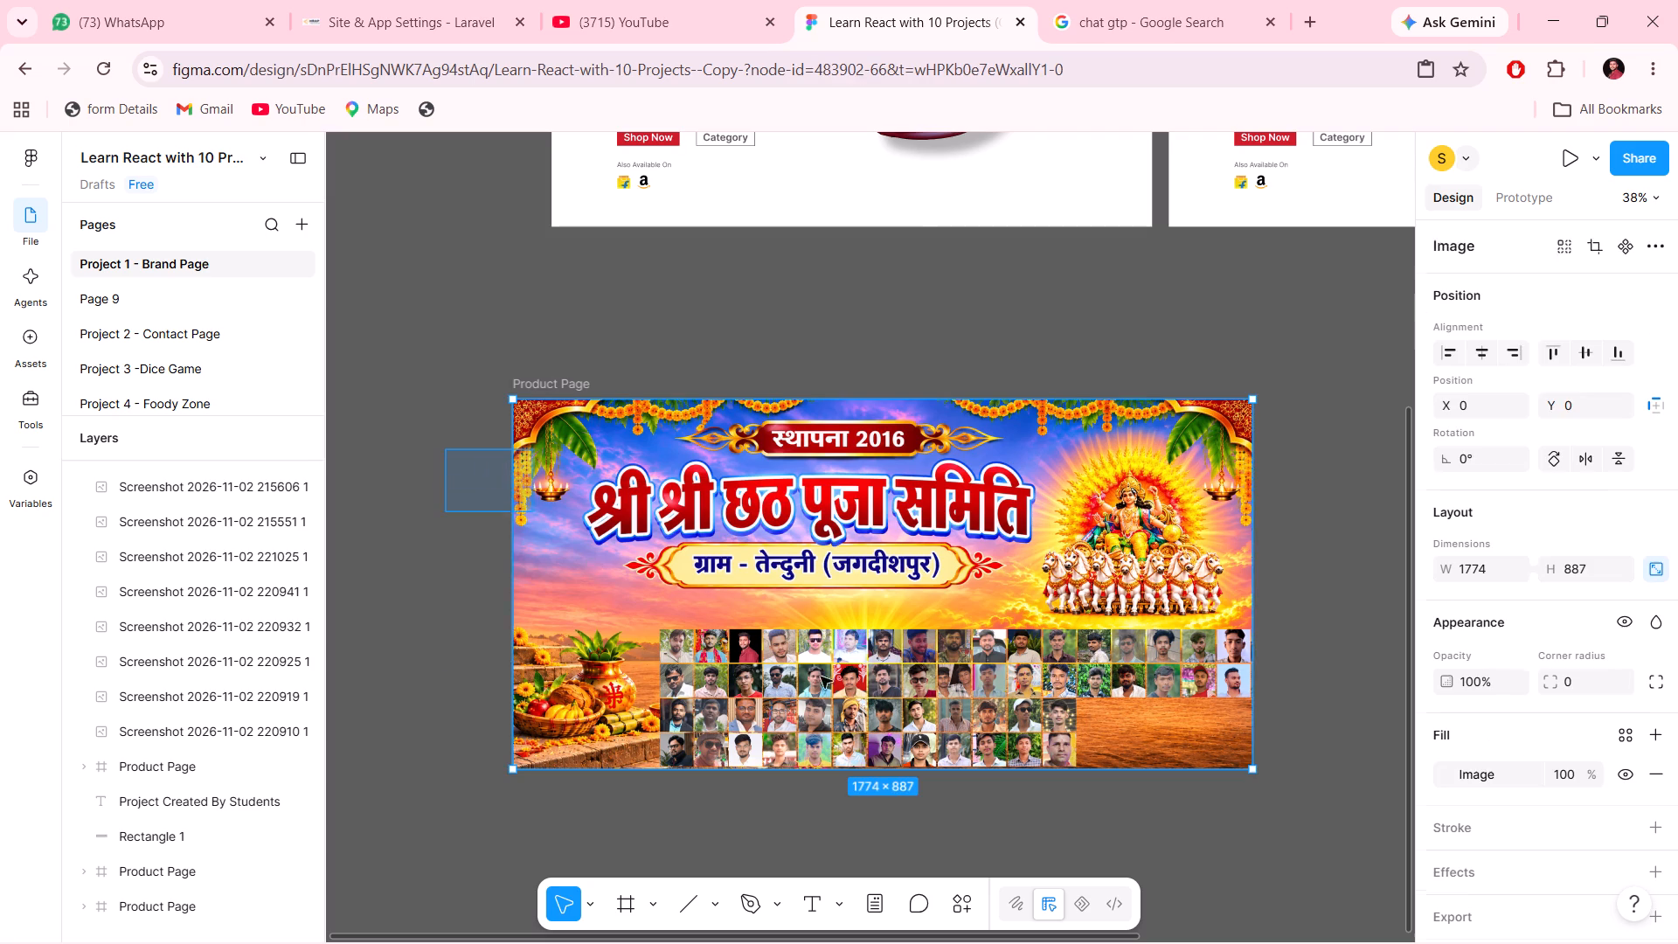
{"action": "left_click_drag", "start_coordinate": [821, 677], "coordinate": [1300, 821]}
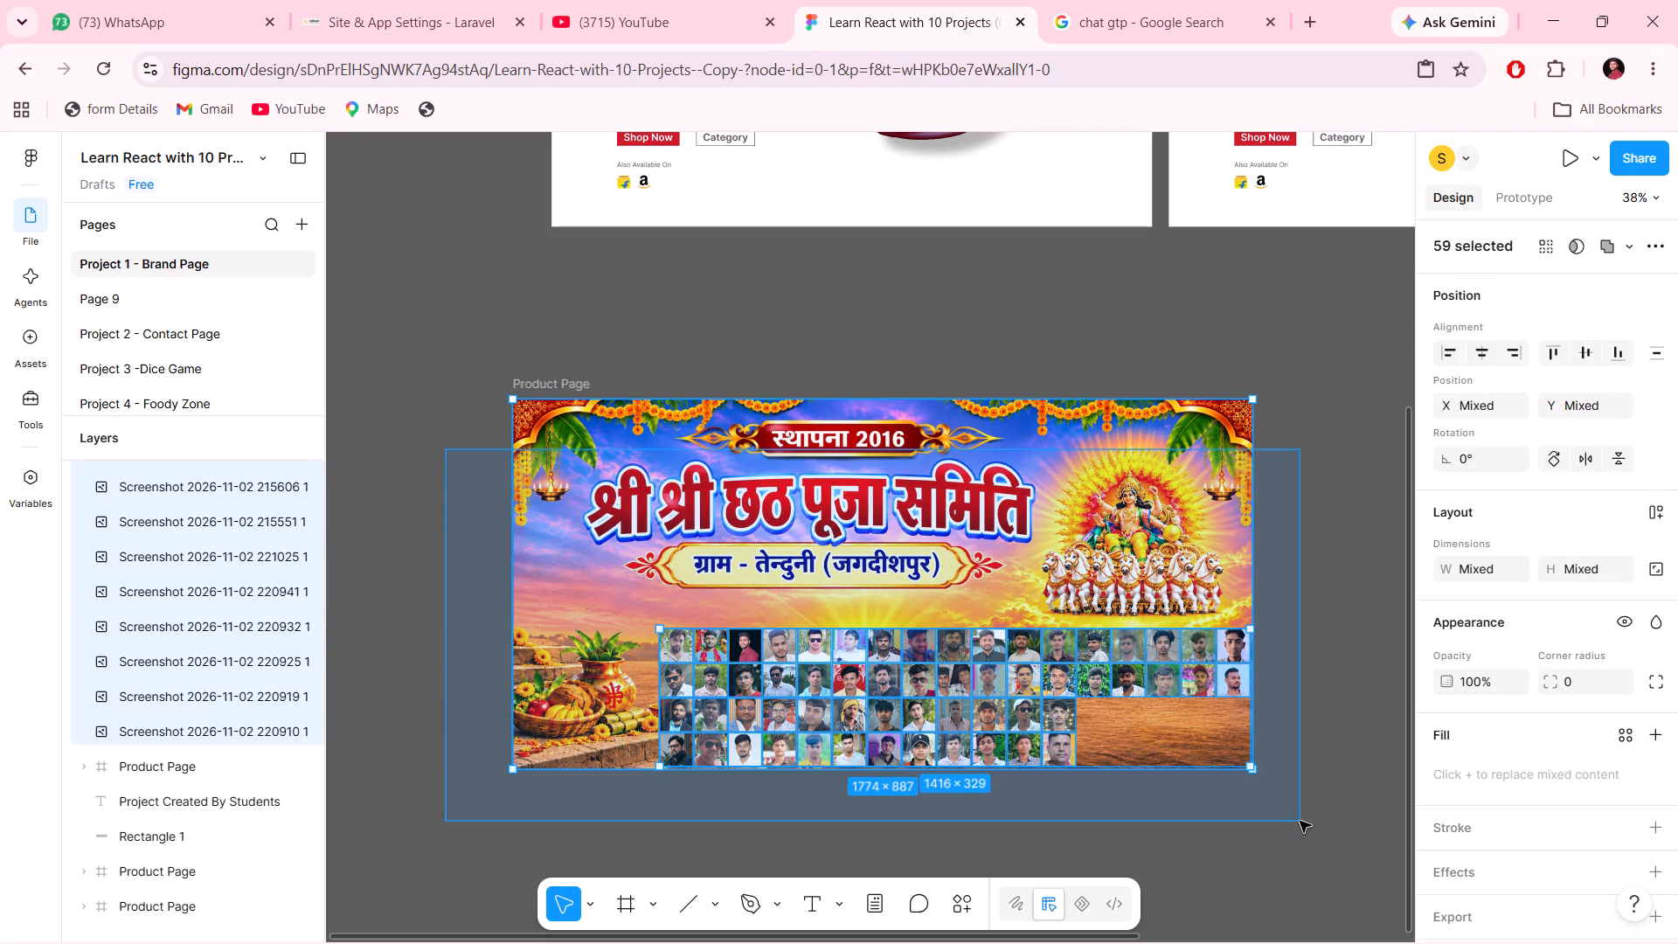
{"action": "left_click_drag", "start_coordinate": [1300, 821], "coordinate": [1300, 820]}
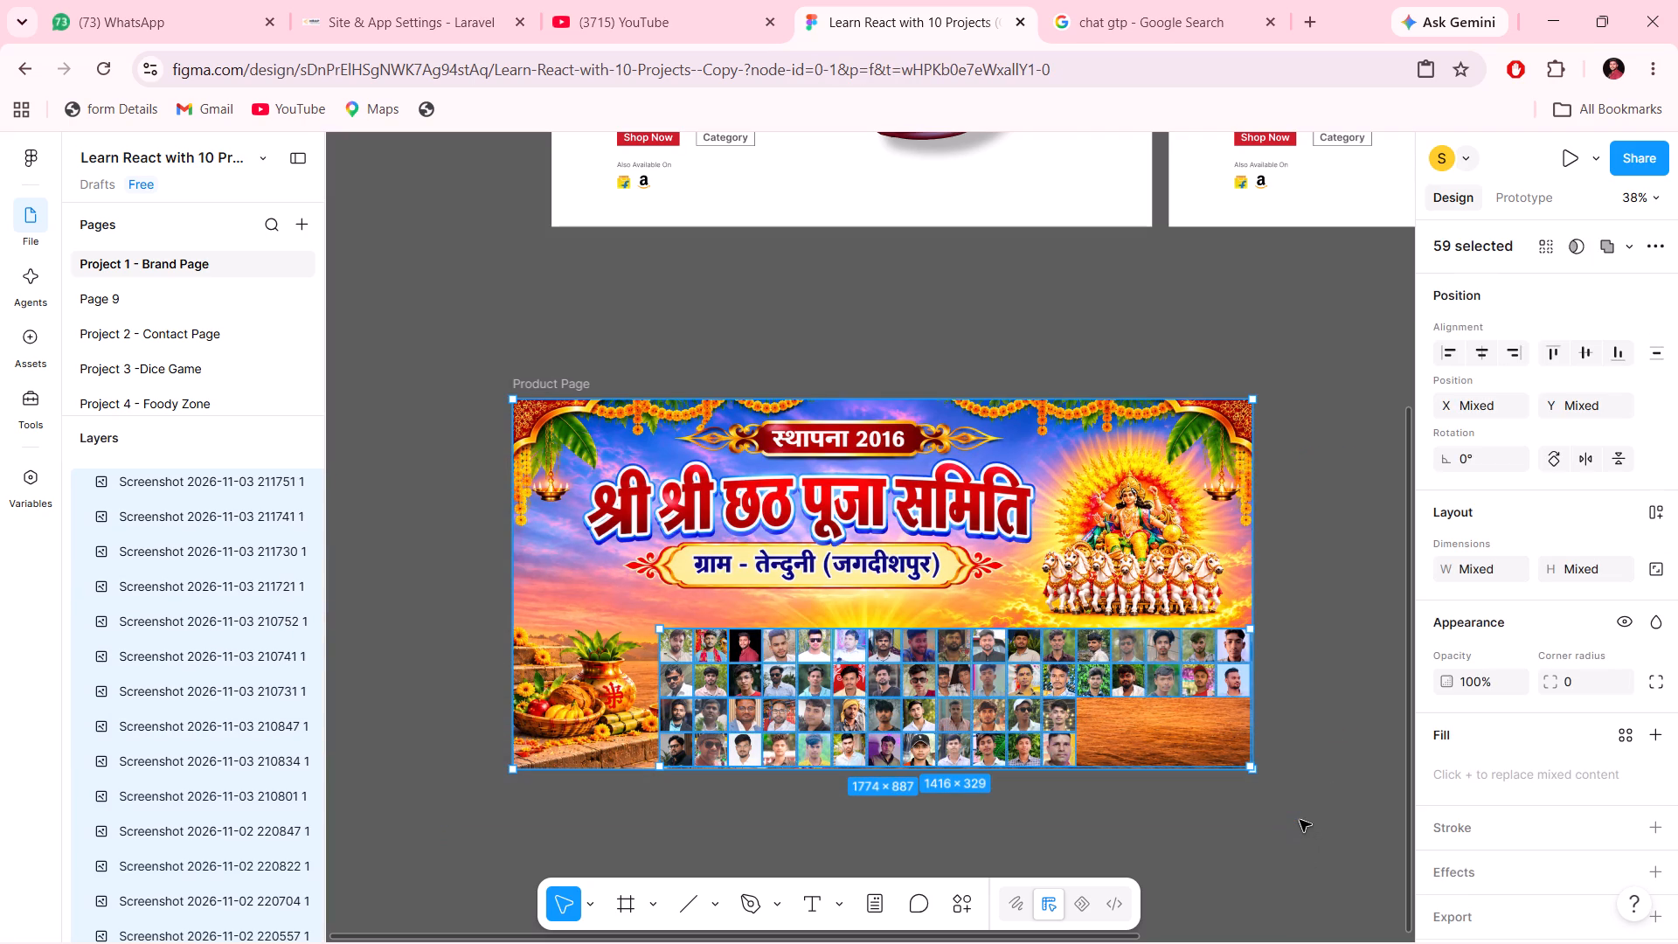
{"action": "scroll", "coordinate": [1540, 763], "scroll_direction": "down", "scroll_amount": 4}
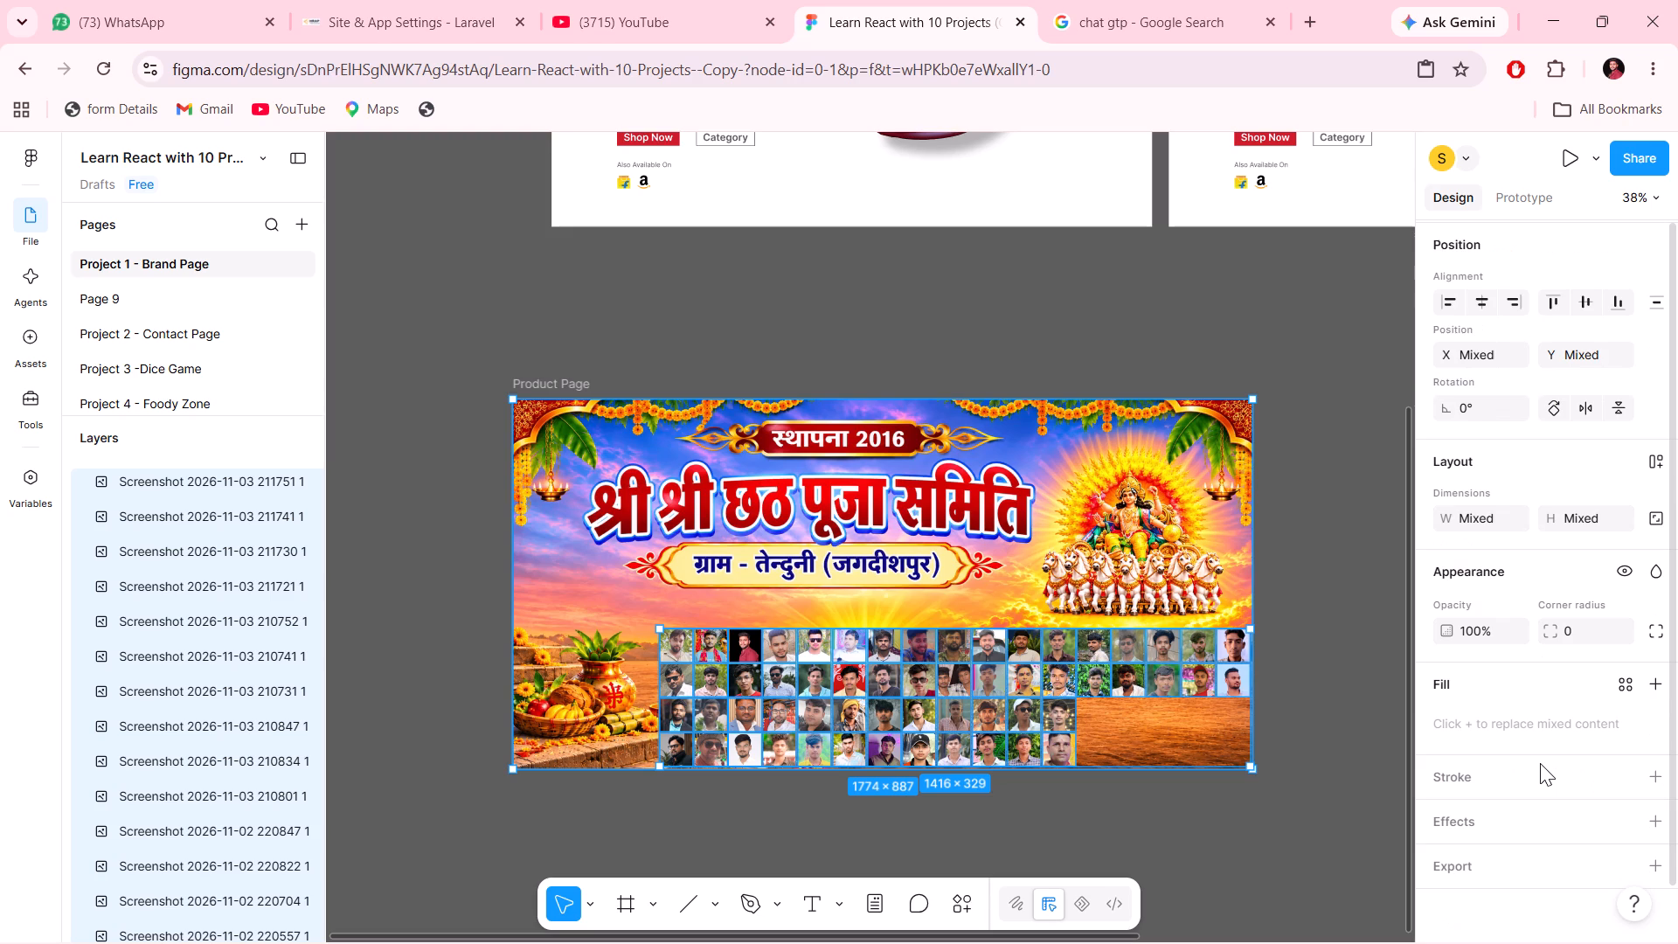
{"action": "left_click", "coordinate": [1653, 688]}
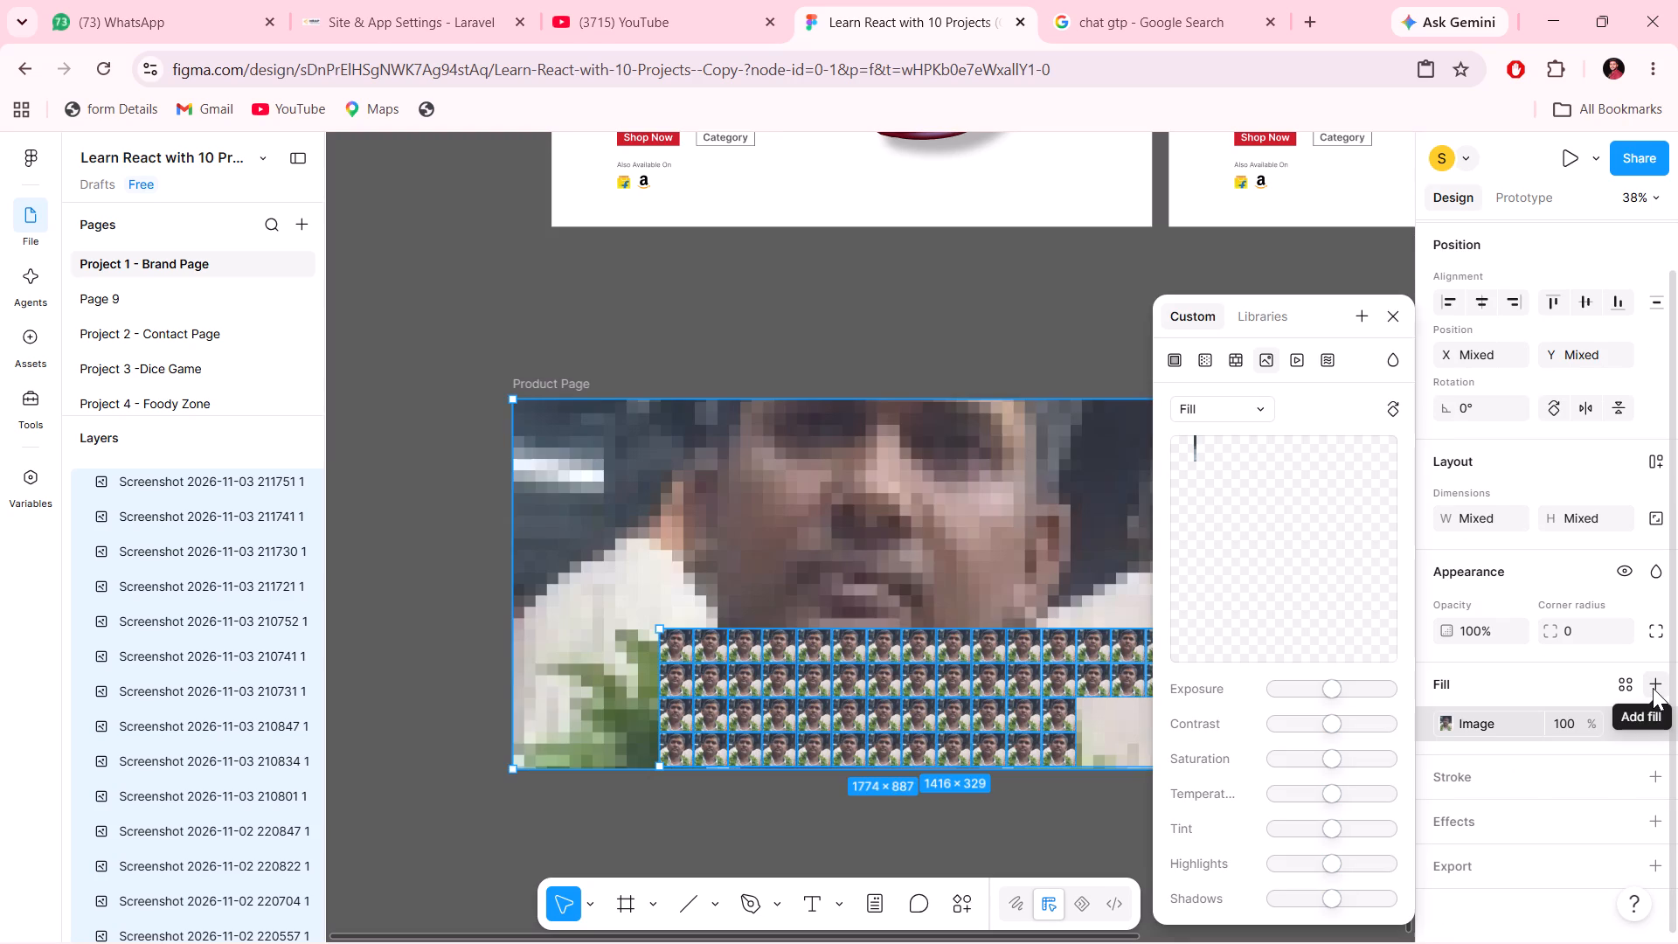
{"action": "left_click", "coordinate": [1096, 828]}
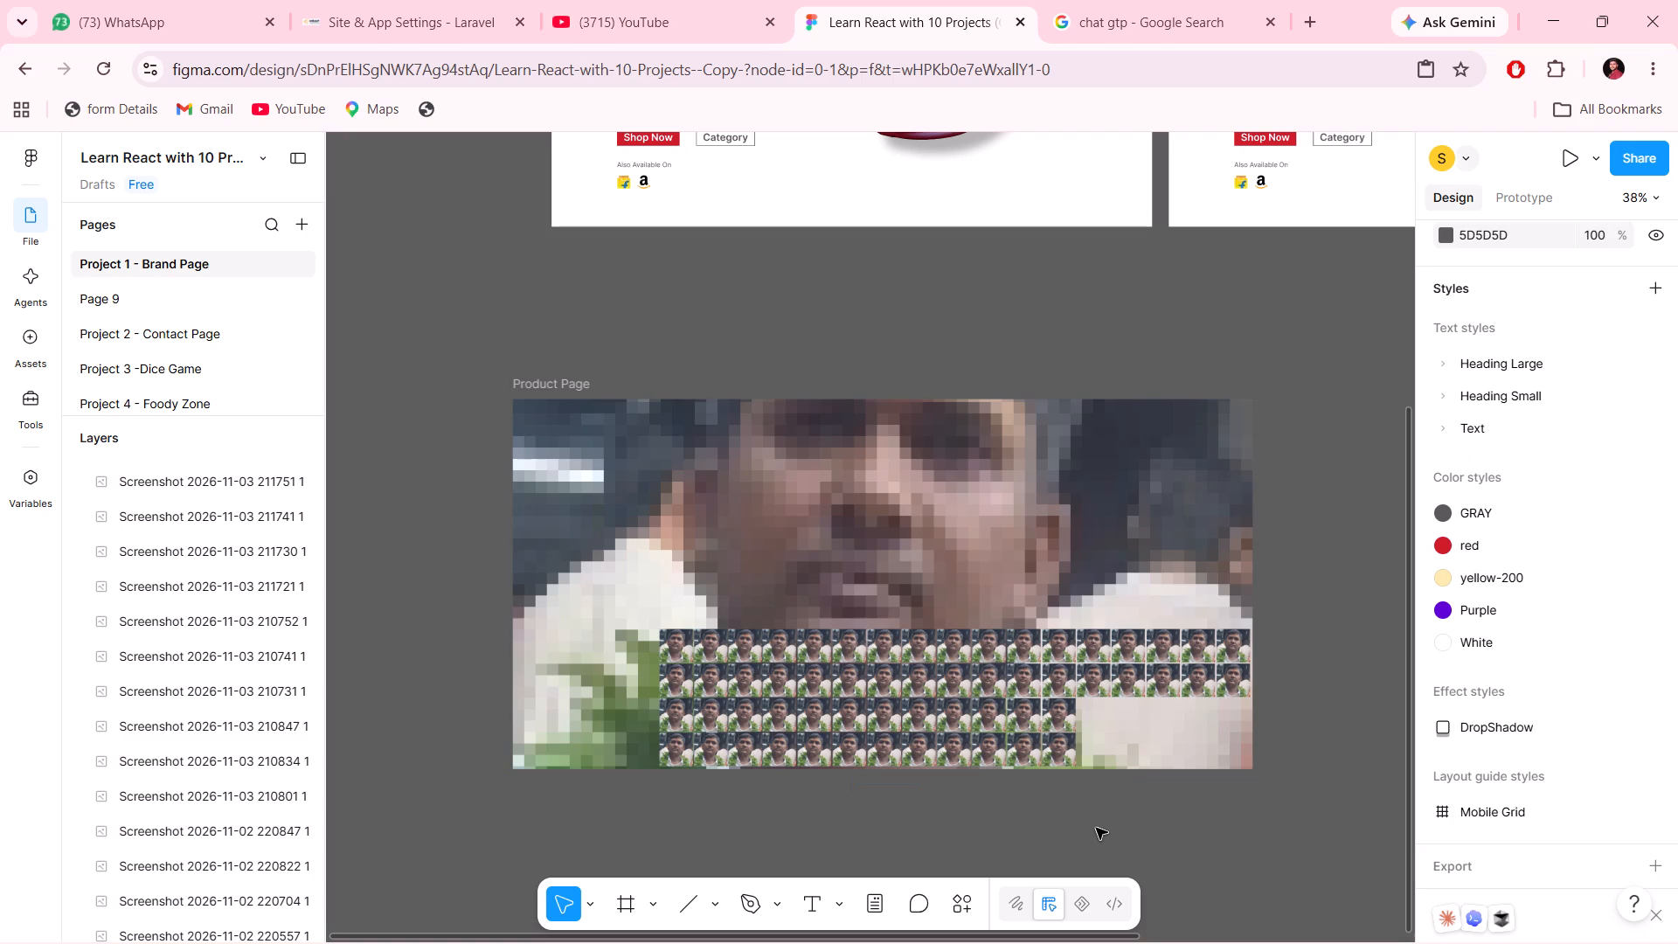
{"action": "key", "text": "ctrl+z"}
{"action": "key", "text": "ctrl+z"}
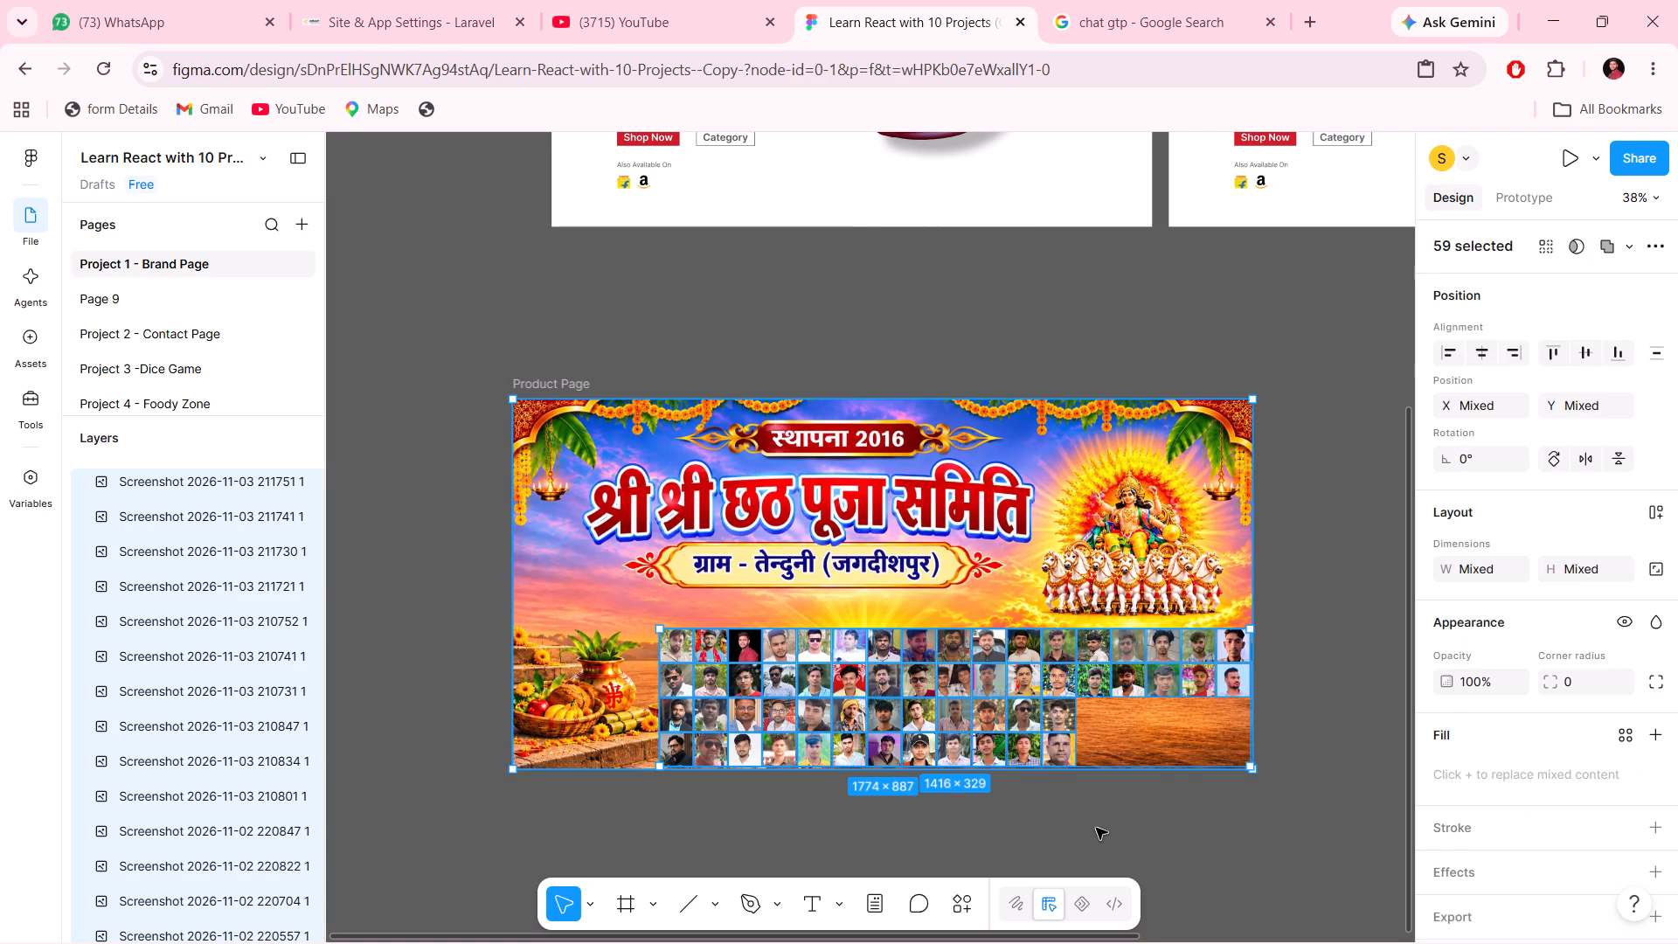
Reselect the banner image together with all the portraits, save the file, and clear the selection.
{"action": "left_click", "coordinate": [1096, 828]}
{"action": "left_click_drag", "start_coordinate": [1307, 844], "coordinate": [593, 578]}
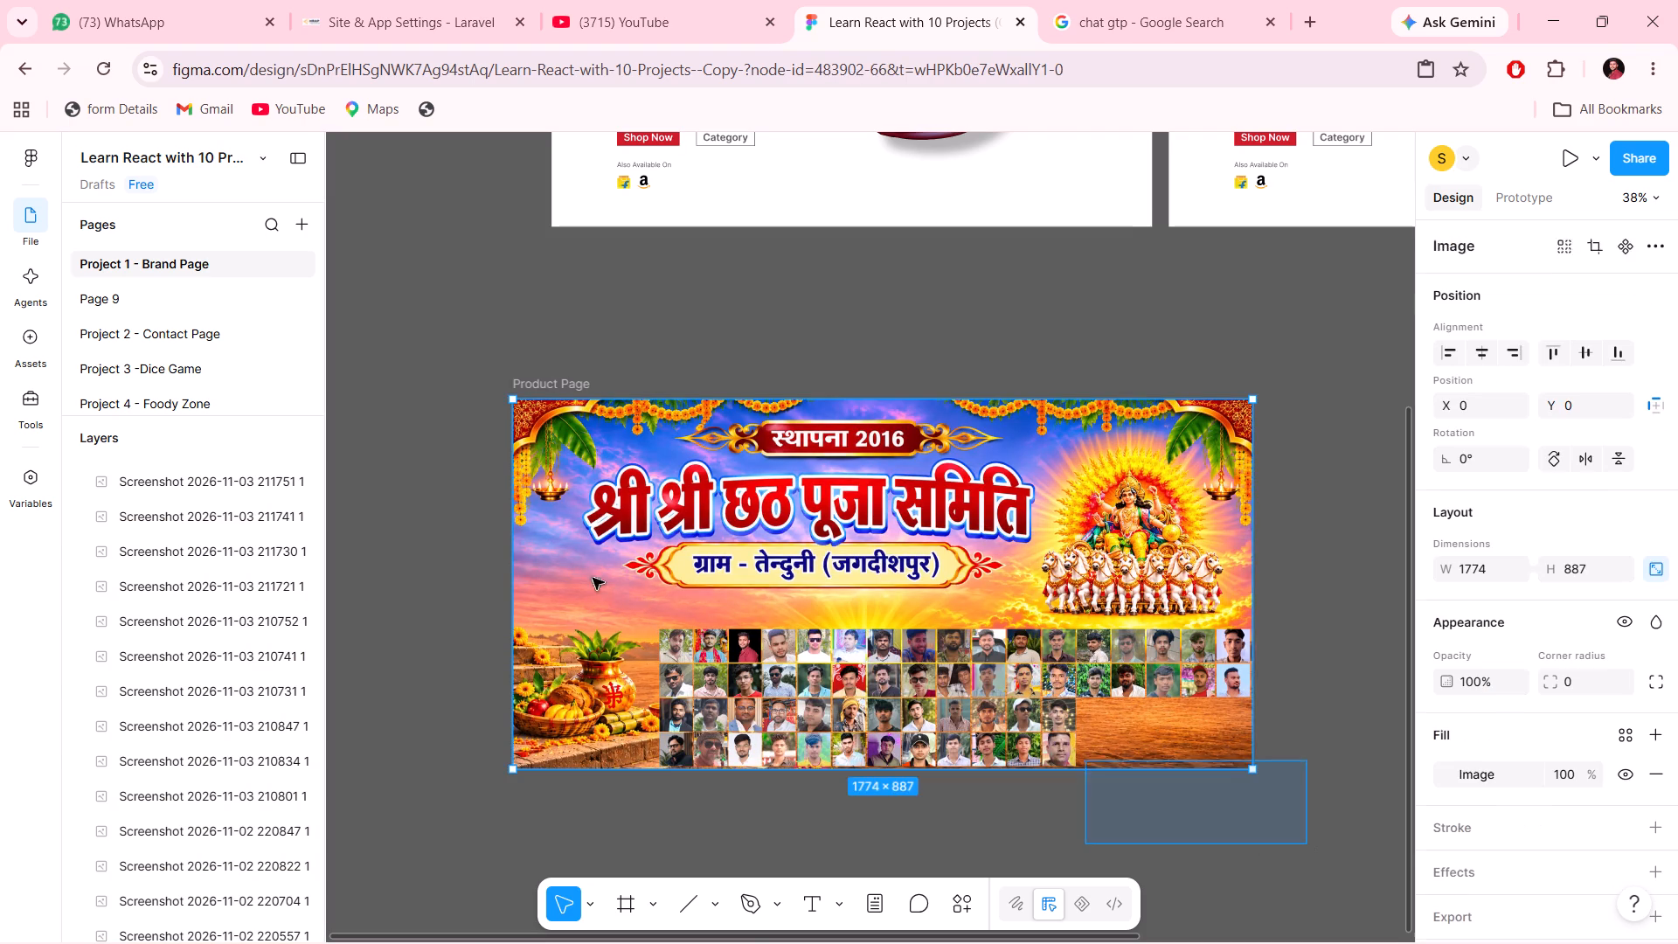
{"action": "left_click_drag", "start_coordinate": [593, 578], "coordinate": [589, 514]}
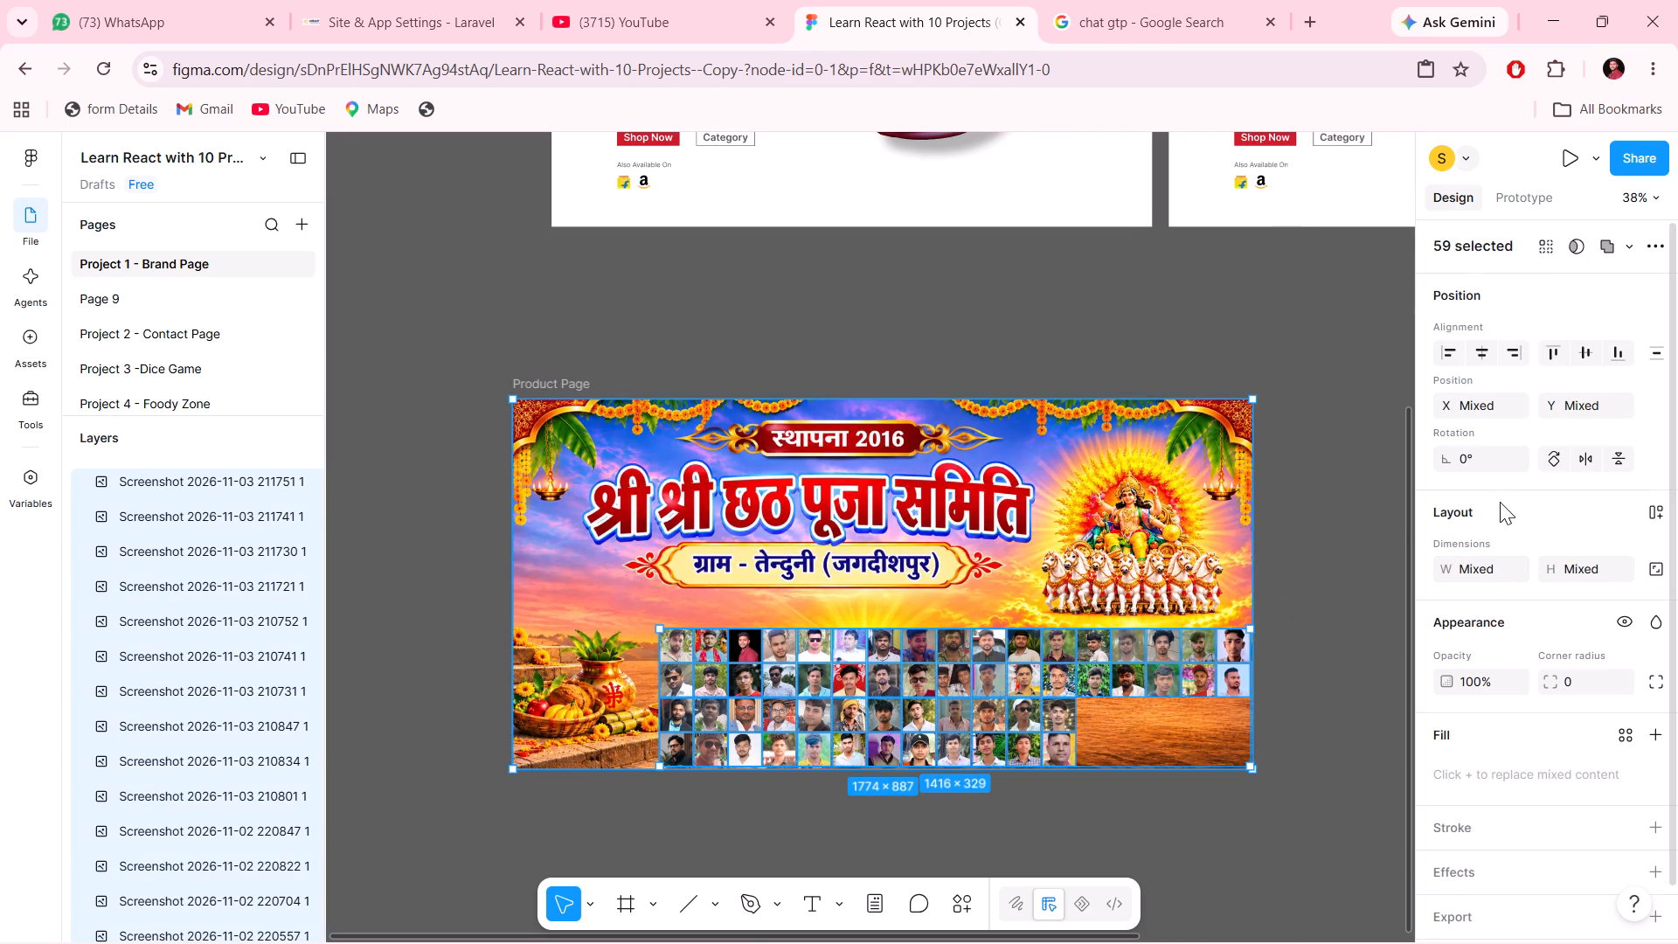
{"action": "key", "text": "ctrl+s"}
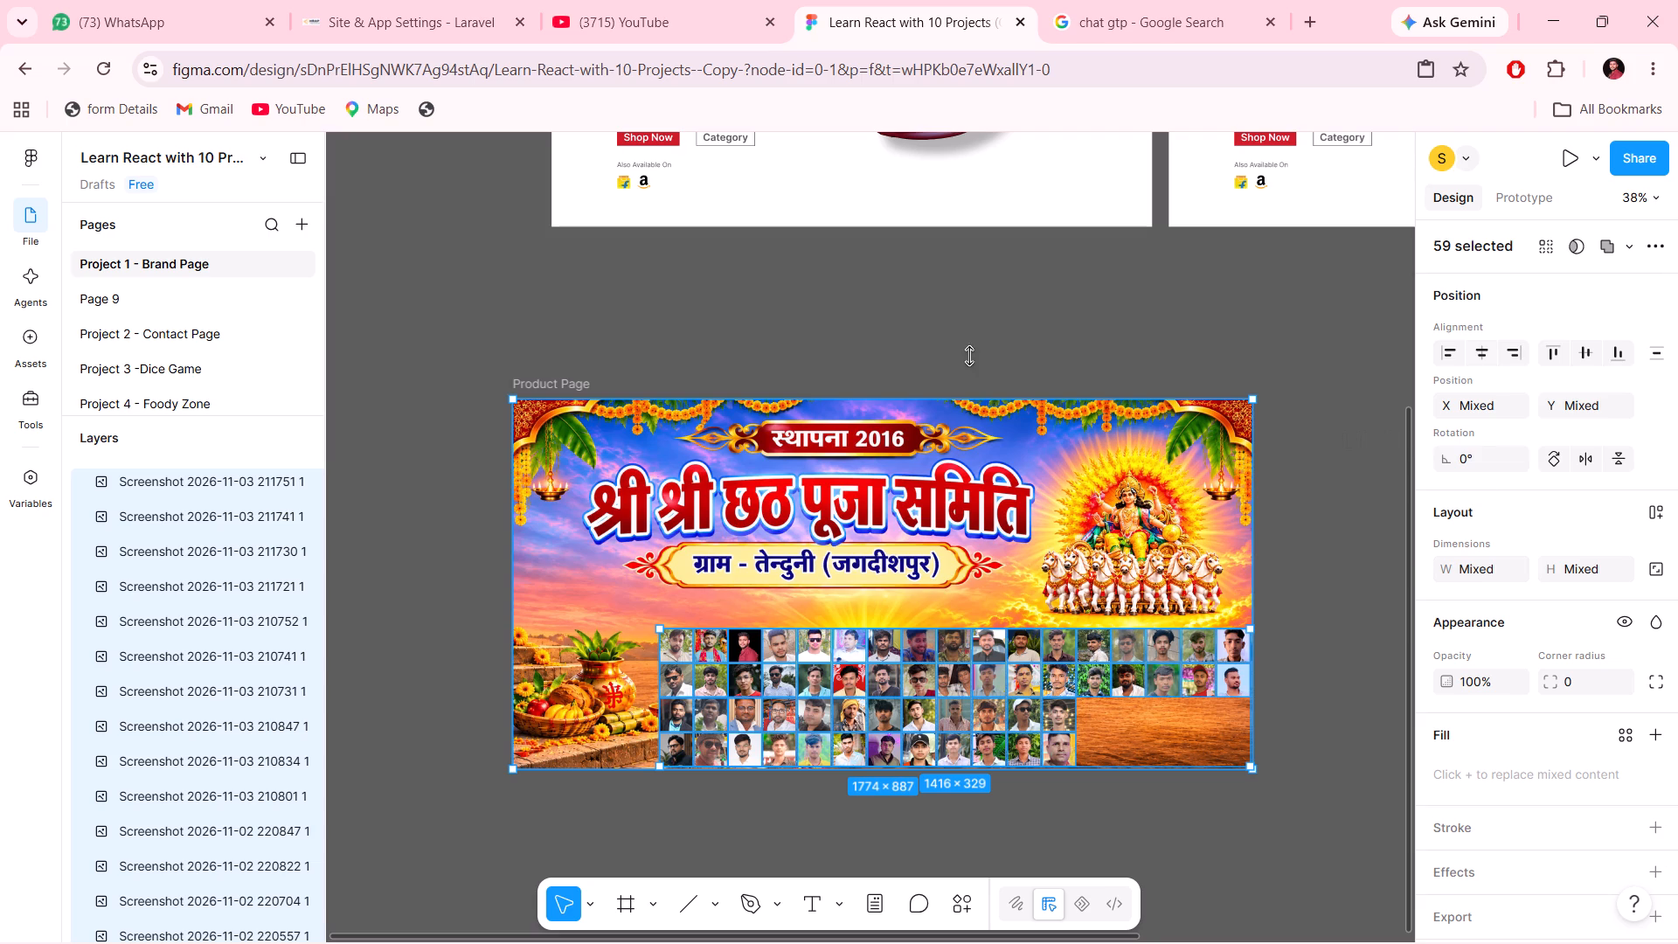
{"action": "left_click", "coordinate": [511, 323]}
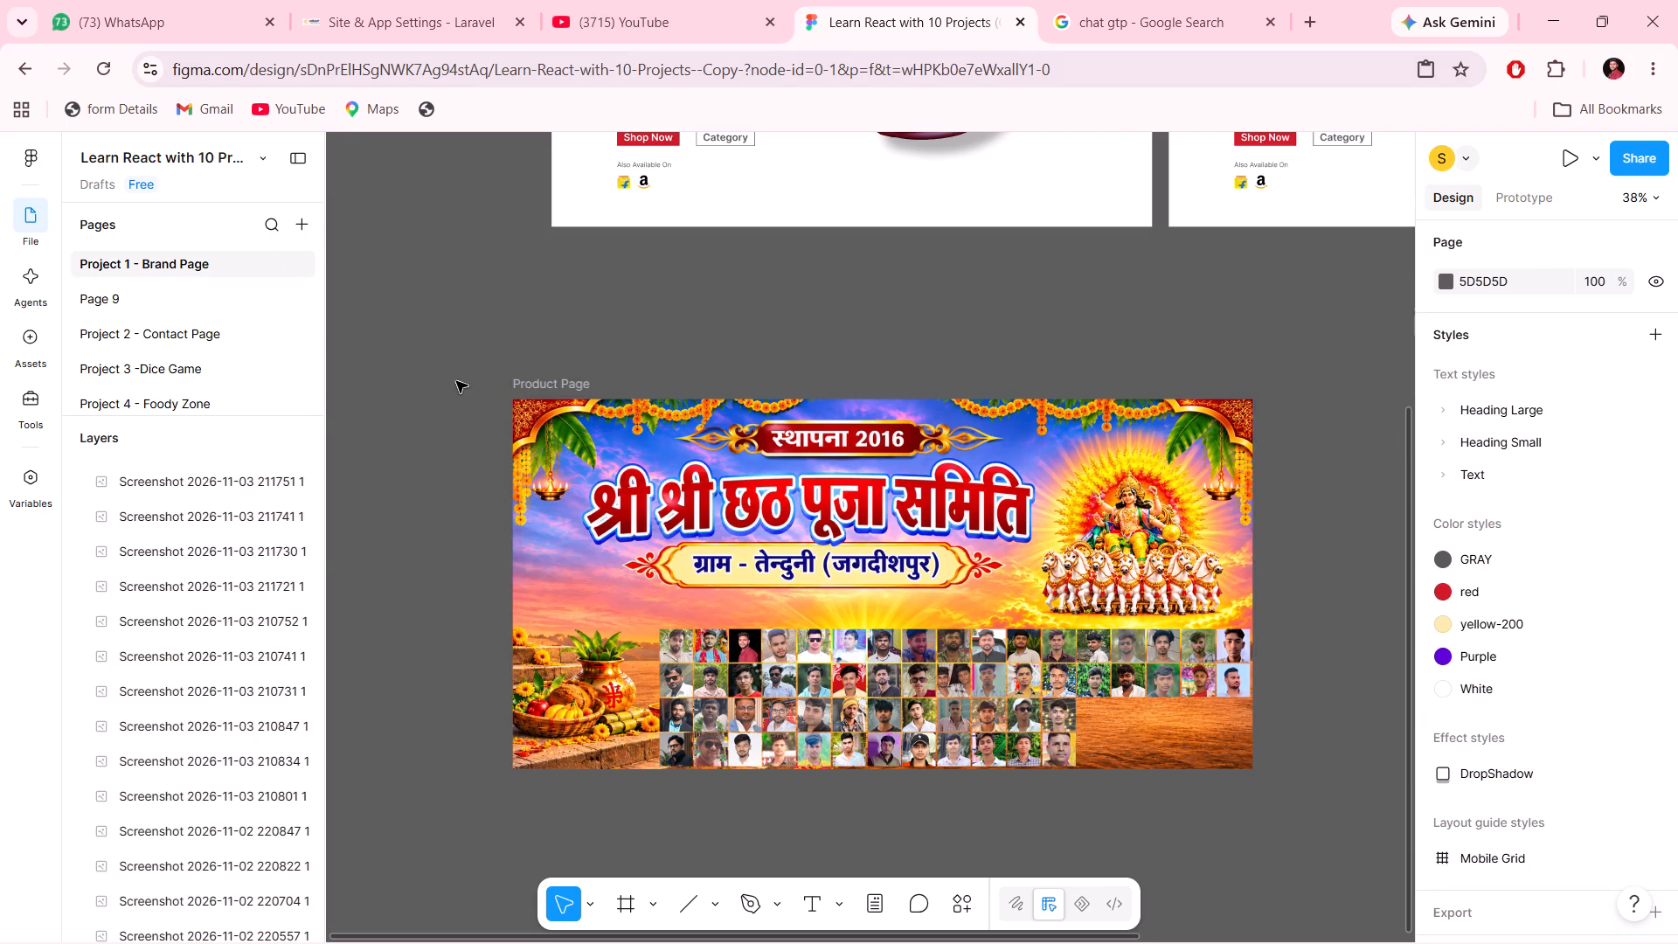
Select the banner's Product Page frame, view its export settings, and deselect it.
{"action": "left_click_drag", "start_coordinate": [453, 380], "coordinate": [1268, 792]}
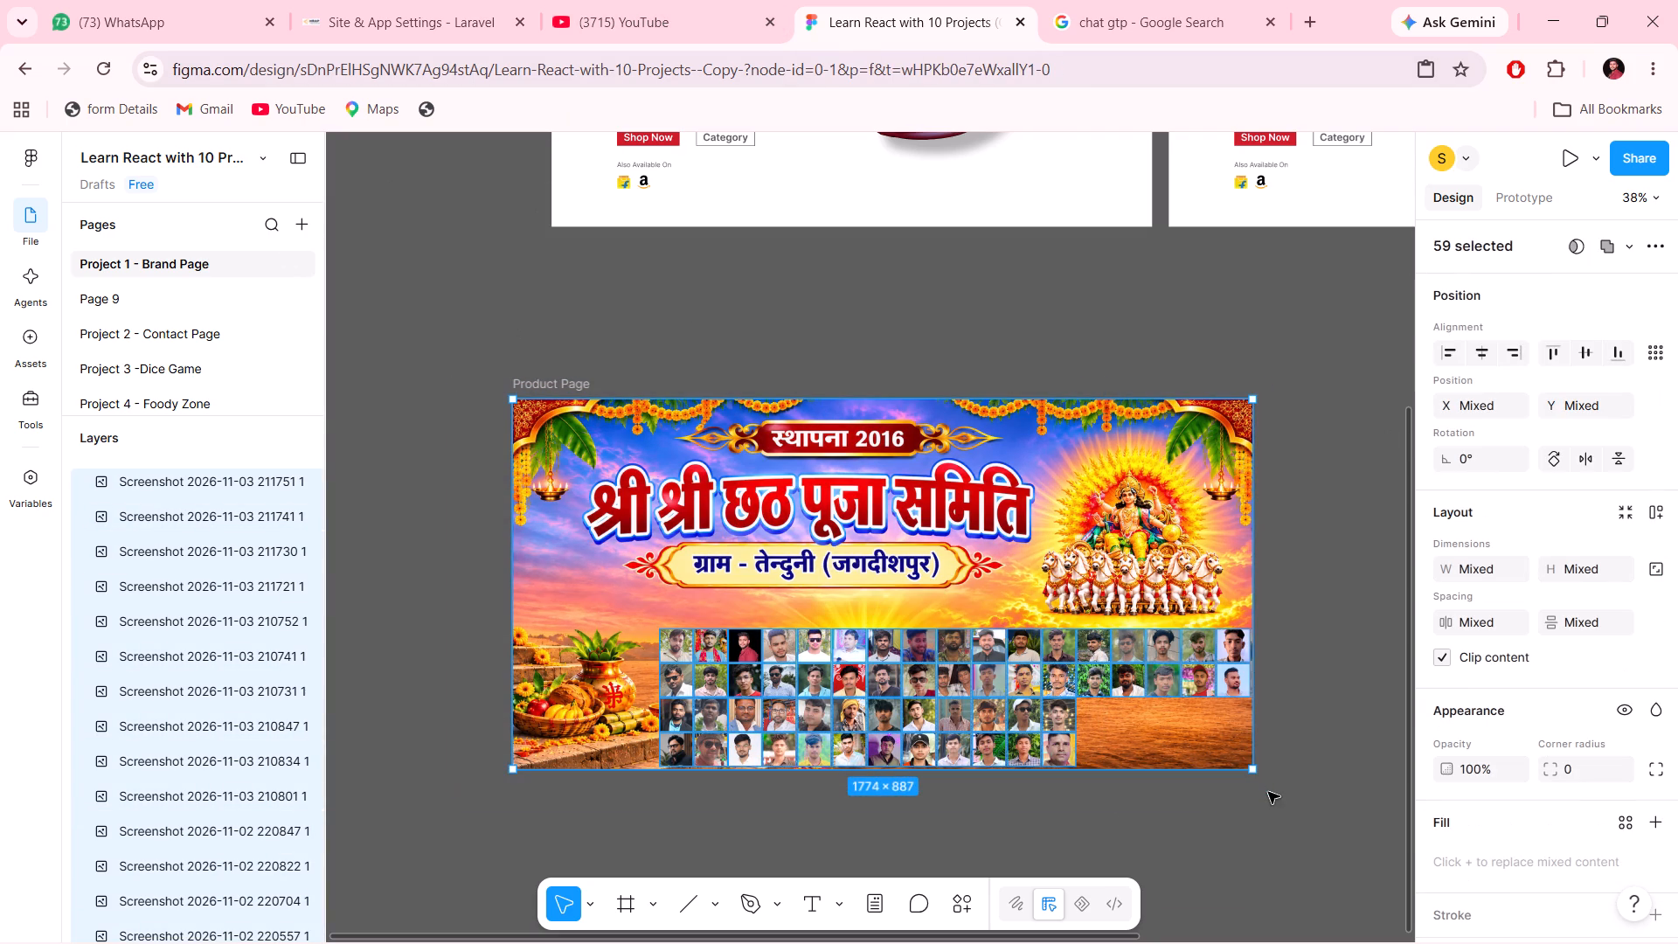
{"action": "left_click", "coordinate": [1332, 788]}
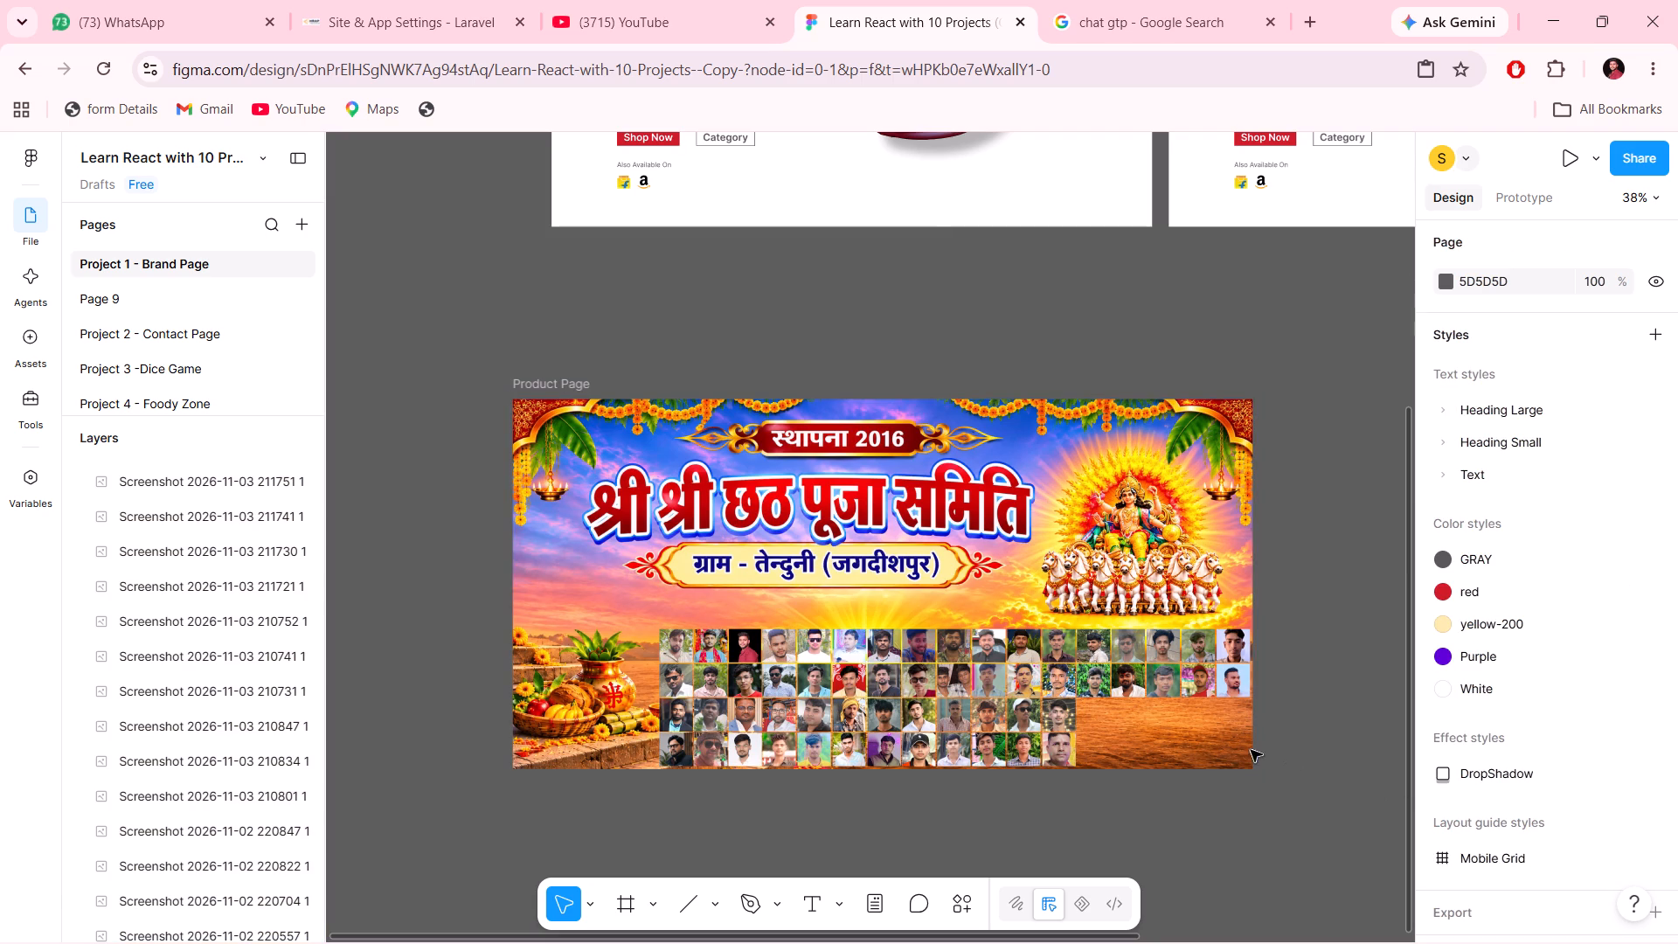
{"action": "left_click", "coordinate": [1227, 745]}
{"action": "scroll", "coordinate": [1538, 779], "scroll_direction": "down", "scroll_amount": 4}
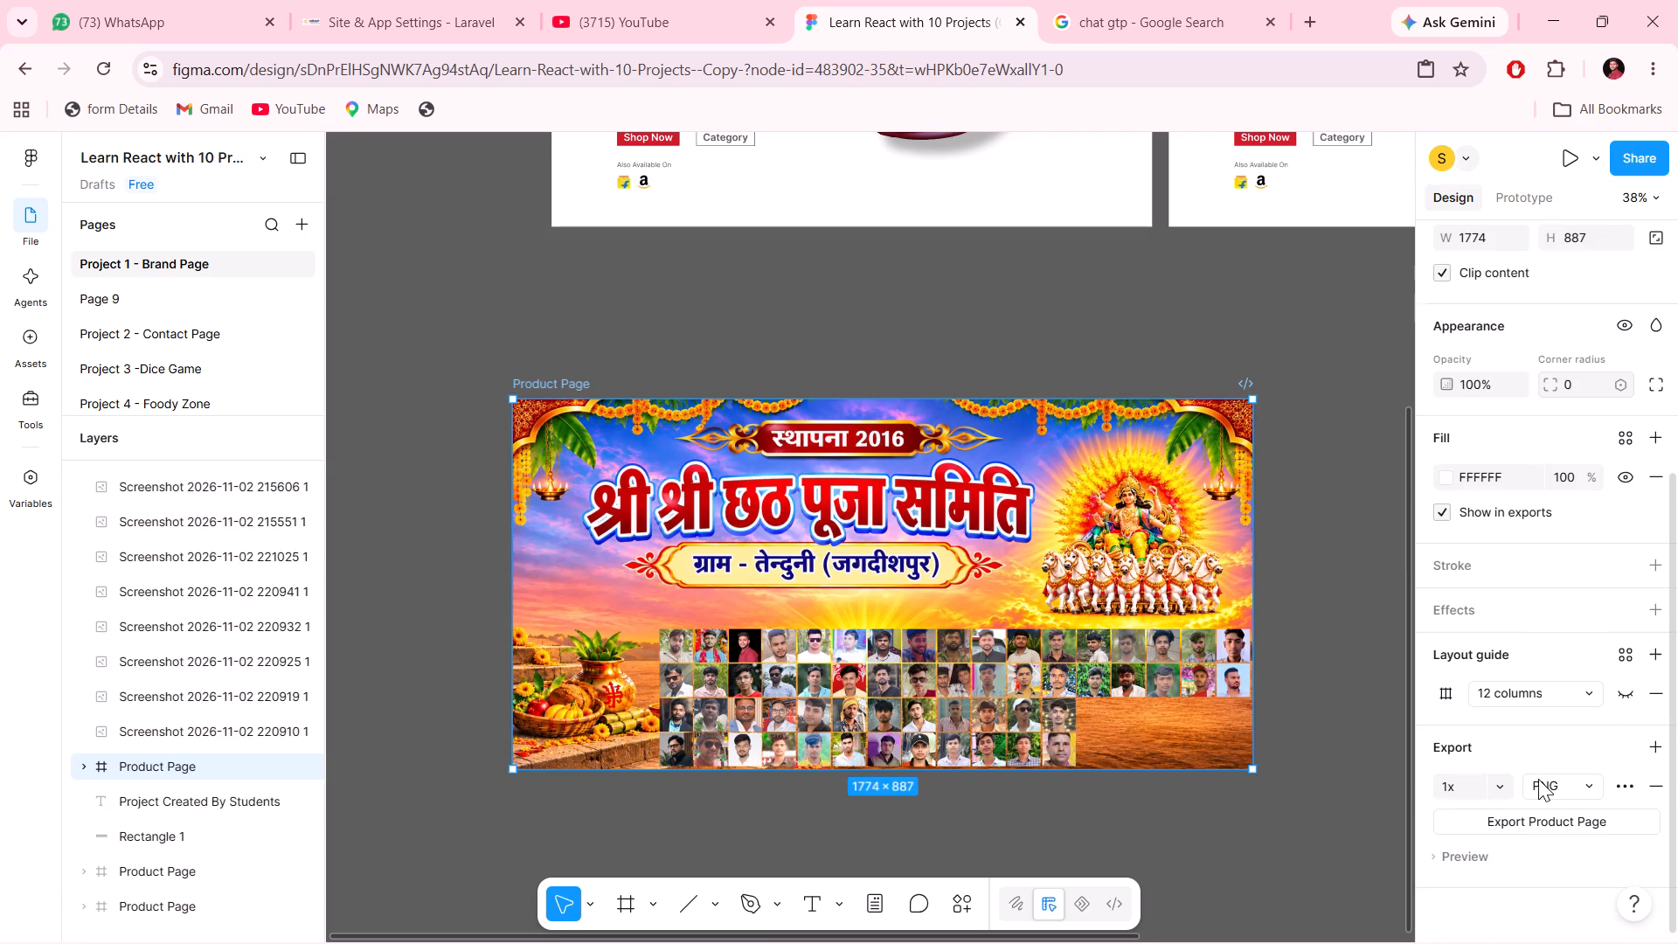
{"action": "left_click", "coordinate": [1231, 843]}
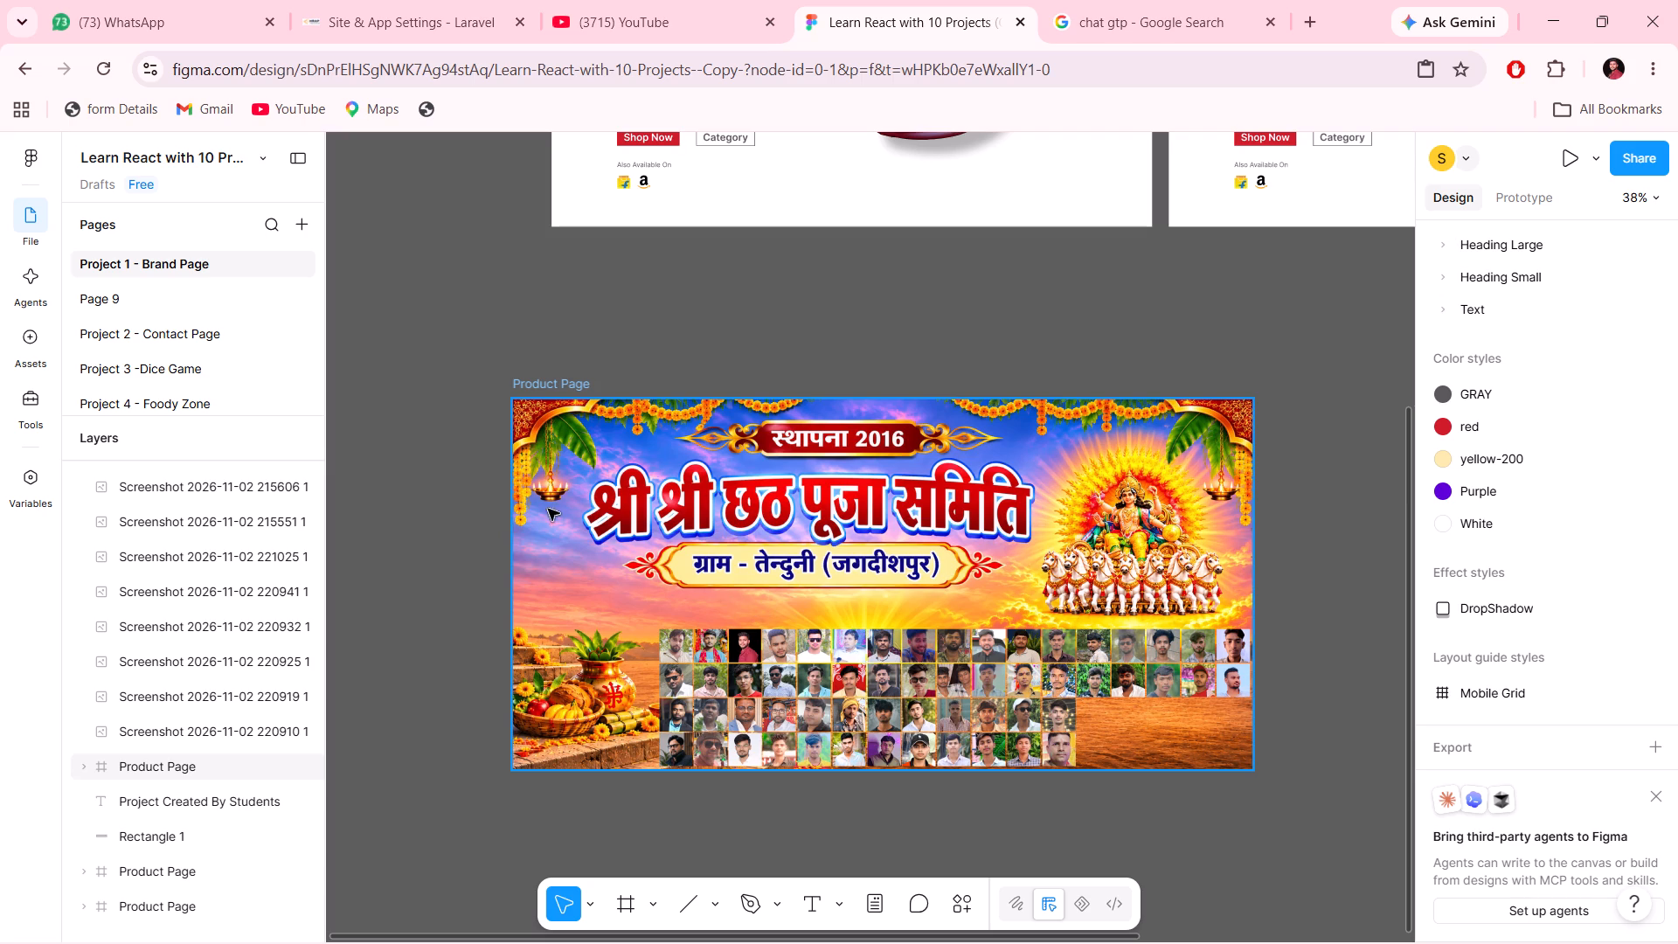
Select the banner image and all portraits, and lock the Product Page frame listed directly below the portrait layers.
{"action": "left_click", "coordinate": [484, 470]}
{"action": "left_click_drag", "start_coordinate": [484, 470], "coordinate": [1226, 802]}
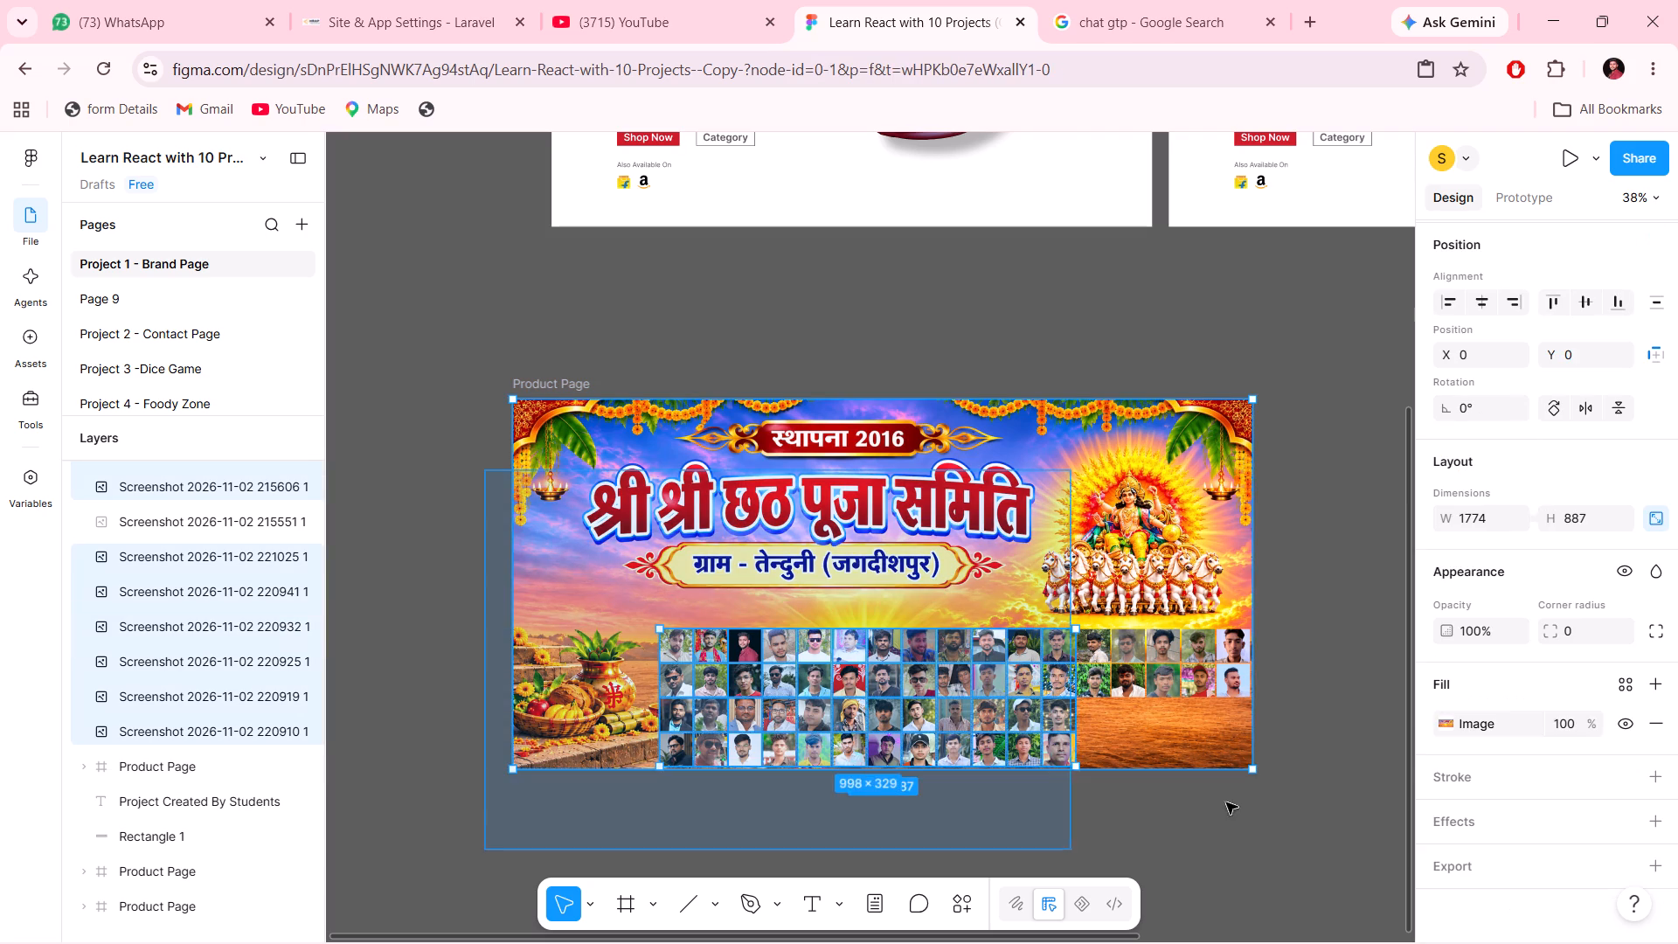
{"action": "left_click_drag", "start_coordinate": [1226, 802], "coordinate": [1314, 753]}
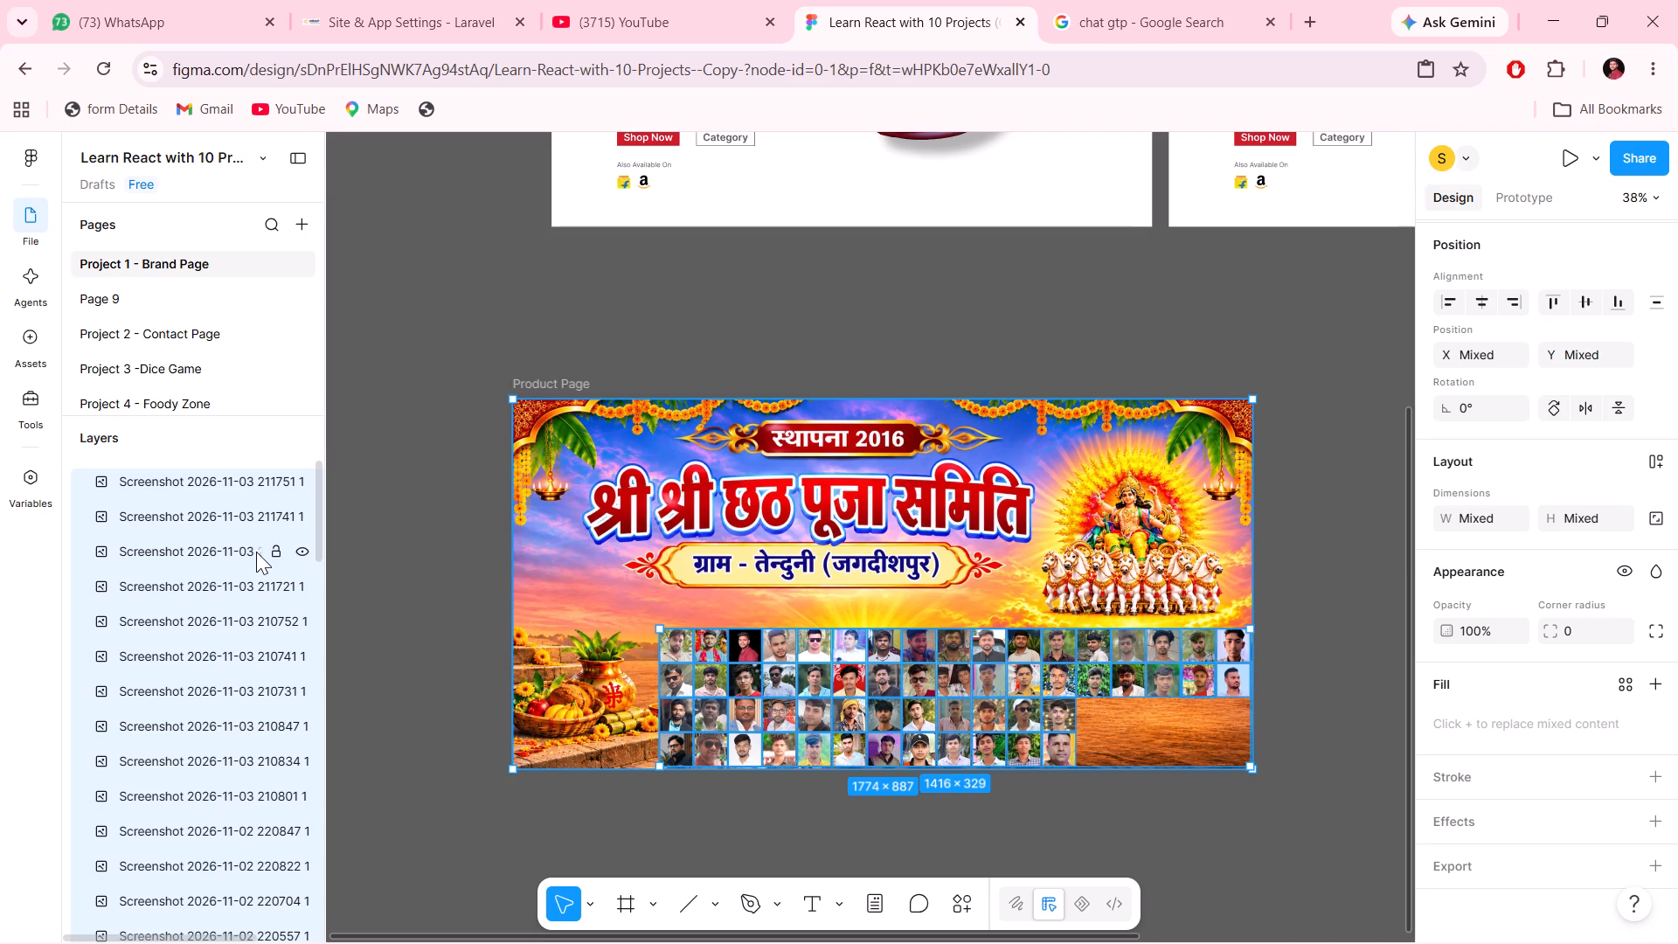
{"action": "scroll", "coordinate": [256, 552], "scroll_direction": "down", "scroll_amount": 10}
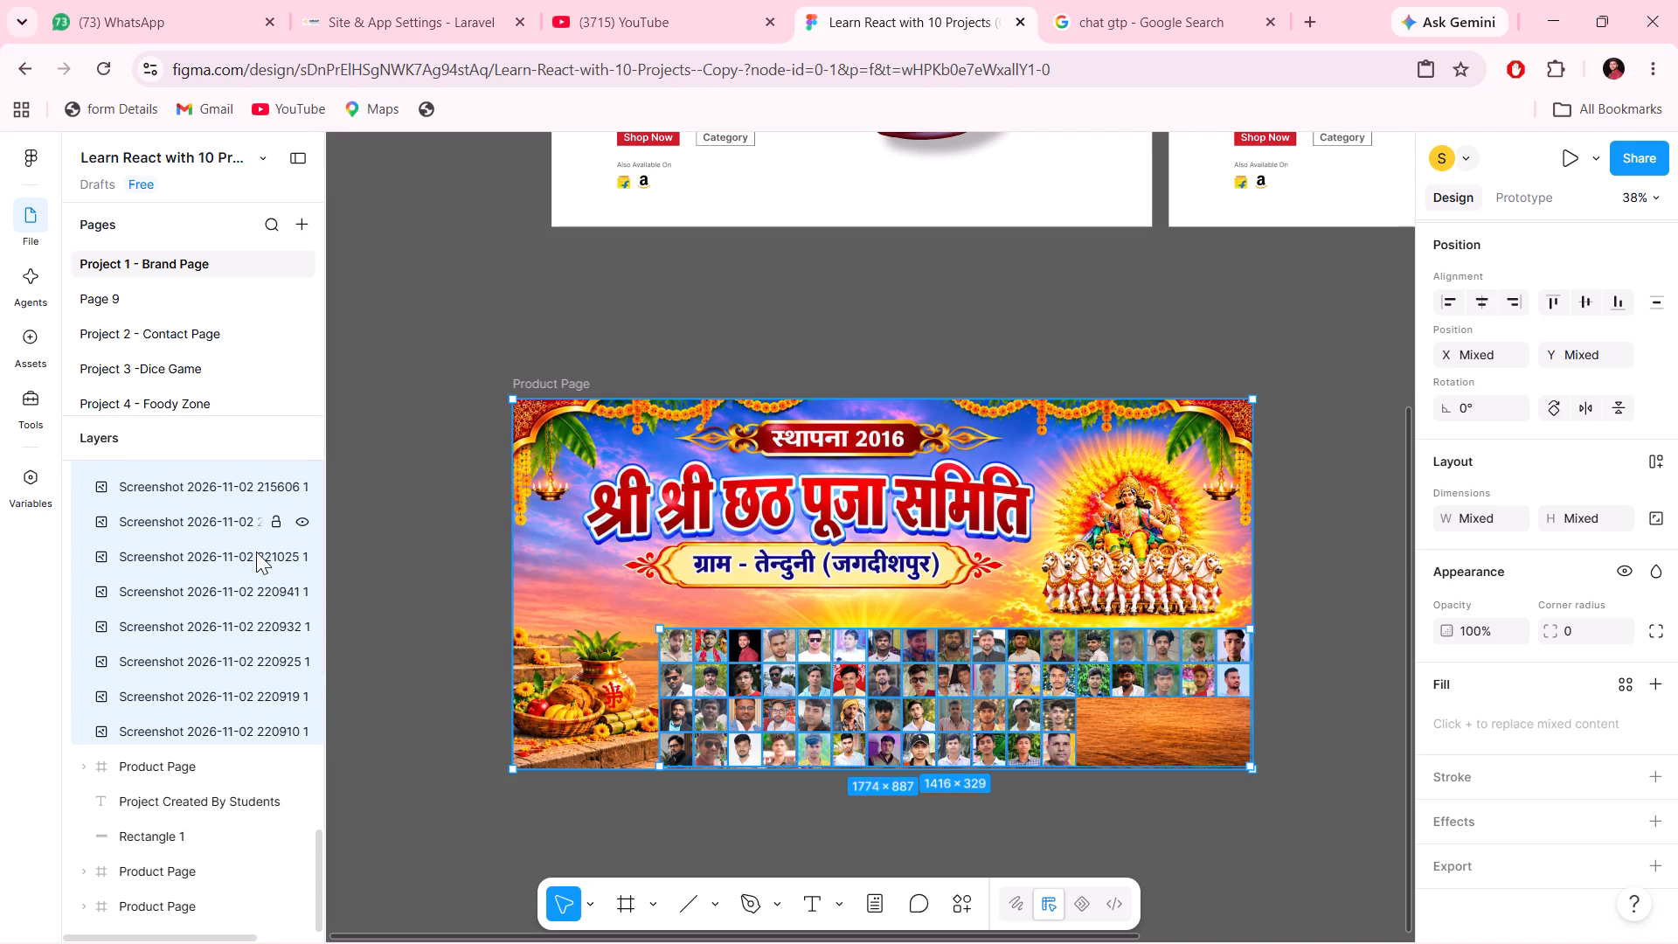
{"action": "left_click", "coordinate": [277, 775]}
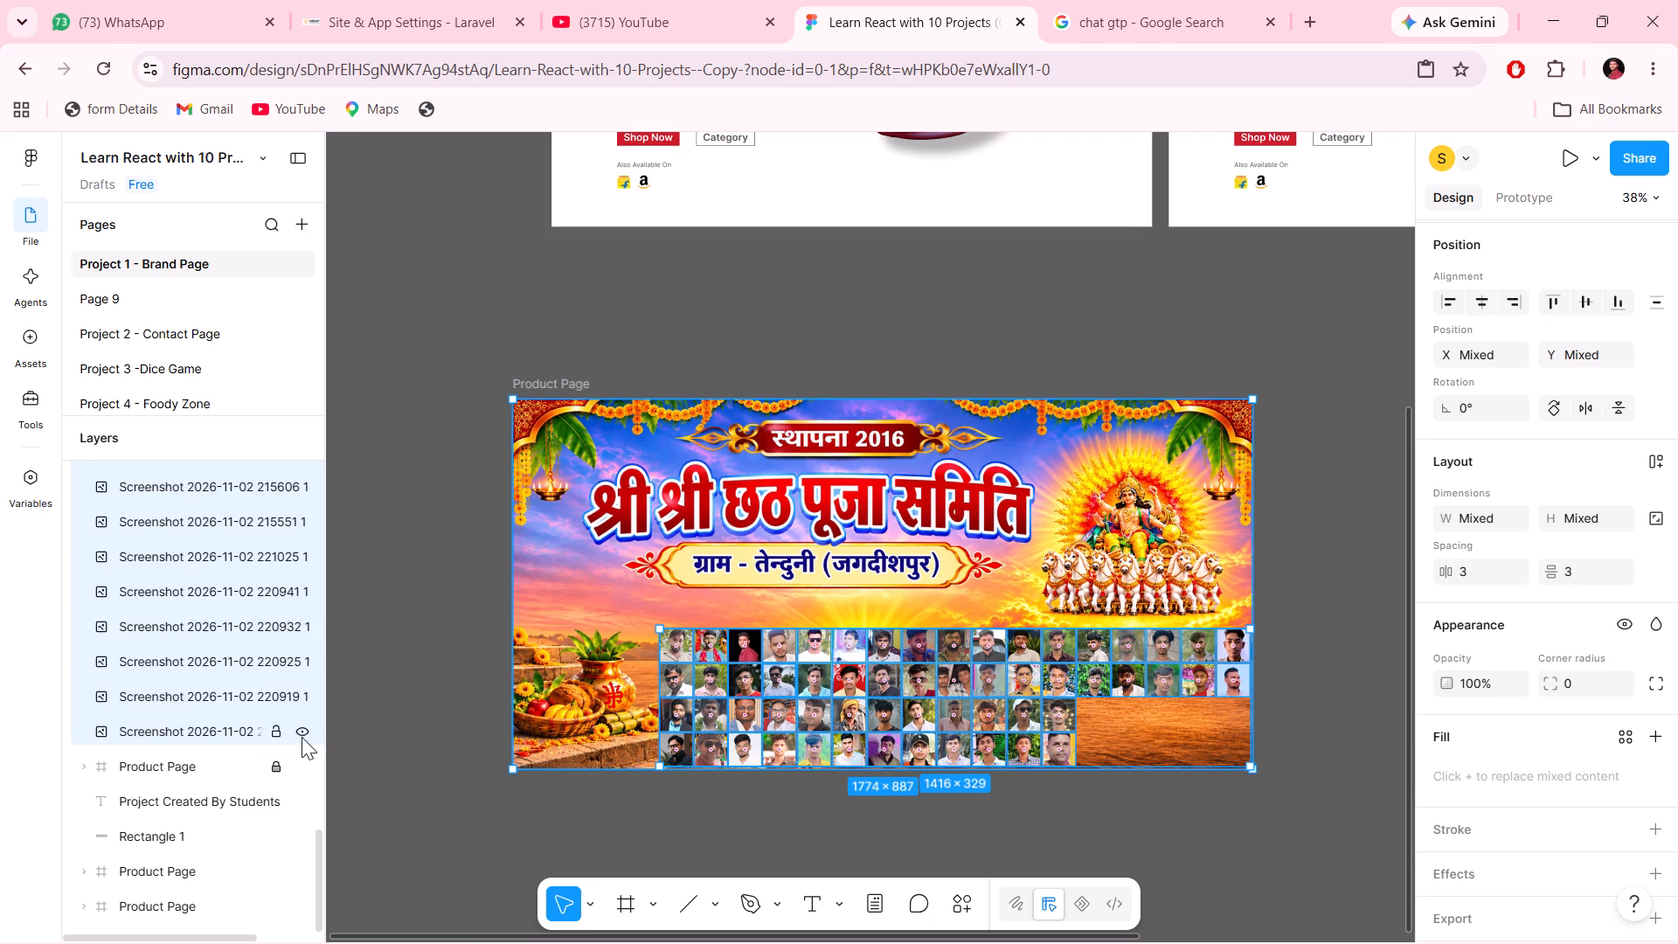
{"action": "left_click", "coordinate": [281, 732]}
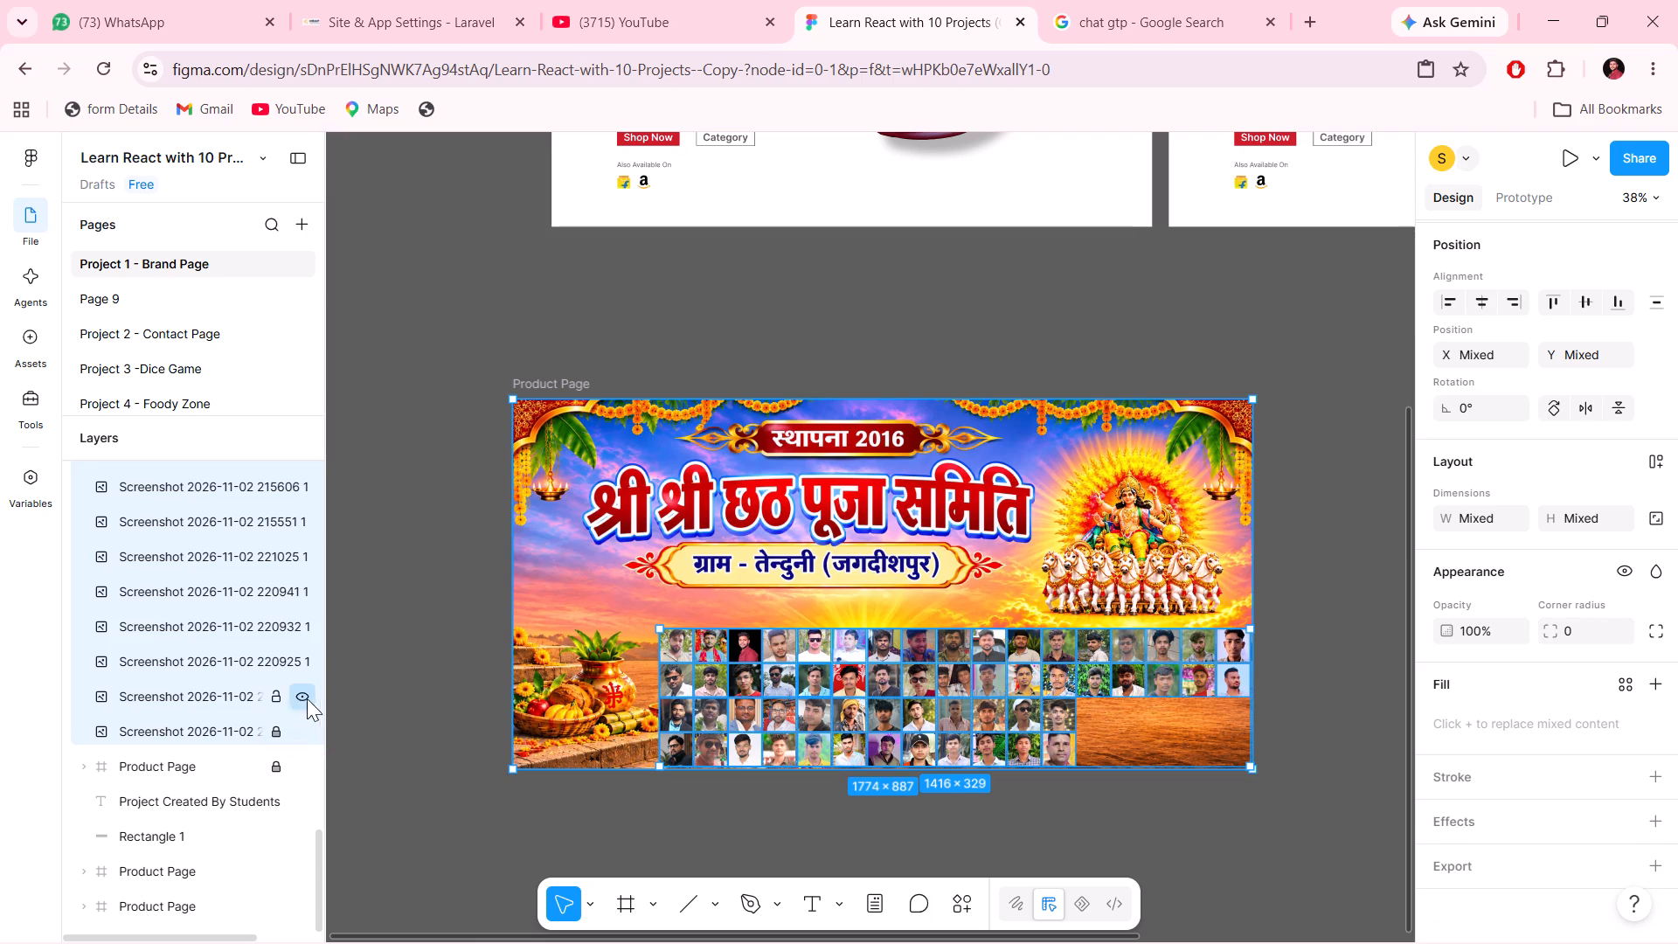
{"action": "left_click", "coordinate": [281, 698]}
{"action": "scroll", "coordinate": [281, 698], "scroll_direction": "up", "scroll_amount": 1}
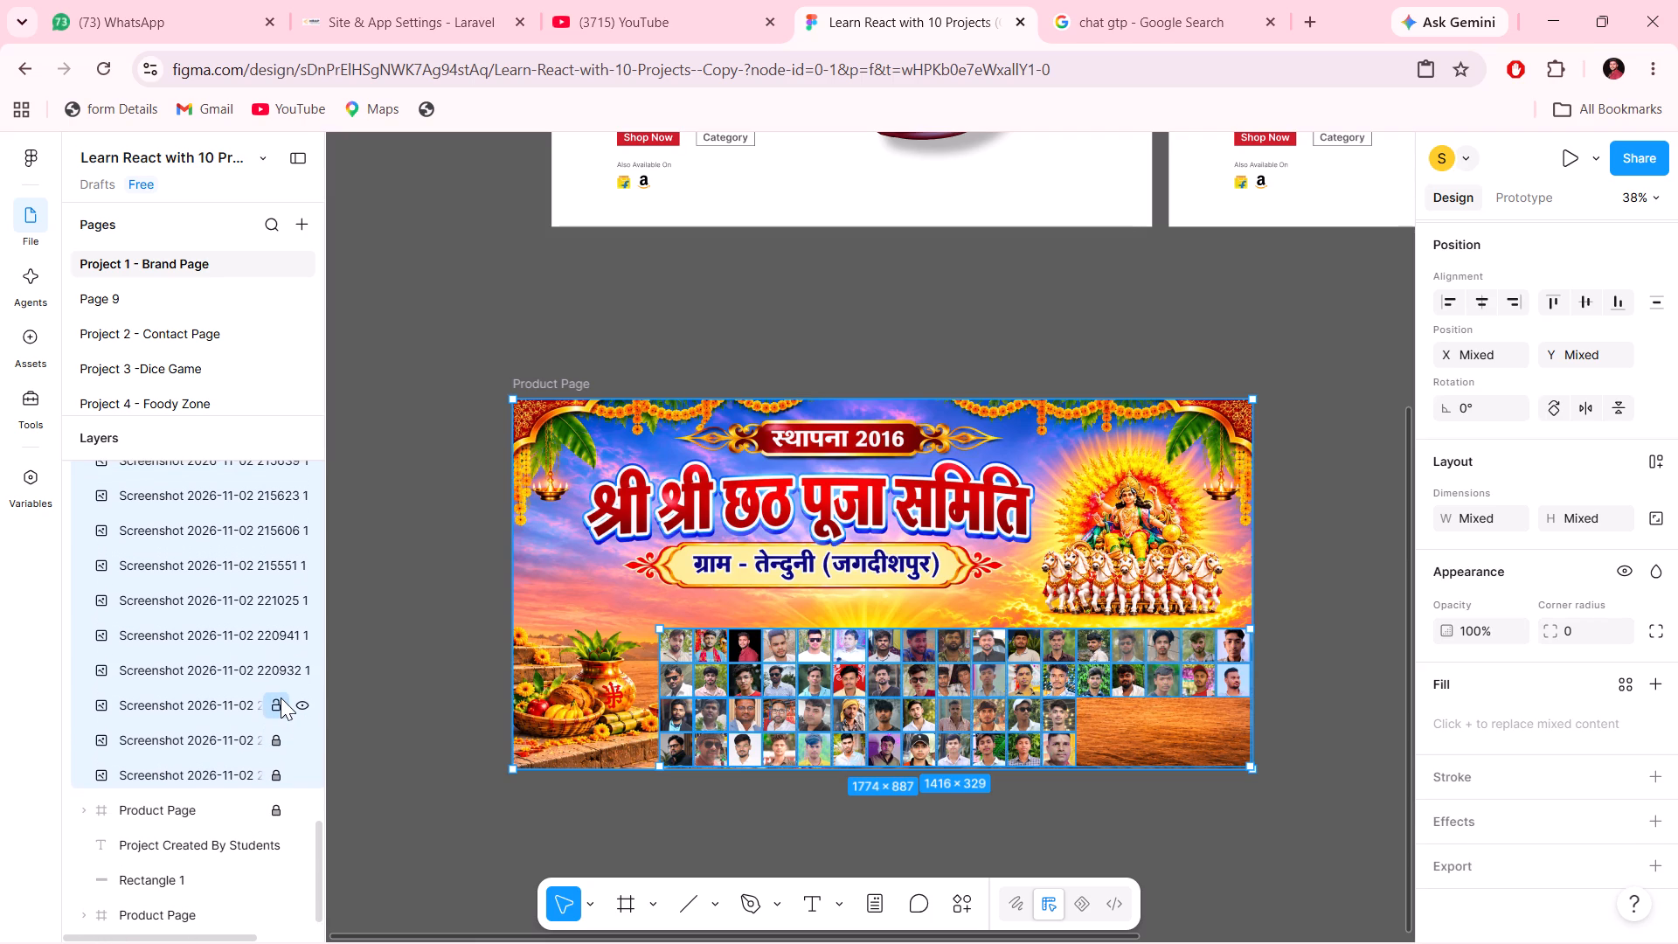
{"action": "left_click", "coordinate": [273, 698]}
{"action": "left_click", "coordinate": [272, 670]}
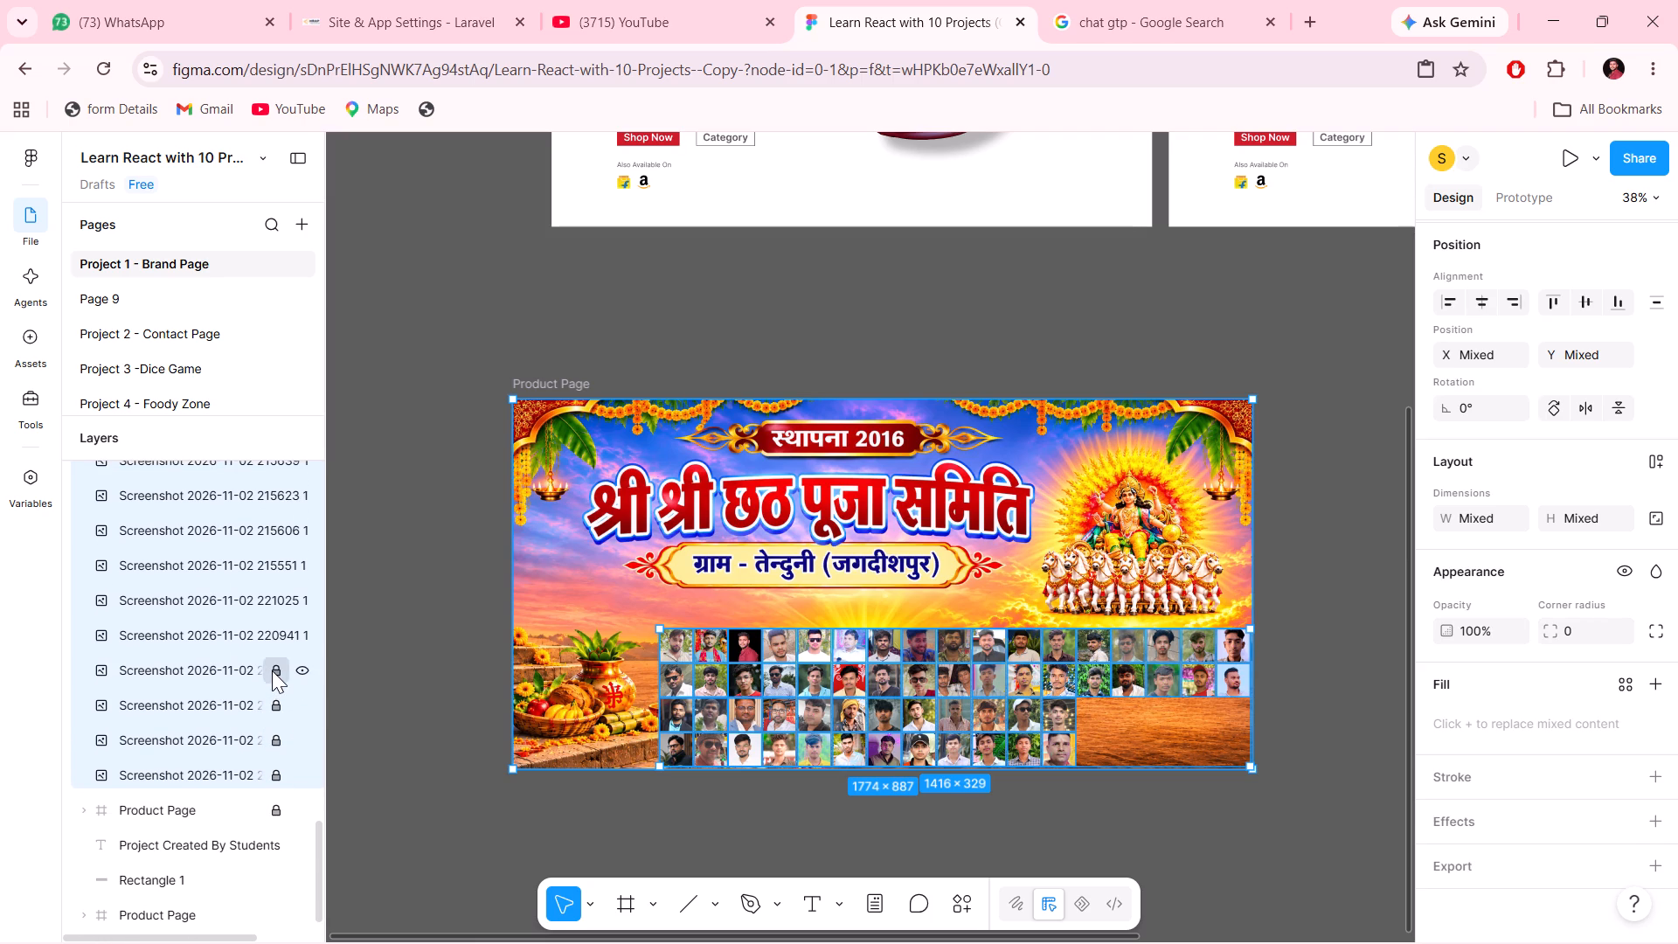
{"action": "left_click", "coordinate": [272, 670]}
{"action": "scroll", "coordinate": [272, 670], "scroll_direction": "up", "scroll_amount": 1}
{"action": "left_click", "coordinate": [272, 670]}
{"action": "scroll", "coordinate": [272, 670], "scroll_direction": "up", "scroll_amount": 1}
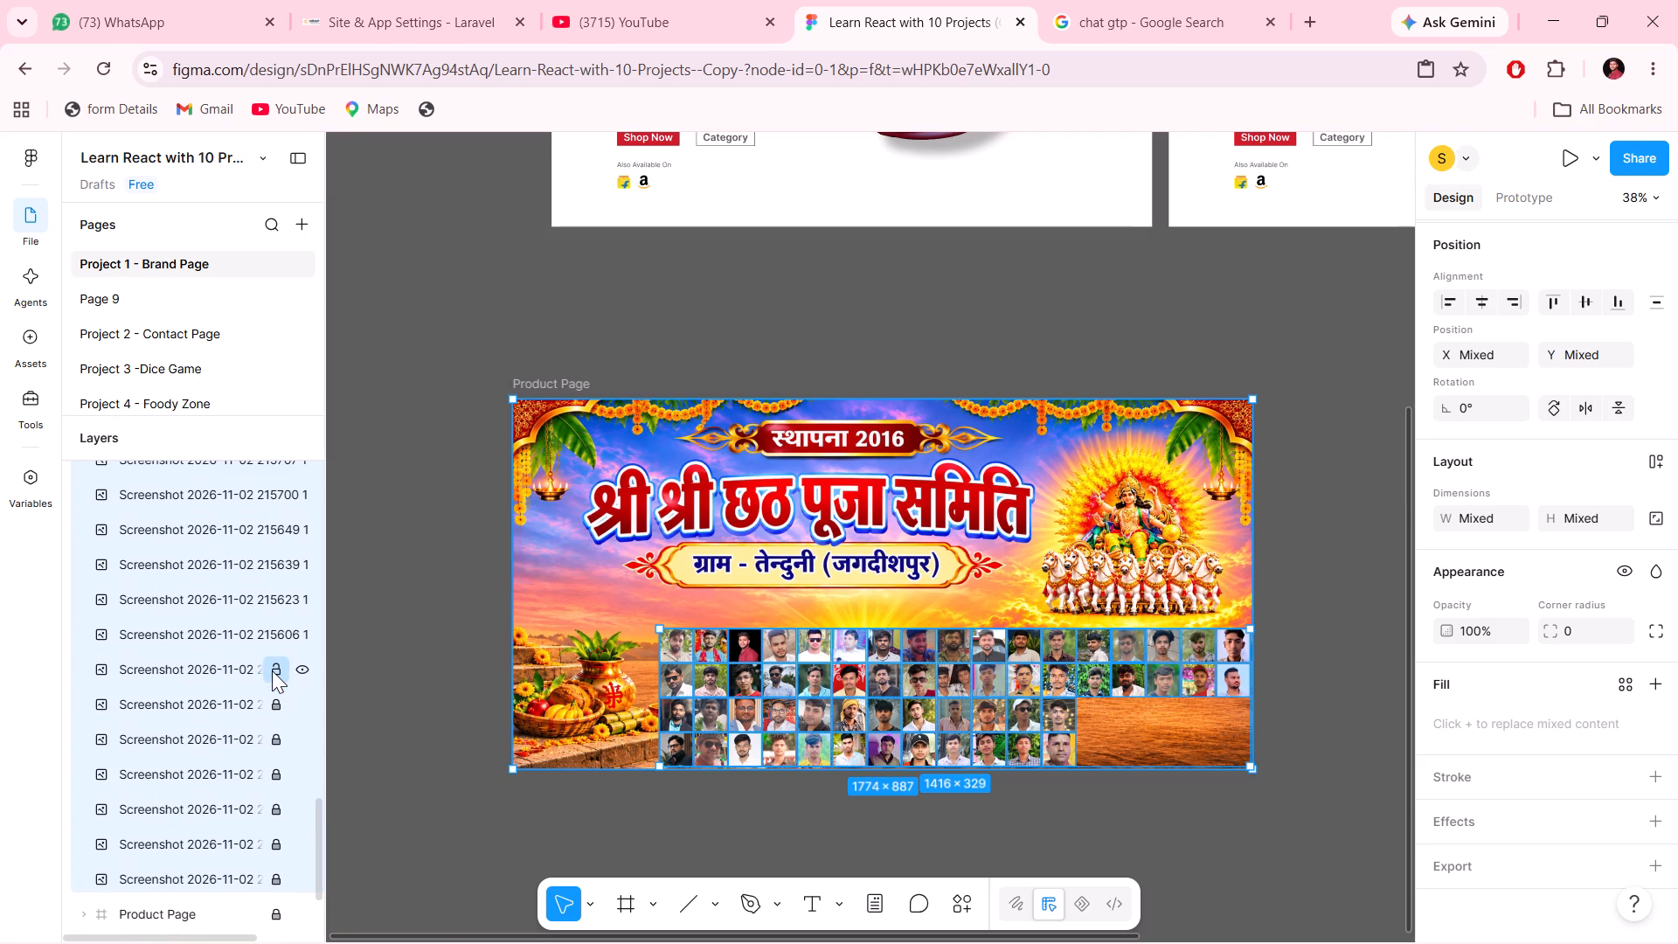
{"action": "scroll", "coordinate": [272, 670], "scroll_direction": "up", "scroll_amount": 1}
{"action": "left_click", "coordinate": [272, 670]}
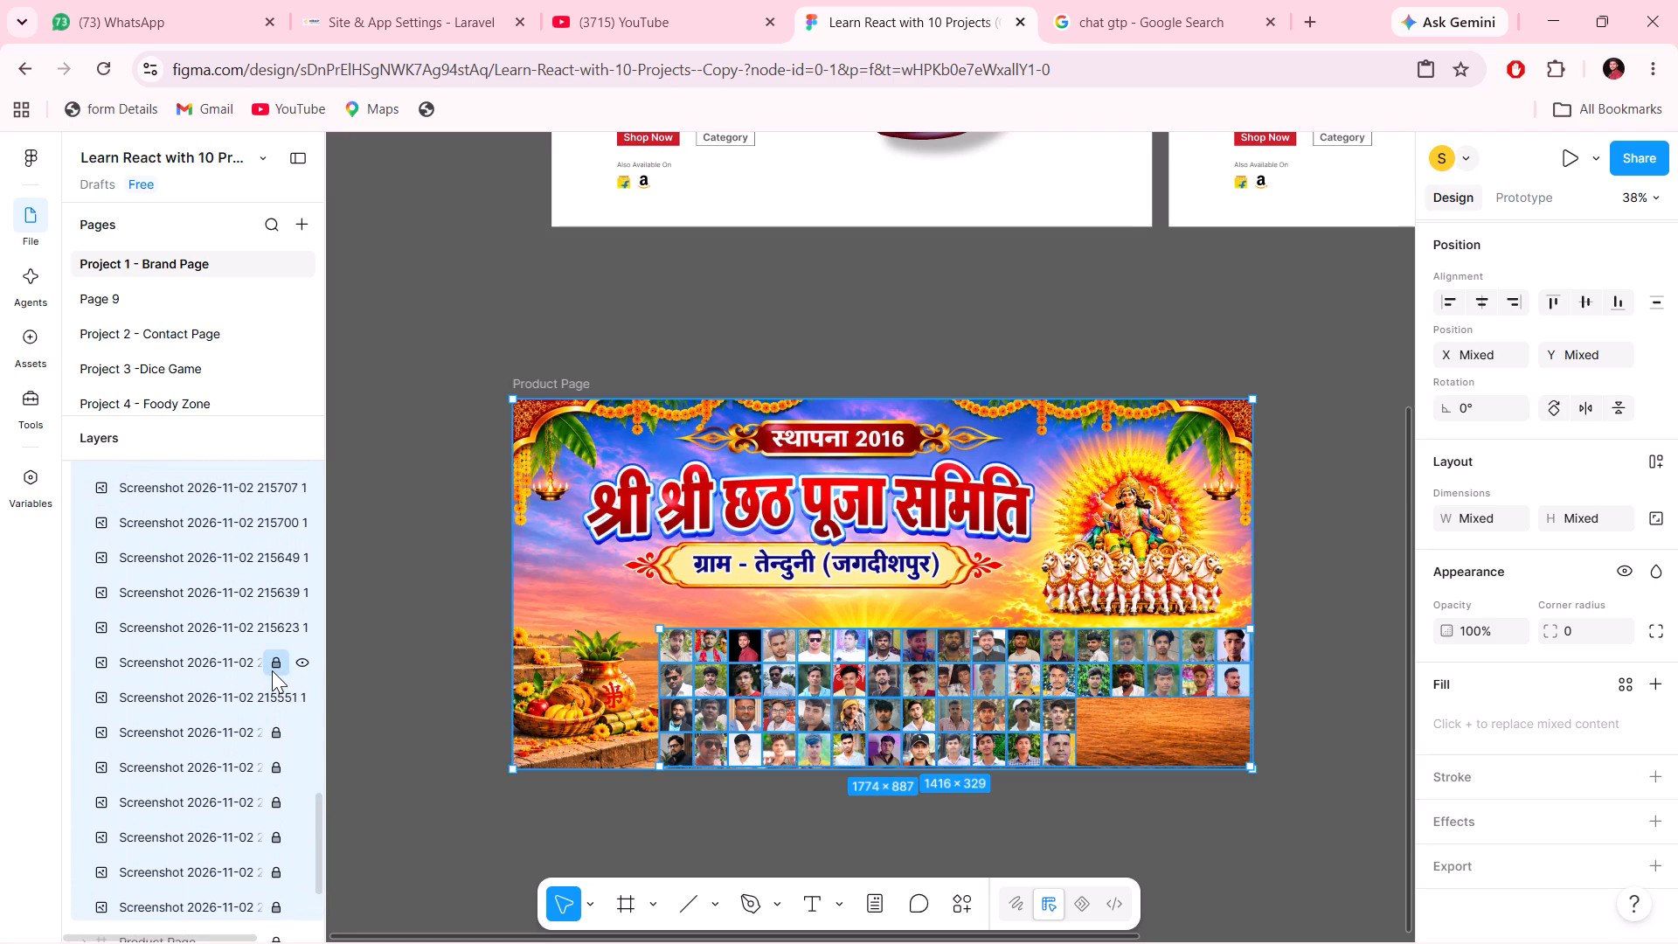
{"action": "left_click", "coordinate": [278, 701]}
{"action": "scroll", "coordinate": [278, 701], "scroll_direction": "up", "scroll_amount": 1}
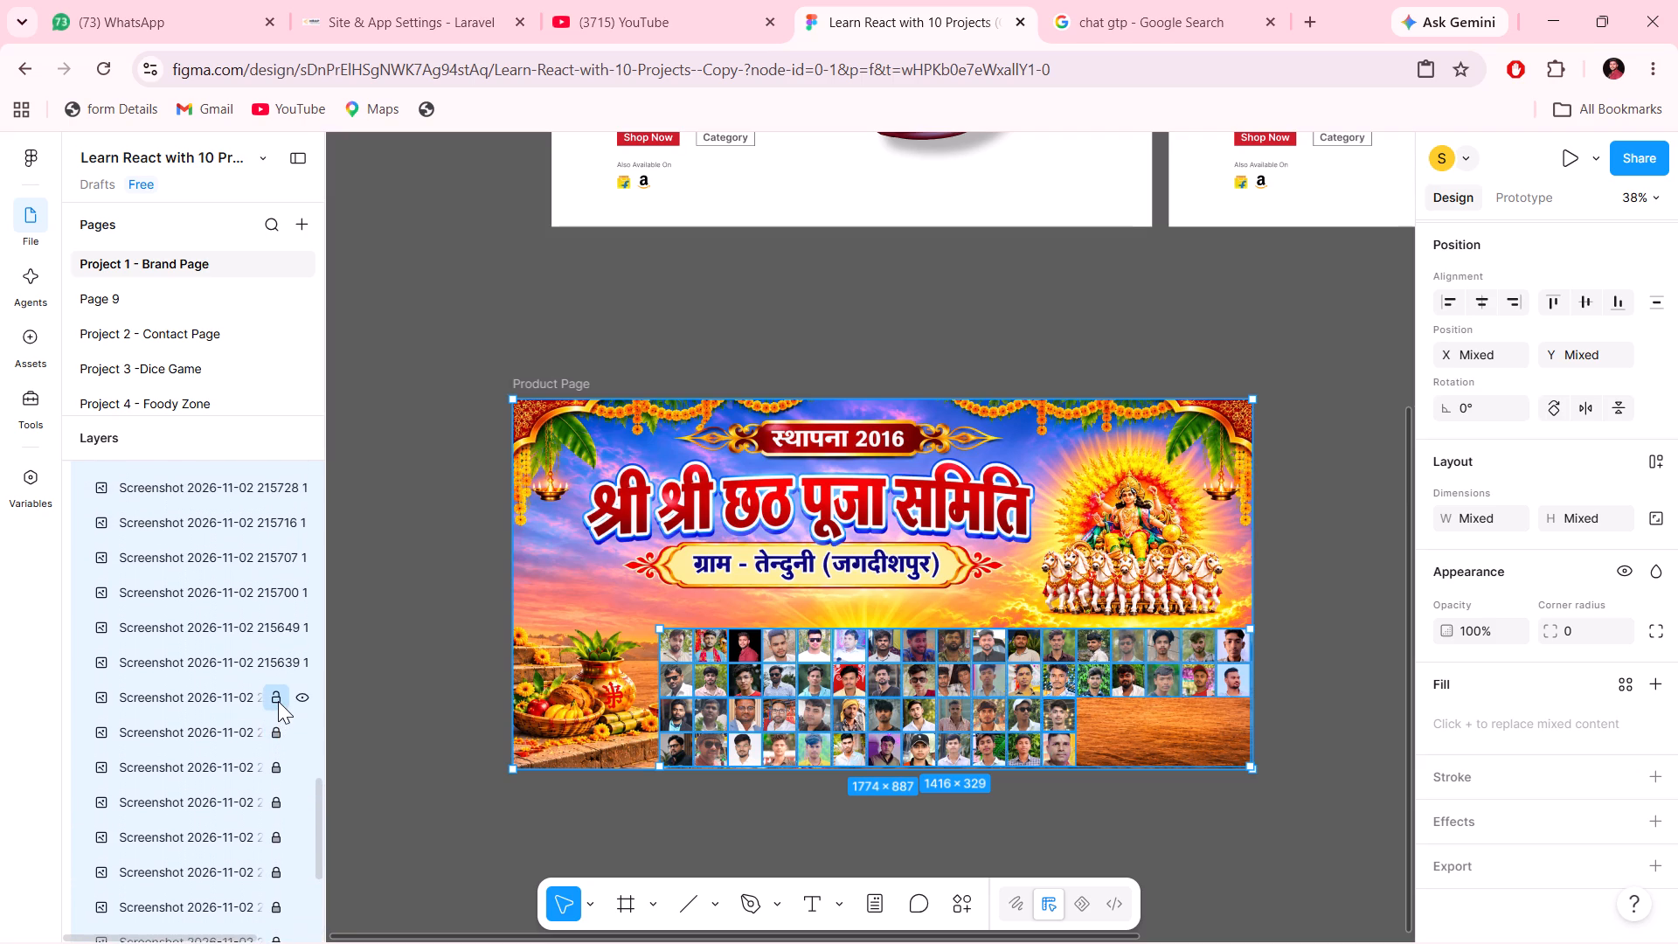
{"action": "scroll", "coordinate": [278, 701], "scroll_direction": "up", "scroll_amount": 1}
{"action": "left_click", "coordinate": [278, 701]}
{"action": "scroll", "coordinate": [278, 701], "scroll_direction": "up", "scroll_amount": 1}
{"action": "left_click", "coordinate": [278, 701]}
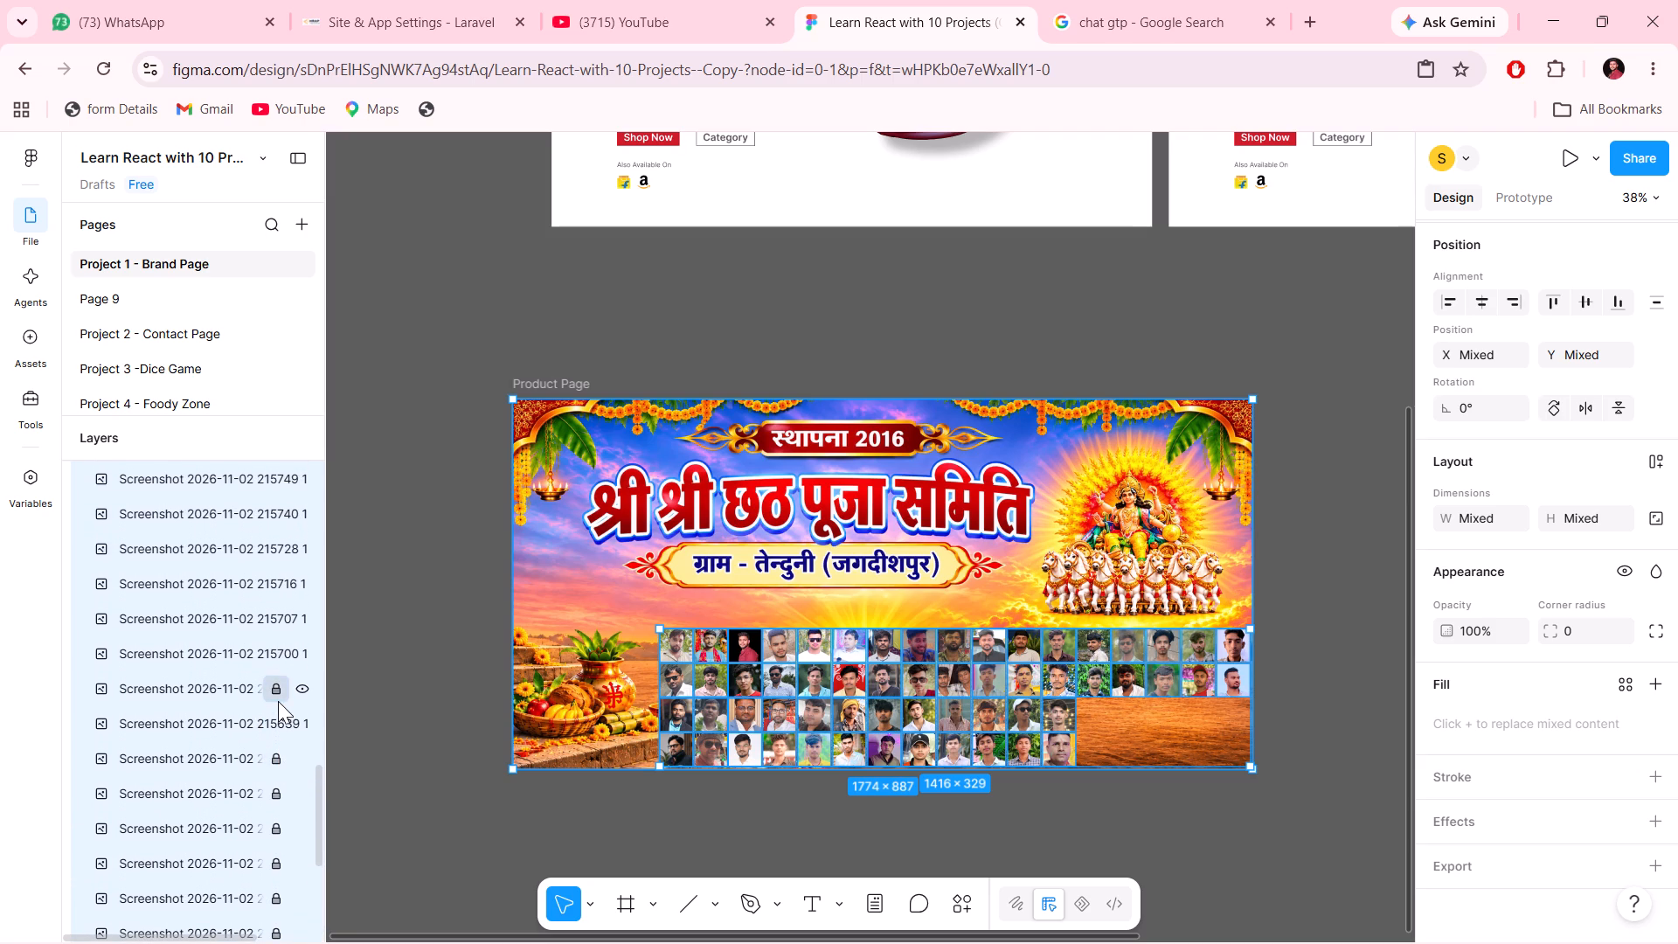
{"action": "left_click", "coordinate": [275, 728]}
{"action": "scroll", "coordinate": [275, 728], "scroll_direction": "up", "scroll_amount": 2}
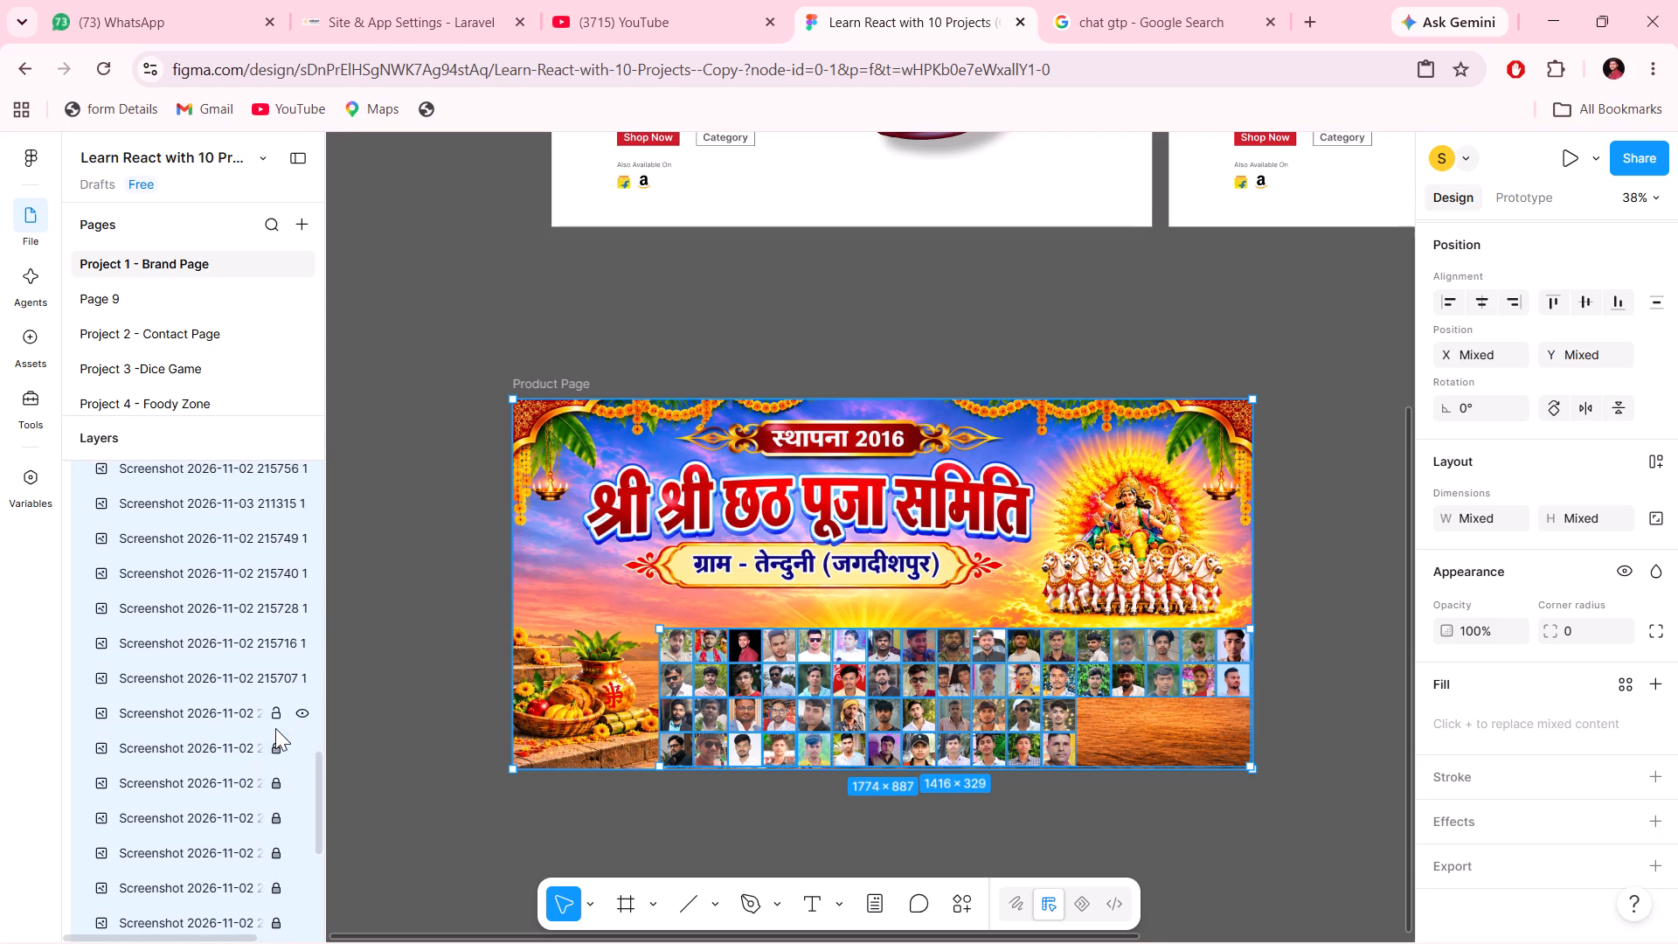
{"action": "scroll", "coordinate": [275, 728], "scroll_direction": "up", "scroll_amount": 2}
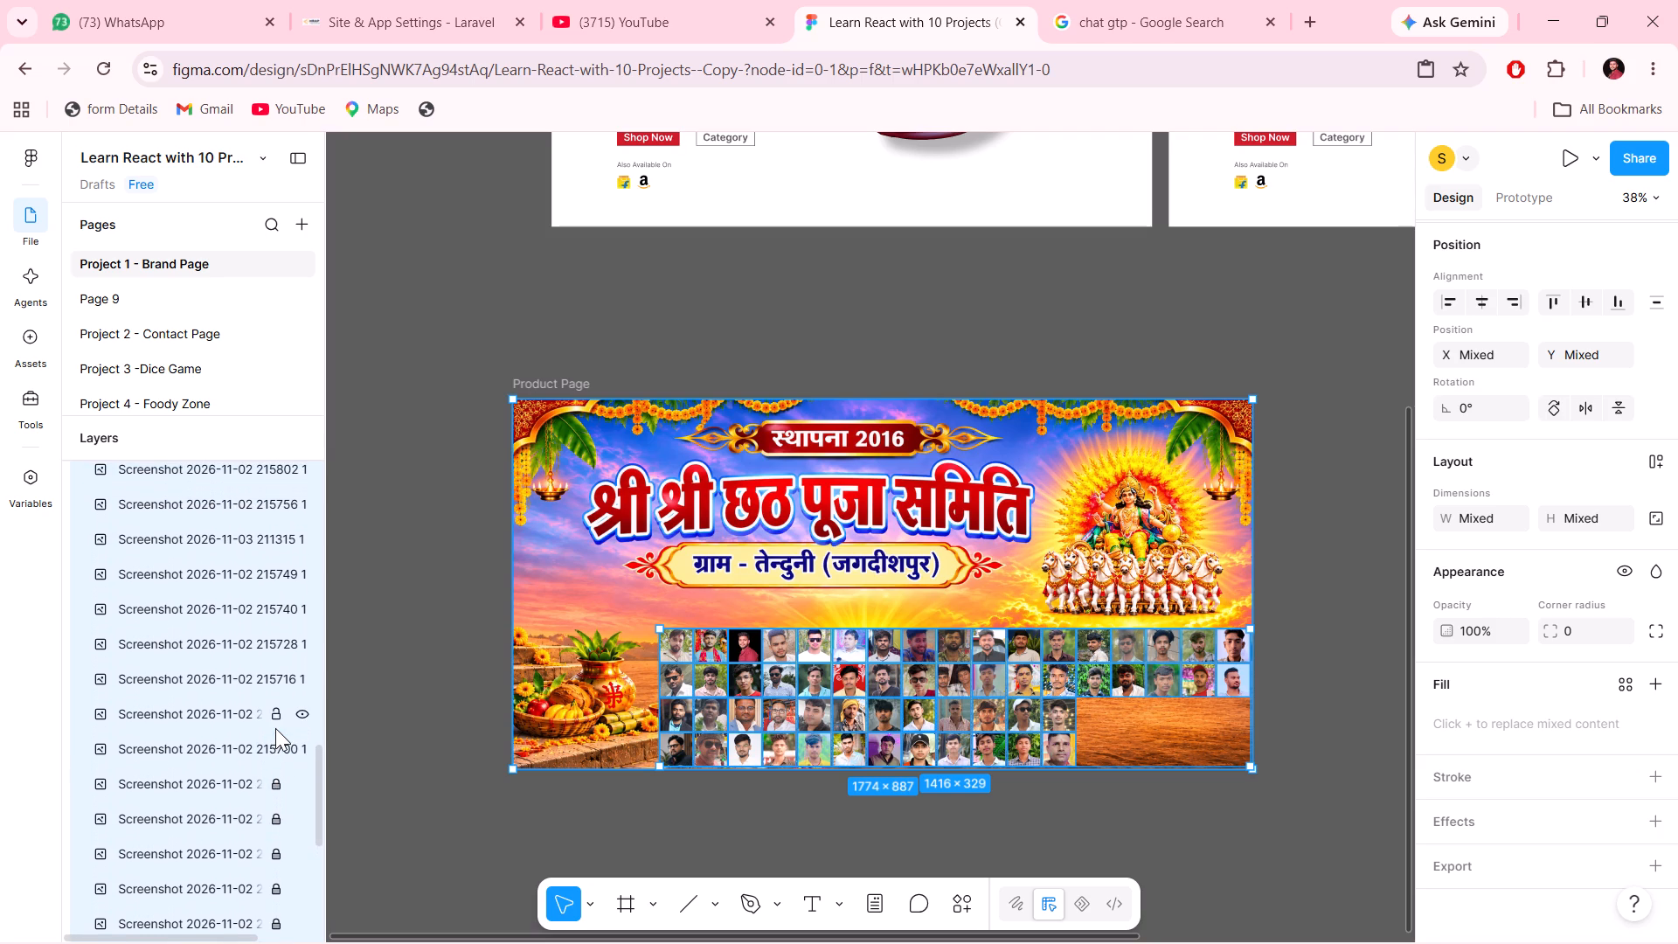
{"action": "left_click", "coordinate": [276, 753]}
{"action": "left_click", "coordinate": [274, 718]}
{"action": "left_click", "coordinate": [273, 677]}
{"action": "left_click", "coordinate": [270, 641]}
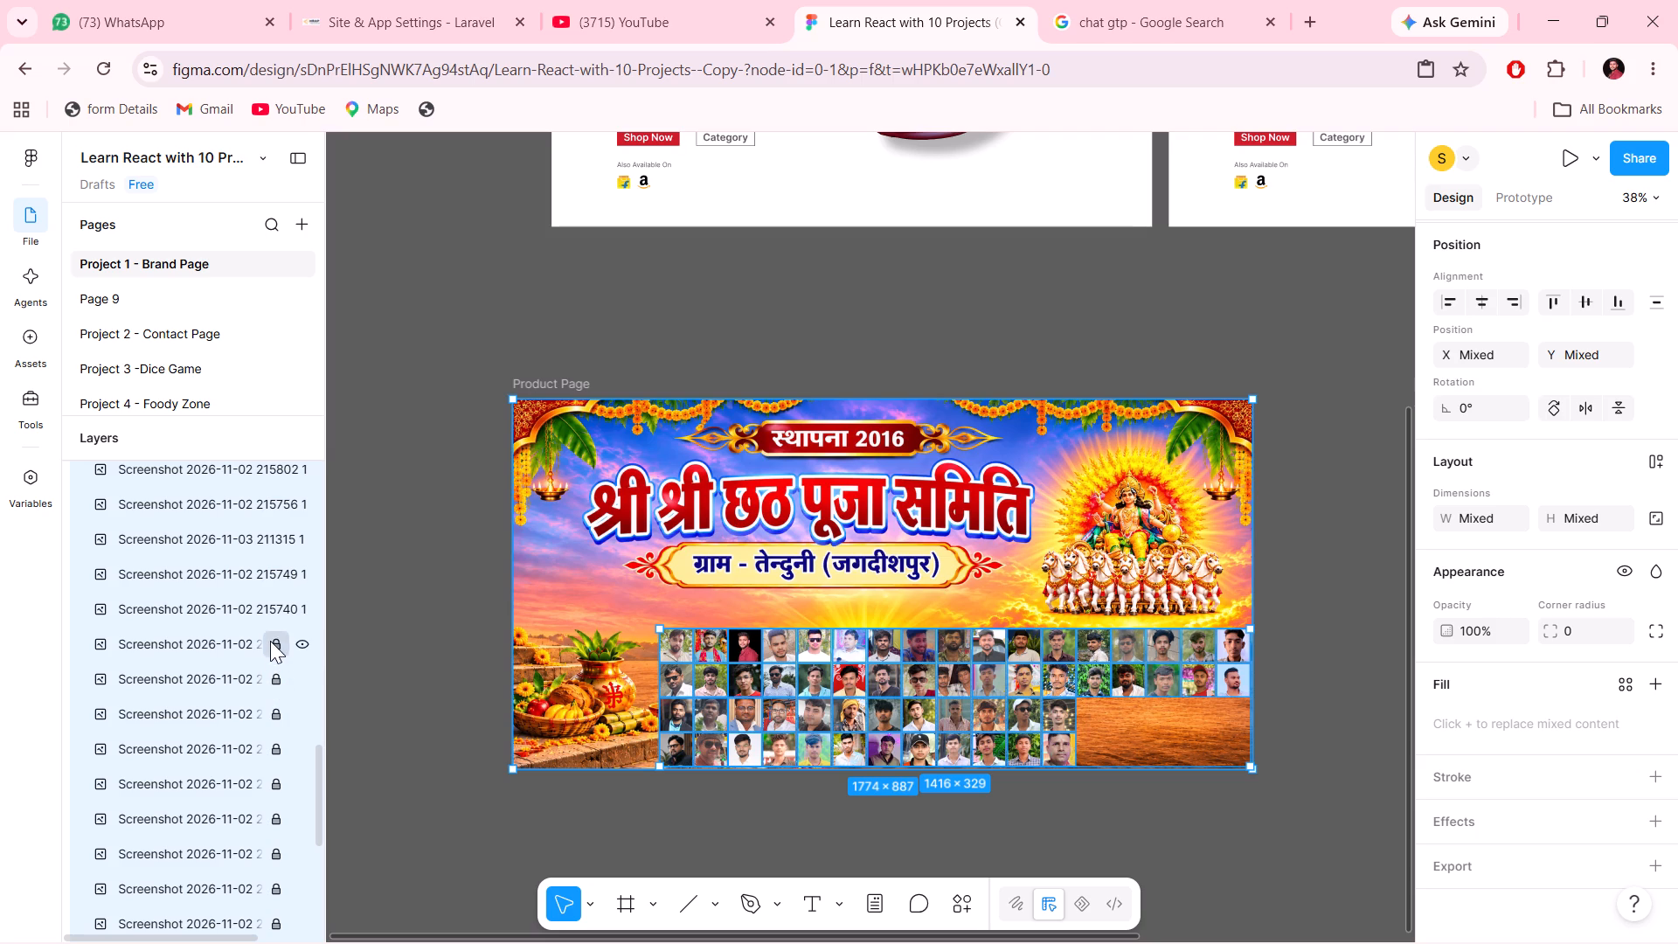
{"action": "left_click", "coordinate": [271, 619]}
{"action": "left_click", "coordinate": [273, 575]}
{"action": "left_click", "coordinate": [270, 537]}
{"action": "left_click", "coordinate": [269, 510]}
{"action": "left_click", "coordinate": [283, 473]}
{"action": "scroll", "coordinate": [283, 473], "scroll_direction": "up", "scroll_amount": 1}
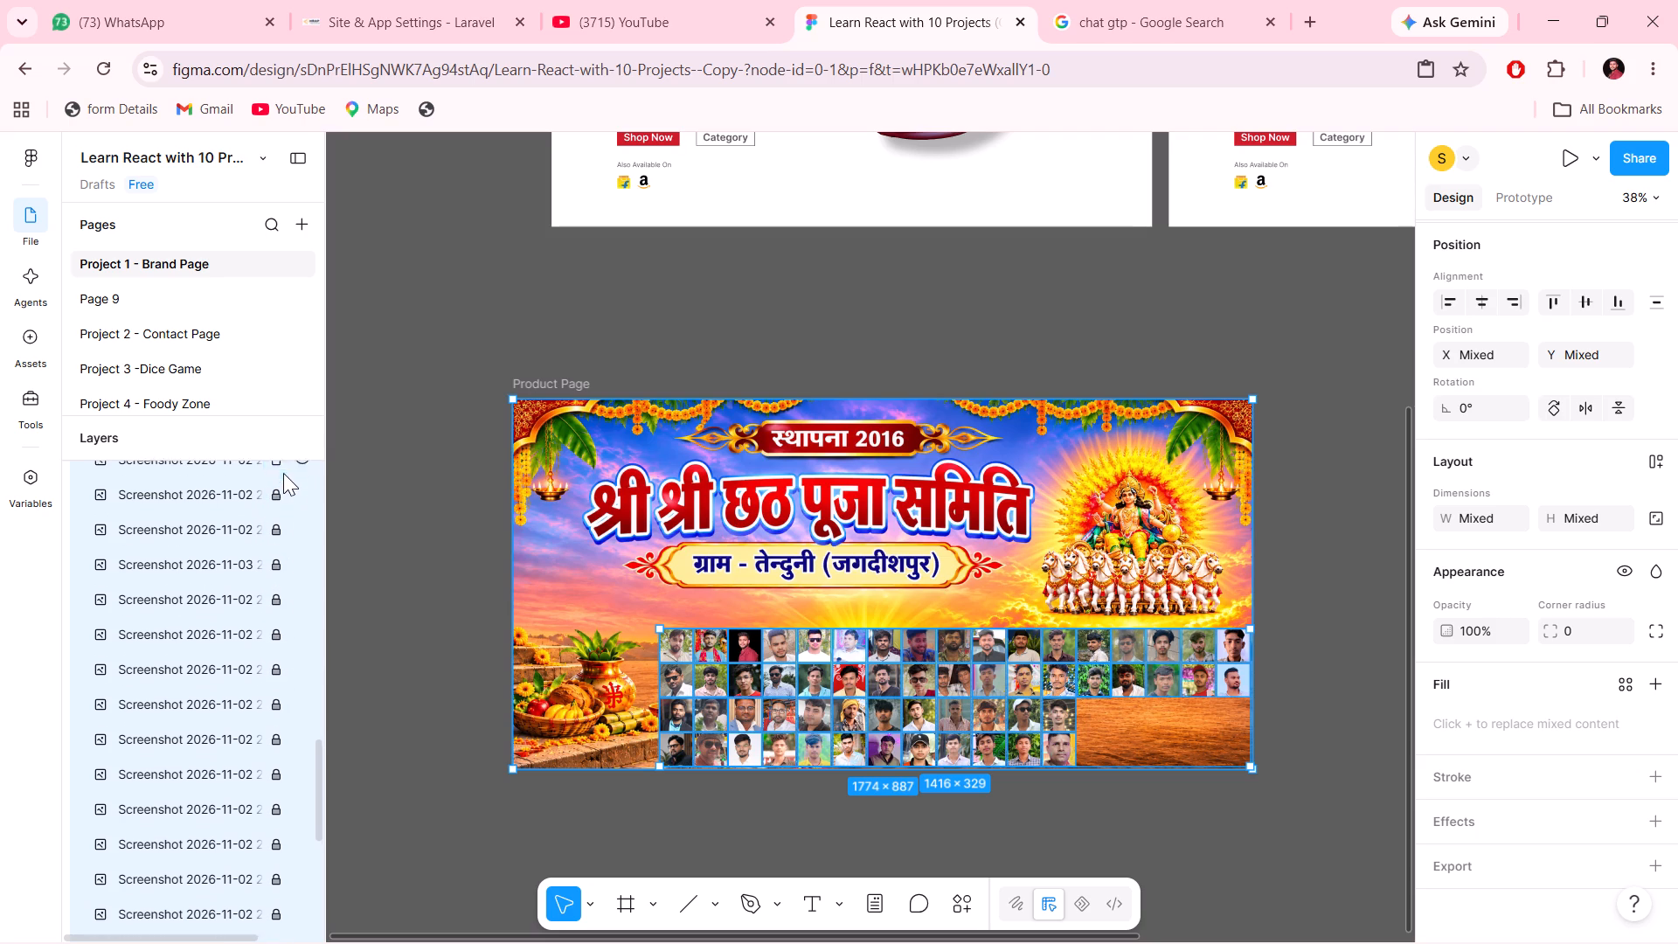
{"action": "scroll", "coordinate": [283, 473], "scroll_direction": "up", "scroll_amount": 3}
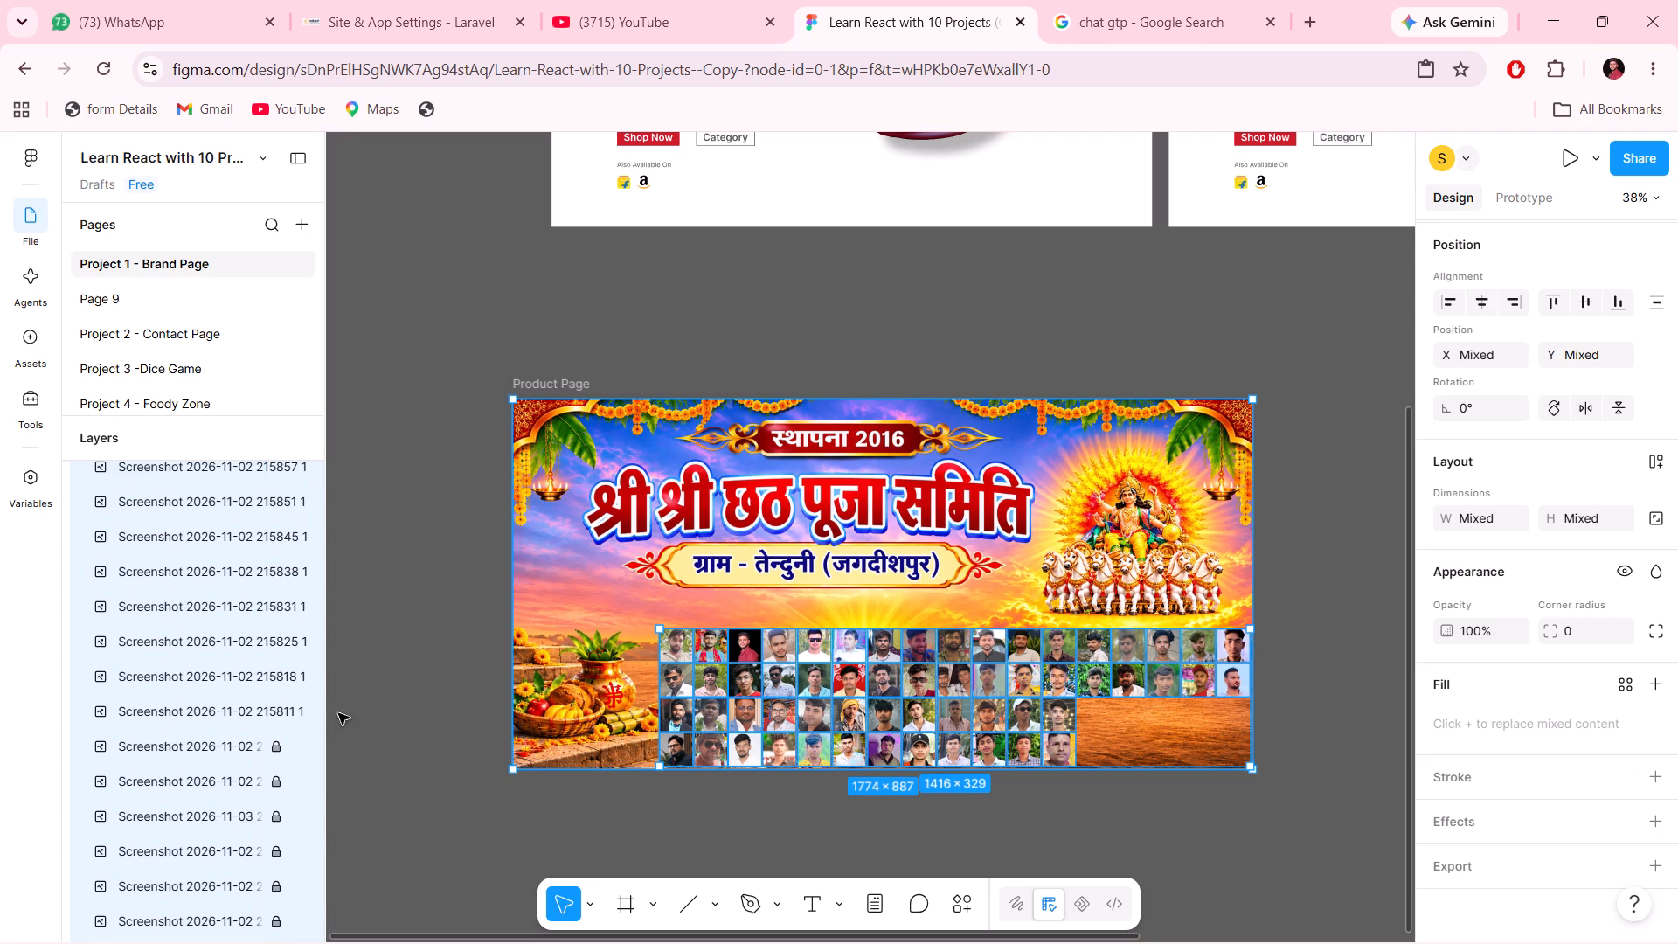
{"action": "left_click", "coordinate": [277, 708]}
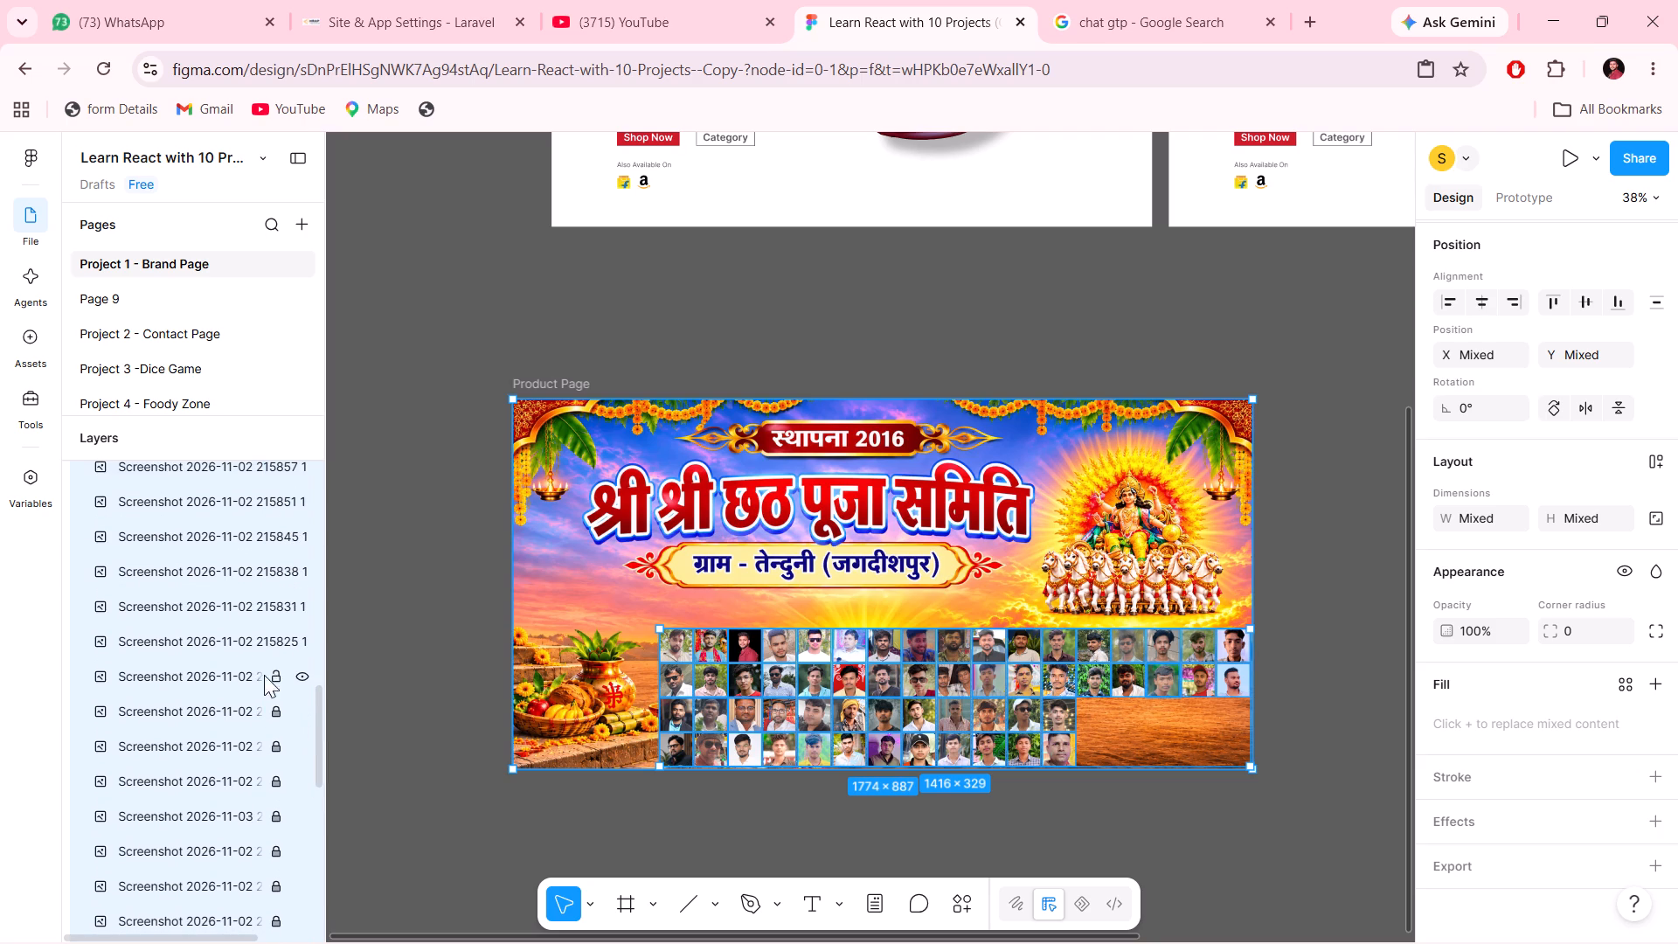
{"action": "left_click", "coordinate": [274, 672]}
{"action": "left_click", "coordinate": [274, 640]}
{"action": "left_click", "coordinate": [274, 607]}
{"action": "left_click", "coordinate": [274, 571]}
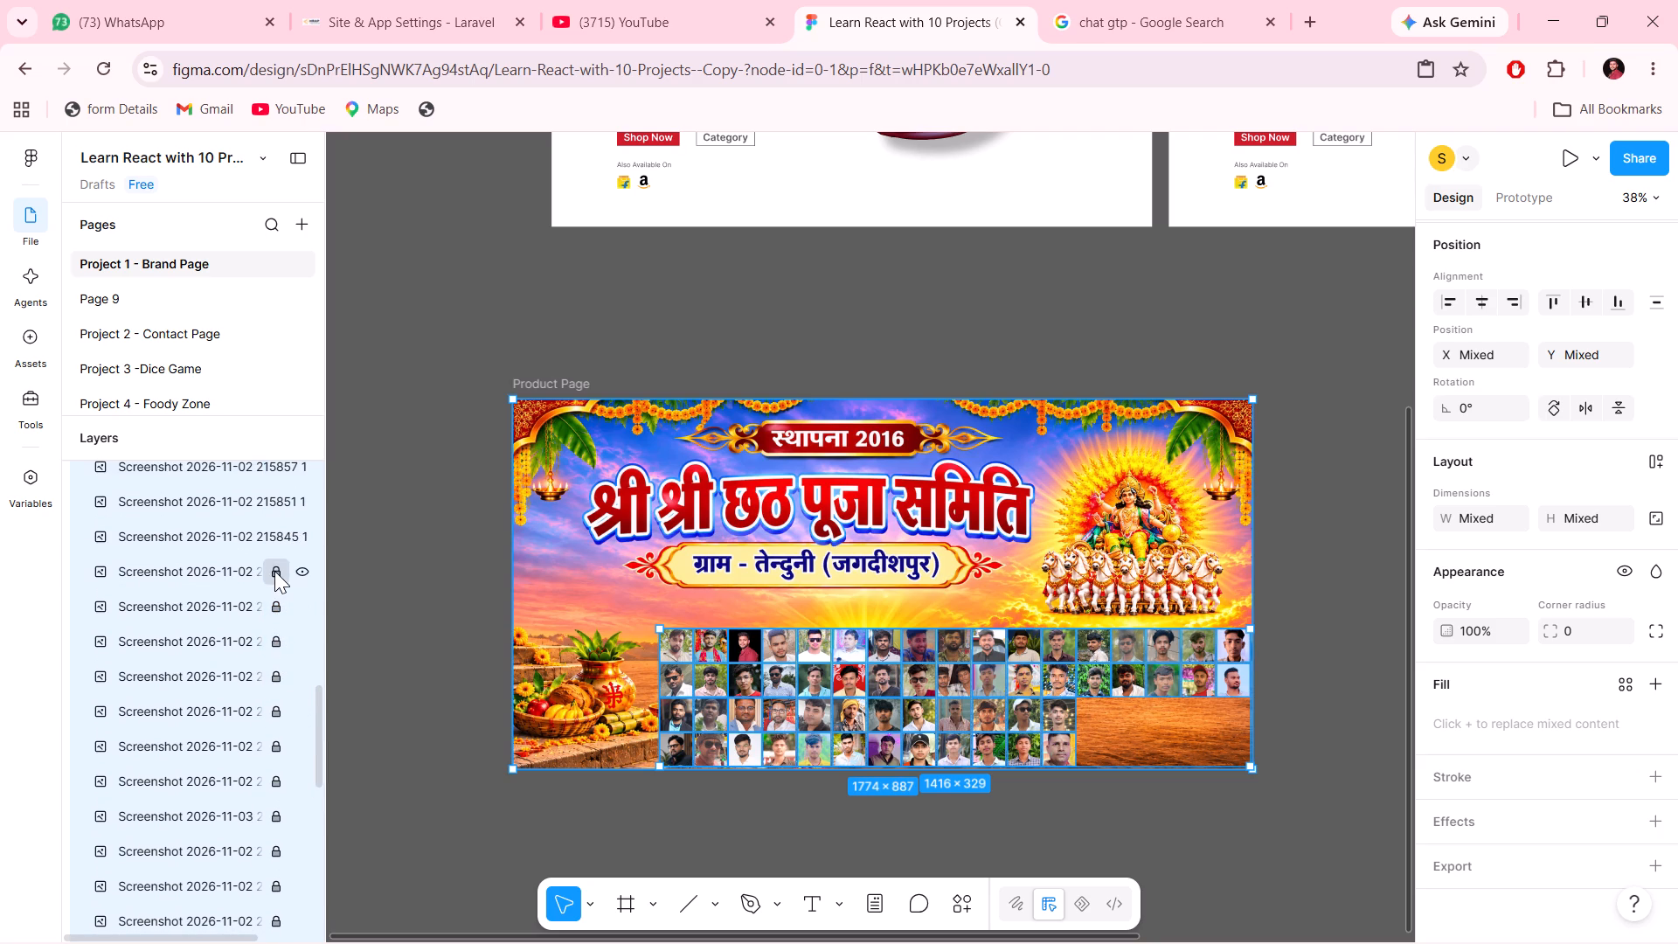
{"action": "left_click", "coordinate": [270, 541]}
{"action": "left_click", "coordinate": [263, 505]}
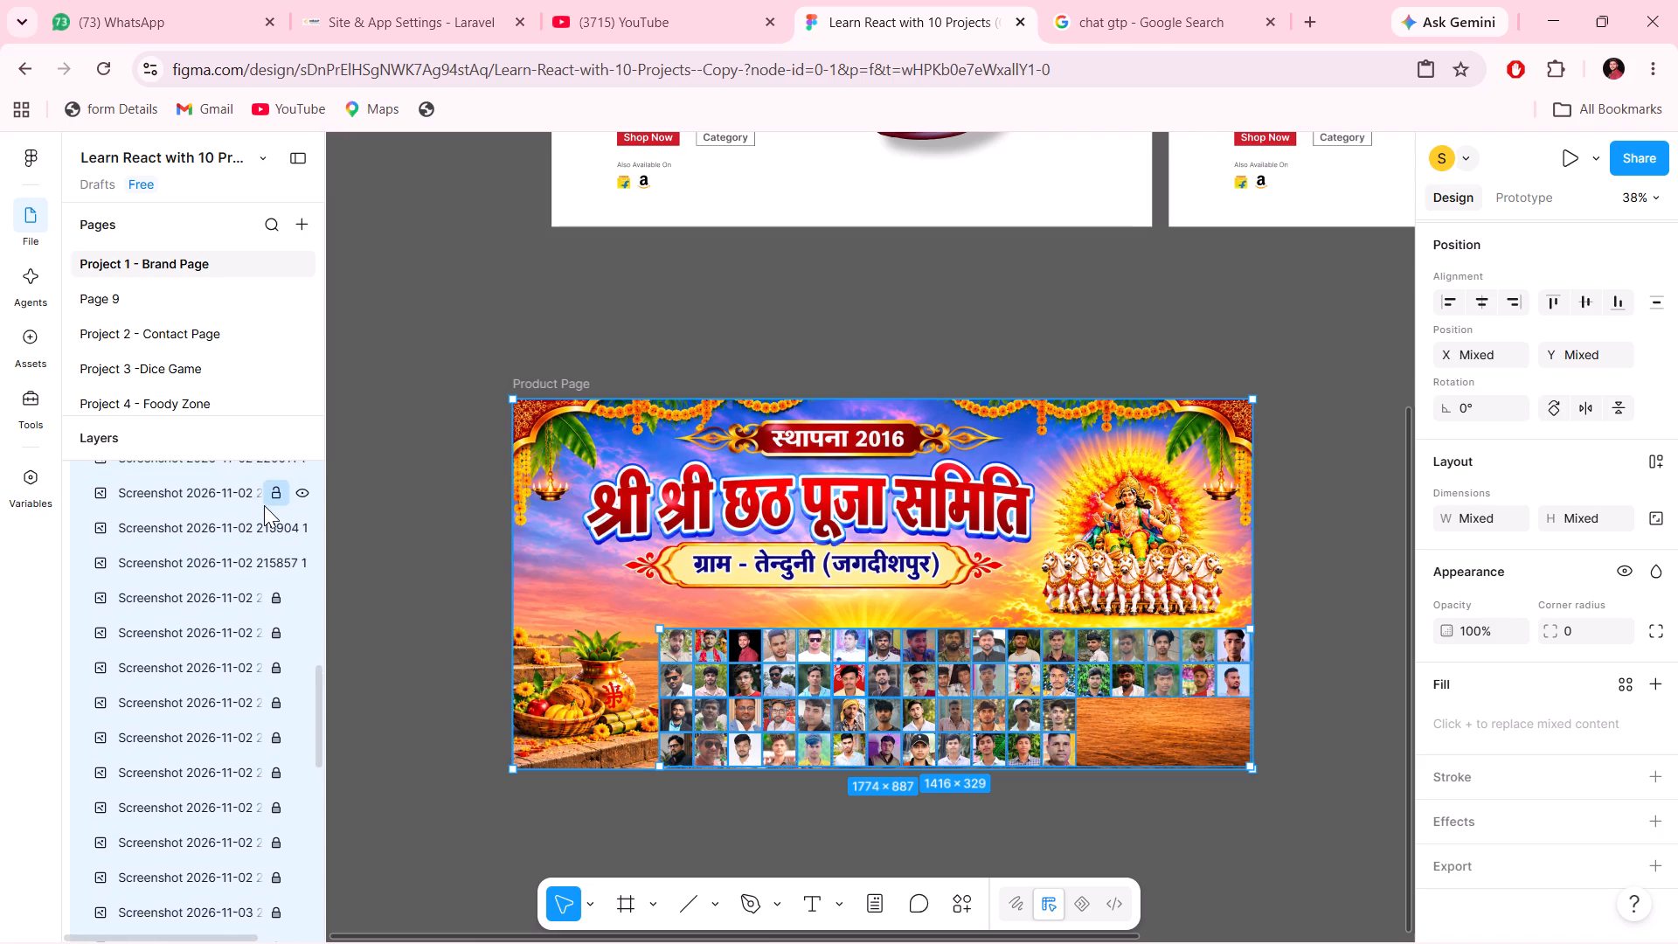
{"action": "scroll", "coordinate": [264, 505], "scroll_direction": "up", "scroll_amount": 3}
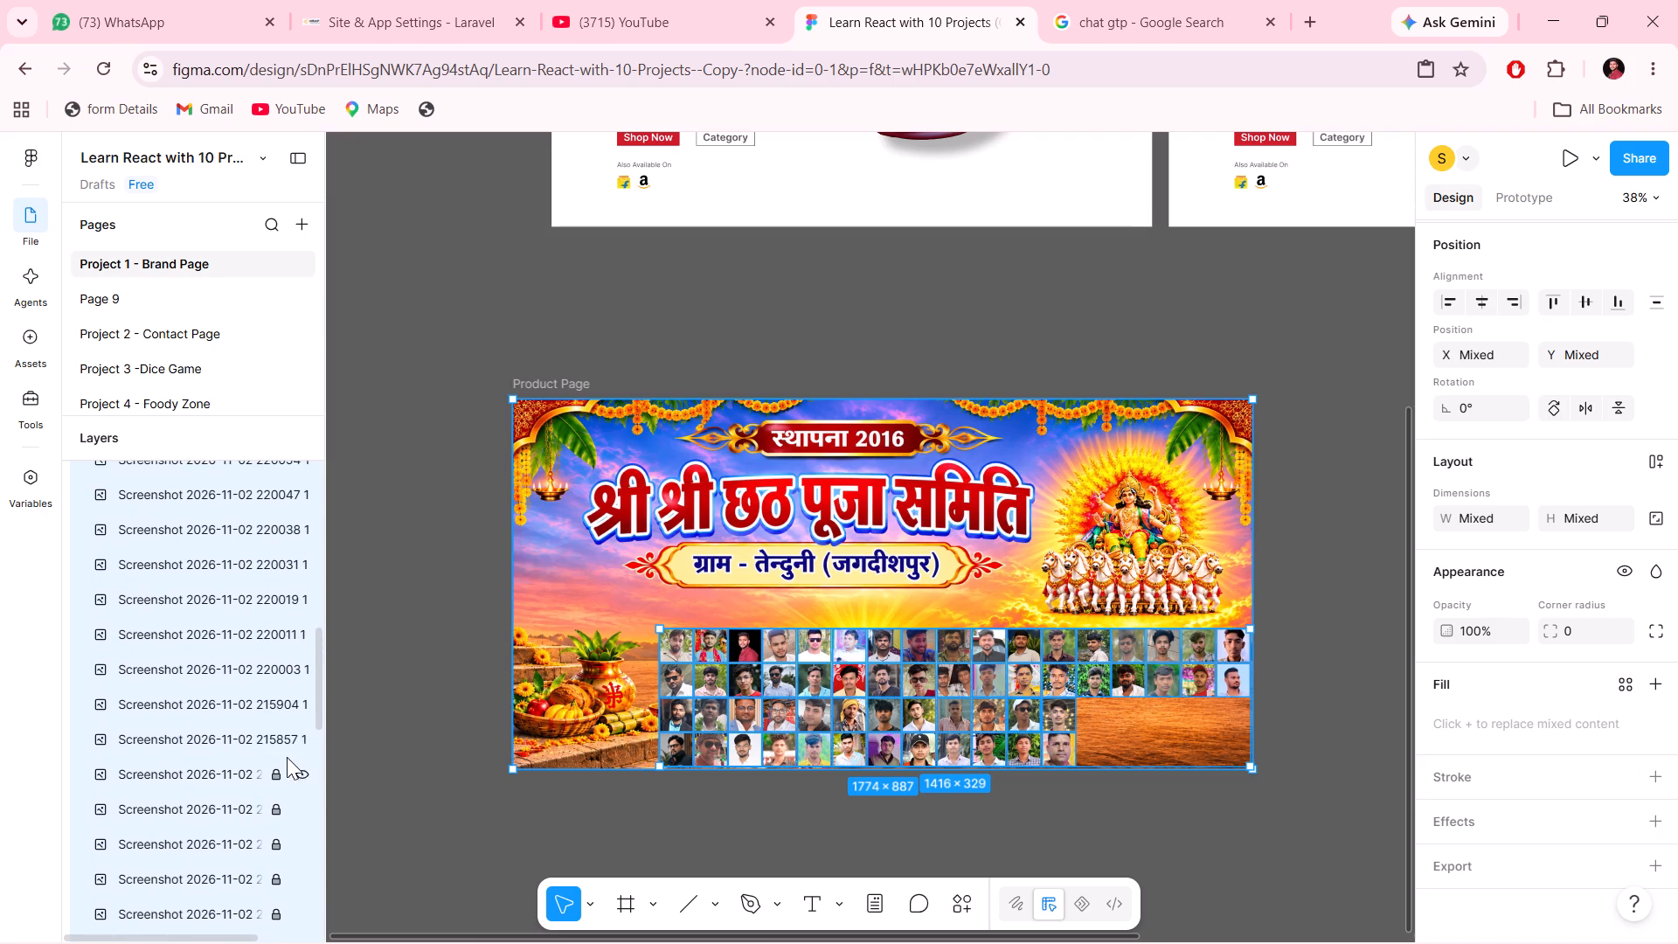
{"action": "left_click", "coordinate": [275, 732]}
{"action": "left_click", "coordinate": [271, 705]}
{"action": "left_click", "coordinate": [280, 663]}
{"action": "left_click", "coordinate": [276, 645]}
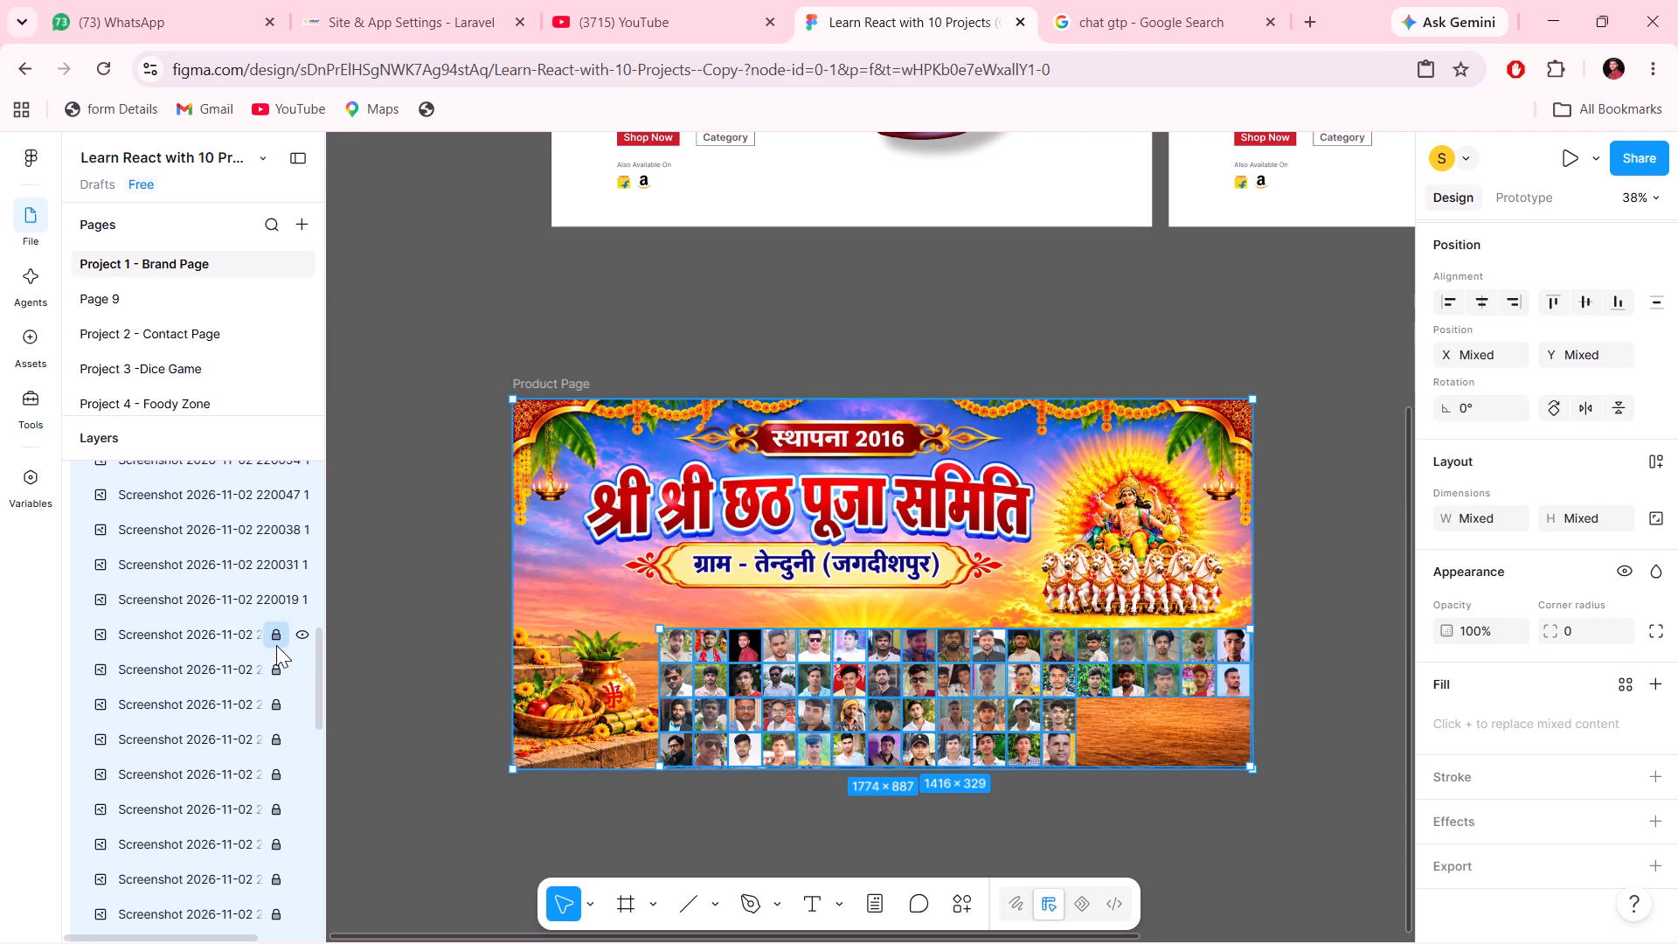
{"action": "left_click", "coordinate": [267, 601]}
{"action": "left_click", "coordinate": [272, 577]}
{"action": "scroll", "coordinate": [272, 577], "scroll_direction": "up", "scroll_amount": 1}
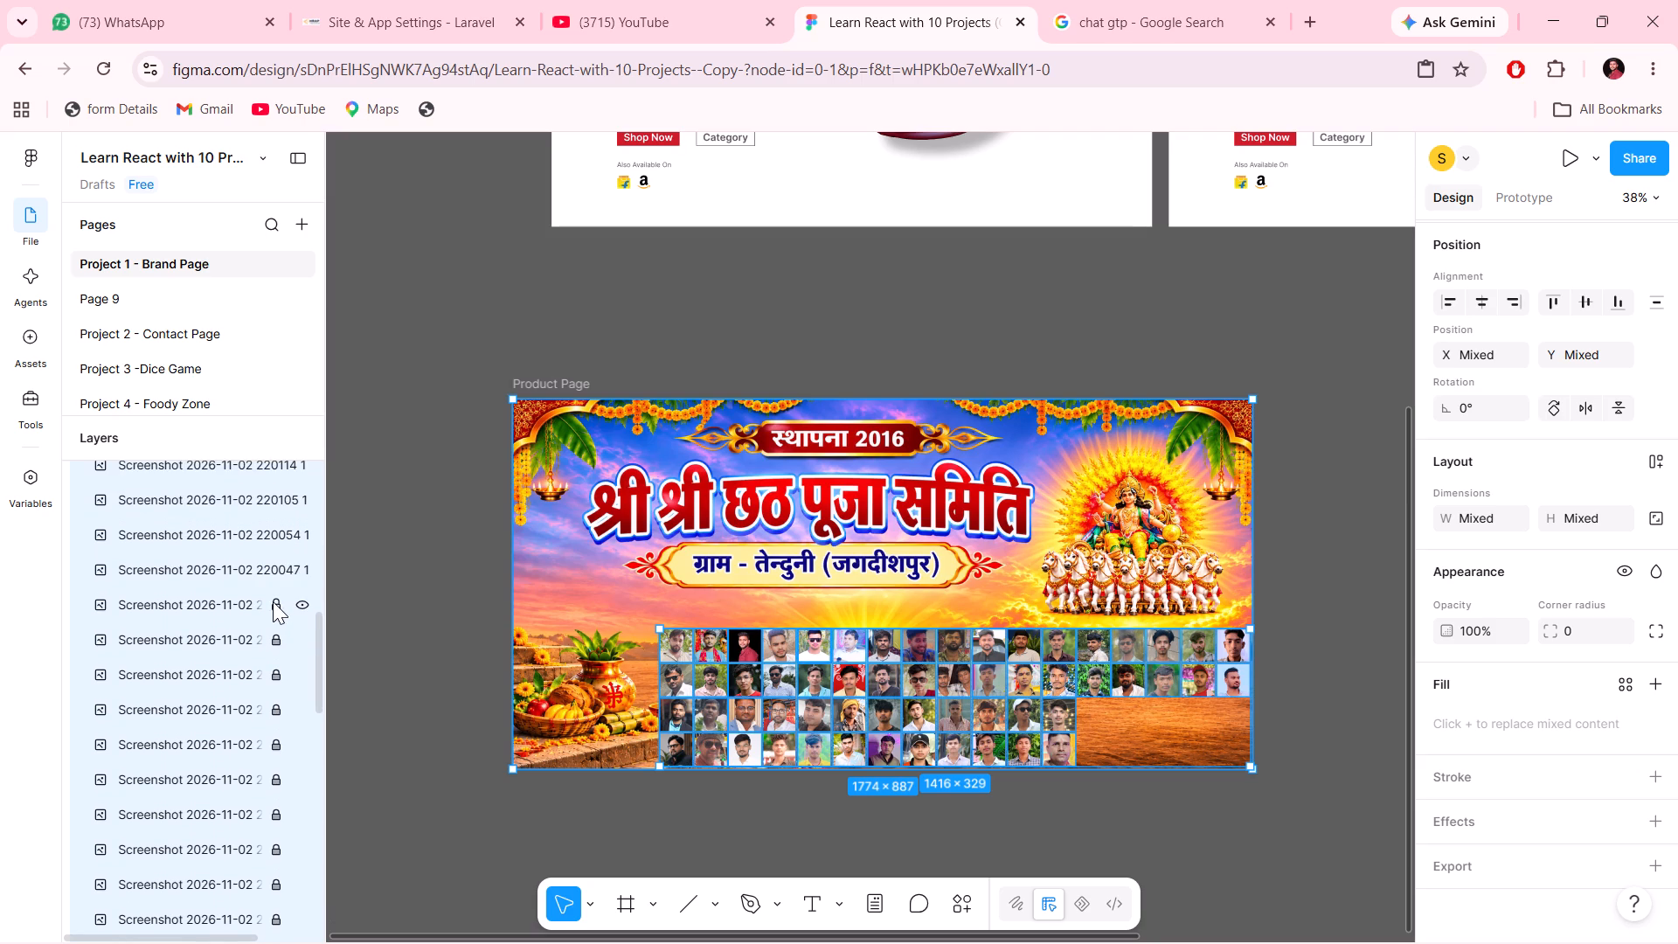
{"action": "left_click", "coordinate": [273, 601]}
{"action": "left_click", "coordinate": [274, 572]}
{"action": "scroll", "coordinate": [274, 572], "scroll_direction": "up", "scroll_amount": 1}
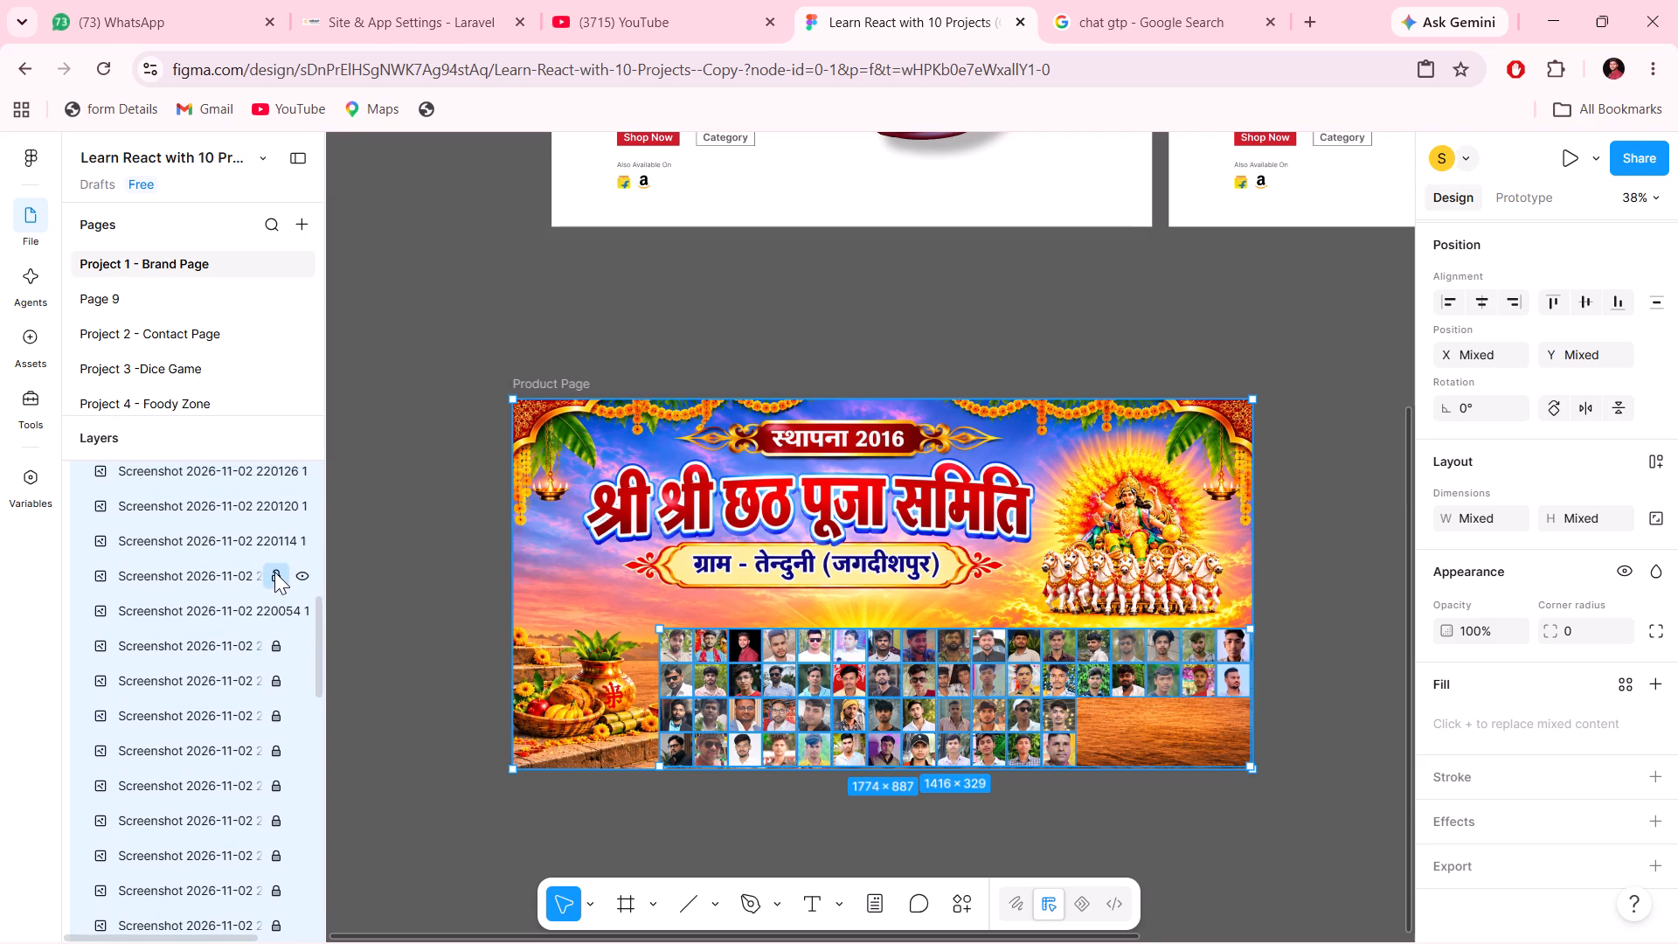
{"action": "scroll", "coordinate": [274, 572], "scroll_direction": "up", "scroll_amount": 2}
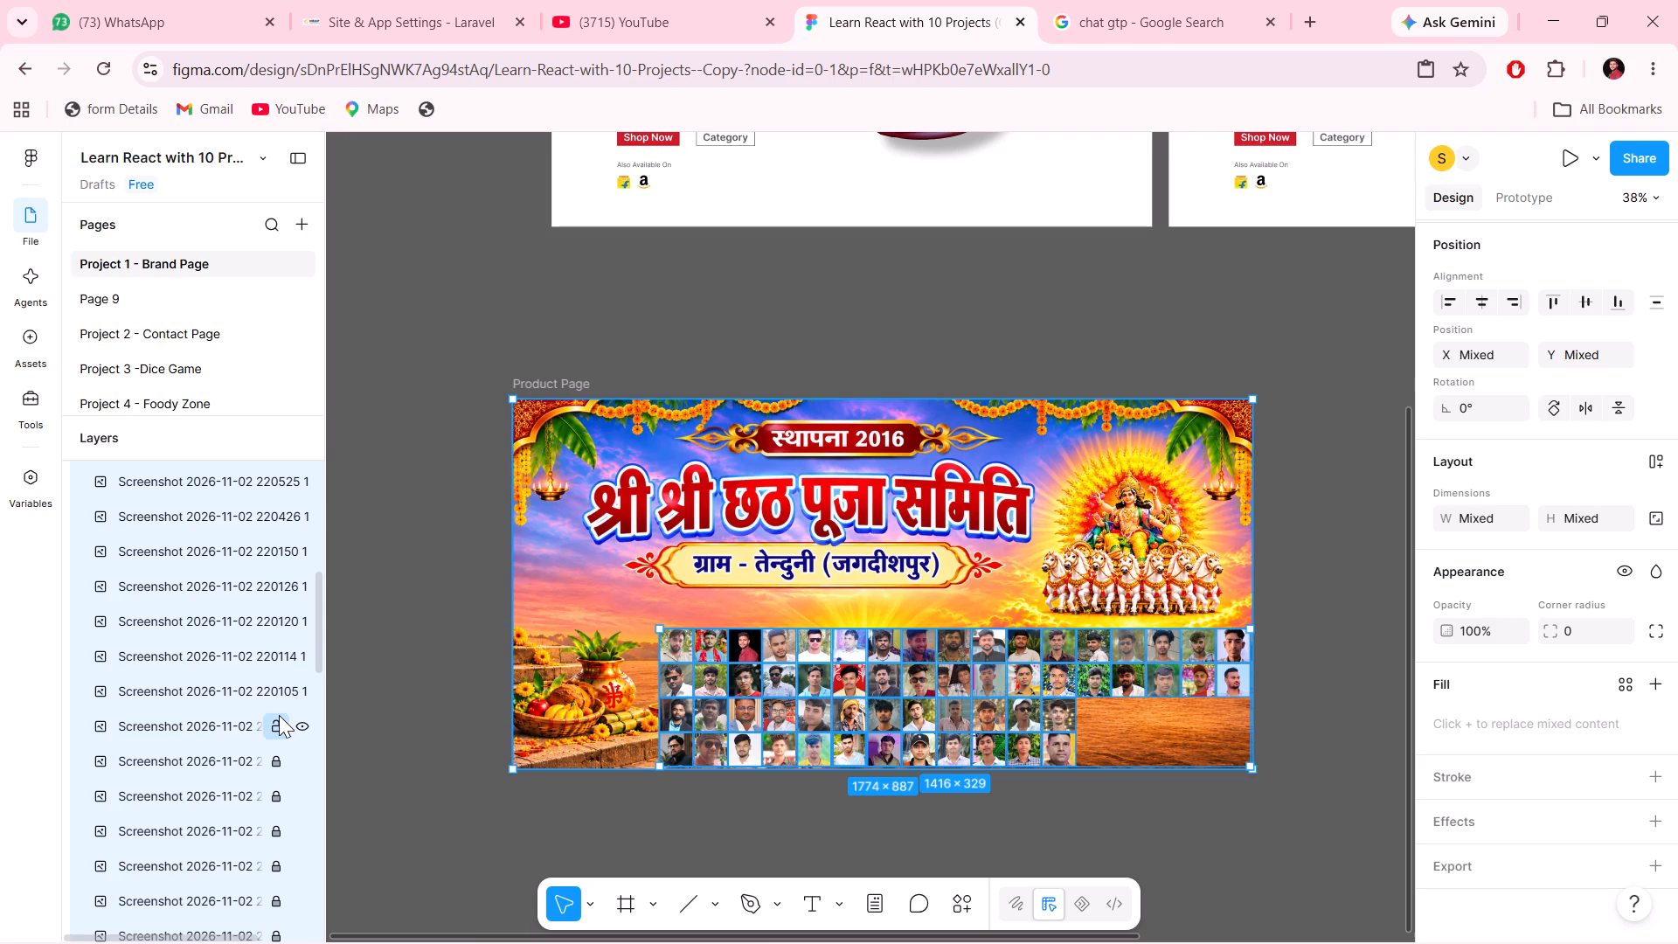
{"action": "left_click", "coordinate": [279, 715]}
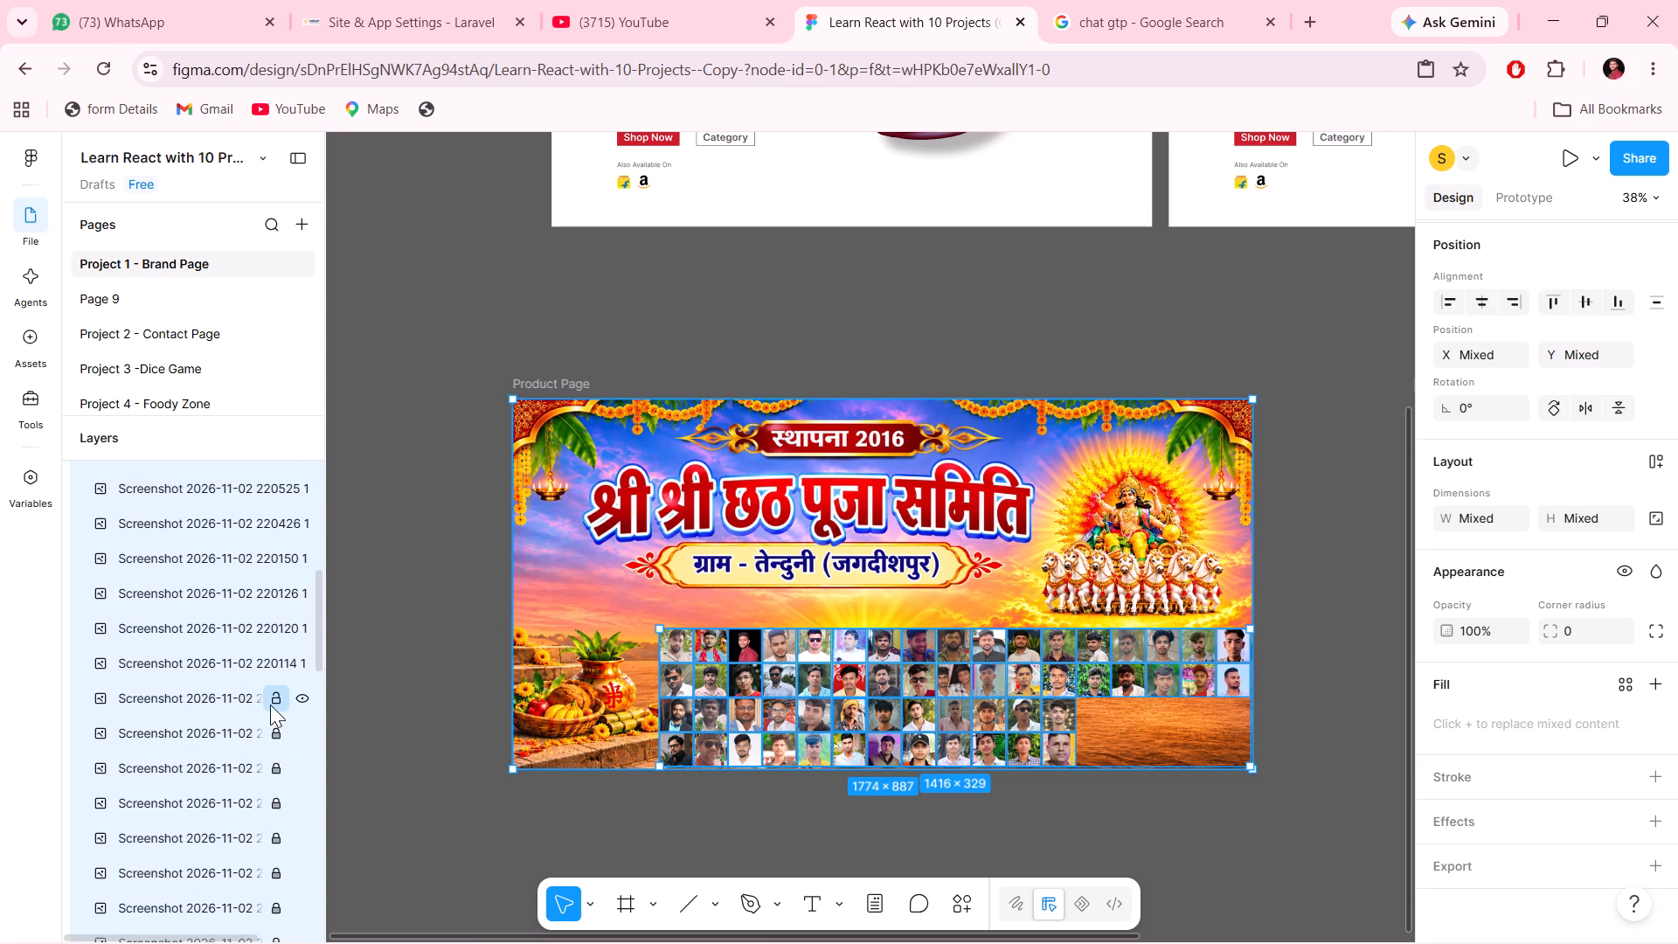
{"action": "left_click", "coordinate": [273, 704]}
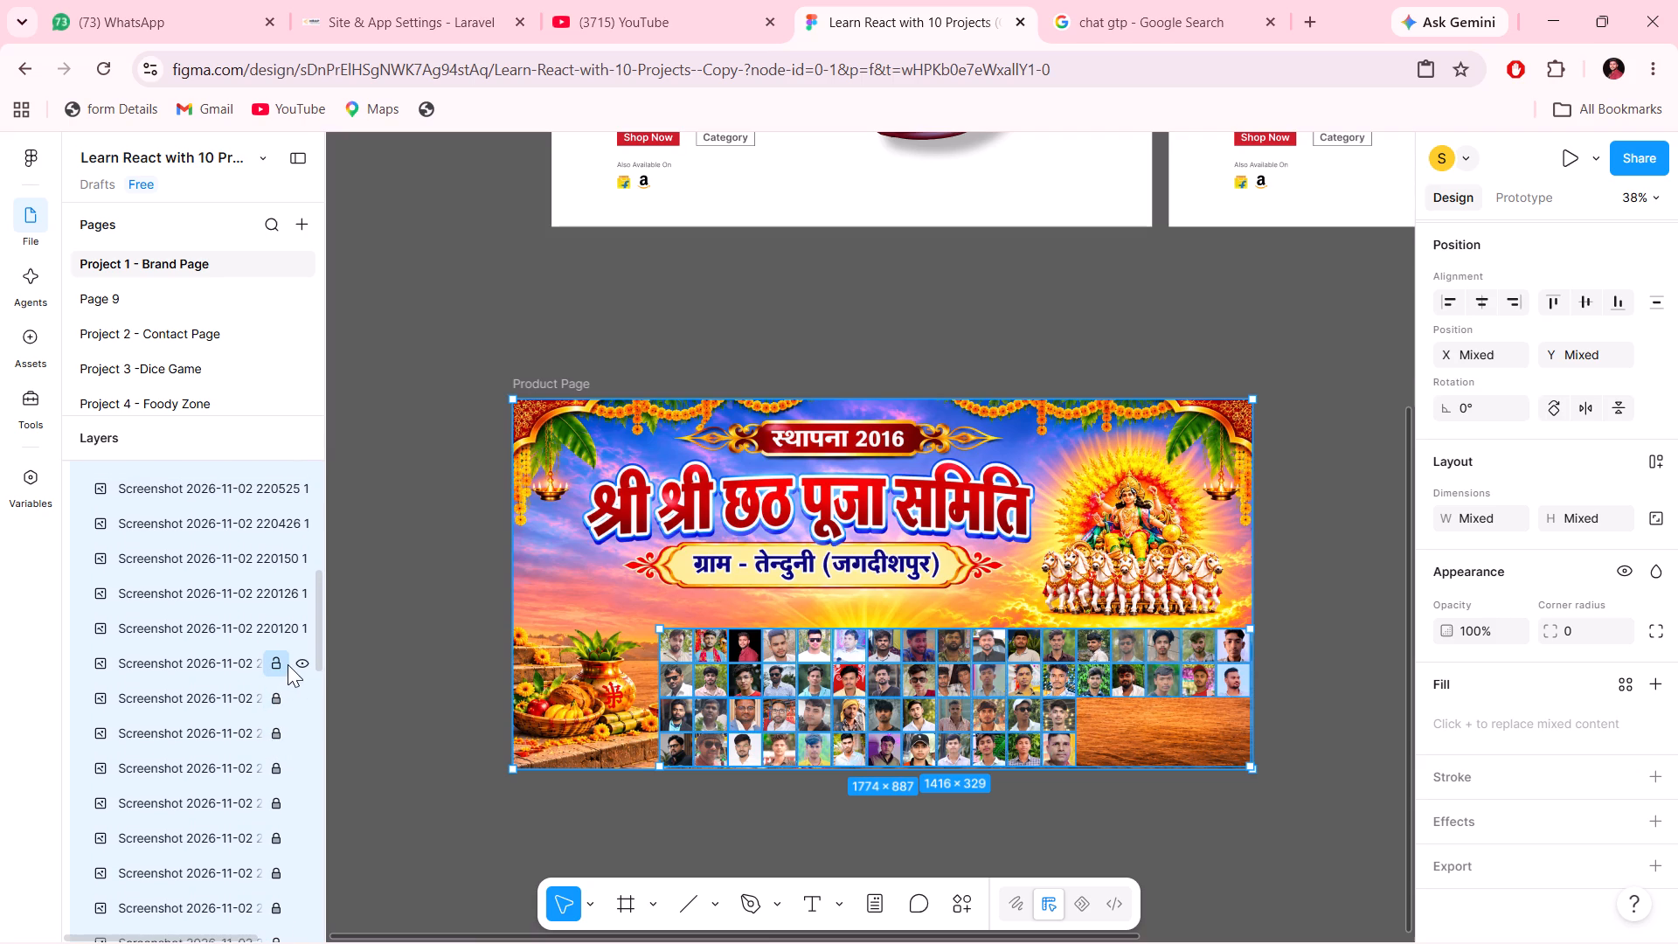
{"action": "left_click", "coordinate": [280, 663]}
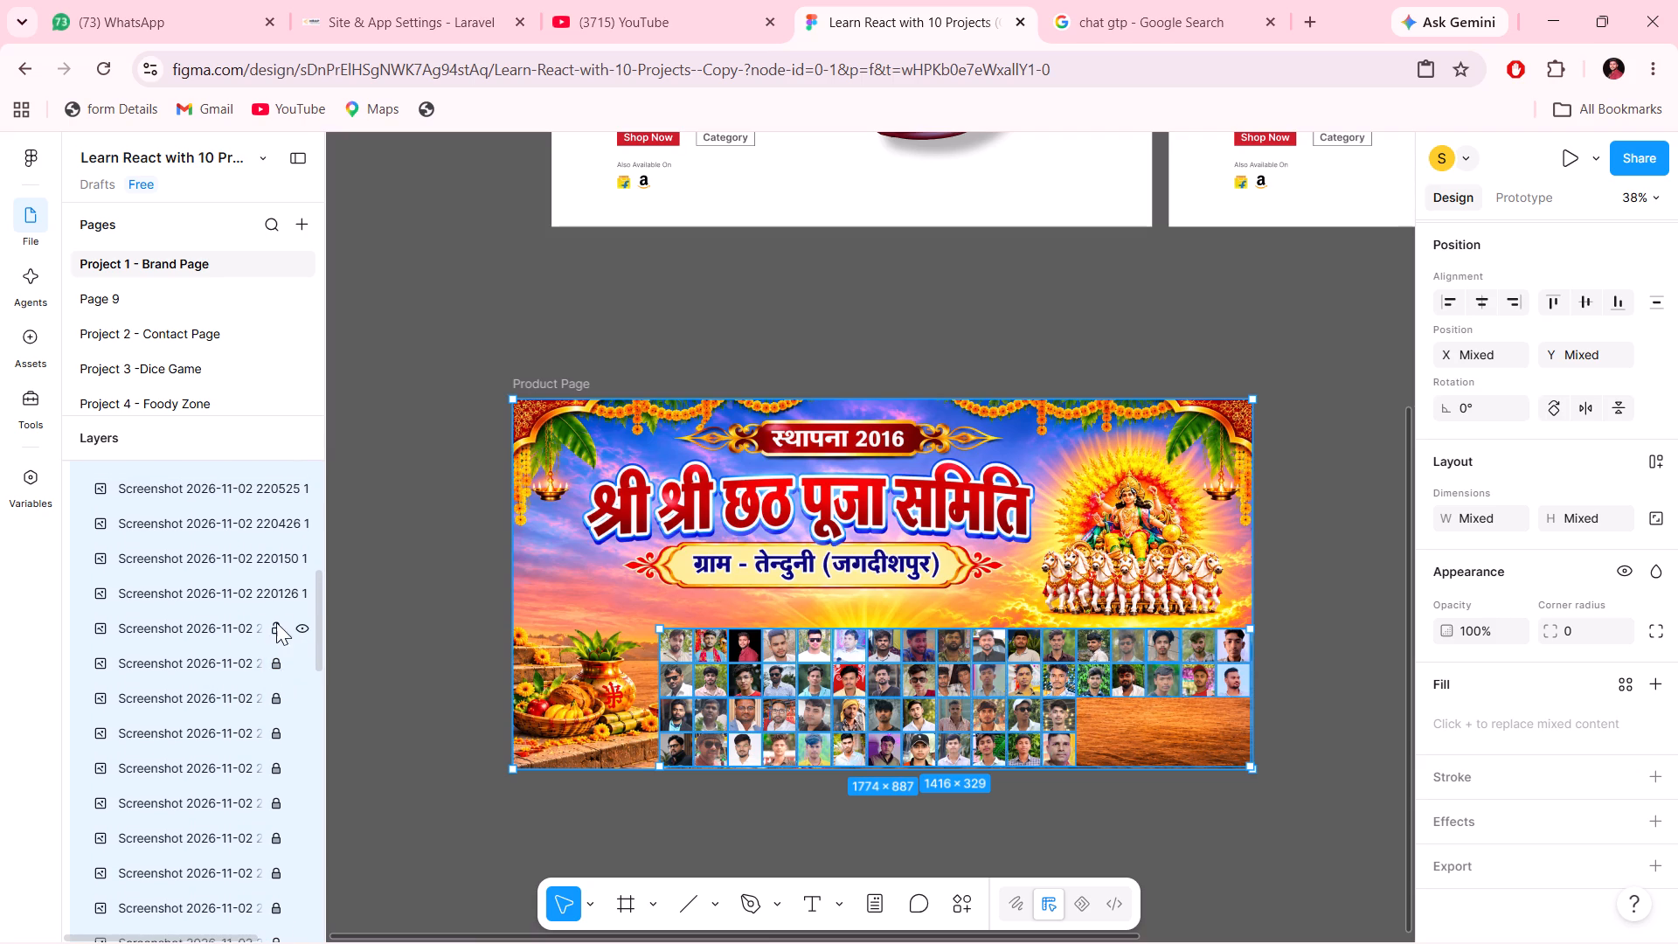
{"action": "left_click", "coordinate": [273, 625]}
{"action": "left_click", "coordinate": [285, 595]}
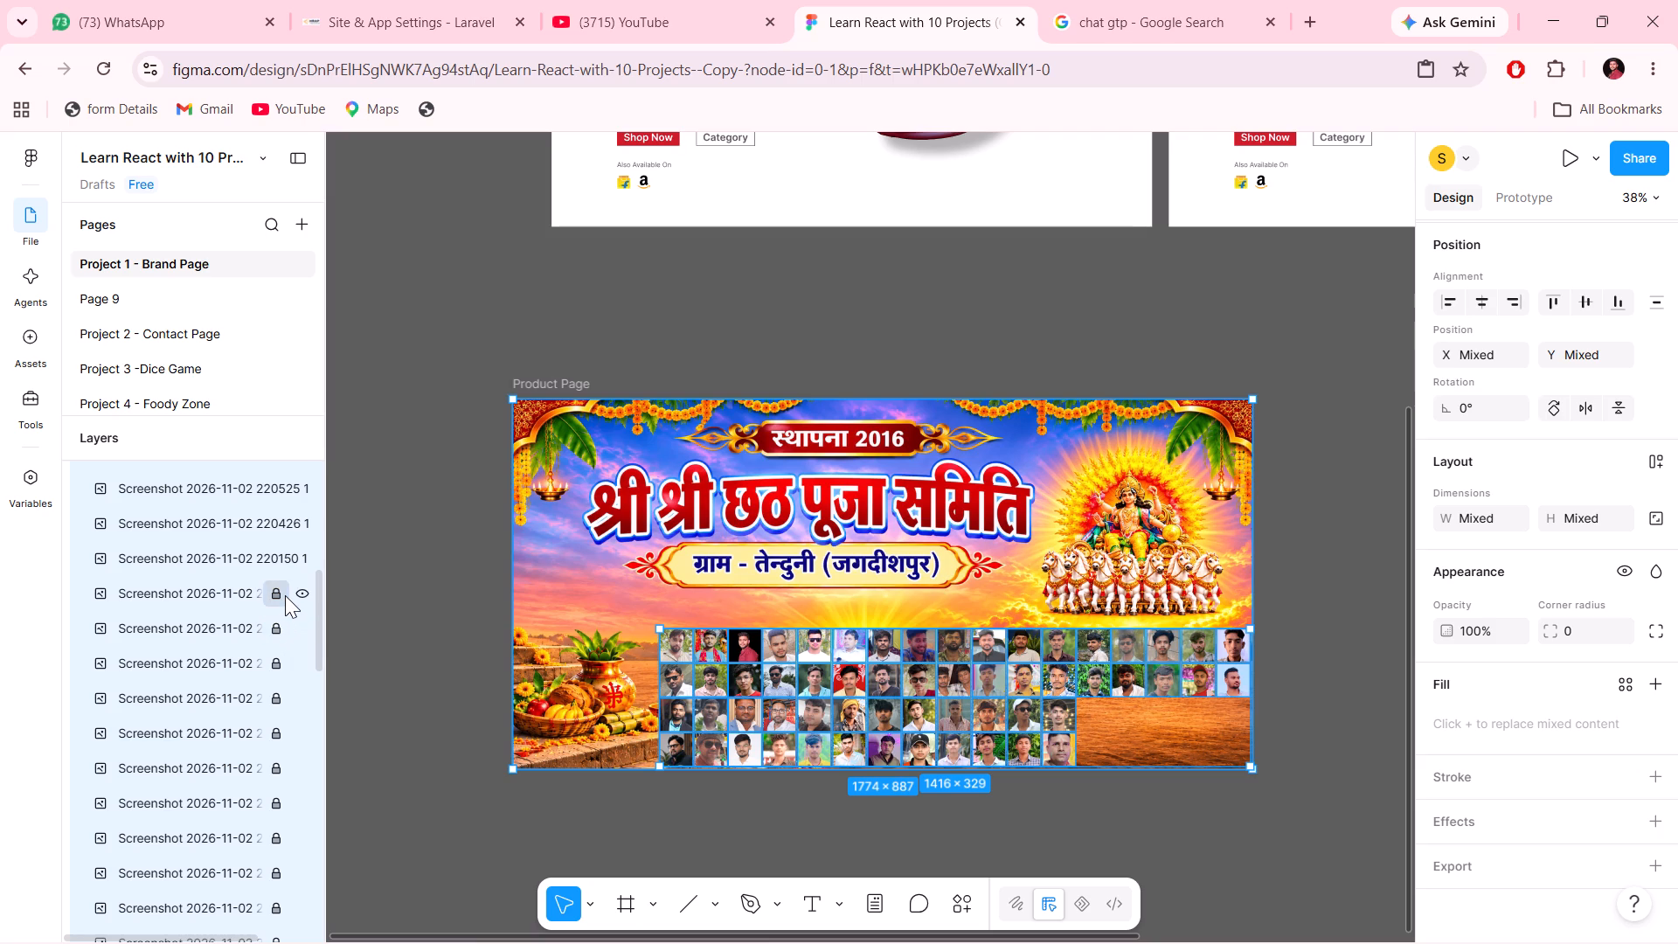
{"action": "scroll", "coordinate": [285, 595], "scroll_direction": "up", "scroll_amount": 1}
{"action": "left_click", "coordinate": [285, 595]}
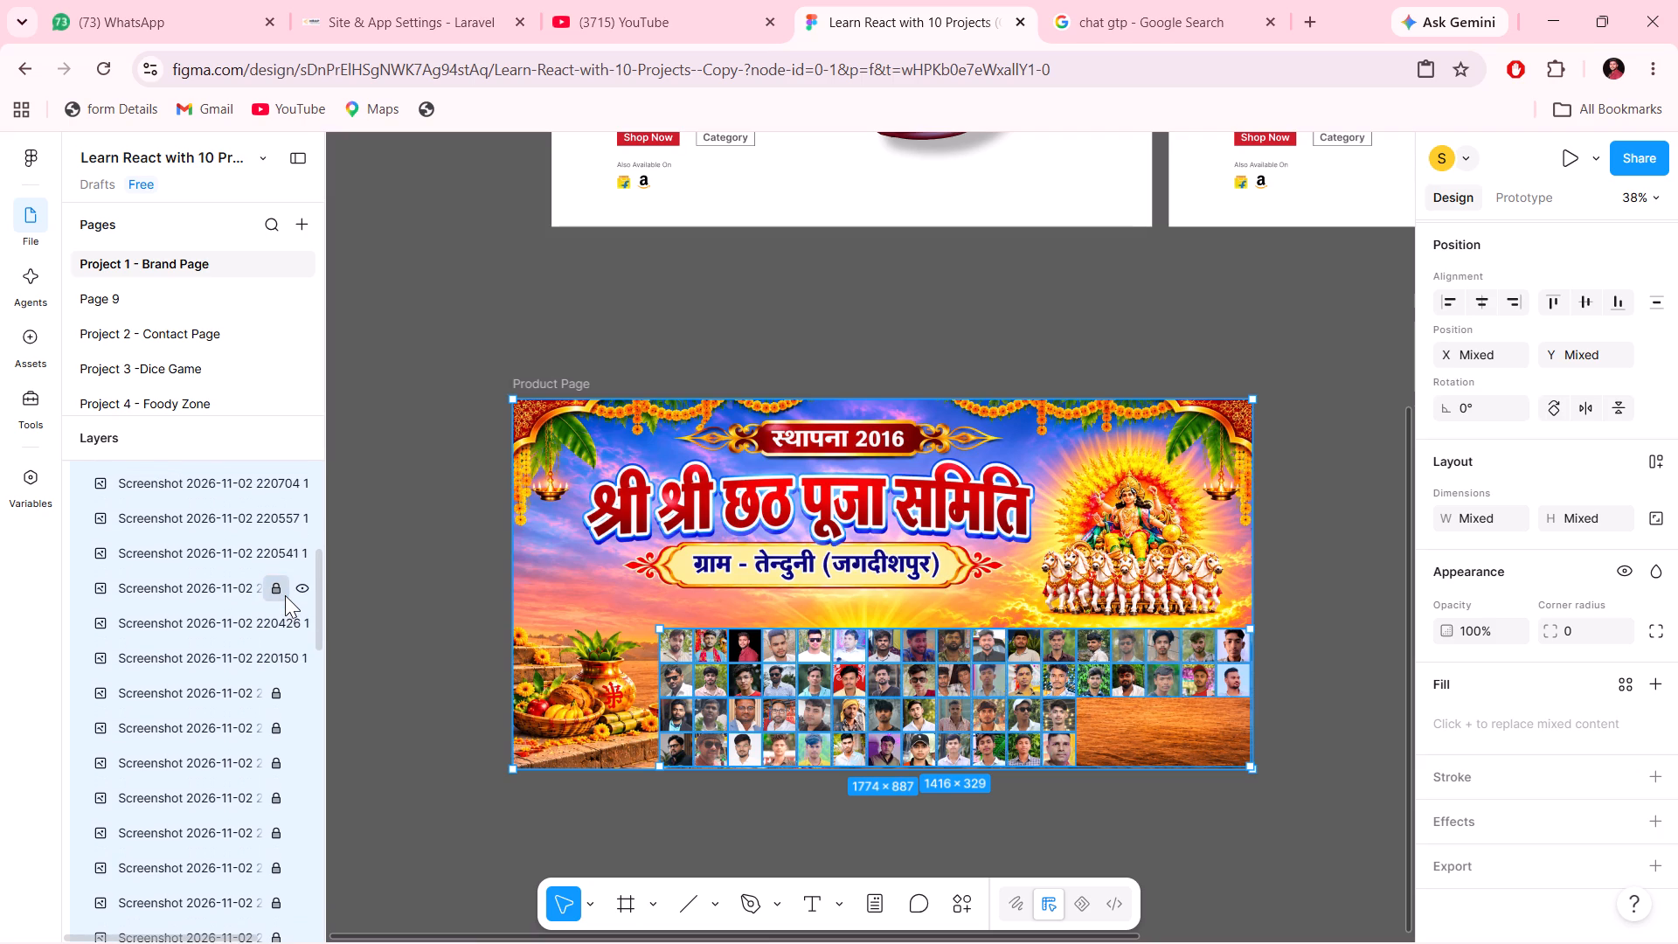
{"action": "left_click", "coordinate": [269, 621]}
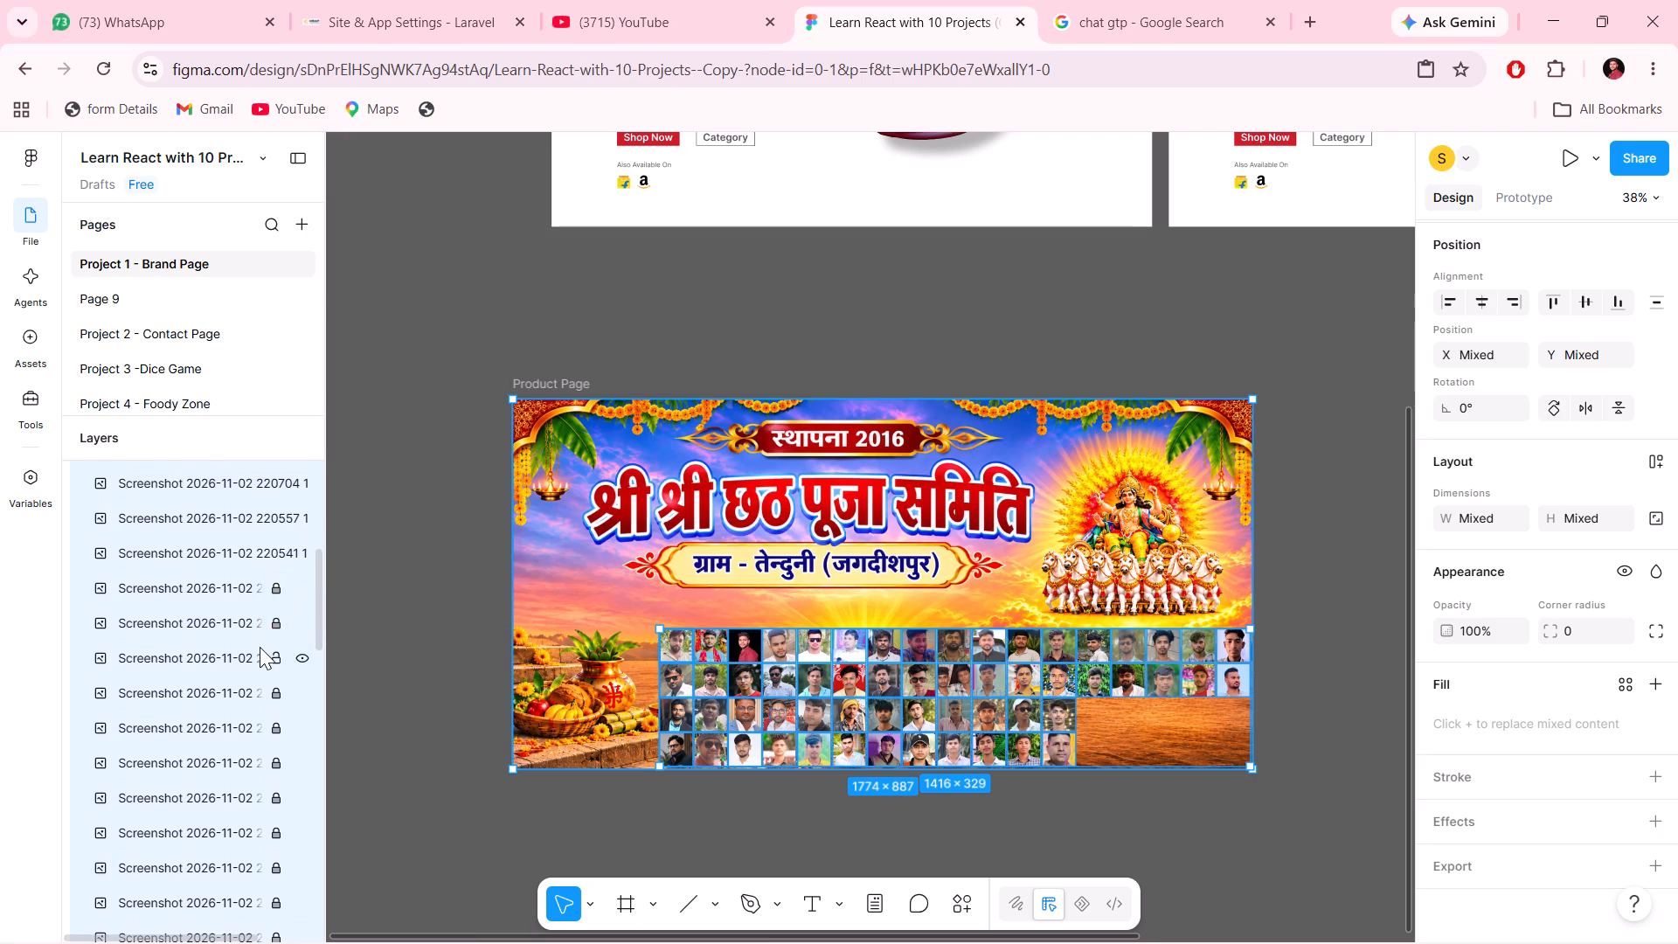
{"action": "left_click", "coordinate": [268, 654]}
{"action": "scroll", "coordinate": [268, 654], "scroll_direction": "up", "scroll_amount": 1}
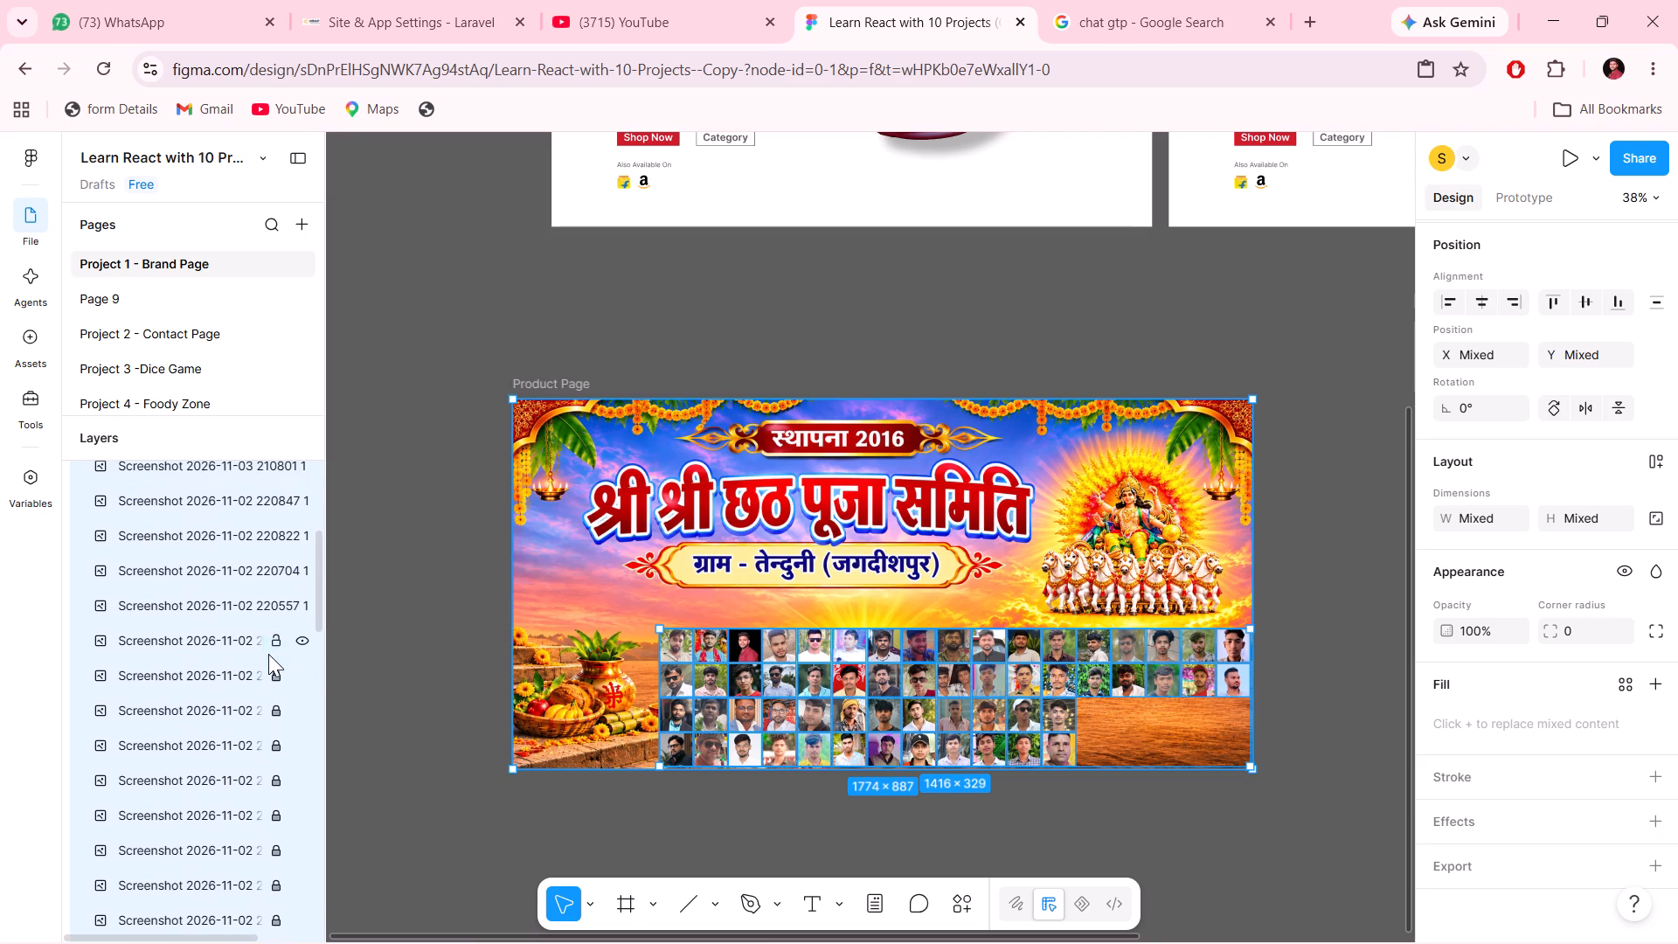
{"action": "scroll", "coordinate": [268, 654], "scroll_direction": "up", "scroll_amount": 1}
{"action": "left_click", "coordinate": [268, 654]}
{"action": "scroll", "coordinate": [268, 654], "scroll_direction": "up", "scroll_amount": 1}
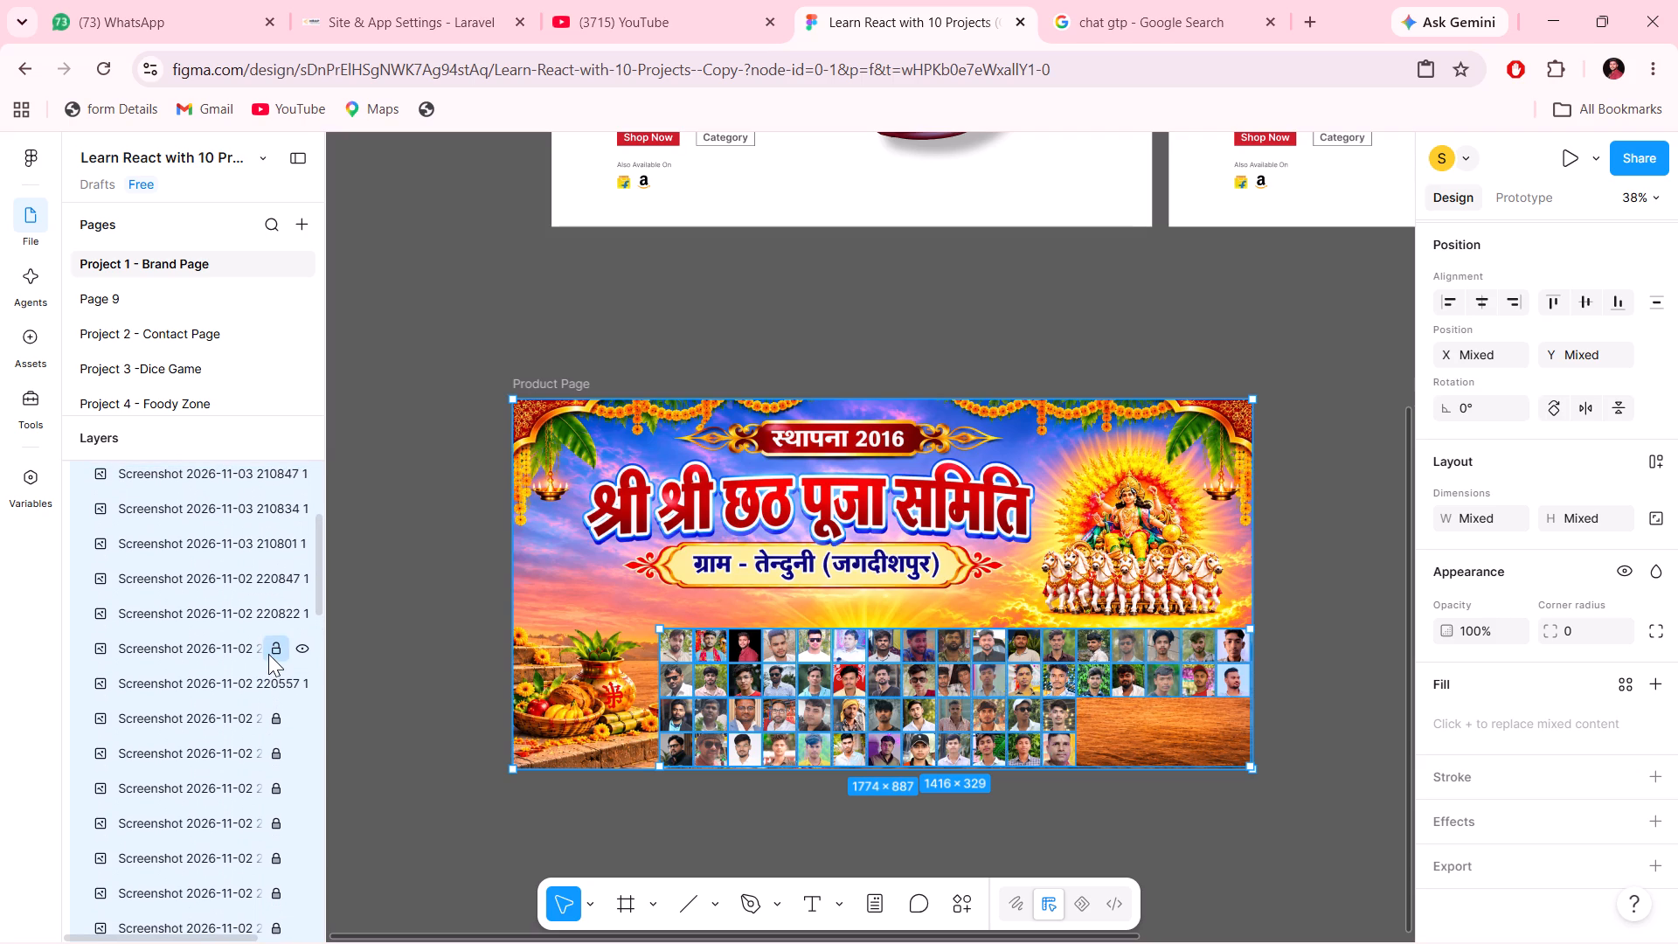
{"action": "left_click", "coordinate": [268, 654]}
{"action": "left_click", "coordinate": [271, 677]}
{"action": "scroll", "coordinate": [271, 677], "scroll_direction": "up", "scroll_amount": 1}
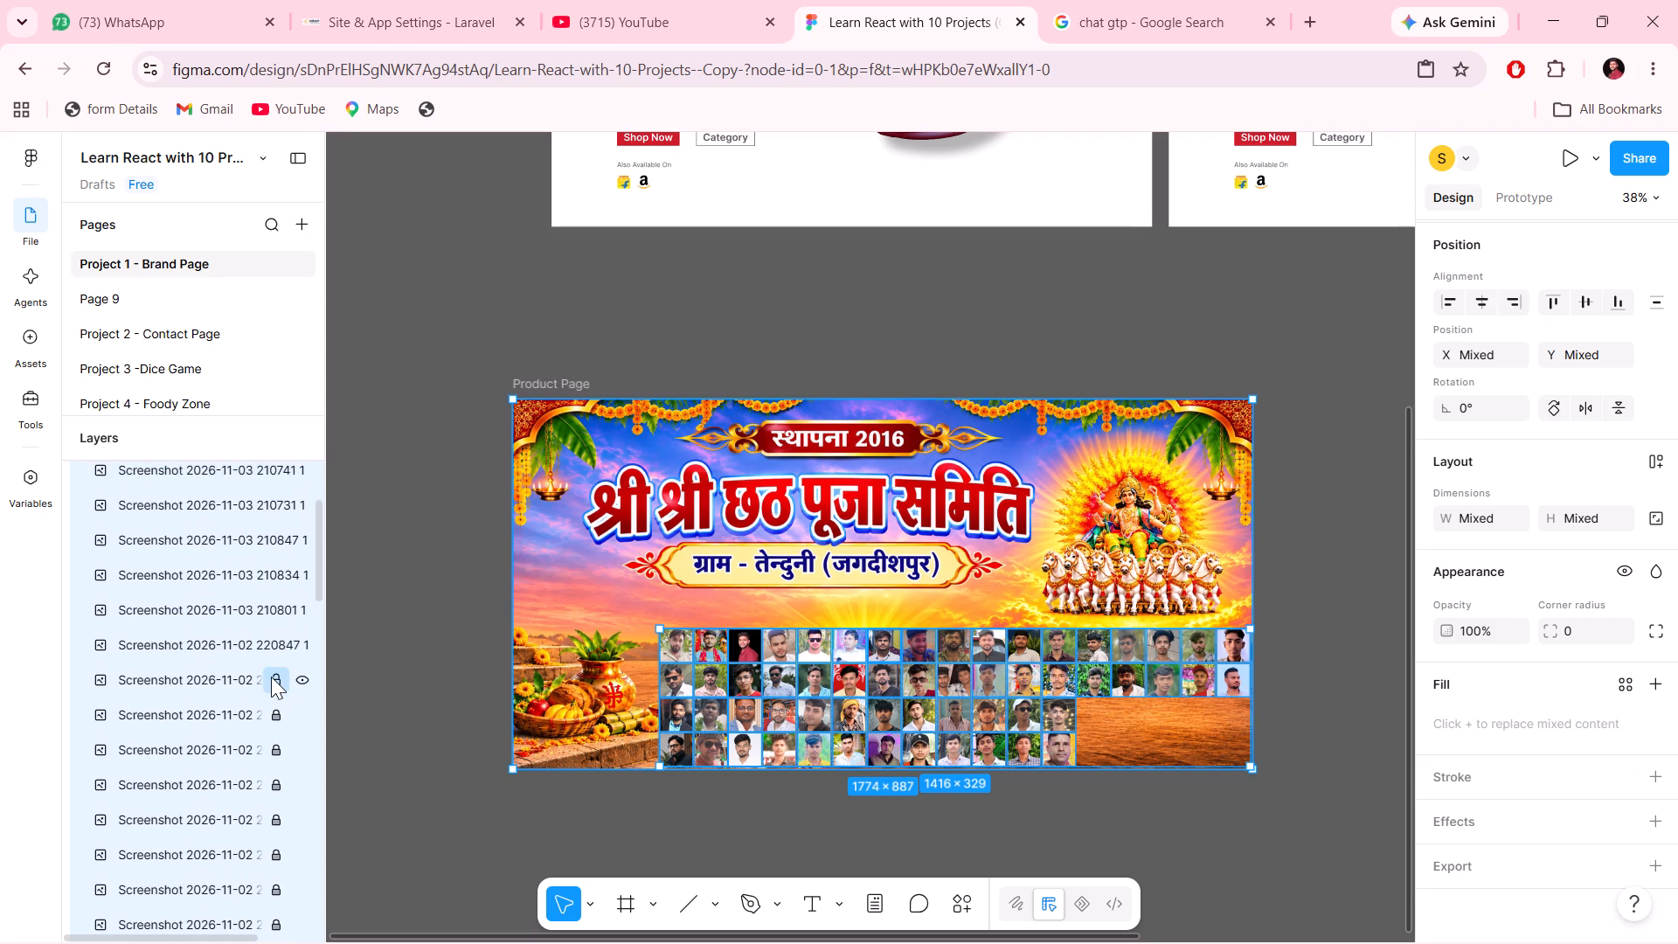
{"action": "scroll", "coordinate": [271, 677], "scroll_direction": "up", "scroll_amount": 1}
{"action": "left_click", "coordinate": [271, 677]}
{"action": "scroll", "coordinate": [271, 677], "scroll_direction": "up", "scroll_amount": 1}
{"action": "left_click", "coordinate": [271, 677]}
{"action": "scroll", "coordinate": [271, 677], "scroll_direction": "up", "scroll_amount": 1}
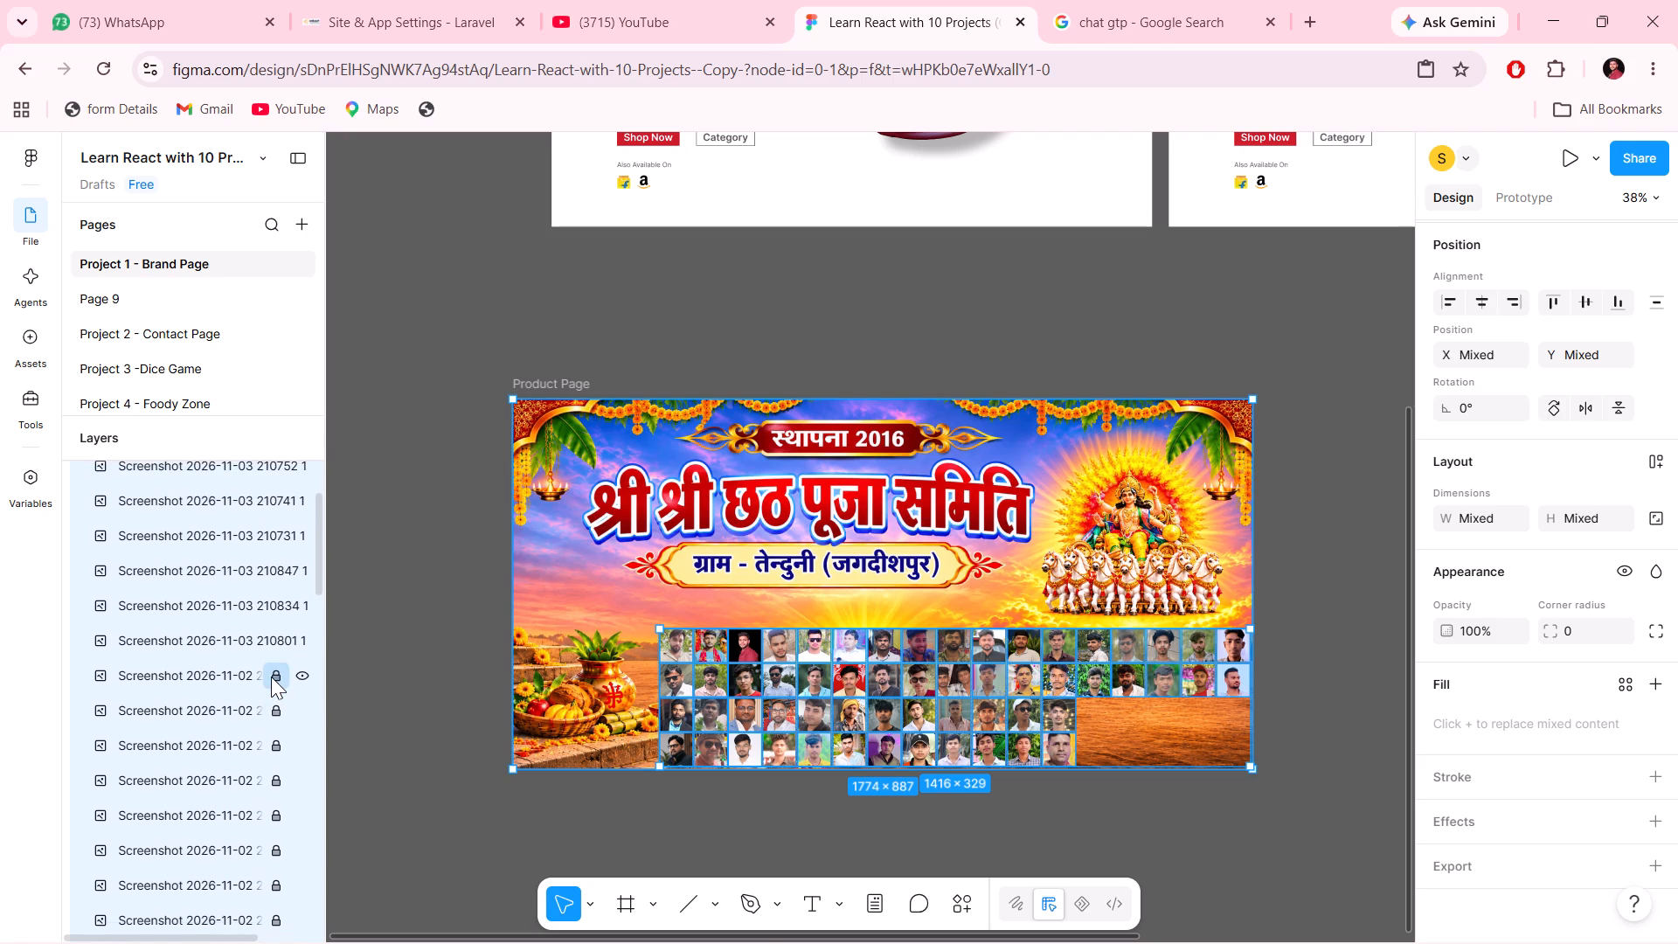
{"action": "scroll", "coordinate": [271, 677], "scroll_direction": "up", "scroll_amount": 1}
{"action": "left_click", "coordinate": [271, 677]}
{"action": "scroll", "coordinate": [271, 677], "scroll_direction": "up", "scroll_amount": 1}
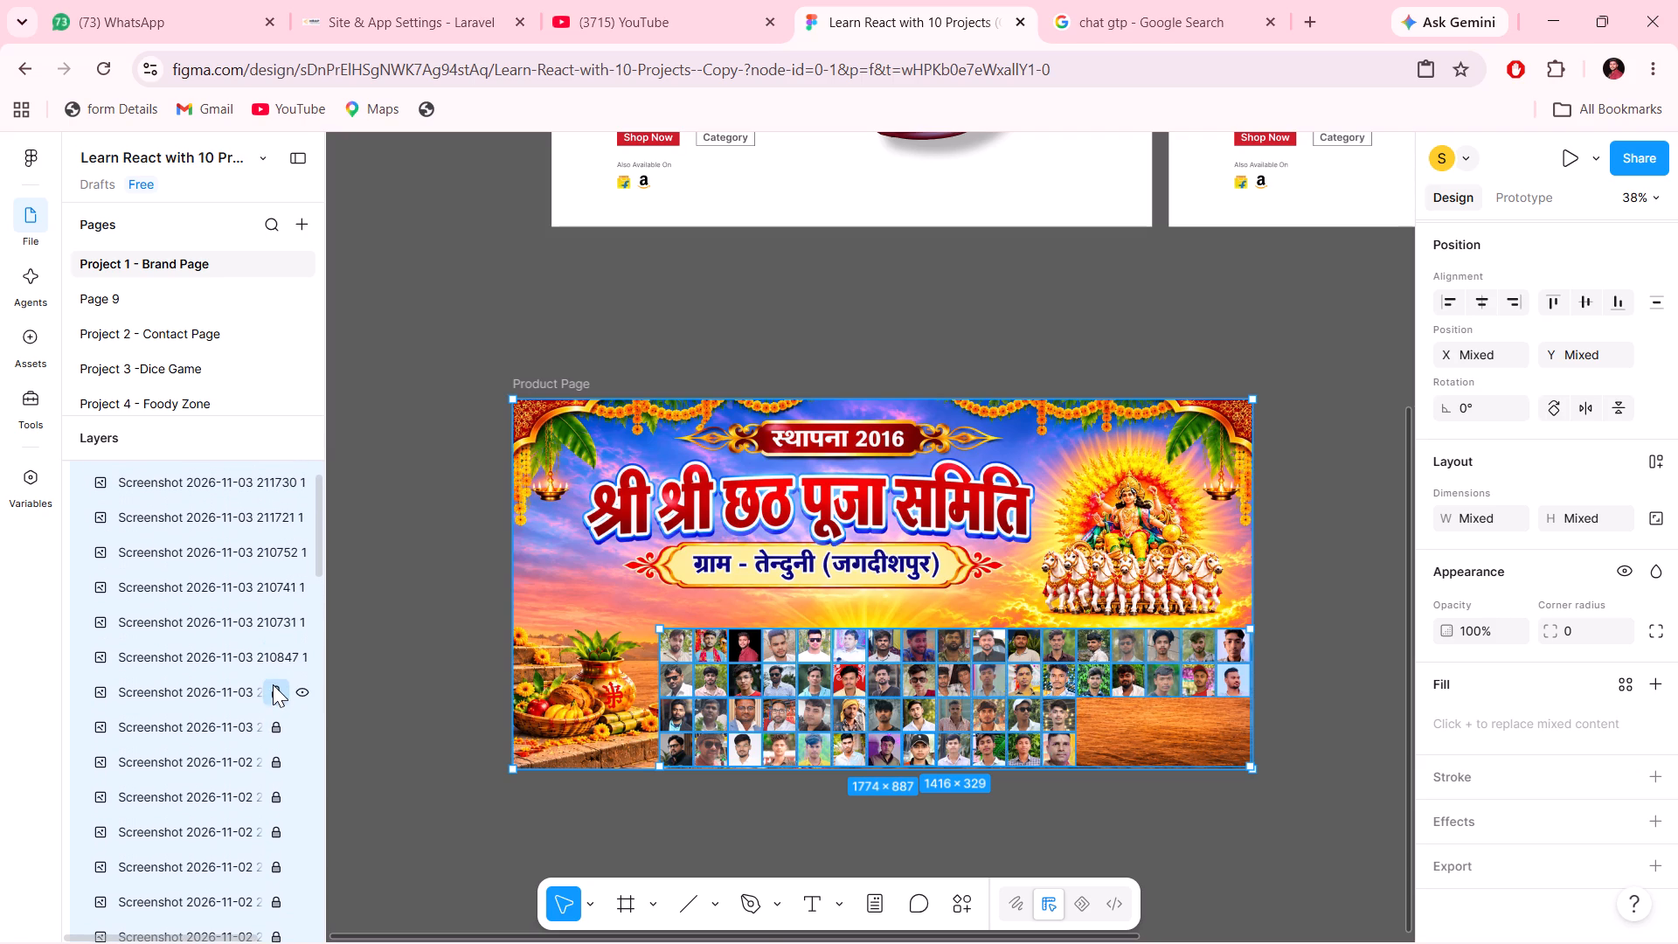
{"action": "left_click", "coordinate": [274, 691]}
{"action": "left_click", "coordinate": [271, 655]}
{"action": "left_click", "coordinate": [272, 628]}
{"action": "left_click", "coordinate": [272, 593]}
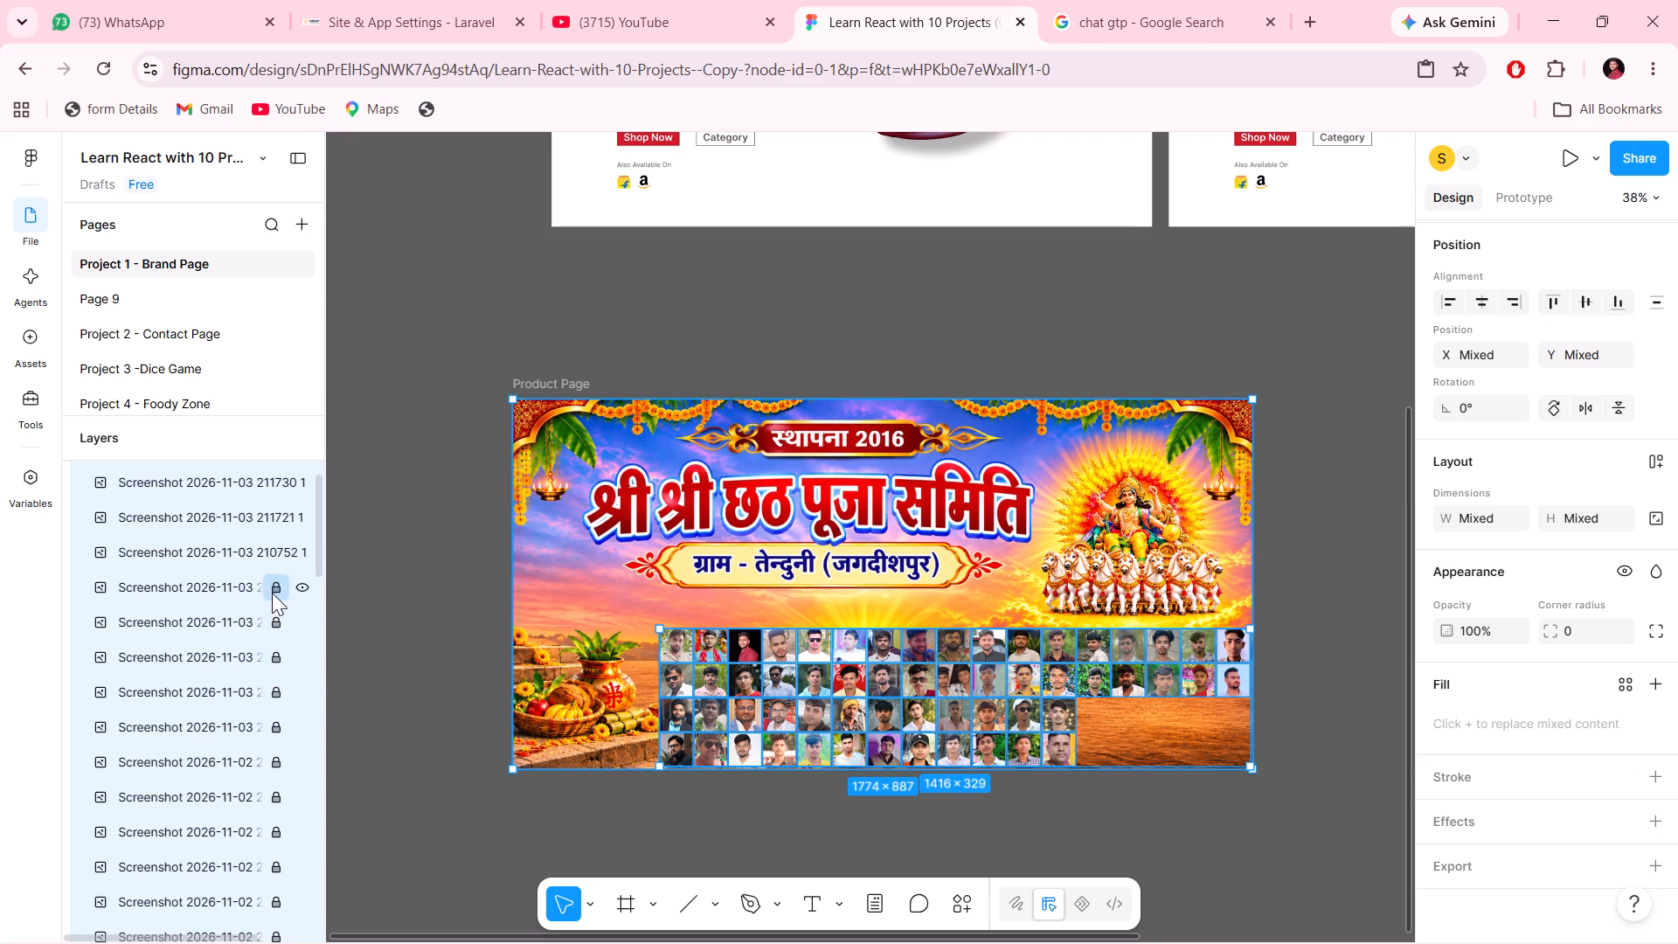
{"action": "left_click", "coordinate": [273, 557]}
{"action": "left_click", "coordinate": [271, 524]}
{"action": "left_click", "coordinate": [268, 489]}
{"action": "scroll", "coordinate": [268, 489], "scroll_direction": "up", "scroll_amount": 3}
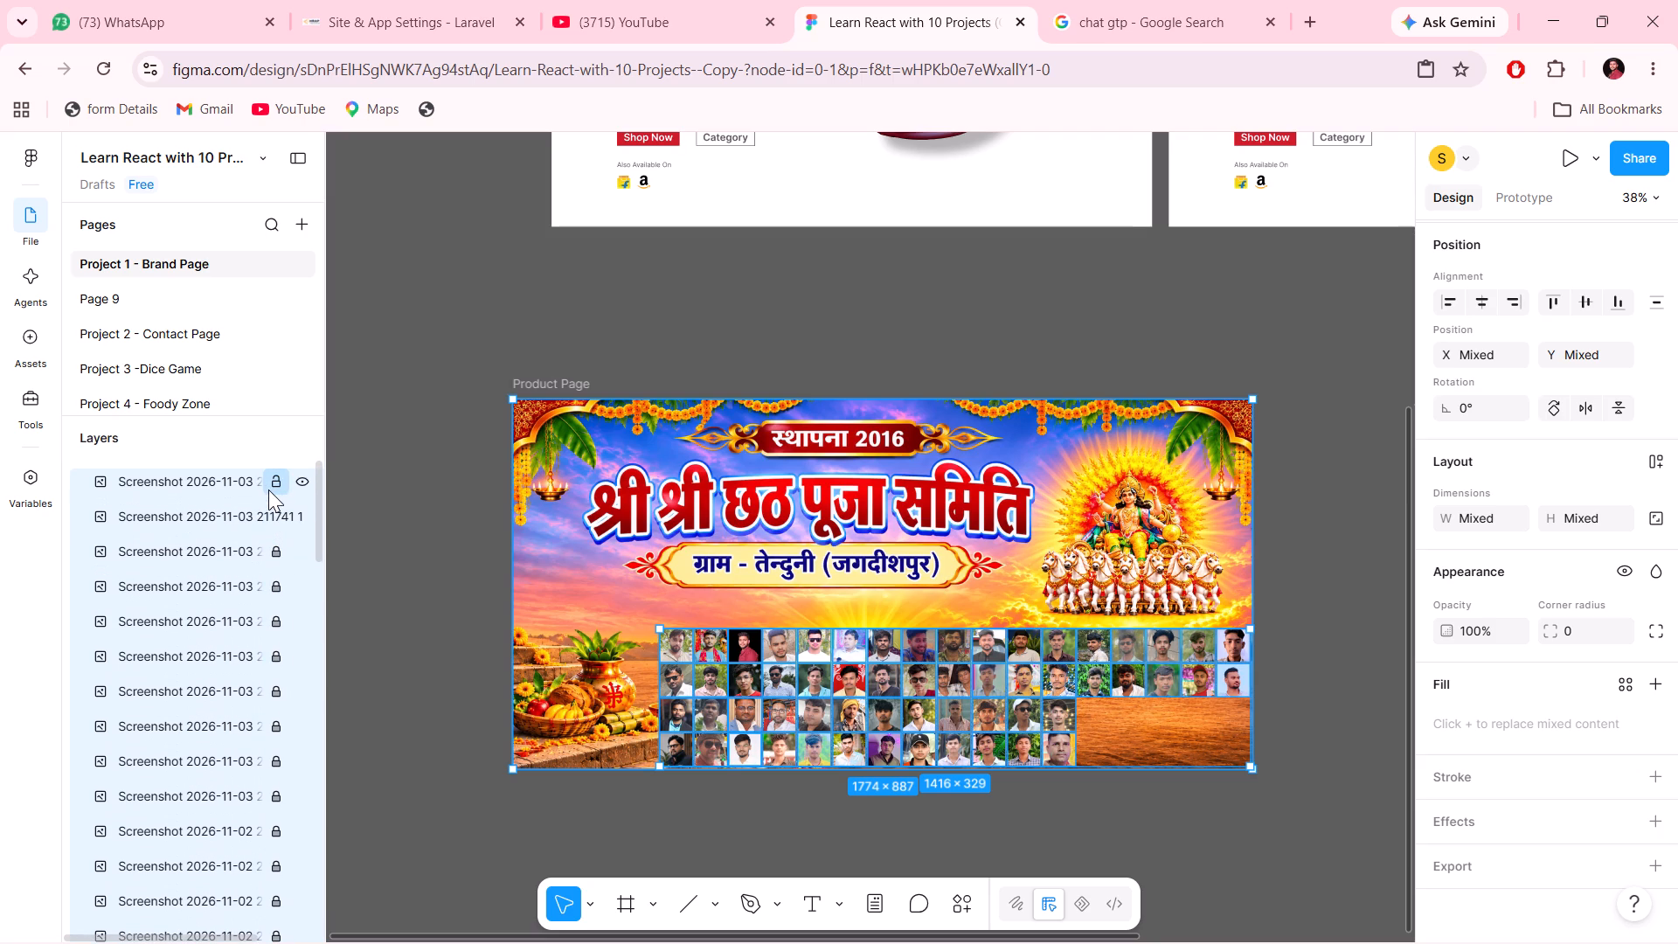
{"action": "scroll", "coordinate": [268, 489], "scroll_direction": "up", "scroll_amount": 1}
{"action": "left_click", "coordinate": [268, 489]}
{"action": "left_click", "coordinate": [276, 519]}
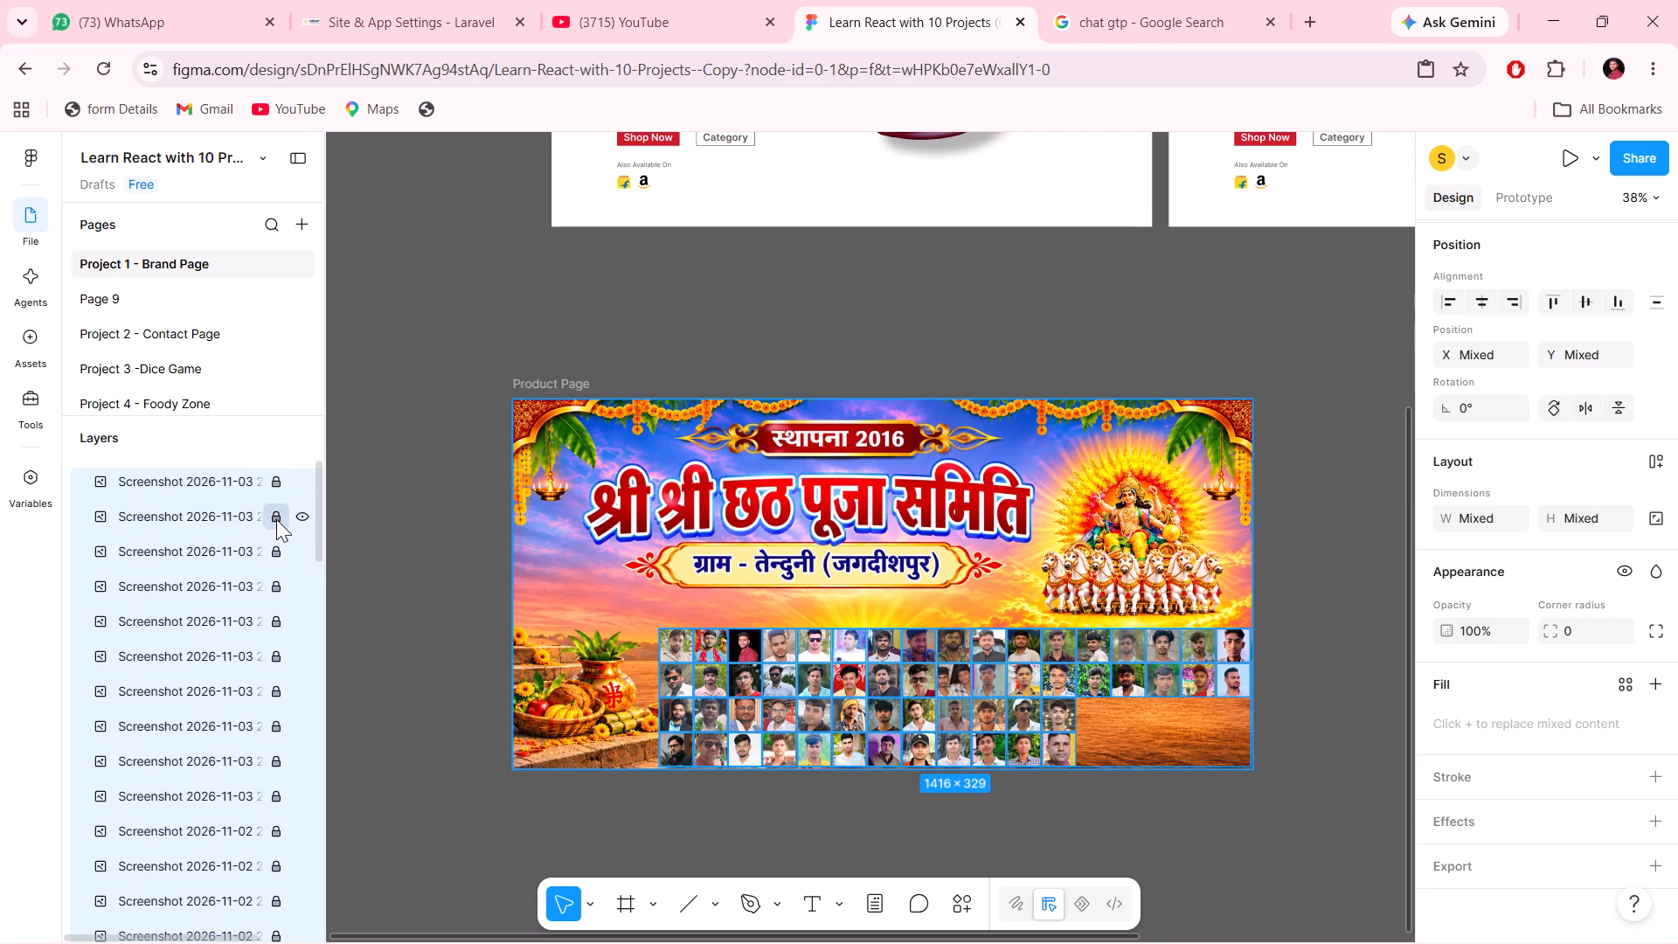
Clear the selection of the locked portrait layers and save the file.
{"action": "left_click", "coordinate": [378, 489]}
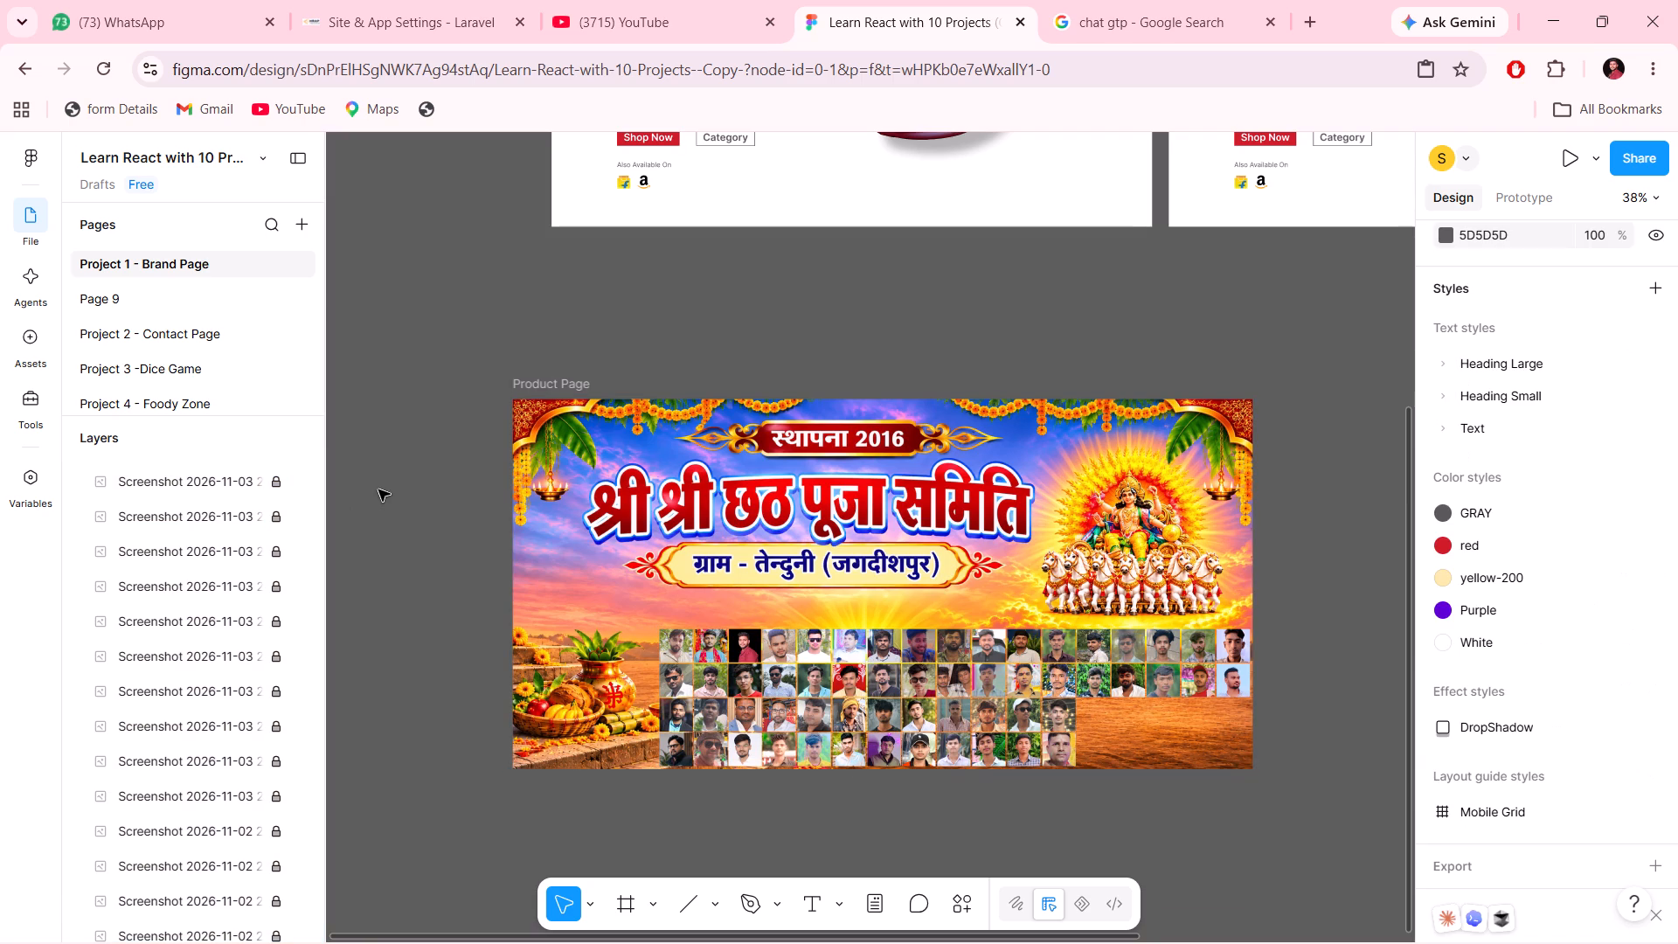
{"action": "key", "text": "ctrl+s"}
{"action": "key", "text": "ctrl+s"}
{"action": "key", "text": "ctrl+s"}
{"action": "key", "text": "ctrl+s"}
{"action": "key", "text": "ctrl+s"}
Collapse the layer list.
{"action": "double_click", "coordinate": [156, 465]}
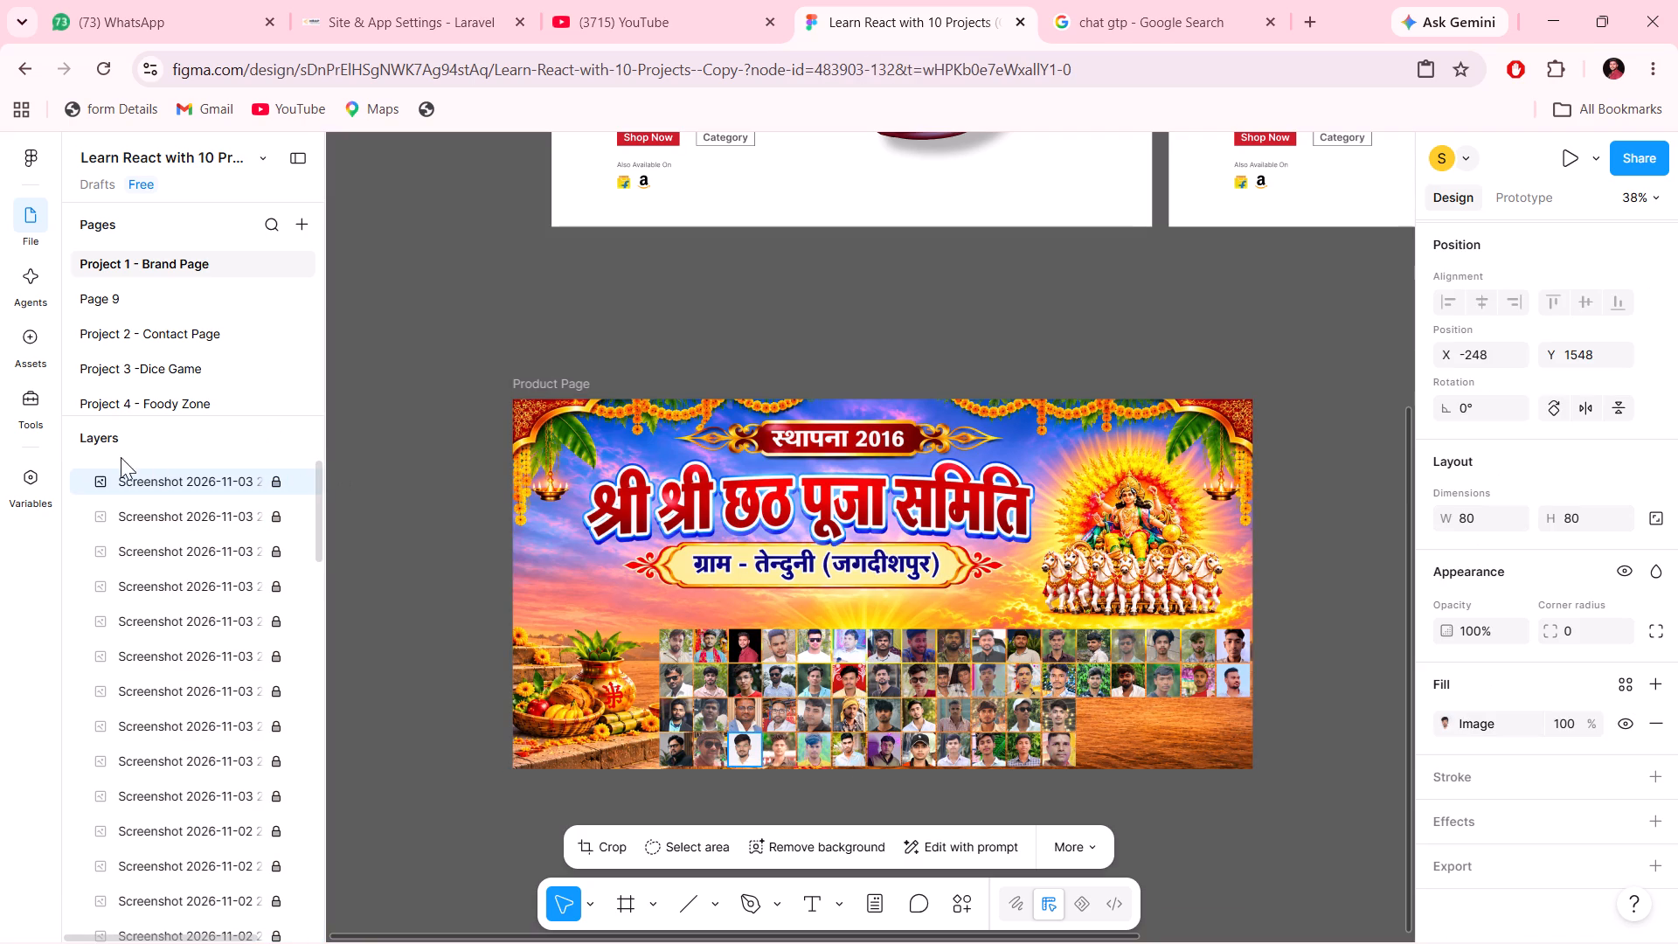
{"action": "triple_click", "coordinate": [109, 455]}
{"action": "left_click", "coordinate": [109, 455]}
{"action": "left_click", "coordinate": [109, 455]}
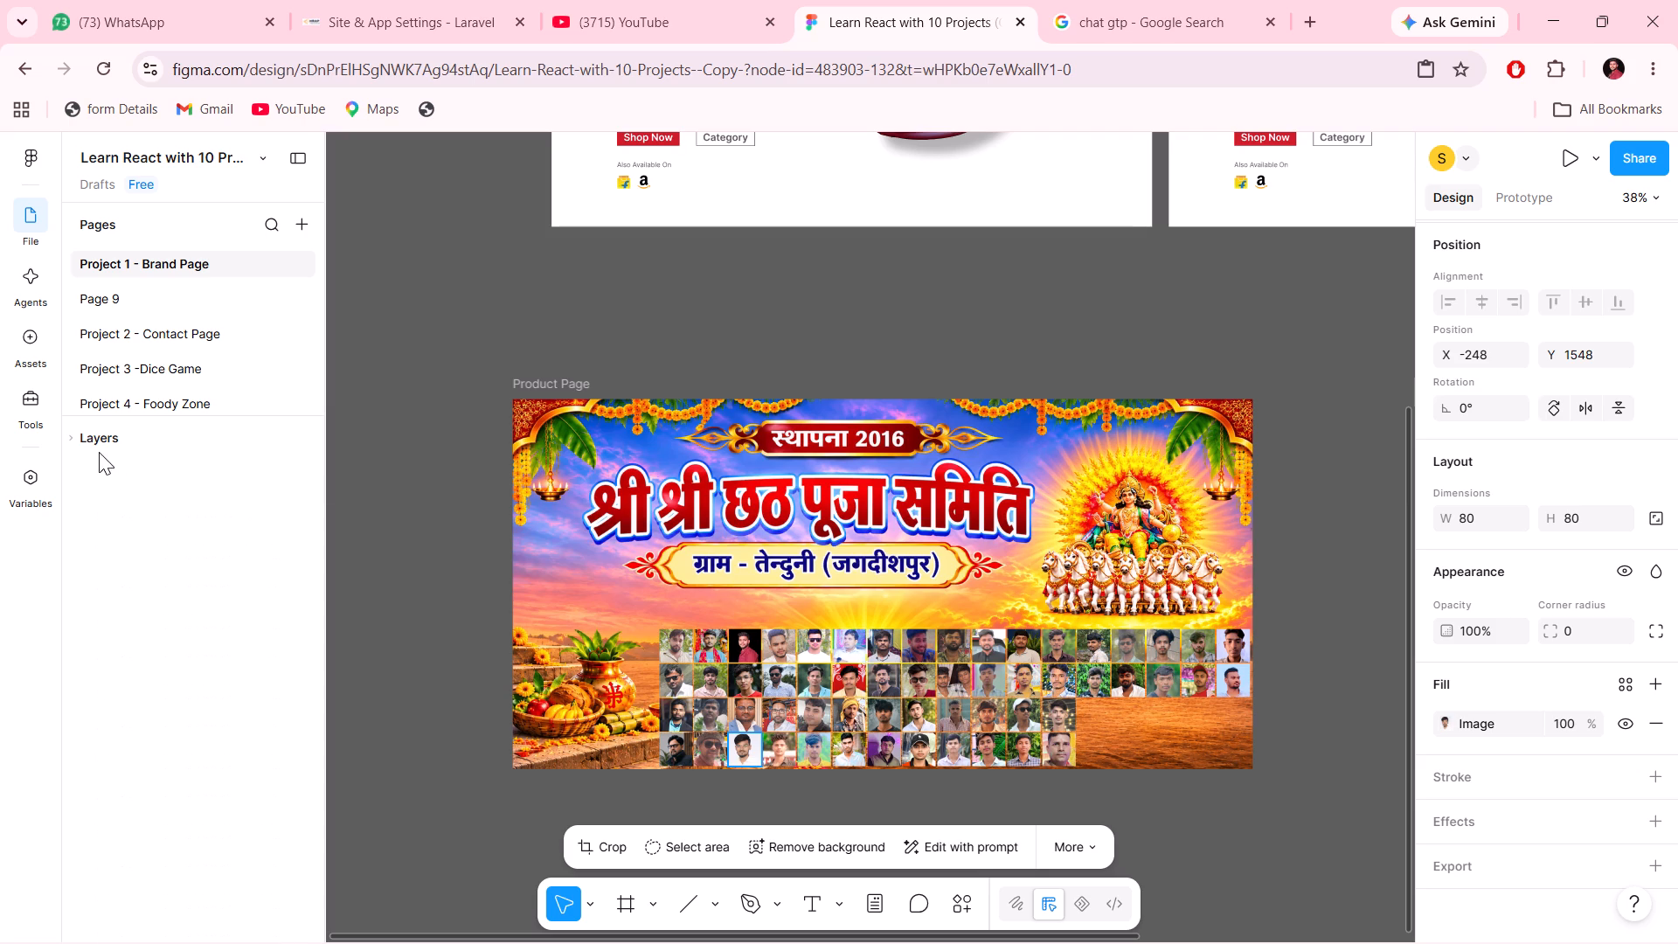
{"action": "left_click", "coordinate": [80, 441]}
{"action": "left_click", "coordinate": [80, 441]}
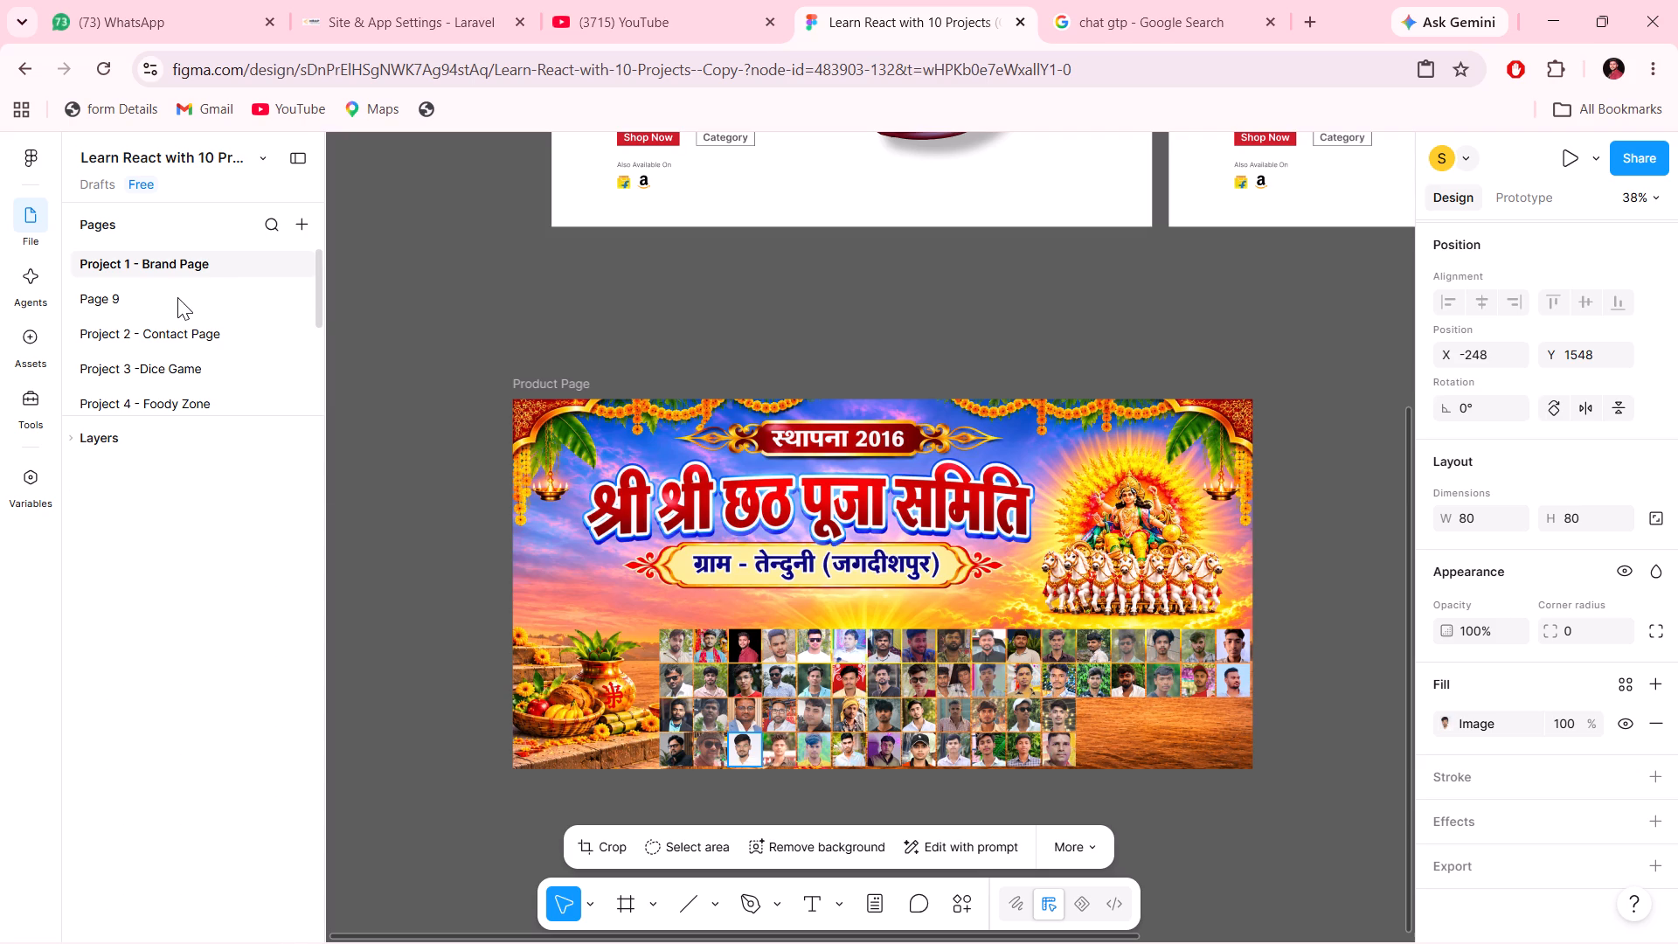
Look through Page 9 and the other project pages, and return to Project 1 - Brand Page.
{"action": "left_click", "coordinate": [176, 297]}
{"action": "left_click", "coordinate": [144, 326]}
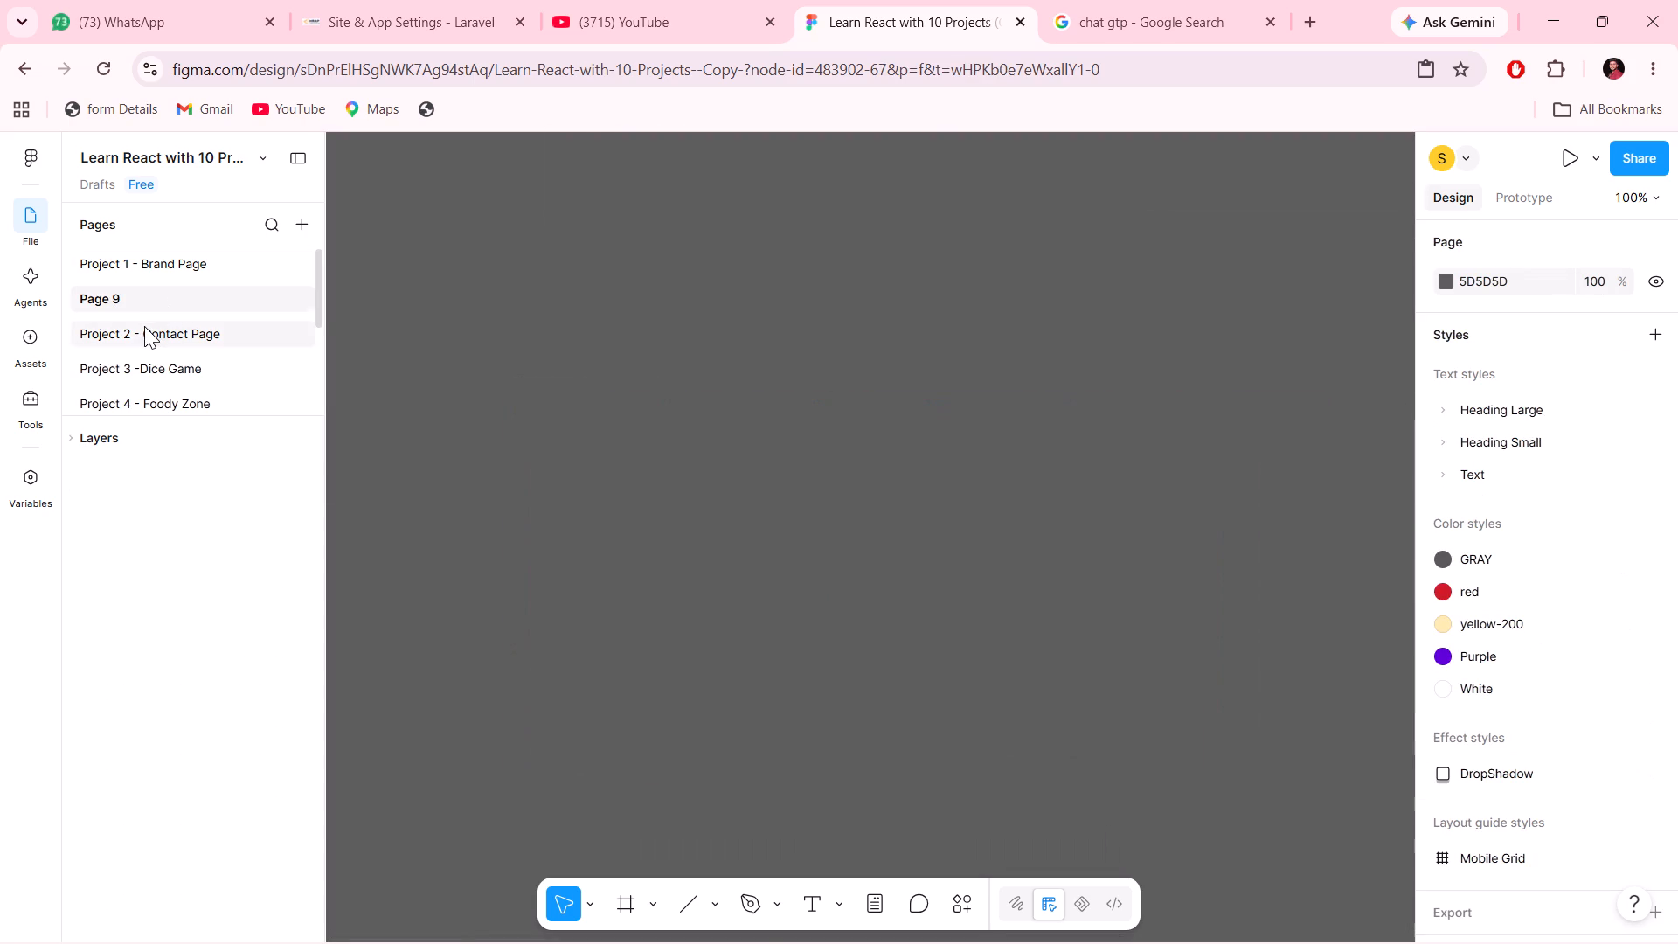
{"action": "left_click", "coordinate": [192, 358]}
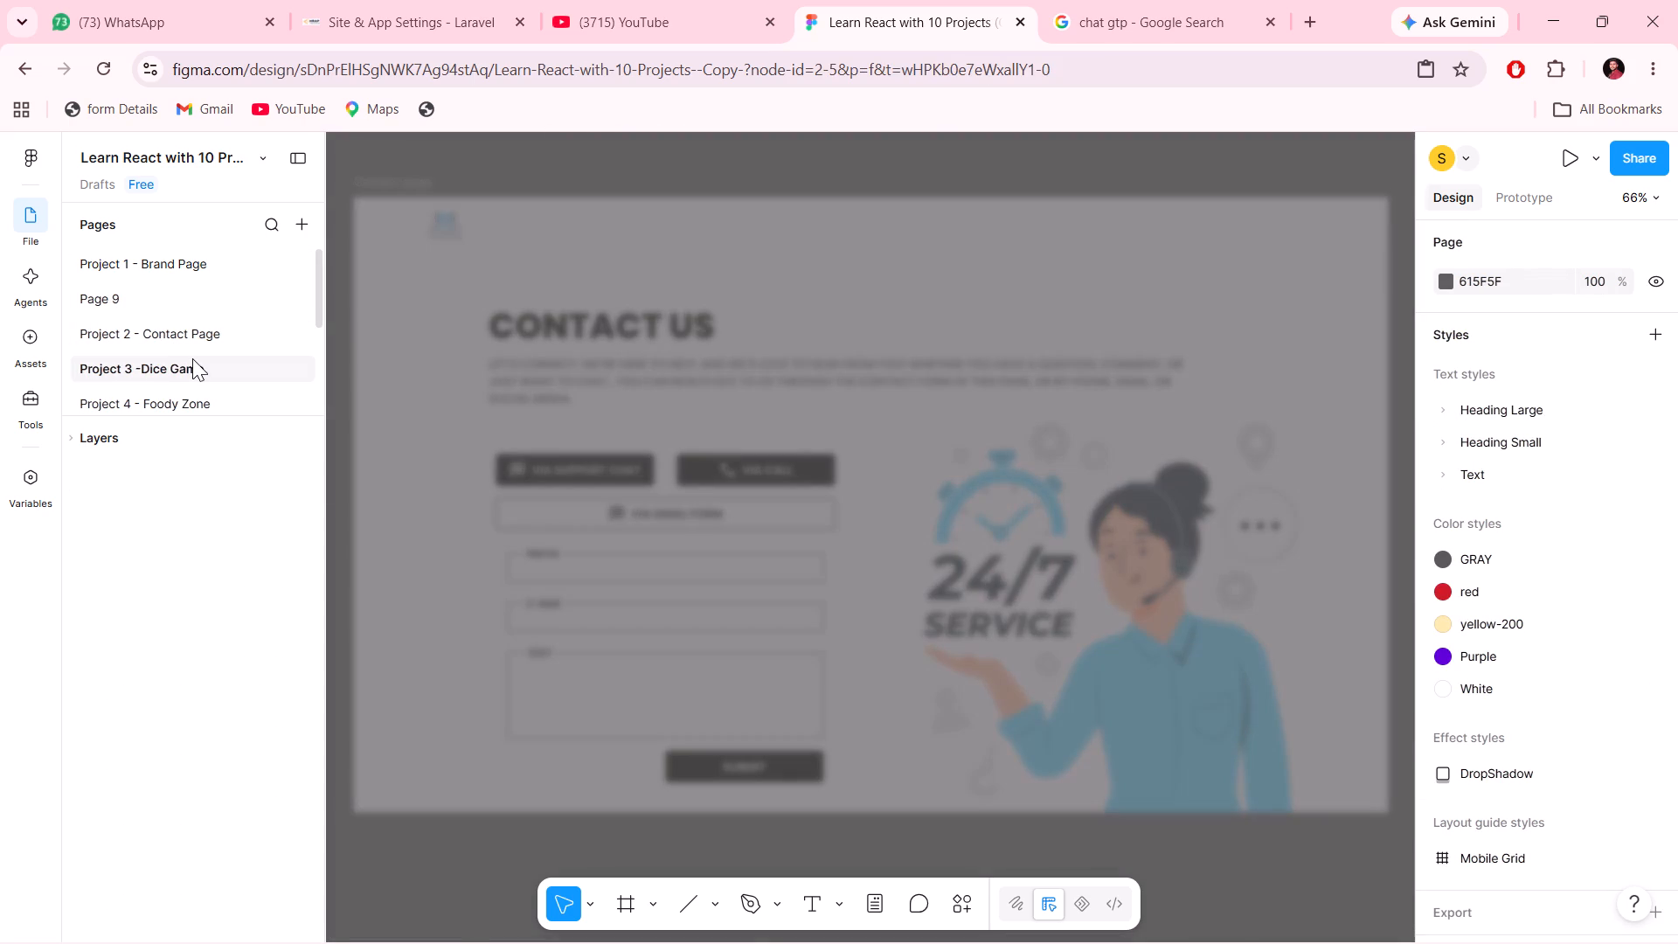
{"action": "left_click", "coordinate": [159, 406]}
{"action": "left_click", "coordinate": [191, 270]}
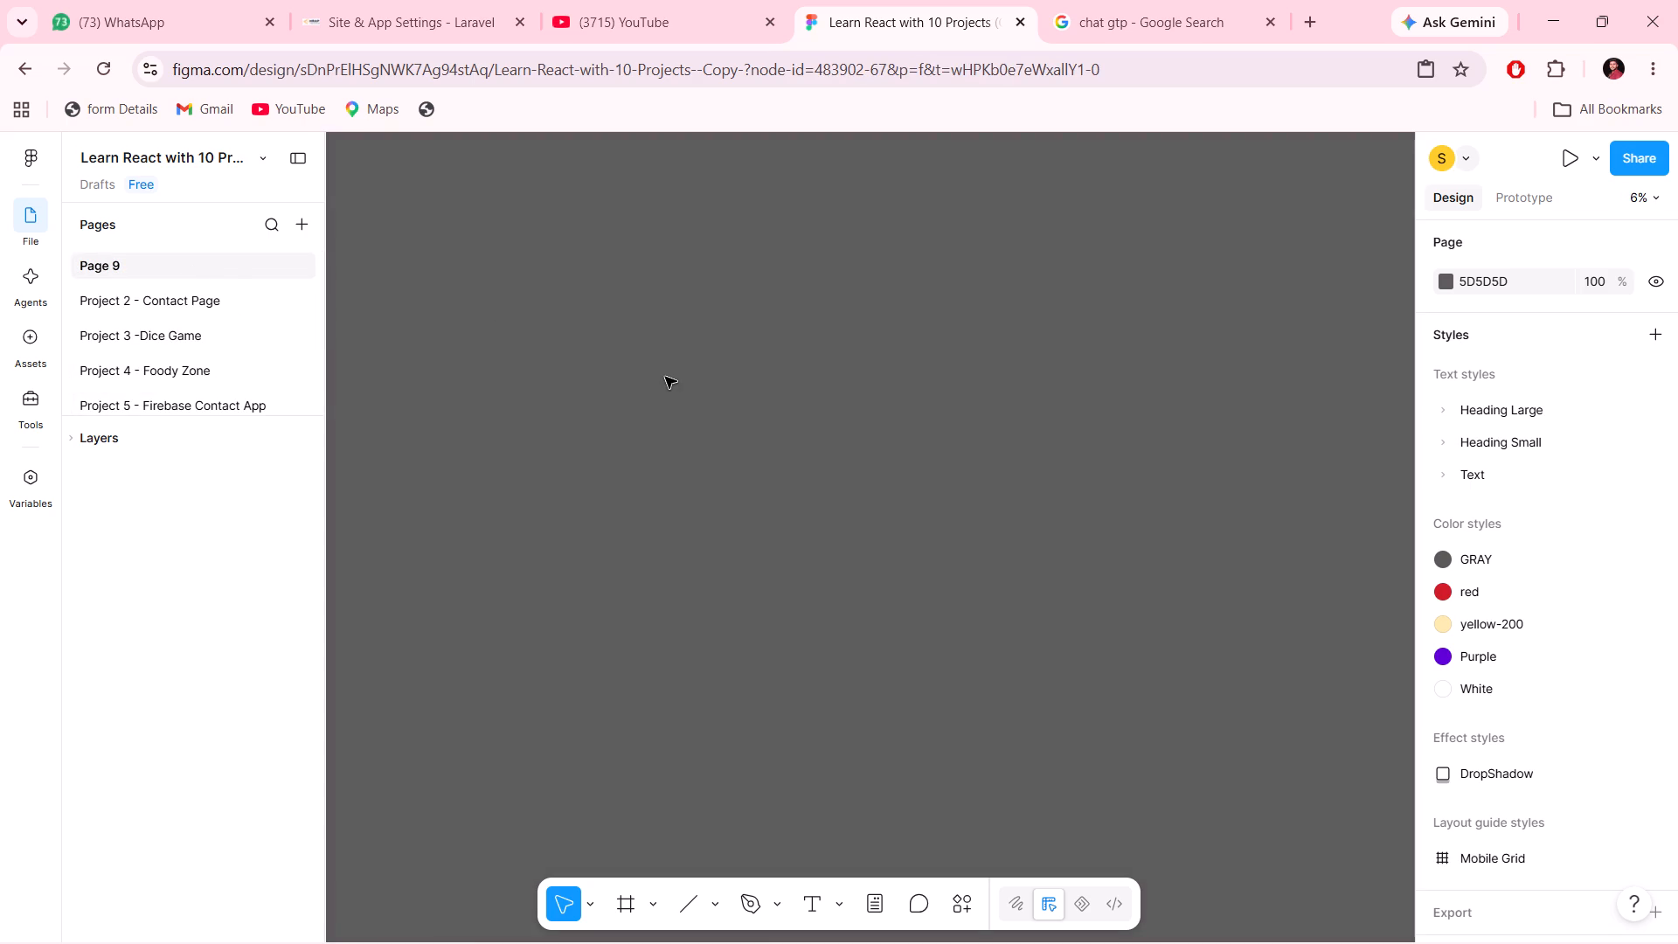
{"action": "scroll", "coordinate": [665, 377], "scroll_direction": "down", "scroll_amount": 1}
{"action": "scroll", "coordinate": [240, 379], "scroll_direction": "up", "scroll_amount": 3}
{"action": "left_click", "coordinate": [146, 257]}
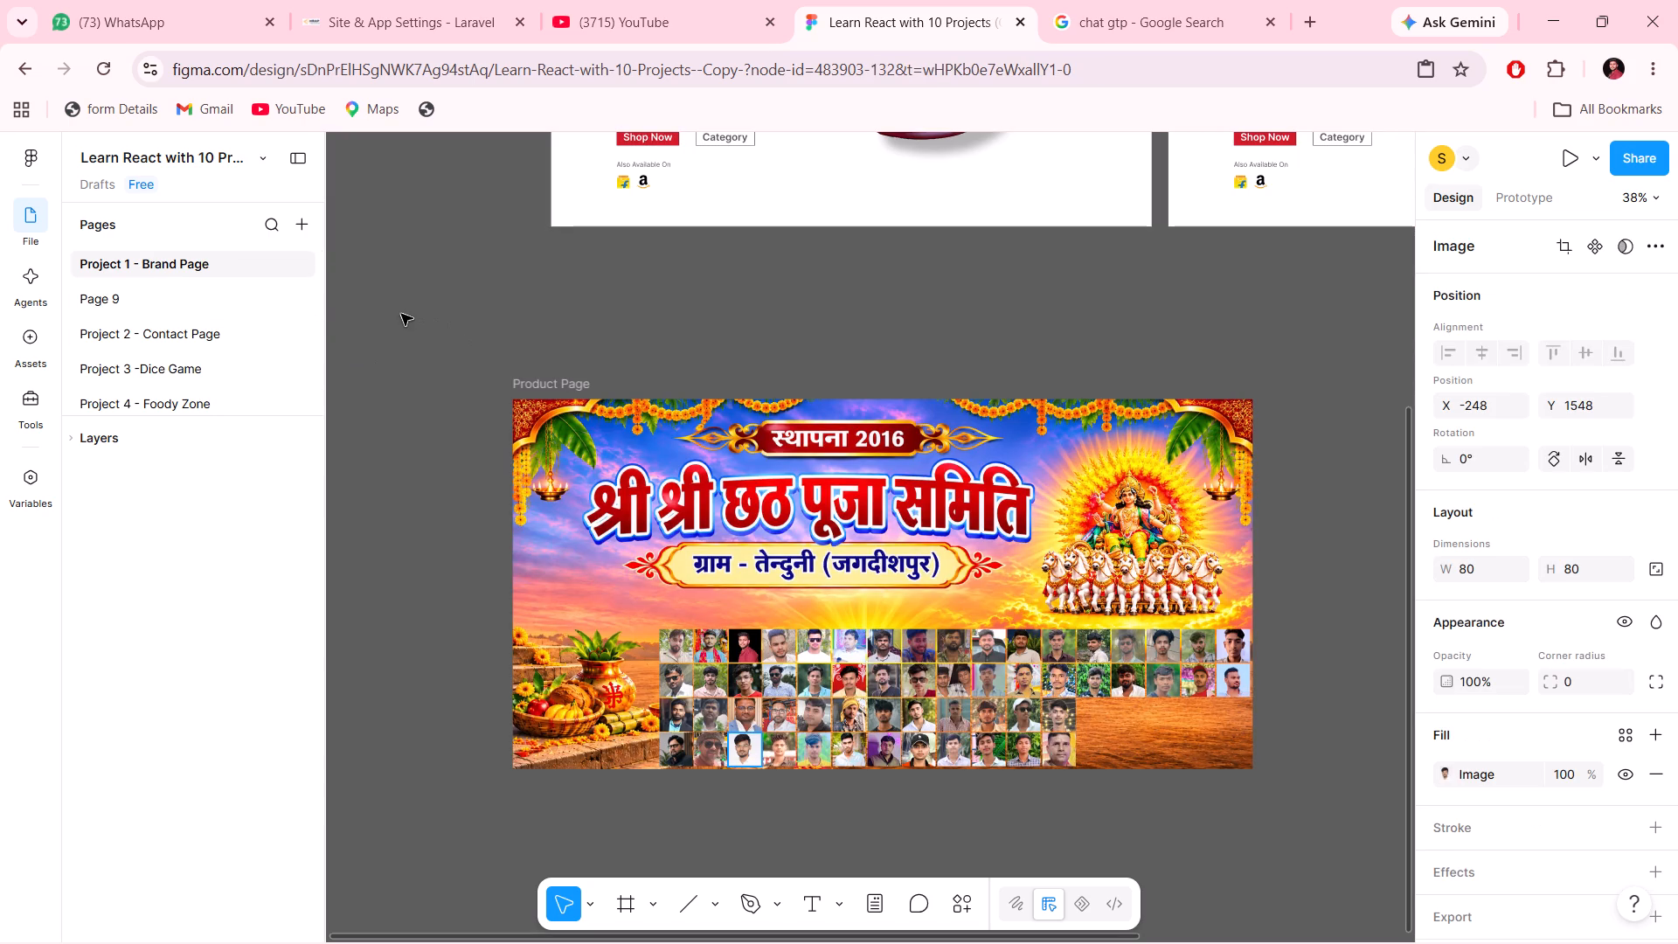
Test the locks by trying to select the festival banner and its portraits on the canvas.
{"action": "scroll", "coordinate": [401, 314], "scroll_direction": "up", "scroll_amount": 4}
{"action": "scroll", "coordinate": [401, 314], "scroll_direction": "left", "scroll_amount": 1}
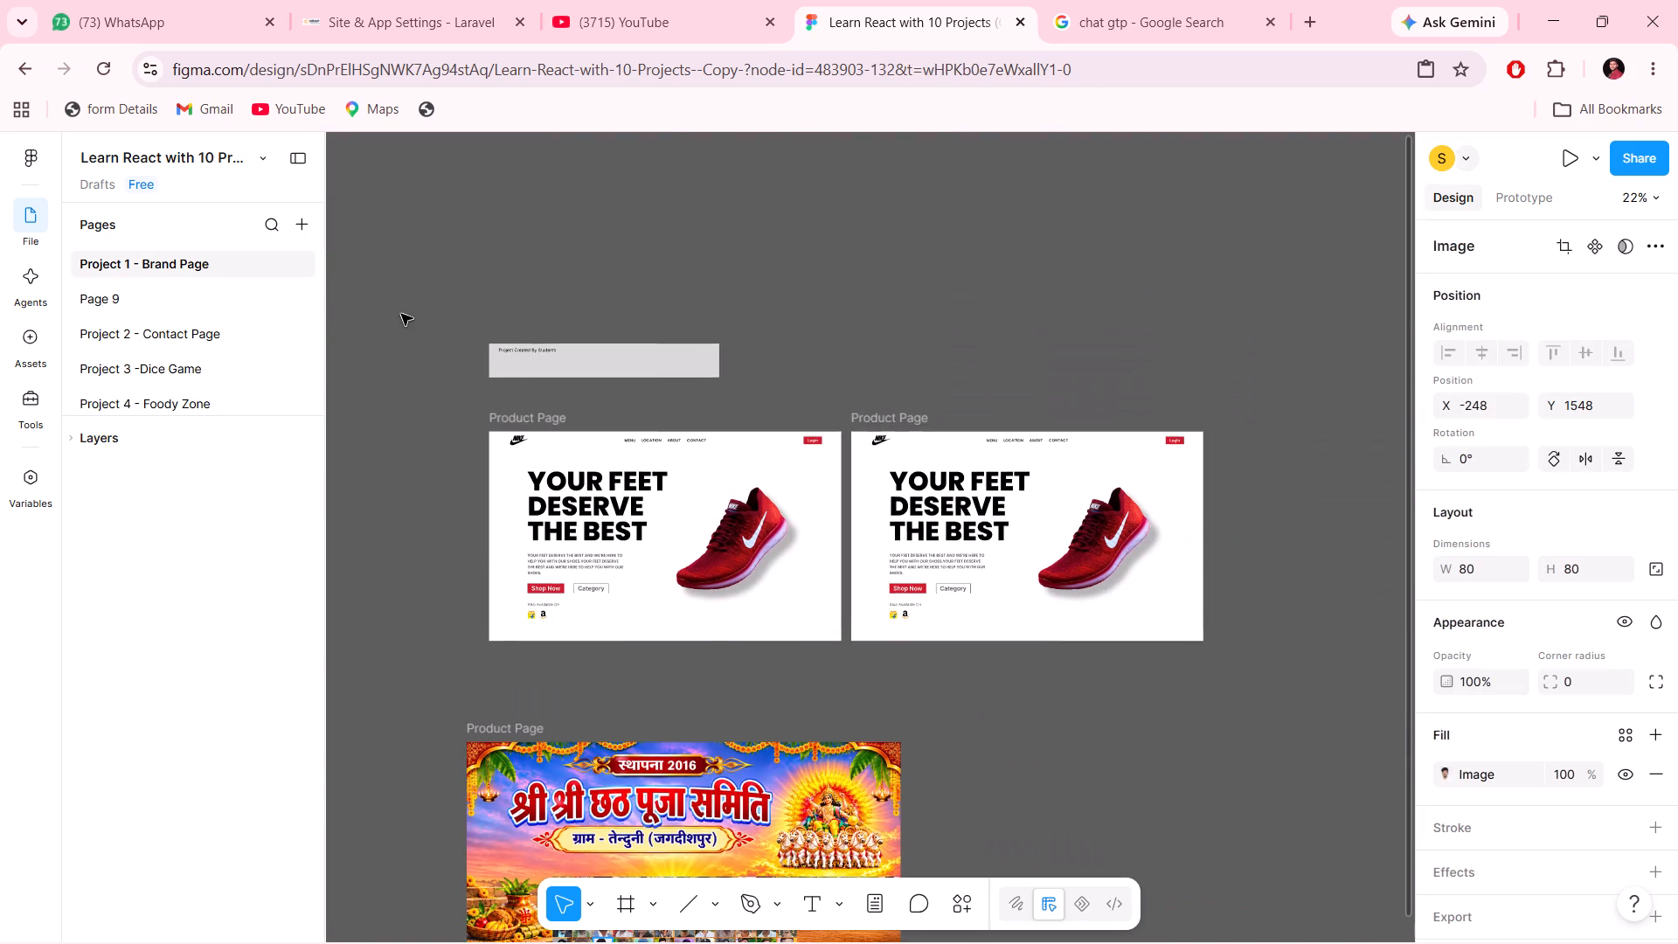
{"action": "scroll", "coordinate": [1074, 698], "scroll_direction": "down", "scroll_amount": 2}
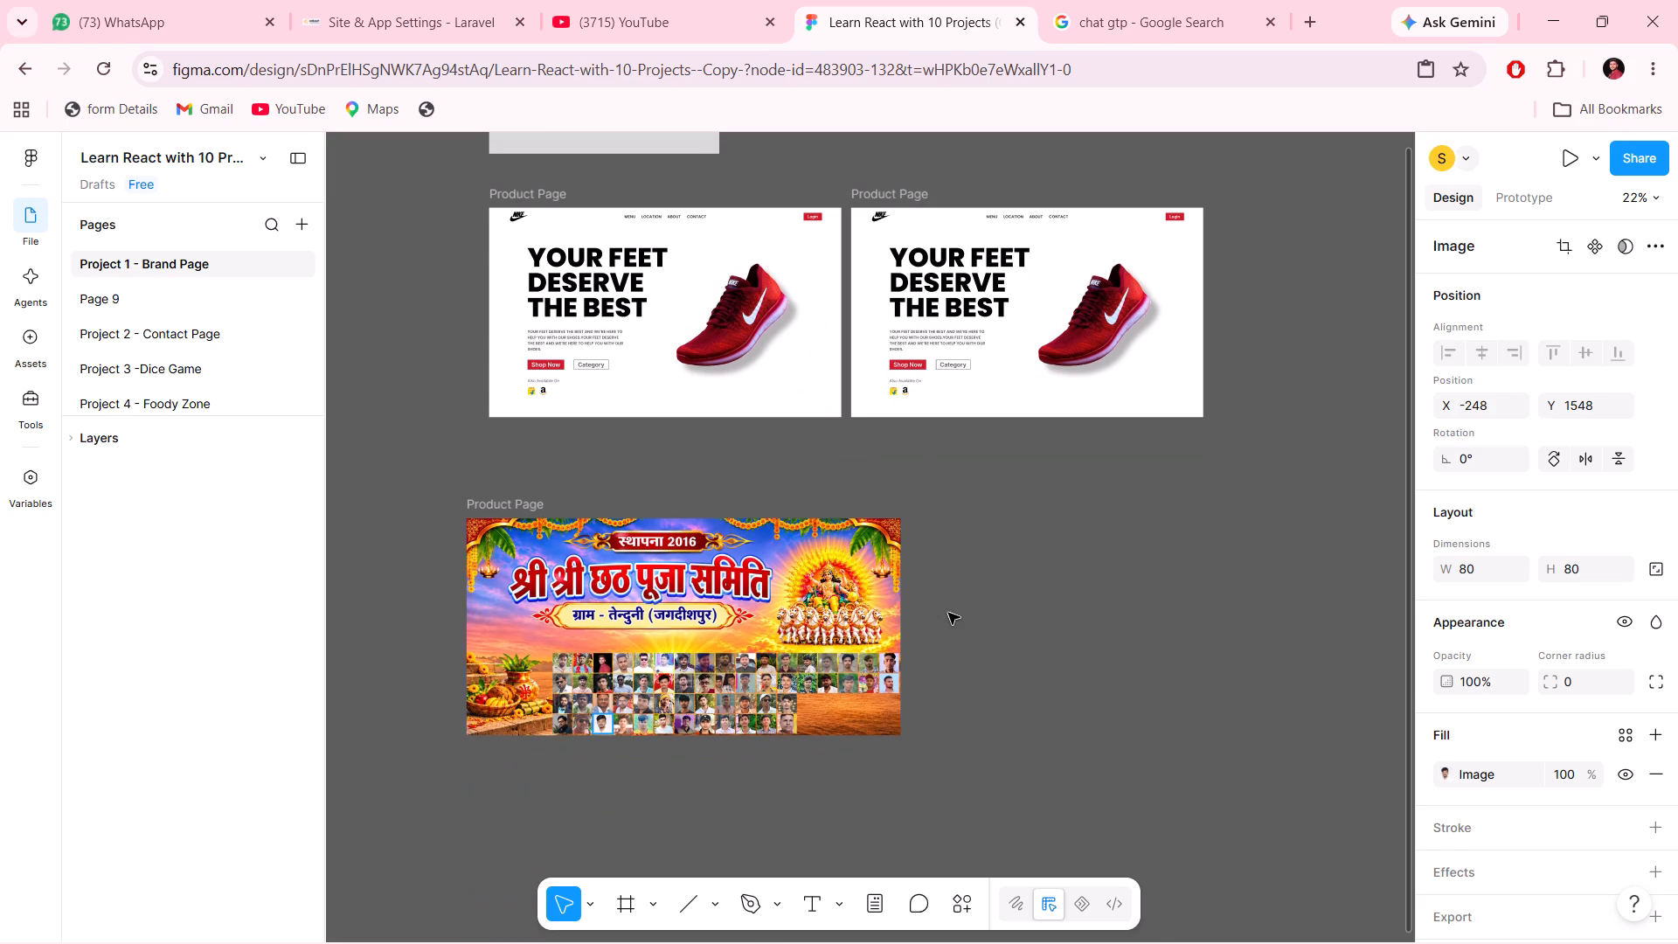
{"action": "left_click_drag", "start_coordinate": [948, 613], "coordinate": [431, 691]}
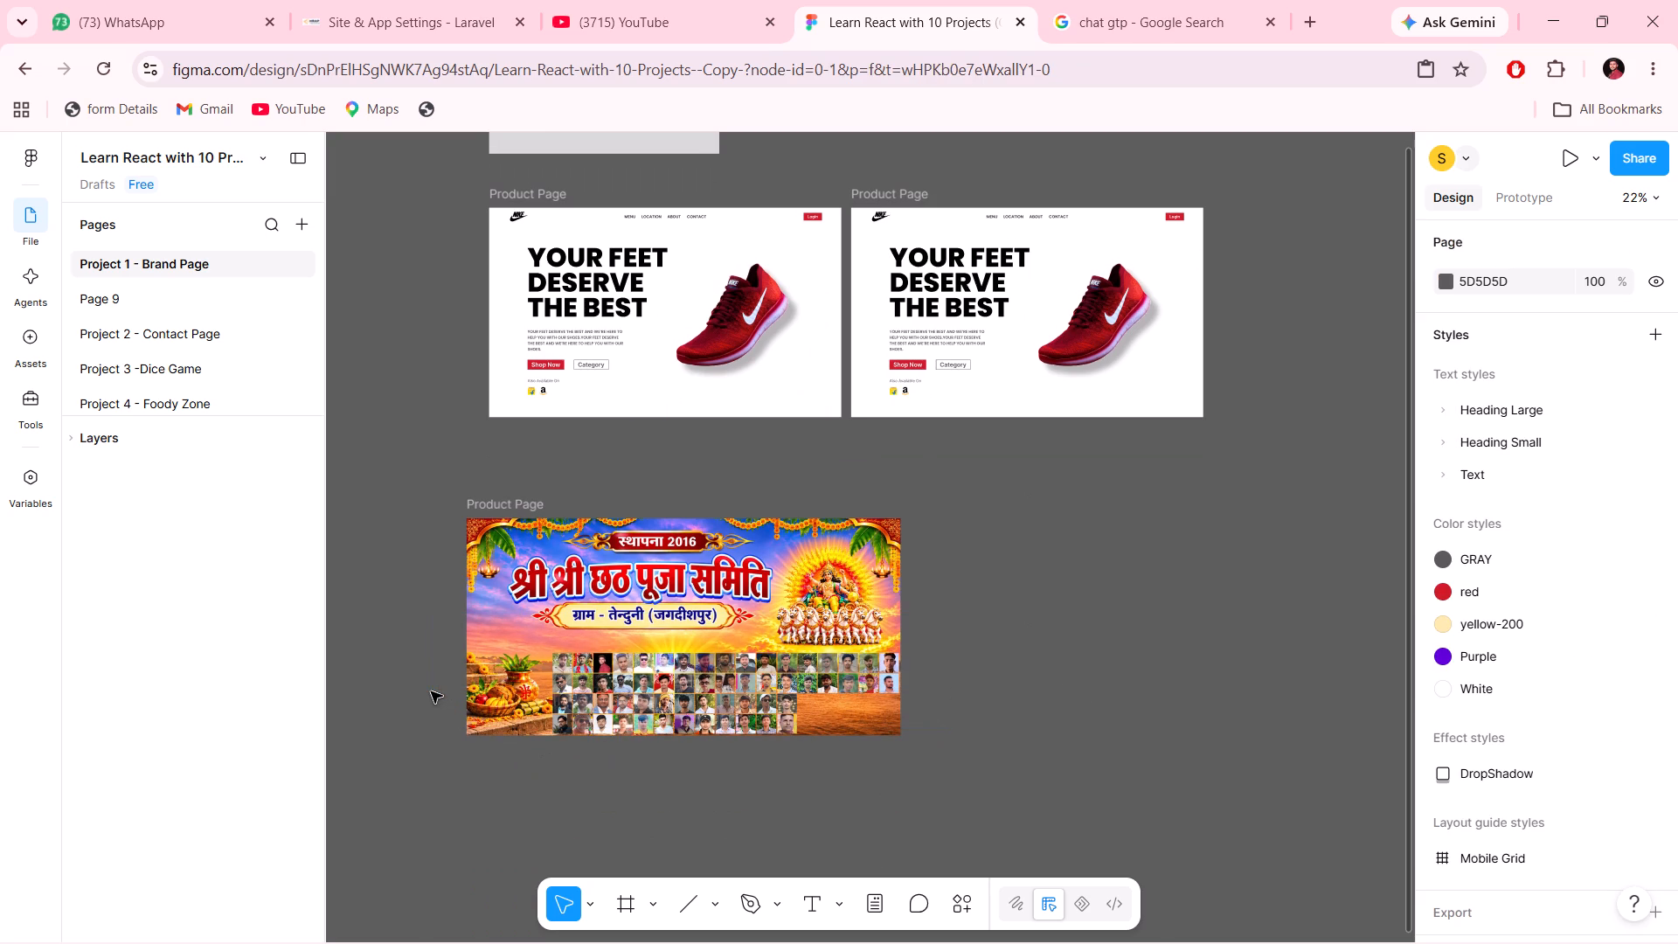
{"action": "scroll", "coordinate": [1677, 448], "scroll_direction": "down", "scroll_amount": 5}
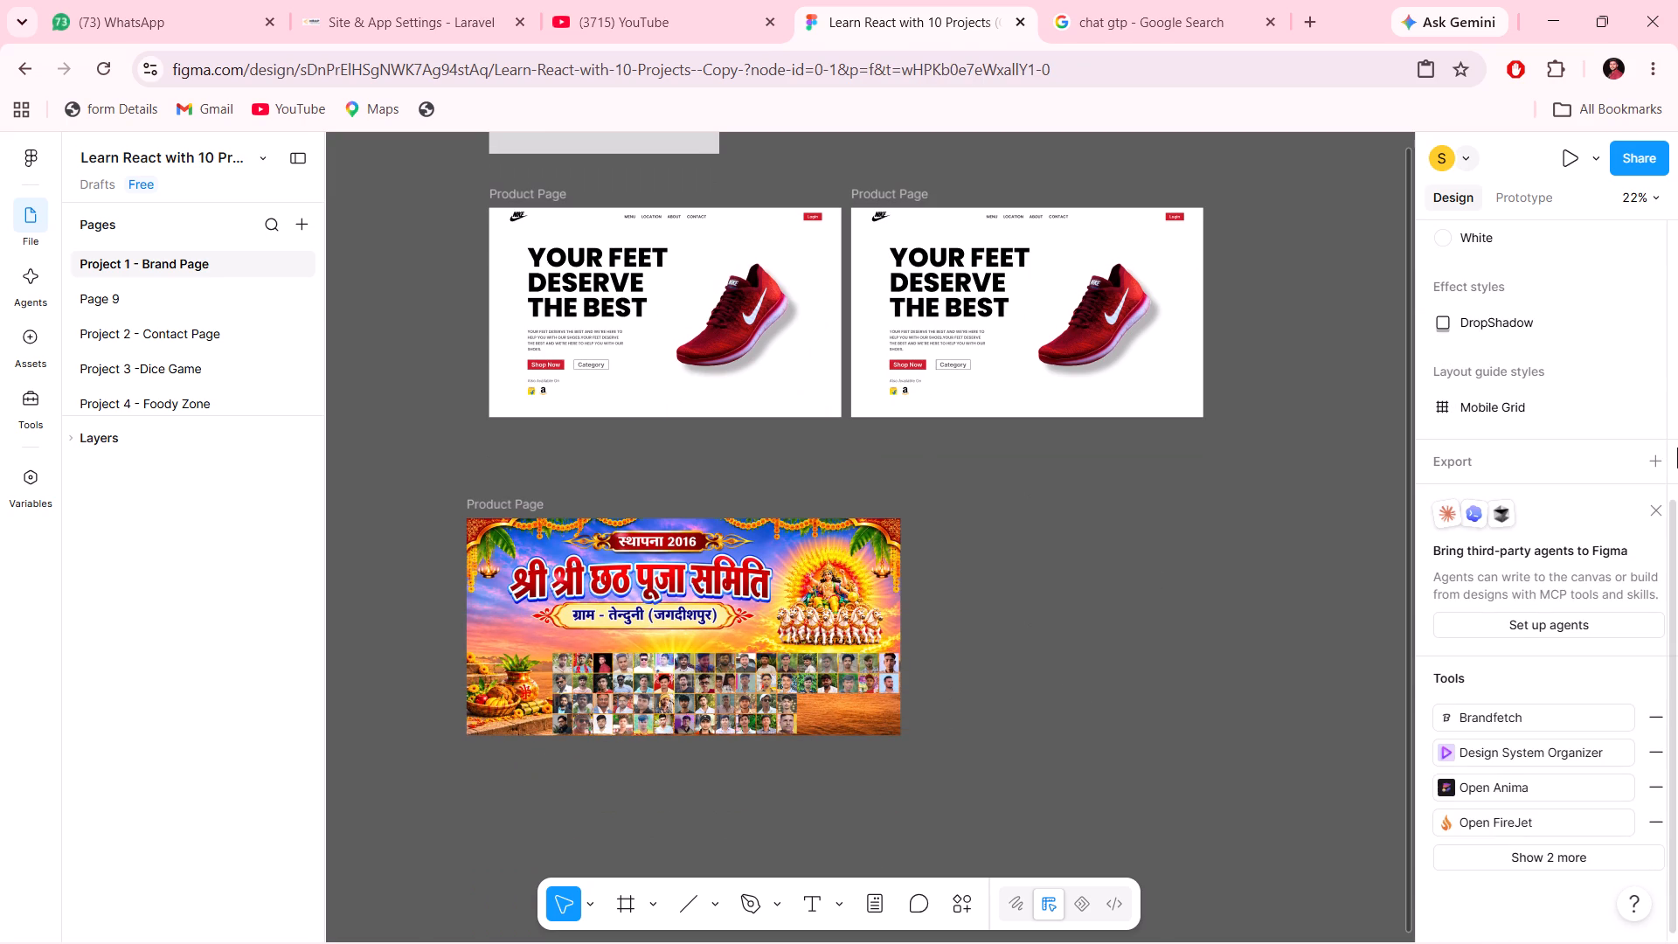
{"action": "left_click", "coordinate": [1323, 507]}
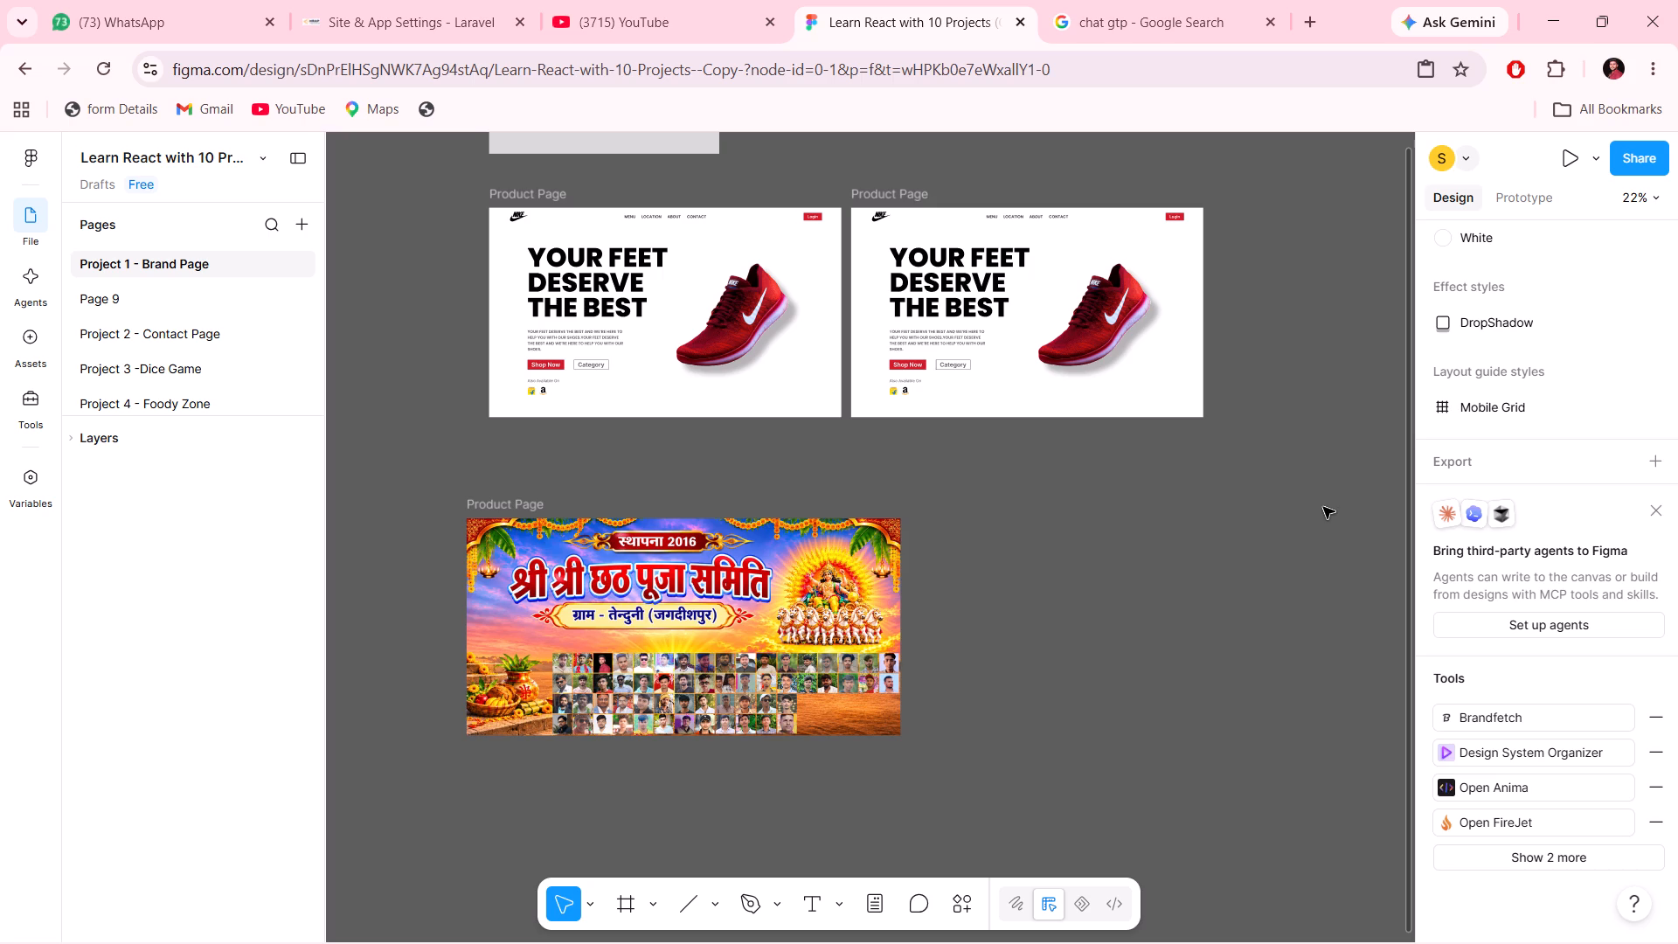
{"action": "left_click", "coordinate": [990, 522]}
{"action": "left_click", "coordinate": [765, 631]}
Expand the layer list and check the lock state of the portrait layers down to the banner's Product Page frame.
{"action": "left_click", "coordinate": [147, 449]}
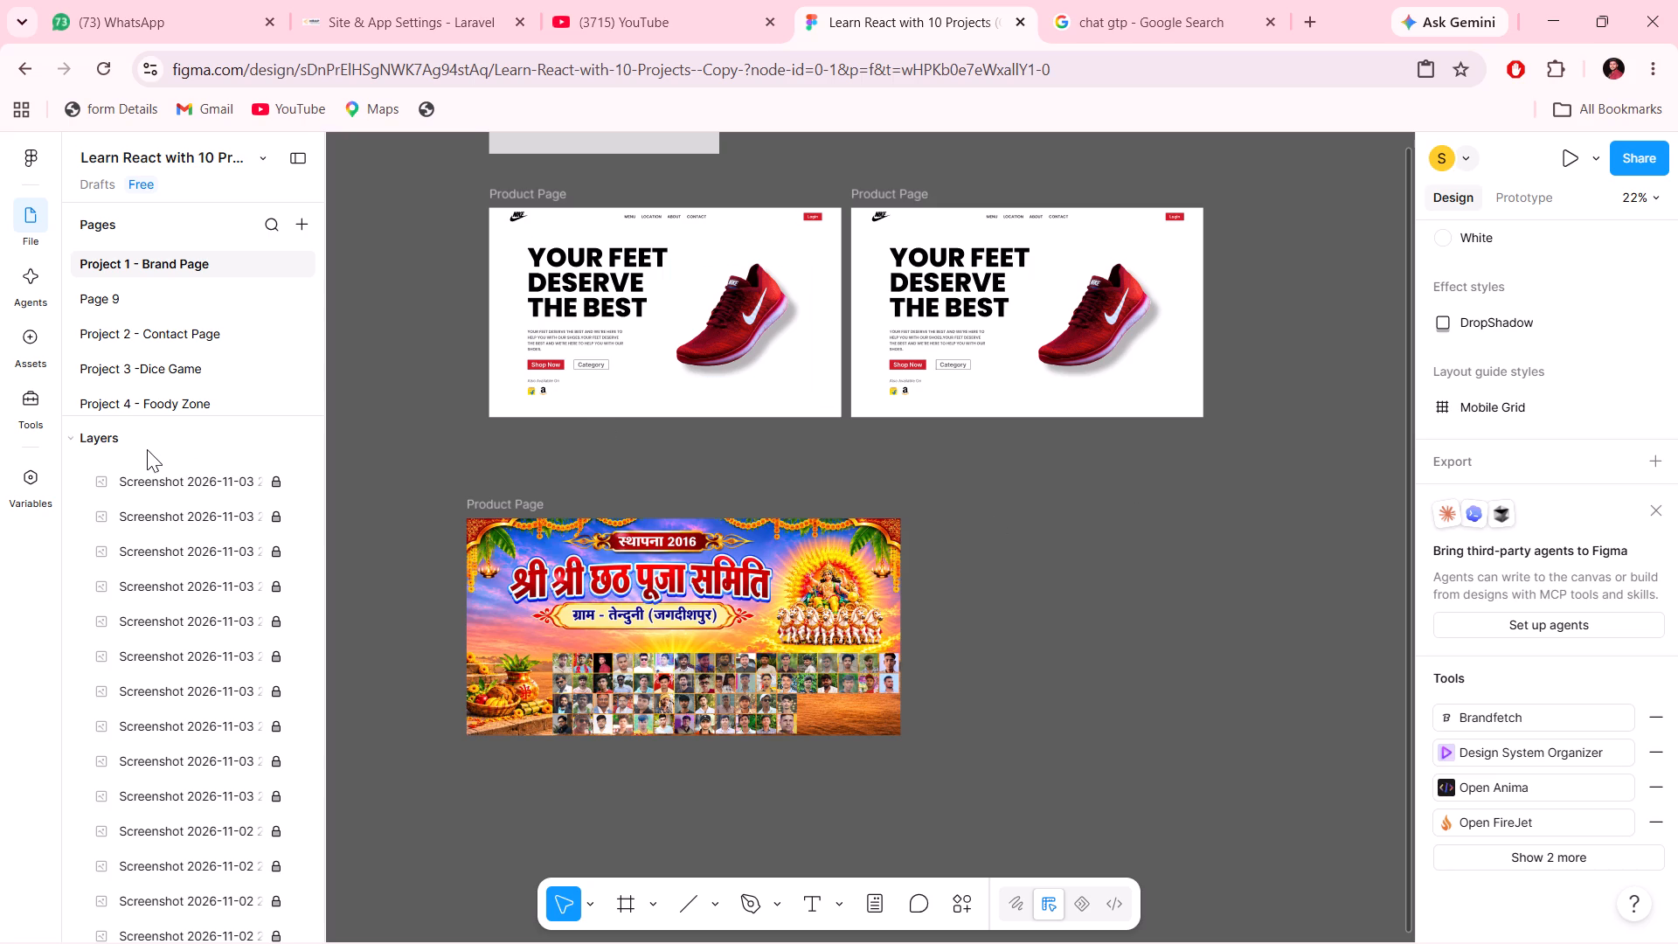
{"action": "scroll", "coordinate": [159, 597], "scroll_direction": "down", "scroll_amount": 6}
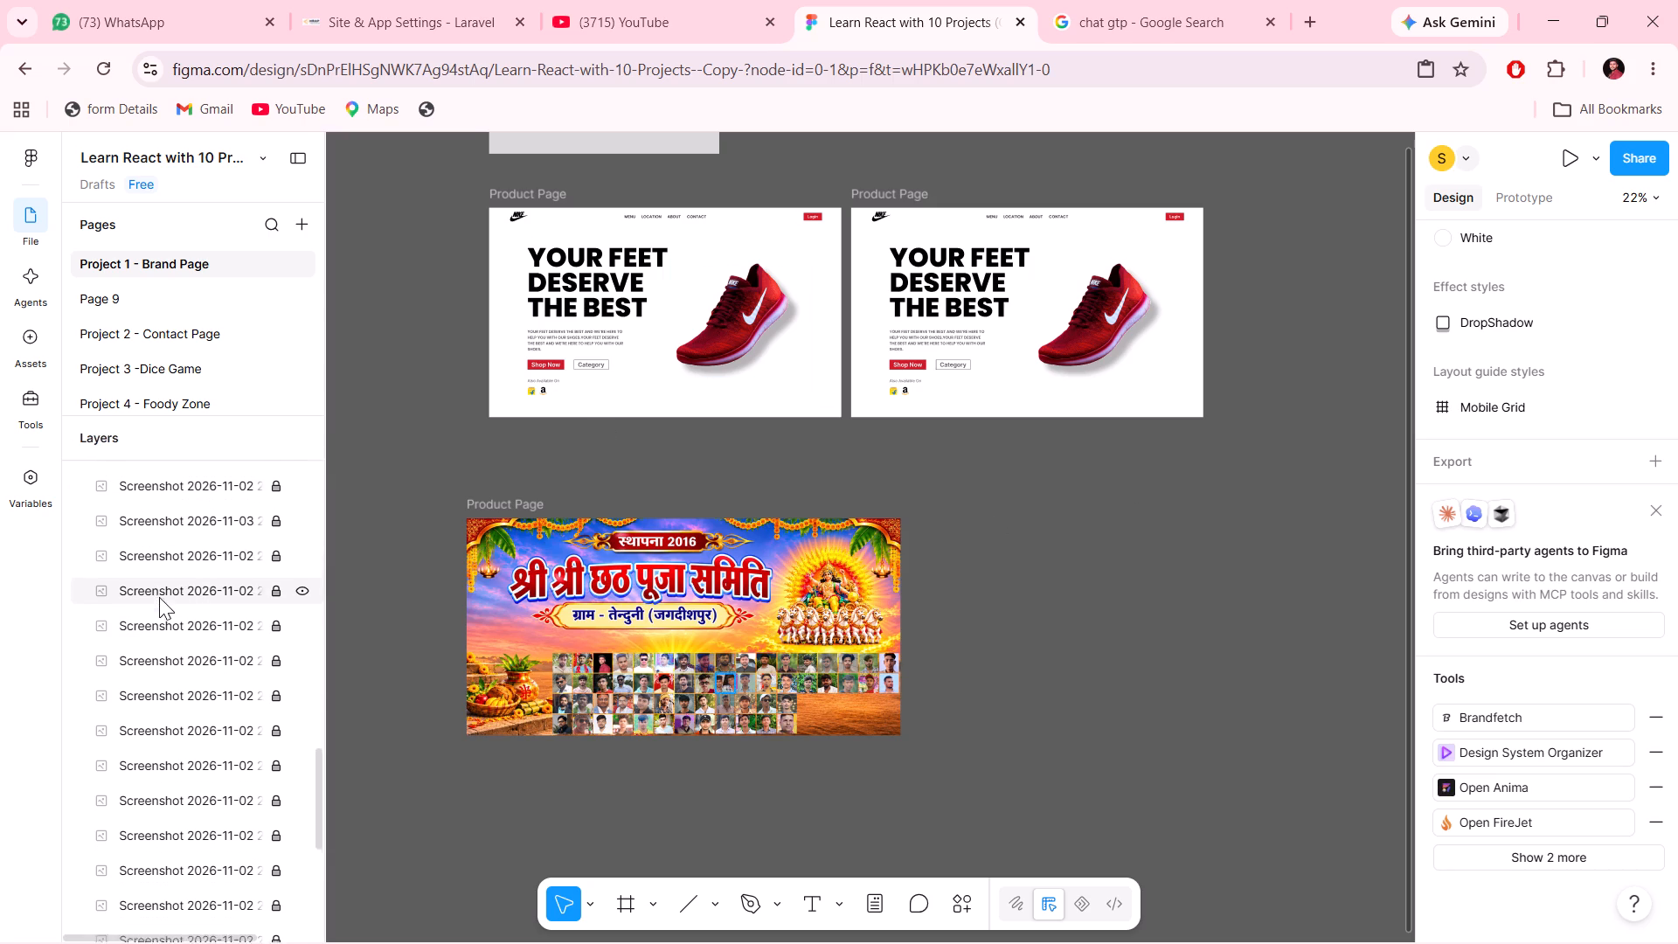
{"action": "scroll", "coordinate": [159, 597], "scroll_direction": "down", "scroll_amount": 4}
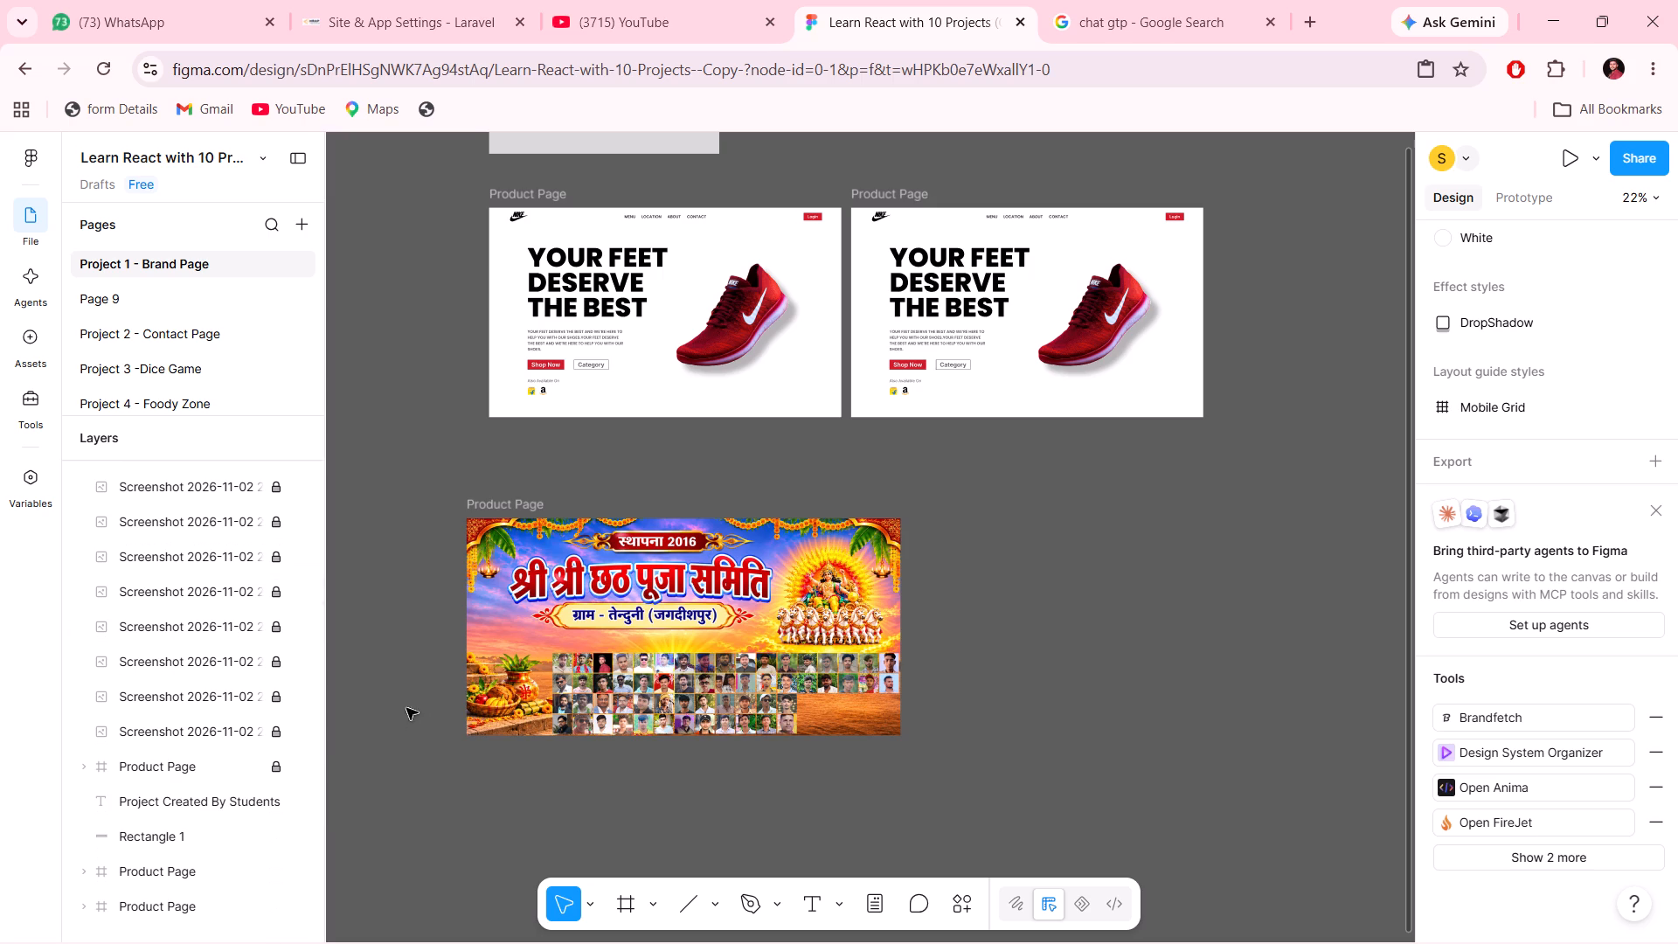
{"action": "left_click", "coordinate": [381, 711]}
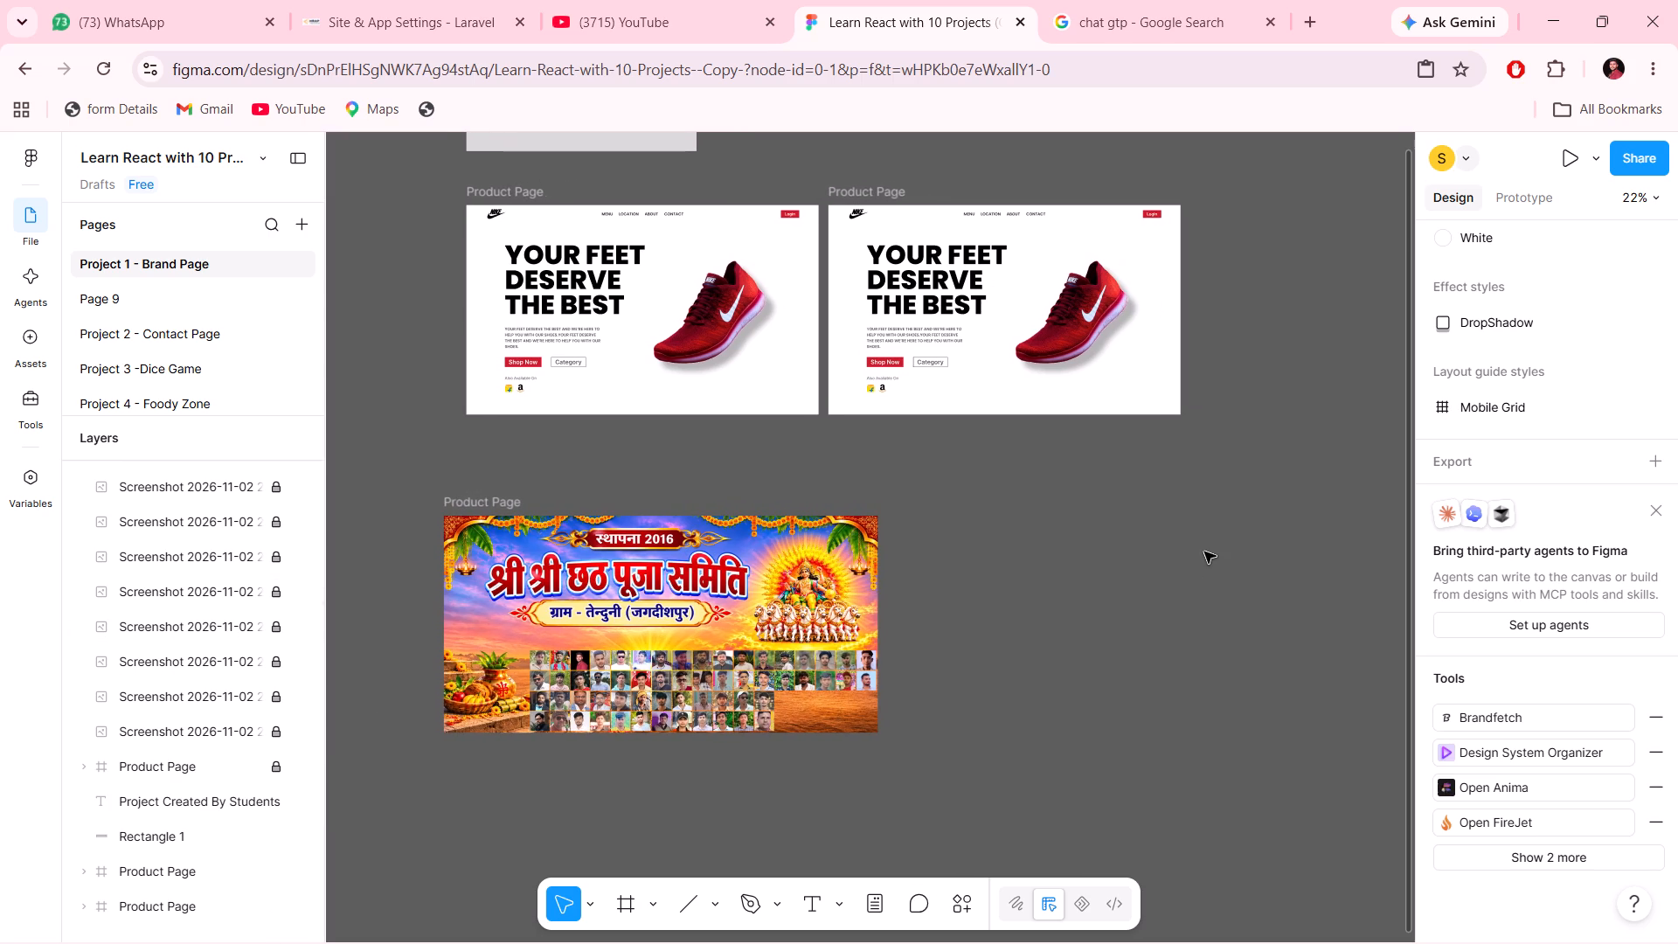
Examine the festival banner's artwork and its four portrait rows up close.
{"action": "scroll", "coordinate": [866, 580], "scroll_direction": "right", "scroll_amount": 4}
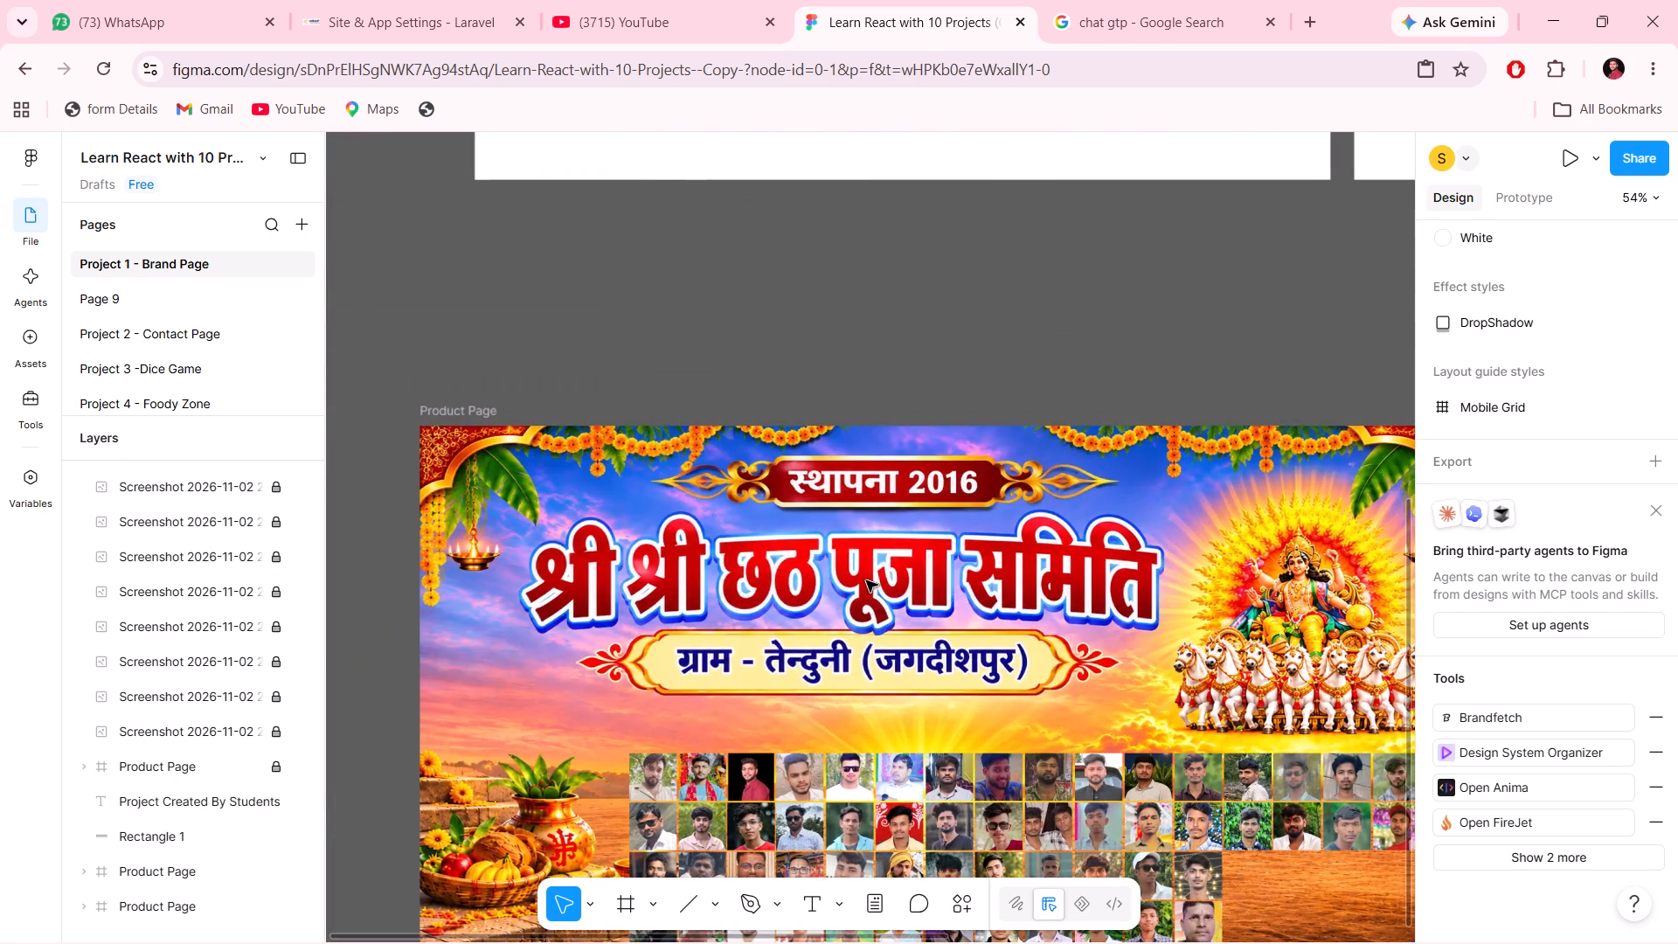
{"action": "scroll", "coordinate": [866, 580], "scroll_direction": "down", "scroll_amount": 3}
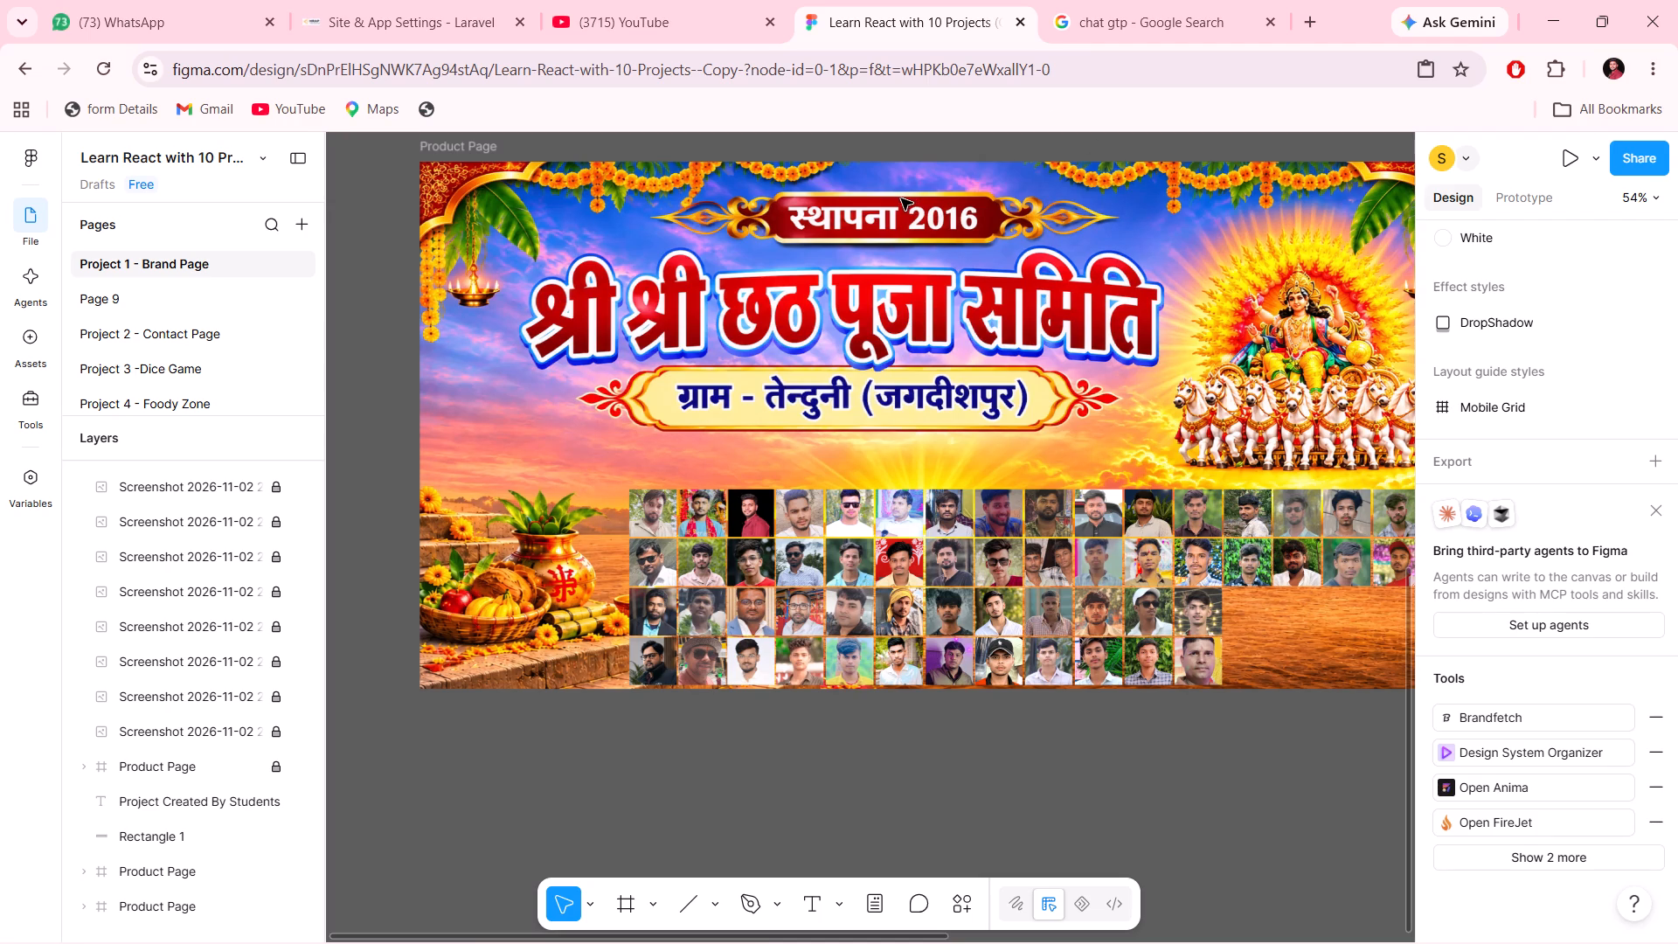
{"action": "scroll", "coordinate": [900, 198], "scroll_direction": "left", "scroll_amount": 1}
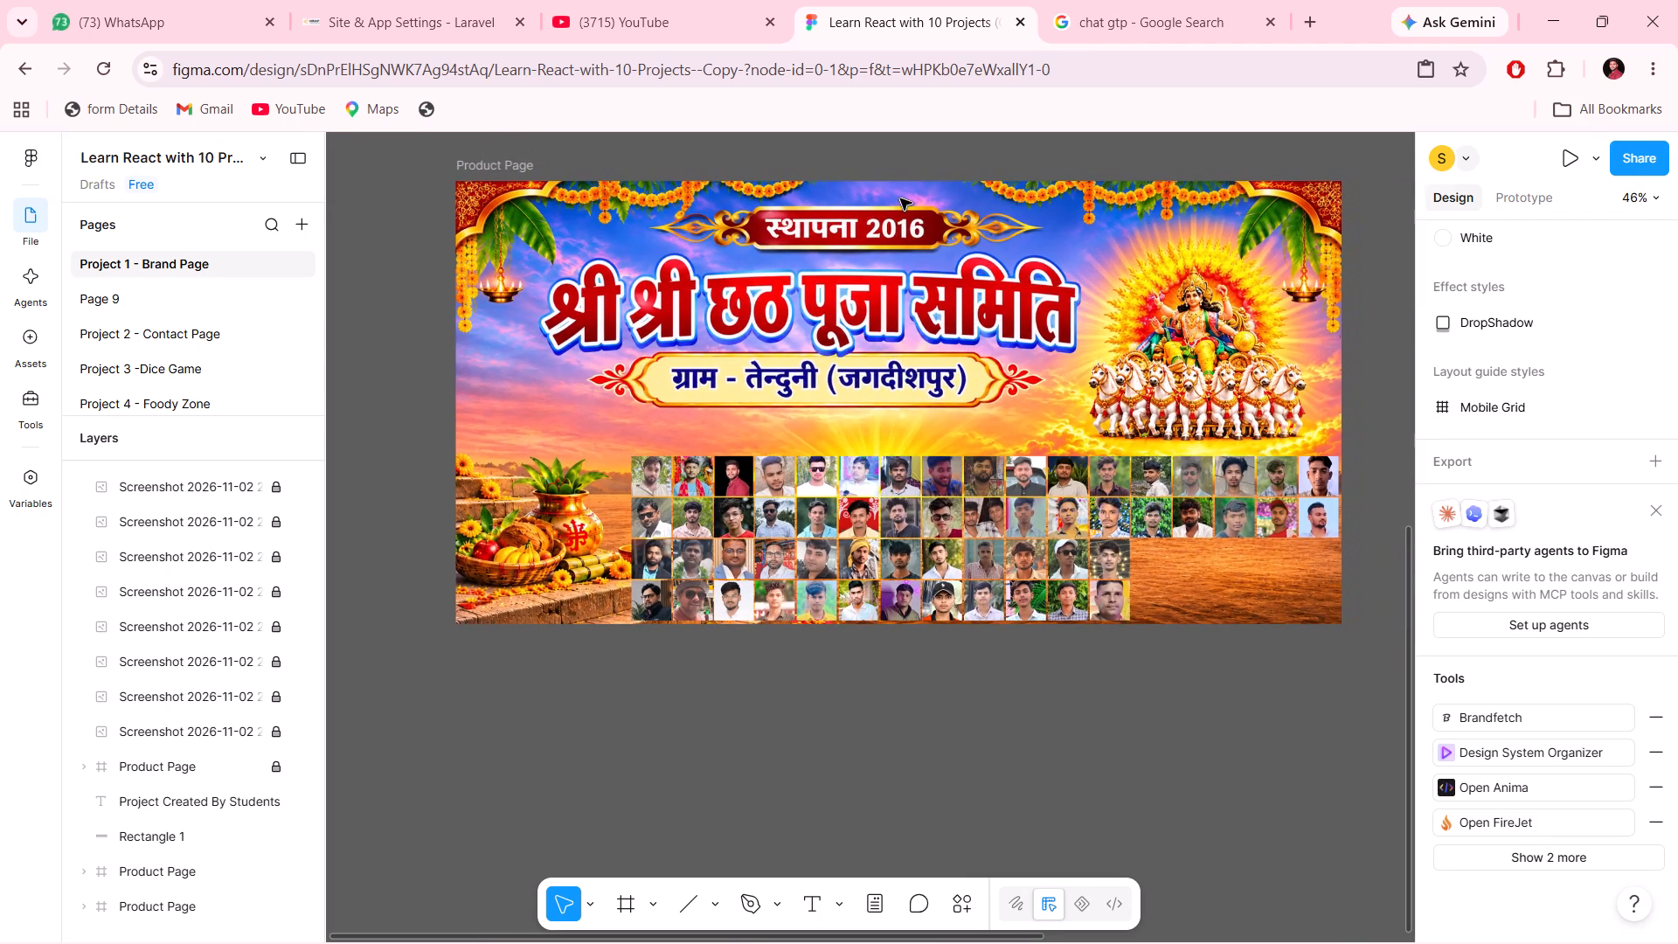
{"action": "scroll", "coordinate": [900, 198], "scroll_direction": "left", "scroll_amount": 1}
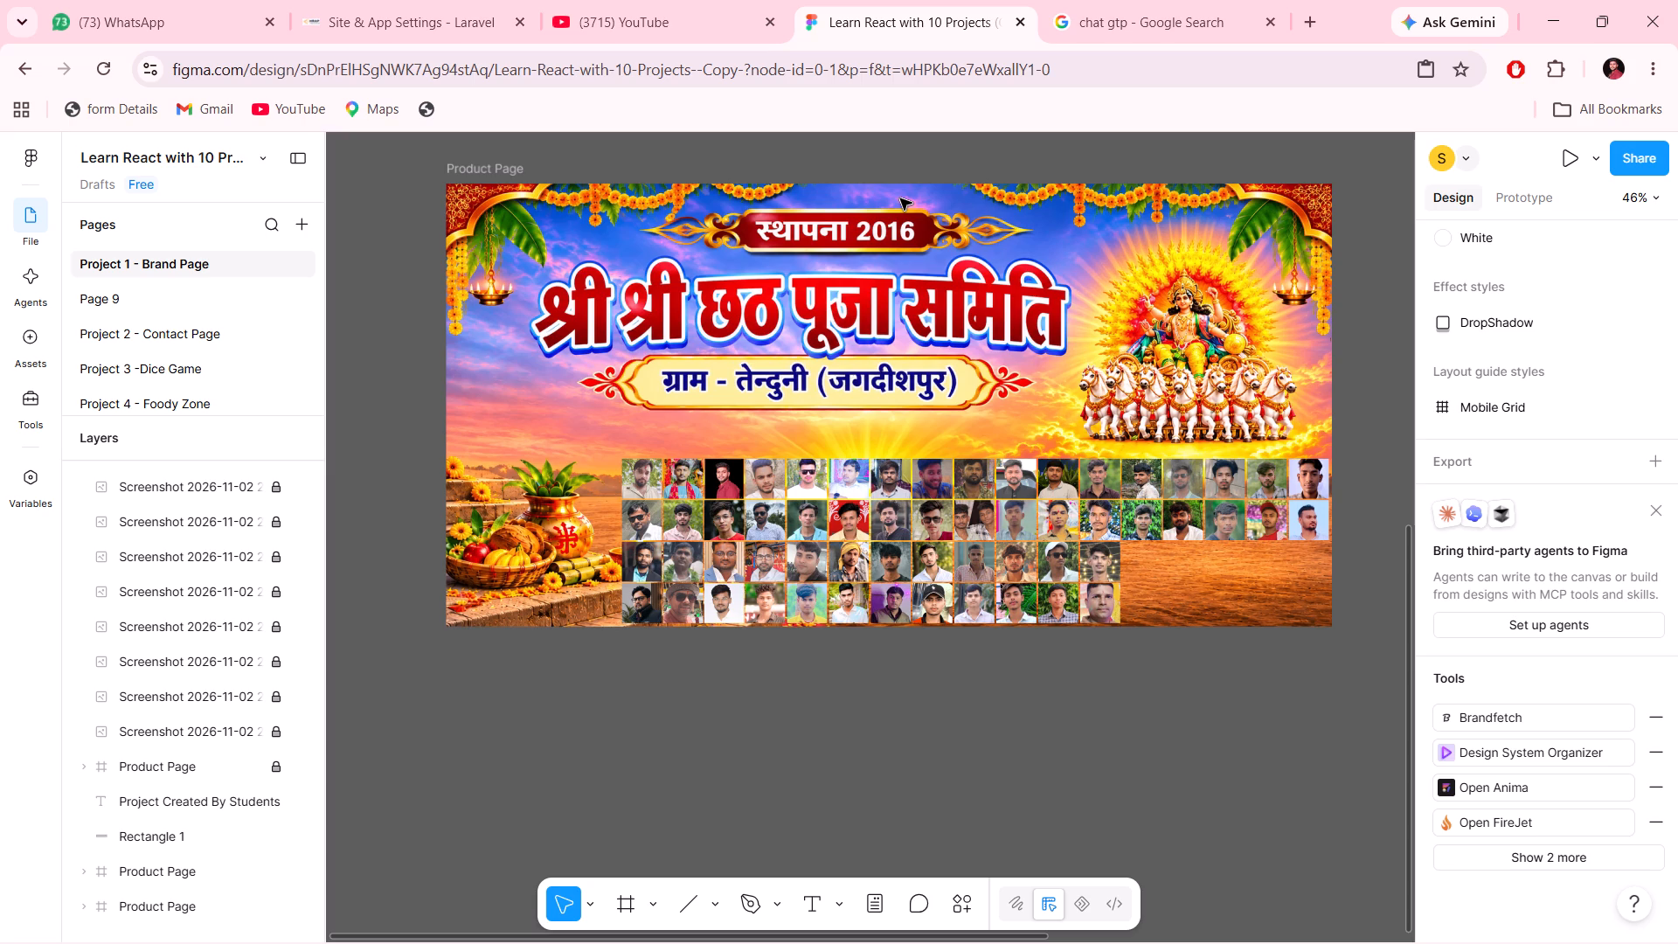
{"action": "scroll", "coordinate": [1166, 766], "scroll_direction": "left", "scroll_amount": 3}
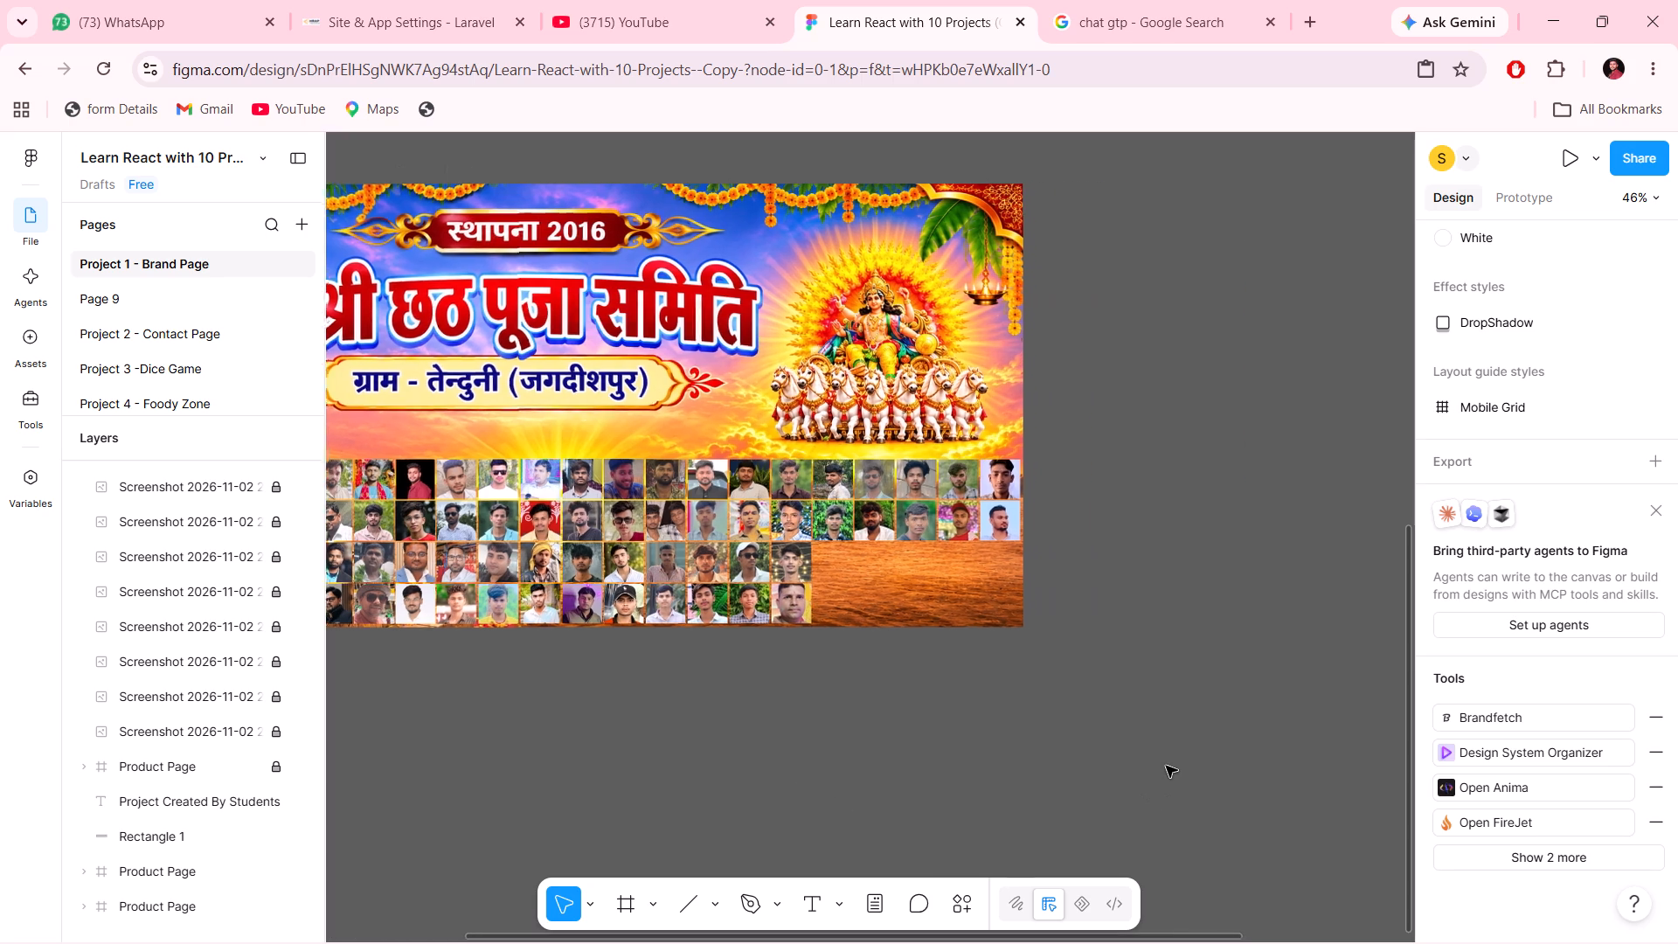
{"action": "scroll", "coordinate": [1166, 766], "scroll_direction": "right", "scroll_amount": 2}
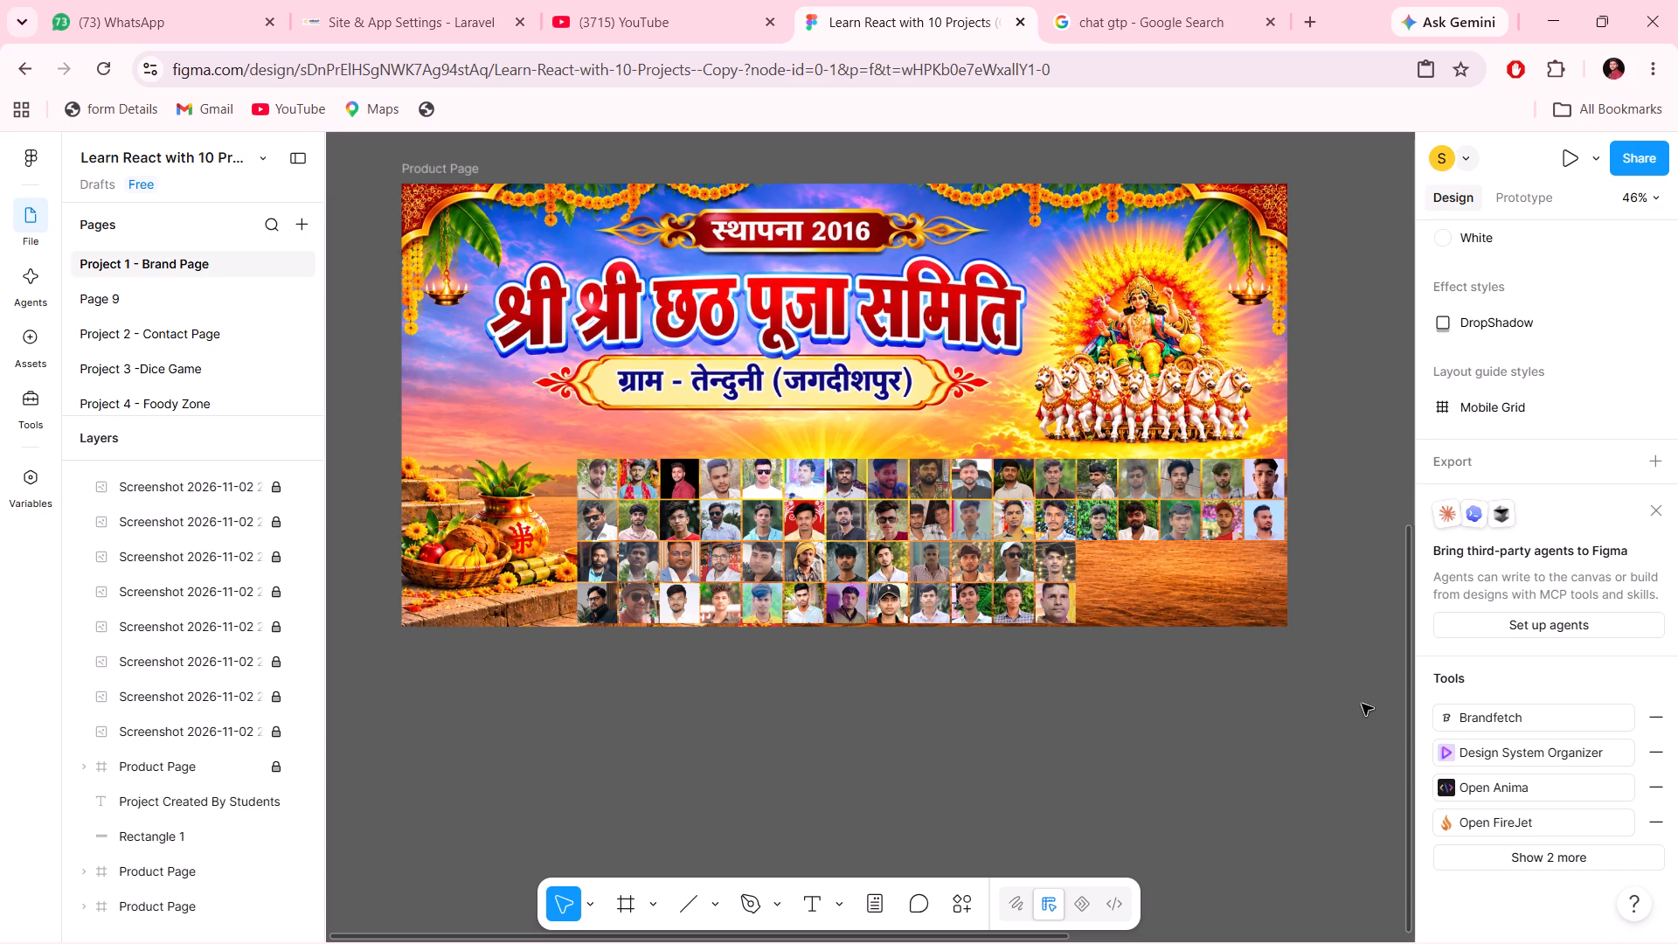
{"action": "scroll", "coordinate": [1362, 704], "scroll_direction": "left", "scroll_amount": 2}
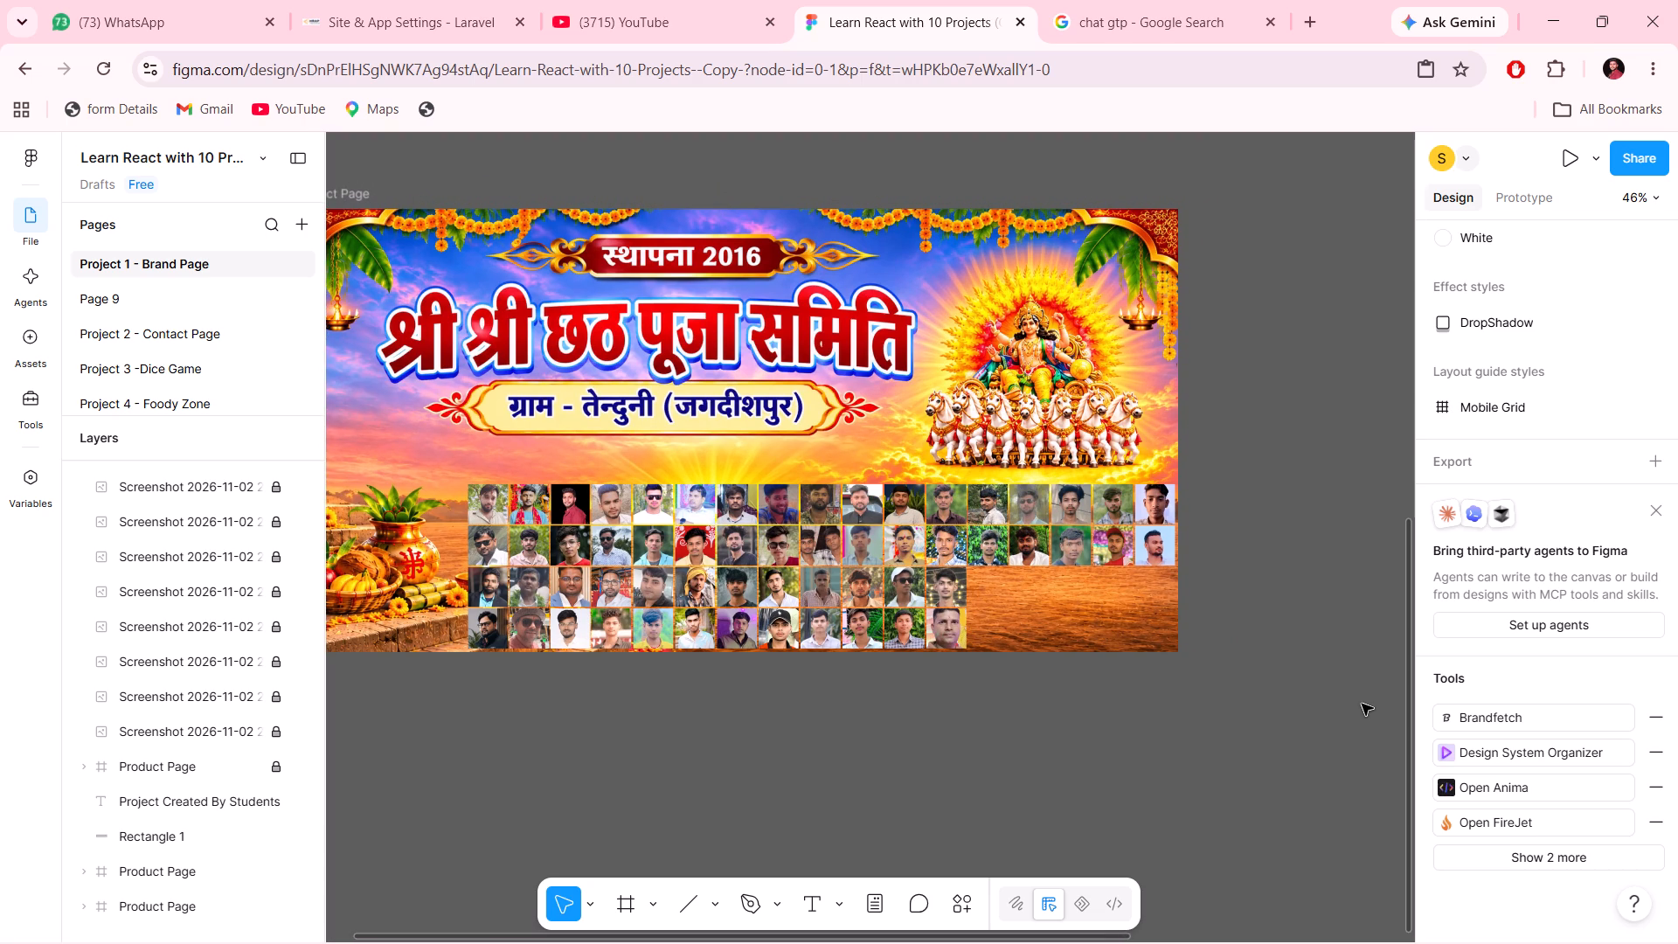
{"action": "scroll", "coordinate": [1362, 704], "scroll_direction": "left", "scroll_amount": 3}
{"action": "scroll", "coordinate": [1362, 704], "scroll_direction": "right", "scroll_amount": 1}
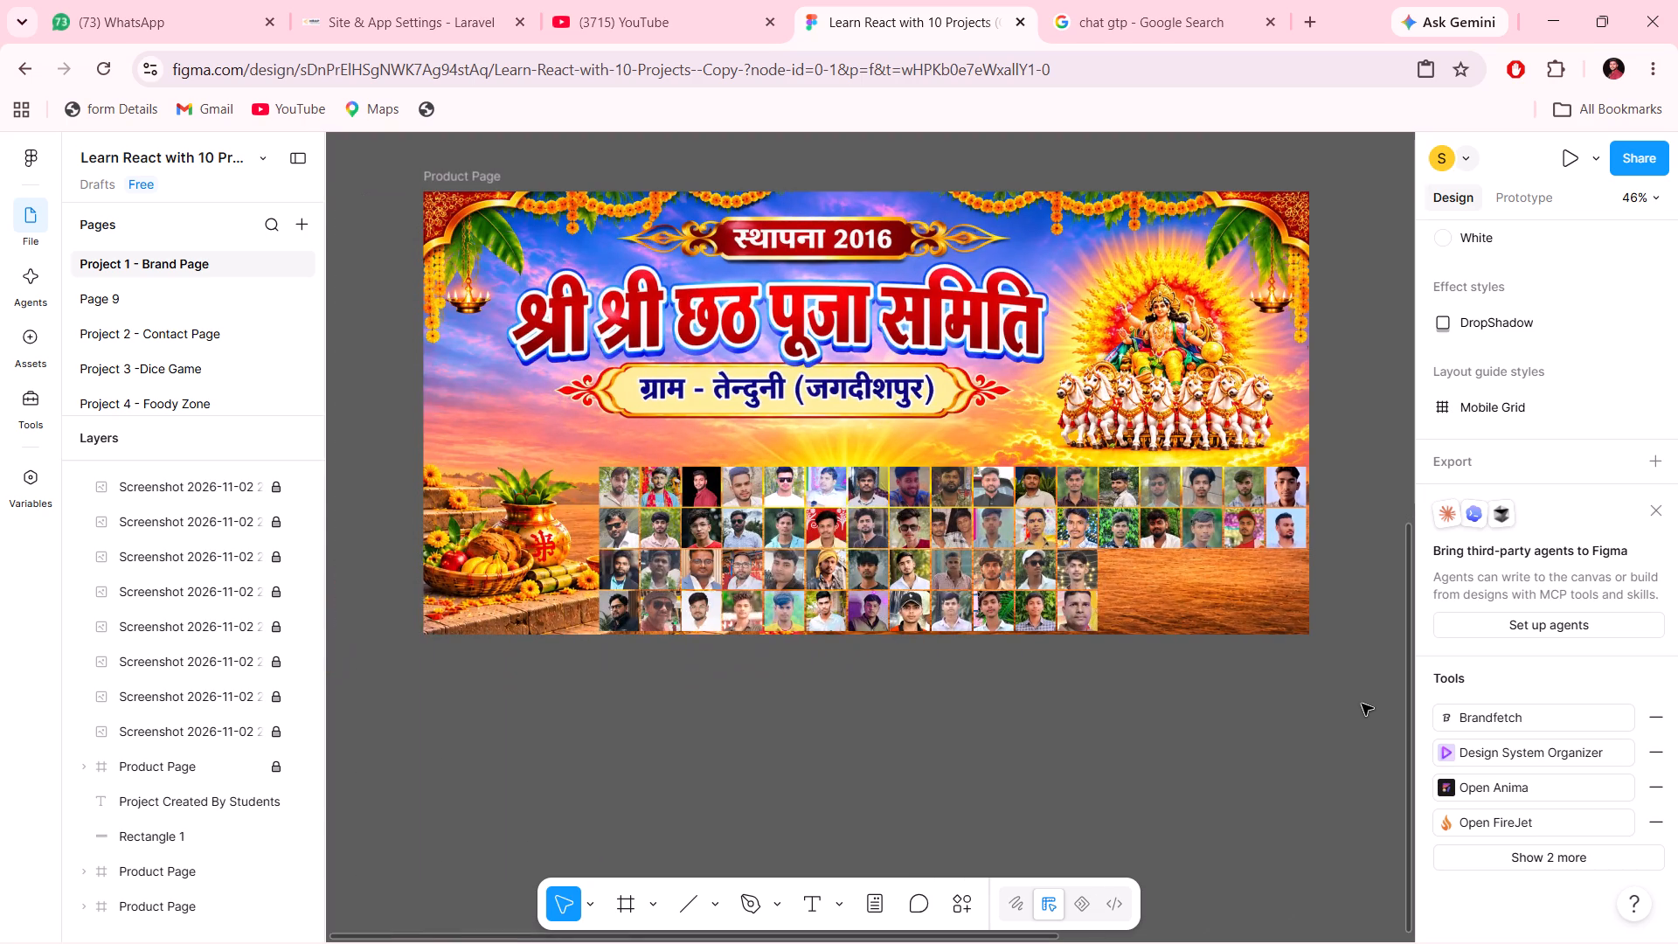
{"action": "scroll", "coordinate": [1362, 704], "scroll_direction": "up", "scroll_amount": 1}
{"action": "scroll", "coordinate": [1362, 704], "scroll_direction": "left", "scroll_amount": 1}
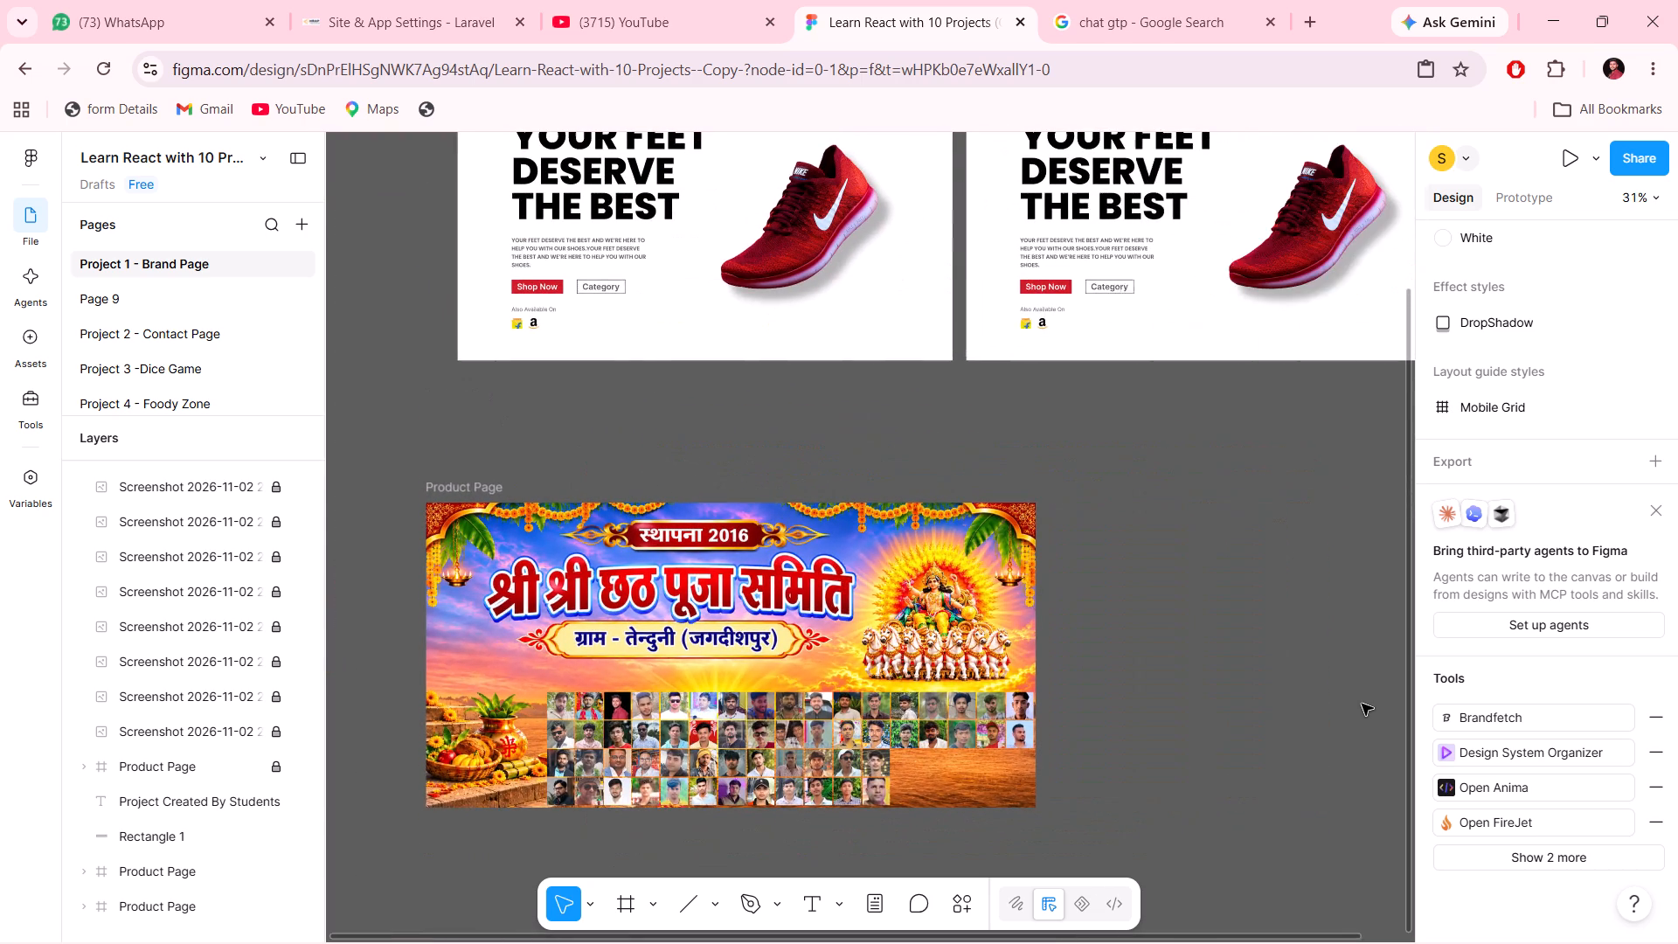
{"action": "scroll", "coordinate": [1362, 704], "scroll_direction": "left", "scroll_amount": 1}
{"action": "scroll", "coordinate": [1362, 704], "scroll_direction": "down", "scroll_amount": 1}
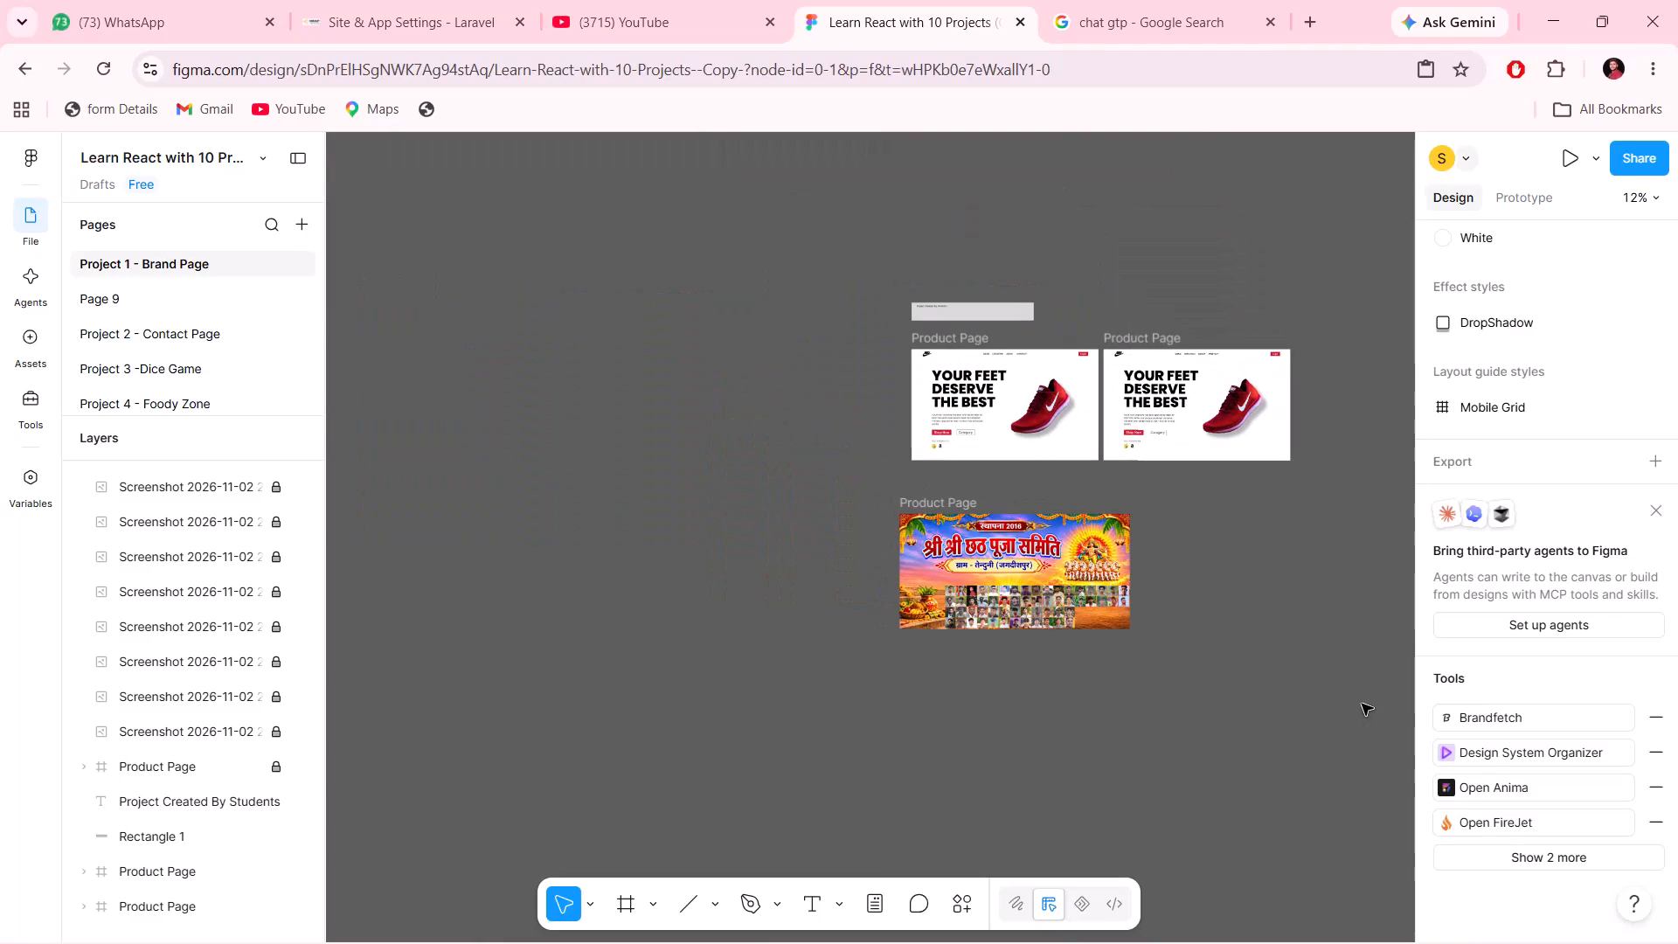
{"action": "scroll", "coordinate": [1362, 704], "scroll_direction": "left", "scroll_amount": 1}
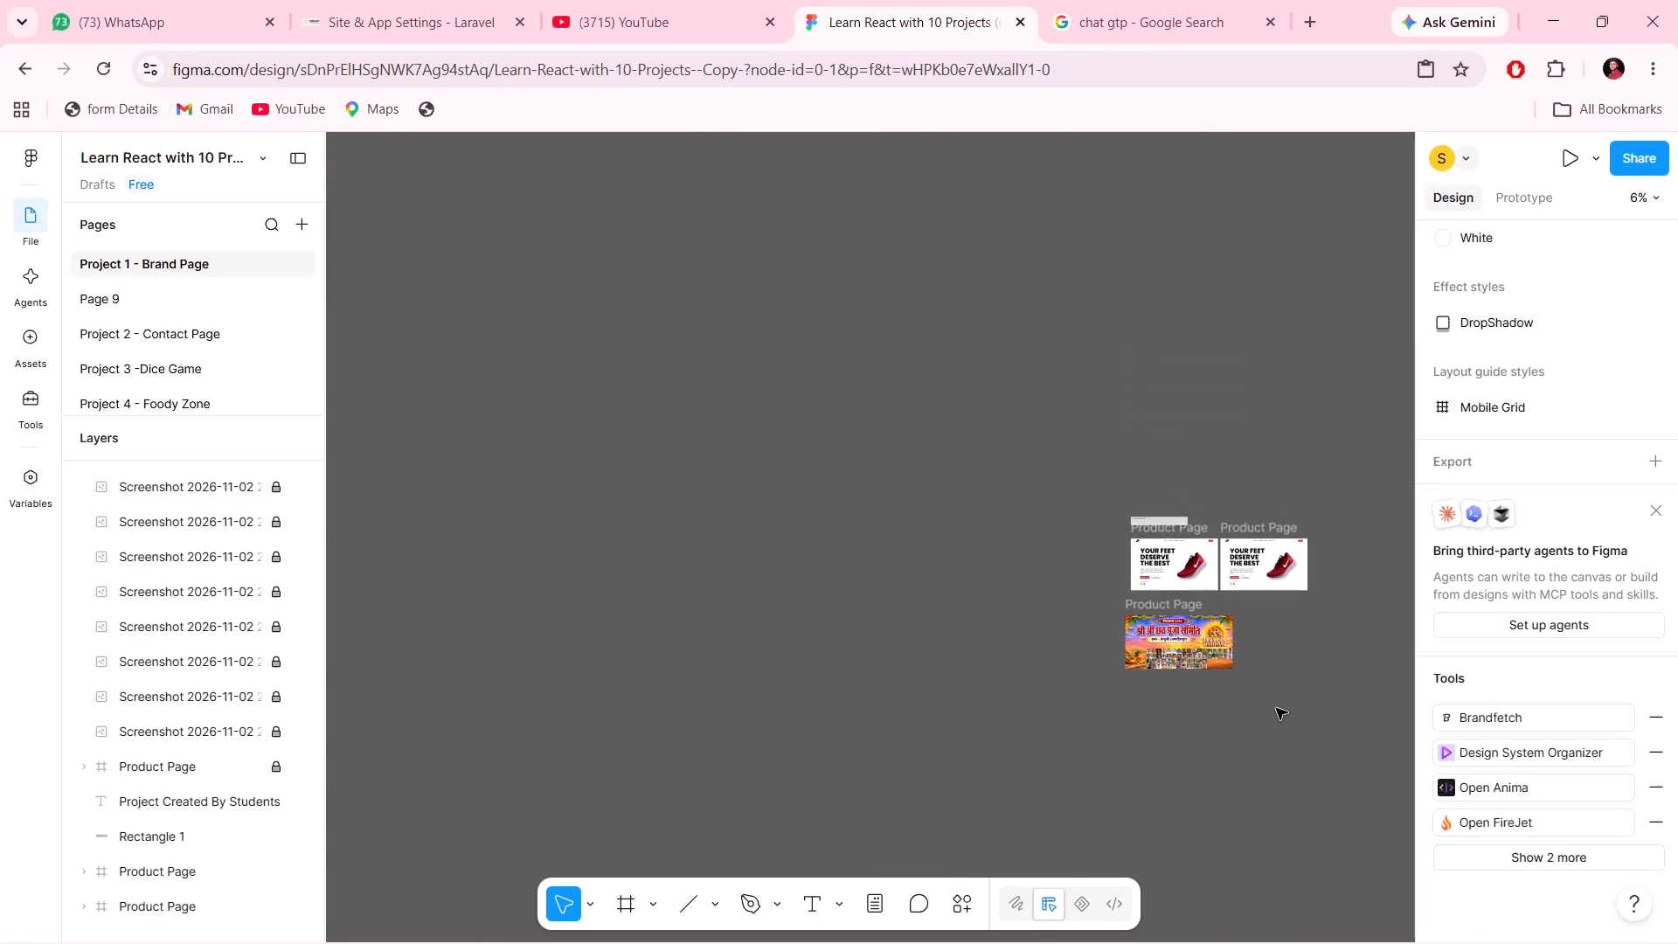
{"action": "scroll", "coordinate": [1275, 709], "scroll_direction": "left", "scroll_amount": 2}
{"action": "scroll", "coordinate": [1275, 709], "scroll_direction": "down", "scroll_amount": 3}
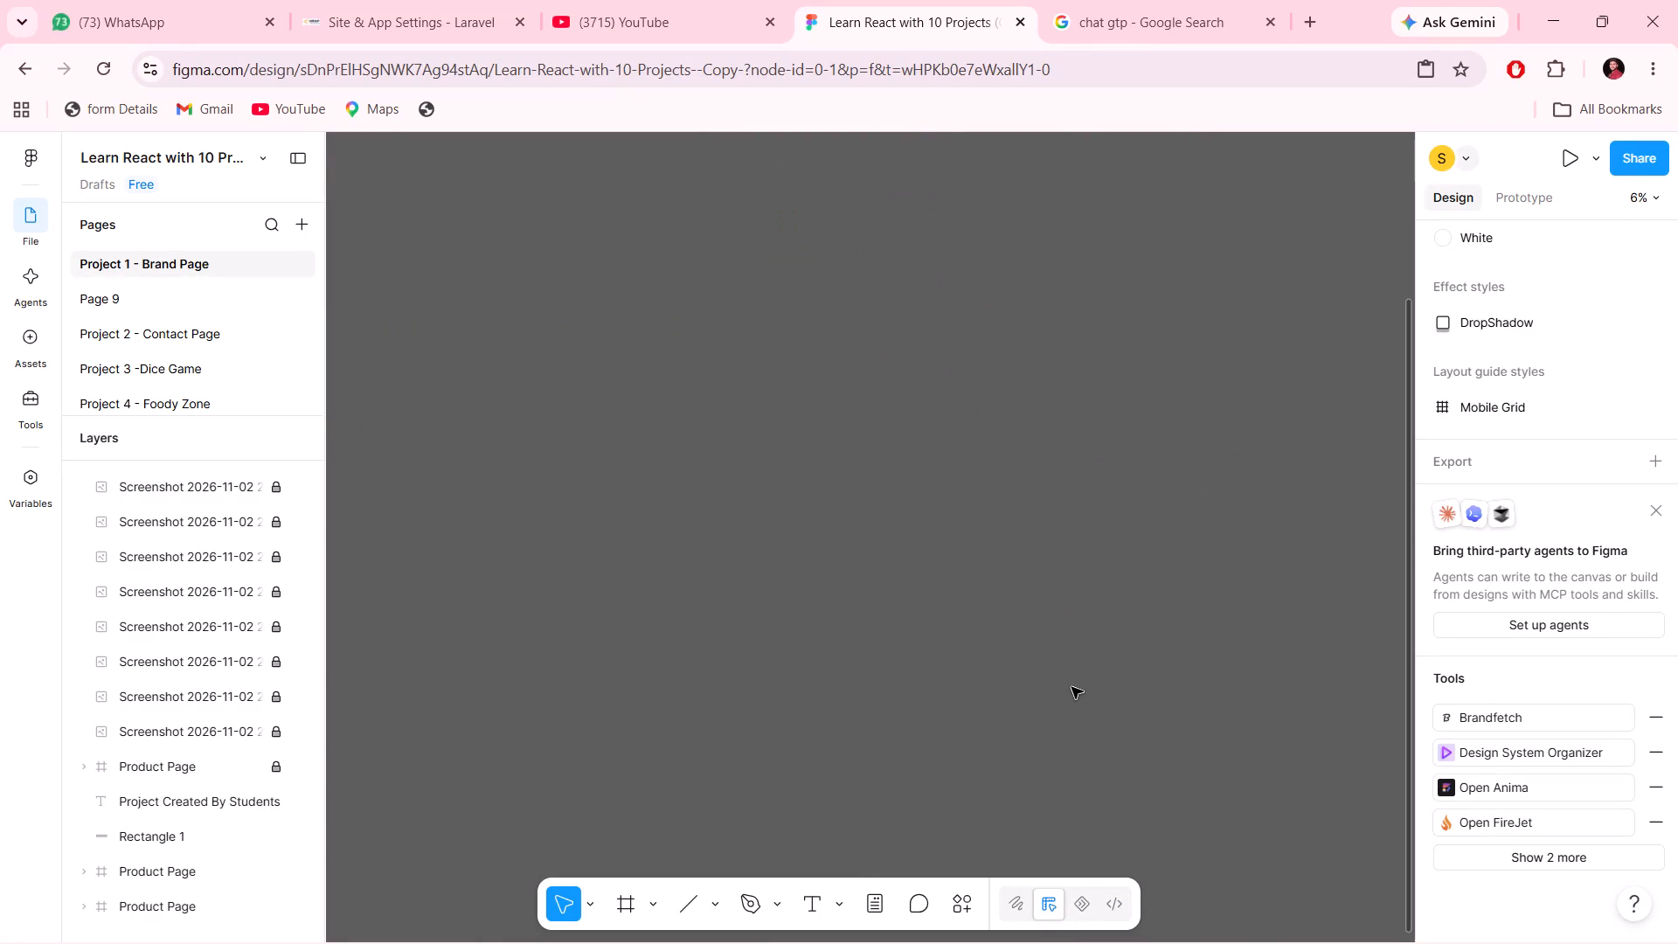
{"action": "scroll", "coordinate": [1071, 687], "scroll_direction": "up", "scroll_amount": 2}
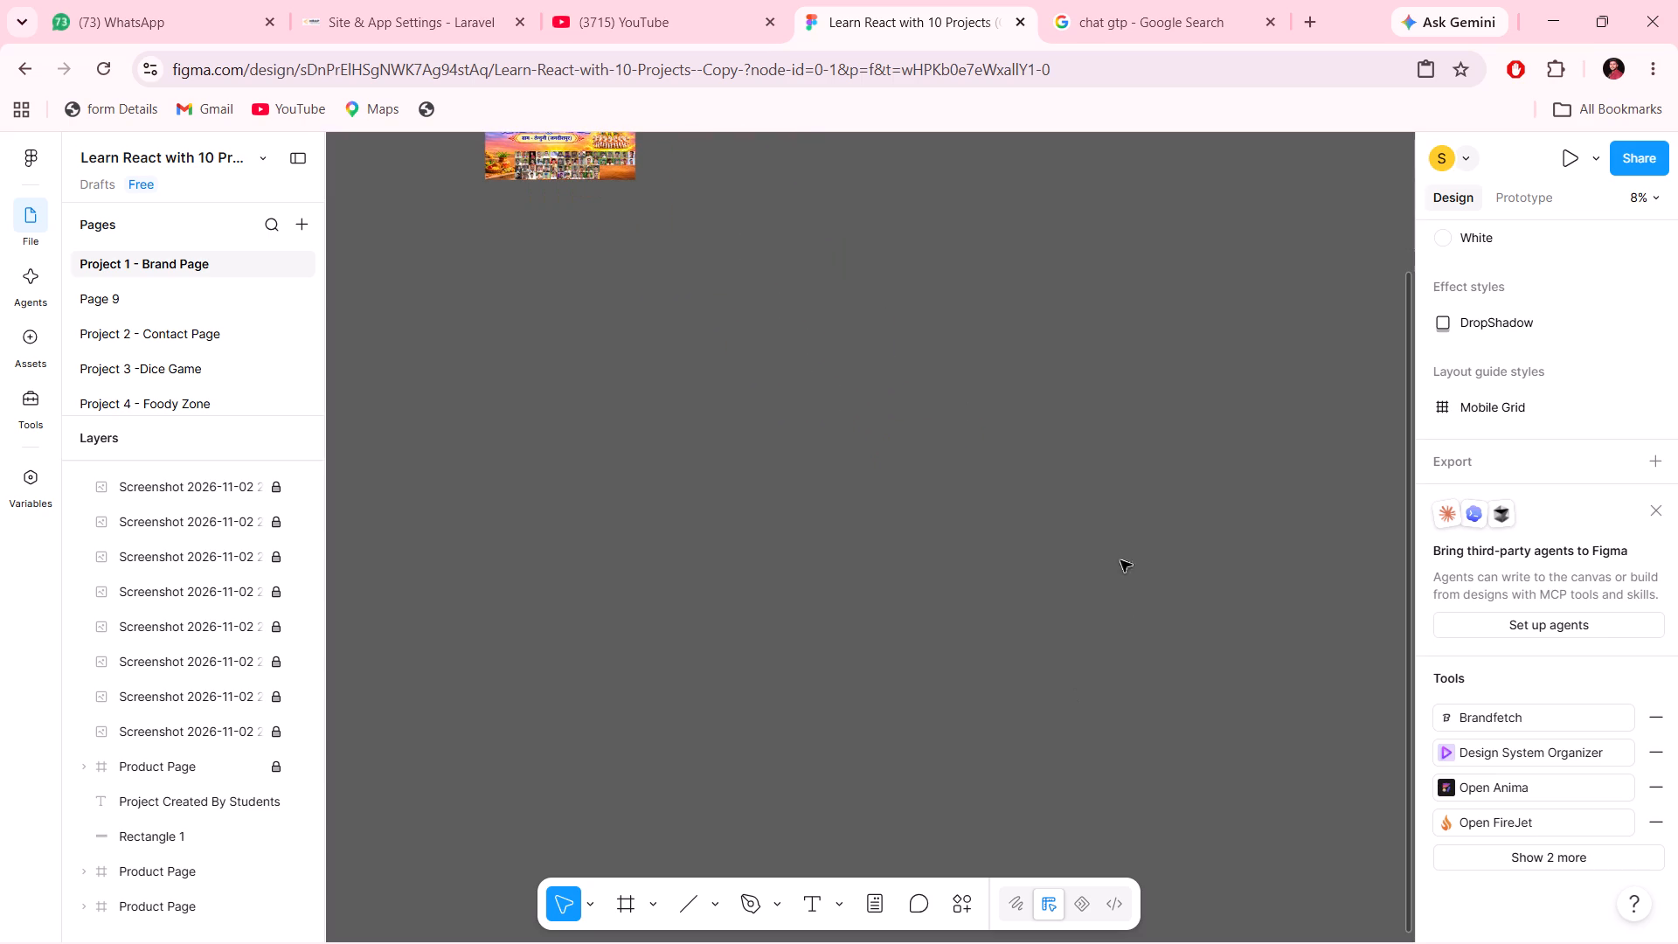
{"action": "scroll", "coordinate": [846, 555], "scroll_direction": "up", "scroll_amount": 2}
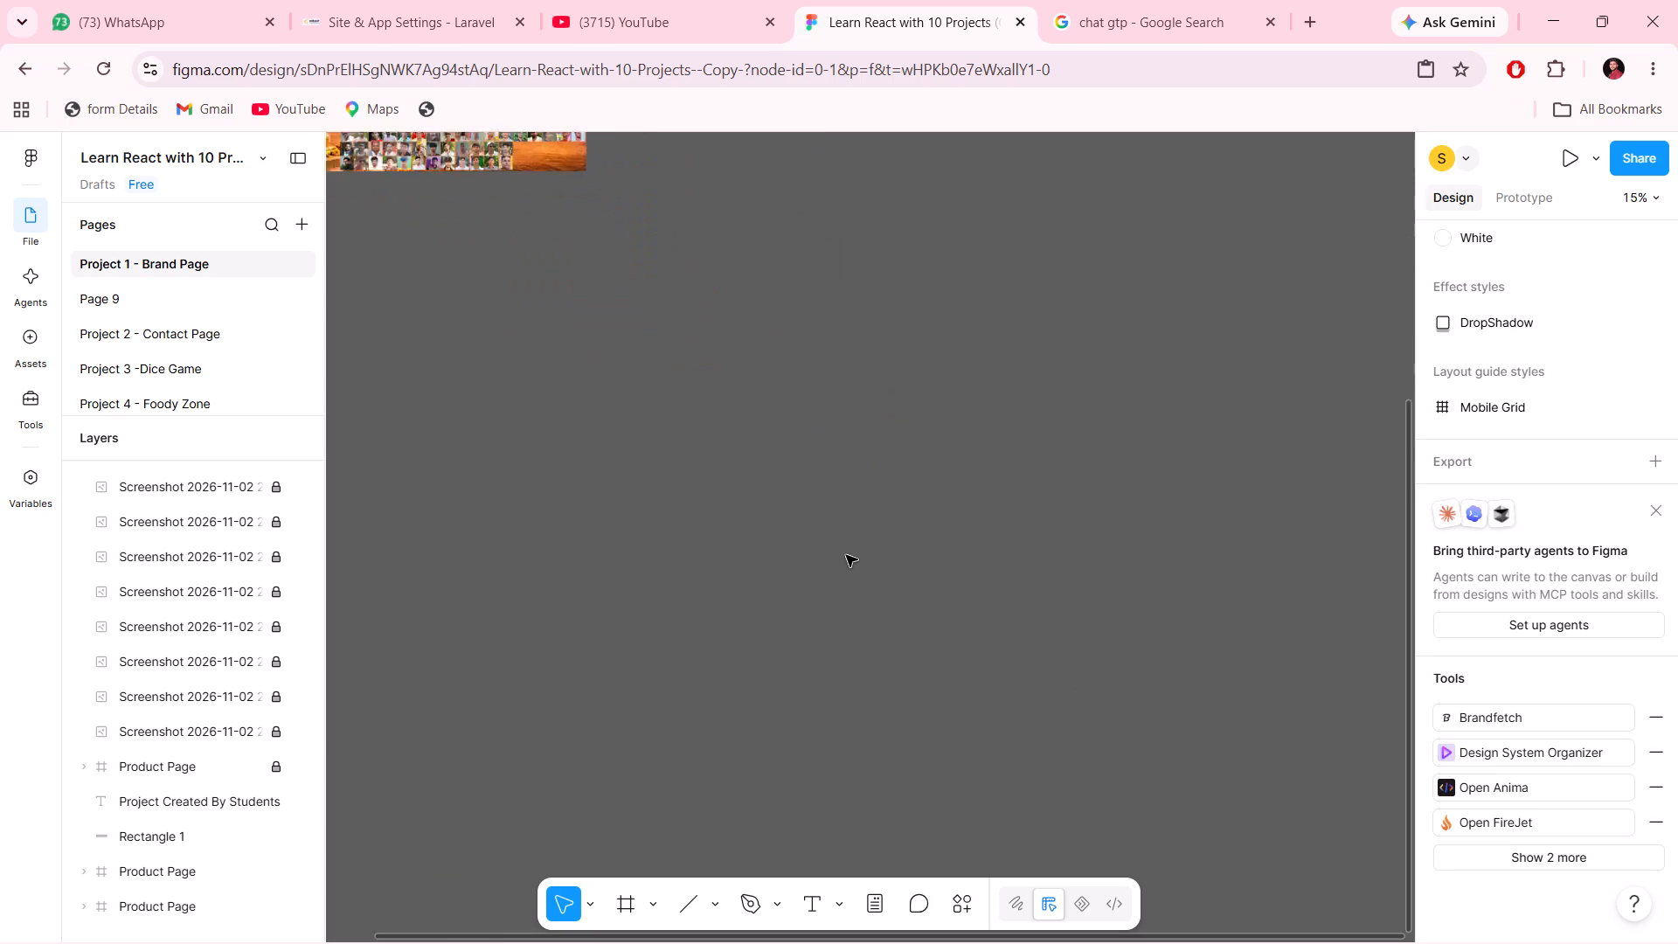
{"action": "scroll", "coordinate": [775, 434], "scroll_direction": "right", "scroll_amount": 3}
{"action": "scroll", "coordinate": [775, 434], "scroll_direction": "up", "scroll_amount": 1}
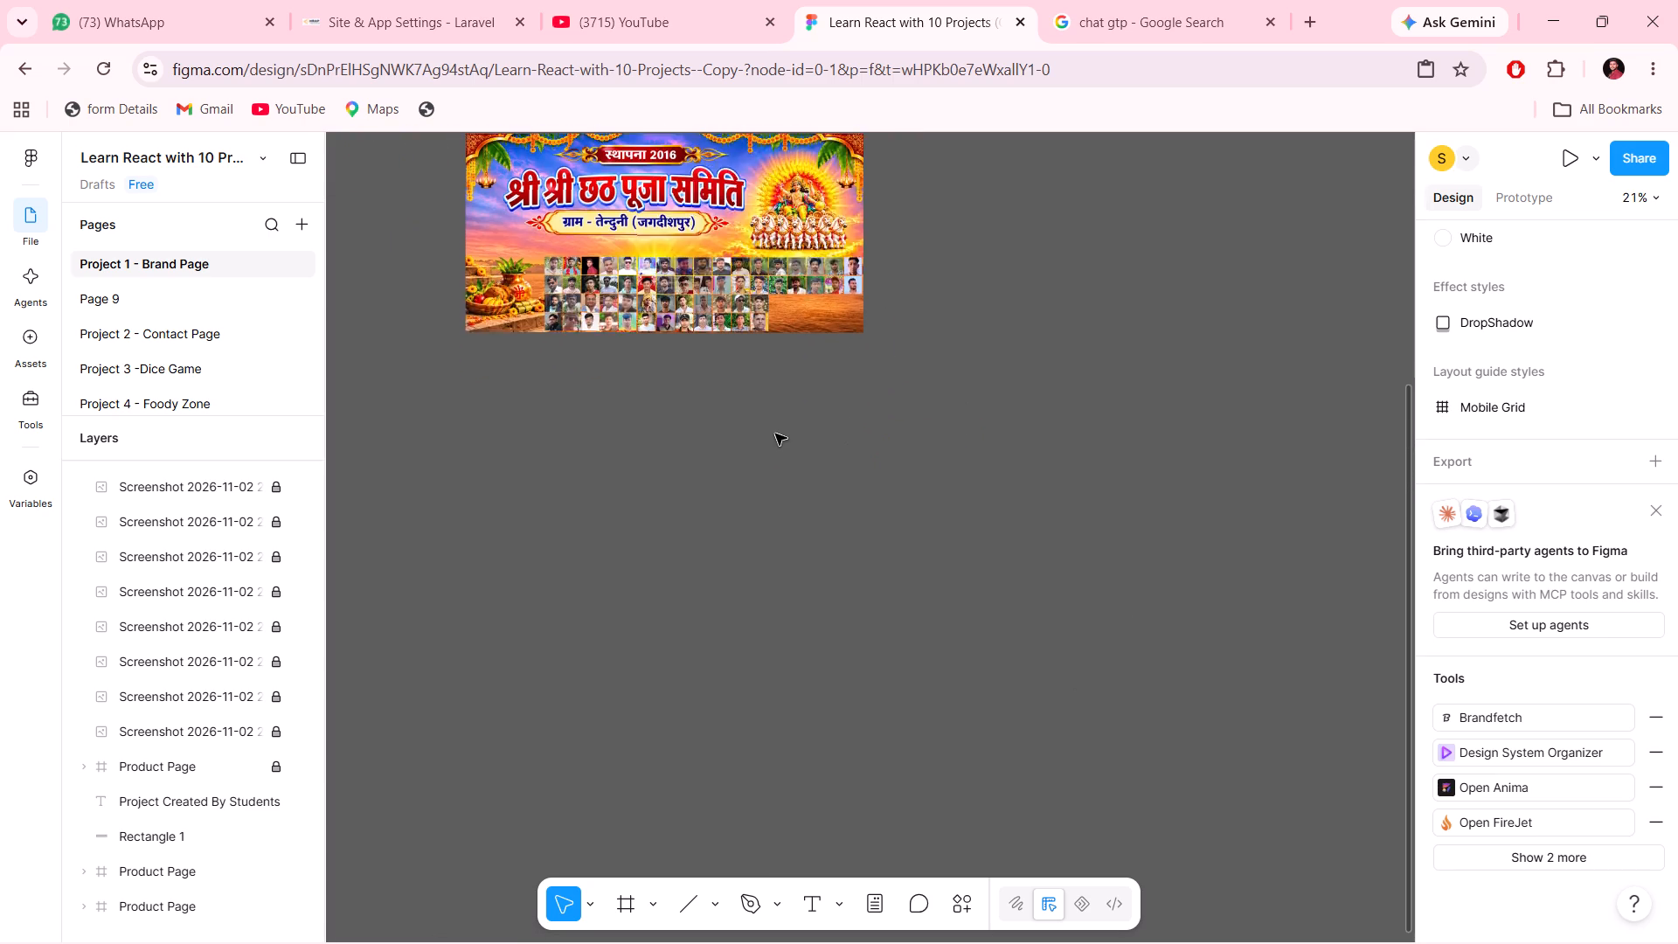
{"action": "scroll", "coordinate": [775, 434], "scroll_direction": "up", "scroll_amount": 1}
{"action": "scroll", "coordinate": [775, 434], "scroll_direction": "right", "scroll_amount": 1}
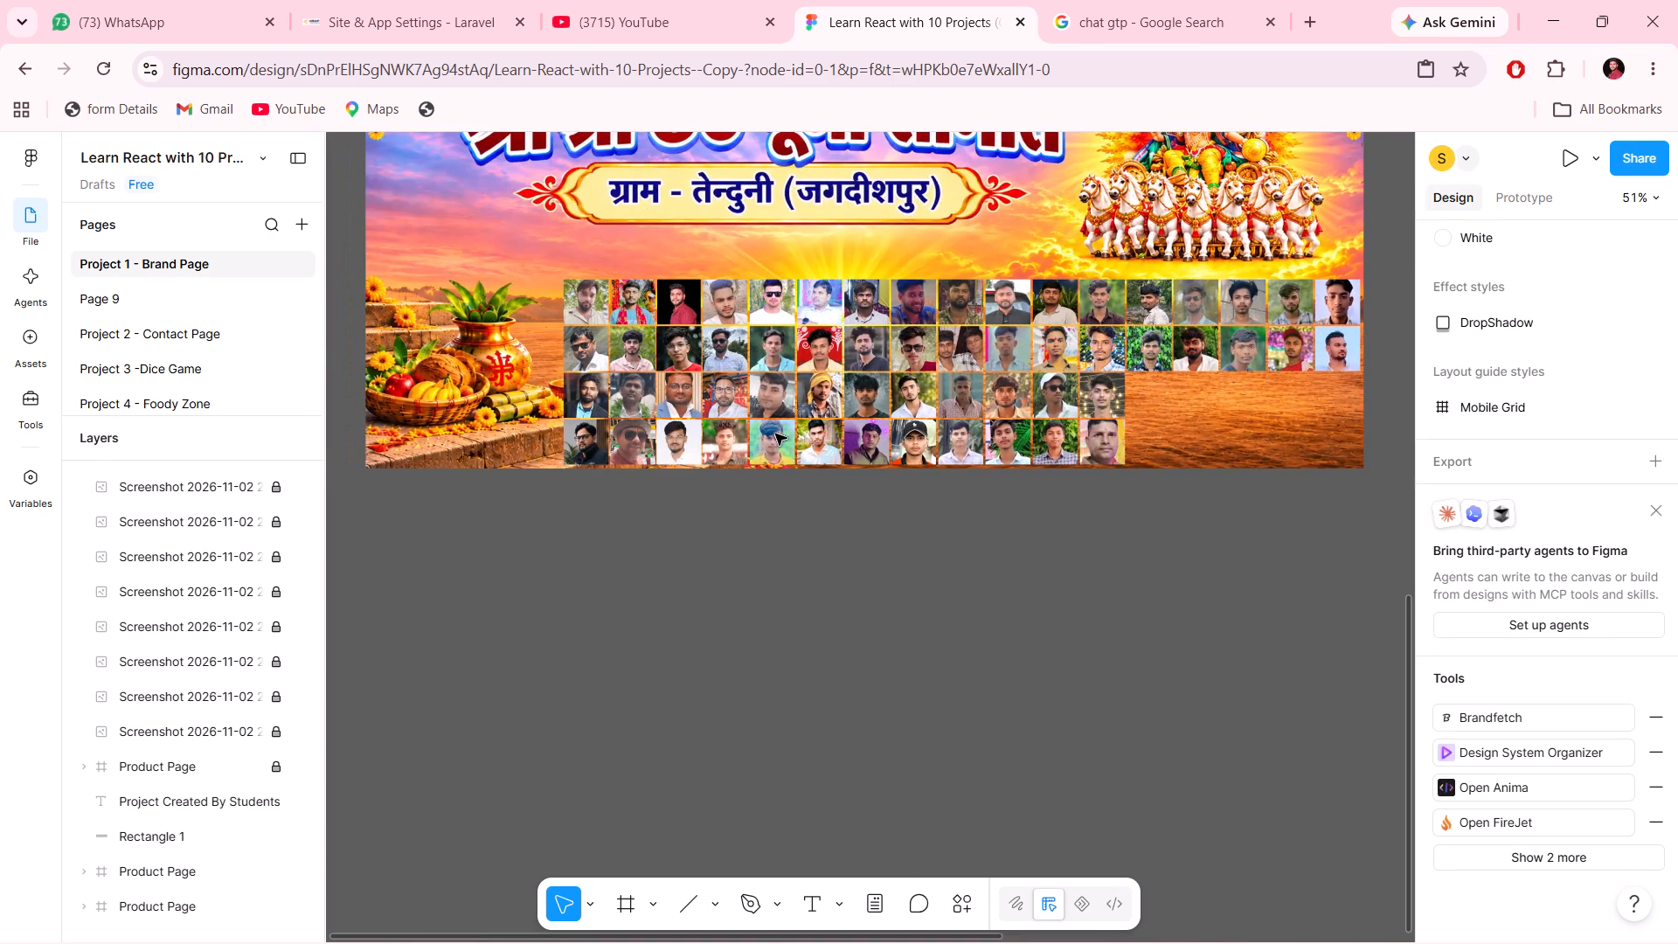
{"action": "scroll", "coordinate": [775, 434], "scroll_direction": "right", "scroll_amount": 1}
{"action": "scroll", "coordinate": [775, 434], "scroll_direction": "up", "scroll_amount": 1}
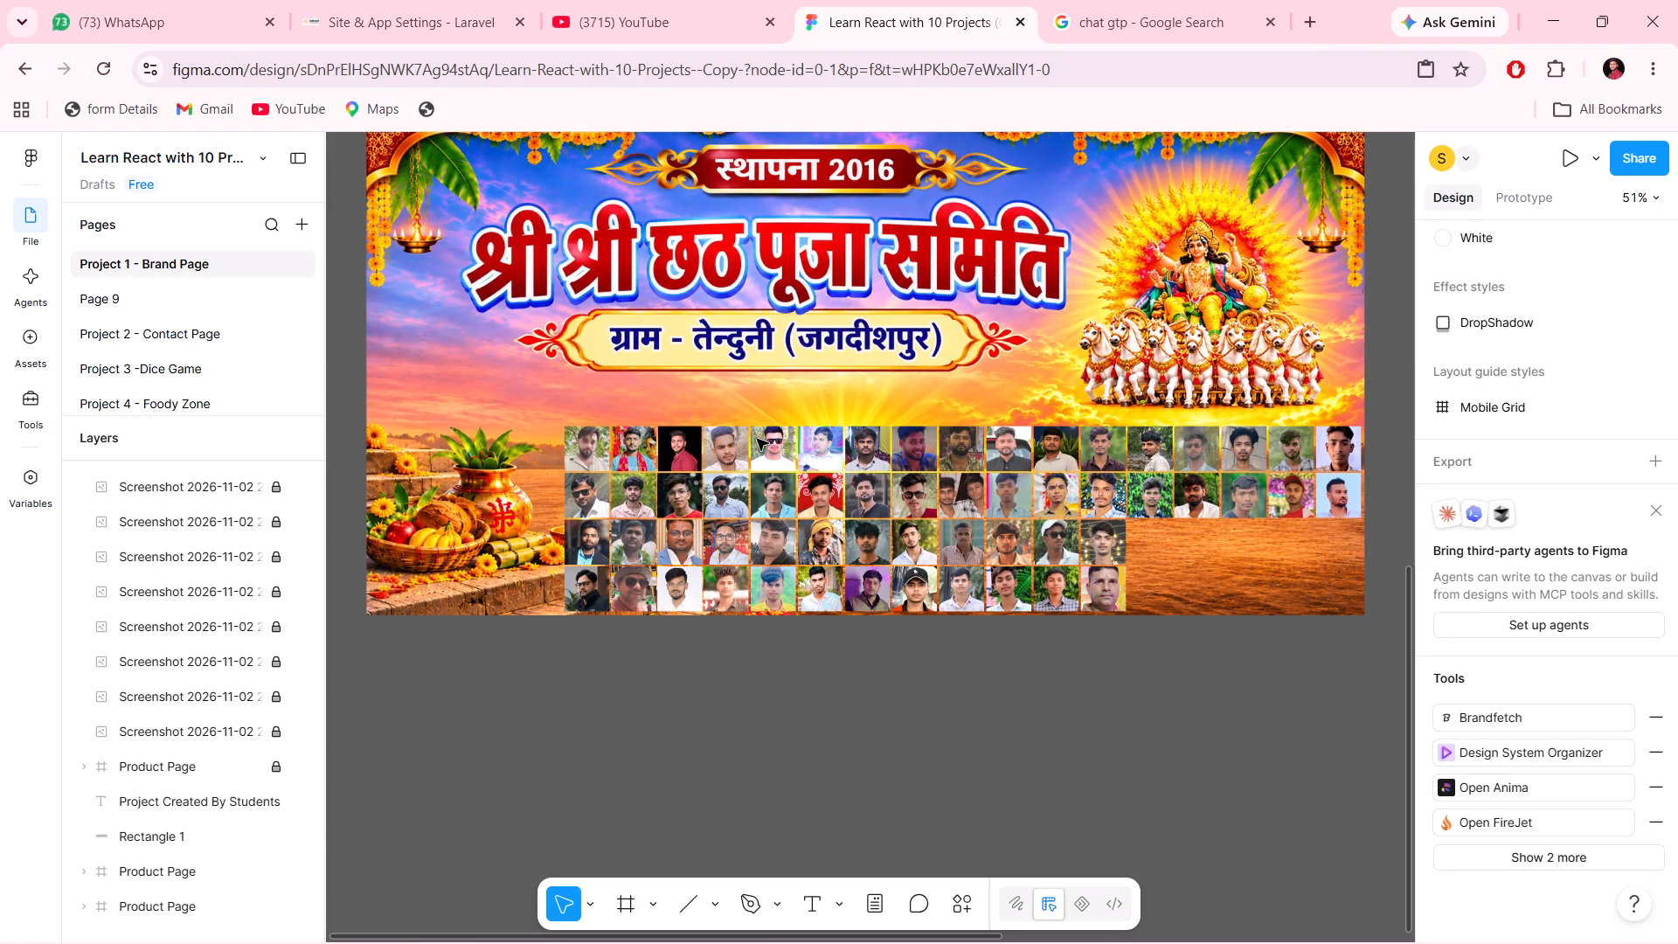
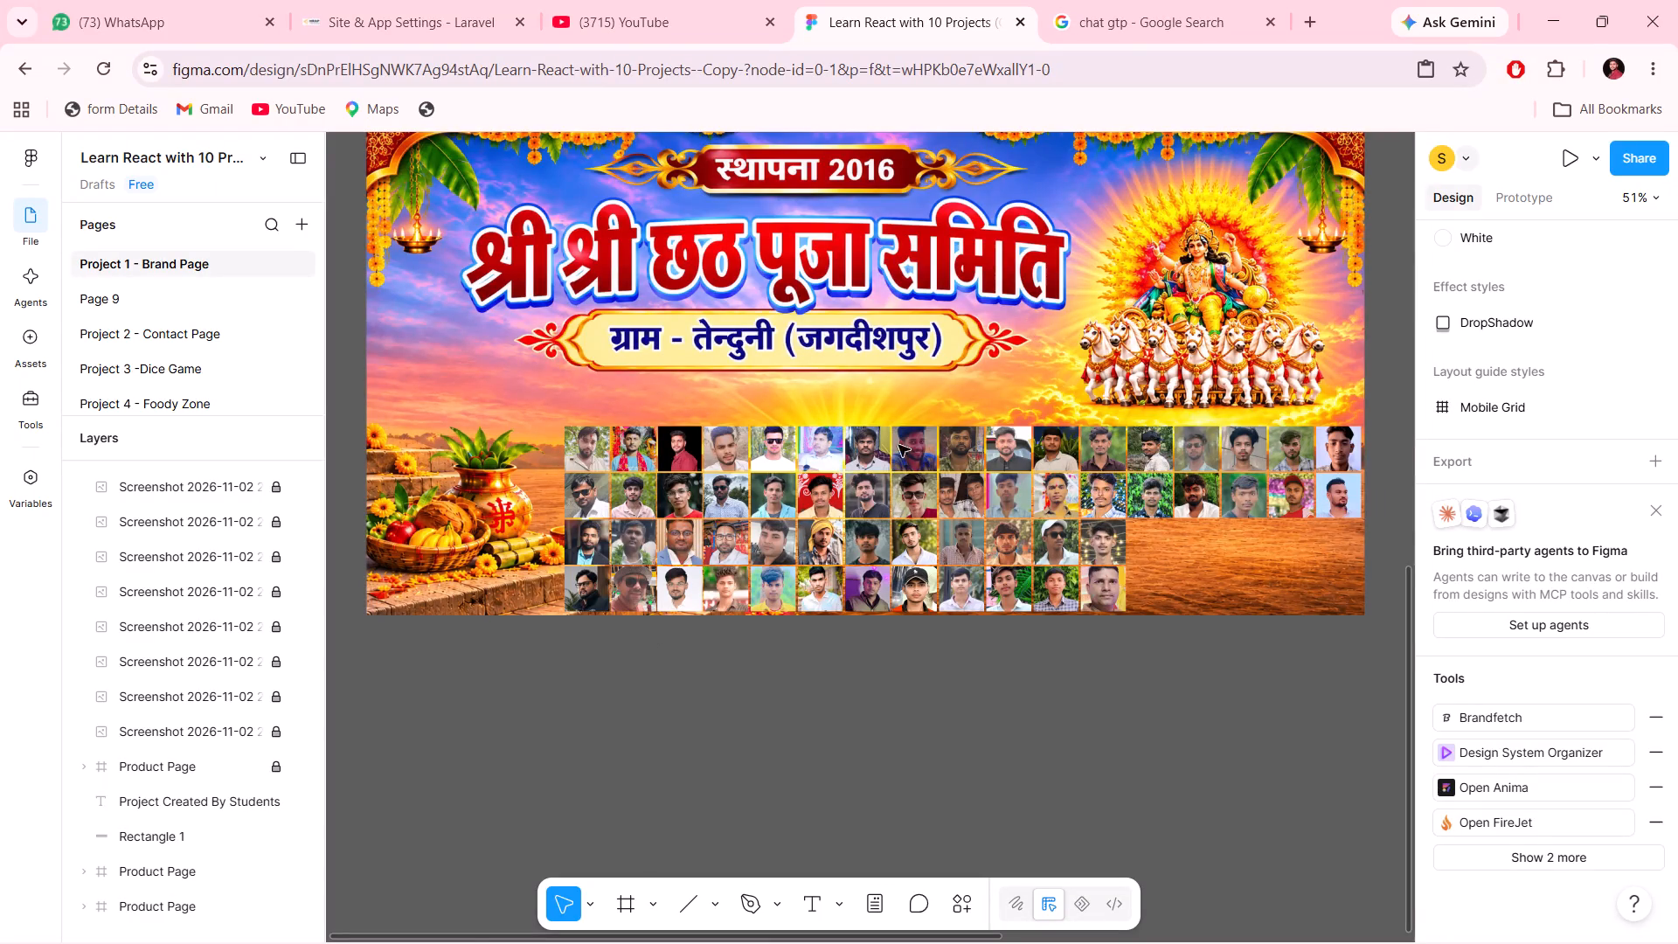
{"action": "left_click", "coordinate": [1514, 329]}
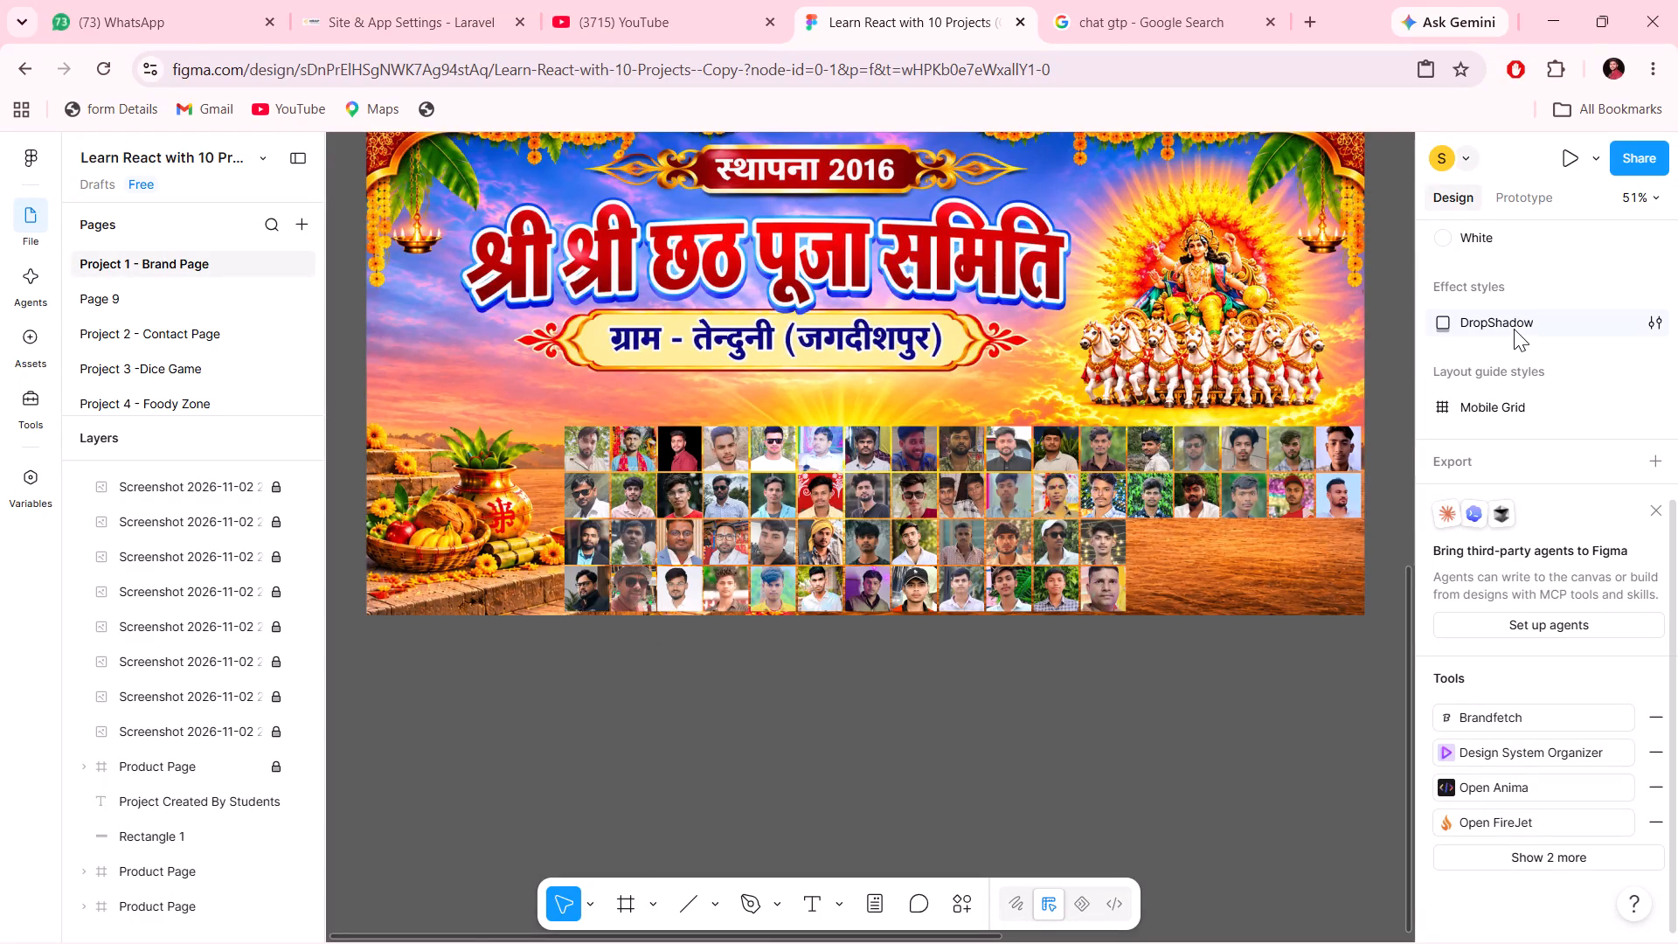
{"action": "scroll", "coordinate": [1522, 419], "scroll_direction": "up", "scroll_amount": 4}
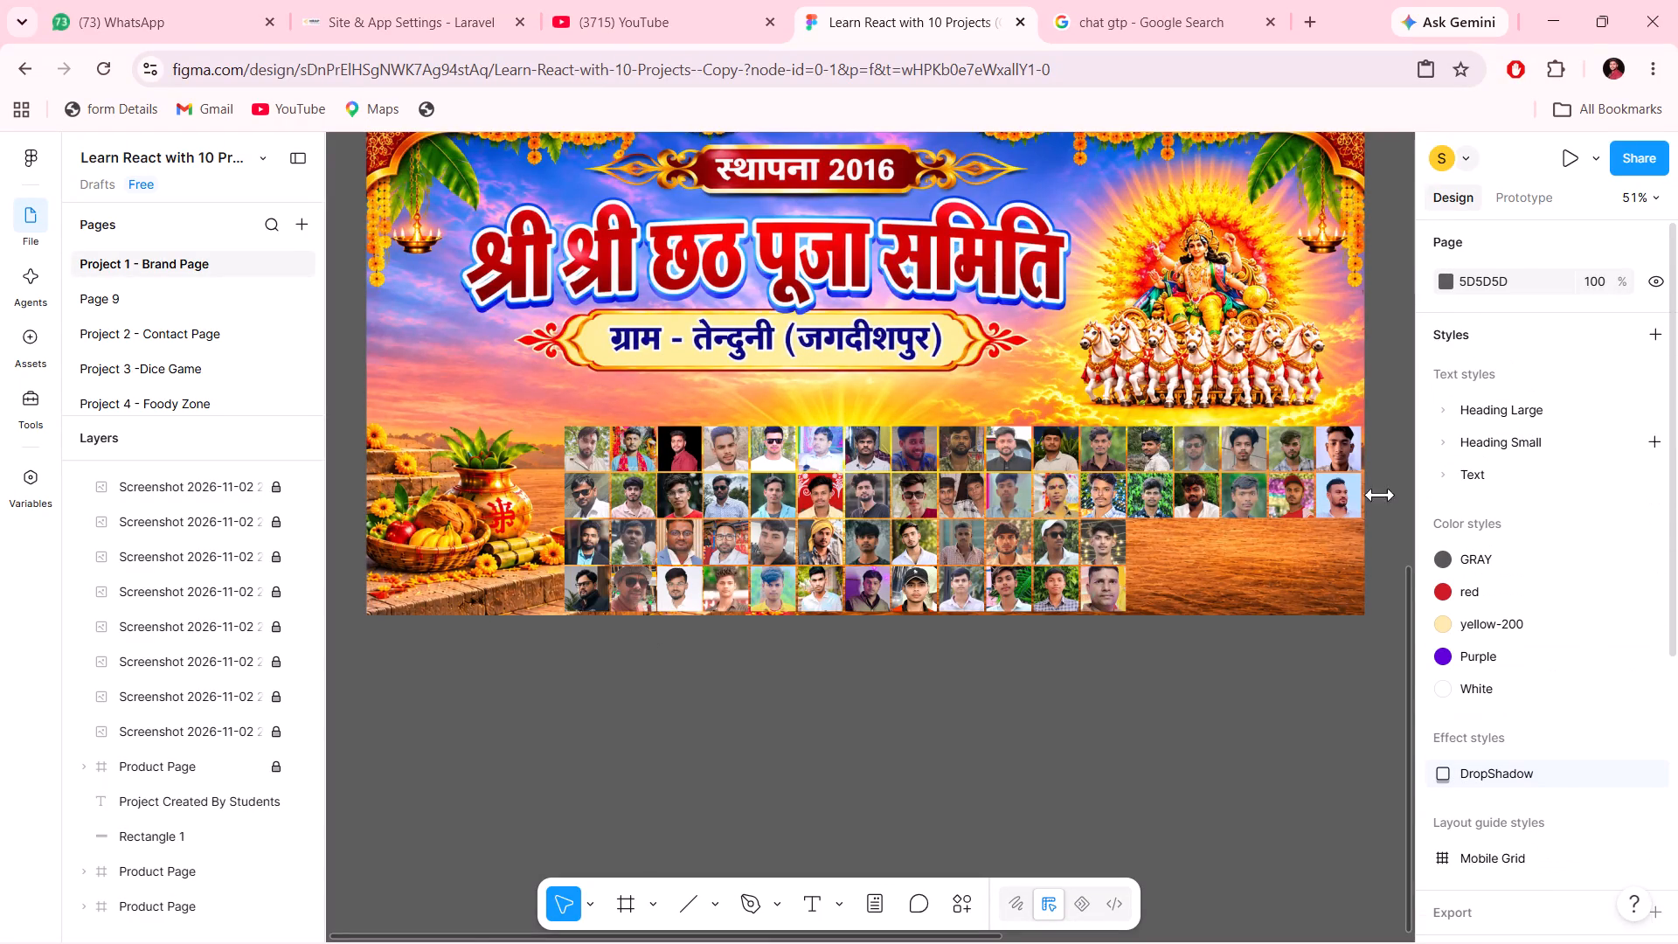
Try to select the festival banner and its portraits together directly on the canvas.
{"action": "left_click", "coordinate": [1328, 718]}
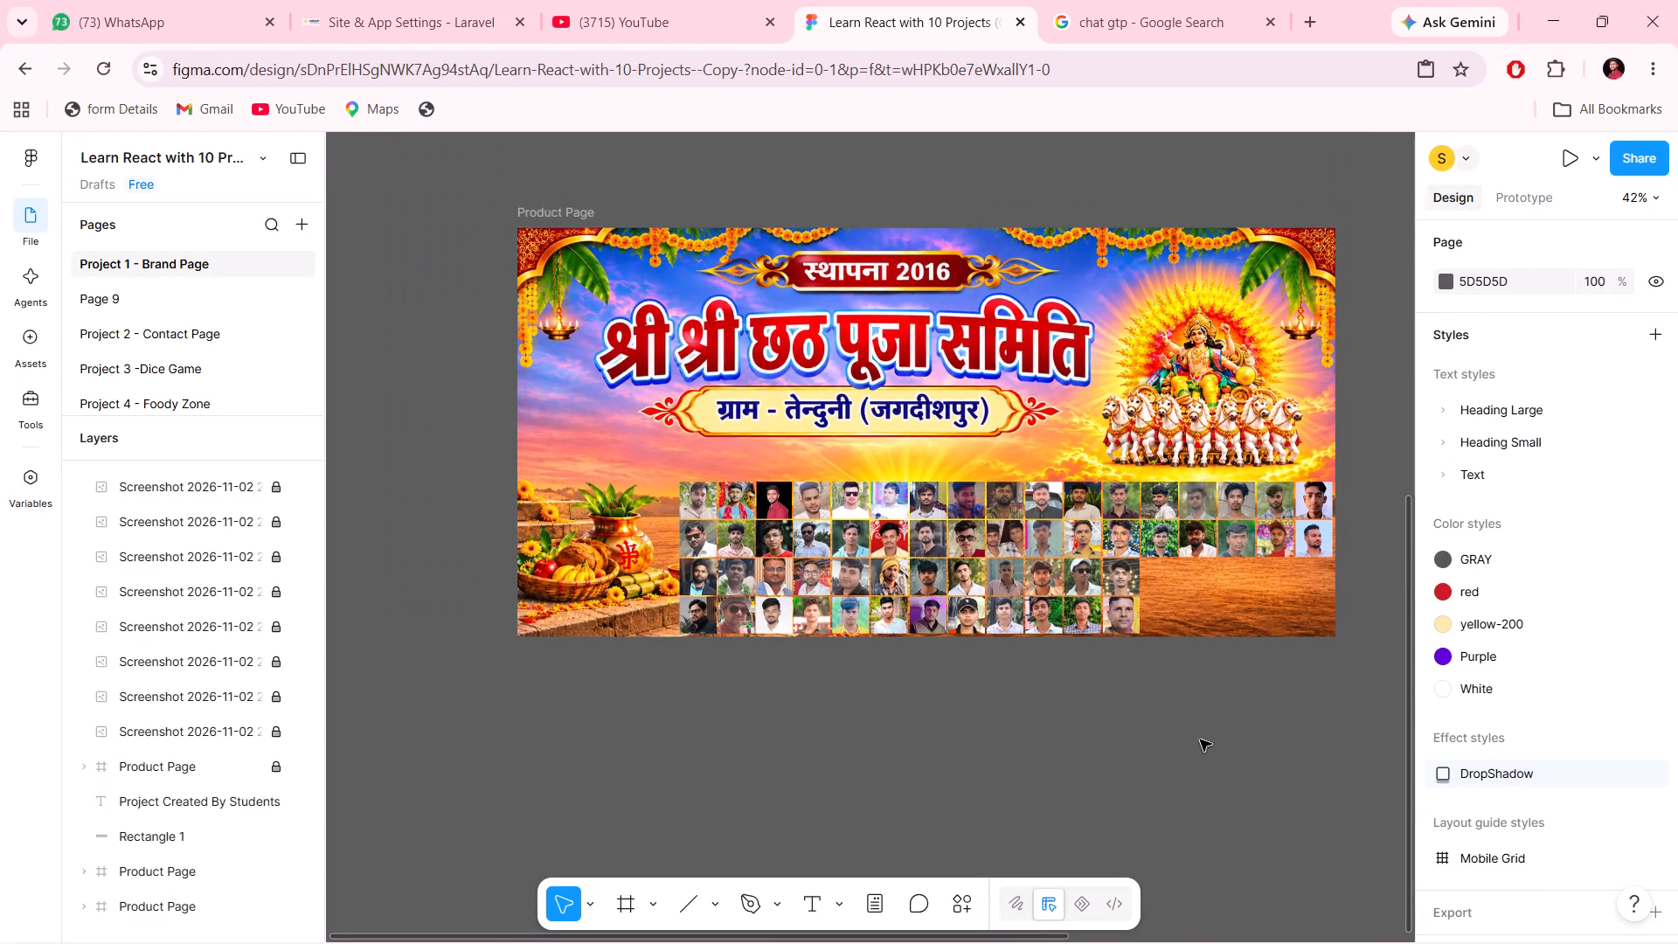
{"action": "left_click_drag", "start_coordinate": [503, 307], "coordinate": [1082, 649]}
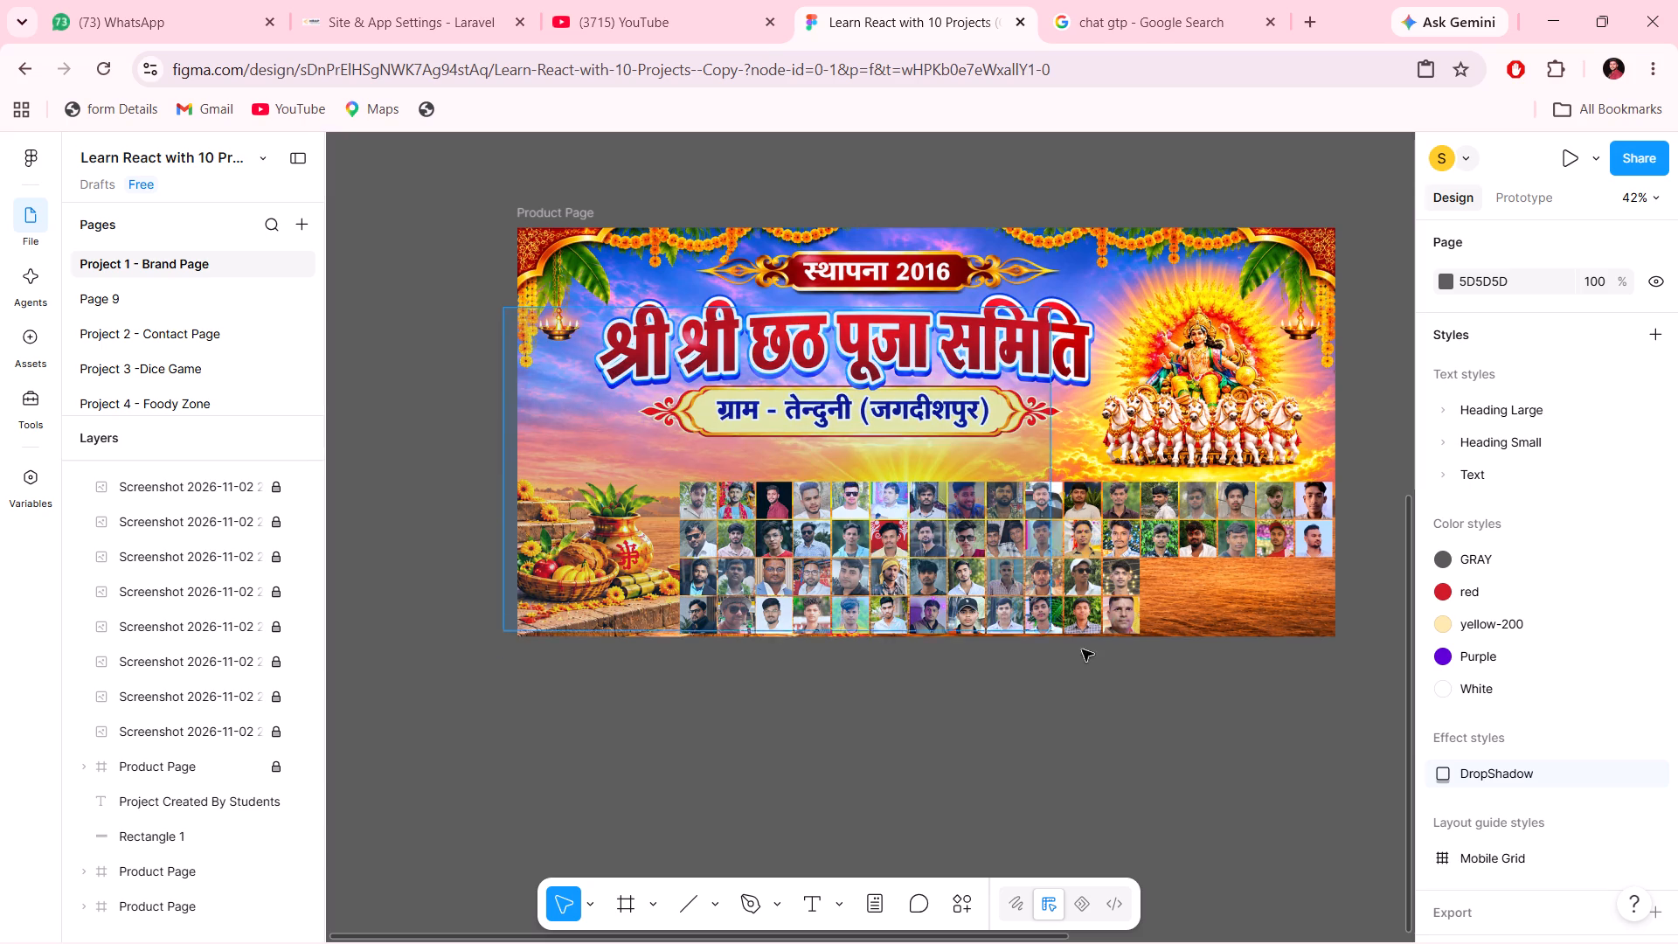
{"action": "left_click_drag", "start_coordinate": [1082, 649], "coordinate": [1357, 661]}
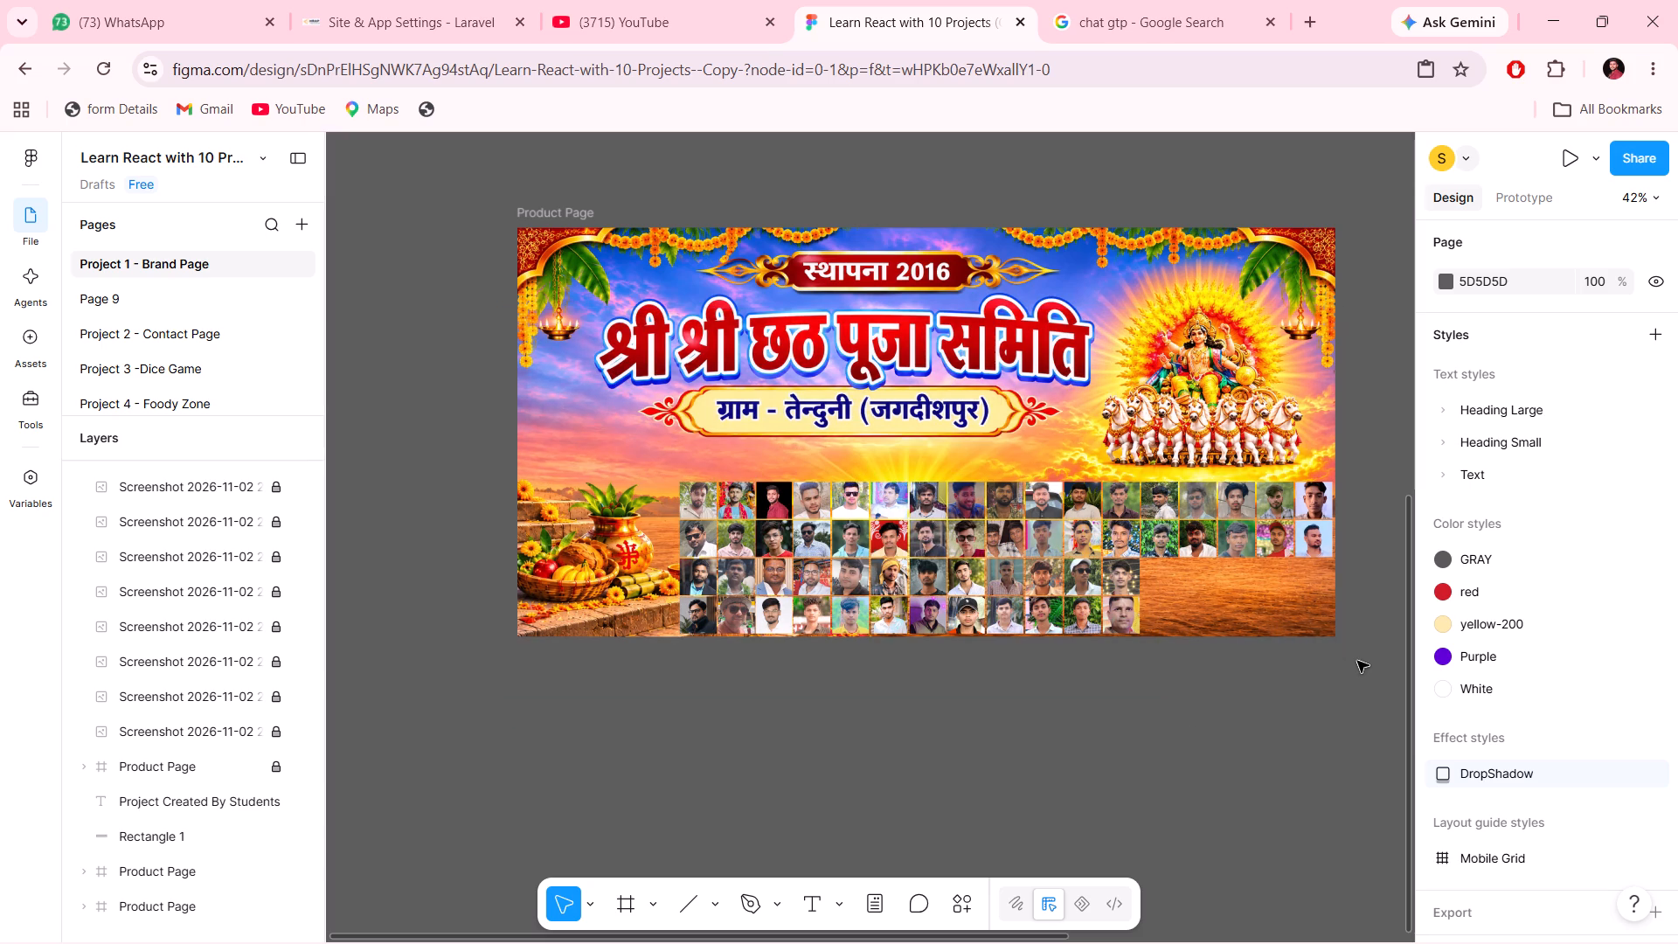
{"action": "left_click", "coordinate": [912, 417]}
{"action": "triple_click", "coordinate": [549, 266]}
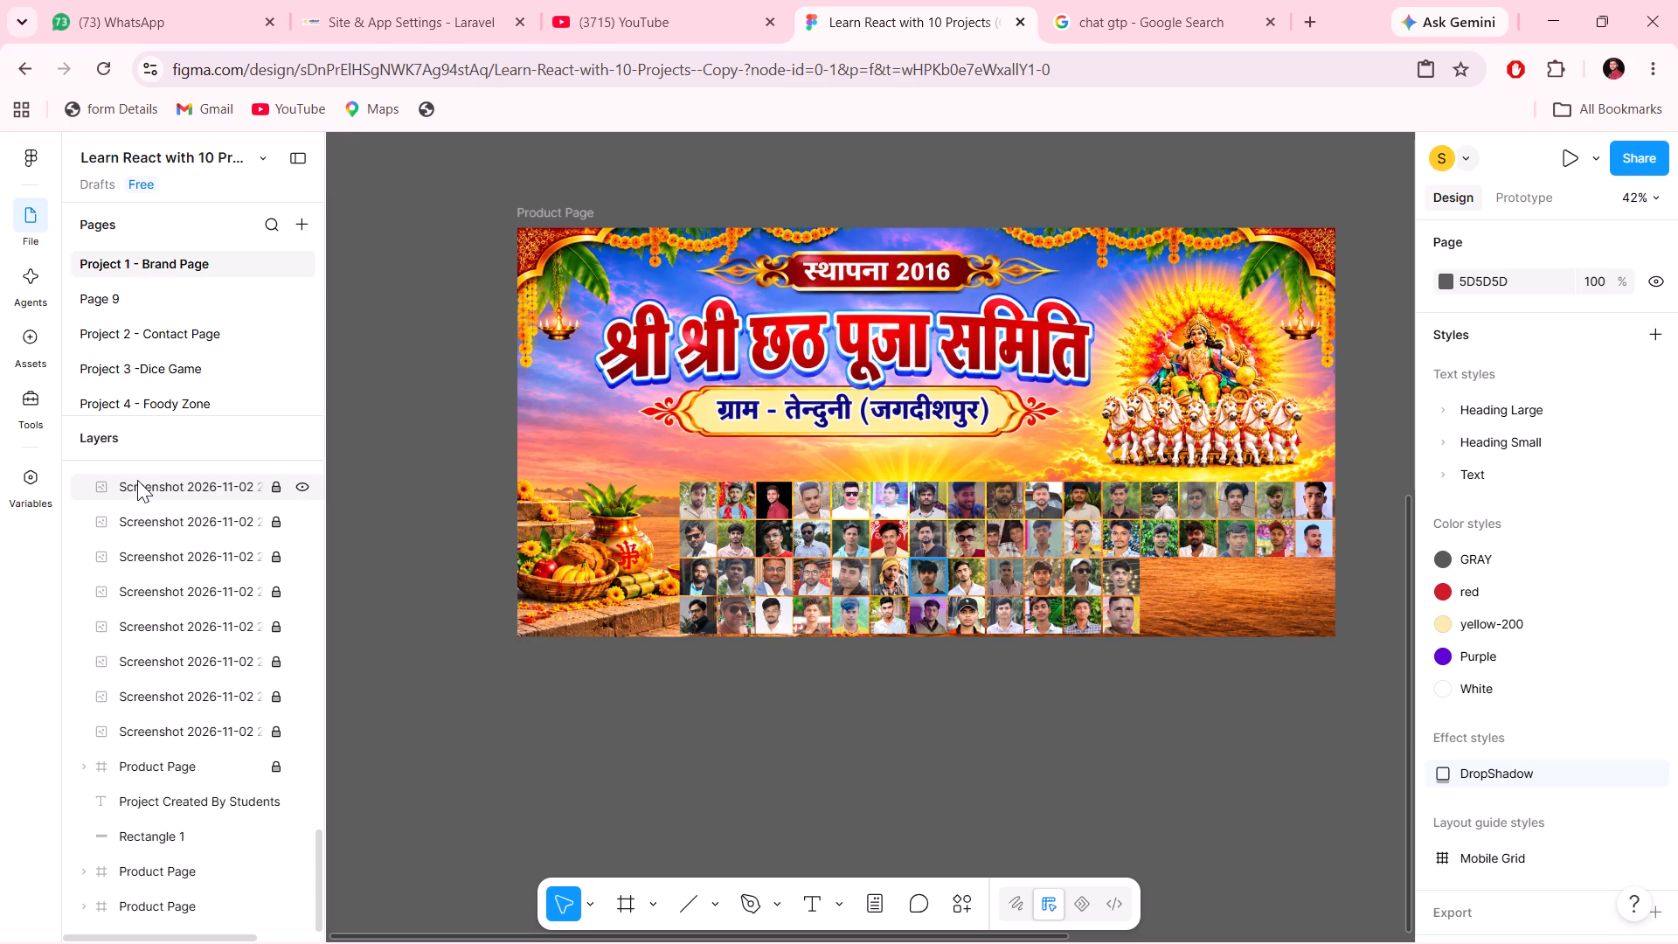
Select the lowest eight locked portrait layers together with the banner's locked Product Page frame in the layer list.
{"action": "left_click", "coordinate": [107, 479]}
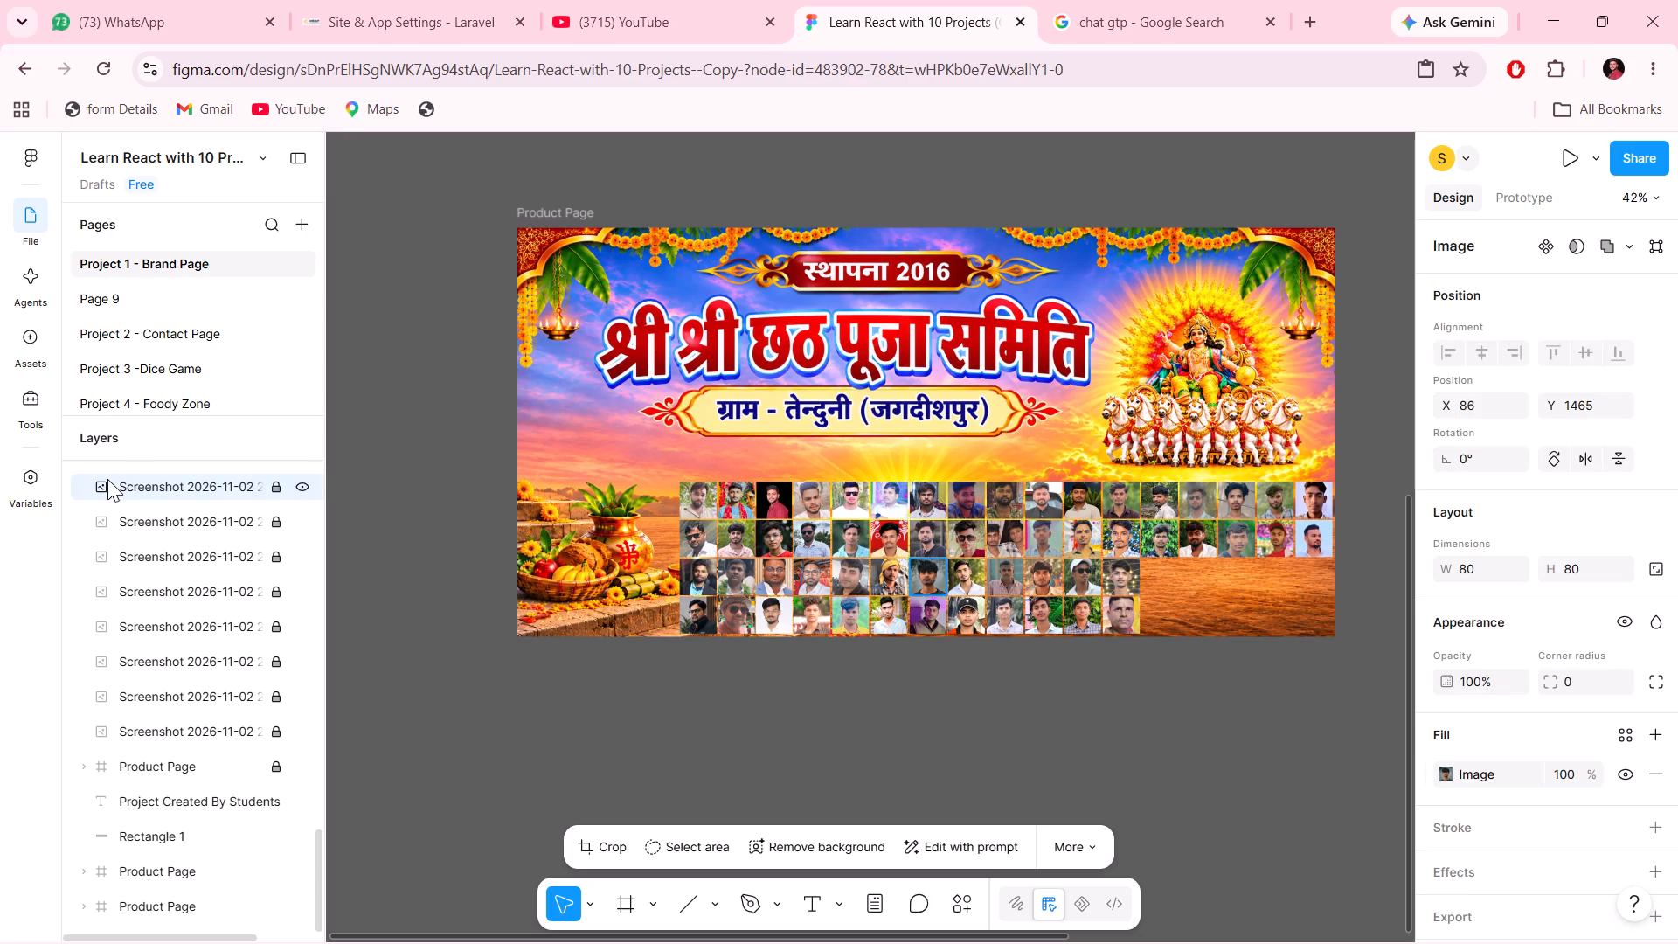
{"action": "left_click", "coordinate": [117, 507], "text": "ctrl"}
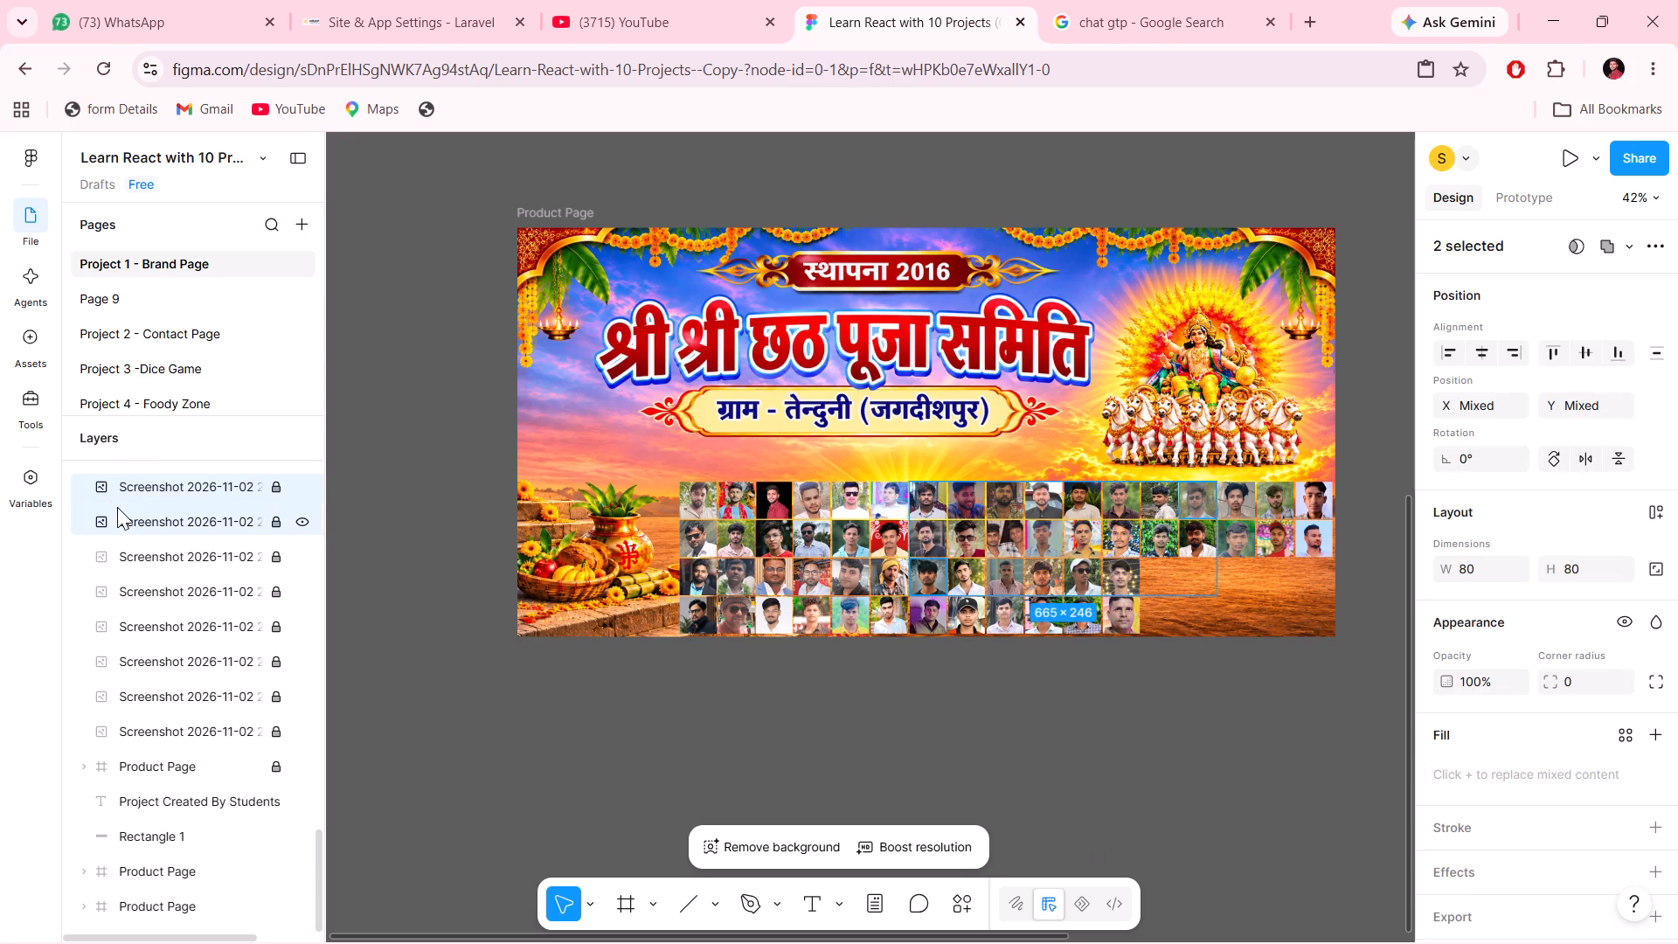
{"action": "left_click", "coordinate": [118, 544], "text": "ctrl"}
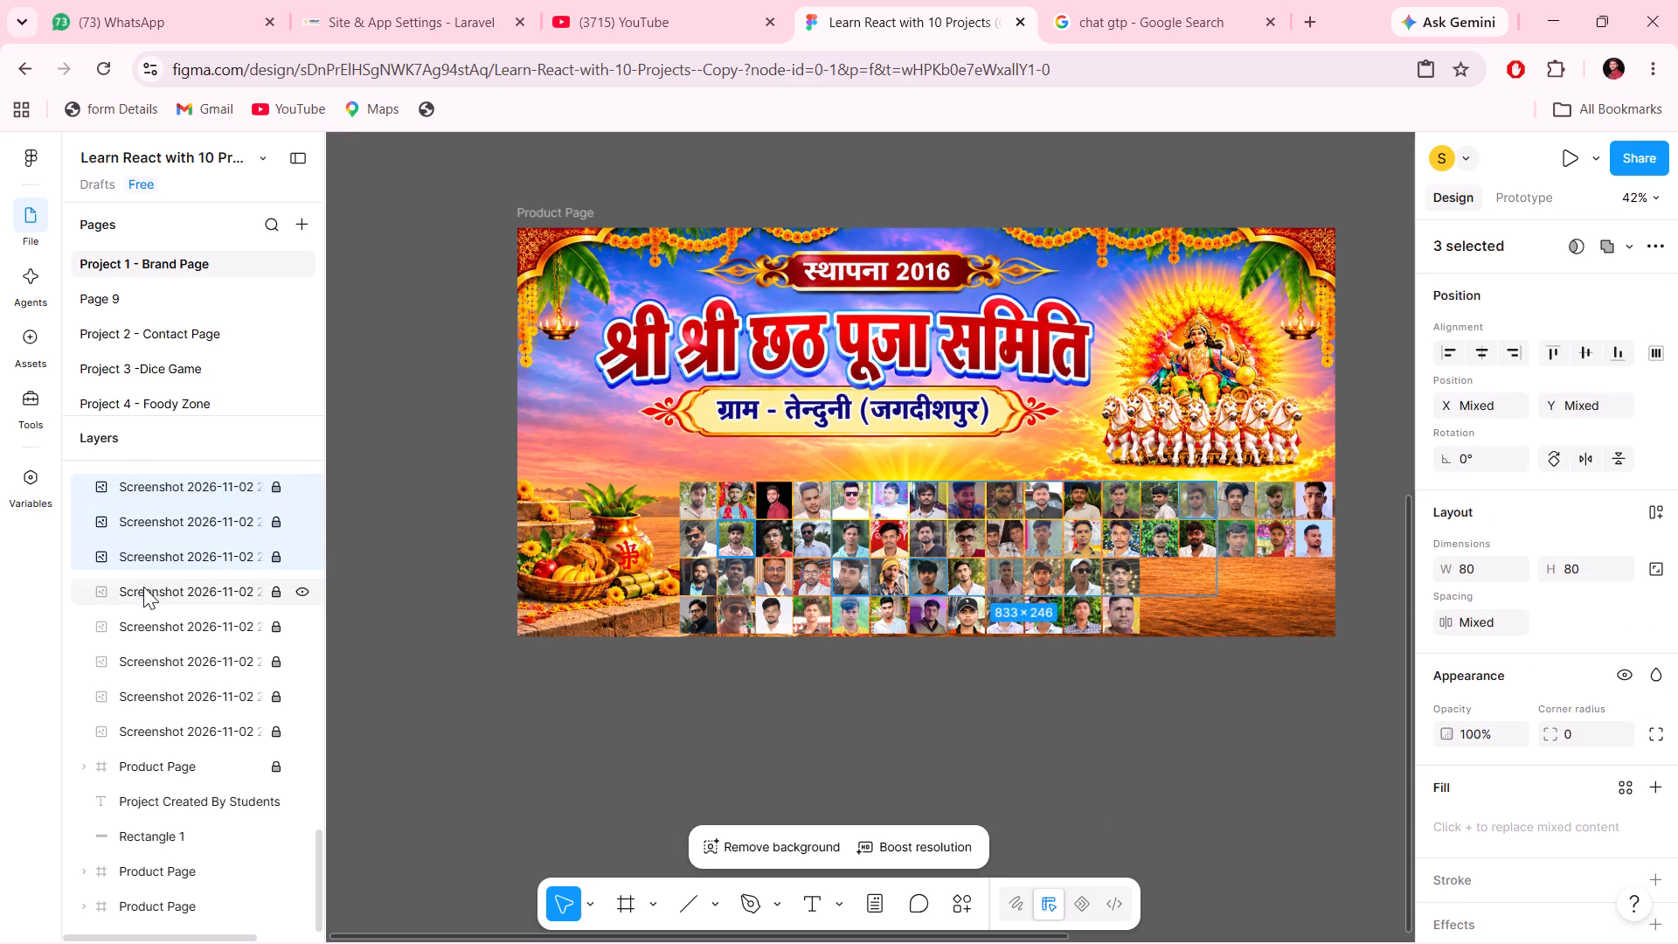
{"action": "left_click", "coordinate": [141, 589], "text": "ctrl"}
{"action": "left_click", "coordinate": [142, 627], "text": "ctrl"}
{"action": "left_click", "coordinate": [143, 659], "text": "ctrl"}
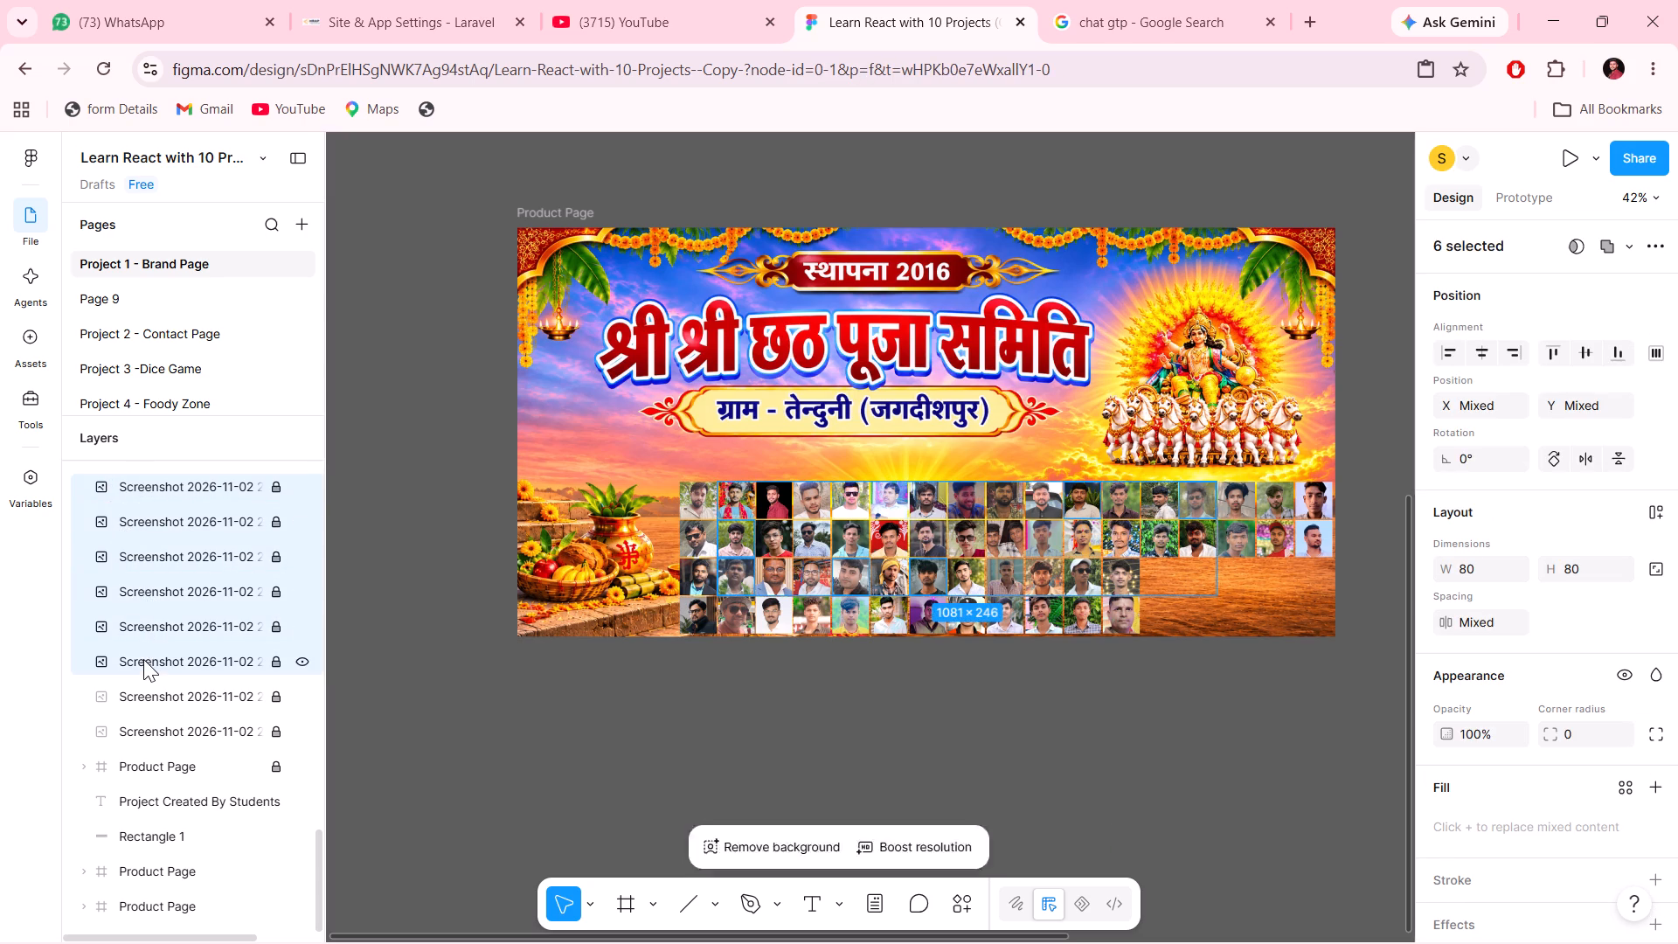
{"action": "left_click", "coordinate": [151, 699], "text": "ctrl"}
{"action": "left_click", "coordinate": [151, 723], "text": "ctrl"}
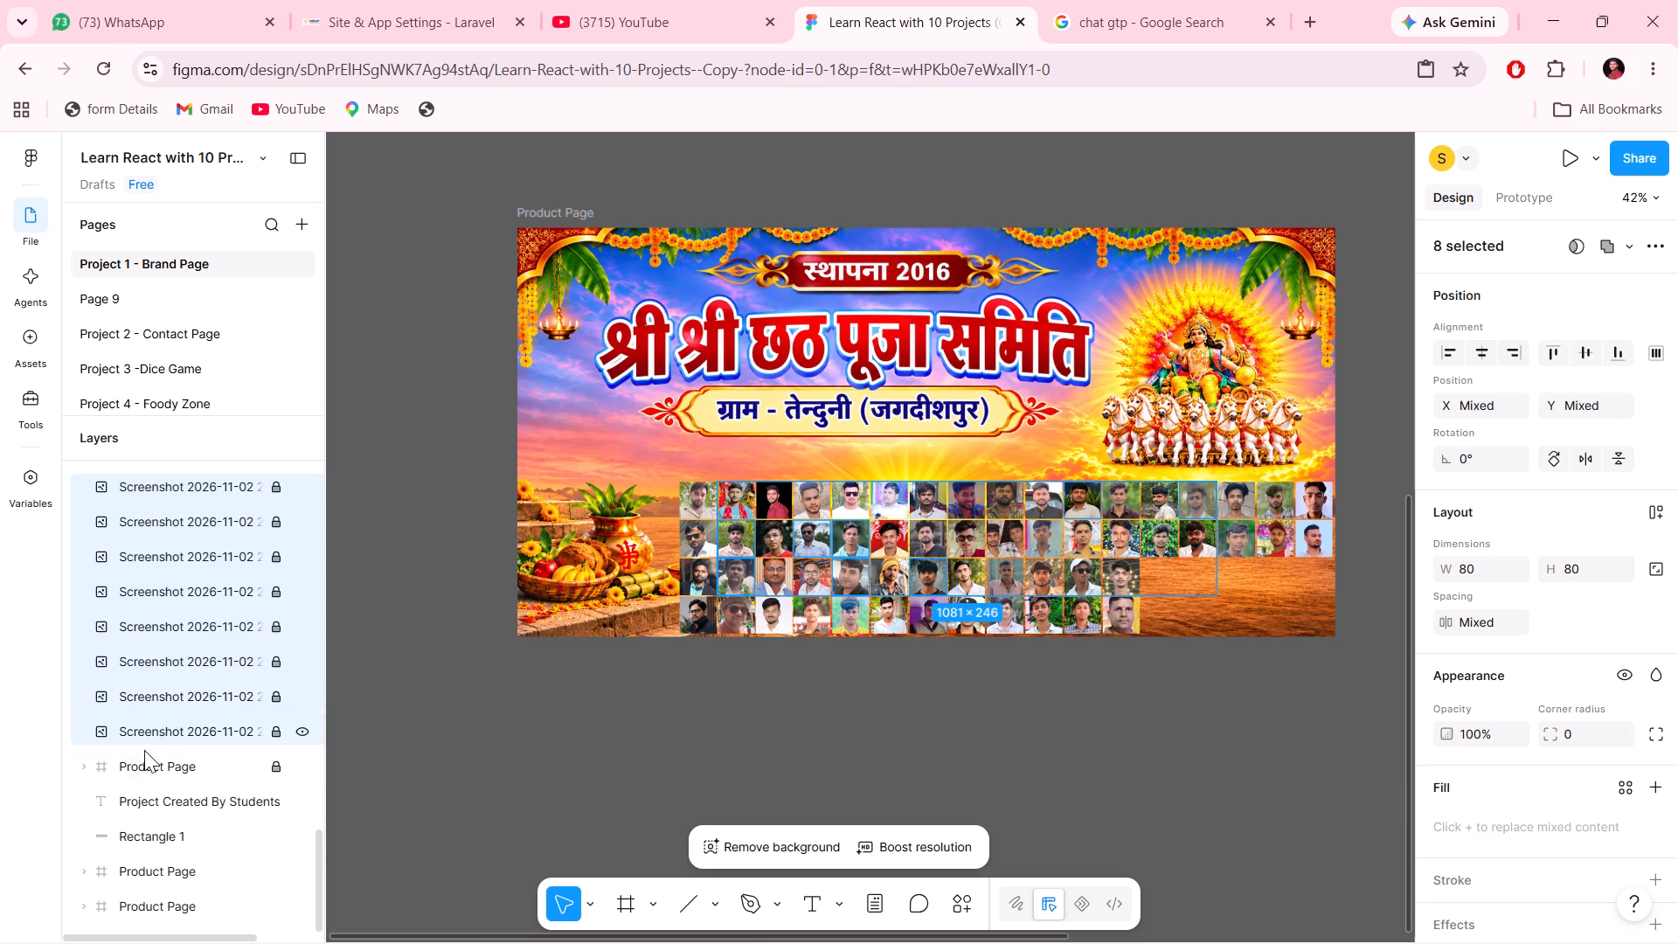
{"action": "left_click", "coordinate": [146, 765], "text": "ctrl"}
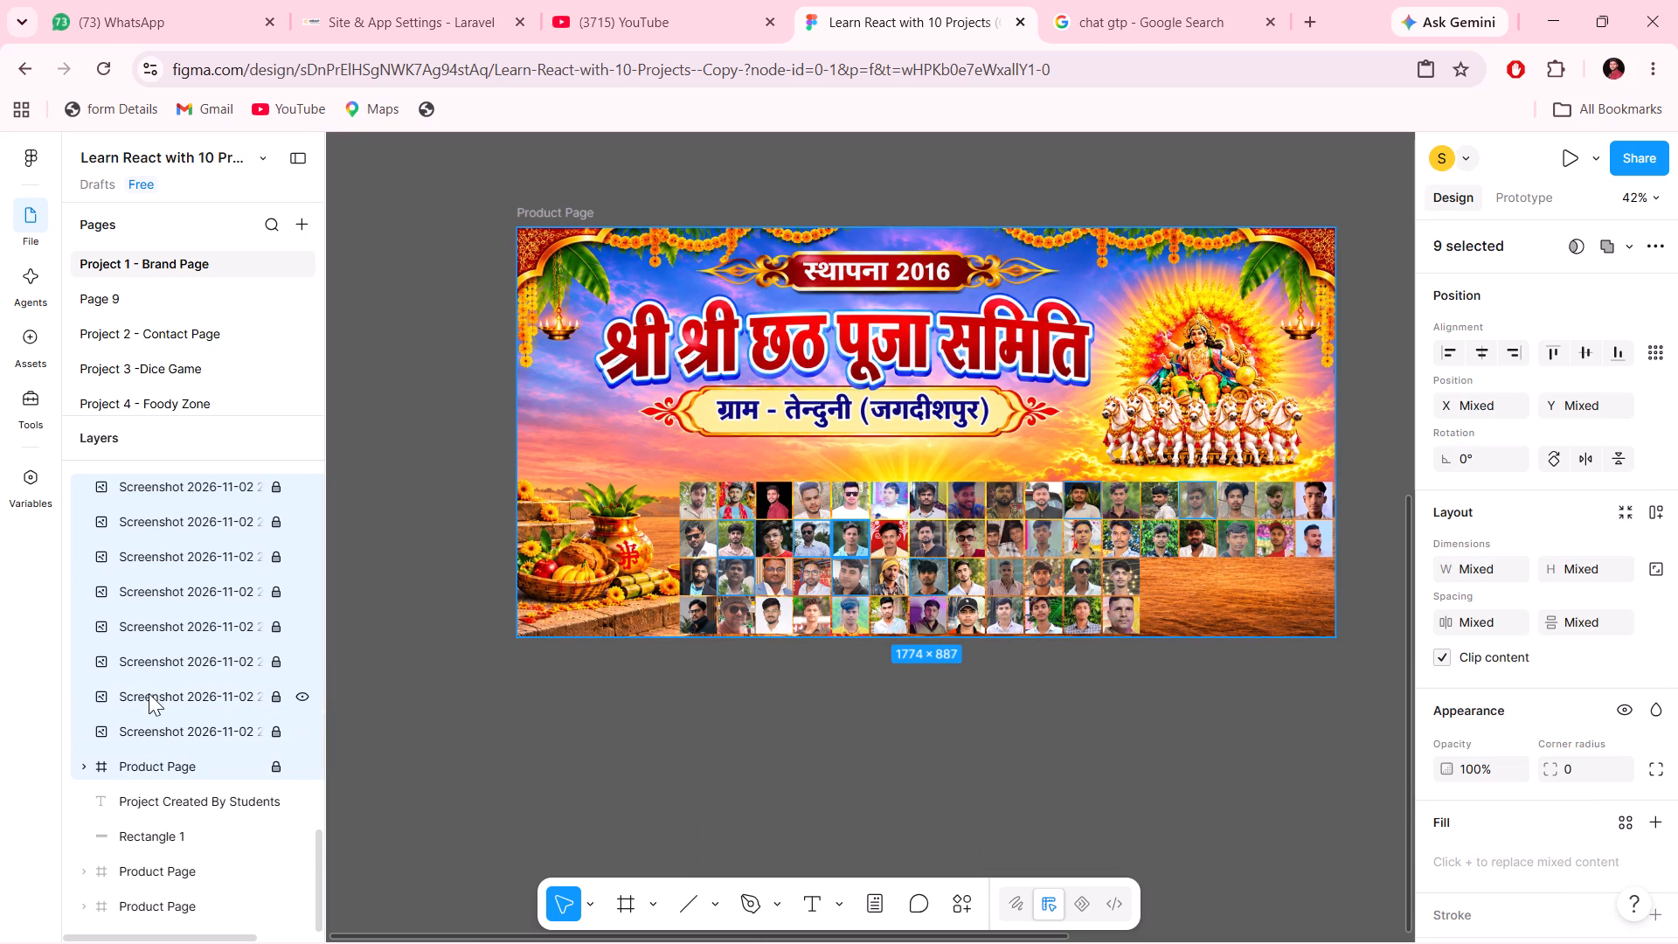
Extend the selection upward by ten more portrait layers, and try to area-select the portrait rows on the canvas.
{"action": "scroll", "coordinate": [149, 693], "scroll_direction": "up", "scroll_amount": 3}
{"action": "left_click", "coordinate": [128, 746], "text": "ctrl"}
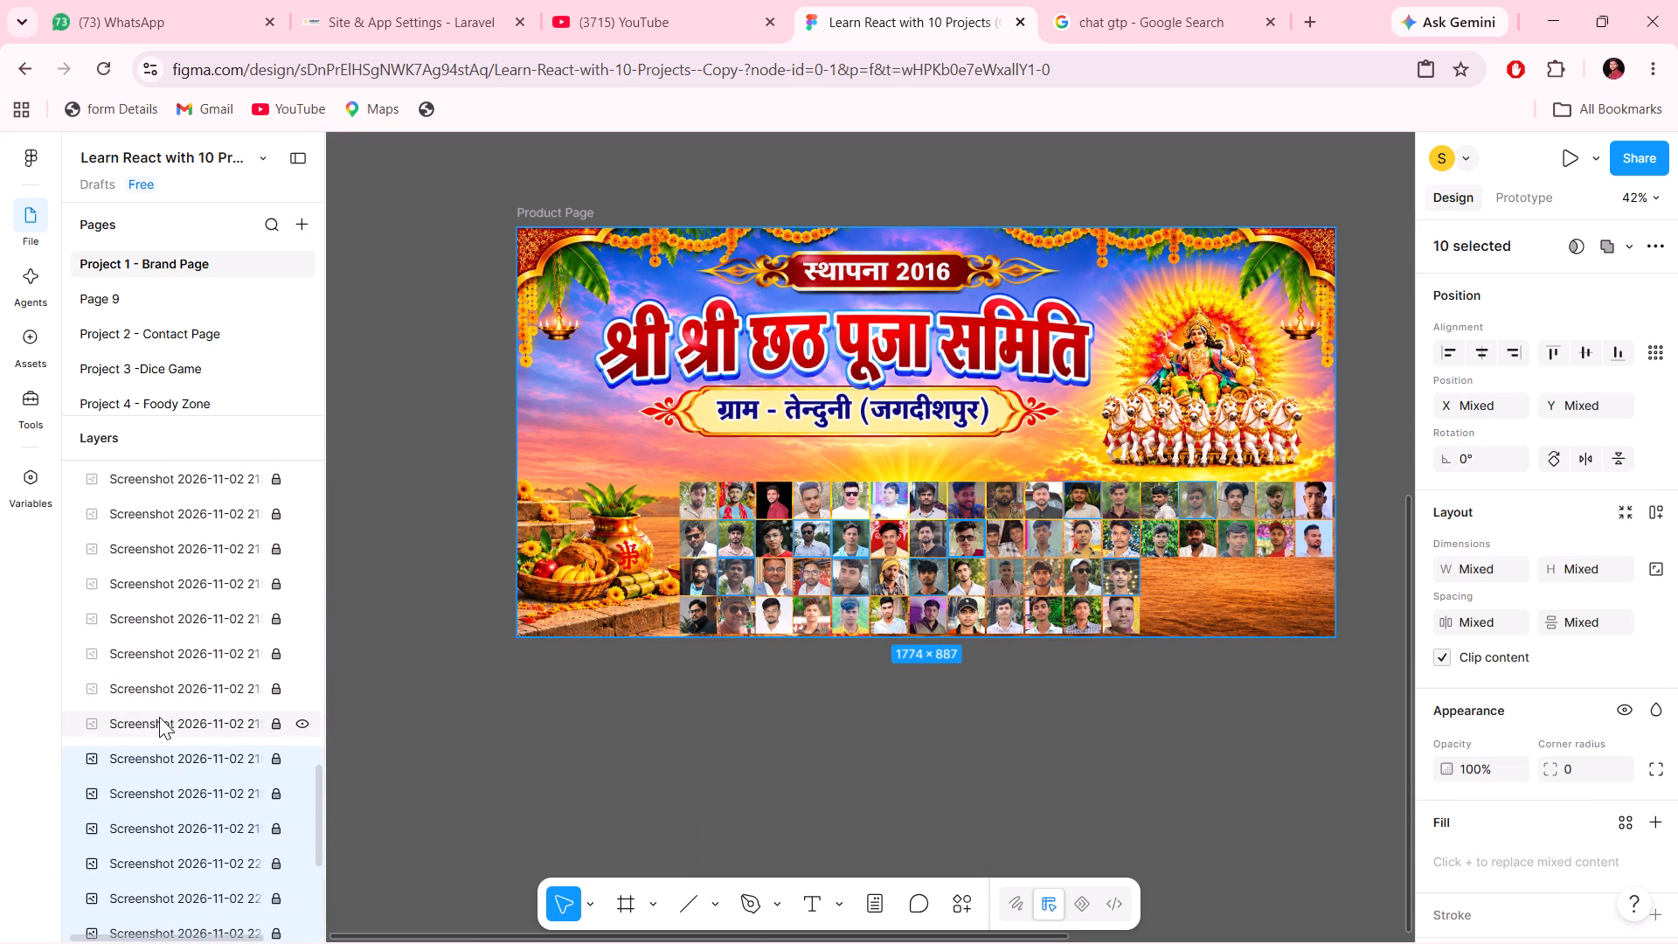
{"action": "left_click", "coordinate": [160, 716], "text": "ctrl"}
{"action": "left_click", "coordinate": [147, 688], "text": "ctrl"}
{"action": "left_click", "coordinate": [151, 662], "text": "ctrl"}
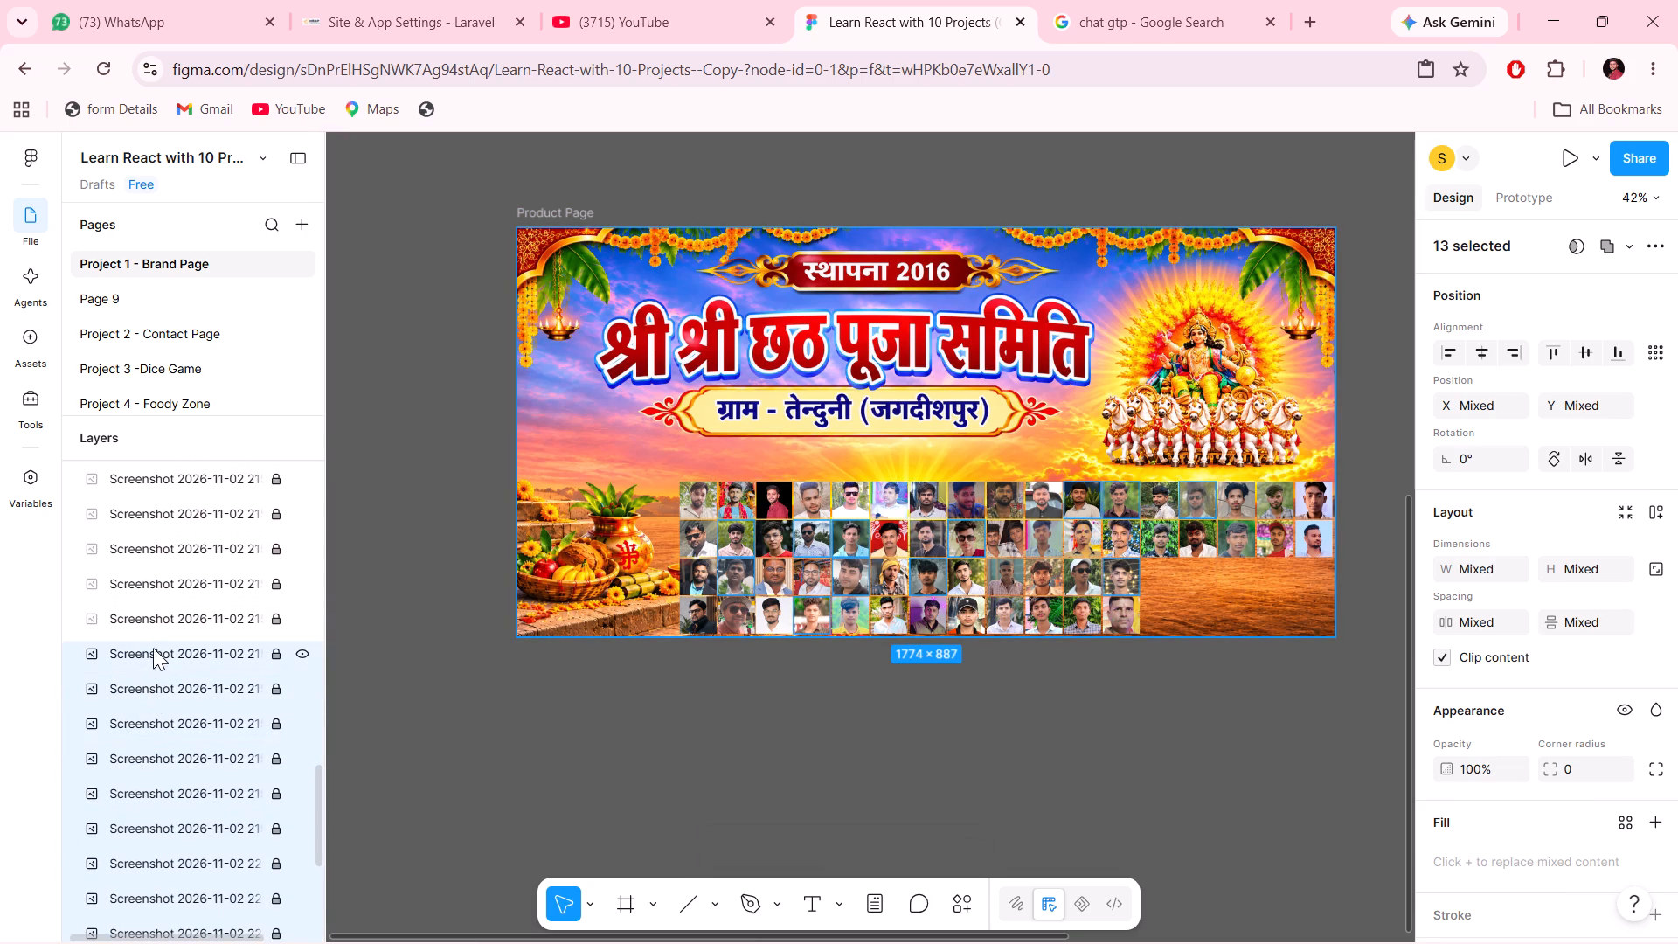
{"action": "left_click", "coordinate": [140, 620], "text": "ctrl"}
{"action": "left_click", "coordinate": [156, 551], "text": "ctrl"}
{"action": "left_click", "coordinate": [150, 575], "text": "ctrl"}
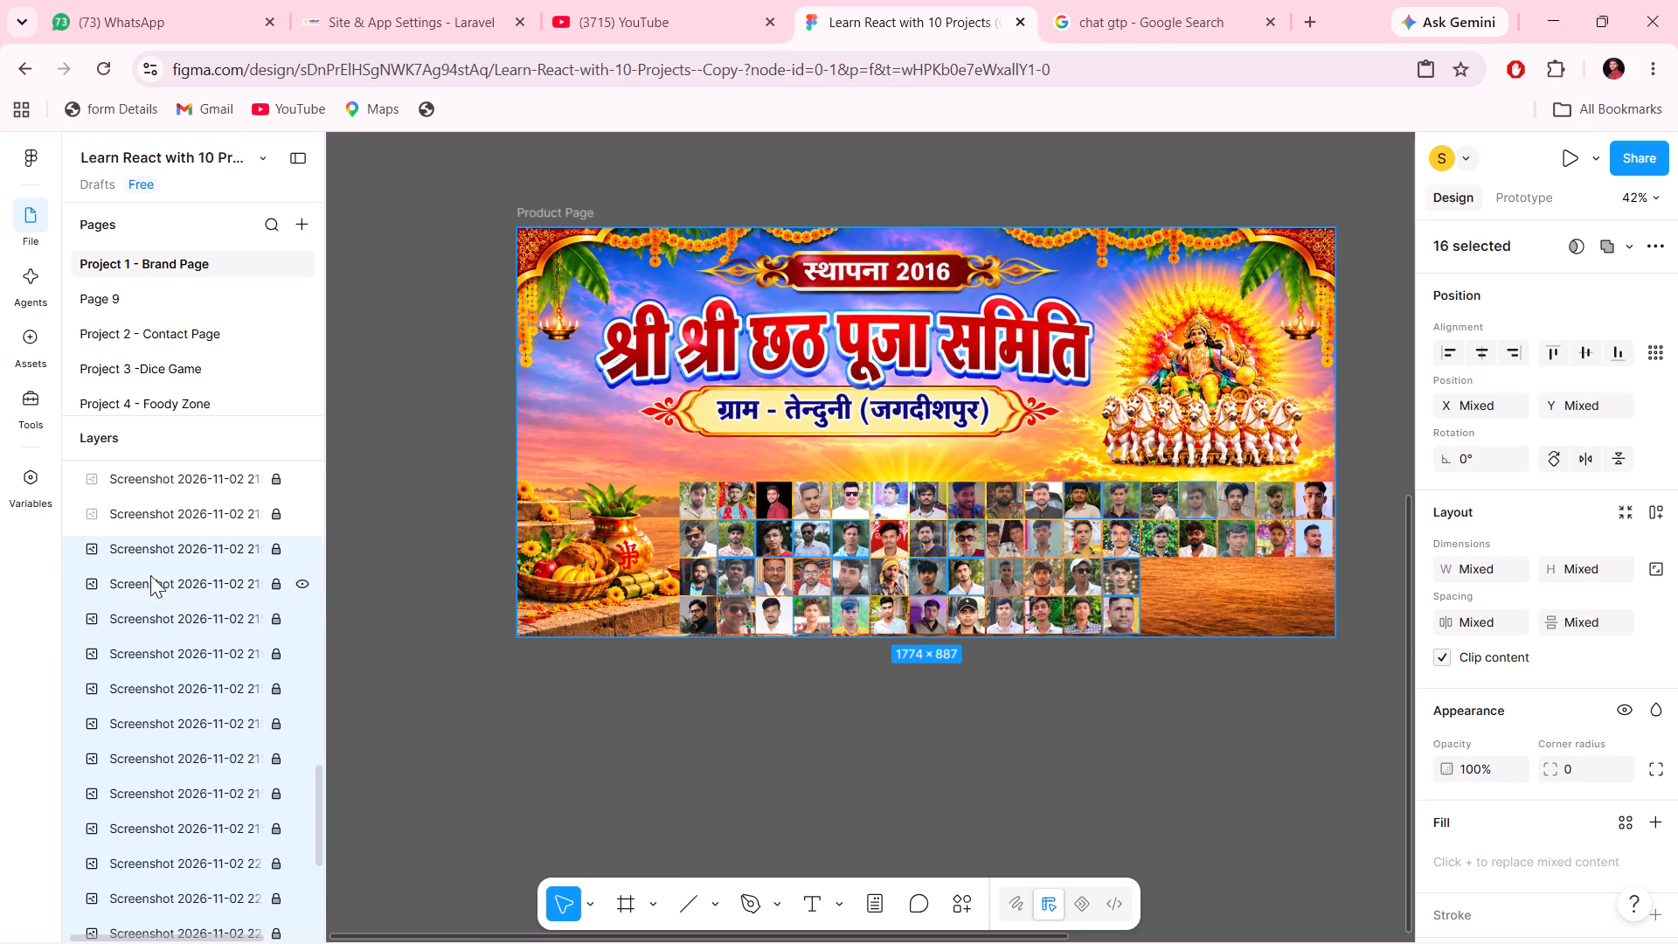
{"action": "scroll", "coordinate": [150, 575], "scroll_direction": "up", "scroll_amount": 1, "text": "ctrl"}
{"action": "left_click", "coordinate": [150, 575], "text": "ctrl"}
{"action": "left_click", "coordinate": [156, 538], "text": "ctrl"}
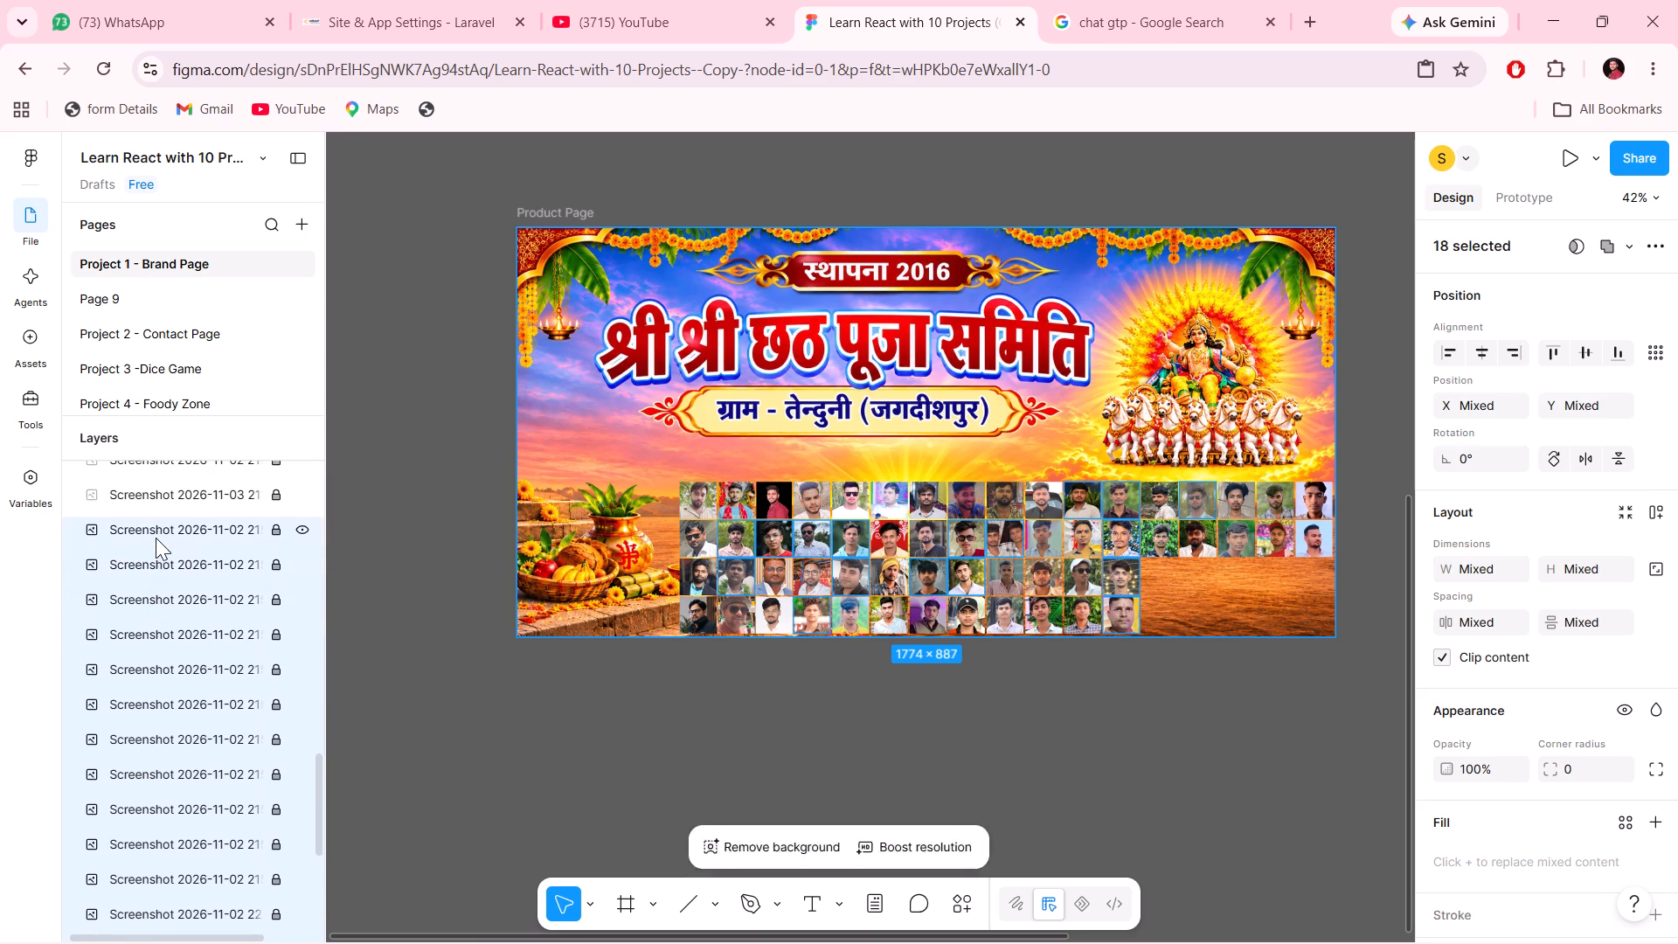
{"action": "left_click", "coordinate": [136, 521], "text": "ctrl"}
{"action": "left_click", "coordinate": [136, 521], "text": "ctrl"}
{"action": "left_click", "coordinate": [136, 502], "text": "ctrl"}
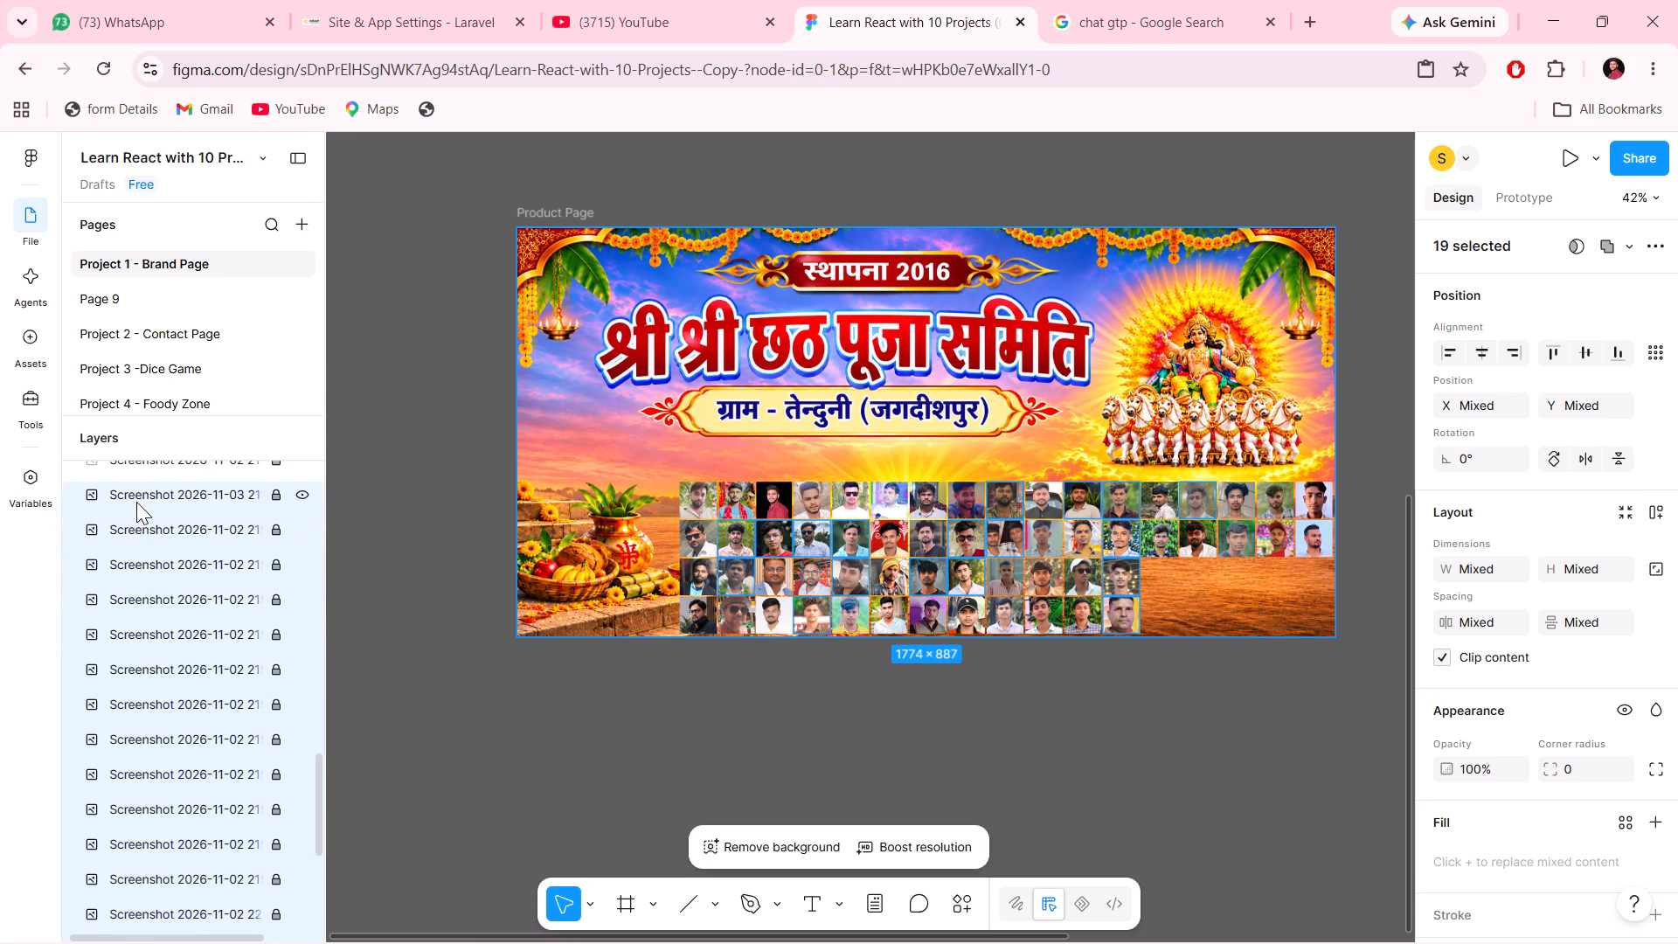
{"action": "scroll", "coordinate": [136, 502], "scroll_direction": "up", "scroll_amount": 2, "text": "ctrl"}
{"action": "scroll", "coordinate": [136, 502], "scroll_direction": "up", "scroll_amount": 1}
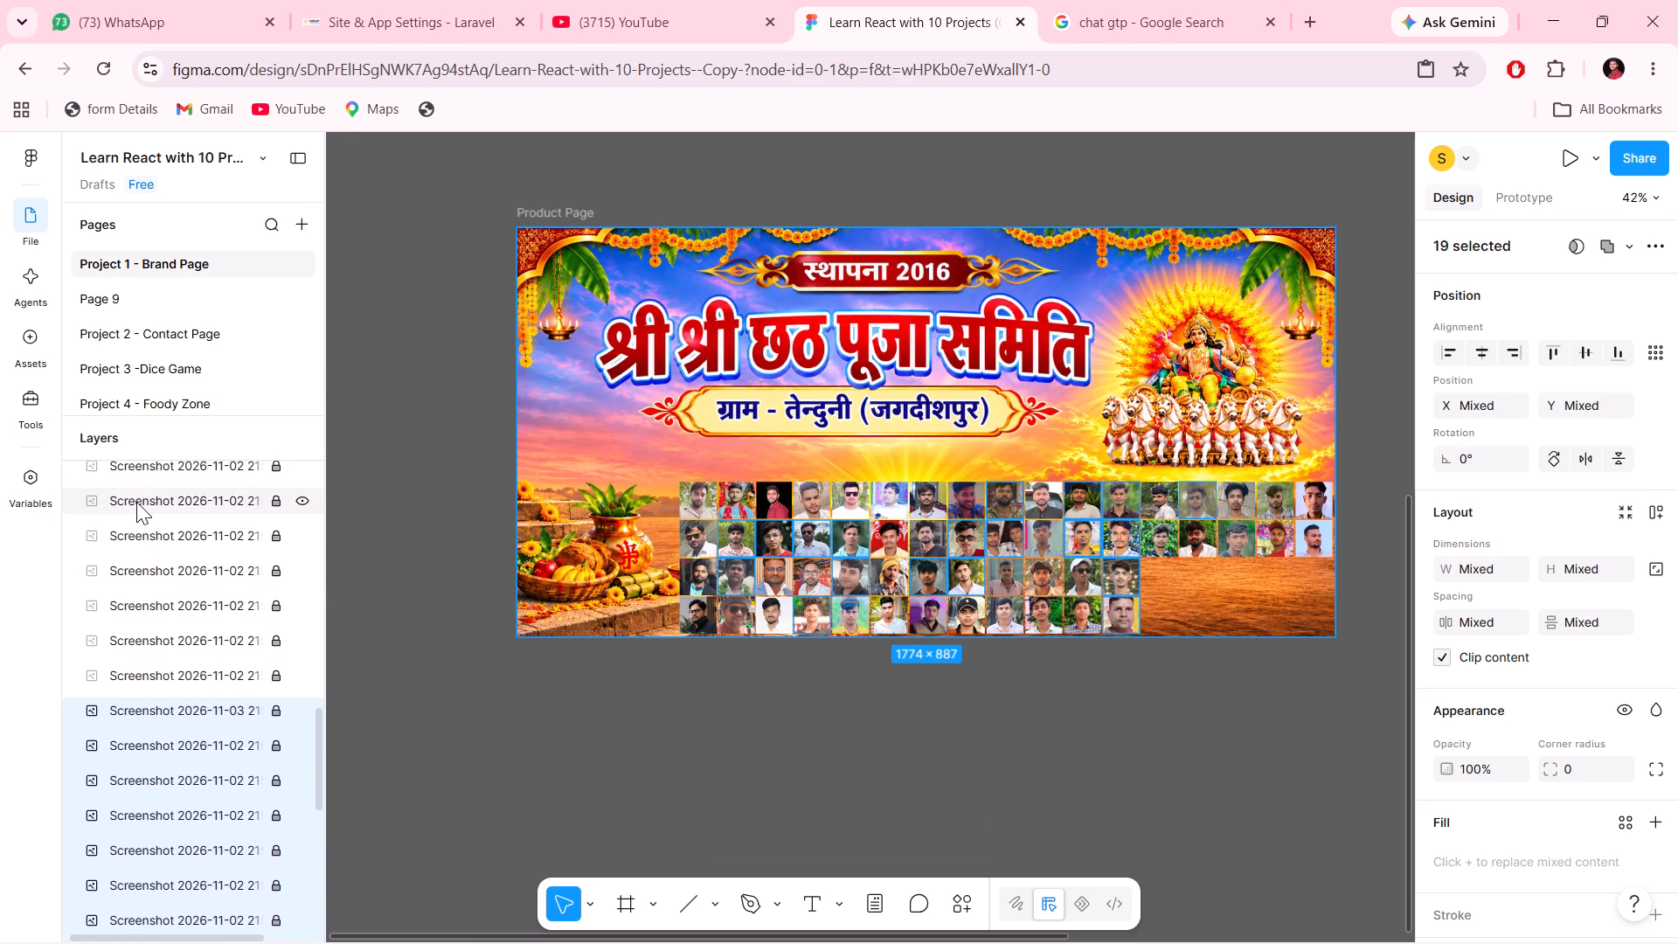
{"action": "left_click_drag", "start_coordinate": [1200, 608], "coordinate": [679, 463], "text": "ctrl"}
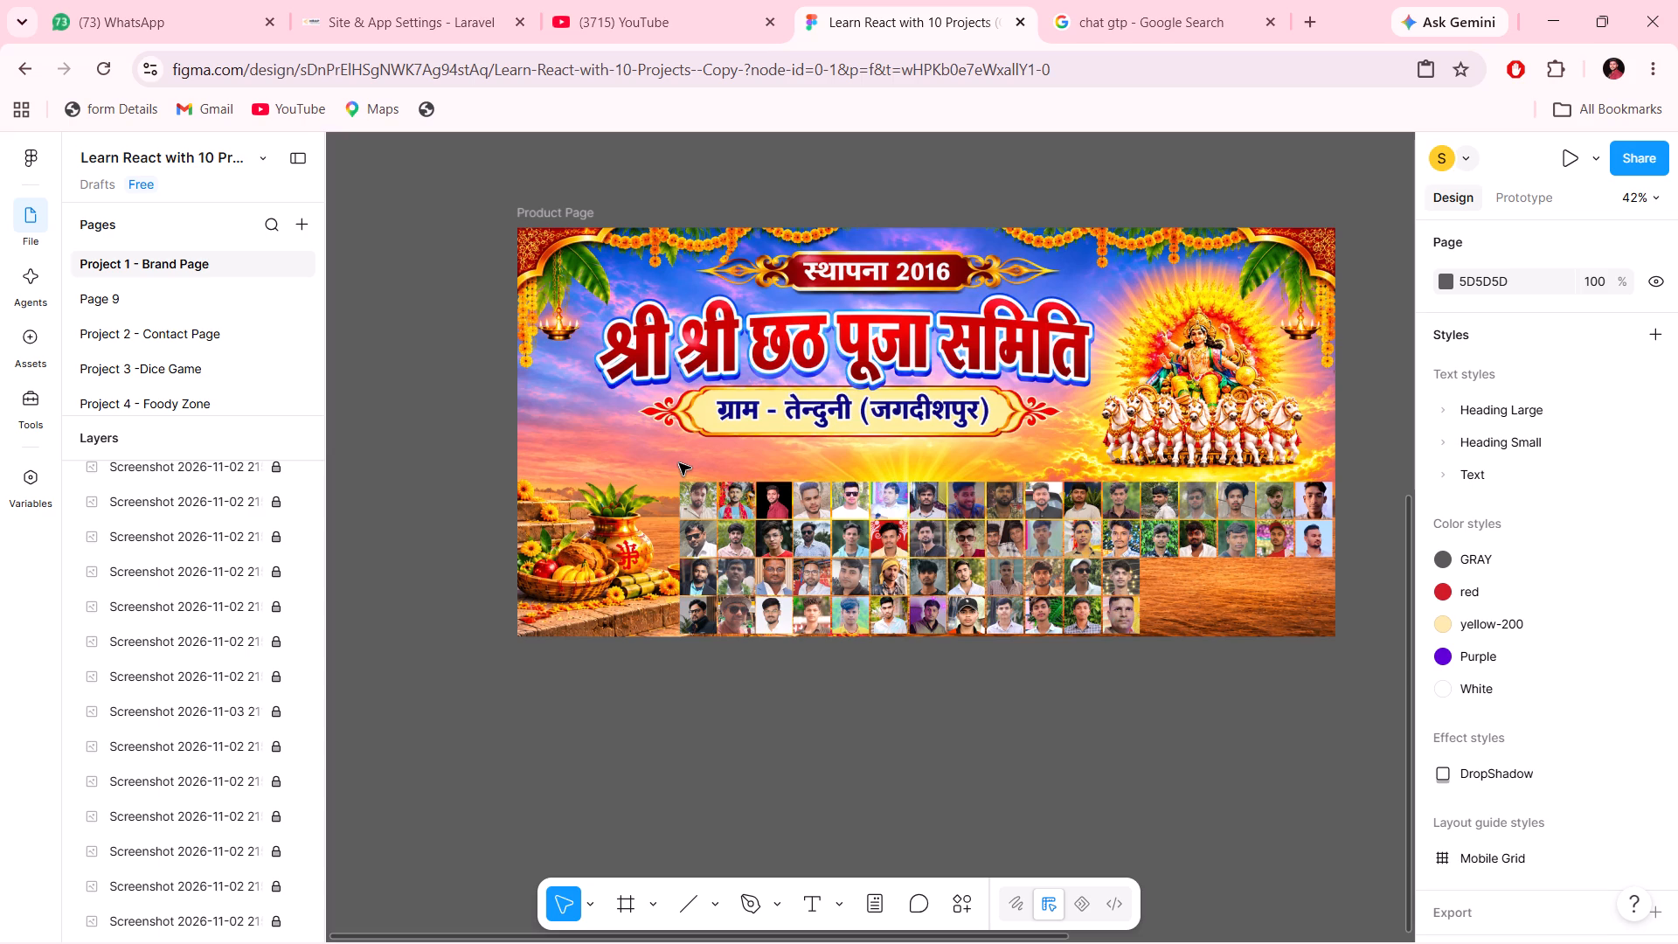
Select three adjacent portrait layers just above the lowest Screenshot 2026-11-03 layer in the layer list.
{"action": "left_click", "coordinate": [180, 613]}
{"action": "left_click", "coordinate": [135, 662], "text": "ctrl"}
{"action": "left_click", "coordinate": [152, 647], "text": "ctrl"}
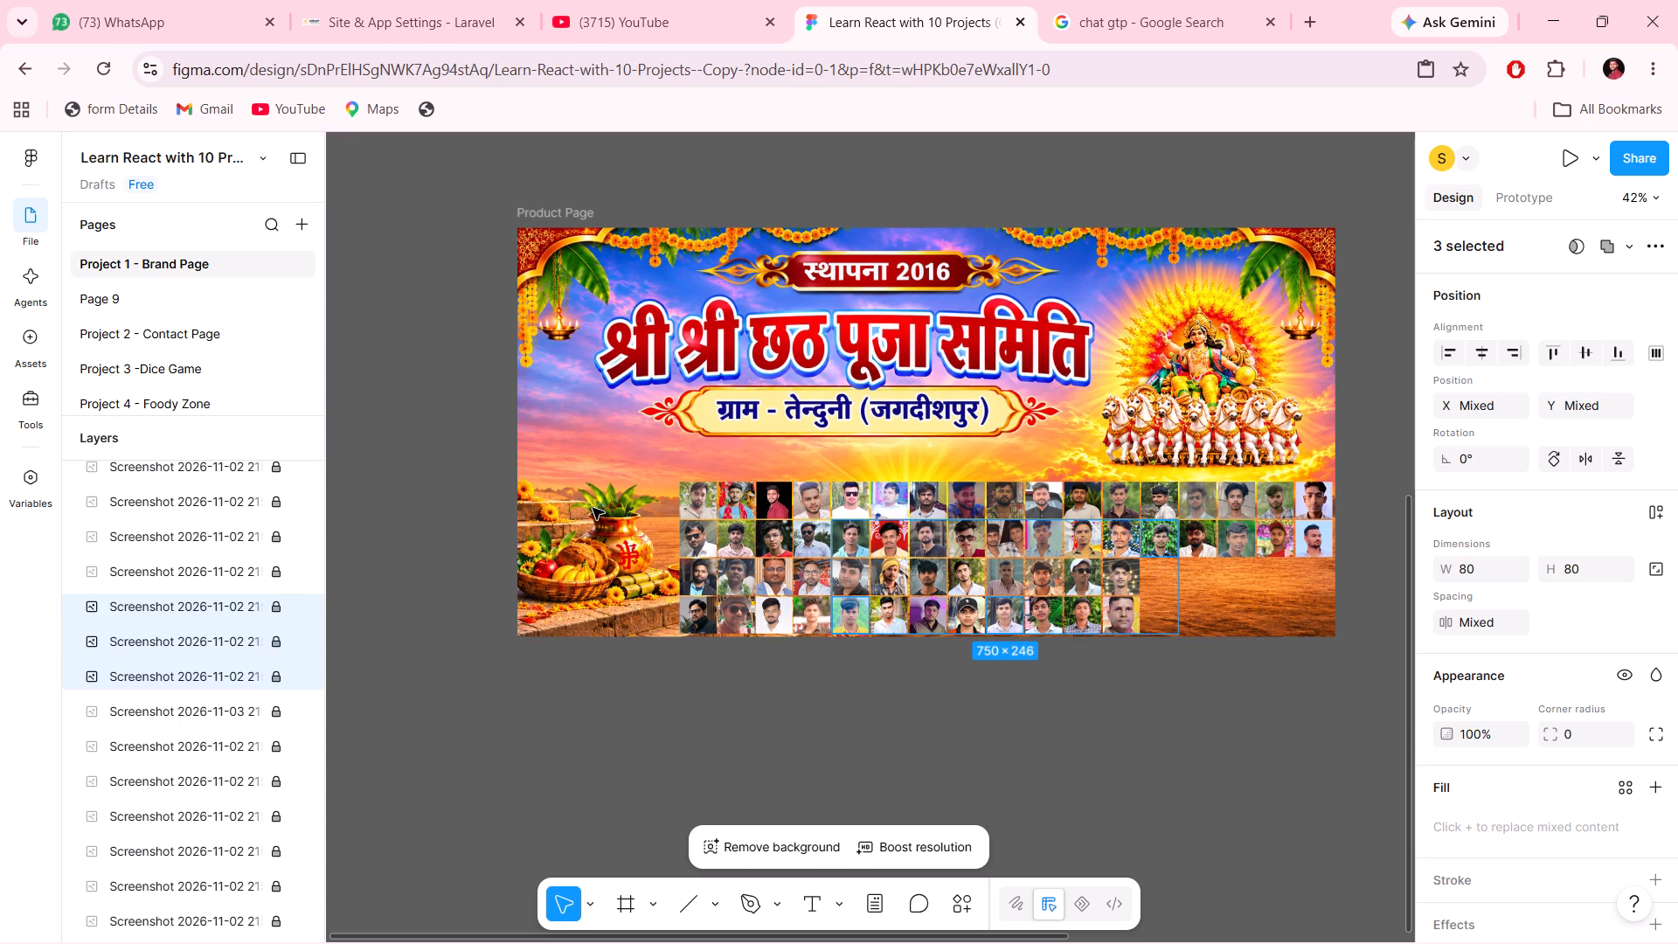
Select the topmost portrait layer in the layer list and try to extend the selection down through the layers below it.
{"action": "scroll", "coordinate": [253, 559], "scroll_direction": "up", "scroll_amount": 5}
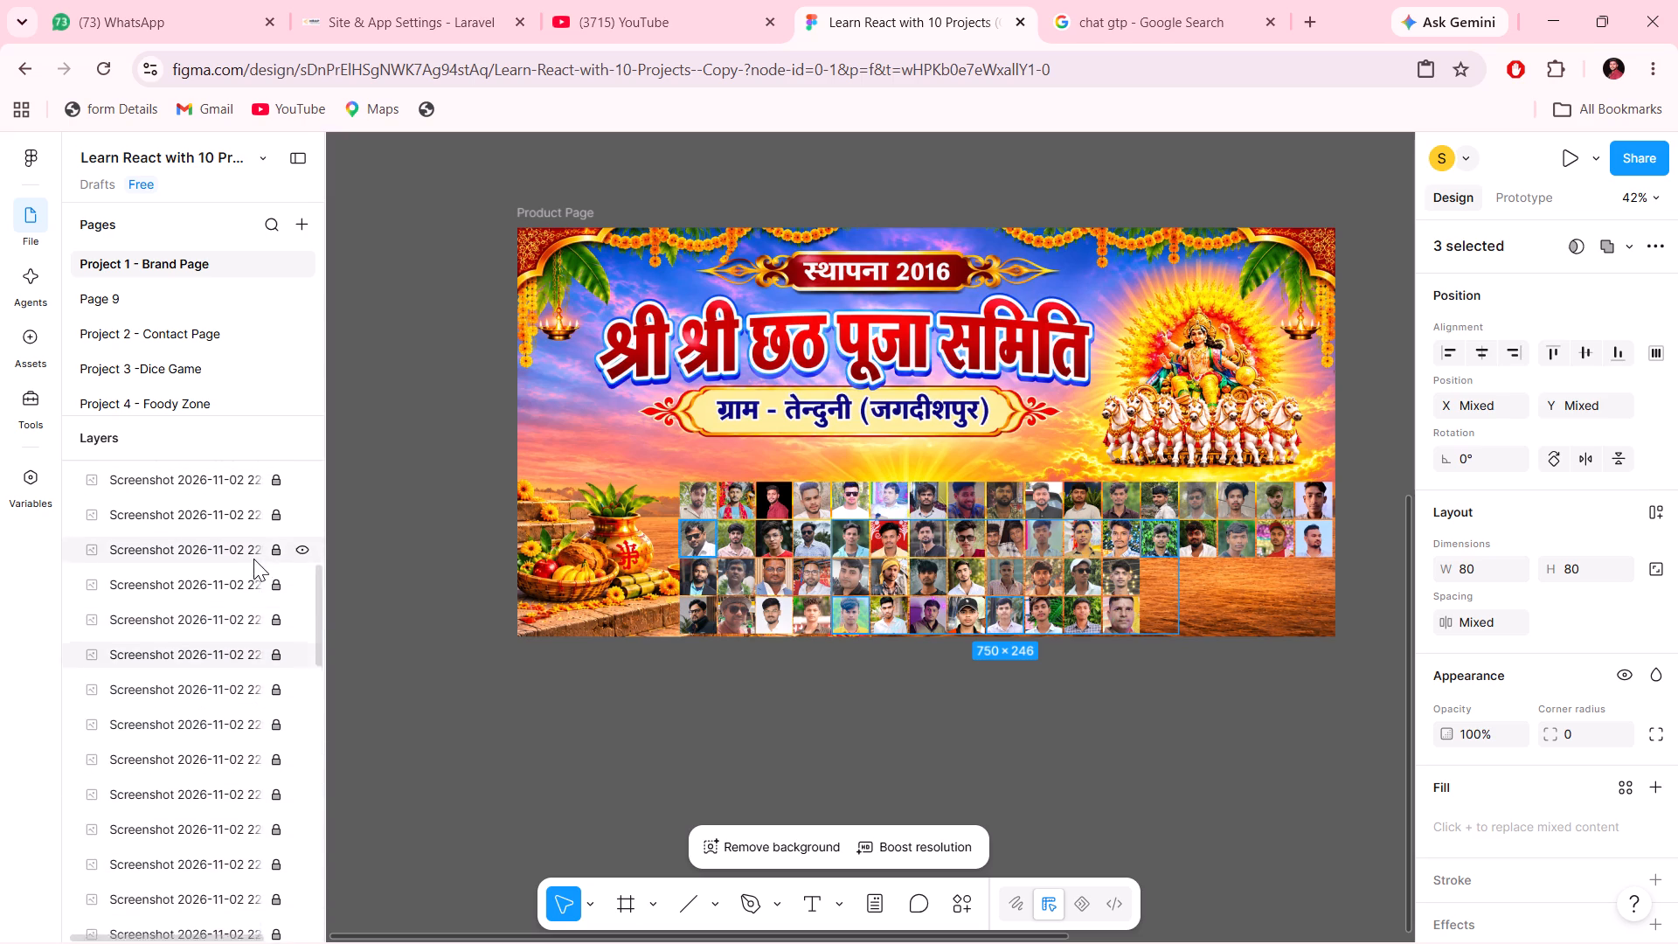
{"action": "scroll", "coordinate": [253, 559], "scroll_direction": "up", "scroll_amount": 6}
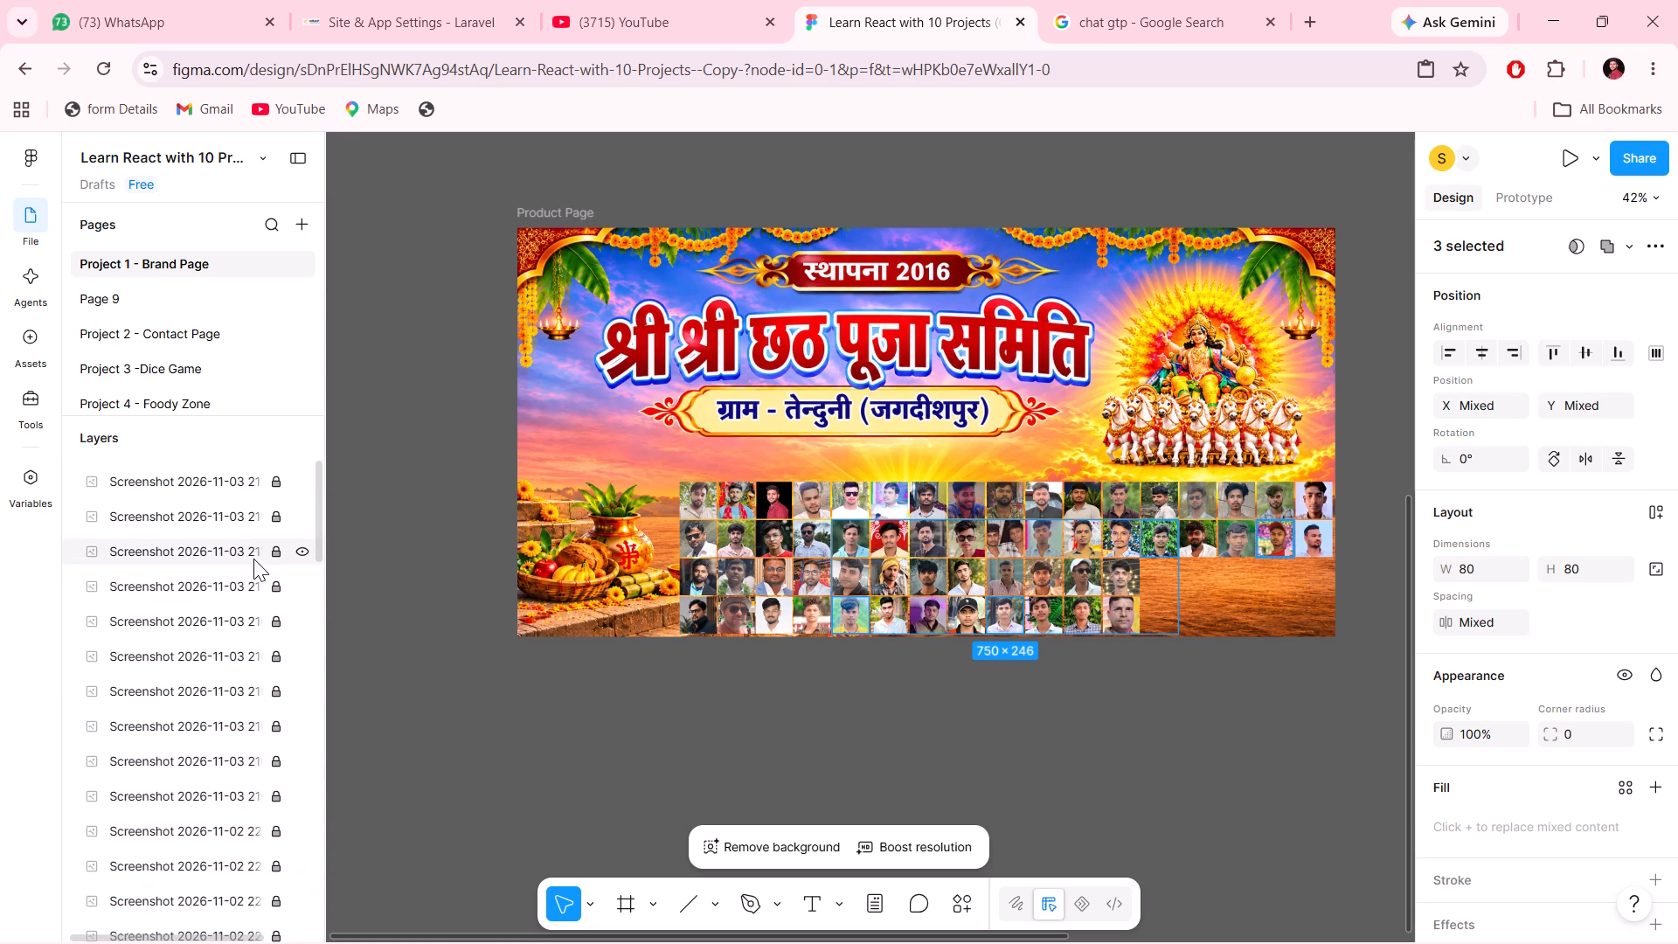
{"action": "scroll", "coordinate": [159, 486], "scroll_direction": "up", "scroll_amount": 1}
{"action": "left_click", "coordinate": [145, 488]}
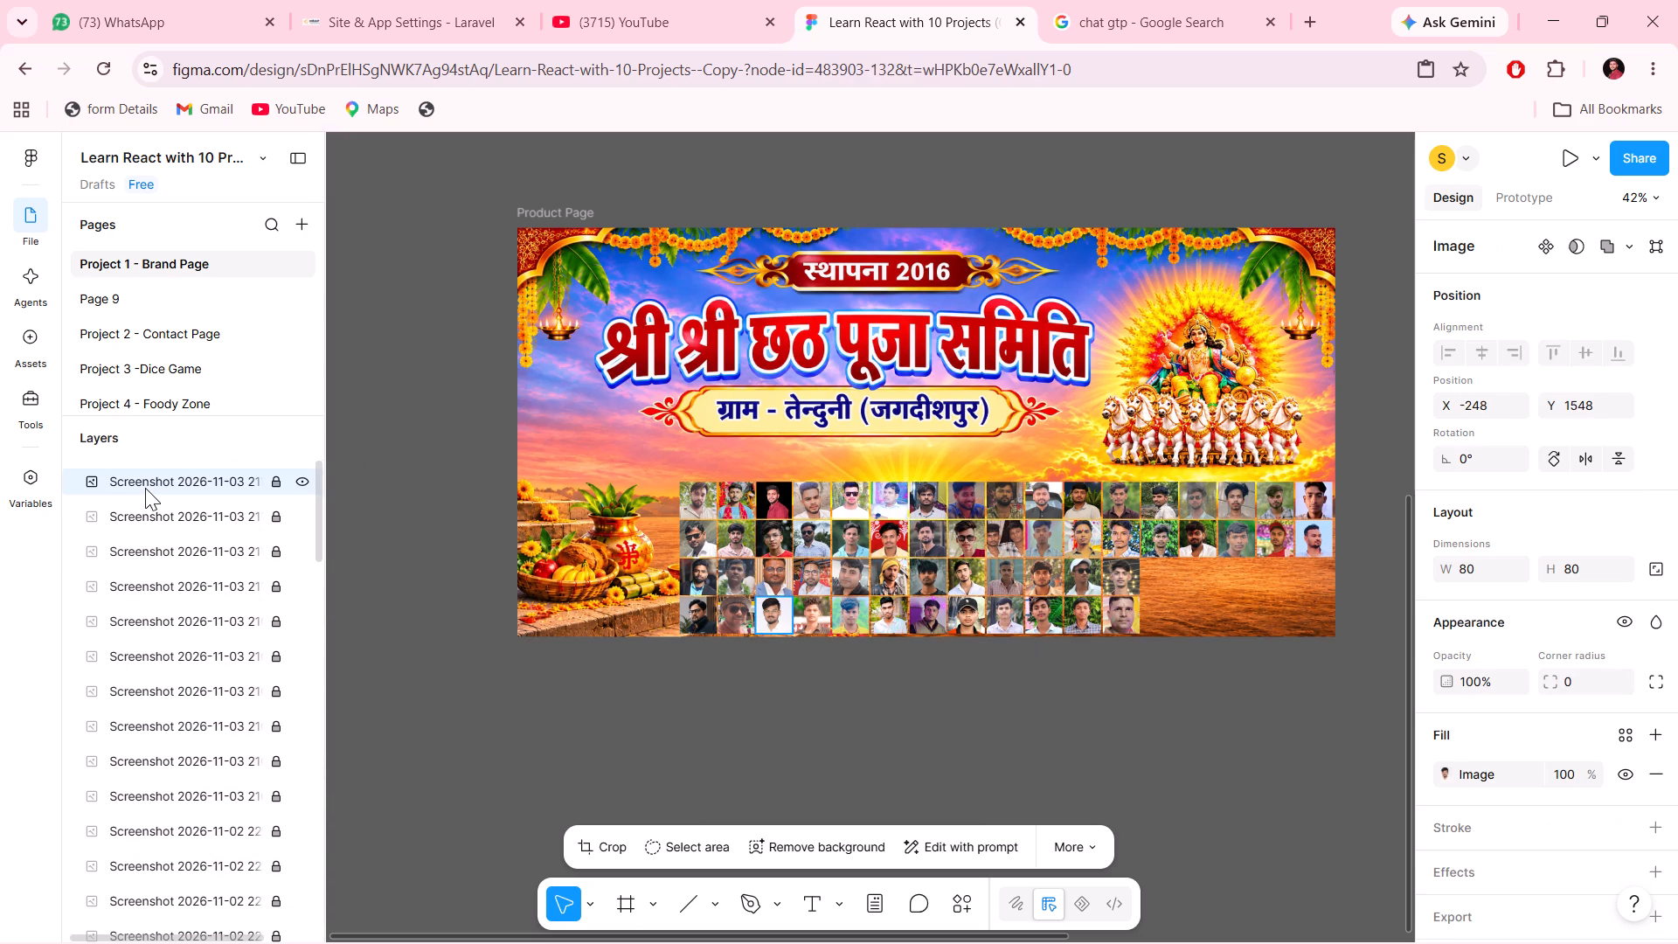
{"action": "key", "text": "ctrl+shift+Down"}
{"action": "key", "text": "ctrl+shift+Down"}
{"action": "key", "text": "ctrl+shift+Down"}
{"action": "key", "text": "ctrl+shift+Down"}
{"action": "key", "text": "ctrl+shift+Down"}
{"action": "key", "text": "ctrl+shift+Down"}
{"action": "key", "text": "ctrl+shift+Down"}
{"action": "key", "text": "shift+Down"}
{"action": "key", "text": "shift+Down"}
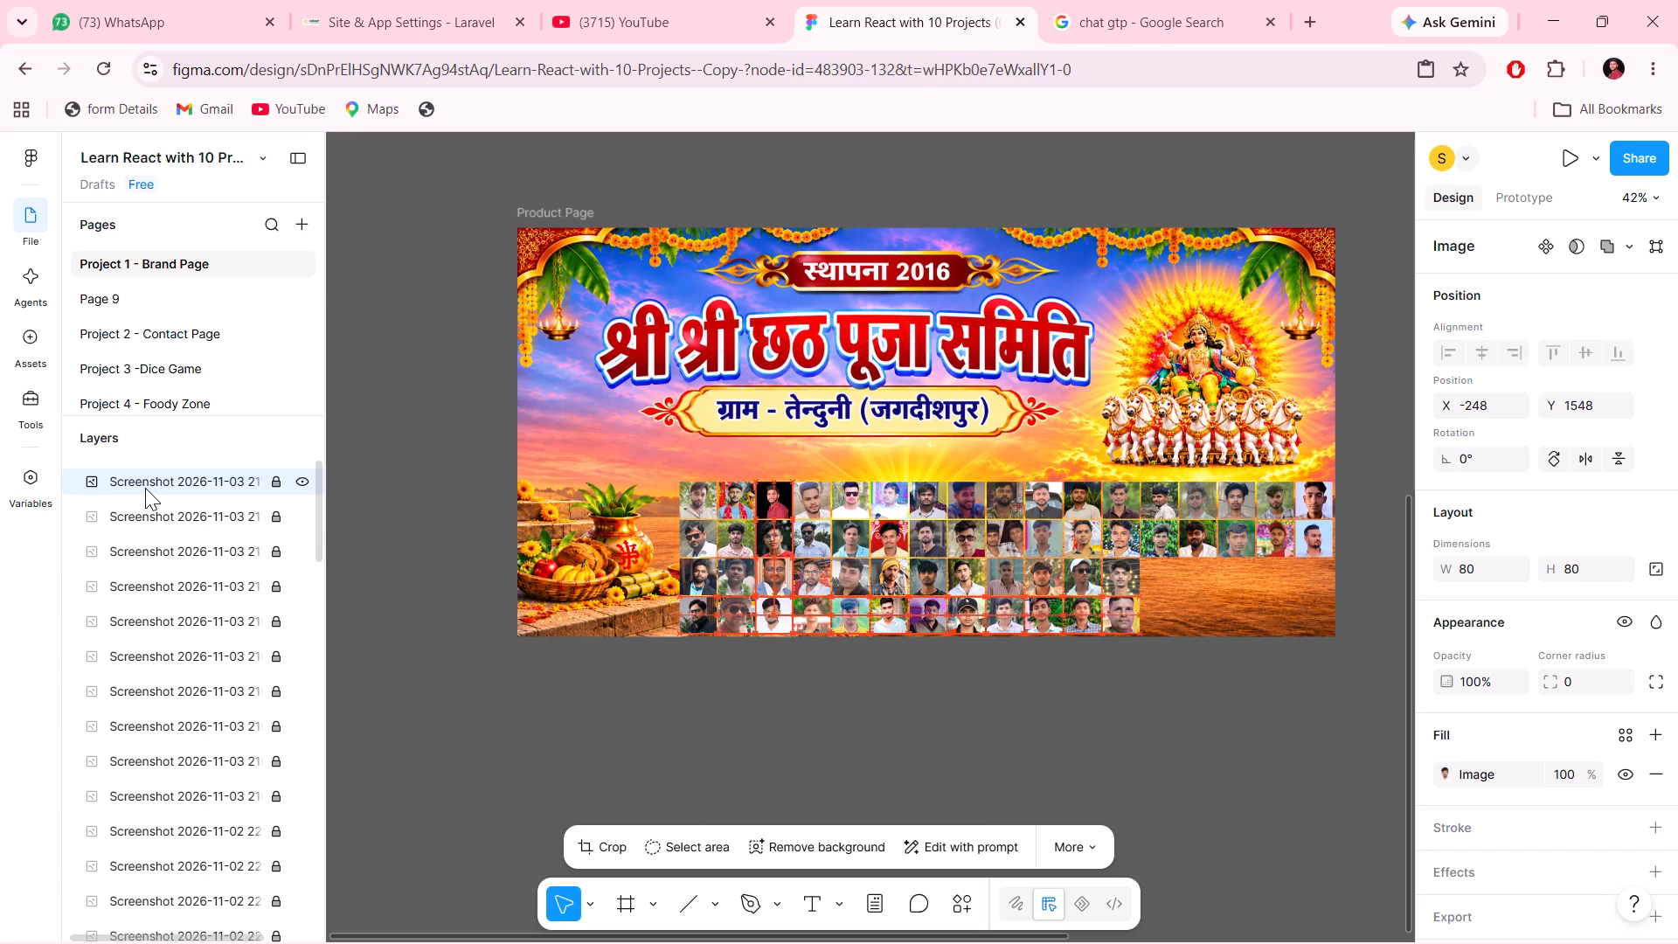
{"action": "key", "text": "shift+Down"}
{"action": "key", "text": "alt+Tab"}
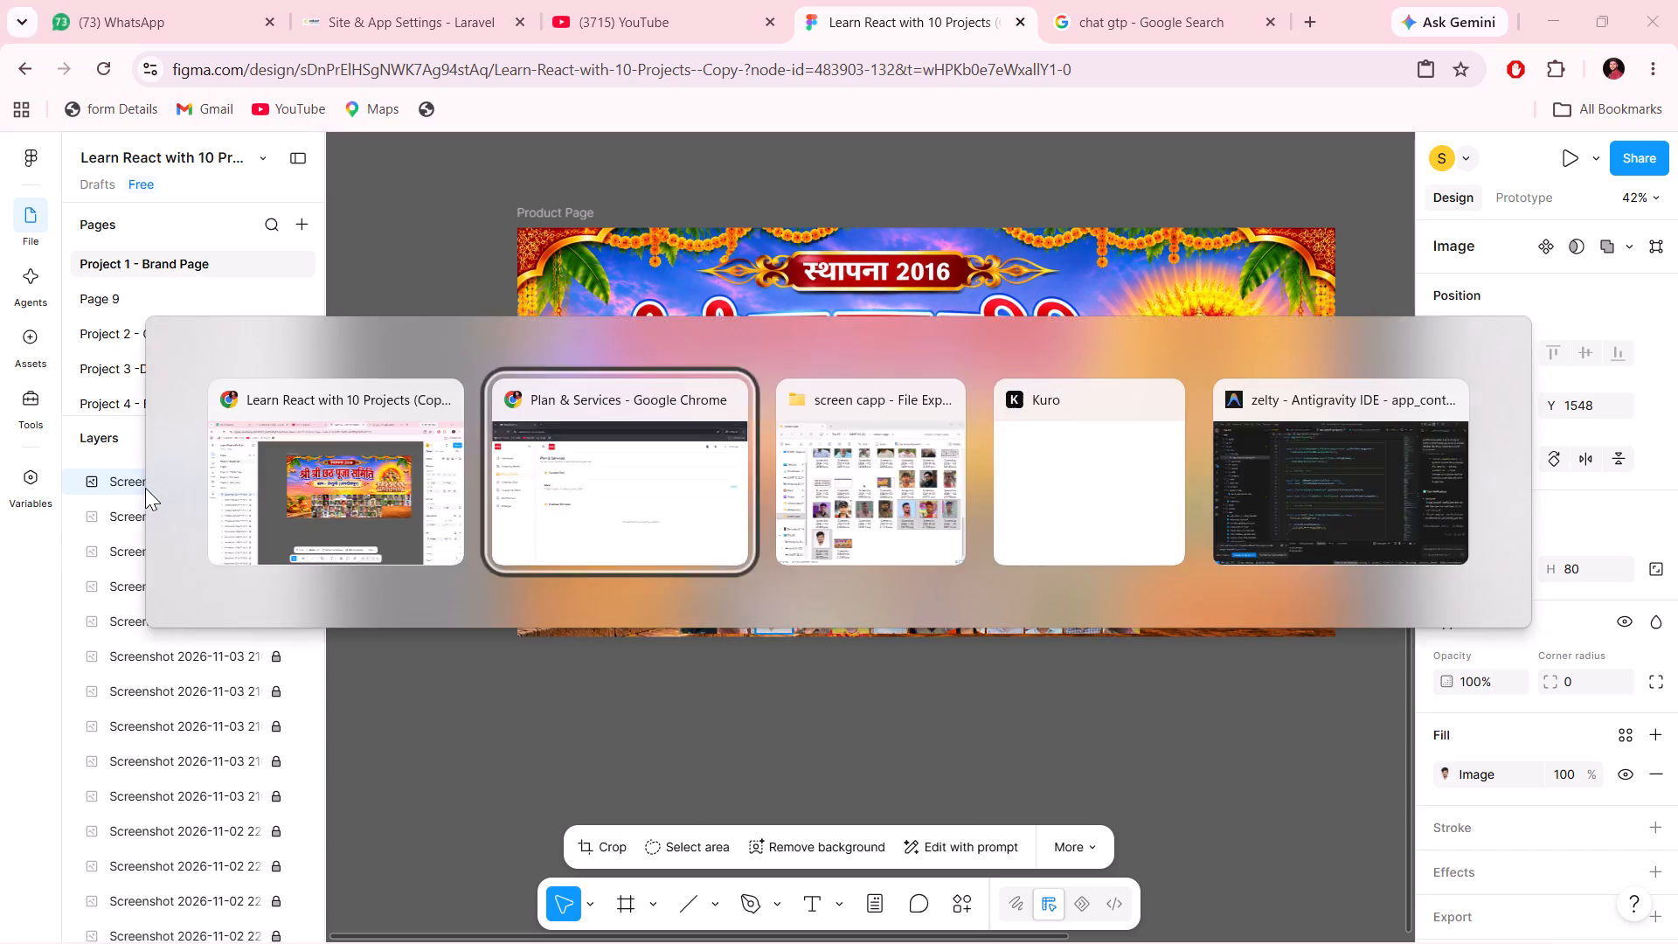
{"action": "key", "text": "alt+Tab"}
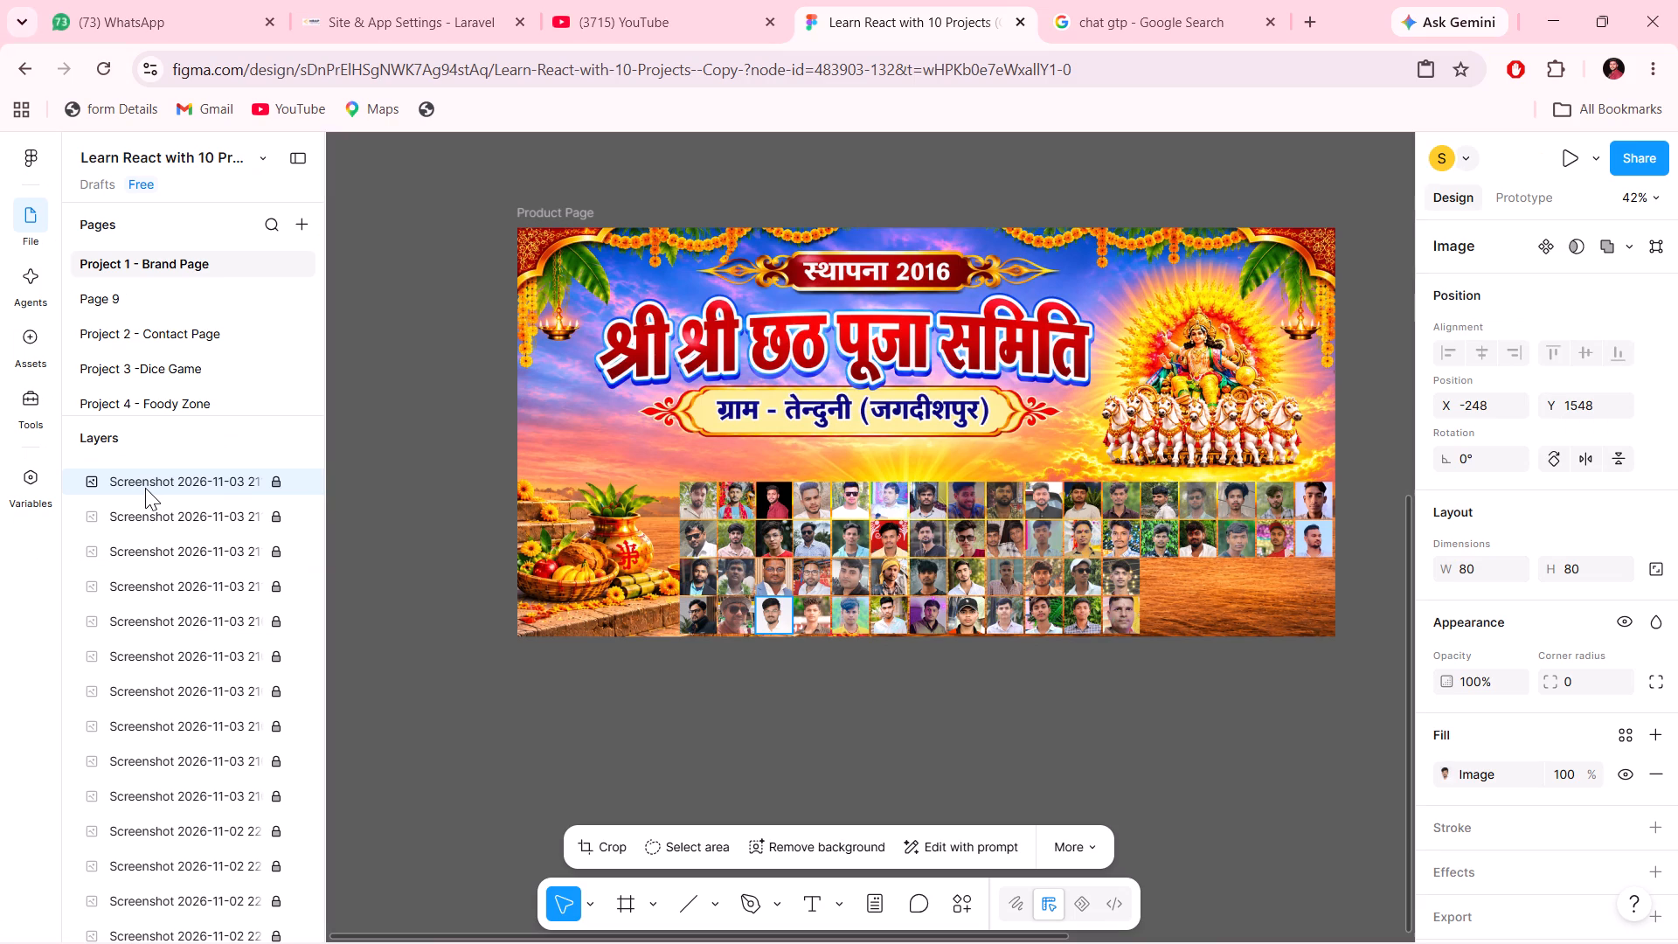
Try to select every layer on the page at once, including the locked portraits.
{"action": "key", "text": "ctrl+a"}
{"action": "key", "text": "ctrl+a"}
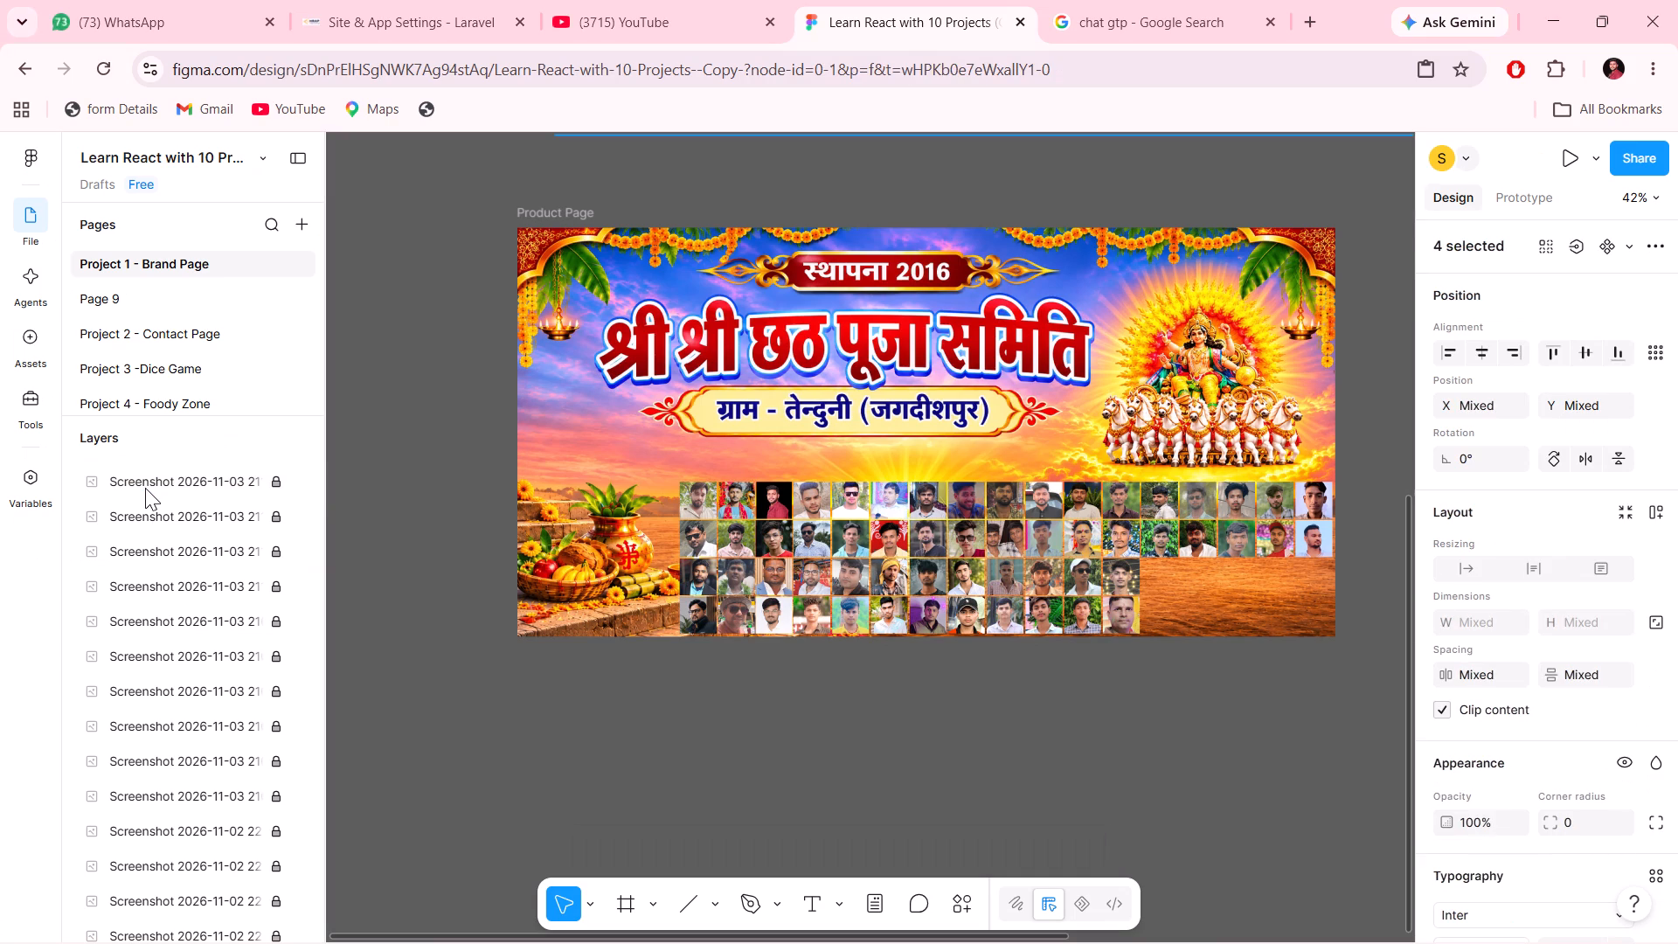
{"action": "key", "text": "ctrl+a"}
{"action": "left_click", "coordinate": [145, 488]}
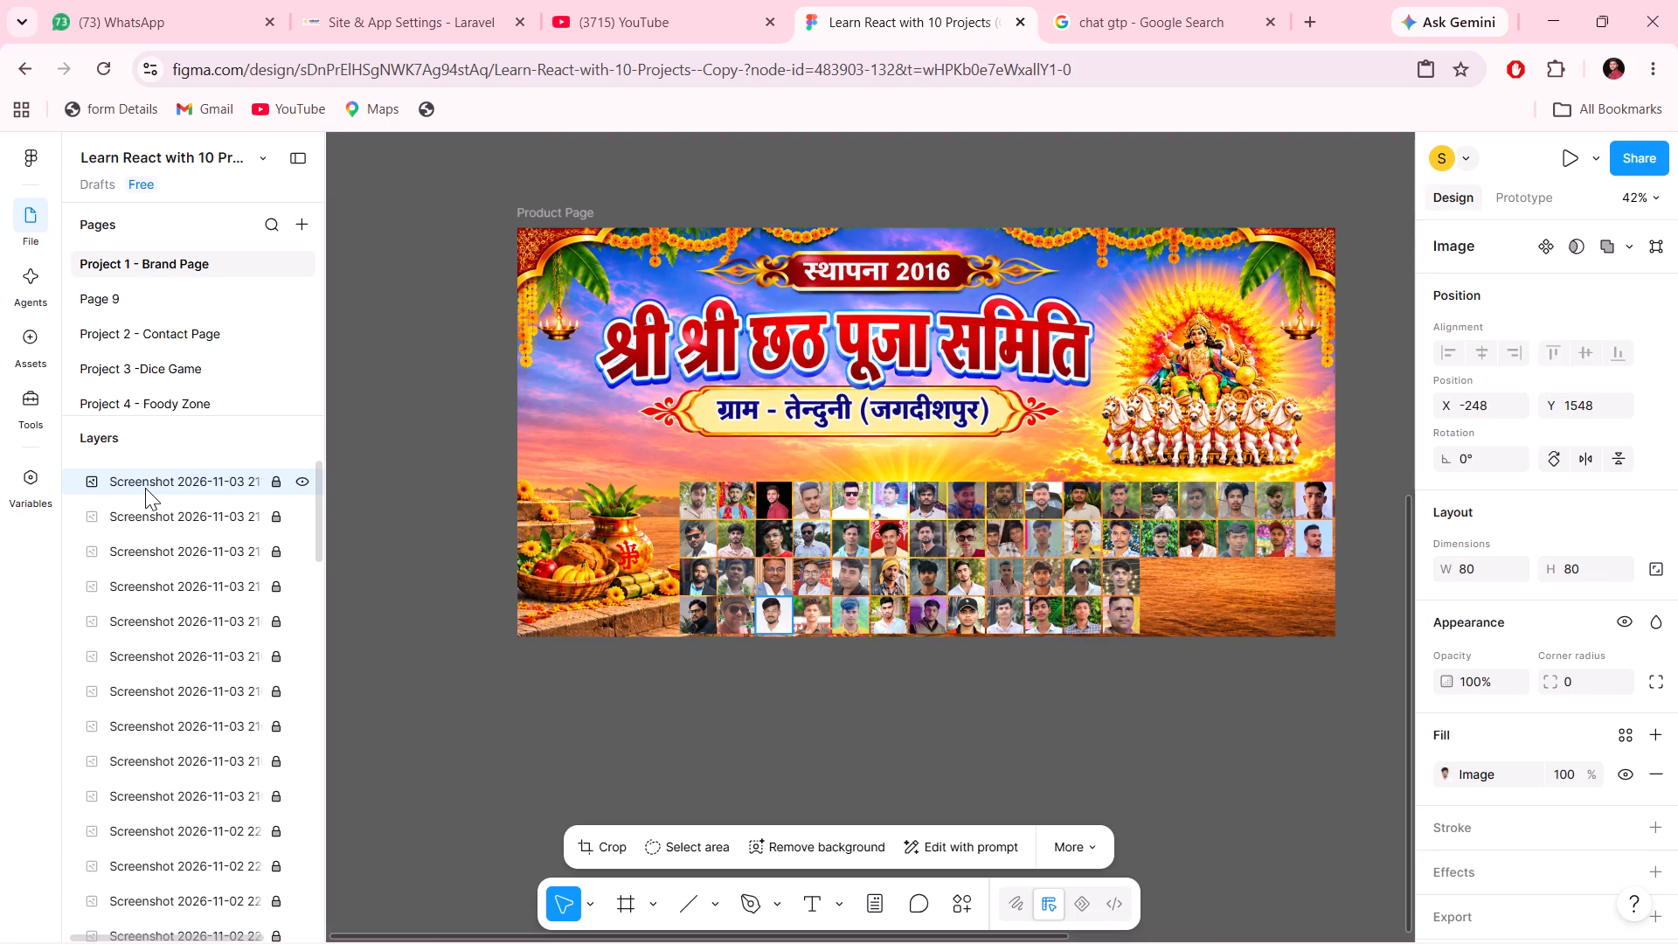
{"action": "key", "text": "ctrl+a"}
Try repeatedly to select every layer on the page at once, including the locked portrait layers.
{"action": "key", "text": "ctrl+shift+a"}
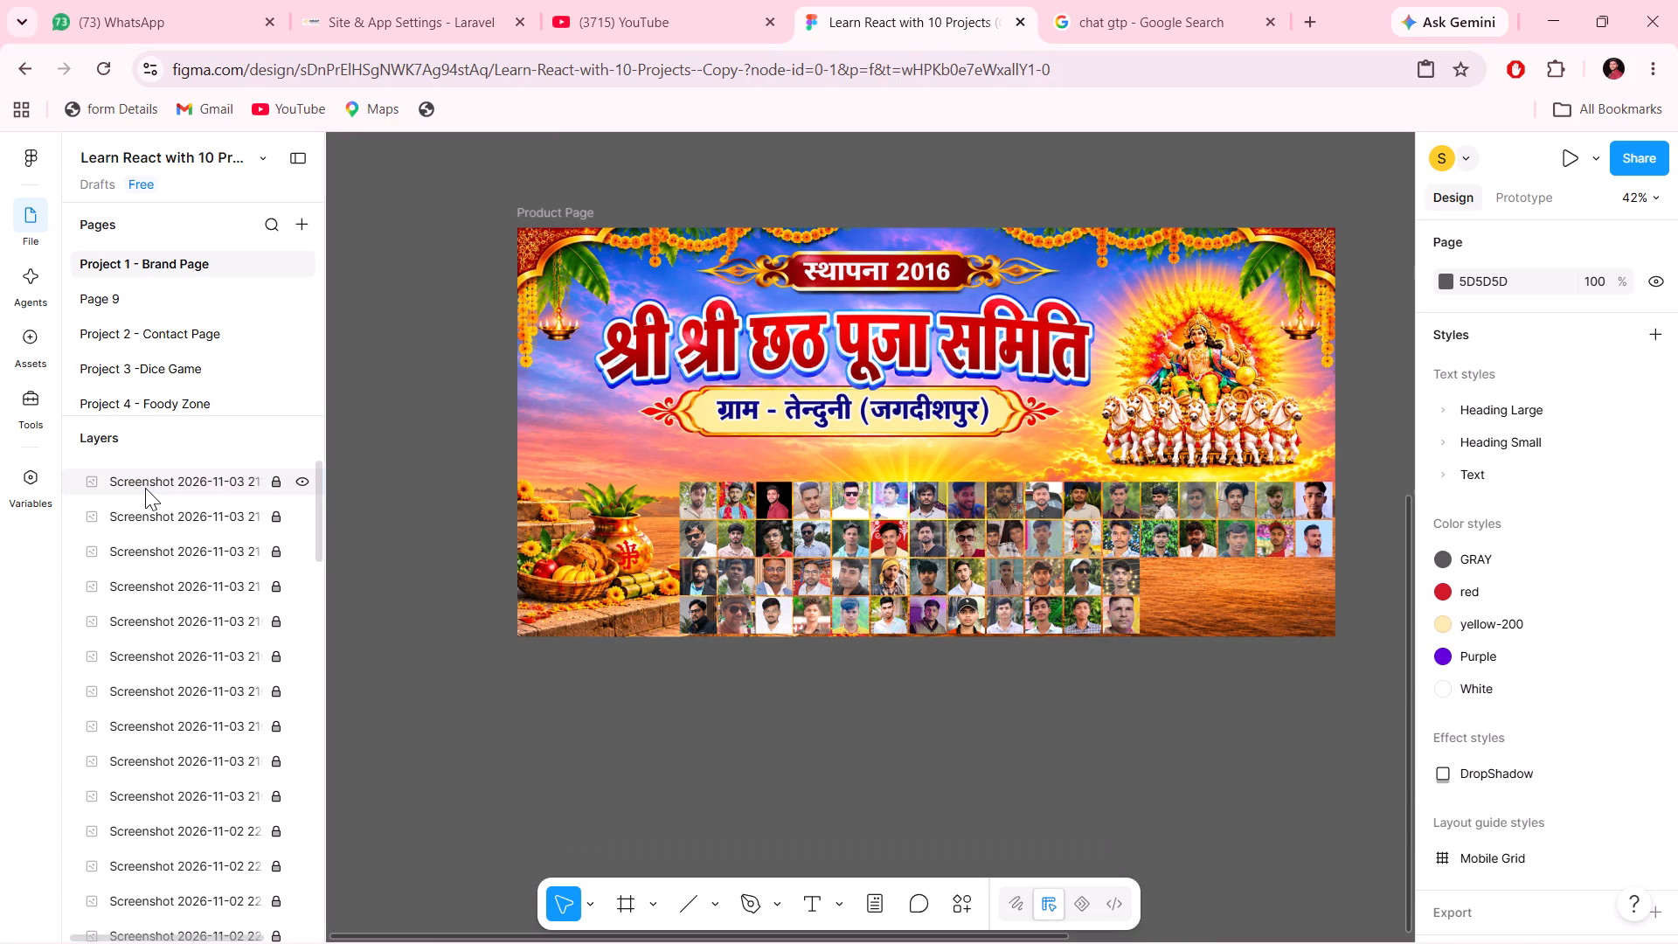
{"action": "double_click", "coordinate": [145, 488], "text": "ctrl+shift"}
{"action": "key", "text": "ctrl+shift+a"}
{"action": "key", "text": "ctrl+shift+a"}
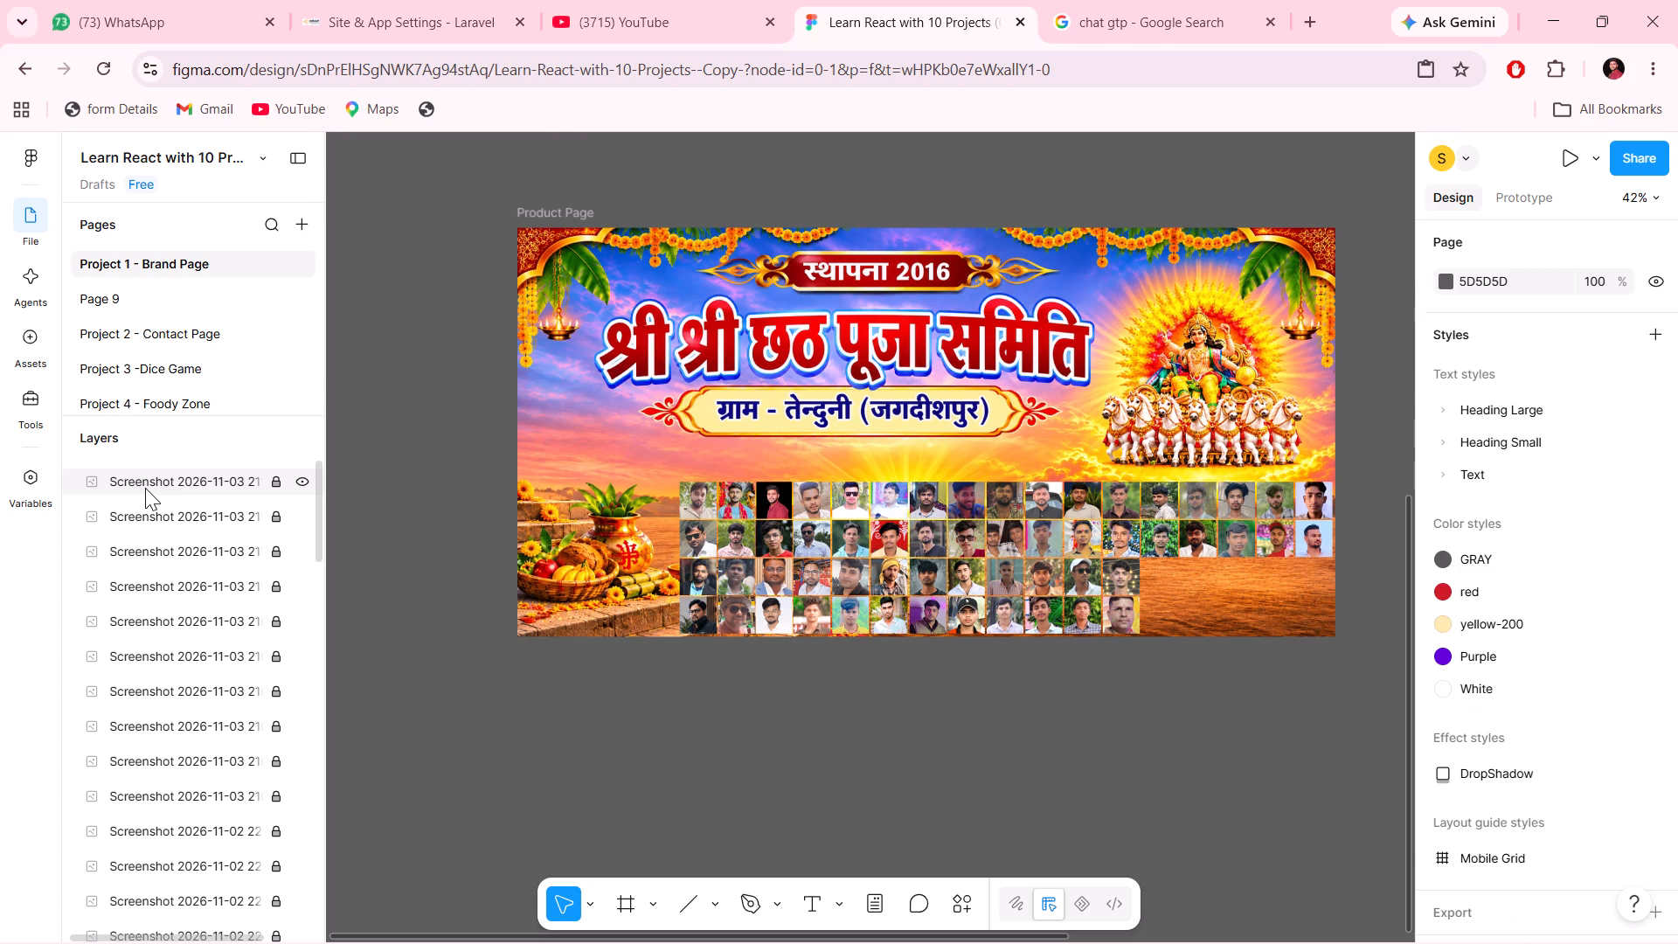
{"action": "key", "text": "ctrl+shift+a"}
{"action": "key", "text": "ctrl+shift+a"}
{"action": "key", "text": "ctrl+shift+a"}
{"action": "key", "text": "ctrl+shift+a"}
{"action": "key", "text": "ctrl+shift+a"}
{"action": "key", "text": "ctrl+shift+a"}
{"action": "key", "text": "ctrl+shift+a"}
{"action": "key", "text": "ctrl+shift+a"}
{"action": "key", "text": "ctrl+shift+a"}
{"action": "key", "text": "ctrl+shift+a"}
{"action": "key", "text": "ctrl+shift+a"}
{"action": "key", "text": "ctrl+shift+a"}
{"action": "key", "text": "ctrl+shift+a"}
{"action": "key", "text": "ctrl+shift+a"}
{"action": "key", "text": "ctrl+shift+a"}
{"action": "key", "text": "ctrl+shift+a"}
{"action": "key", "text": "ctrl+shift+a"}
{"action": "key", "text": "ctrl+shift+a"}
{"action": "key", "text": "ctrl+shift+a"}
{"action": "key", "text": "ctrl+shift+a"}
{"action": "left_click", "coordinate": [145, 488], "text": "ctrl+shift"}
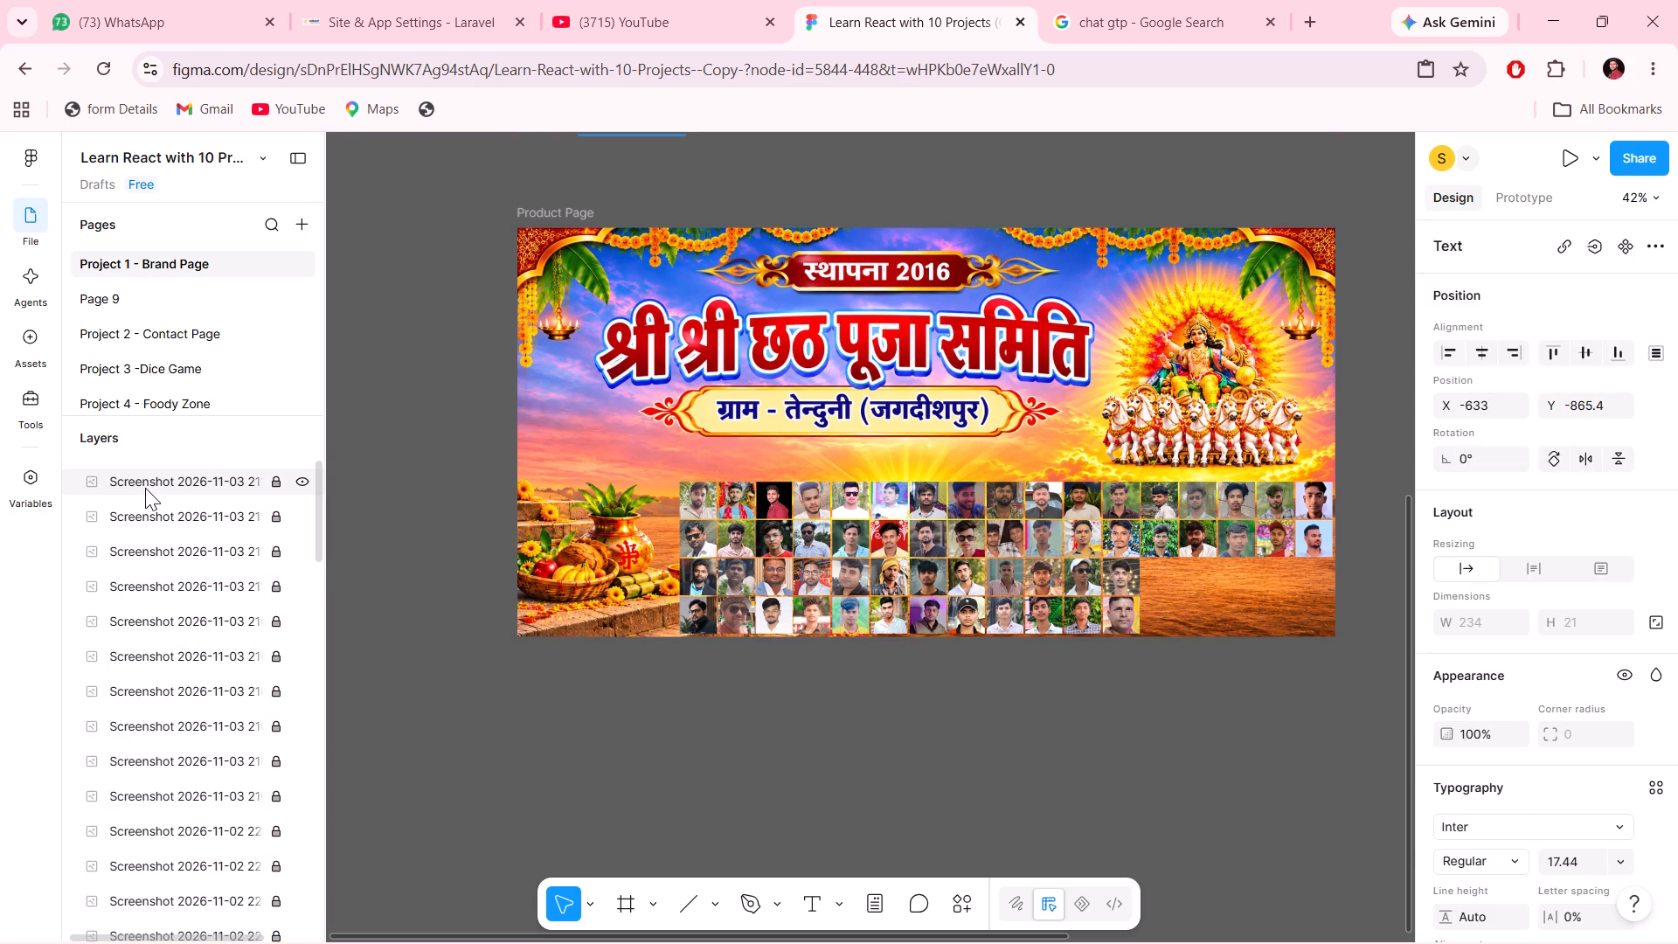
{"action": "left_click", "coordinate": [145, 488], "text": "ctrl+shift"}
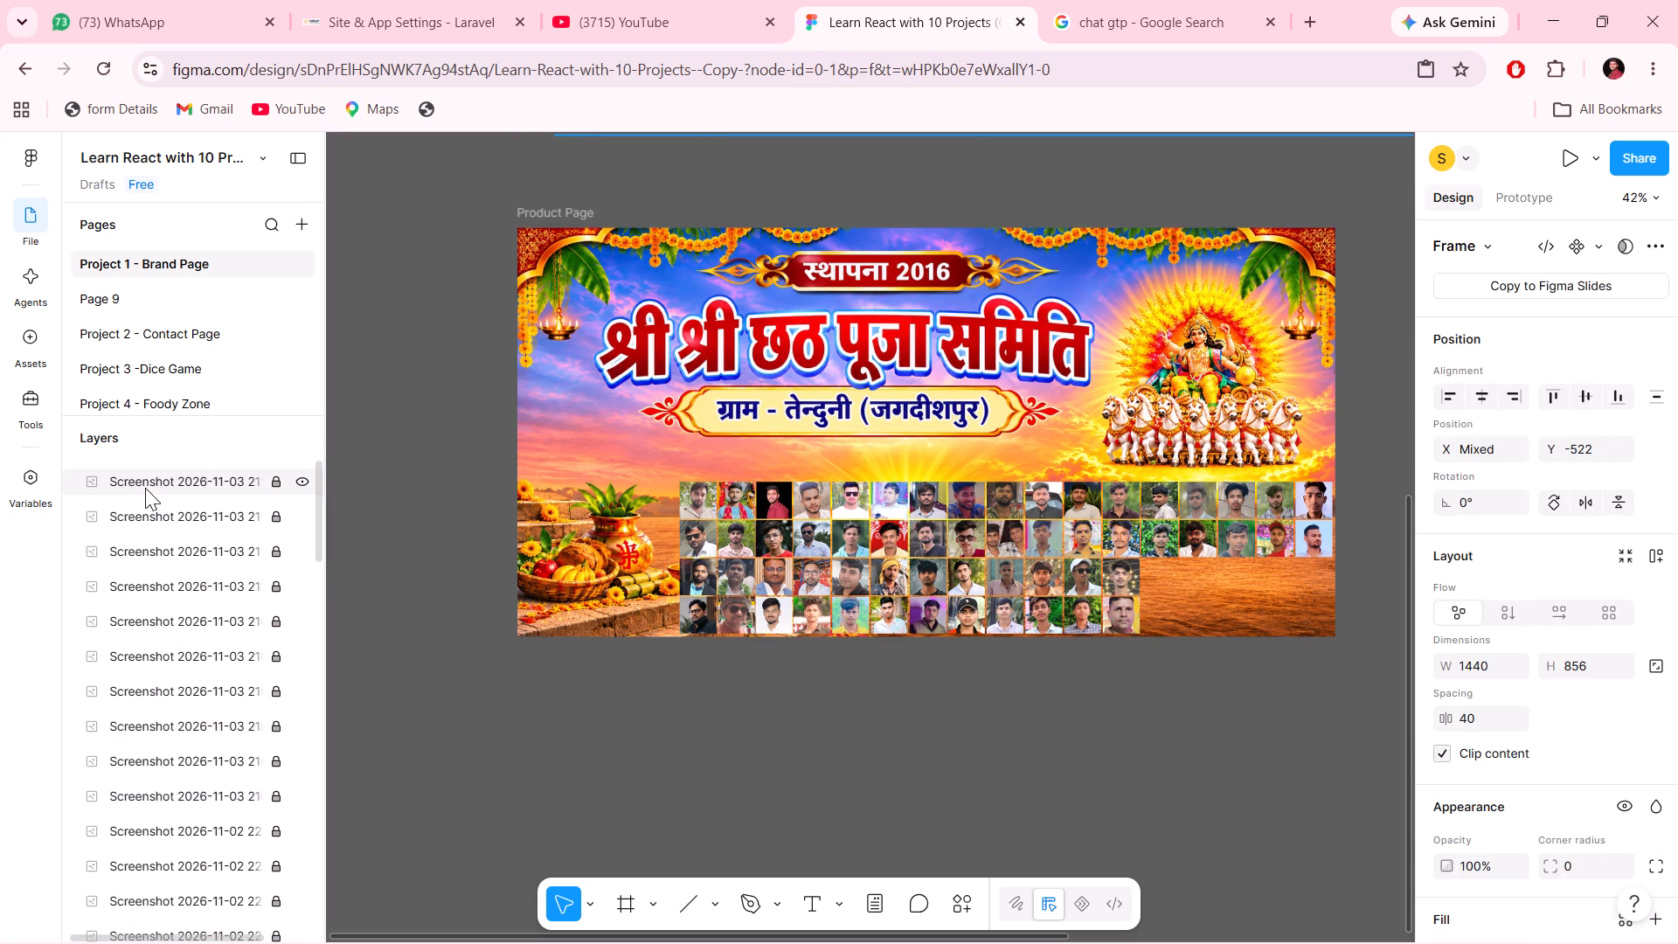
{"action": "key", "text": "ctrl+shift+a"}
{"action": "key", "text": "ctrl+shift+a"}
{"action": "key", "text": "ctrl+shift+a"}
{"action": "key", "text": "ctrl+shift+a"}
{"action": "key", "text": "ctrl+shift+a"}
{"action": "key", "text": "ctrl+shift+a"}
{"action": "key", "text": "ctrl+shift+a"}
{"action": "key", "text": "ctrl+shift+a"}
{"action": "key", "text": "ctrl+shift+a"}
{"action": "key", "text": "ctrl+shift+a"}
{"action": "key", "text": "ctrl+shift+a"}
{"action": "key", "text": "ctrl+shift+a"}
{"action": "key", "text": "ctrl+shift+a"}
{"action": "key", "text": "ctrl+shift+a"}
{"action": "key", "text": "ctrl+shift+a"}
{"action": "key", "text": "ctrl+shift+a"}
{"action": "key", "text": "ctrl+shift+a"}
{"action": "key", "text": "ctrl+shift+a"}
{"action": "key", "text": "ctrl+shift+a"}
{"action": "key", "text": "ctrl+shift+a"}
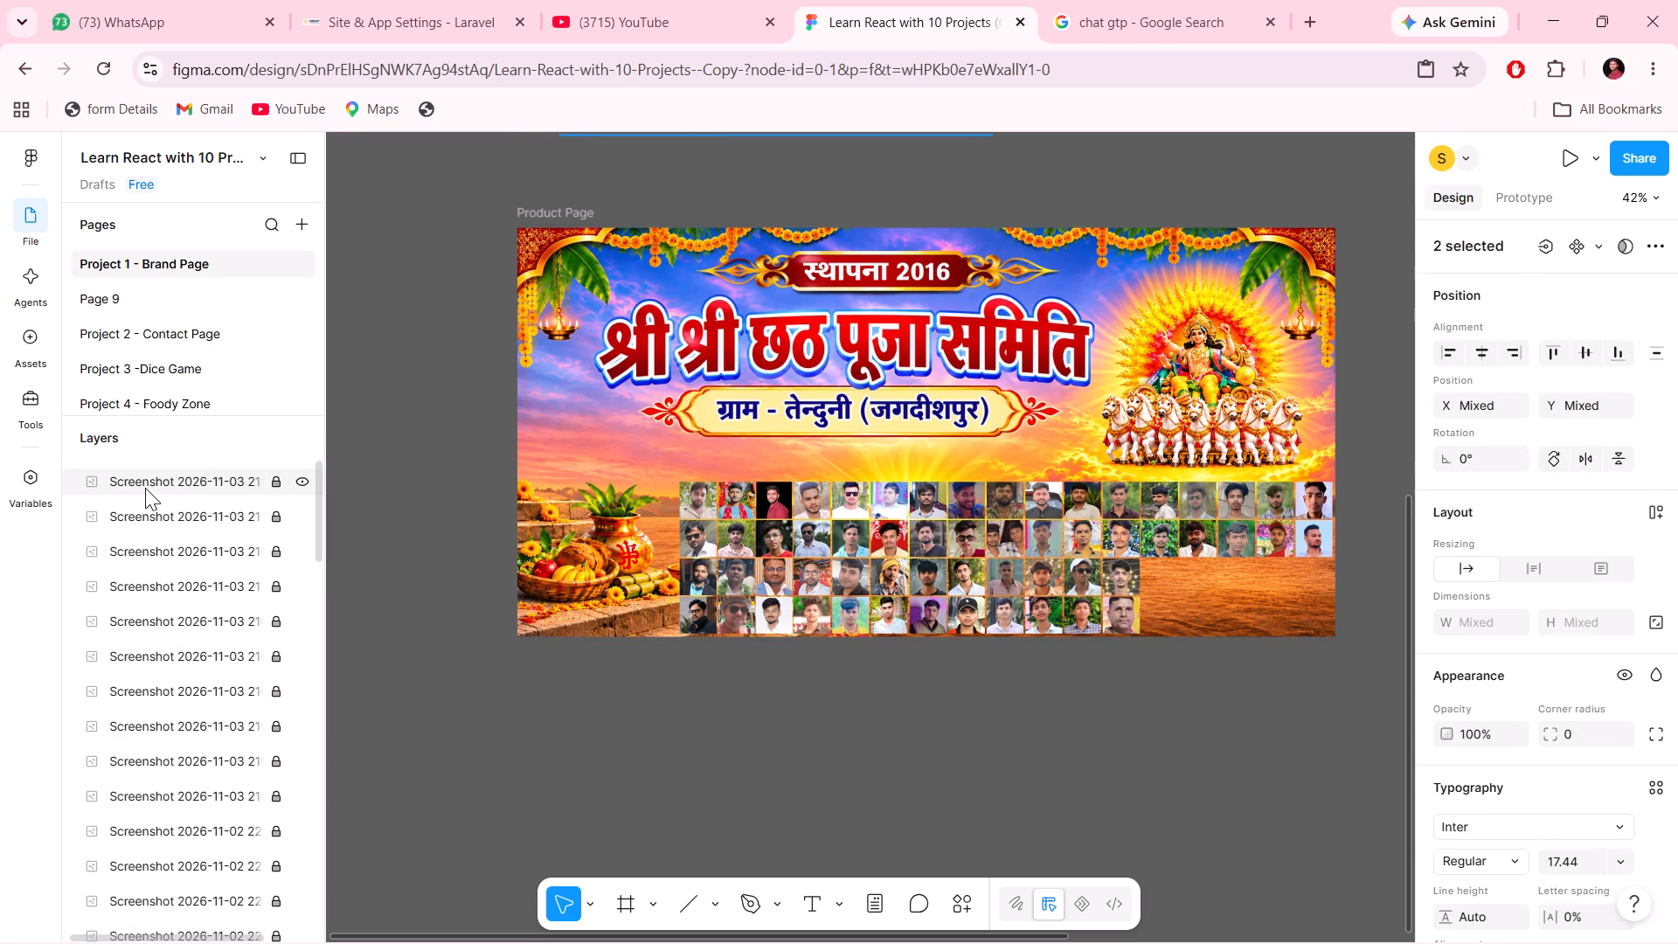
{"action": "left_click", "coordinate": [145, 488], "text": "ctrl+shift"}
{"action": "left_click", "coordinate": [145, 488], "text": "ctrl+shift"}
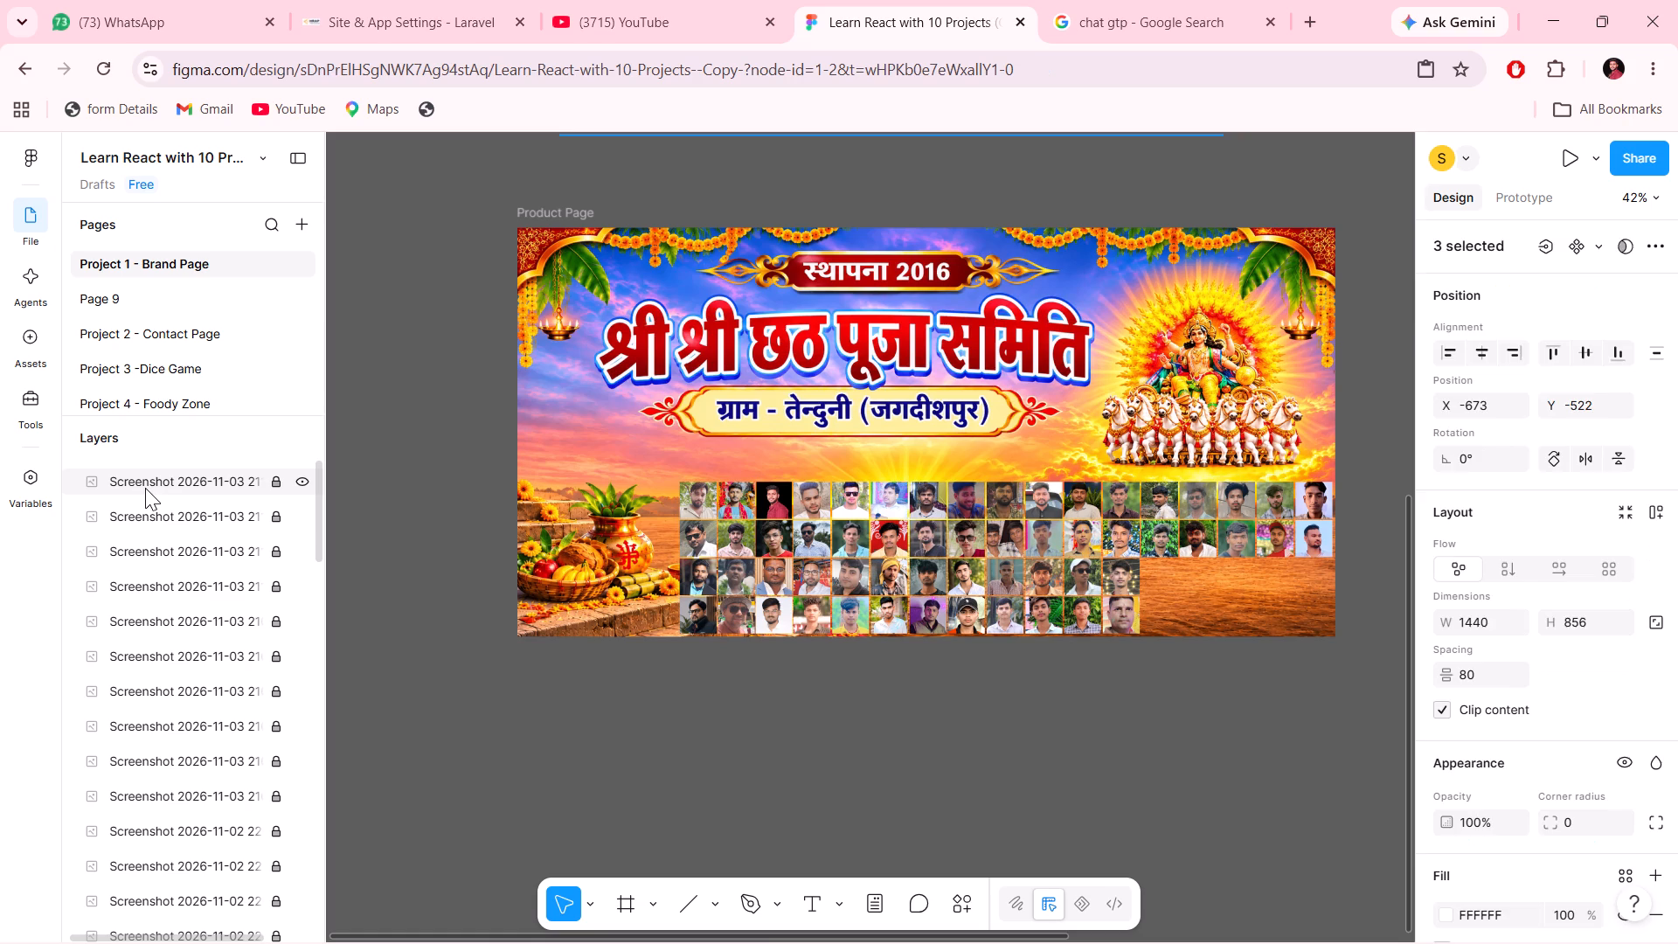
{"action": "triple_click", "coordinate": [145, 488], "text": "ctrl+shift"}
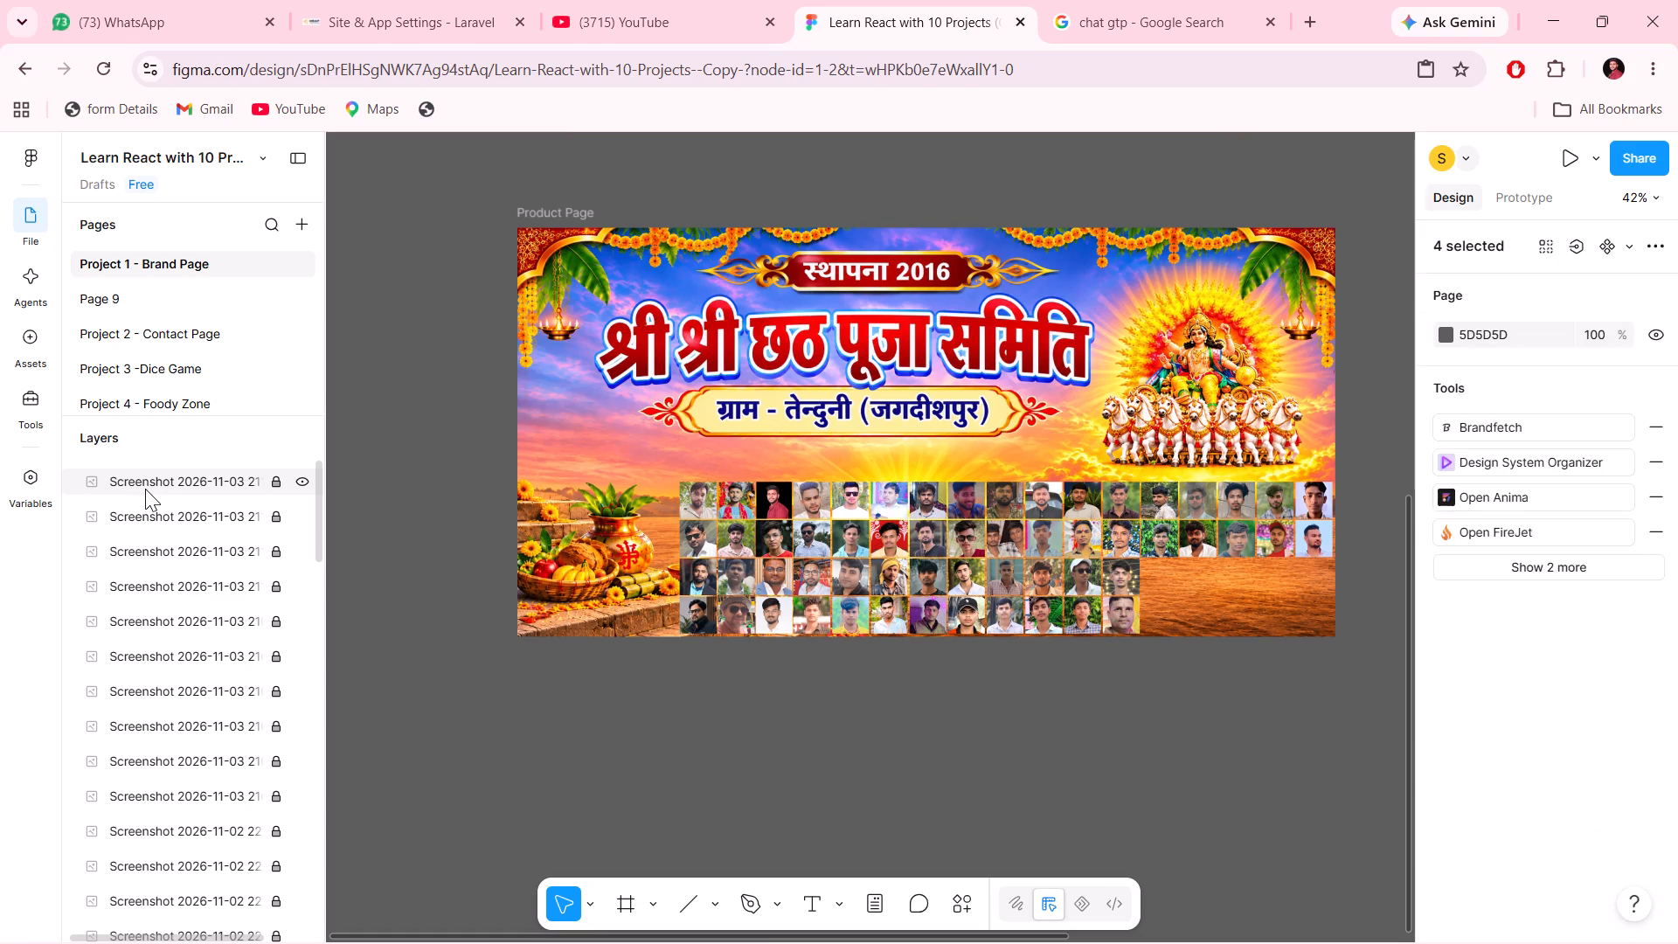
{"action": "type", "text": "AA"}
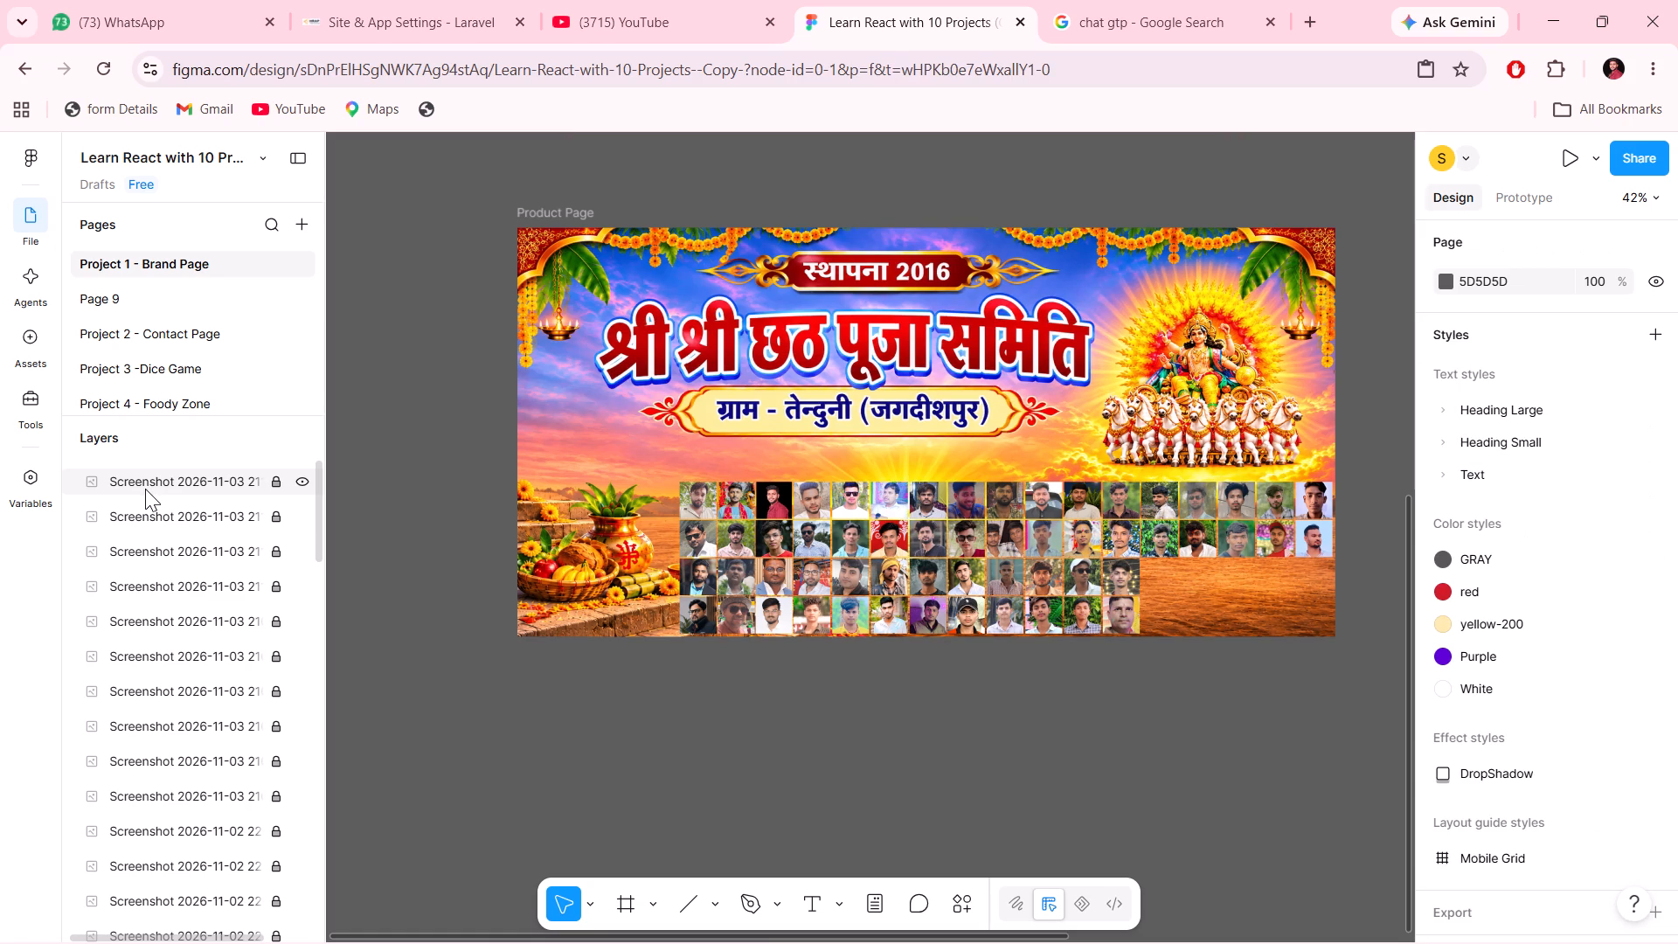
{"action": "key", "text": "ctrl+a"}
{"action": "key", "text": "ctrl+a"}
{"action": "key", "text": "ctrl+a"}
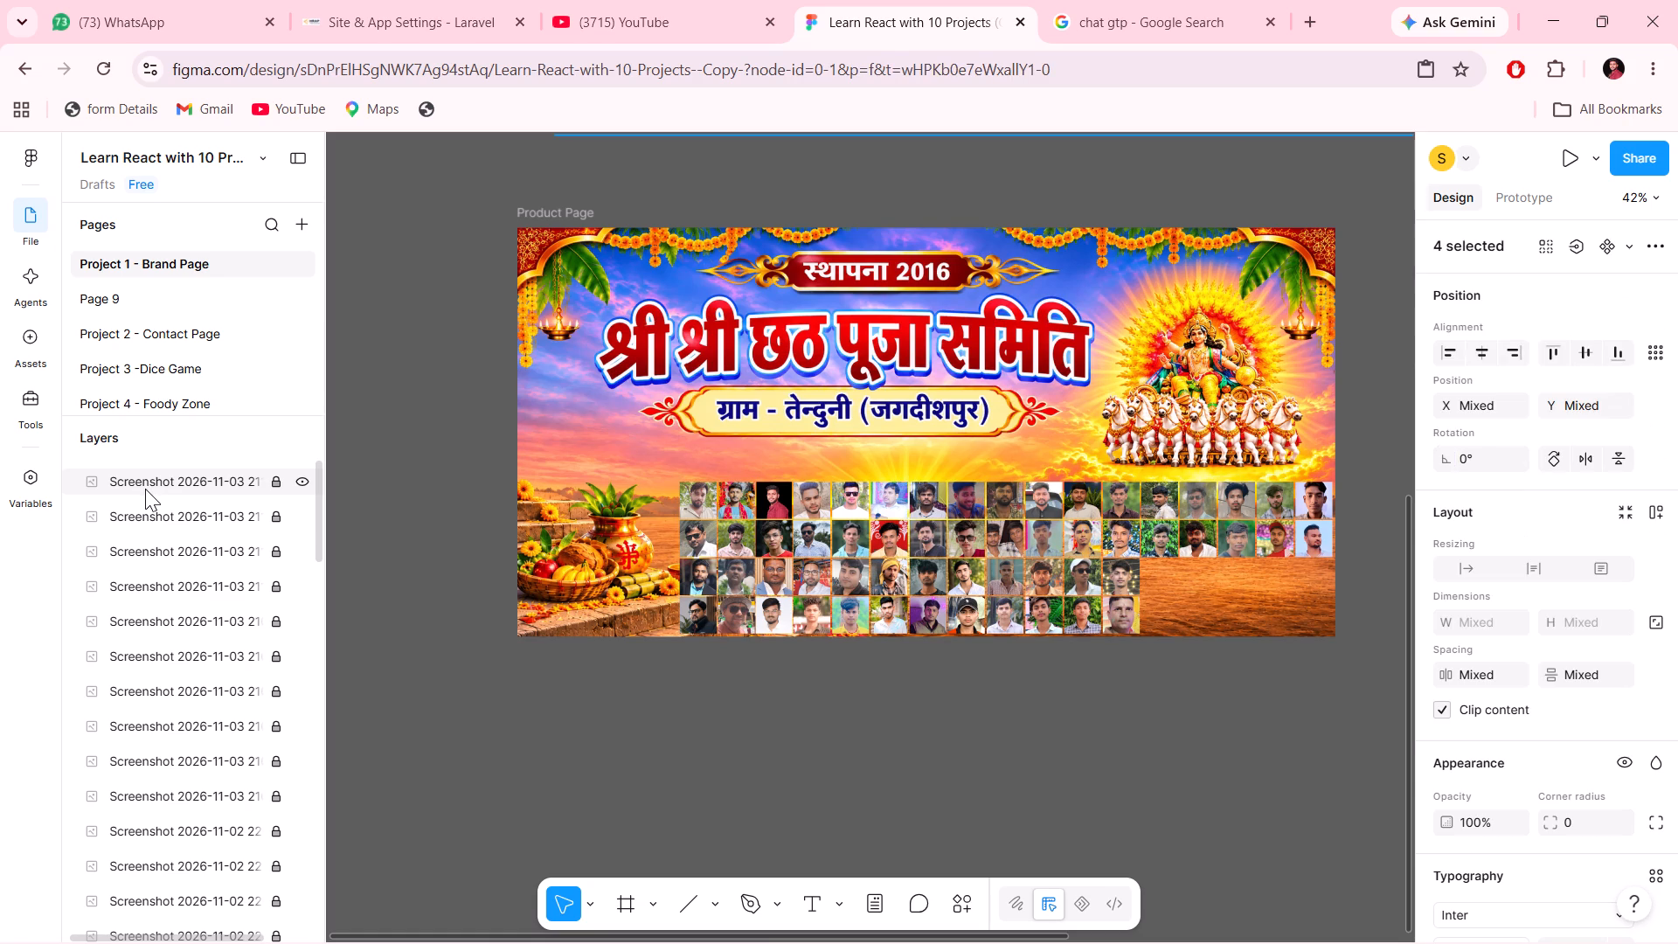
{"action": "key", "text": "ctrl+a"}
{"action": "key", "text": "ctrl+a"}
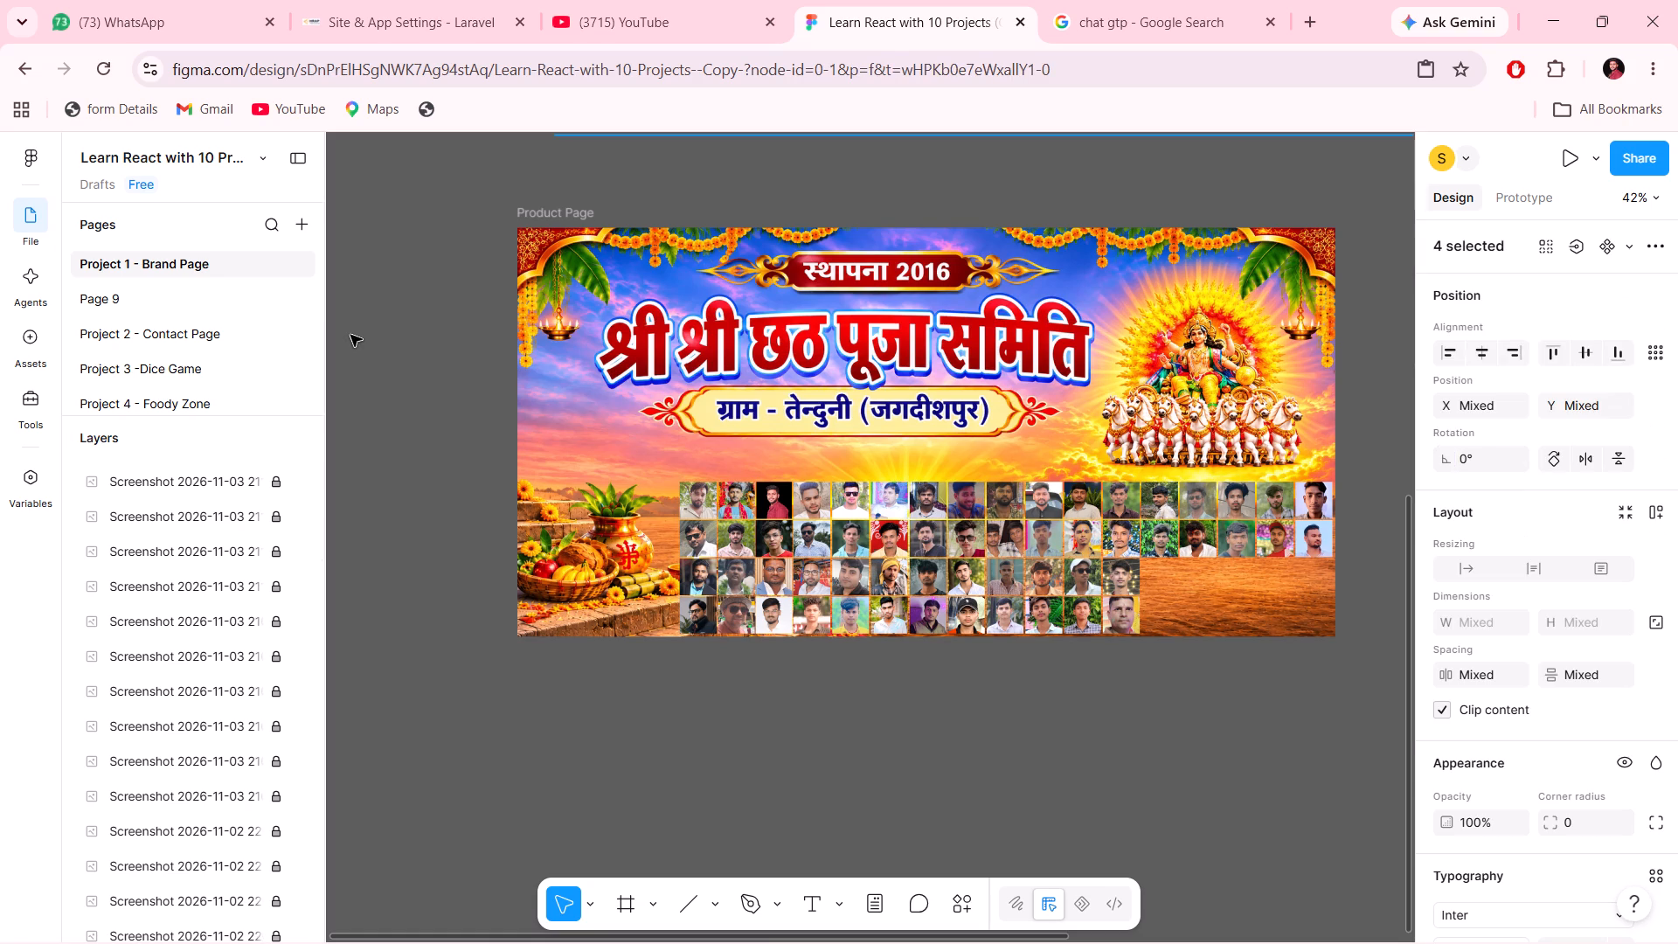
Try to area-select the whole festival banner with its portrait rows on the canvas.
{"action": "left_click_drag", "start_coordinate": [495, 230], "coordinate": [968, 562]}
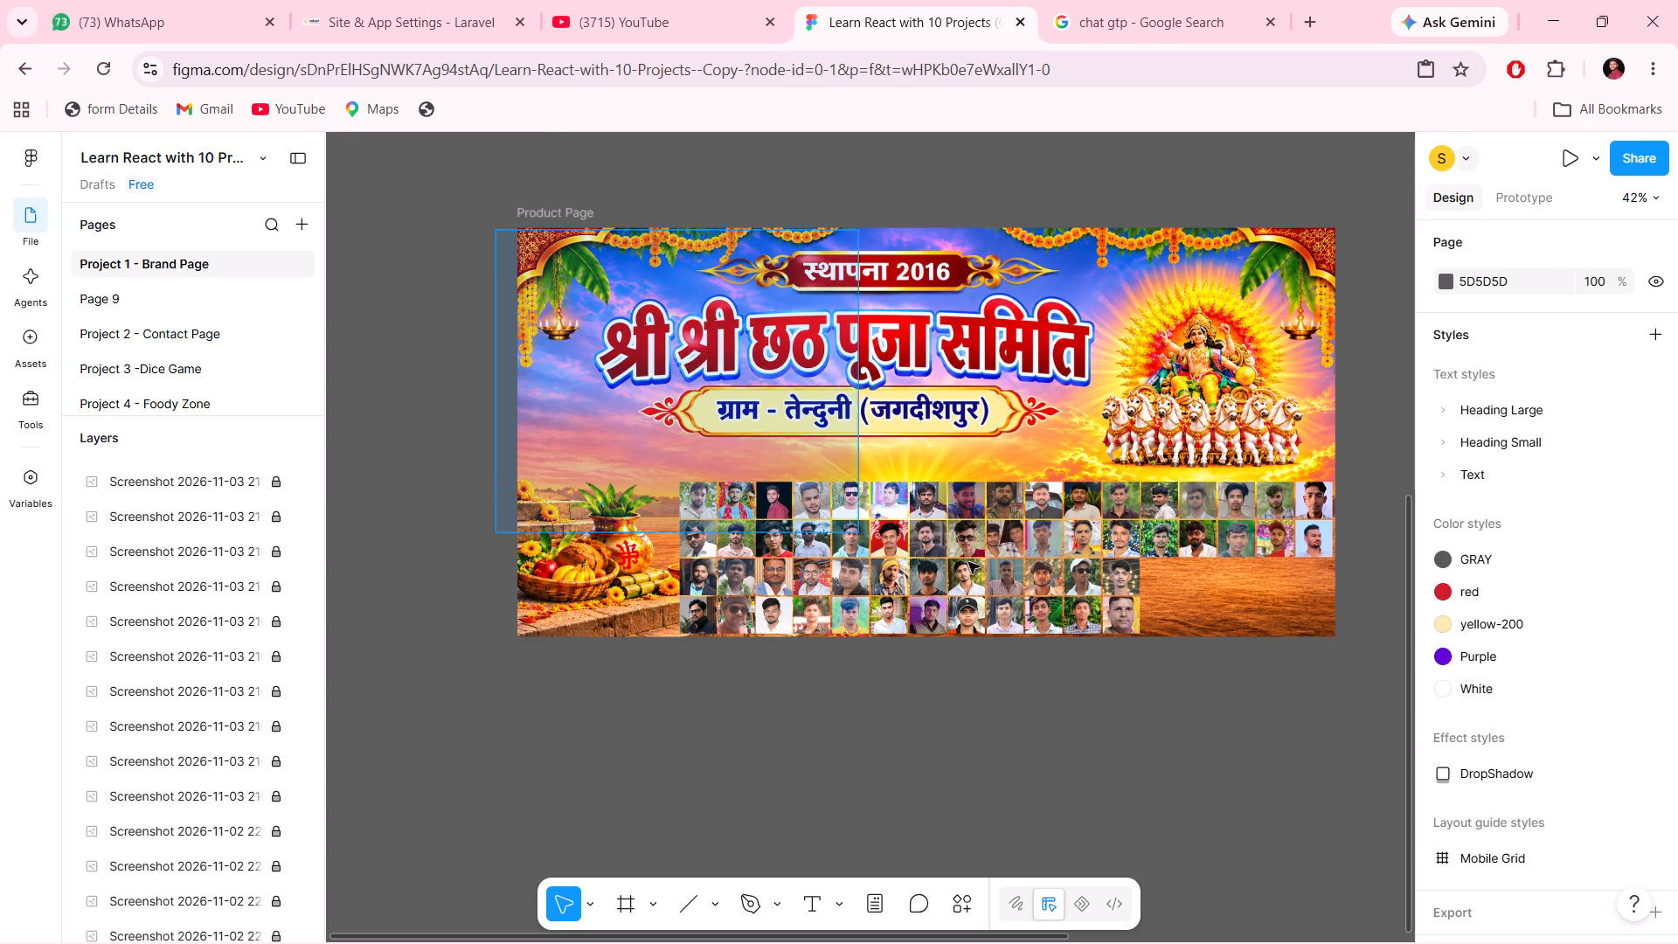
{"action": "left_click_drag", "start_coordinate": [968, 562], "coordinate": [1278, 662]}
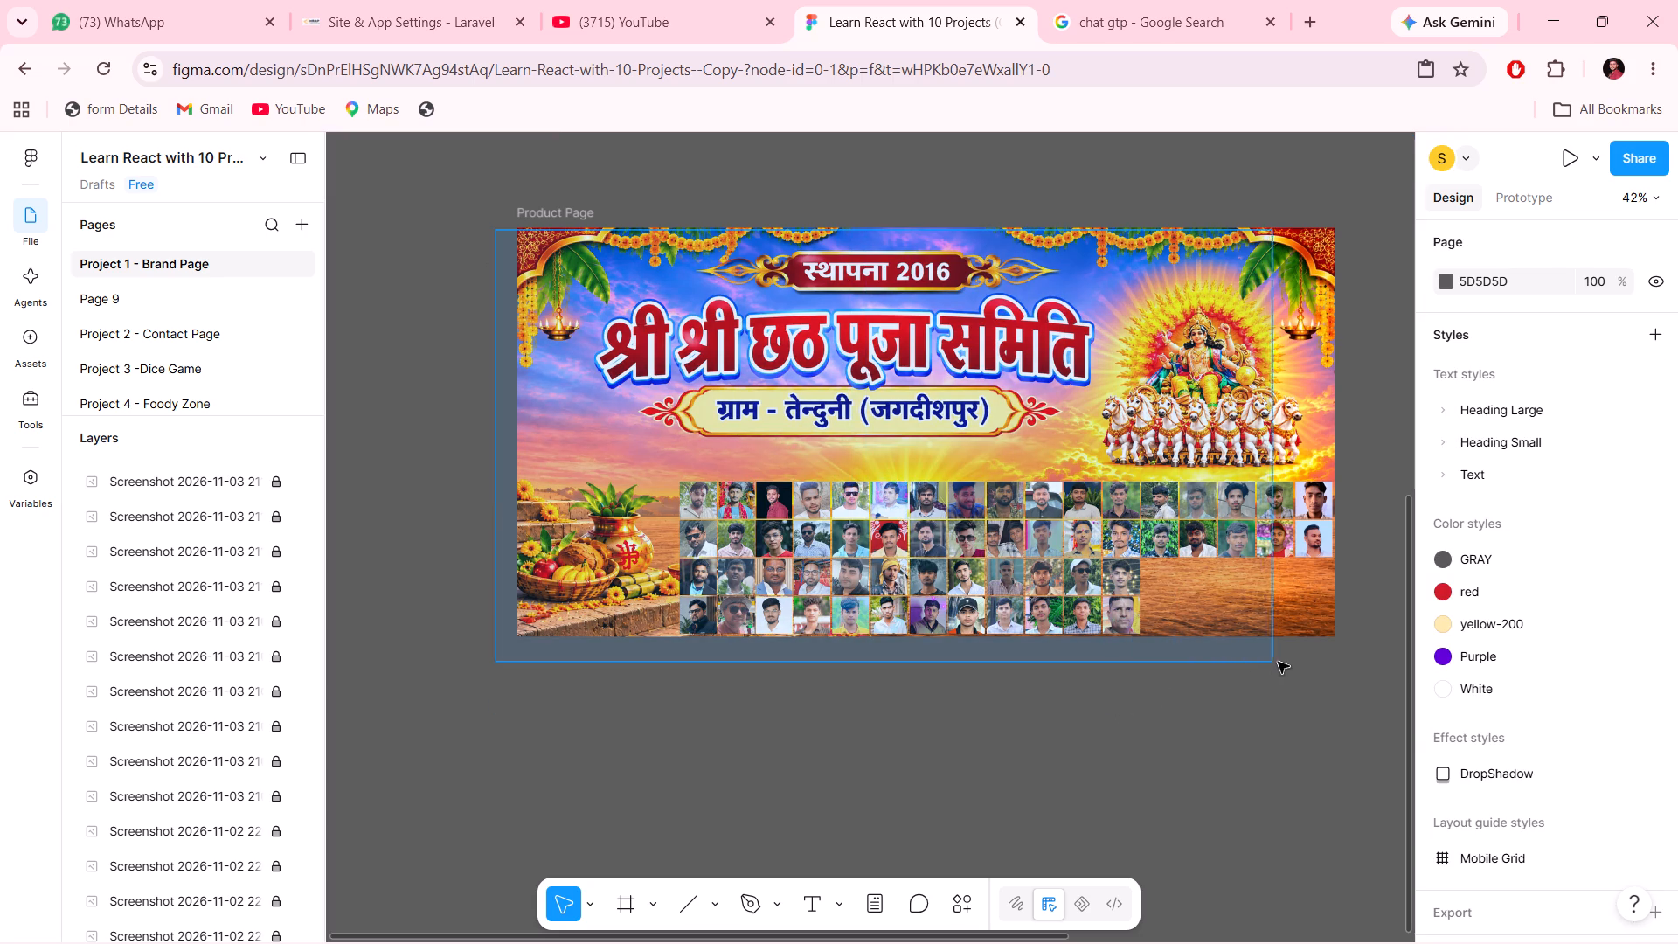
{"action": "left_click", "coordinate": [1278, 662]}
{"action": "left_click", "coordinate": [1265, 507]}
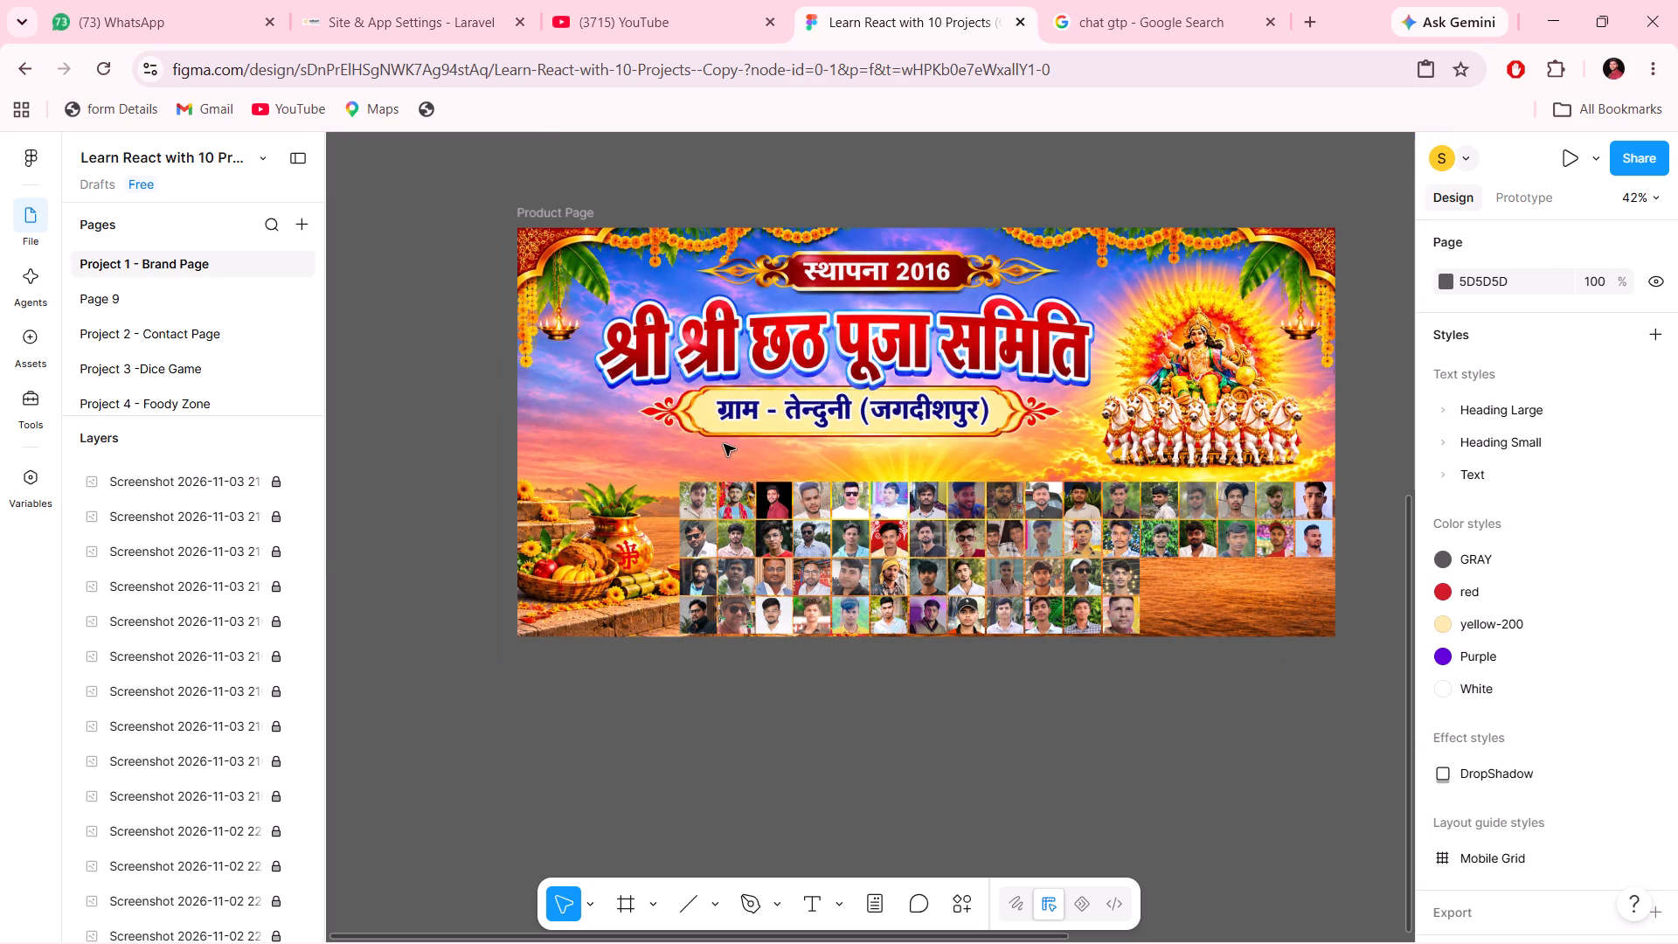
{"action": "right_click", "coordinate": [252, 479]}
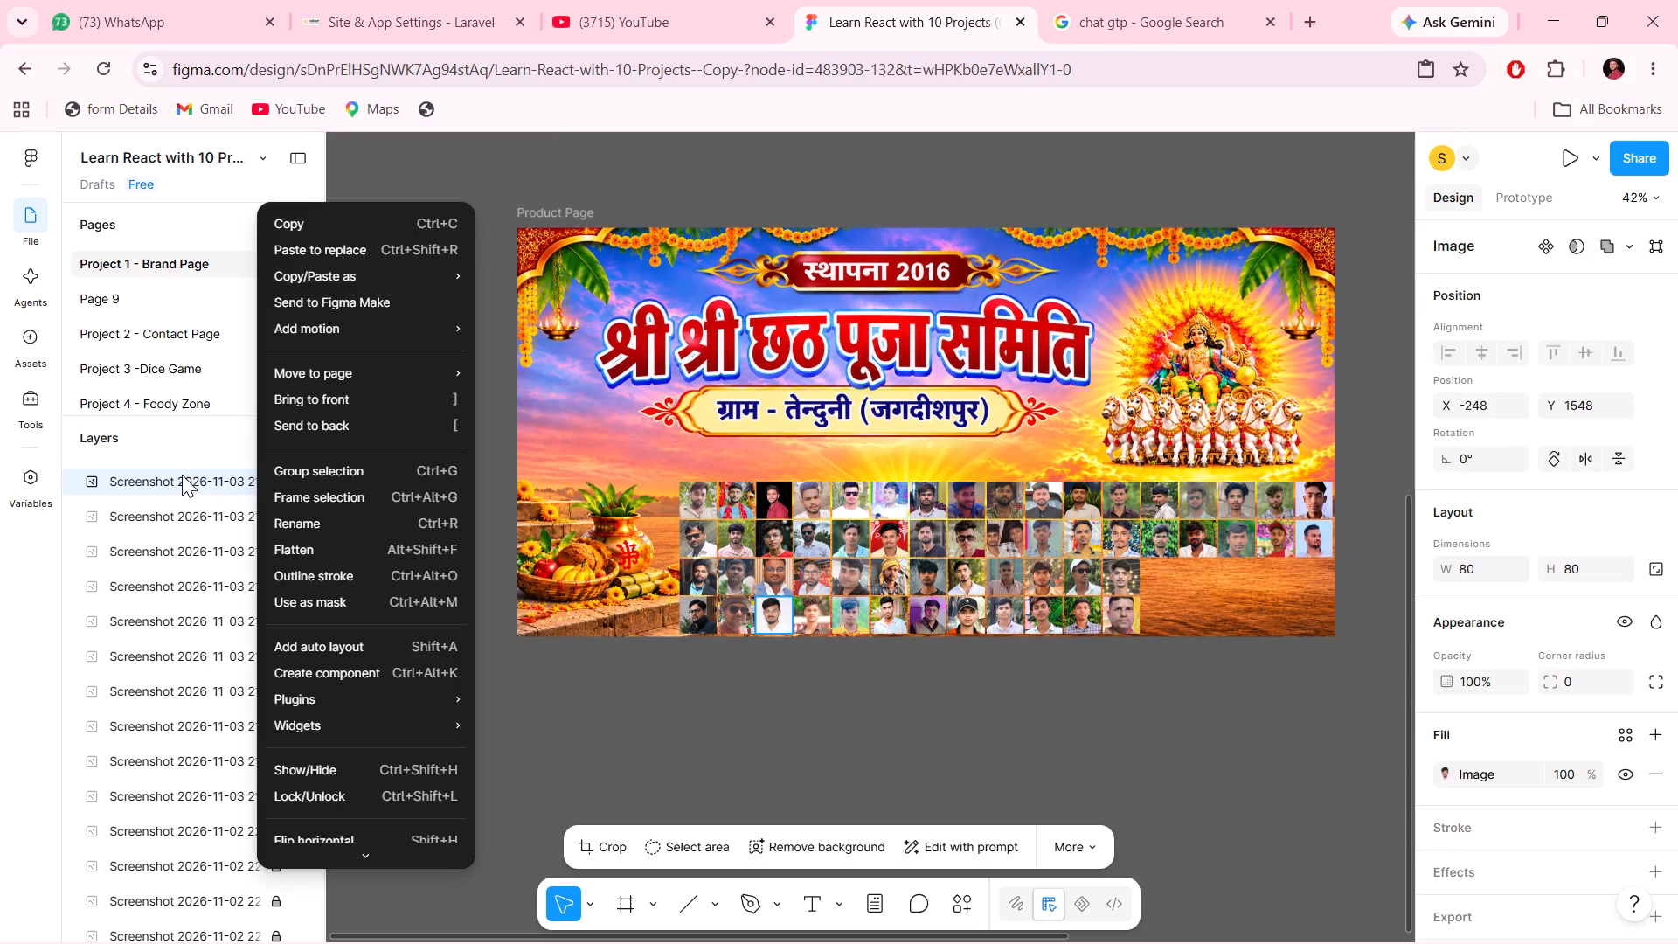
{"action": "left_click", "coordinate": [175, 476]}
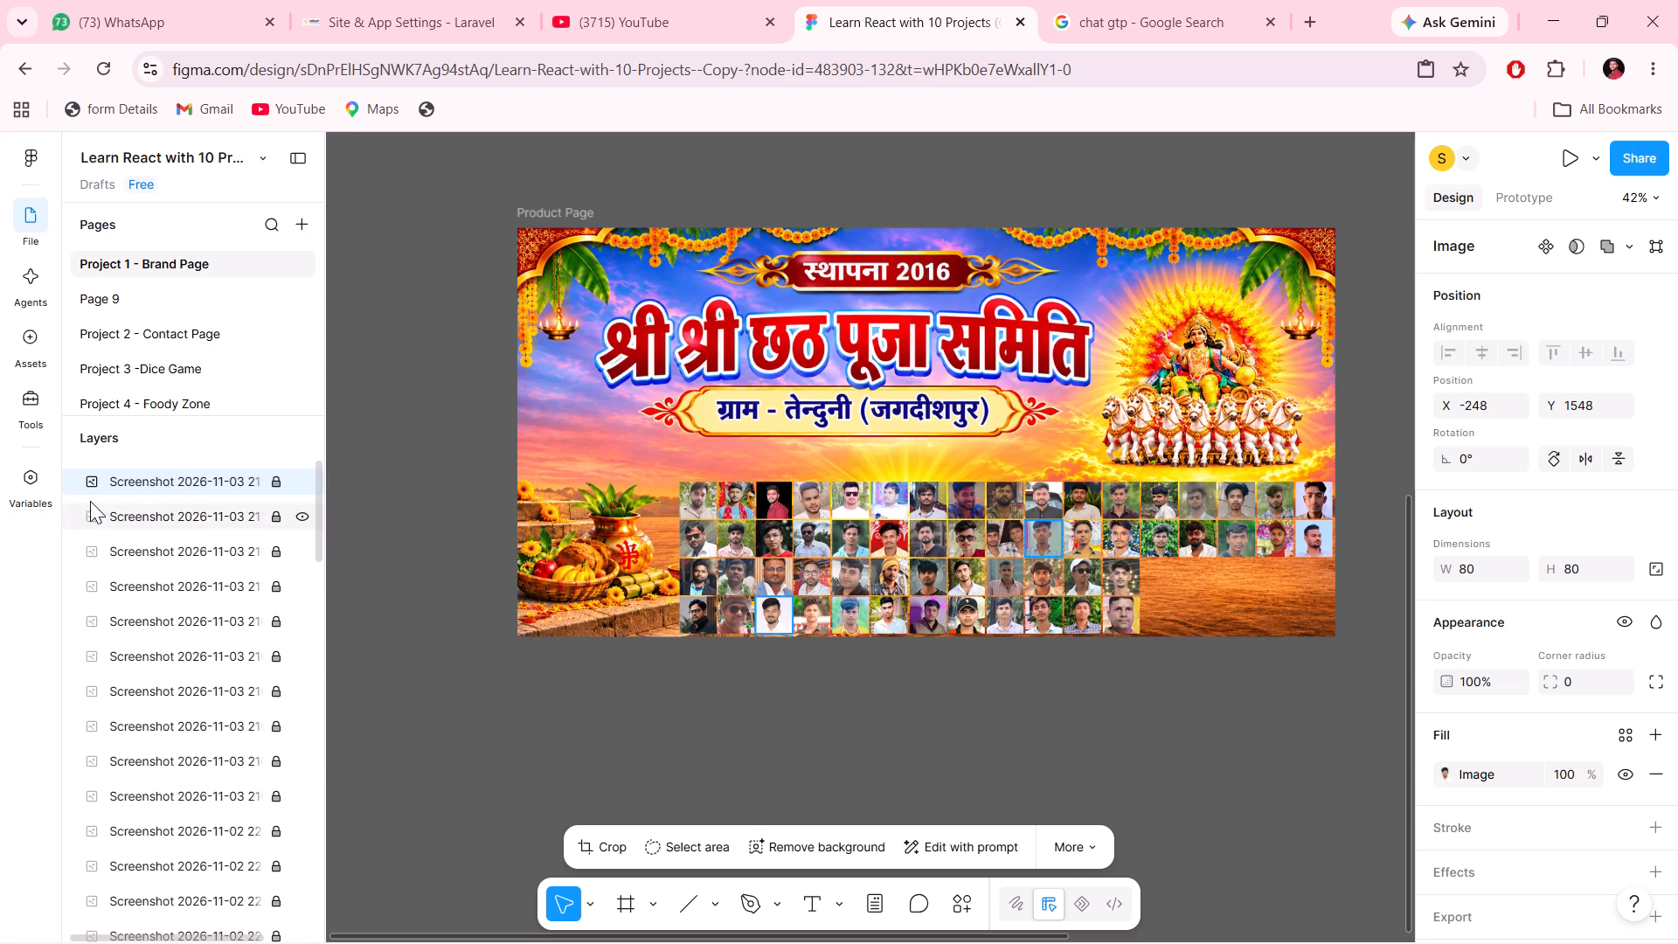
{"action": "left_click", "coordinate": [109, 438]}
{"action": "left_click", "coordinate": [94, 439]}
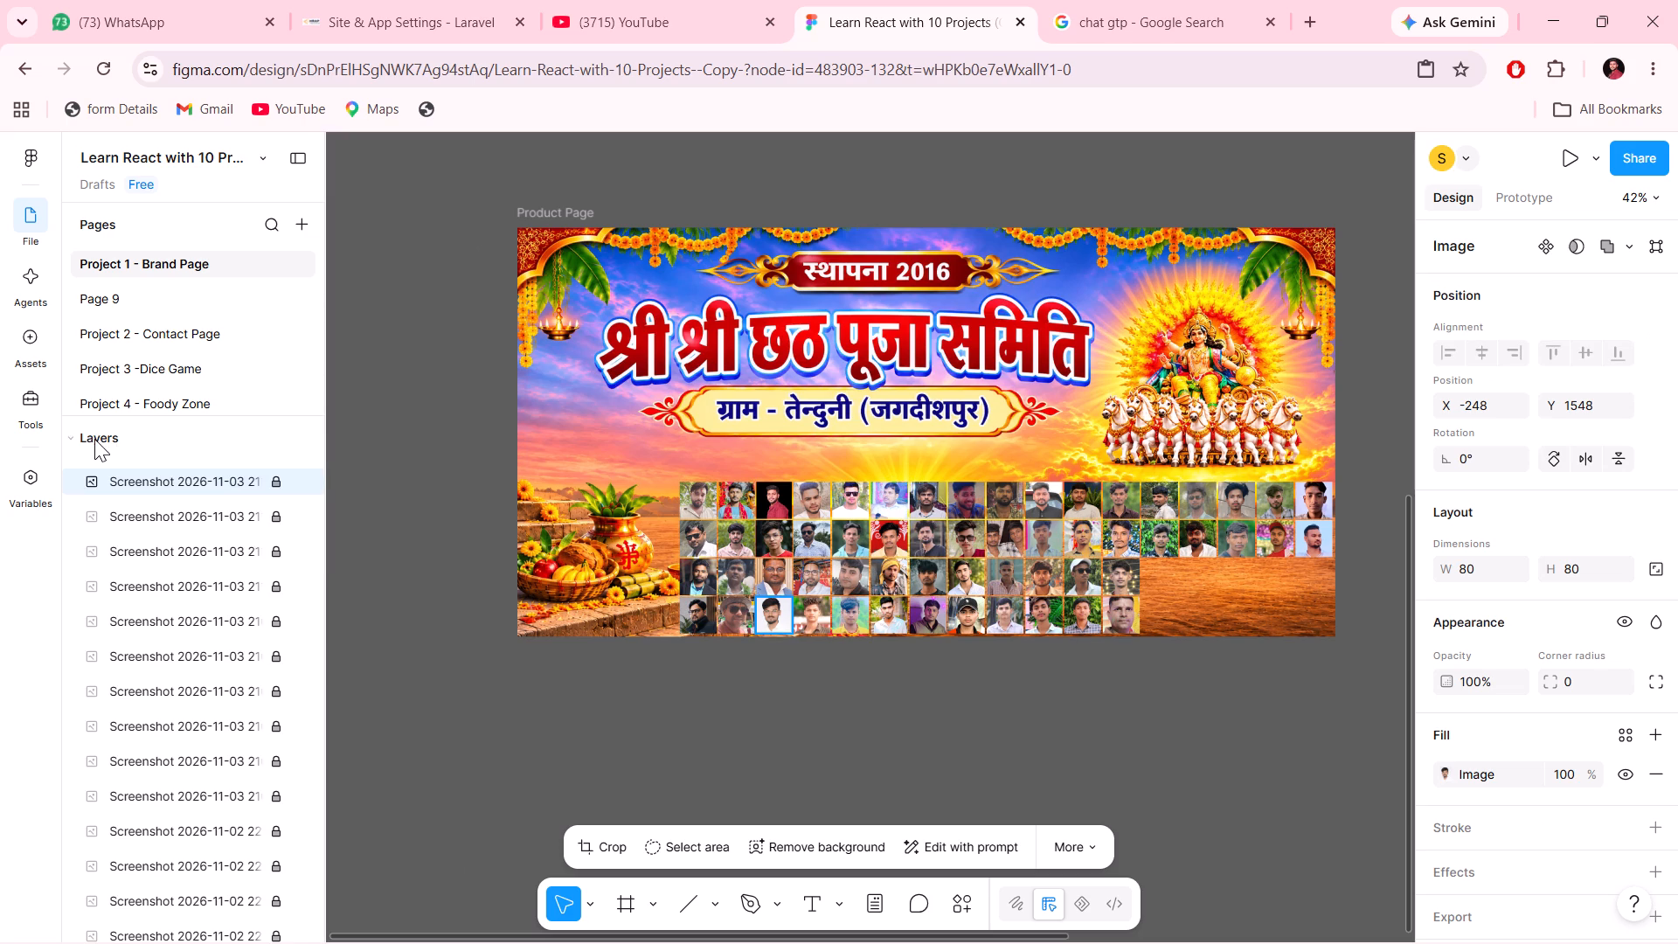
Select the locked Product Page frame below the portrait layers and toggle its visibility off and back on to identify it.
{"action": "scroll", "coordinate": [94, 439], "scroll_direction": "down", "scroll_amount": 10}
{"action": "scroll", "coordinate": [98, 556], "scroll_direction": "down", "scroll_amount": 7}
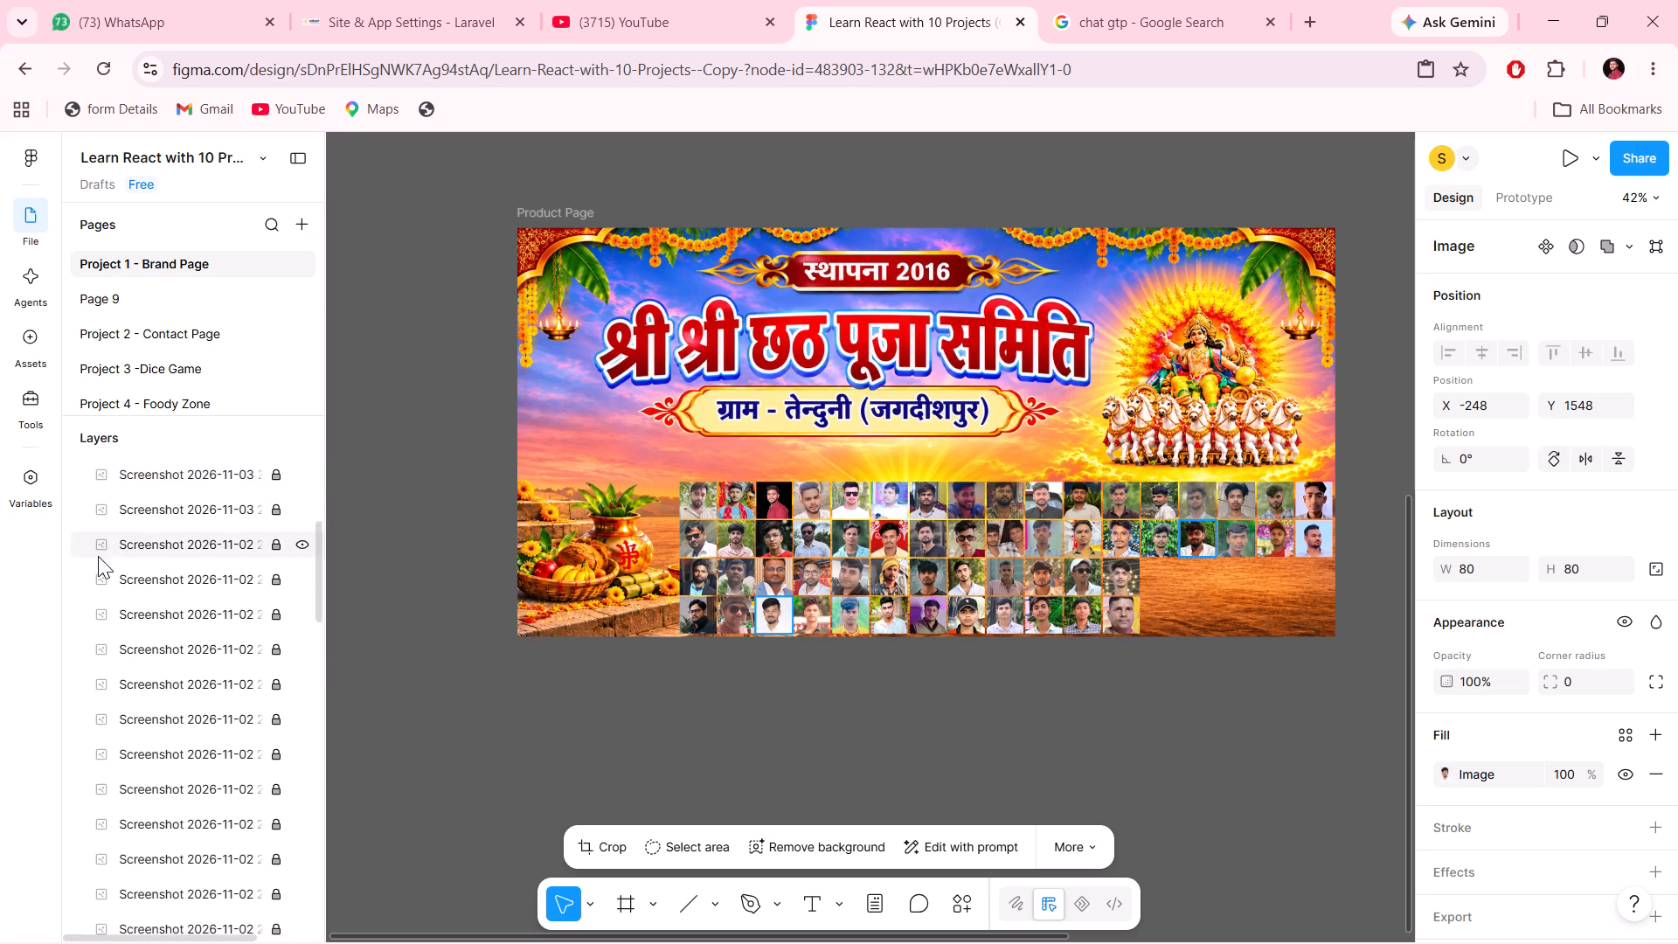
{"action": "scroll", "coordinate": [98, 556], "scroll_direction": "down", "scroll_amount": 11}
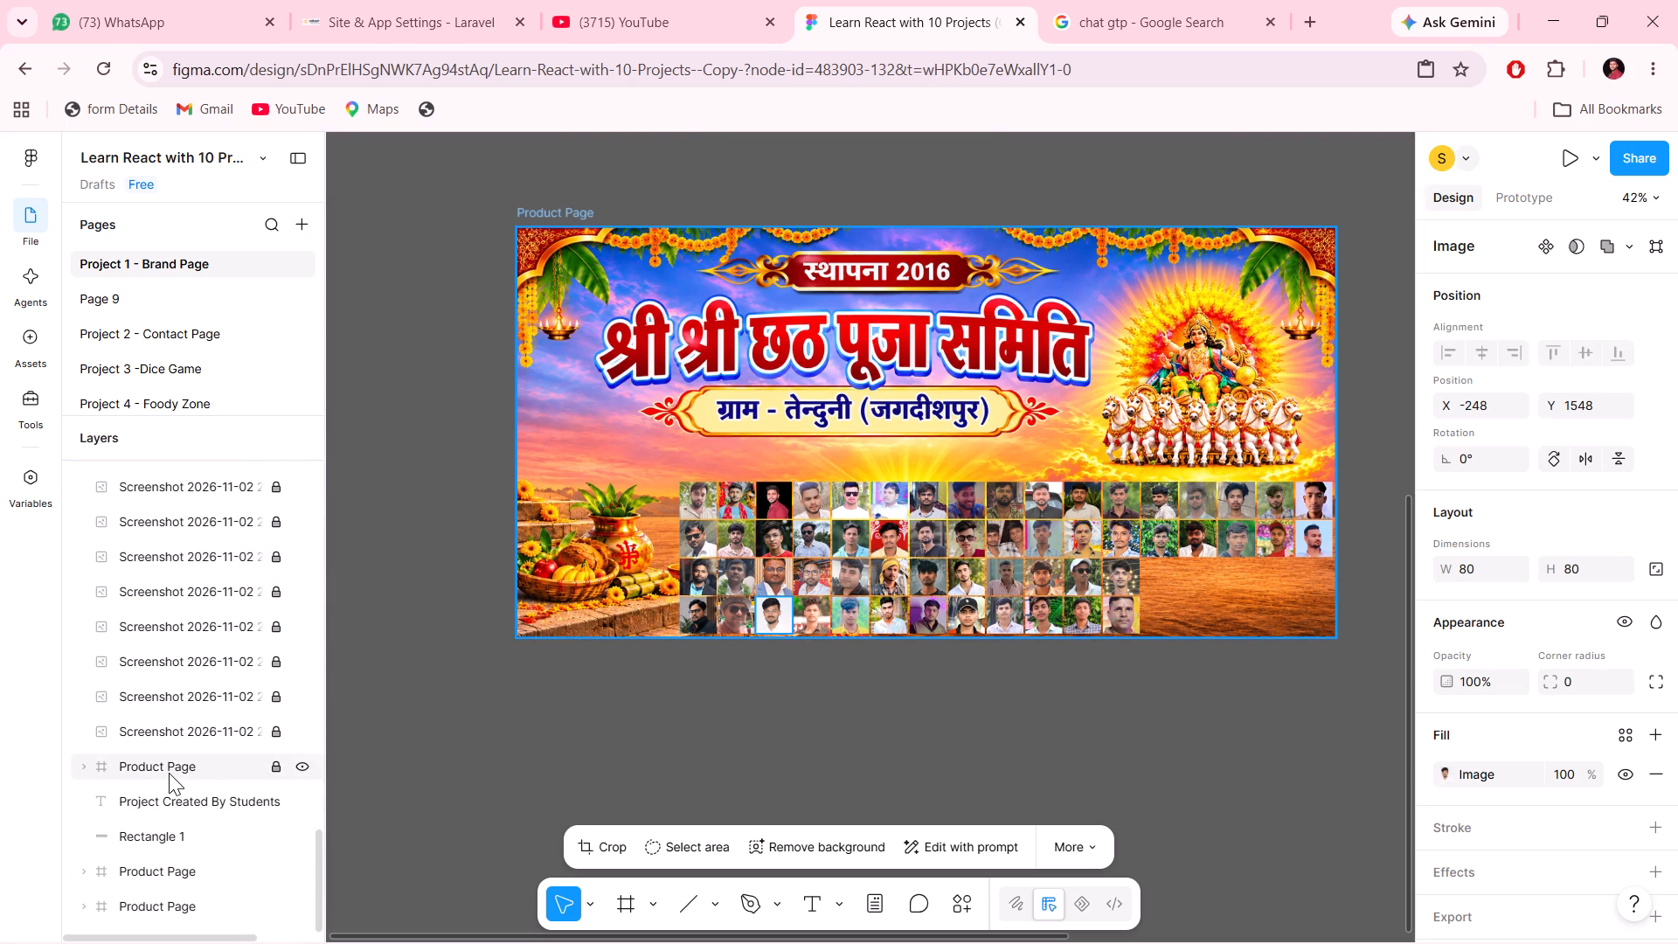
{"action": "left_click", "coordinate": [131, 778]}
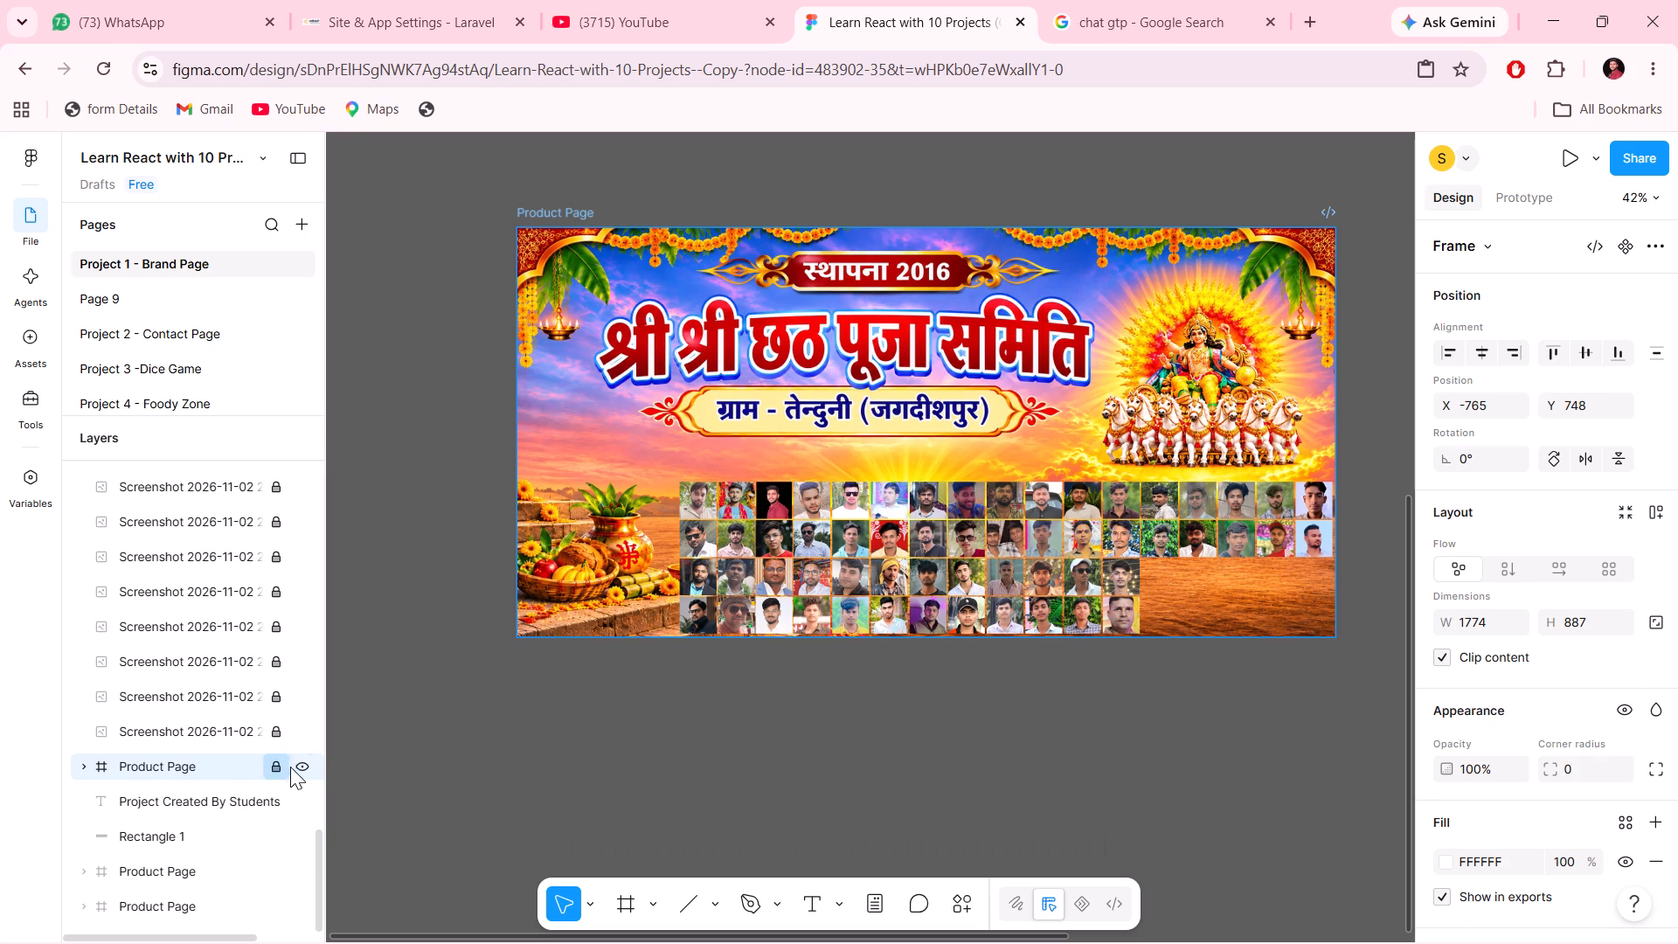
{"action": "left_click", "coordinate": [303, 769]}
{"action": "left_click", "coordinate": [303, 769]}
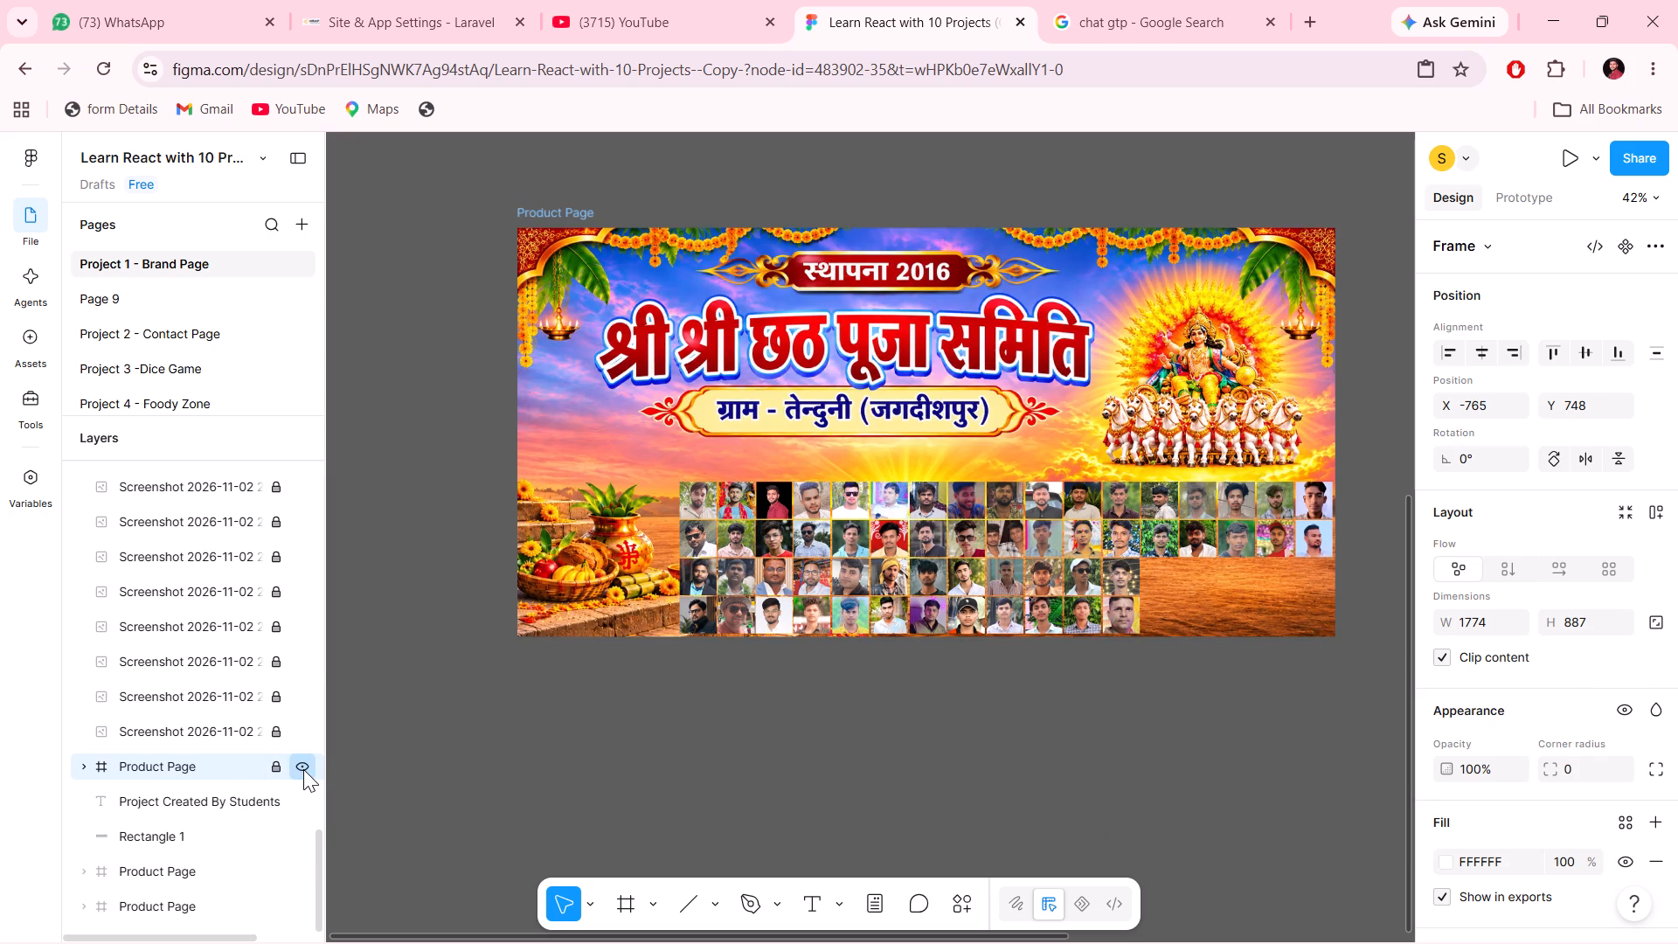
{"action": "left_click", "coordinate": [303, 769]}
{"action": "left_click", "coordinate": [303, 769]}
{"action": "double_click", "coordinate": [303, 769]}
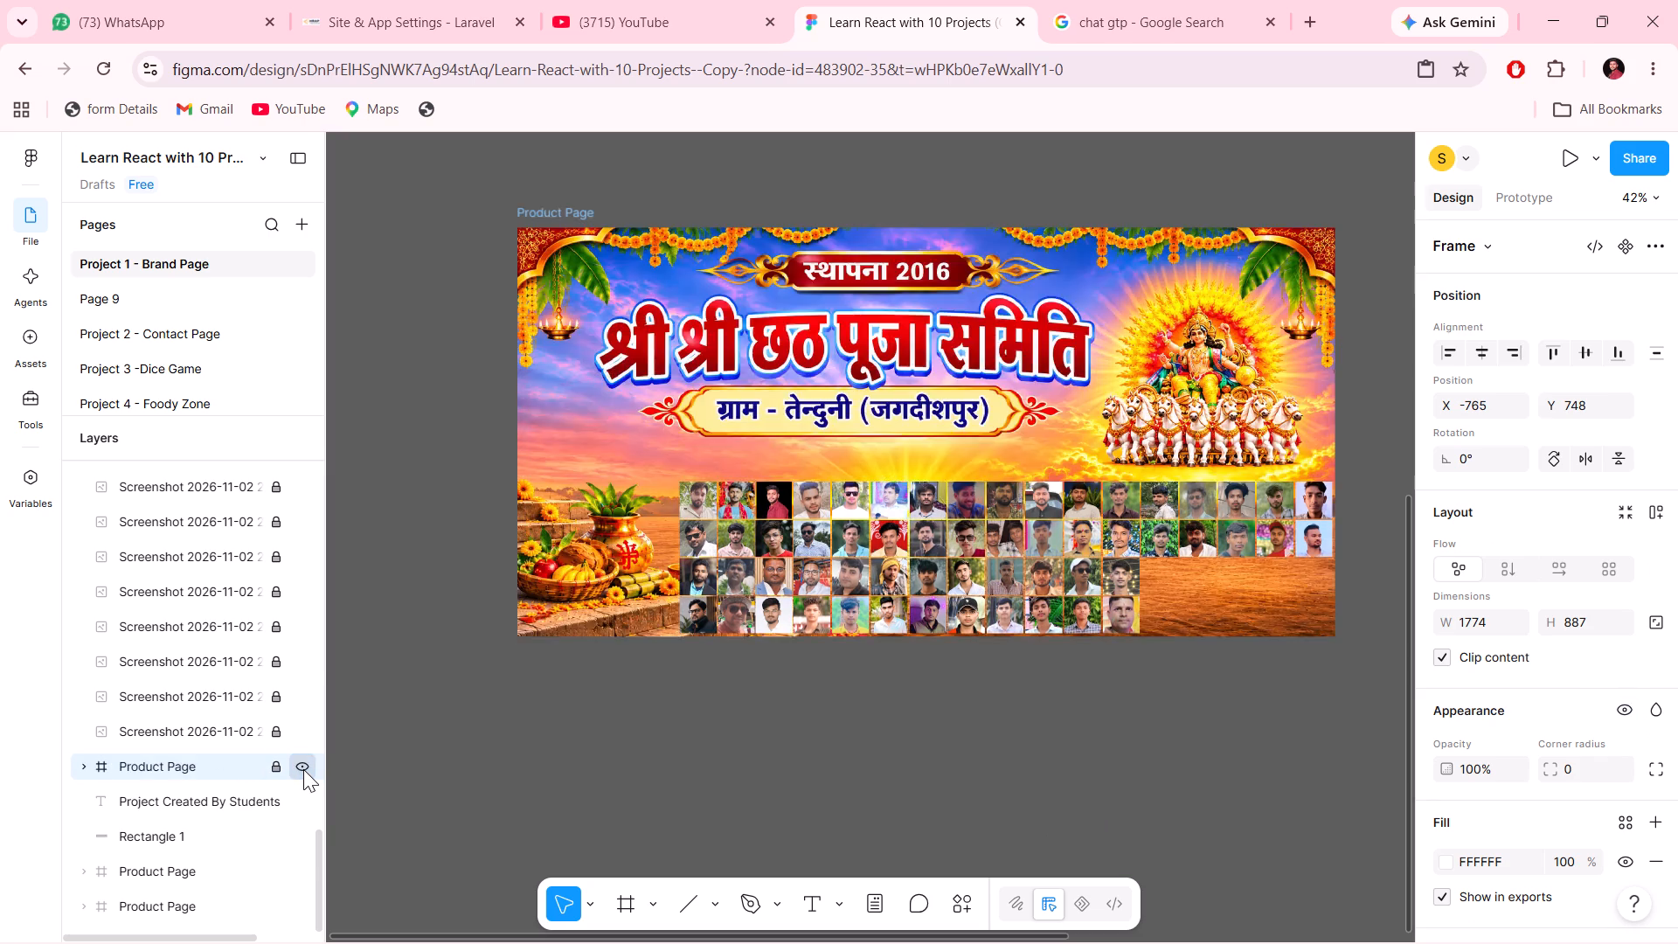
{"action": "double_click", "coordinate": [303, 769]}
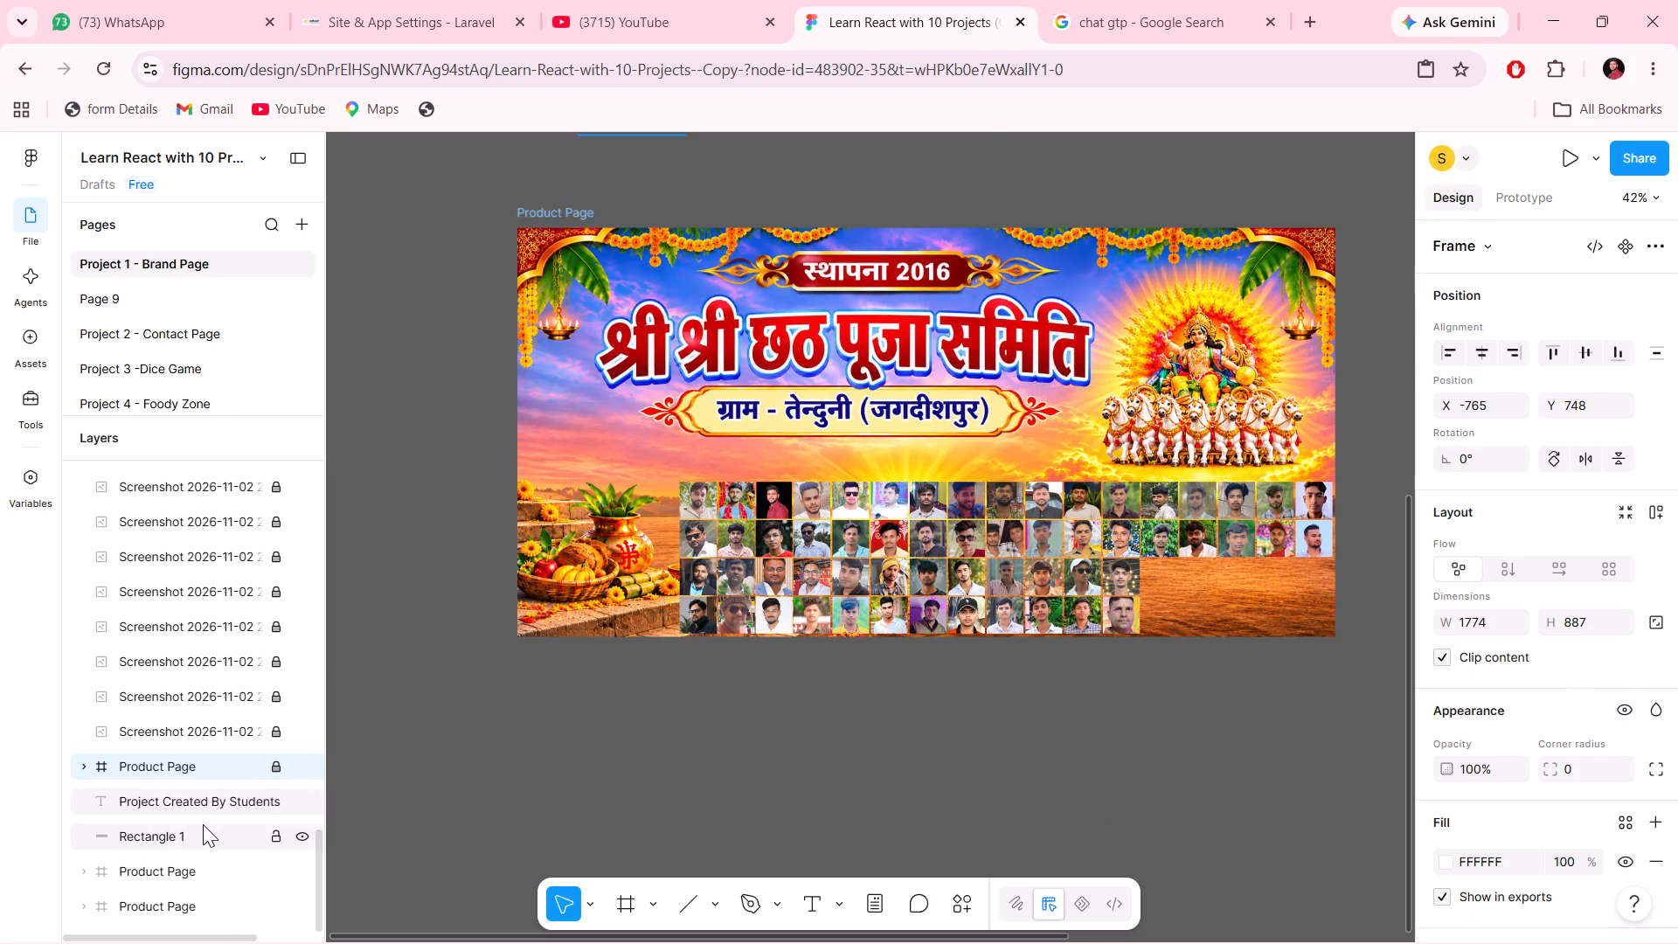
Check the Project Created By Students text, Rectangle 1 and the unlocked Product Page layer by selecting each in turn, and clear the selection.
{"action": "left_click", "coordinate": [201, 816]}
{"action": "left_click", "coordinate": [201, 816]}
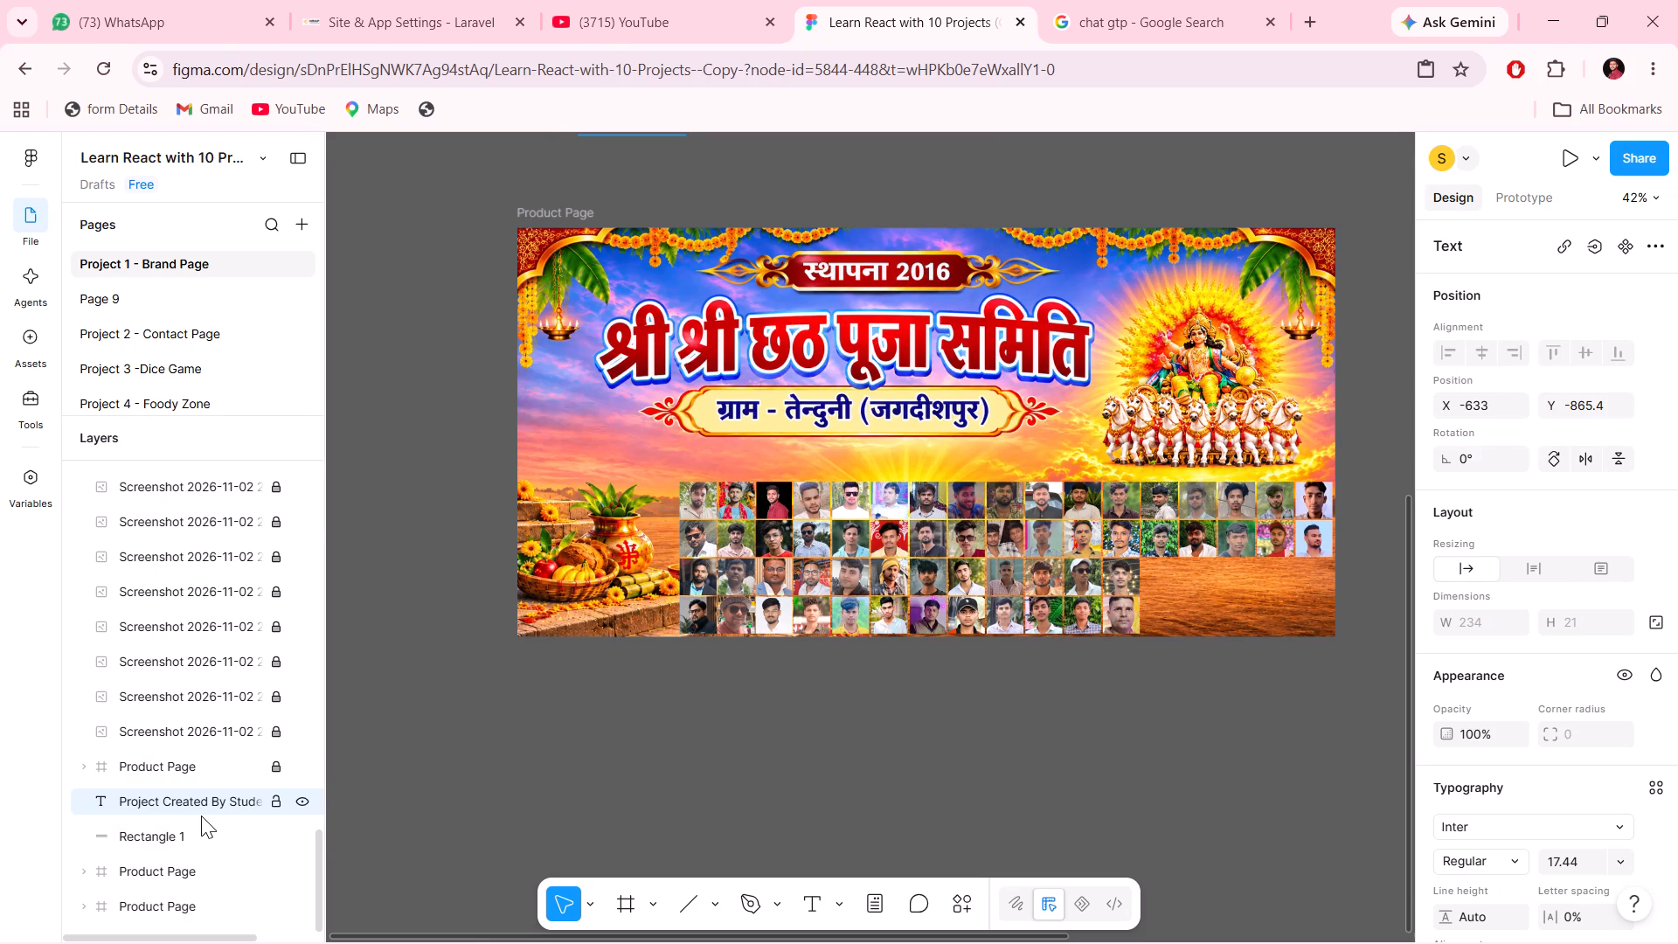
{"action": "left_click", "coordinate": [161, 832]}
{"action": "left_click", "coordinate": [135, 852]}
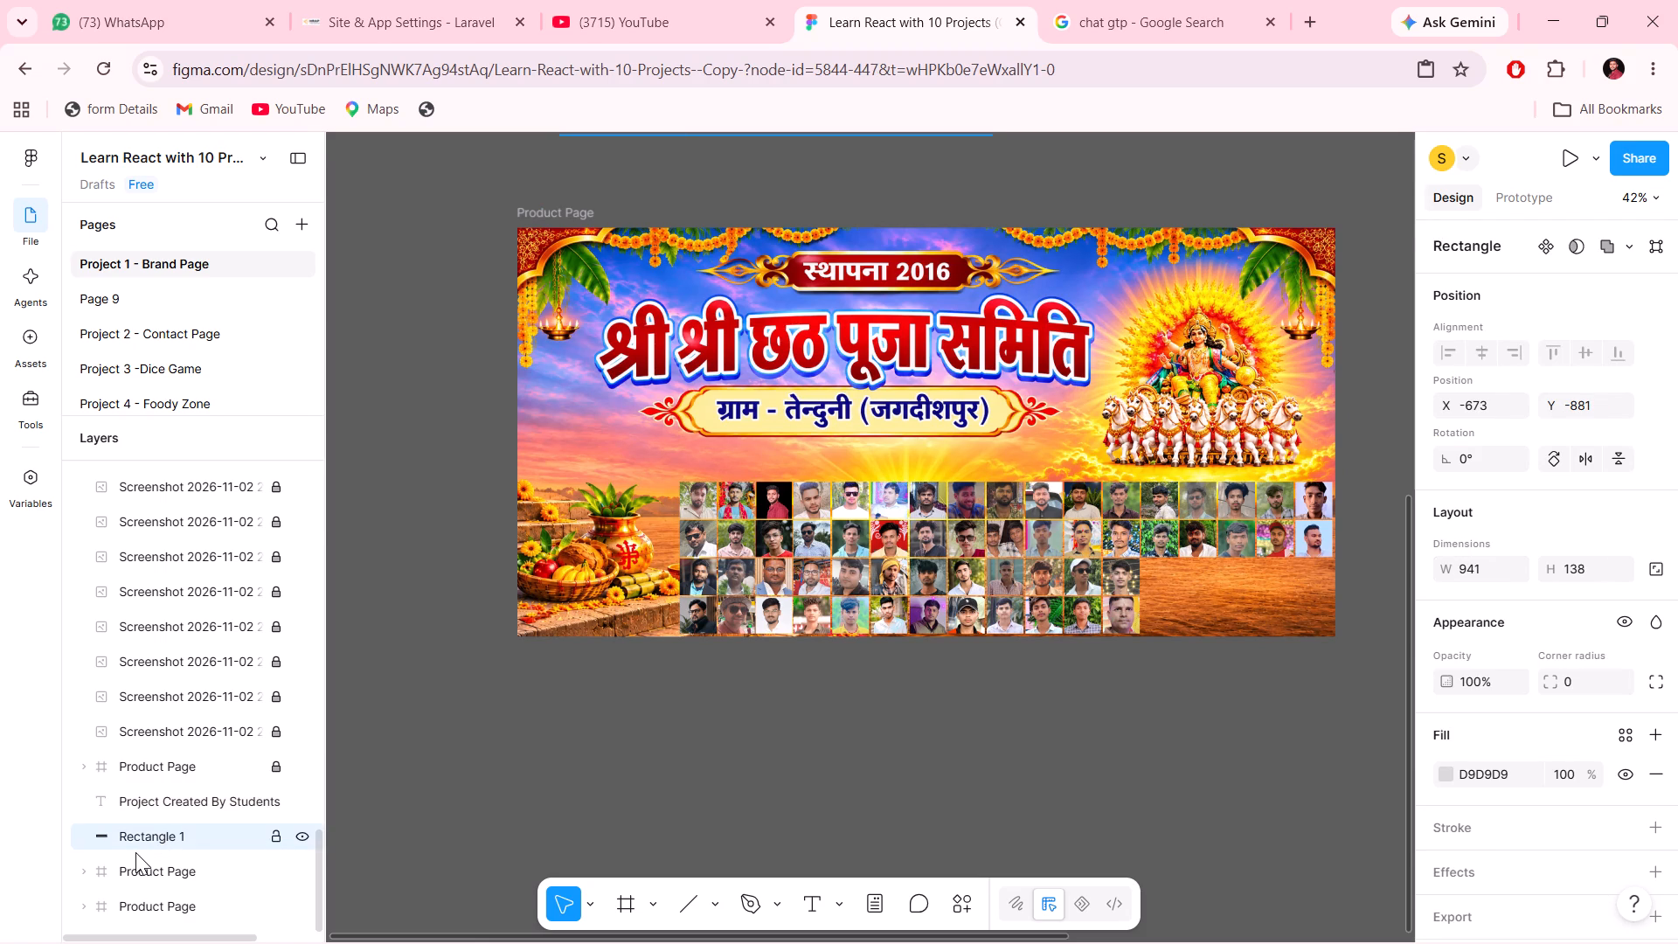
{"action": "scroll", "coordinate": [135, 852], "scroll_direction": "down", "scroll_amount": 3}
{"action": "left_click", "coordinate": [136, 866]}
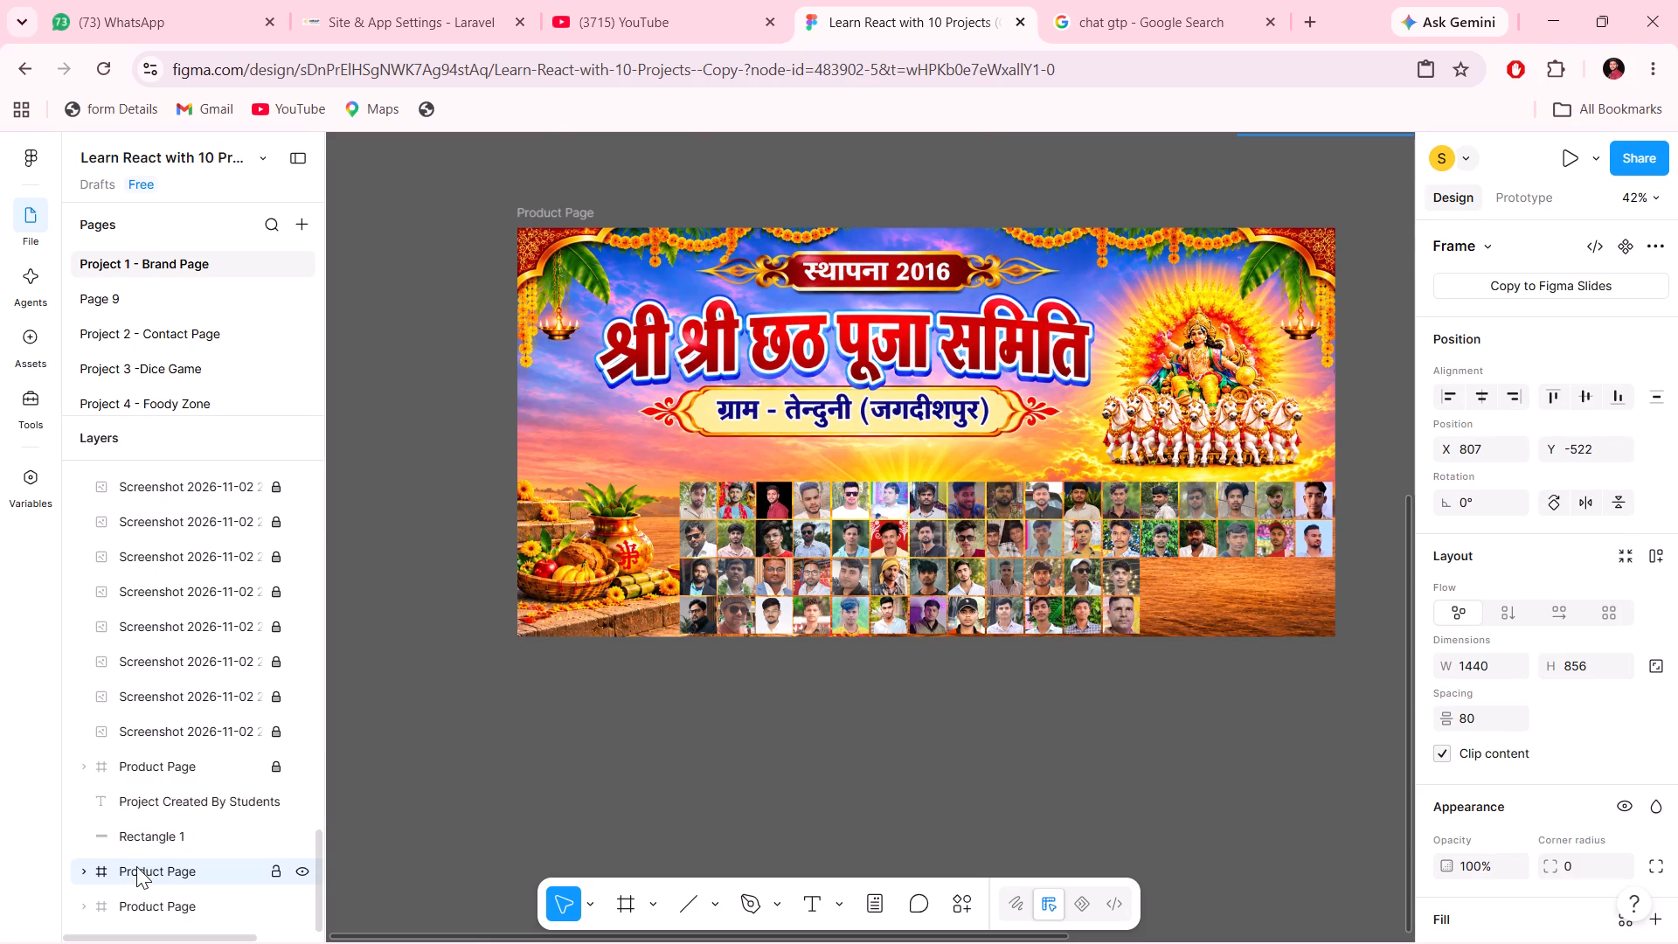
{"action": "left_click", "coordinate": [153, 887]}
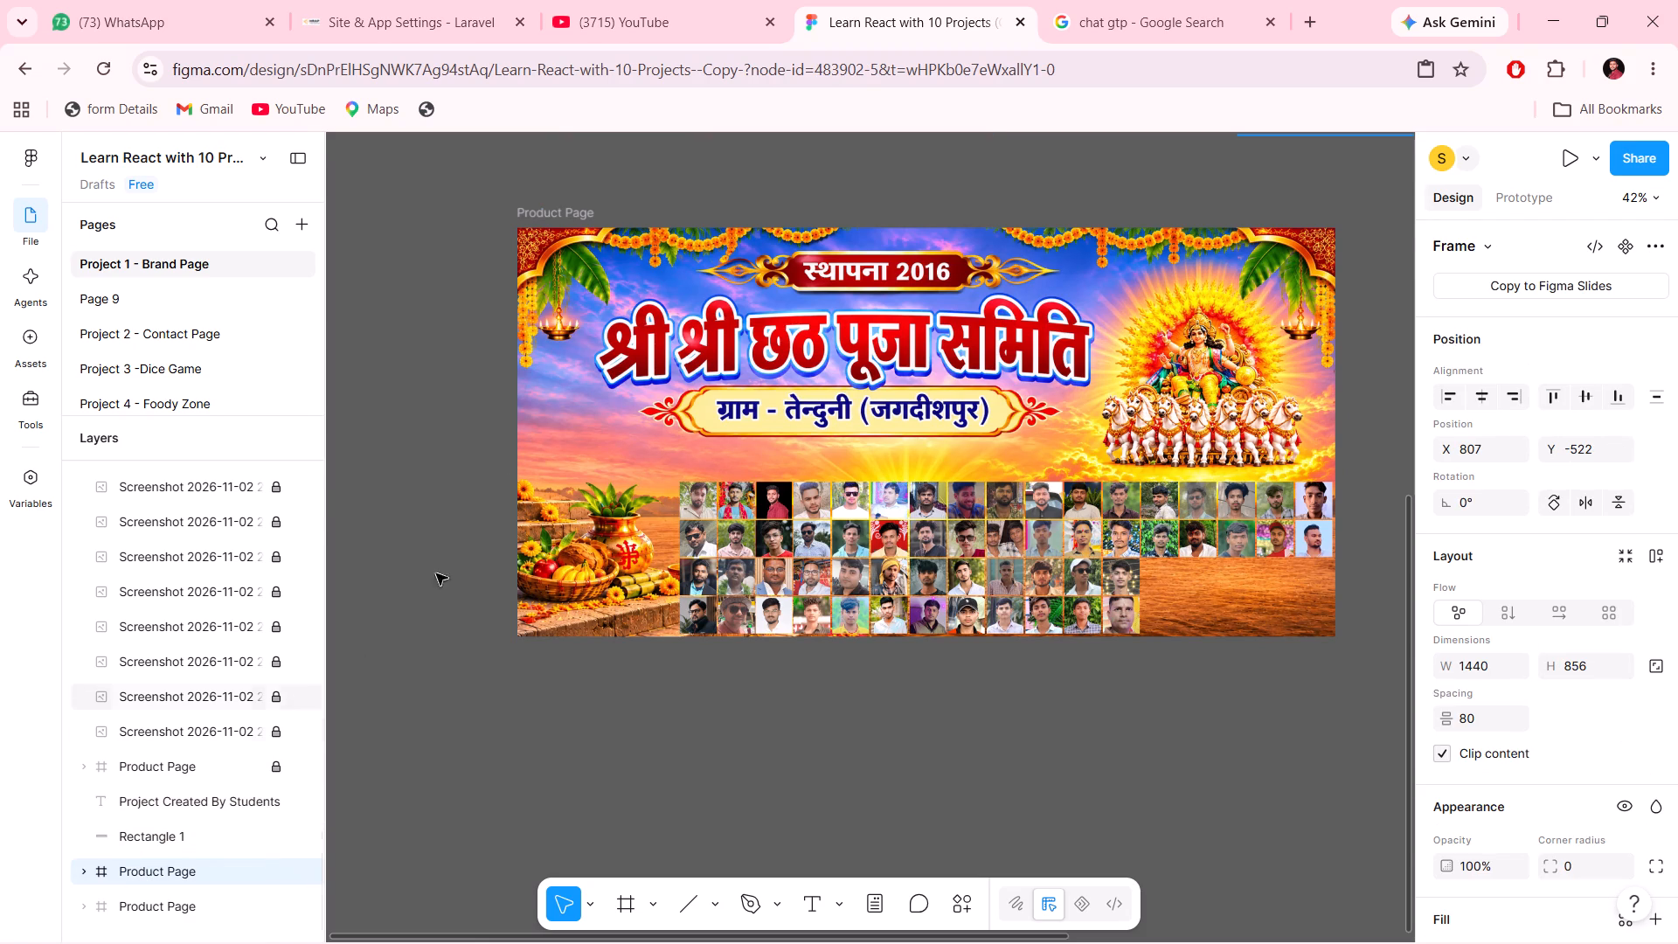
{"action": "left_click", "coordinate": [421, 538]}
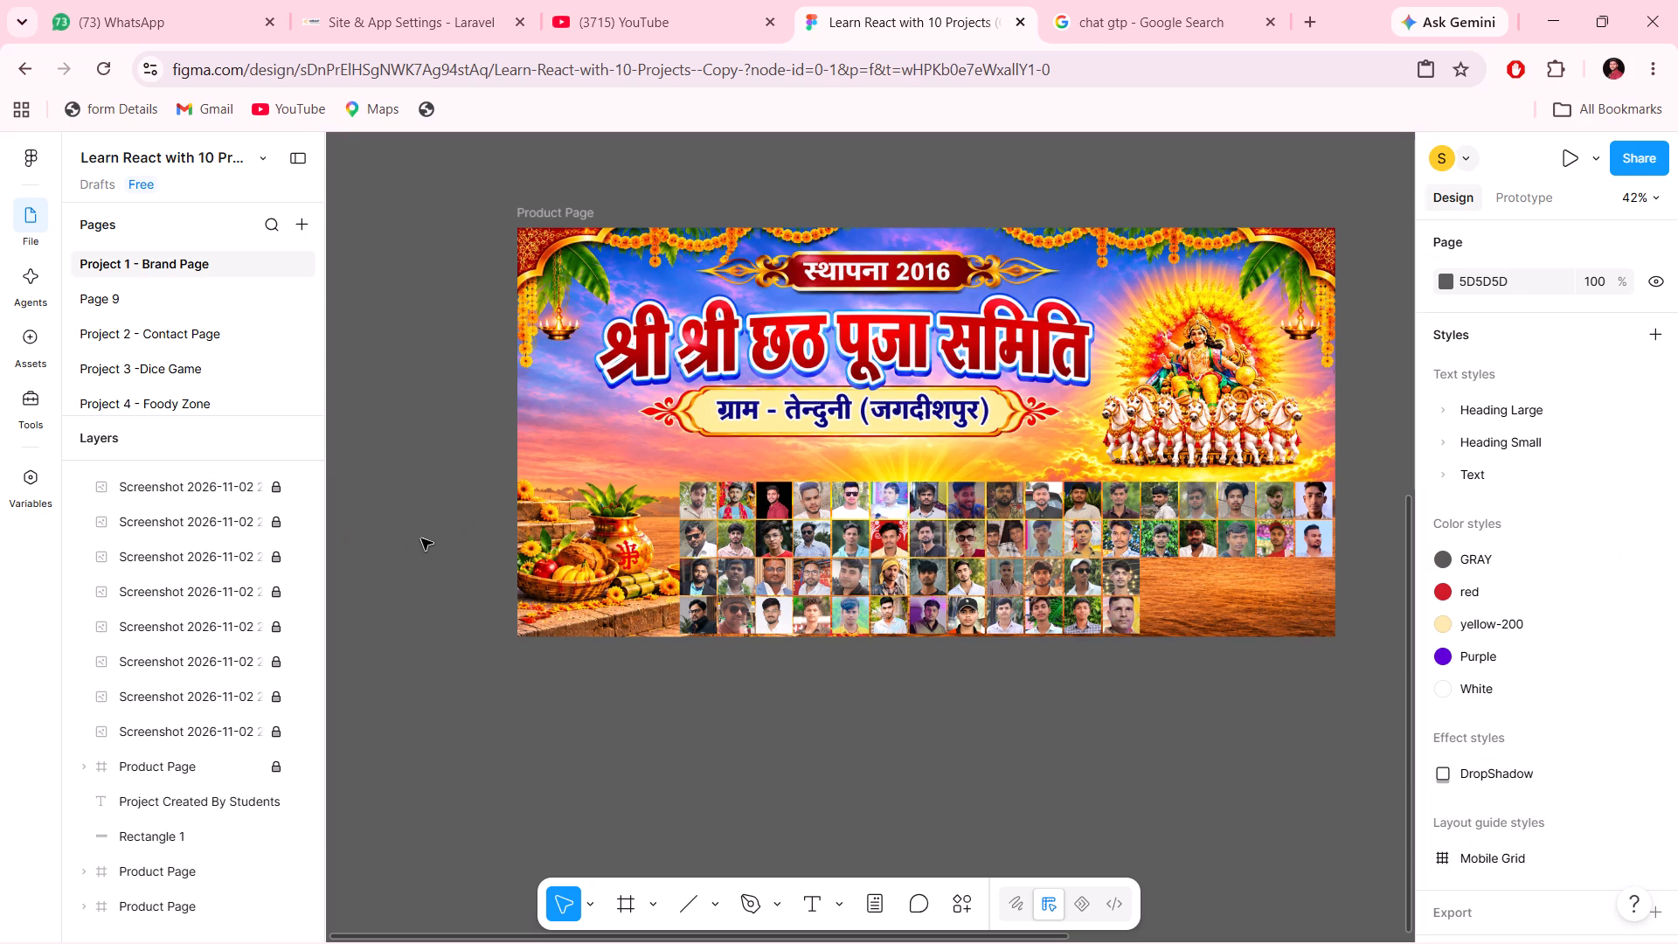
Export the first shoe Product Page frame, below the grey rectangle, as a 1x PNG named Product Page.png in Downloads.
{"action": "scroll", "coordinate": [245, 584], "scroll_direction": "up", "scroll_amount": 5}
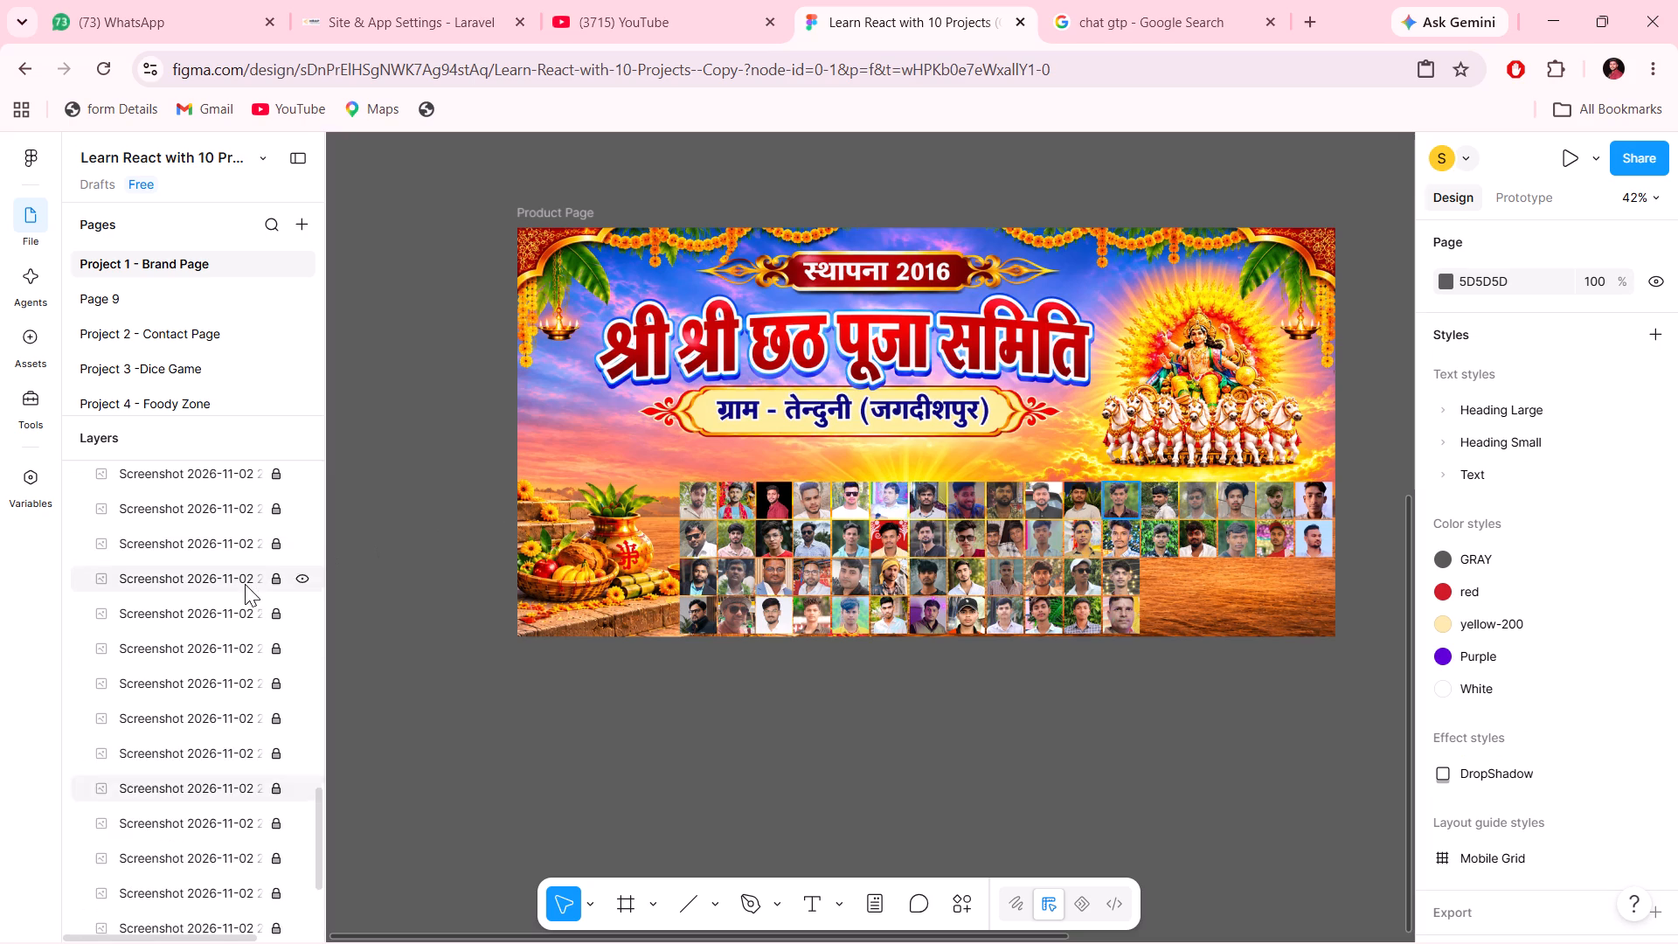
{"action": "scroll", "coordinate": [245, 584], "scroll_direction": "up", "scroll_amount": 4}
{"action": "scroll", "coordinate": [486, 212], "scroll_direction": "up", "scroll_amount": 6}
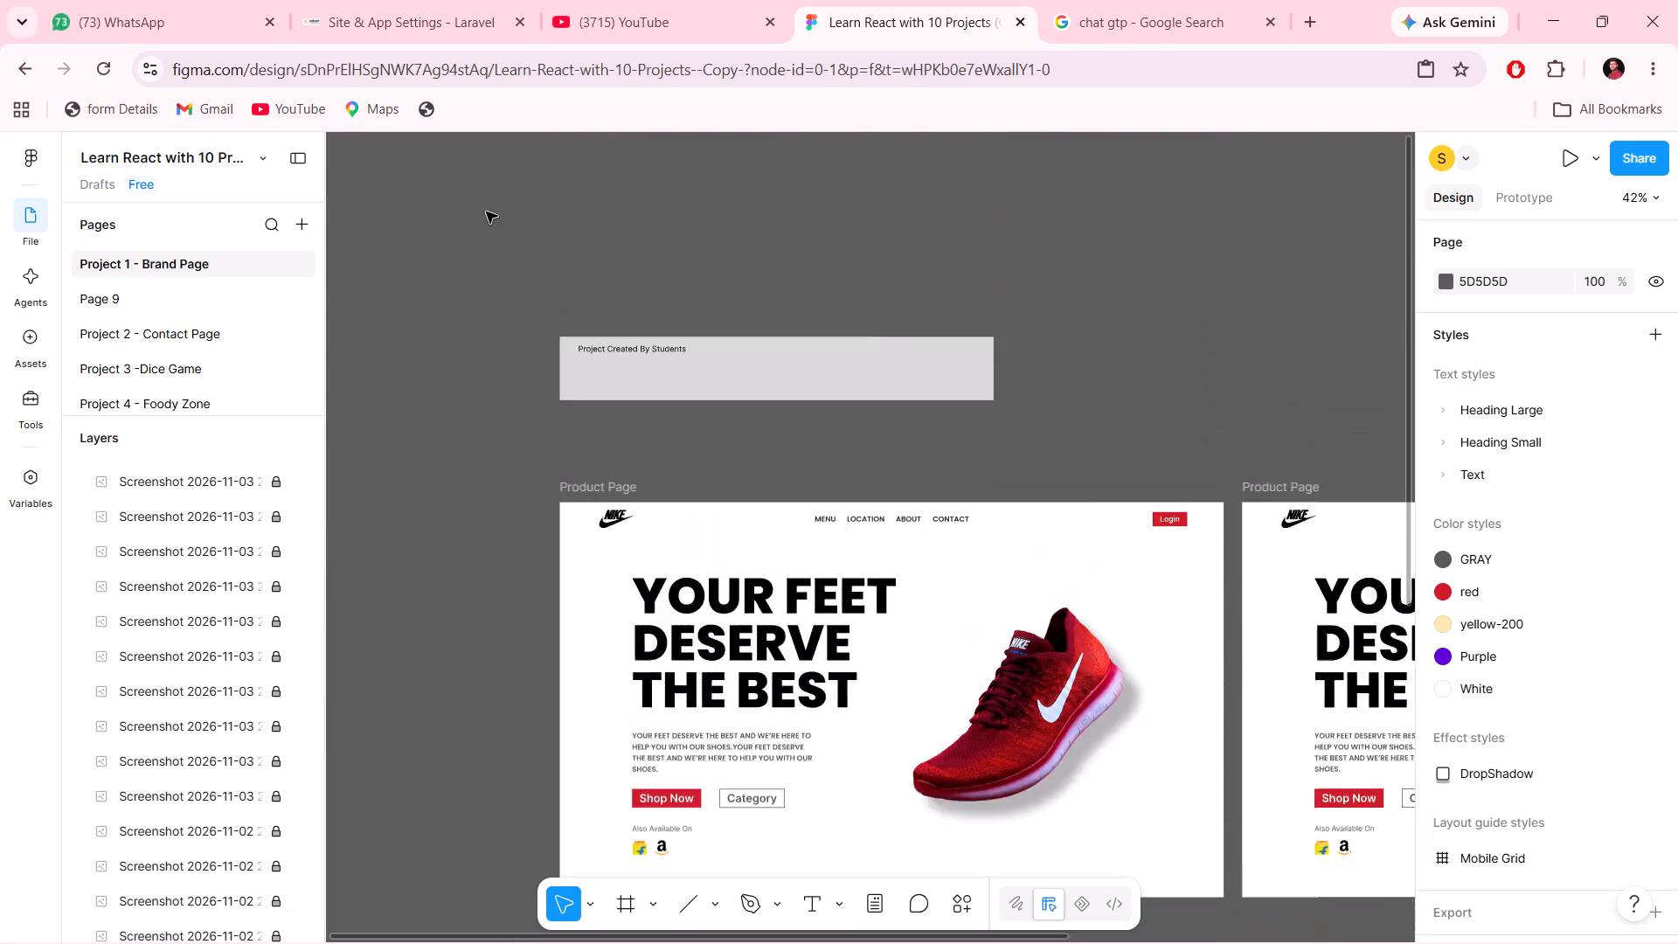
{"action": "scroll", "coordinate": [697, 297], "scroll_direction": "down", "scroll_amount": 1}
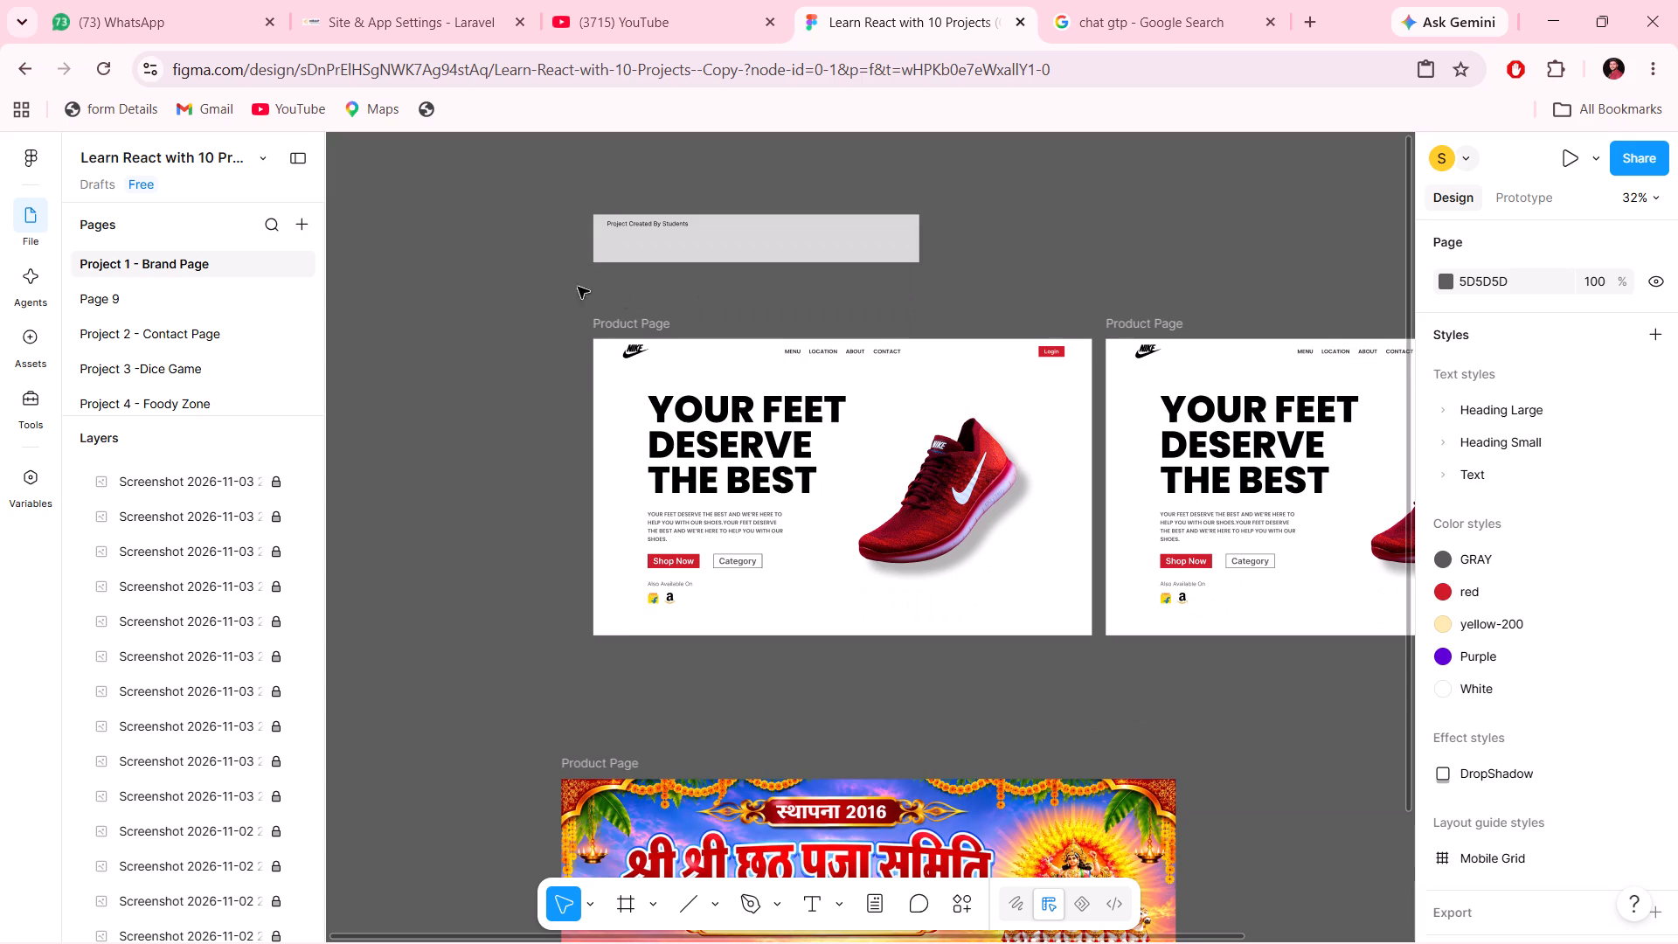
{"action": "left_click_drag", "start_coordinate": [559, 287], "coordinate": [1093, 660]}
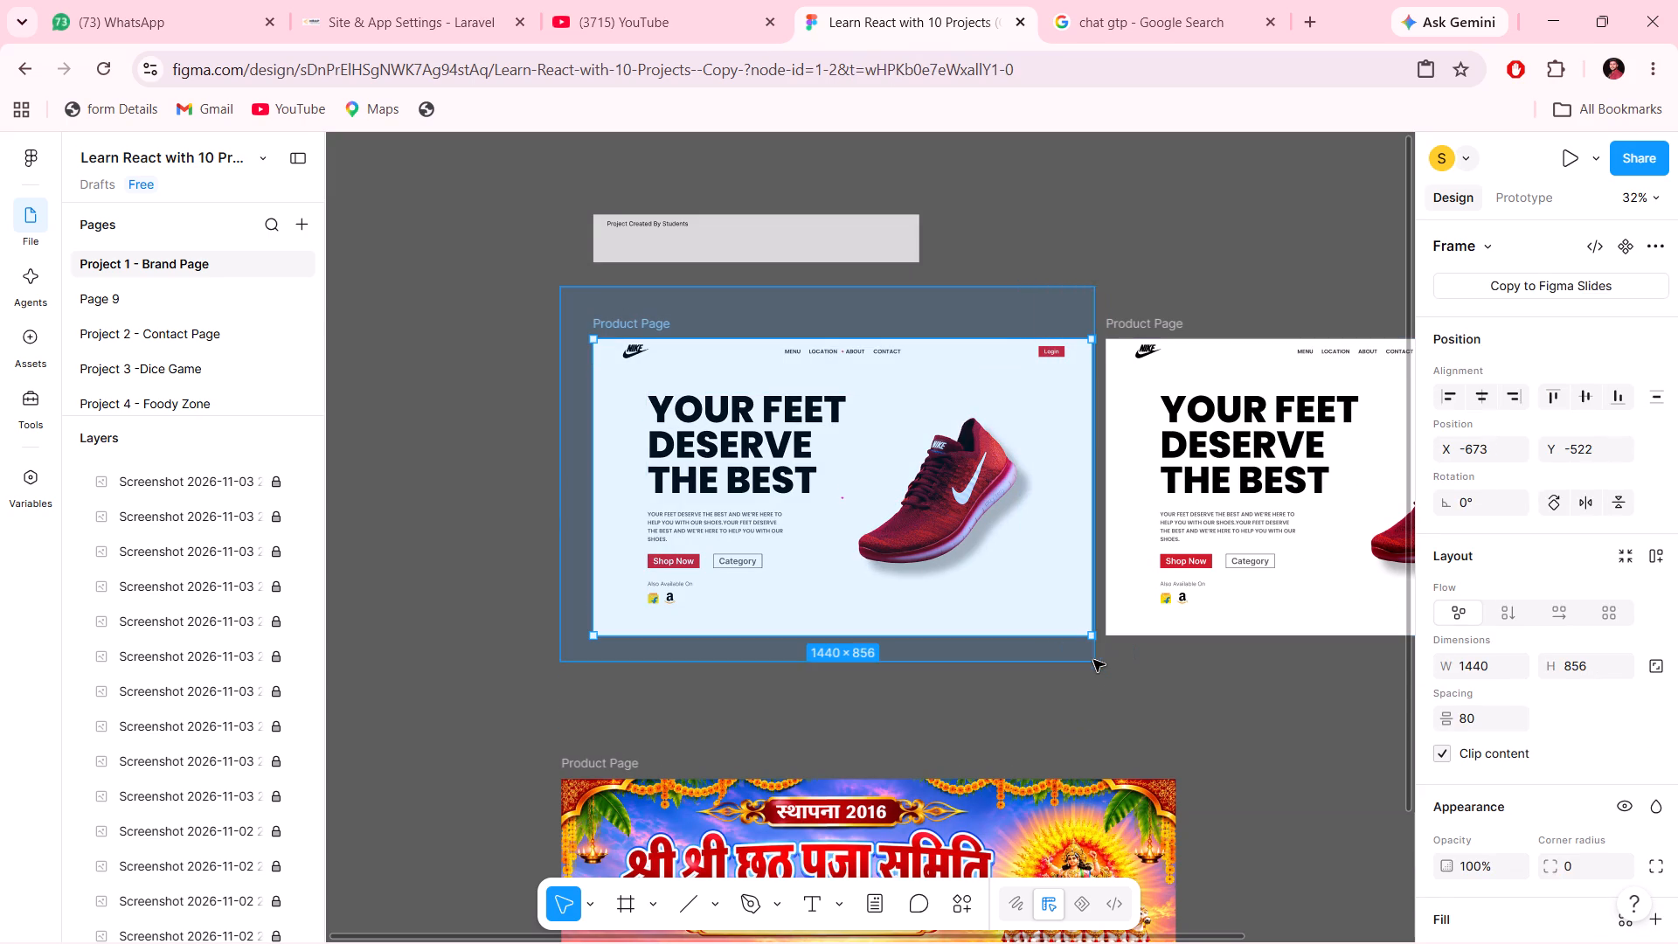
{"action": "left_click_drag", "start_coordinate": [1093, 660], "coordinate": [1093, 659]}
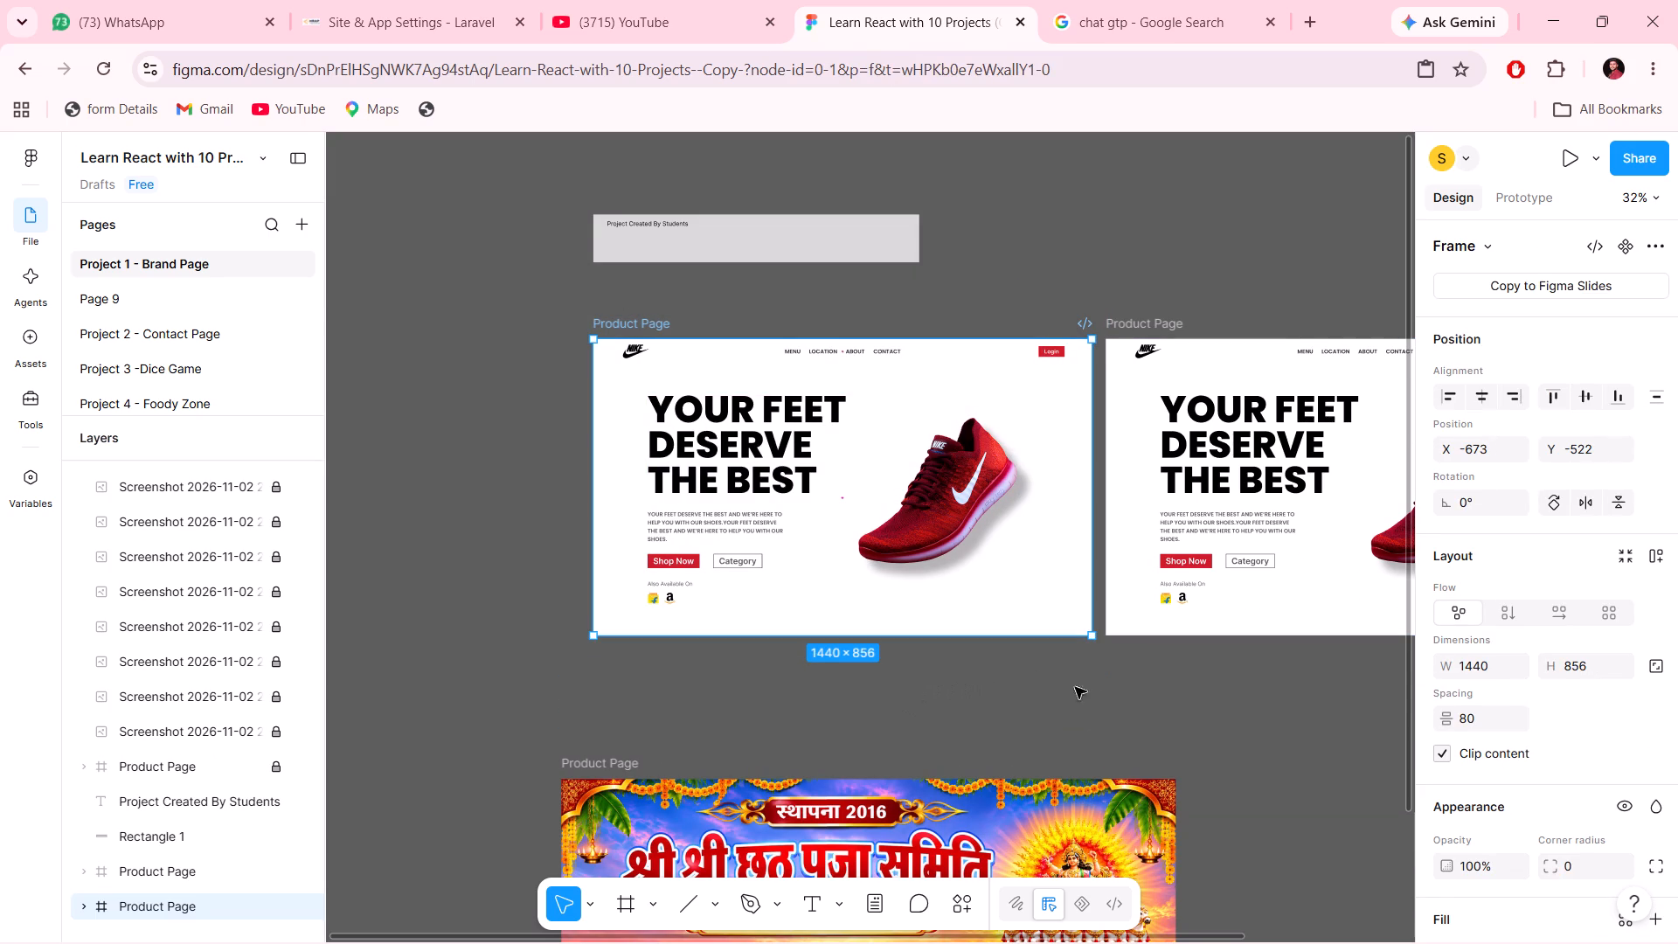
{"action": "scroll", "coordinate": [1654, 694], "scroll_direction": "down", "scroll_amount": 5}
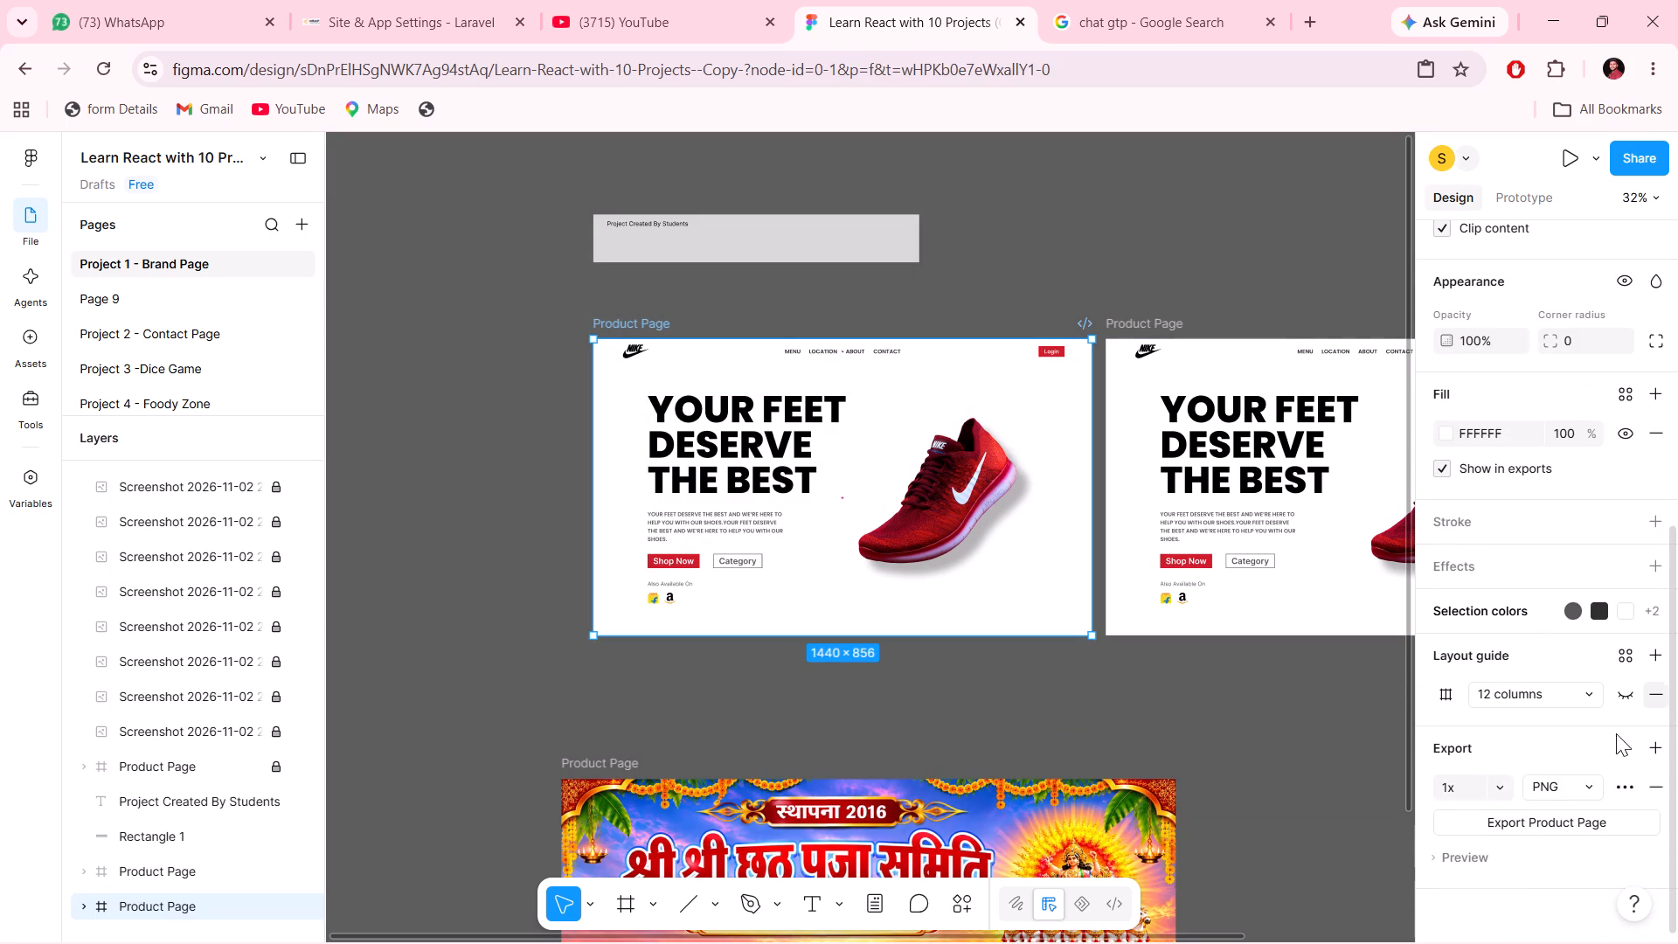
{"action": "left_click", "coordinate": [1551, 817]}
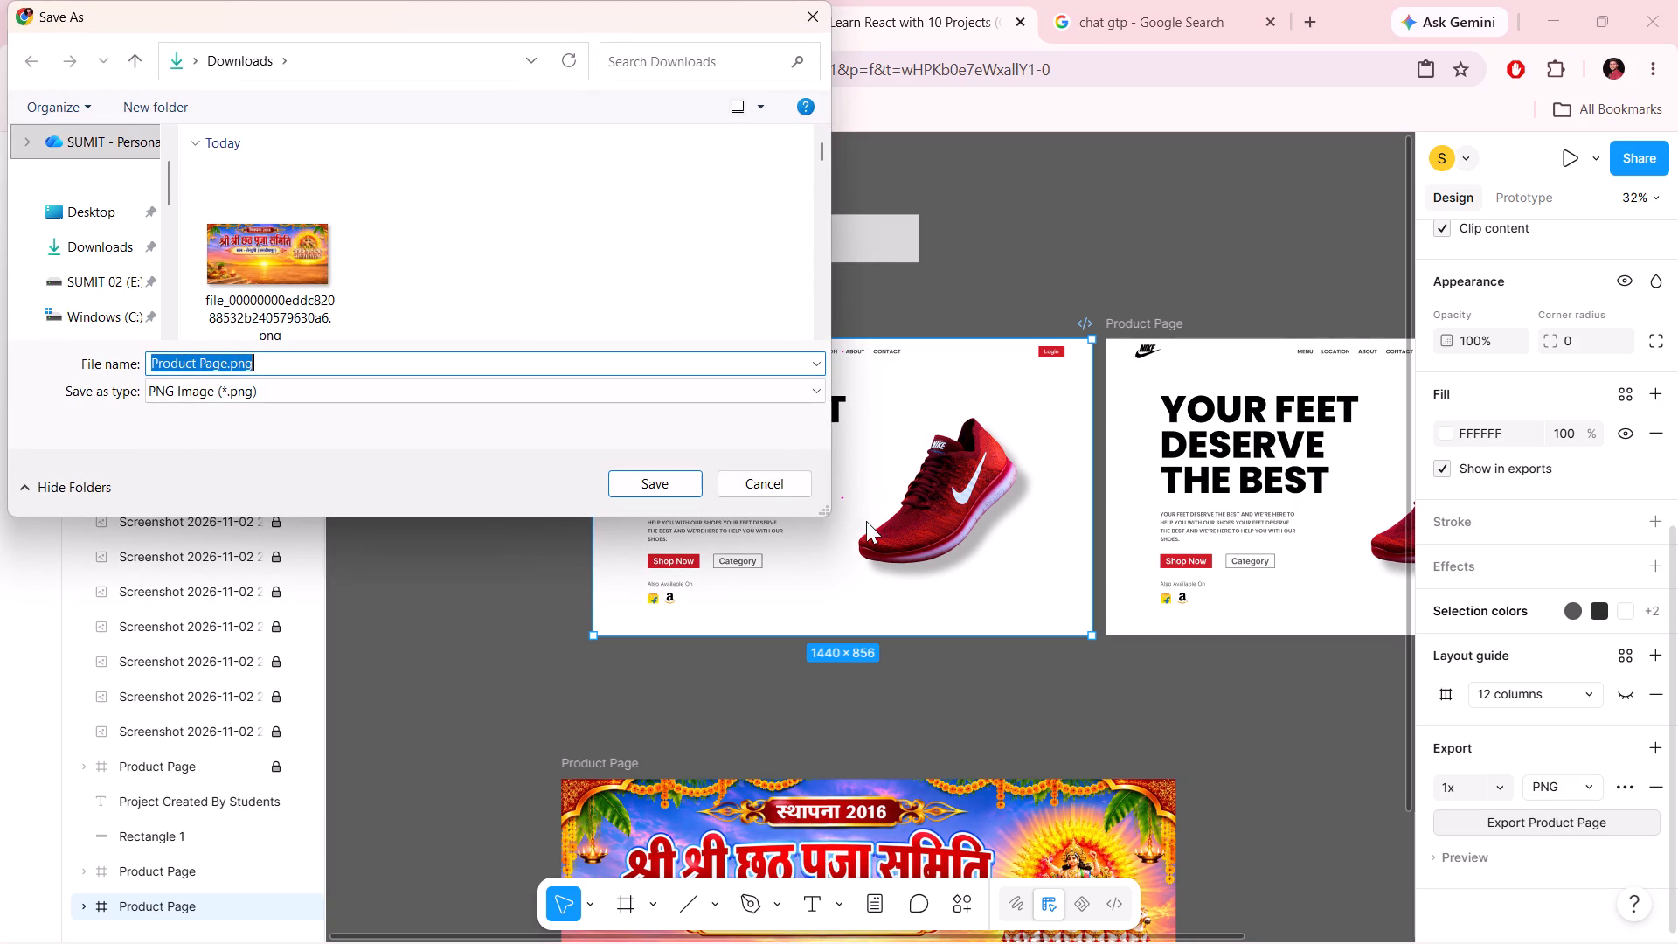
{"action": "left_click", "coordinate": [680, 482]}
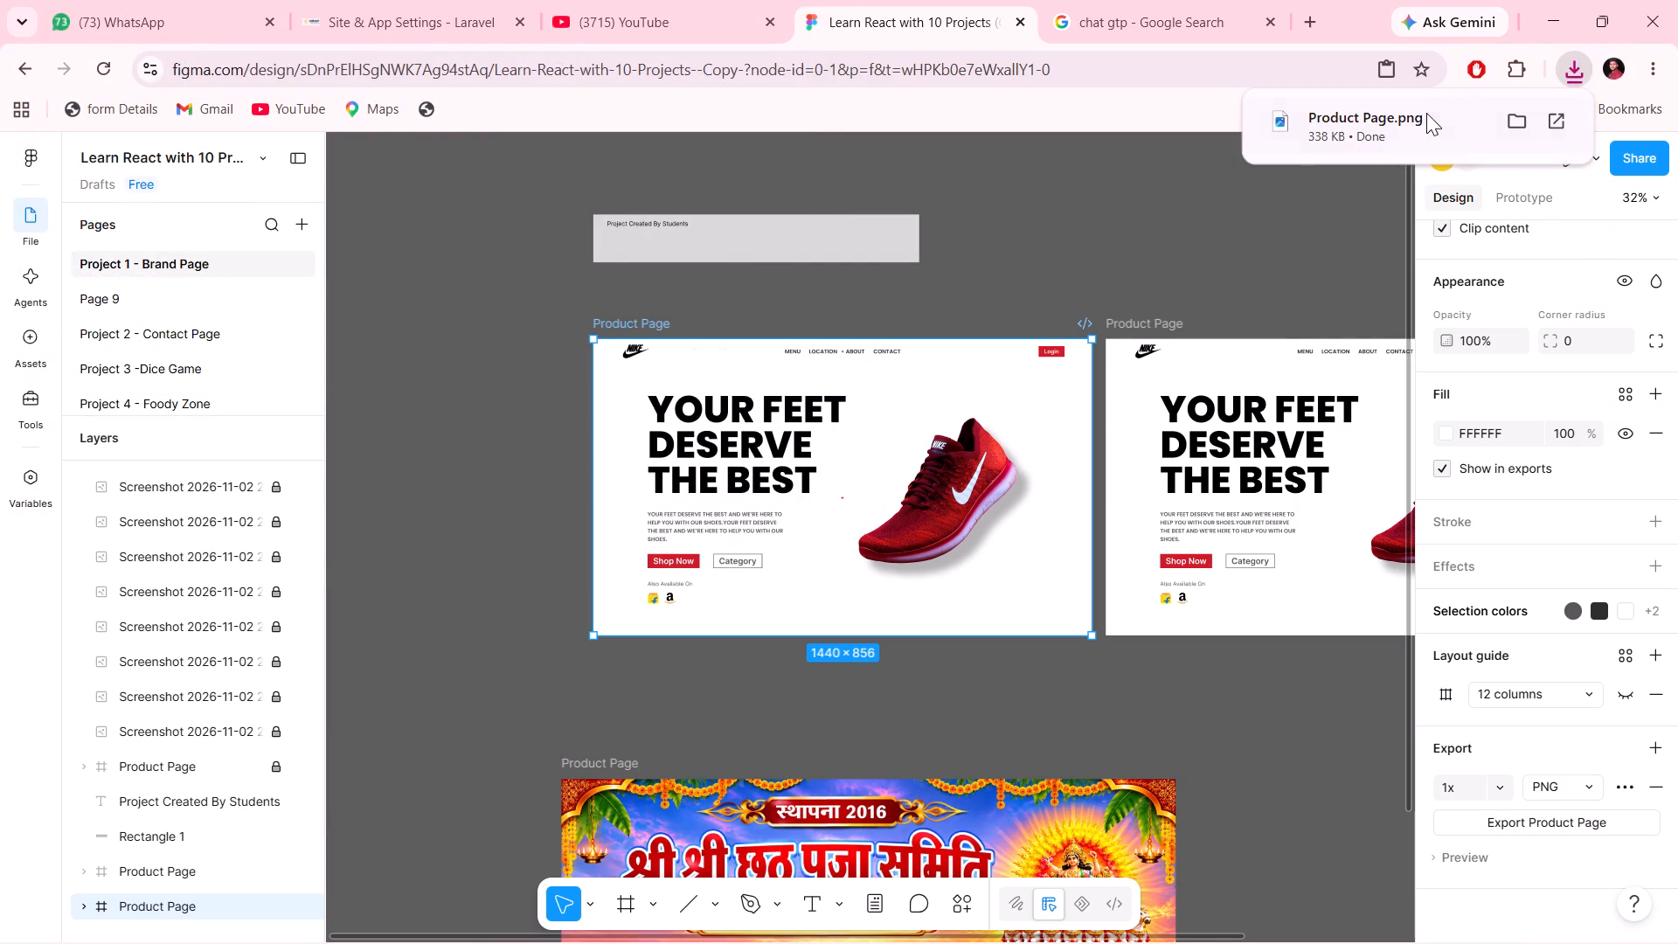
Check the exported Product Page.png in the Downloads folder and close the folder window.
{"action": "left_click", "coordinate": [1522, 111]}
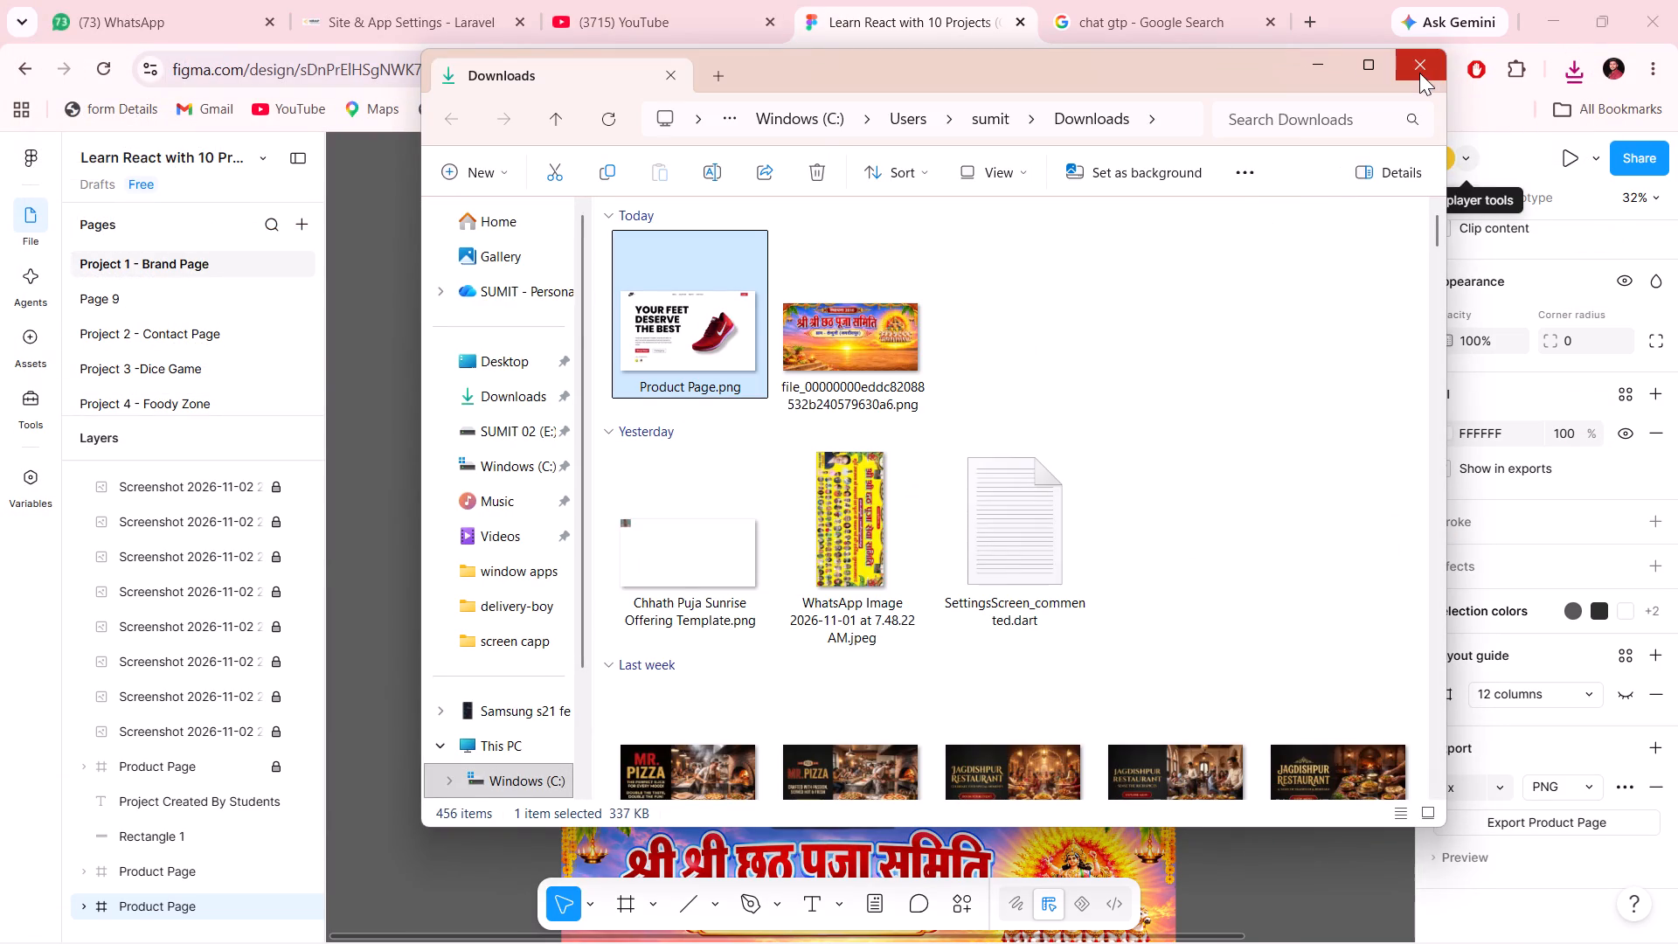
{"action": "left_click", "coordinate": [1419, 73]}
Select the festival banner's locked Product Page frame together with the seven locked Screenshot layers directly above it.
{"action": "scroll", "coordinate": [501, 567], "scroll_direction": "down", "scroll_amount": 3}
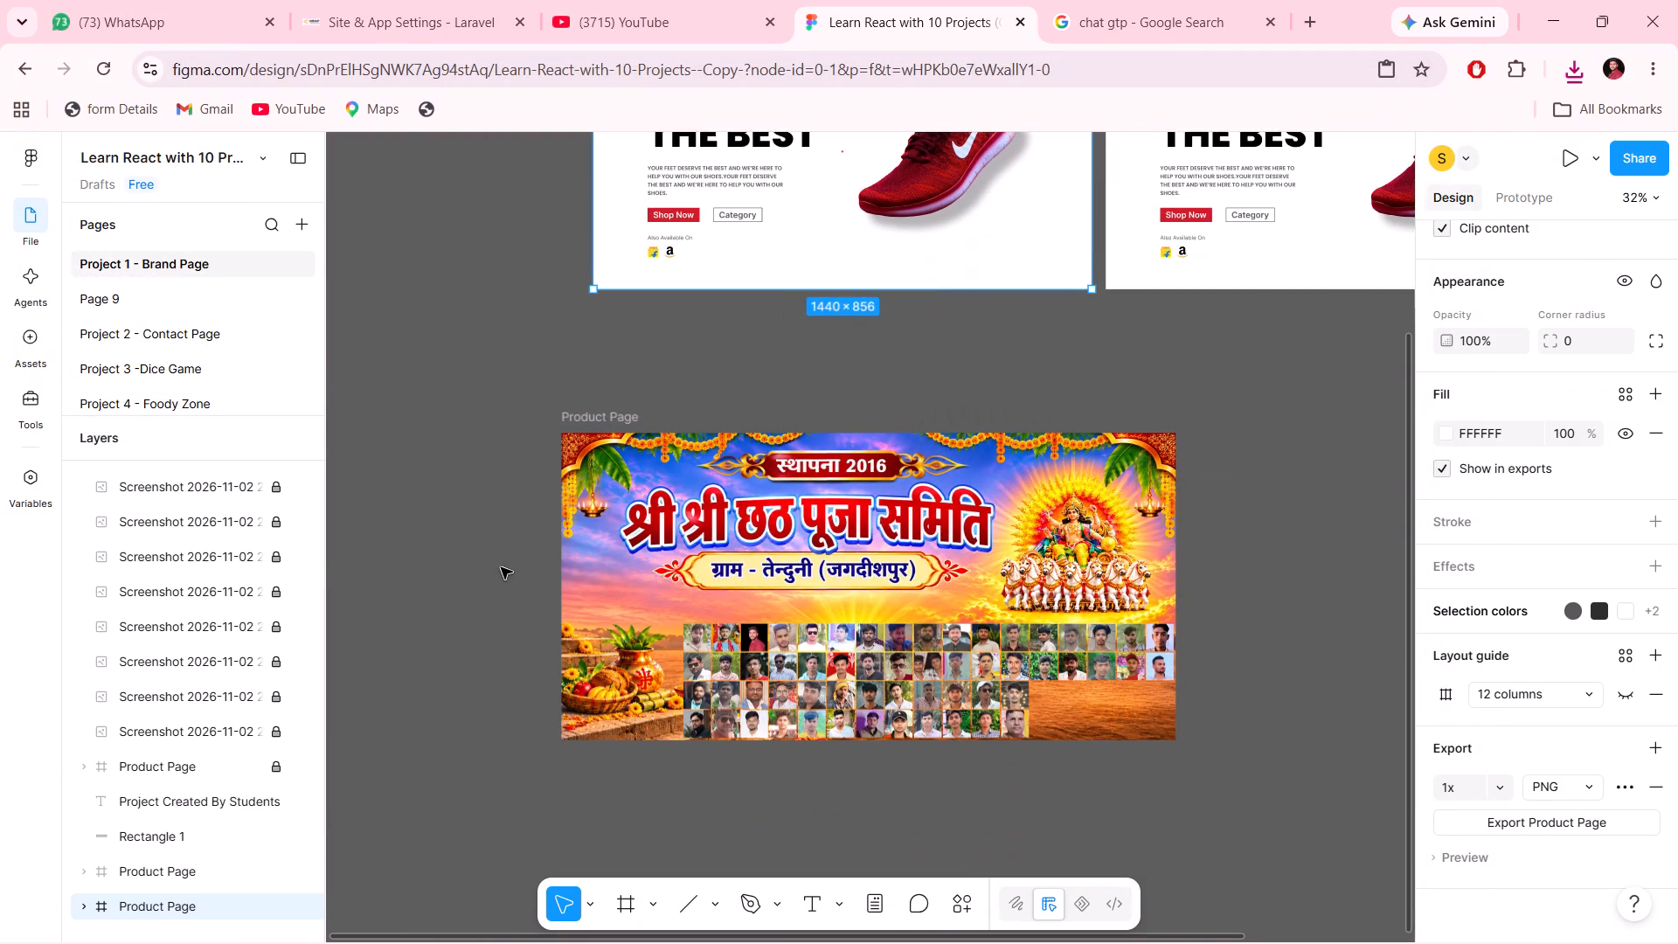
{"action": "left_click", "coordinate": [132, 772]}
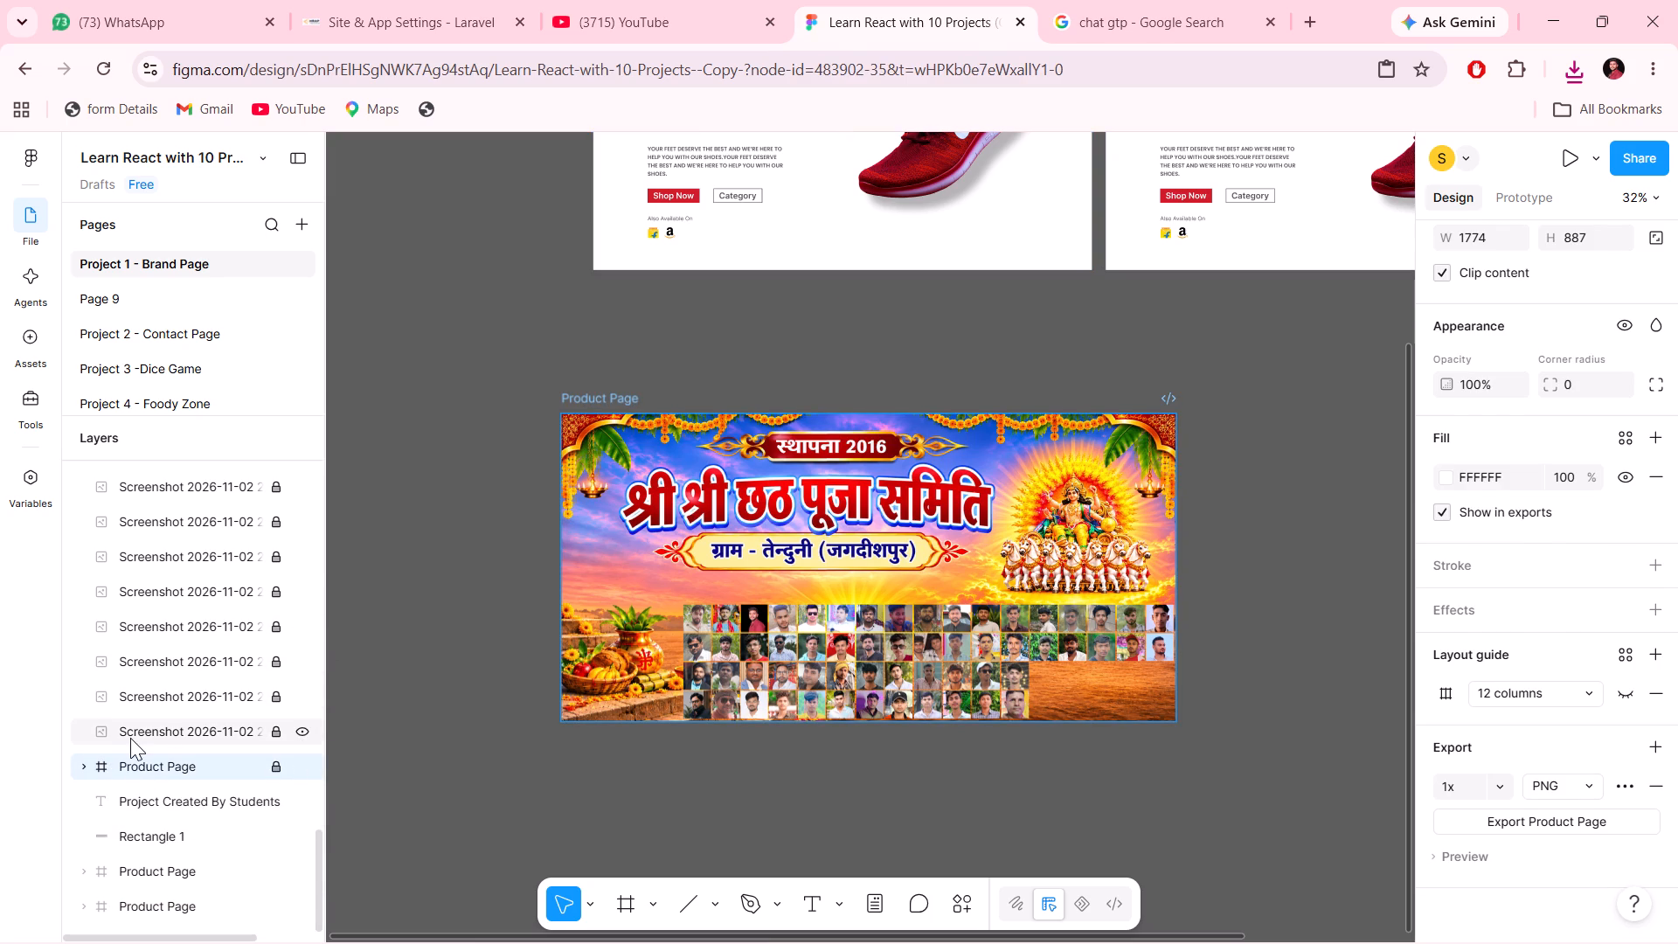
{"action": "left_click", "coordinate": [130, 738], "text": "ctrl"}
{"action": "scroll", "coordinate": [130, 738], "scroll_direction": "up", "scroll_amount": 1}
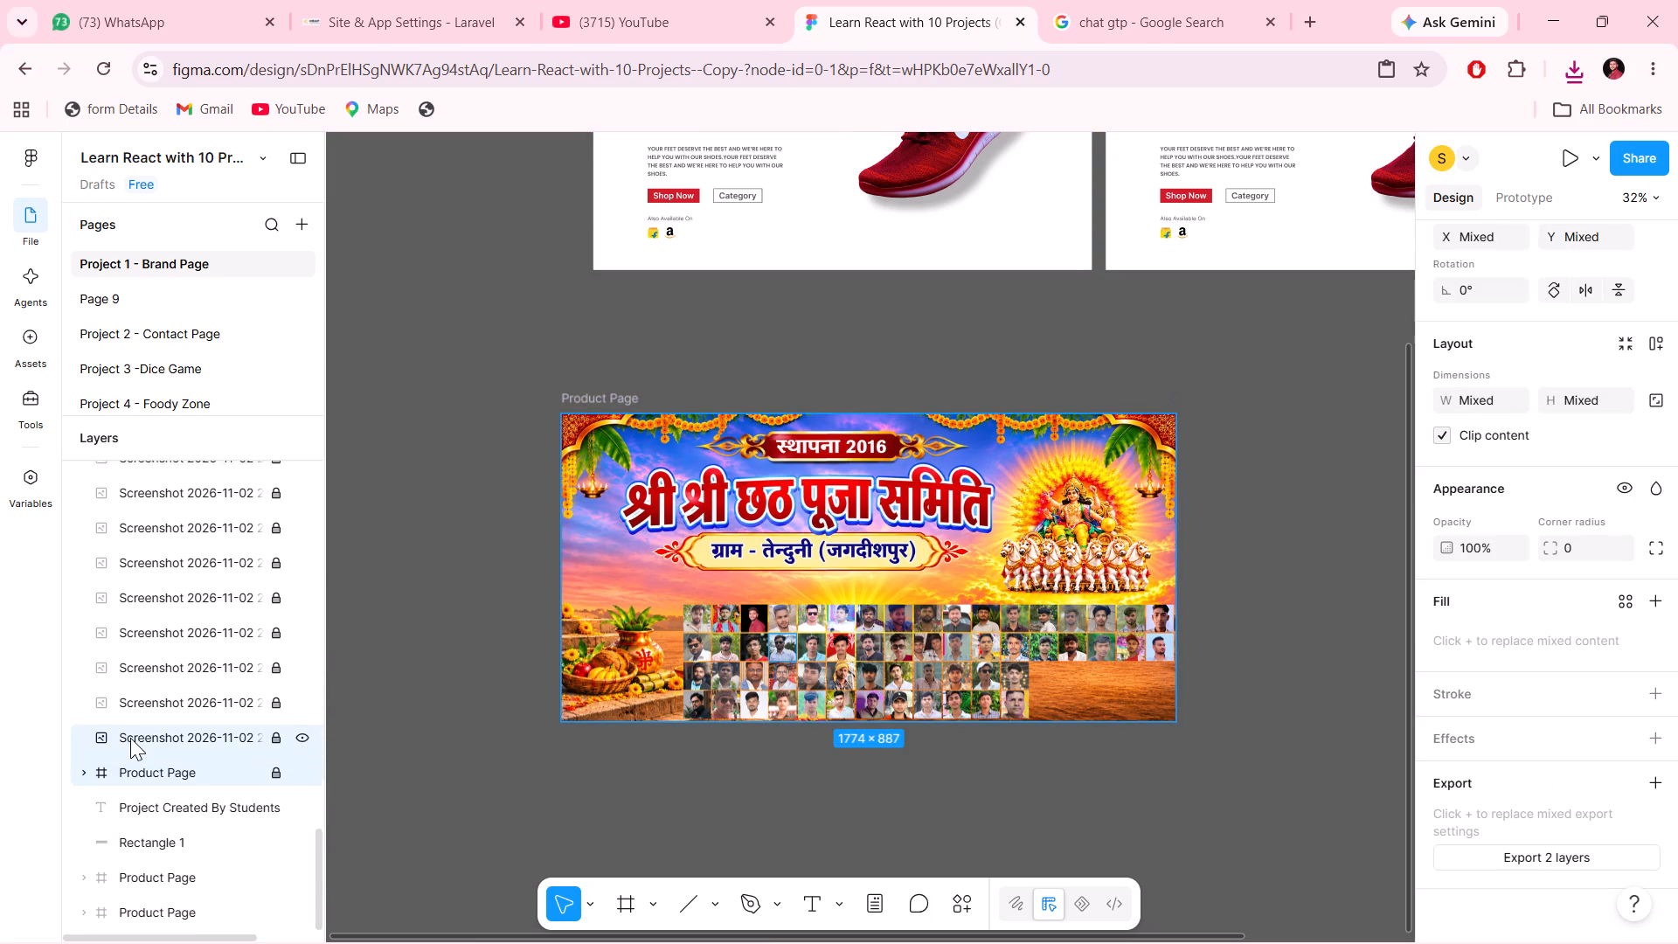
{"action": "scroll", "coordinate": [130, 738], "scroll_direction": "up", "scroll_amount": 1}
{"action": "left_click", "coordinate": [130, 738], "text": "ctrl"}
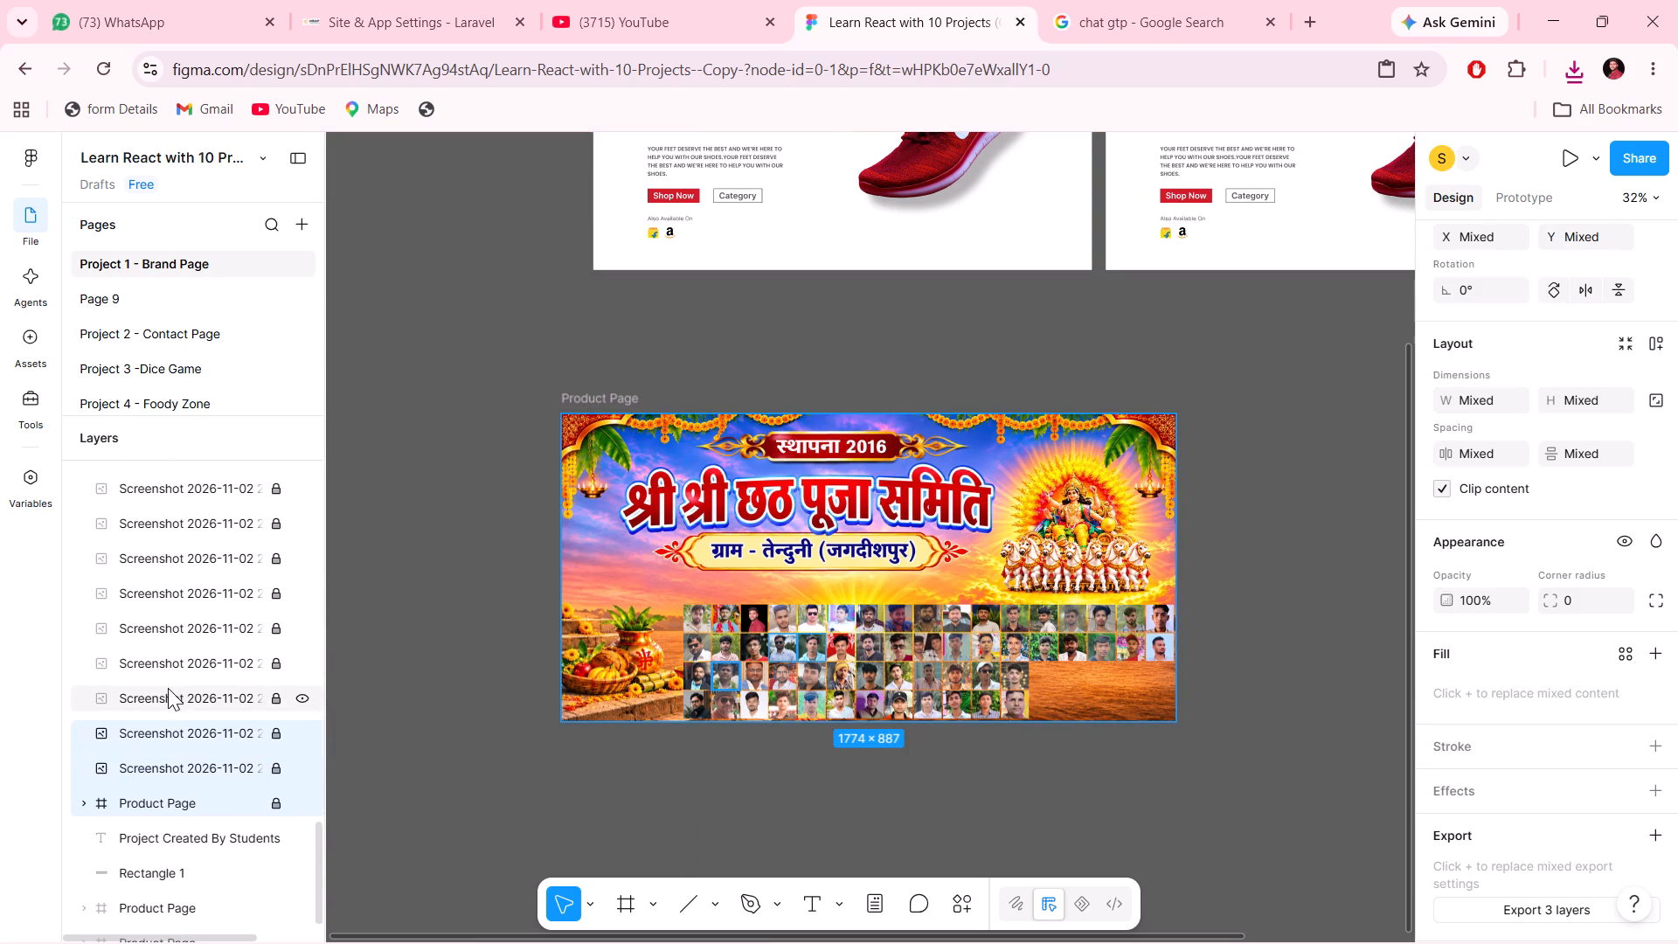
{"action": "left_click", "coordinate": [168, 688], "text": "ctrl"}
{"action": "left_click", "coordinate": [180, 663], "text": "ctrl"}
{"action": "left_click", "coordinate": [196, 628], "text": "ctrl"}
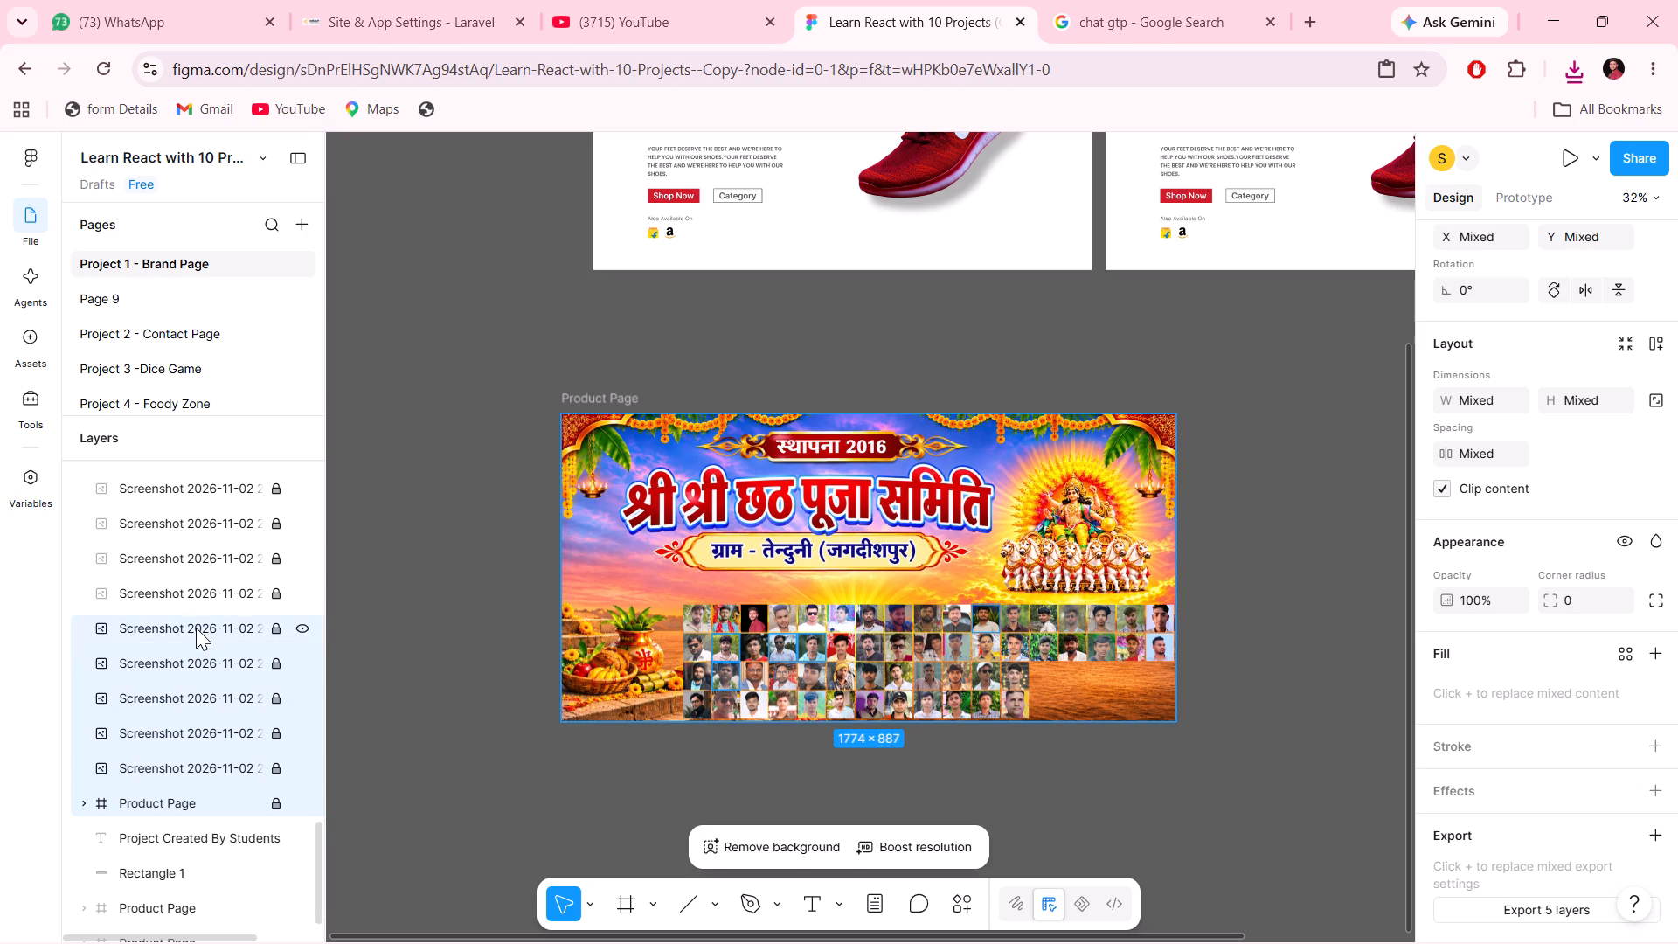
{"action": "left_click", "coordinate": [209, 596], "text": "ctrl"}
{"action": "right_click", "coordinate": [209, 596]}
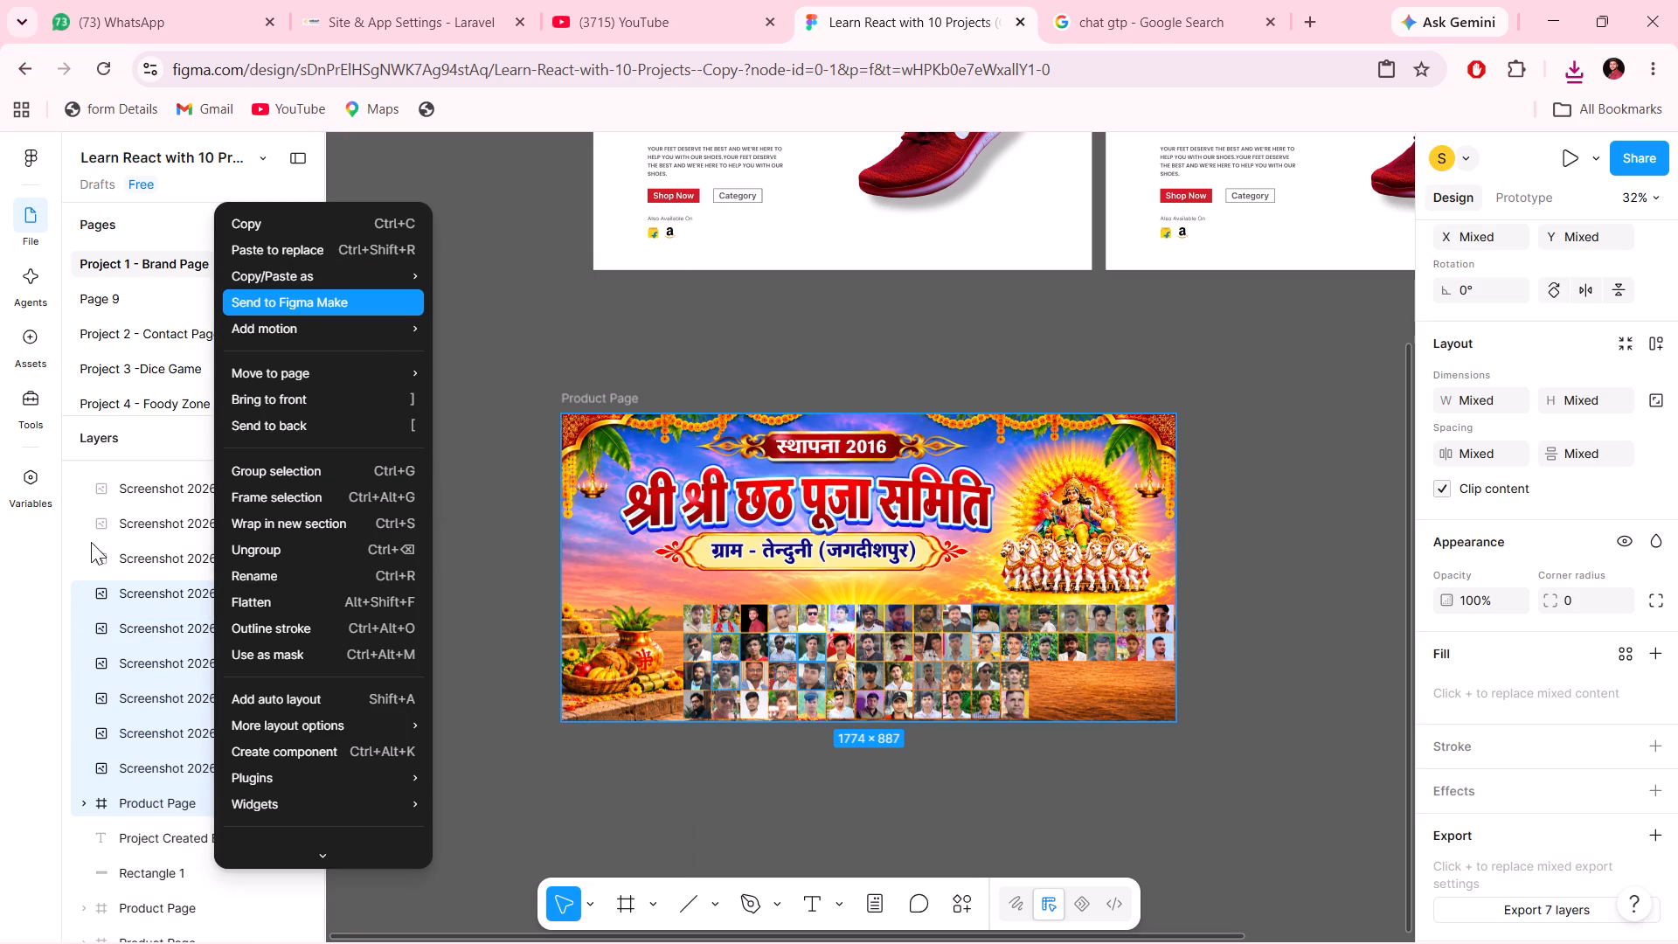
{"action": "left_click", "coordinate": [120, 563], "text": "ctrl"}
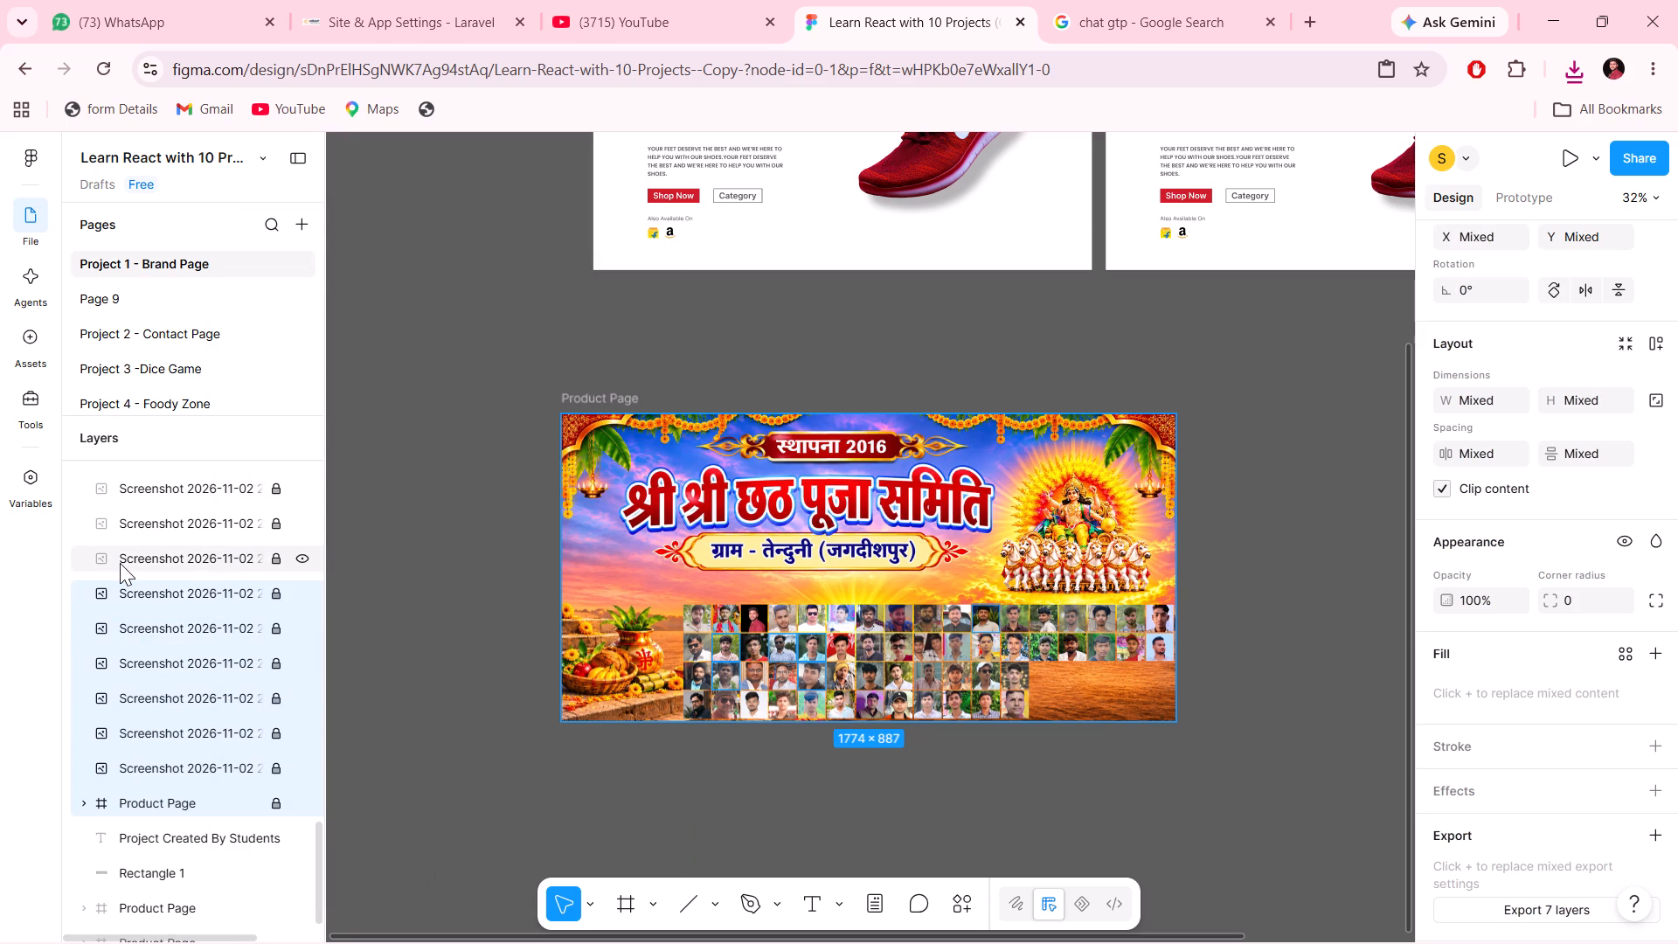
{"action": "left_click", "coordinate": [120, 563], "text": "ctrl"}
Extend the selection with the next three locked Screenshot layers above those already selected.
{"action": "scroll", "coordinate": [120, 563], "scroll_direction": "up", "scroll_amount": 1, "text": "ctrl"}
{"action": "scroll", "coordinate": [120, 563], "scroll_direction": "up", "scroll_amount": 1}
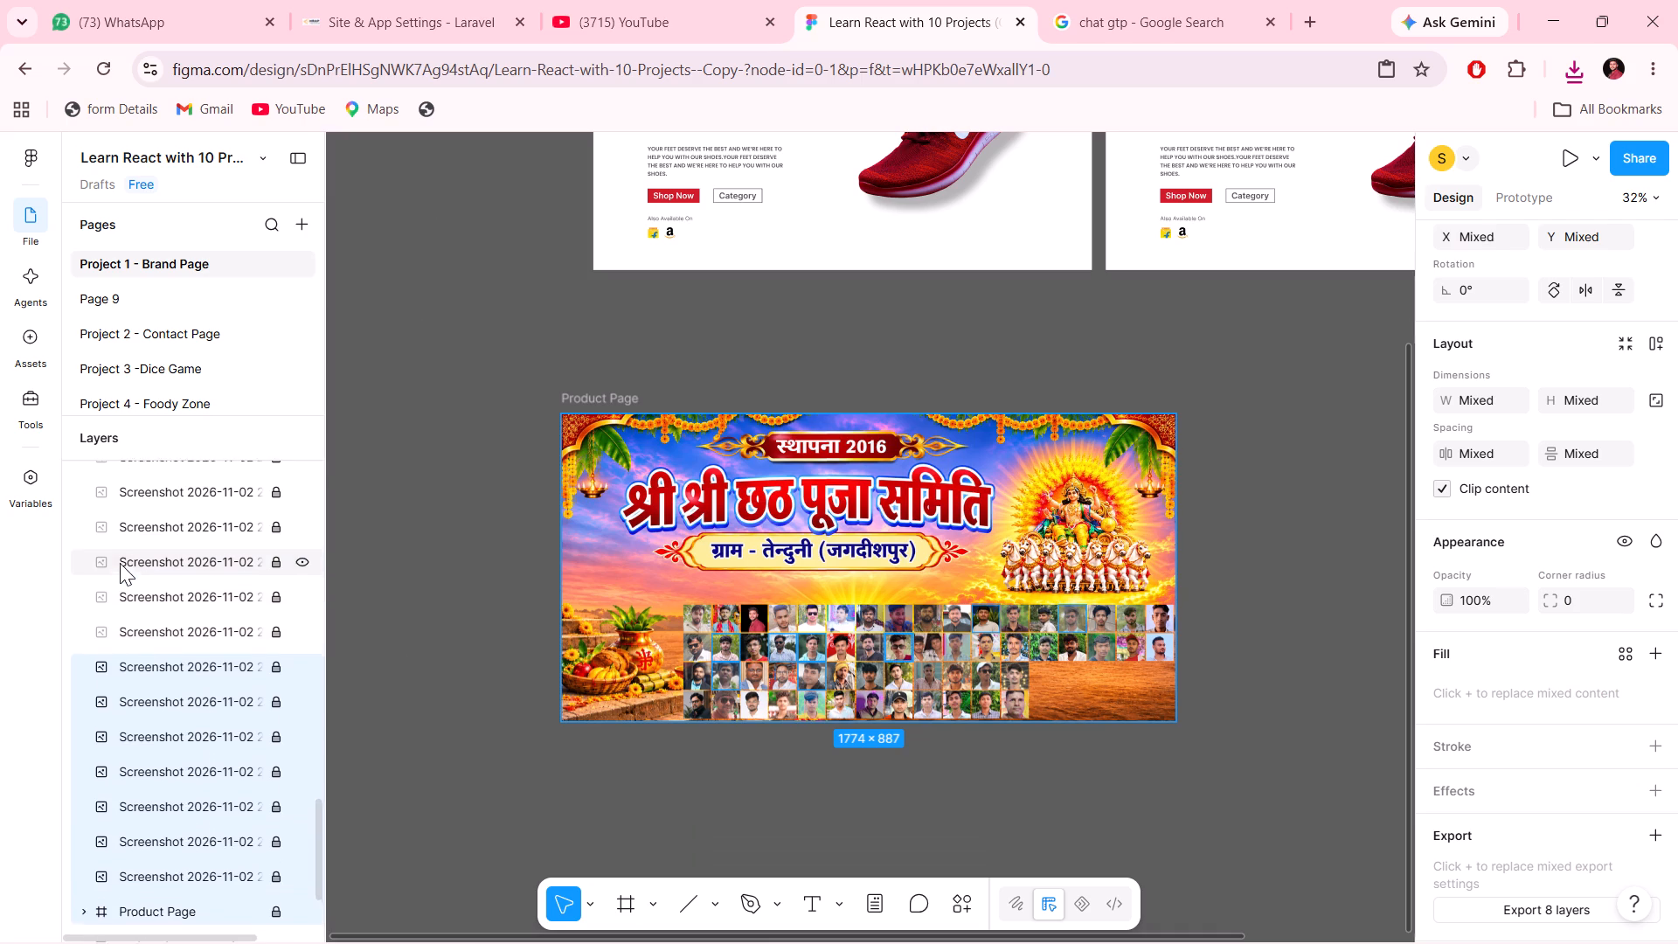
{"action": "scroll", "coordinate": [120, 563], "scroll_direction": "up", "scroll_amount": 3}
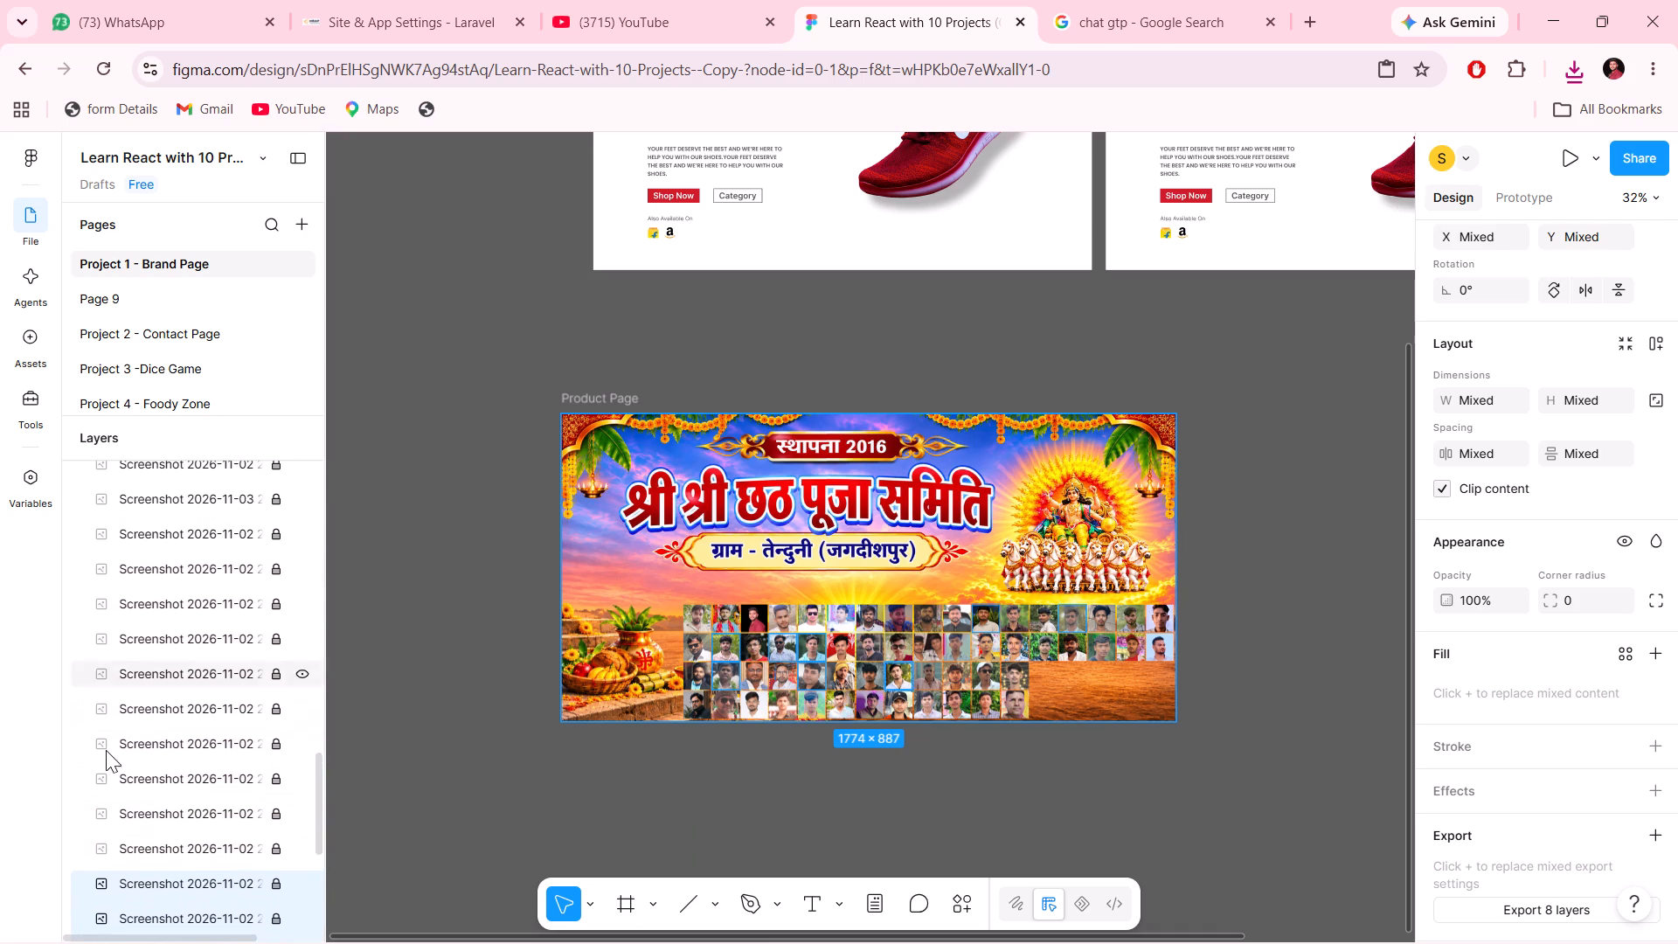
{"action": "left_click", "coordinate": [104, 836], "text": "ctrl"}
{"action": "left_click", "coordinate": [115, 818], "text": "ctrl"}
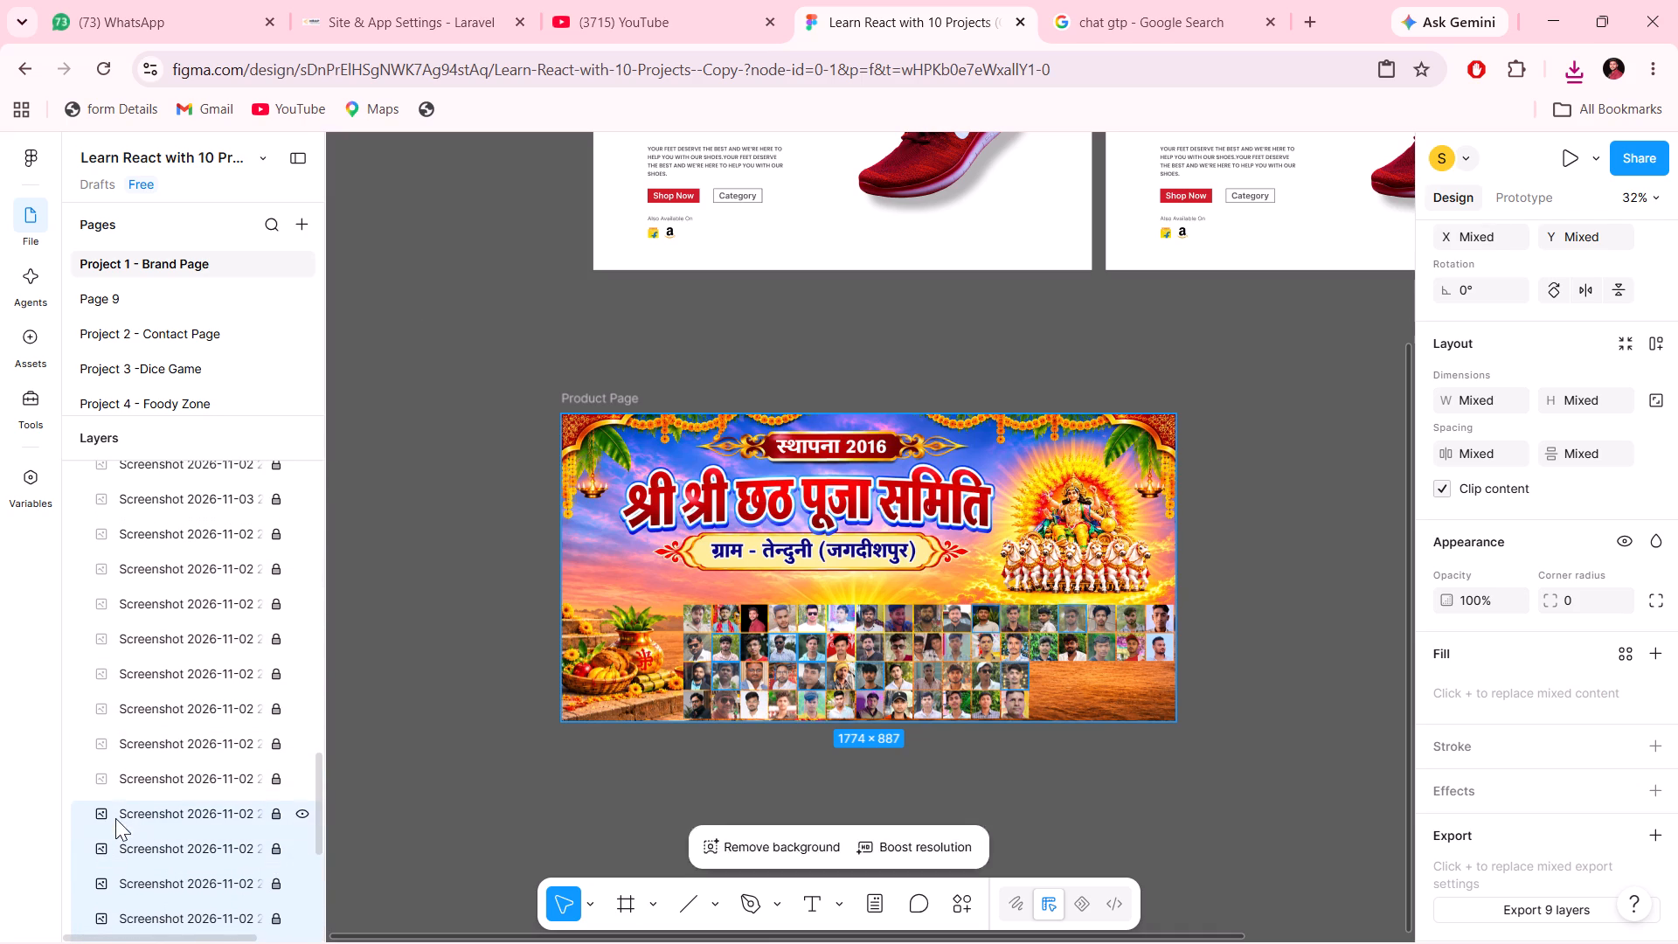
{"action": "left_click", "coordinate": [142, 780], "text": "ctrl"}
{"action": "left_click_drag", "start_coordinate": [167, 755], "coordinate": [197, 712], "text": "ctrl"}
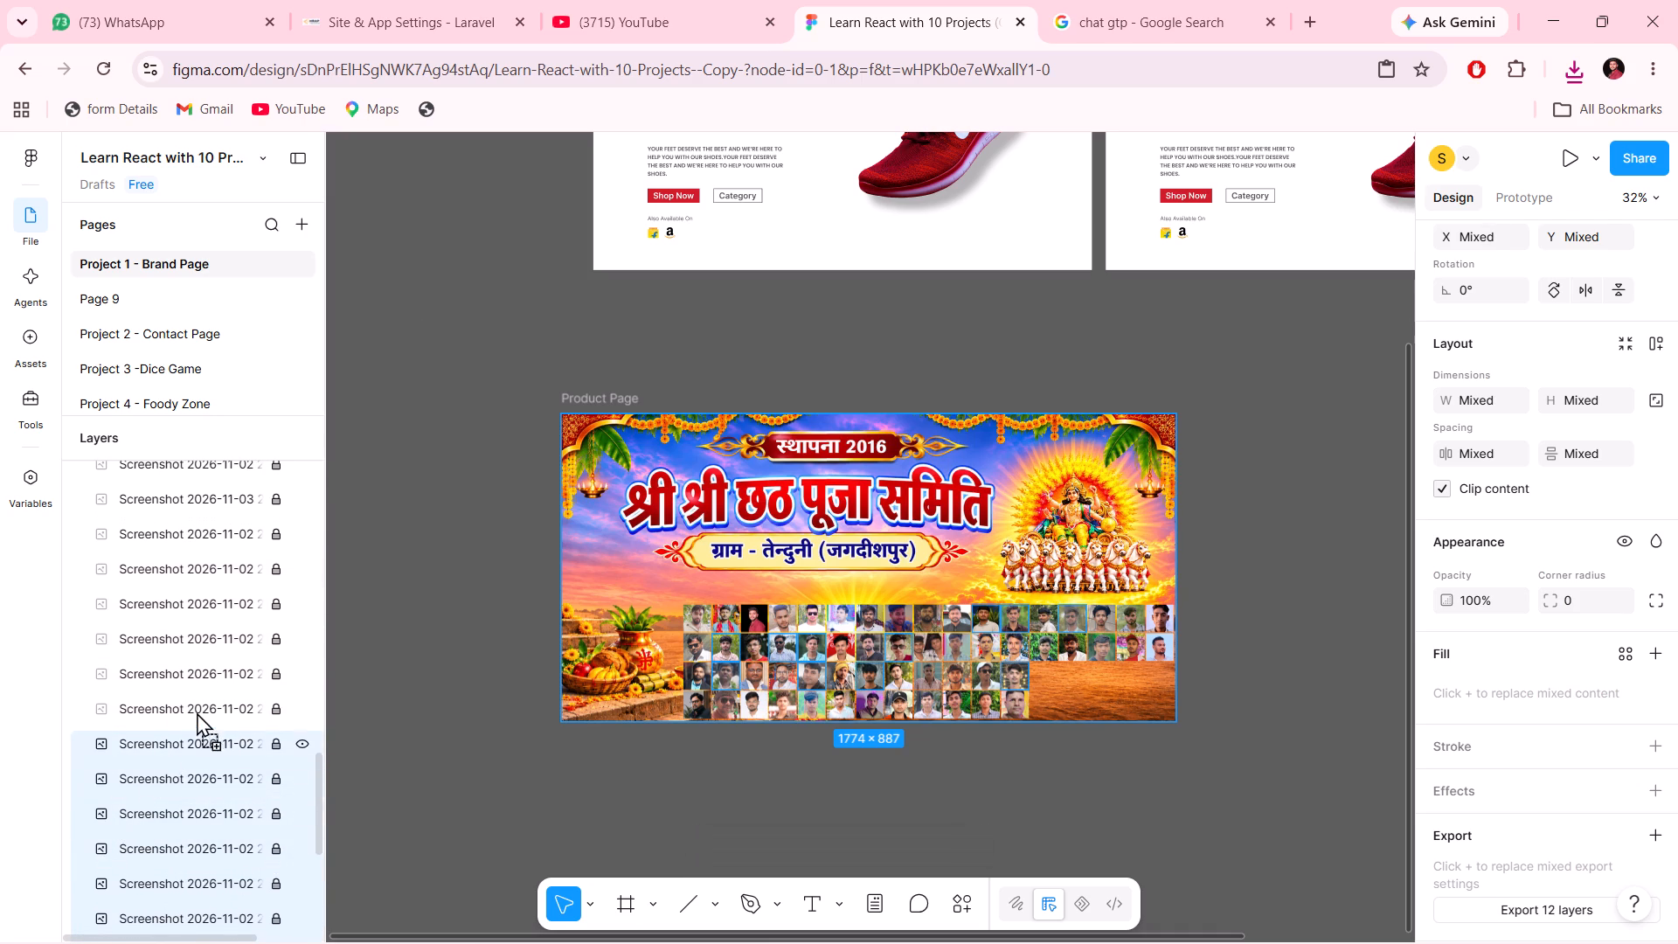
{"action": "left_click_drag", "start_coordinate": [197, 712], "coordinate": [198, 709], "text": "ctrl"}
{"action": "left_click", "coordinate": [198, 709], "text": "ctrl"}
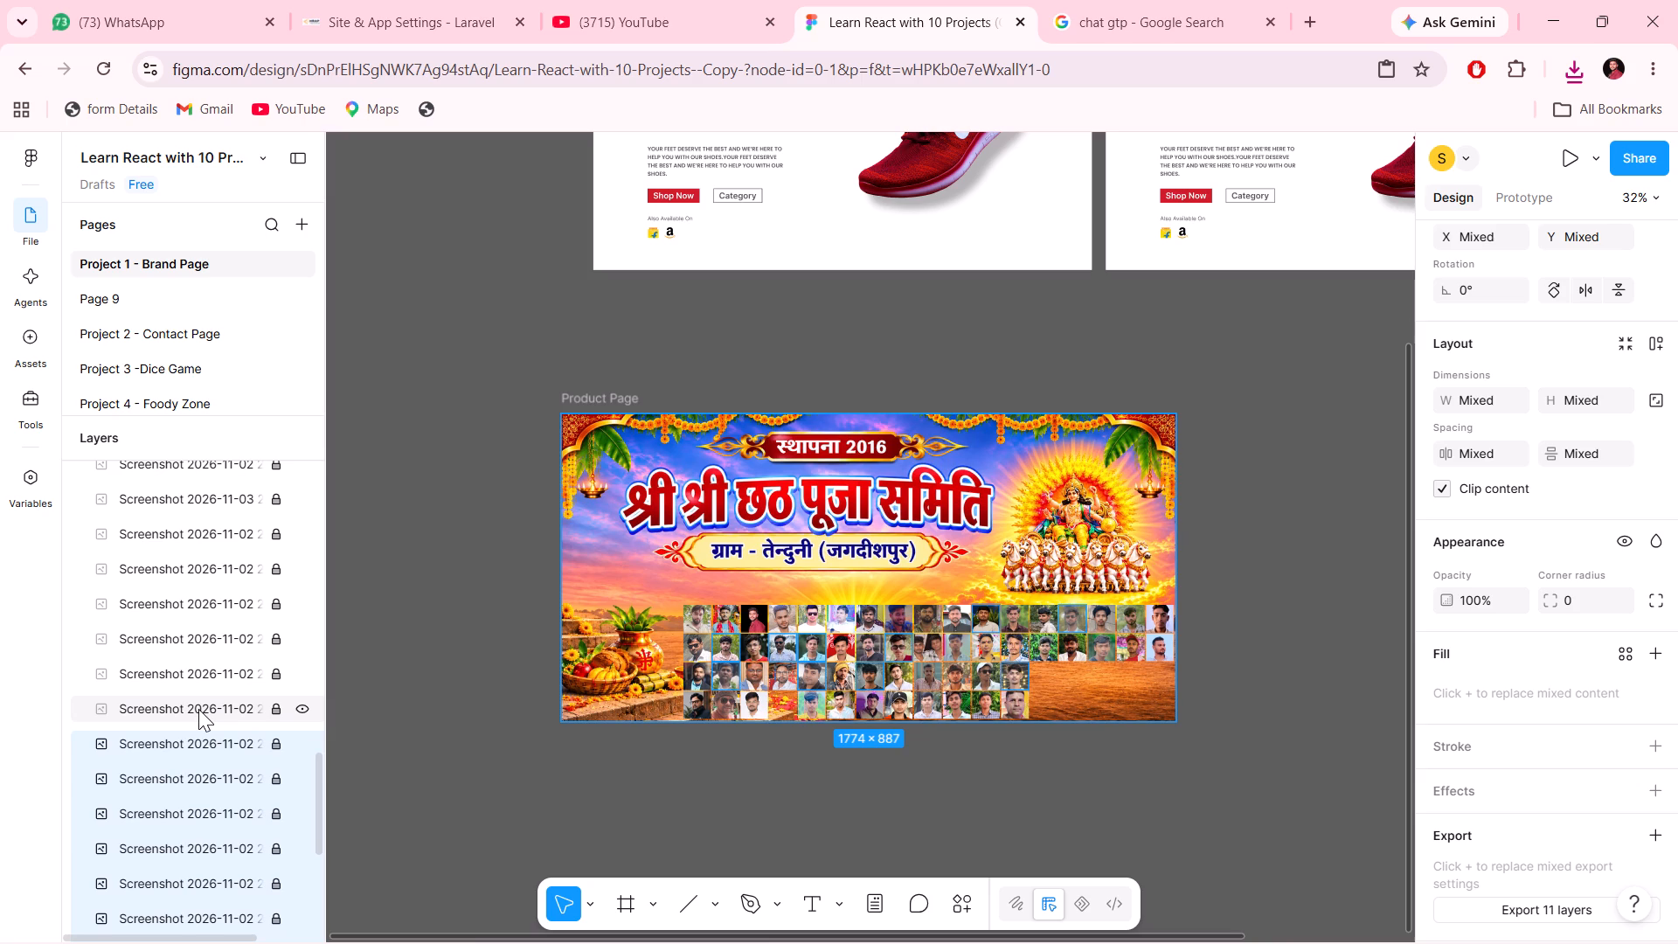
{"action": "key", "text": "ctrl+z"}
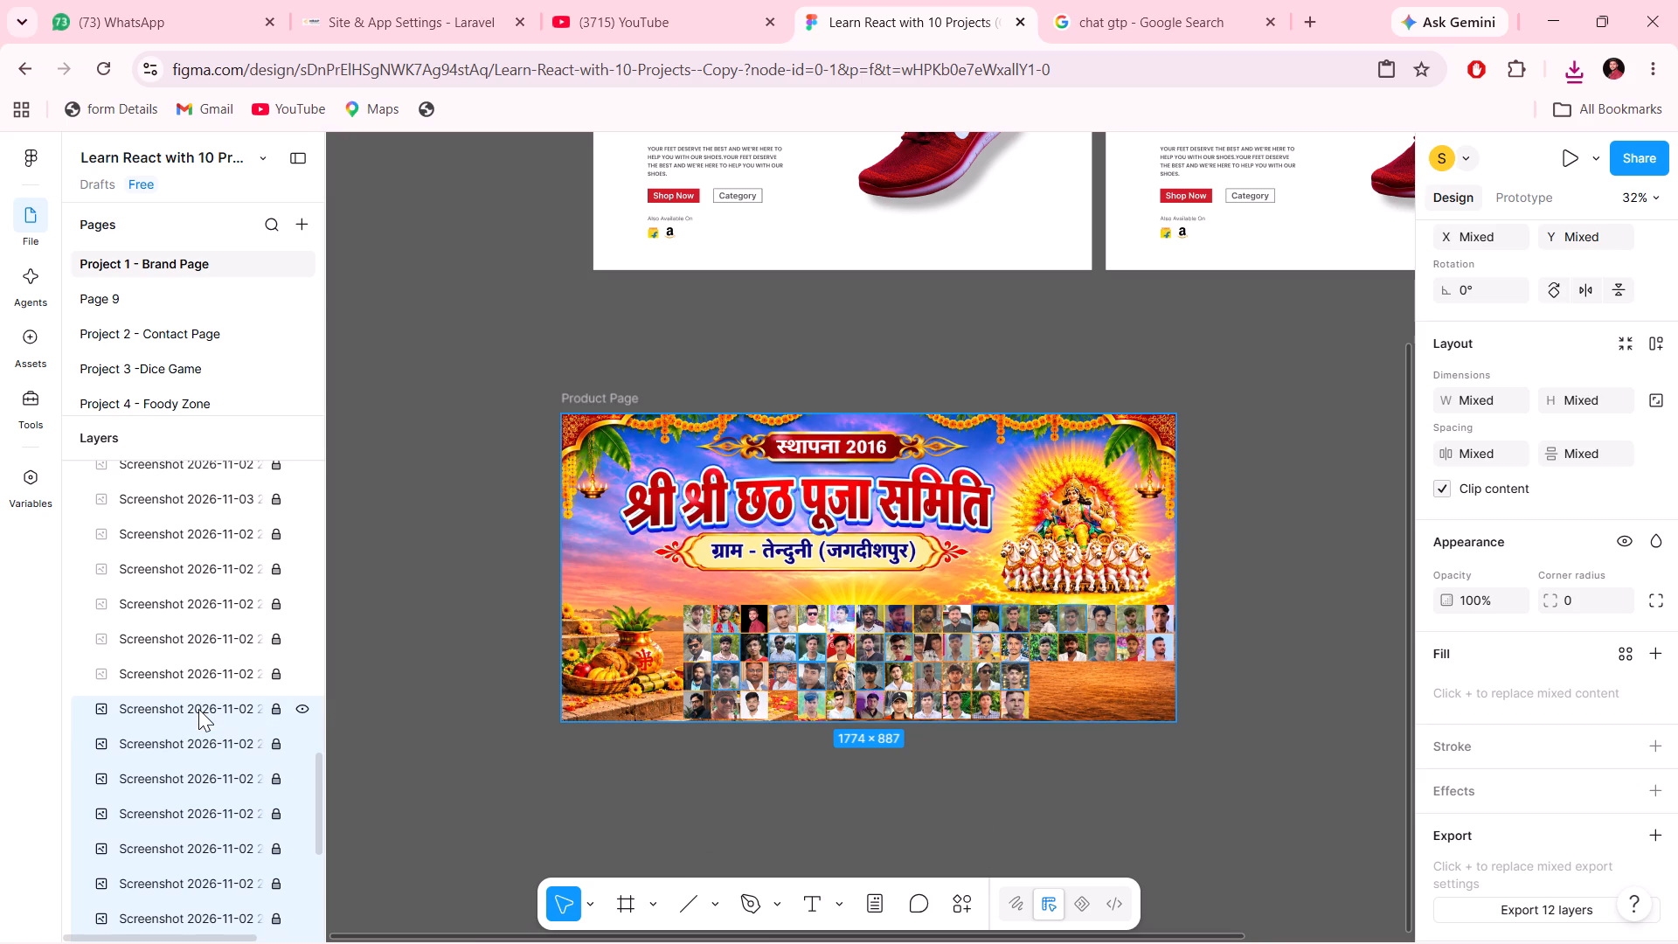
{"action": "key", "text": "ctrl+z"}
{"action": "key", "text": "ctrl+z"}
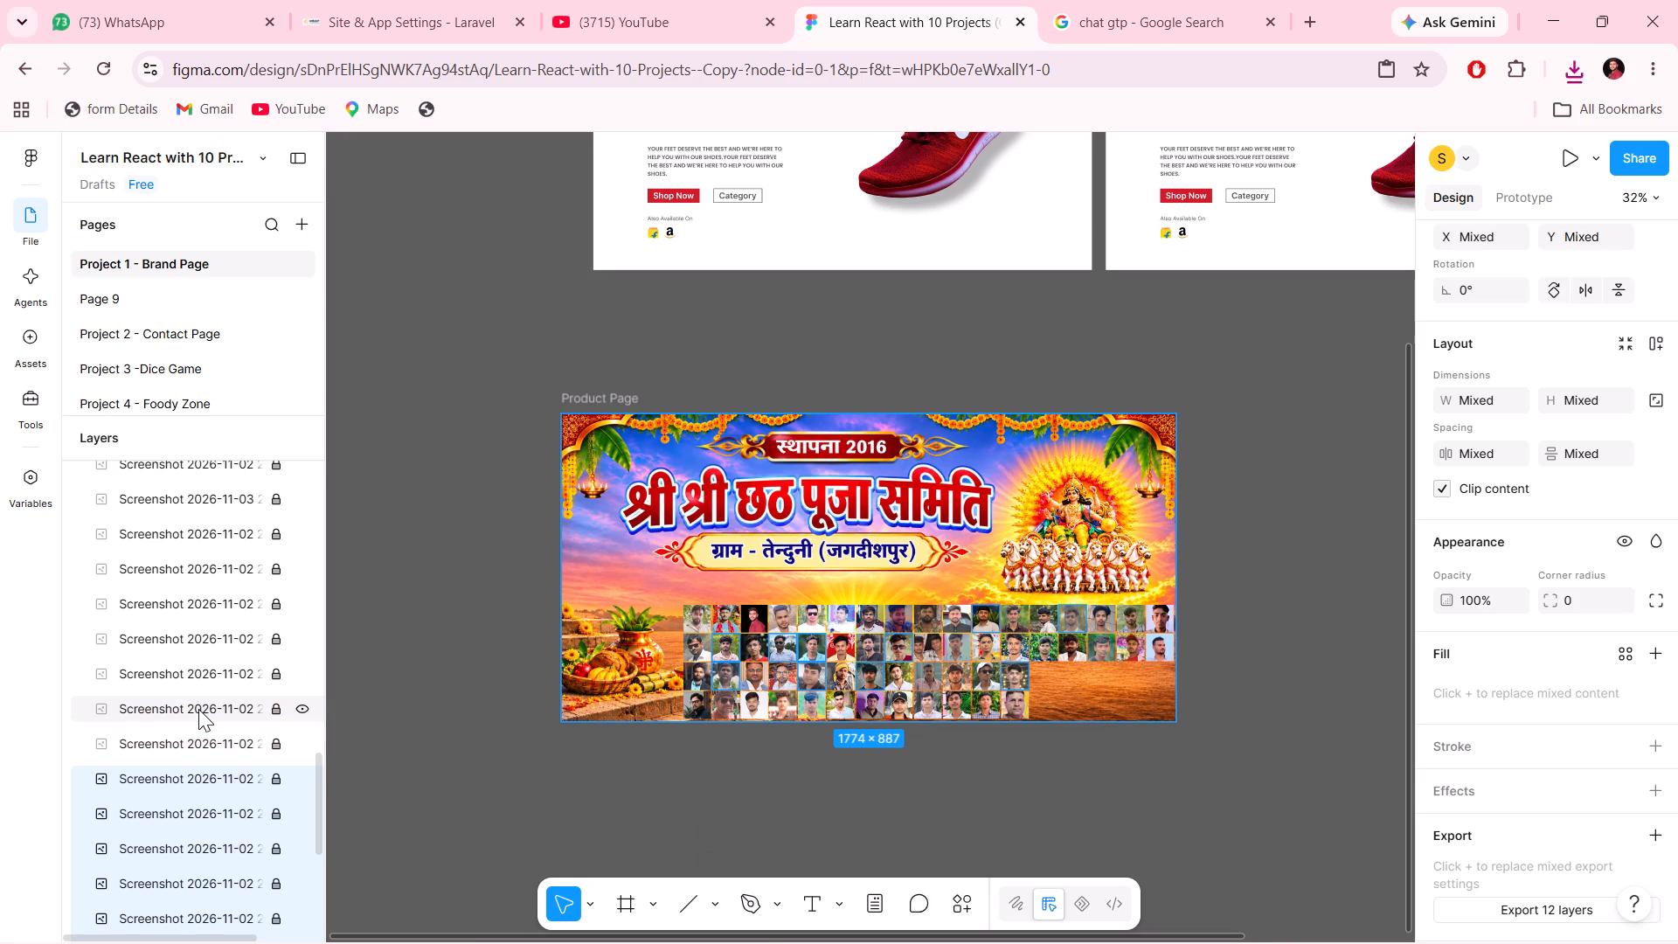
Add the next eleven locked Screenshot layers to the selection, including Screenshot 2026-11-03 and the three layers directly above it.
{"action": "left_click", "coordinate": [177, 735], "text": "ctrl"}
{"action": "left_click", "coordinate": [196, 712], "text": "ctrl"}
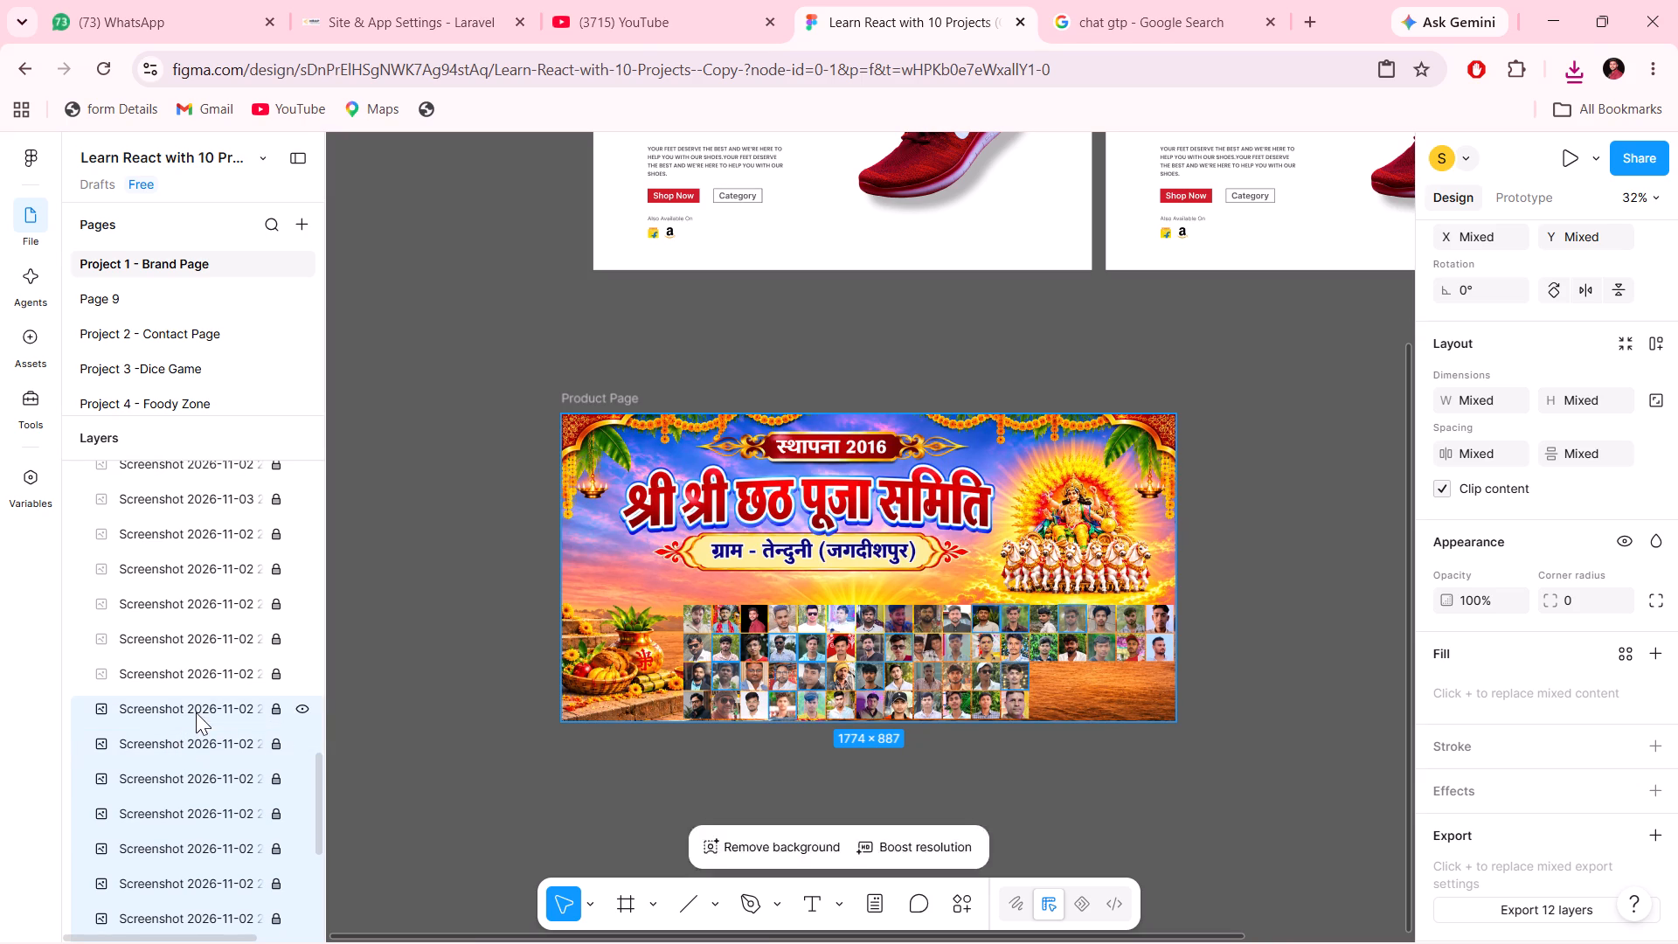
{"action": "left_click", "coordinate": [198, 666], "text": "ctrl"}
{"action": "left_click", "coordinate": [201, 649], "text": "ctrl"}
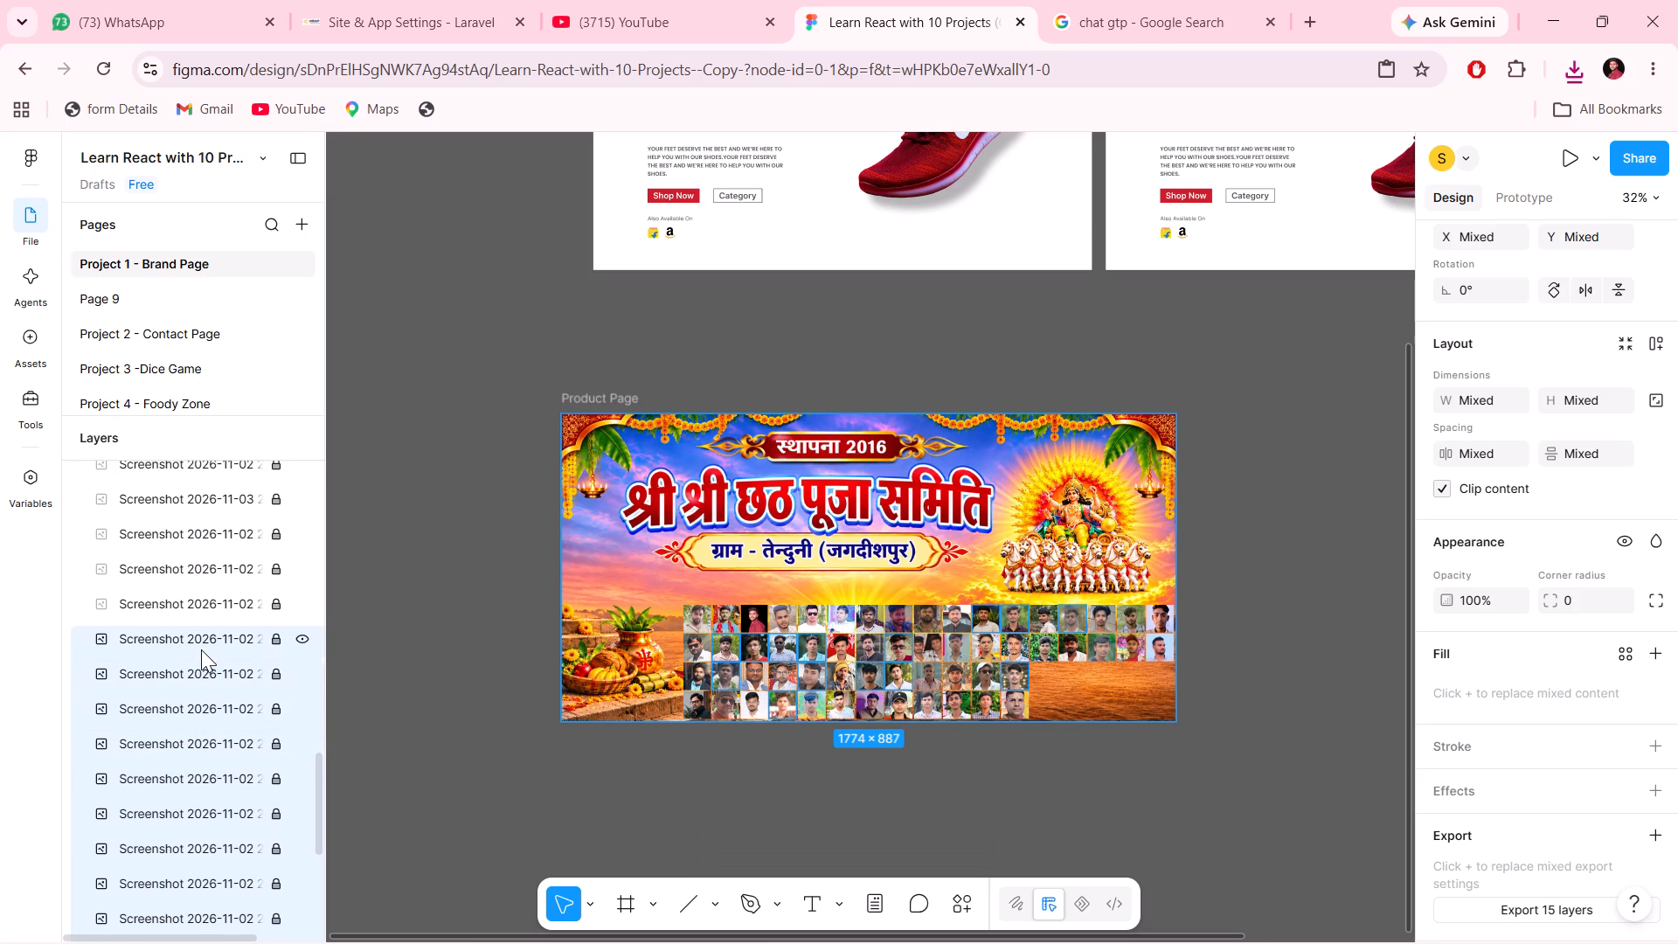
{"action": "left_click", "coordinate": [224, 592], "text": "ctrl"}
{"action": "left_click", "coordinate": [218, 565], "text": "ctrl"}
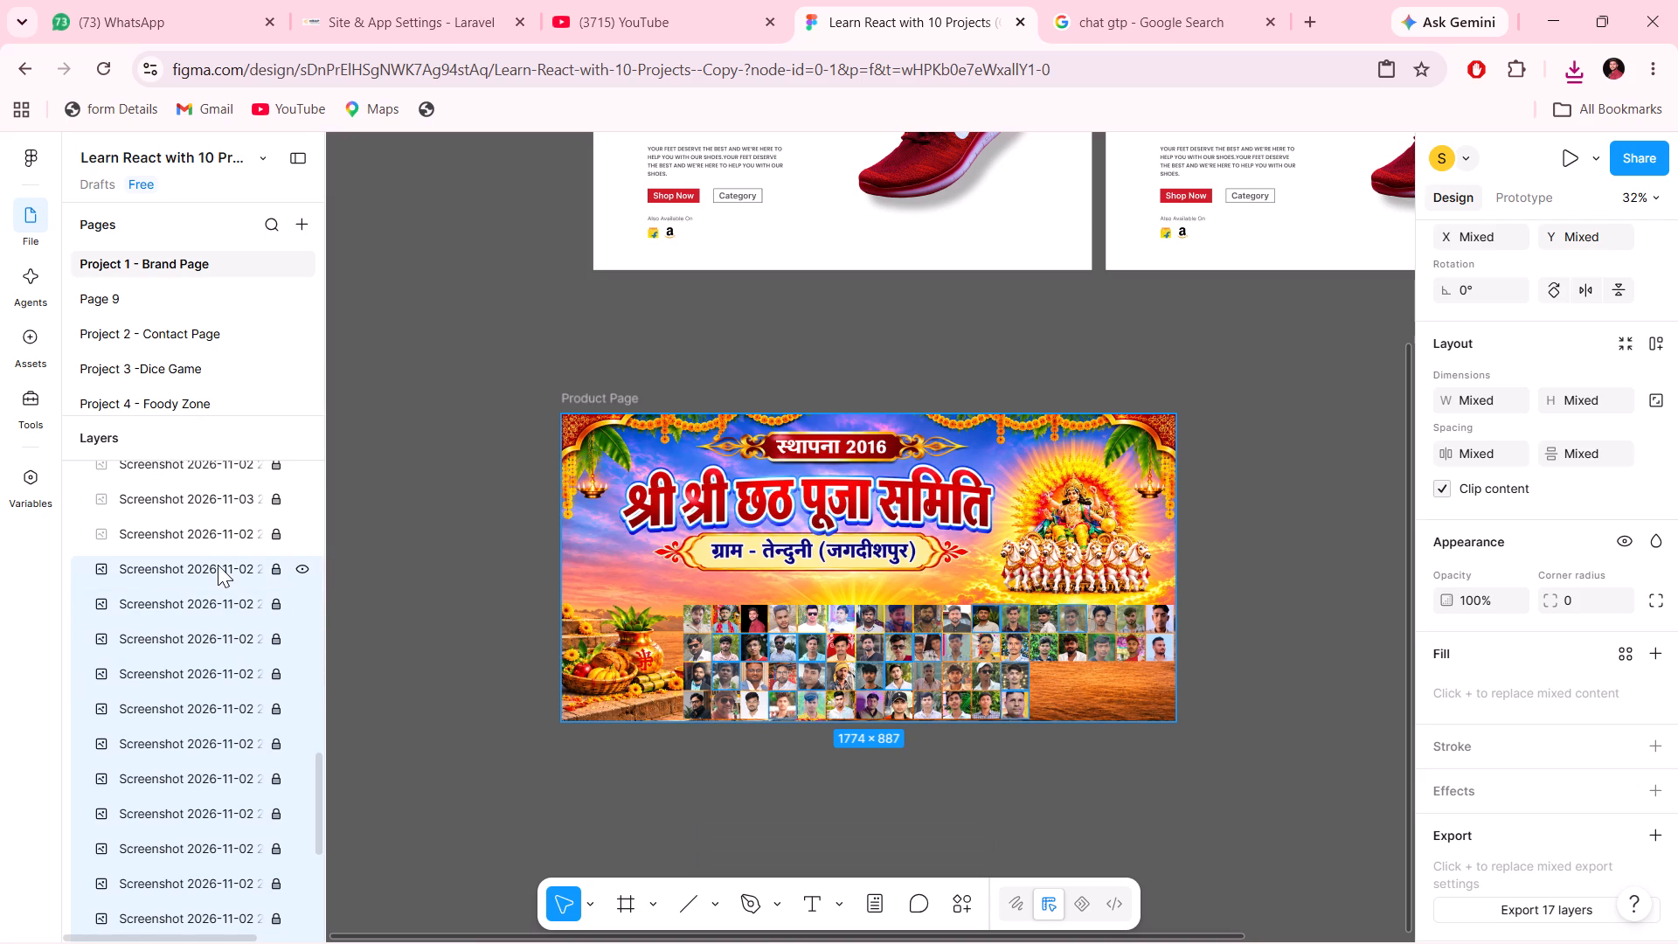
{"action": "left_click", "coordinate": [208, 534], "text": "ctrl"}
{"action": "left_click", "coordinate": [206, 509], "text": "ctrl"}
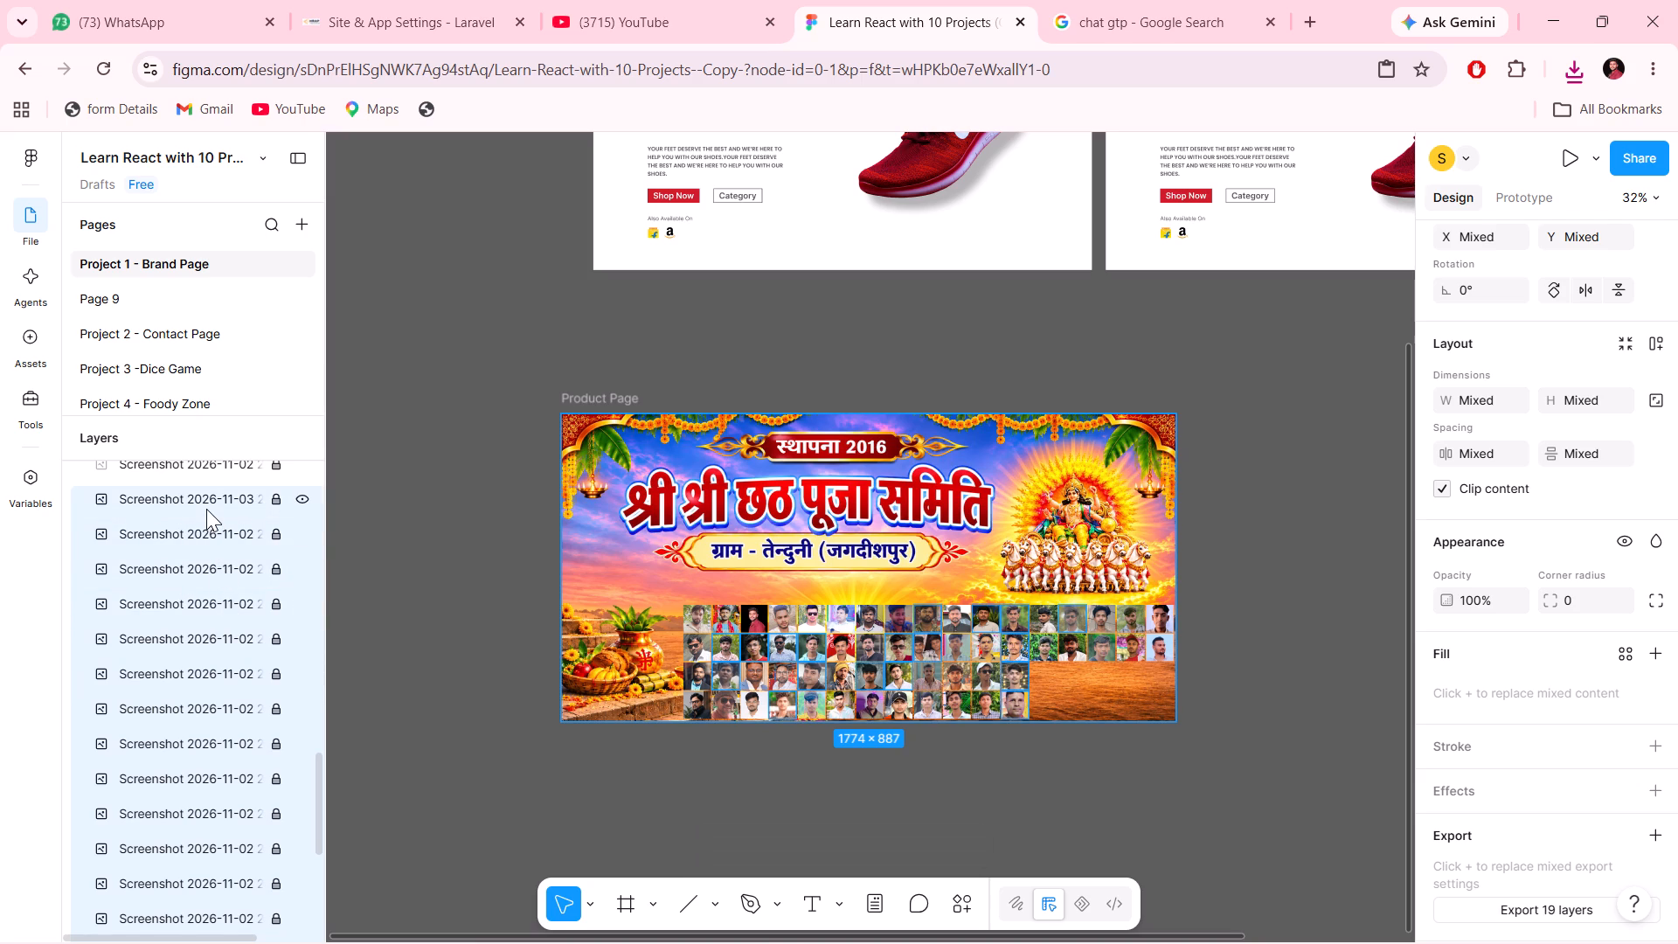
{"action": "scroll", "coordinate": [206, 509], "scroll_direction": "up", "scroll_amount": 3}
{"action": "left_click", "coordinate": [206, 509], "text": "ctrl"}
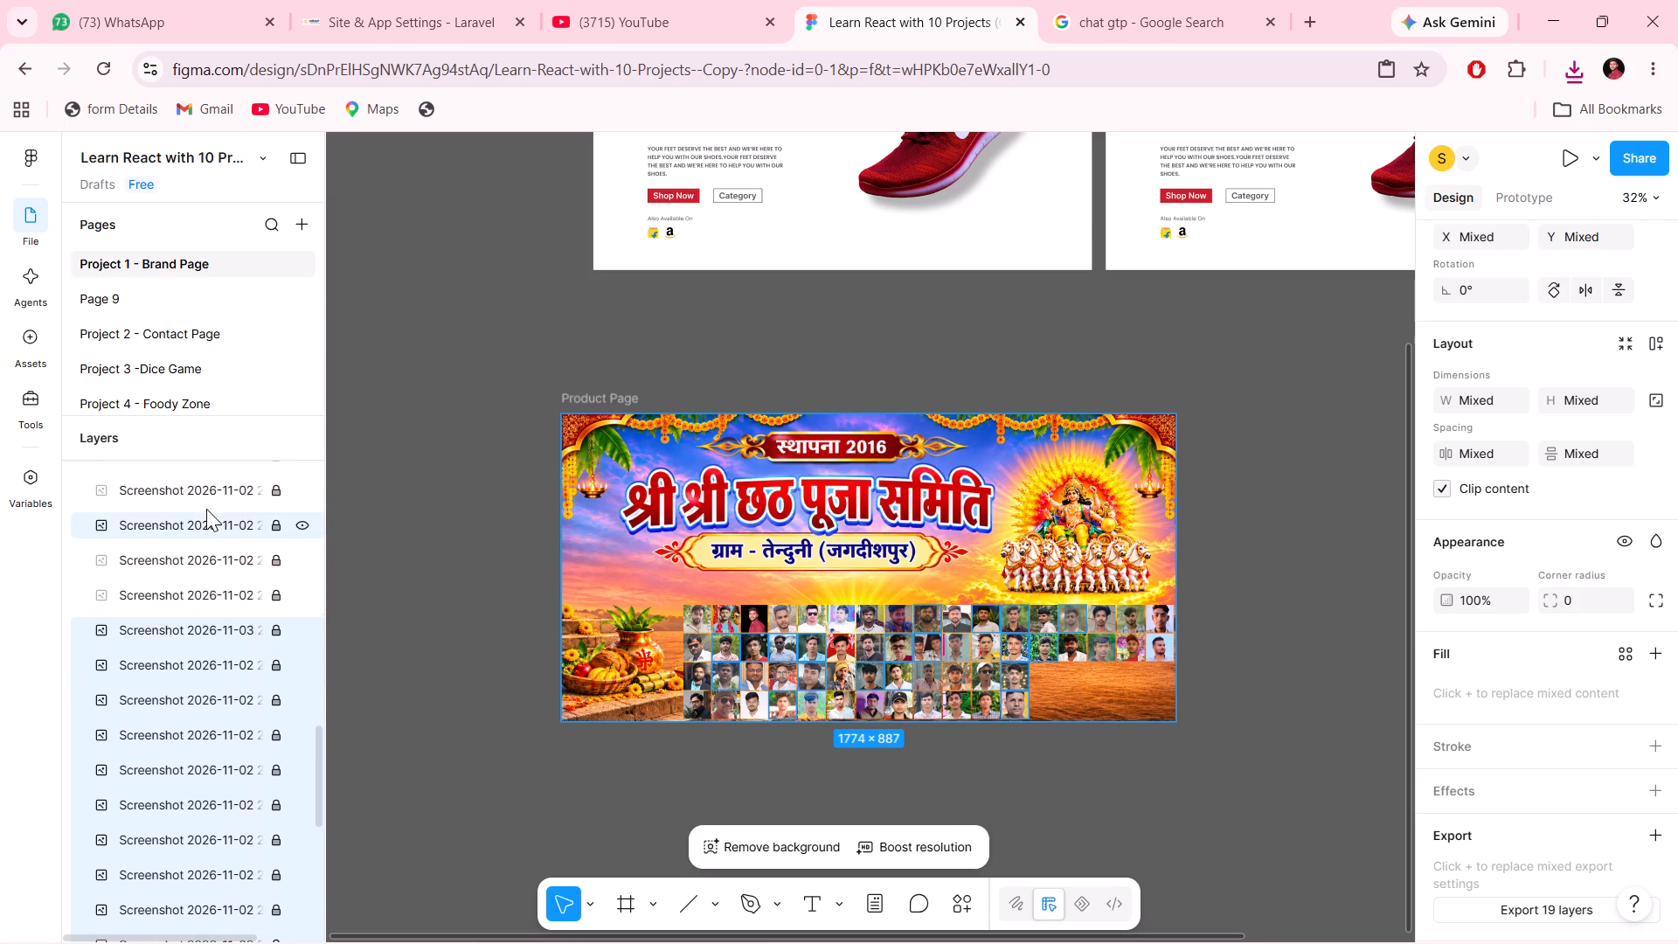
{"action": "left_click", "coordinate": [169, 556], "text": "ctrl"}
{"action": "left_click", "coordinate": [142, 579], "text": "ctrl"}
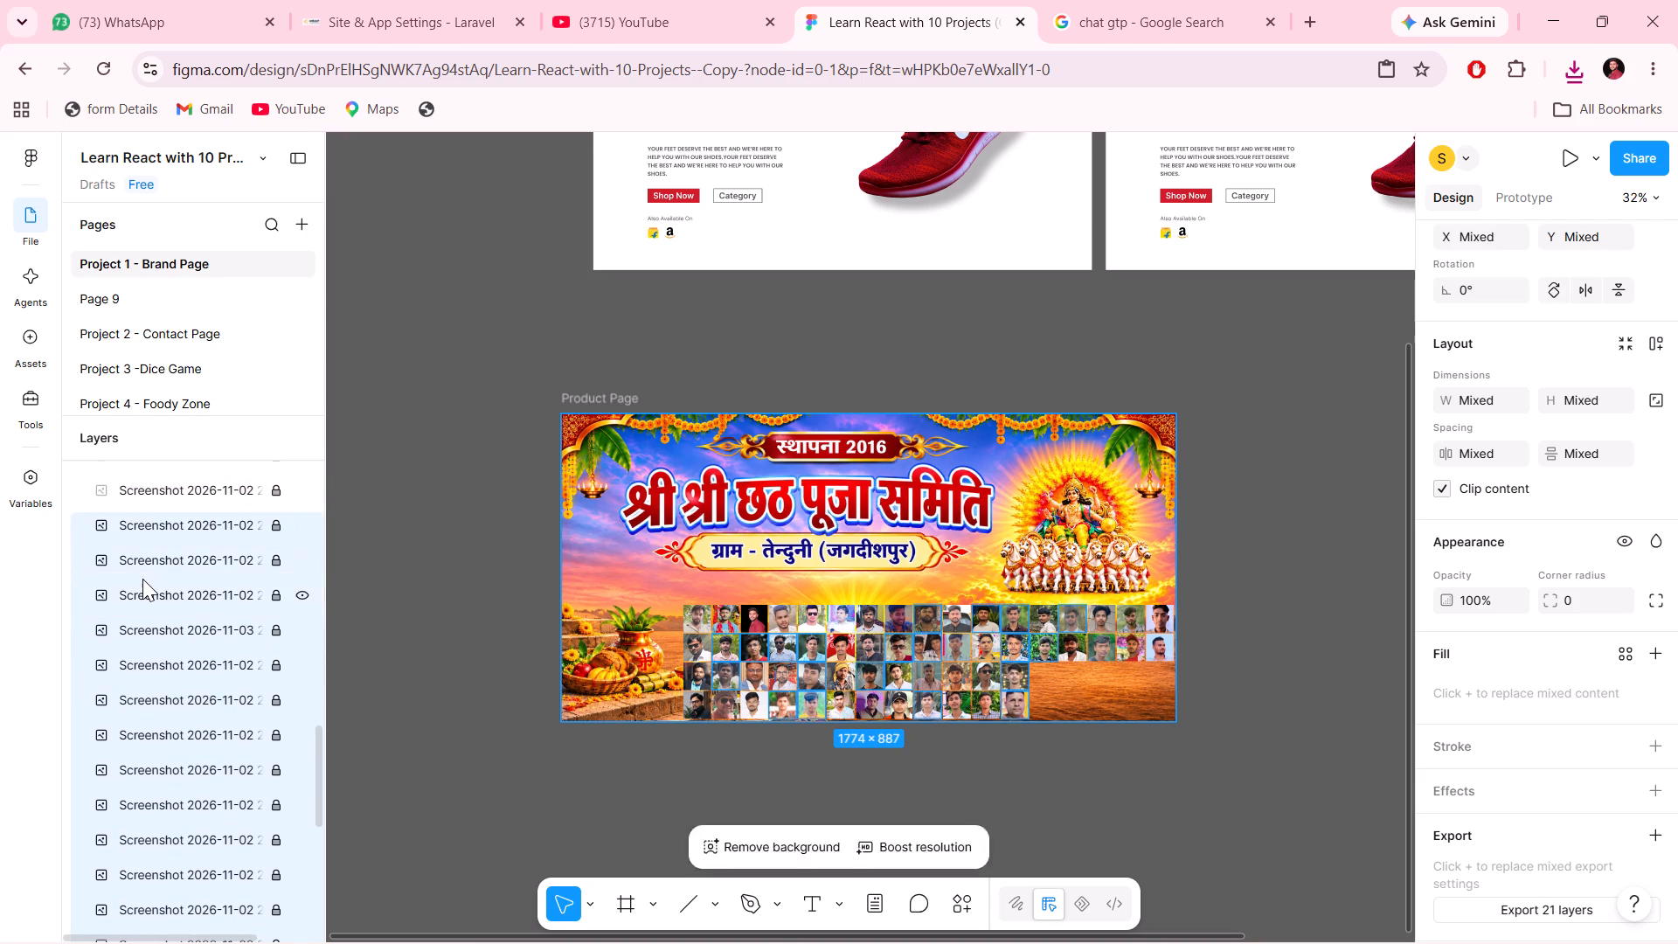
Add the next nine locked Screenshot layers above to the multi-selection, leaving no gap between selected layers.
{"action": "scroll", "coordinate": [142, 579], "scroll_direction": "up", "scroll_amount": 3}
{"action": "left_click", "coordinate": [142, 579], "text": "ctrl"}
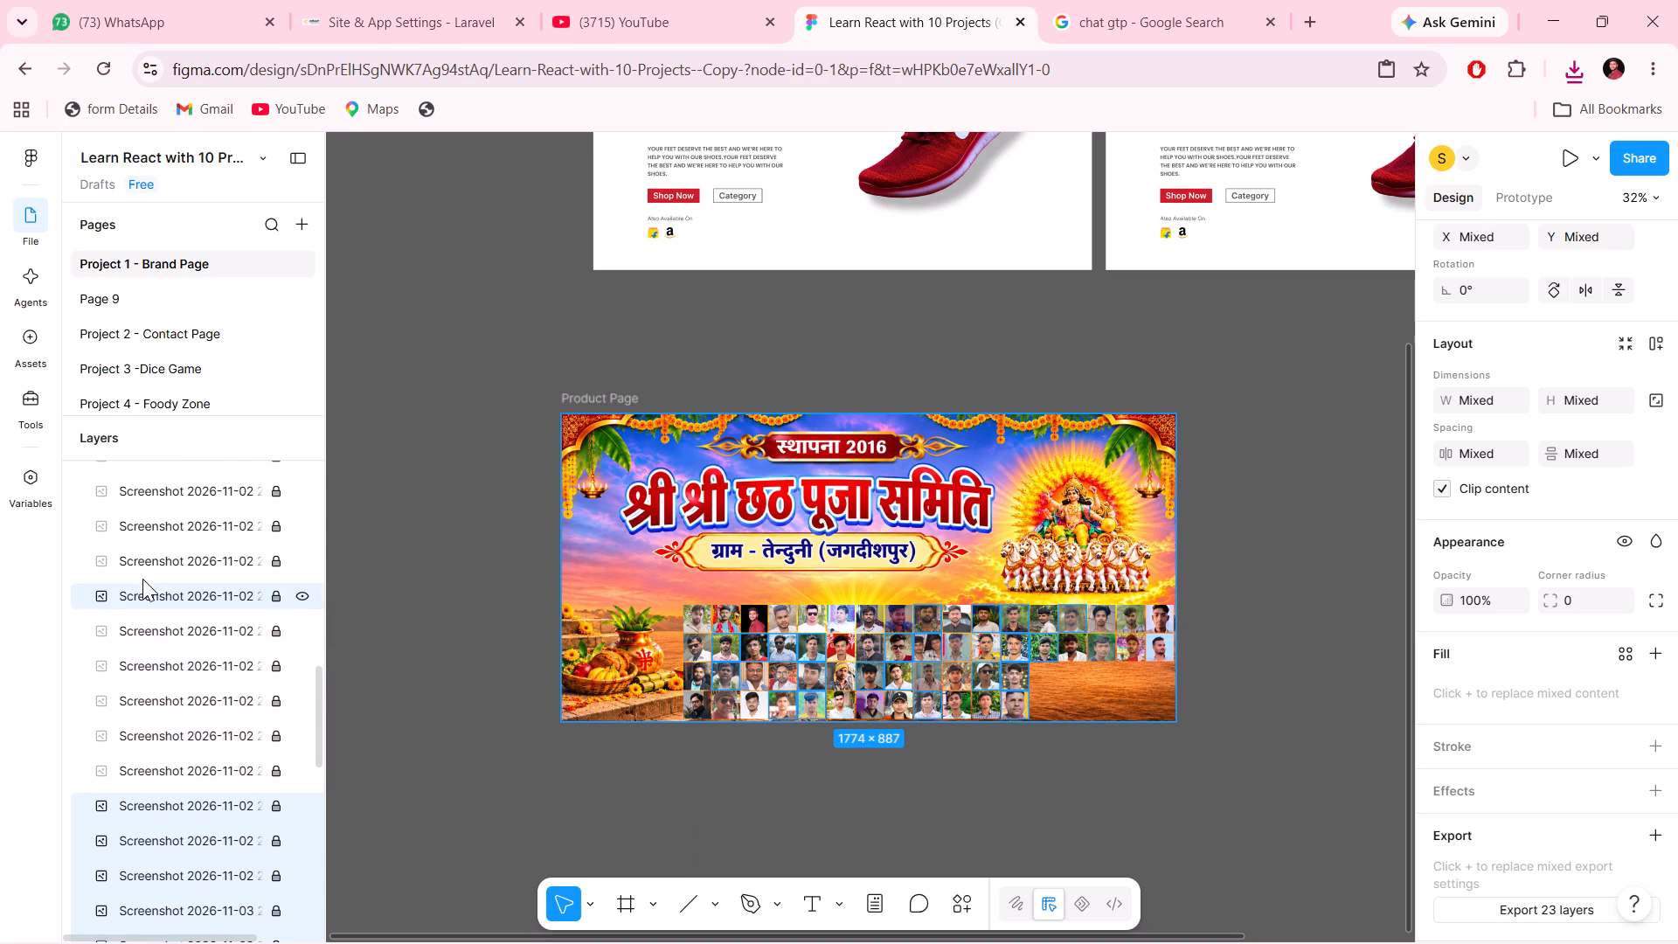
{"action": "left_click", "coordinate": [204, 494], "text": "ctrl"}
{"action": "left_click", "coordinate": [174, 519], "text": "ctrl"}
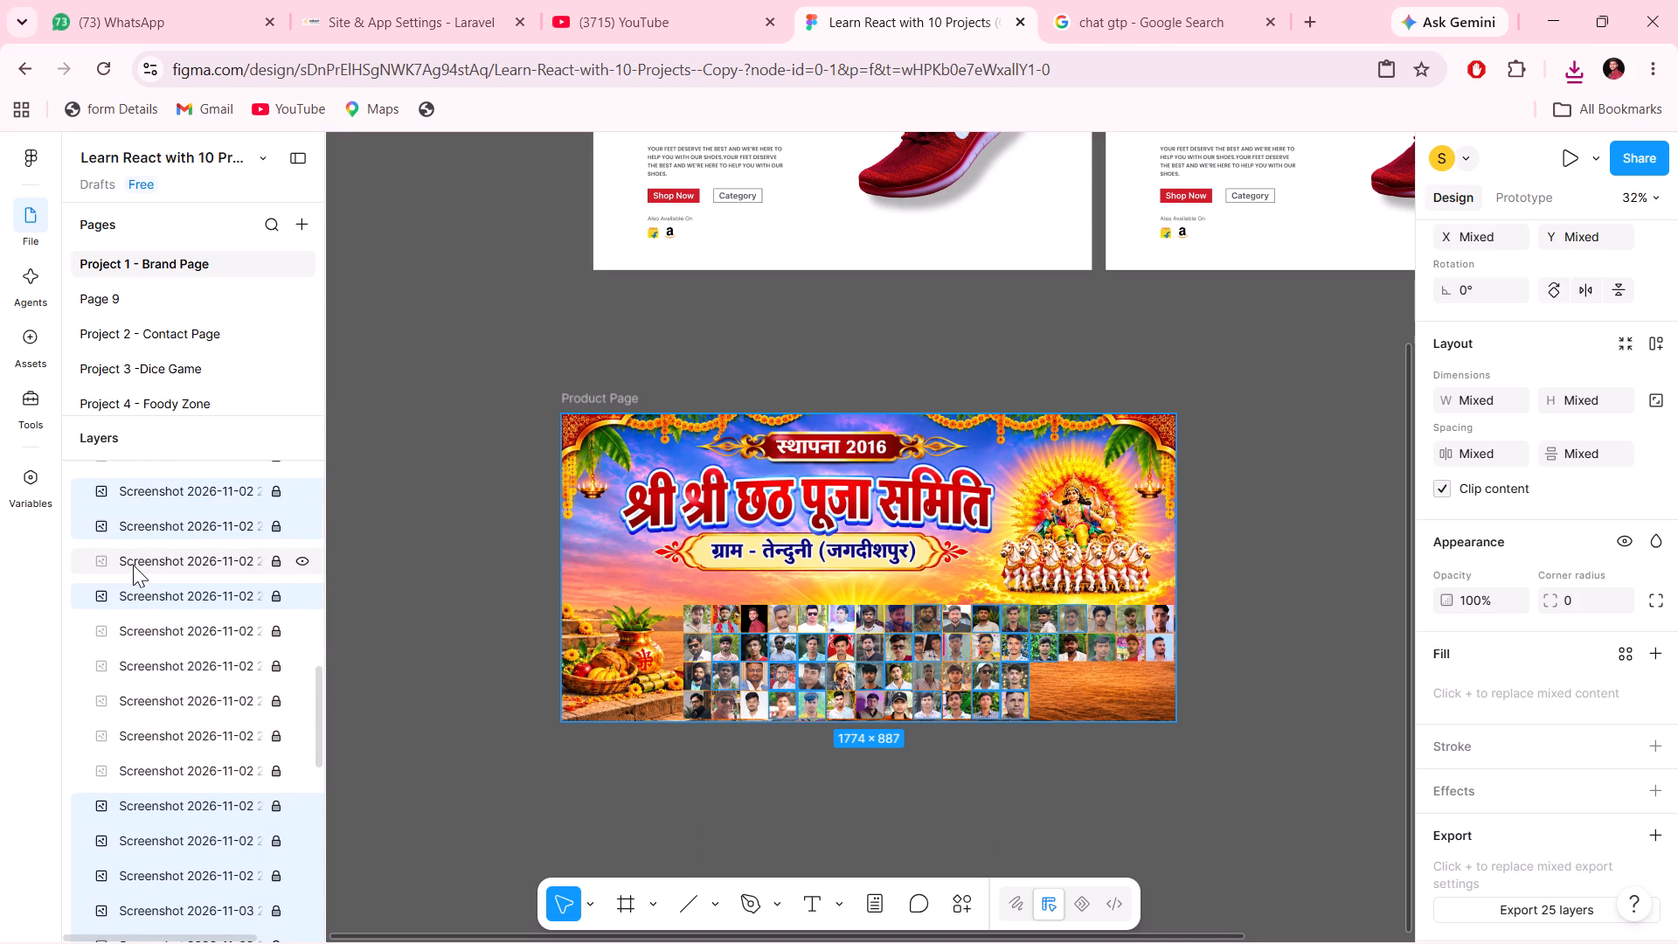
{"action": "left_click", "coordinate": [132, 565], "text": "ctrl"}
{"action": "left_click", "coordinate": [106, 659], "text": "ctrl"}
{"action": "left_click", "coordinate": [113, 695], "text": "ctrl"}
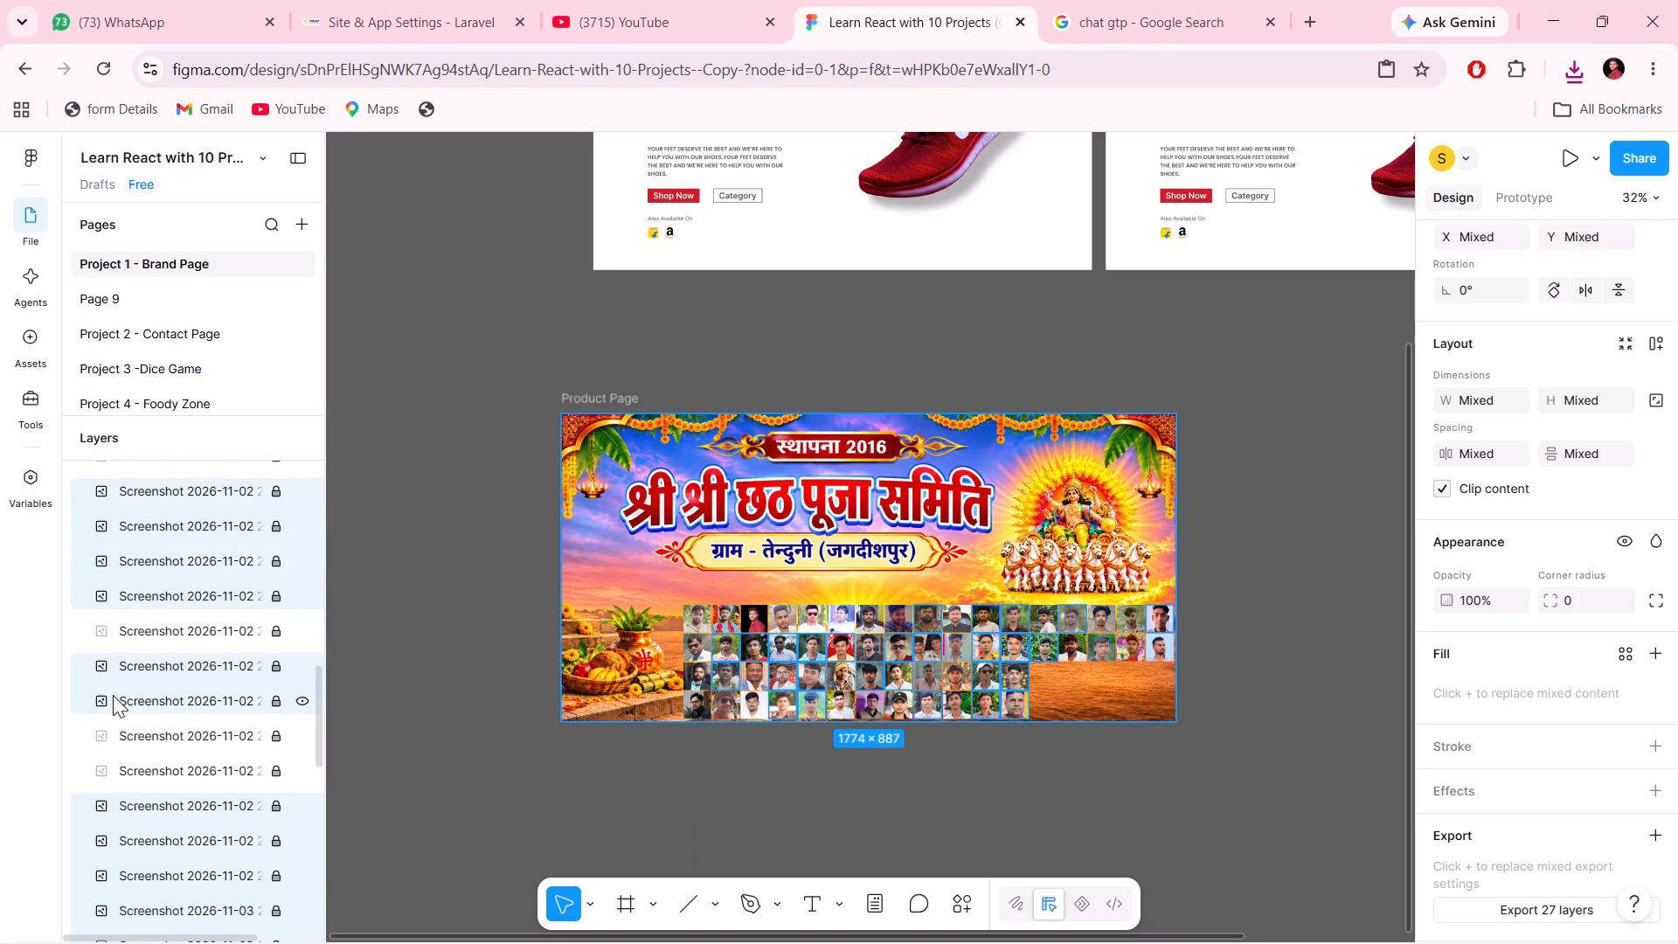
{"action": "left_click", "coordinate": [101, 731], "text": "ctrl"}
{"action": "left_click", "coordinate": [96, 756], "text": "ctrl"}
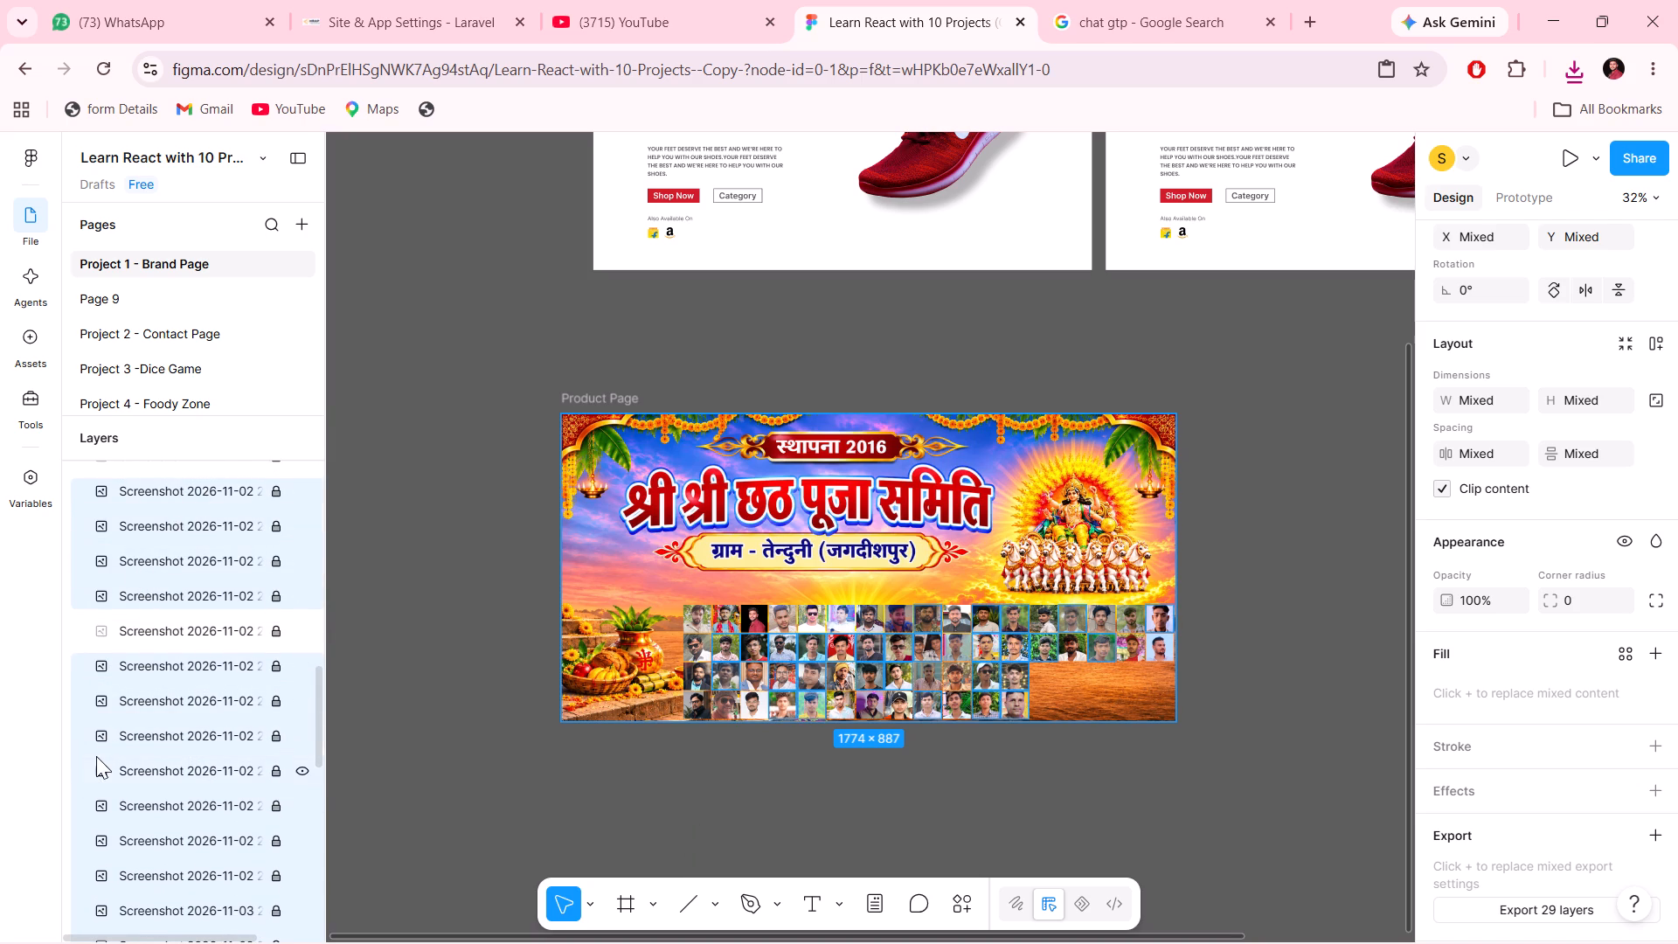
{"action": "left_click", "coordinate": [154, 638], "text": "ctrl"}
Add the next eight locked Screenshot layers above to the multi-selection, filling in every skipped layer.
{"action": "scroll", "coordinate": [154, 638], "scroll_direction": "up", "scroll_amount": 2}
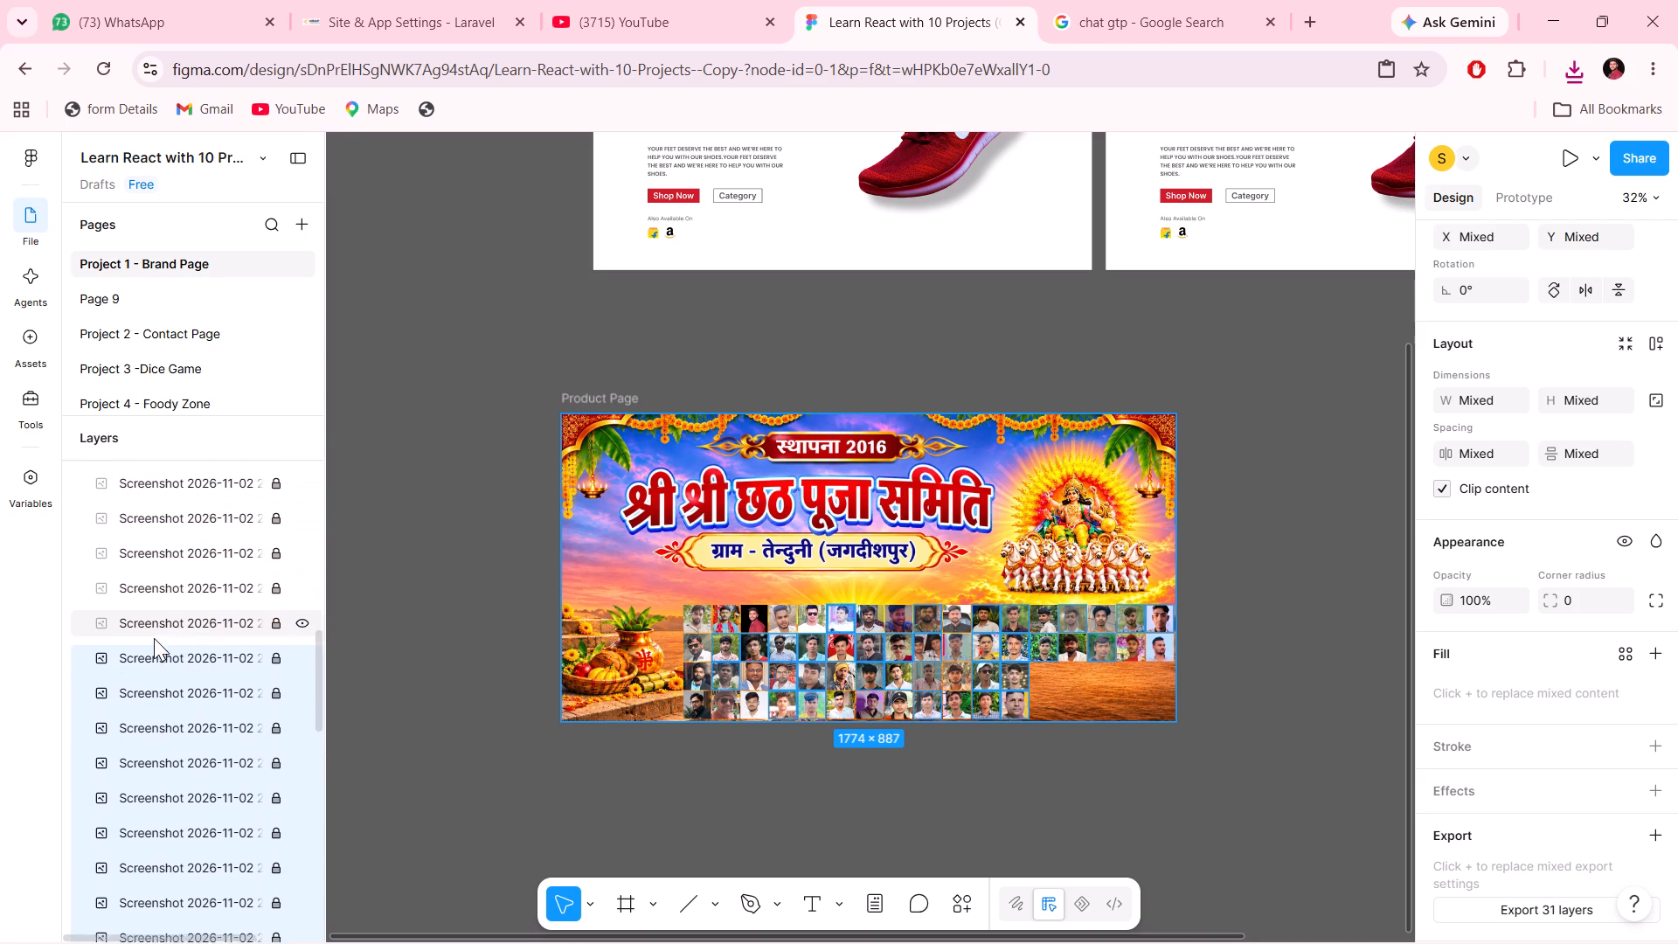
{"action": "scroll", "coordinate": [154, 638], "scroll_direction": "up", "scroll_amount": 1}
{"action": "left_click", "coordinate": [154, 638], "text": "ctrl"}
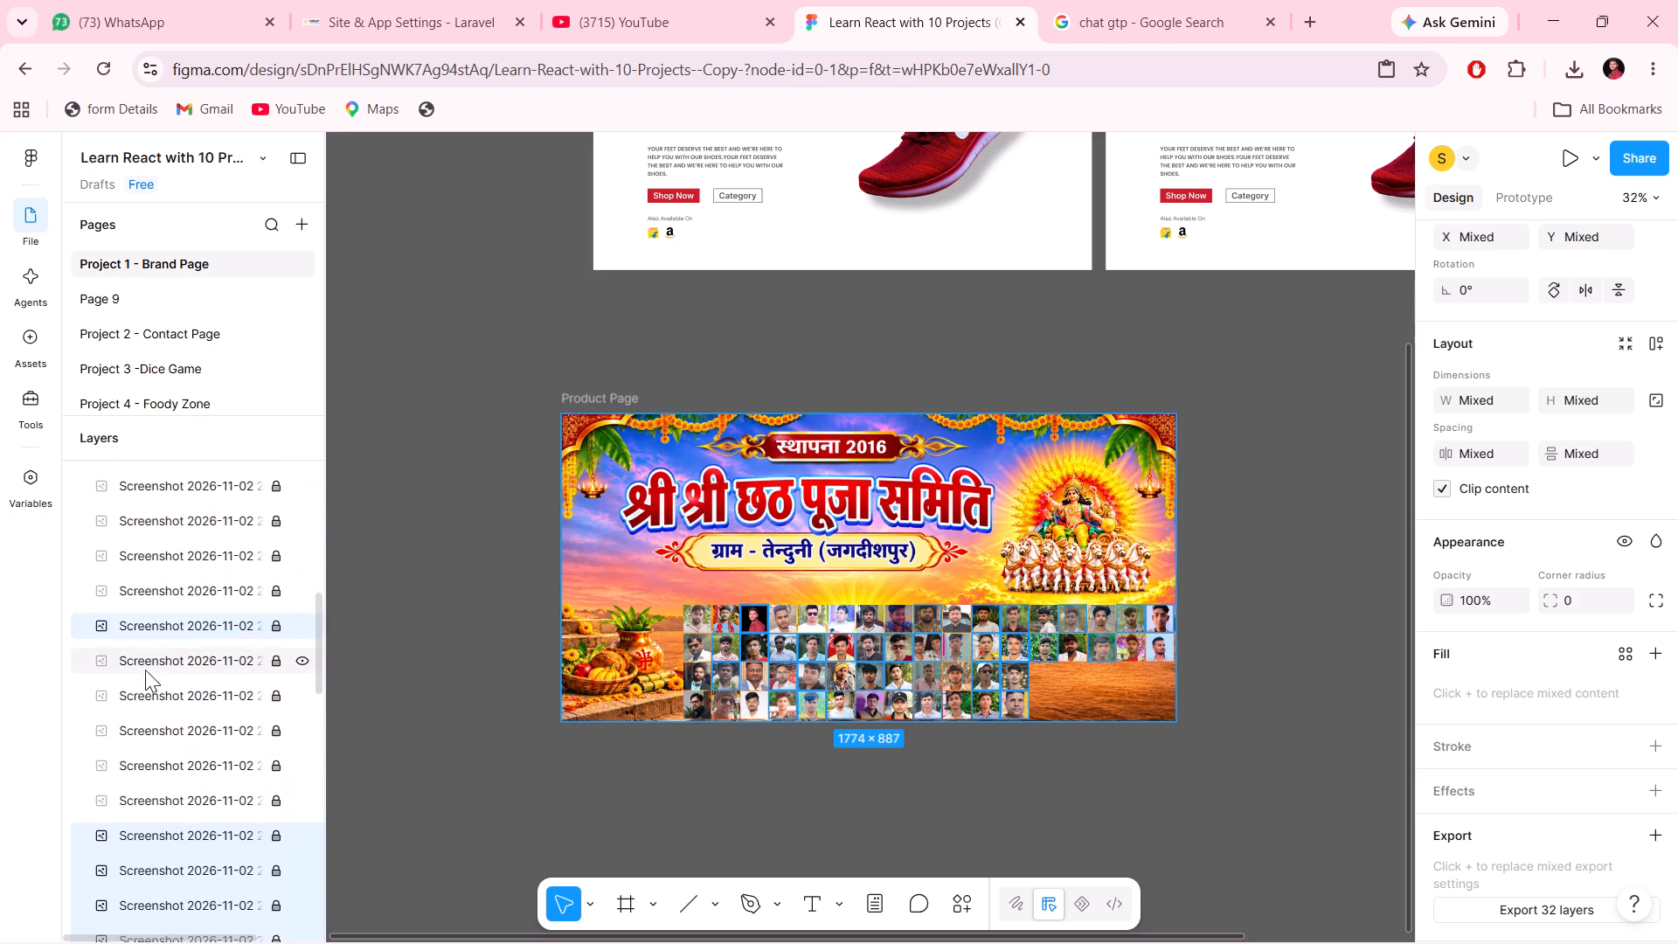
{"action": "left_click", "coordinate": [142, 677], "text": "ctrl"}
{"action": "left_click", "coordinate": [128, 707], "text": "ctrl"}
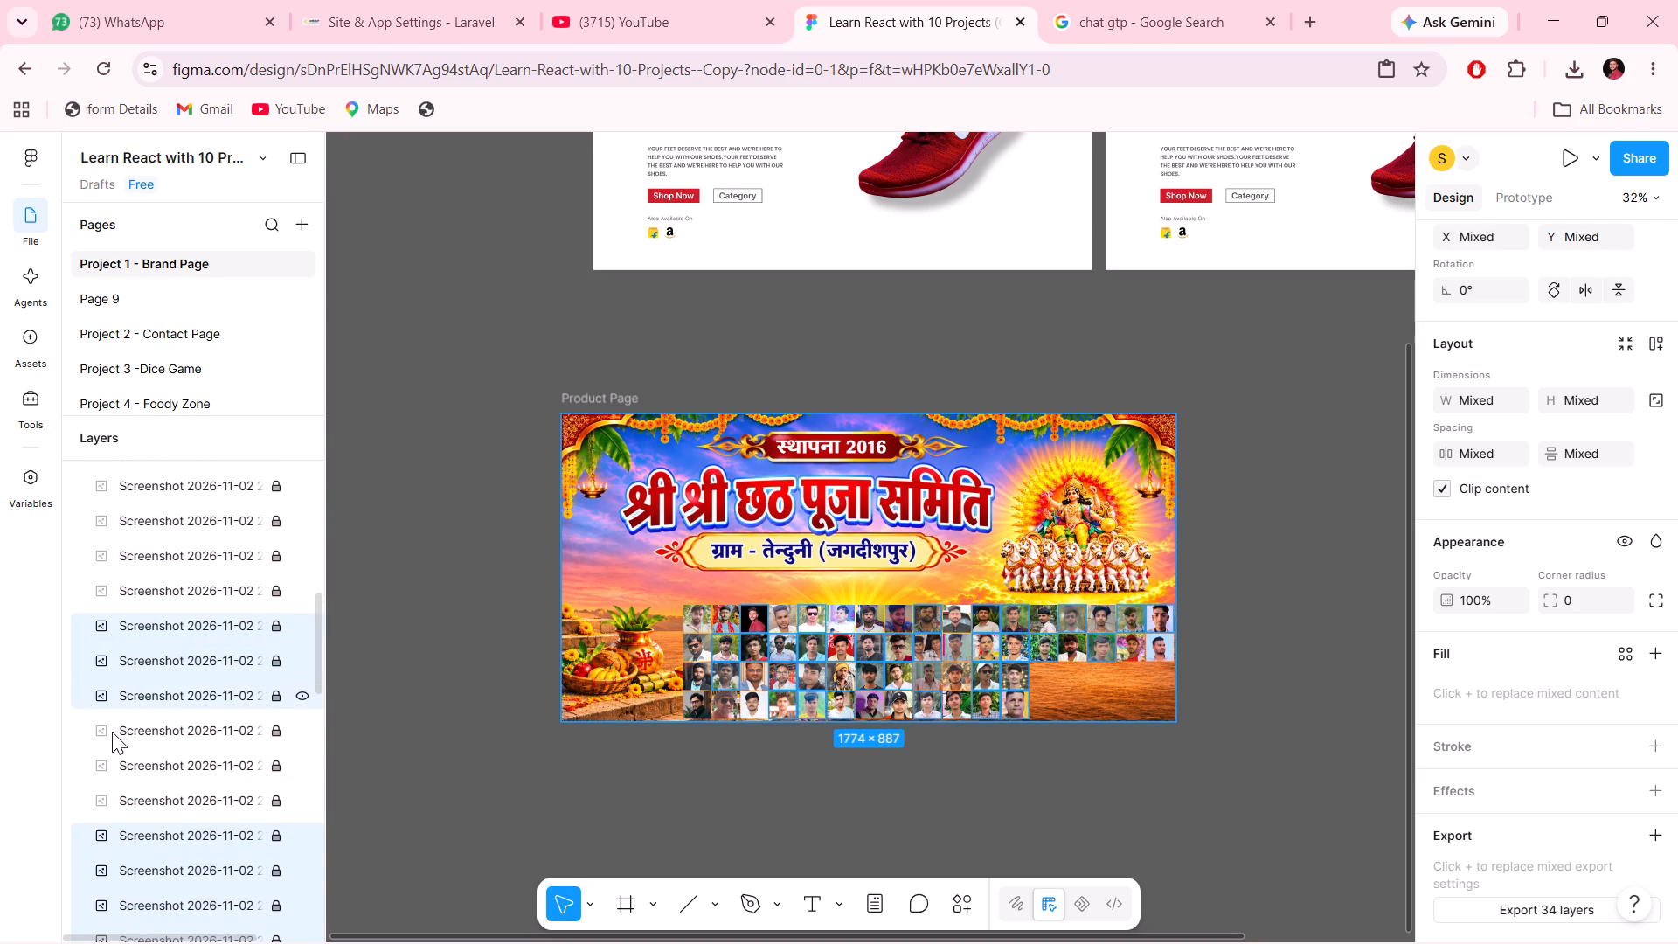
{"action": "left_click", "coordinate": [112, 732], "text": "ctrl"}
{"action": "left_click", "coordinate": [111, 748], "text": "ctrl"}
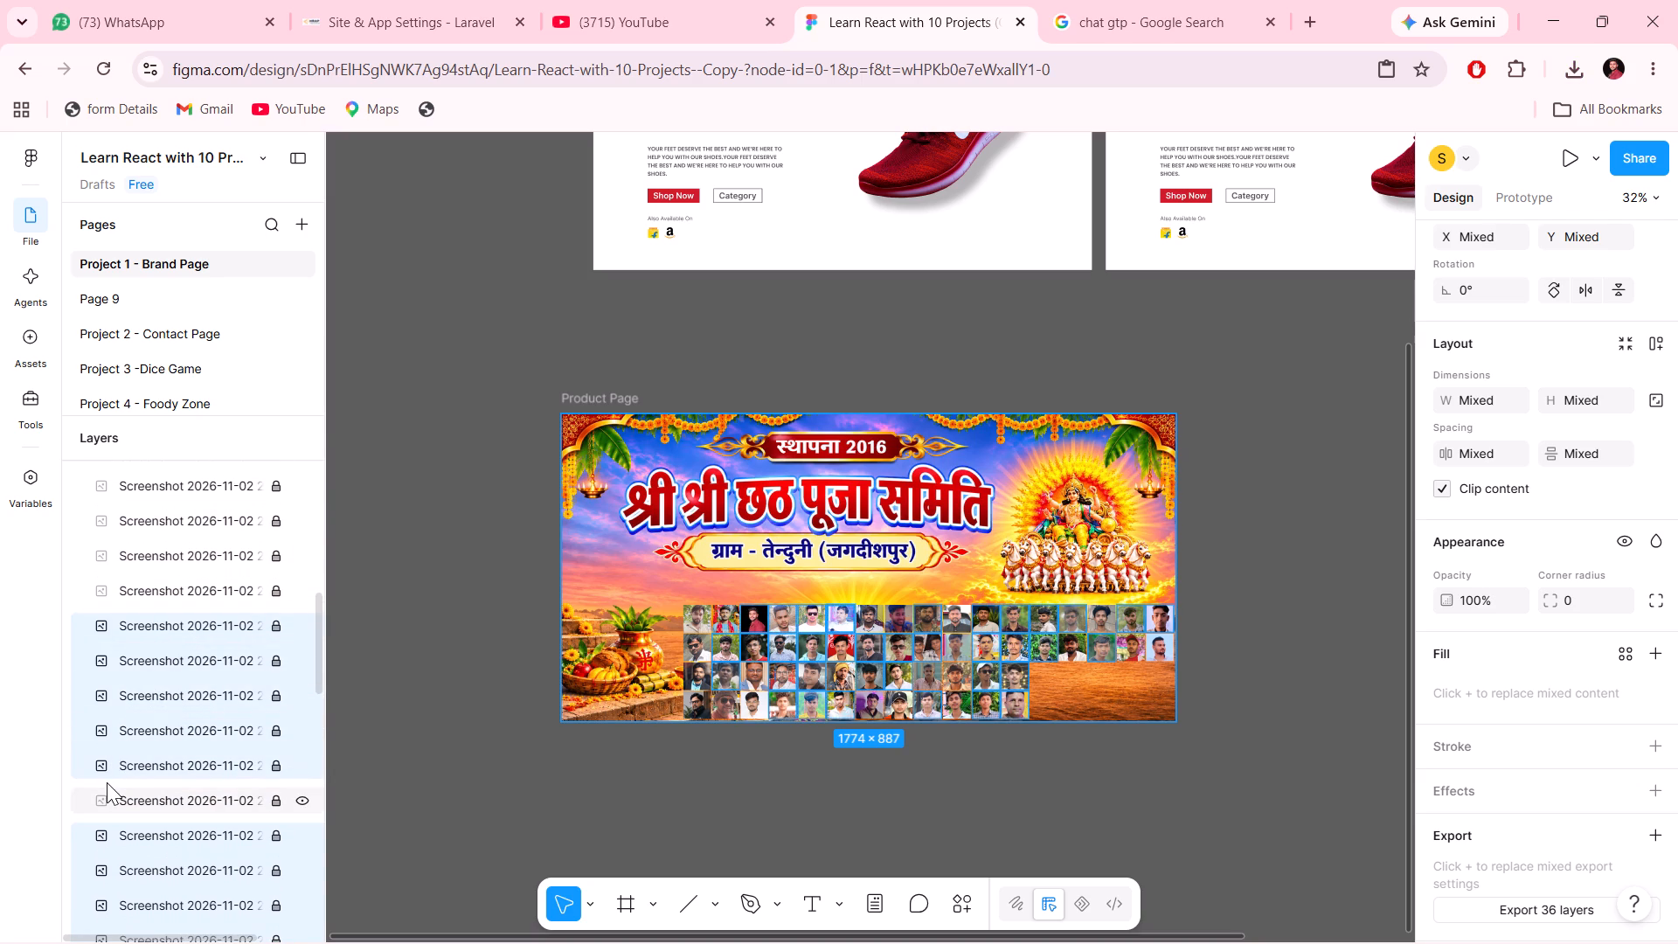
{"action": "left_click", "coordinate": [107, 782], "text": "ctrl"}
{"action": "scroll", "coordinate": [107, 782], "scroll_direction": "up", "scroll_amount": 3}
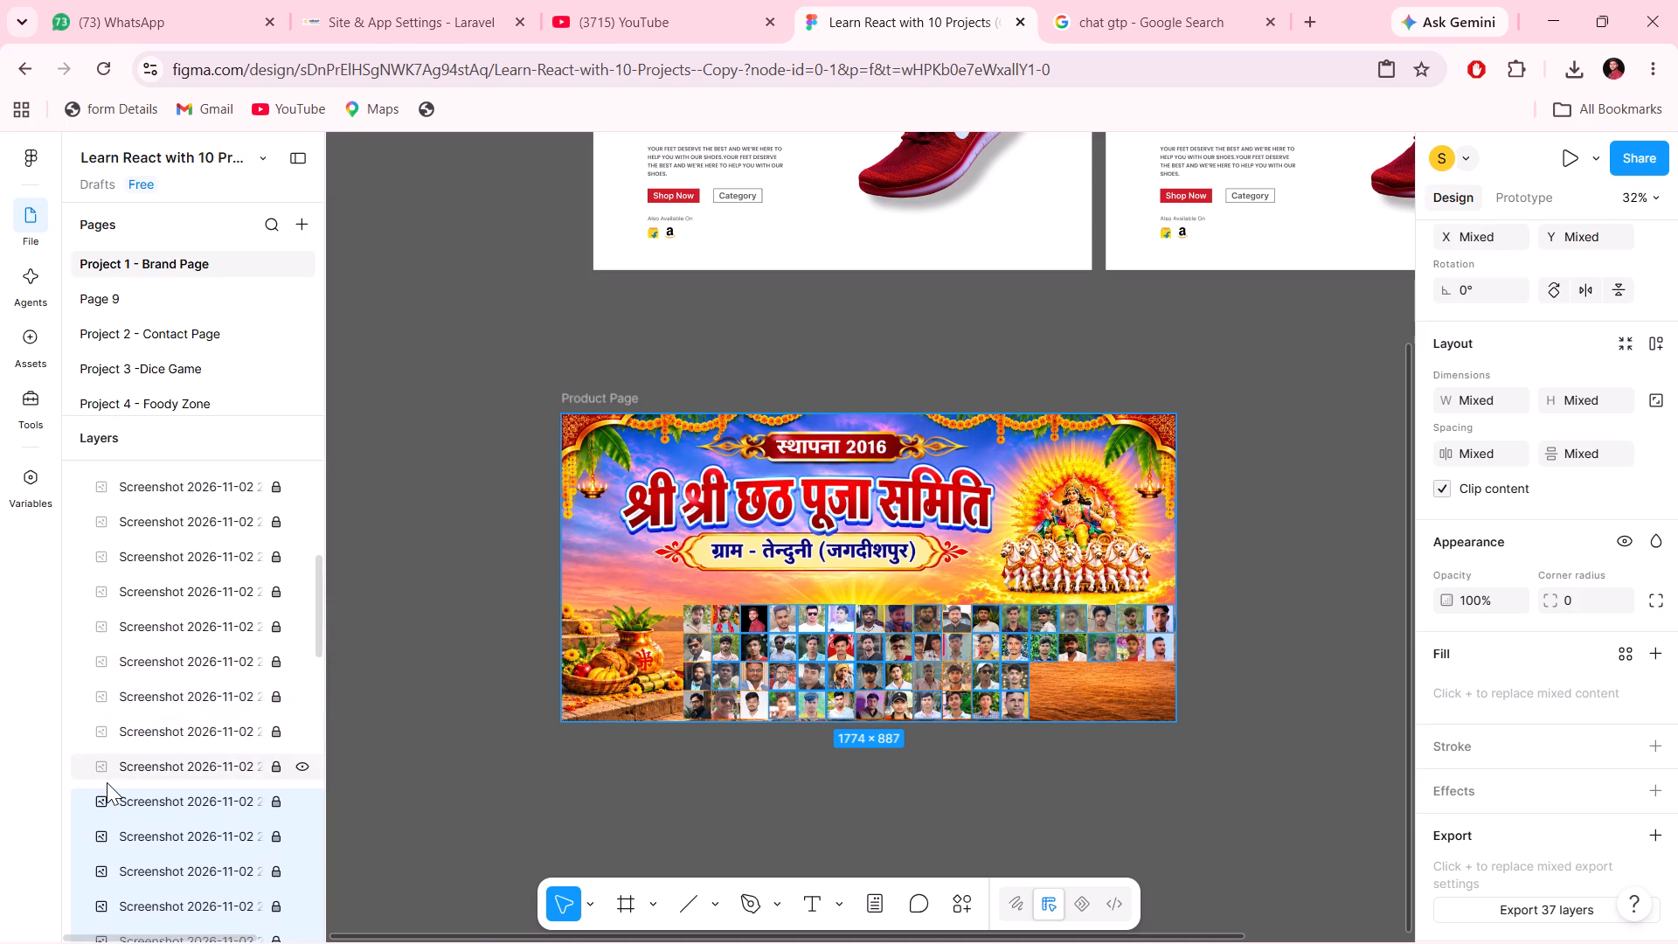
{"action": "left_click", "coordinate": [107, 782], "text": "ctrl"}
{"action": "left_click", "coordinate": [147, 723], "text": "ctrl"}
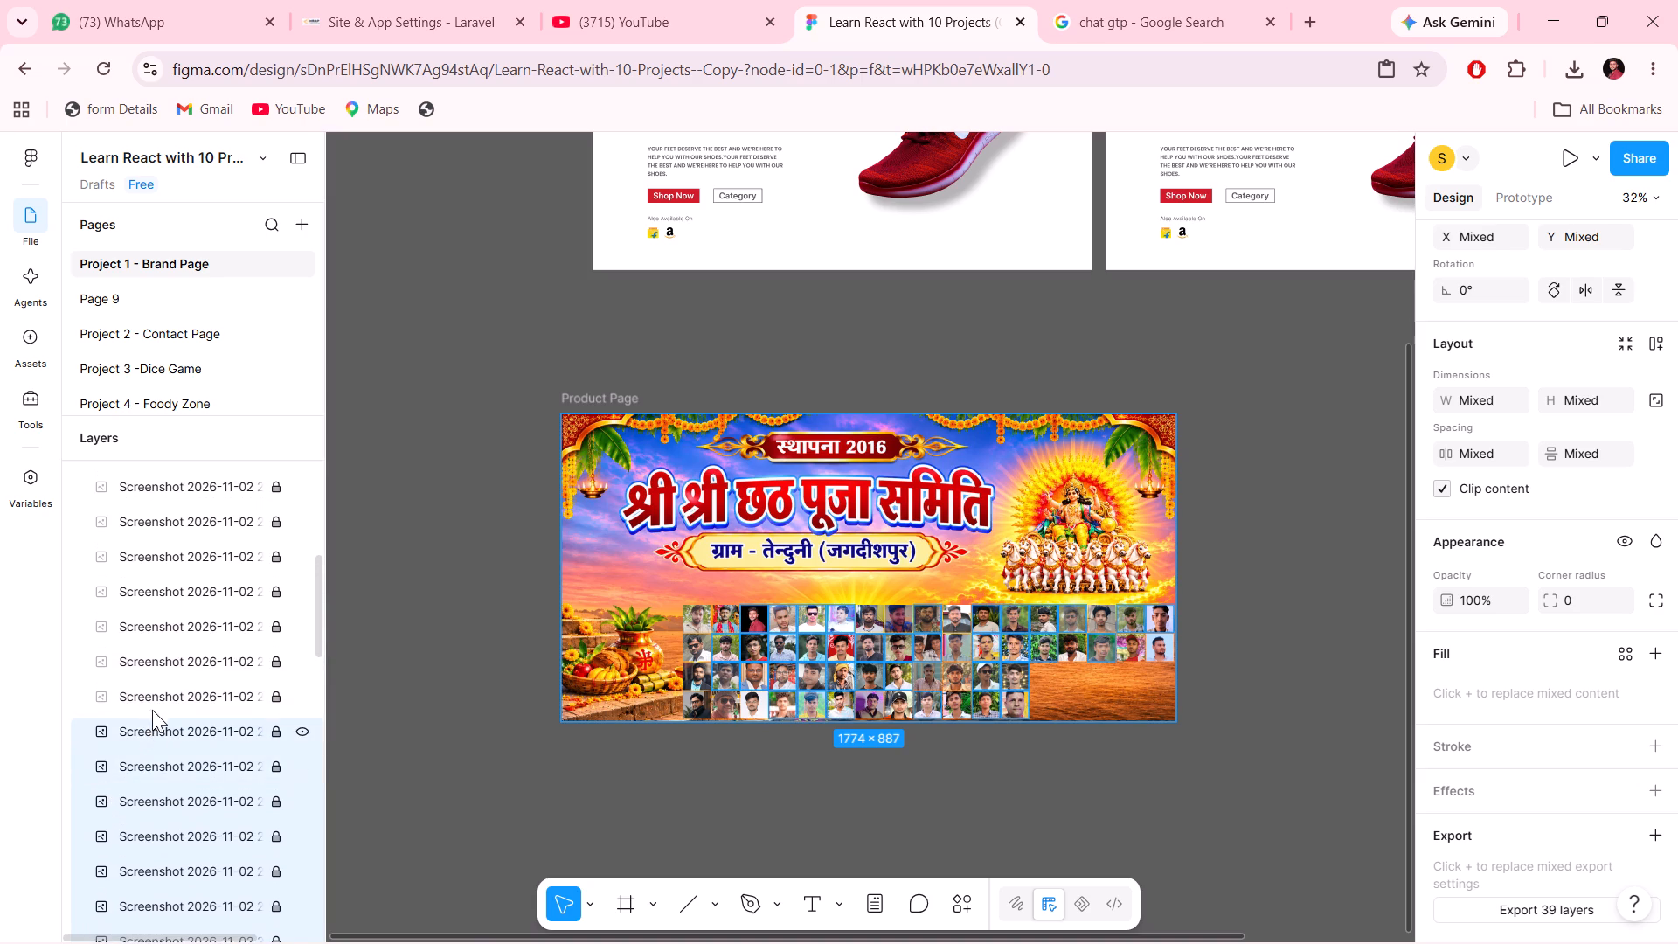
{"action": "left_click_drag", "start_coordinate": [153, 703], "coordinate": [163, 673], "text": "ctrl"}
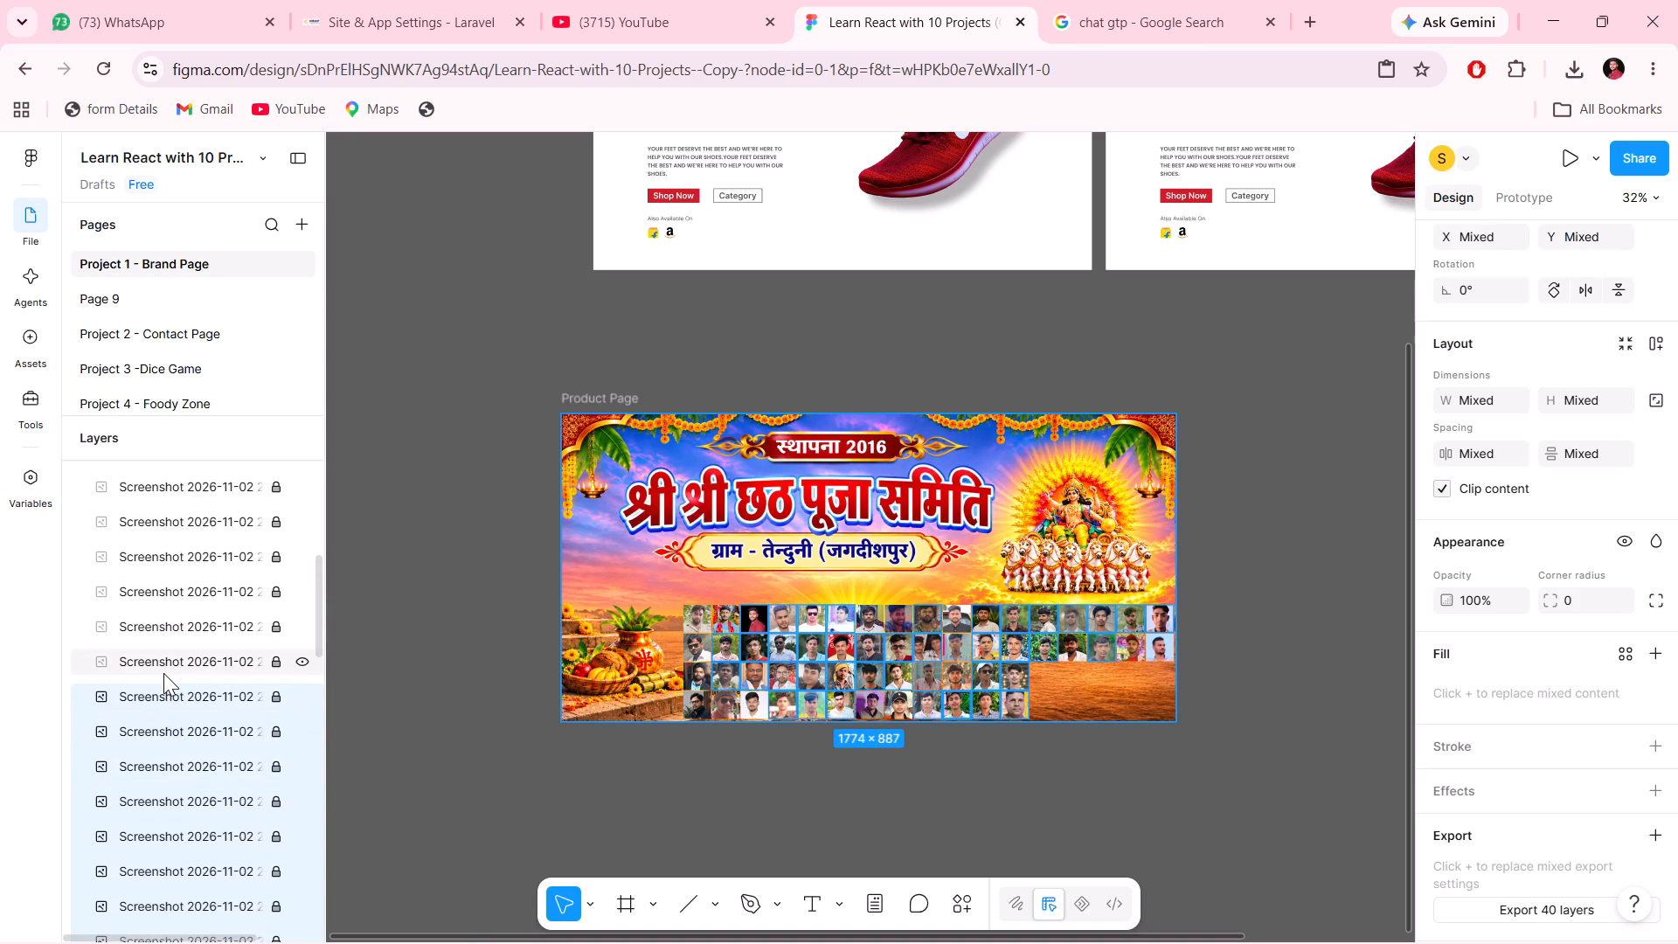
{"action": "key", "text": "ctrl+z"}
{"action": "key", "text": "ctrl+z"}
Add the remaining locked Screenshot 2026-11-02 layers and the Screenshot 2026-11-03 layer directly above them to the multi-selection, leaving no gaps.
{"action": "left_click", "coordinate": [146, 694], "text": "ctrl"}
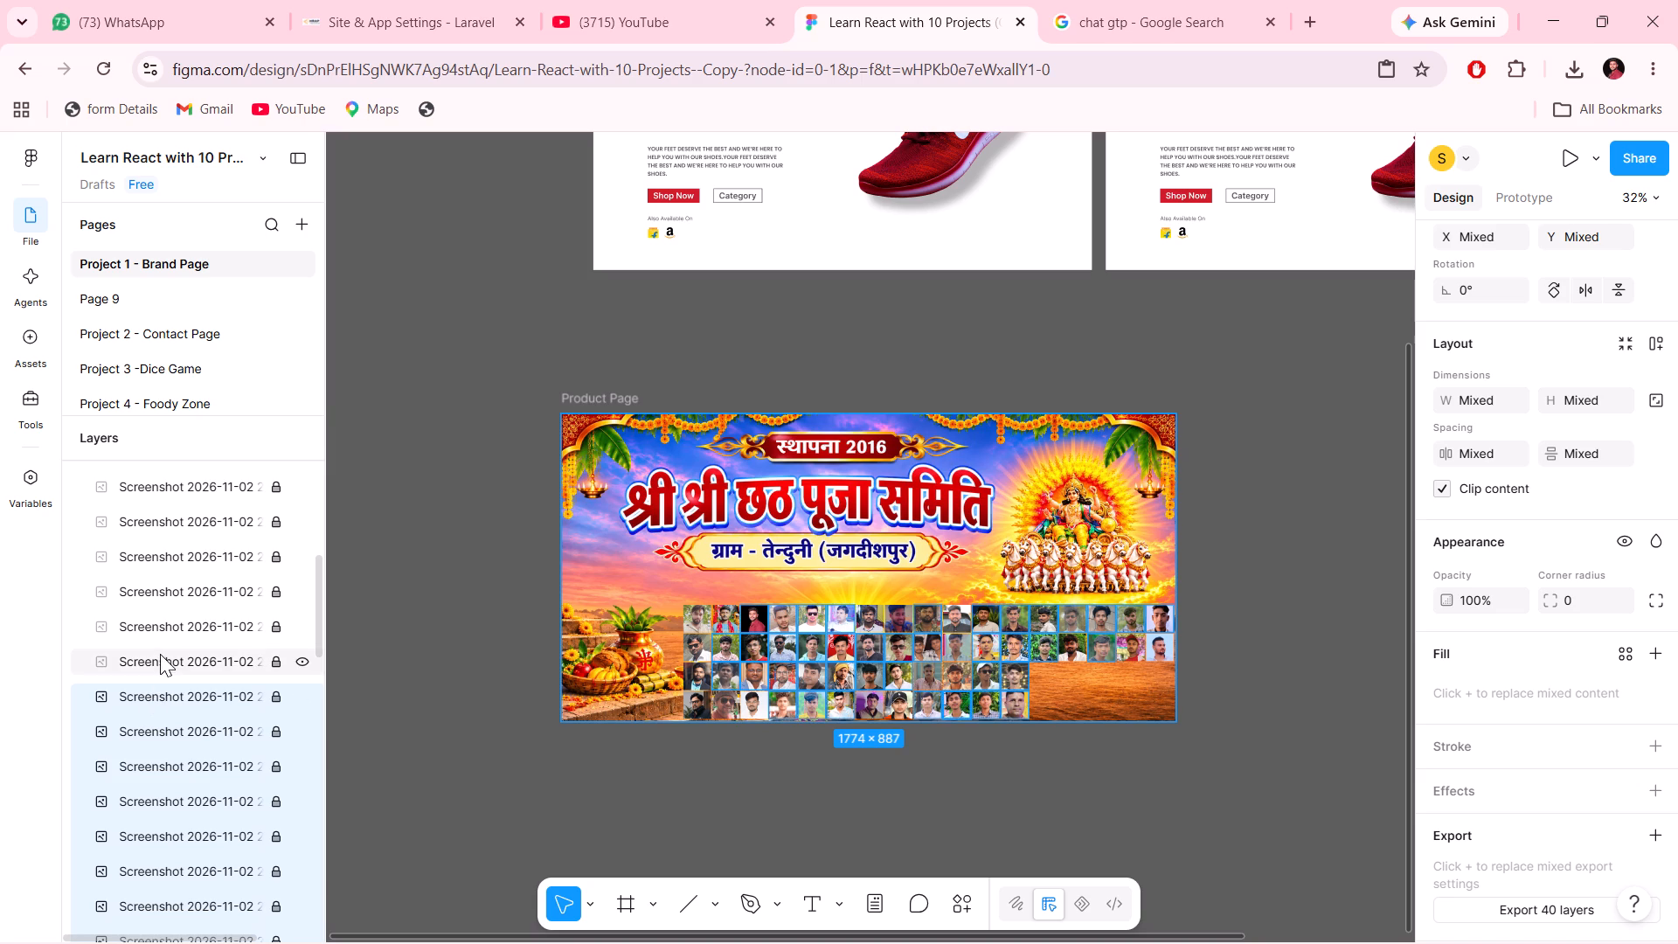
{"action": "left_click", "coordinate": [160, 654], "text": "ctrl"}
{"action": "left_click", "coordinate": [187, 624], "text": "ctrl"}
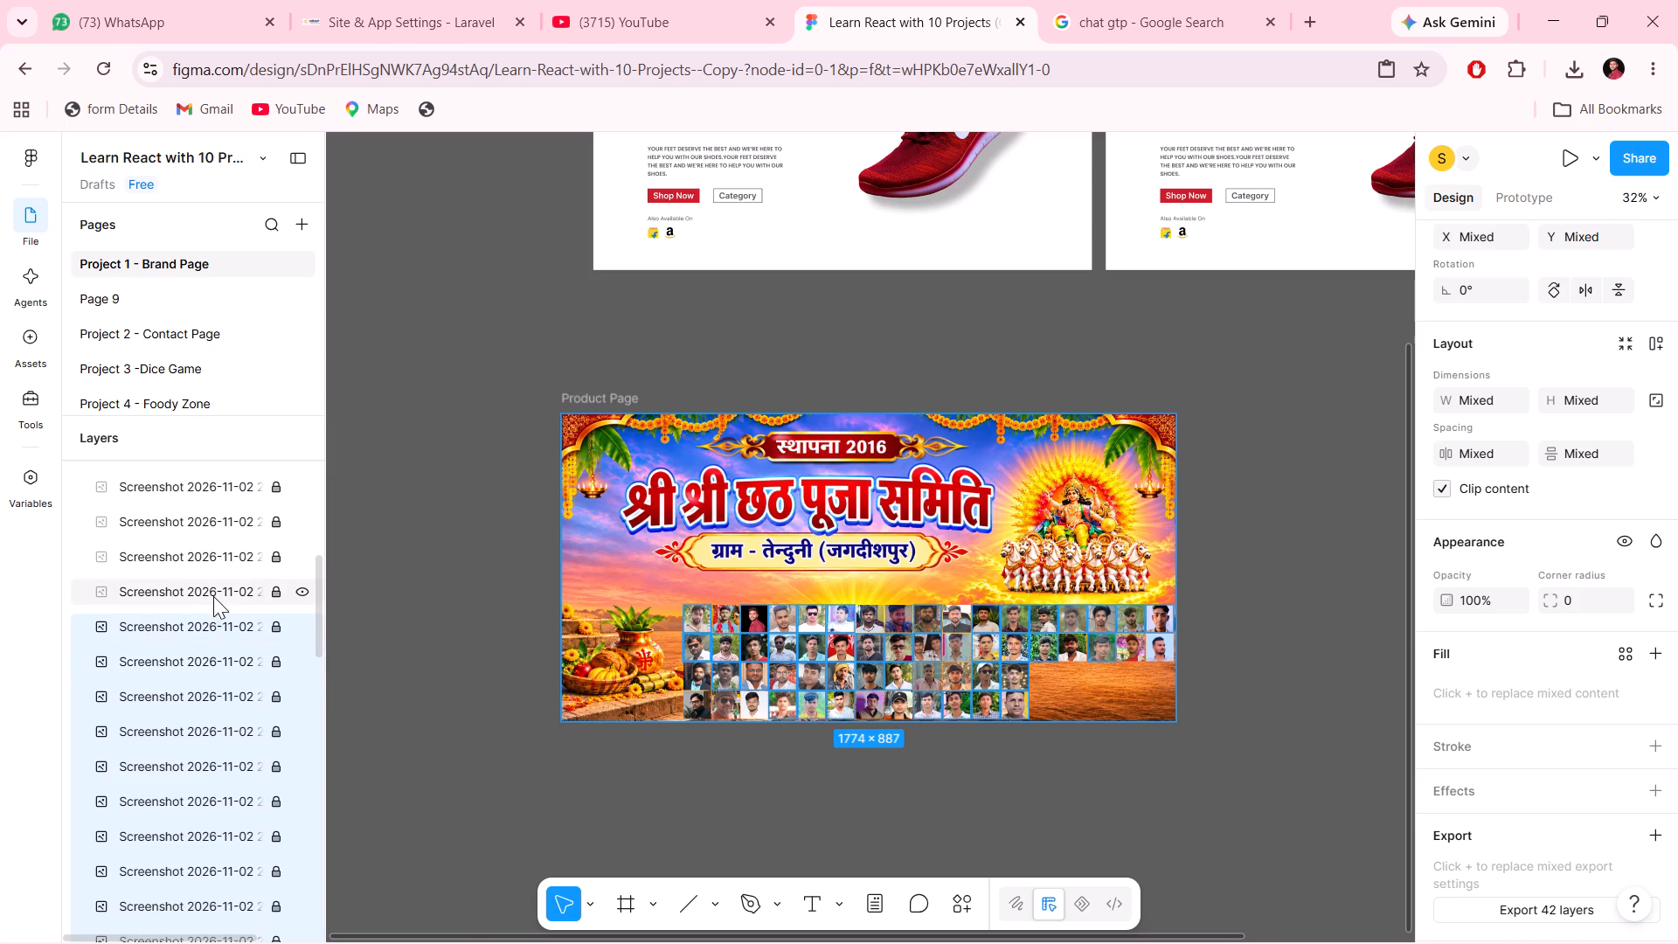
{"action": "left_click", "coordinate": [213, 596], "text": "ctrl"}
{"action": "left_click", "coordinate": [230, 563], "text": "ctrl"}
{"action": "scroll", "coordinate": [230, 563], "scroll_direction": "up", "scroll_amount": 1}
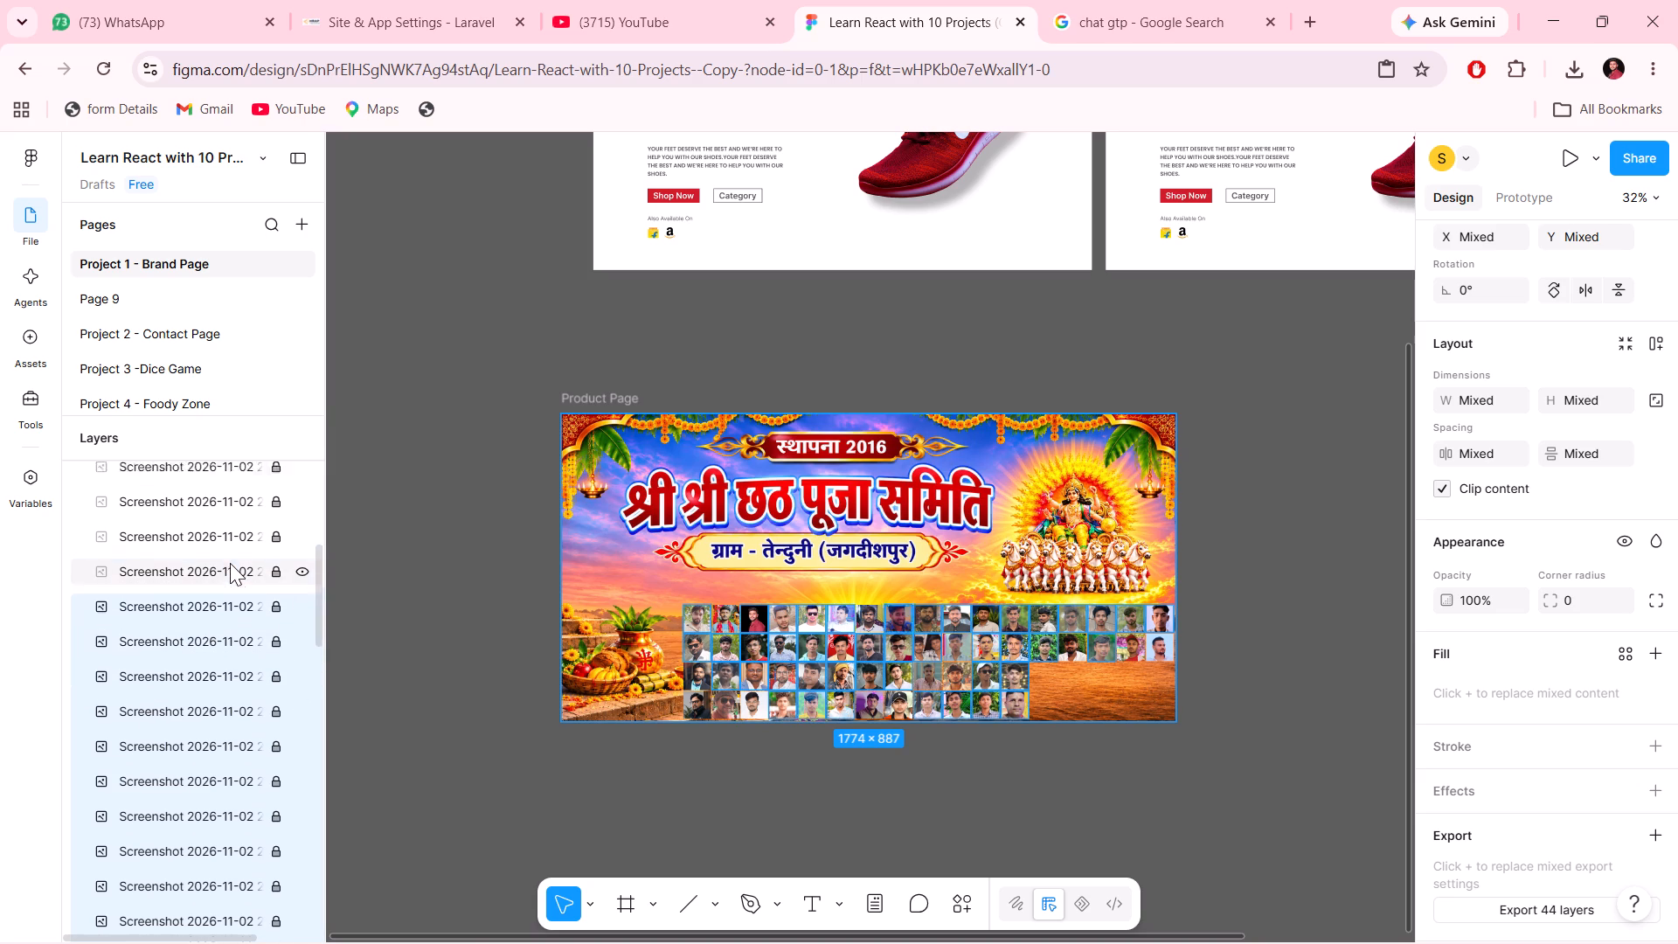
{"action": "scroll", "coordinate": [230, 563], "scroll_direction": "up", "scroll_amount": 1}
{"action": "left_click", "coordinate": [230, 563], "text": "ctrl"}
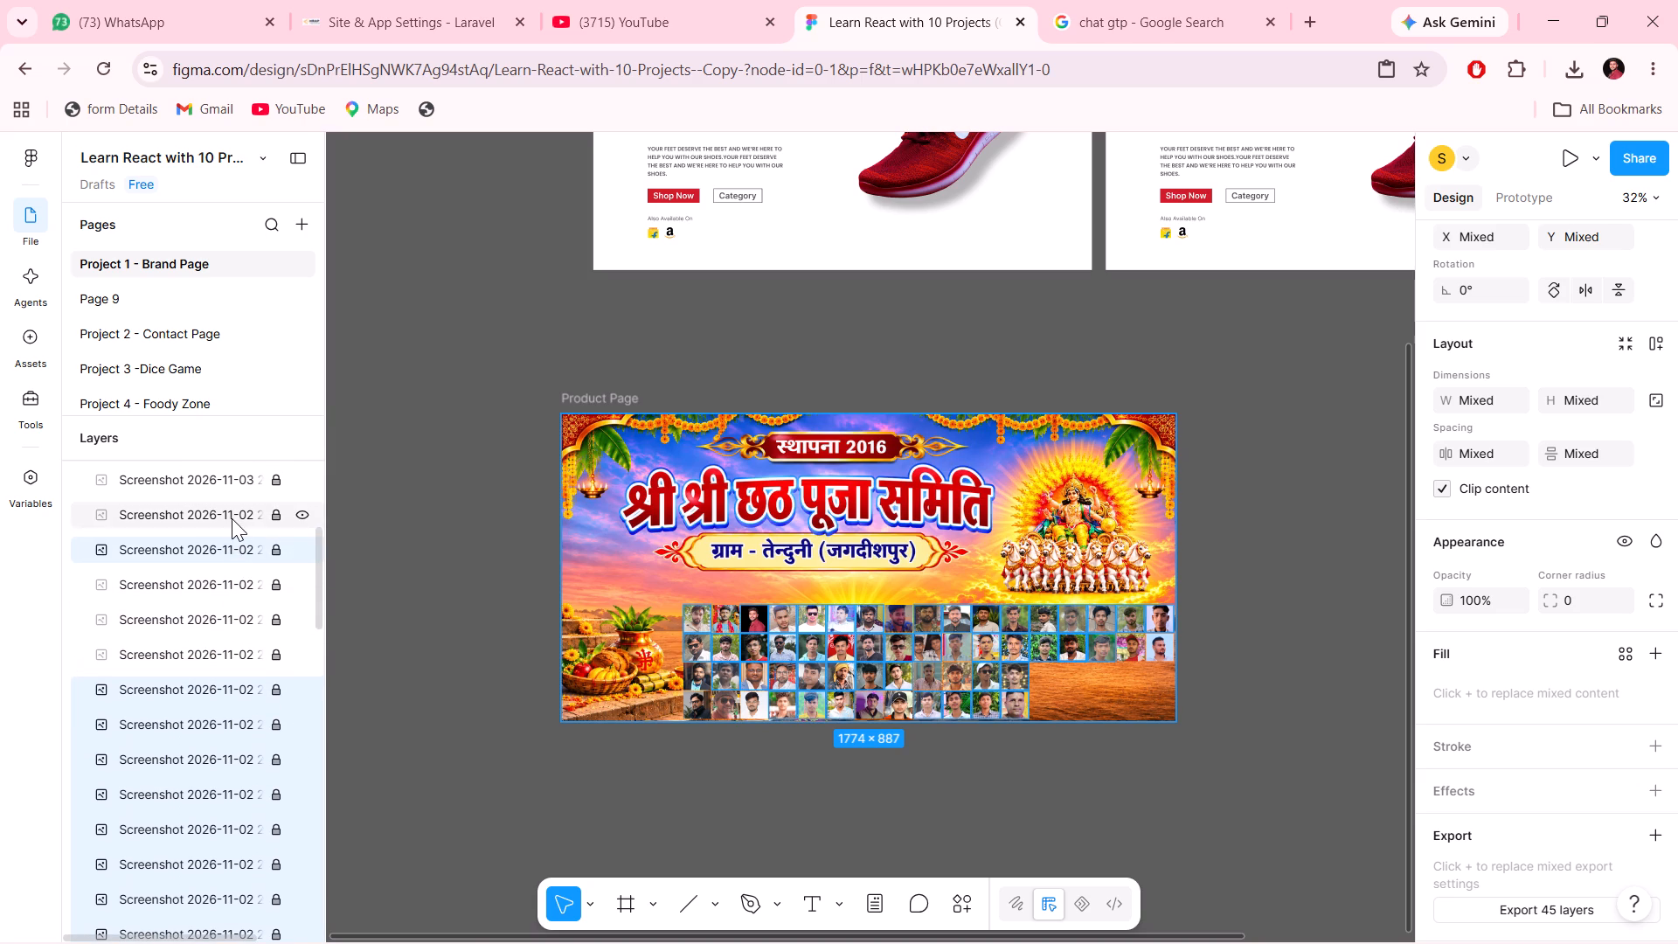
{"action": "left_click", "coordinate": [232, 518], "text": "ctrl"}
{"action": "left_click", "coordinate": [230, 479], "text": "ctrl"}
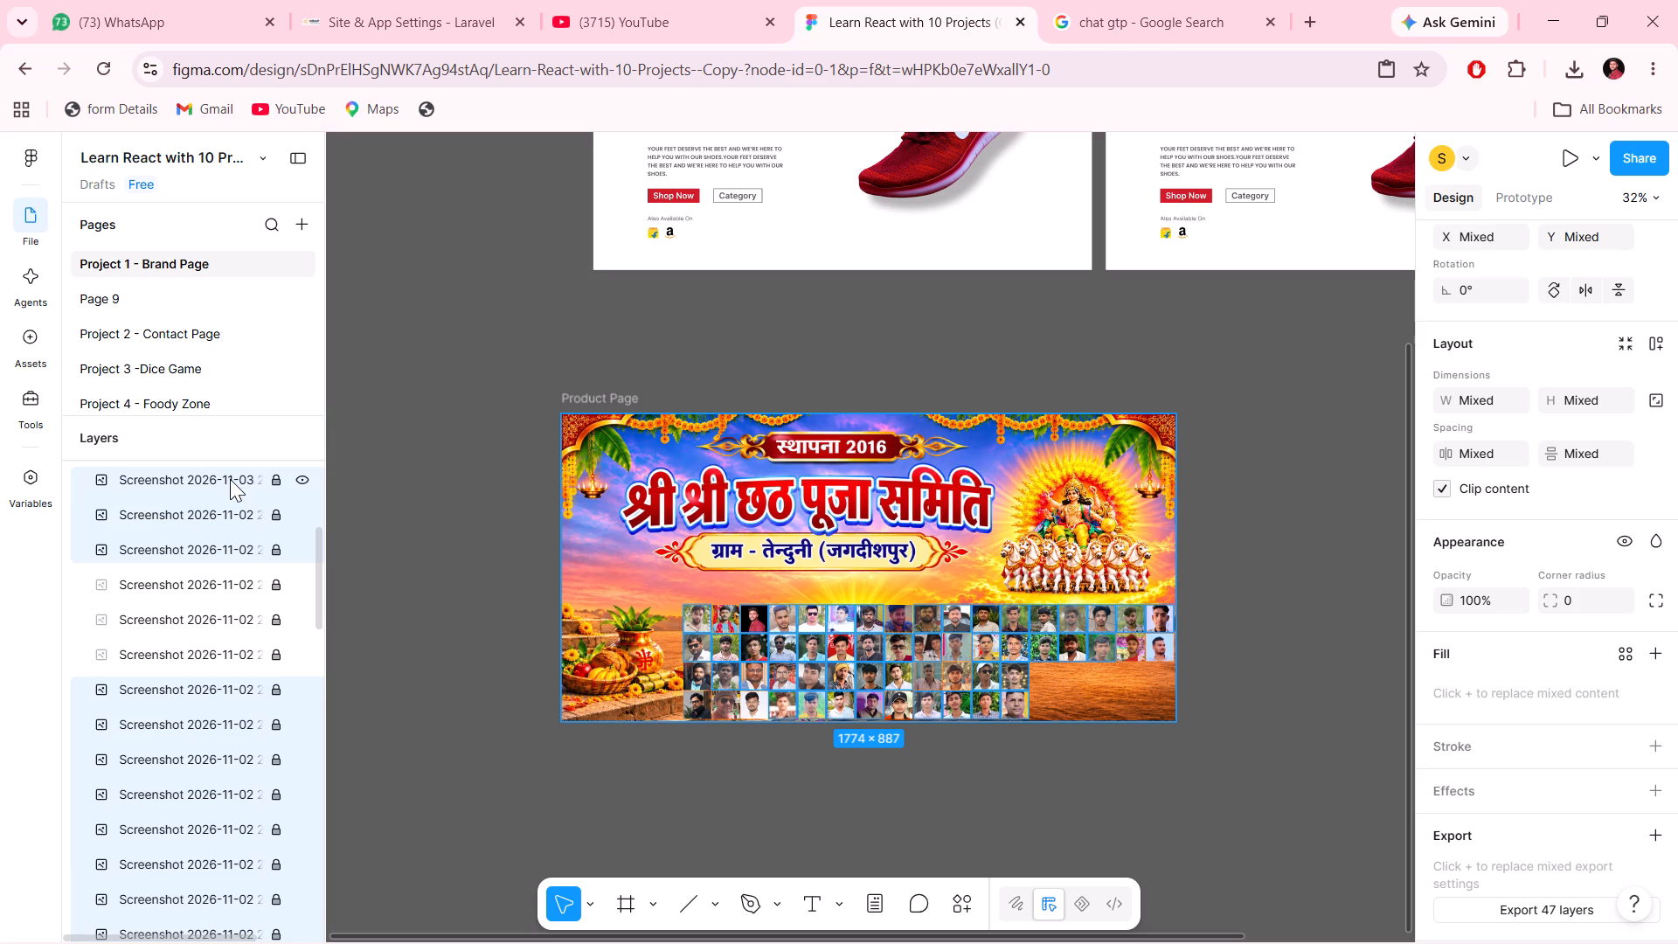
{"action": "left_click", "coordinate": [170, 573], "text": "ctrl"}
{"action": "left_click", "coordinate": [167, 605], "text": "ctrl"}
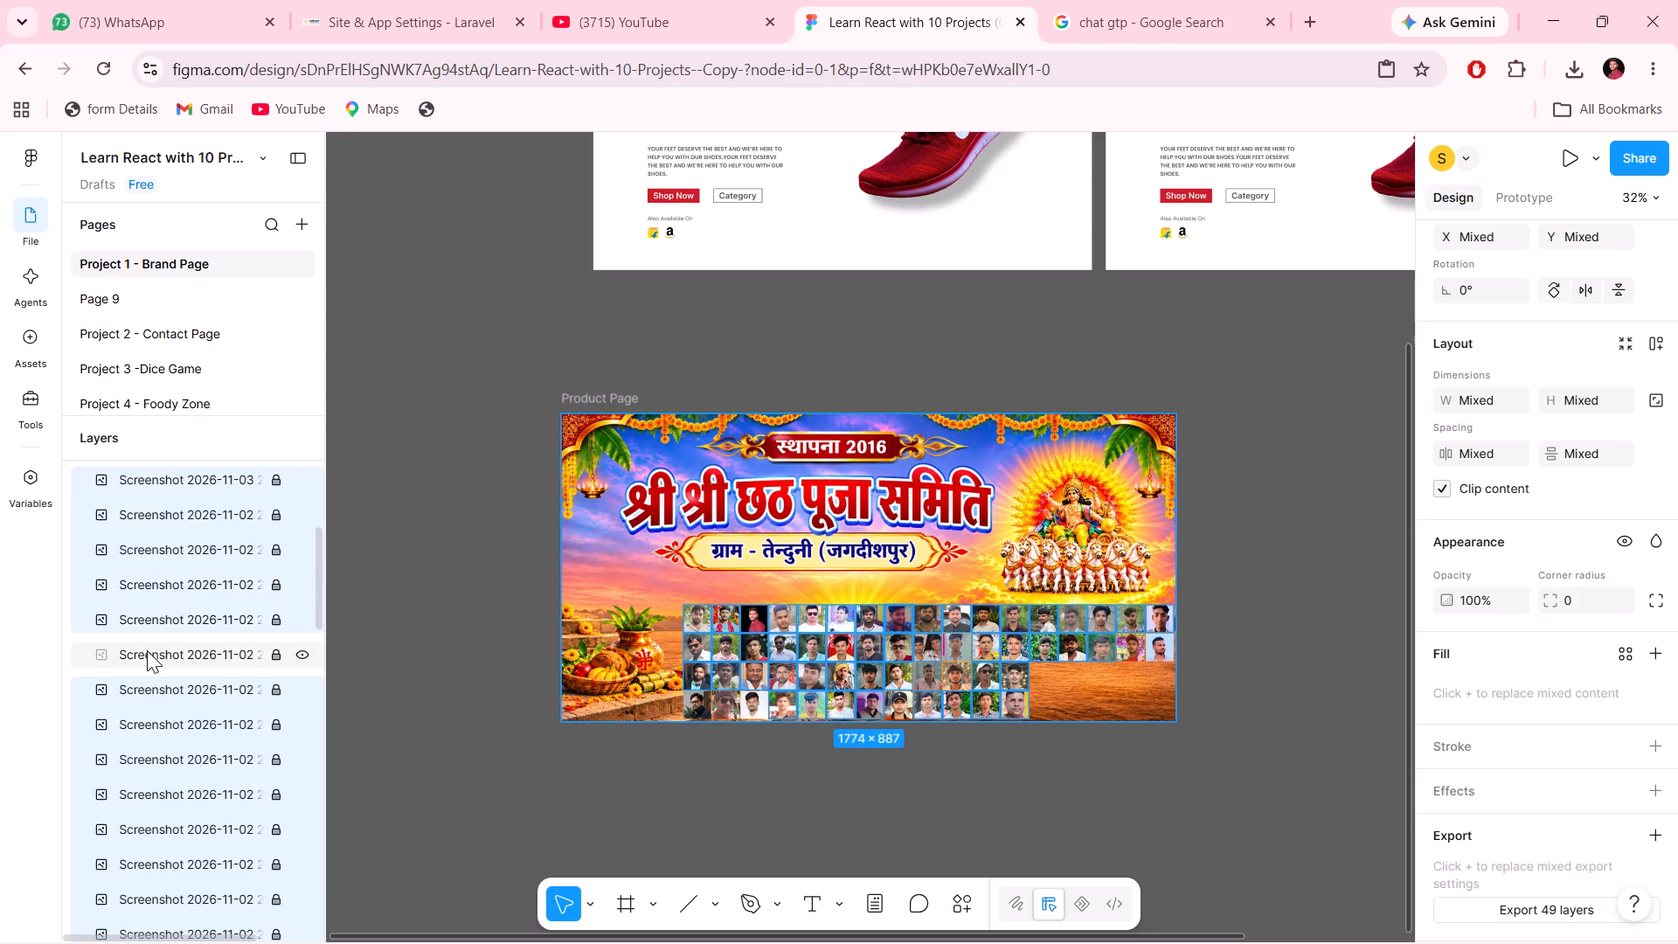
{"action": "left_click", "coordinate": [147, 650], "text": "ctrl"}
Add the last nine locked Screenshot 2026-11-03 layers to the multi-selection, up to the topmost layer in the banner frame.
{"action": "scroll", "coordinate": [147, 650], "scroll_direction": "up", "scroll_amount": 3}
{"action": "left_click", "coordinate": [147, 650], "text": "ctrl"}
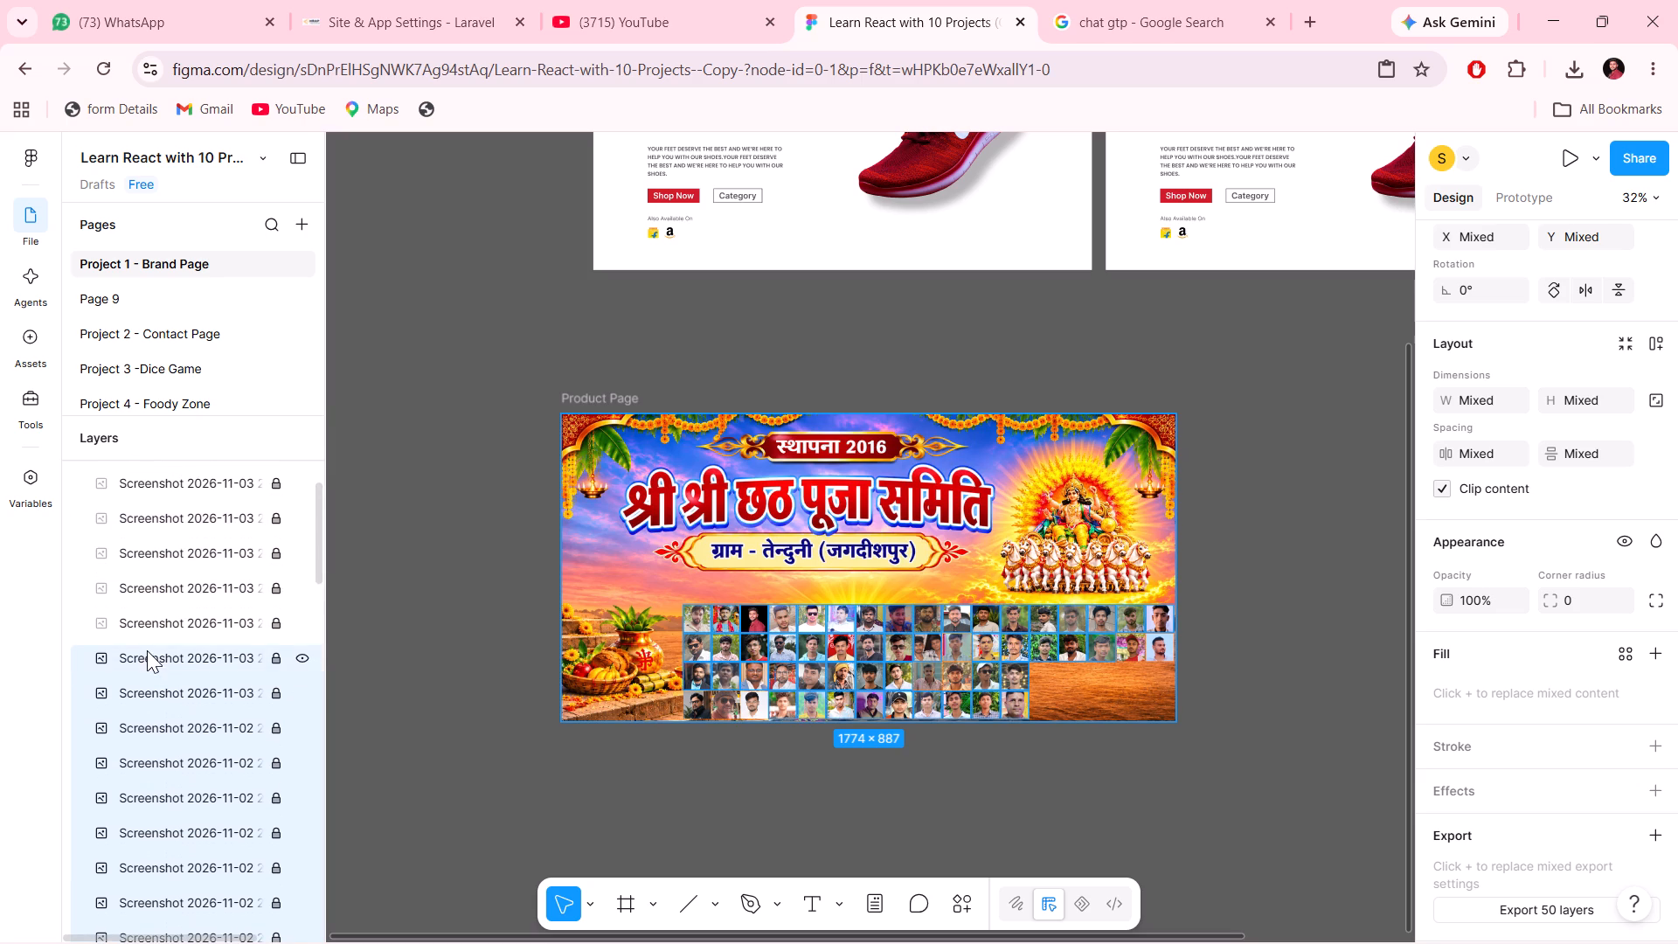
{"action": "left_click", "coordinate": [200, 615], "text": "ctrl"}
{"action": "left_click", "coordinate": [267, 560], "text": "ctrl"}
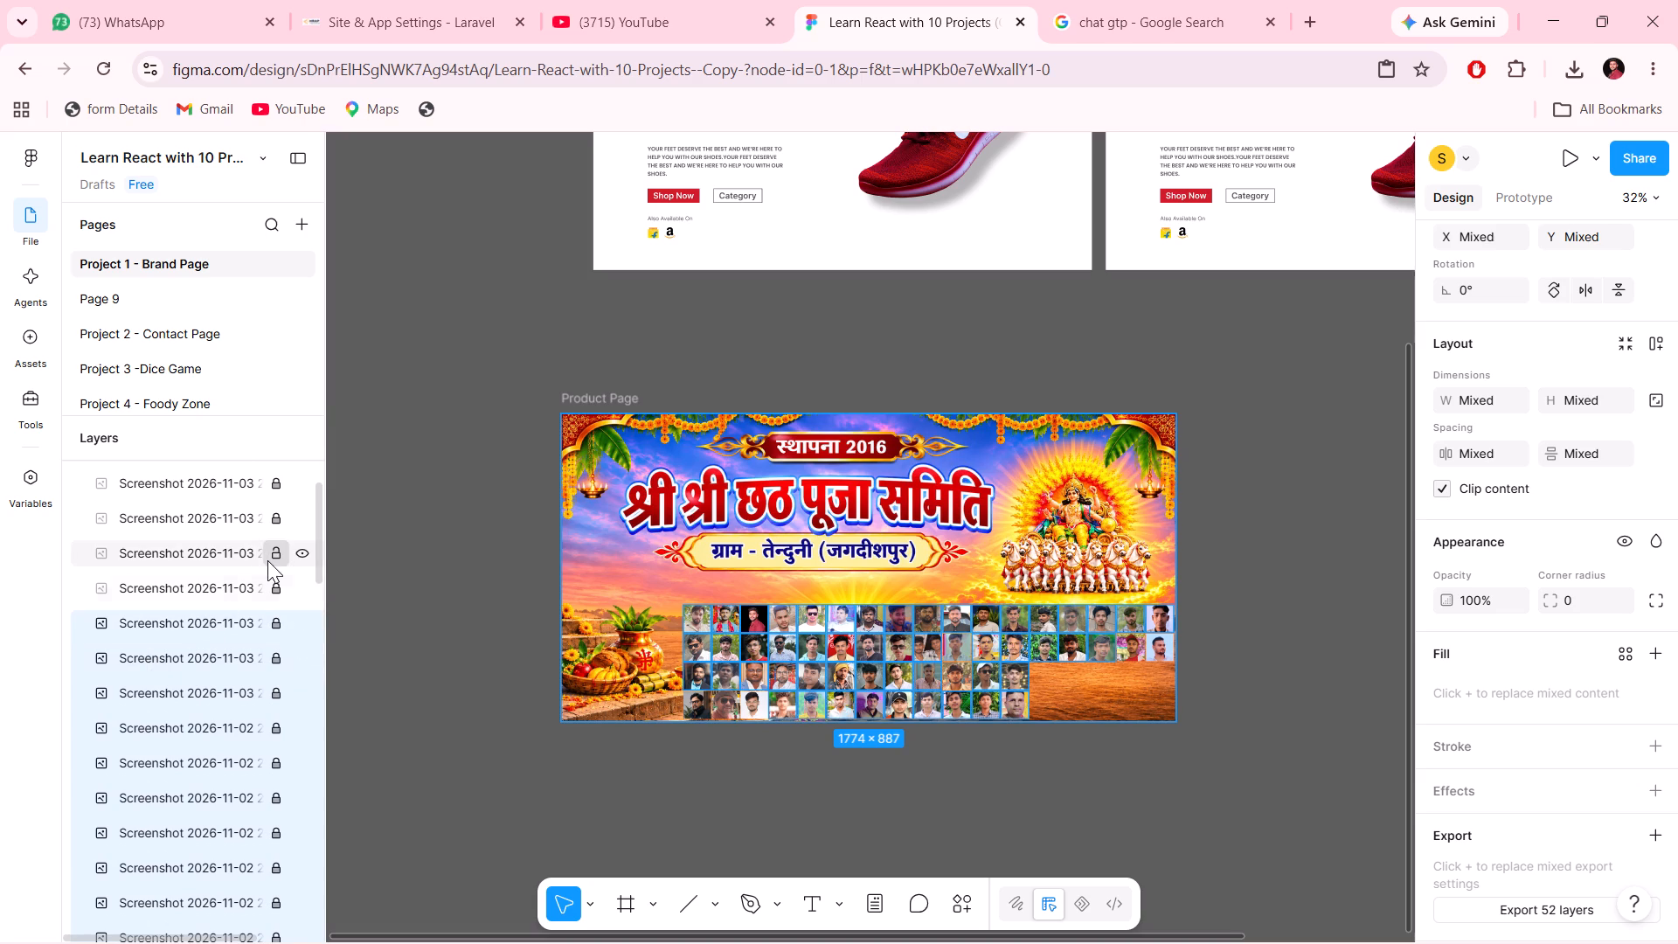
{"action": "left_click", "coordinate": [267, 560], "text": "ctrl"}
{"action": "left_click", "coordinate": [246, 559], "text": "ctrl"}
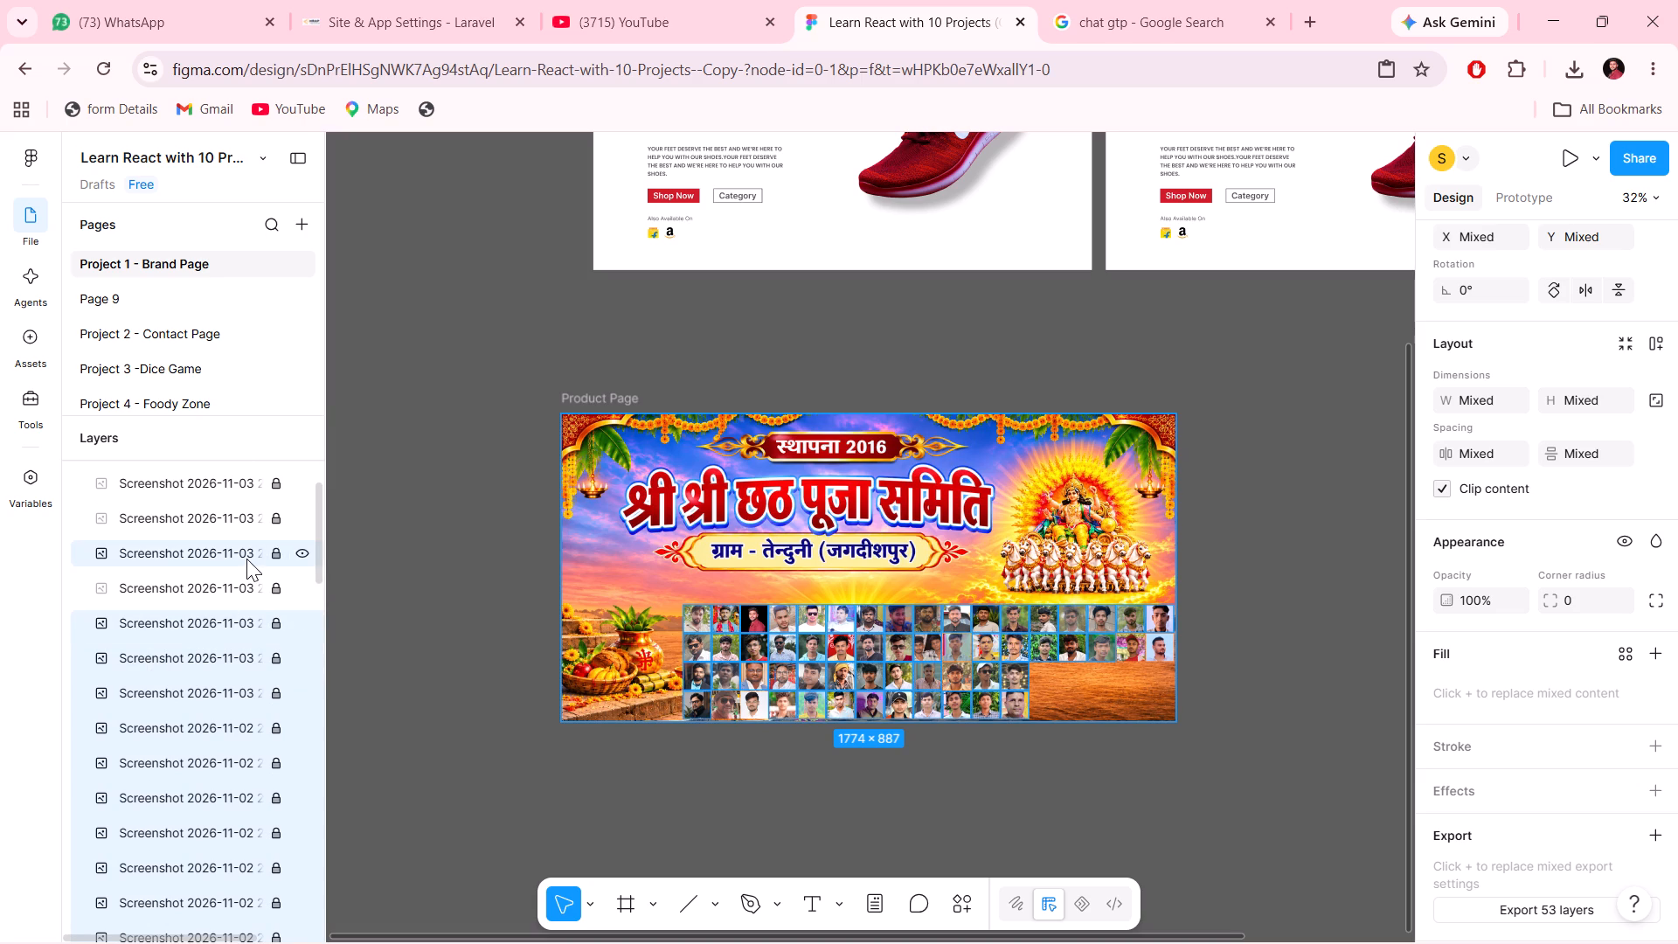
{"action": "left_click", "coordinate": [227, 575], "text": "ctrl"}
{"action": "scroll", "coordinate": [227, 575], "scroll_direction": "up", "scroll_amount": 1}
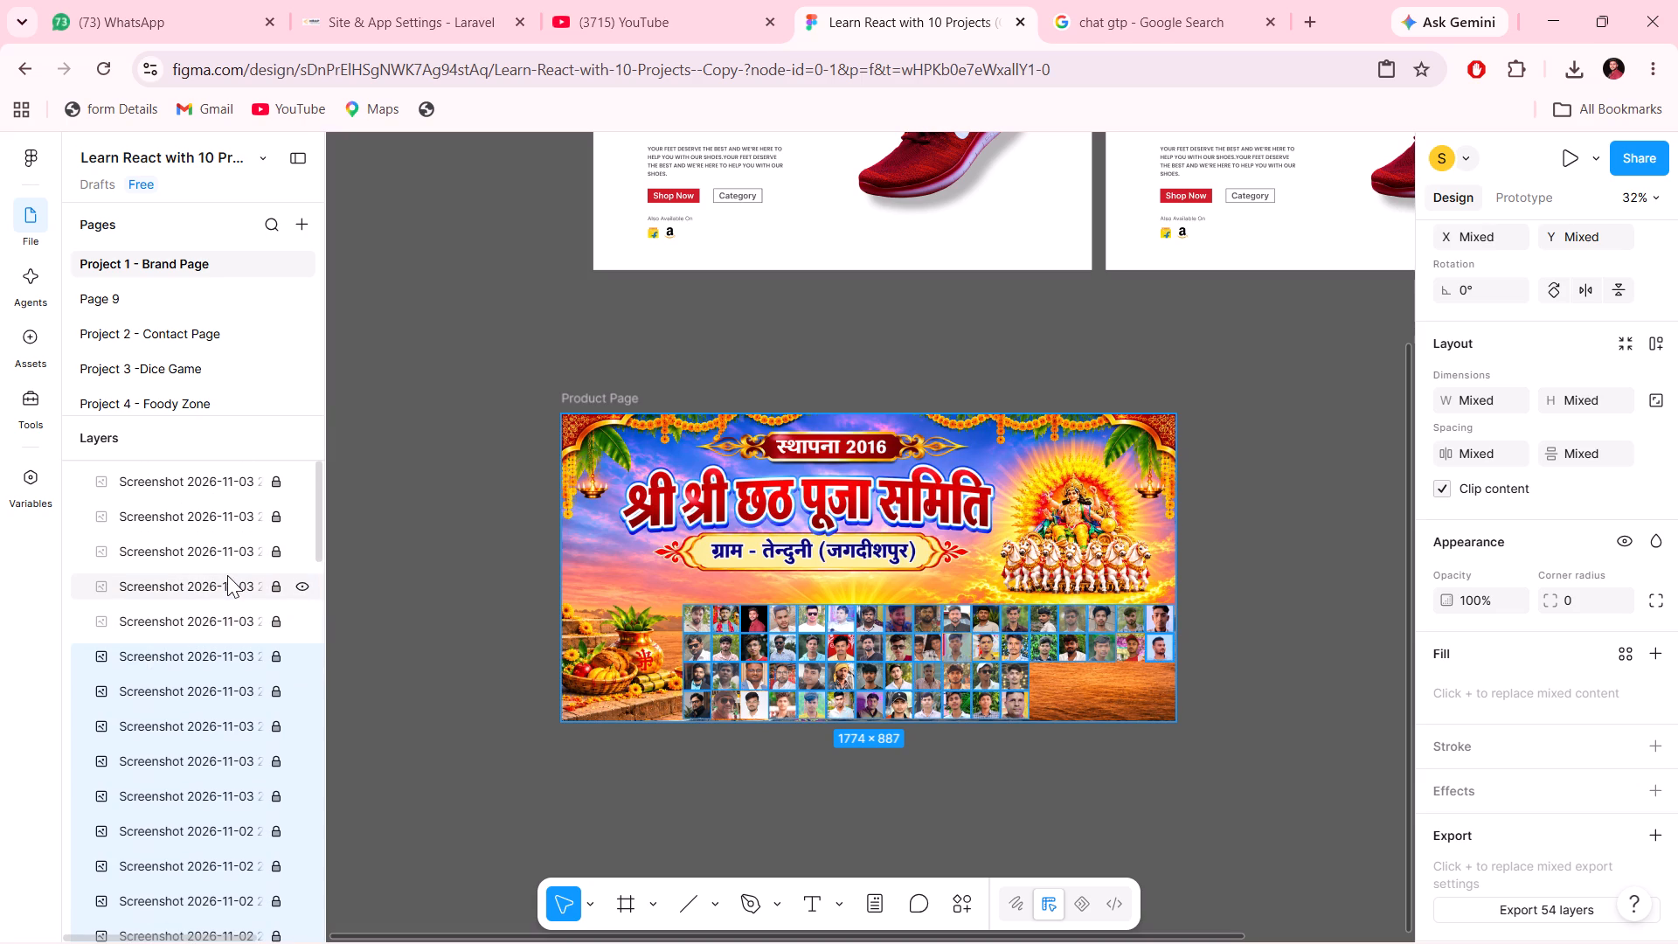
{"action": "scroll", "coordinate": [227, 575], "scroll_direction": "up", "scroll_amount": 2}
{"action": "left_click", "coordinate": [227, 575], "text": "ctrl"}
{"action": "left_click", "coordinate": [185, 614], "text": "ctrl"}
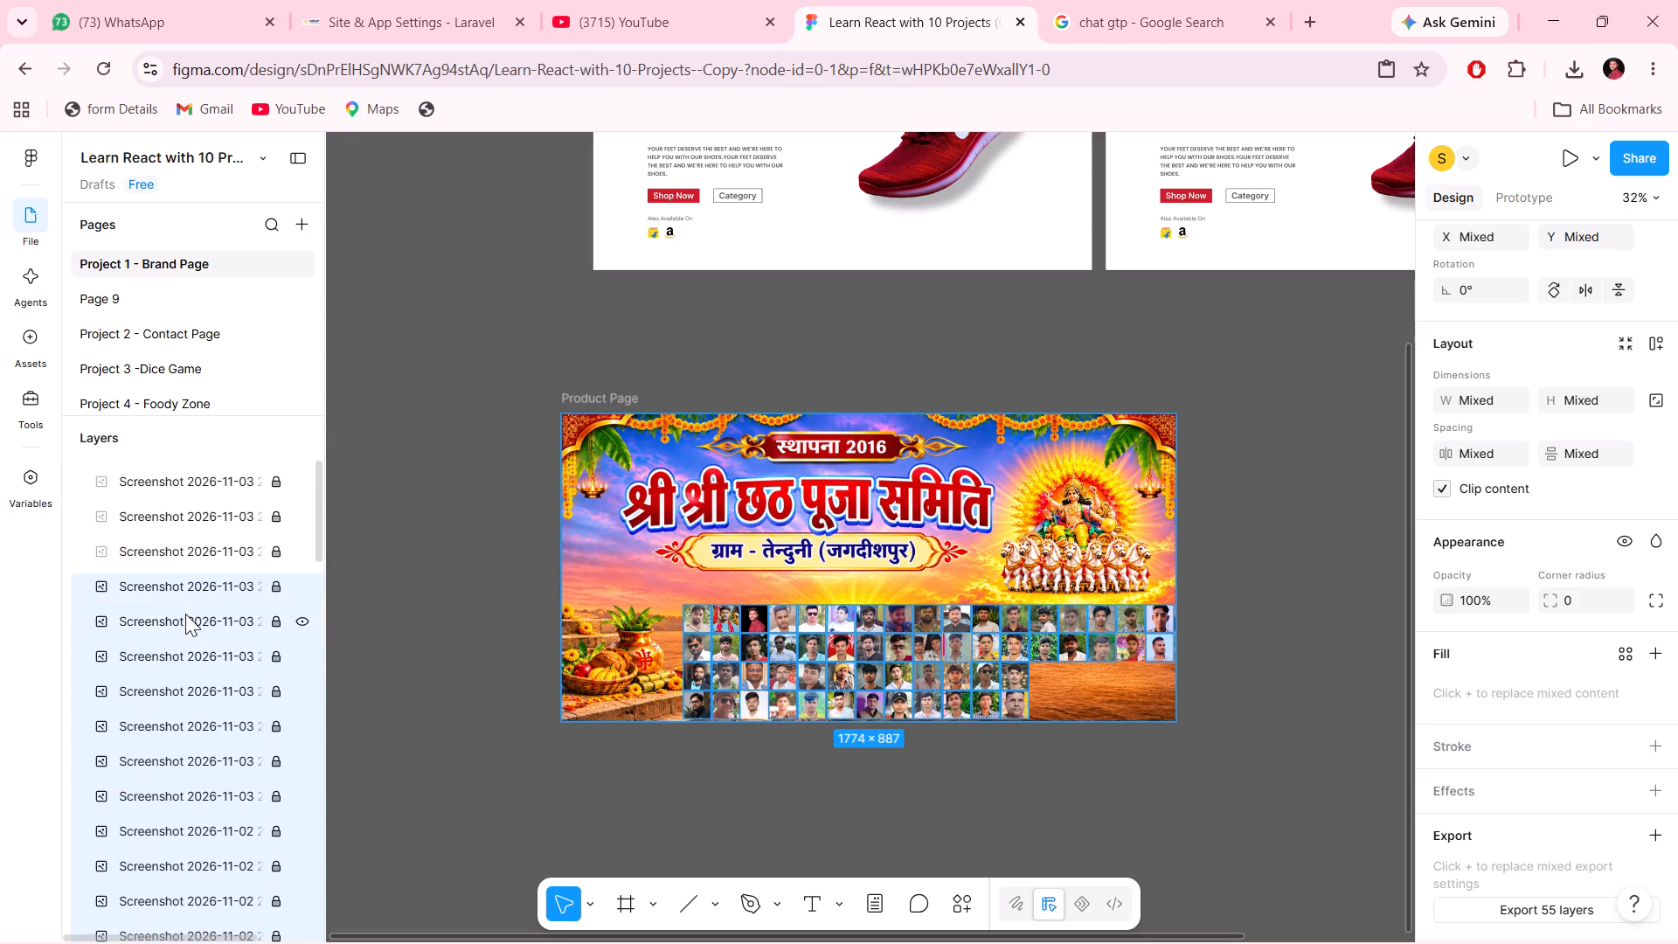
{"action": "left_click", "coordinate": [217, 552], "text": "ctrl"}
{"action": "left_click", "coordinate": [226, 519], "text": "ctrl"}
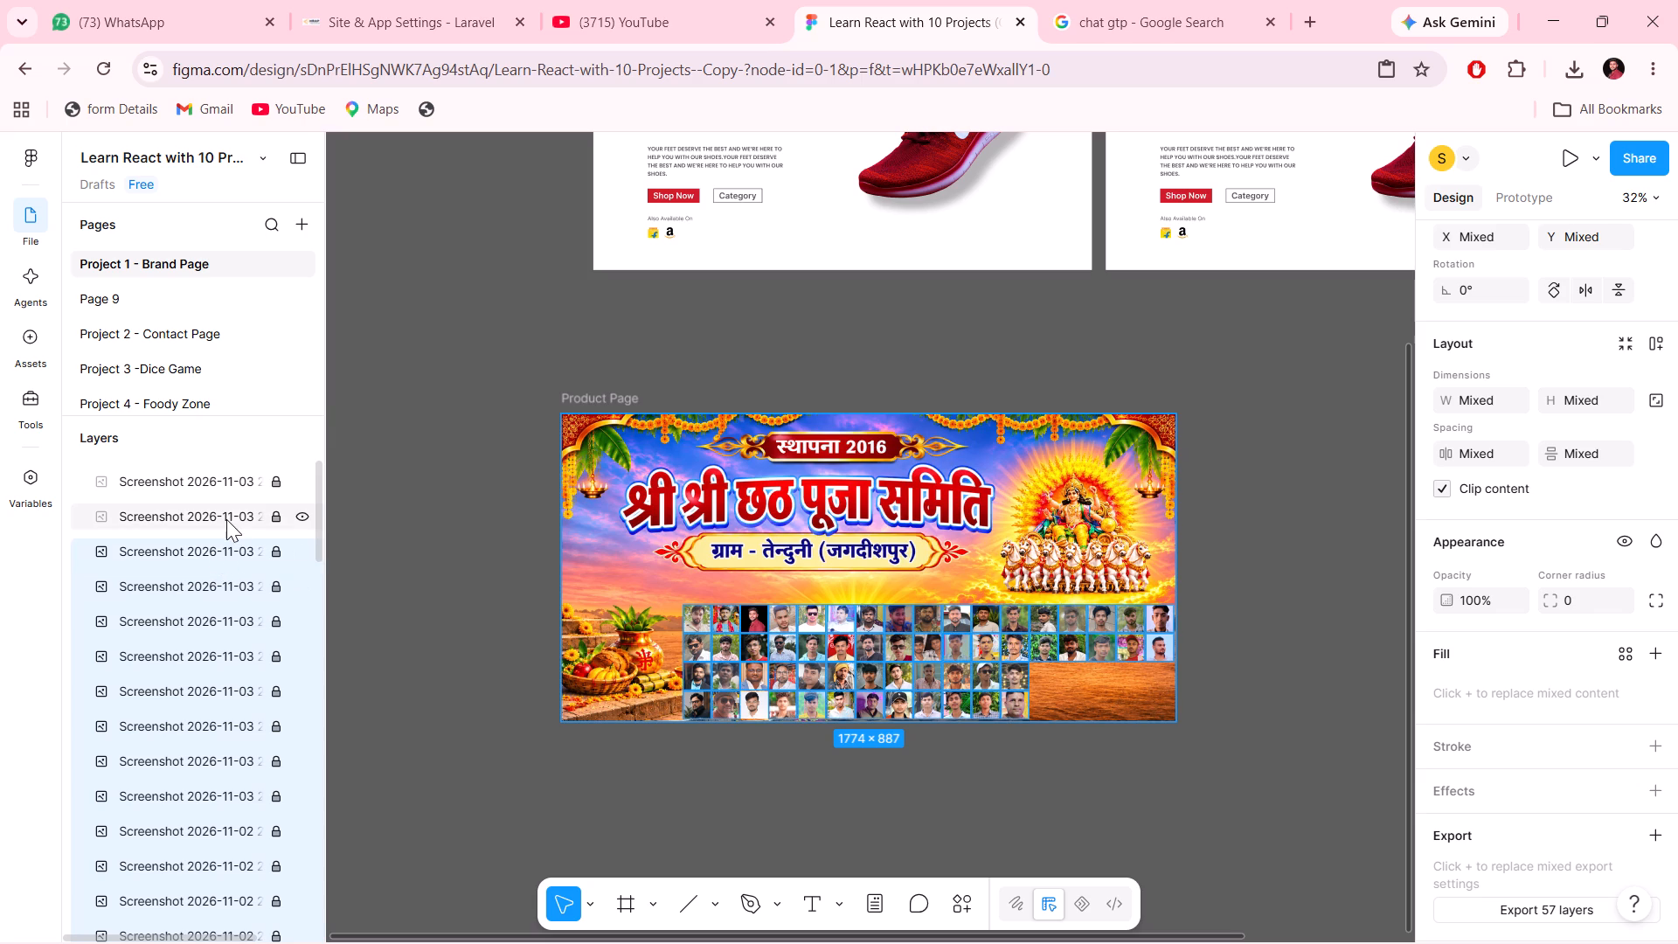
{"action": "left_click", "coordinate": [224, 487], "text": "ctrl"}
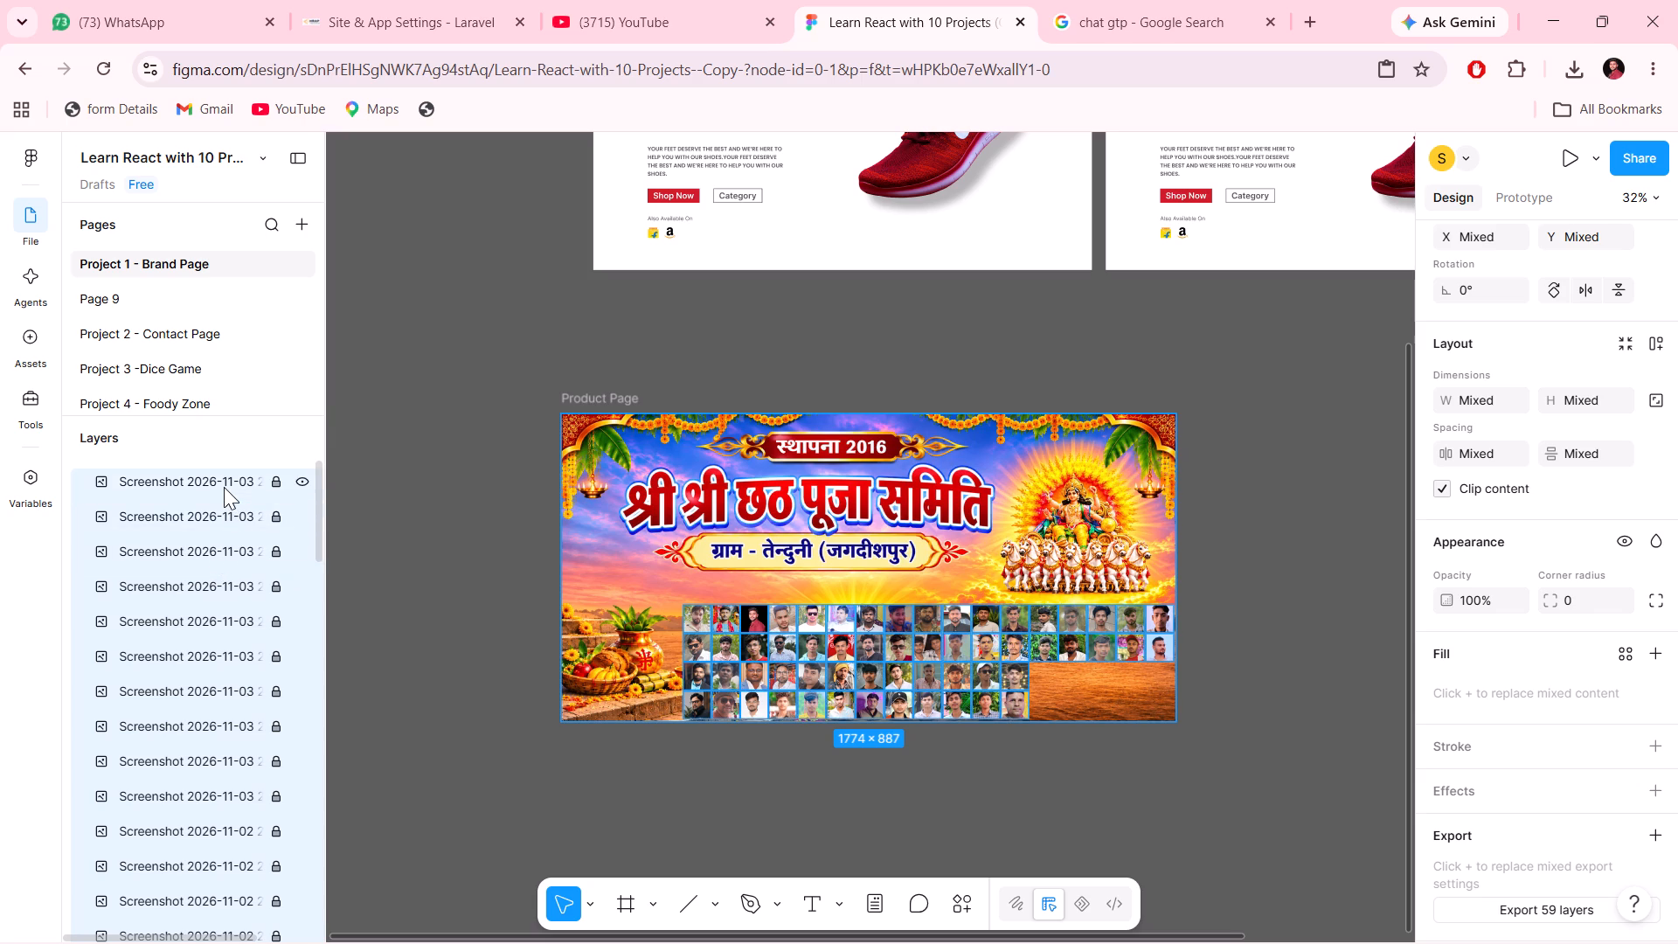
Copy the selected banner frame together with all its Screenshot layers.
{"action": "key", "text": "ctrl+c"}
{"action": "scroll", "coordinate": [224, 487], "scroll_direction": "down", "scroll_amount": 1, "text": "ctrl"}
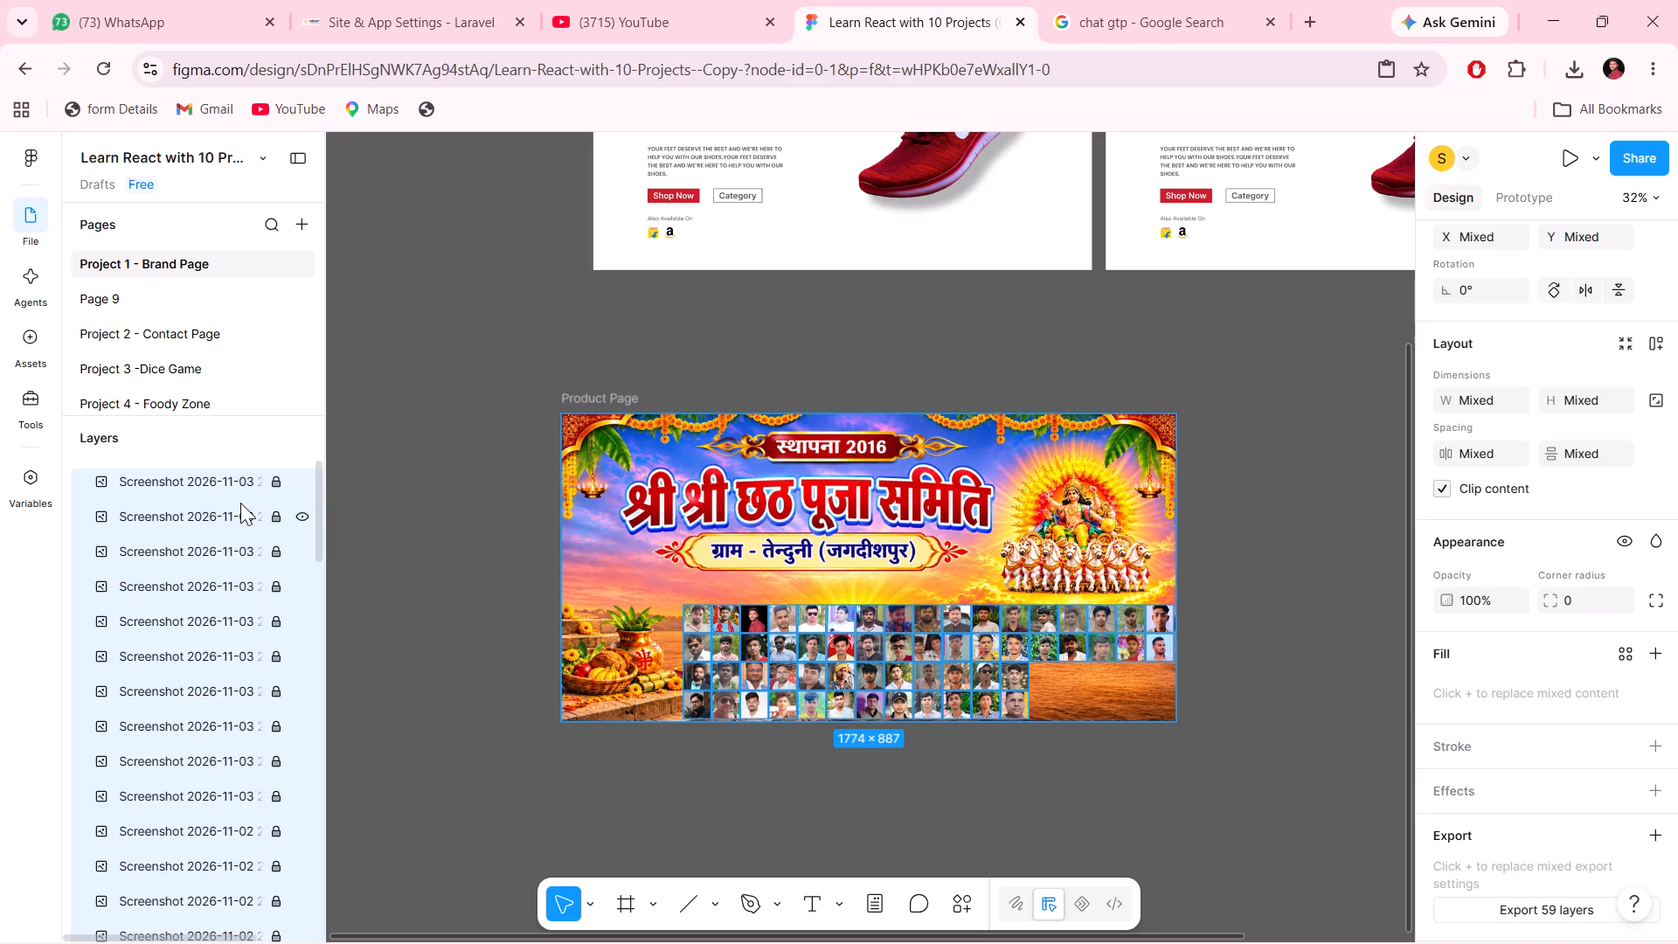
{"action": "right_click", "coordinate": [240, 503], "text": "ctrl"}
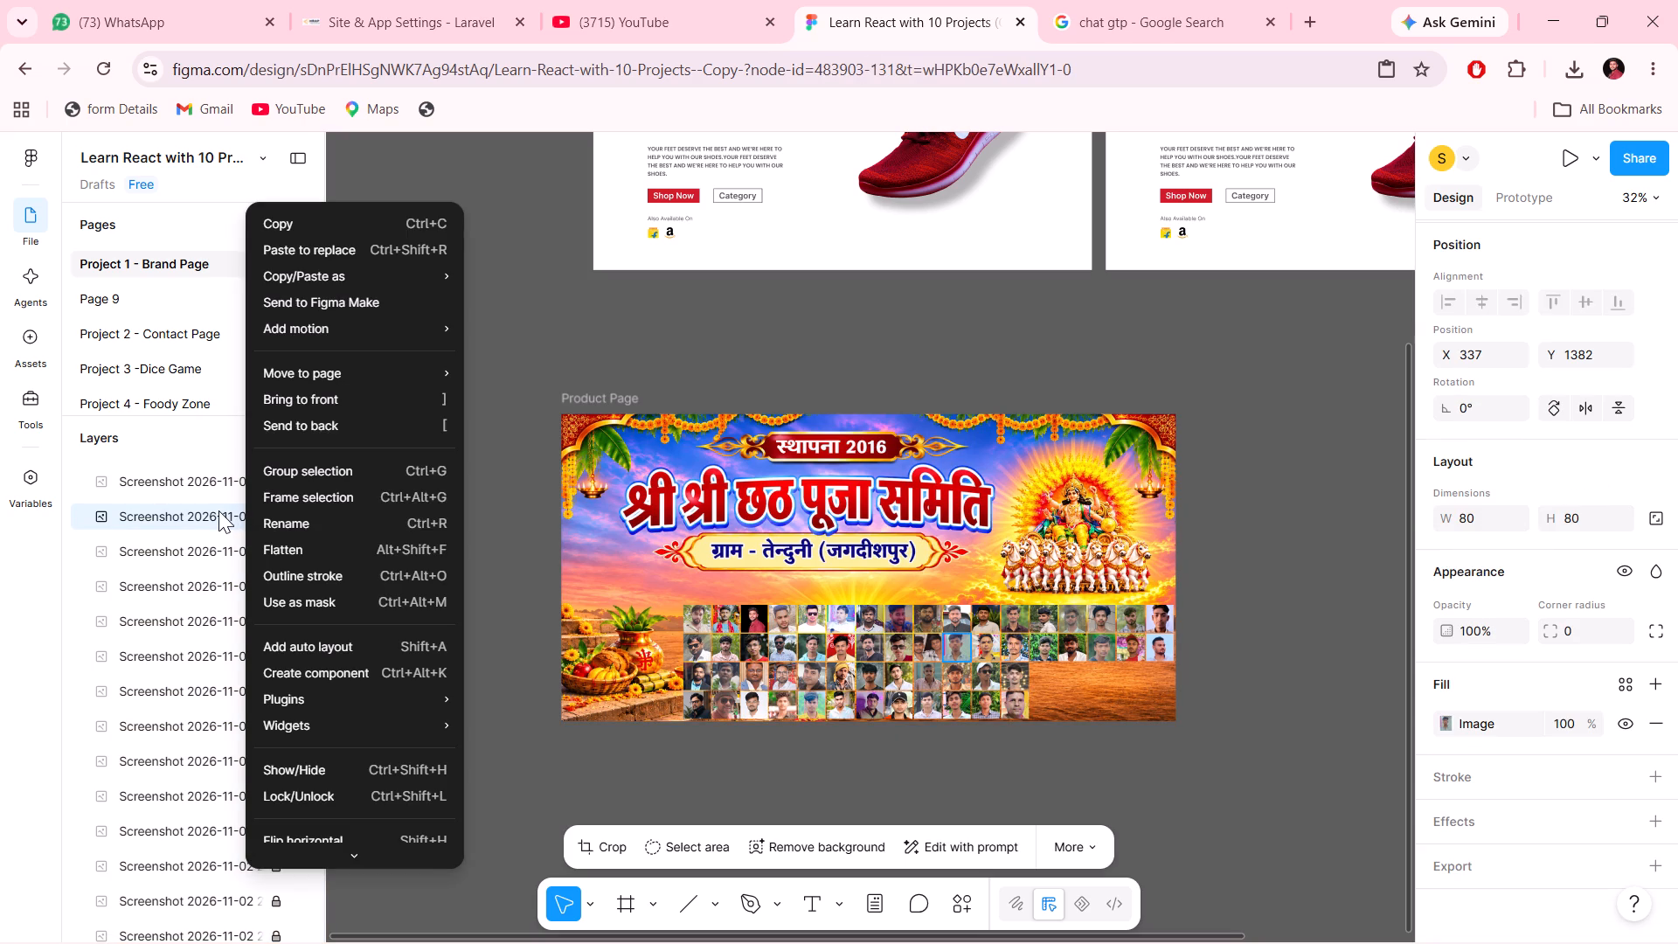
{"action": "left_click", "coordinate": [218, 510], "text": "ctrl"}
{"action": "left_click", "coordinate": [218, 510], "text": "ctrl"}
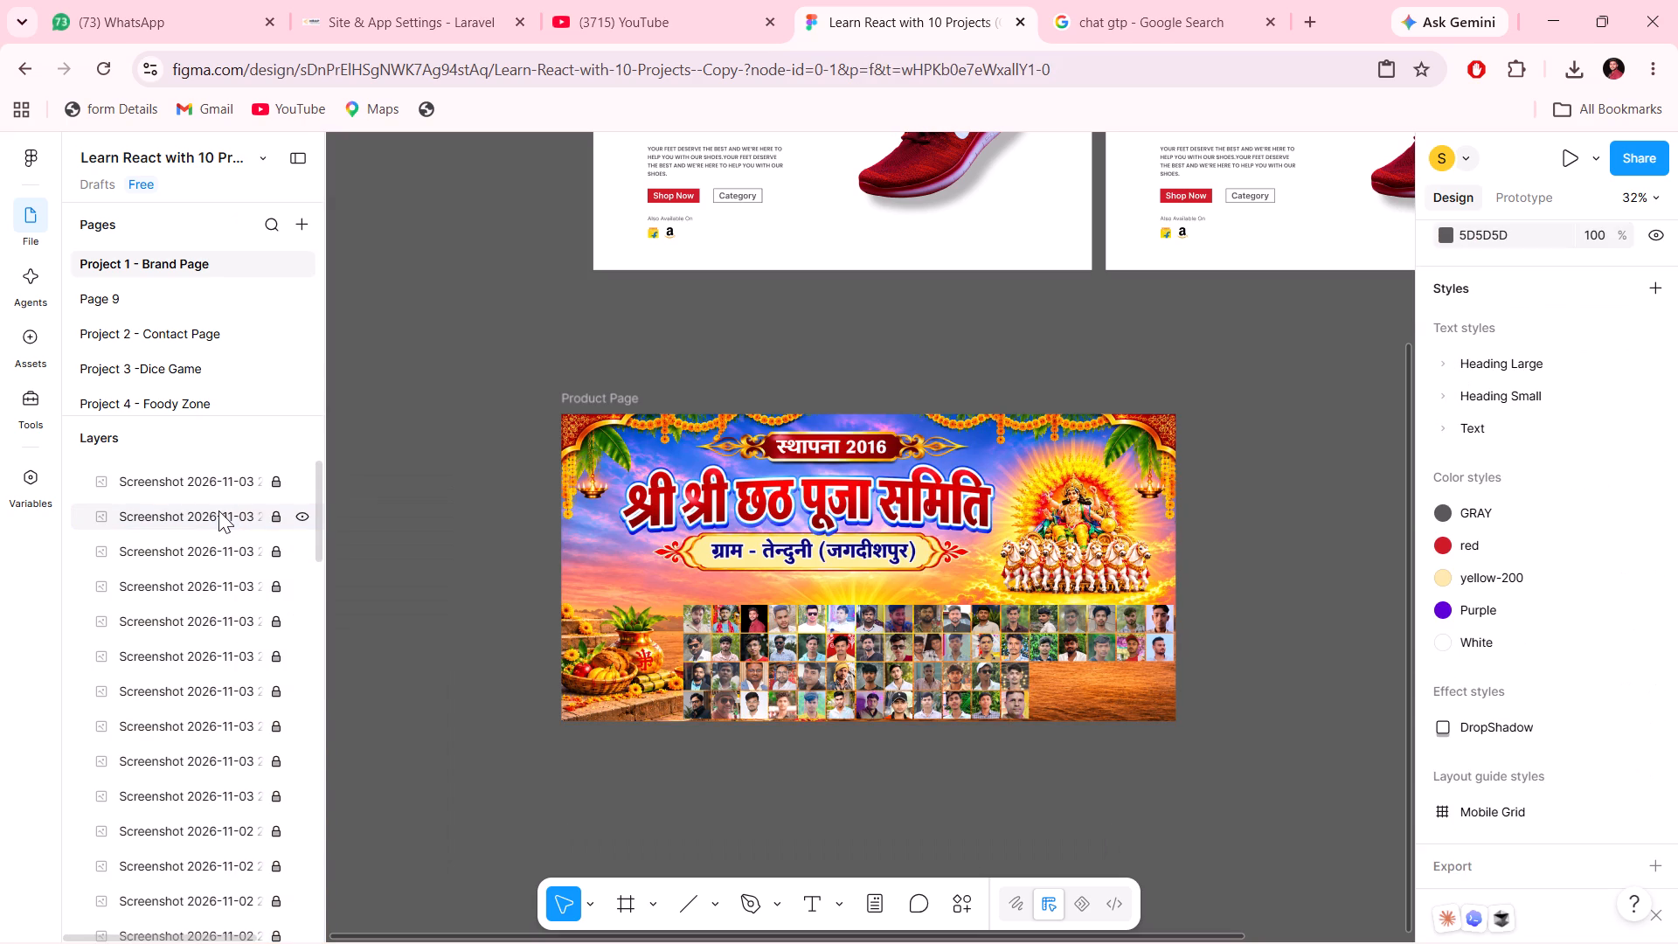
Paste the copied banner with its portrait layers onto the empty canvas below the original Product Page frame.
{"action": "left_click", "coordinate": [360, 362]}
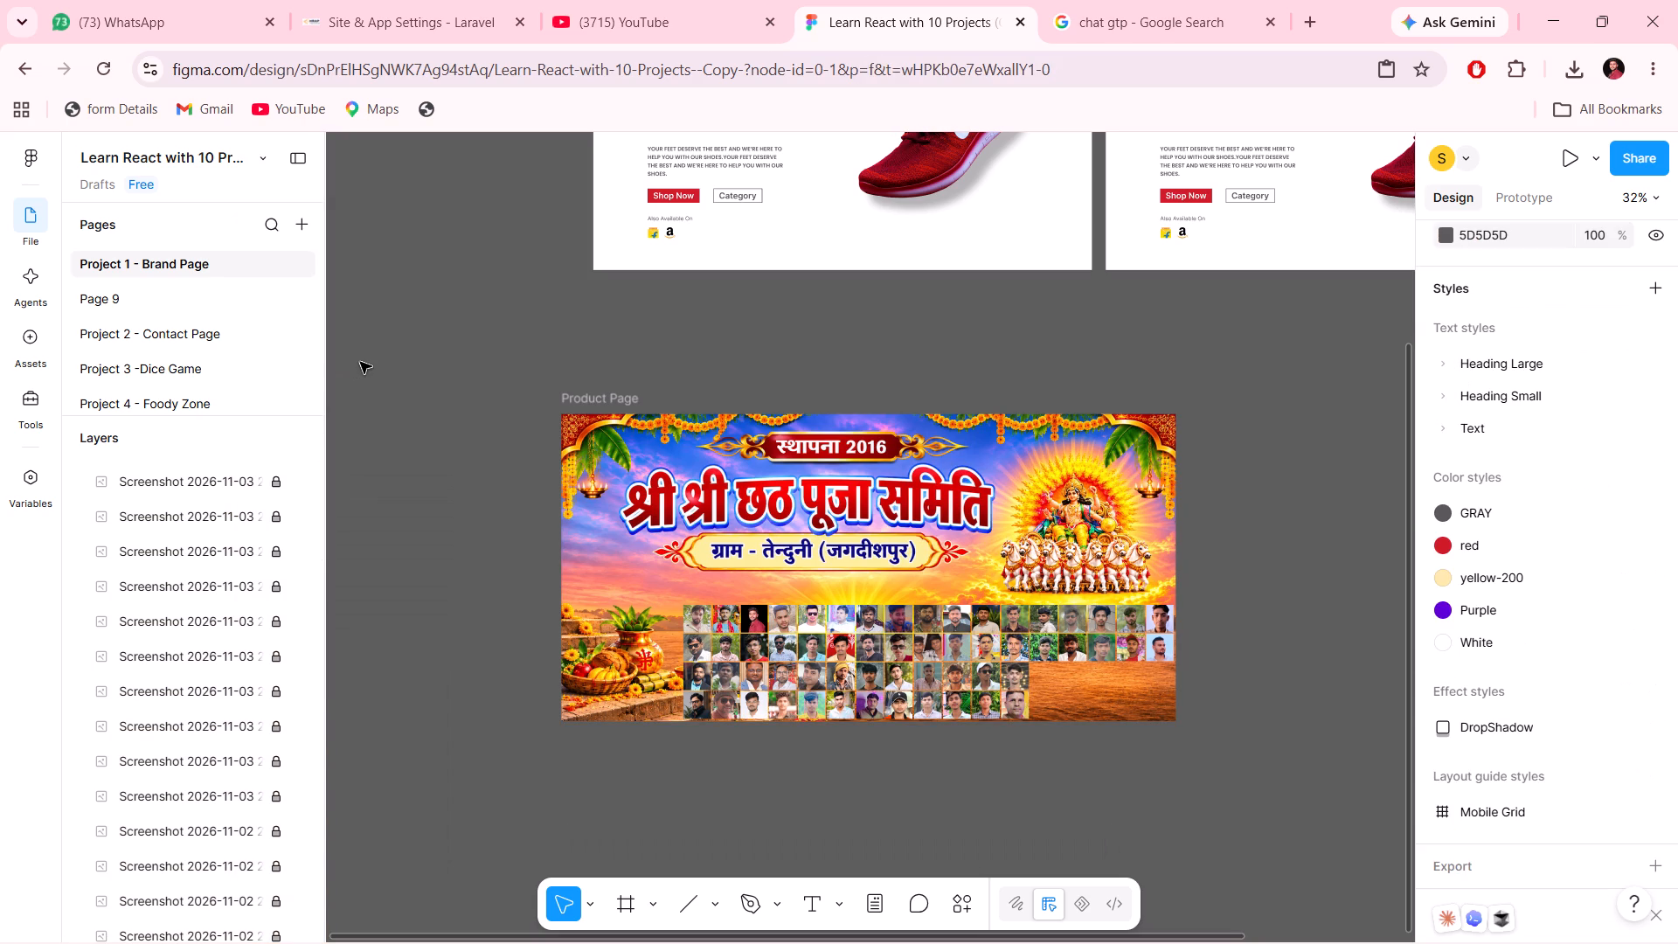
{"action": "scroll", "coordinate": [360, 362], "scroll_direction": "down", "scroll_amount": 5}
{"action": "left_click", "coordinate": [571, 418]}
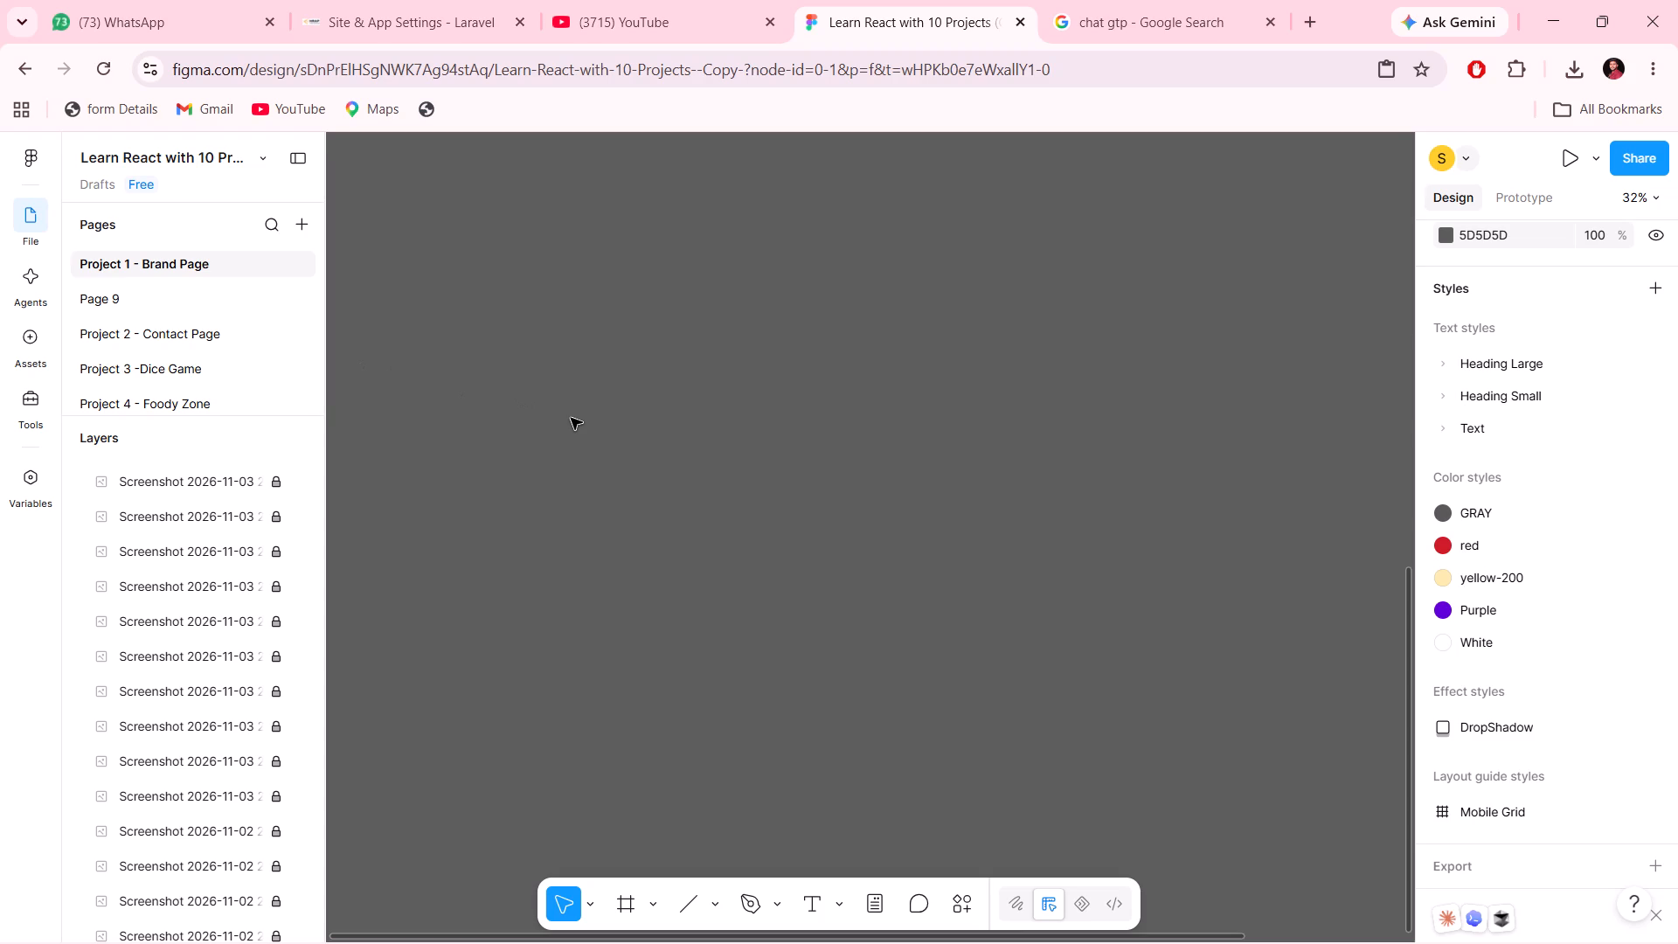
{"action": "key", "text": "ctrl+v"}
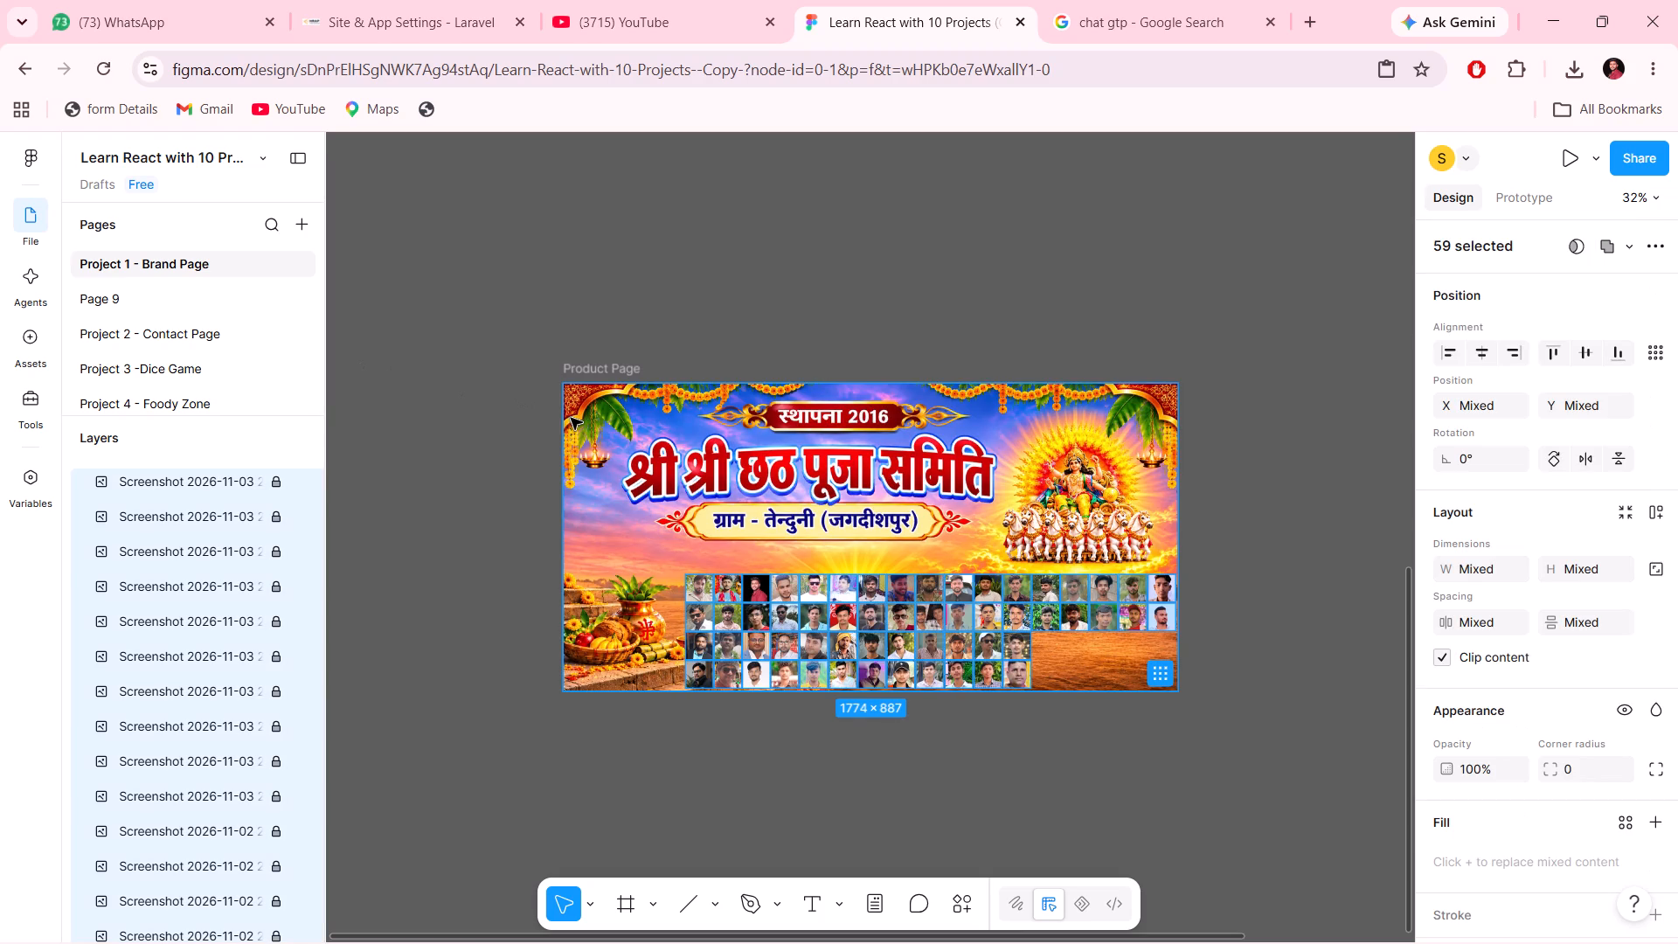
Deselect the first copy and paste a second copy of the banner into the empty canvas area below it.
{"action": "left_click", "coordinate": [480, 428]}
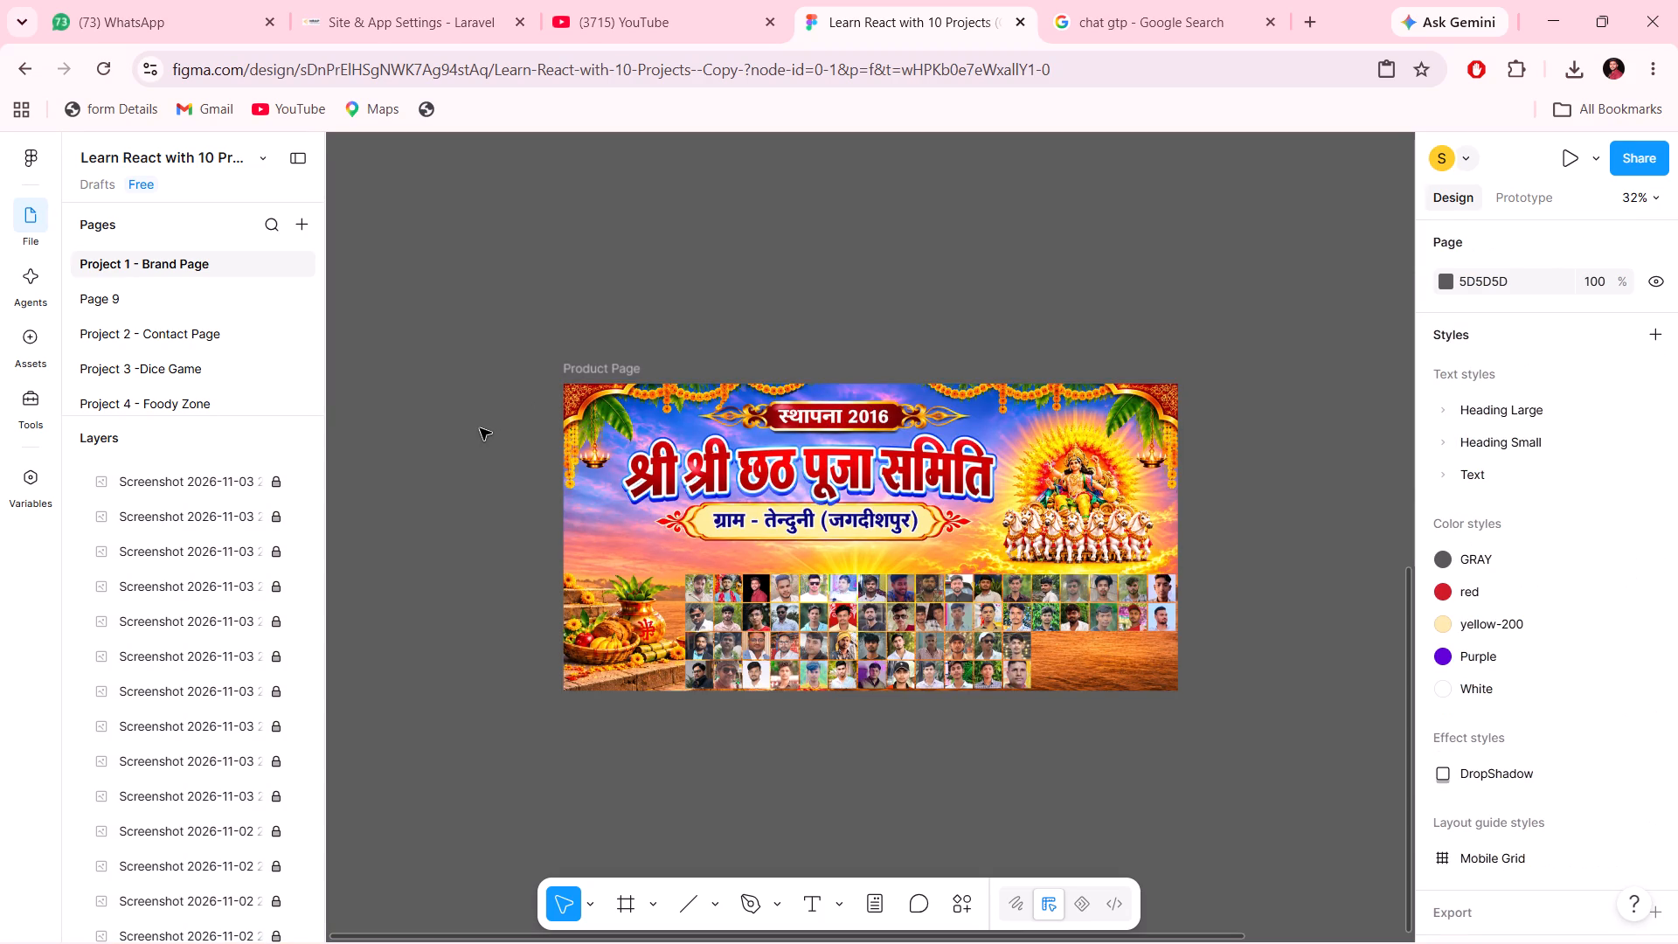
{"action": "scroll", "coordinate": [484, 656], "scroll_direction": "down", "scroll_amount": 5}
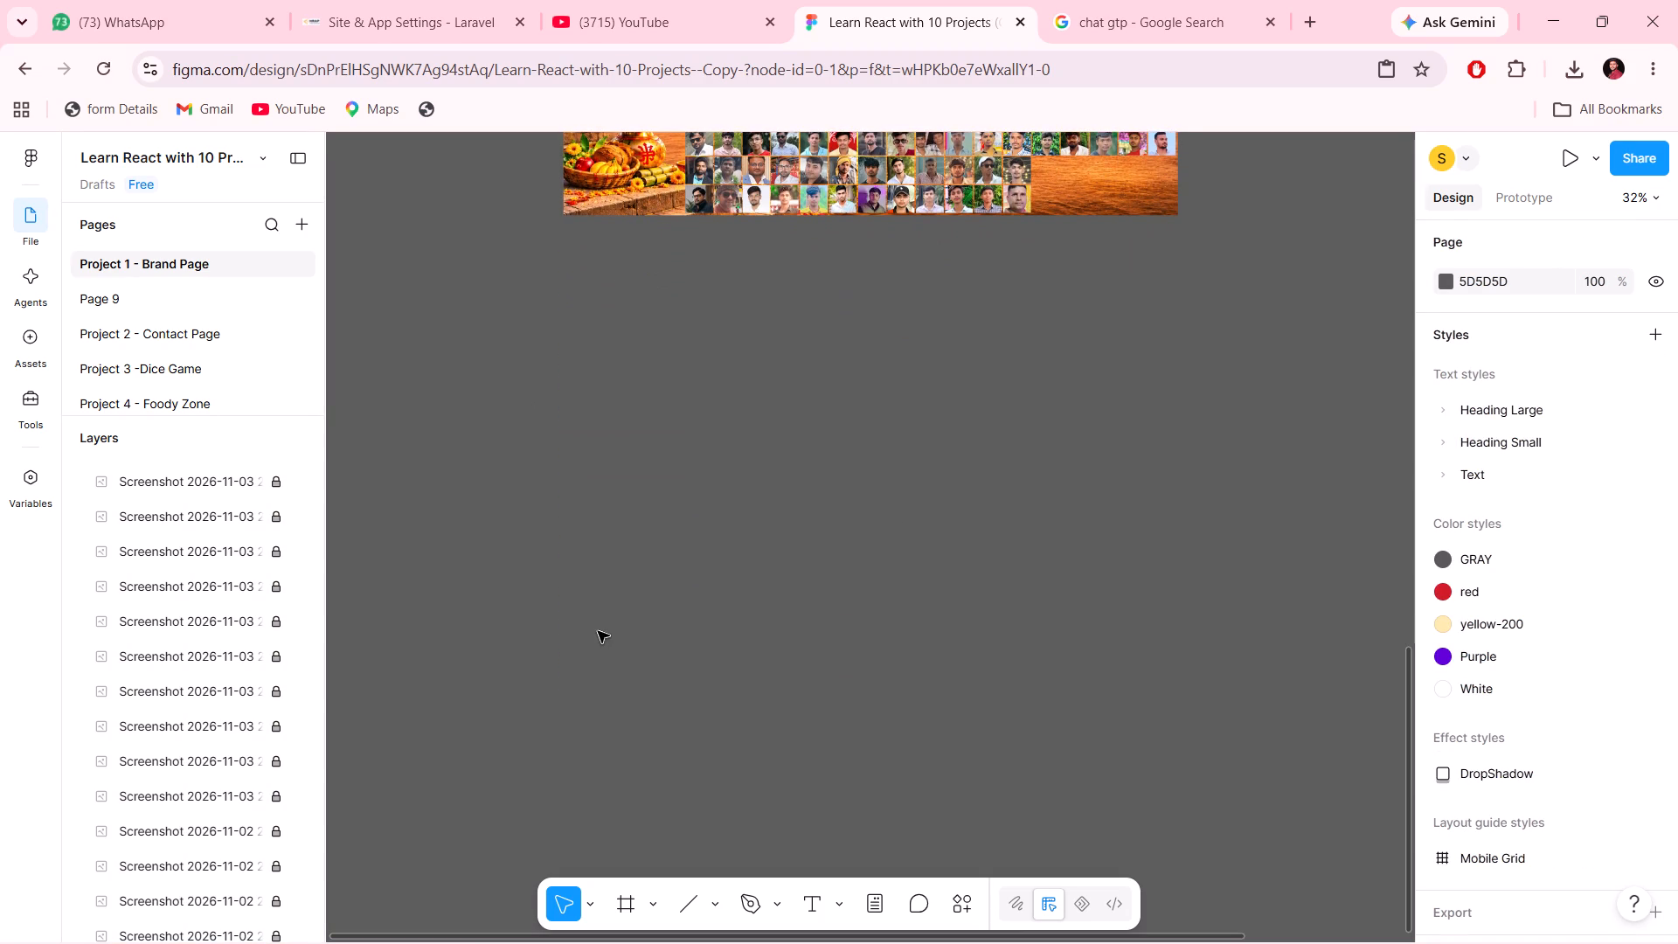
{"action": "left_click", "coordinate": [598, 631]}
{"action": "key", "text": "ctrl+v"}
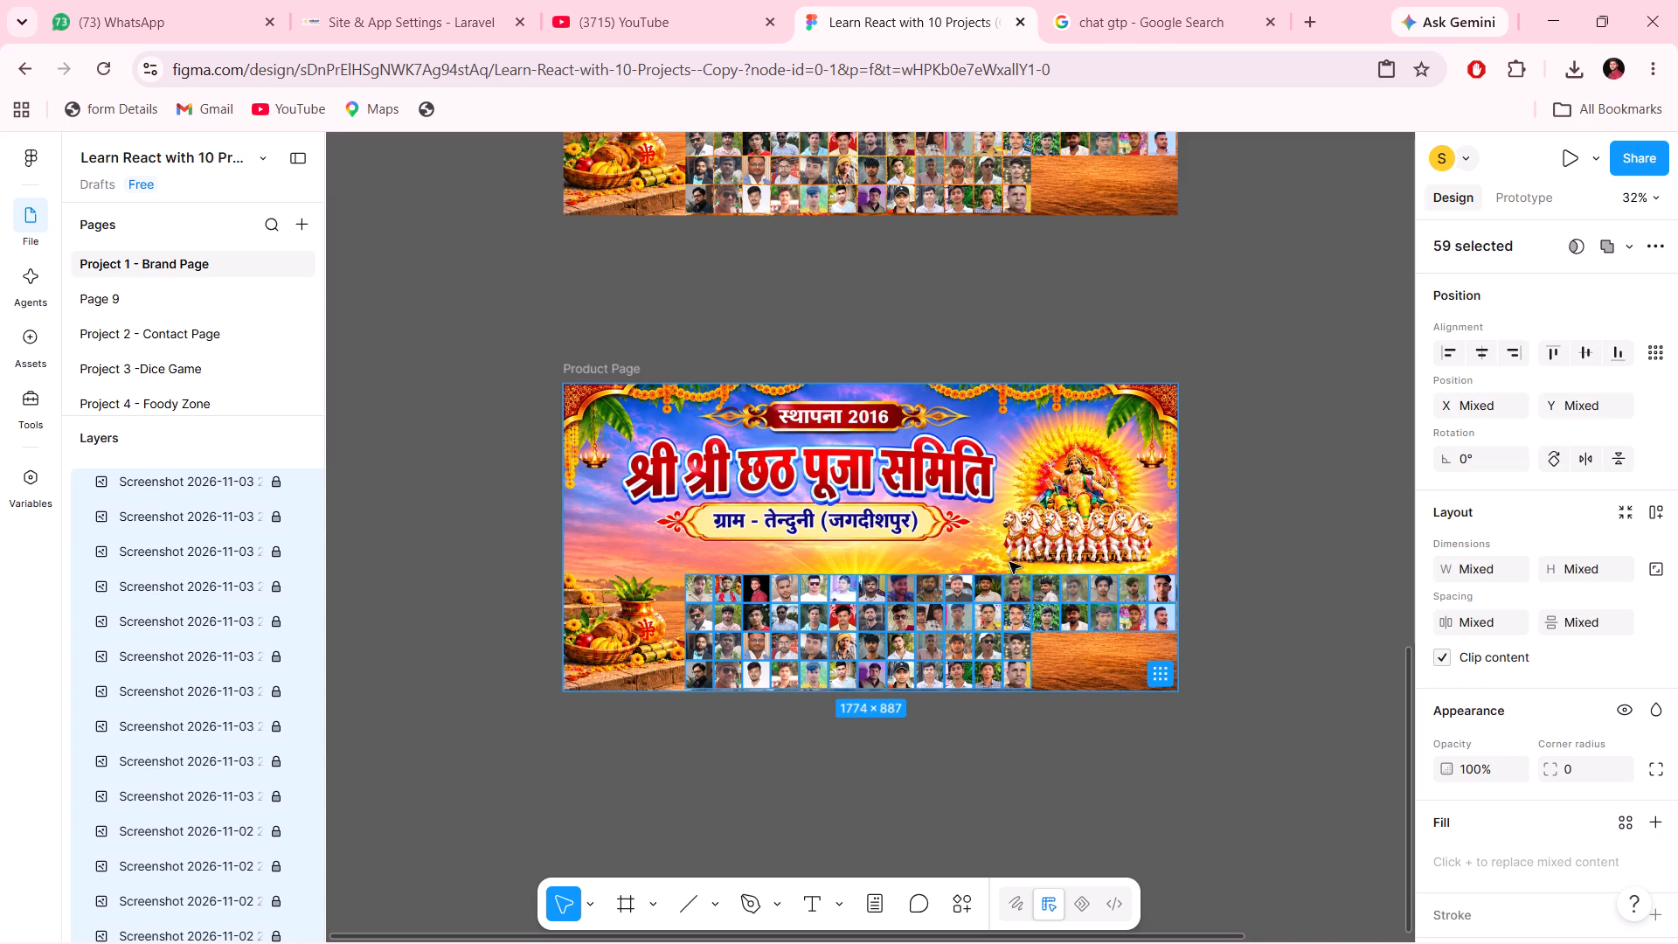
Export all 59 selected layers of the second banner copy as a PNG, saving to Downloads under the proposed file name.
{"action": "scroll", "coordinate": [1554, 521], "scroll_direction": "down", "scroll_amount": 7}
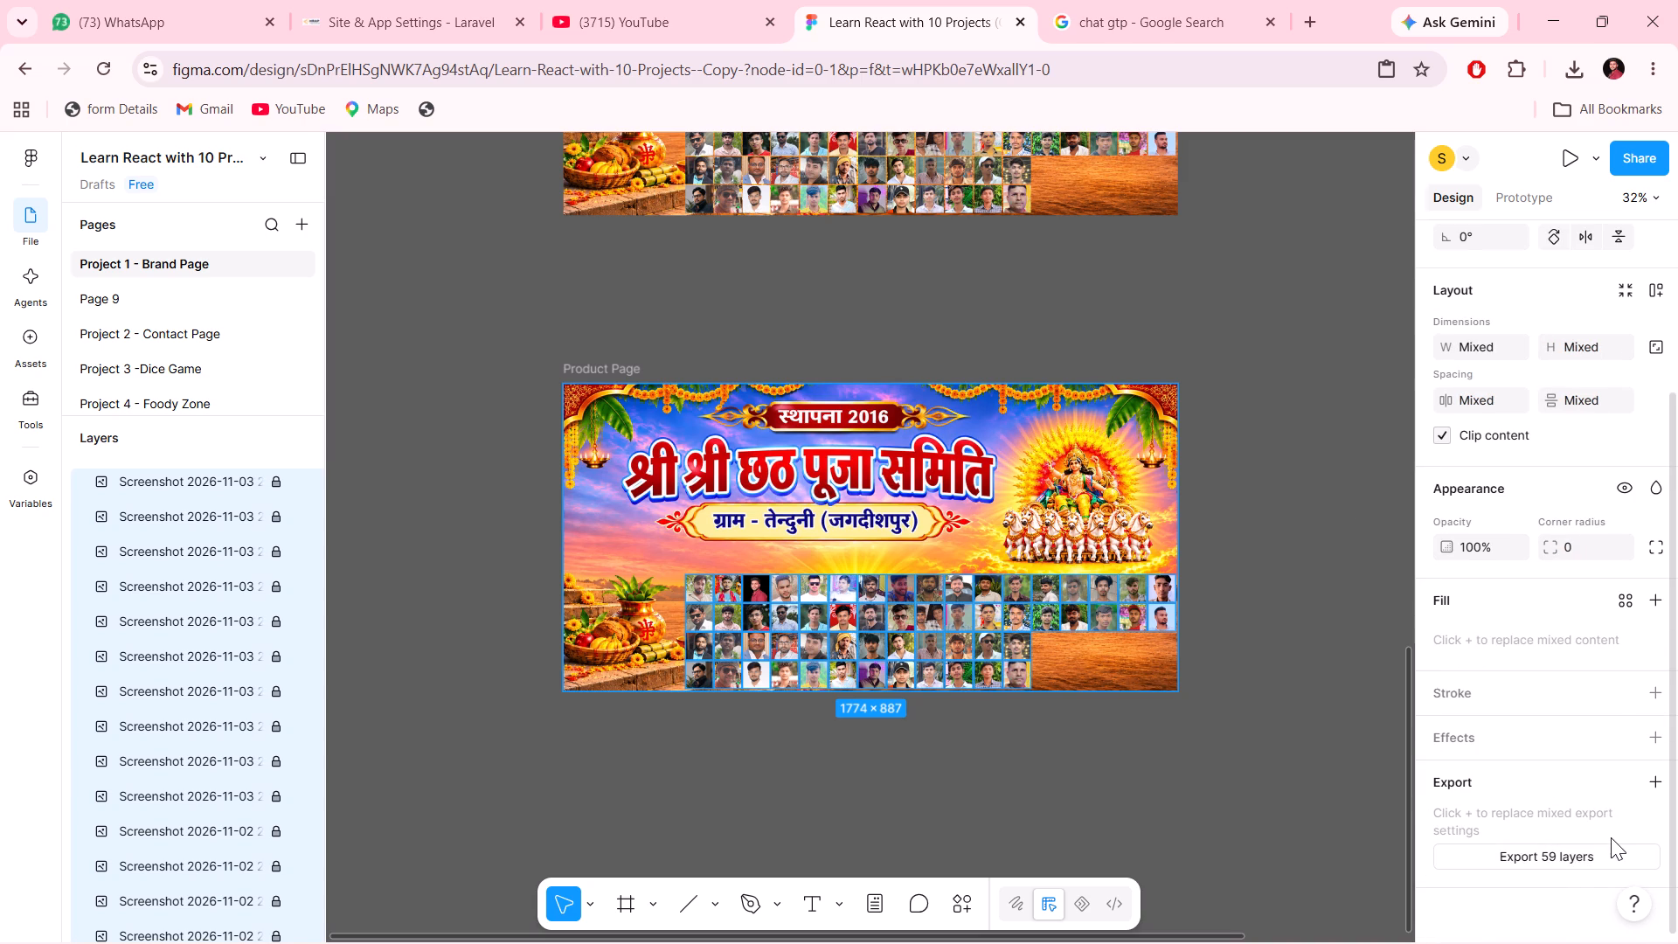
{"action": "left_click", "coordinate": [1595, 861]}
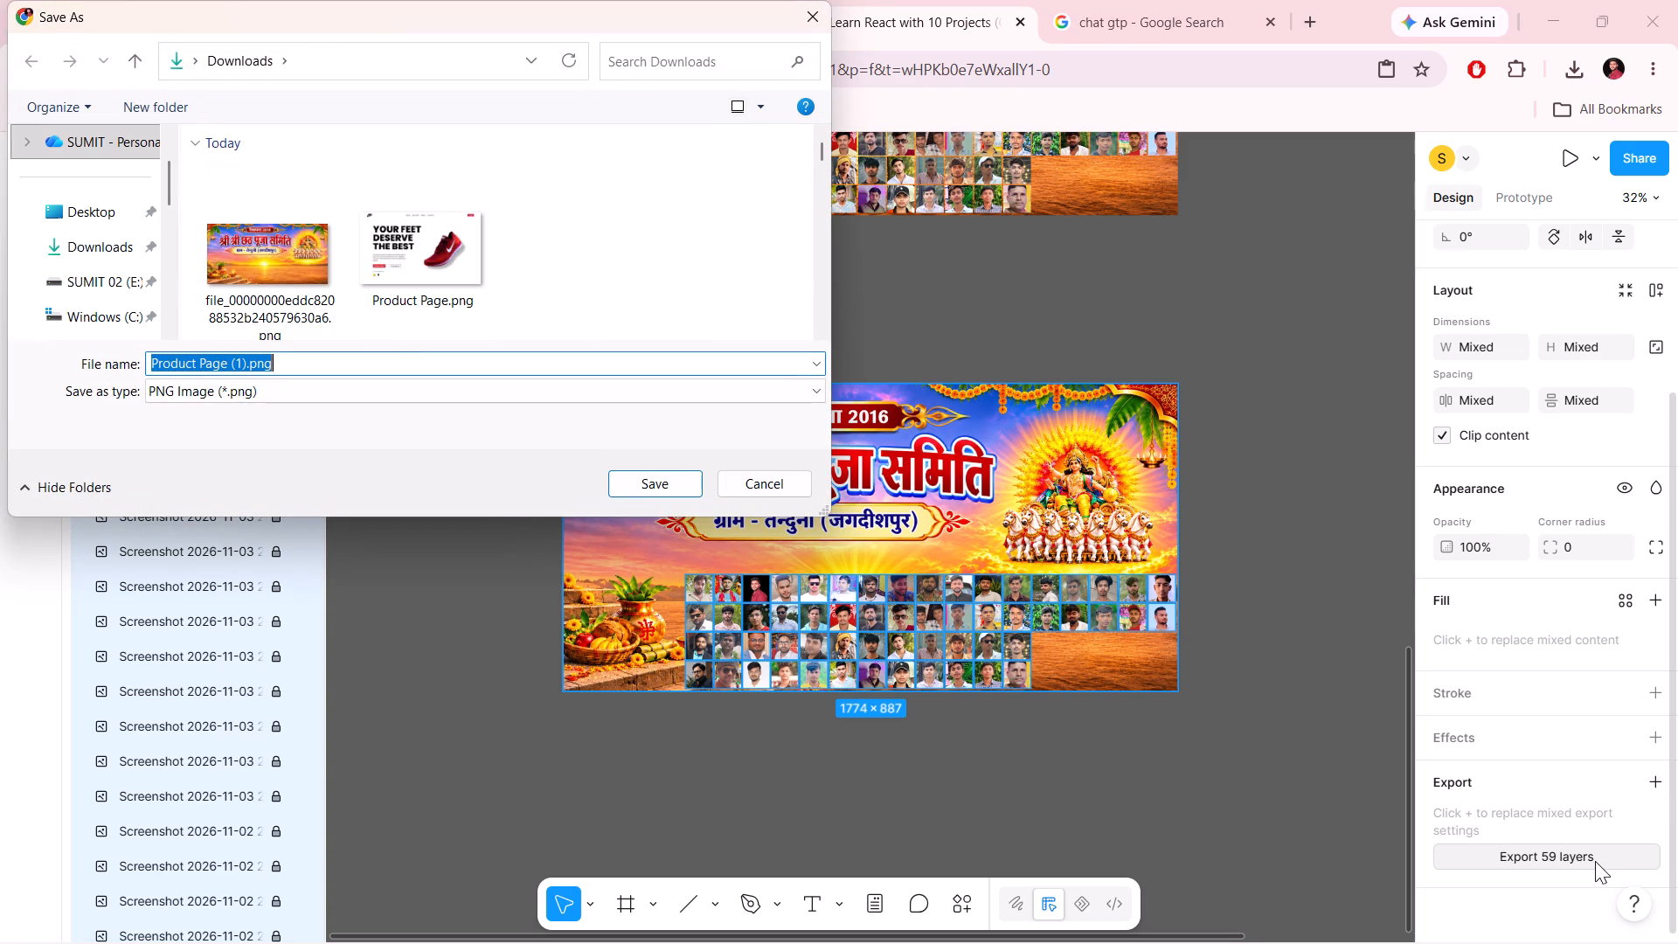
{"action": "key", "text": "Return"}
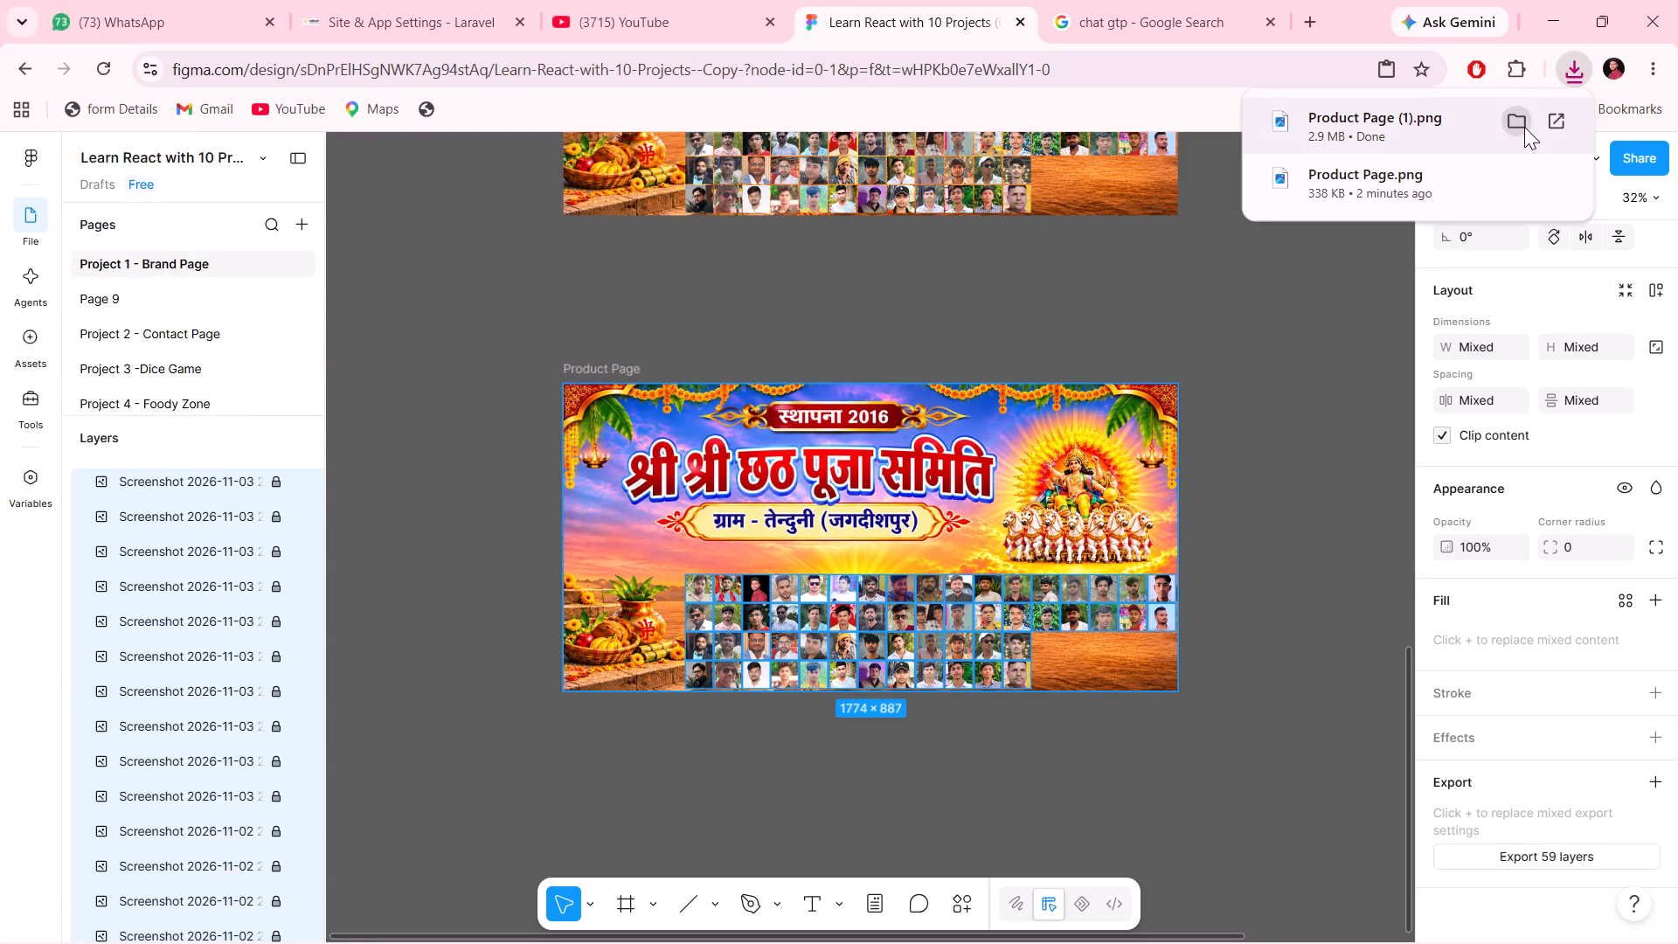
Show the downloaded Product Page (1).png in its folder in File Explorer.
{"action": "left_click", "coordinate": [1524, 127]}
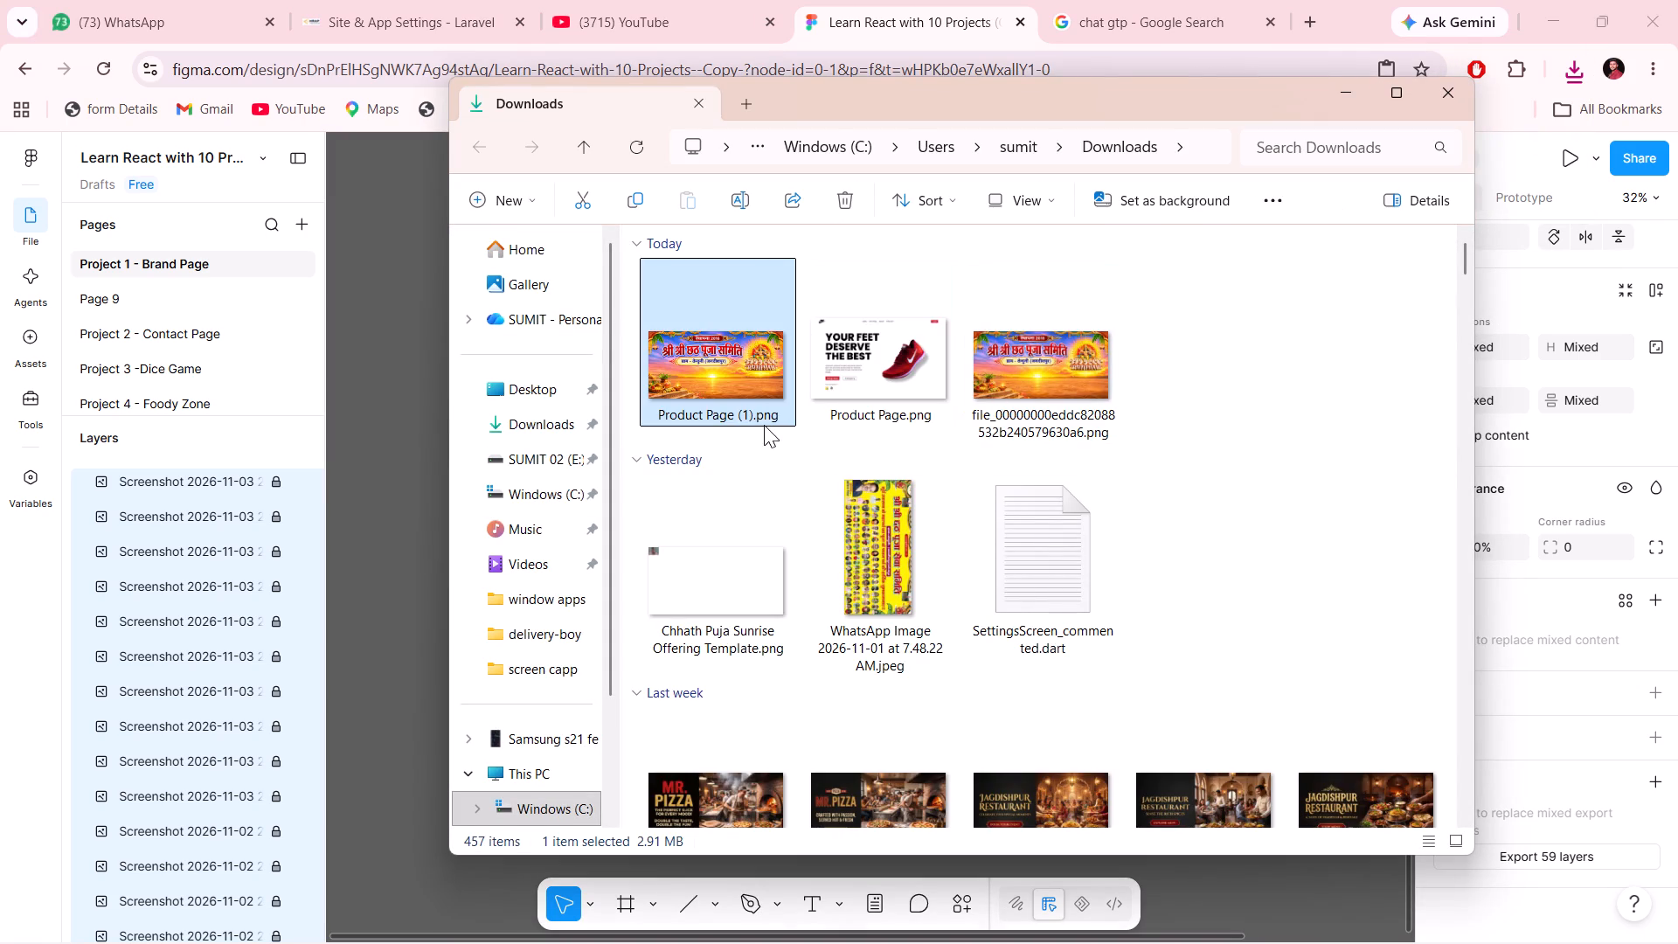
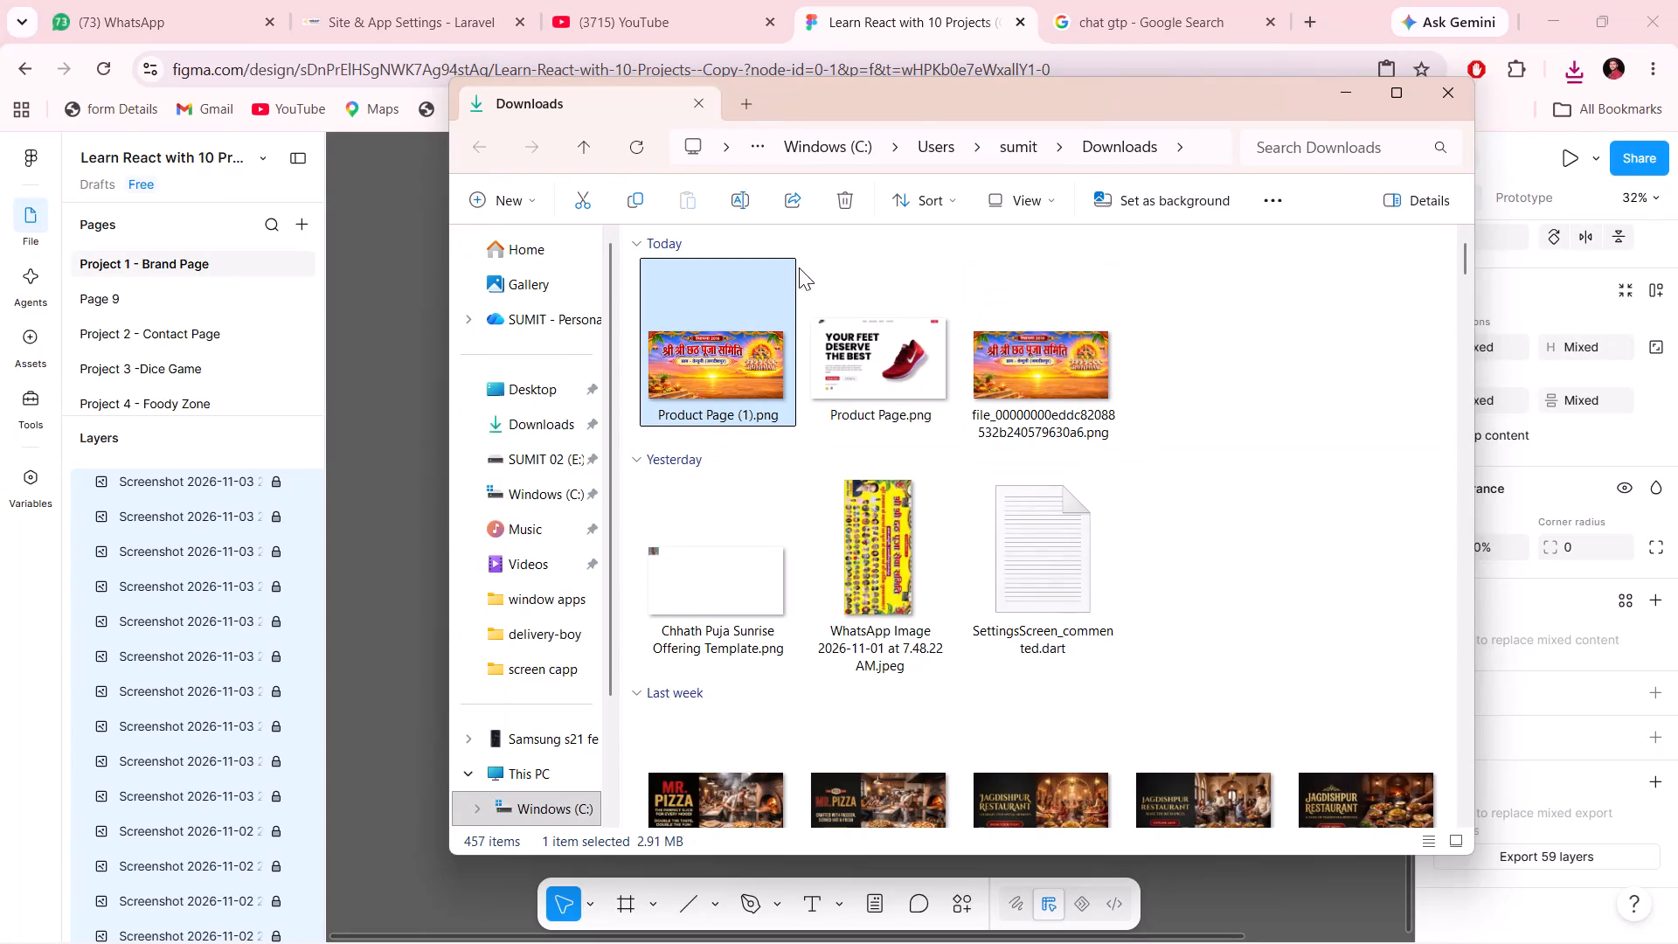
Open the exported Product Page (1).png to check the banner, and close the image and its folder window.
{"action": "left_click", "coordinate": [743, 308]}
{"action": "key", "text": "Return"}
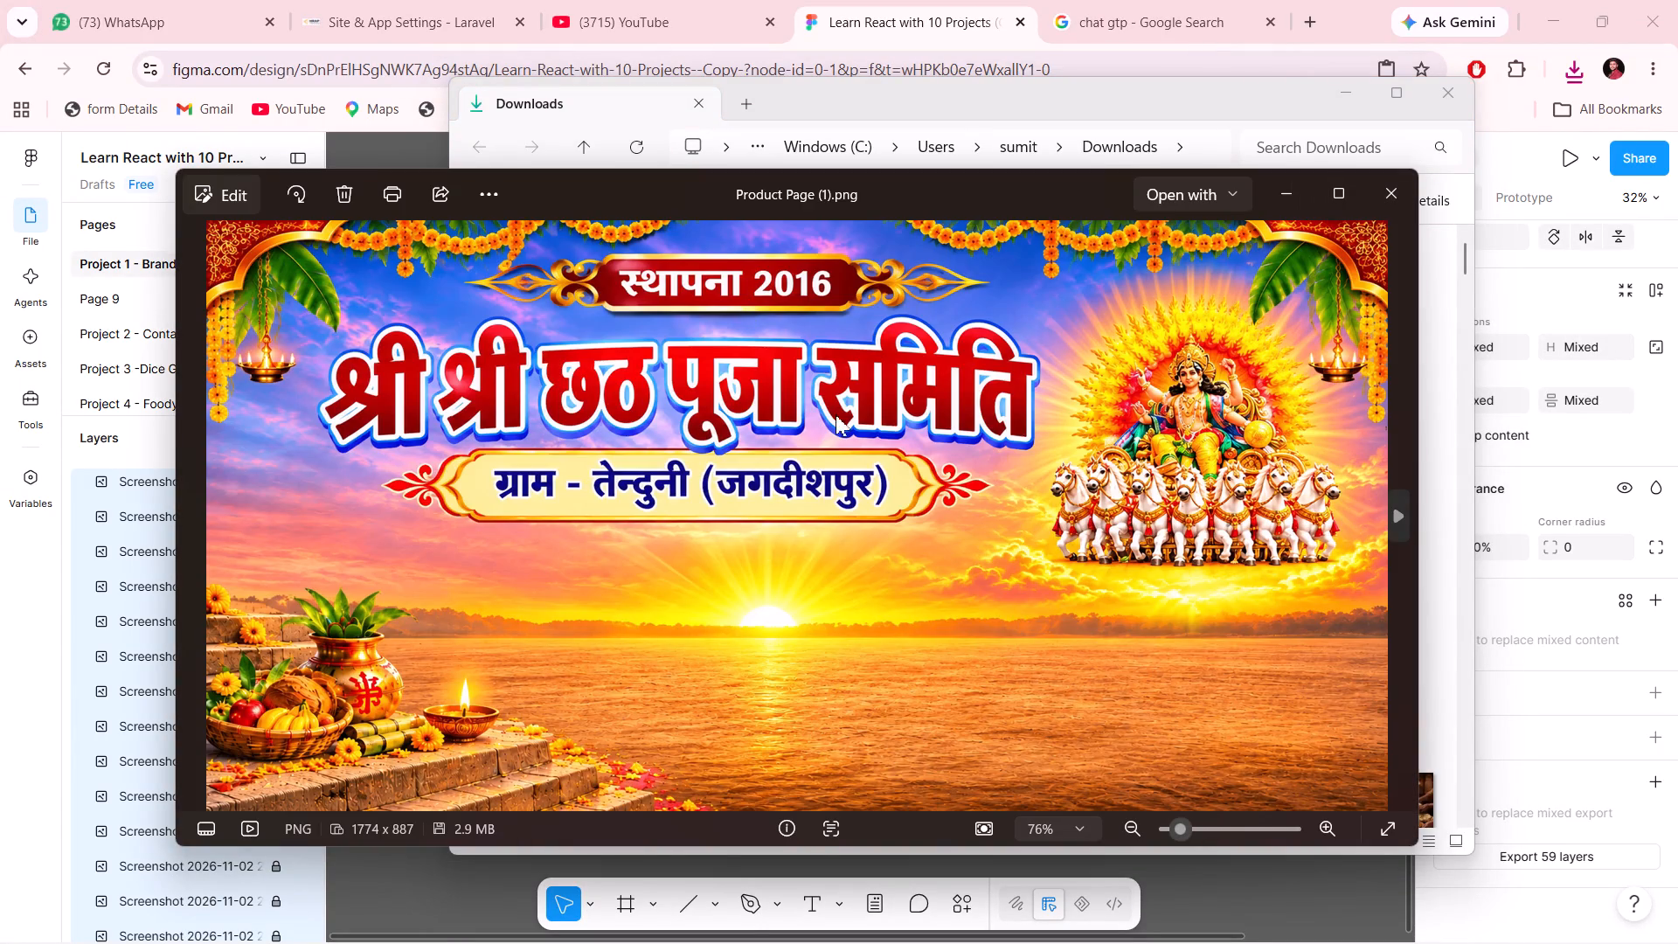
{"action": "left_click", "coordinate": [1375, 191]}
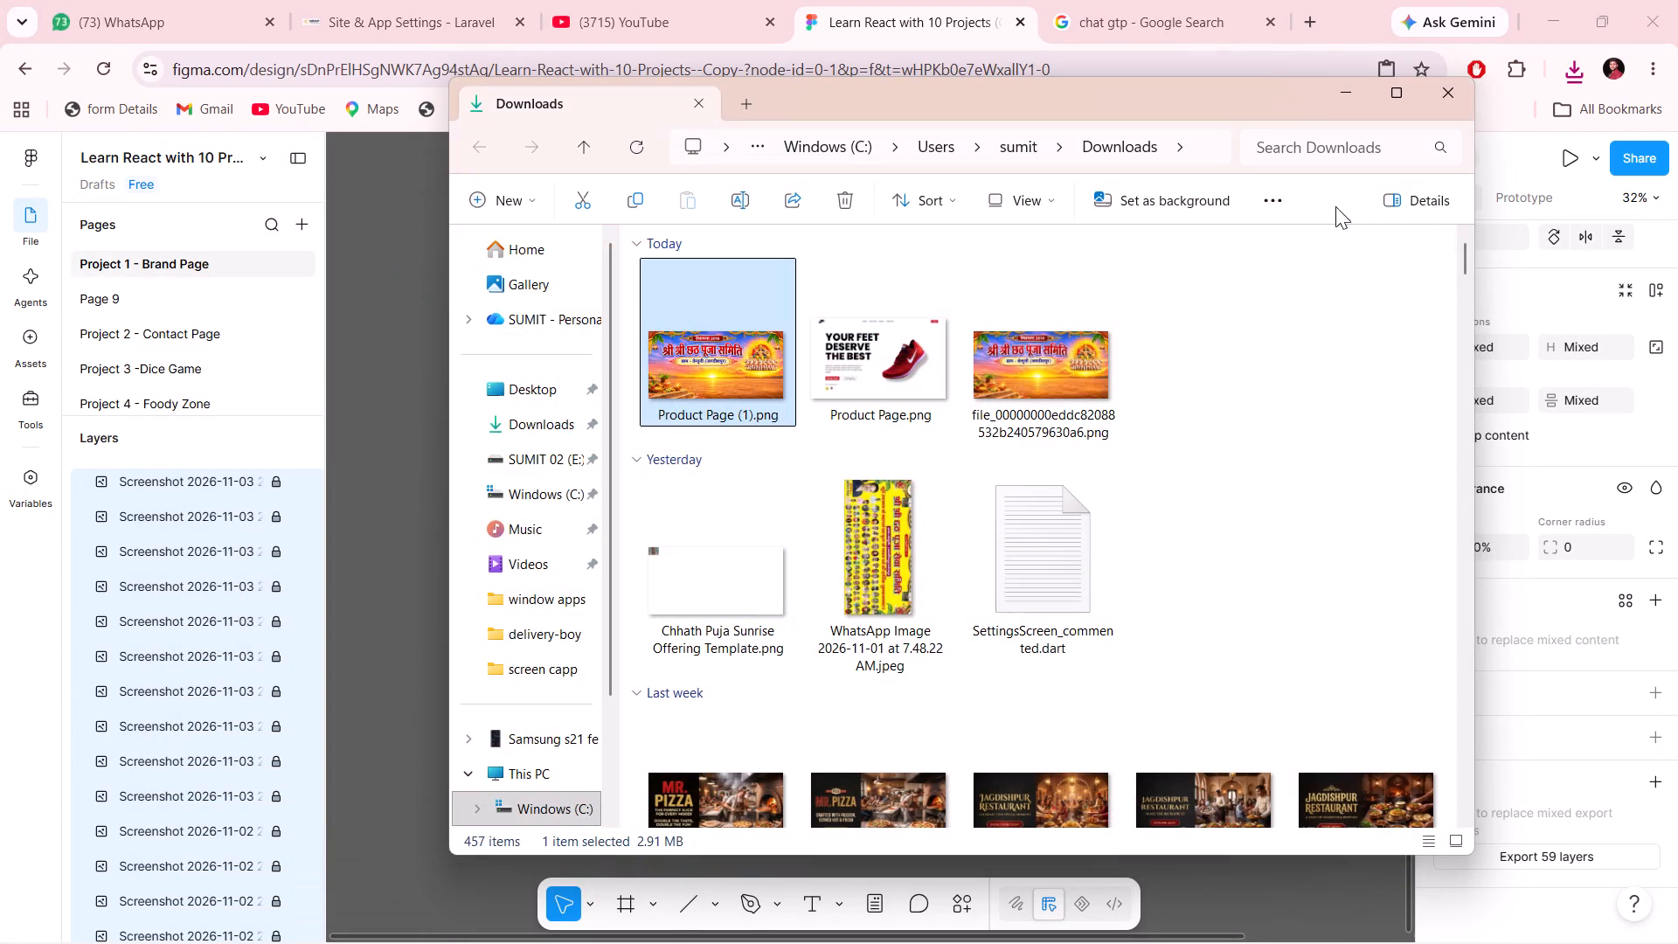
{"action": "left_click", "coordinate": [1436, 111]}
{"action": "left_click", "coordinate": [1441, 109]}
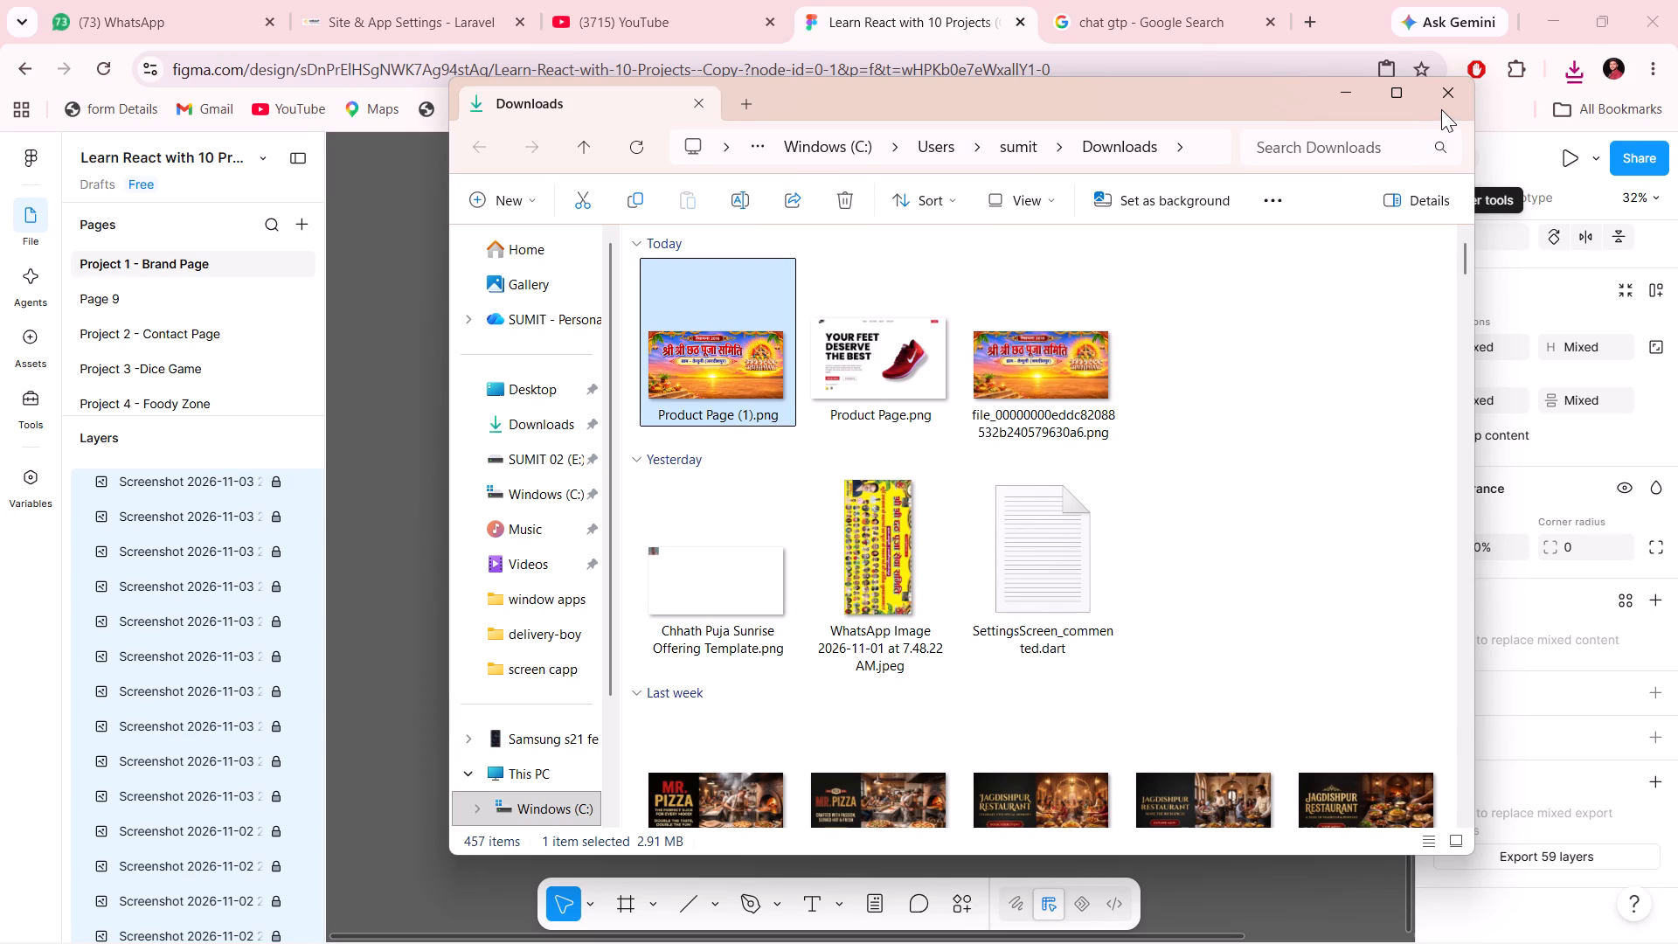
{"action": "left_click", "coordinate": [1467, 87]}
Clear the layer selection and examine the Product Page banner copies on the canvas.
{"action": "left_click", "coordinate": [1366, 416]}
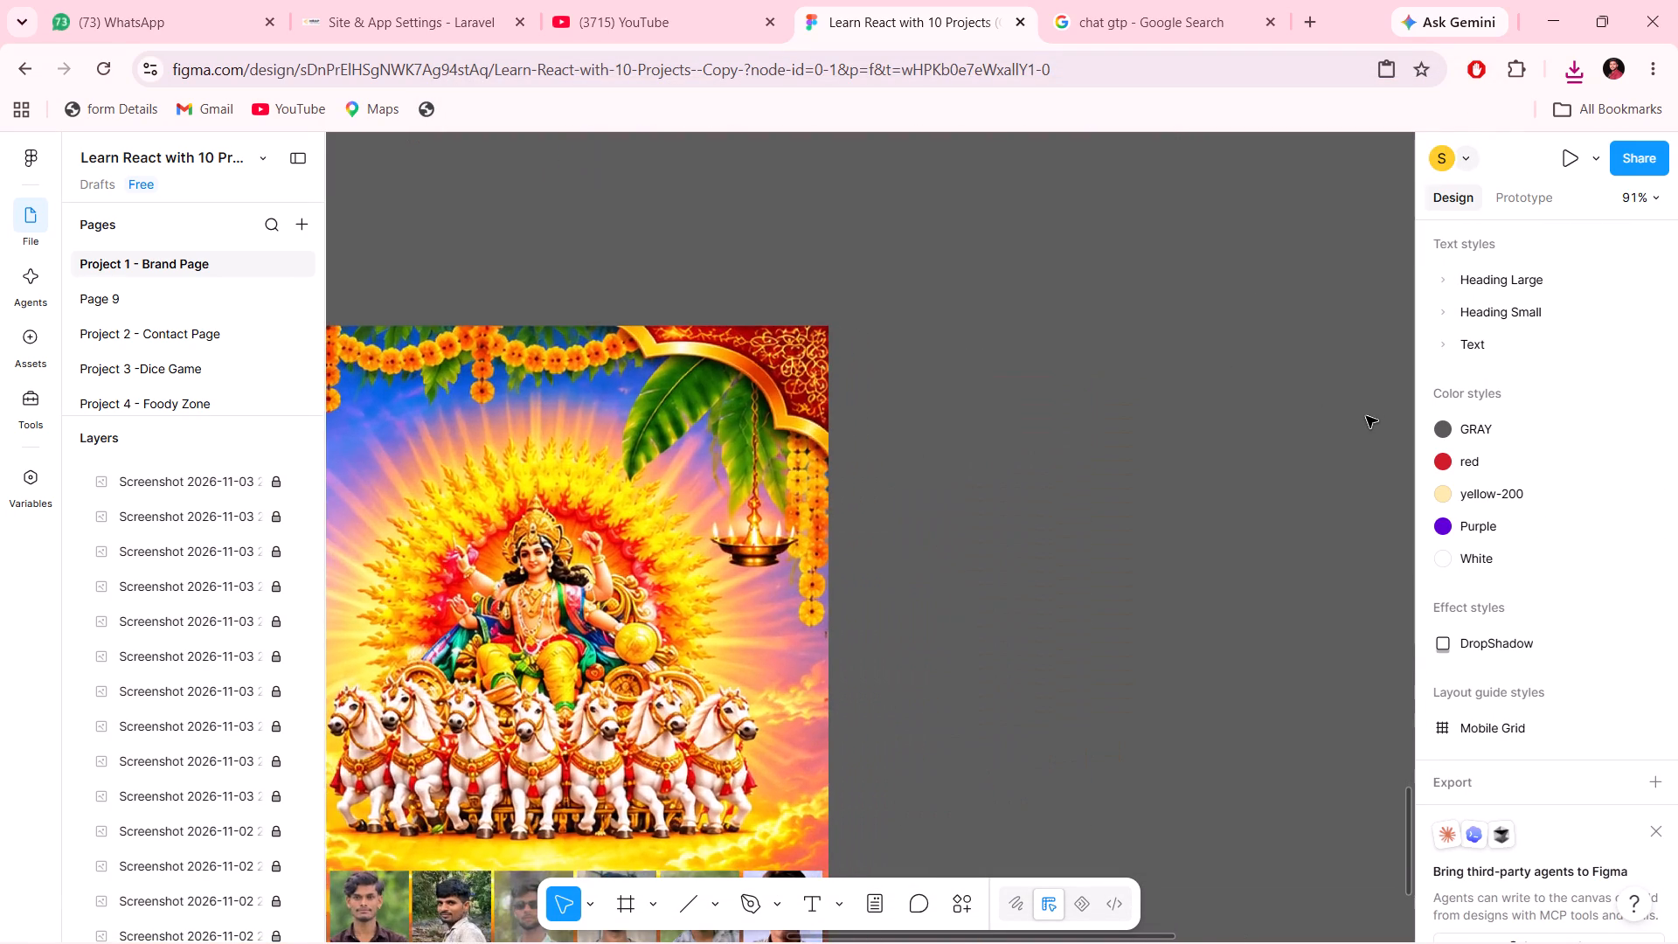
{"action": "scroll", "coordinate": [968, 489], "scroll_direction": "right", "scroll_amount": 5}
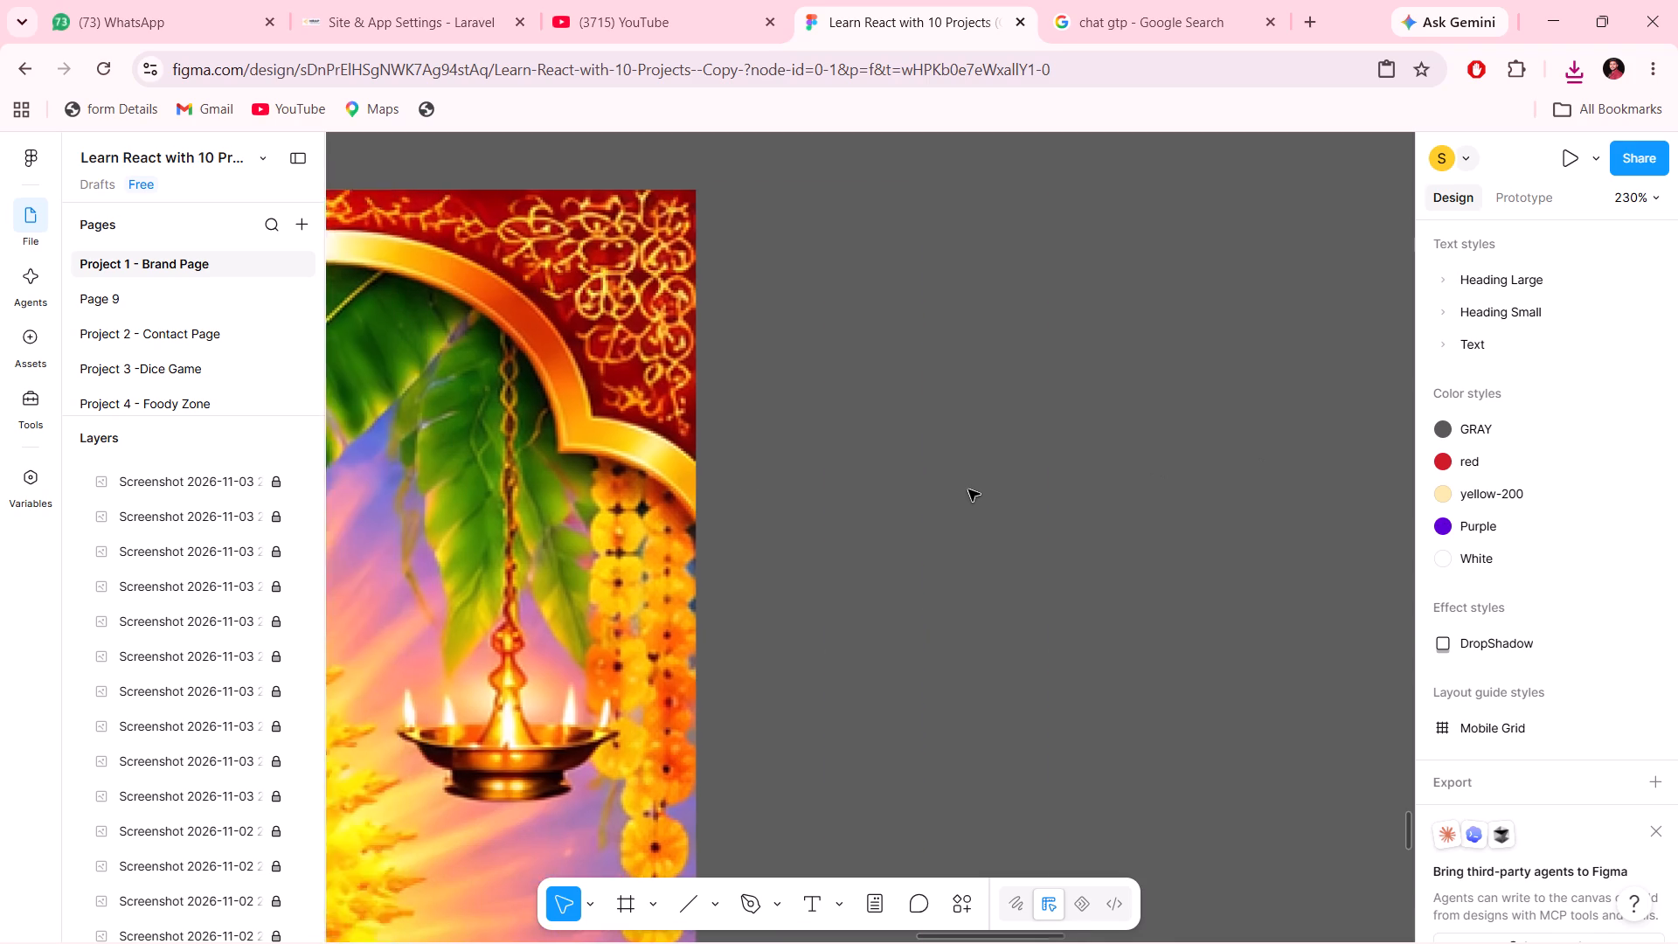
{"action": "scroll", "coordinate": [968, 489], "scroll_direction": "right", "scroll_amount": 4}
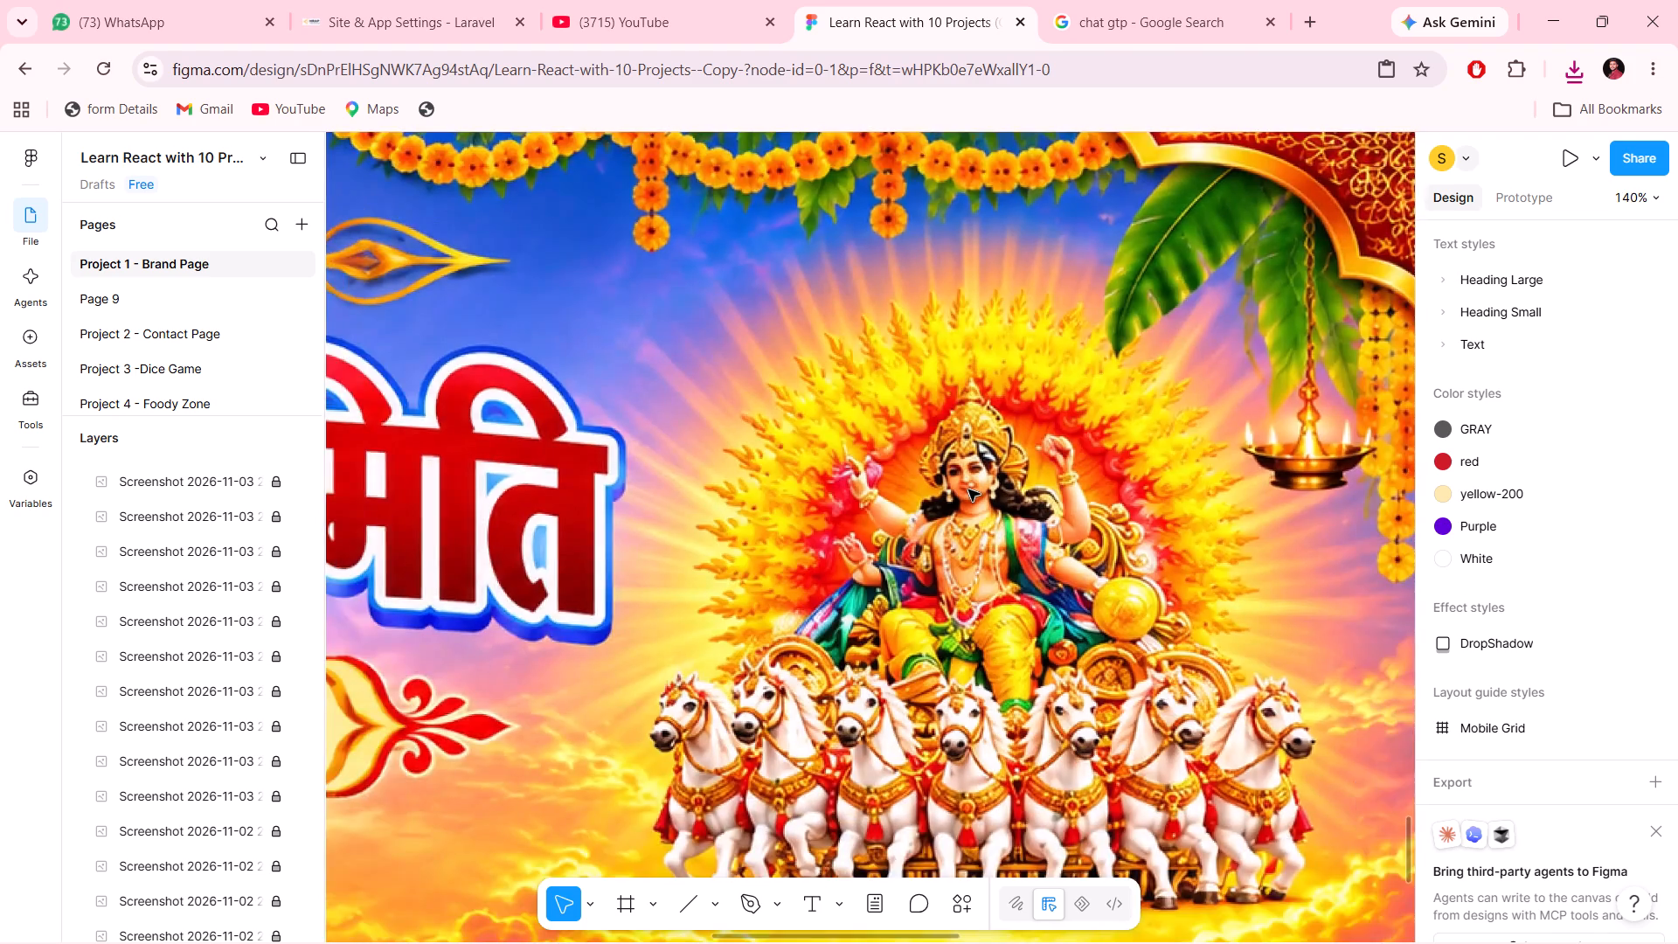
{"action": "left_click", "coordinate": [968, 489]}
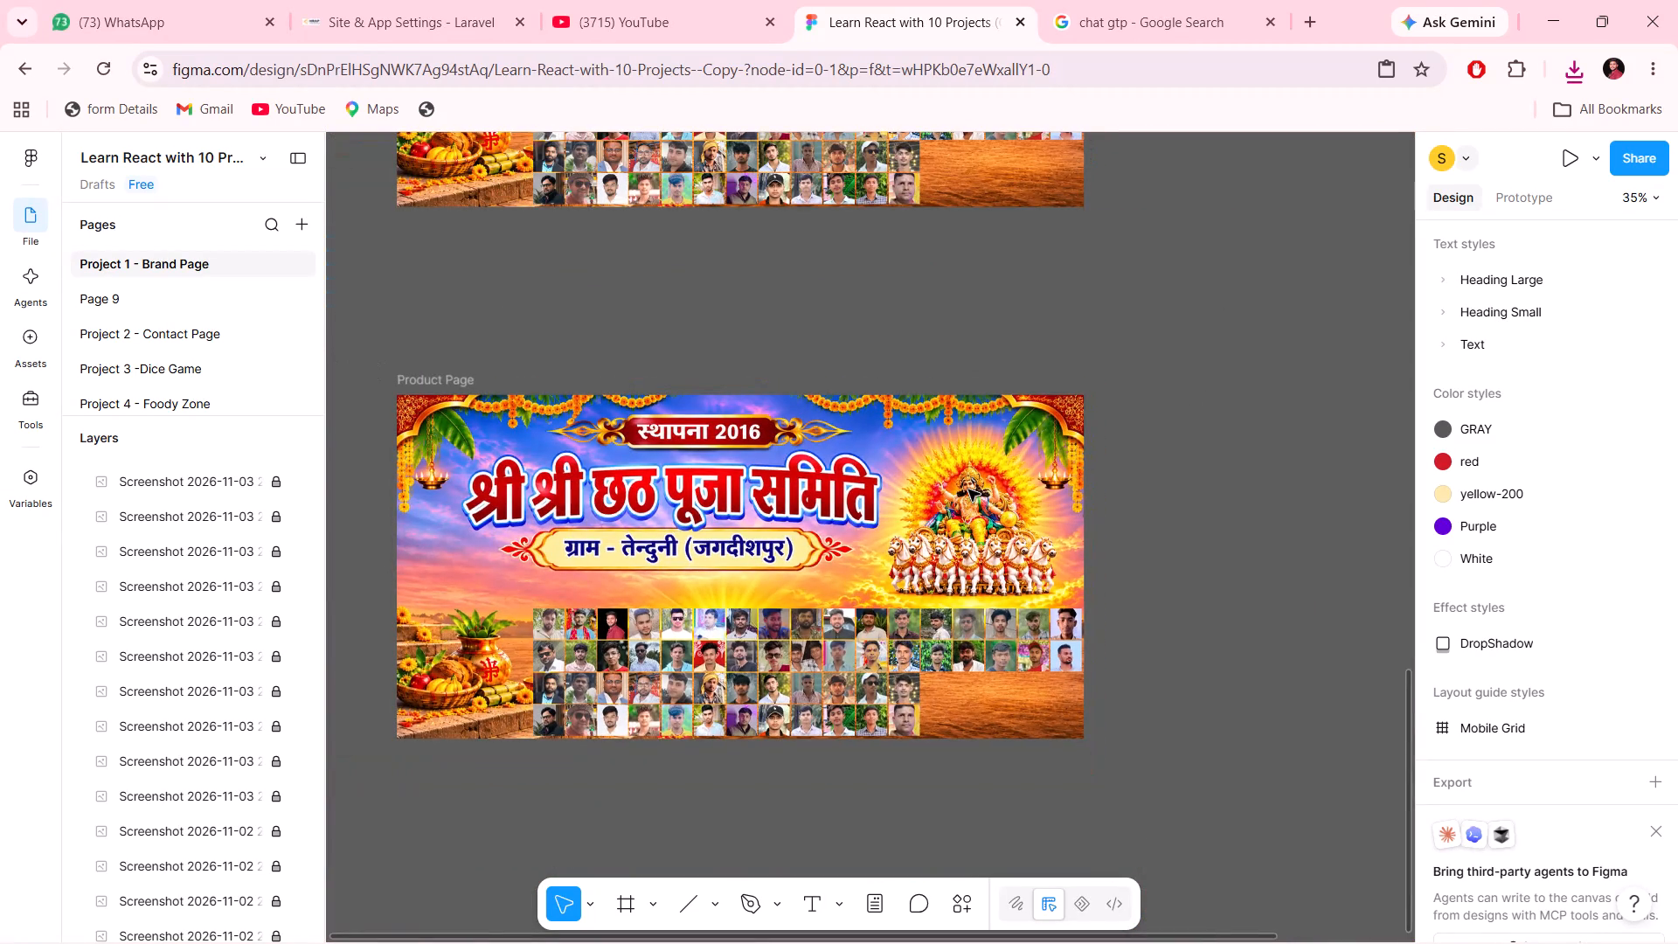
{"action": "scroll", "coordinate": [920, 448], "scroll_direction": "up", "scroll_amount": 4}
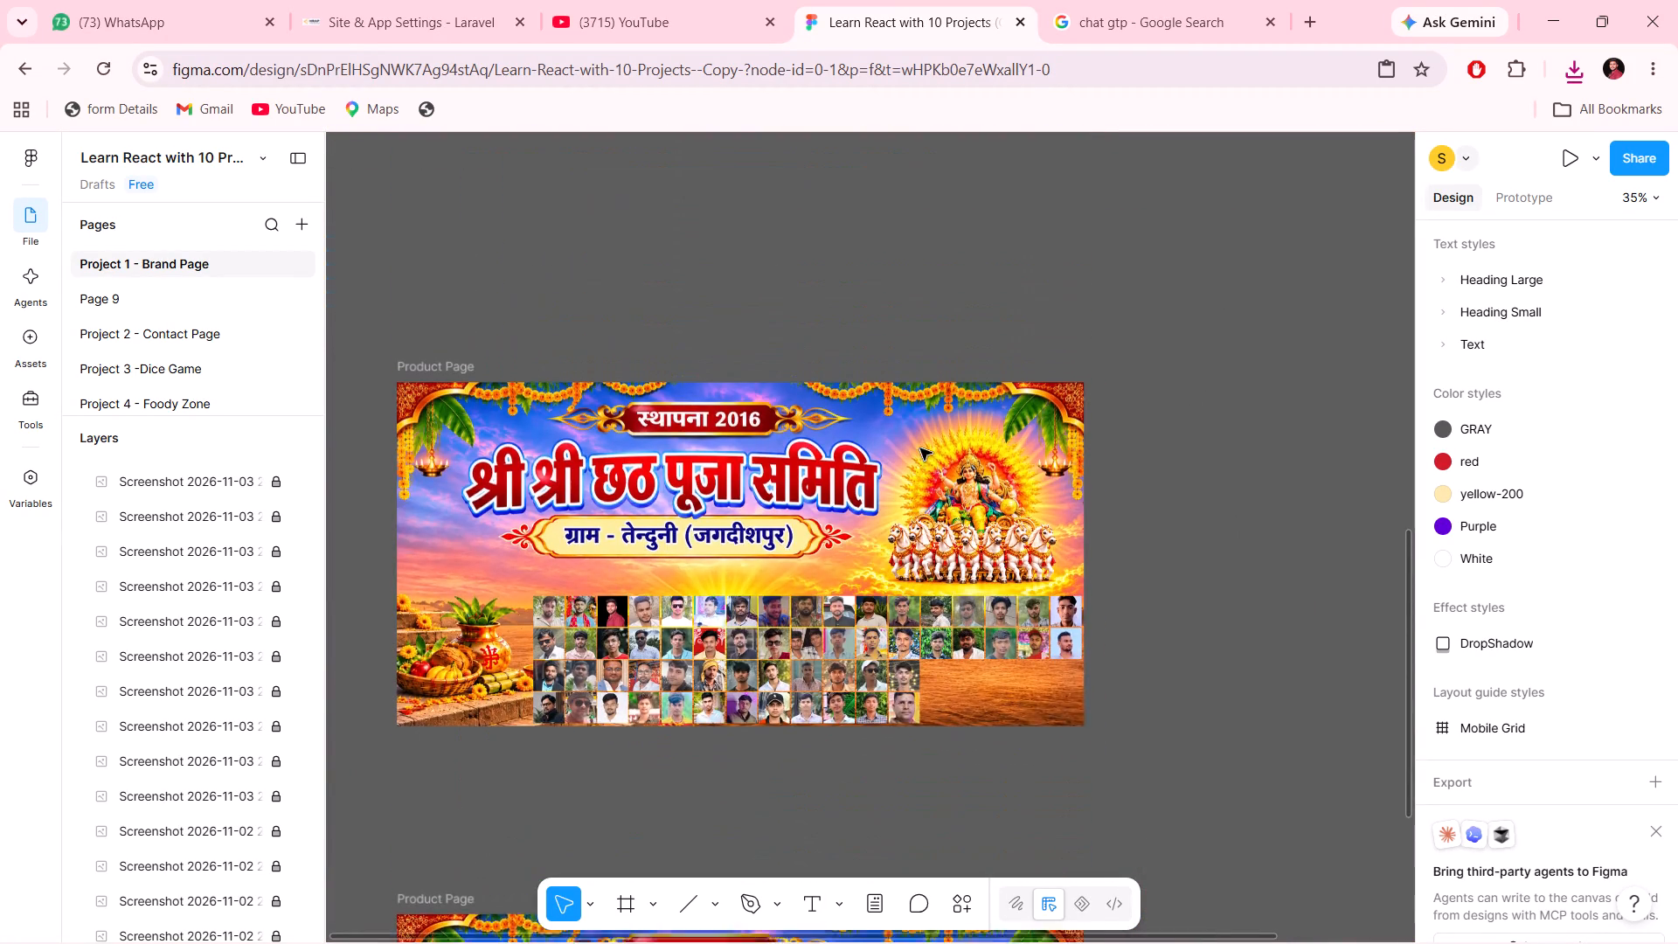
{"action": "scroll", "coordinate": [920, 448], "scroll_direction": "up", "scroll_amount": 3}
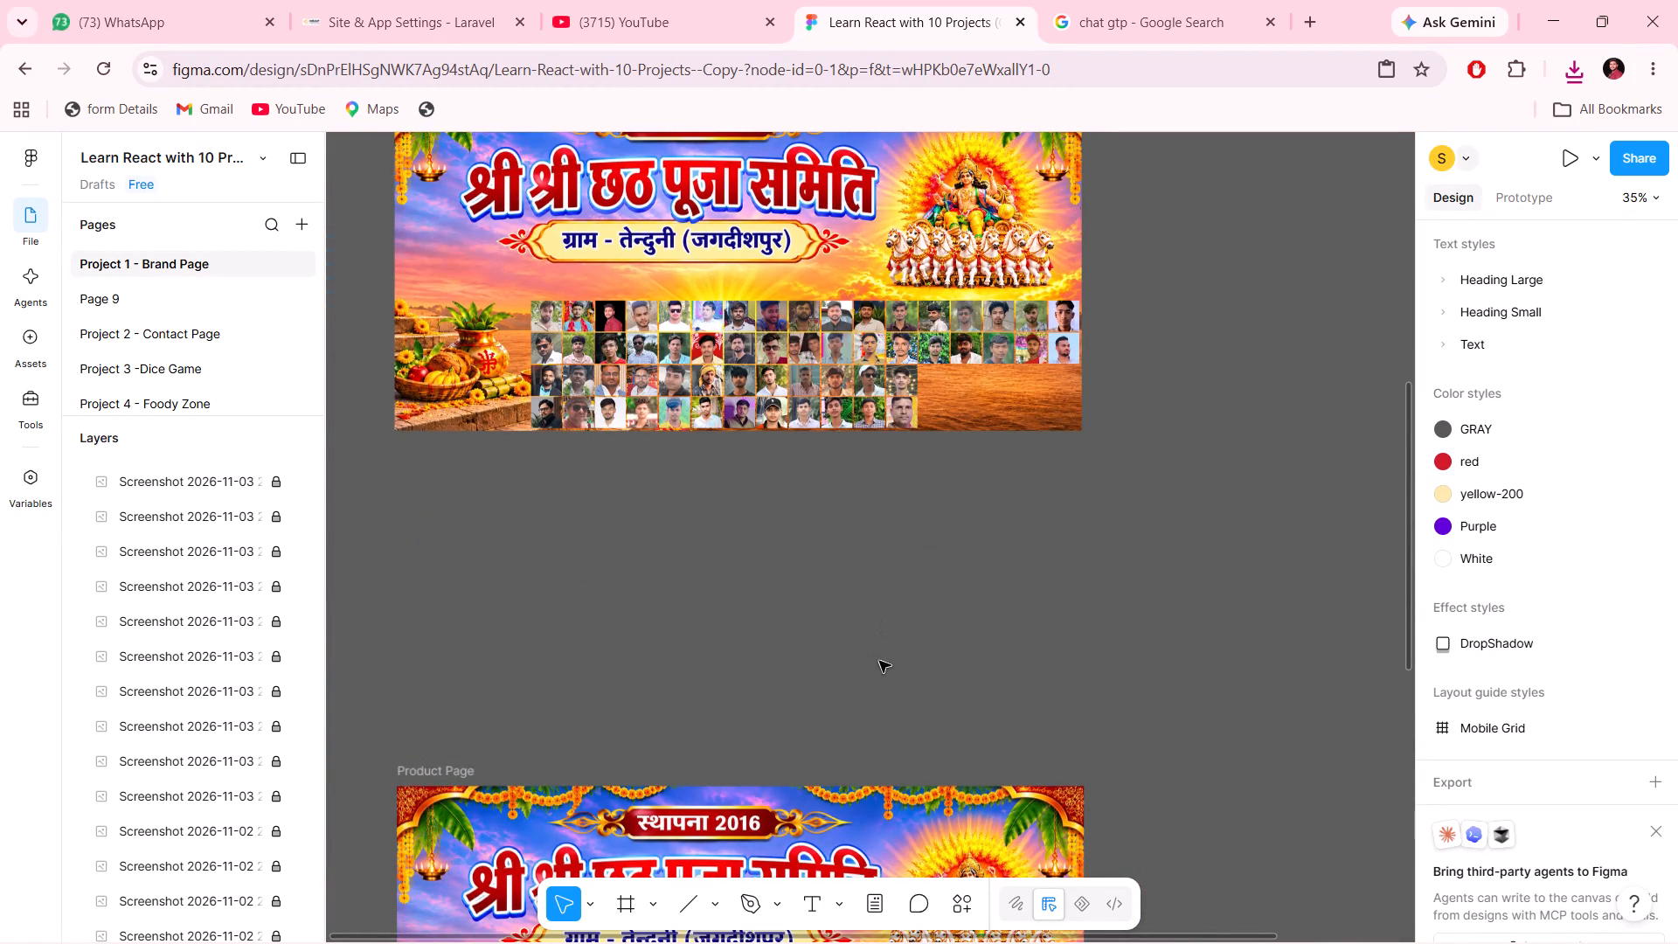
{"action": "scroll", "coordinate": [879, 661], "scroll_direction": "right", "scroll_amount": 1}
{"action": "scroll", "coordinate": [879, 661], "scroll_direction": "down", "scroll_amount": 2}
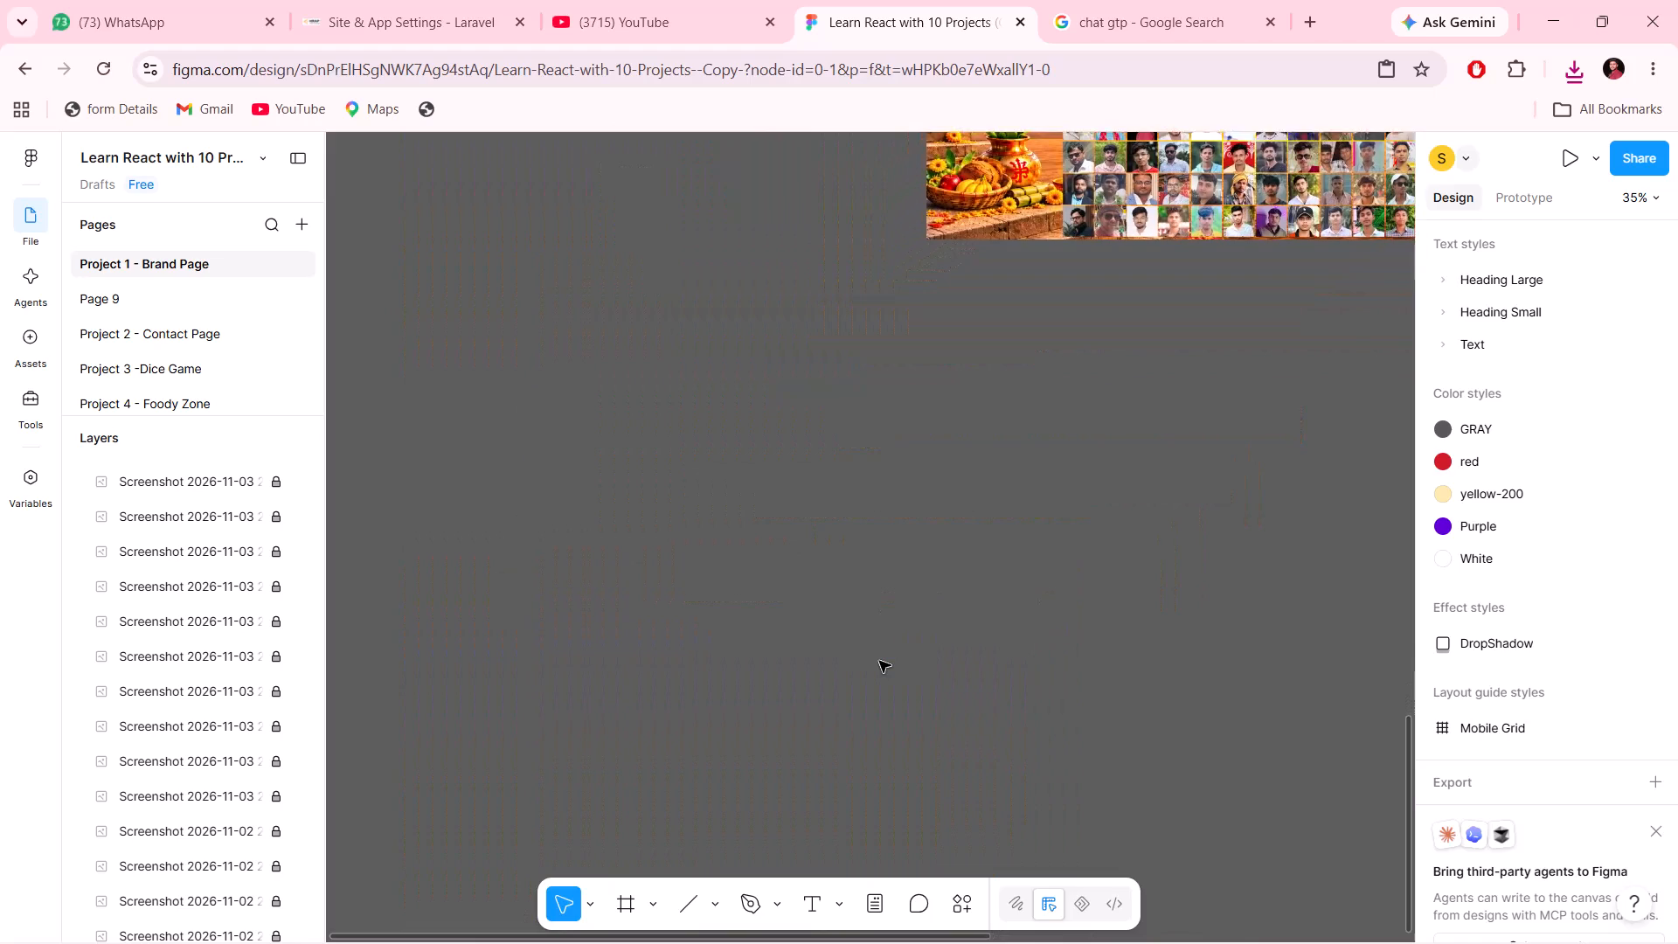
{"action": "scroll", "coordinate": [879, 661], "scroll_direction": "left", "scroll_amount": 5}
Export the locked Product Page frame beneath the Screenshot layers as an SVG, saving to Downloads under the proposed file name.
{"action": "scroll", "coordinate": [226, 732], "scroll_direction": "down", "scroll_amount": 5}
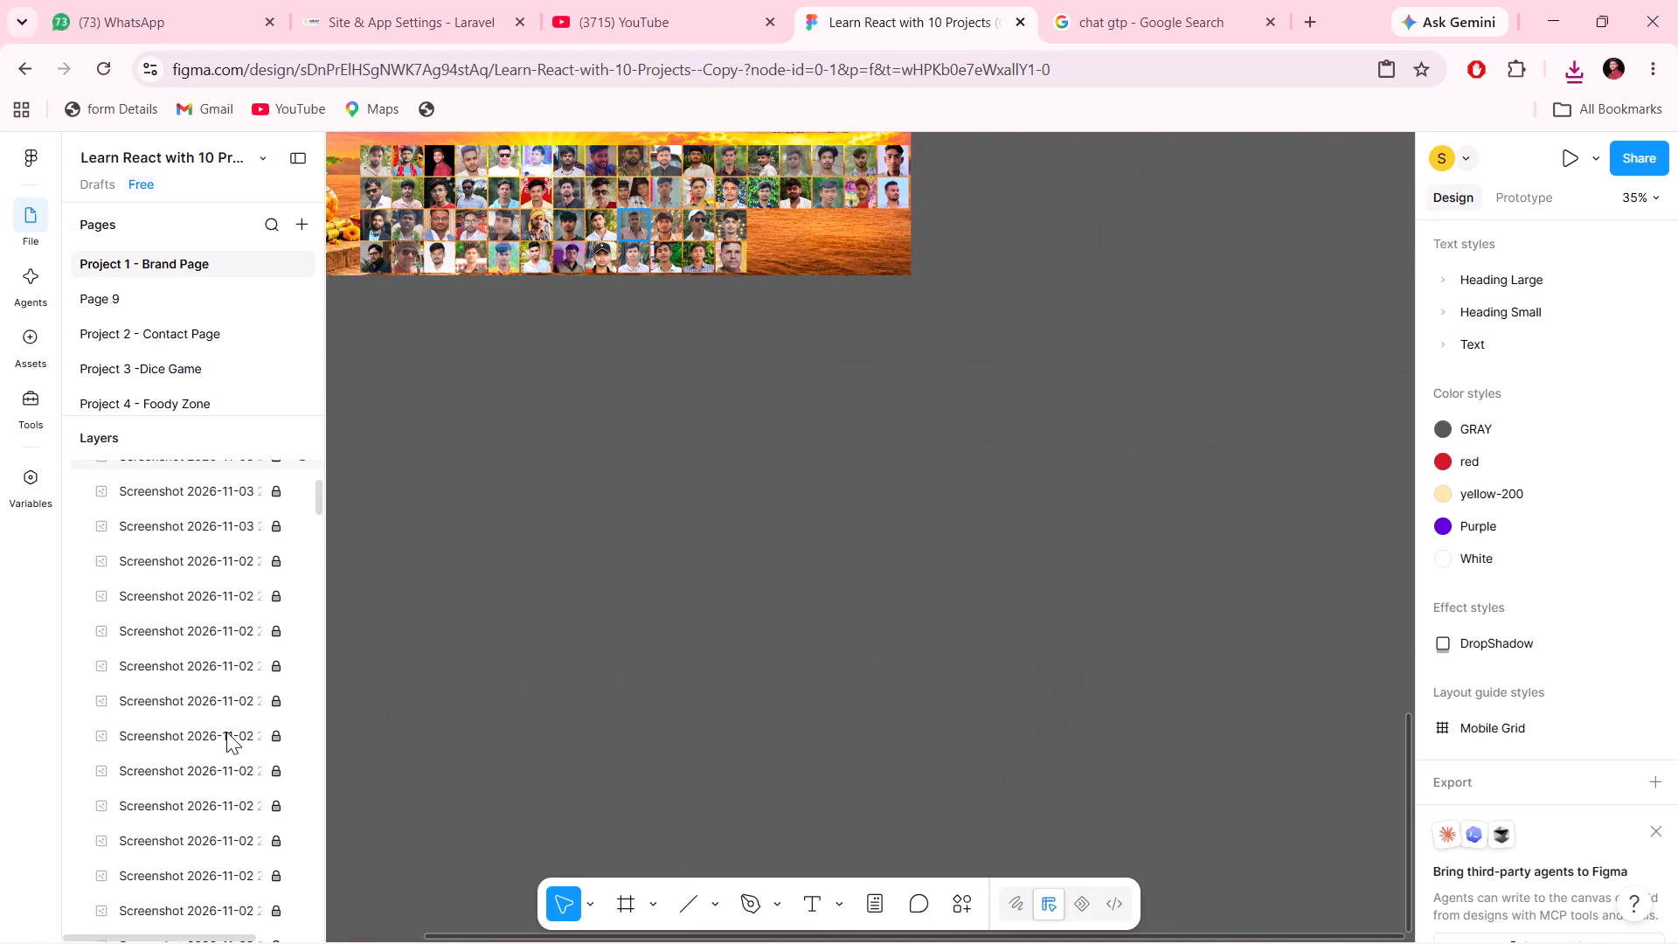
{"action": "scroll", "coordinate": [226, 732], "scroll_direction": "down", "scroll_amount": 8}
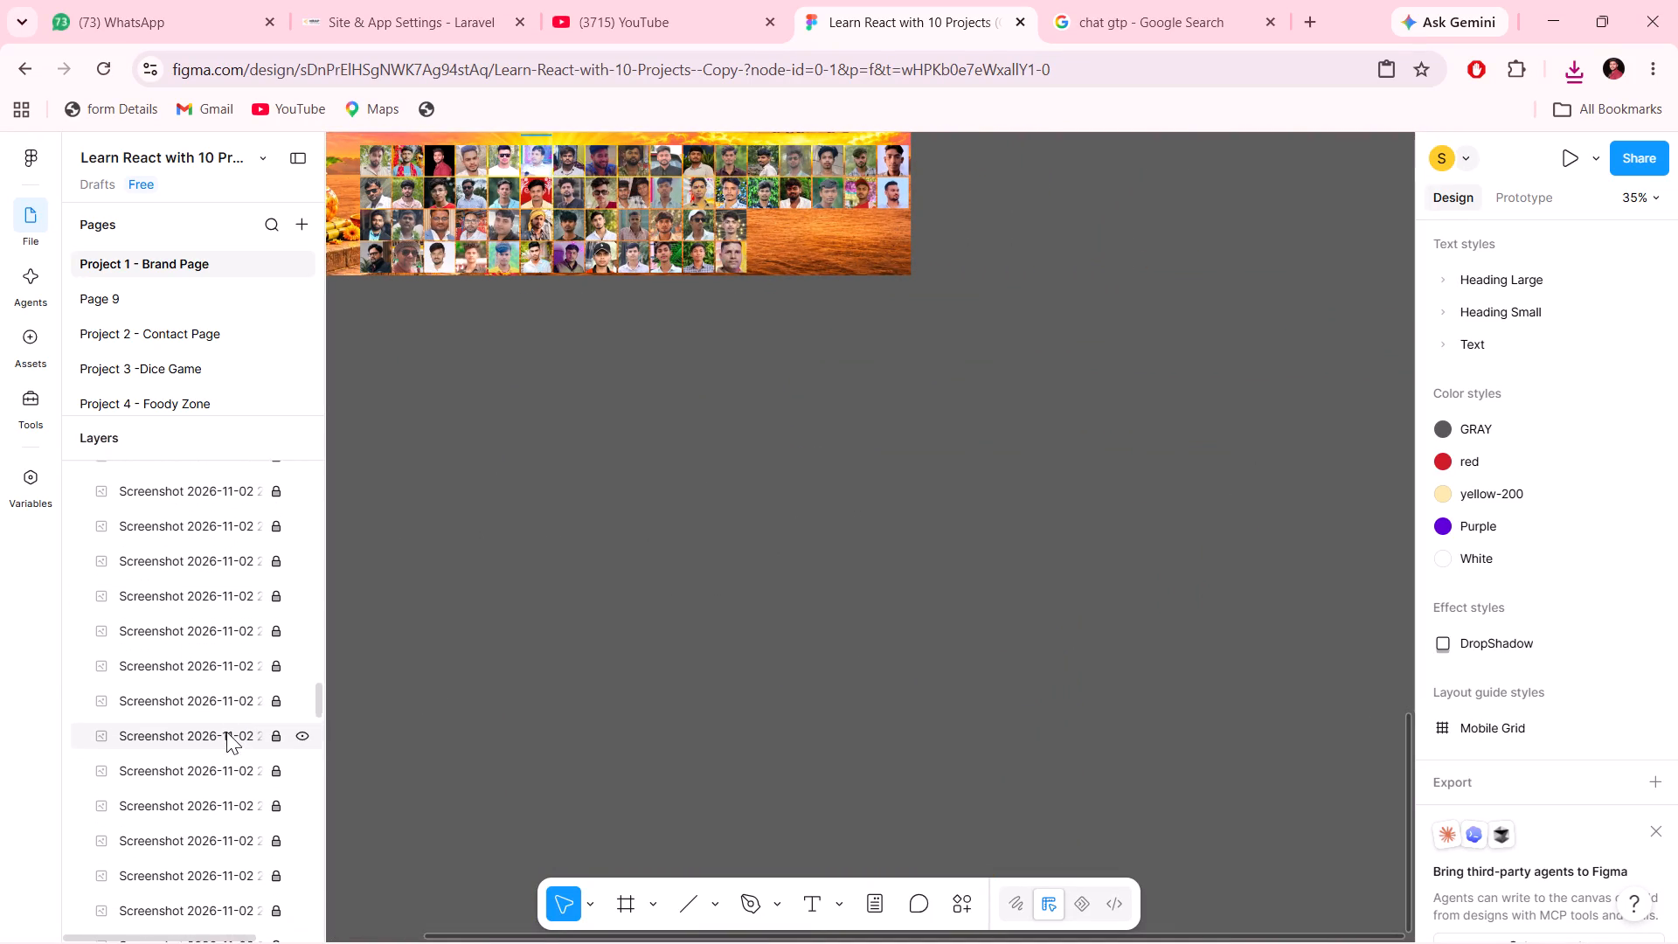
{"action": "scroll", "coordinate": [226, 732], "scroll_direction": "down", "scroll_amount": 13}
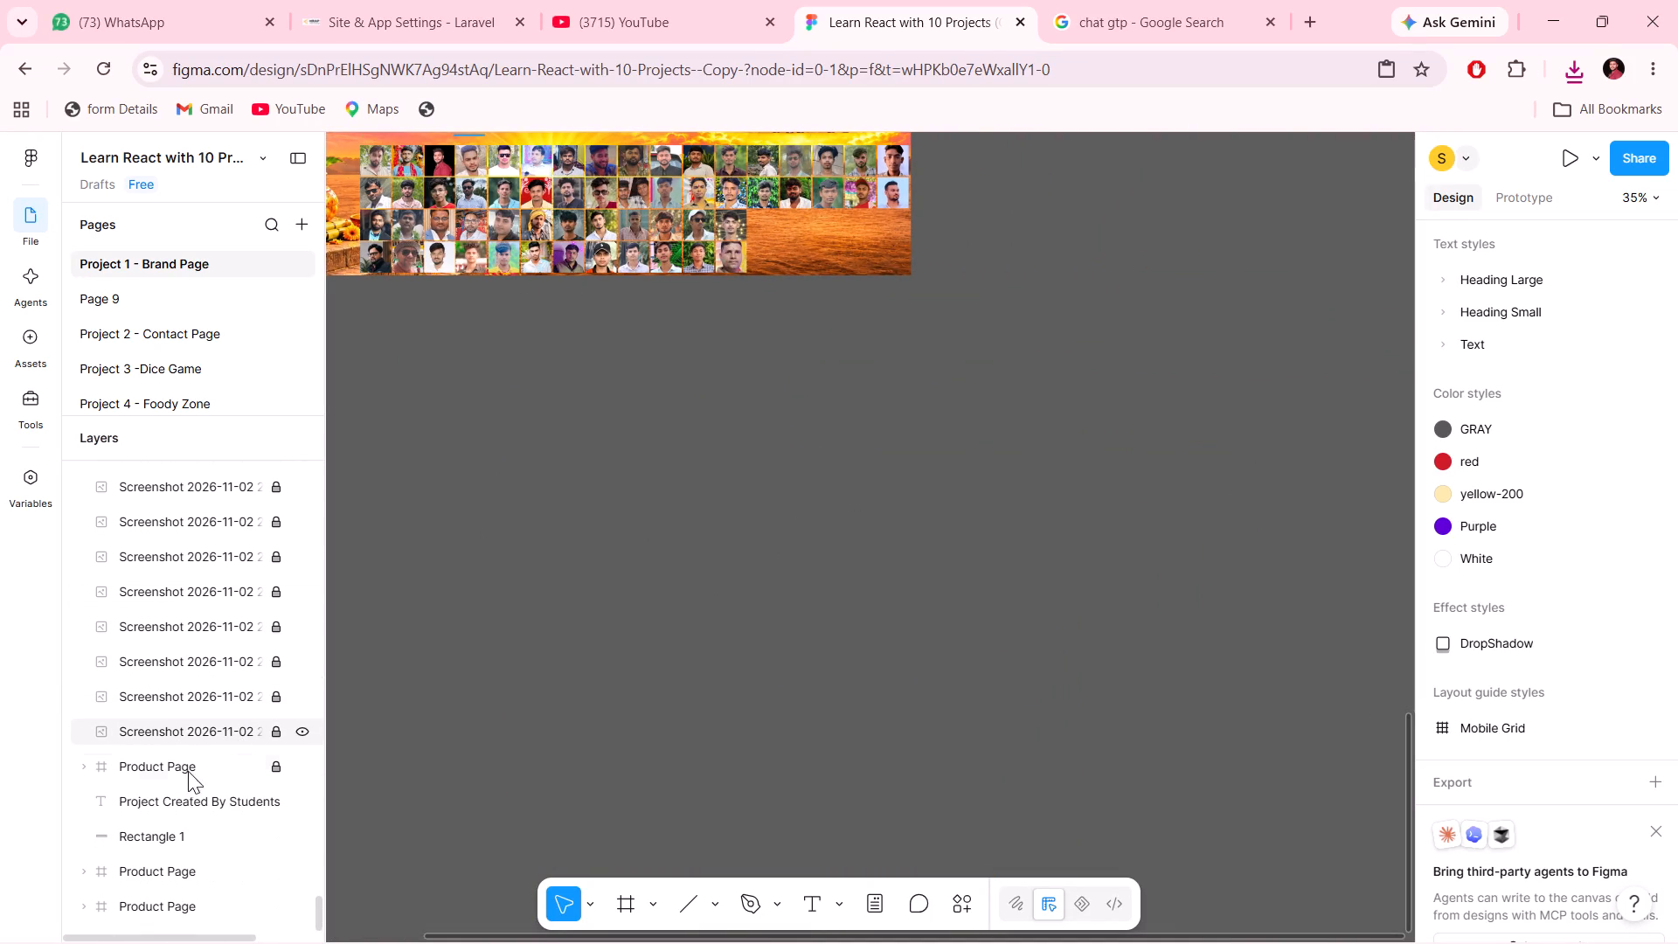
{"action": "left_click", "coordinate": [168, 781]}
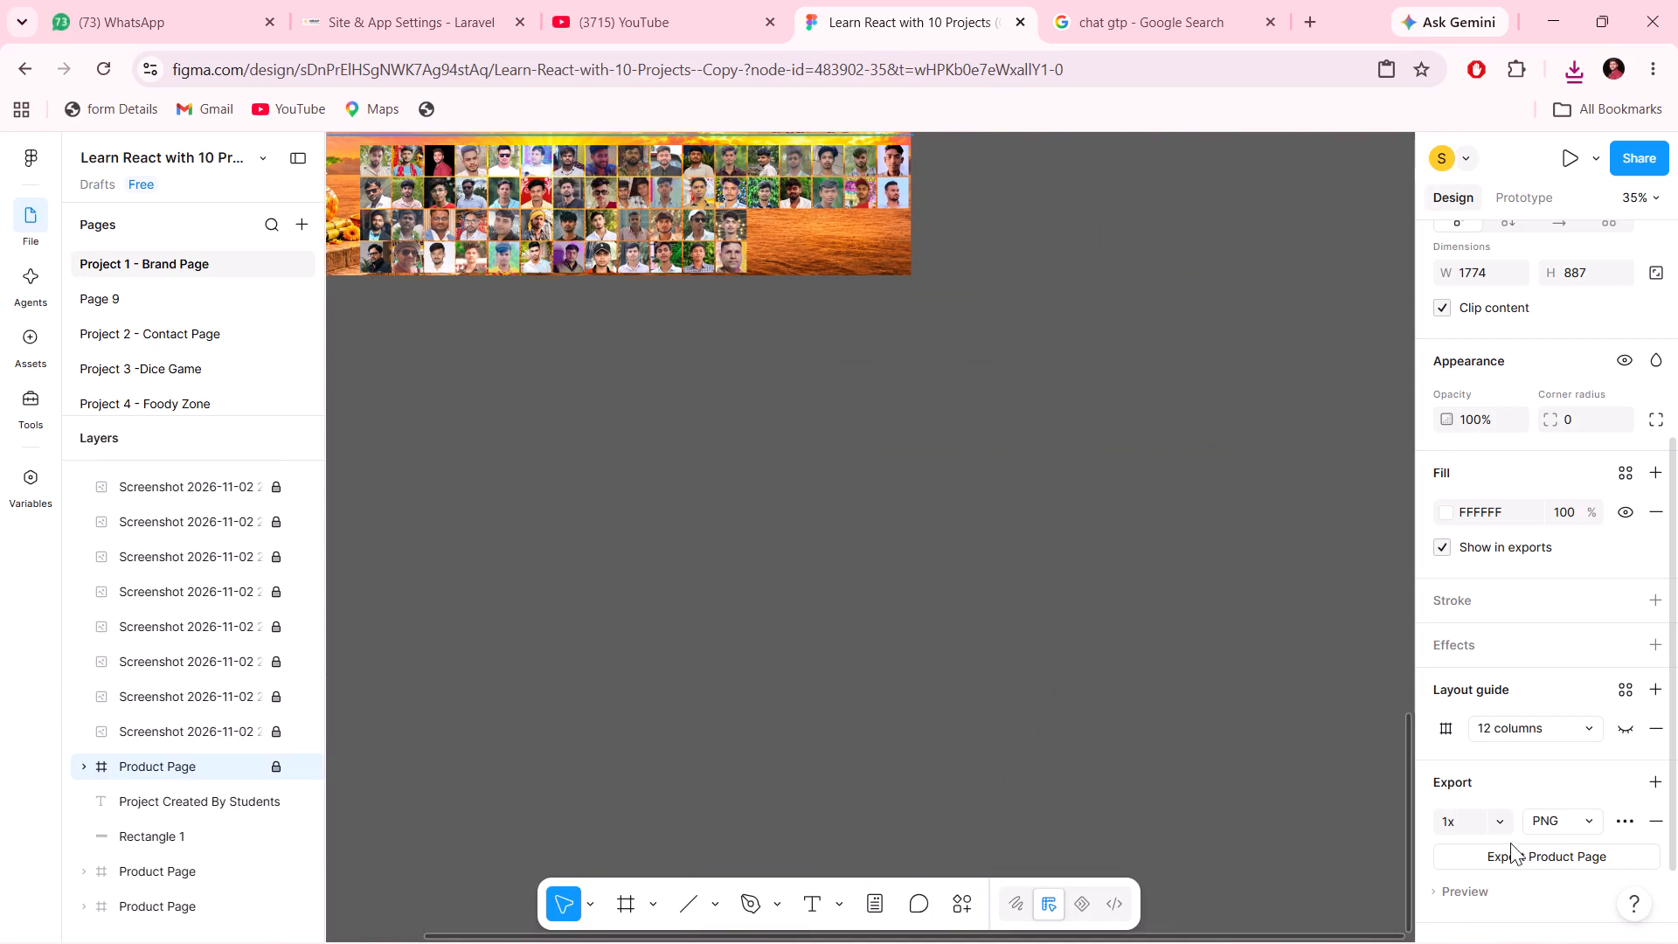
{"action": "left_click", "coordinate": [1542, 825]}
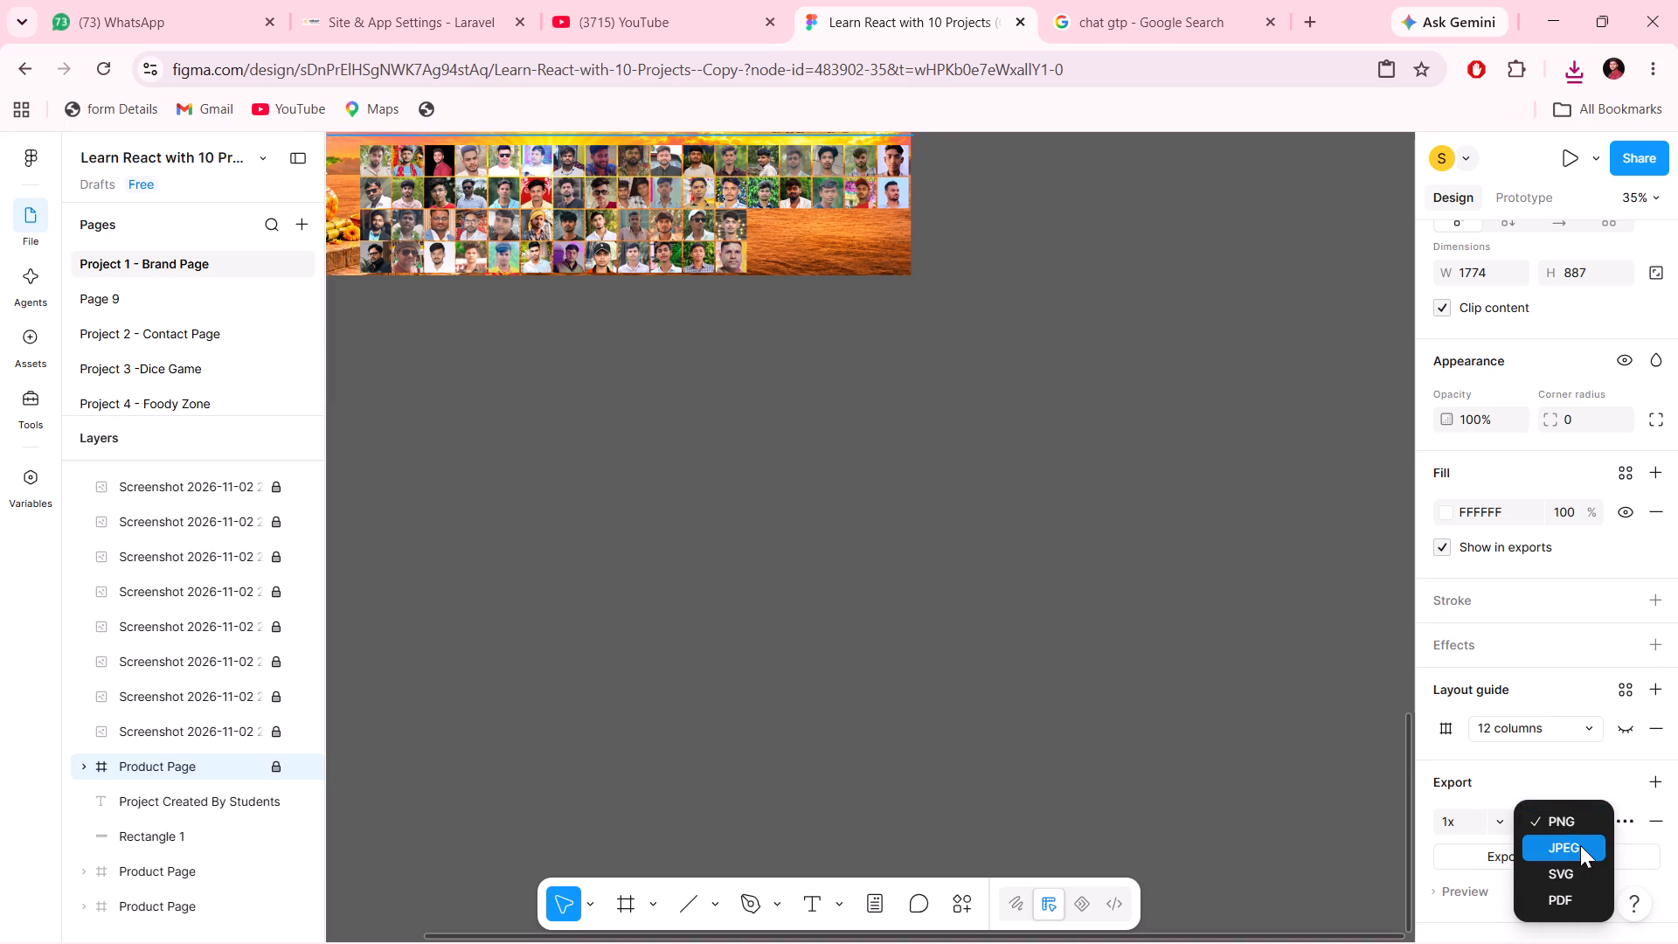
{"action": "left_click", "coordinate": [1565, 872]}
{"action": "left_click", "coordinate": [1535, 863]}
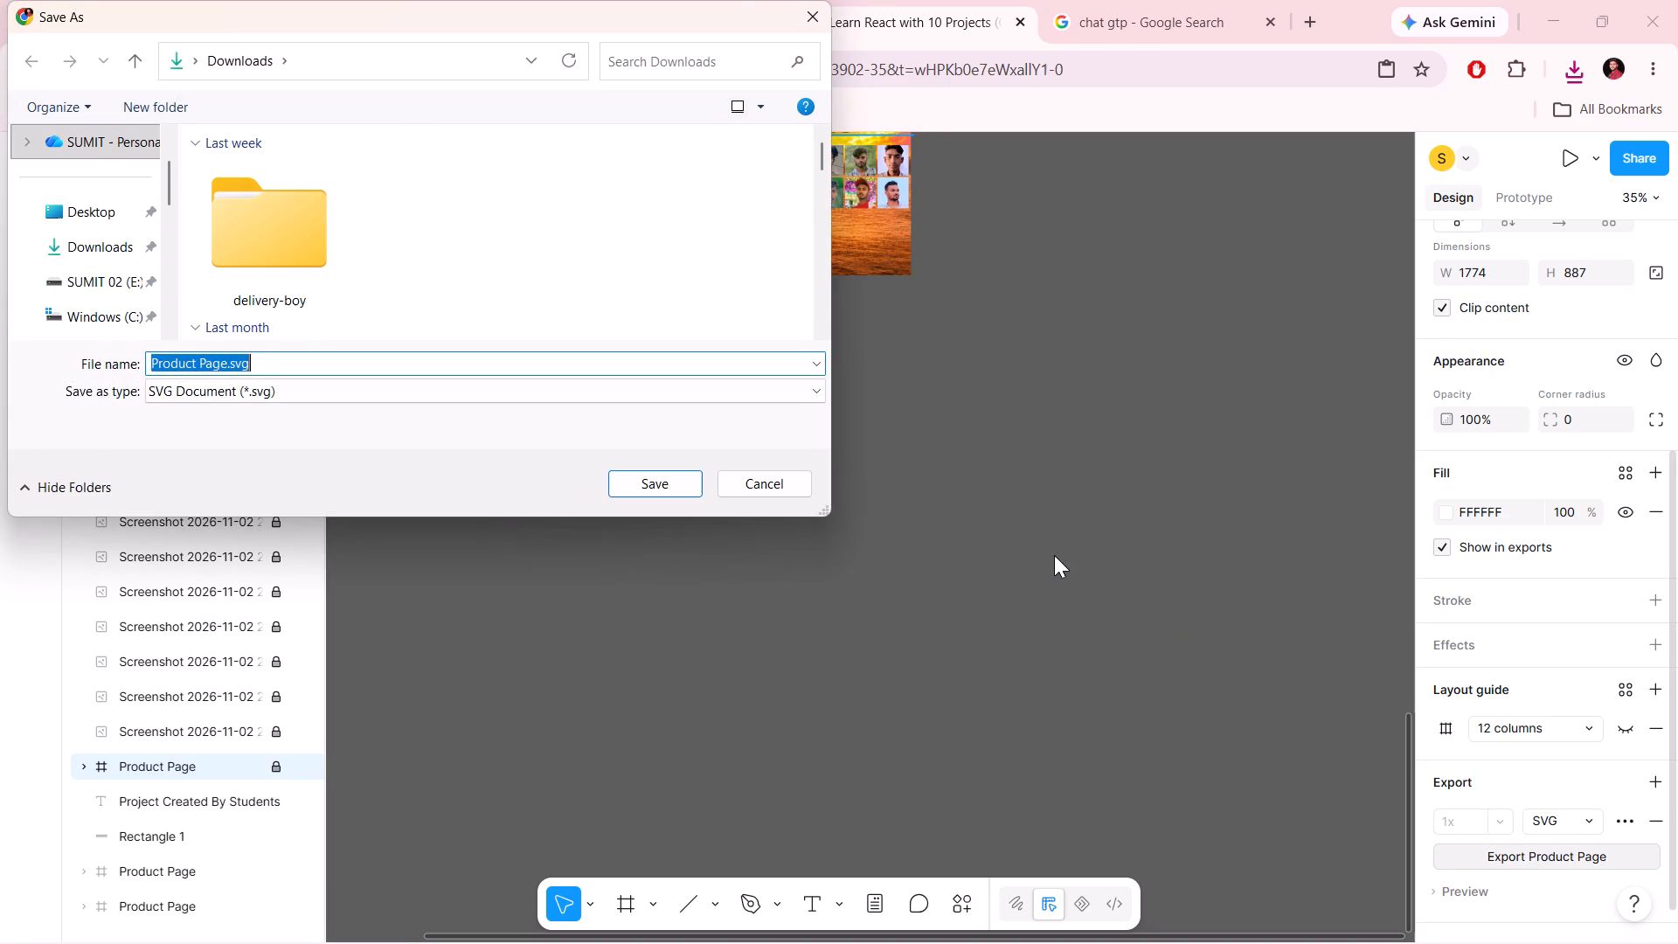
{"action": "key", "text": "Return"}
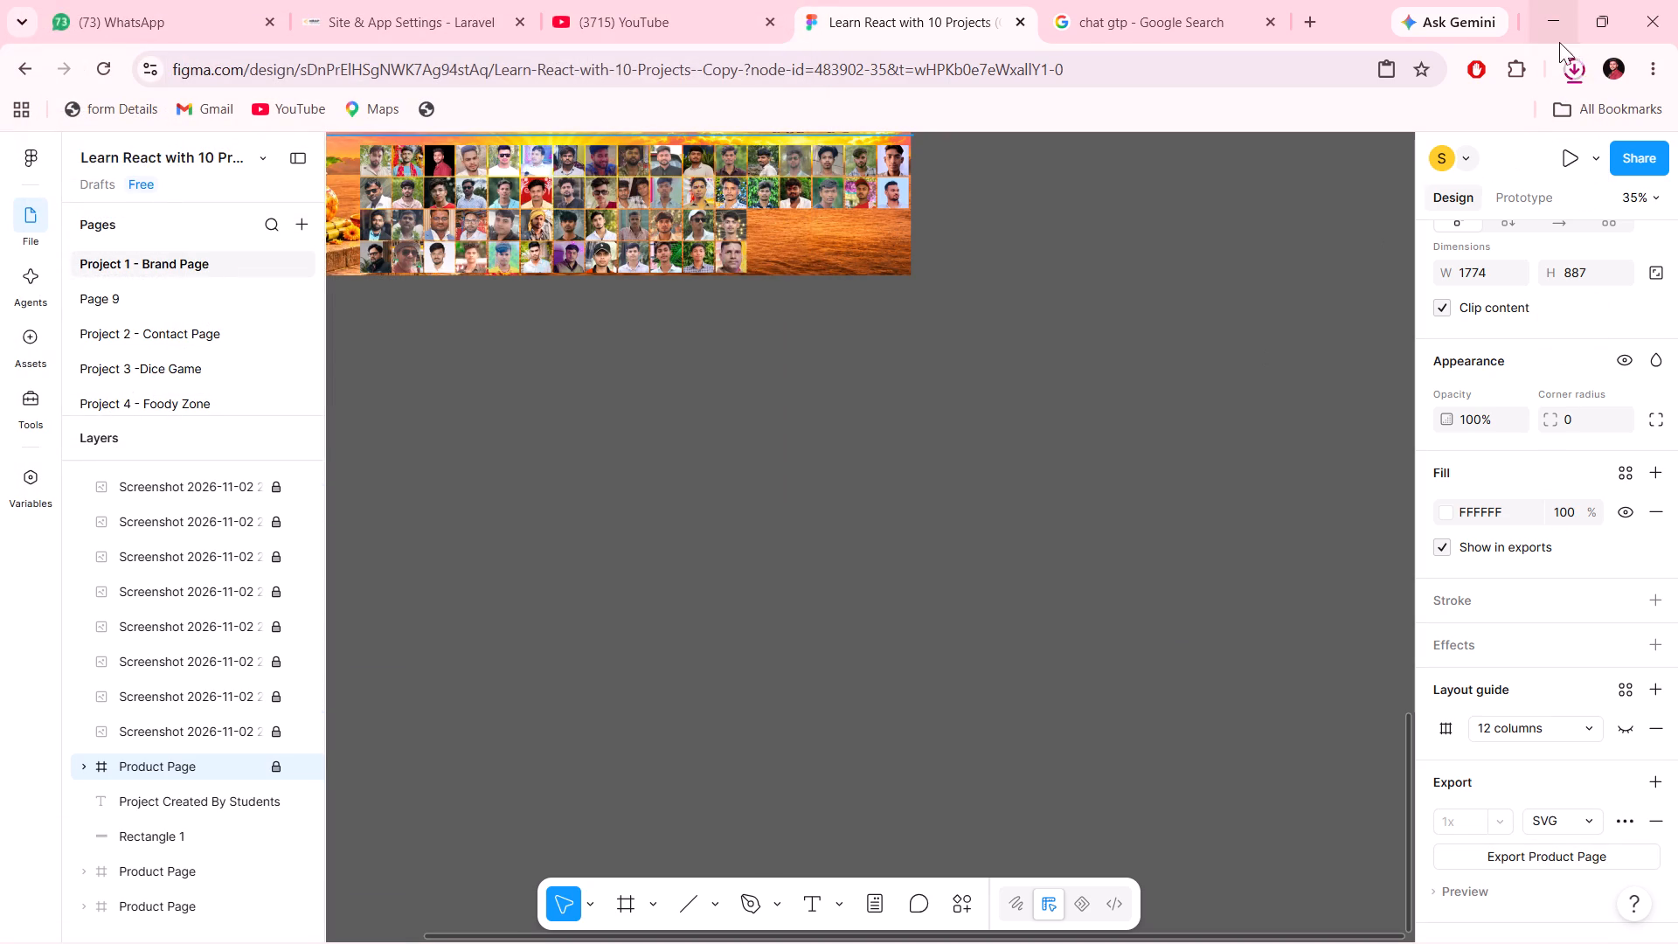
Open the downloaded Product Page.svg from its folder, using Google Chrome just once.
{"action": "left_click", "coordinate": [1576, 58]}
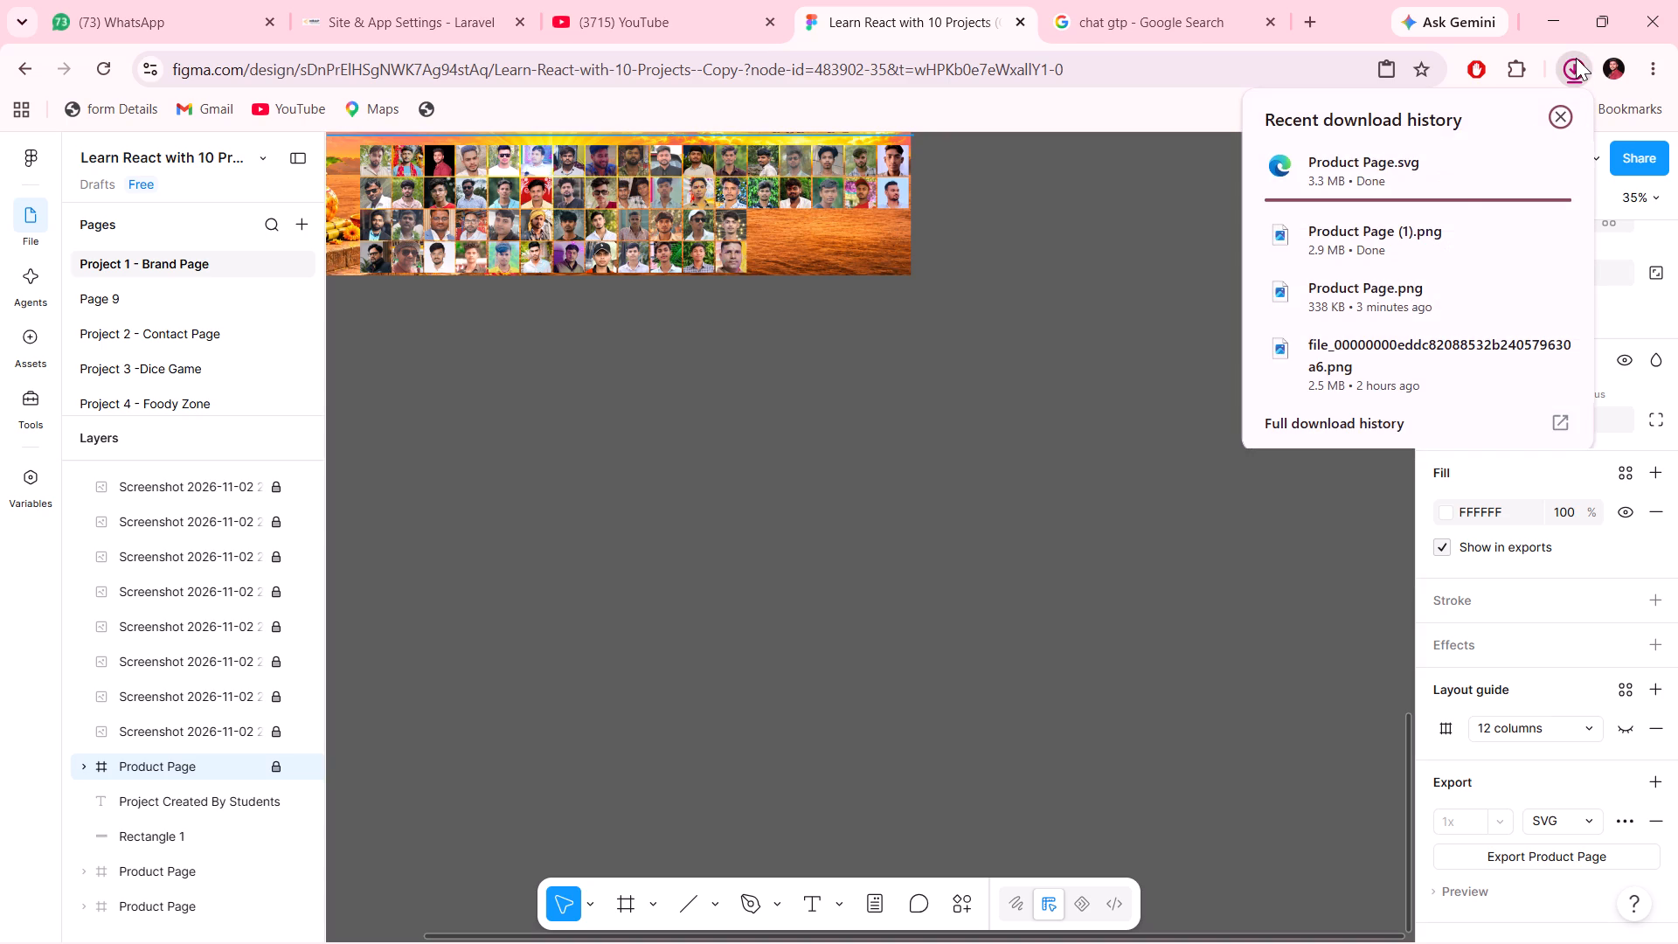
{"action": "left_click", "coordinate": [1519, 167]}
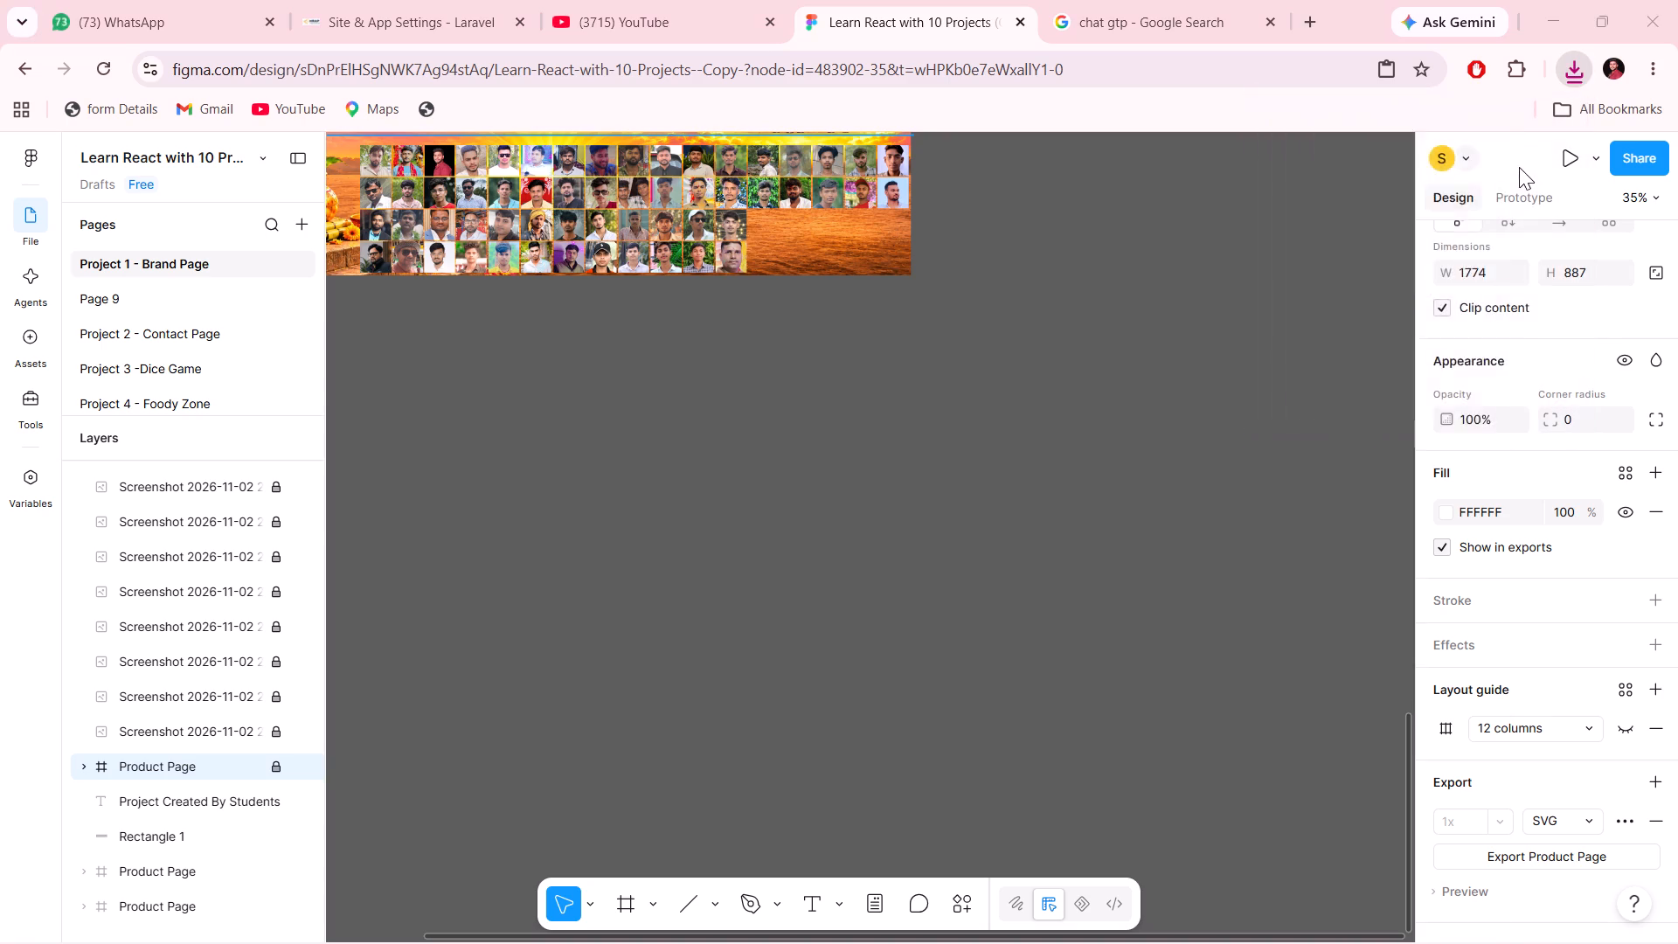
{"action": "key", "text": "Return"}
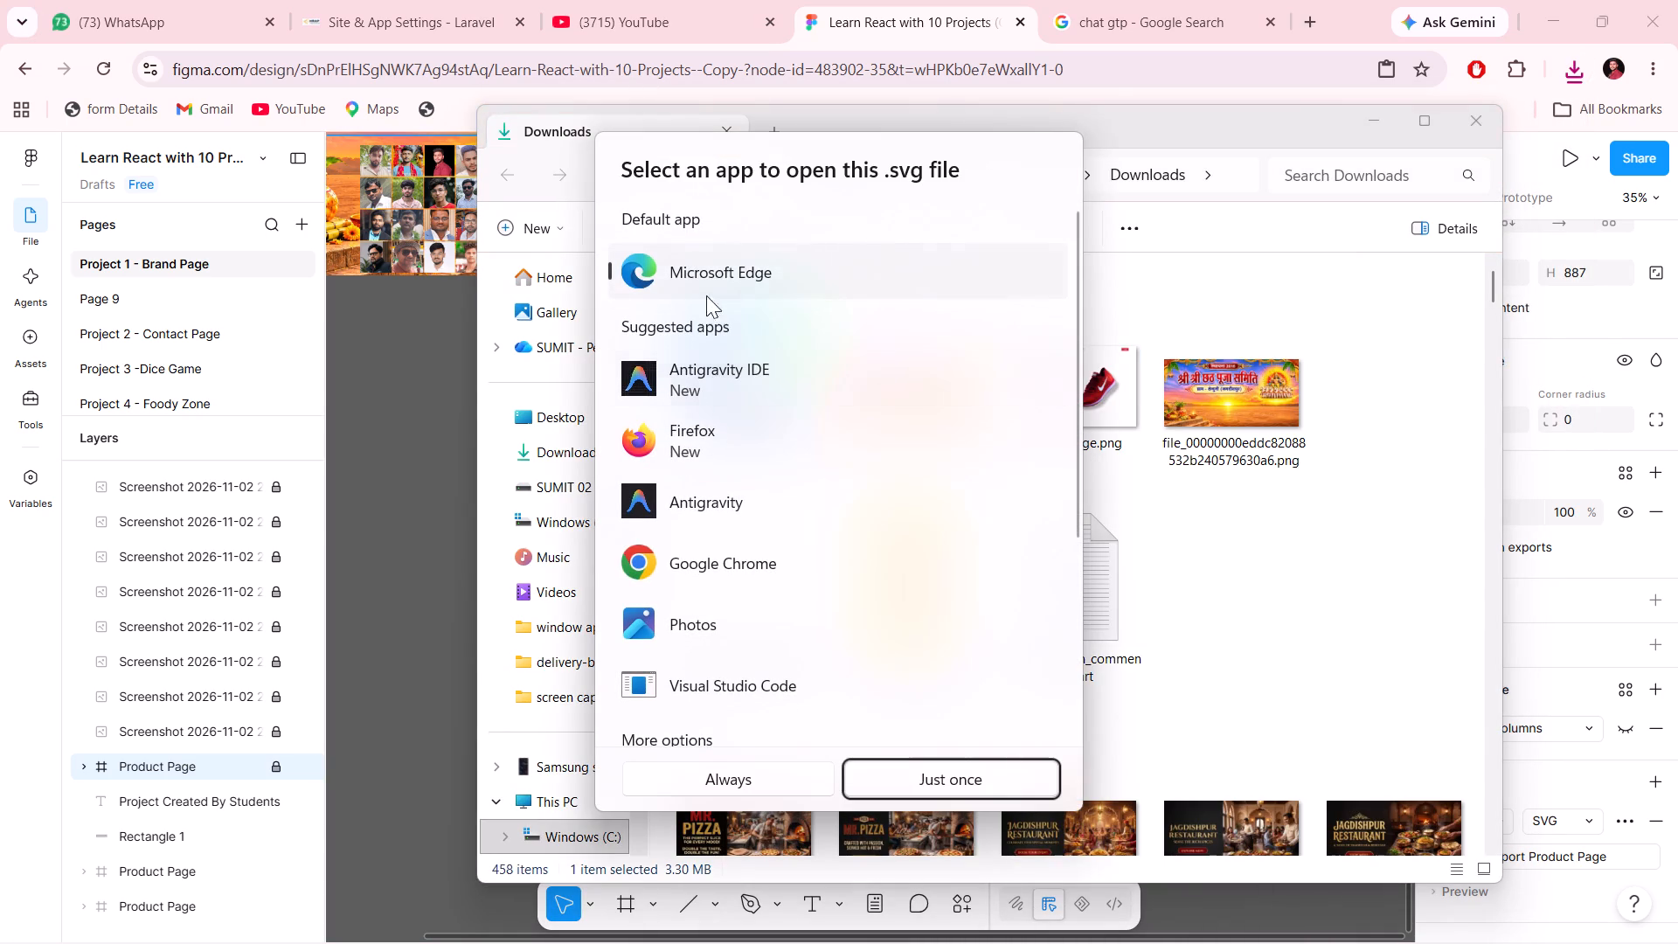
{"action": "left_click", "coordinate": [721, 565]}
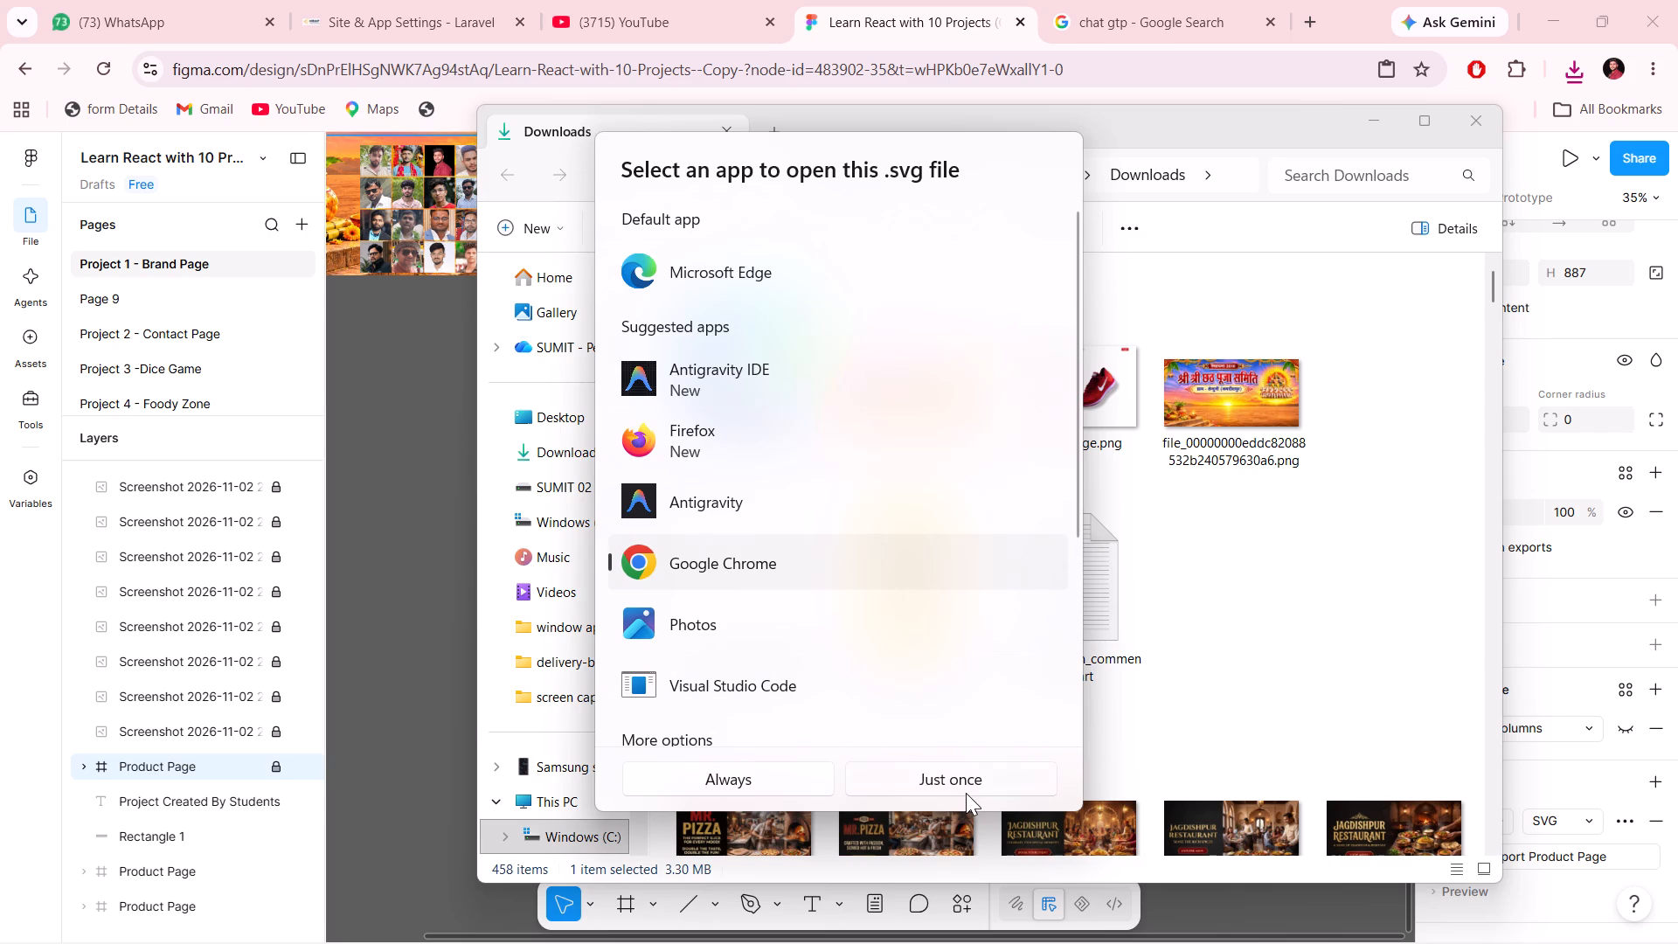
{"action": "left_click", "coordinate": [906, 765]}
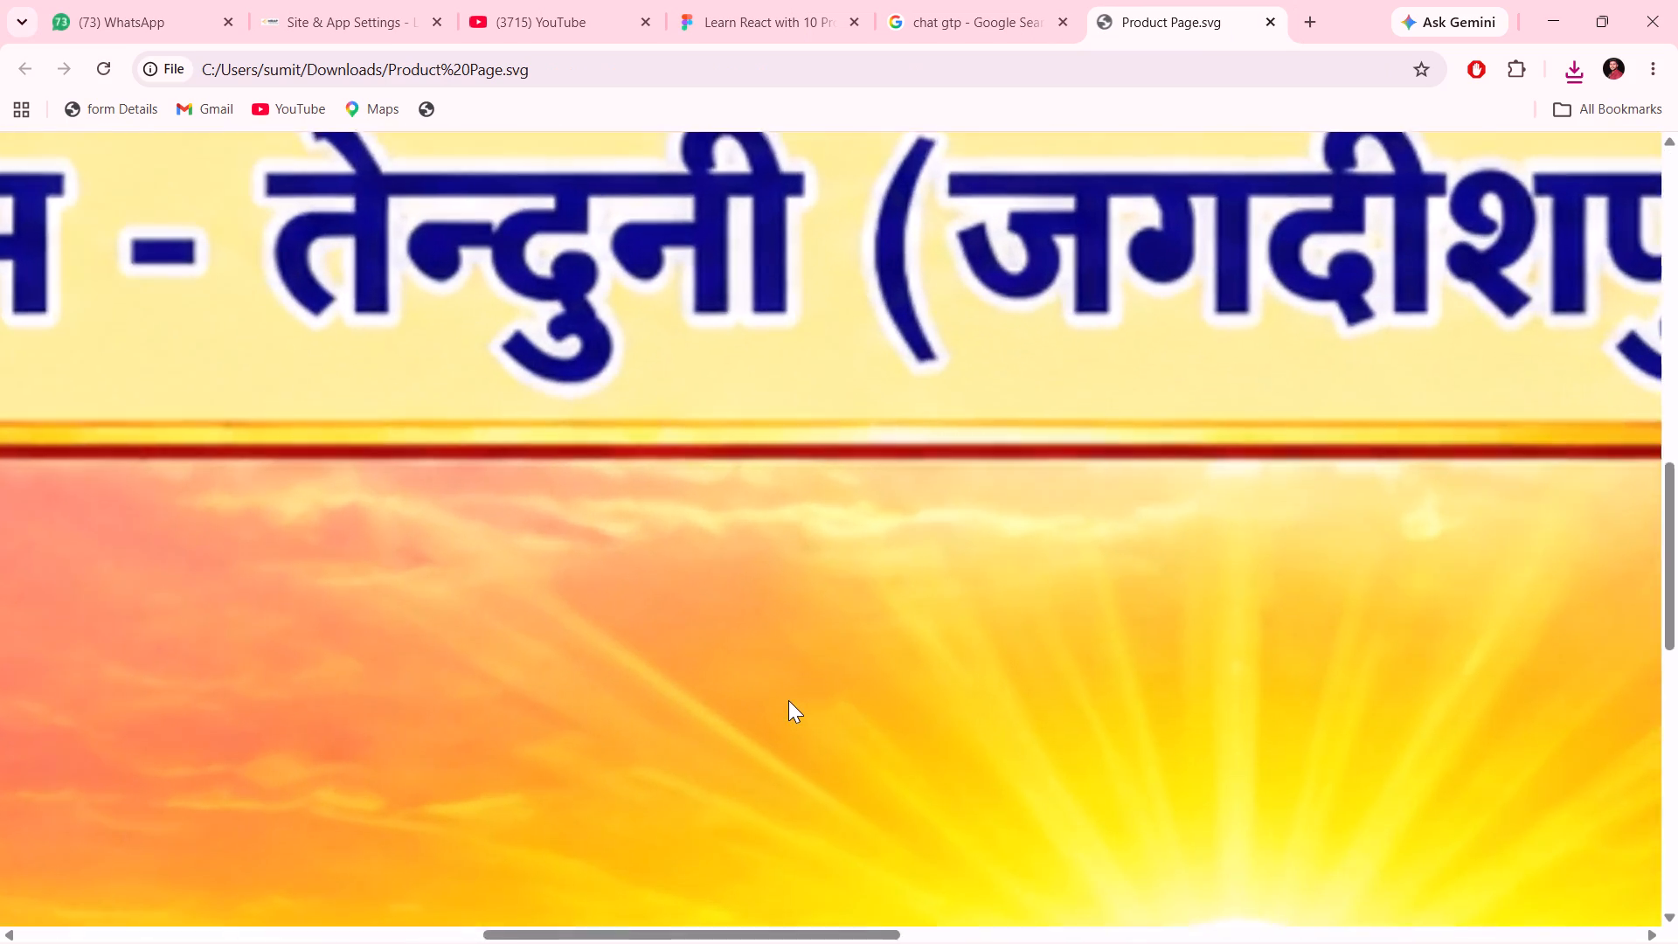
Examine the exported SVG banner's artwork, lettering and portrait area at close and wider zoom, and close the file.
{"action": "scroll", "coordinate": [788, 700], "scroll_direction": "left", "scroll_amount": 14}
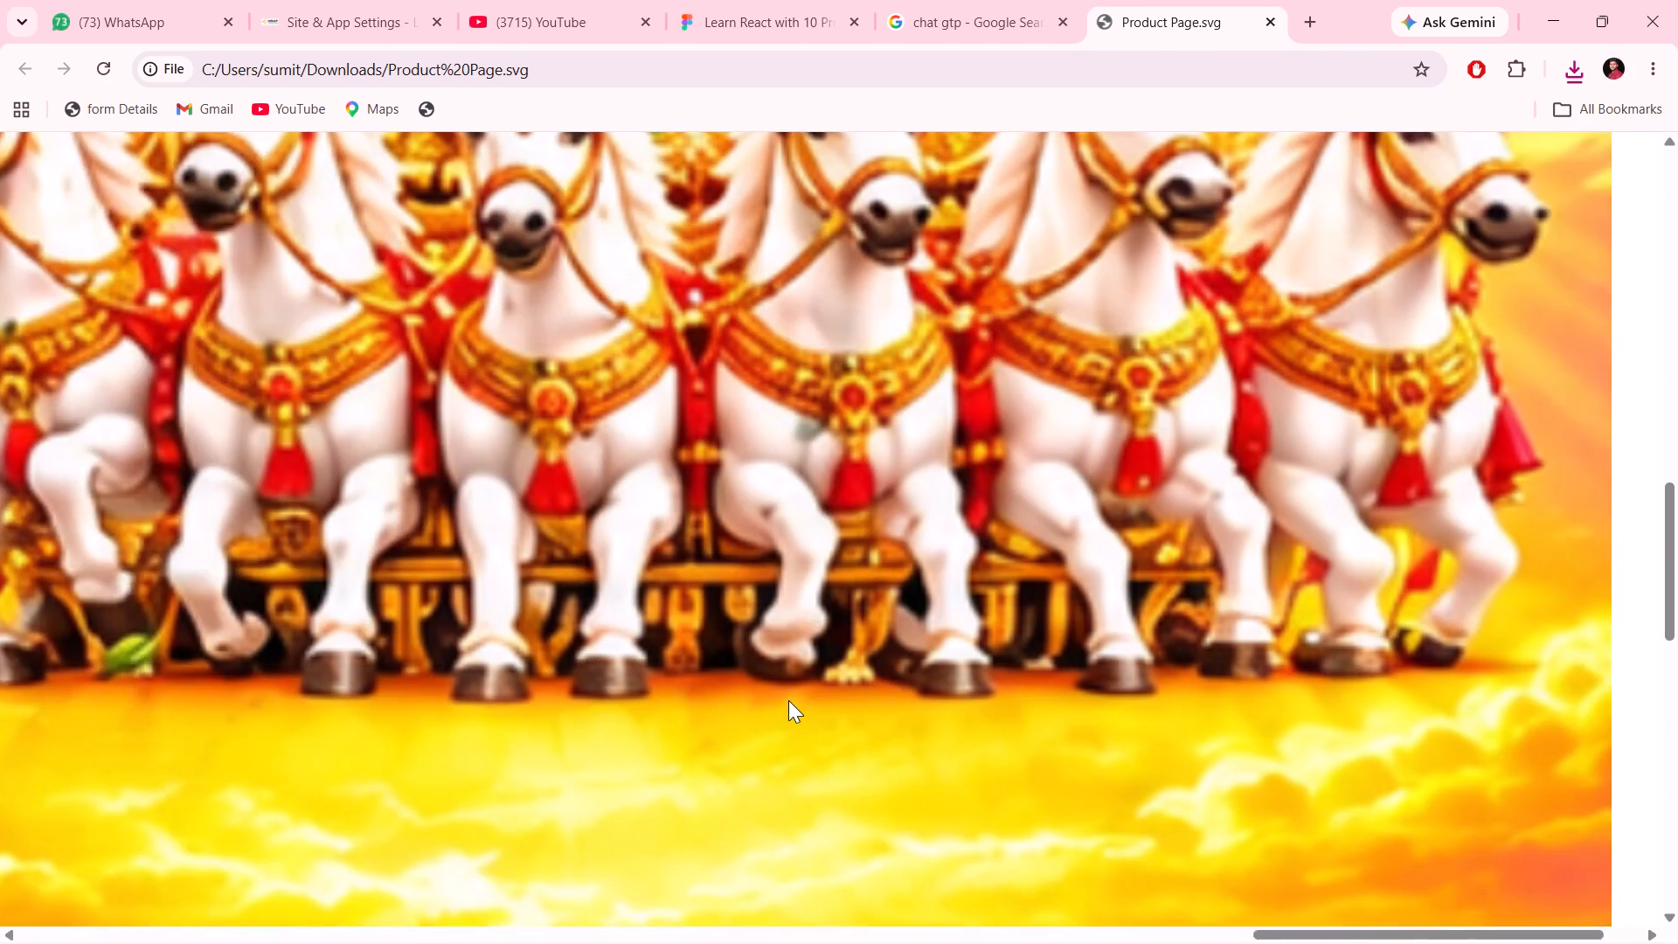
{"action": "scroll", "coordinate": [788, 700], "scroll_direction": "up", "scroll_amount": 11}
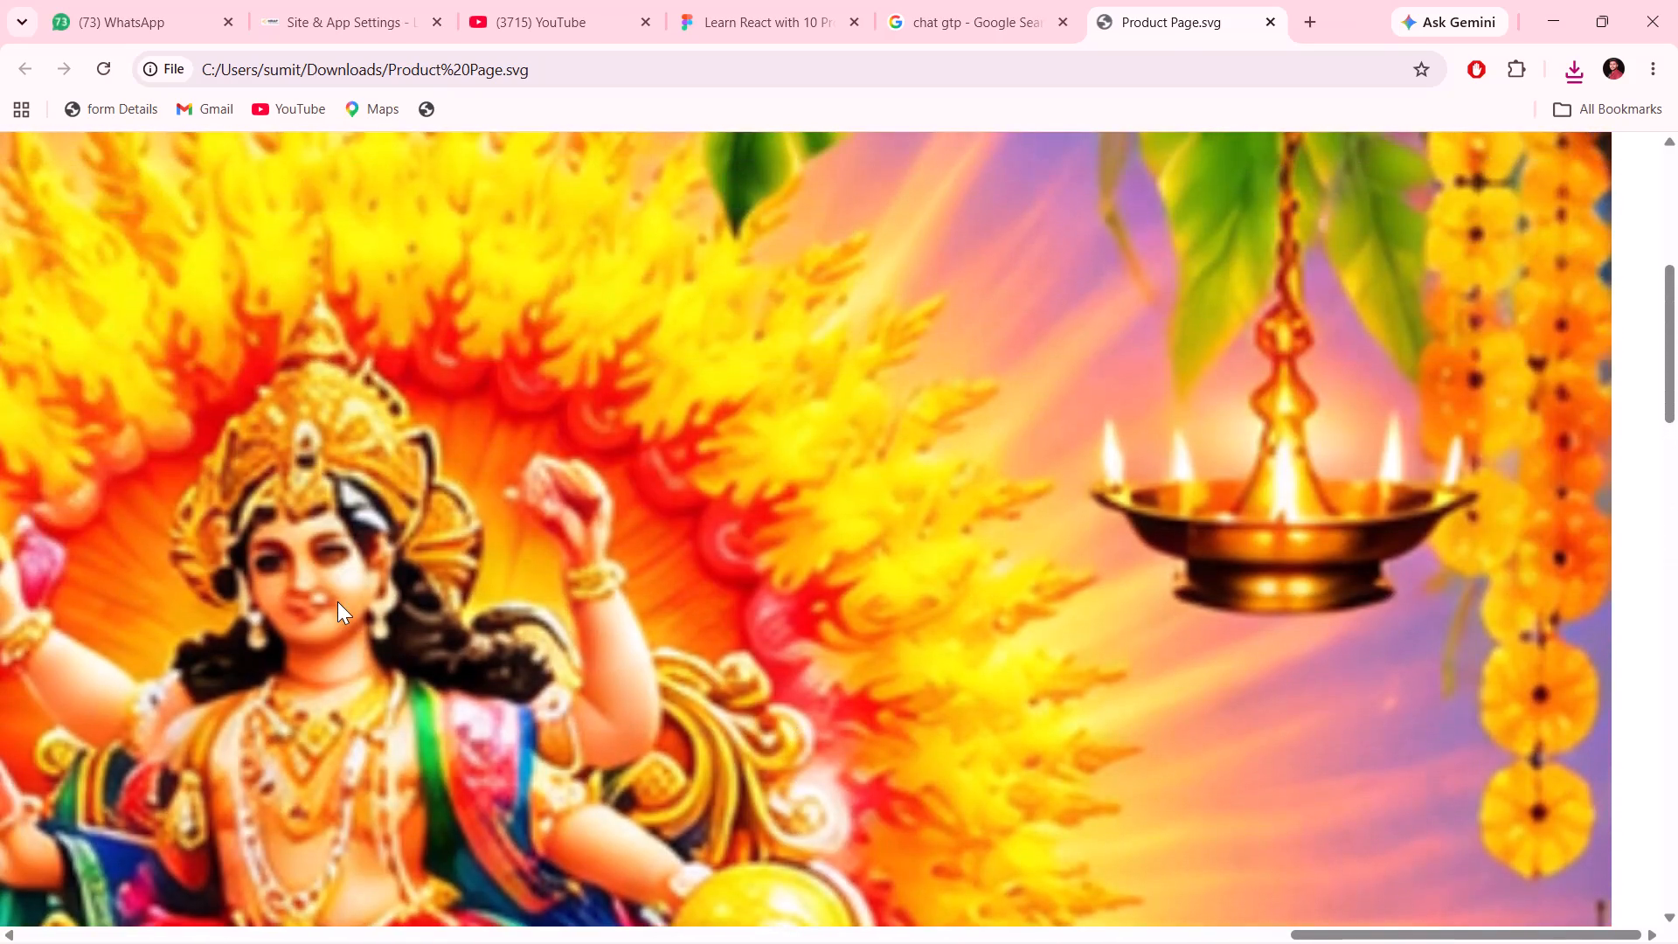
{"action": "scroll", "coordinate": [337, 601], "scroll_direction": "right", "scroll_amount": 4}
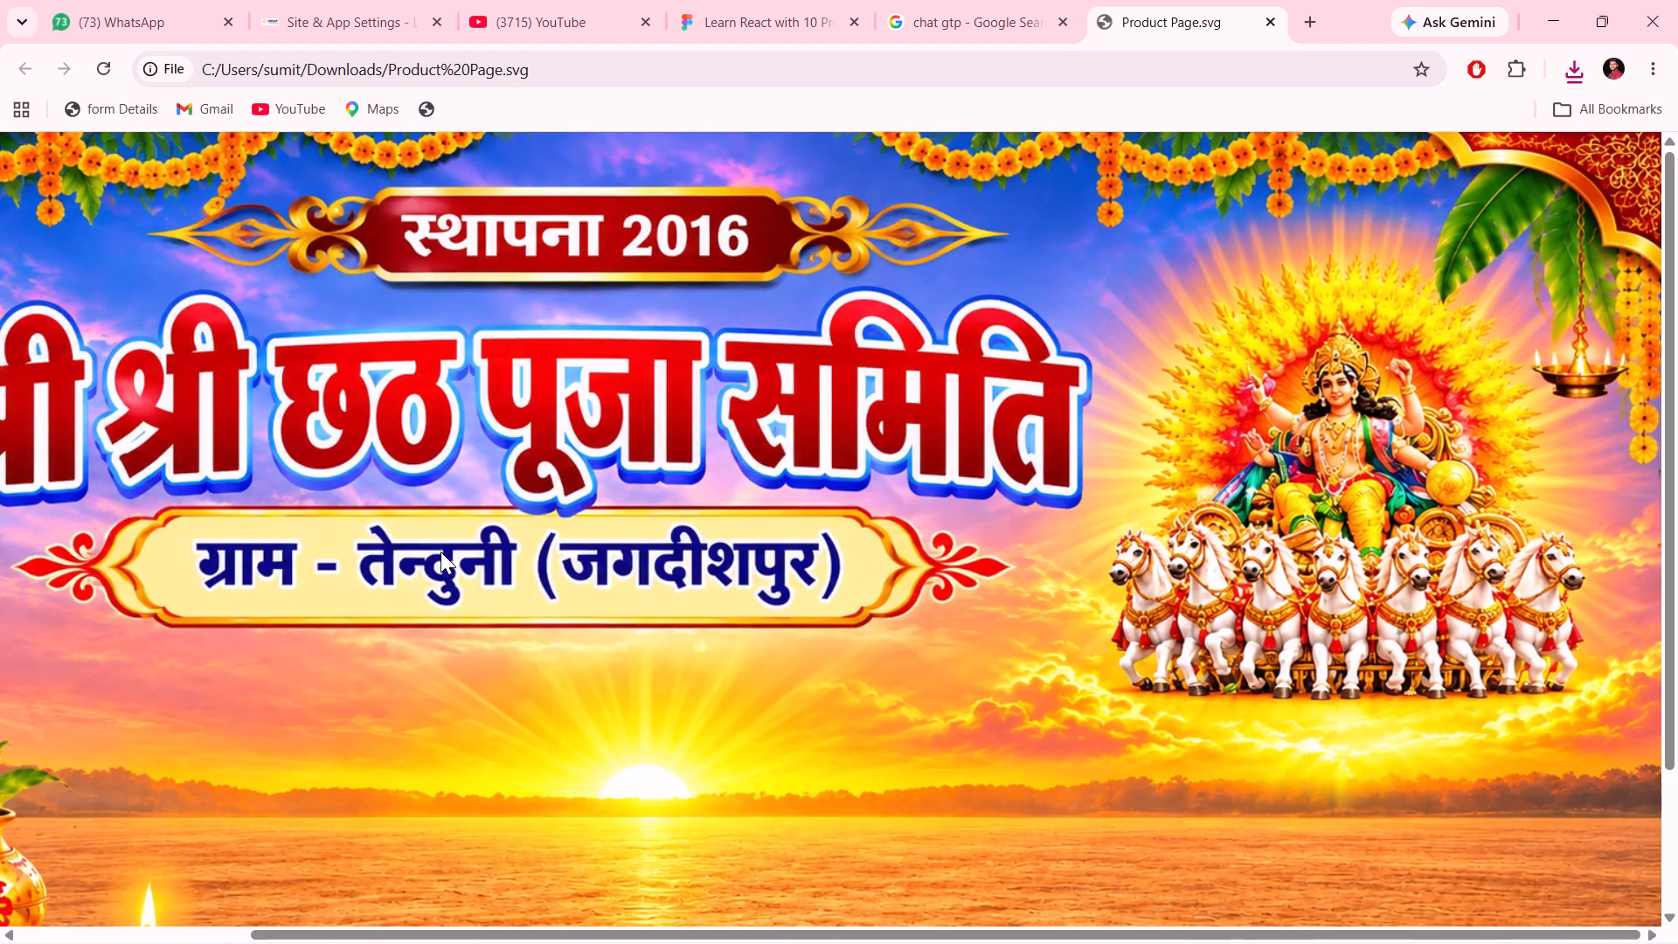
{"action": "scroll", "coordinate": [613, 477], "scroll_direction": "right", "scroll_amount": 7}
{"action": "scroll", "coordinate": [613, 477], "scroll_direction": "up", "scroll_amount": 2}
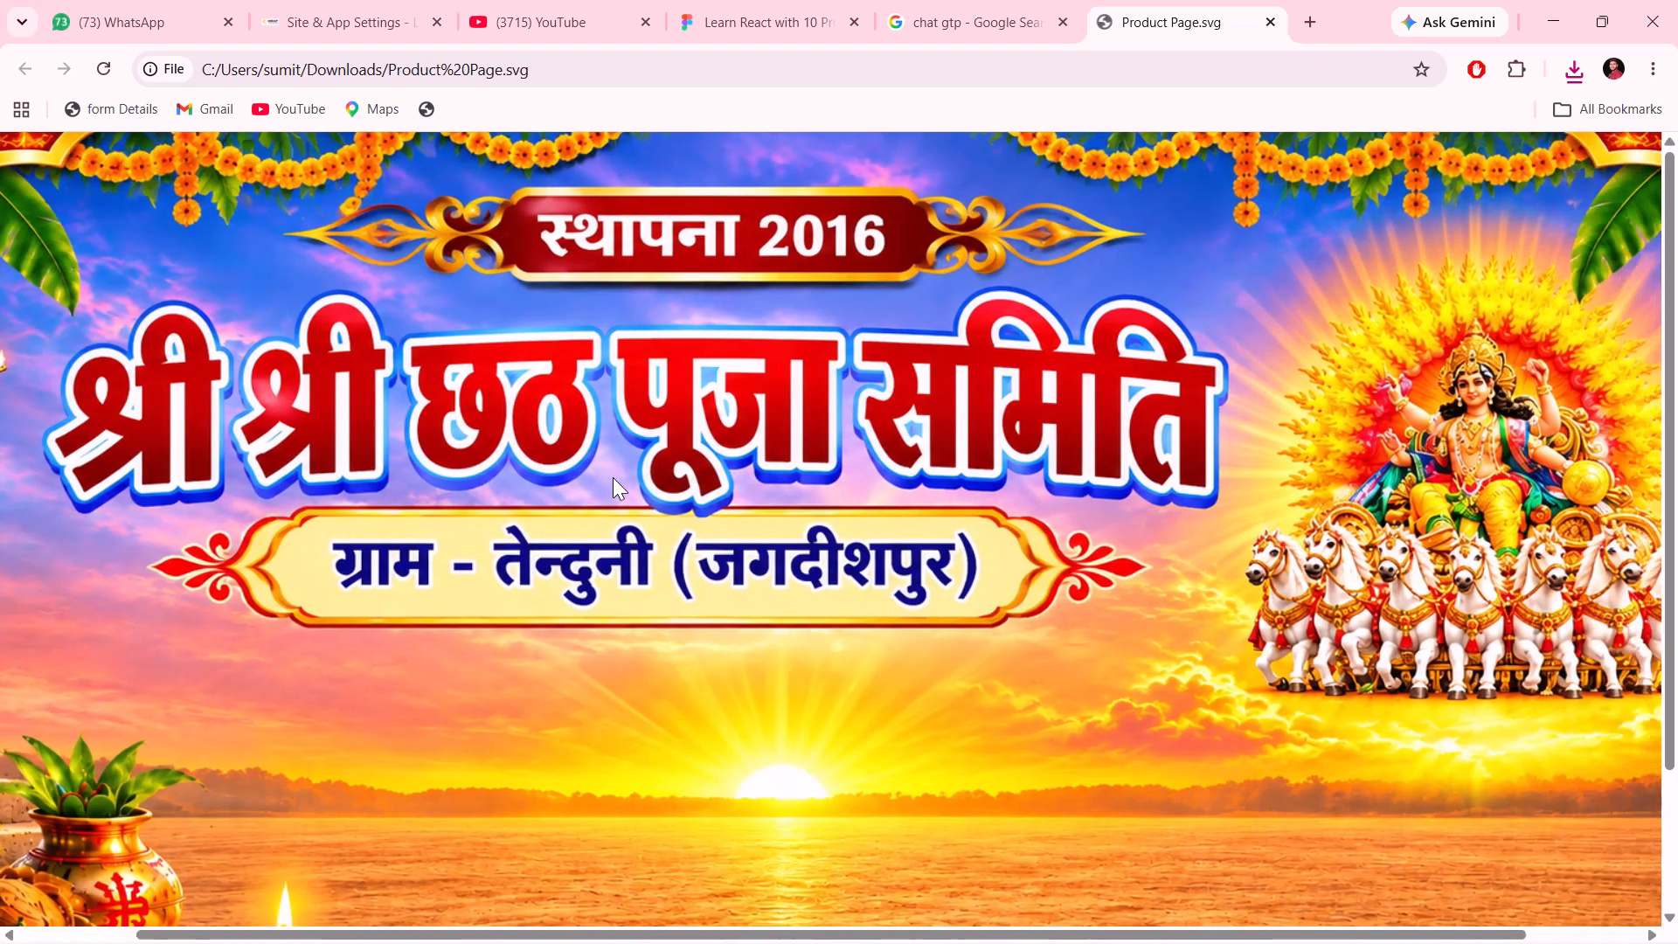
{"action": "scroll", "coordinate": [613, 477], "scroll_direction": "up", "scroll_amount": 6}
{"action": "scroll", "coordinate": [613, 477], "scroll_direction": "right", "scroll_amount": 1}
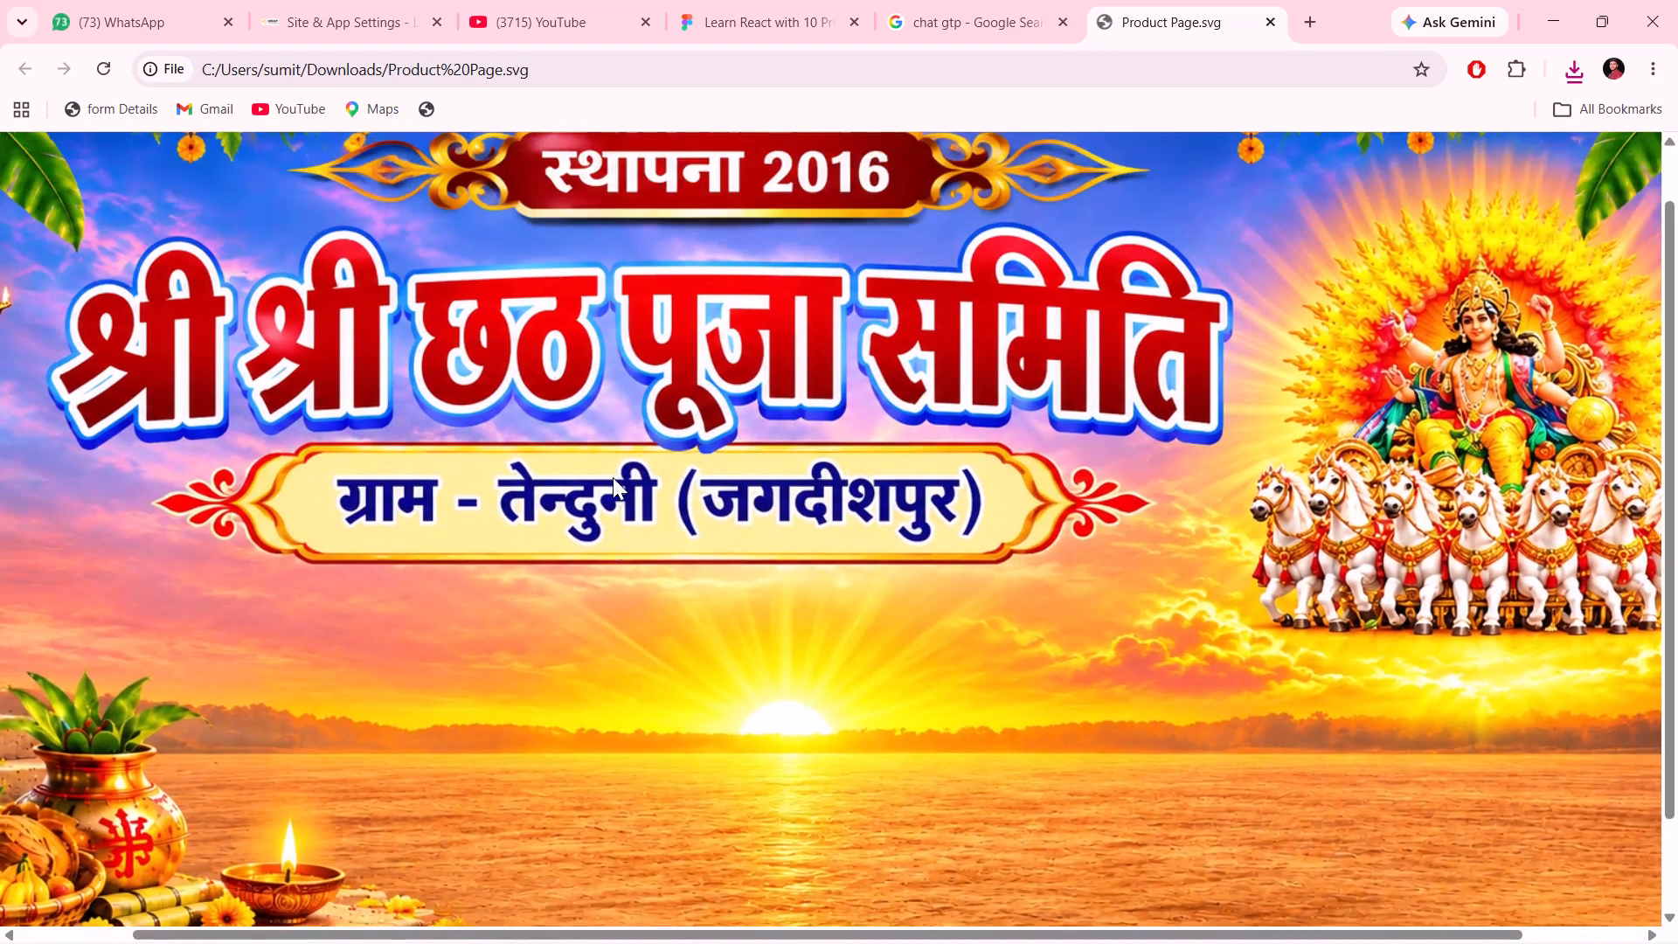
{"action": "scroll", "coordinate": [613, 477], "scroll_direction": "right", "scroll_amount": 1}
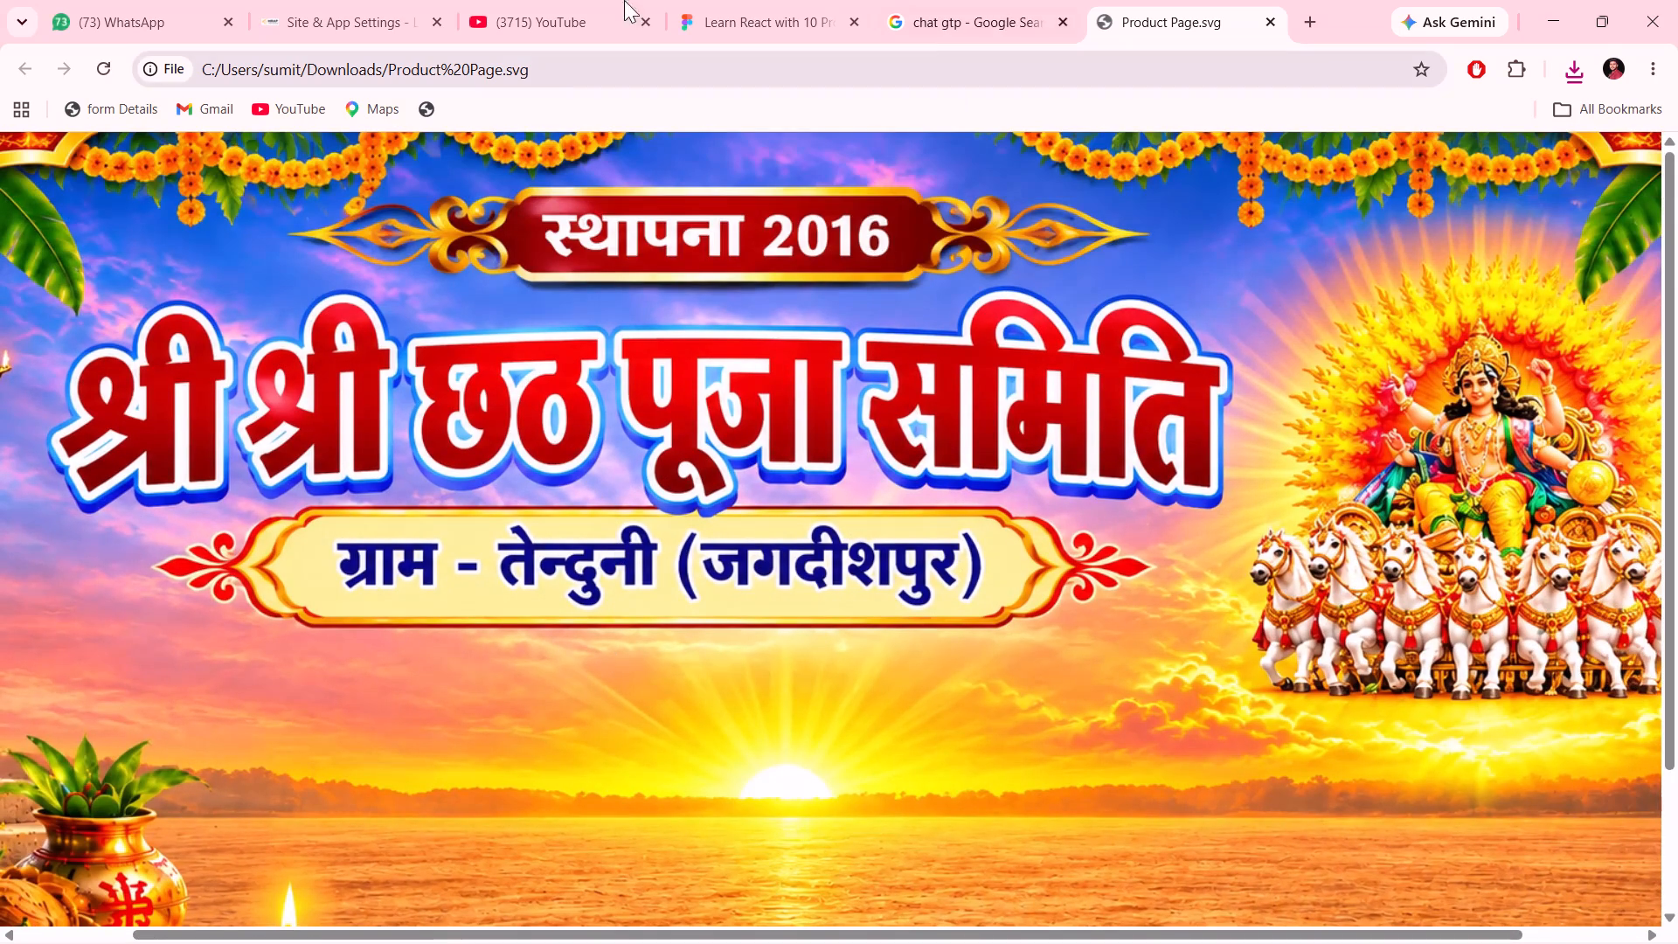
{"action": "left_click", "coordinate": [1263, 31]}
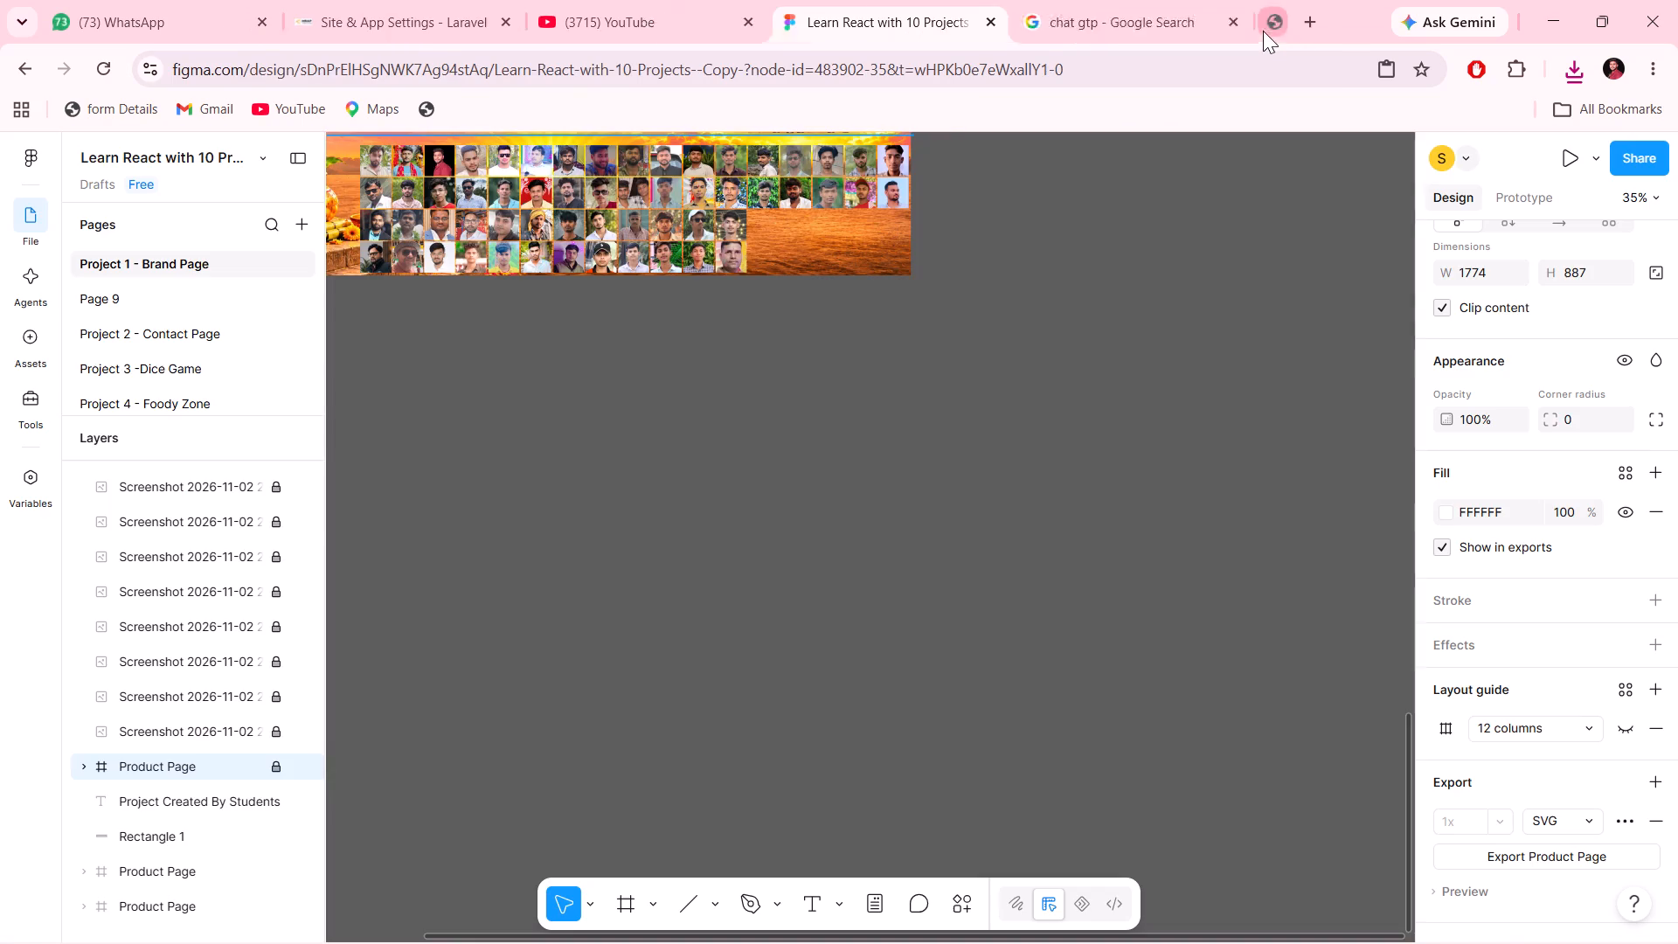
Clear the current selection and unlock the three topmost Screenshot 2026-11-03 layers: 211751 3, 211741 3 and 211730 3.
{"action": "scroll", "coordinate": [1047, 537], "scroll_direction": "right", "scroll_amount": 4}
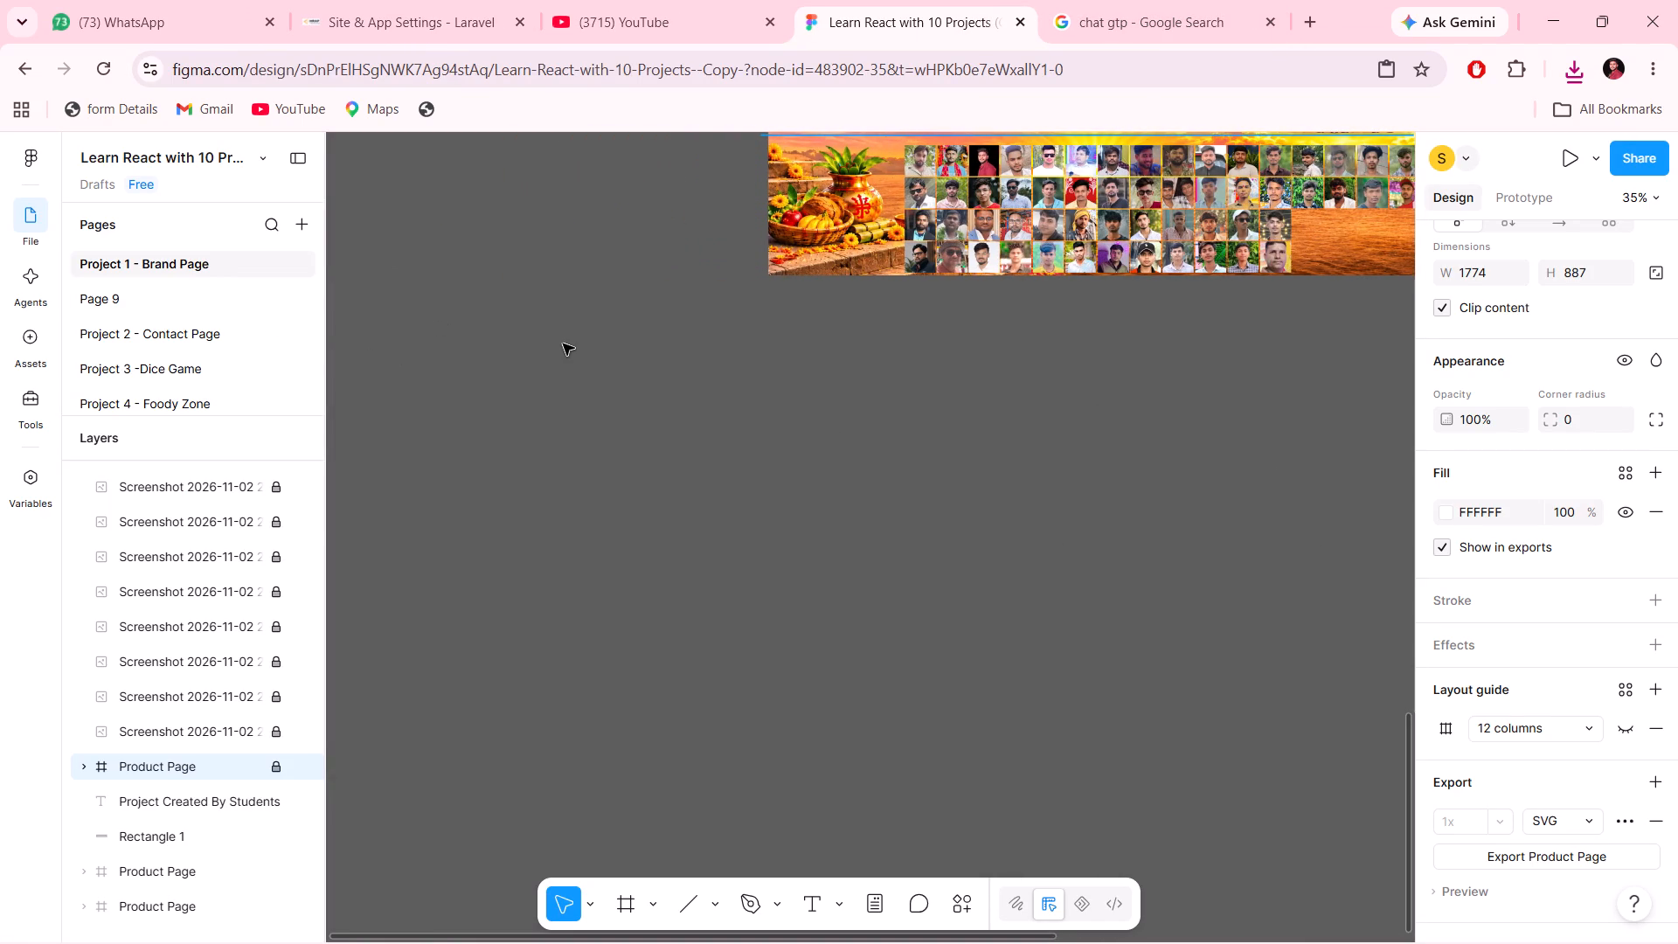
{"action": "scroll", "coordinate": [563, 344], "scroll_direction": "up", "scroll_amount": 3}
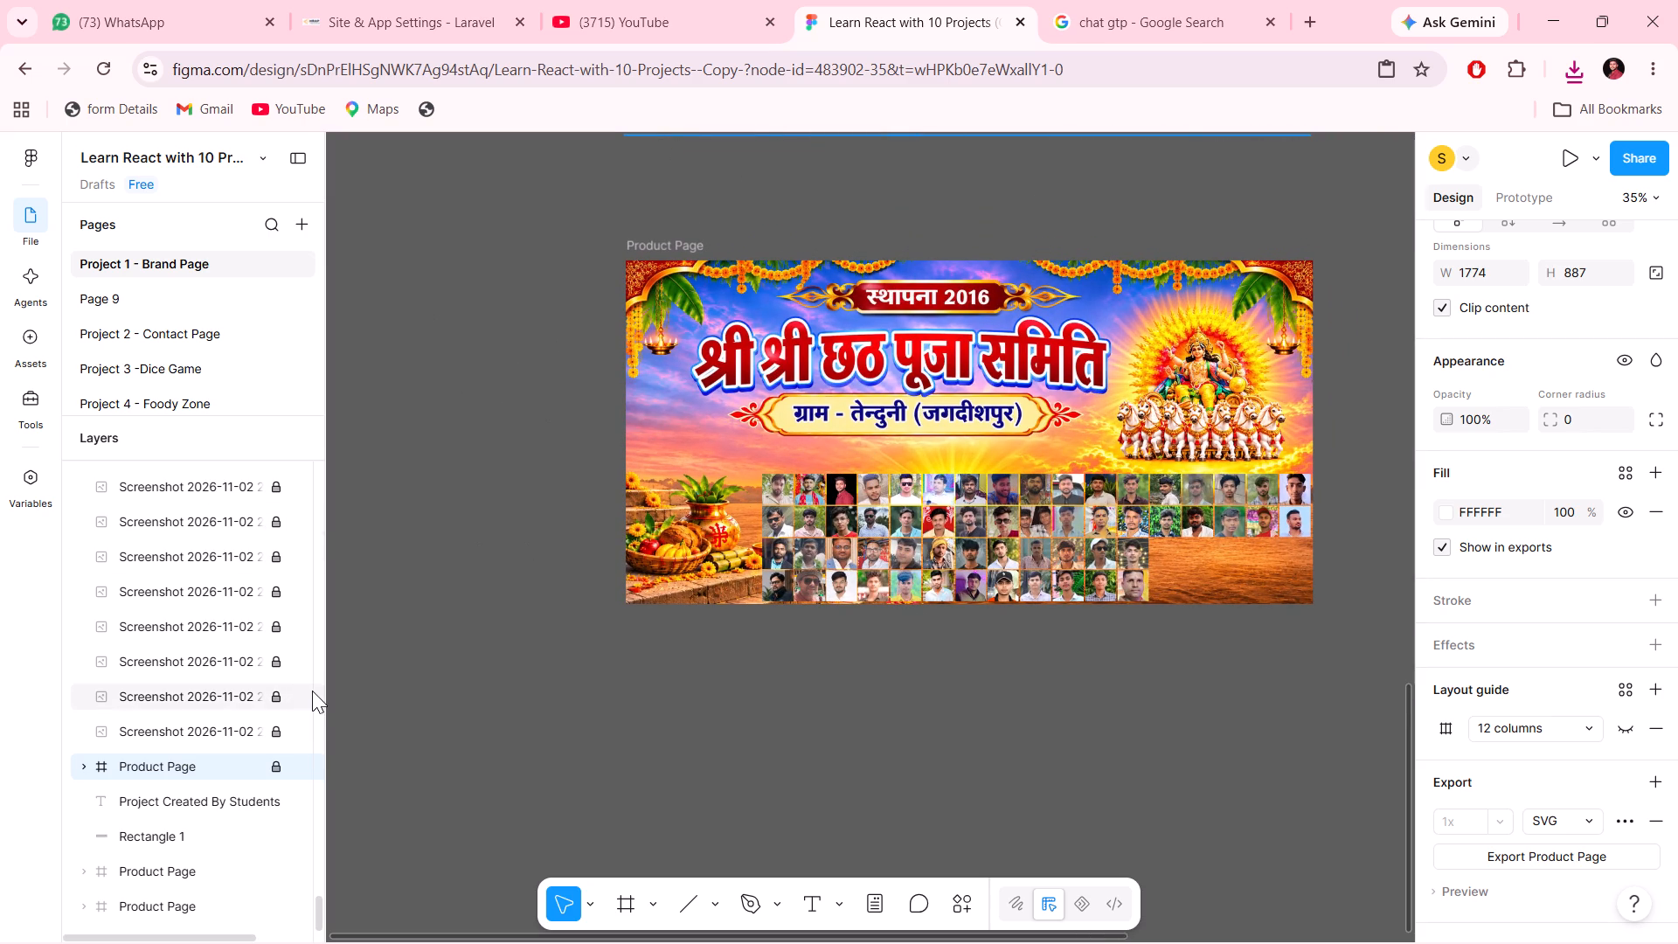
{"action": "scroll", "coordinate": [487, 596], "scroll_direction": "up", "scroll_amount": 4}
{"action": "scroll", "coordinate": [487, 596], "scroll_direction": "down", "scroll_amount": 3}
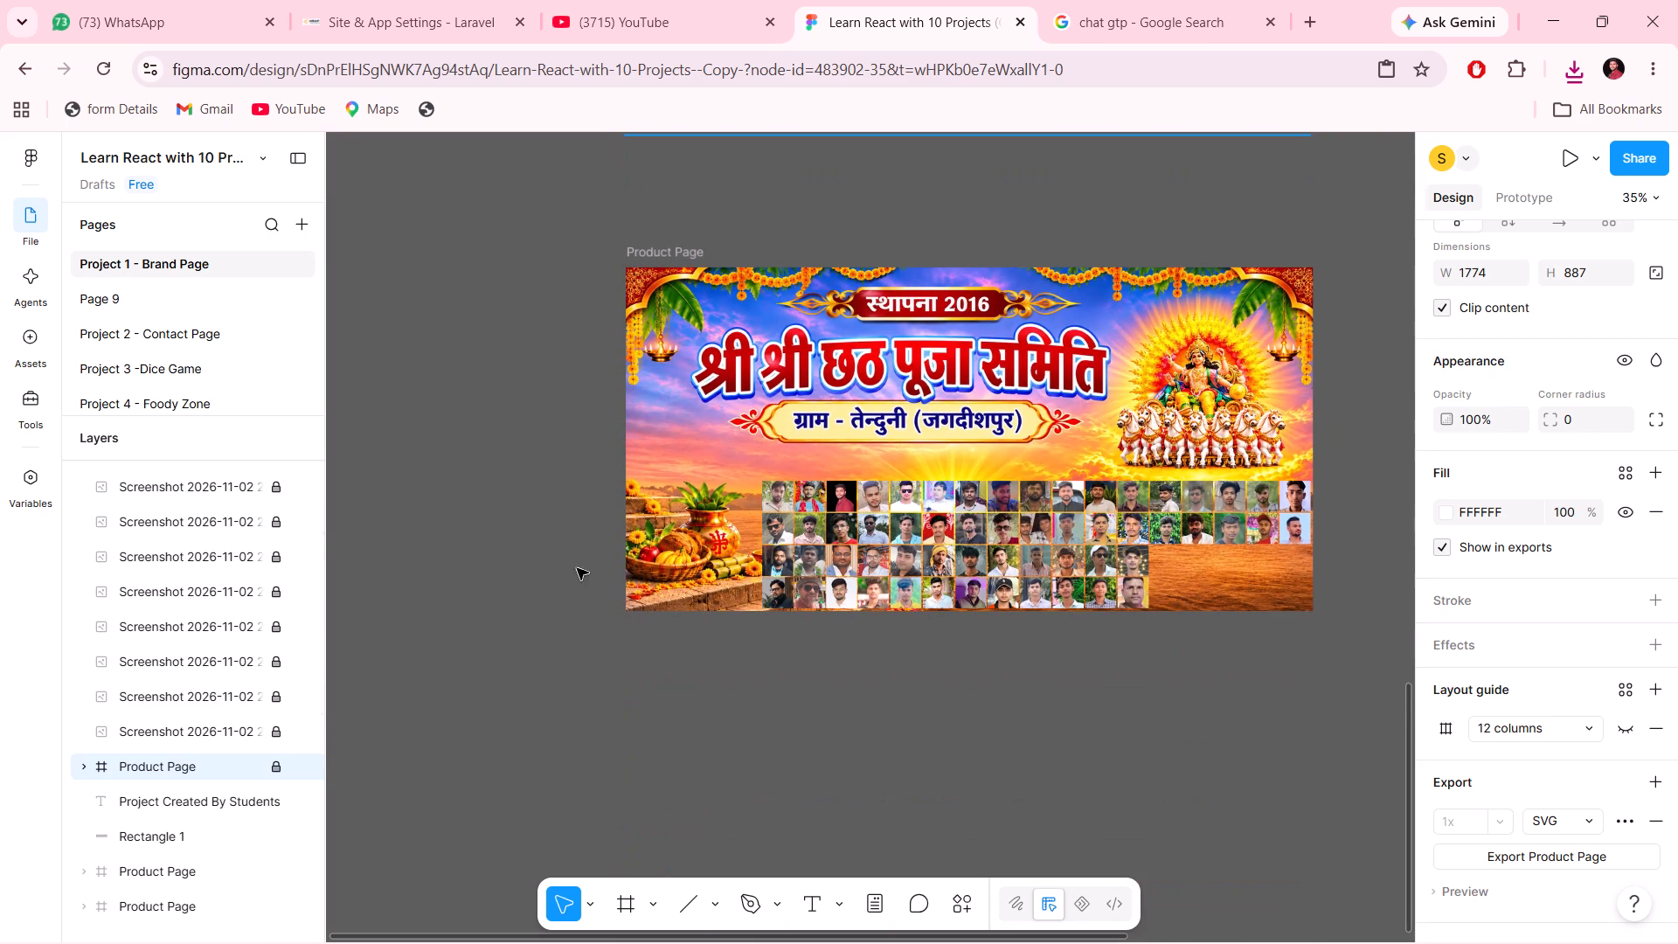
{"action": "left_click", "coordinate": [755, 471]}
{"action": "scroll", "coordinate": [218, 538], "scroll_direction": "down", "scroll_amount": 5}
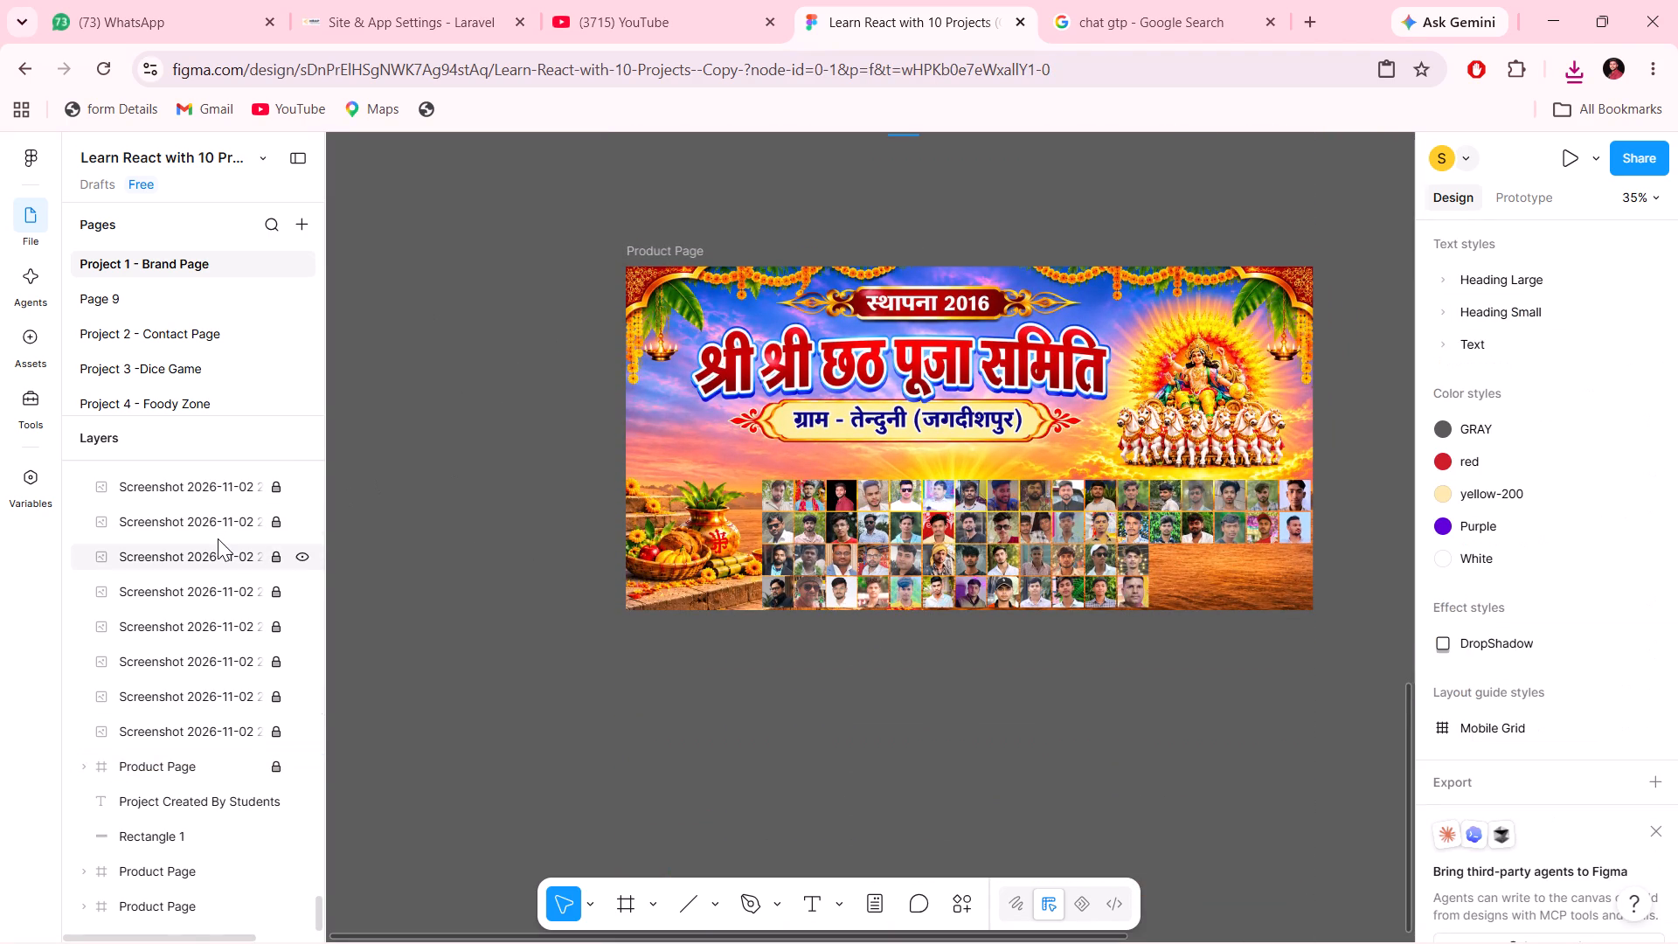
{"action": "scroll", "coordinate": [218, 538], "scroll_direction": "up", "scroll_amount": 14}
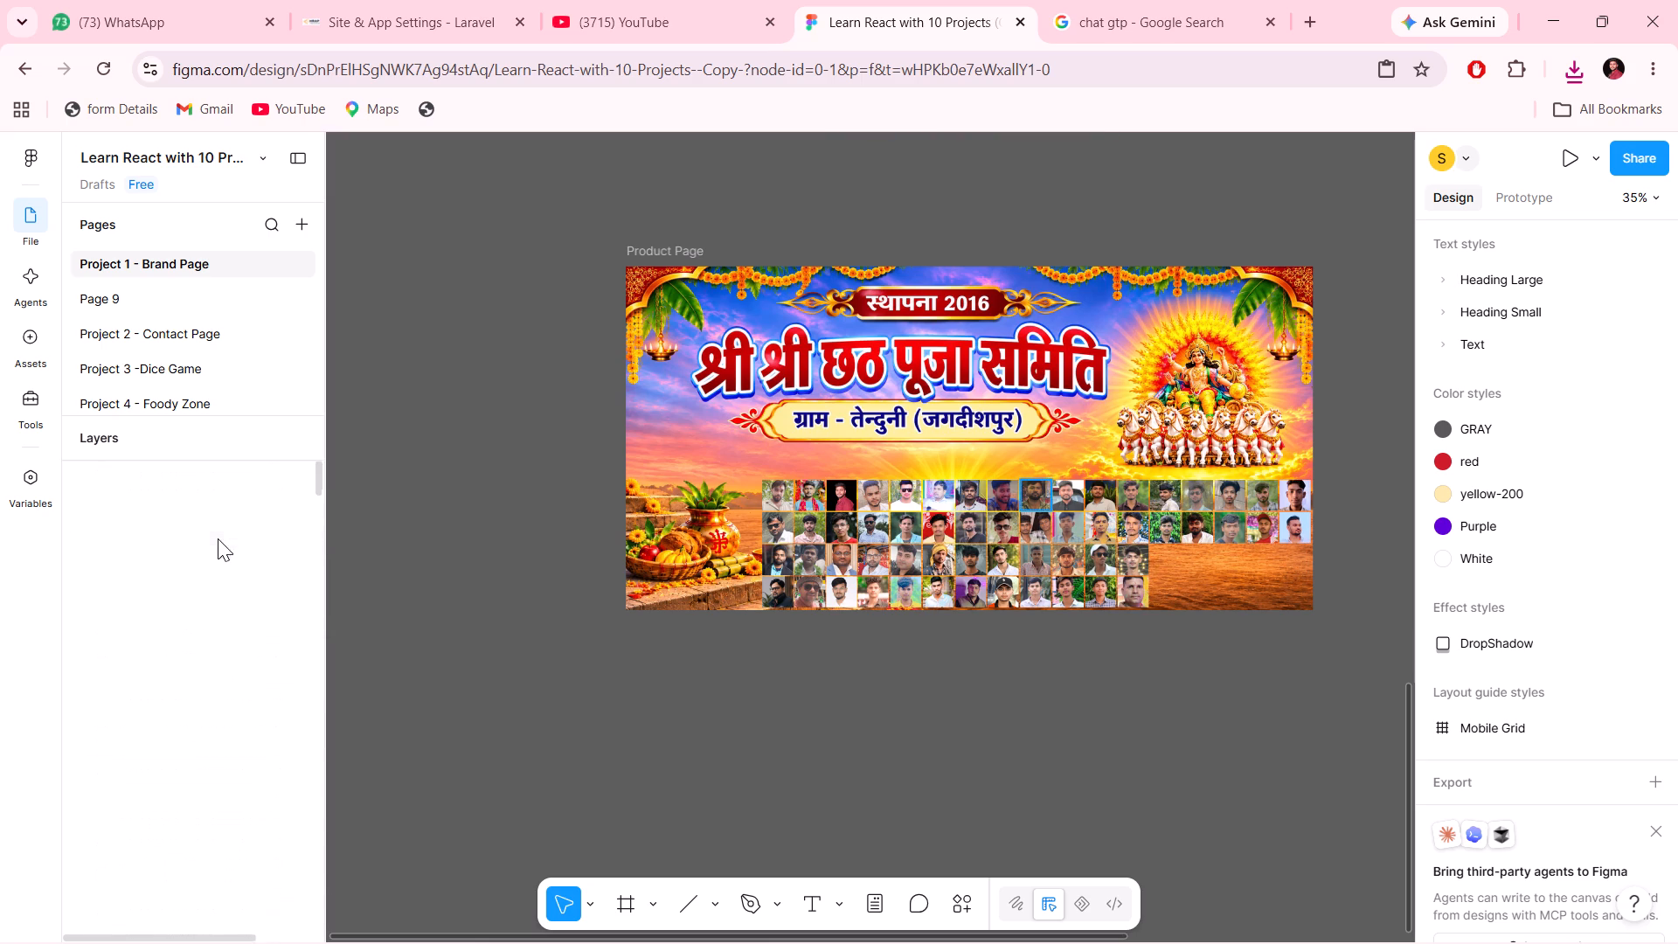
{"action": "scroll", "coordinate": [218, 538], "scroll_direction": "up", "scroll_amount": 5}
{"action": "left_click", "coordinate": [270, 482]}
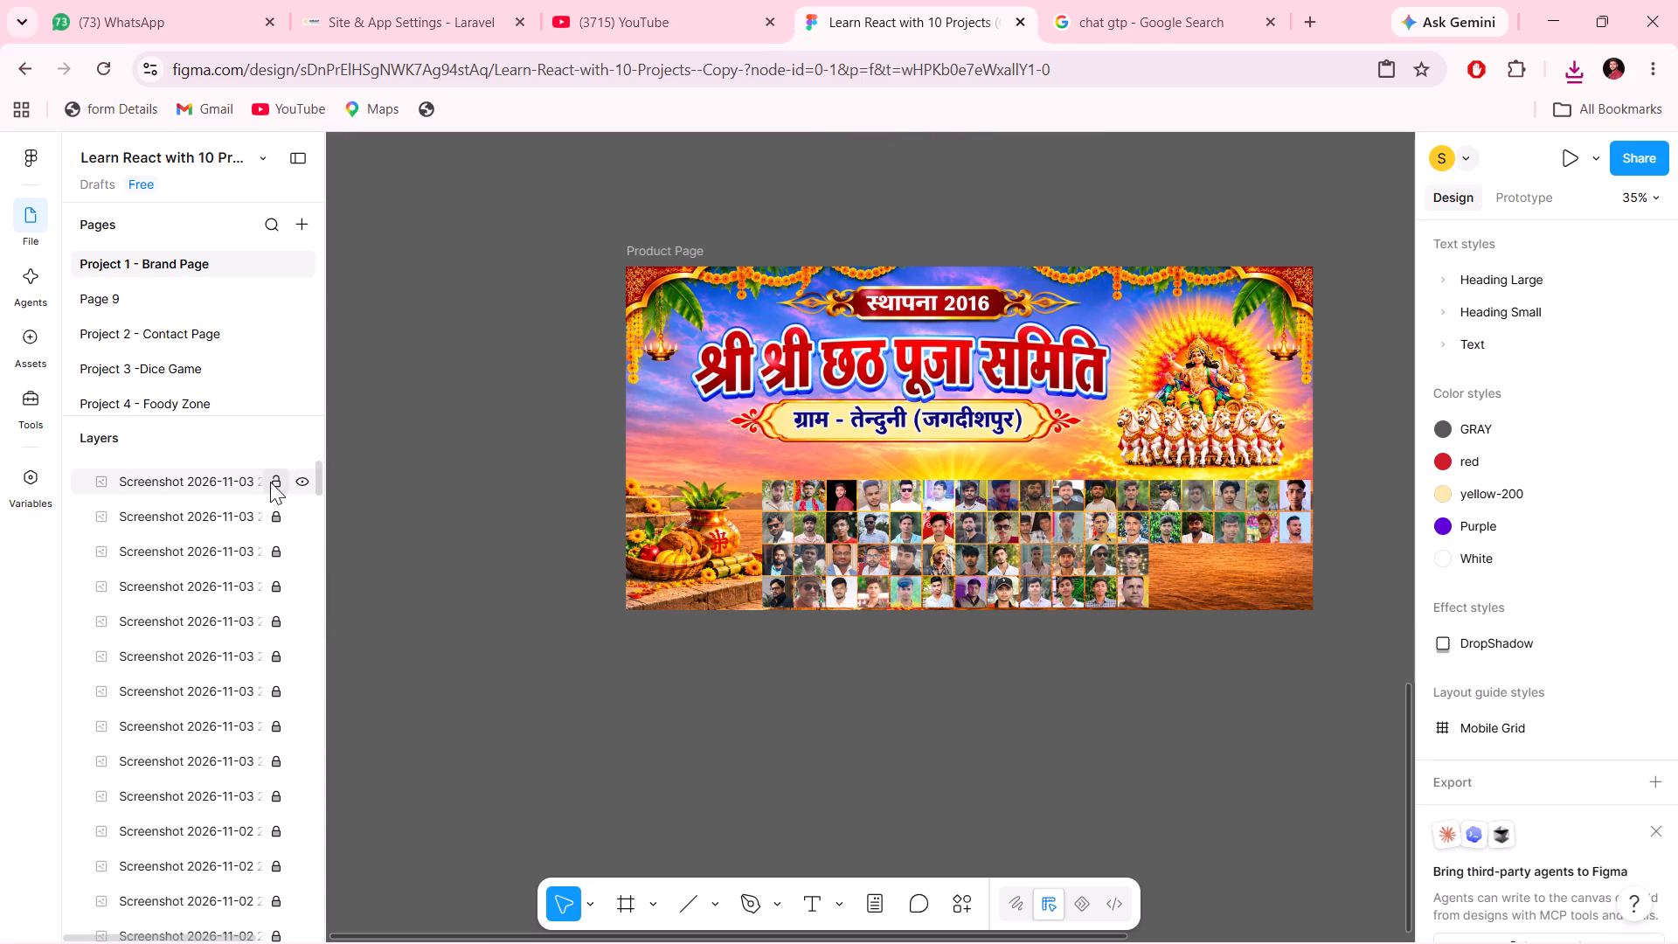
{"action": "left_click", "coordinate": [276, 515]}
{"action": "left_click", "coordinate": [282, 554]}
Select the three unlocked Screenshot portraits on the banner and export them as 1x PNG, saving the zip to Downloads under the proposed name.
{"action": "left_click", "coordinate": [422, 472]}
{"action": "left_click_drag", "start_coordinate": [426, 390], "coordinate": [783, 497]}
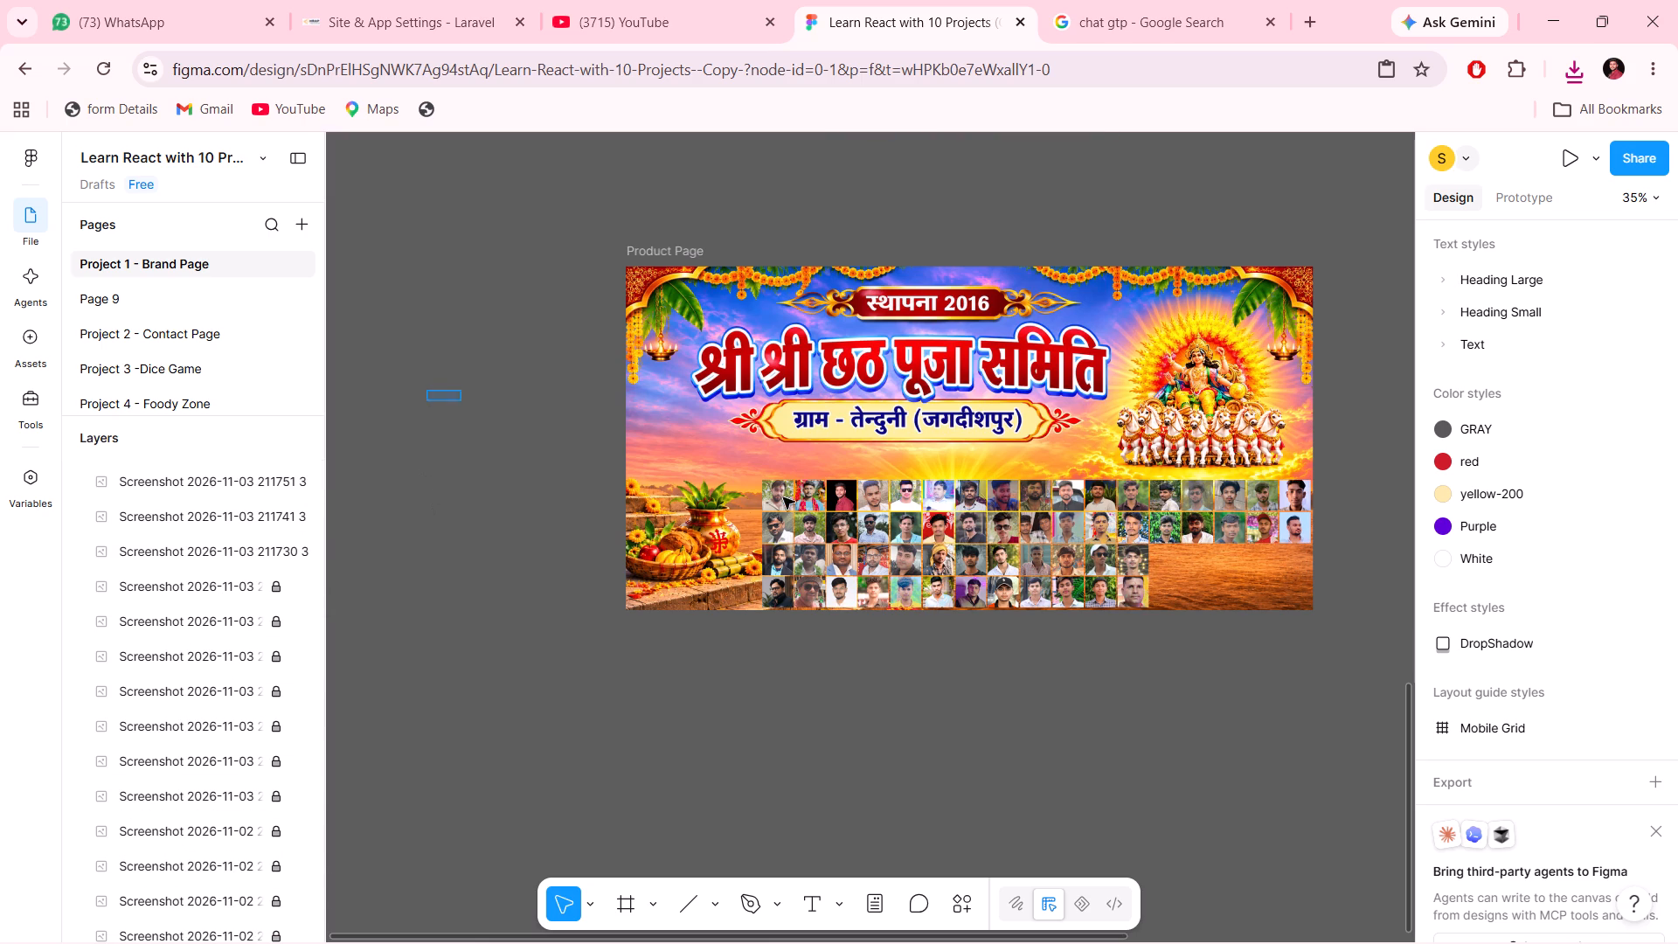
{"action": "left_click_drag", "start_coordinate": [783, 497], "coordinate": [1350, 593]}
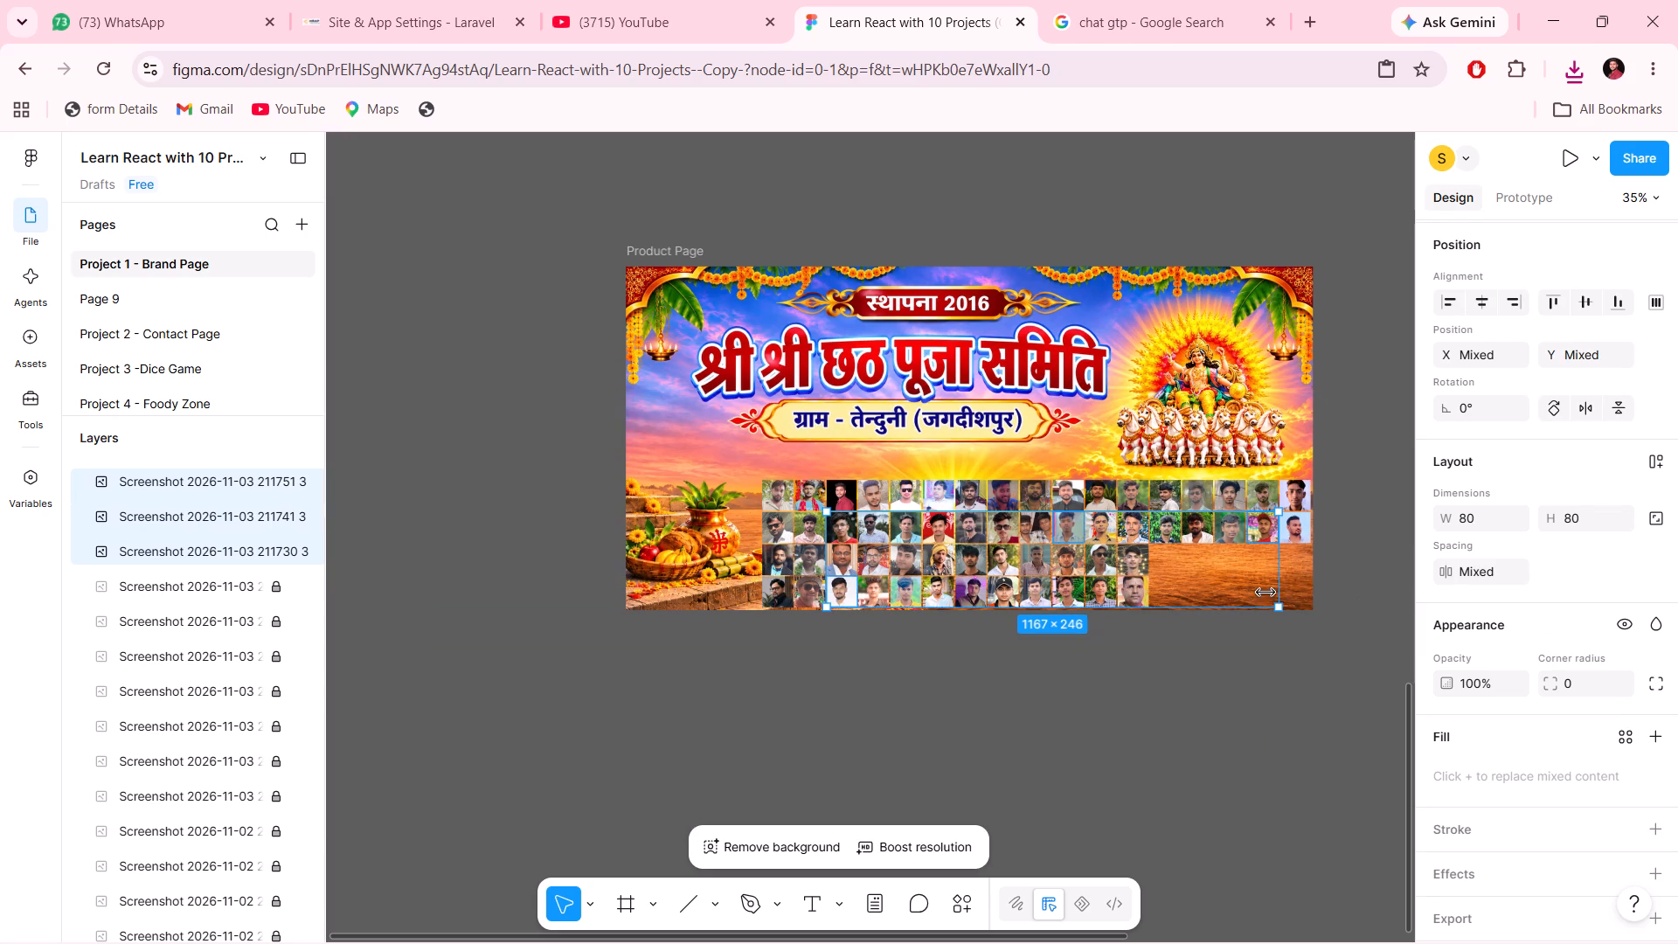
{"action": "scroll", "coordinate": [1529, 766], "scroll_direction": "down", "scroll_amount": 4}
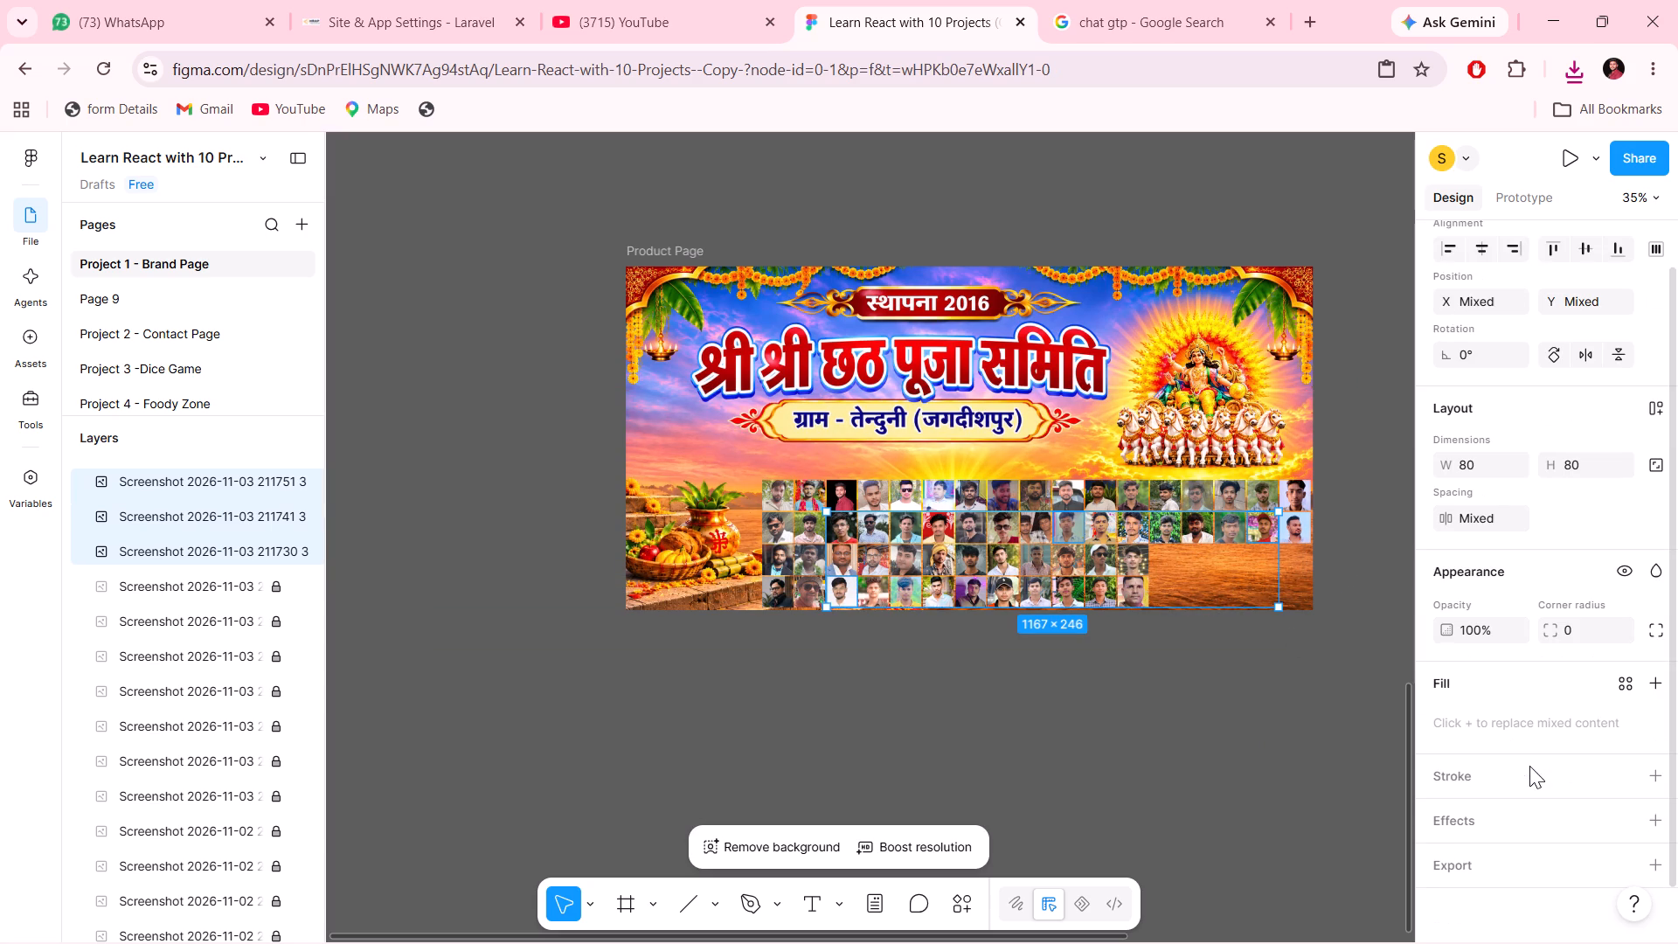
{"action": "left_click", "coordinate": [1473, 856]}
{"action": "scroll", "coordinate": [1473, 856], "scroll_direction": "down", "scroll_amount": 3}
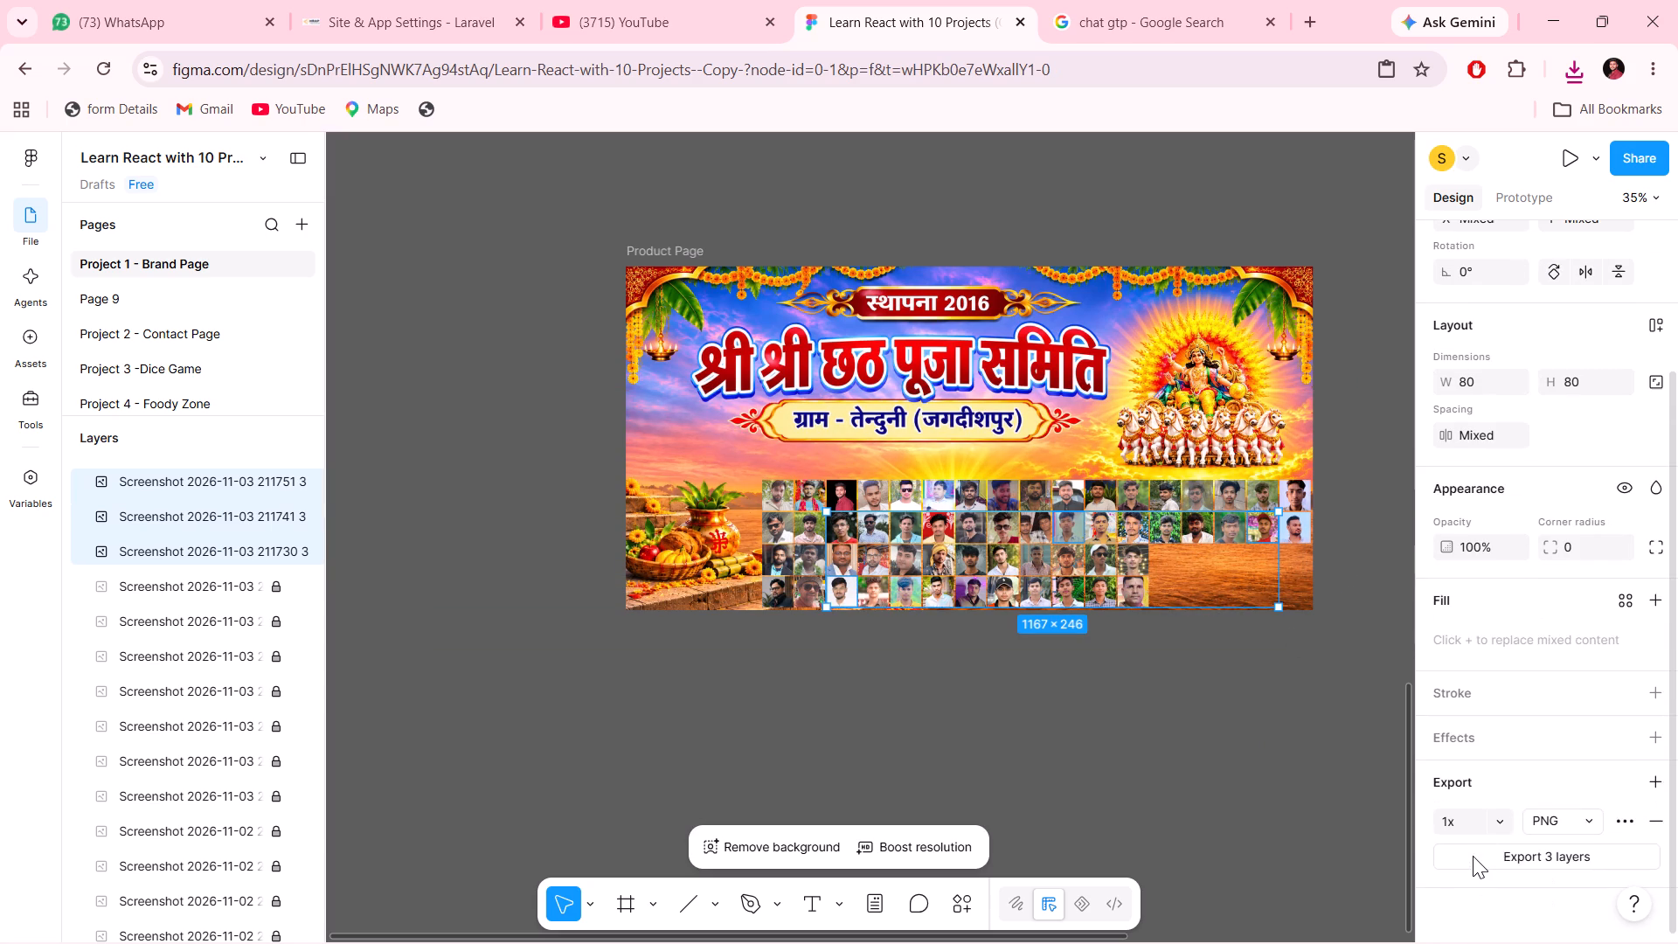
{"action": "left_click", "coordinate": [1508, 850]}
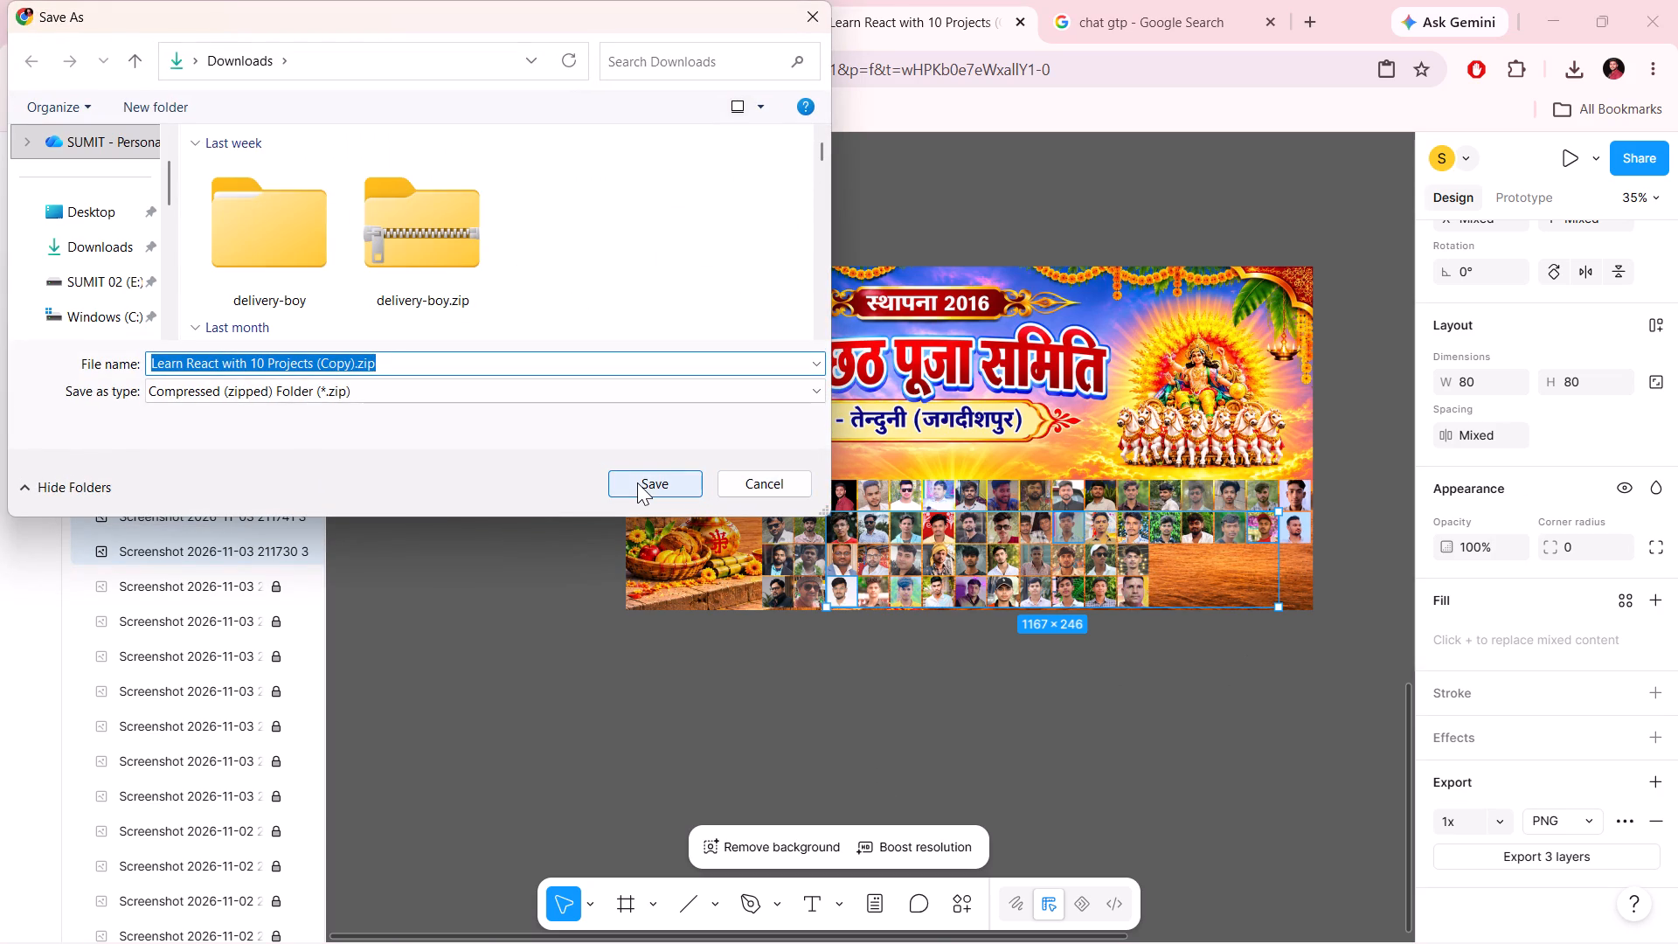
{"action": "key", "text": "Return"}
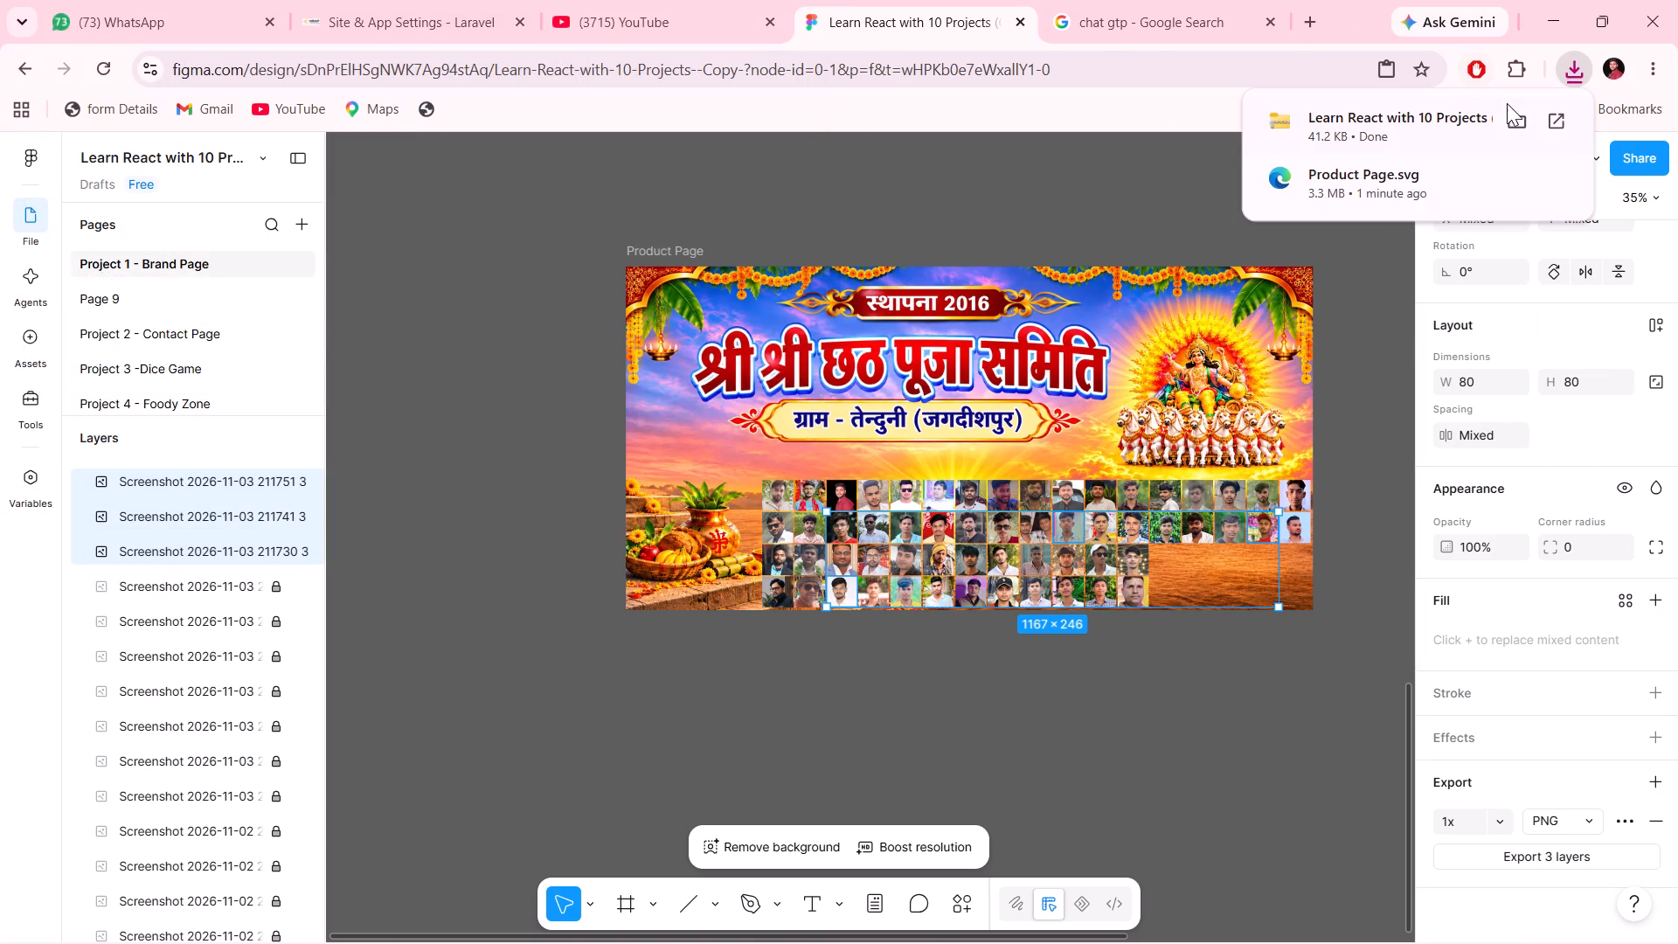
{"action": "left_click", "coordinate": [1533, 126]}
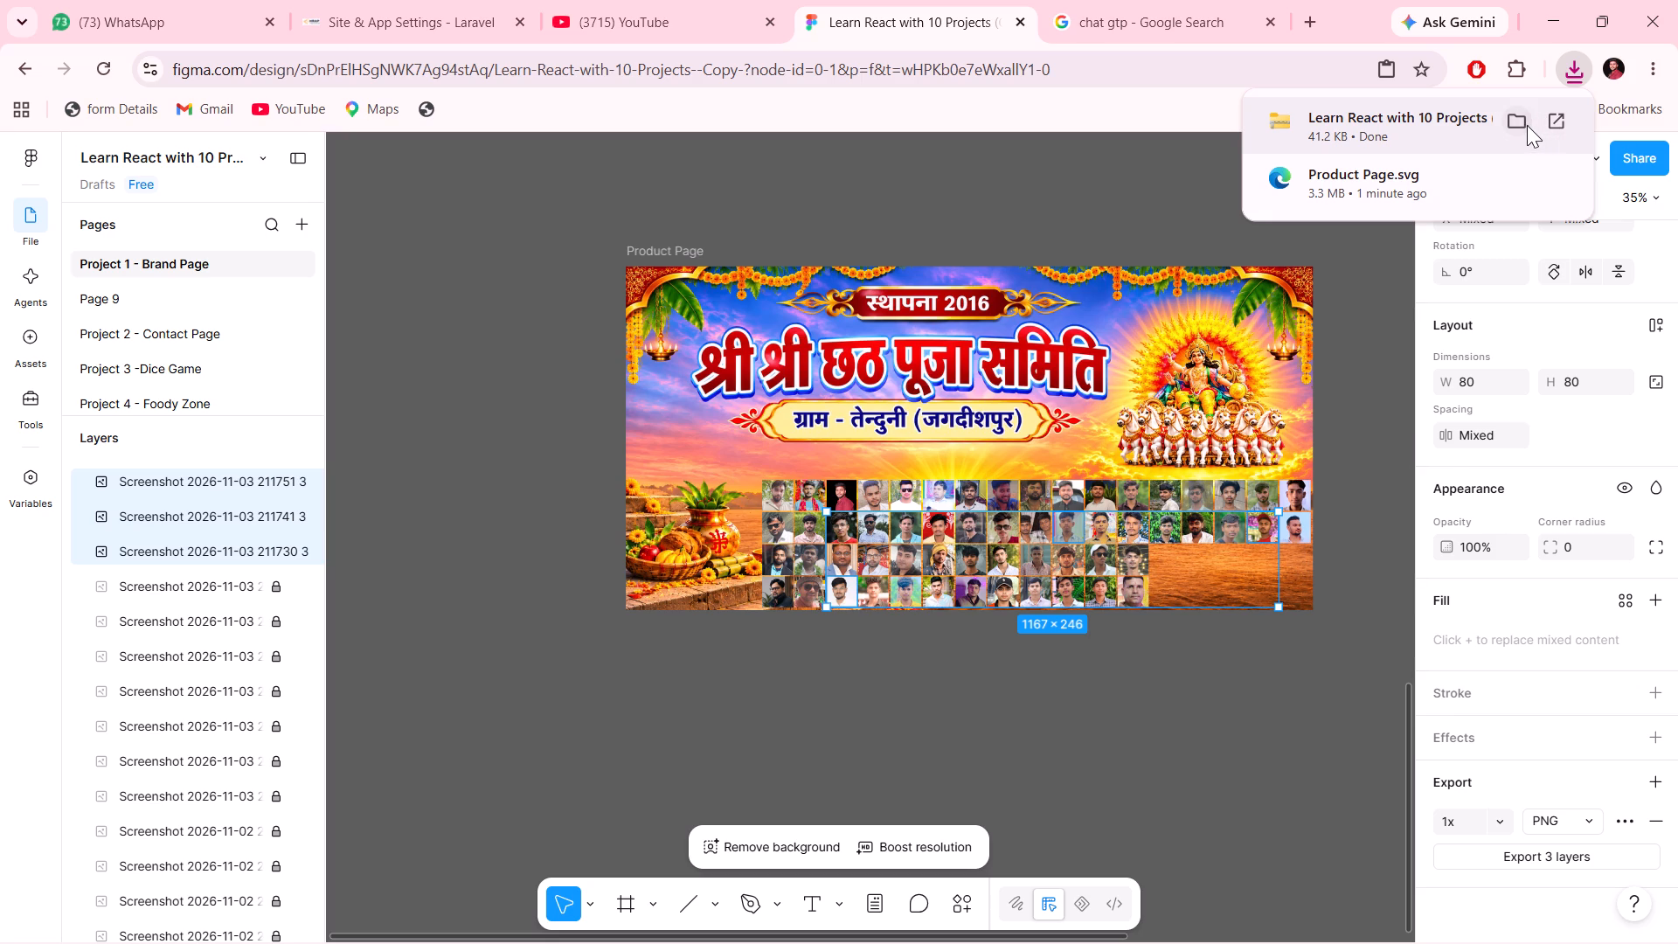
{"action": "left_click", "coordinate": [1523, 125]}
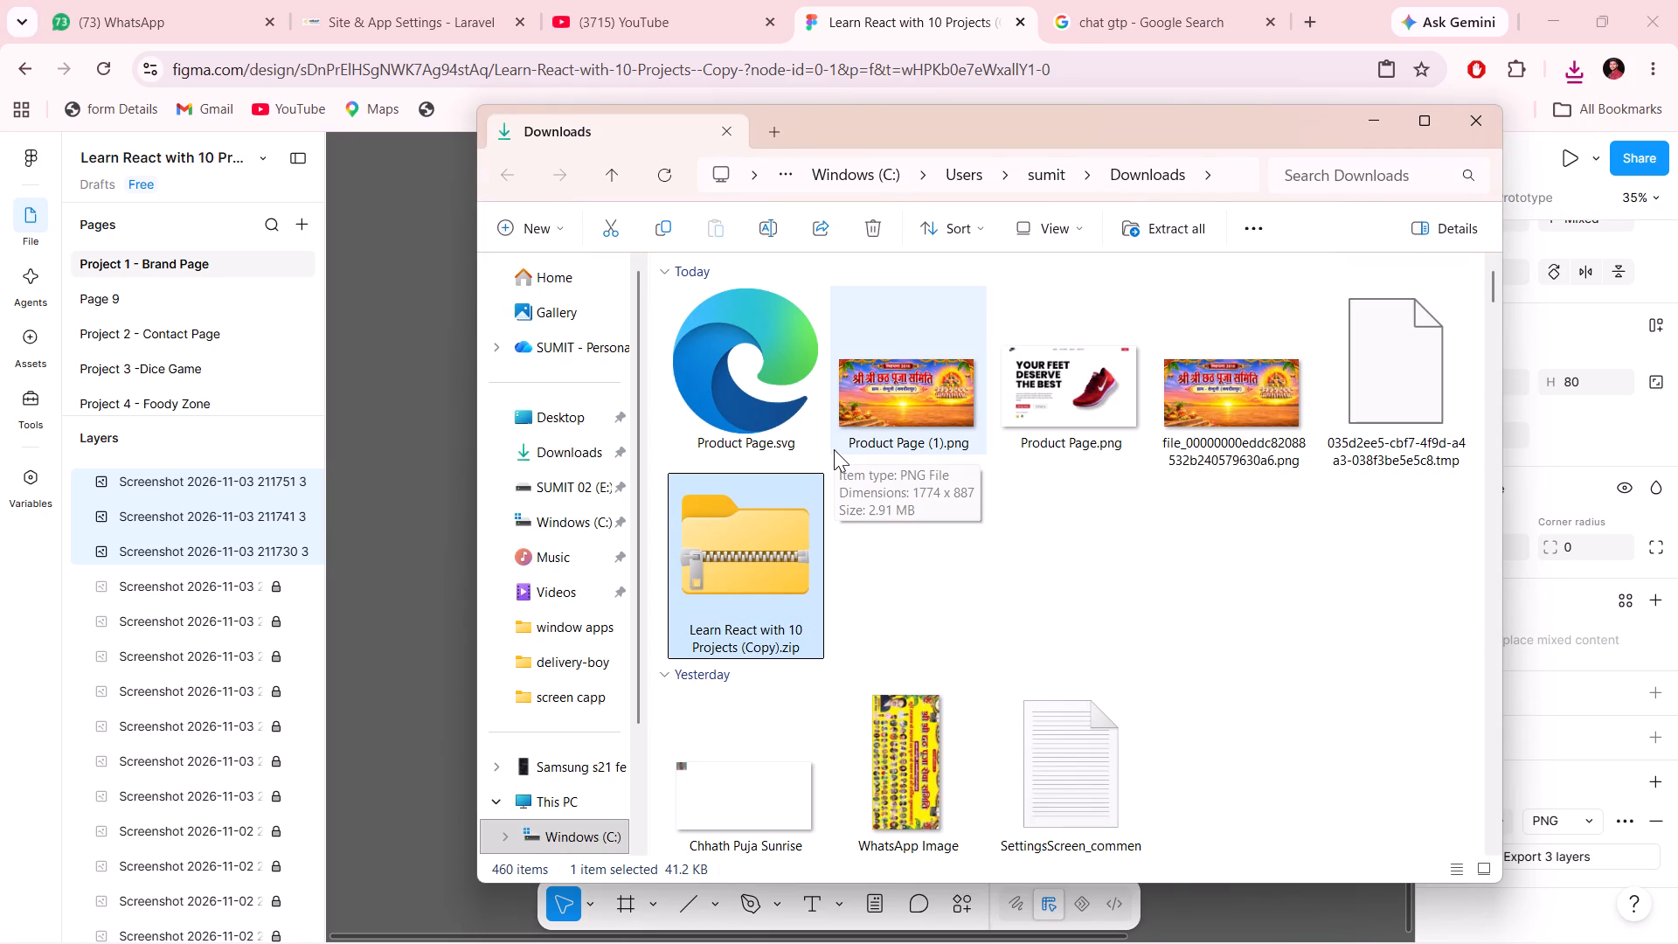
{"action": "left_click", "coordinate": [751, 514]}
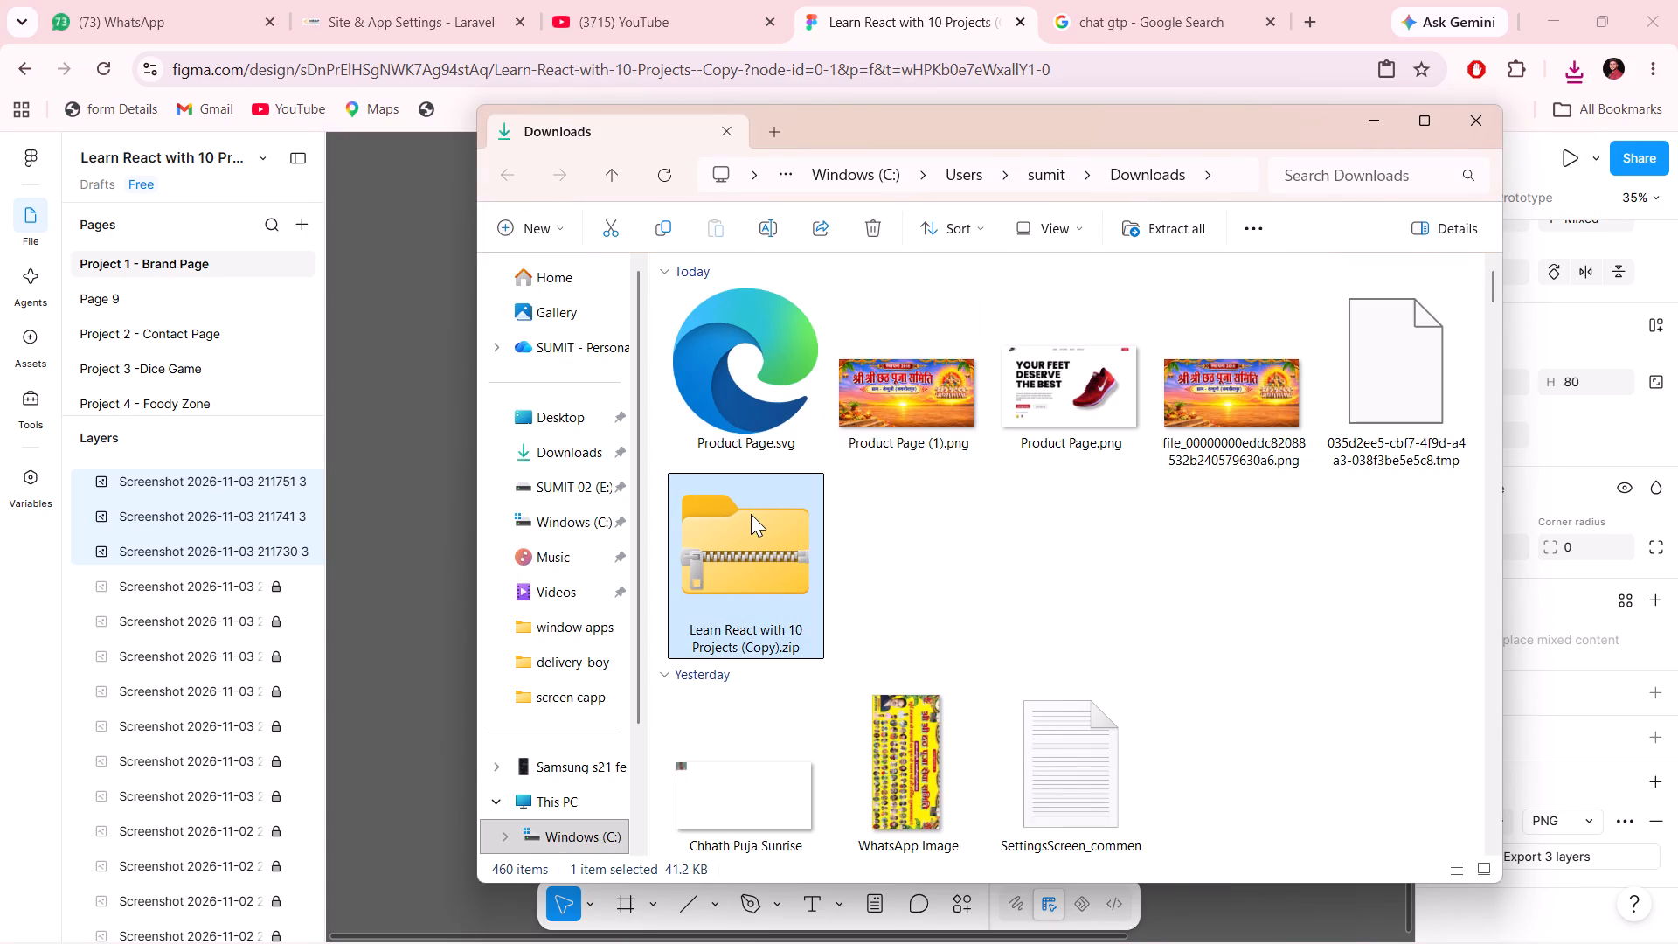
{"action": "key", "text": "Return"}
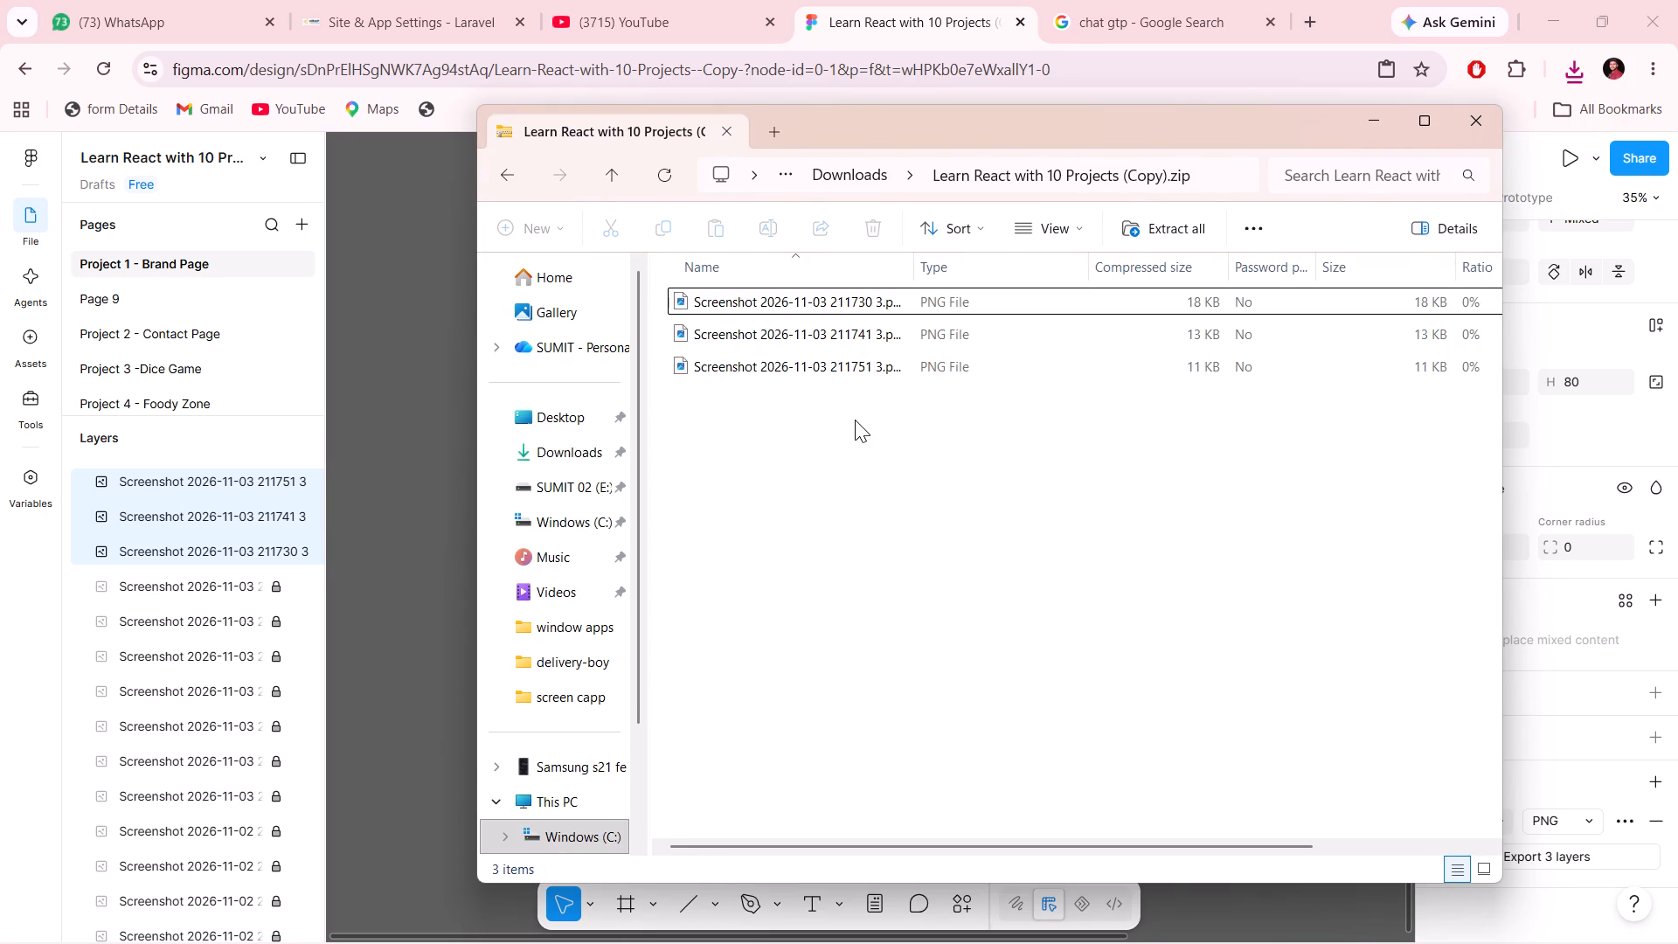
{"action": "left_click", "coordinate": [834, 376]}
{"action": "key", "text": "Return"}
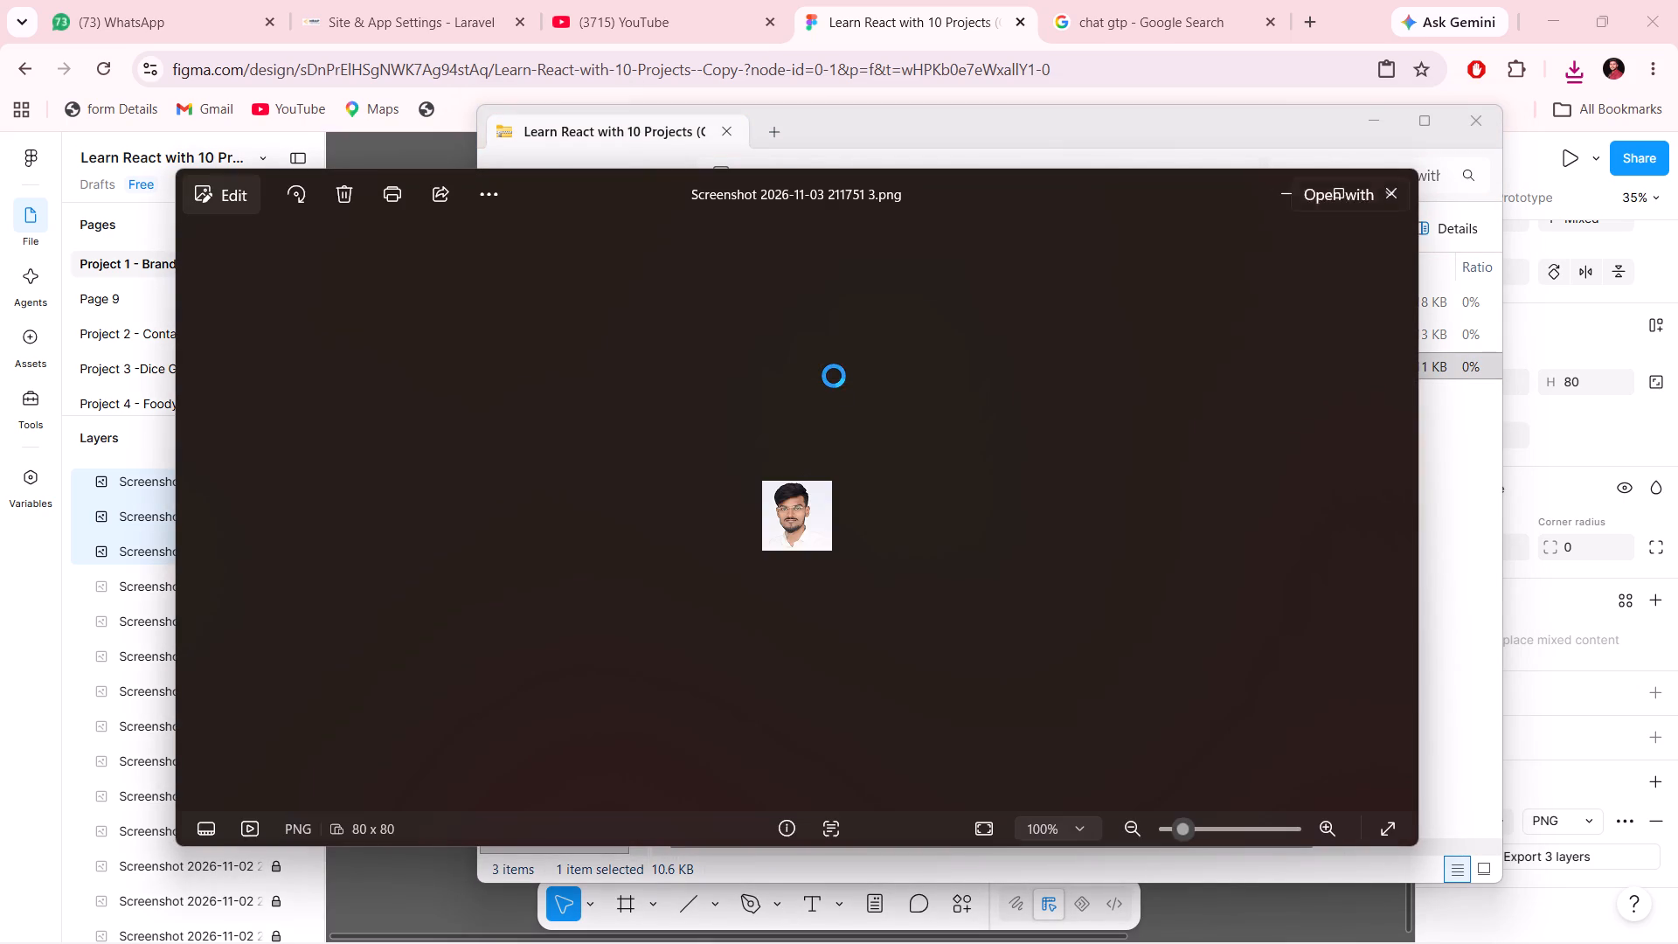
{"action": "left_click", "coordinate": [1413, 191]}
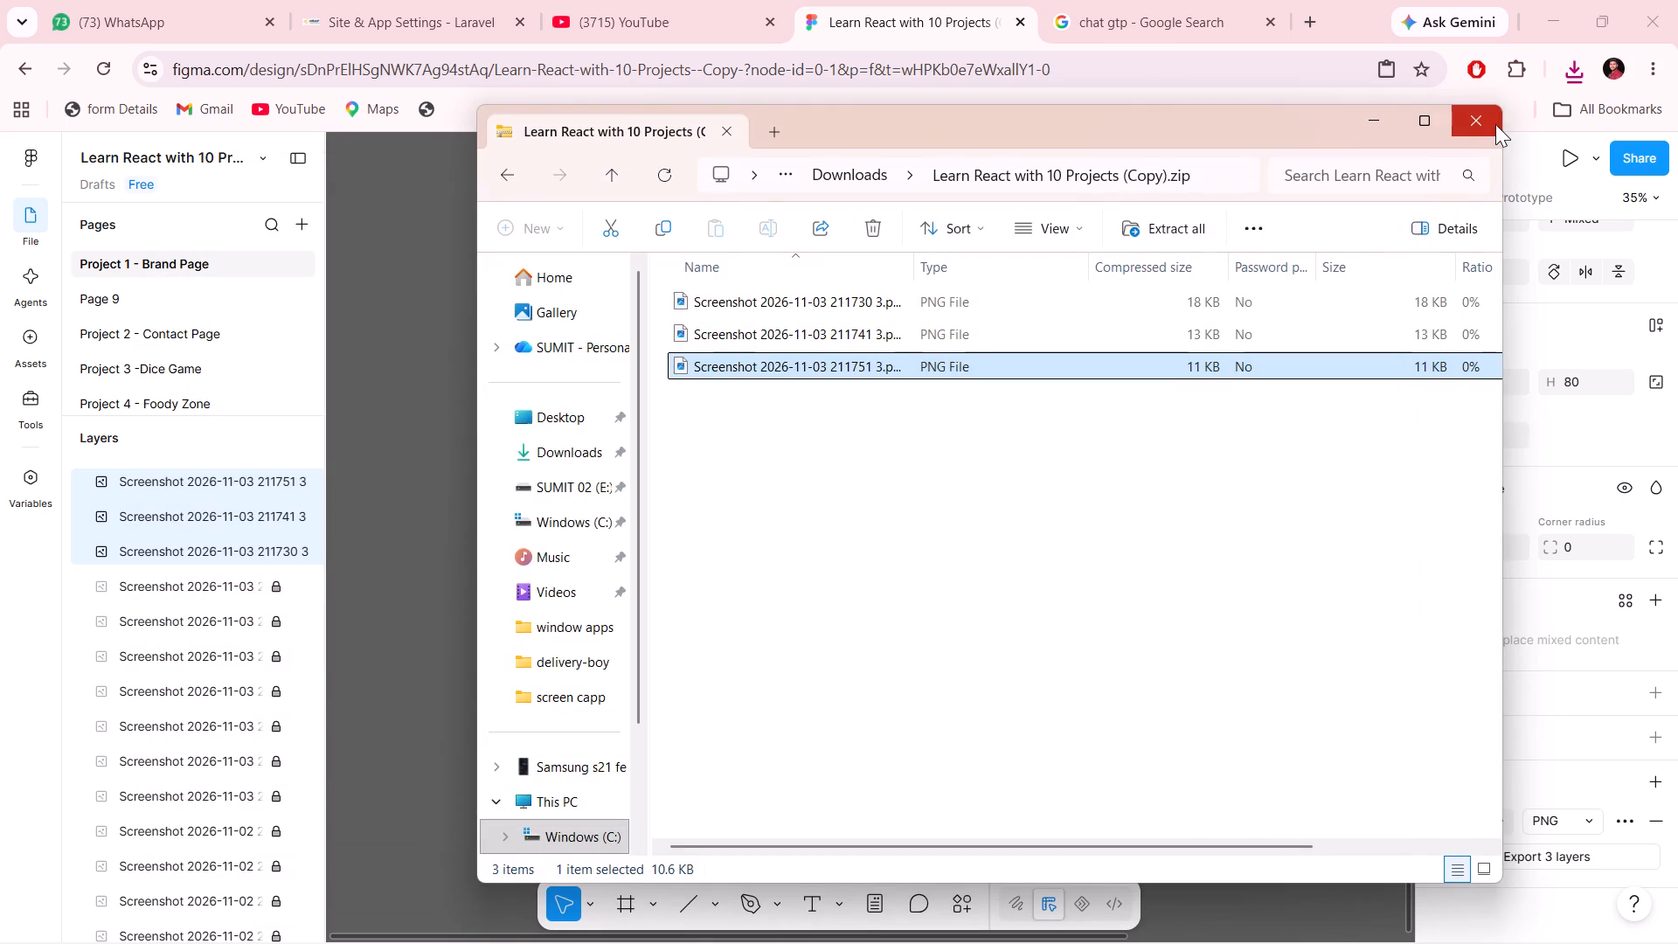
{"action": "left_click", "coordinate": [1495, 124]}
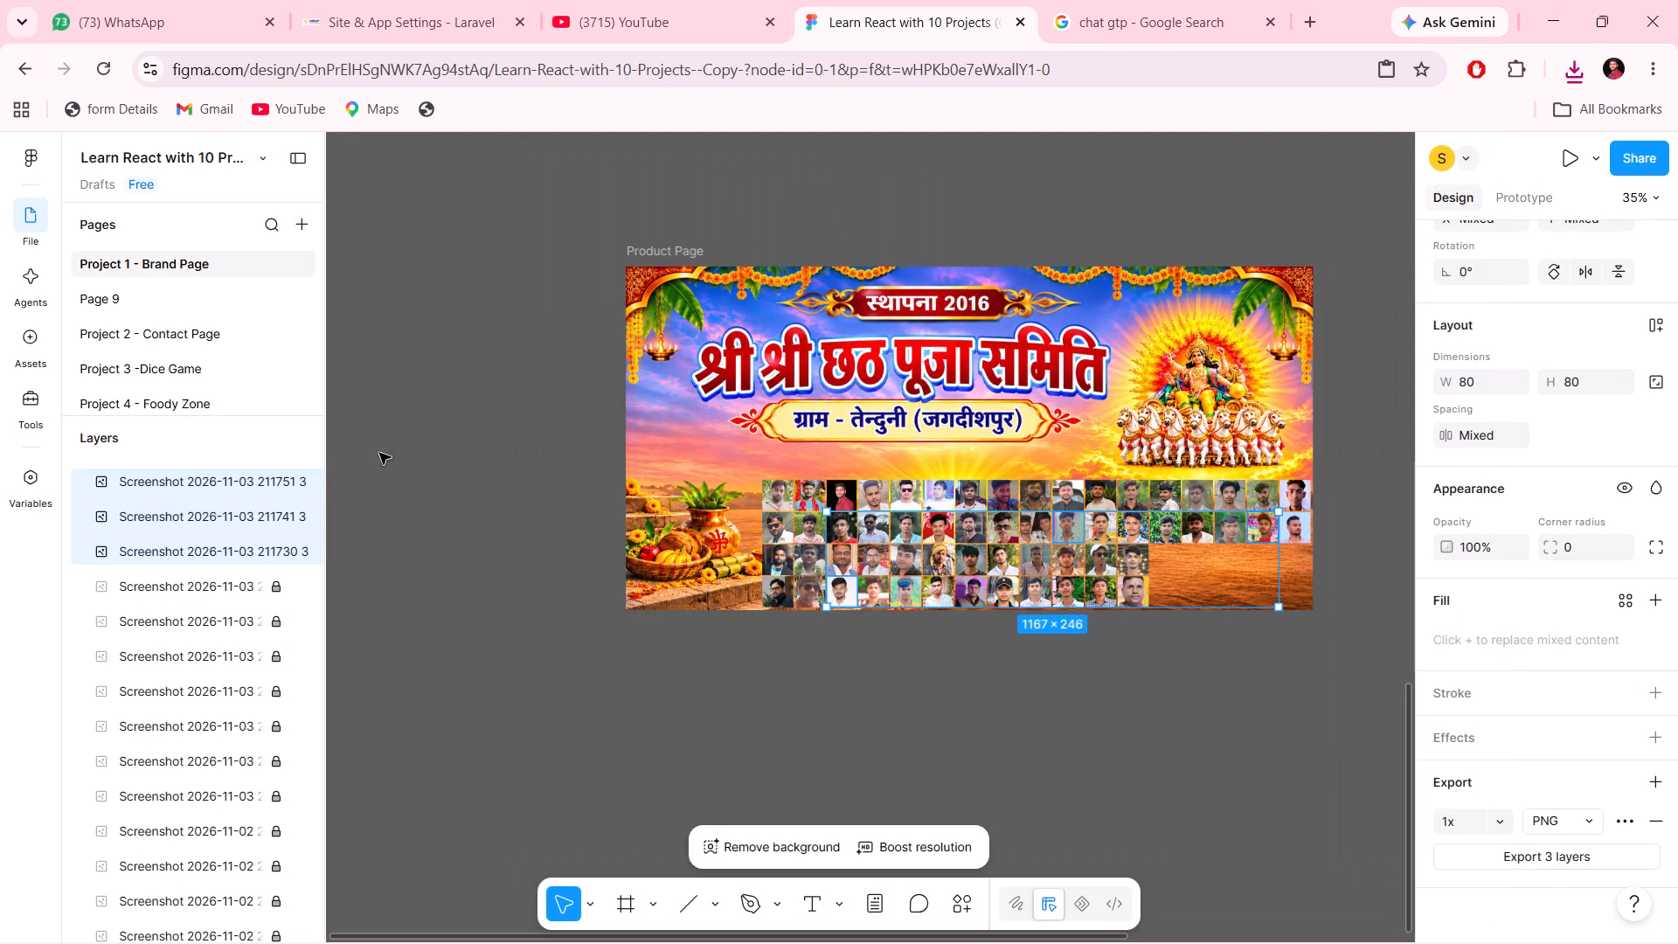
Lock the top two Screenshot layers again, unlock the fourth one, and clear the selection.
{"action": "left_click", "coordinate": [267, 484]}
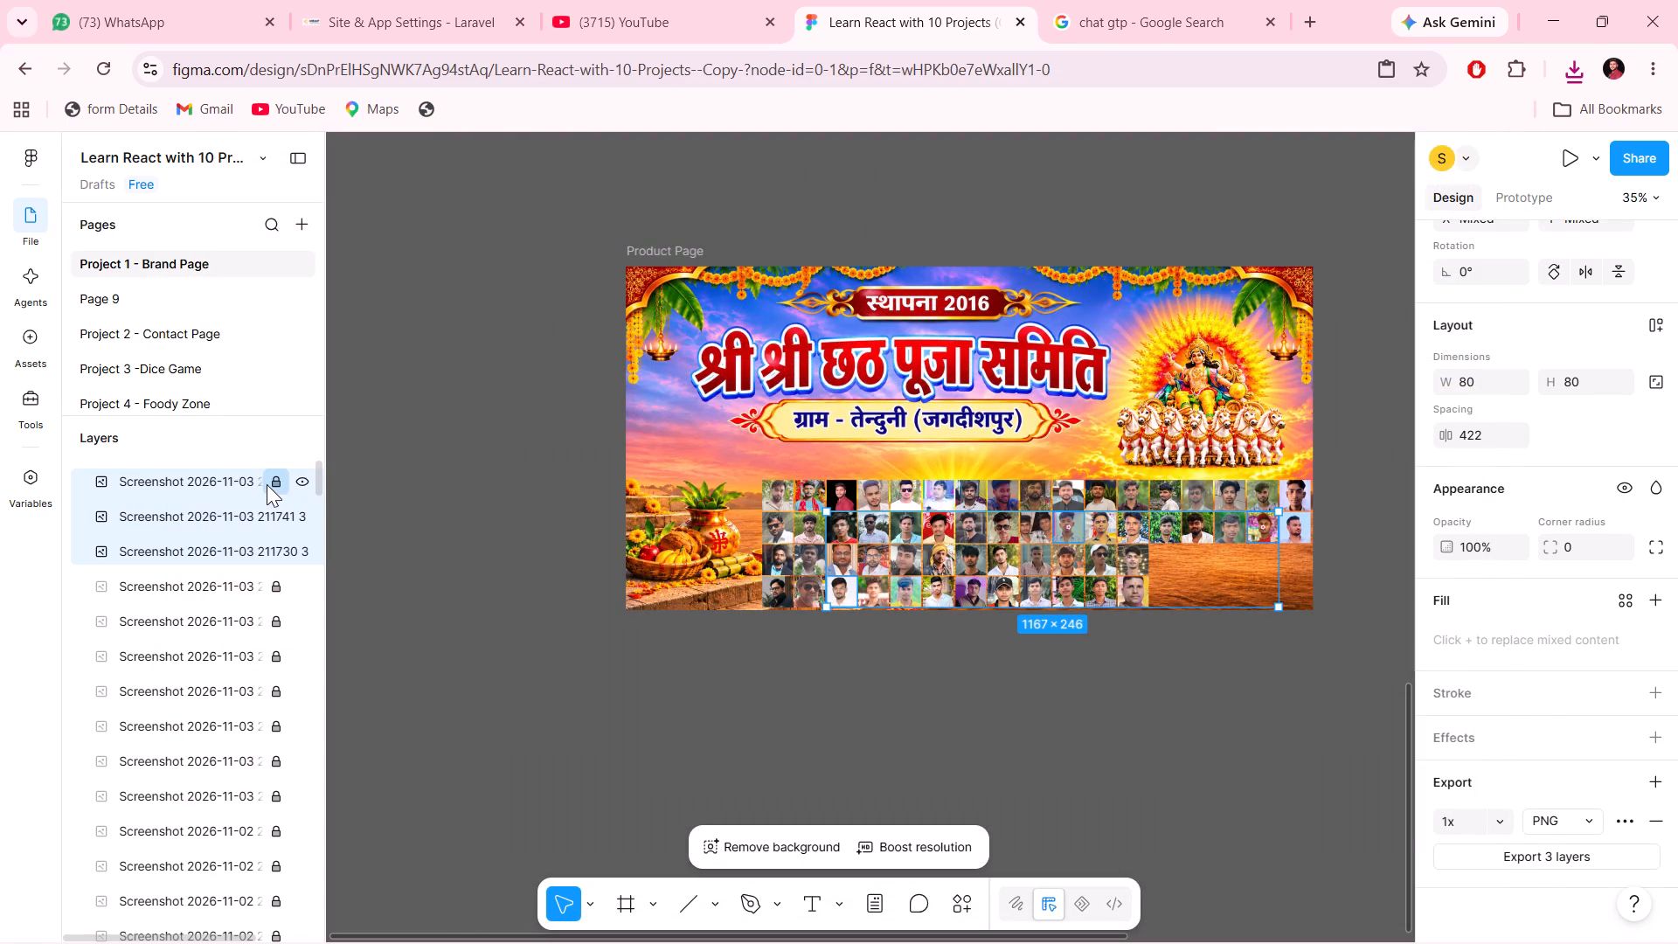
{"action": "left_click", "coordinate": [271, 508]}
{"action": "left_click", "coordinate": [274, 576]}
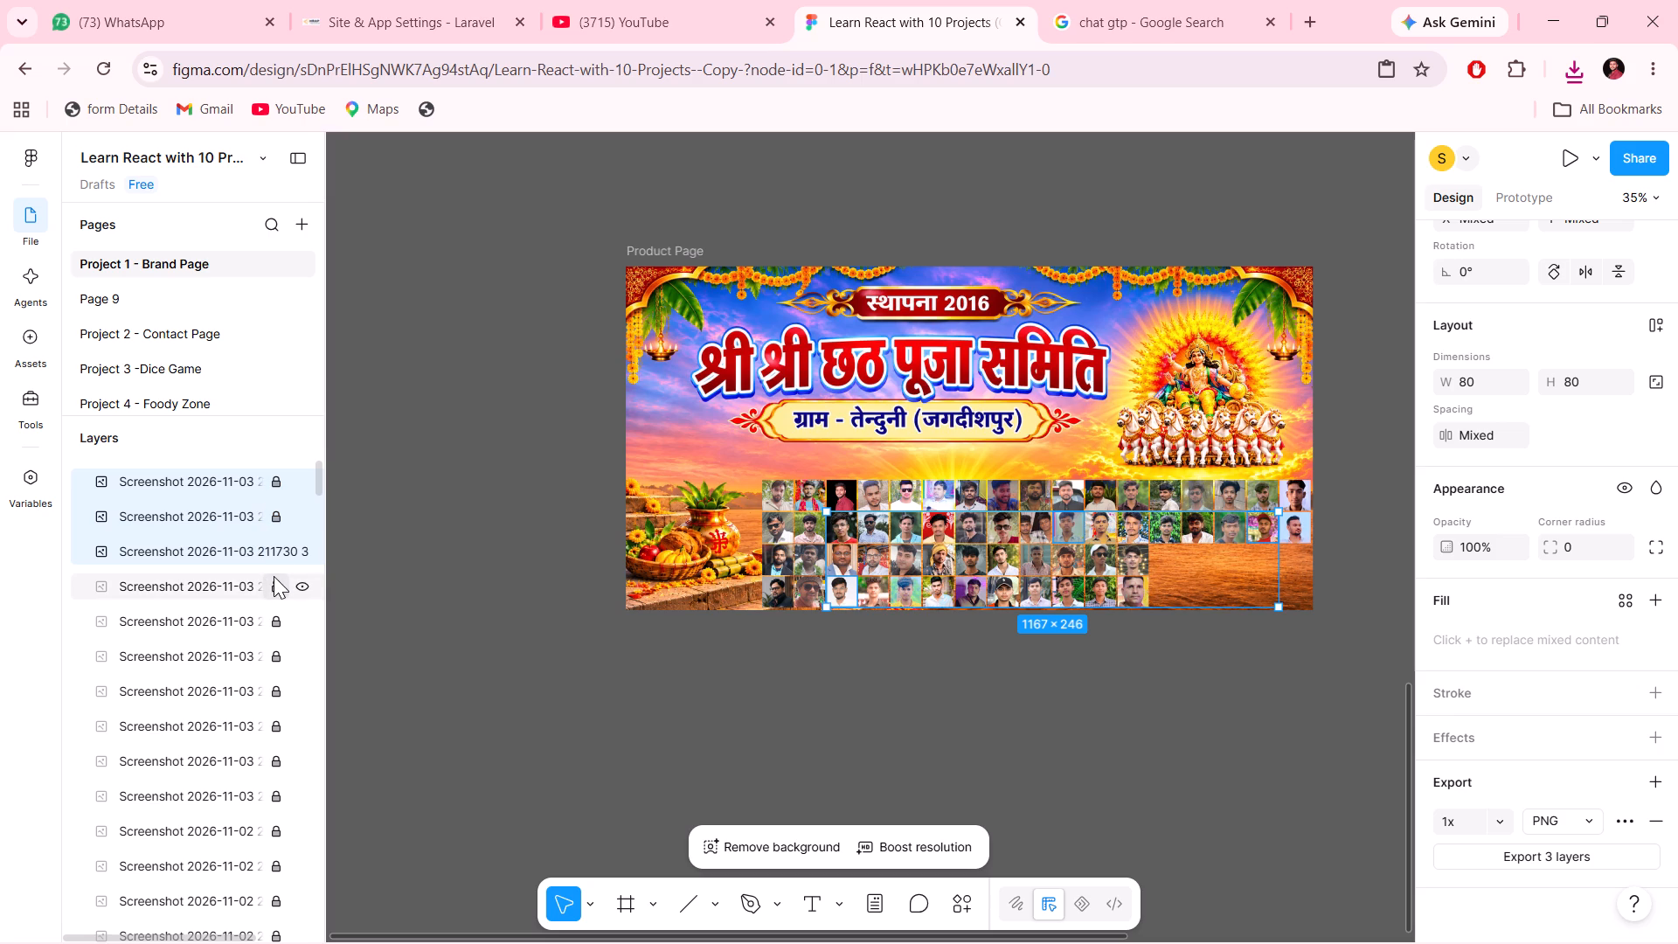
{"action": "right_click", "coordinate": [462, 440]}
{"action": "left_click", "coordinate": [479, 371]}
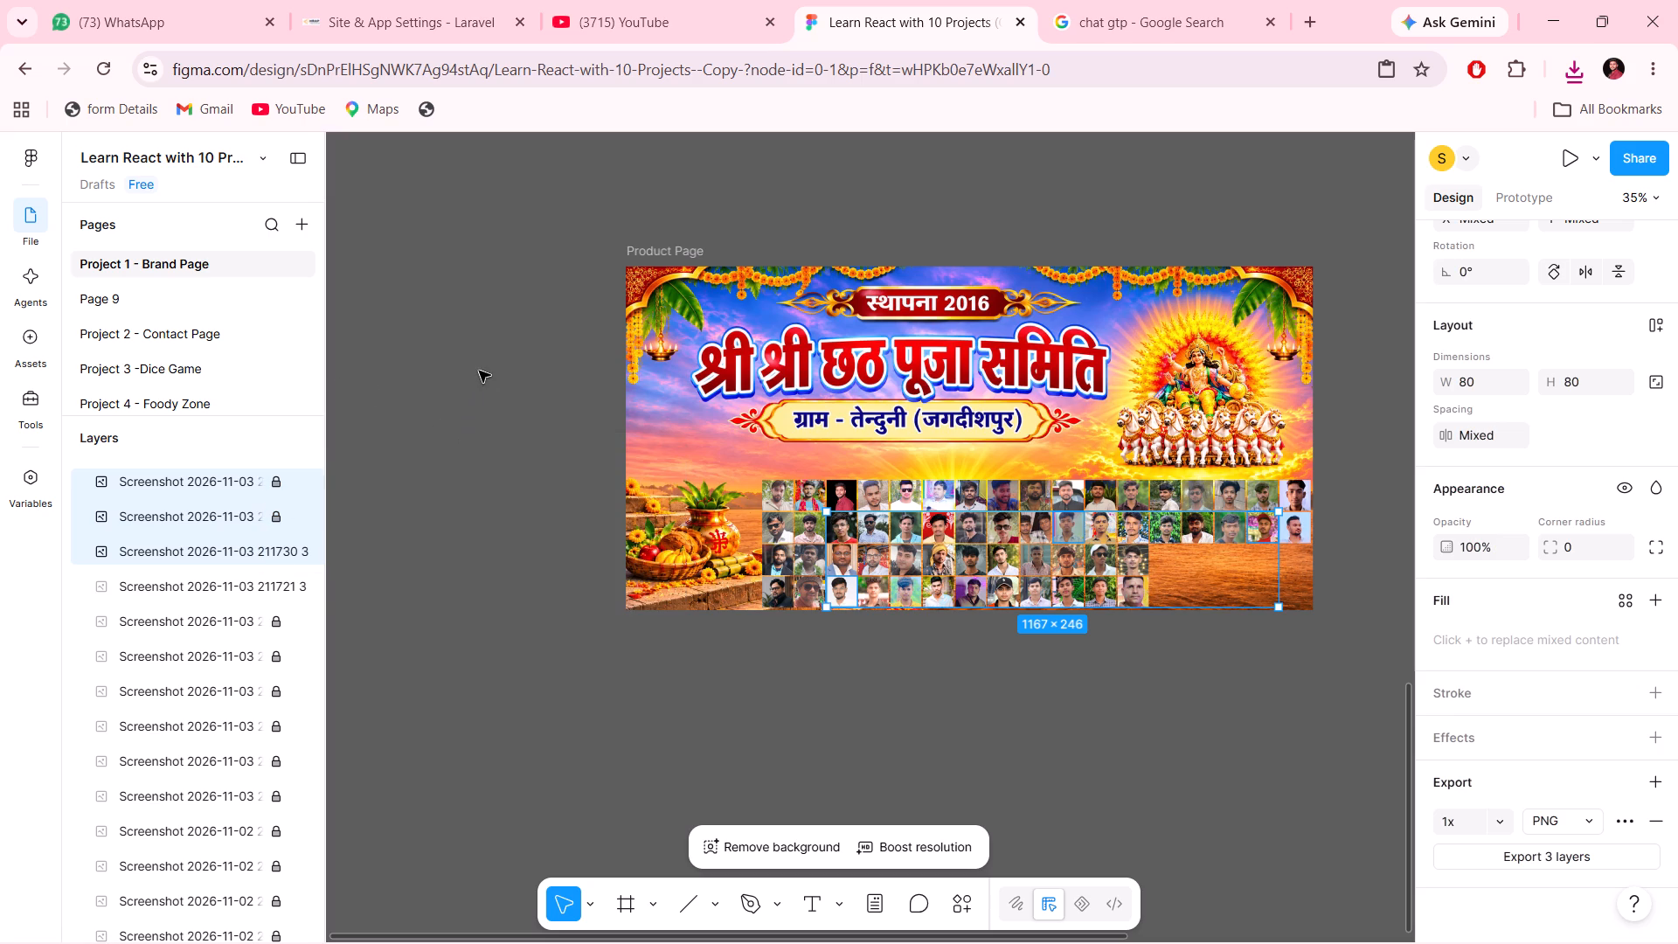
{"action": "left_click", "coordinate": [479, 371]}
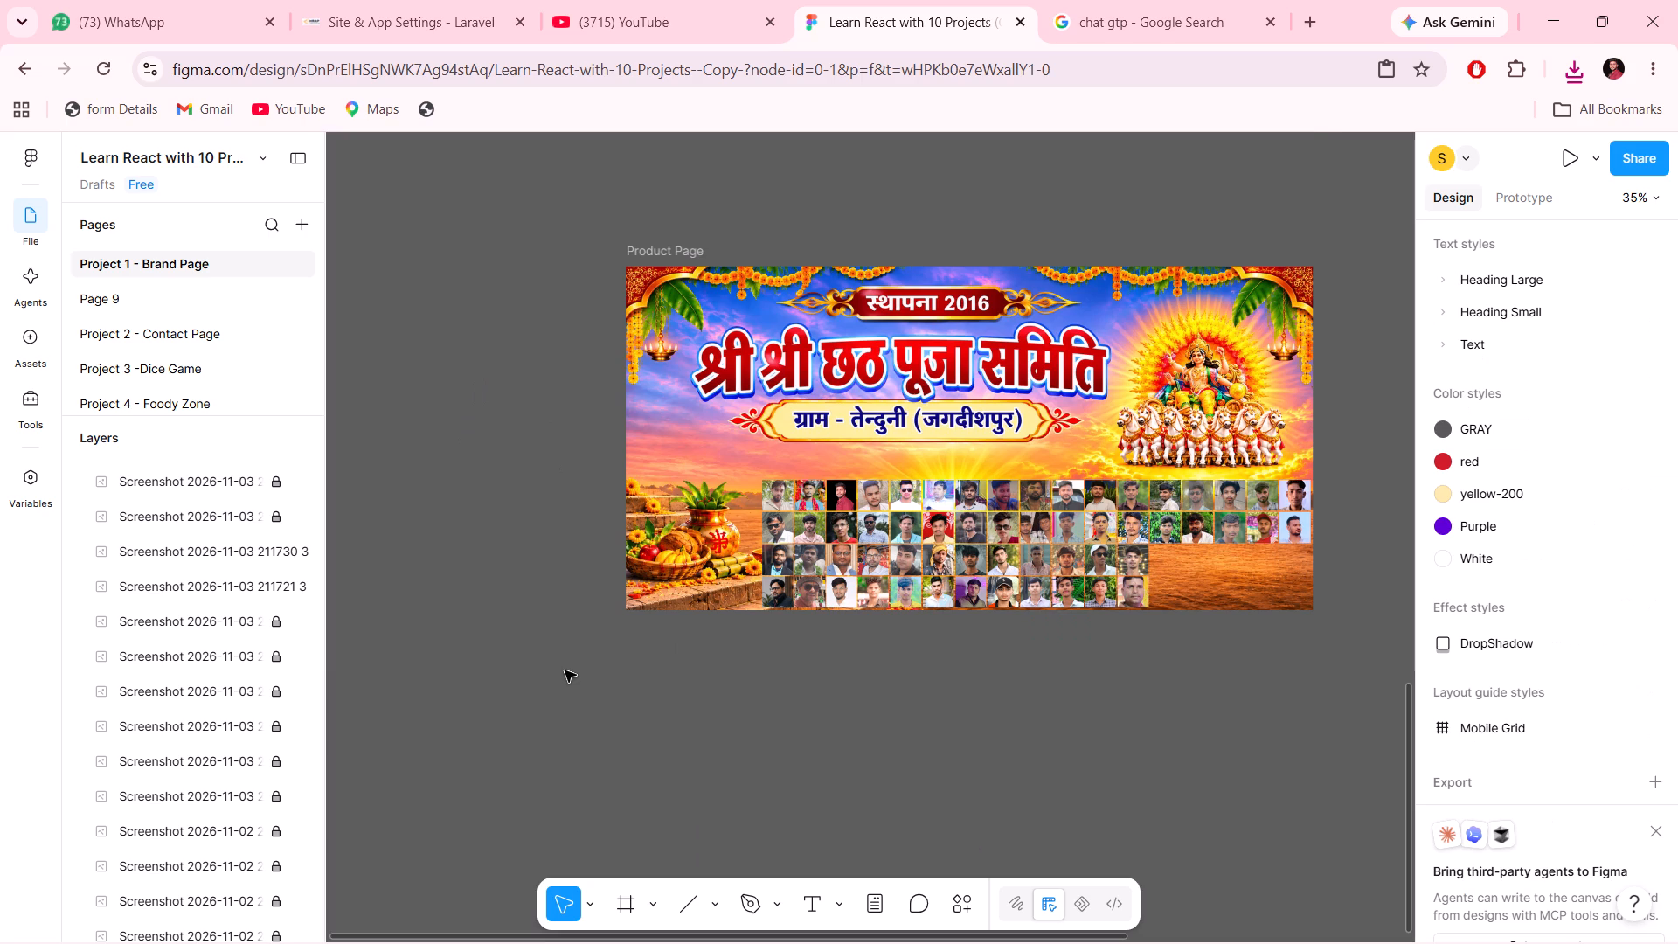
Paste another copy of the Product Page banner with its Screenshot layers beneath the existing banner.
{"action": "scroll", "coordinate": [565, 670], "scroll_direction": "down", "scroll_amount": 5}
{"action": "scroll", "coordinate": [780, 529], "scroll_direction": "up", "scroll_amount": 3}
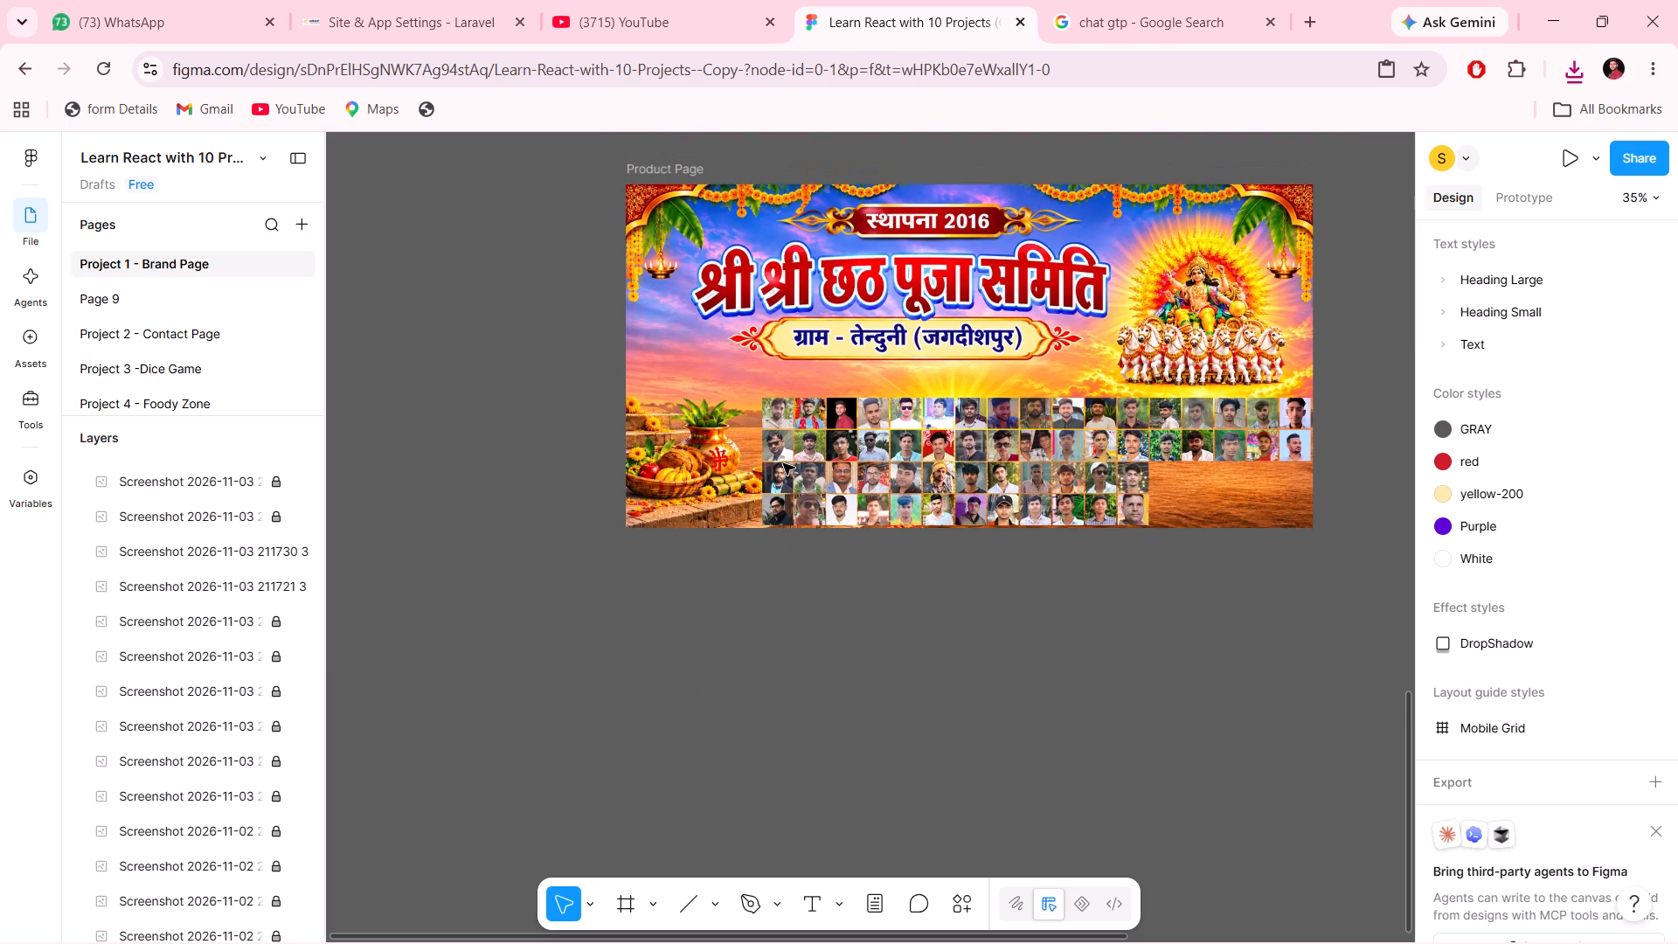
{"action": "scroll", "coordinate": [783, 463], "scroll_direction": "down", "scroll_amount": 1}
{"action": "left_click", "coordinate": [755, 608]}
{"action": "key", "text": "ctrl+v"}
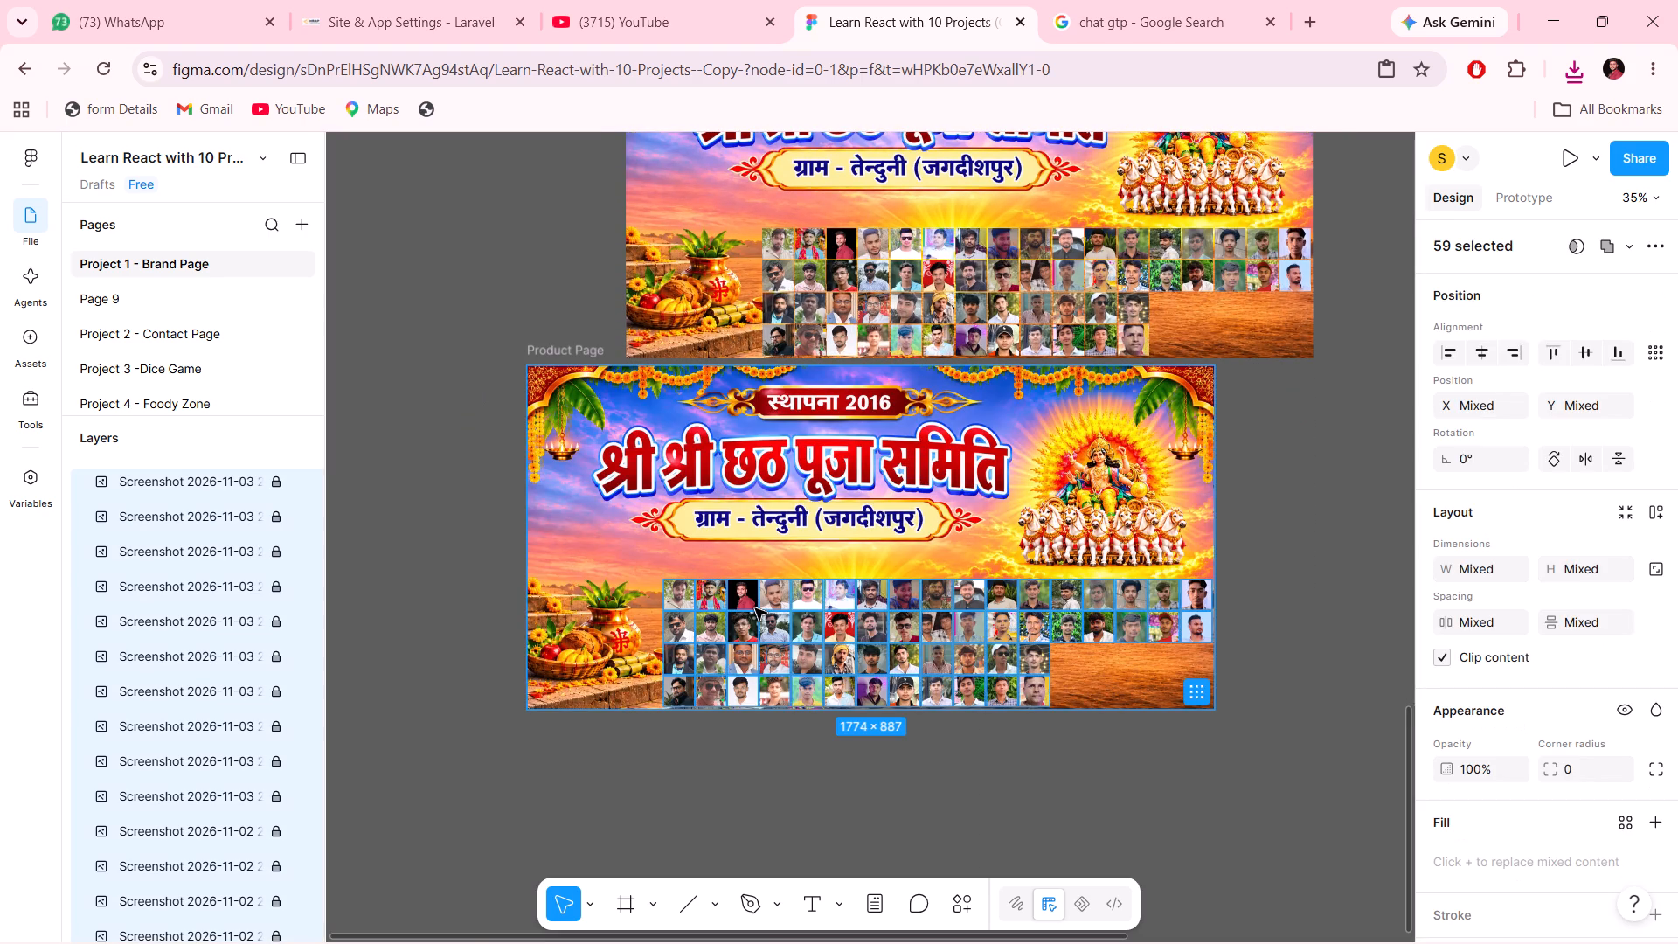
Add a 1x PNG export setting to all pasted banner layers, check the scale, Show in exports and advanced options, and clear the selection.
{"action": "scroll", "coordinate": [1642, 648], "scroll_direction": "down", "scroll_amount": 4}
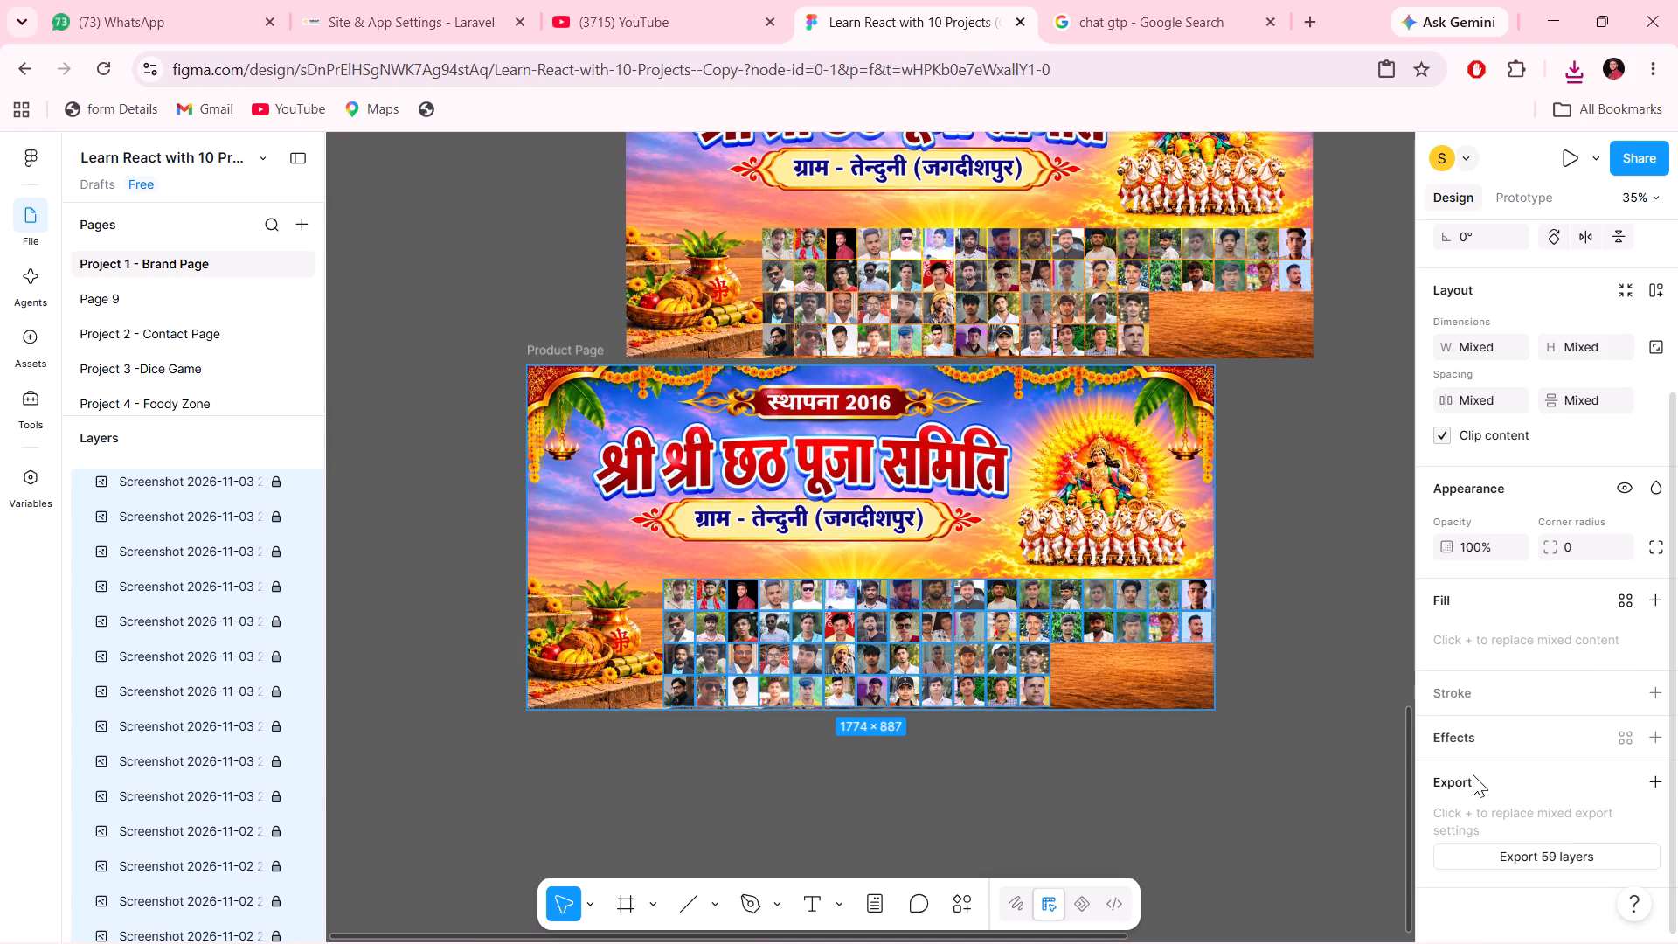
{"action": "left_click", "coordinate": [1656, 779]}
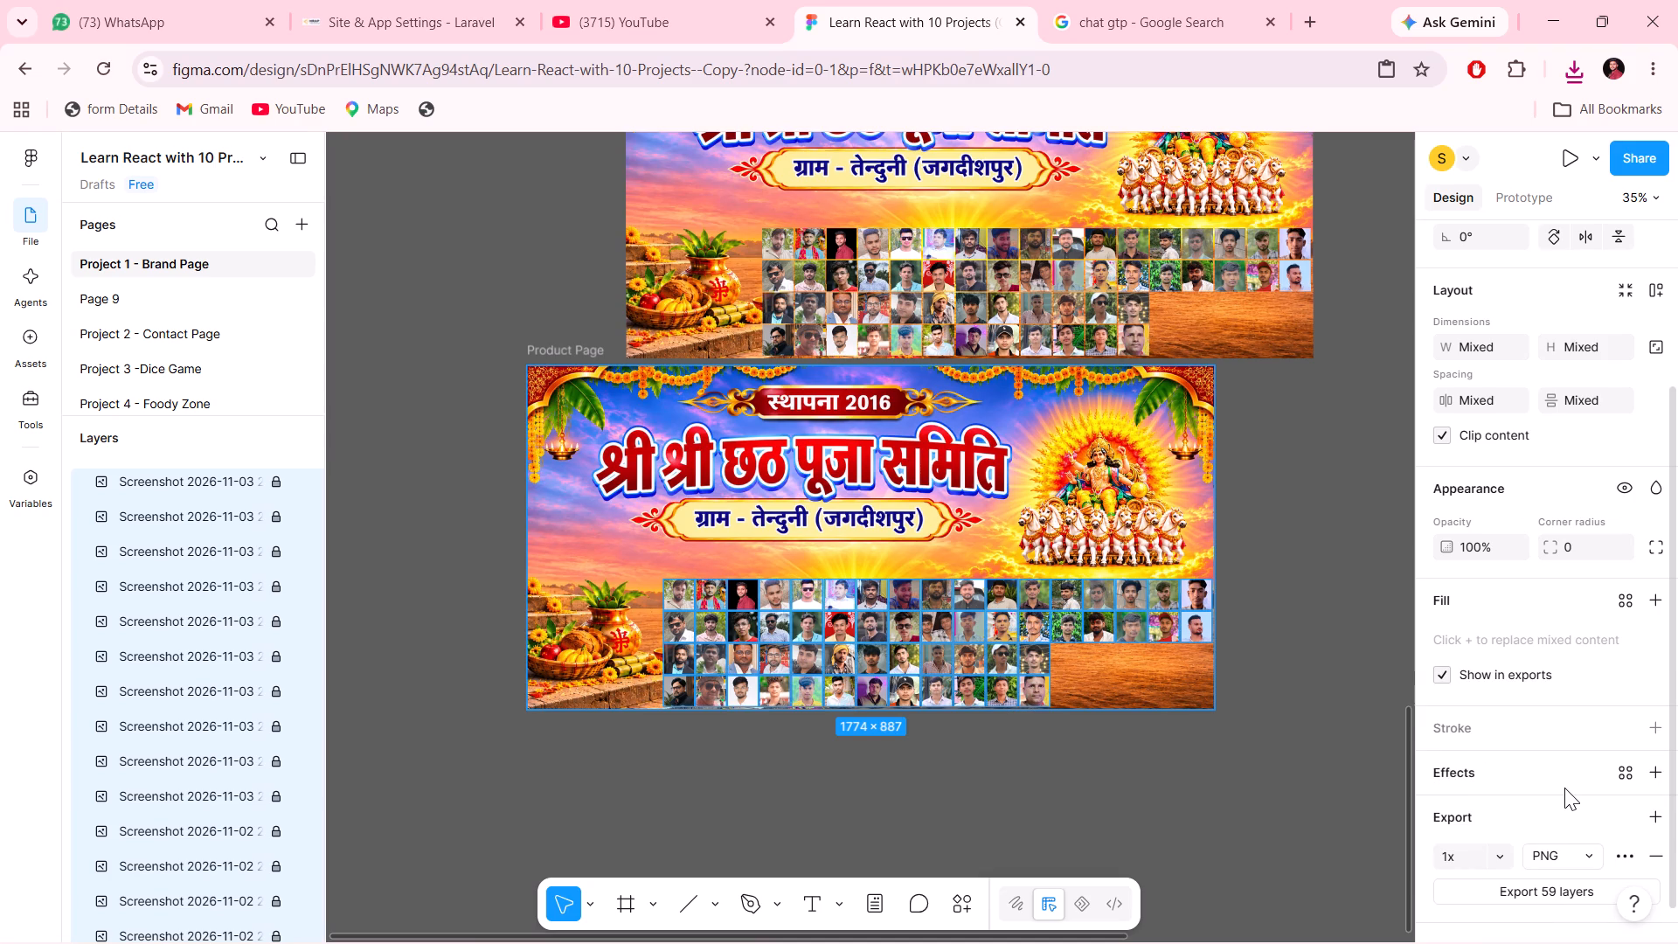
{"action": "scroll", "coordinate": [1564, 788], "scroll_direction": "down", "scroll_amount": 1}
{"action": "left_click", "coordinate": [1513, 816]}
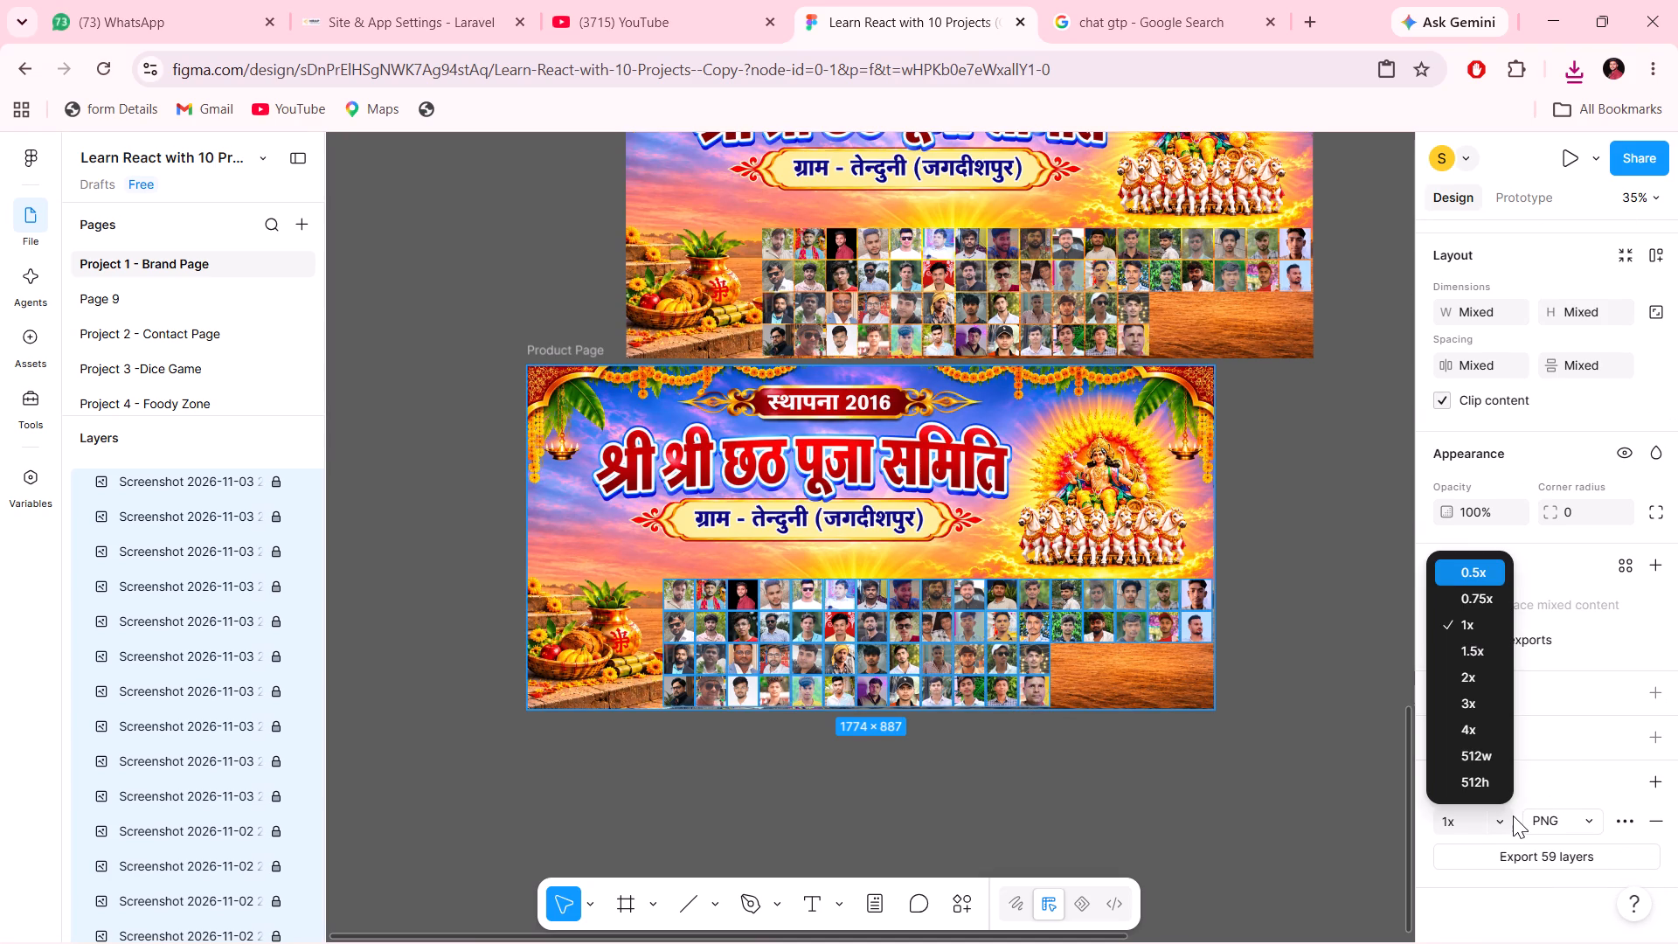
{"action": "left_click", "coordinate": [1626, 657]}
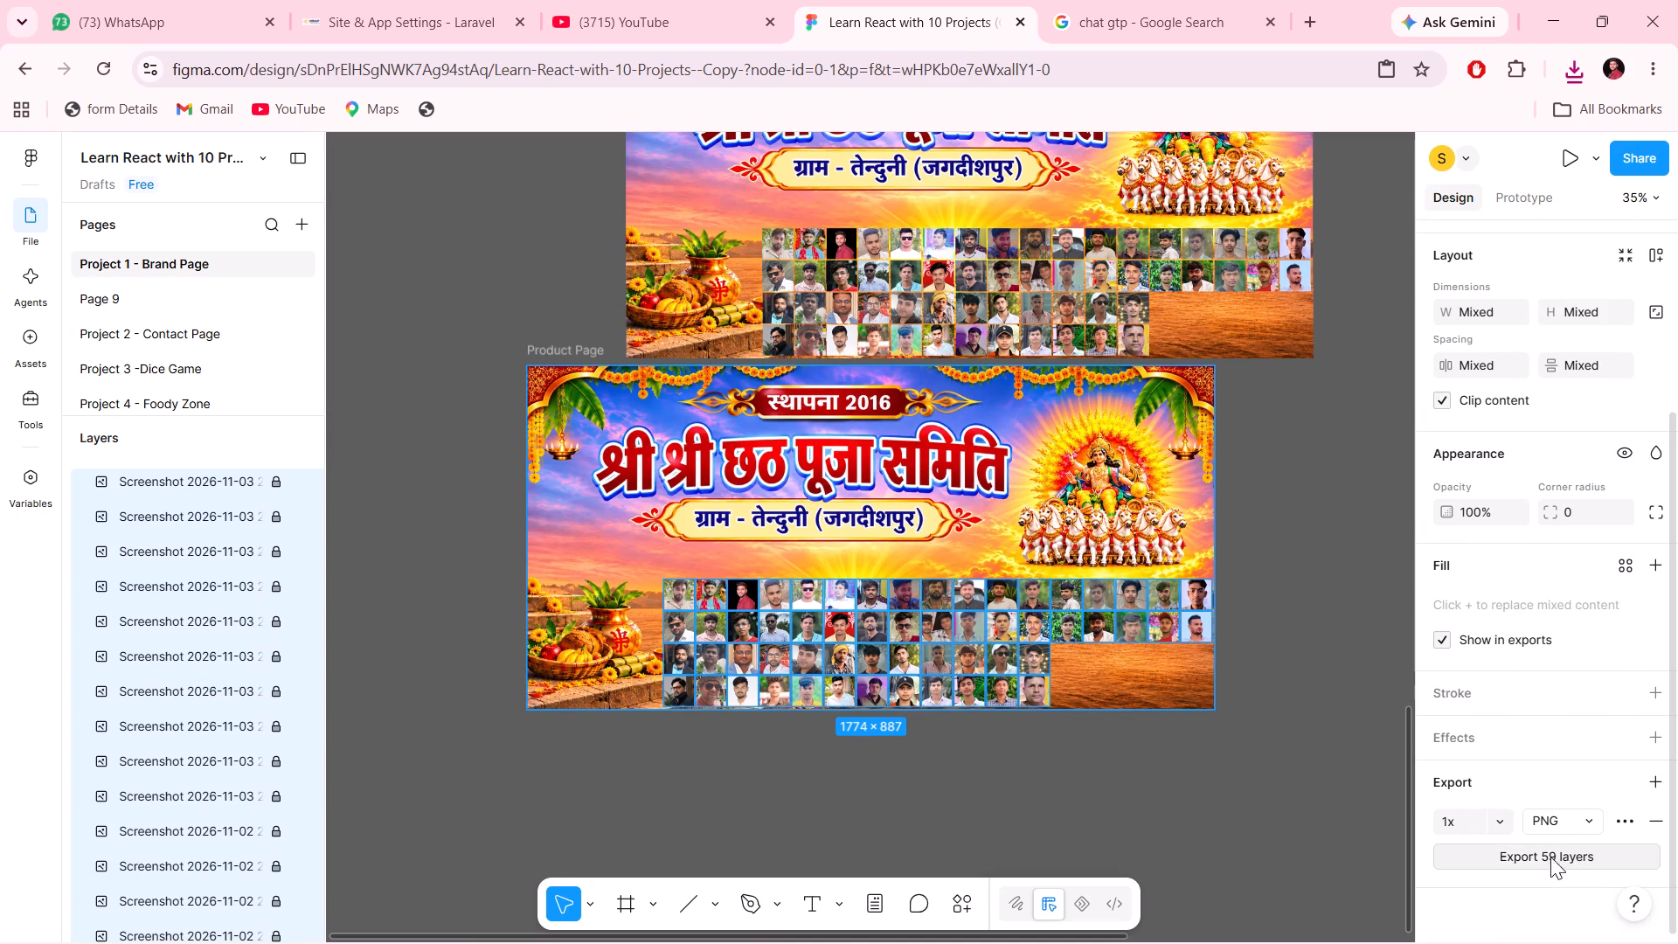
{"action": "left_click", "coordinate": [1528, 645]}
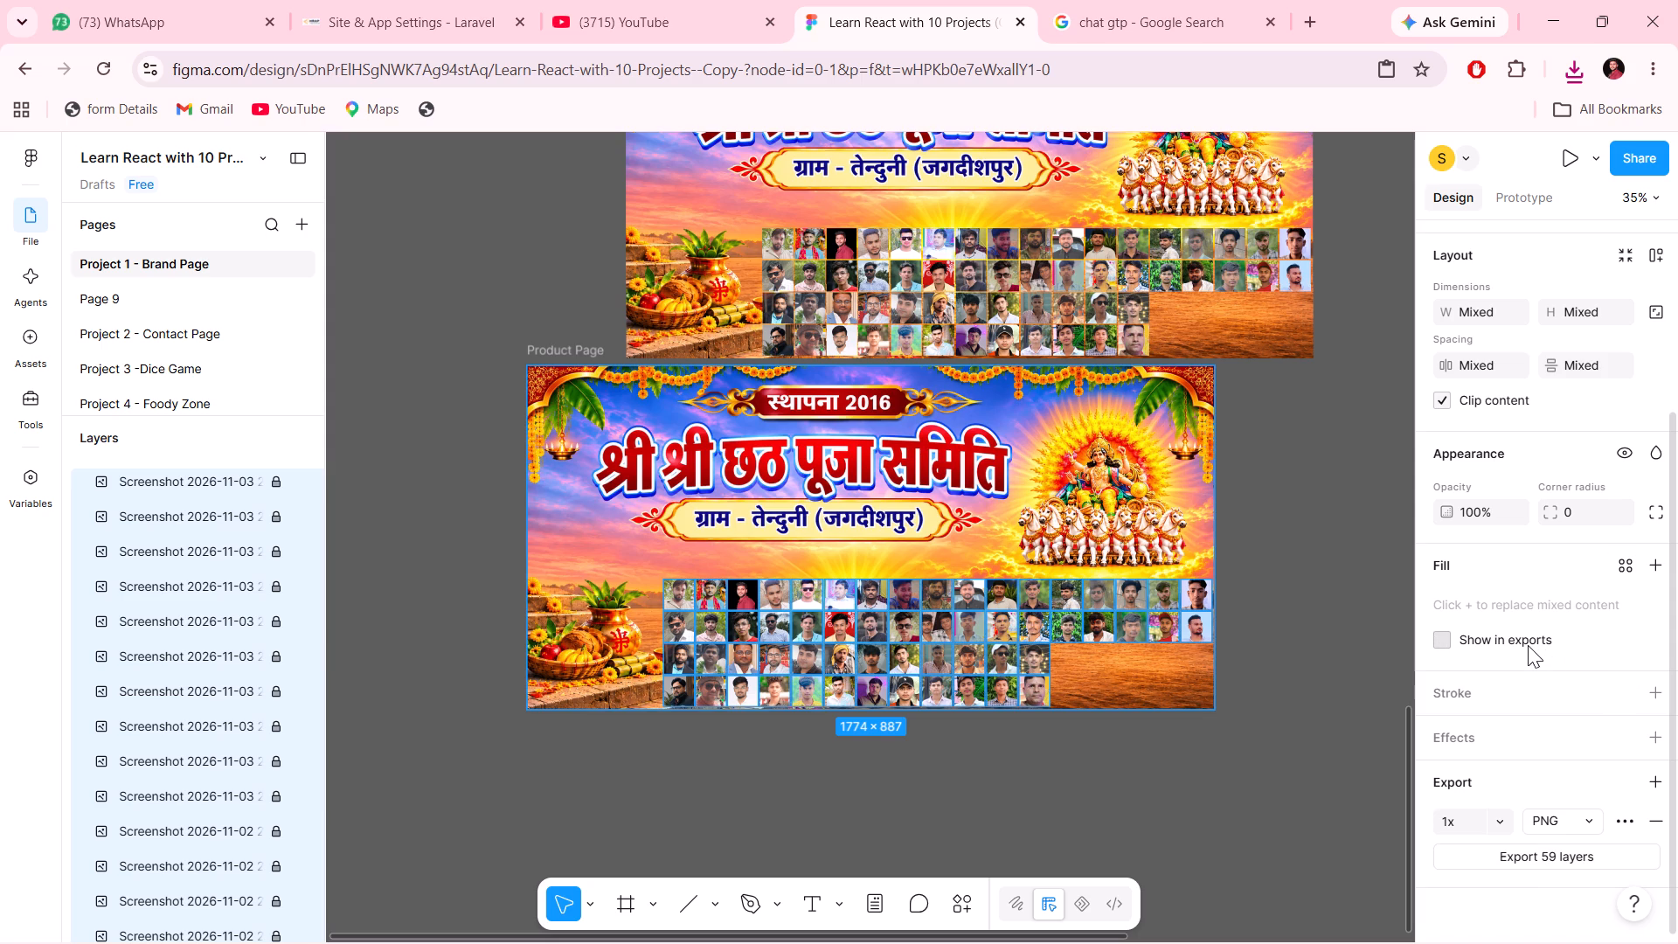
{"action": "left_click", "coordinate": [1528, 645]}
{"action": "left_click", "coordinate": [1617, 817]}
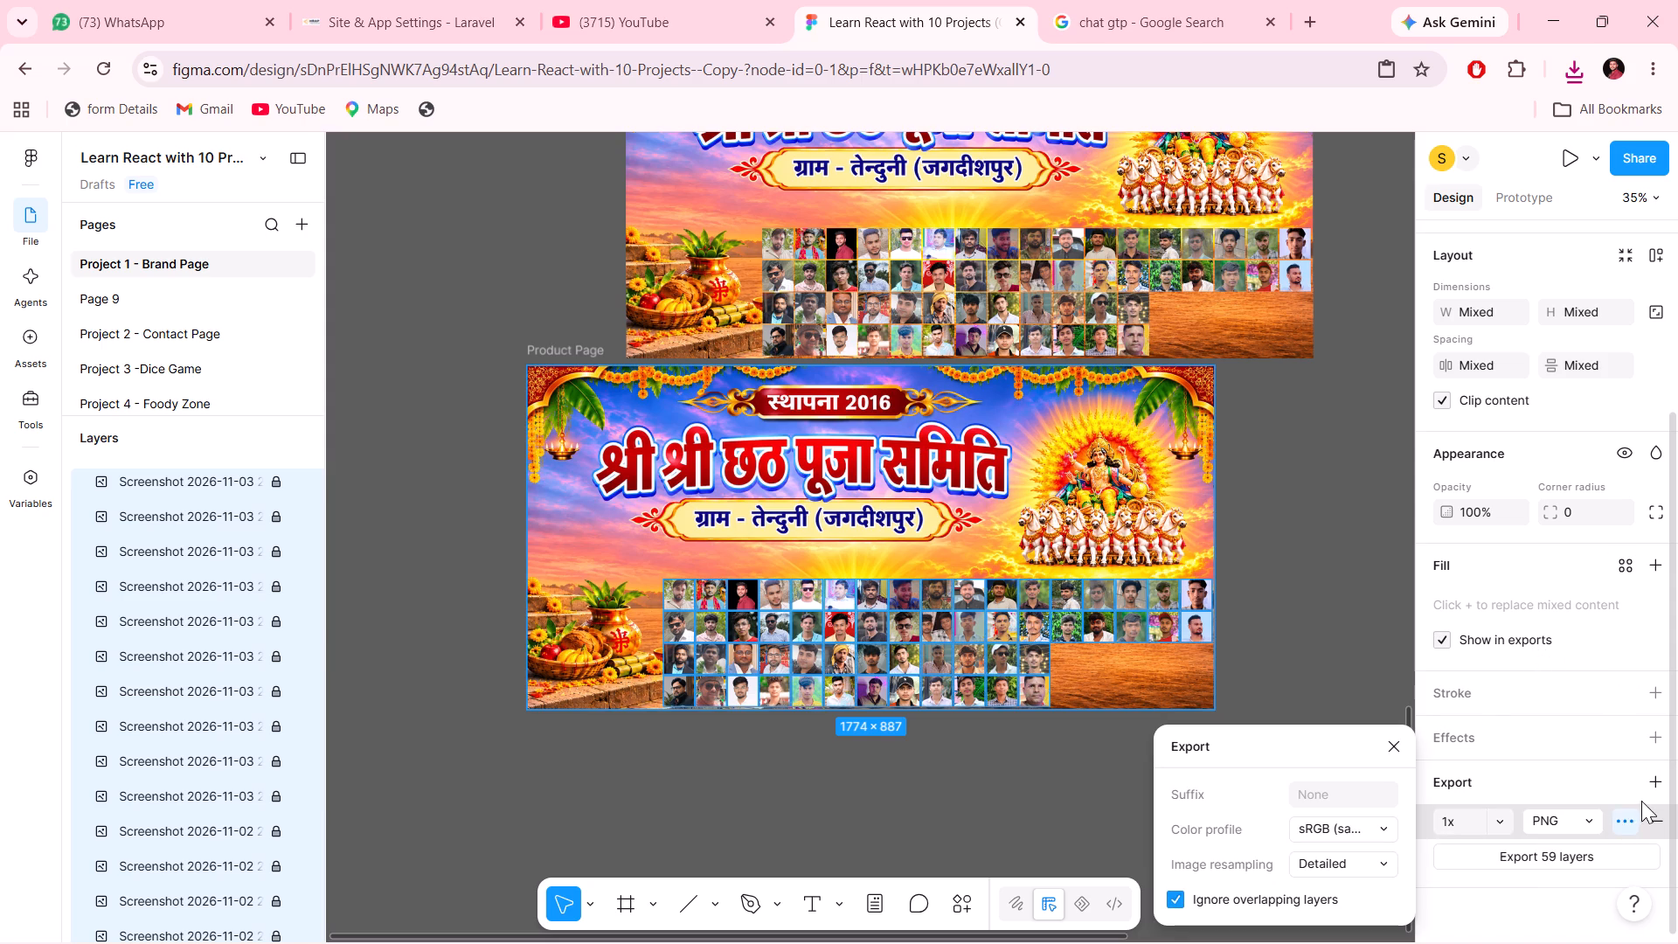
{"action": "left_click", "coordinate": [1626, 815]}
{"action": "left_click", "coordinate": [1356, 767]}
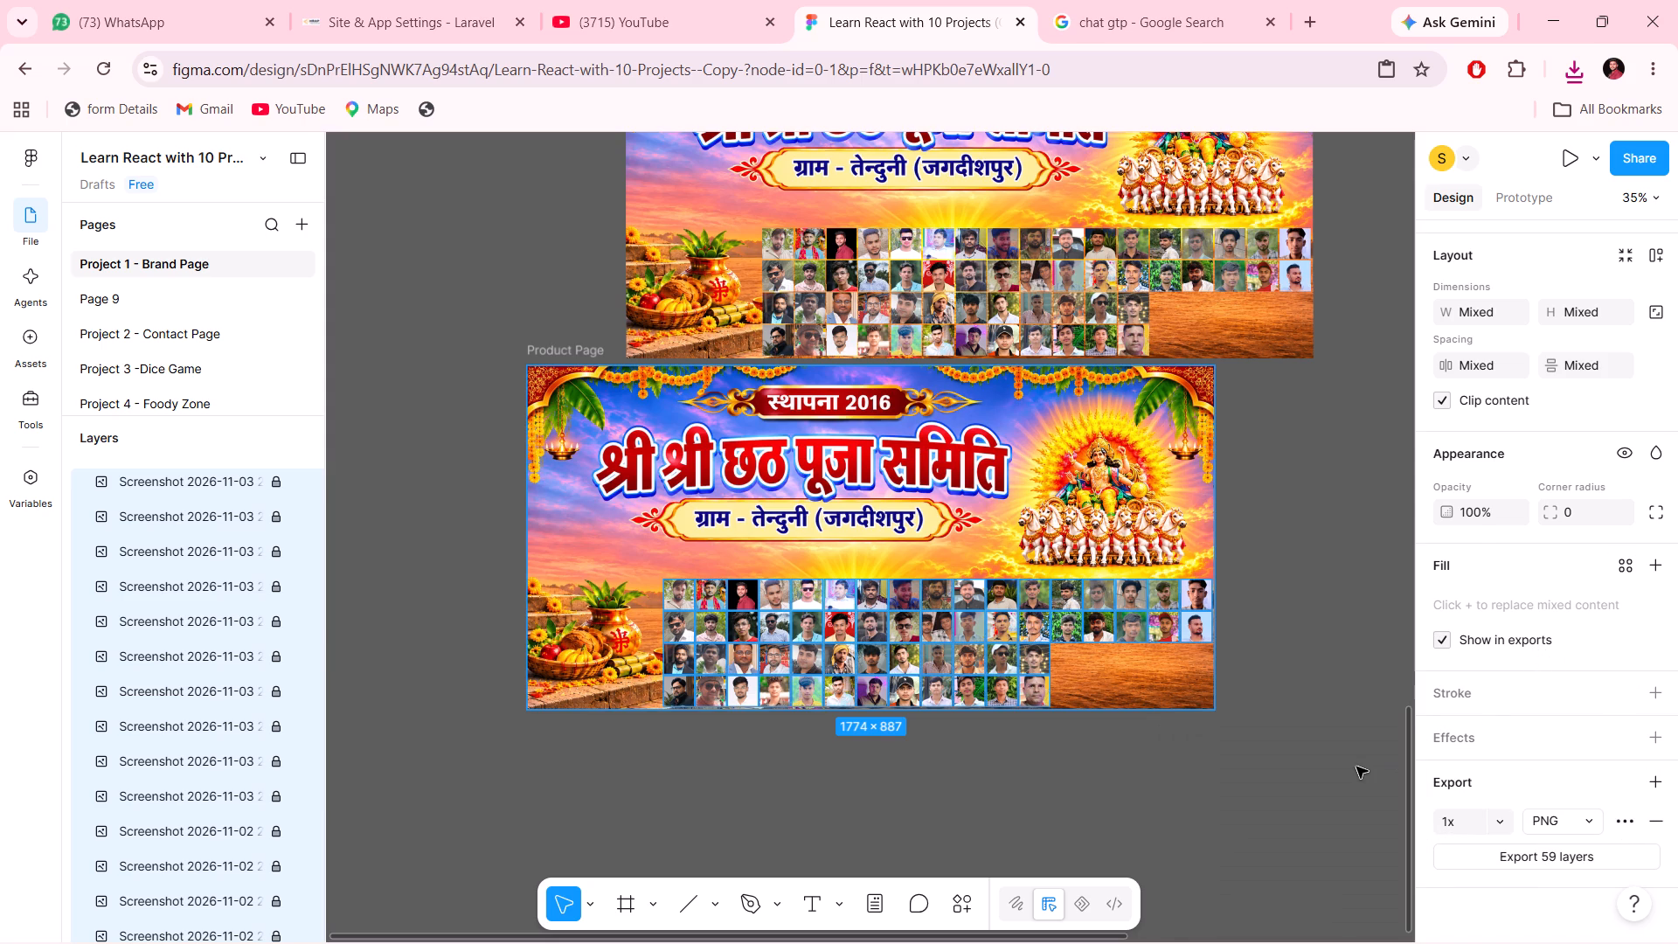
{"action": "left_click", "coordinate": [1340, 736]}
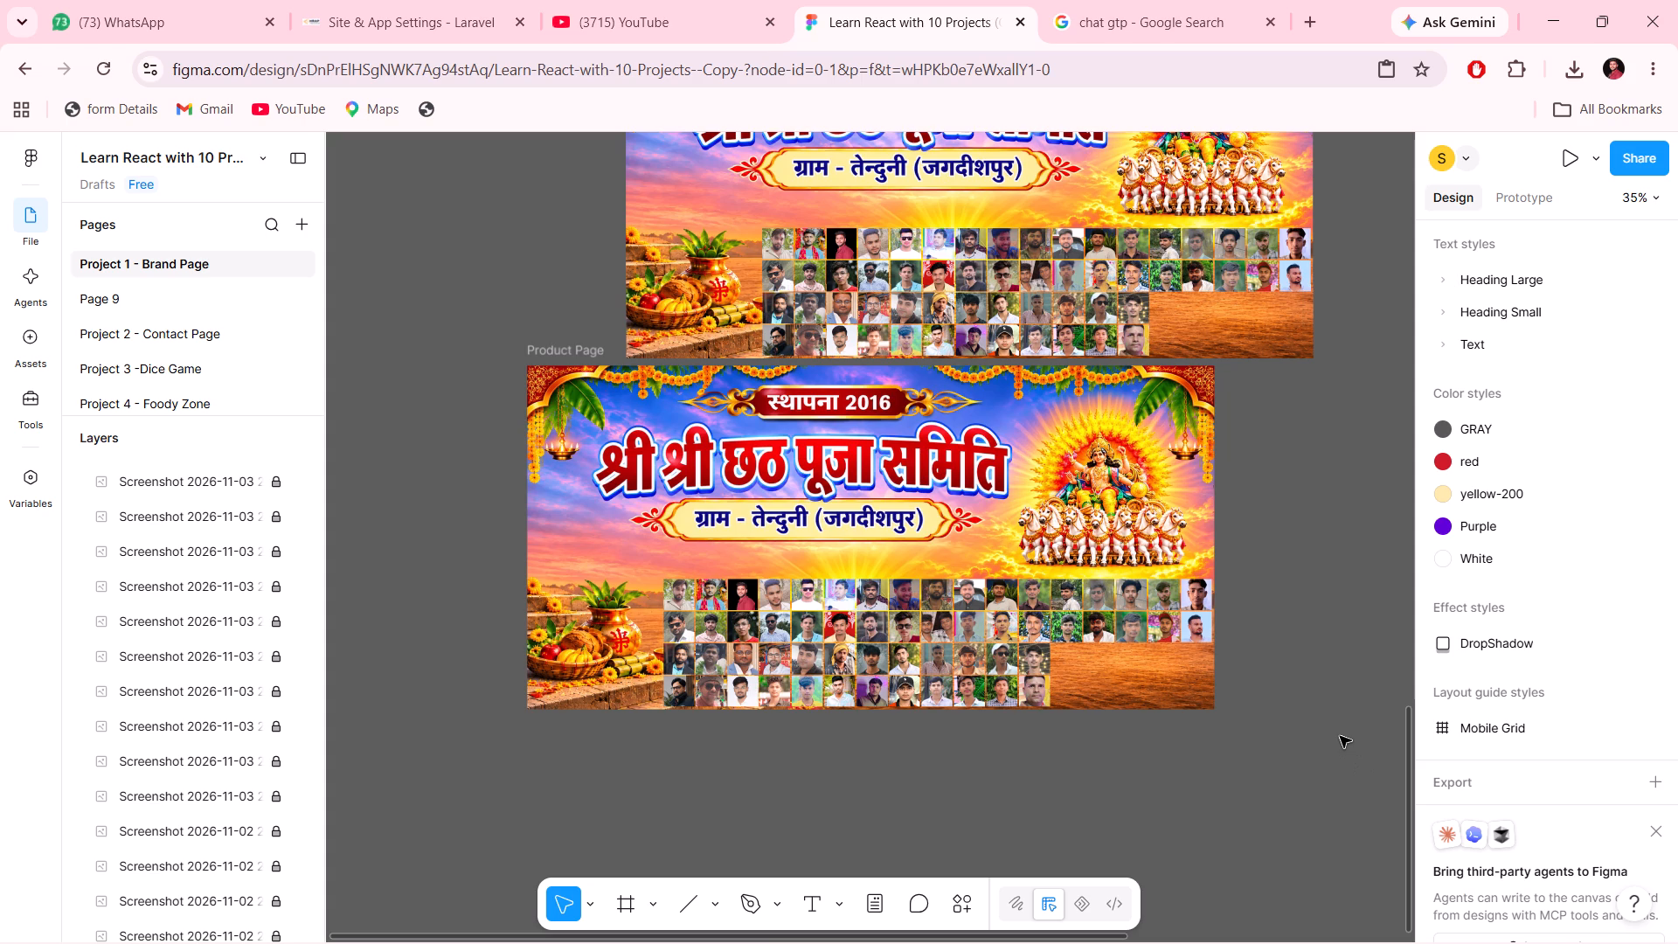
Ask the AI agent in a new chat "y j mera projact hai isko exporrk karo png me" and dismiss the parallel-chat tip.
{"action": "left_click", "coordinate": [32, 274]}
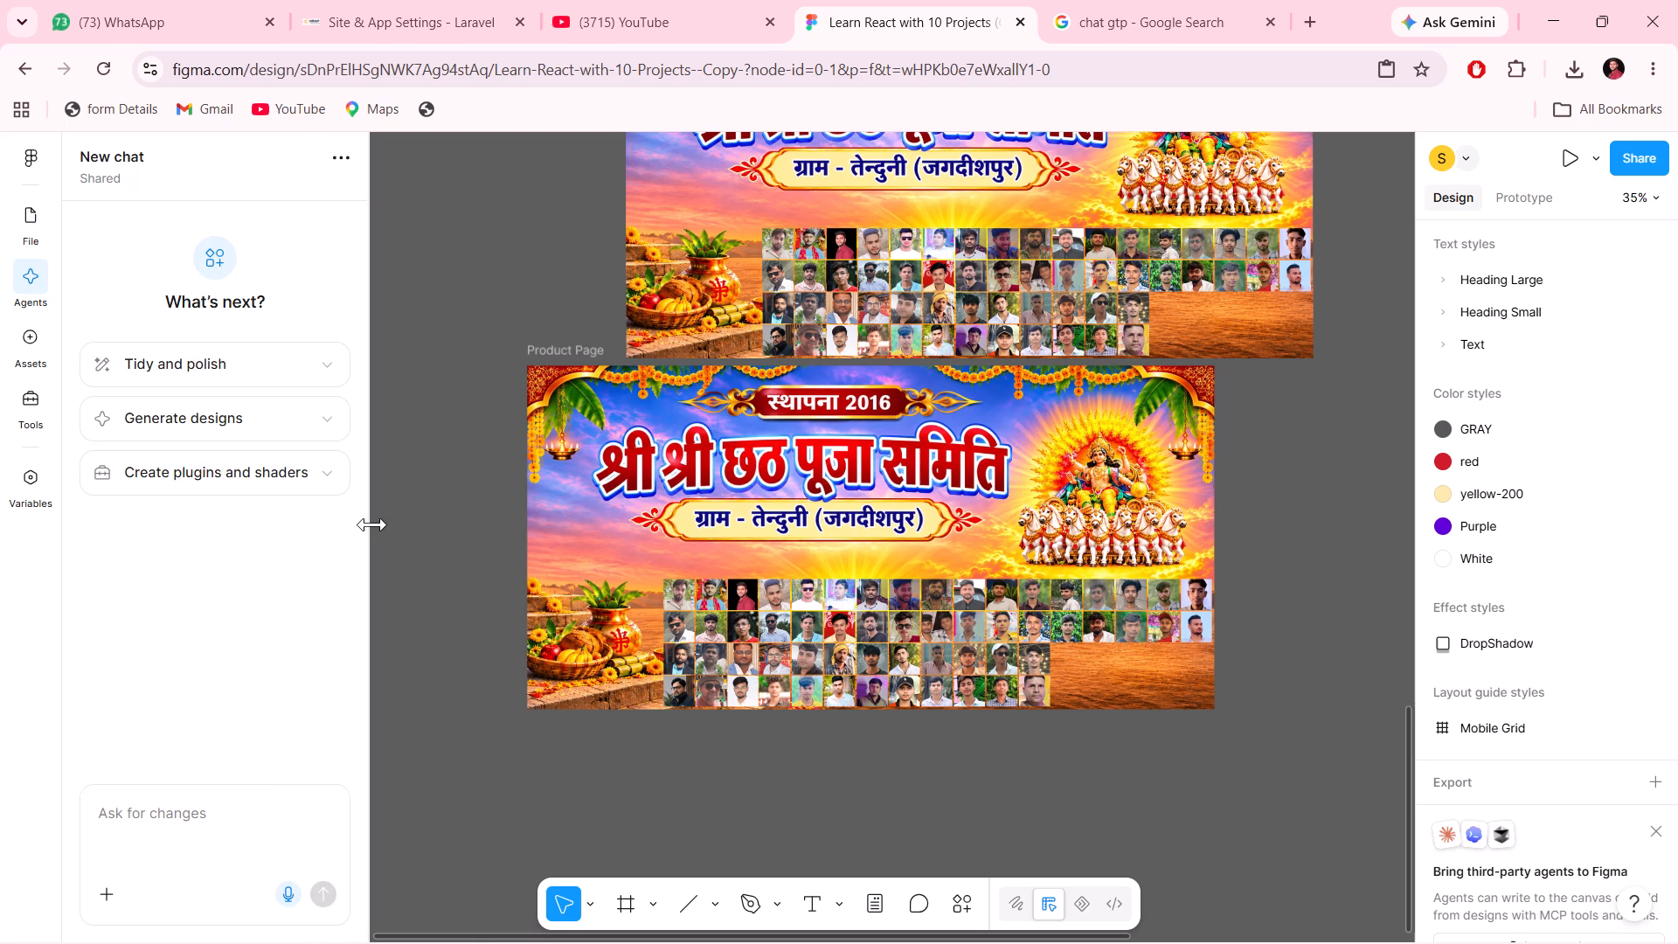
{"action": "left_click_drag", "start_coordinate": [210, 395], "coordinate": [260, 397]}
{"action": "left_click", "coordinate": [255, 427]}
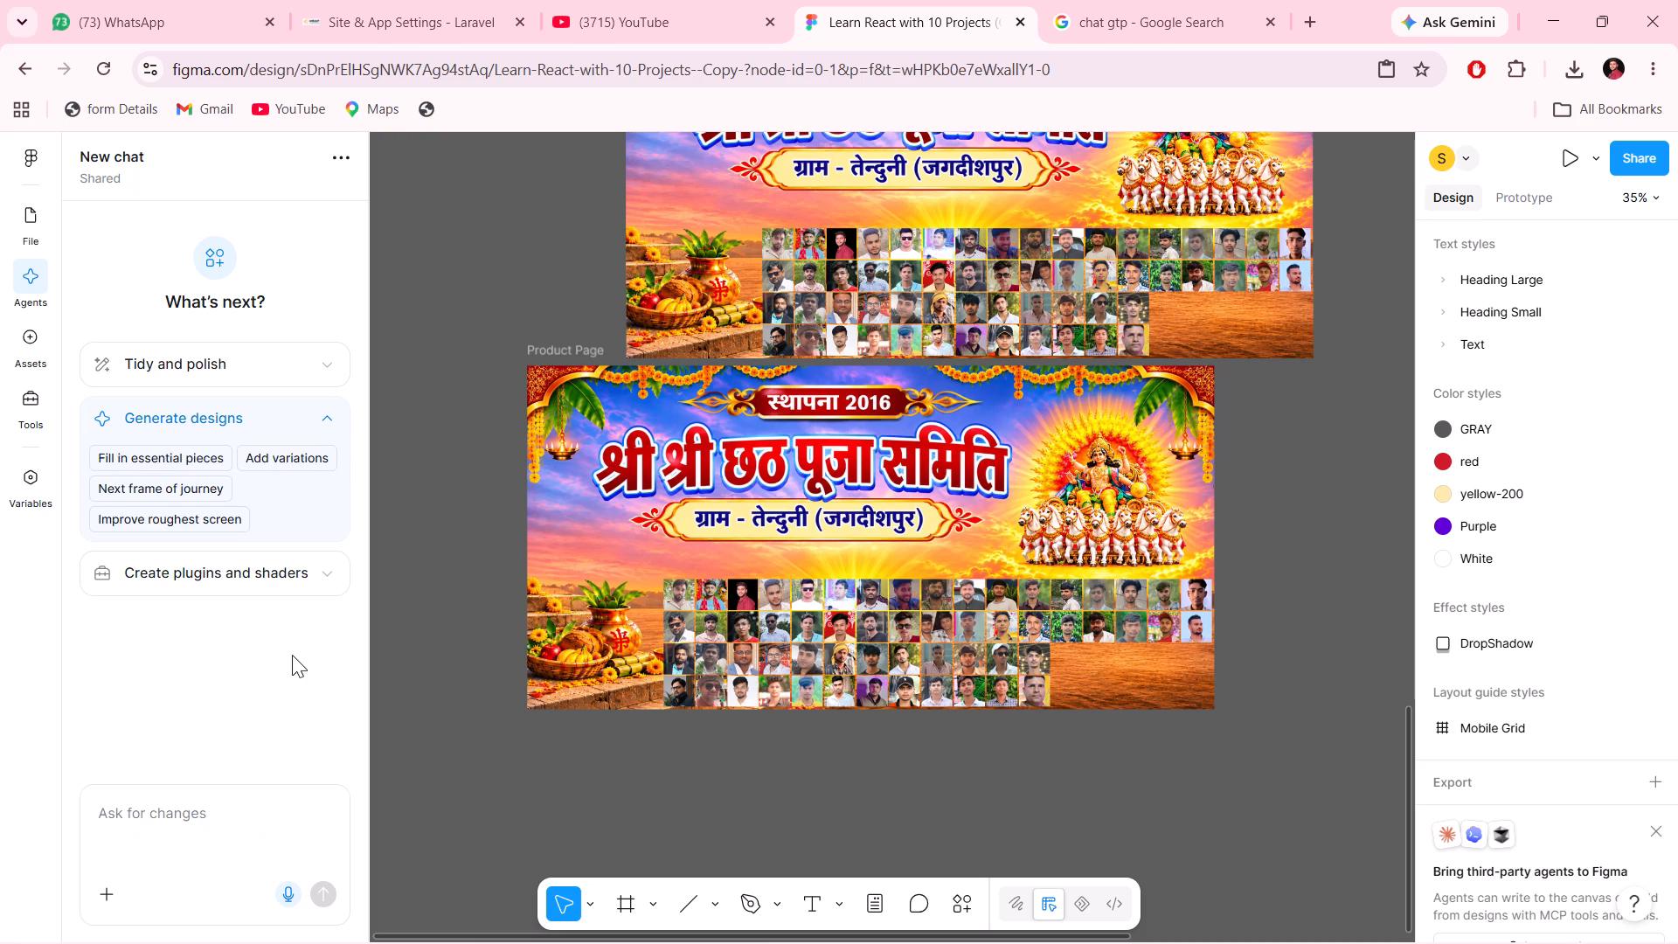
{"action": "left_click", "coordinate": [216, 788]}
{"action": "left_click", "coordinate": [187, 816]}
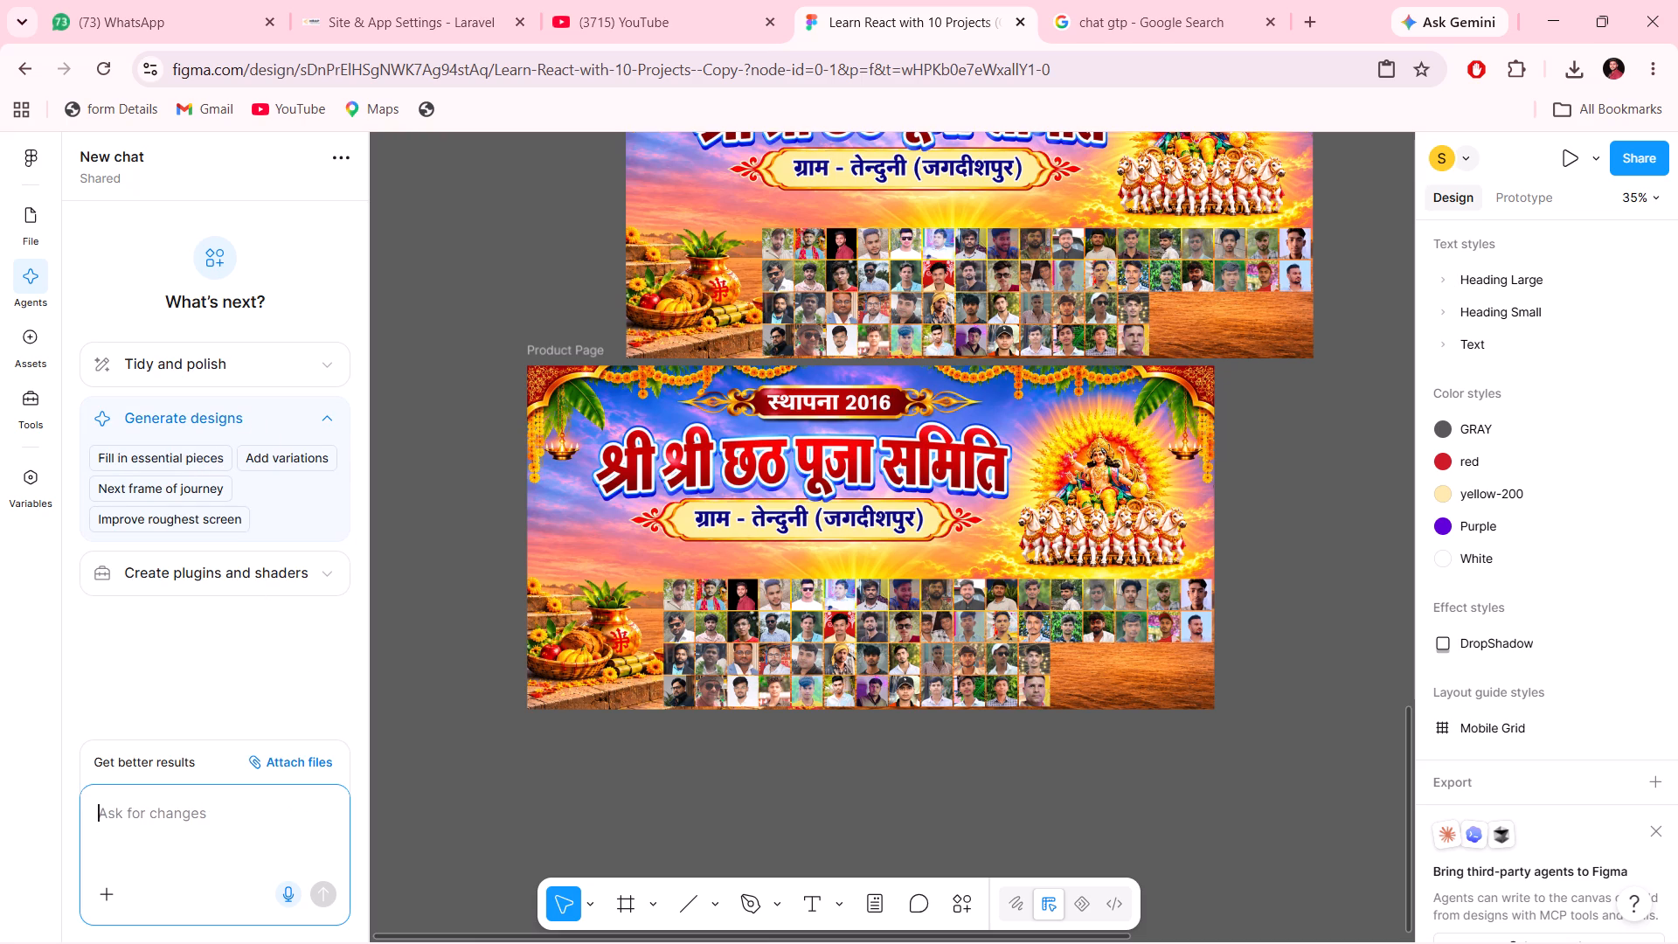
{"action": "type", "text": "y"}
{"action": "key", "text": "space"}
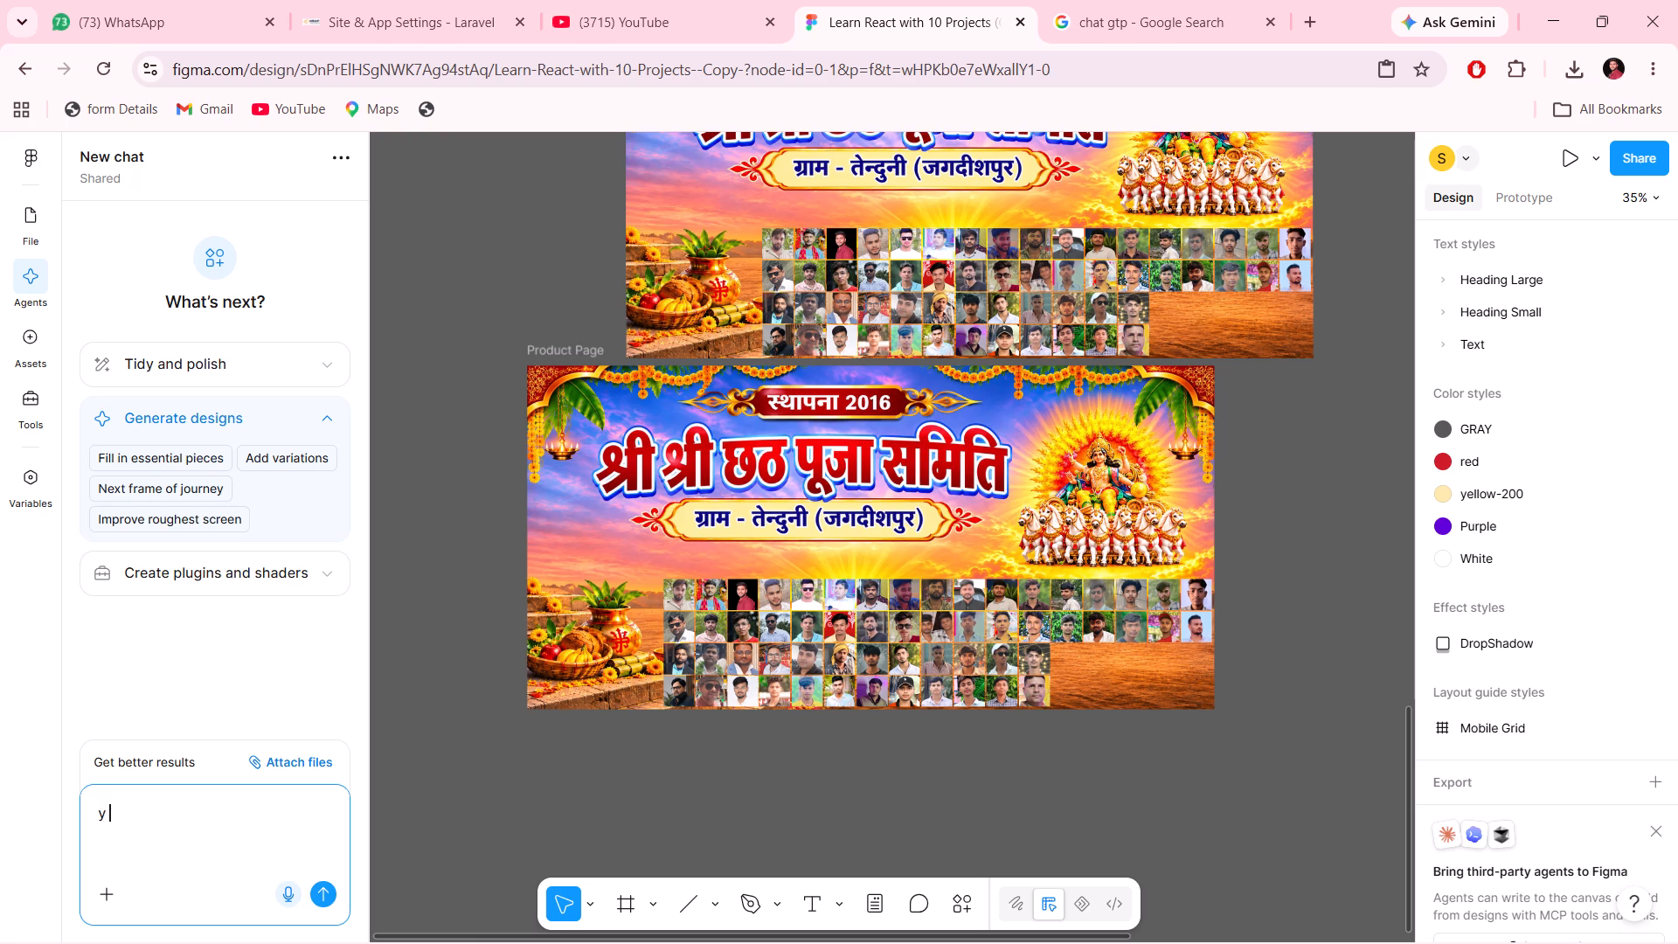
{"action": "type", "text": "j"}
{"action": "key", "text": "space"}
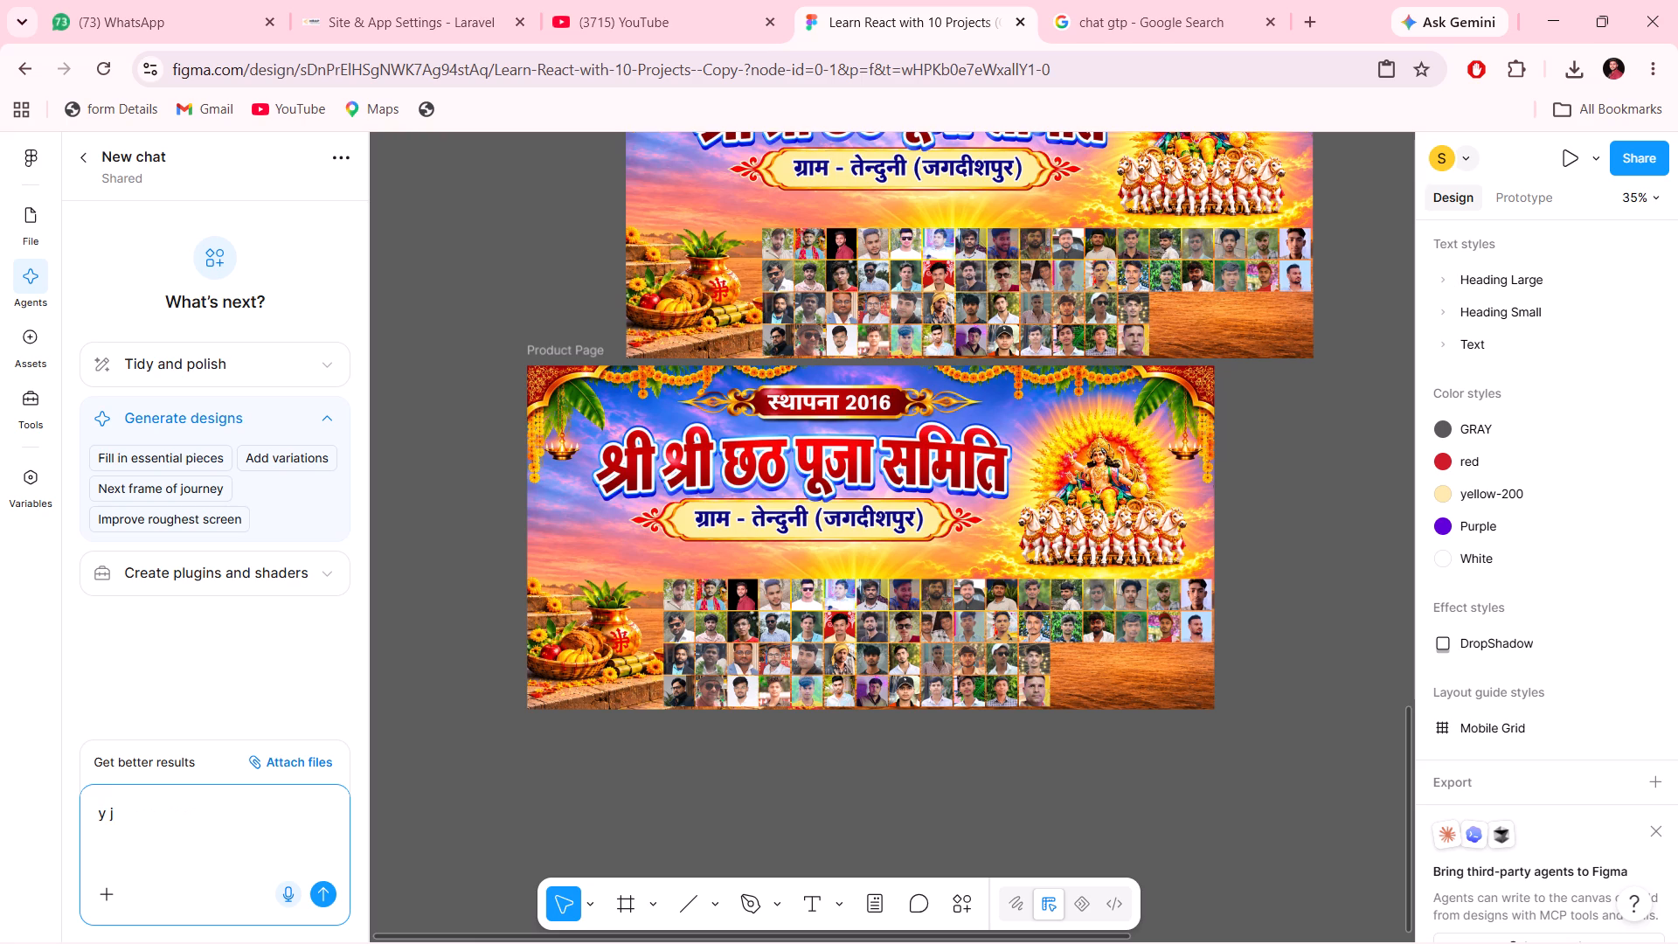
{"action": "type", "text": "mera"}
{"action": "key", "text": "space"}
{"action": "type", "text": "projact hai"}
{"action": "key", "text": "space"}
{"action": "type", "text": "isko ec"}
{"action": "key", "text": "BackSpace"}
{"action": "type", "text": "xpory"}
{"action": "key", "text": "BackSpace"}
{"action": "type", "text": "rk kar"}
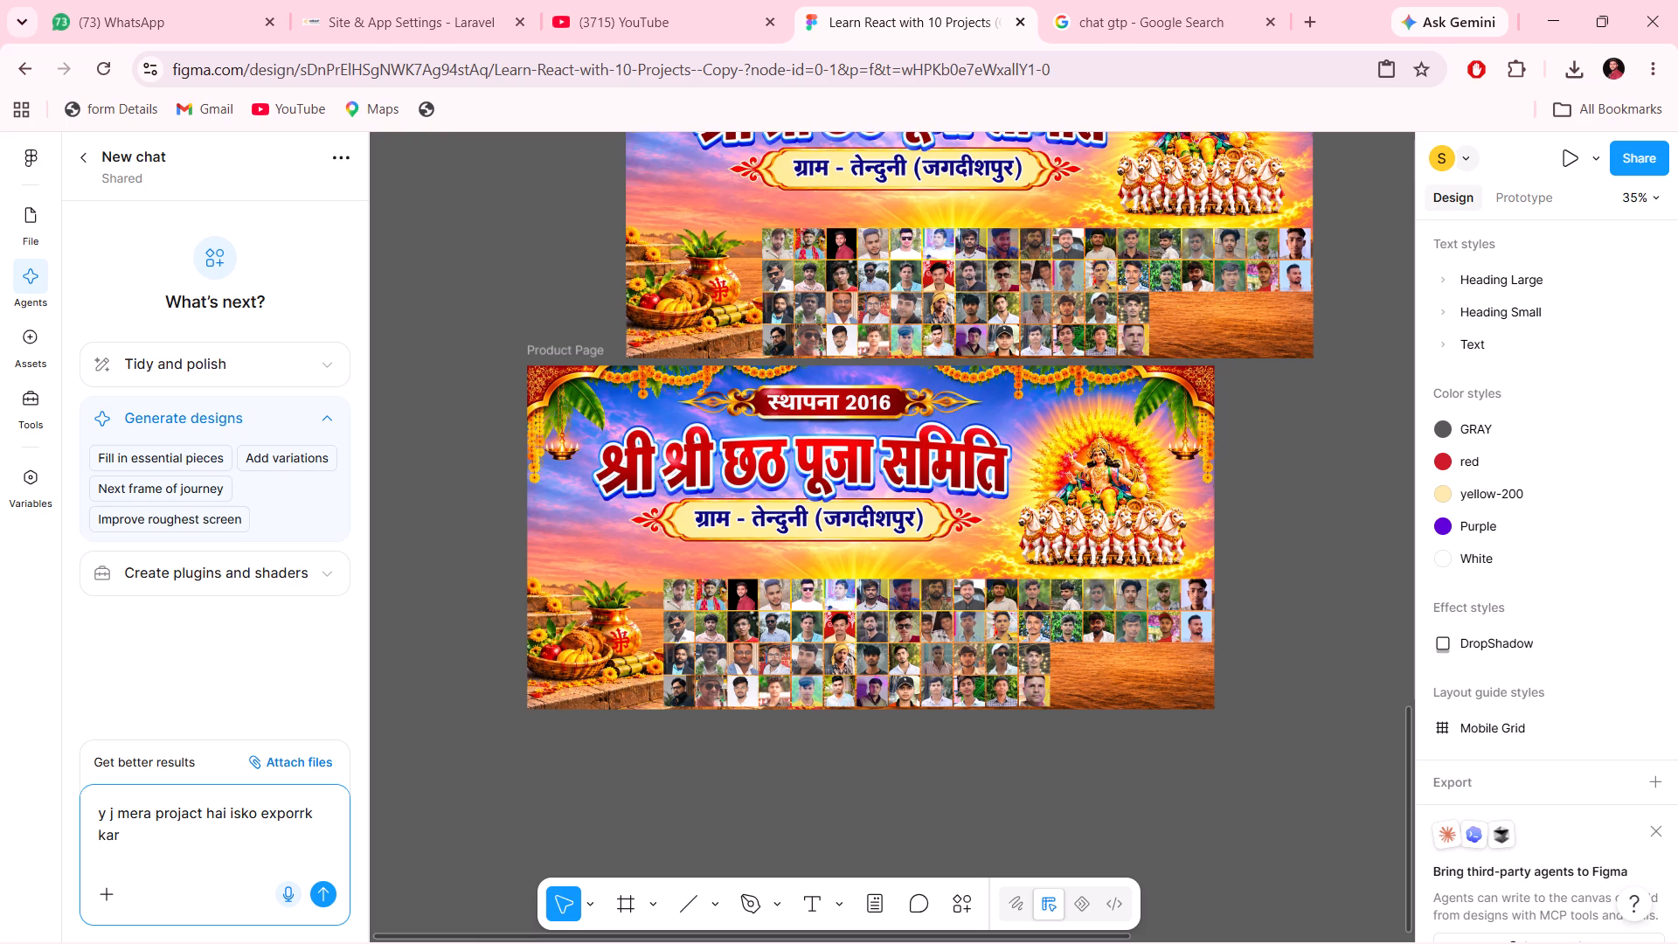
{"action": "type", "text": "o p"}
{"action": "type", "text": "ng me"}
{"action": "key", "text": "Return"}
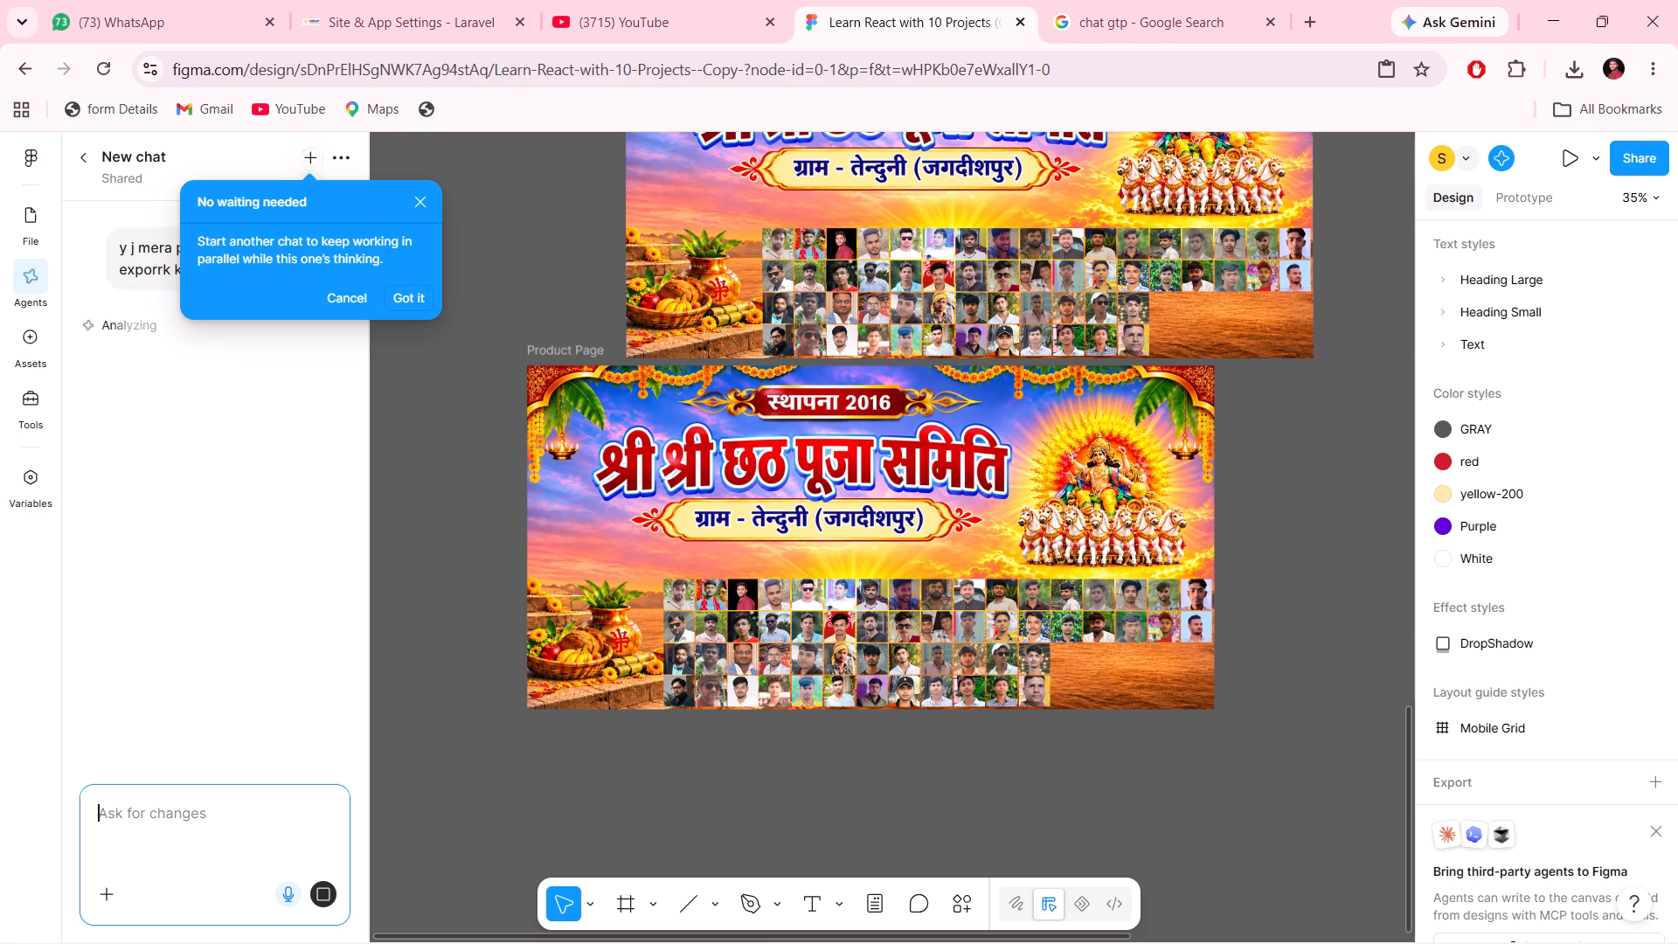
{"action": "left_click", "coordinate": [430, 212]}
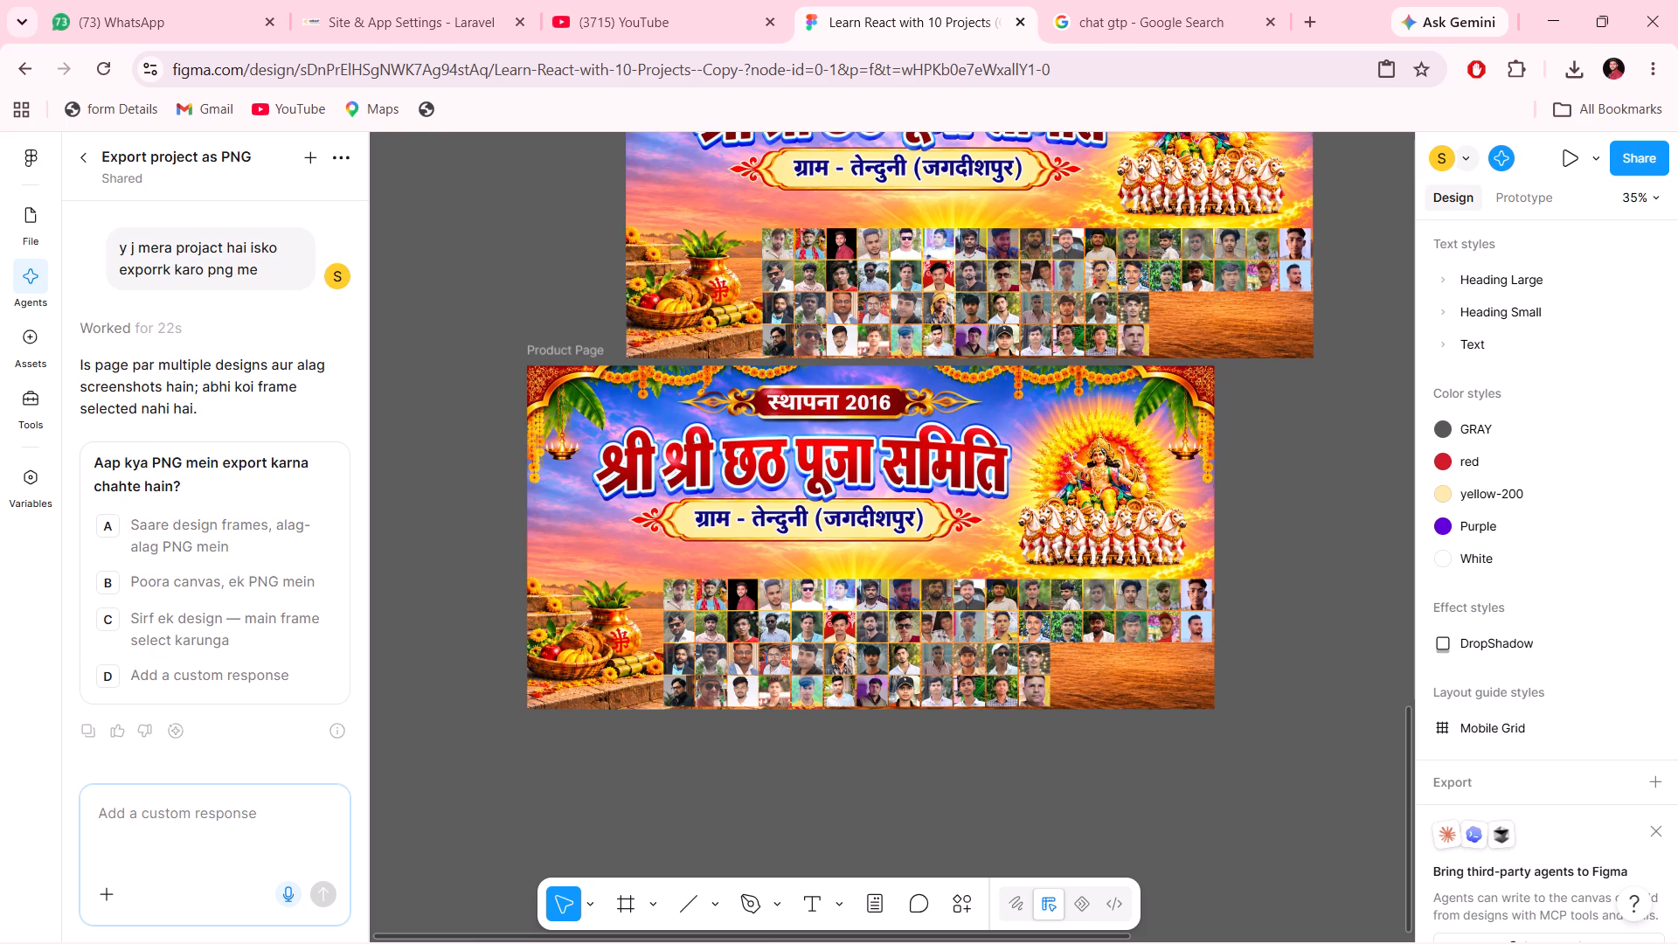
Answer the agent's export question with "c", the option for only one design with the main frame selected.
{"action": "left_click", "coordinate": [204, 840]}
{"action": "key", "text": "c"}
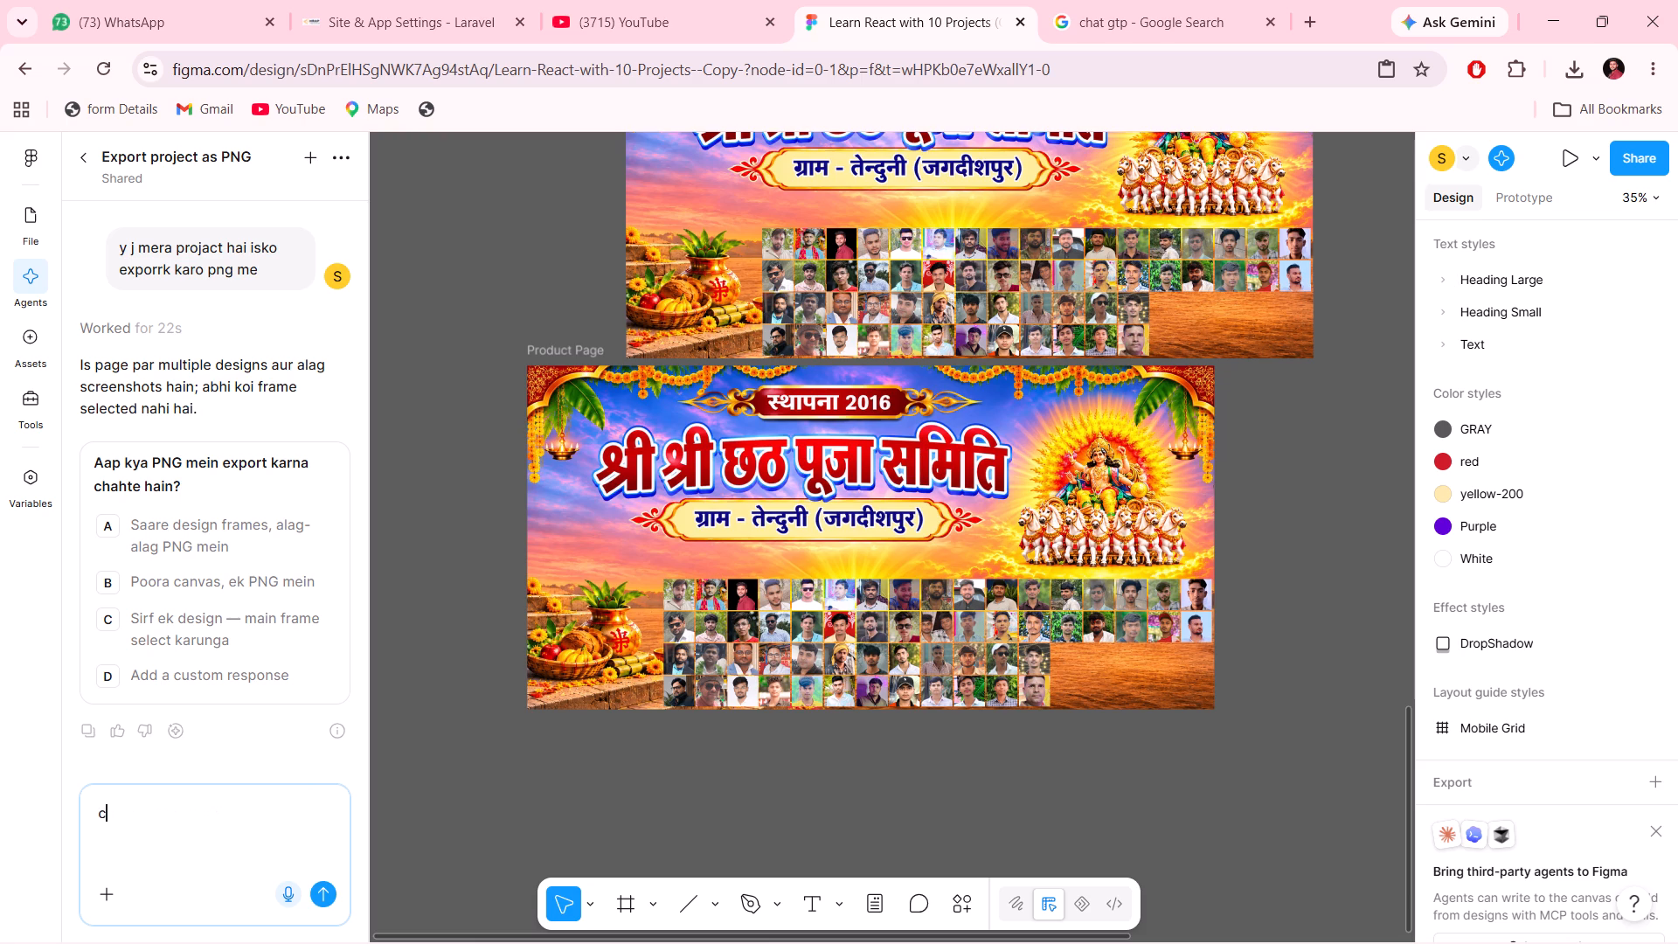
{"action": "key", "text": "Return"}
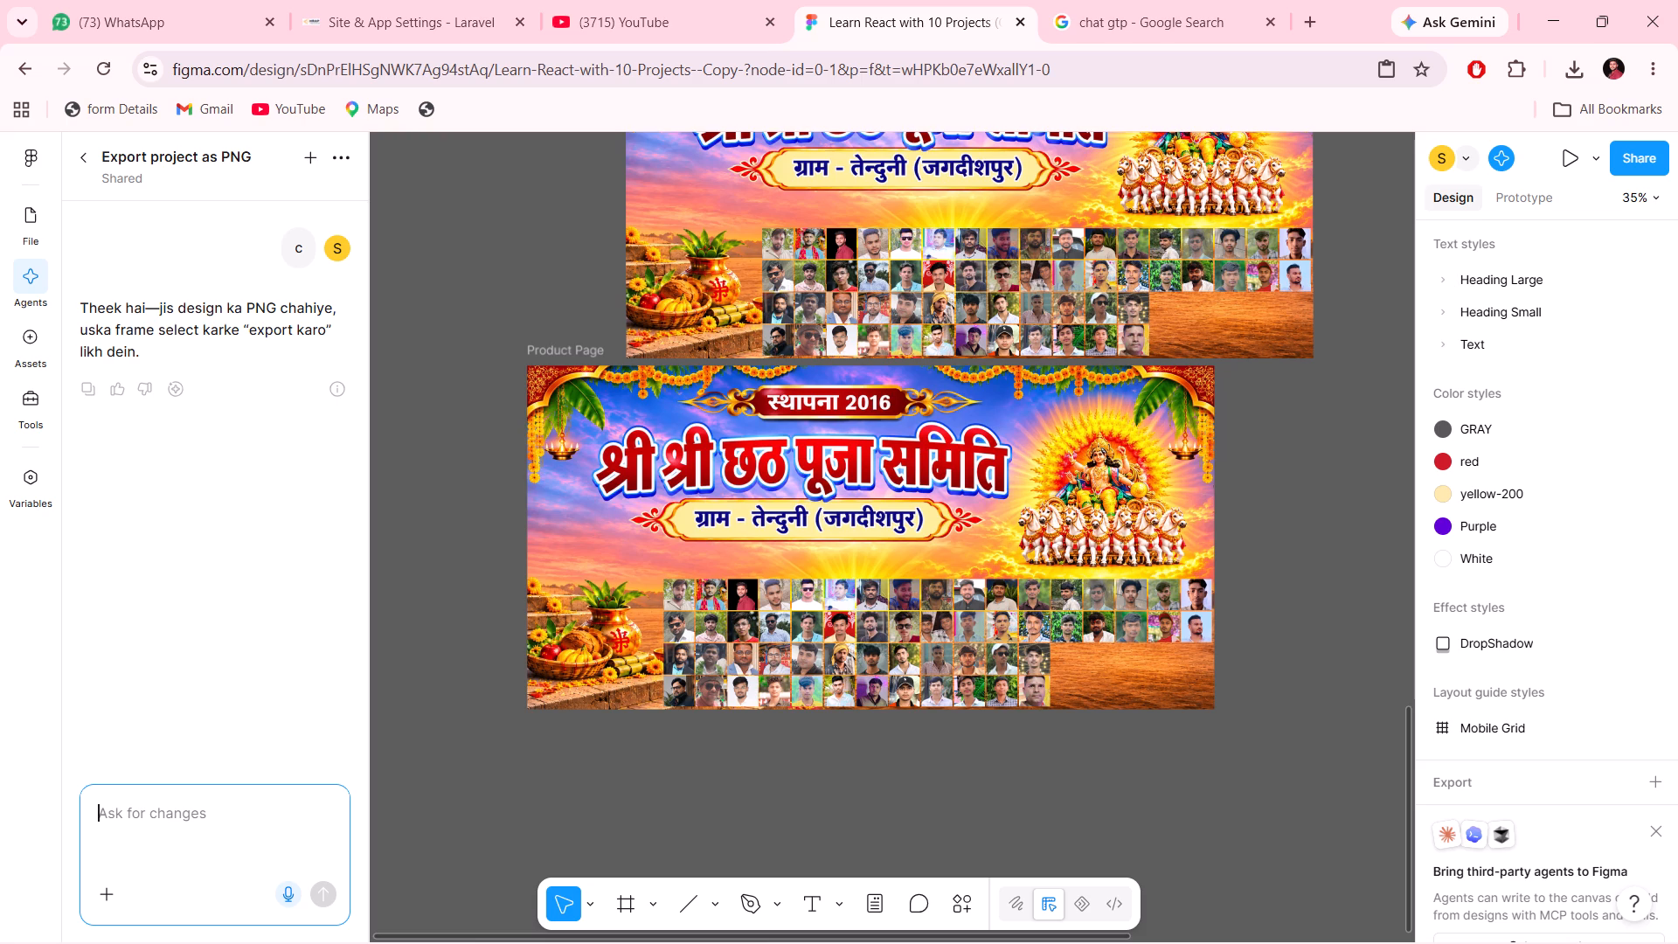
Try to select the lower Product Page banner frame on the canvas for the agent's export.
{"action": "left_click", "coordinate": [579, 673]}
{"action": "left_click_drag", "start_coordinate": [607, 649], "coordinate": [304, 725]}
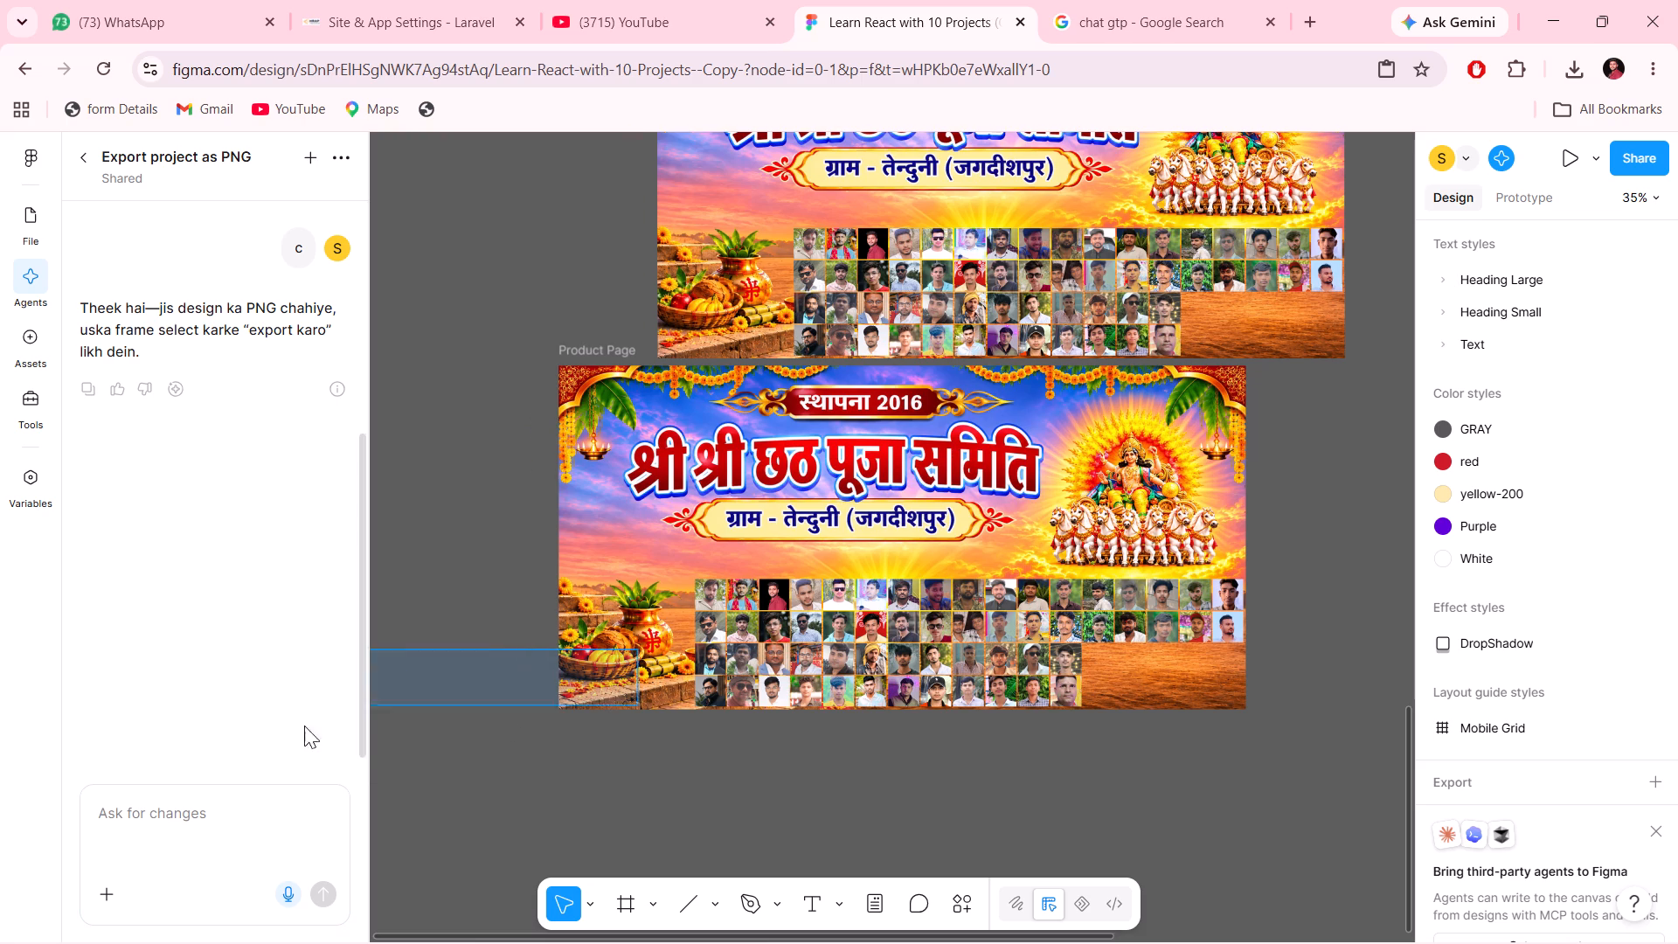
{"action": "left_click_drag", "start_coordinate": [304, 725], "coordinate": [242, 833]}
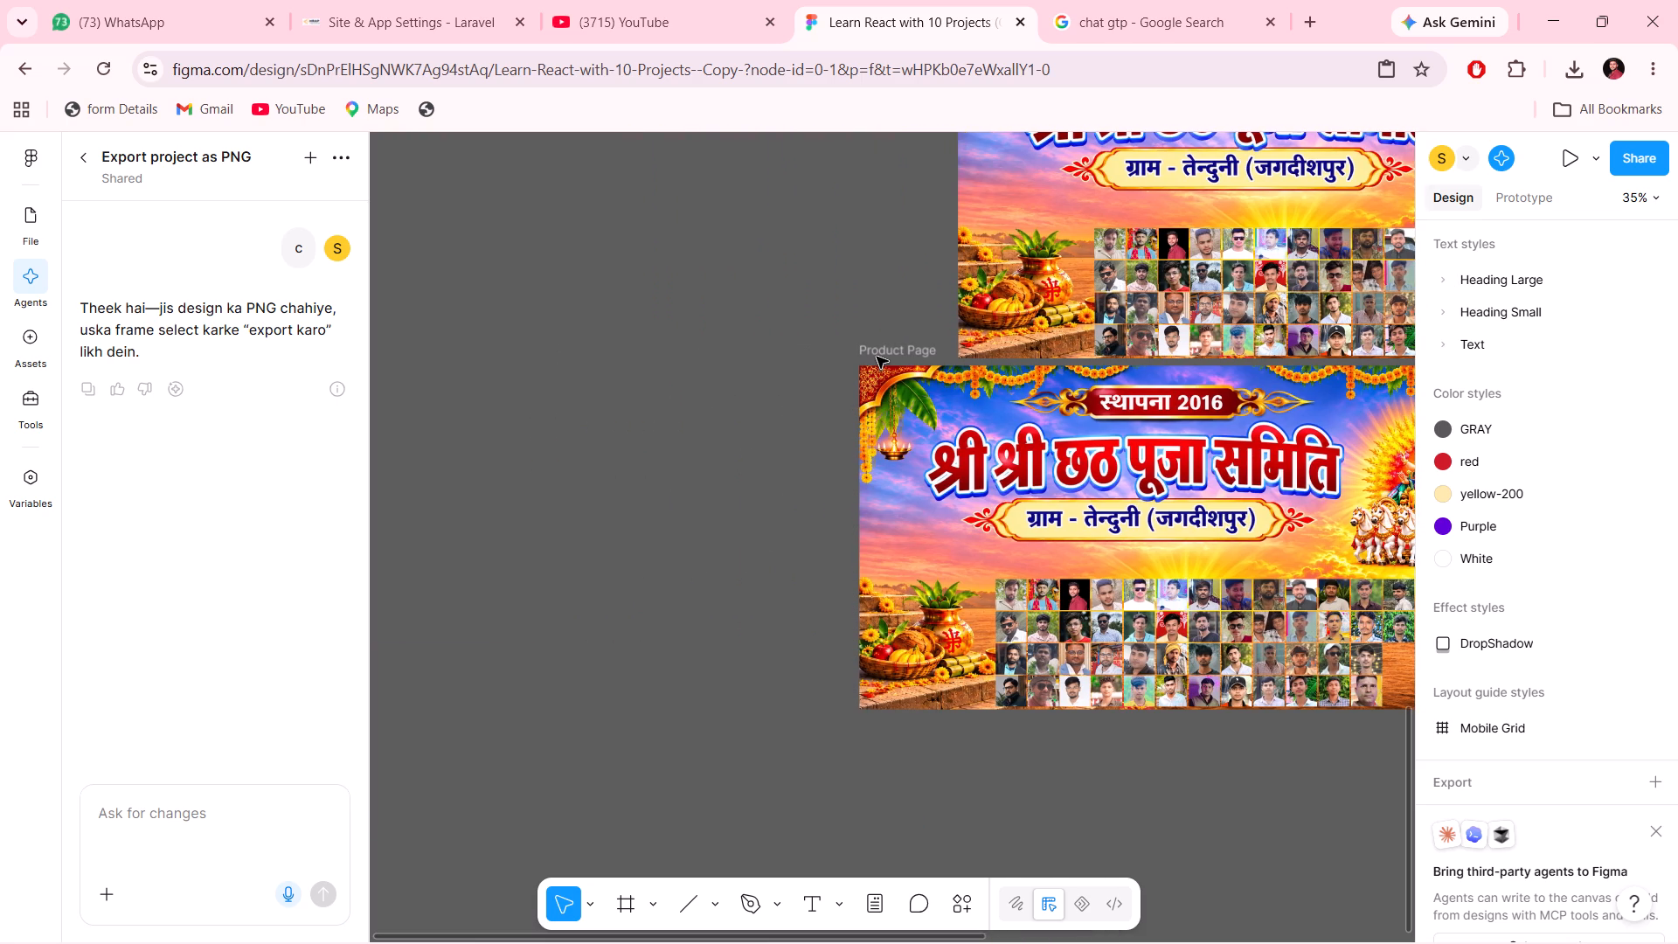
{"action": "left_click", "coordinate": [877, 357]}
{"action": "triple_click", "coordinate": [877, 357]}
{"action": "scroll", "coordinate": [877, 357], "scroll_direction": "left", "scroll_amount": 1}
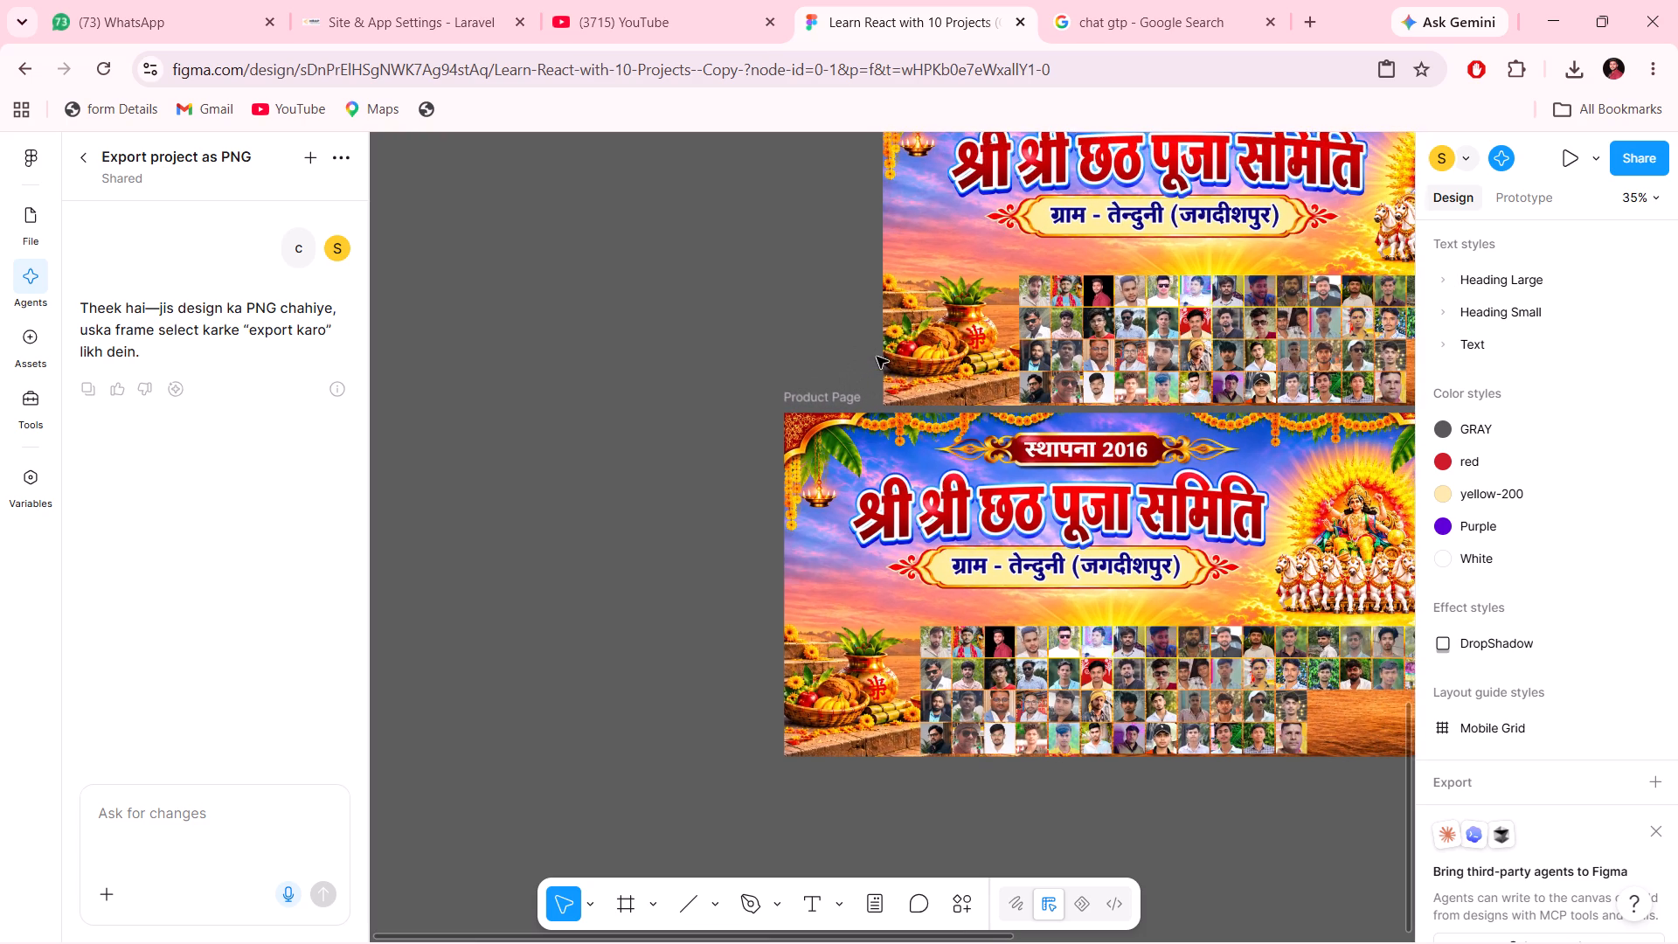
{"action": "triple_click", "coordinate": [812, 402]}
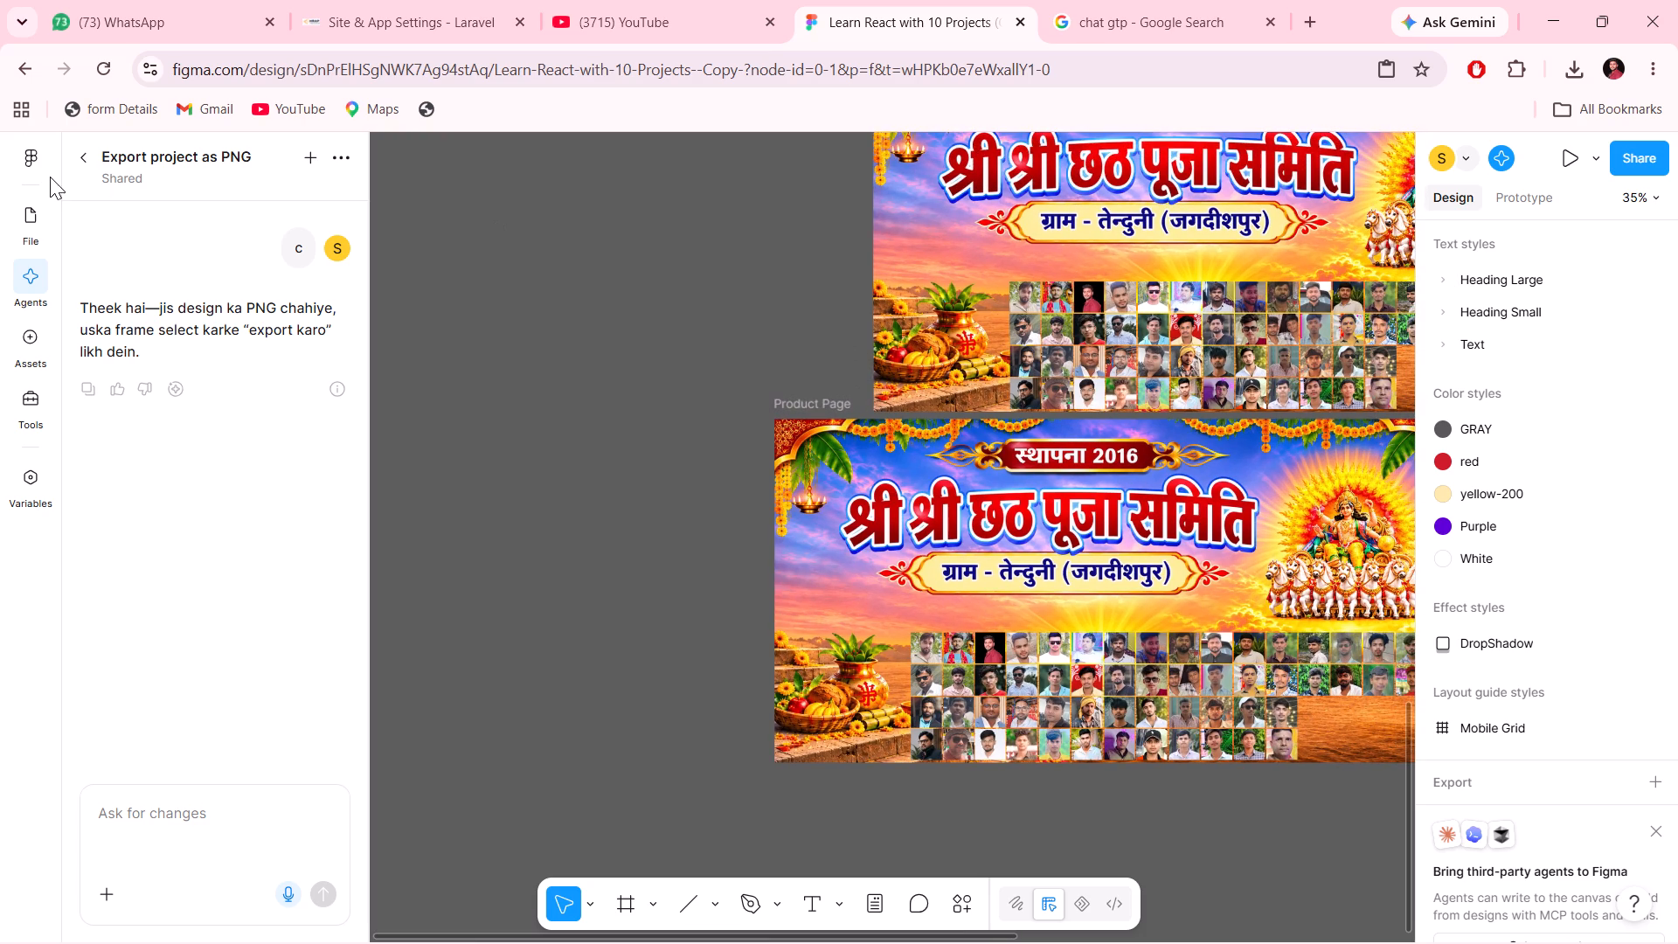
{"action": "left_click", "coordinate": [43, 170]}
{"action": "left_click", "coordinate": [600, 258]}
Return to the file's layer list and unlock the Product Page frame directly beneath the Screenshot layers.
{"action": "left_click", "coordinate": [35, 221]}
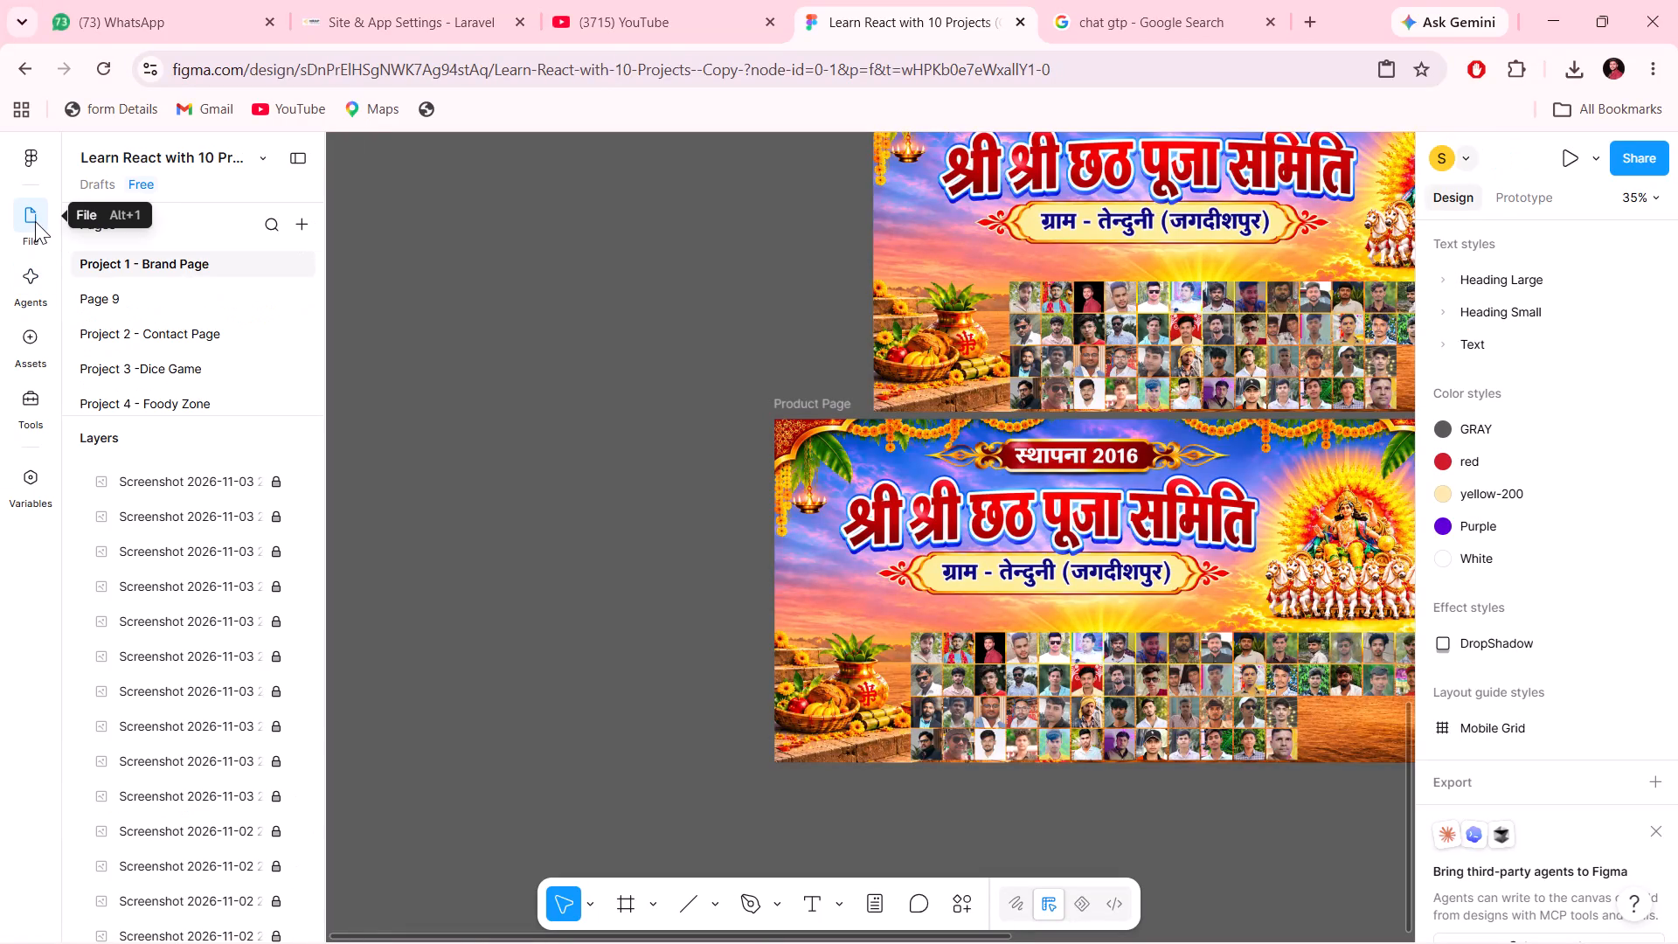
{"action": "scroll", "coordinate": [181, 499], "scroll_direction": "down", "scroll_amount": 3}
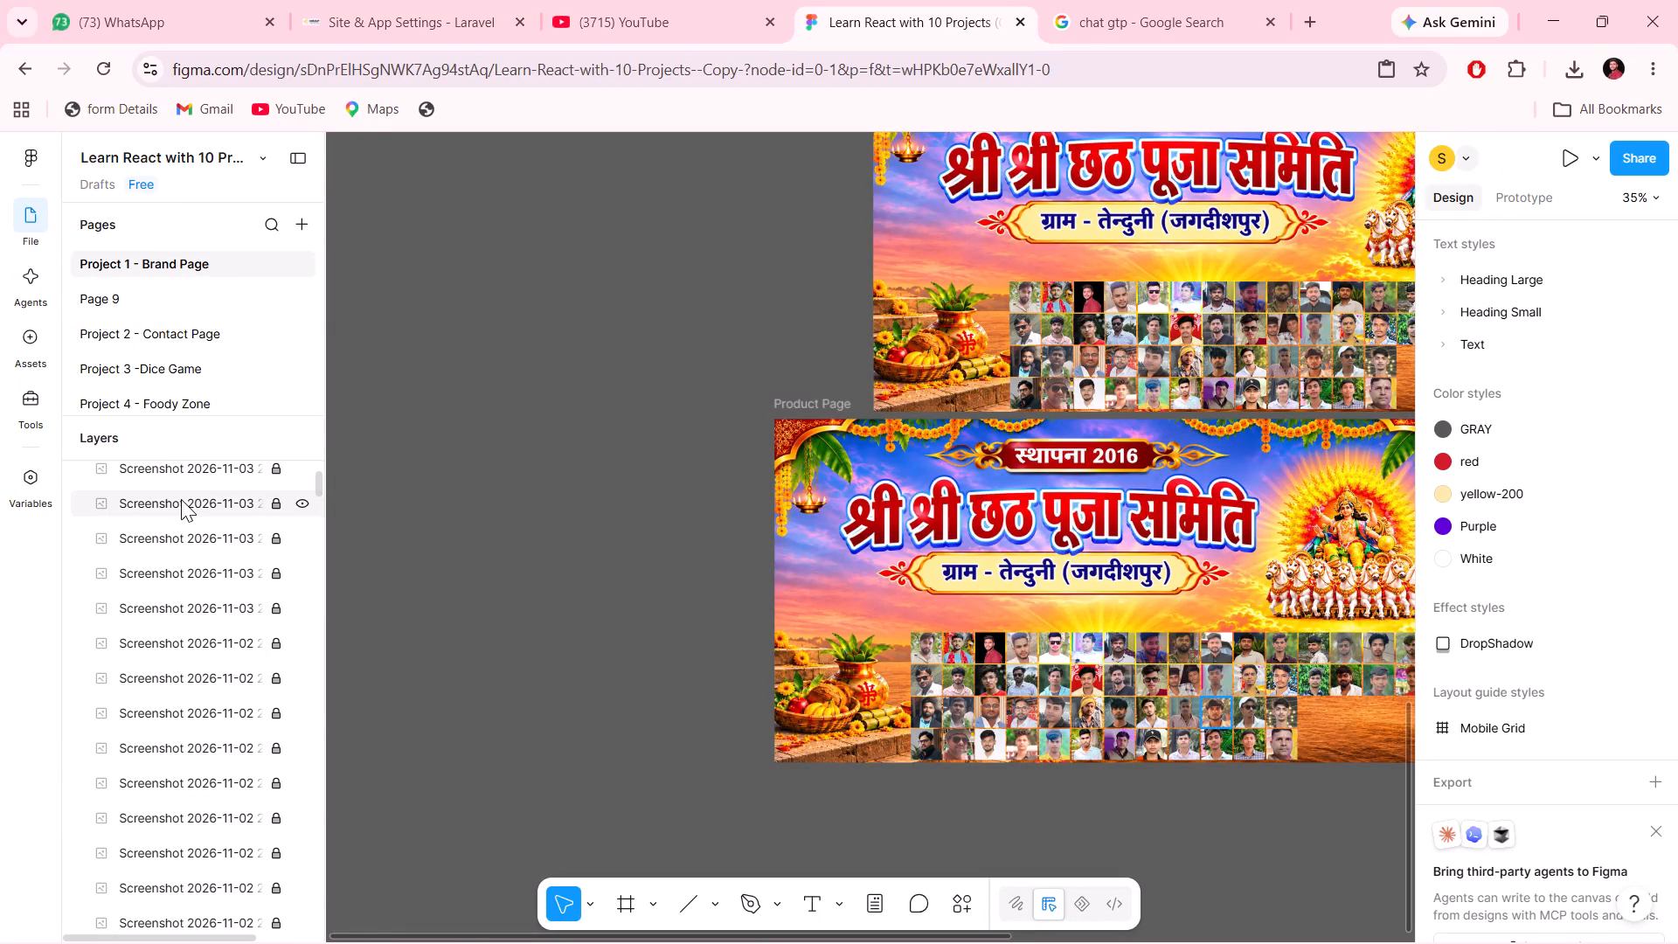
{"action": "scroll", "coordinate": [181, 499], "scroll_direction": "down", "scroll_amount": 7}
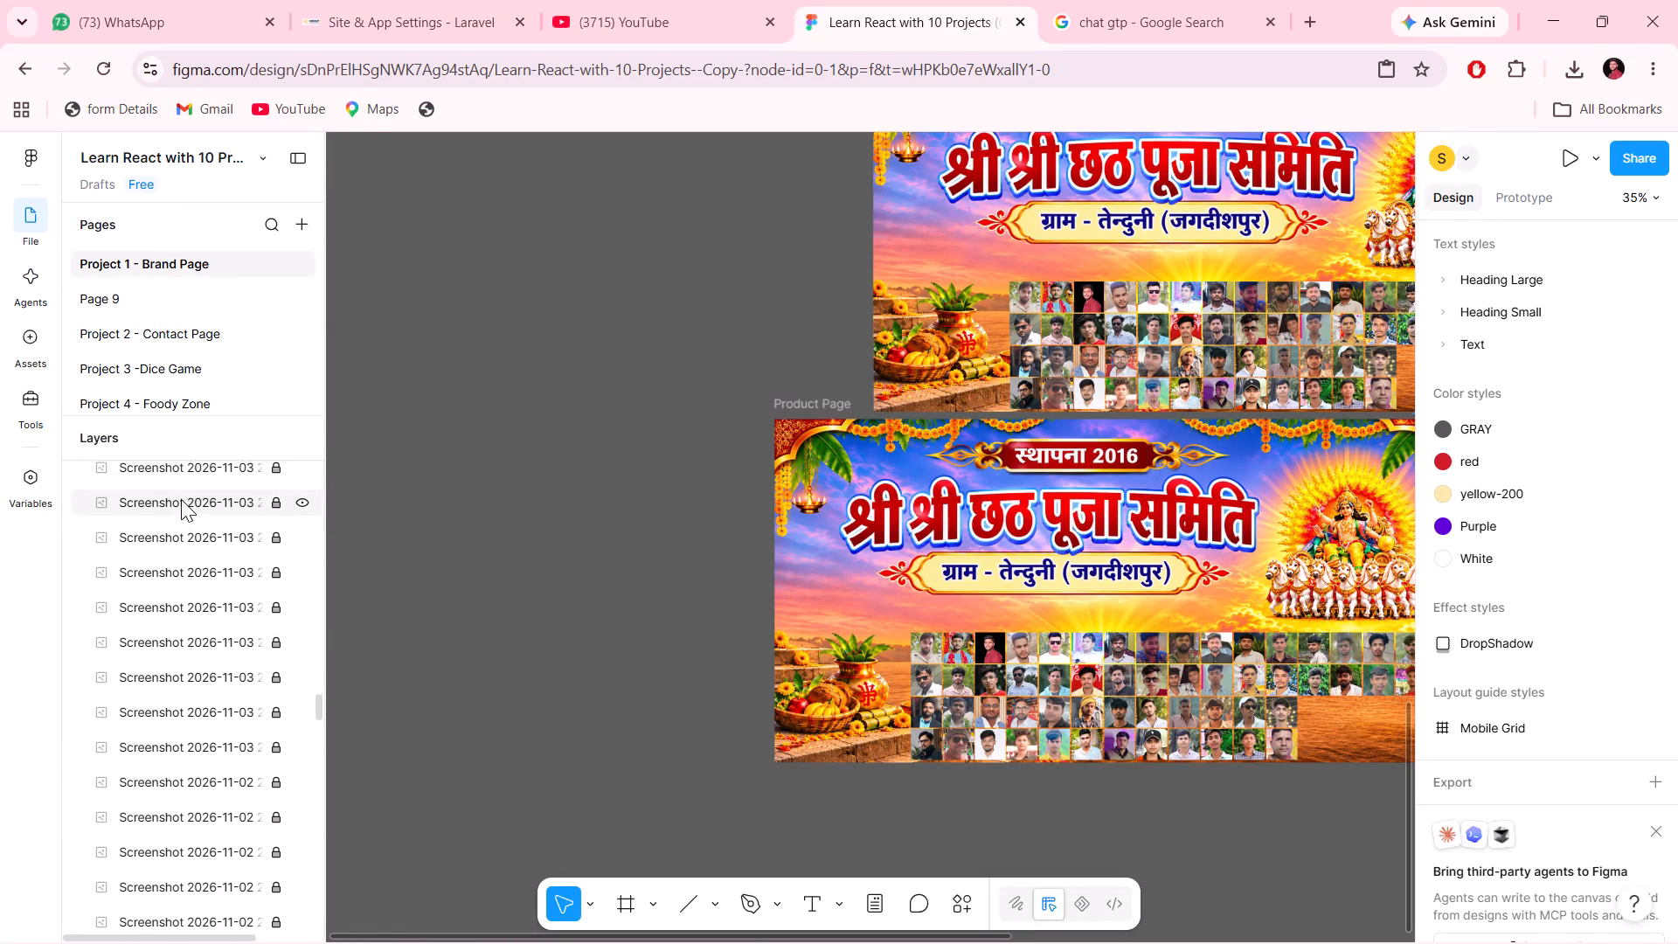
{"action": "scroll", "coordinate": [181, 499], "scroll_direction": "down", "scroll_amount": 8}
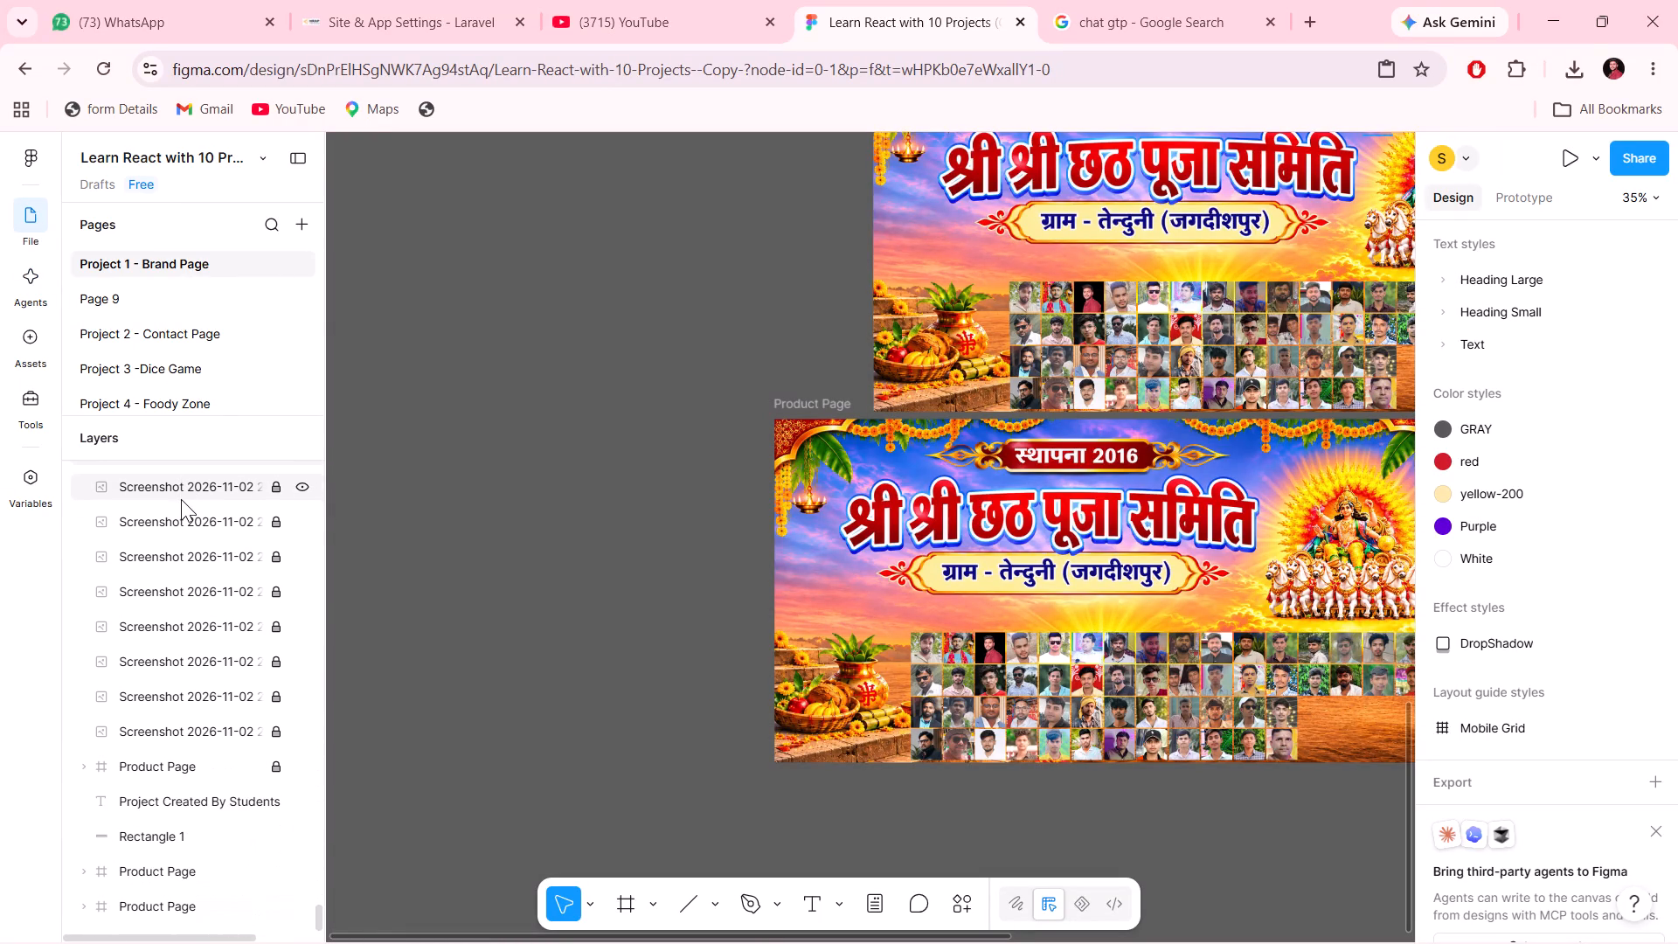
{"action": "scroll", "coordinate": [181, 499], "scroll_direction": "down", "scroll_amount": 1}
{"action": "left_click", "coordinate": [276, 774]}
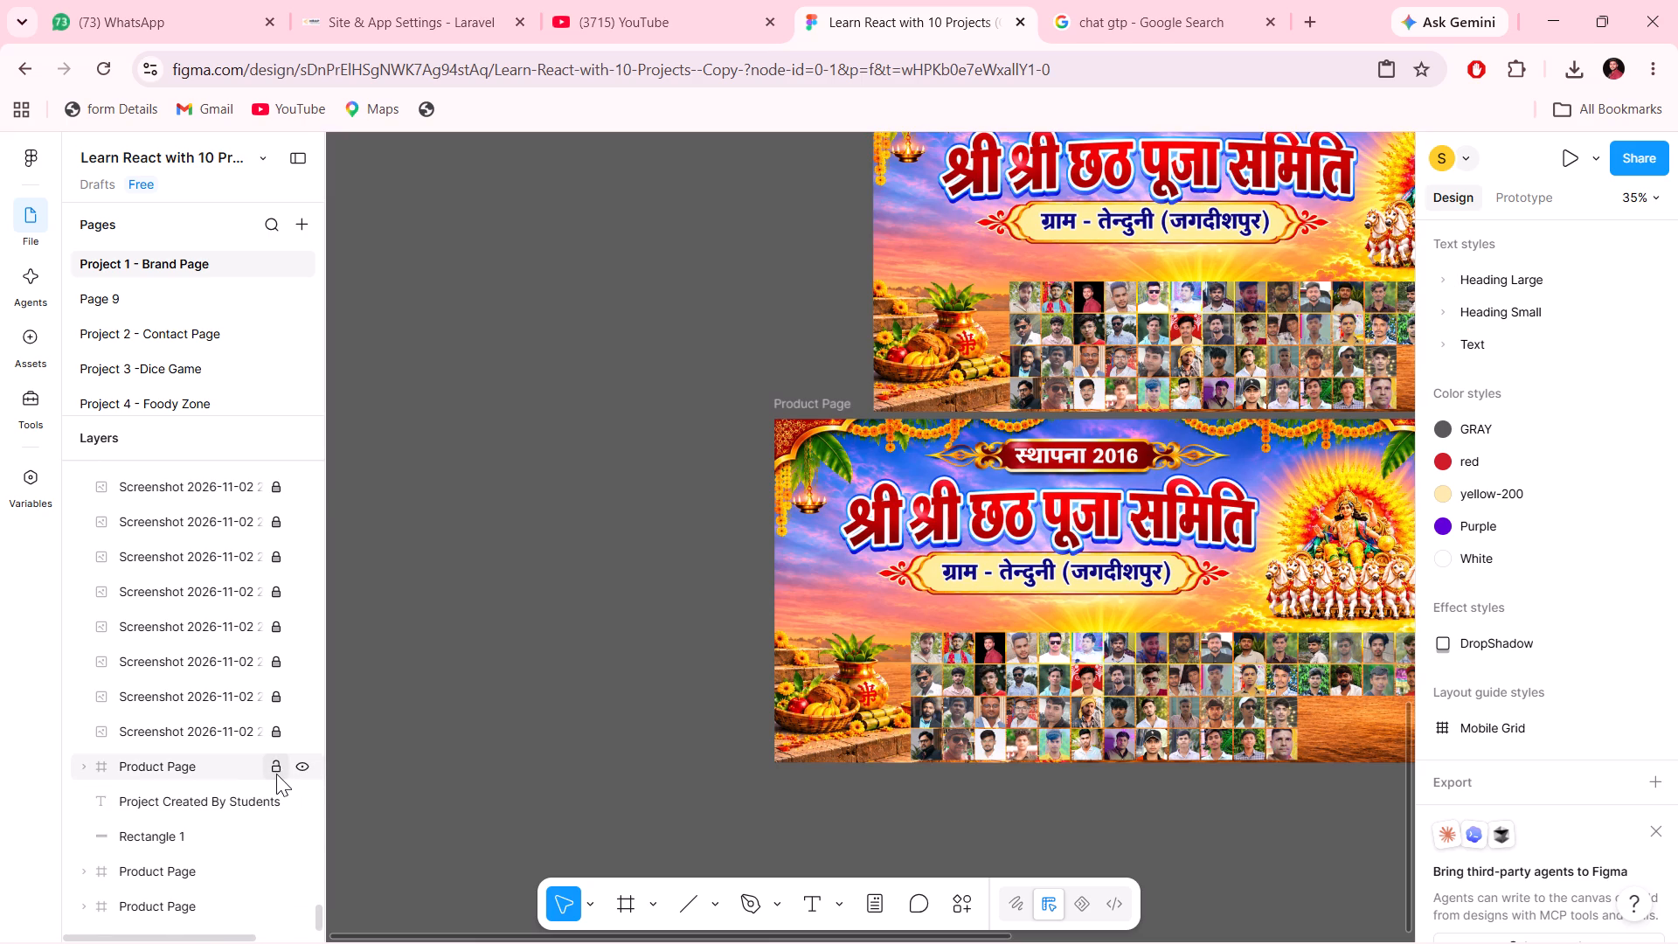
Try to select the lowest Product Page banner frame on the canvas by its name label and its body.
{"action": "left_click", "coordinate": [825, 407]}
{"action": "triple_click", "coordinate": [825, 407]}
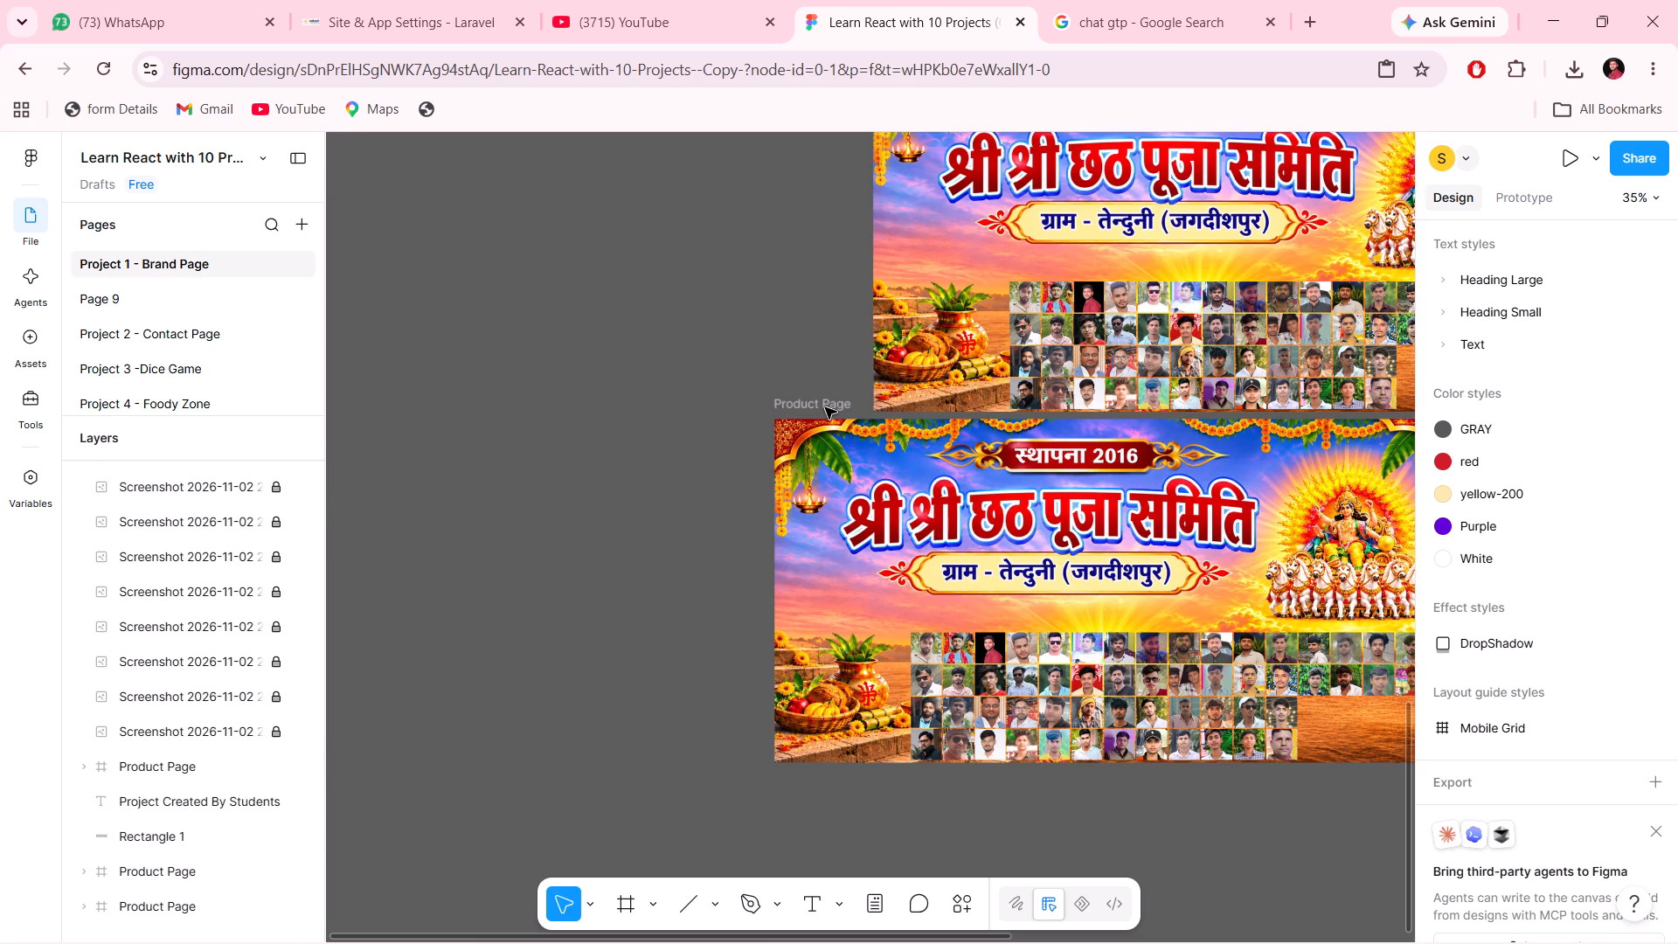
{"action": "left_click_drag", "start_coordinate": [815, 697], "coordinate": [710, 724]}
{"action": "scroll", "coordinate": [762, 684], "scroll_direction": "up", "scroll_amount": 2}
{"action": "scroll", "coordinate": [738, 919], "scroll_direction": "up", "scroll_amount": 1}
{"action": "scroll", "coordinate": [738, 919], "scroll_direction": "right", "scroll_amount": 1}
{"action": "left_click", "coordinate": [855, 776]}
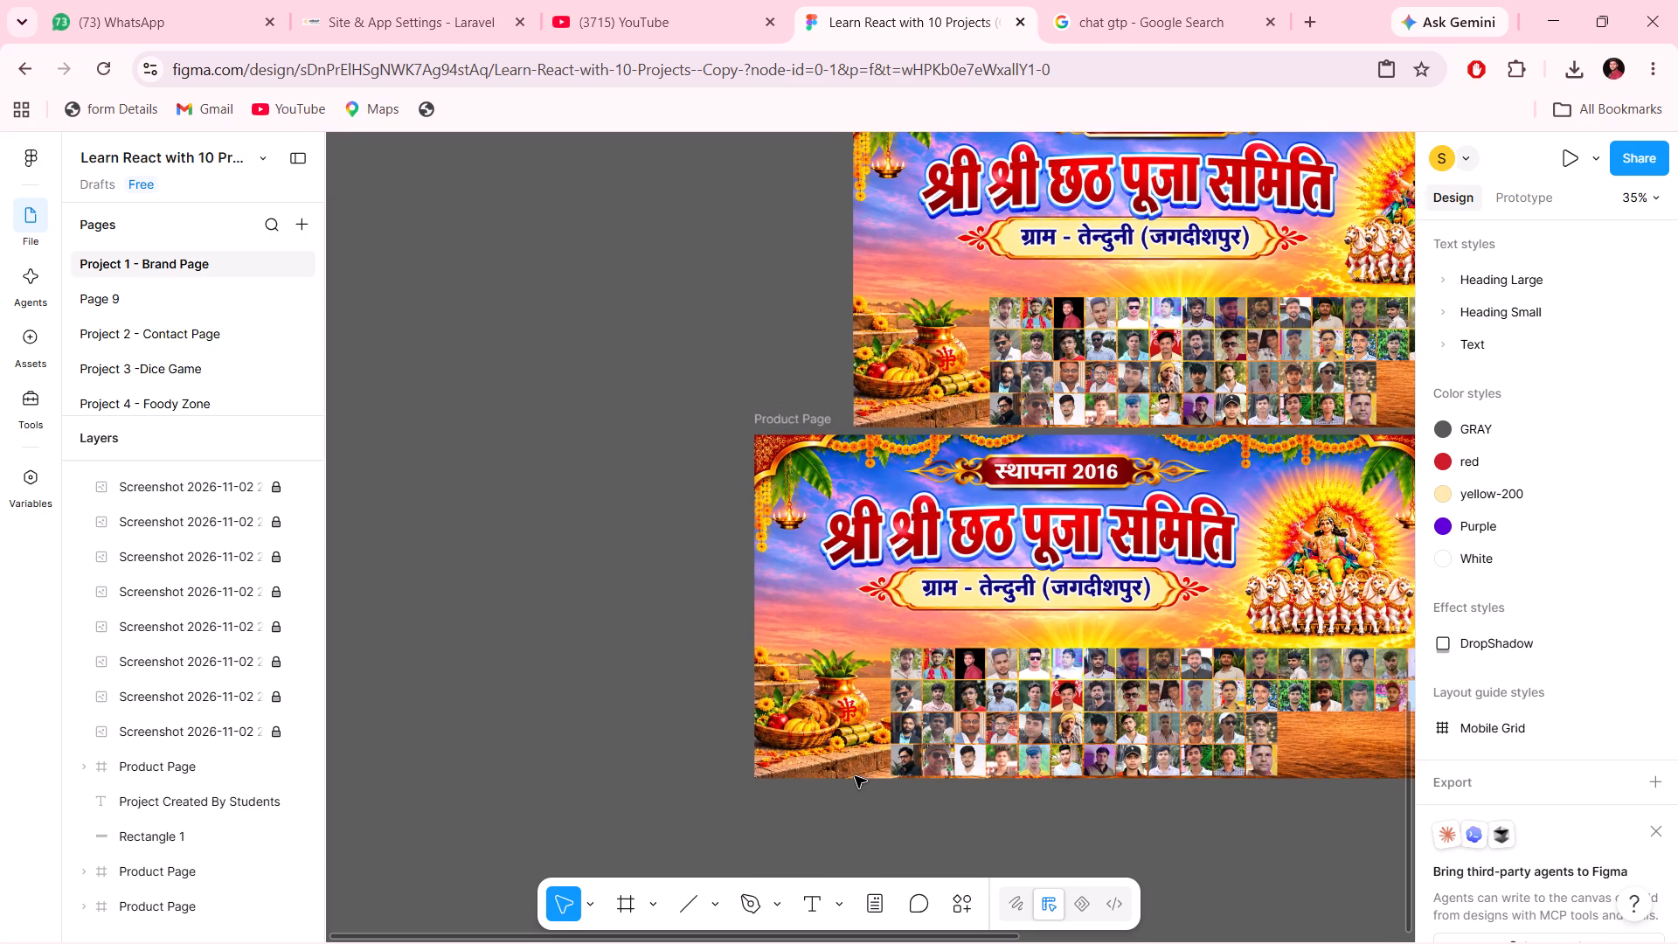
Rename the unlocked Product Page banner frame, located below the shoe product designs, as "tenduni".
{"action": "scroll", "coordinate": [855, 776], "scroll_direction": "left", "scroll_amount": 1}
{"action": "scroll", "coordinate": [855, 776], "scroll_direction": "up", "scroll_amount": 5}
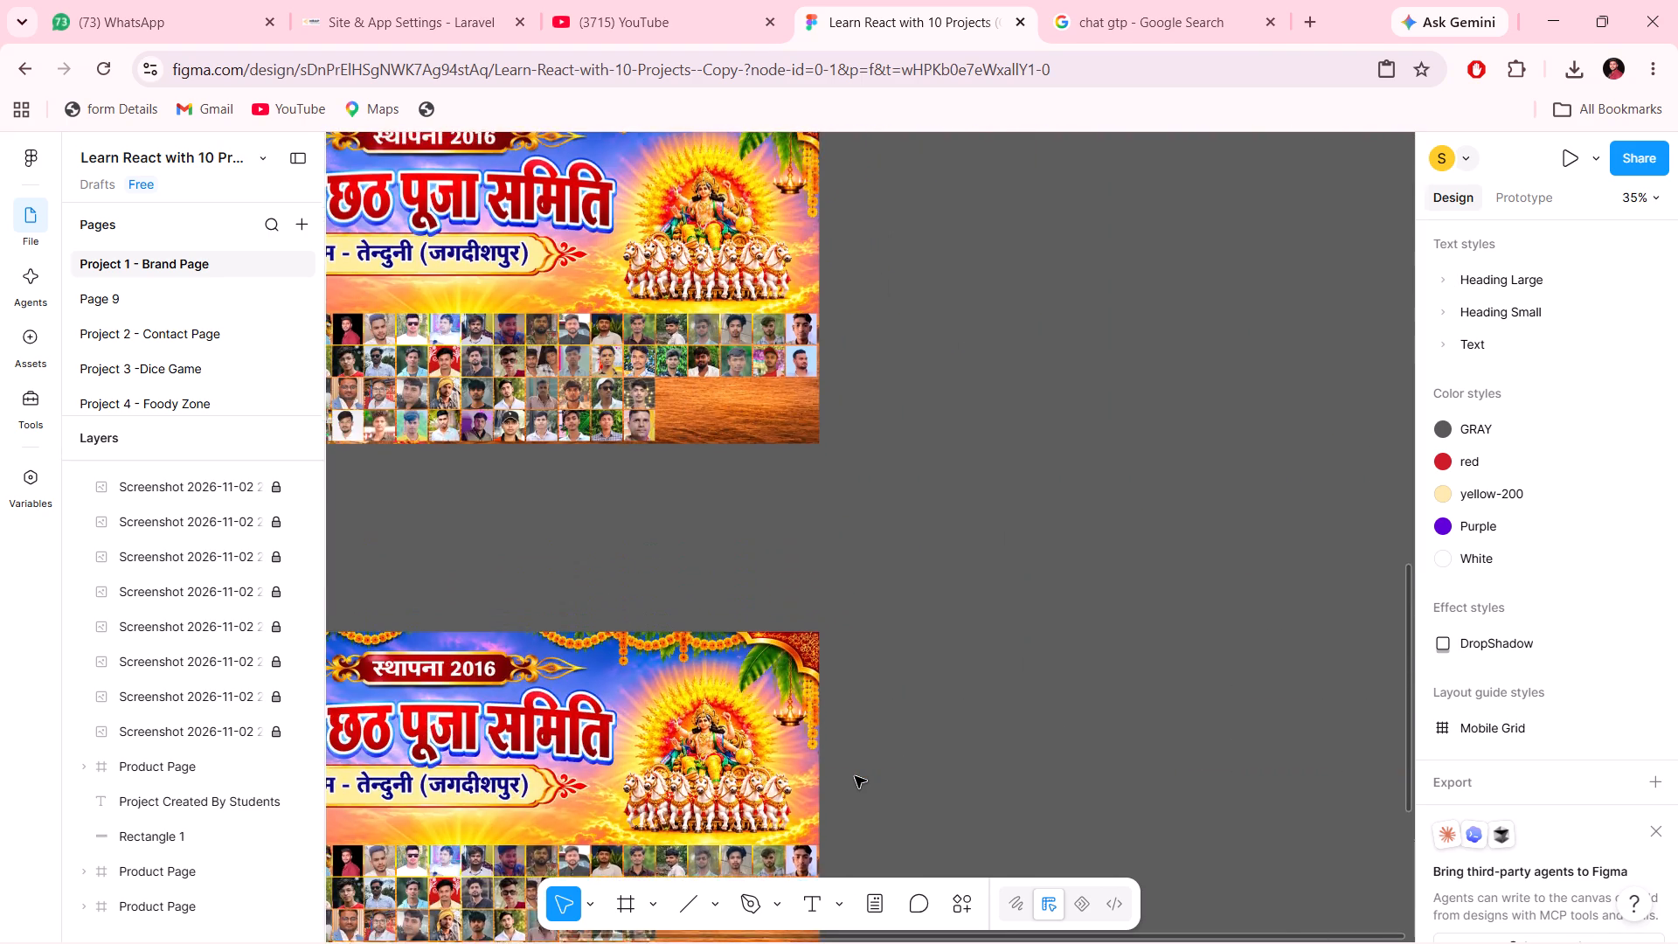
{"action": "scroll", "coordinate": [855, 776], "scroll_direction": "up", "scroll_amount": 2}
{"action": "left_click", "coordinate": [749, 712]}
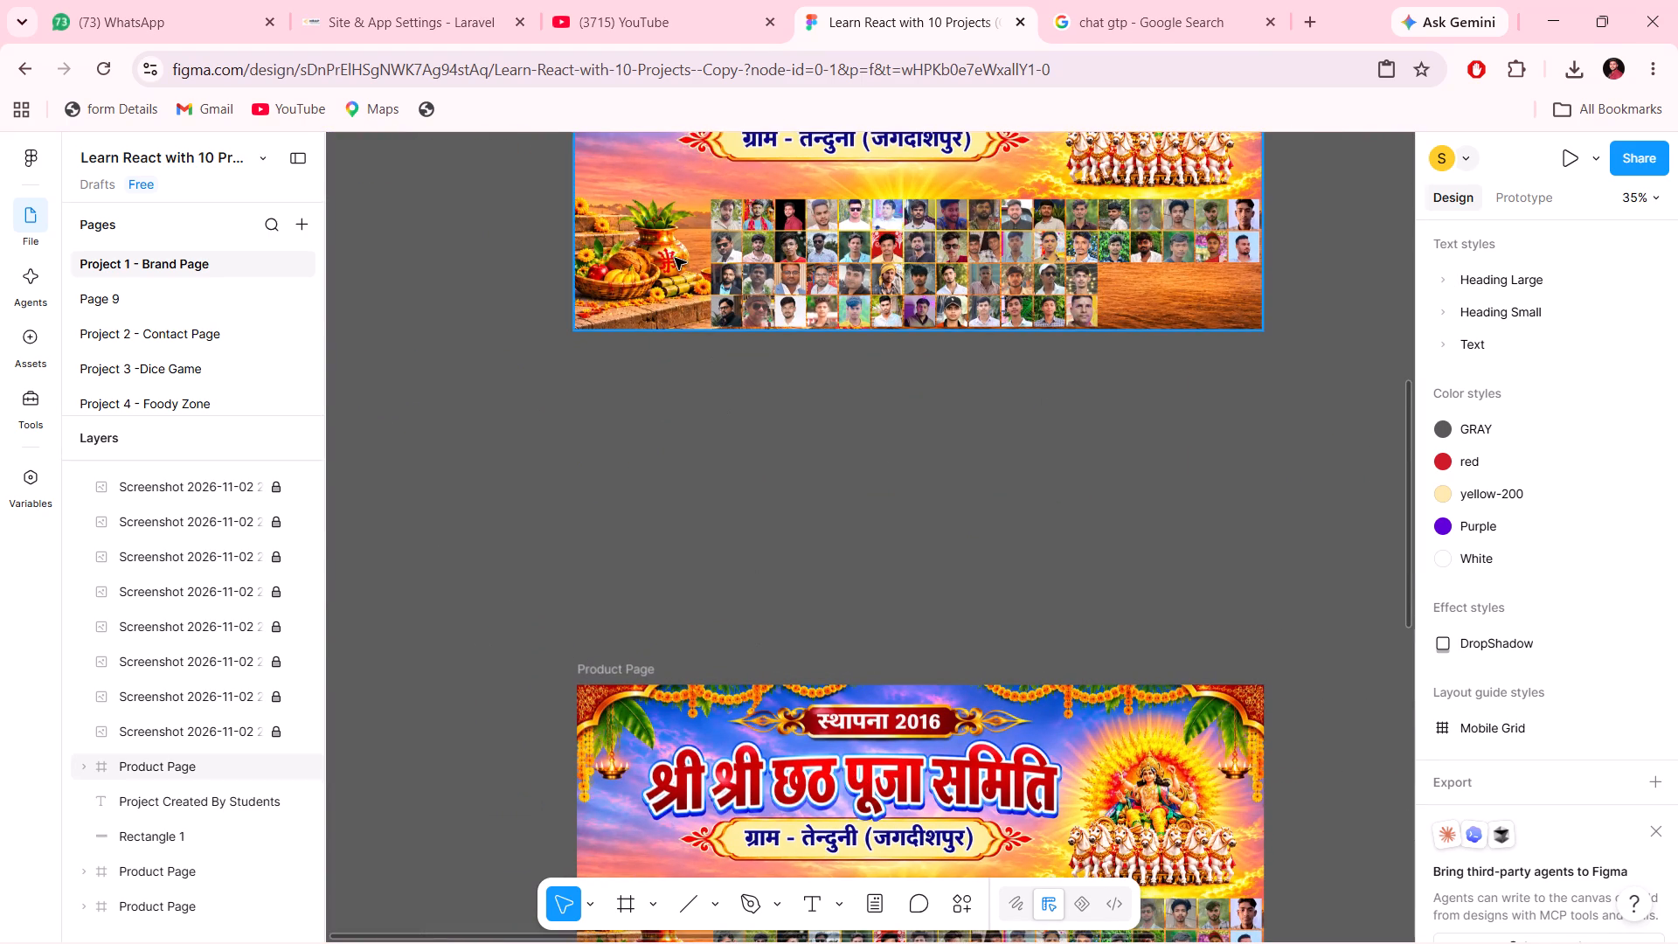
{"action": "left_click", "coordinate": [672, 257]}
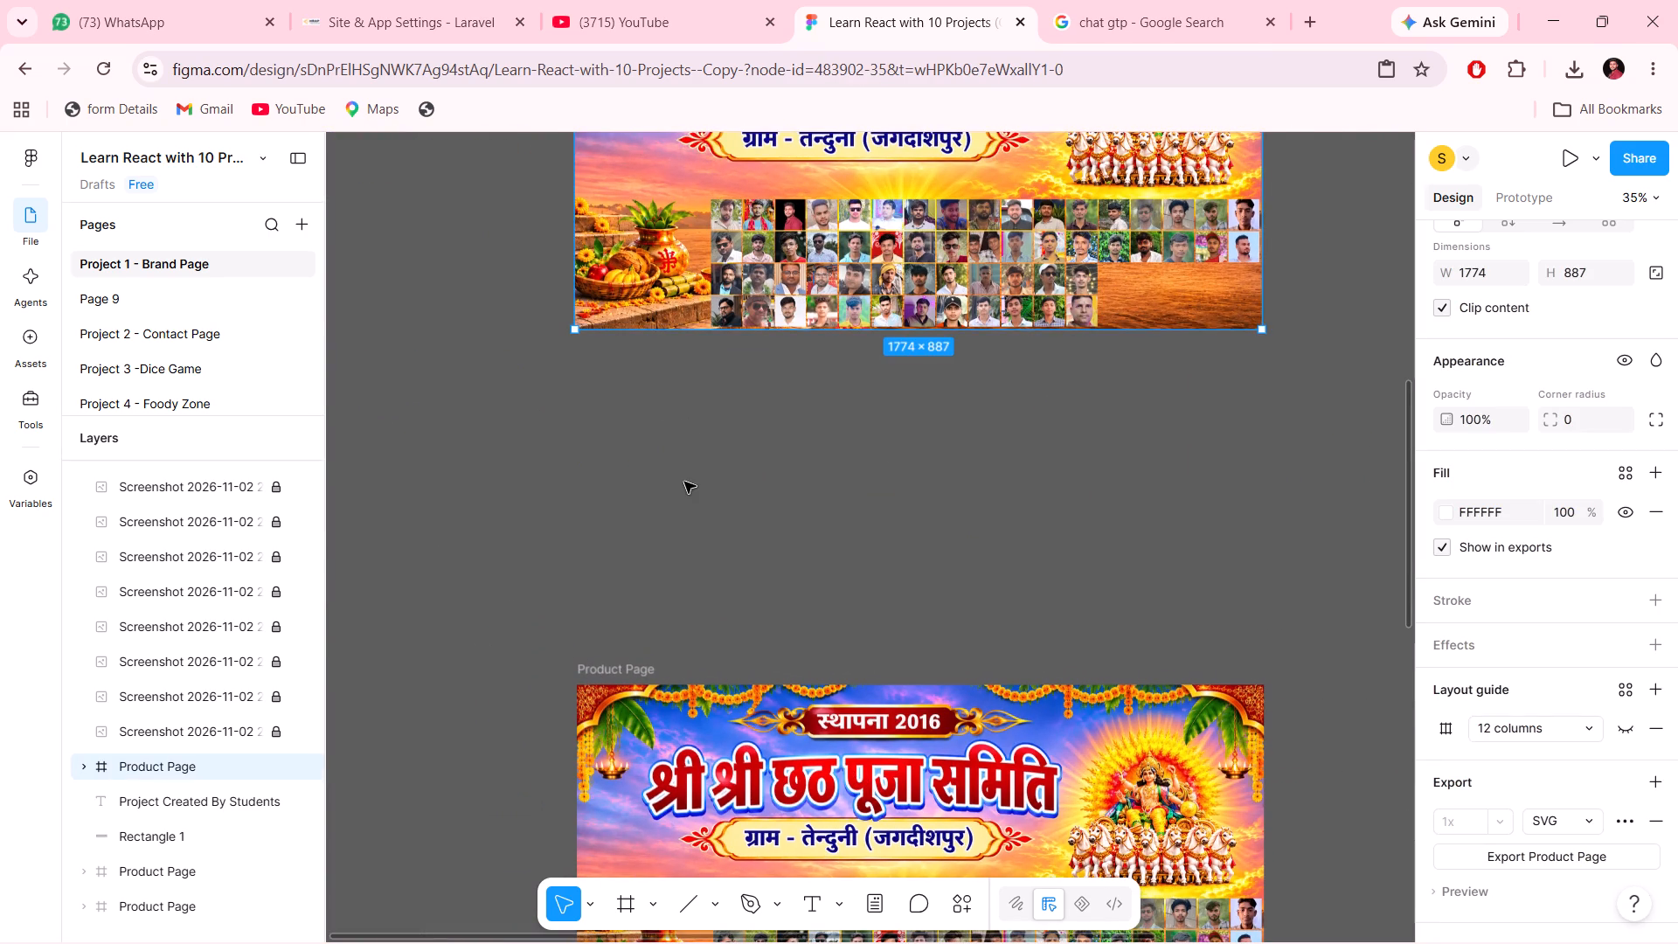
{"action": "scroll", "coordinate": [684, 482], "scroll_direction": "up", "scroll_amount": 3}
{"action": "left_click", "coordinate": [623, 387]}
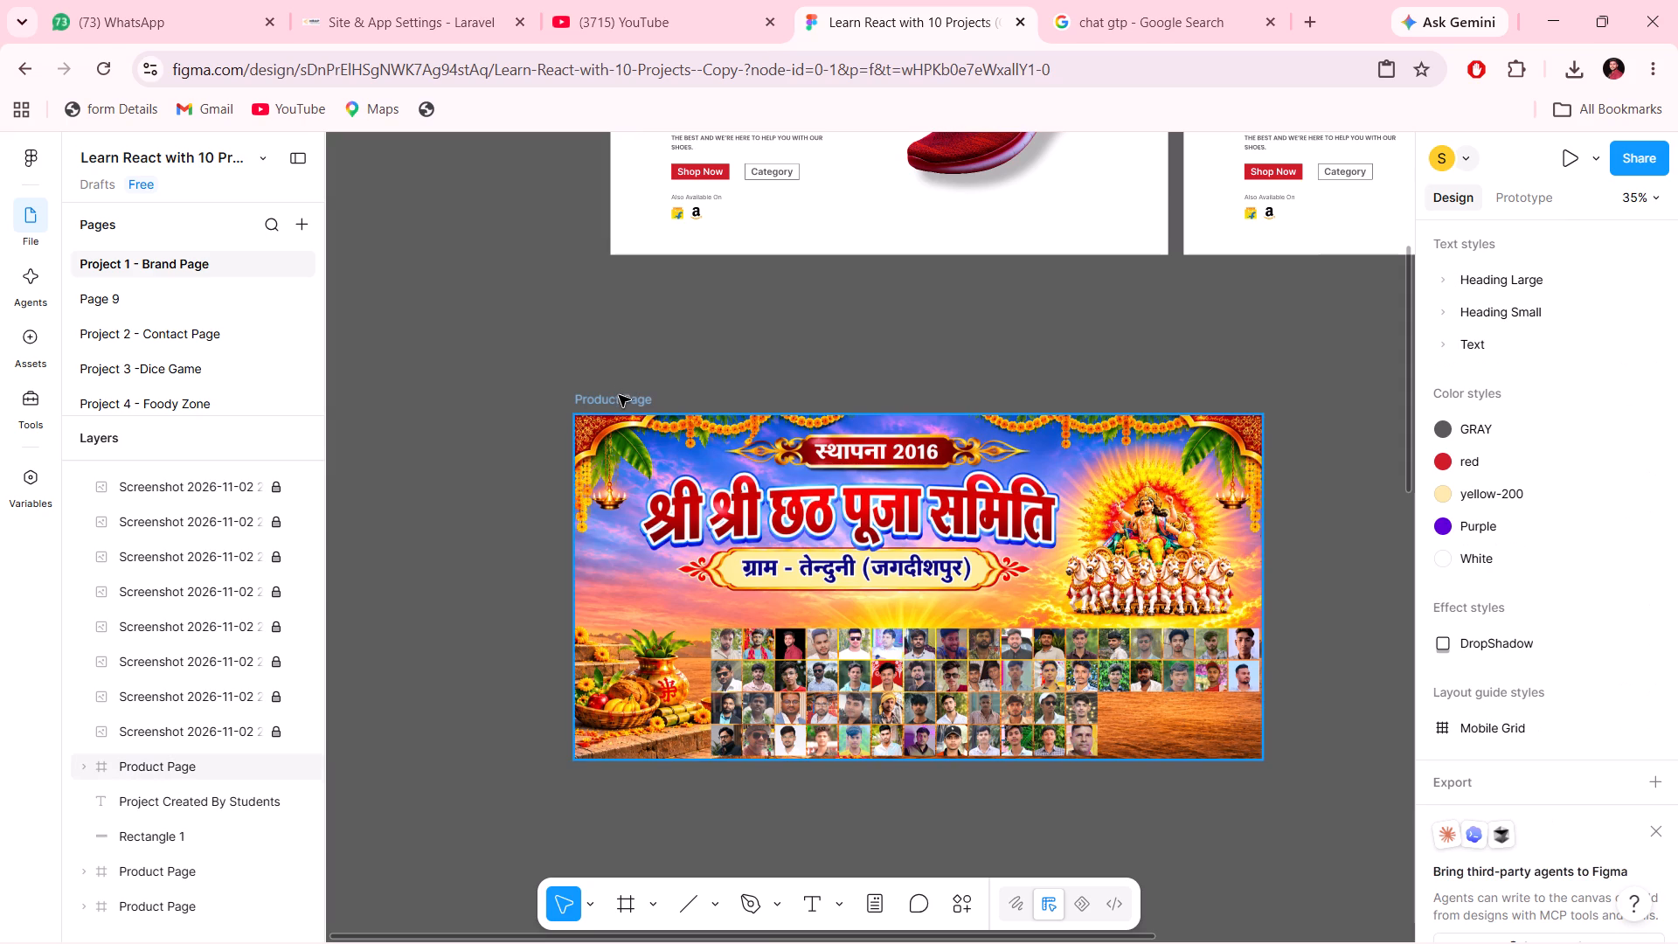
{"action": "triple_click", "coordinate": [619, 395]}
{"action": "left_click", "coordinate": [619, 395]}
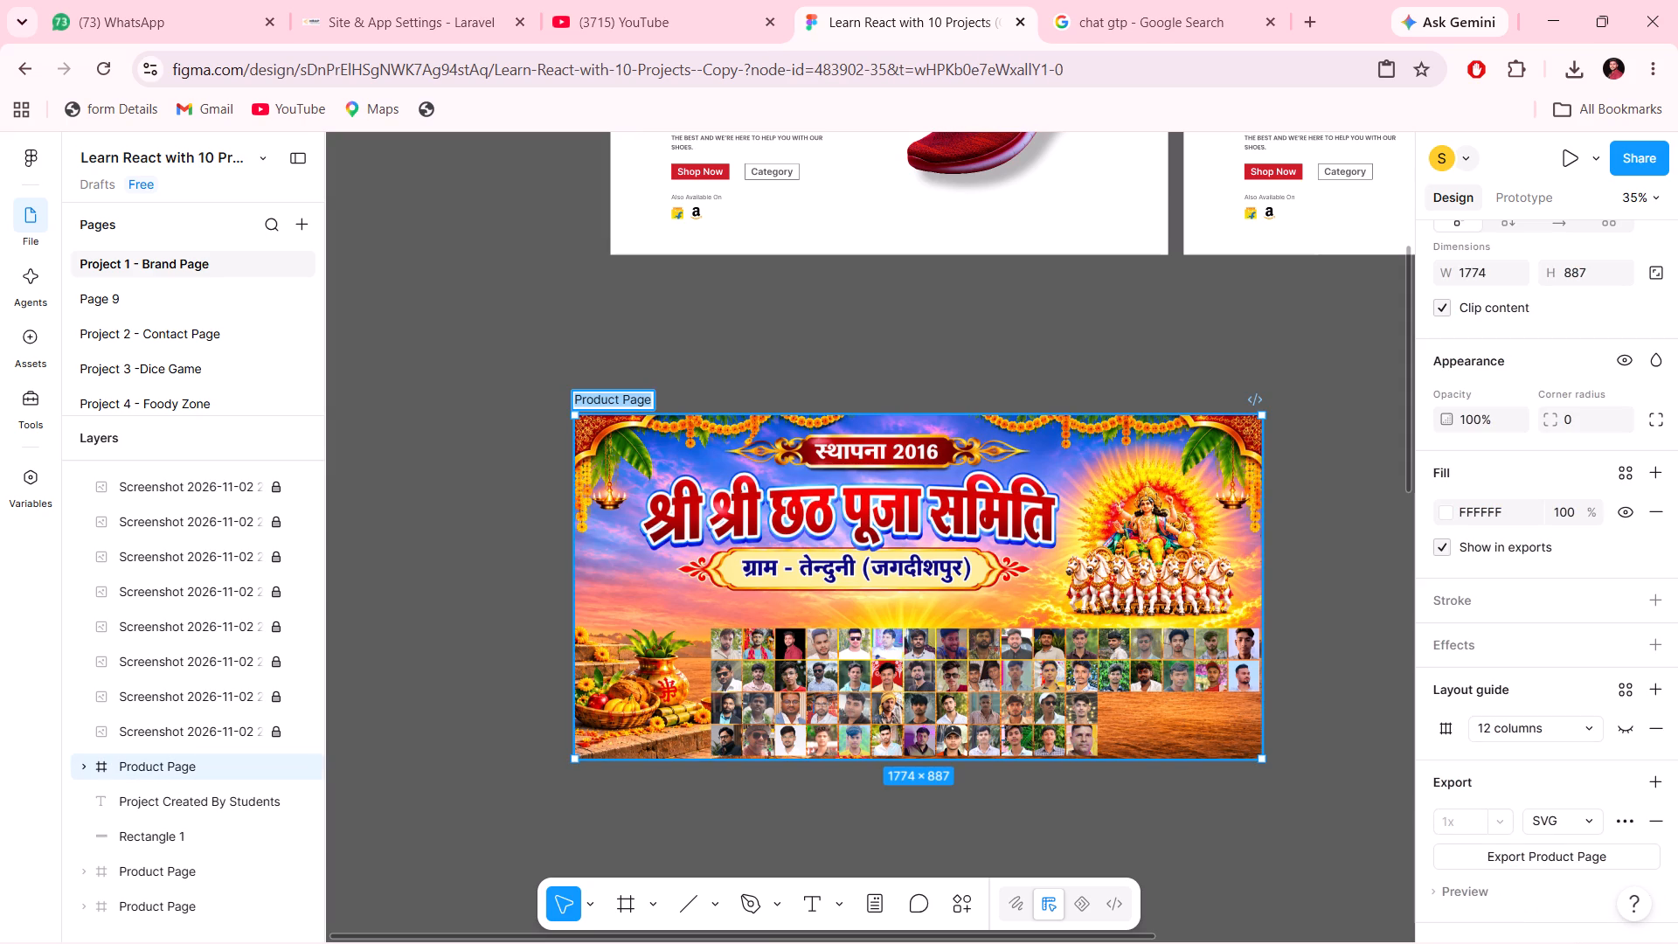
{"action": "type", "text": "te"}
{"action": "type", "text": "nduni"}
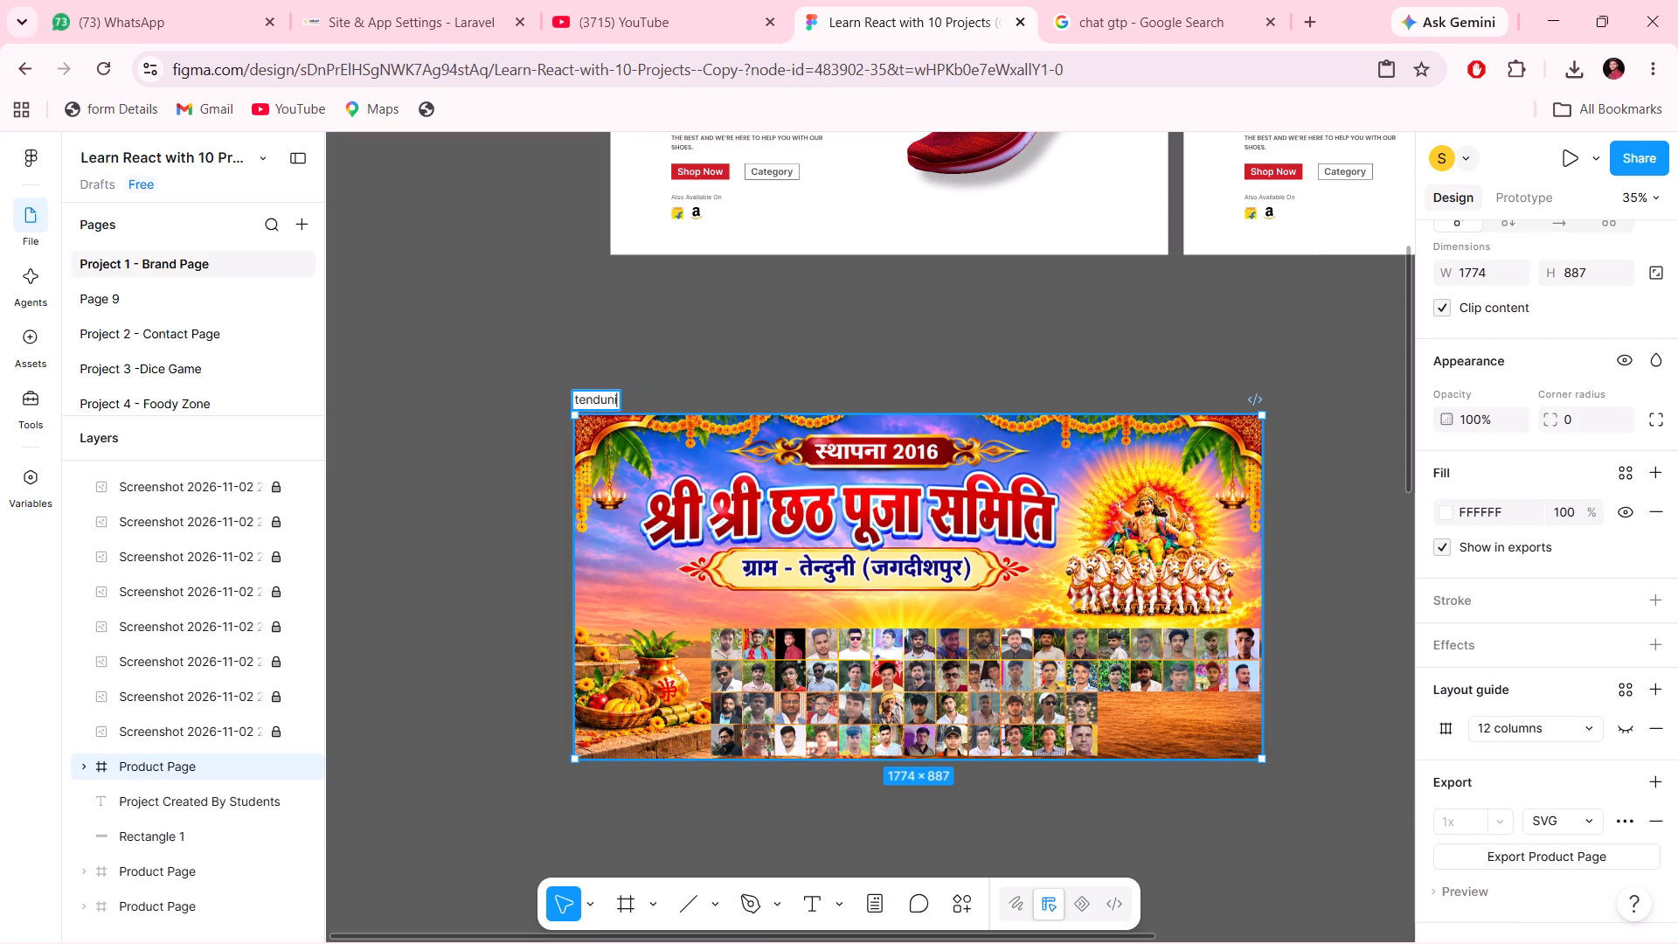
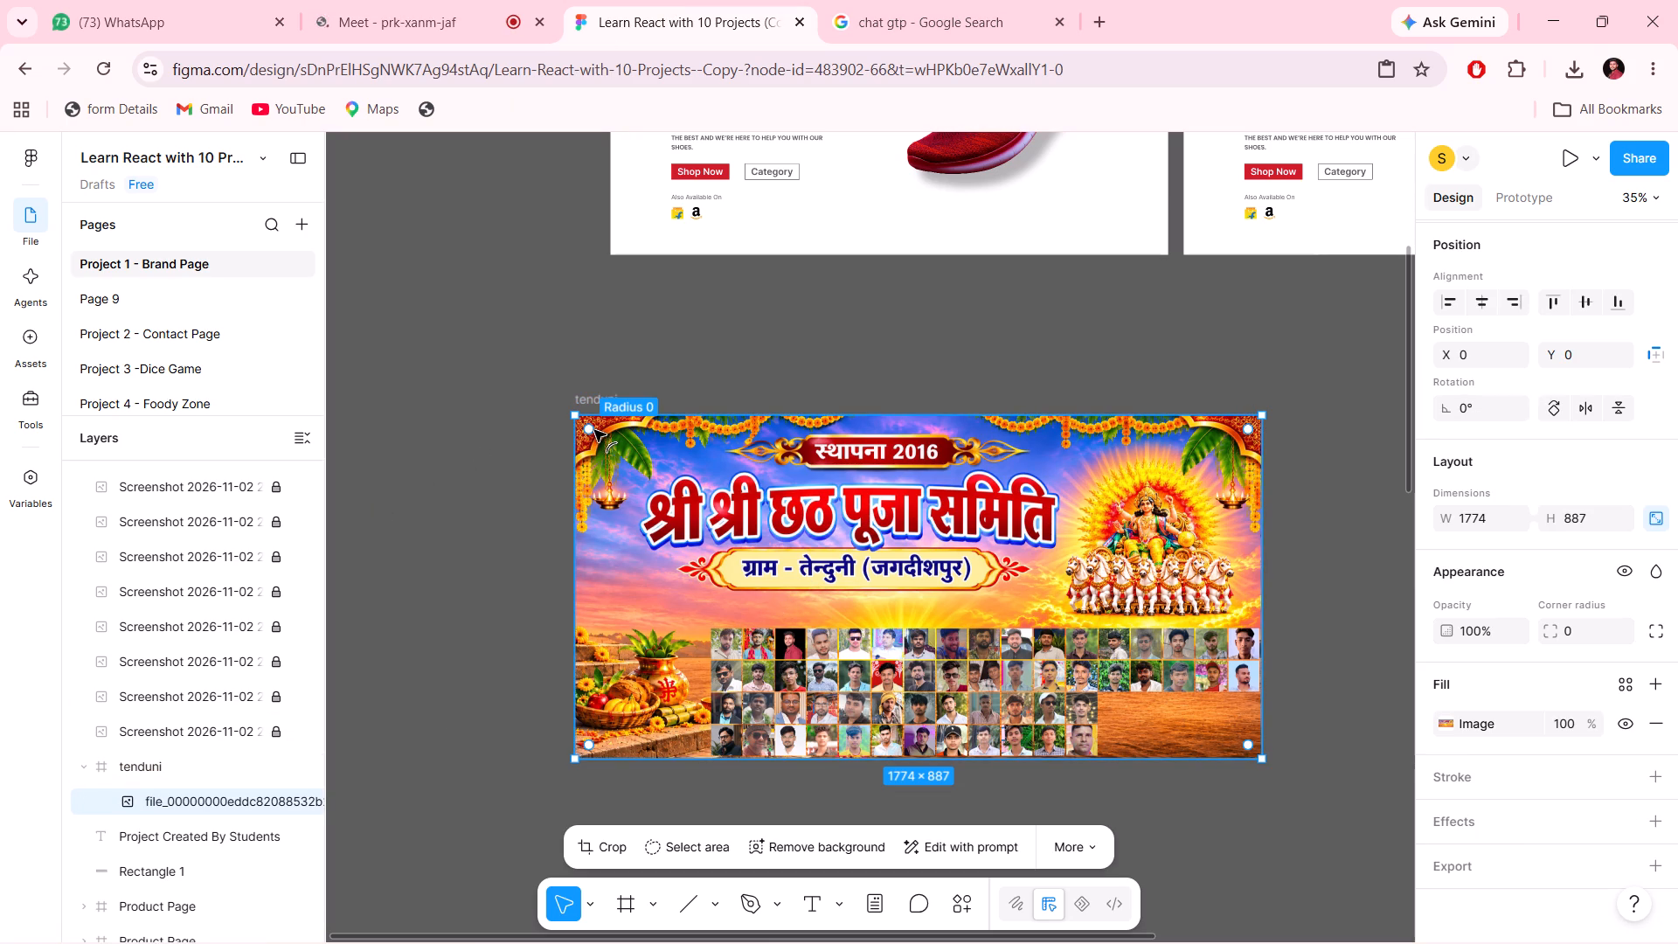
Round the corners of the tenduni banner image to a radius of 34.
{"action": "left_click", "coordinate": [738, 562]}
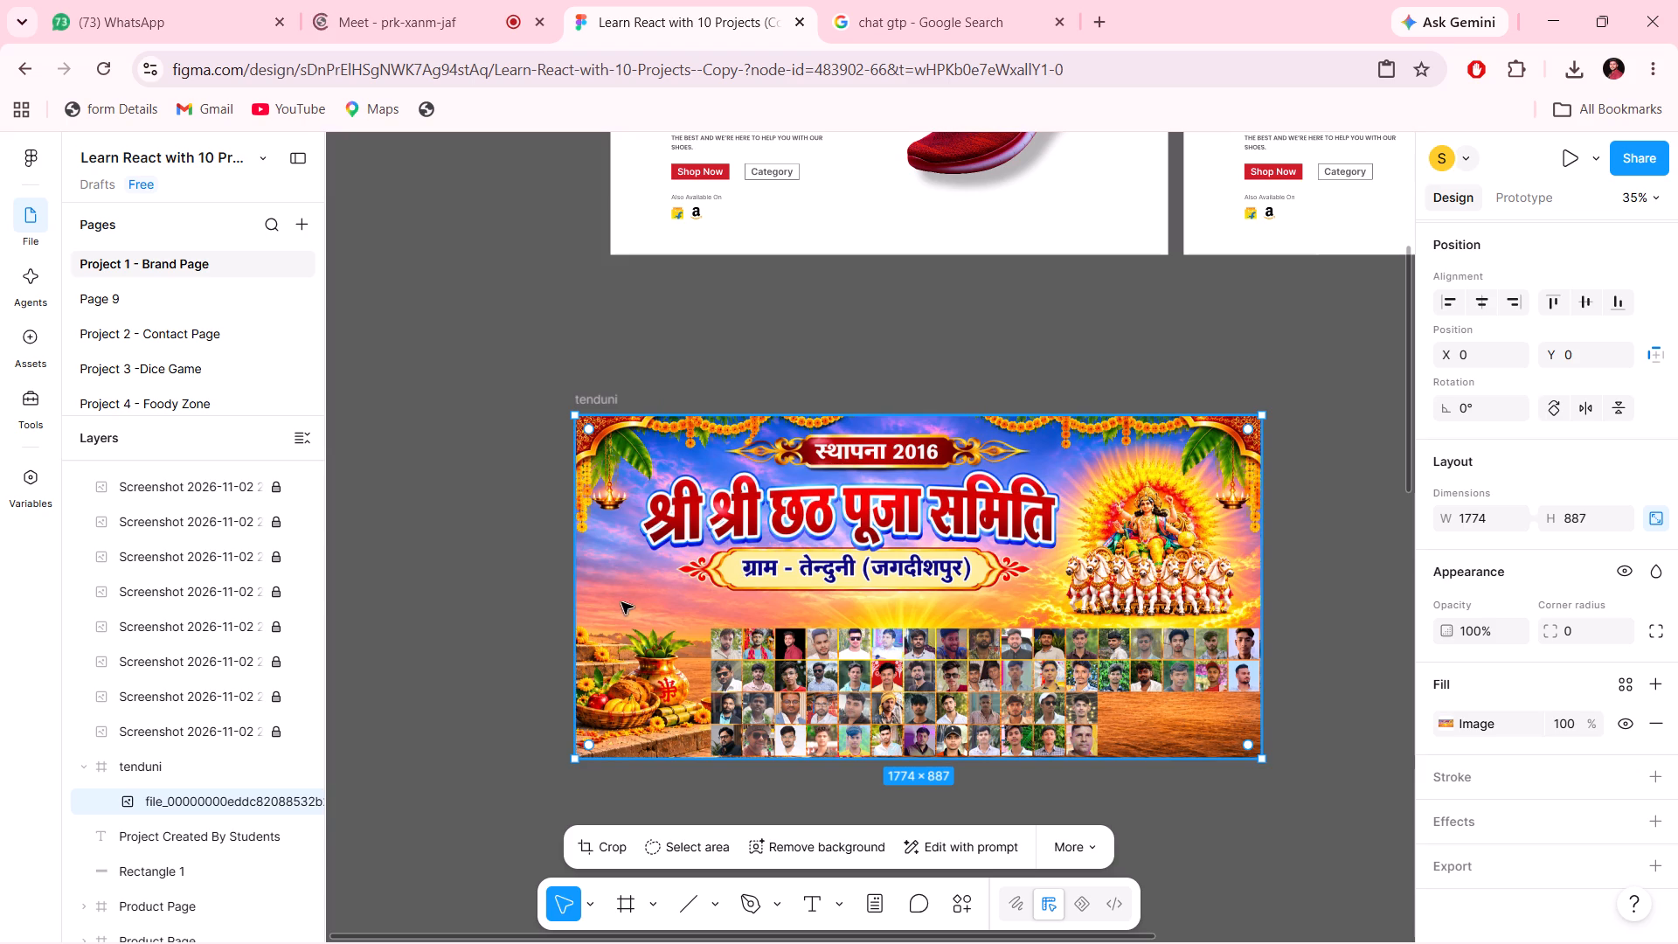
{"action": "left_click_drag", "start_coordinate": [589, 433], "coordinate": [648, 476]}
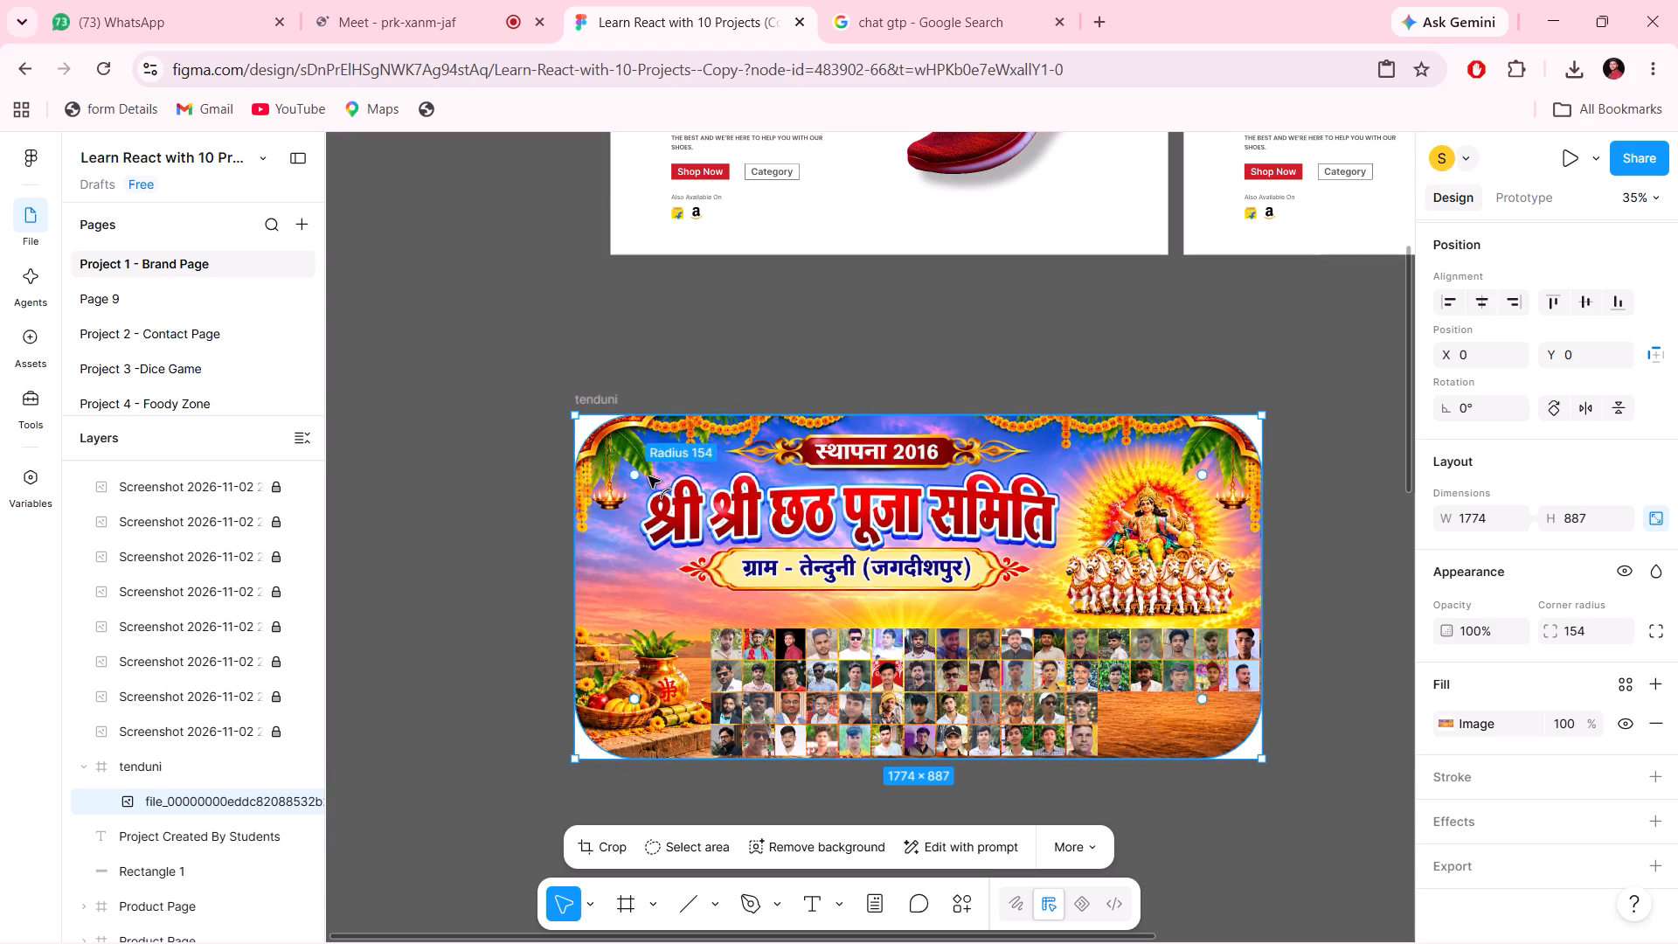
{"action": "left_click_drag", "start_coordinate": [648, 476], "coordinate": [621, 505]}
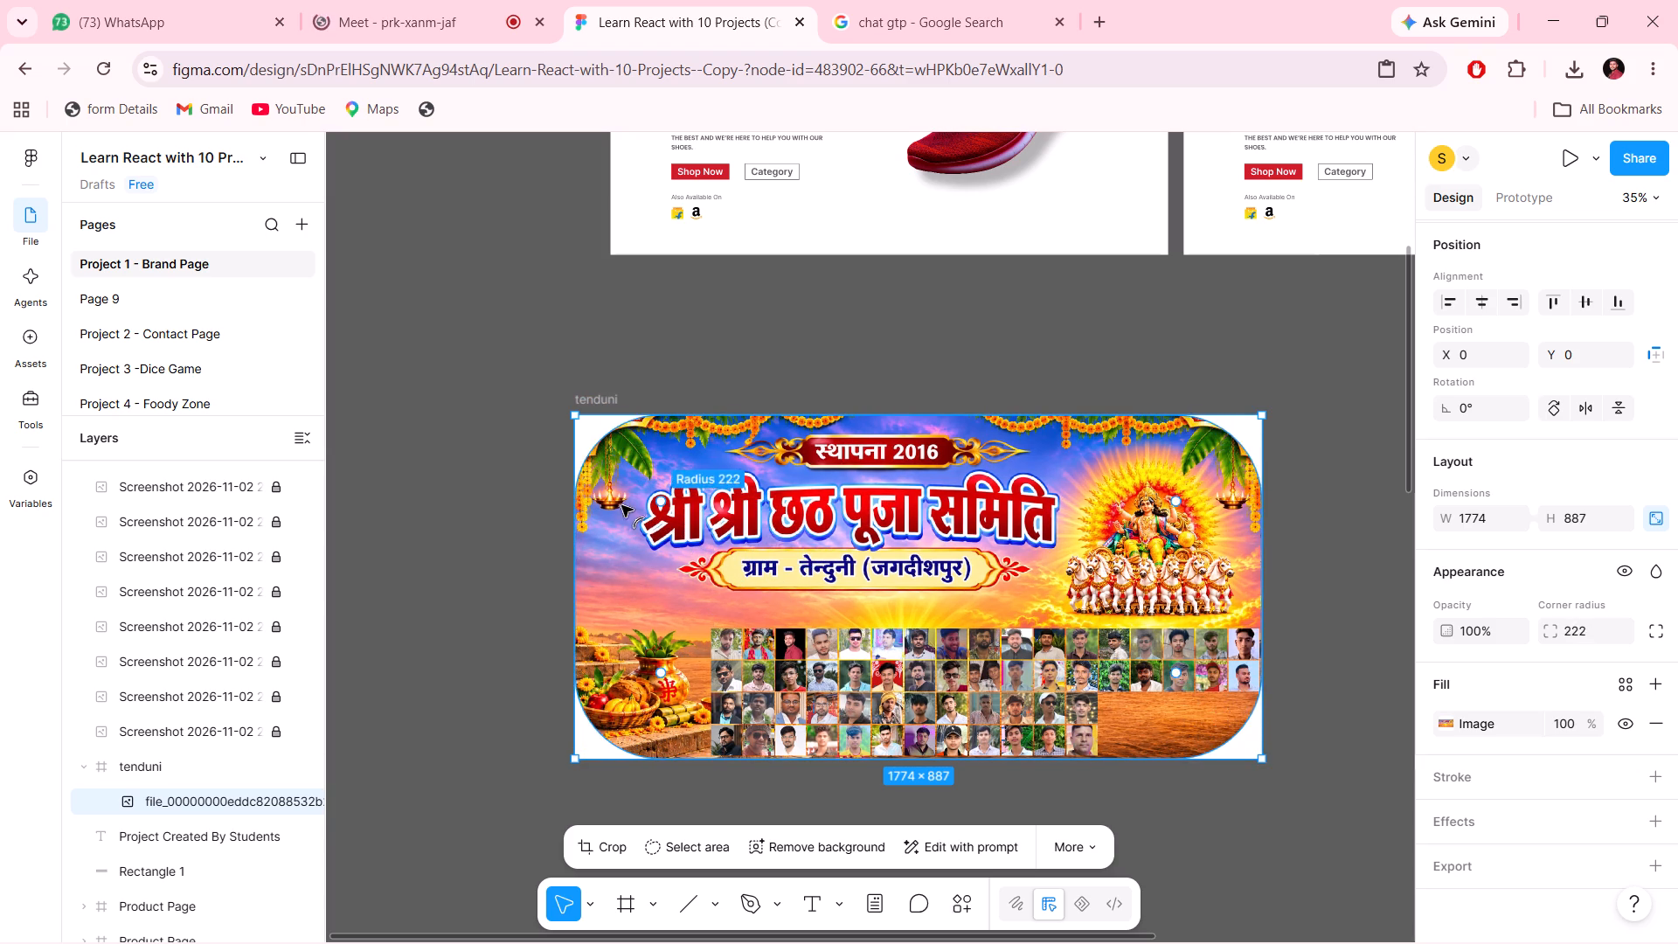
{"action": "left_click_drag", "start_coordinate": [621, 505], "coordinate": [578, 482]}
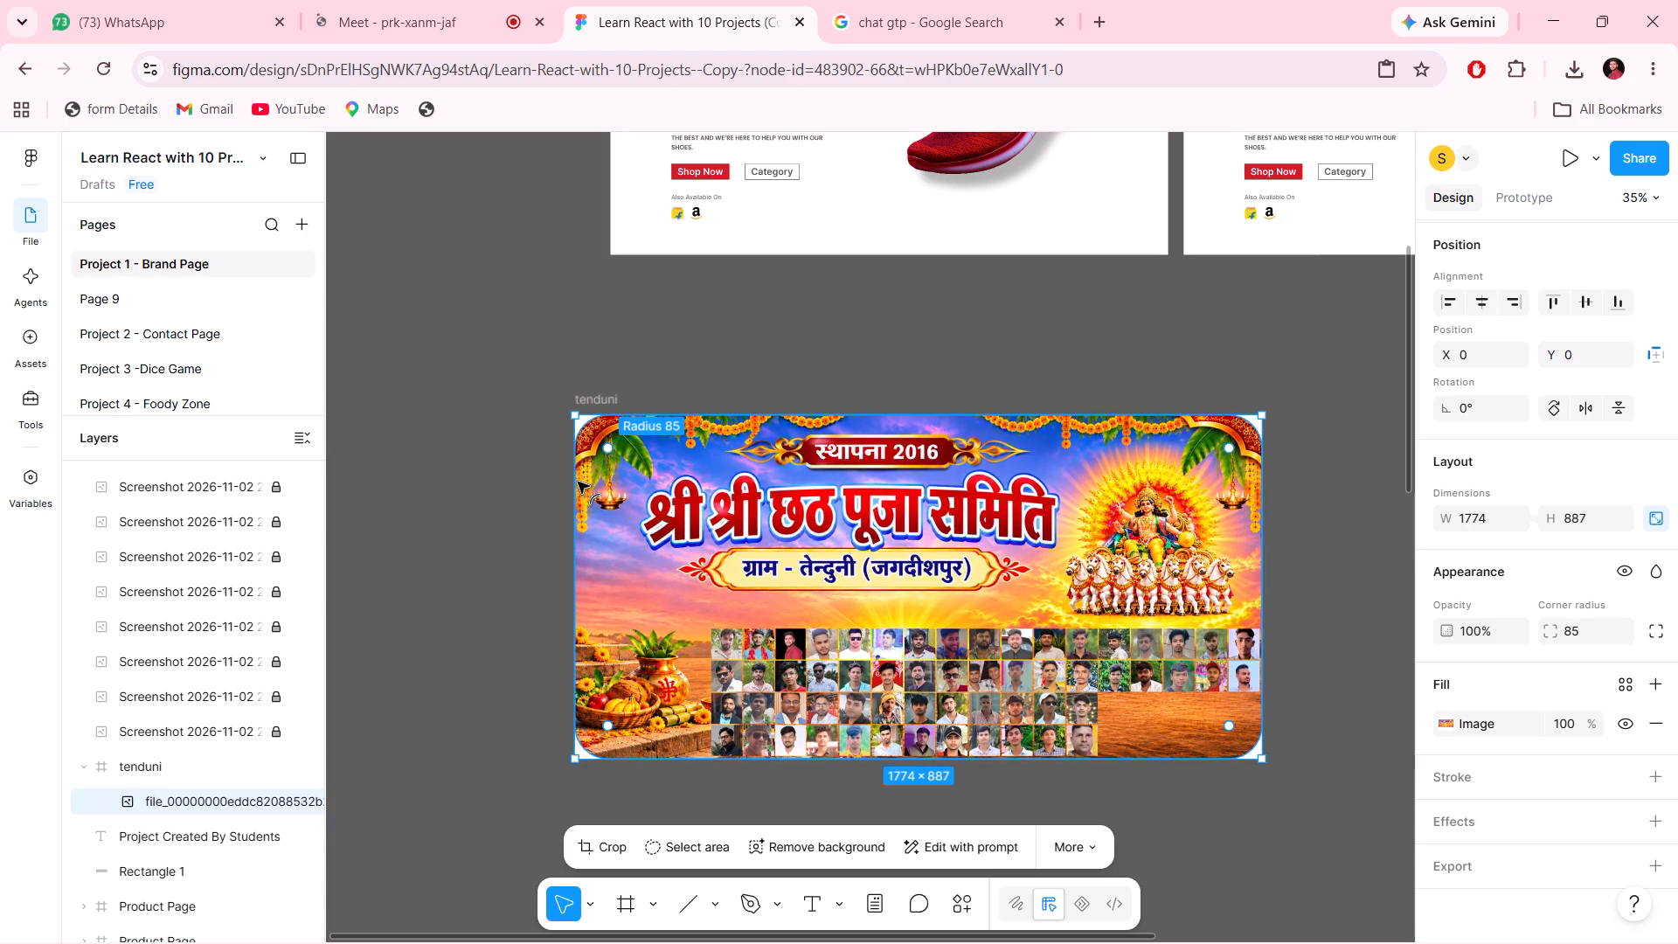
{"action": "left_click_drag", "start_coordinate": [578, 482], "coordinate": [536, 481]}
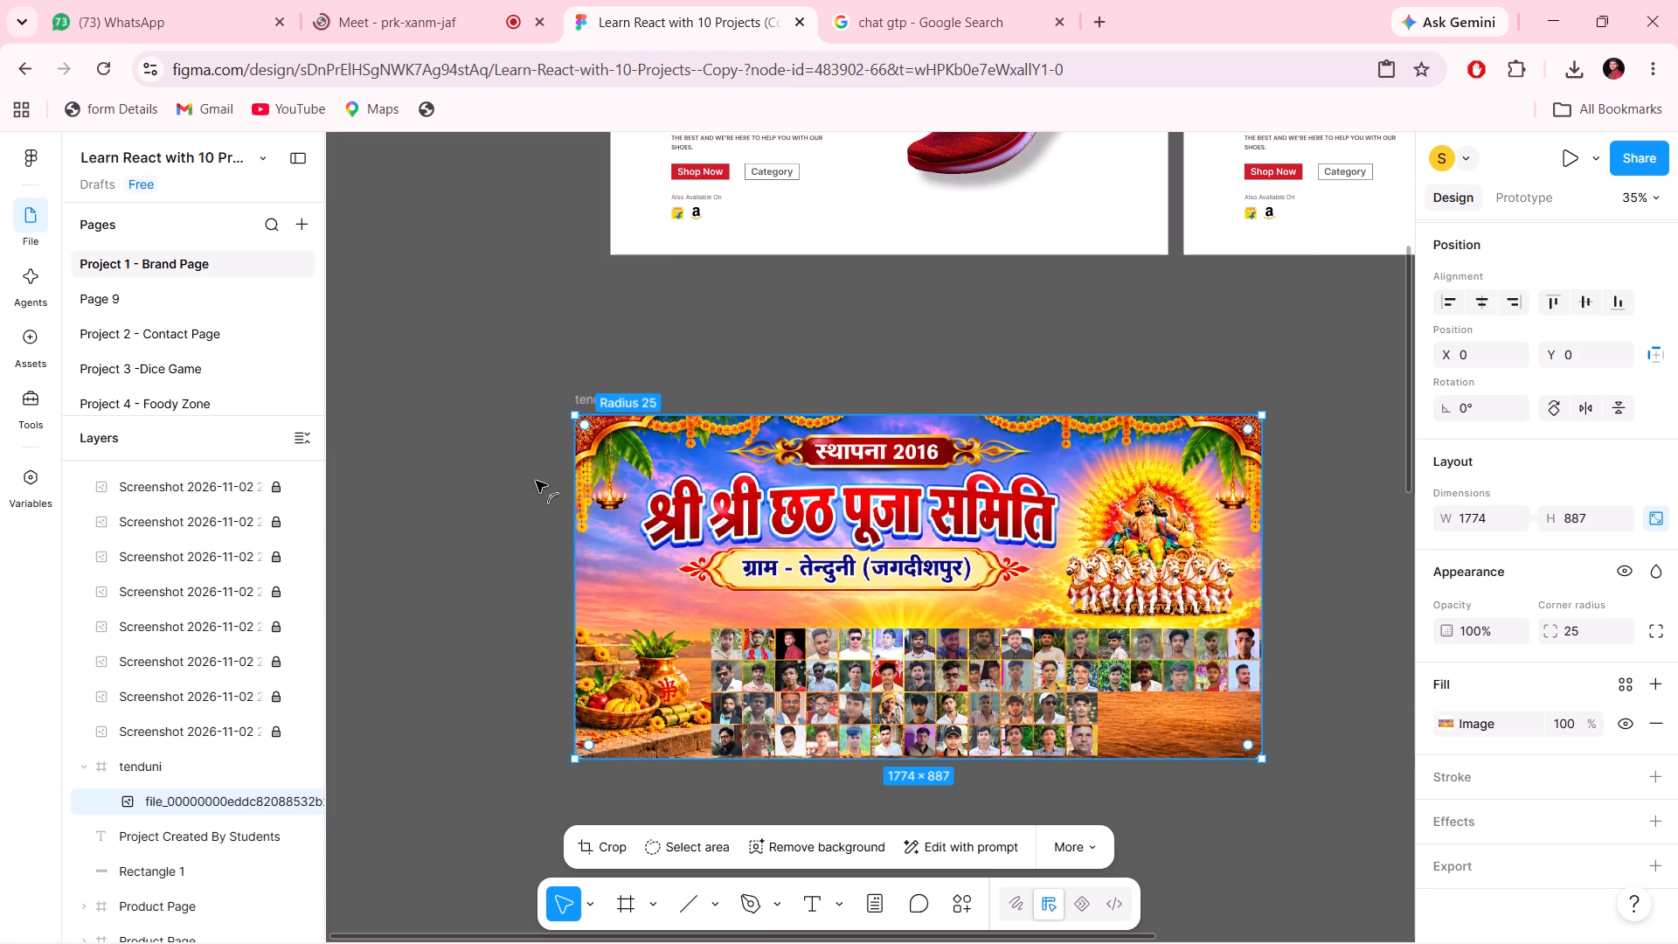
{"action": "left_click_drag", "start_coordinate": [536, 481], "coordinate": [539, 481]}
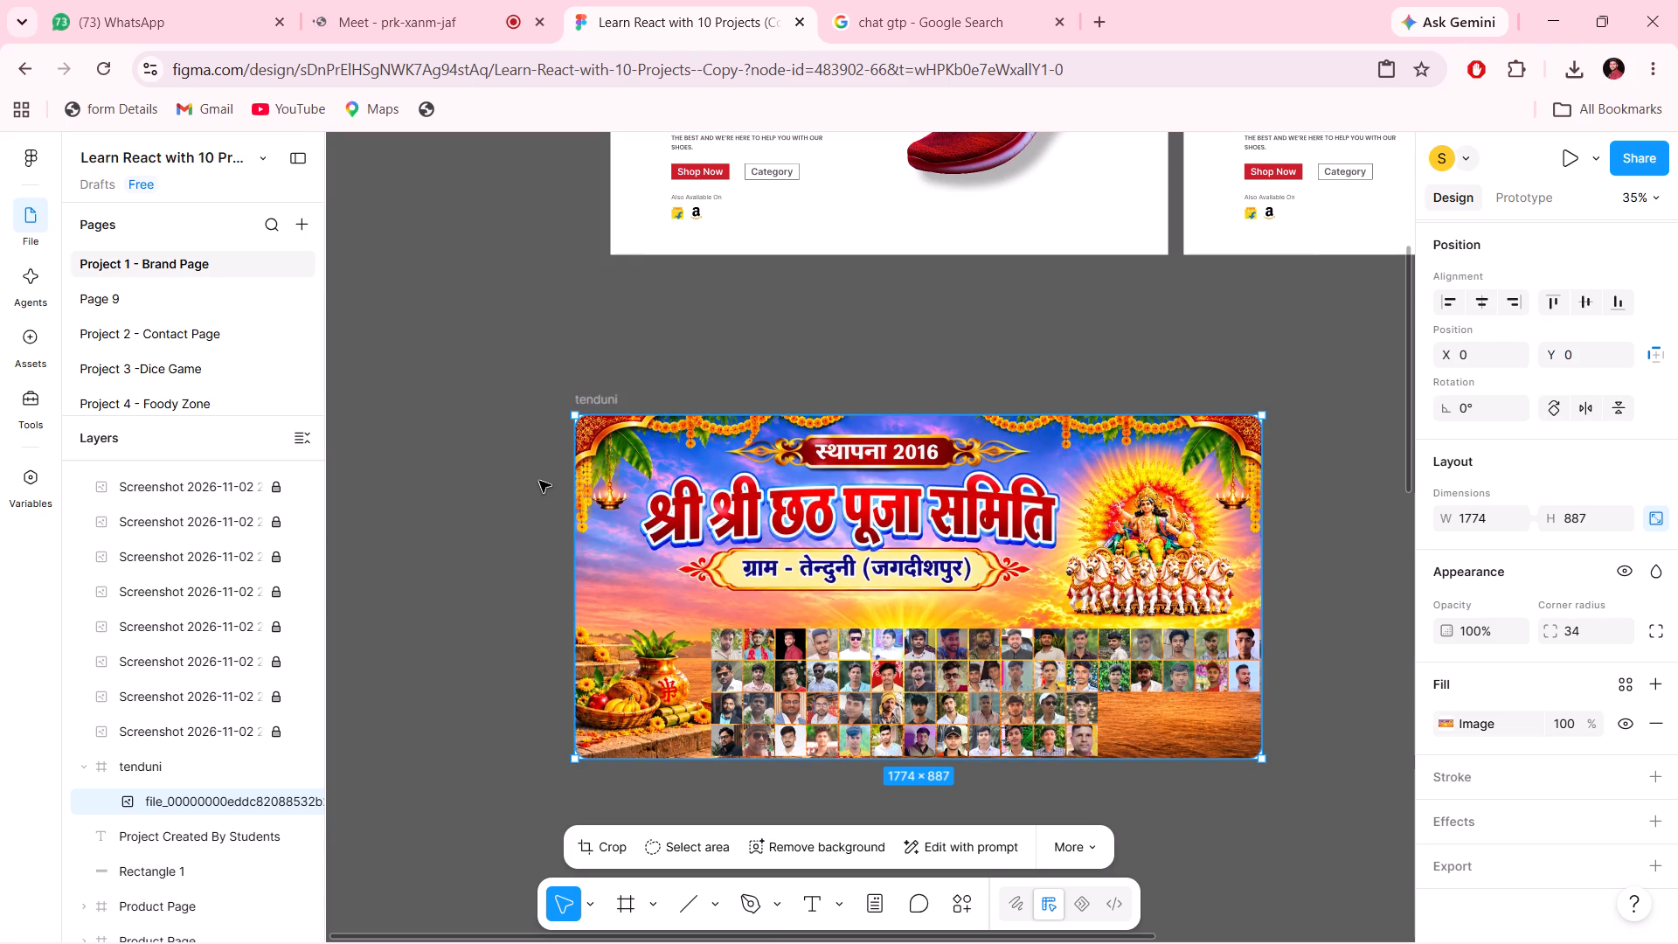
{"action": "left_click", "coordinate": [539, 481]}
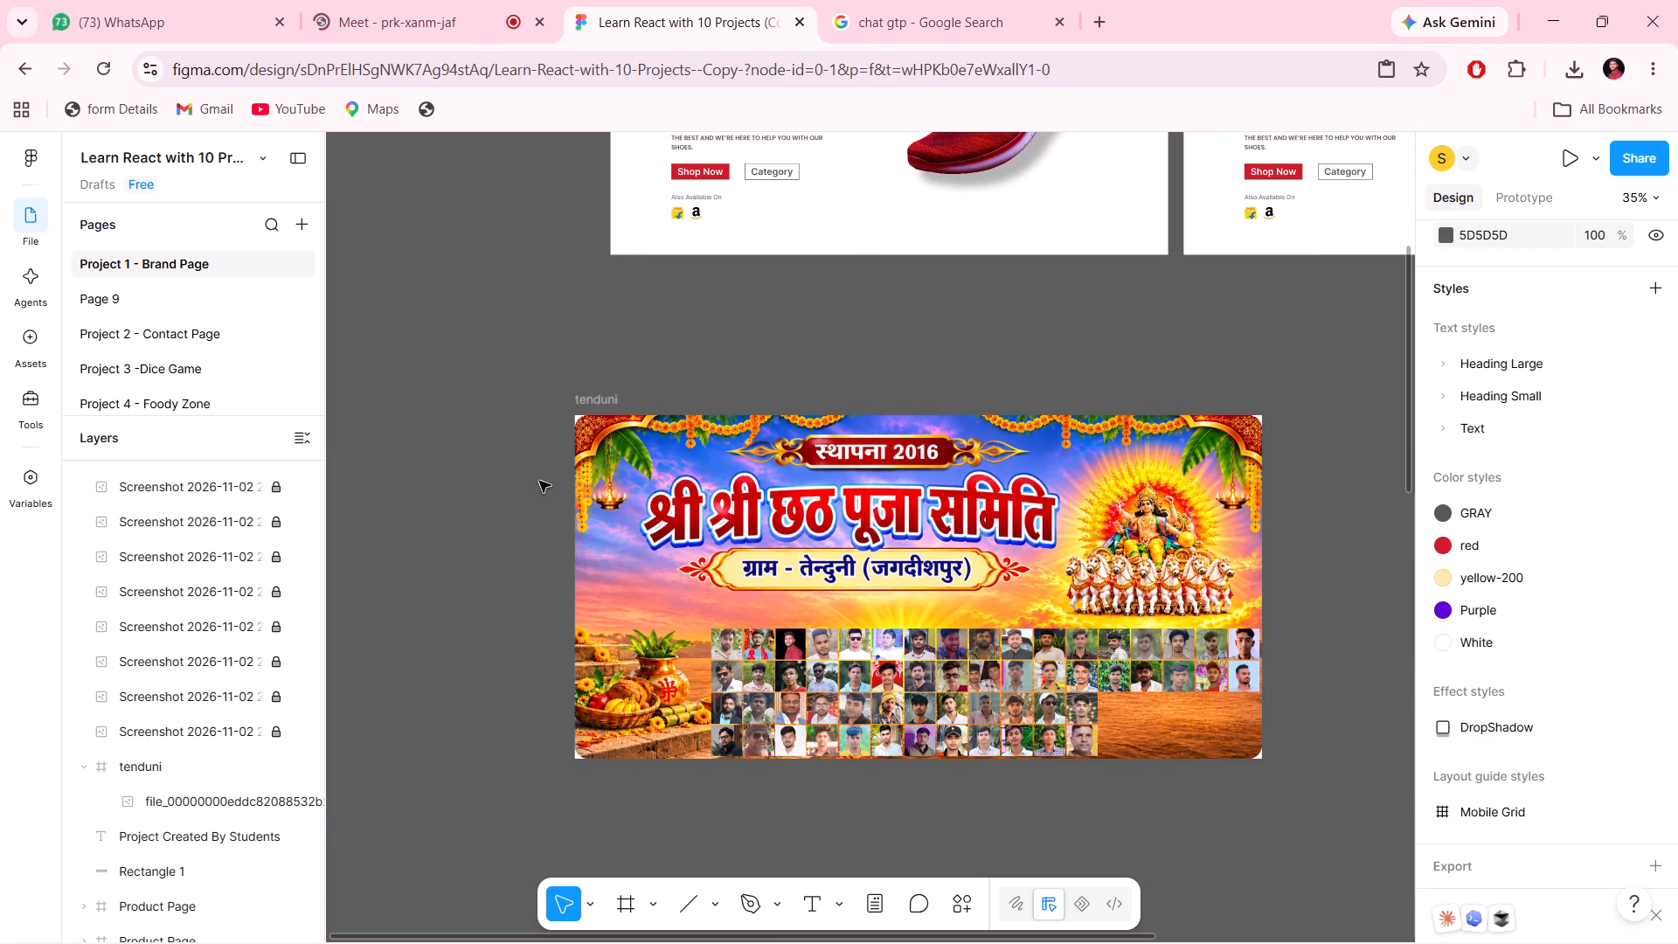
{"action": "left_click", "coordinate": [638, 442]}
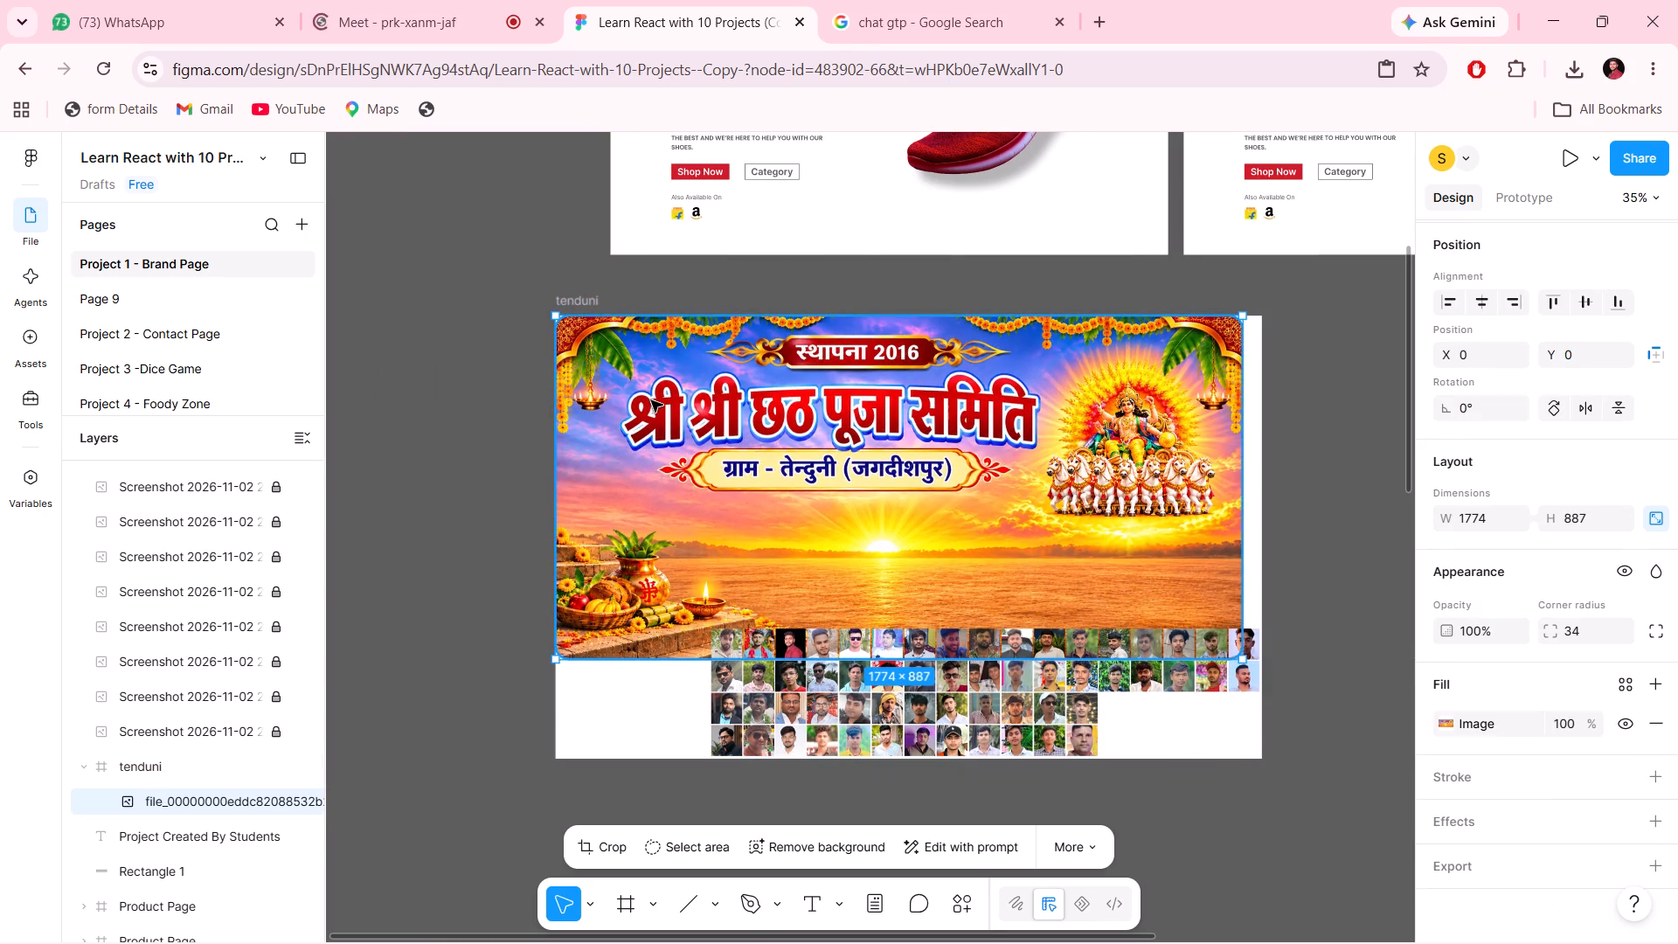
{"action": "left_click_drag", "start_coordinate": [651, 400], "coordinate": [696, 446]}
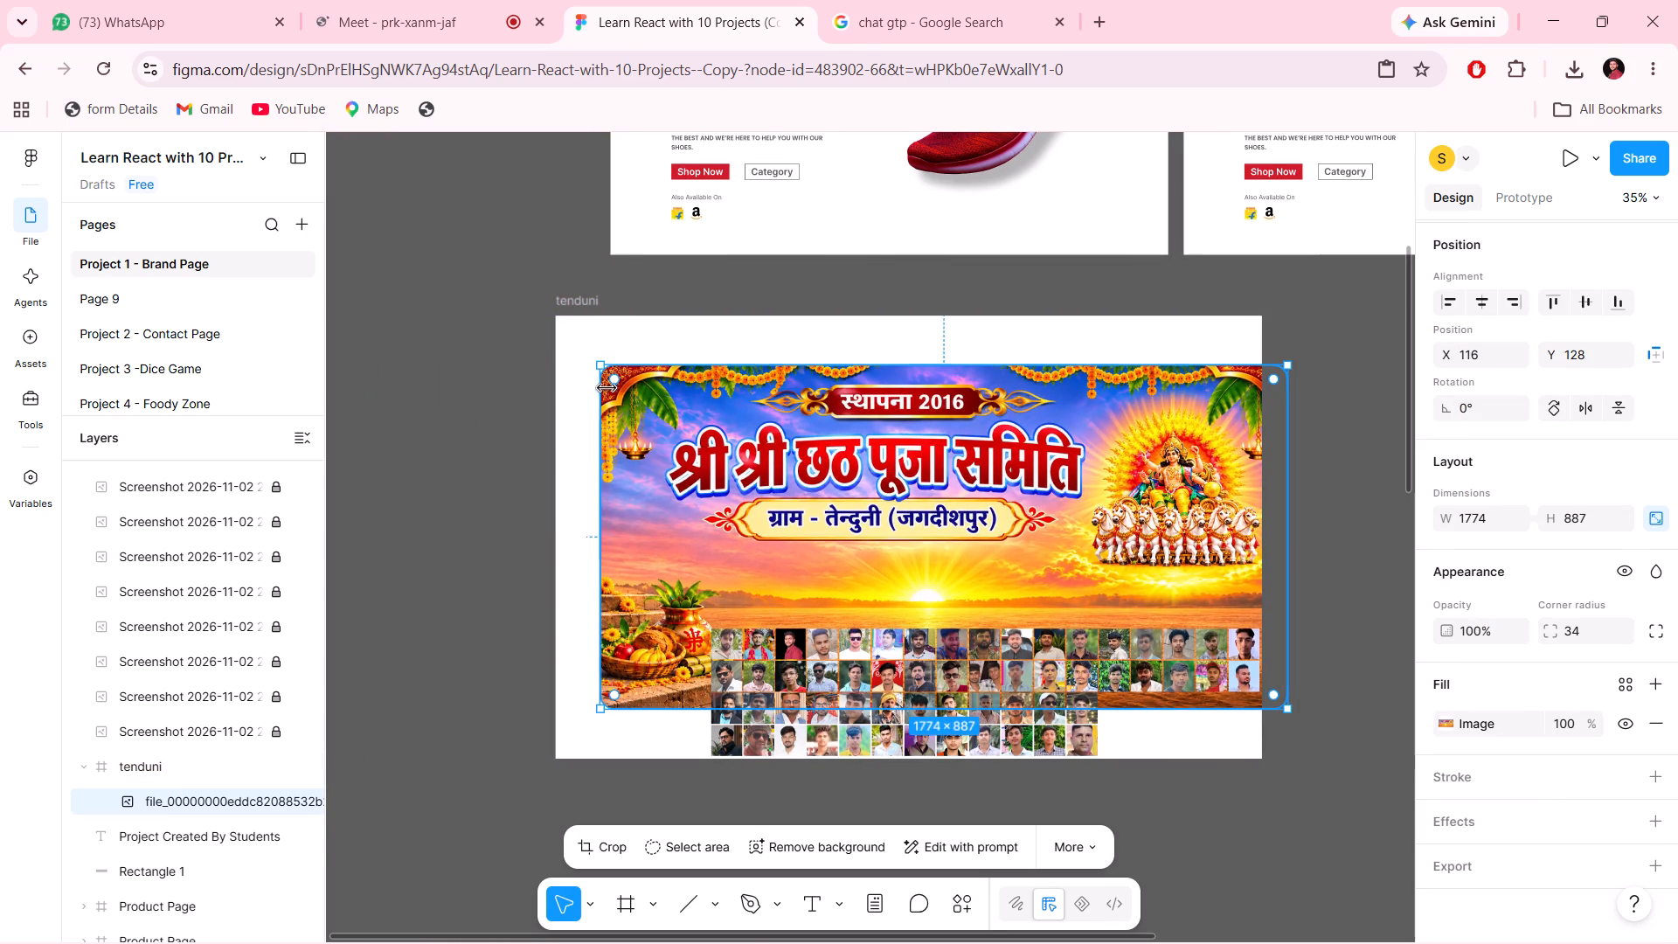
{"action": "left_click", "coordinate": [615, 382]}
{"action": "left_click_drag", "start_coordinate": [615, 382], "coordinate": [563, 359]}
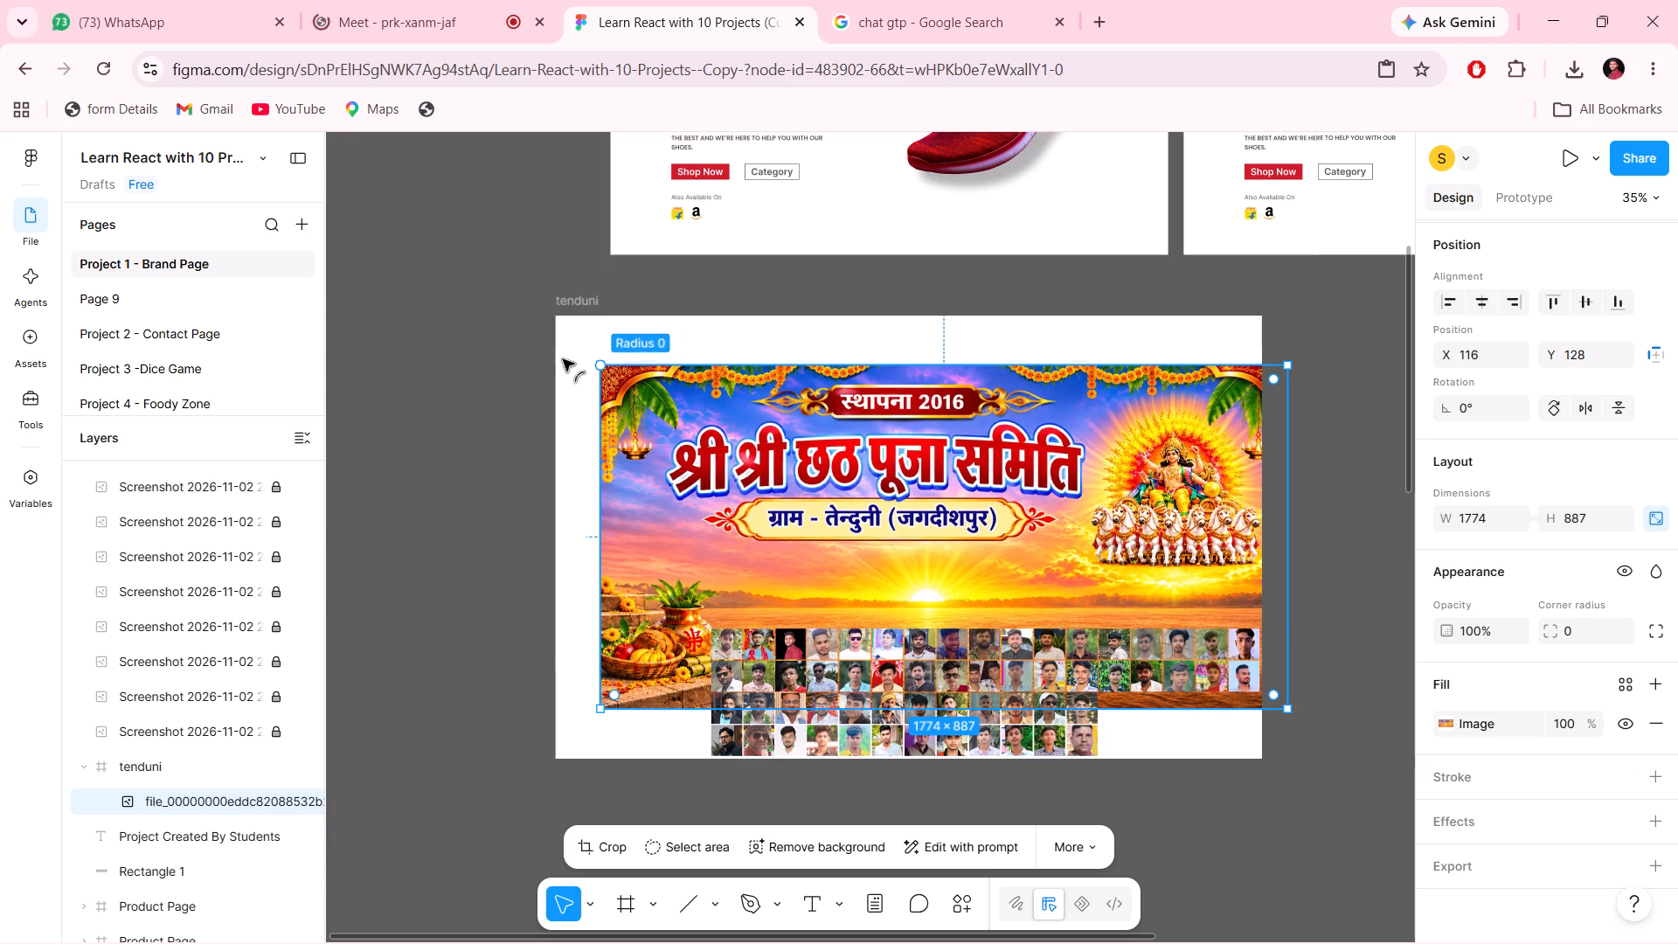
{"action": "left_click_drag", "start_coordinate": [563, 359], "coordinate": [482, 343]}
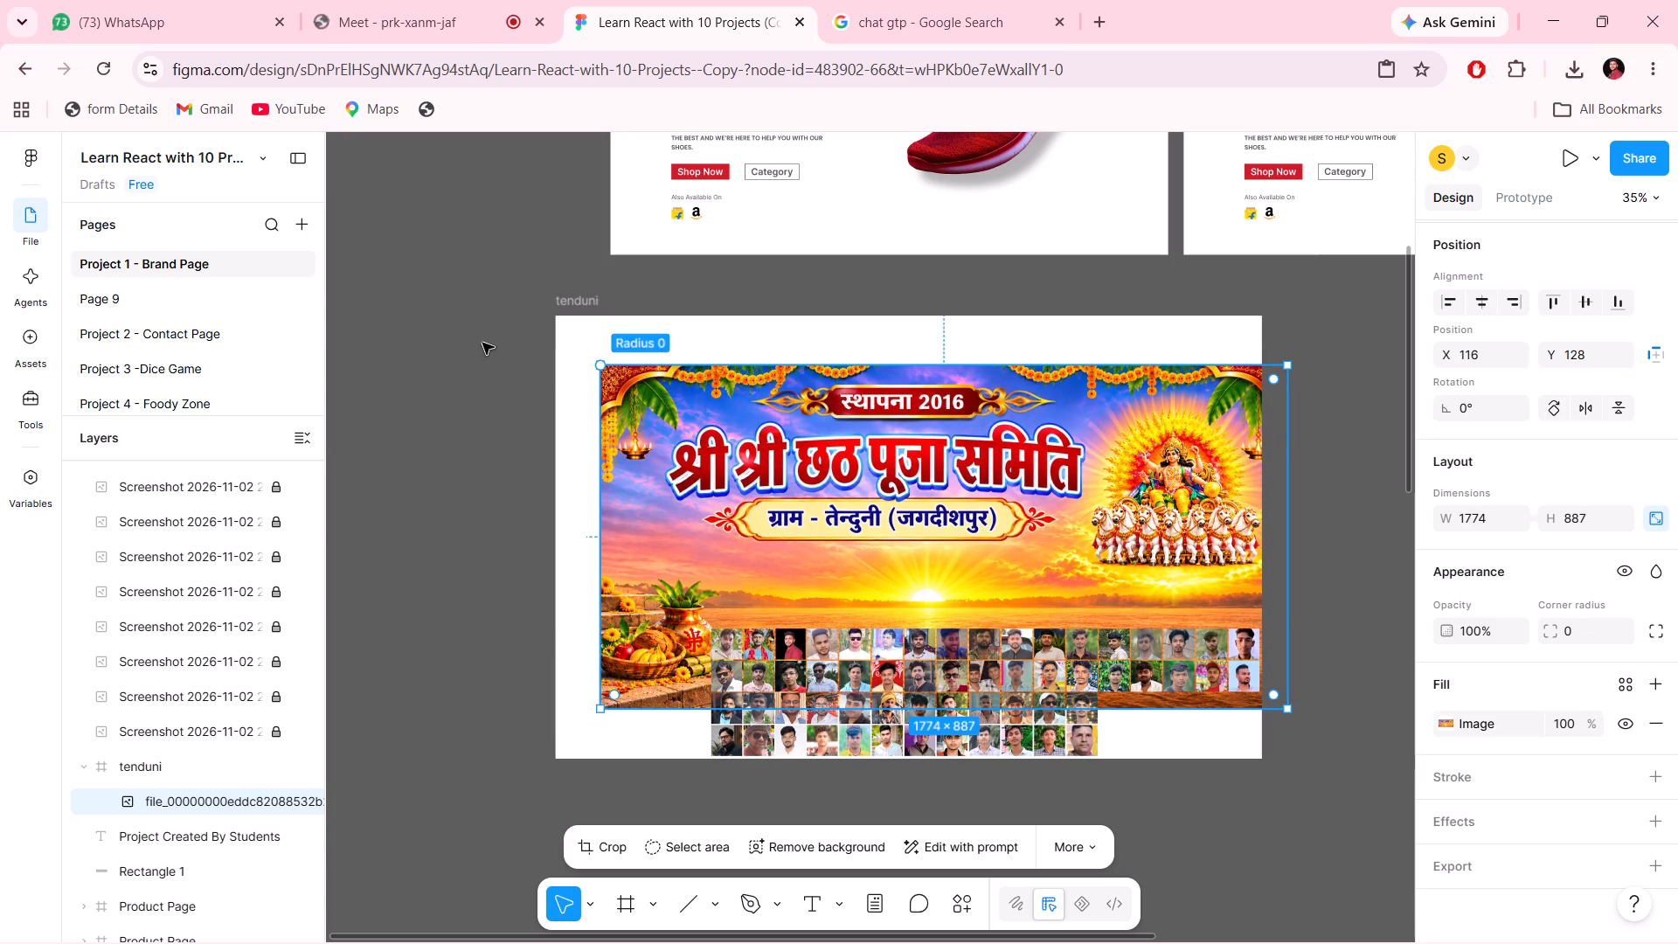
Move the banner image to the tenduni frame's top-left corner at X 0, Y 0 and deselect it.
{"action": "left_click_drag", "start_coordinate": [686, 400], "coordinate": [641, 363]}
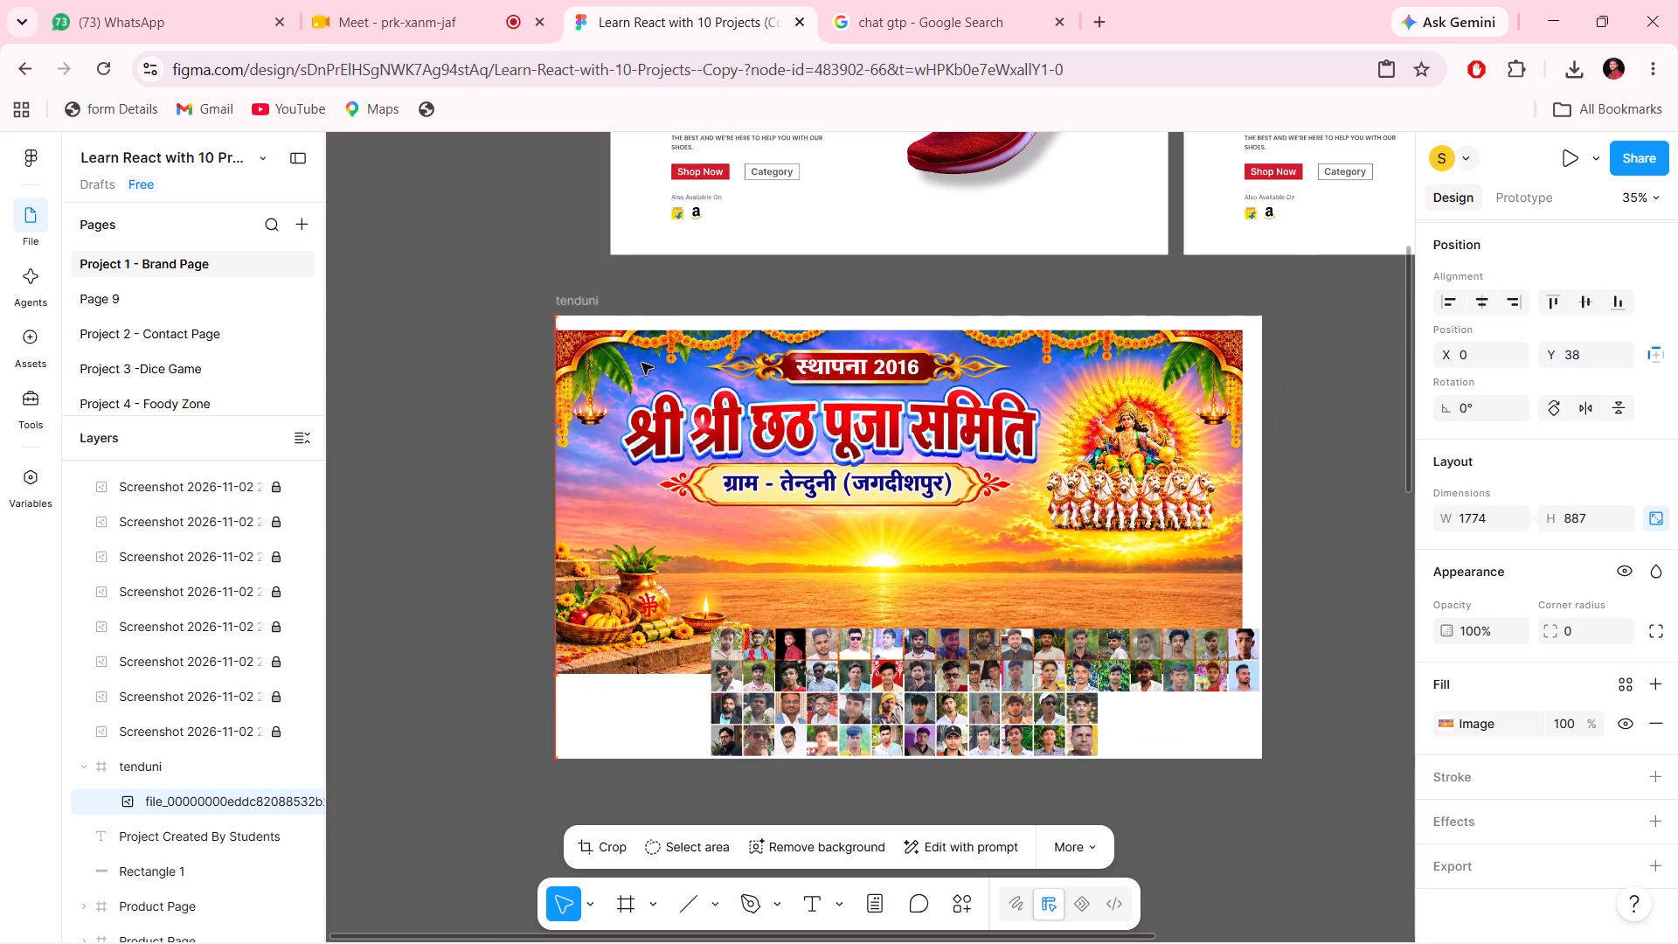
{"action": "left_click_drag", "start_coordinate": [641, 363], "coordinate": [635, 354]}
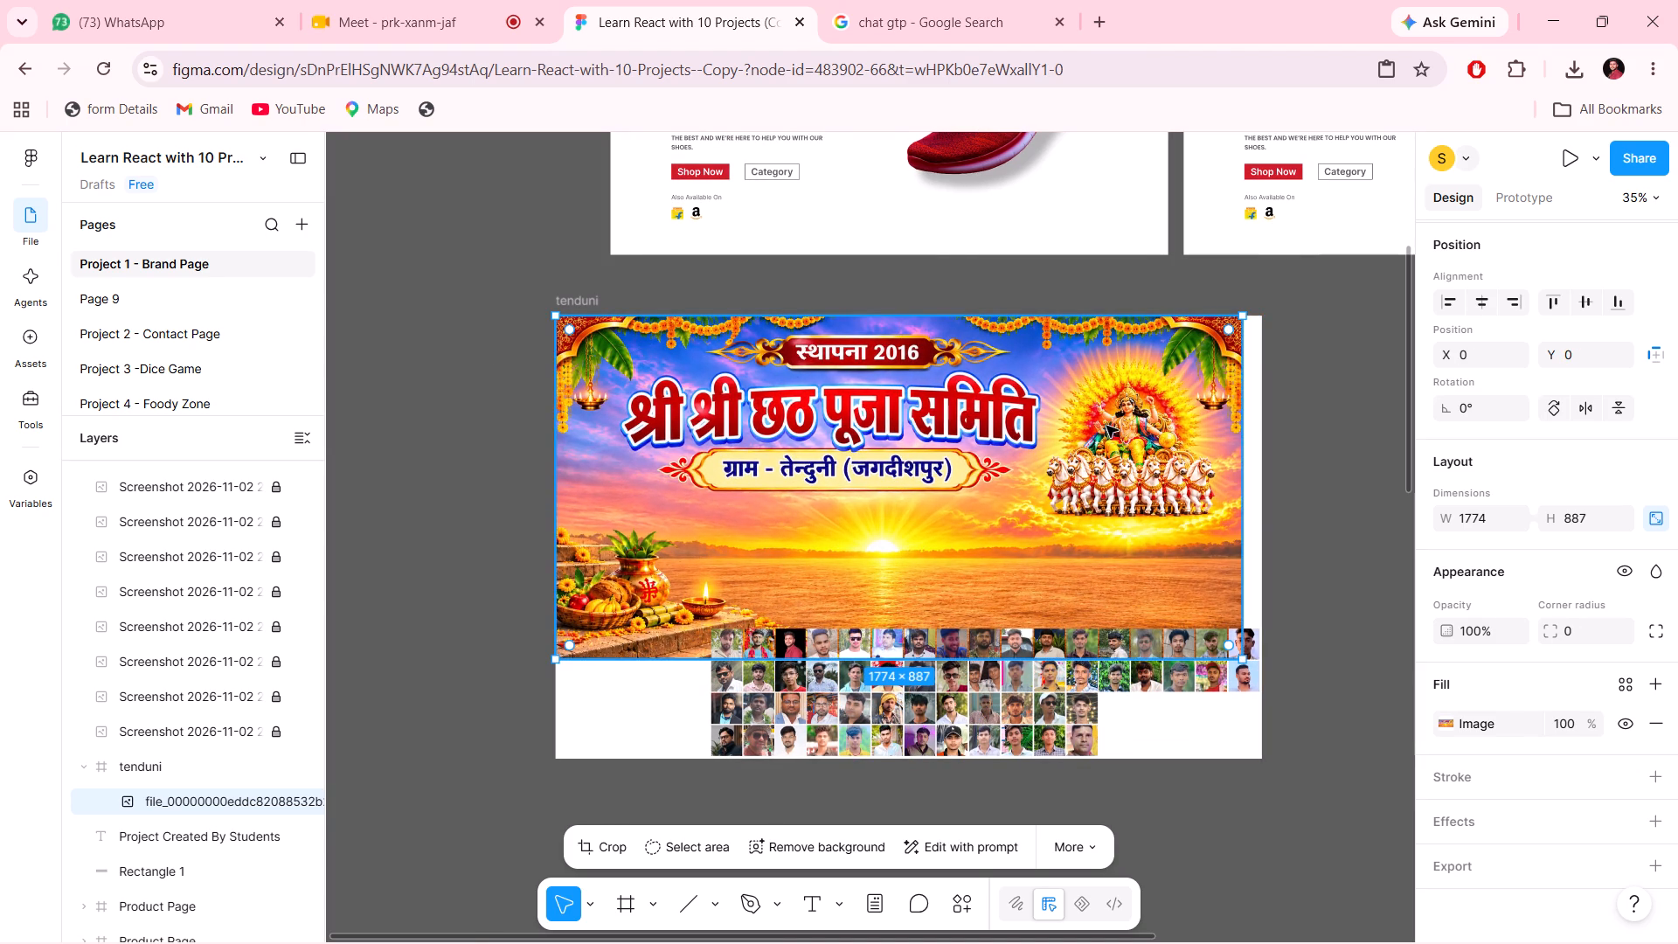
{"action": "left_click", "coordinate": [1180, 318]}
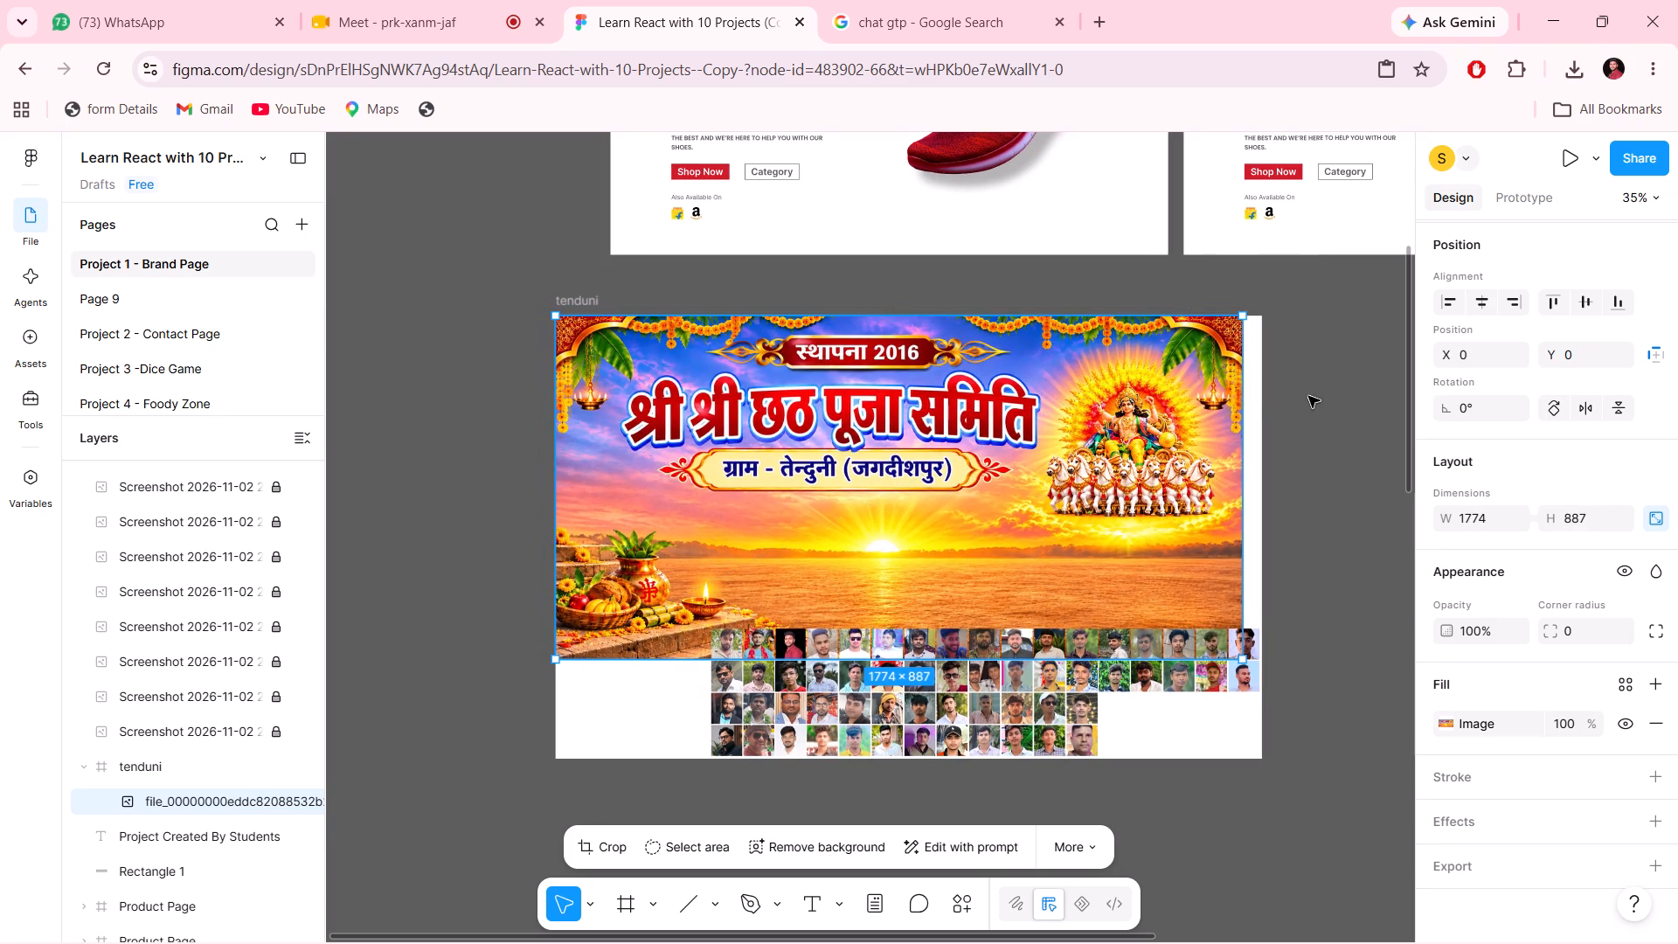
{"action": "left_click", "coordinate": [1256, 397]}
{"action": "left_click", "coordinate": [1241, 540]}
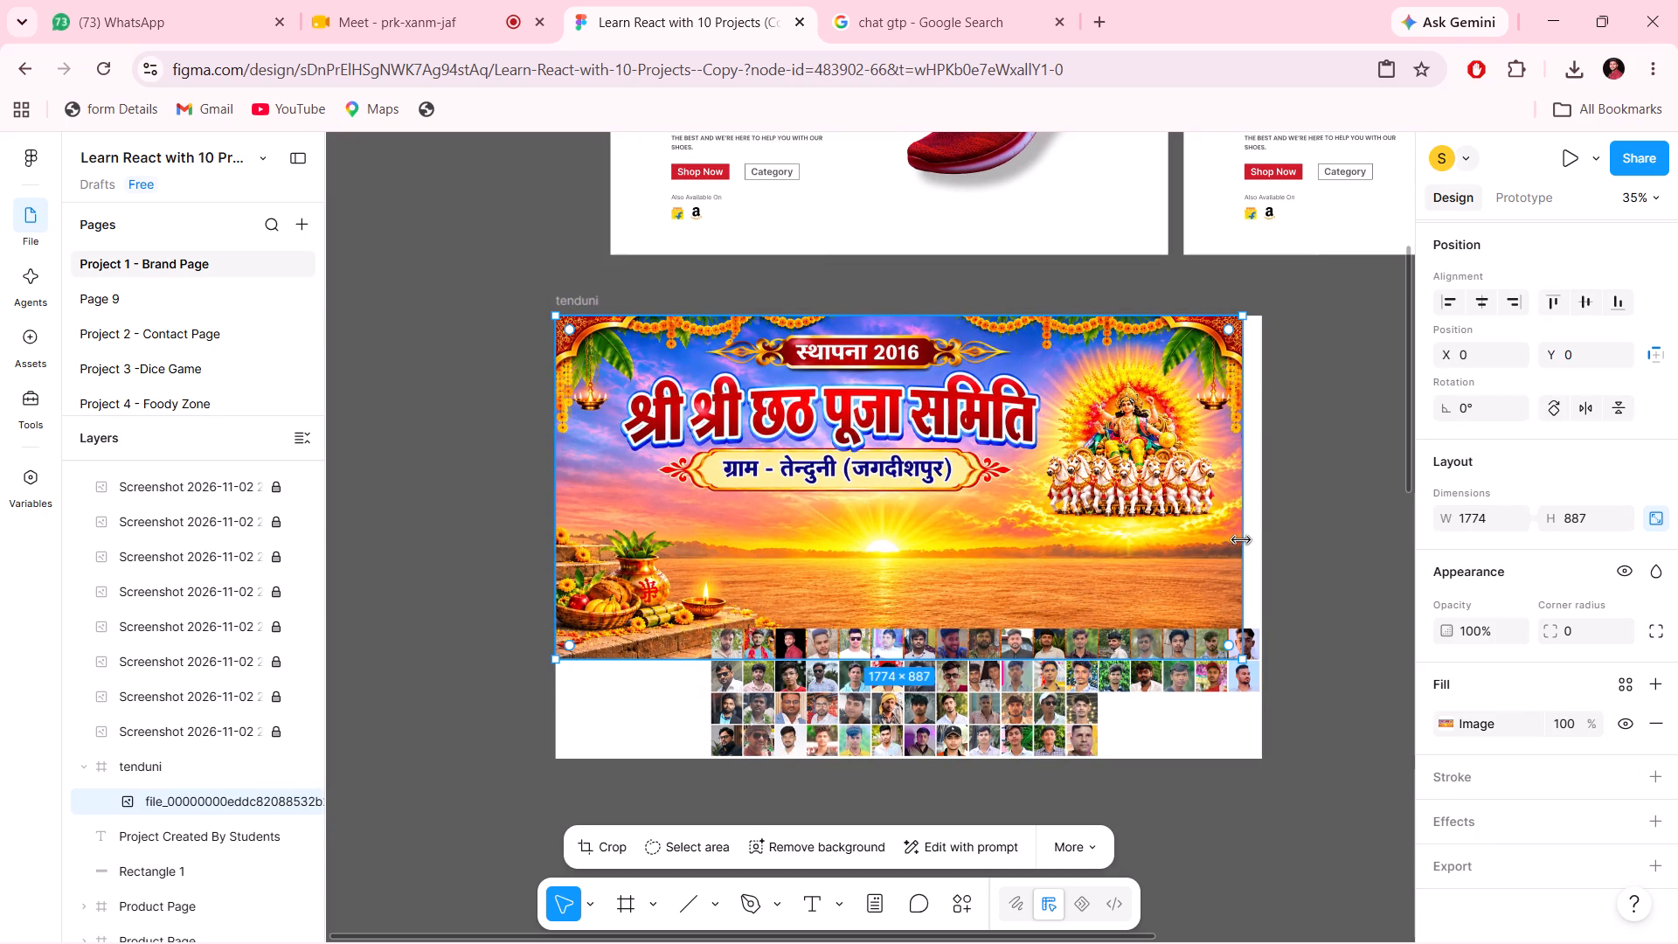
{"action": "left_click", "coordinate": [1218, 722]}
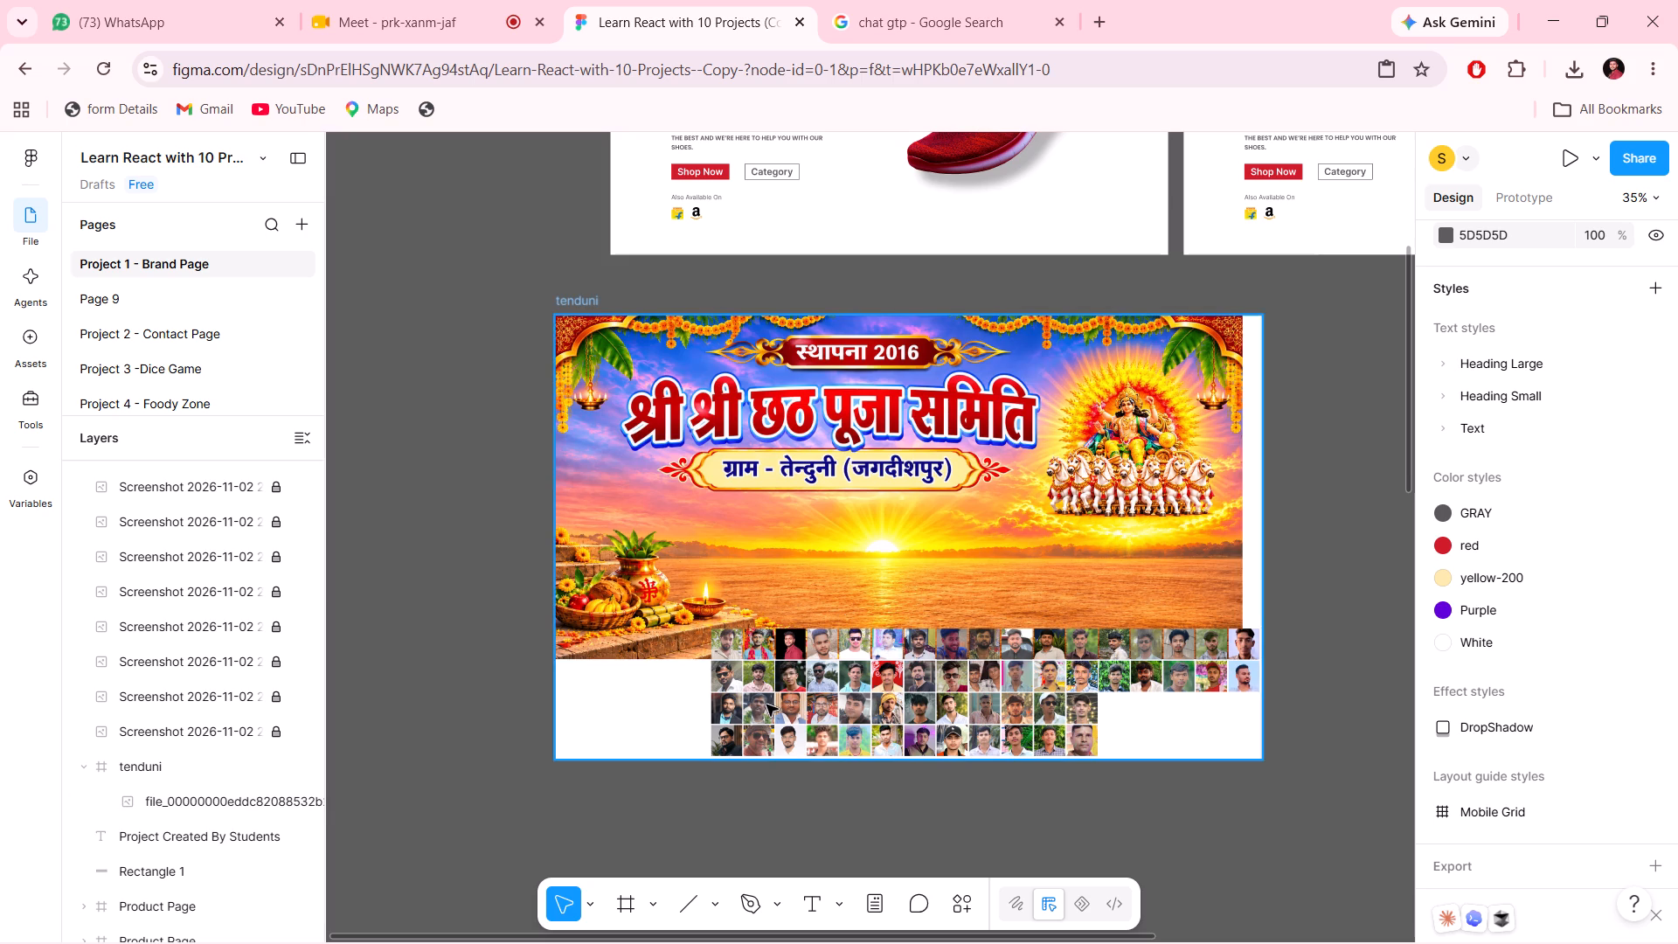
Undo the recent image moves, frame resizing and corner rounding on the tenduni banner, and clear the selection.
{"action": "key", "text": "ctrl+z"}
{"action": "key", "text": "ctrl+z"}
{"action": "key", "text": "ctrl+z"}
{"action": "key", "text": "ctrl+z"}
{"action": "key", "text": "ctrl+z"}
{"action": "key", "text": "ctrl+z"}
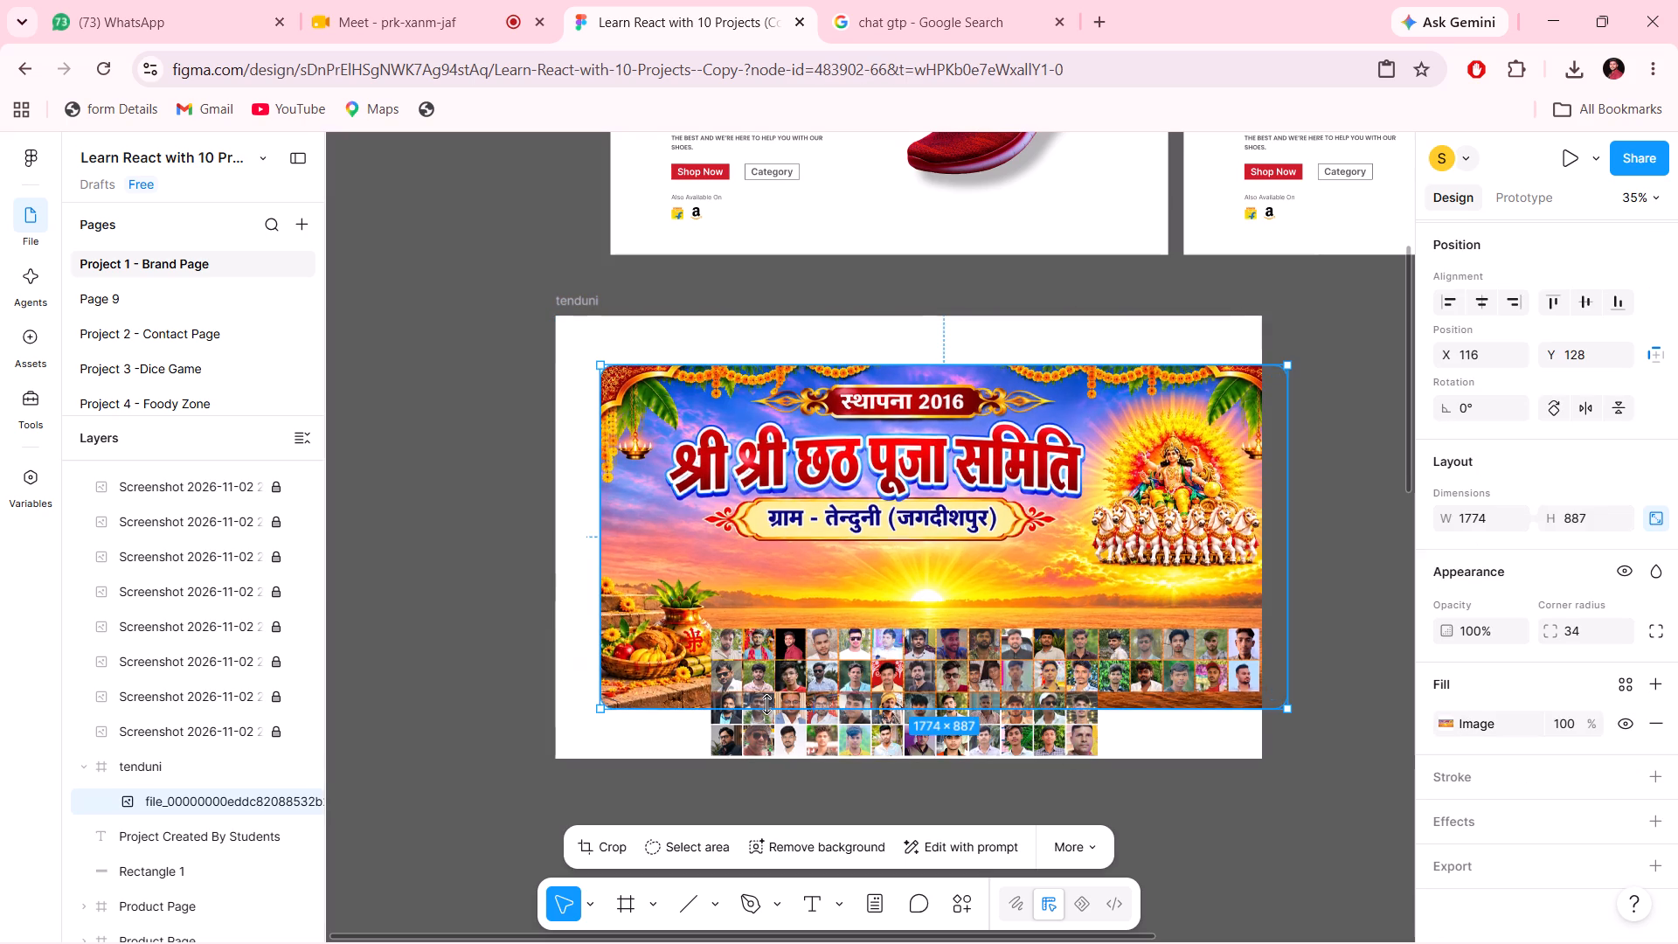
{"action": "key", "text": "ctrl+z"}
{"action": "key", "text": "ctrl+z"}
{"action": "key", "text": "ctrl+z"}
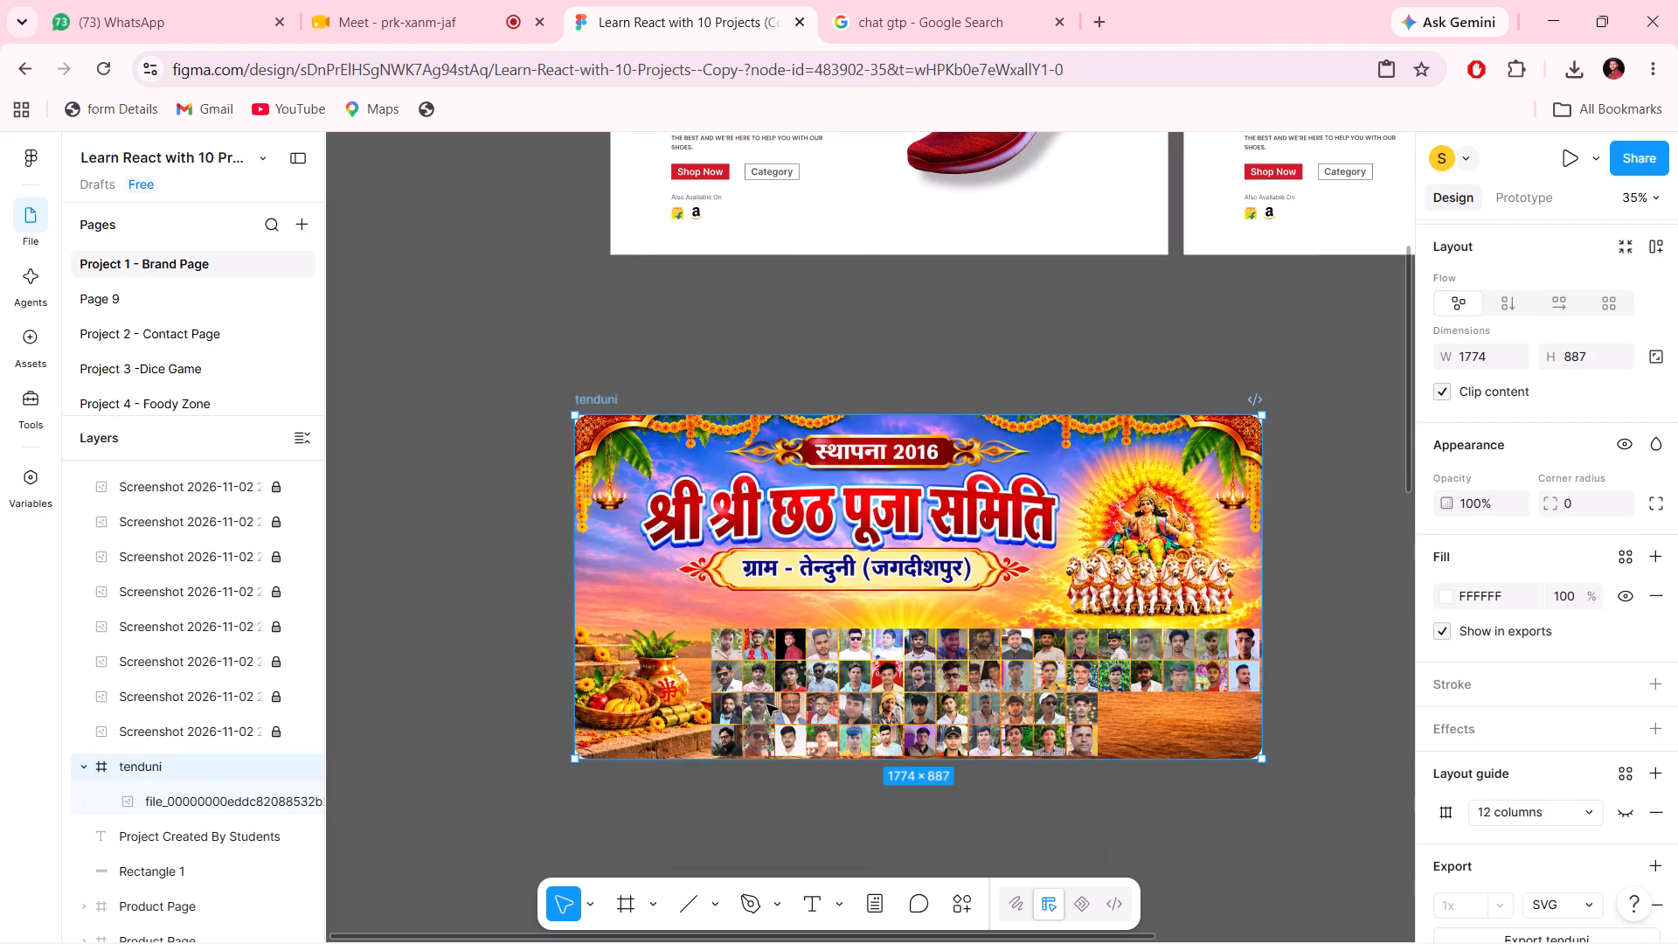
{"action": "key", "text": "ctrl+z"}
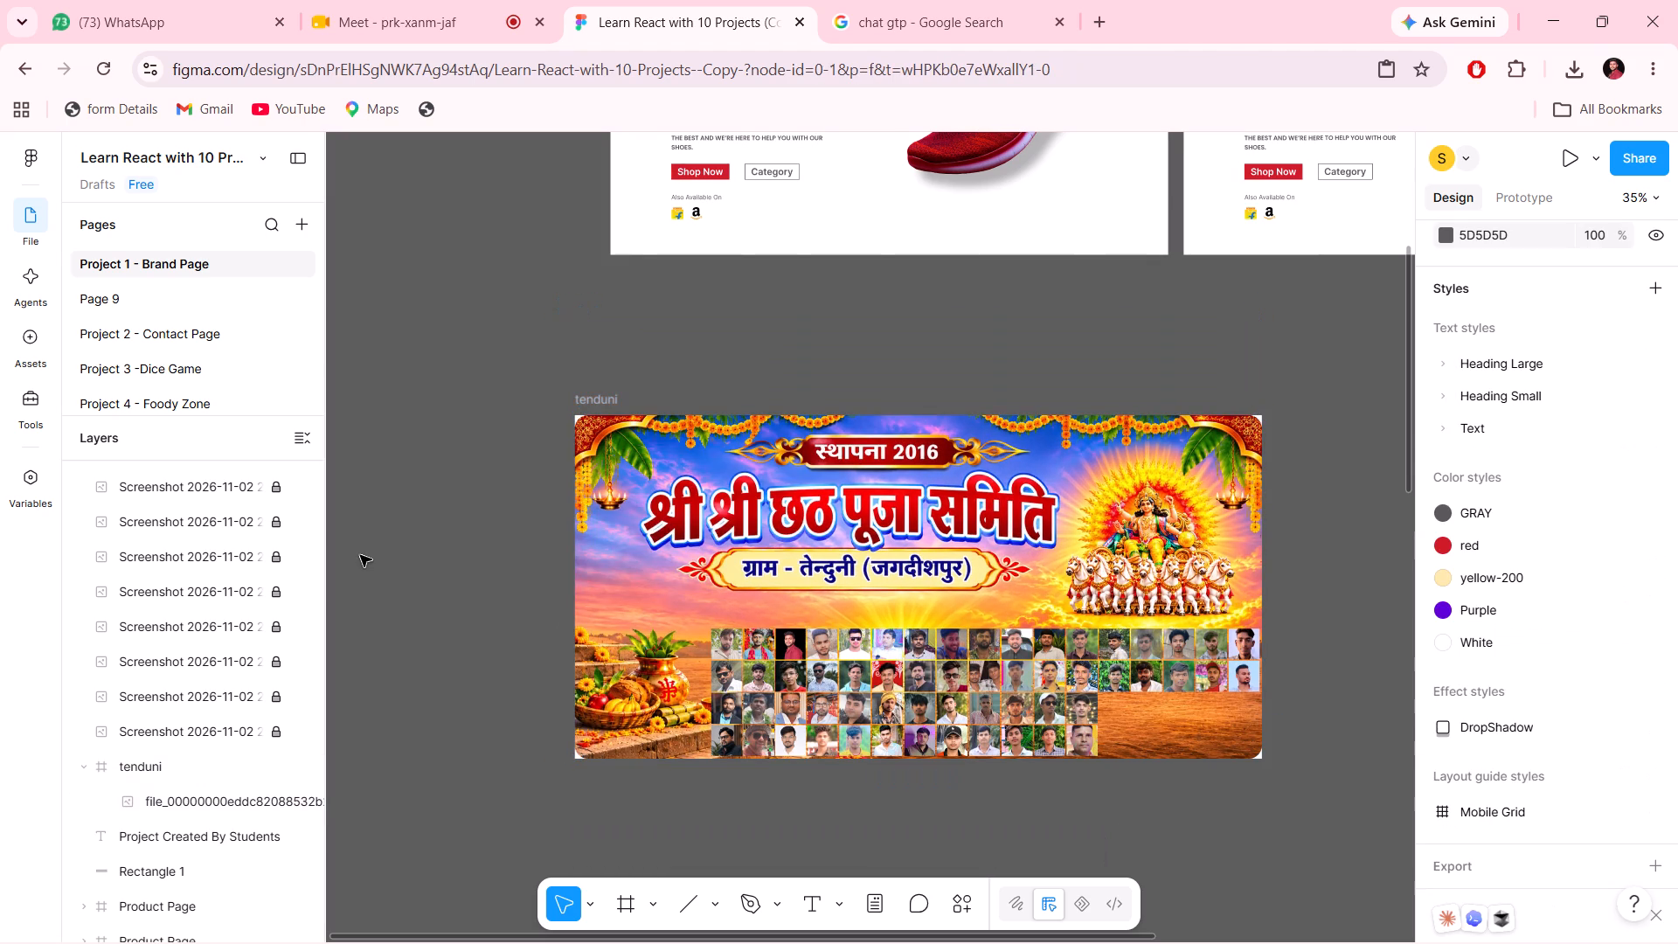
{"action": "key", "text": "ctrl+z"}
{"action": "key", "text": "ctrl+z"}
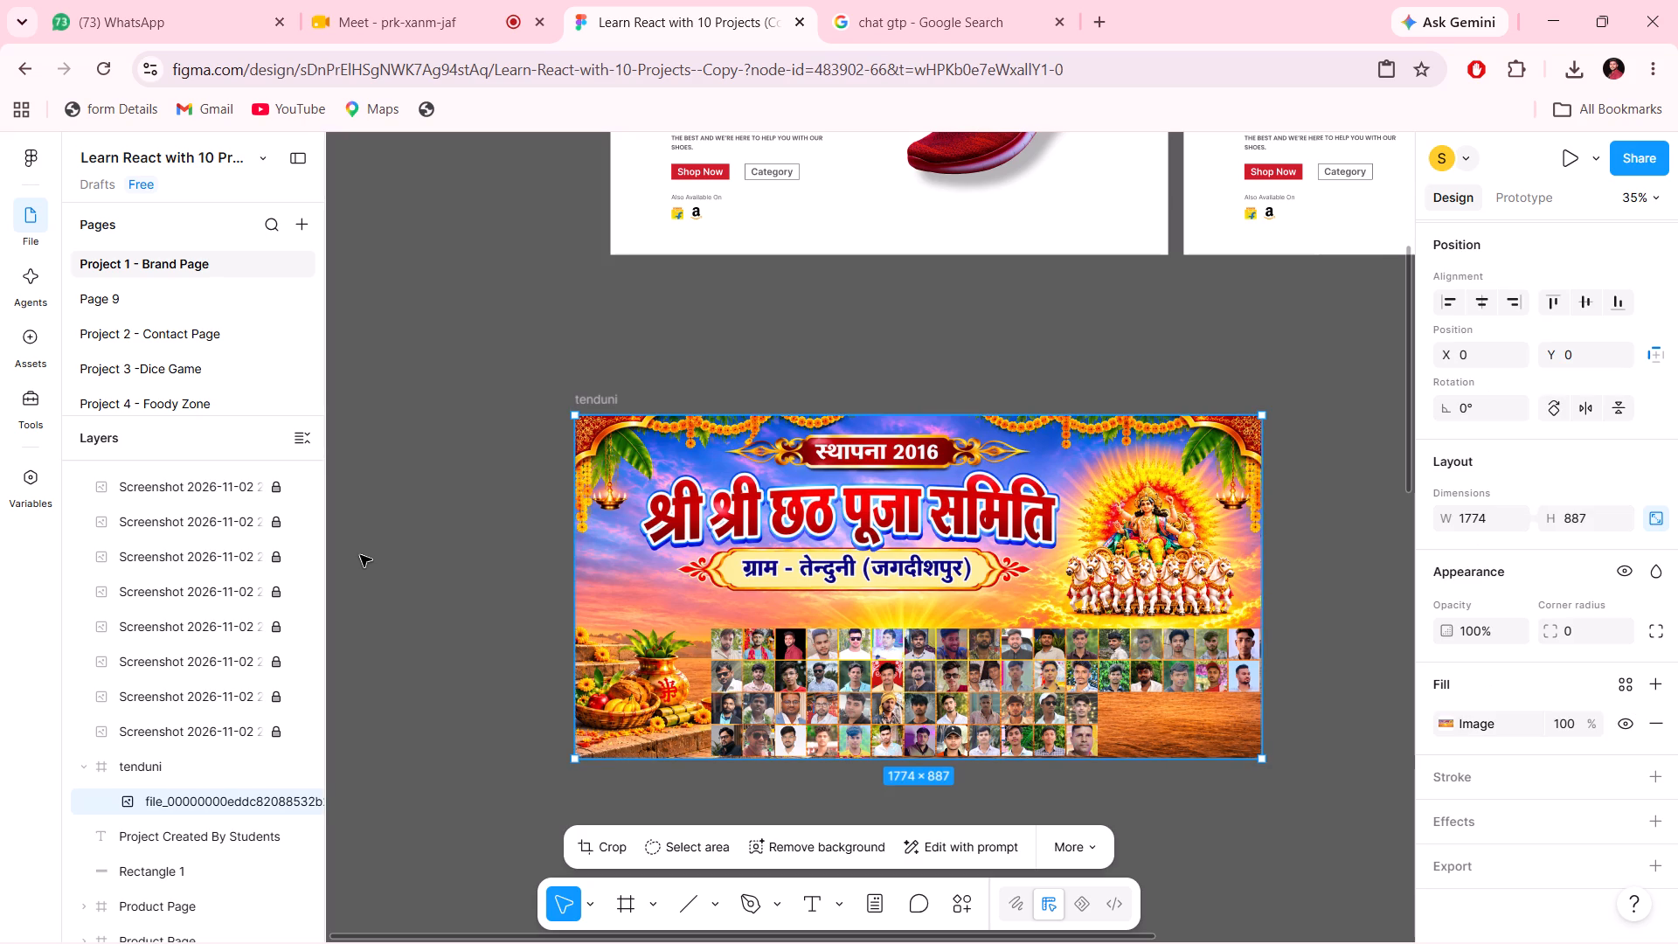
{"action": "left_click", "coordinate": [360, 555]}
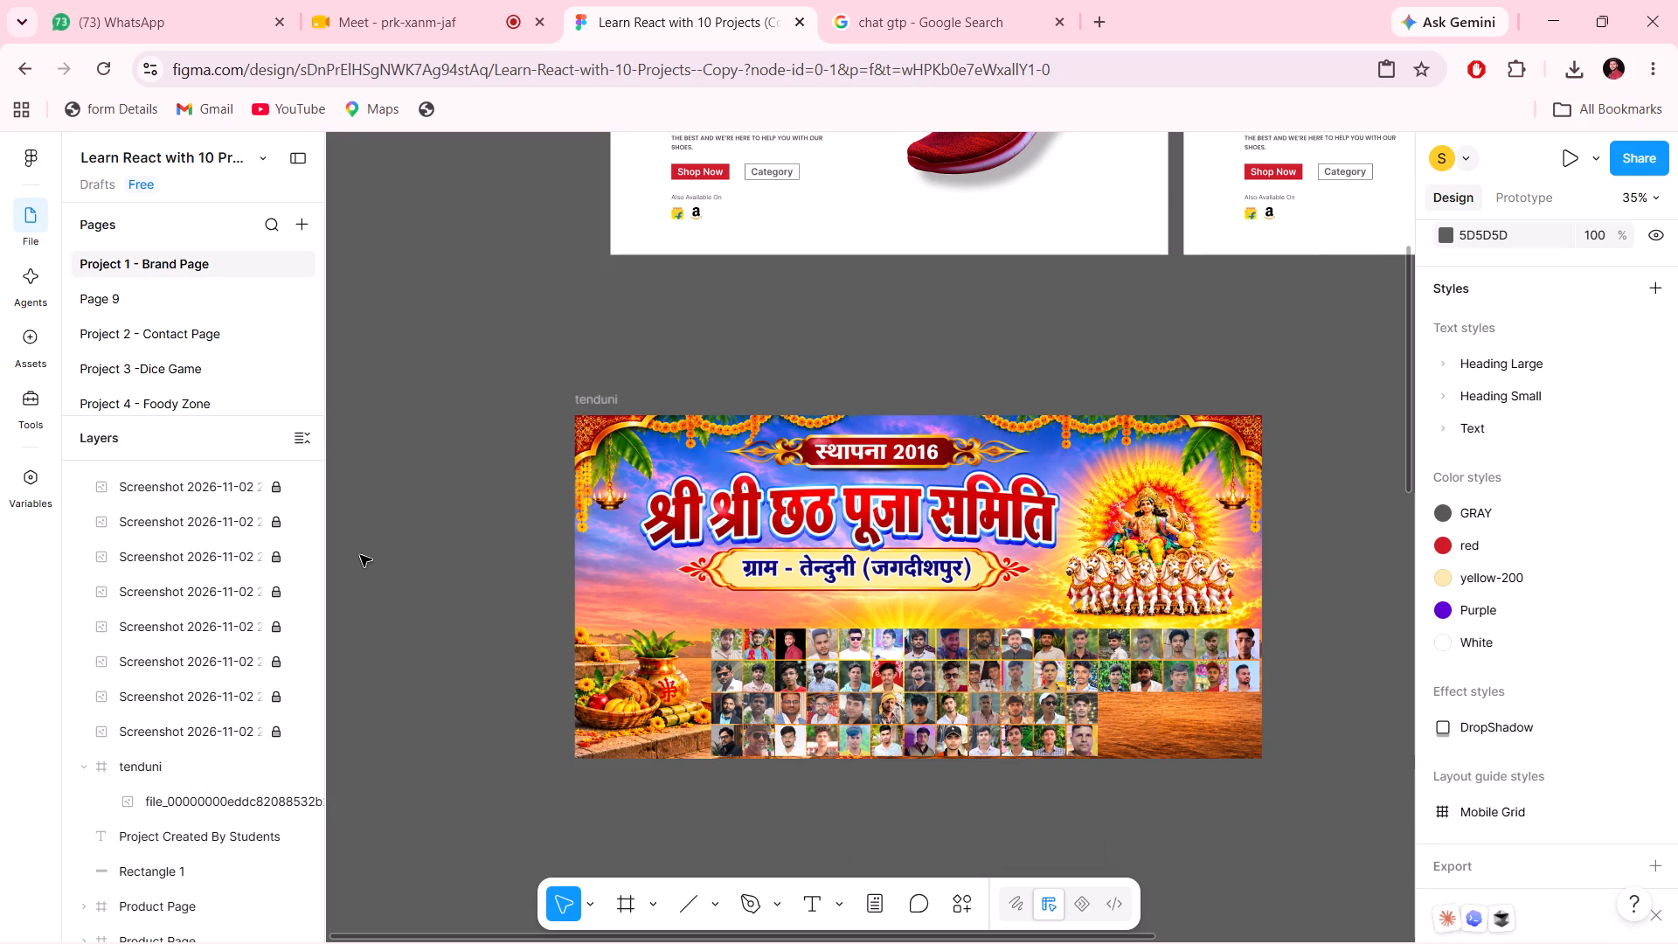
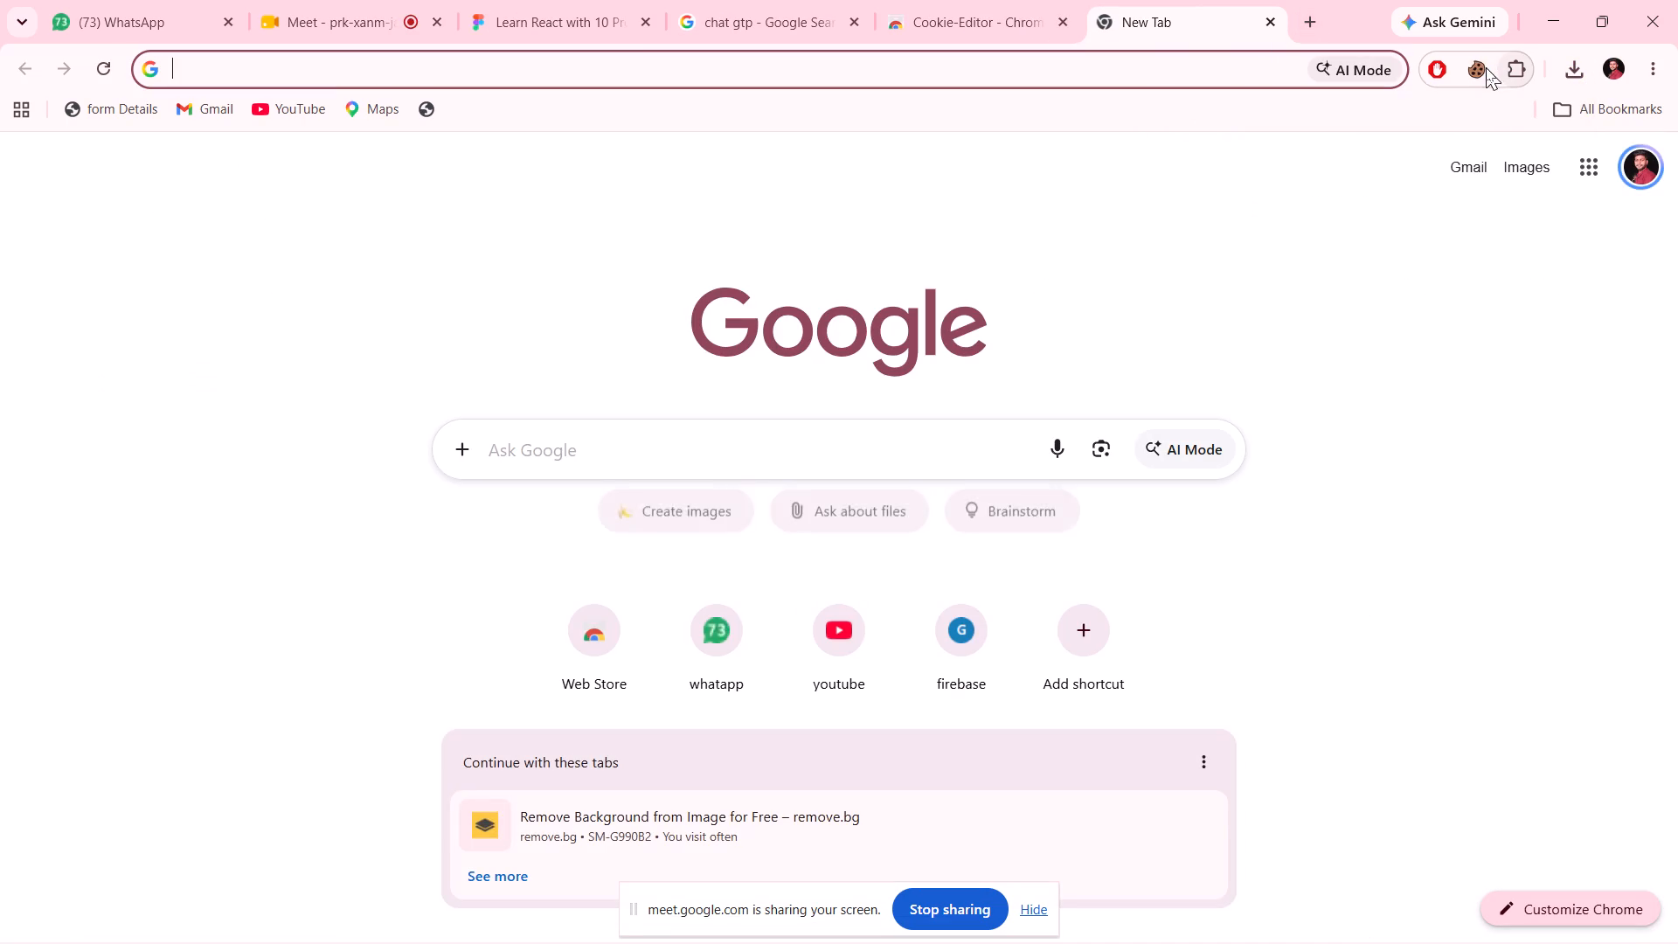
{"action": "left_click", "coordinate": [1483, 68]}
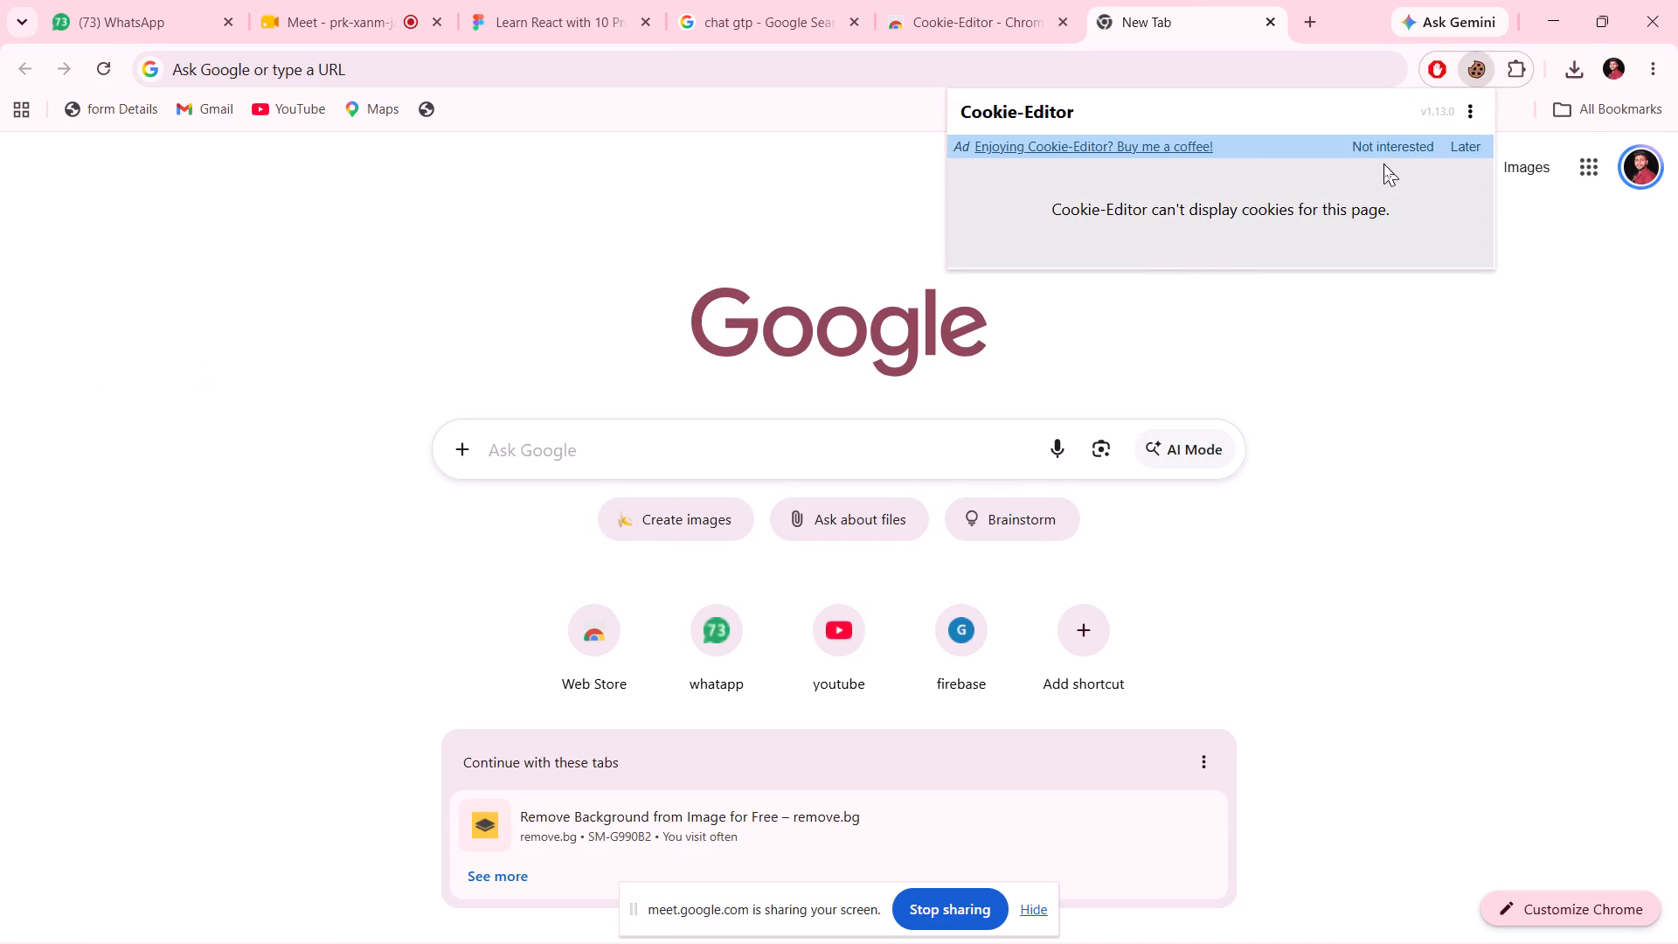
{"action": "left_click", "coordinate": [972, 5]}
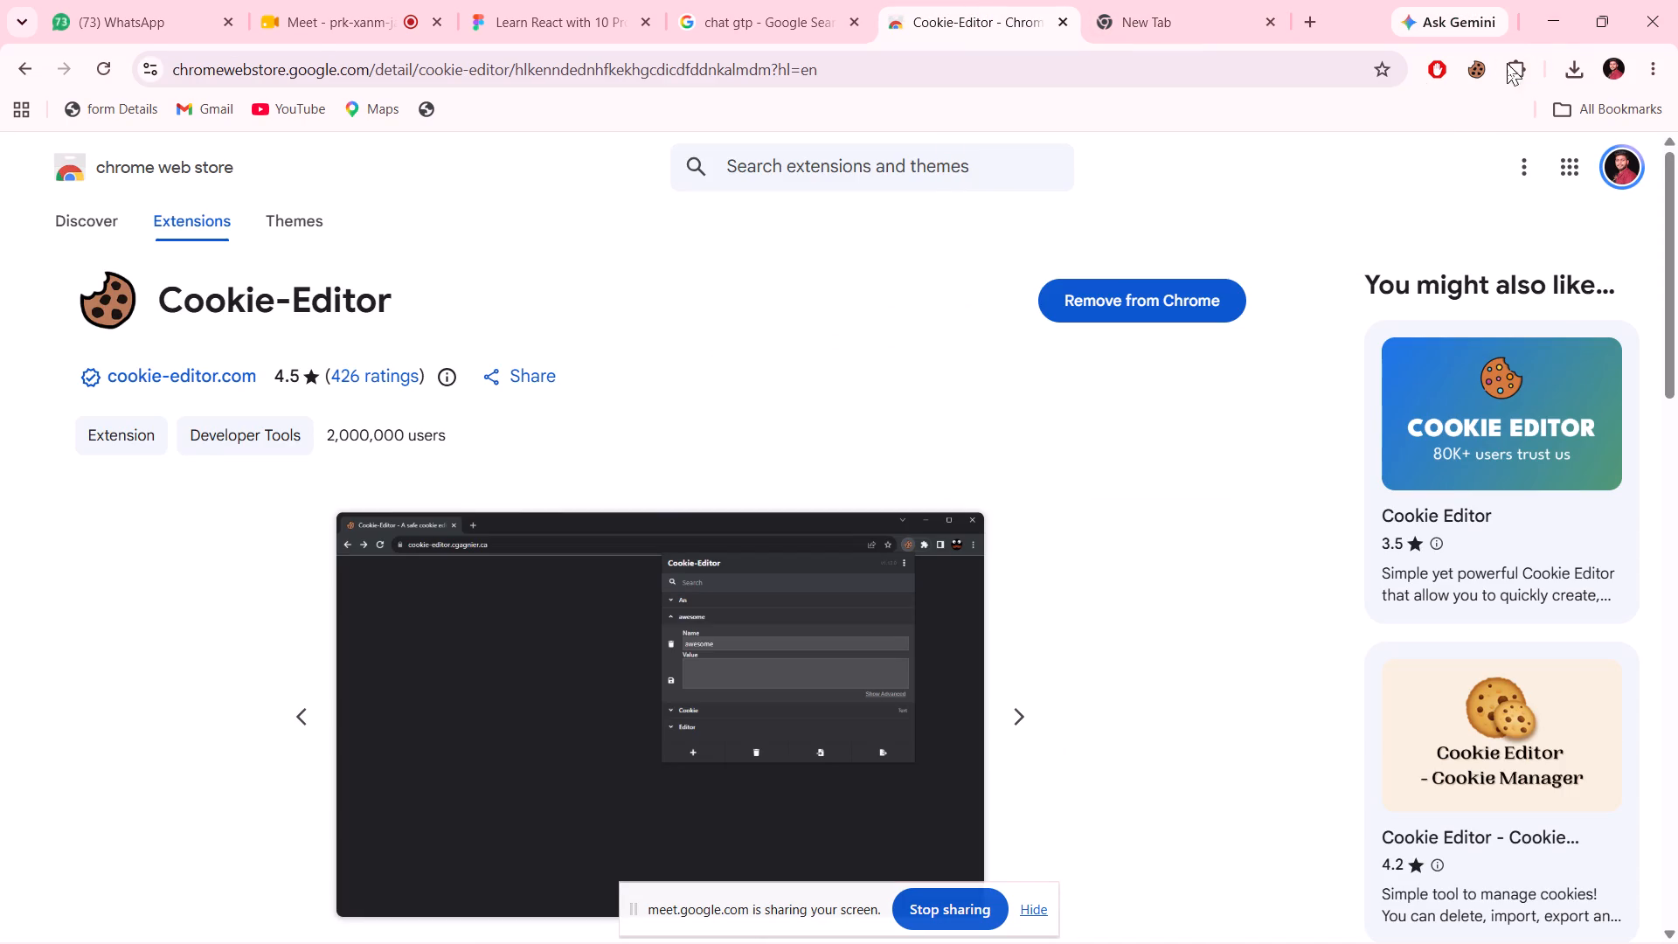
{"action": "left_click", "coordinate": [1485, 67]}
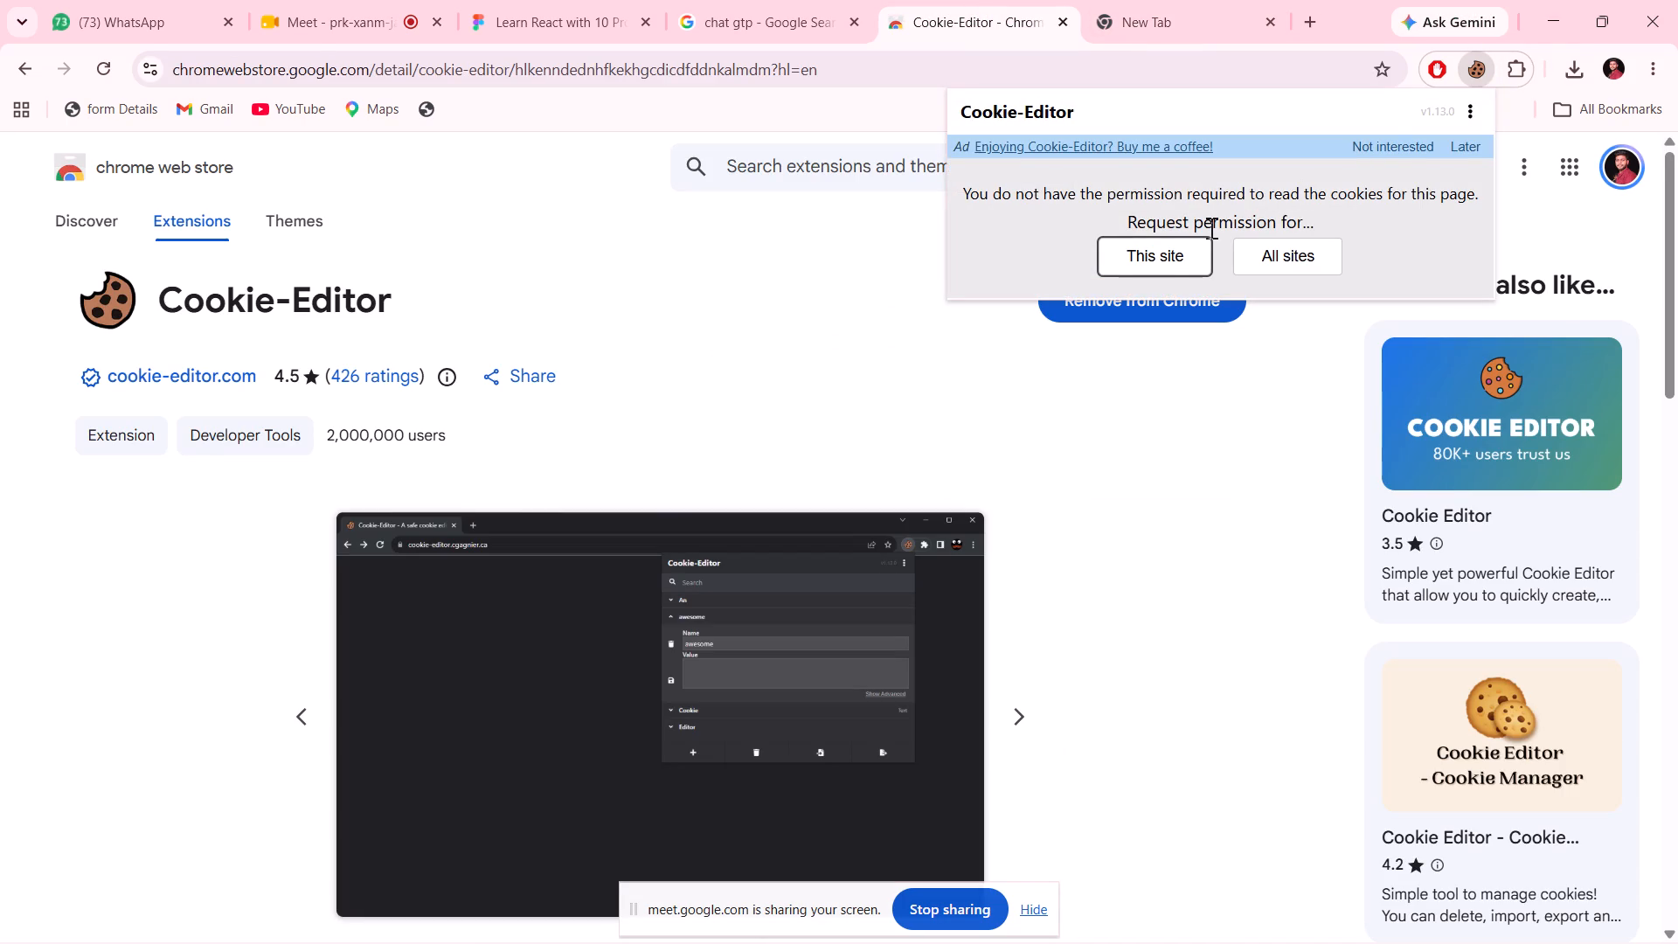
{"action": "left_click", "coordinate": [1320, 253]}
{"action": "left_click", "coordinate": [979, 260]}
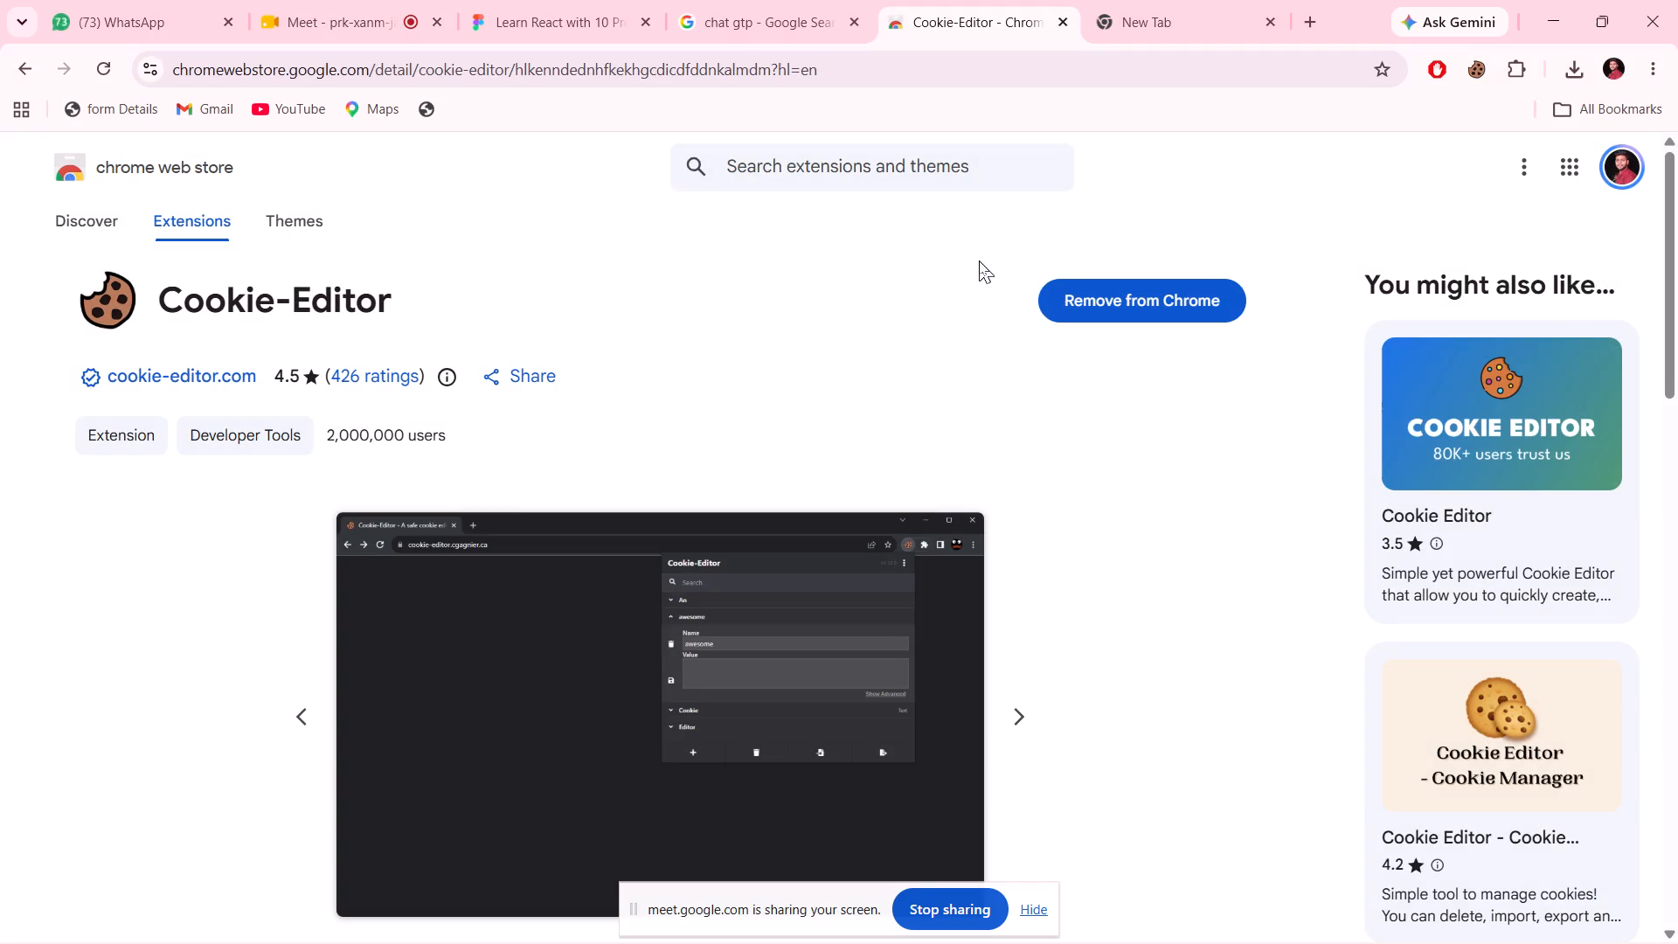
View Cookie-Editor's cookie import form on the Chrome Web Store page, then close it.
{"action": "left_click", "coordinate": [1474, 87]}
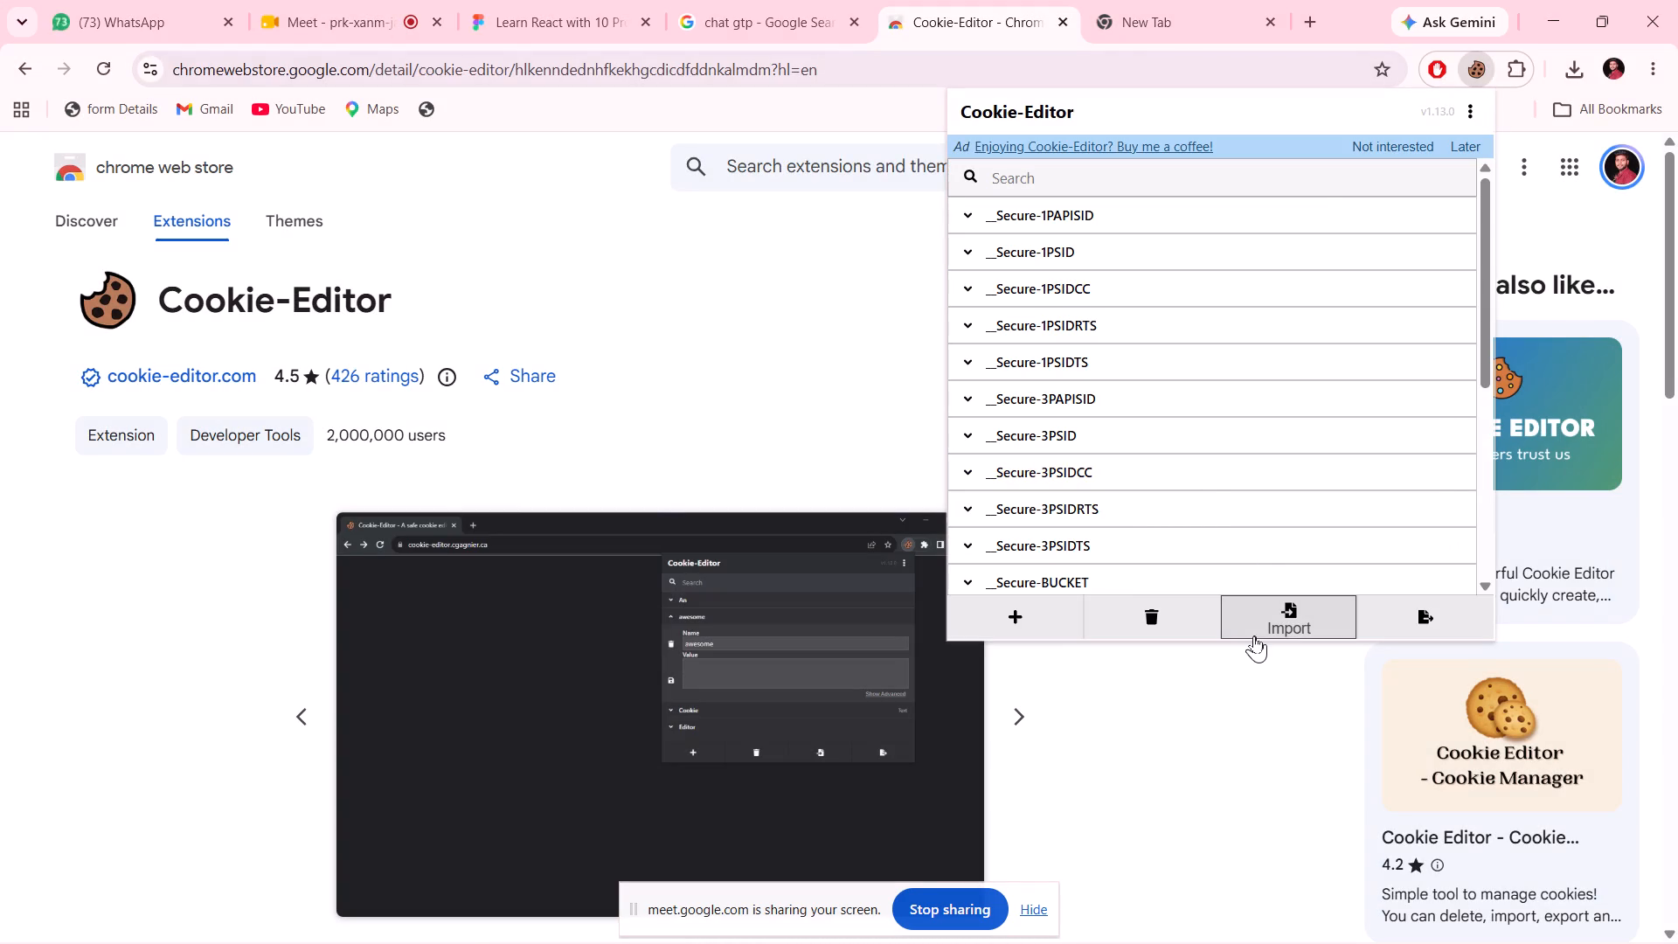
{"action": "left_click", "coordinate": [1254, 635]}
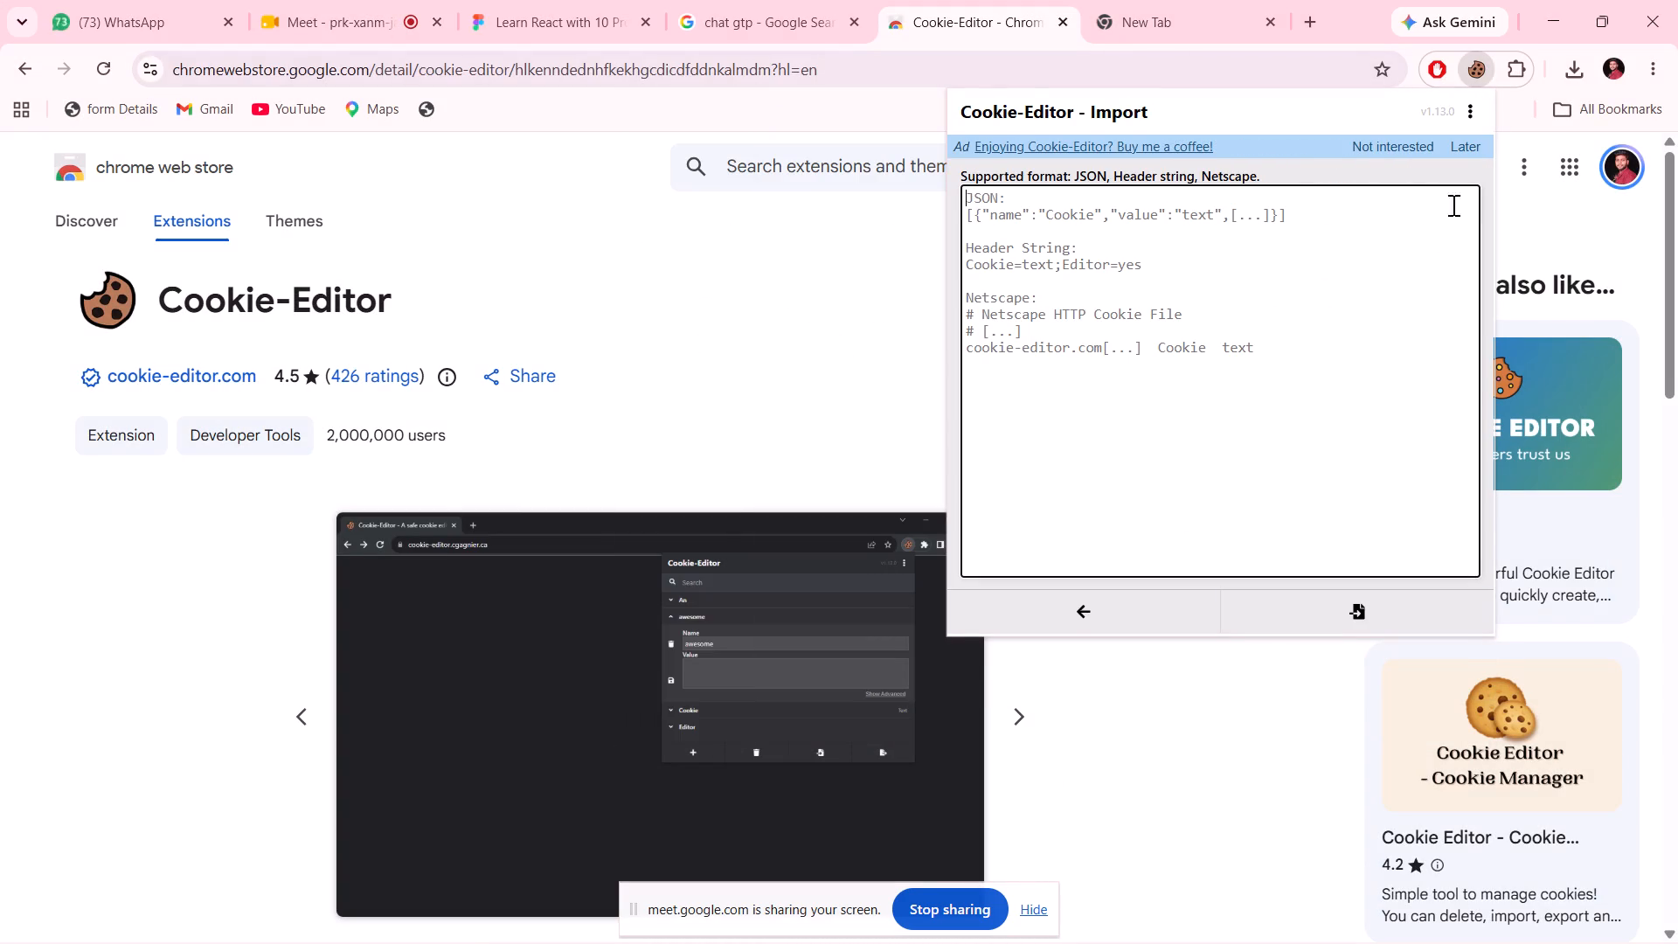
{"action": "left_click", "coordinate": [822, 319]}
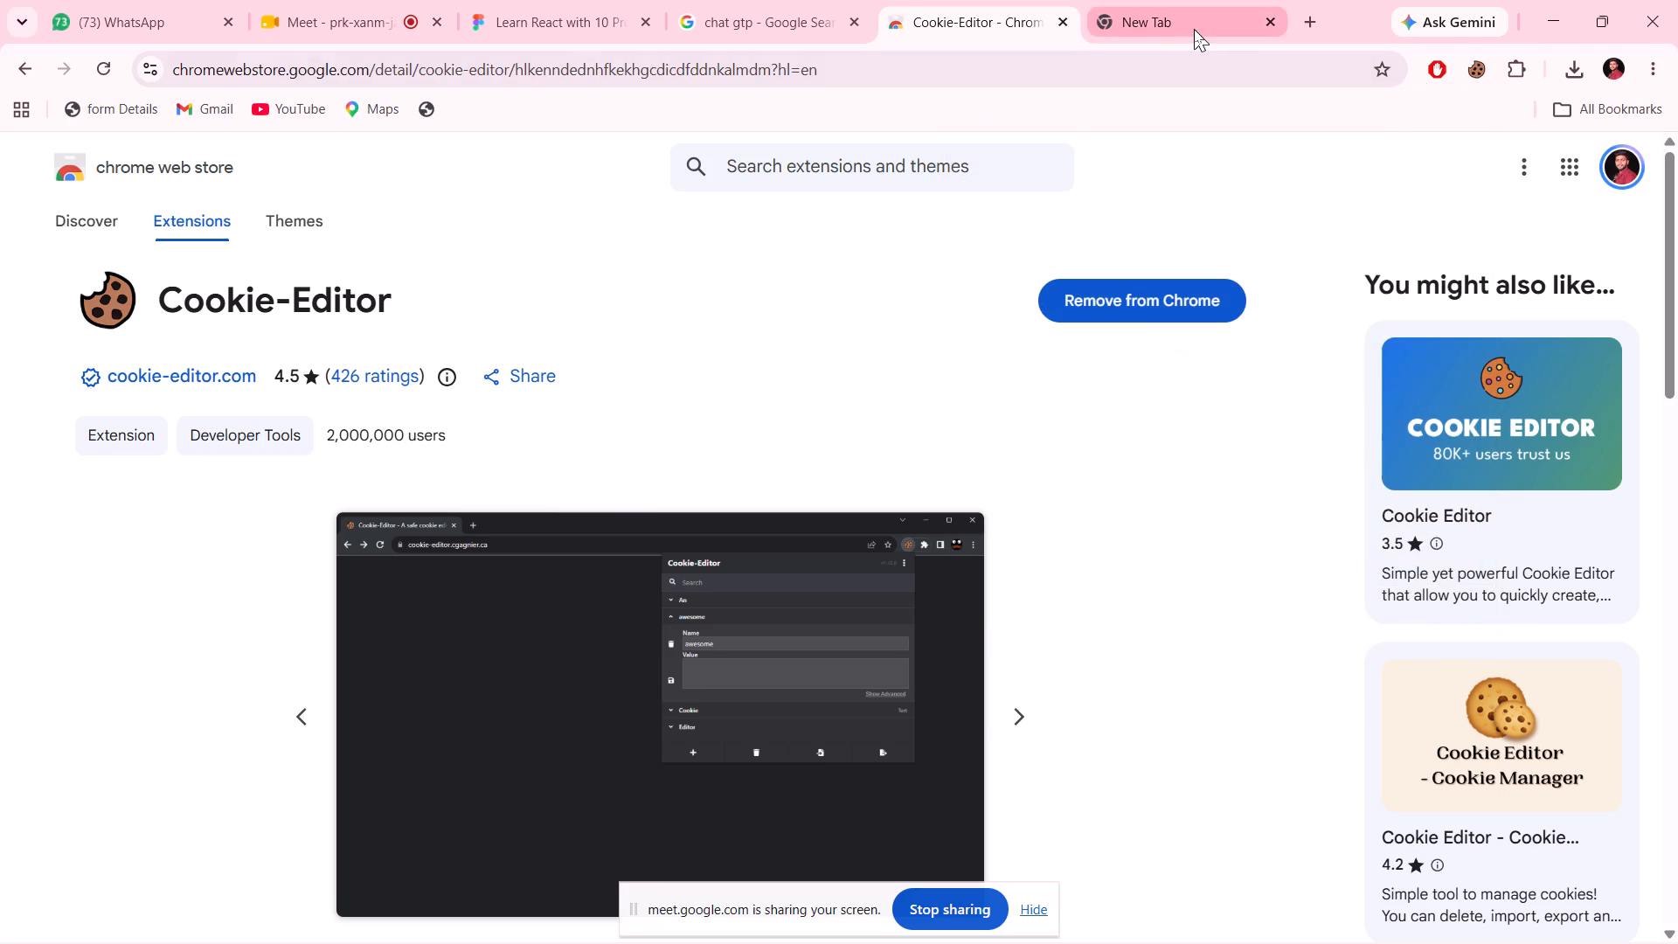
Search Google for canva in the empty new tab and open the Canva account login result.
{"action": "left_click", "coordinate": [1194, 29]}
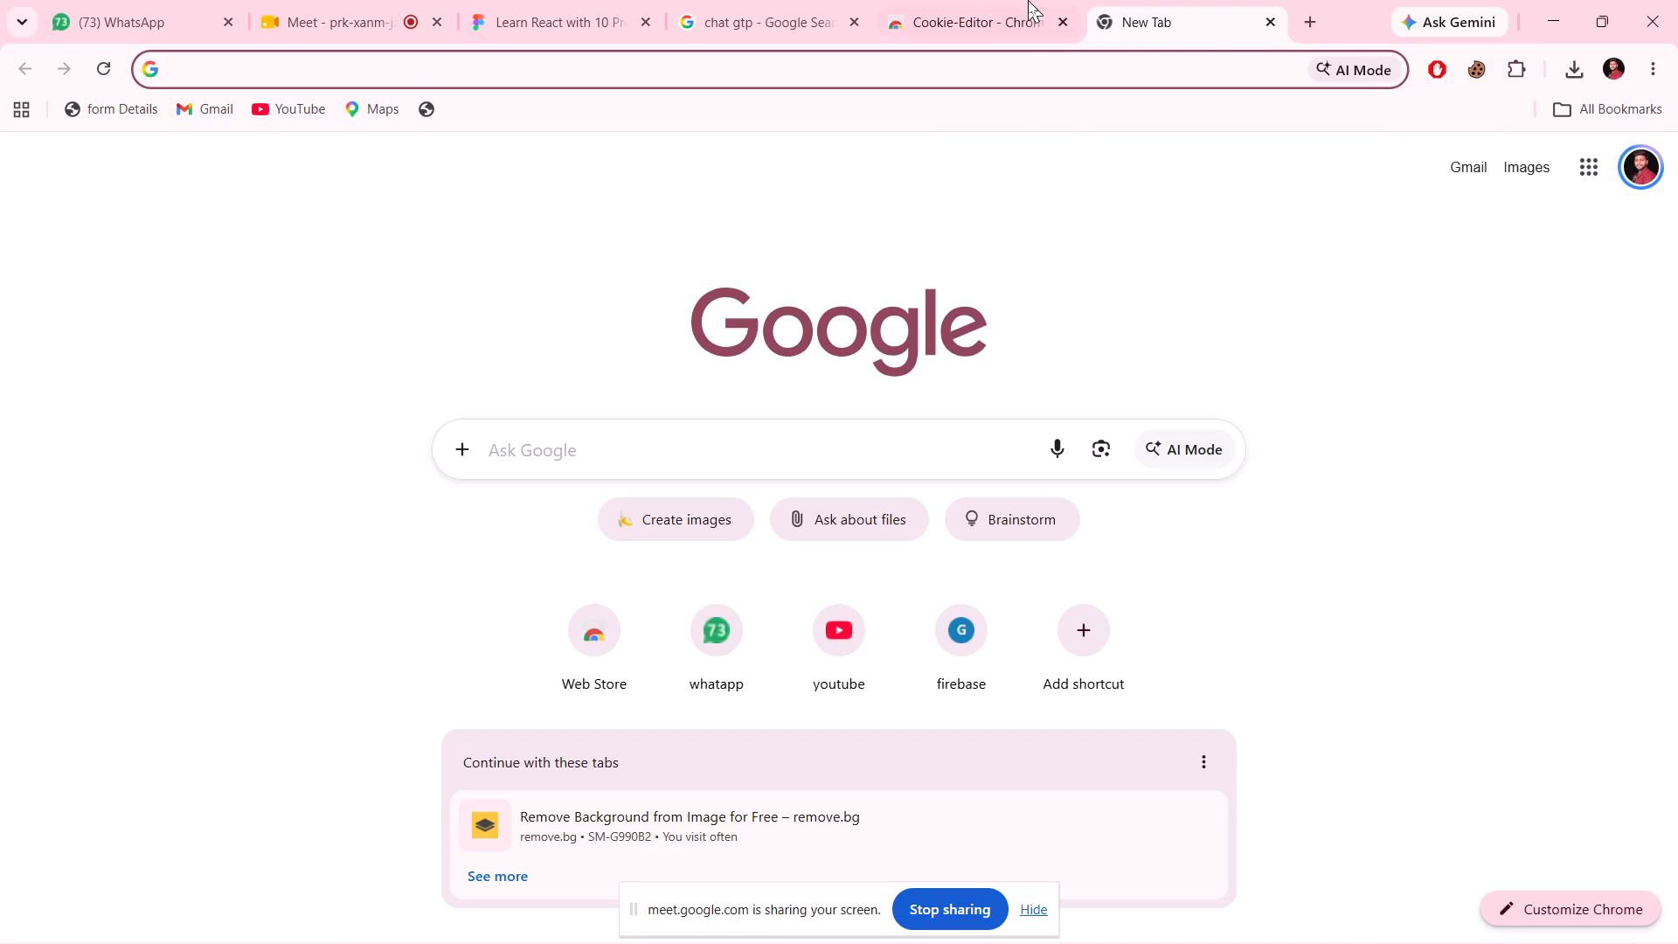
{"action": "left_click", "coordinate": [1023, 44]}
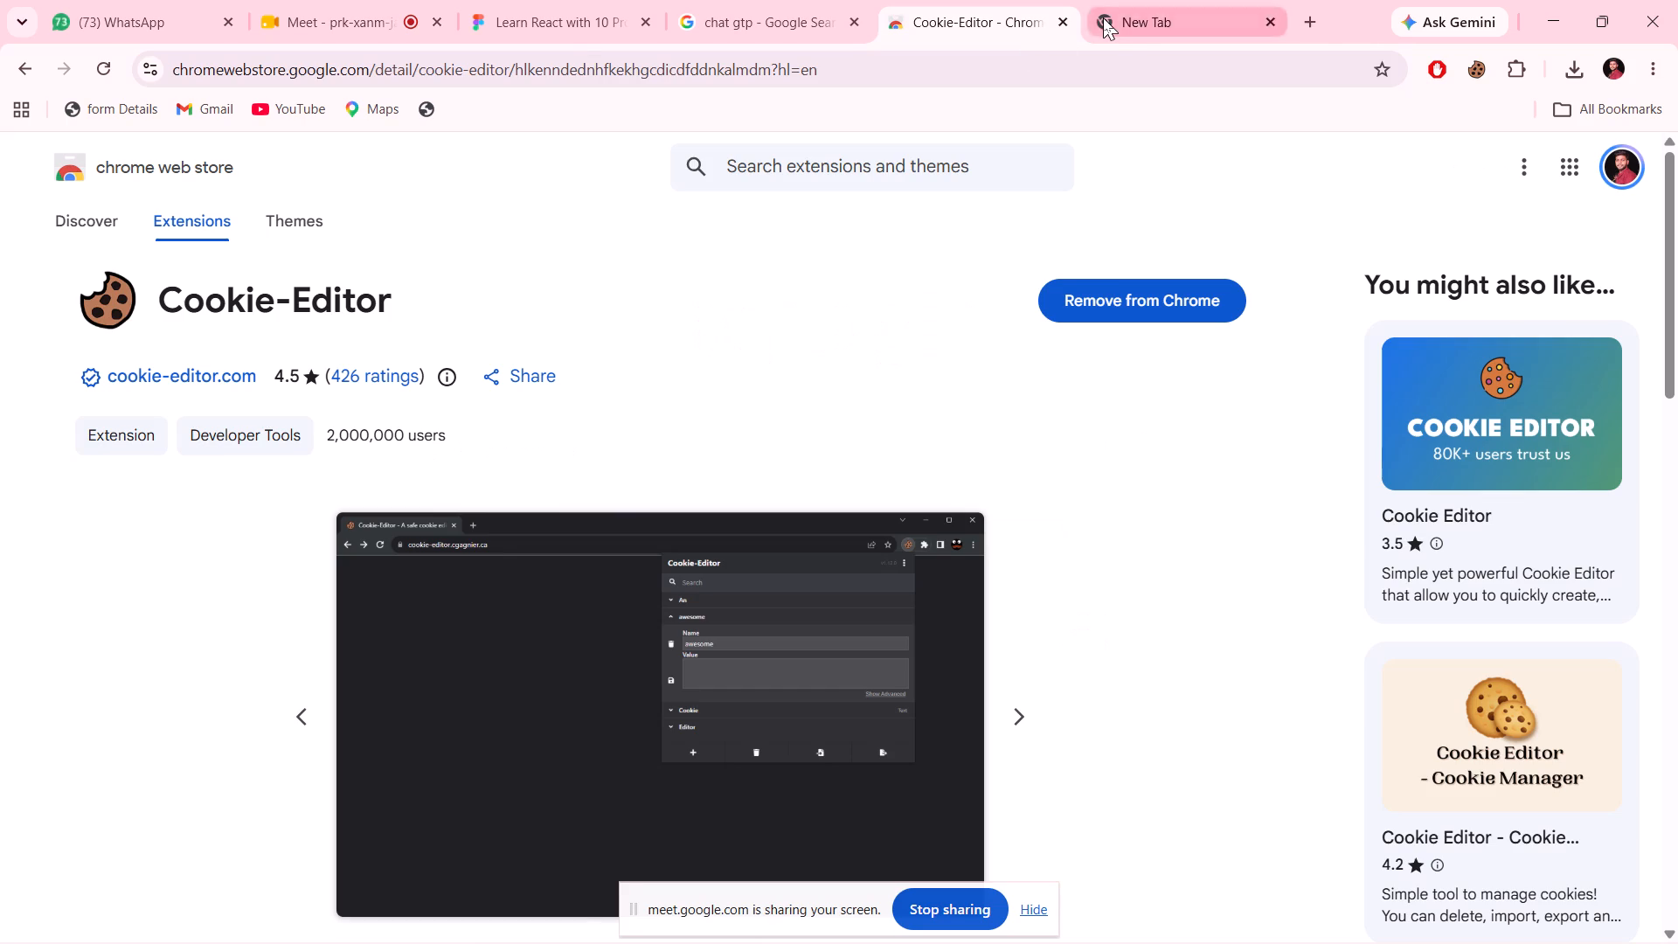
{"action": "left_click", "coordinate": [1103, 17]}
{"action": "left_click", "coordinate": [1029, 64]}
{"action": "key", "text": "c"}
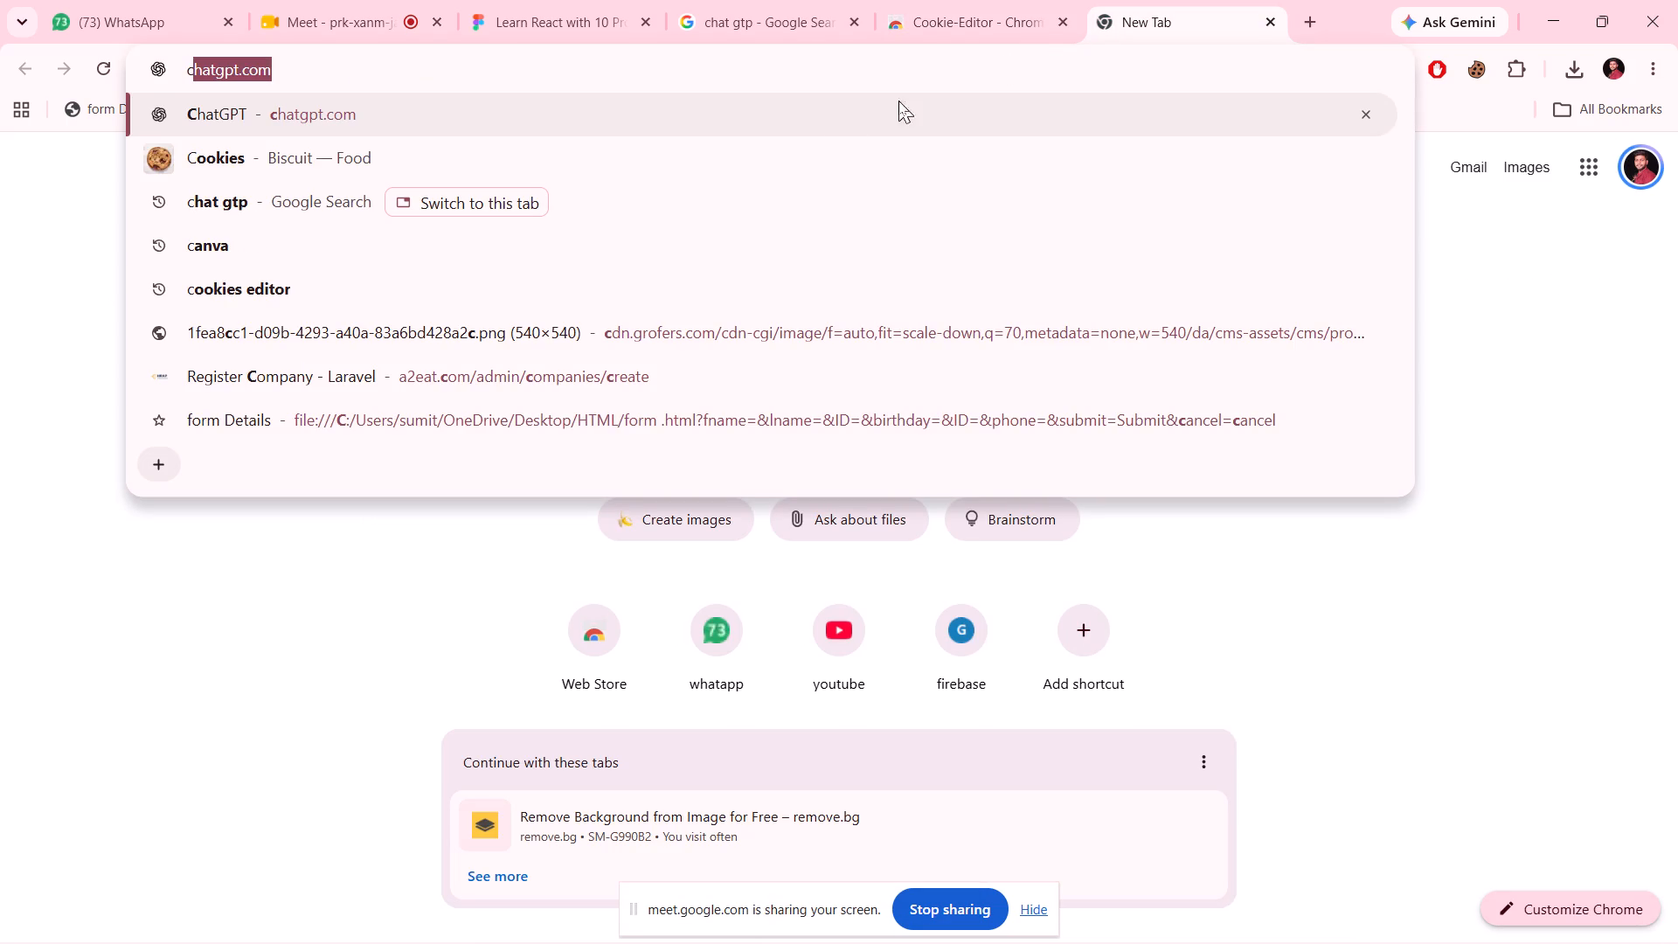
{"action": "left_click", "coordinate": [627, 258]}
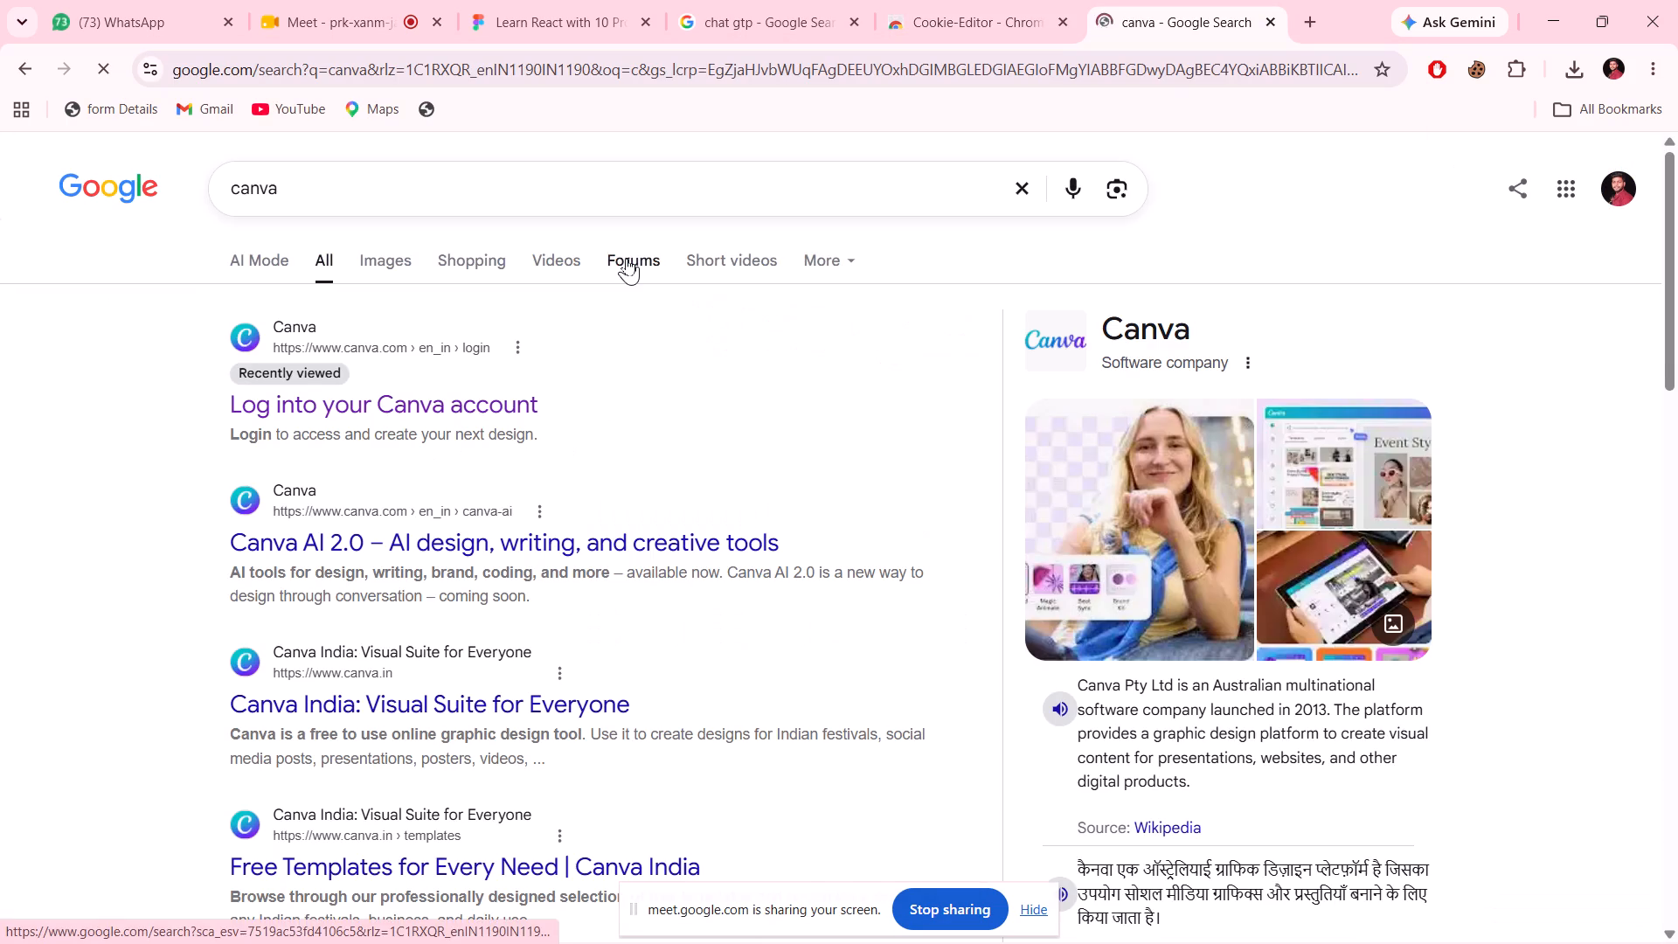
{"action": "left_click", "coordinate": [389, 390]}
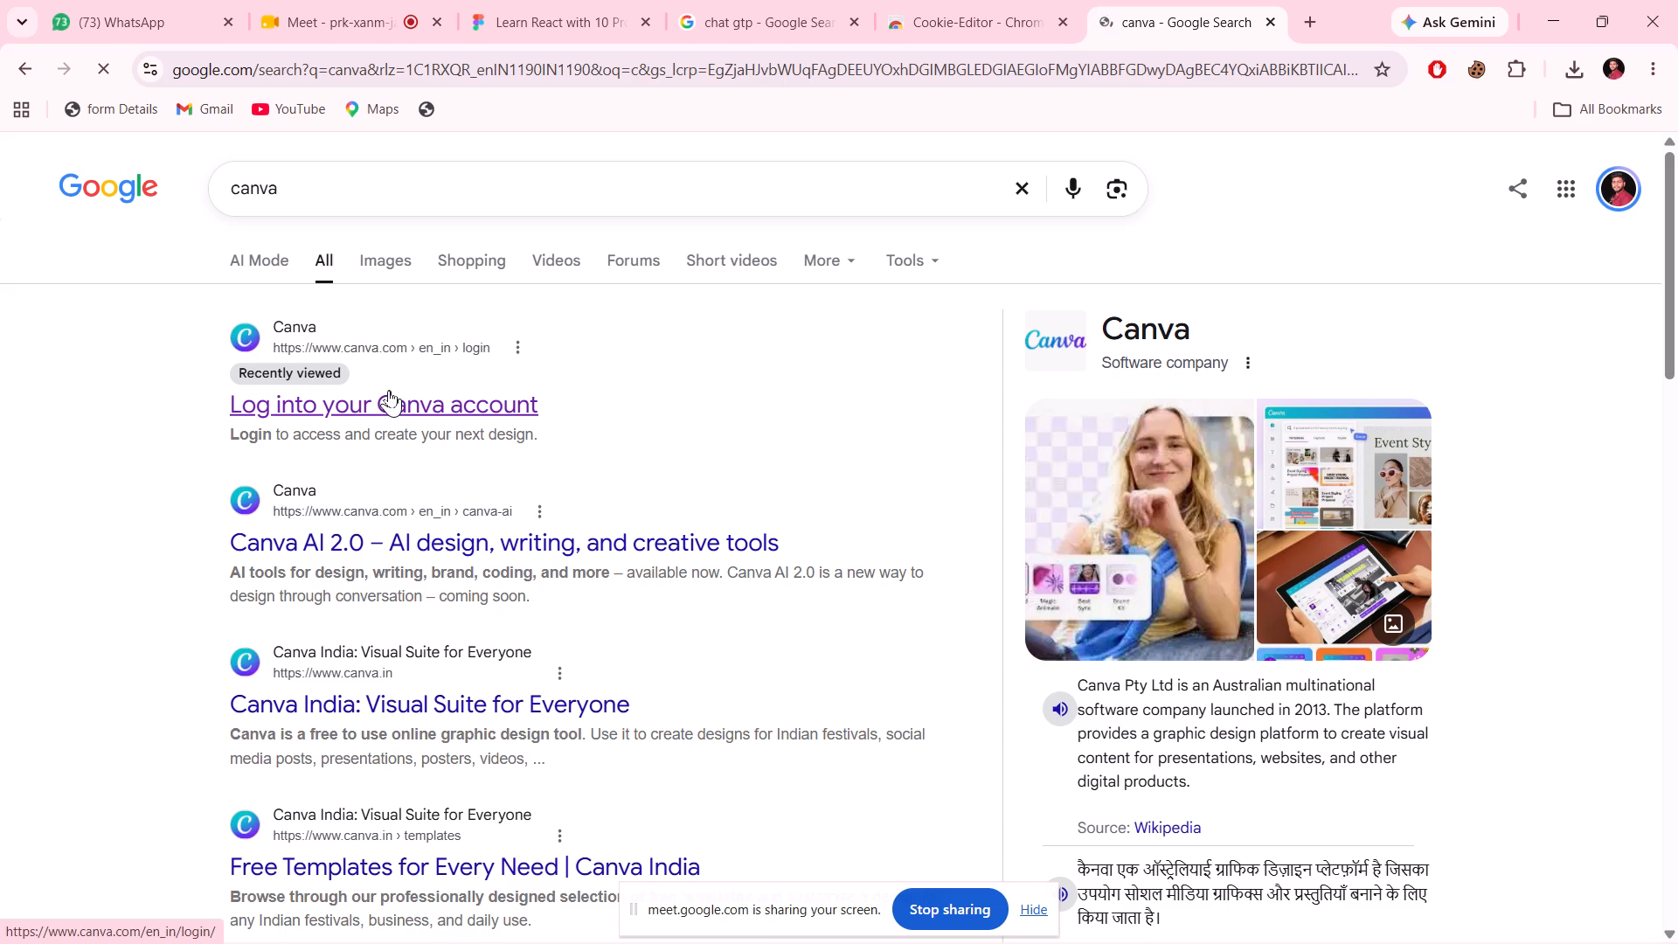
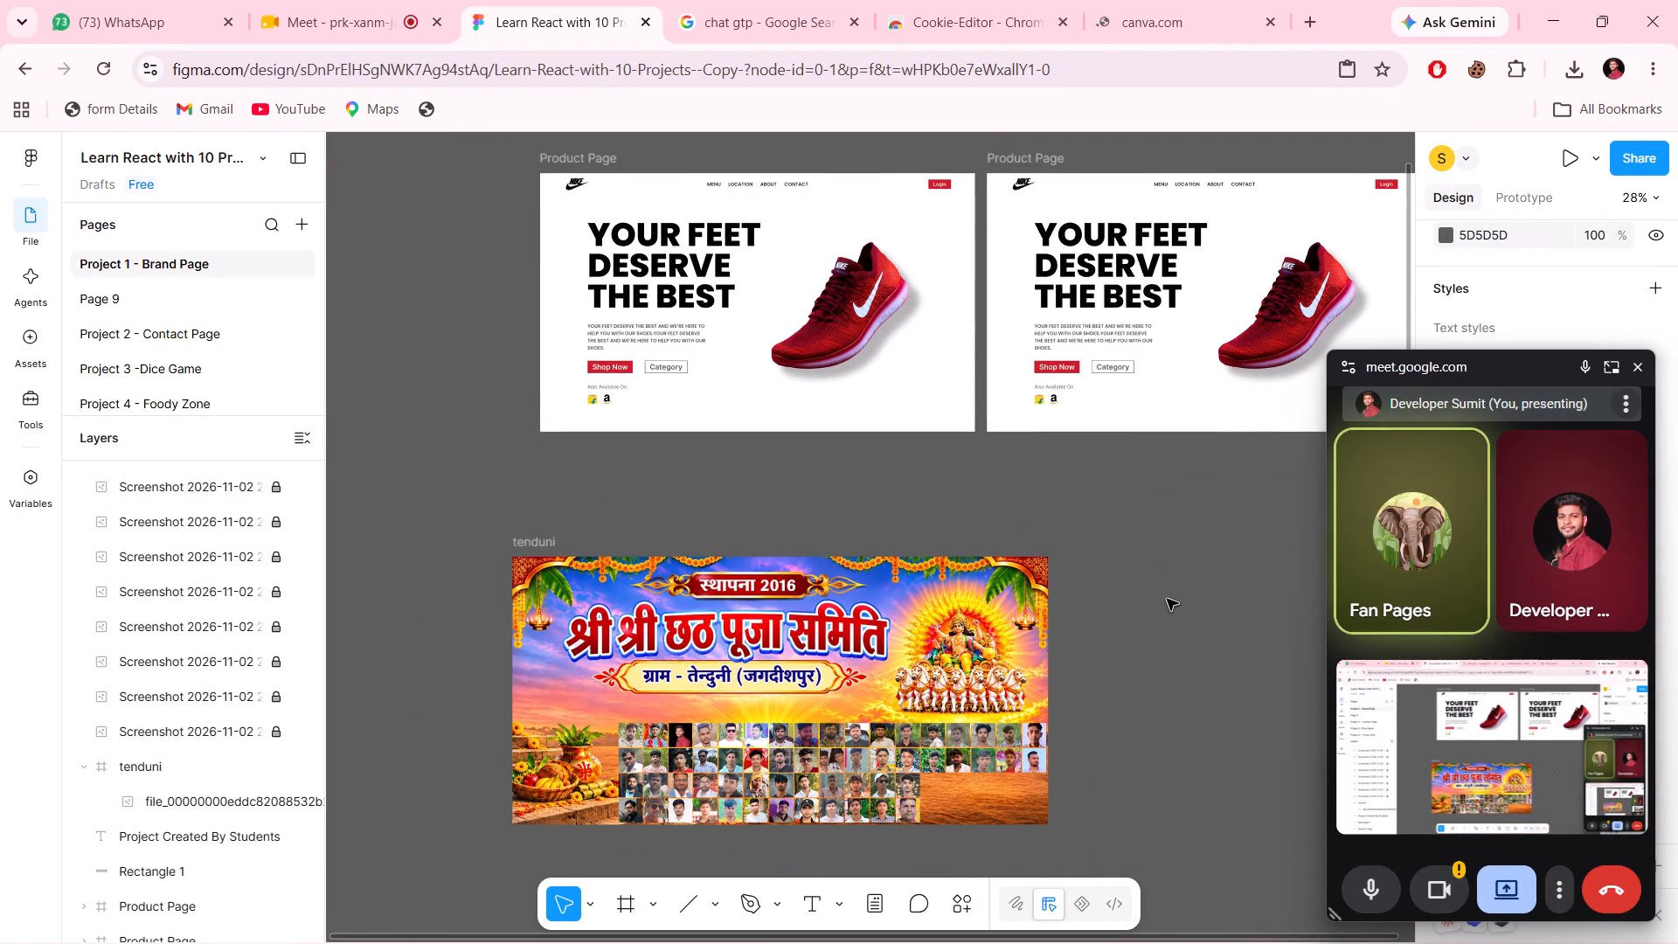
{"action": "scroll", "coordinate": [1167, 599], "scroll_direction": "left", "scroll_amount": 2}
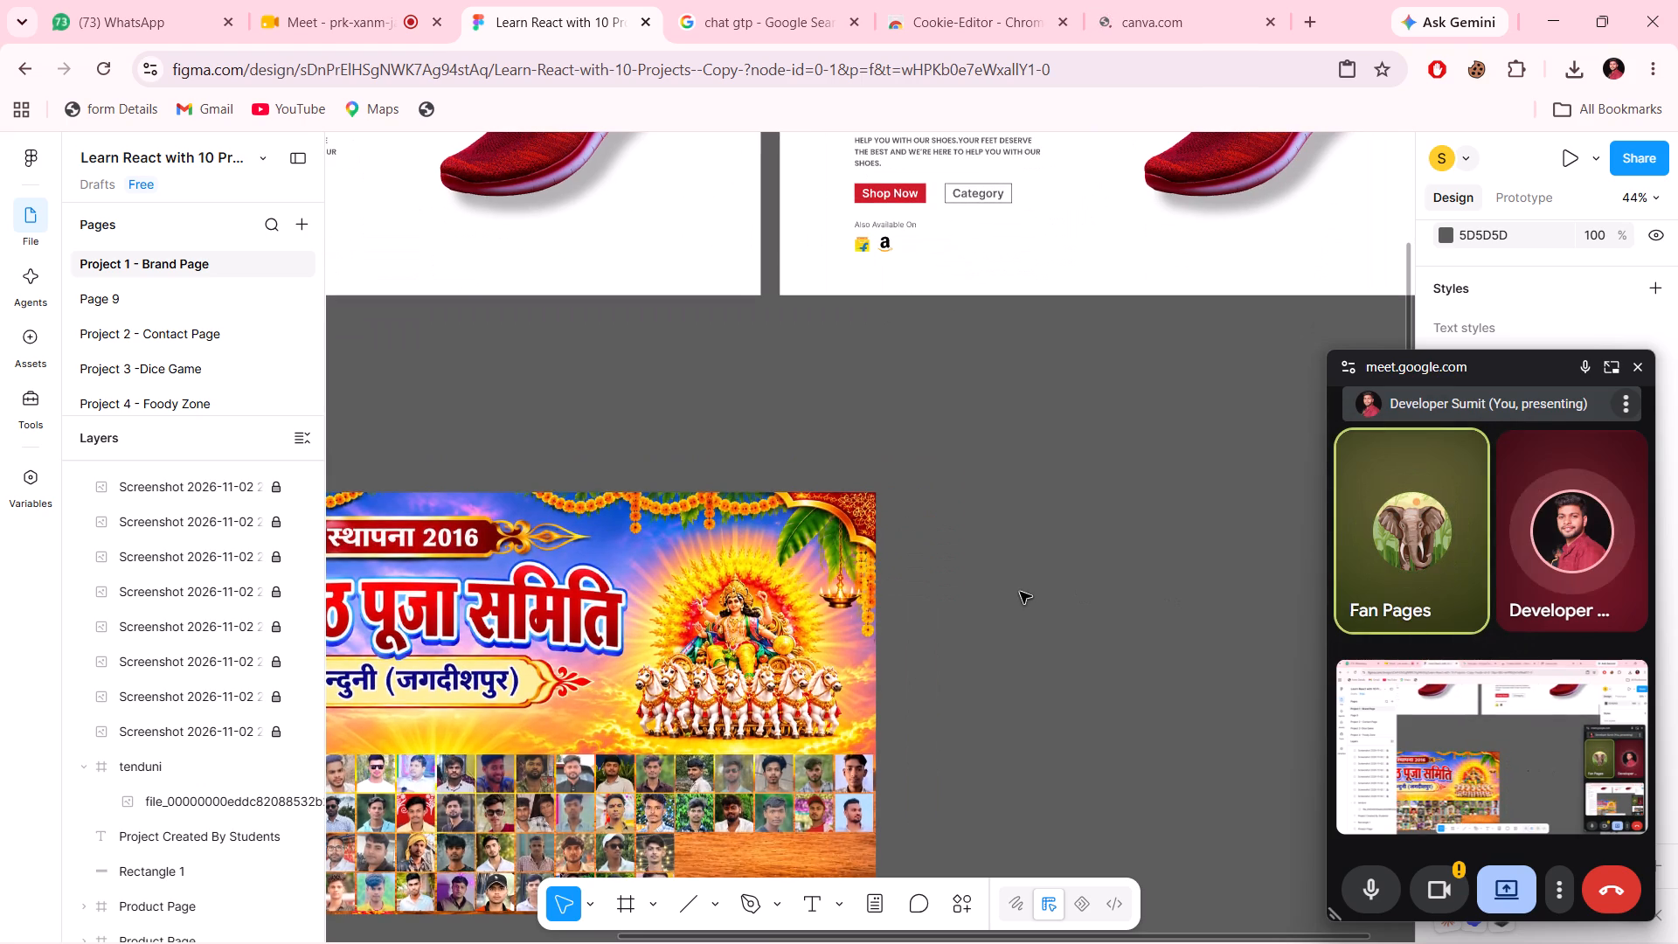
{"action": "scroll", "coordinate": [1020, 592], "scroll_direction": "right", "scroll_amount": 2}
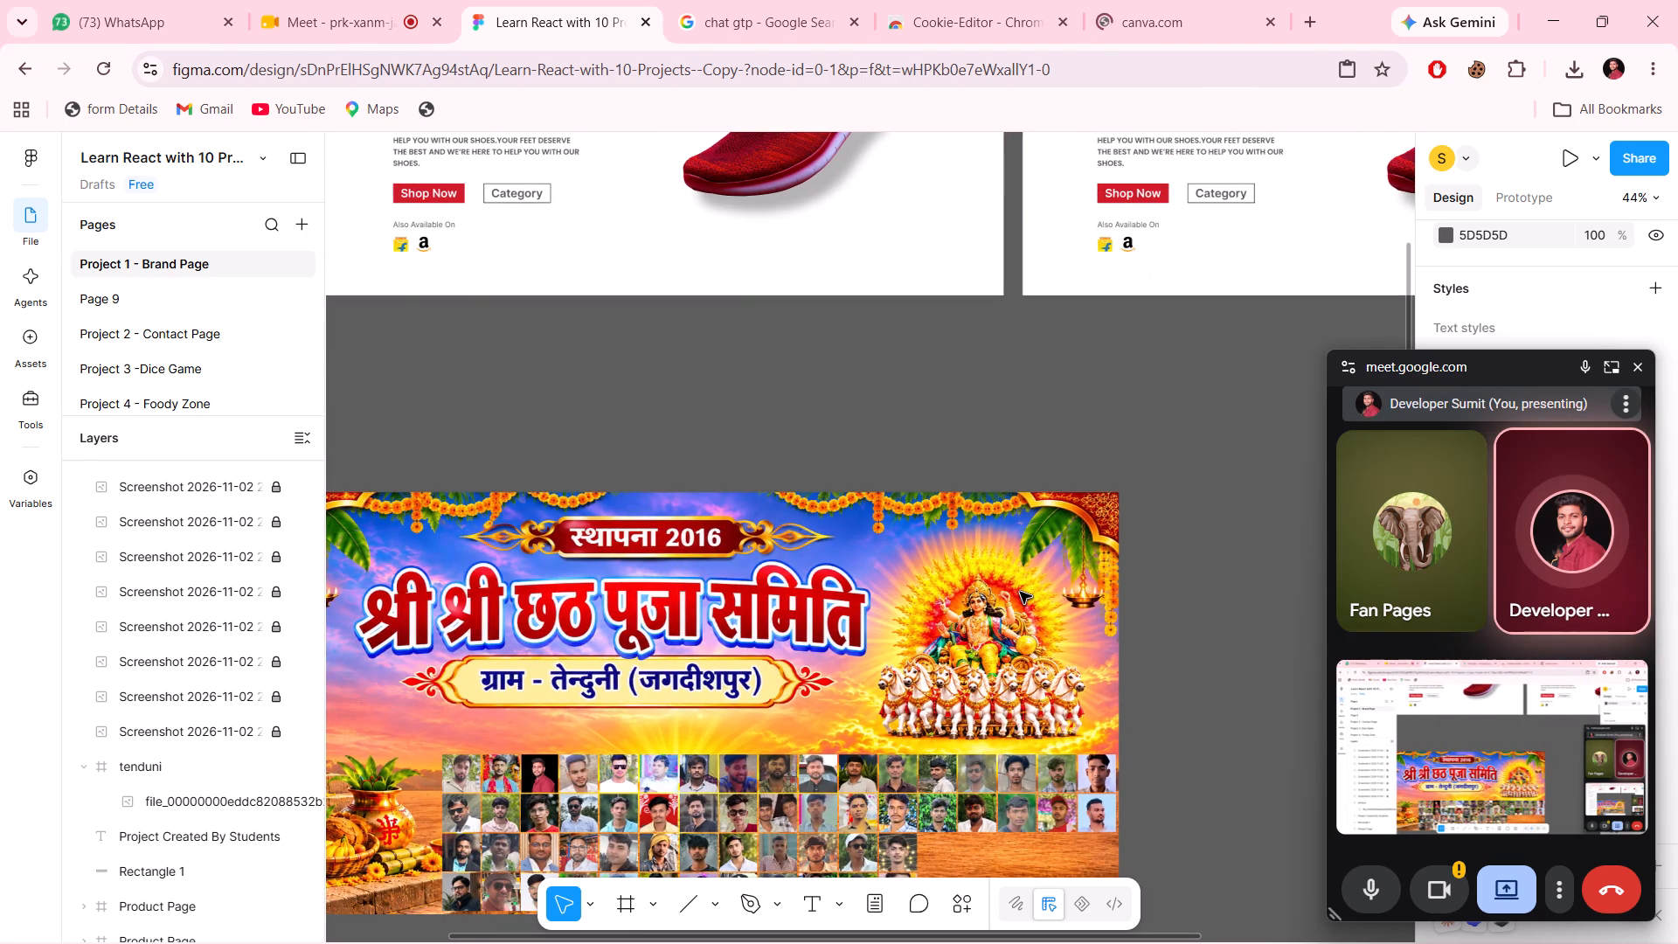
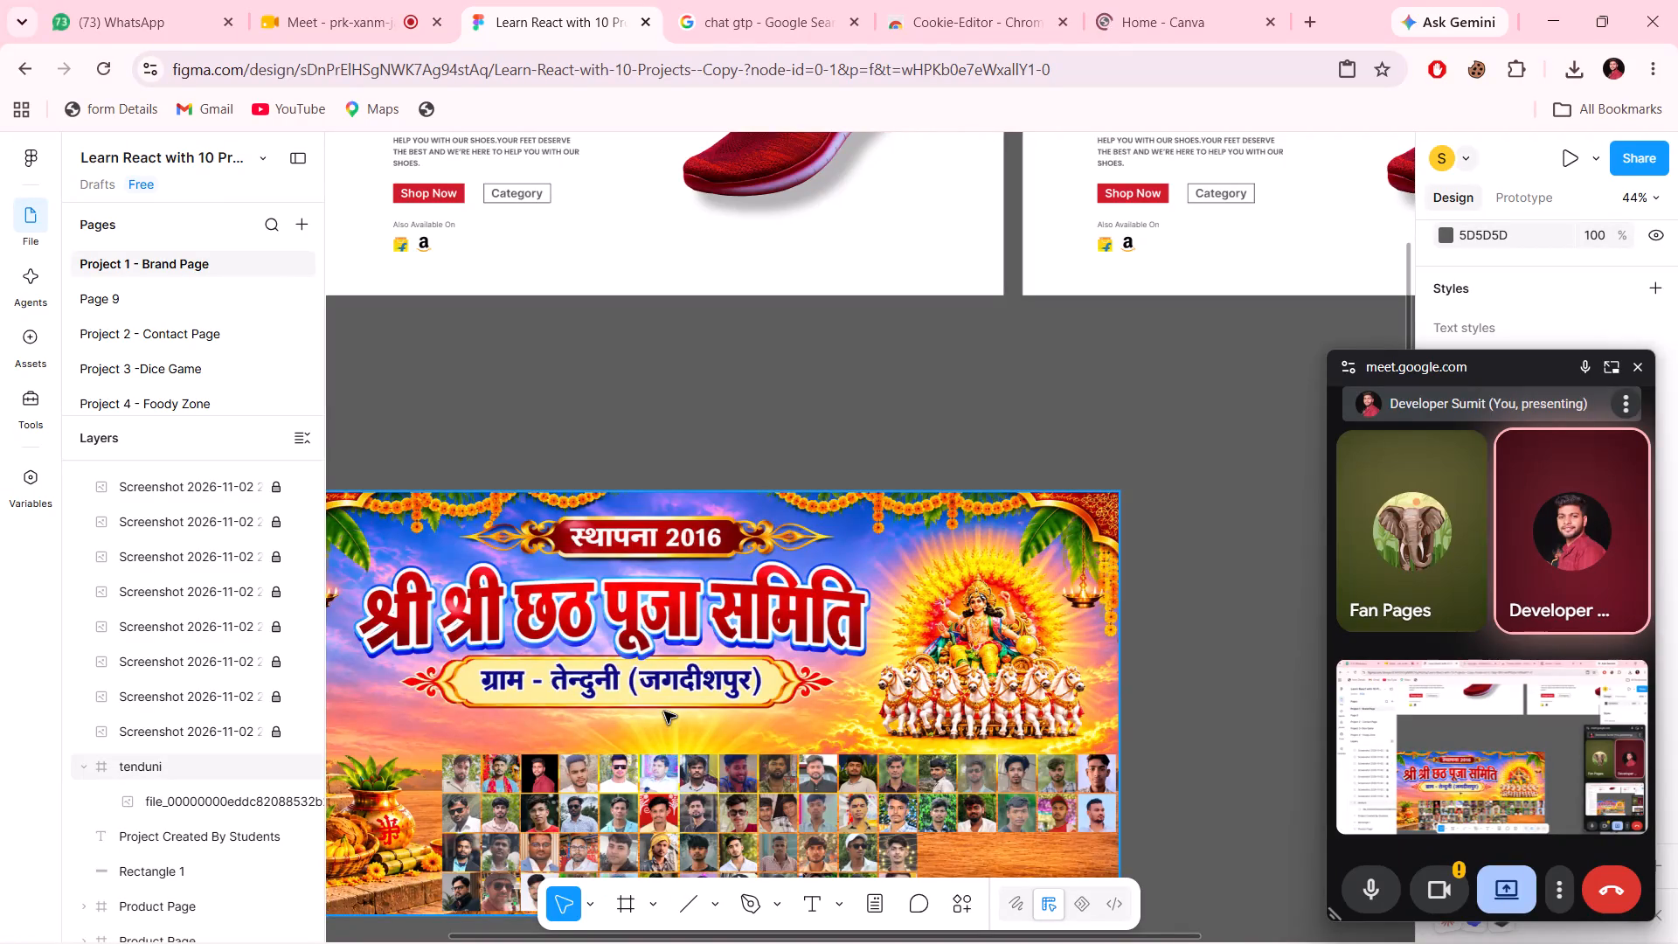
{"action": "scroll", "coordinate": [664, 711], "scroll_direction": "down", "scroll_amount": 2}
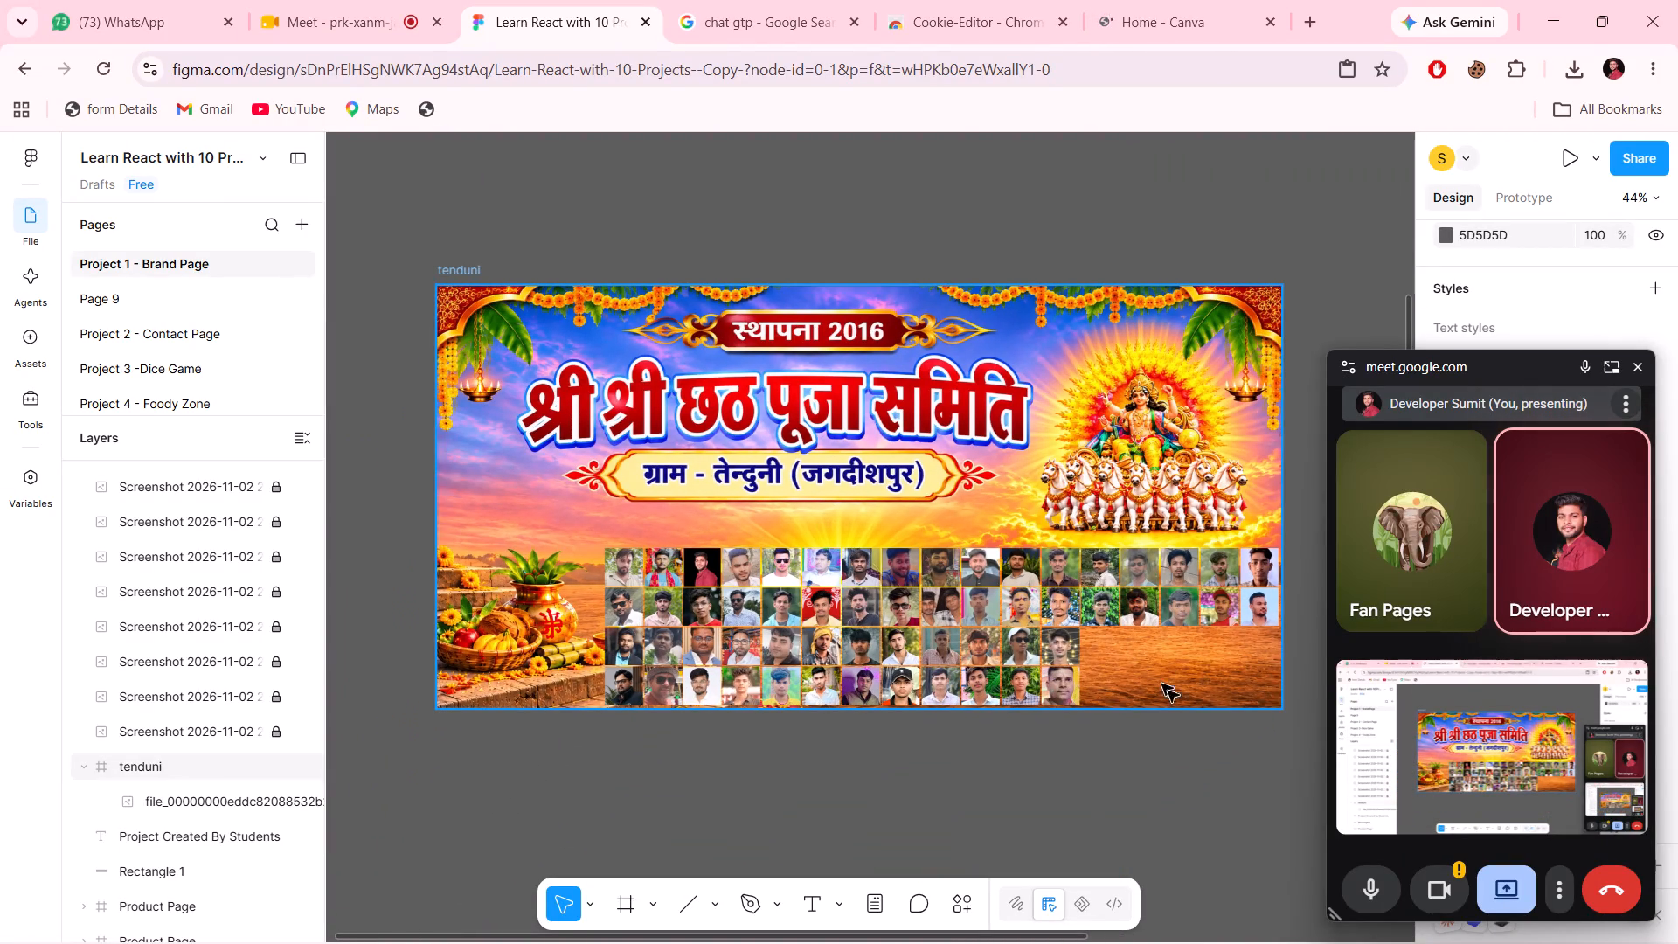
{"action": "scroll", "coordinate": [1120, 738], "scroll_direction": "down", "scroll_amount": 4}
Switch to the Canva home page and dismiss its subscription-ended banner.
{"action": "left_click", "coordinate": [943, 0]}
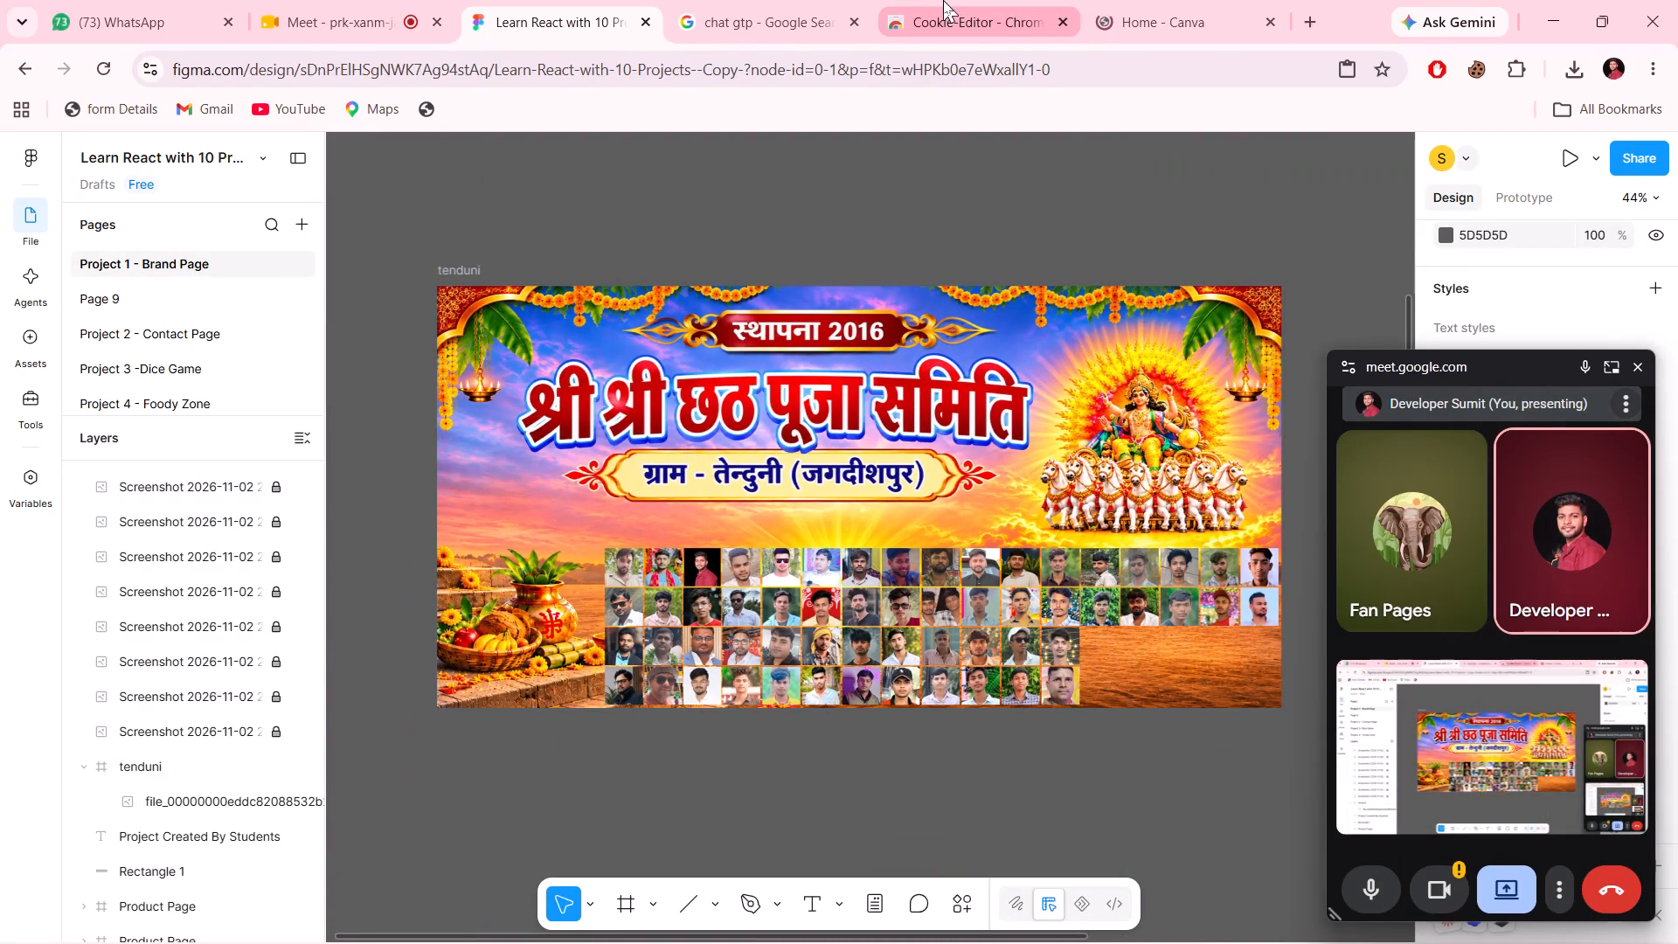
{"action": "left_click", "coordinate": [1109, 1]}
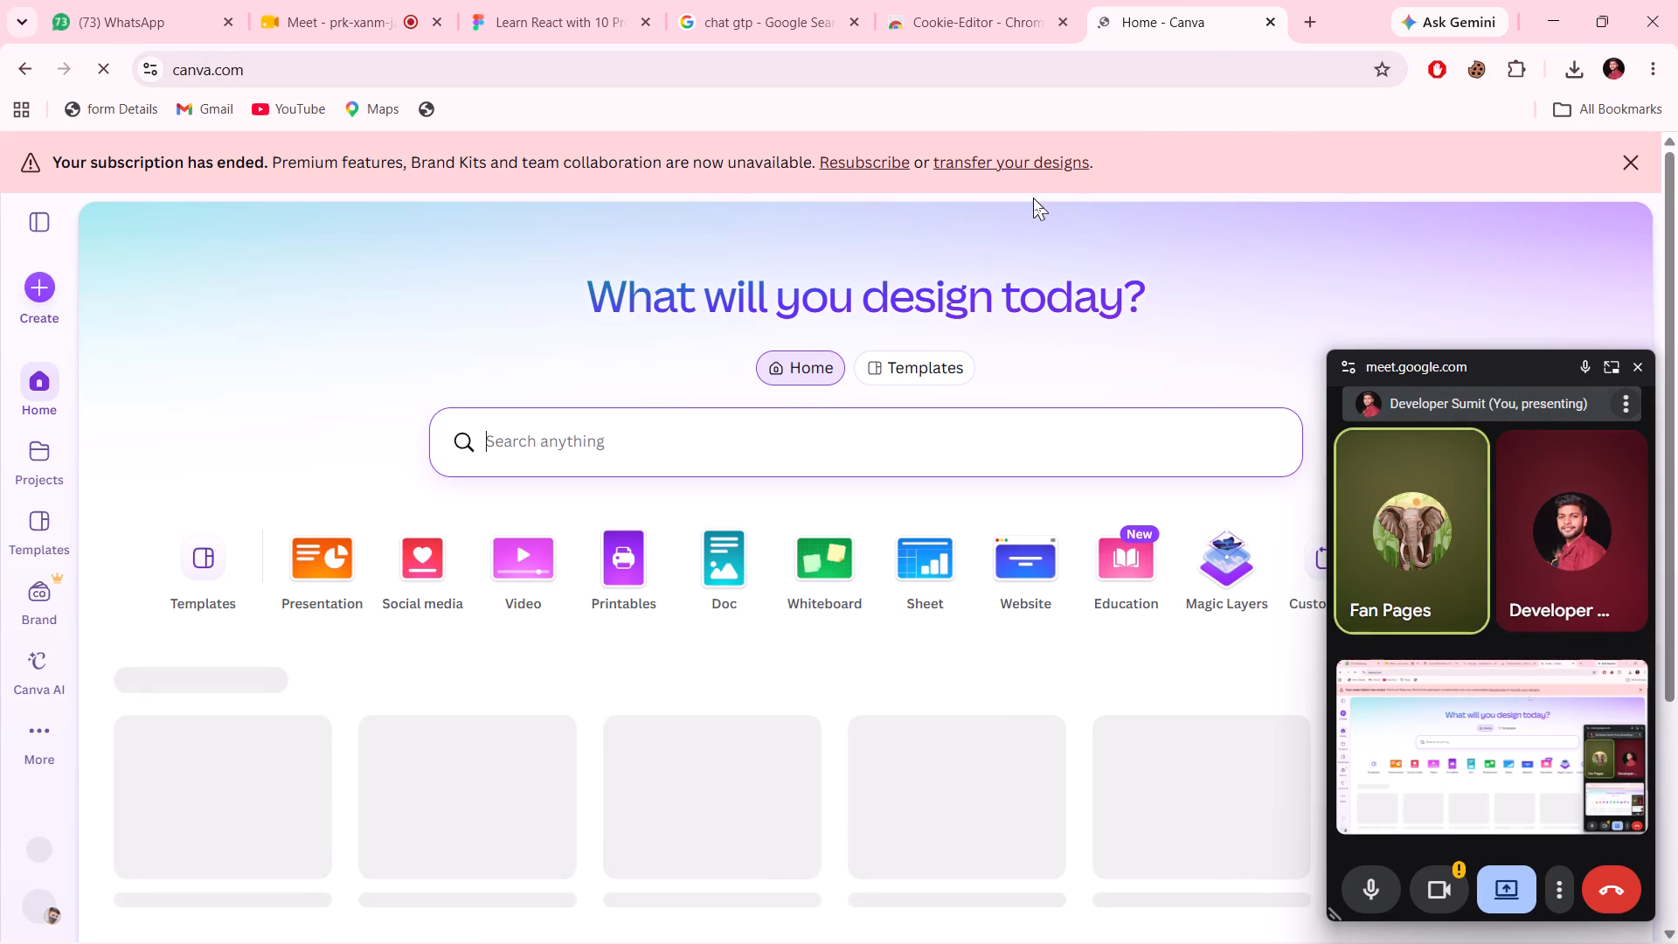
{"action": "left_click", "coordinate": [1633, 161]}
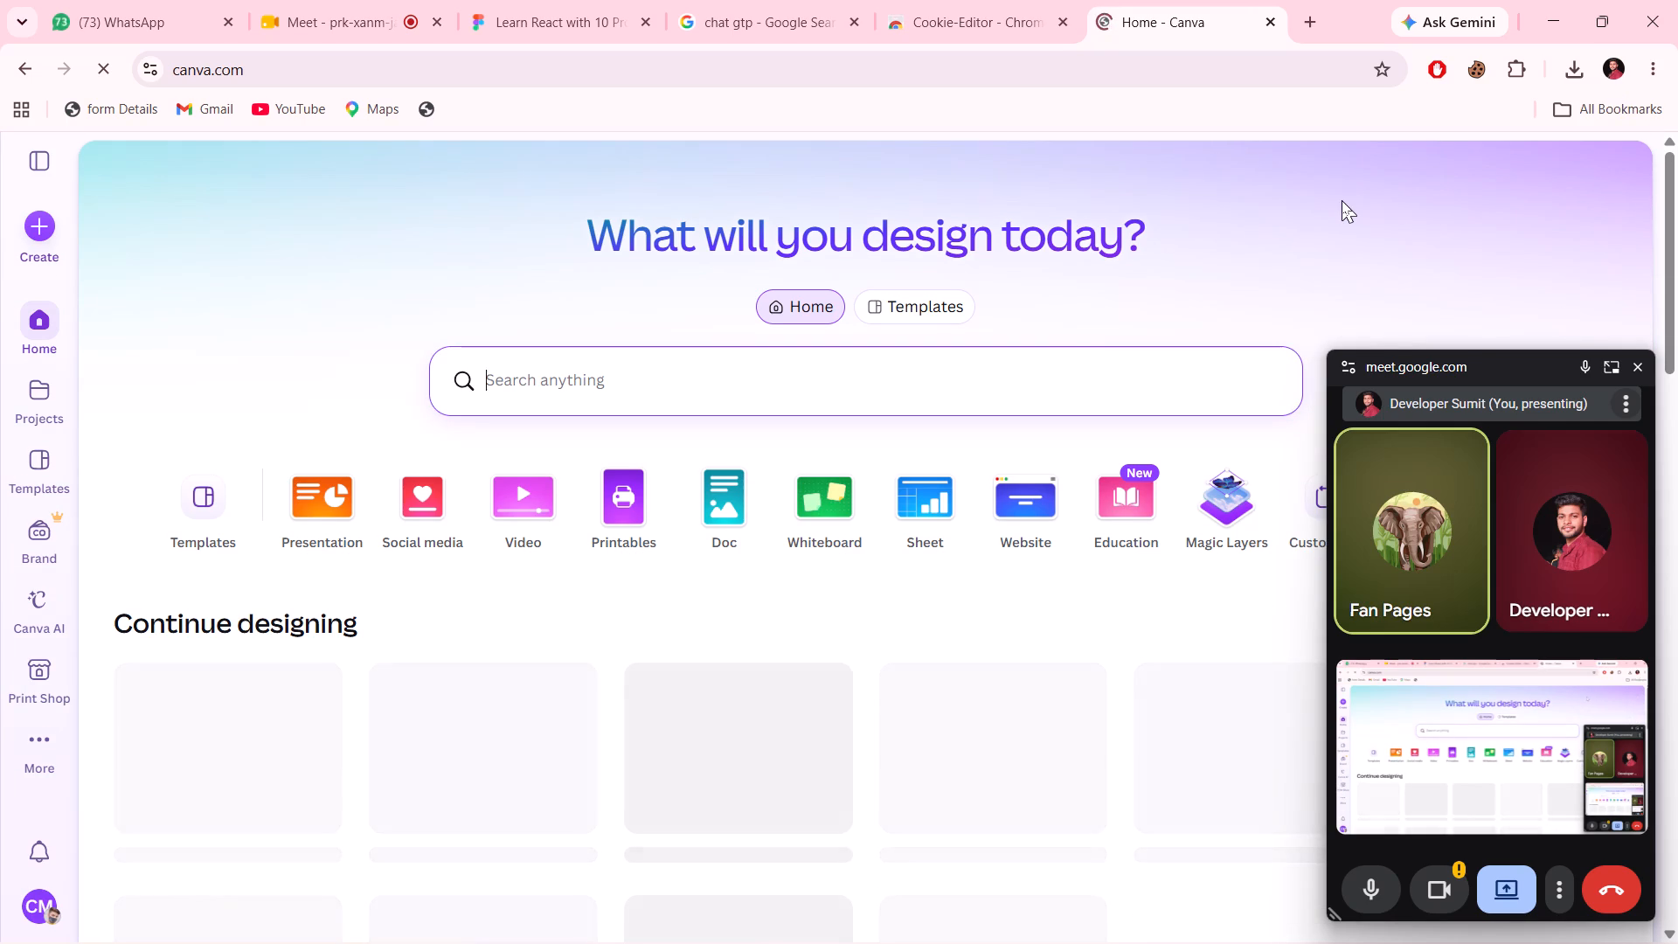
Look at the Canva site's cookie list in the Cookie-Editor extension, then close it.
{"action": "left_click", "coordinate": [1467, 62]}
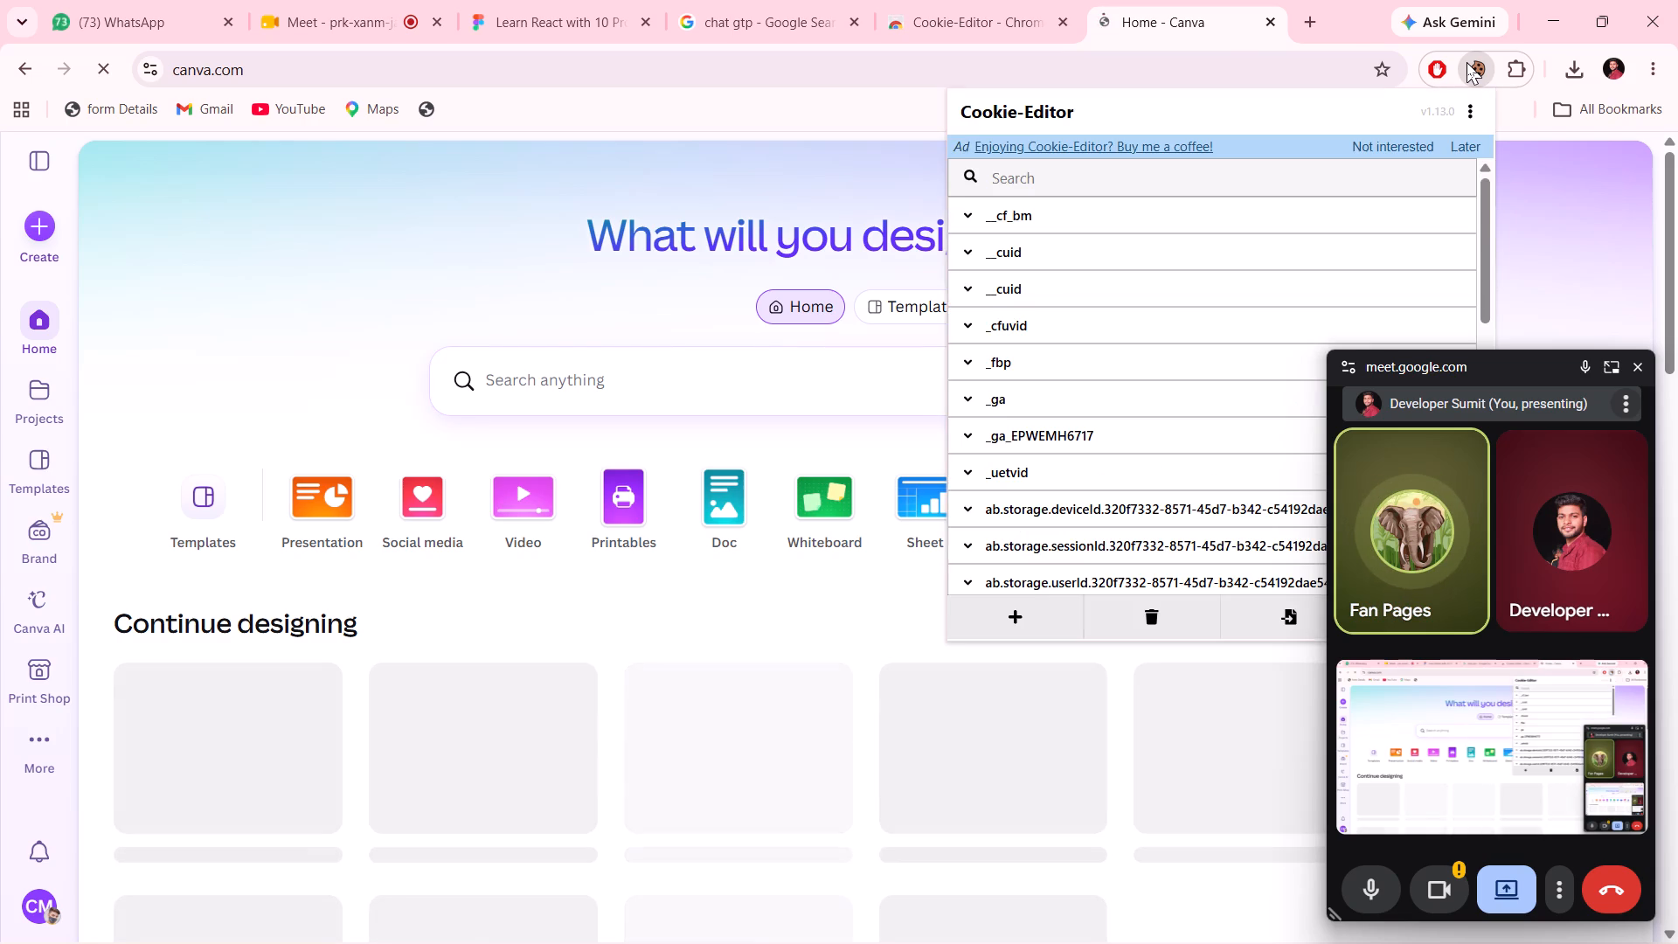
{"action": "left_click", "coordinate": [781, 194]}
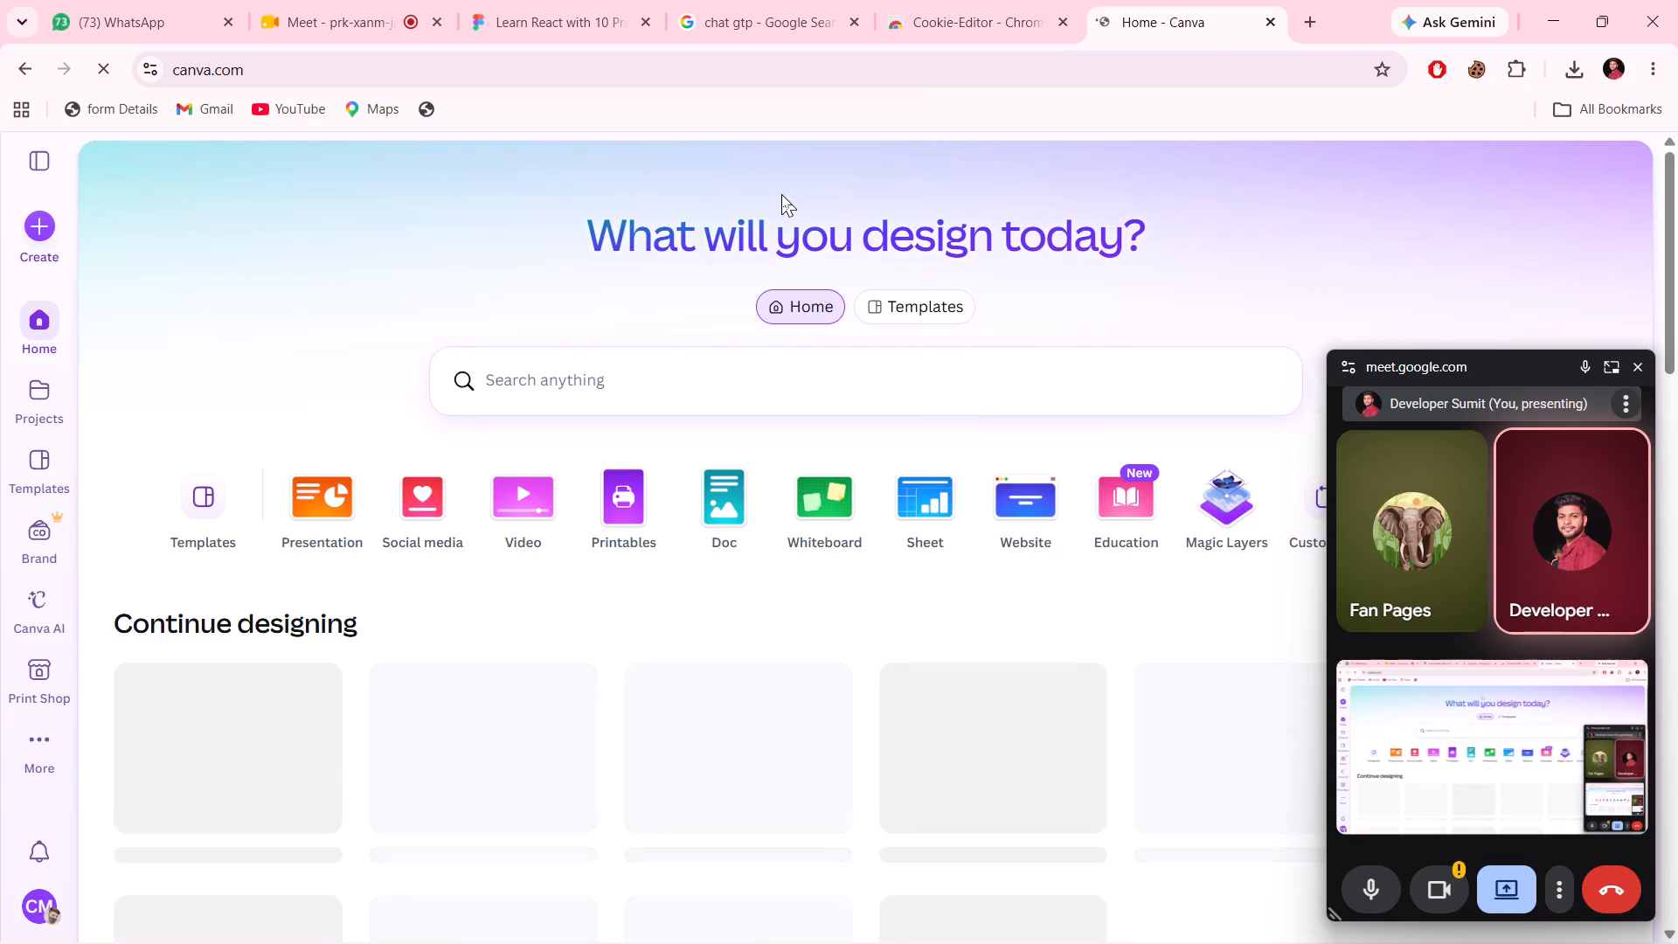
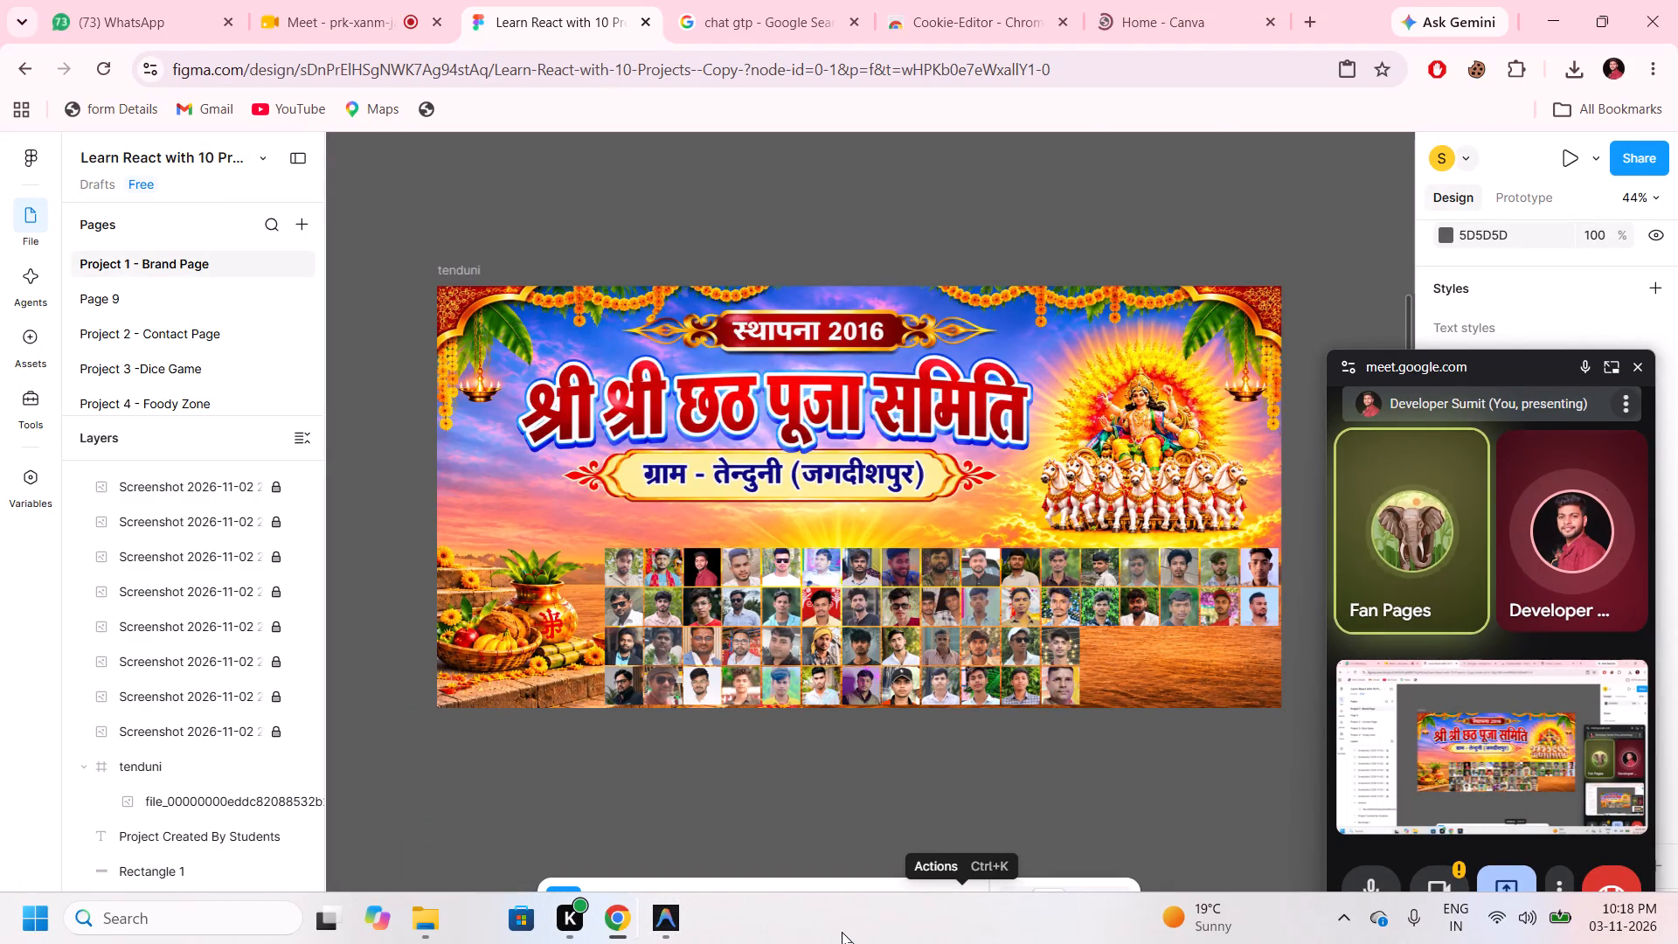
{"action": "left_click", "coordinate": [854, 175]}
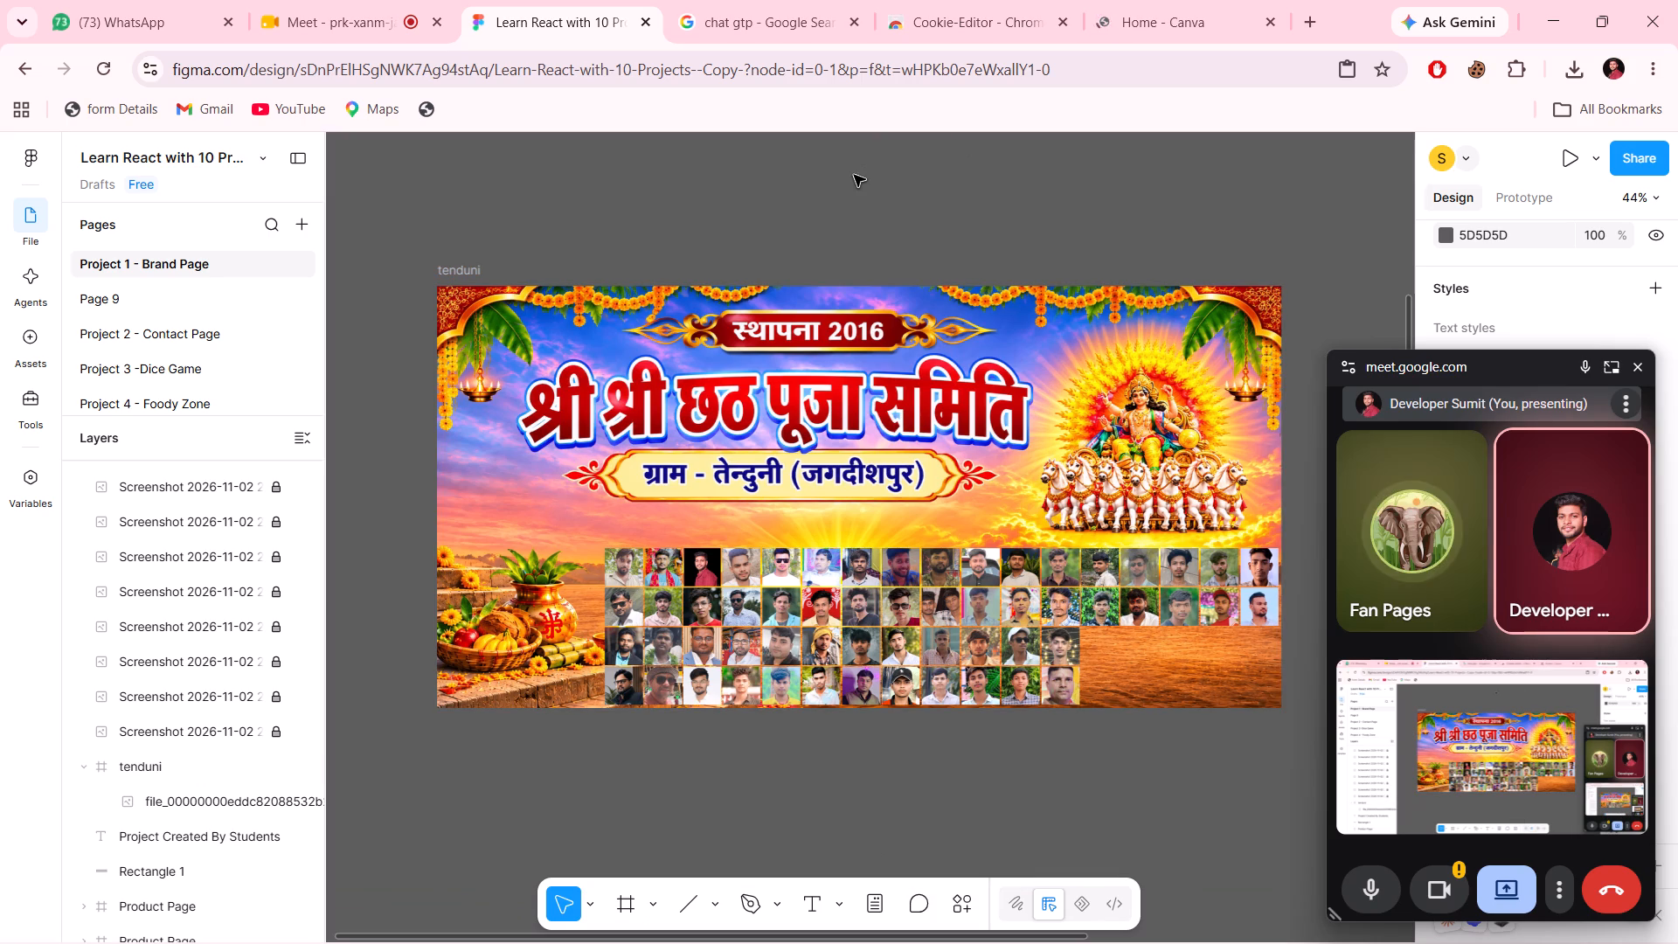
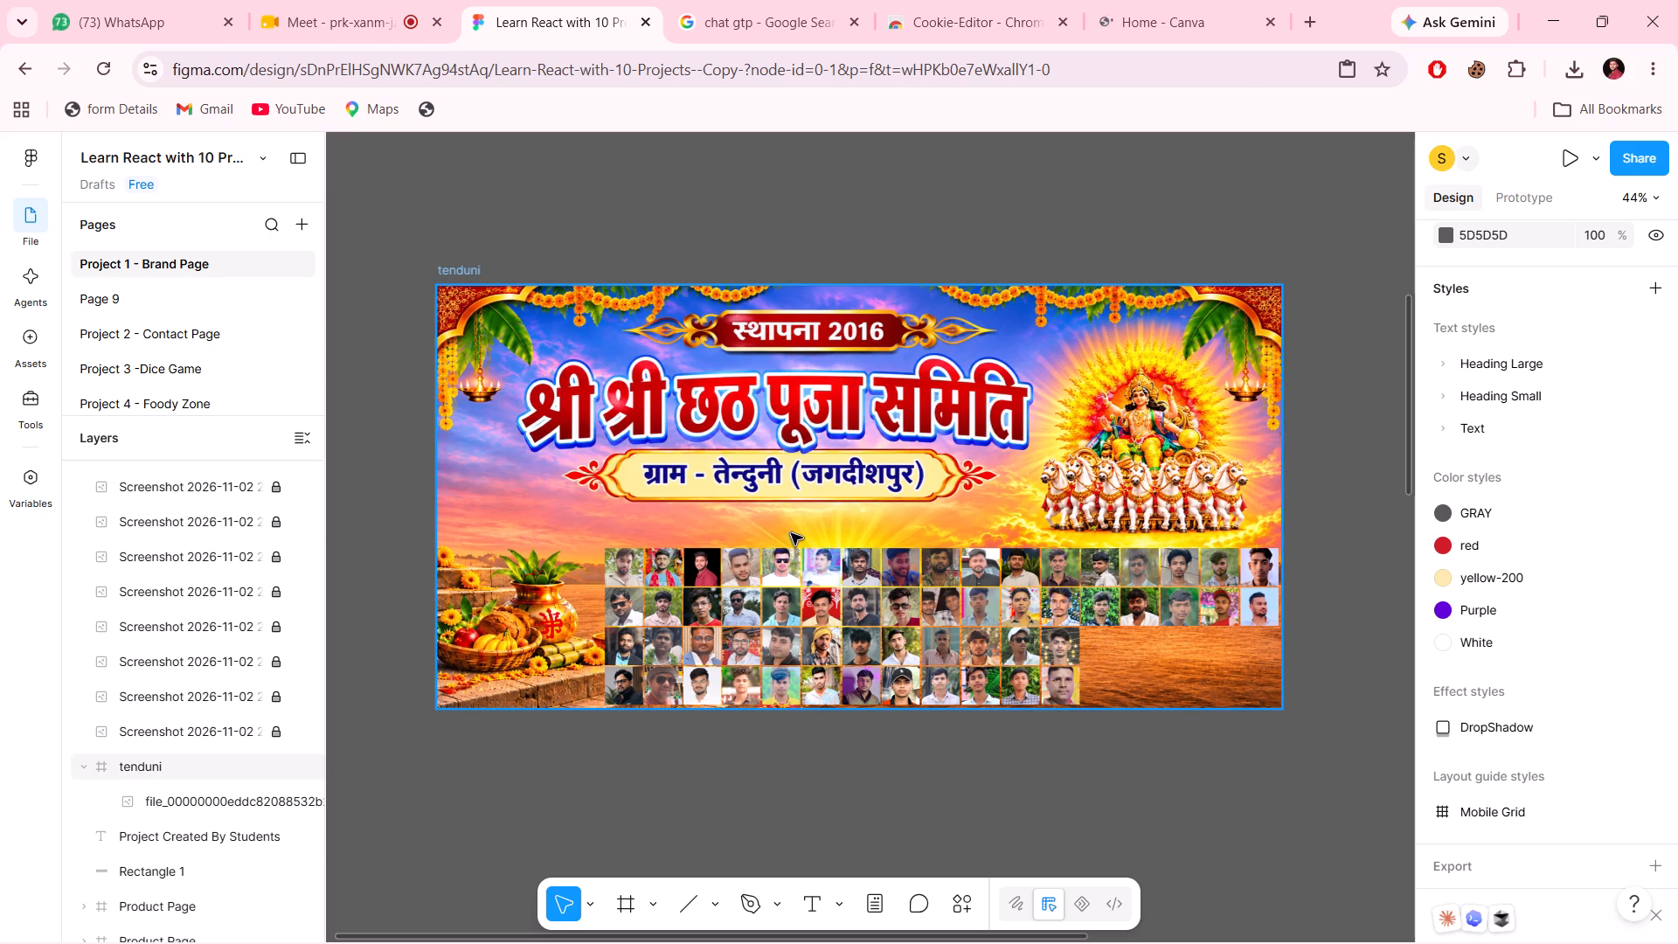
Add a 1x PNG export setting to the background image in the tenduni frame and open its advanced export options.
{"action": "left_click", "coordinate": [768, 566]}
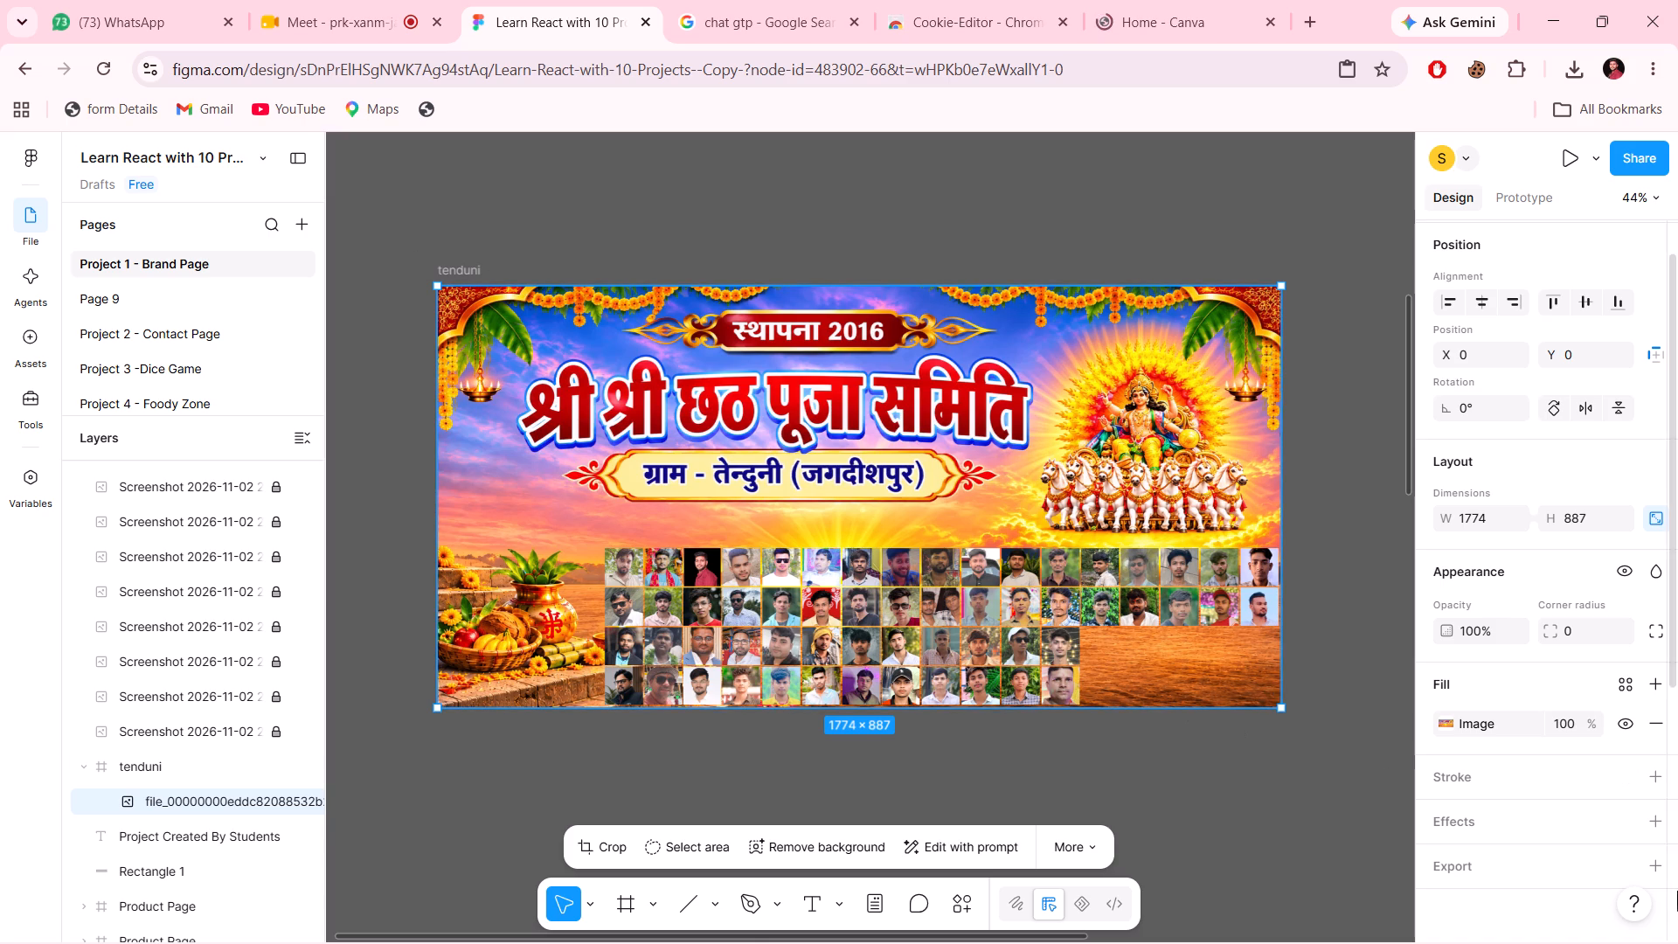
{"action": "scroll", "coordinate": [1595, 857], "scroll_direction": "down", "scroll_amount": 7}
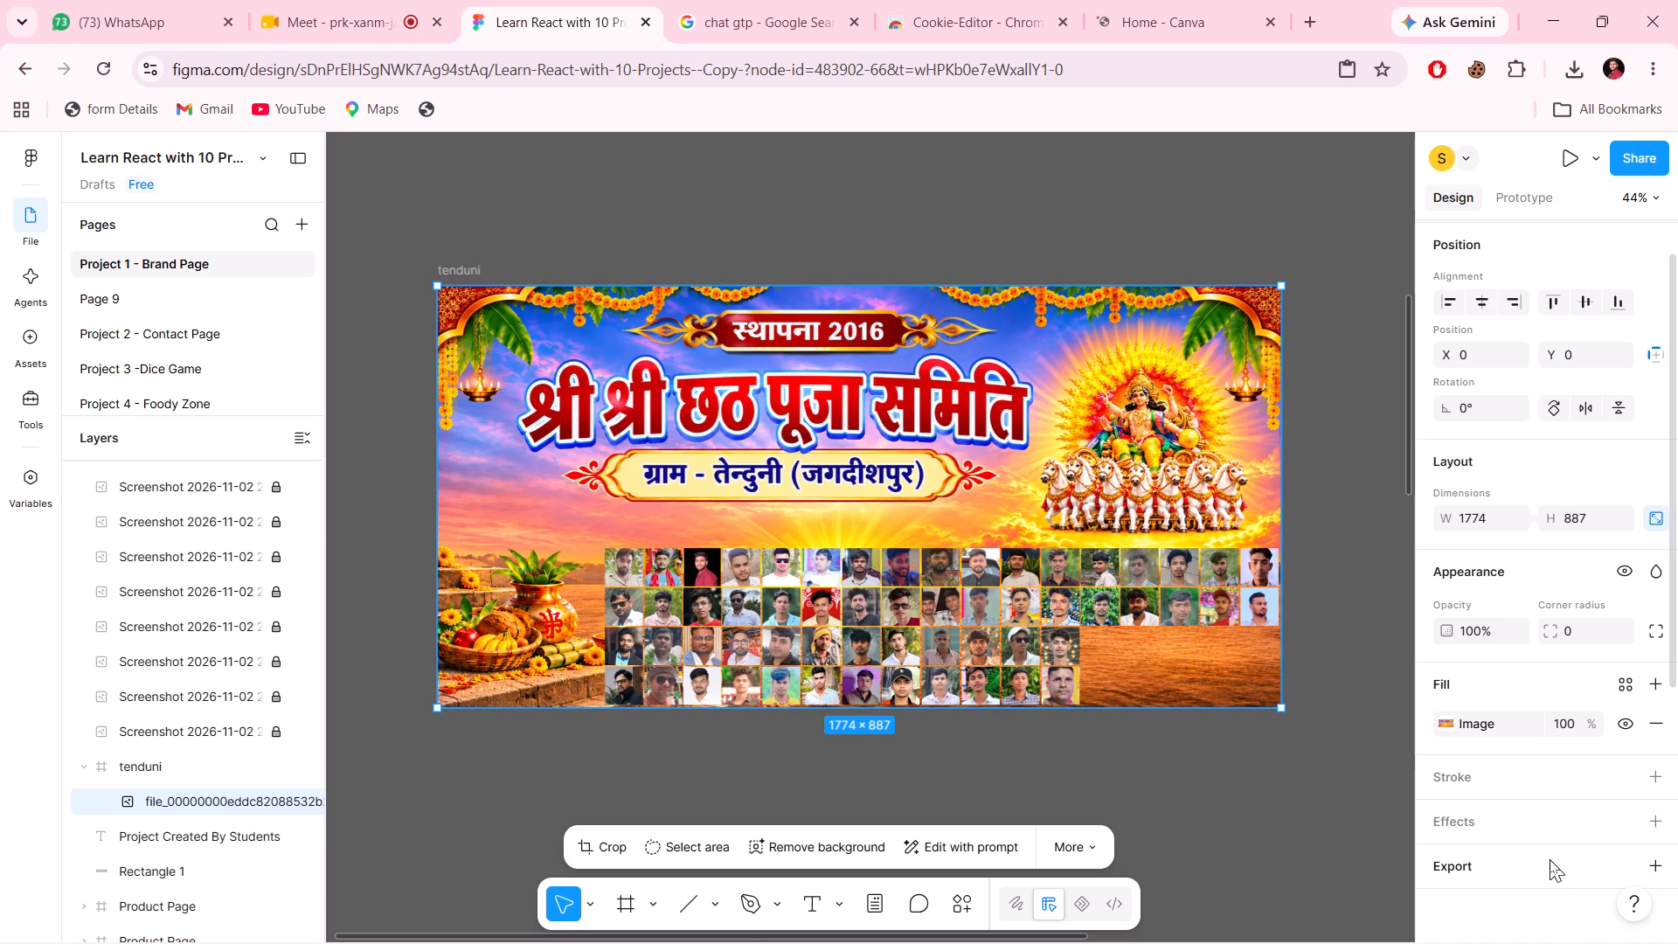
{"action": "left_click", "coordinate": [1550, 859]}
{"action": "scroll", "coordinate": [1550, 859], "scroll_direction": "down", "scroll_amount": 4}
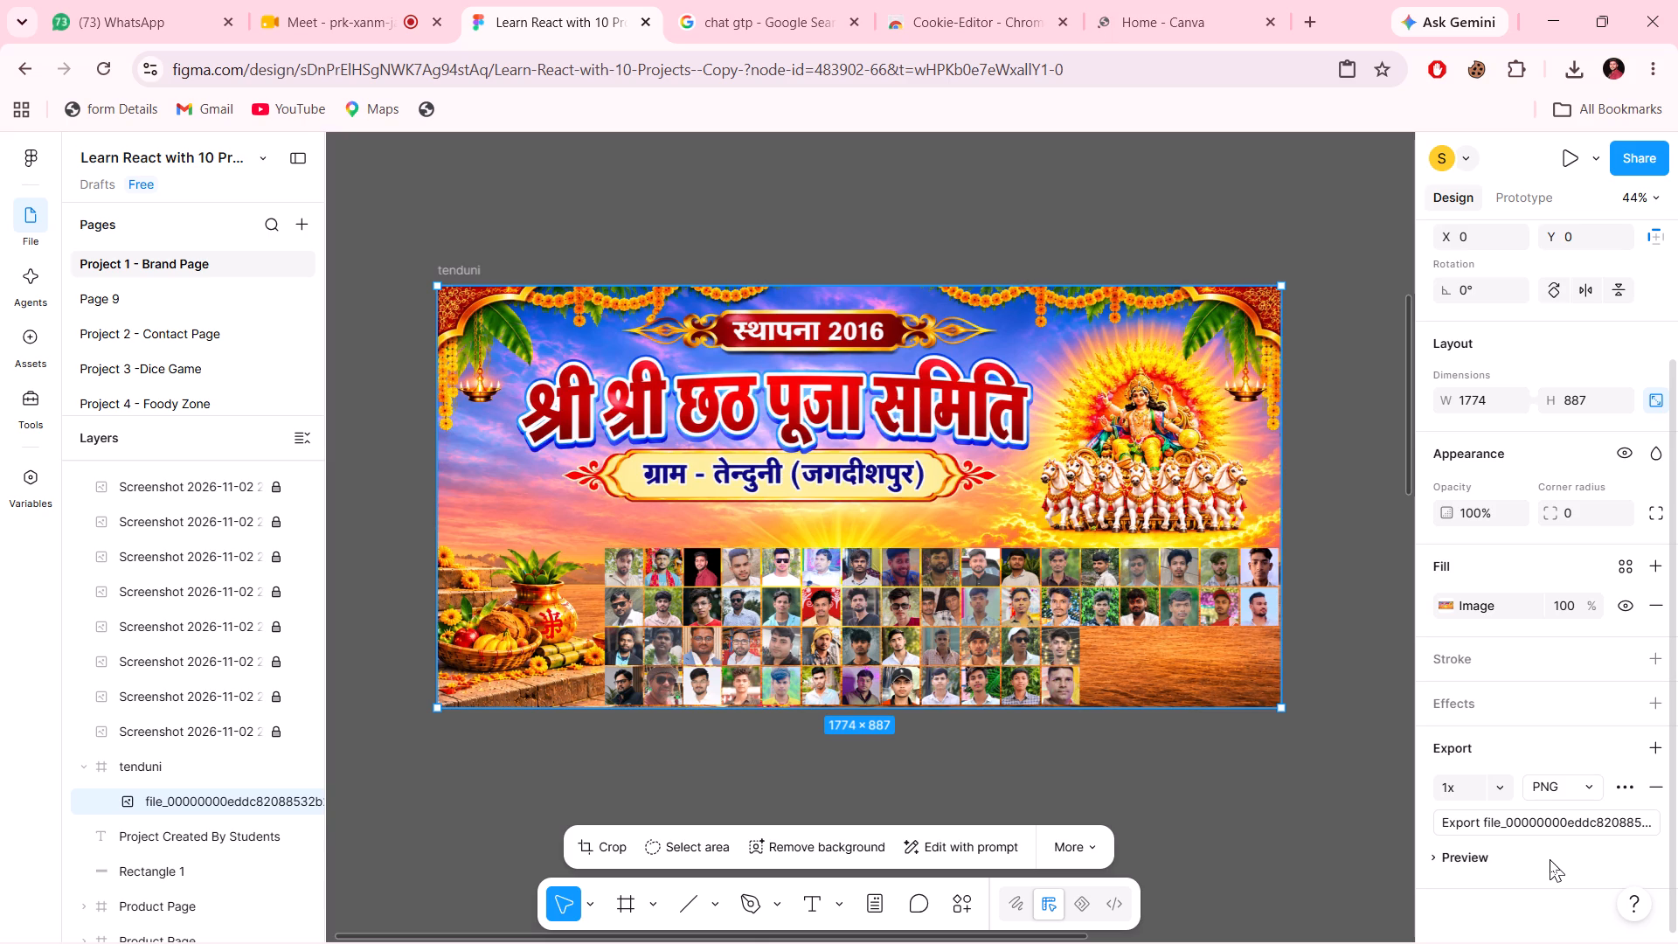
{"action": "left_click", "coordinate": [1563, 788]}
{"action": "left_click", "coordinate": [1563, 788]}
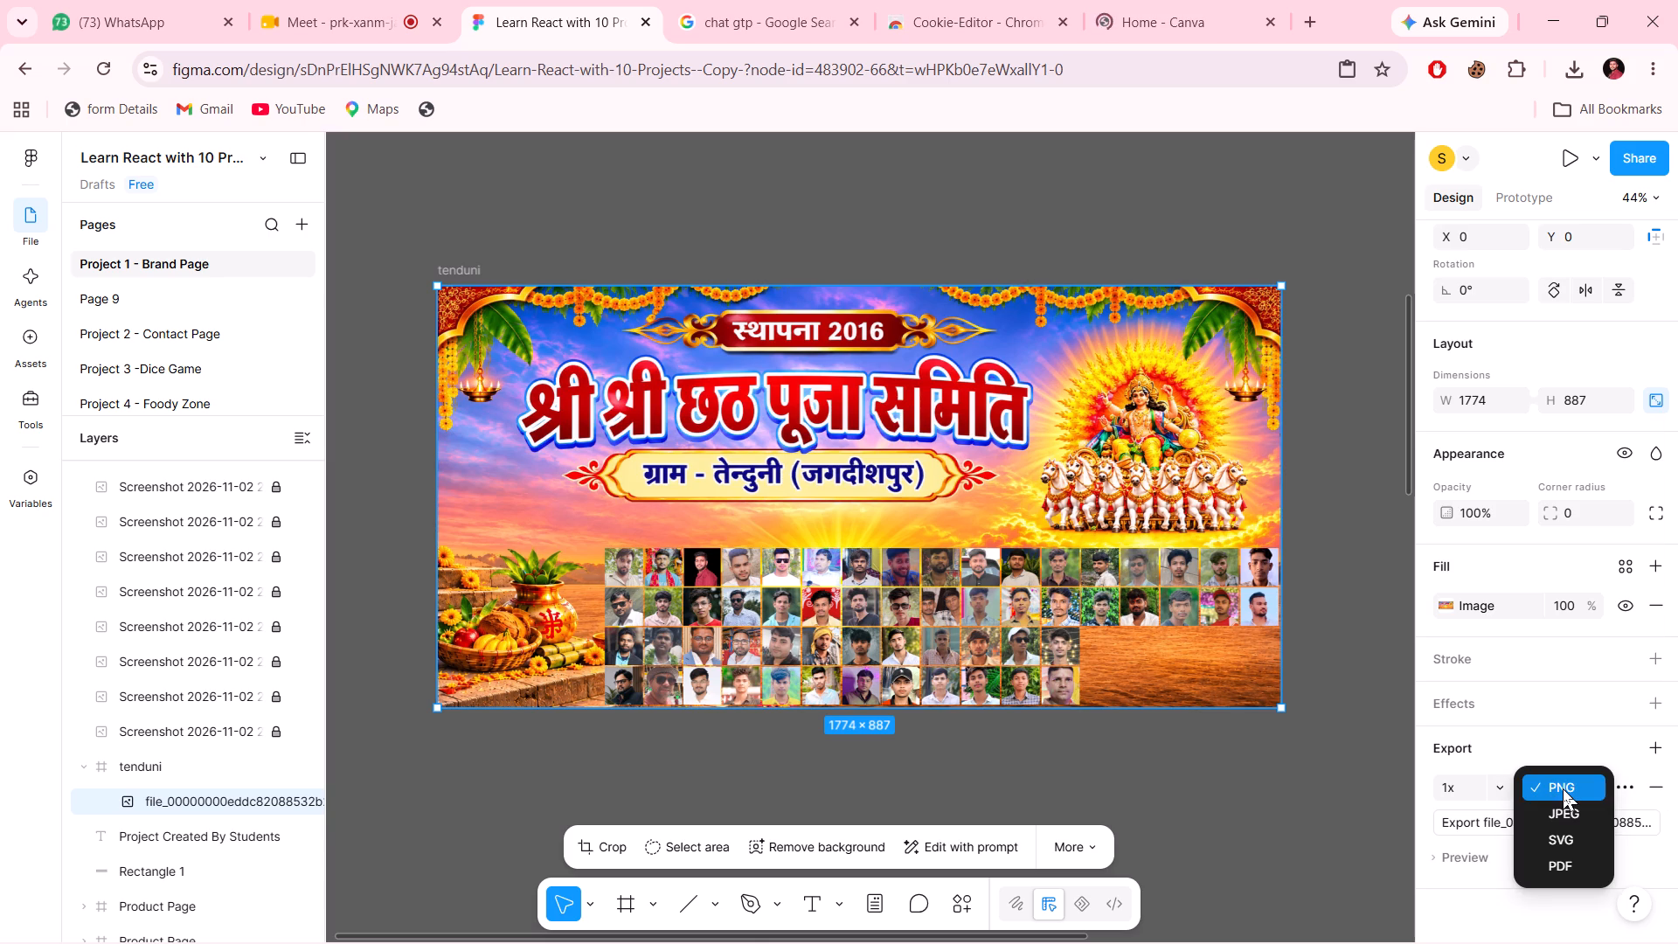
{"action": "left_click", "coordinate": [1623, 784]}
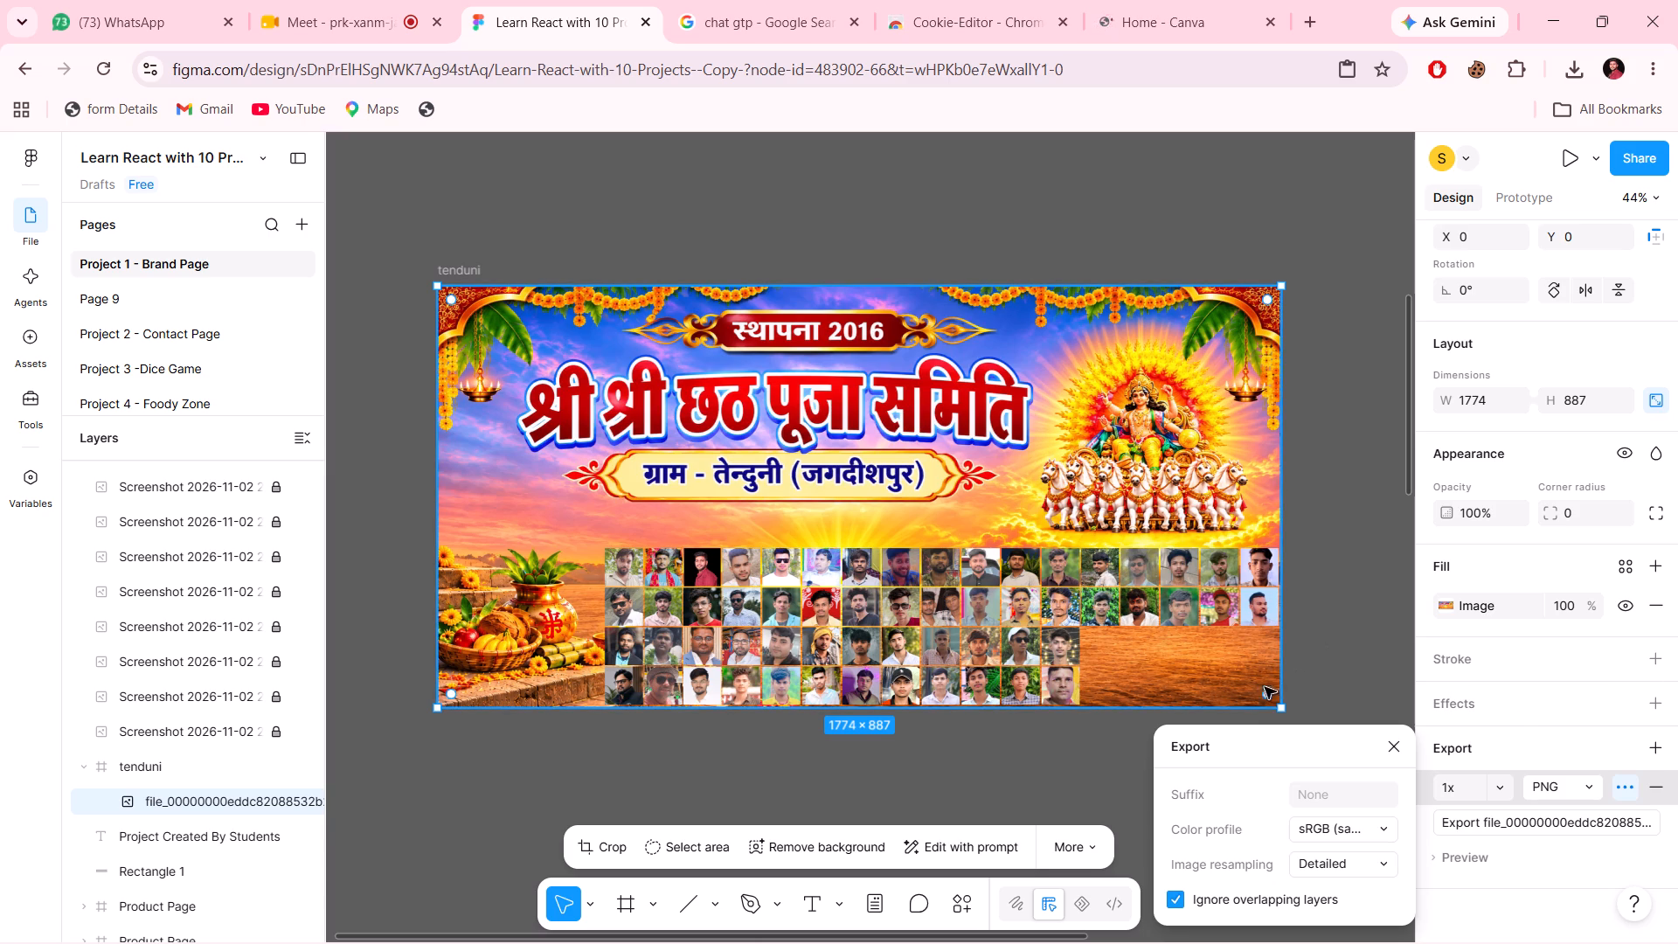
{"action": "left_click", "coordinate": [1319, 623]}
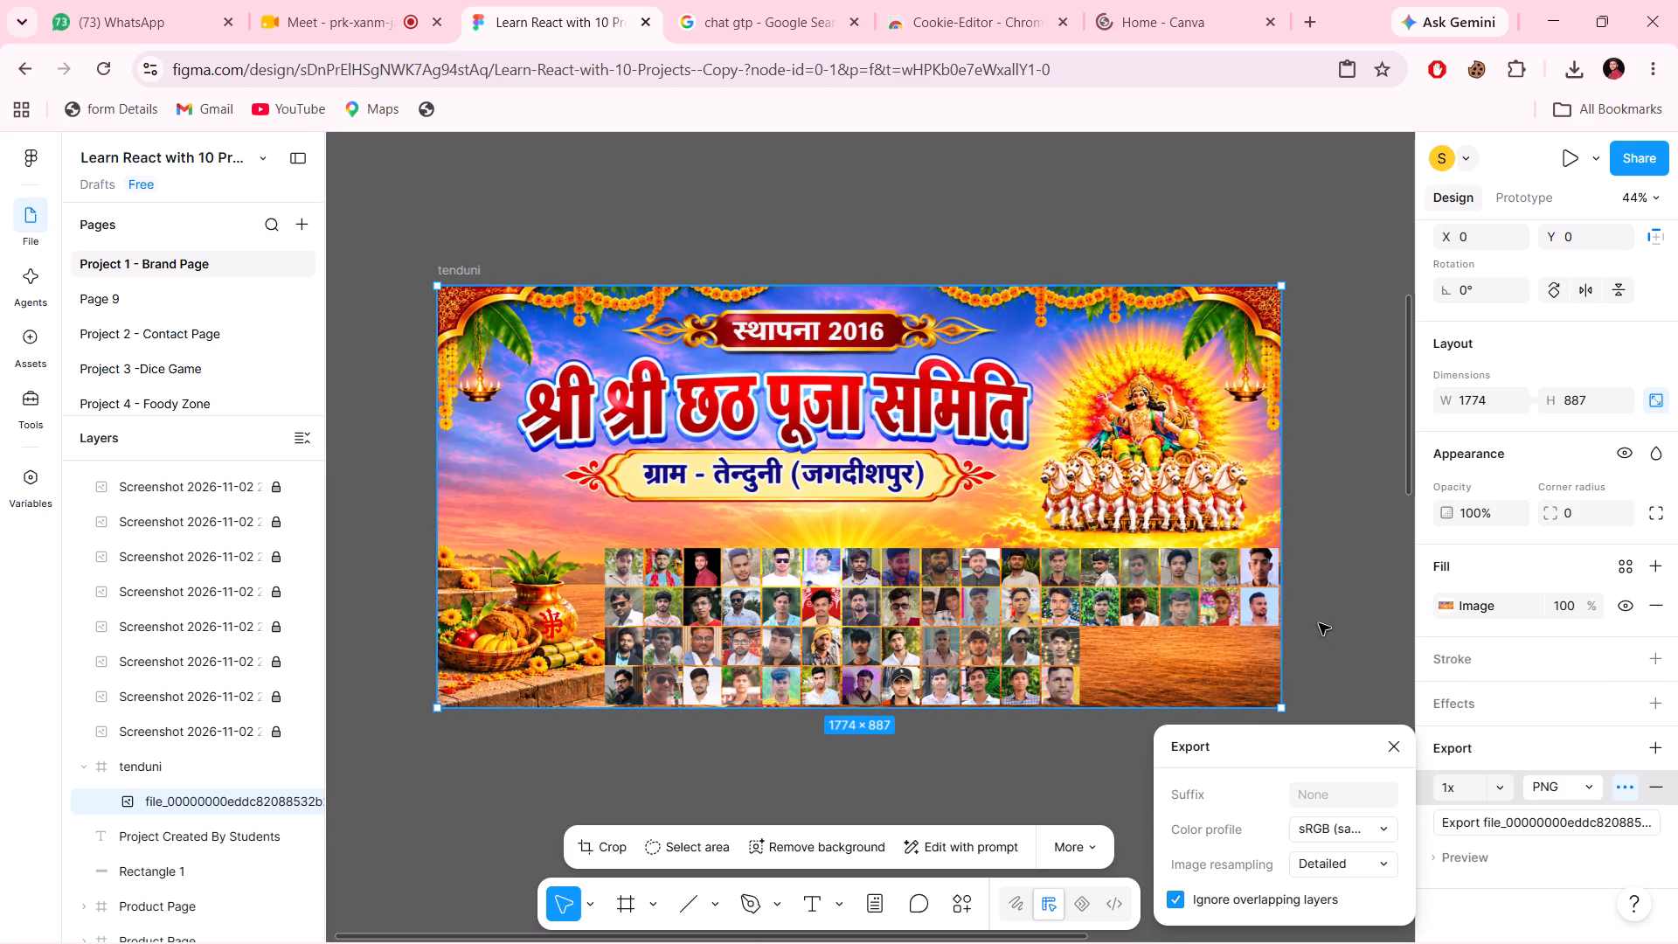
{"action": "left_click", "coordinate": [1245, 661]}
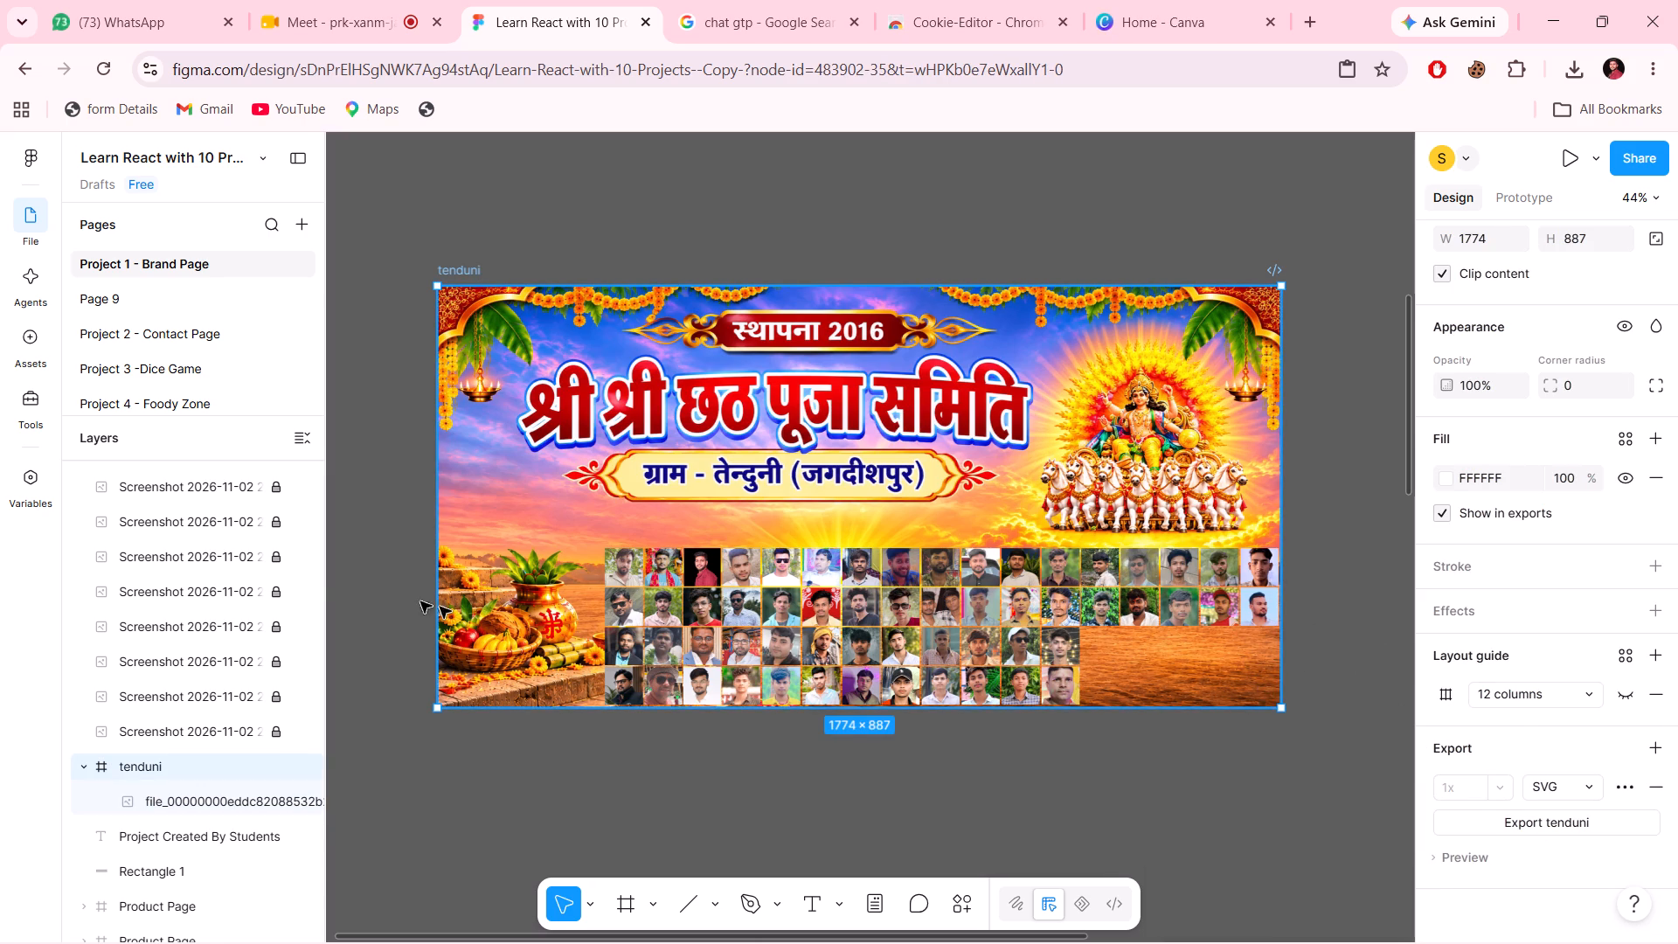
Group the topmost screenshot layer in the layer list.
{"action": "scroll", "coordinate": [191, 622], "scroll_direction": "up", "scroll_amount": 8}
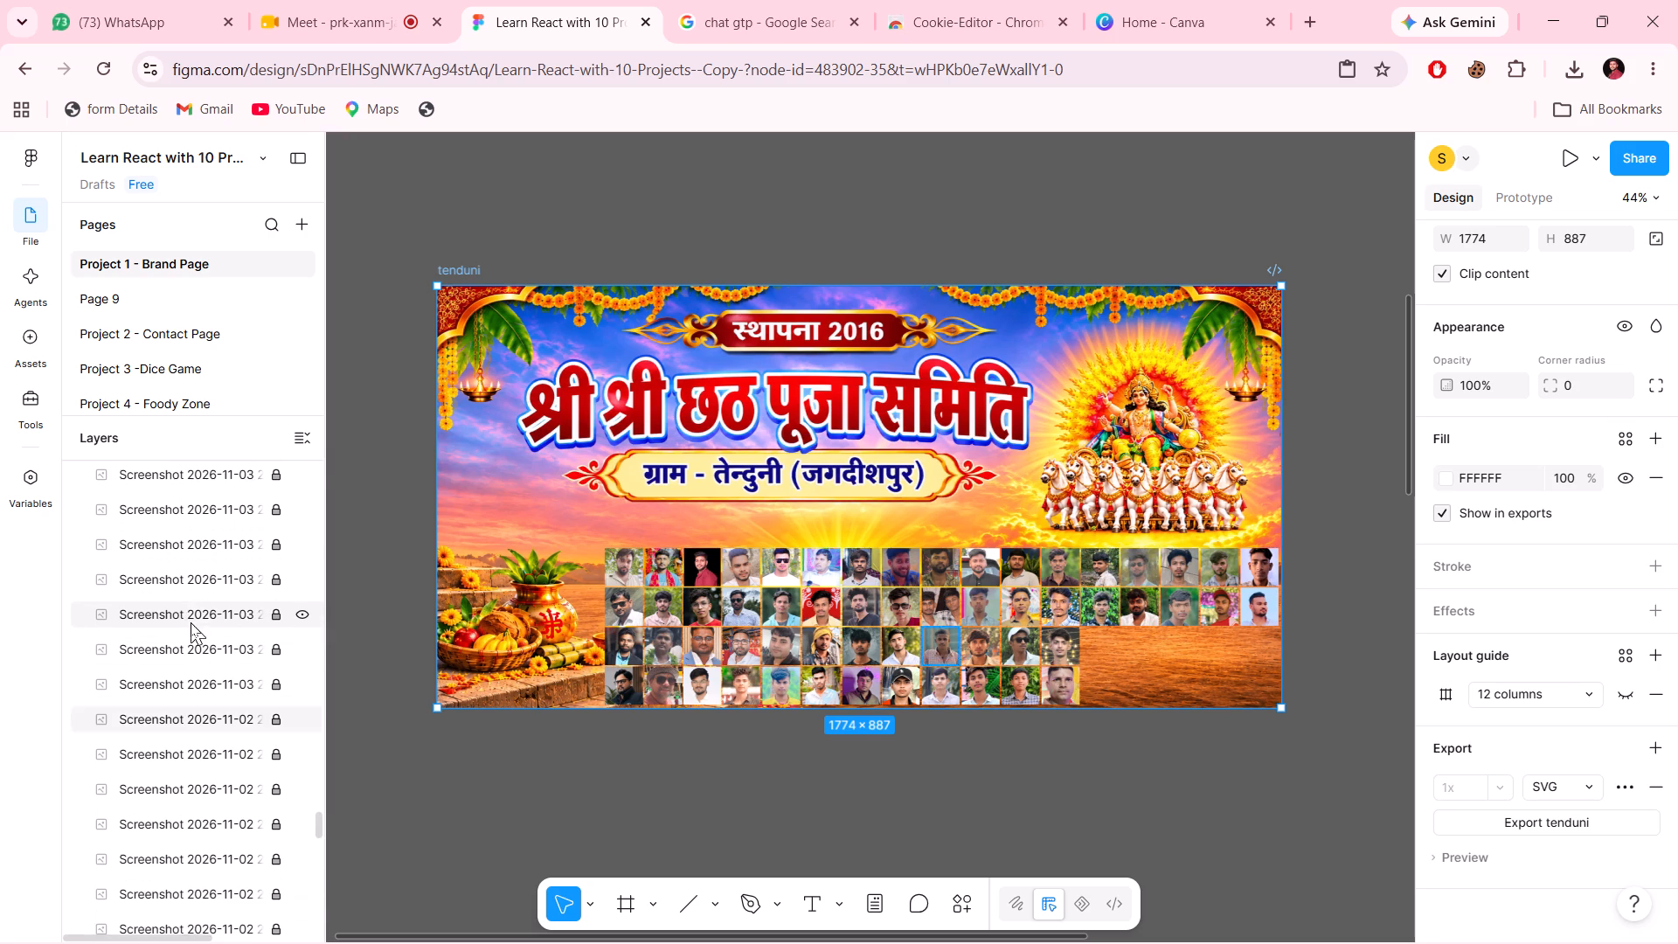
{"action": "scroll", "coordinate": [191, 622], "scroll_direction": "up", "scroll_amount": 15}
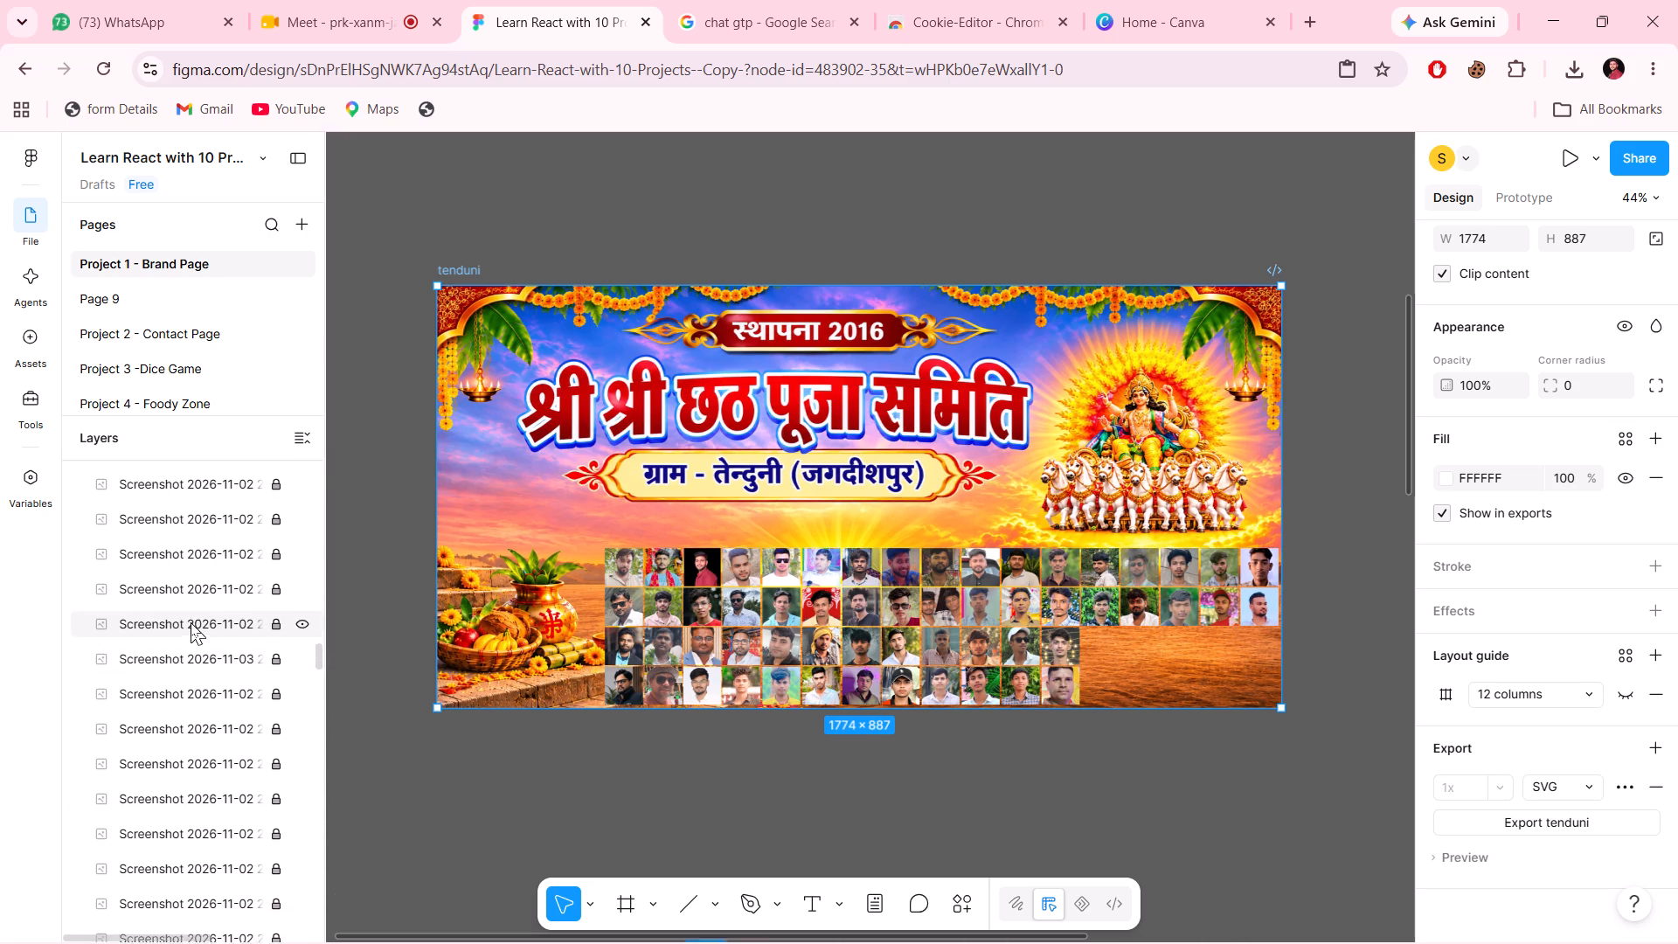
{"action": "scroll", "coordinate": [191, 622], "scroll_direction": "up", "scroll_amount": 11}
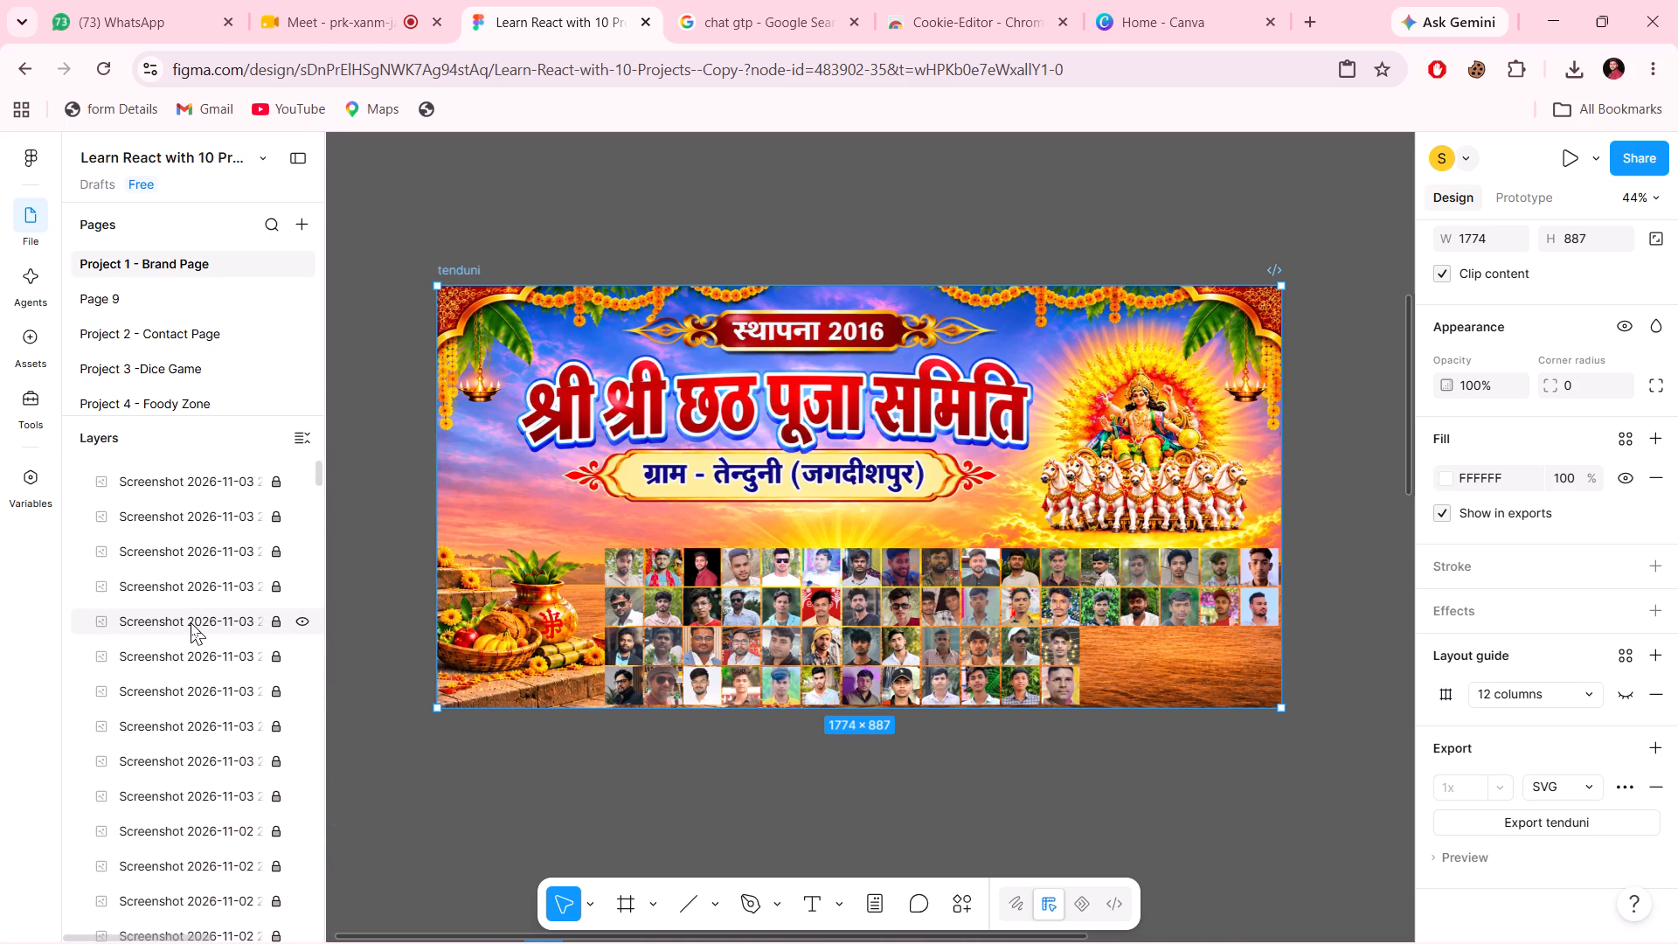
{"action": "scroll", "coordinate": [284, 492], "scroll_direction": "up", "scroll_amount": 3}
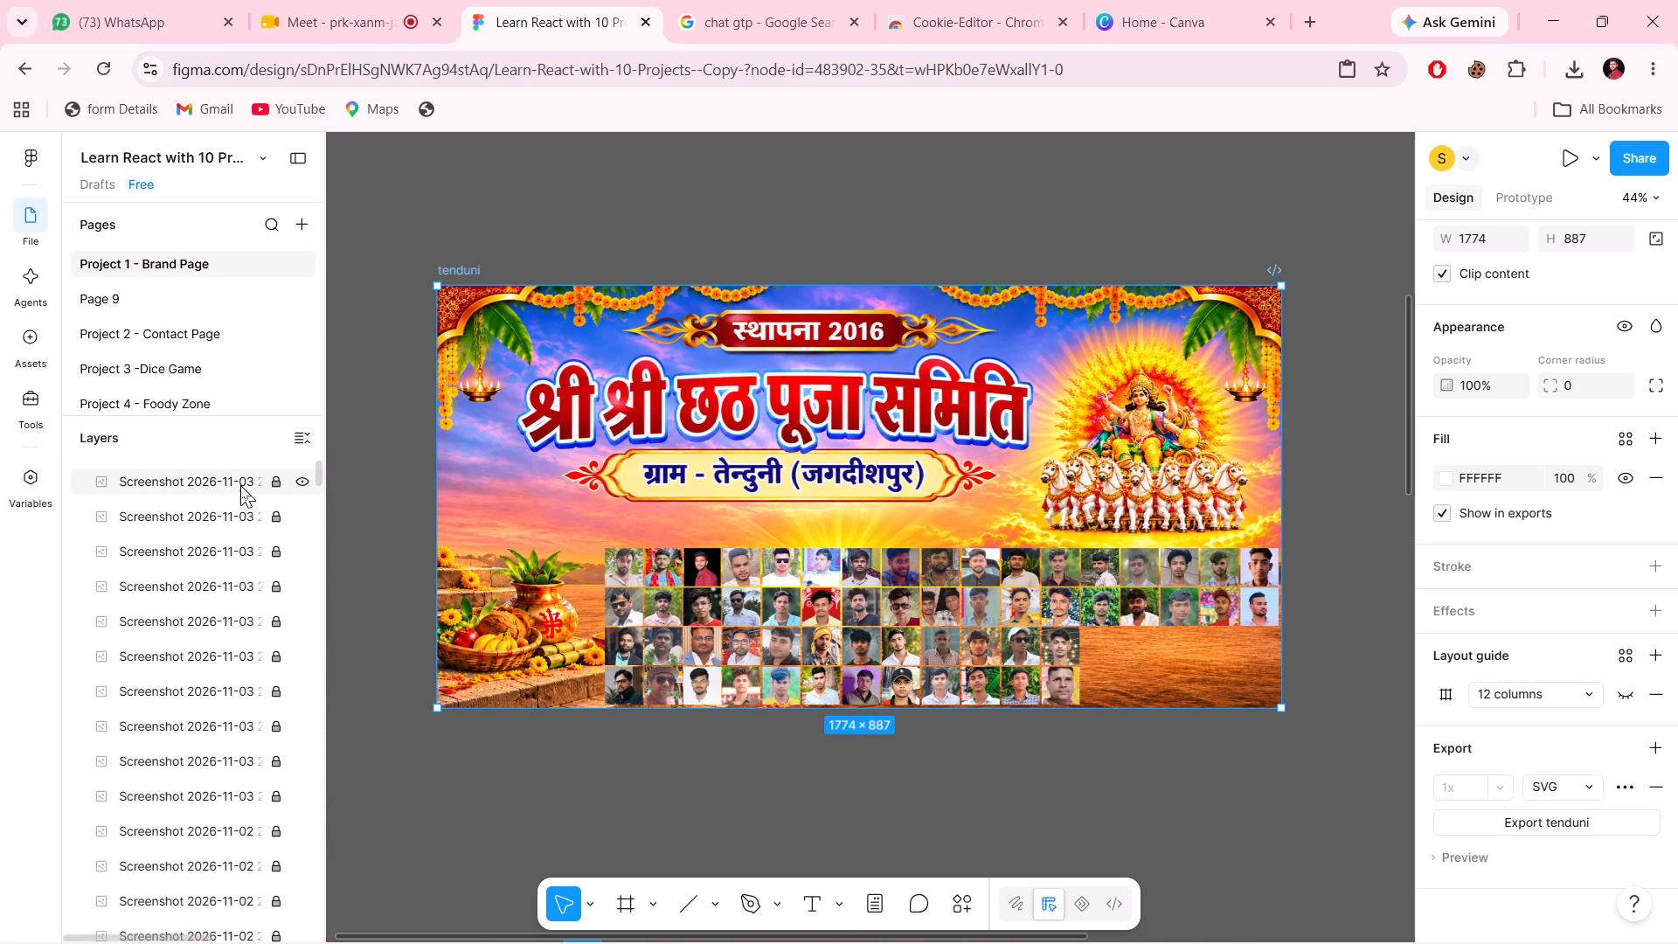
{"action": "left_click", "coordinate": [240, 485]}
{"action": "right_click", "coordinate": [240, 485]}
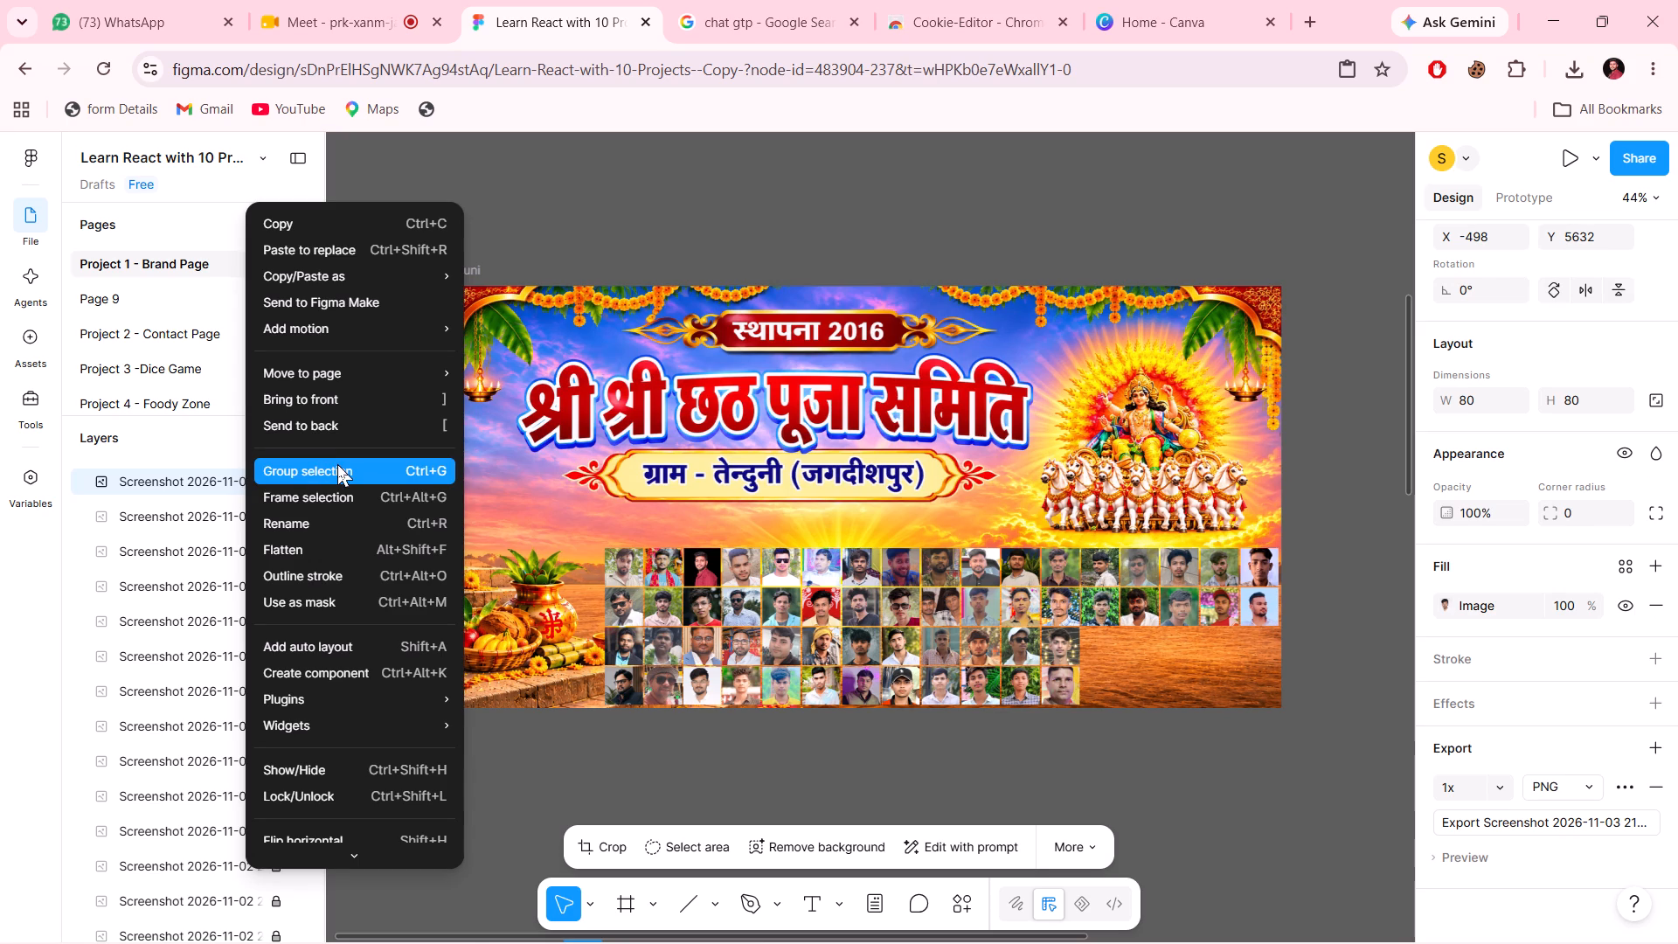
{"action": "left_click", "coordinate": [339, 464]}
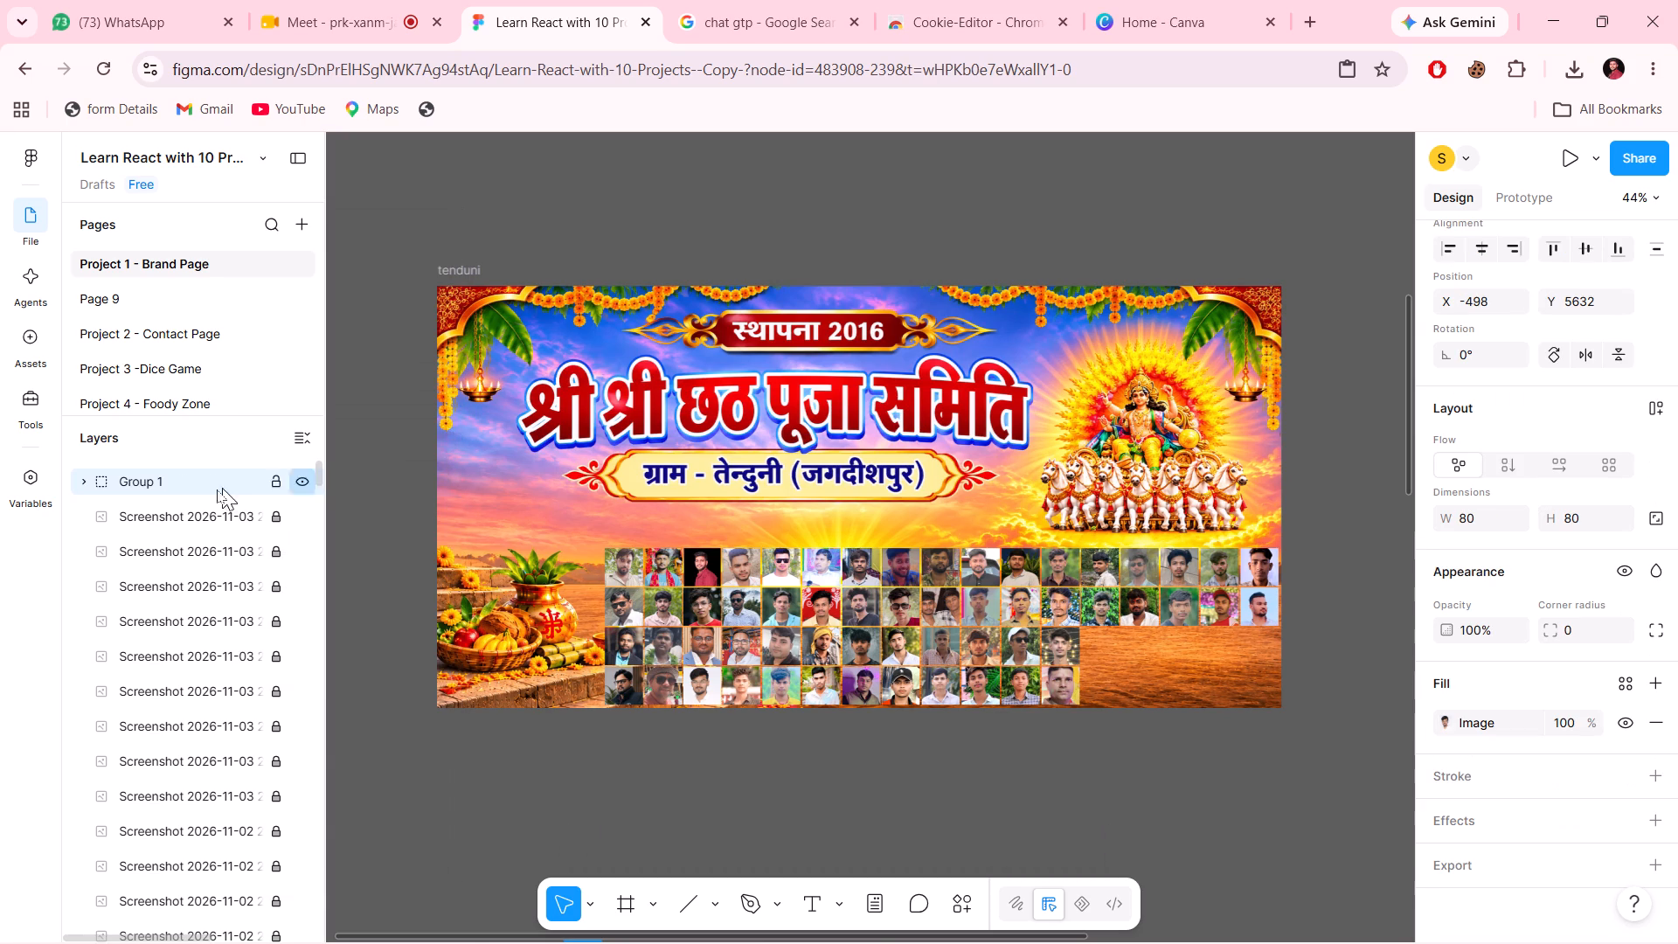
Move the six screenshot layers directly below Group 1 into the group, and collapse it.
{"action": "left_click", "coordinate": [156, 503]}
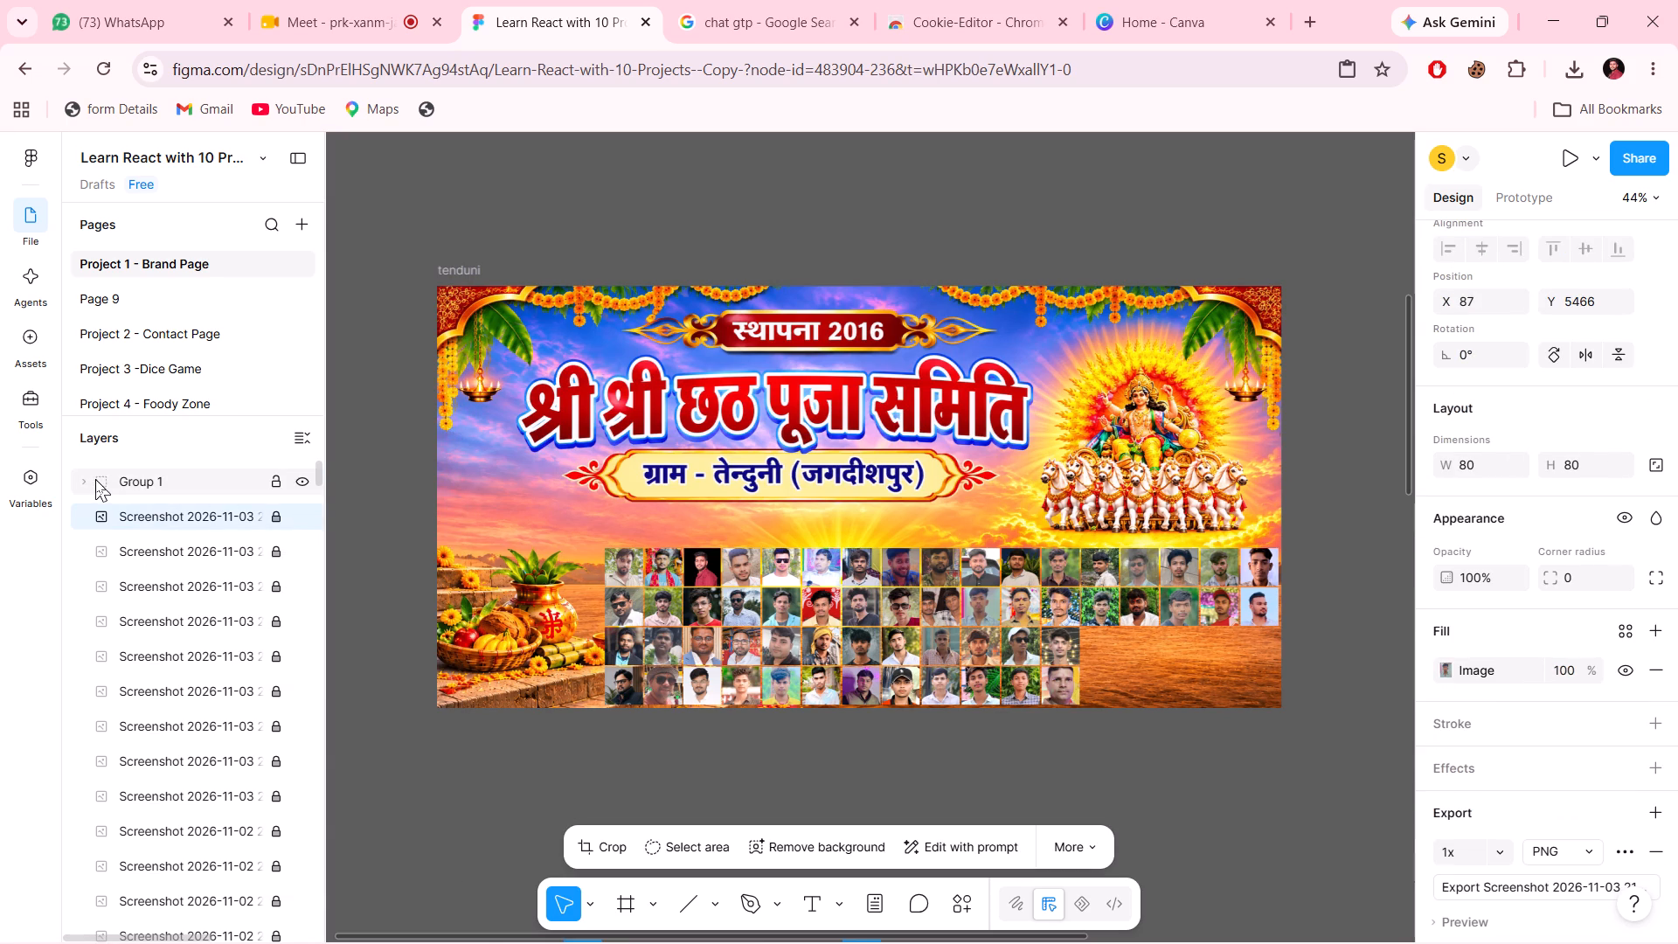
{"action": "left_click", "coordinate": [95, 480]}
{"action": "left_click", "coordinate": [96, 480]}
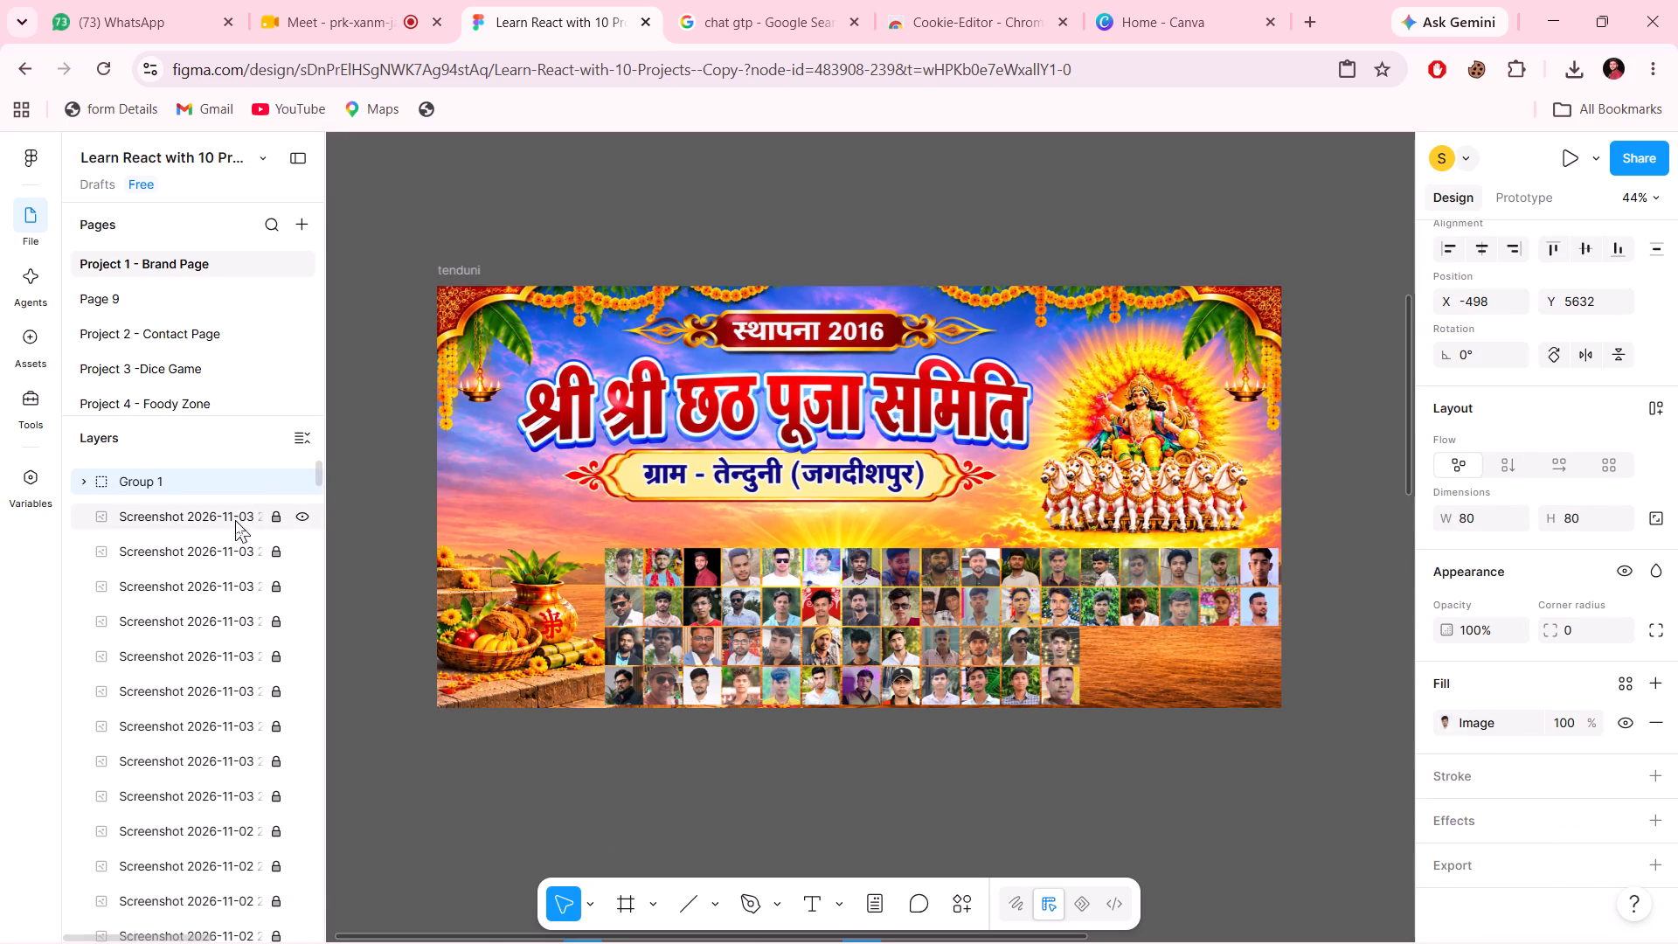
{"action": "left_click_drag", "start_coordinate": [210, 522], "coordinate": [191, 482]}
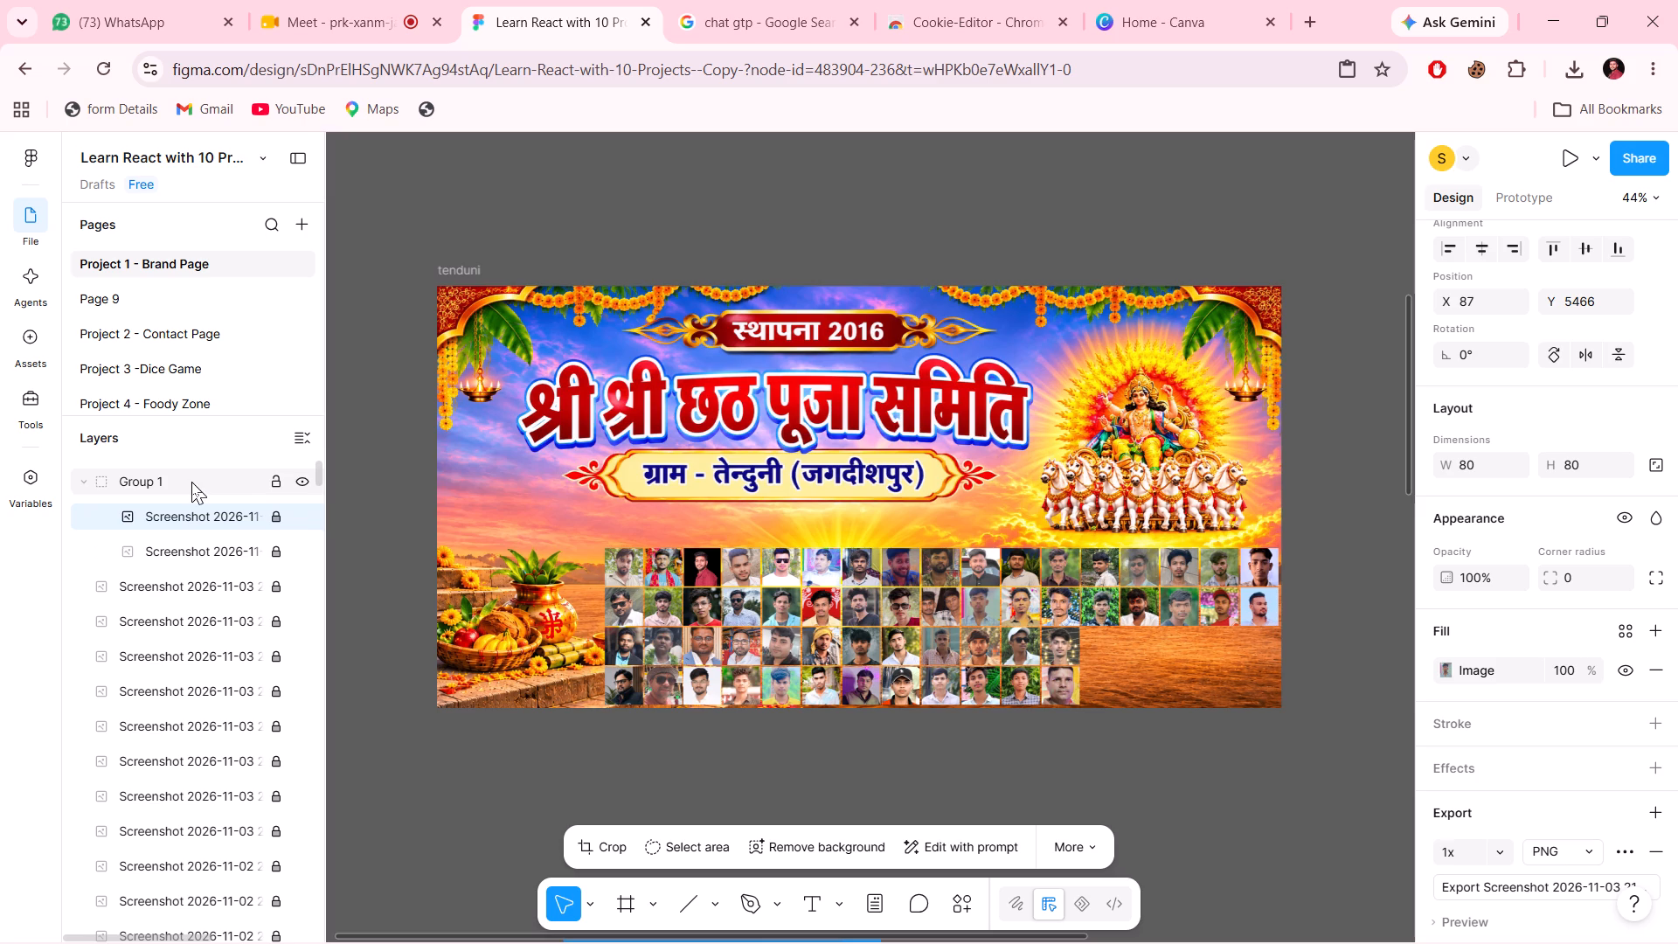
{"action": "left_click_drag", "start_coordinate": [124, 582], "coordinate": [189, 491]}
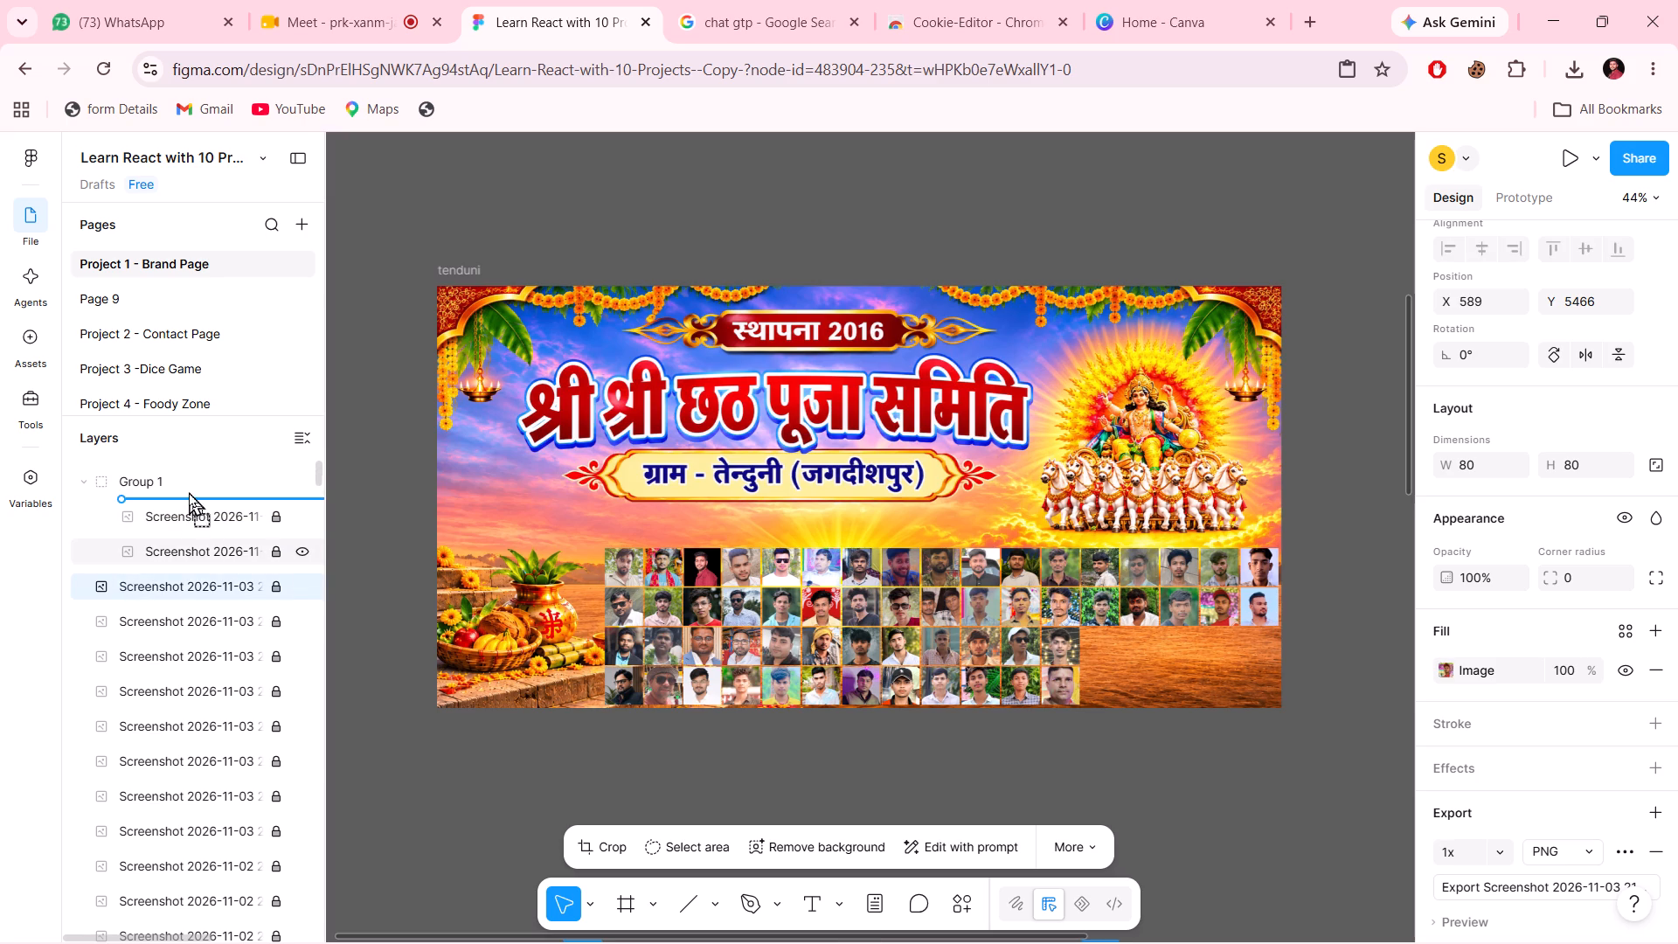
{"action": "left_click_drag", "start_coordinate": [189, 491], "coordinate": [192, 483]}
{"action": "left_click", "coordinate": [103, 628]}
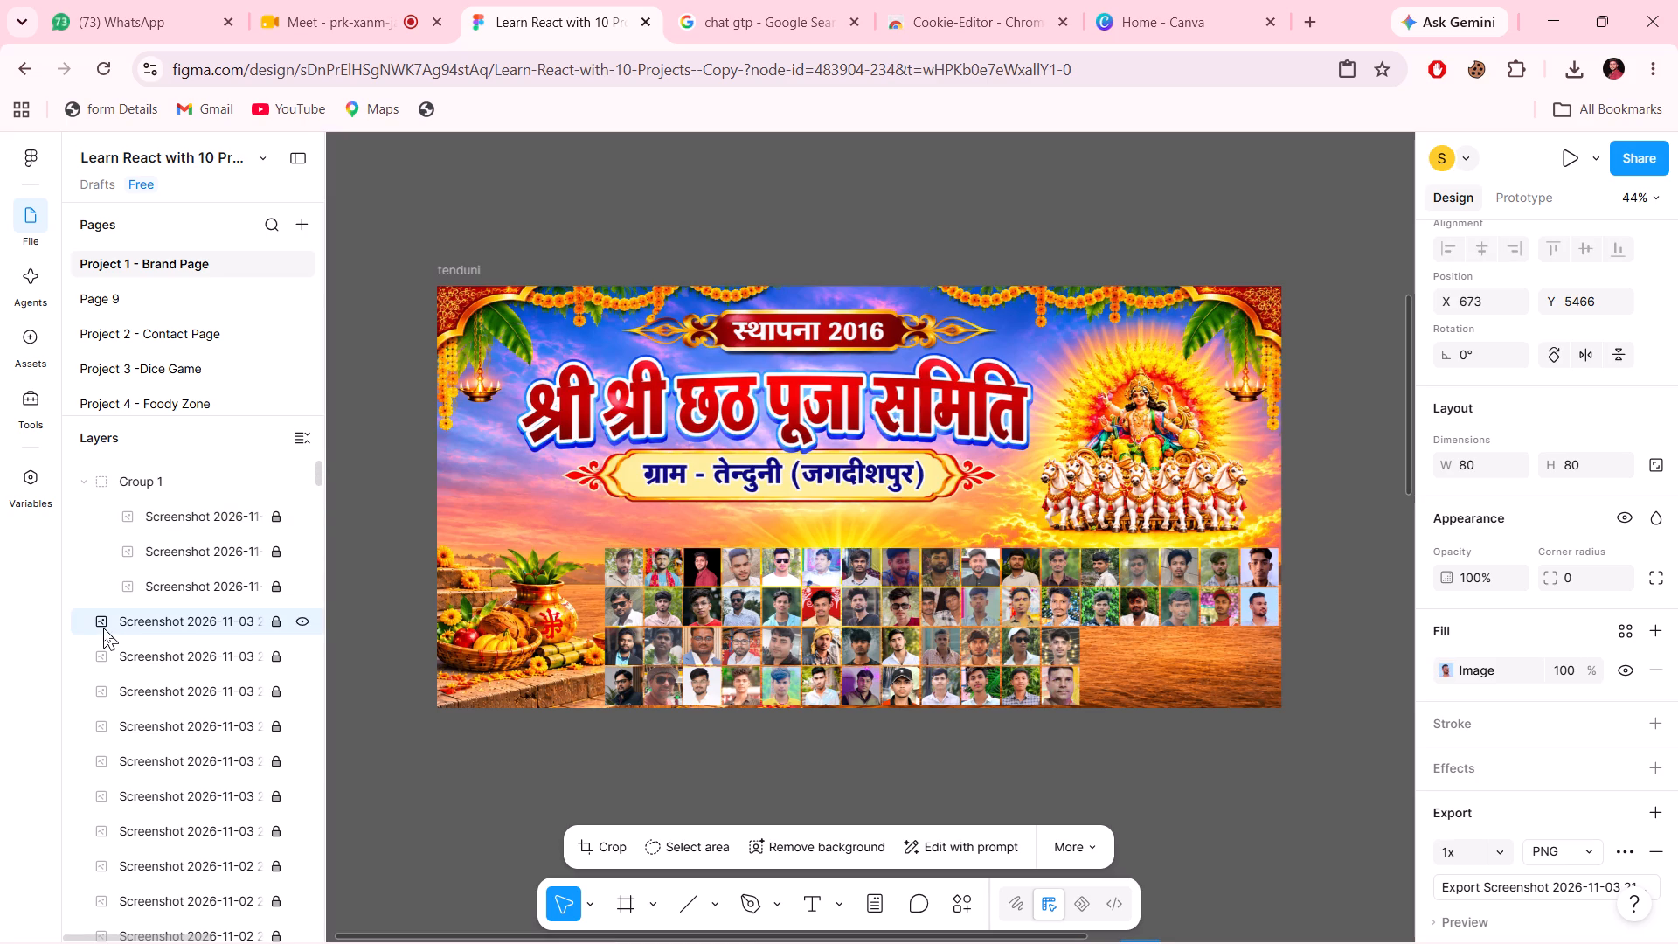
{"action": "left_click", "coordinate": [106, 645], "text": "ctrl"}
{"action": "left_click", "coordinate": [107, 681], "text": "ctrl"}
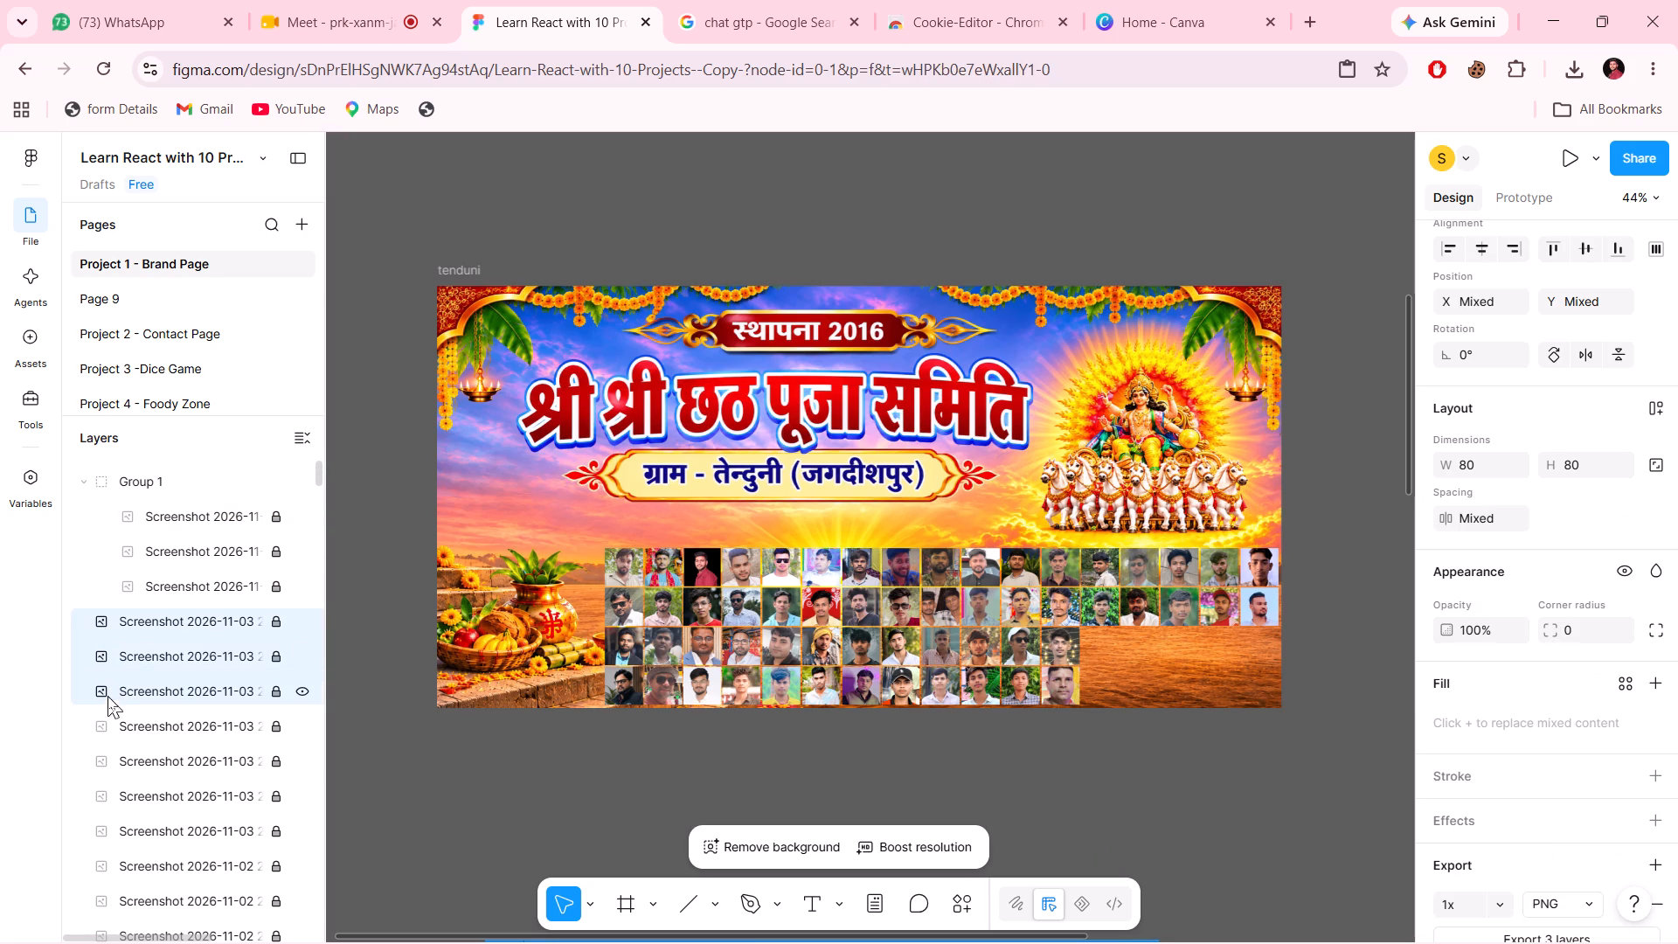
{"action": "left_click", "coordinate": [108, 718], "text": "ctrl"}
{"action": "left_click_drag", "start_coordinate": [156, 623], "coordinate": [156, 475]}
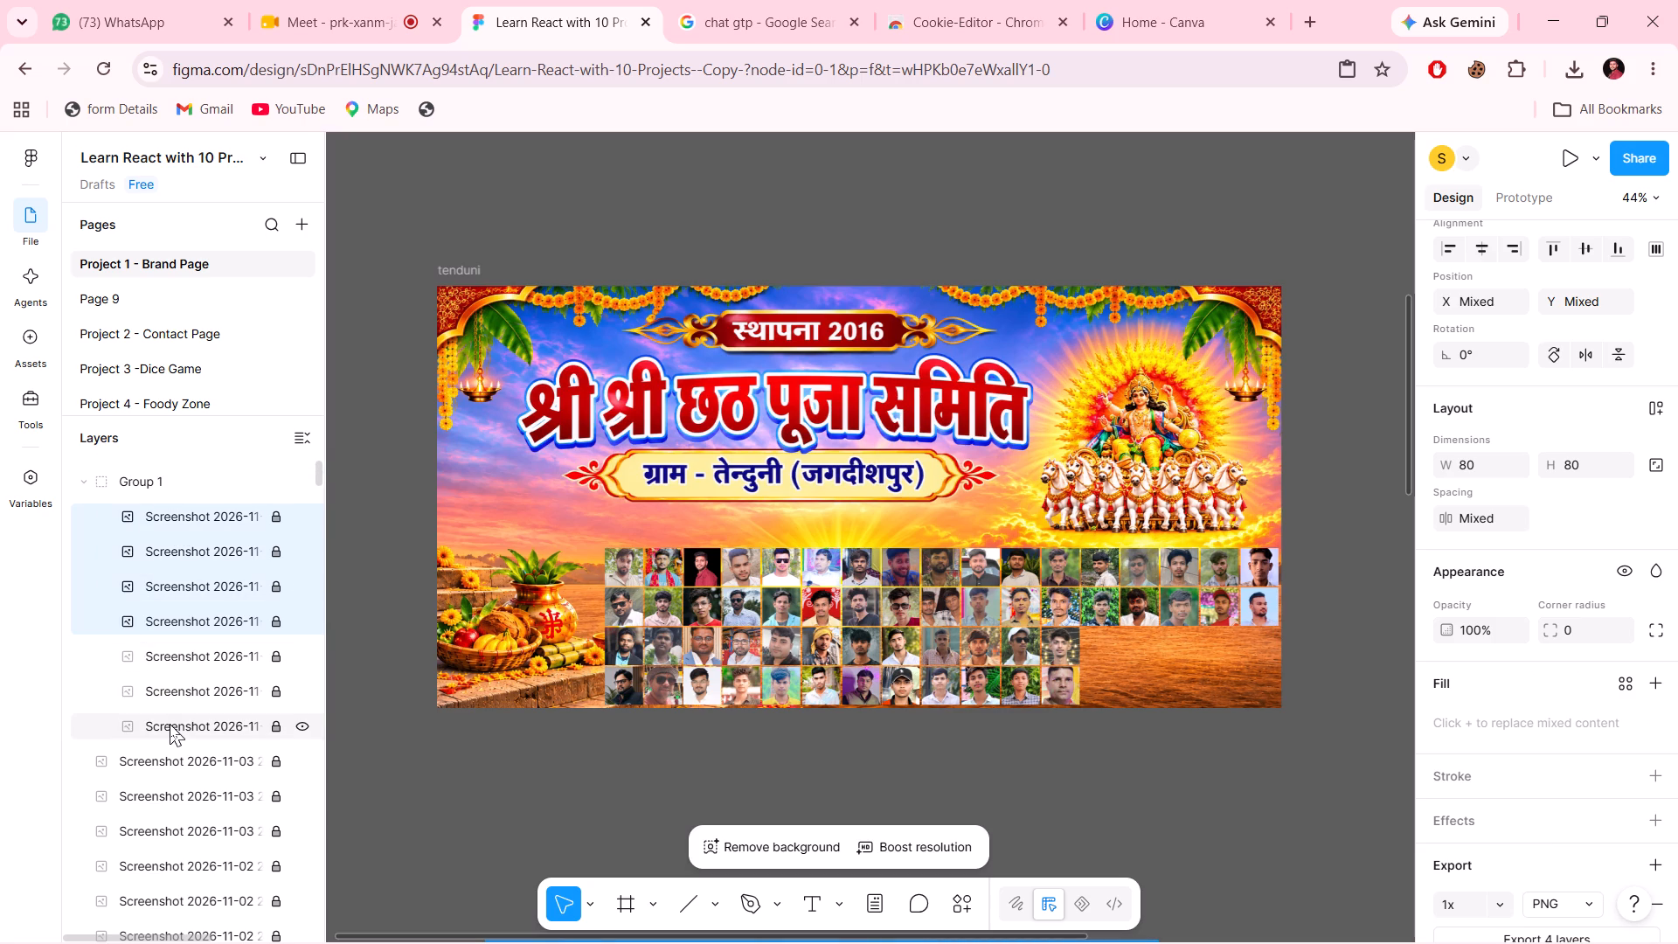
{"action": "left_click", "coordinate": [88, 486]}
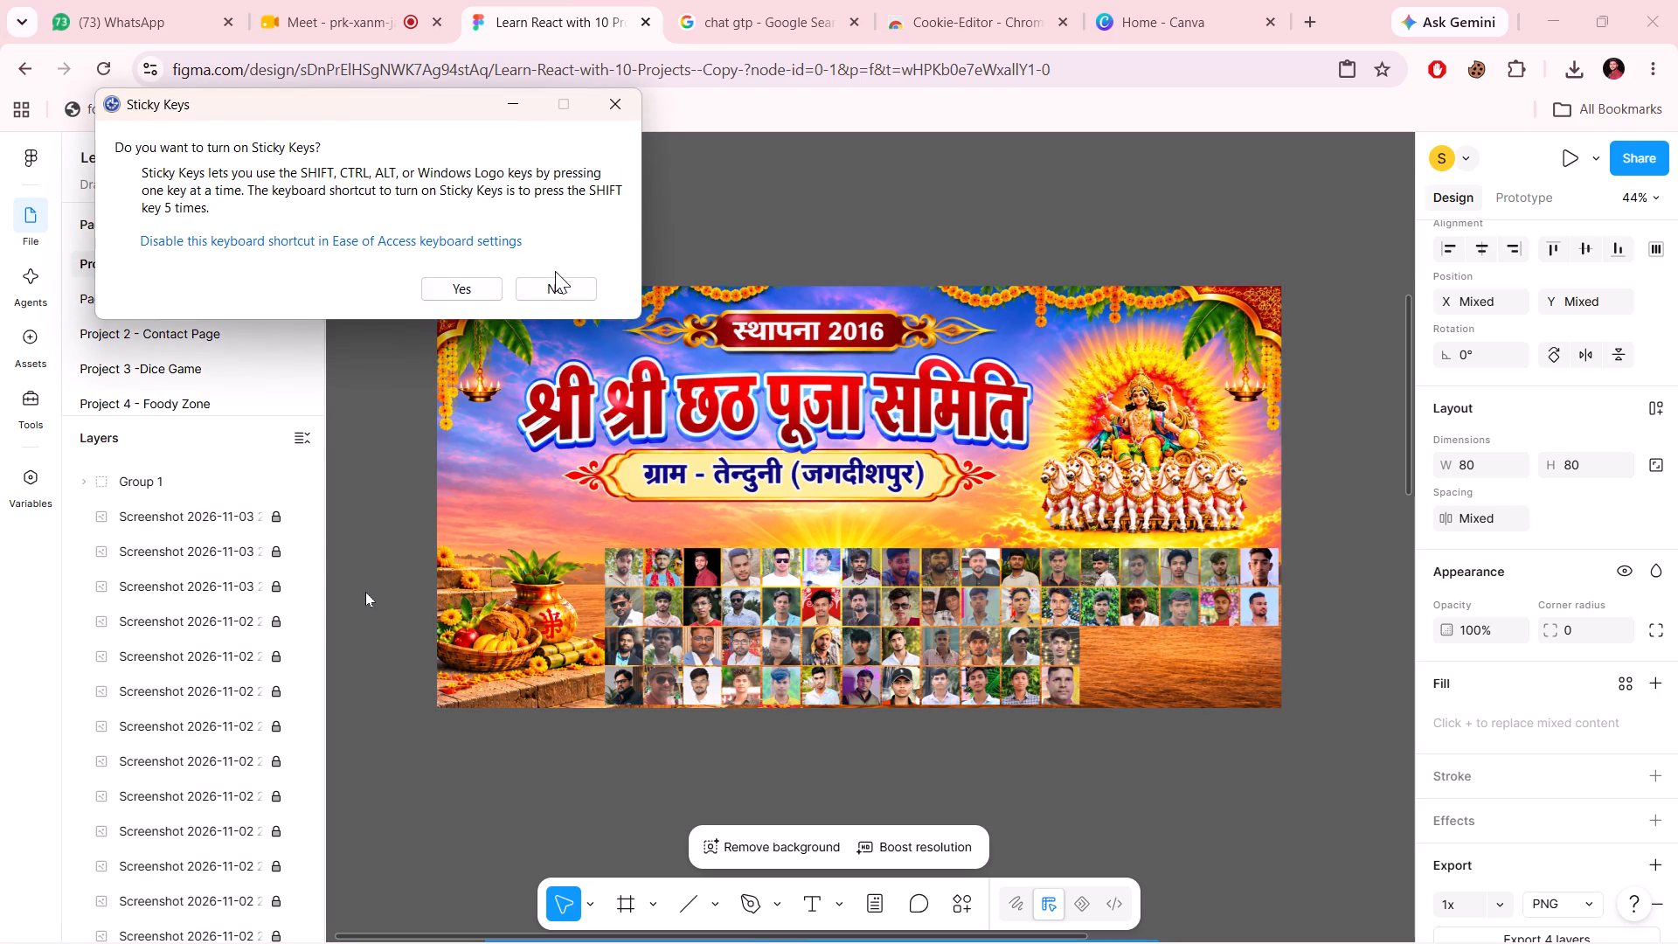
Select the ungrouped screenshot layers down to the tenduni frame, inspect the selection across the banner copies, and clear it.
{"action": "left_click", "coordinate": [170, 517]}
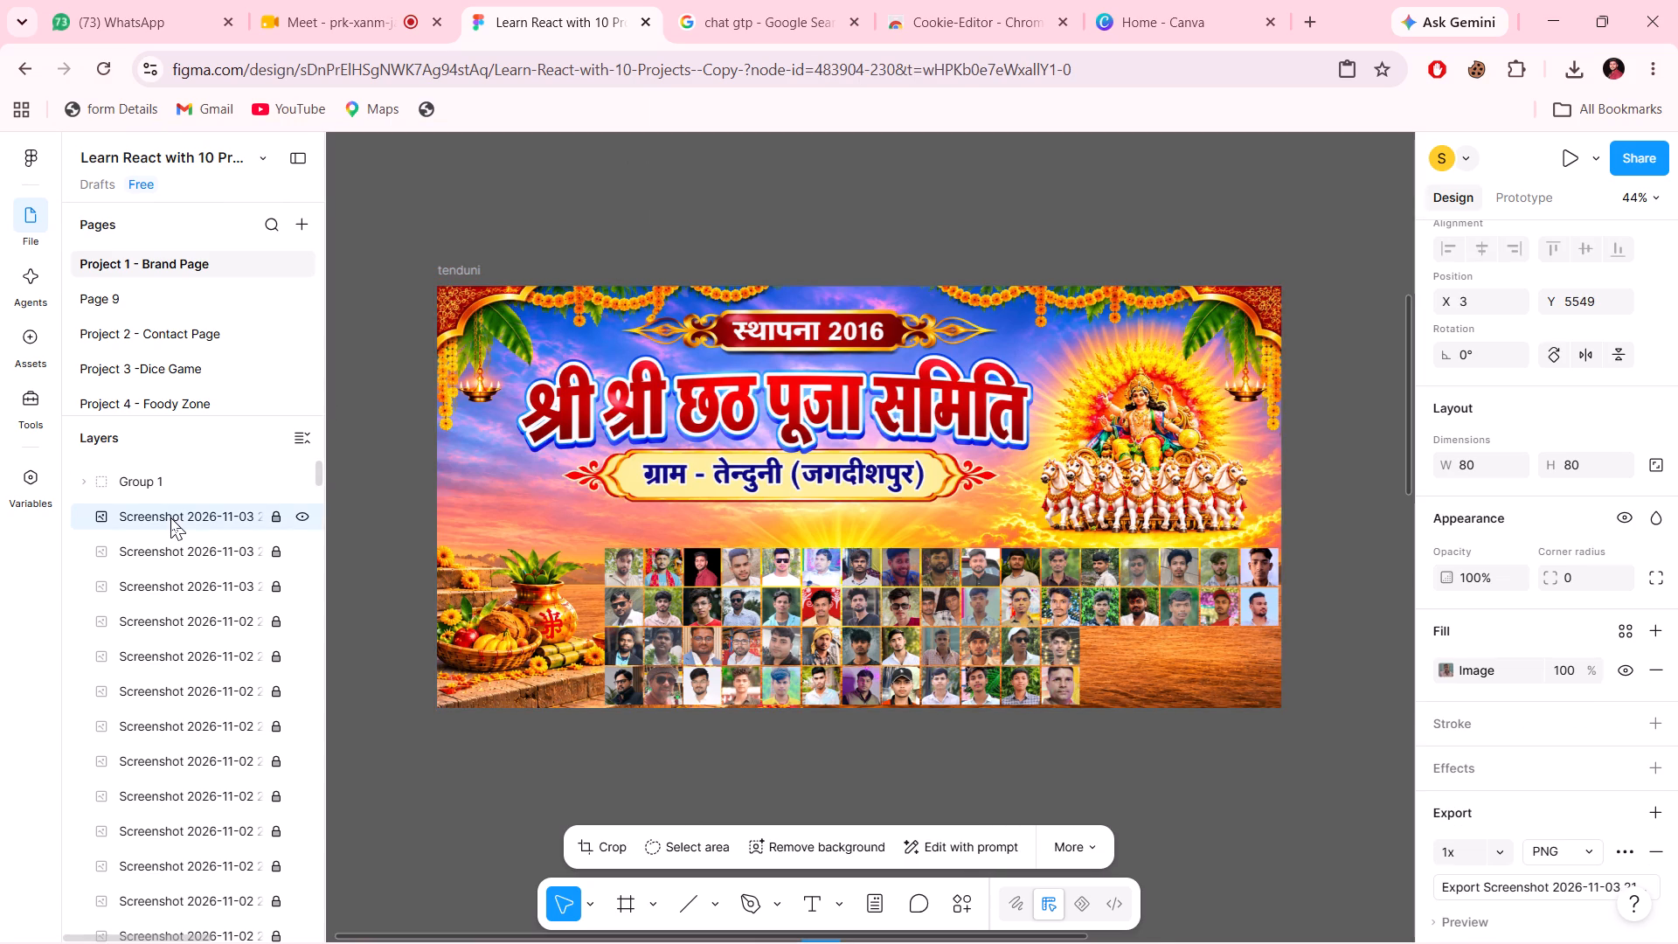
{"action": "scroll", "coordinate": [225, 698], "scroll_direction": "down", "scroll_amount": 3}
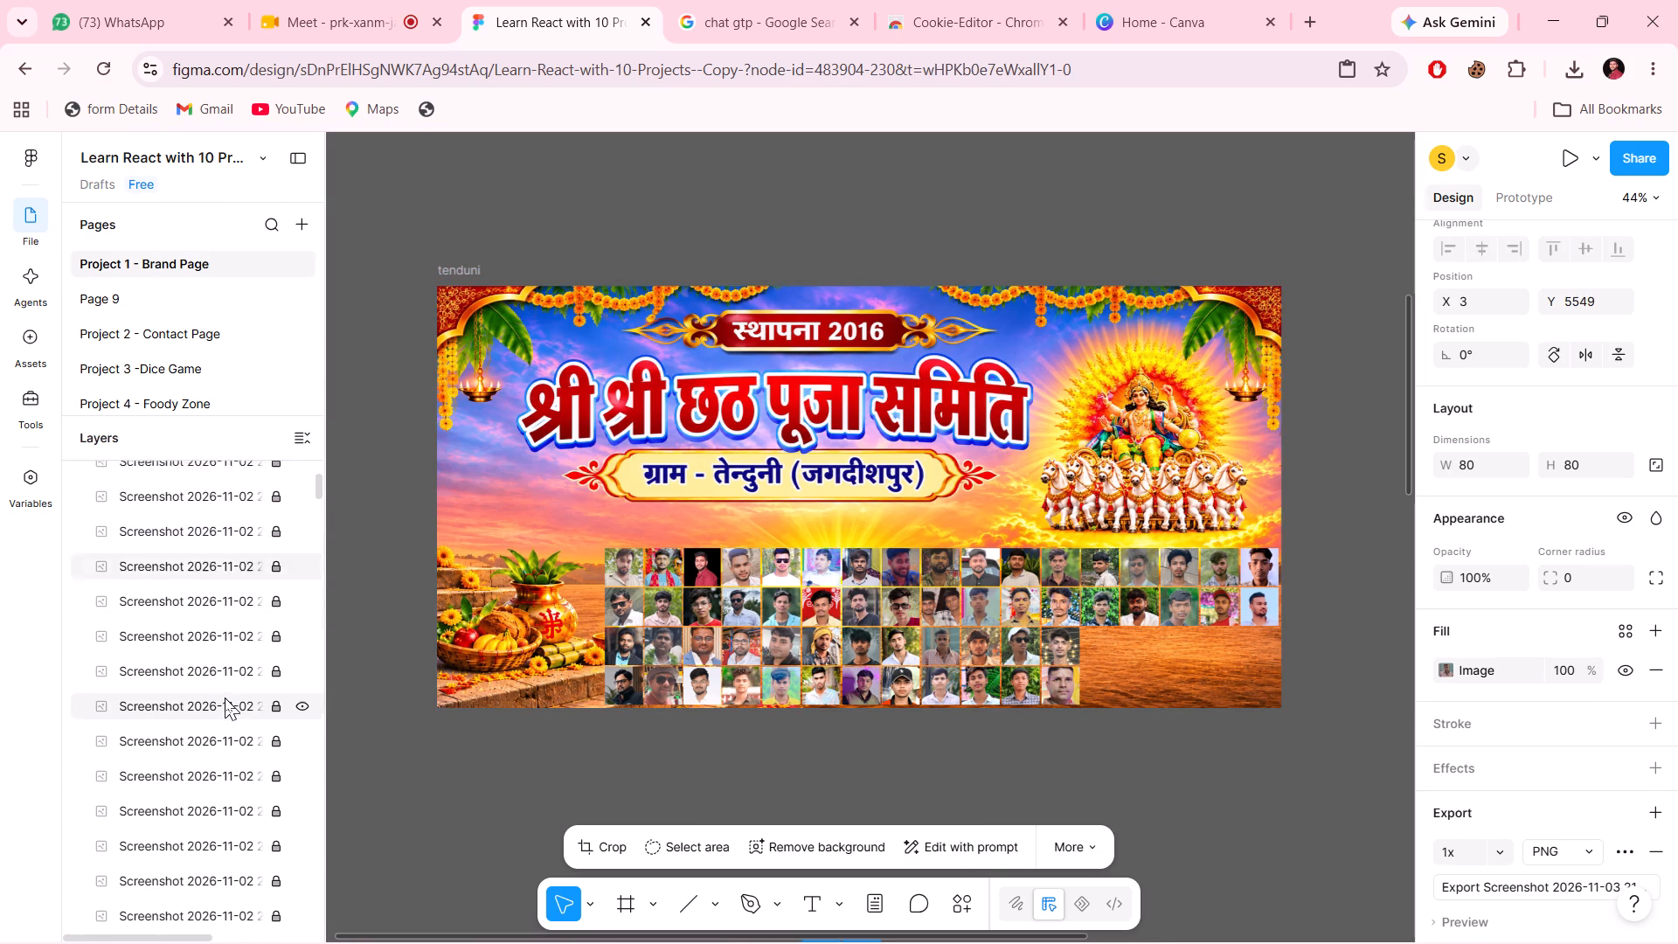
{"action": "scroll", "coordinate": [225, 698], "scroll_direction": "down", "scroll_amount": 8}
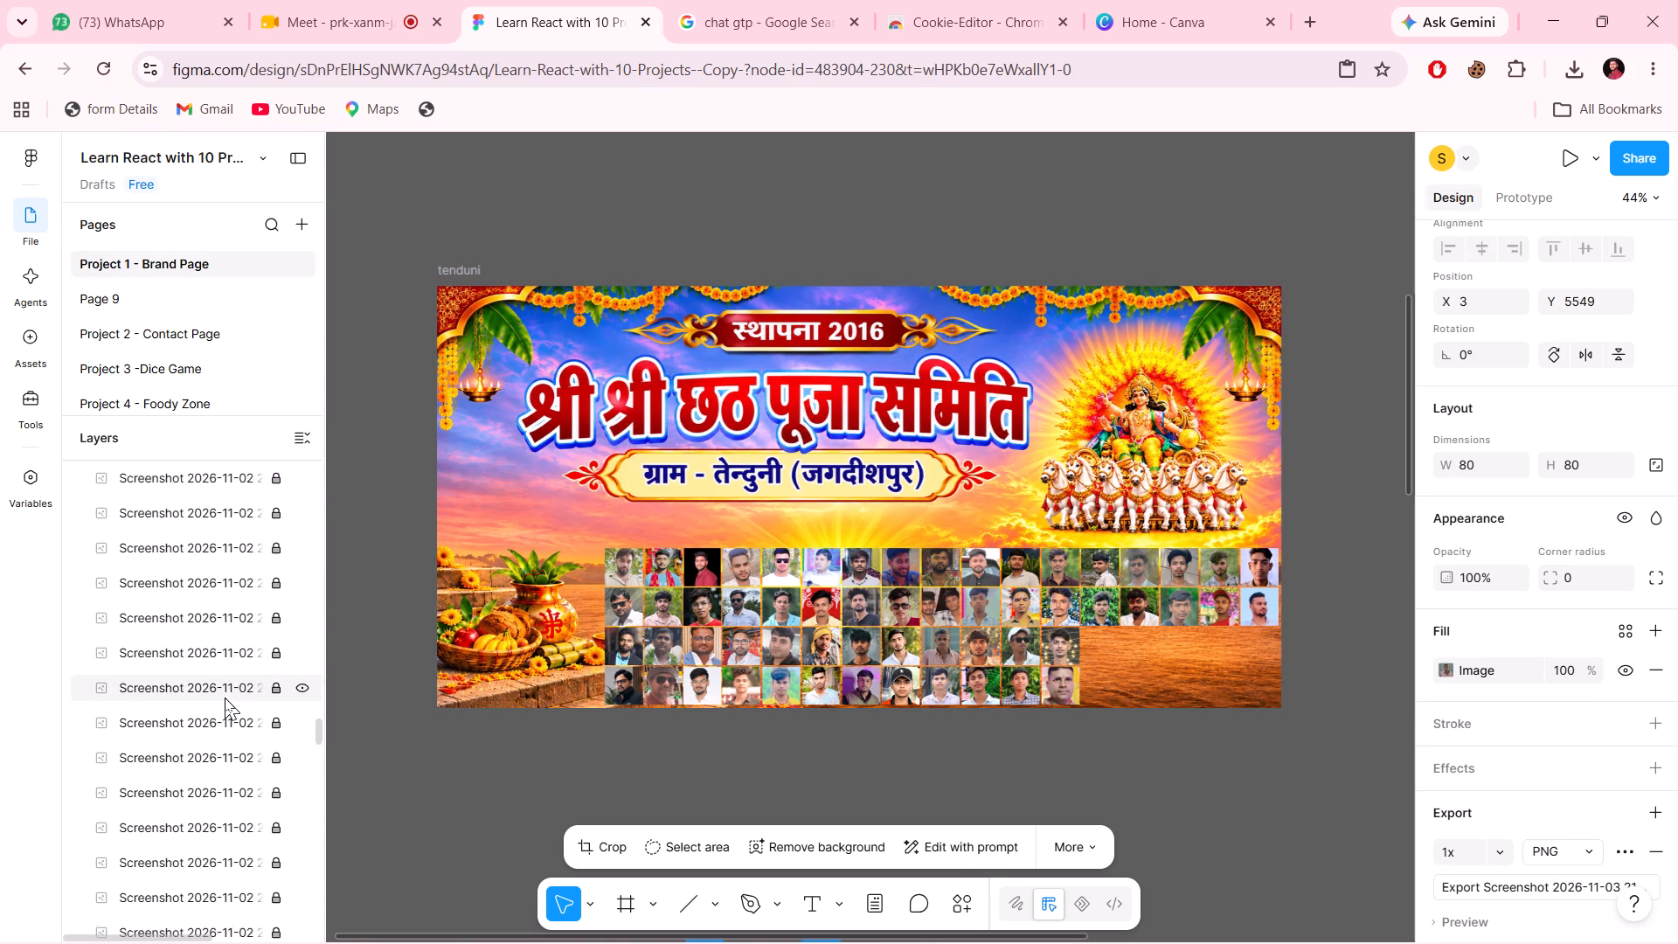
{"action": "scroll", "coordinate": [225, 698], "scroll_direction": "down", "scroll_amount": 5}
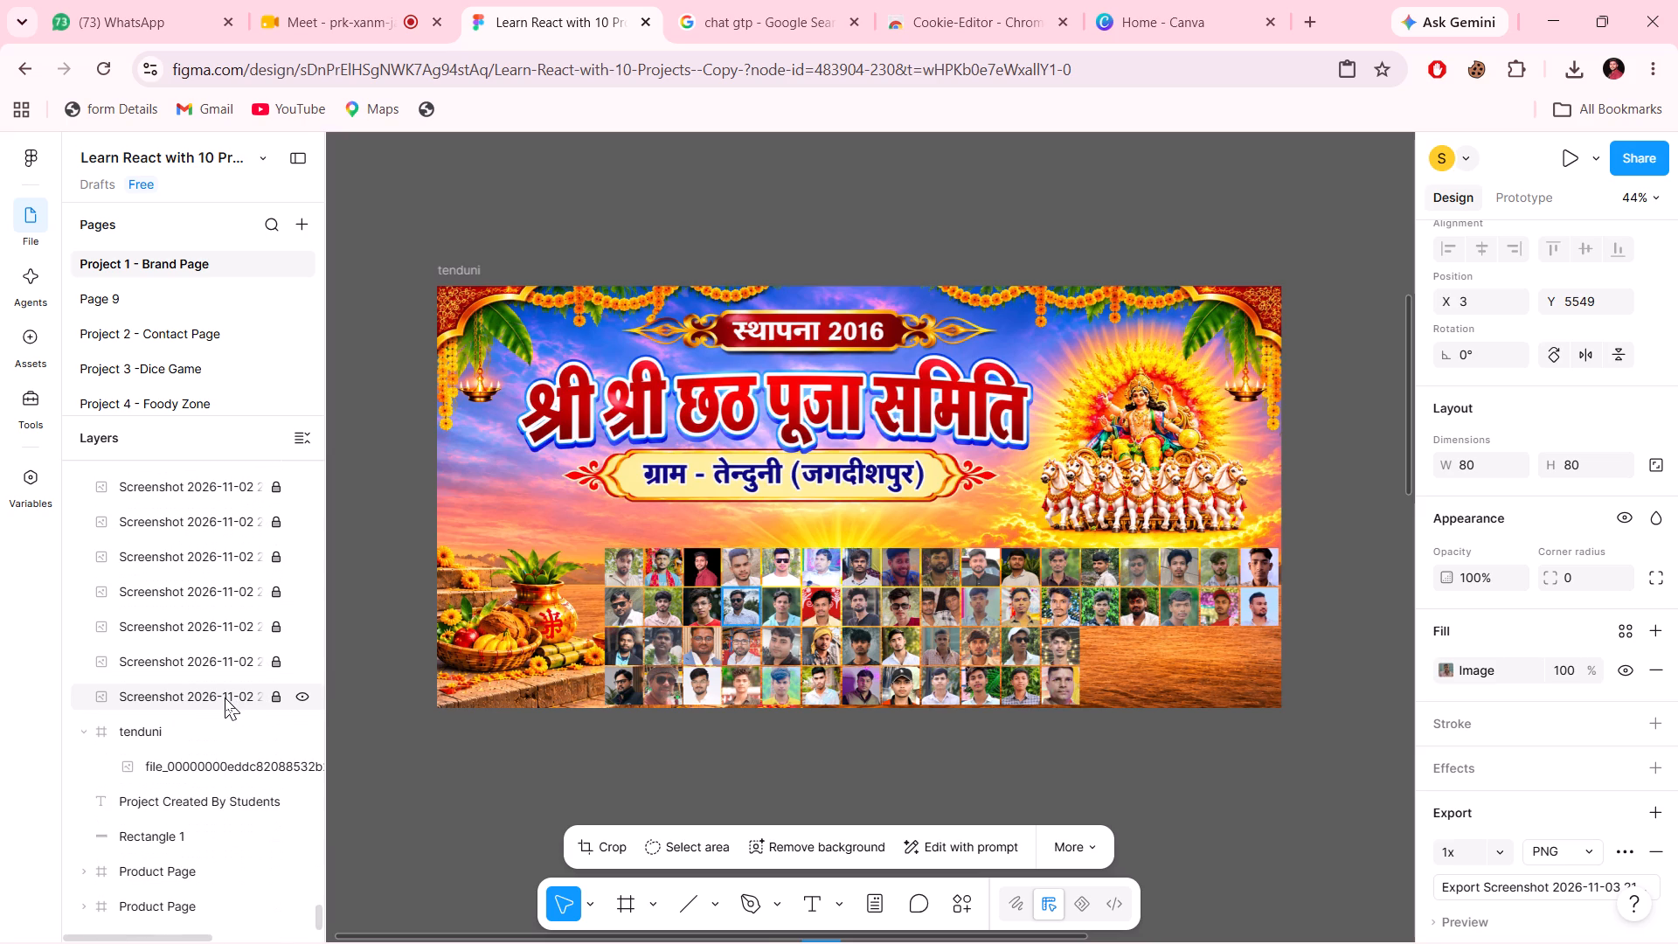
{"action": "left_click", "coordinate": [225, 698], "text": "shift"}
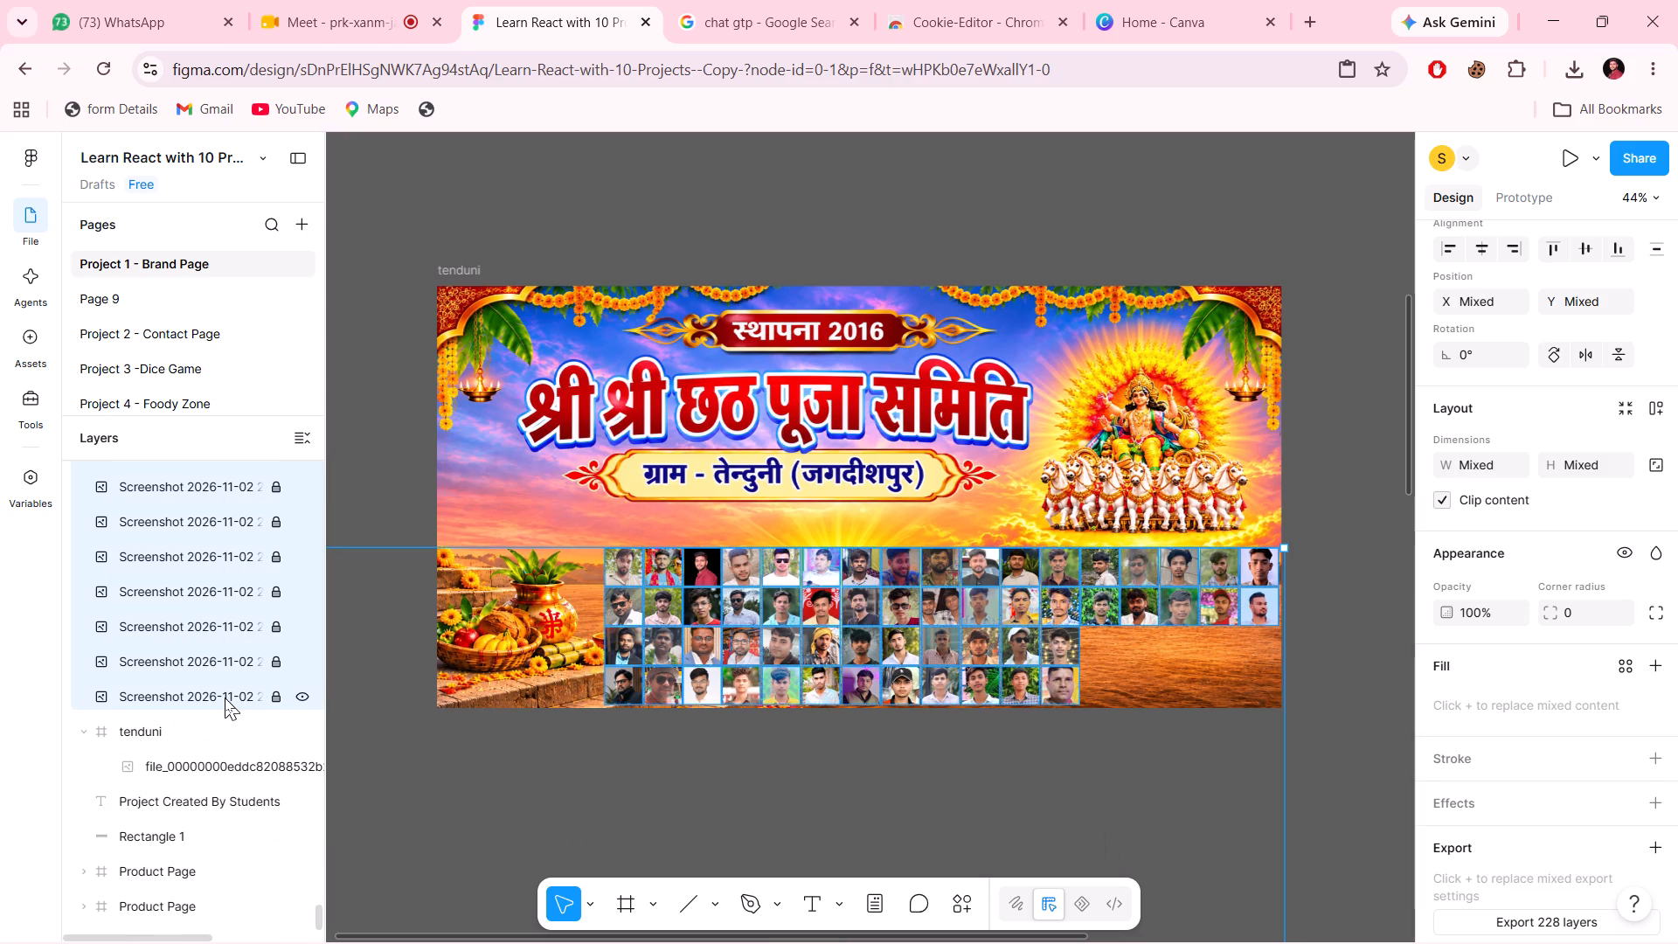
{"action": "scroll", "coordinate": [542, 705], "scroll_direction": "down", "scroll_amount": 5}
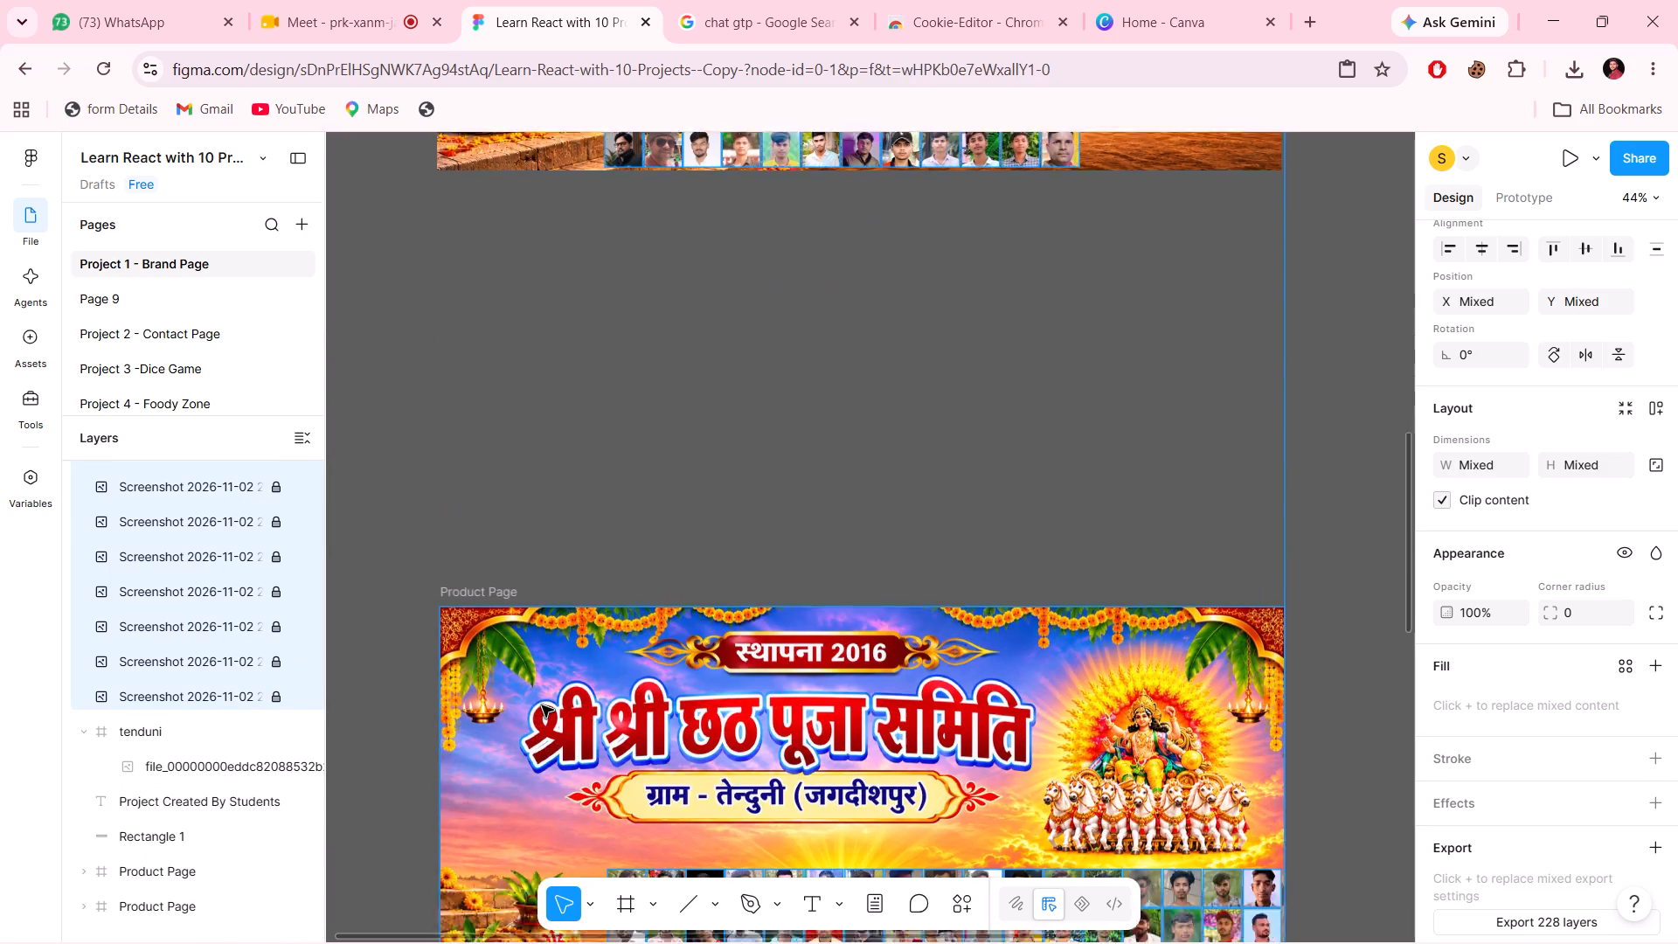
{"action": "scroll", "coordinate": [542, 705], "scroll_direction": "down", "scroll_amount": 7}
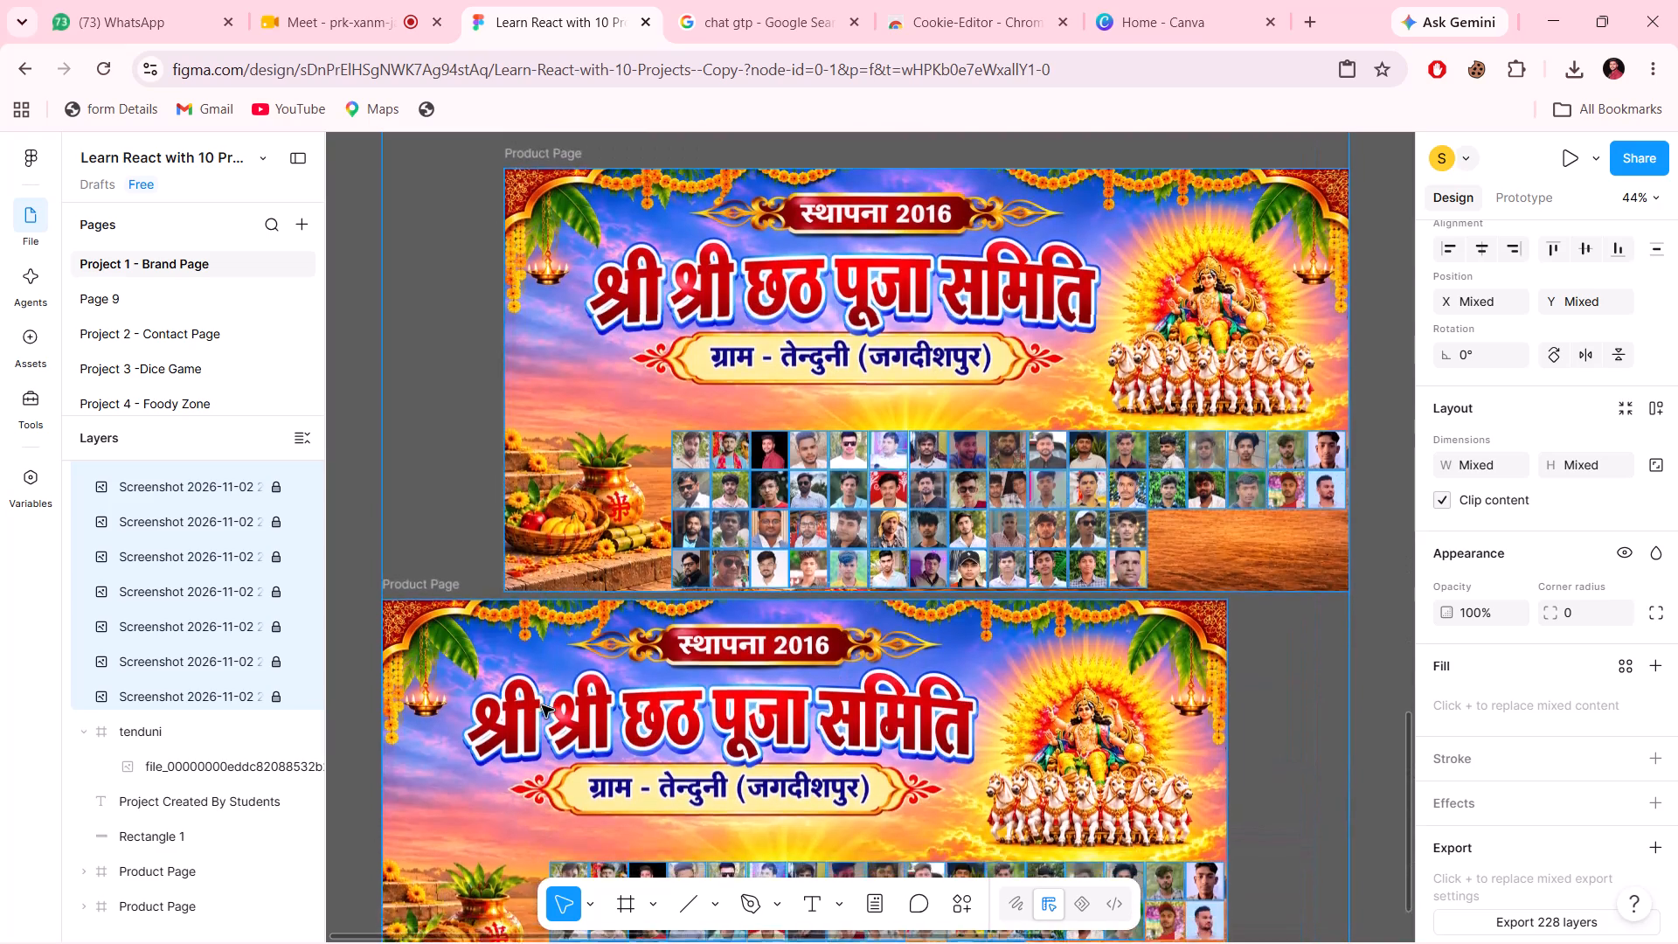
{"action": "scroll", "coordinate": [542, 705], "scroll_direction": "down", "scroll_amount": 4}
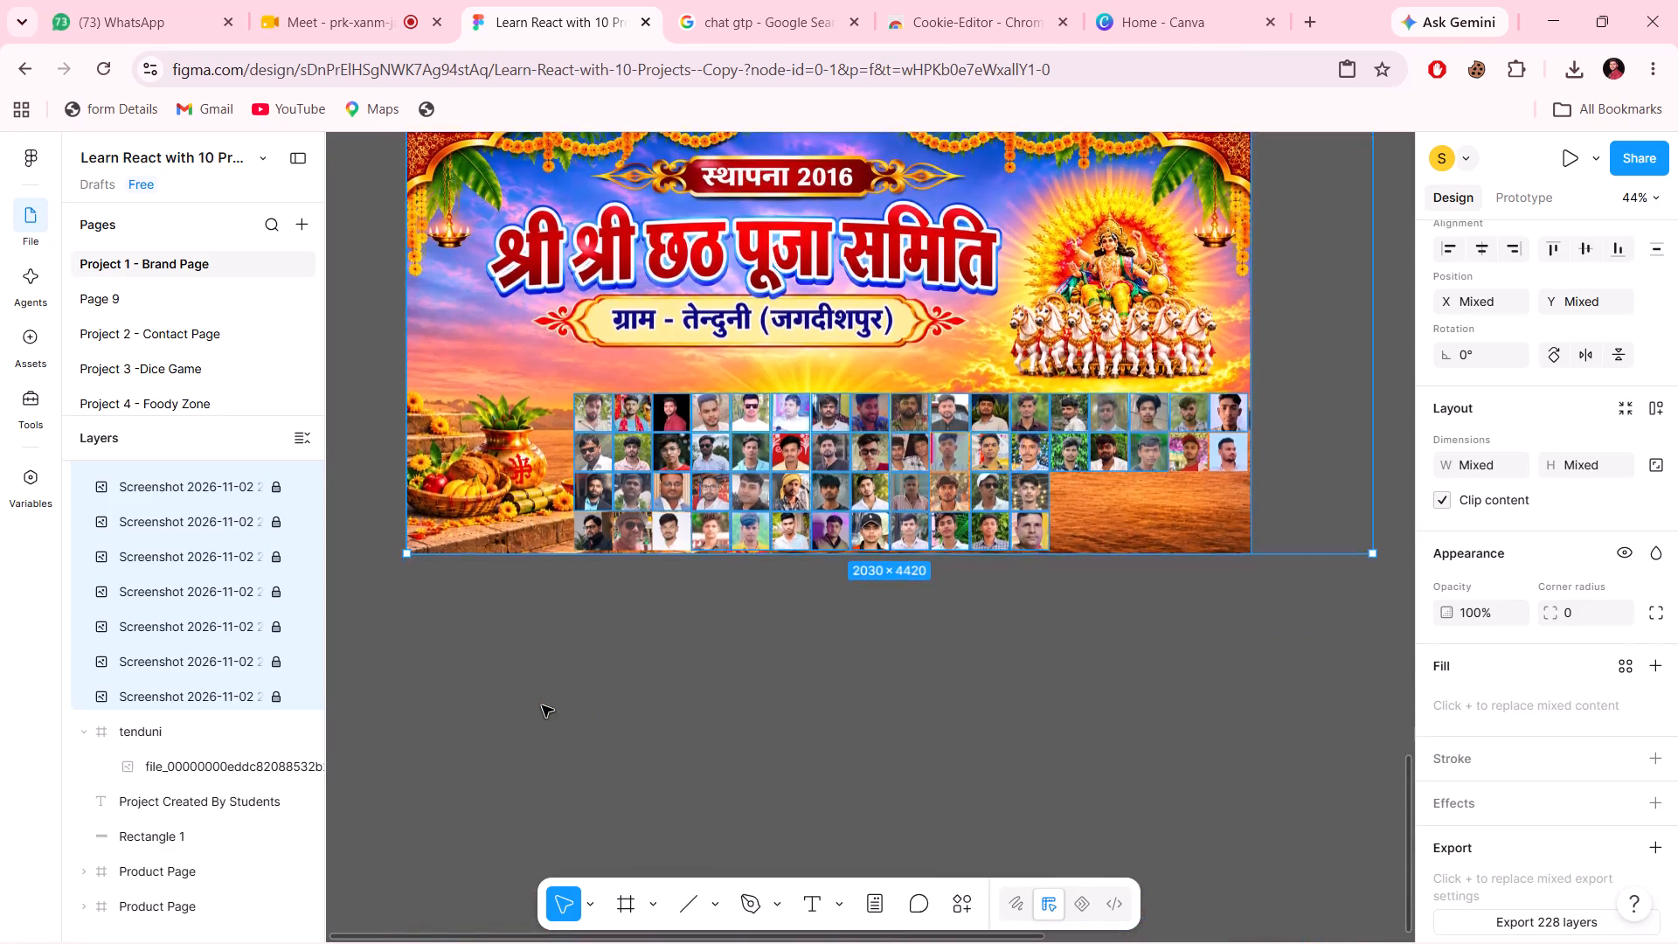
{"action": "left_click", "coordinate": [542, 705]}
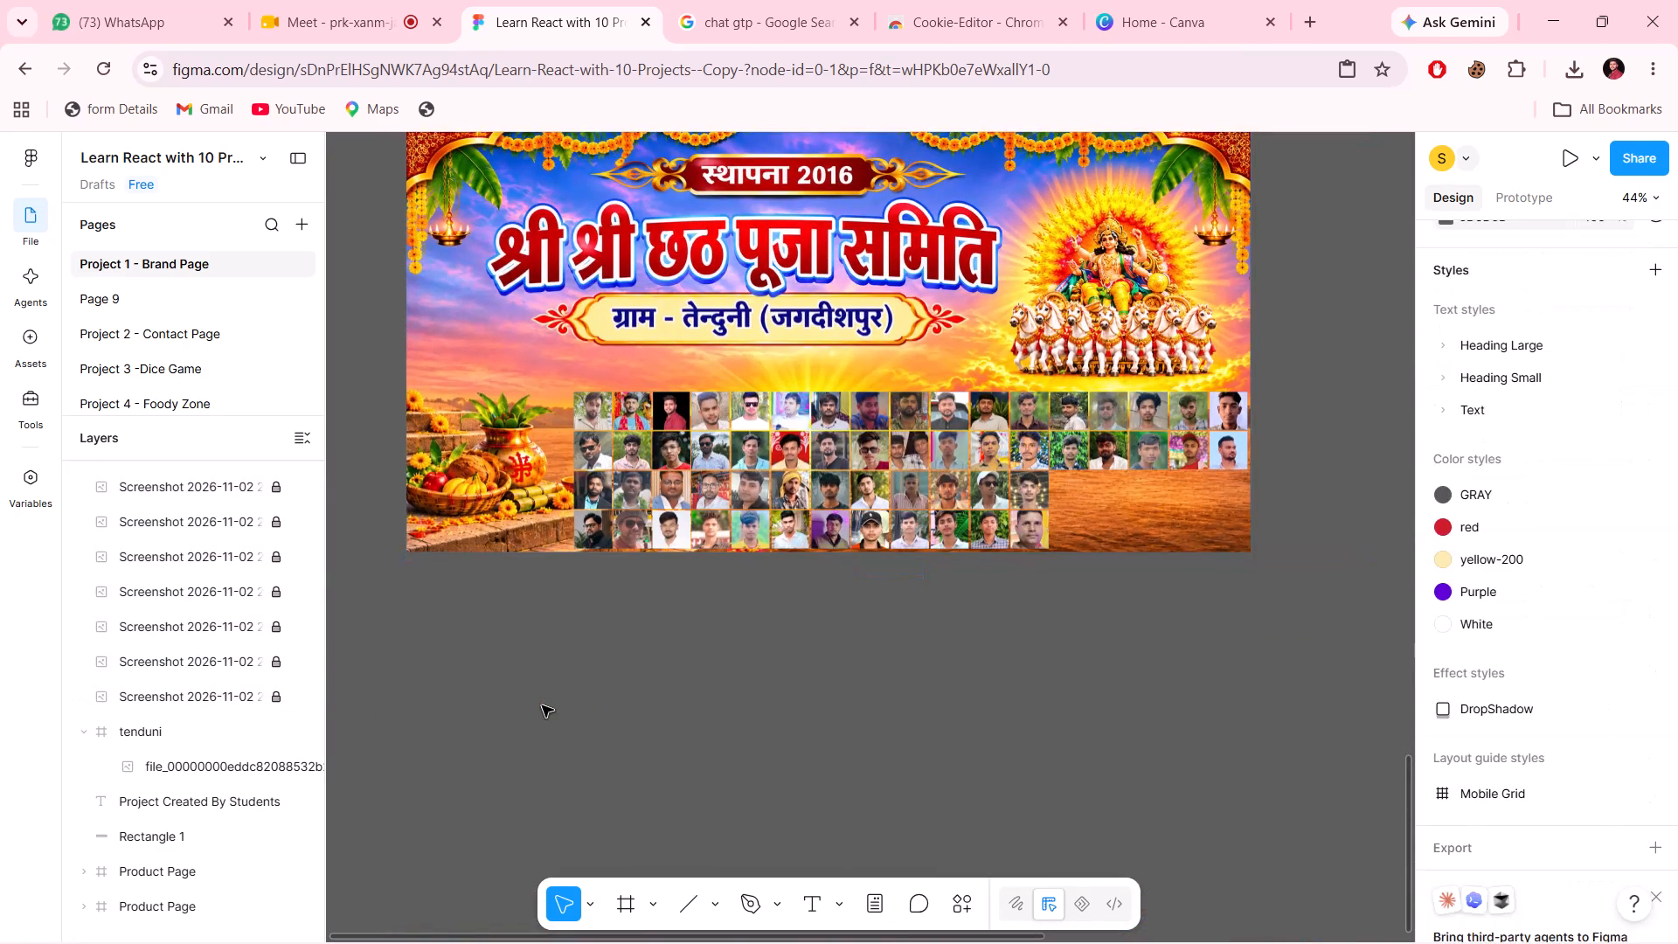
Undo the Group 1 changes and earlier edits, back to before the top two screenshot layers were locked, and review the banners.
{"action": "key", "text": "ctrl+z"}
{"action": "key", "text": "ctrl+z"}
{"action": "key", "text": "ctrl+z"}
{"action": "key", "text": "ctrl+z"}
{"action": "key", "text": "ctrl+z"}
{"action": "key", "text": "ctrl+z"}
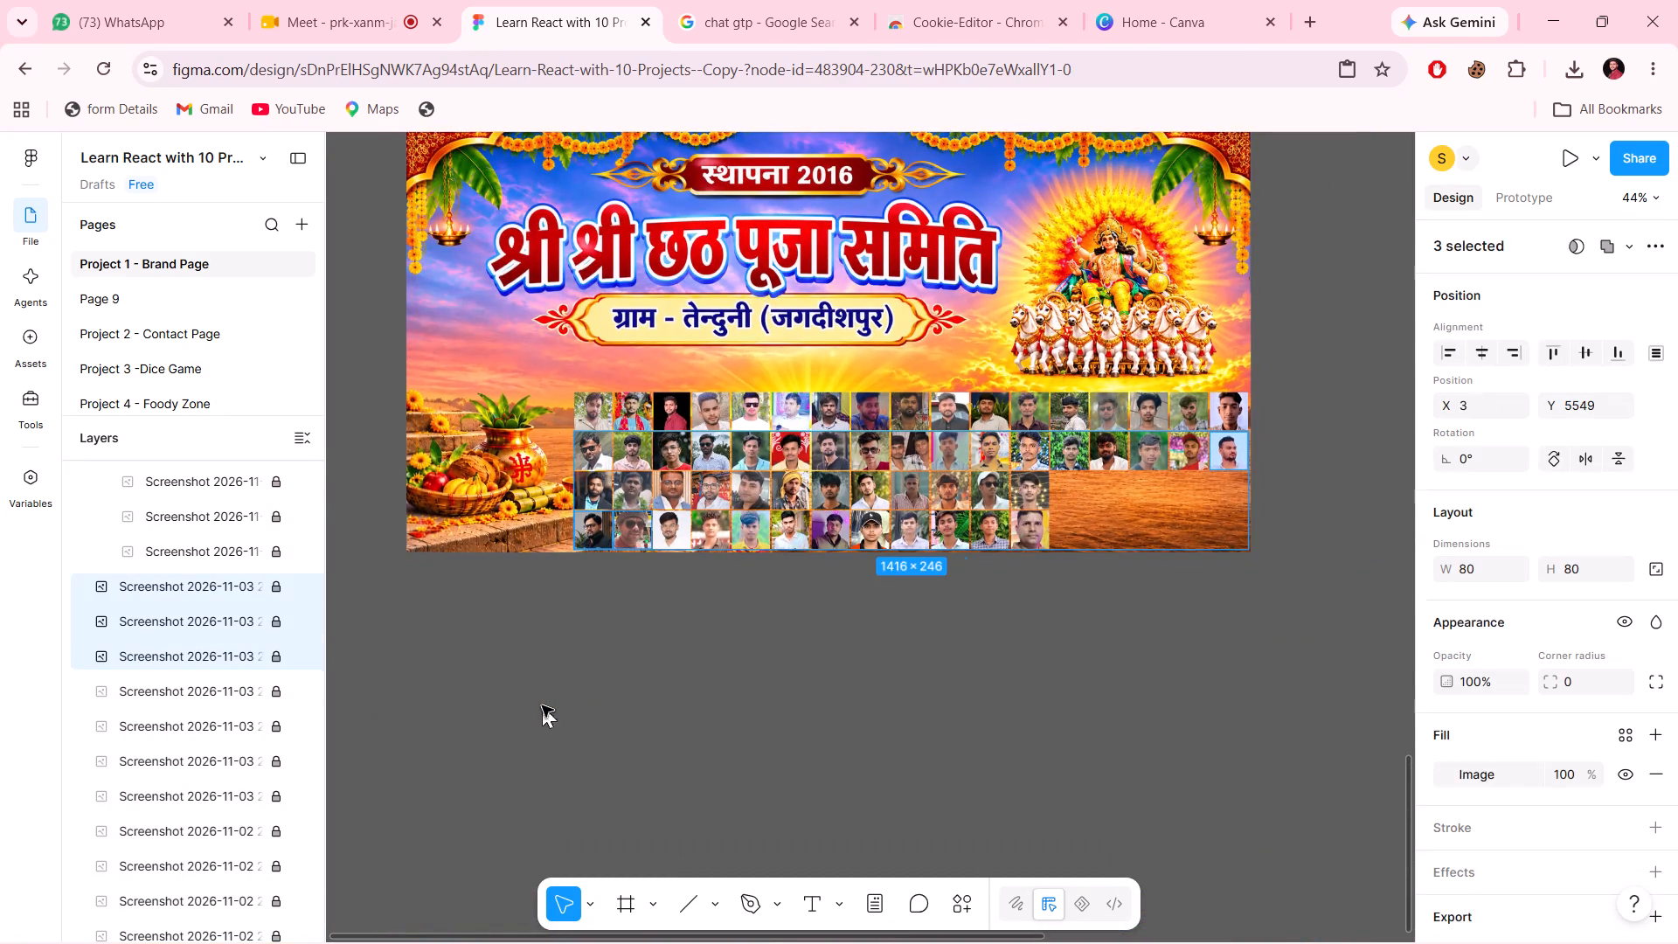
{"action": "key", "text": "ctrl+z"}
{"action": "key", "text": "ctrl+z"}
{"action": "key", "text": "ctrl+z"}
{"action": "key", "text": "ctrl+z"}
{"action": "key", "text": "ctrl+z"}
{"action": "key", "text": "ctrl+z"}
{"action": "key", "text": "ctrl+z"}
{"action": "key", "text": "ctrl+z"}
{"action": "key", "text": "ctrl+z"}
{"action": "key", "text": "ctrl+z"}
{"action": "key", "text": "ctrl+z"}
{"action": "key", "text": "ctrl+z"}
{"action": "key", "text": "ctrl+z"}
{"action": "key", "text": "ctrl+z"}
{"action": "key", "text": "ctrl+z"}
{"action": "key", "text": "ctrl+z"}
{"action": "key", "text": "ctrl+z"}
{"action": "key", "text": "ctrl+z"}
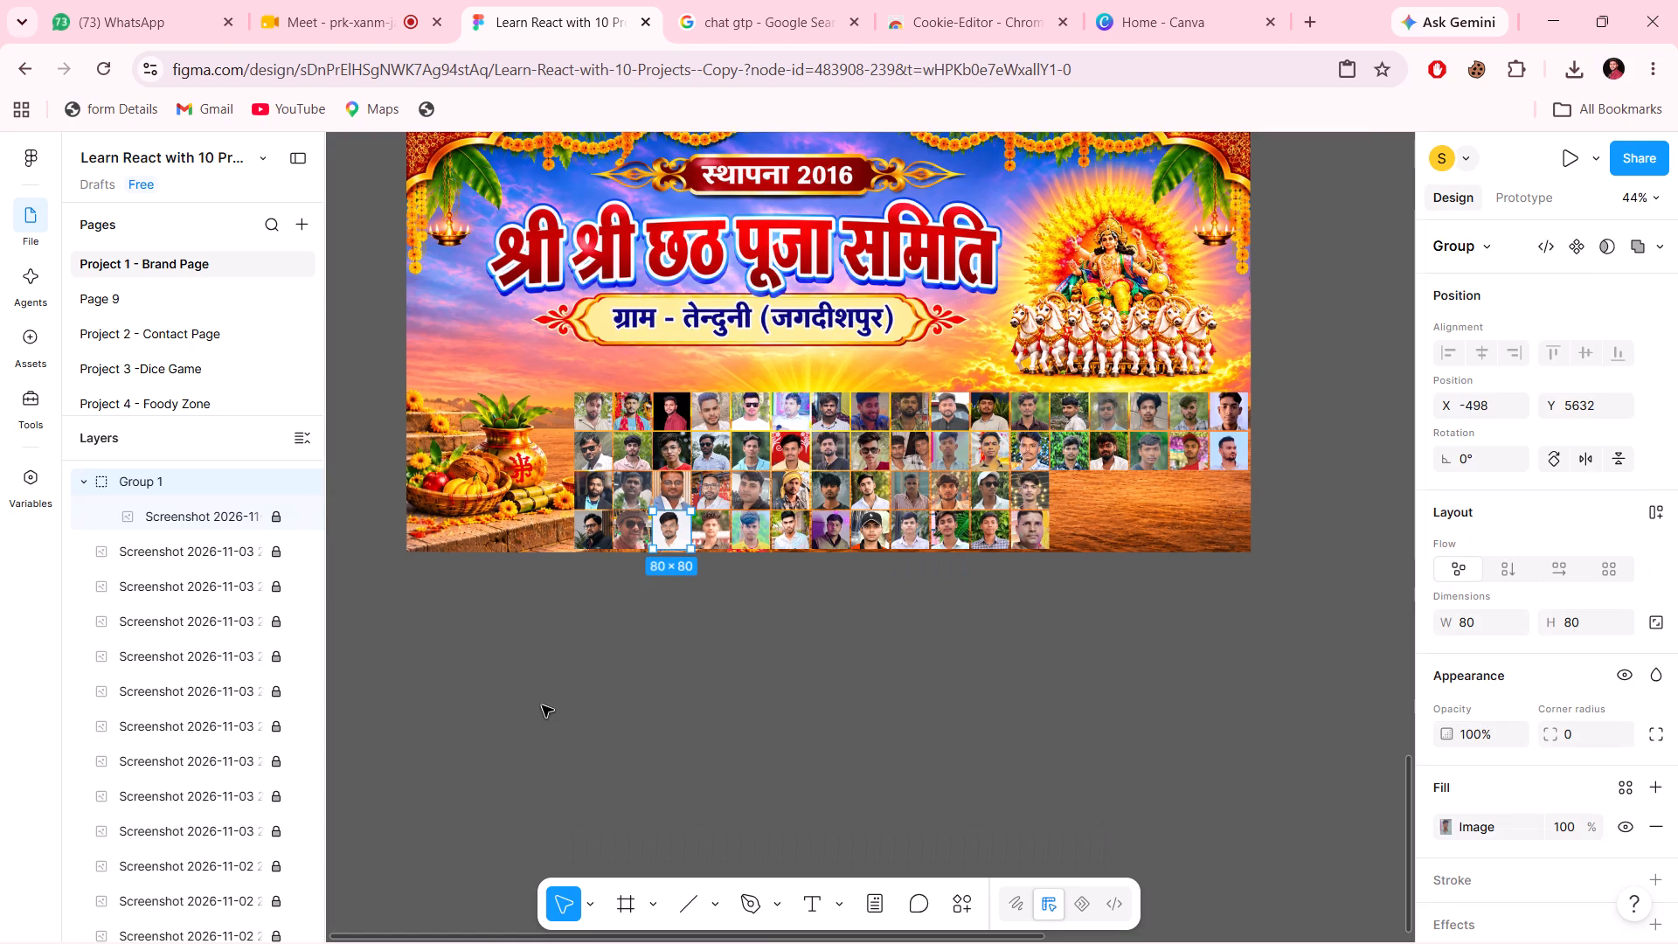
{"action": "key", "text": "ctrl+z"}
{"action": "key", "text": "ctrl+z"}
{"action": "key", "text": "ctrl+z"}
{"action": "key", "text": "ctrl+z"}
{"action": "key", "text": "ctrl+z"}
{"action": "key", "text": "ctrl+z"}
{"action": "key", "text": "ctrl+z"}
{"action": "key", "text": "ctrl+z"}
{"action": "key", "text": "ctrl+z"}
{"action": "key", "text": "ctrl+z"}
{"action": "key", "text": "ctrl+z"}
{"action": "key", "text": "ctrl+z"}
{"action": "key", "text": "ctrl+z"}
{"action": "key", "text": "ctrl+z"}
{"action": "key", "text": "ctrl+z"}
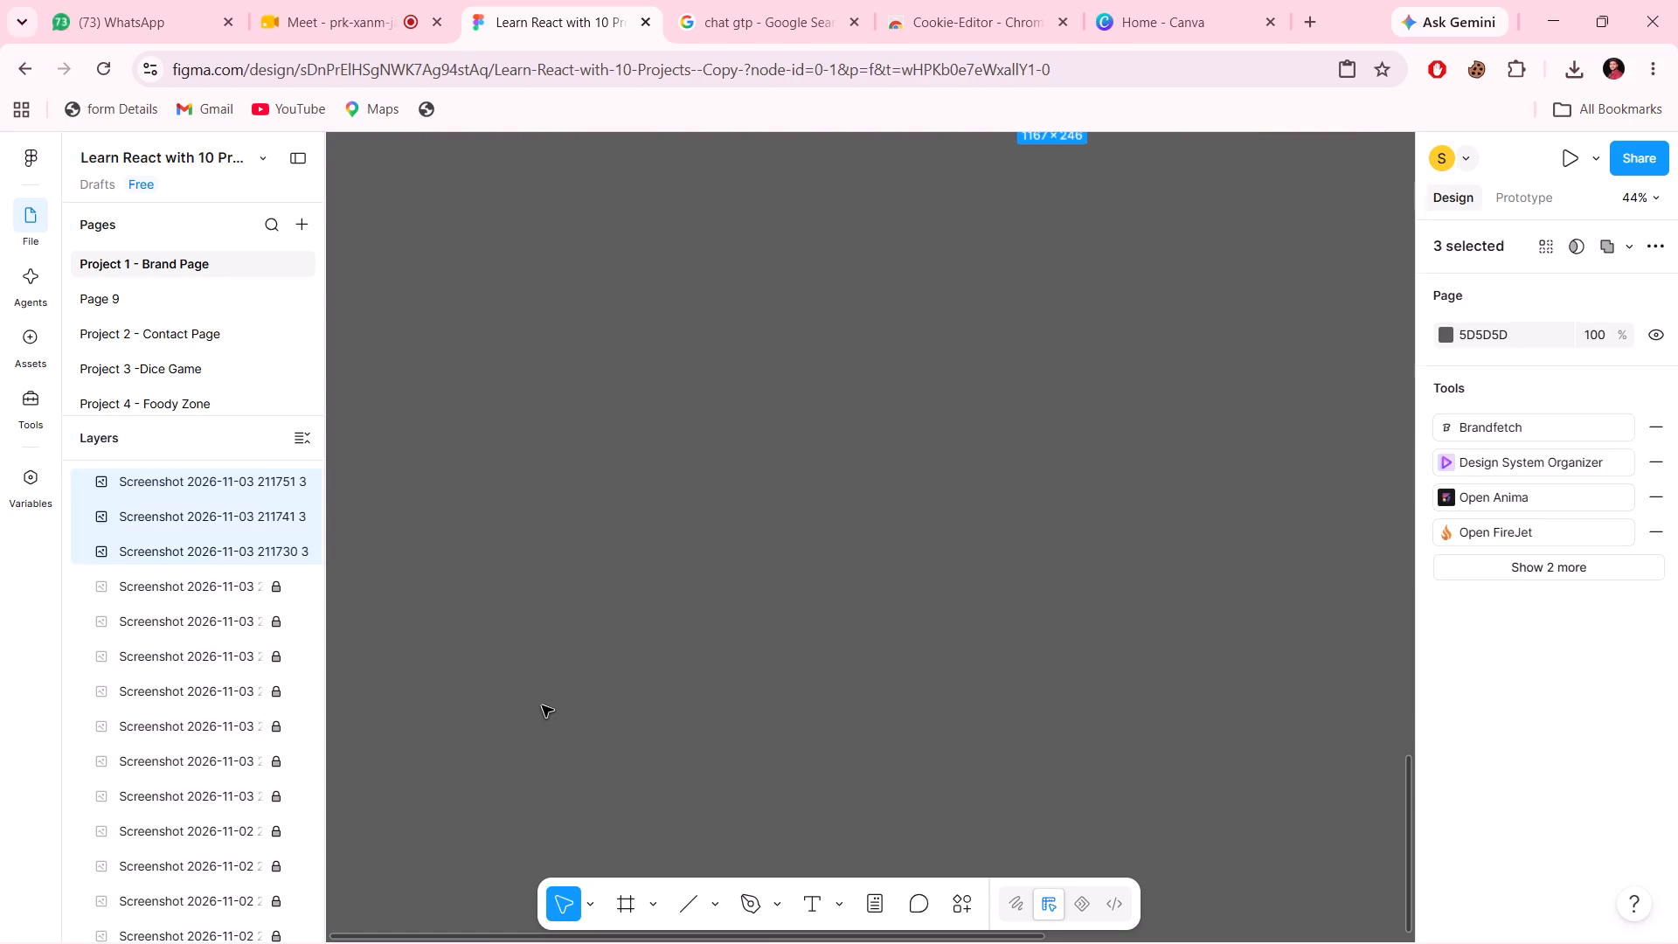
{"action": "key", "text": "ctrl+z"}
{"action": "scroll", "coordinate": [542, 705], "scroll_direction": "up", "scroll_amount": 7}
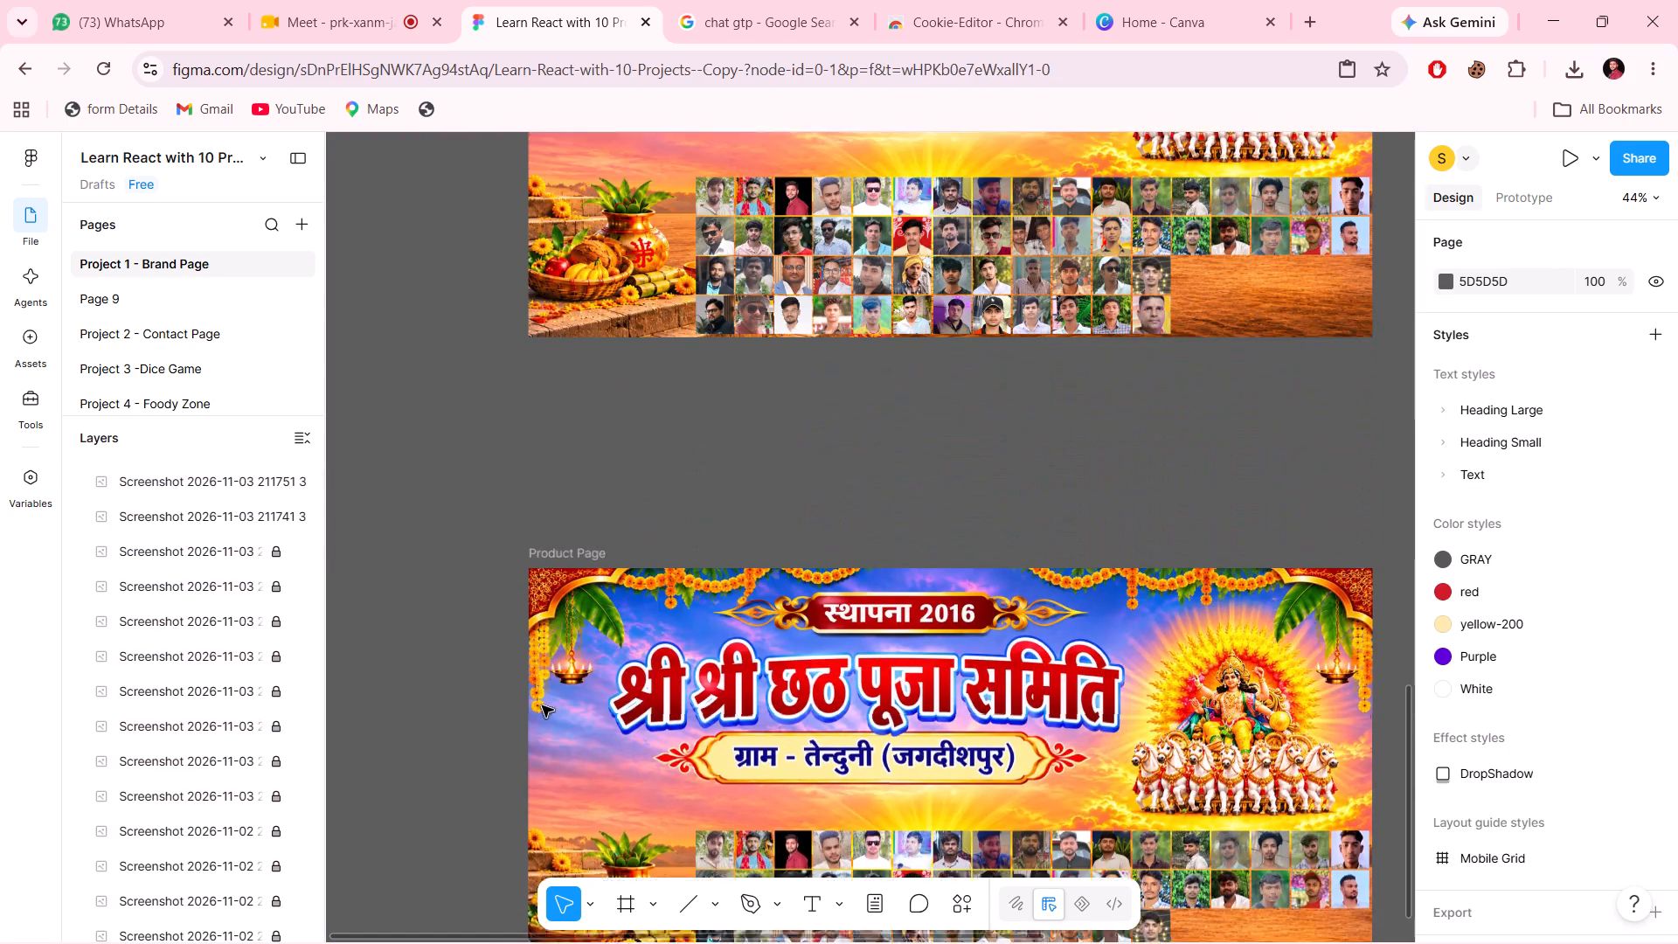
Undo earlier edits until the top two screenshot layers are locked again and the banner's 59 layers are selected, and clear the selection.
{"action": "scroll", "coordinate": [542, 705], "scroll_direction": "up", "scroll_amount": 1}
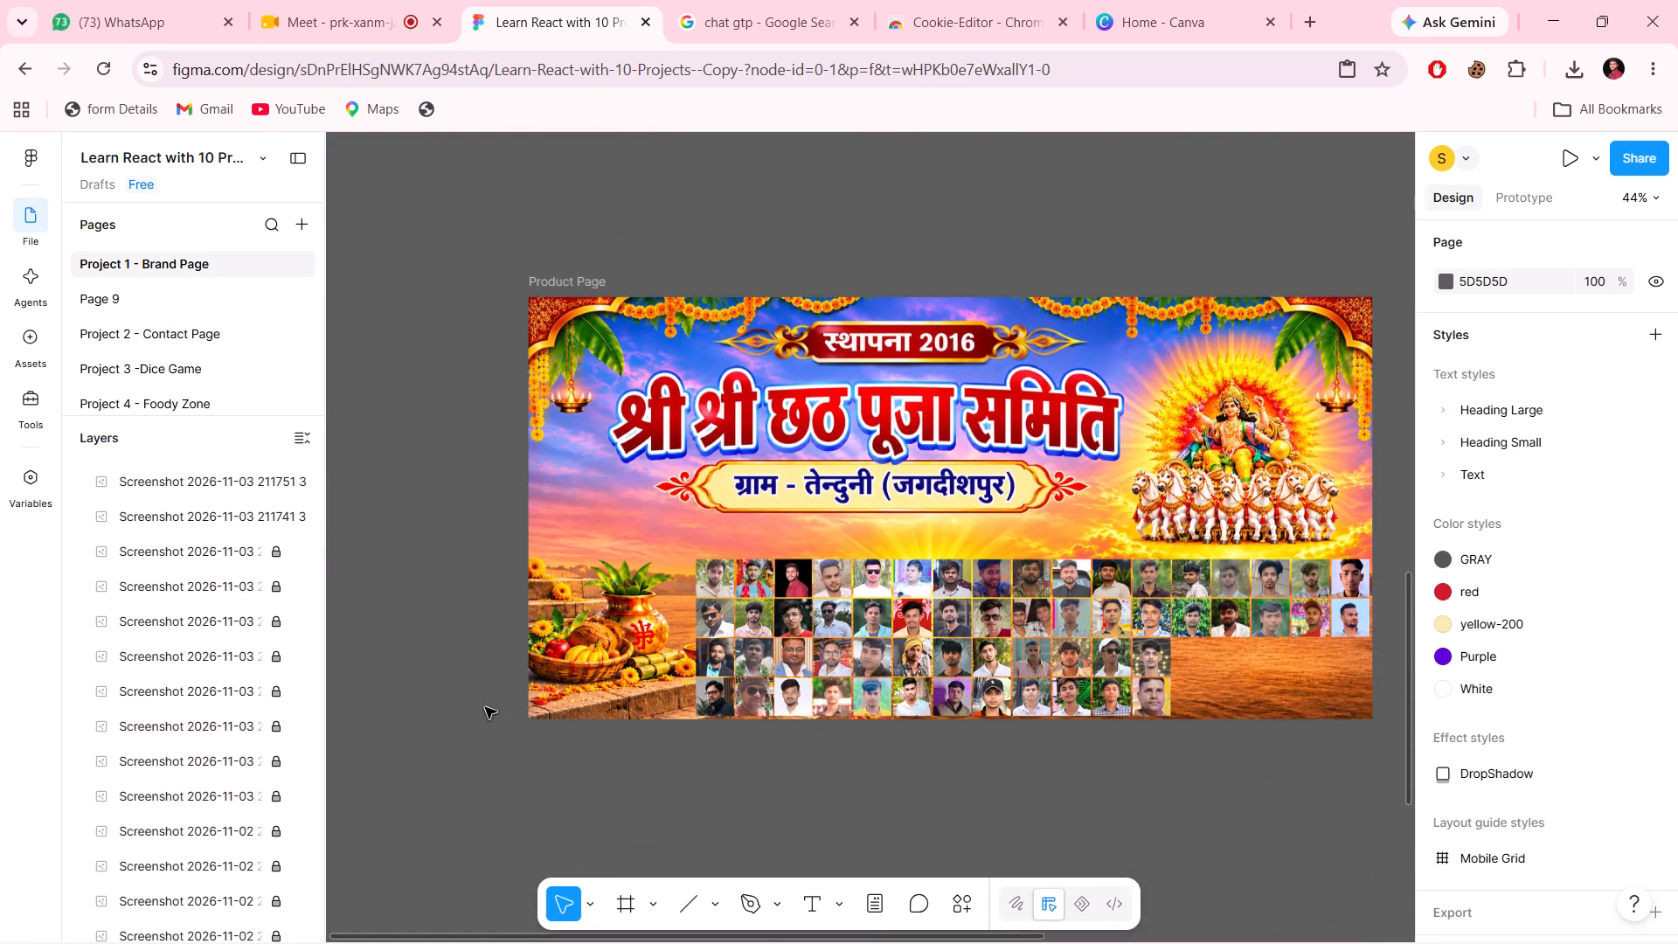
{"action": "left_click", "coordinate": [485, 707]}
{"action": "key", "text": "ctrl+z"}
{"action": "key", "text": "ctrl+z"}
{"action": "key", "text": "ctrl+z"}
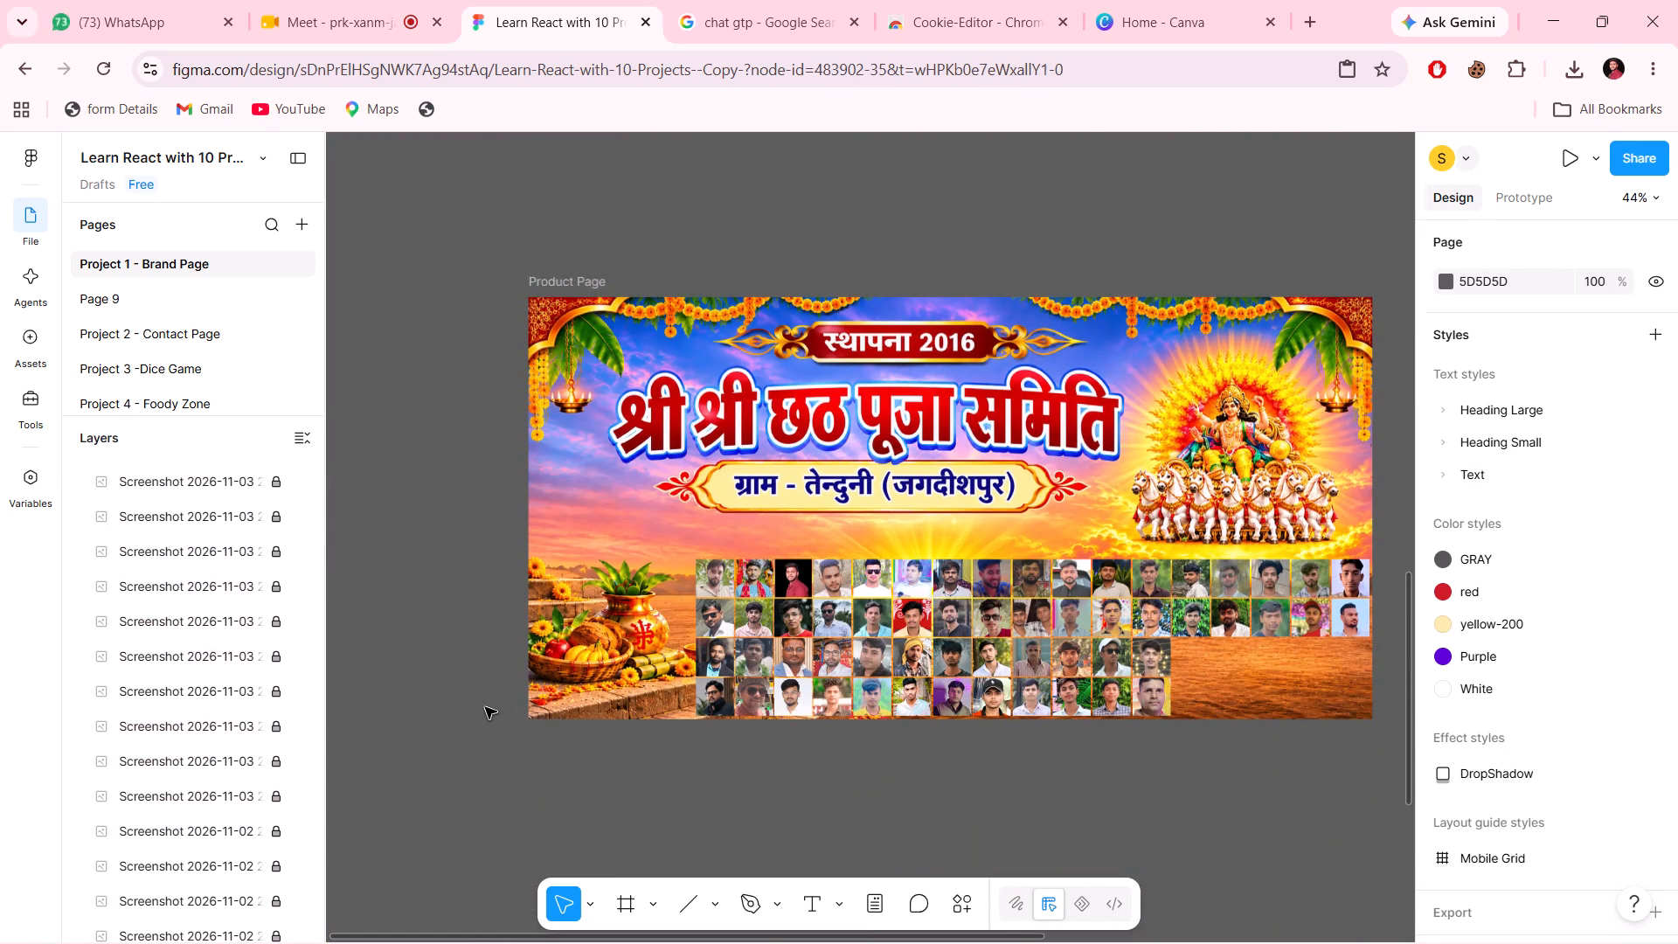
{"action": "key", "text": "ctrl+z"}
{"action": "key", "text": "ctrl+z"}
{"action": "key", "text": "ctrl+z"}
{"action": "key", "text": "ctrl+z"}
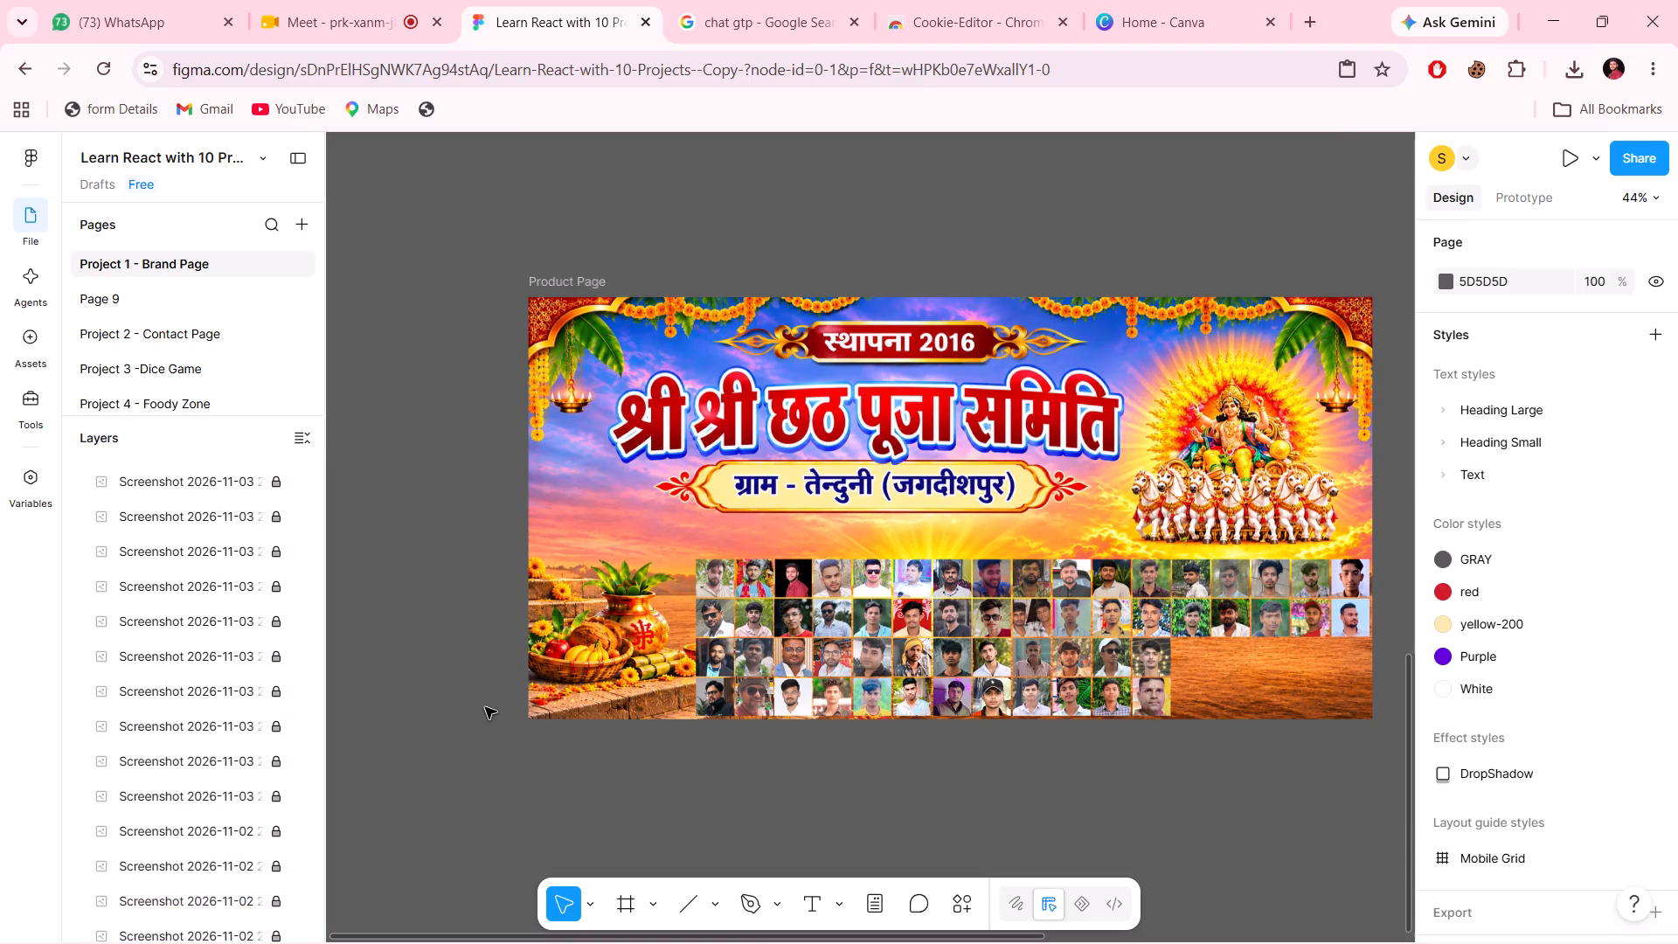
{"action": "key", "text": "ctrl+z"}
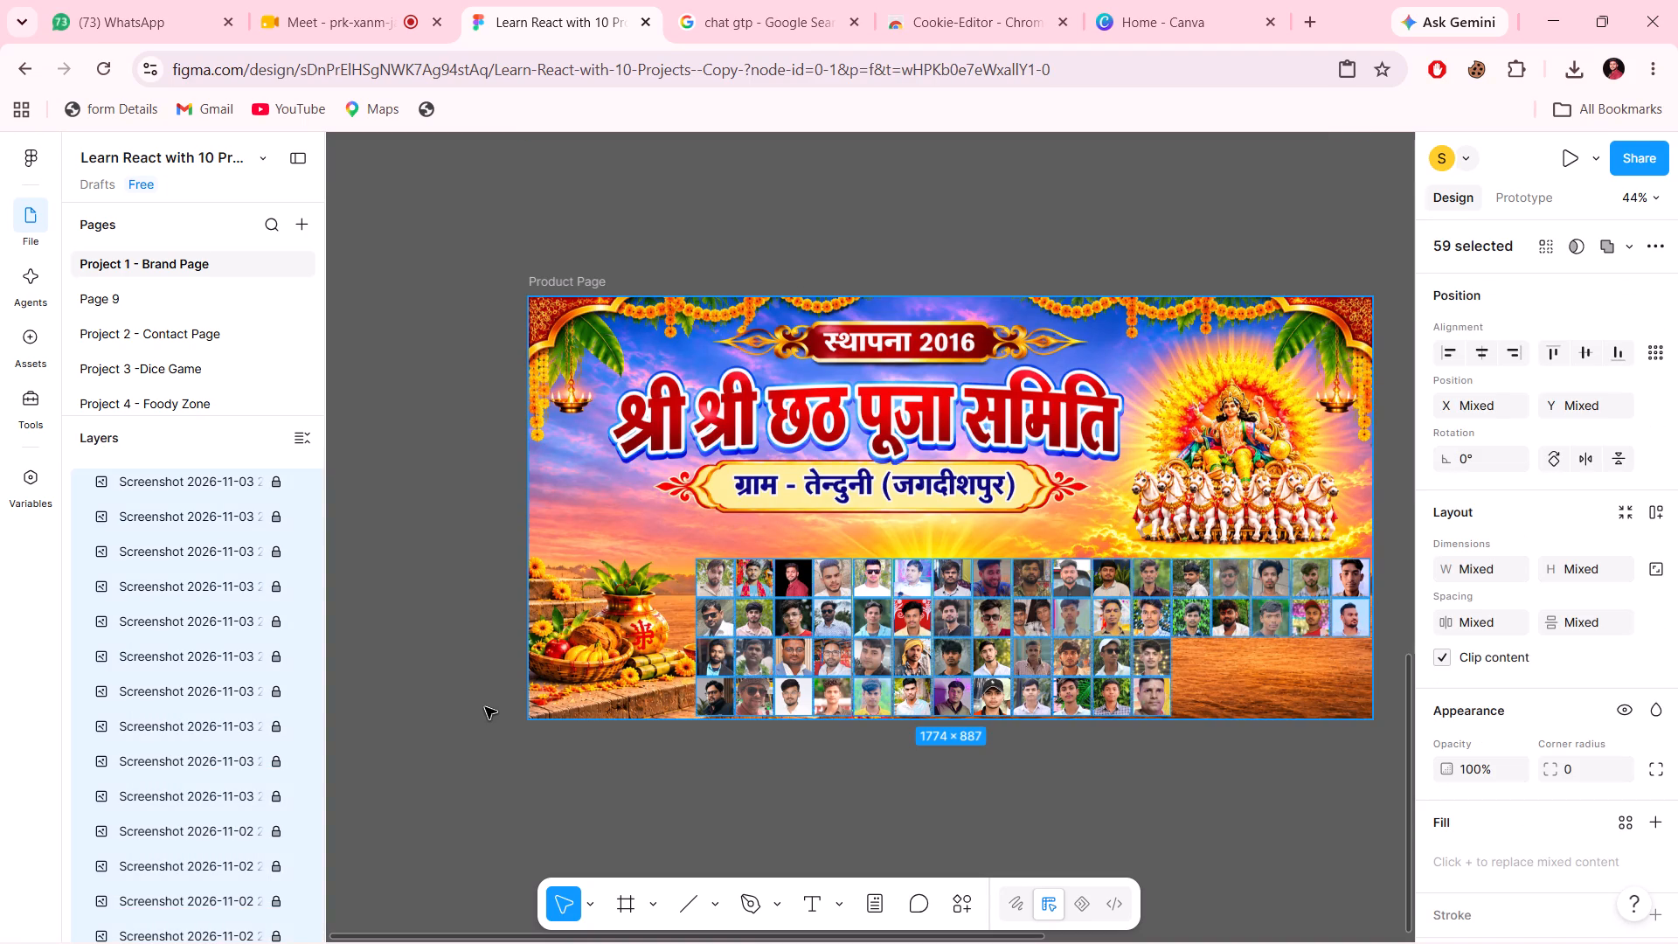
{"action": "left_click", "coordinate": [423, 741]}
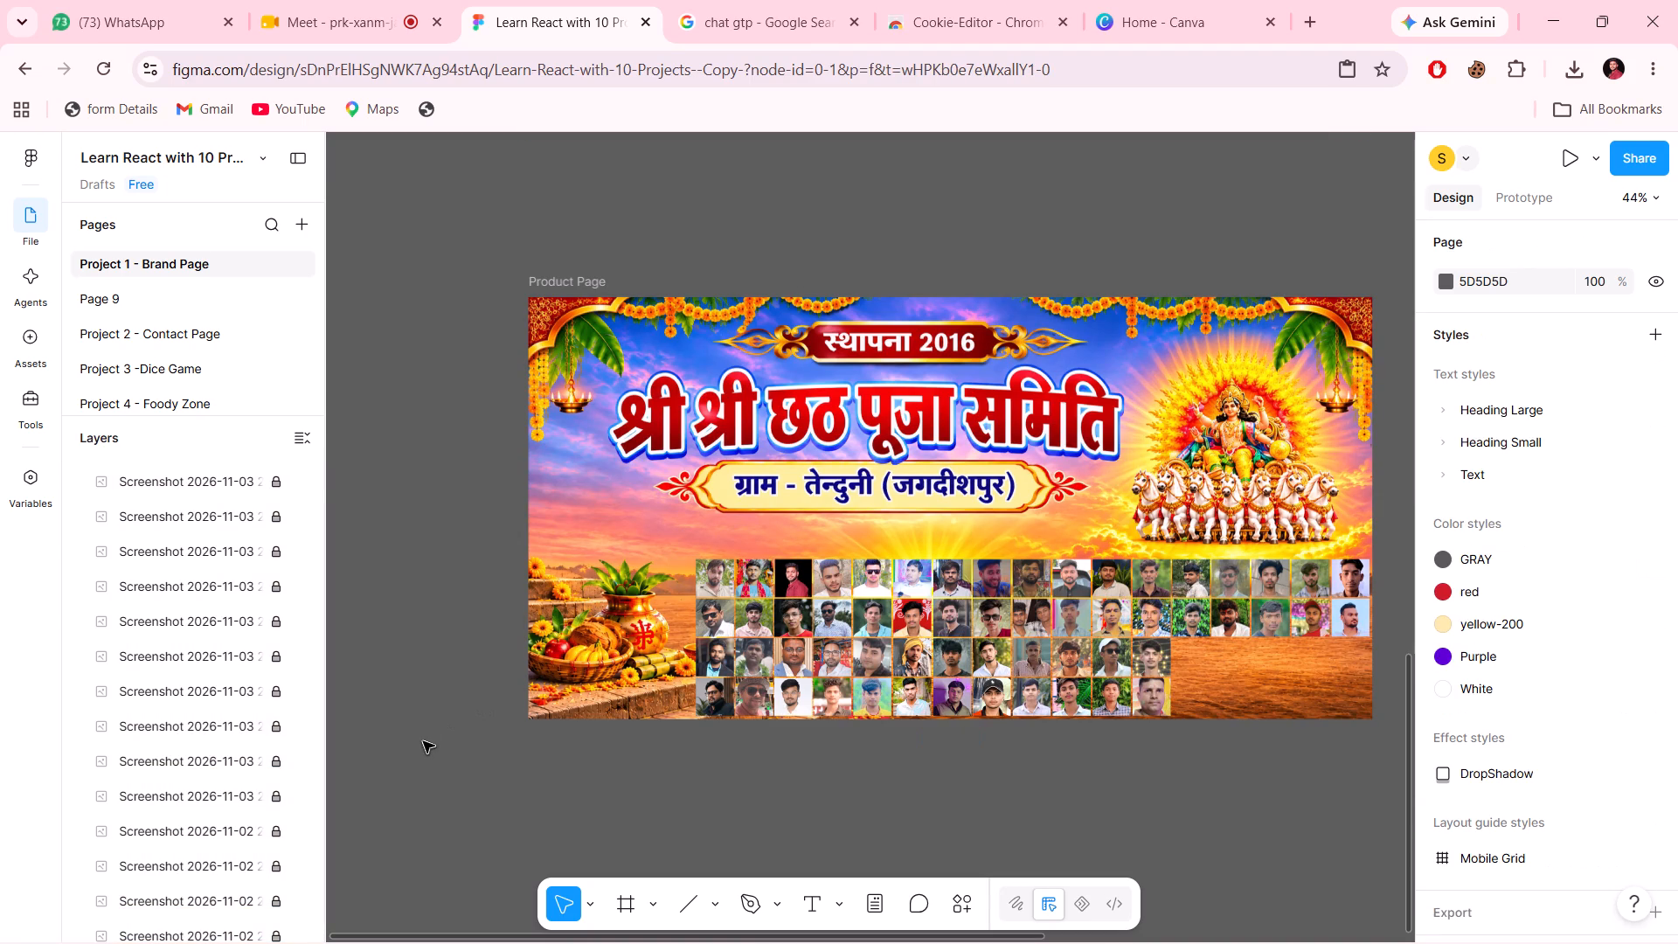
Examine the layer list for the Product Page frames and the screenshot layers belonging to each banner copy.
{"action": "scroll", "coordinate": [232, 727], "scroll_direction": "down", "scroll_amount": 14}
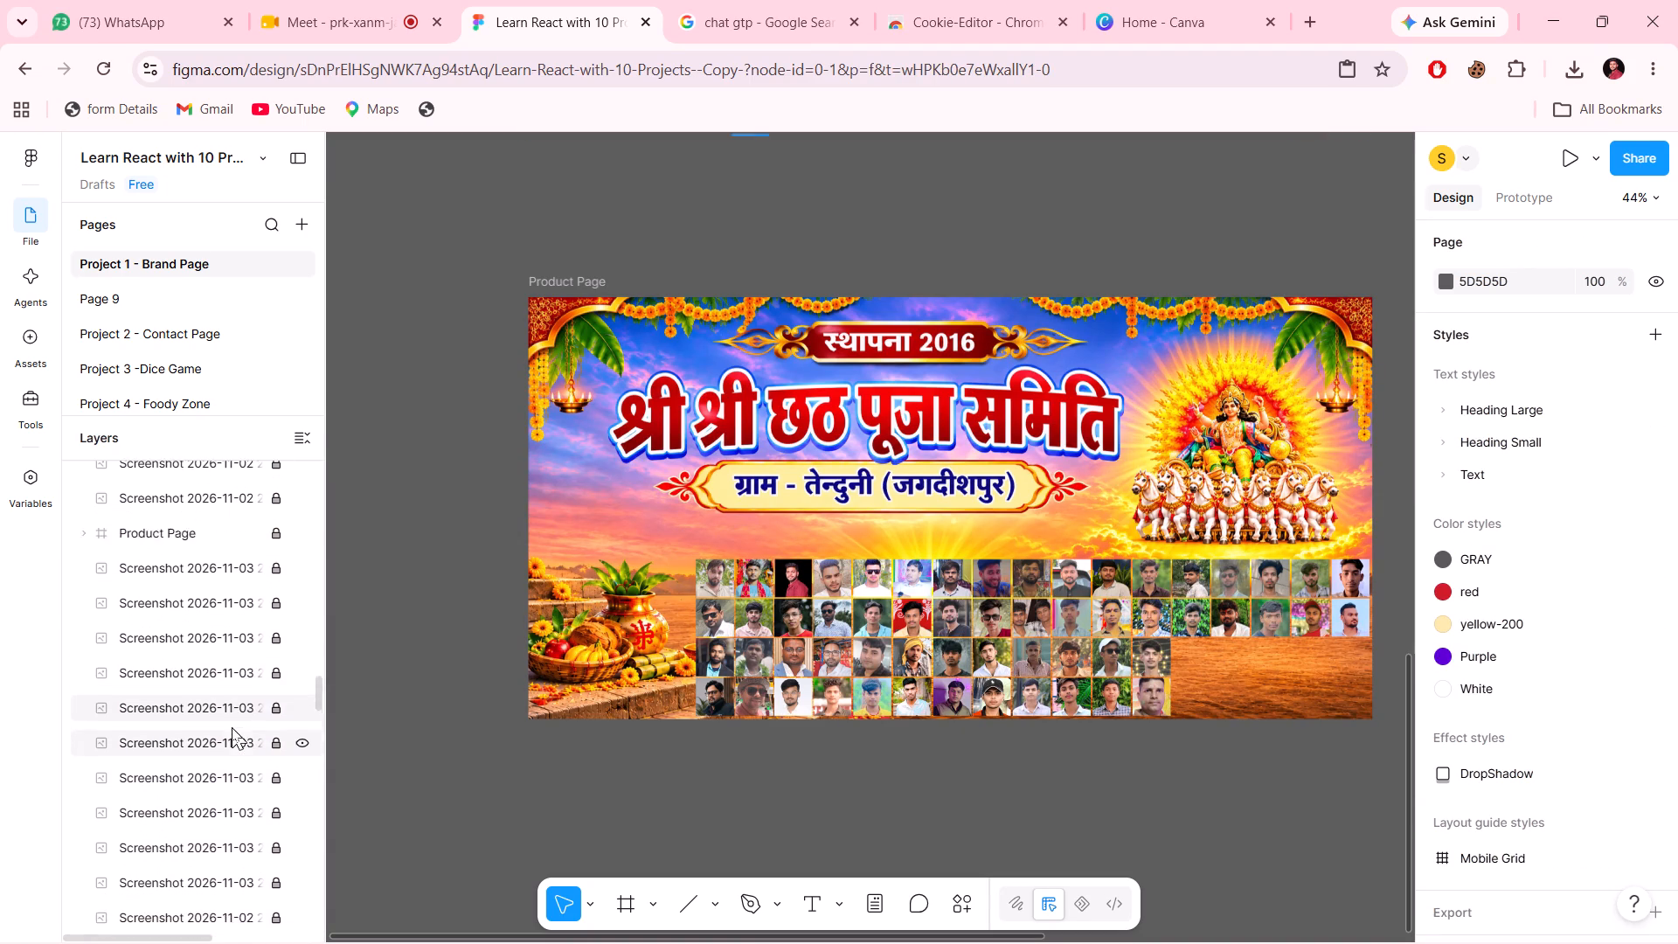
{"action": "scroll", "coordinate": [232, 727], "scroll_direction": "down", "scroll_amount": 8}
{"action": "scroll", "coordinate": [232, 727], "scroll_direction": "up", "scroll_amount": 12}
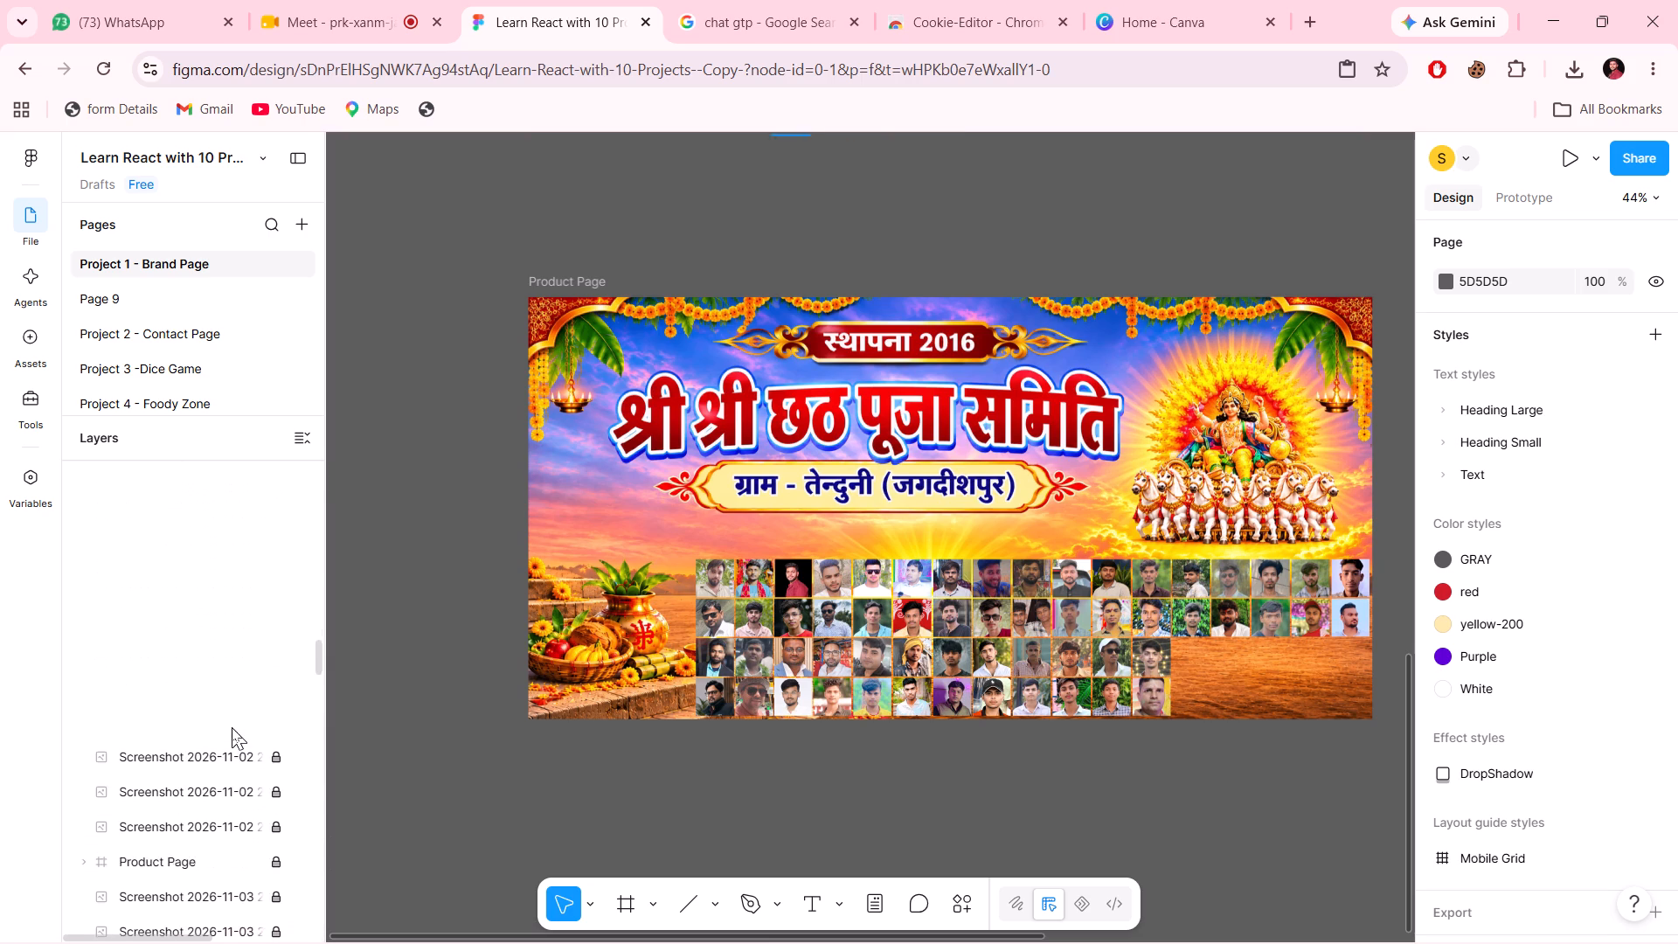
{"action": "scroll", "coordinate": [232, 727], "scroll_direction": "up", "scroll_amount": 6}
{"action": "scroll", "coordinate": [372, 572], "scroll_direction": "up", "scroll_amount": 4}
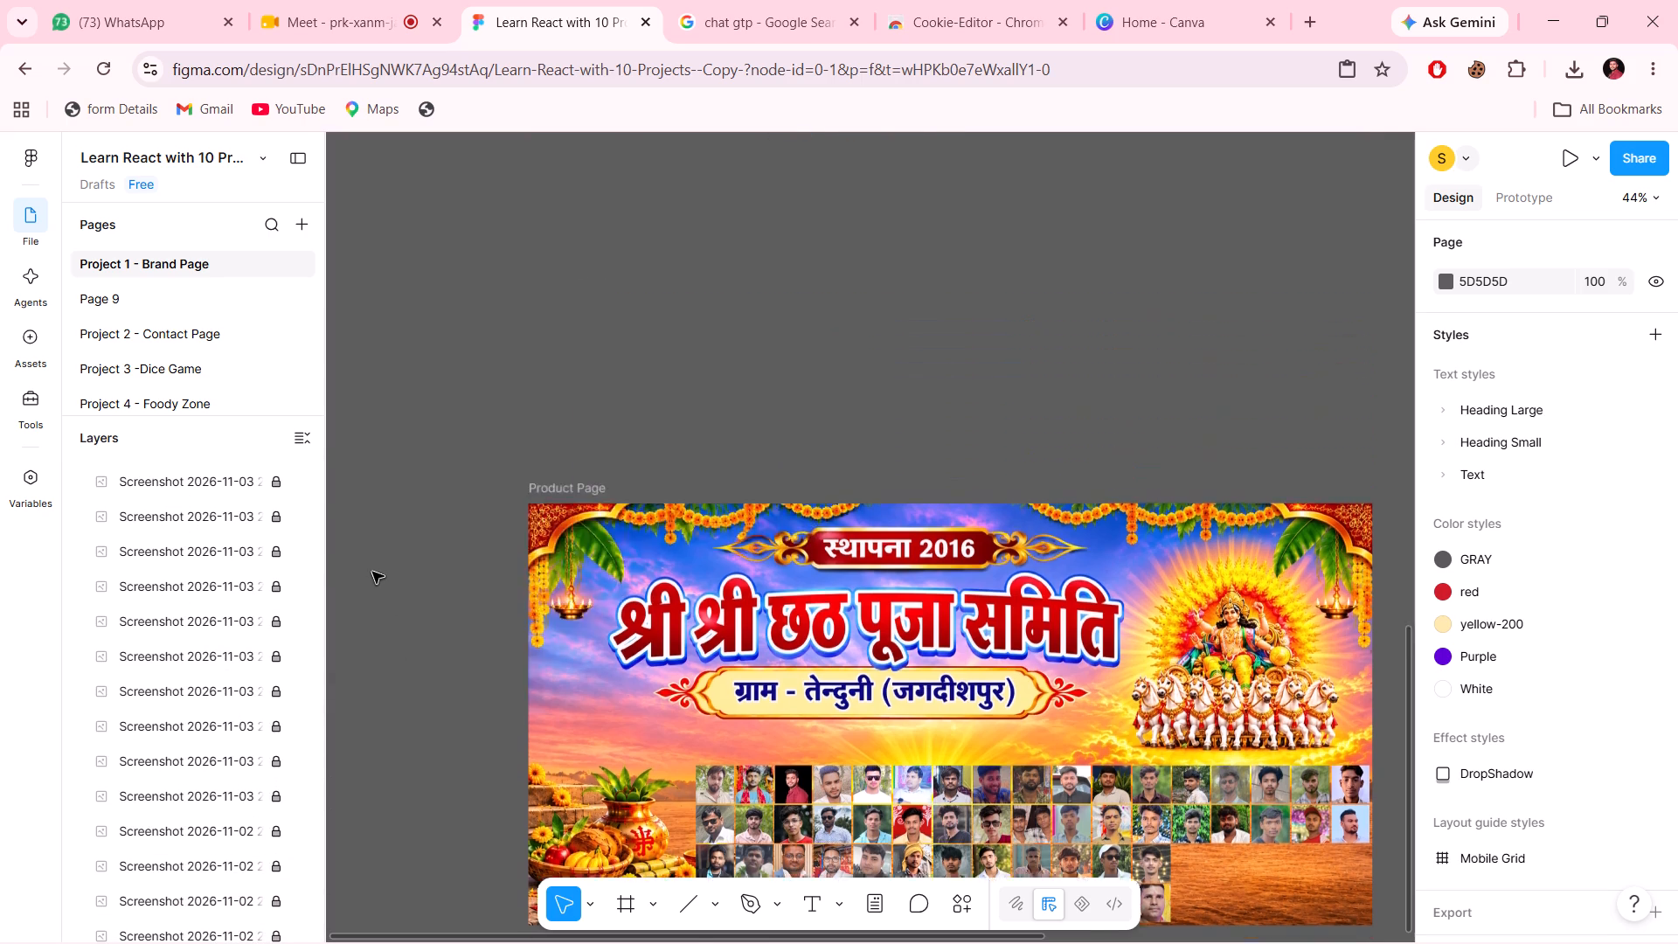
Undo the remaining banner duplication, leaving a single Chhath Puja banner below the shoe pages, and clear the selection.
{"action": "scroll", "coordinate": [372, 572], "scroll_direction": "up", "scroll_amount": 2}
{"action": "key", "text": "ctrl+z"}
{"action": "key", "text": "ctrl+z"}
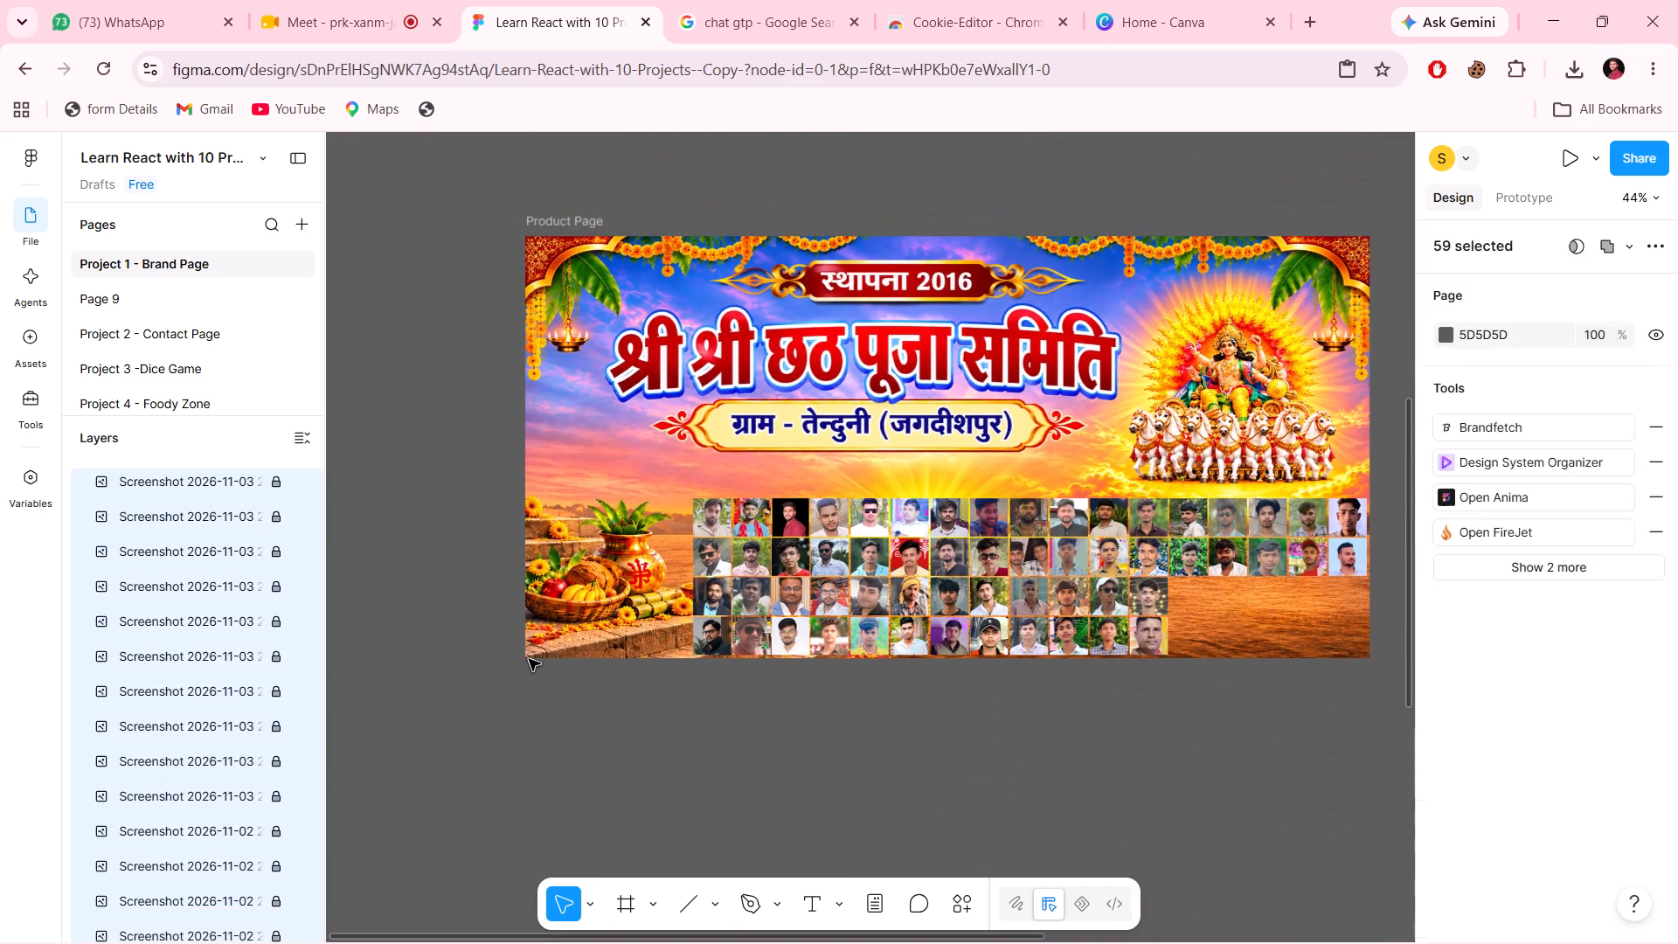
{"action": "key", "text": "ctrl+z"}
{"action": "key", "text": "ctrl+z"}
{"action": "key", "text": "ctrl+z"}
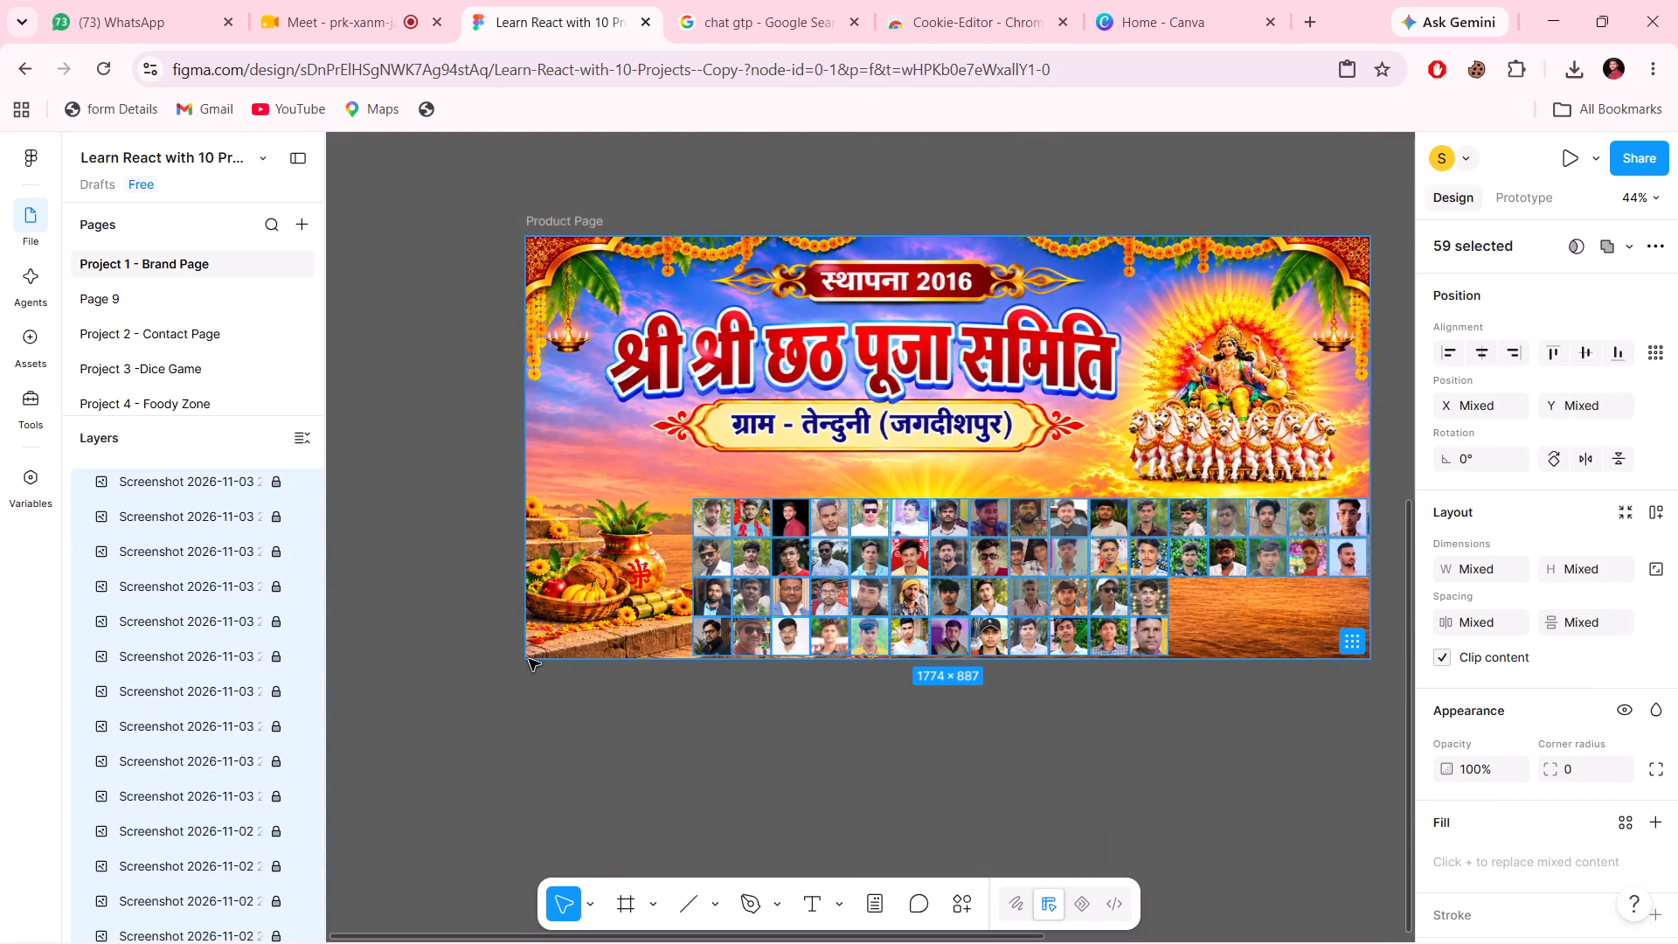
{"action": "scroll", "coordinate": [529, 659], "scroll_direction": "down", "scroll_amount": 4}
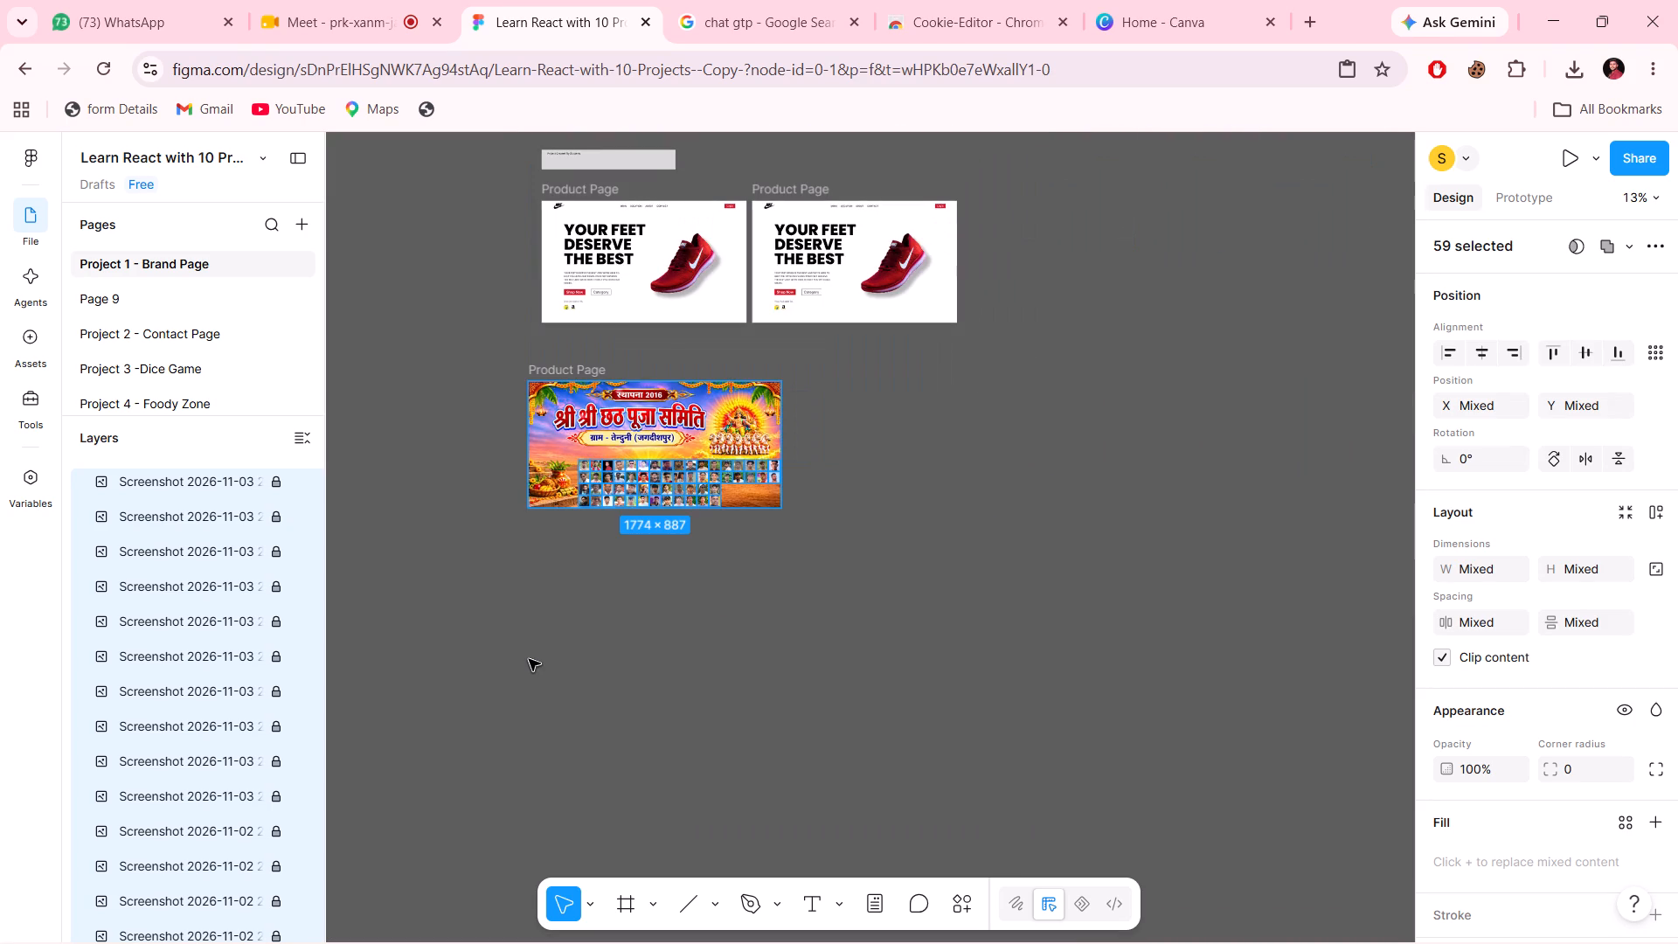
{"action": "left_click", "coordinate": [682, 767]}
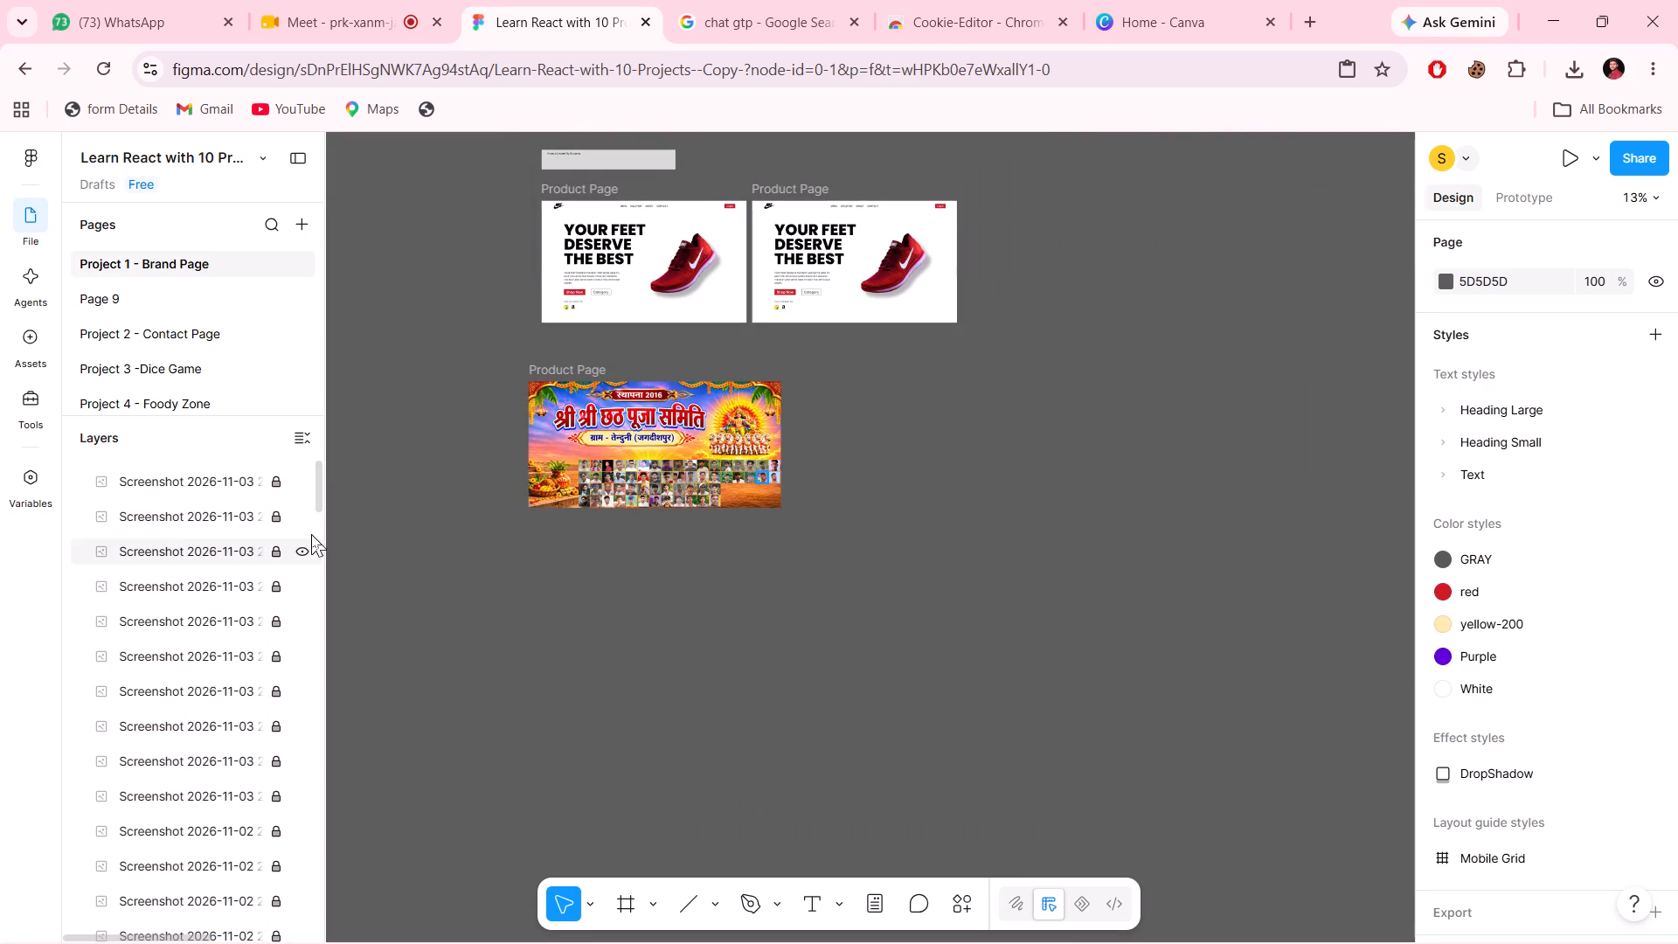
Group the topmost screenshot layer in the layer list.
{"action": "scroll", "coordinate": [202, 524], "scroll_direction": "up", "scroll_amount": 5}
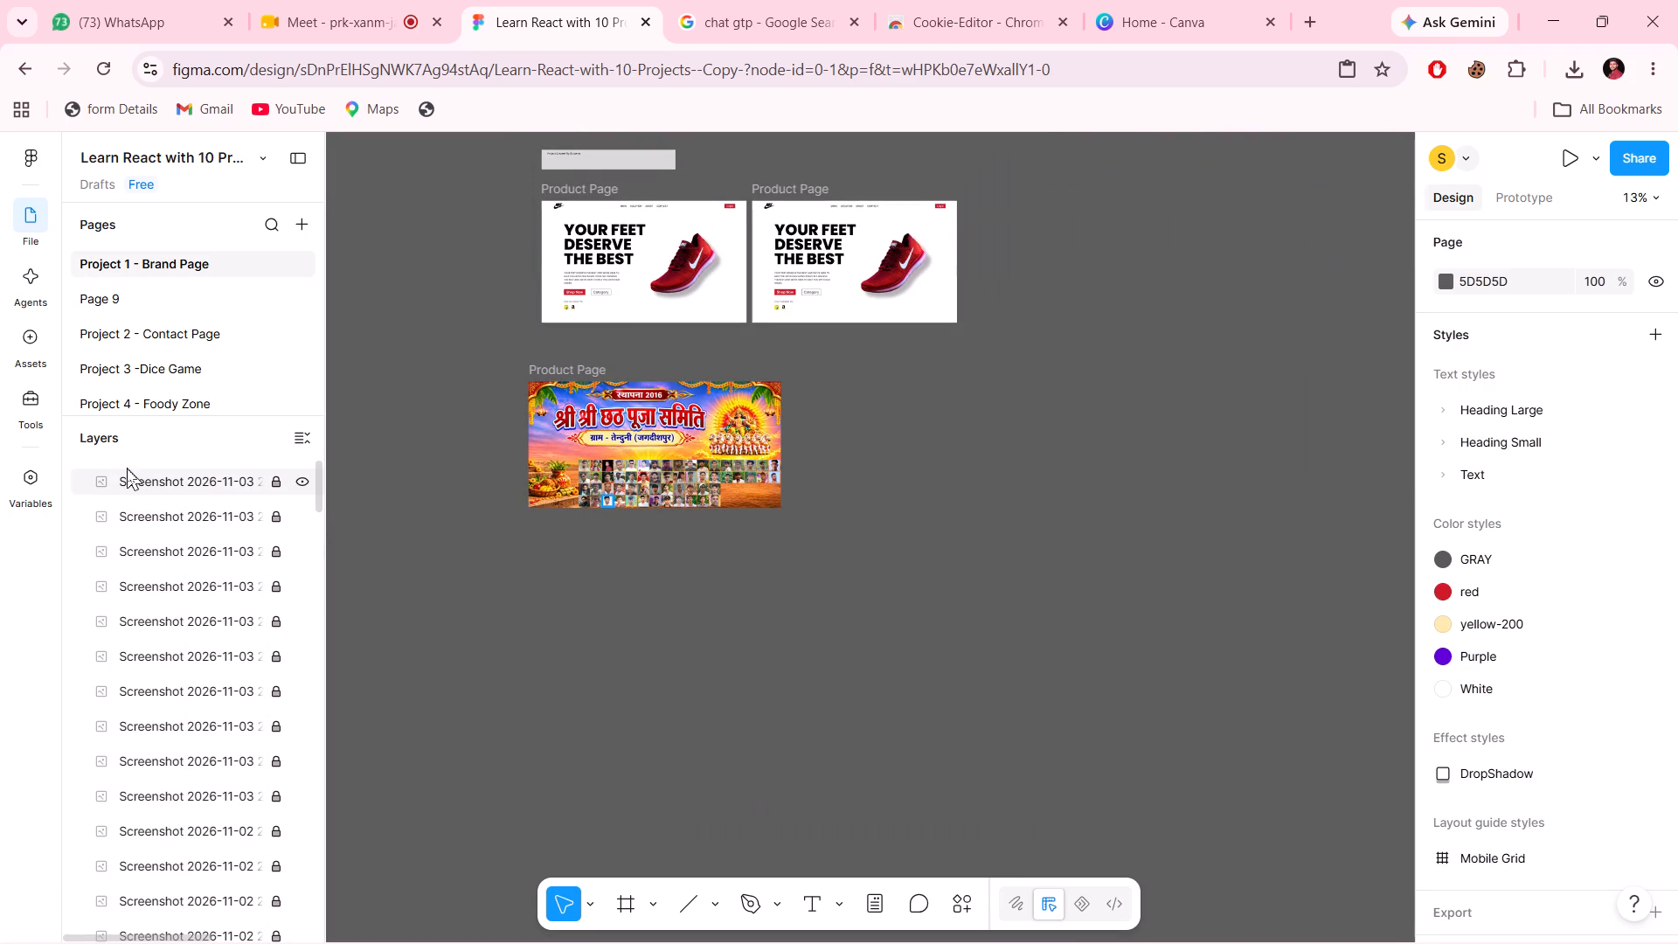
{"action": "right_click", "coordinate": [127, 469]}
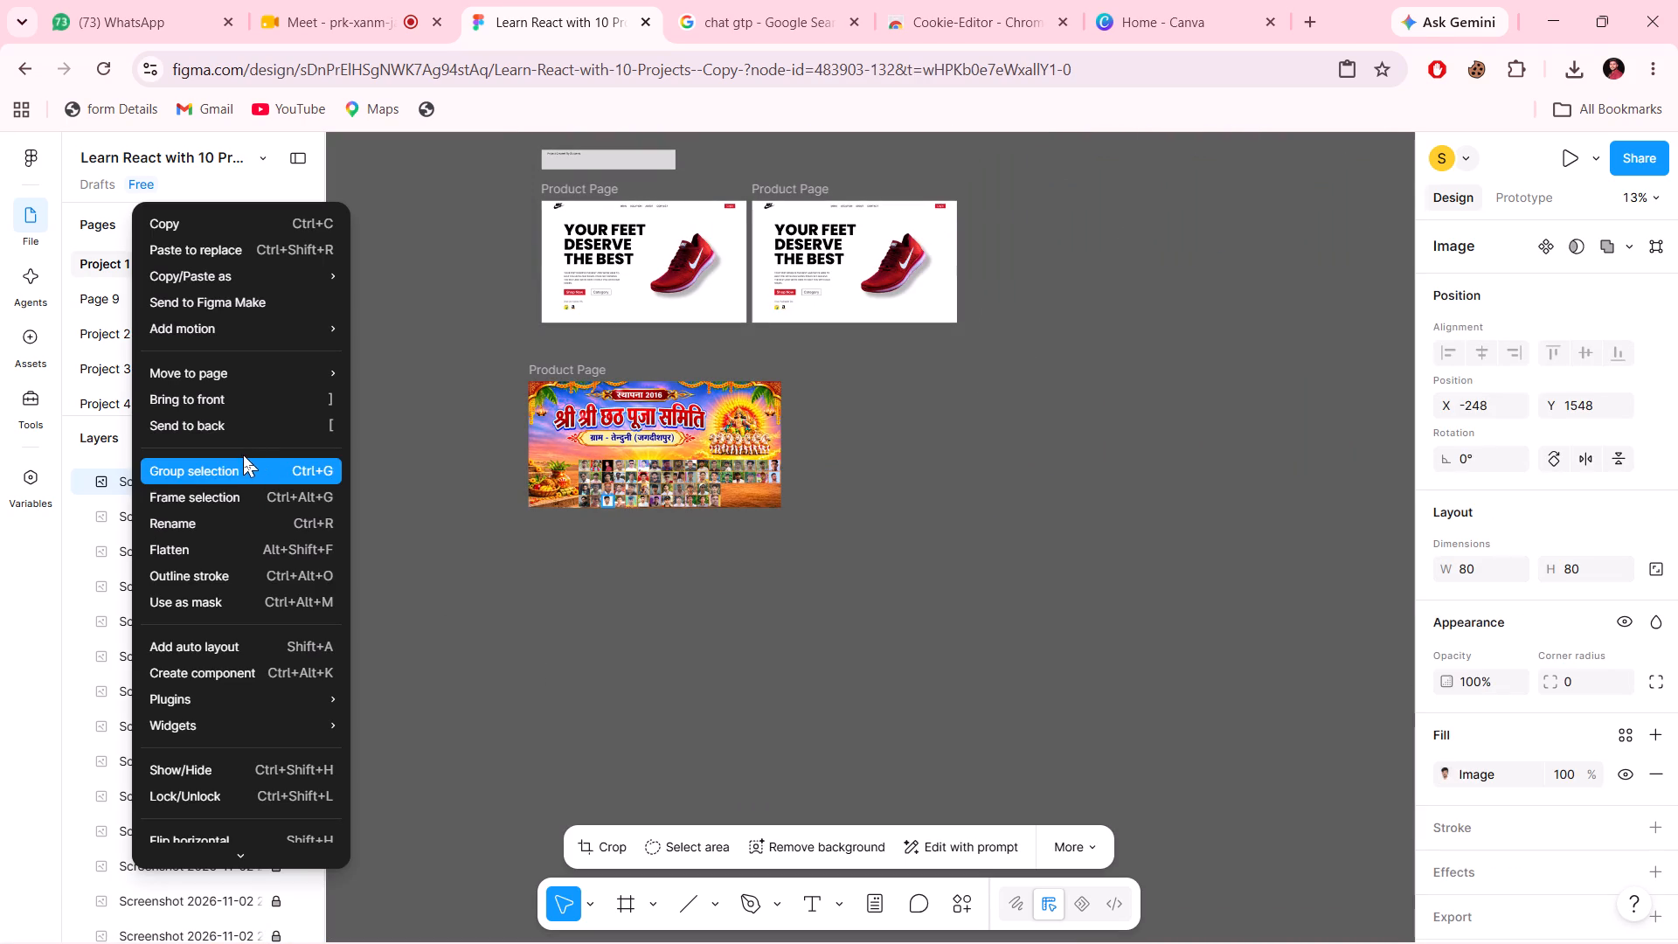
{"action": "left_click", "coordinate": [233, 462]}
Move all the screenshot layers between Group 1 and the banner's Product Page frame into the group, and collapse it.
{"action": "left_click", "coordinate": [135, 510]}
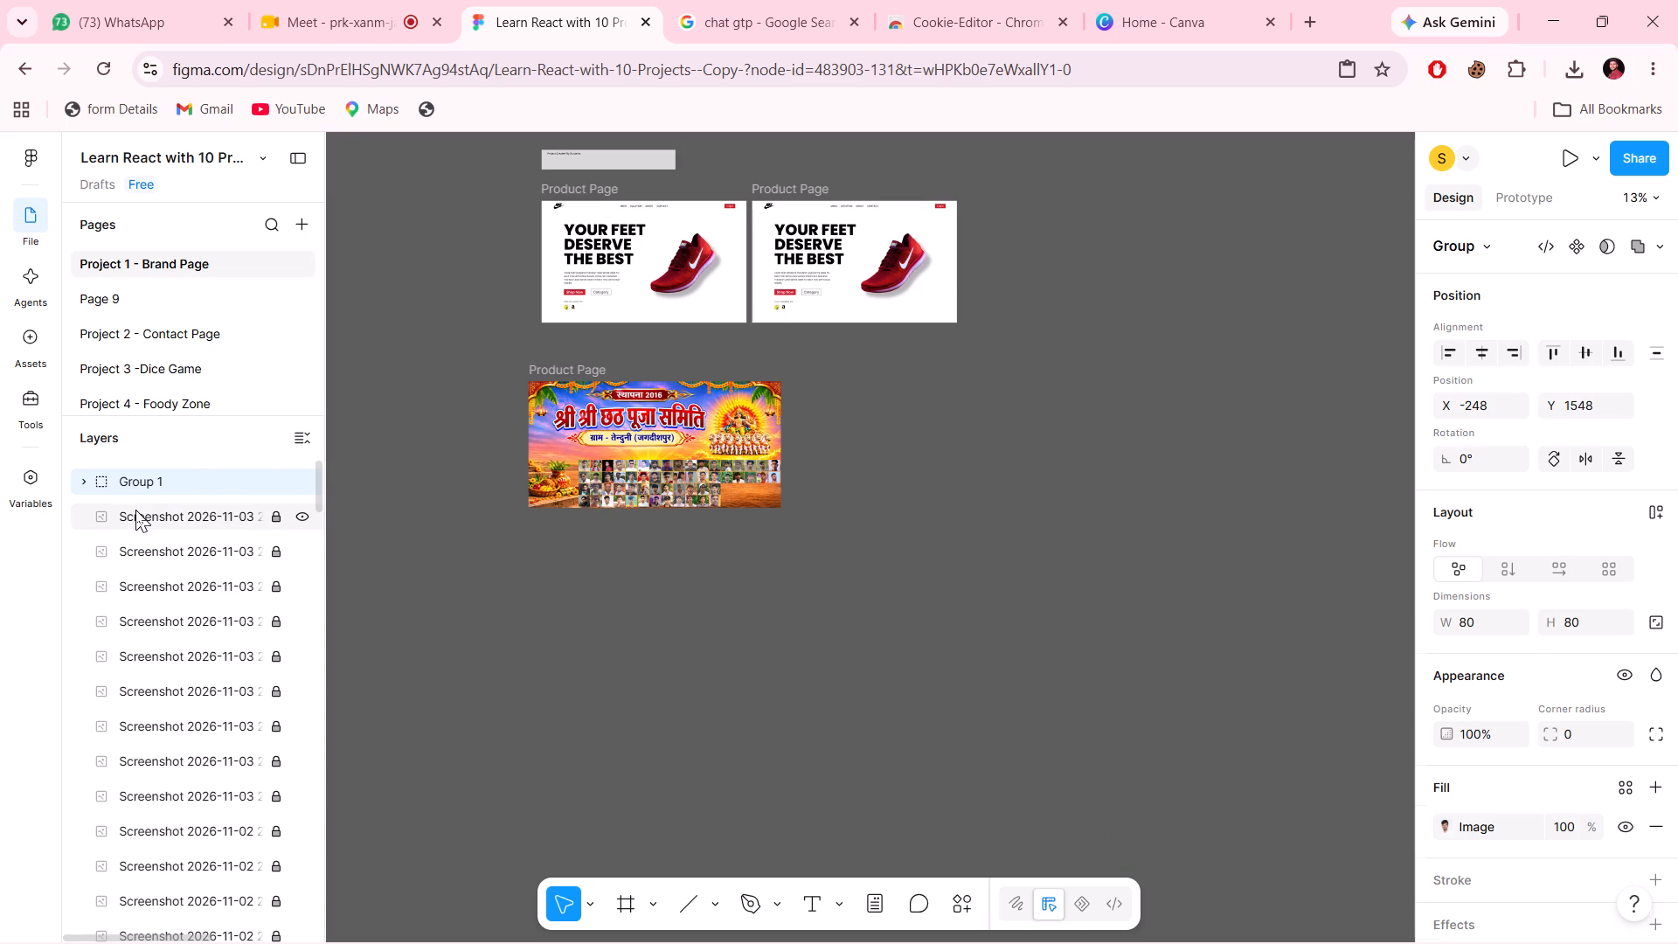
{"action": "left_click", "coordinate": [92, 484]}
{"action": "left_click", "coordinate": [92, 484]}
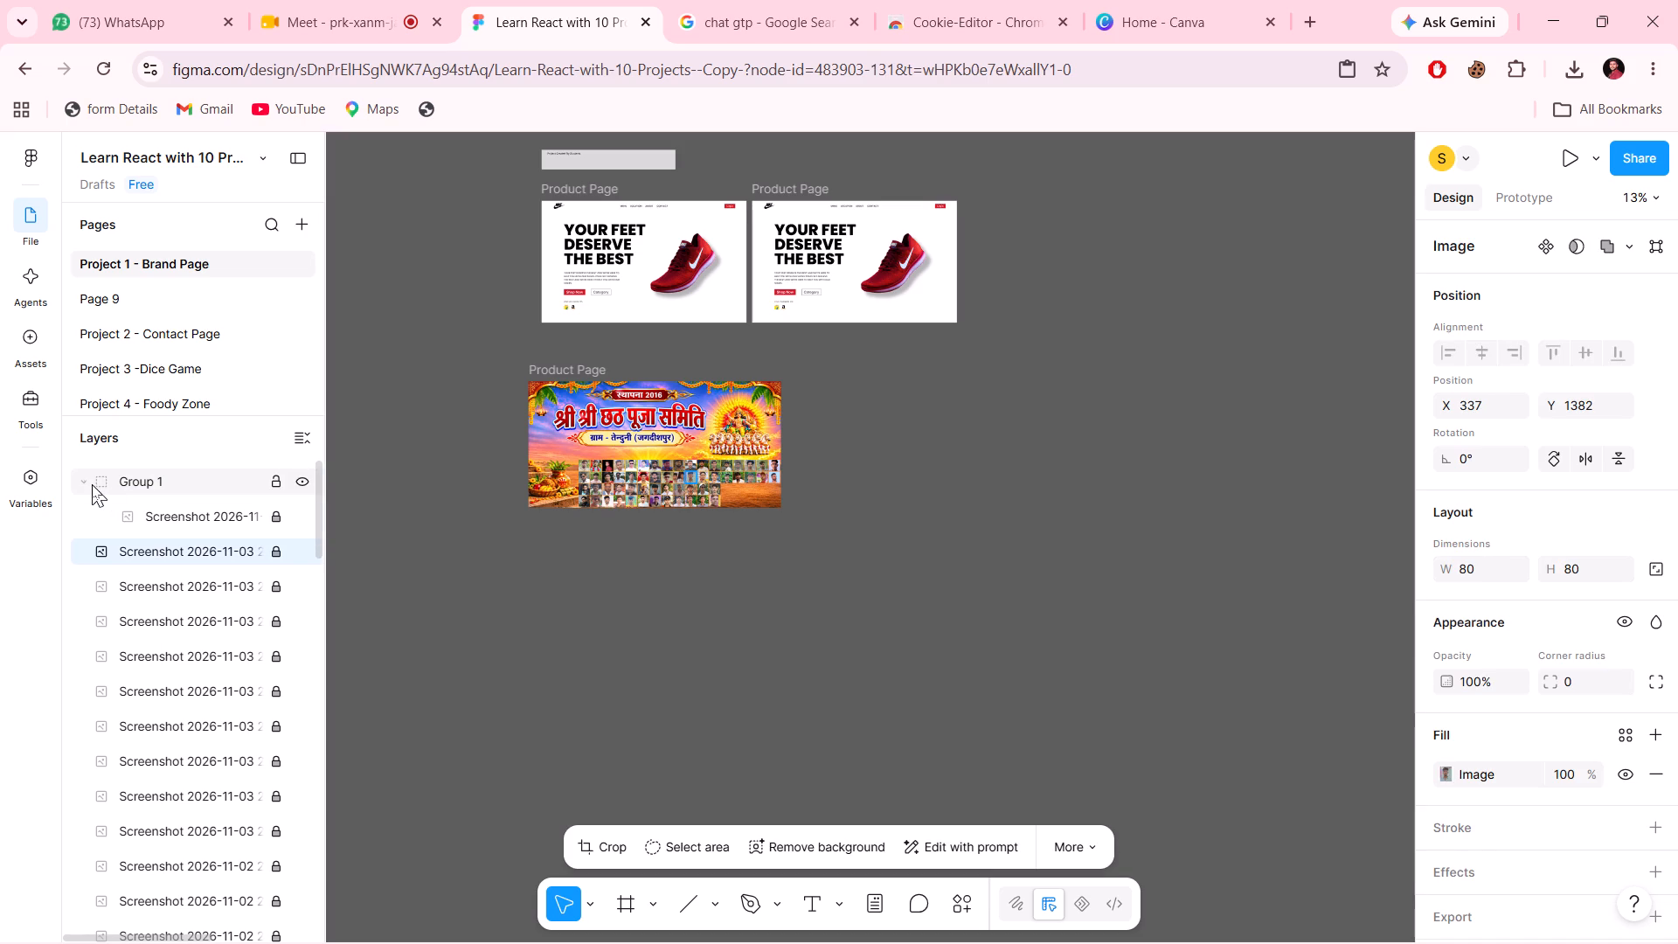
{"action": "scroll", "coordinate": [145, 554], "scroll_direction": "down", "scroll_amount": 5}
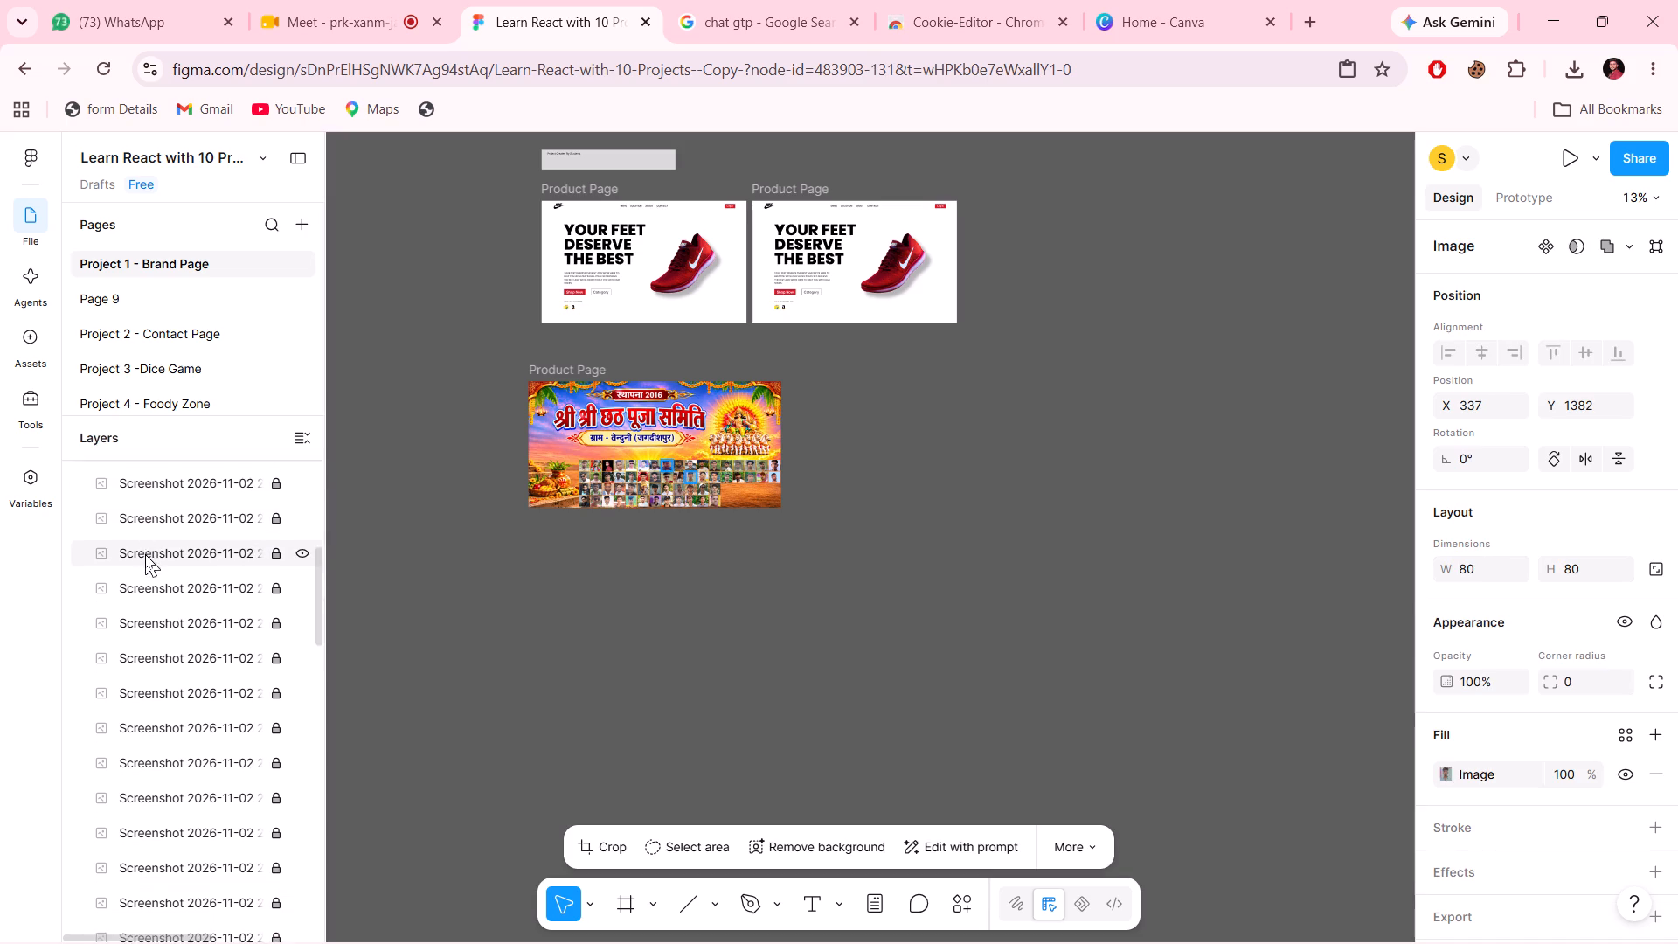
{"action": "scroll", "coordinate": [145, 554], "scroll_direction": "down", "scroll_amount": 6}
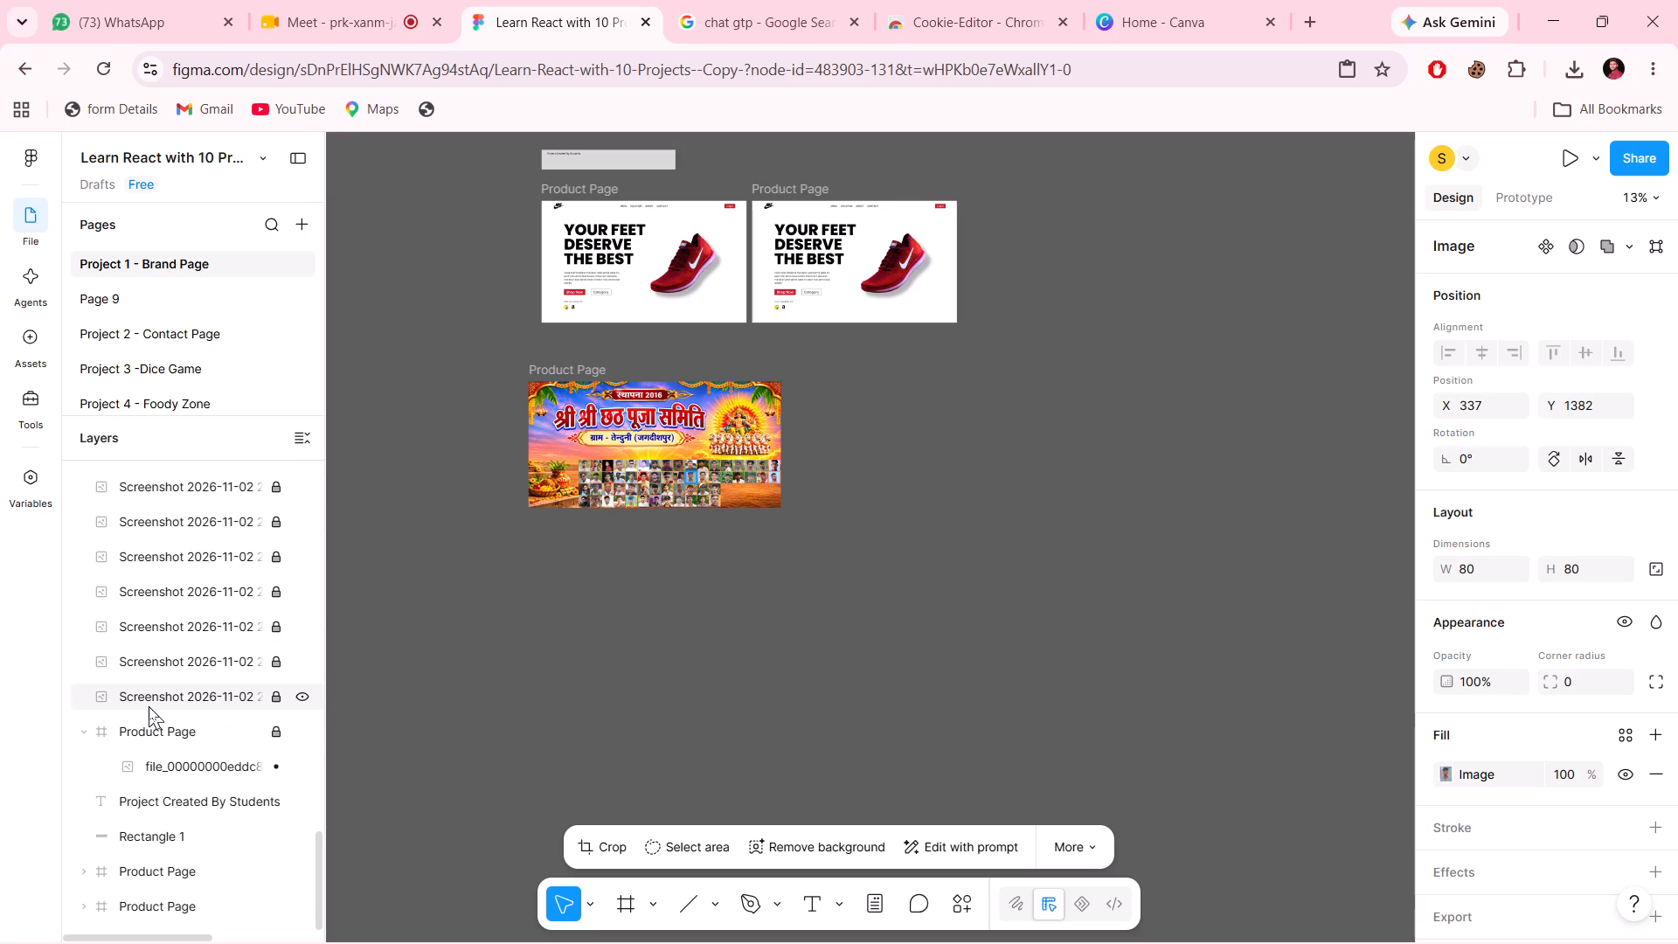
{"action": "left_click", "coordinate": [149, 706], "text": "shift"}
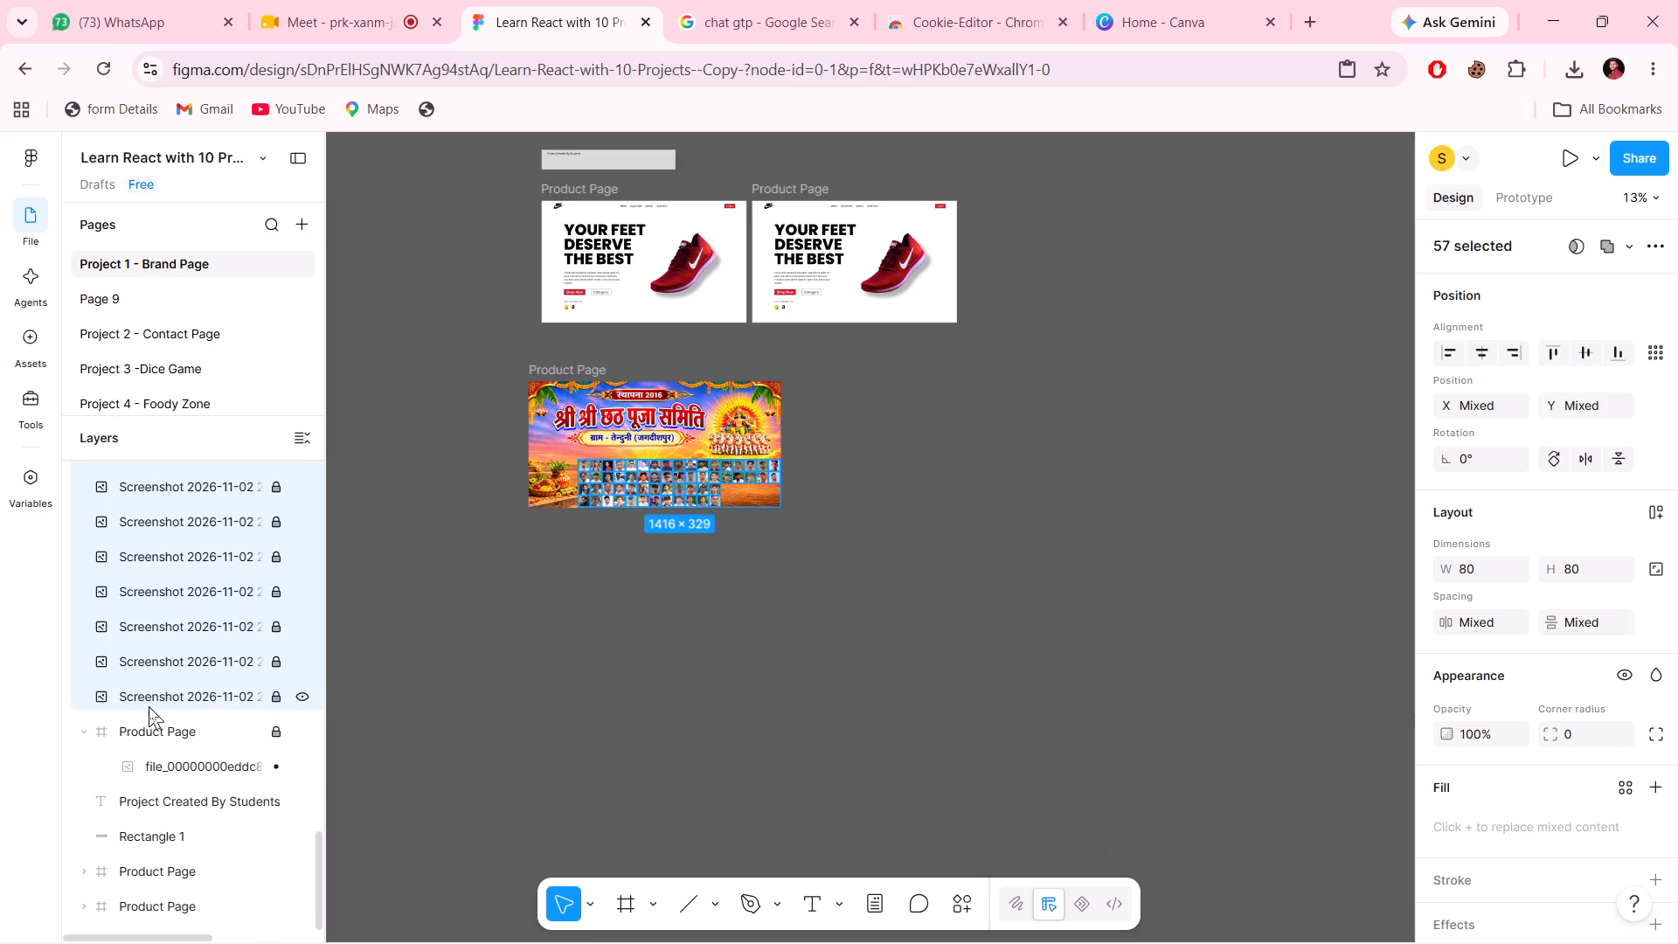
{"action": "scroll", "coordinate": [149, 706], "scroll_direction": "up", "scroll_amount": 5}
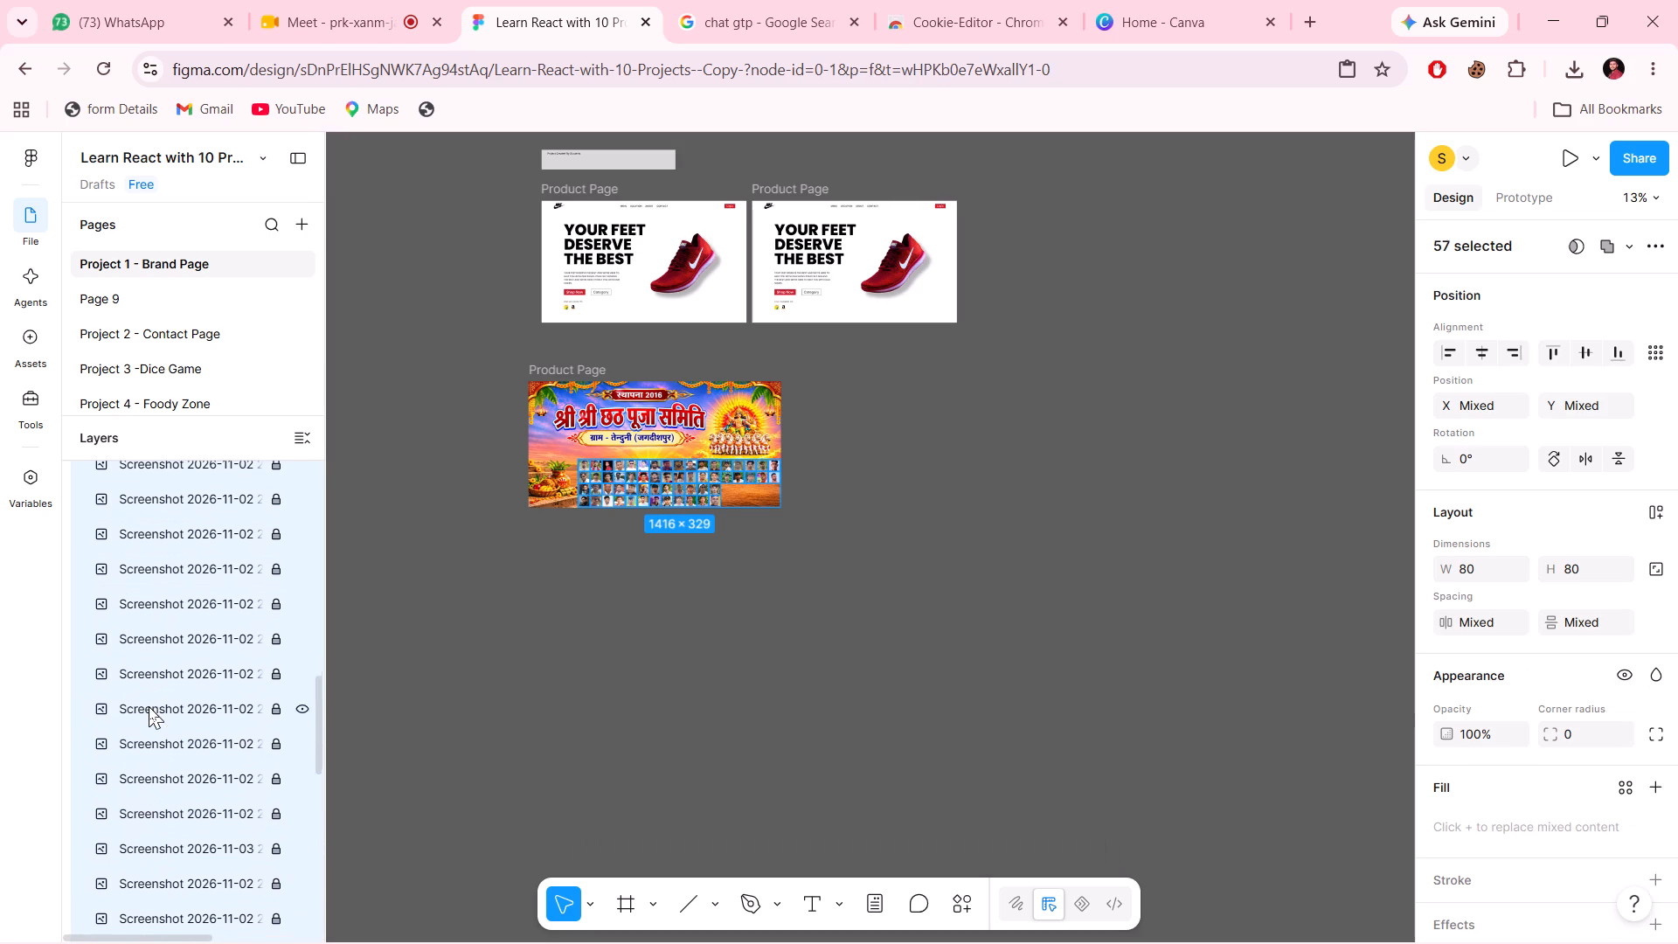
{"action": "scroll", "coordinate": [149, 706], "scroll_direction": "up", "scroll_amount": 3}
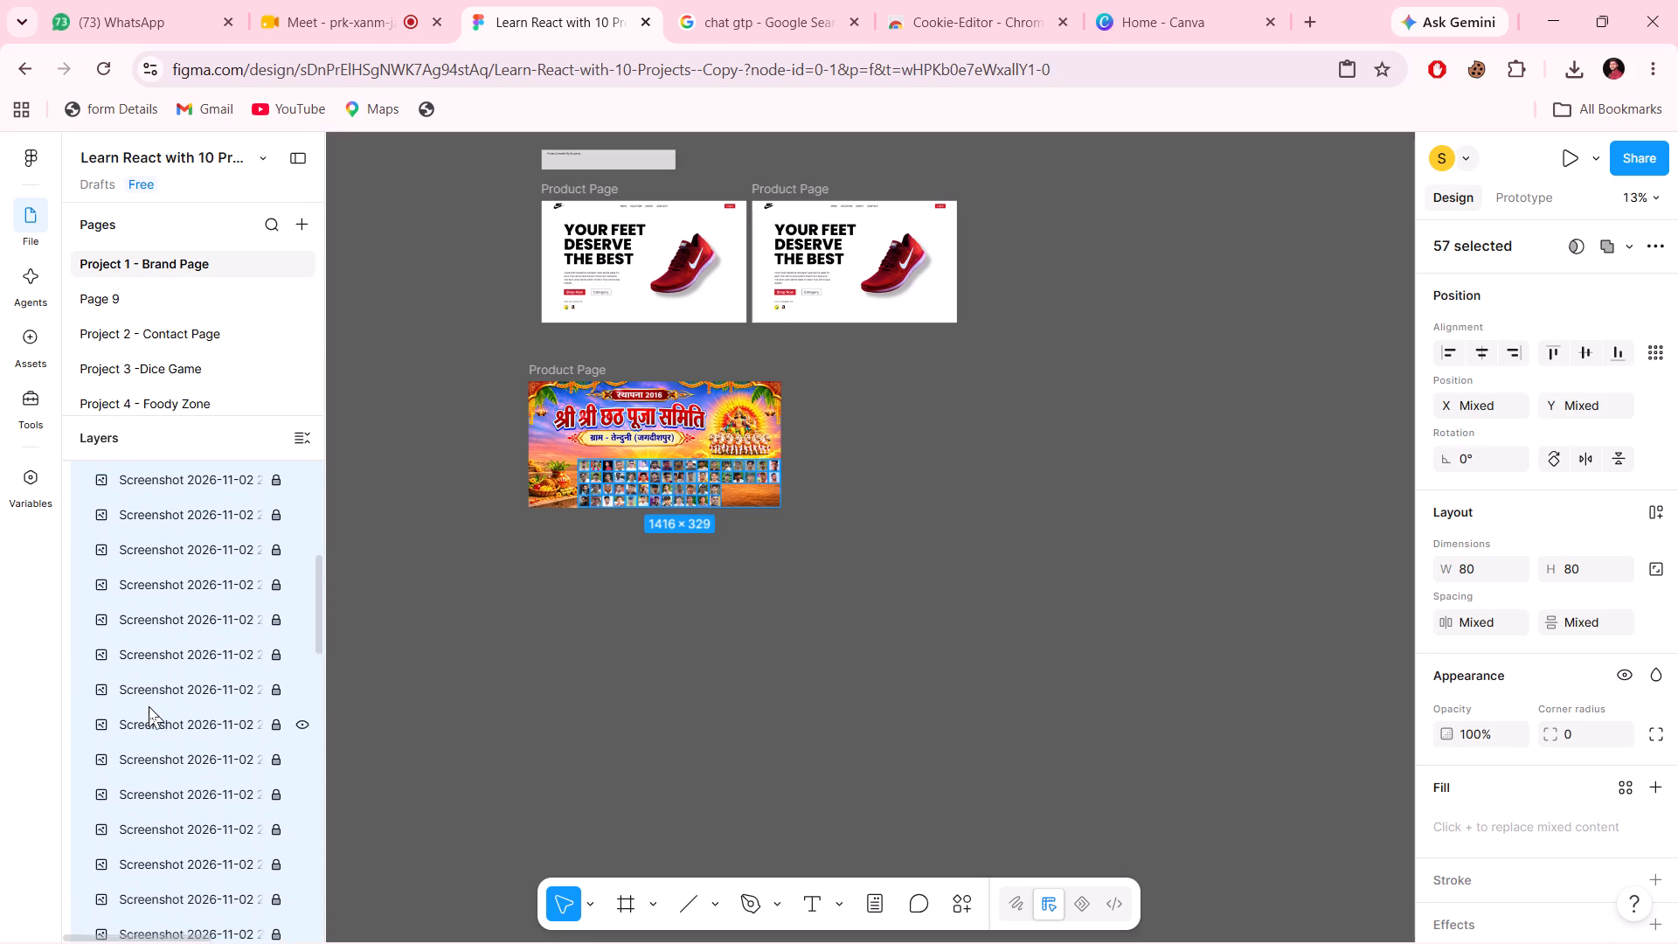
{"action": "scroll", "coordinate": [149, 706], "scroll_direction": "up", "scroll_amount": 5}
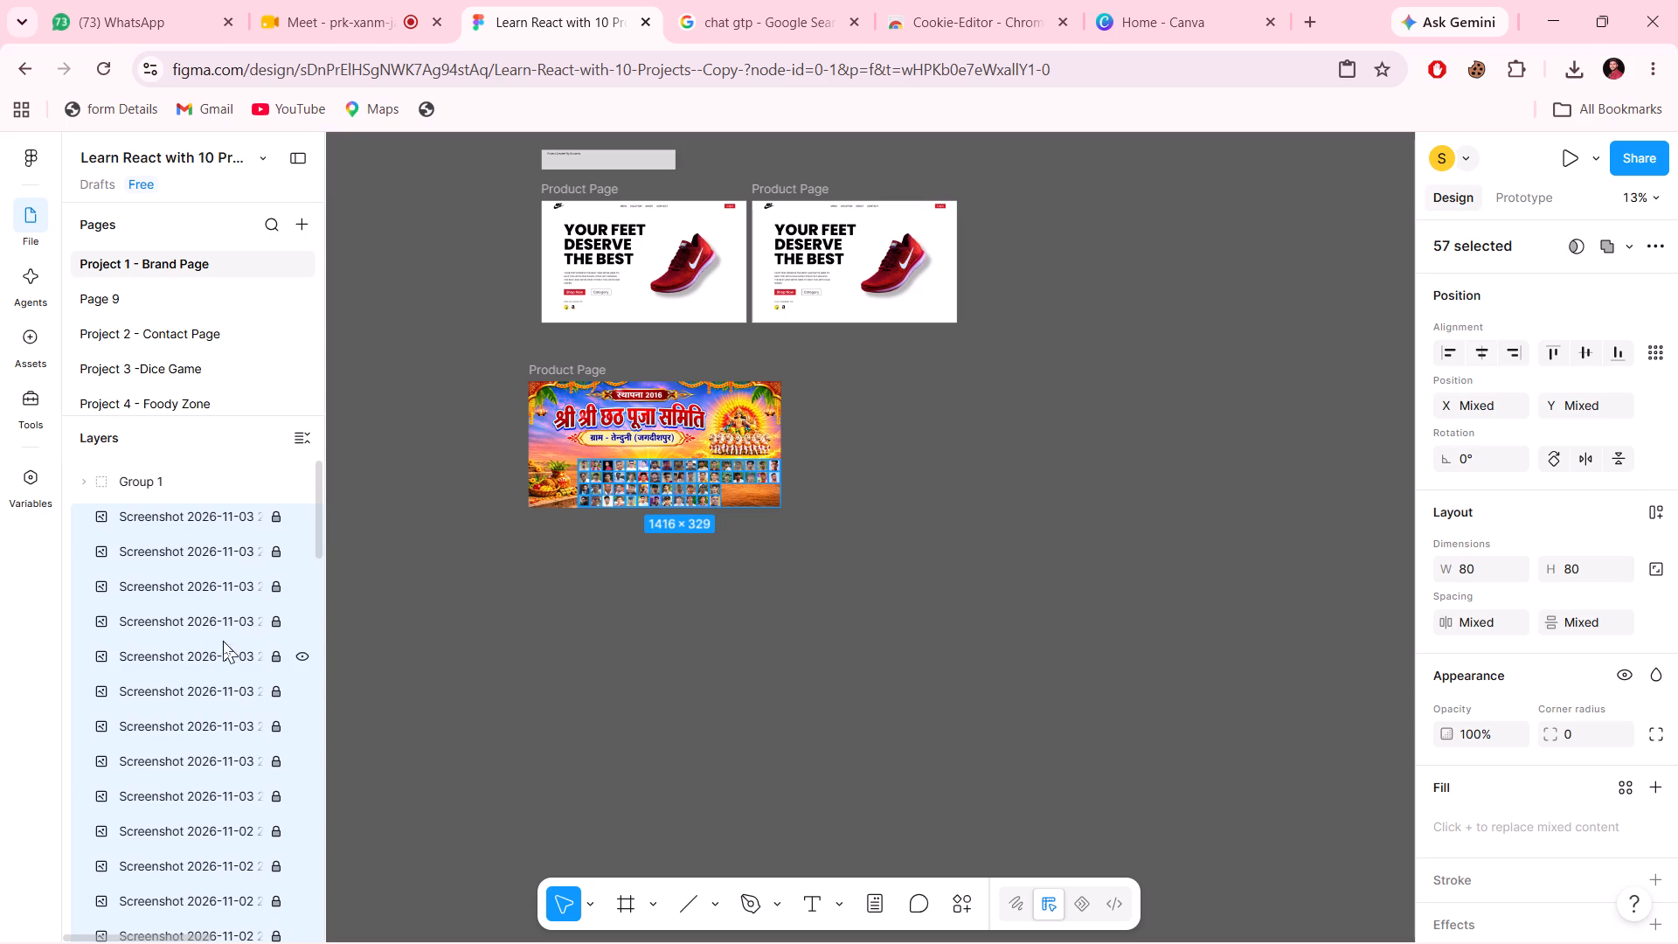
{"action": "left_click_drag", "start_coordinate": [106, 517], "coordinate": [160, 475]}
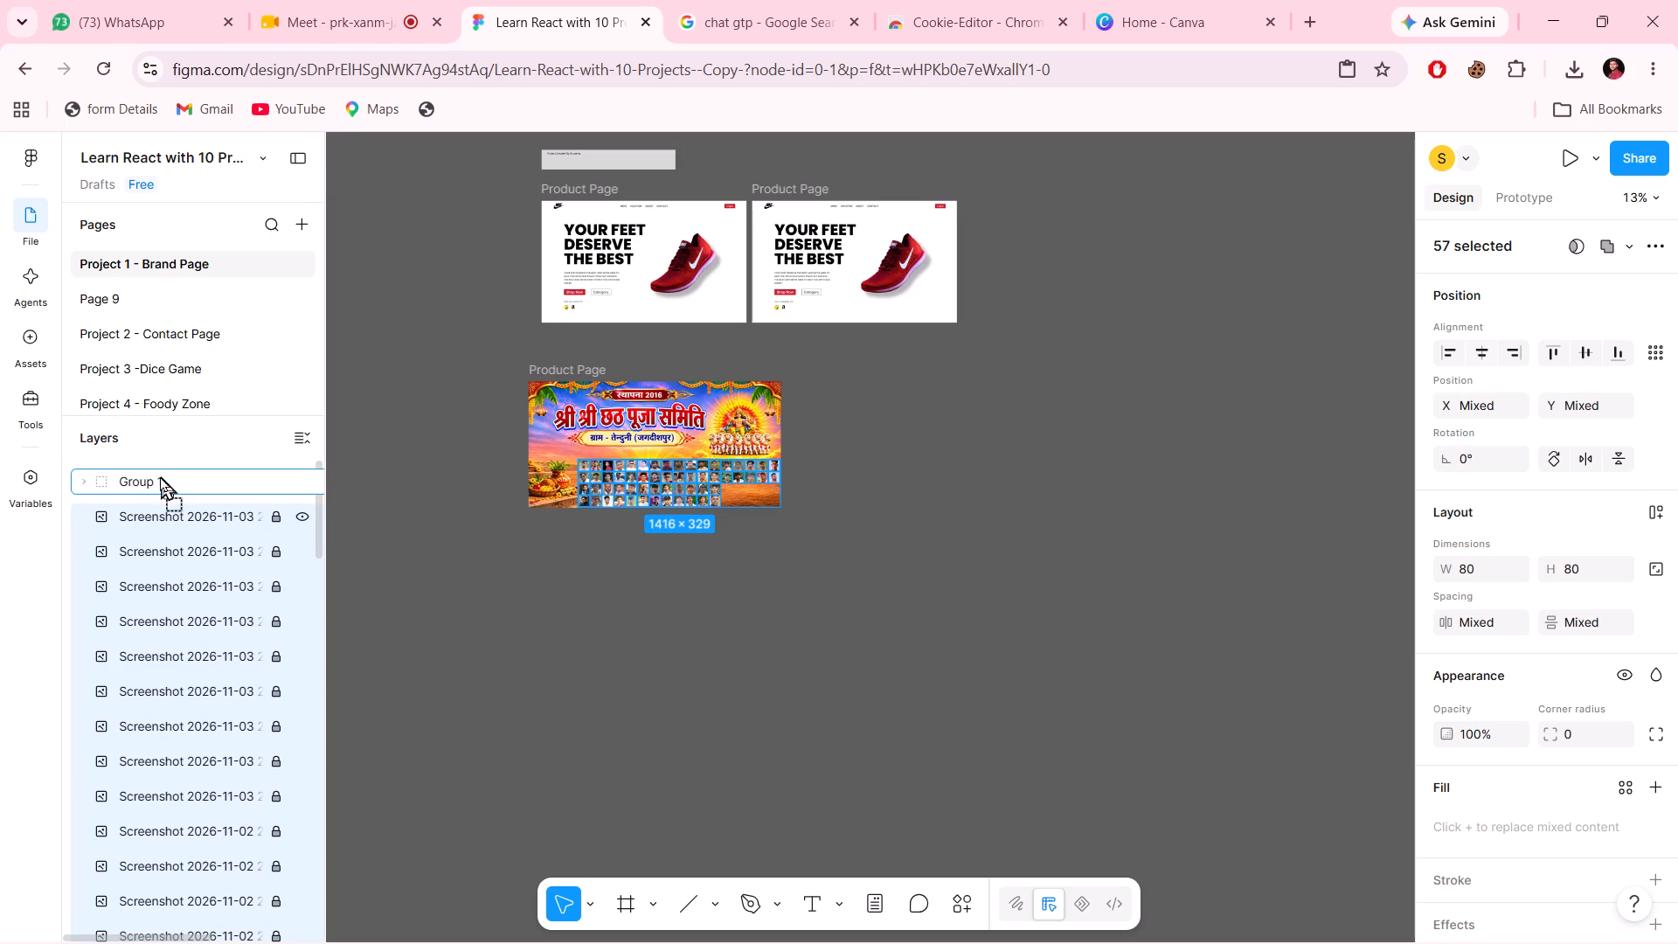
{"action": "left_click_drag", "start_coordinate": [160, 475], "coordinate": [160, 476]}
{"action": "left_click", "coordinate": [84, 482]}
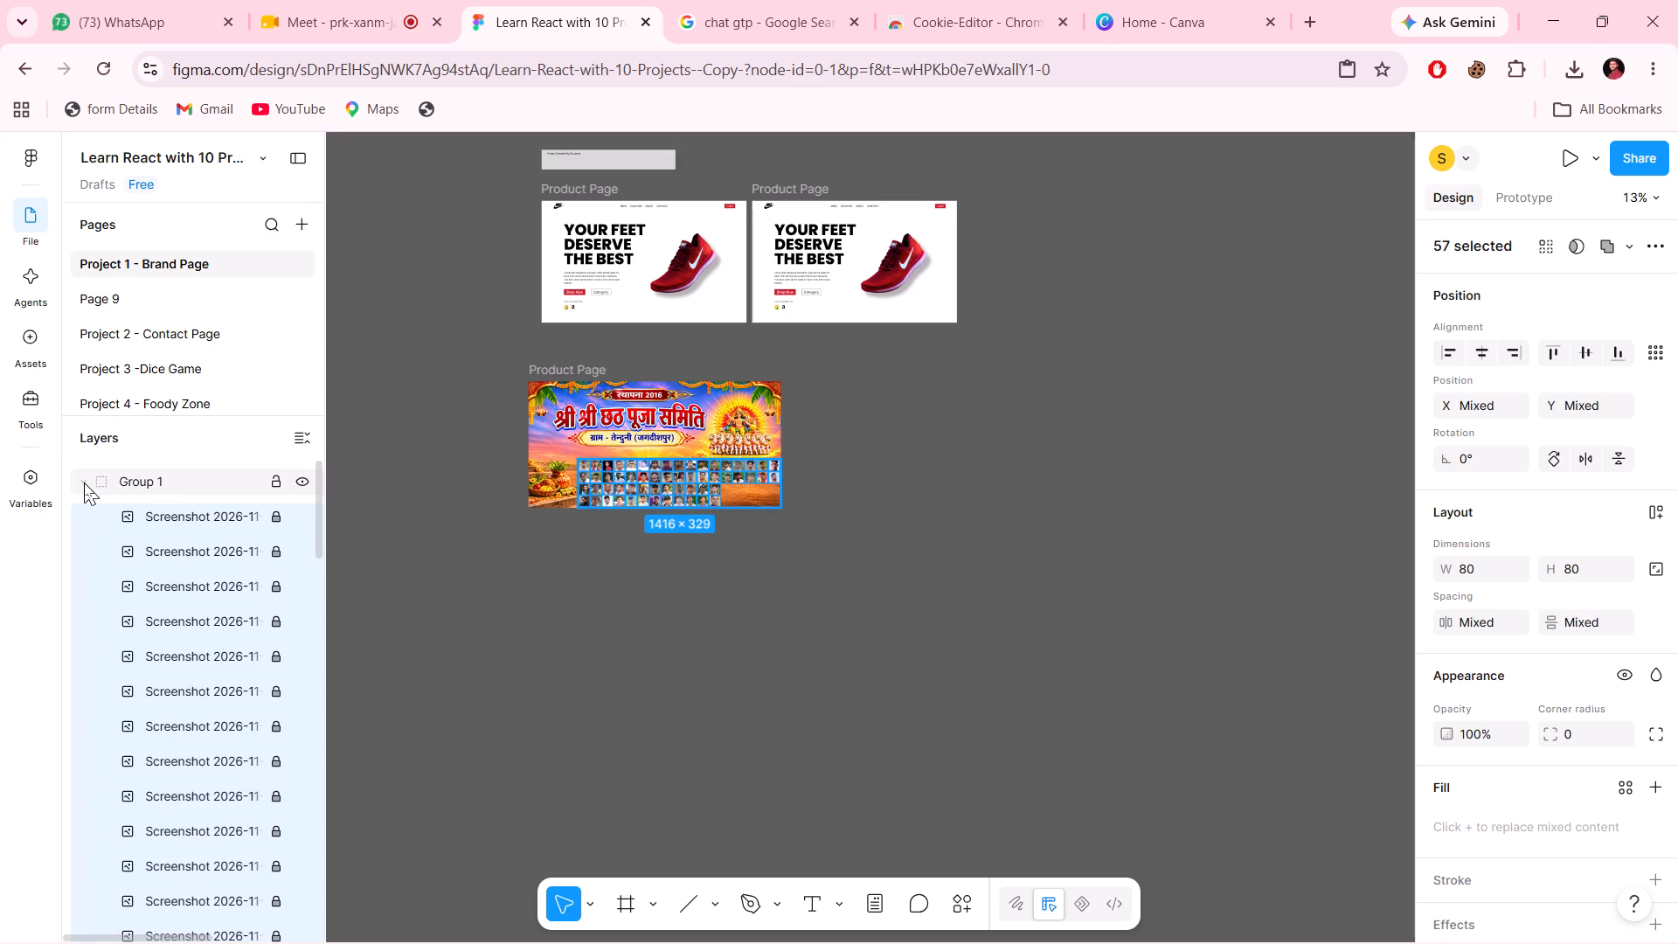
Inspect the banner's Product Page frame and the background image inside it, checking their extent on the canvas.
{"action": "left_click", "coordinate": [150, 525]}
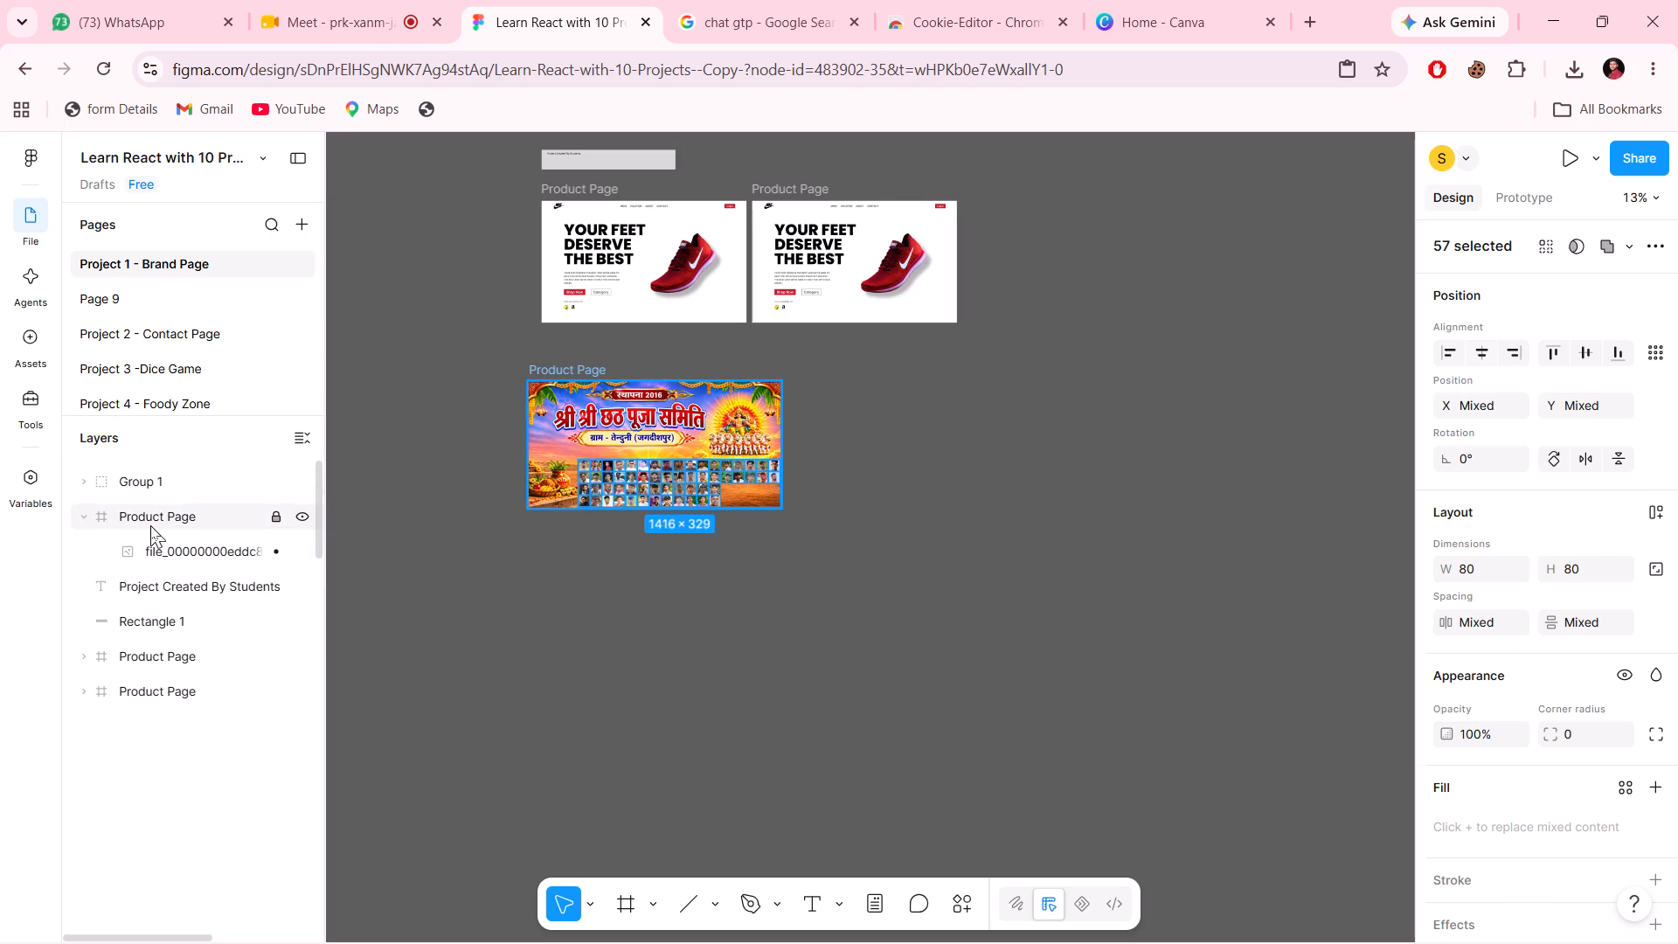
{"action": "left_click", "coordinate": [150, 525]}
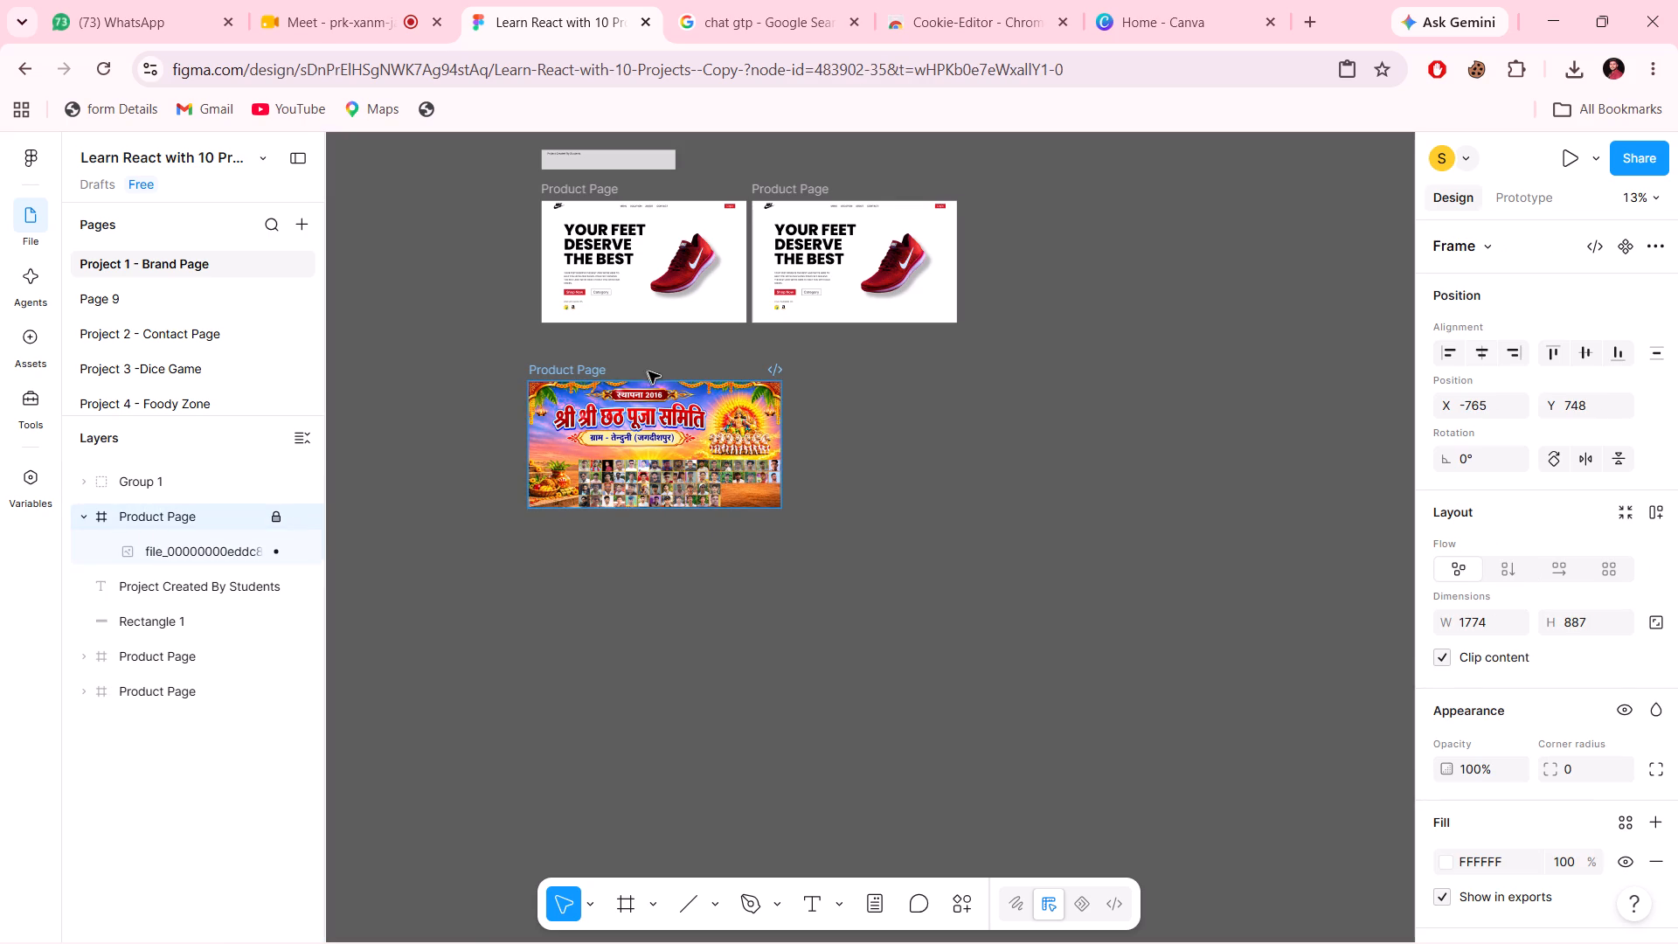
{"action": "left_click", "coordinate": [147, 541]}
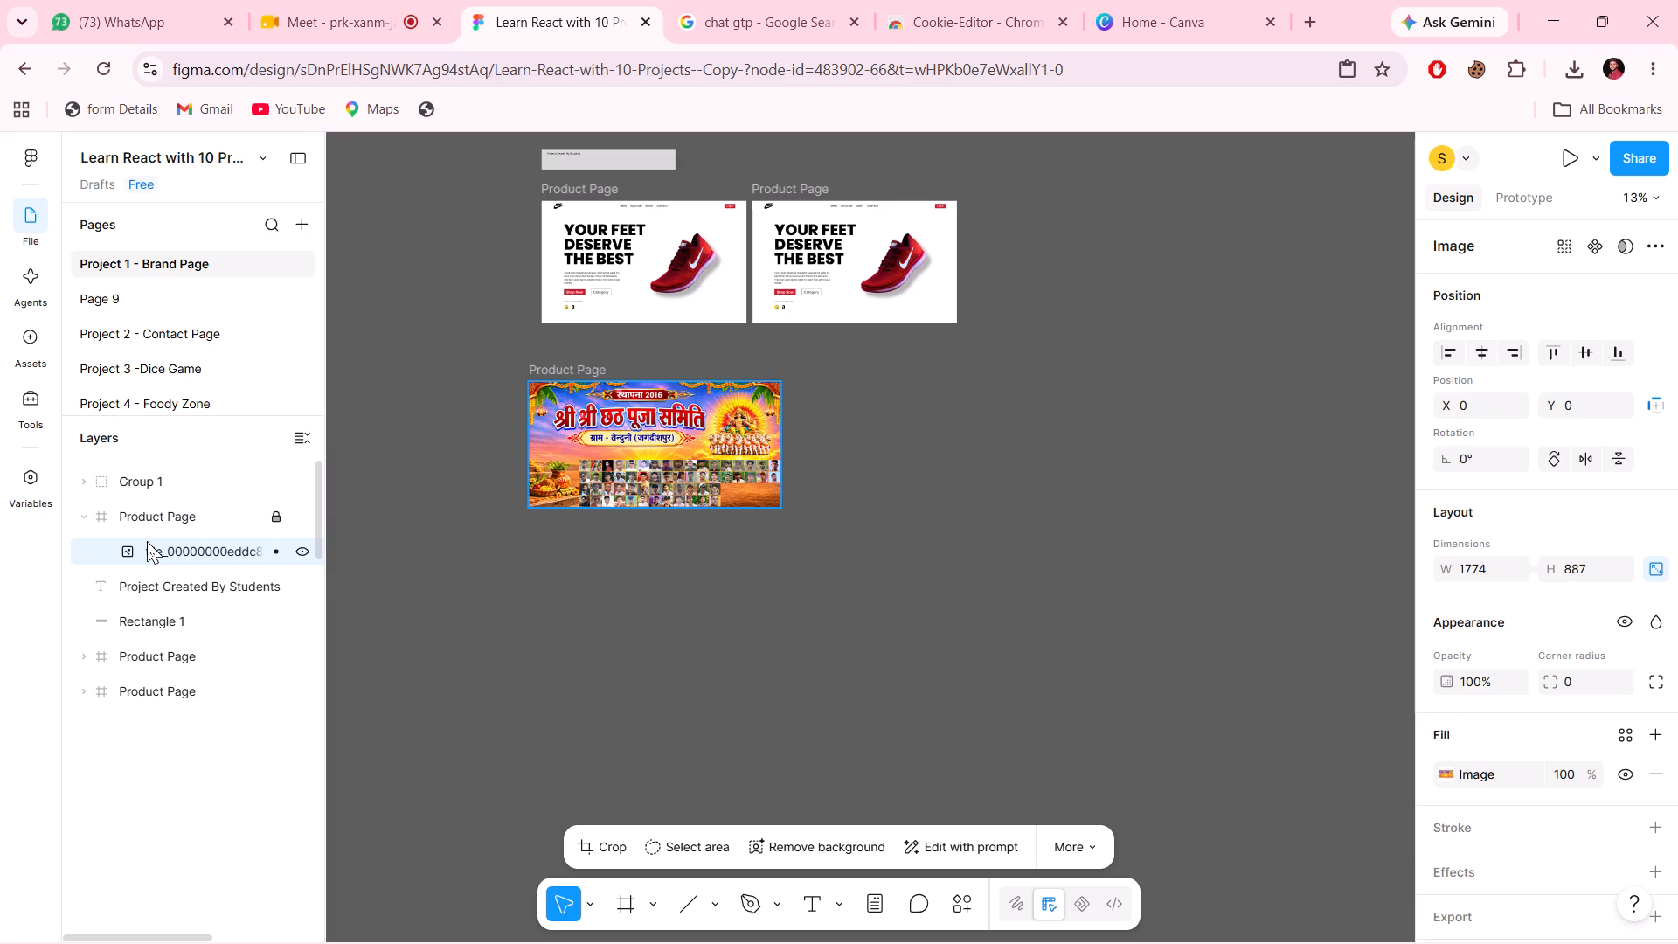
{"action": "scroll", "coordinate": [652, 616], "scroll_direction": "right", "scroll_amount": 1}
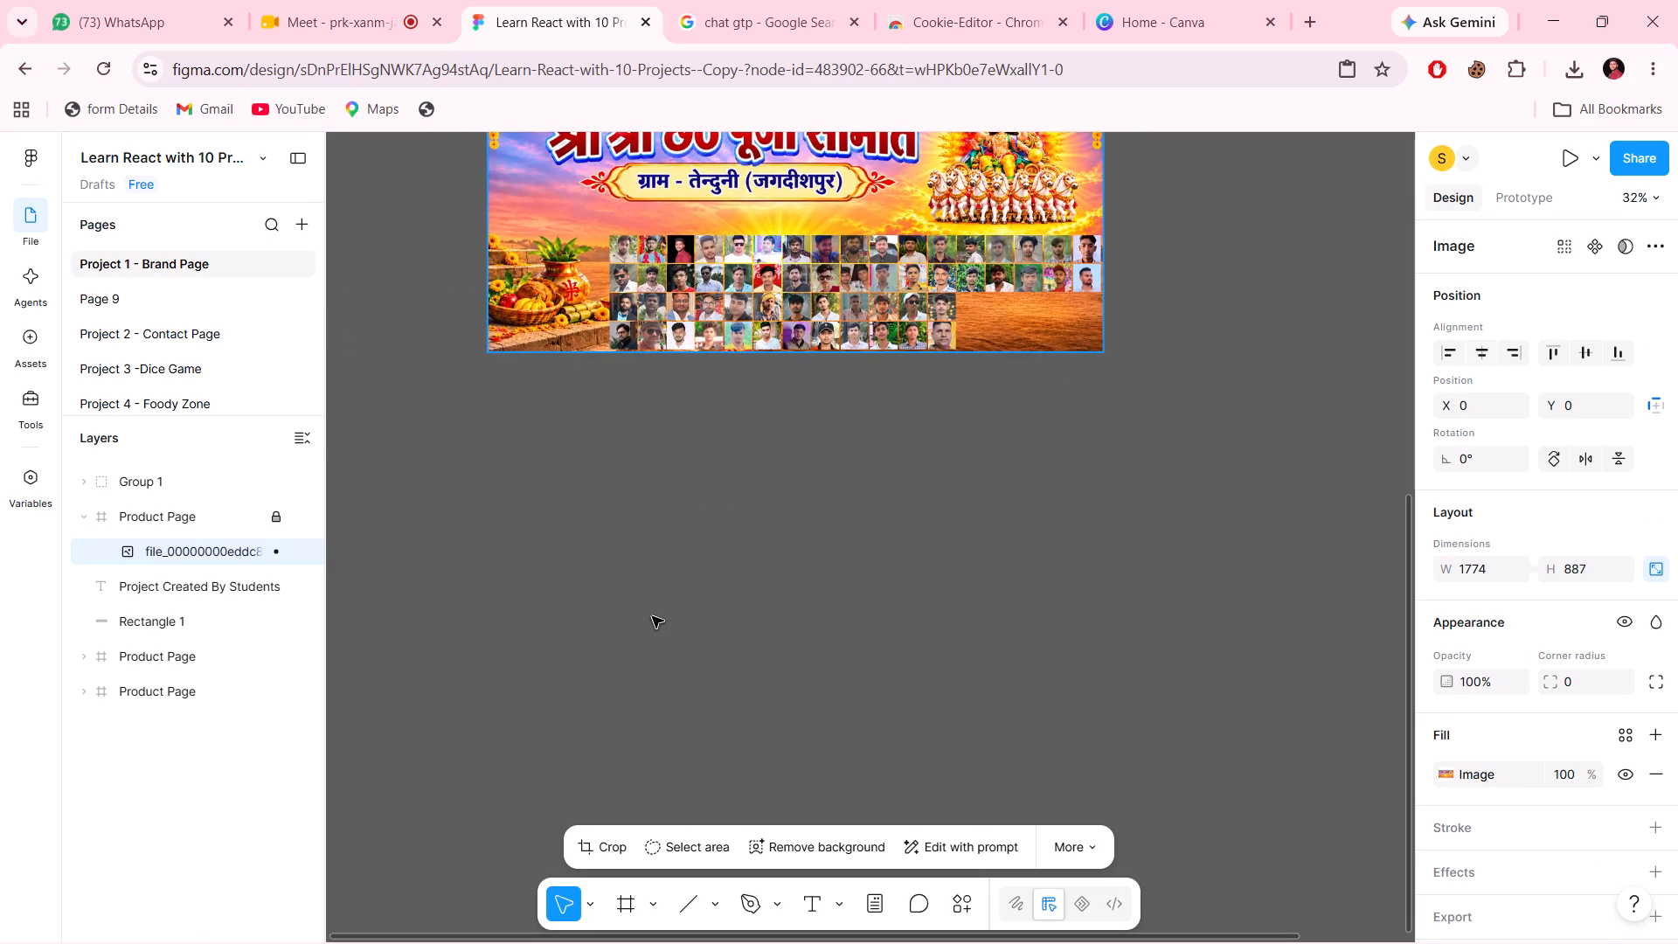
{"action": "scroll", "coordinate": [652, 616], "scroll_direction": "right", "scroll_amount": 1}
{"action": "scroll", "coordinate": [652, 616], "scroll_direction": "up", "scroll_amount": 2}
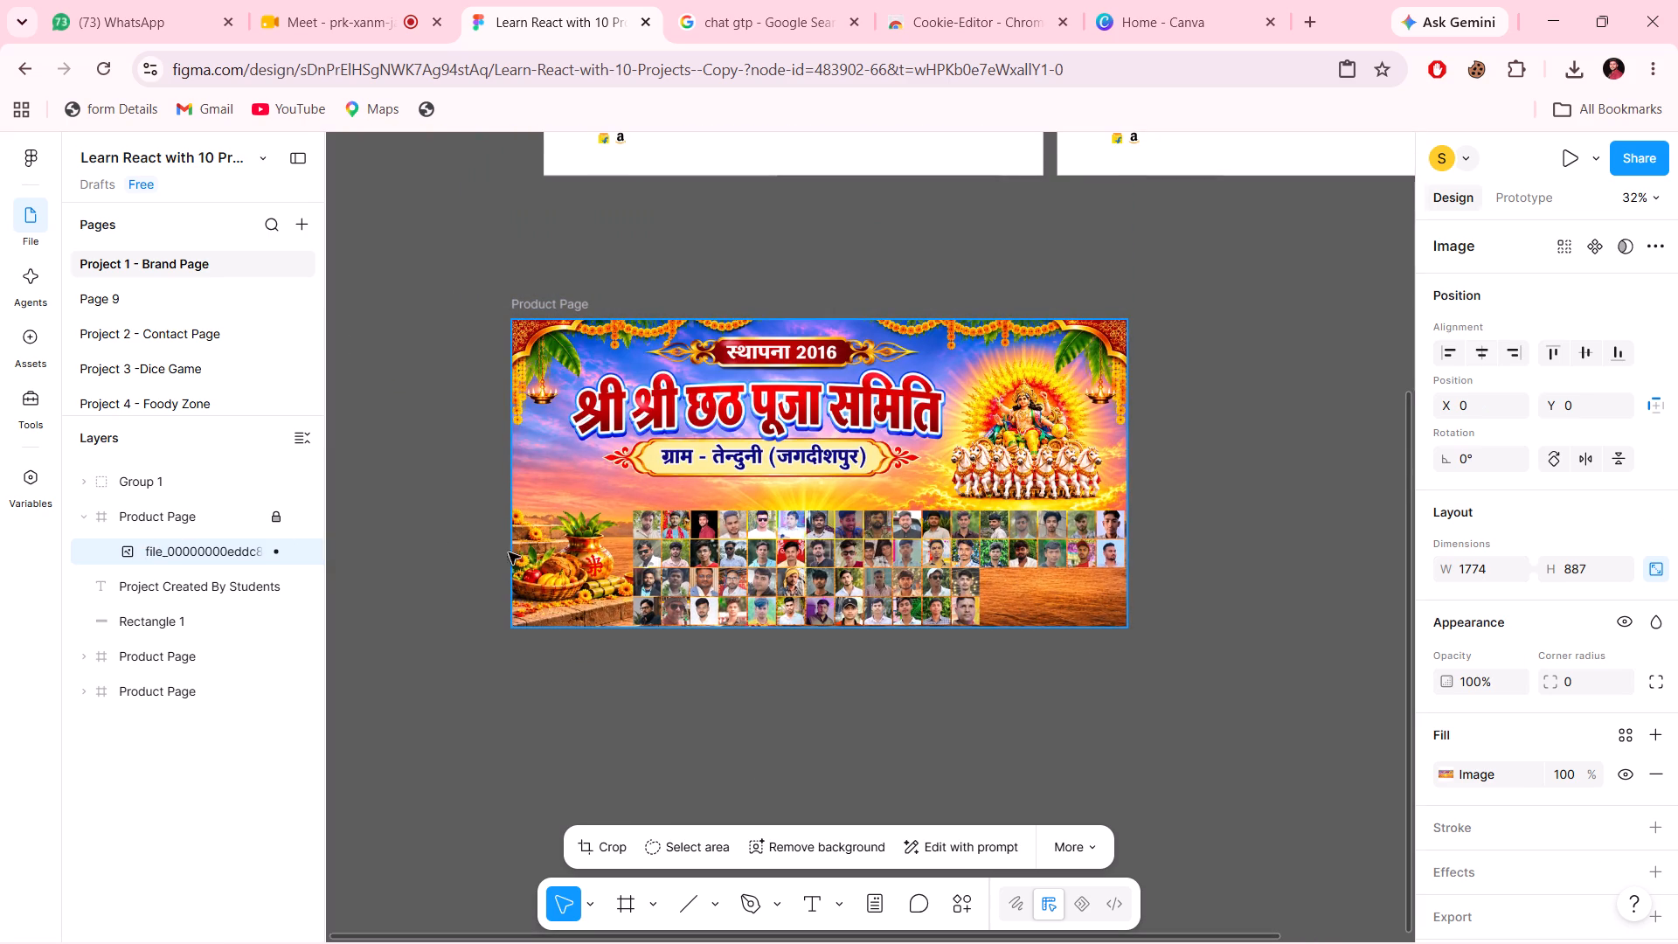
{"action": "left_click", "coordinate": [417, 555]}
{"action": "left_click", "coordinate": [229, 549]}
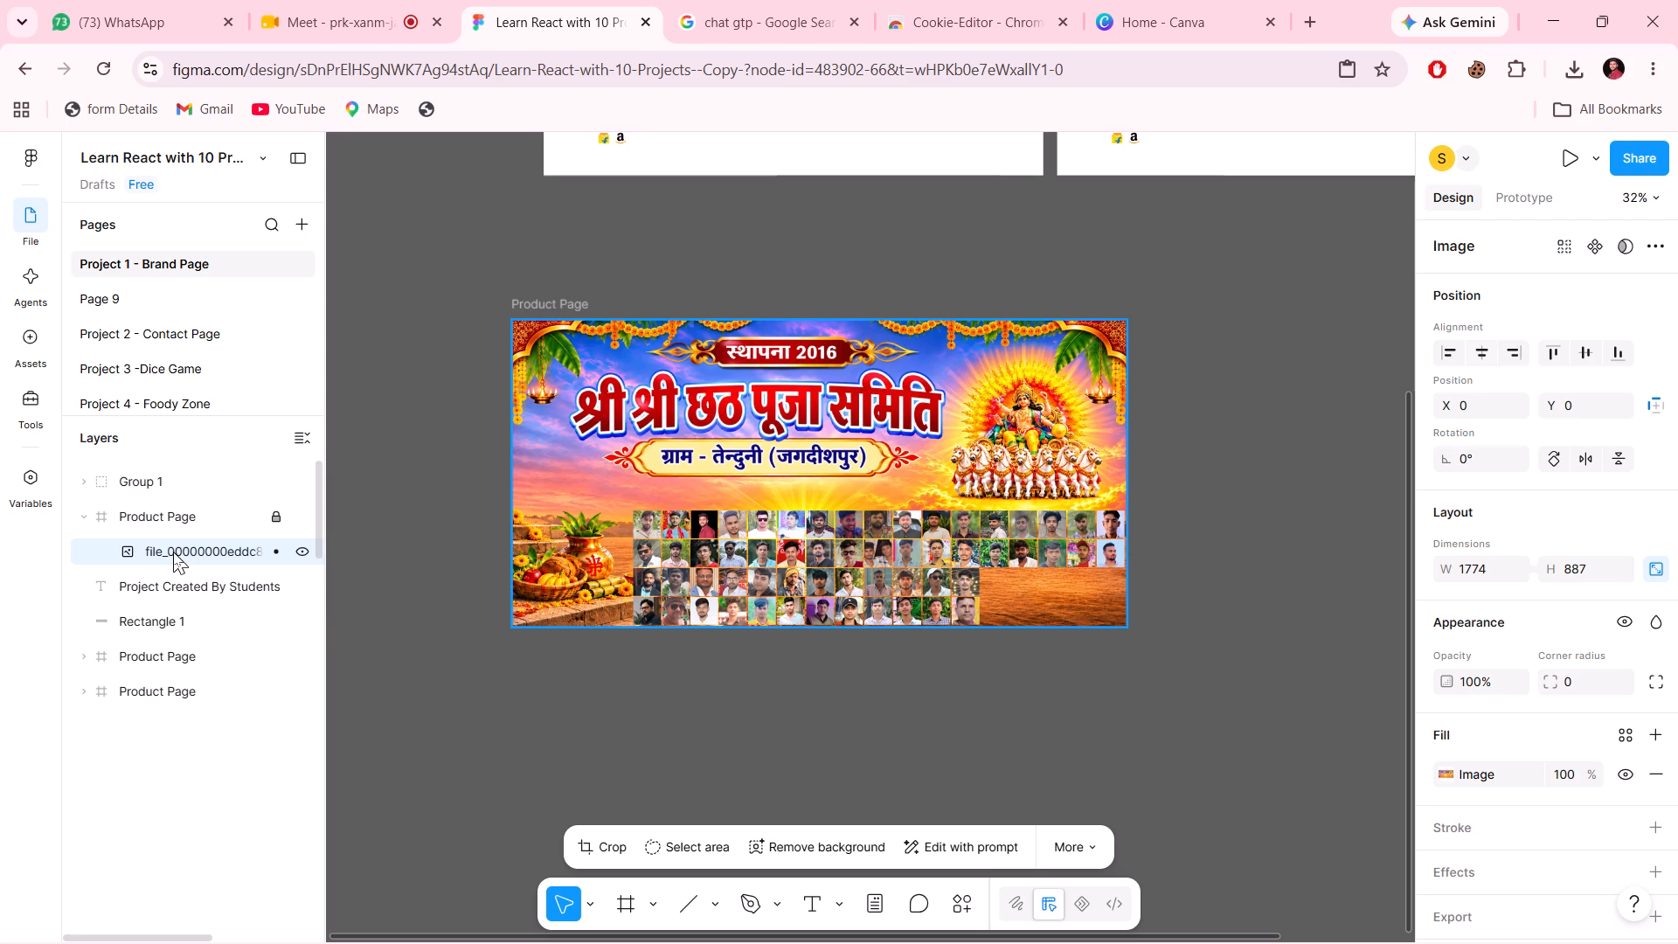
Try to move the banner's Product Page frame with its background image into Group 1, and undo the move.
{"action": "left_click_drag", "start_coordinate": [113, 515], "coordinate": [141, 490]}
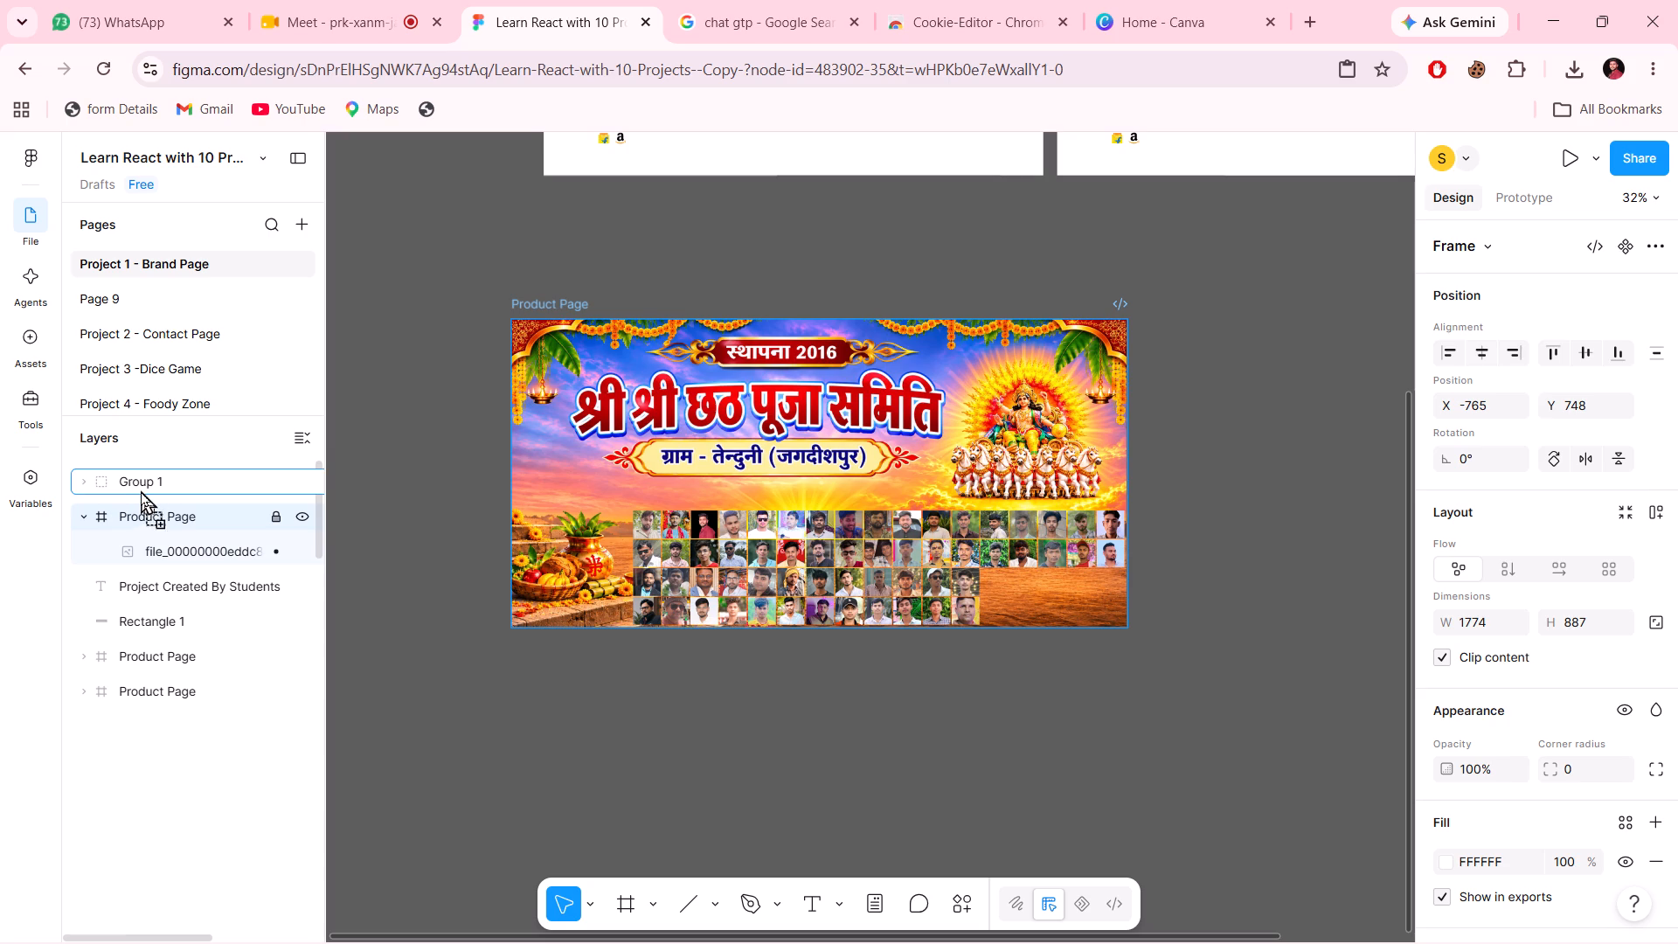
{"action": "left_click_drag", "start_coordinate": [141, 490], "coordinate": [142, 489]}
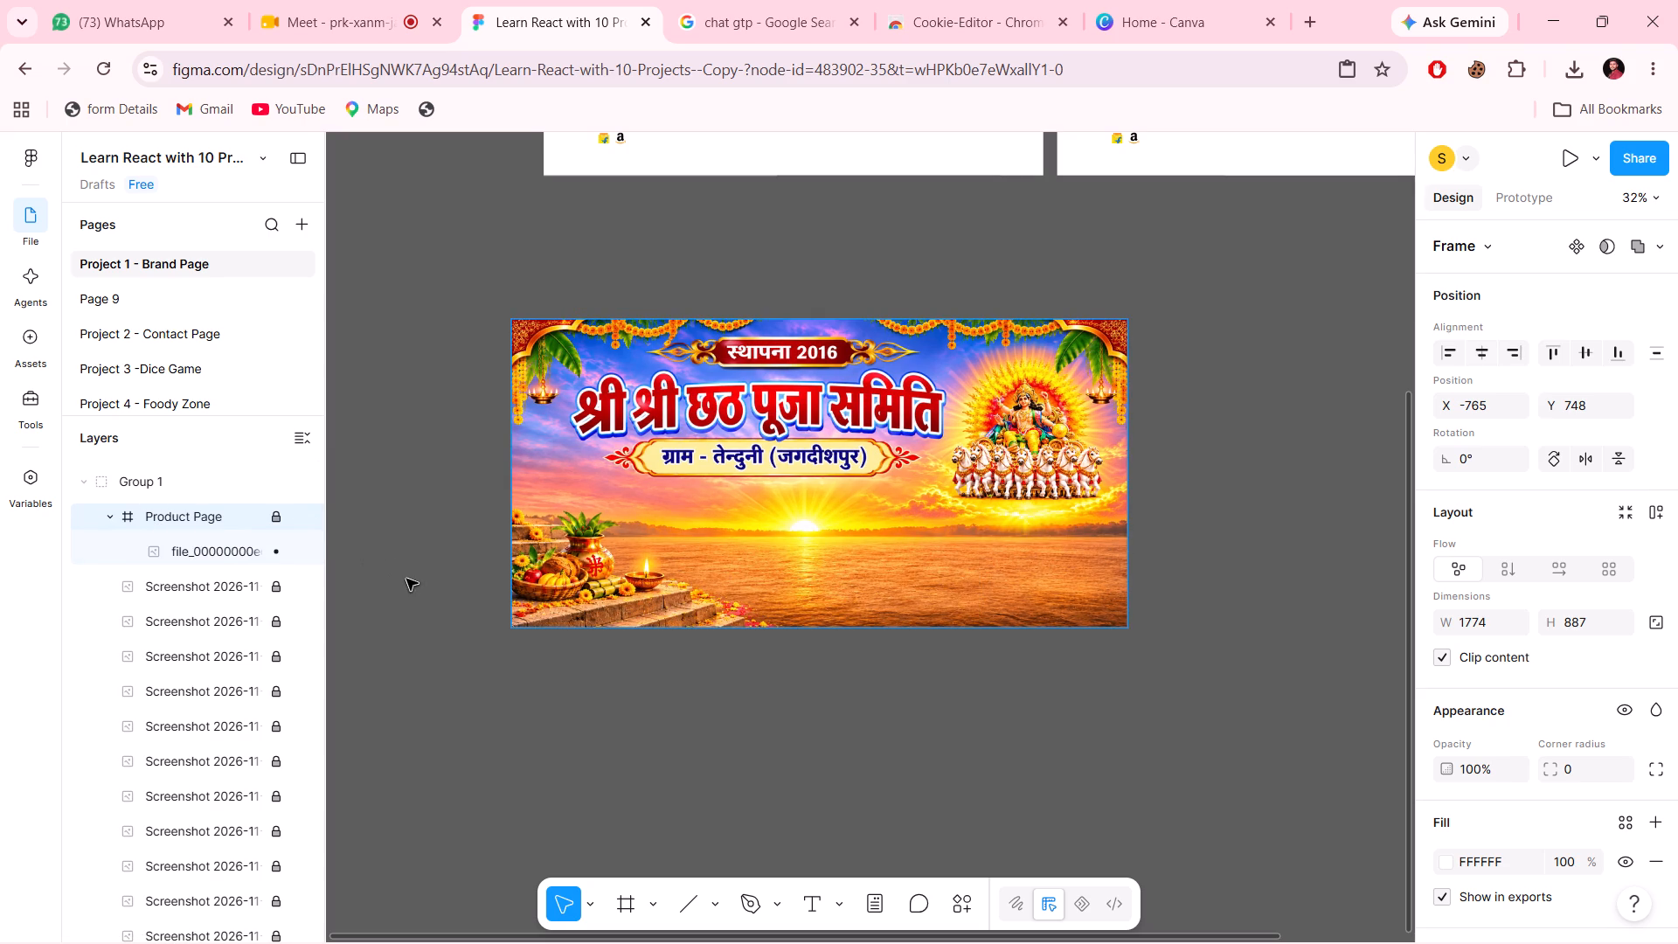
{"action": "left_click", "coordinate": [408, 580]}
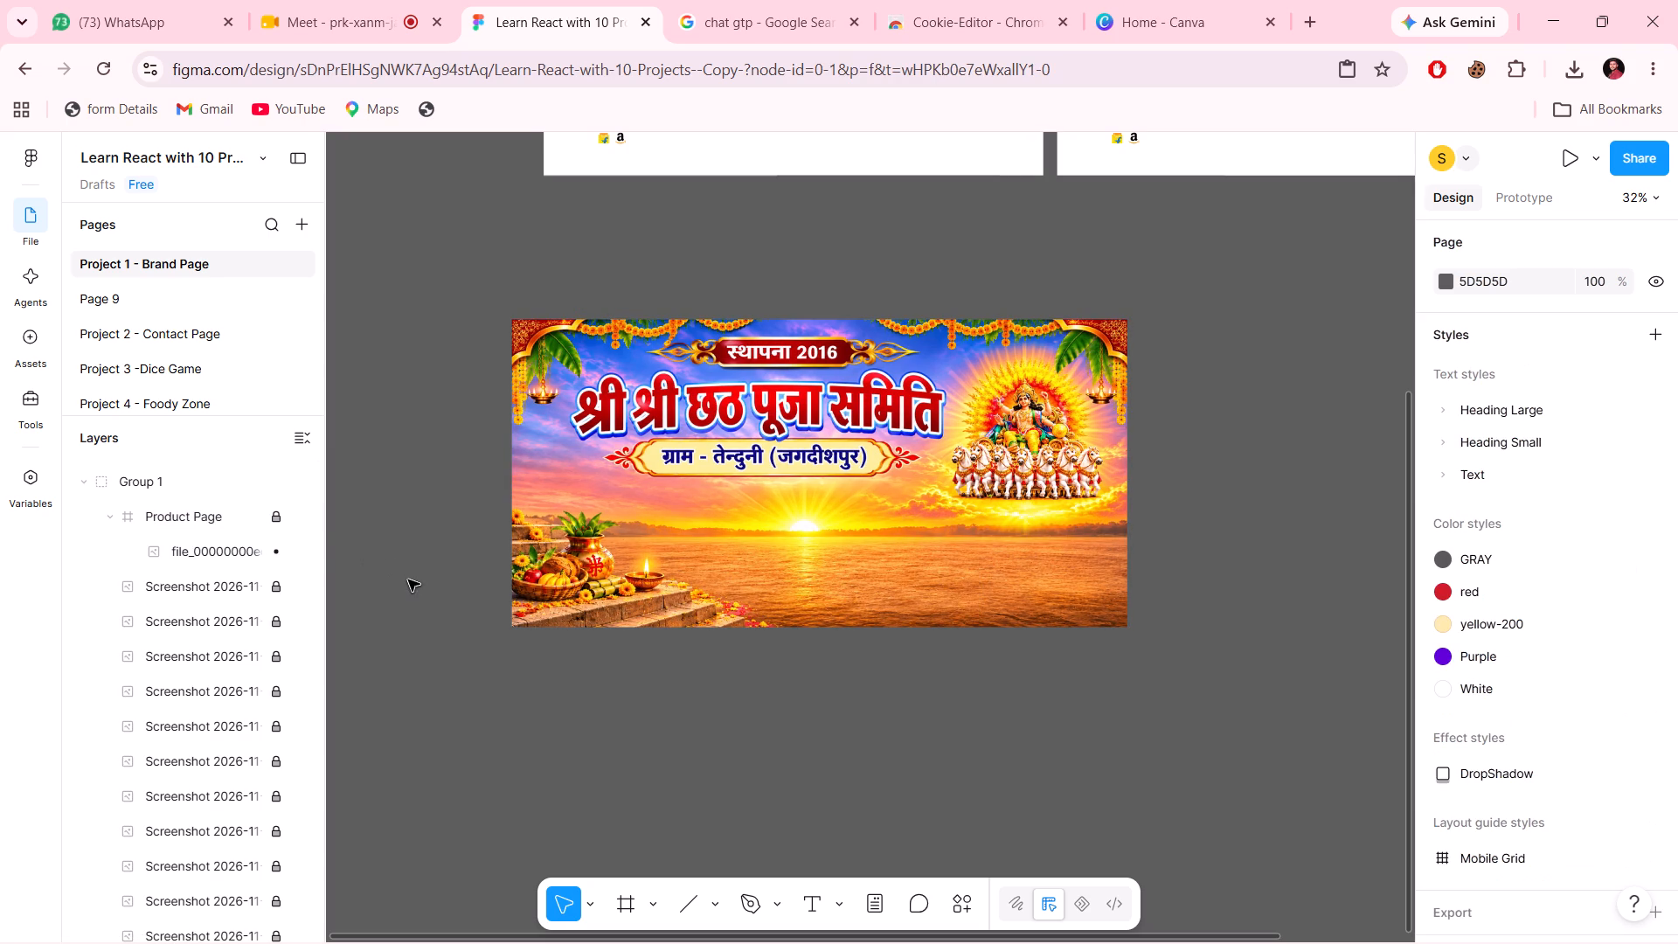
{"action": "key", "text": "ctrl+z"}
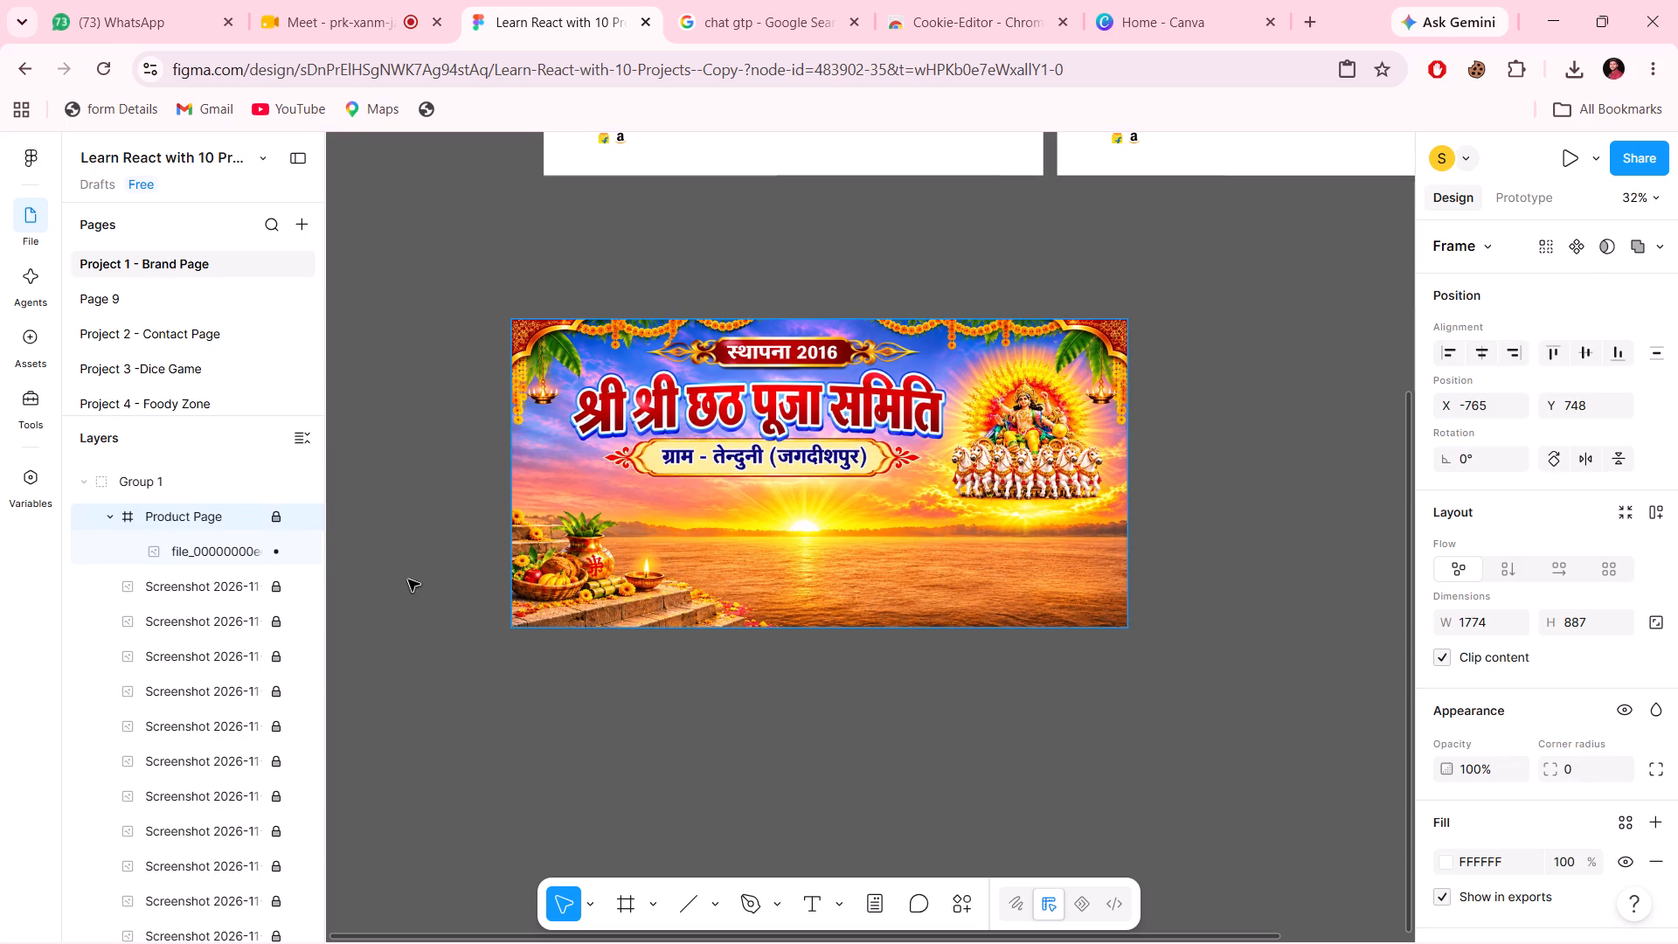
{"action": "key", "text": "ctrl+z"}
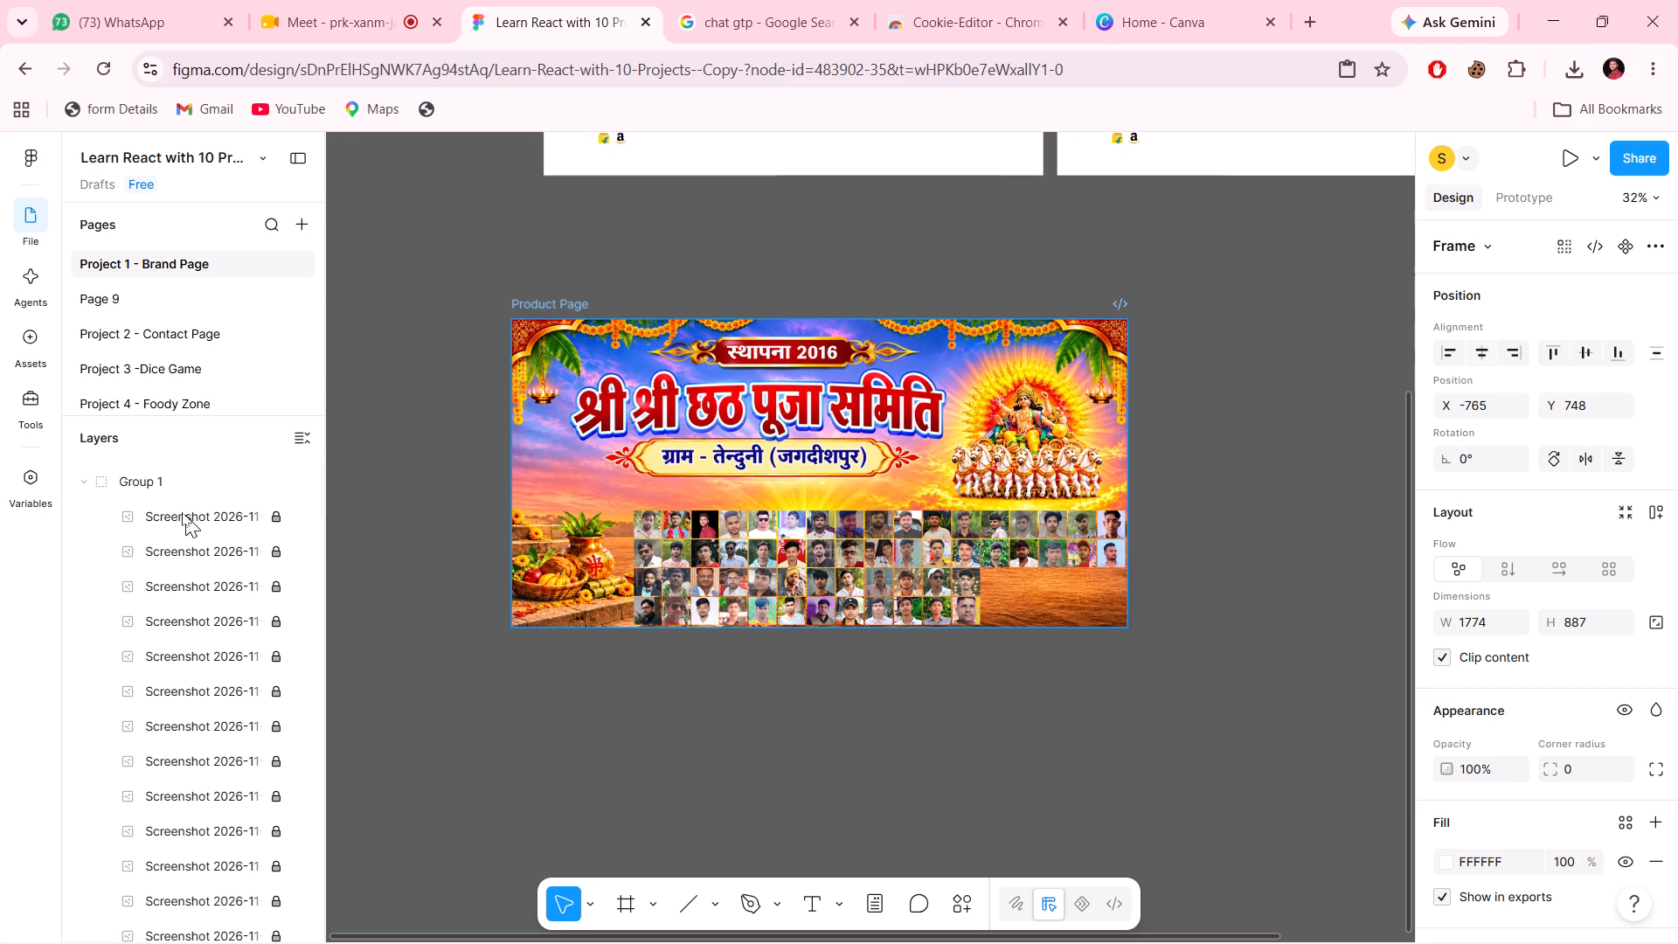
Collapse Group 1 and unlock the banner's Product Page frame in the layer list.
{"action": "left_click", "coordinate": [80, 480]}
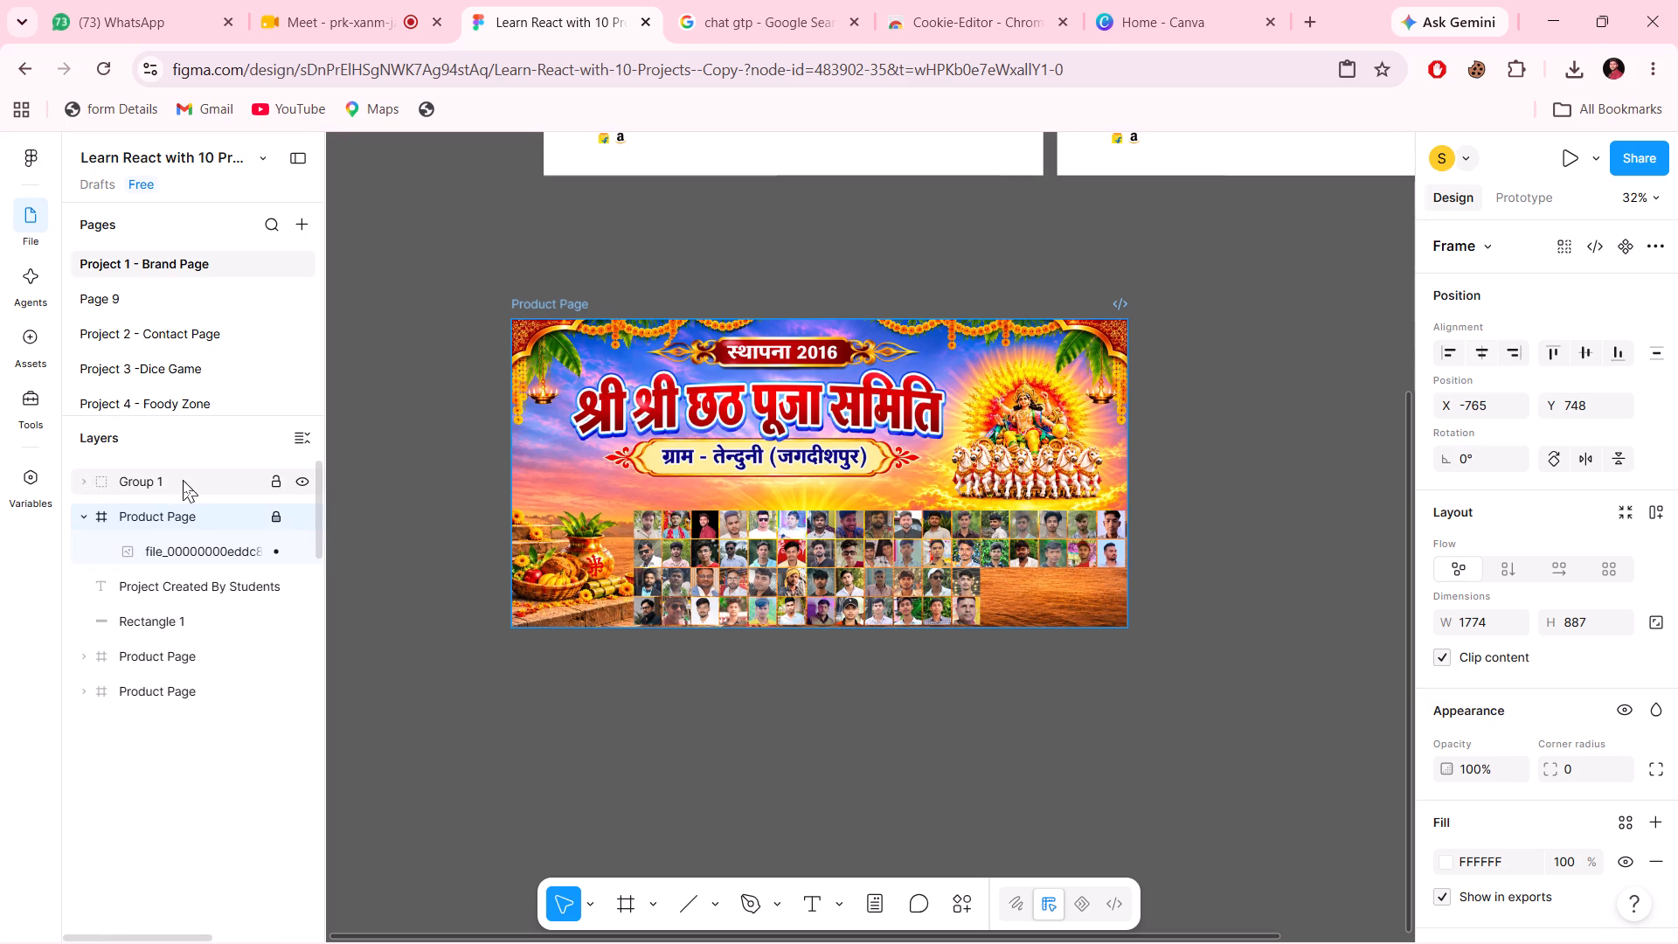
{"action": "left_click", "coordinate": [442, 578]}
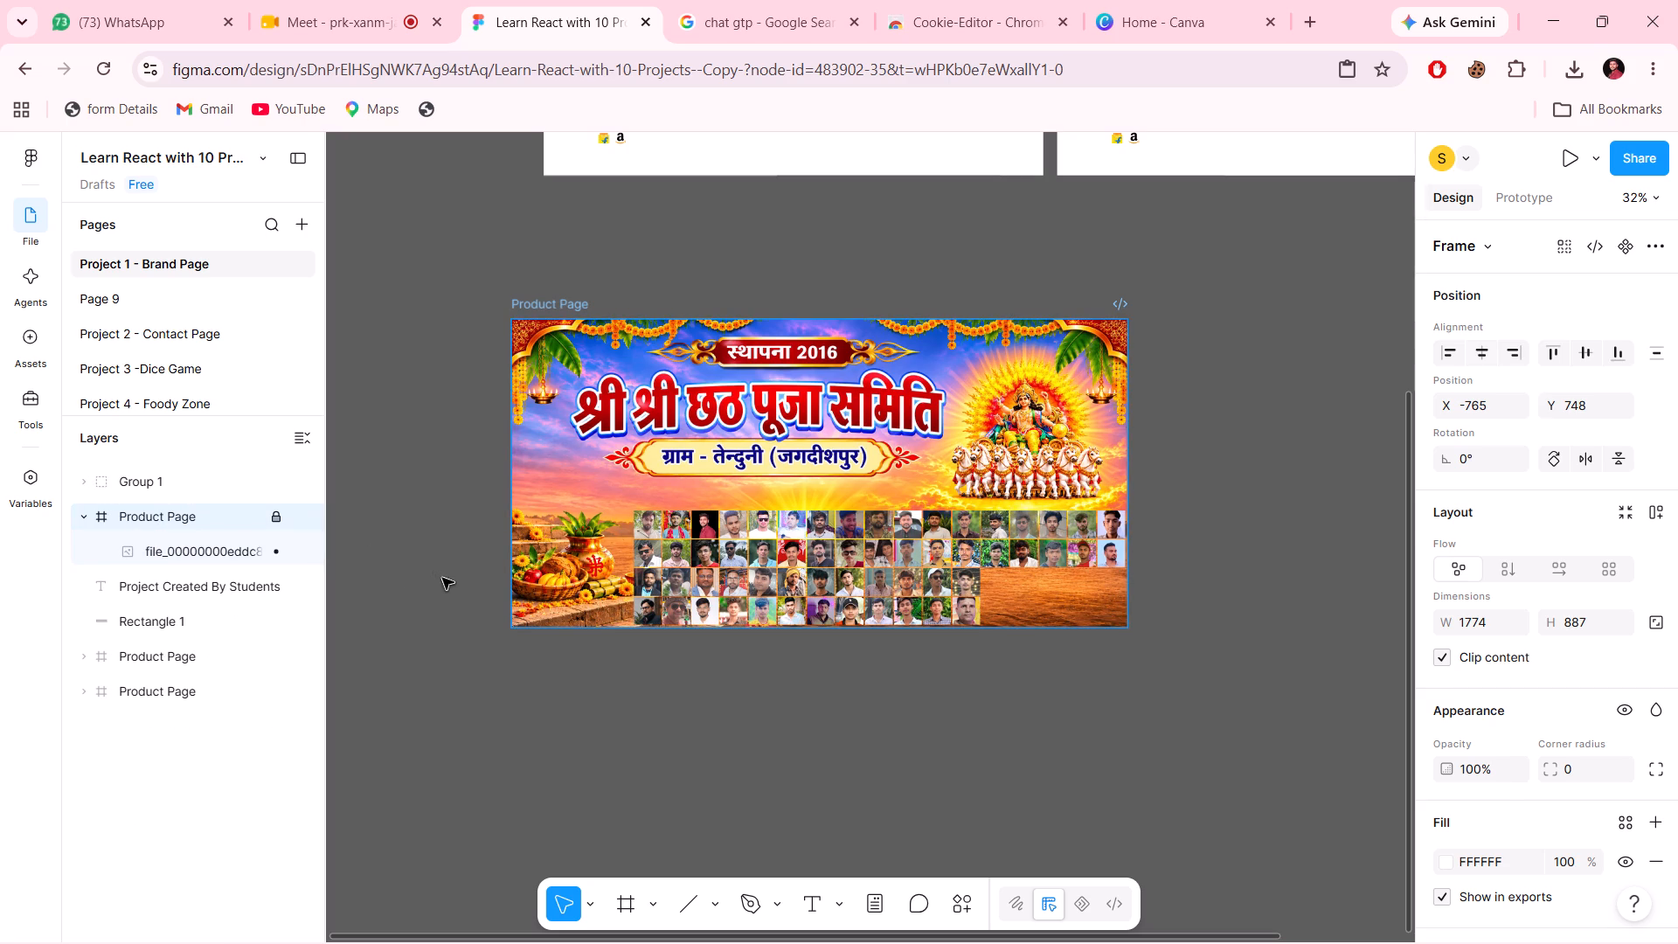
{"action": "left_click", "coordinate": [273, 516]}
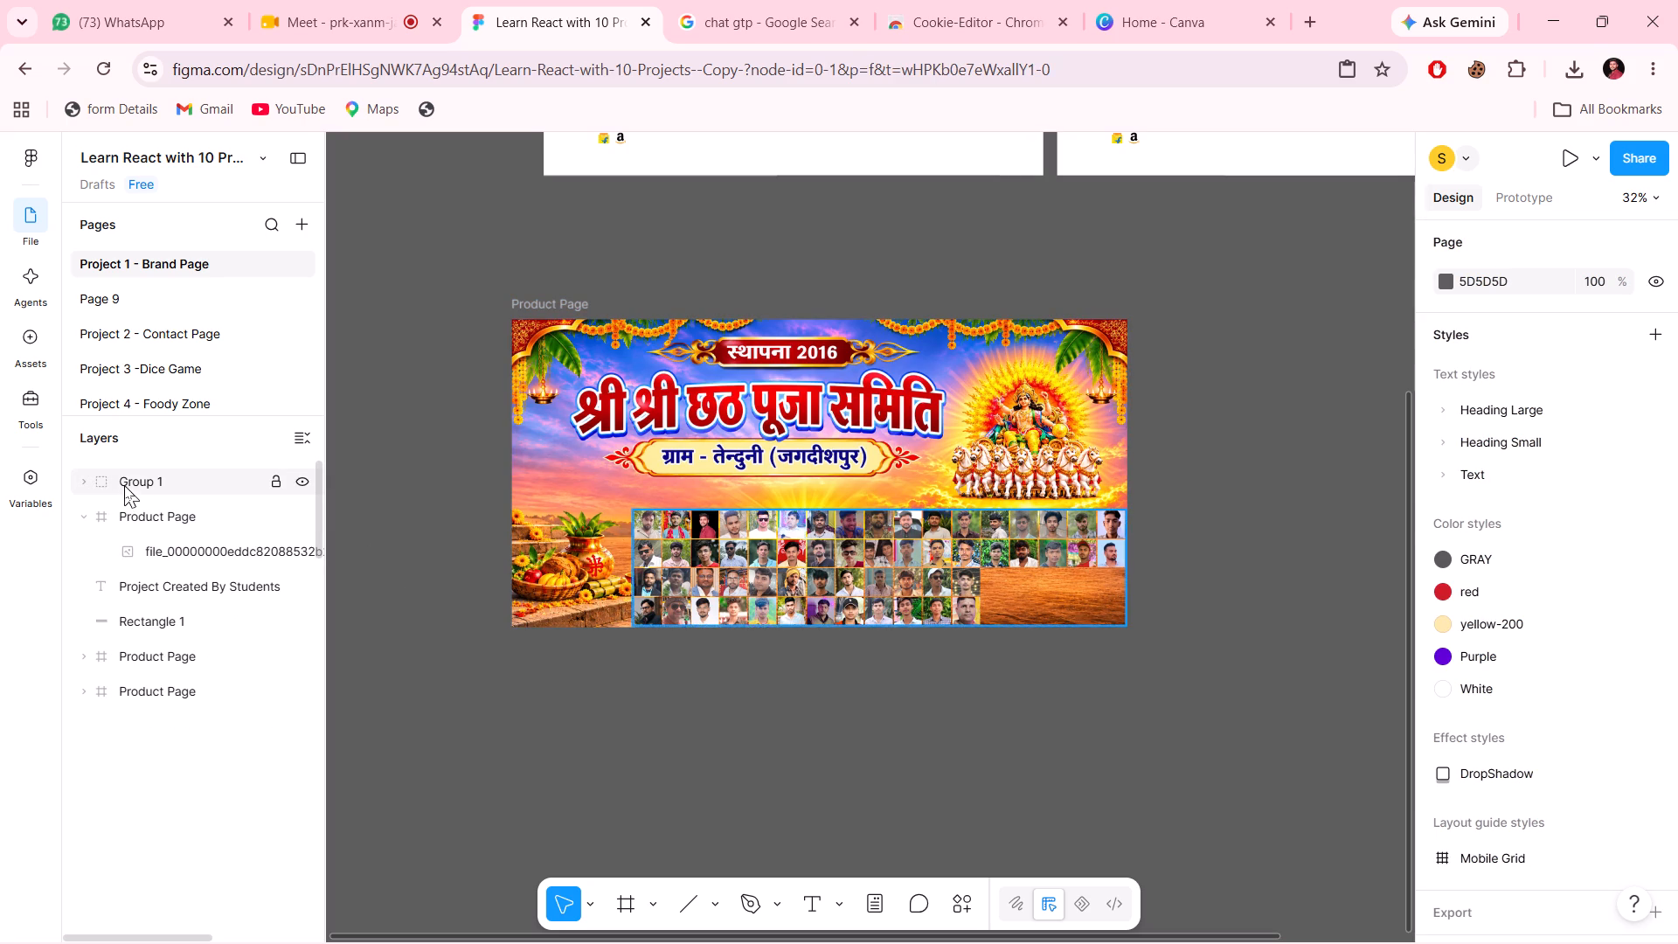
Export the banner's Product Page frame and Group 1 together, saving the PNG image in the Downloads folder.
{"action": "left_click", "coordinate": [151, 509]}
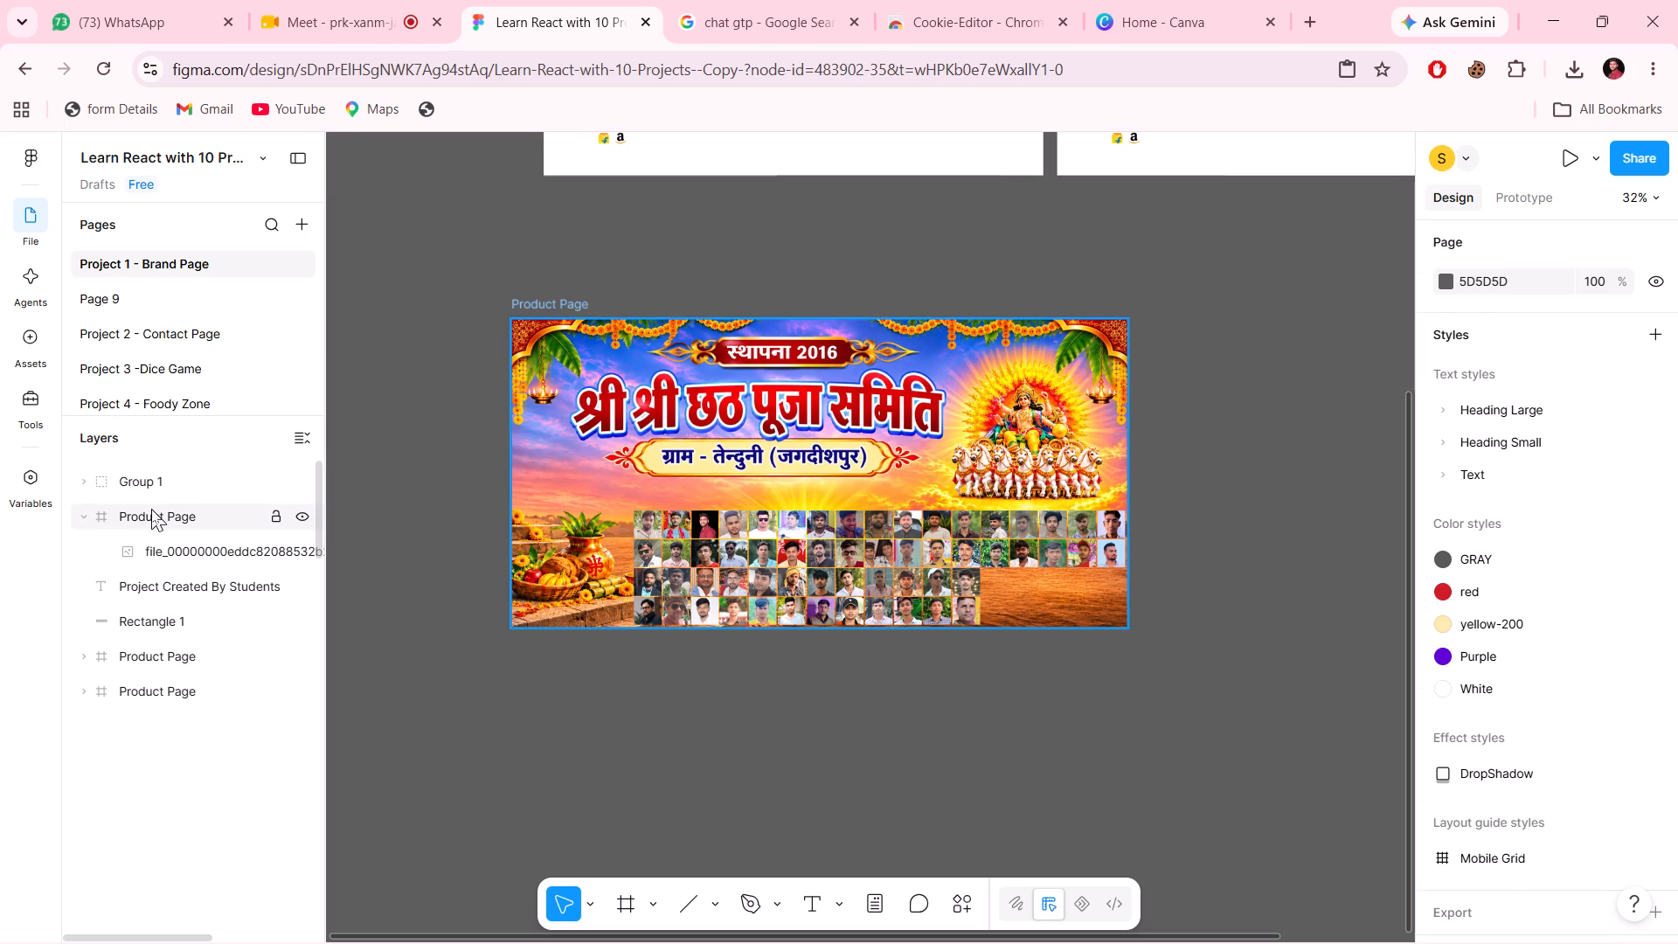
{"action": "left_click", "coordinate": [165, 479], "text": "ctrl"}
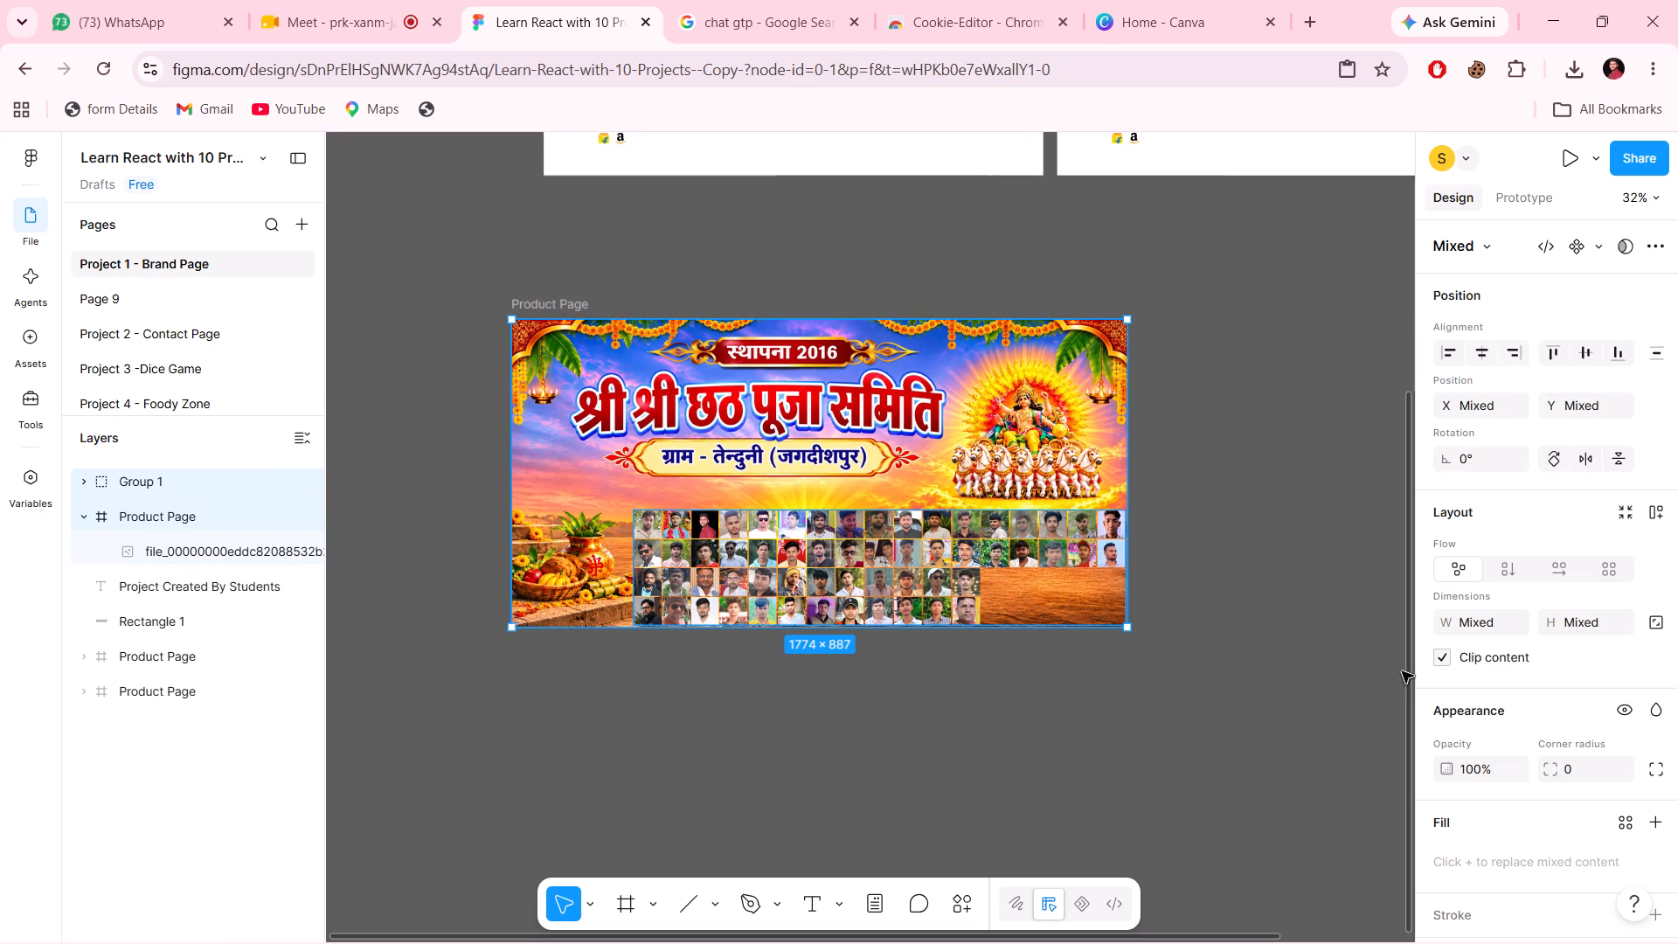
{"action": "scroll", "coordinate": [1481, 695], "scroll_direction": "down", "scroll_amount": 5}
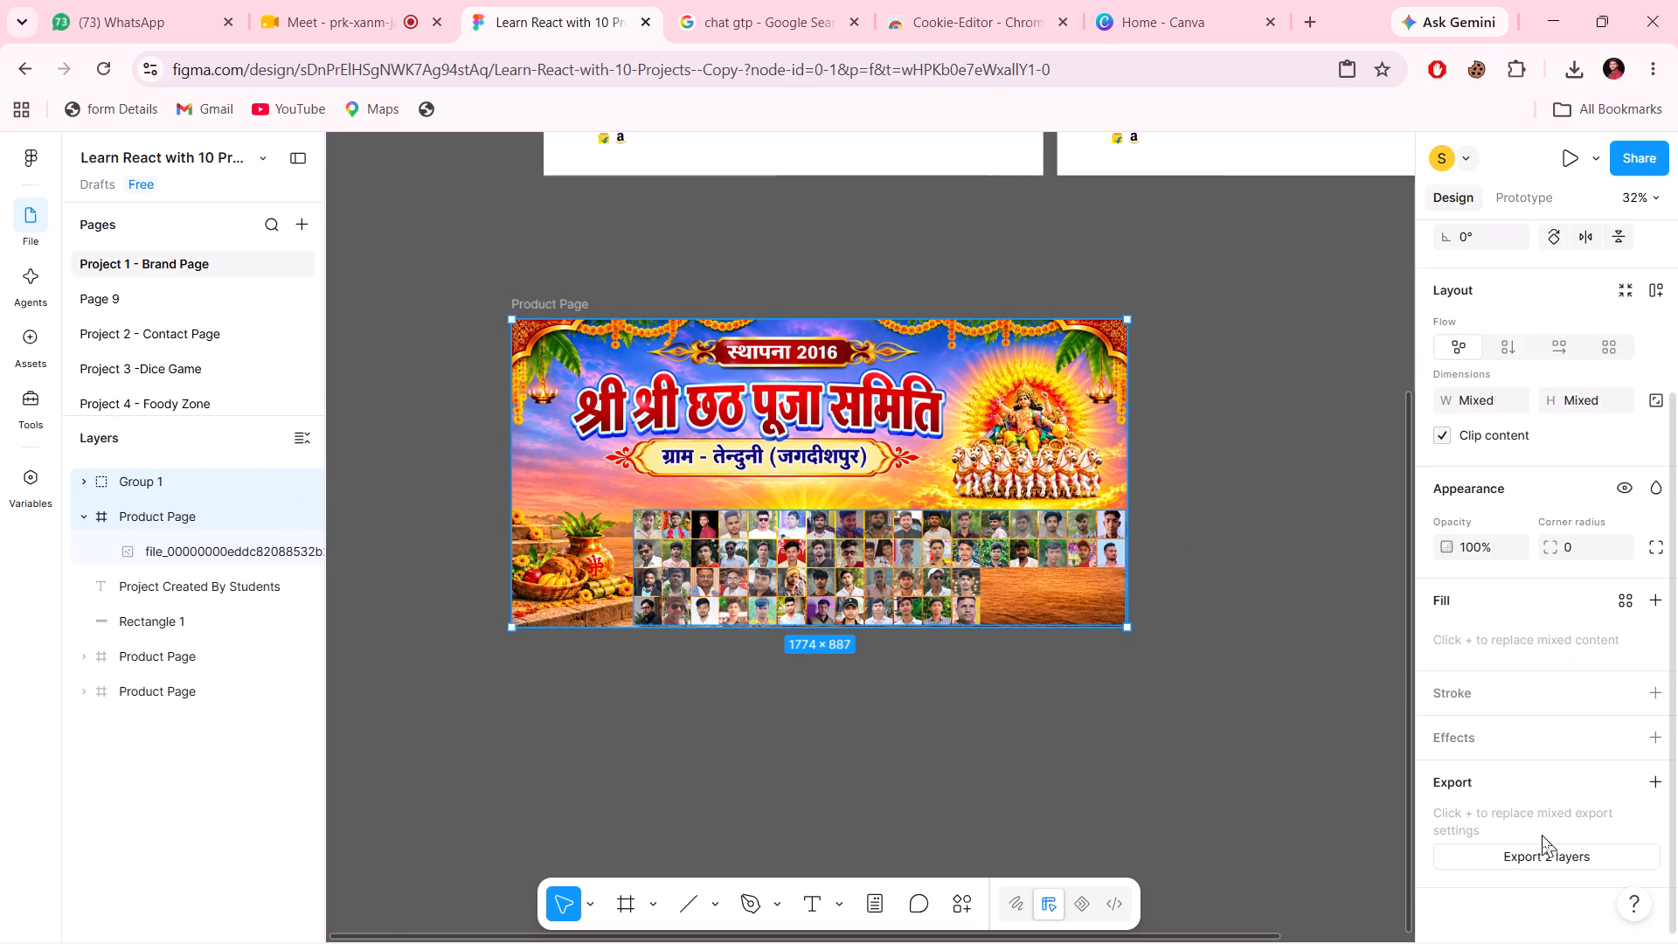
{"action": "left_click", "coordinate": [1529, 856]}
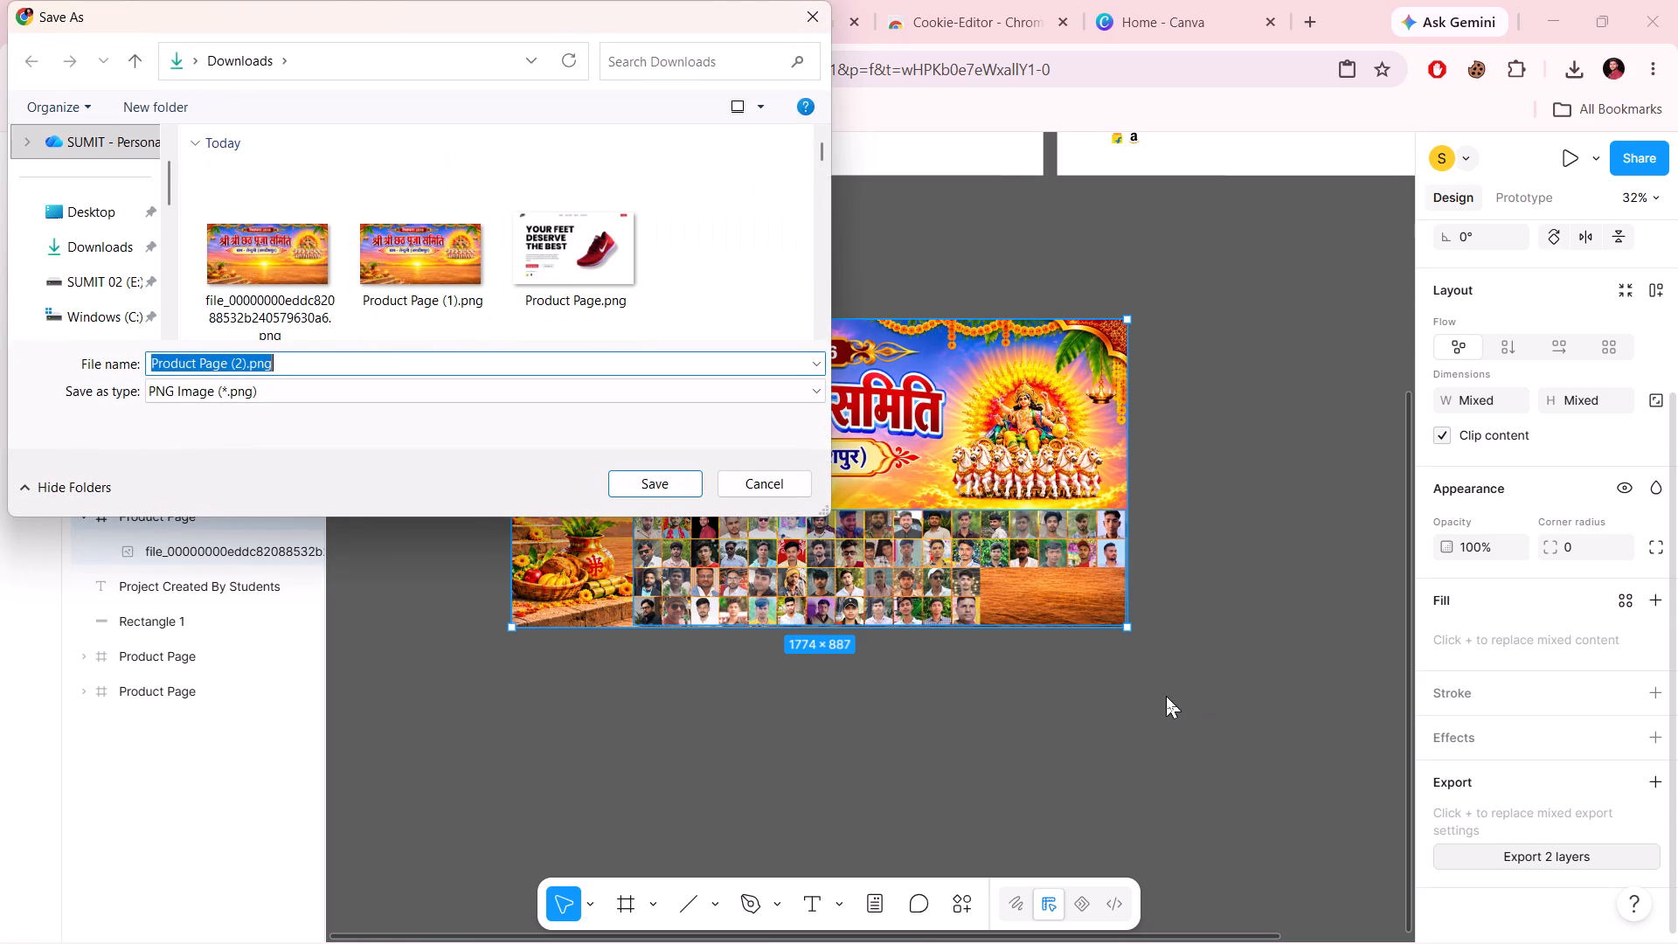
{"action": "left_click", "coordinate": [666, 472]}
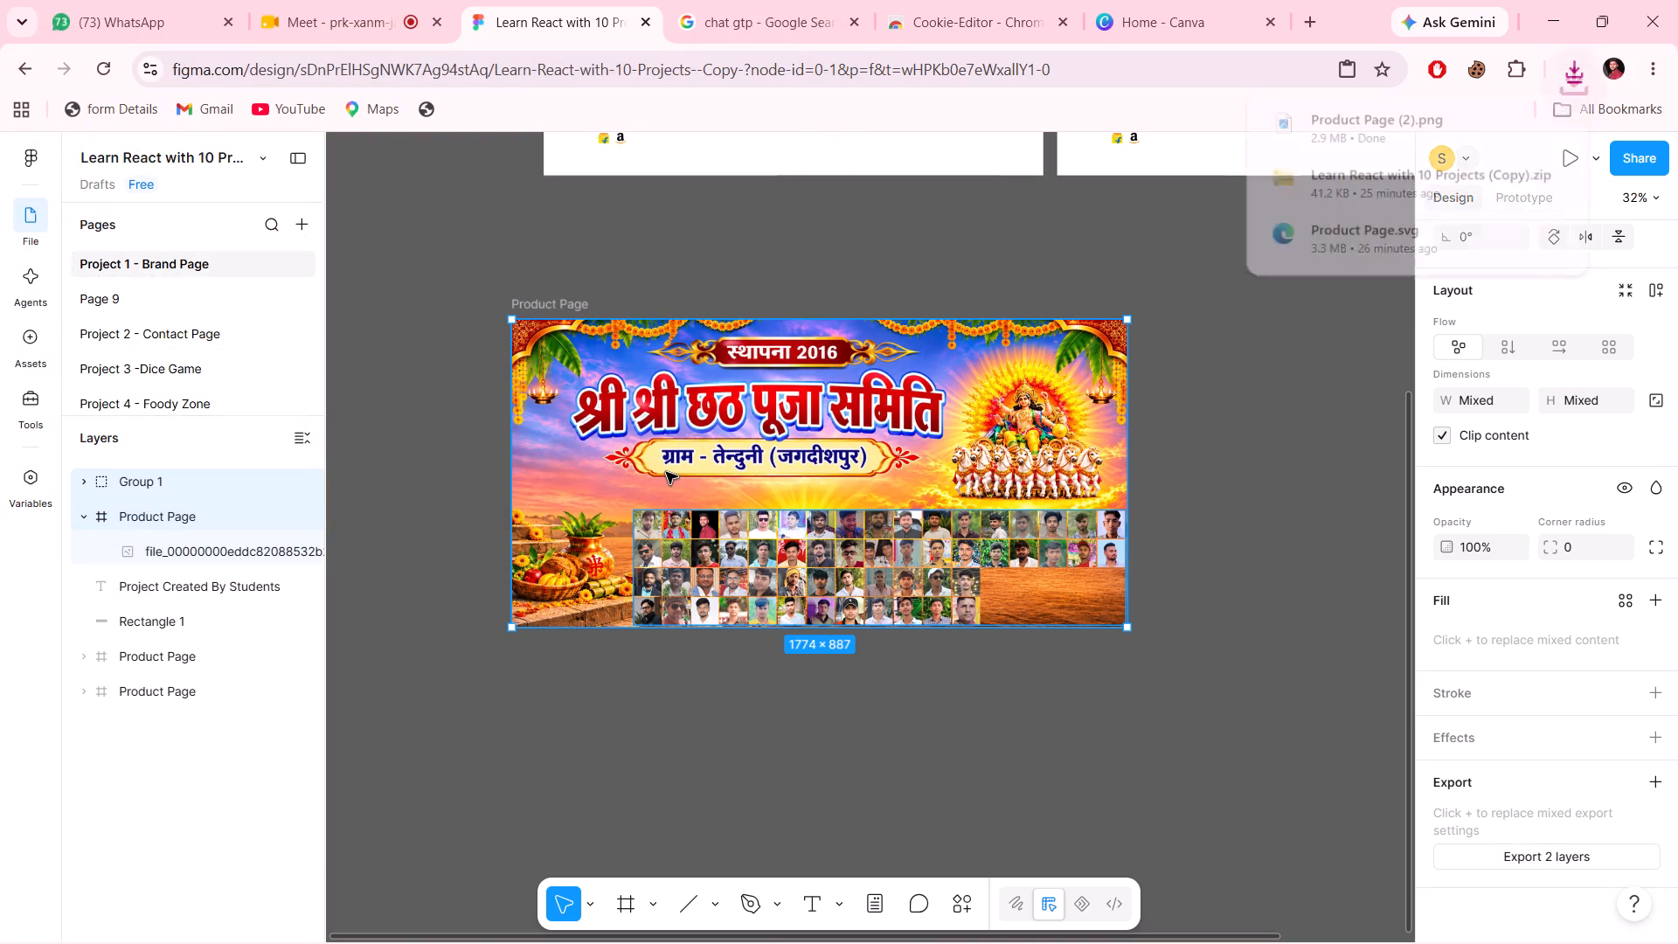
Show the newly exported PNG in File Explorer's Downloads folder, and close the window after viewing it.
{"action": "left_click", "coordinate": [1526, 117]}
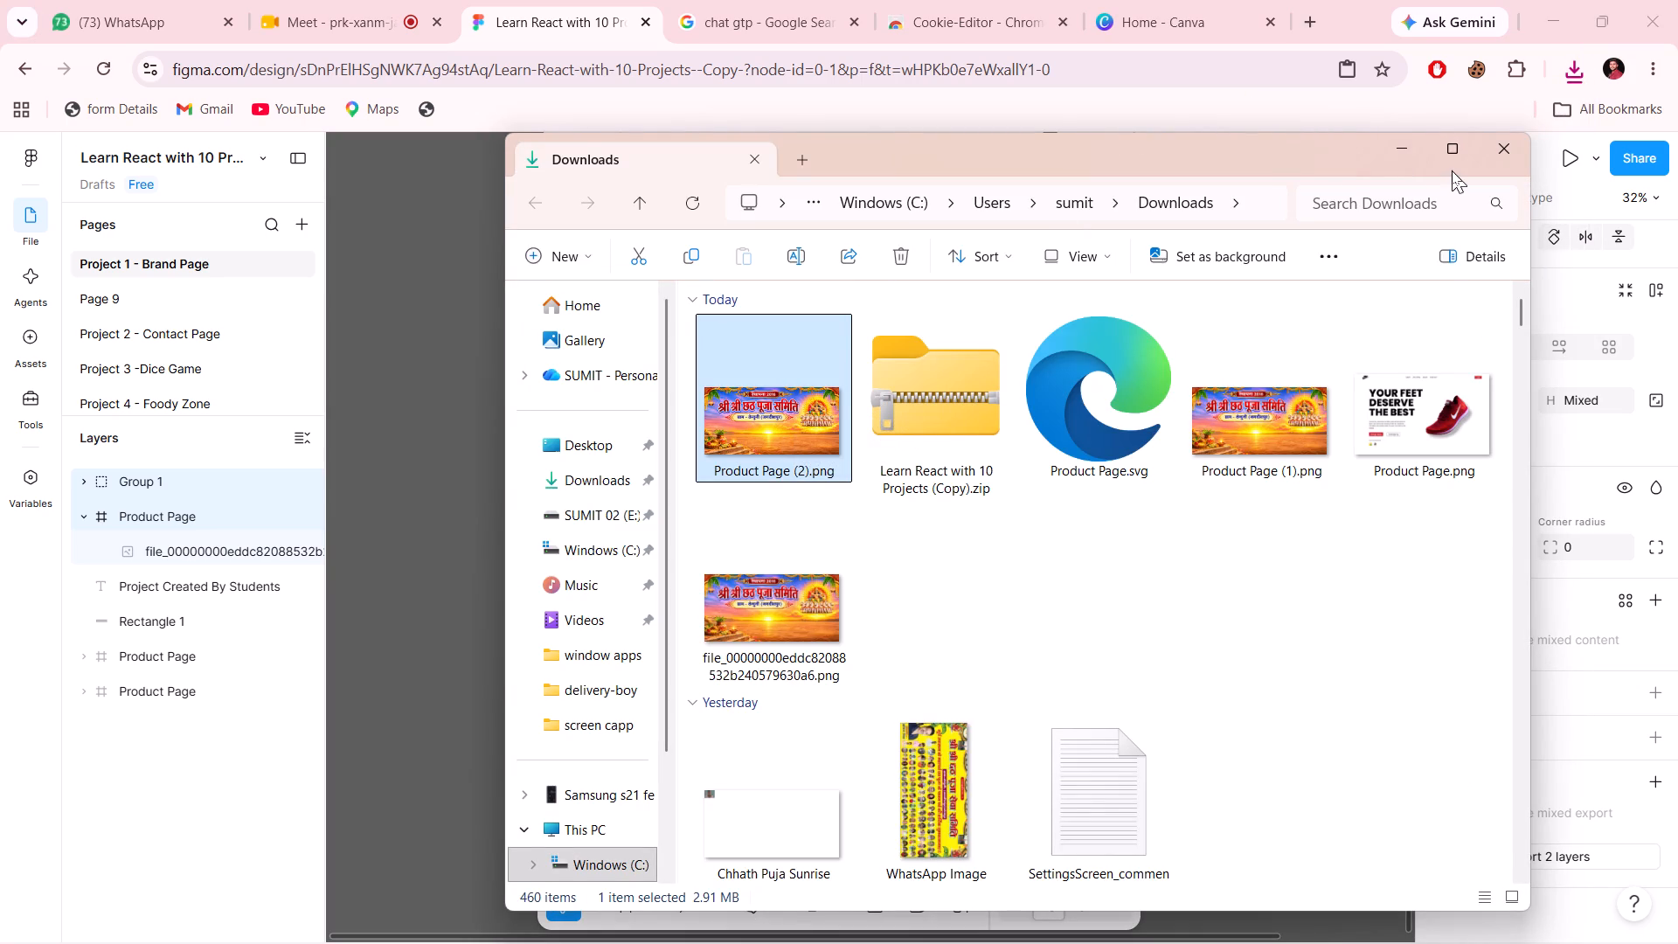
{"action": "left_click", "coordinate": [1510, 153]}
Clear the layer selection and copy the design file's share link.
{"action": "left_click", "coordinate": [1171, 330]}
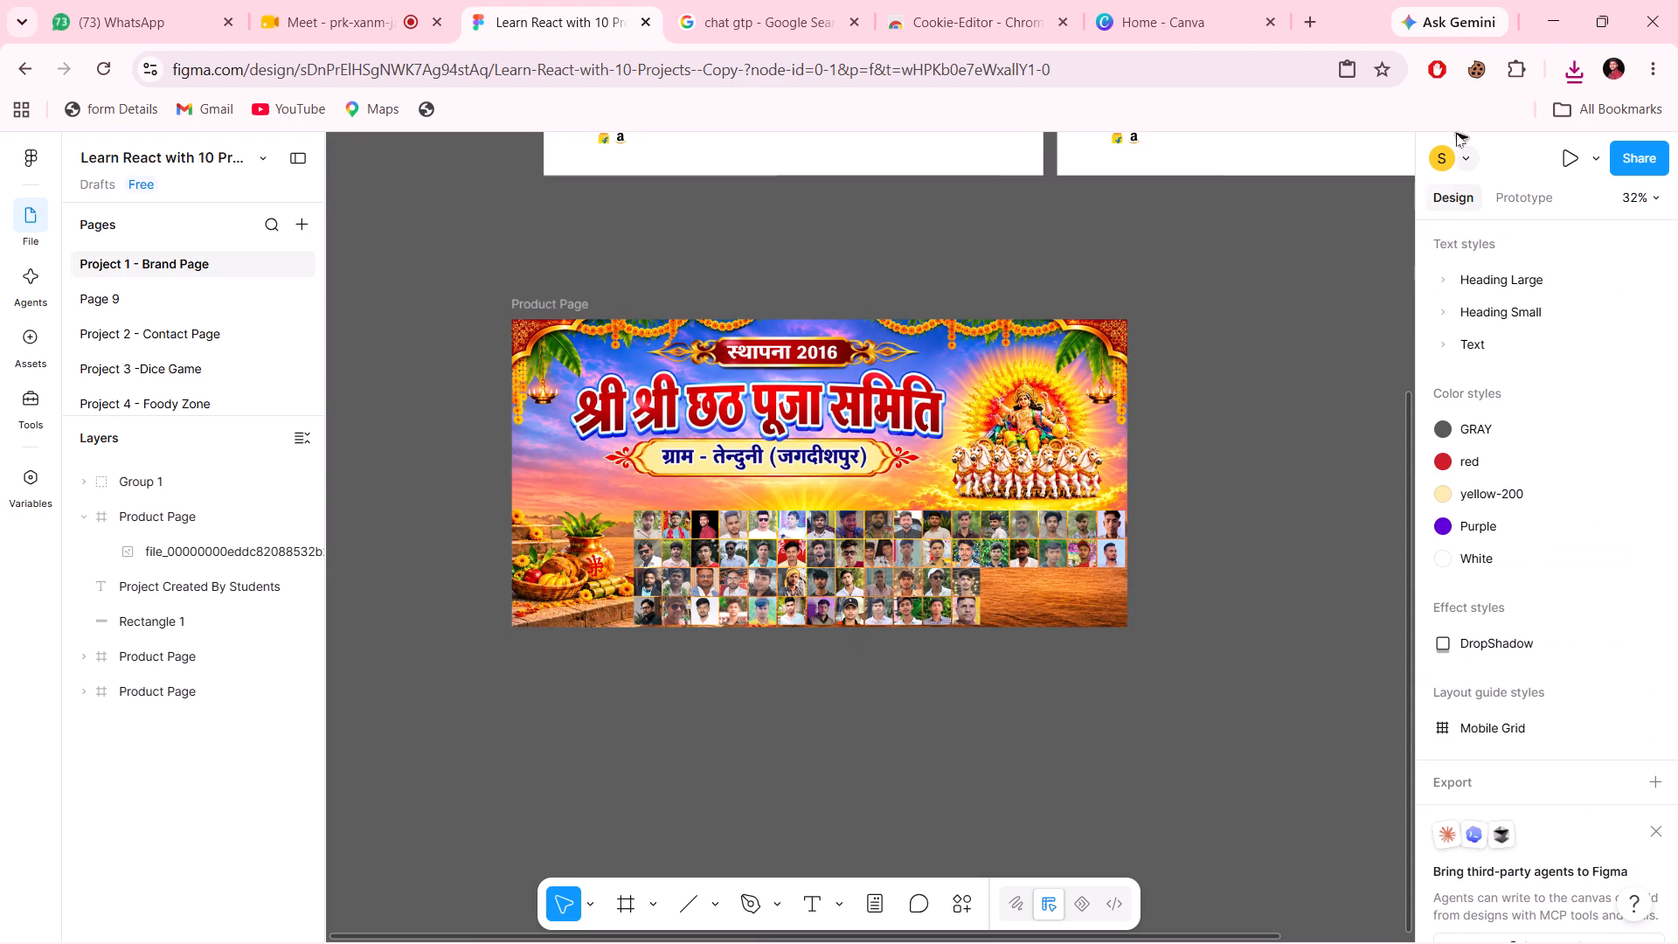
{"action": "left_click", "coordinate": [1633, 163]}
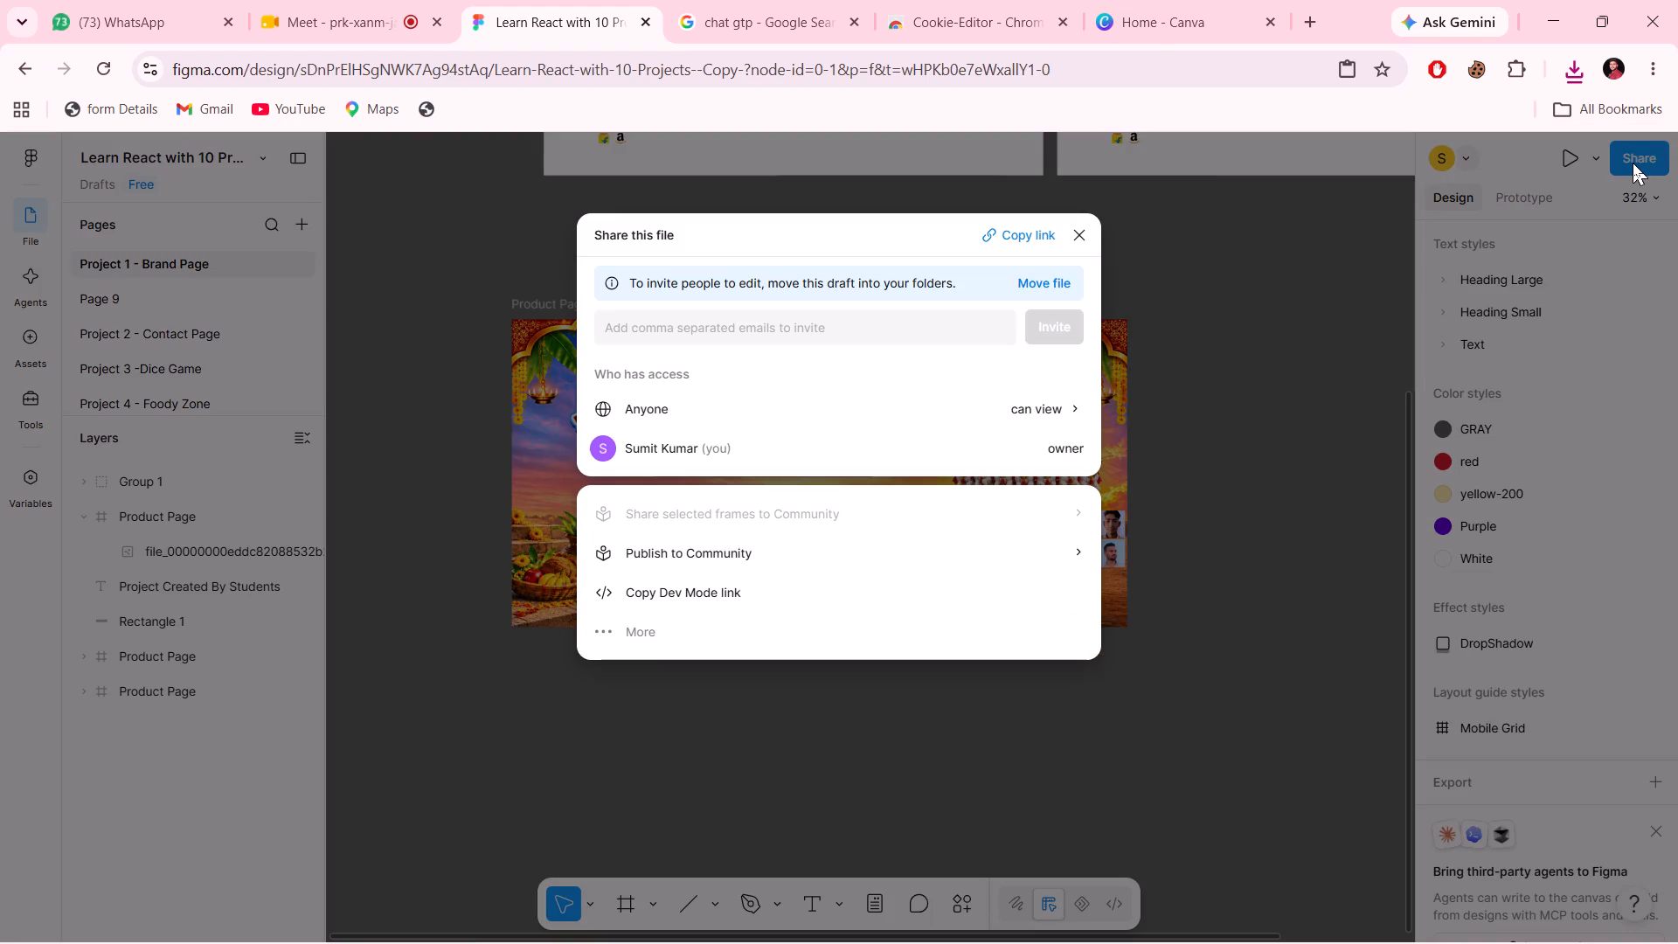
{"action": "left_click", "coordinate": [1034, 229]}
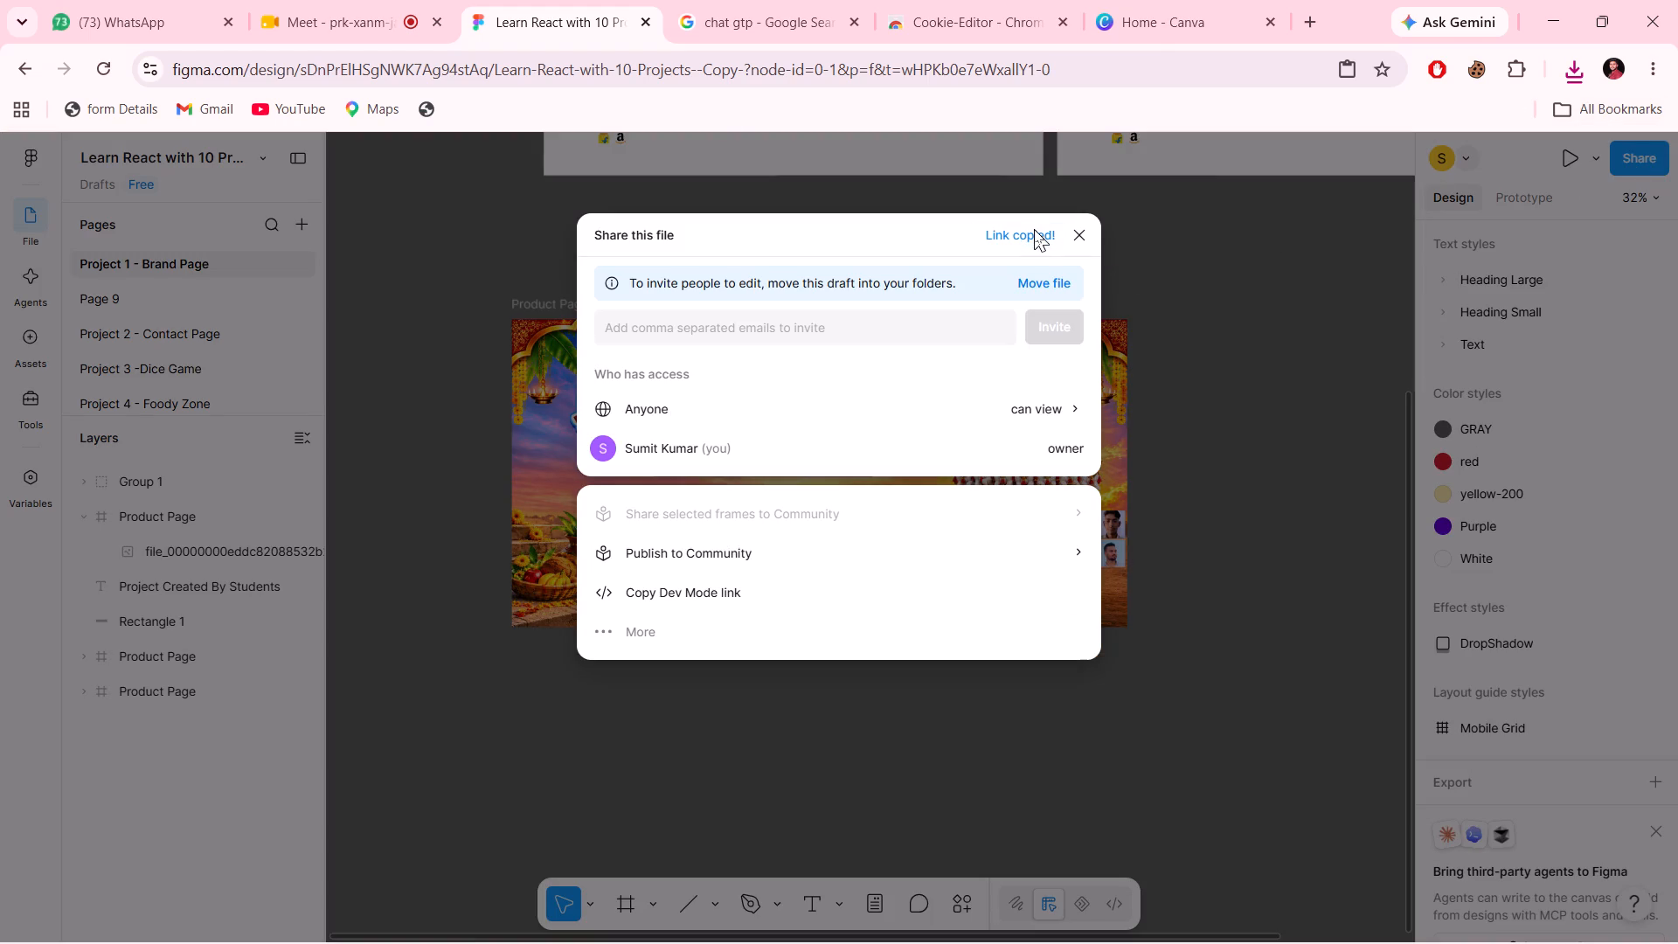
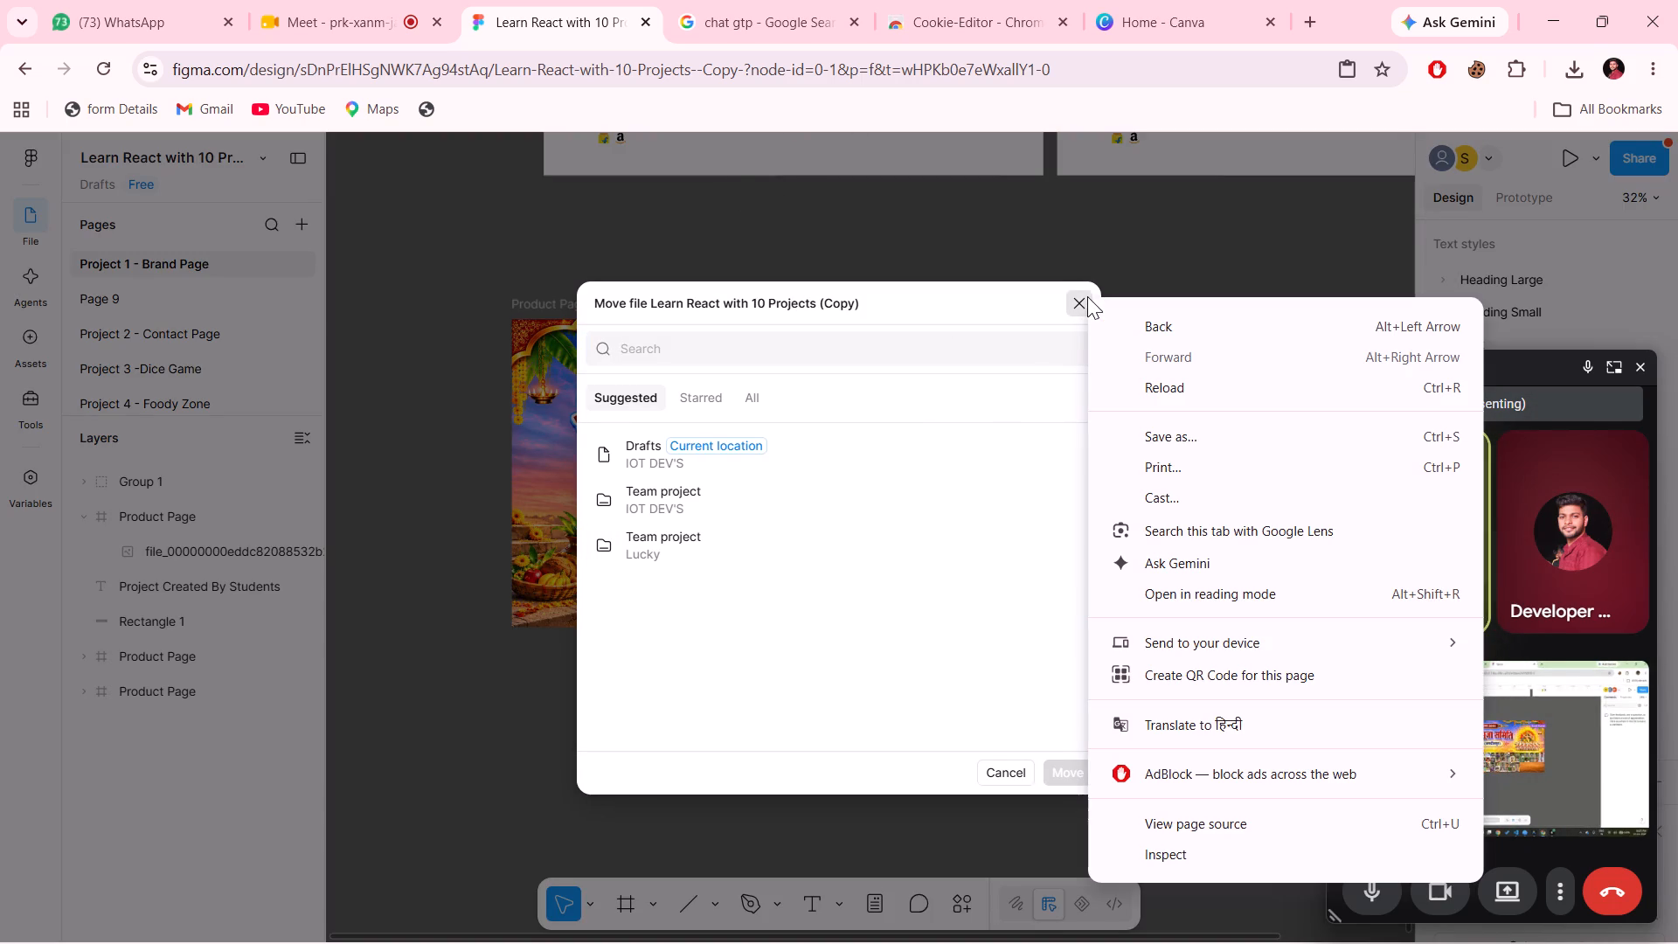
Dismiss the move-file and share dialogs without moving the draft, returning to the banner canvas.
{"action": "left_click", "coordinate": [1078, 298]}
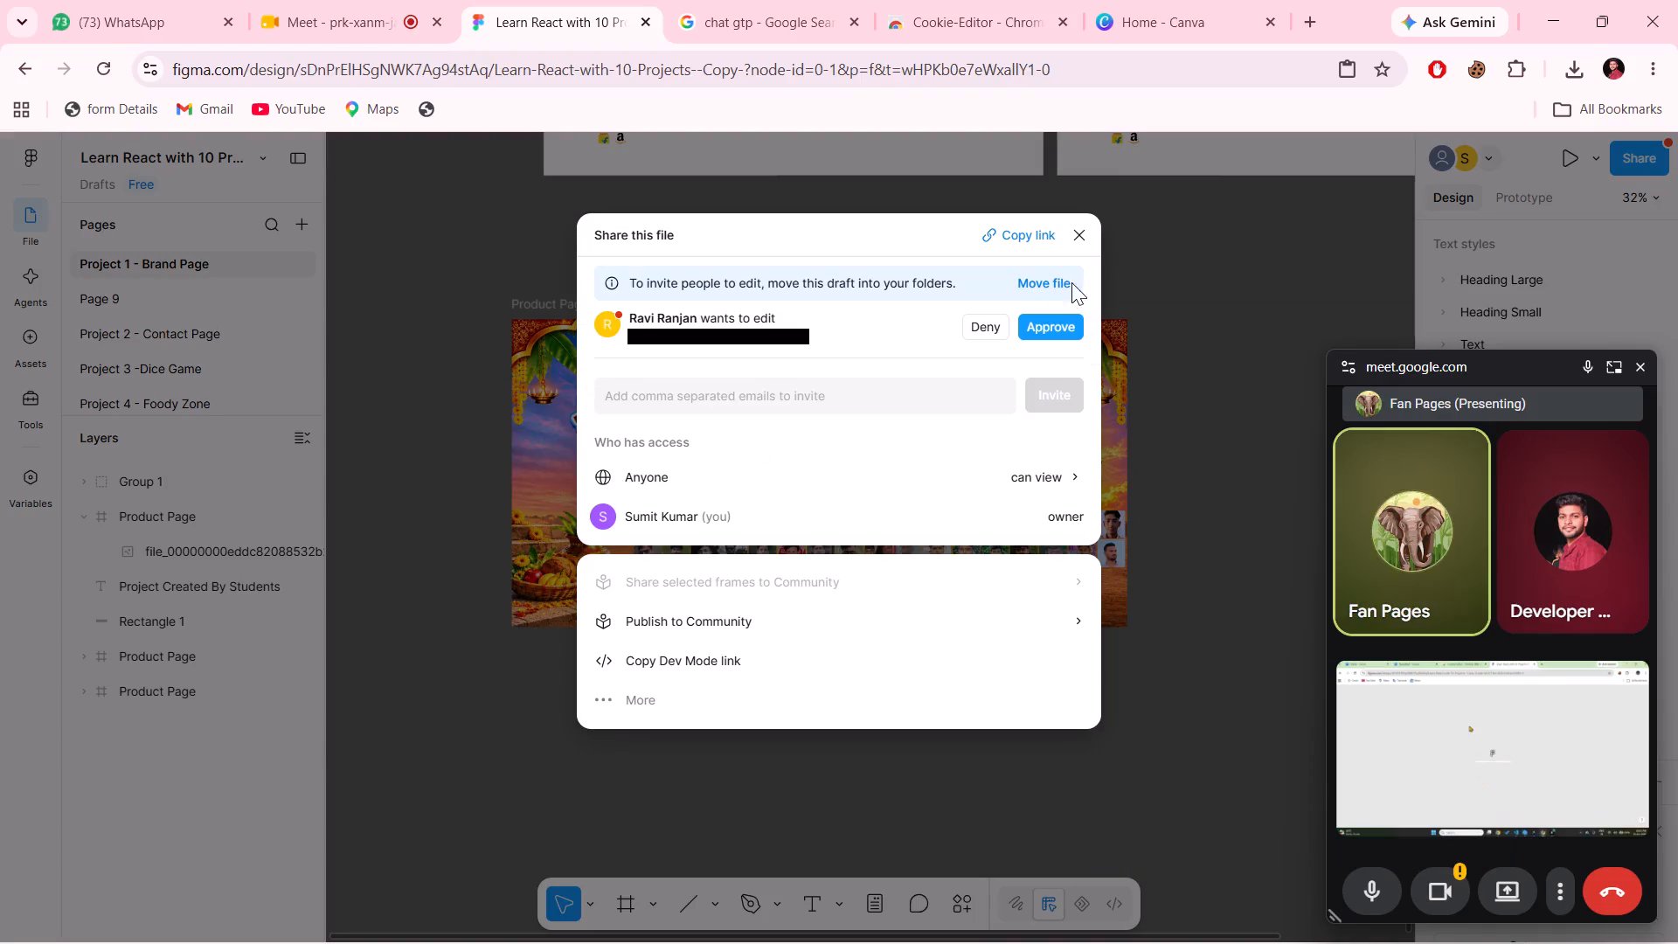
{"action": "left_click", "coordinate": [1078, 243]}
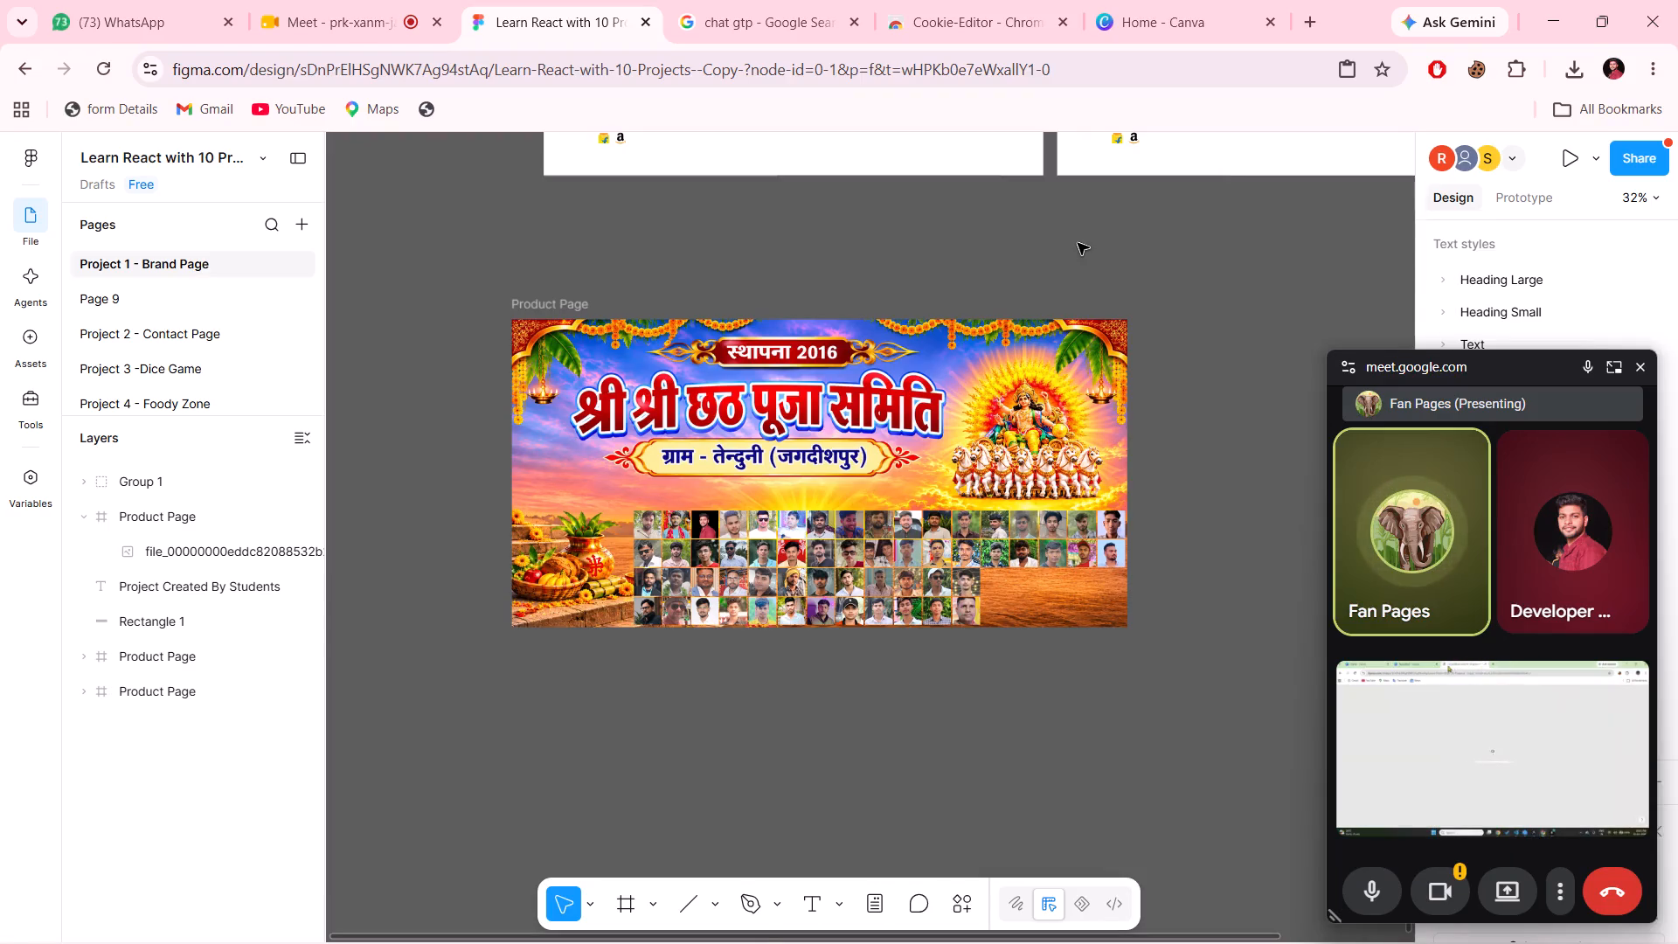
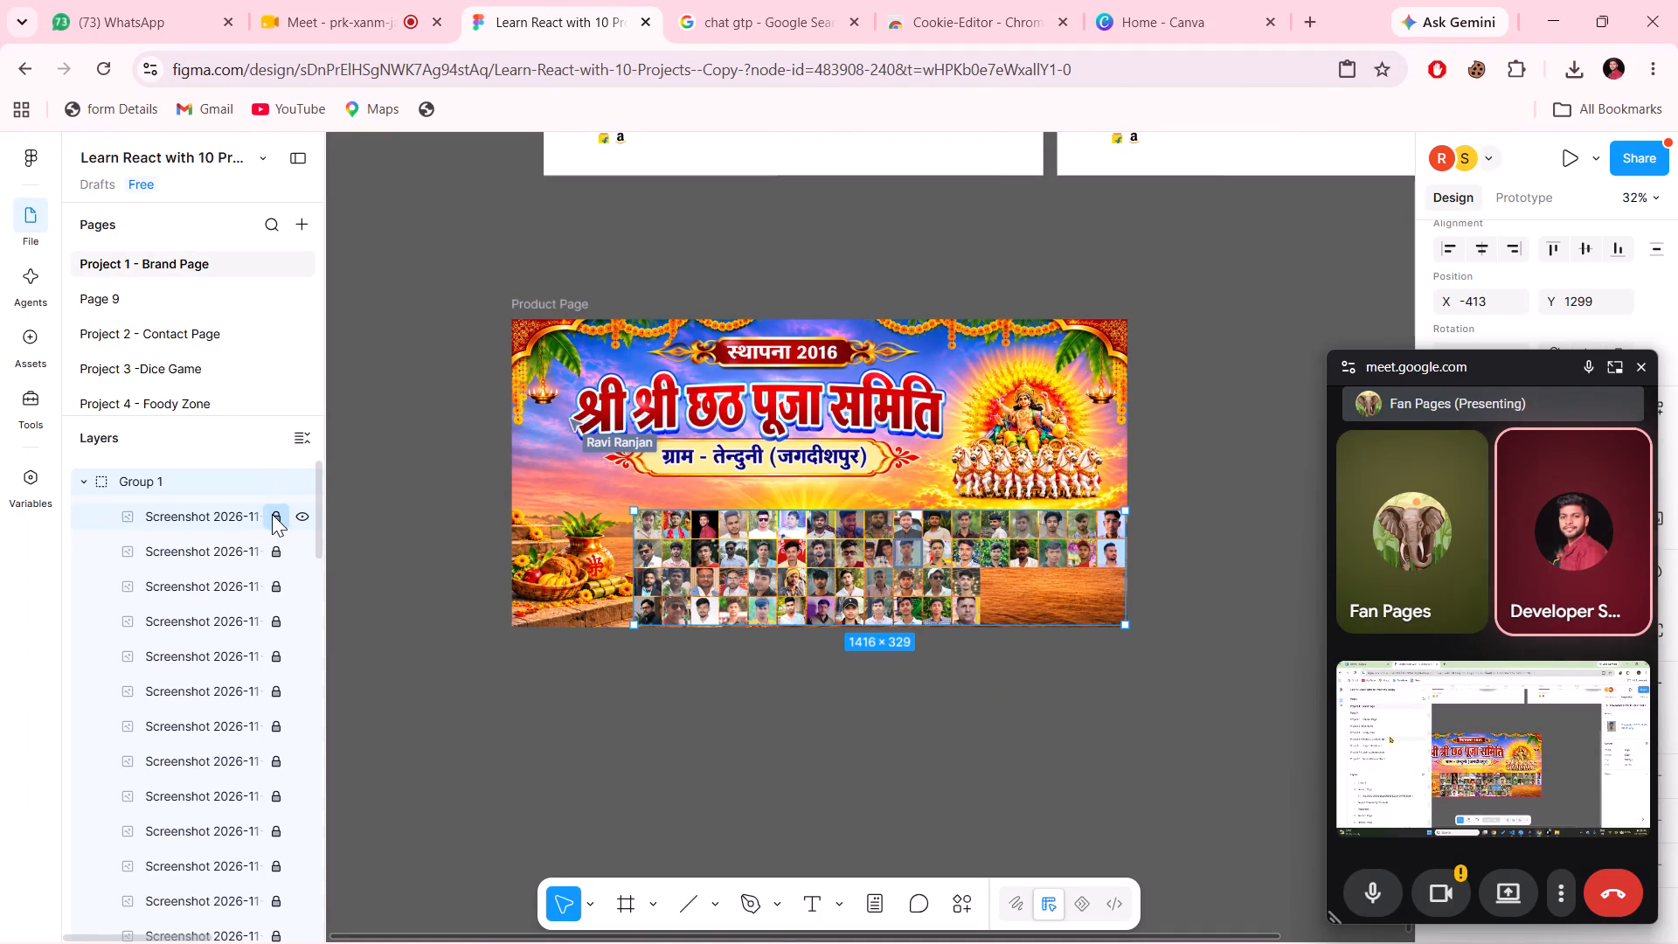
Unlock the nine 2026-11-03 screenshot layers at the top of Group 1, from 211741 through 210801.
{"action": "left_click", "coordinate": [273, 514]}
{"action": "left_click", "coordinate": [274, 562]}
{"action": "left_click", "coordinate": [274, 588]}
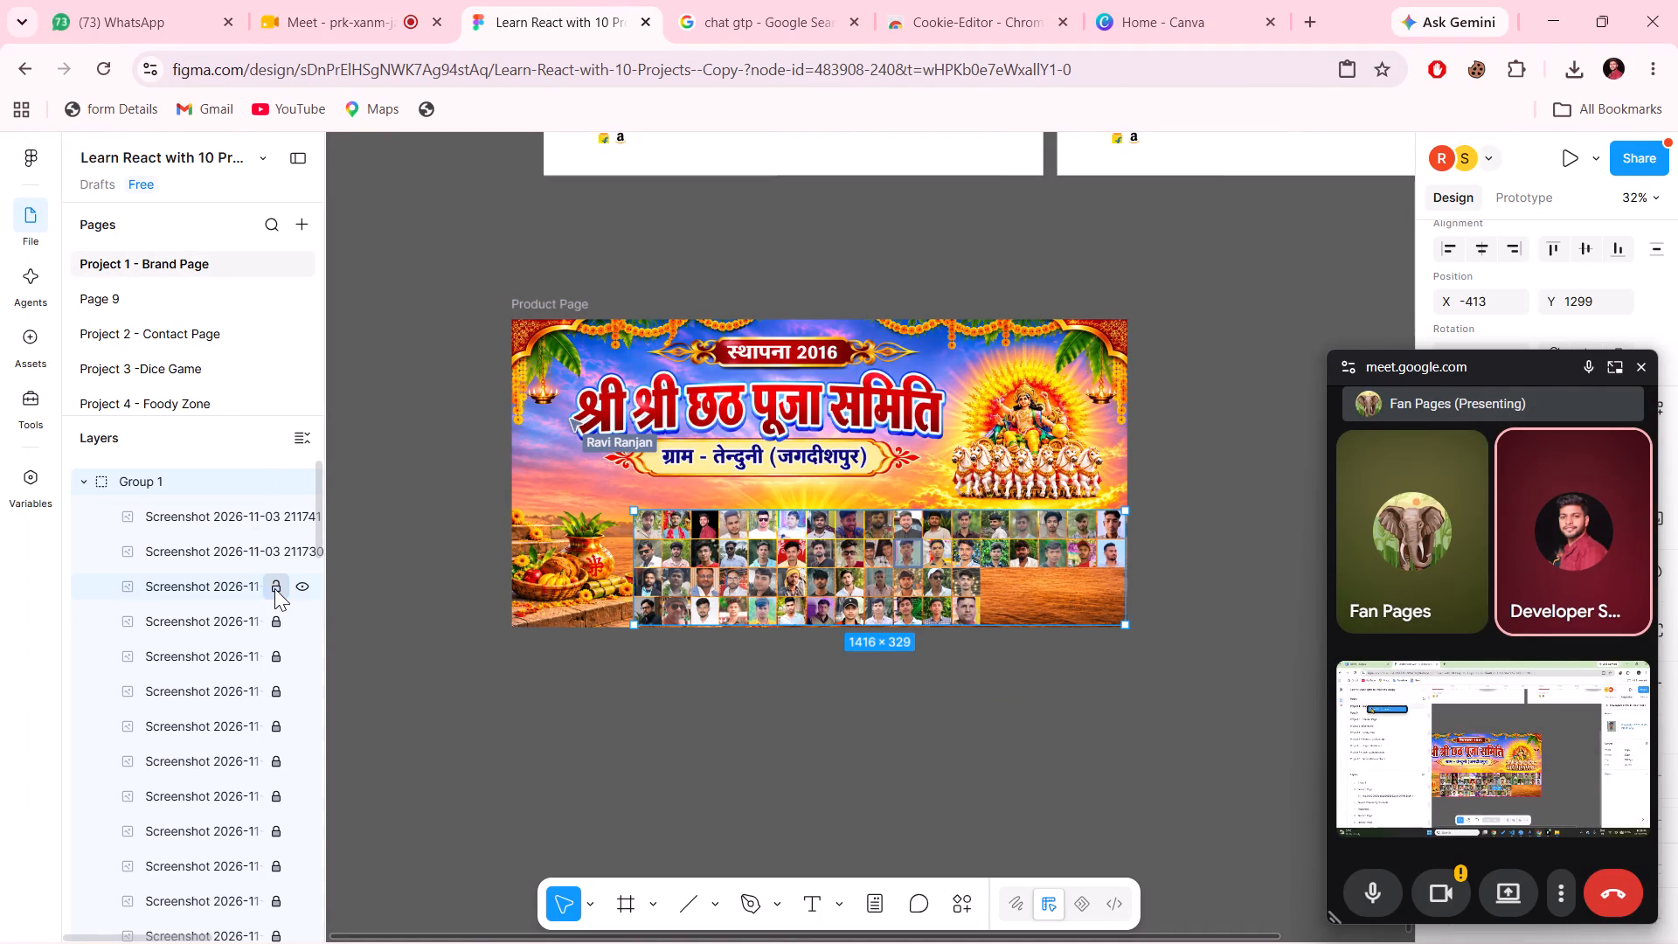
{"action": "left_click", "coordinate": [274, 623]}
{"action": "left_click", "coordinate": [276, 666]}
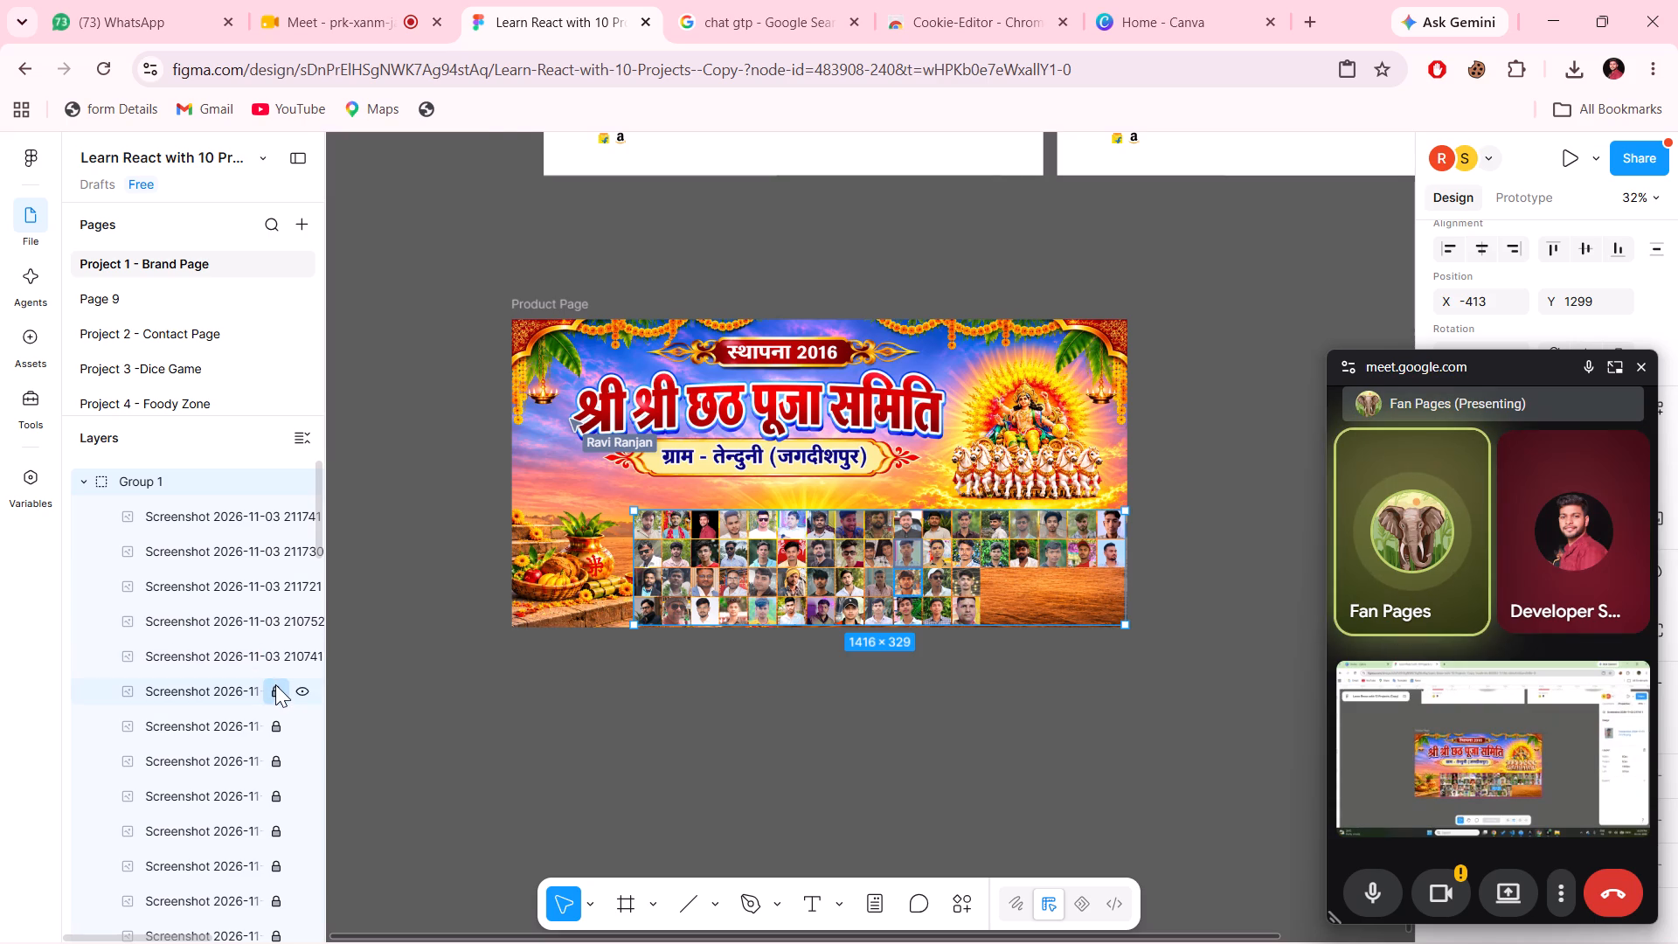
{"action": "left_click", "coordinate": [275, 687]}
{"action": "scroll", "coordinate": [275, 687], "scroll_direction": "down", "scroll_amount": 1}
{"action": "right_click", "coordinate": [275, 687]}
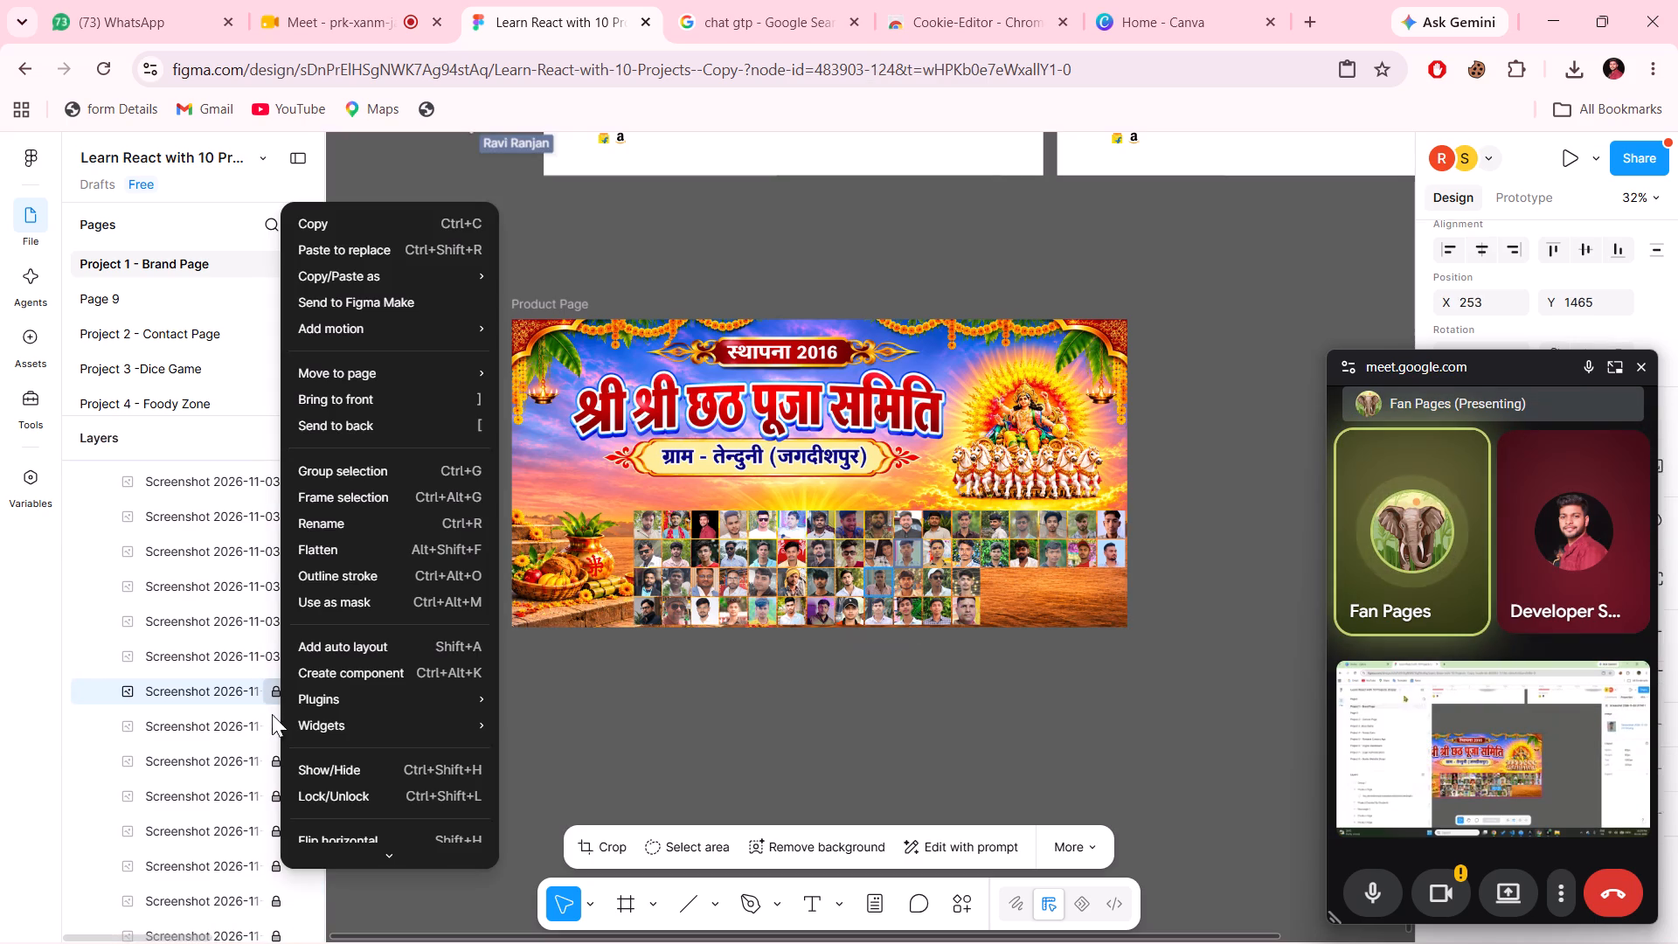
{"action": "left_click", "coordinate": [271, 718]}
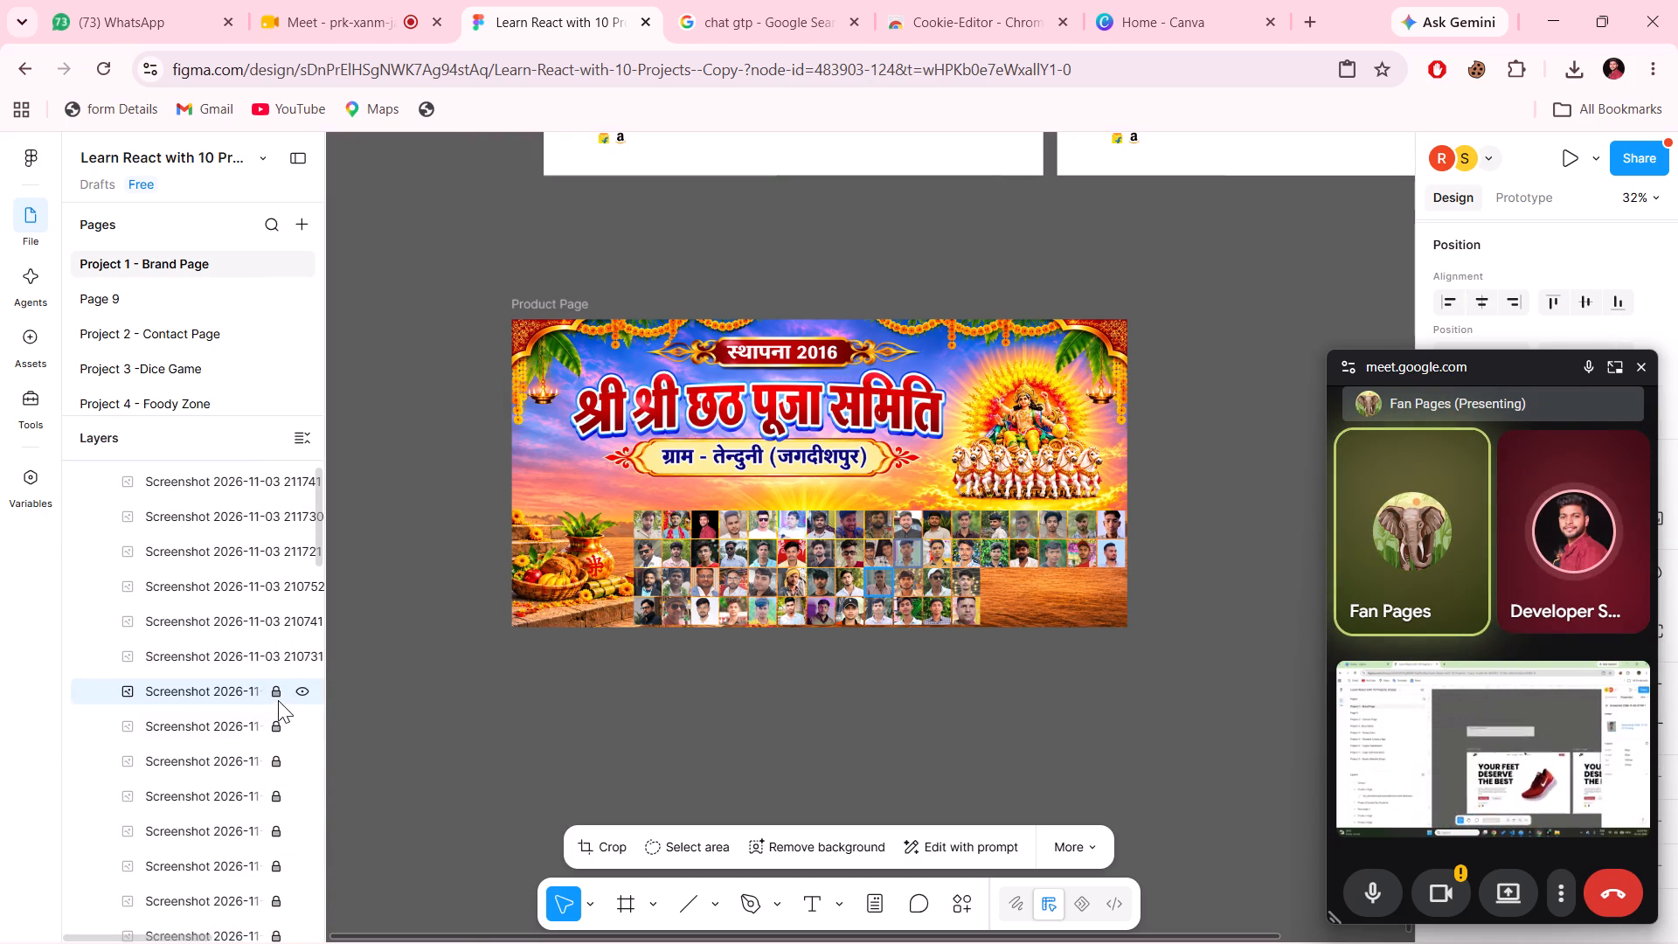
{"action": "left_click", "coordinate": [278, 700]}
{"action": "left_click", "coordinate": [277, 725]}
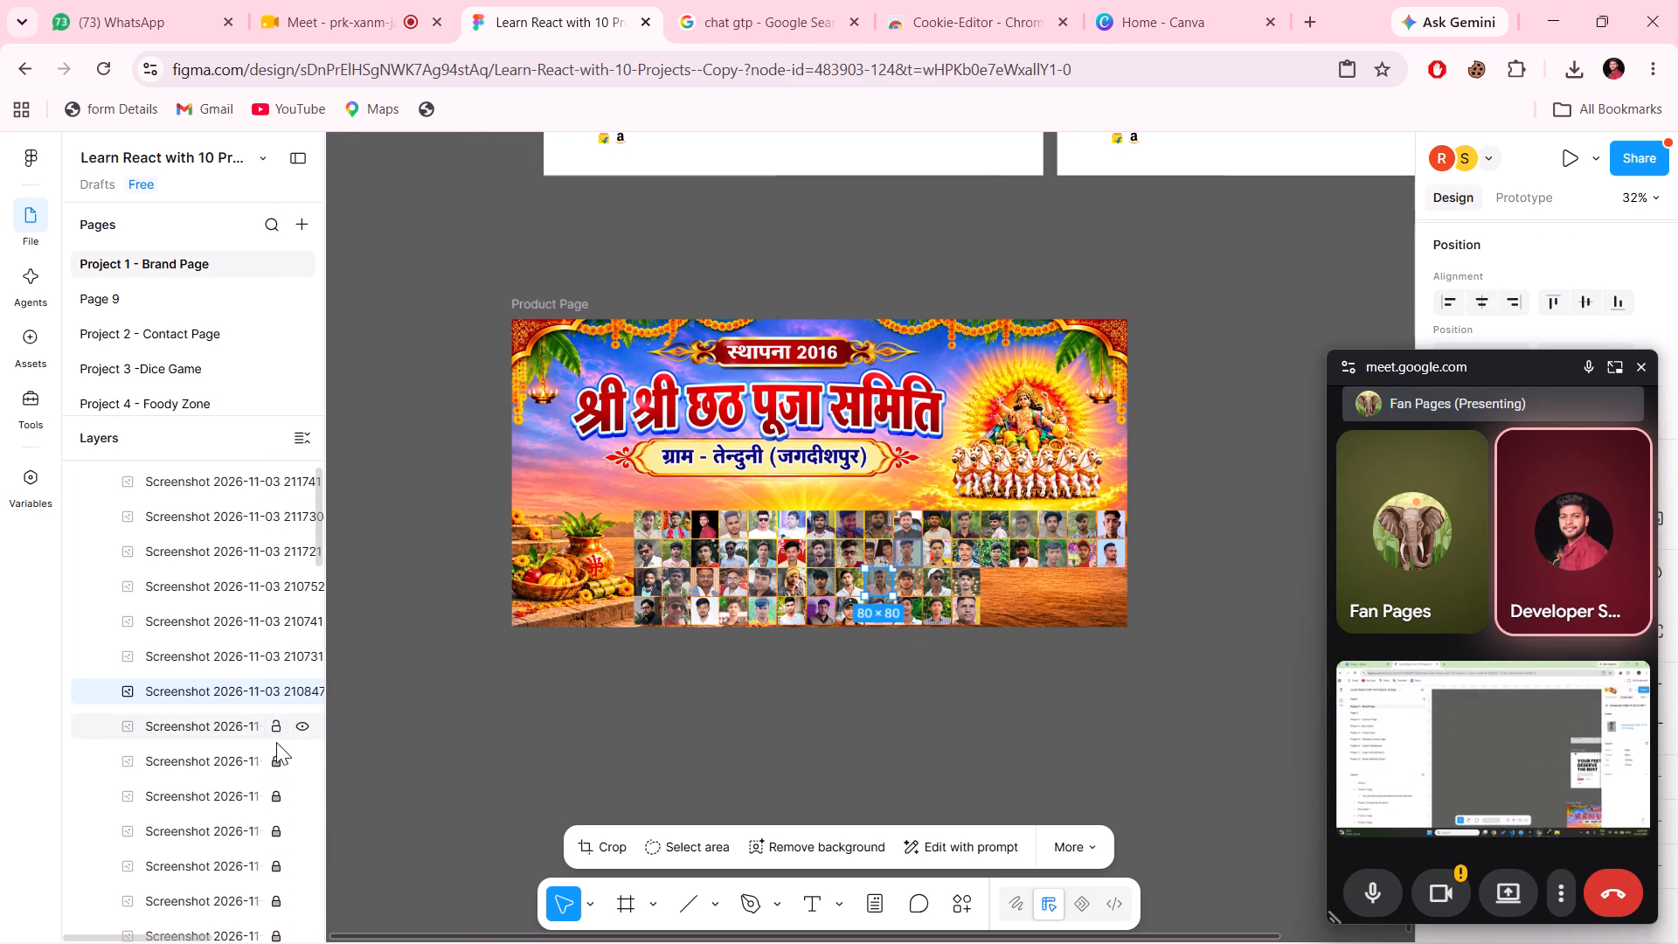
{"action": "left_click", "coordinate": [277, 734]}
{"action": "left_click", "coordinate": [275, 758]}
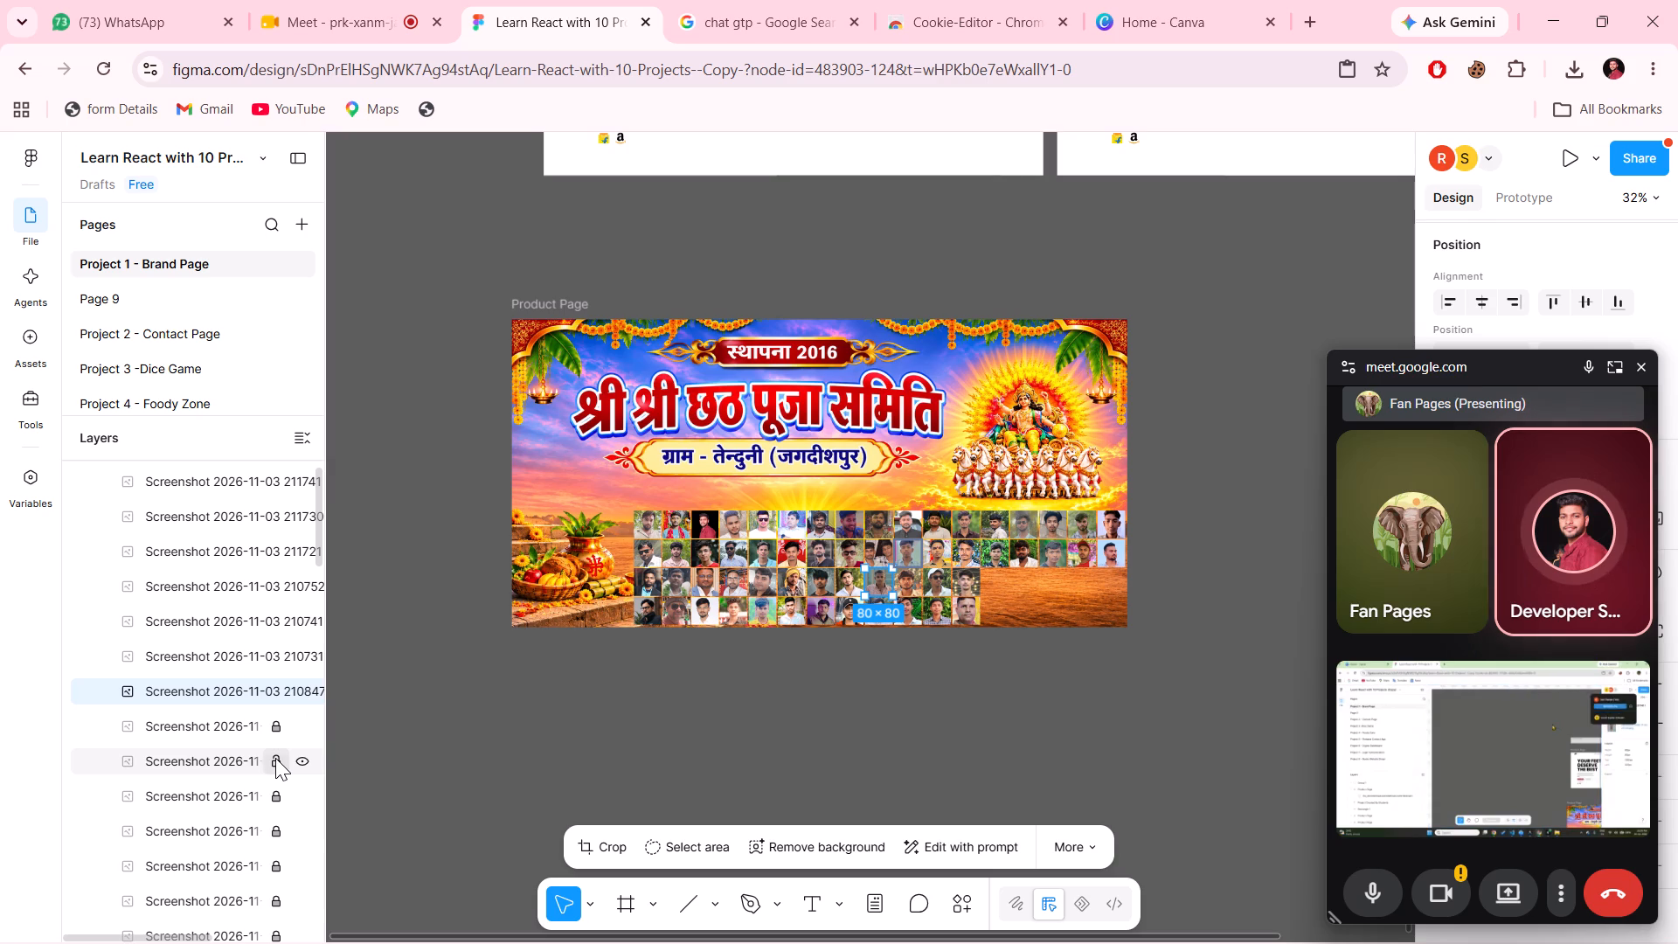
{"action": "left_click", "coordinate": [275, 737]}
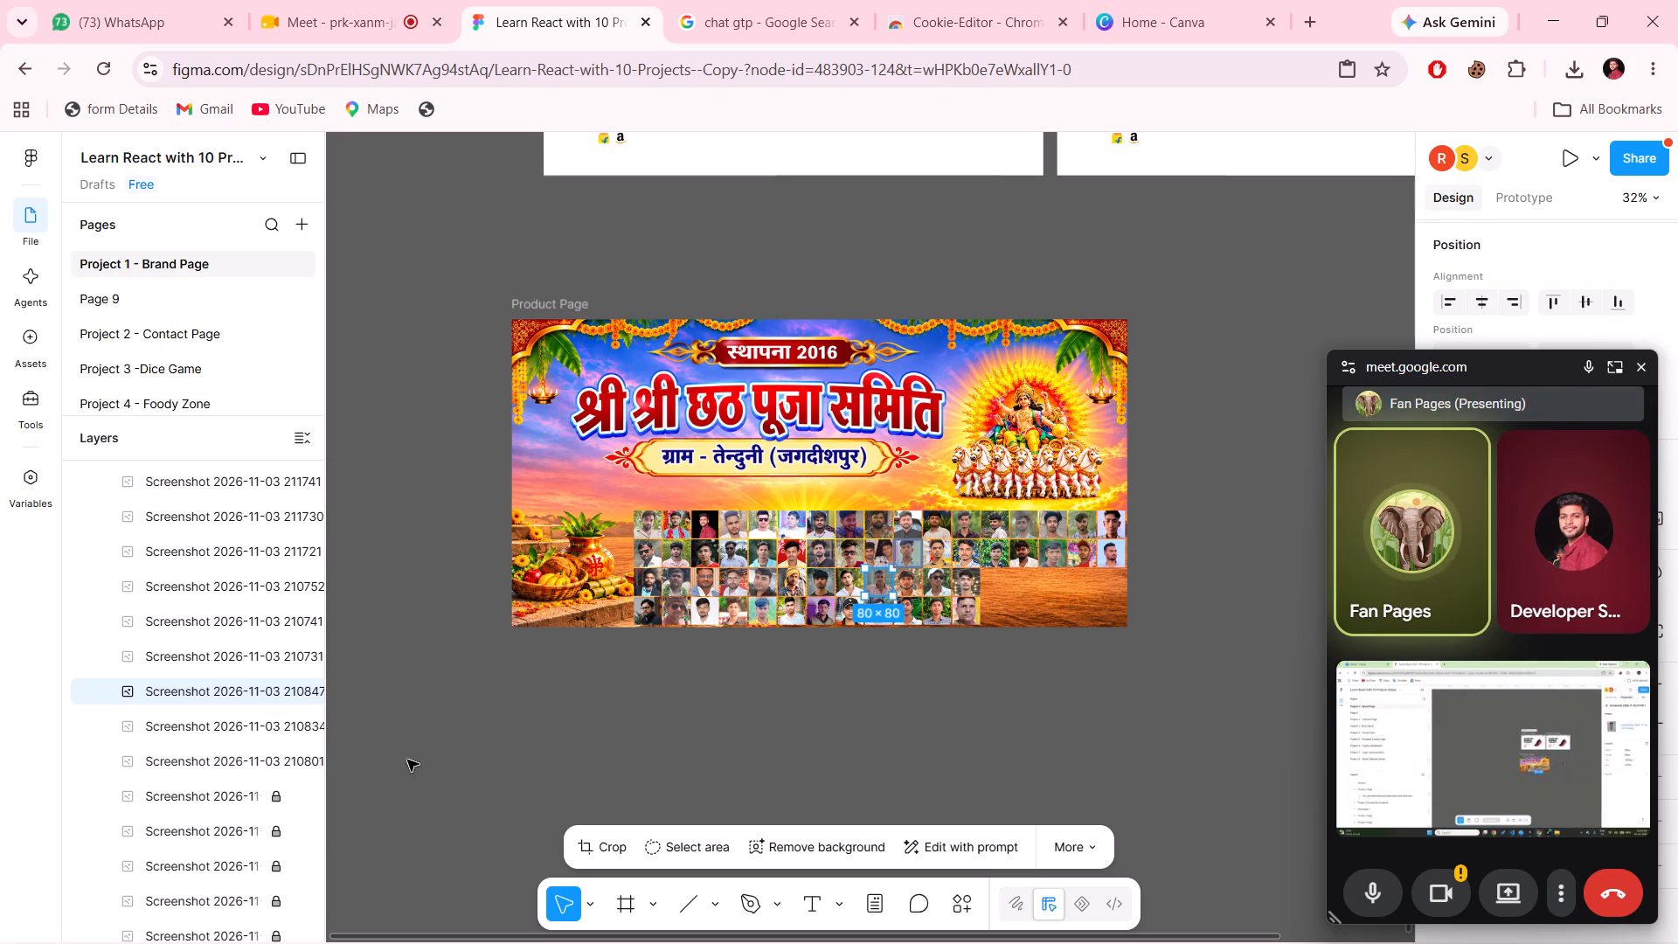
{"action": "scroll", "coordinate": [259, 753], "scroll_direction": "down", "scroll_amount": 2}
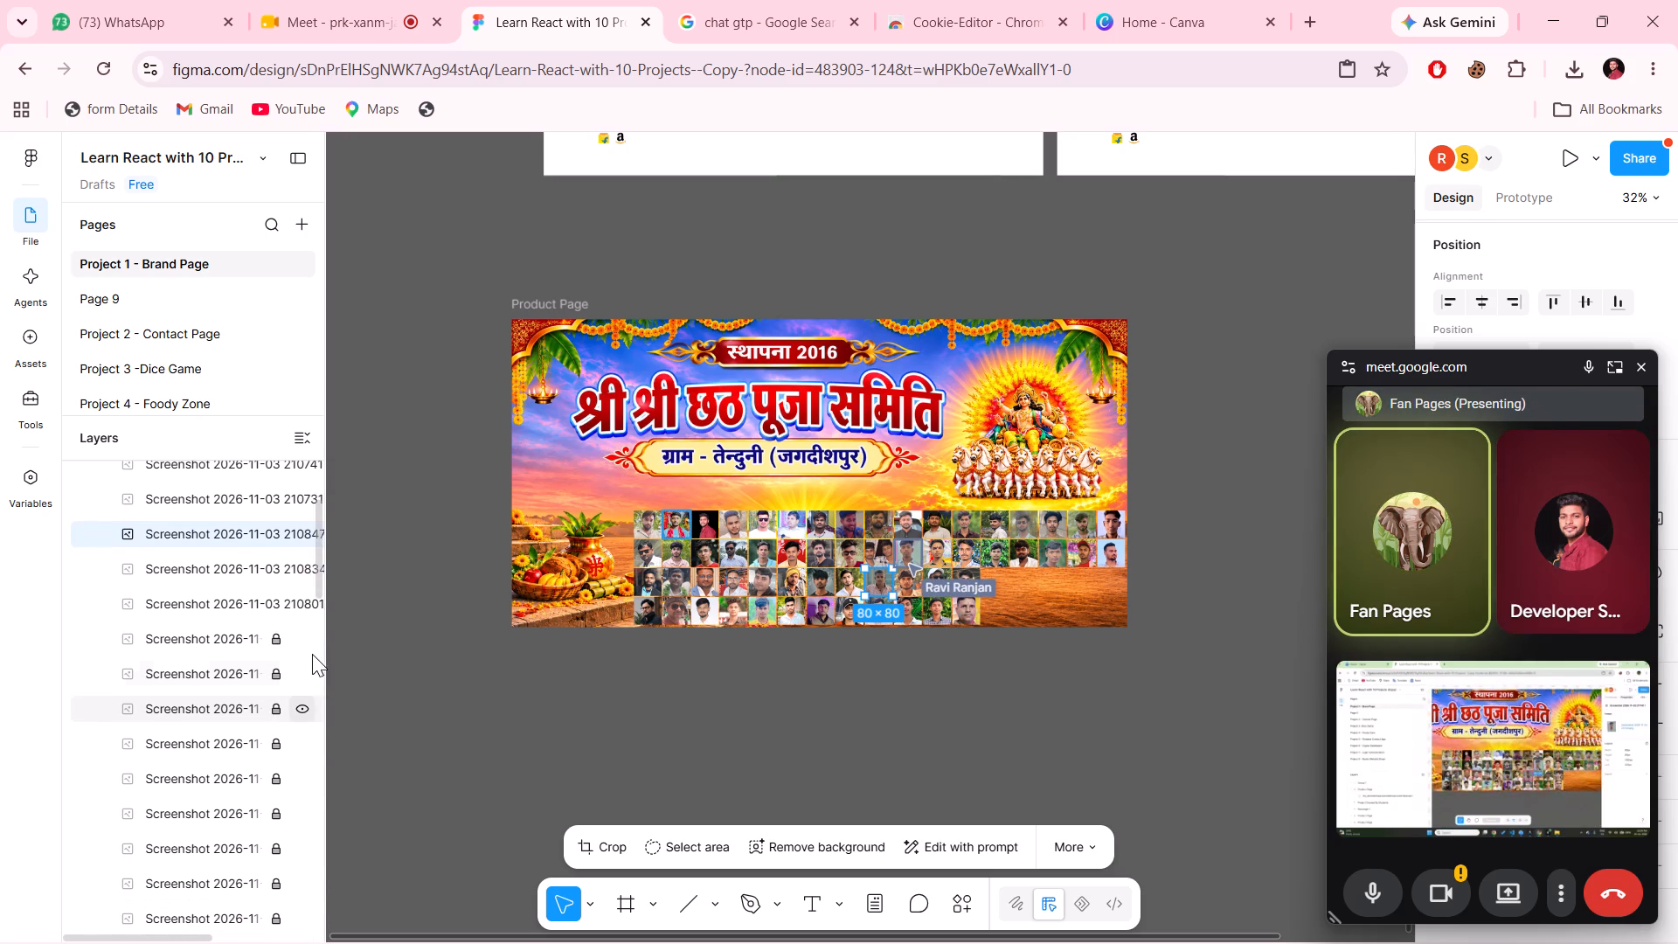
{"action": "left_click", "coordinate": [279, 642]}
{"action": "left_click", "coordinate": [270, 670]}
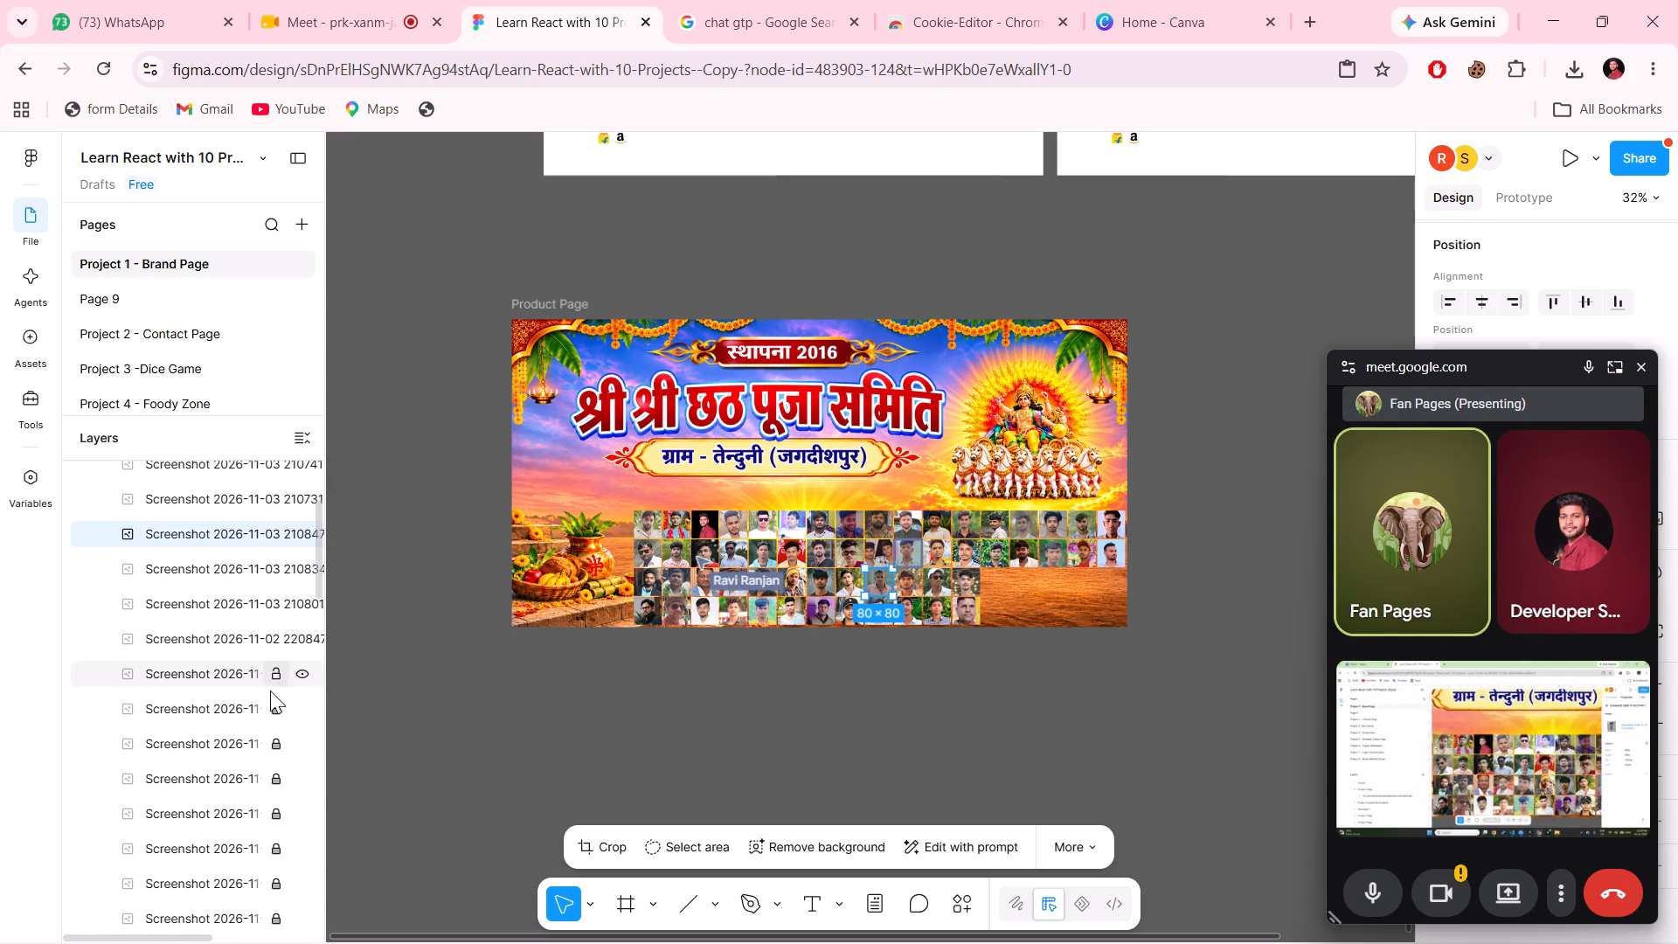
{"action": "left_click", "coordinate": [270, 708]}
{"action": "left_click", "coordinate": [280, 742]}
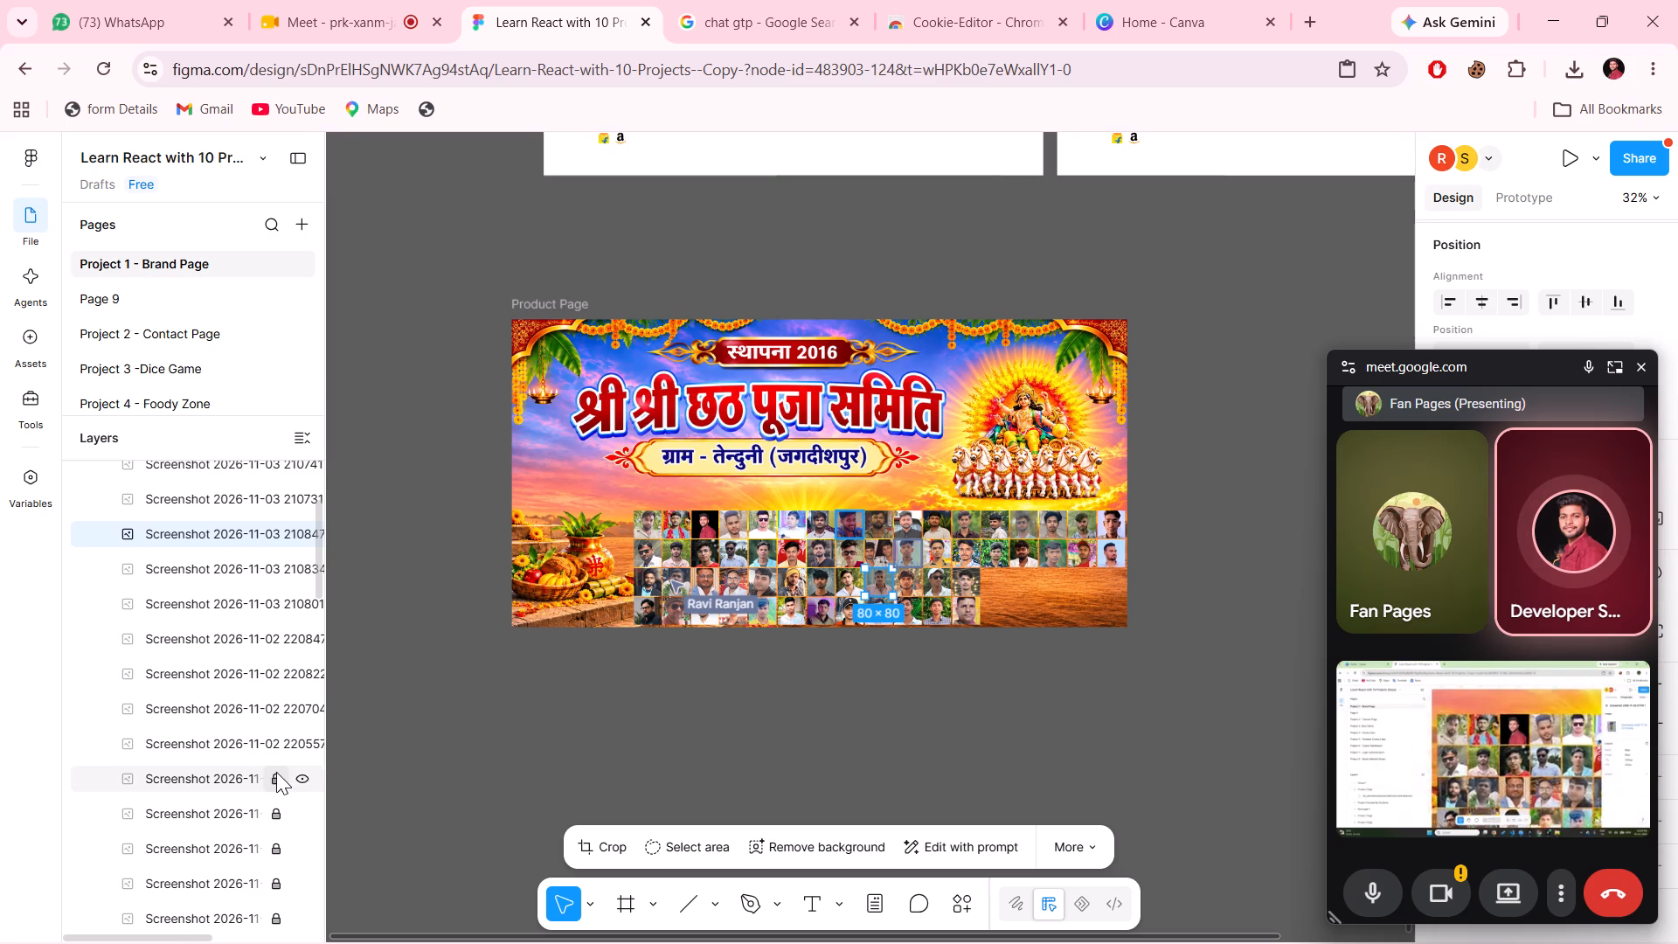
{"action": "left_click", "coordinate": [276, 772]}
{"action": "left_click", "coordinate": [272, 815]}
{"action": "scroll", "coordinate": [272, 815], "scroll_direction": "down", "scroll_amount": 1}
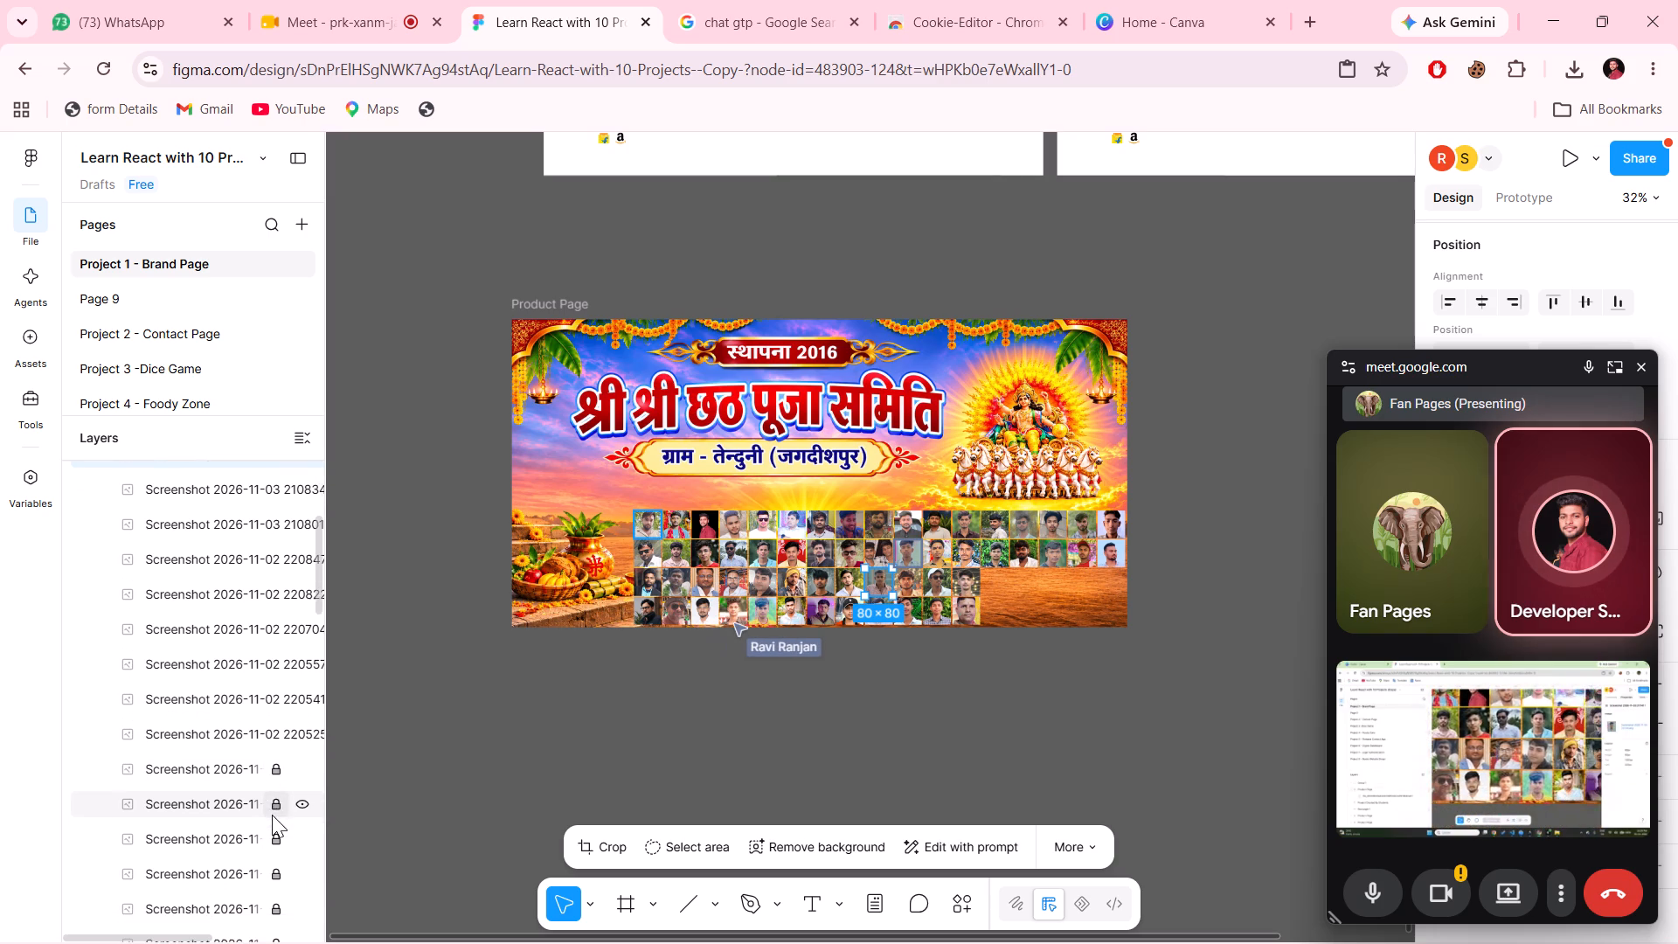
{"action": "left_click", "coordinate": [273, 771]}
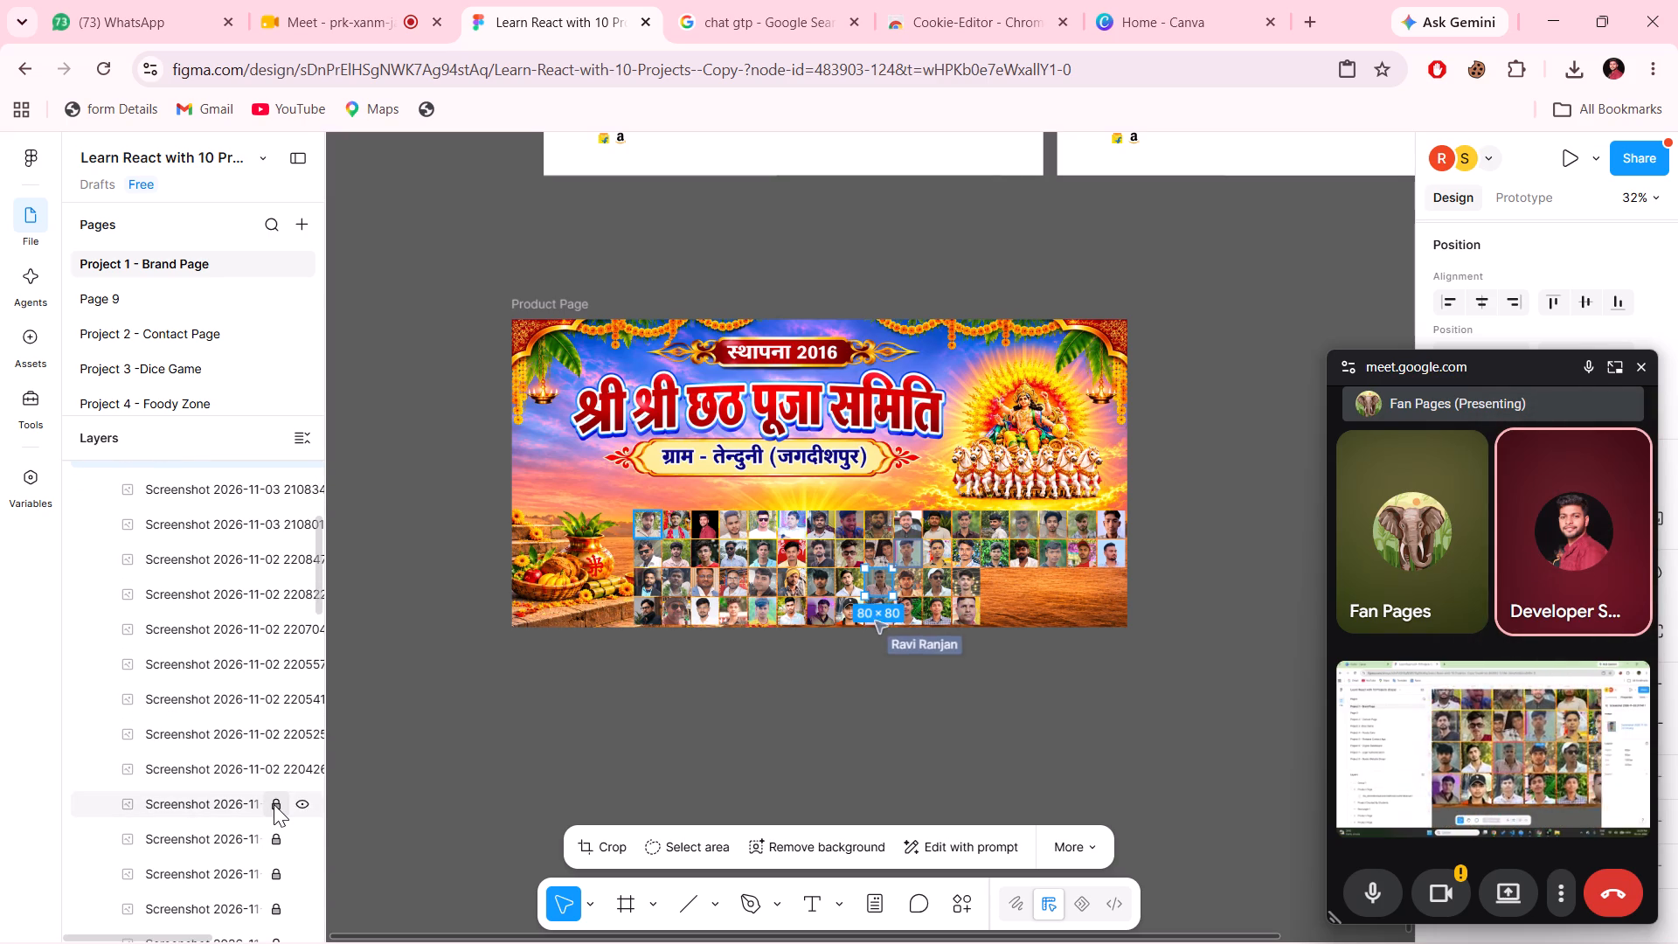
{"action": "left_click", "coordinate": [273, 804]}
{"action": "left_click", "coordinate": [271, 832]}
{"action": "left_click", "coordinate": [275, 871]}
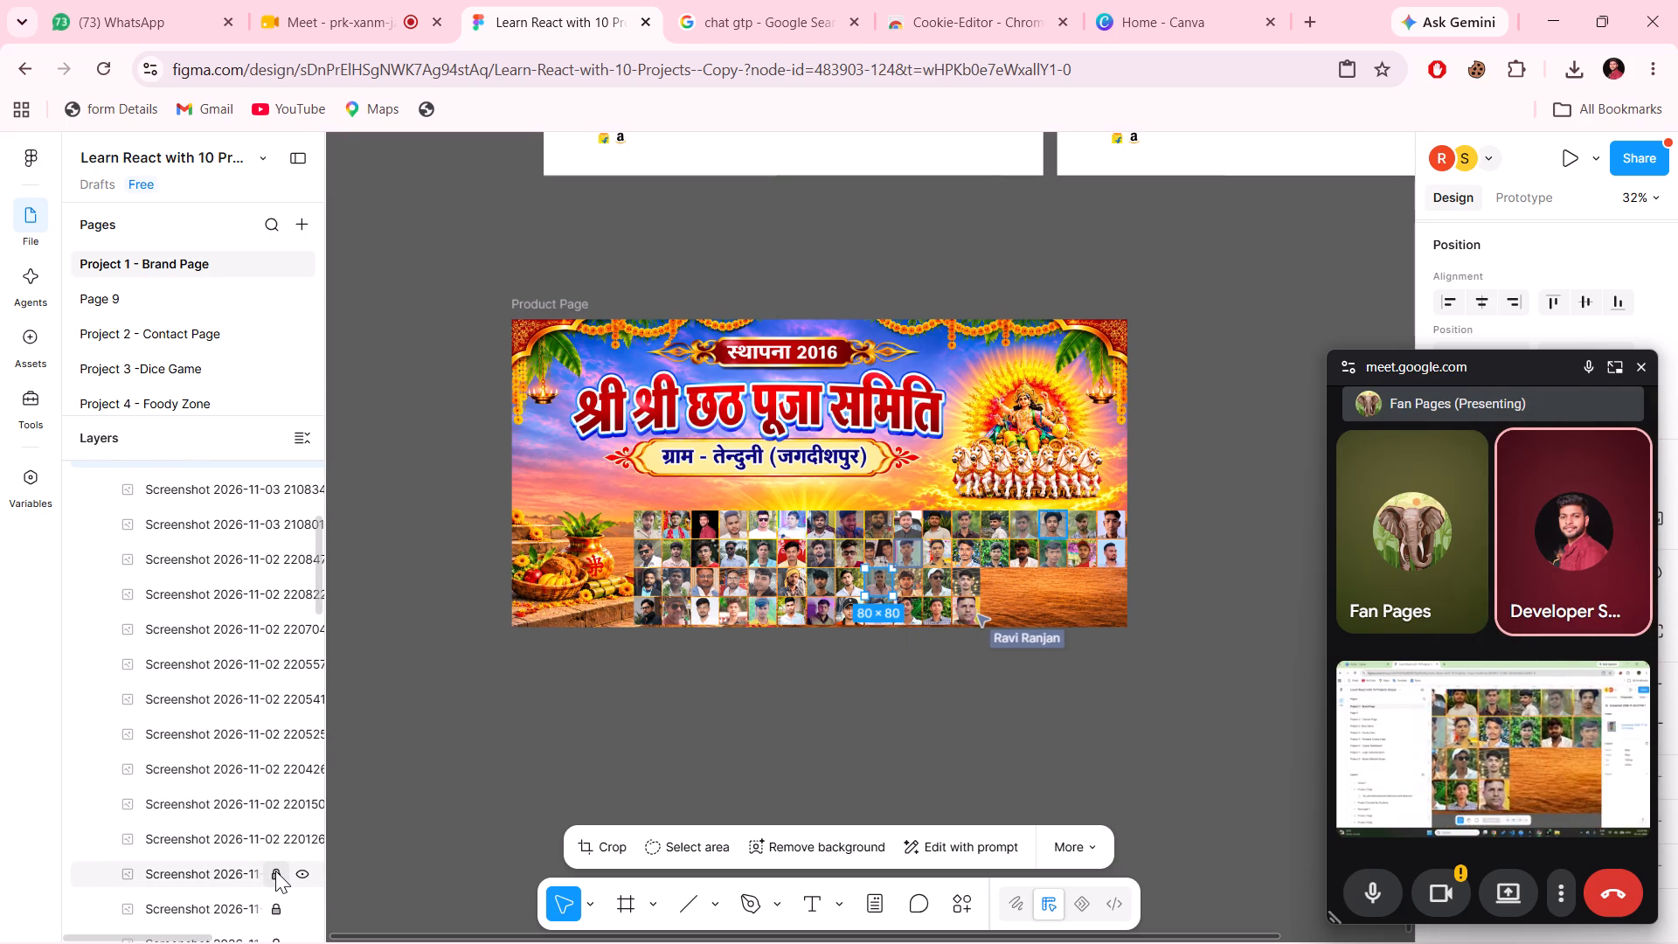
{"action": "scroll", "coordinate": [275, 871], "scroll_direction": "down", "scroll_amount": 2}
{"action": "left_click", "coordinate": [274, 777]}
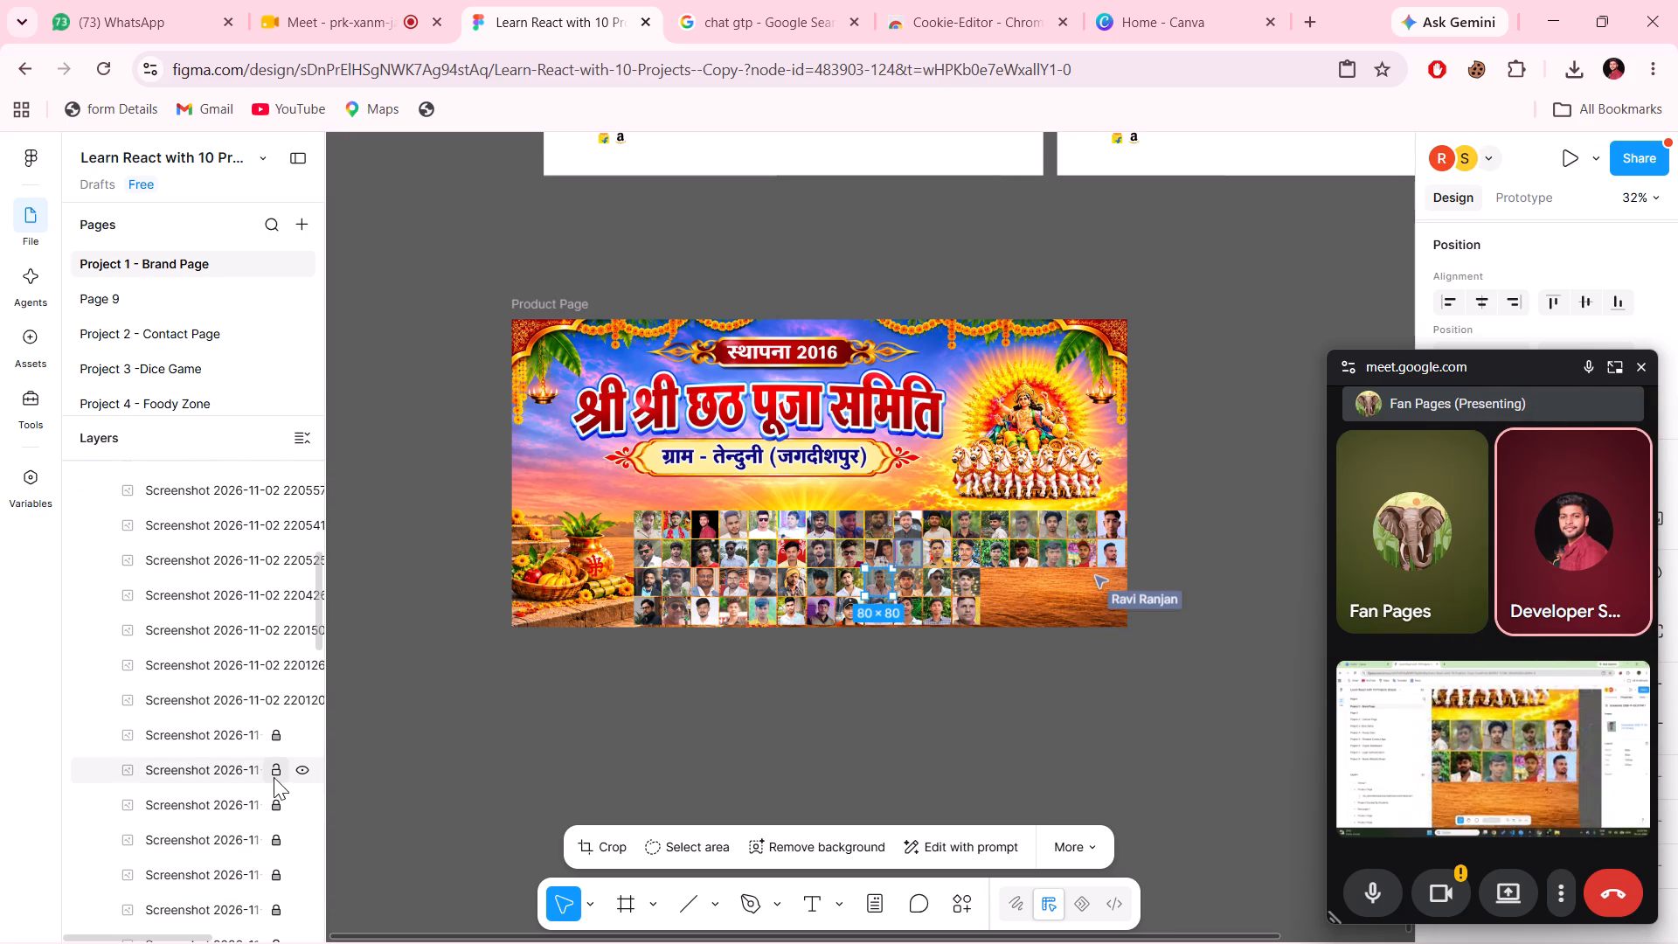
{"action": "left_click", "coordinate": [275, 732]}
{"action": "left_click", "coordinate": [274, 795]}
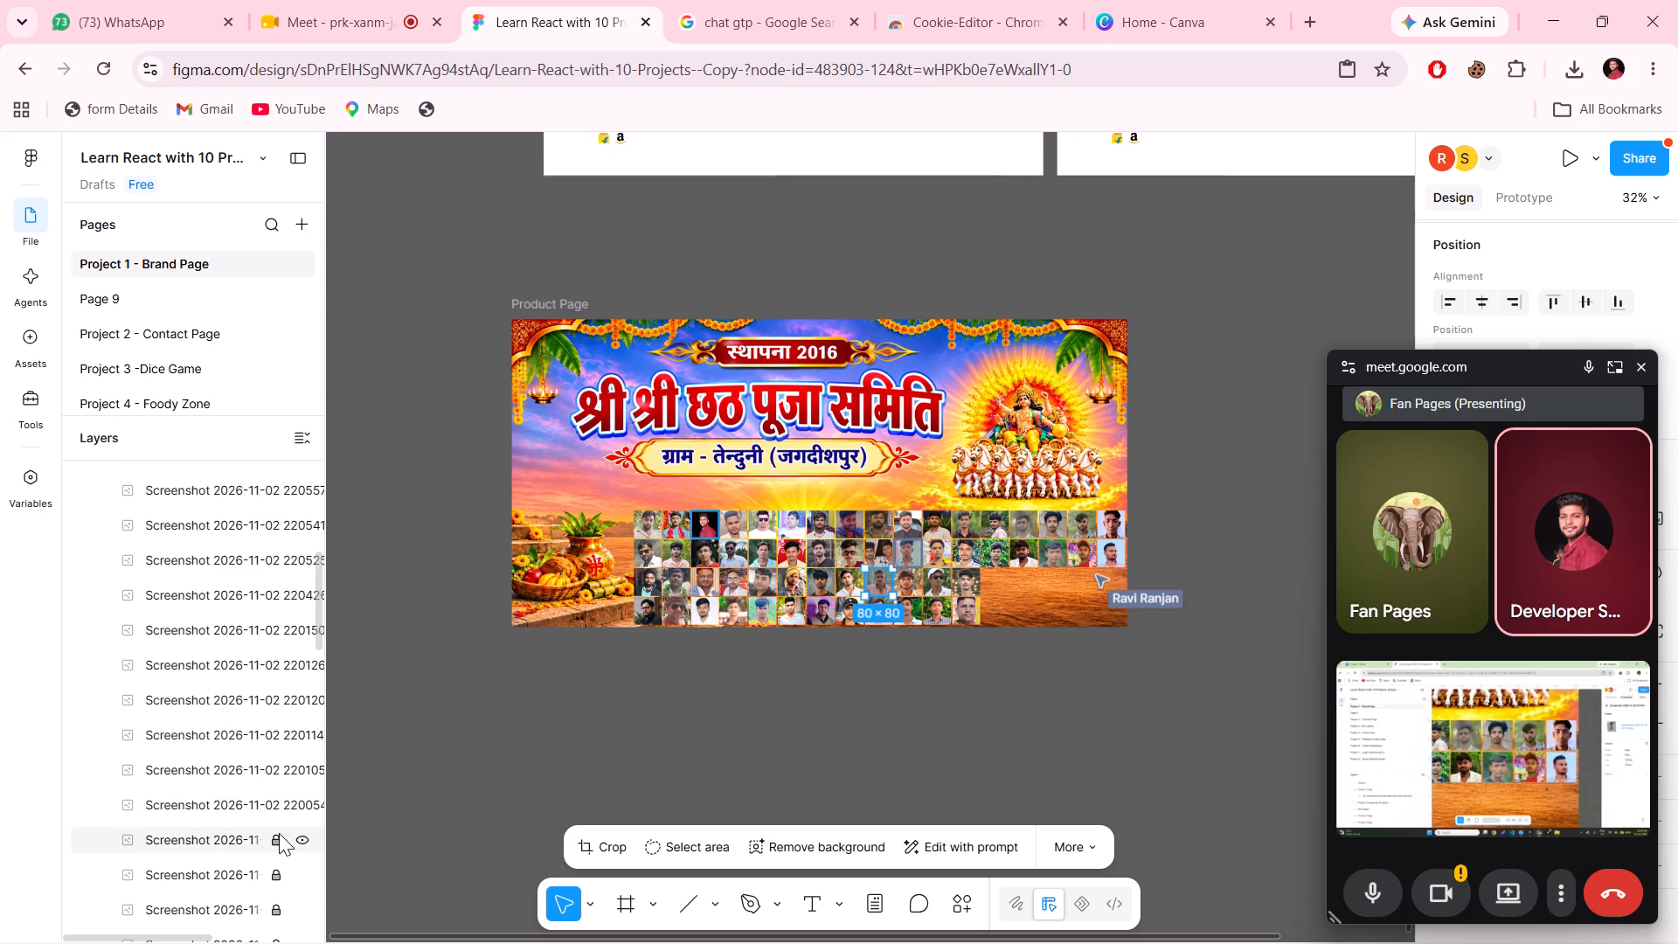
{"action": "left_click", "coordinate": [279, 833]}
{"action": "left_click", "coordinate": [270, 878]}
{"action": "scroll", "coordinate": [270, 878], "scroll_direction": "down", "scroll_amount": 2}
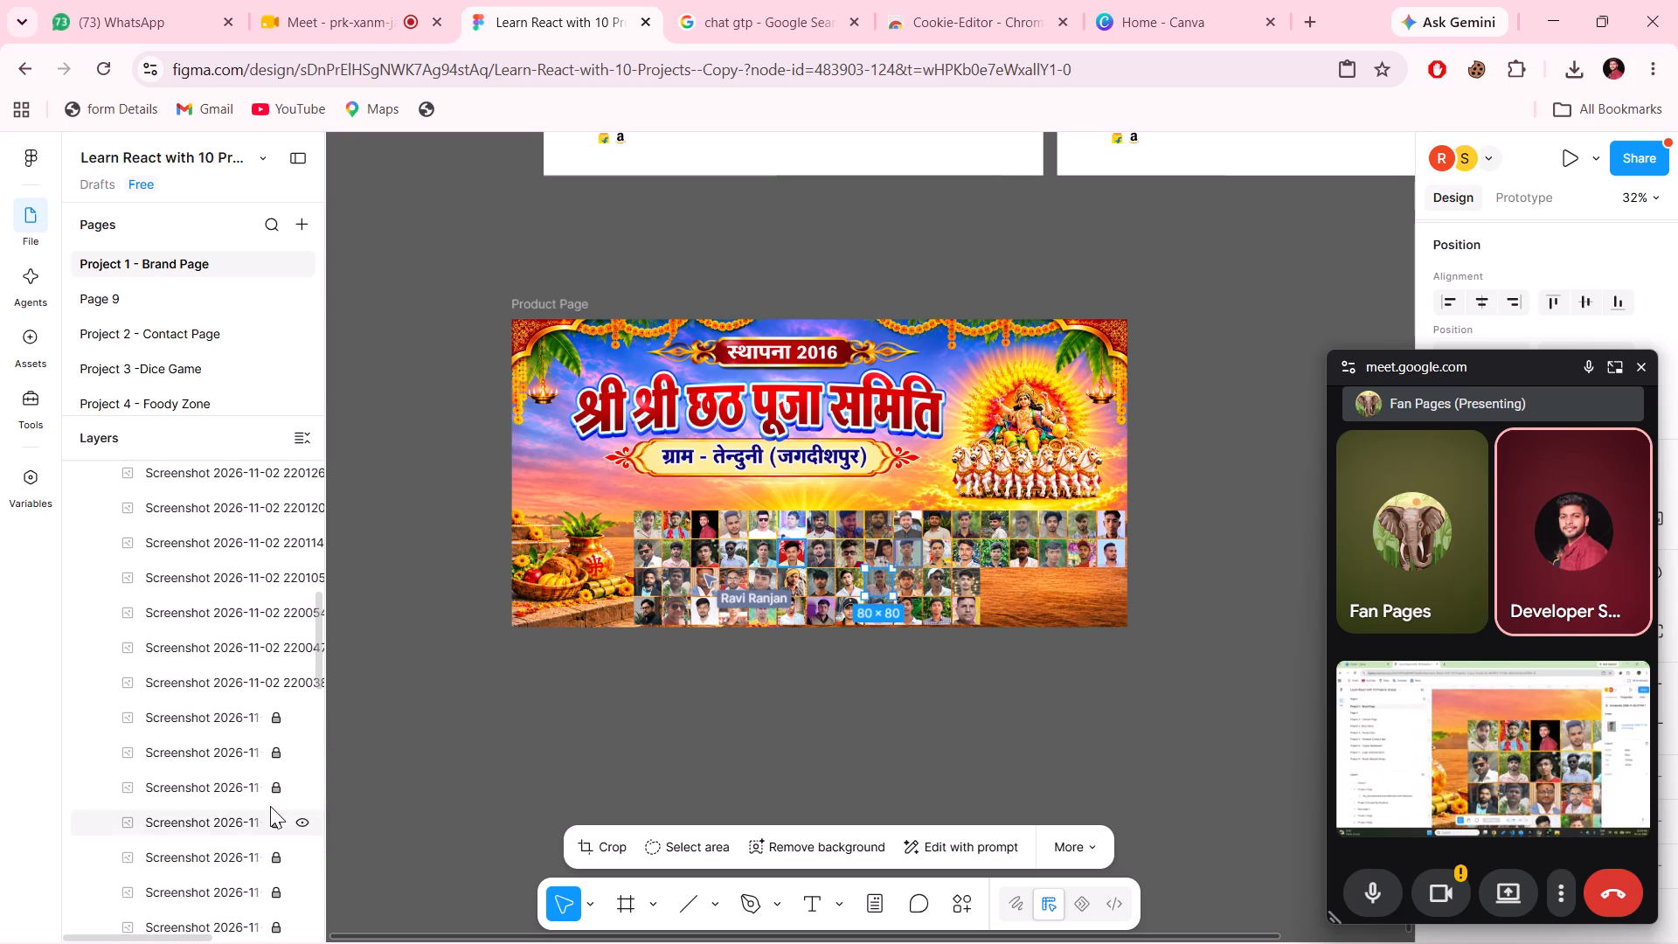
{"action": "left_click", "coordinate": [270, 803]}
{"action": "left_click", "coordinate": [270, 789]}
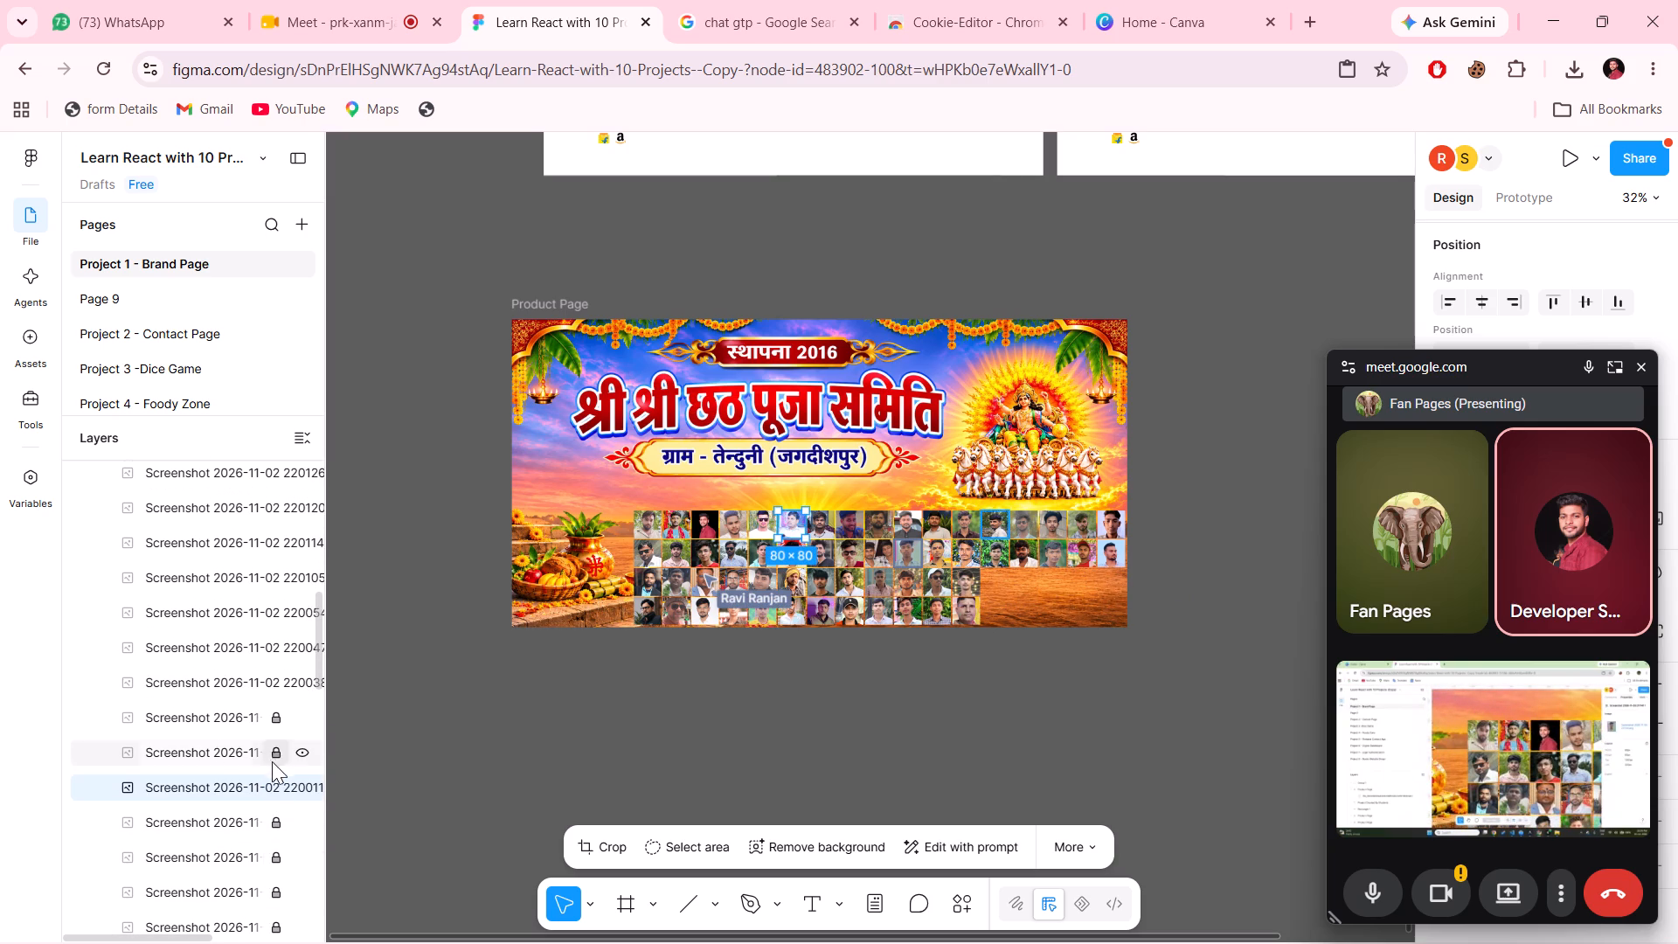
{"action": "left_click", "coordinate": [271, 758]}
{"action": "left_click", "coordinate": [274, 724]}
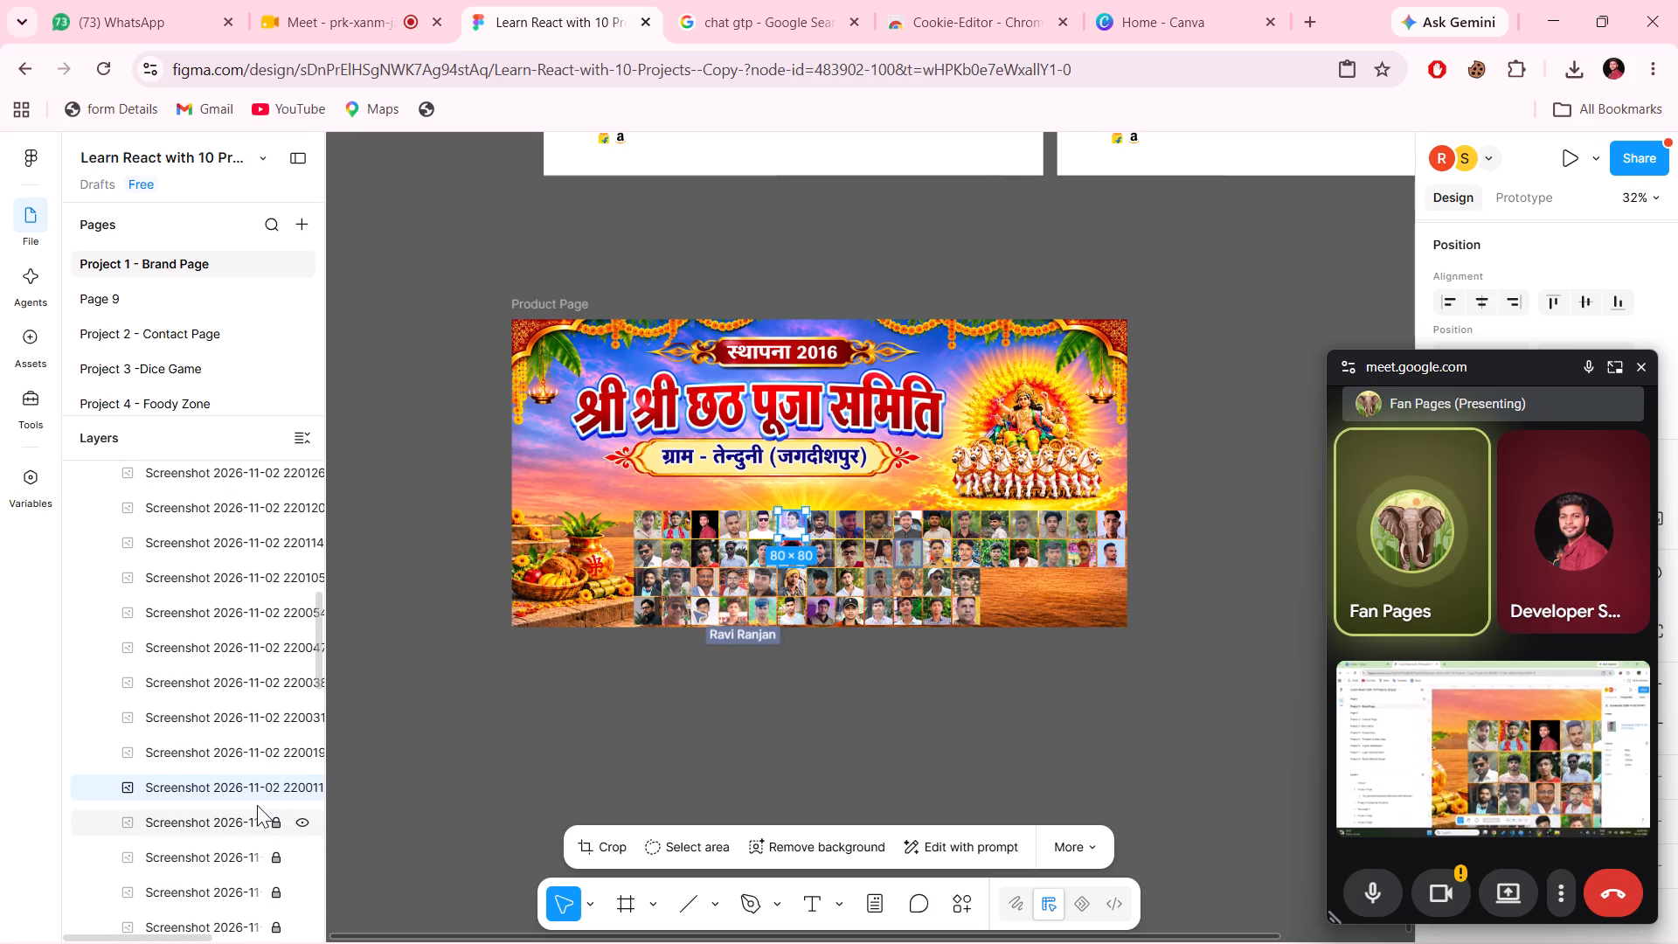
{"action": "scroll", "coordinate": [257, 805], "scroll_direction": "down", "scroll_amount": 1}
{"action": "left_click", "coordinate": [272, 771]}
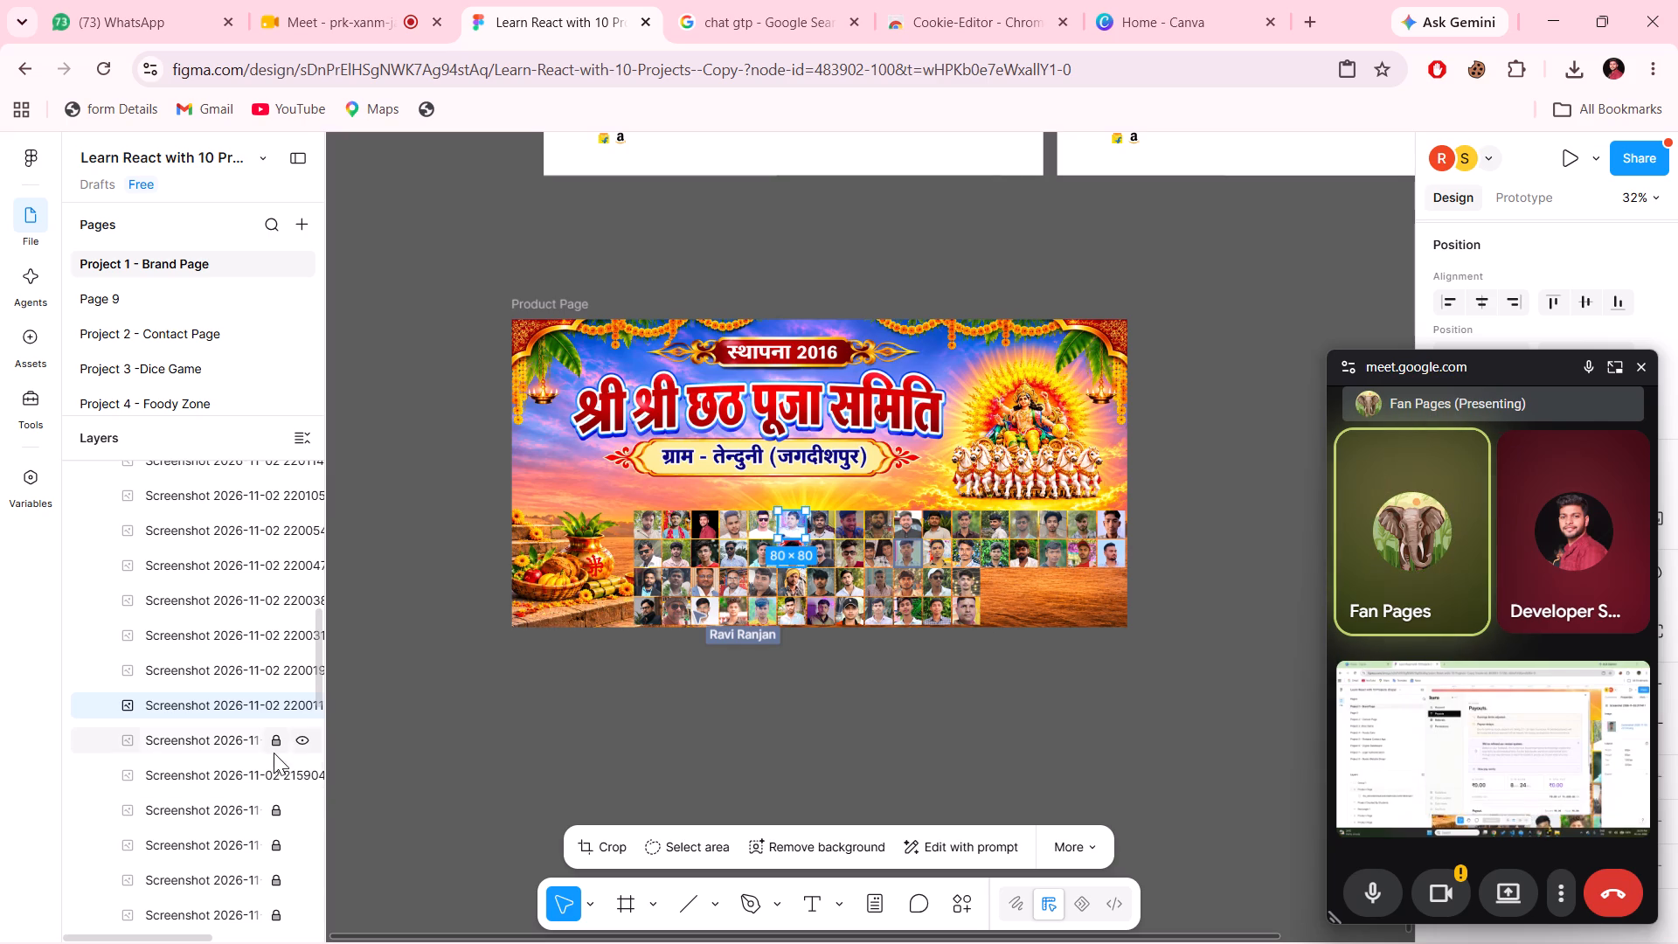
{"action": "left_click", "coordinate": [274, 747]}
{"action": "left_click", "coordinate": [279, 810]}
{"action": "left_click", "coordinate": [270, 856]}
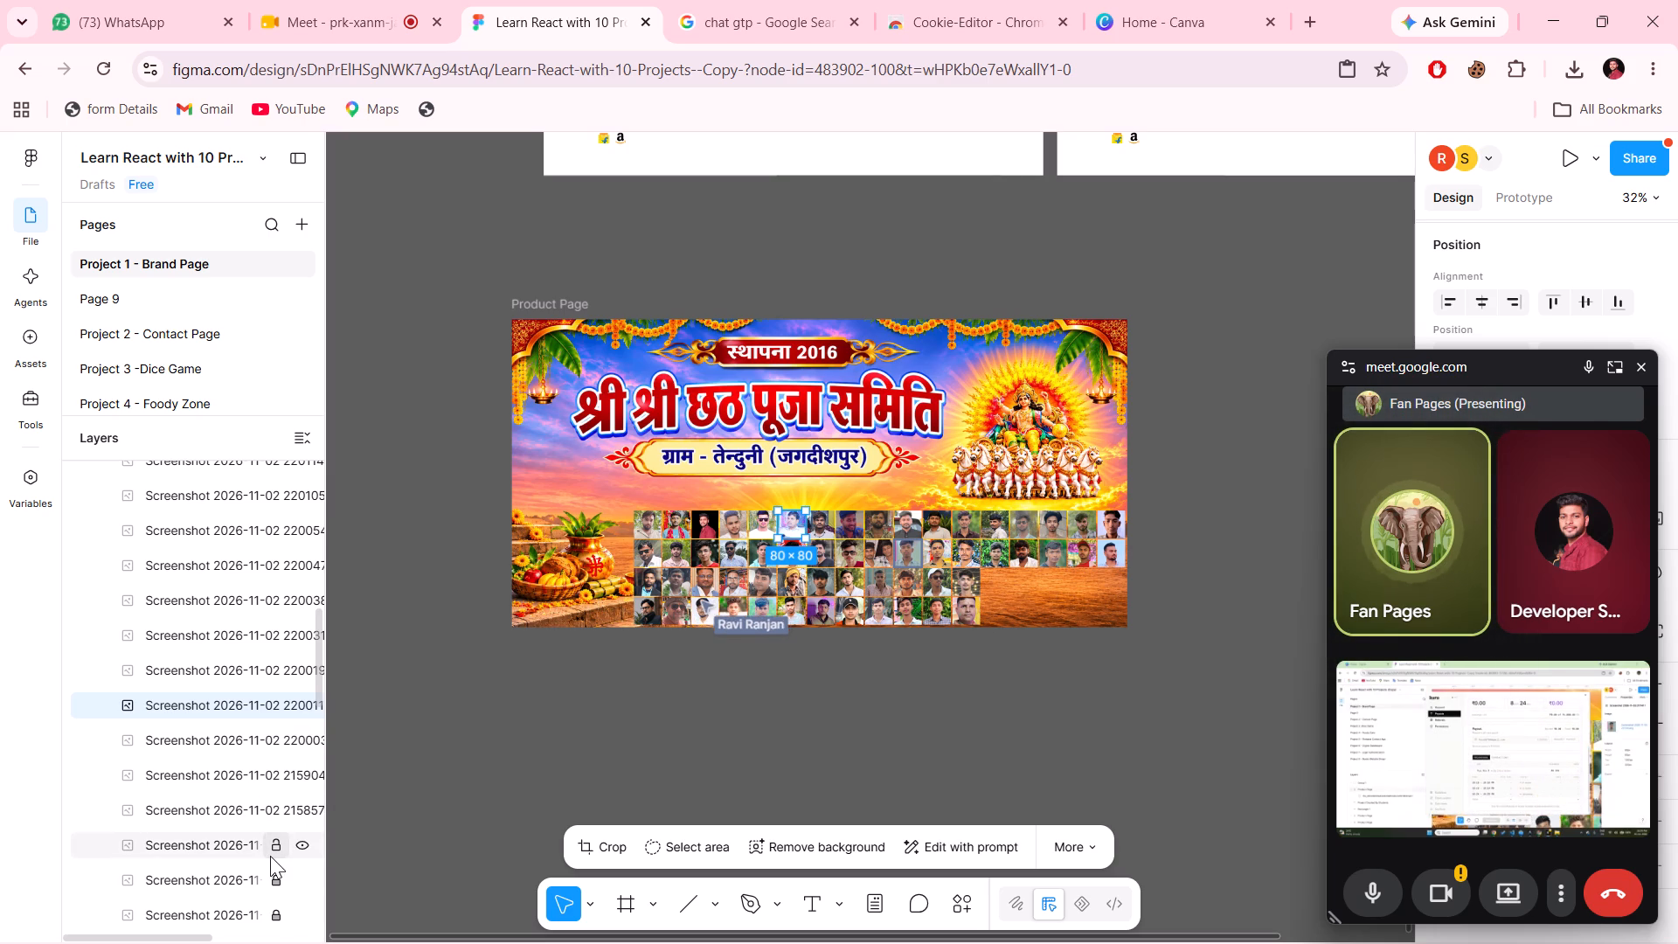
{"action": "scroll", "coordinate": [270, 856], "scroll_direction": "down", "scroll_amount": 2}
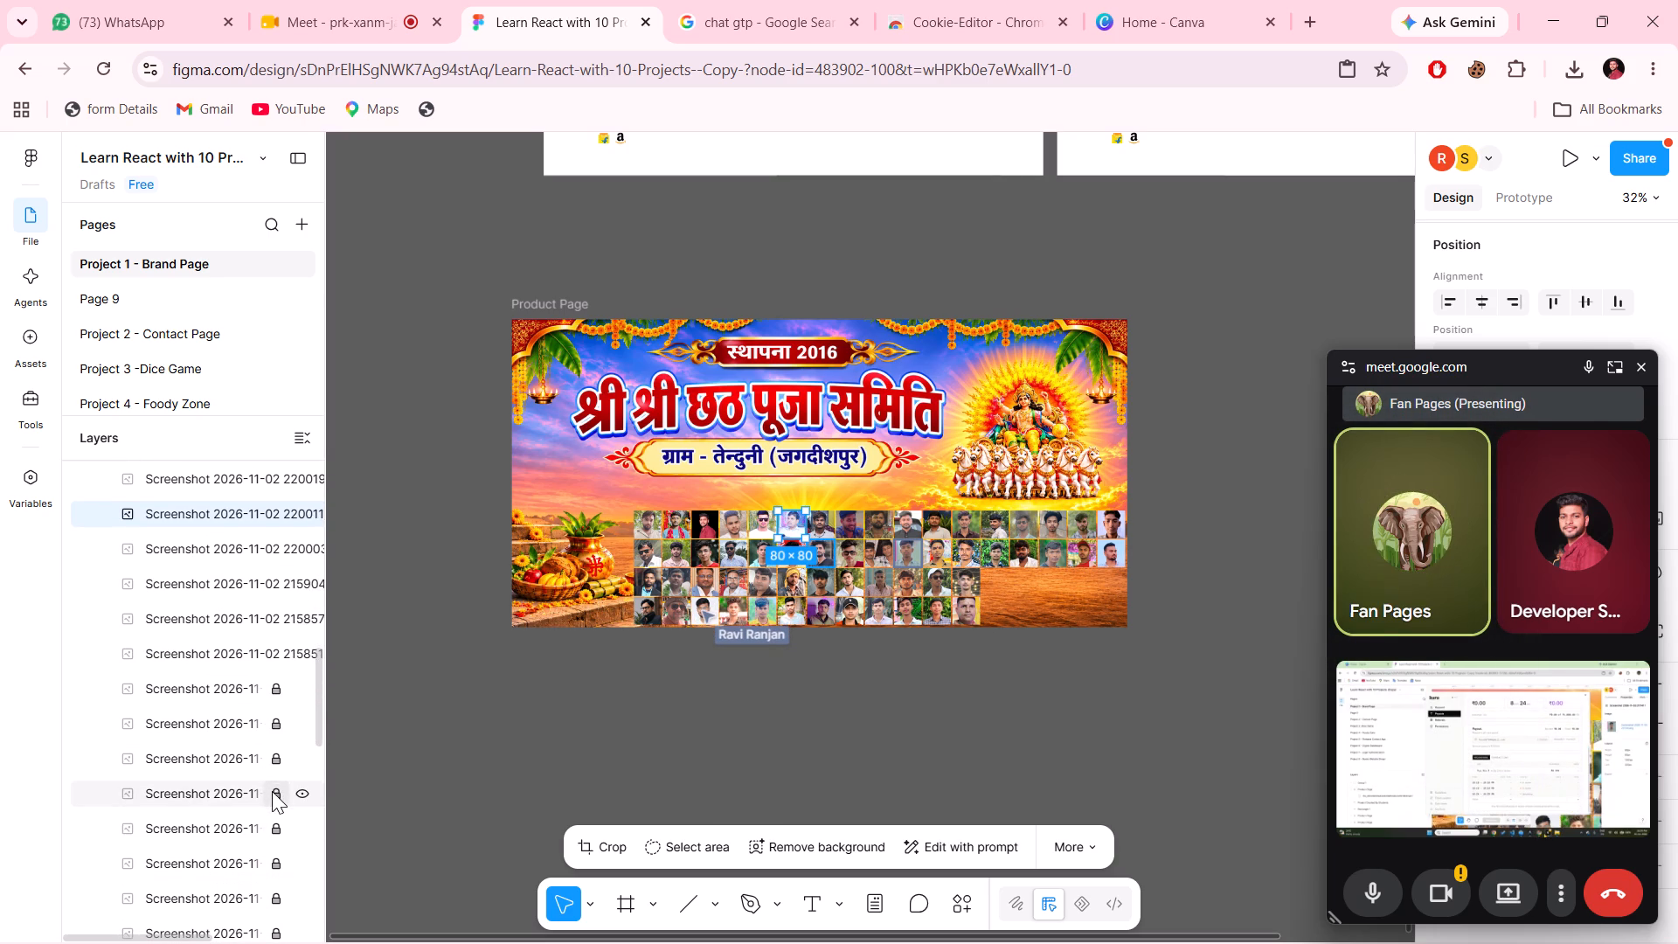
{"action": "left_click", "coordinate": [272, 791]}
{"action": "left_click", "coordinate": [276, 769]}
{"action": "left_click", "coordinate": [274, 723]}
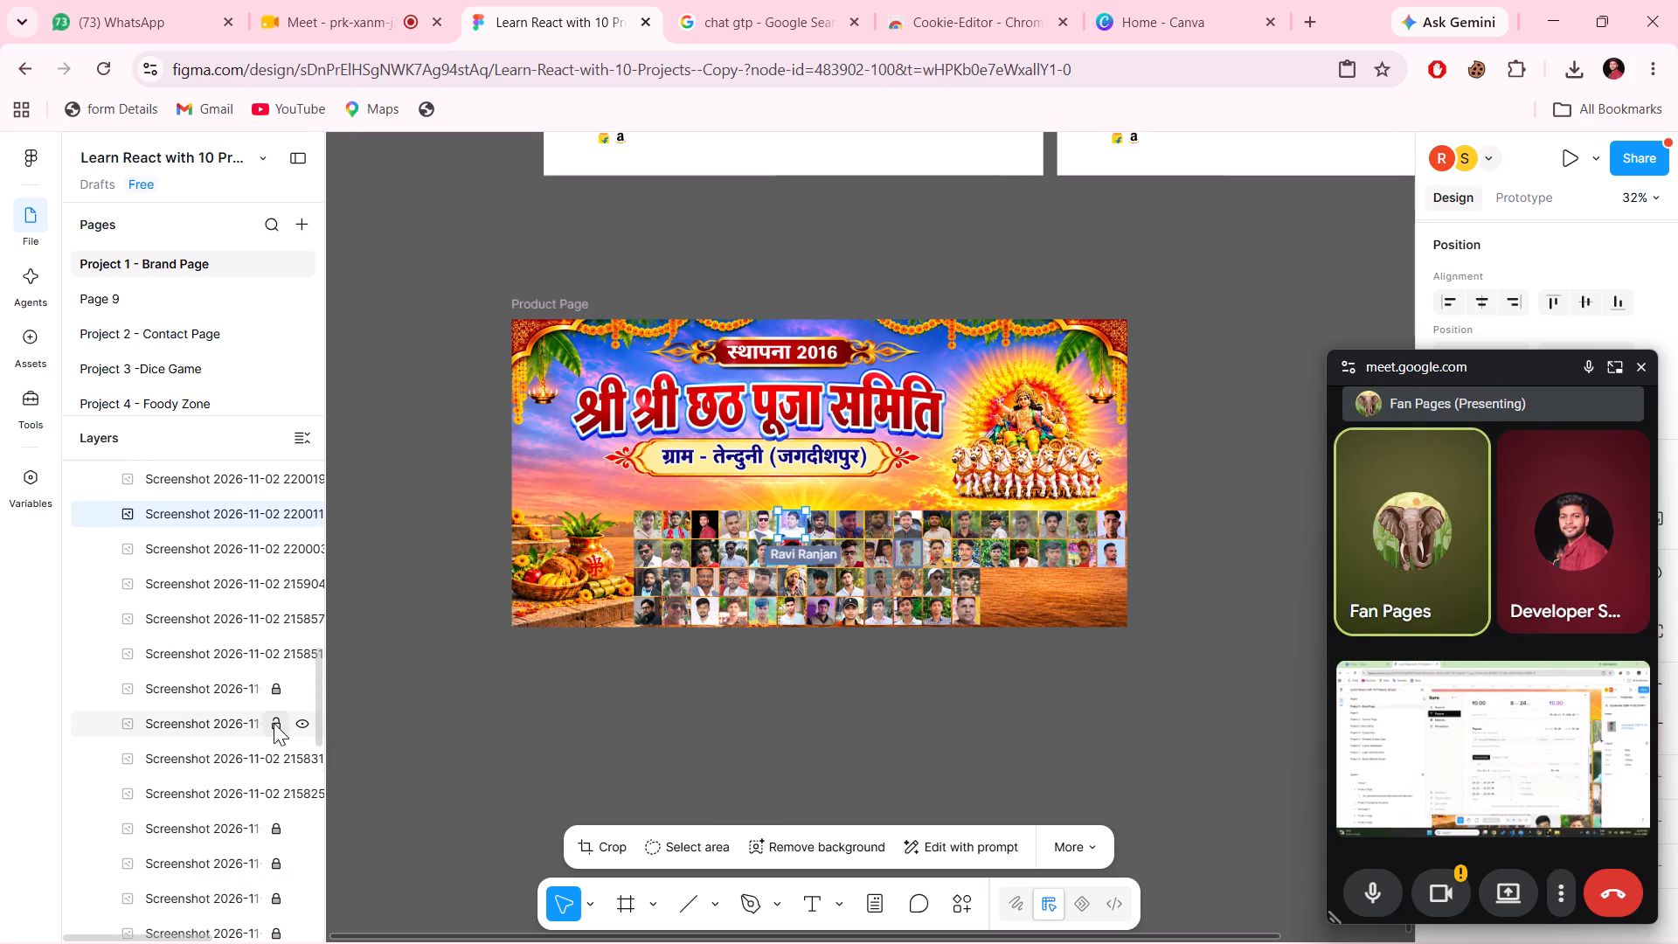
{"action": "left_click", "coordinate": [274, 693]}
{"action": "scroll", "coordinate": [266, 759], "scroll_direction": "down", "scroll_amount": 2}
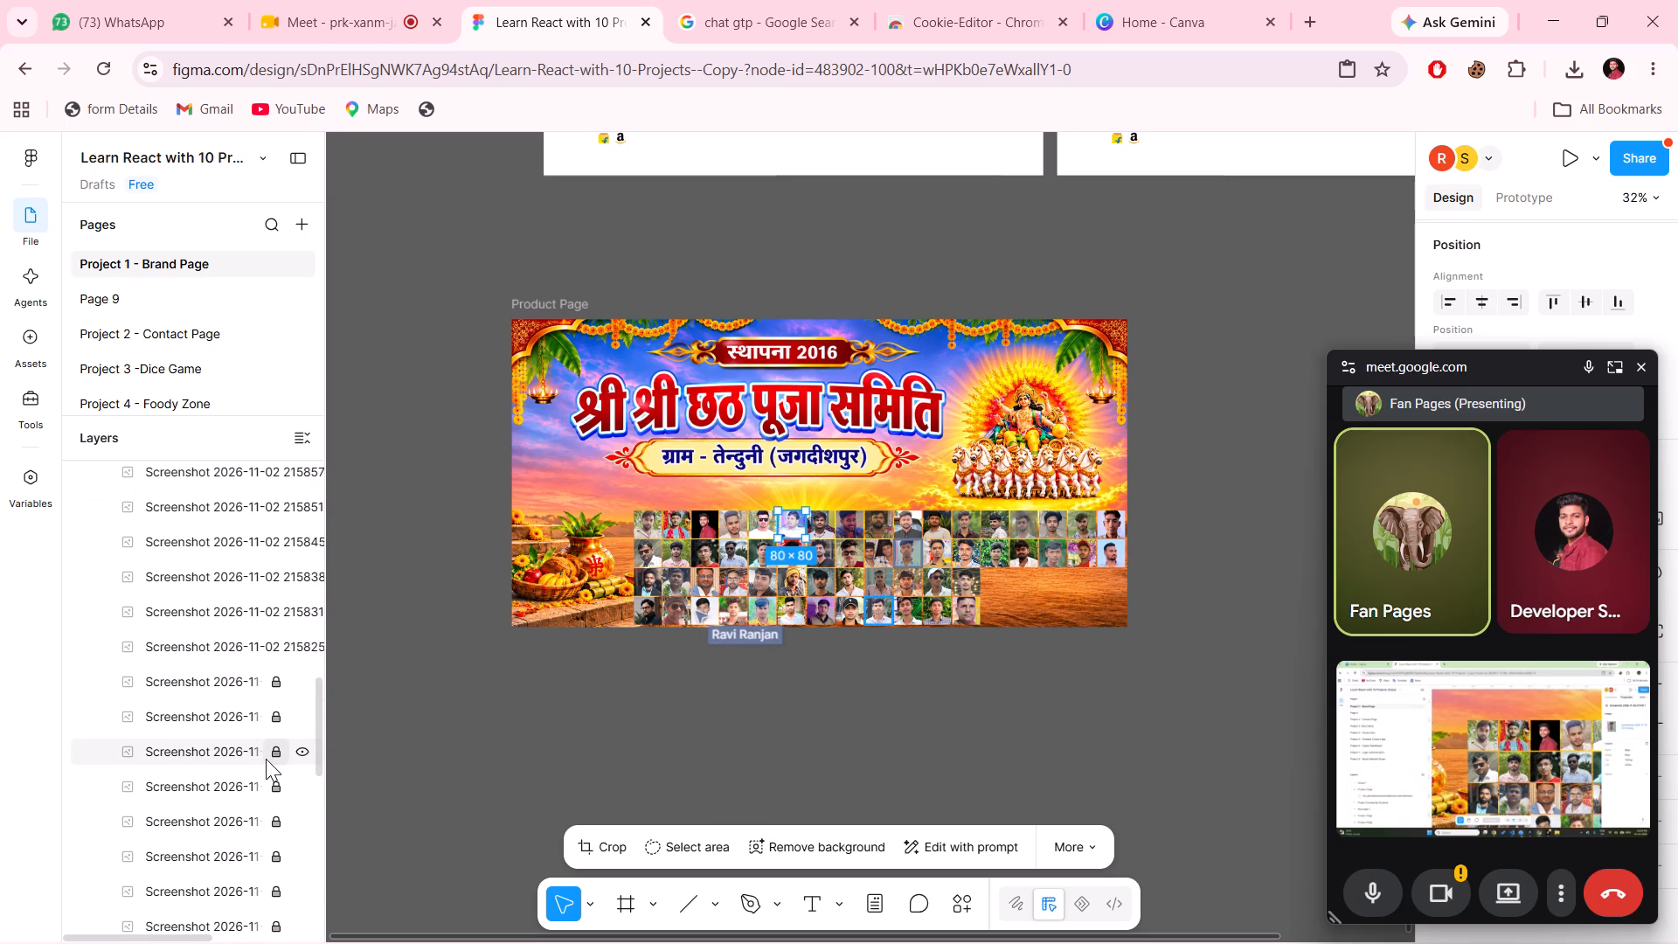
{"action": "left_click", "coordinate": [276, 747]}
{"action": "left_click", "coordinate": [276, 722]}
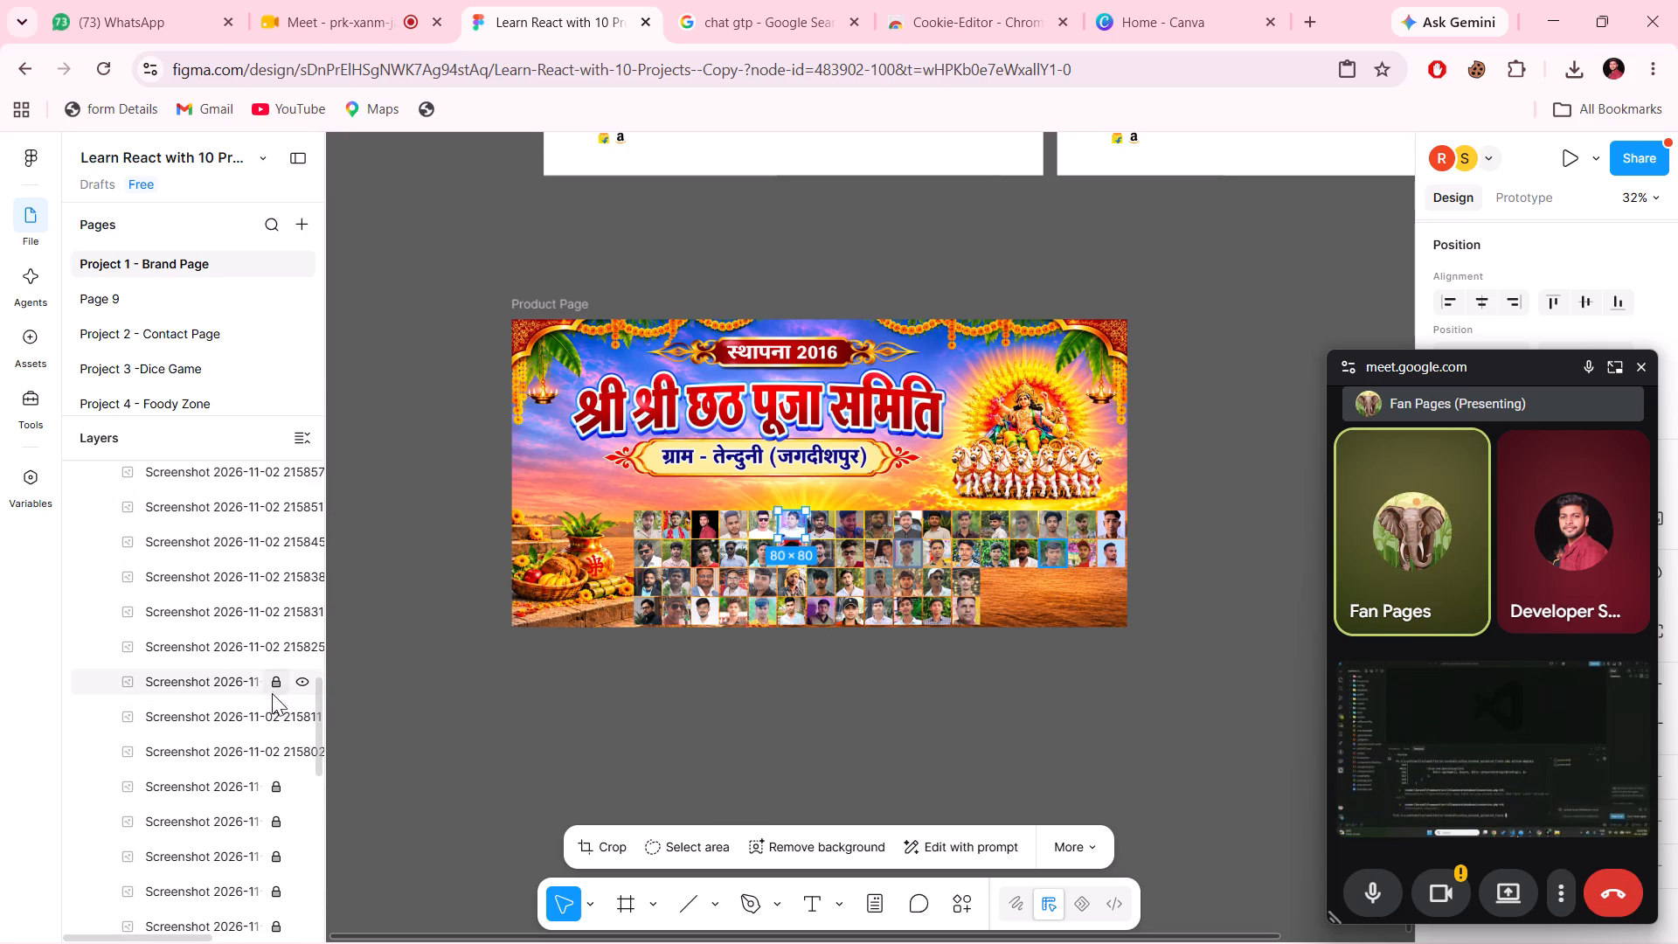
{"action": "left_click", "coordinate": [271, 690]}
{"action": "left_click", "coordinate": [271, 776]}
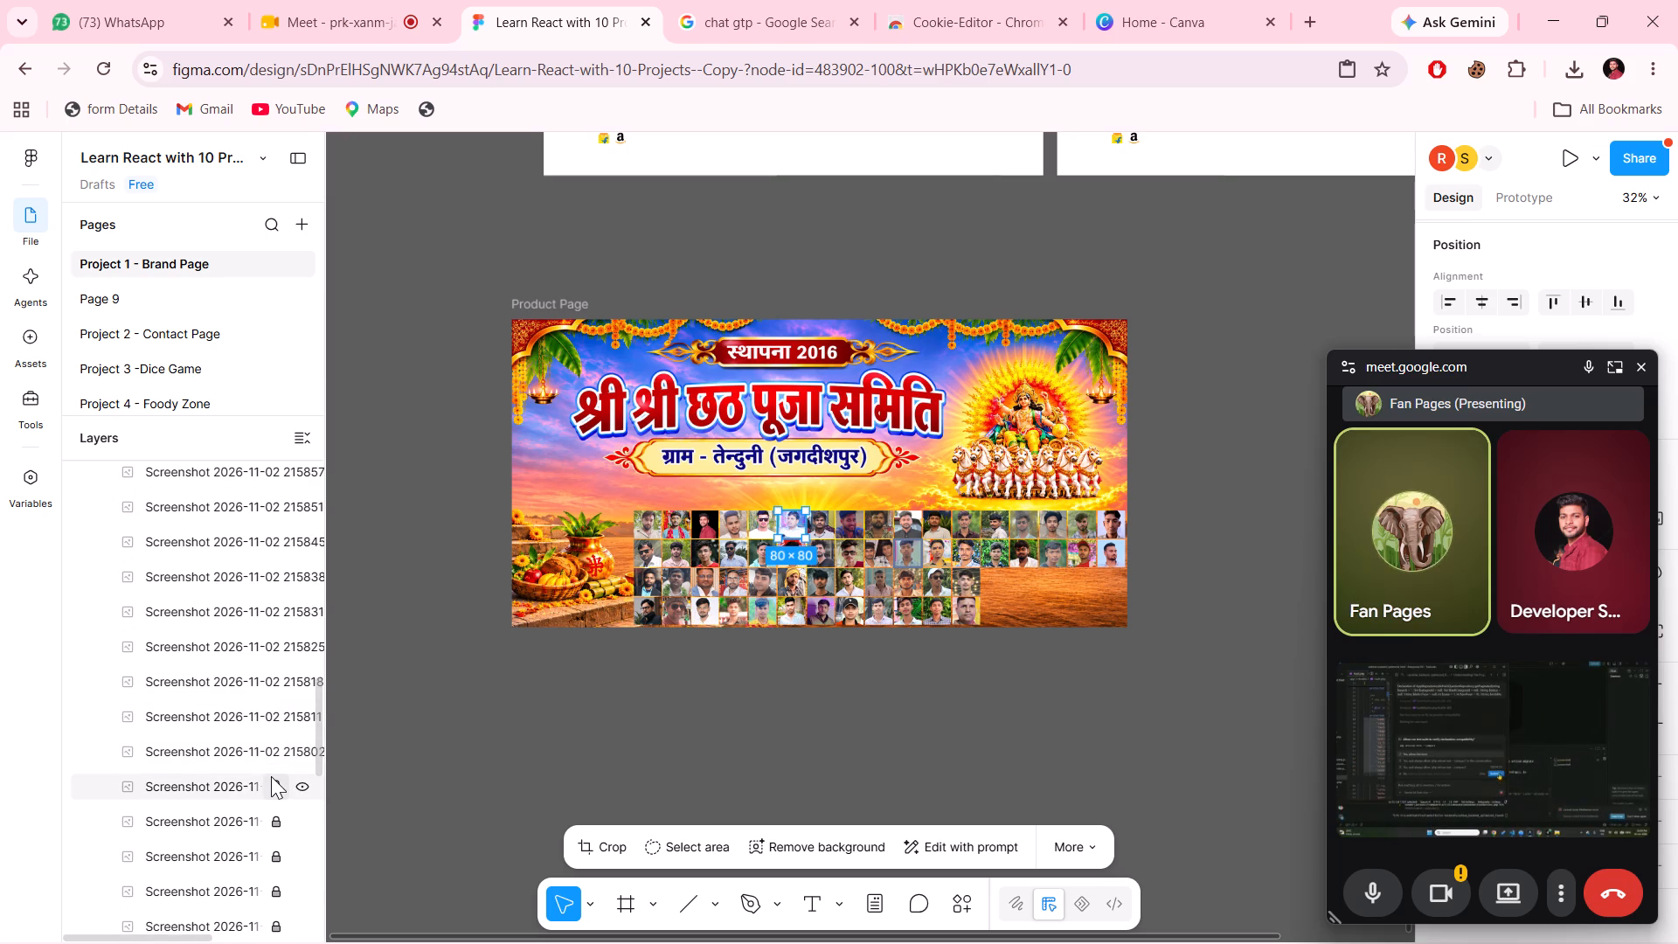
{"action": "scroll", "coordinate": [271, 776], "scroll_direction": "down", "scroll_amount": 1}
{"action": "left_click", "coordinate": [271, 772]}
{"action": "left_click", "coordinate": [274, 737]}
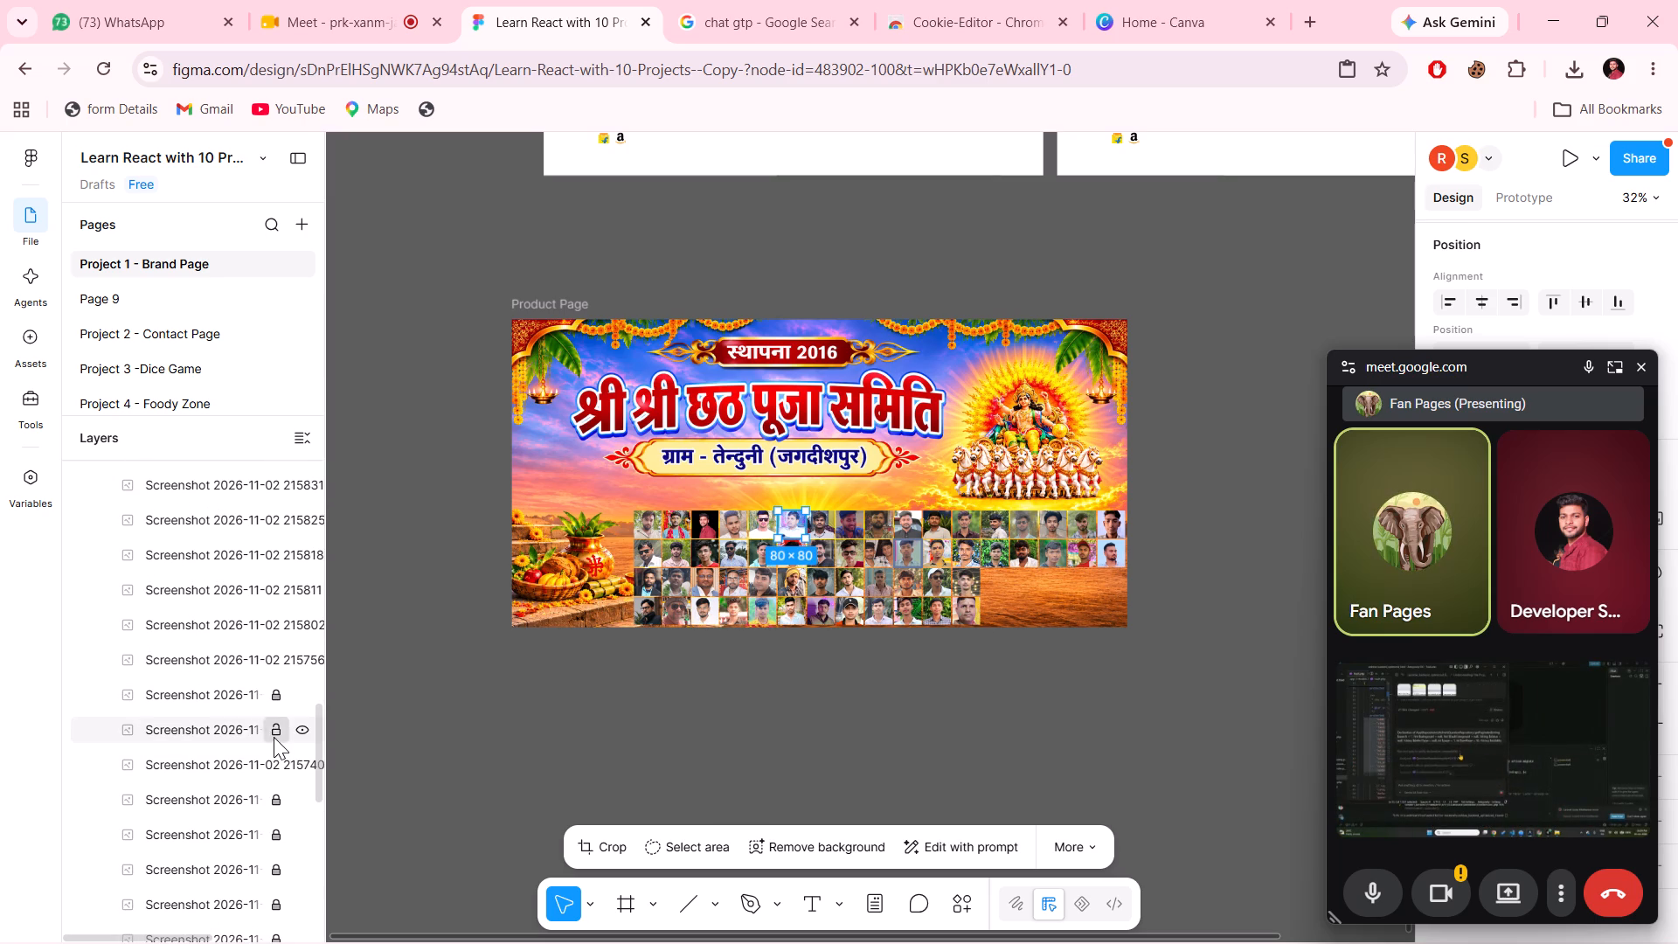
{"action": "left_click", "coordinate": [275, 704]}
{"action": "scroll", "coordinate": [273, 788], "scroll_direction": "down", "scroll_amount": 1}
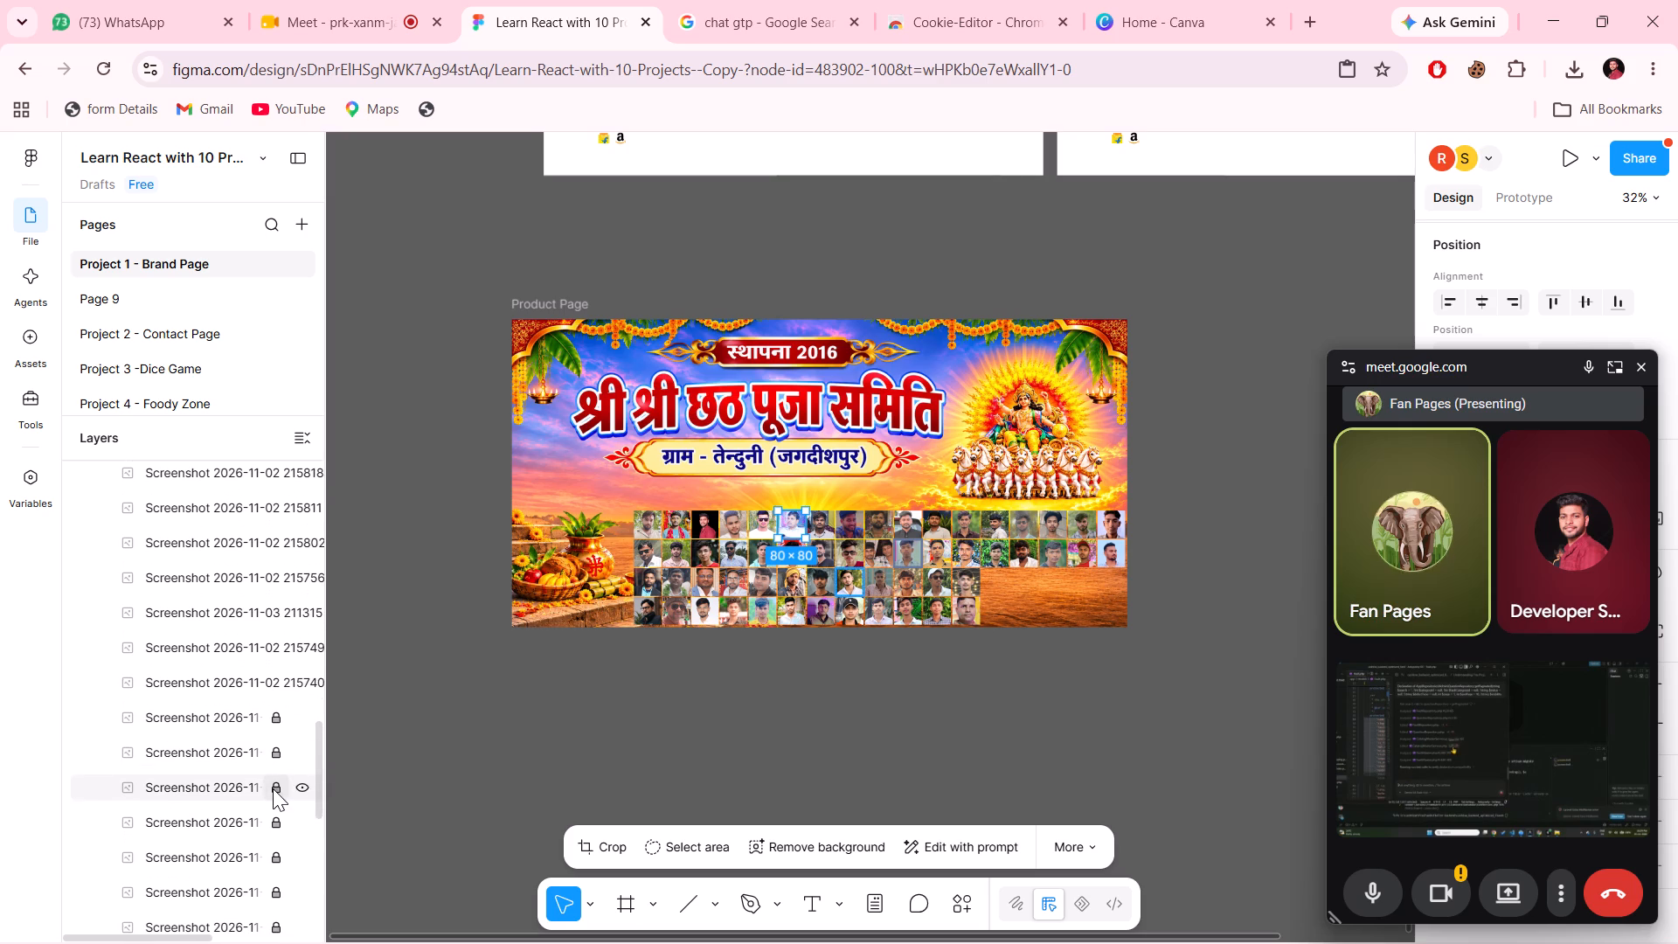
{"action": "left_click", "coordinate": [274, 760]}
{"action": "left_click", "coordinate": [274, 727]}
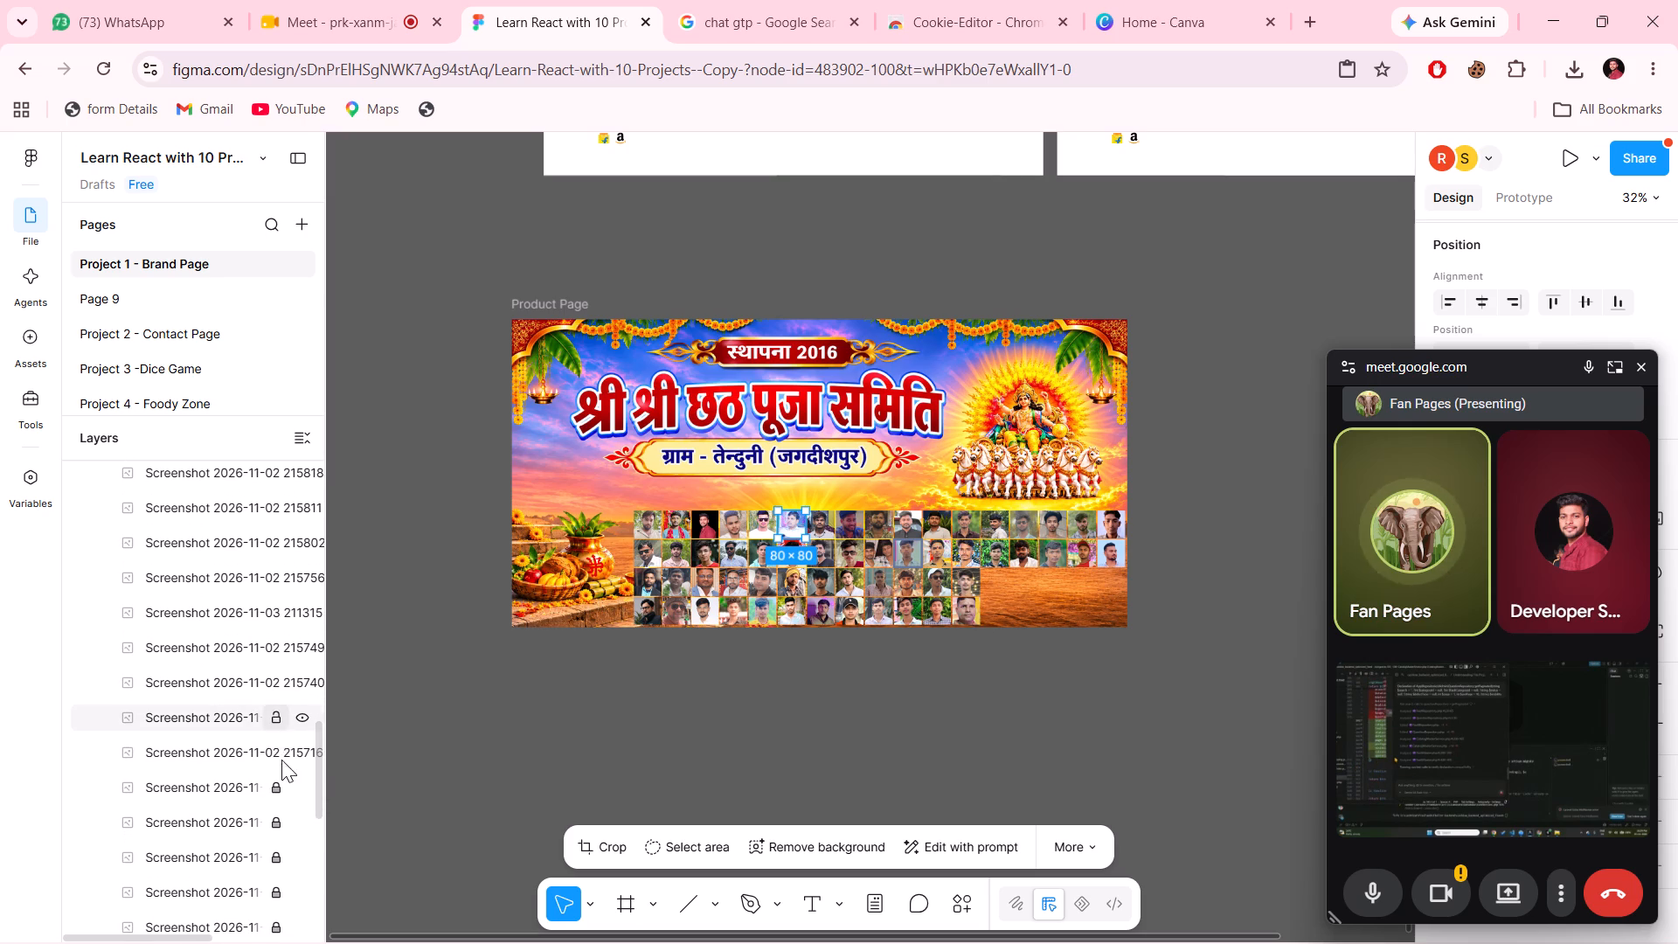
{"action": "left_click", "coordinate": [277, 783]}
{"action": "scroll", "coordinate": [277, 783], "scroll_direction": "down", "scroll_amount": 1}
{"action": "left_click", "coordinate": [277, 783]}
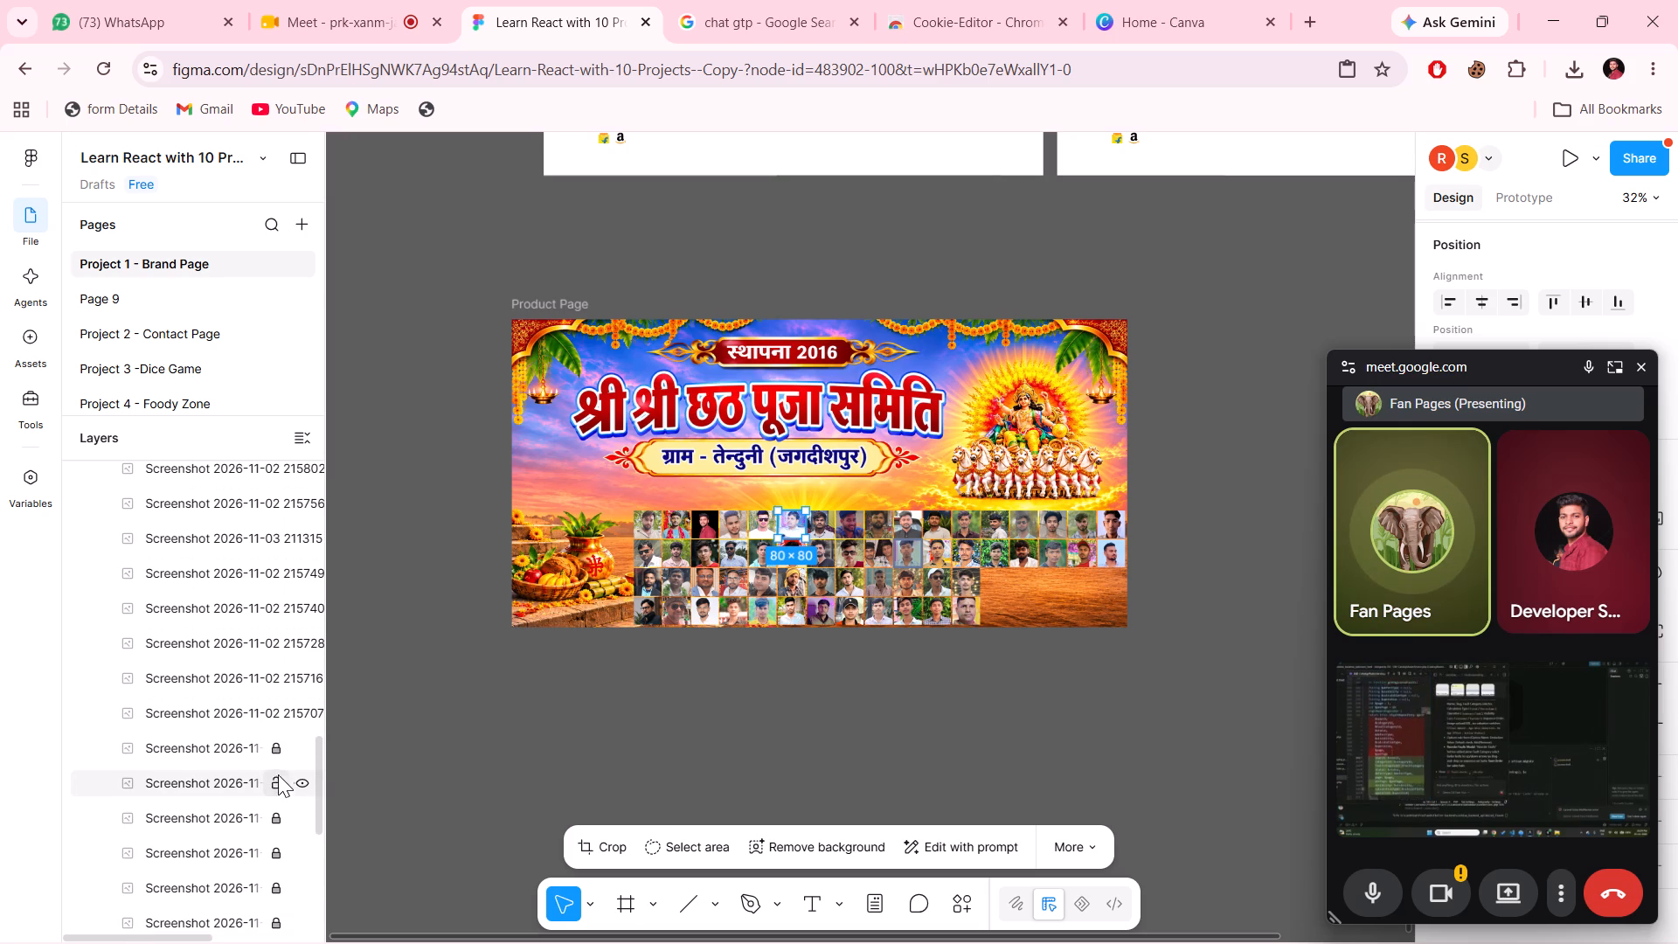
{"action": "left_click", "coordinate": [277, 756]}
{"action": "scroll", "coordinate": [251, 831], "scroll_direction": "down", "scroll_amount": 2}
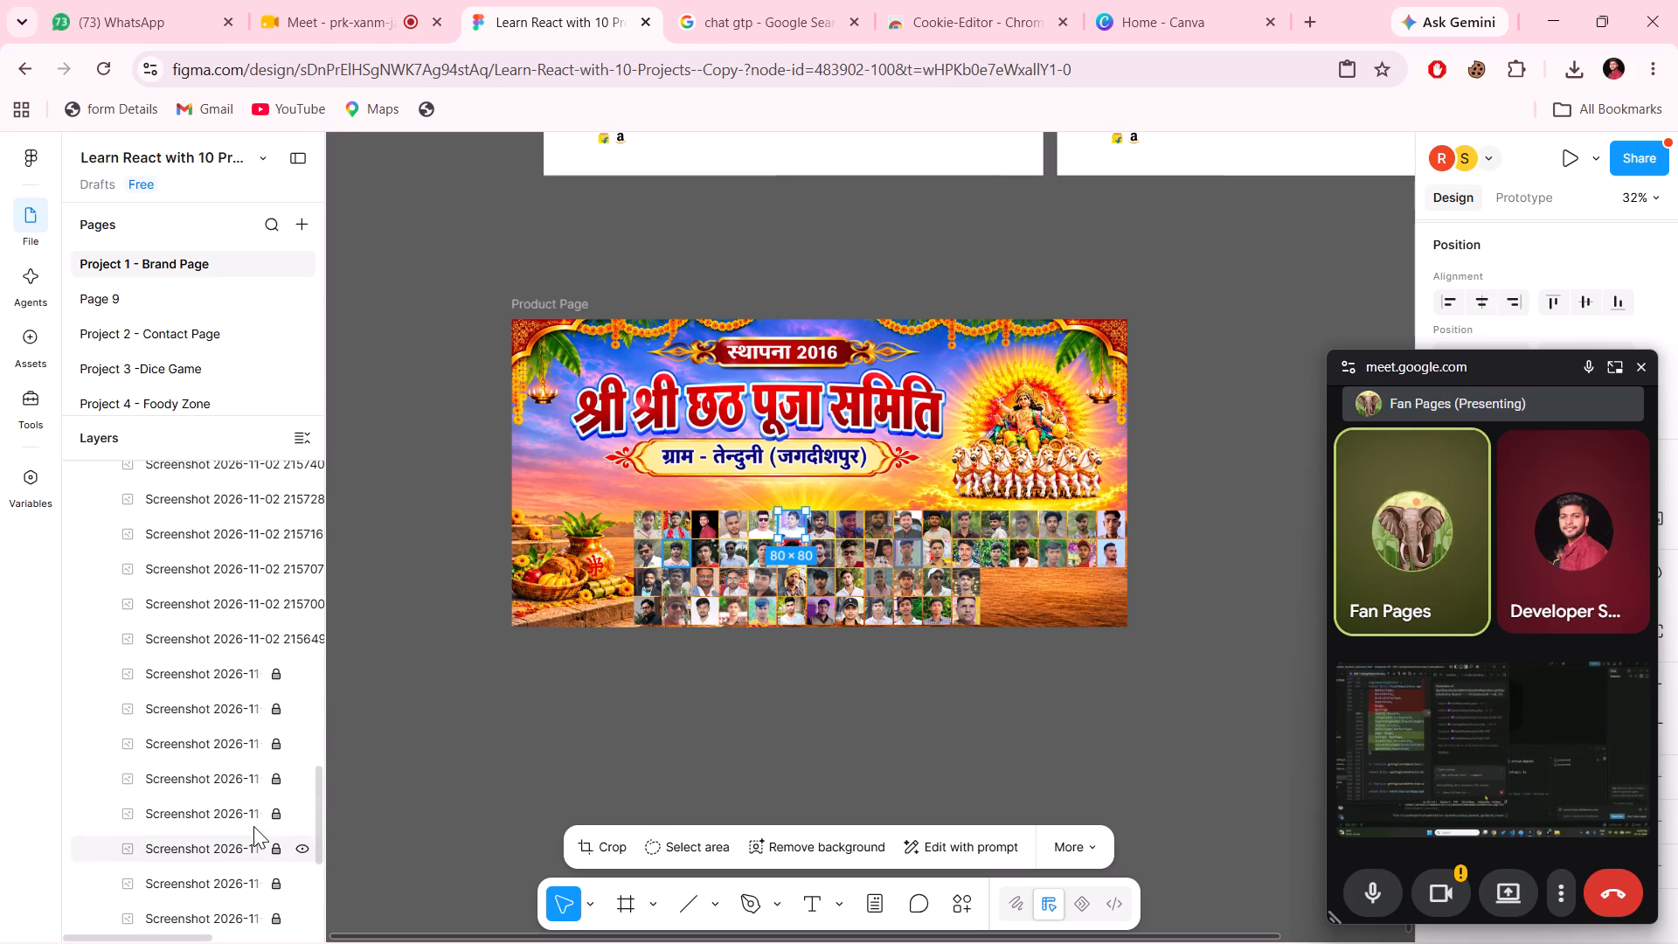
{"action": "left_click", "coordinate": [273, 811]}
{"action": "left_click", "coordinate": [280, 773]}
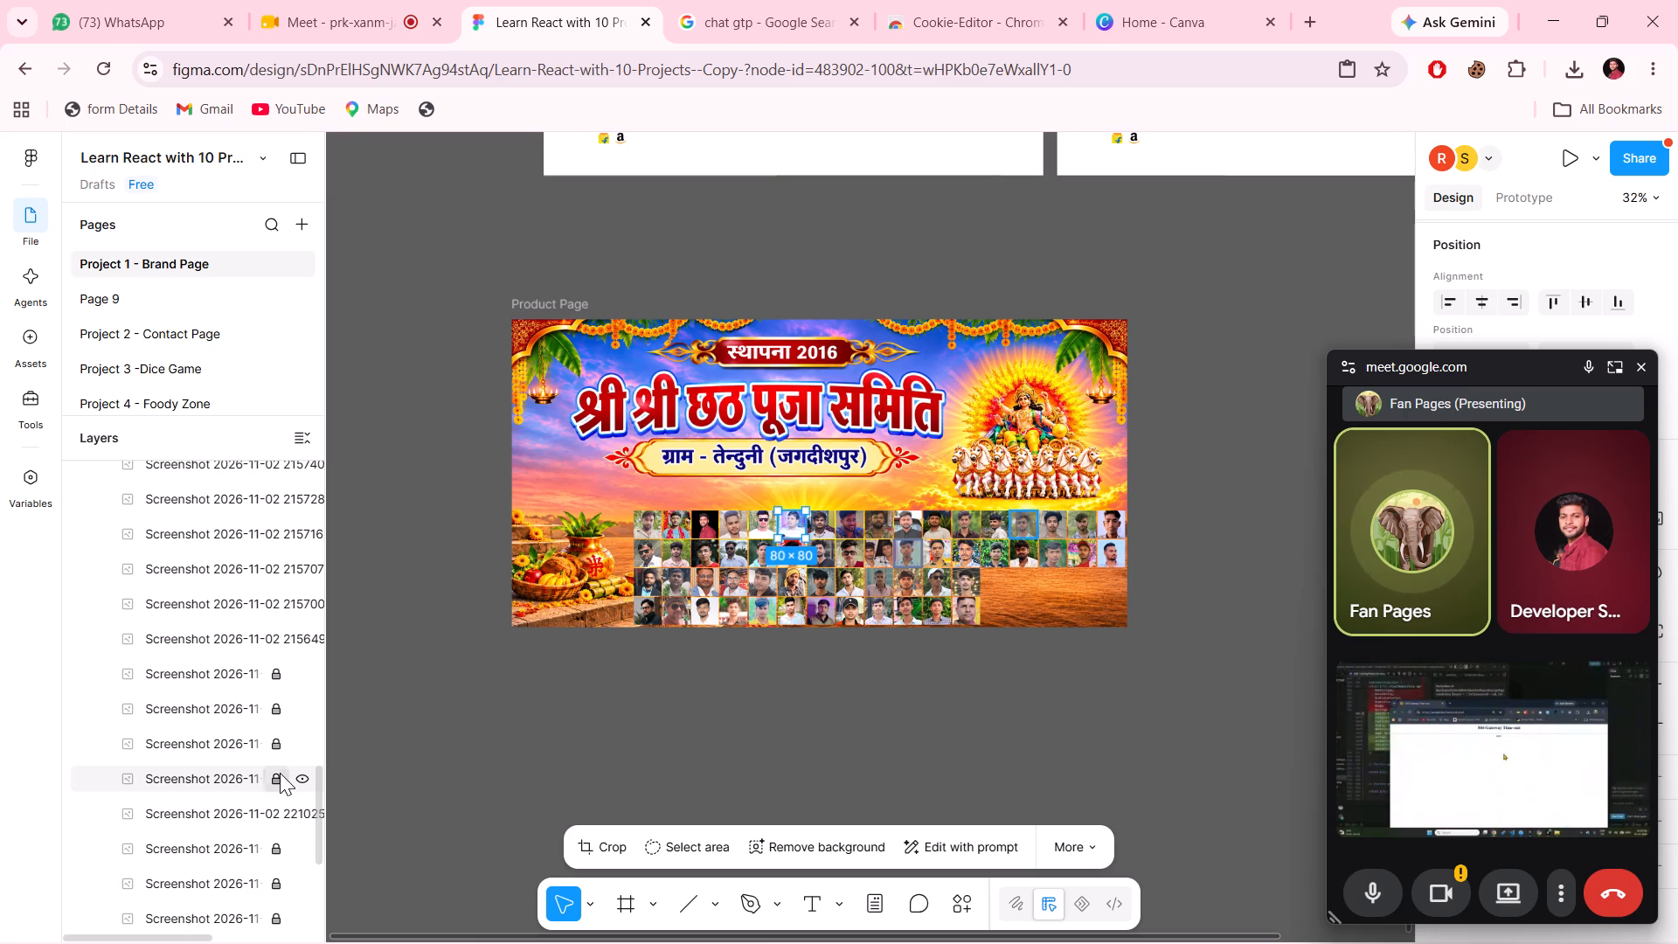
{"action": "left_click", "coordinate": [276, 748]}
{"action": "left_click", "coordinate": [276, 715]}
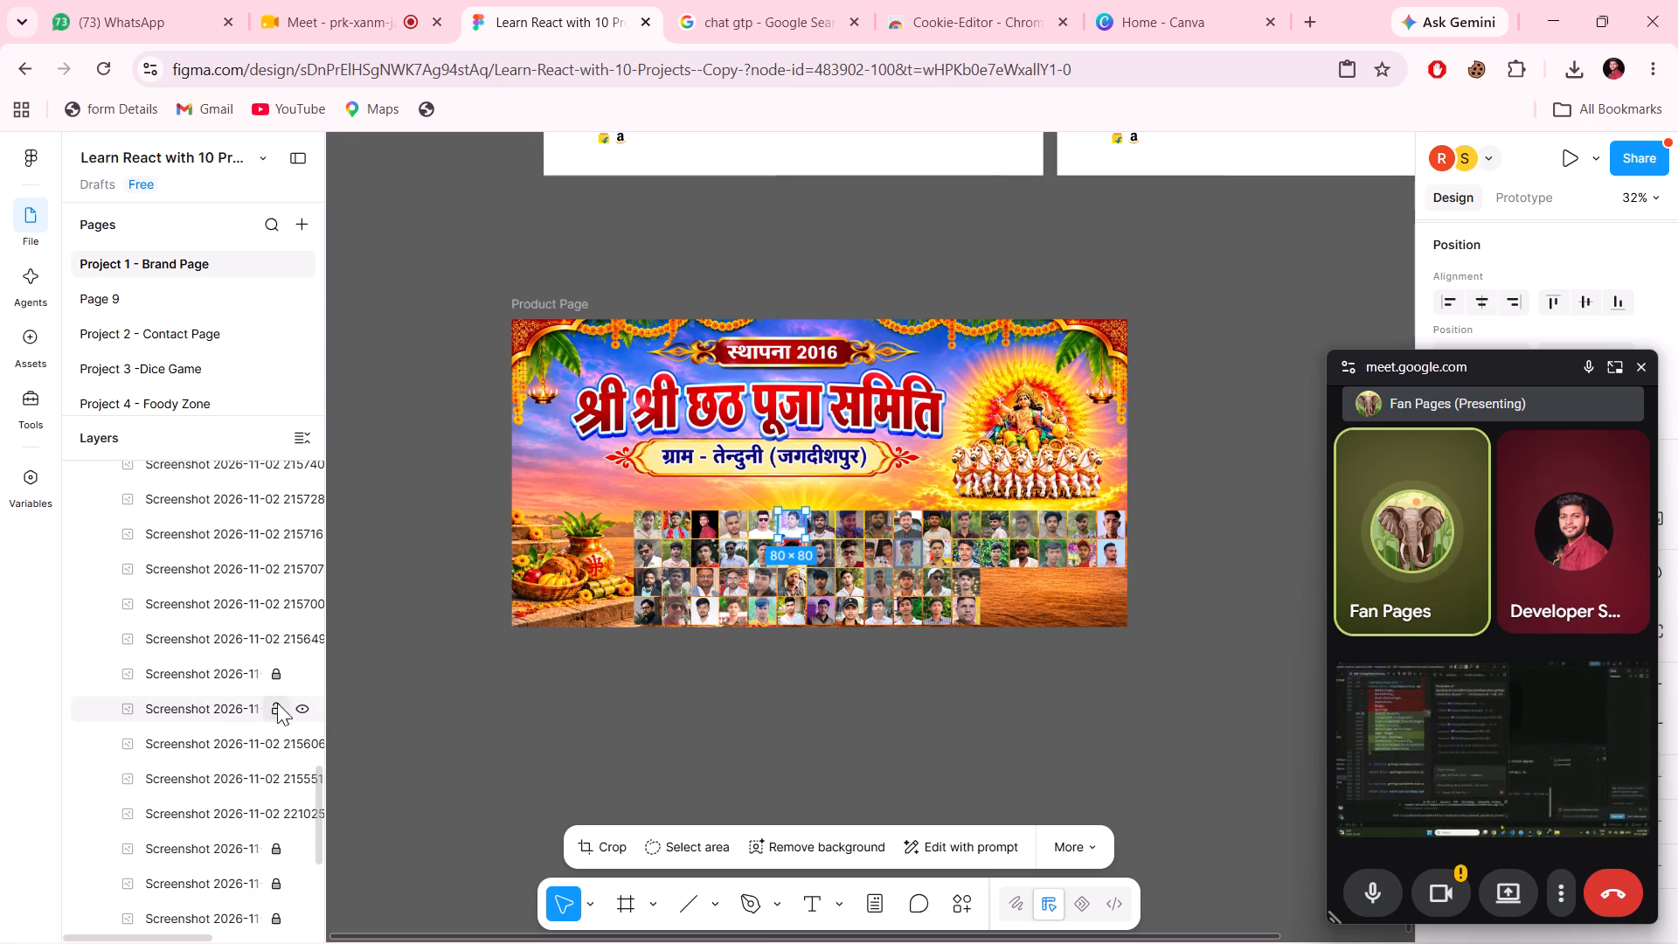
{"action": "left_click", "coordinate": [277, 678]}
{"action": "scroll", "coordinate": [277, 678], "scroll_direction": "down", "scroll_amount": 1}
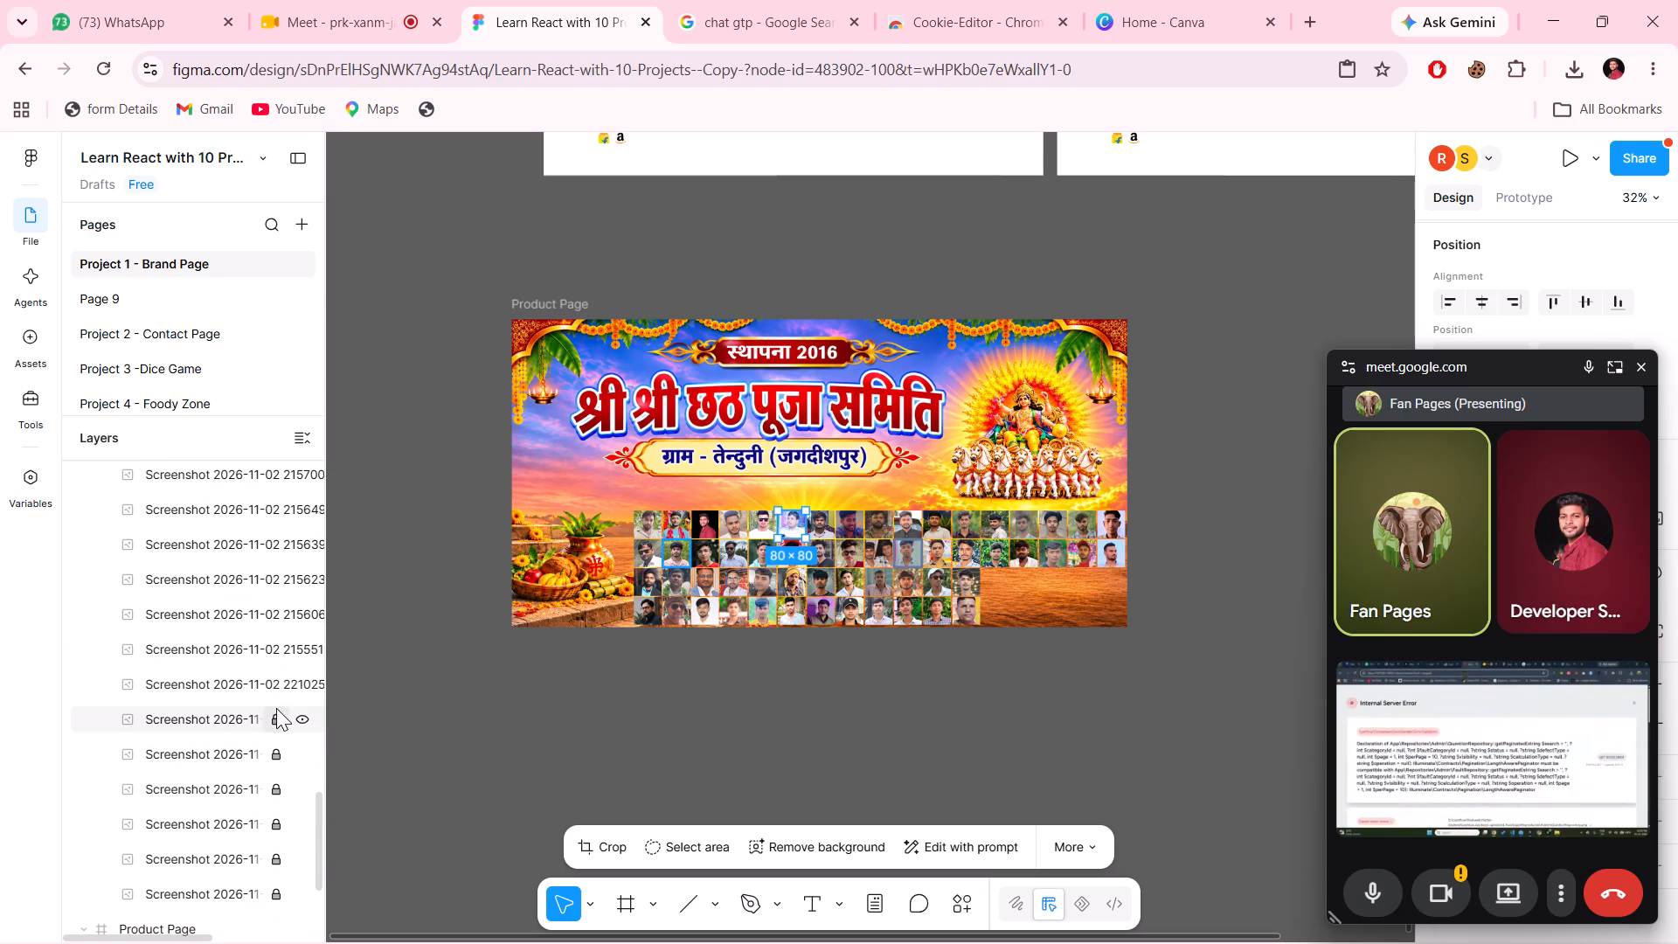
{"action": "left_click", "coordinate": [274, 711]}
{"action": "left_click", "coordinate": [274, 753]}
{"action": "left_click", "coordinate": [276, 784]}
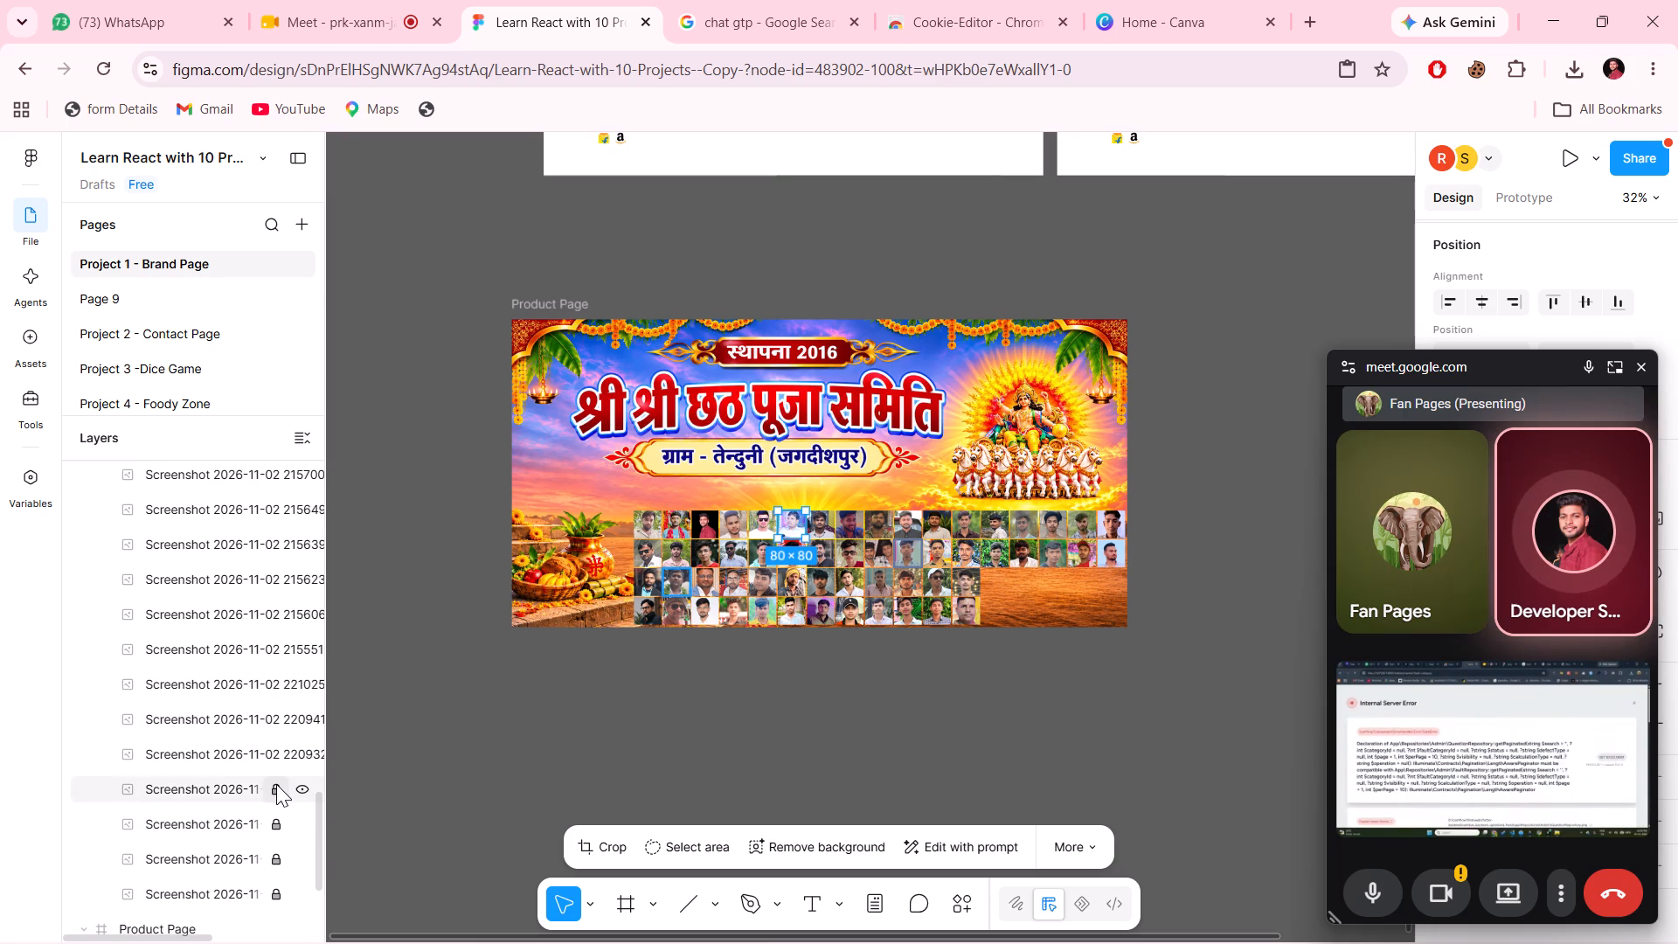
{"action": "left_click", "coordinate": [274, 815]}
{"action": "left_click", "coordinate": [274, 853]}
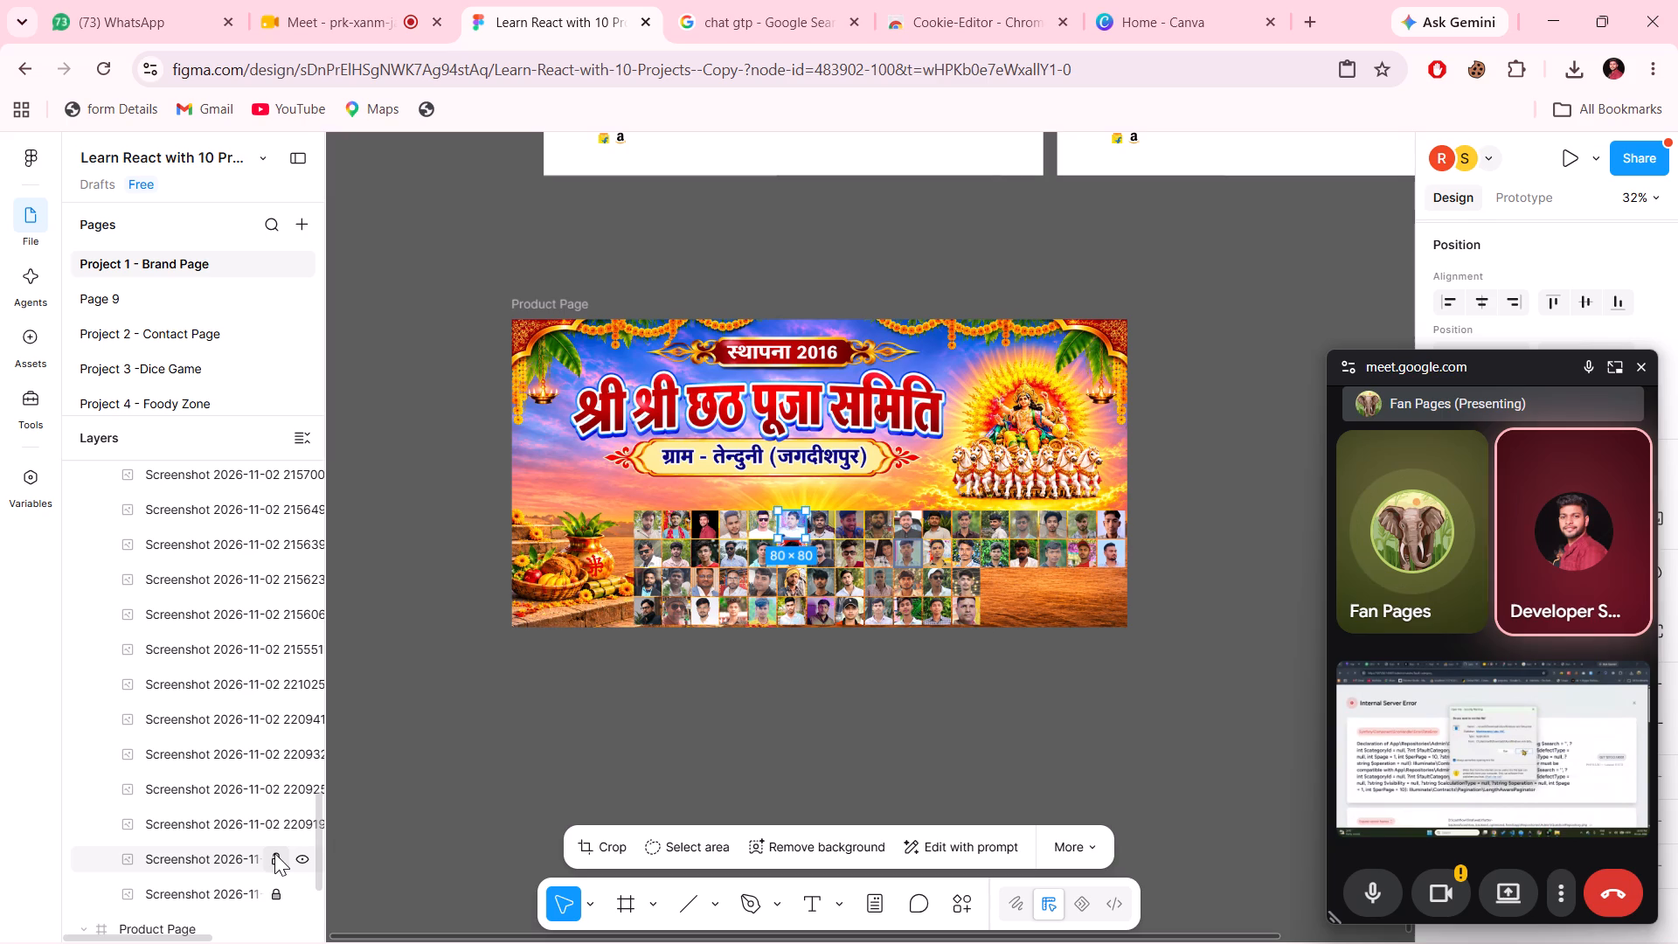
{"action": "left_click", "coordinate": [274, 882]}
{"action": "scroll", "coordinate": [274, 882], "scroll_direction": "down", "scroll_amount": 3}
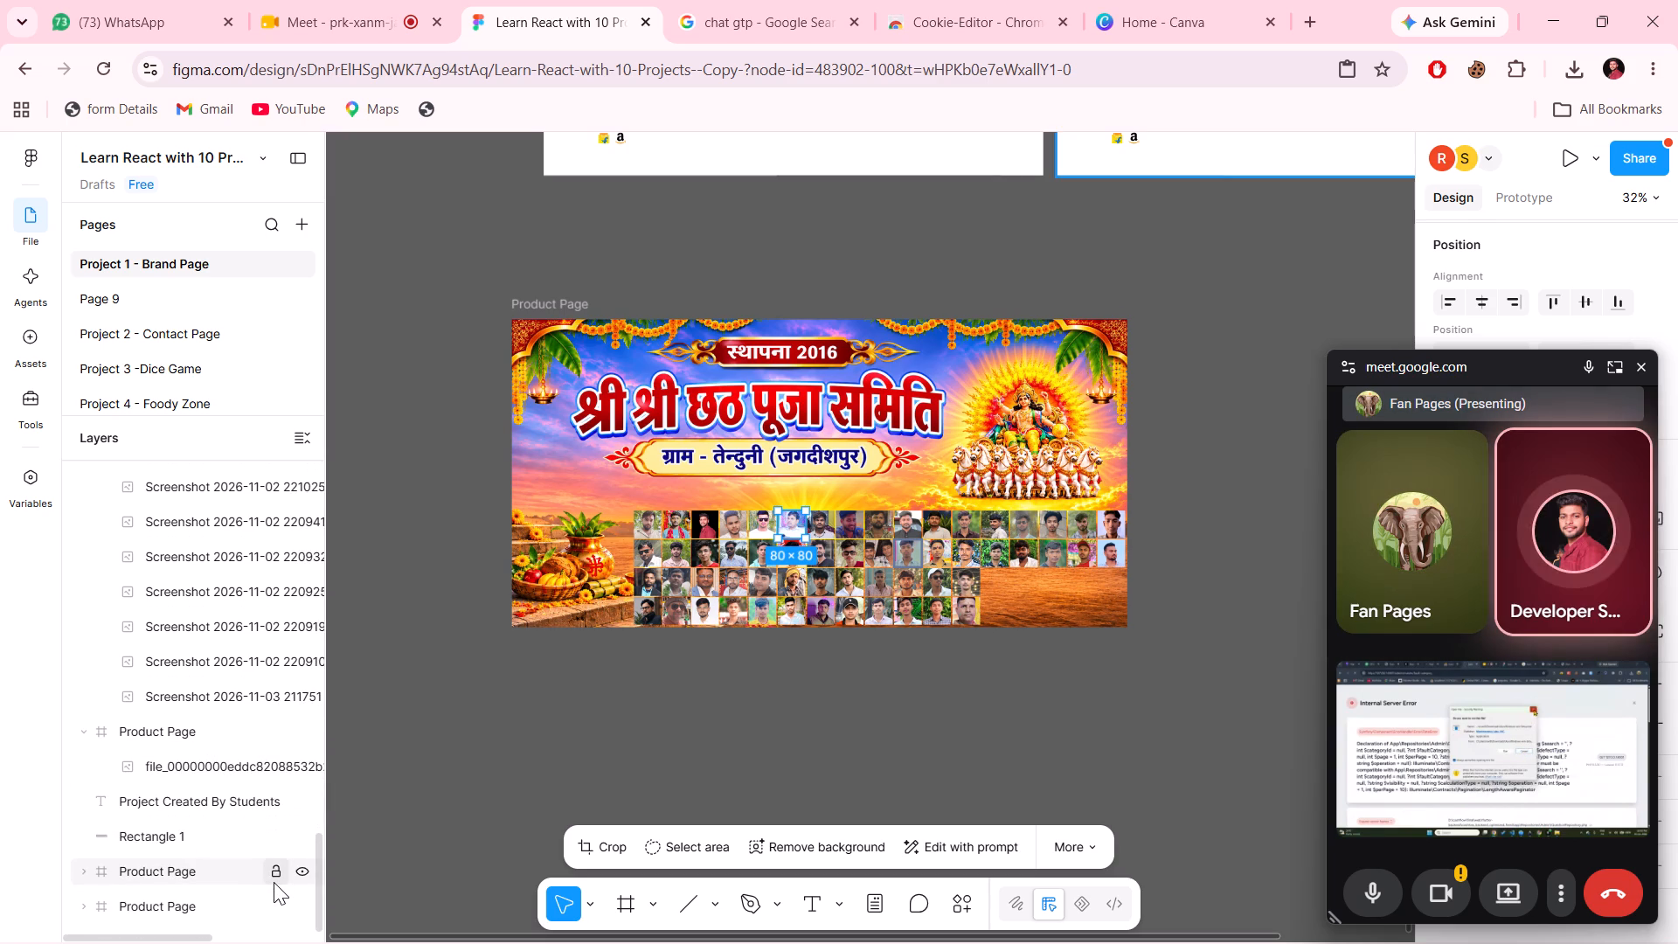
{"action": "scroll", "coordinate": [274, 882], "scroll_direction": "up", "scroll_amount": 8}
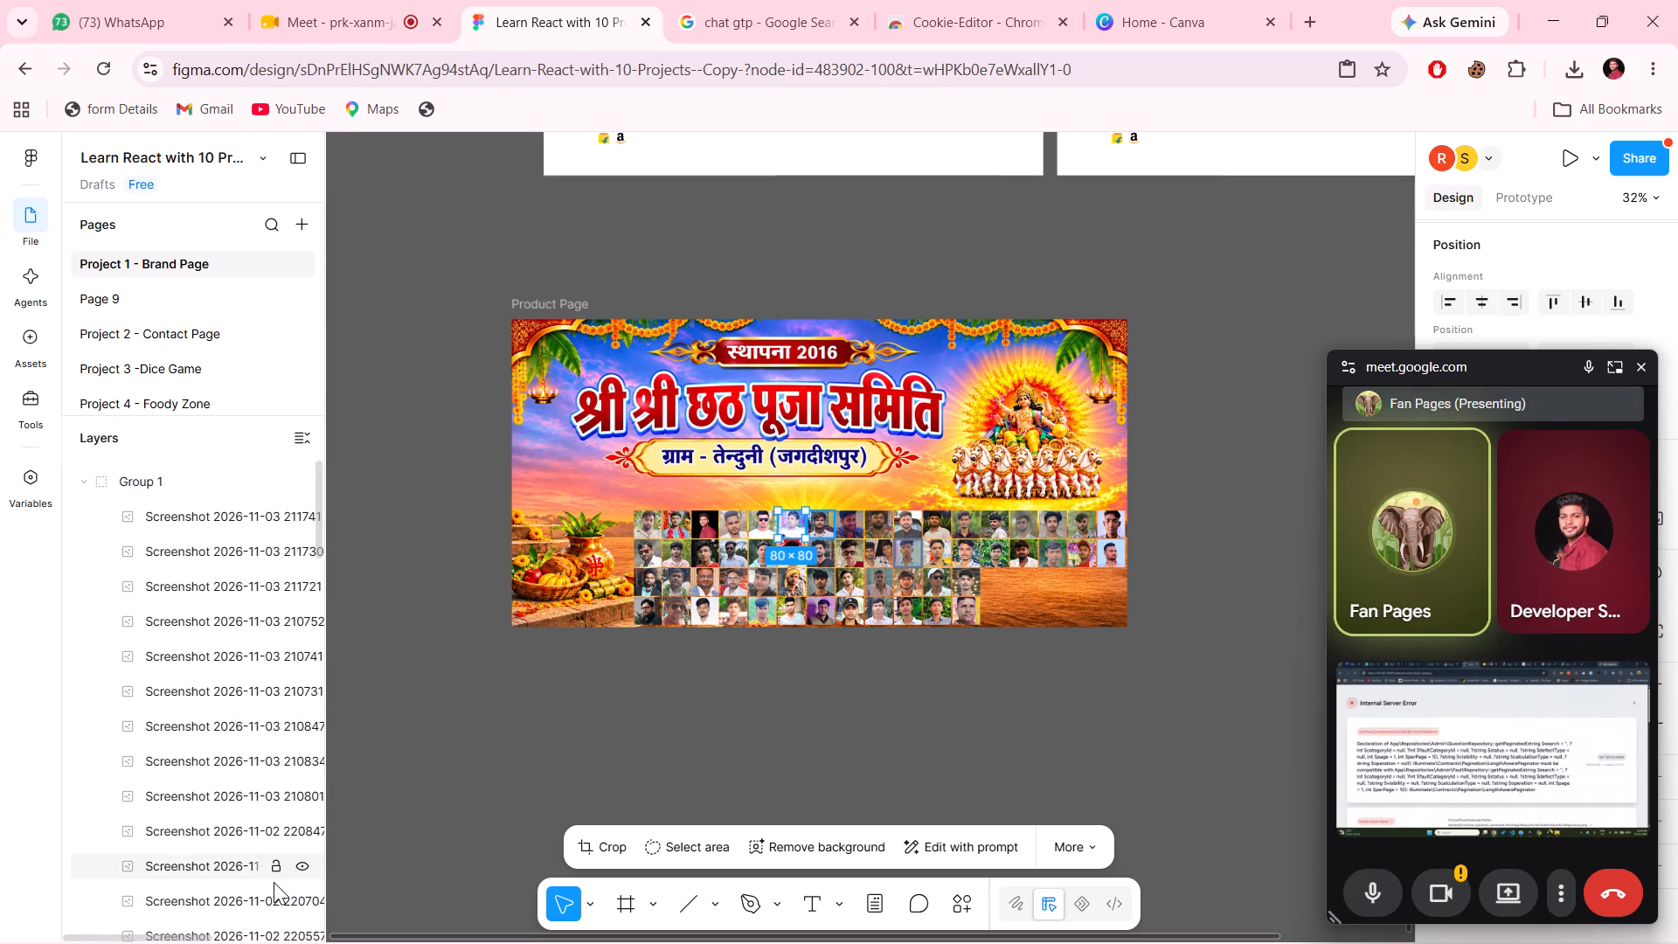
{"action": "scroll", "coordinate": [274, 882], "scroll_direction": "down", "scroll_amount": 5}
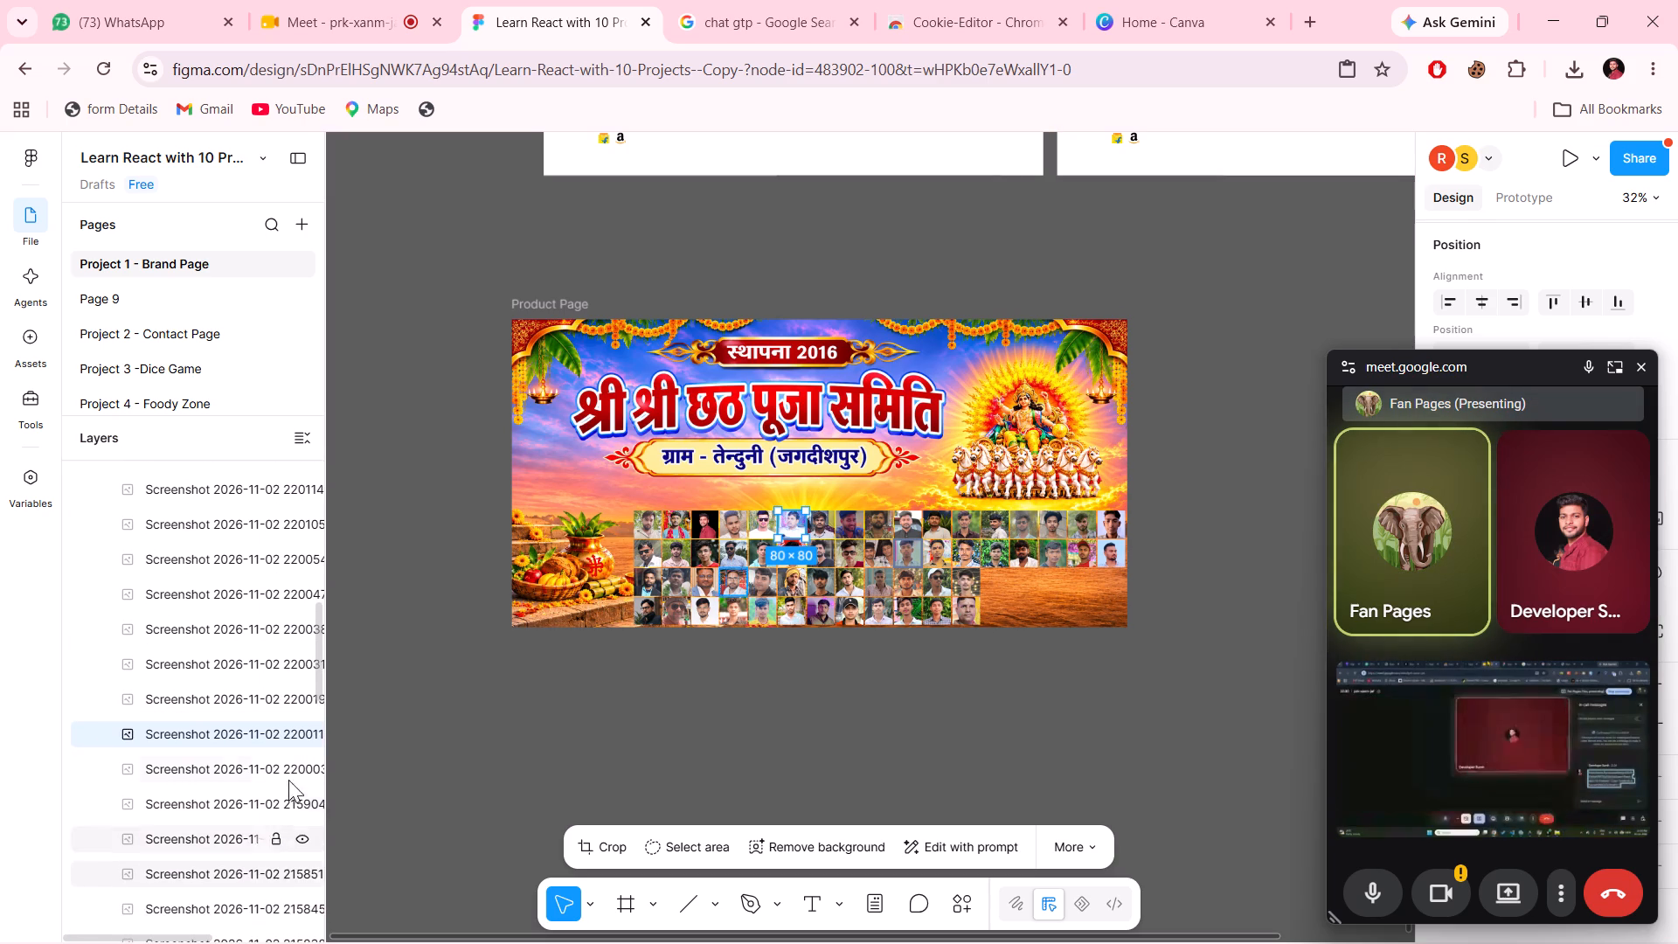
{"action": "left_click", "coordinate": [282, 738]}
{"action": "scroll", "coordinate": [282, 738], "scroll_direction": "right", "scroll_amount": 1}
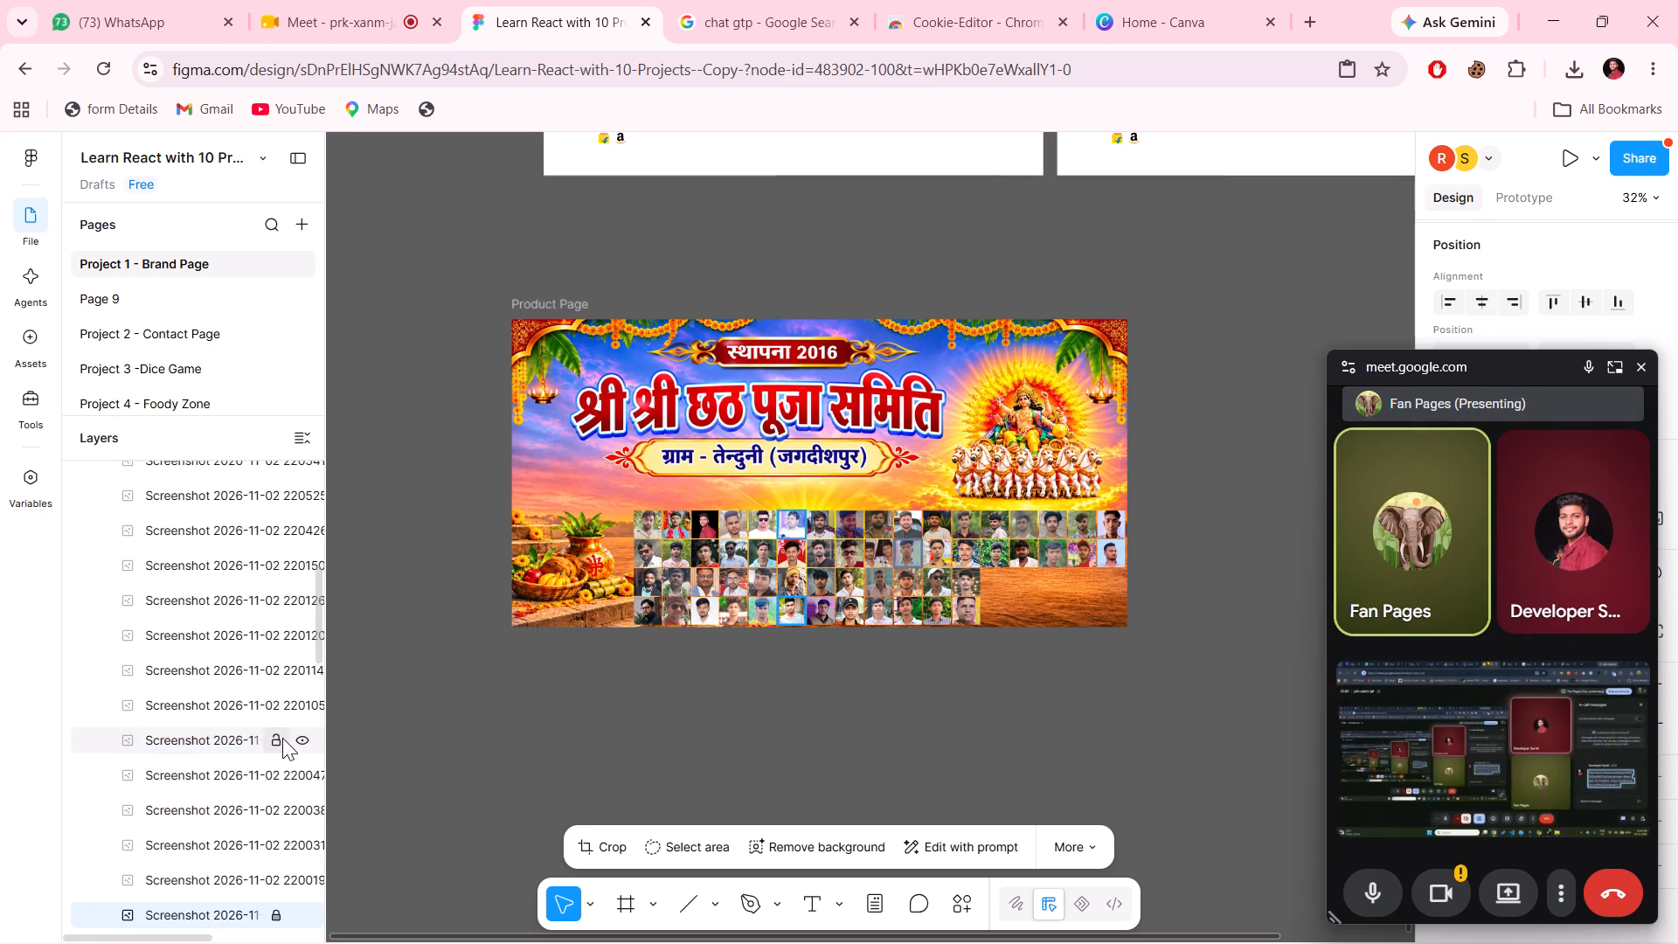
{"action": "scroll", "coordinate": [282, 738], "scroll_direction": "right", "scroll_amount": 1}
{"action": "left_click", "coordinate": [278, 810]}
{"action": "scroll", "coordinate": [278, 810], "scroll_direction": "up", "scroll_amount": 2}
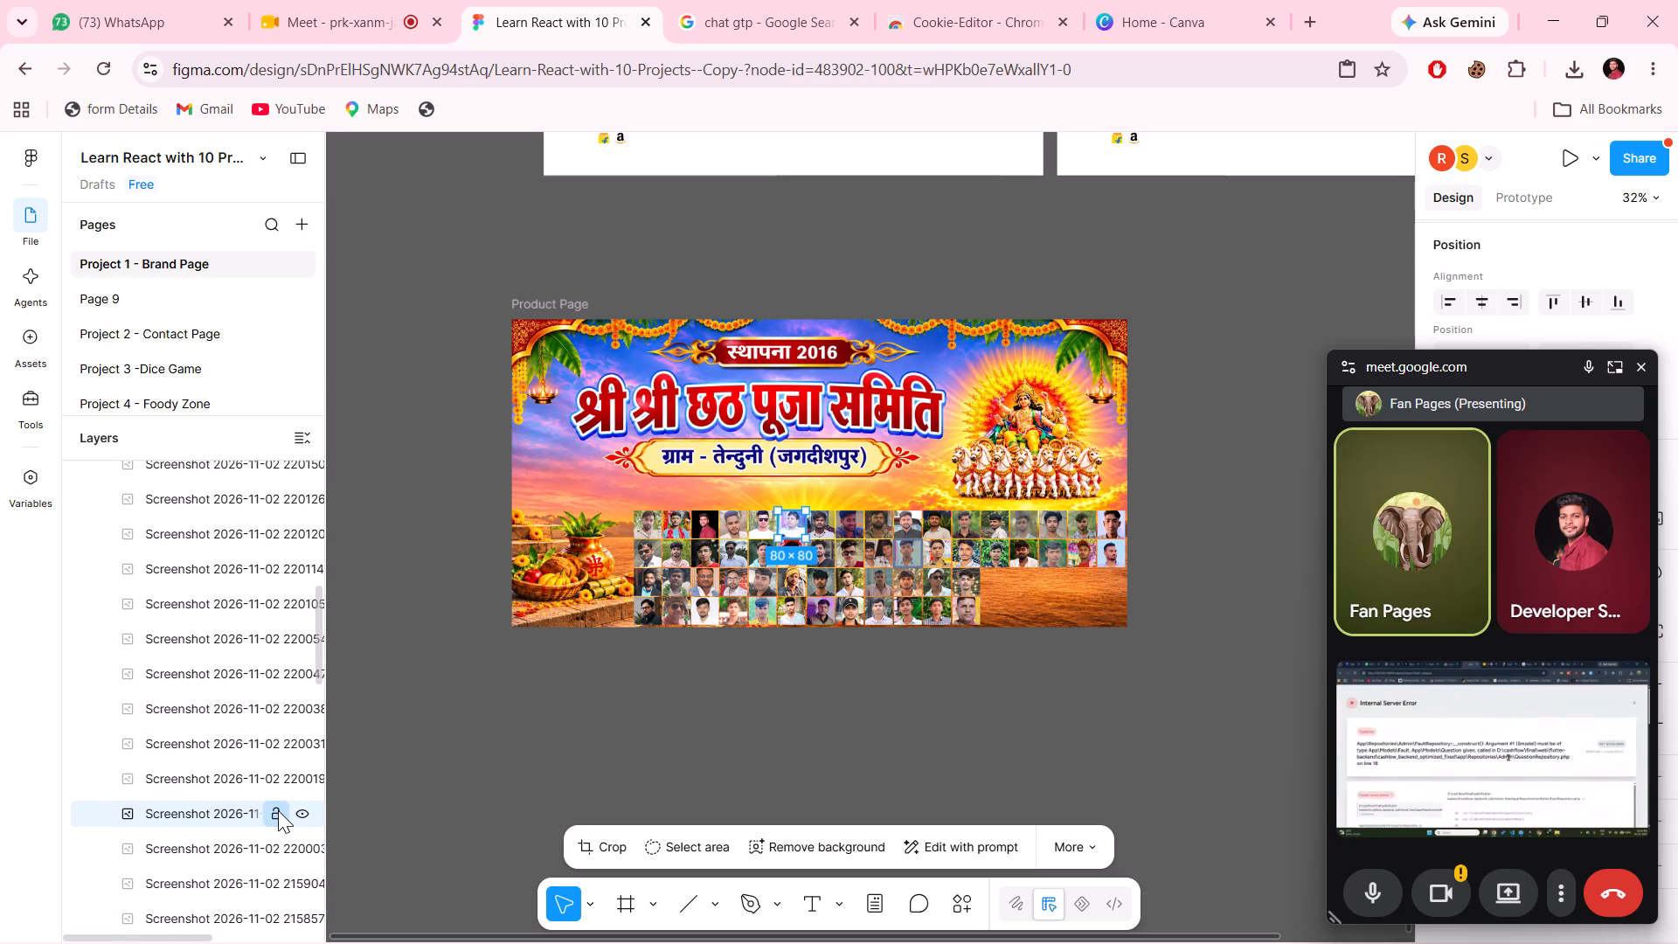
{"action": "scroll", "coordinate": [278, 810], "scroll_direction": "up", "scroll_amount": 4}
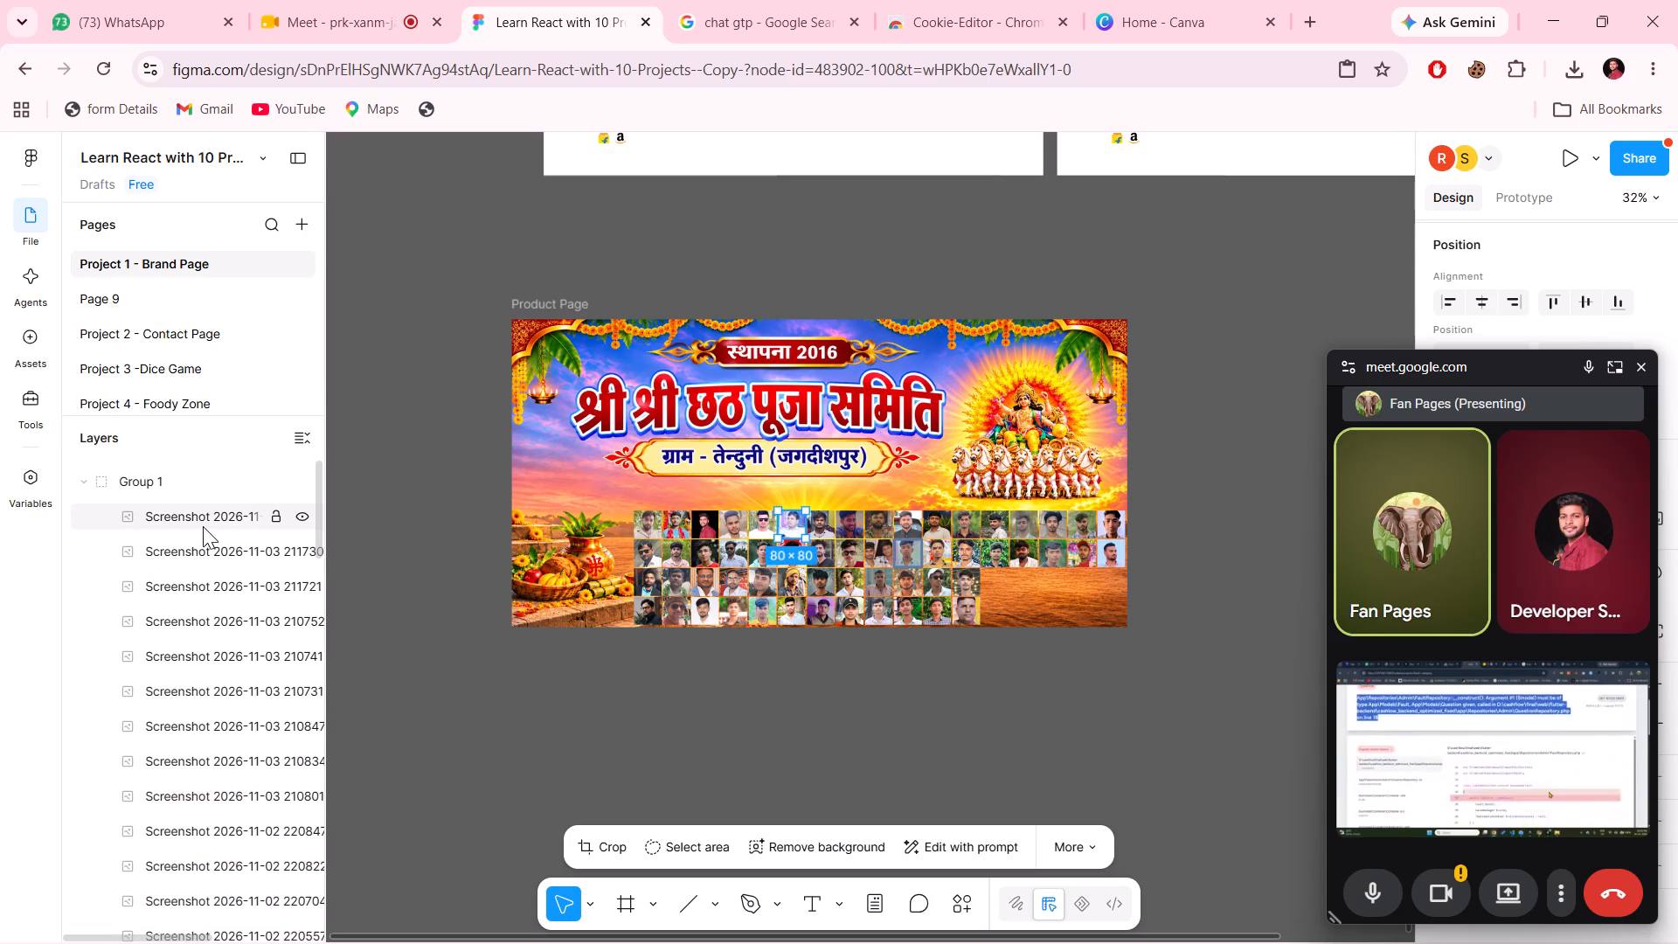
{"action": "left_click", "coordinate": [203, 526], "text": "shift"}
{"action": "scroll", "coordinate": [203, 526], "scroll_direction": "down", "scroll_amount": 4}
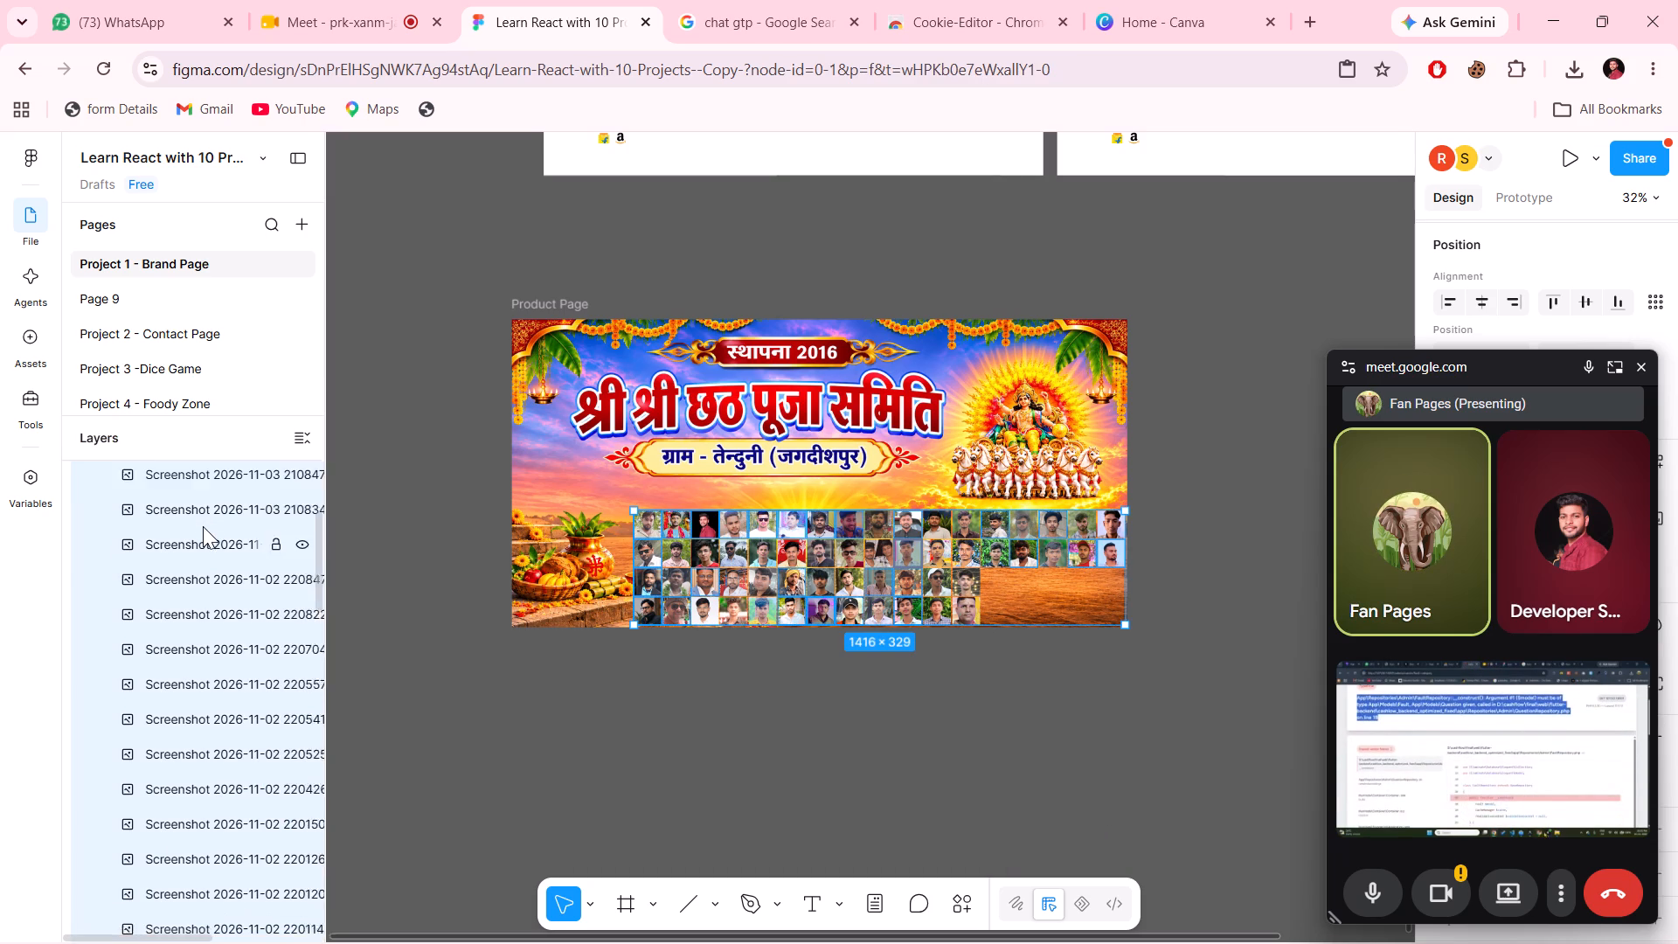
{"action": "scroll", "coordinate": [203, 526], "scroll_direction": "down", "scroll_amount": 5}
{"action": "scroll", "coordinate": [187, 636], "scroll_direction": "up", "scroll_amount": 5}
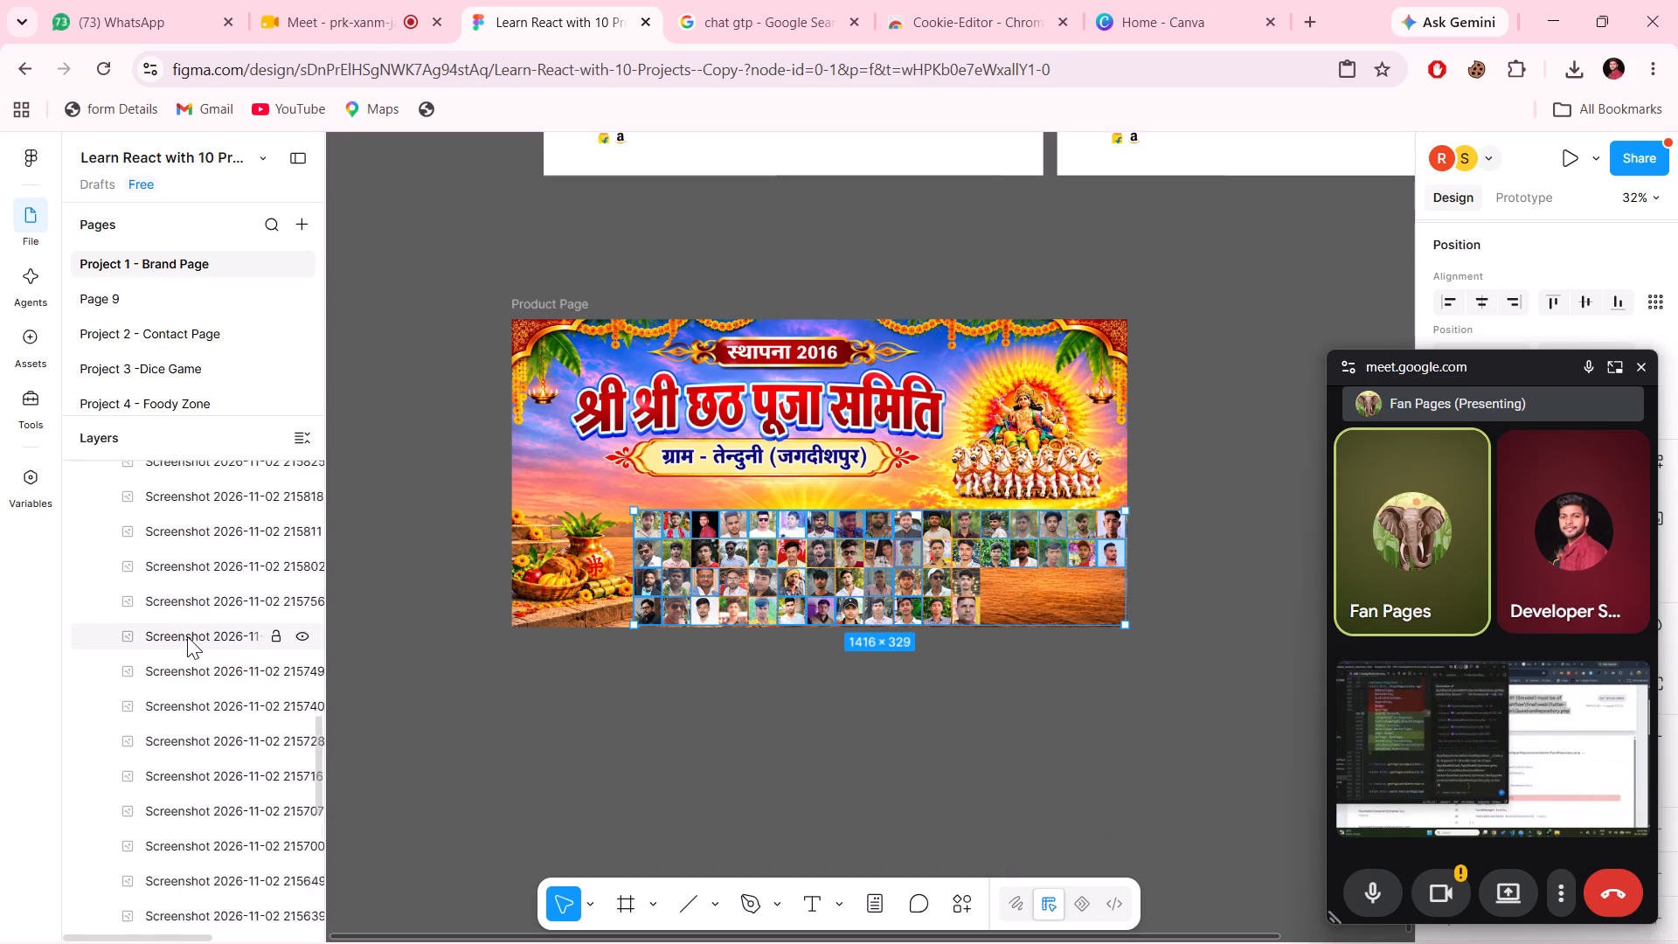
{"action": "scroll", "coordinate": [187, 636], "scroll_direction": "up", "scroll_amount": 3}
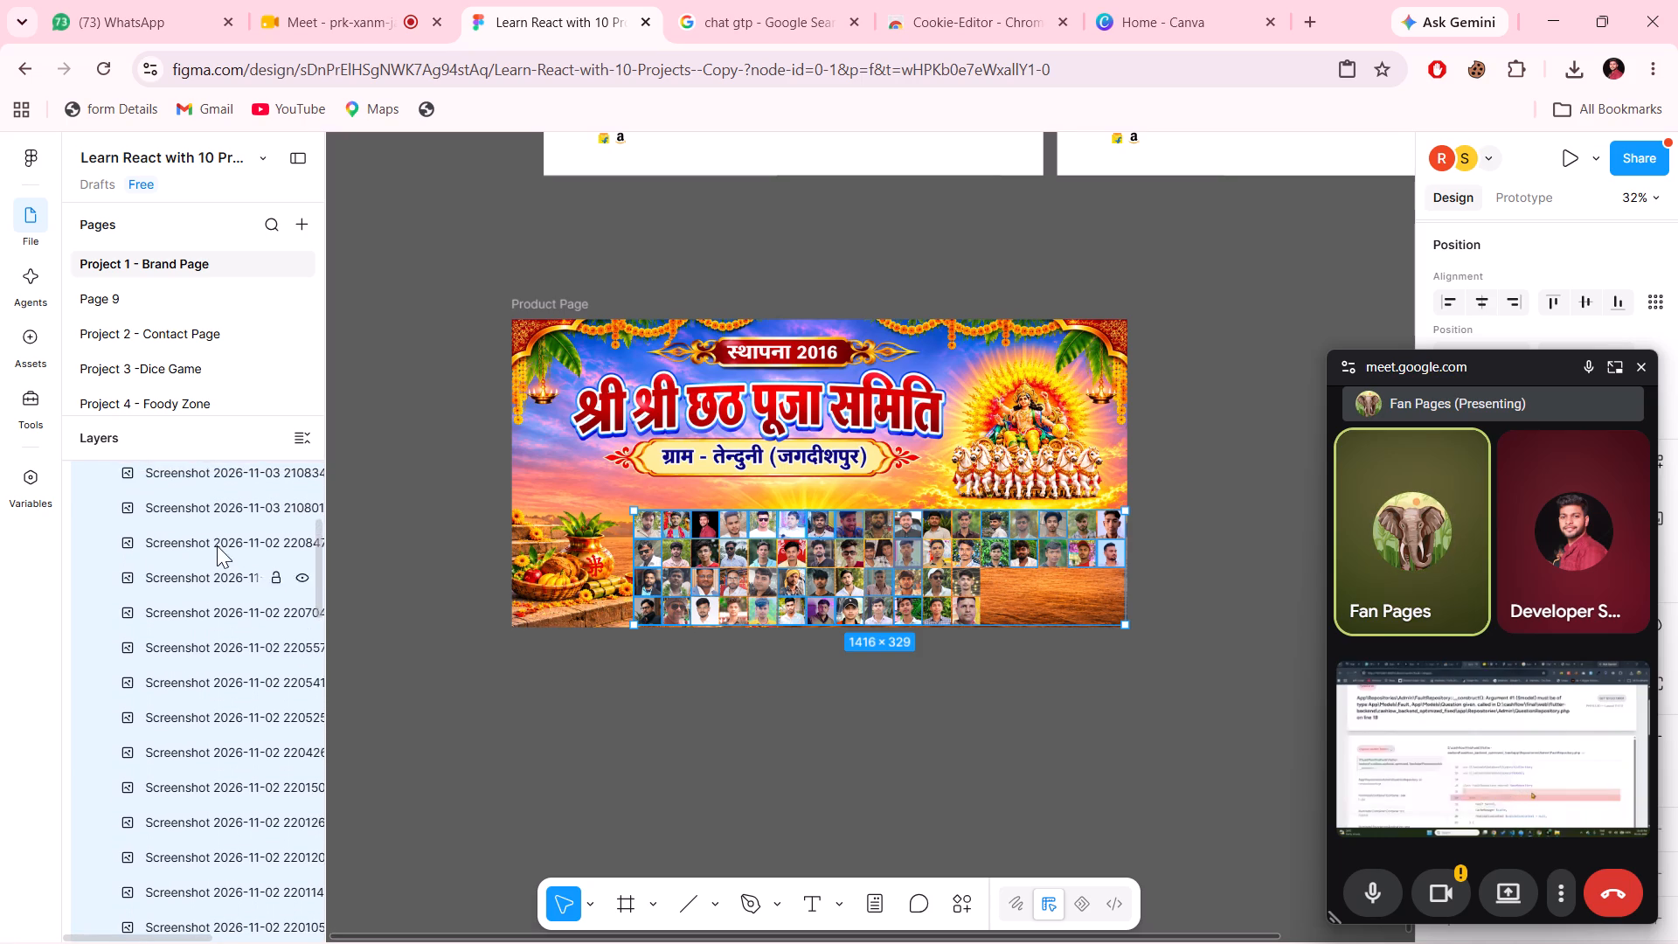
{"action": "scroll", "coordinate": [217, 545], "scroll_direction": "up", "scroll_amount": 4}
{"action": "left_click", "coordinate": [206, 511]}
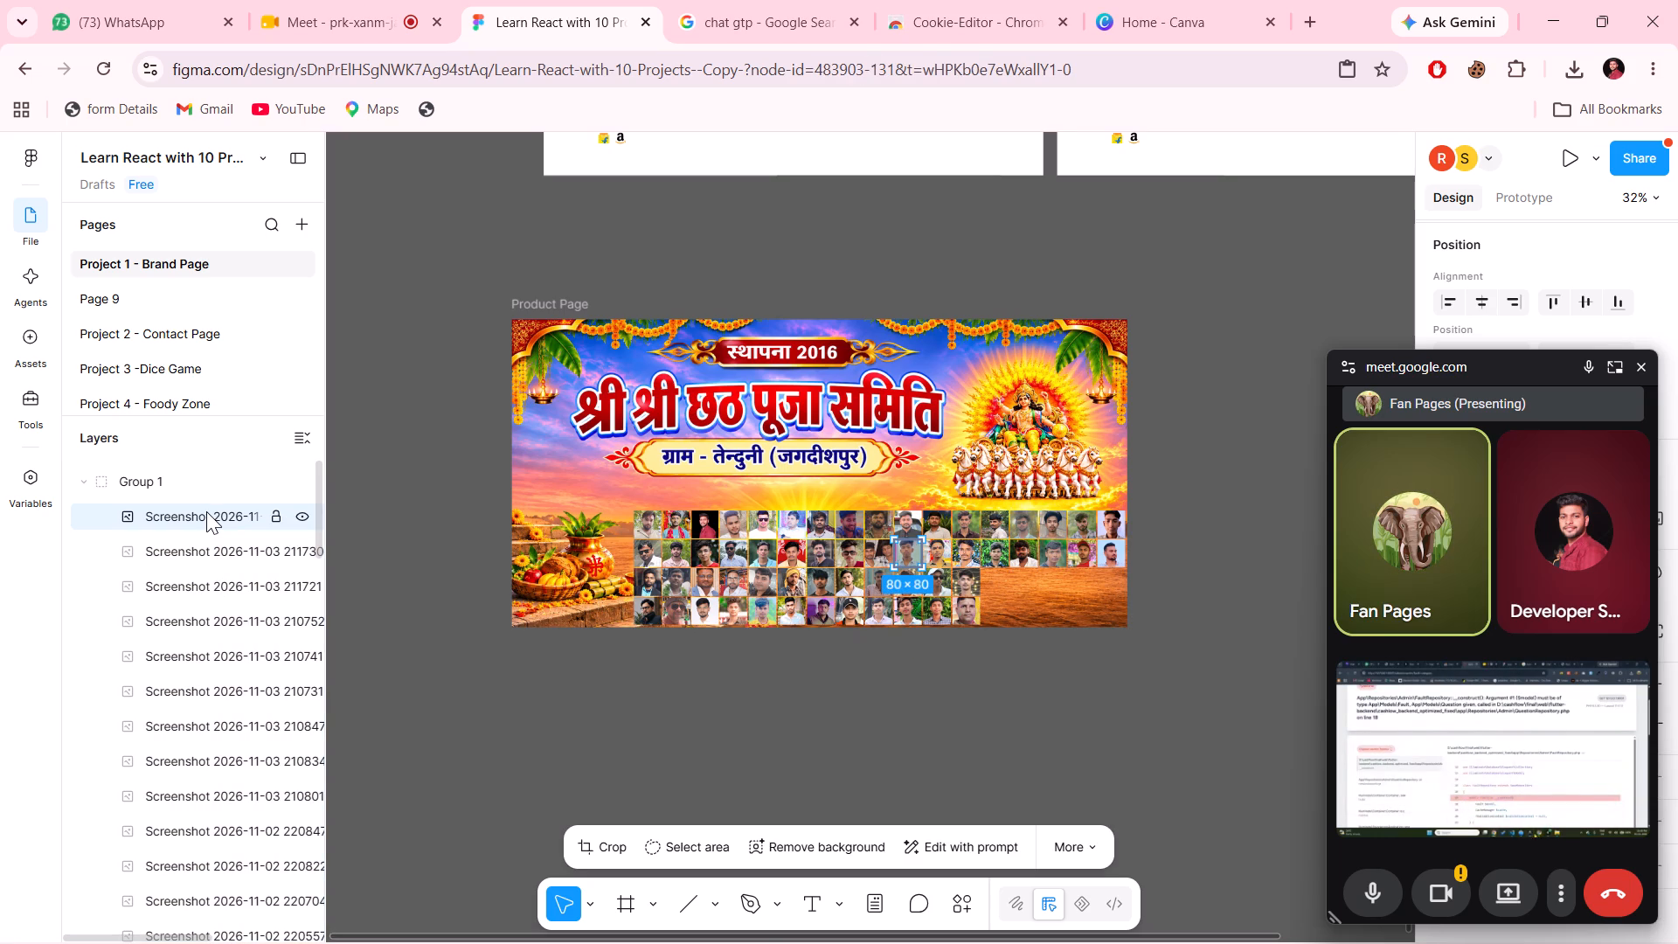
{"action": "scroll", "coordinate": [206, 511], "scroll_direction": "down", "scroll_amount": 5}
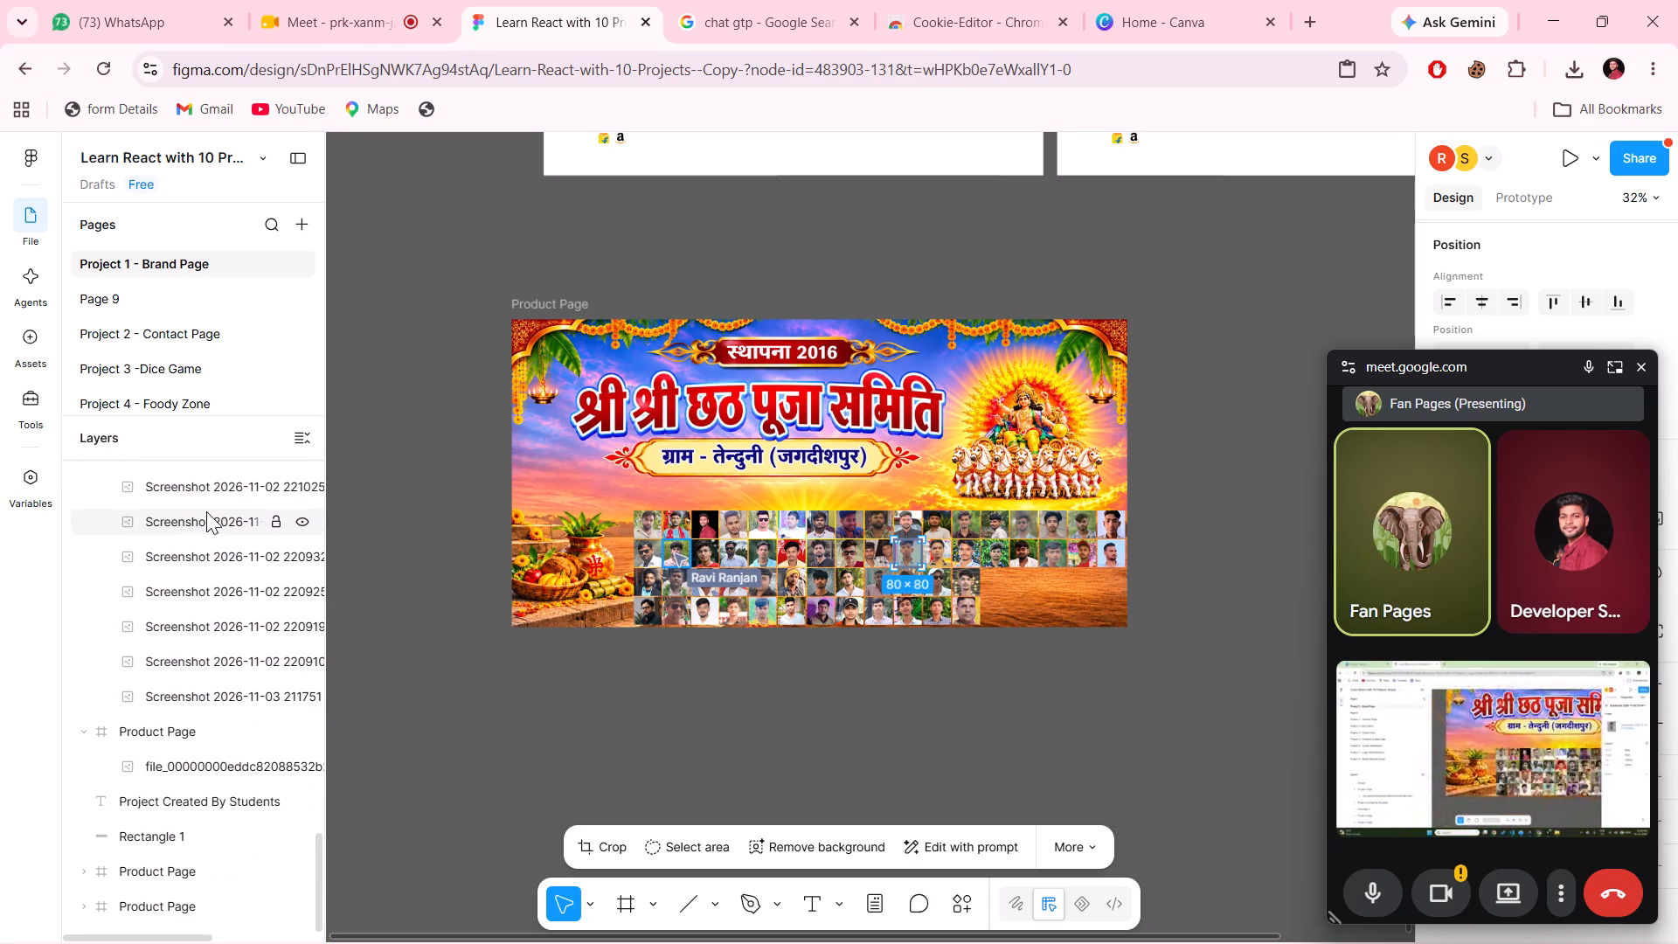
{"action": "left_click", "coordinate": [155, 690], "text": "shift"}
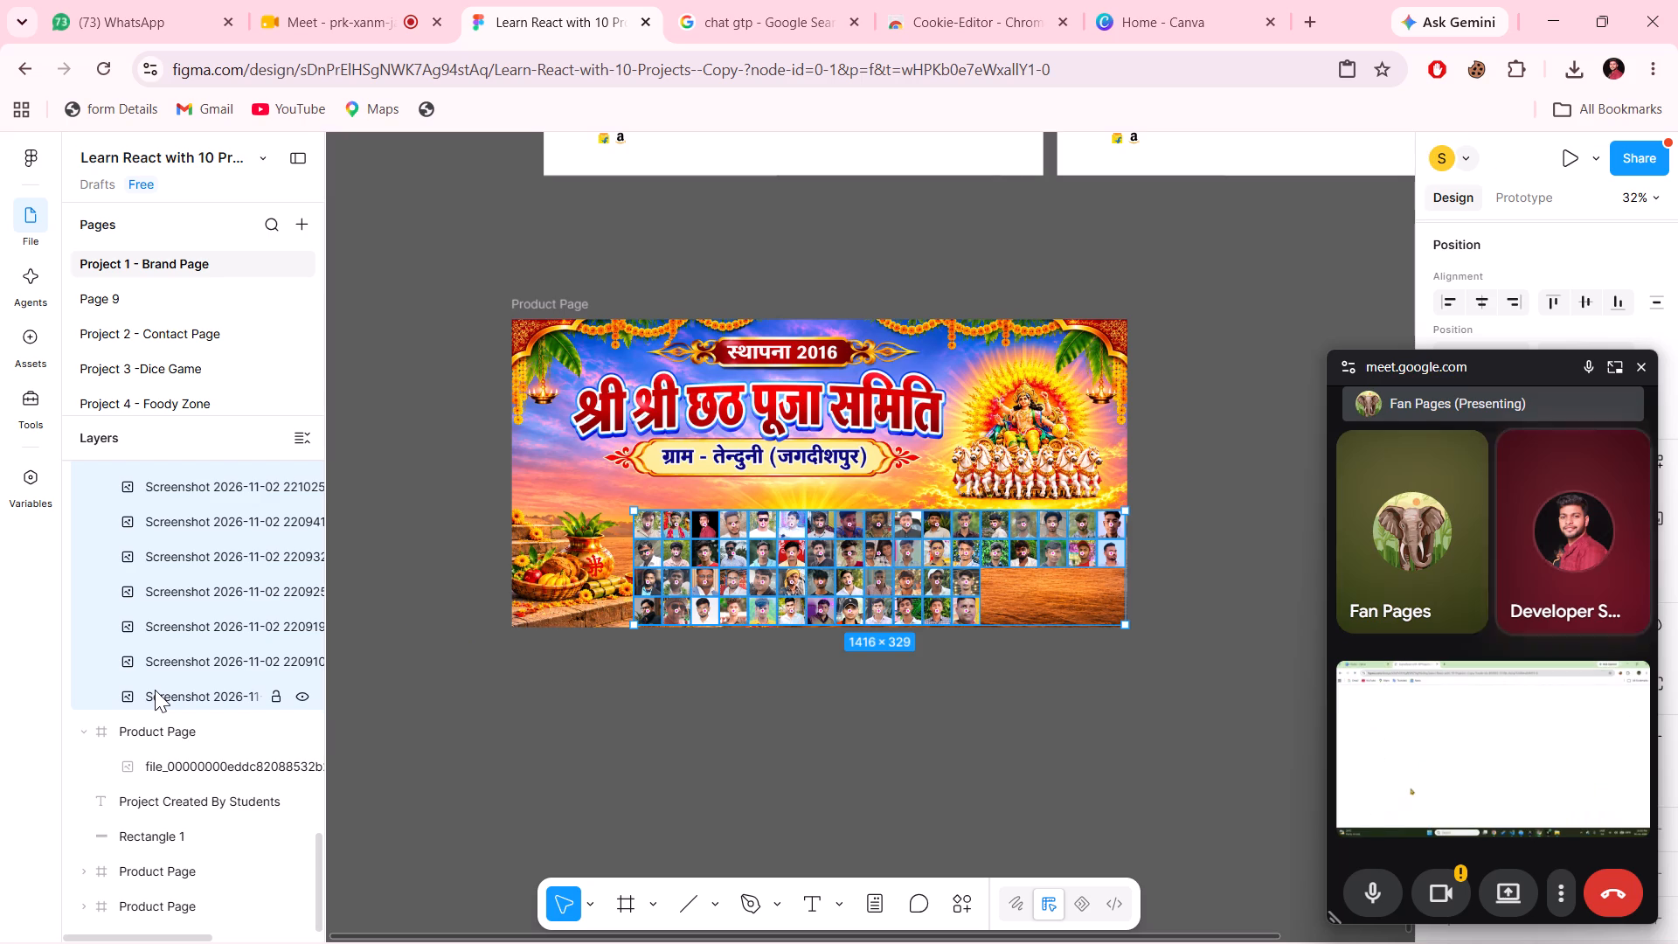
{"action": "left_click_drag", "start_coordinate": [155, 690], "coordinate": [155, 764]}
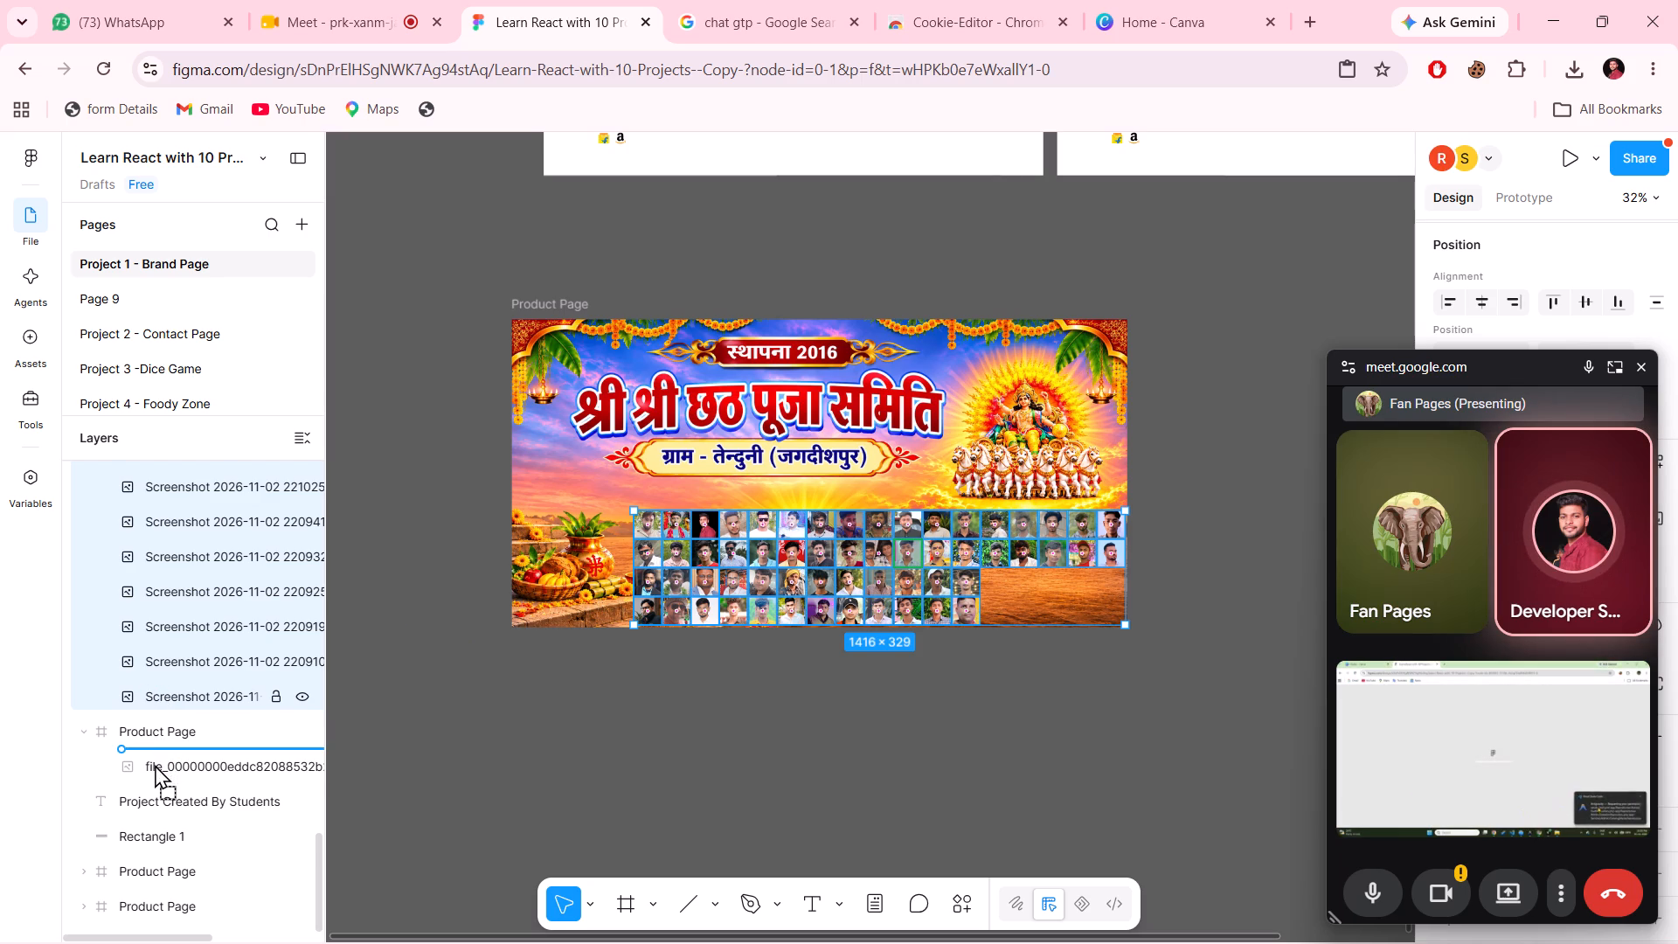
{"action": "left_click_drag", "start_coordinate": [155, 764], "coordinate": [153, 773]}
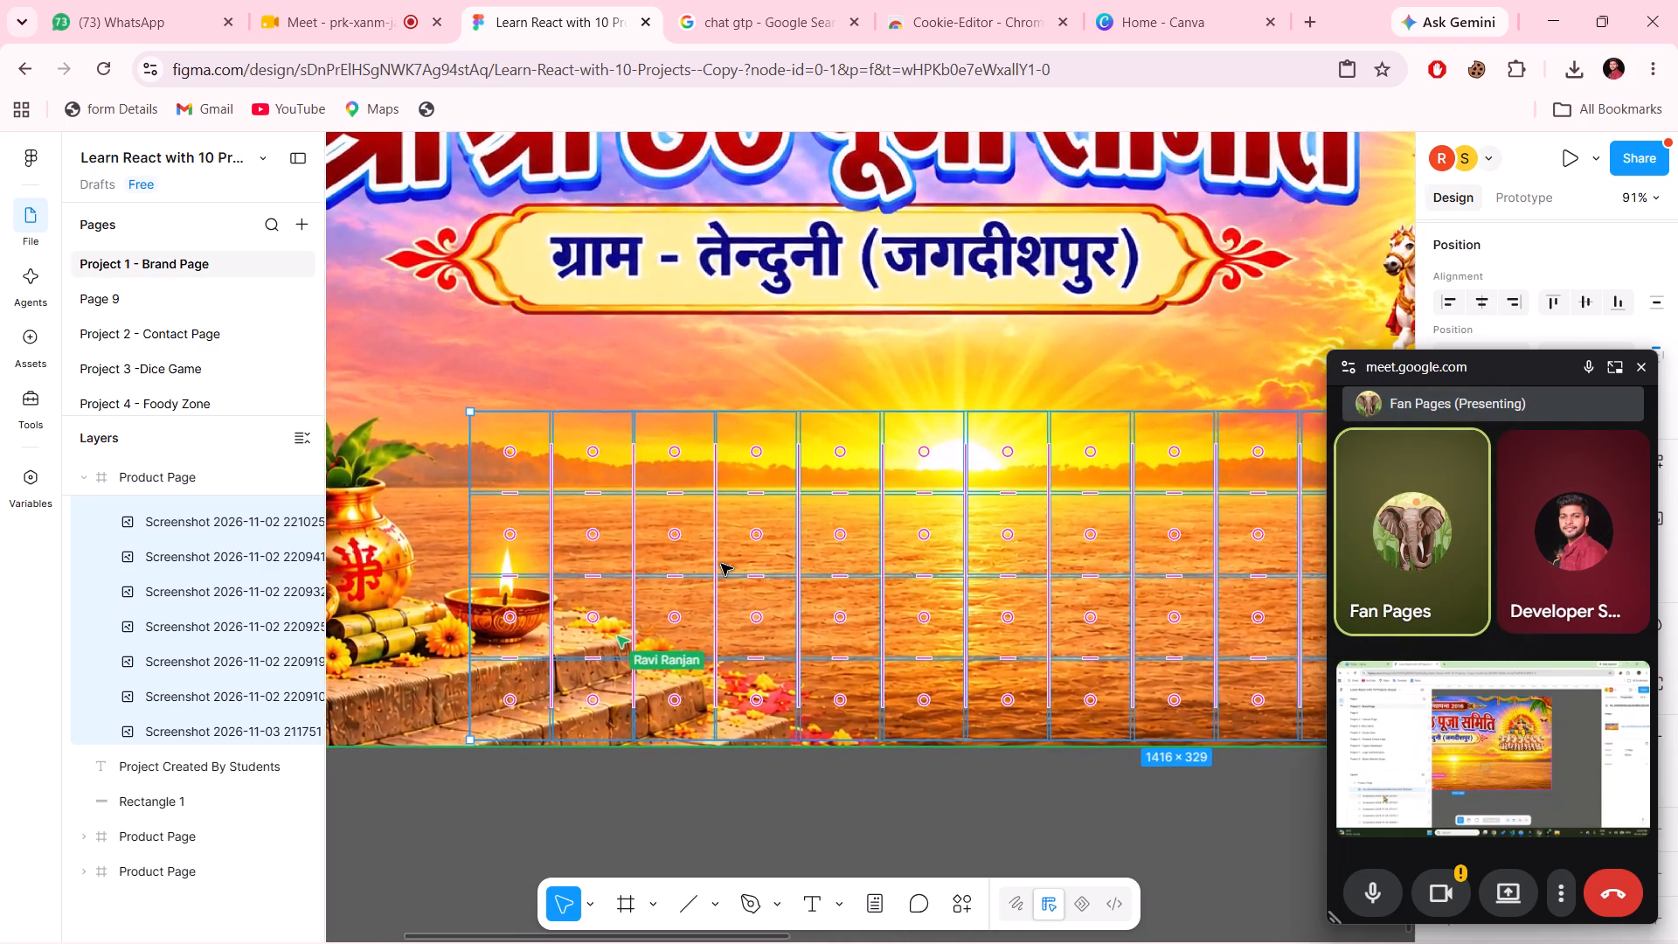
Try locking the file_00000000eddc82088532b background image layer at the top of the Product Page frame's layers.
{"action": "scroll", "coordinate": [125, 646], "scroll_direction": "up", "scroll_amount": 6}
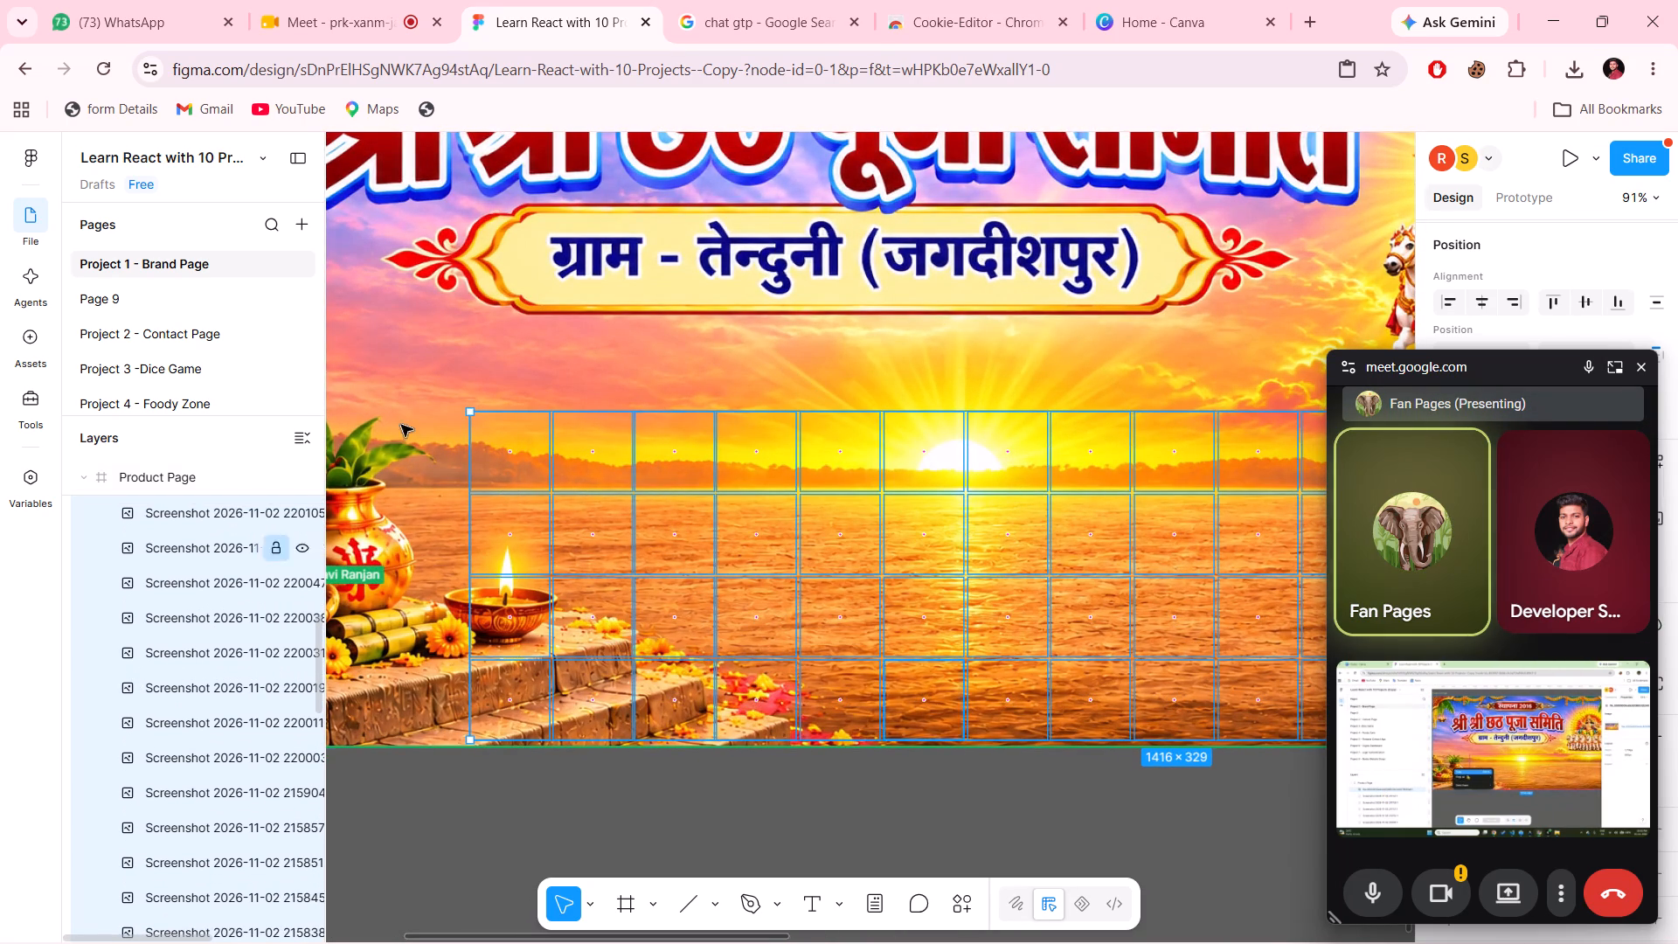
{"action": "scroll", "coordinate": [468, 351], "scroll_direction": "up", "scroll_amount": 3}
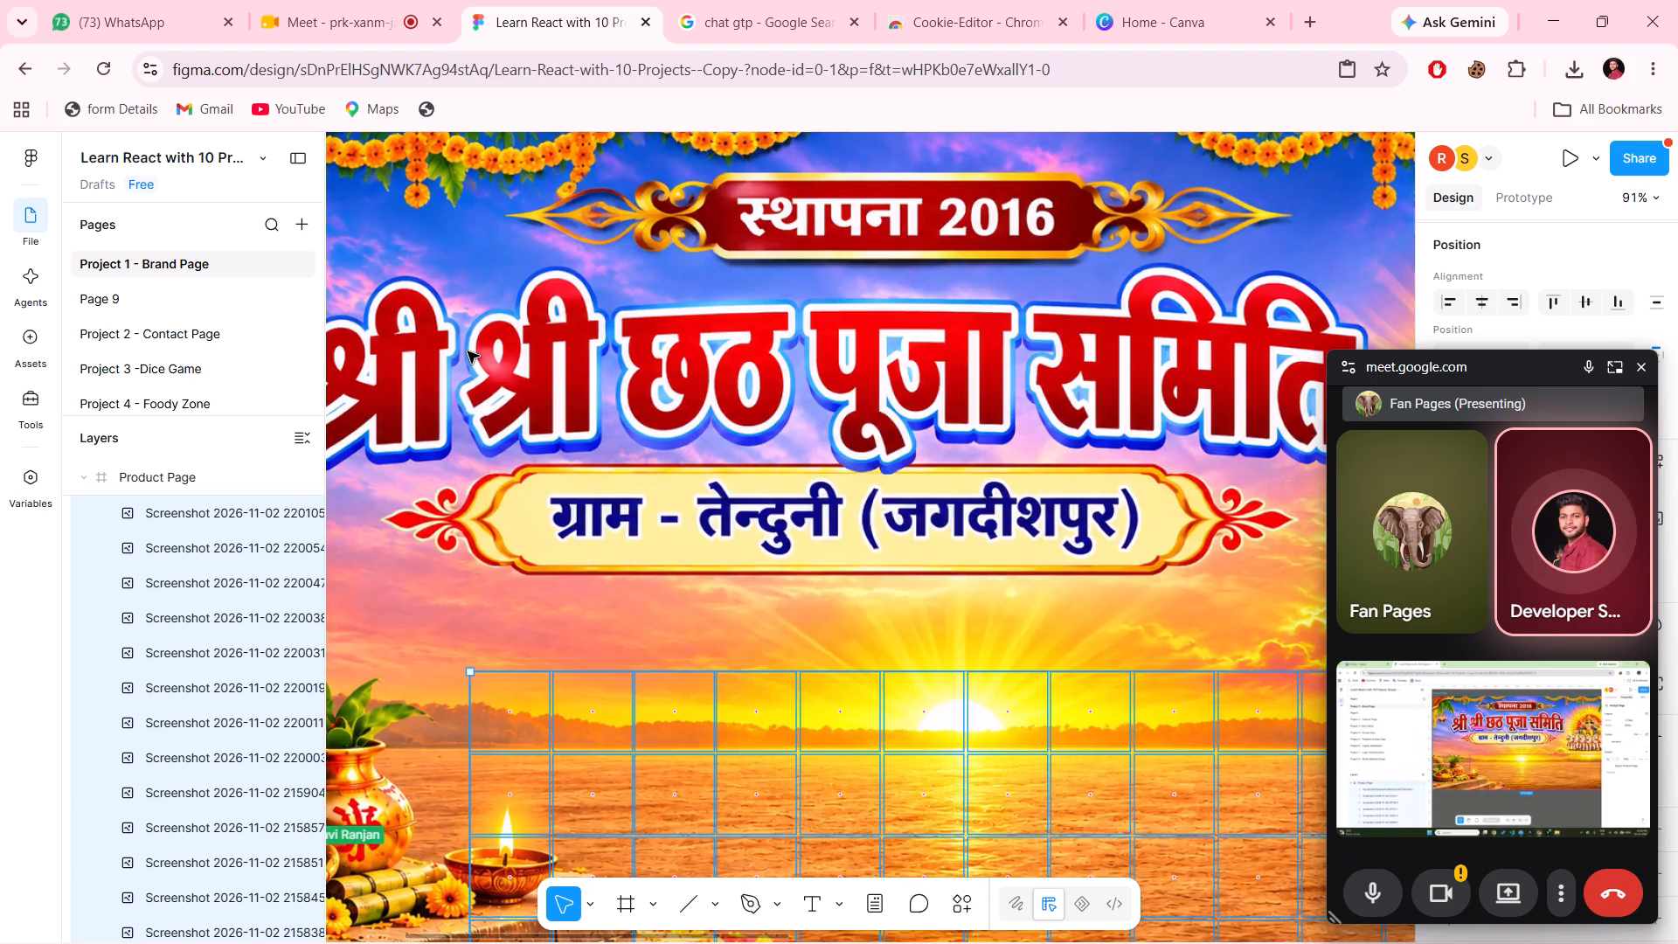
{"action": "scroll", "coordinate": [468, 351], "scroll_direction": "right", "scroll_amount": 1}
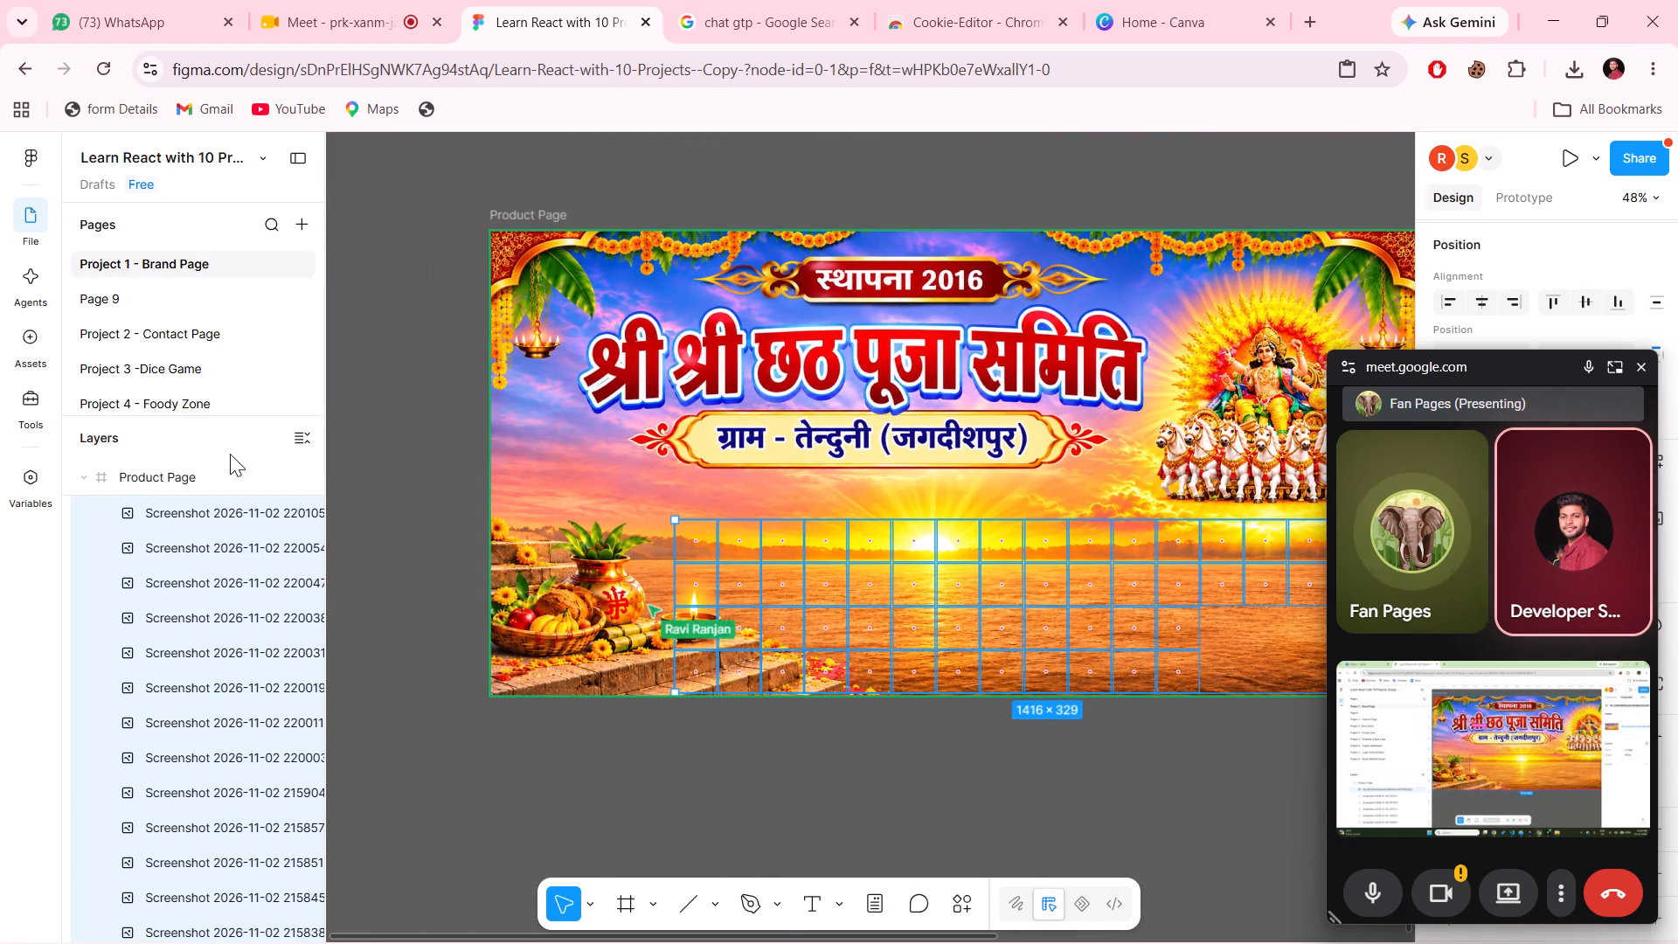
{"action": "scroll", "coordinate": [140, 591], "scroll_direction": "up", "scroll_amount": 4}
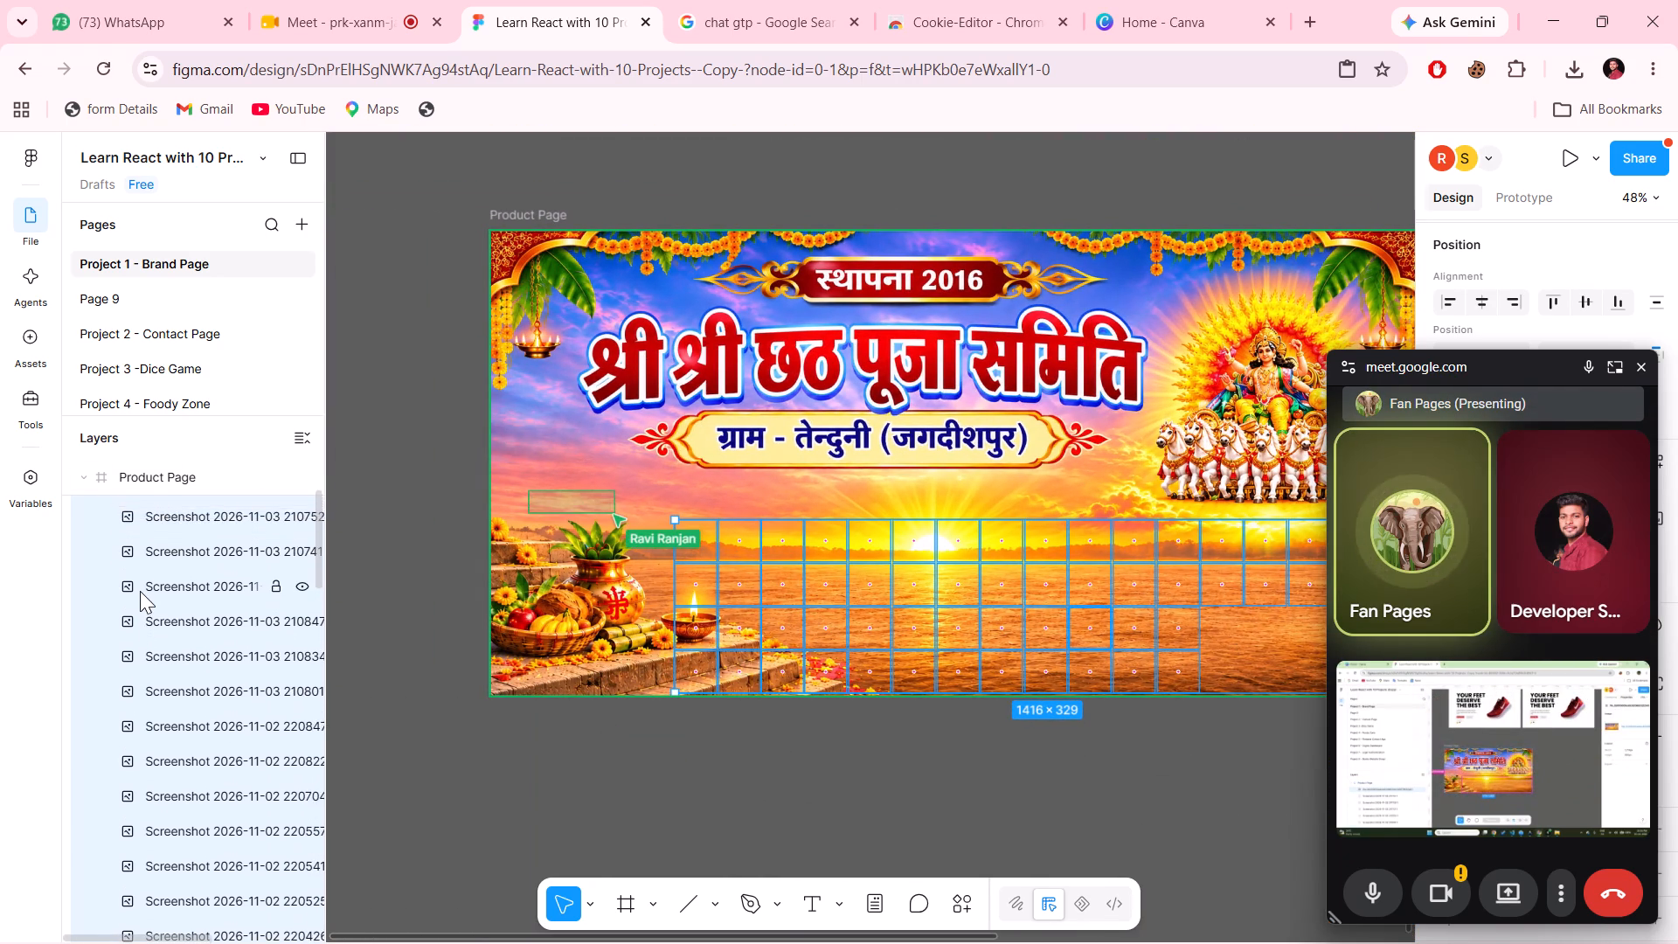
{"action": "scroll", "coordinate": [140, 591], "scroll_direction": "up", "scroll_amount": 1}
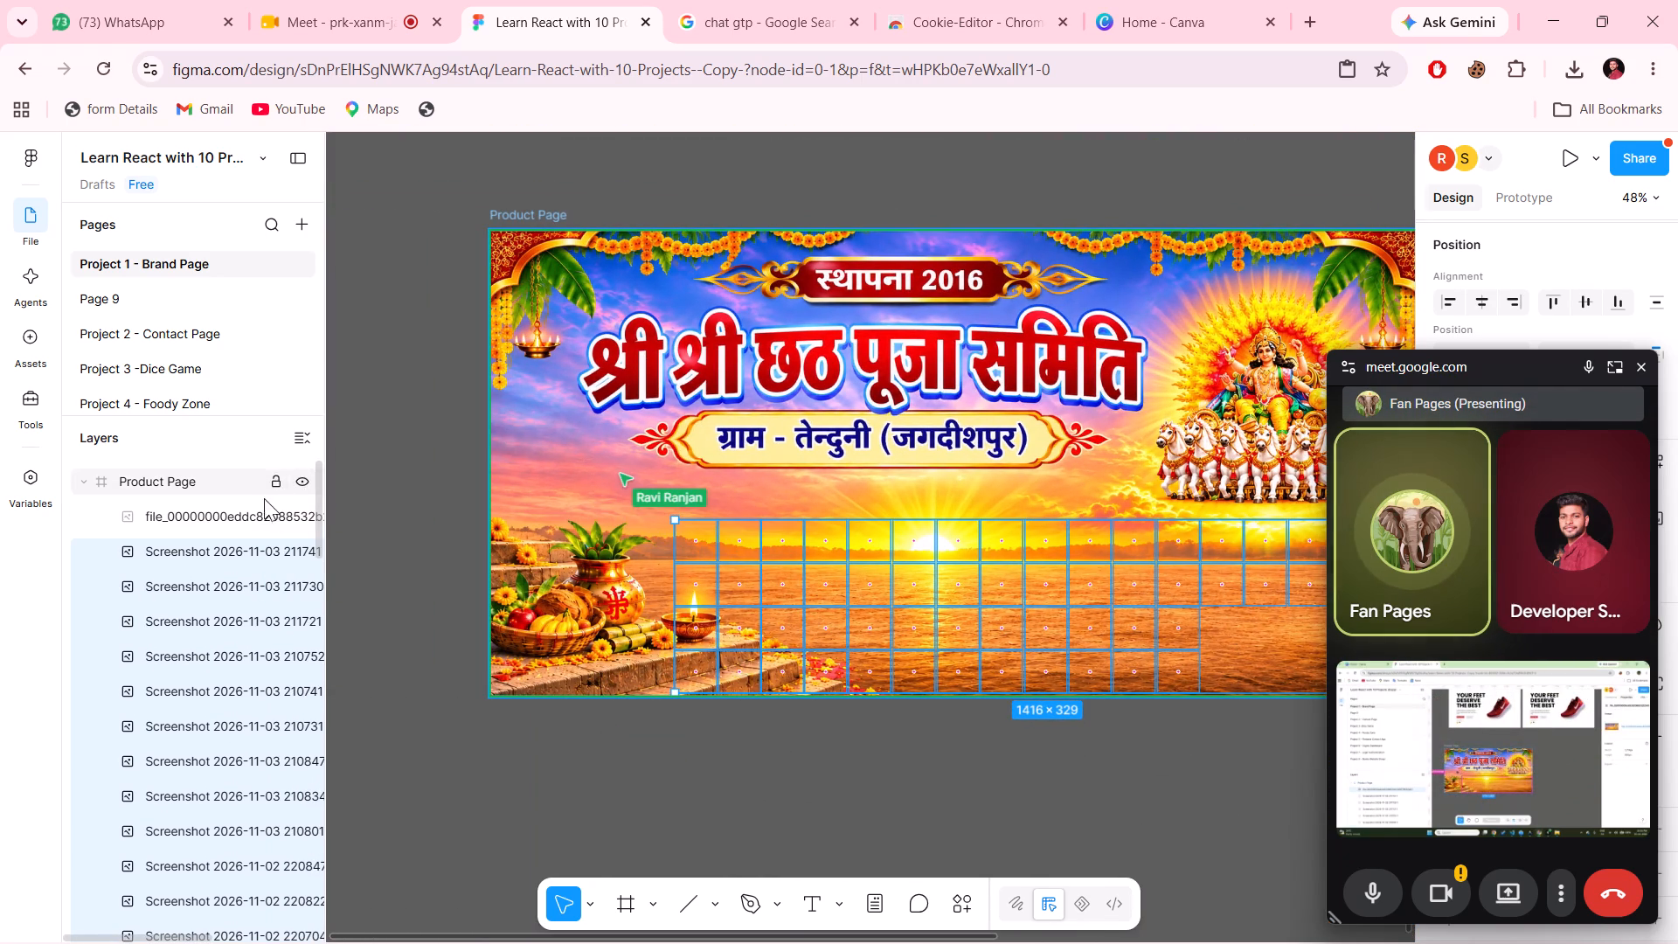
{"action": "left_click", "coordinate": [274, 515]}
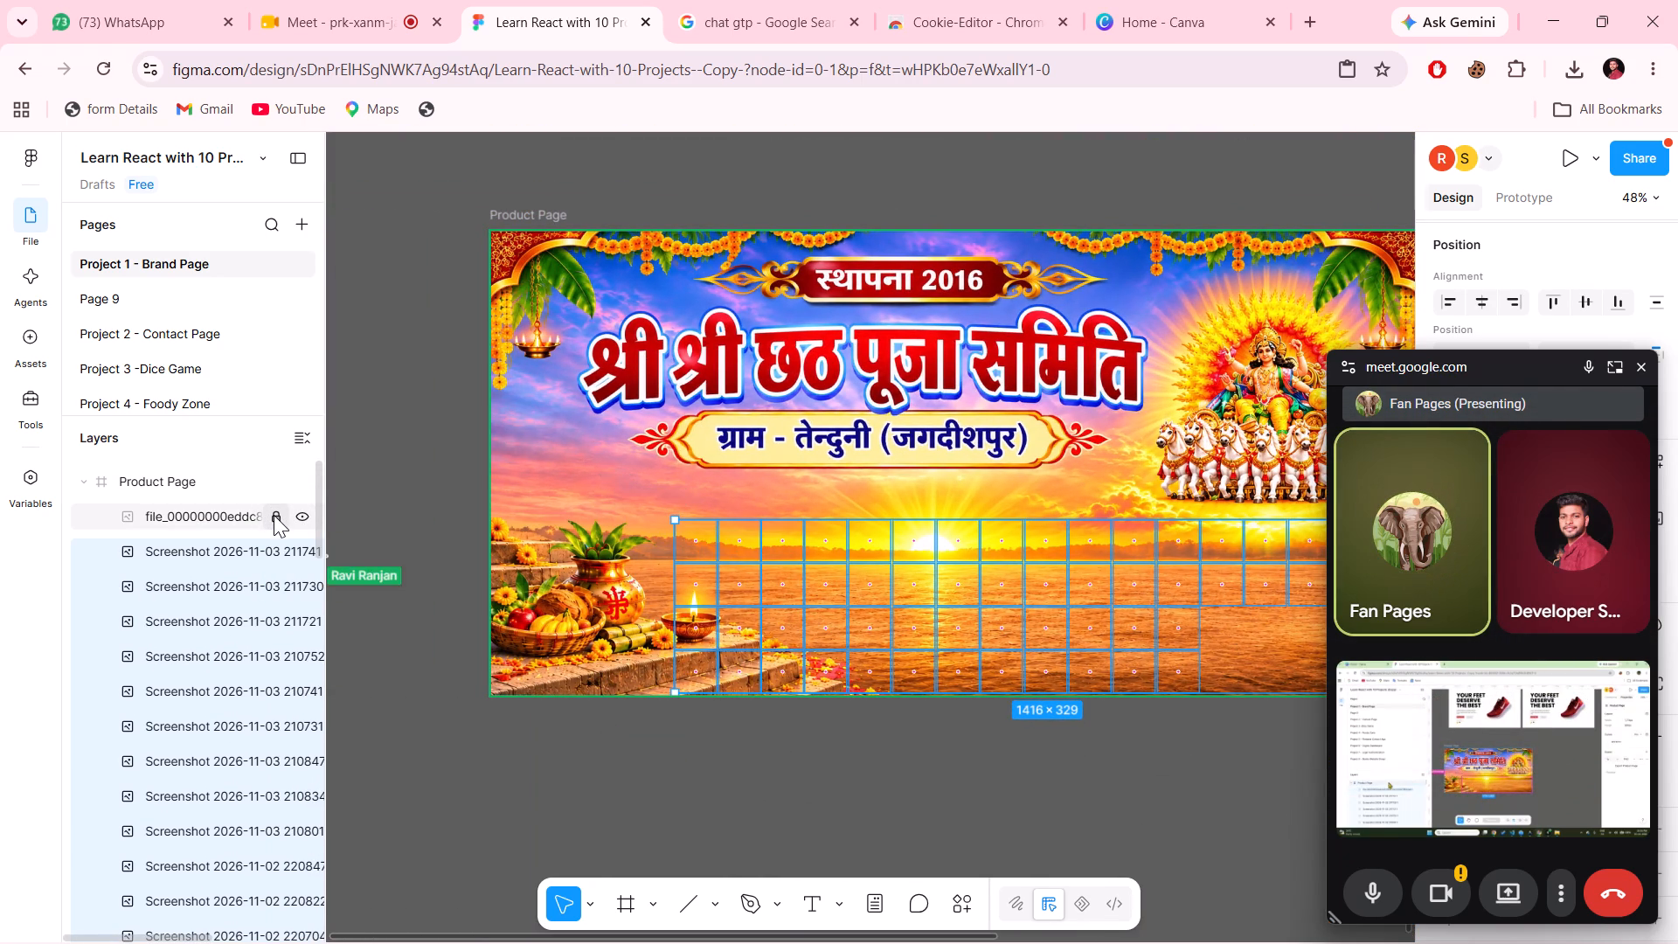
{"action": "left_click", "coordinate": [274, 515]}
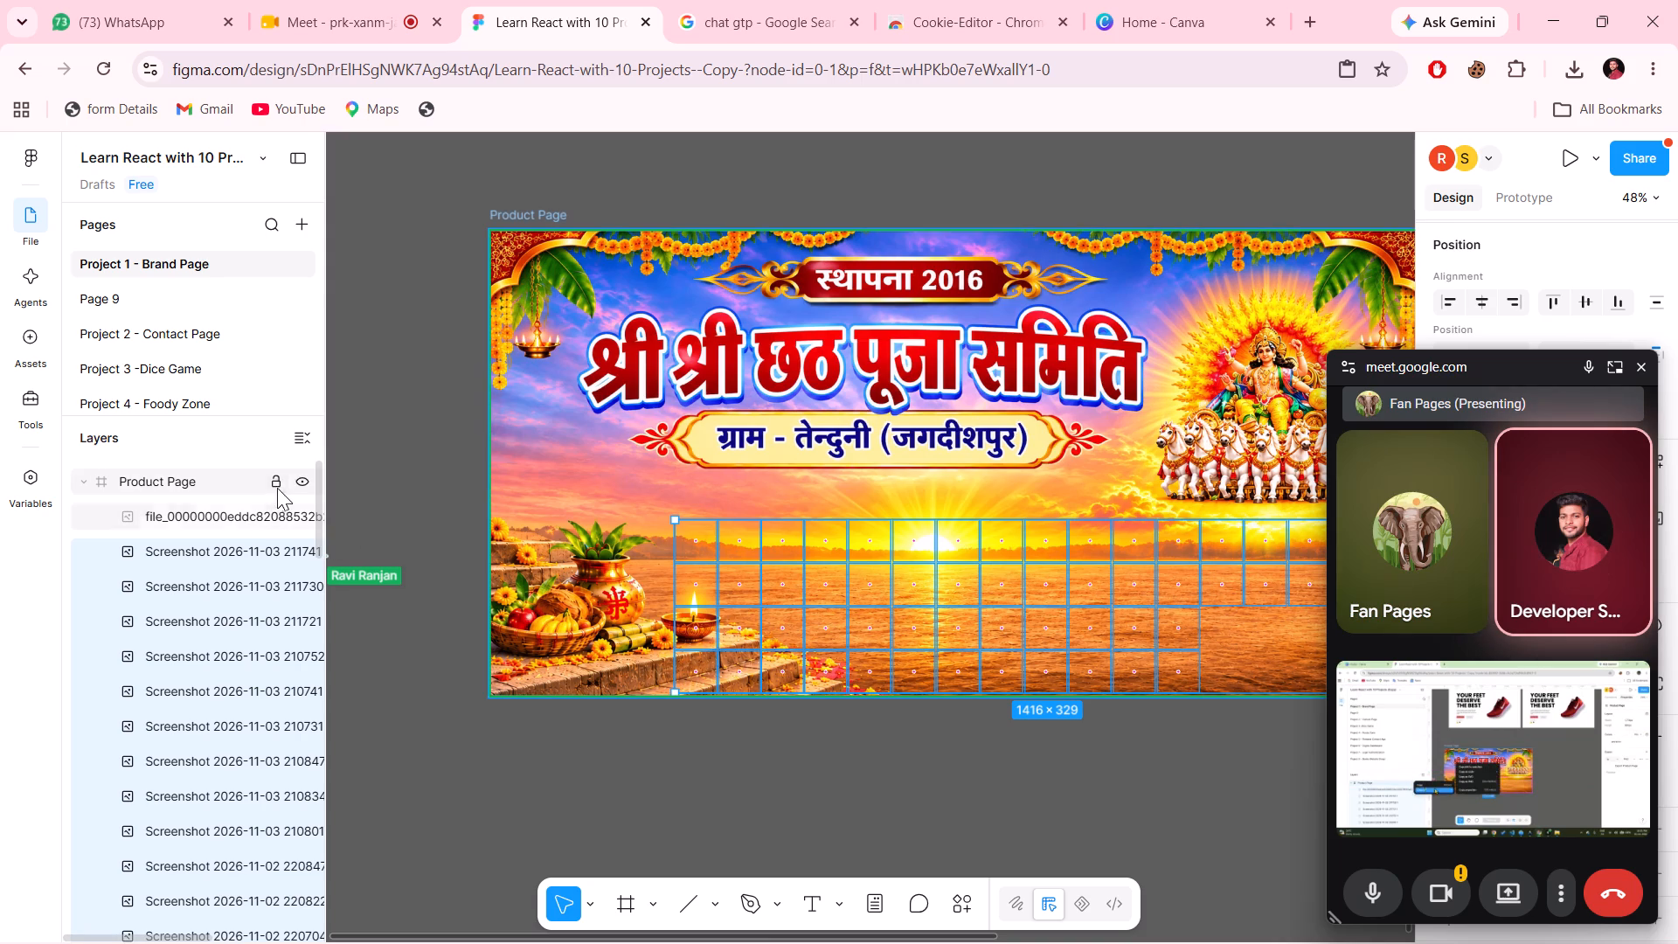
Deselect the screenshot layers and save the file.
{"action": "left_click", "coordinate": [384, 441]}
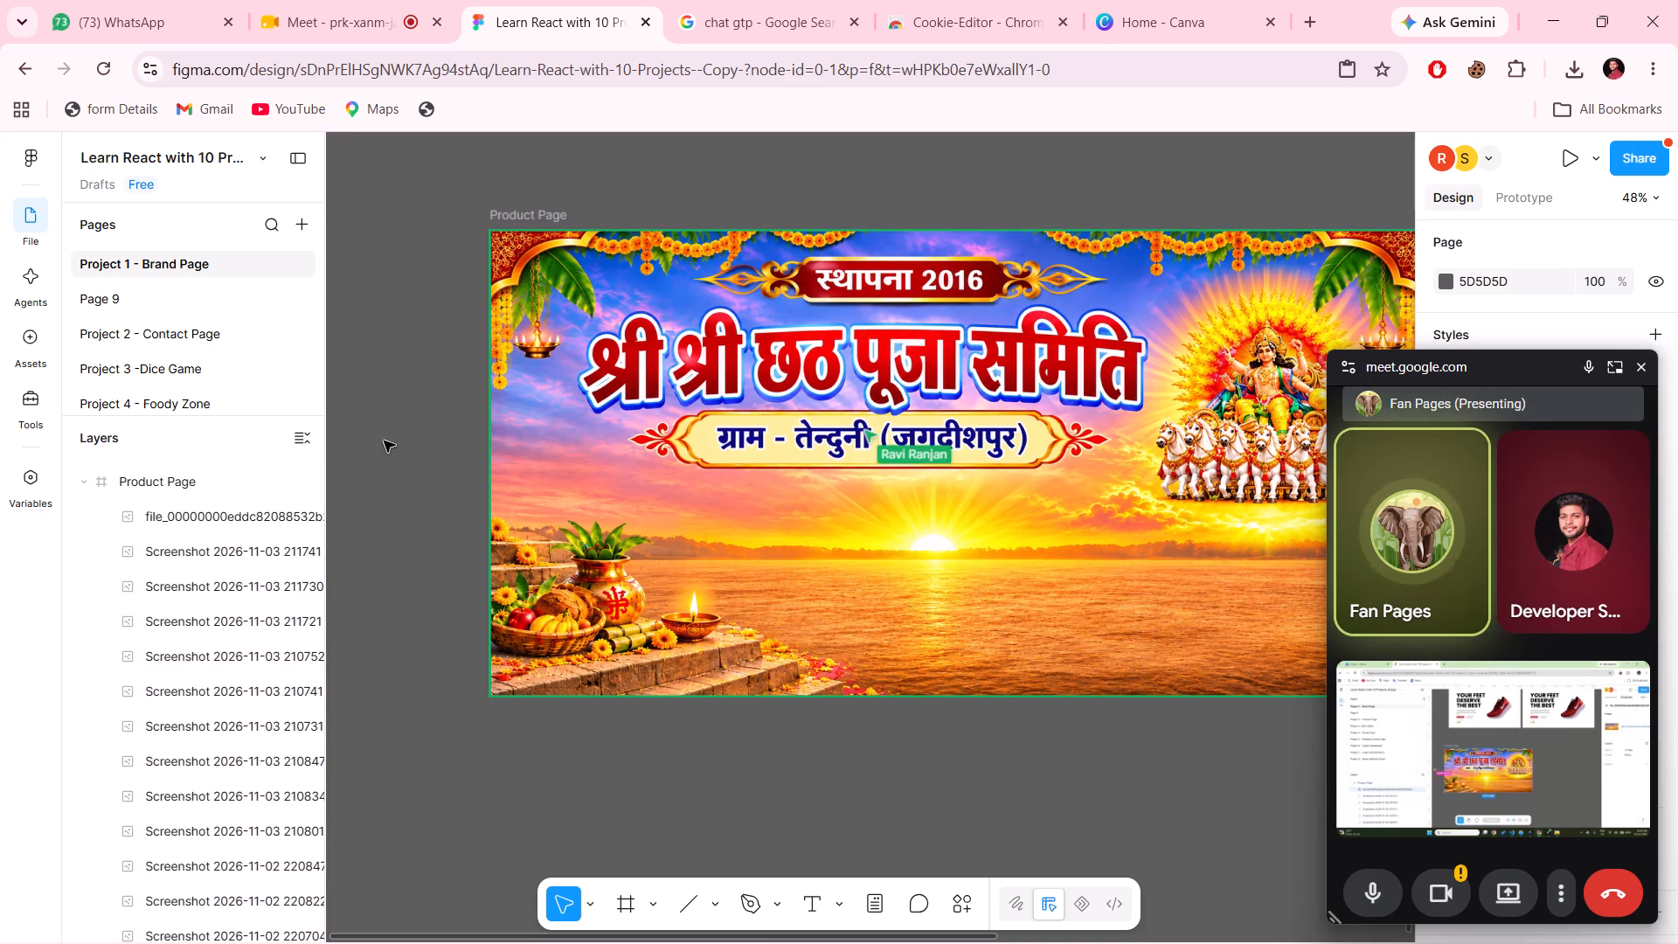
{"action": "key", "text": "ctrl+s"}
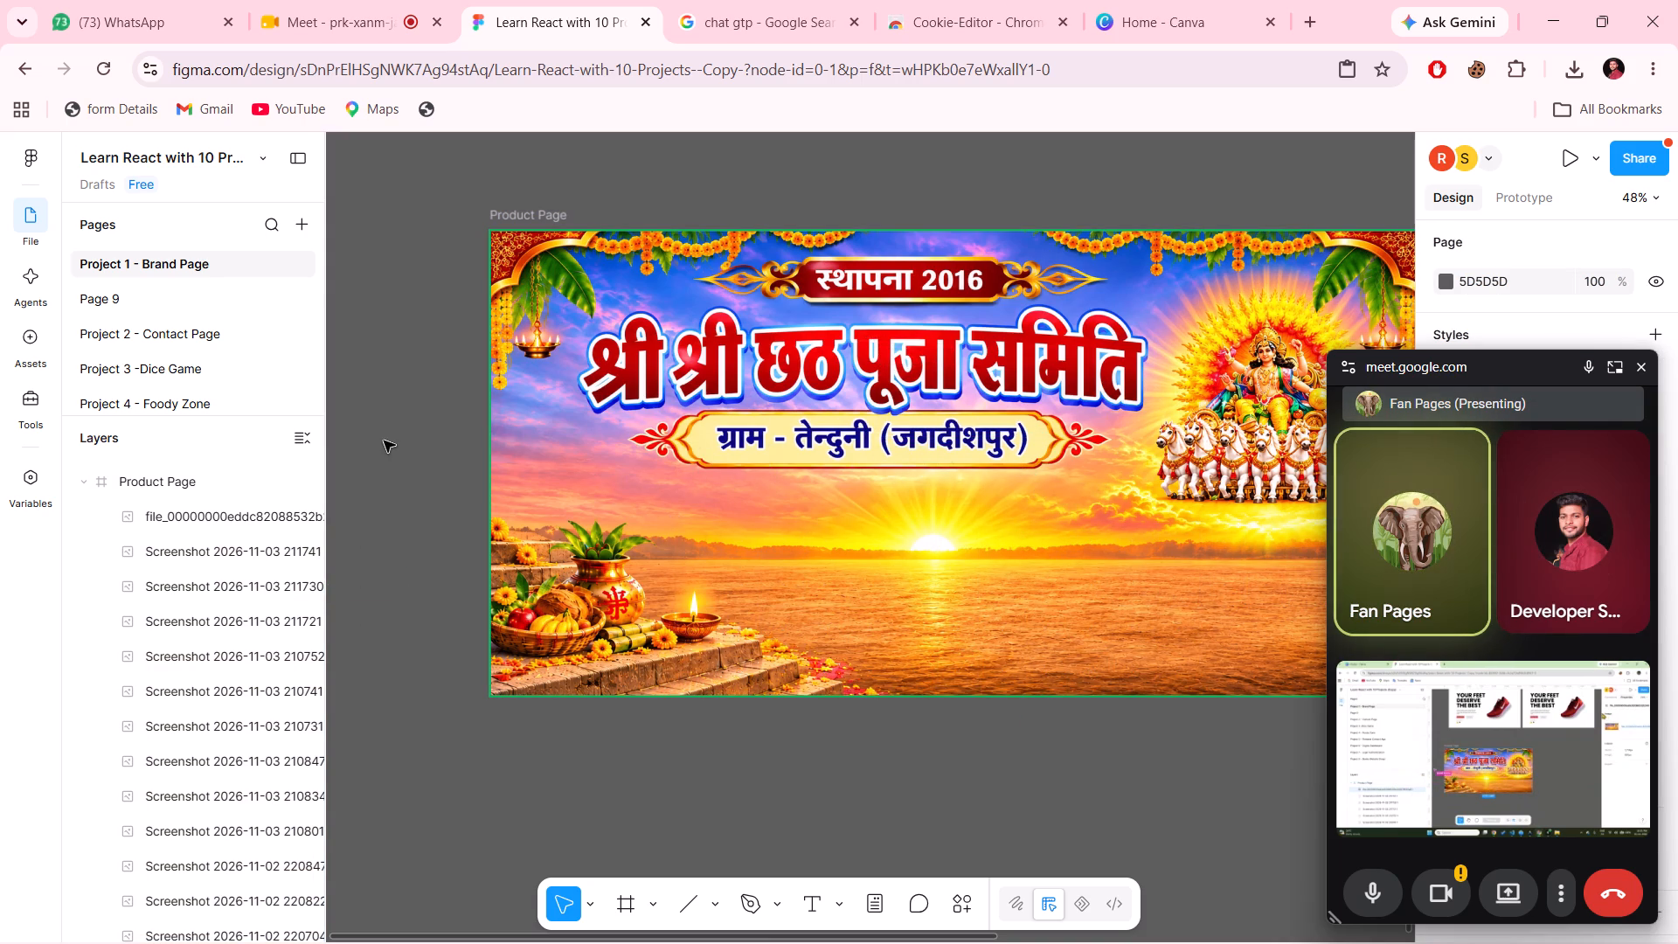
Move the Product Page banner frame down and slightly left on the canvas.
{"action": "left_click_drag", "start_coordinate": [523, 343], "coordinate": [550, 510]}
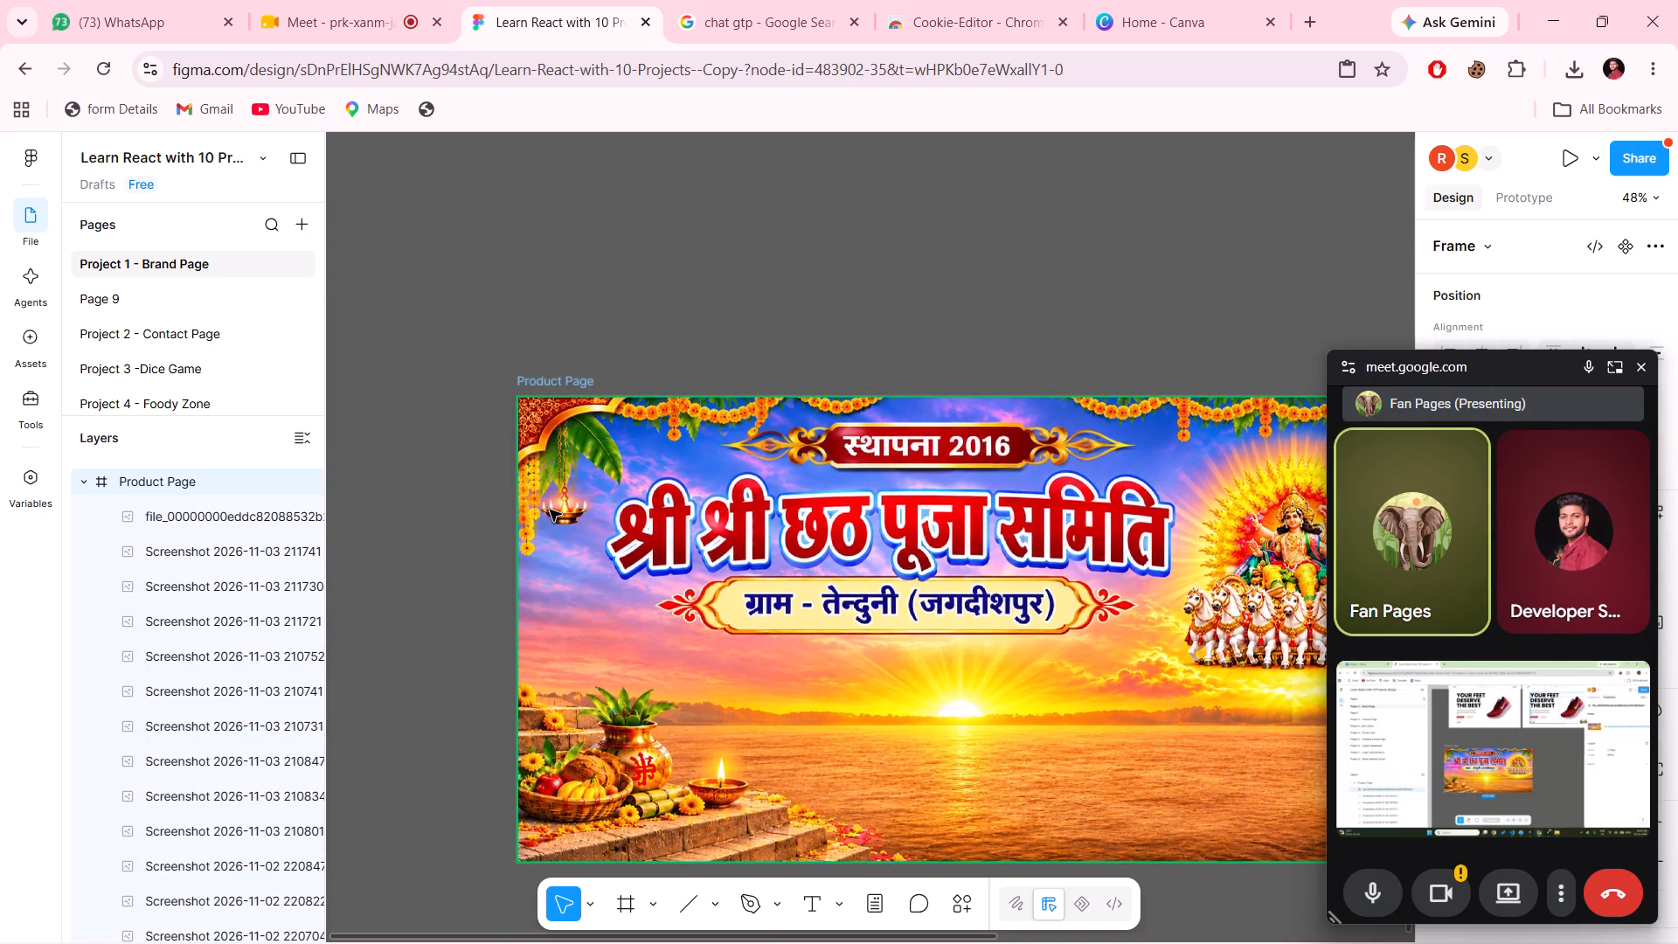
{"action": "left_click_drag", "start_coordinate": [550, 510], "coordinate": [496, 445]}
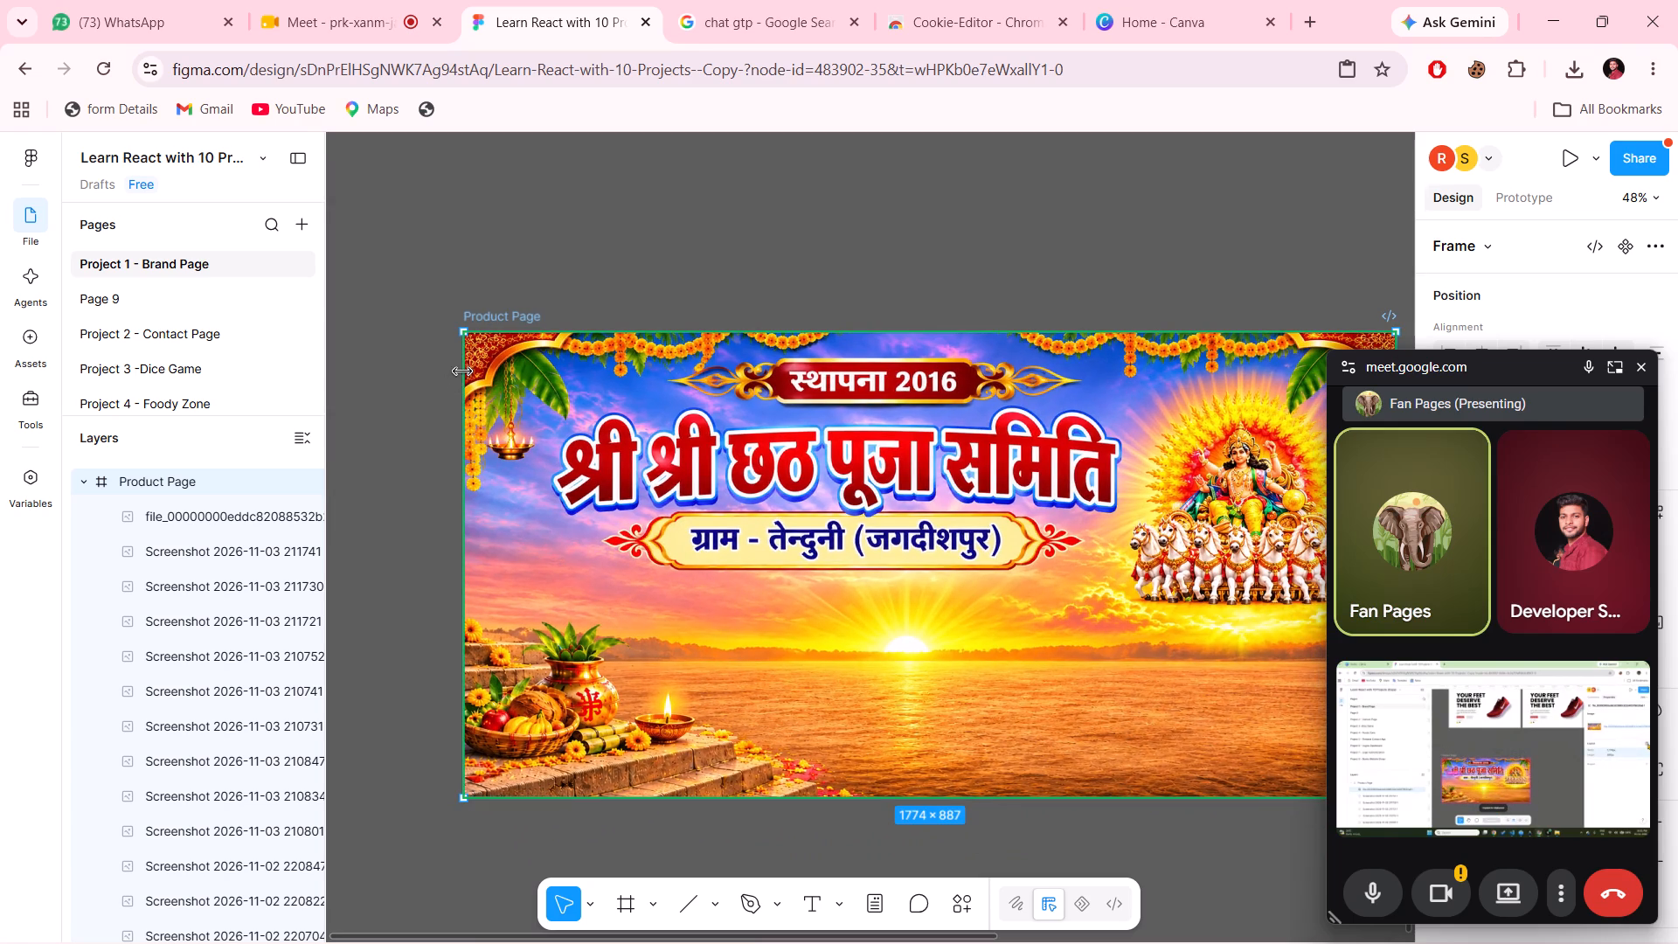
Extend the Product Page frame's left edge outward to widen the frame to 2896 × 887.
{"action": "left_click_drag", "start_coordinate": [462, 370], "coordinate": [329, 380]}
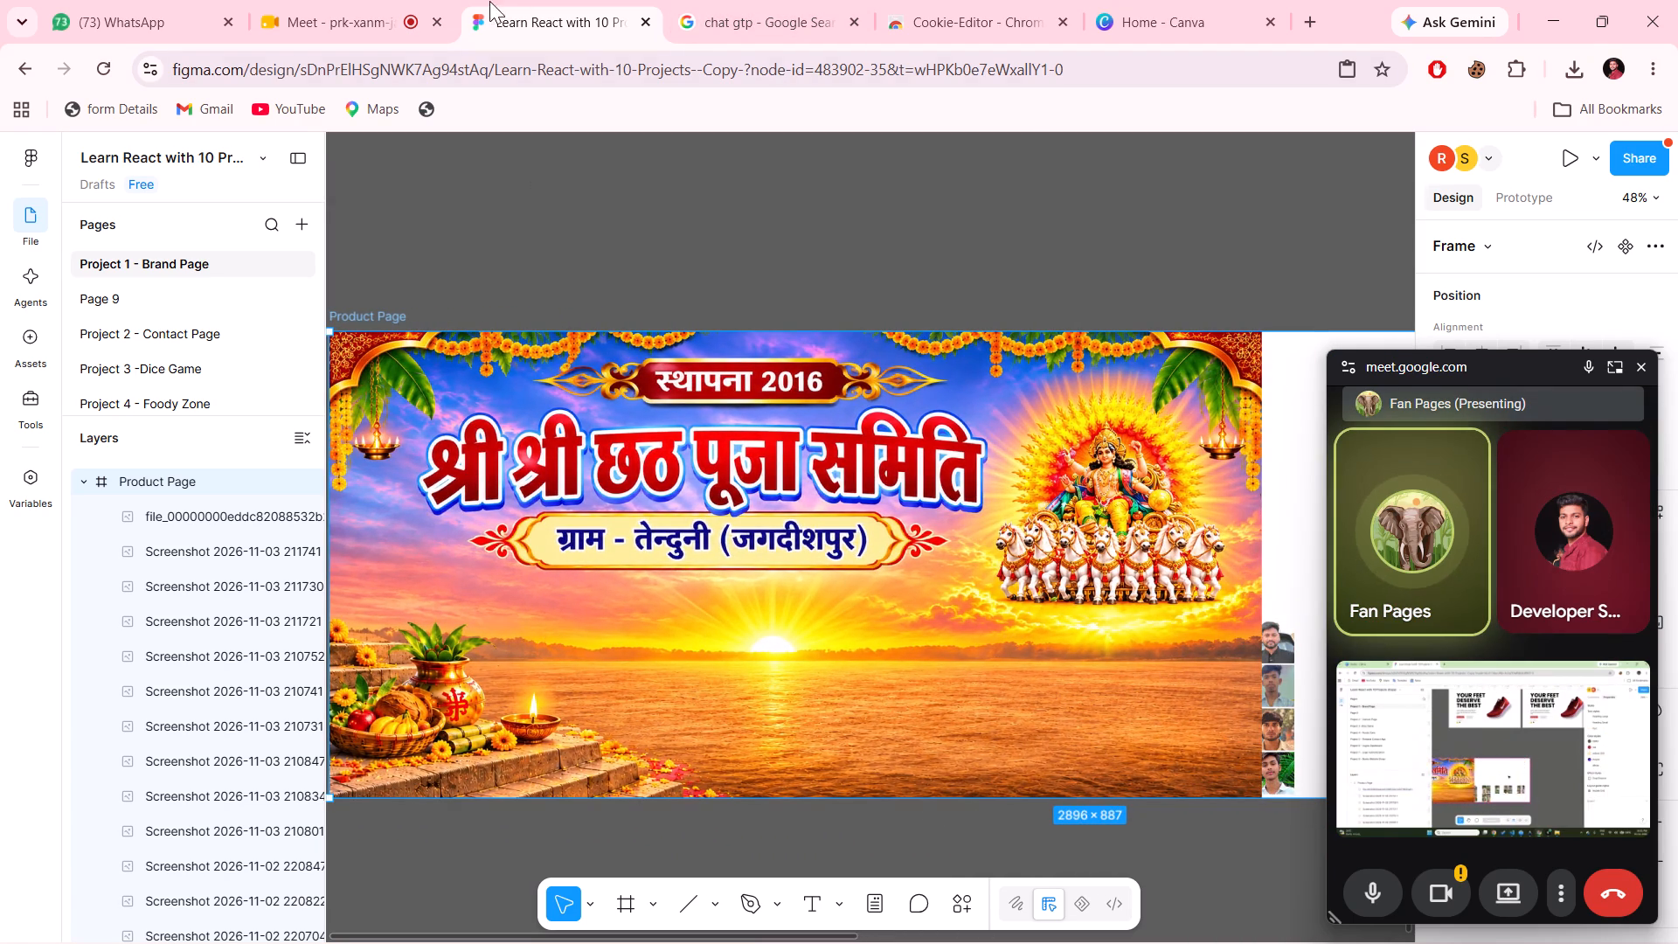
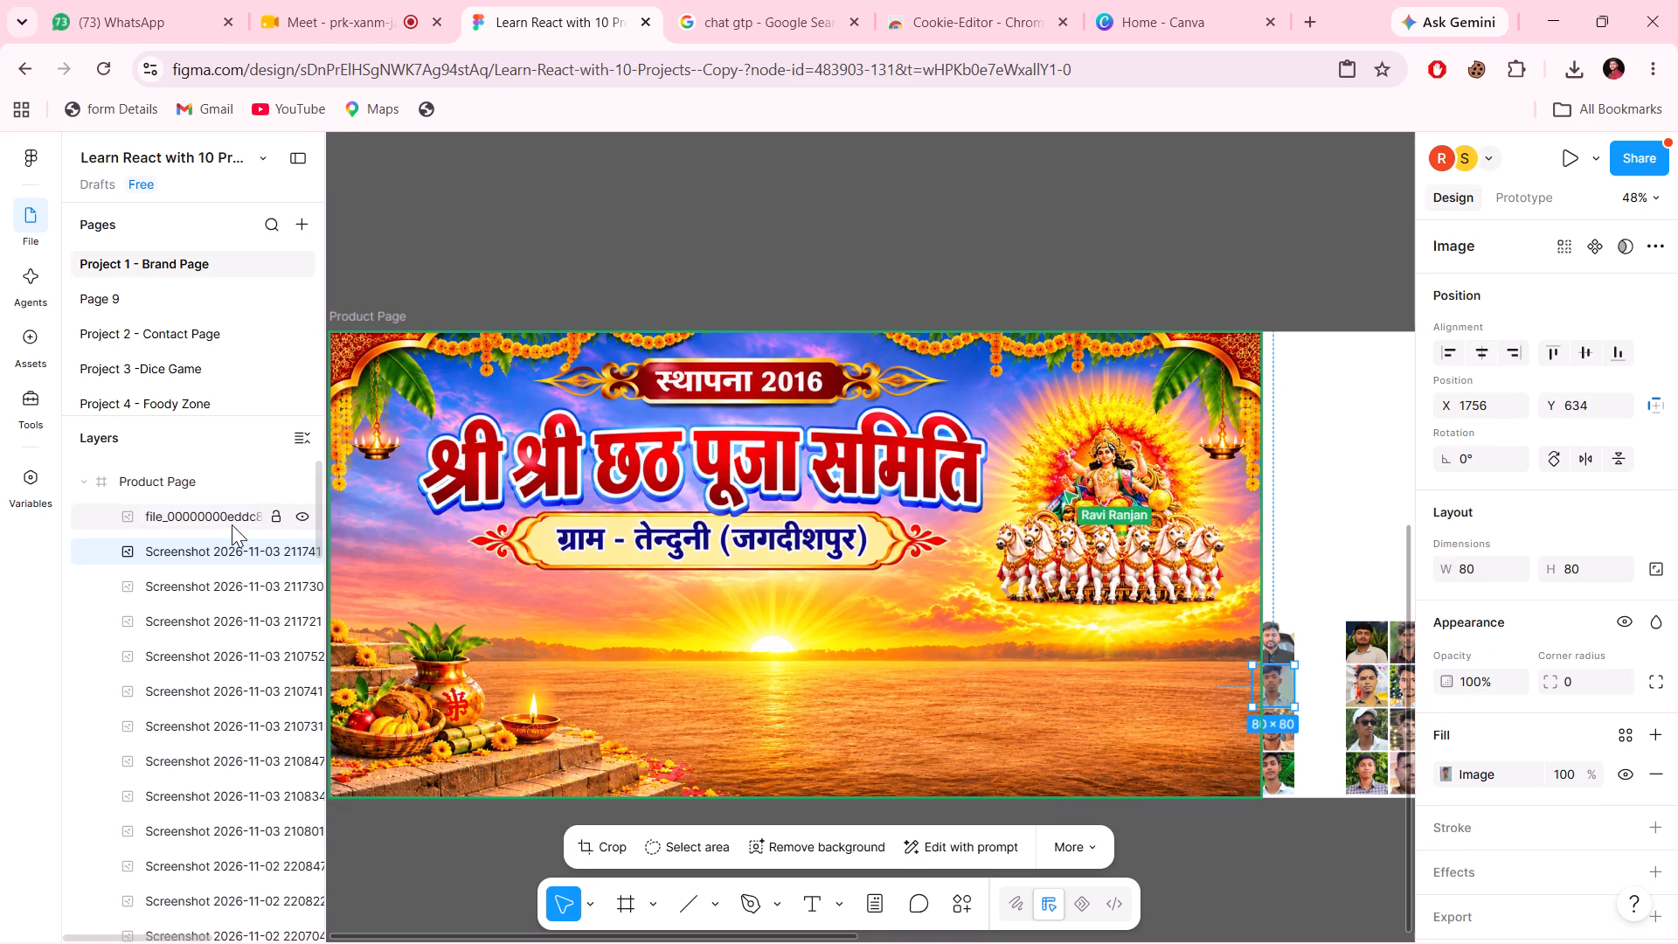
Move the Chhath Puja background image out of the Product Page frame onto the canvas at X -2736, Y -94.
{"action": "left_click", "coordinate": [1005, 452]}
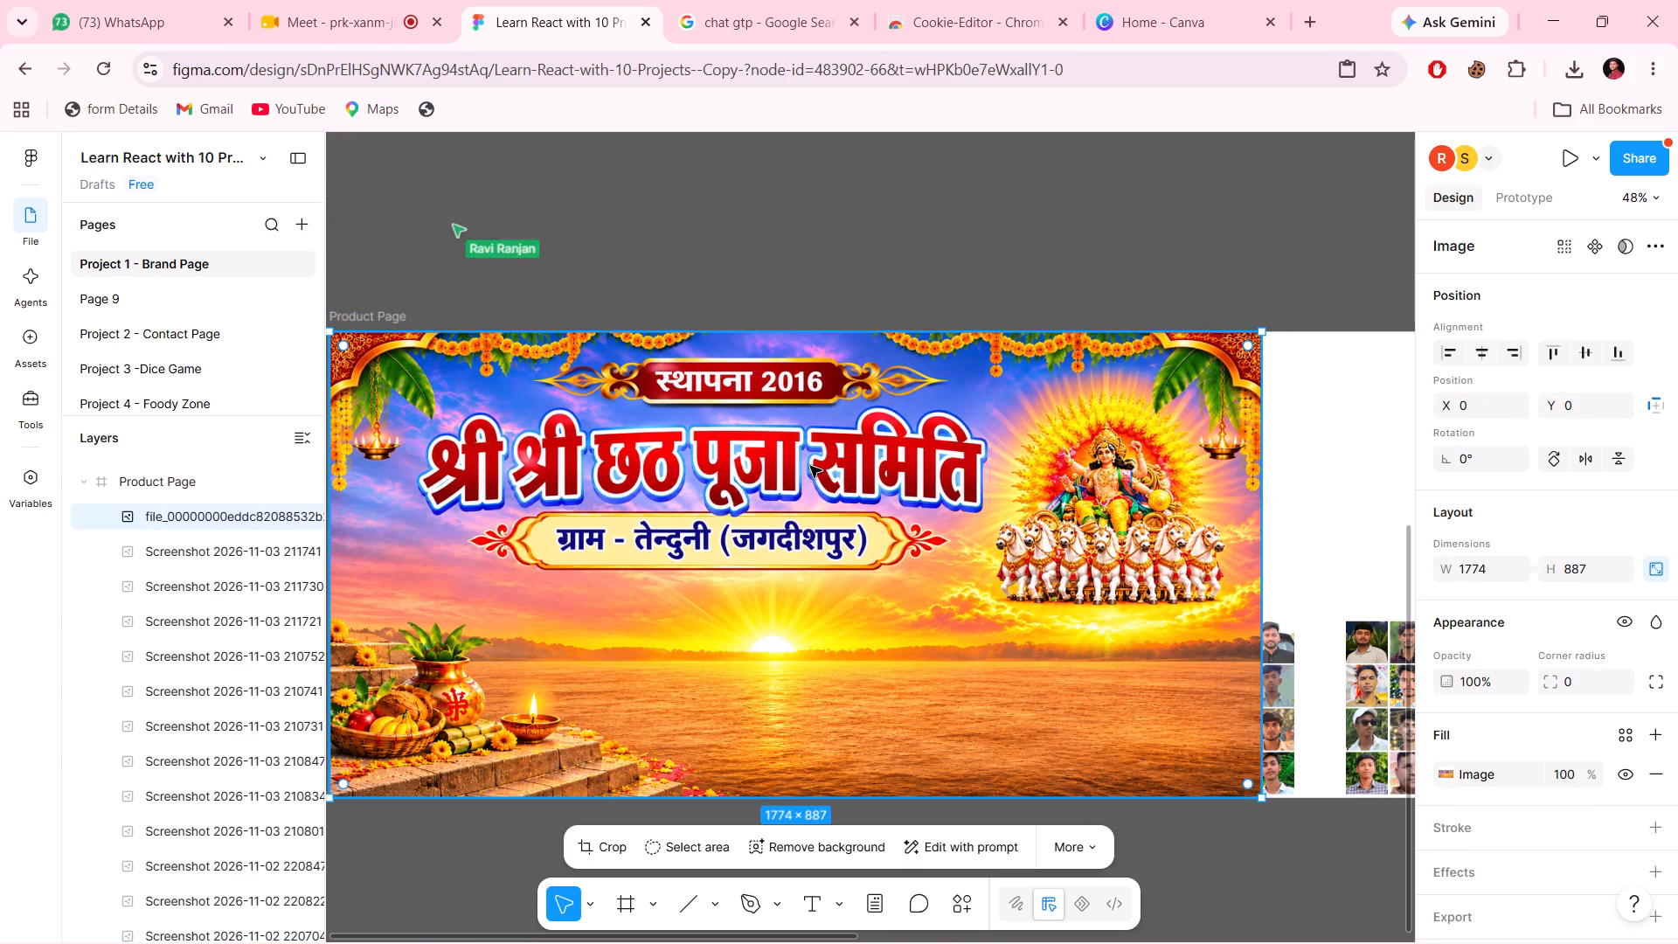
{"action": "scroll", "coordinate": [810, 466], "scroll_direction": "up", "scroll_amount": 1}
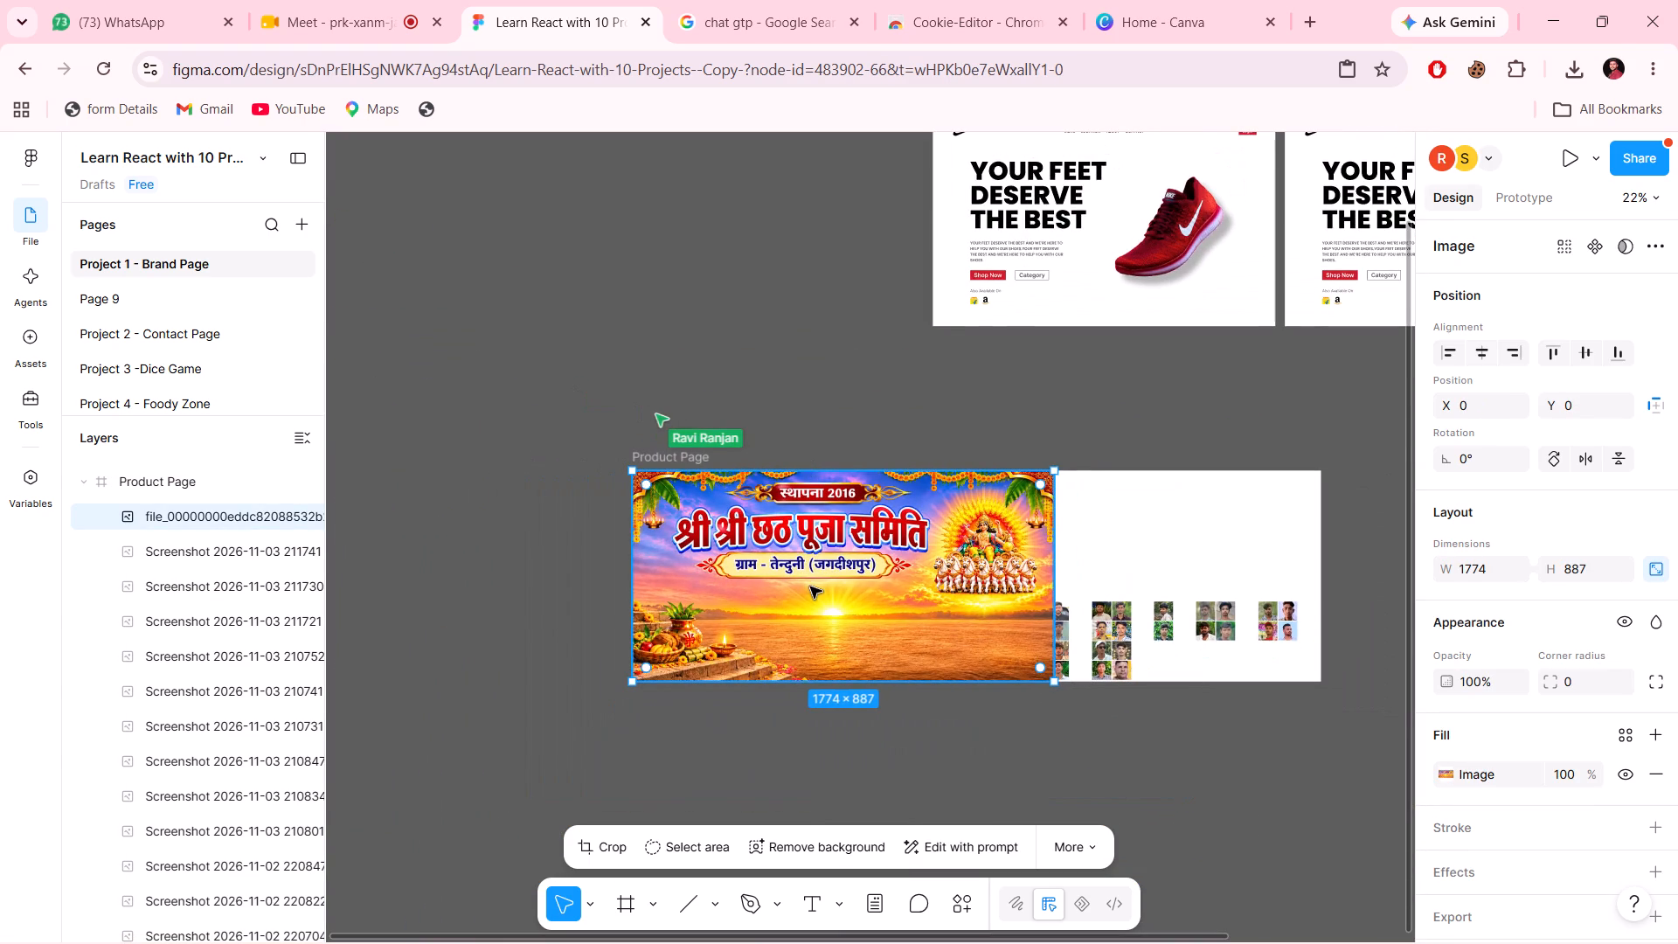
{"action": "left_click_drag", "start_coordinate": [810, 584], "coordinate": [643, 364]}
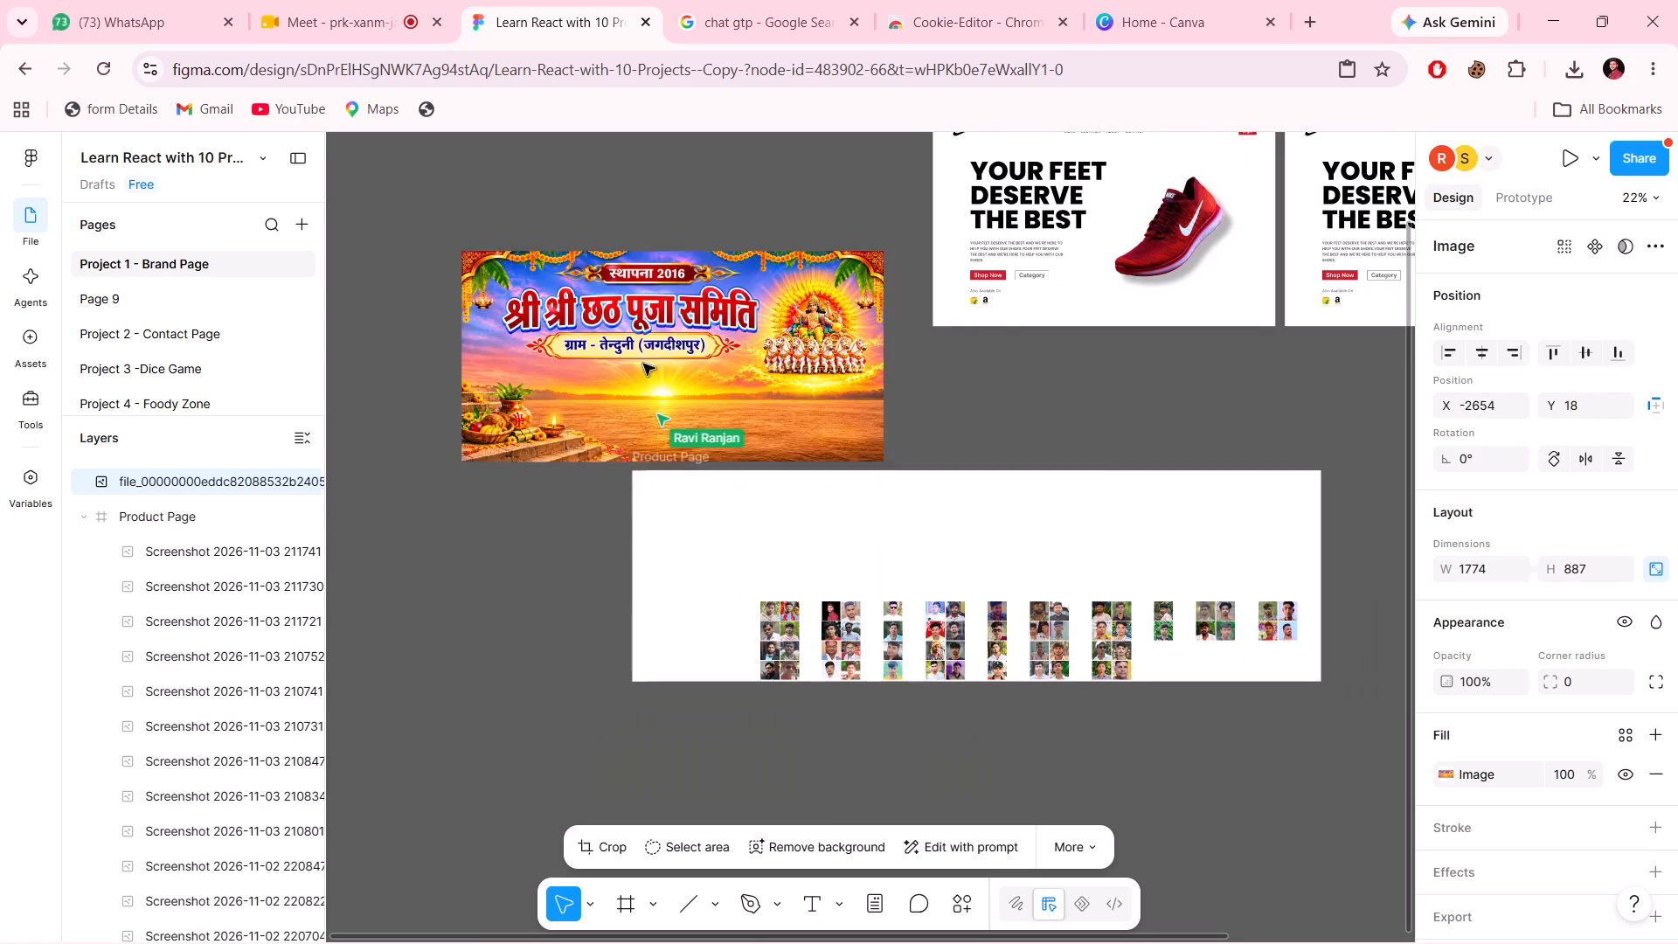
{"action": "left_click_drag", "start_coordinate": [643, 364], "coordinate": [621, 336]}
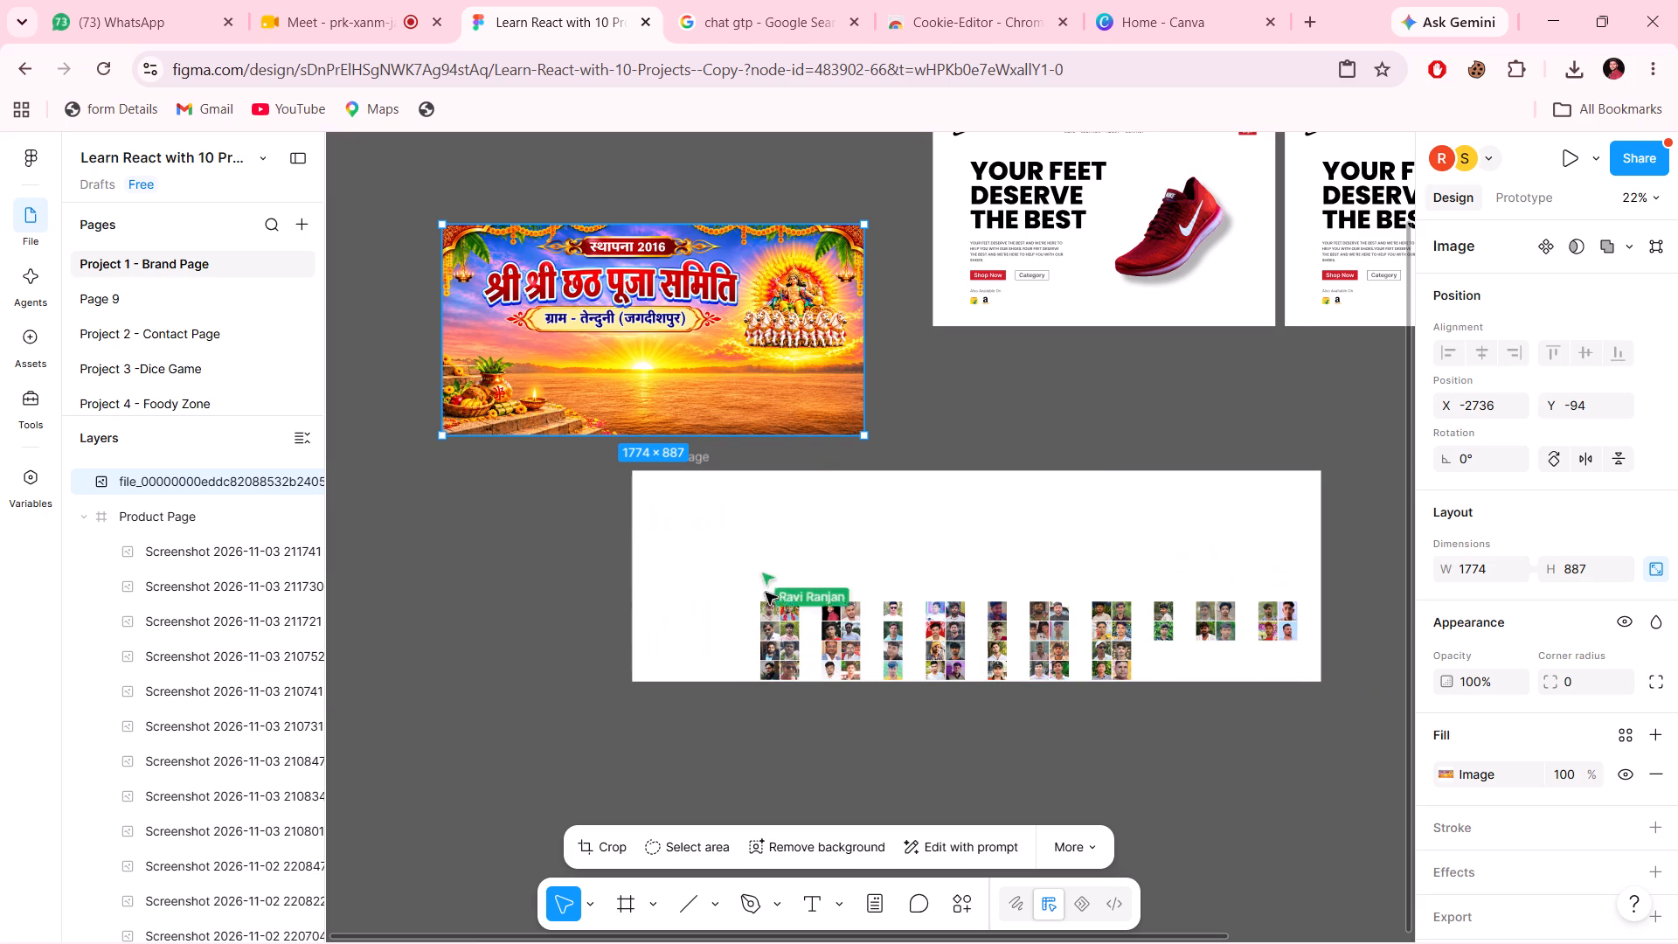
Move all 58 member photos out of the Product Page frame onto the lower half of the banner image.
{"action": "left_click", "coordinate": [776, 468]}
{"action": "left_click", "coordinate": [787, 475]}
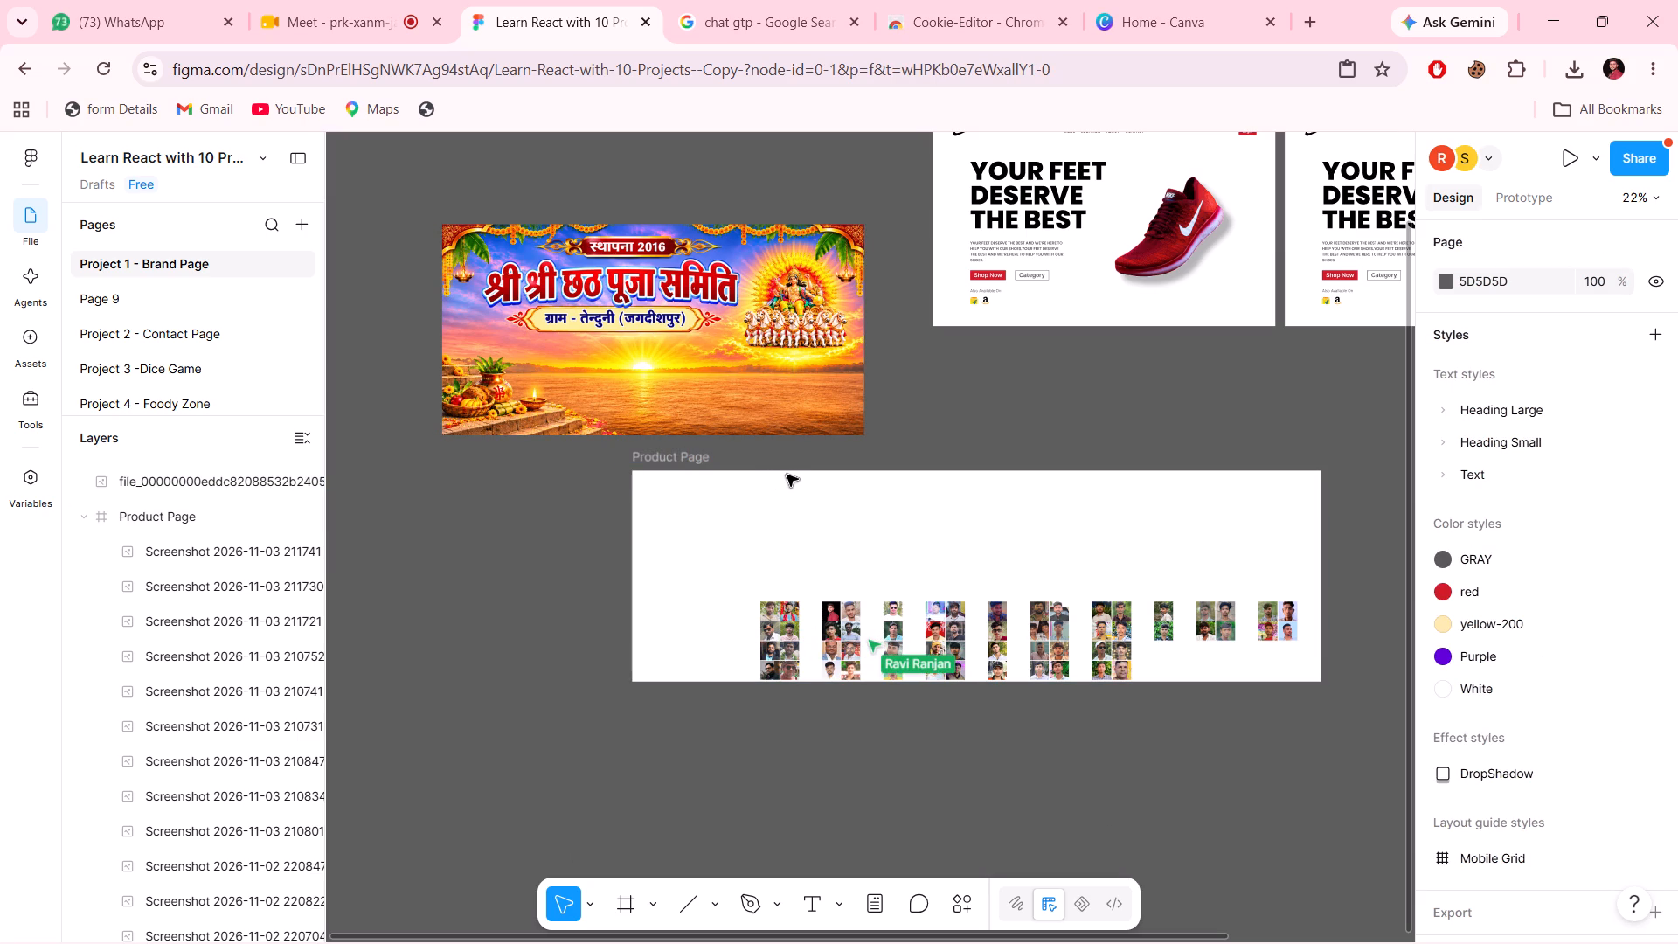
{"action": "left_click", "coordinate": [631, 530]}
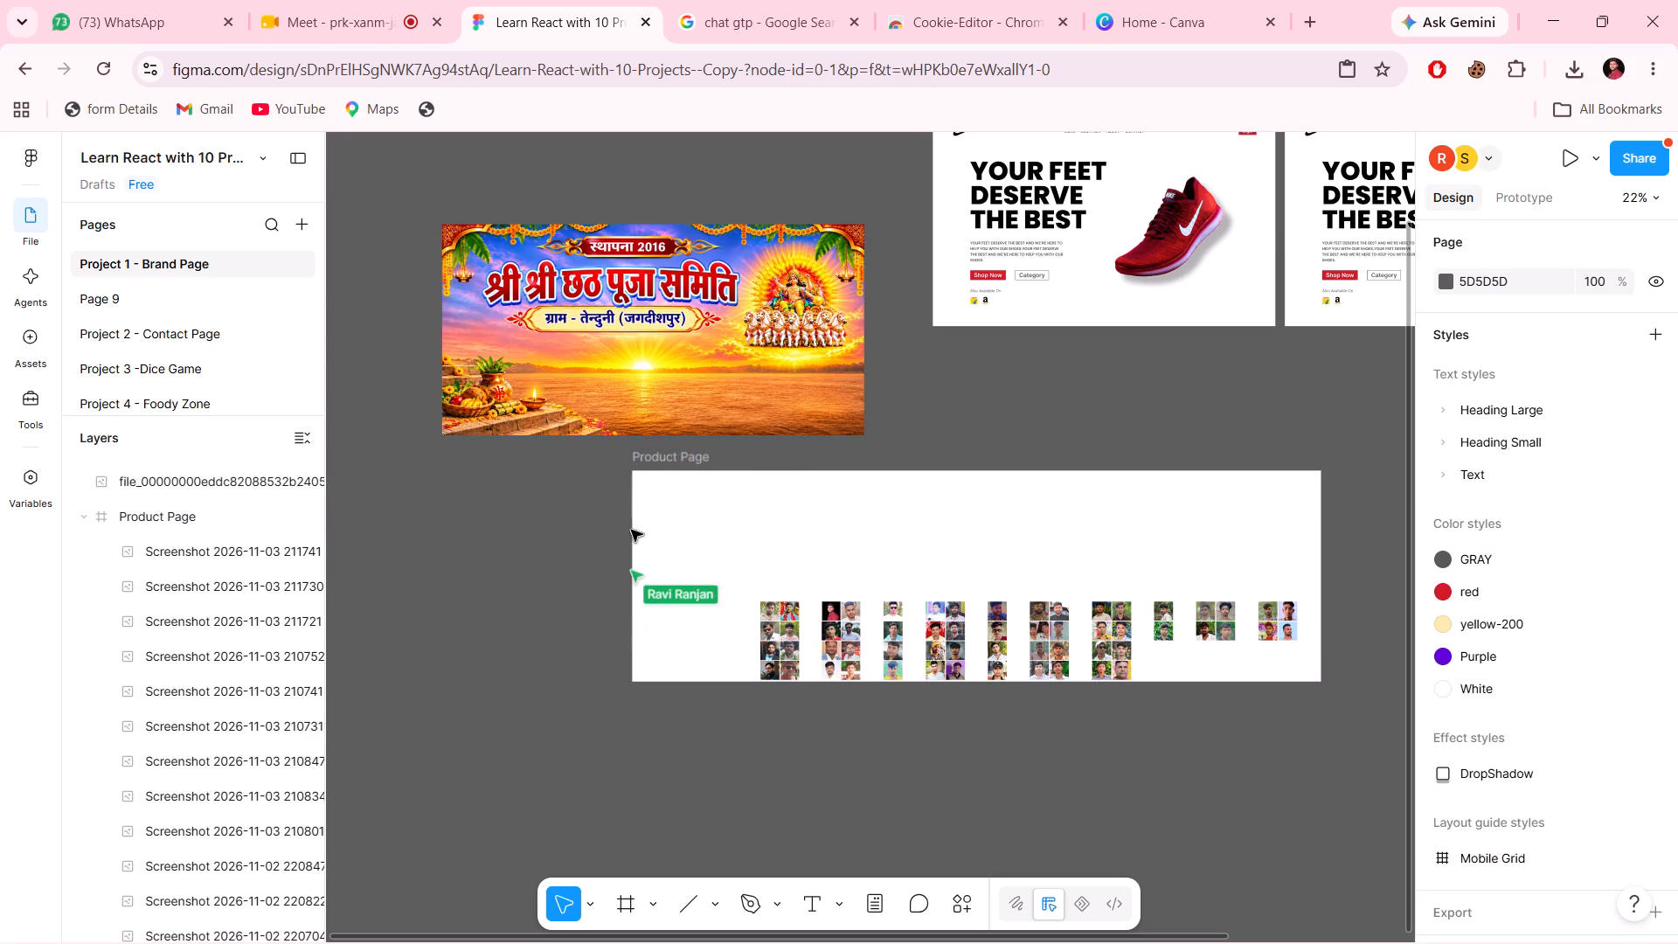
{"action": "triple_click", "coordinate": [690, 525]}
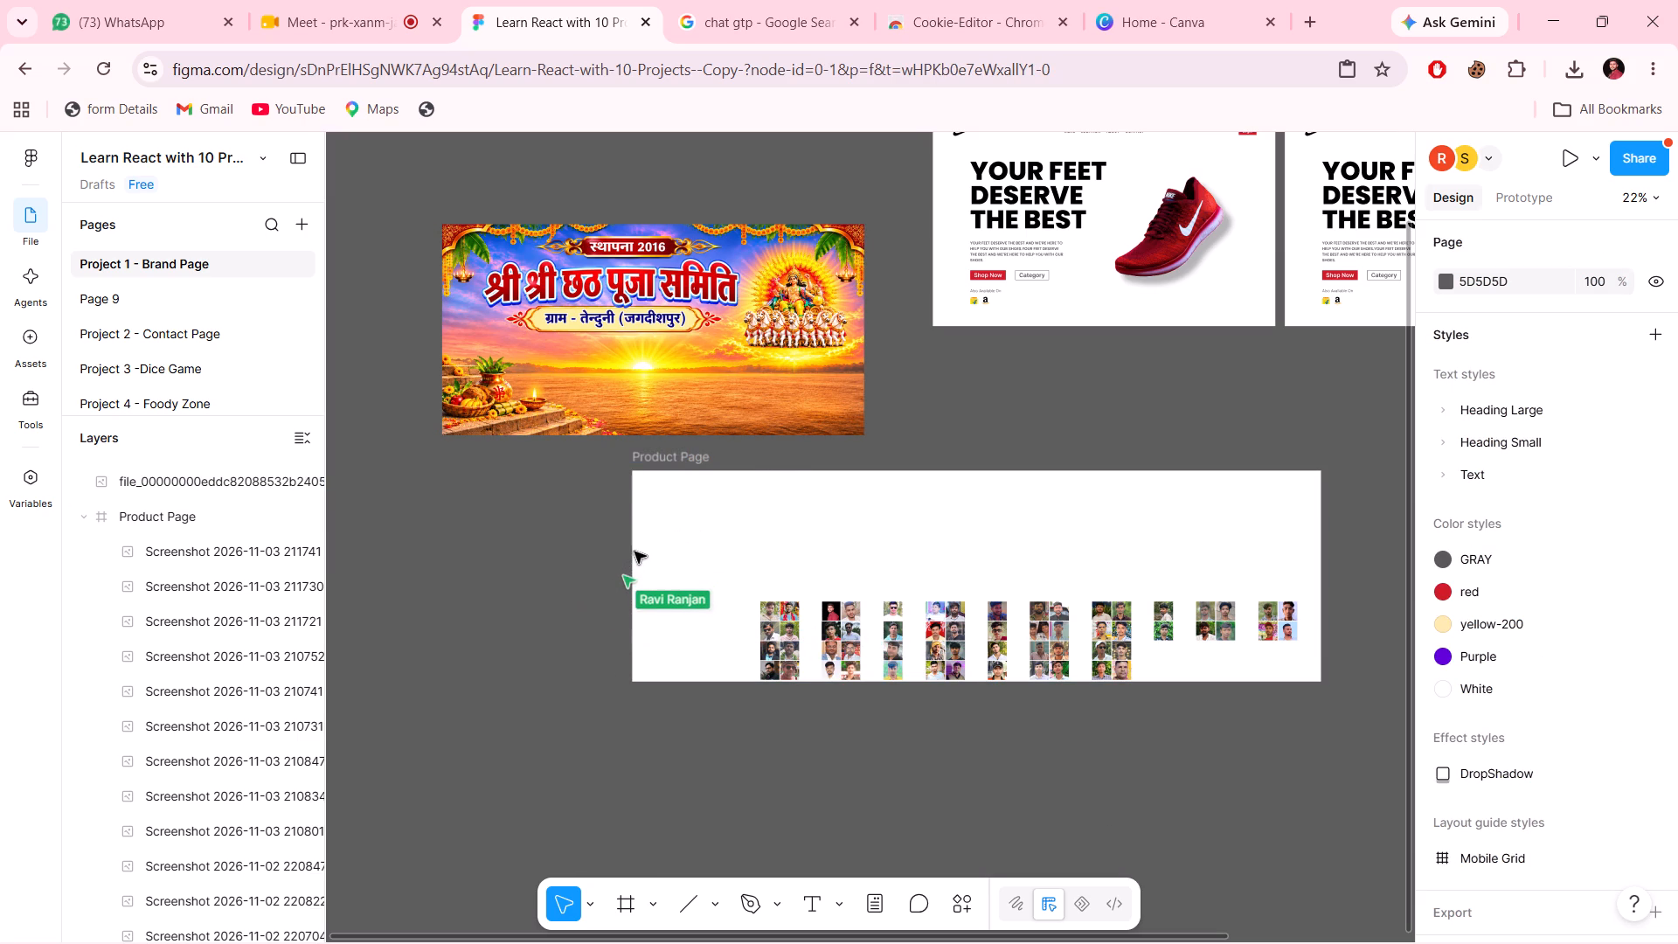
{"action": "left_click", "coordinate": [634, 552]}
{"action": "left_click_drag", "start_coordinate": [634, 552], "coordinate": [1193, 678]}
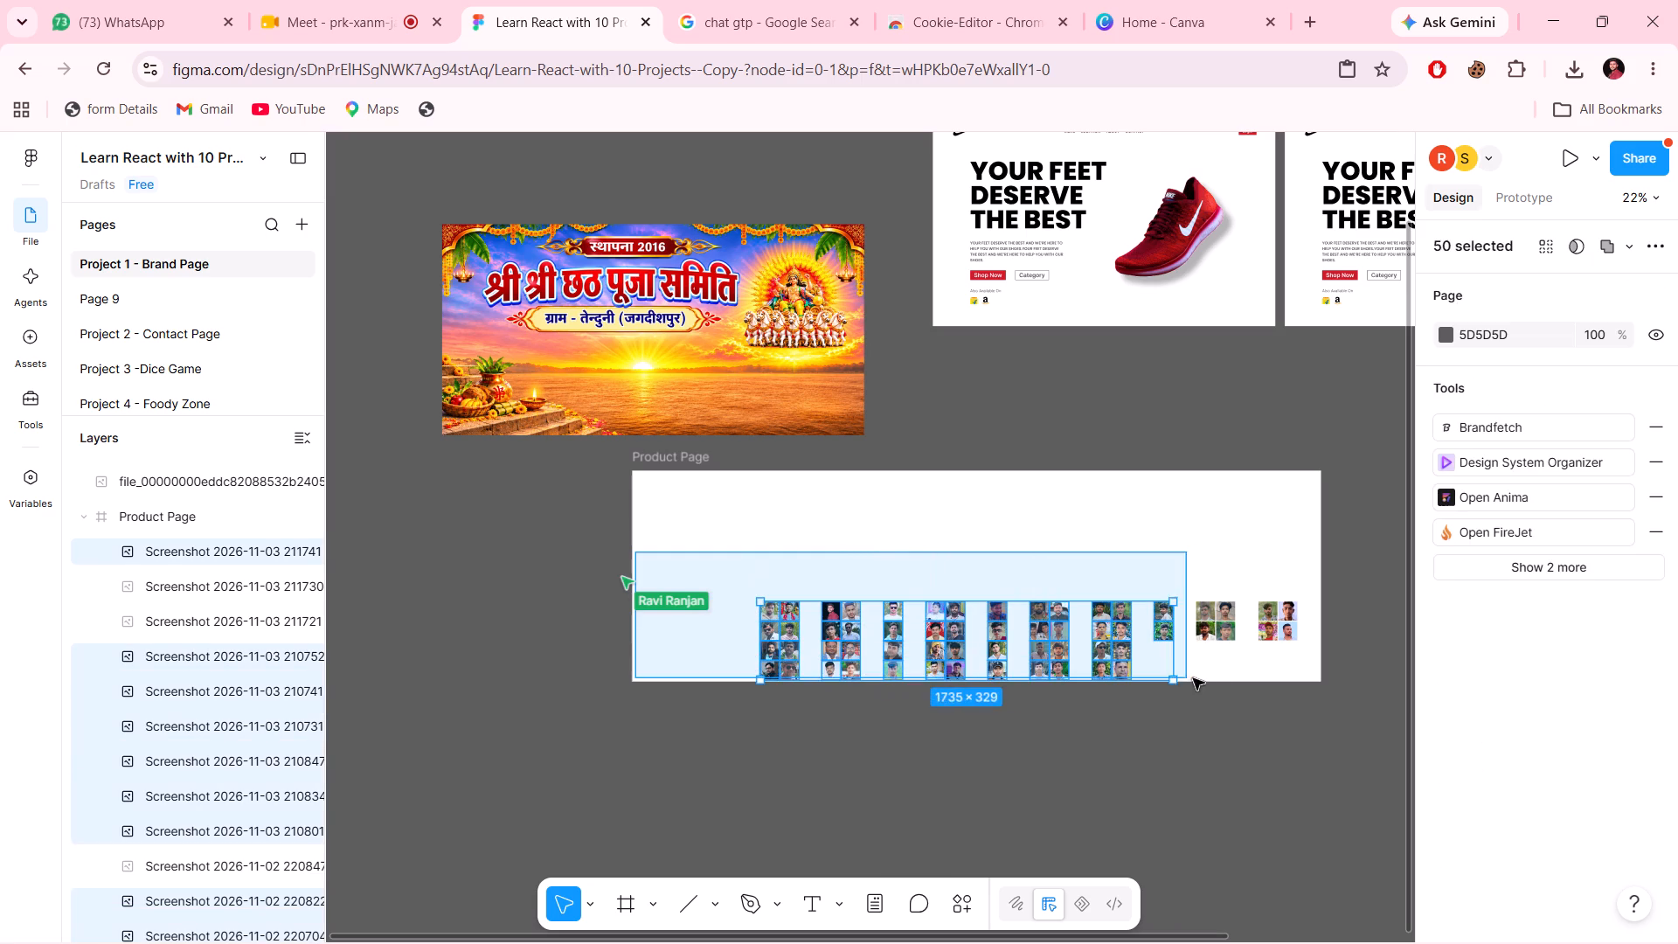
{"action": "left_click_drag", "start_coordinate": [1193, 678], "coordinate": [1338, 672]}
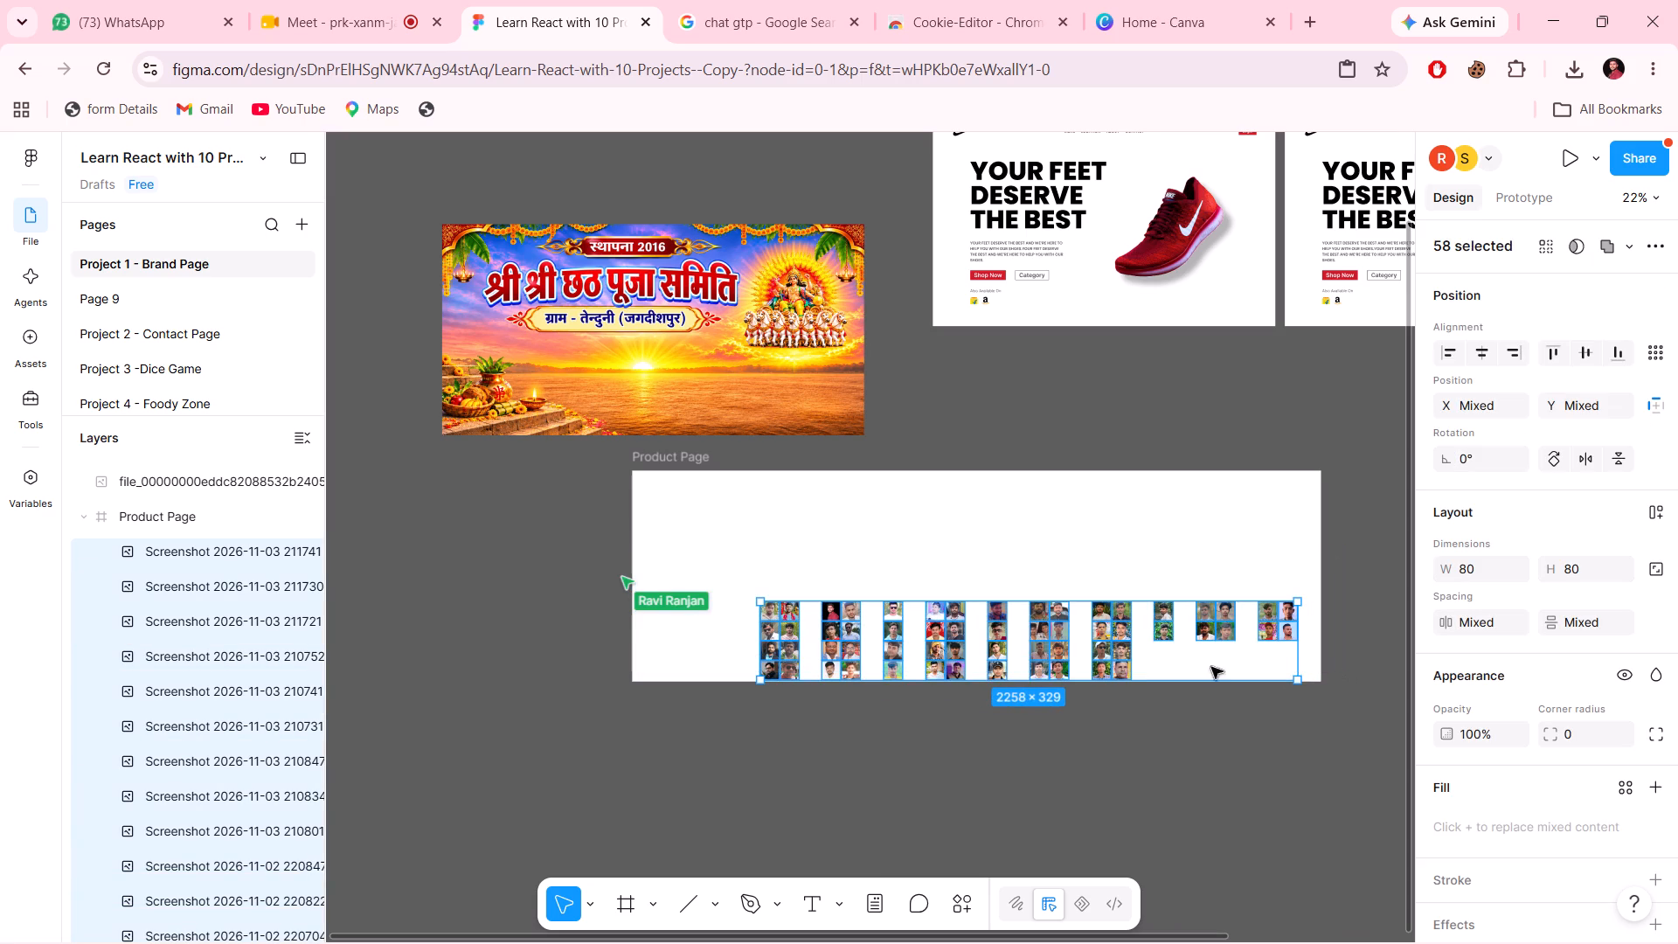
{"action": "left_click_drag", "start_coordinate": [1048, 649], "coordinate": [734, 408]}
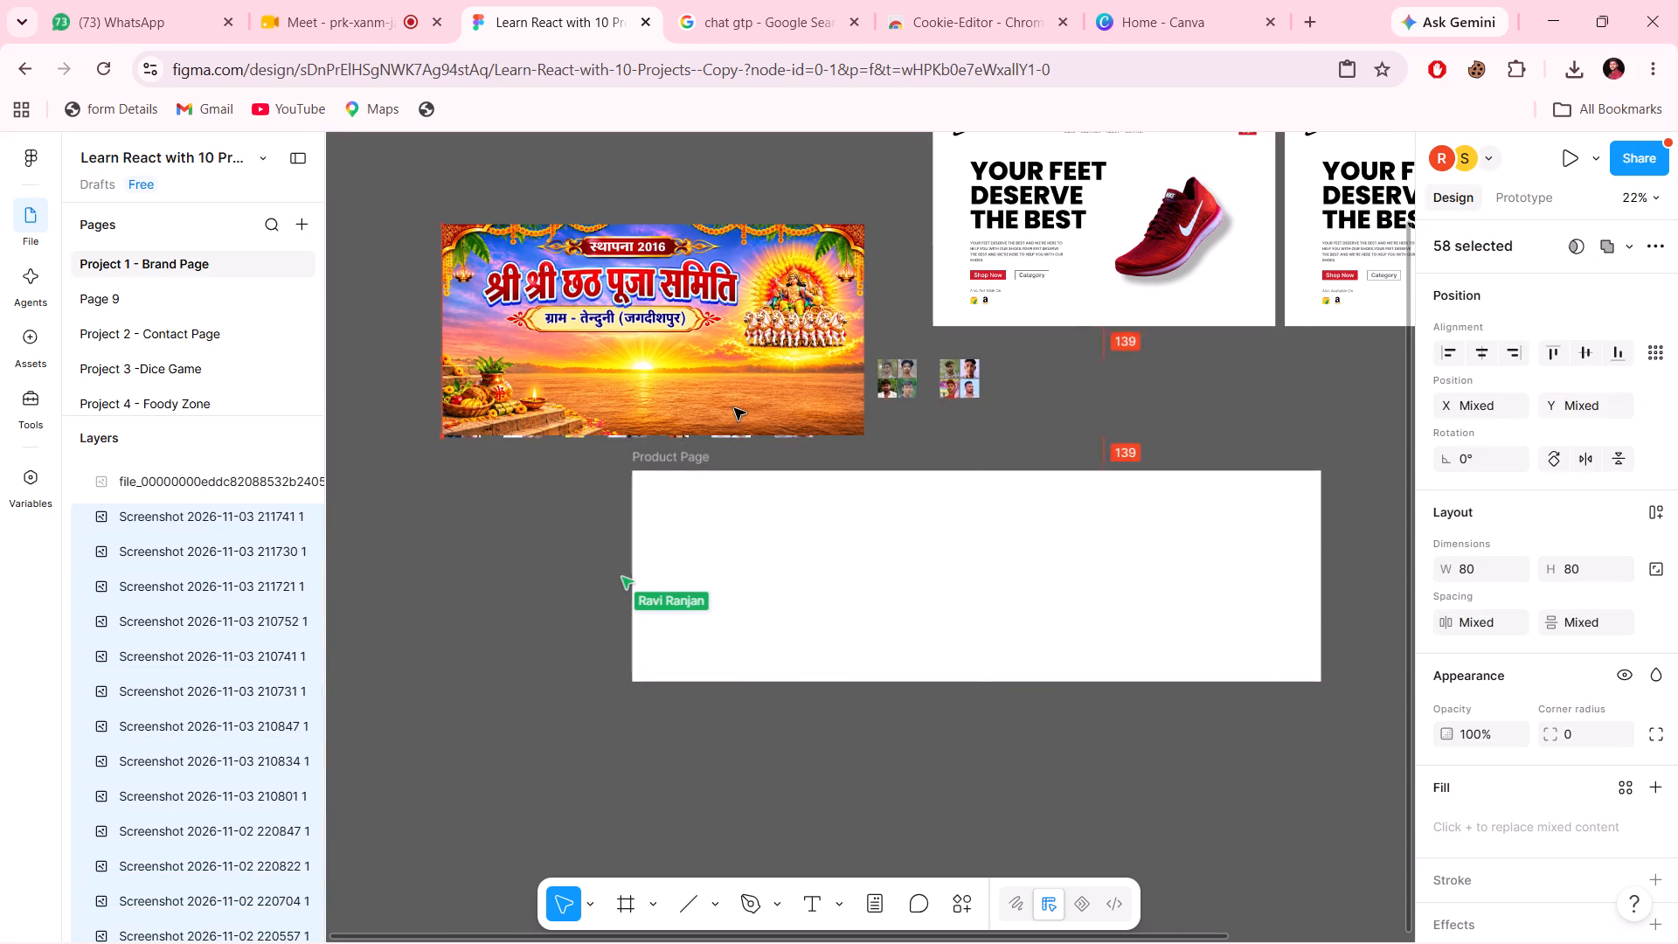
{"action": "left_click_drag", "start_coordinate": [734, 408], "coordinate": [731, 388]}
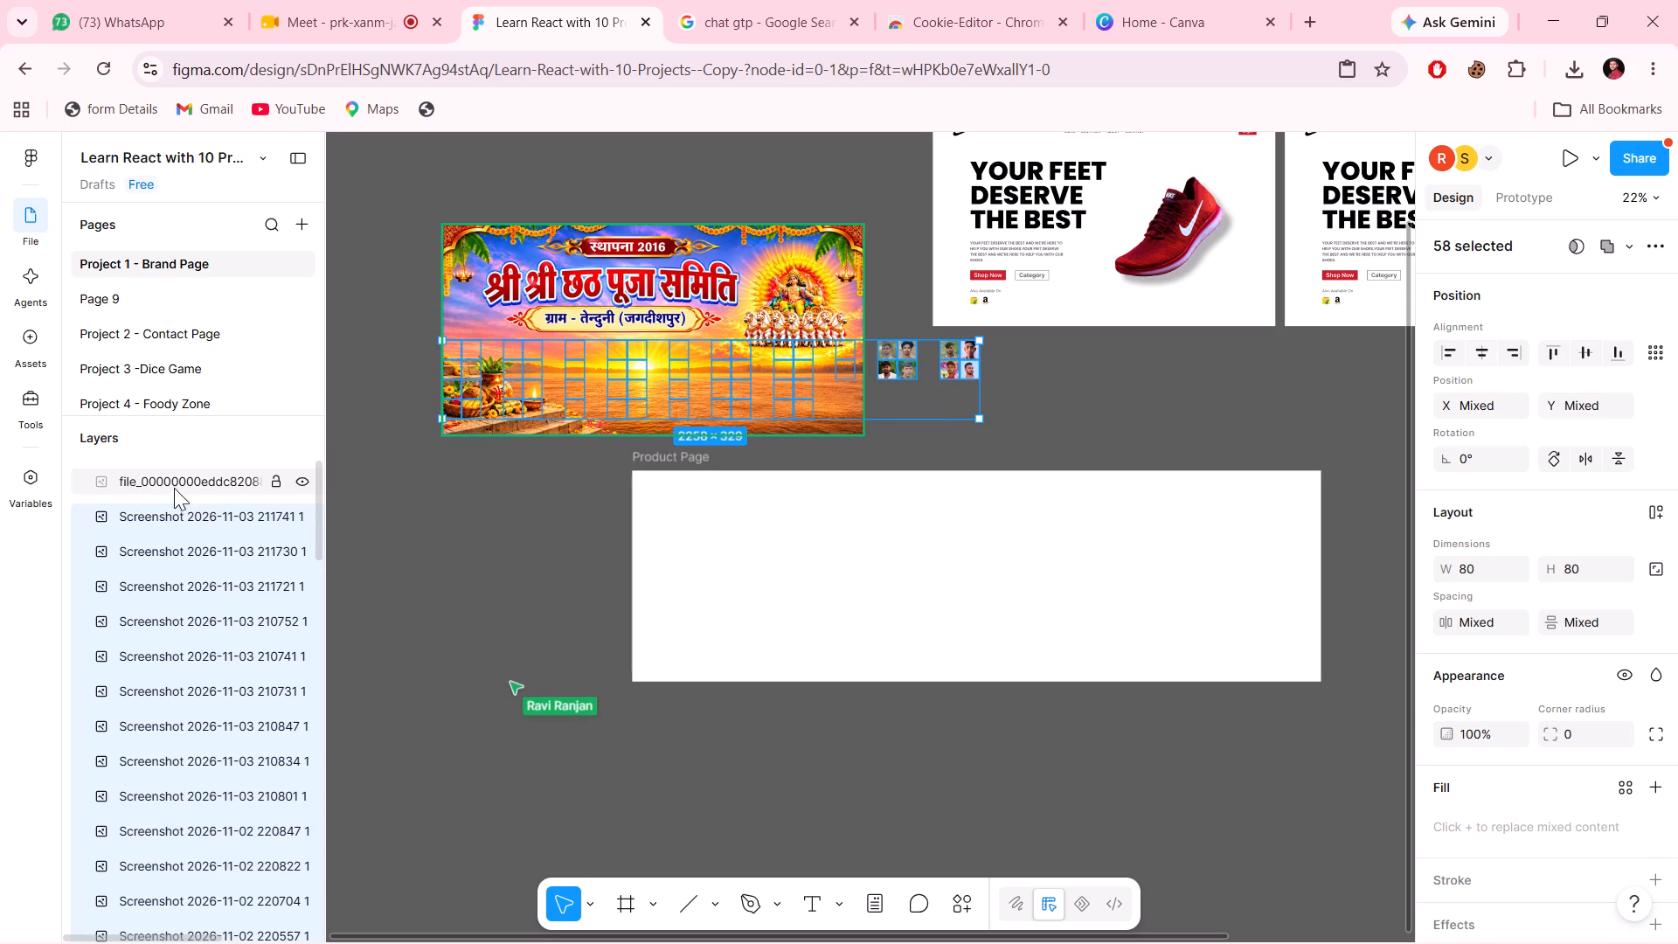
Reorder the file_00000000eddc82088532b image layer beneath all the screenshot layers, directly above the Product Page frame layer.
{"action": "left_click_drag", "start_coordinate": [170, 484], "coordinate": [90, 943]}
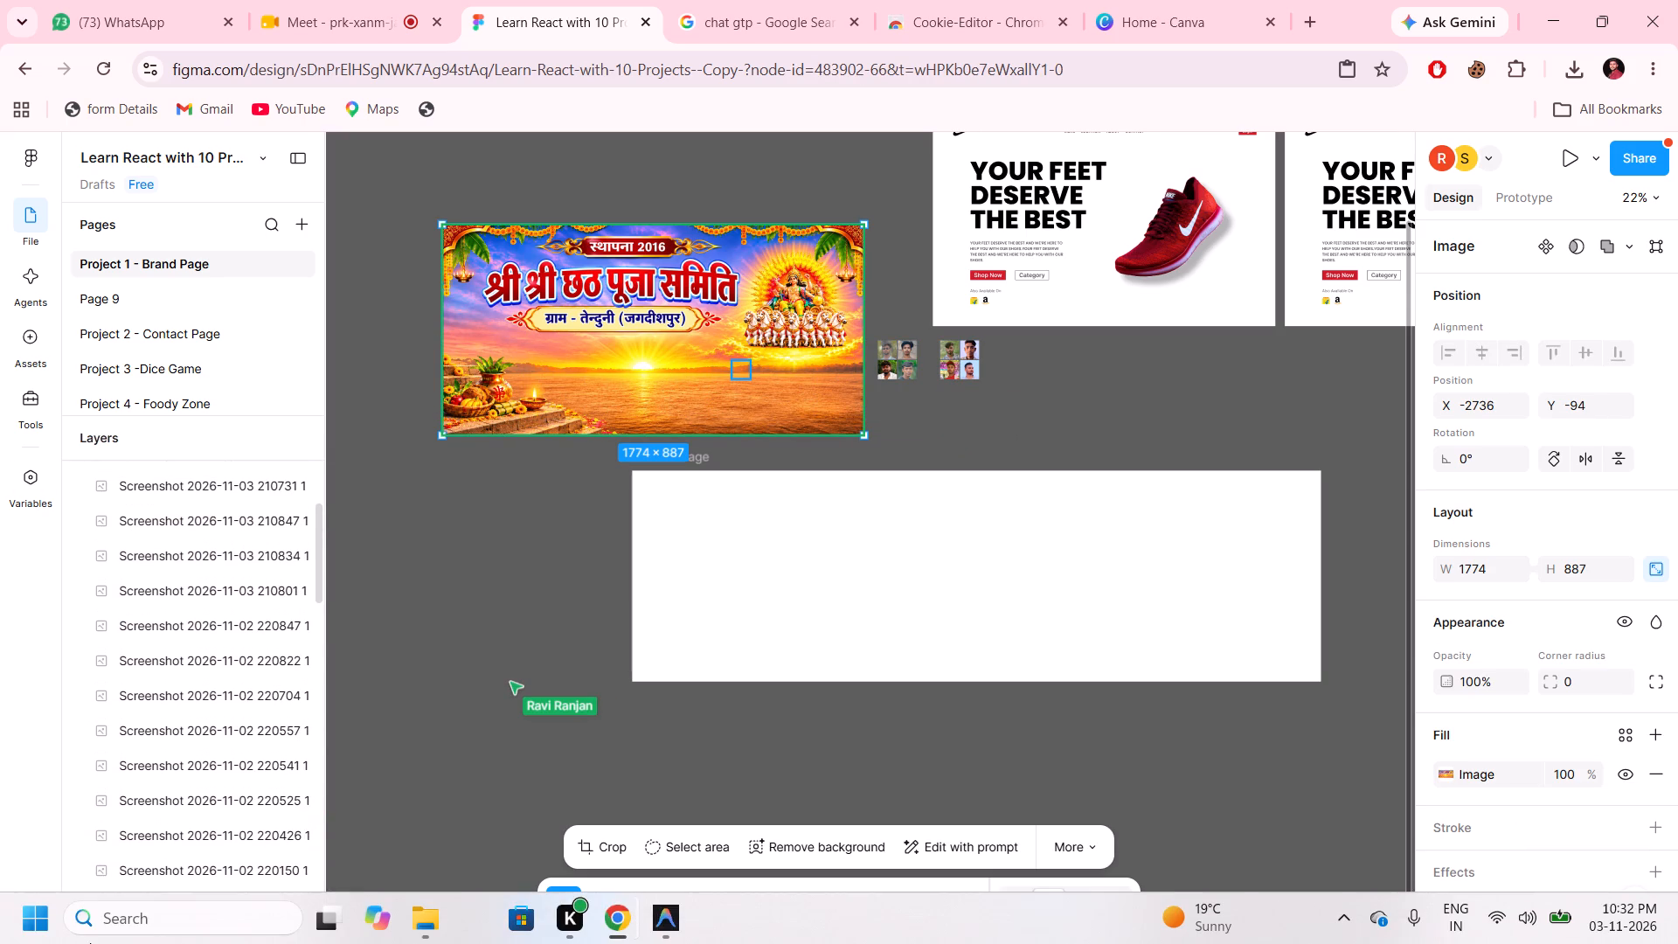
{"action": "left_click_drag", "start_coordinate": [90, 943], "coordinate": [148, 873]}
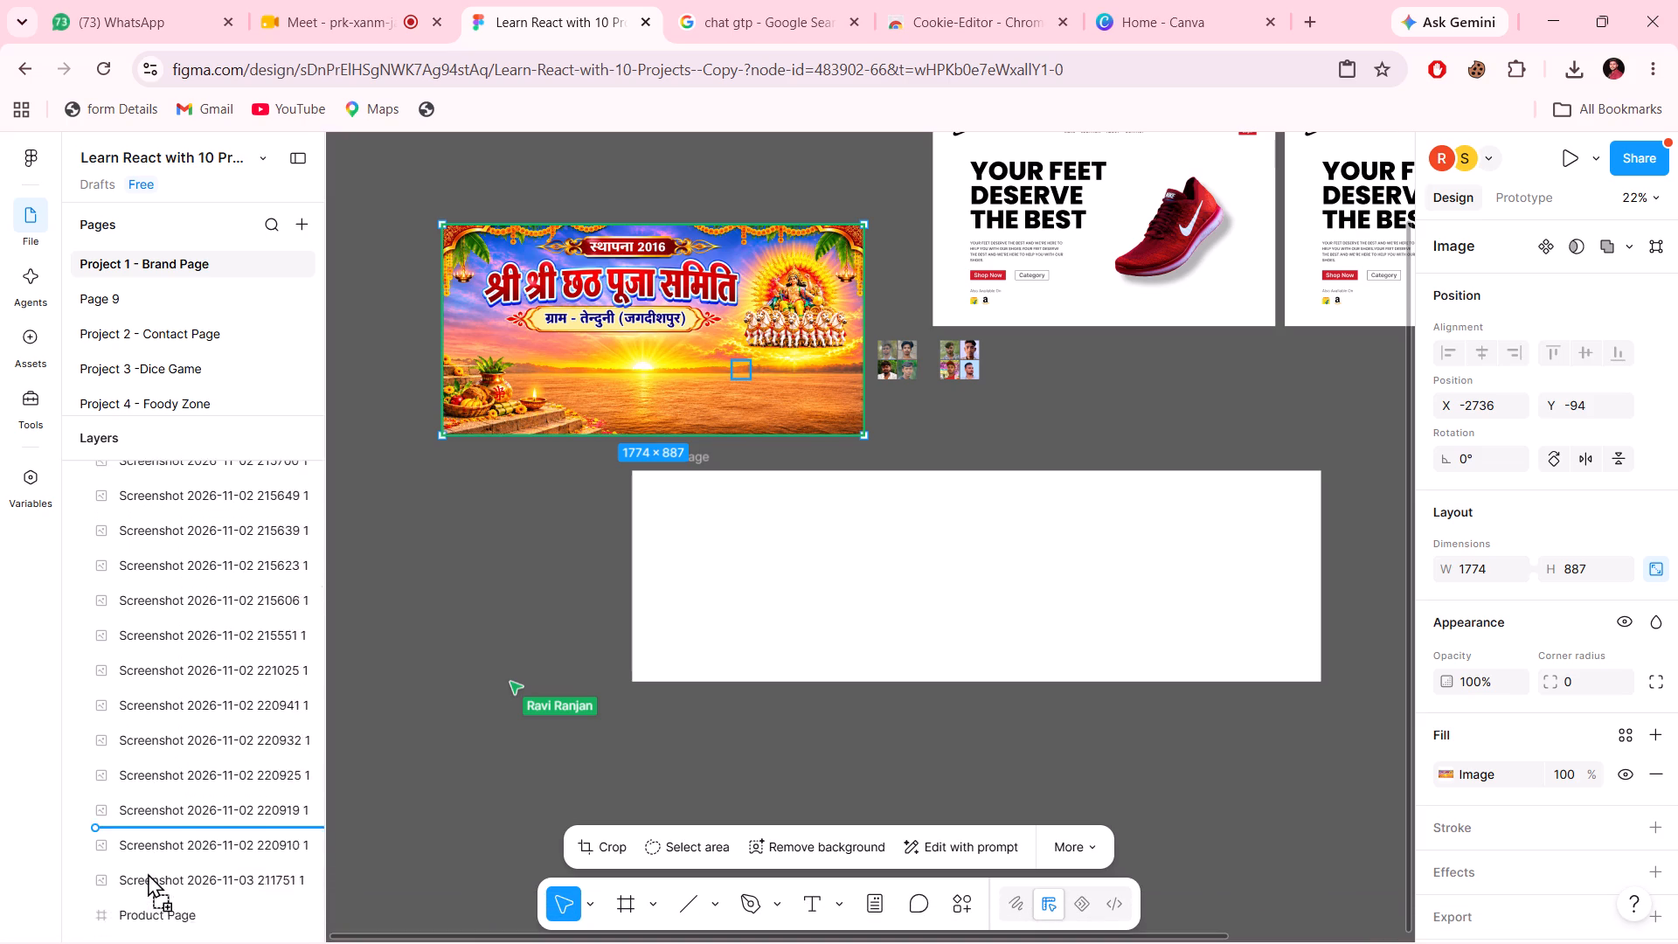
{"action": "left_click_drag", "start_coordinate": [148, 873], "coordinate": [237, 755]}
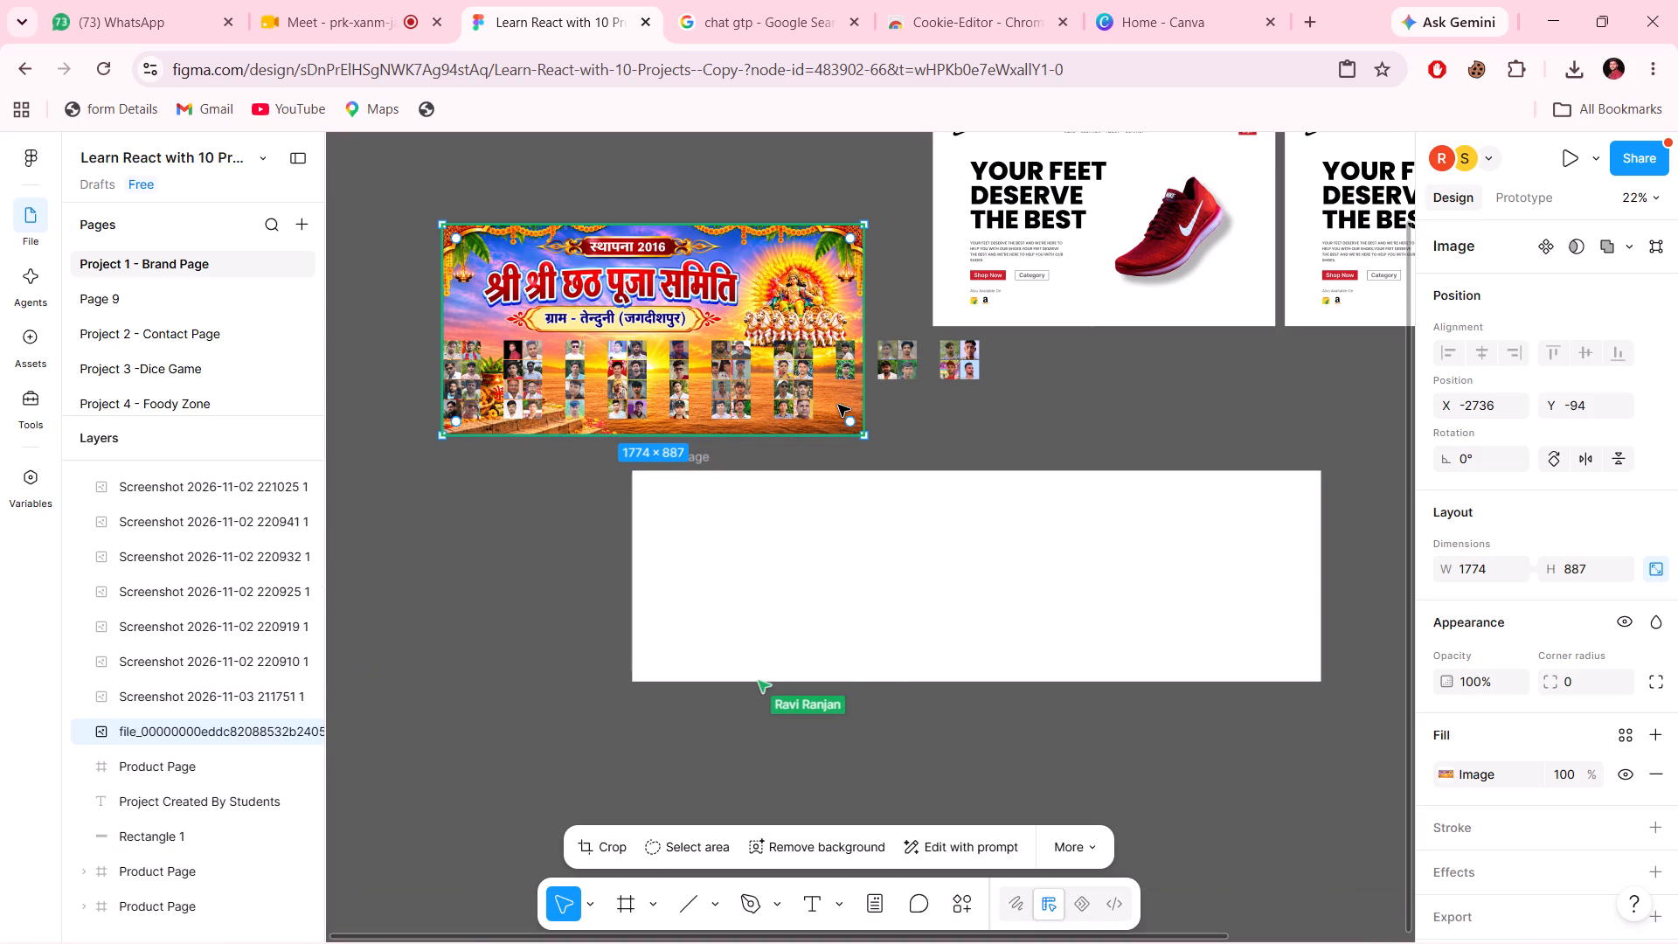
Move the empty Product Page frame down the canvas, well clear of the banner, to about X -2312, Y 2209.
{"action": "left_click", "coordinate": [979, 539]}
{"action": "left_click_drag", "start_coordinate": [979, 539], "coordinate": [891, 842]}
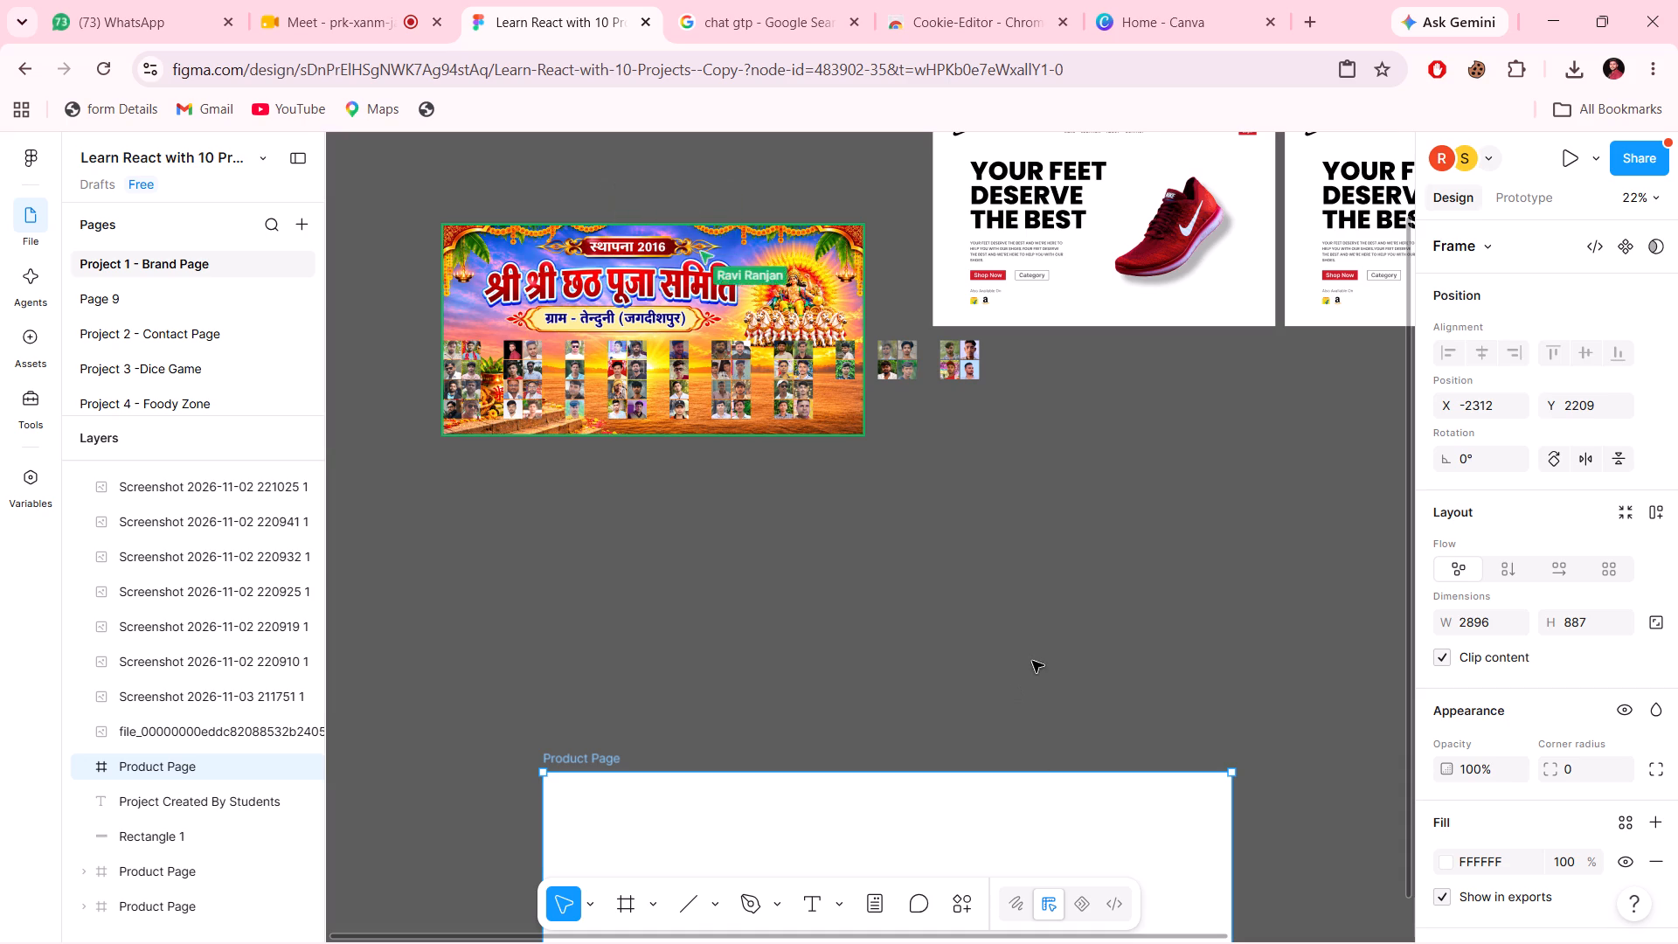
Move the banner background image up the canvas, clear of the member photos, to X -2927, Y -1472.
{"action": "left_click_drag", "start_coordinate": [684, 284], "coordinate": [620, 219]}
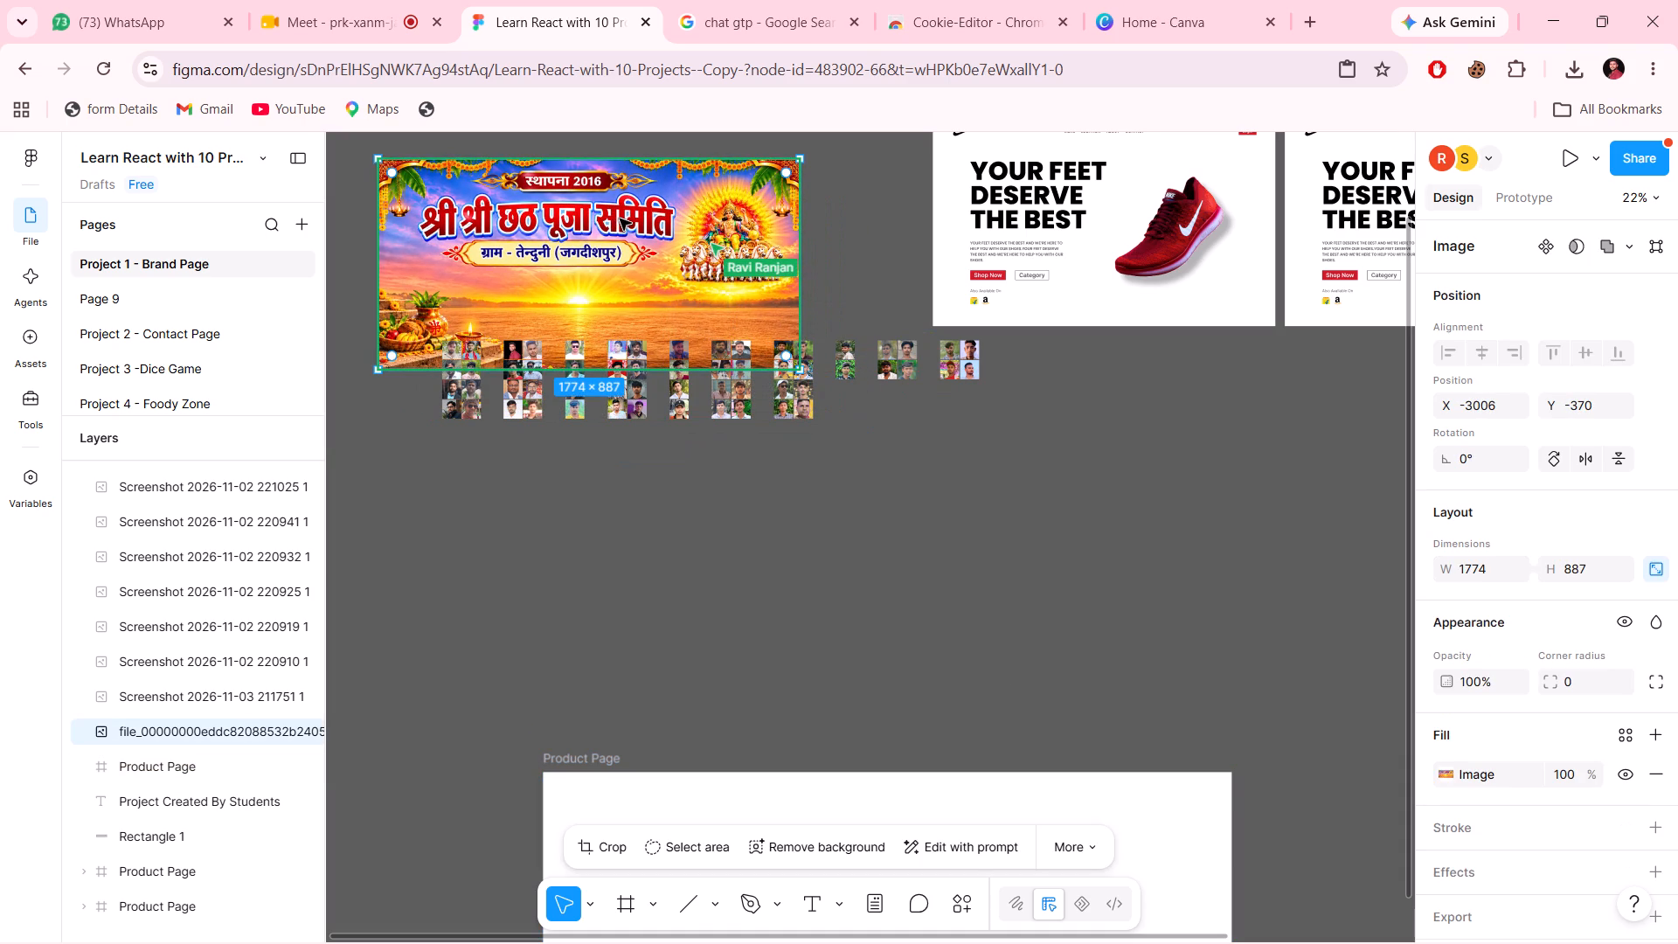
{"action": "left_click_drag", "start_coordinate": [620, 219], "coordinate": [702, 70]}
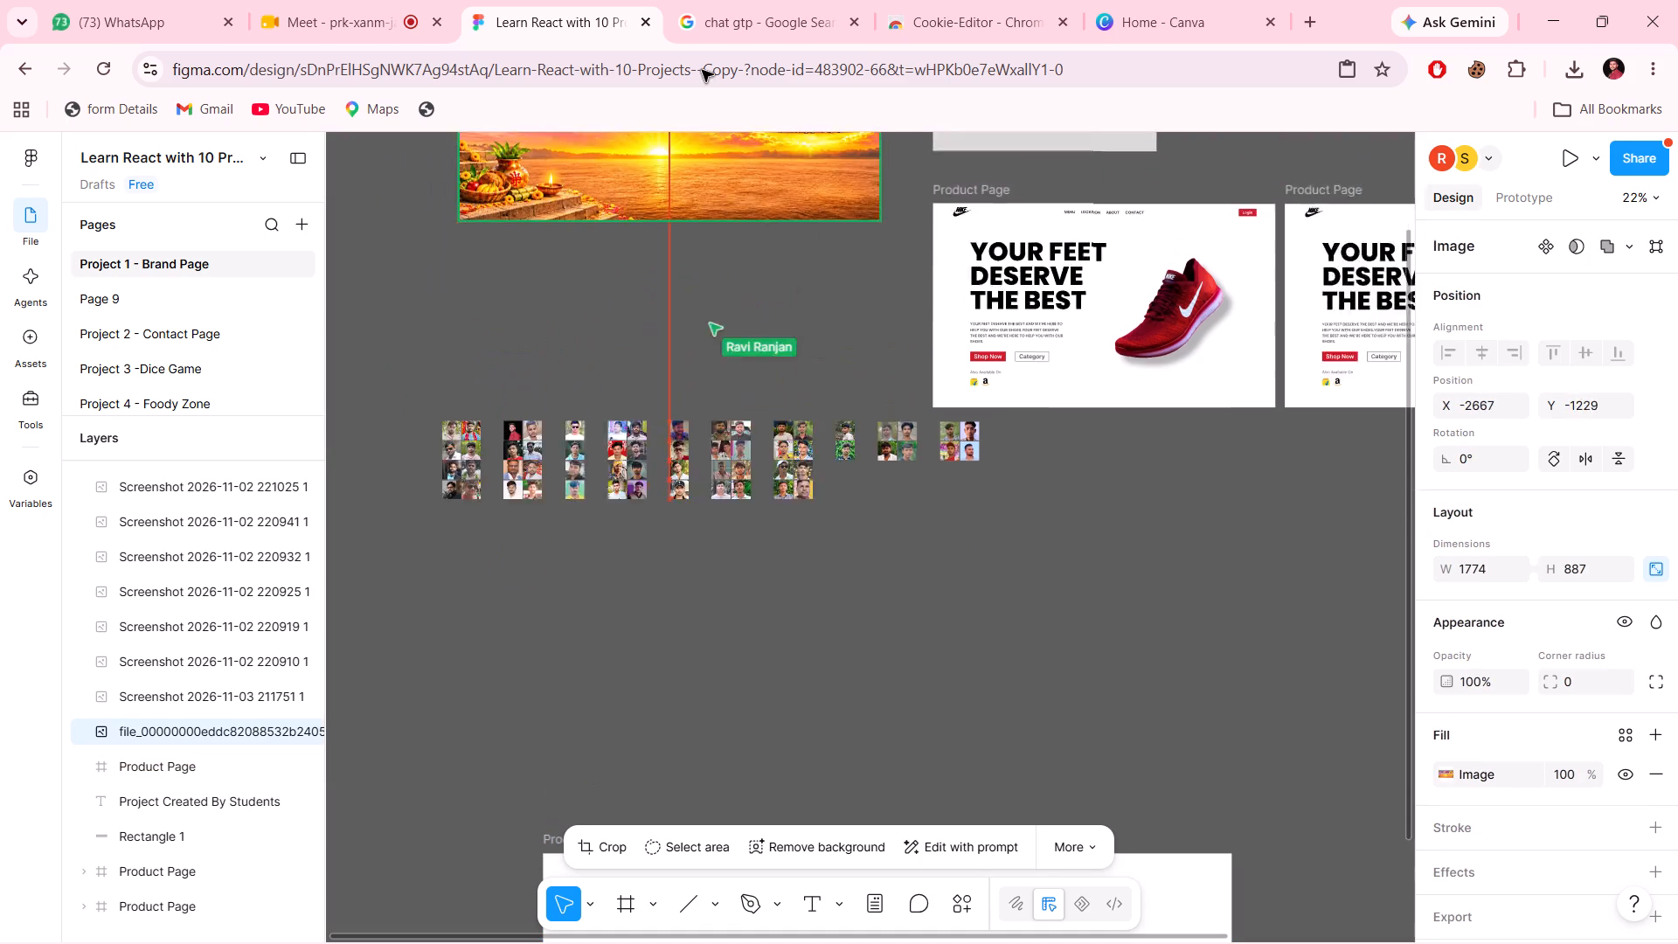
{"action": "left_click_drag", "start_coordinate": [702, 70], "coordinate": [635, 326]}
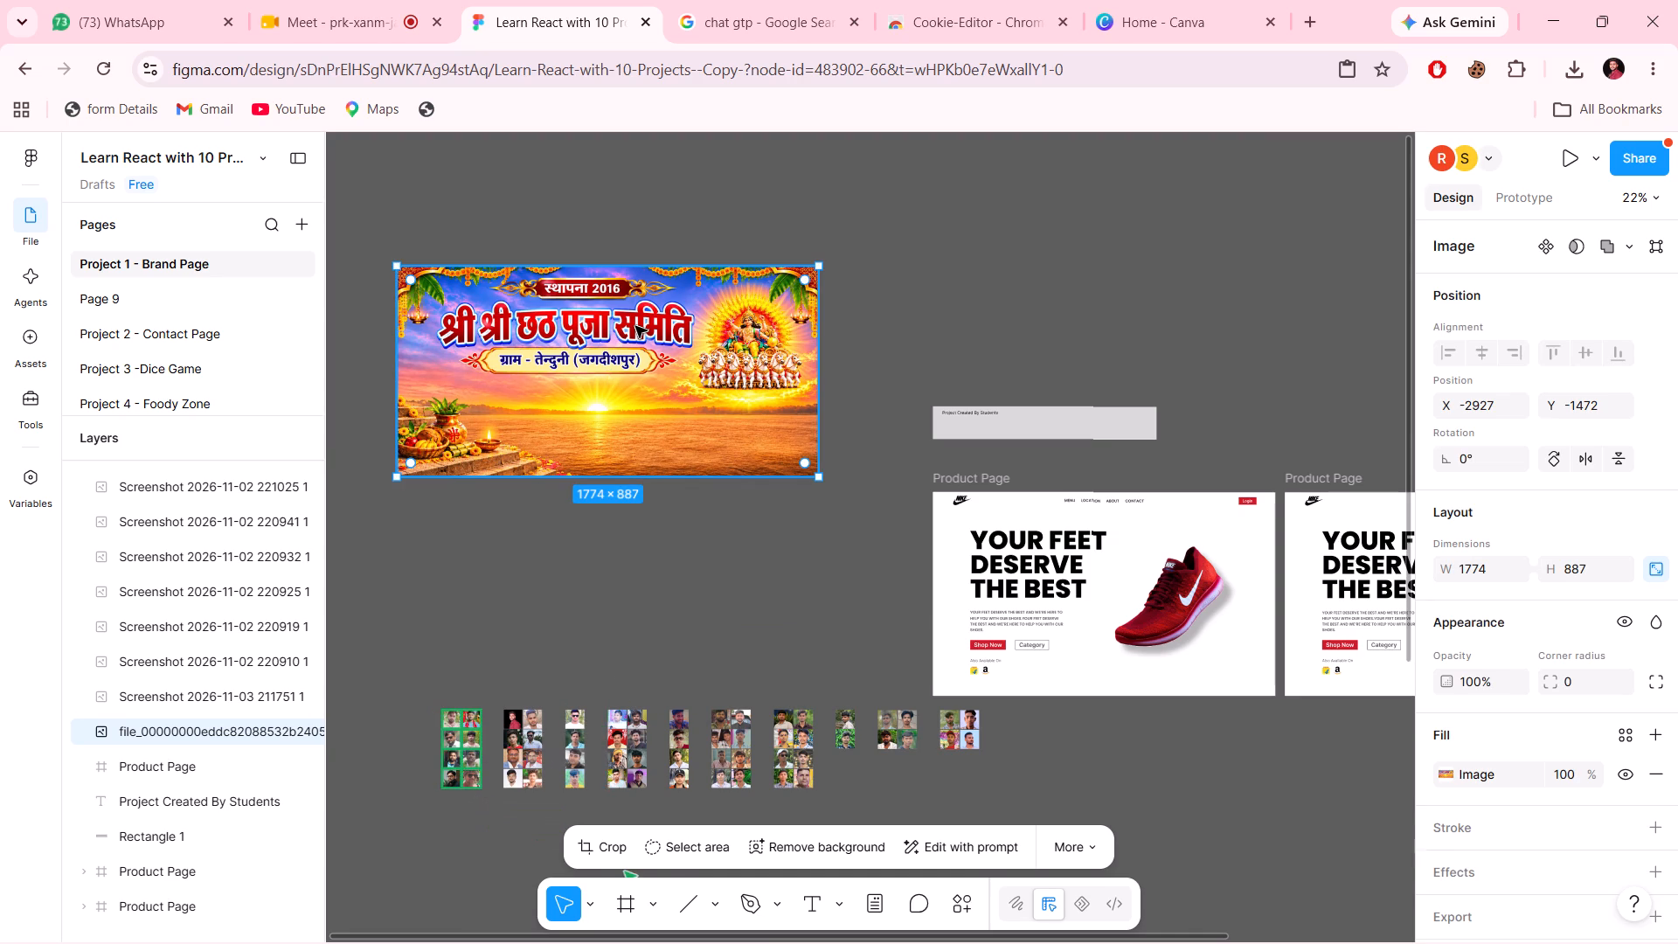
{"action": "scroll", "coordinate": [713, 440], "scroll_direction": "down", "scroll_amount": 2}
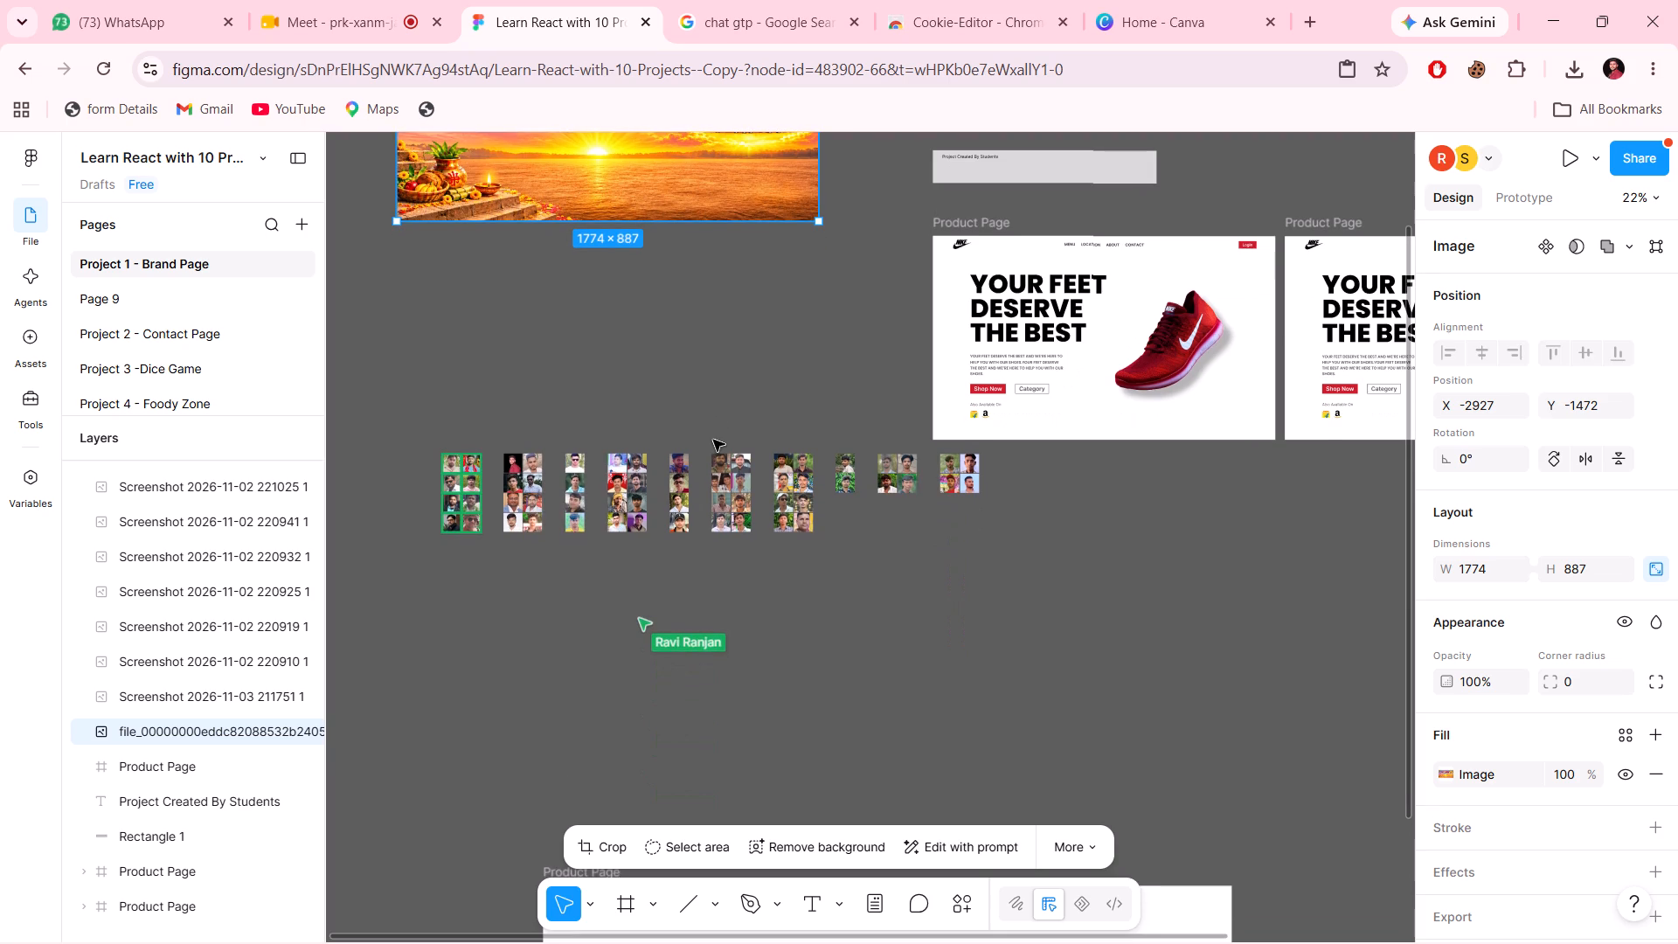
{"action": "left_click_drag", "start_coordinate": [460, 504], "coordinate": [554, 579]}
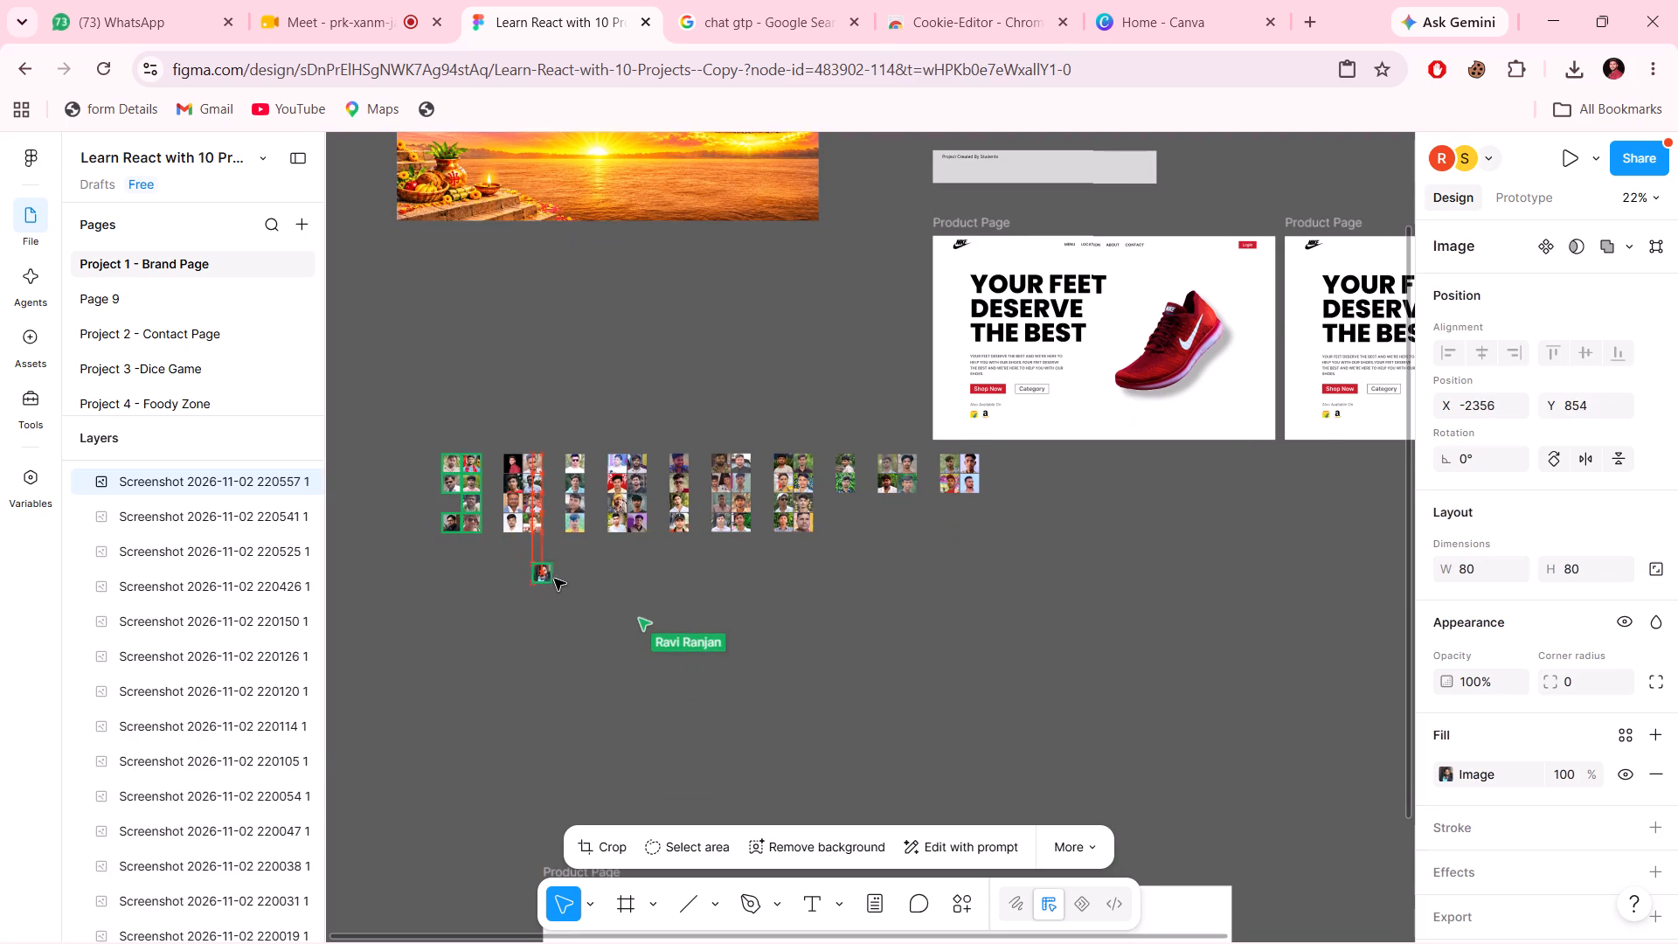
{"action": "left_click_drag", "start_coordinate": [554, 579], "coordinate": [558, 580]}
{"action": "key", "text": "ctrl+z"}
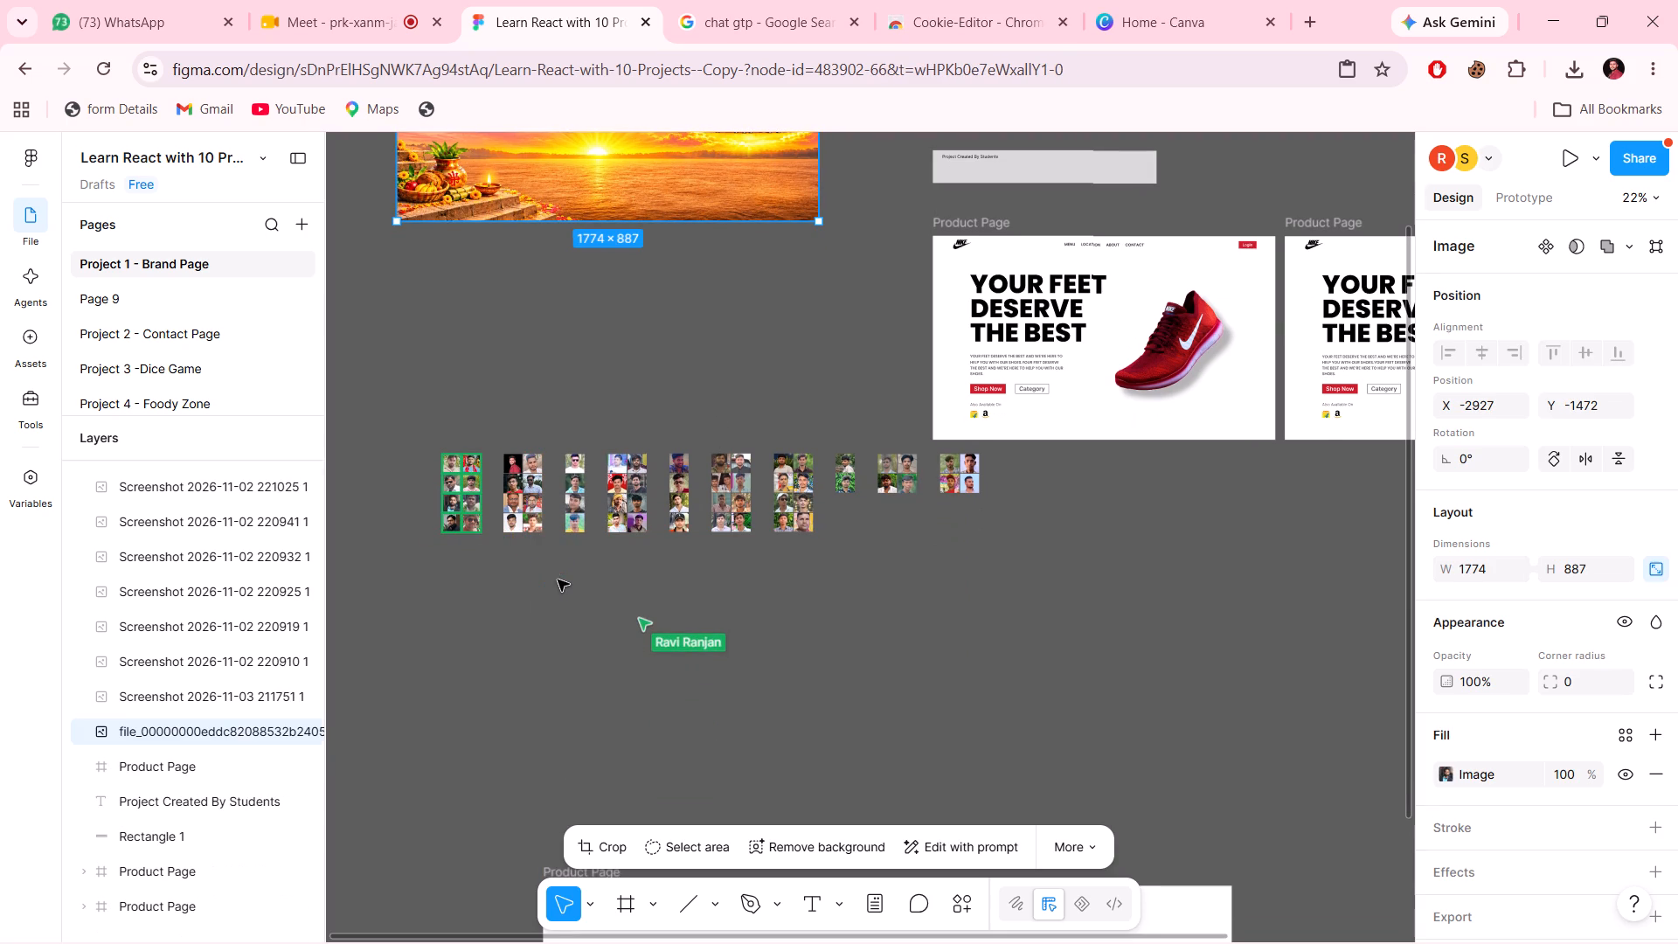
Move the leftmost block of eight member photos against the neighbouring block, aligned in rows with a gap of about 4.
{"action": "left_click", "coordinate": [389, 458]}
{"action": "left_click_drag", "start_coordinate": [426, 434], "coordinate": [469, 495]}
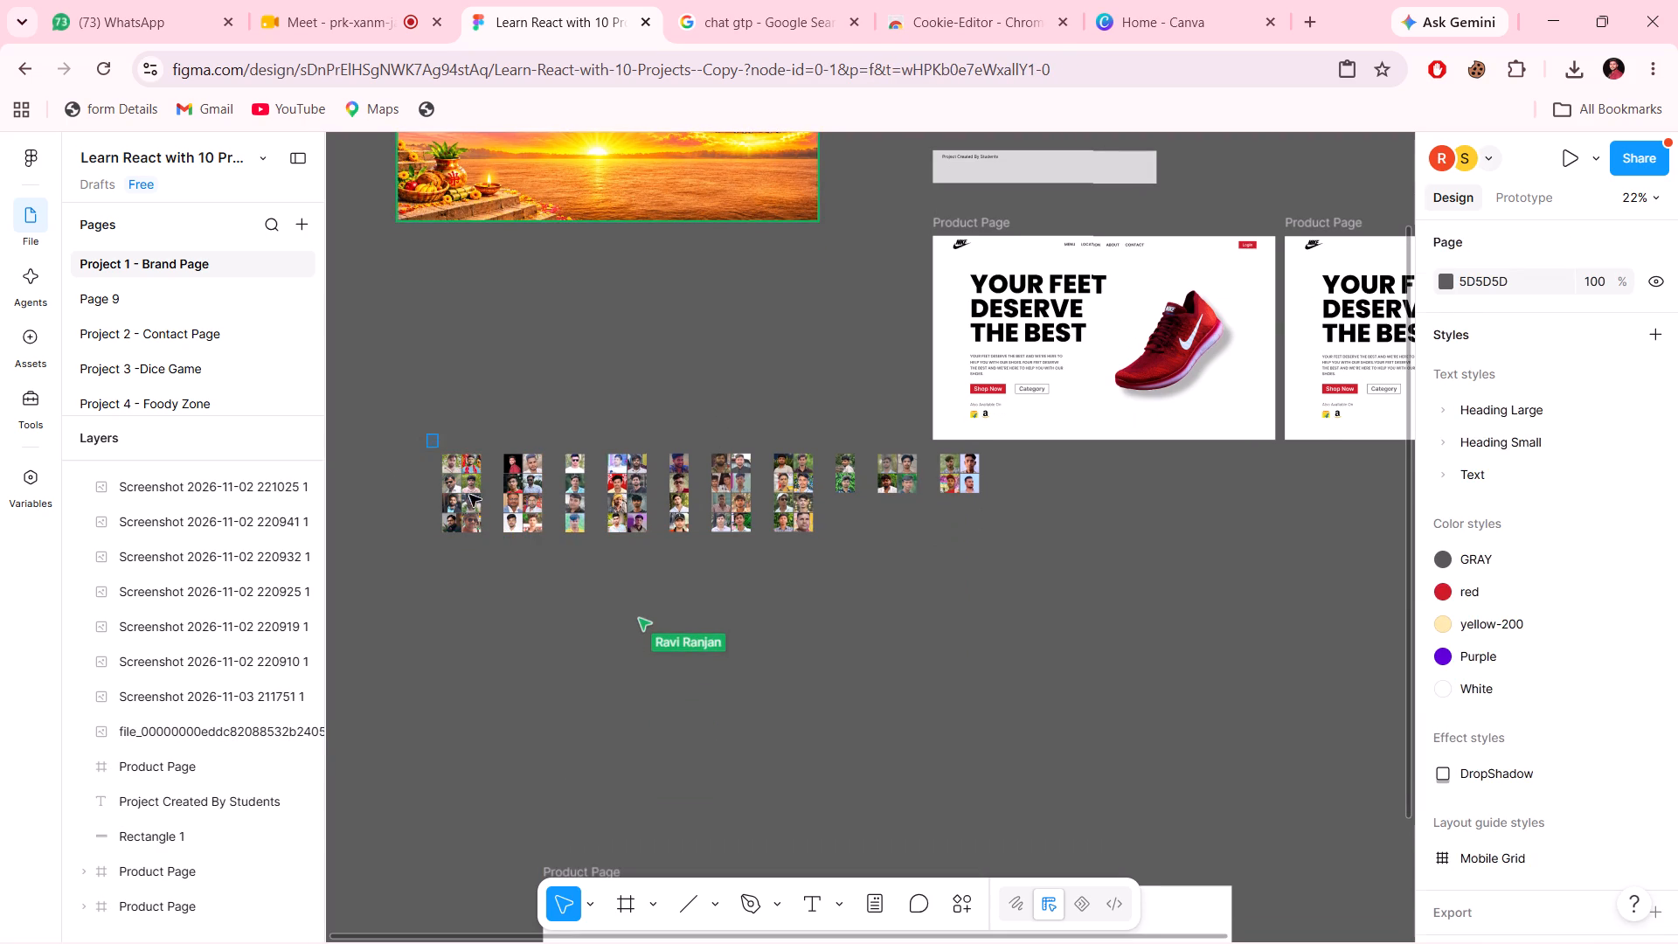
{"action": "left_click_drag", "start_coordinate": [469, 495], "coordinate": [479, 524]}
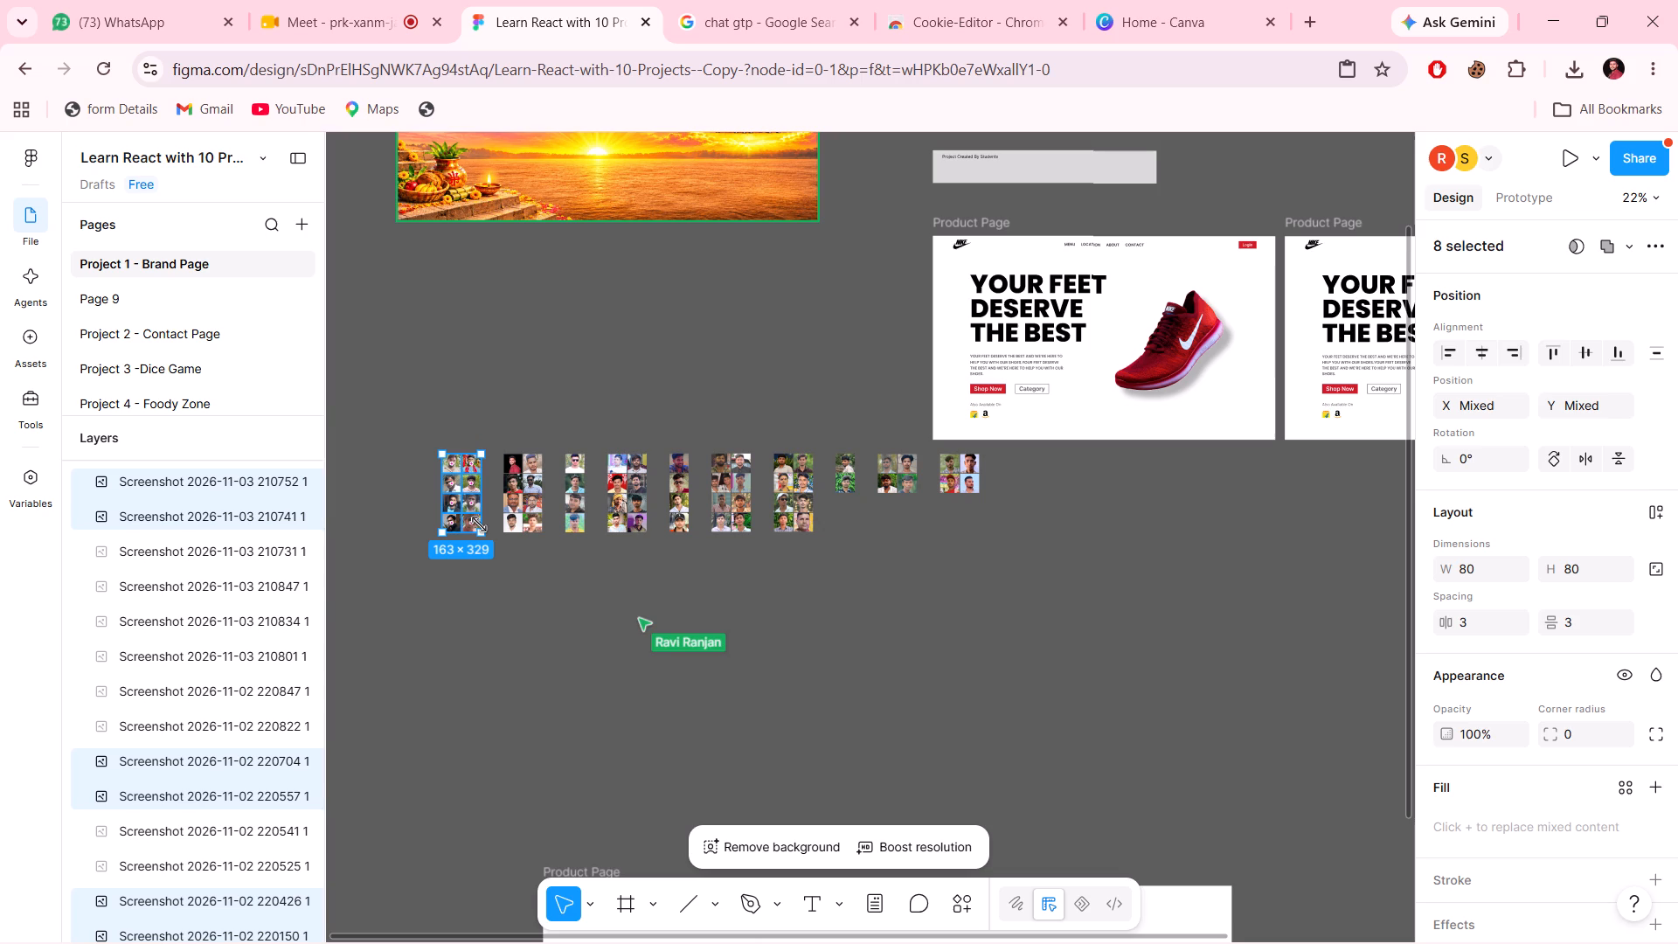
{"action": "left_click_drag", "start_coordinate": [468, 505], "coordinate": [587, 657]}
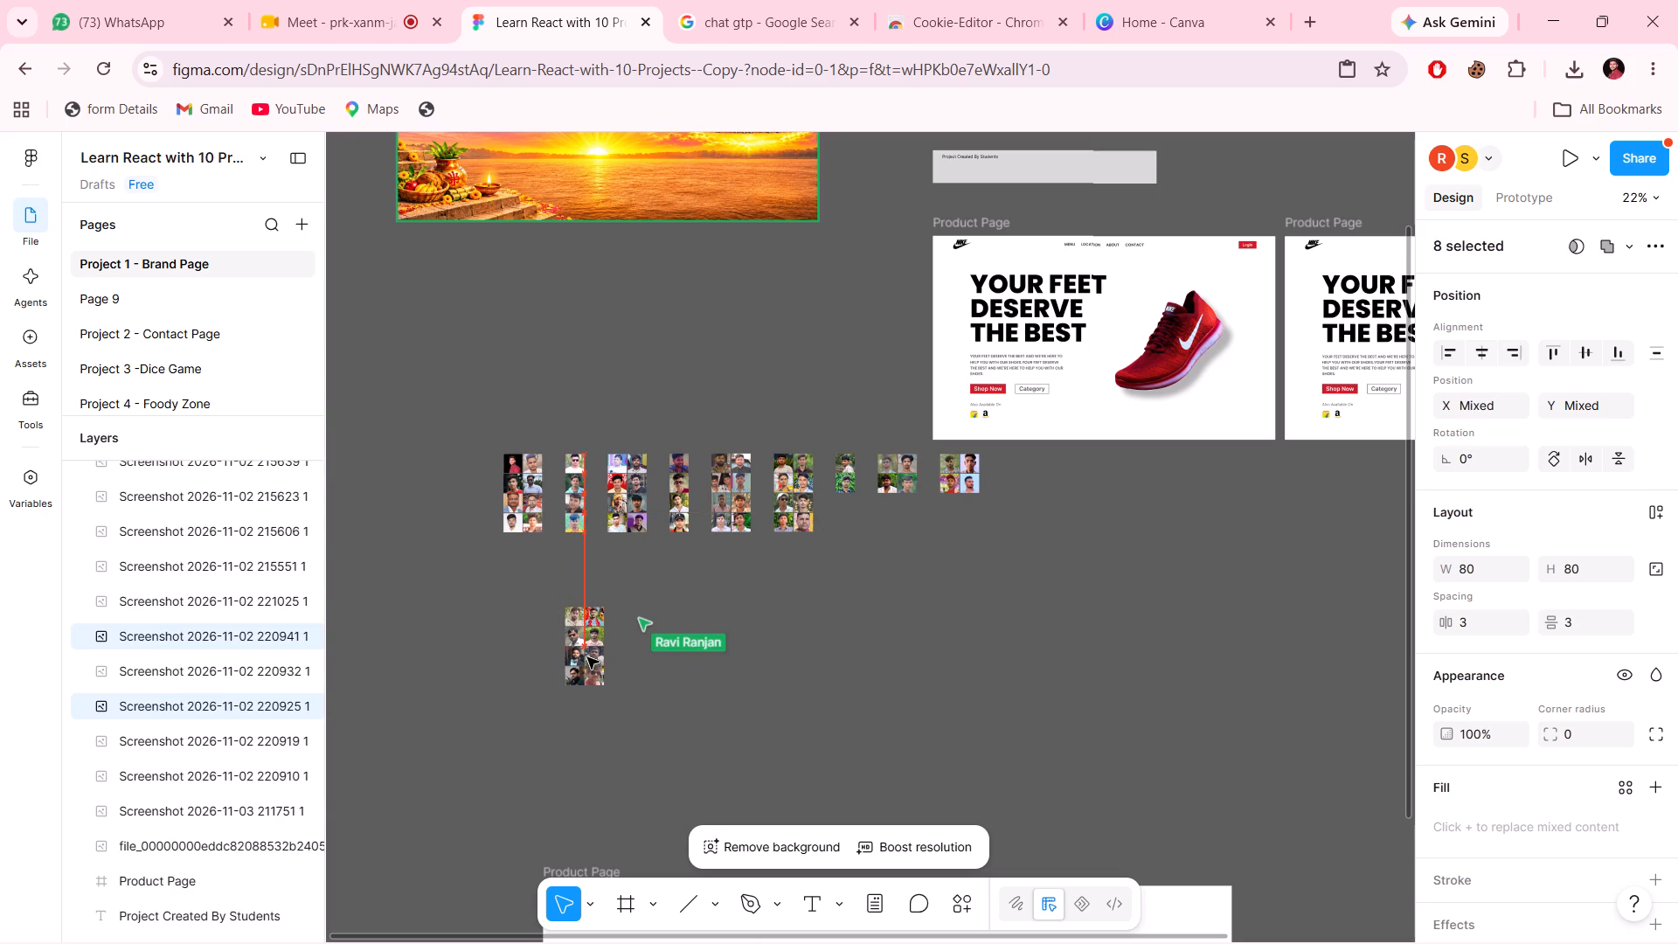
{"action": "left_click_drag", "start_coordinate": [587, 657], "coordinate": [578, 457]}
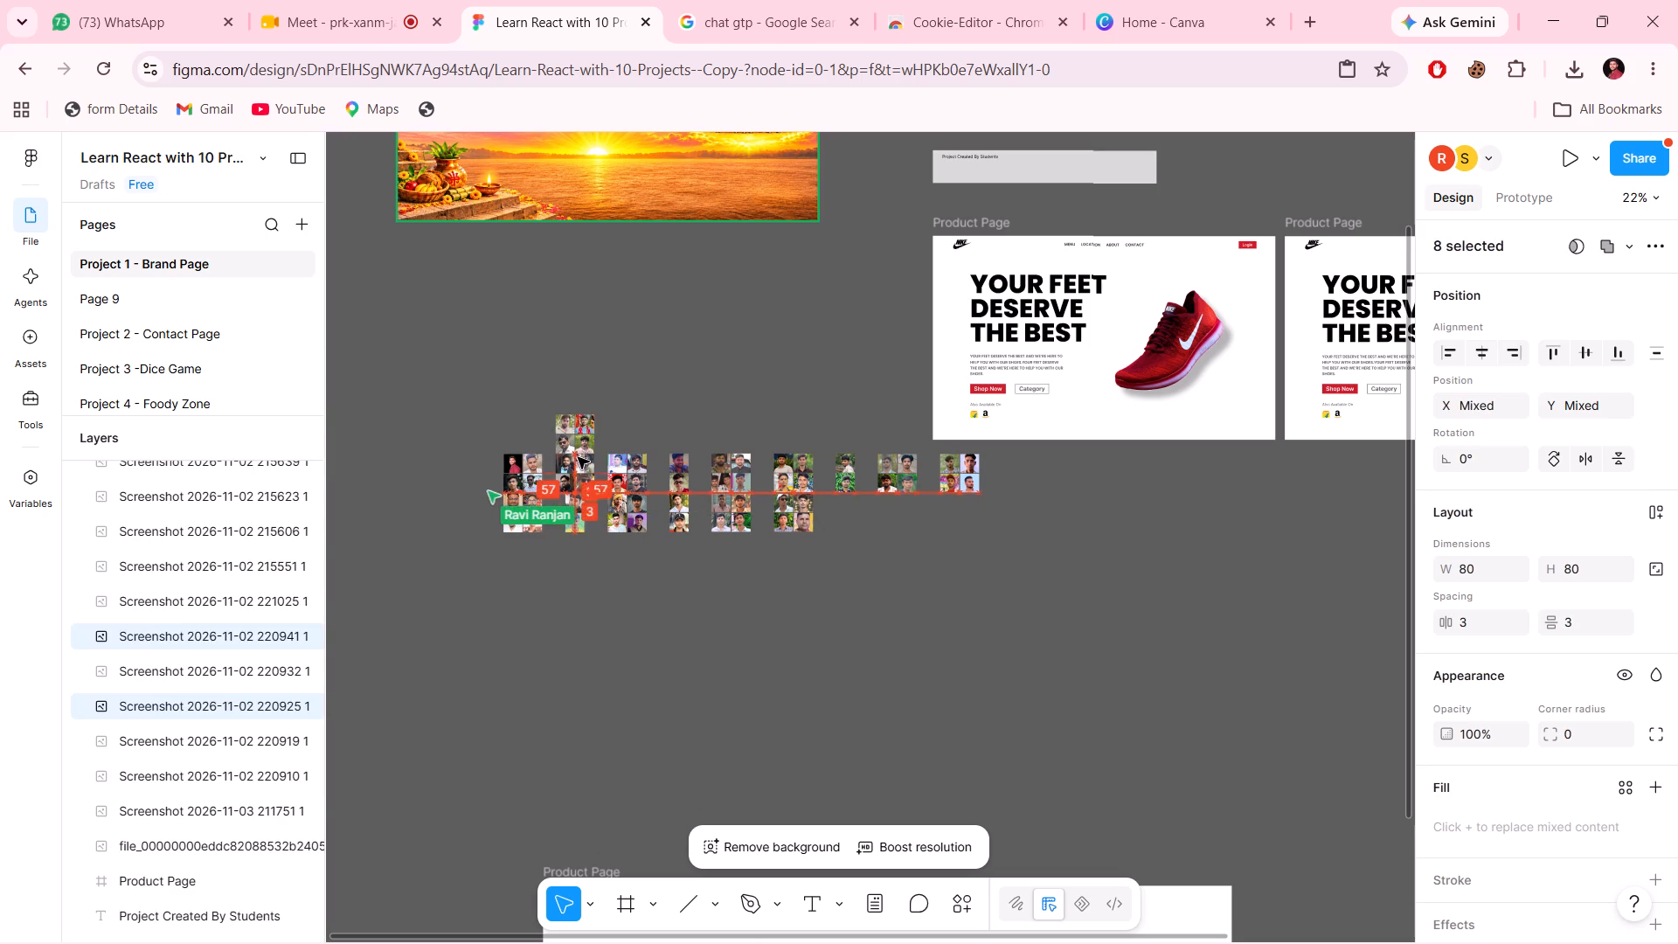
{"action": "left_click_drag", "start_coordinate": [578, 457], "coordinate": [487, 502]}
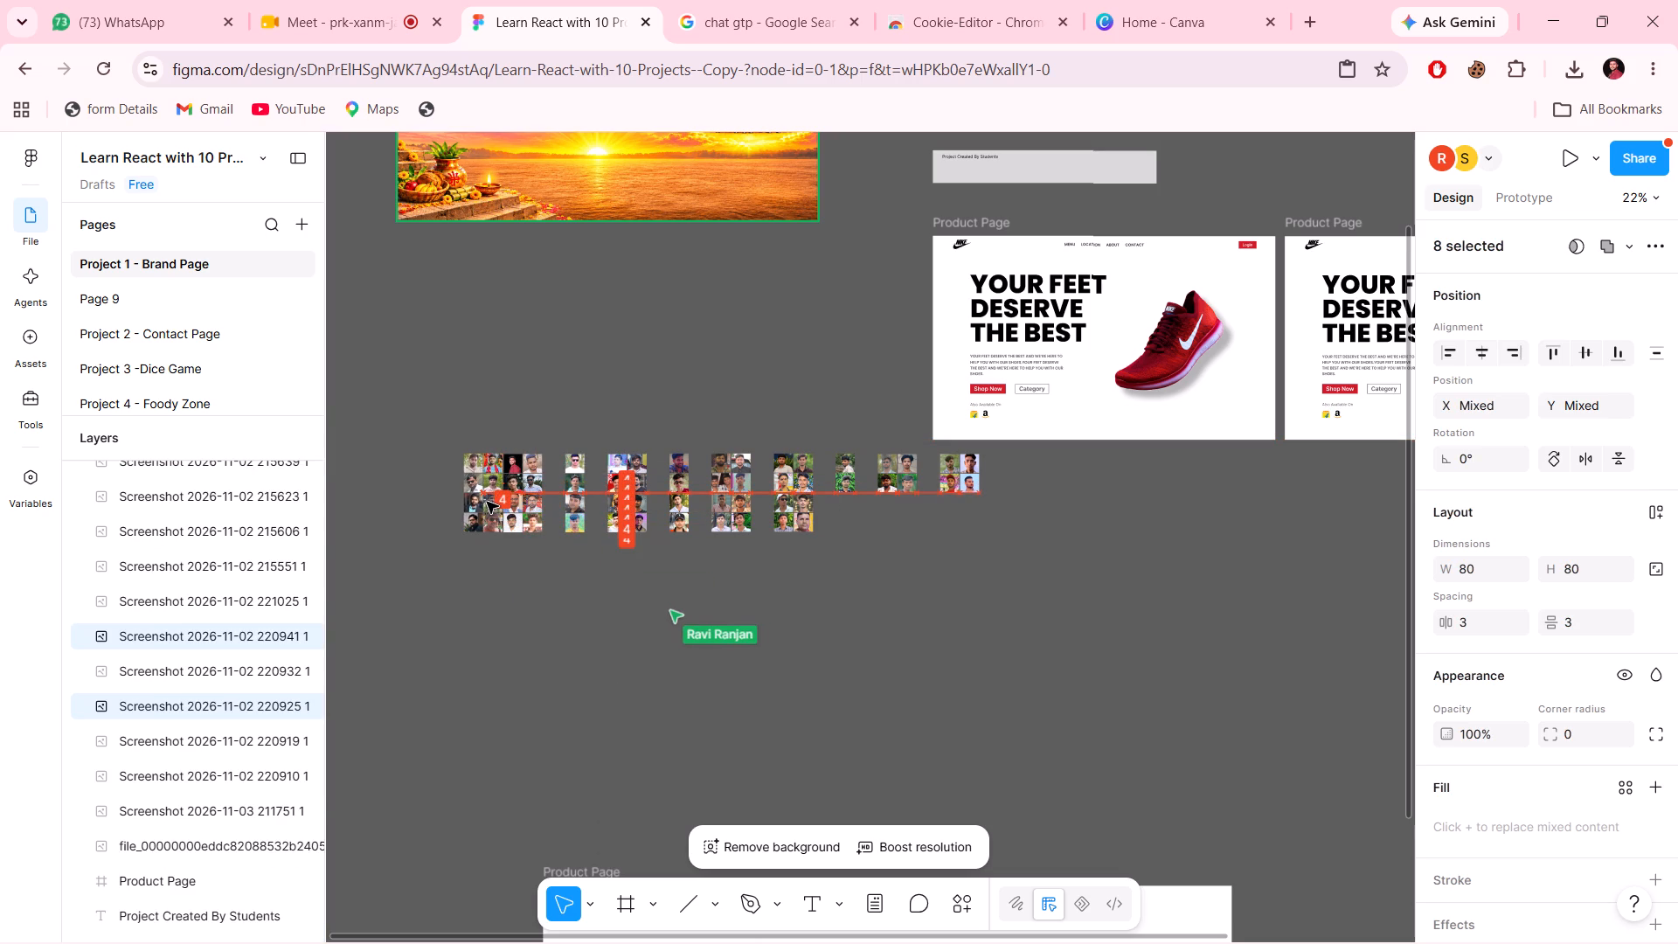
{"action": "left_click_drag", "start_coordinate": [487, 502], "coordinate": [484, 500]}
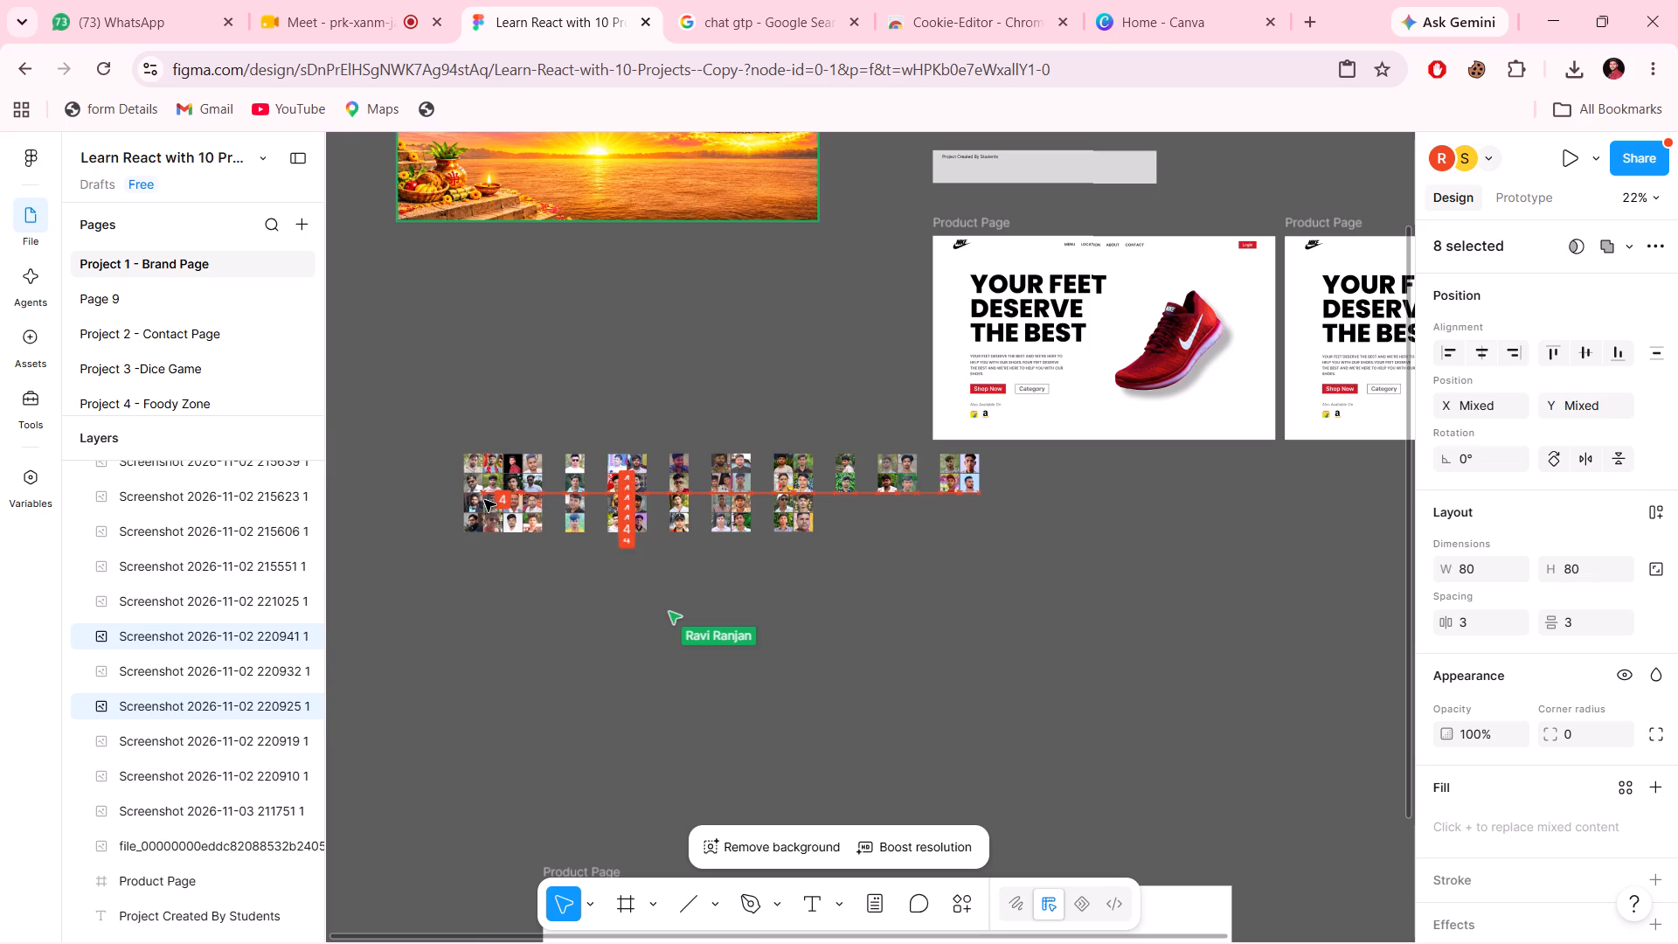
{"action": "left_click_drag", "start_coordinate": [484, 500], "coordinate": [486, 501]}
Nudge the nearest separate column of four photos left to X -2308, closing the gap to the joined photo blocks.
{"action": "left_click_drag", "start_coordinate": [565, 444], "coordinate": [583, 532]}
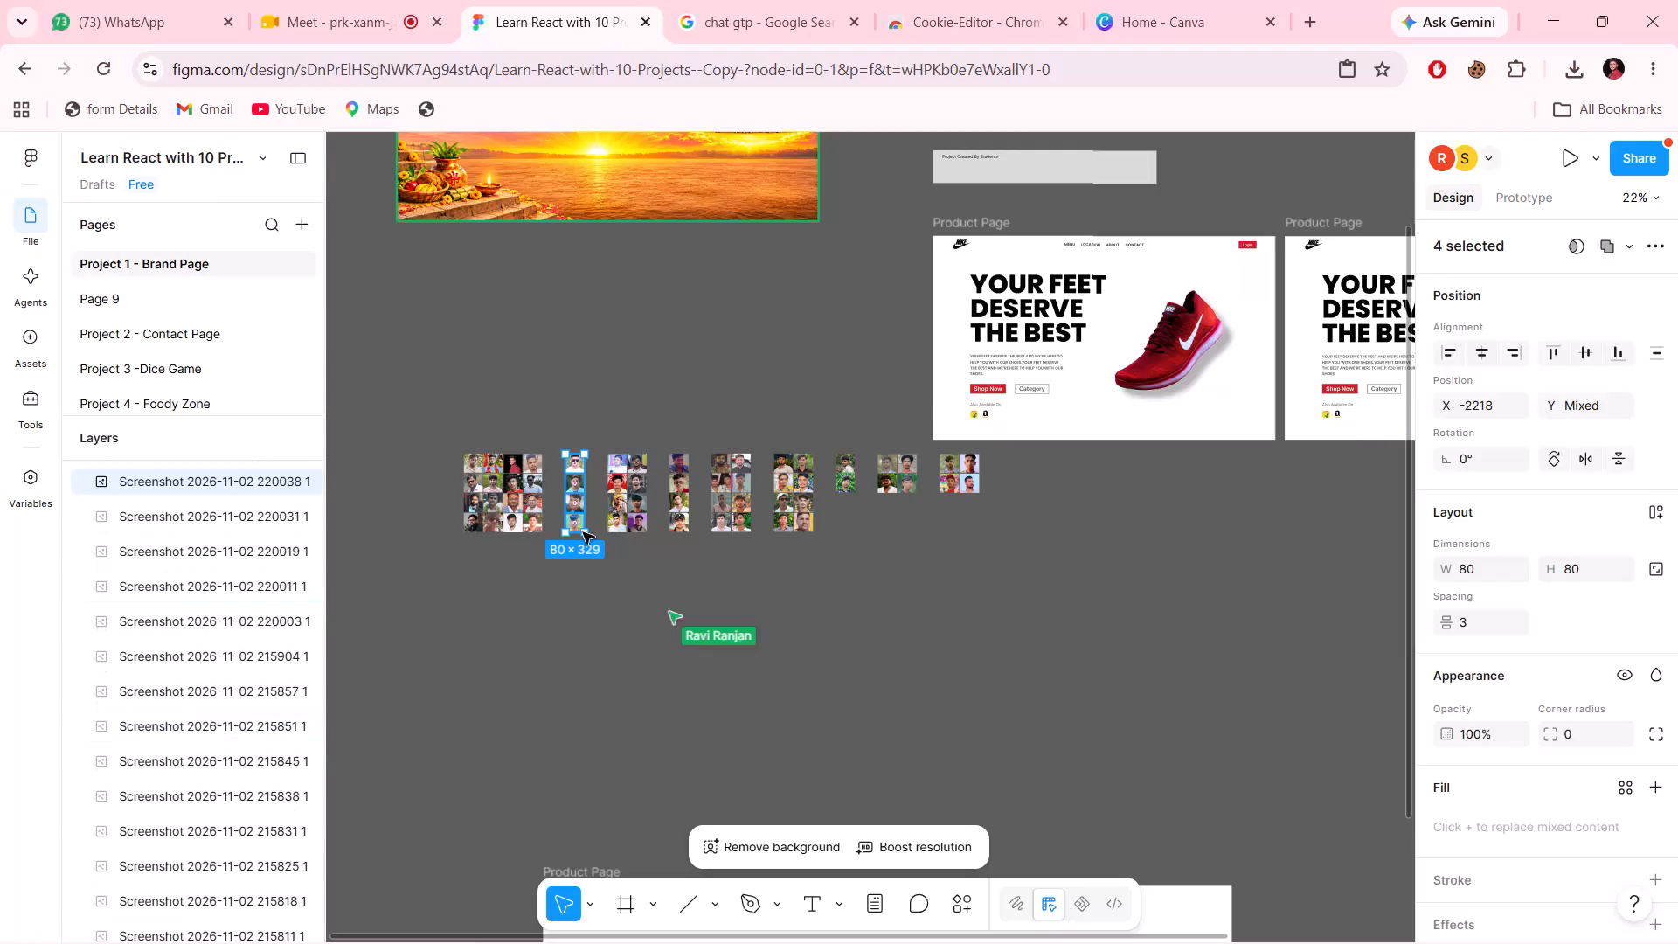
{"action": "key", "text": "shift+Left"}
{"action": "key", "text": "shift+Left"}
{"action": "key", "text": "shift+Left"}
{"action": "key", "text": "shift+Left"}
{"action": "key", "text": "shift+Left"}
{"action": "key", "text": "shift+Left"}
{"action": "key", "text": "shift+Left"}
{"action": "key", "text": "shift+Left"}
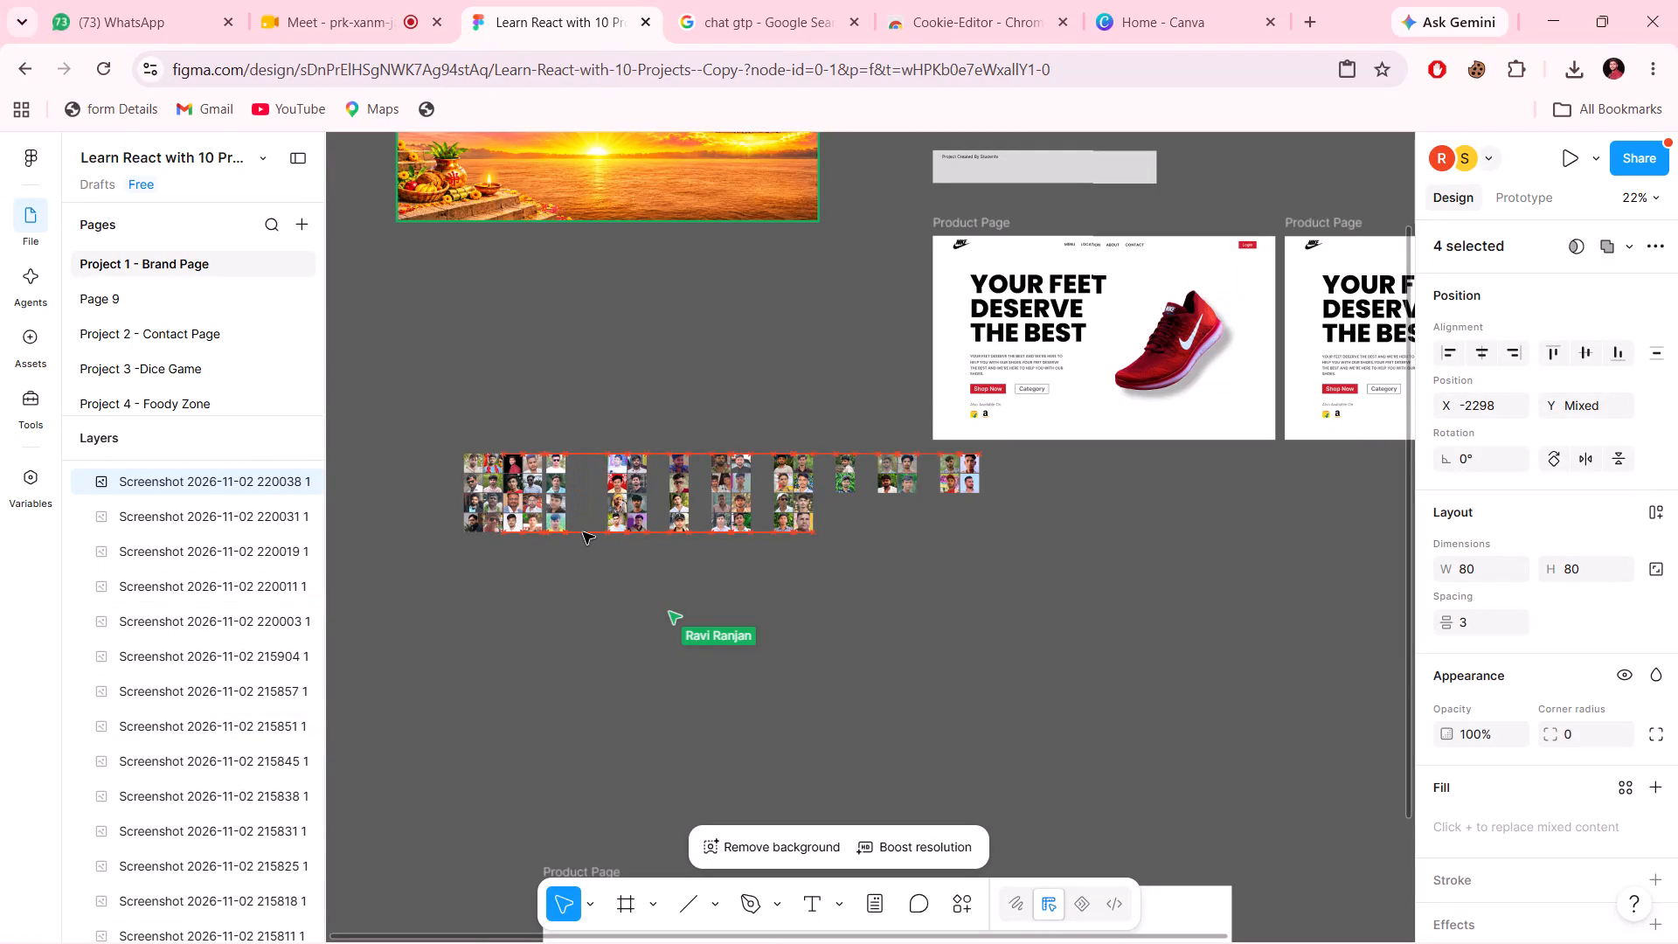
{"action": "key", "text": "shift+Left"}
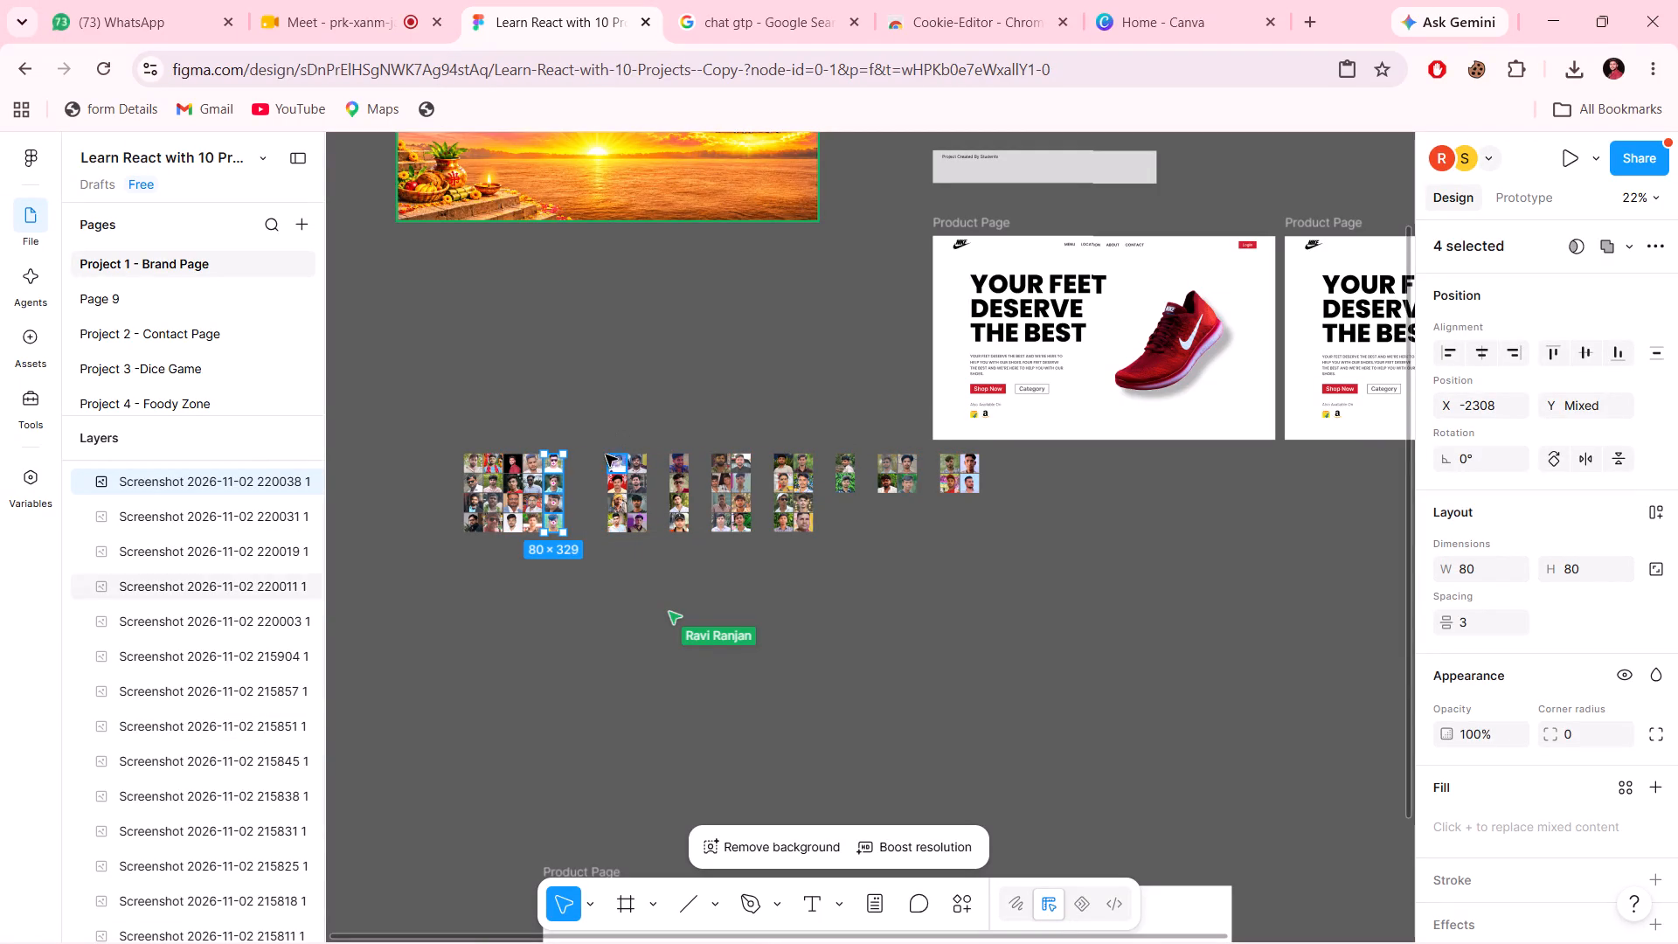
Nudge the next two-column block of eight photos left by 180 until it sits beside the joined photo grid.
{"action": "left_click_drag", "start_coordinate": [600, 451], "coordinate": [646, 536]}
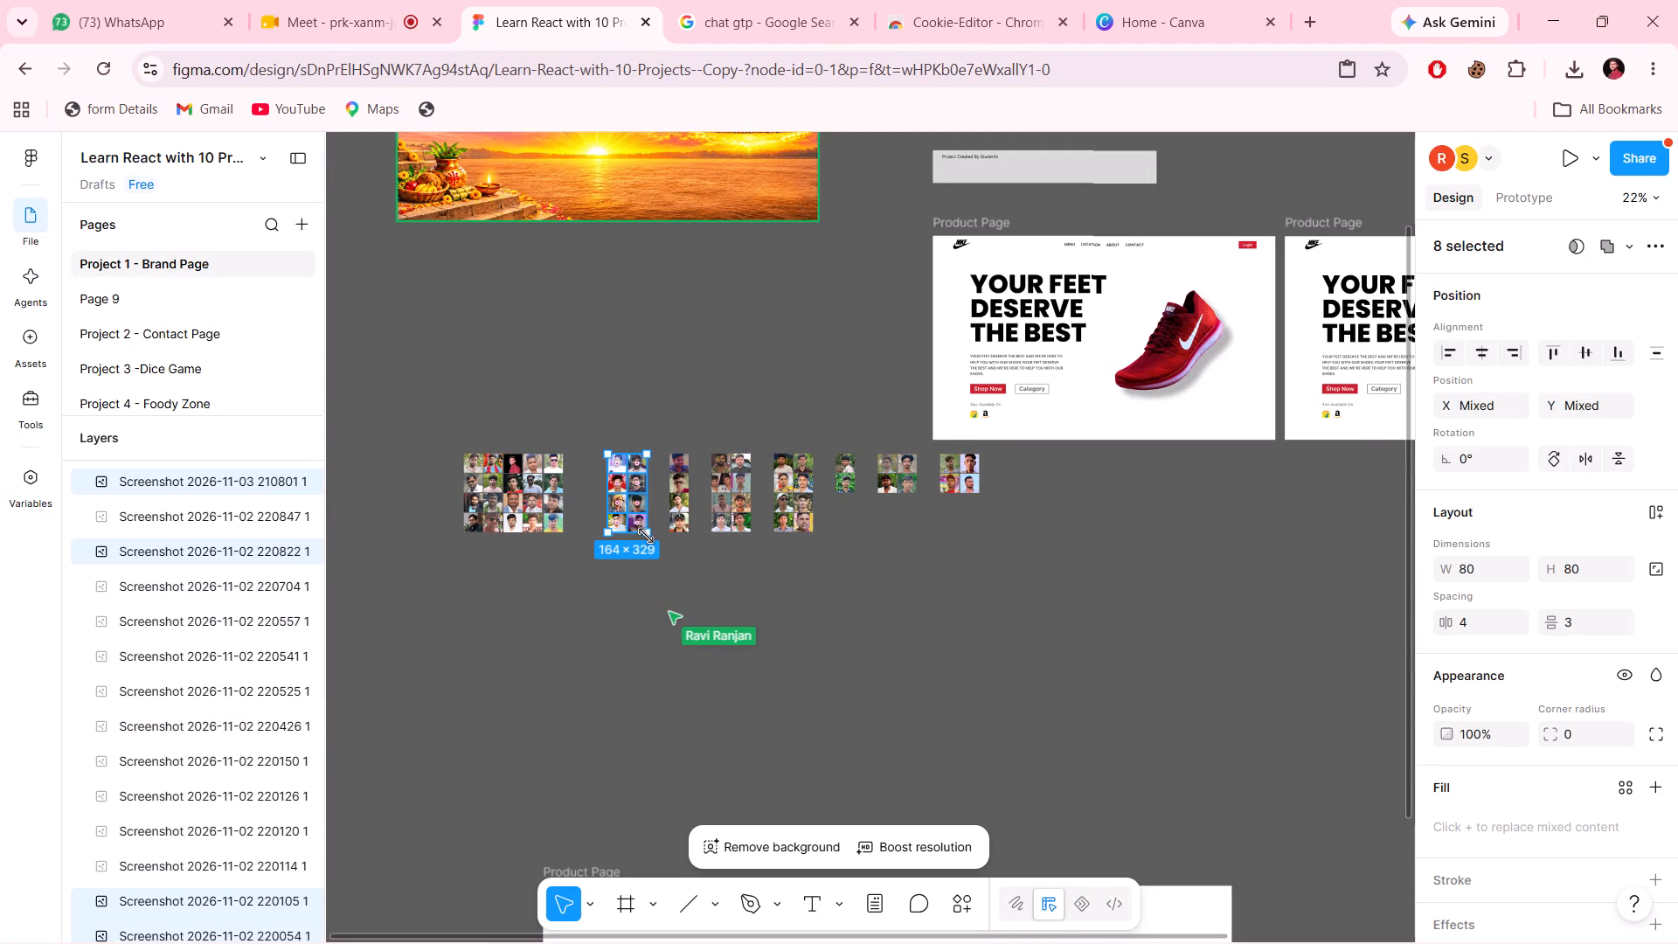
{"action": "key", "text": "shift+Left"}
{"action": "key", "text": "shift+Left"}
{"action": "key", "text": "shift+Left"}
{"action": "key", "text": "shift+Left"}
{"action": "key", "text": "shift+Left"}
{"action": "key", "text": "shift+Left"}
{"action": "key", "text": "shift+Left"}
{"action": "key", "text": "shift+Left"}
{"action": "key", "text": "shift+Left"}
{"action": "key", "text": "shift+Left"}
{"action": "key", "text": "shift+Left"}
{"action": "key", "text": "shift+Left"}
{"action": "key", "text": "shift+Left"}
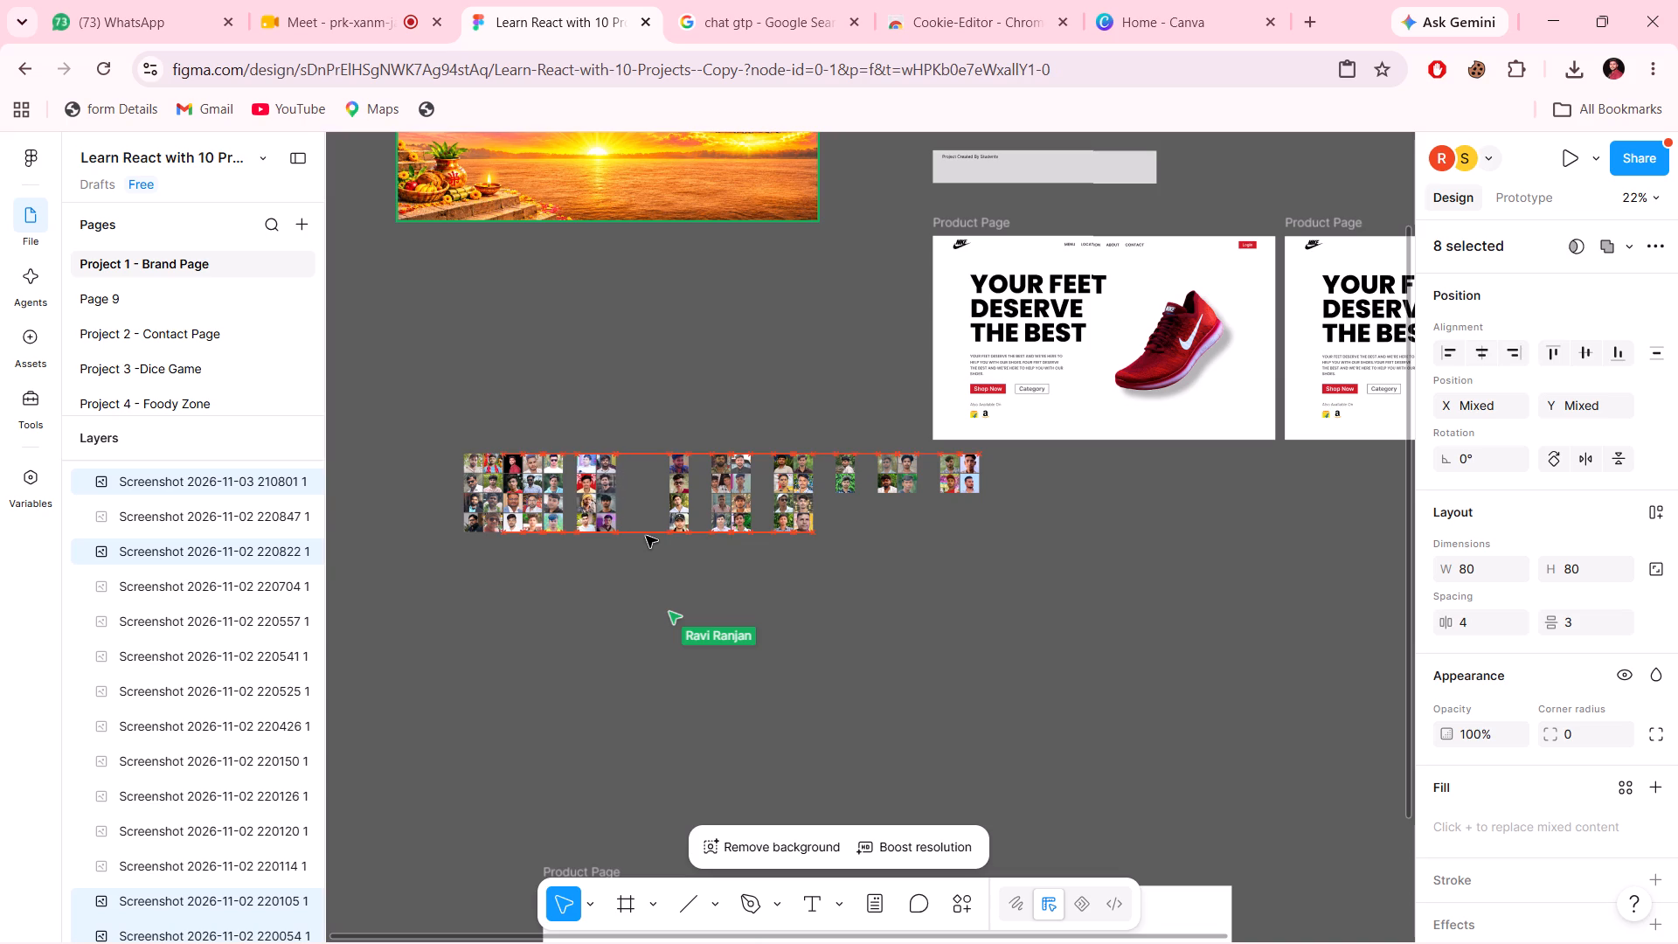
{"action": "key", "text": "shift+Left"}
{"action": "key", "text": "shift+Left"}
{"action": "key", "text": "shift+Left"}
{"action": "key", "text": "shift+Left"}
{"action": "key", "text": "shift+Left"}
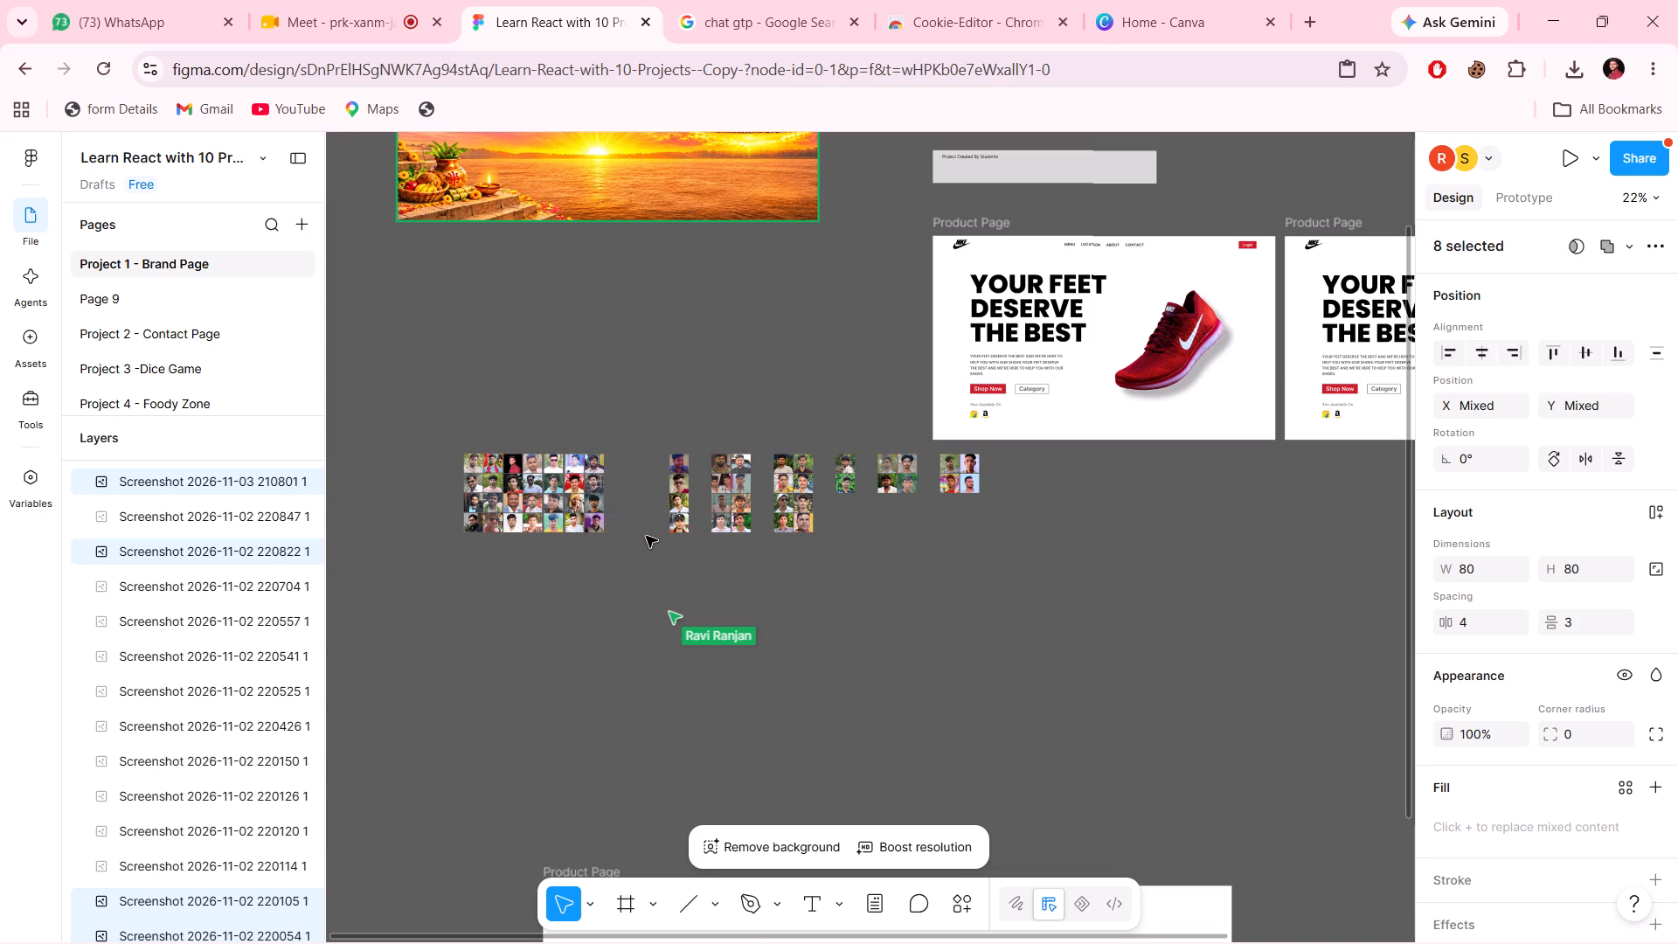
Nudge the next single column of four photos left to X -2050, so it adjoins the joined photo grid.
{"action": "left_click_drag", "start_coordinate": [657, 444], "coordinate": [687, 528]}
{"action": "key", "text": "shift+Left"}
{"action": "key", "text": "shift+Left"}
{"action": "key", "text": "shift+Left"}
{"action": "key", "text": "shift+Left"}
{"action": "key", "text": "shift+Left"}
{"action": "key", "text": "shift+Left"}
{"action": "key", "text": "shift+Left"}
{"action": "key", "text": "shift+Left"}
{"action": "key", "text": "shift+Left"}
{"action": "key", "text": "shift+Left"}
{"action": "key", "text": "shift+Left"}
{"action": "key", "text": "shift+Left"}
{"action": "key", "text": "shift+Left"}
{"action": "key", "text": "shift+Left"}
{"action": "key", "text": "shift+Left"}
{"action": "key", "text": "shift+Left"}
{"action": "key", "text": "shift+Left"}
{"action": "key", "text": "shift+Left"}
{"action": "key", "text": "shift+Left"}
{"action": "key", "text": "shift+Left"}
{"action": "key", "text": "shift+Left"}
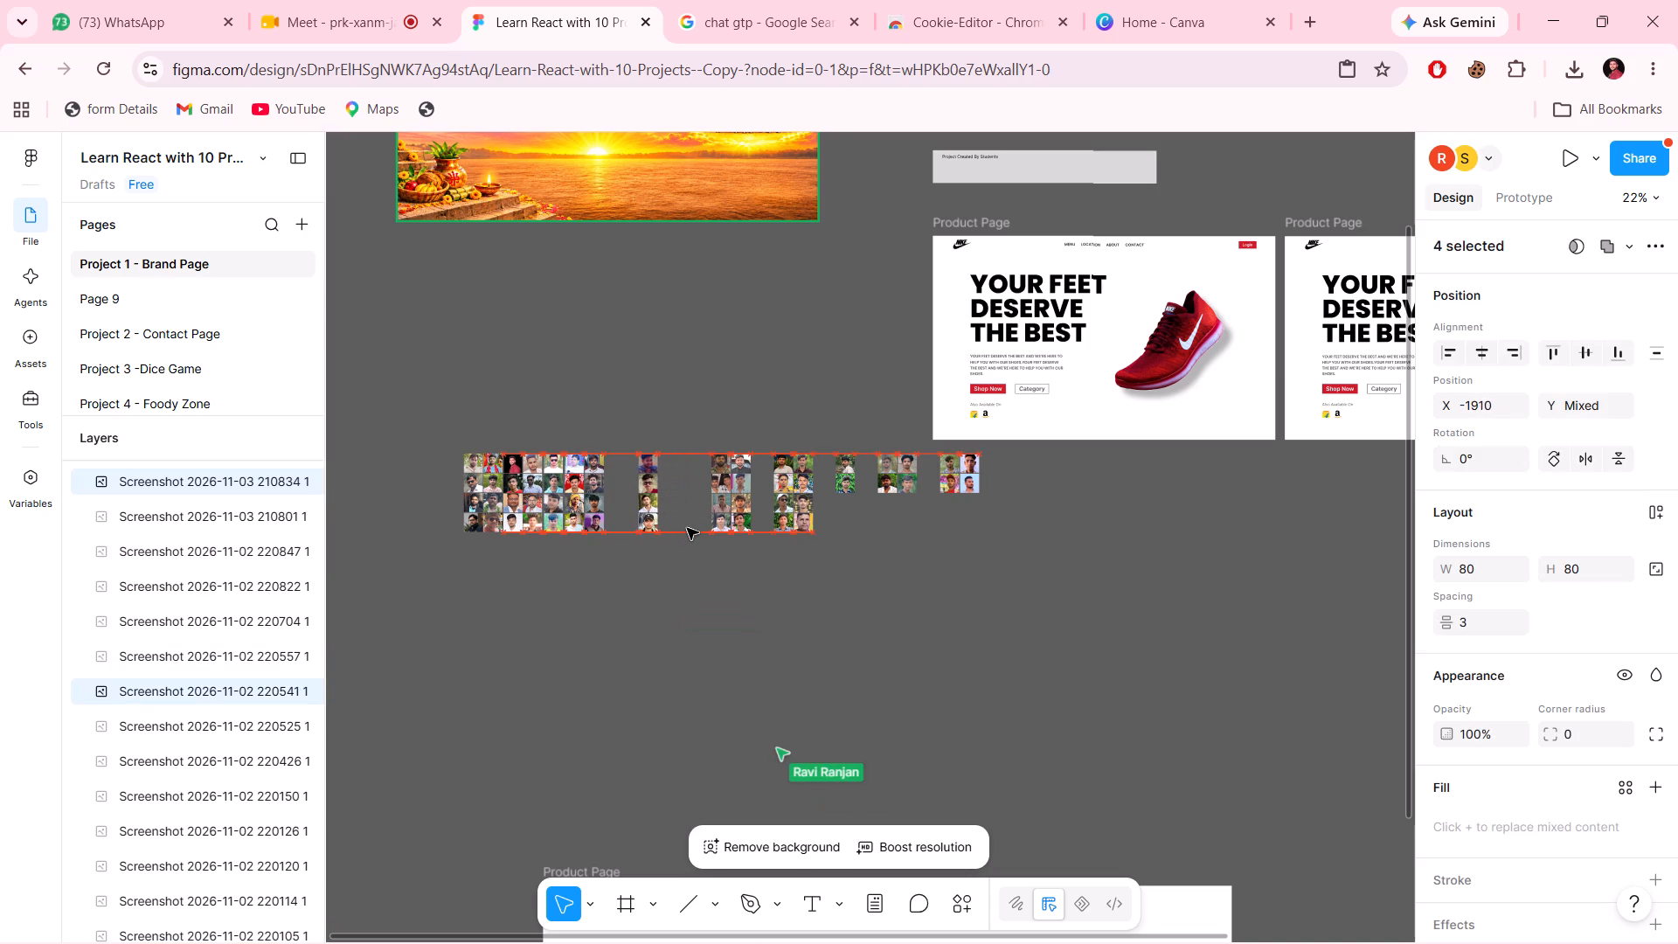
{"action": "key", "text": "shift+Left"}
{"action": "key", "text": "shift+Left"}
{"action": "key", "text": "shift+Left"}
{"action": "key", "text": "shift+Left"}
{"action": "key", "text": "shift+Left"}
{"action": "key", "text": "shift+Left"}
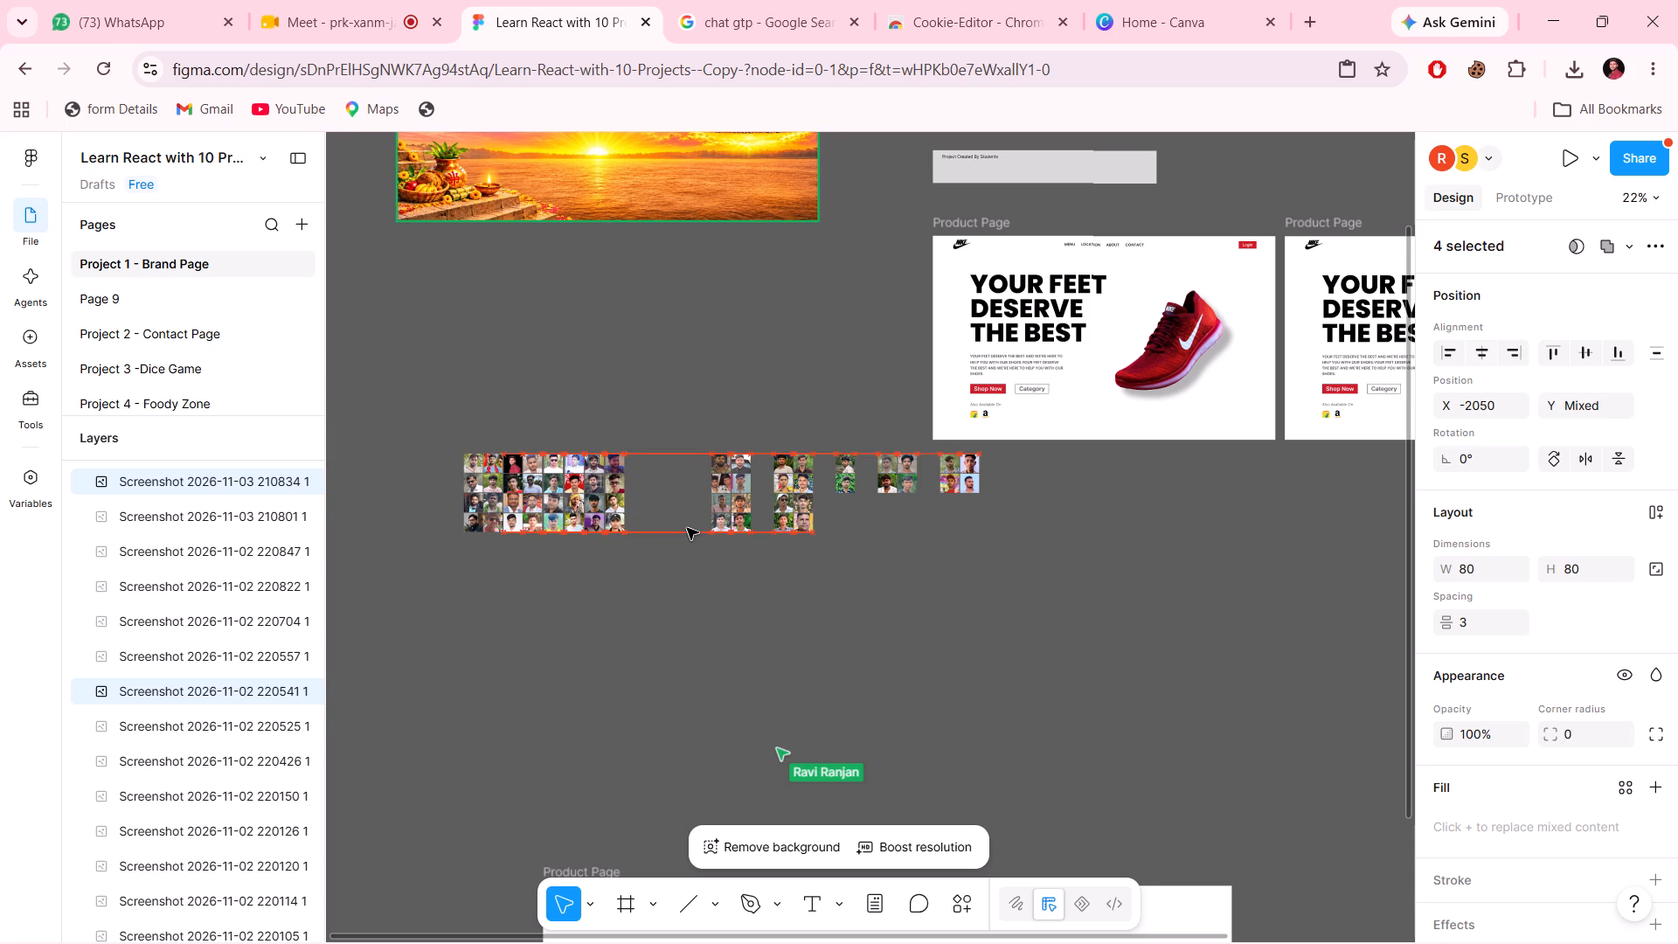
Nudge the nearest separate two-column block of eight member photos left until it adjoins the joined photo grid.
{"action": "left_click_drag", "start_coordinate": [698, 449], "coordinate": [728, 493]}
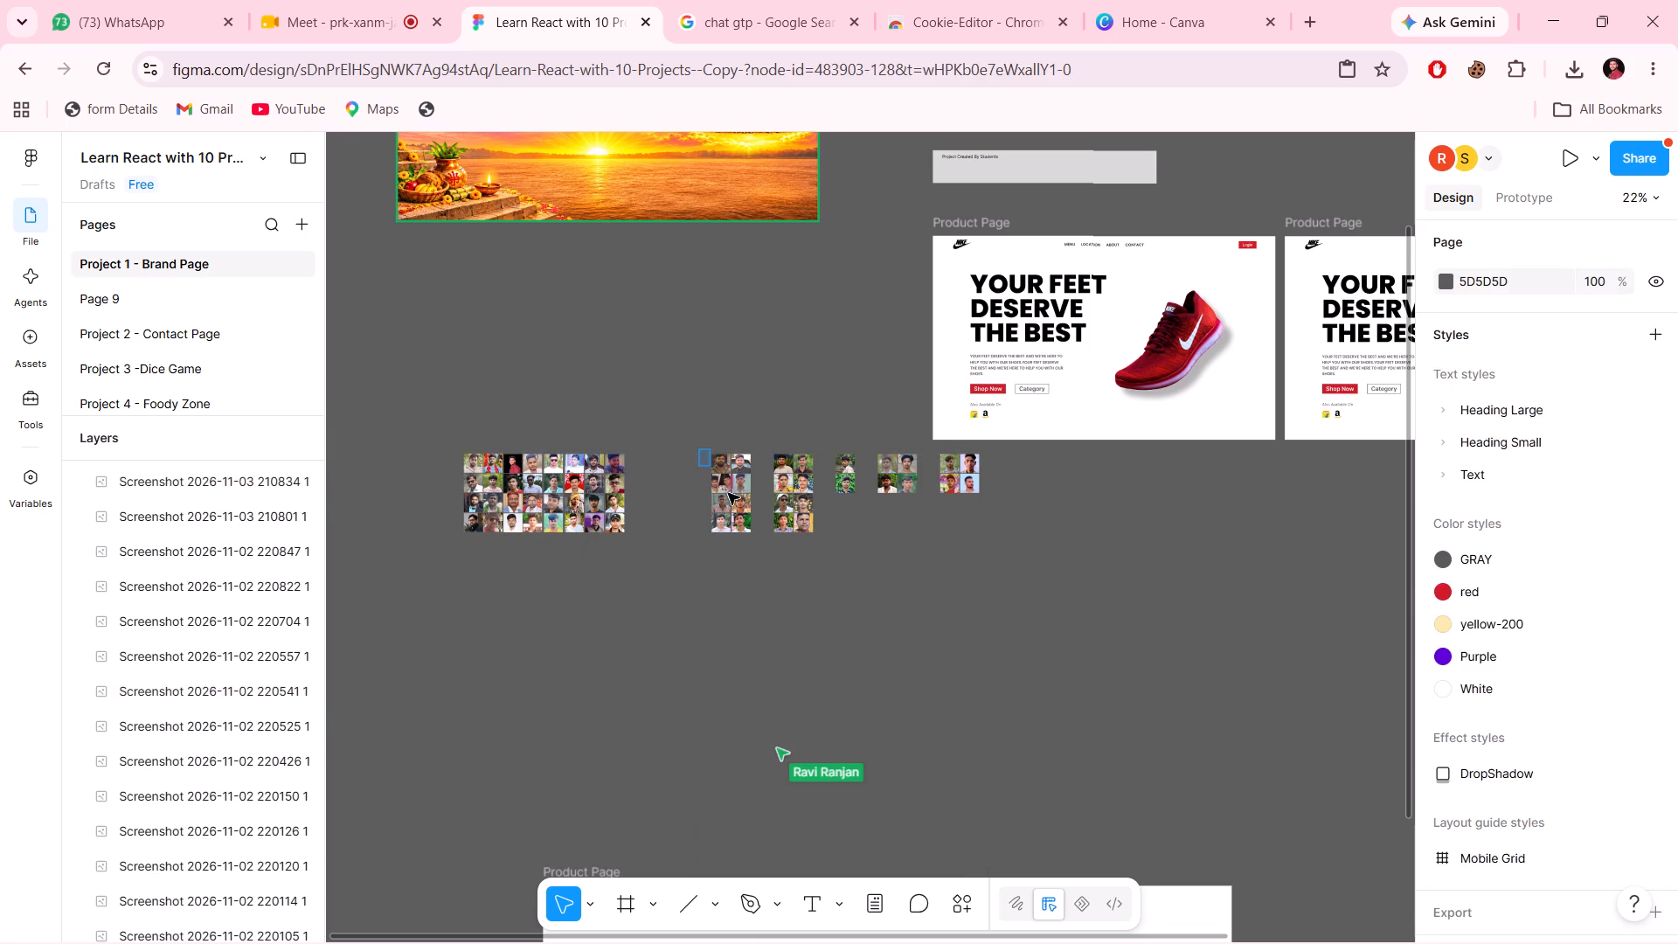
{"action": "left_click_drag", "start_coordinate": [728, 493], "coordinate": [755, 536]}
{"action": "key", "text": "shift+Left"}
{"action": "key", "text": "shift+Left"}
{"action": "key", "text": "shift+Left"}
{"action": "key", "text": "shift+Left"}
{"action": "key", "text": "shift+Left"}
{"action": "key", "text": "shift+Left"}
{"action": "key", "text": "shift+Left"}
{"action": "key", "text": "shift+Left"}
{"action": "key", "text": "shift+Left"}
{"action": "key", "text": "shift+Left"}
{"action": "key", "text": "shift+Left"}
{"action": "key", "text": "shift+Left"}
{"action": "key", "text": "shift+Left"}
{"action": "key", "text": "shift+Left"}
{"action": "key", "text": "shift+Left"}
{"action": "key", "text": "shift+Left"}
{"action": "key", "text": "shift+Left"}
{"action": "key", "text": "shift+Left"}
{"action": "key", "text": "shift+Left"}
{"action": "key", "text": "shift+Left"}
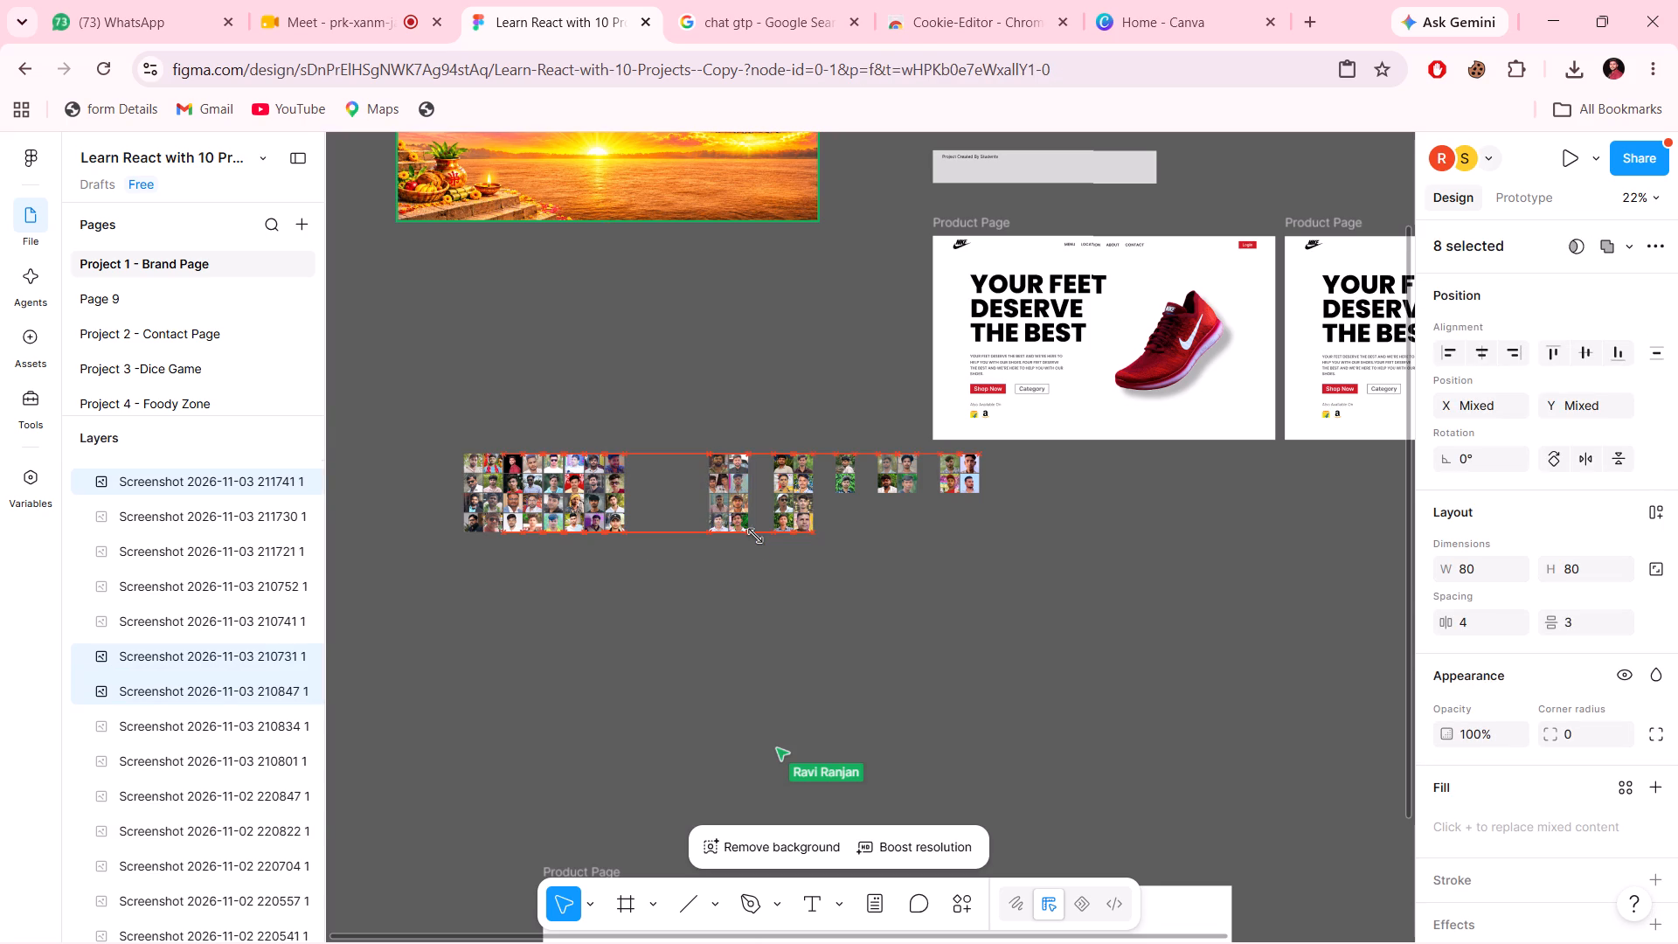
{"action": "key", "text": "shift+Left"}
{"action": "key", "text": "shift+Left"}
{"action": "key", "text": "shift+Left"}
{"action": "key", "text": "shift+Left"}
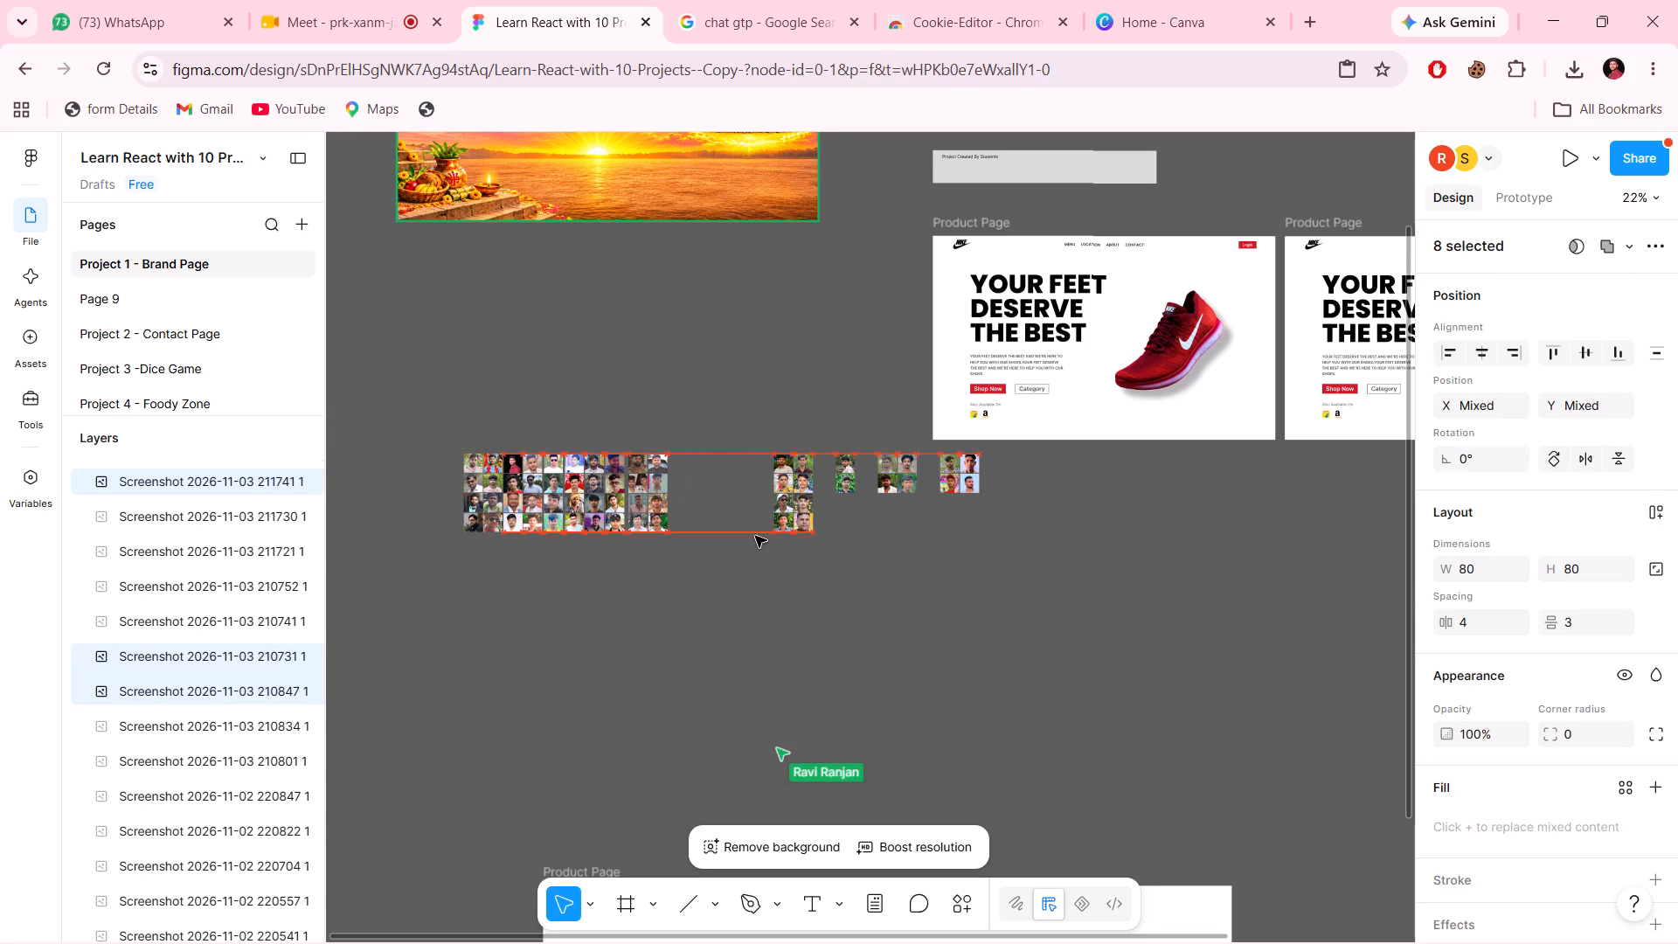
{"action": "key", "text": "shift+Left"}
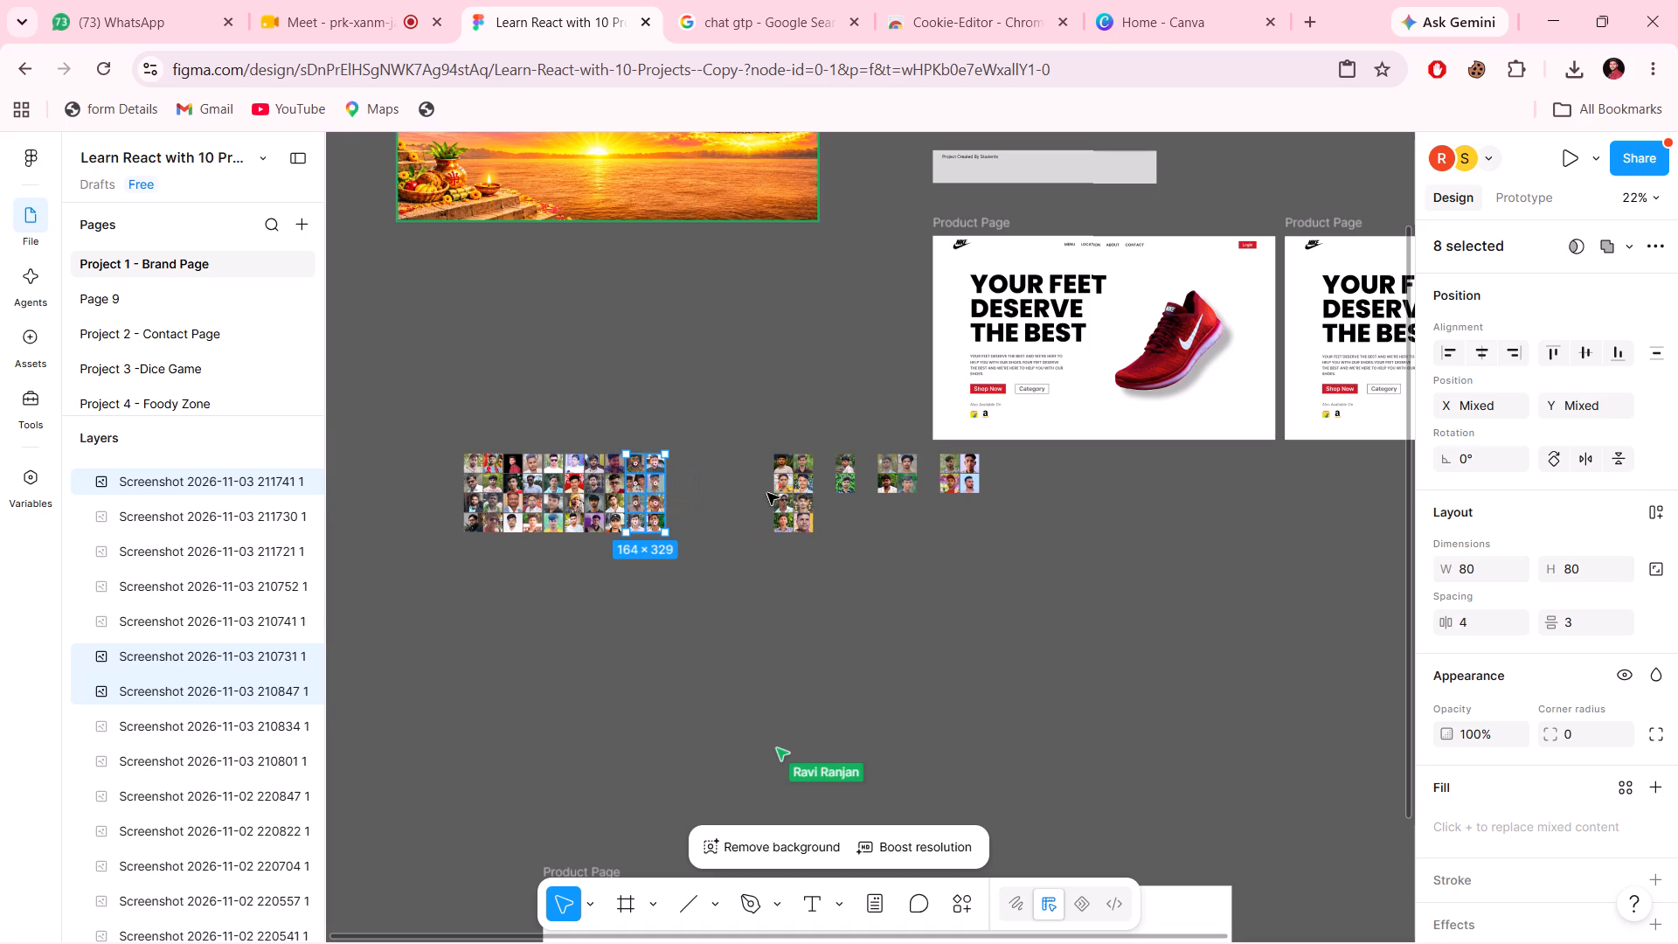
Nudge the remaining two-column block of eight photos left and fine-tune its position until it adjoins the joined photo grid.
{"action": "left_click_drag", "start_coordinate": [759, 456], "coordinate": [810, 541], "text": "shift"}
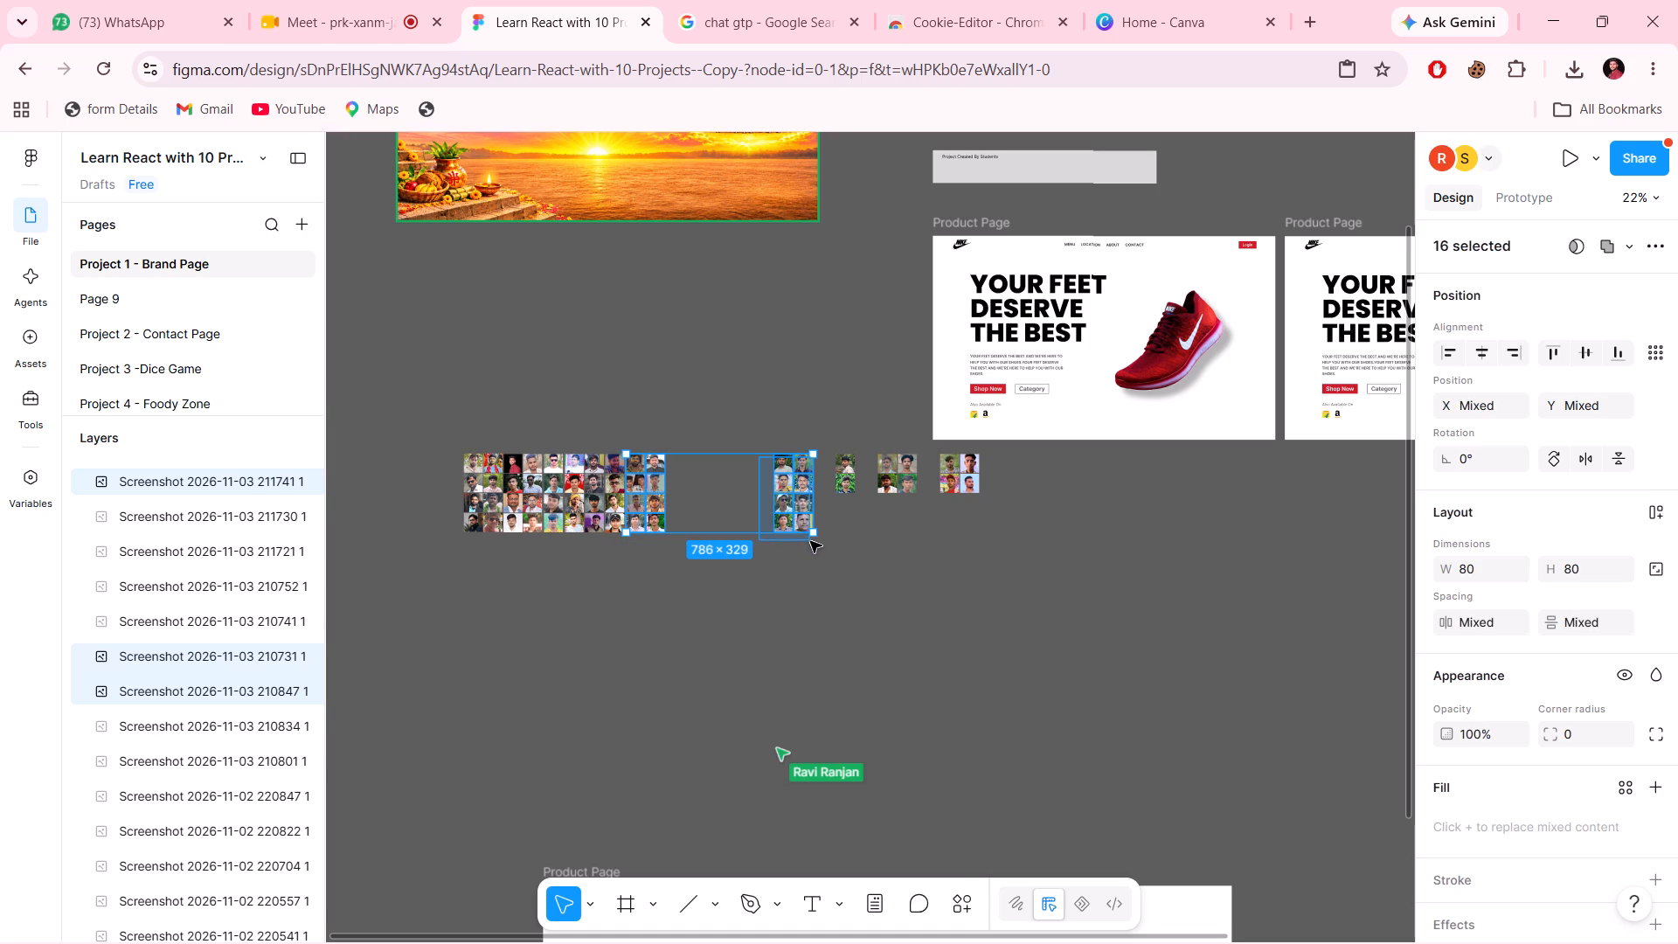
{"action": "left_click_drag", "start_coordinate": [810, 541], "coordinate": [811, 541], "text": "shift"}
{"action": "left_click", "coordinate": [843, 559]}
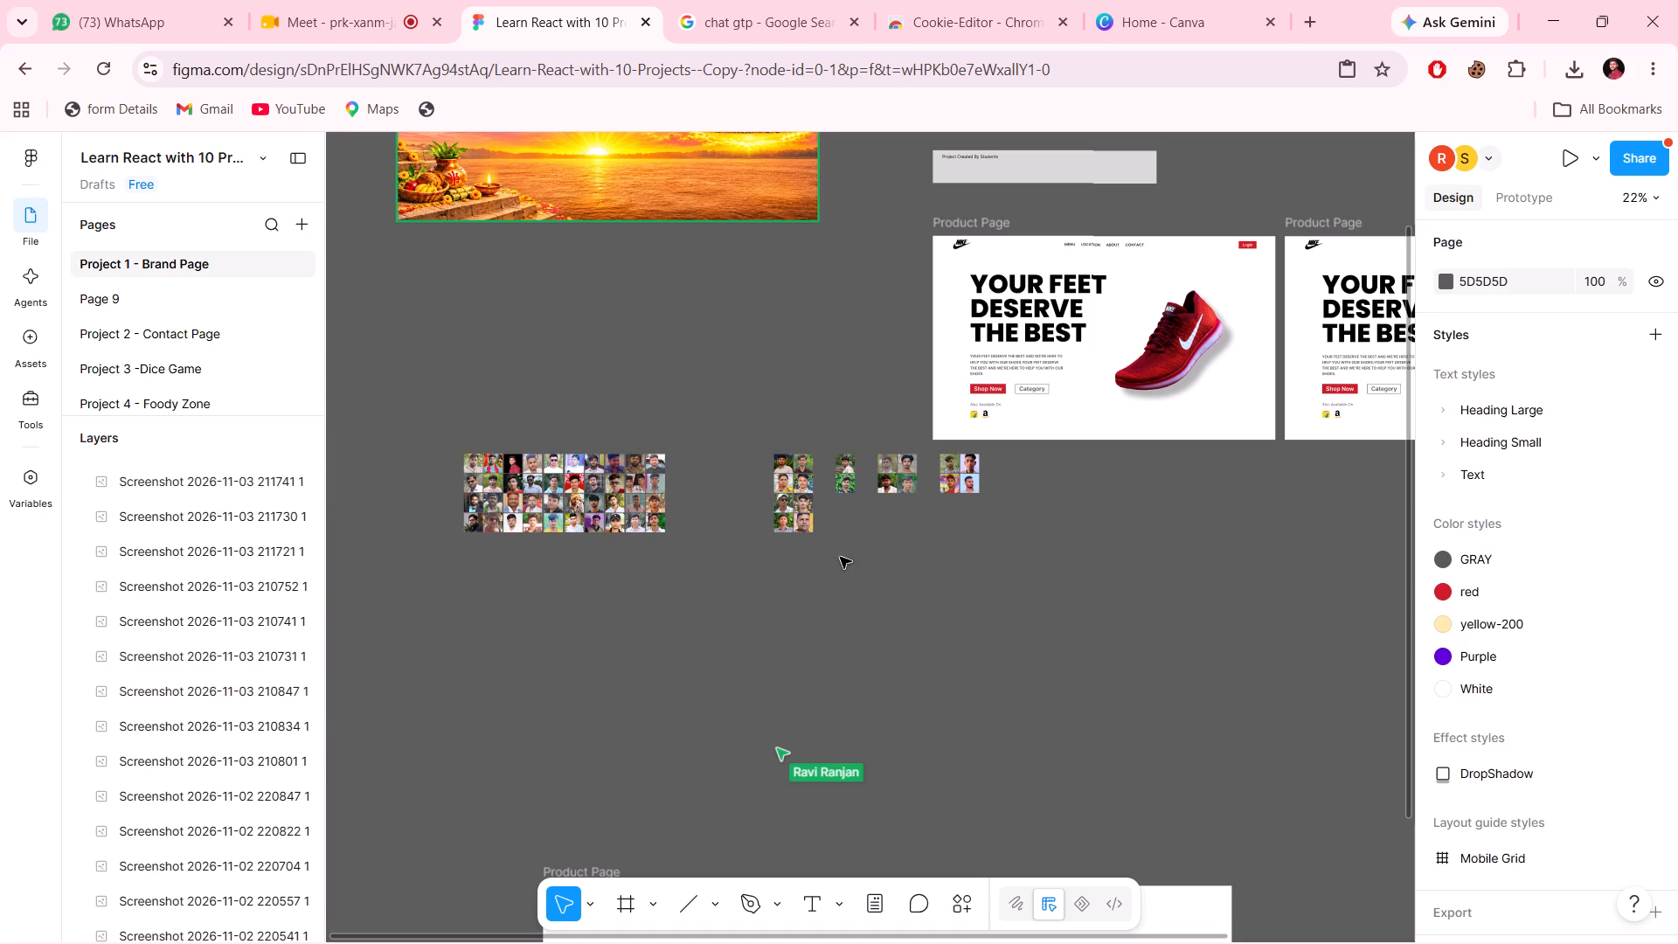
{"action": "left_click_drag", "start_coordinate": [821, 542], "coordinate": [766, 458]}
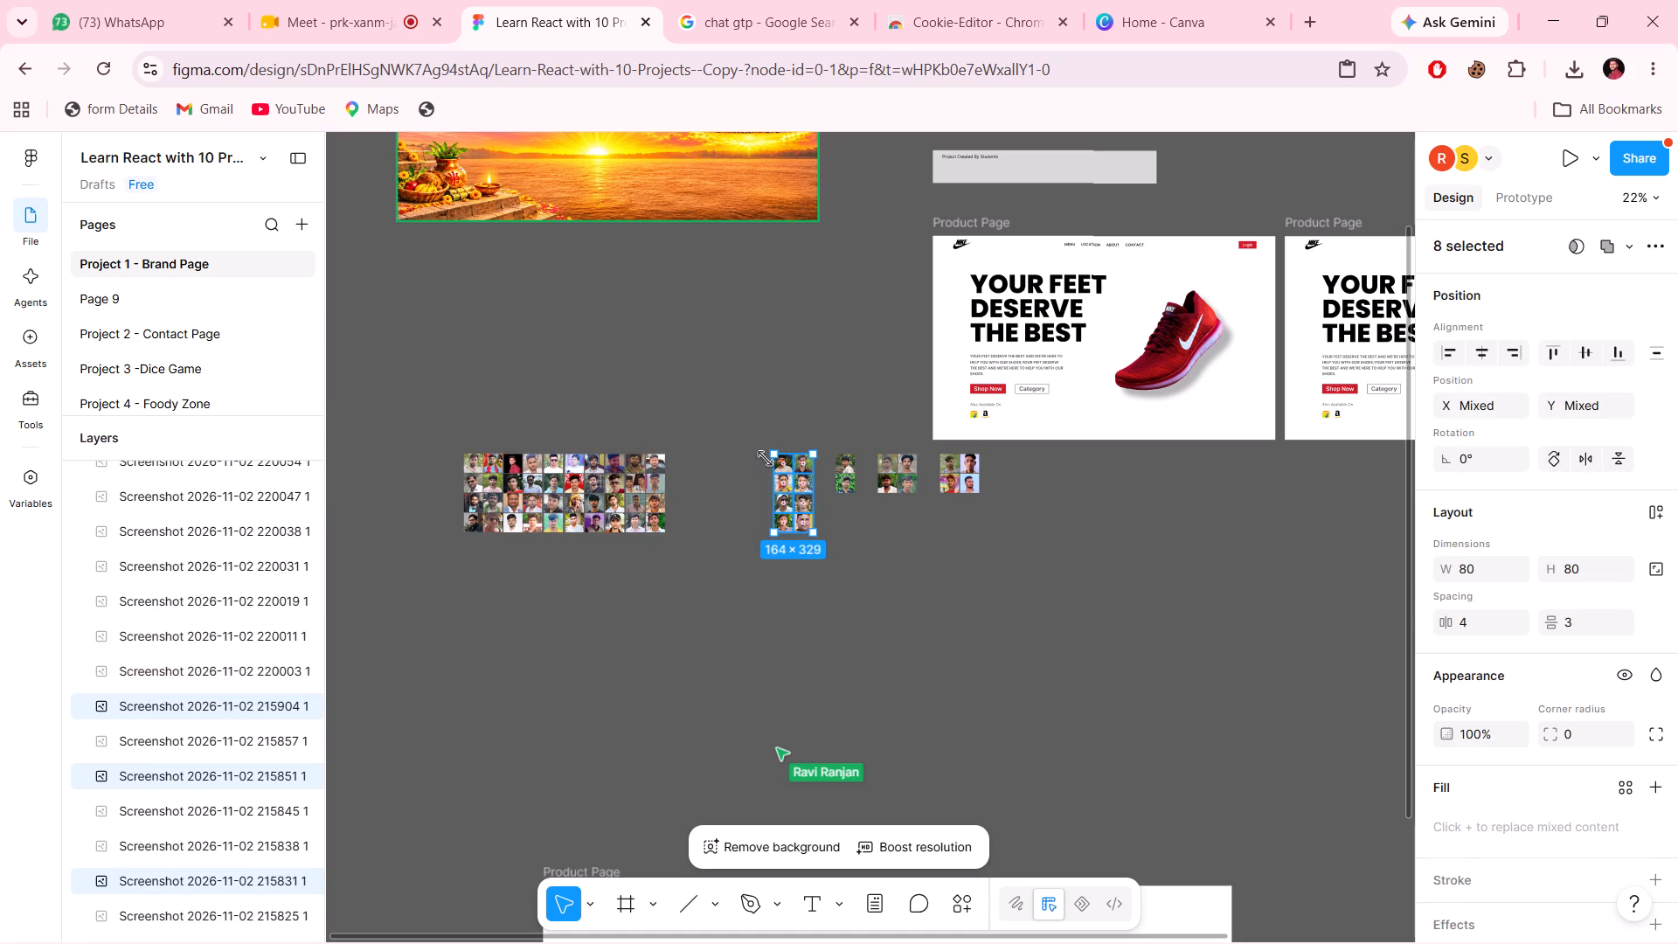
{"action": "key", "text": "shift+Left"}
{"action": "key", "text": "shift+Left"}
{"action": "key", "text": "shift+Left"}
{"action": "key", "text": "shift+Left"}
{"action": "key", "text": "shift+Left"}
{"action": "key", "text": "shift+Left"}
{"action": "key", "text": "shift+Left"}
{"action": "key", "text": "shift+Left"}
{"action": "key", "text": "shift+Left"}
{"action": "key", "text": "shift+Left"}
{"action": "key", "text": "shift+Left"}
{"action": "key", "text": "shift+Left"}
{"action": "key", "text": "shift+Left"}
{"action": "key", "text": "shift+Left"}
{"action": "key", "text": "shift+Left"}
{"action": "key", "text": "shift+Left"}
{"action": "key", "text": "shift+Left"}
{"action": "key", "text": "shift+Left"}
{"action": "key", "text": "shift+Left"}
{"action": "key", "text": "shift+Left"}
{"action": "key", "text": "shift+Left"}
{"action": "key", "text": "shift+Left"}
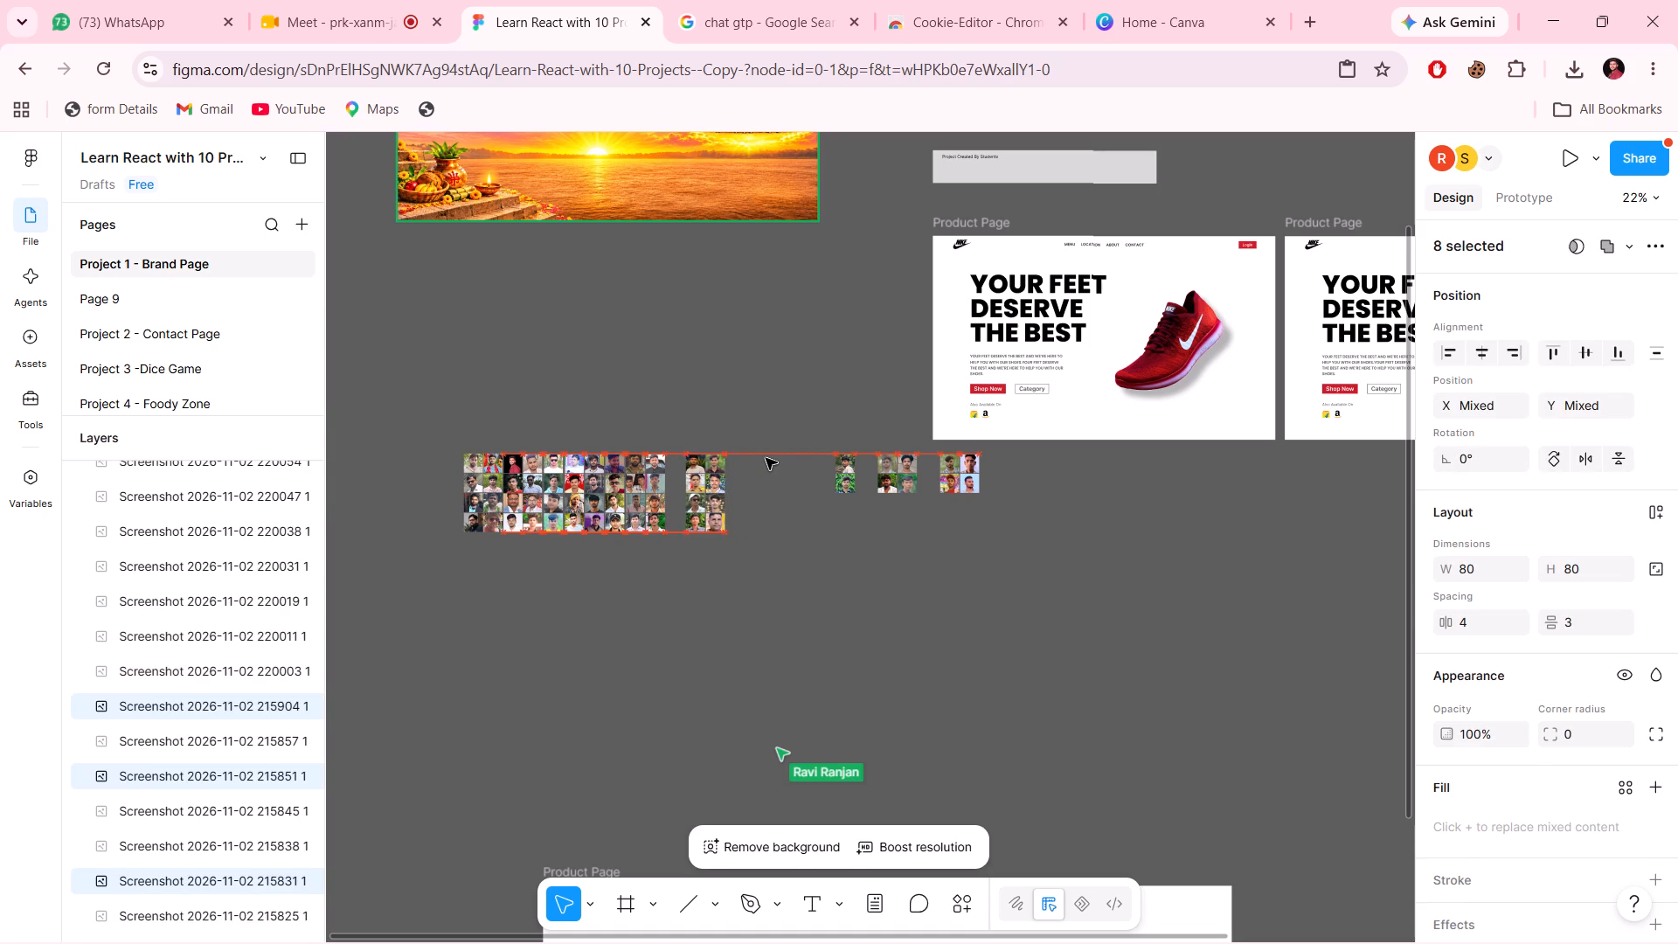
{"action": "key", "text": "shift+Left"}
{"action": "key", "text": "shift+Left"}
{"action": "key", "text": "shift+Left"}
{"action": "key", "text": "shift+Left"}
{"action": "key", "text": "shift+Left"}
{"action": "key", "text": "shift+Left"}
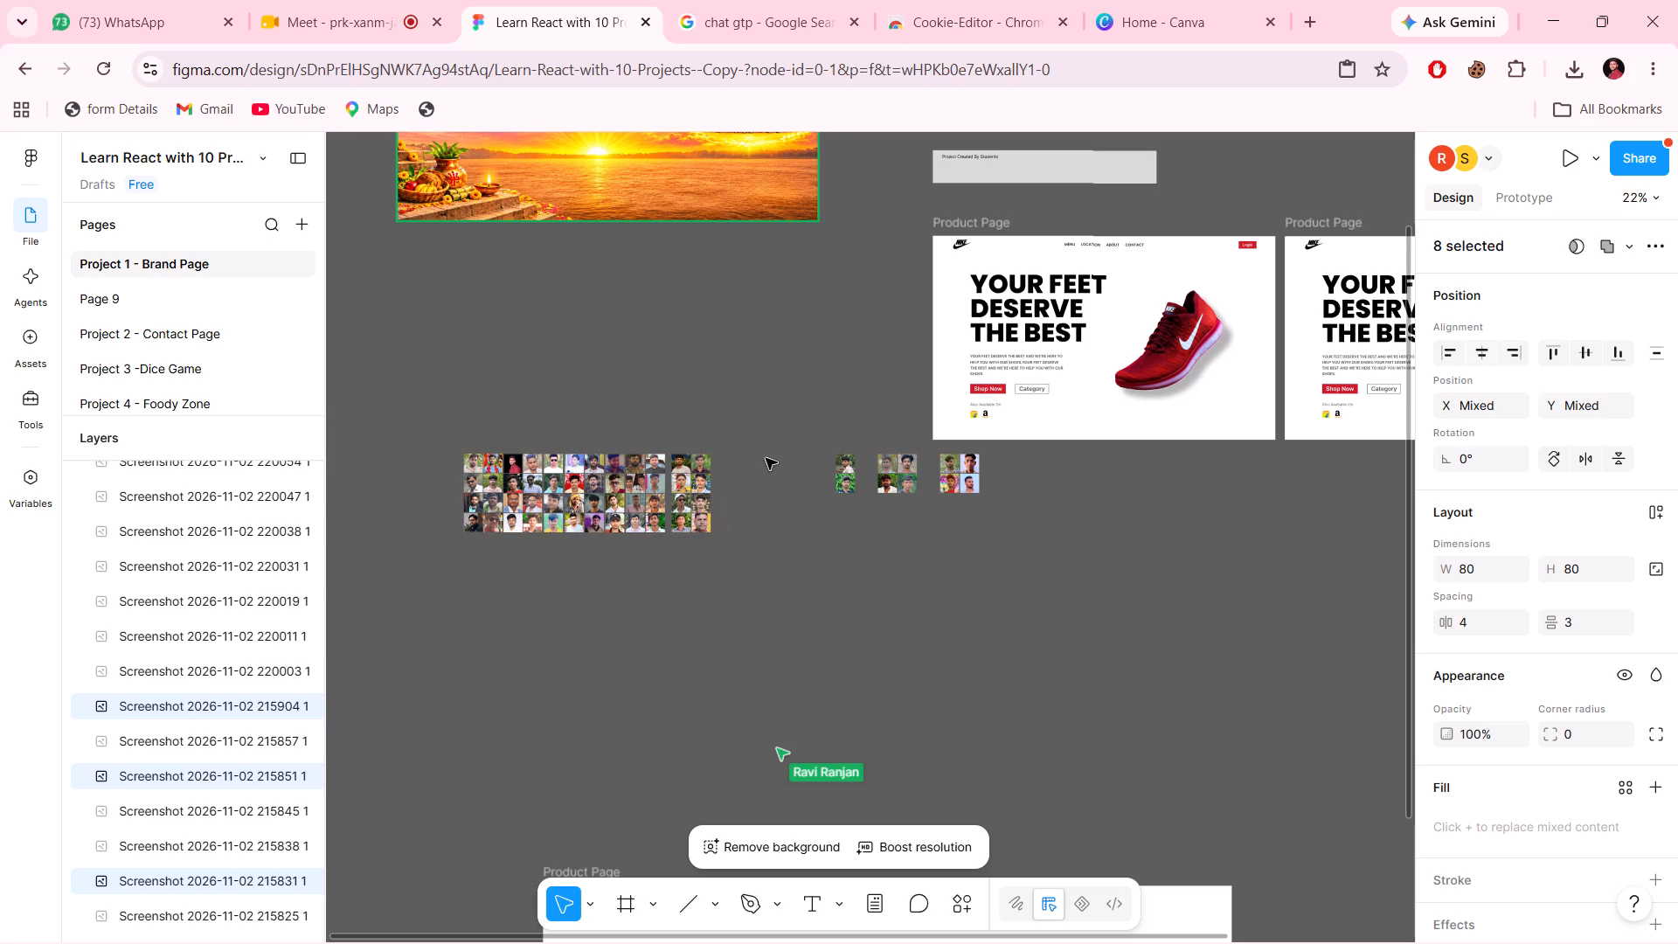
{"action": "key", "text": "shift+Left"}
{"action": "key", "text": "Left"}
{"action": "key", "text": "Left"}
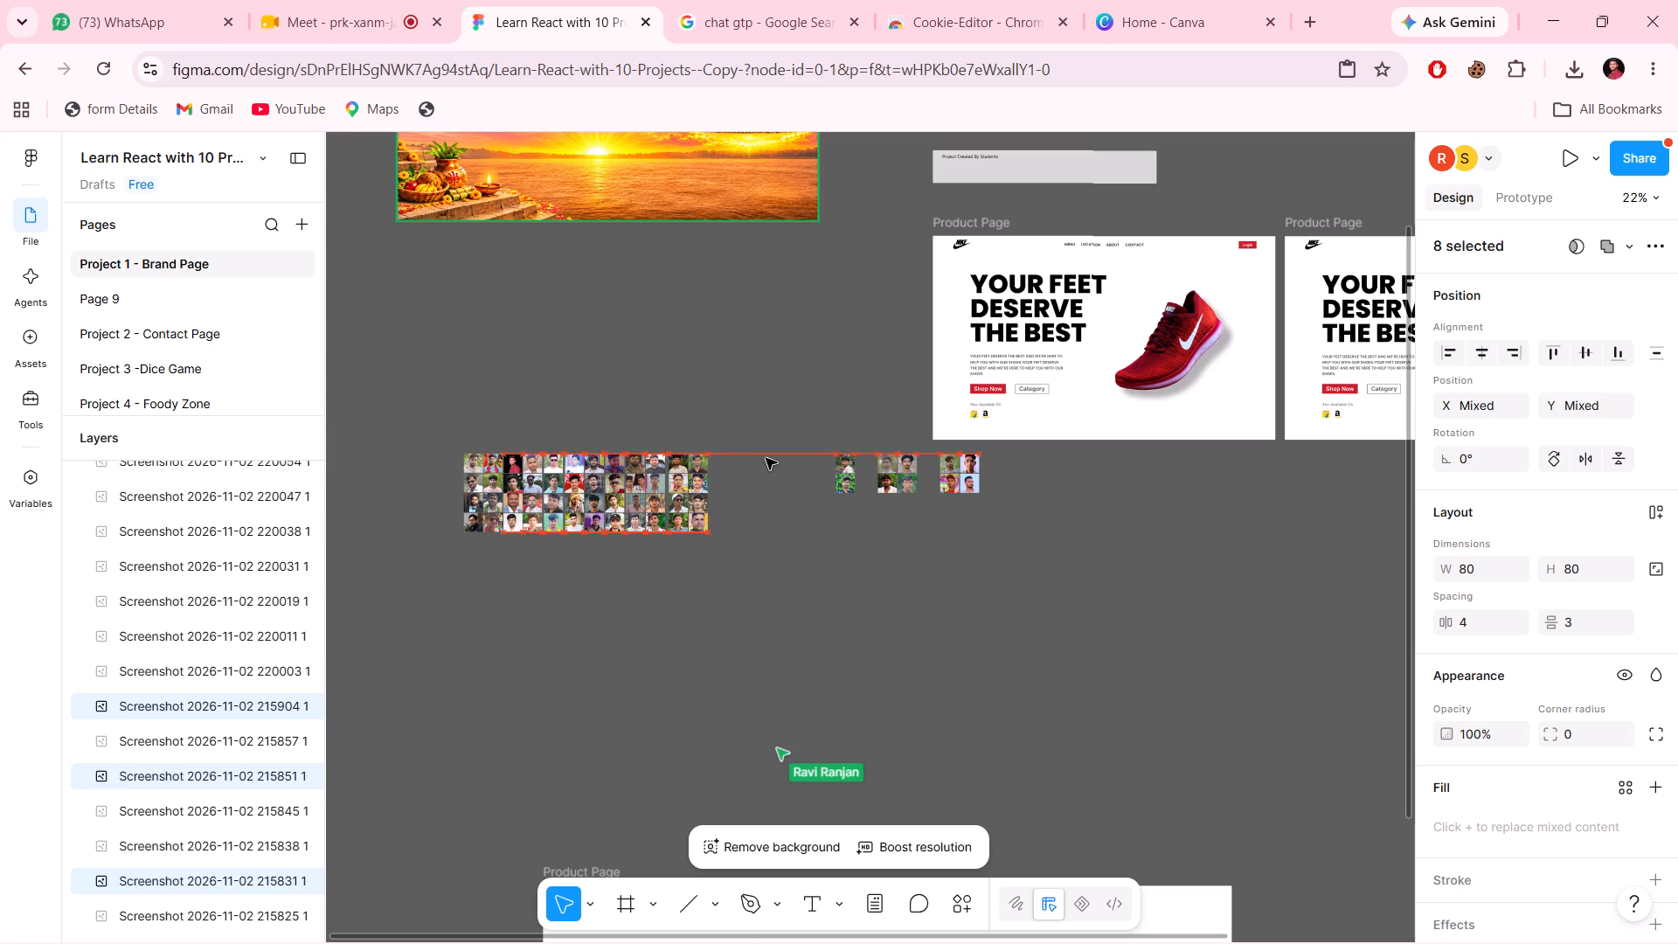
{"action": "key", "text": "Left"}
{"action": "key", "text": "Left"}
{"action": "key", "text": "Left"}
{"action": "key", "text": "Left"}
{"action": "key", "text": "shift+Left"}
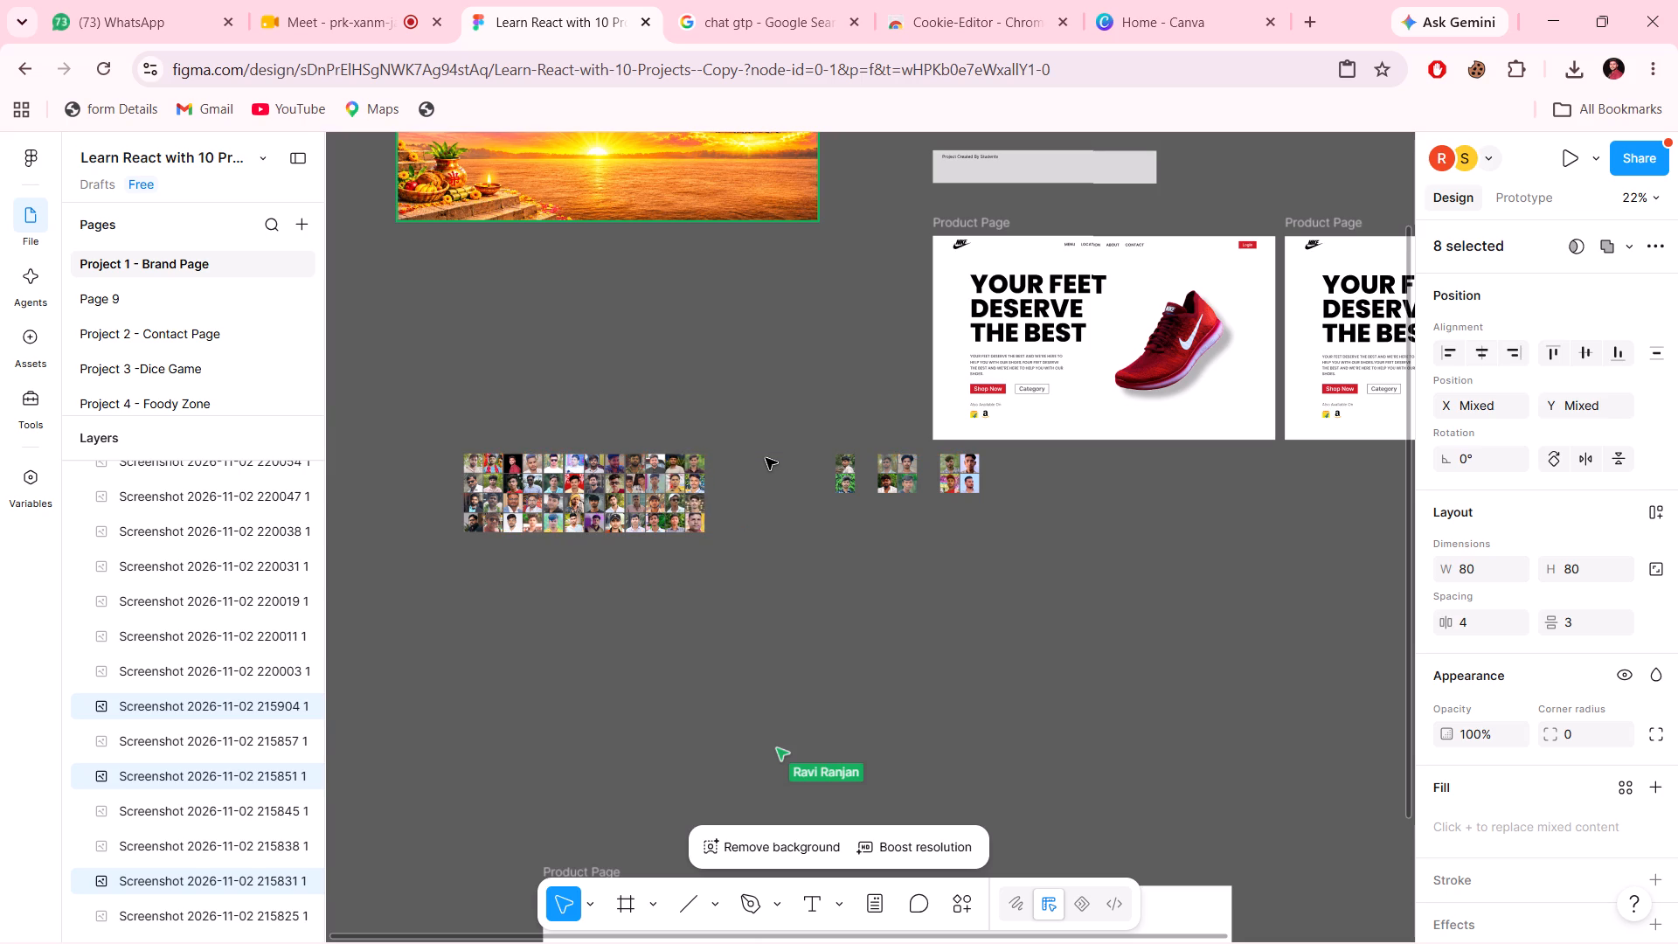
{"action": "key", "text": "Right"}
{"action": "key", "text": "Right"}
{"action": "key", "text": "Right"}
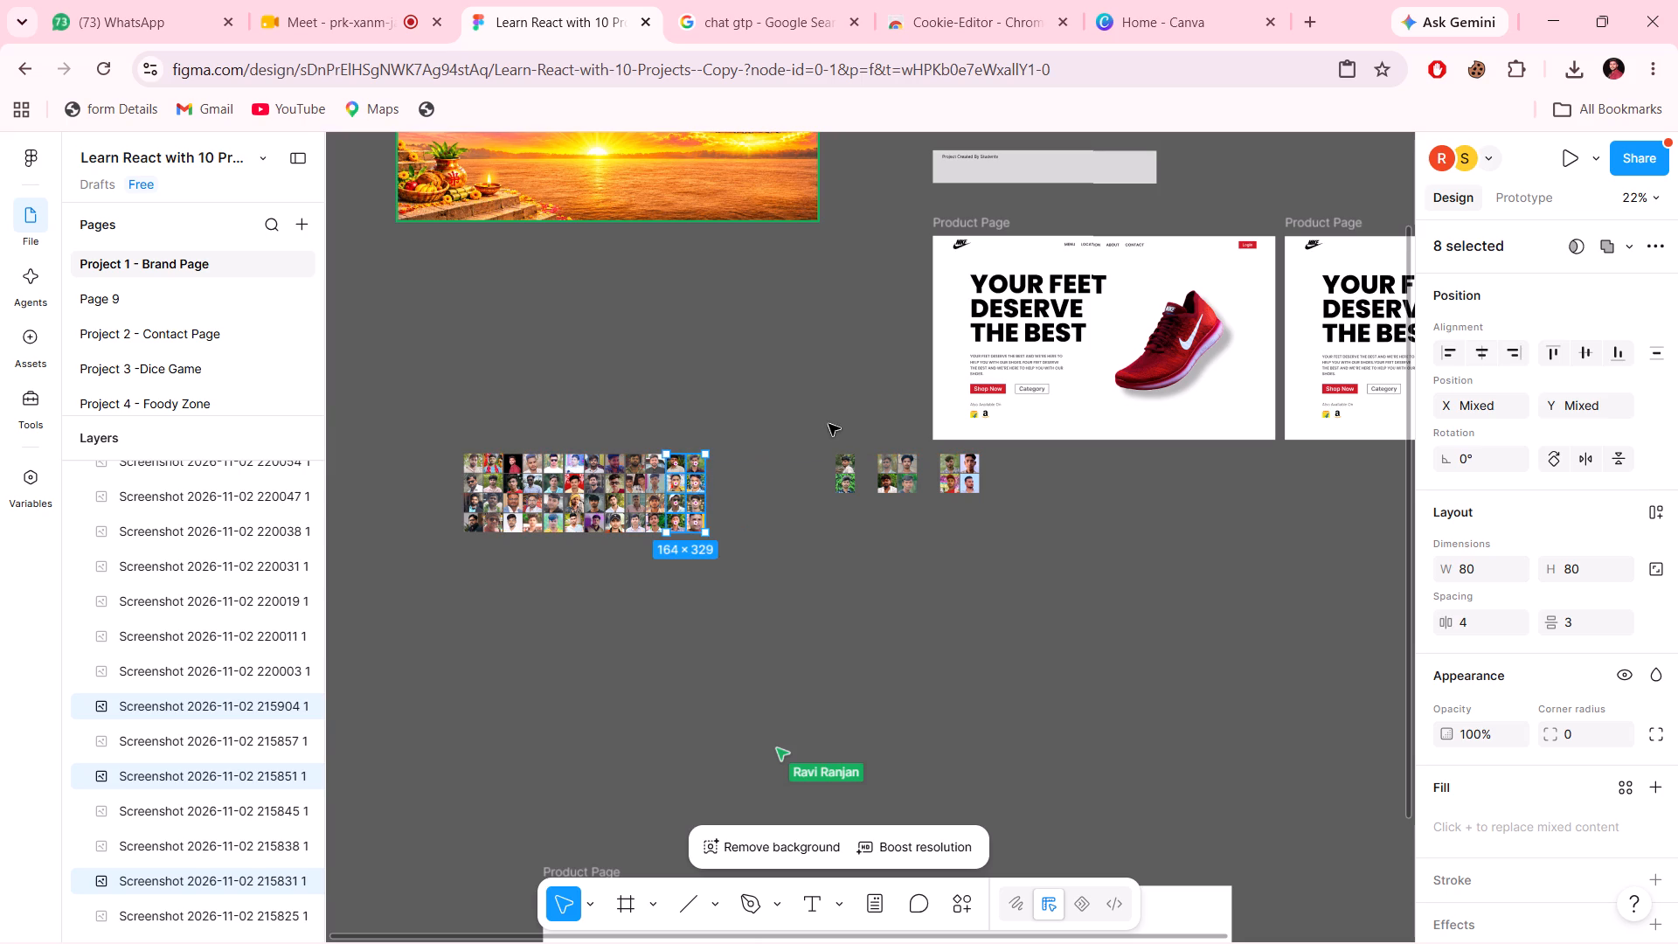
Nudge the separate single column of two photos left to X -1621, so it adjoins the grid's top two rows.
{"action": "left_click_drag", "start_coordinate": [829, 427], "coordinate": [849, 508]}
{"action": "key", "text": "shift+Left"}
{"action": "key", "text": "shift+Left"}
{"action": "key", "text": "shift+Left"}
{"action": "key", "text": "shift+Left"}
{"action": "key", "text": "shift+Left"}
{"action": "key", "text": "shift+Left"}
{"action": "key", "text": "shift+Left"}
{"action": "key", "text": "shift+Left"}
{"action": "key", "text": "shift+Left"}
{"action": "key", "text": "shift+Left"}
{"action": "key", "text": "shift+Left"}
{"action": "key", "text": "shift+Left"}
{"action": "key", "text": "shift+Left"}
{"action": "key", "text": "shift+Left"}
{"action": "key", "text": "shift+Left"}
{"action": "key", "text": "shift+Left"}
{"action": "key", "text": "shift+Left"}
{"action": "key", "text": "shift+Left"}
{"action": "key", "text": "shift+Left"}
{"action": "key", "text": "shift+Left"}
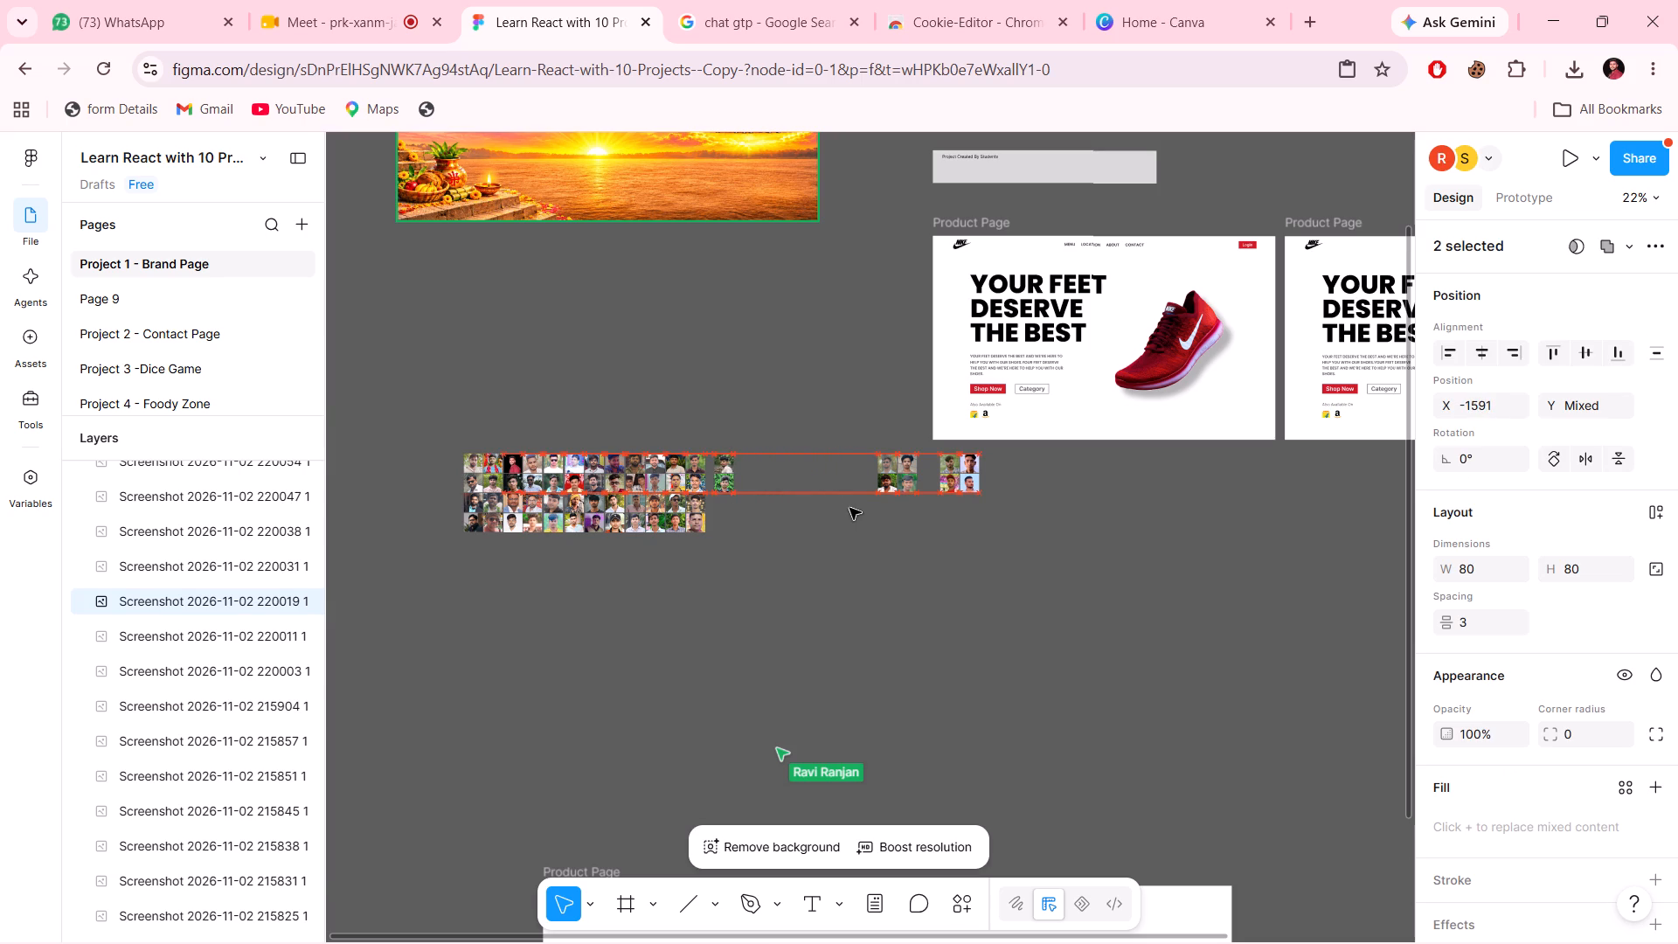
{"action": "key", "text": "shift+Left"}
{"action": "key", "text": "shift+Left"}
{"action": "key", "text": "shift+Left"}
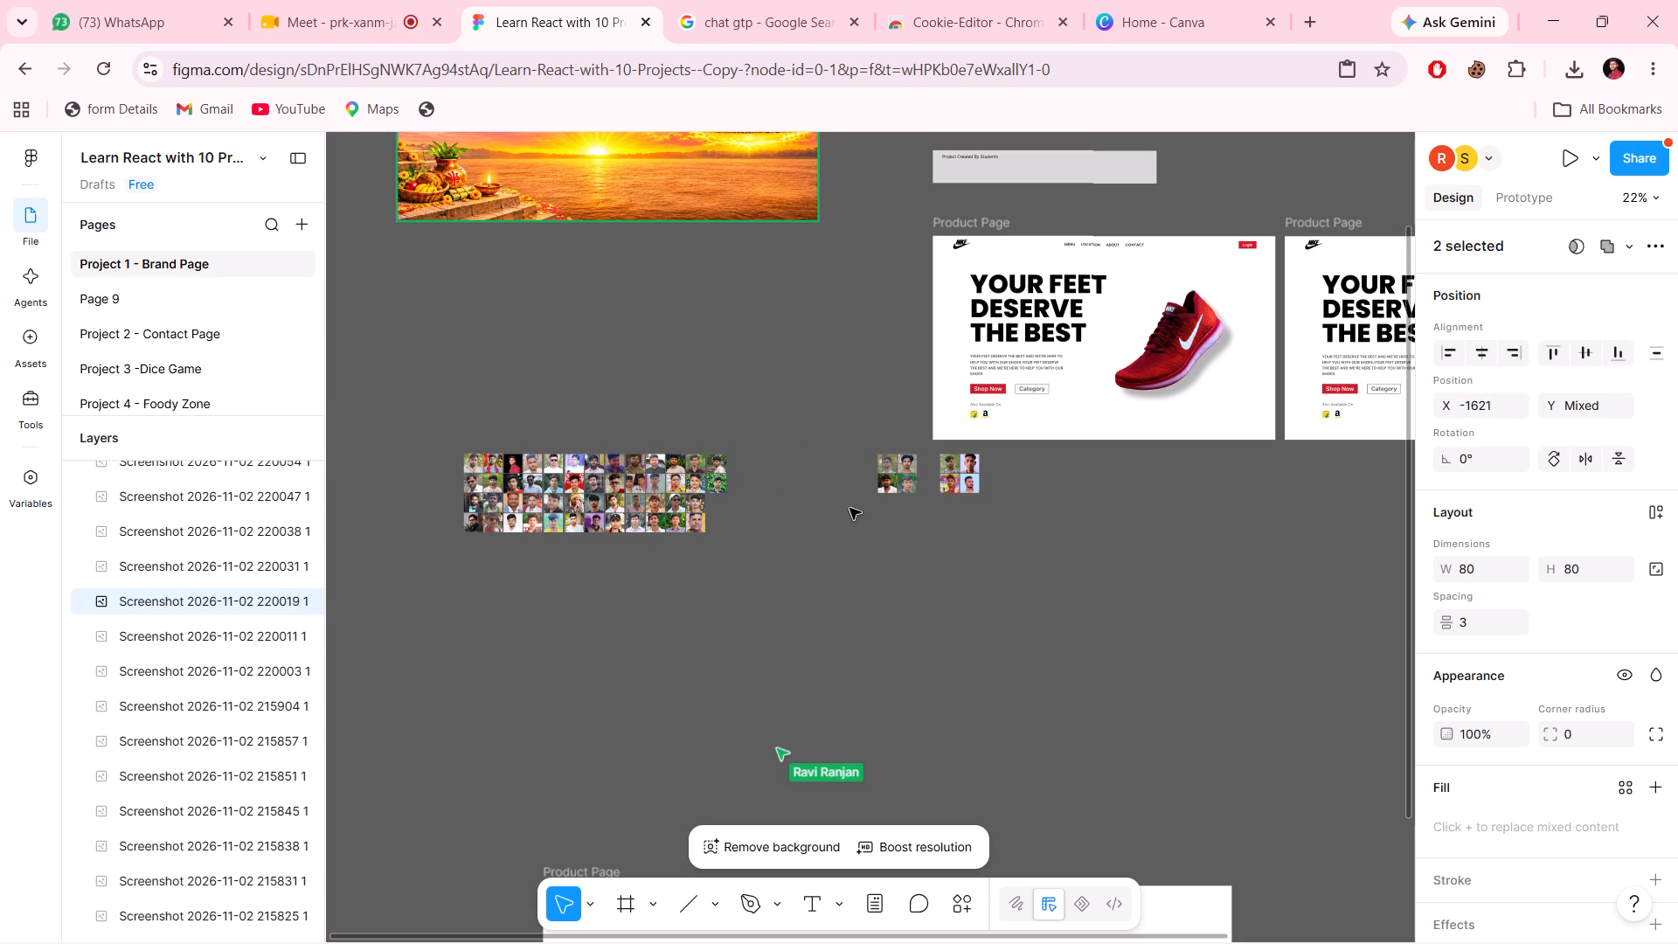
Nudge the nearer of the two separate 2×2 photo blocks left until it adjoins the grid's top two rows.
{"action": "left_click_drag", "start_coordinate": [864, 451], "coordinate": [917, 496]}
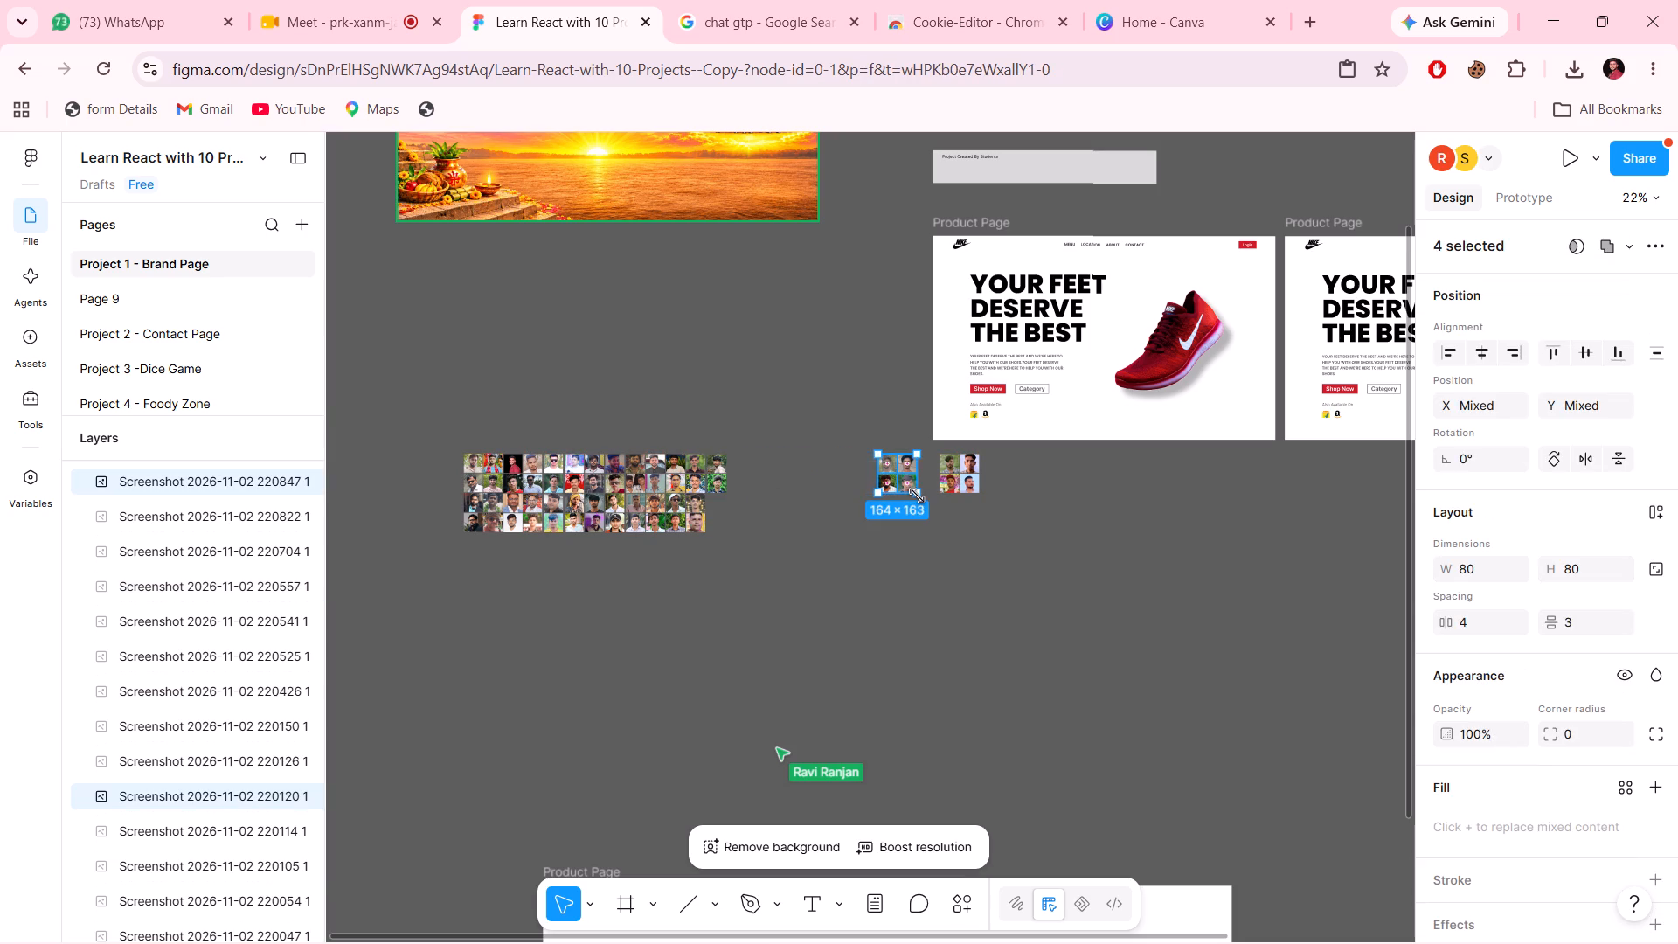
{"action": "key", "text": "shift+Left"}
{"action": "key", "text": "shift+Left"}
{"action": "key", "text": "shift+Left"}
{"action": "key", "text": "shift+Left"}
{"action": "key", "text": "shift+Left"}
{"action": "key", "text": "shift+Left"}
{"action": "key", "text": "shift+Left"}
{"action": "key", "text": "shift+Left"}
{"action": "key", "text": "shift+Left"}
{"action": "key", "text": "shift+Left"}
{"action": "key", "text": "shift+Left"}
{"action": "key", "text": "shift+Left"}
{"action": "key", "text": "shift+Left"}
{"action": "key", "text": "shift+Left"}
{"action": "key", "text": "shift+Left"}
{"action": "key", "text": "shift+Left"}
{"action": "key", "text": "shift+Left"}
{"action": "key", "text": "shift+Left"}
{"action": "key", "text": "shift+Left"}
{"action": "key", "text": "shift+Left"}
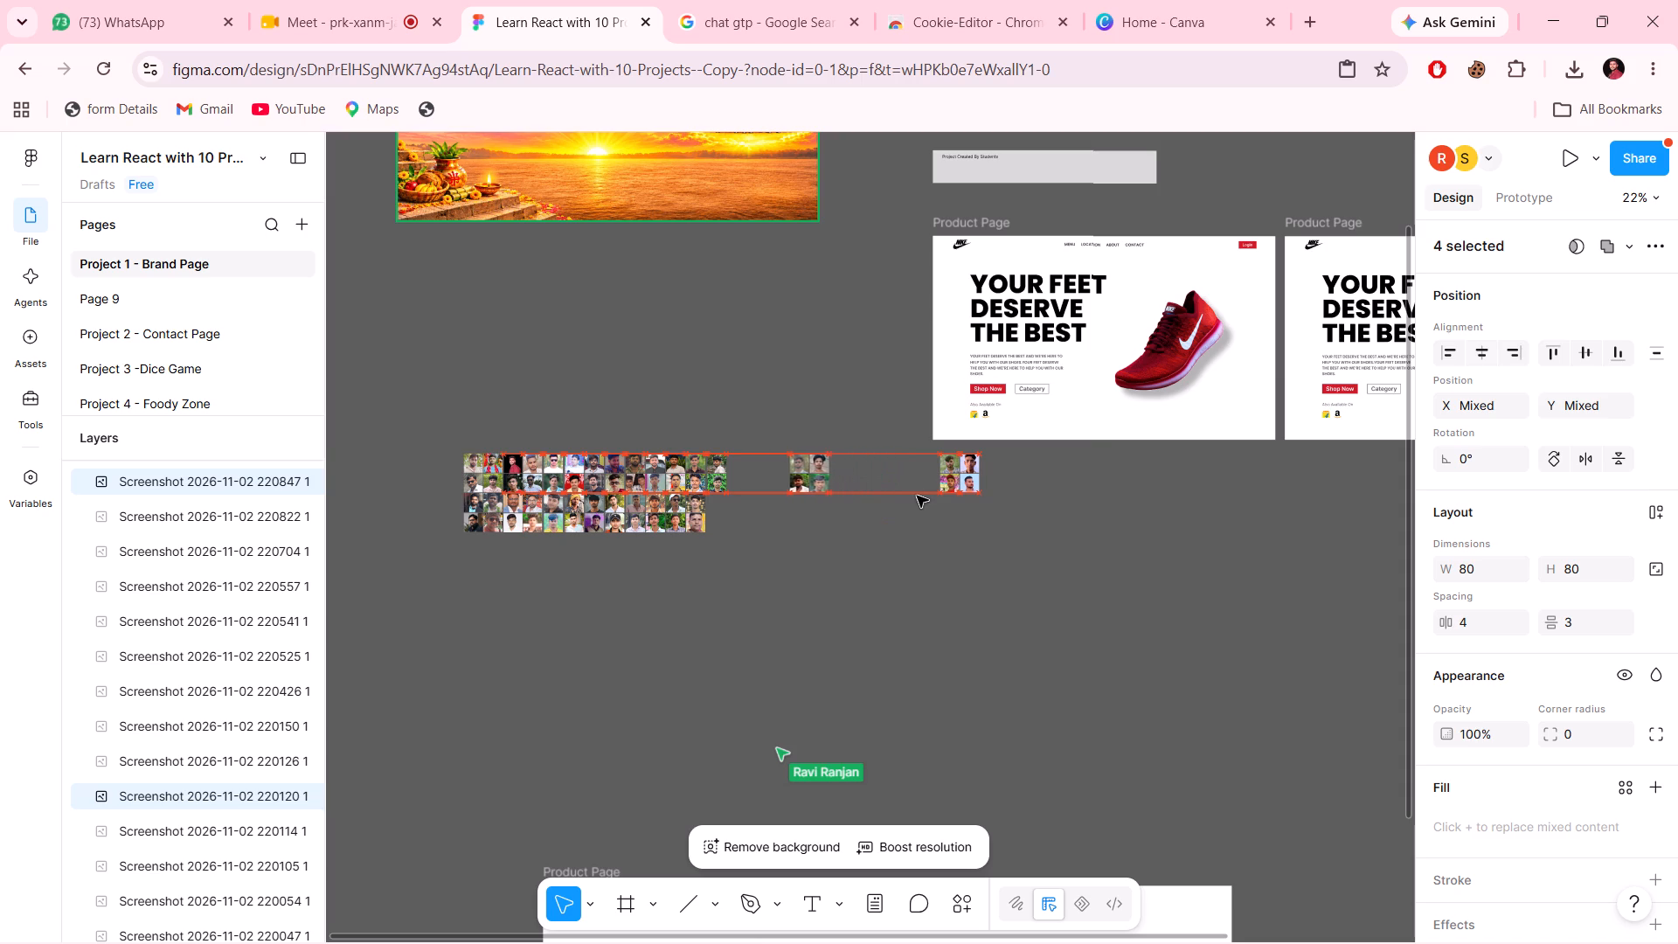
{"action": "key", "text": "shift+Left"}
{"action": "key", "text": "shift+Left"}
{"action": "key", "text": "shift+Left"}
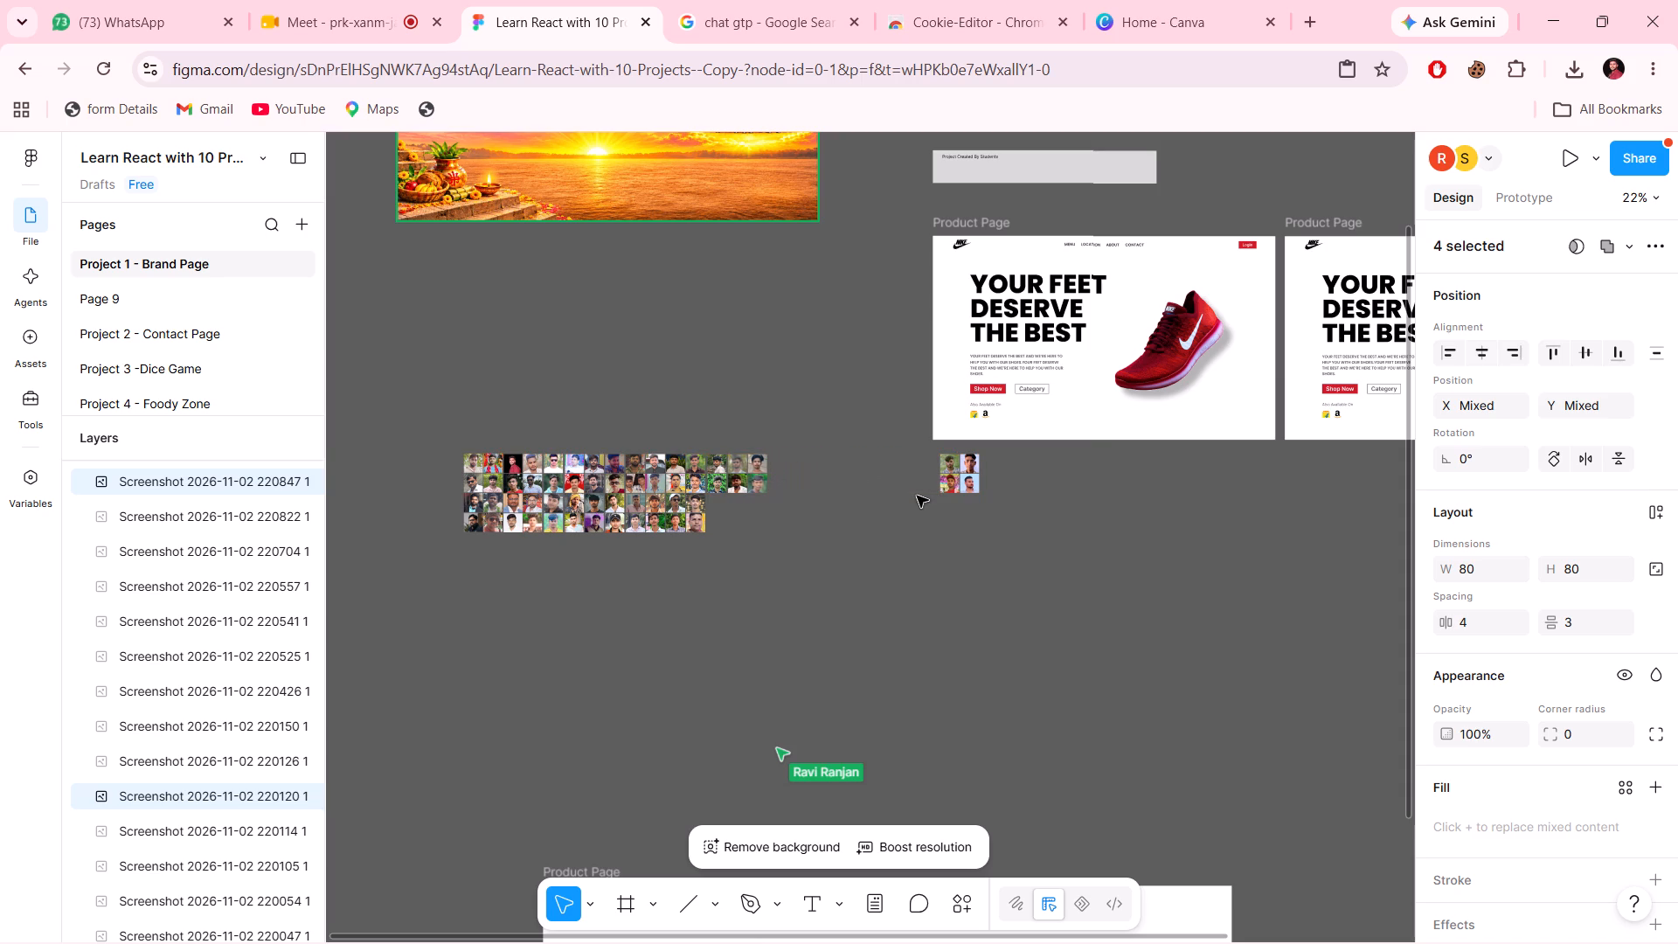
Nudge the last separate 2×2 photo block left until it closes the gap at the end of the grid's top two rows.
{"action": "left_click_drag", "start_coordinate": [924, 470], "coordinate": [965, 492]}
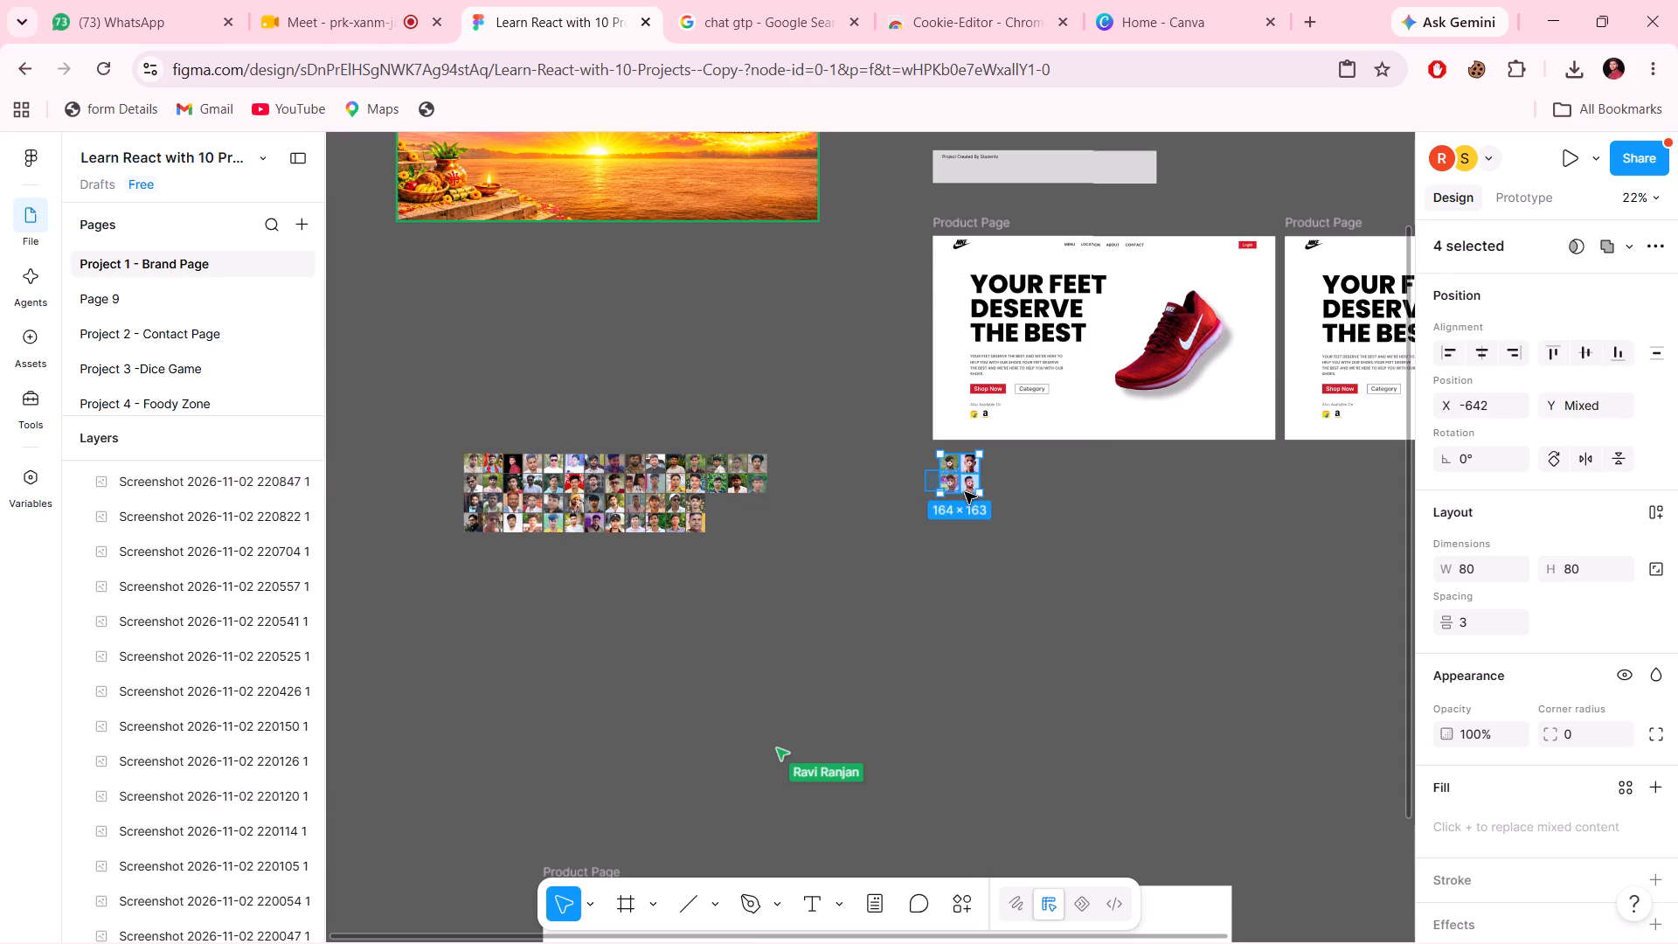
{"action": "left_click_drag", "start_coordinate": [965, 492], "coordinate": [969, 494]}
{"action": "key", "text": "shift+Left"}
{"action": "key", "text": "shift+Left"}
{"action": "key", "text": "shift+Left"}
{"action": "key", "text": "shift+Left"}
{"action": "key", "text": "shift+Left"}
{"action": "key", "text": "shift+Left"}
{"action": "key", "text": "shift+Left"}
{"action": "key", "text": "shift+Left"}
{"action": "key", "text": "shift+Left"}
{"action": "key", "text": "shift+Left"}
{"action": "key", "text": "shift+Left"}
{"action": "key", "text": "shift+Left"}
{"action": "key", "text": "shift+Left"}
{"action": "key", "text": "shift+Left"}
{"action": "key", "text": "shift+Left"}
{"action": "key", "text": "shift+Left"}
{"action": "key", "text": "shift+Left"}
{"action": "key", "text": "shift+Left"}
{"action": "key", "text": "shift+Left"}
{"action": "key", "text": "shift+Left"}
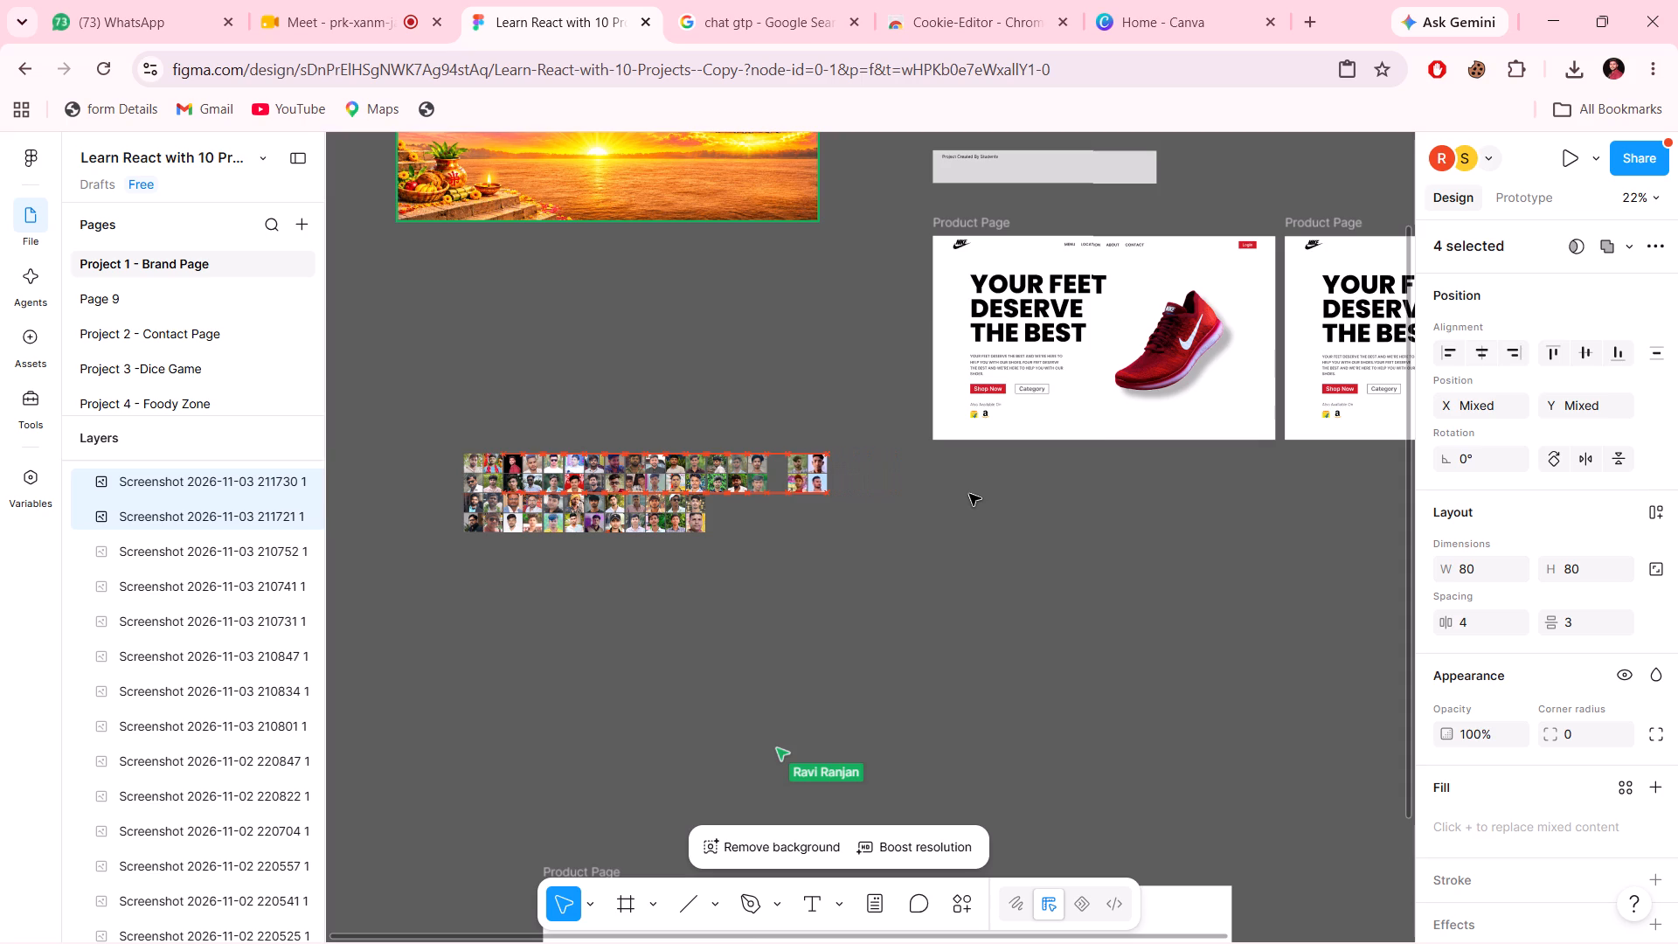
{"action": "key", "text": "shift+Left"}
{"action": "key", "text": "shift+Left"}
{"action": "key", "text": "shift+Left"}
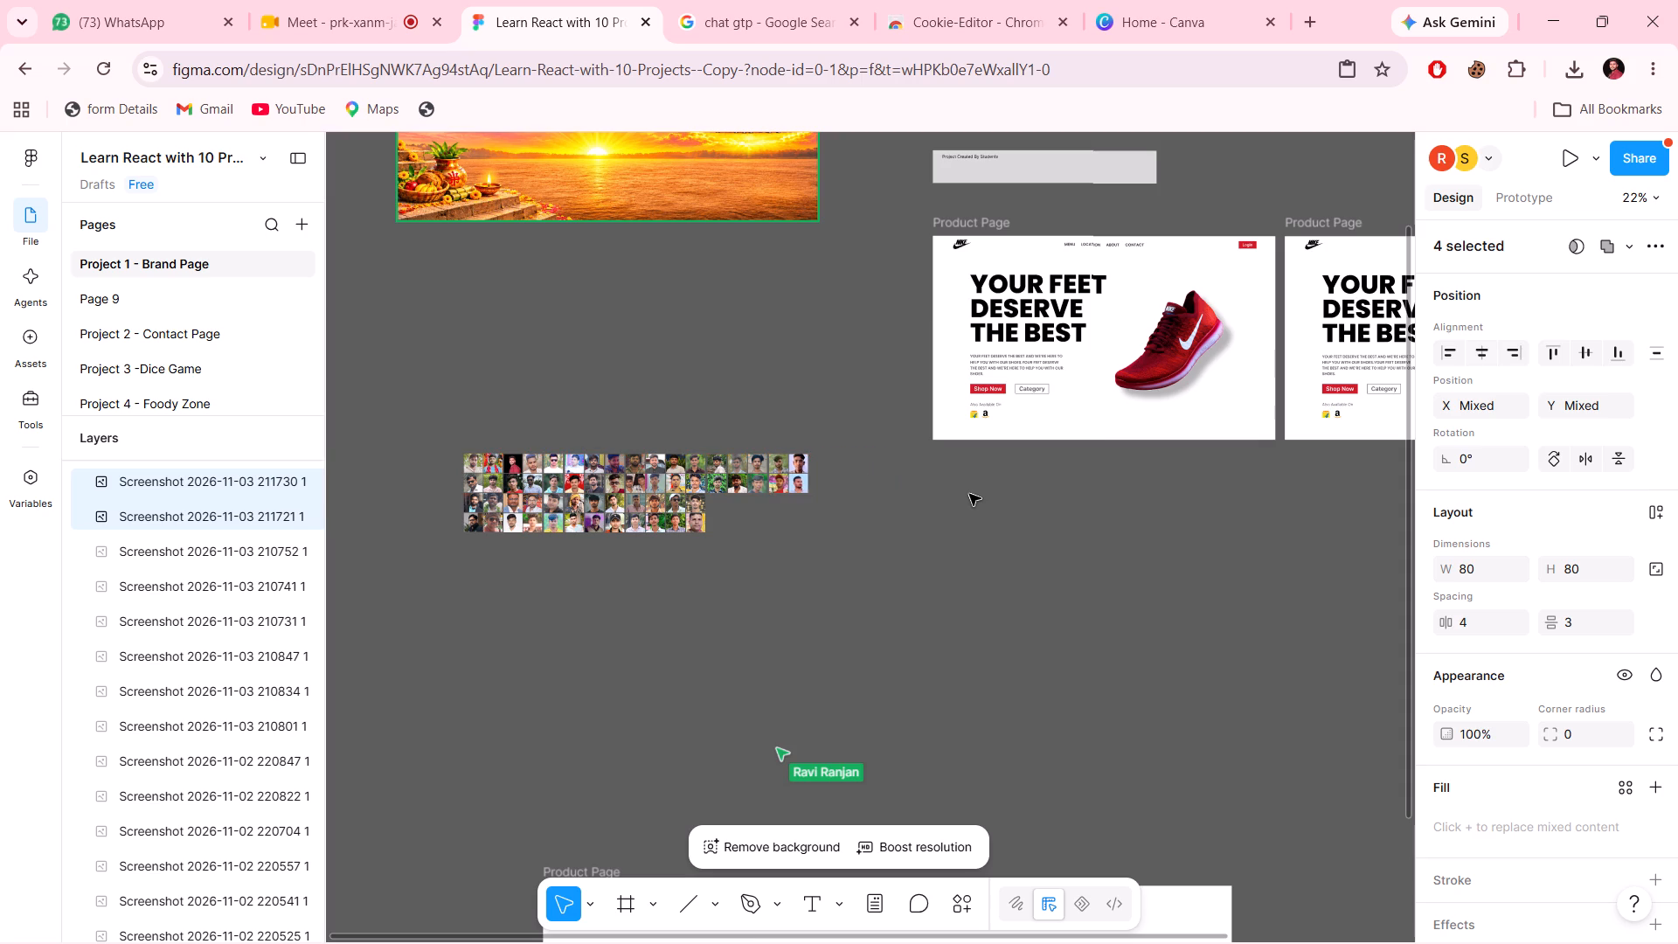
Copy all the member photos in the joined grid.
{"action": "left_click_drag", "start_coordinate": [461, 421], "coordinate": [745, 612]}
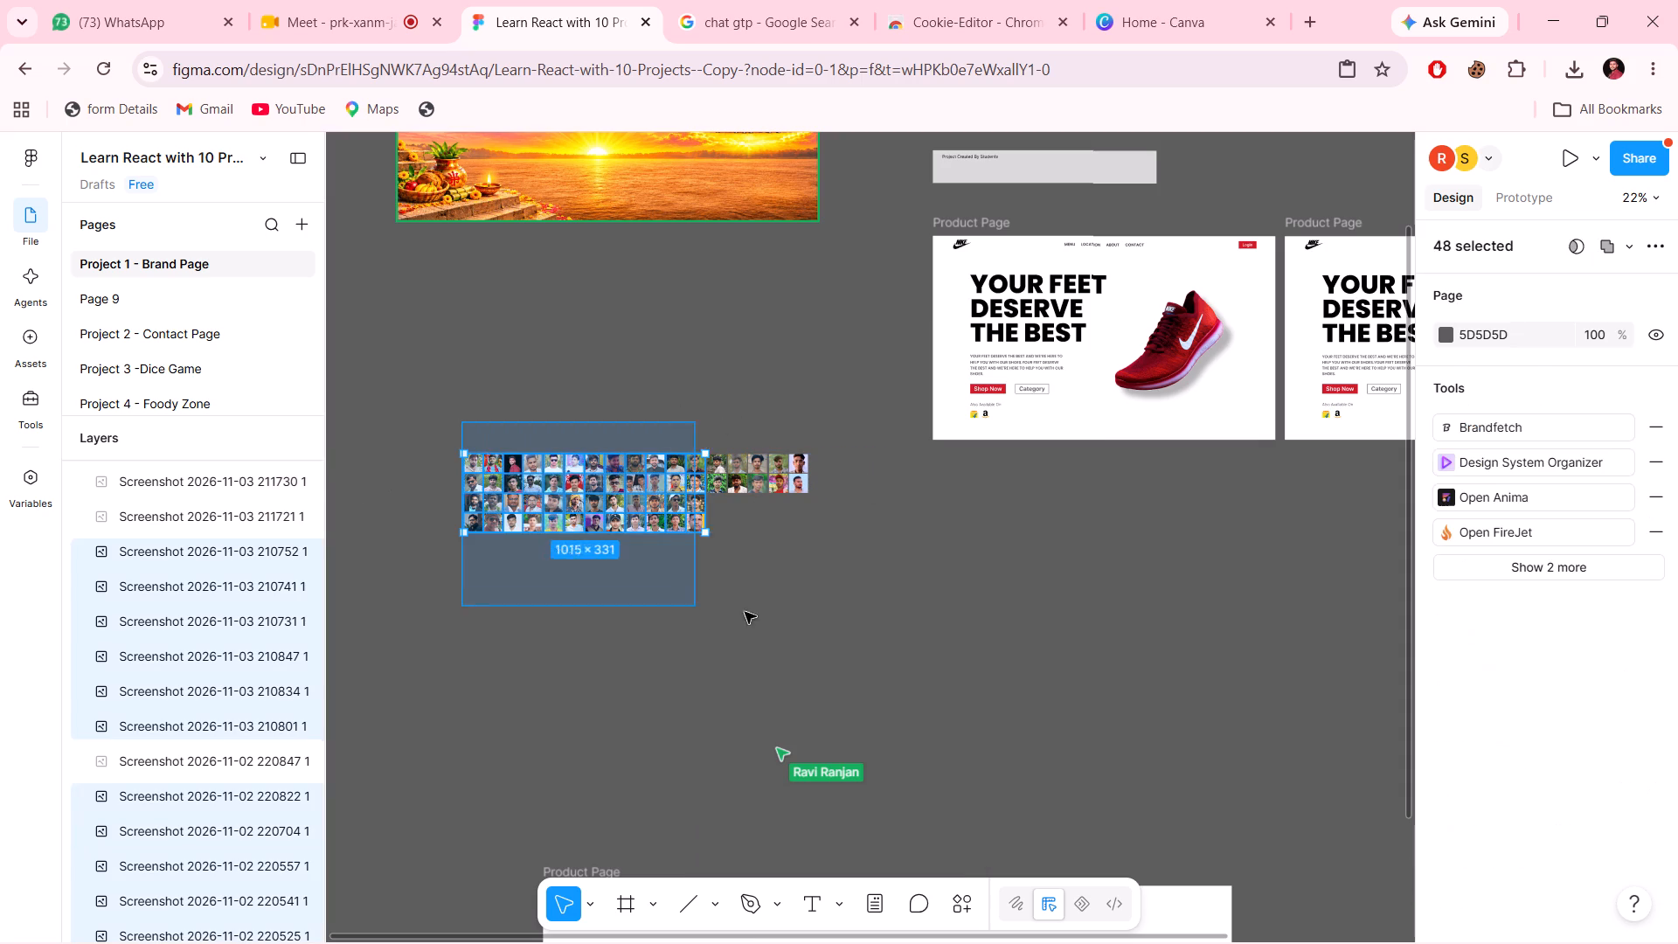
{"action": "left_click_drag", "start_coordinate": [745, 612], "coordinate": [817, 590]}
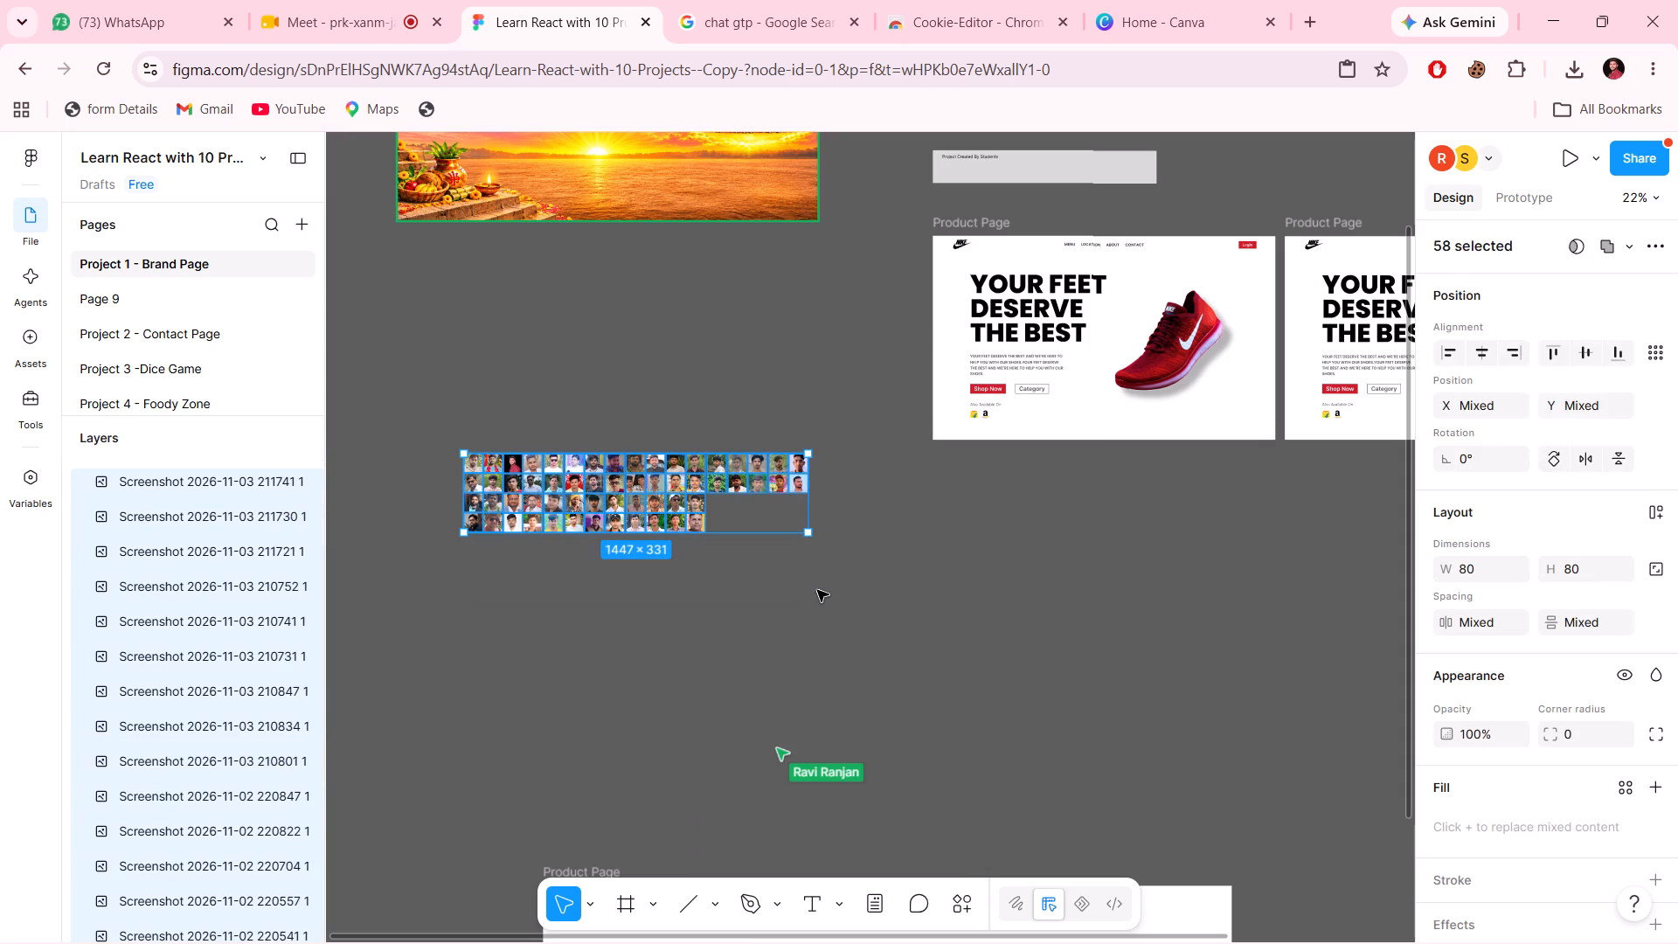
{"action": "key", "text": "ctrl+c"}
{"action": "left_click", "coordinate": [684, 326]}
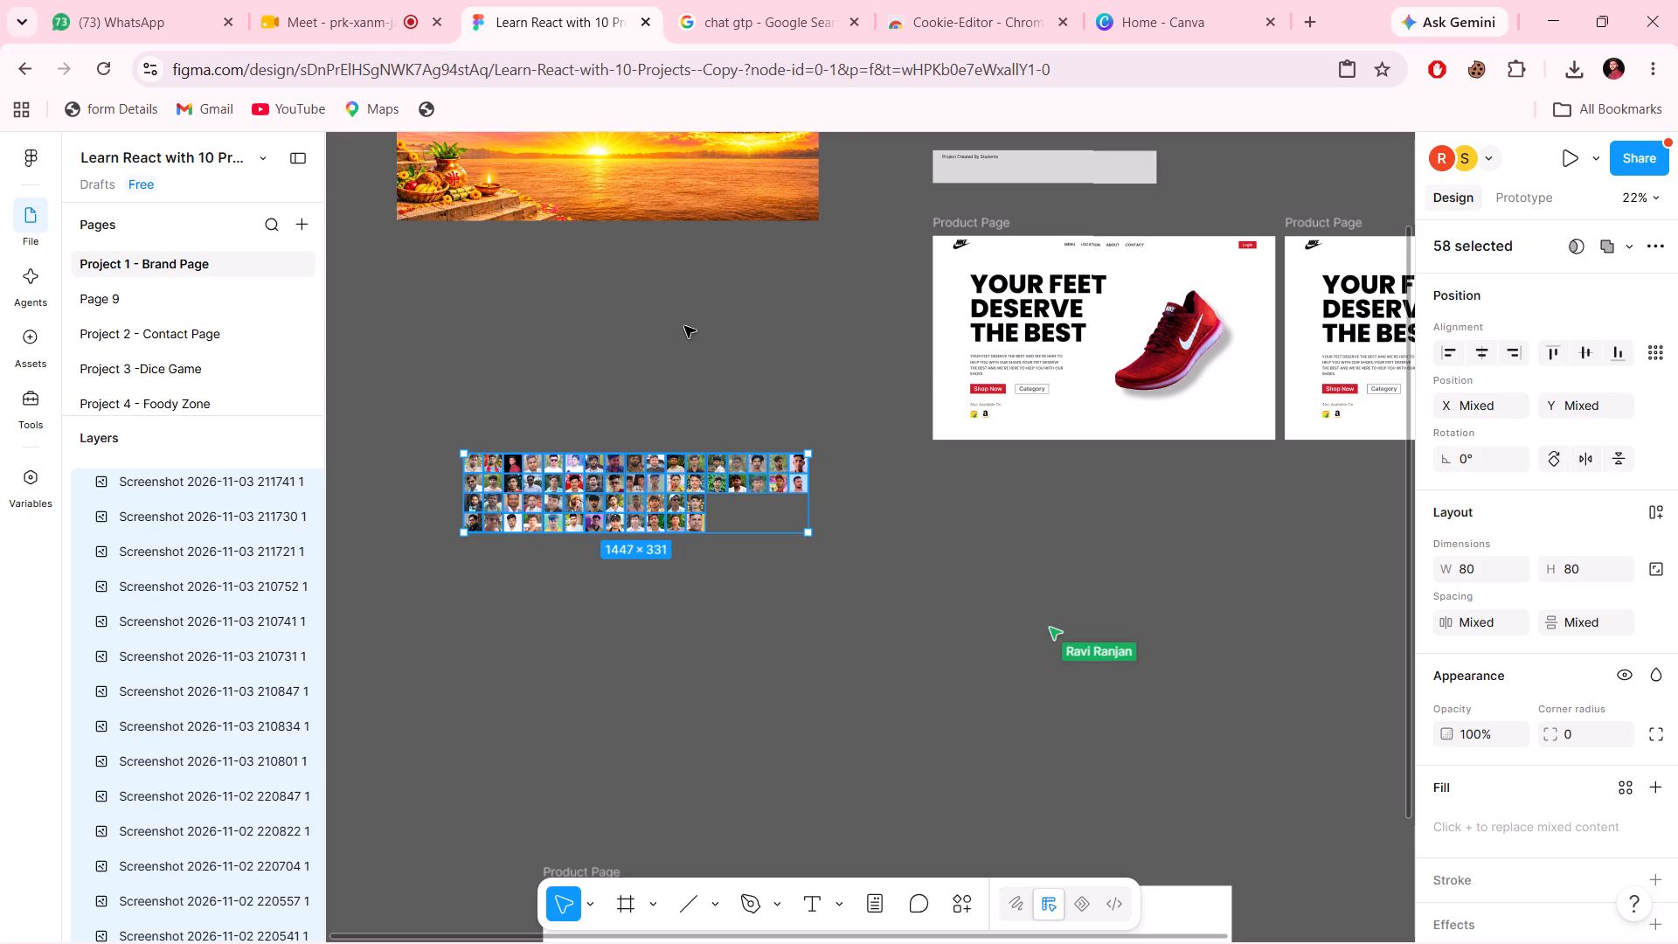
Move the entire member photo grid up until it sits just below the Chhath Puja banner image.
{"action": "scroll", "coordinate": [684, 326], "scroll_direction": "up", "scroll_amount": 2}
{"action": "left_click", "coordinate": [684, 326]}
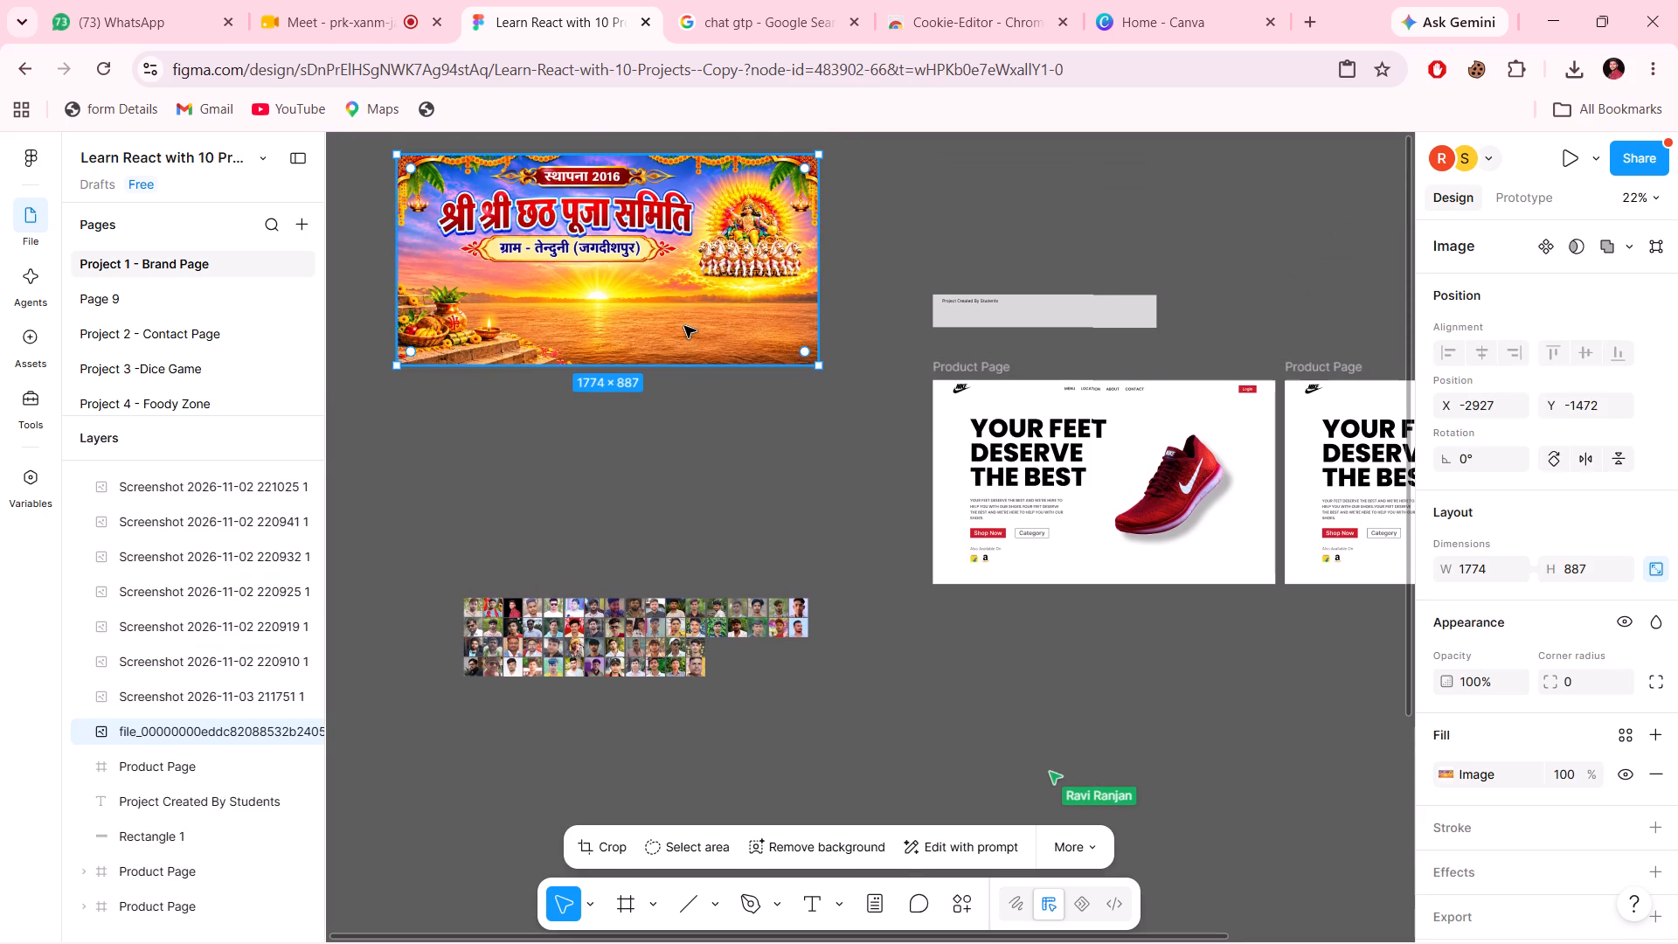
{"action": "scroll", "coordinate": [684, 326], "scroll_direction": "right", "scroll_amount": 3}
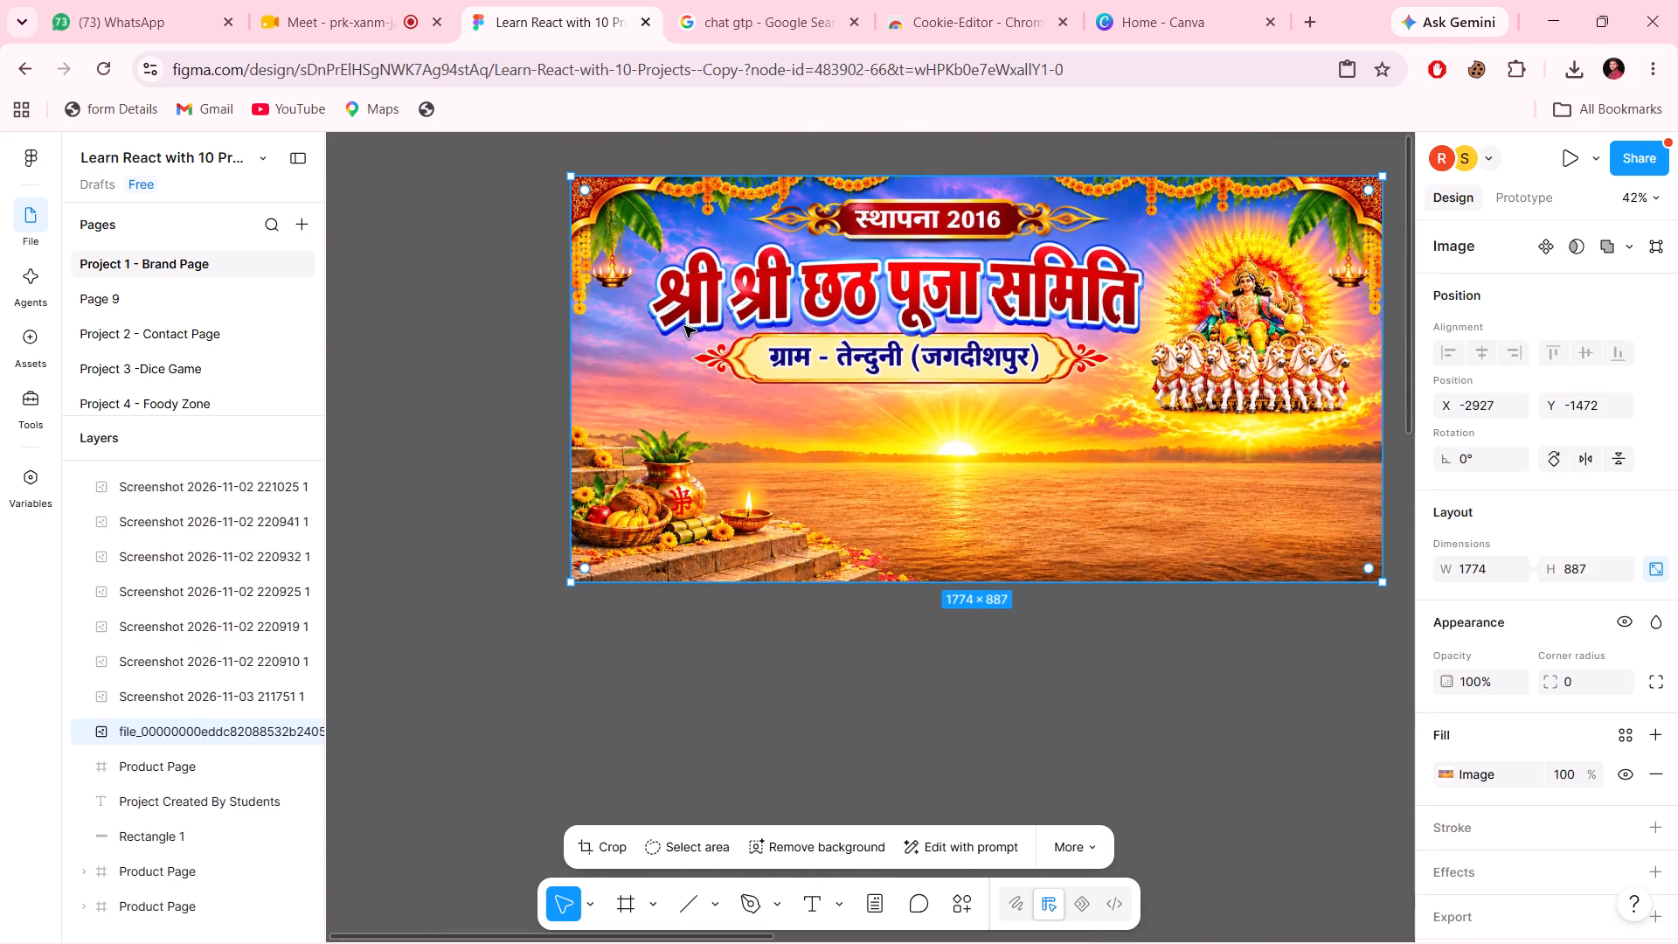
{"action": "scroll", "coordinate": [684, 326], "scroll_direction": "up", "scroll_amount": 1}
{"action": "scroll", "coordinate": [669, 344], "scroll_direction": "left", "scroll_amount": 1}
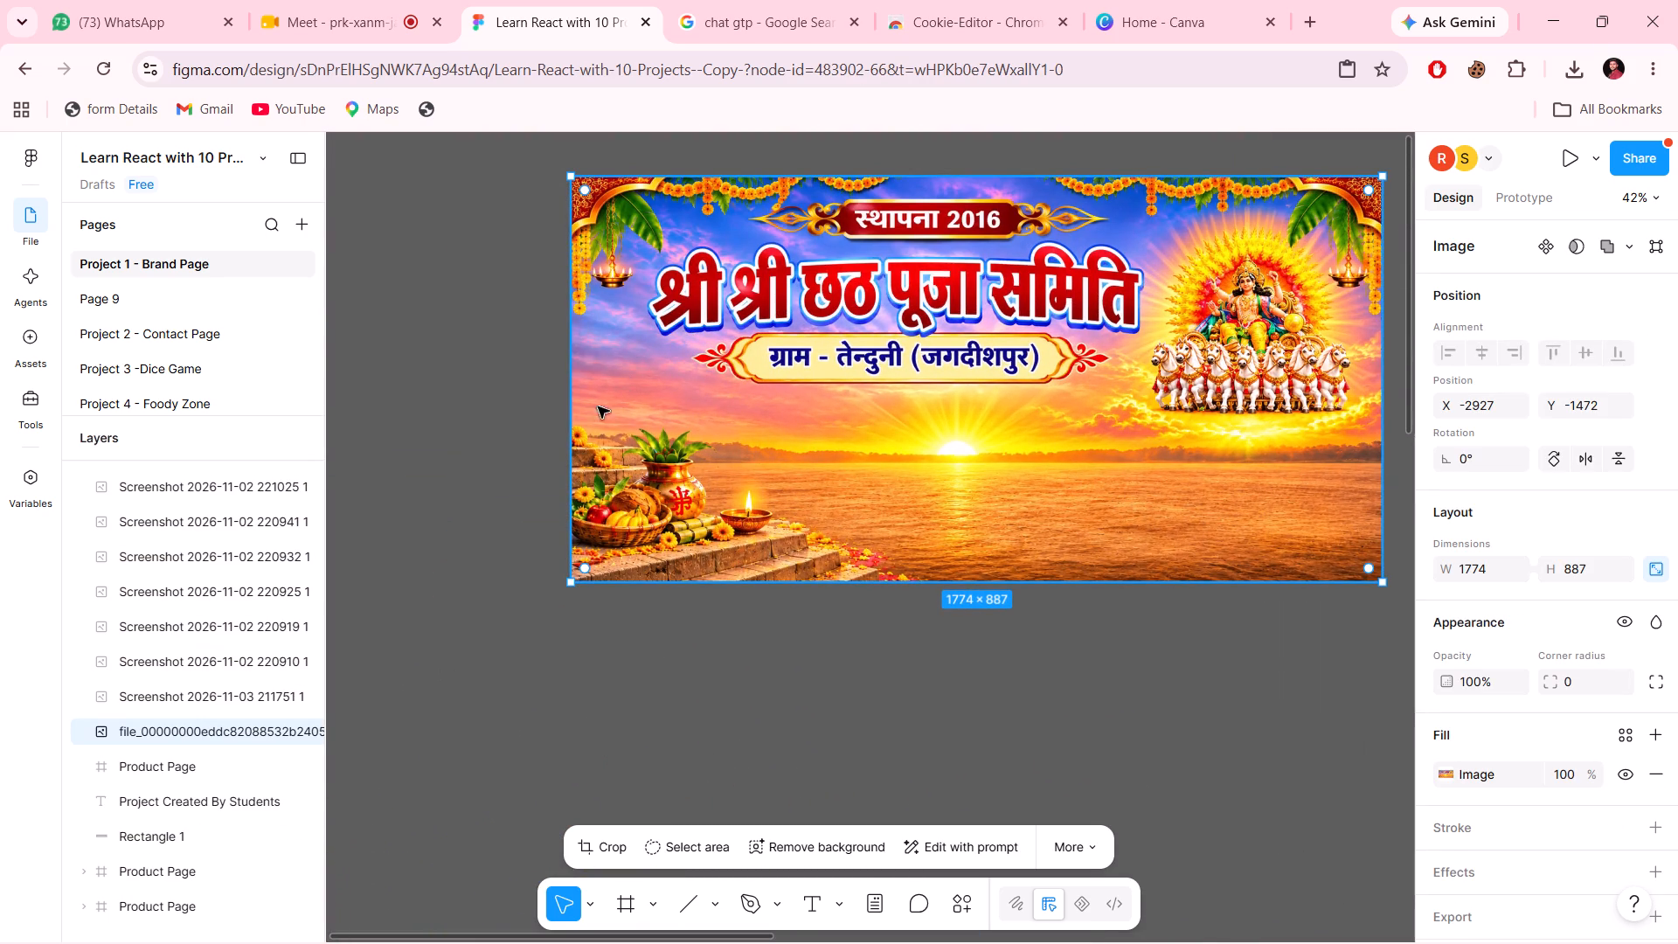
{"action": "scroll", "coordinate": [598, 406], "scroll_direction": "left", "scroll_amount": 1}
{"action": "scroll", "coordinate": [846, 401], "scroll_direction": "left", "scroll_amount": 1}
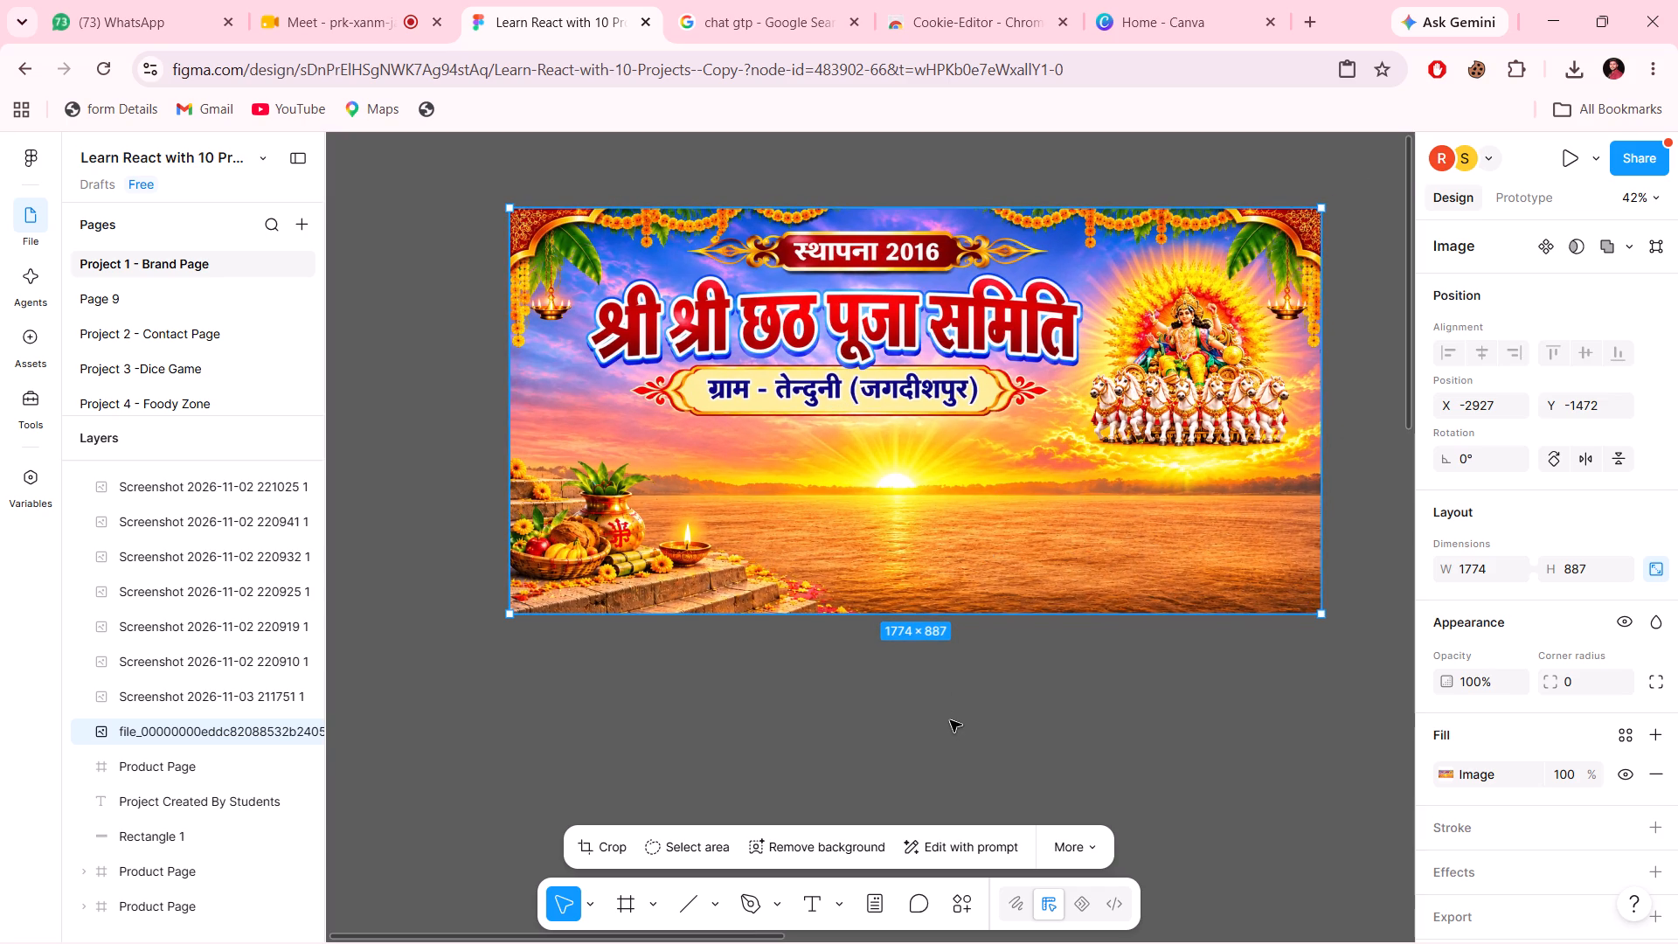
{"action": "scroll", "coordinate": [950, 722], "scroll_direction": "down", "scroll_amount": 3}
{"action": "left_click_drag", "start_coordinate": [665, 653], "coordinate": [1281, 798]}
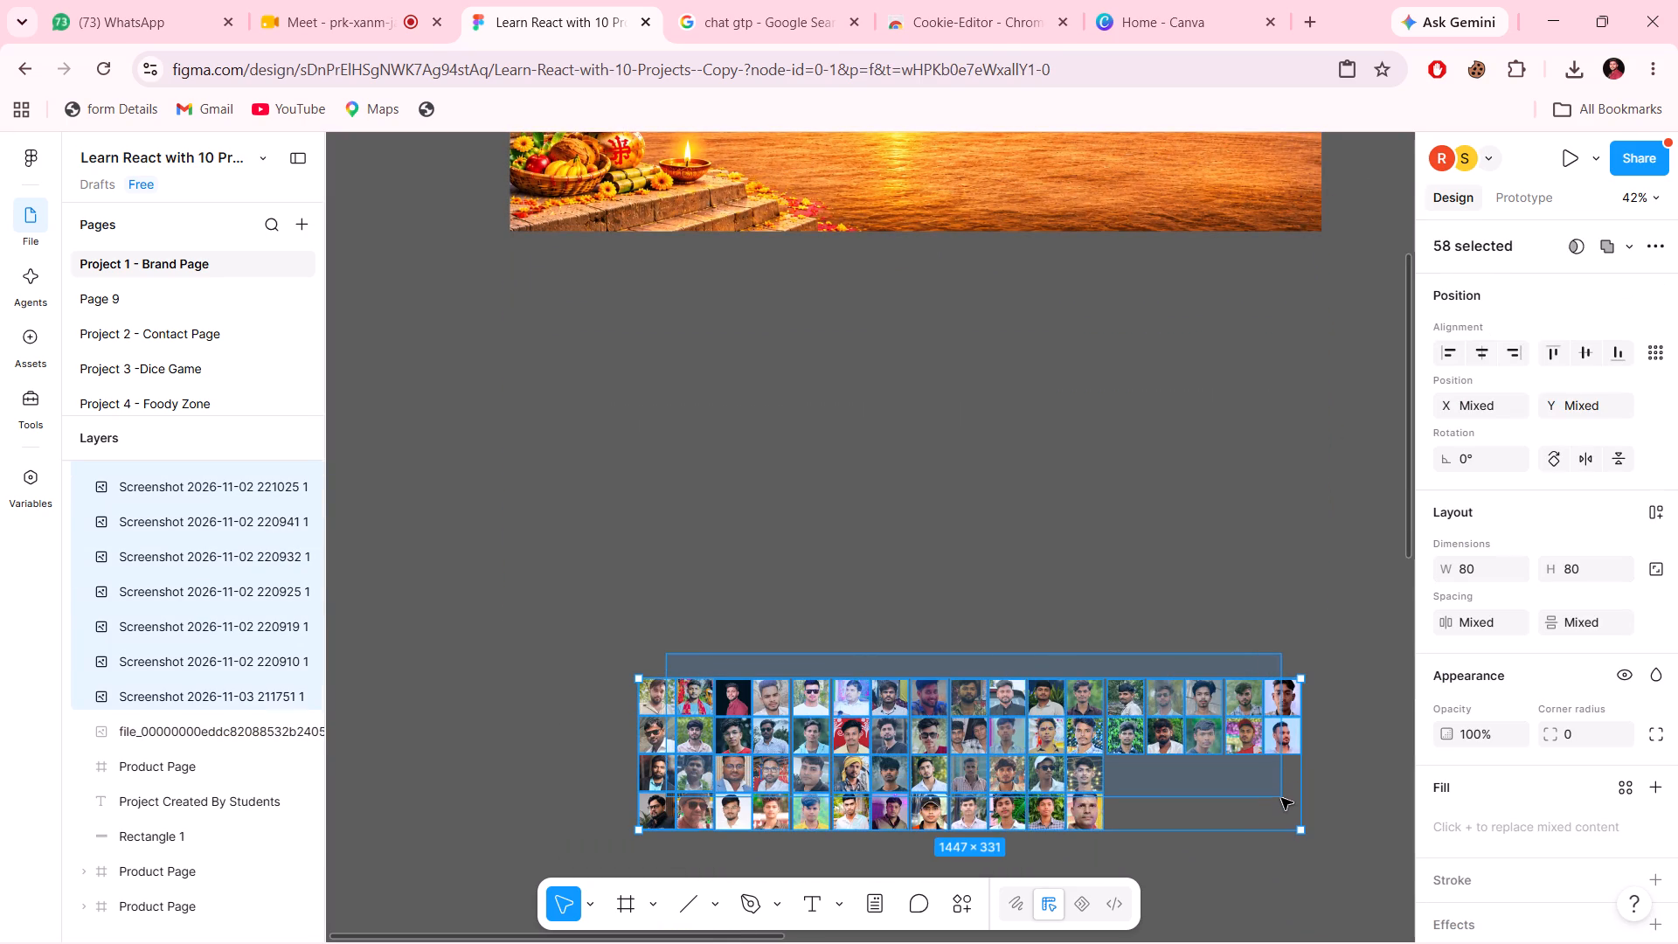
{"action": "left_click_drag", "start_coordinate": [1281, 798], "coordinate": [1280, 800]}
{"action": "left_click_drag", "start_coordinate": [1138, 747], "coordinate": [1117, 441]}
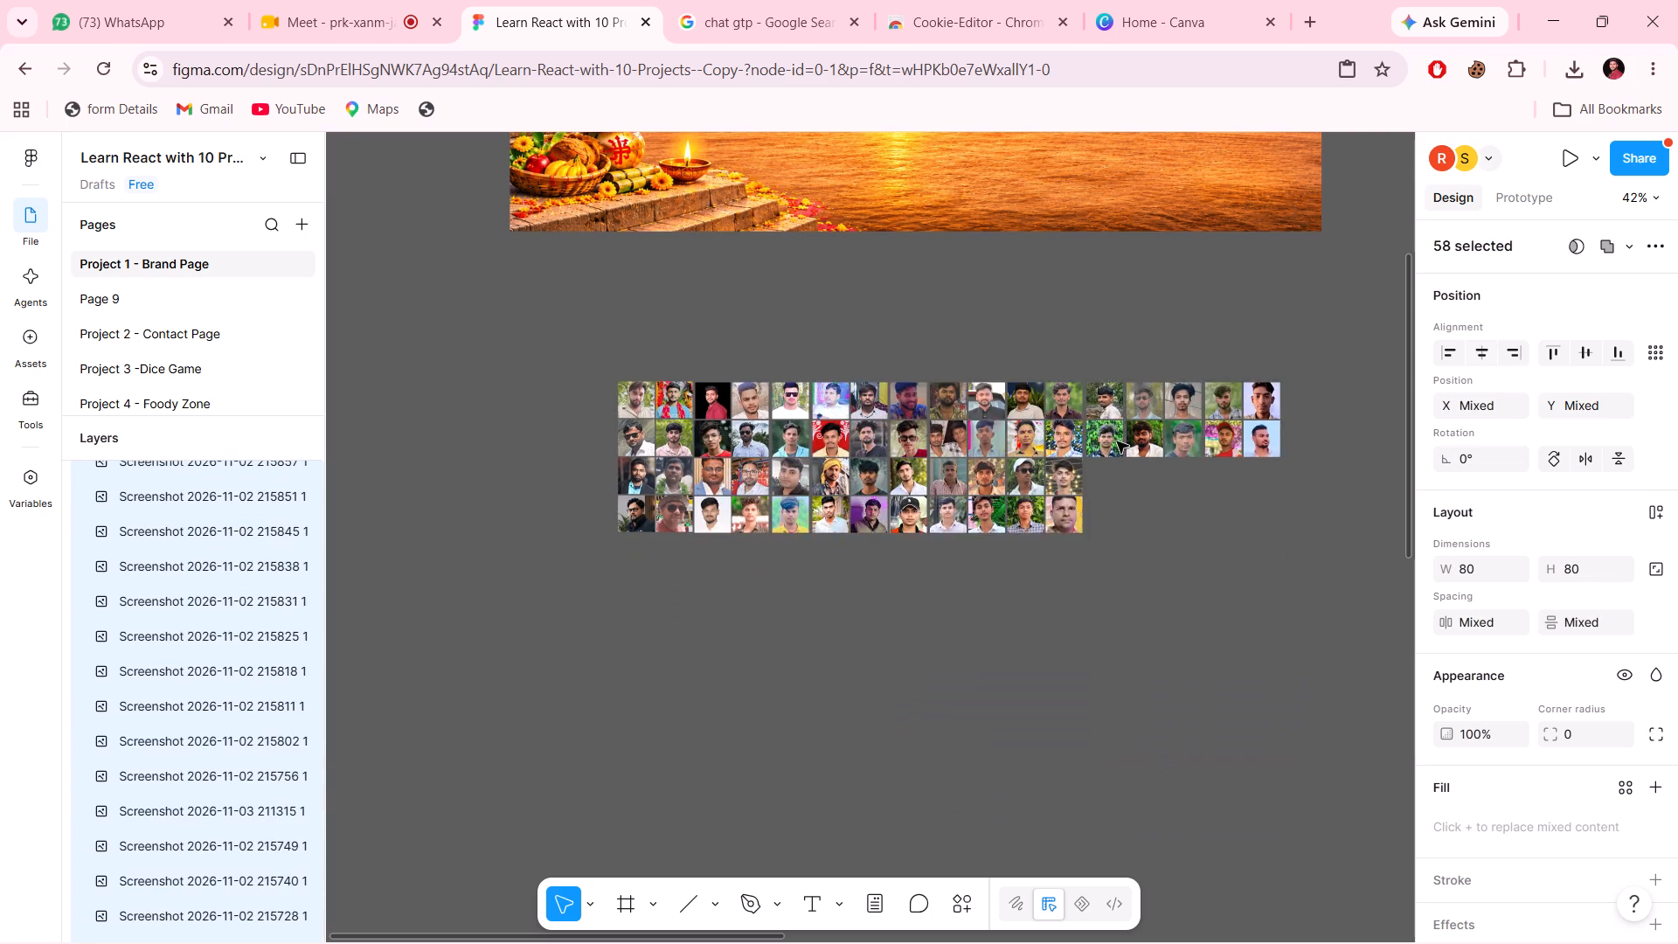
{"action": "left_click_drag", "start_coordinate": [1117, 441], "coordinate": [1118, 374]}
{"action": "scroll", "coordinate": [1166, 584], "scroll_direction": "up", "scroll_amount": 2}
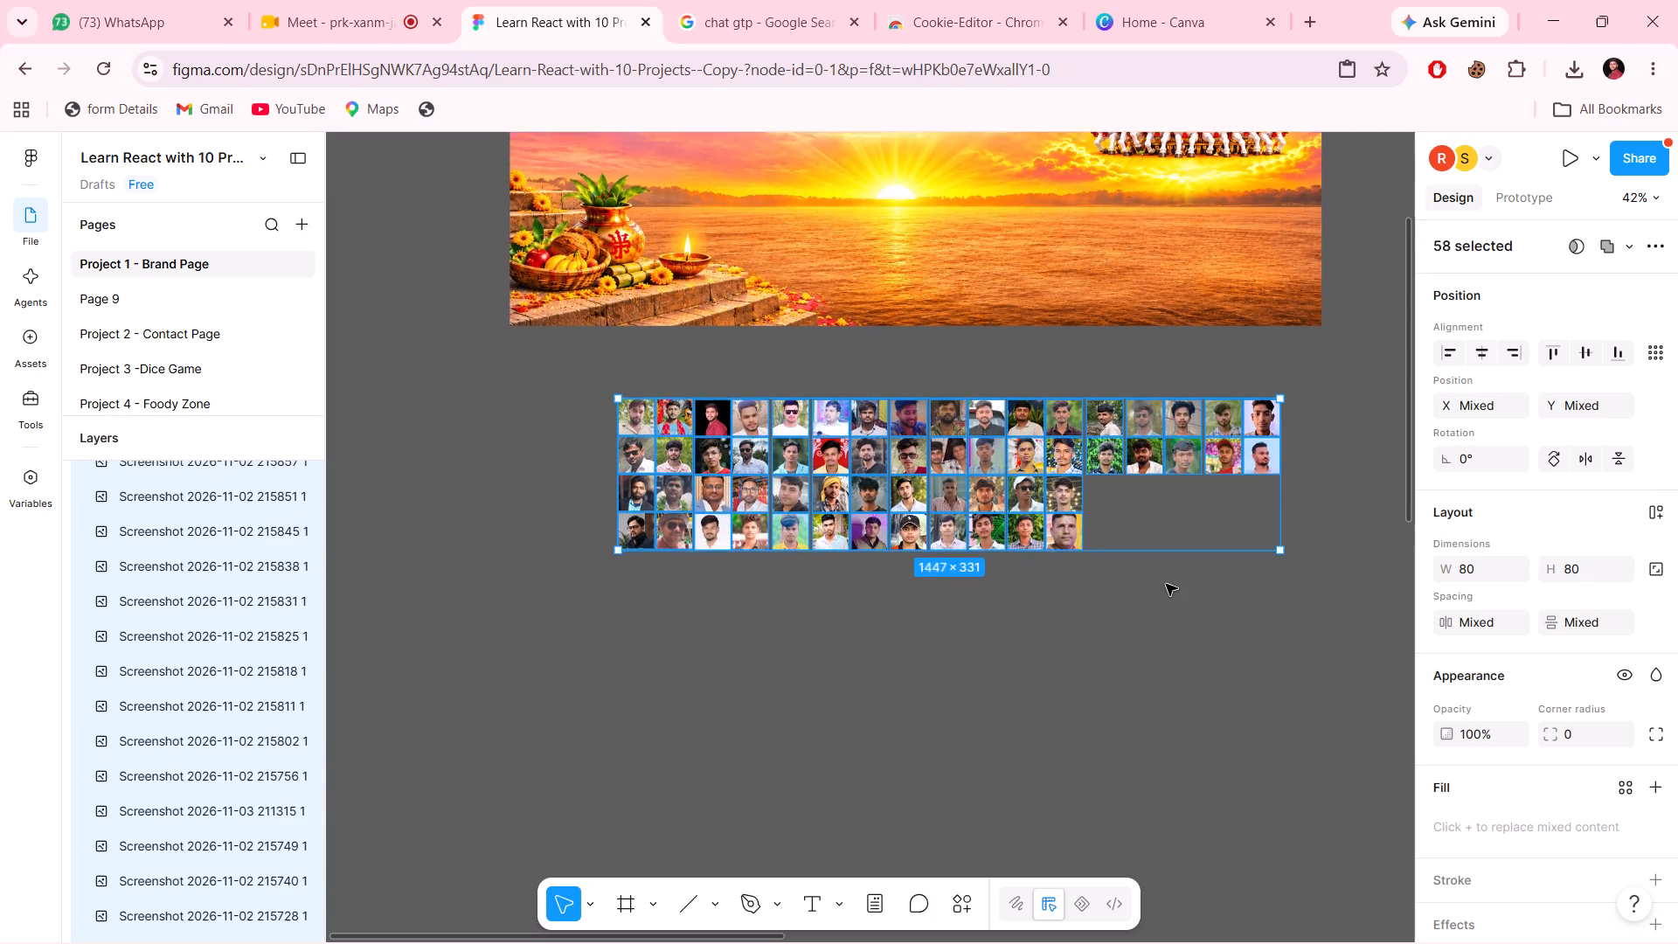
Move the whole member photo grid up onto the lower part of the Chhath Puja banner image.
{"action": "left_click_drag", "start_coordinate": [1053, 494], "coordinate": [1019, 247]}
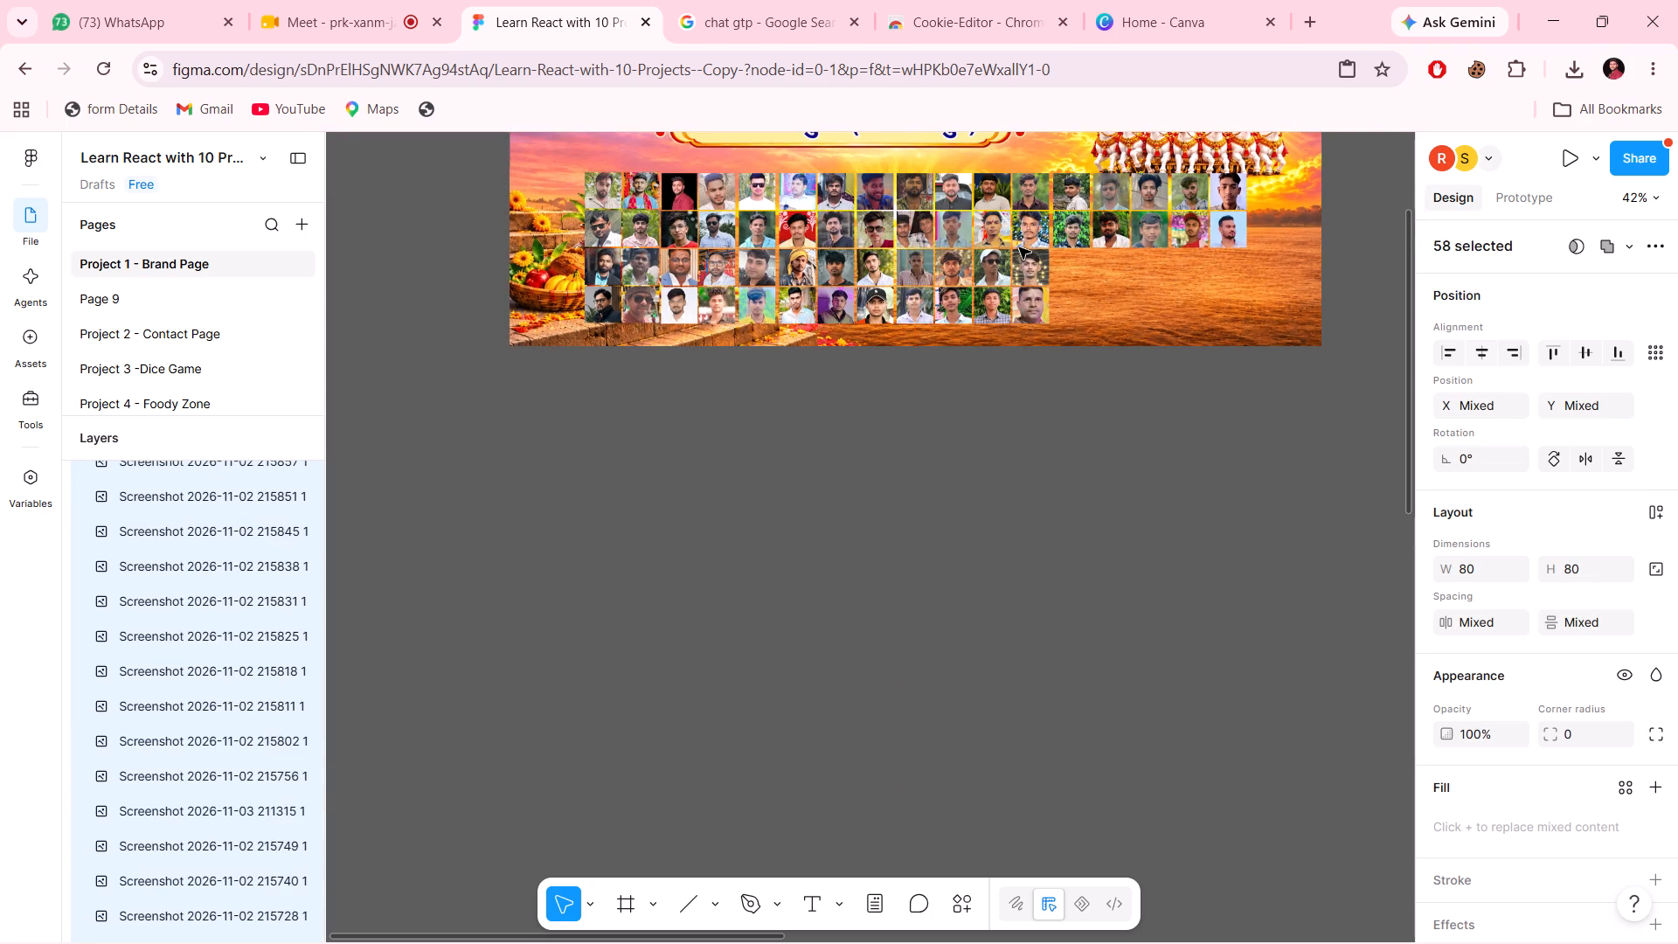
Nudge the photo grid right, clear of the fruit basket, until its top rows meet the banner's right edge.
{"action": "scroll", "coordinate": [1046, 475], "scroll_direction": "up", "scroll_amount": 1}
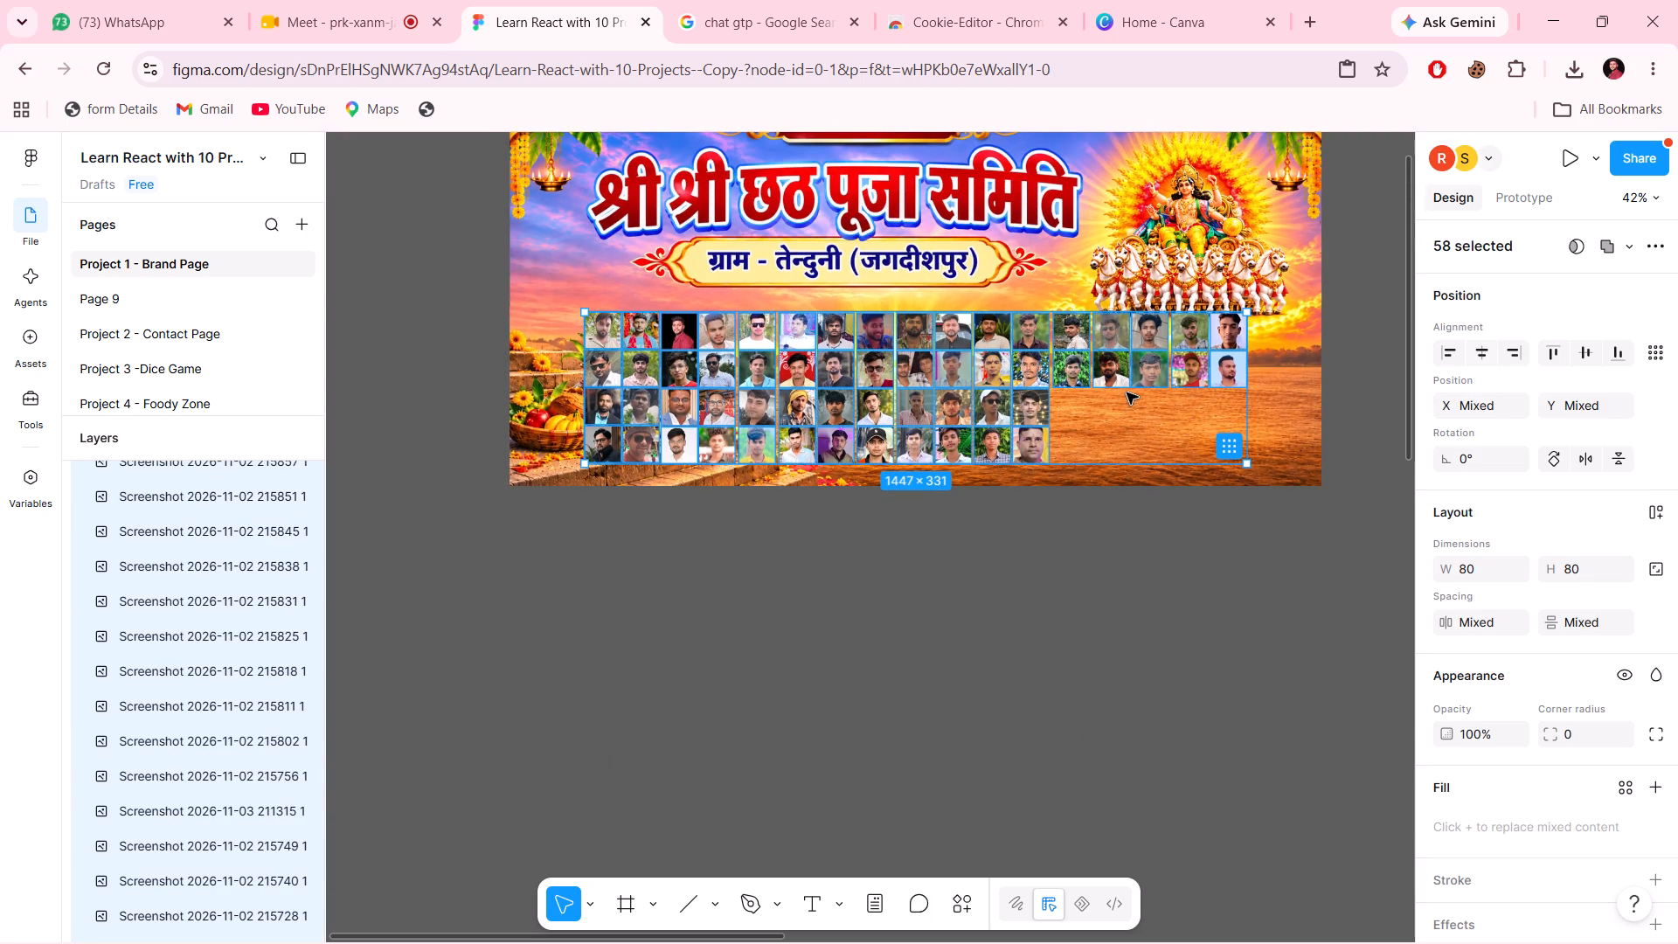
{"action": "key", "text": "Right"}
{"action": "key", "text": "Right"}
{"action": "key", "text": "Right"}
{"action": "key", "text": "Right"}
{"action": "key", "text": "Right"}
{"action": "key", "text": "Right"}
{"action": "key", "text": "Right"}
{"action": "key", "text": "Right"}
{"action": "key", "text": "Right"}
{"action": "key", "text": "Right"}
{"action": "key", "text": "Right"}
{"action": "key", "text": "Right"}
{"action": "key", "text": "Right"}
{"action": "key", "text": "Right"}
{"action": "key", "text": "Right"}
{"action": "key", "text": "Right"}
{"action": "key", "text": "Right"}
{"action": "key", "text": "Right"}
{"action": "key", "text": "Right"}
{"action": "key", "text": "Right"}
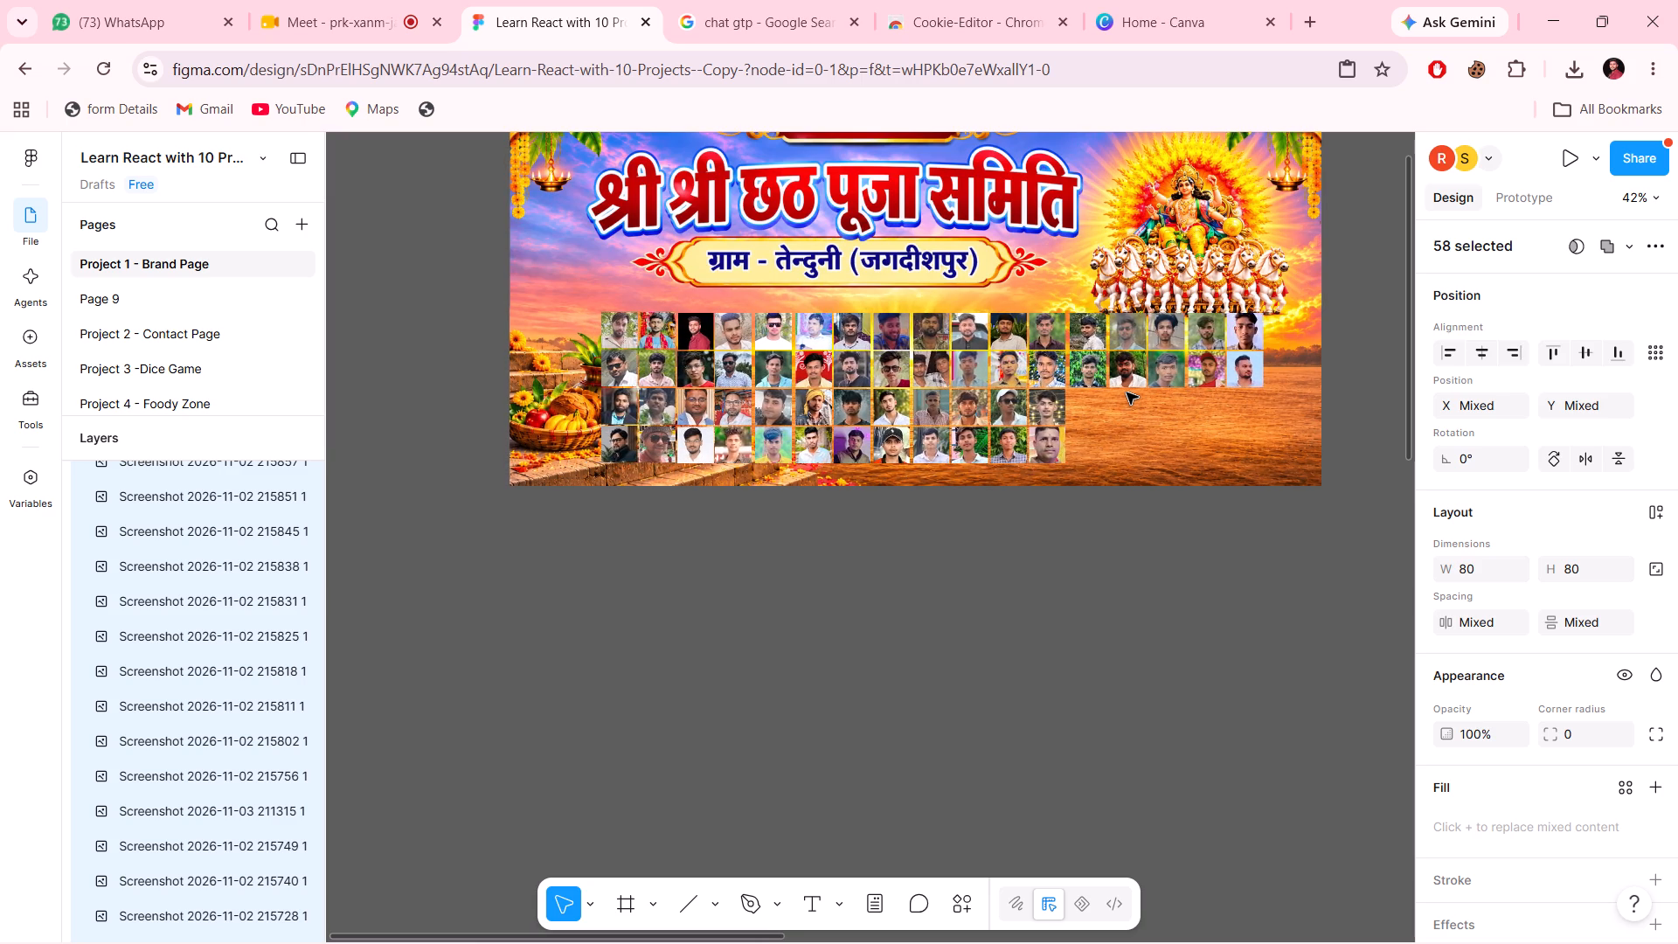
{"action": "key", "text": "shift+Right"}
{"action": "key", "text": "shift+Right"}
{"action": "key", "text": "shift+Right"}
{"action": "key", "text": "shift+Right"}
{"action": "key", "text": "shift+Right"}
{"action": "key", "text": "shift+Right"}
{"action": "key", "text": "shift+Right"}
{"action": "key", "text": "shift+Right"}
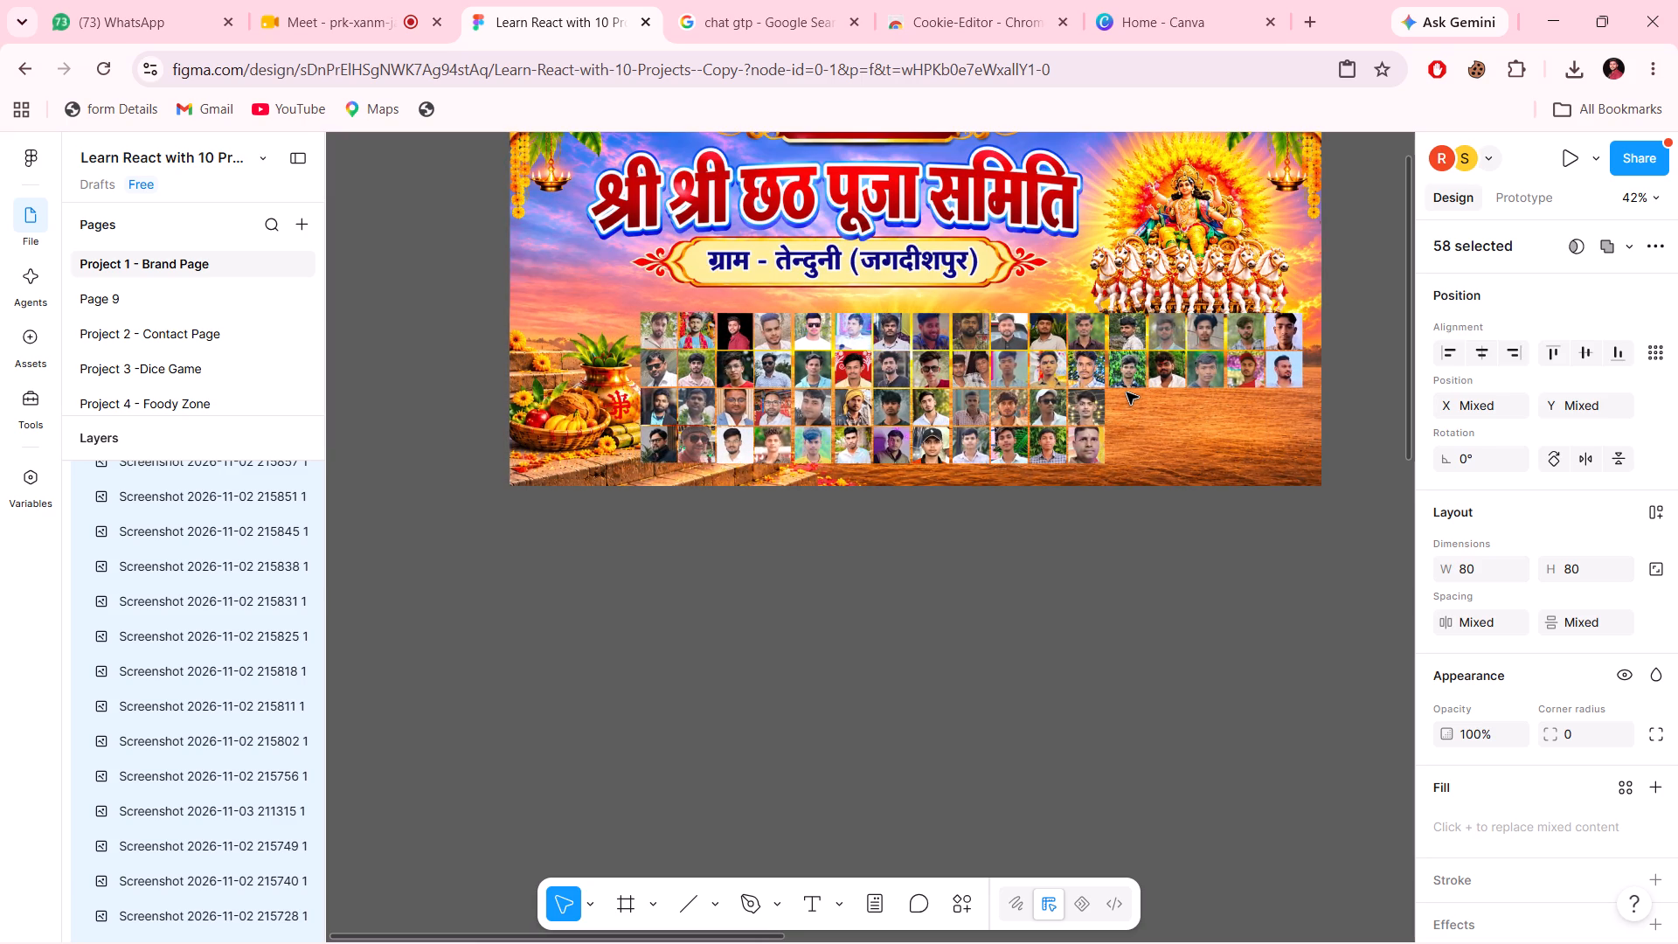
{"action": "key", "text": "shift+Right"}
{"action": "key", "text": "shift+Right"}
{"action": "key", "text": "shift+Right"}
{"action": "key", "text": "shift+Right"}
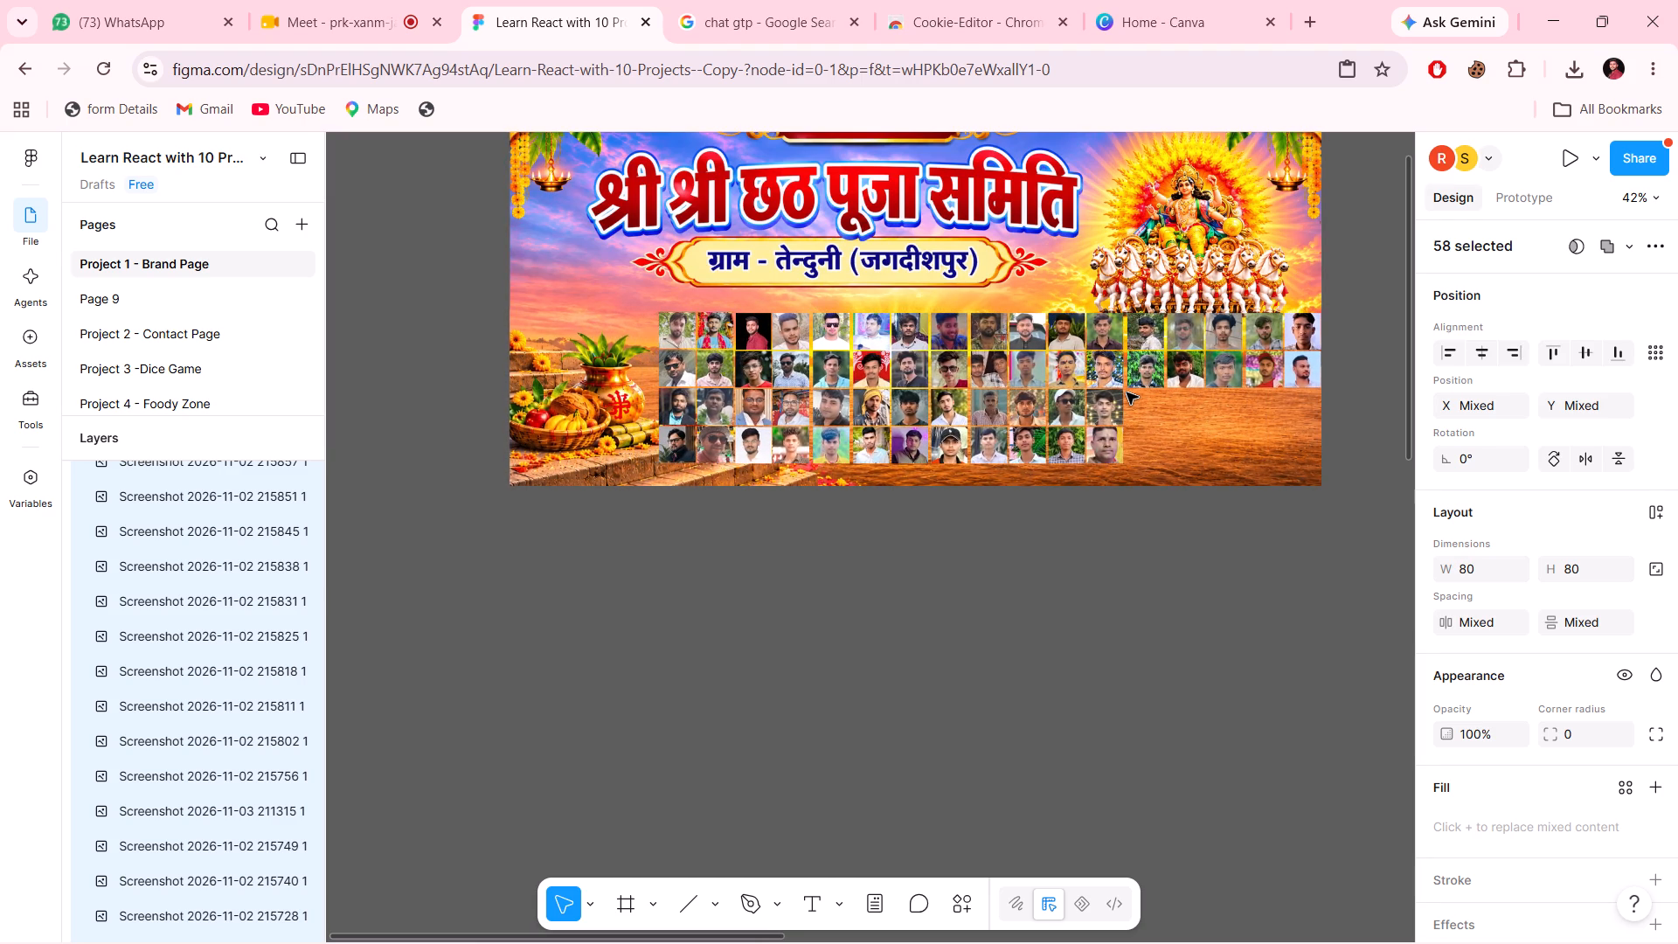
Nudge the photo grid down to the banner's bottom, leaving a slim margin at the bottom and right edges, and deselect it.
{"action": "key", "text": "Down"}
{"action": "key", "text": "Down"}
{"action": "key", "text": "Down"}
{"action": "key", "text": "Down"}
{"action": "key", "text": "shift+Down"}
{"action": "key", "text": "shift+Down"}
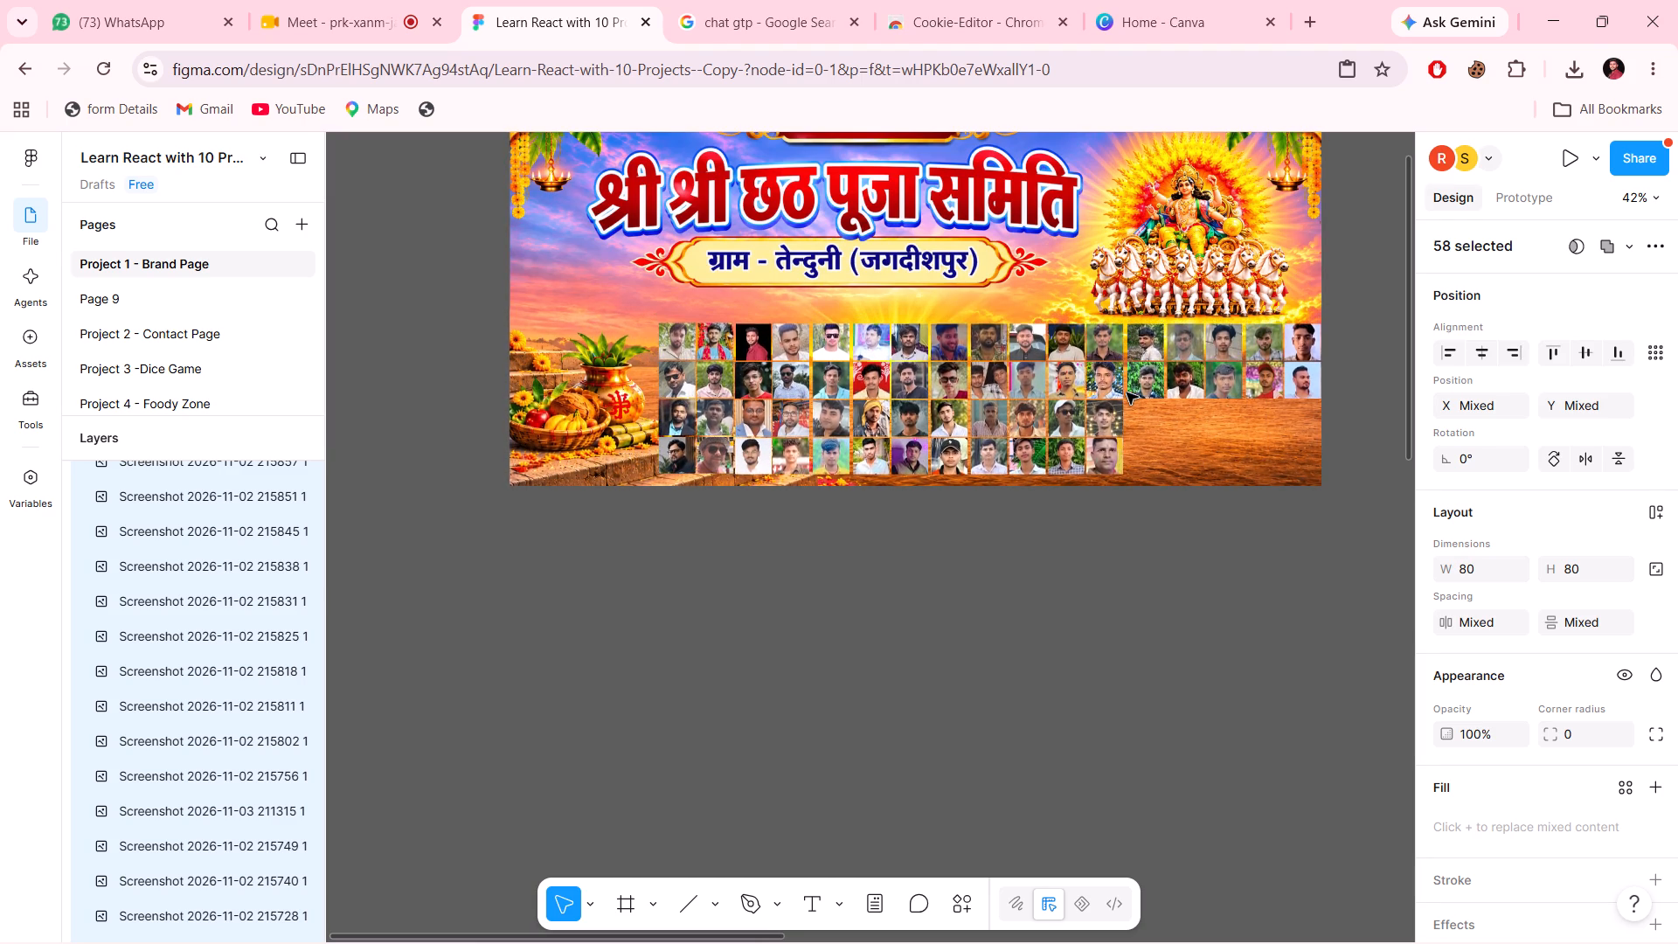
{"action": "key", "text": "shift+Down"}
{"action": "key", "text": "shift+Down"}
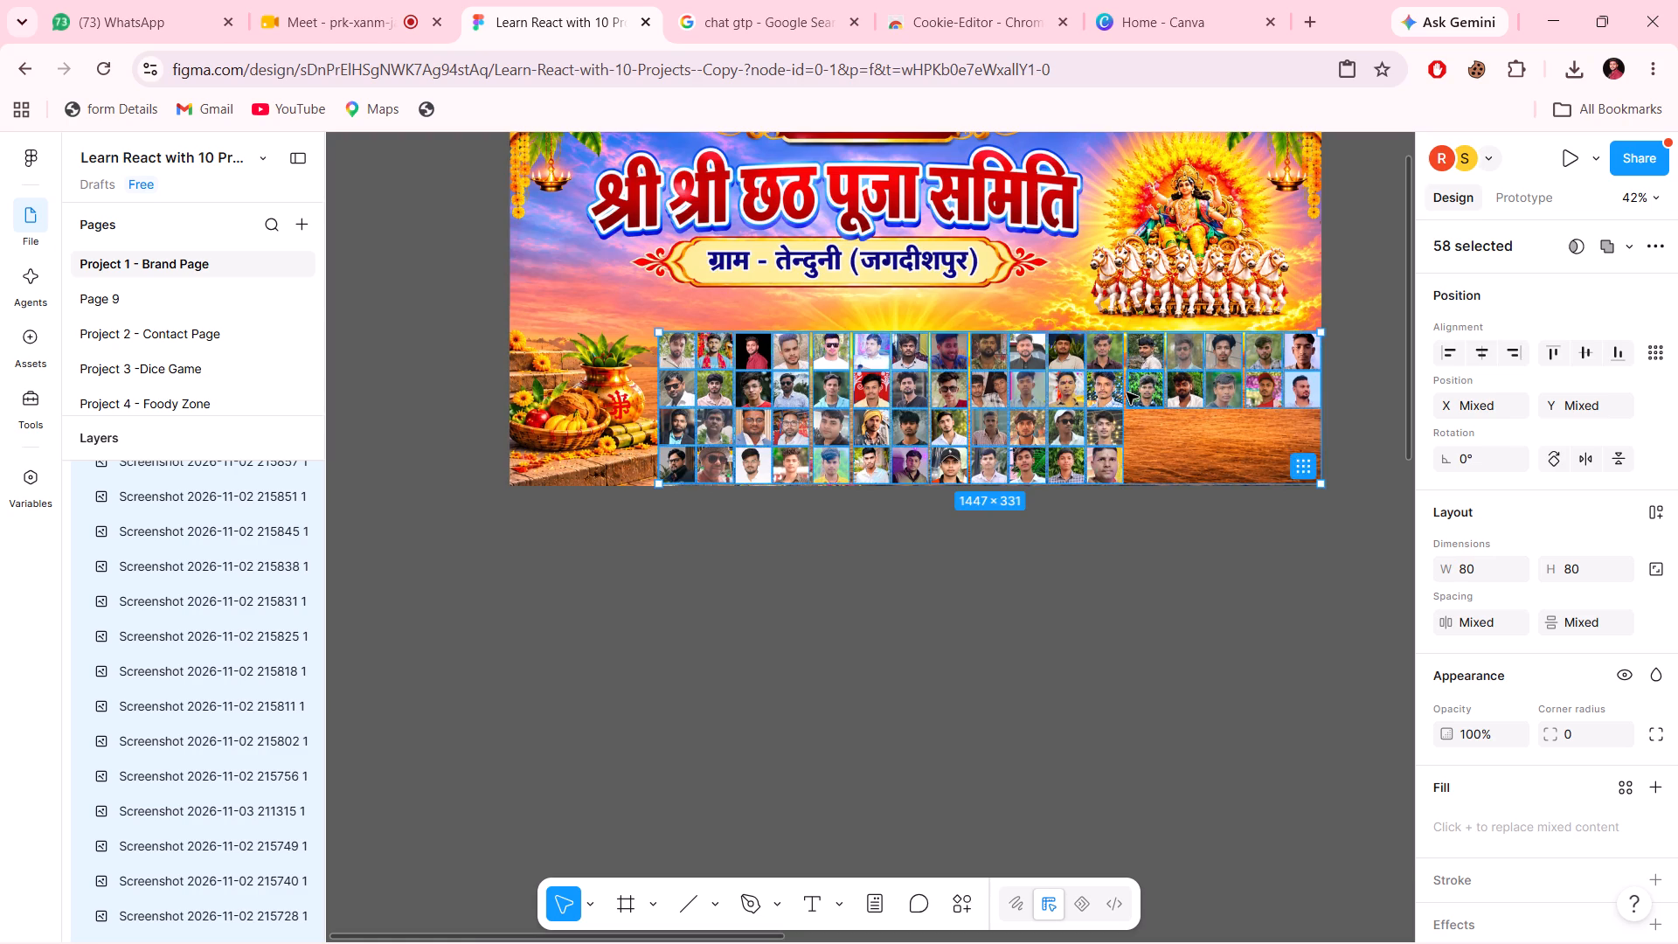
{"action": "key", "text": "shift+Down"}
{"action": "key", "text": "Up"}
{"action": "key", "text": "Up"}
{"action": "key", "text": "Up"}
{"action": "key", "text": "Up"}
{"action": "key", "text": "Up"}
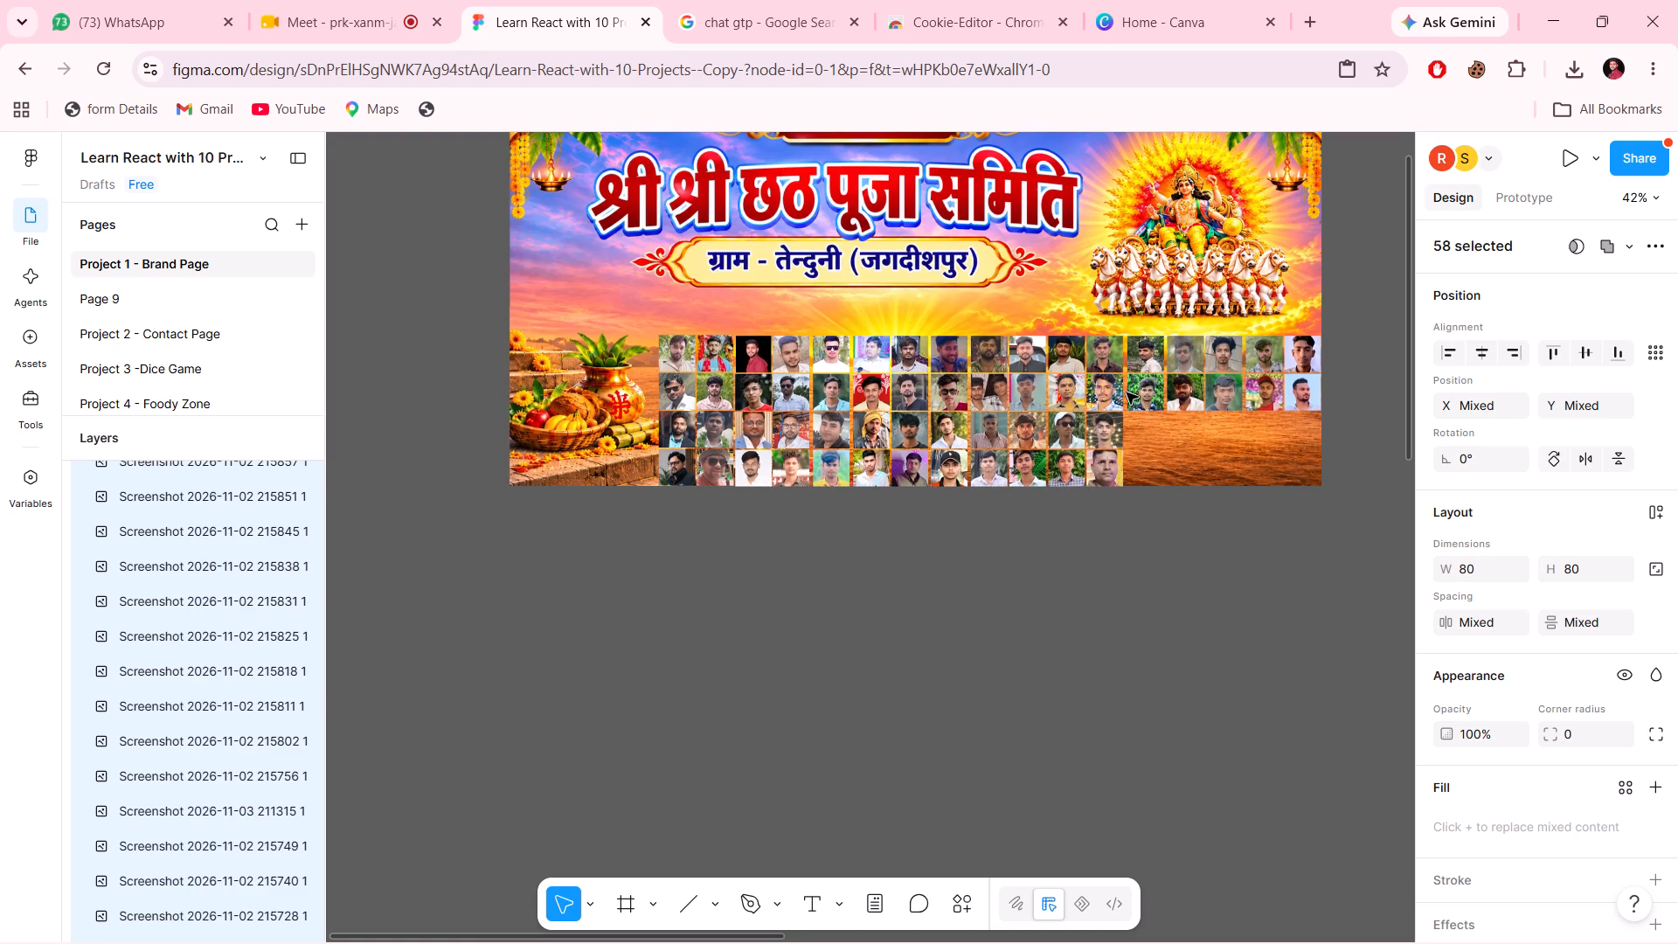
{"action": "key", "text": "Up"}
{"action": "key", "text": "Up"}
{"action": "key", "text": "Up"}
{"action": "key", "text": "Up"}
{"action": "key", "text": "Up"}
{"action": "key", "text": "Up"}
{"action": "key", "text": "Up"}
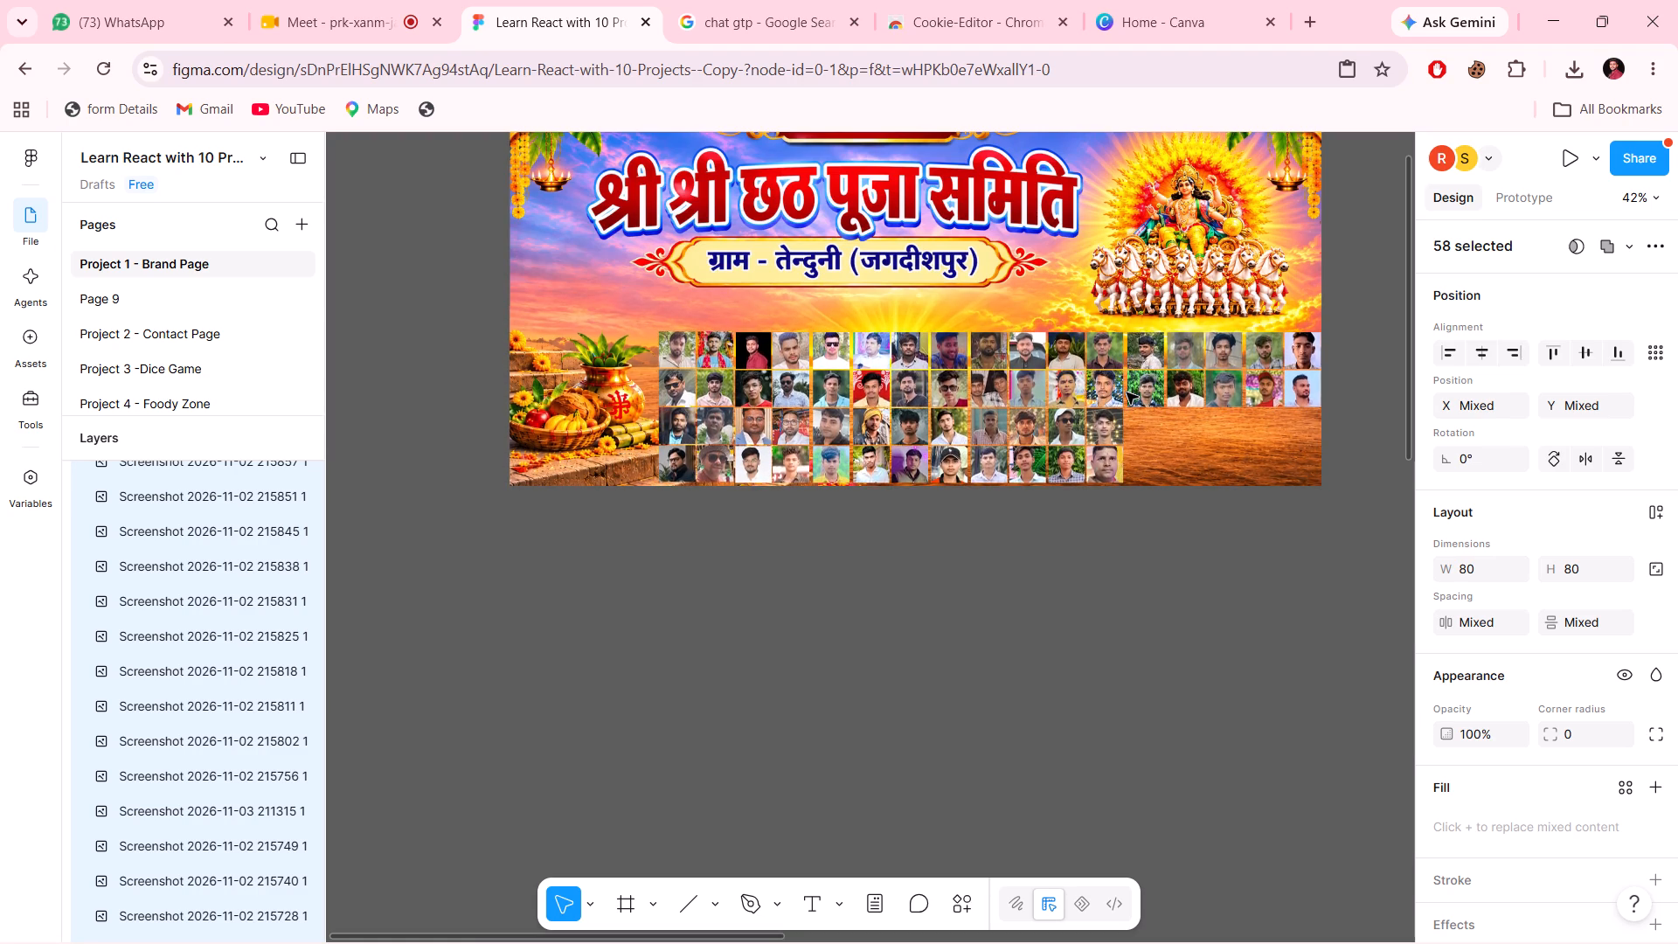
{"action": "key", "text": "Up"}
{"action": "key", "text": "Up"}
{"action": "key", "text": "Up"}
{"action": "key", "text": "Up"}
{"action": "key", "text": "Up"}
{"action": "key", "text": "Left"}
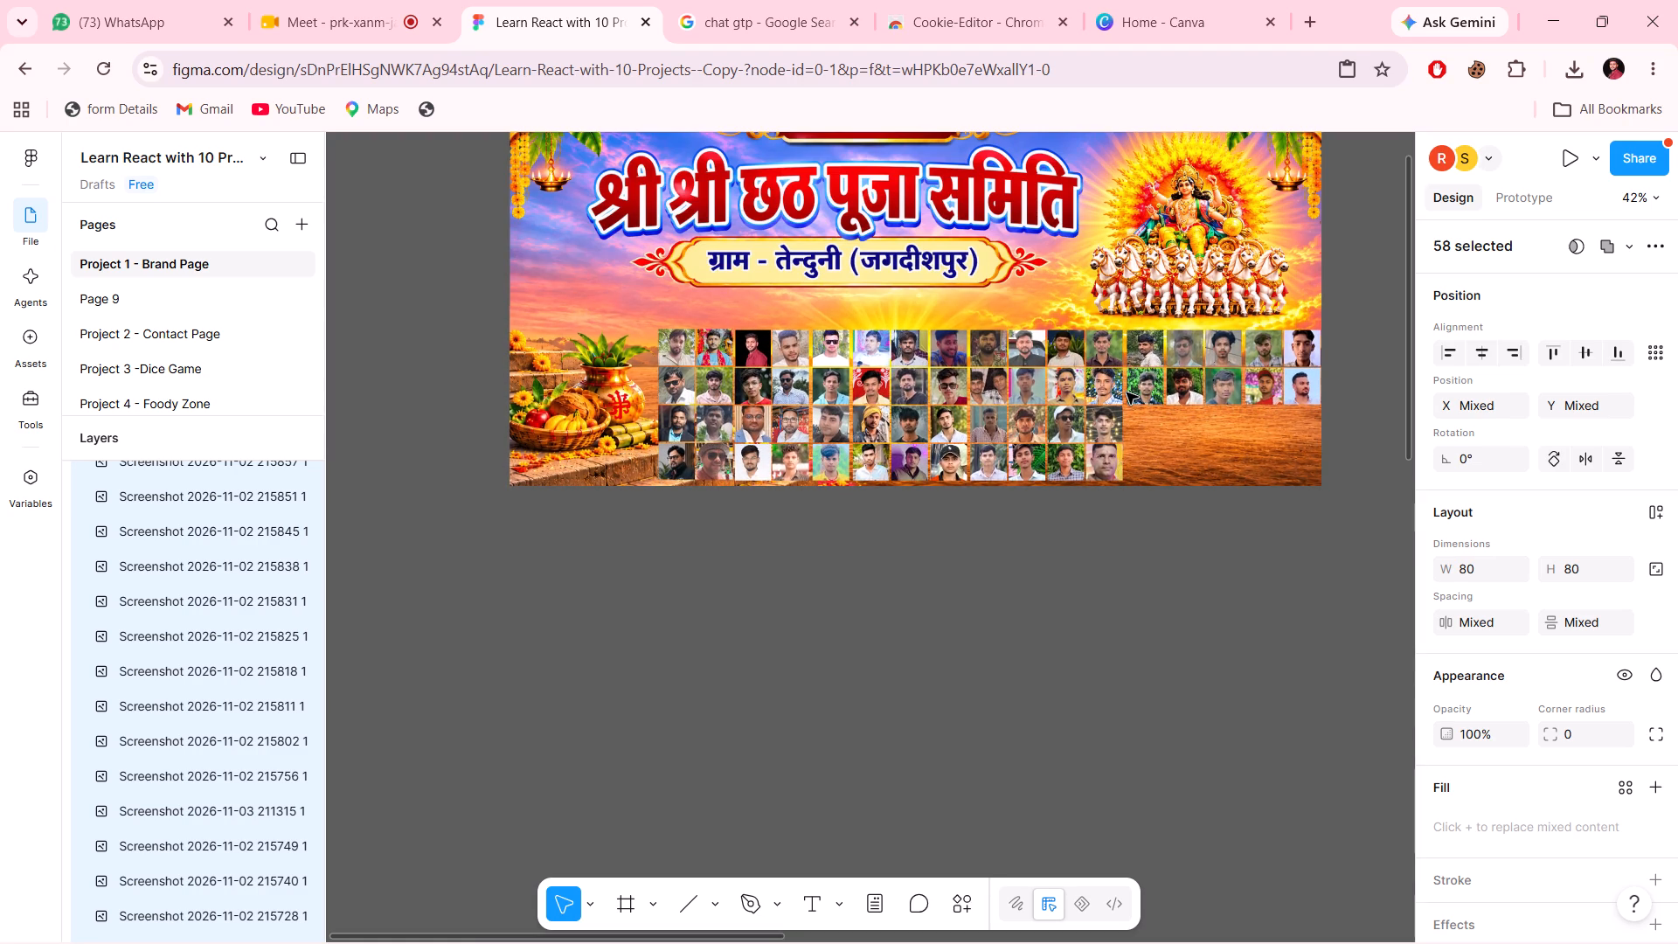
{"action": "key", "text": "Left"}
{"action": "key", "text": "Left"}
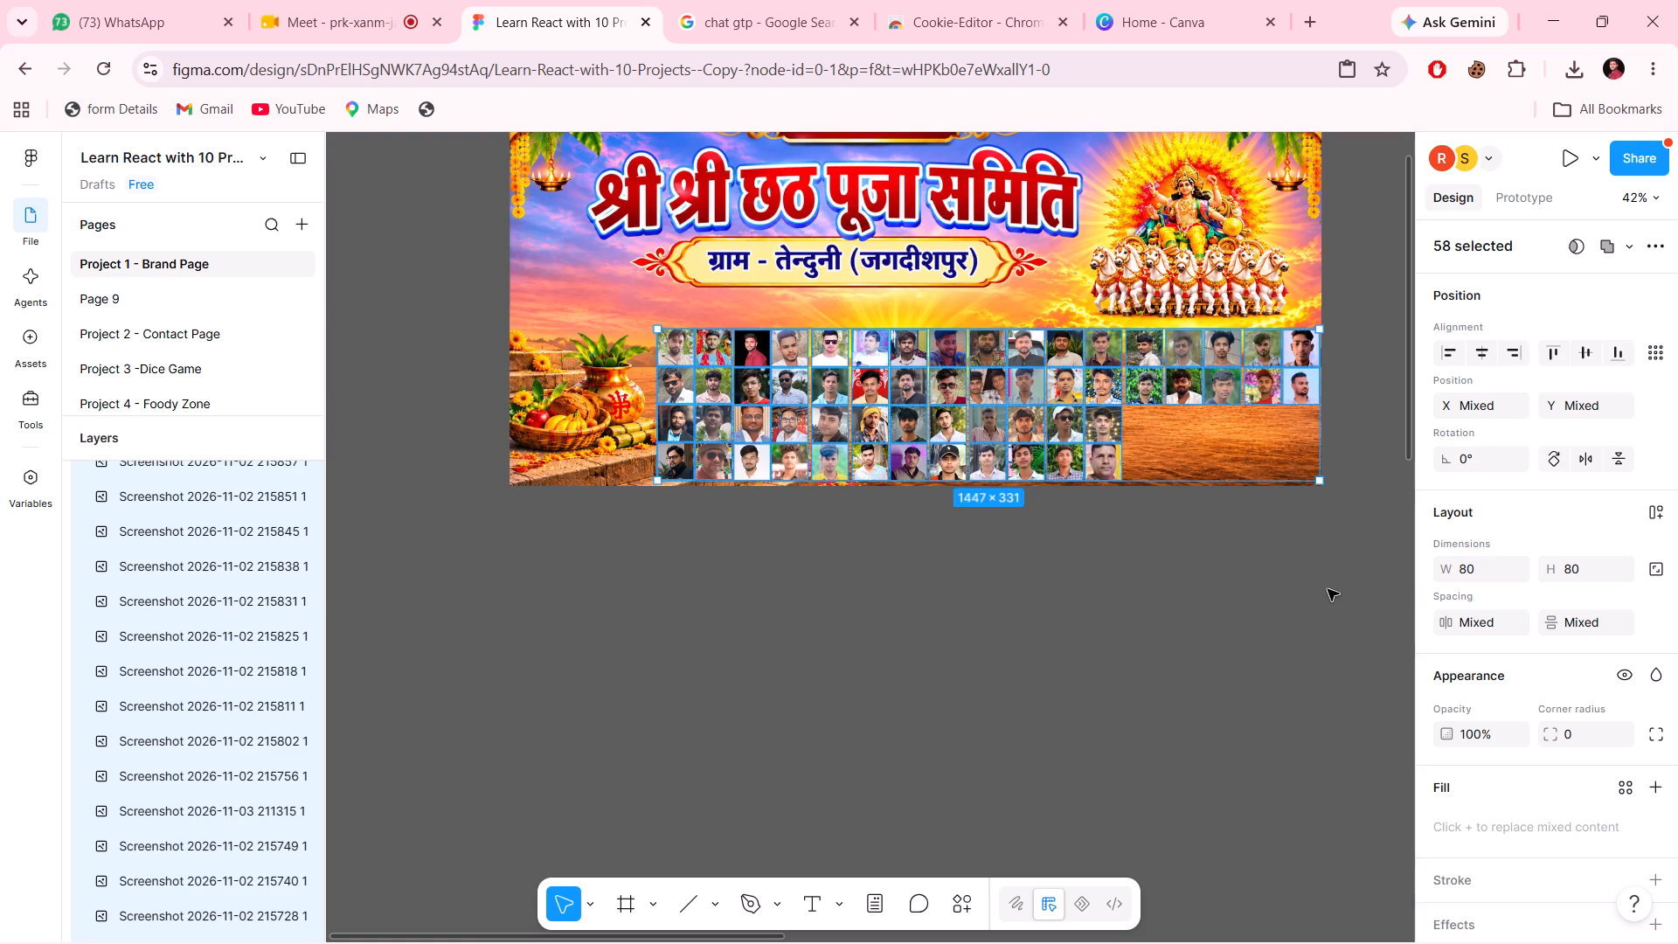
{"action": "left_click", "coordinate": [1328, 589]}
{"action": "scroll", "coordinate": [1129, 614], "scroll_direction": "up", "scroll_amount": 1}
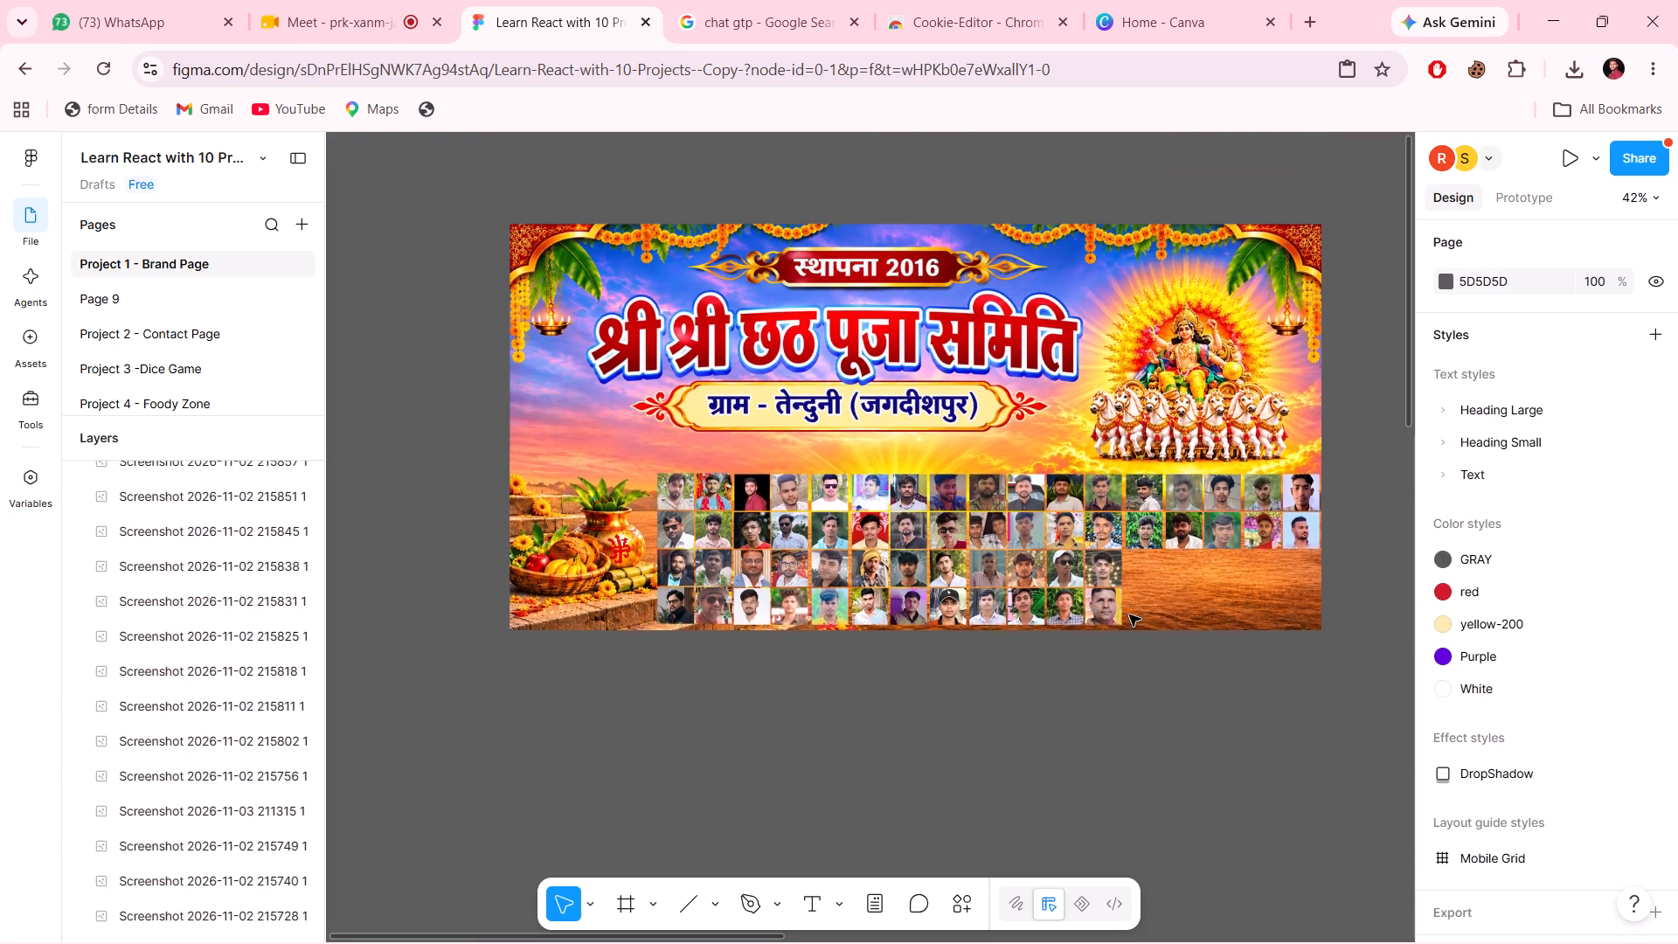
{"action": "scroll", "coordinate": [1129, 614], "scroll_direction": "up", "scroll_amount": 1}
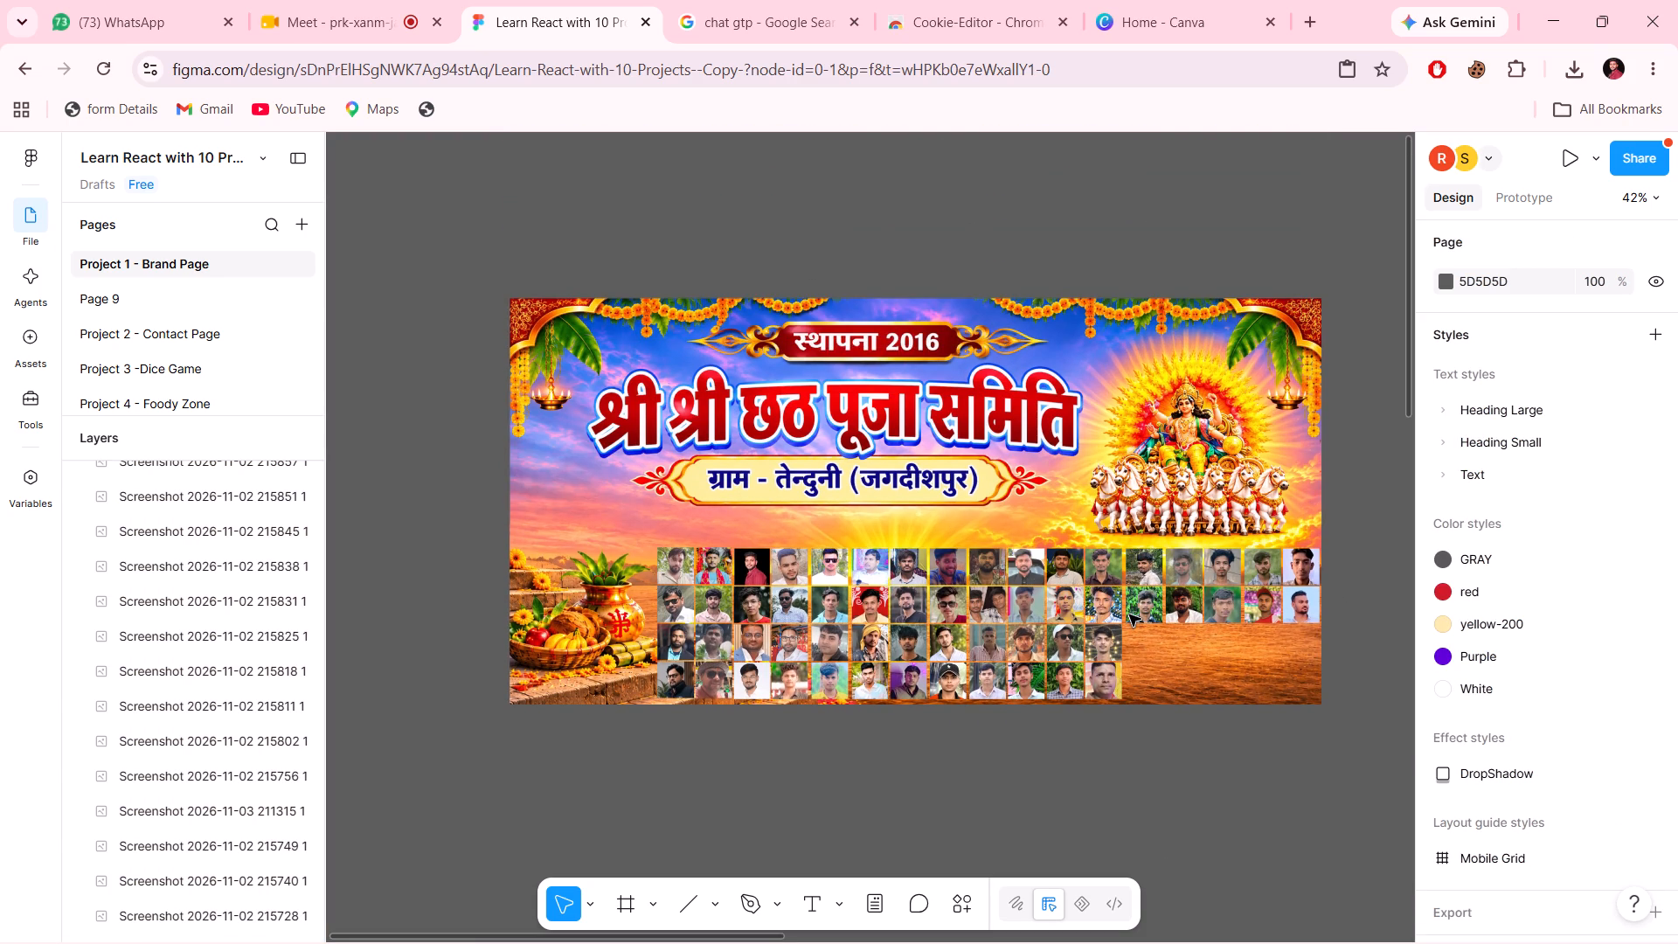
{"action": "key", "text": "ctrl+s"}
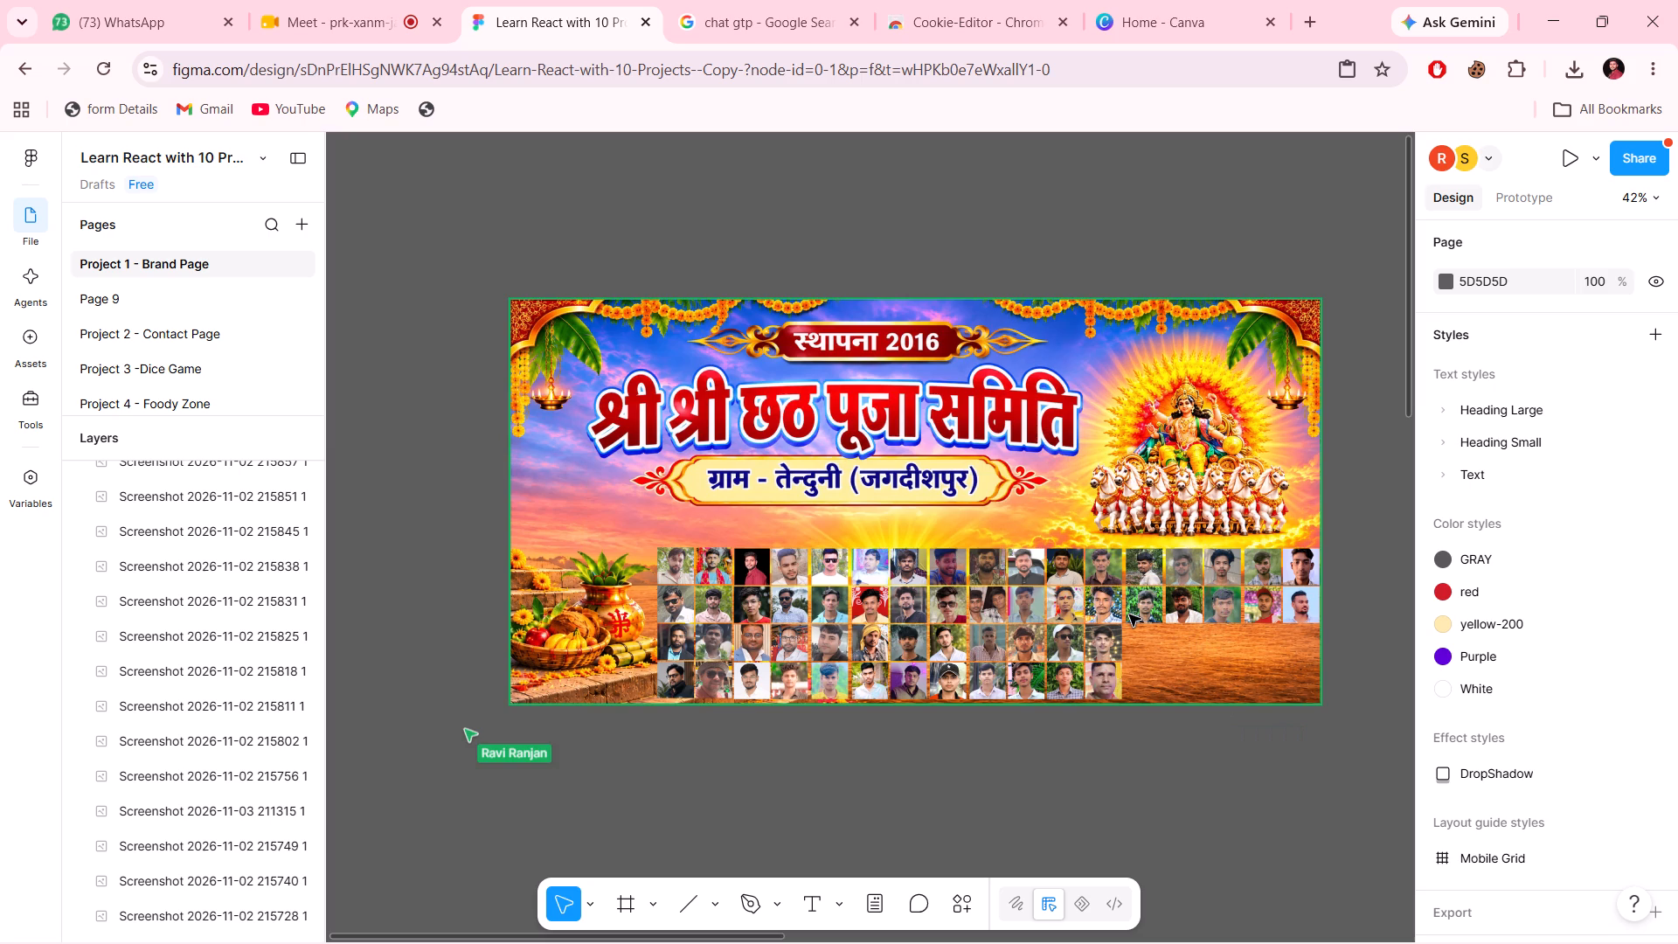
Select the banner image together with all member photos and add a 1x PNG export setting.
{"action": "left_click", "coordinate": [505, 392]}
{"action": "left_click", "coordinate": [455, 395]}
{"action": "left_click_drag", "start_coordinate": [455, 395], "coordinate": [1363, 735]}
{"action": "scroll", "coordinate": [1501, 701], "scroll_direction": "down", "scroll_amount": 5}
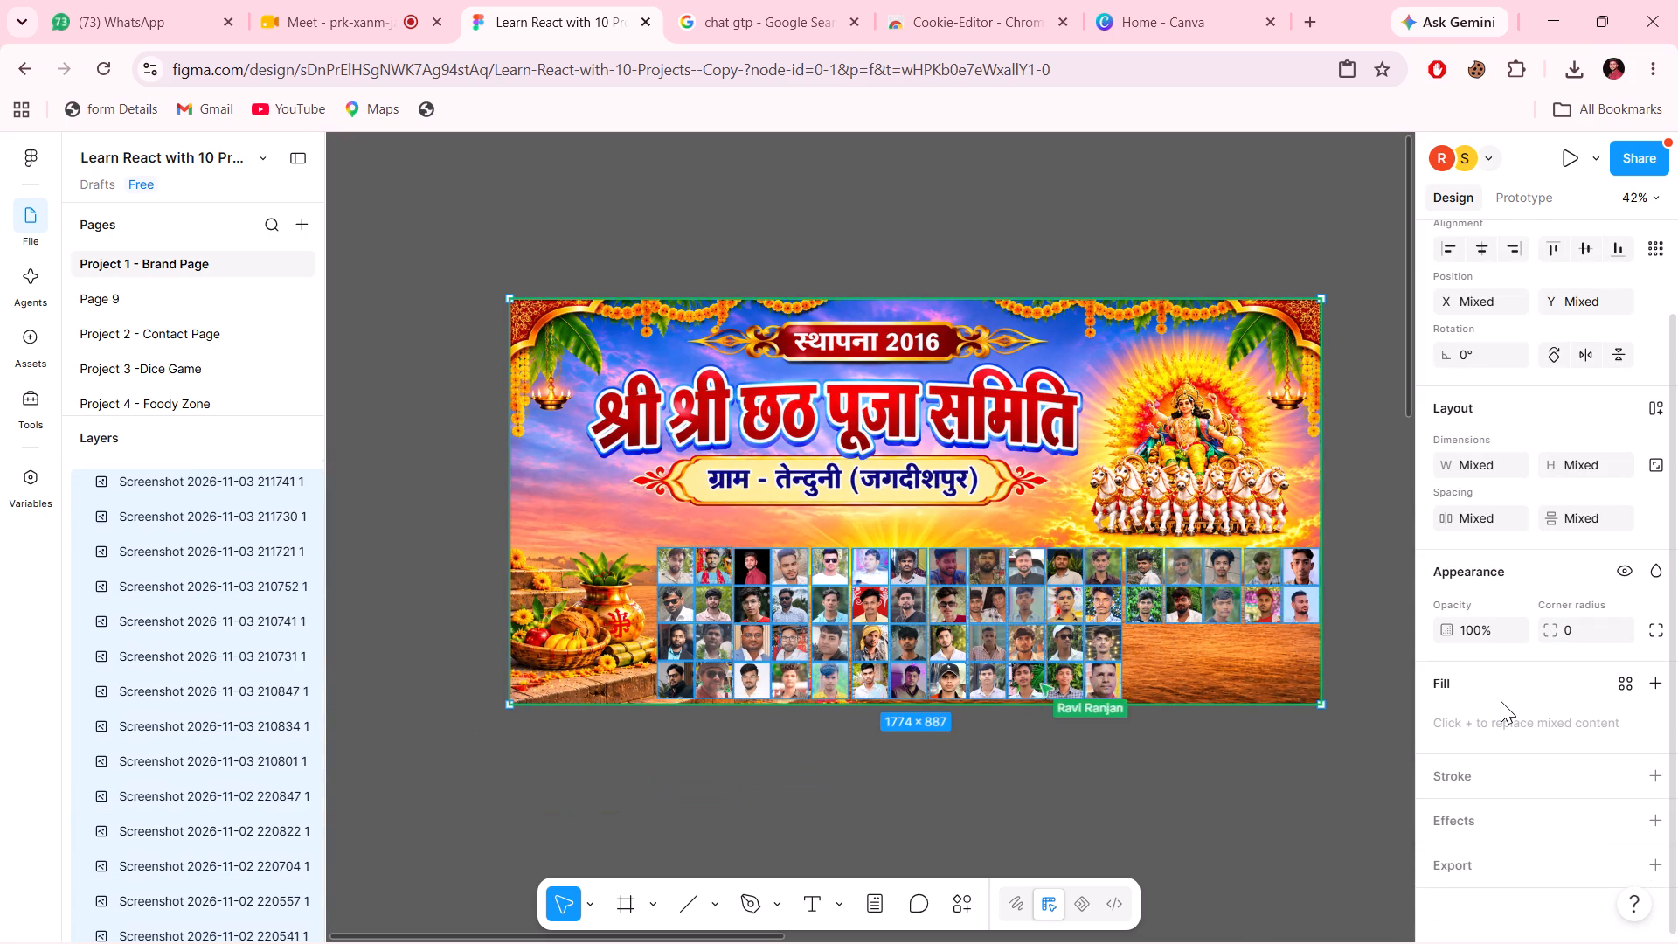
{"action": "left_click", "coordinate": [1468, 857]}
{"action": "scroll", "coordinate": [1468, 857], "scroll_direction": "down", "scroll_amount": 3}
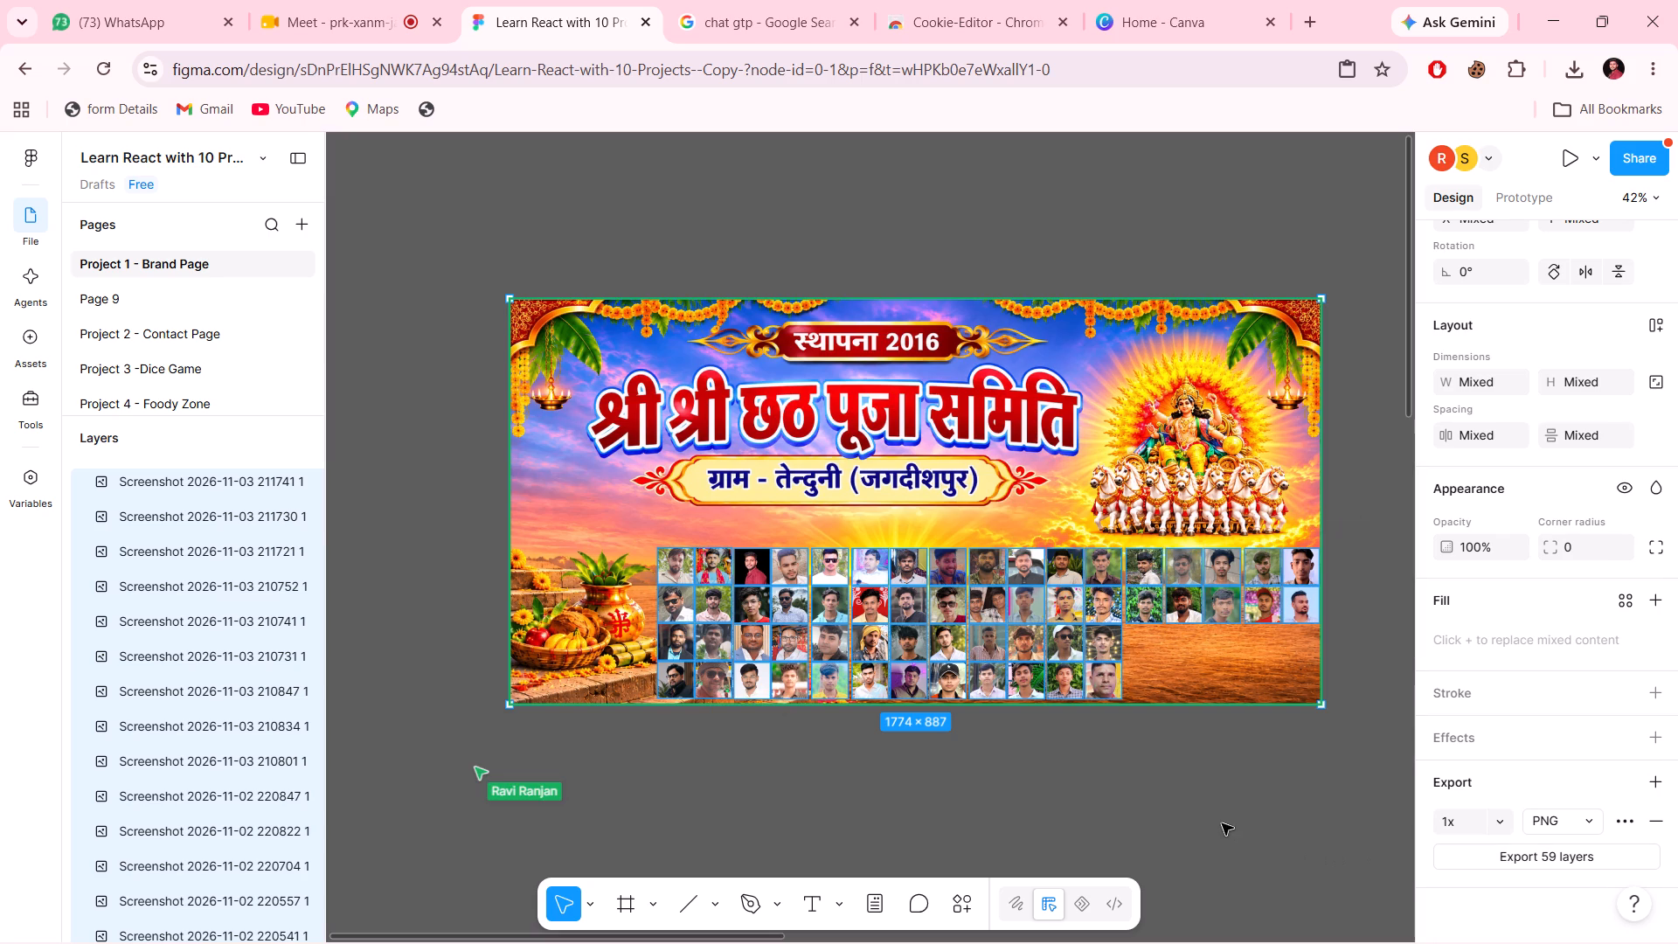
Group the selected banner image and member photos.
{"action": "right_click", "coordinate": [201, 530]}
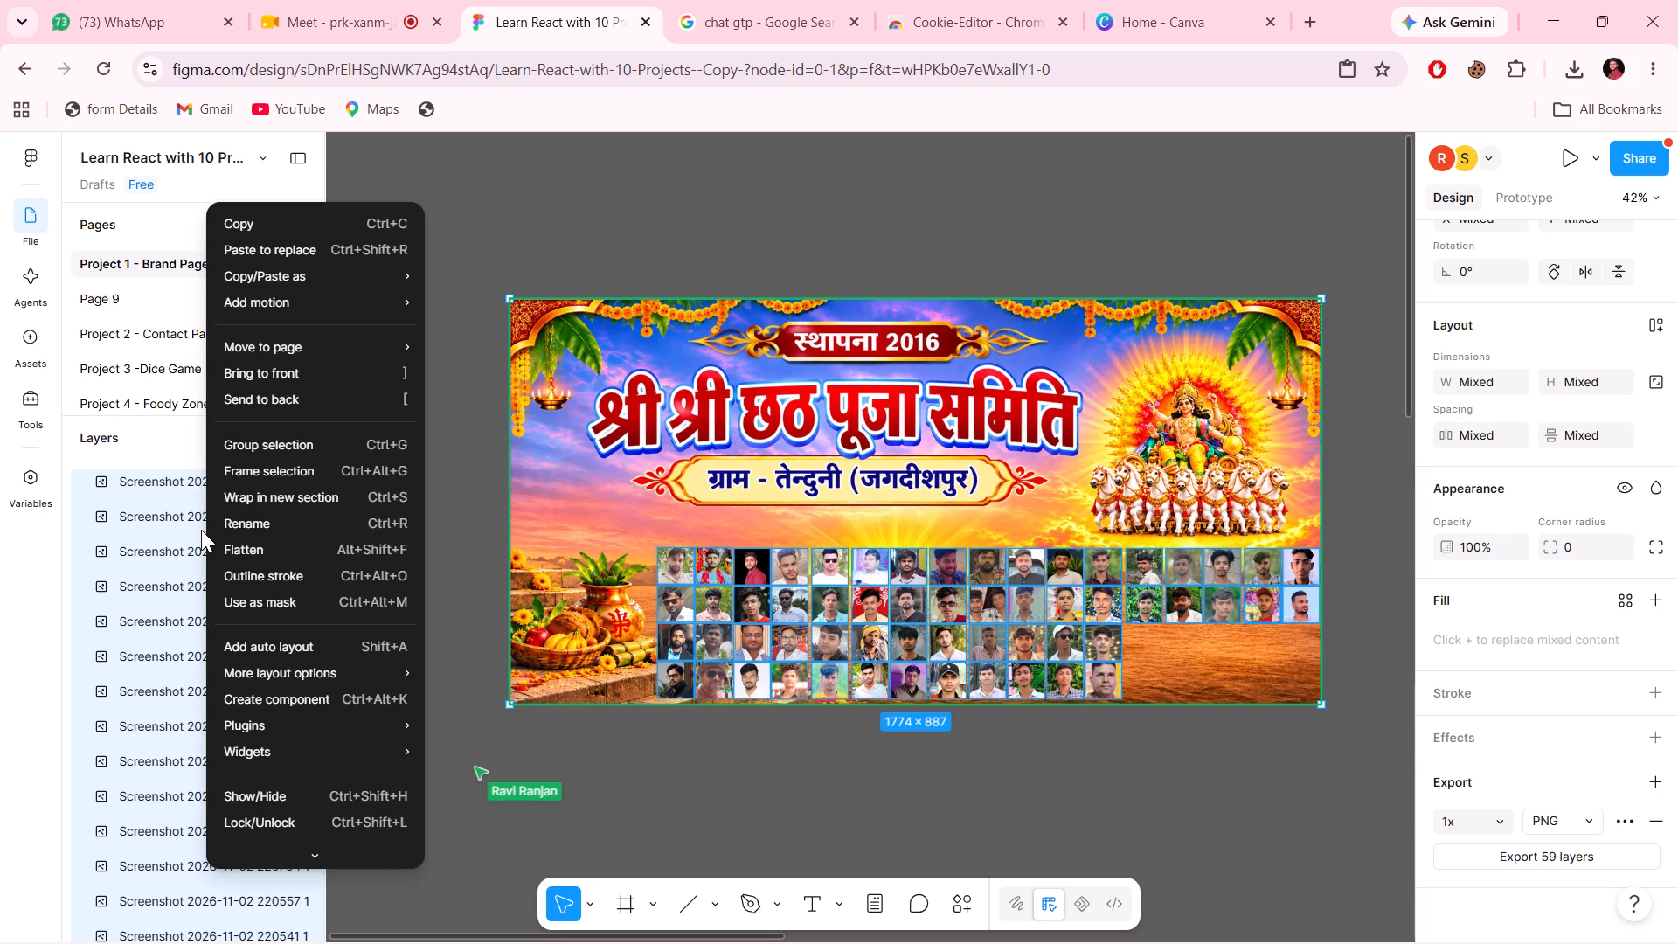
{"action": "left_click", "coordinate": [339, 438]}
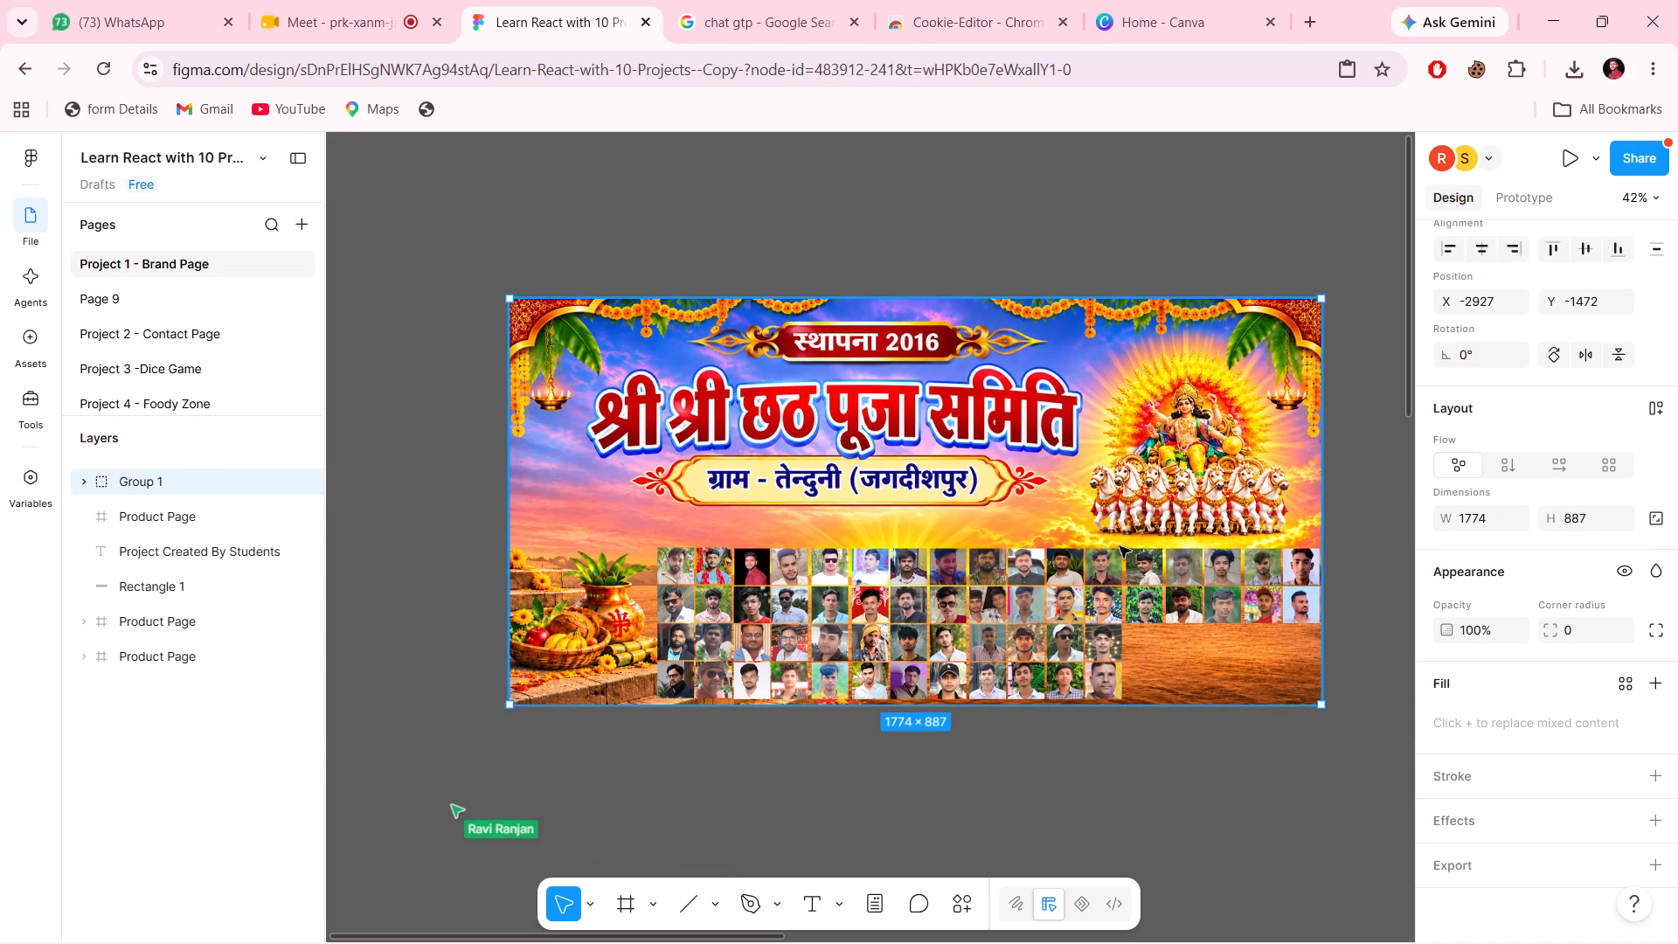
Export the group at 1x as a PNG, saving it in Downloads as Group 1.png.
{"action": "left_click", "coordinate": [1482, 871]}
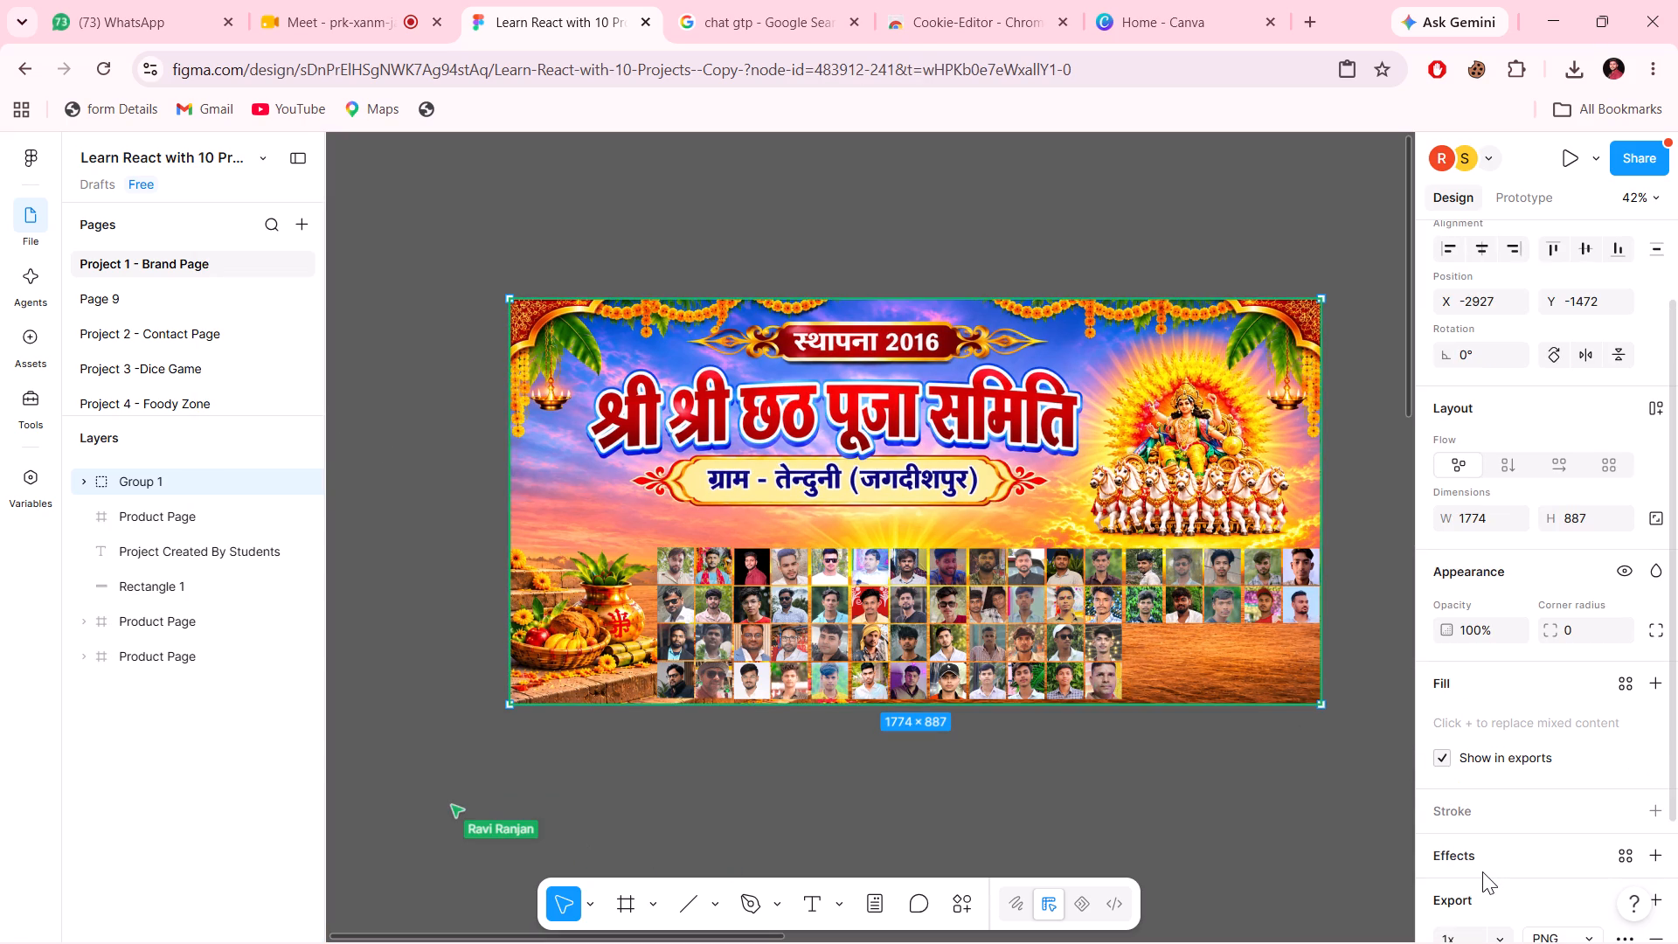
{"action": "scroll", "coordinate": [1482, 871], "scroll_direction": "down", "scroll_amount": 4}
{"action": "left_click", "coordinate": [1576, 823]}
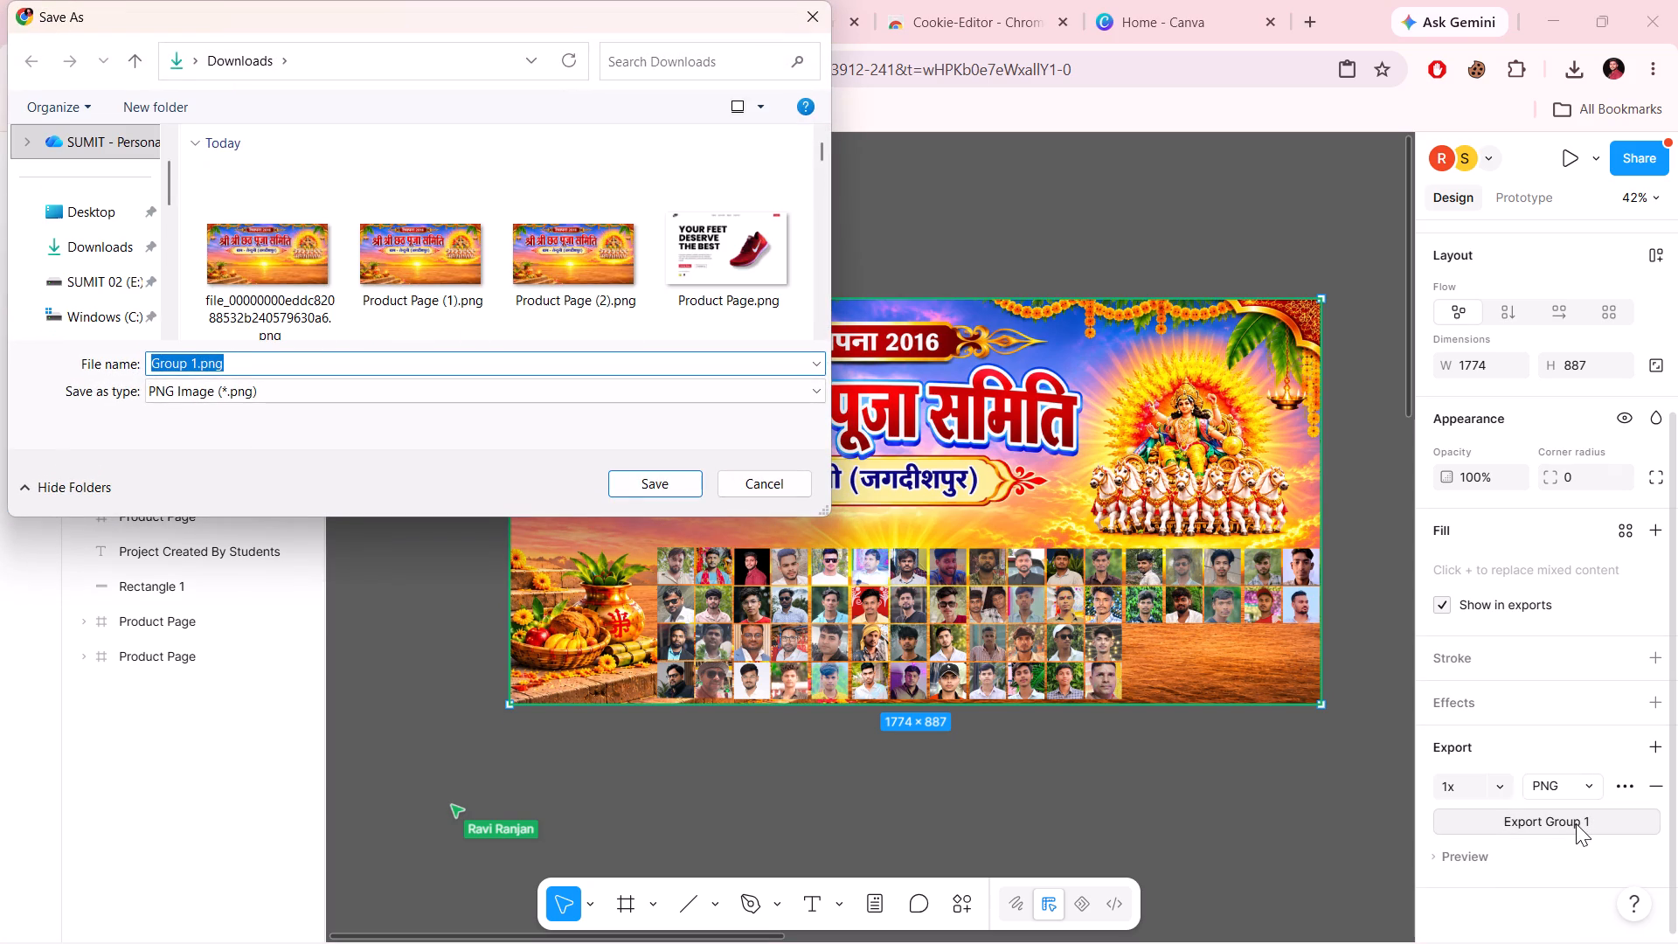
{"action": "key", "text": "Return"}
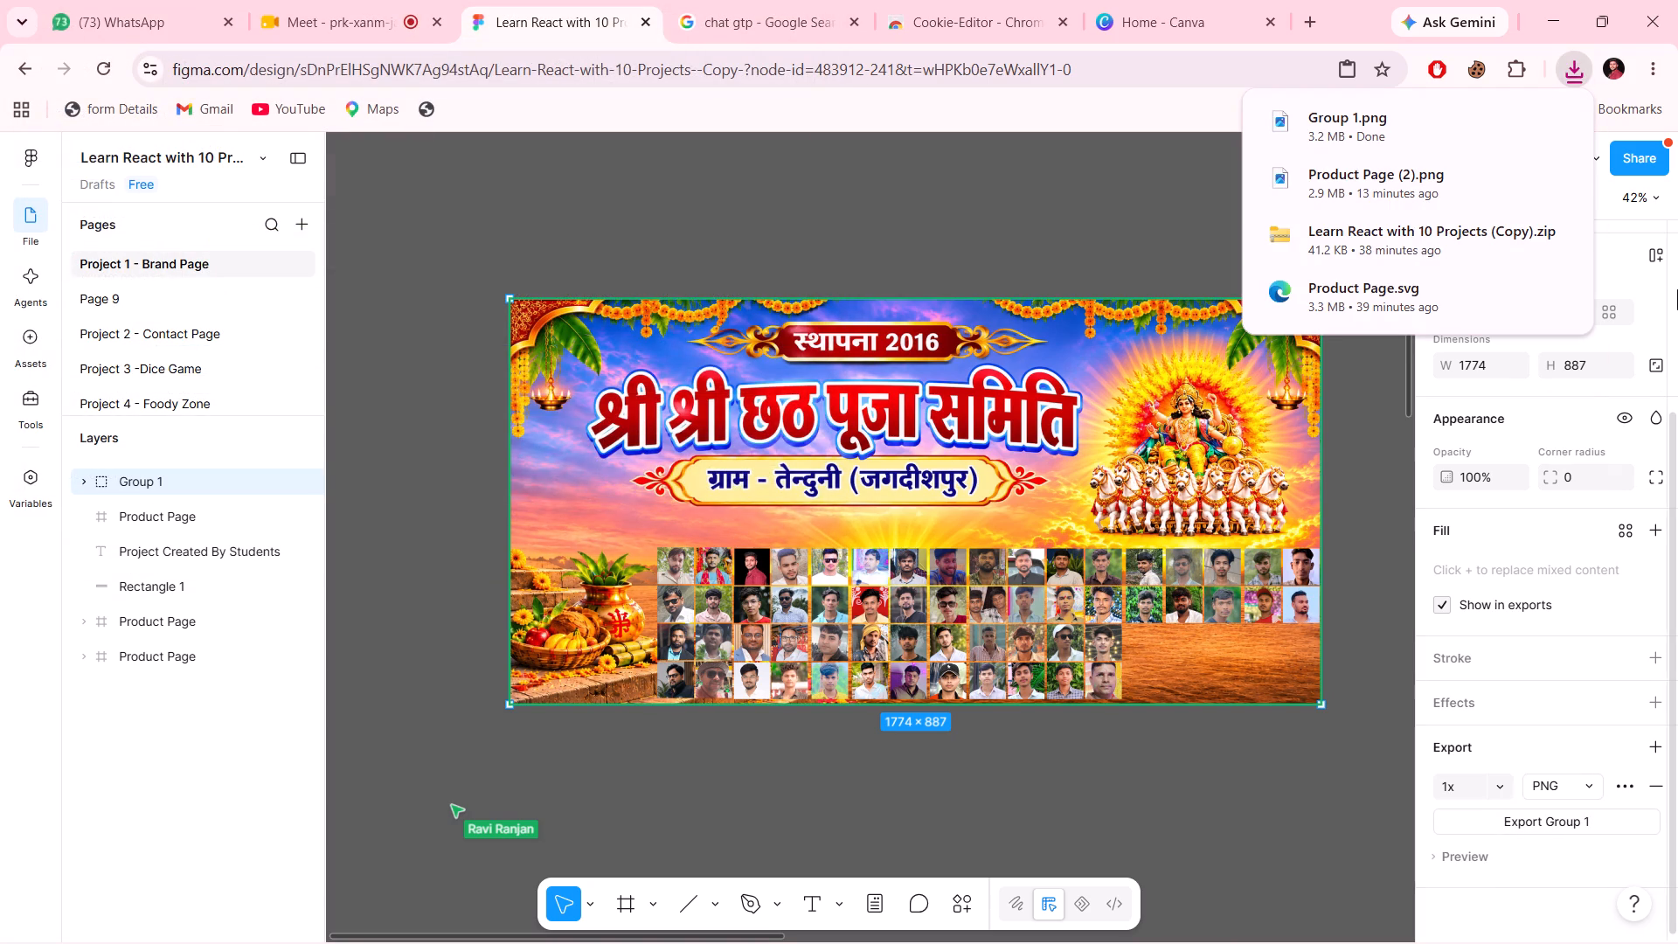
Open the exported Group 1.png from the Downloads folder to check it, and close the image and folder.
{"action": "left_click", "coordinate": [1519, 123]}
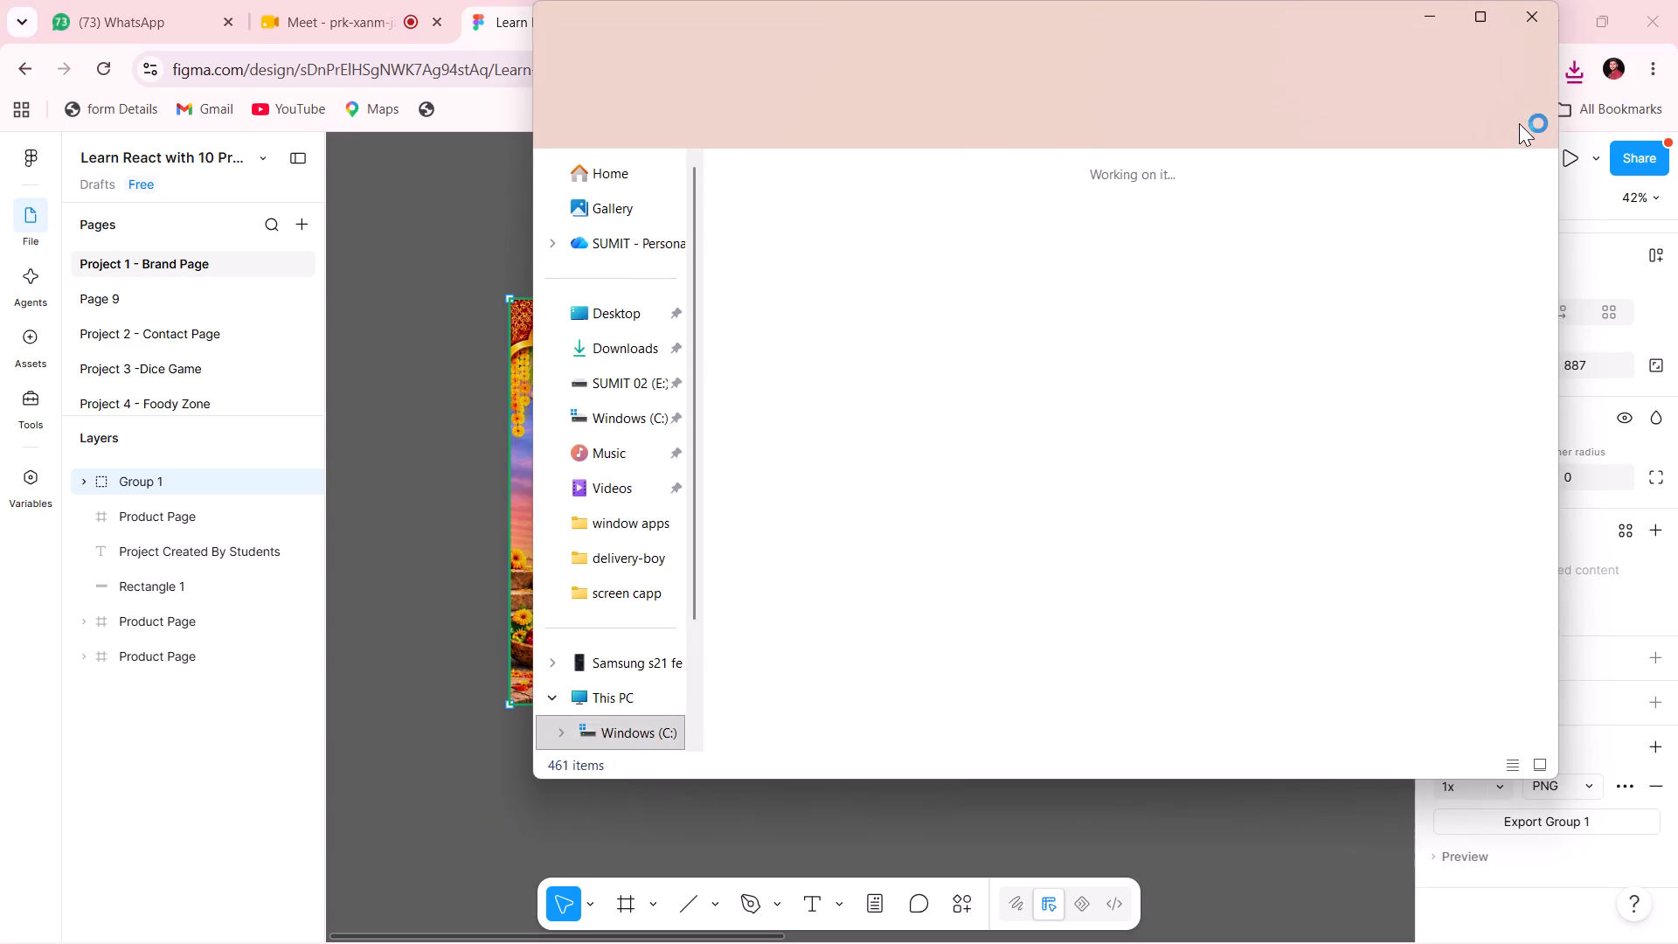
{"action": "triple_click", "coordinate": [773, 293]}
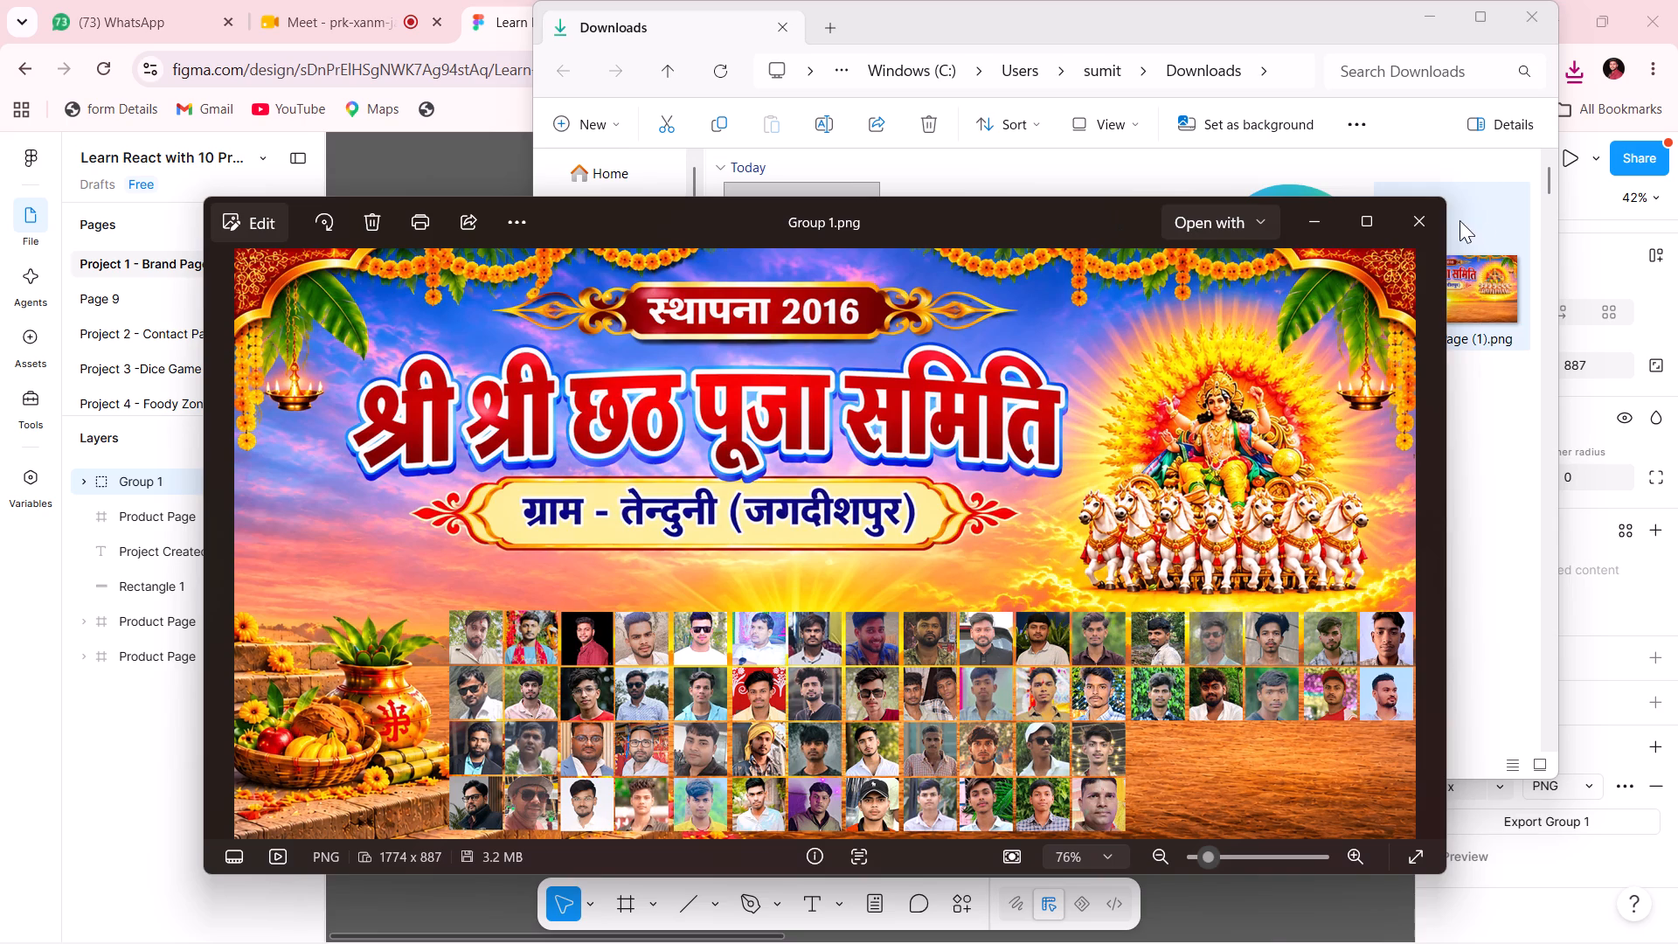
{"action": "left_click", "coordinate": [1435, 220]}
{"action": "left_click", "coordinate": [1528, 28]}
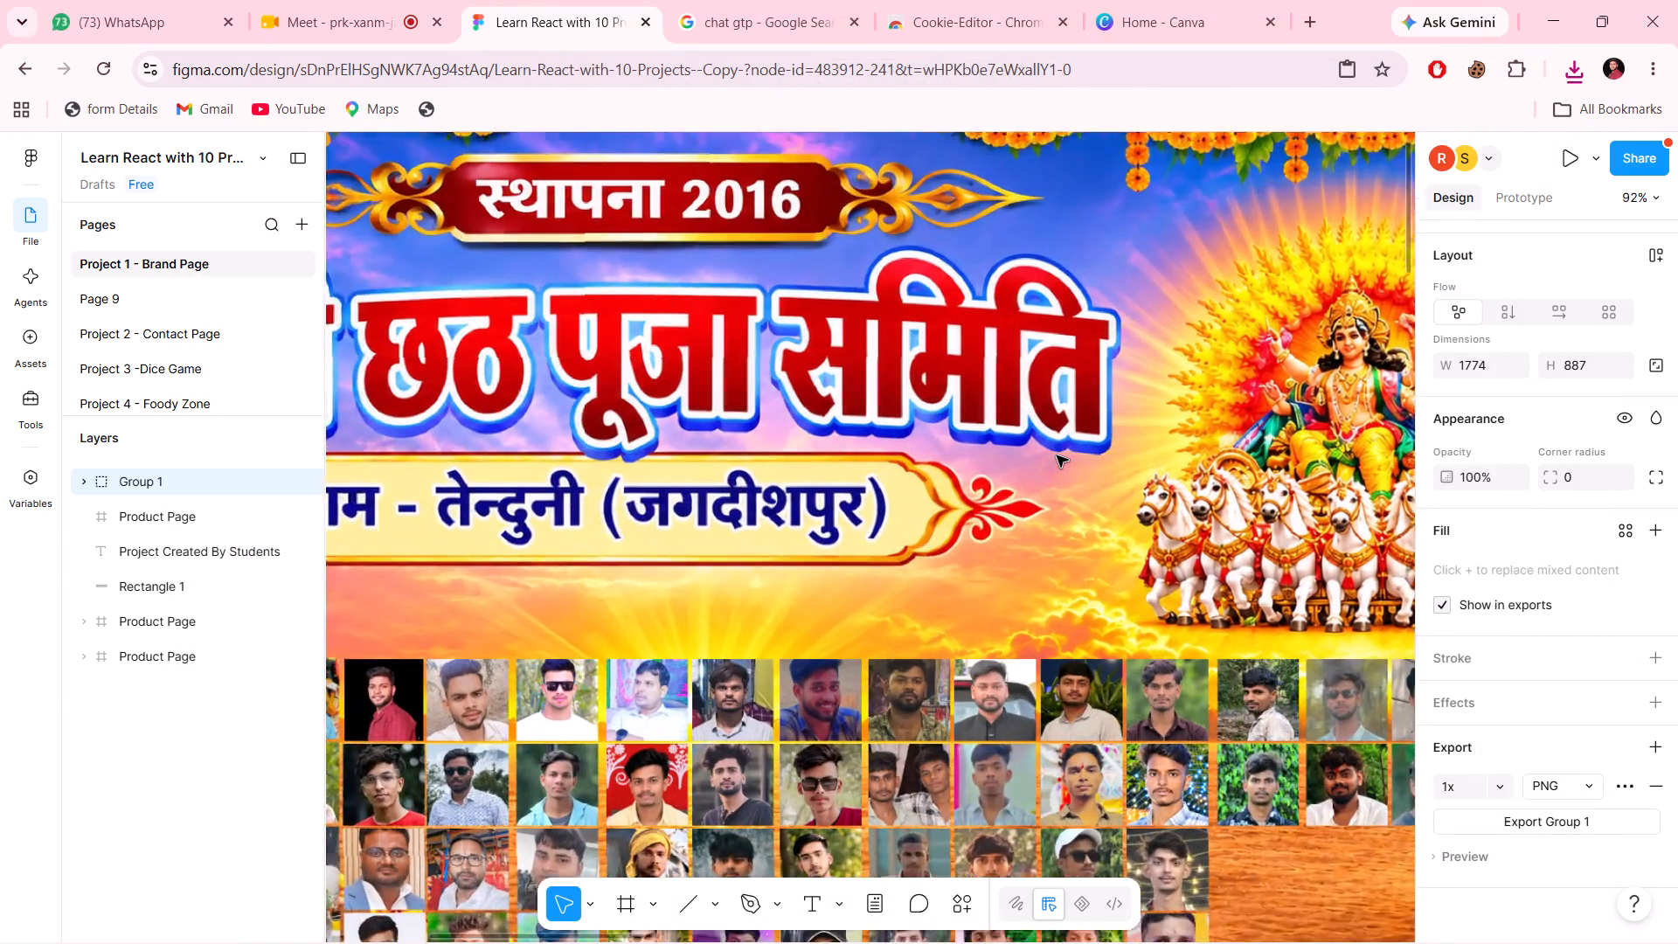
Examine the member photos on the banner up close, expanding the group's layers to pick out individual photos.
{"action": "scroll", "coordinate": [1057, 455], "scroll_direction": "down", "scroll_amount": 2}
{"action": "left_click", "coordinate": [974, 517]}
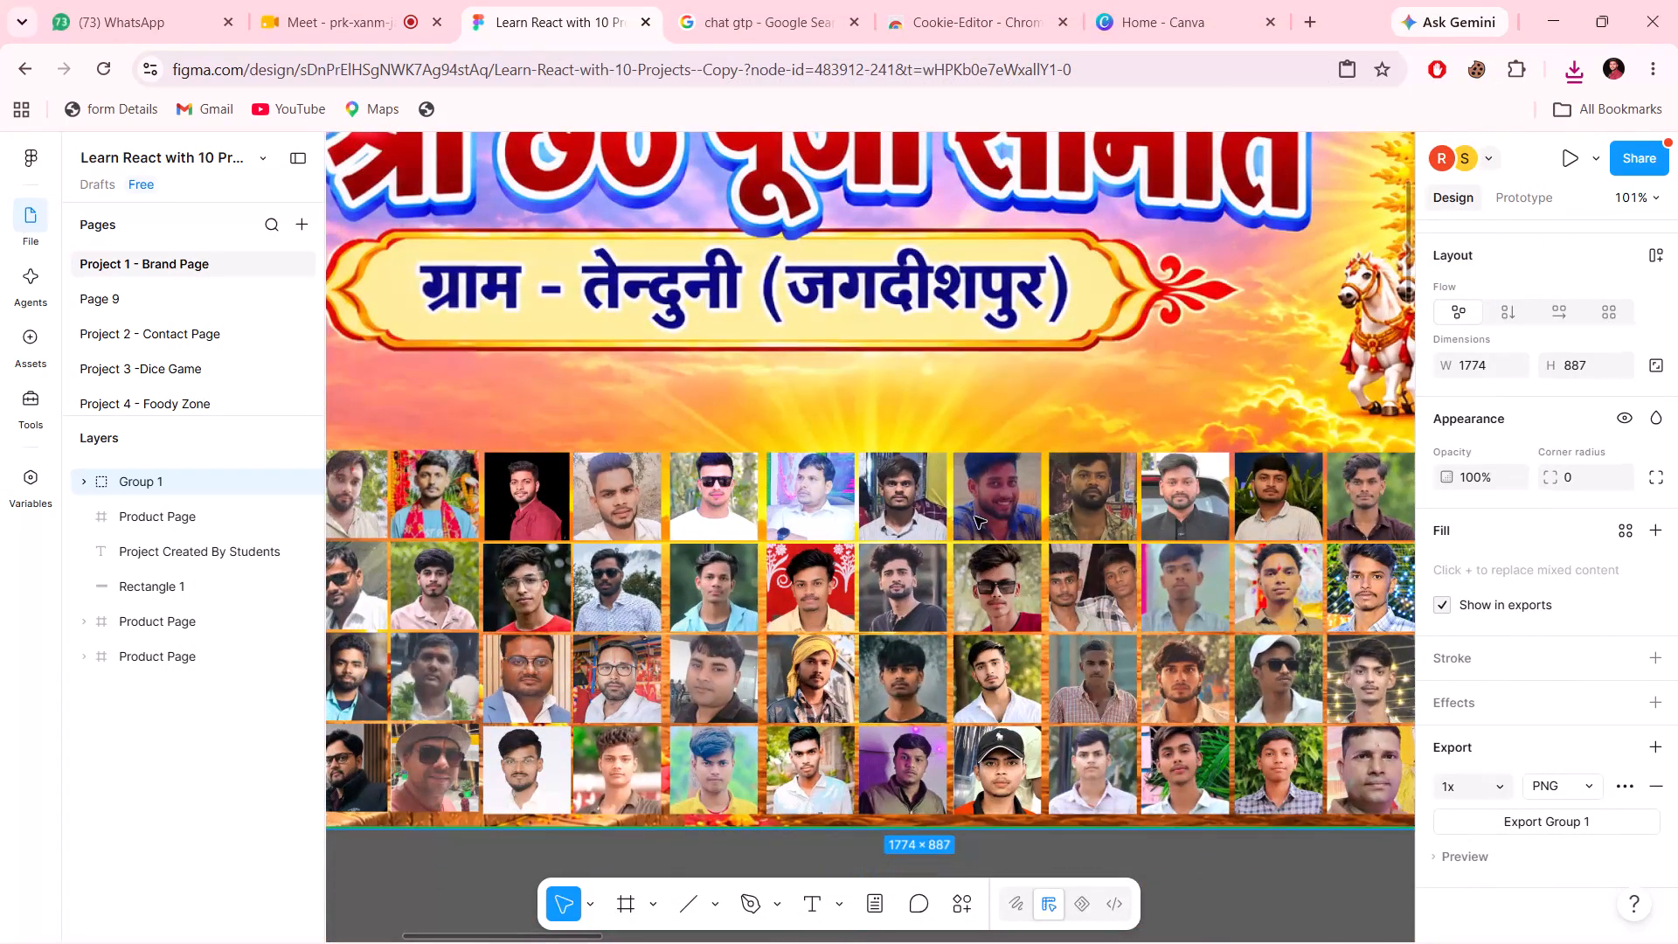
{"action": "left_click", "coordinate": [974, 517]}
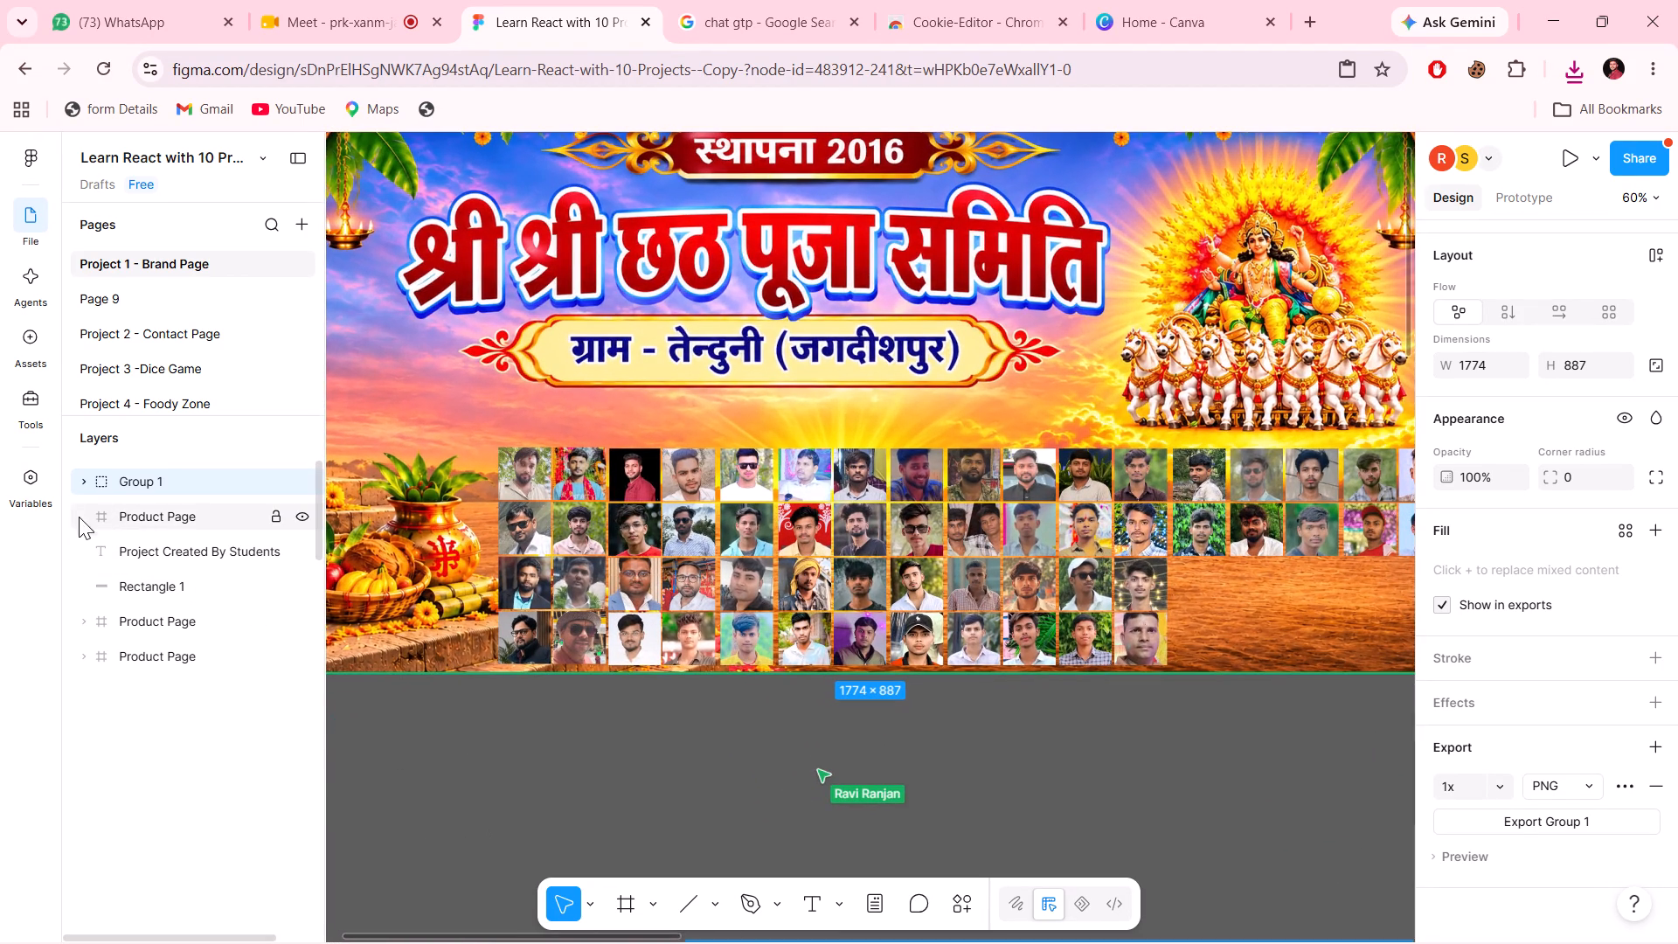
{"action": "left_click", "coordinate": [80, 488]}
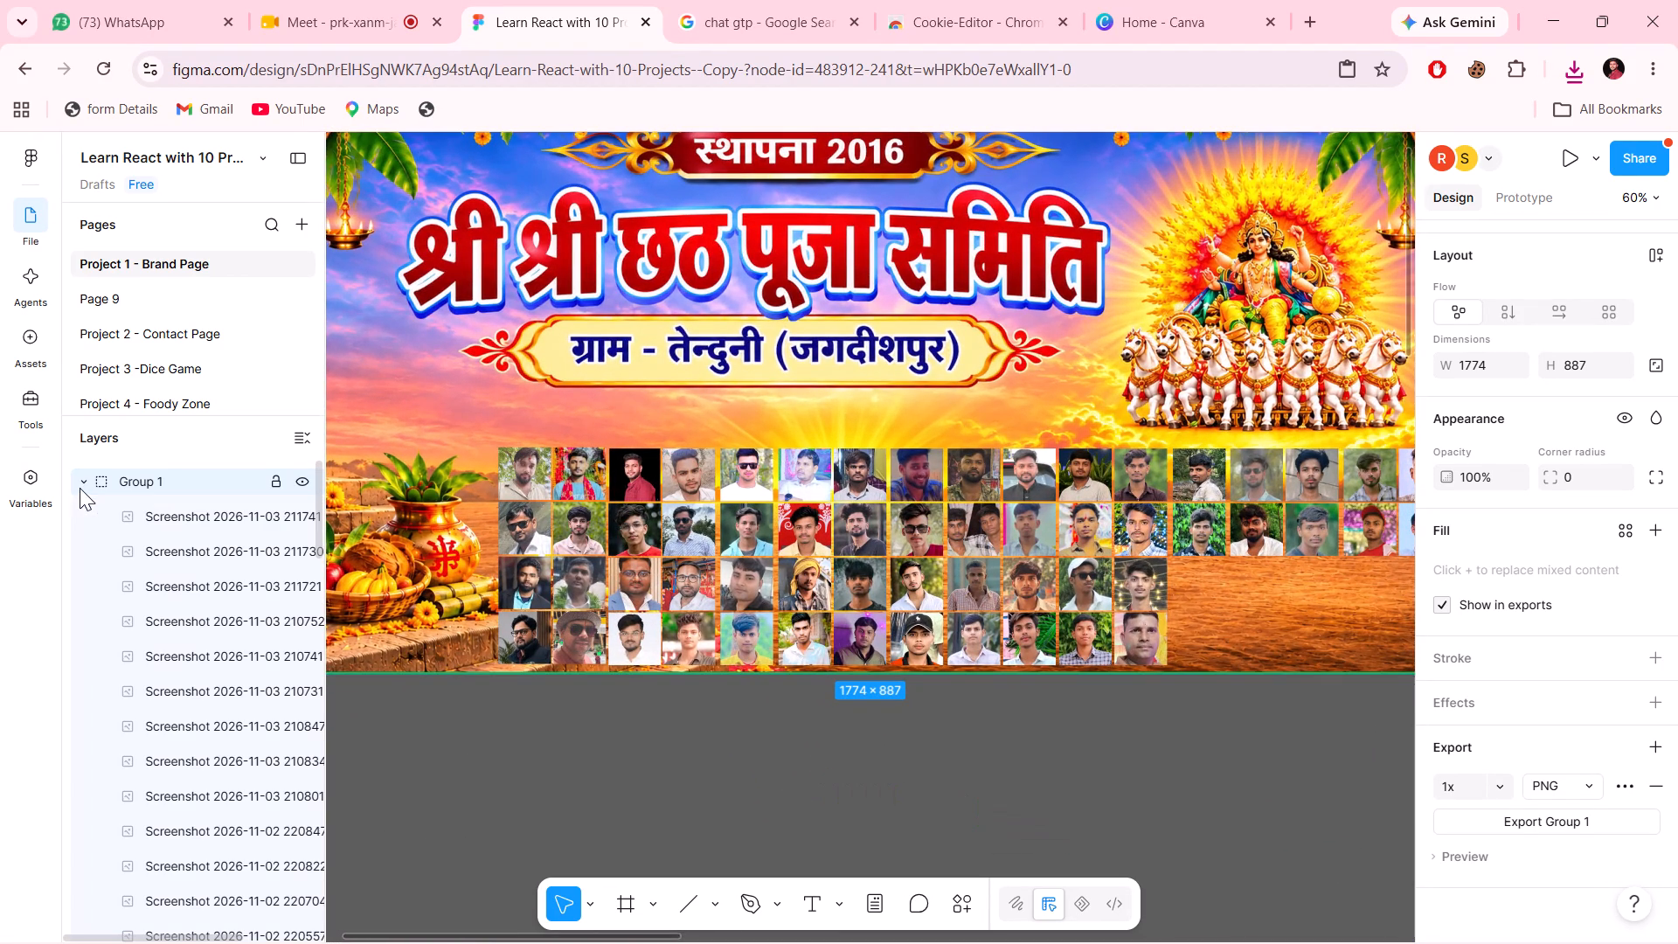
{"action": "left_click", "coordinate": [154, 503]}
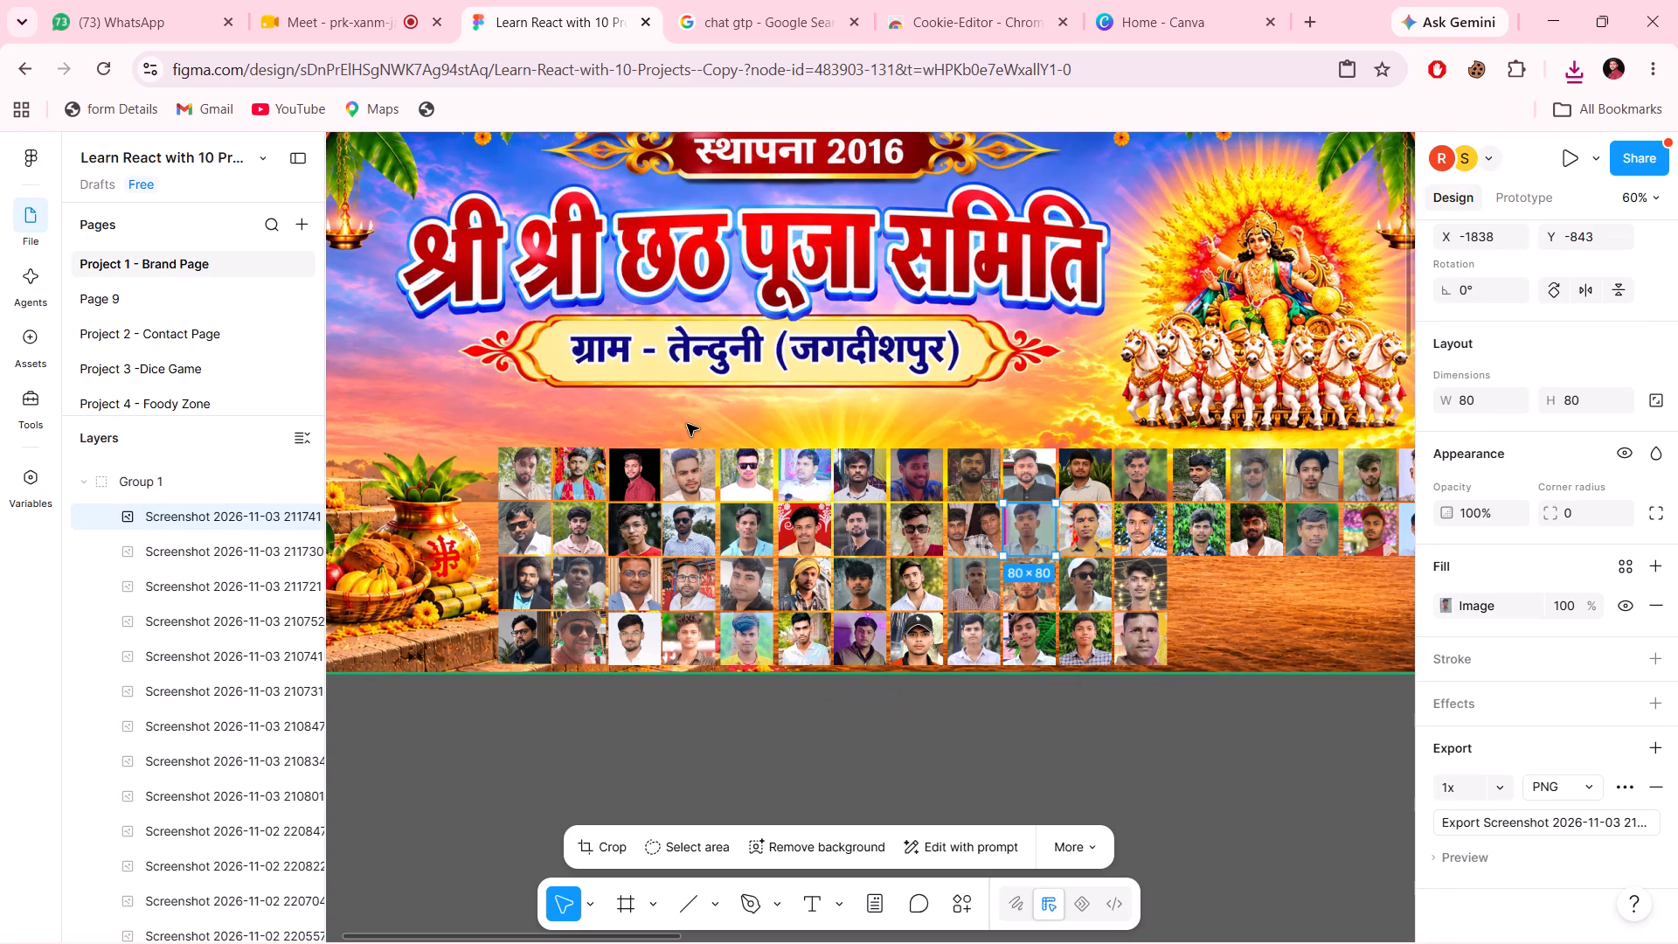
{"action": "left_click", "coordinate": [605, 496]}
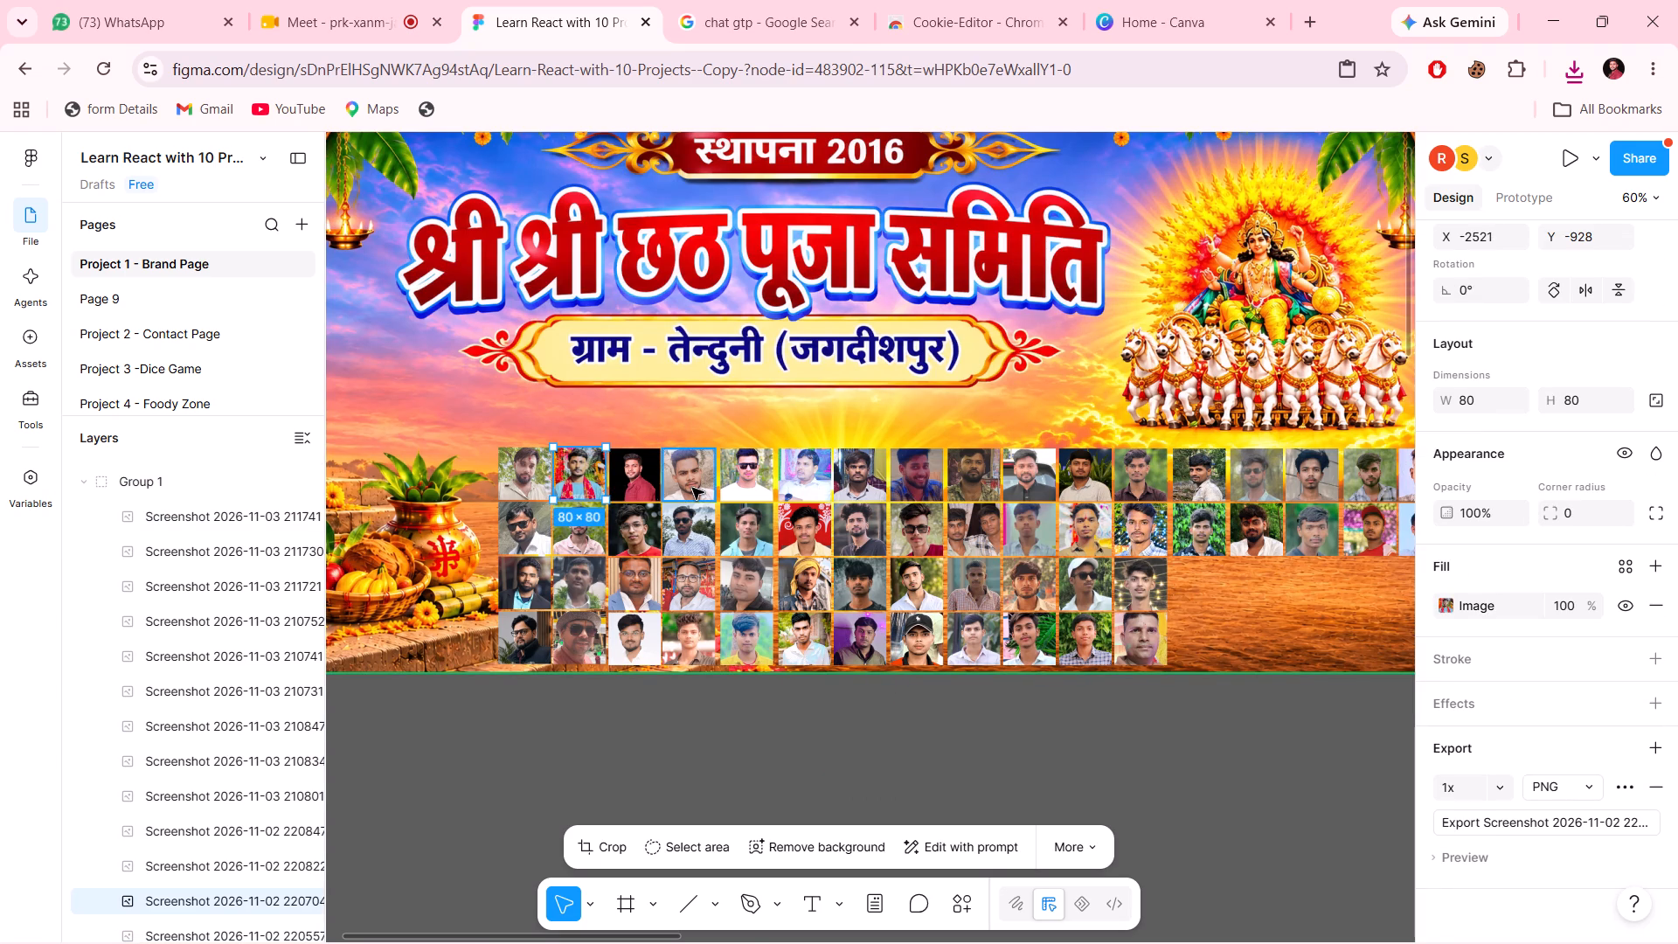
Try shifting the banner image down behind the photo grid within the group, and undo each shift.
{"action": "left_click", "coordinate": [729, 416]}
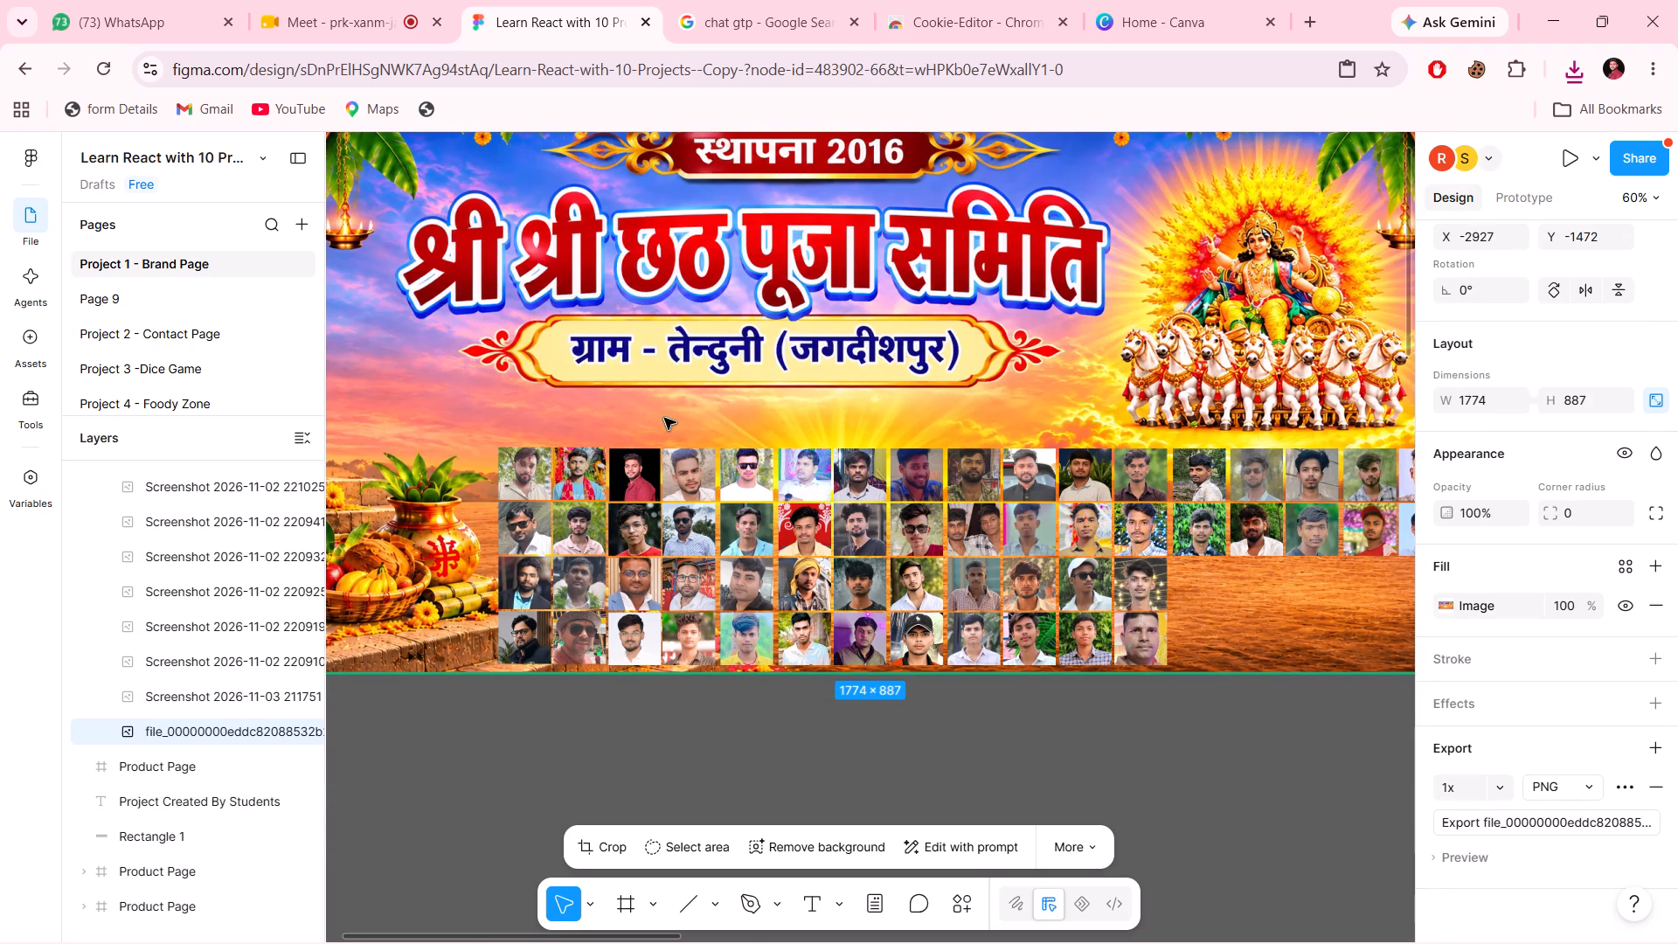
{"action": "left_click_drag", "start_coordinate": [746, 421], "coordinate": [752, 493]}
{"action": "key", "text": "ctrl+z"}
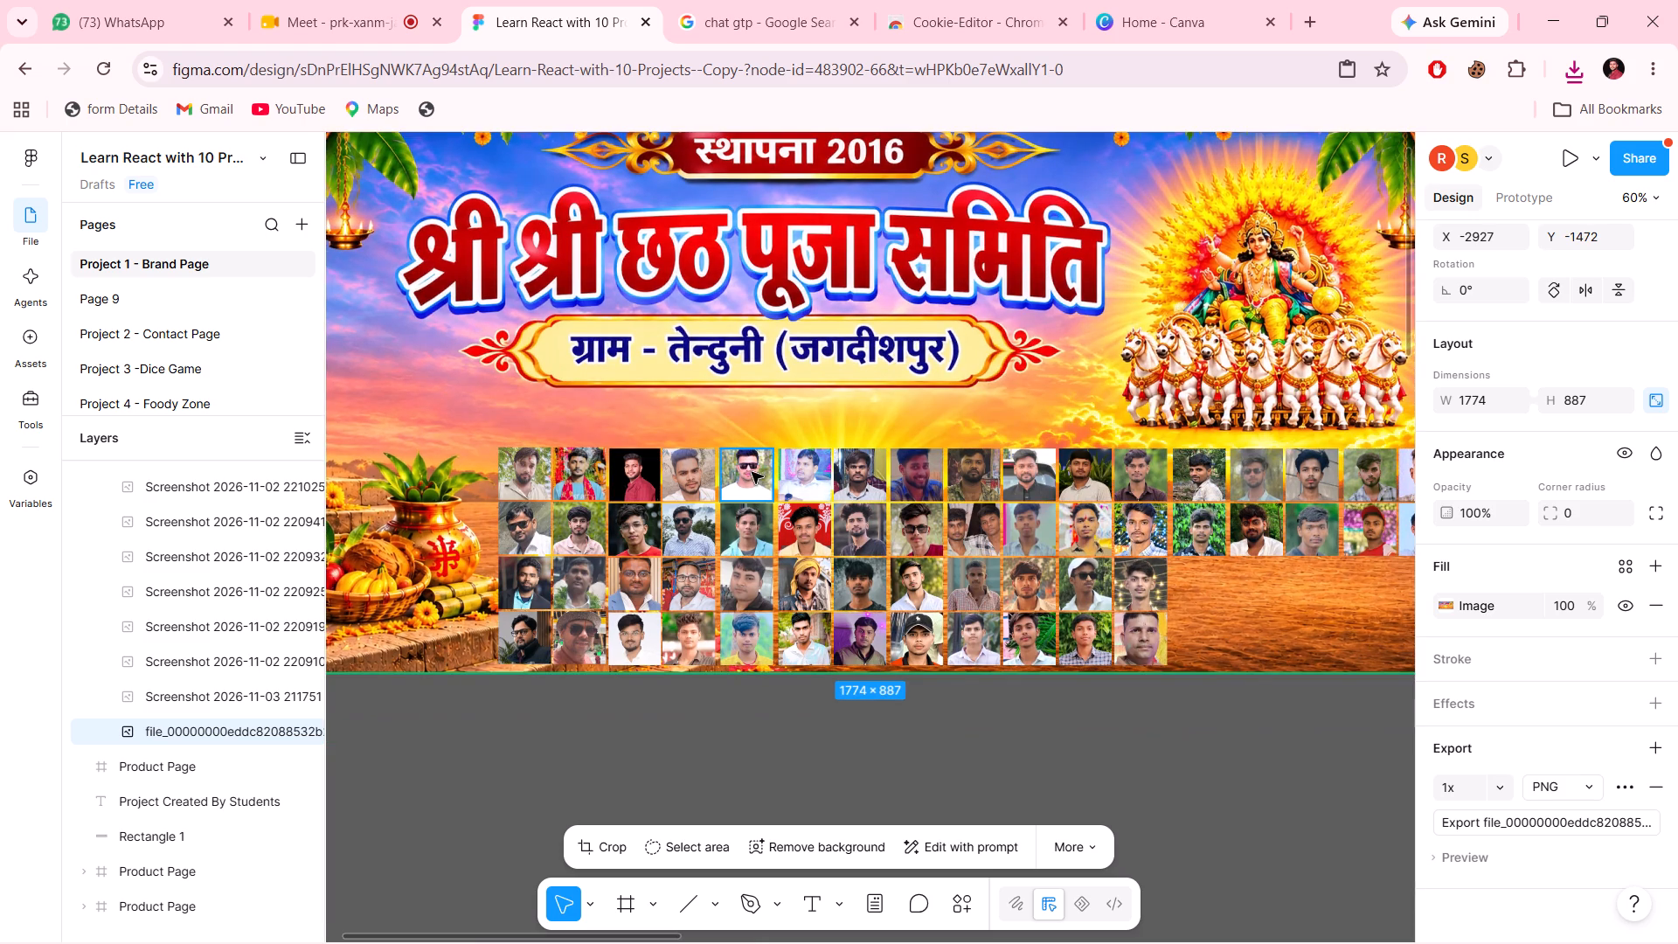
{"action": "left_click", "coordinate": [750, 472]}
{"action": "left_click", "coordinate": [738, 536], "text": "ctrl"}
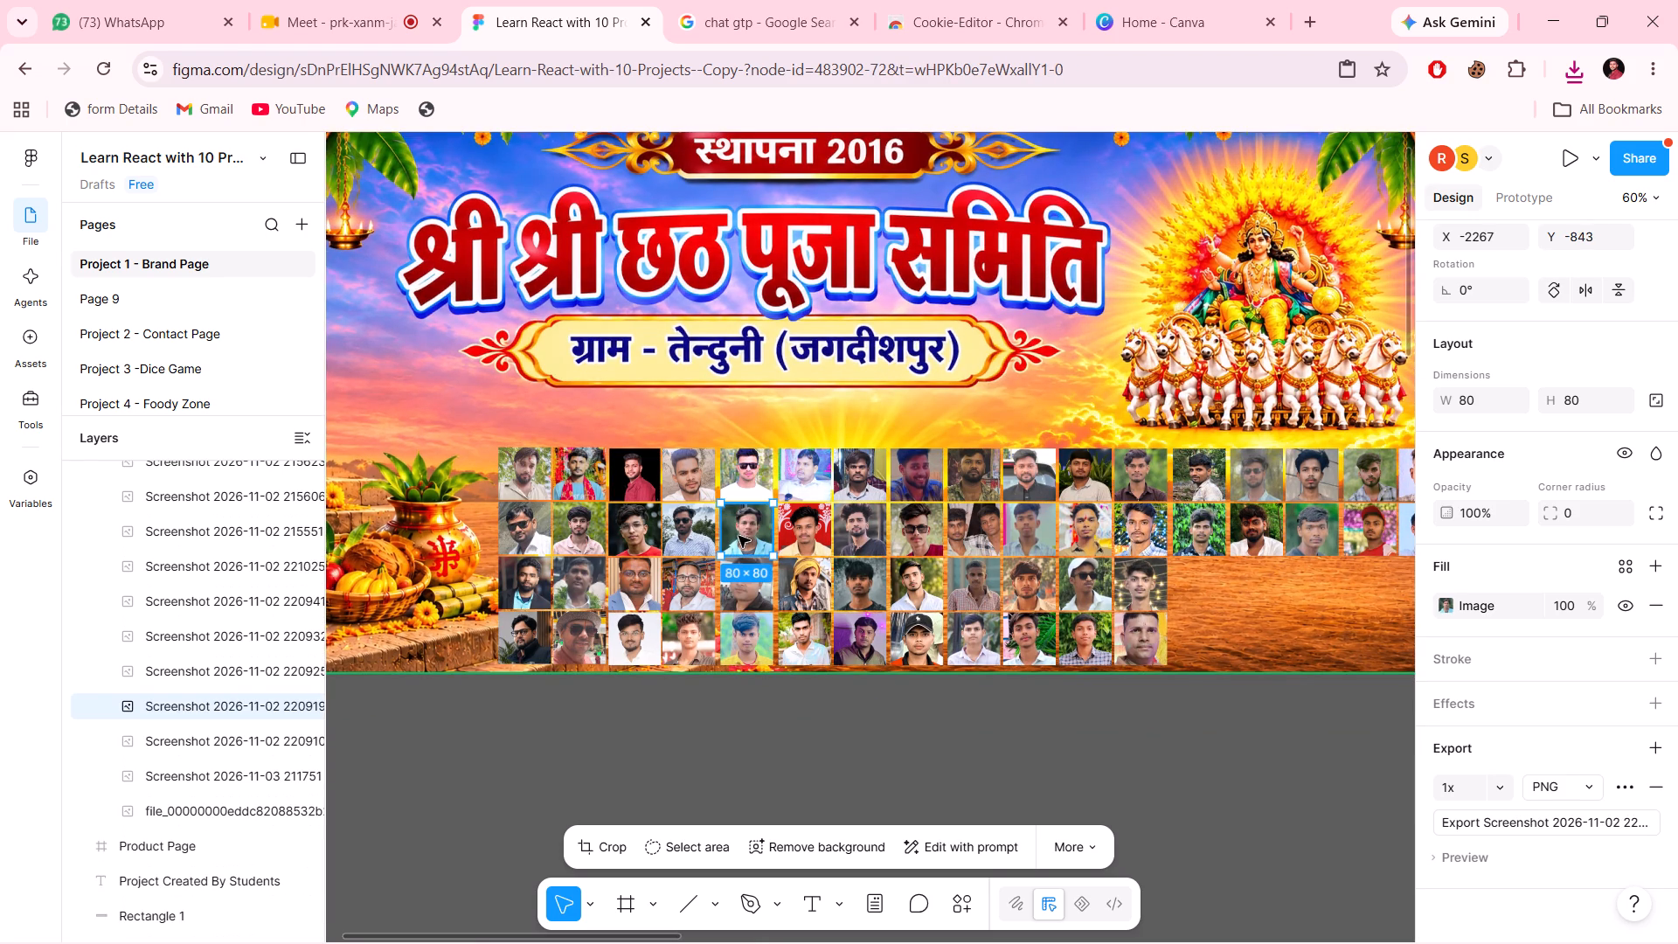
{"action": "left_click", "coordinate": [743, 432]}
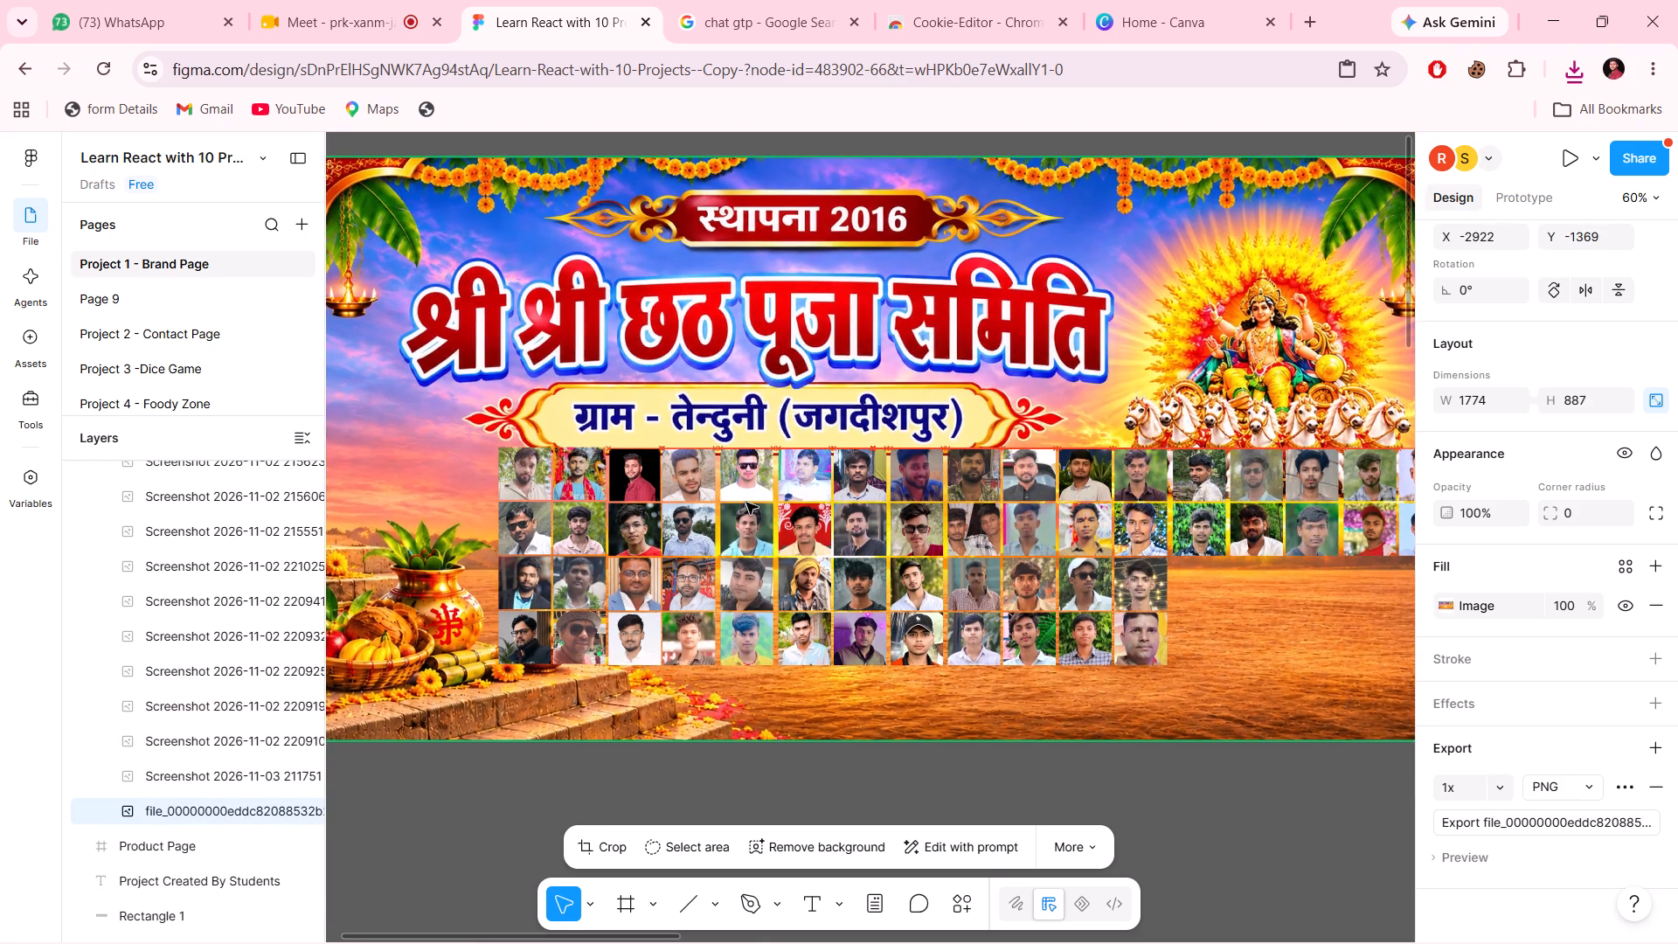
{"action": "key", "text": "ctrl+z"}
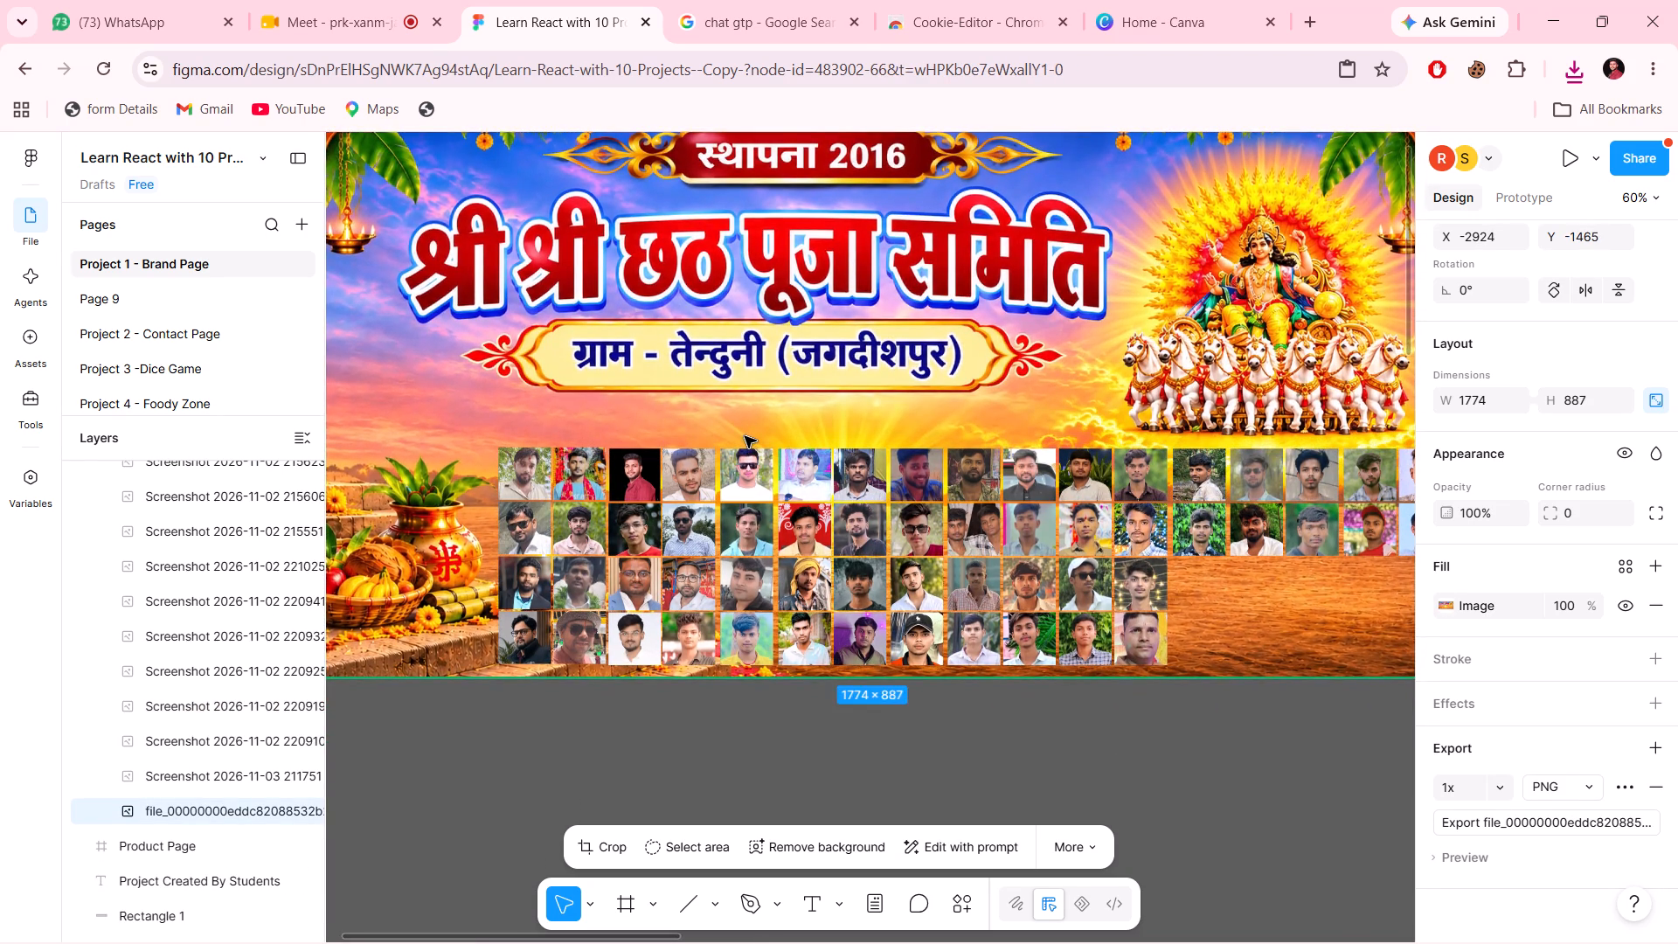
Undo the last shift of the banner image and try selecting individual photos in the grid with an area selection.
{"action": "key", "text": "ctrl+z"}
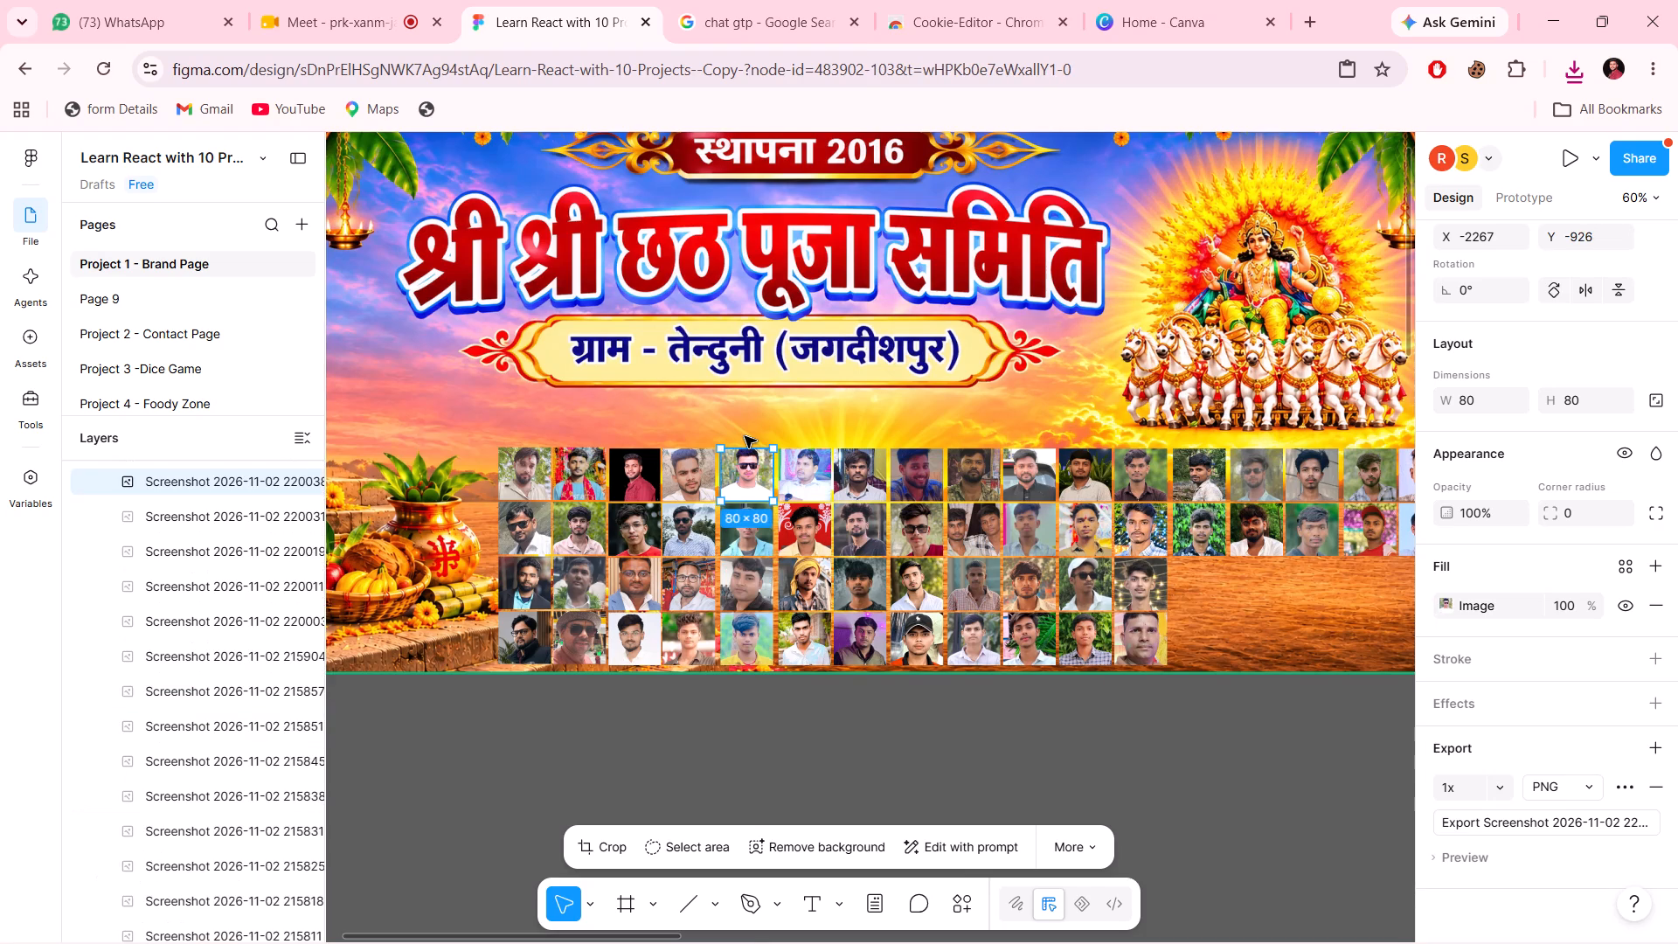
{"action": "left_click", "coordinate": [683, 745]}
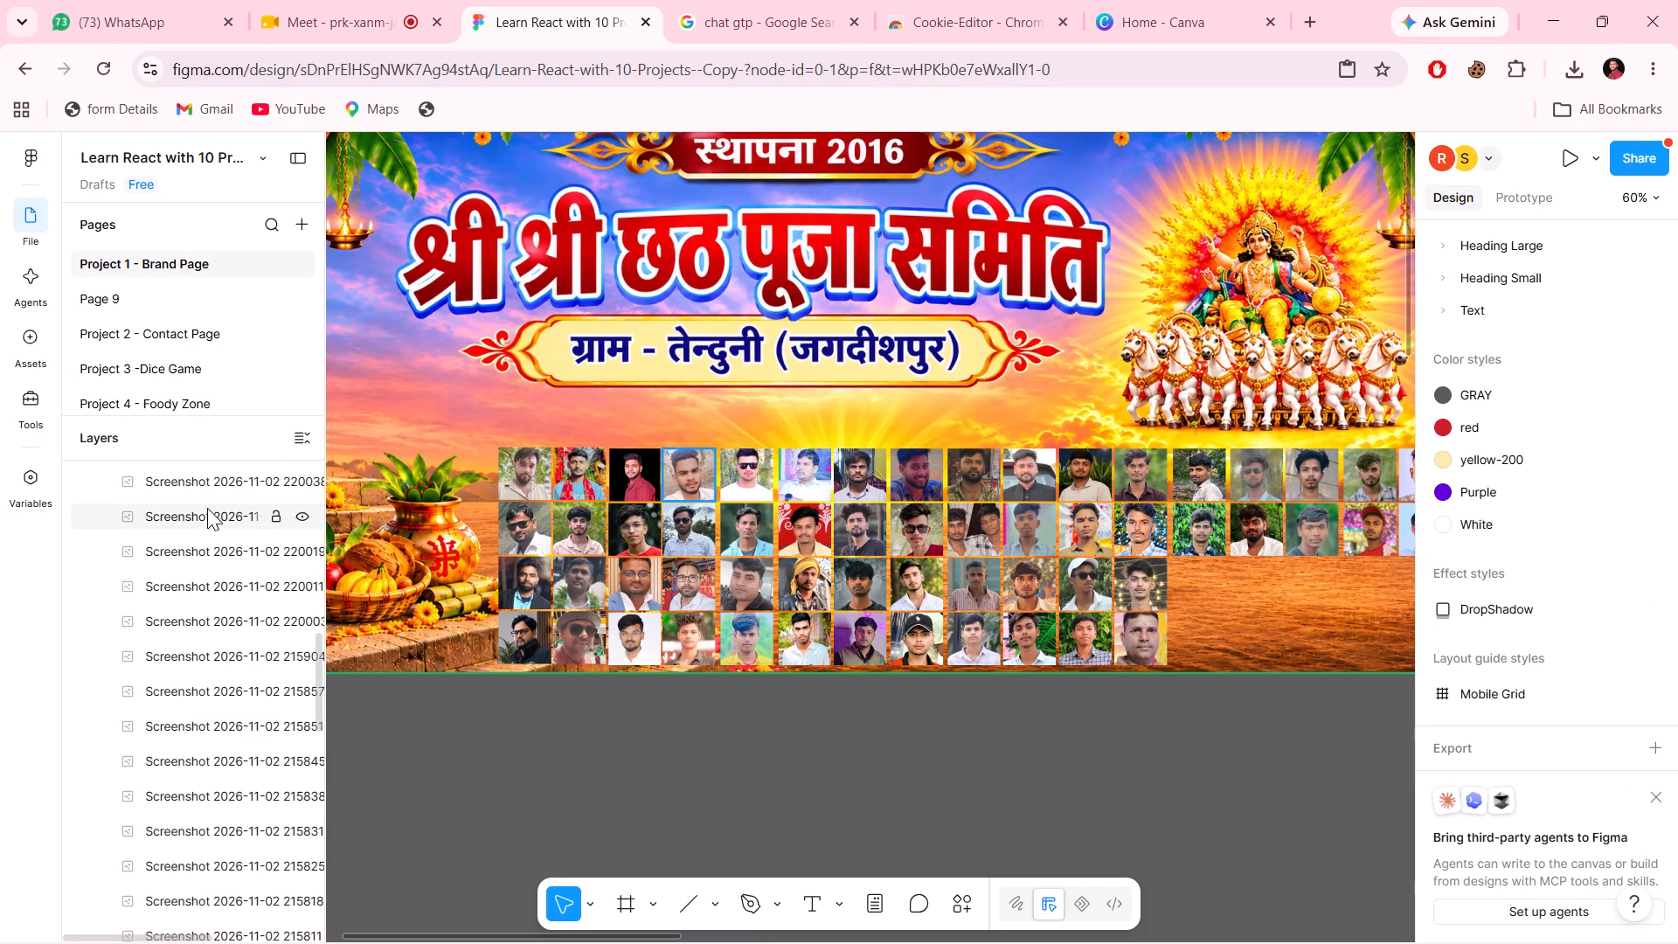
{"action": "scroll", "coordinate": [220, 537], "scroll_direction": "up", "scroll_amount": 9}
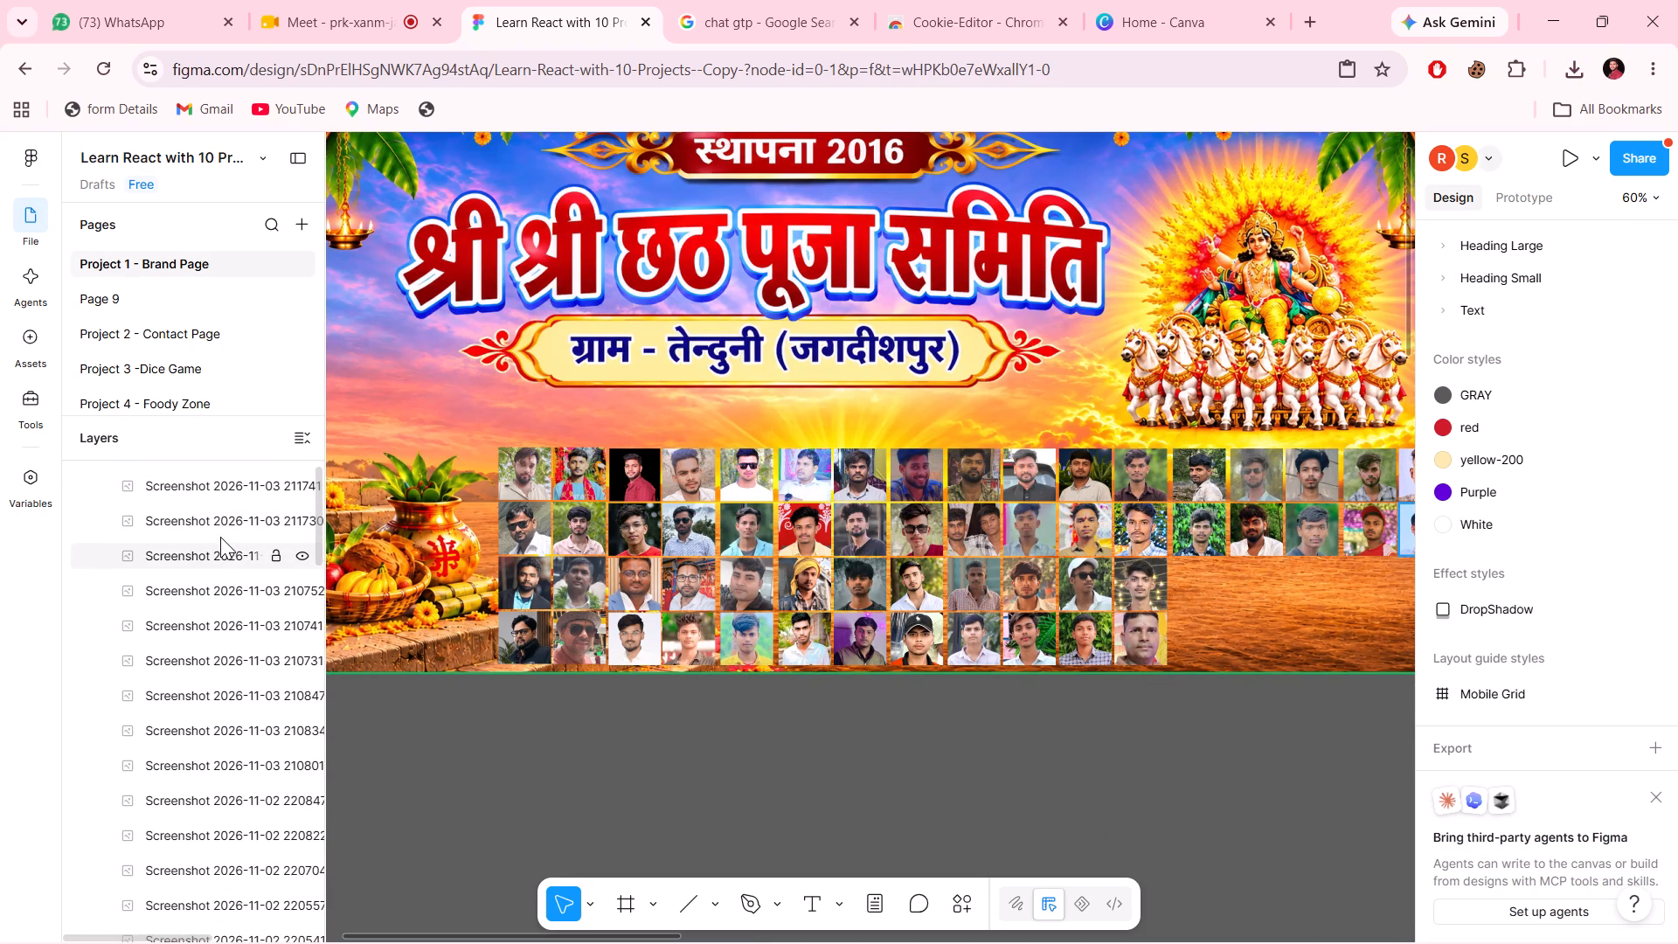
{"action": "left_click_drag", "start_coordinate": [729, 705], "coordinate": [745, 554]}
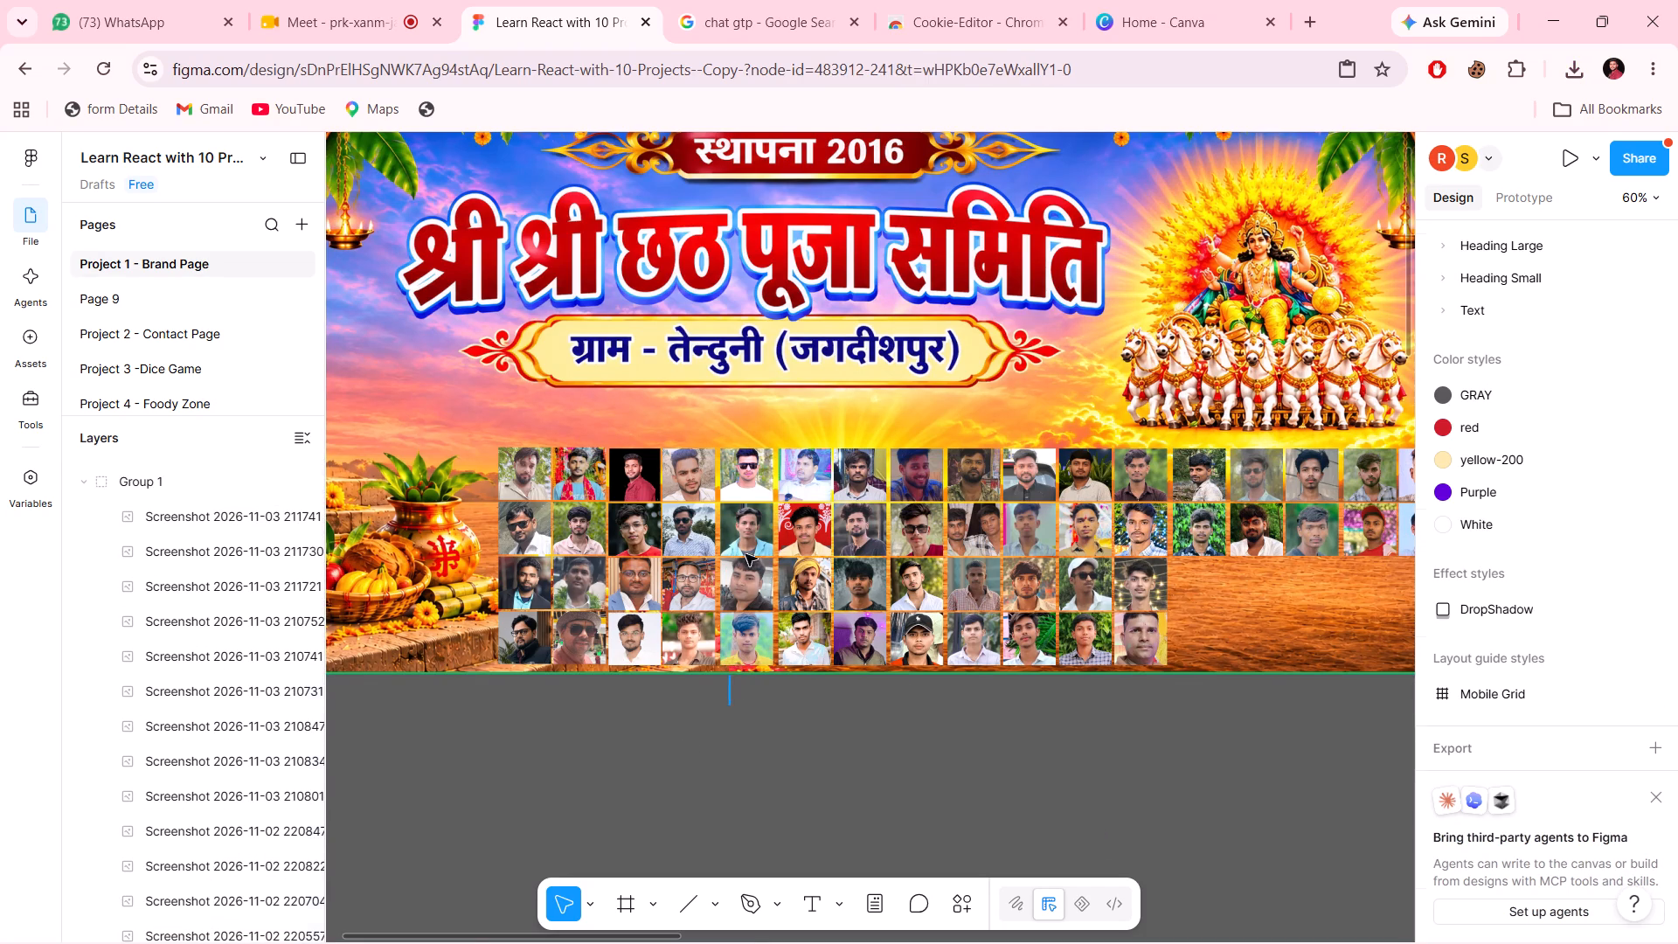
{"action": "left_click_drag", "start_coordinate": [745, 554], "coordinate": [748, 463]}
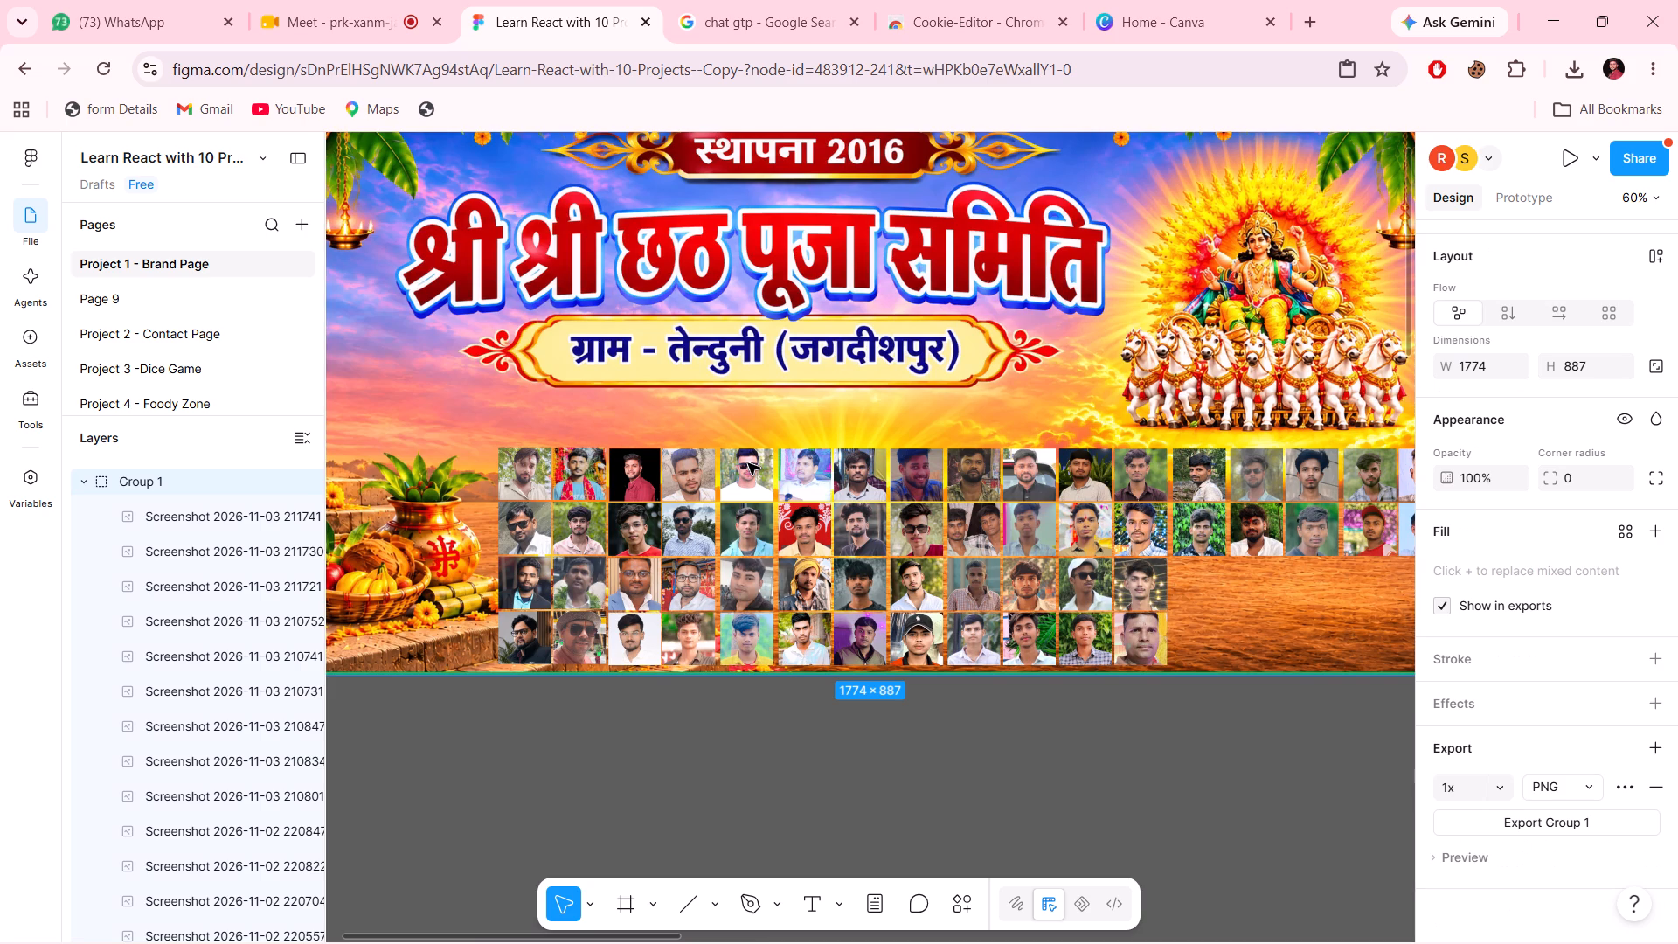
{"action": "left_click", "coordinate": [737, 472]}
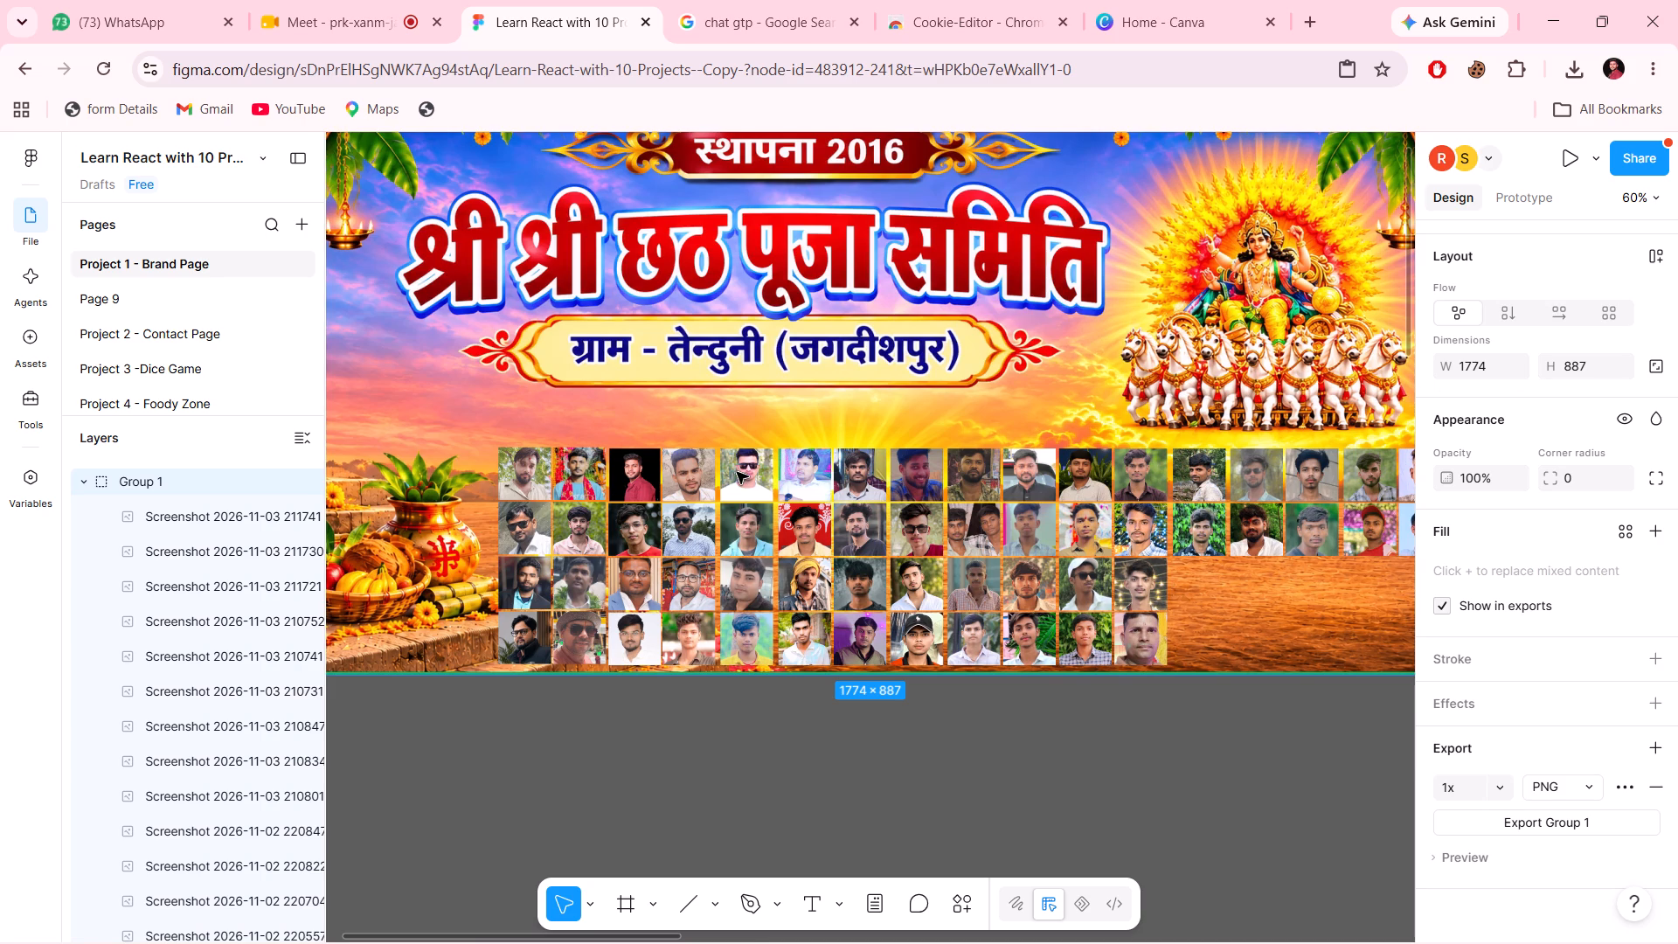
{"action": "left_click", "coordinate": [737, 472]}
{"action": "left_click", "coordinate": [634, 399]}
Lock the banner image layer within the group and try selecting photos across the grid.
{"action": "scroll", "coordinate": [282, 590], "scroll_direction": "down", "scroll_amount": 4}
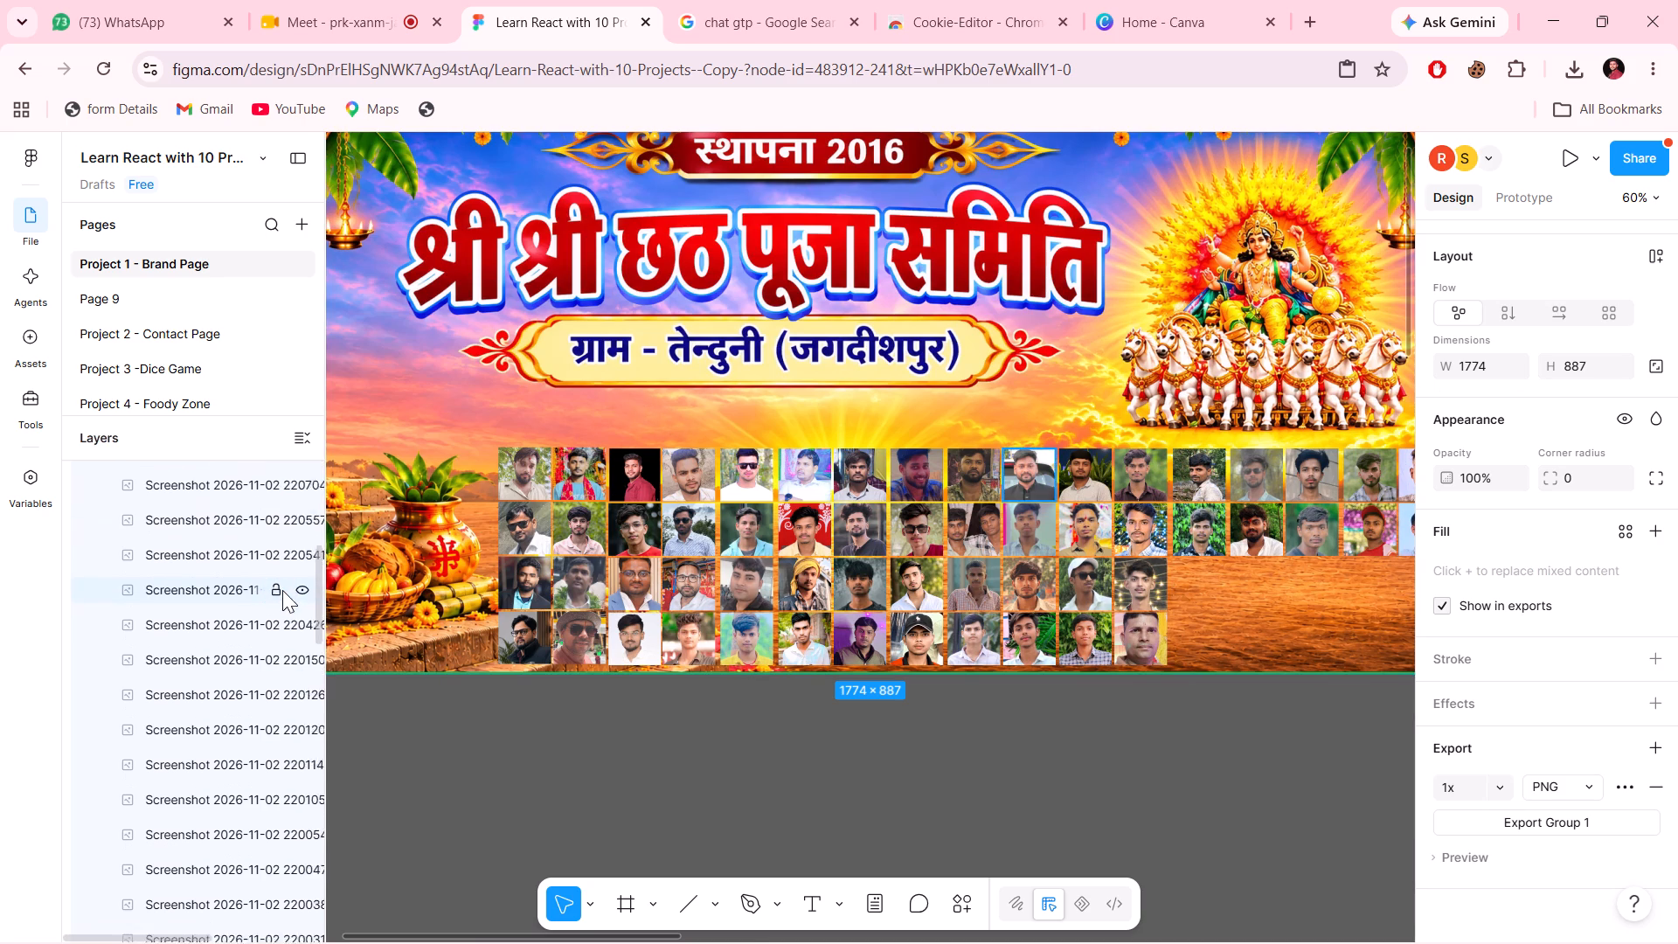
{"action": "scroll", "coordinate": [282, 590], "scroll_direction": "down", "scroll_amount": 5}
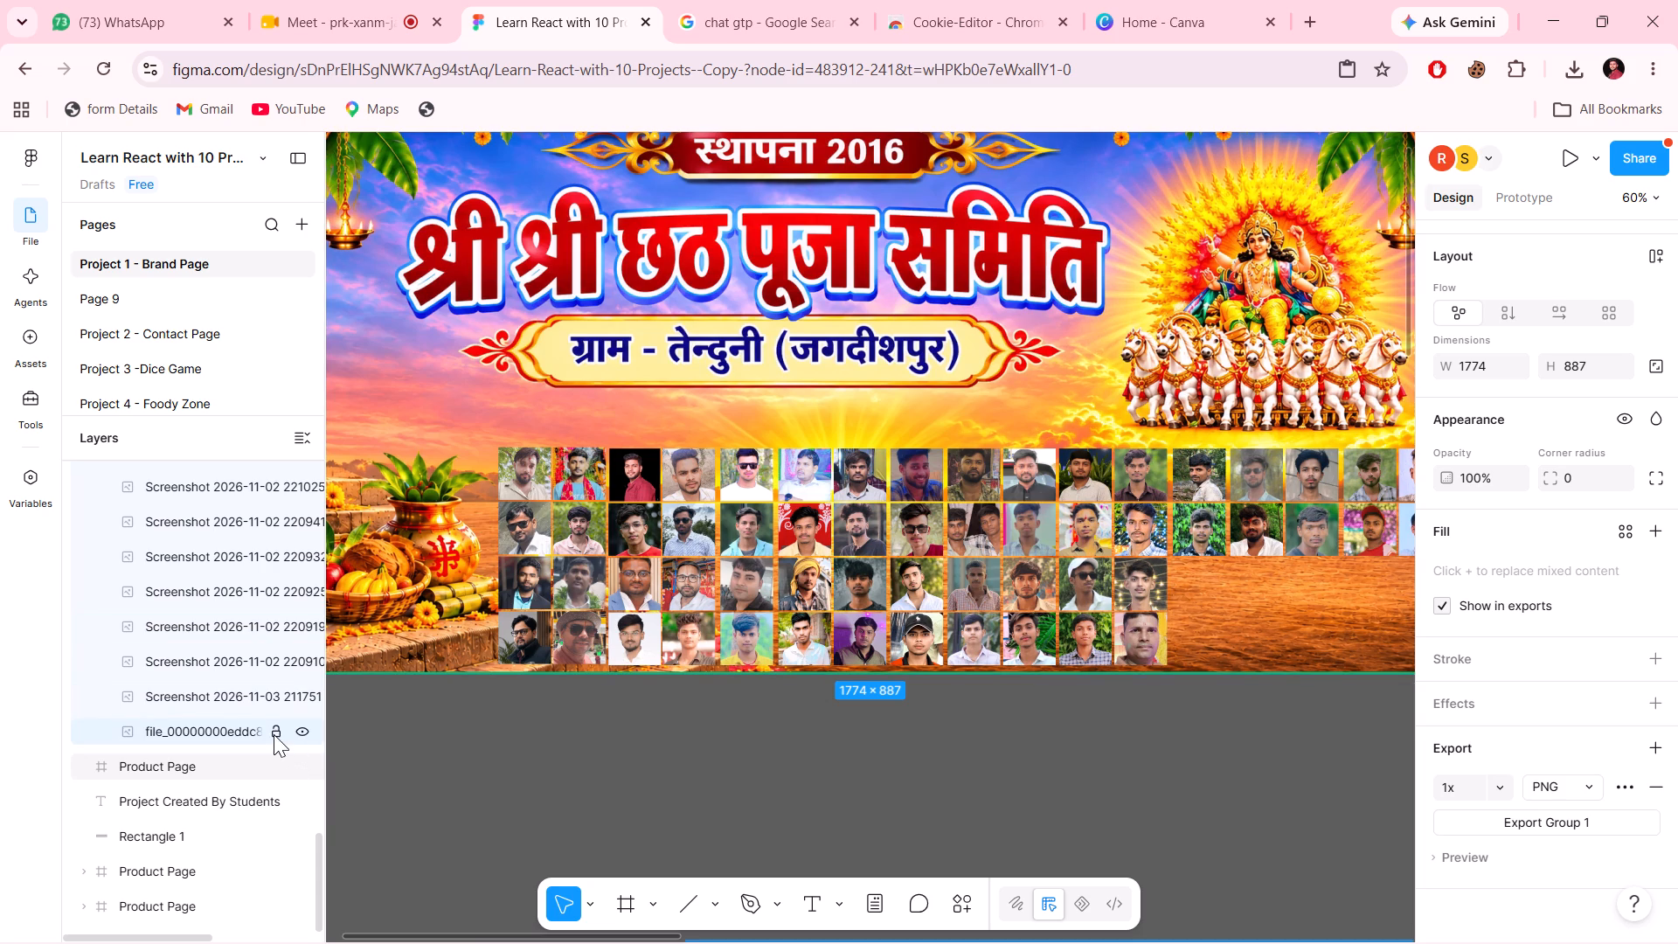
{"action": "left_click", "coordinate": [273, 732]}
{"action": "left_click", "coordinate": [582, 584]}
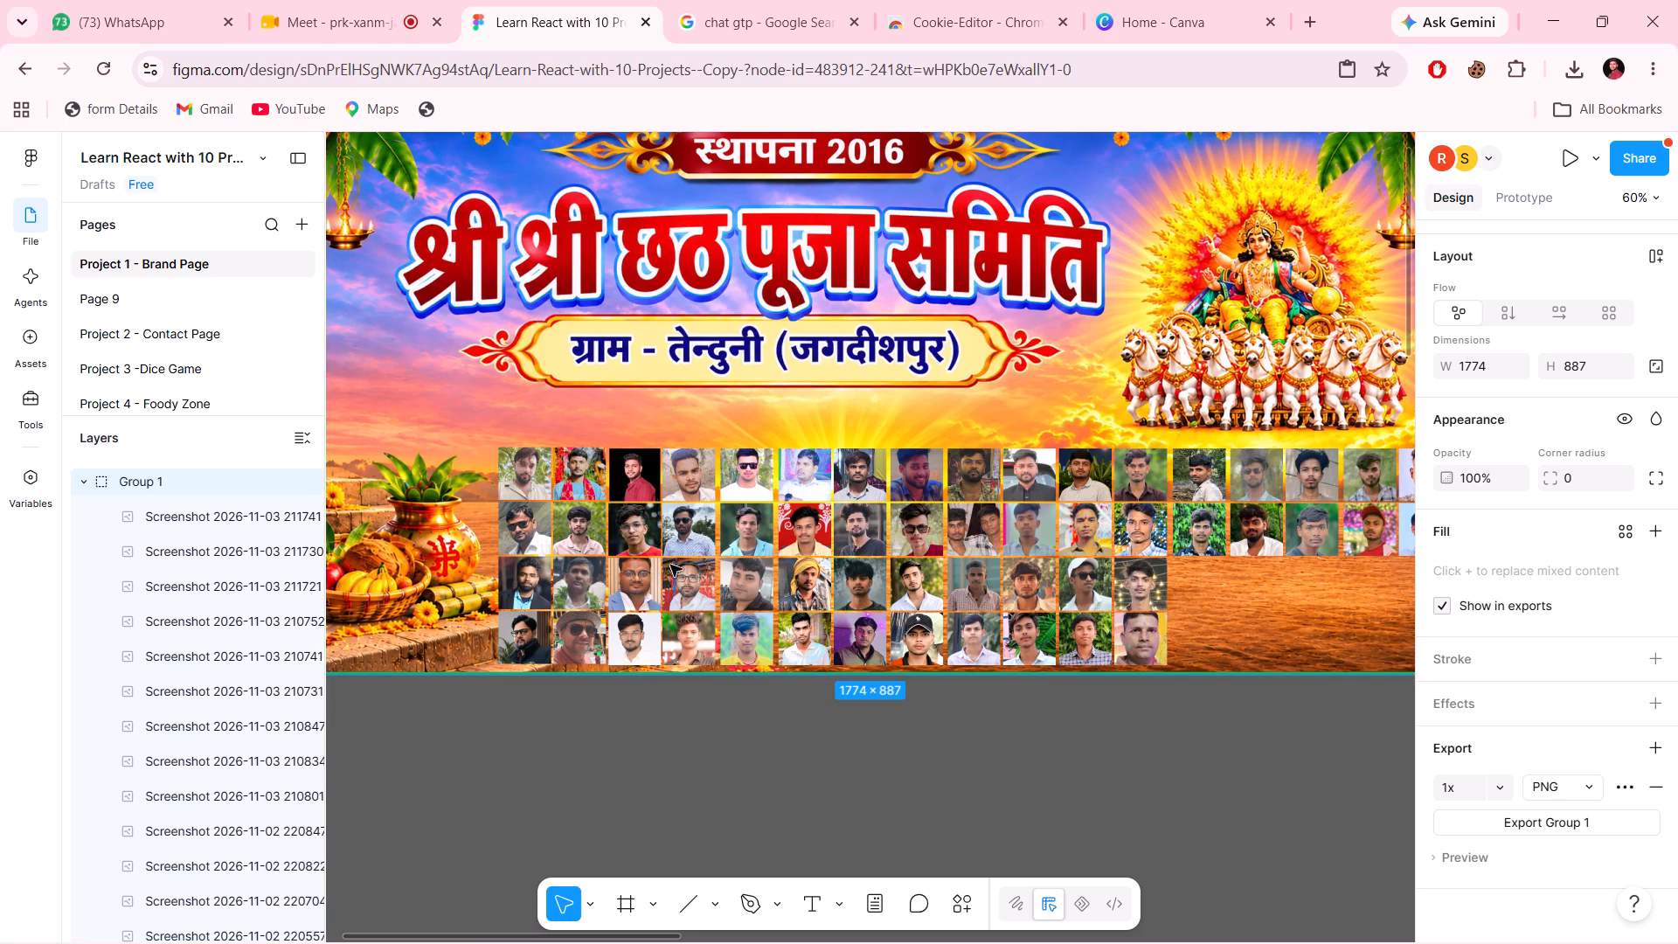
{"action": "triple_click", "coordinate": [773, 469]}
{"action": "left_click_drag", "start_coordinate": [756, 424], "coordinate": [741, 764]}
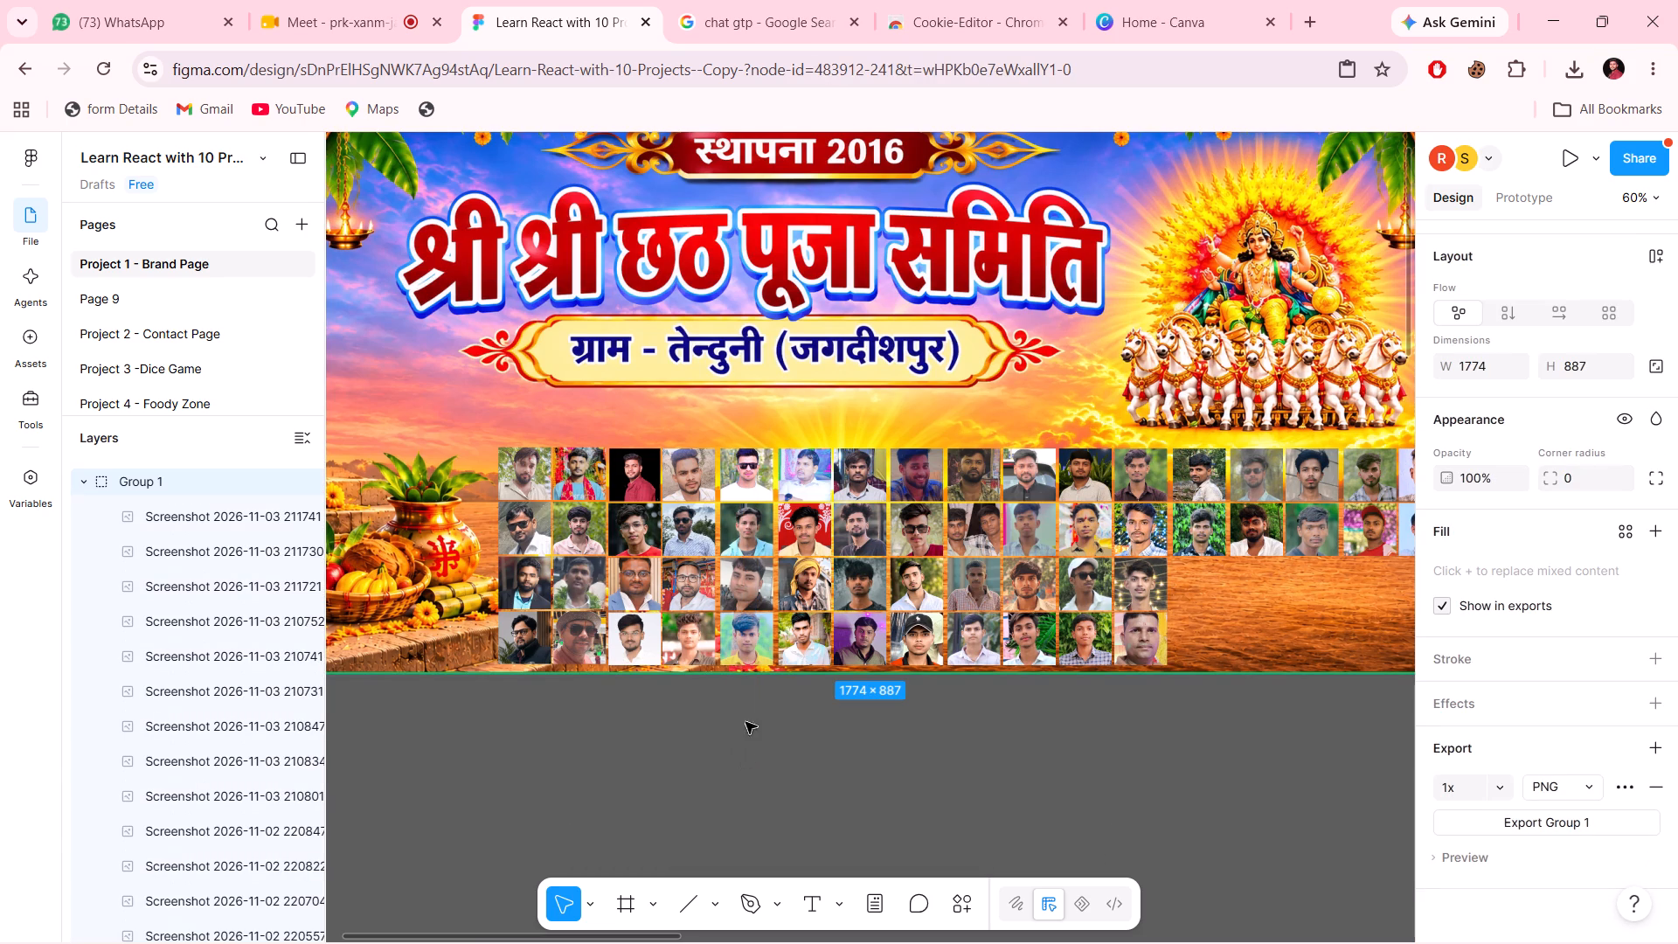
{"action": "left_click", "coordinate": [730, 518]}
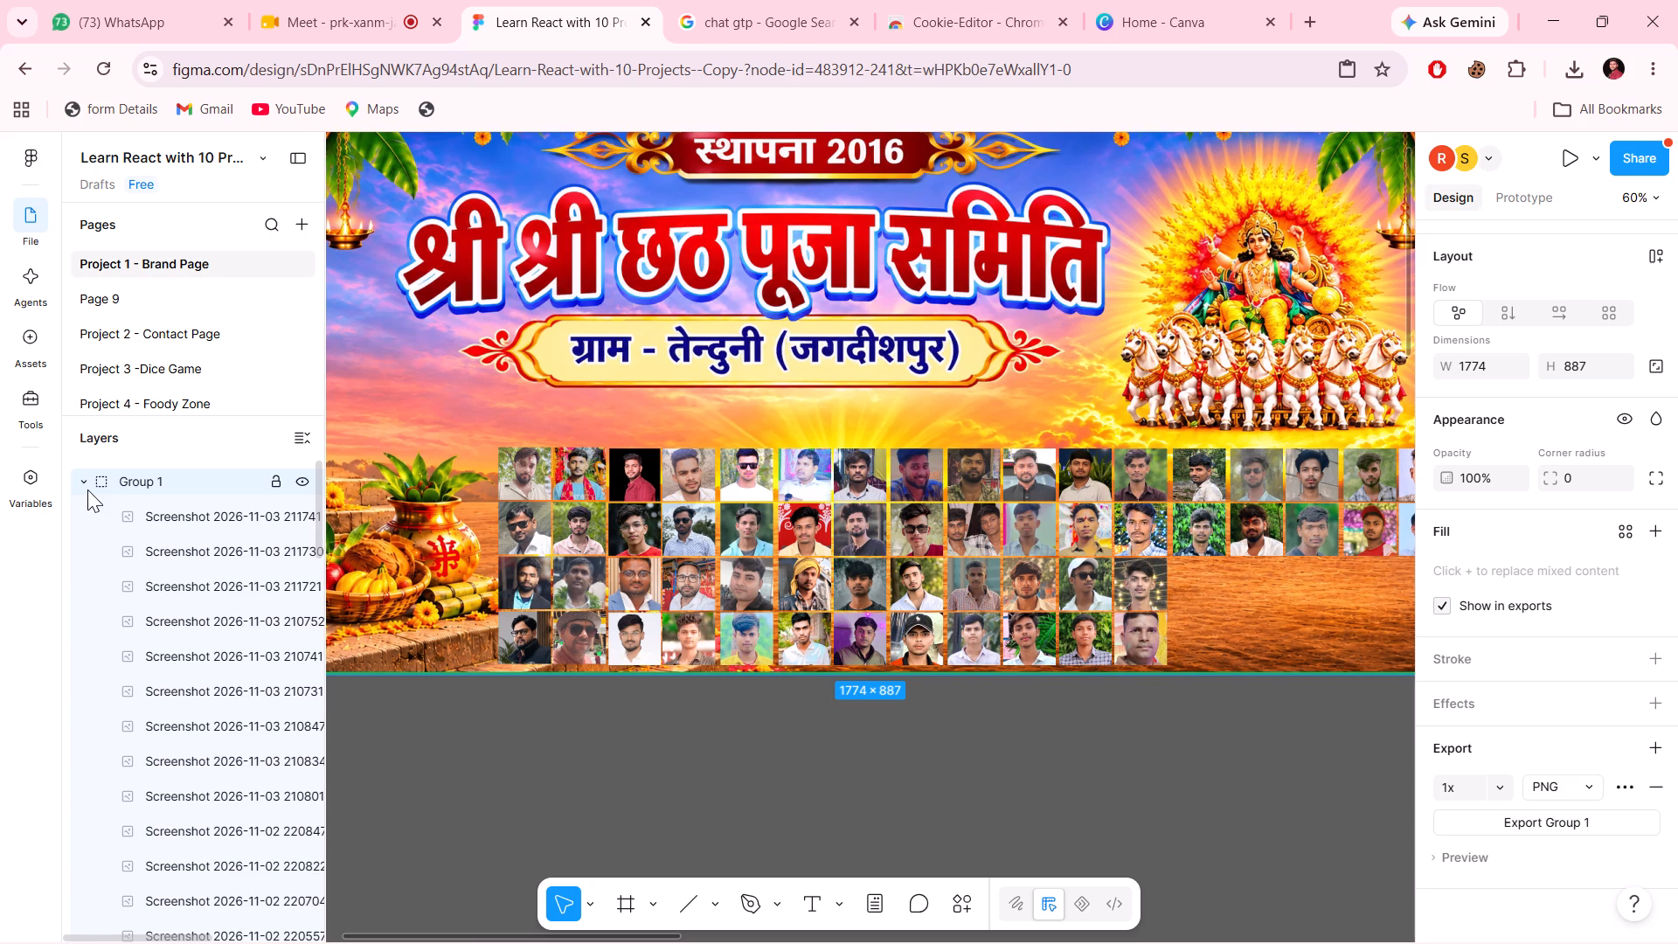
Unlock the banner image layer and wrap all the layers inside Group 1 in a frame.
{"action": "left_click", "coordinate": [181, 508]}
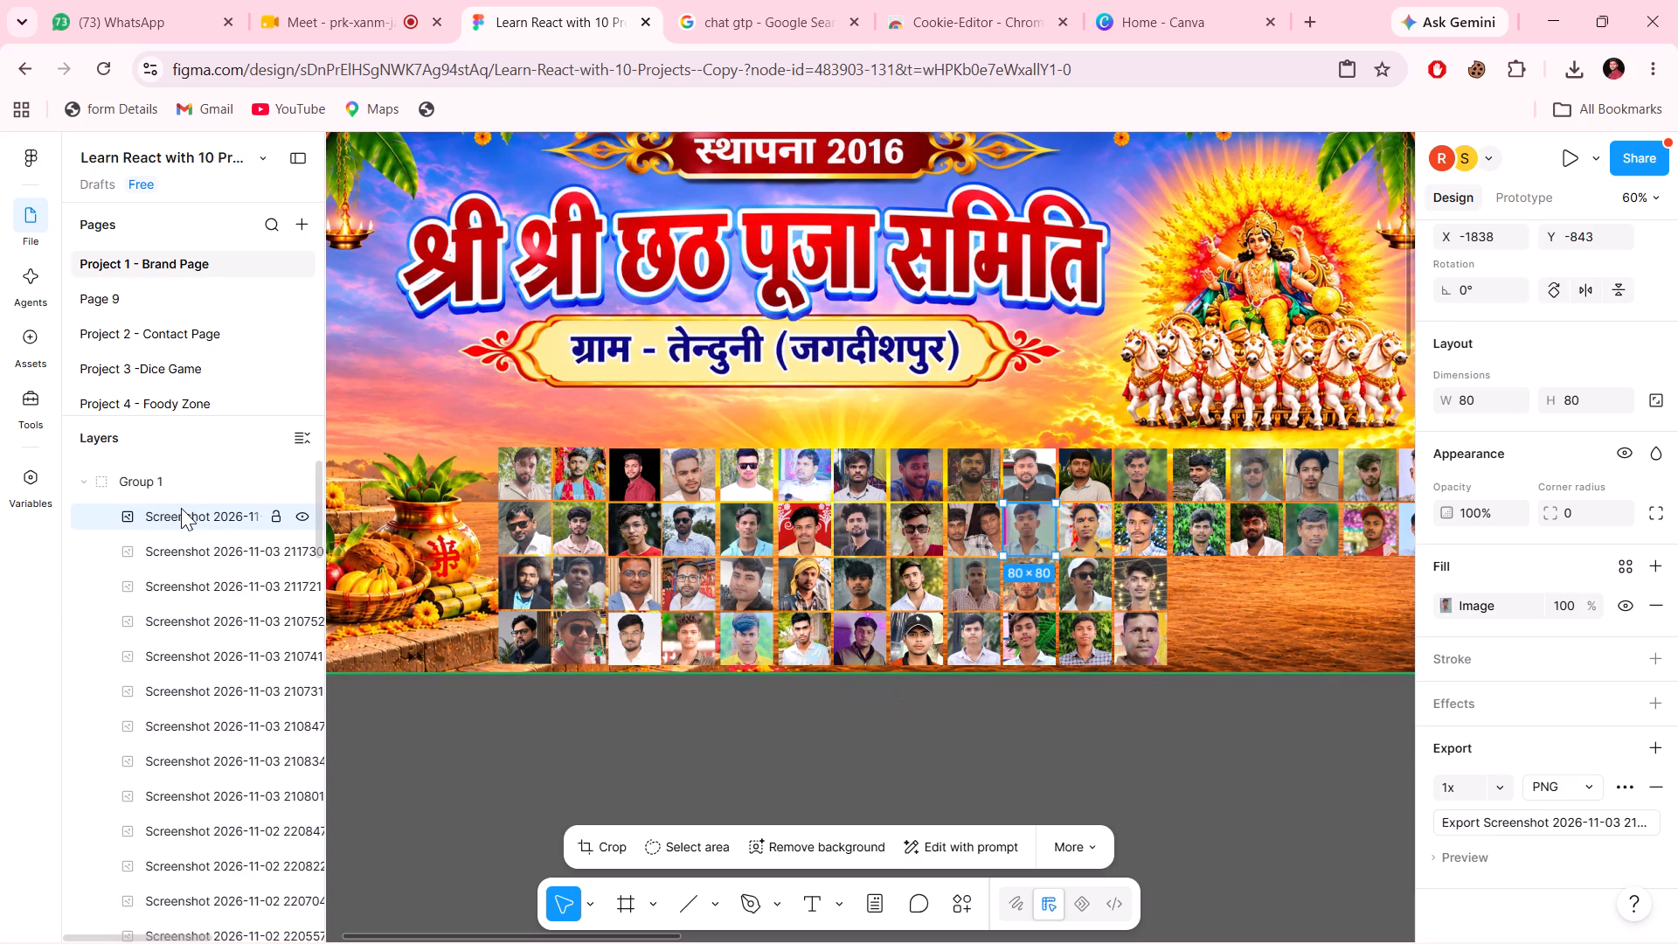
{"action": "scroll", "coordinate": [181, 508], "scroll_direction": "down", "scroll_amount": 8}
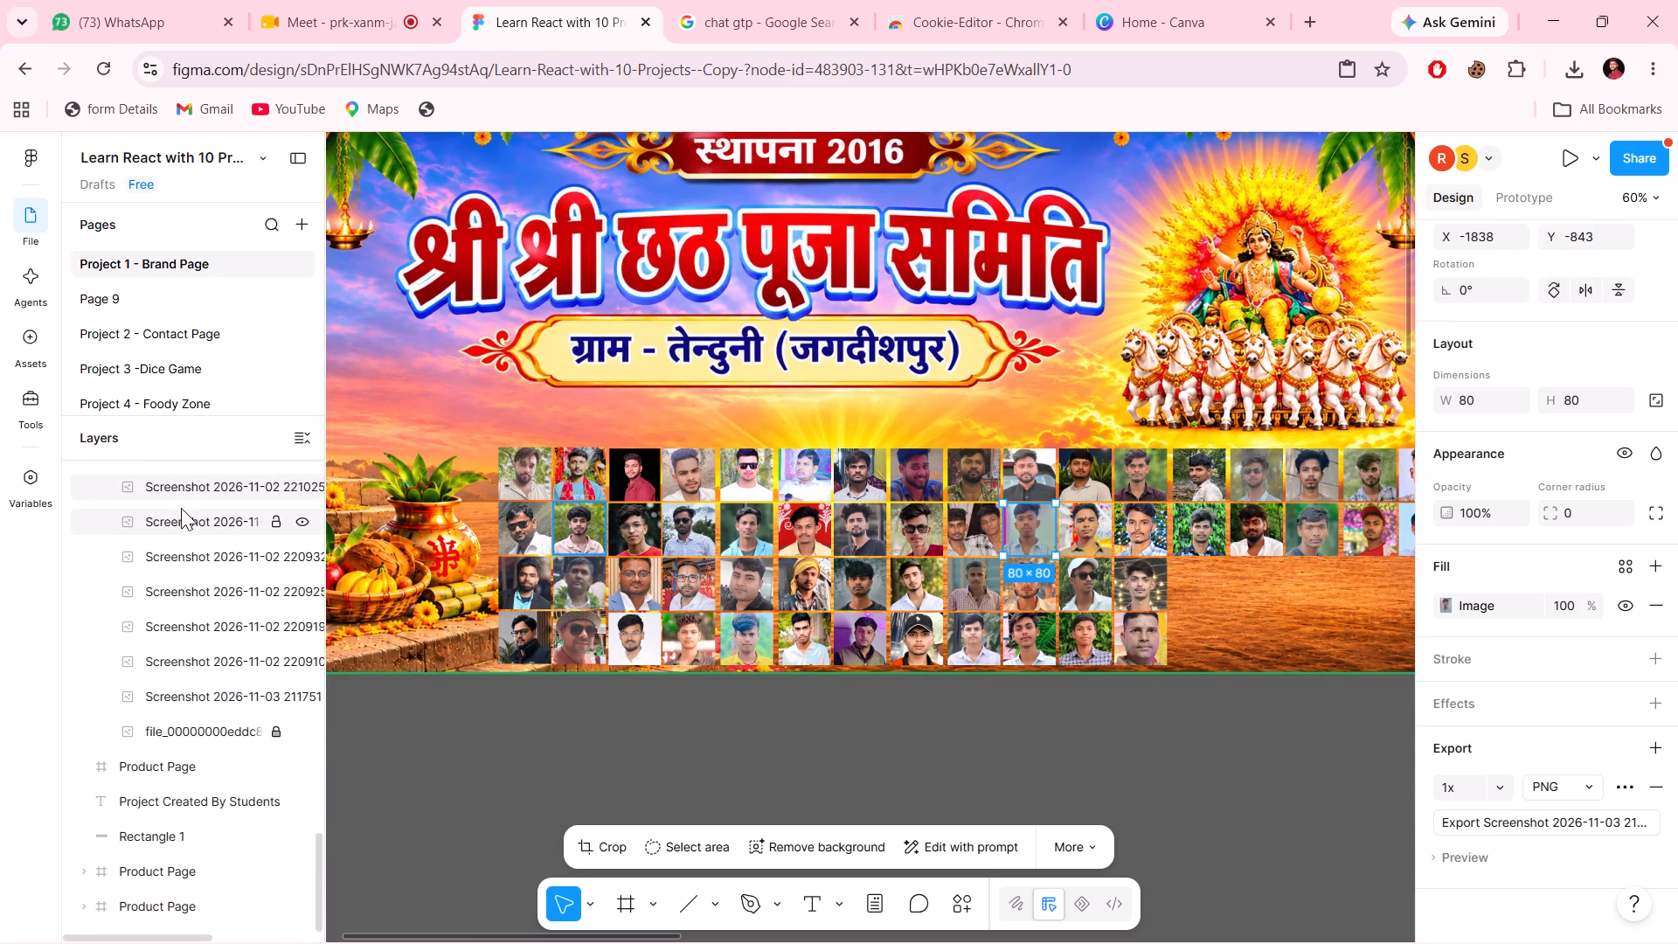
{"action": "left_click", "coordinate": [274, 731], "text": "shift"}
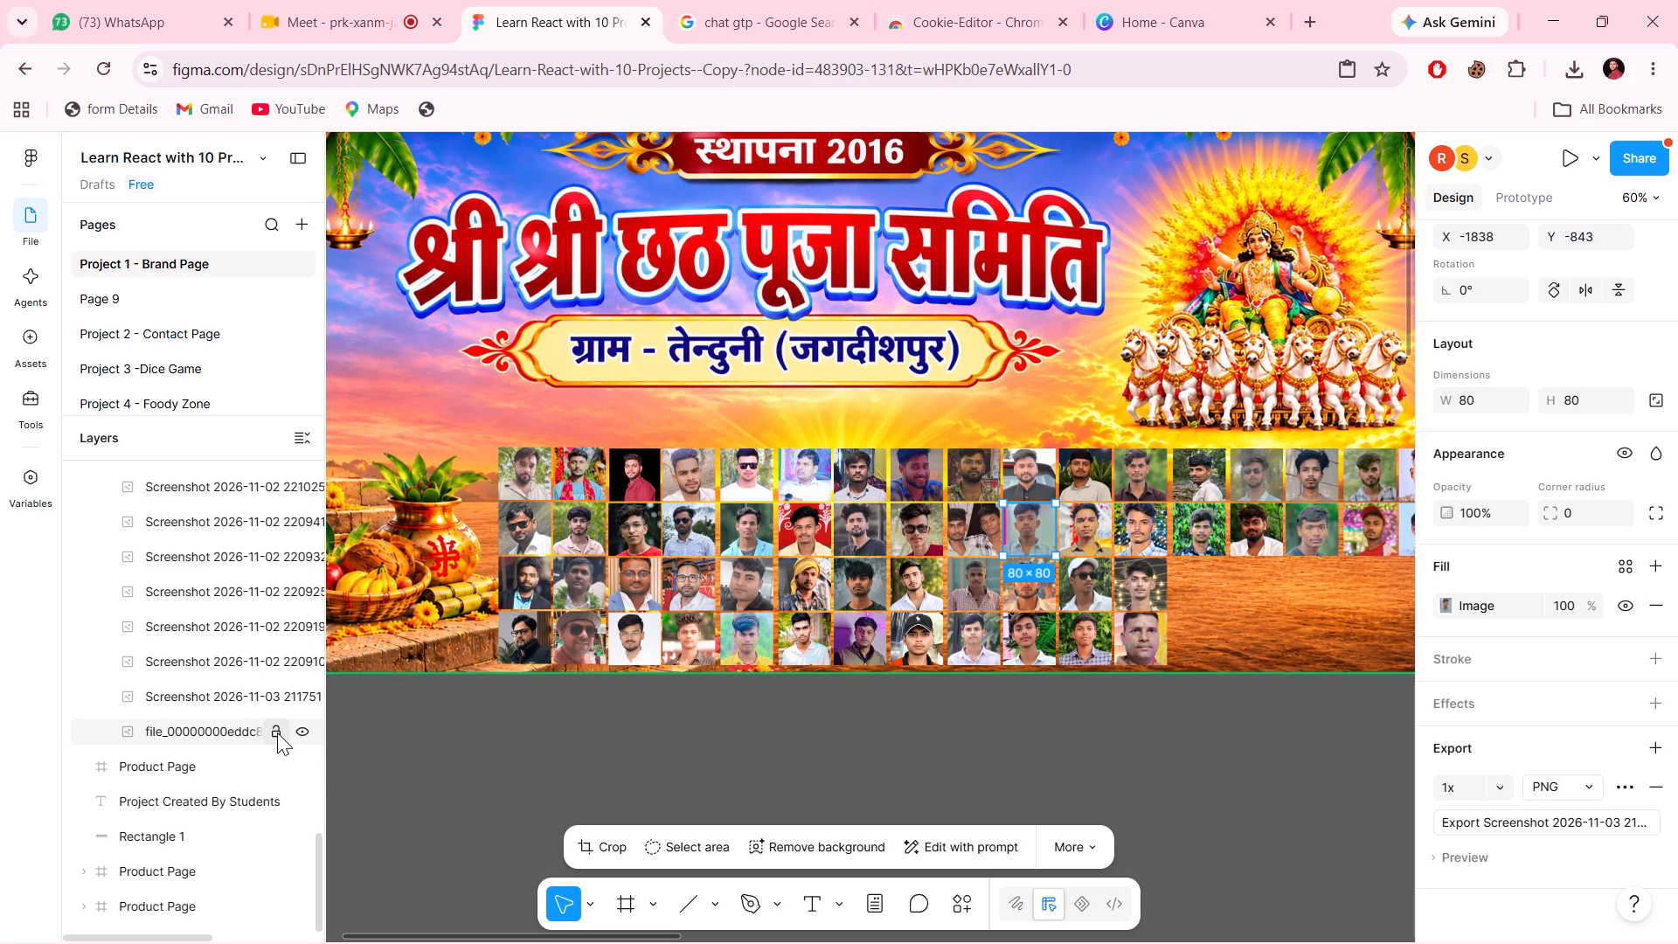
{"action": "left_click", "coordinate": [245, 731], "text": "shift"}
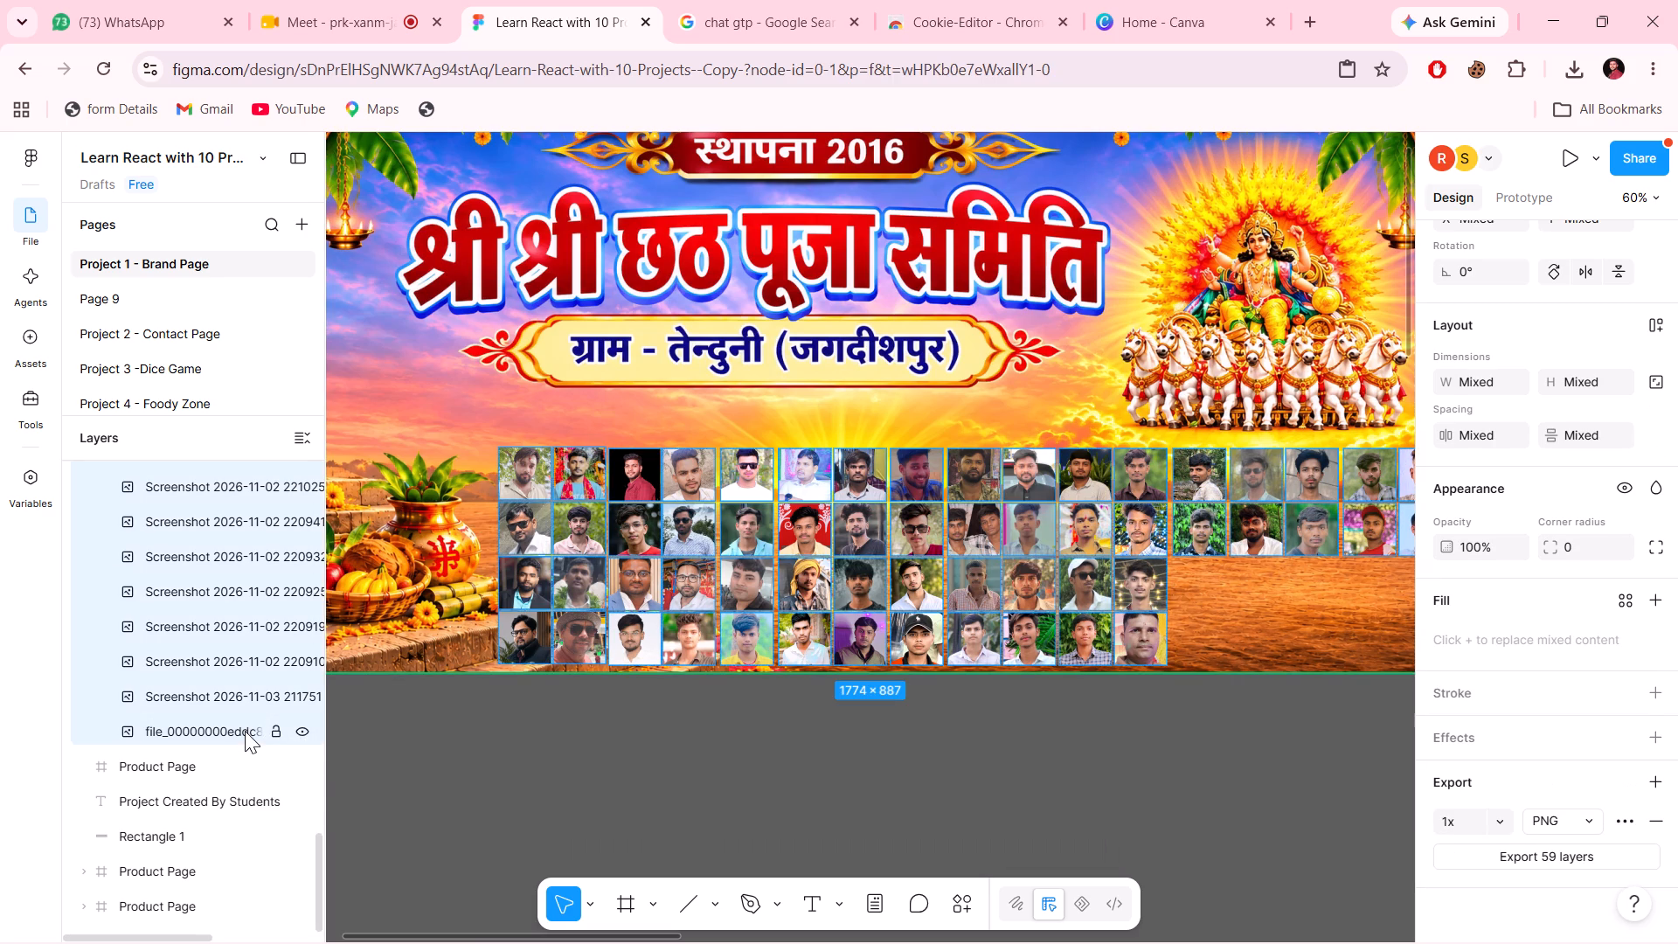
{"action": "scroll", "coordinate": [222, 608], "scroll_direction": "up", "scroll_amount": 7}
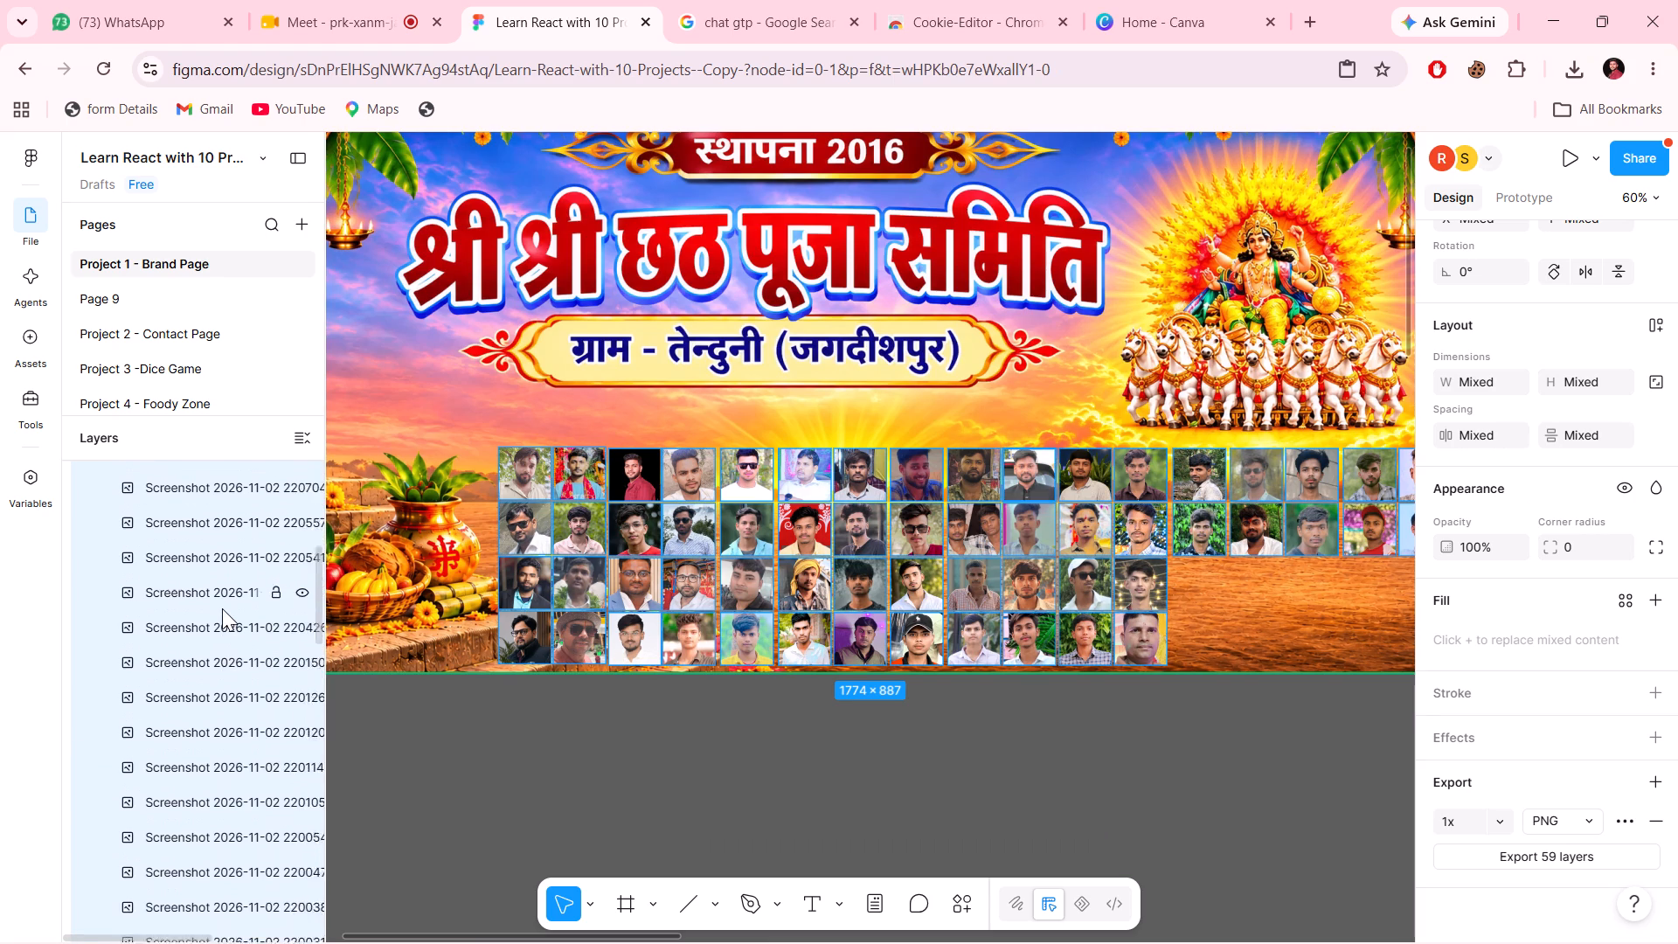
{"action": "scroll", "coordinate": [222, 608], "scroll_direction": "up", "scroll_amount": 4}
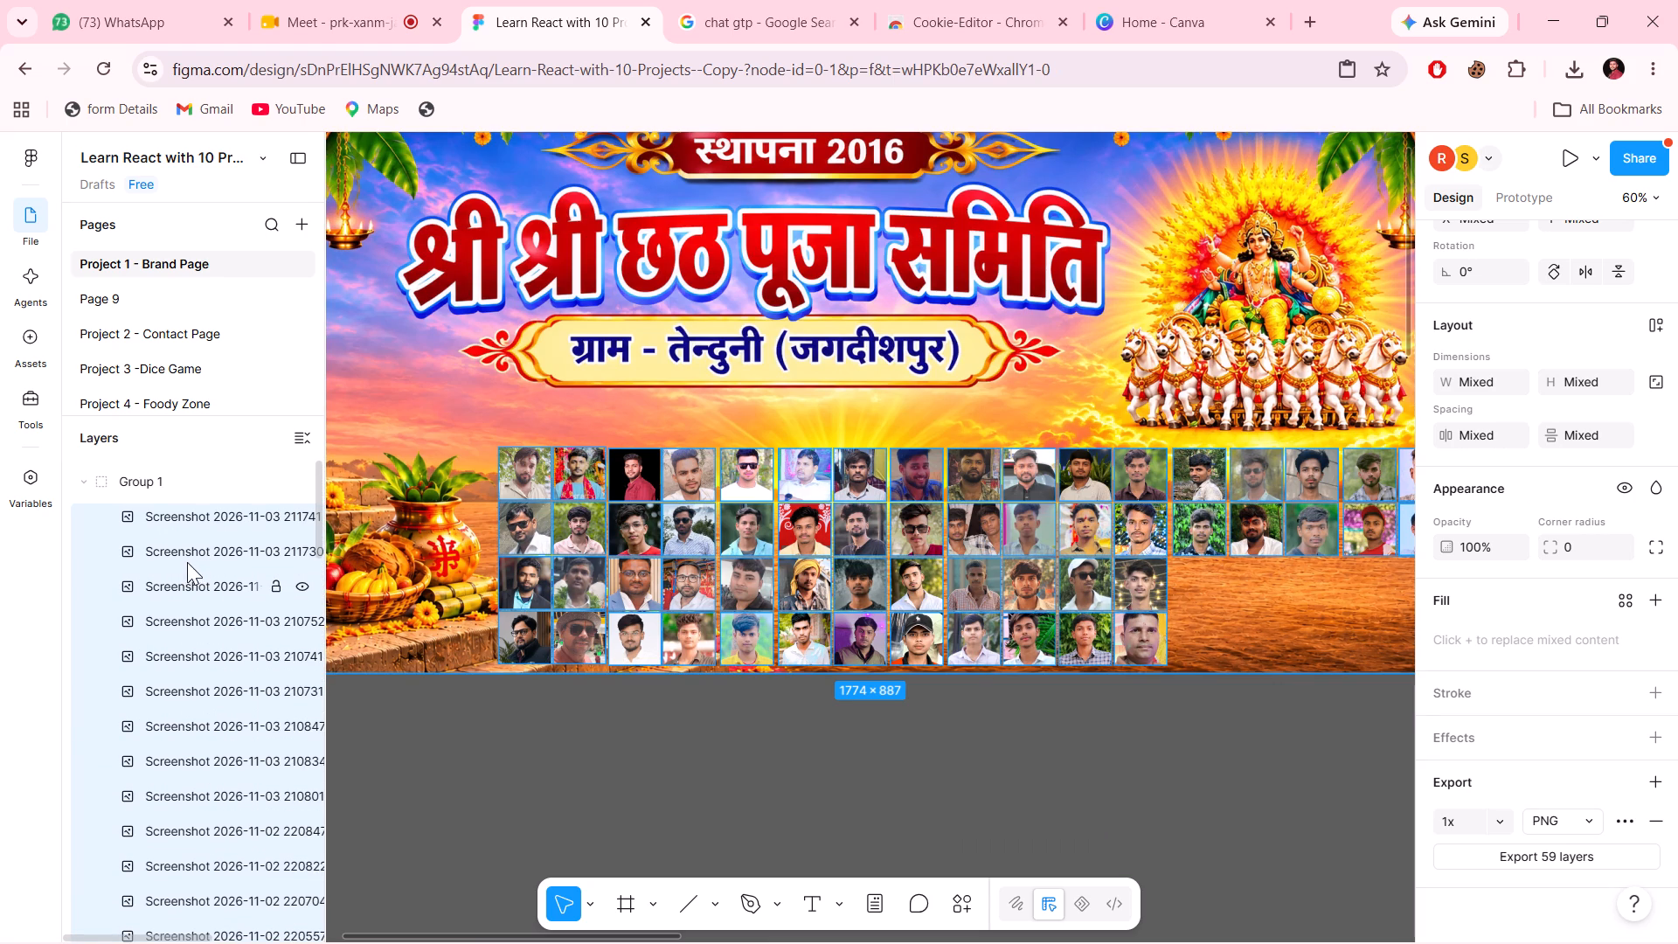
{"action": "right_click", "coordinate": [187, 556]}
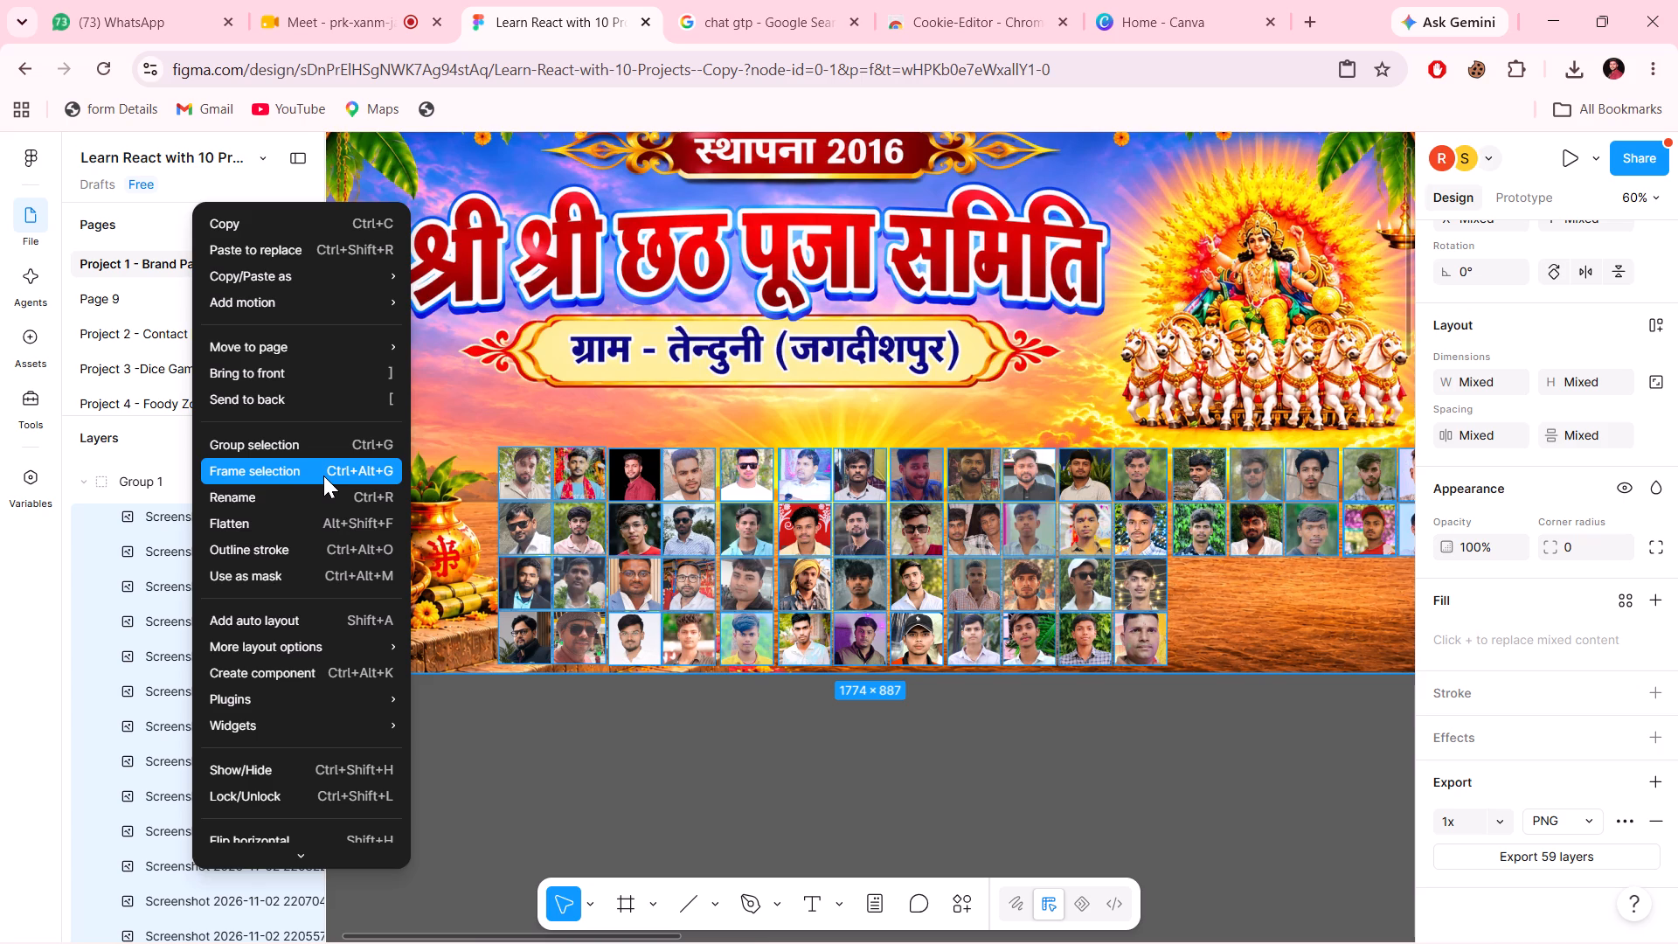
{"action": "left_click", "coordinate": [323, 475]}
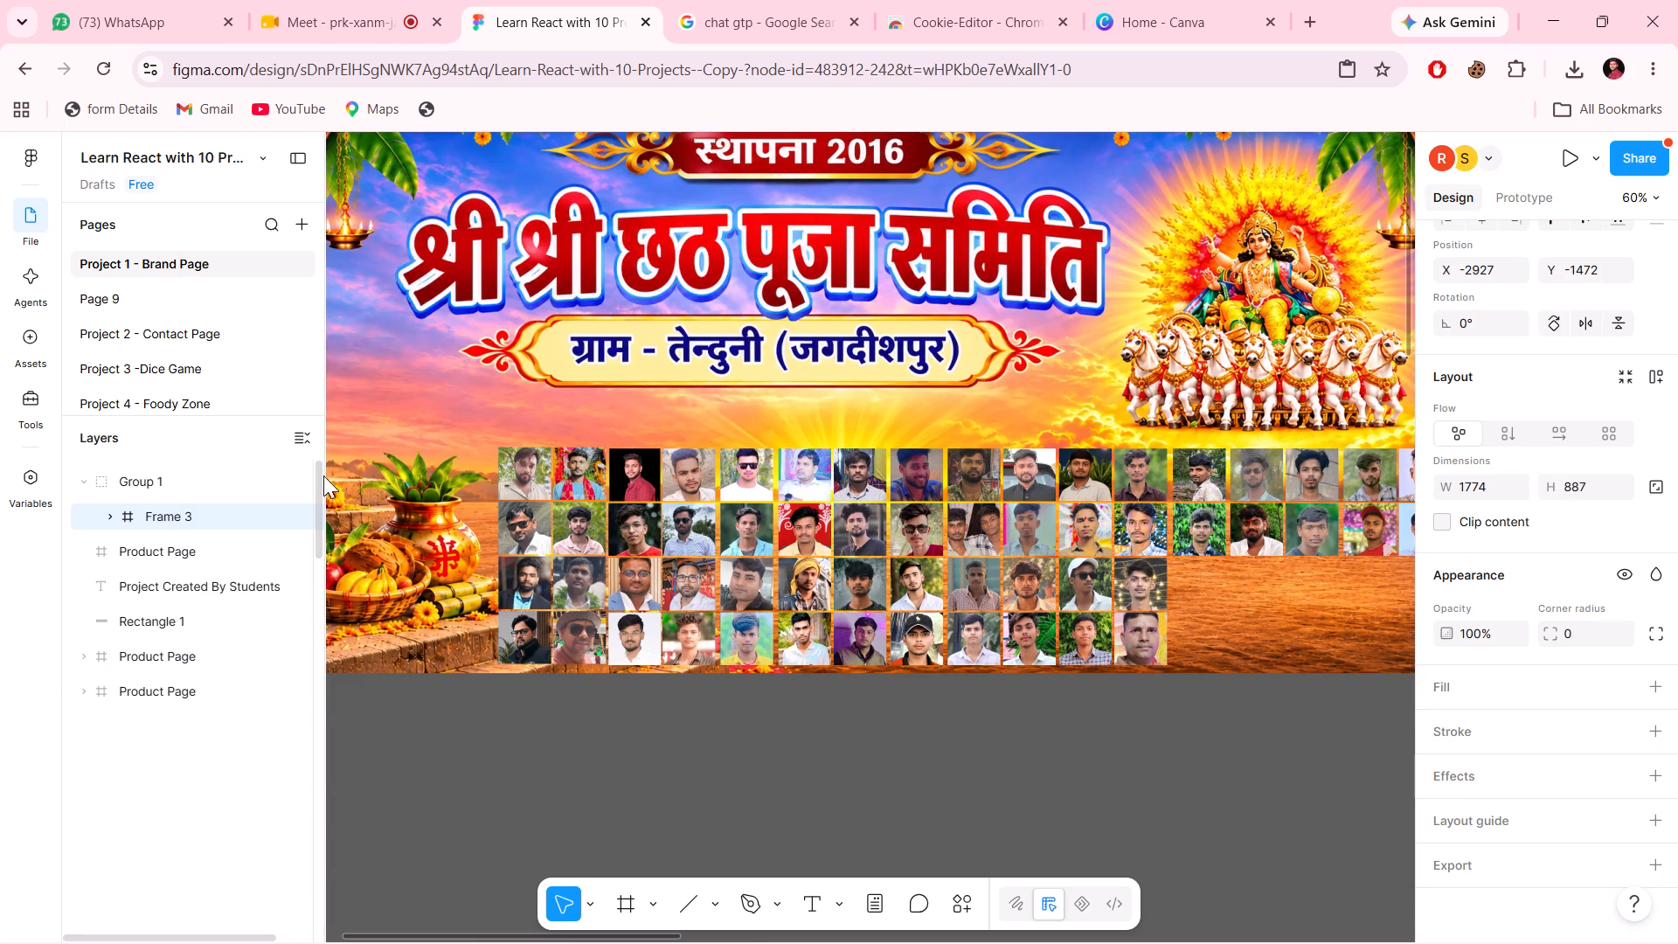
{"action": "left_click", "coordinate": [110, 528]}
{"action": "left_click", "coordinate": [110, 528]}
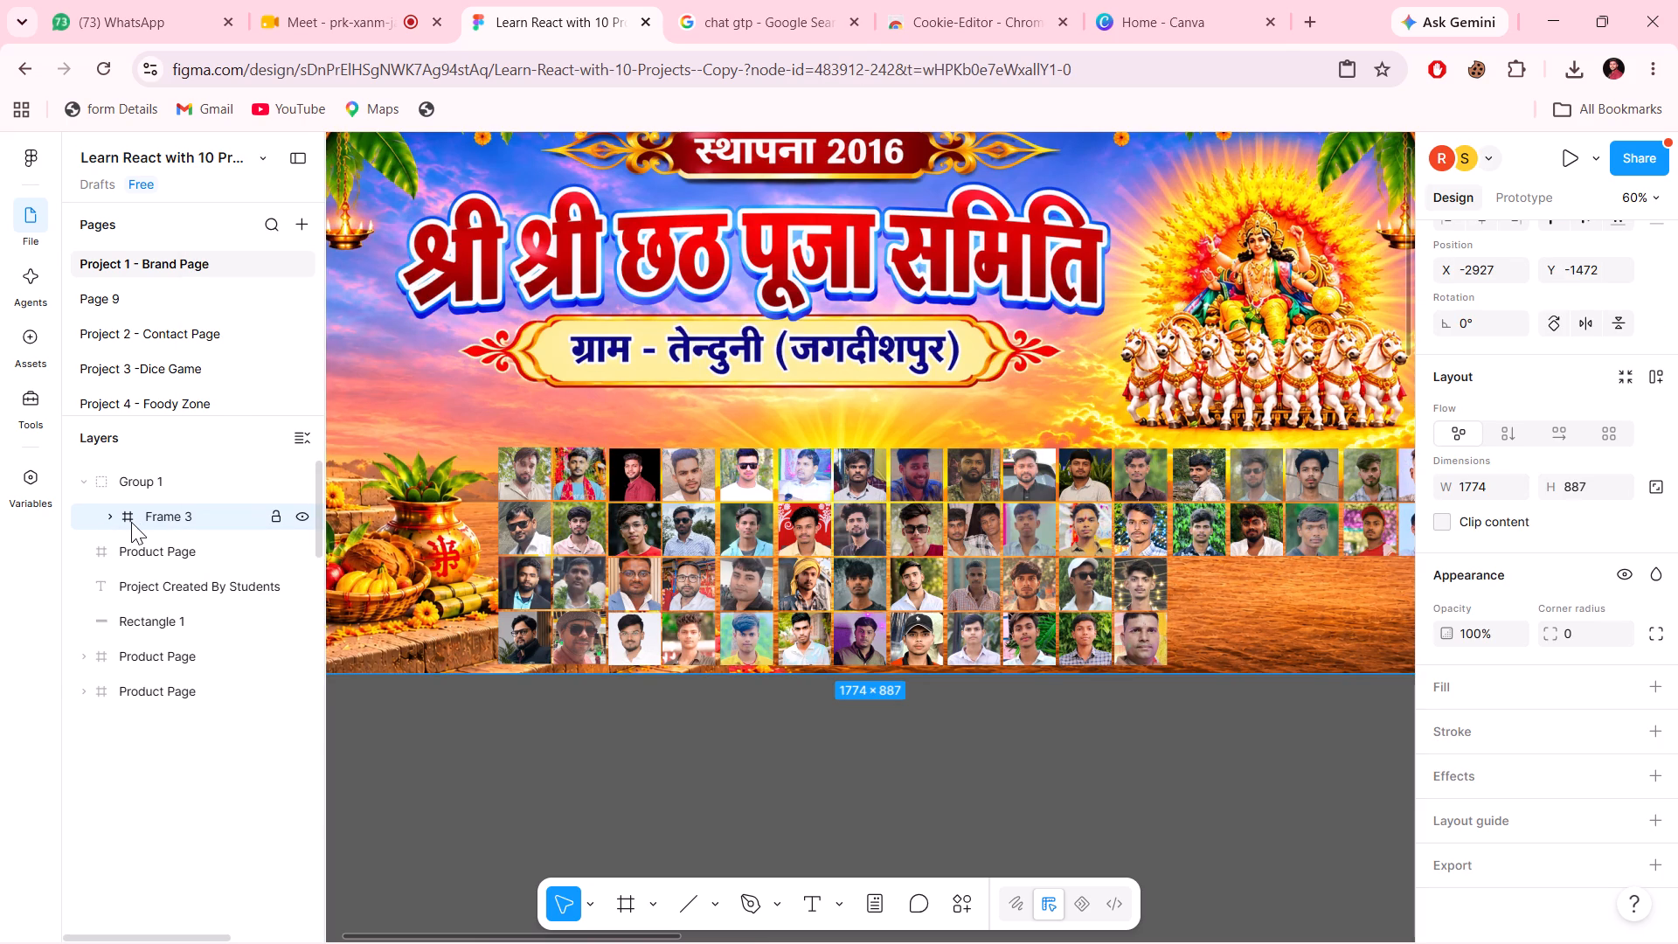
Undo back through the framing and layer changes until the photos and banner image are ungrouped, and clear the selection.
{"action": "key", "text": "ctrl+z"}
{"action": "key", "text": "ctrl+z"}
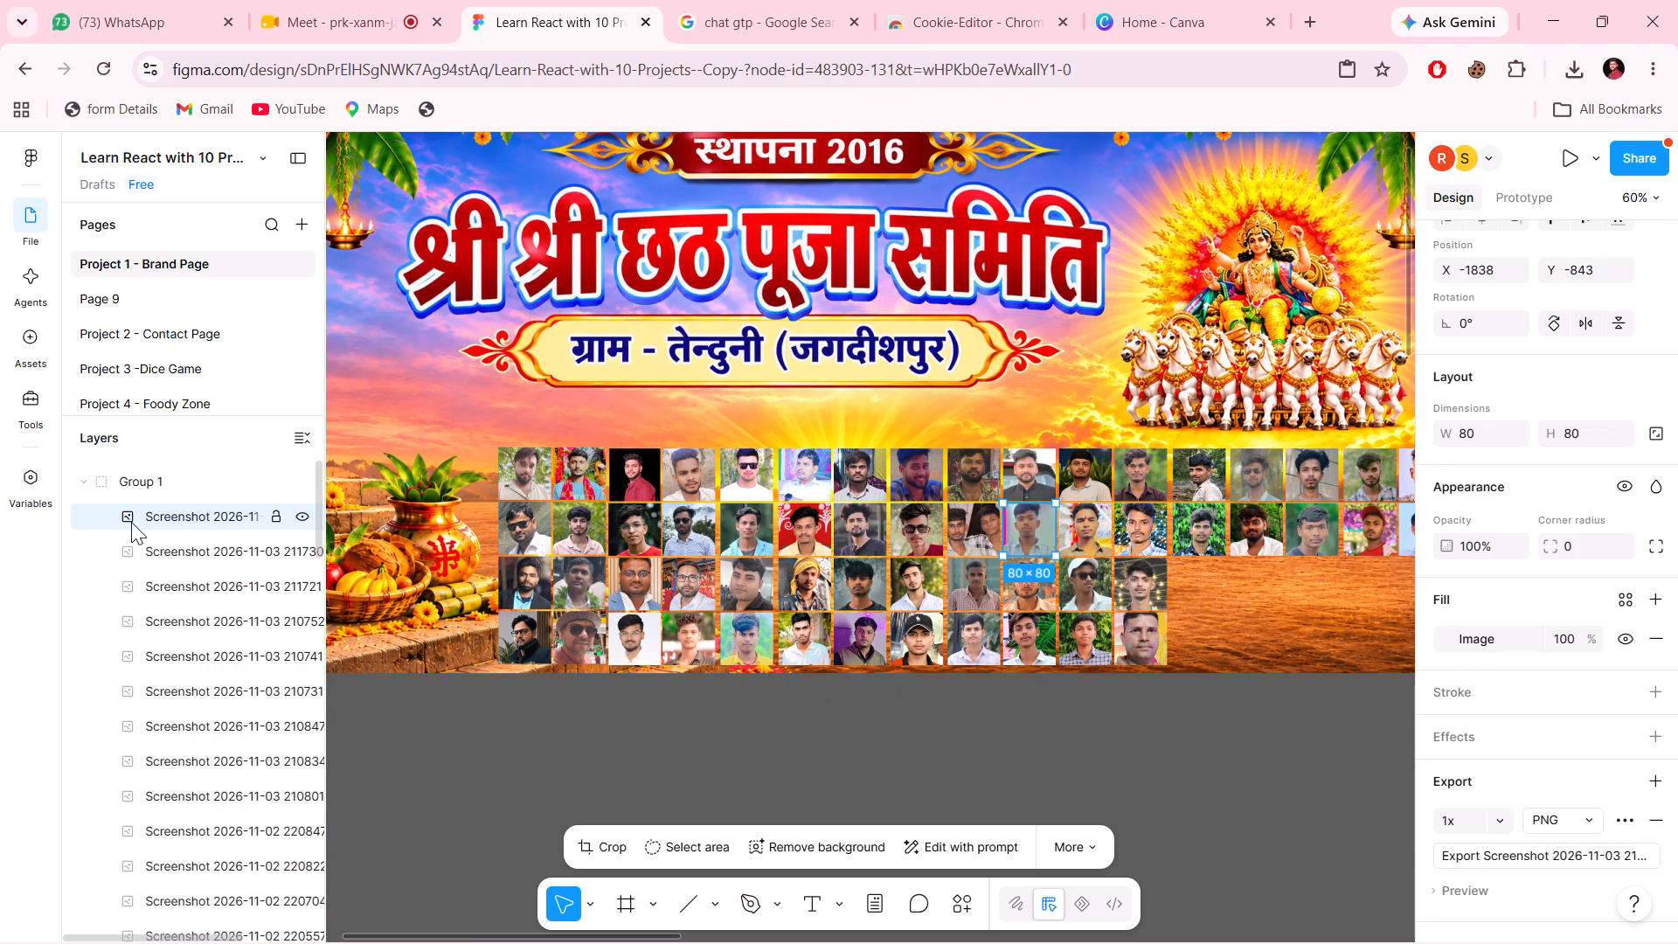
{"action": "key", "text": "ctrl+z"}
{"action": "key", "text": "ctrl+z"}
{"action": "key", "text": "ctrl+z"}
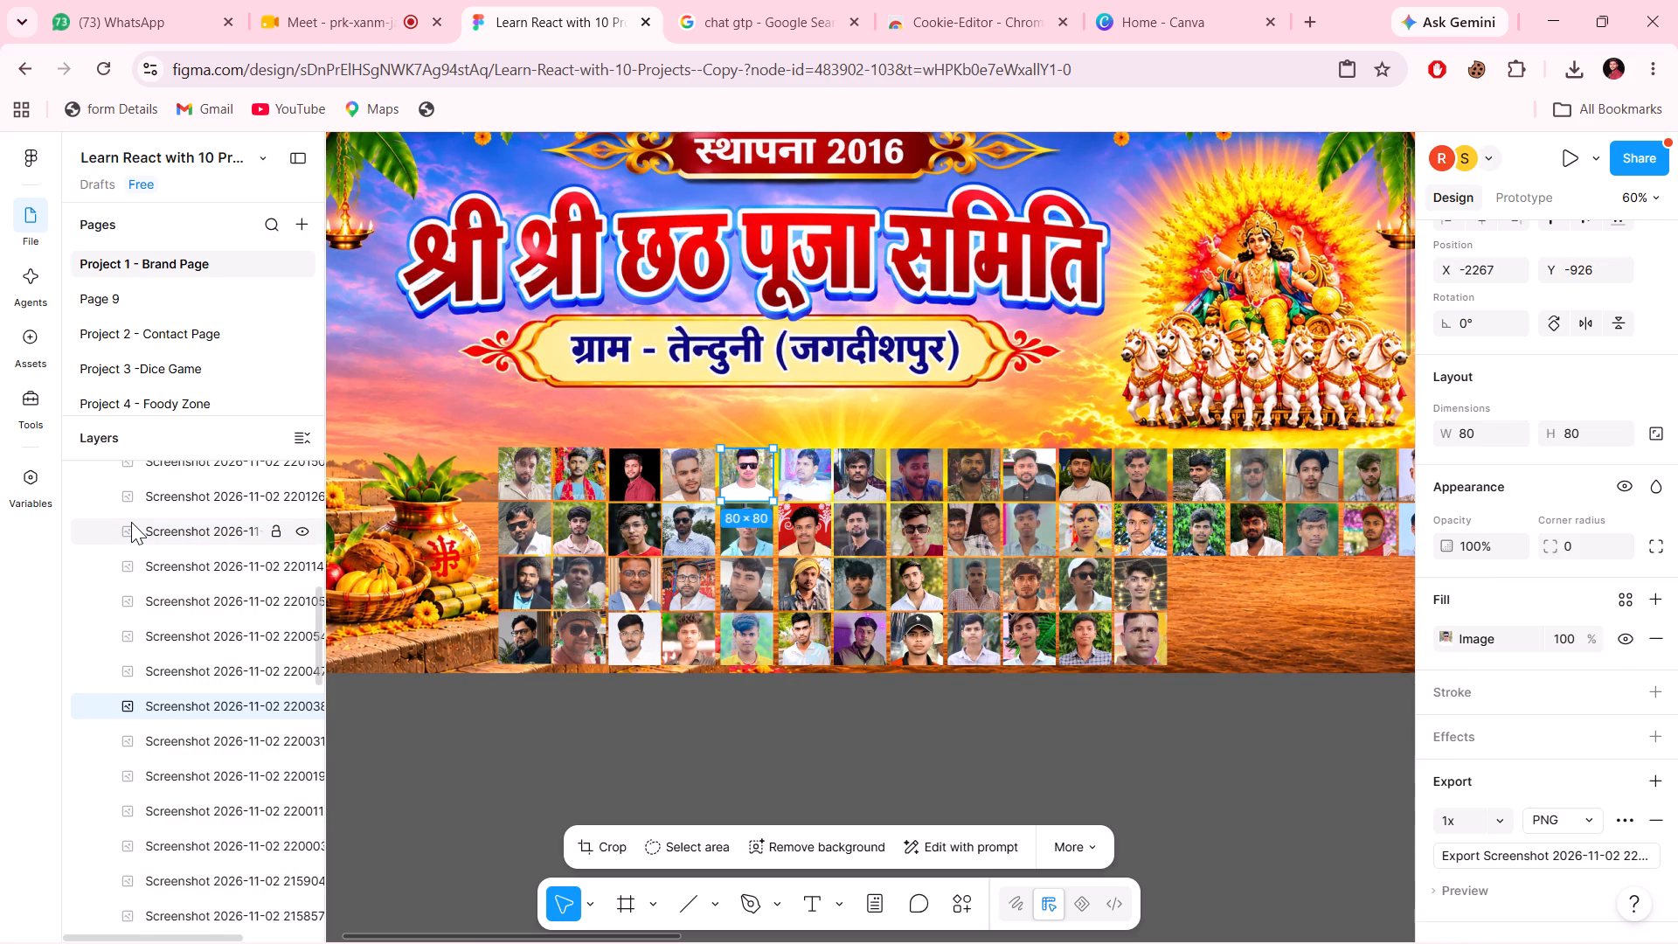
{"action": "scroll", "coordinate": [131, 522], "scroll_direction": "up", "scroll_amount": 9}
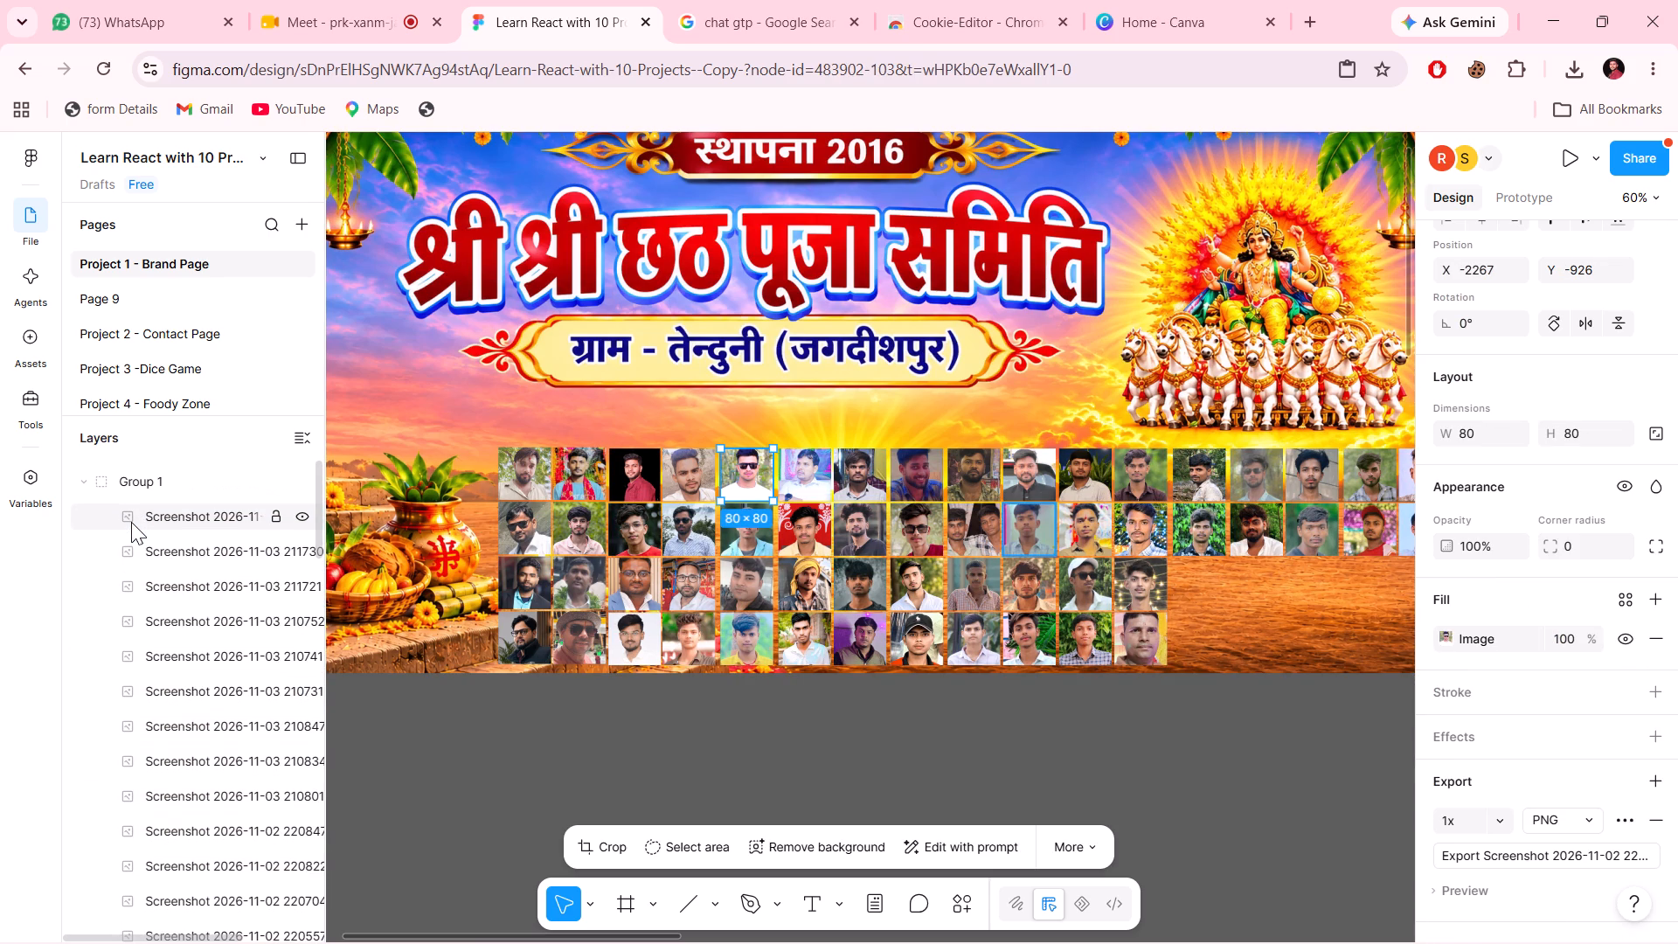
{"action": "key", "text": "ctrl+z"}
{"action": "key", "text": "ctrl+z"}
{"action": "key", "text": "ctrl+z"}
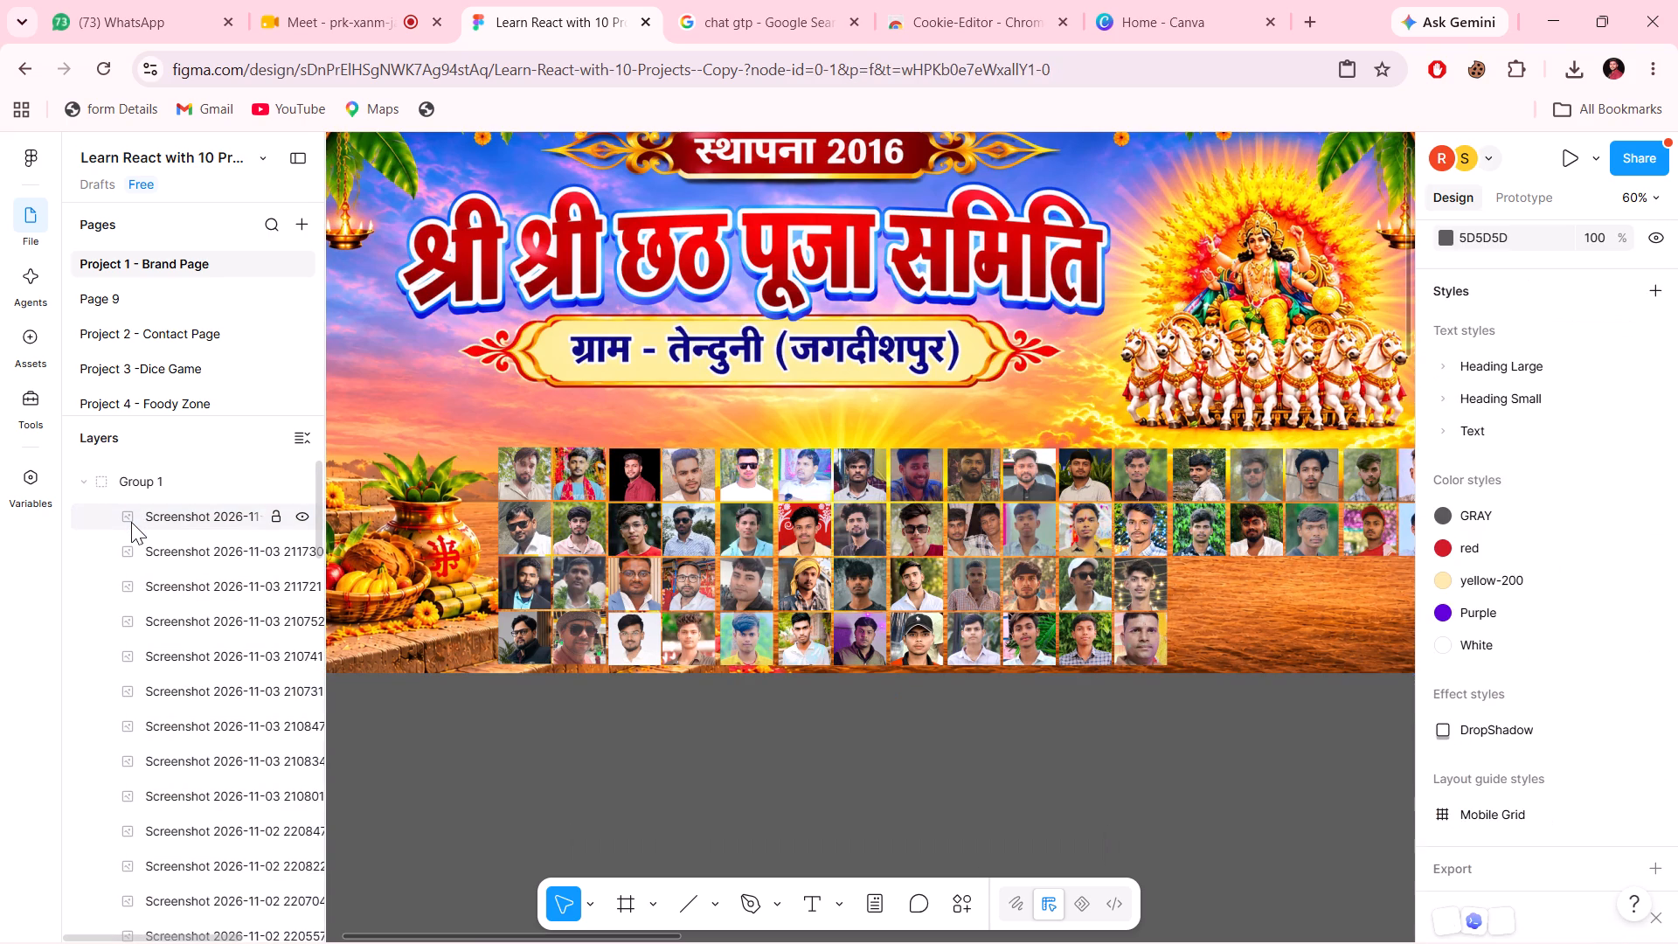
{"action": "key", "text": "ctrl+z"}
{"action": "key", "text": "ctrl+z"}
{"action": "scroll", "coordinate": [131, 522], "scroll_direction": "up", "scroll_amount": 7}
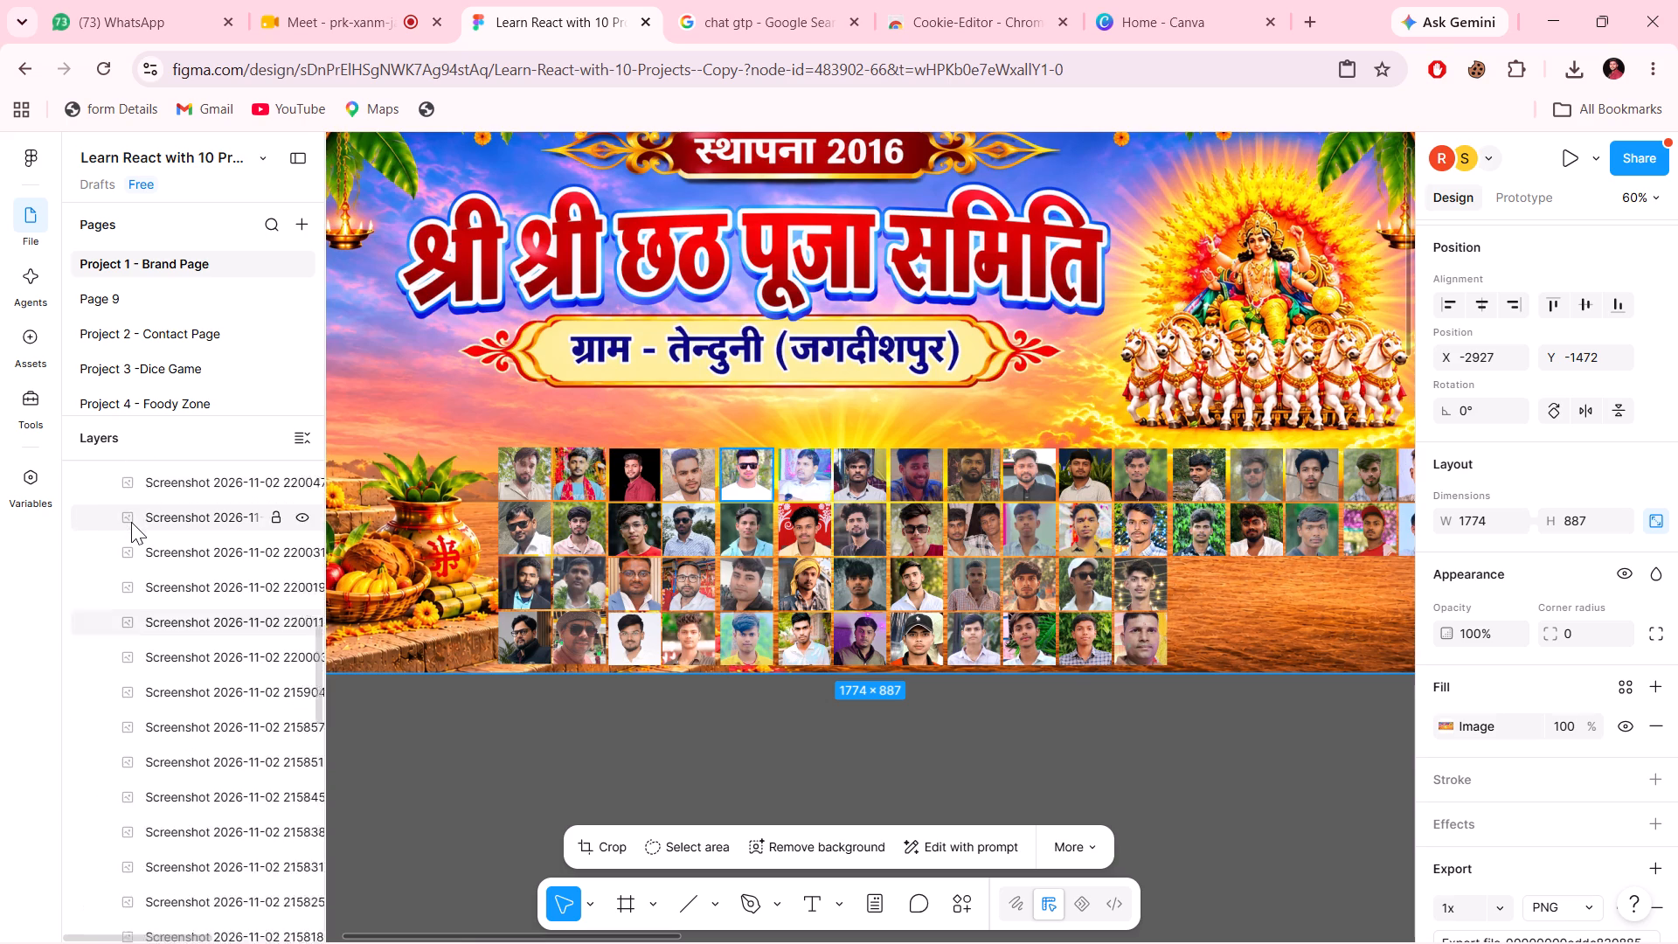
{"action": "scroll", "coordinate": [131, 522], "scroll_direction": "up", "scroll_amount": 6}
{"action": "key", "text": "ctrl+z"}
{"action": "key", "text": "ctrl+z"}
{"action": "key", "text": "ctrl+z"}
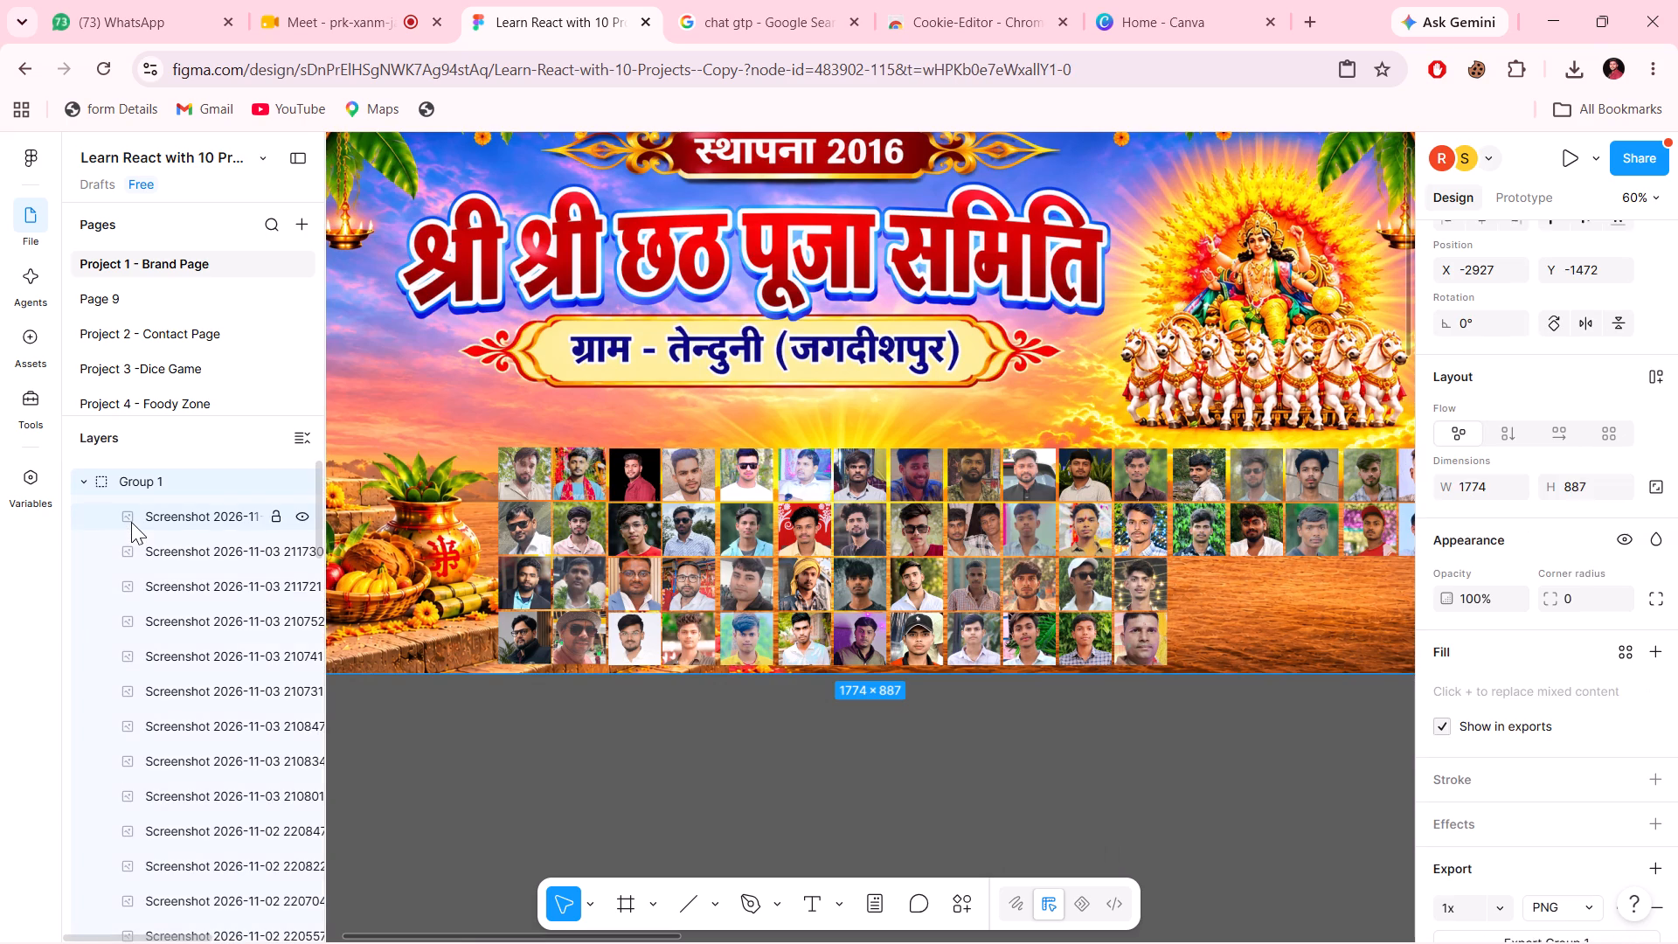
{"action": "key", "text": "ctrl+z"}
{"action": "key", "text": "ctrl+z"}
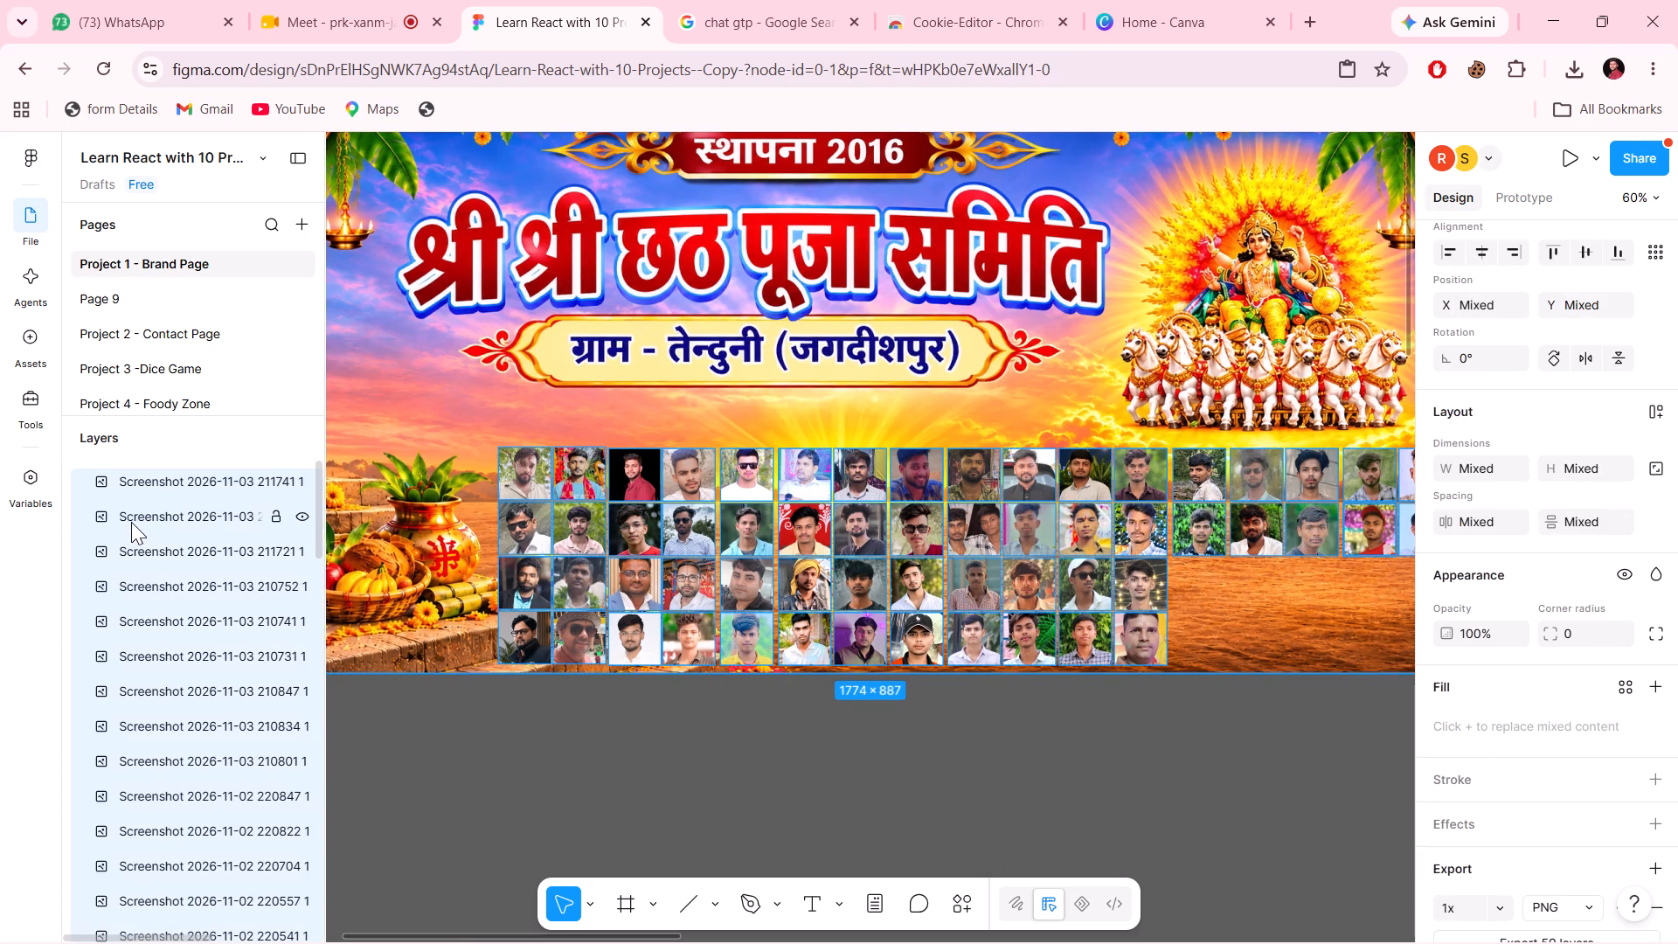
{"action": "scroll", "coordinate": [131, 522], "scroll_direction": "up", "scroll_amount": 16}
{"action": "left_click", "coordinate": [569, 779]}
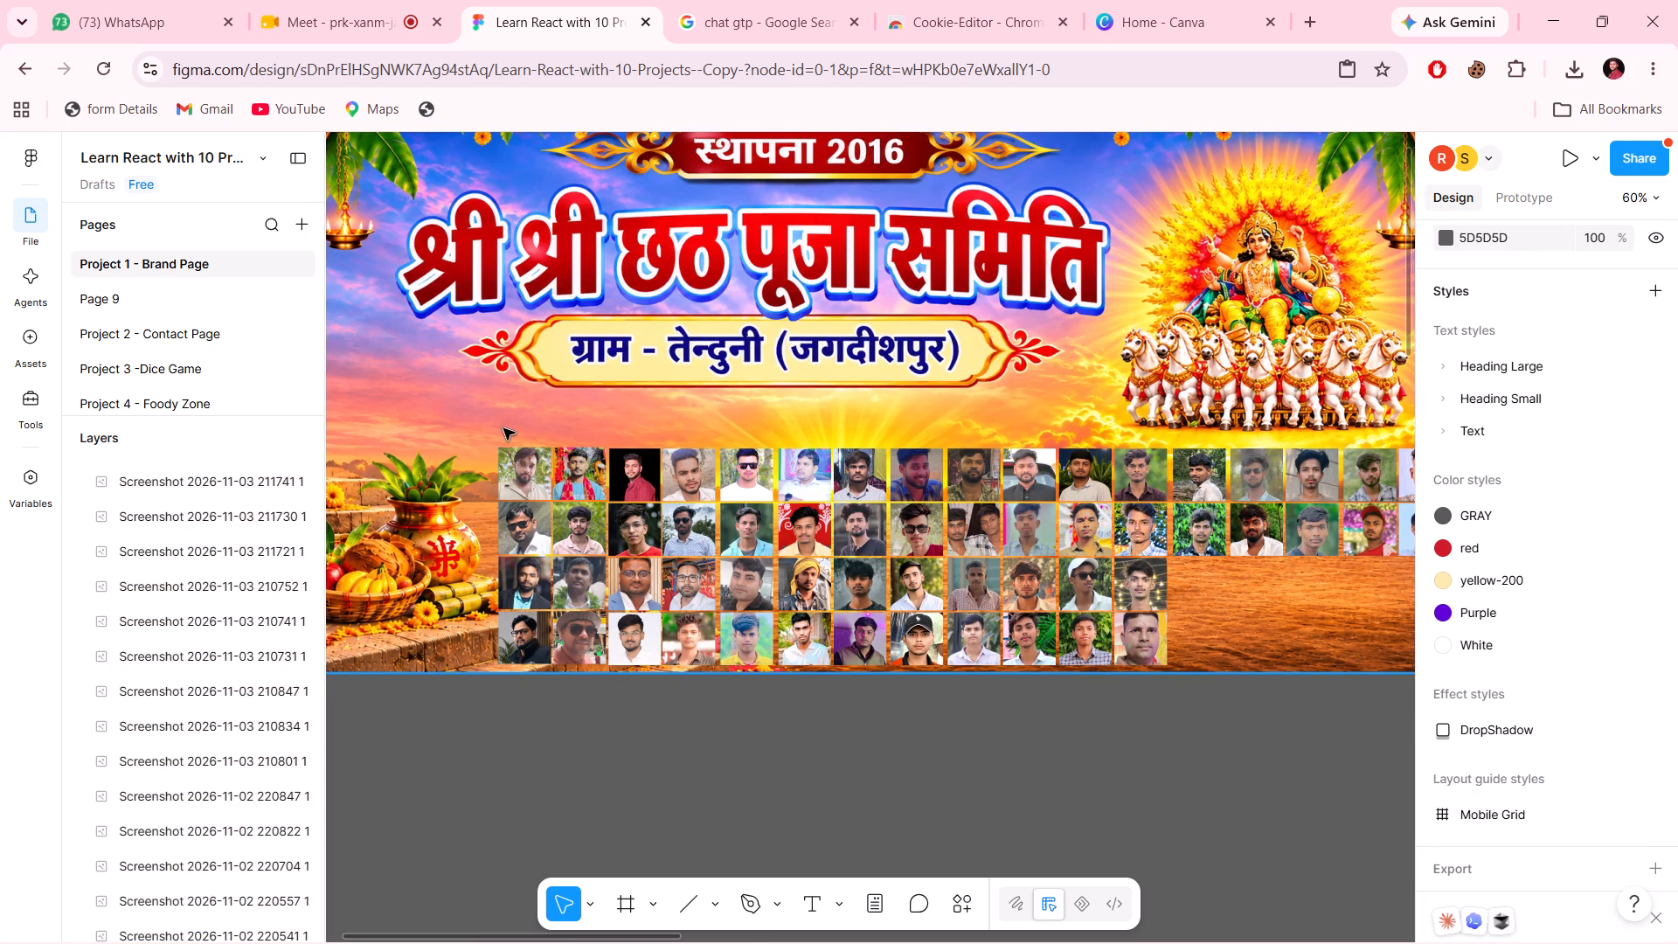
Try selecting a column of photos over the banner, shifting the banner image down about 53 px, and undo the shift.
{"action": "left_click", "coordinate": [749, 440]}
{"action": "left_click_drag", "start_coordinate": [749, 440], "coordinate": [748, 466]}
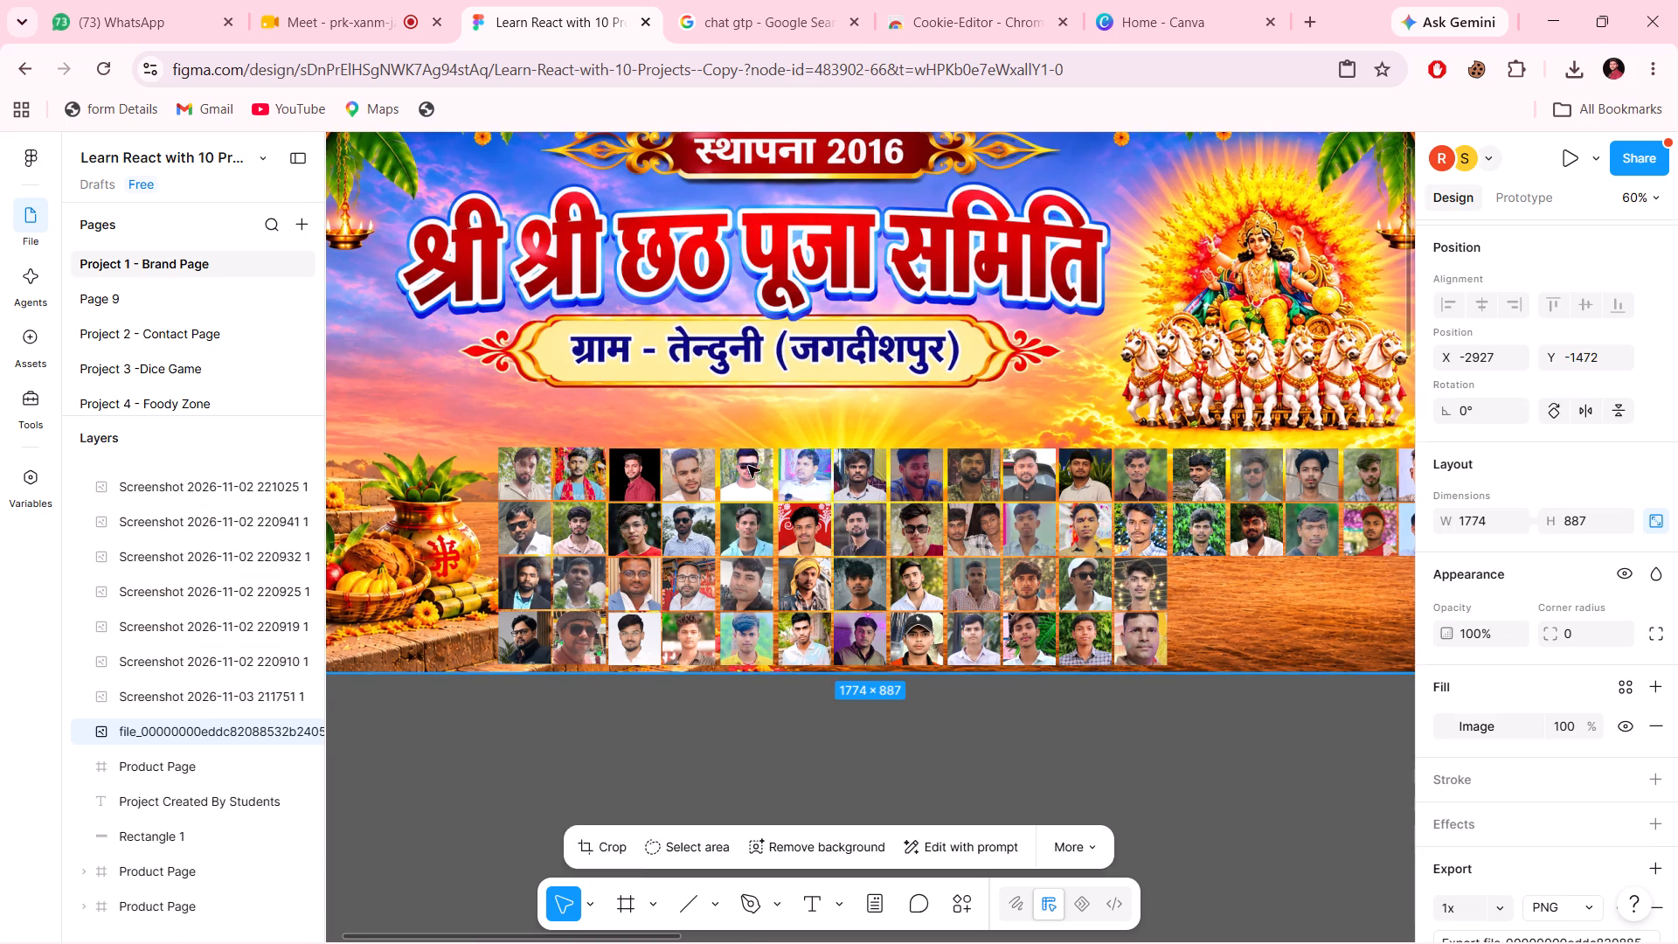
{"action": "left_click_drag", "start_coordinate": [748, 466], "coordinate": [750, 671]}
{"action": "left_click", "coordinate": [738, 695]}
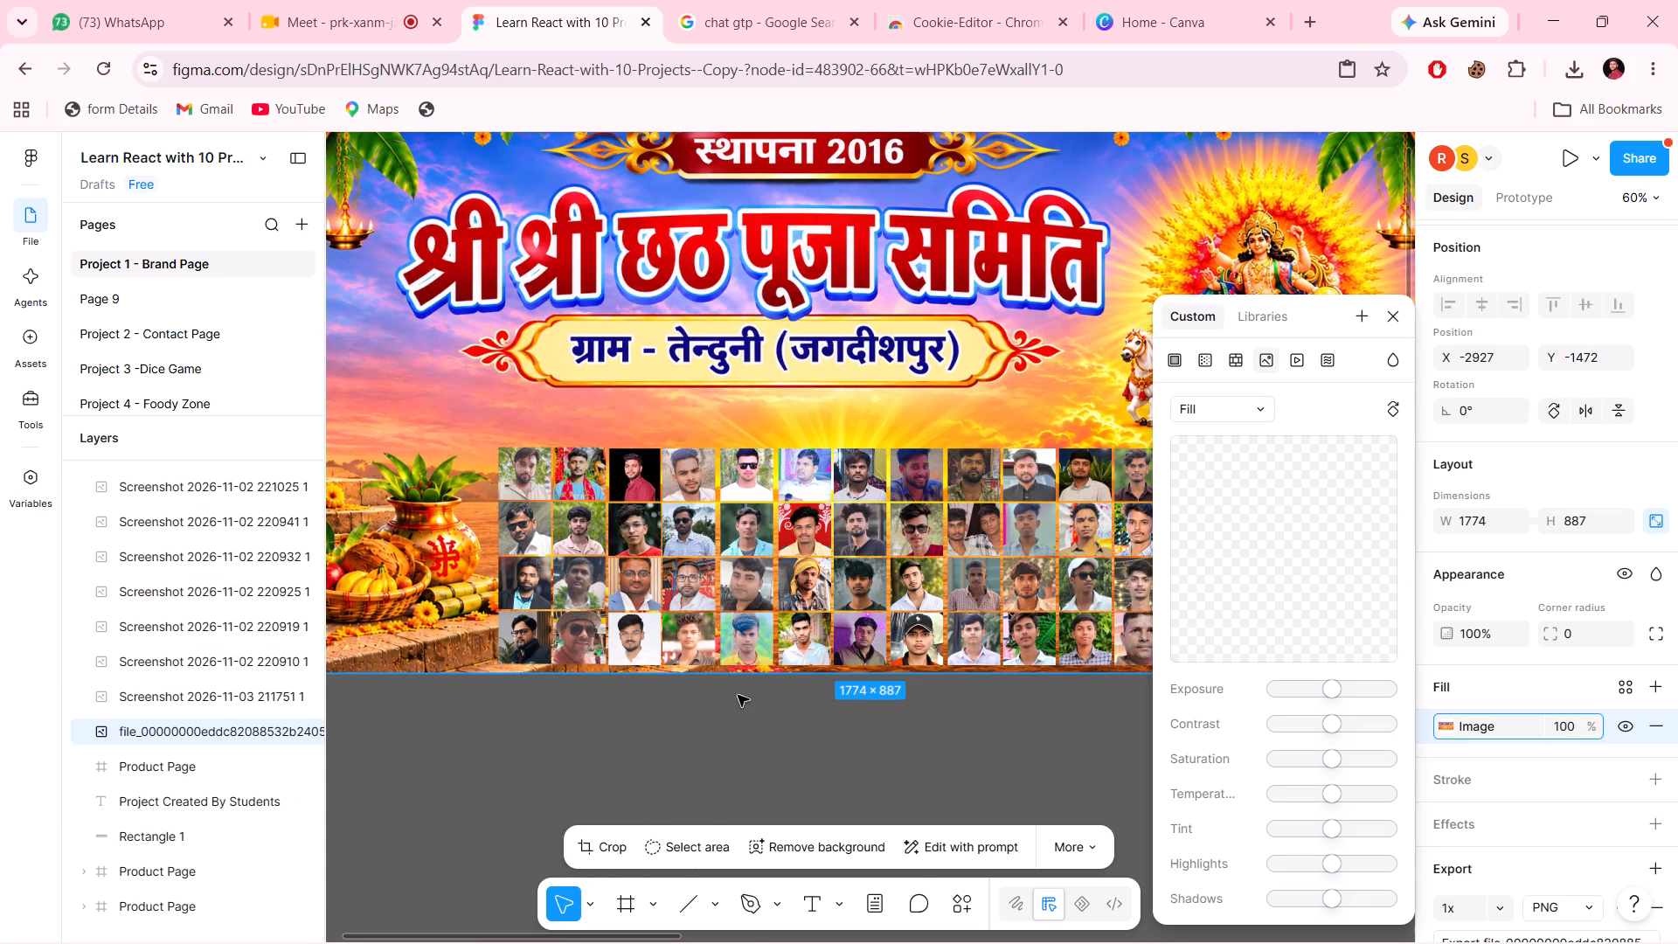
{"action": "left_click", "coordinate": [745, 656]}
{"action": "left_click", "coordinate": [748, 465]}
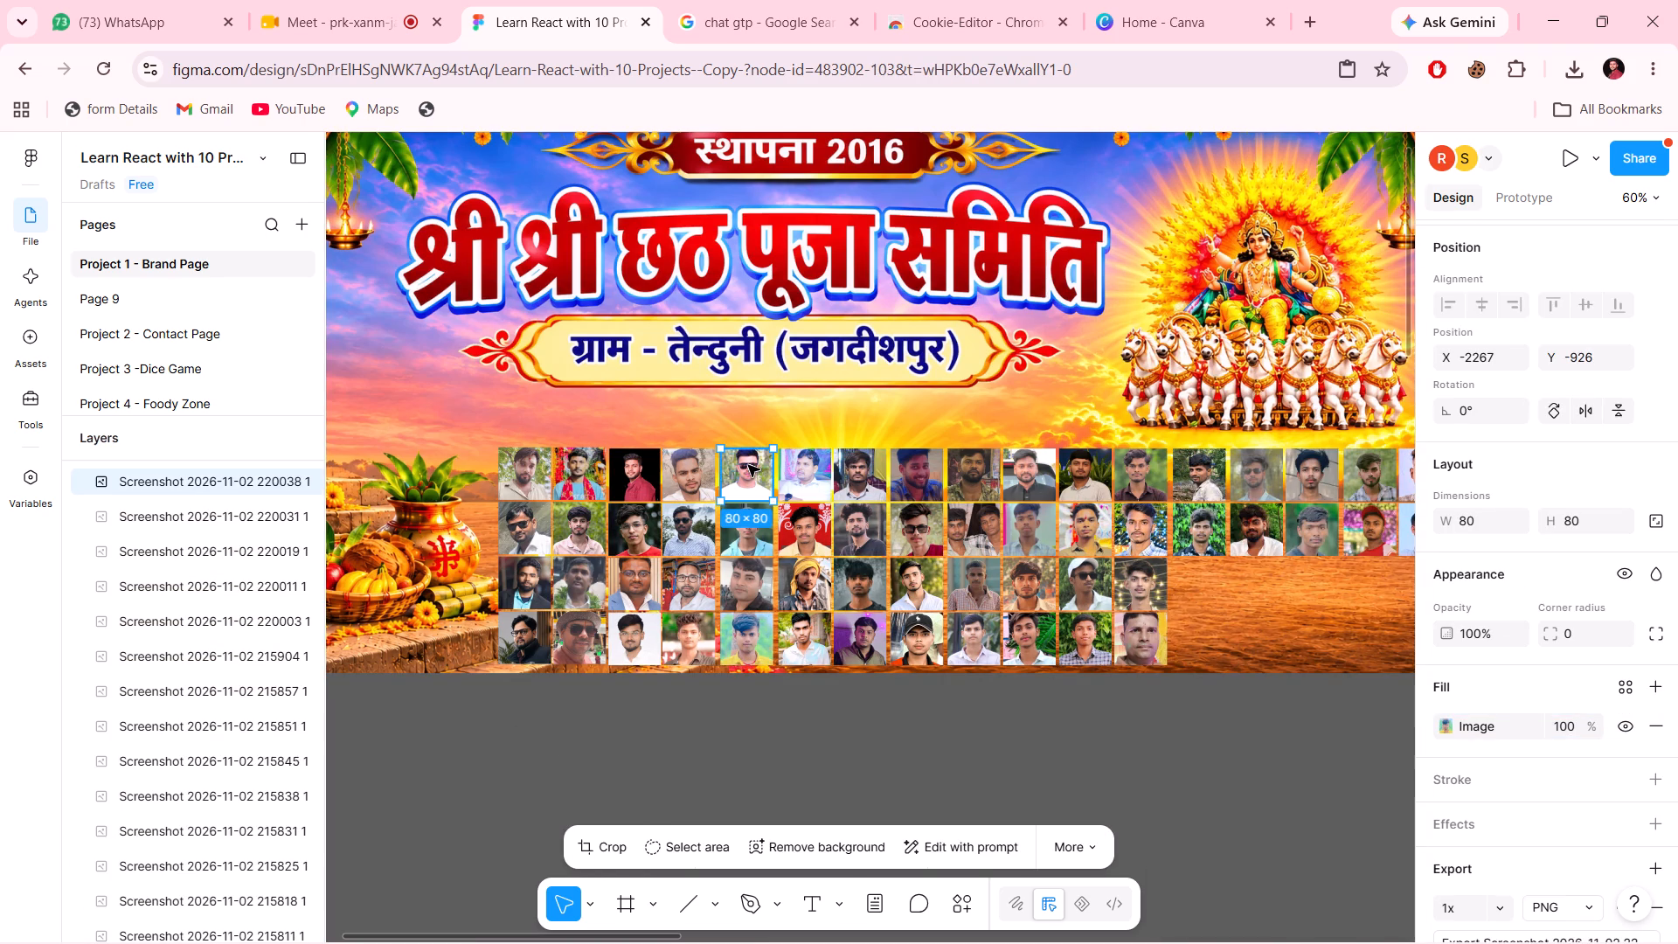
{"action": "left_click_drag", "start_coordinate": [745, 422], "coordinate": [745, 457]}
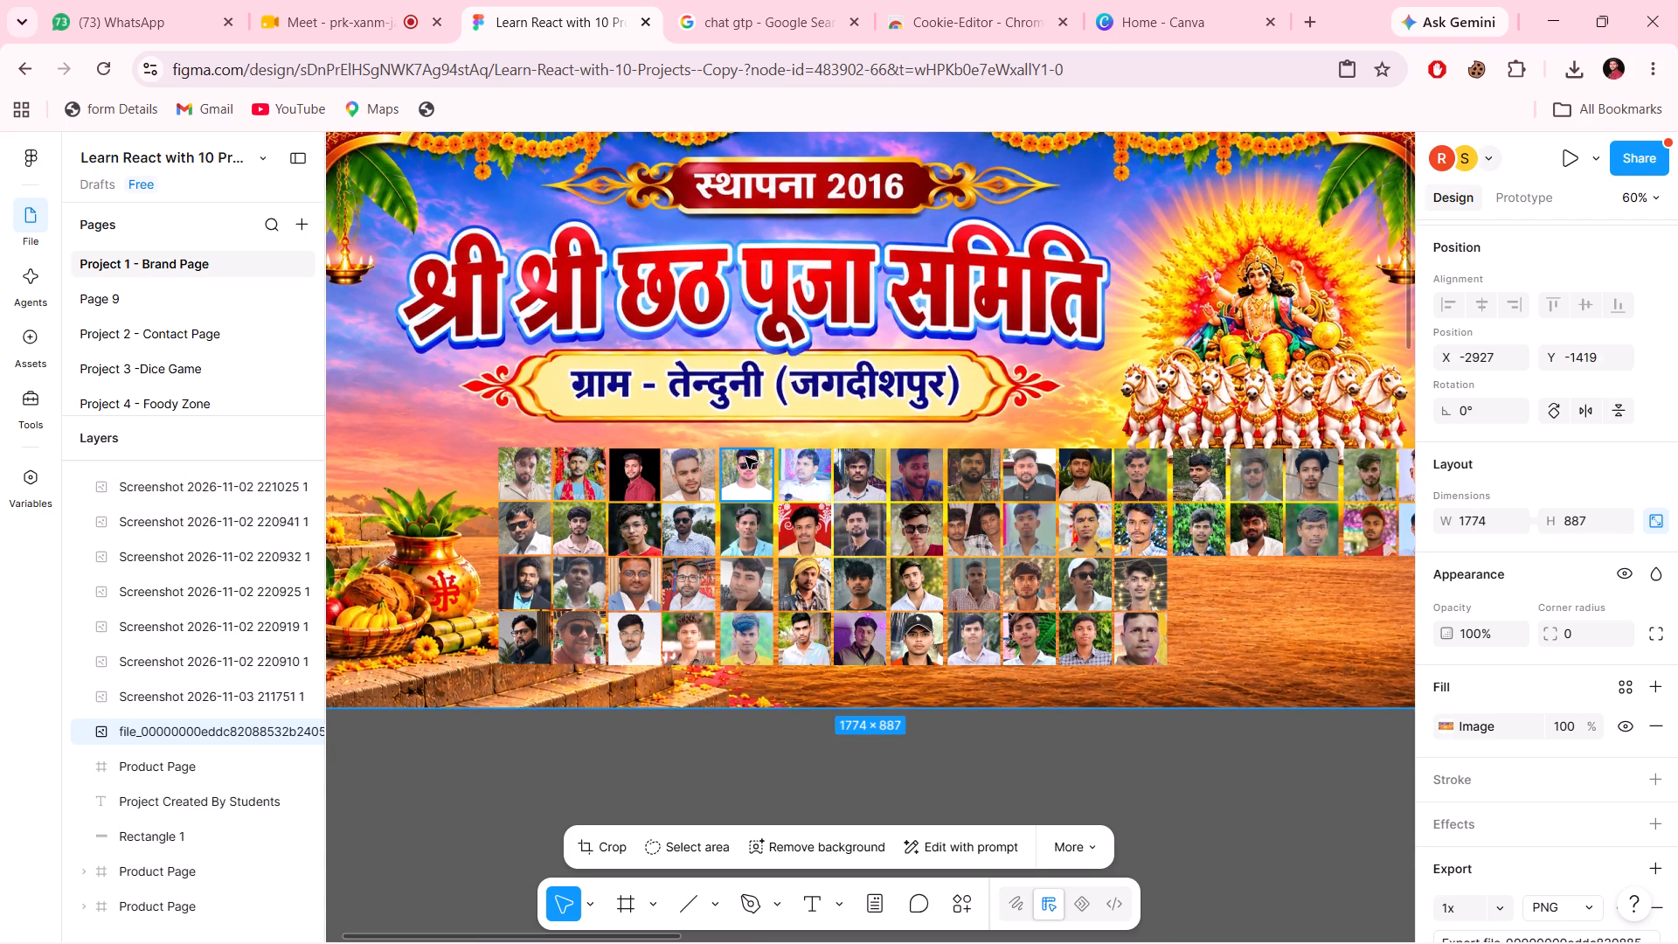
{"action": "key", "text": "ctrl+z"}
Lock the banner image layer at the bottom of the screenshot layers.
{"action": "scroll", "coordinate": [194, 649], "scroll_direction": "down", "scroll_amount": 5}
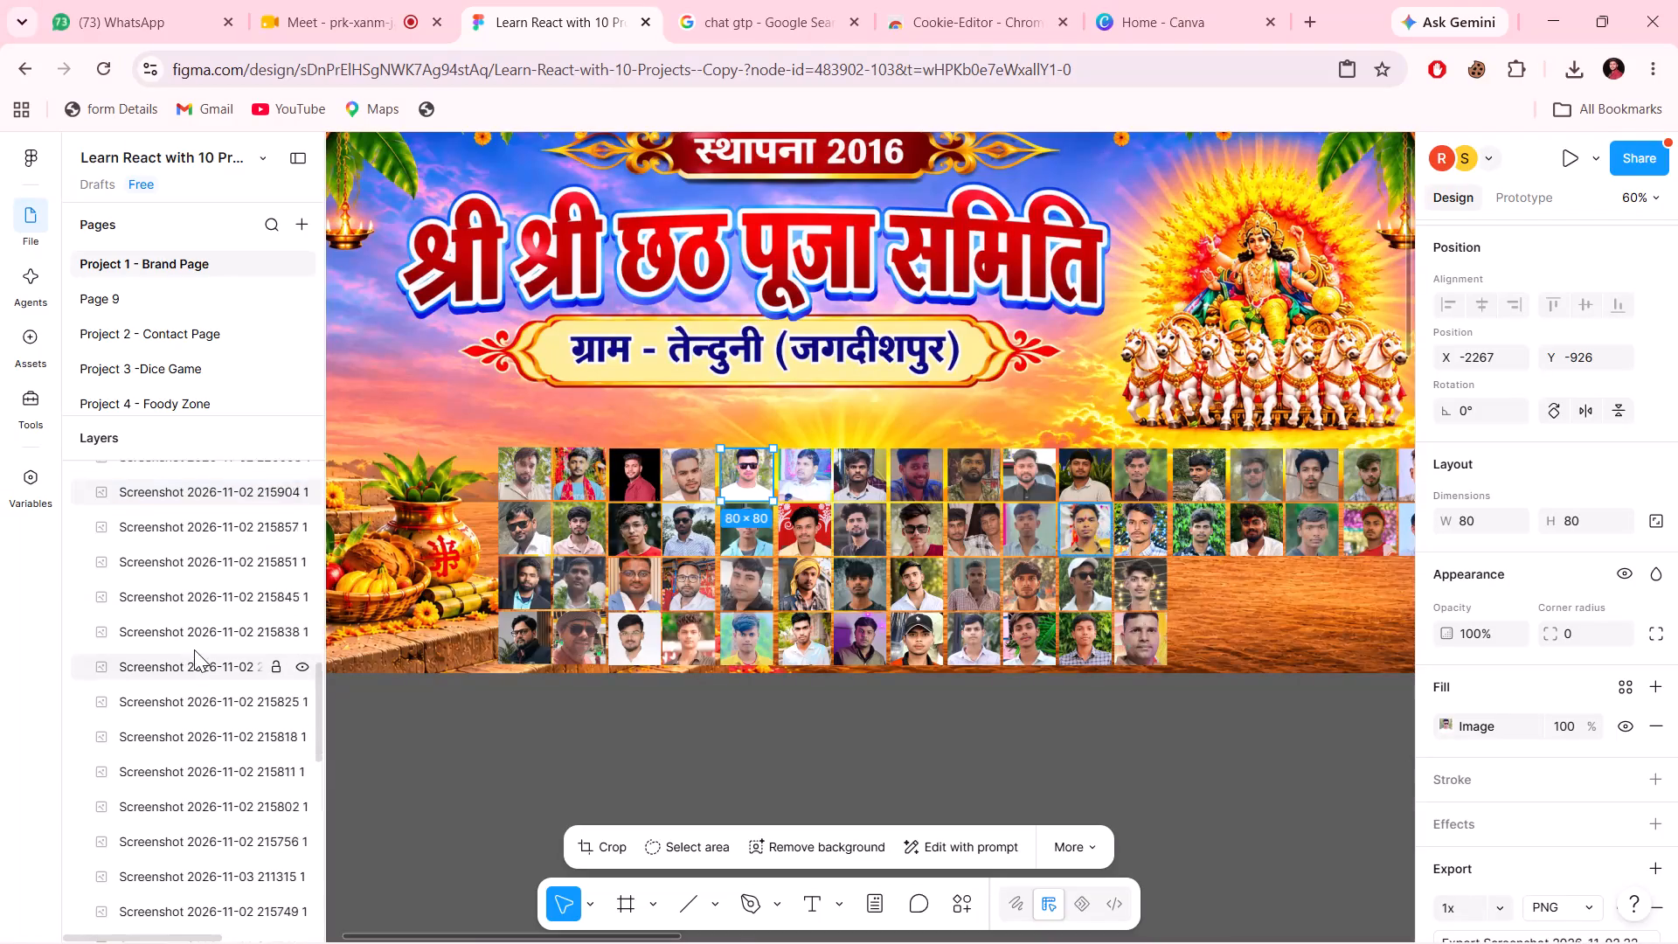
{"action": "scroll", "coordinate": [194, 649], "scroll_direction": "down", "scroll_amount": 1}
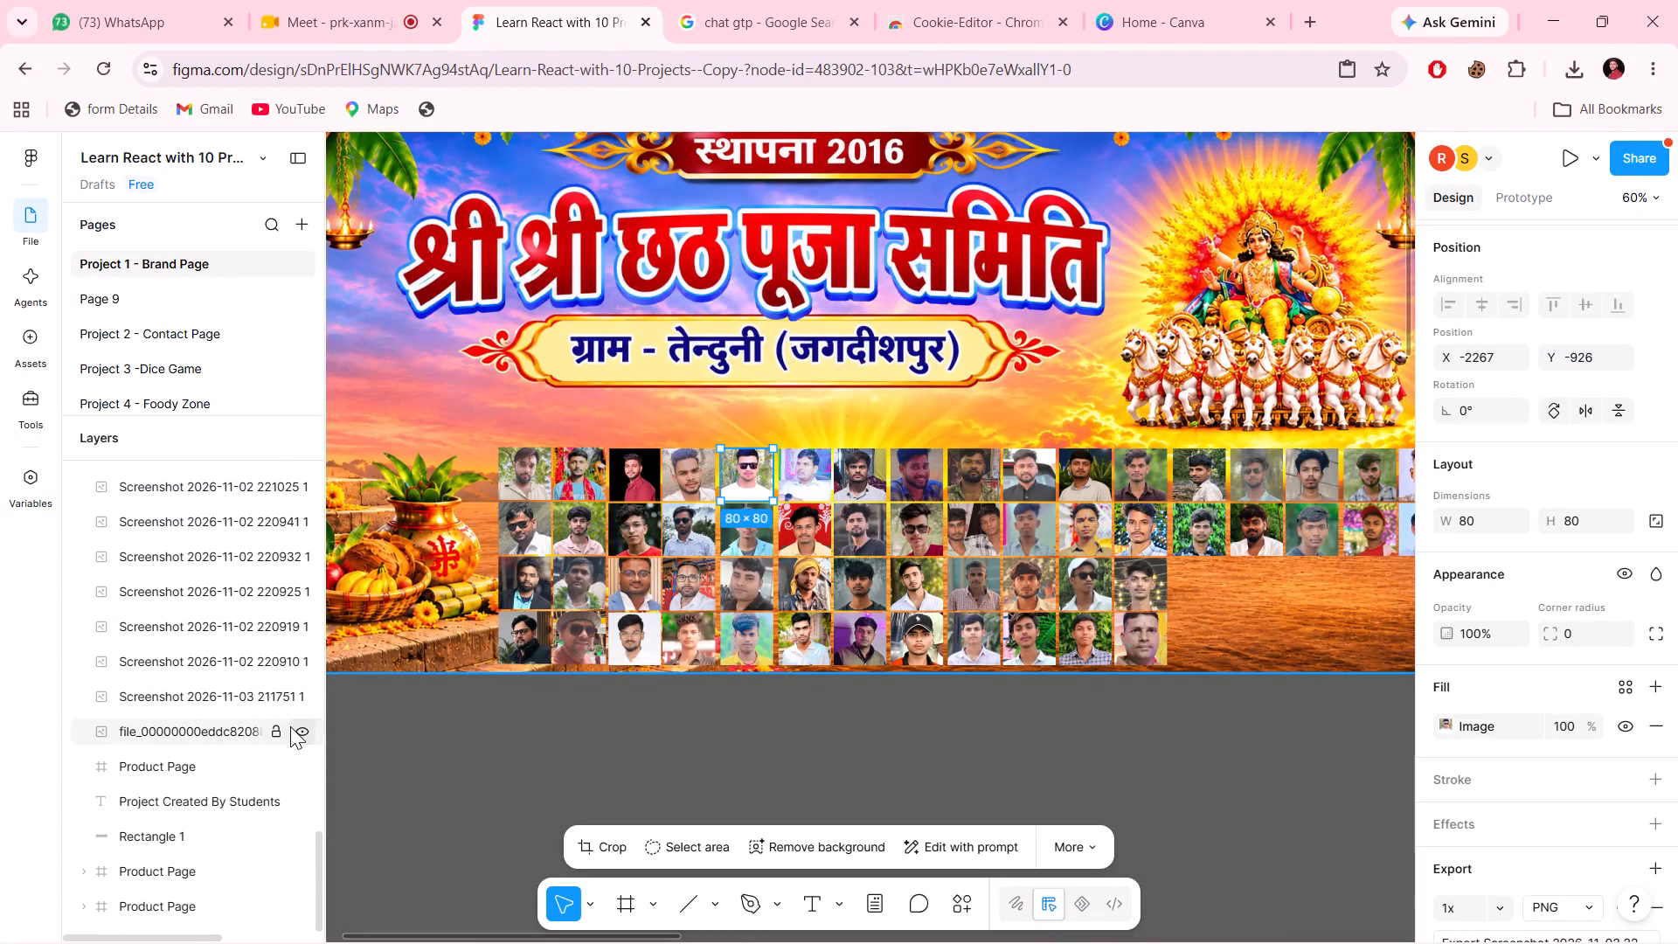
{"action": "left_click", "coordinate": [271, 727]}
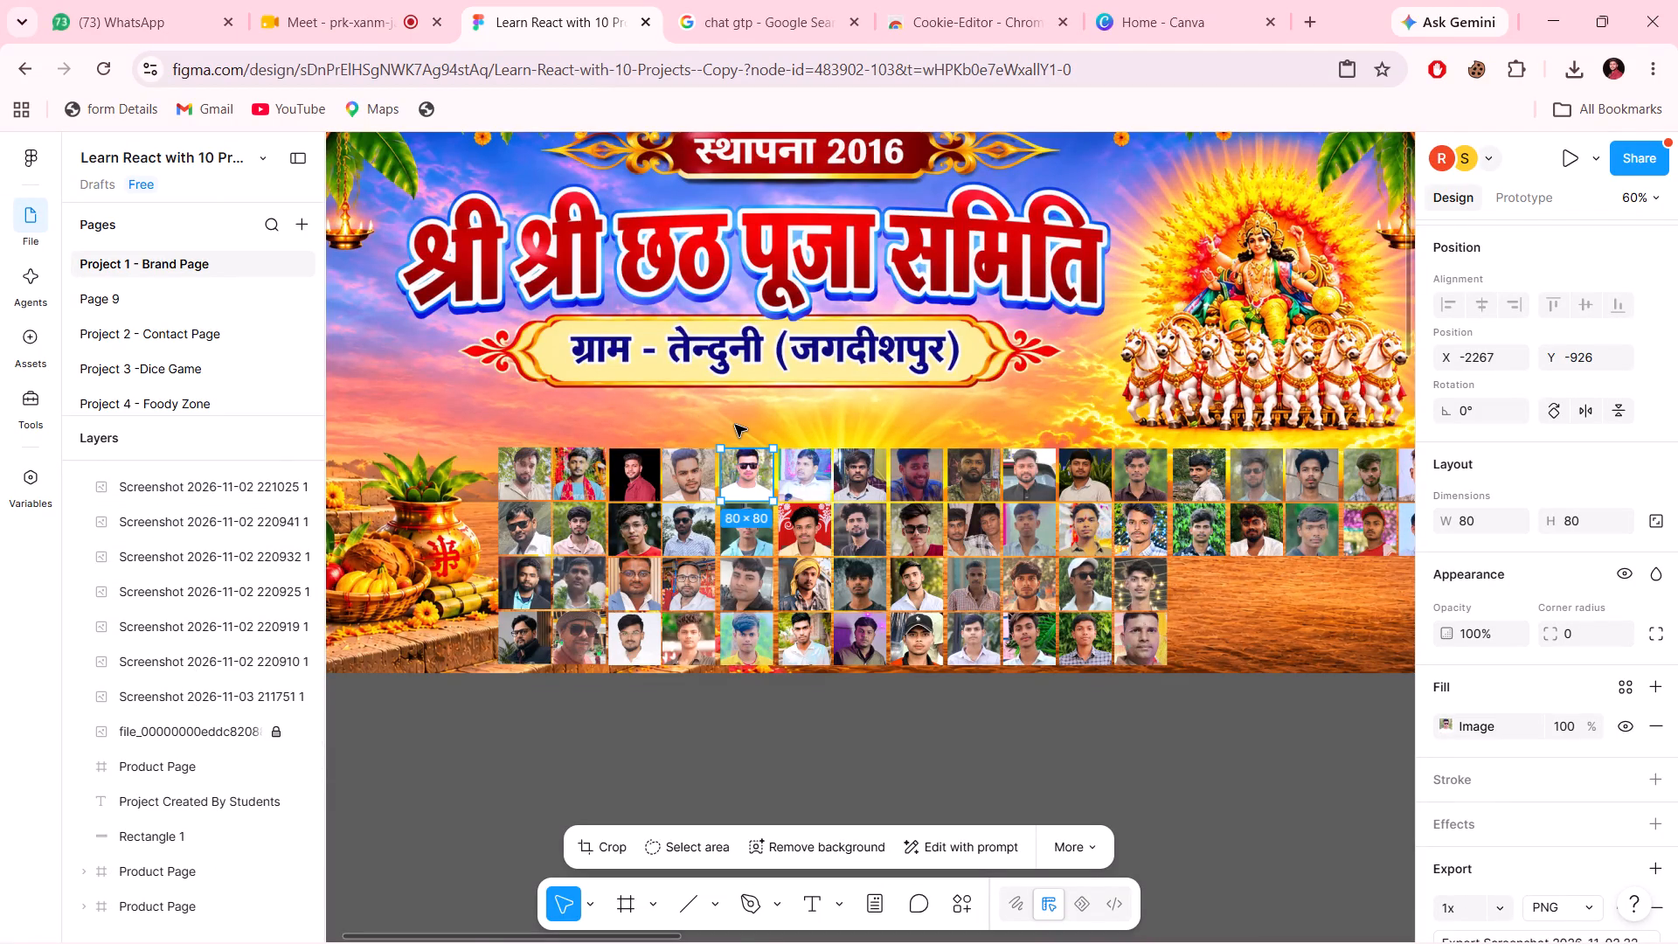
Select the four photos in the fifth column and nudge them left to X -2270, keeping their width at 80.
{"action": "left_click", "coordinate": [742, 427]}
{"action": "left_click_drag", "start_coordinate": [742, 427], "coordinate": [748, 641]}
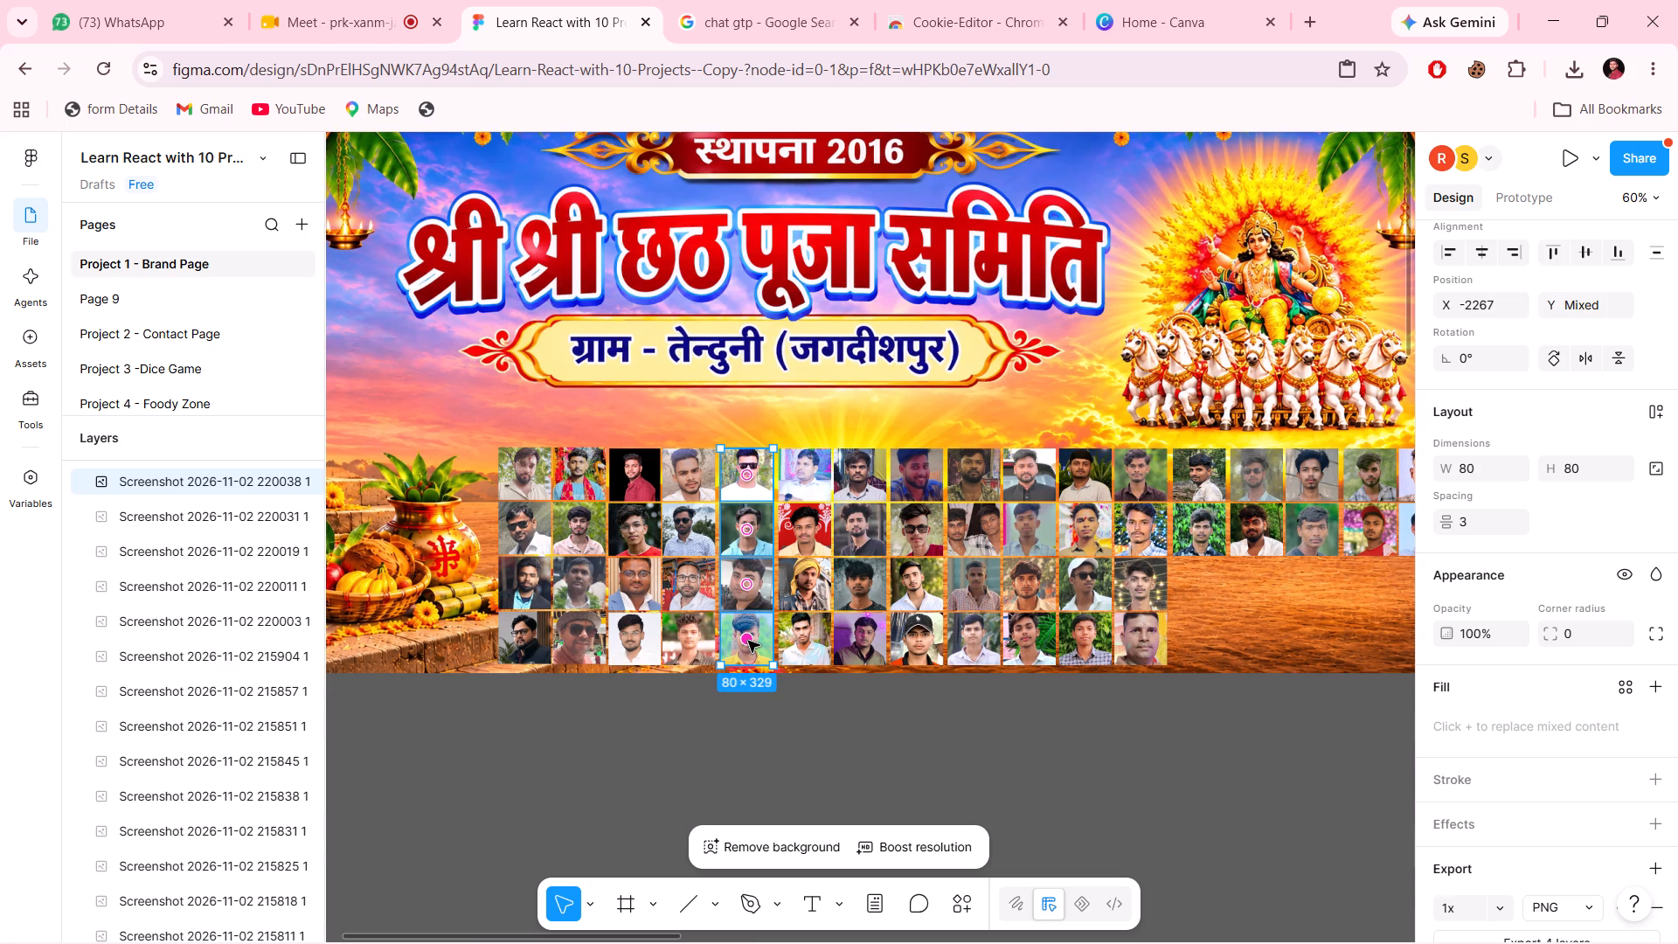
{"action": "key", "text": "shift+Left"}
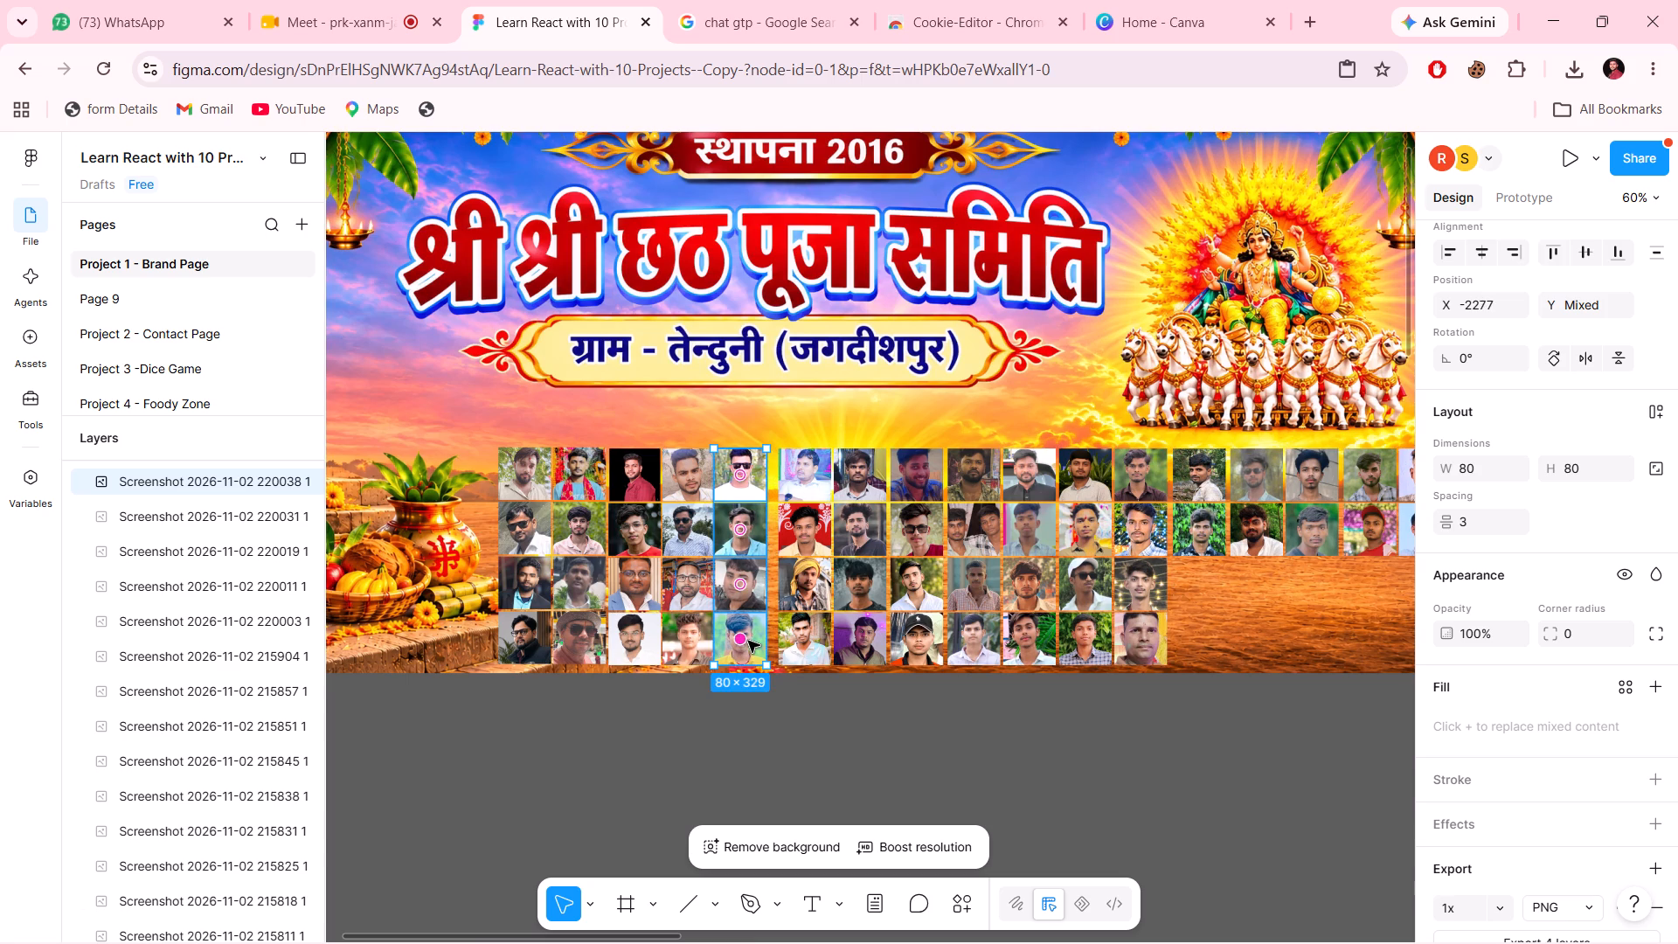
{"action": "key", "text": "ctrl+Right"}
{"action": "key", "text": "ctrl+Right"}
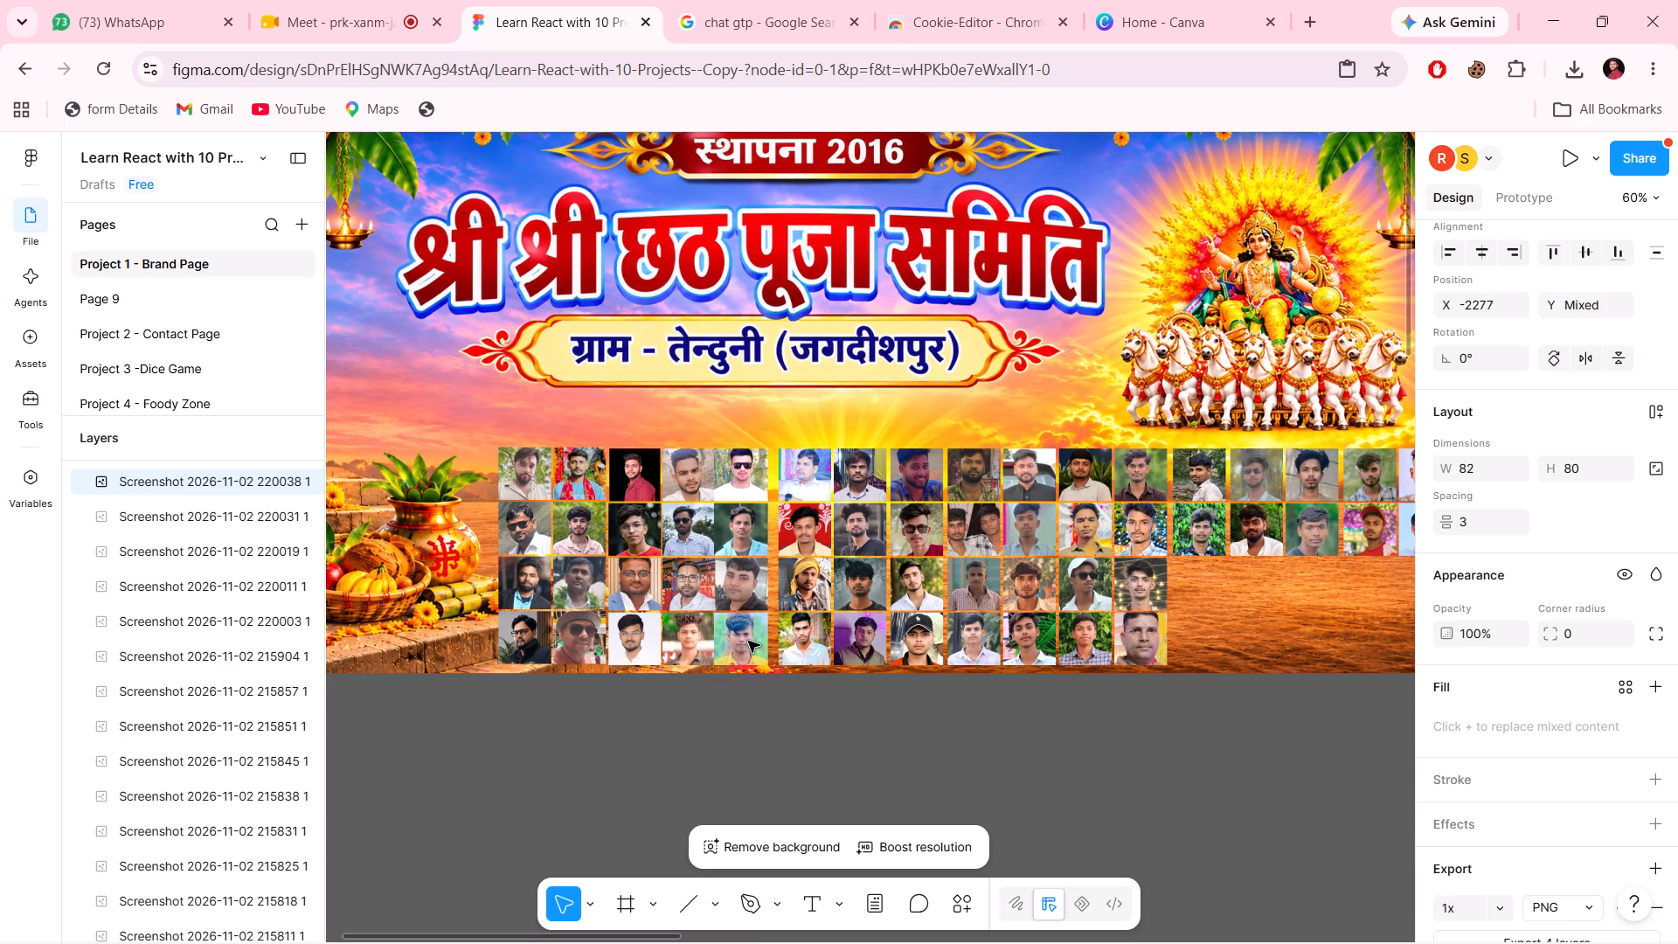
{"action": "key", "text": "ctrl+Left"}
{"action": "key", "text": "ctrl+Left"}
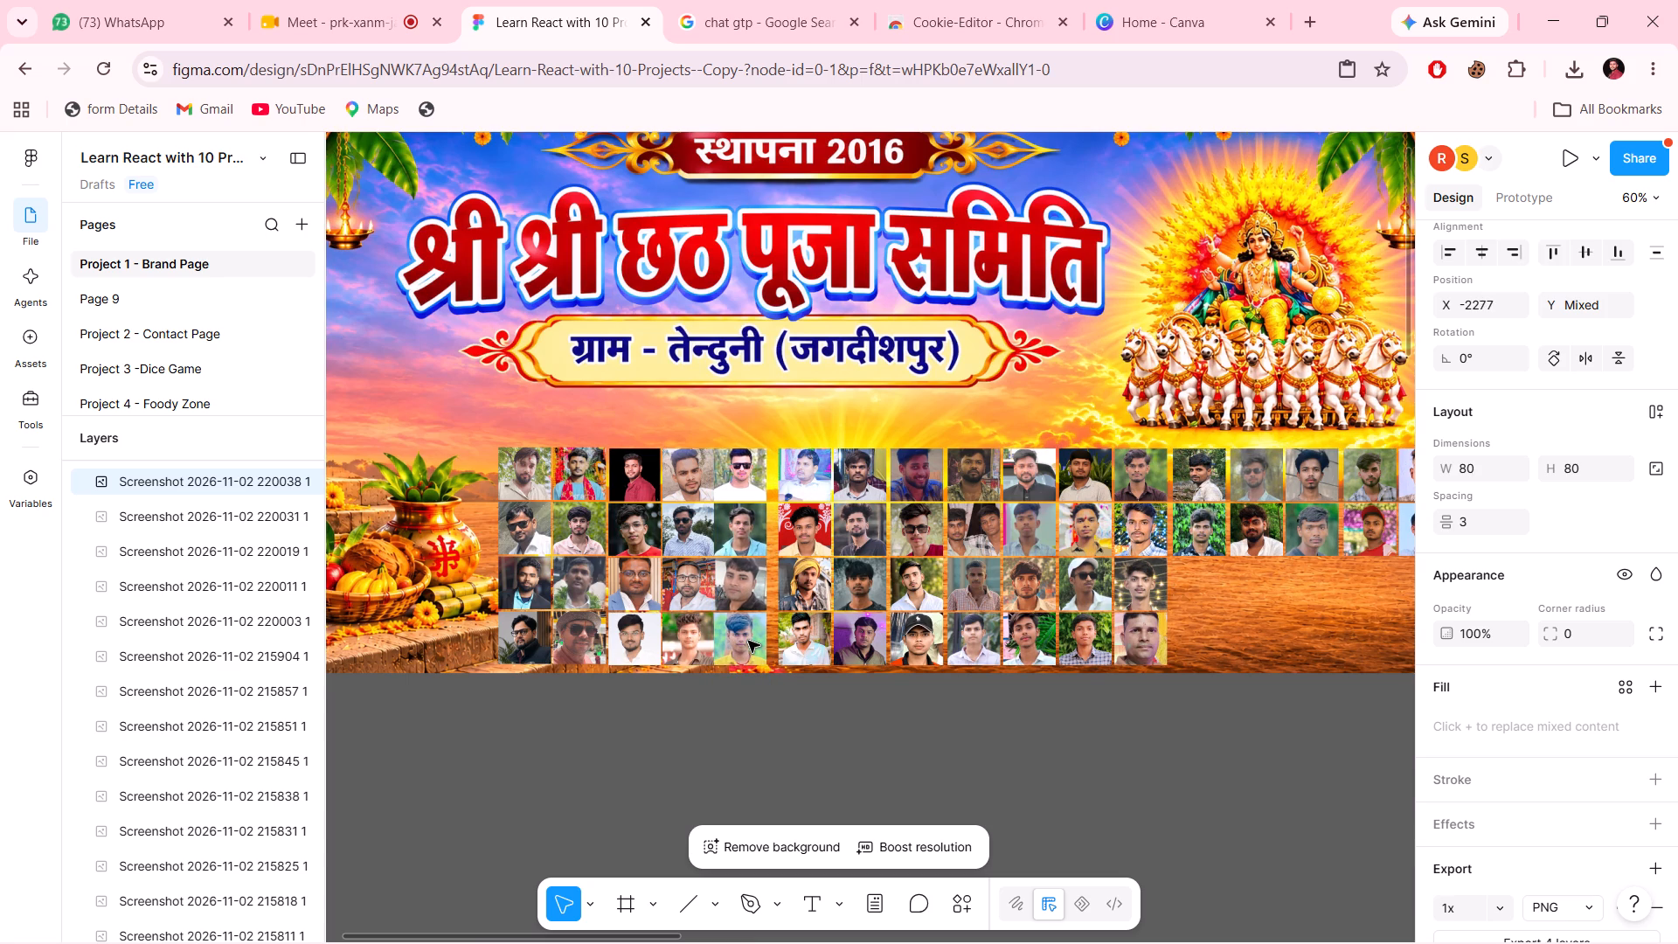
{"action": "key", "text": "shift+Right"}
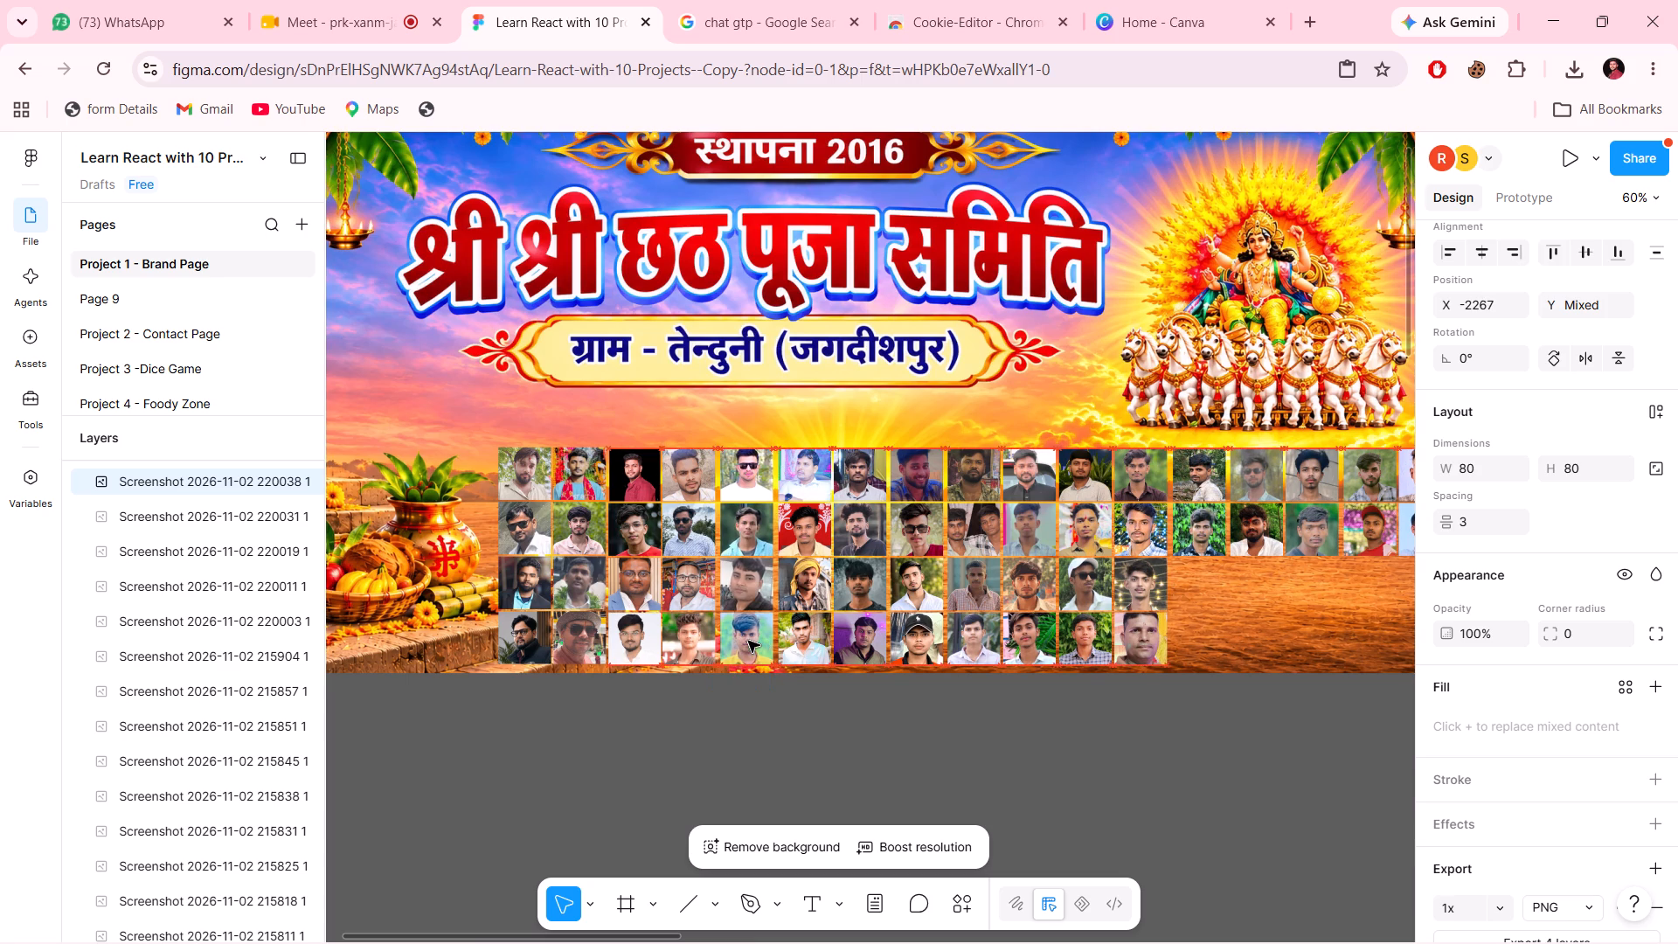
{"action": "key", "text": "Left"}
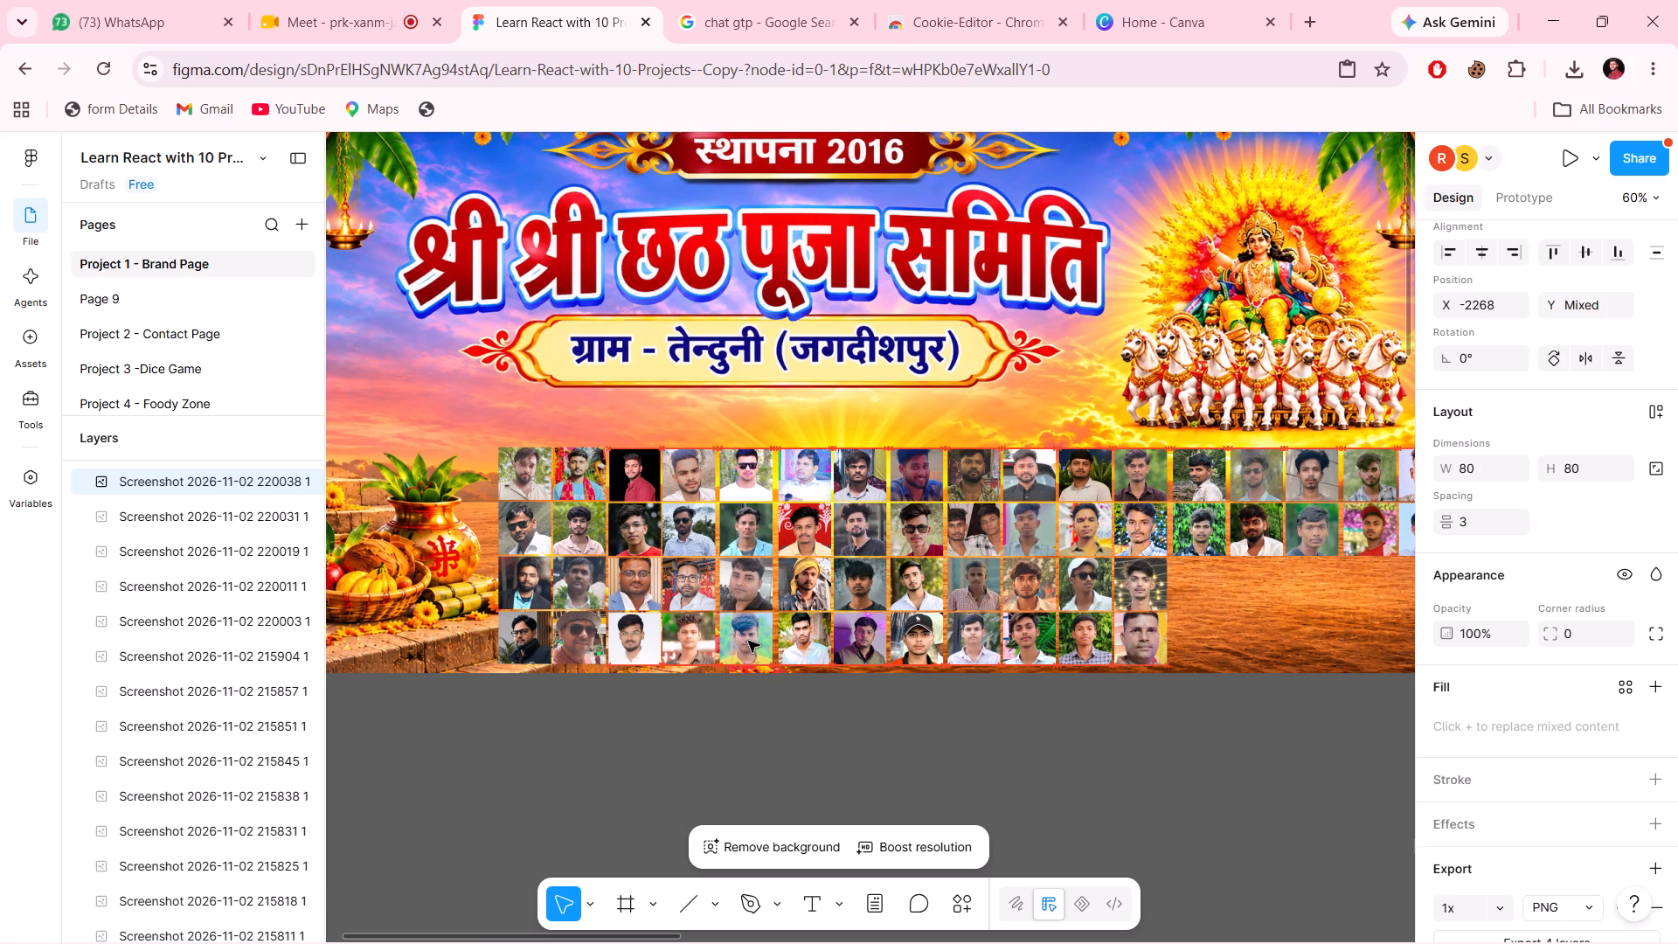
{"action": "key", "text": "Left"}
{"action": "key", "text": "Left"}
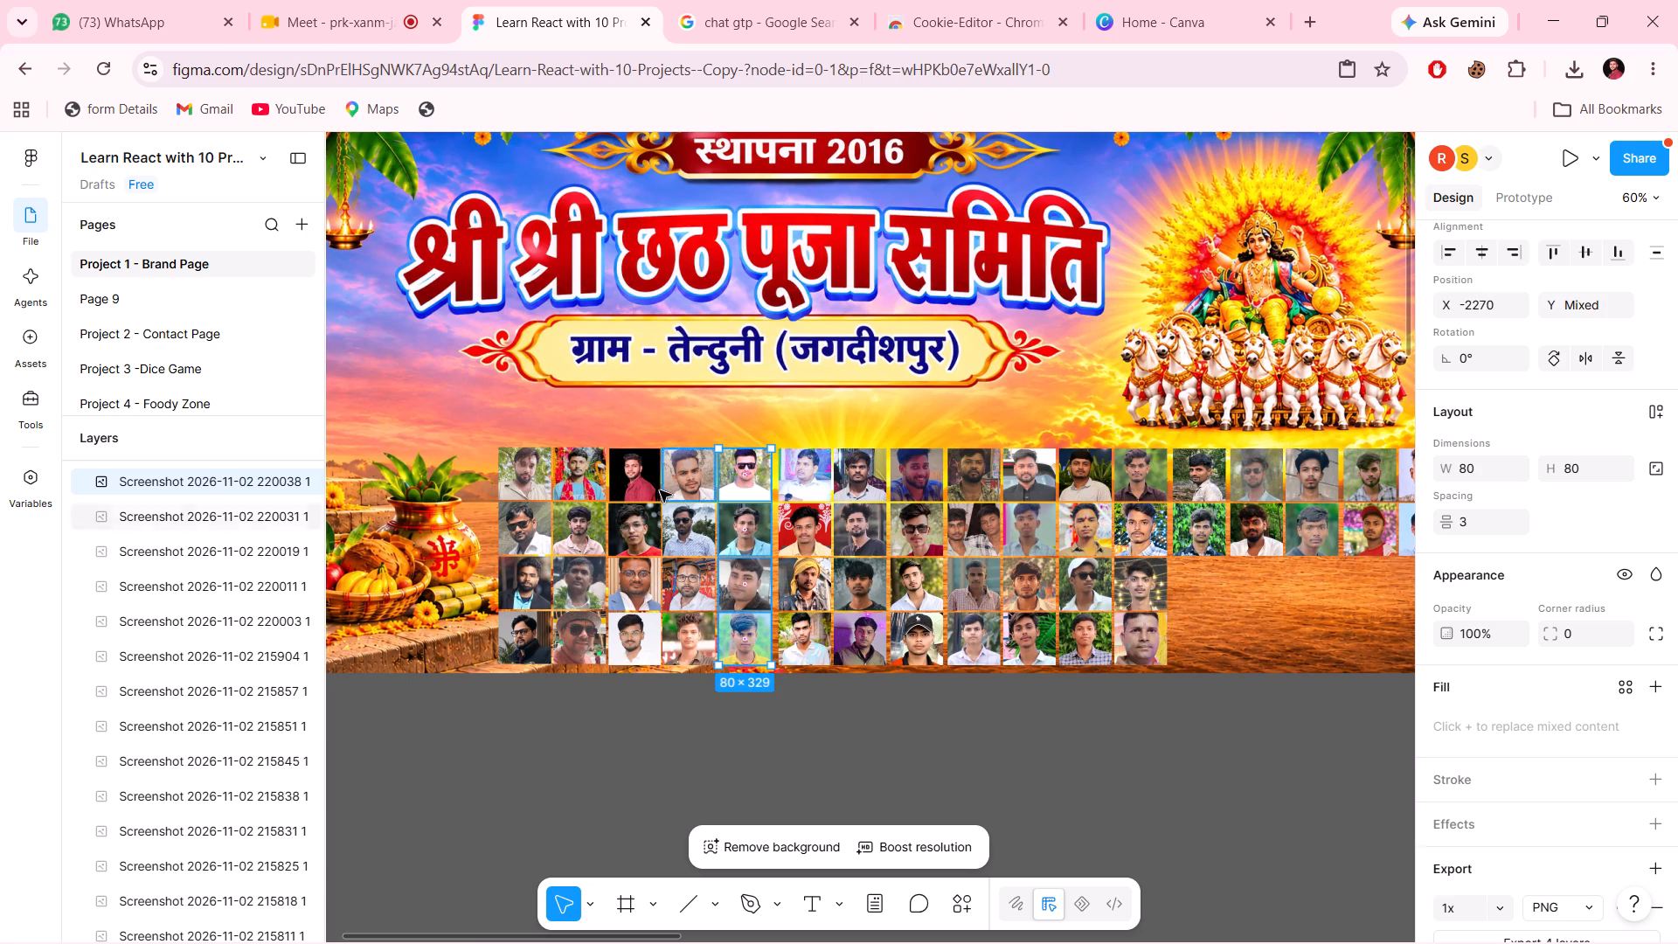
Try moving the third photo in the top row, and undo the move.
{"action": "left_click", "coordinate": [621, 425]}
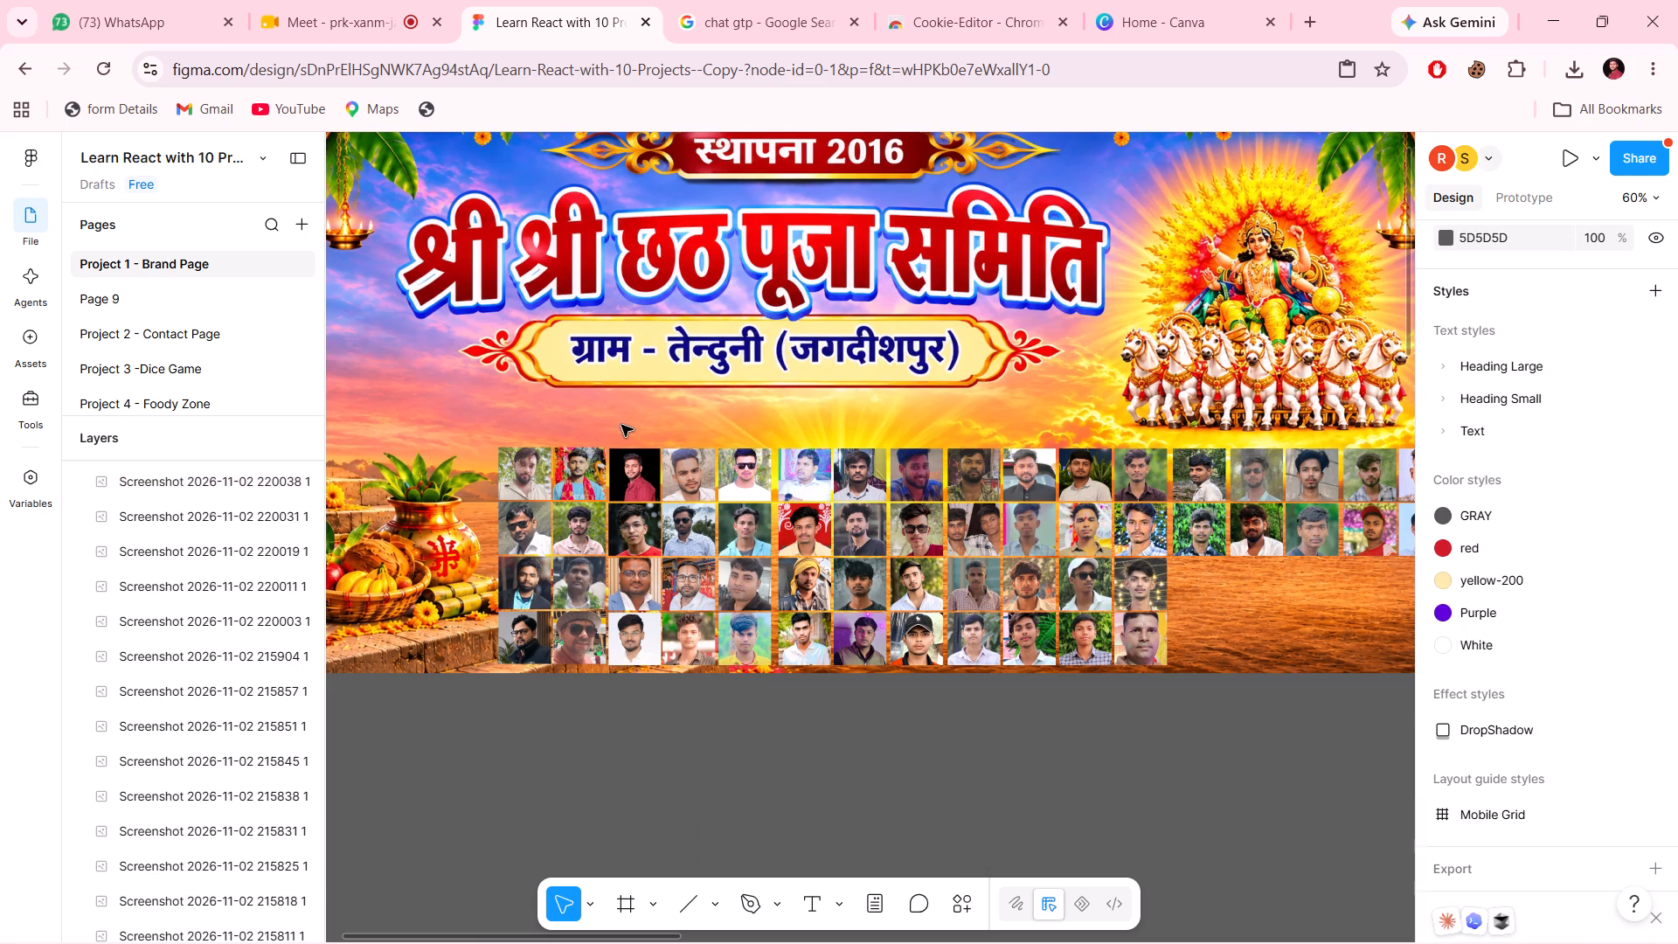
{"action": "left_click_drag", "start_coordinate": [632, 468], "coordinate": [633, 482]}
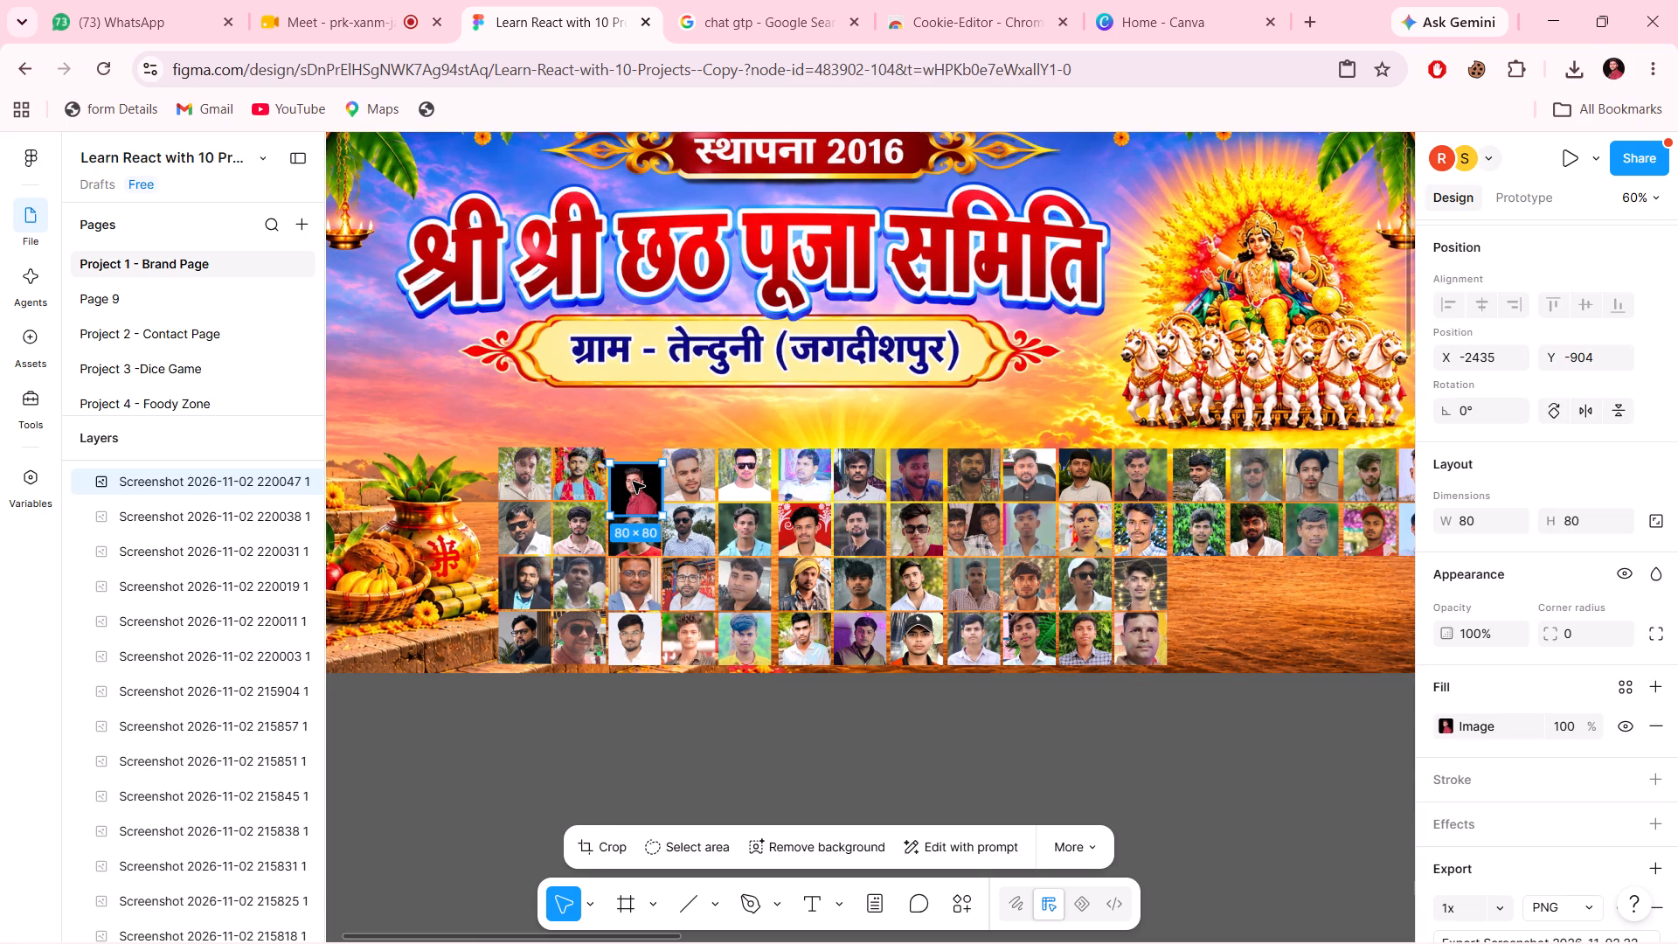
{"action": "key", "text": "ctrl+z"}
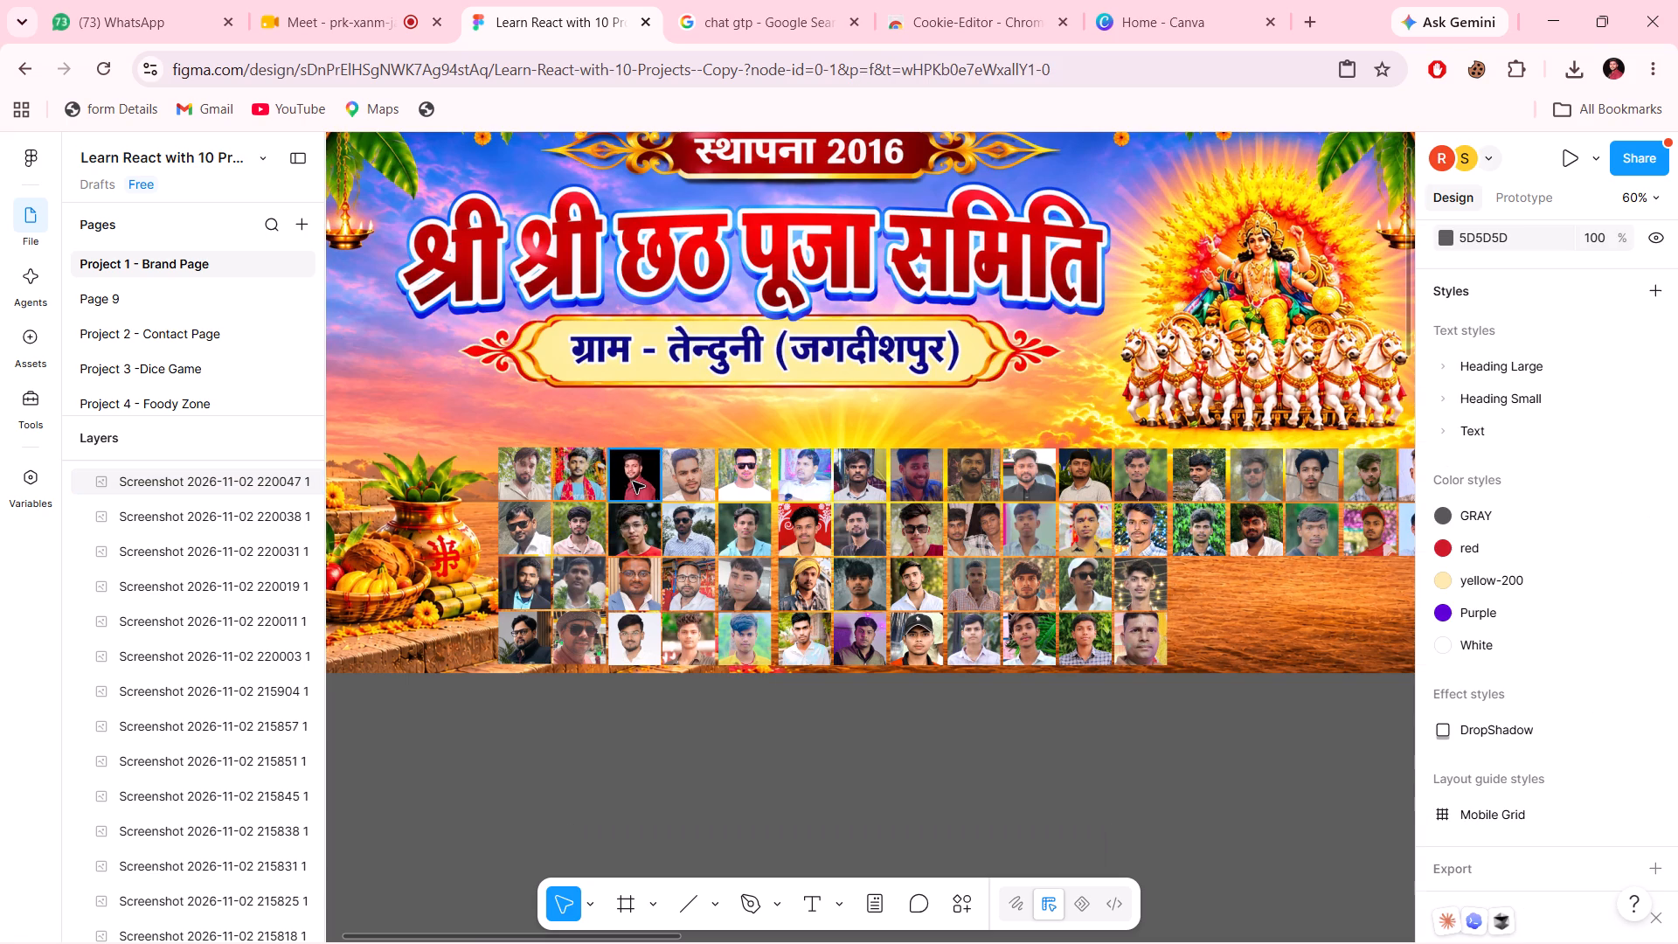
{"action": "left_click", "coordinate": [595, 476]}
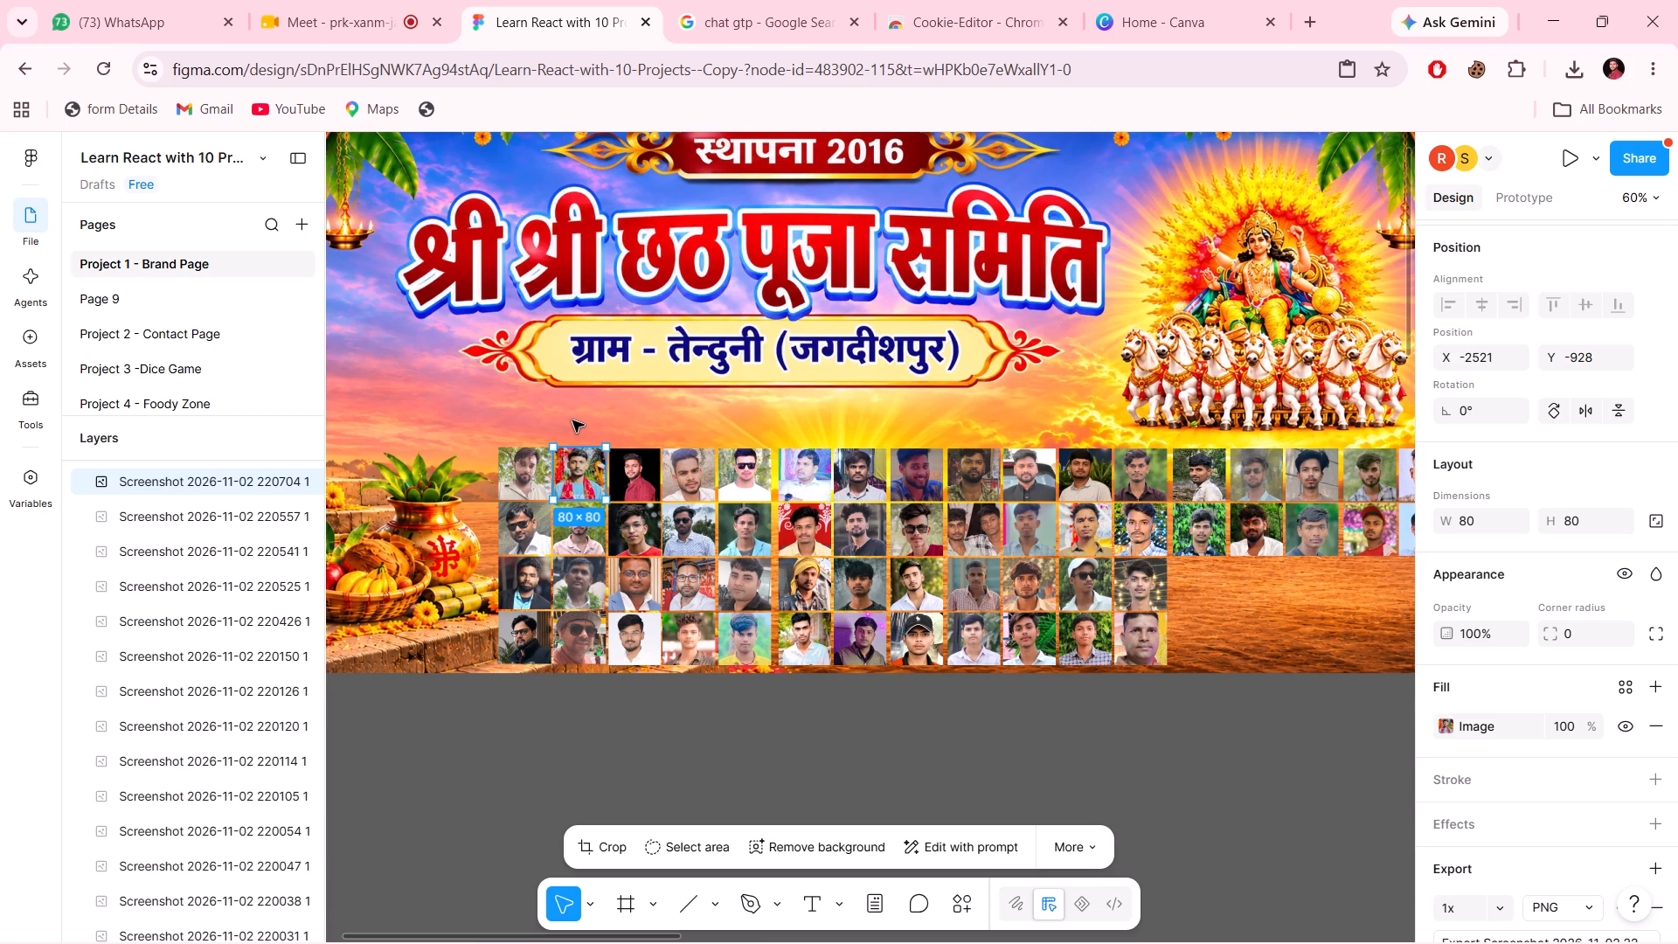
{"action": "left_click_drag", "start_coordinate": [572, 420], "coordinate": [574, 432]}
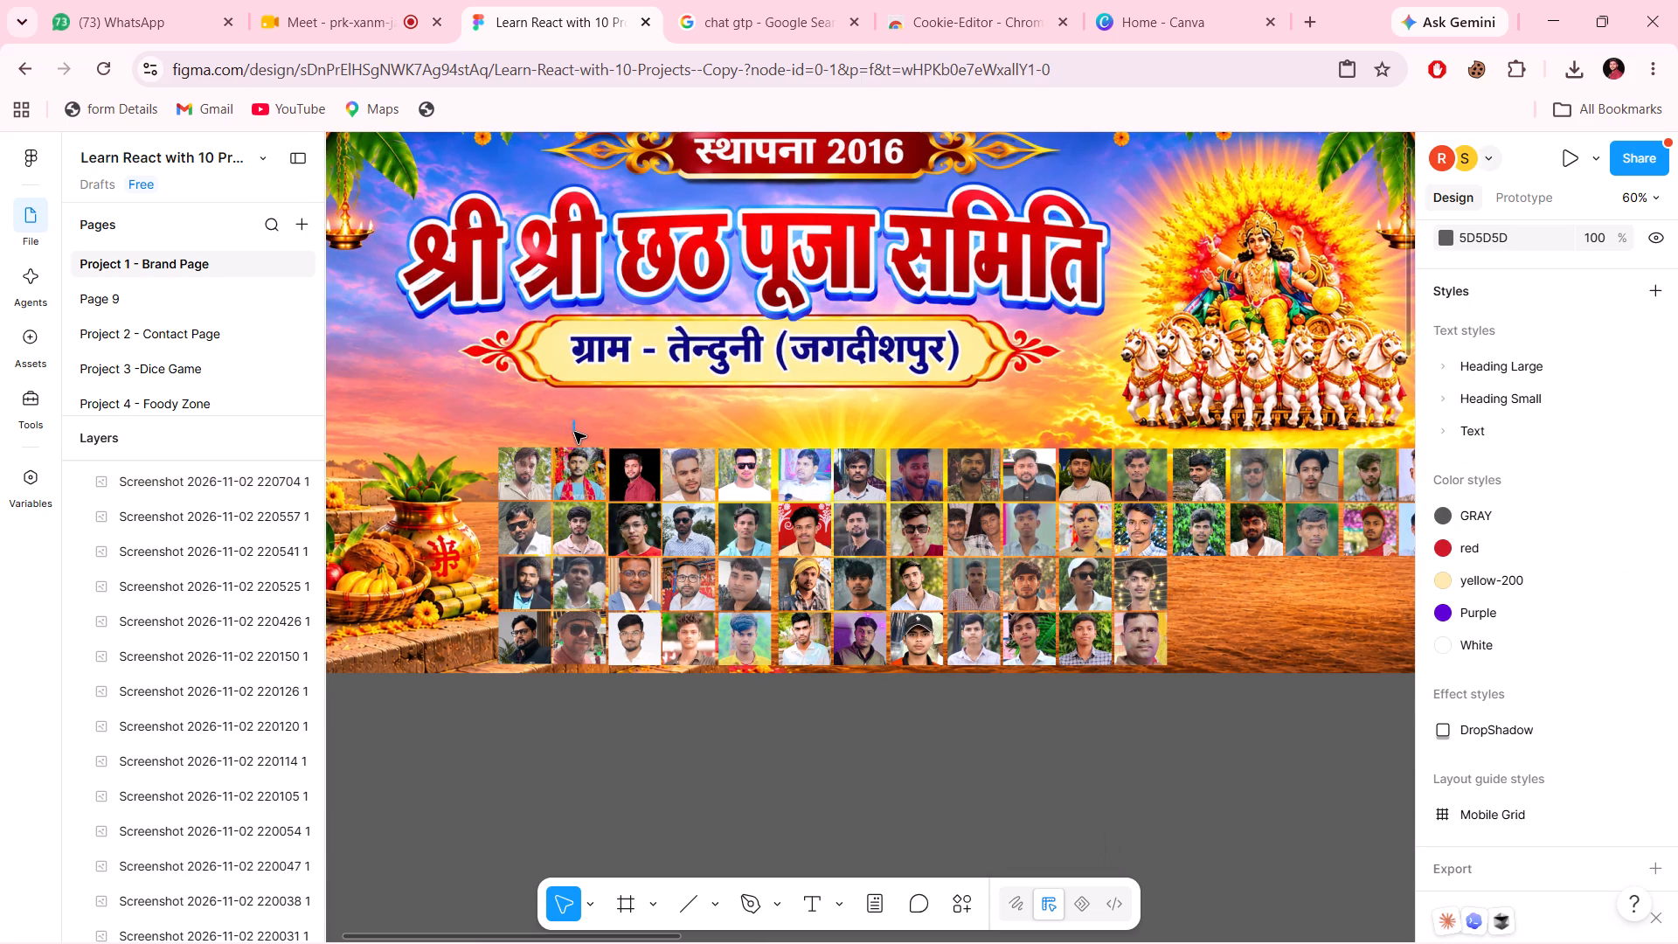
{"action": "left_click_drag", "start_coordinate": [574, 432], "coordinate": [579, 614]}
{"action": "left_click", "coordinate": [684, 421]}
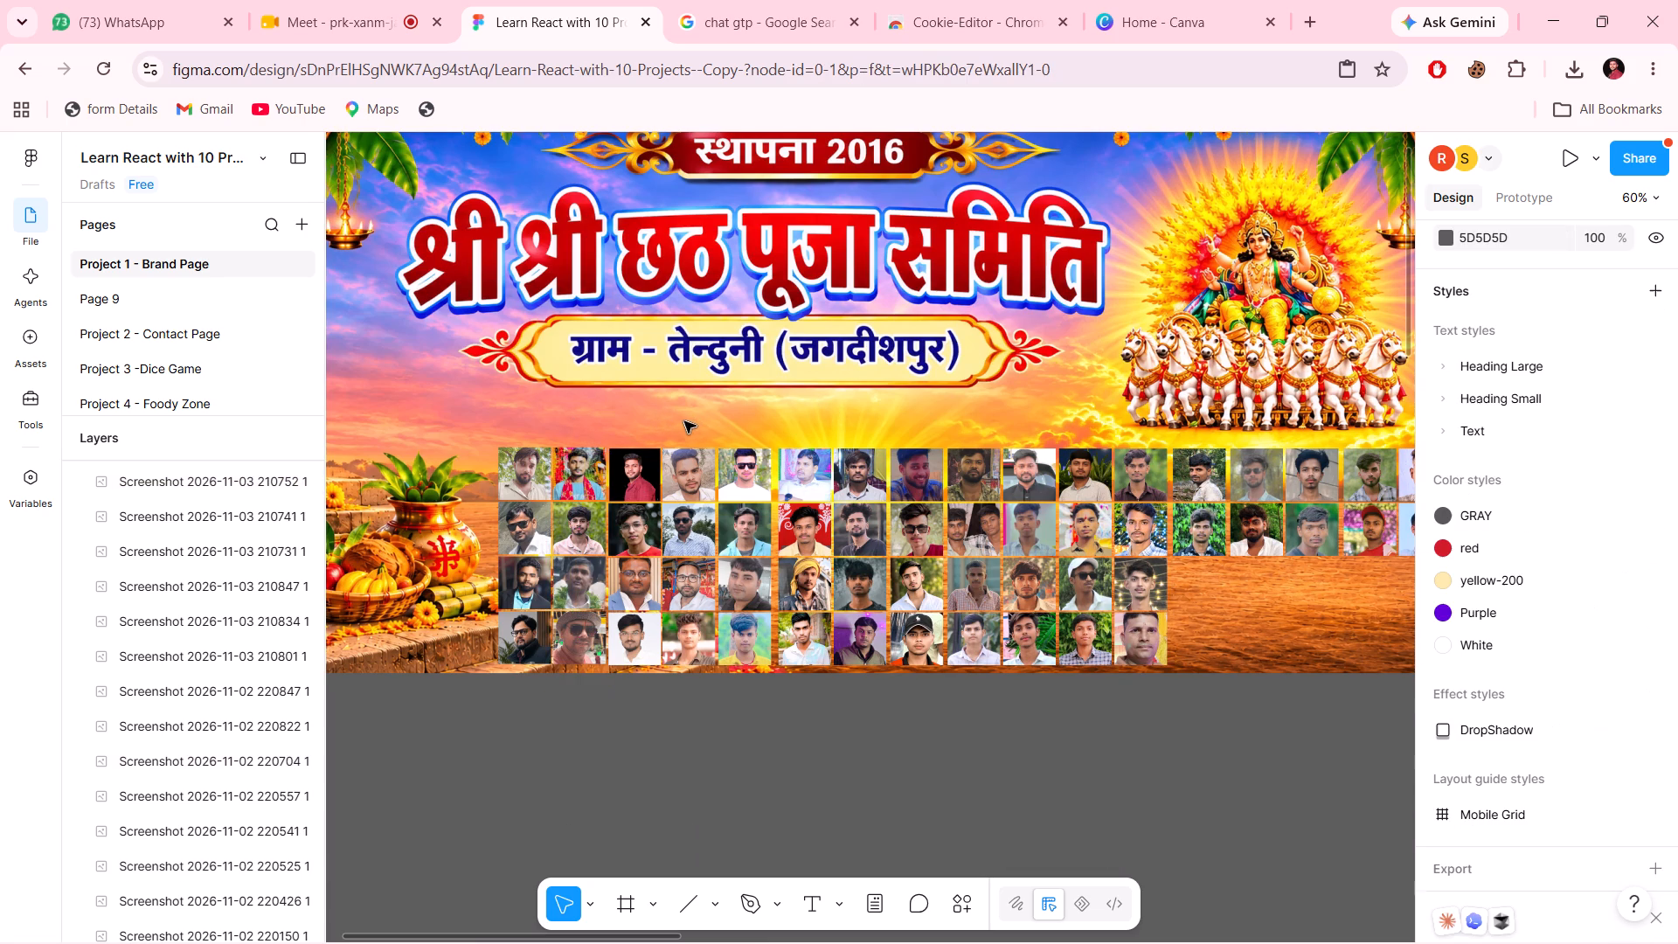
Nudge the third photo in the top row left to X -2439 and apply that X position to its whole column.
{"action": "left_click", "coordinate": [641, 470]}
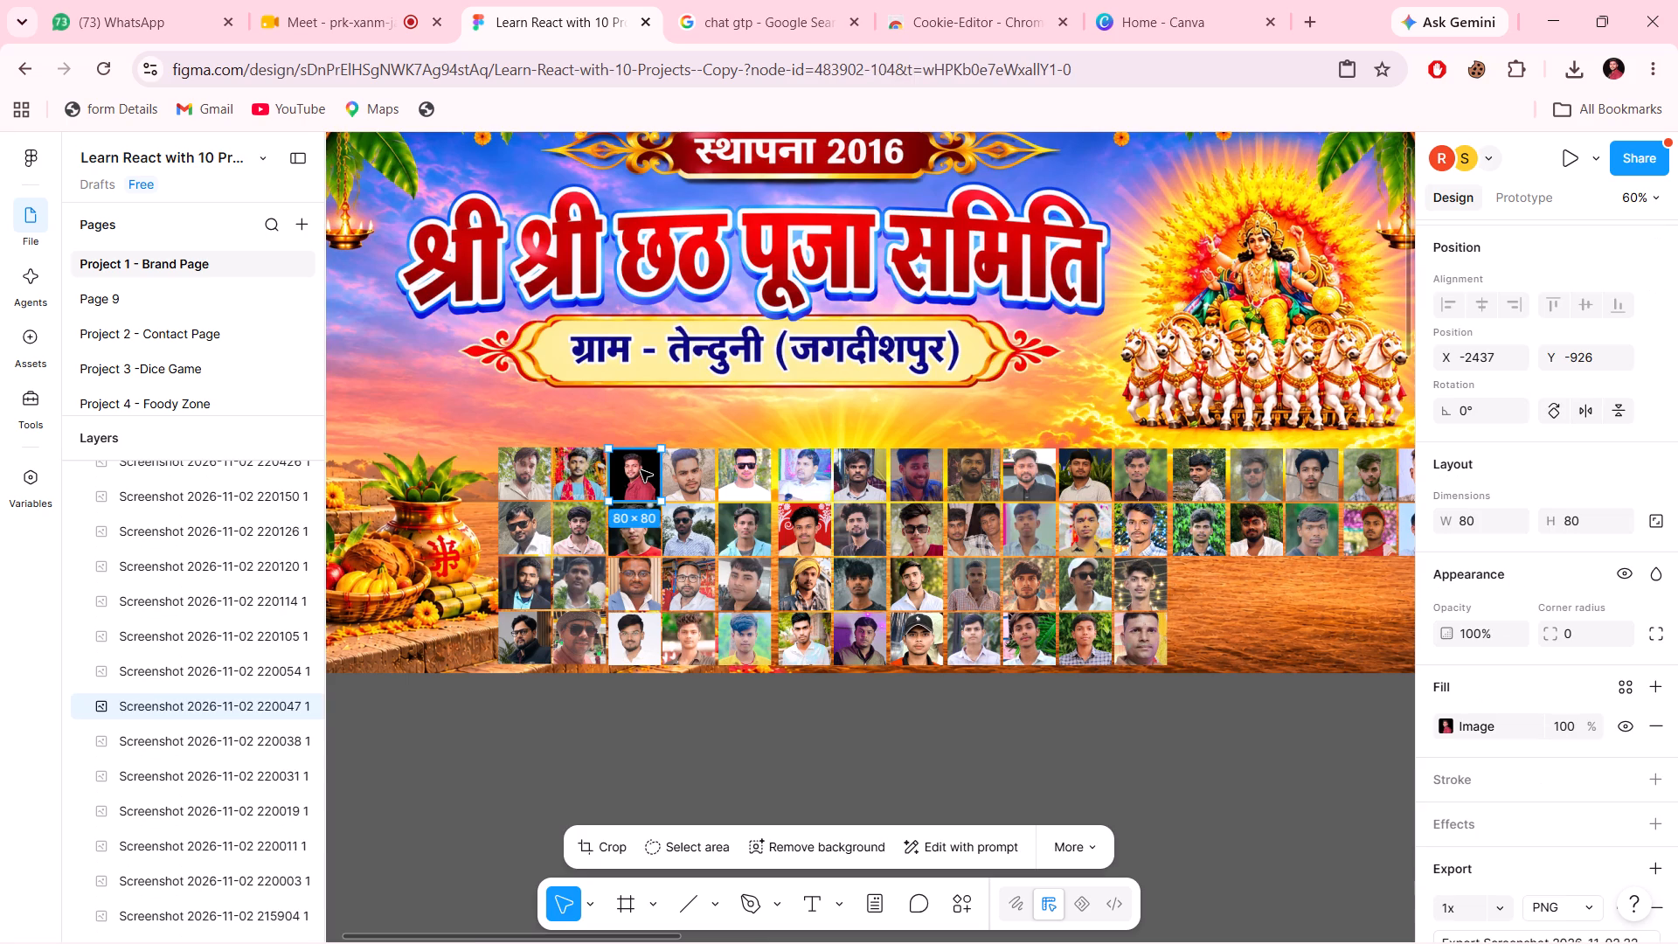
{"action": "key", "text": "Left"}
{"action": "key", "text": "Left"}
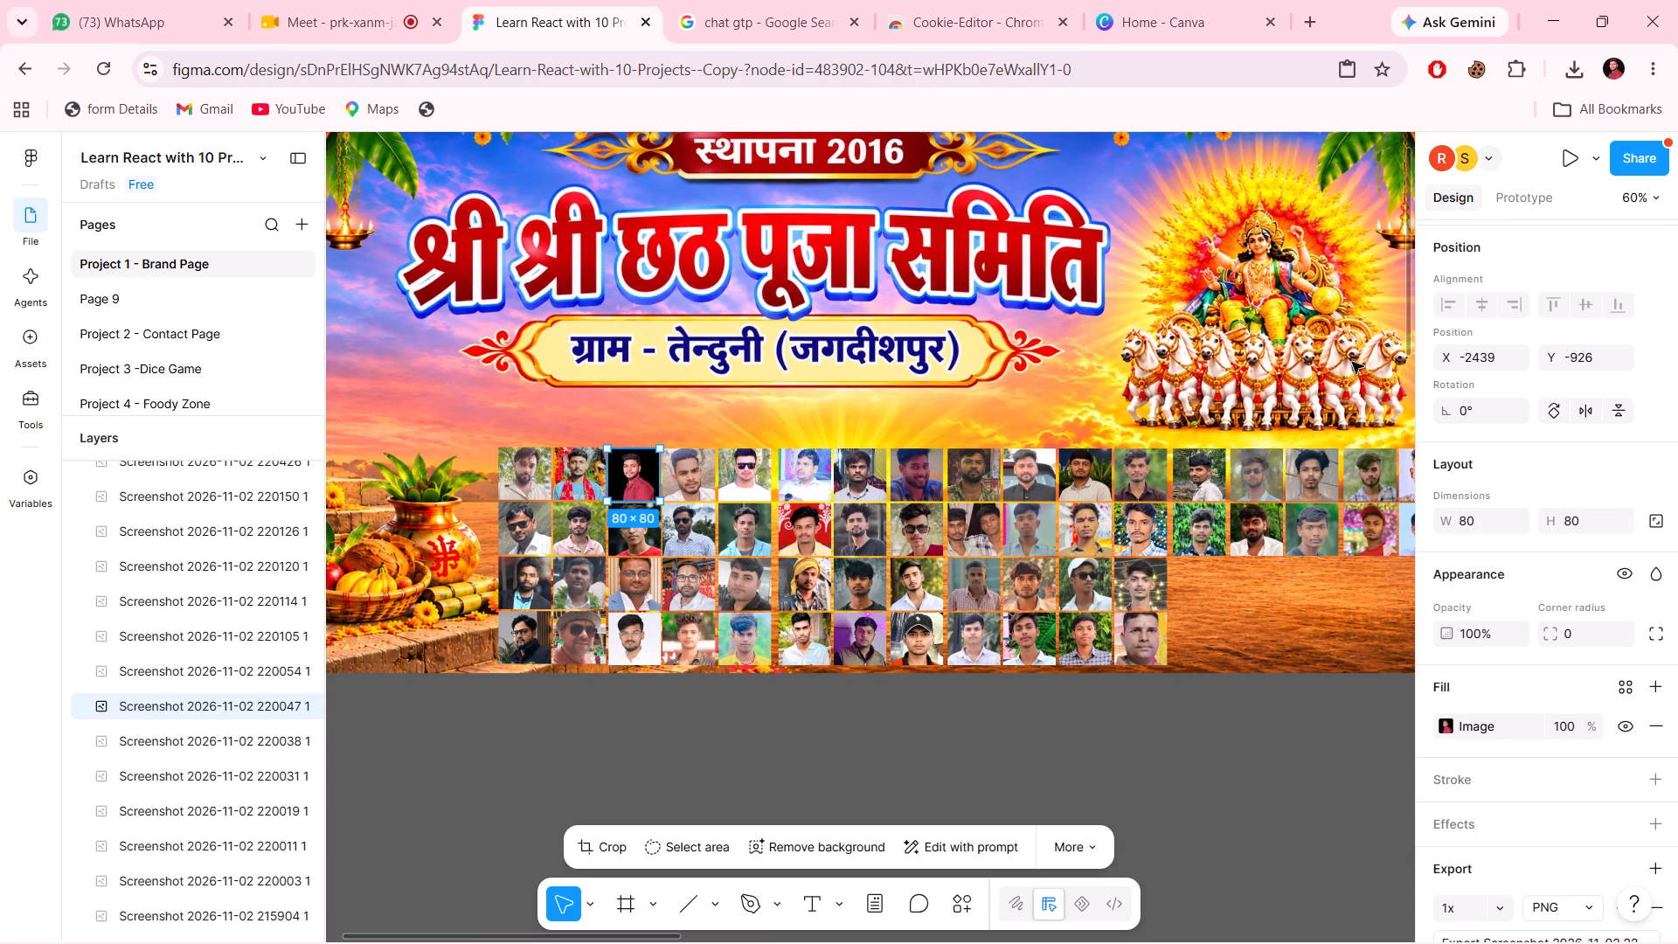
{"action": "left_click", "coordinate": [1476, 353]}
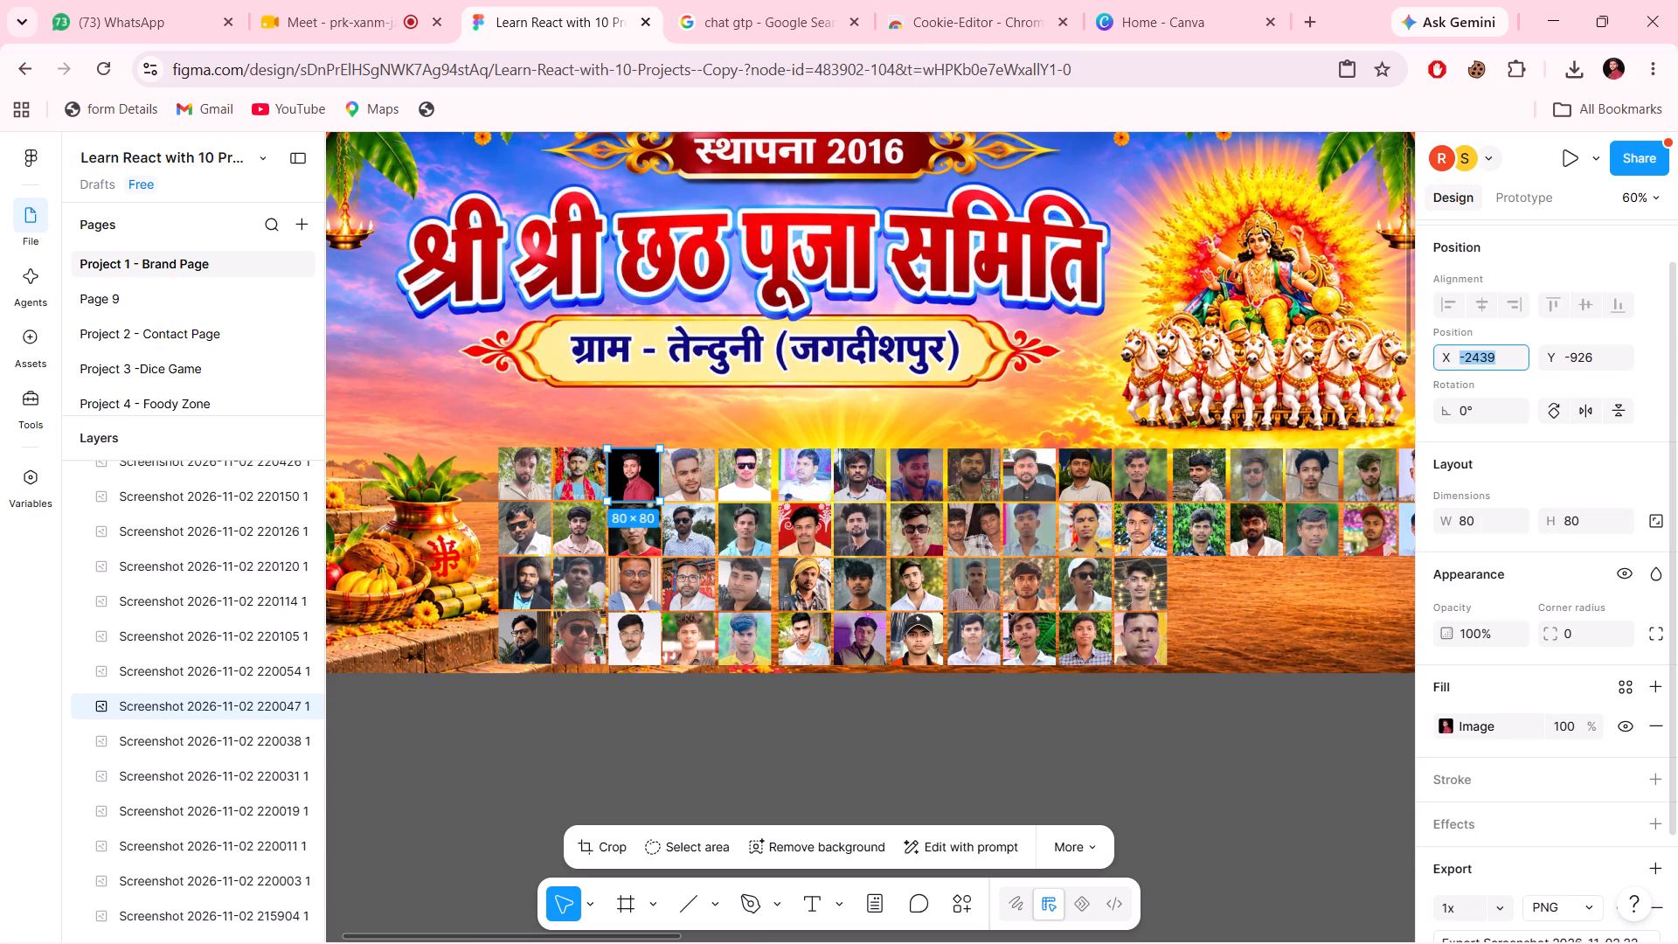
{"action": "key", "text": "ctrl+c"}
{"action": "left_click", "coordinate": [640, 429]}
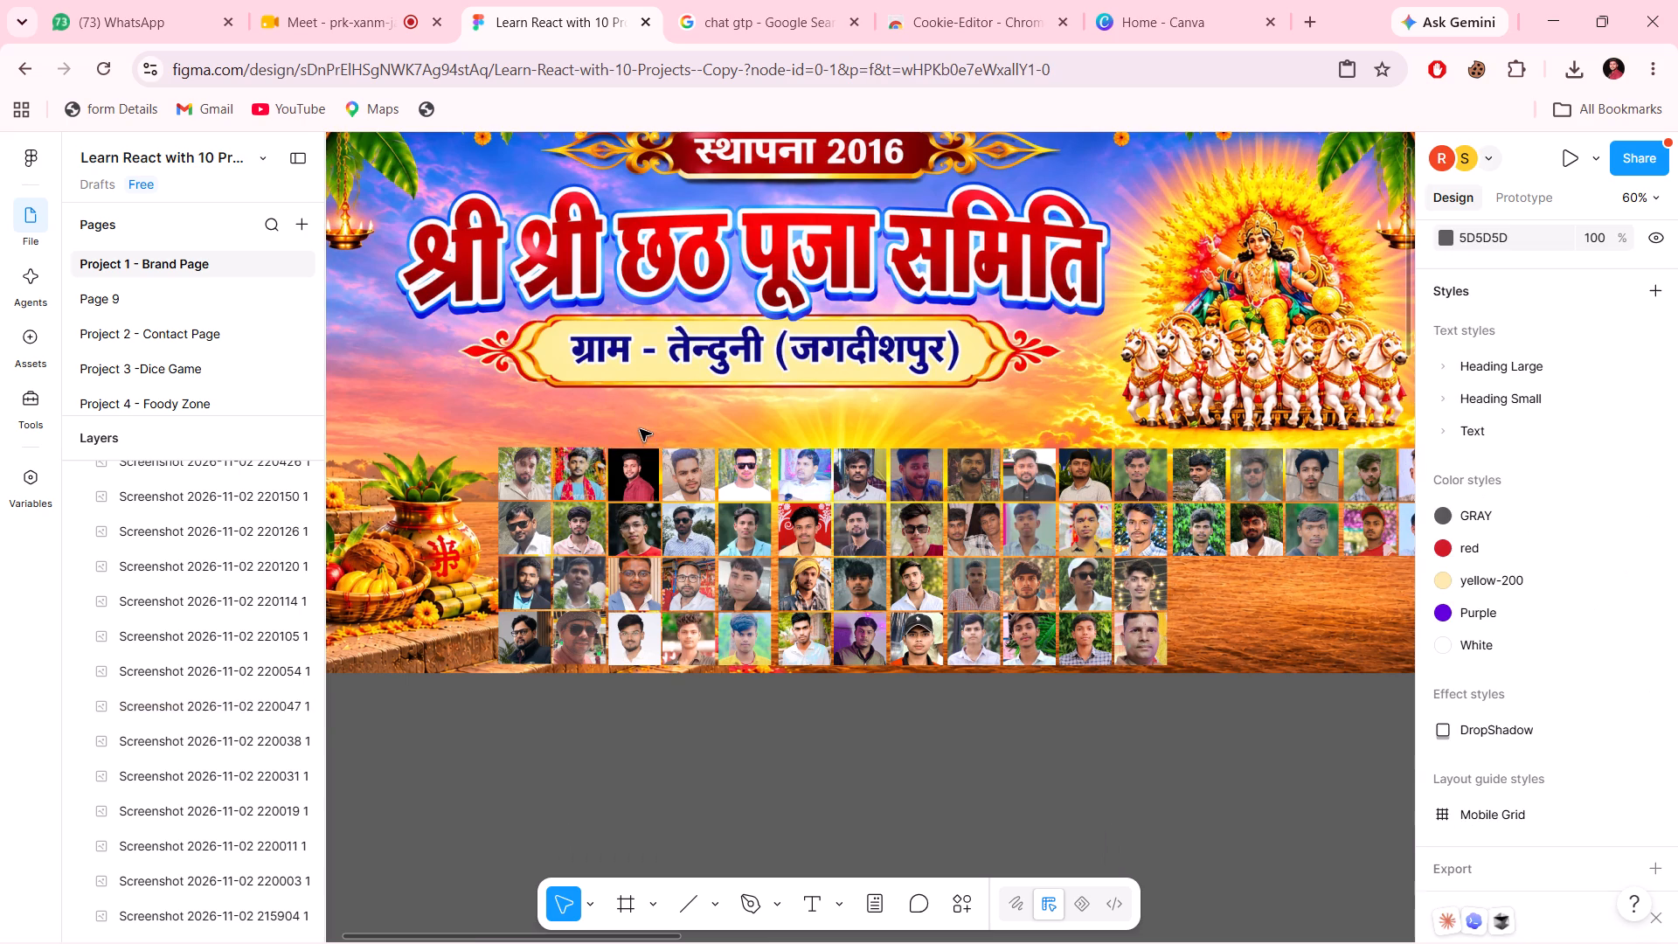
{"action": "left_click_drag", "start_coordinate": [640, 429], "coordinate": [632, 719]}
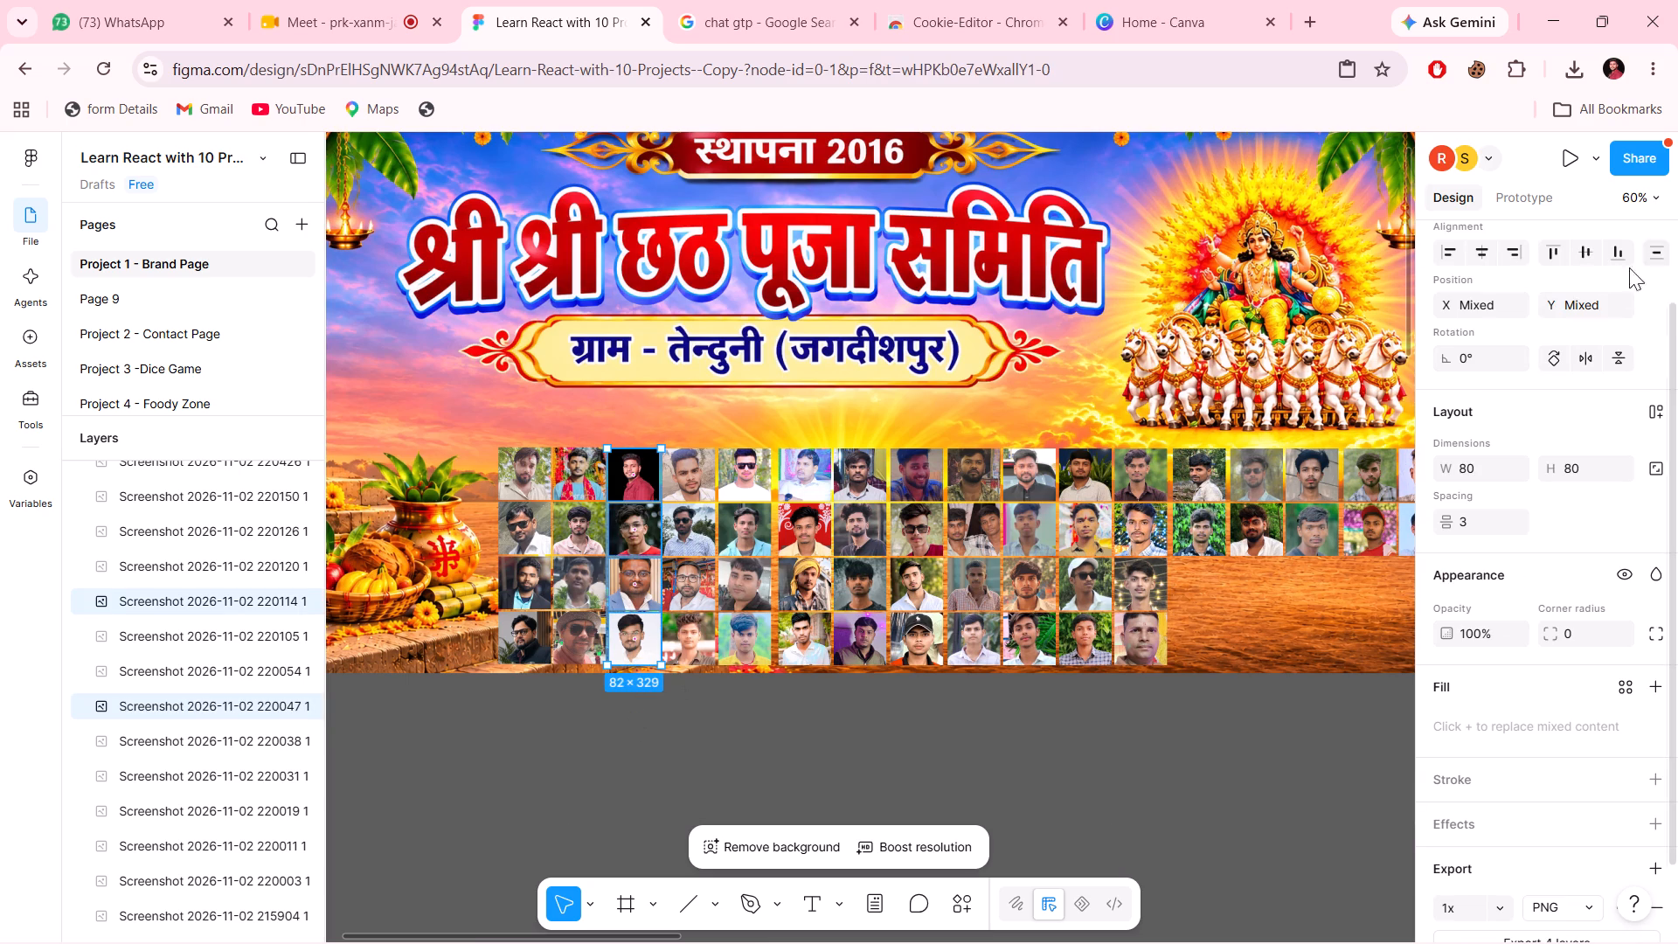
{"action": "left_click", "coordinate": [1500, 306]}
{"action": "key", "text": "ctrl+v"}
{"action": "left_click", "coordinate": [704, 457]}
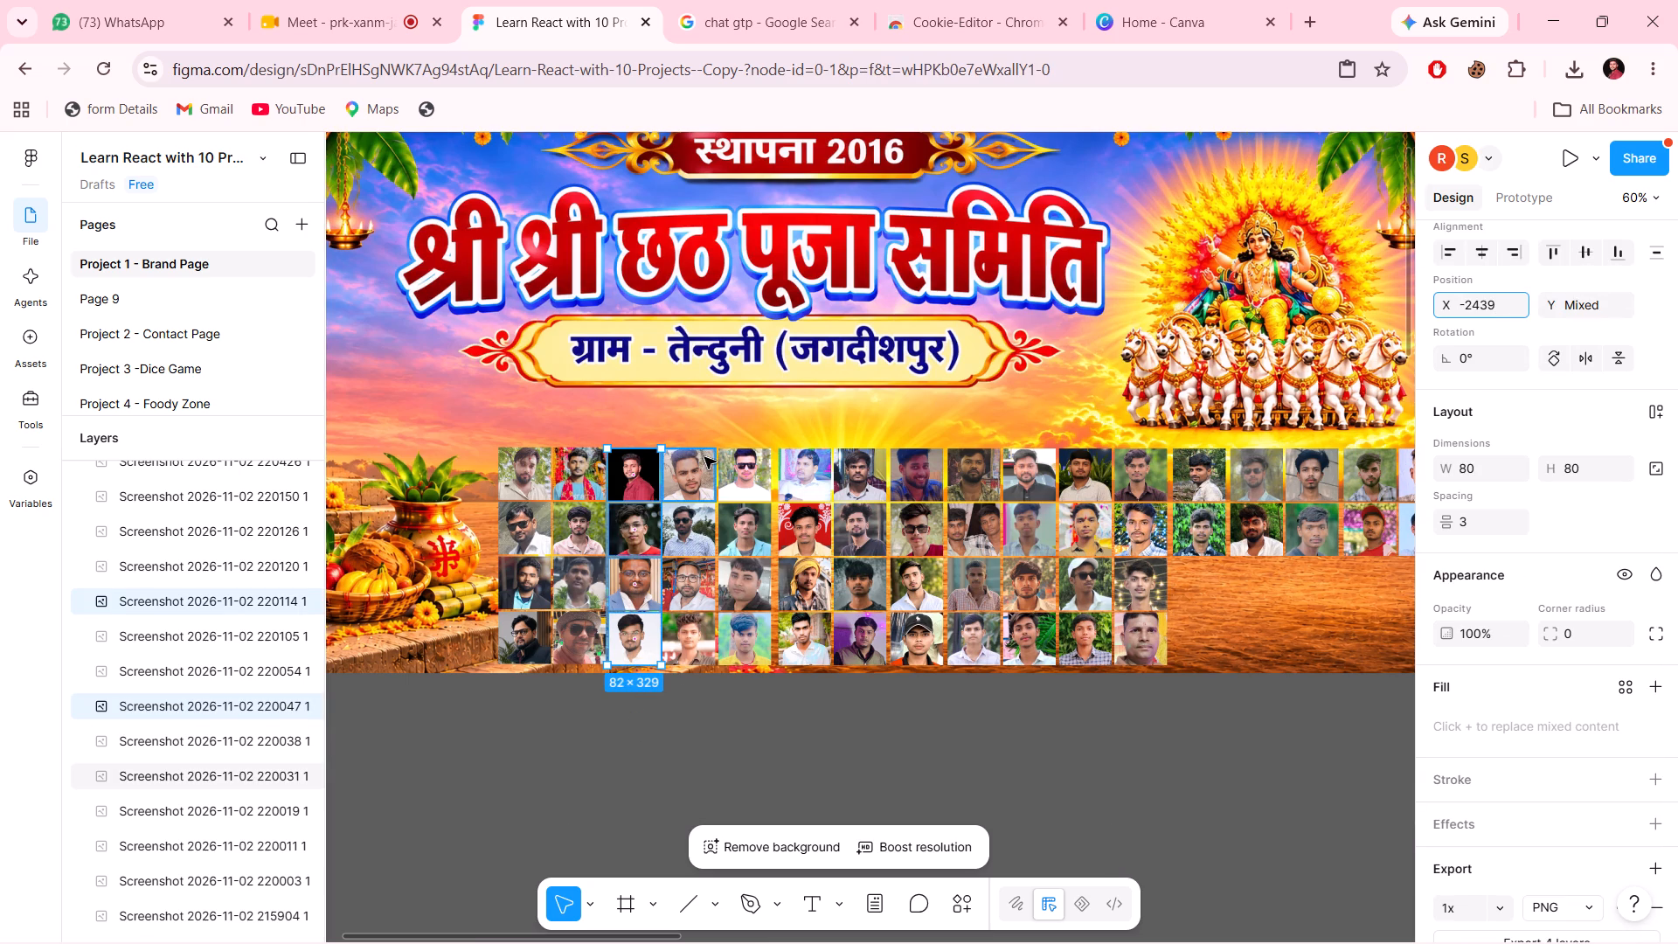
{"action": "left_click", "coordinate": [725, 427]}
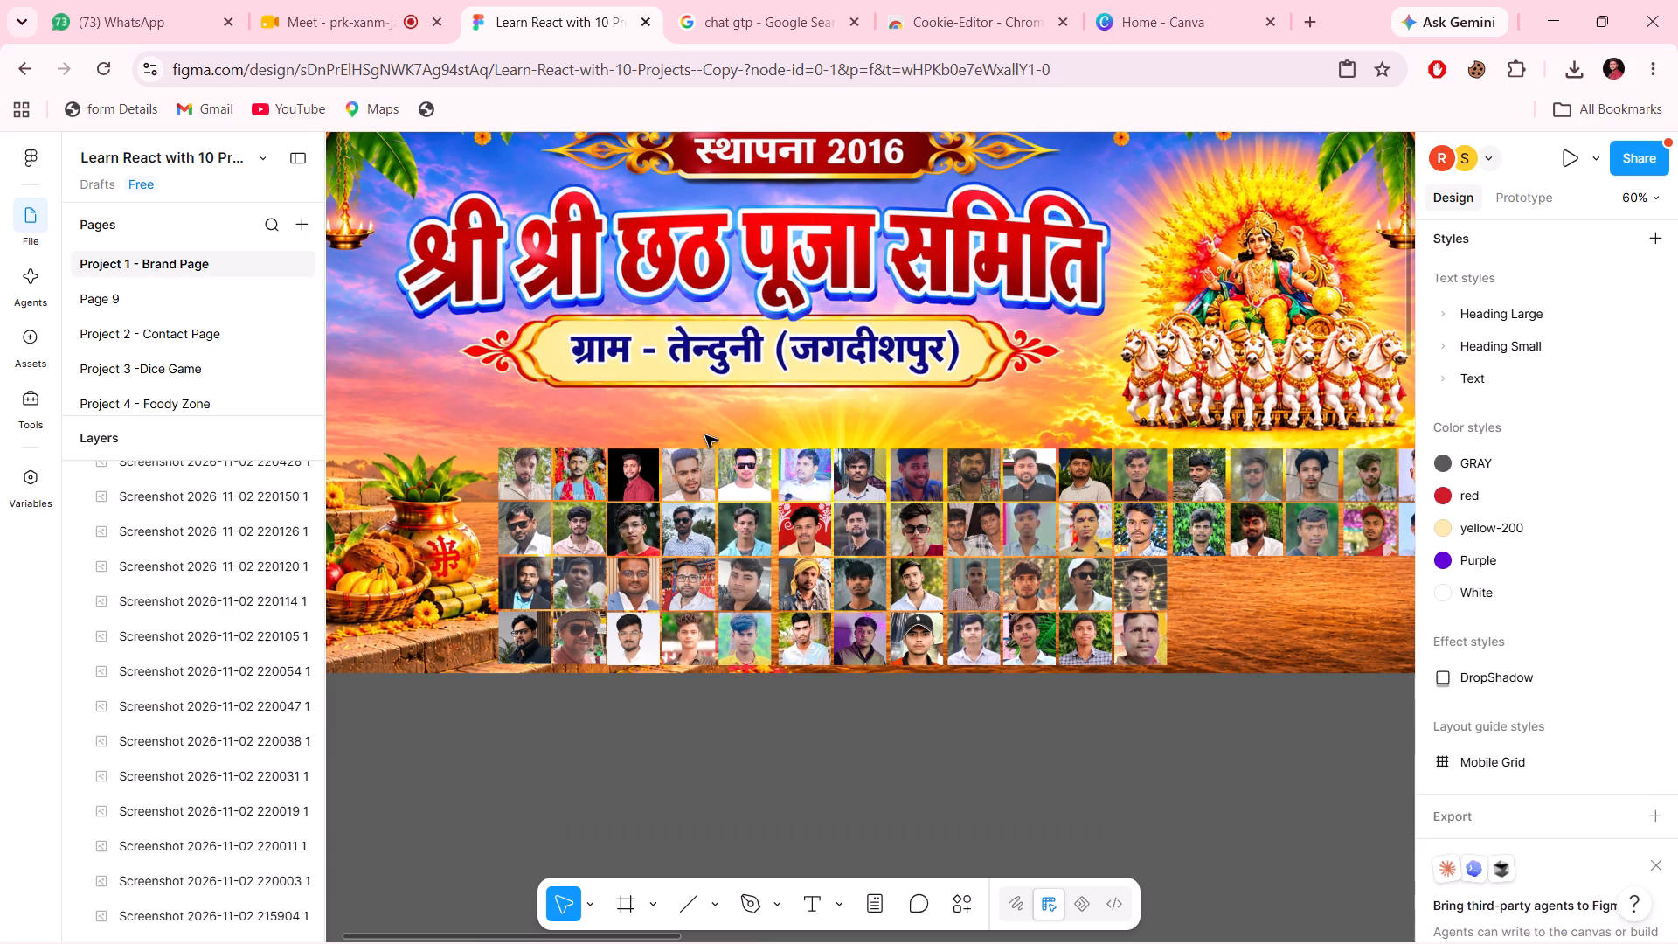
Select the four photos in the fourth column and nudge them left to X -2356.
{"action": "left_click_drag", "start_coordinate": [691, 435], "coordinate": [684, 636]}
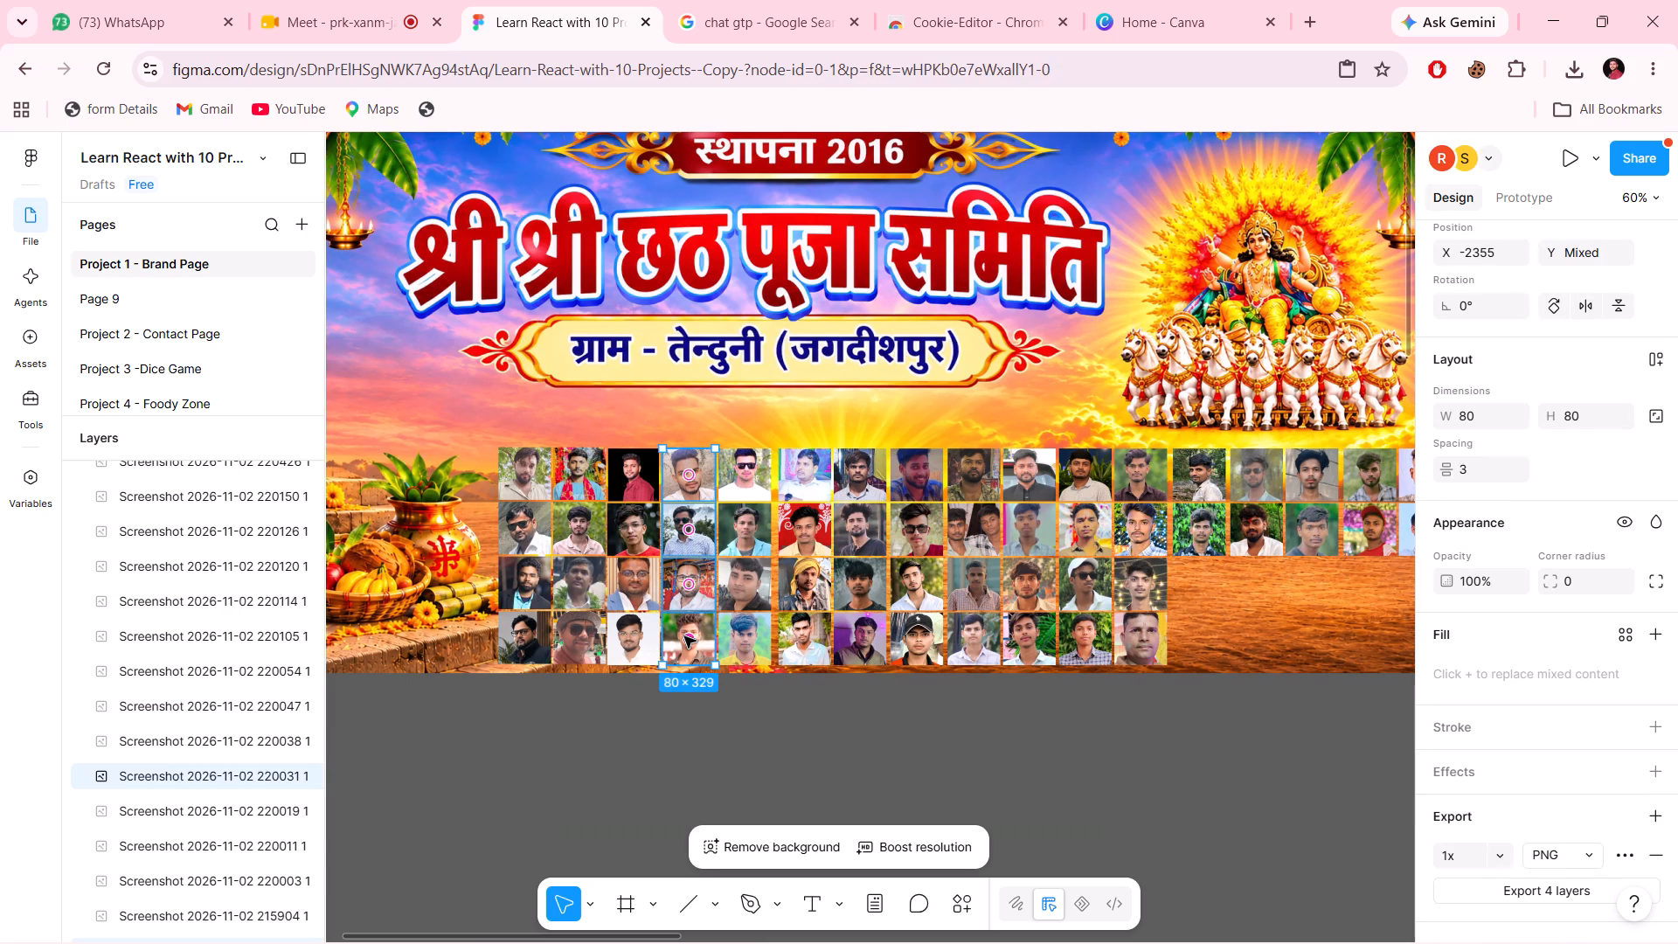
{"action": "key", "text": "Left"}
{"action": "key", "text": "Left"}
{"action": "key", "text": "Right"}
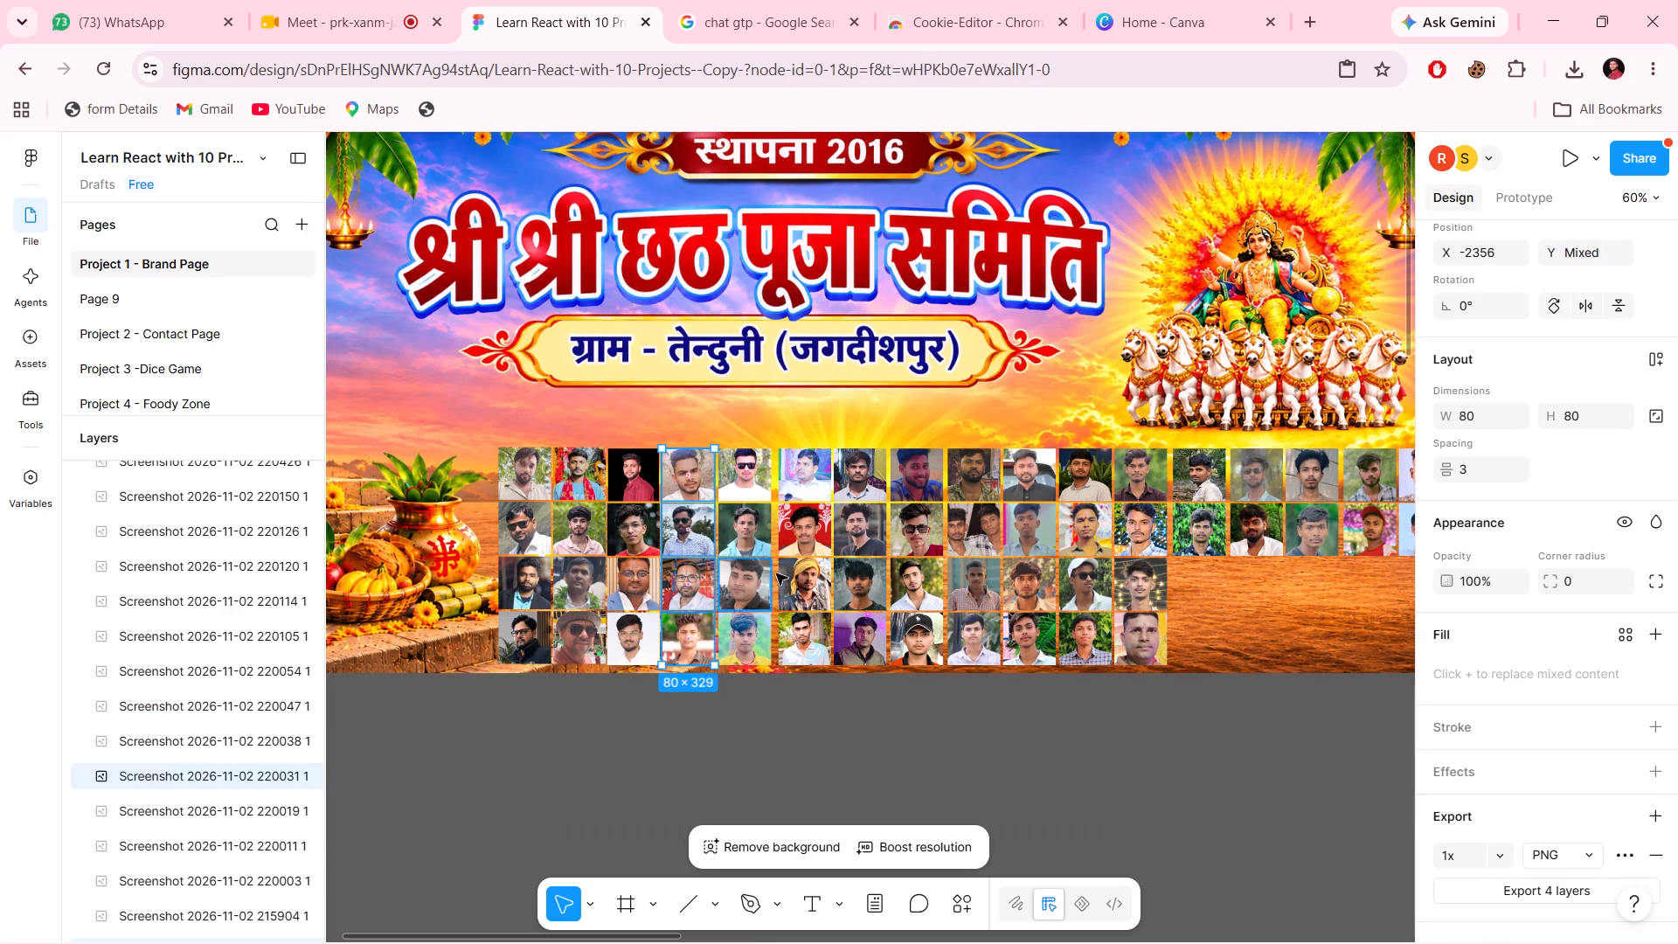
Select the four photos in the sixth column and nudge them left to X -2186.
{"action": "left_click", "coordinate": [772, 417]}
{"action": "left_click_drag", "start_coordinate": [790, 428], "coordinate": [815, 500]}
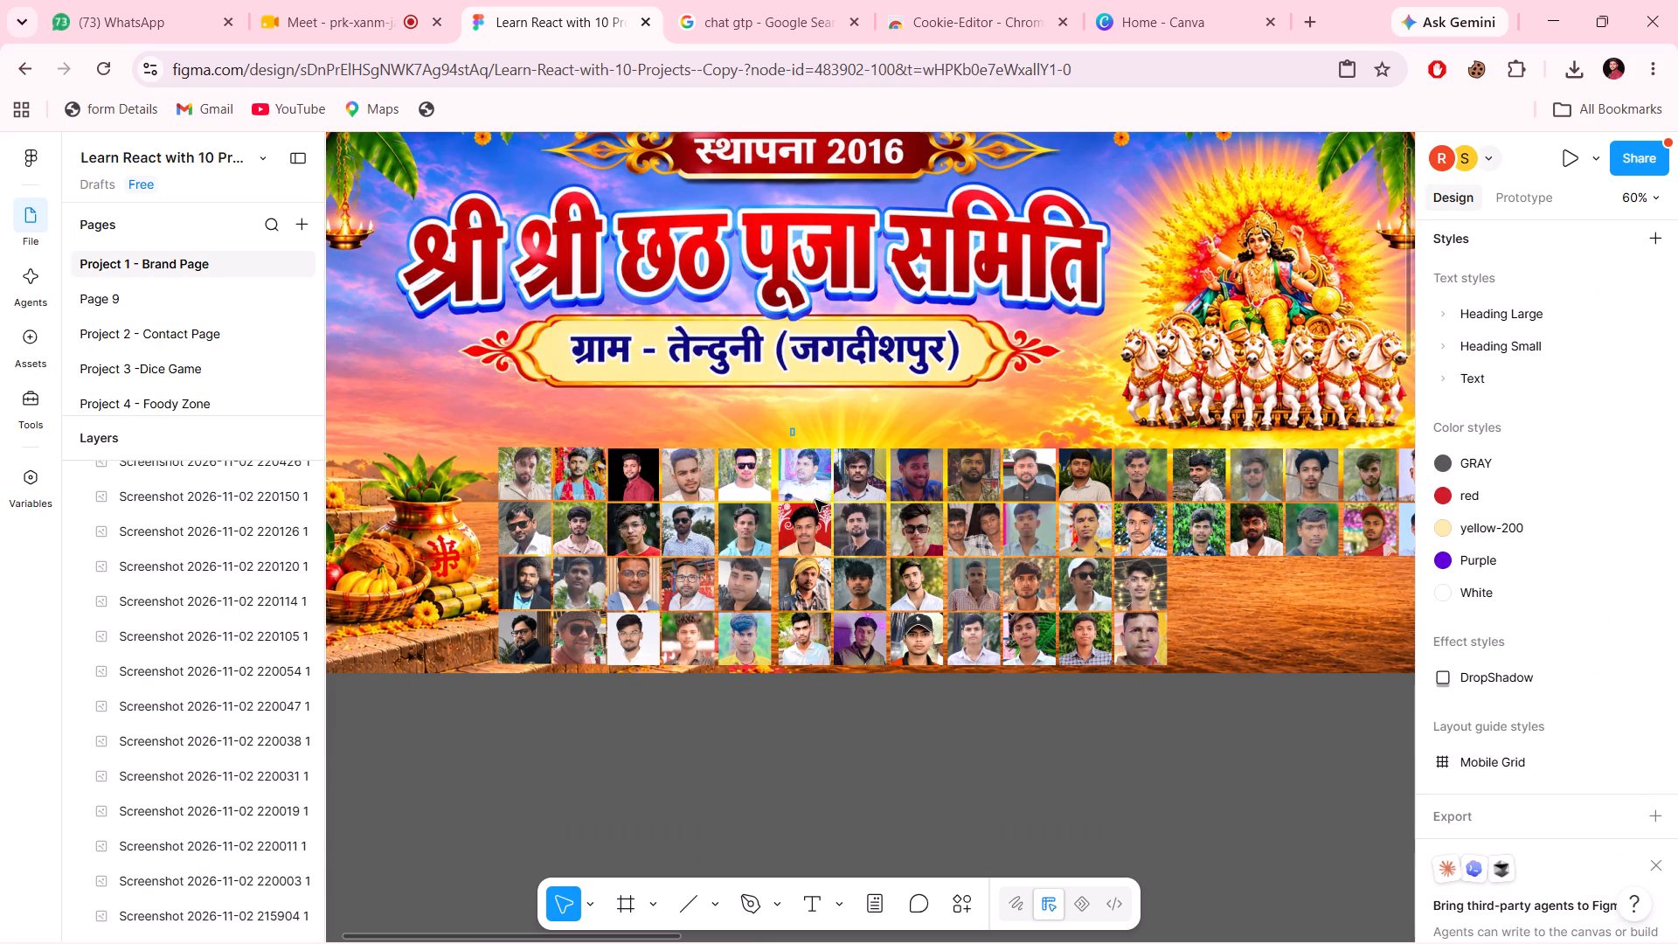
{"action": "left_click_drag", "start_coordinate": [815, 500], "coordinate": [812, 621]}
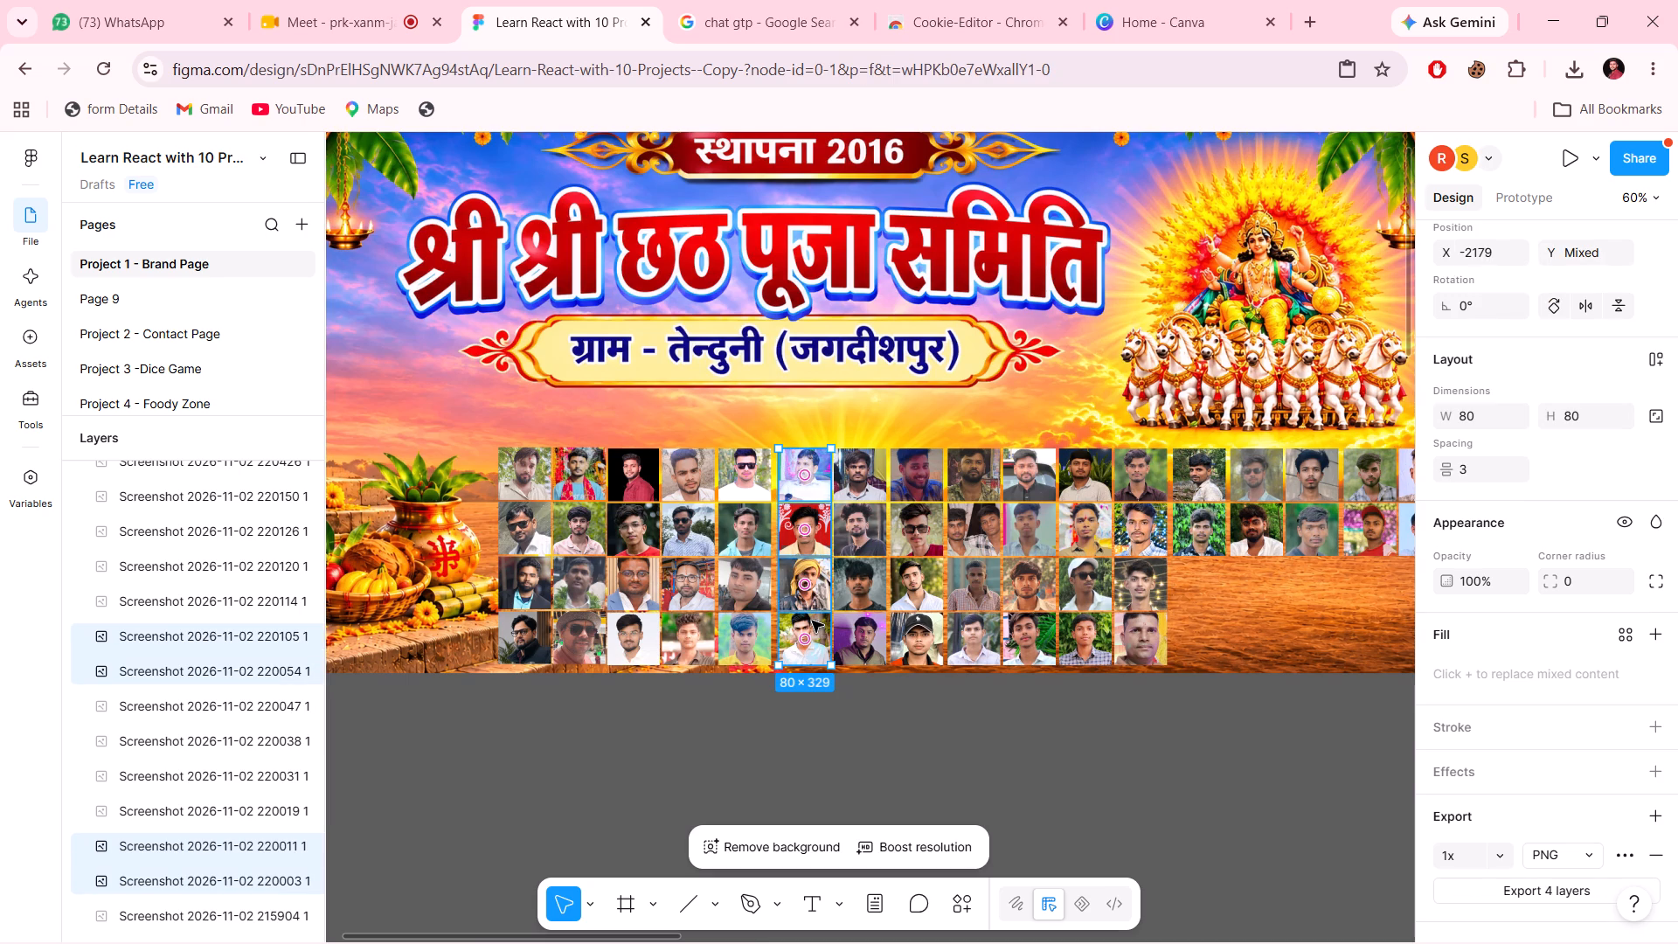
{"action": "key", "text": "Left"}
{"action": "key", "text": "Left"}
{"action": "key", "text": "Left"}
{"action": "key", "text": "Left"}
{"action": "key", "text": "Left"}
{"action": "key", "text": "Left"}
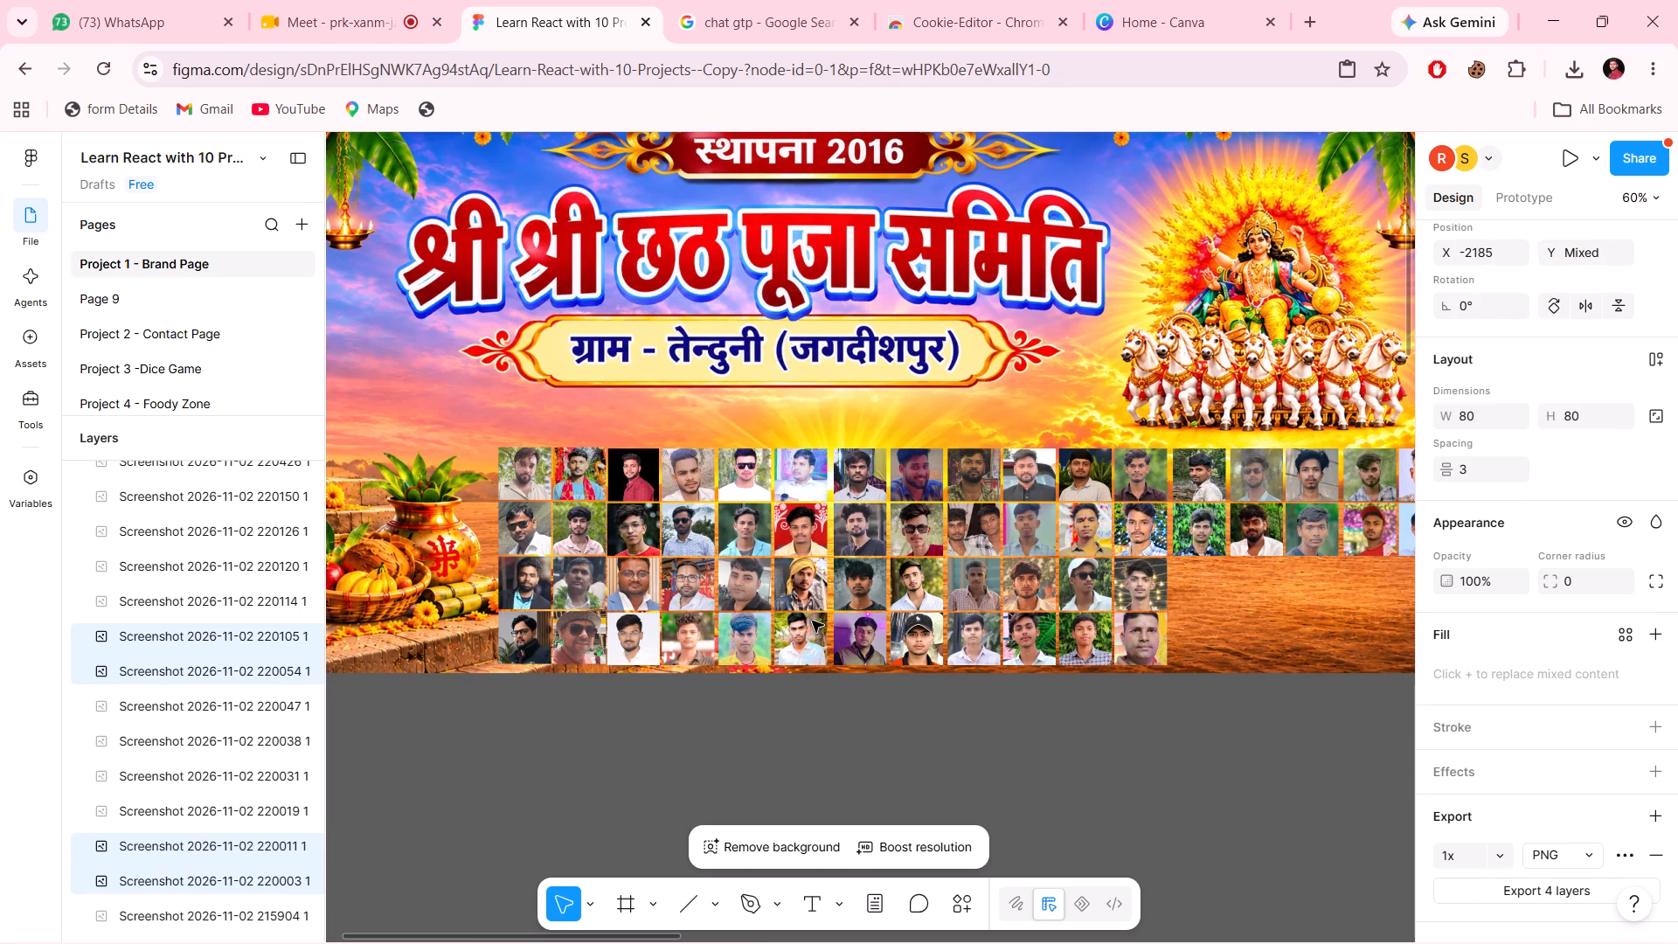
{"action": "key", "text": "Left"}
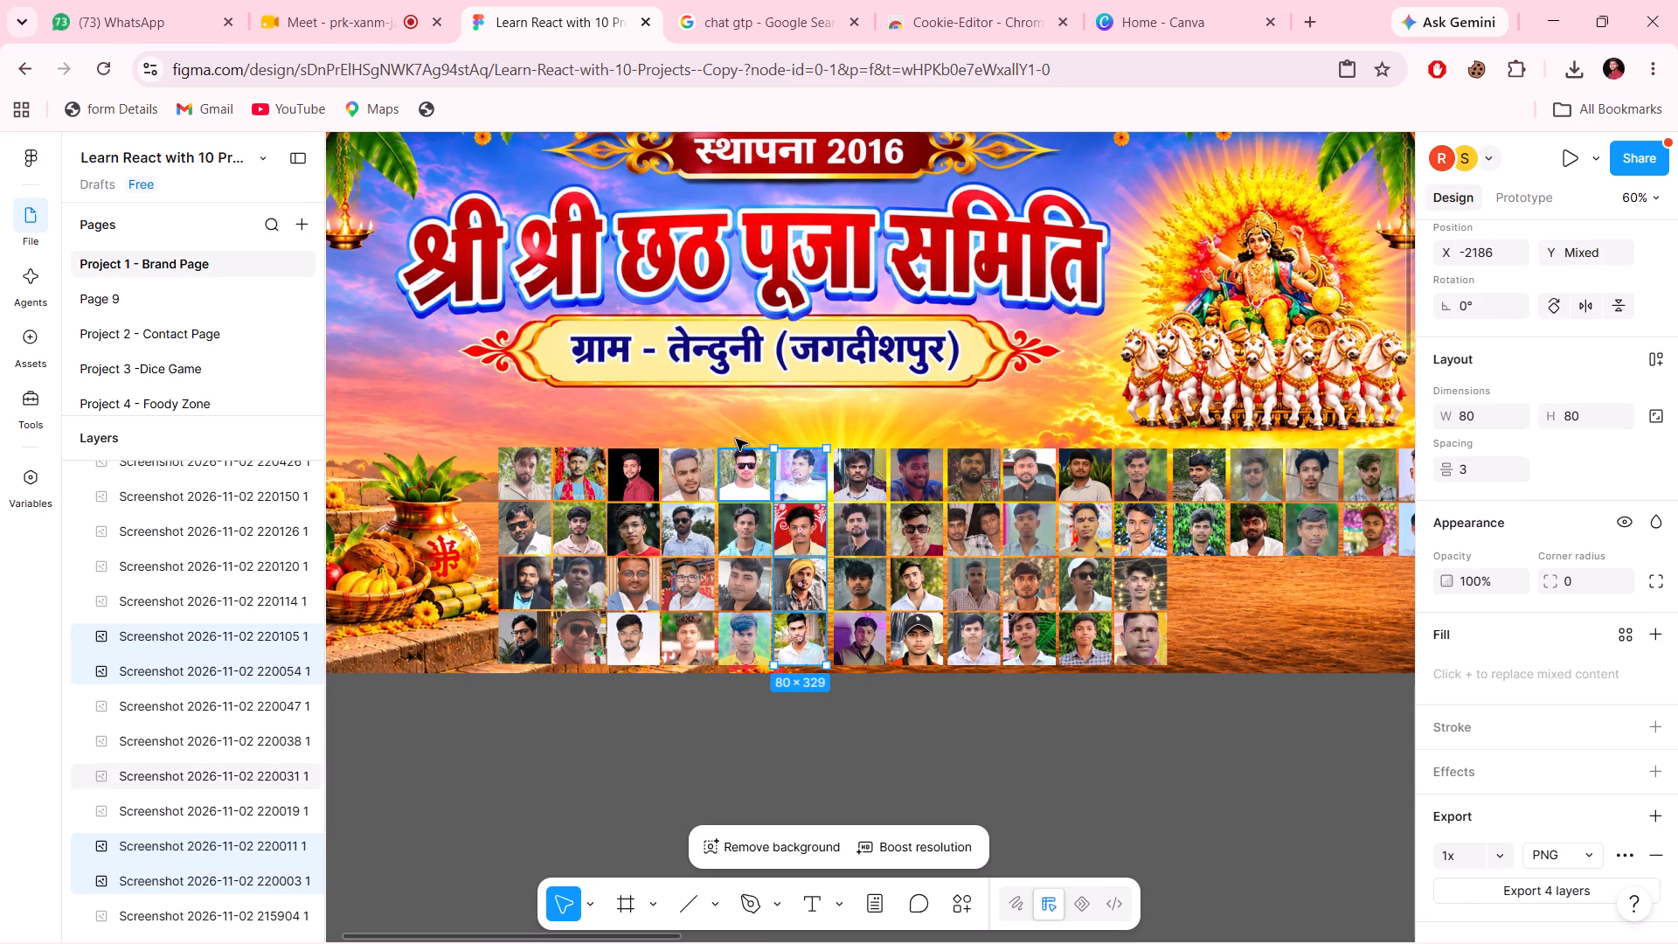
Select the four photos in the fifth column and nudge them left to X -2271.
{"action": "left_click", "coordinate": [745, 435]}
{"action": "left_click_drag", "start_coordinate": [745, 435], "coordinate": [743, 637]}
{"action": "key", "text": "Left"}
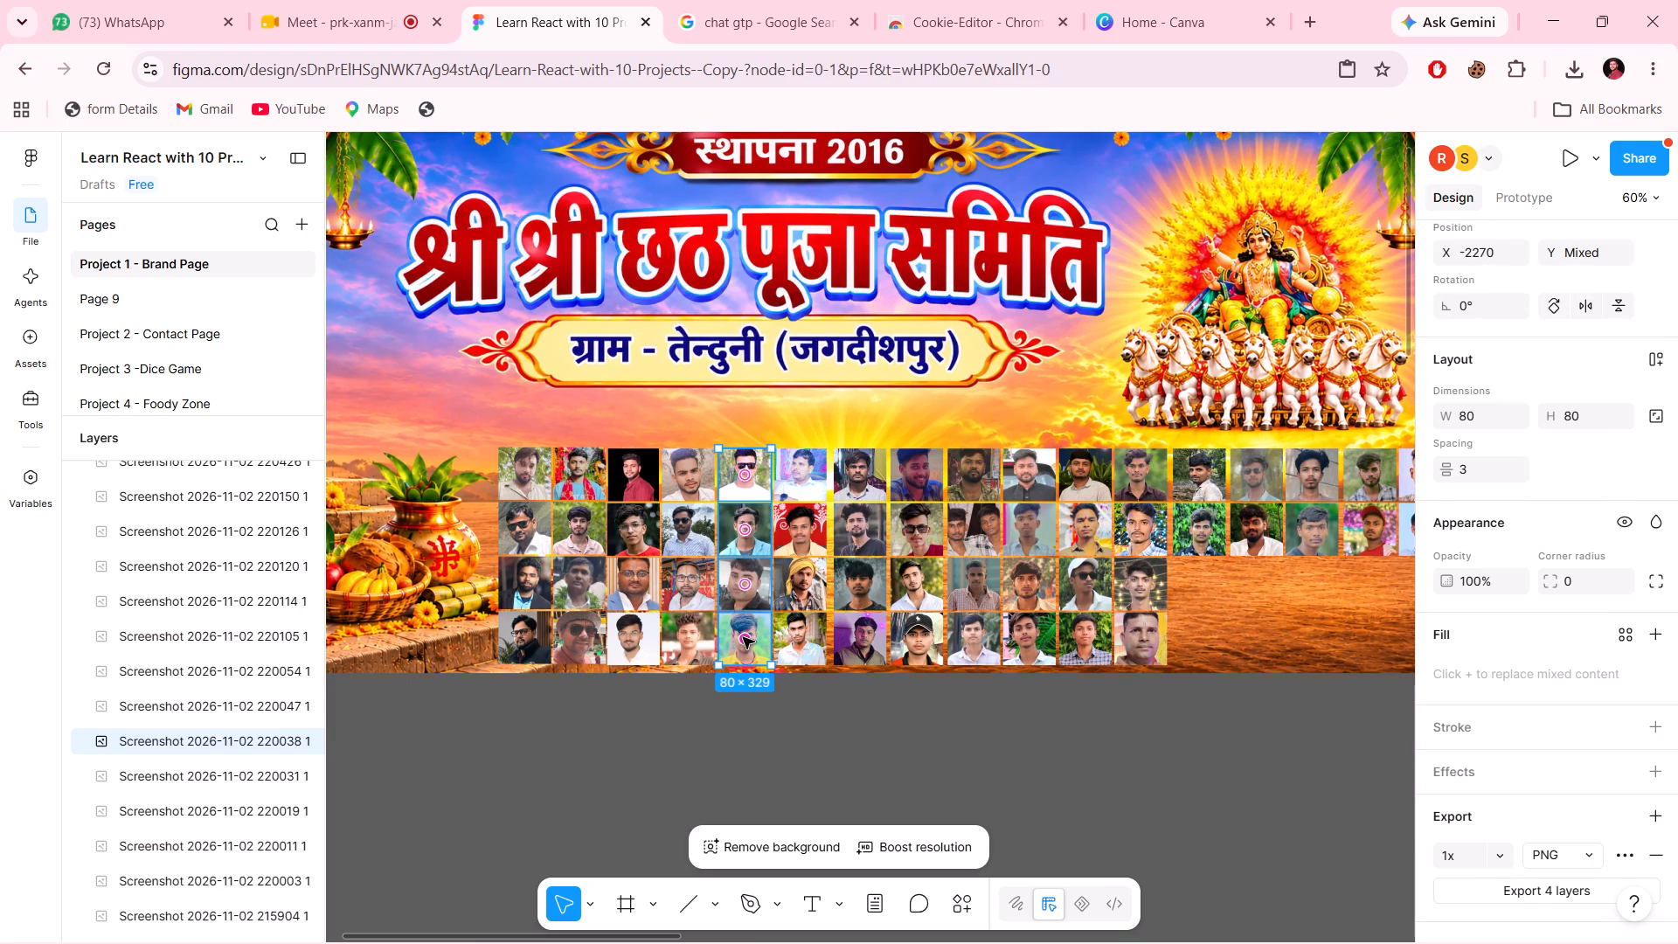
Select the four photos in the seventh column, nudge them left to X -2100 and reduce their width to 79.
{"action": "left_click", "coordinate": [878, 415]}
{"action": "left_click_drag", "start_coordinate": [878, 415], "coordinate": [866, 630]}
{"action": "key", "text": "Left"}
{"action": "key", "text": "Left"}
{"action": "key", "text": "Left"}
{"action": "key", "text": "Left"}
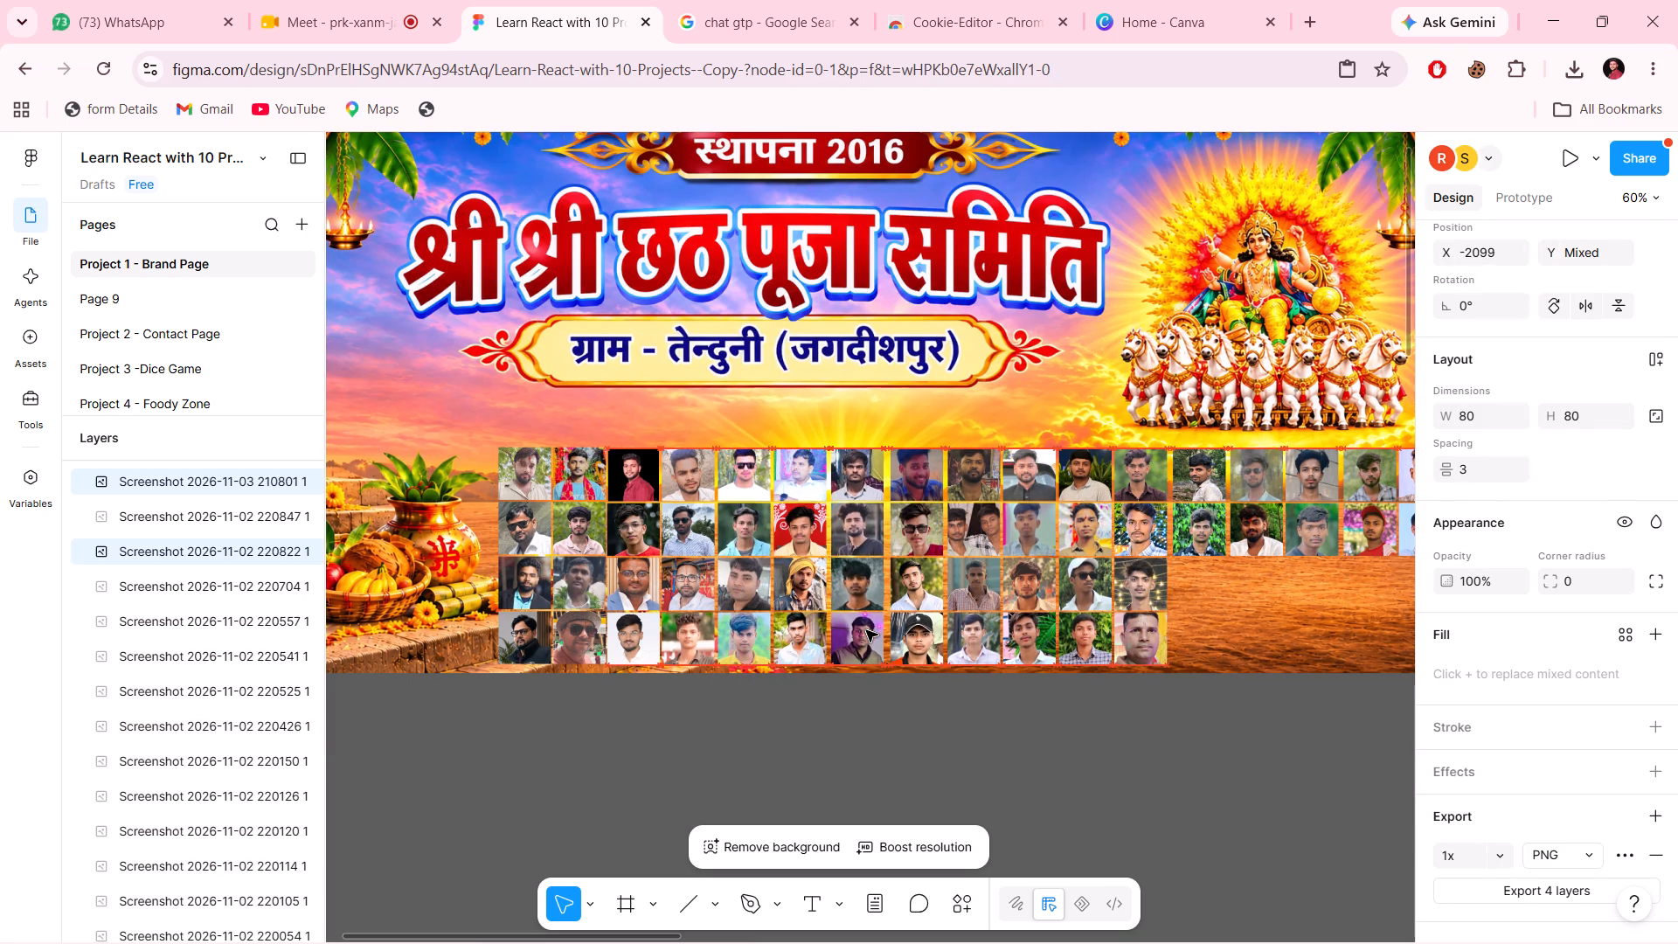
{"action": "key", "text": "Left"}
{"action": "key", "text": "ctrl+Left"}
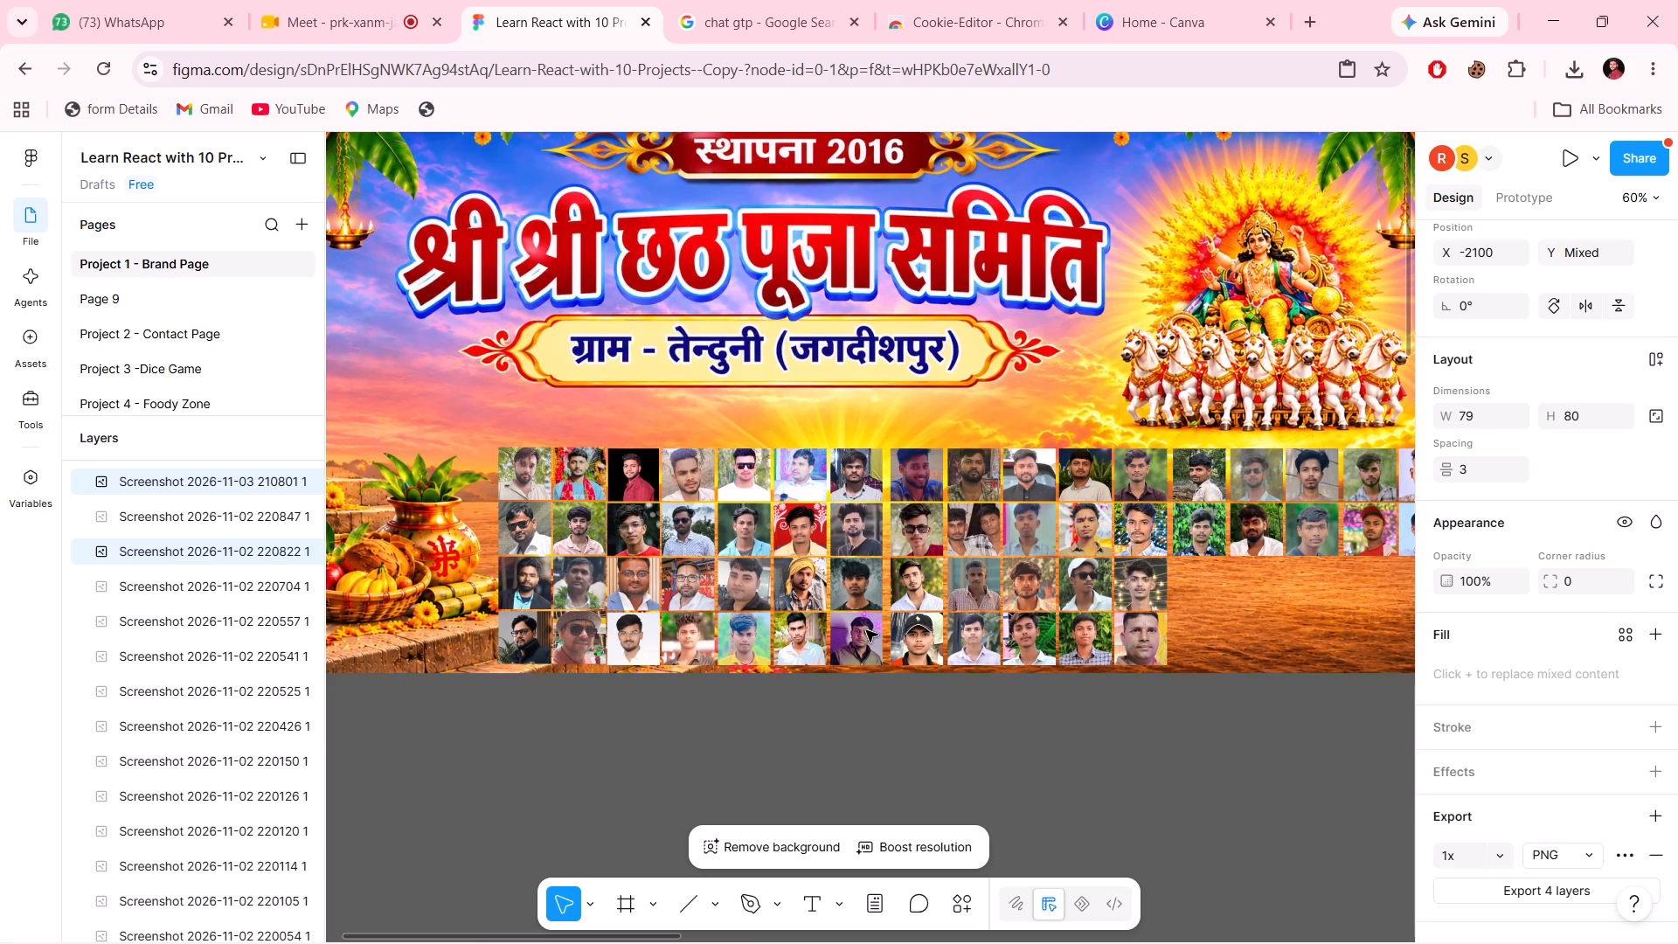
Select the four photos in the eighth column and nudge them left to X -2014.
{"action": "left_click", "coordinate": [912, 420]}
{"action": "left_click_drag", "start_coordinate": [912, 420], "coordinate": [902, 613]}
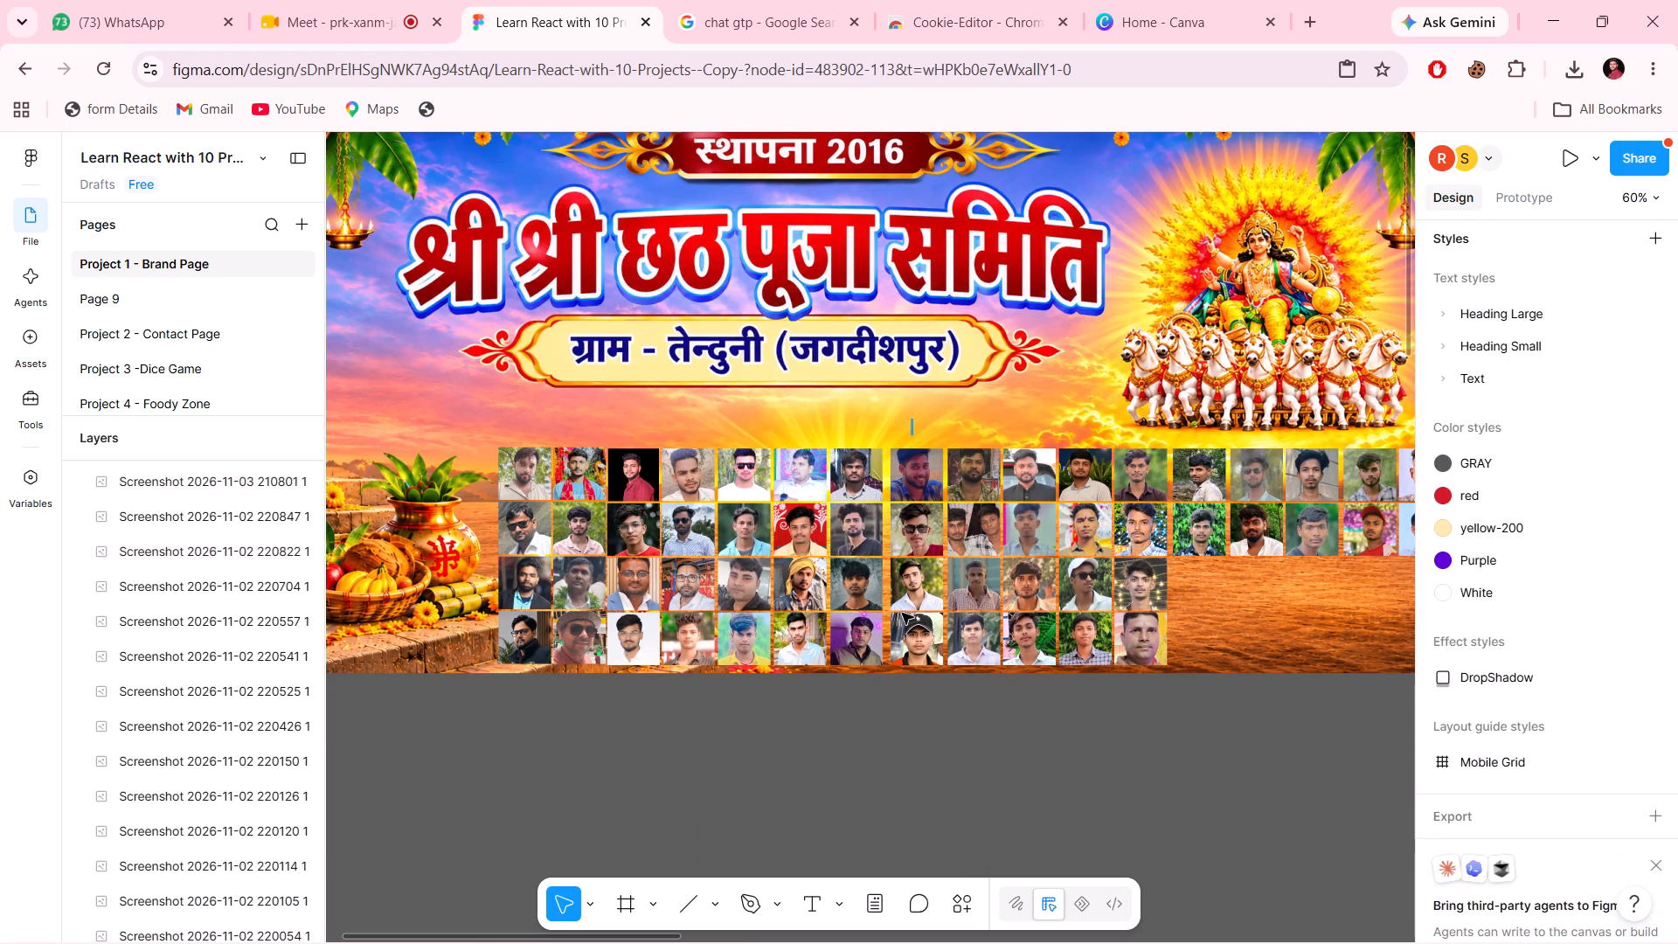
{"action": "left_click_drag", "start_coordinate": [902, 613], "coordinate": [918, 644]}
{"action": "key", "text": "Left"}
{"action": "key", "text": "Left"}
{"action": "key", "text": "Left"}
{"action": "key", "text": "Left"}
{"action": "key", "text": "Left"}
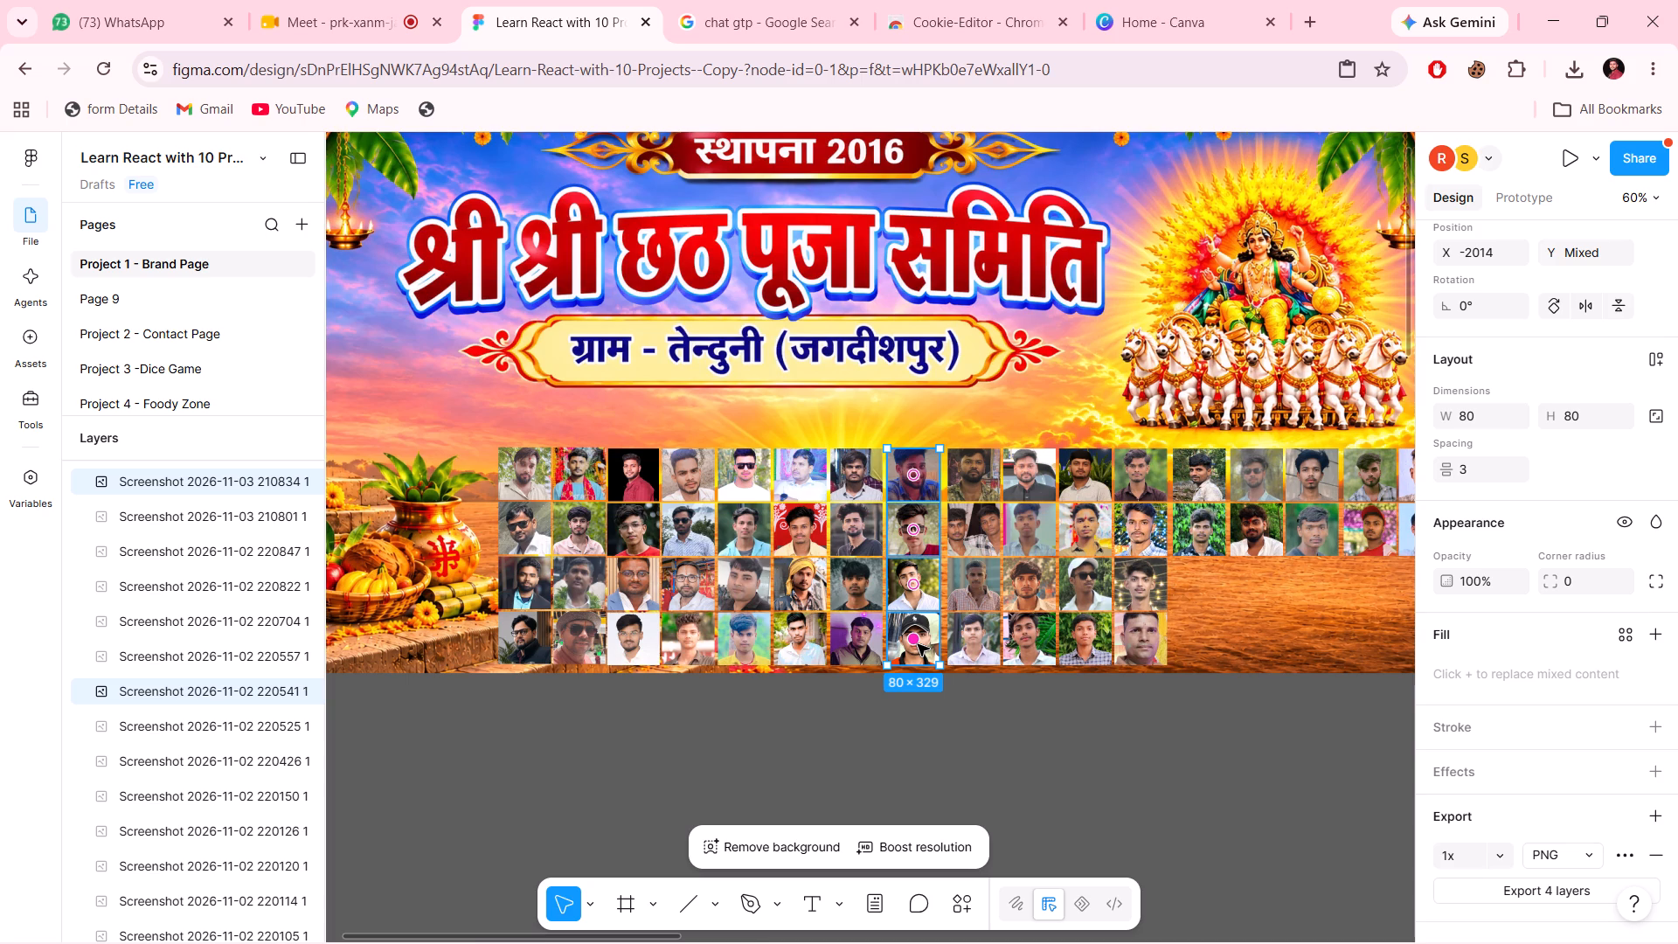
Select the four photos in the ninth column and nudge them left to X -1929.
{"action": "left_click", "coordinate": [959, 427]}
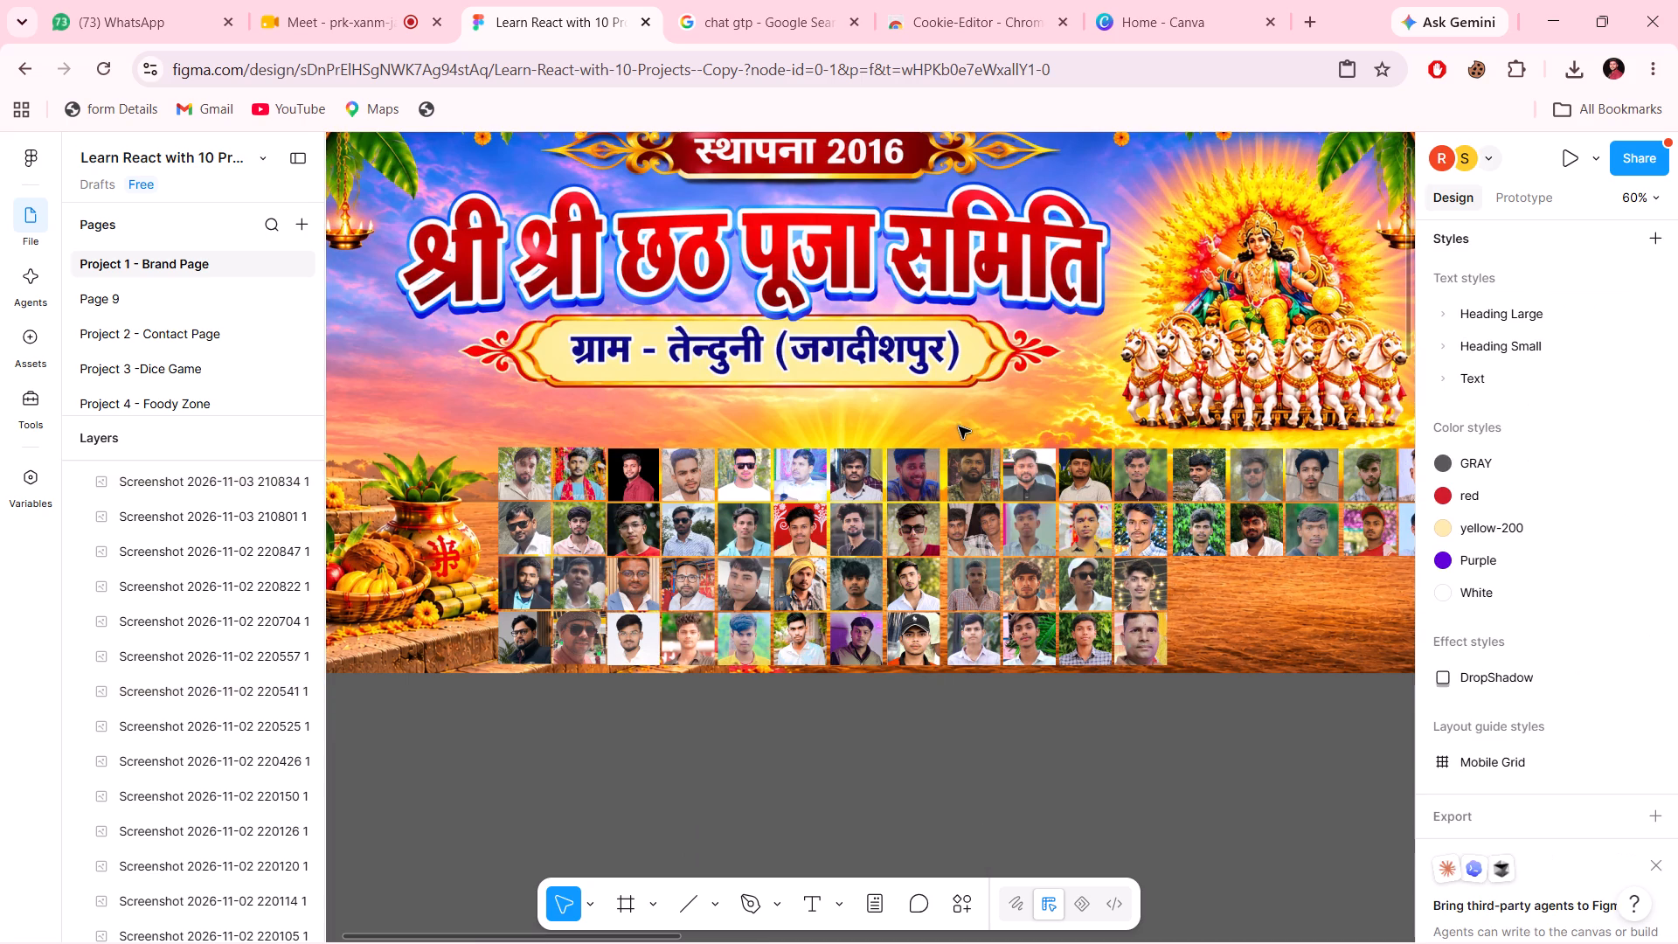
{"action": "left_click_drag", "start_coordinate": [959, 427], "coordinate": [958, 631]}
{"action": "key", "text": "Left"}
{"action": "key", "text": "Left"}
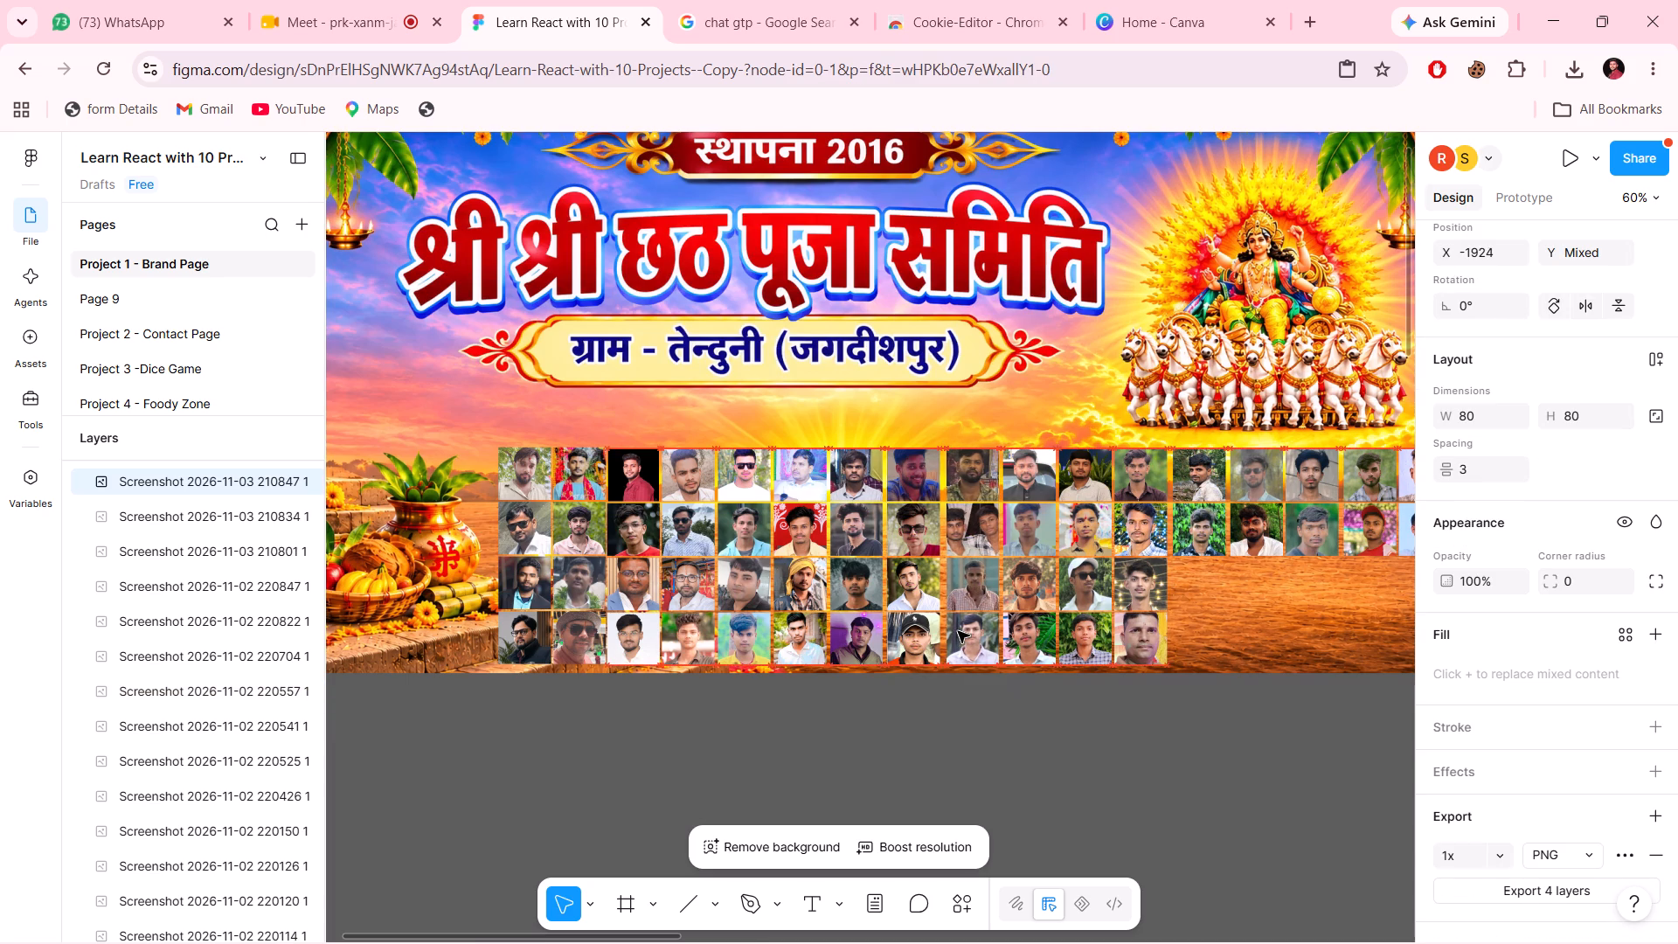
{"action": "key", "text": "Left"}
{"action": "key", "text": "Left"}
{"action": "key", "text": "Left"}
{"action": "key", "text": "Left"}
{"action": "key", "text": "Left"}
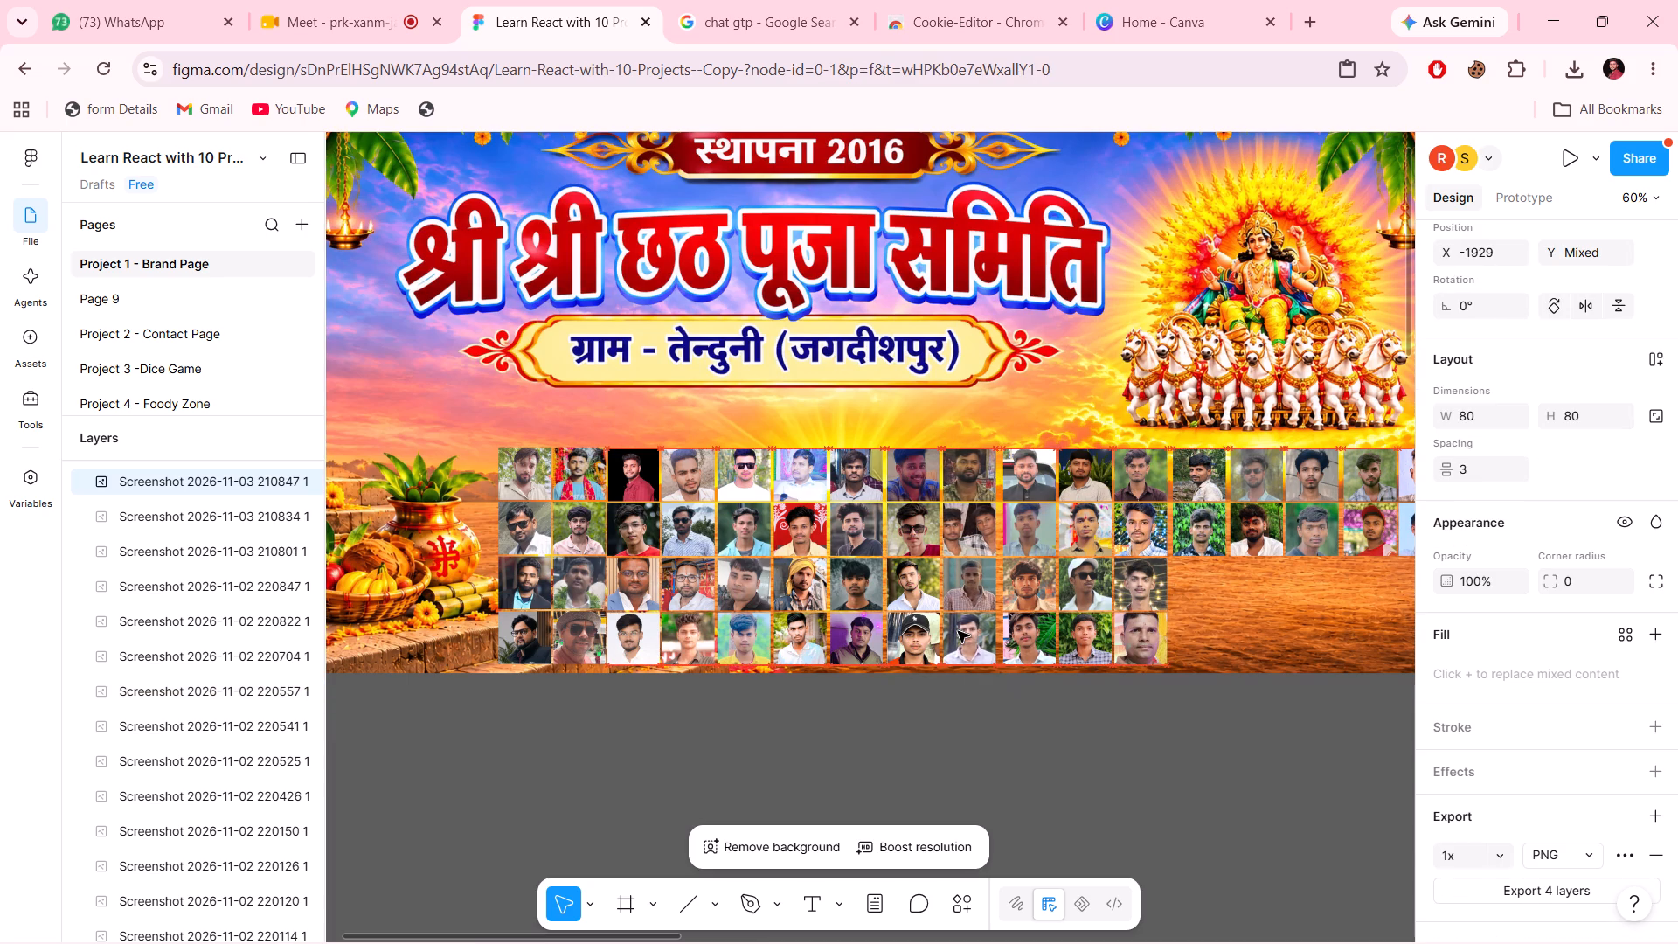
Select the four photos in the eighth column and nudge them left to X -2015.
{"action": "left_click_drag", "start_coordinate": [899, 421], "coordinate": [913, 641]}
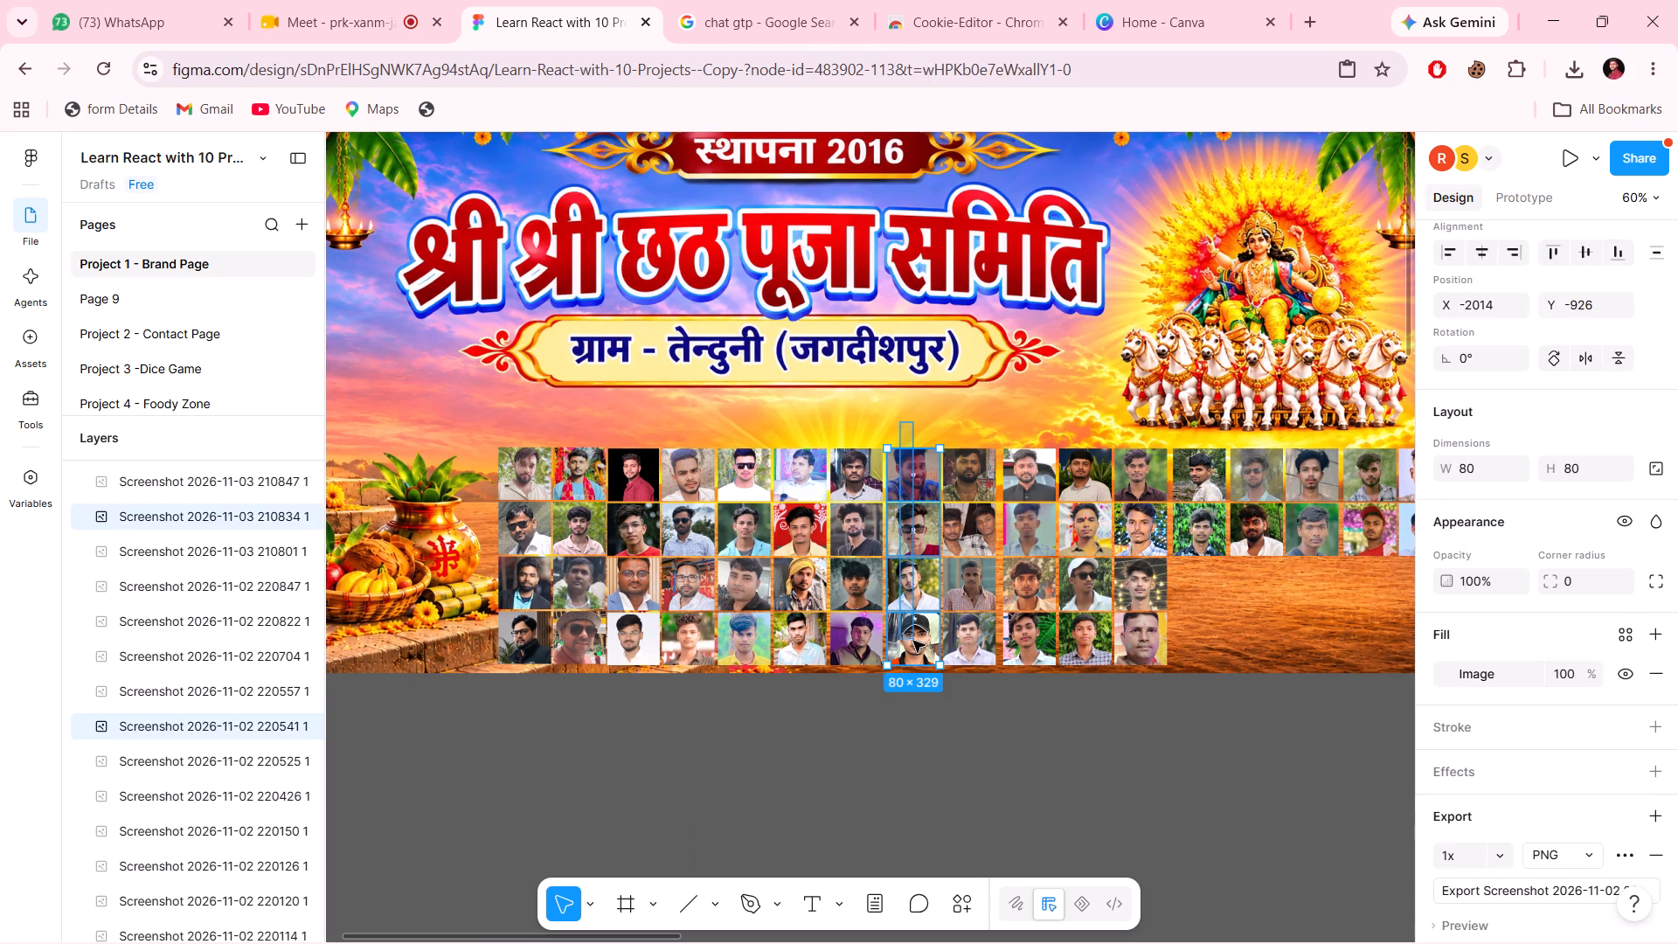
{"action": "left_click_drag", "start_coordinate": [913, 641], "coordinate": [912, 643]}
{"action": "key", "text": "Left"}
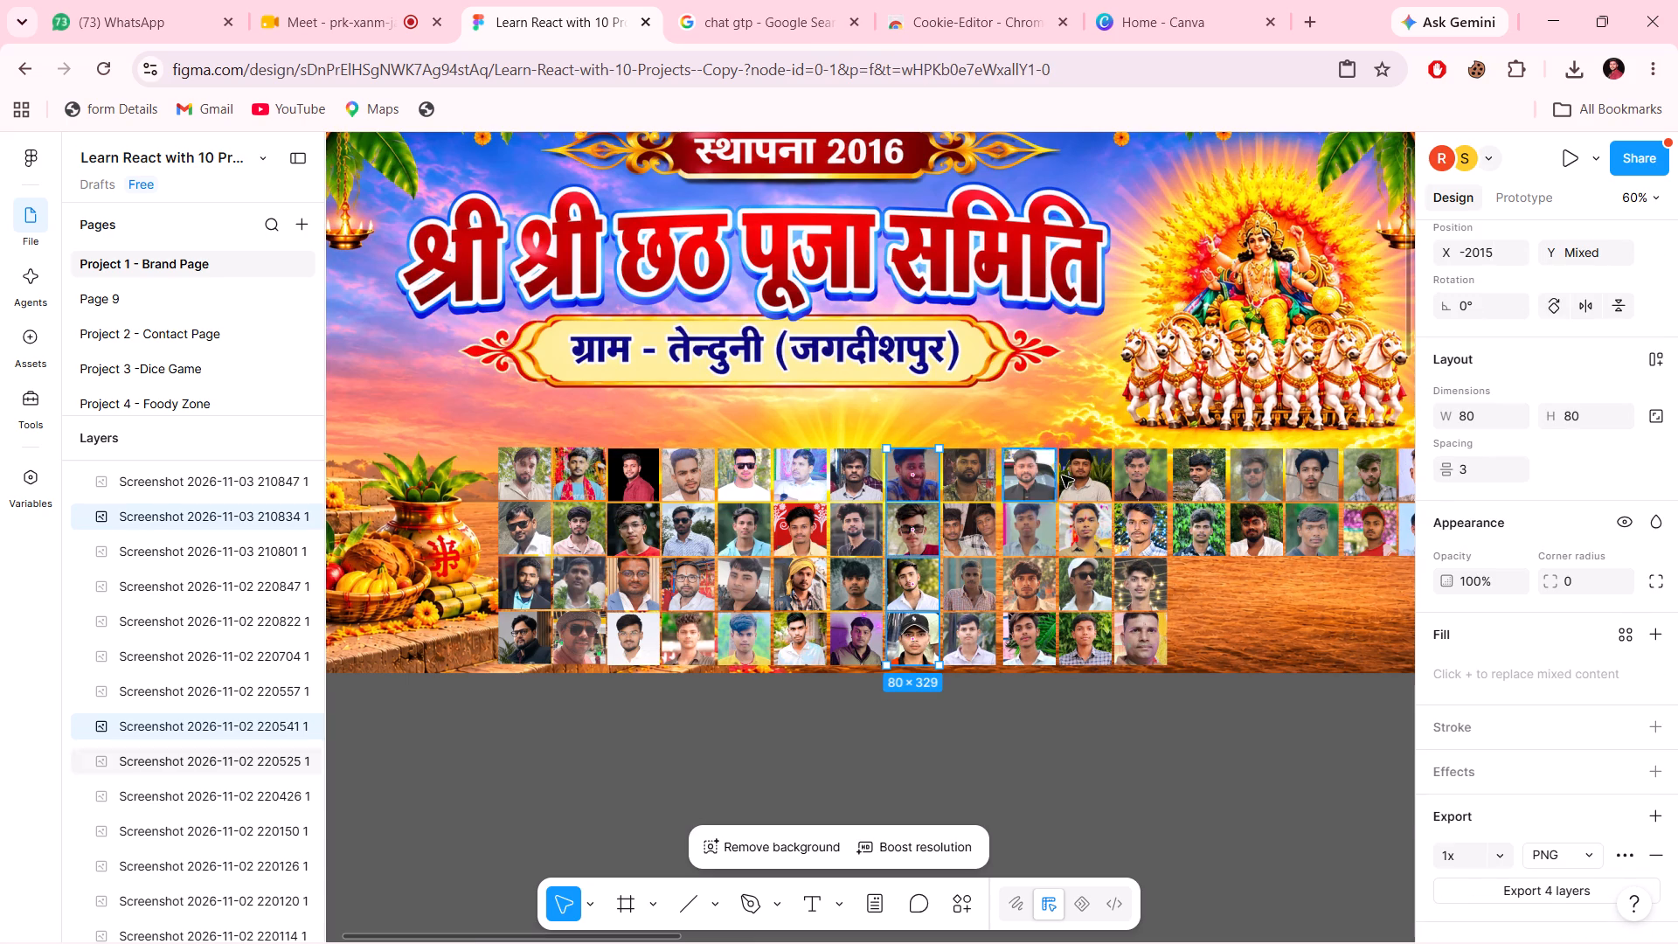
Select the four photos in the tenth column and nudge them left to X -1844.
{"action": "left_click", "coordinate": [1032, 425]}
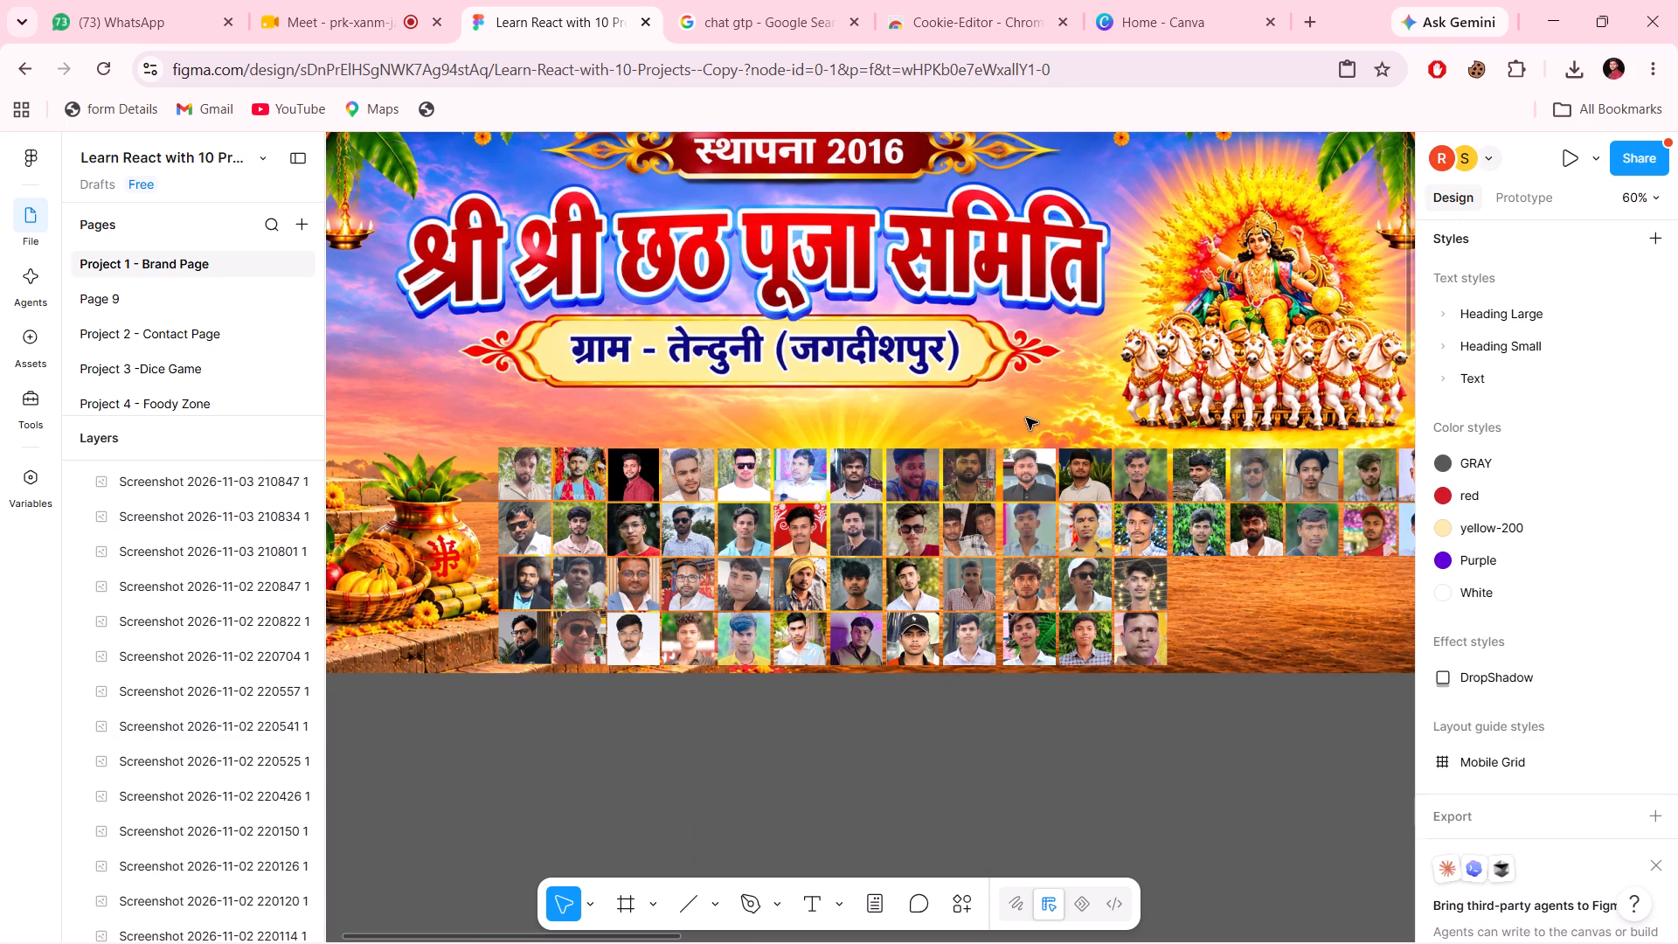
{"action": "left_click_drag", "start_coordinate": [1037, 423], "coordinate": [1034, 621]}
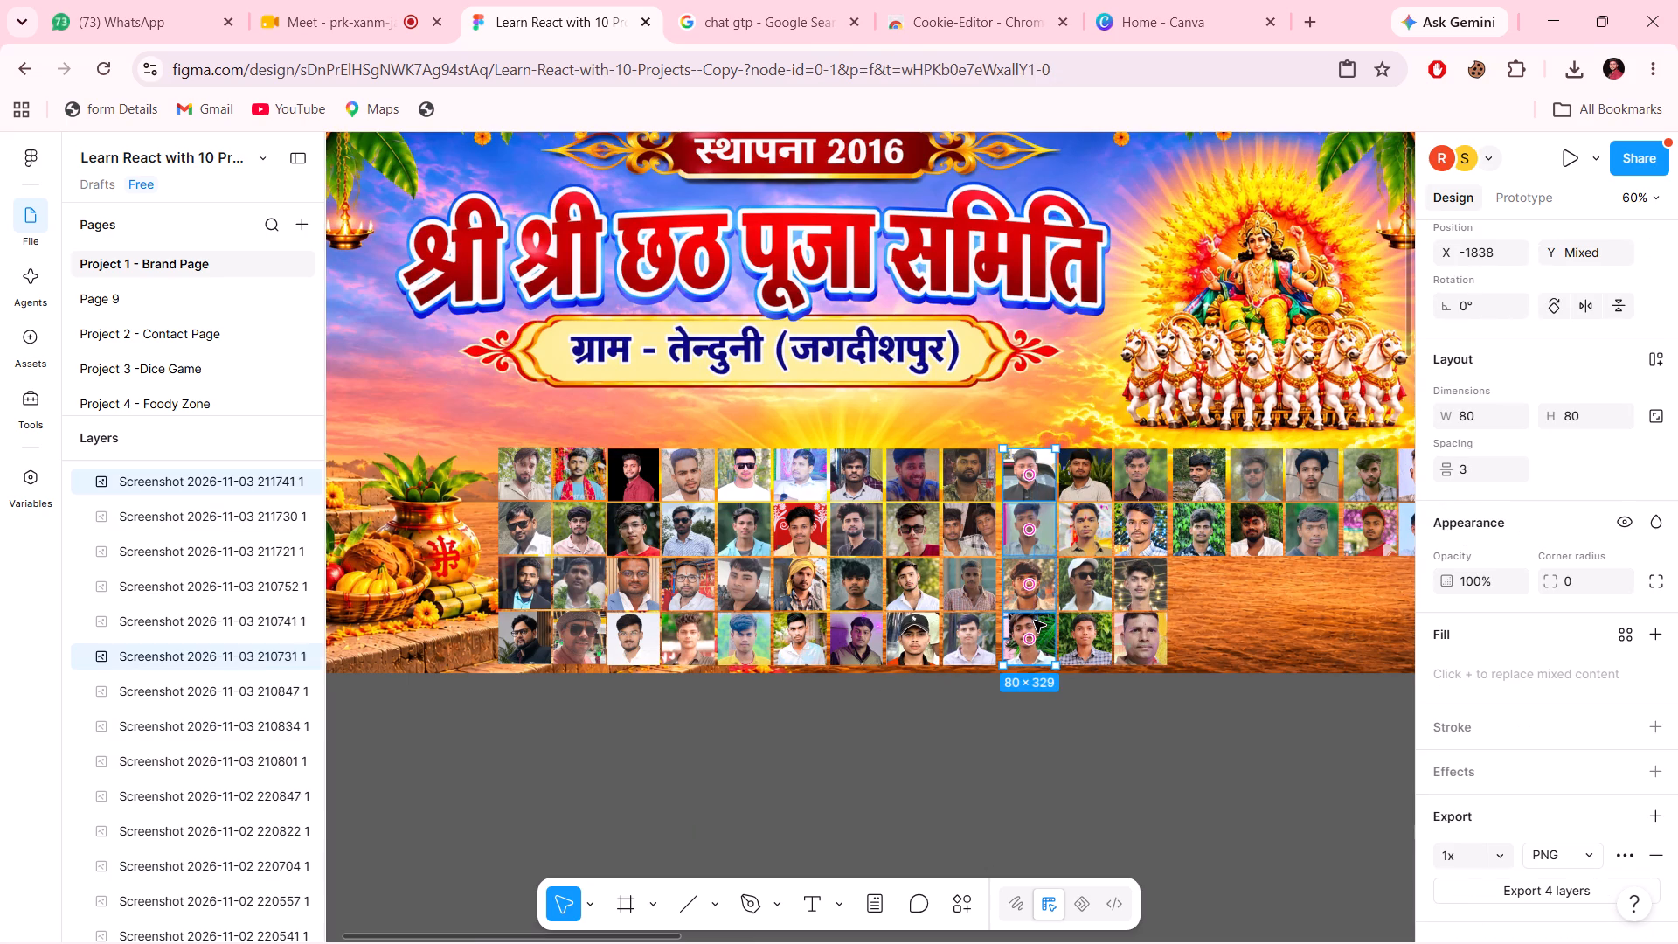
{"action": "key", "text": "Left"}
{"action": "key", "text": "Left"}
{"action": "key", "text": "Left"}
{"action": "key", "text": "Left"}
{"action": "key", "text": "Left"}
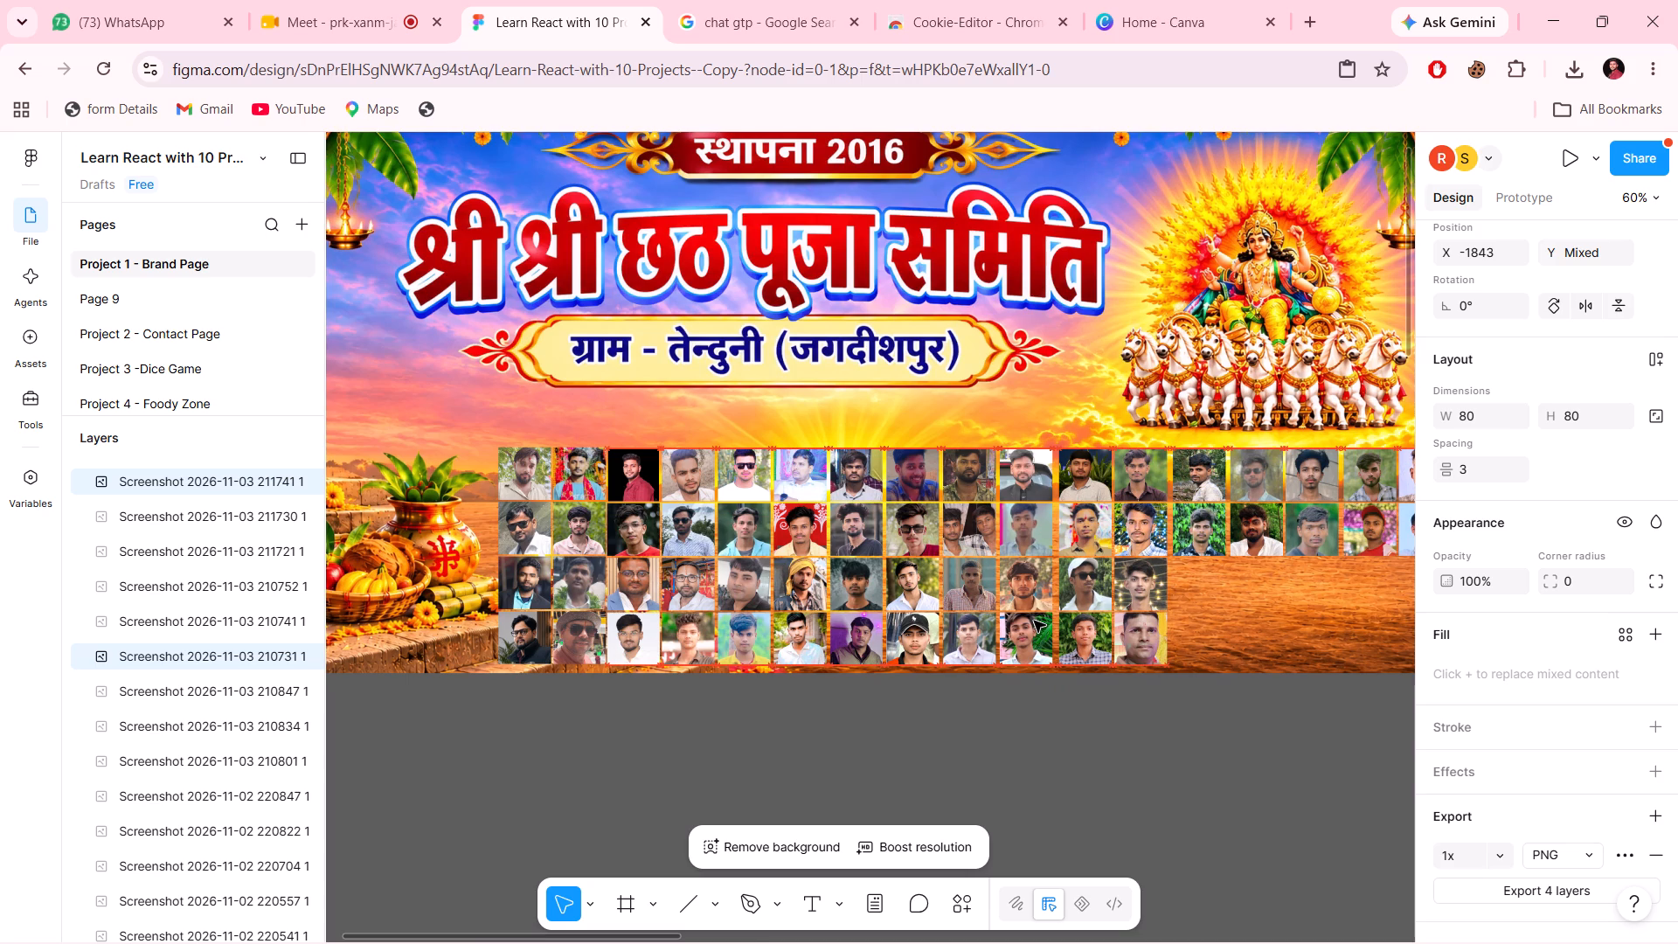
{"action": "key", "text": "Left"}
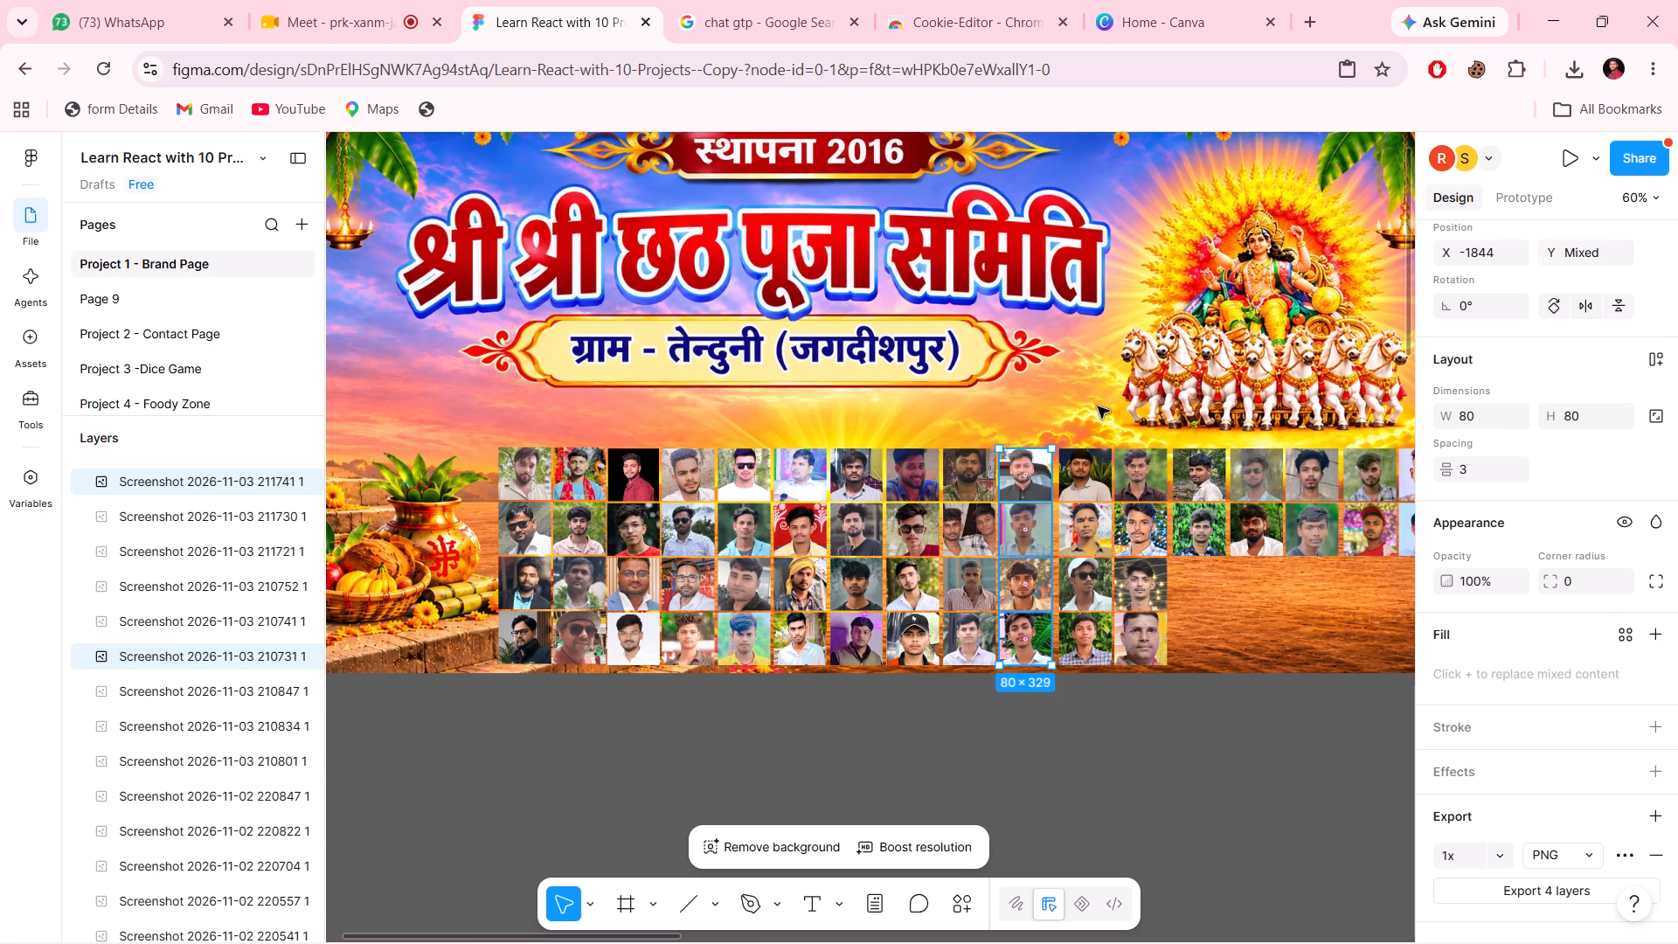
Select all photos from the eleventh column to the last column and nudge them 5 px left together.
{"action": "left_click", "coordinate": [1090, 406]}
{"action": "left_click_drag", "start_coordinate": [1090, 406], "coordinate": [1380, 622]}
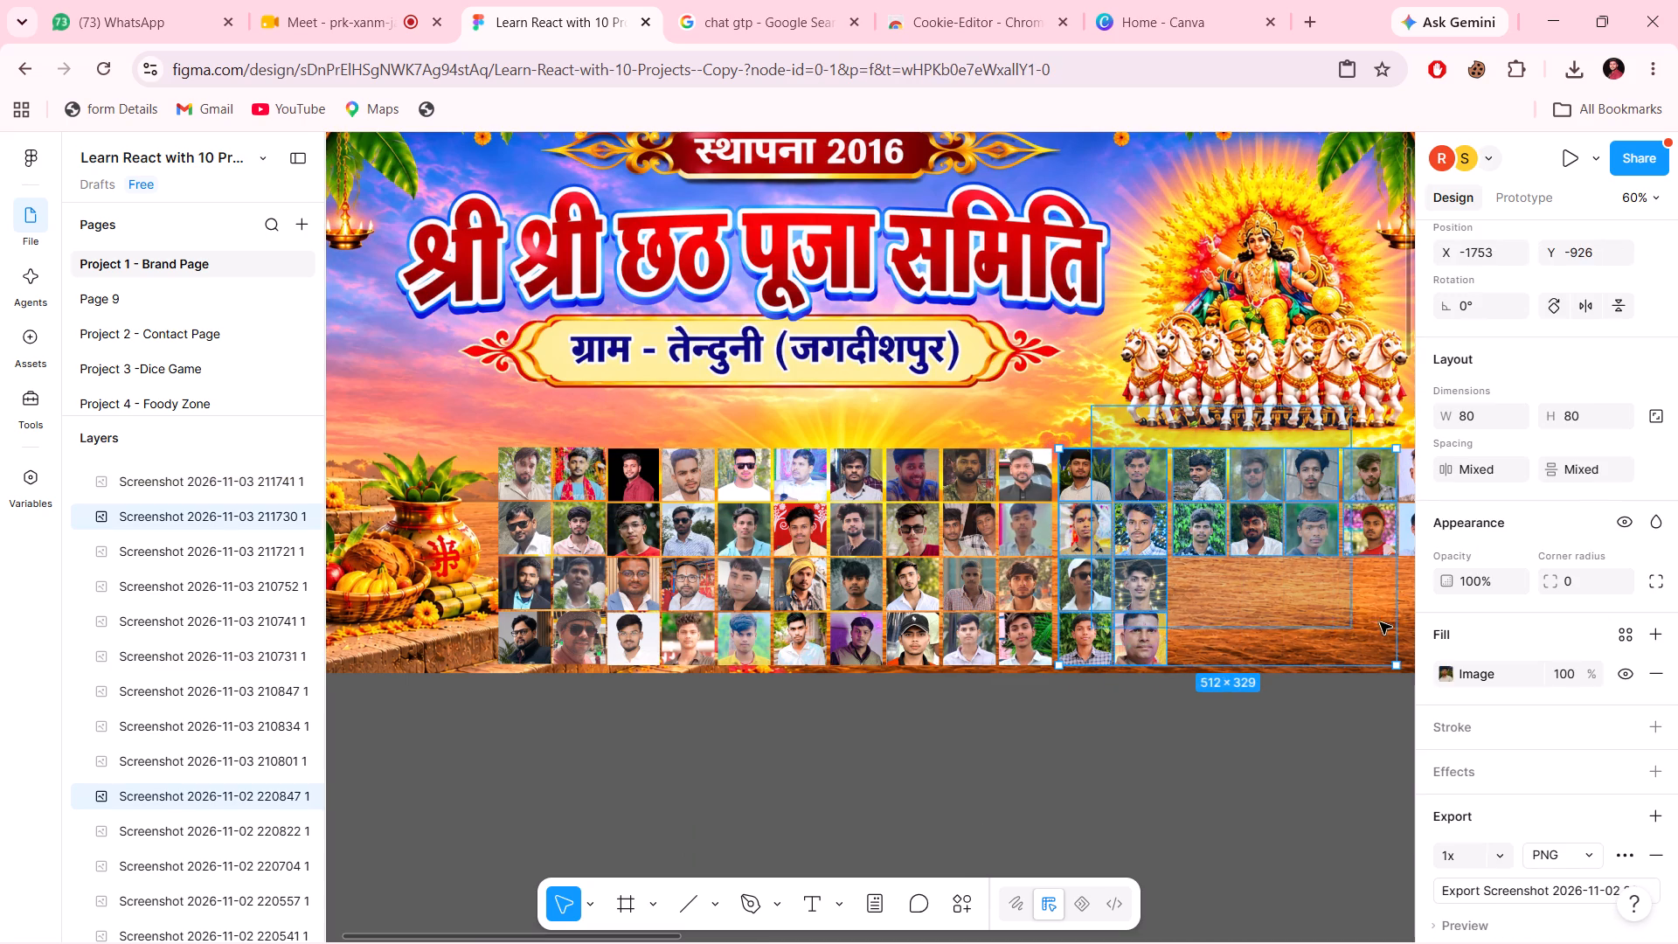
{"action": "left_click_drag", "start_coordinate": [1380, 622], "coordinate": [1403, 620]}
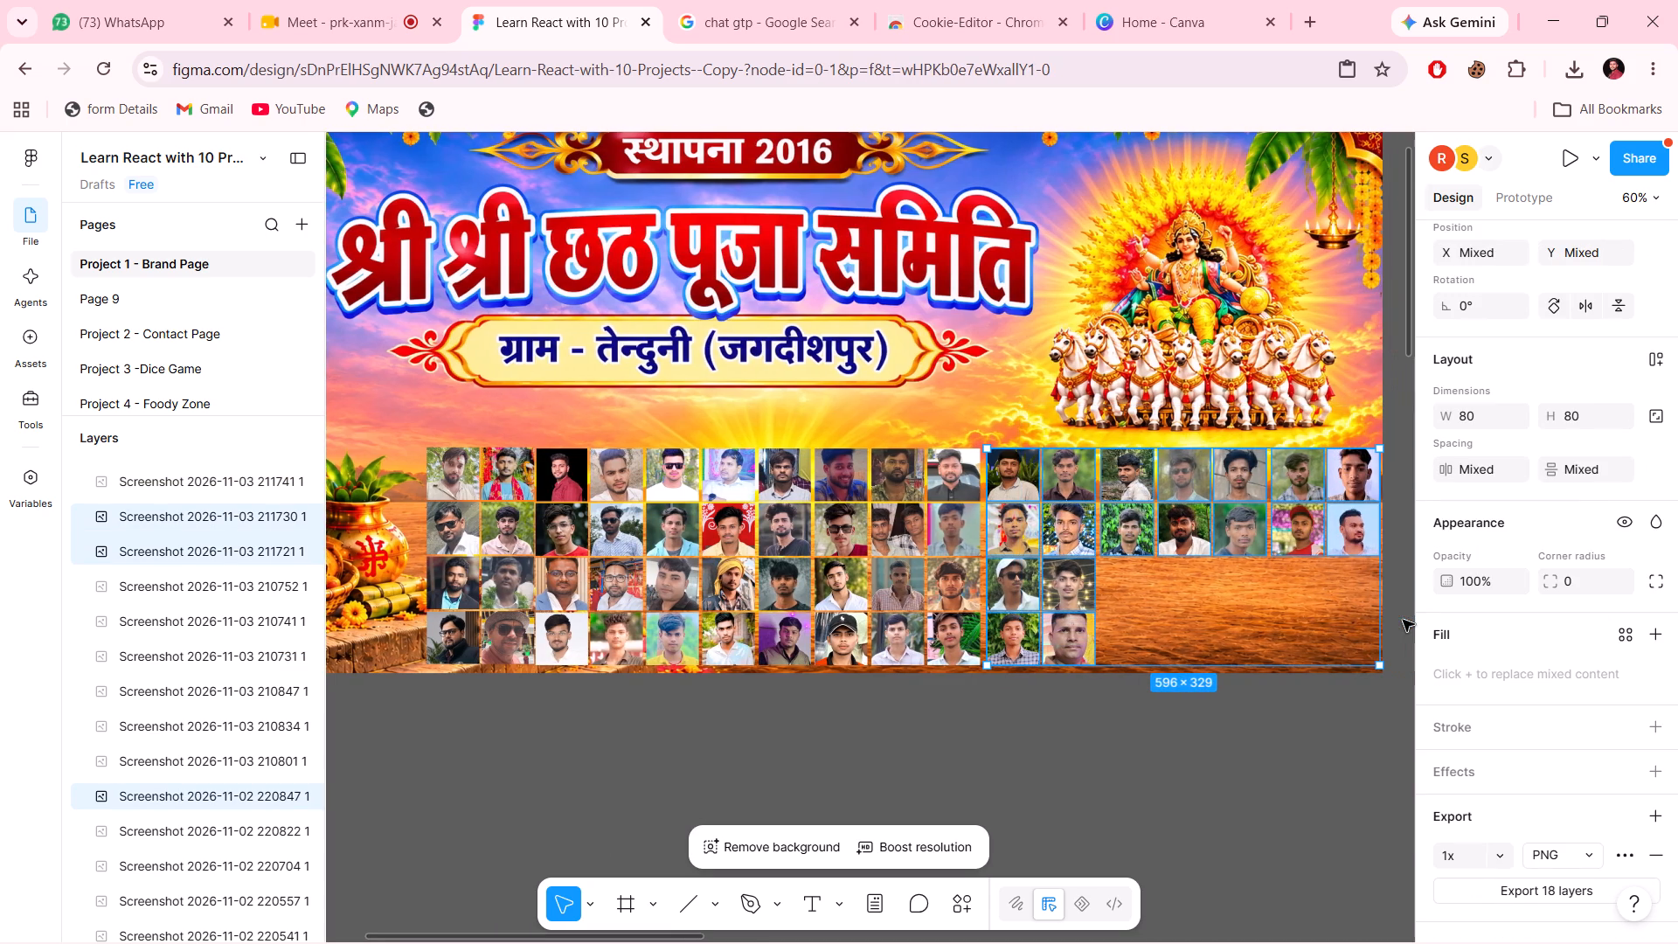
{"action": "key", "text": "Left"}
{"action": "key", "text": "Left"}
{"action": "key", "text": "Left"}
{"action": "key", "text": "Left"}
{"action": "key", "text": "Left"}
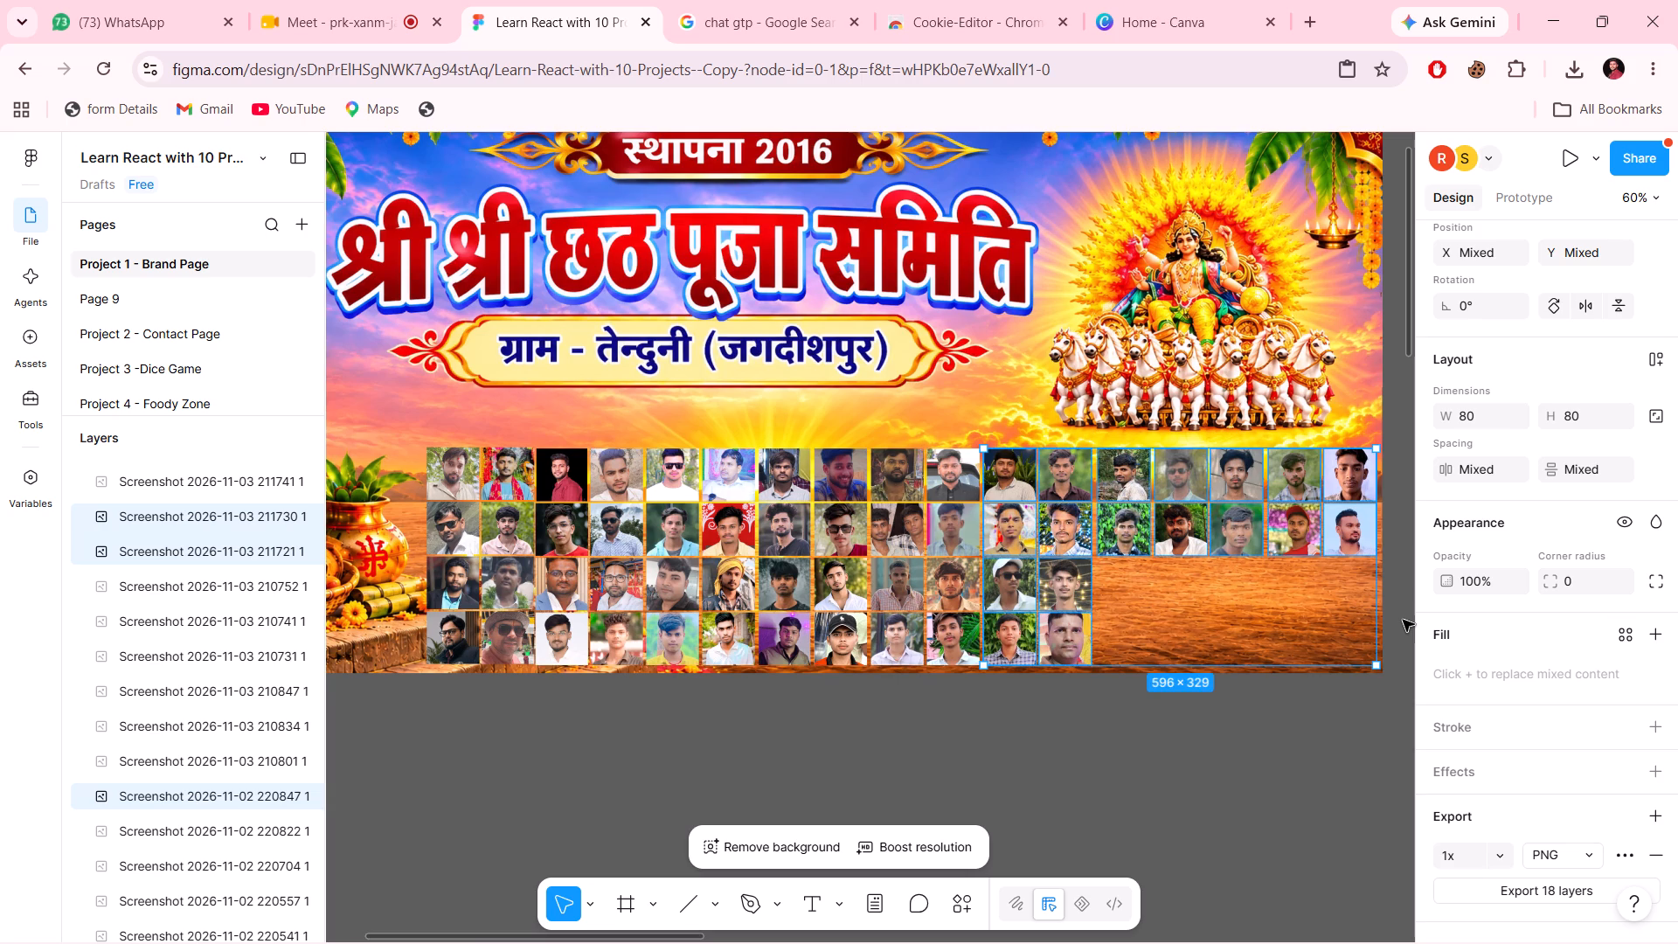
{"action": "left_click", "coordinate": [1236, 643]}
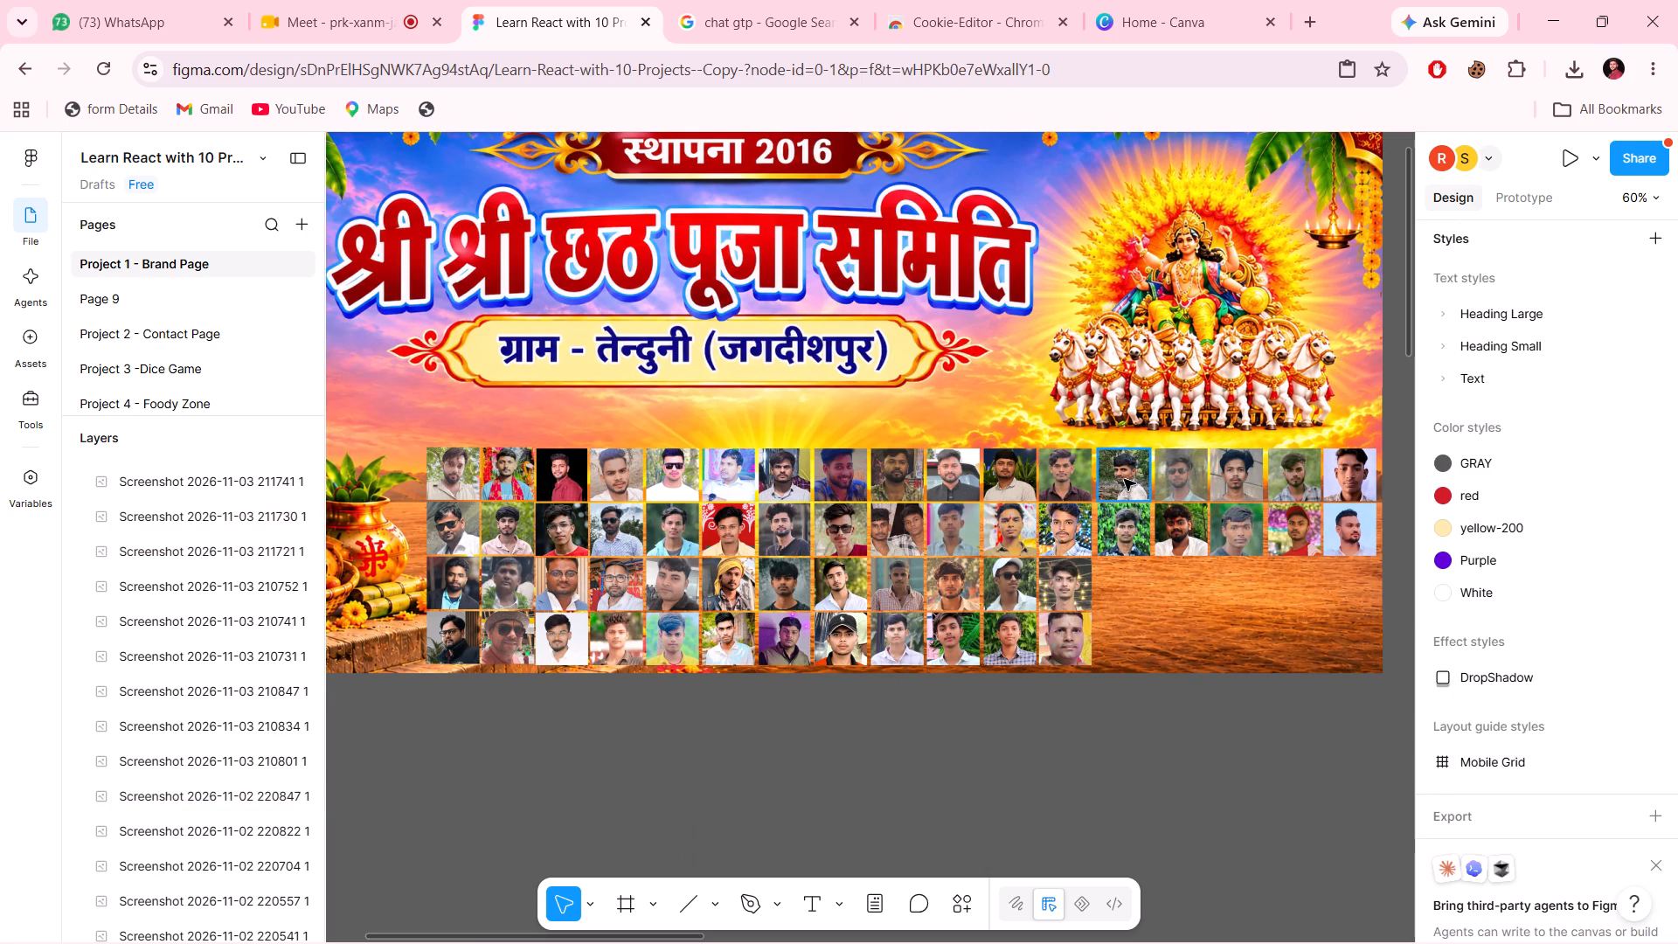
Select the two photos in the thirteenth column and nudge them to X -1586.
{"action": "left_click_drag", "start_coordinate": [1107, 440], "coordinate": [1143, 495]}
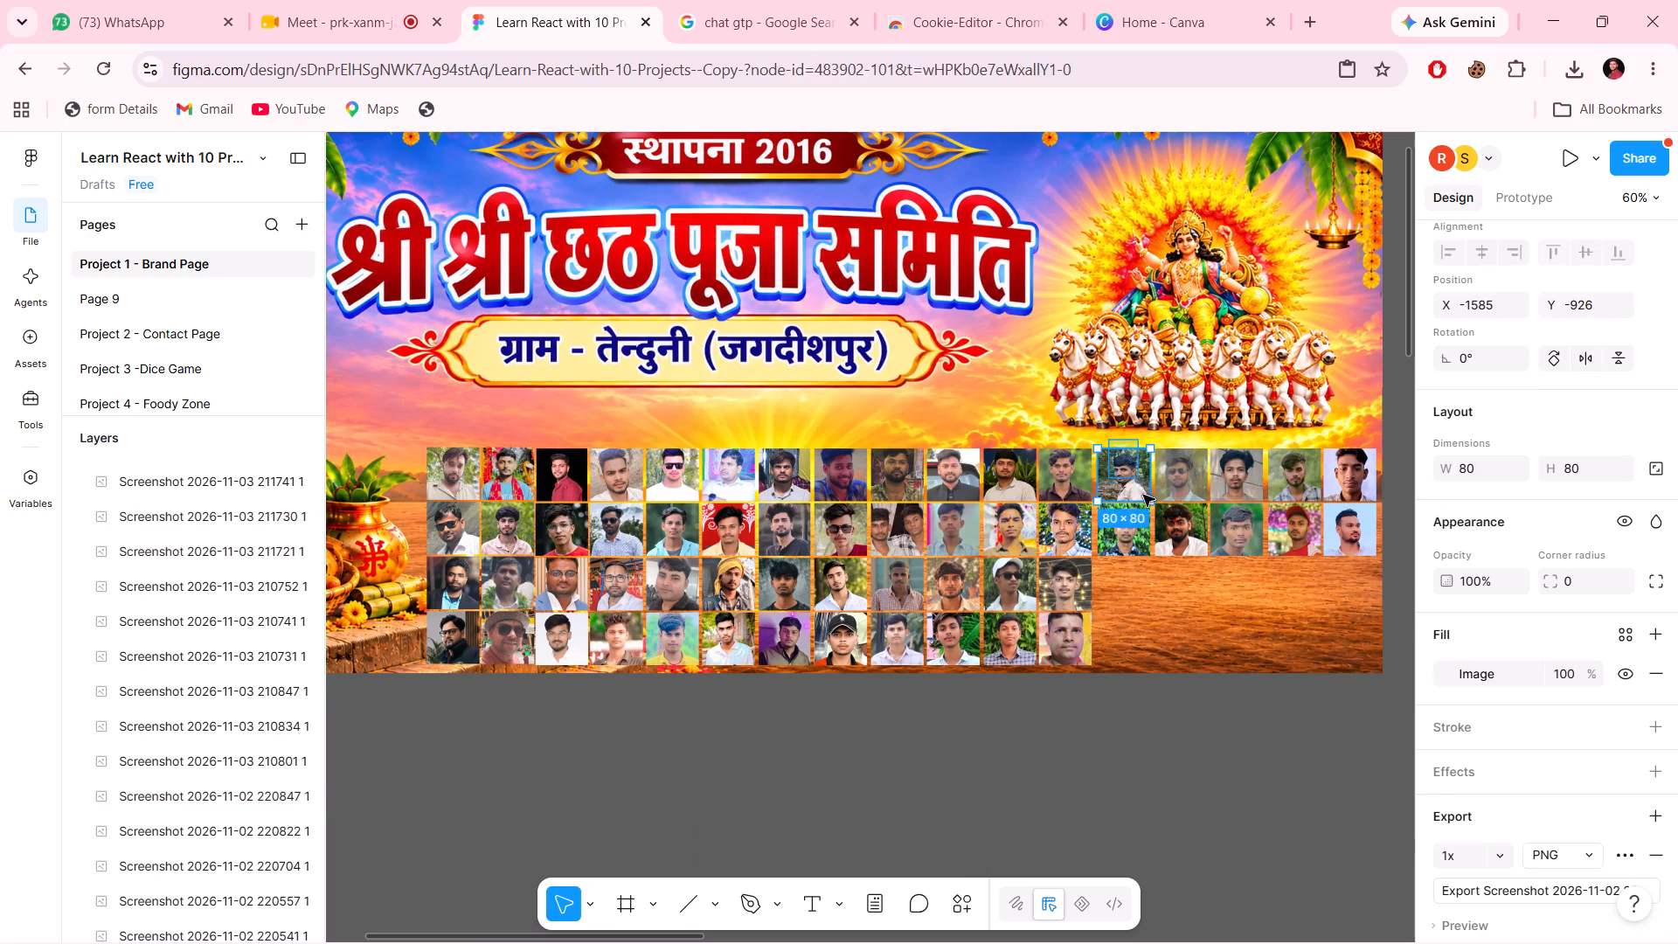
{"action": "left_click_drag", "start_coordinate": [1143, 495], "coordinate": [1146, 530]}
{"action": "key", "text": "Left"}
{"action": "key", "text": "Left"}
{"action": "key", "text": "Left"}
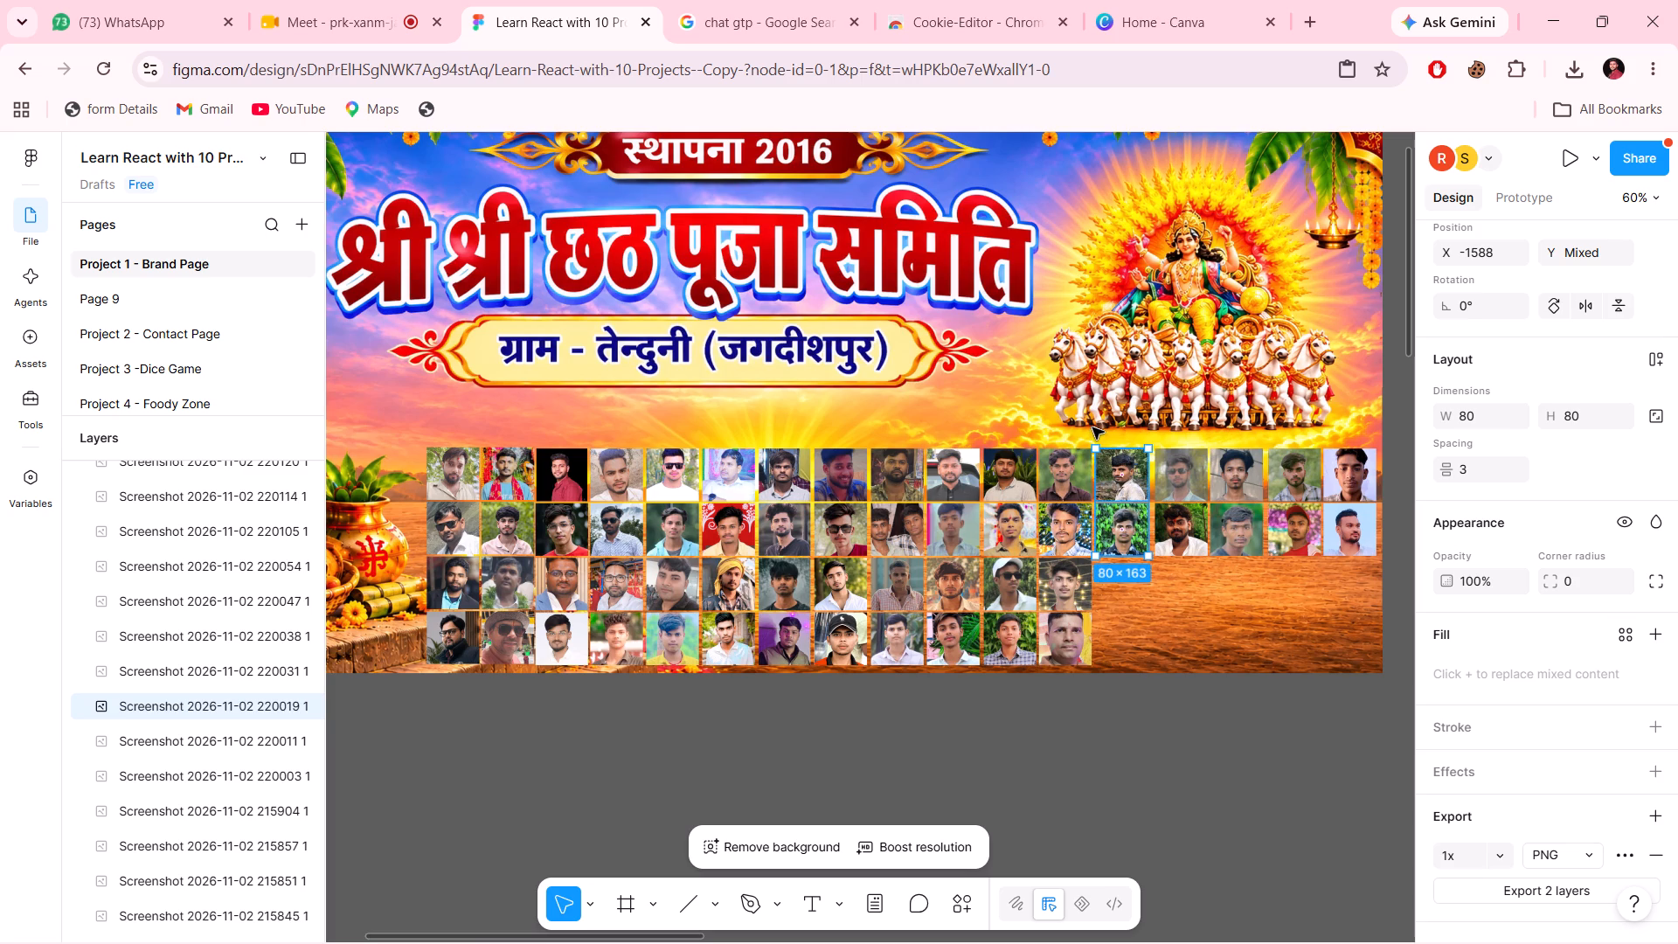
{"action": "key", "text": "Right"}
{"action": "key", "text": "Right"}
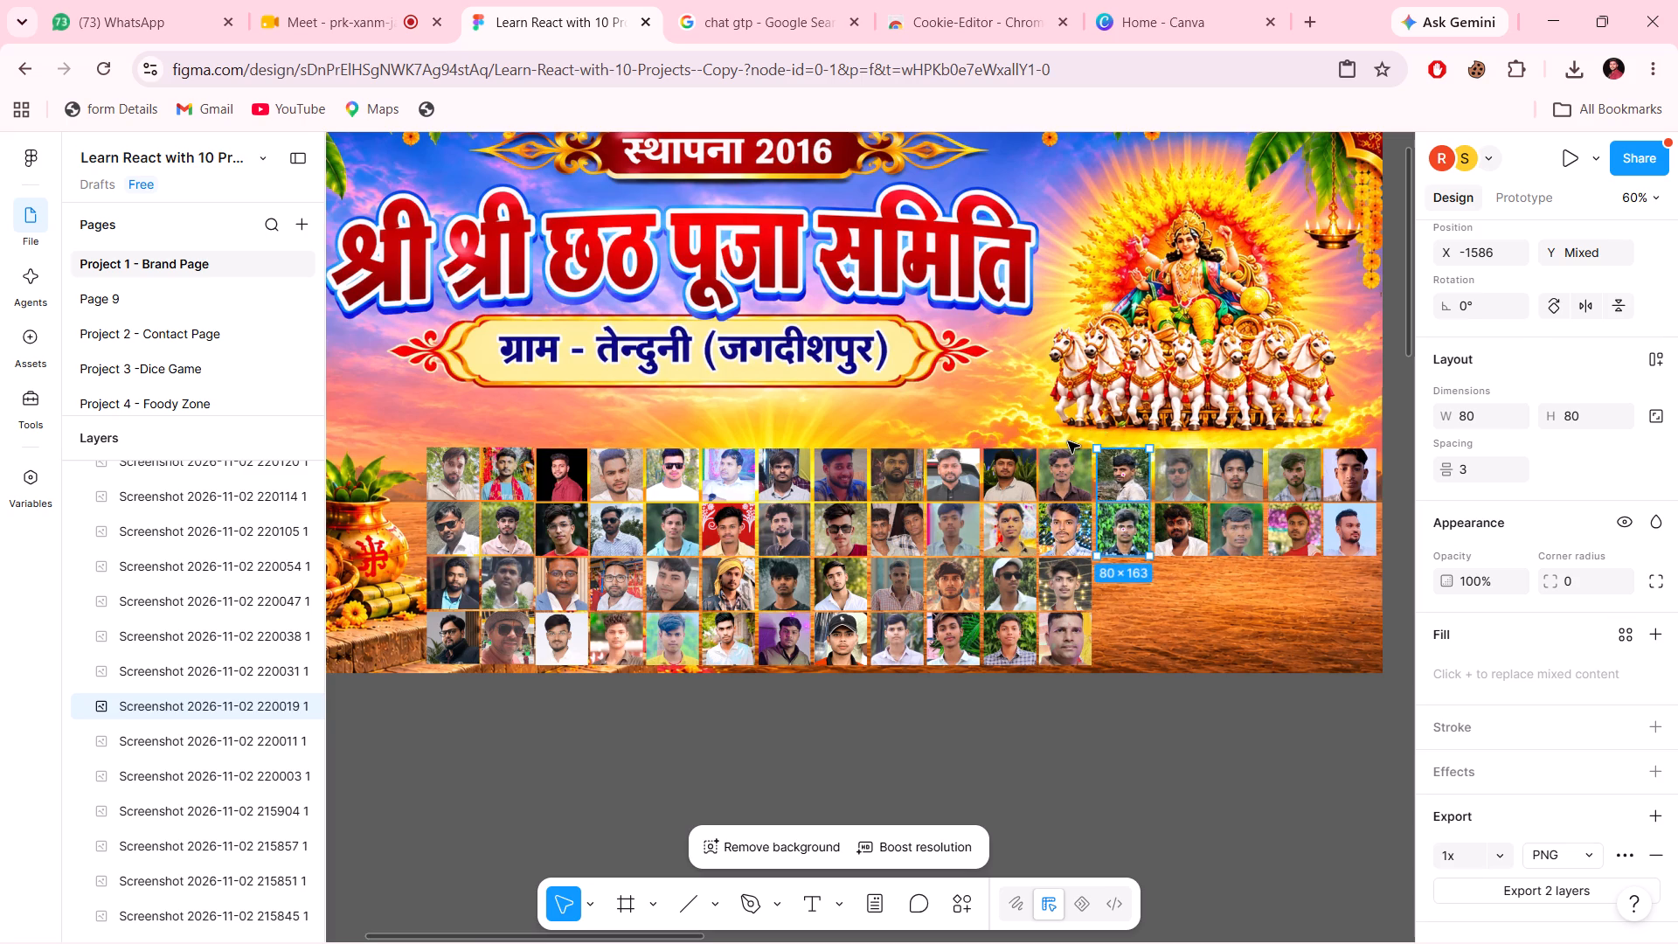
Select the four photos in the twelfth column and nudge them right to X -1671.
{"action": "left_click", "coordinate": [1068, 441]}
{"action": "left_click_drag", "start_coordinate": [1068, 441], "coordinate": [1078, 656]}
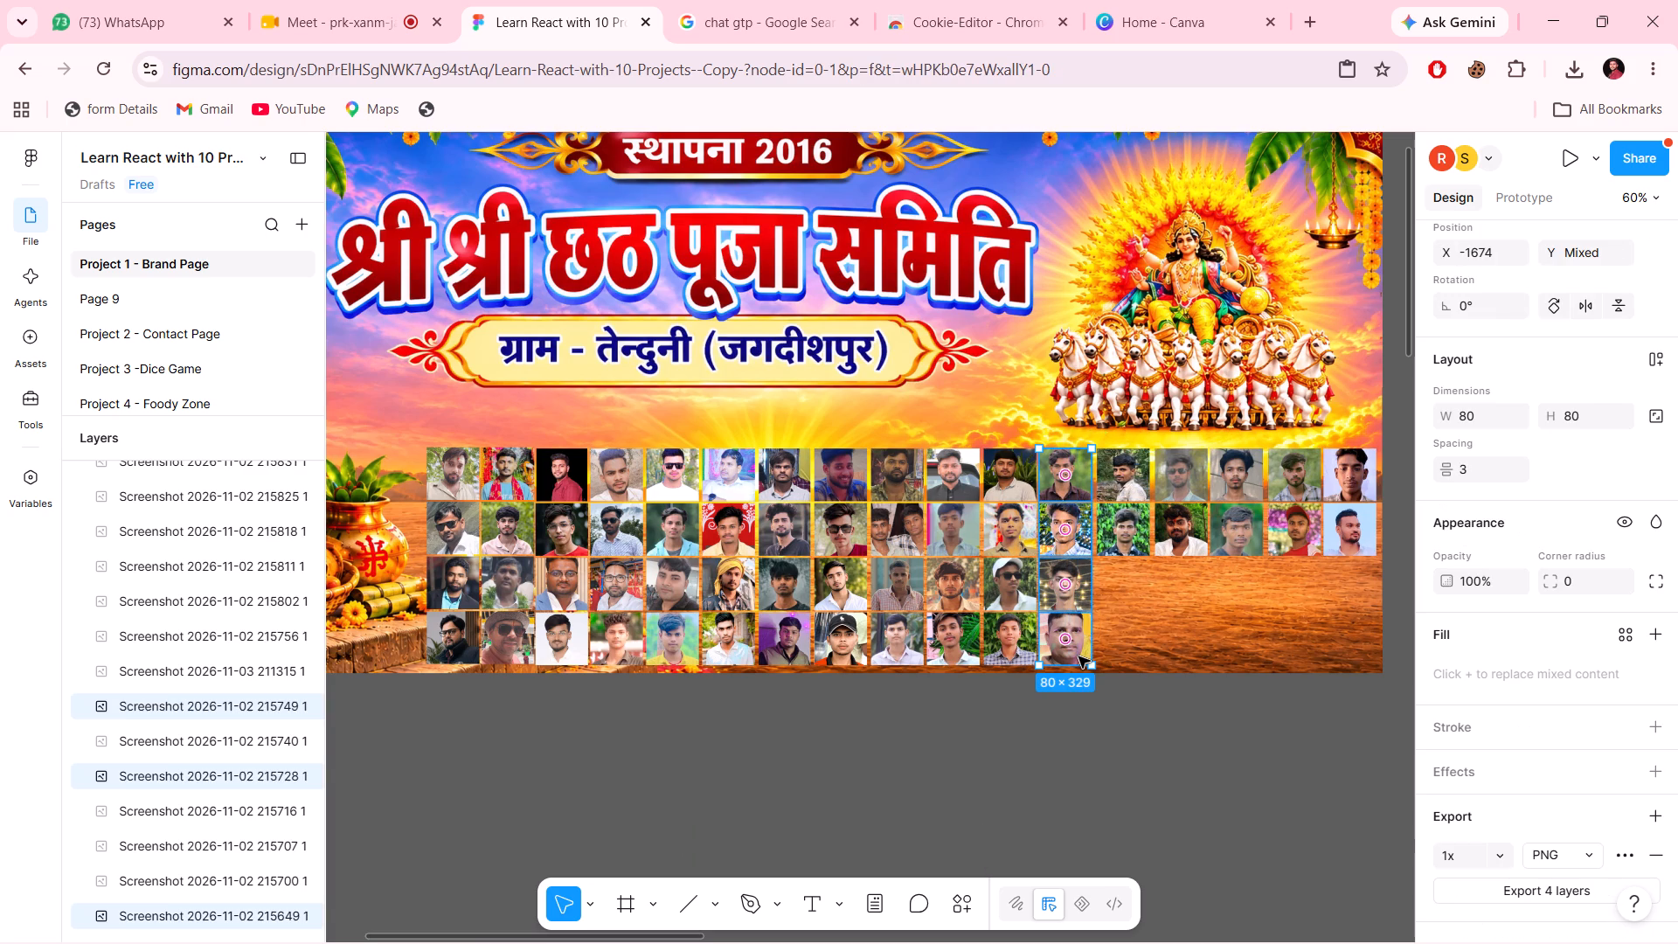
{"action": "key", "text": "Right"}
{"action": "key", "text": "Right"}
{"action": "key", "text": "Right"}
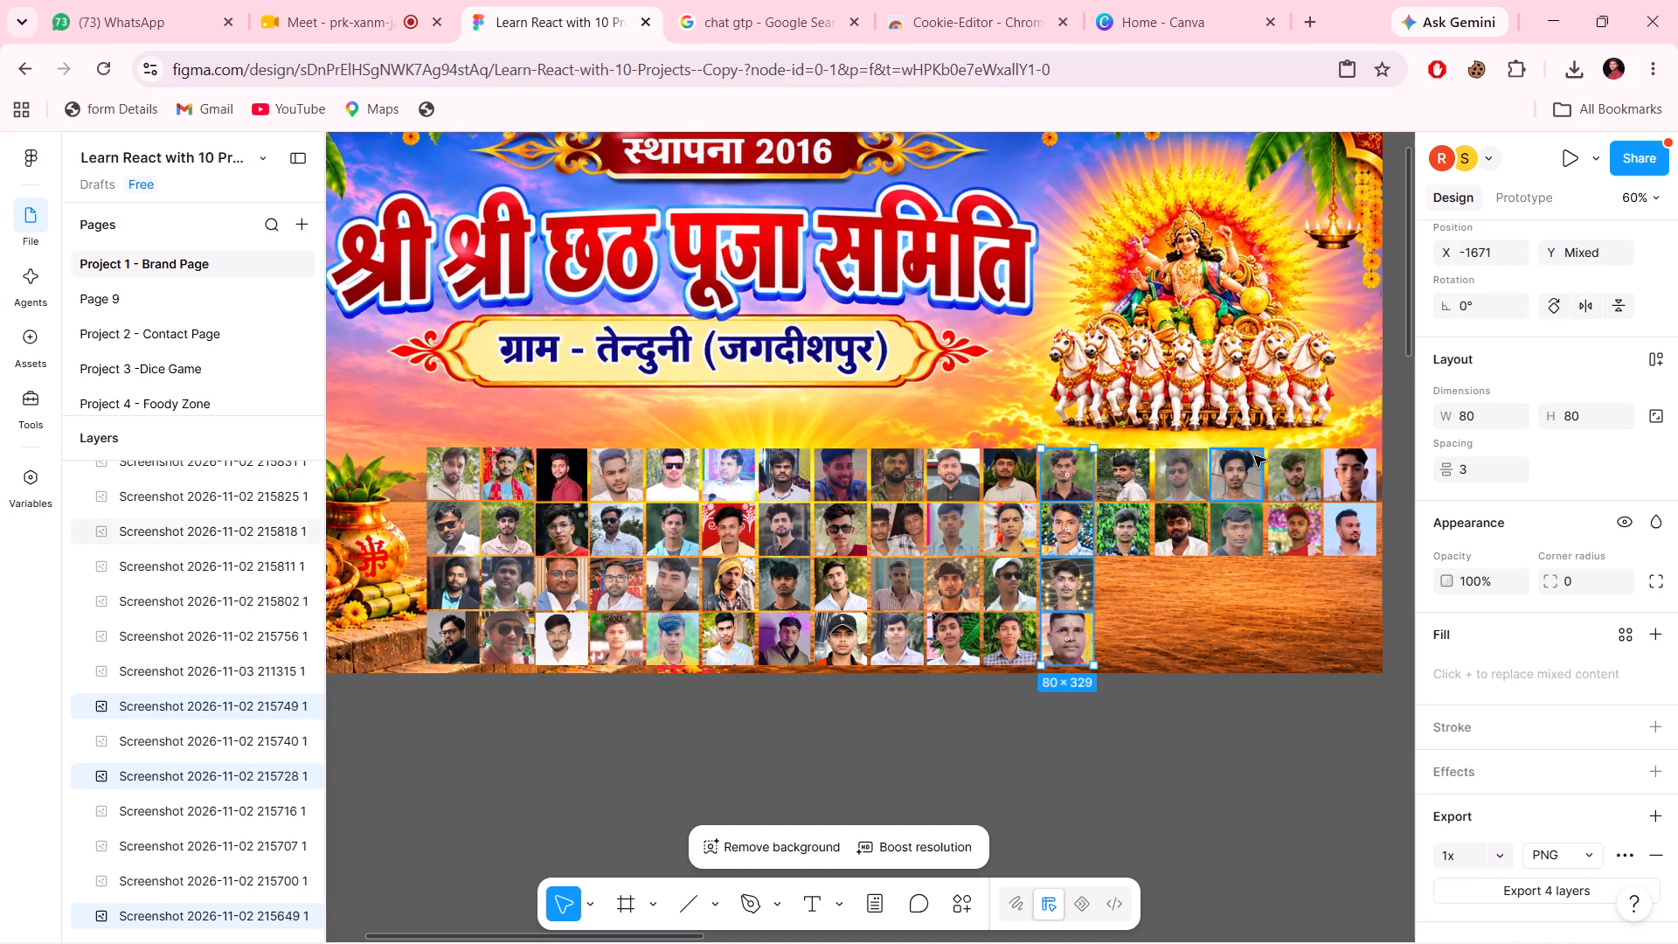
Select the two photos in the fourteenth column and nudge them left to X -1500.
{"action": "left_click", "coordinate": [1177, 435]}
{"action": "left_click_drag", "start_coordinate": [1177, 435], "coordinate": [1164, 571]}
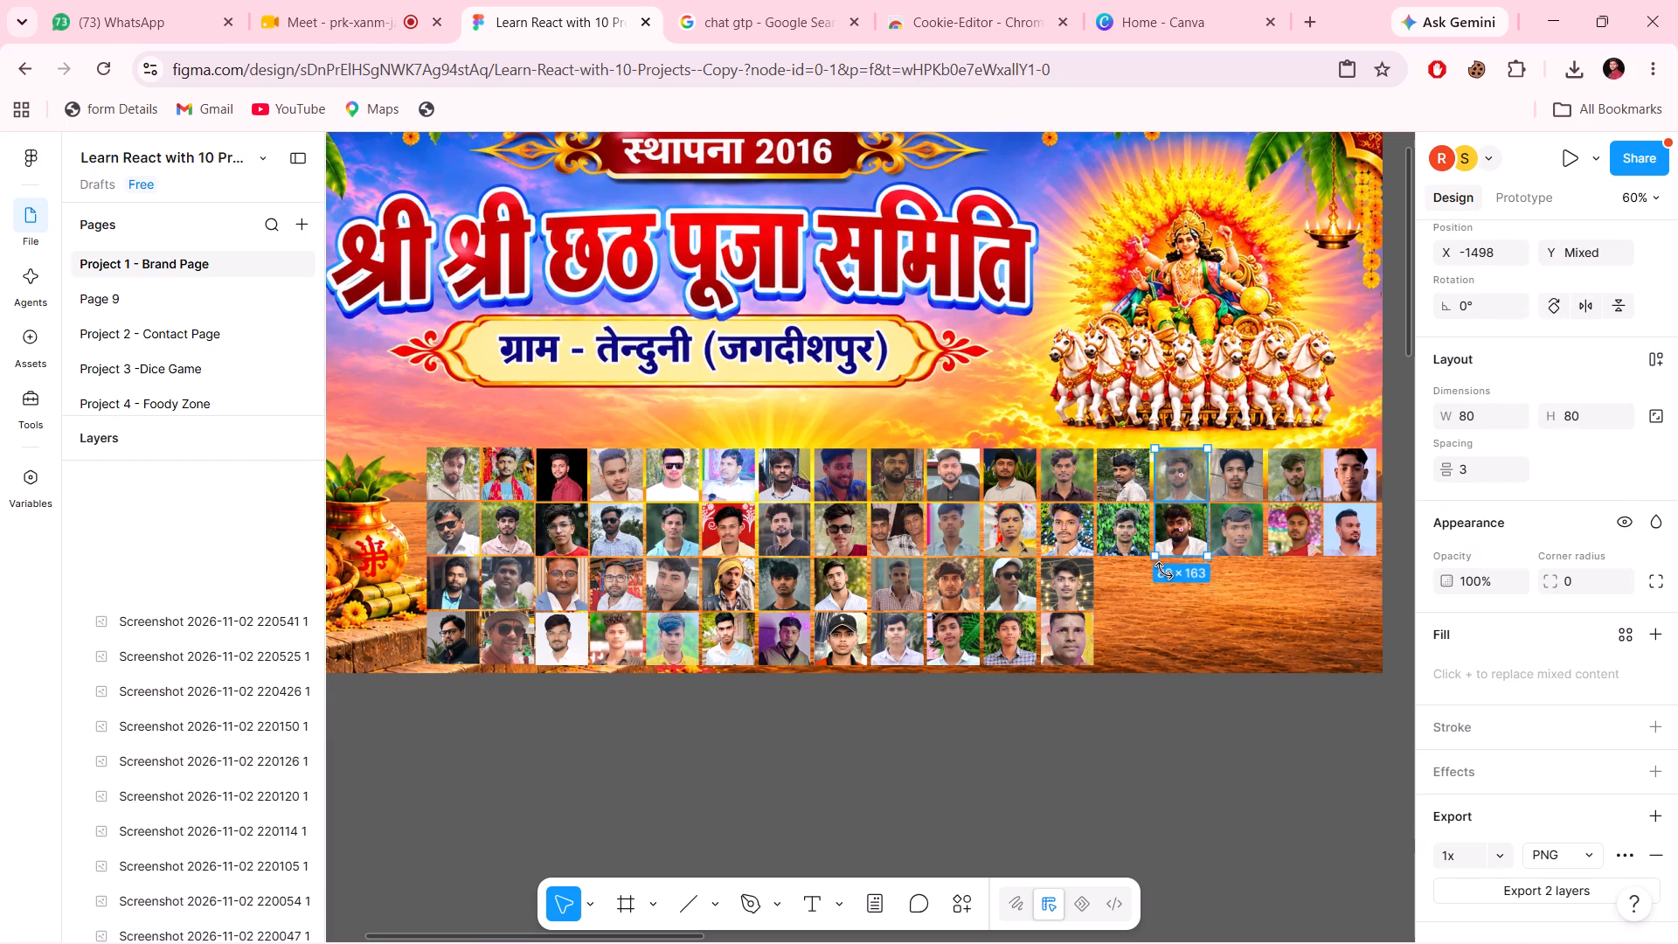
{"action": "key", "text": "Left"}
{"action": "key", "text": "Left"}
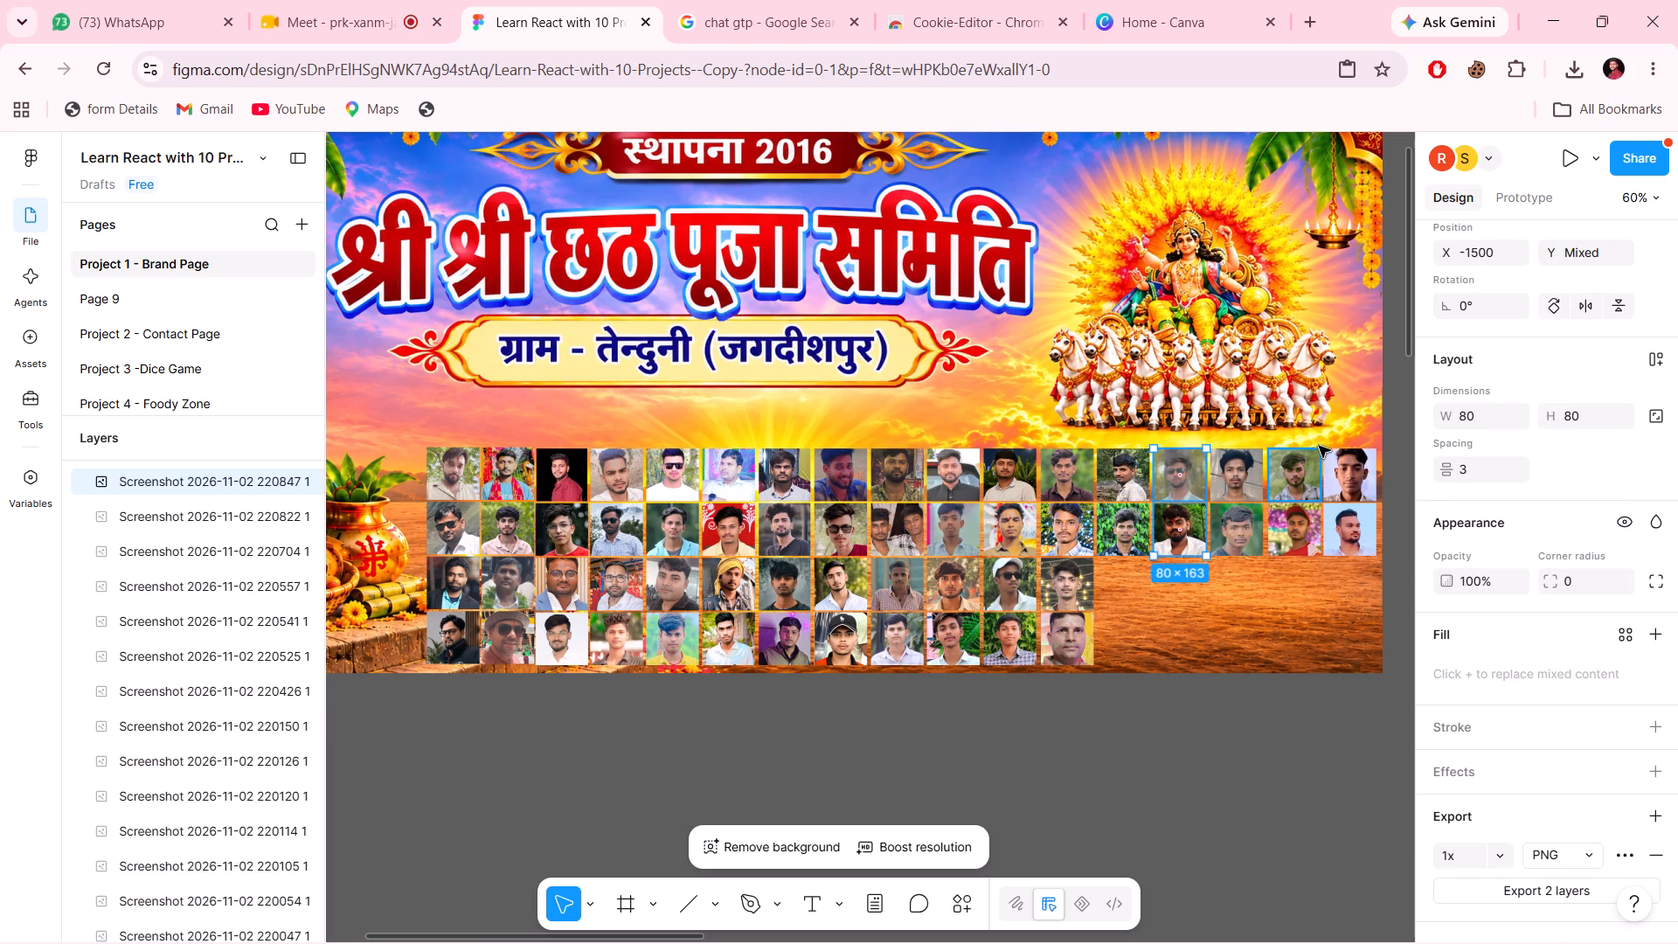
Select the two photos in the sixteenth column, nudge them 3 px left and clear the selection.
{"action": "left_click_drag", "start_coordinate": [1295, 438], "coordinate": [1300, 545]}
{"action": "key", "text": "Left"}
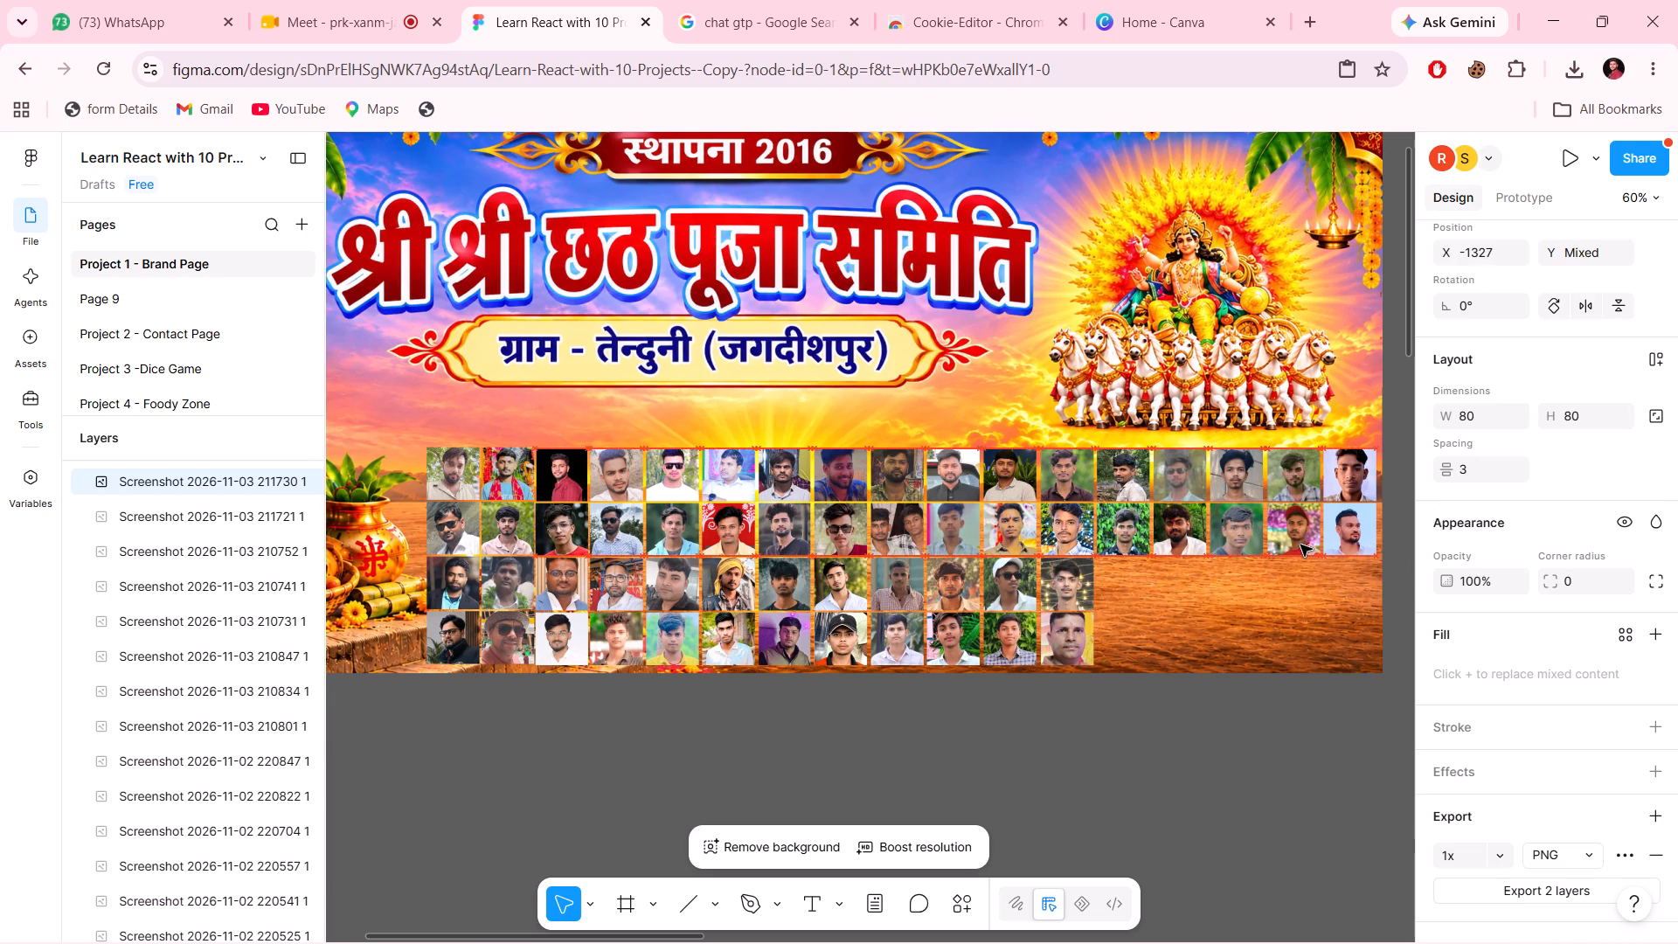
{"action": "key", "text": "Left"}
{"action": "key", "text": "Left"}
{"action": "left_click", "coordinate": [1364, 430]}
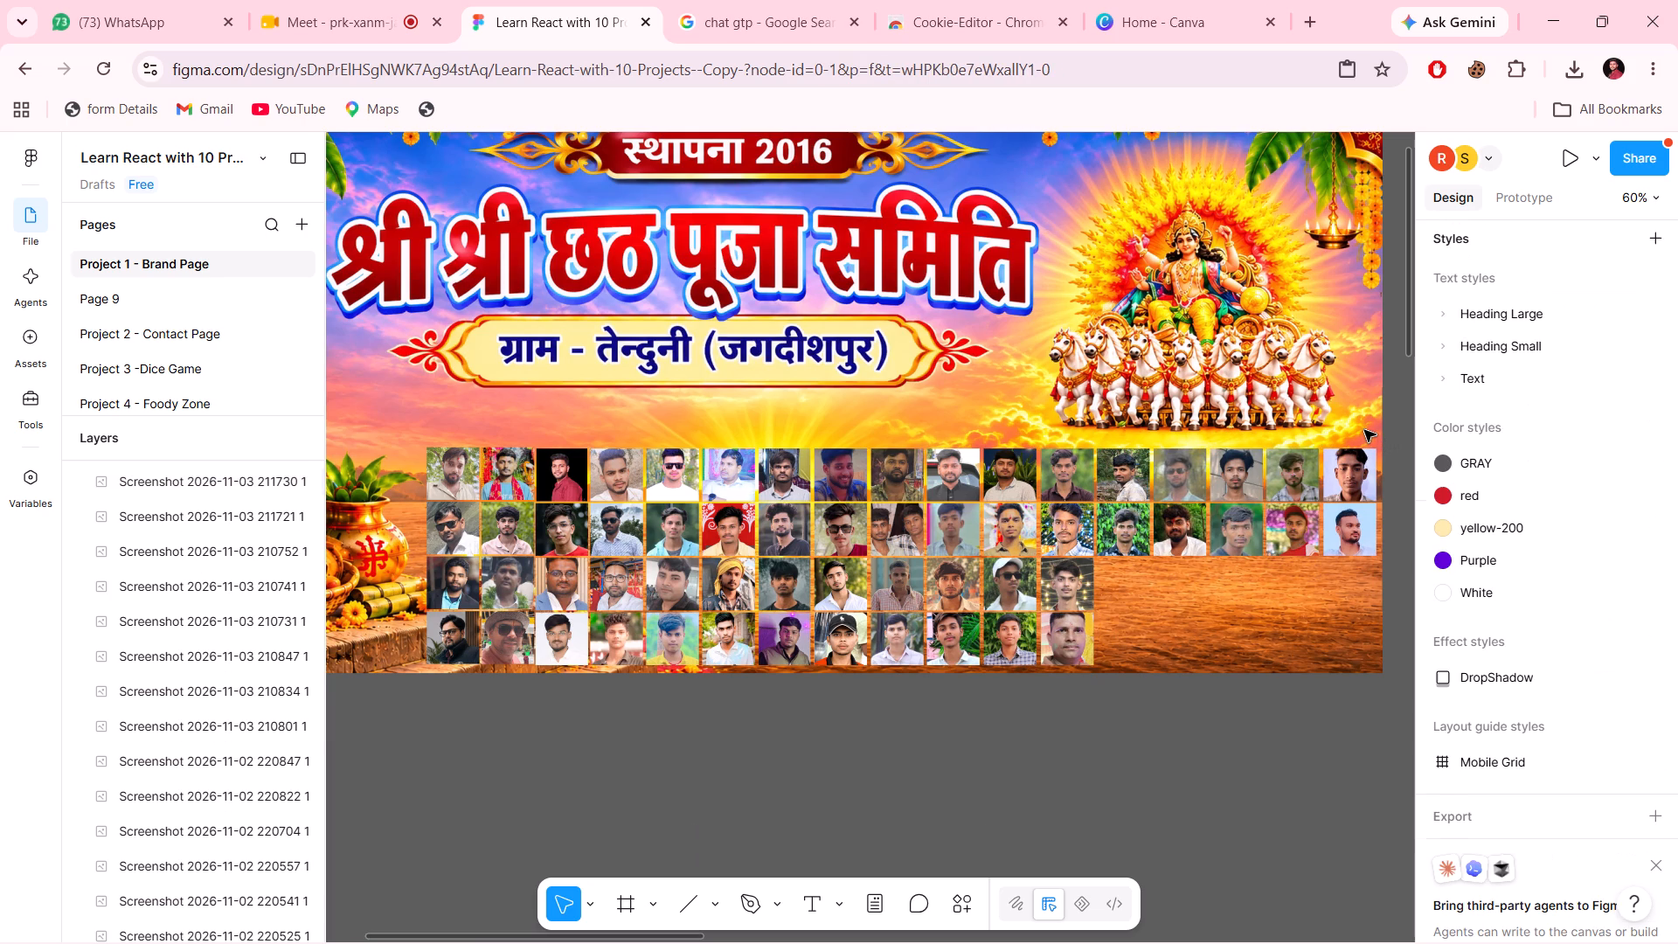
{"action": "left_click", "coordinate": [1236, 620]}
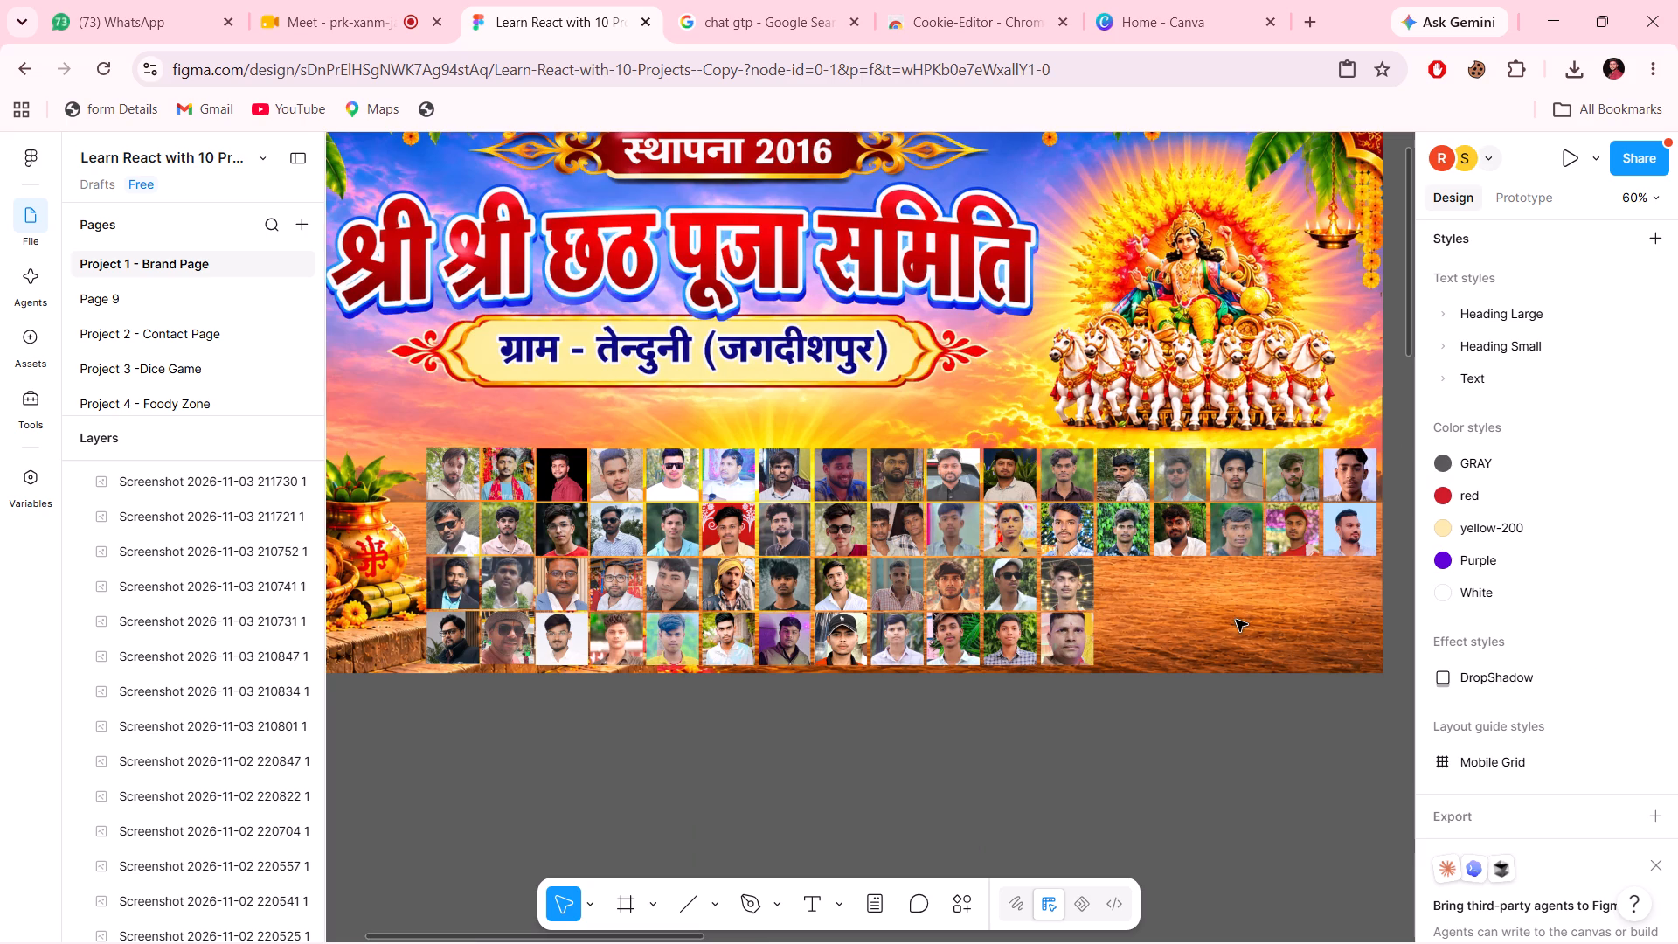
Select all member photos and shift the whole grid slightly down, keeping its horizontal position, close to the banner's bottom edge.
{"action": "left_click_drag", "start_coordinate": [450, 425], "coordinate": [983, 584]}
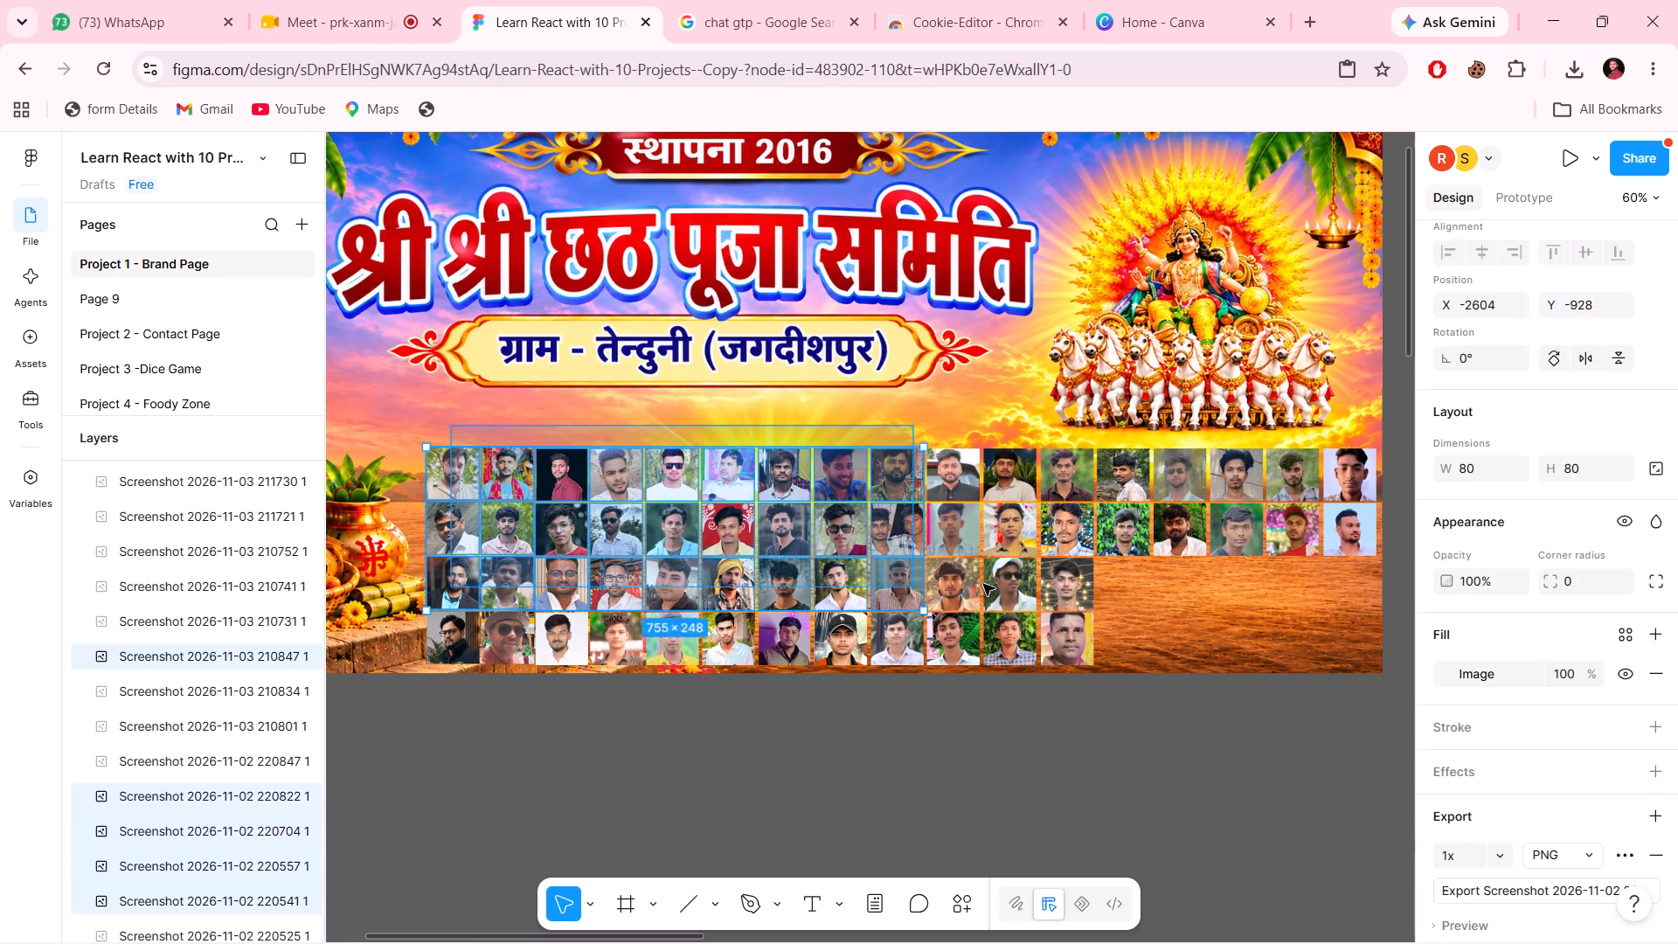
{"action": "left_click_drag", "start_coordinate": [983, 584], "coordinate": [1413, 616]}
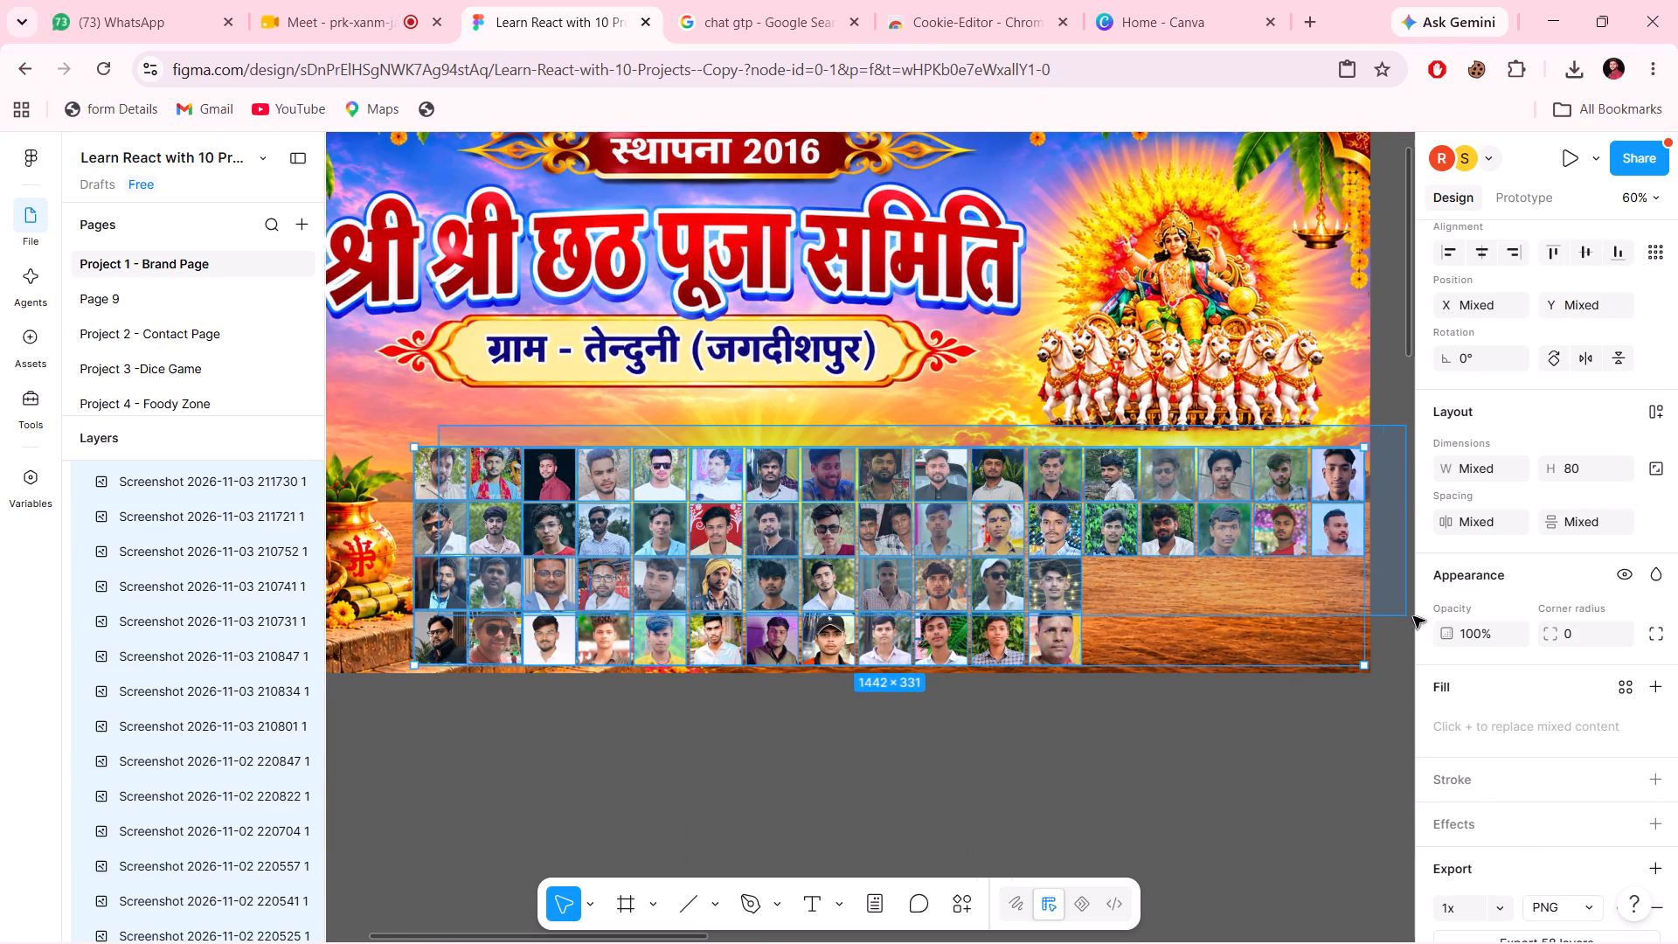
{"action": "left_click_drag", "start_coordinate": [1413, 616], "coordinate": [1097, 645]}
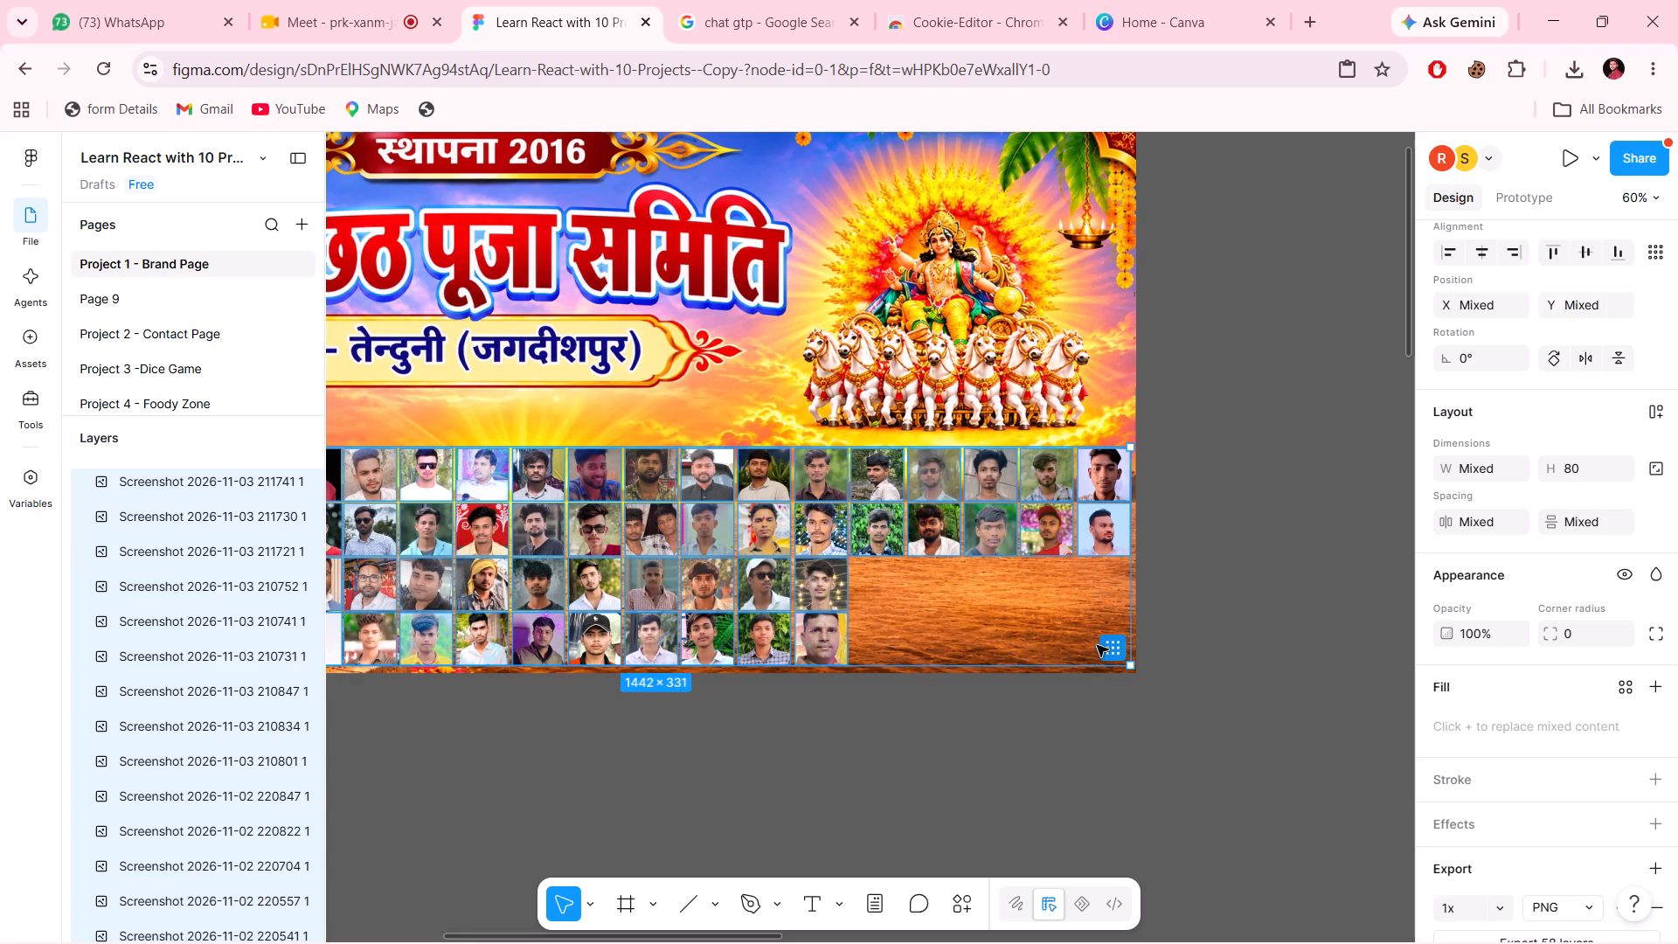
{"action": "scroll", "coordinate": [830, 599], "scroll_direction": "right", "scroll_amount": 2}
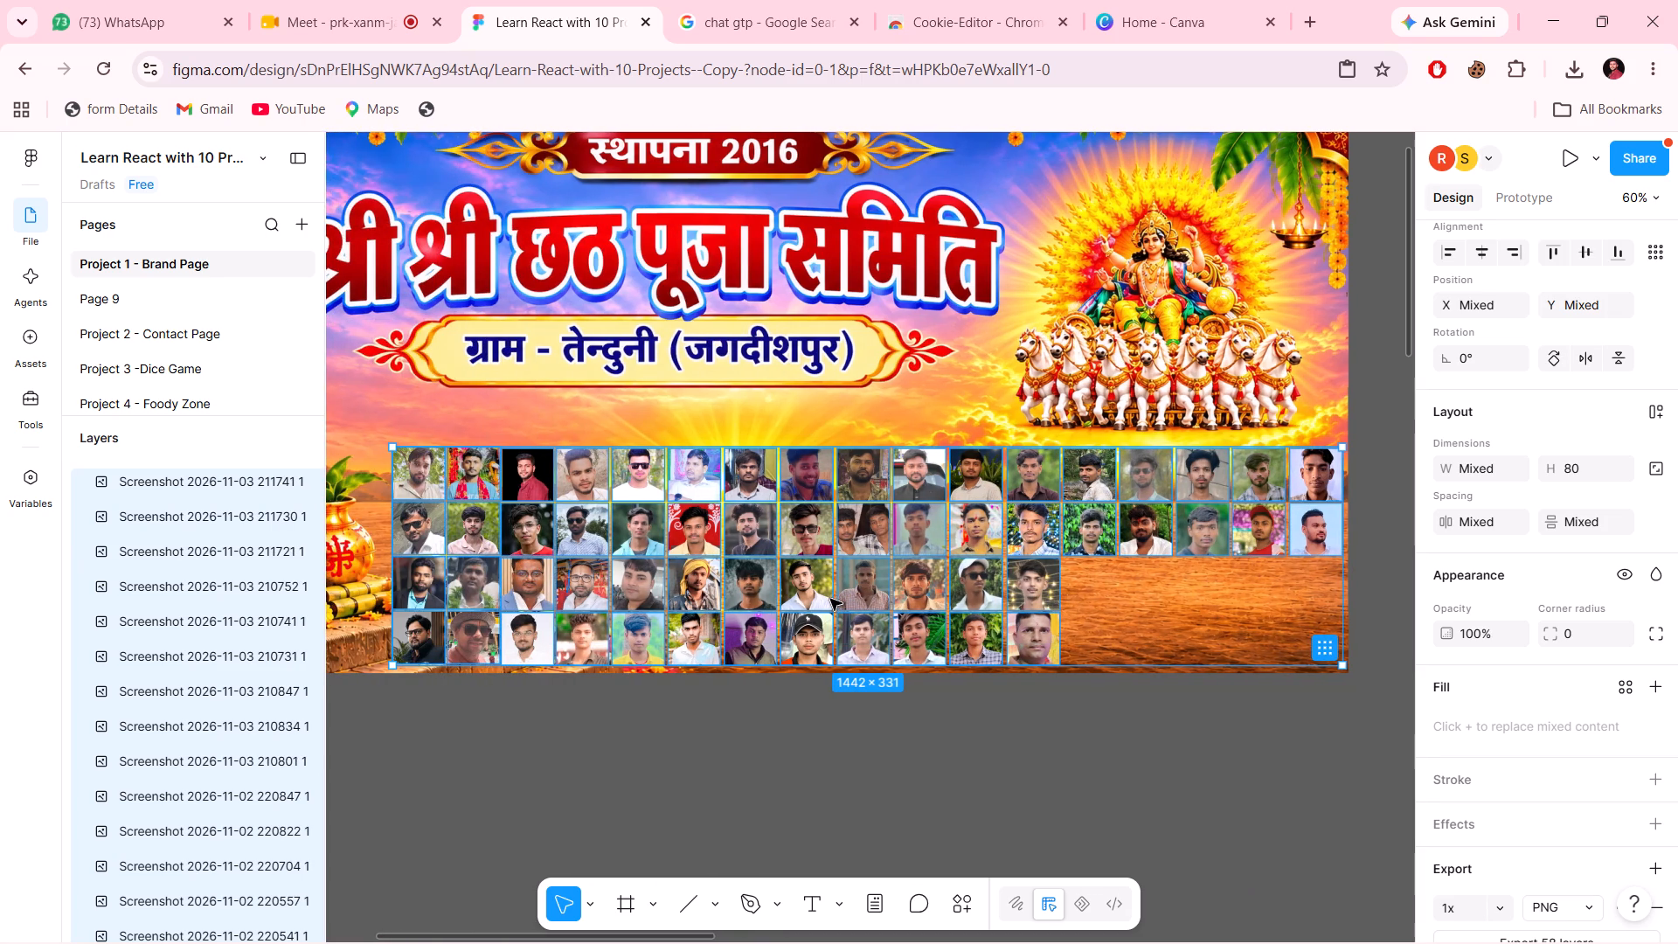
{"action": "left_click", "coordinate": [912, 525]}
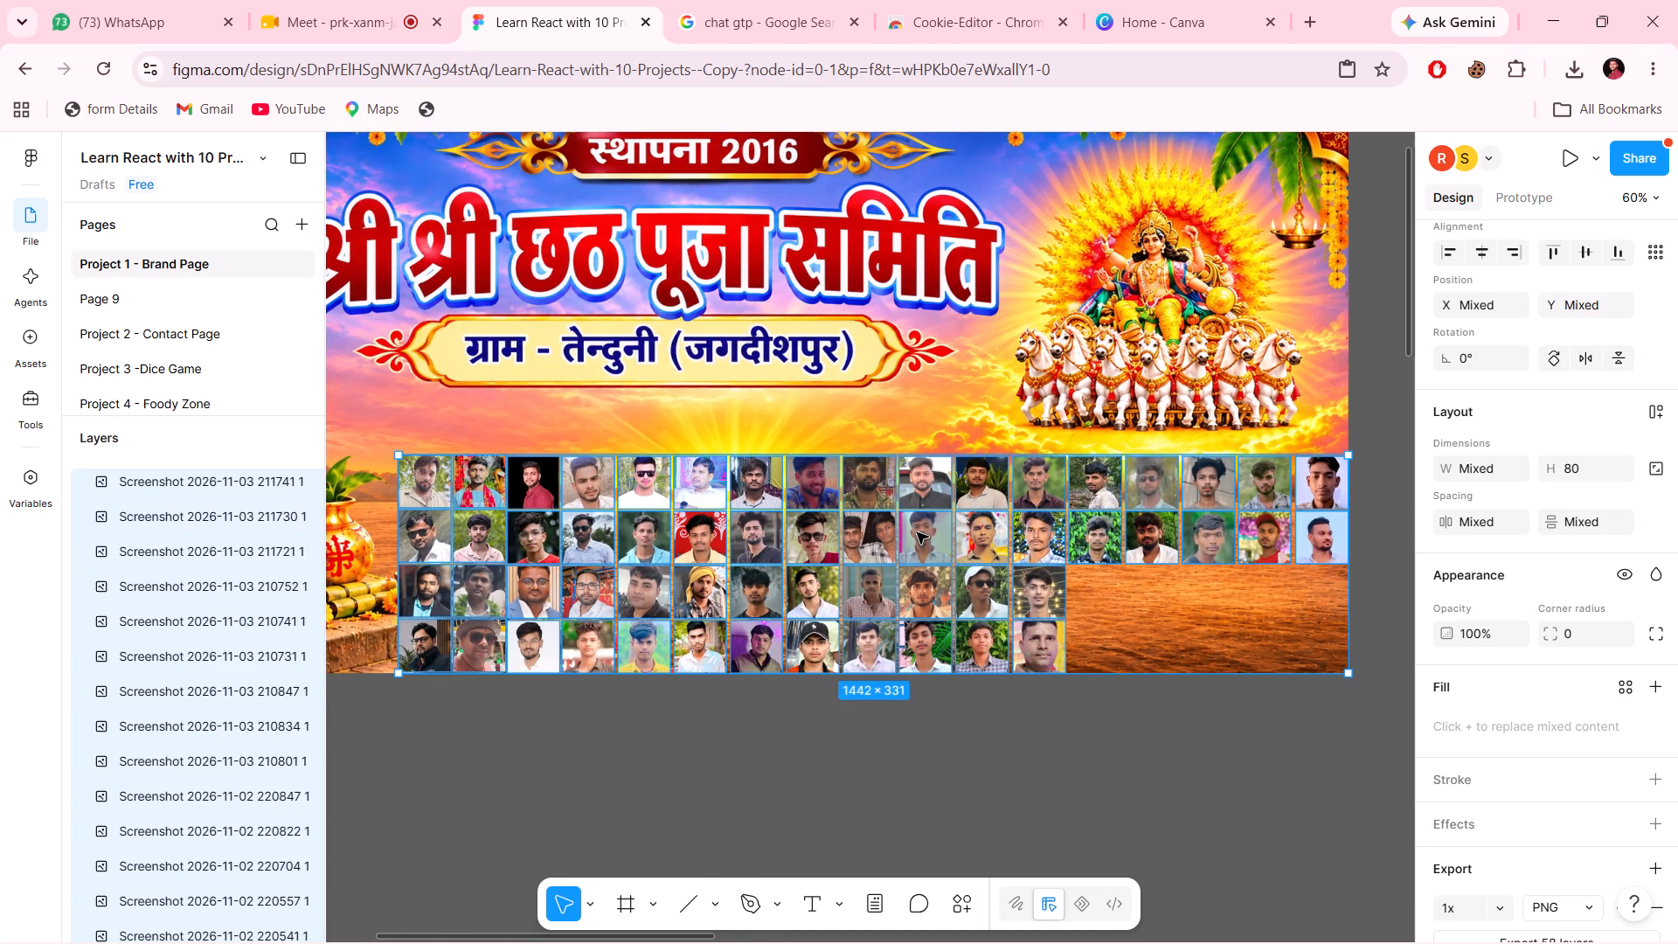
{"action": "key", "text": "Up"}
{"action": "key", "text": "Up"}
{"action": "key", "text": "Up"}
{"action": "key", "text": "Left"}
{"action": "key", "text": "Left"}
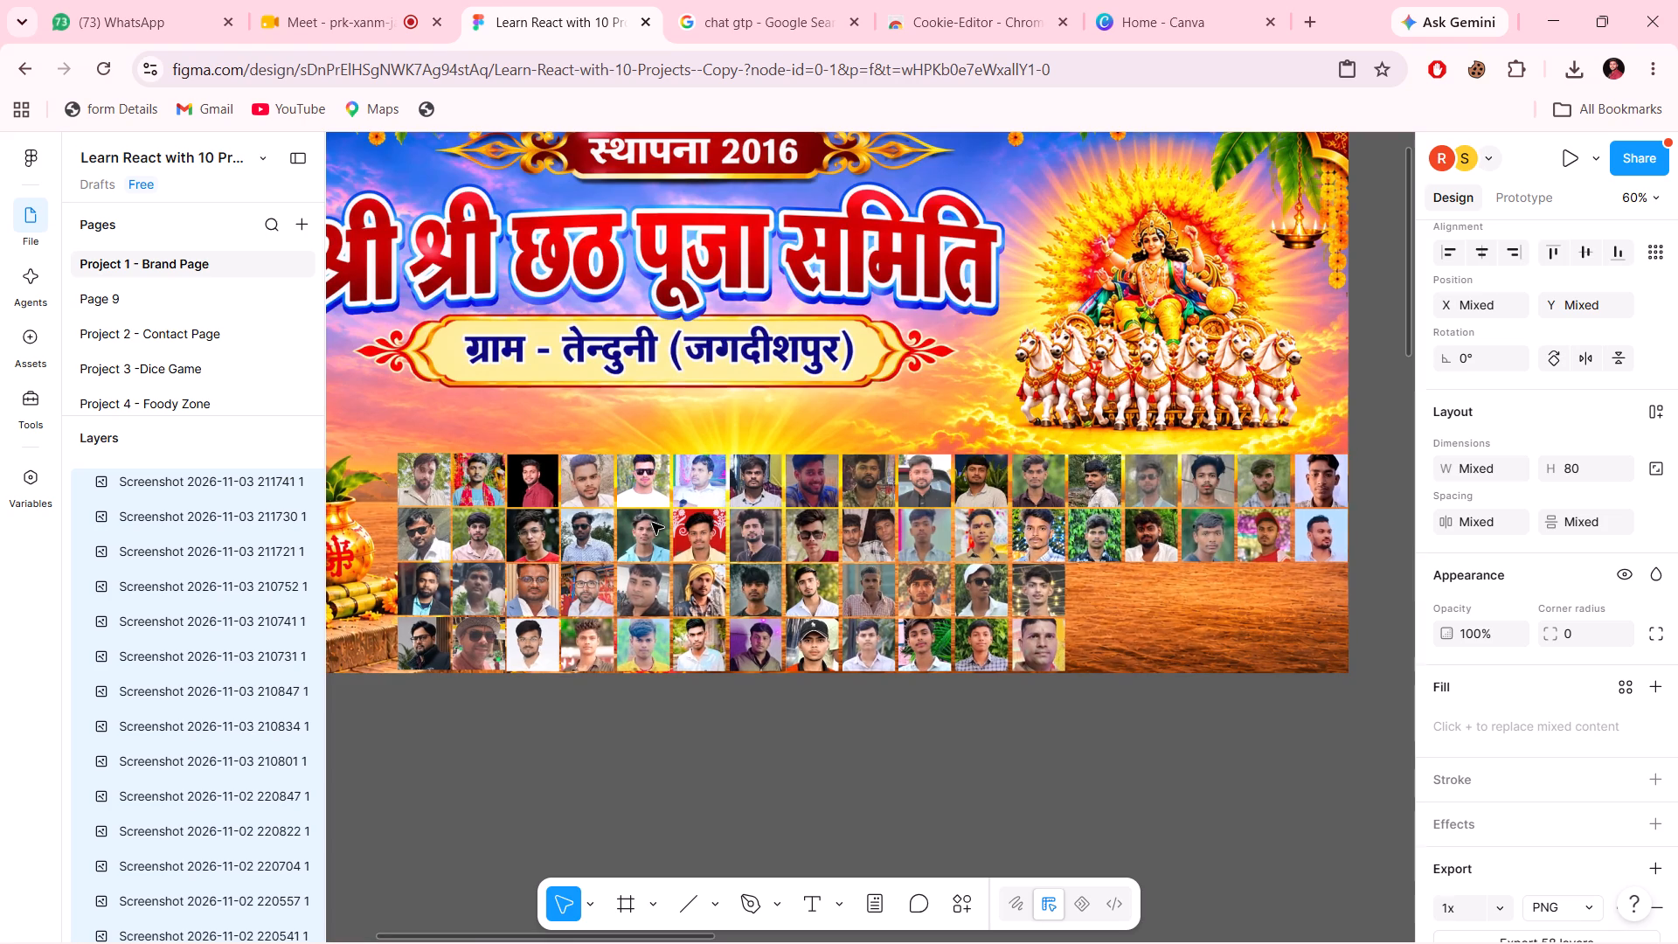
{"action": "key", "text": "Left"}
{"action": "key", "text": "Left"}
{"action": "key", "text": "Left"}
{"action": "key", "text": "Left"}
{"action": "key", "text": "Up"}
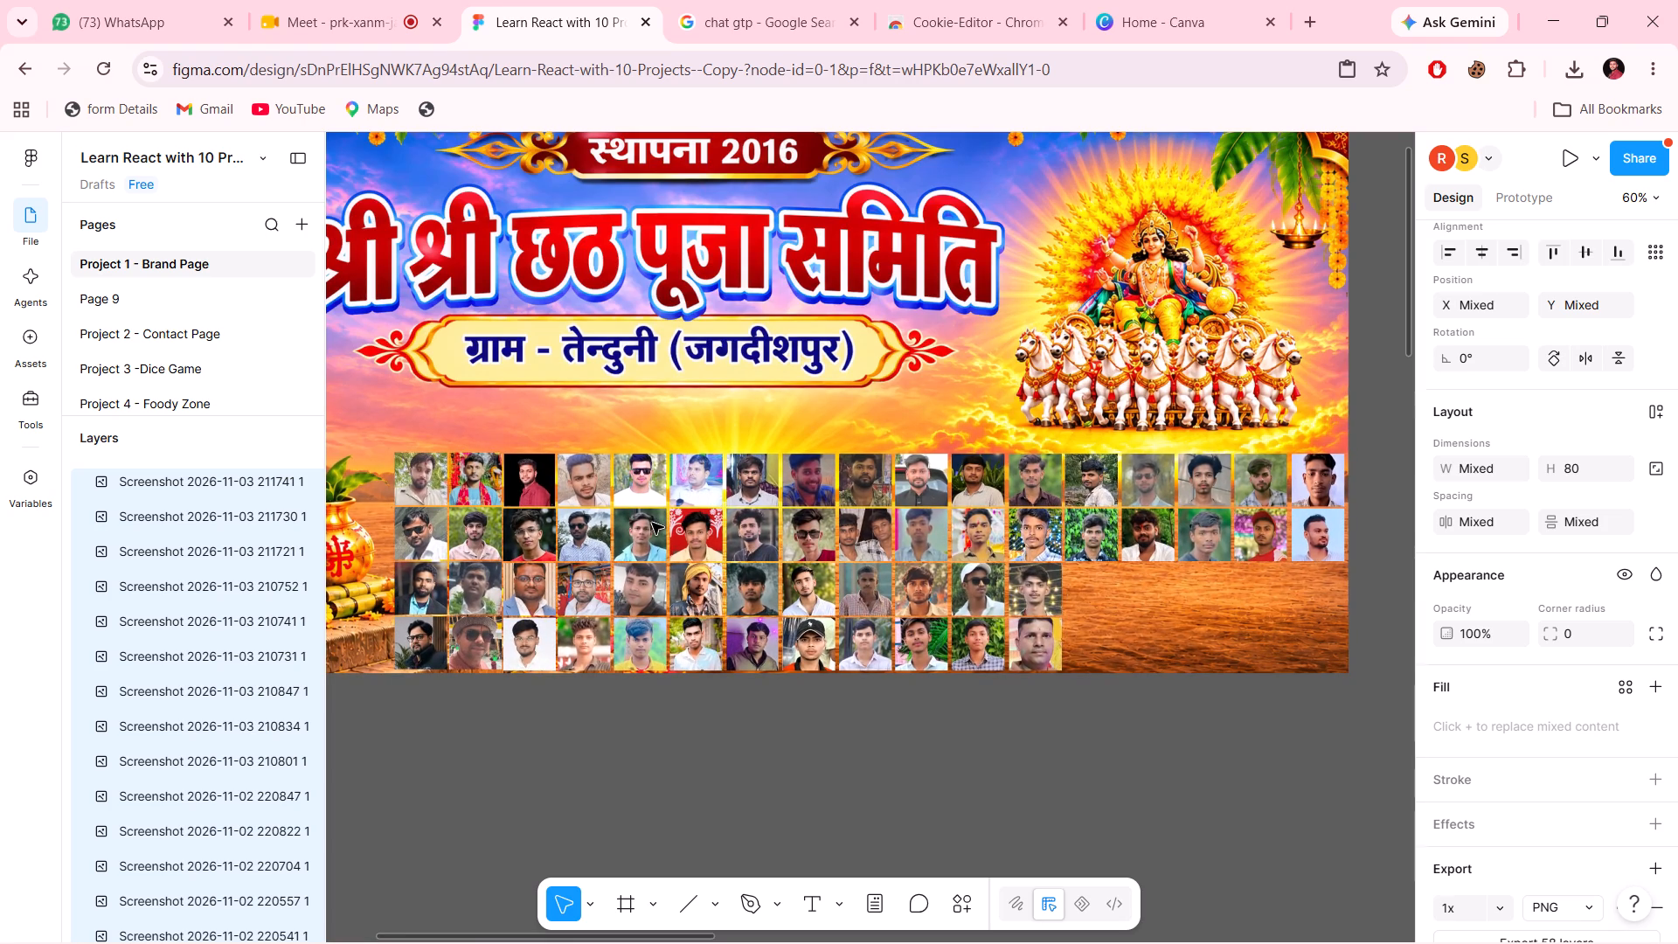
{"action": "left_click", "coordinate": [964, 792]}
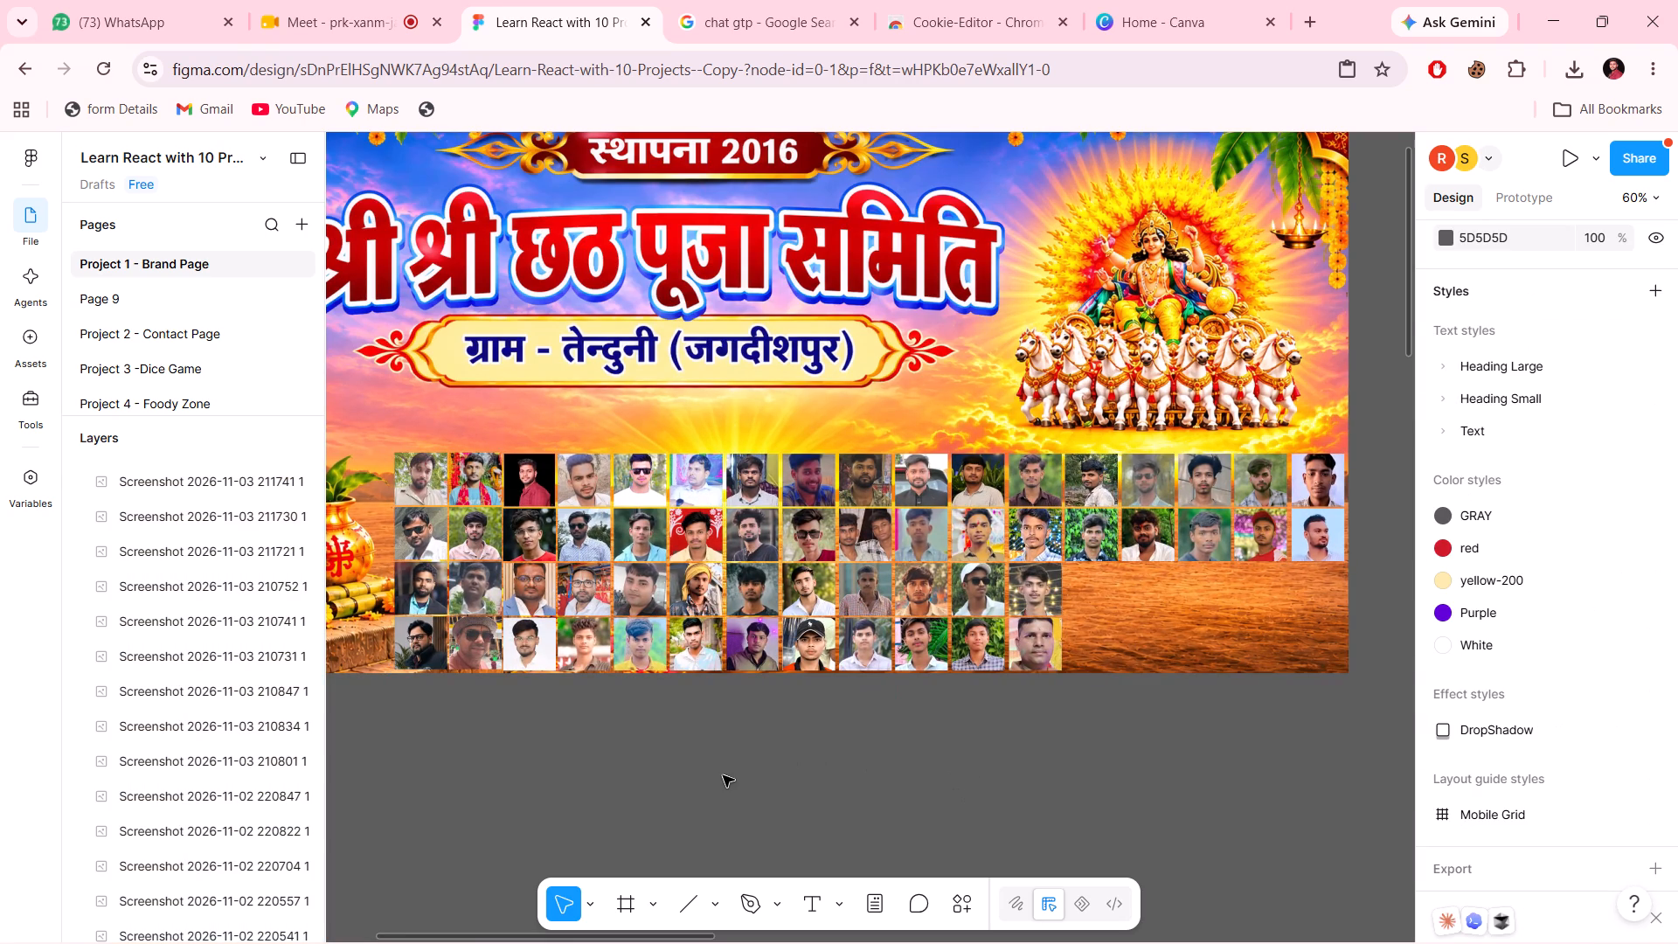
Save the banner design file.
{"action": "scroll", "coordinate": [723, 775], "scroll_direction": "right", "scroll_amount": 2}
{"action": "scroll", "coordinate": [723, 775], "scroll_direction": "left", "scroll_amount": 2}
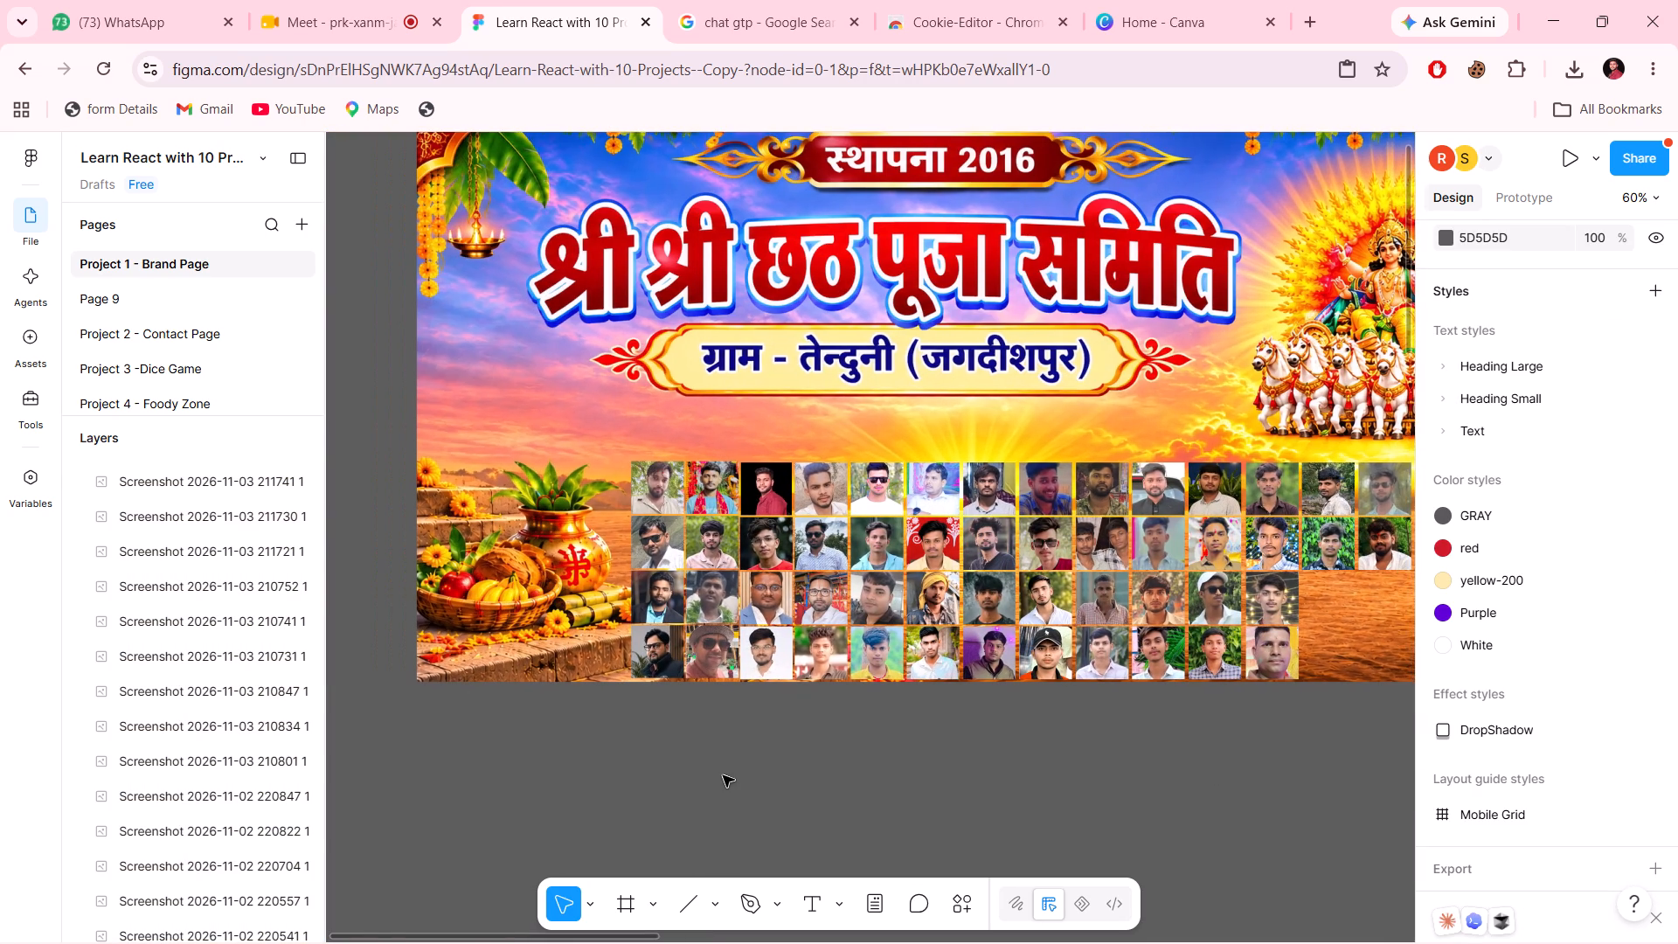
{"action": "scroll", "coordinate": [723, 775], "scroll_direction": "left", "scroll_amount": 1}
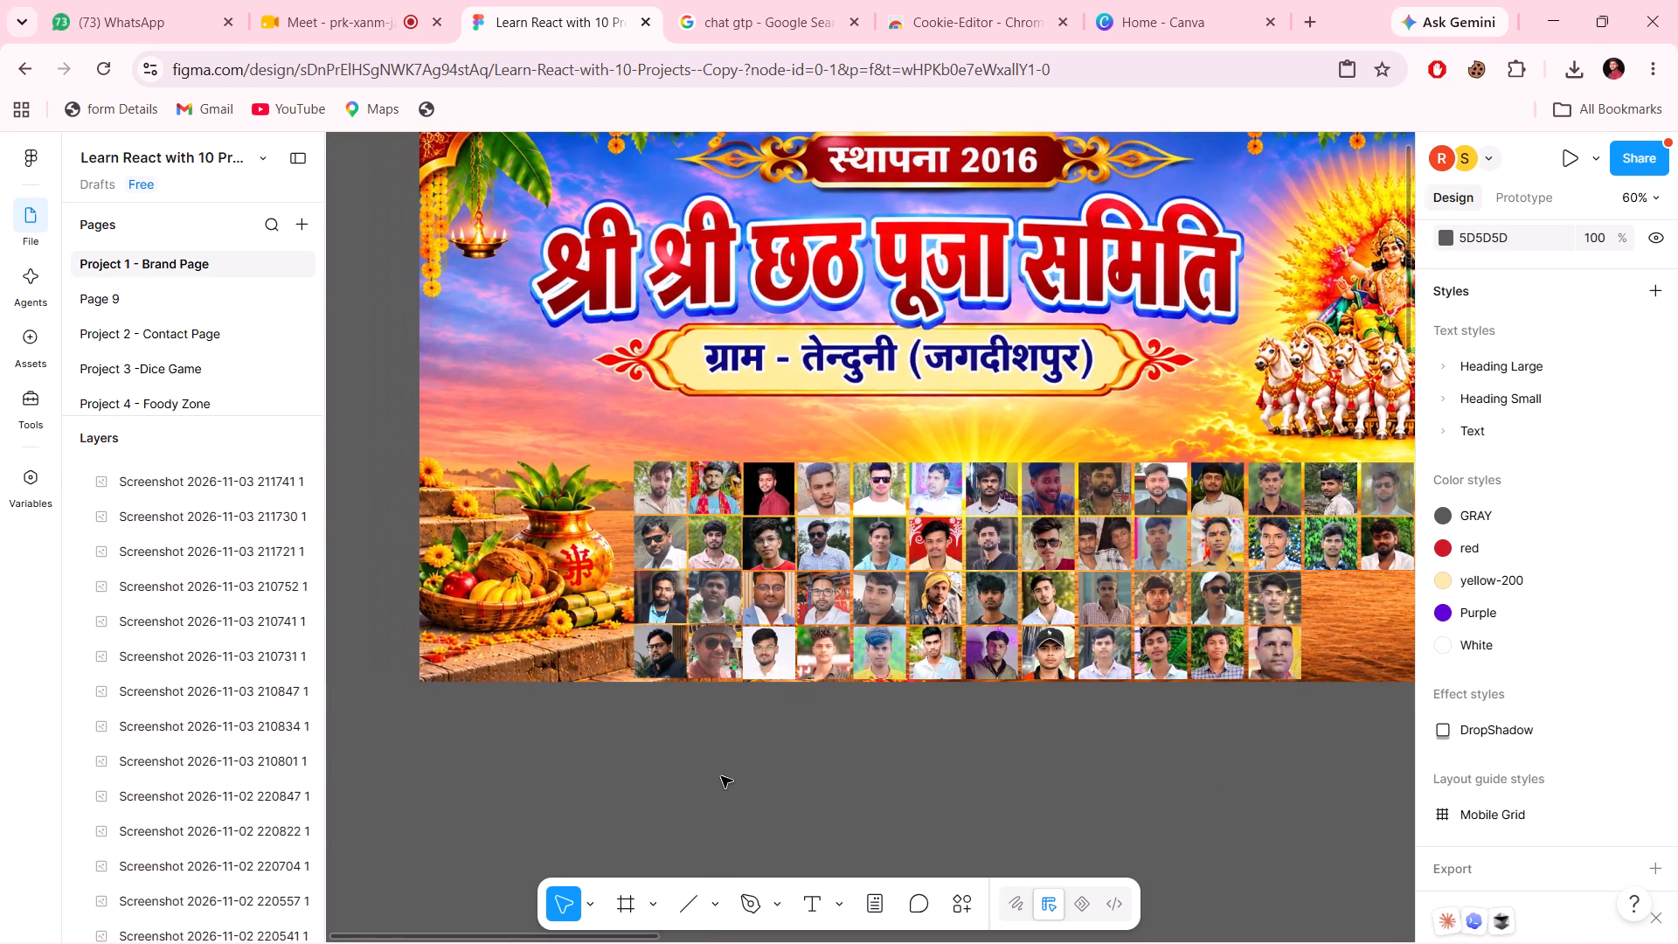
{"action": "key", "text": "ctrl+s"}
{"action": "key", "text": "ctrl+s"}
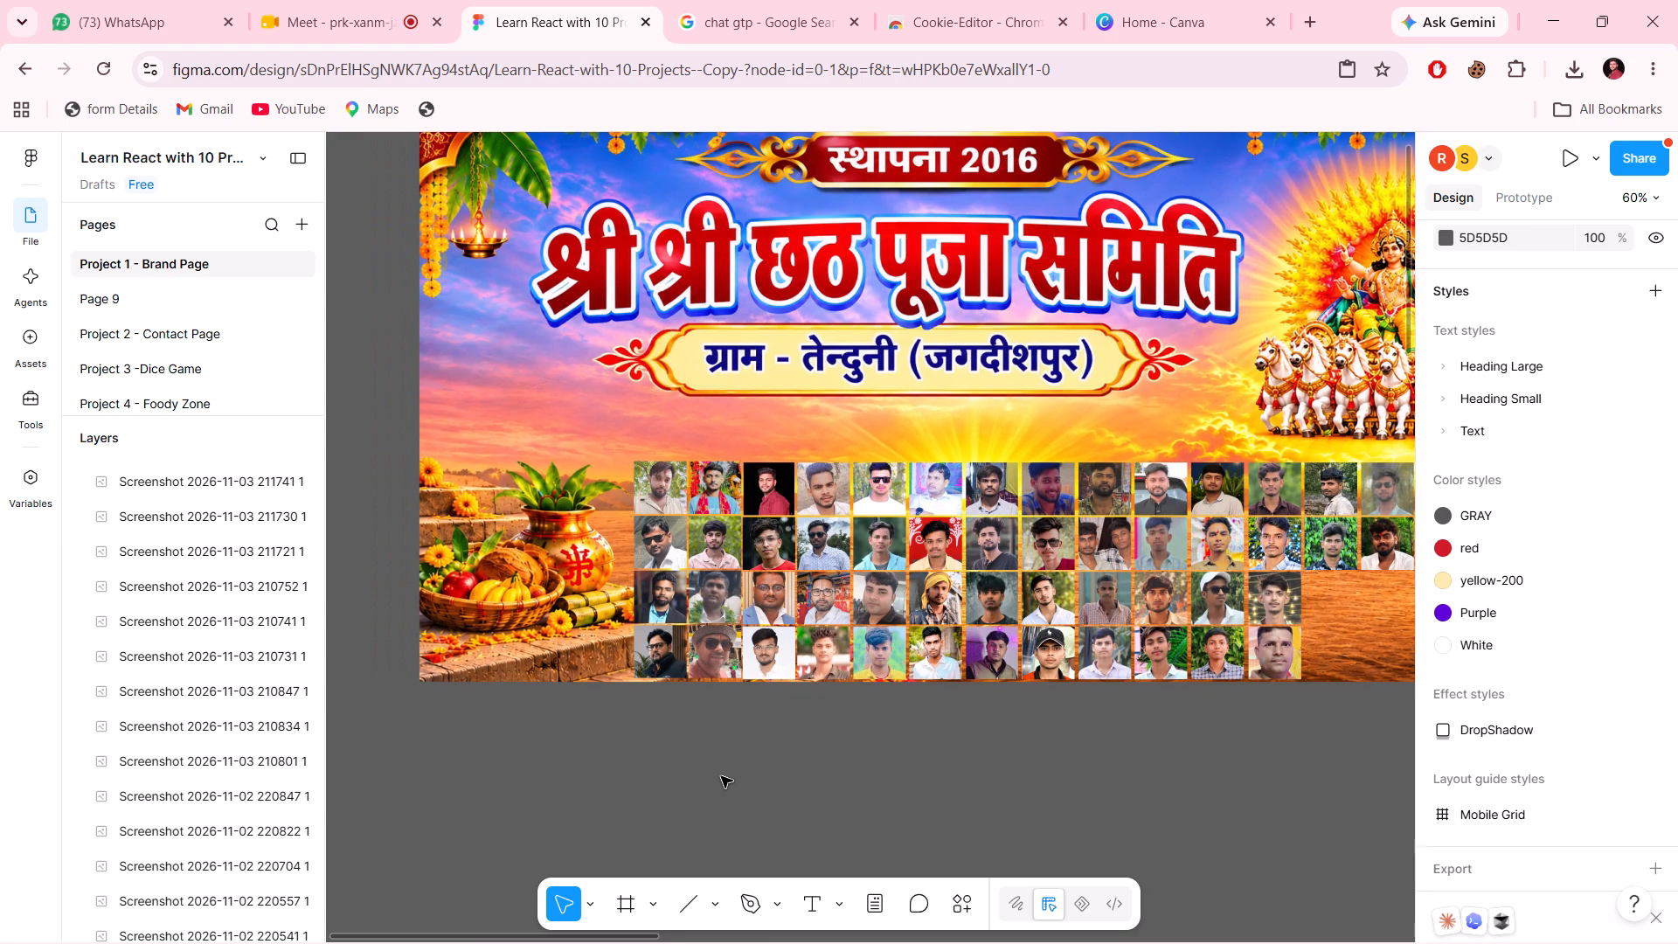
{"action": "scroll", "coordinate": [527, 512], "scroll_direction": "down", "scroll_amount": 1}
Unlock the banner image layer beneath the member photos and clear the selection.
{"action": "left_click_drag", "start_coordinate": [373, 288], "coordinate": [1385, 758]}
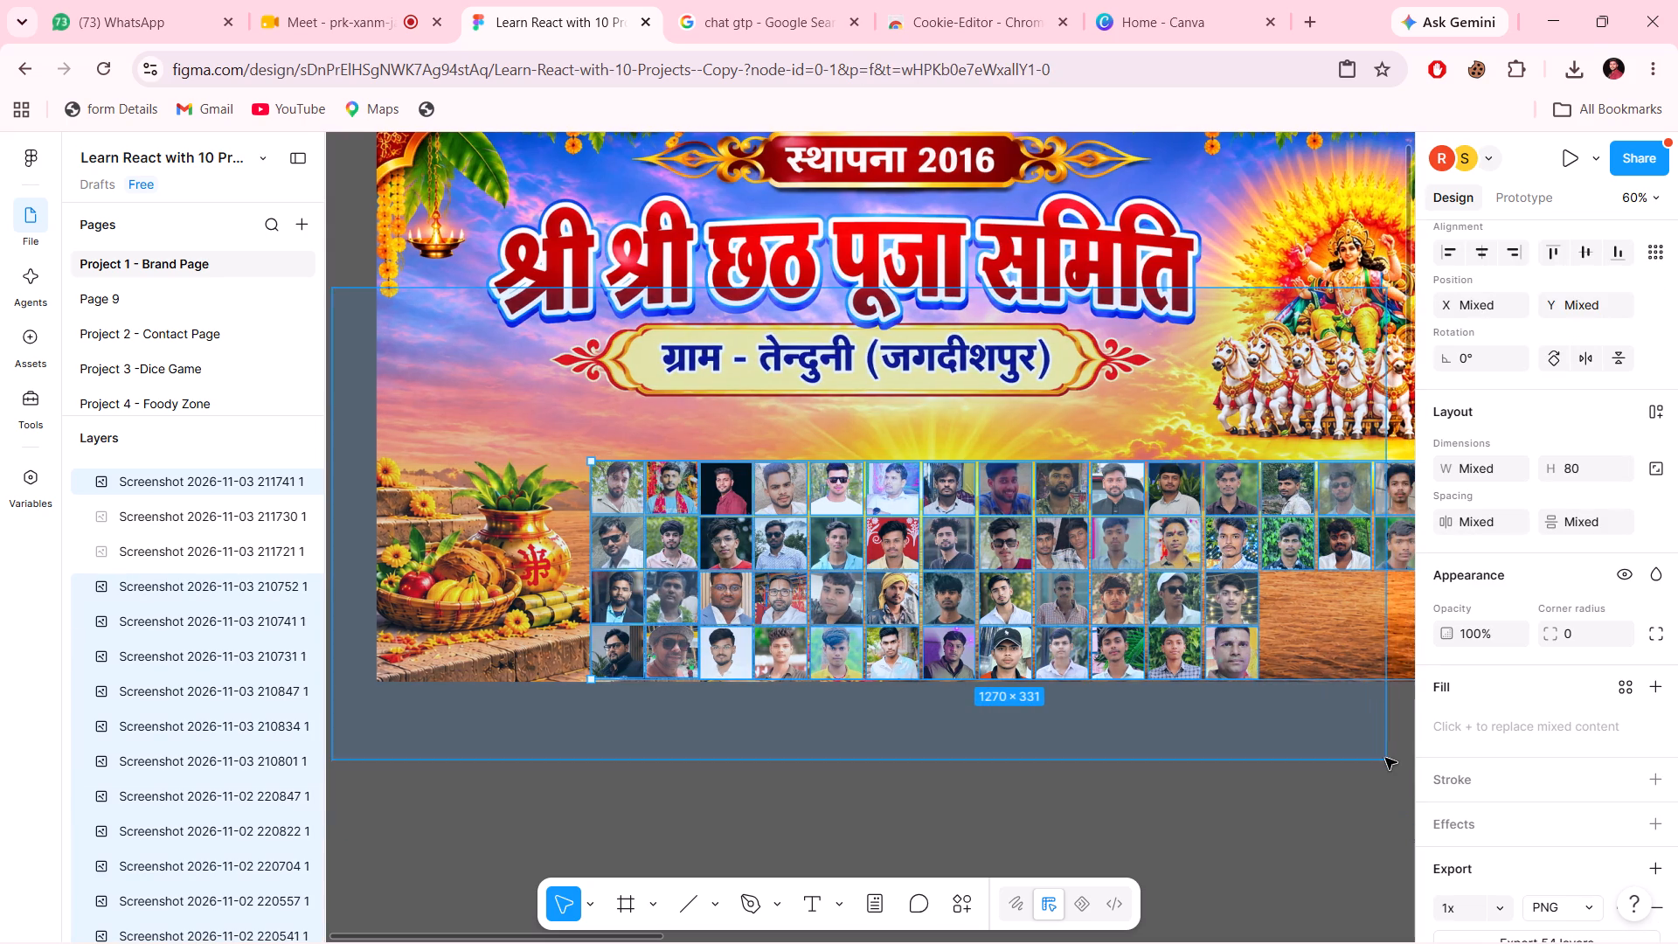
{"action": "left_click_drag", "start_coordinate": [1385, 758], "coordinate": [1362, 705]}
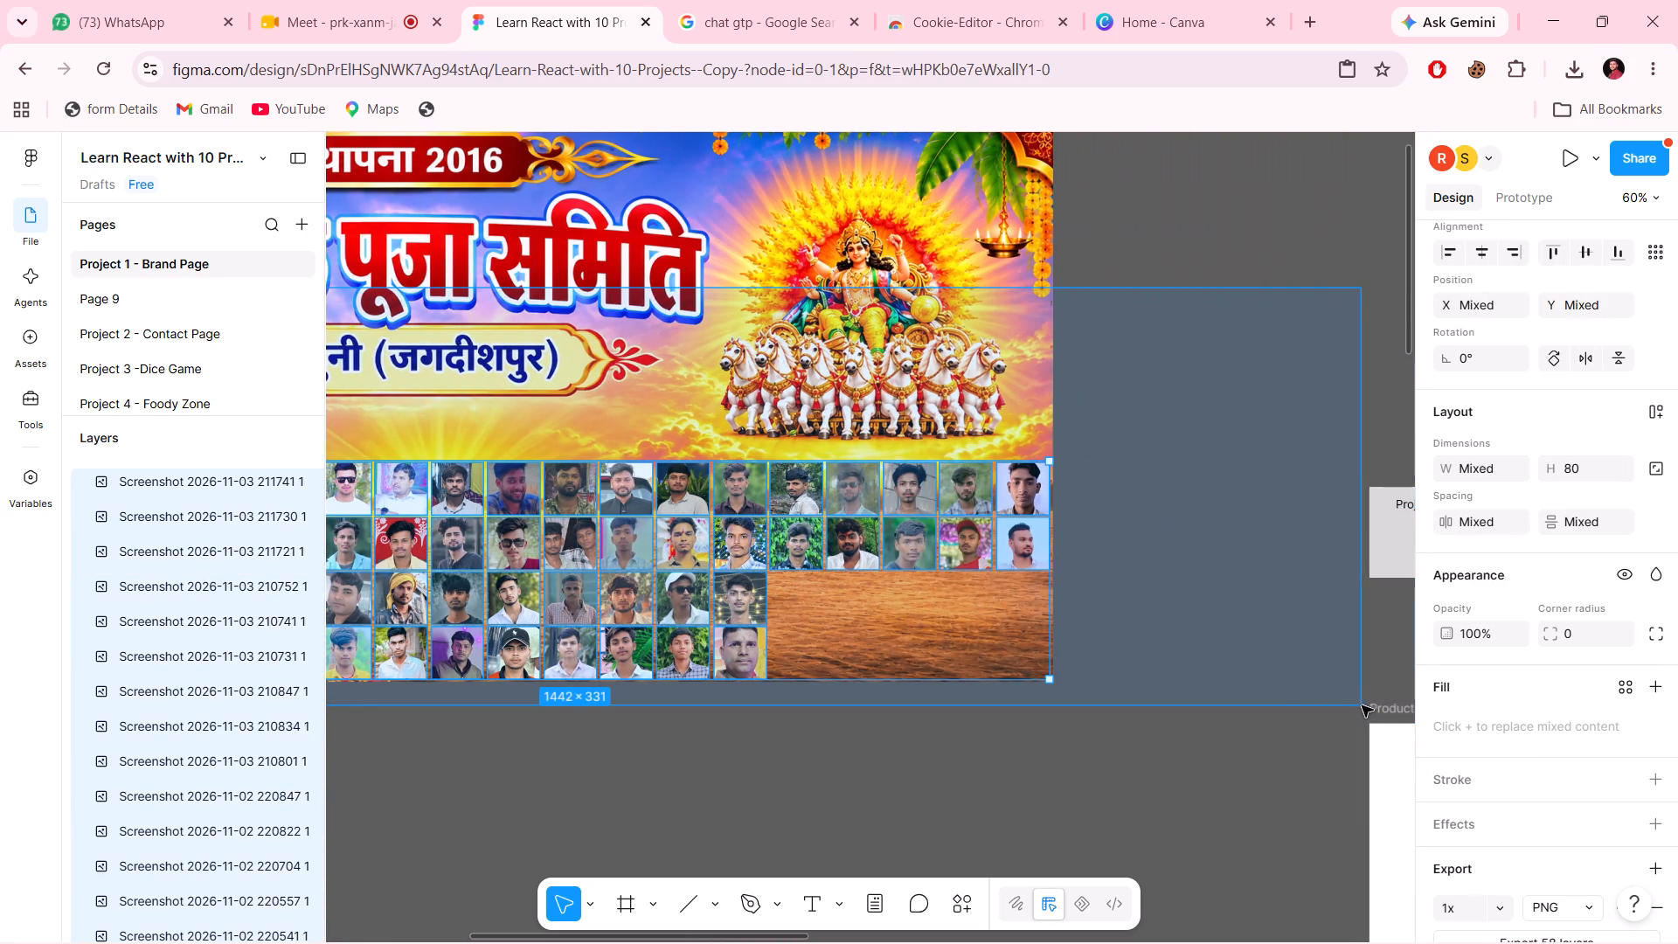
{"action": "left_click_drag", "start_coordinate": [1362, 705], "coordinate": [1267, 716]}
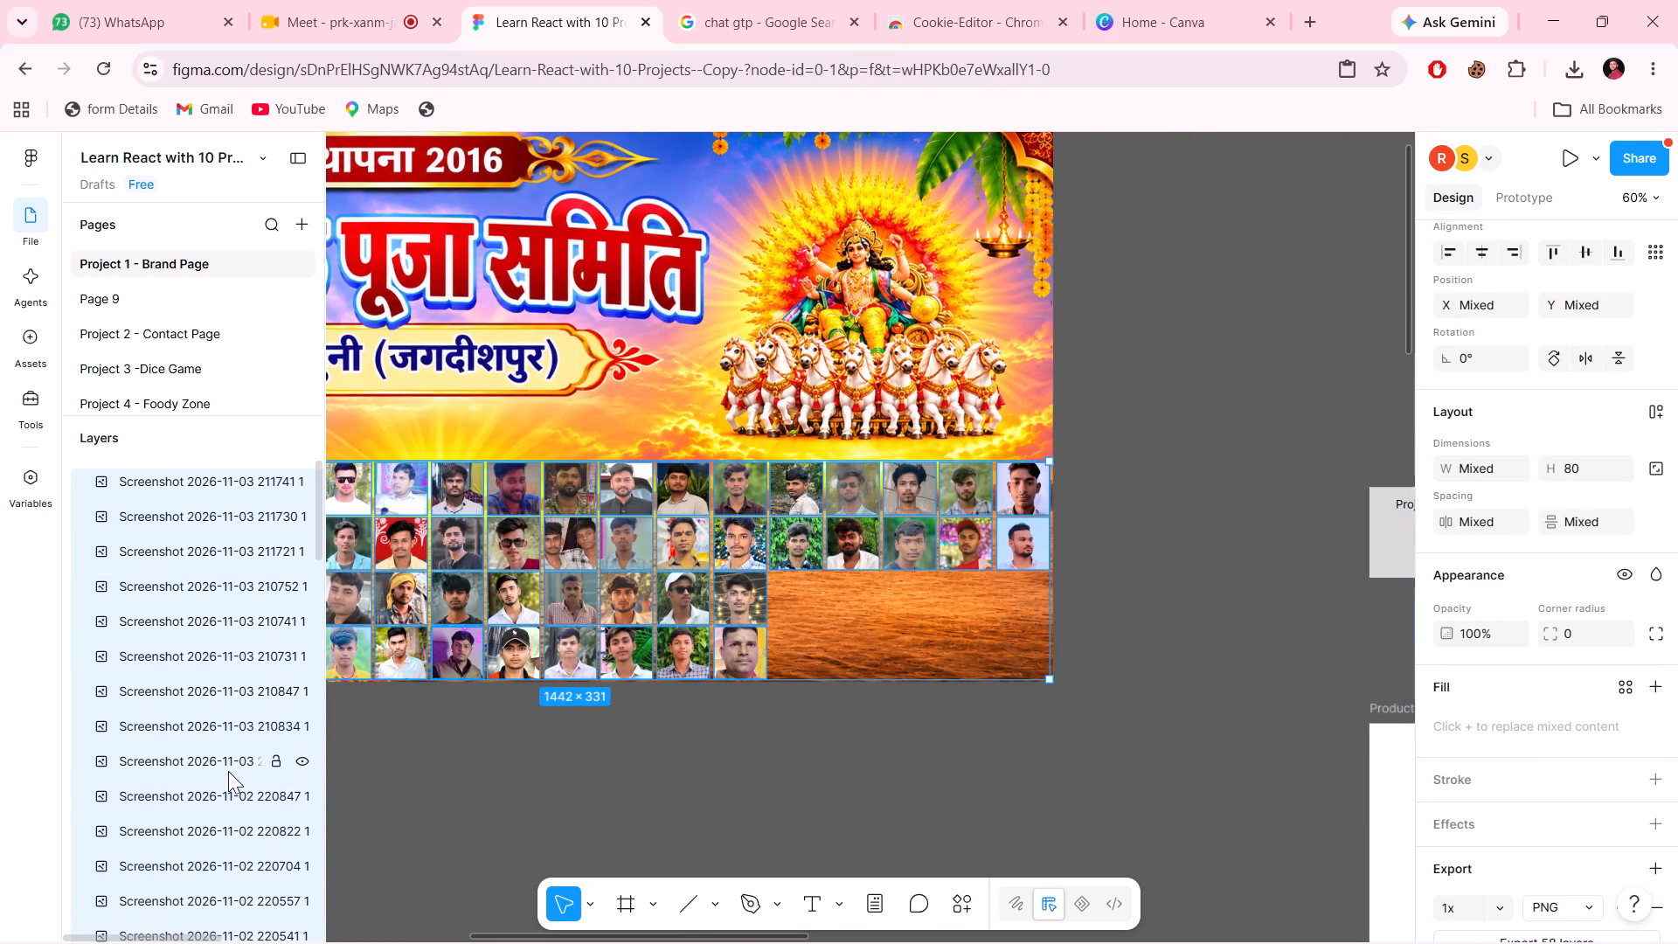
{"action": "scroll", "coordinate": [228, 771], "scroll_direction": "down", "scroll_amount": 15}
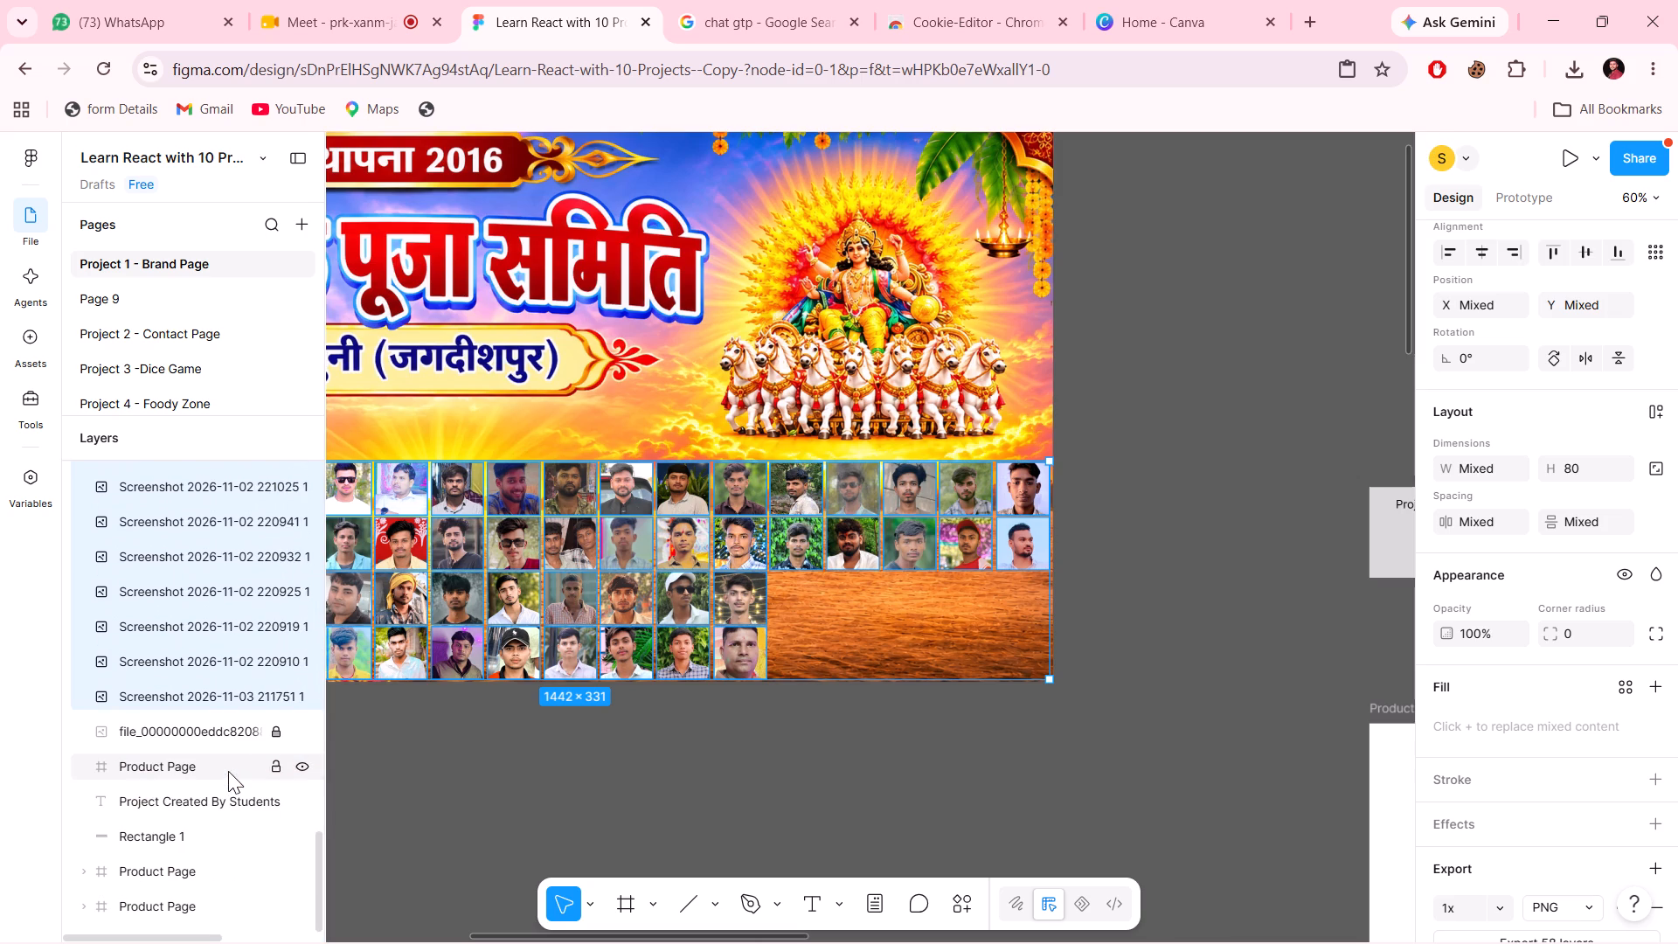
{"action": "left_click", "coordinate": [281, 733]}
{"action": "left_click", "coordinate": [816, 747]}
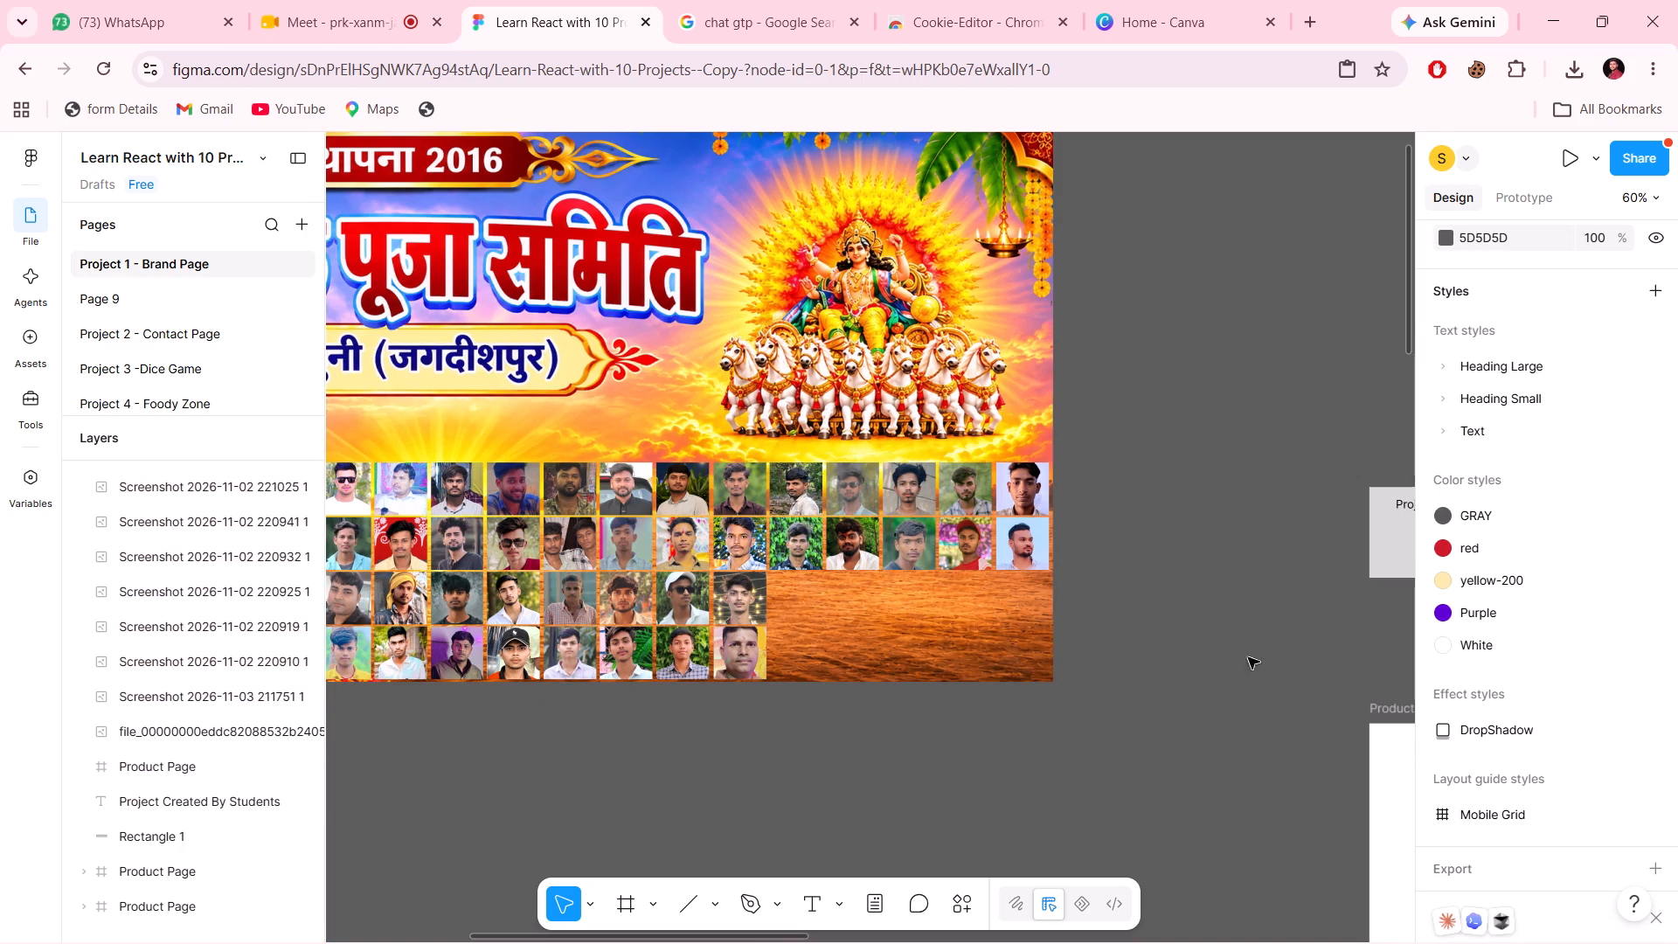
Copy the banner image together with all member photos and paste them onto a newly added page.
{"action": "left_click_drag", "start_coordinate": [1284, 644], "coordinate": [480, 260]}
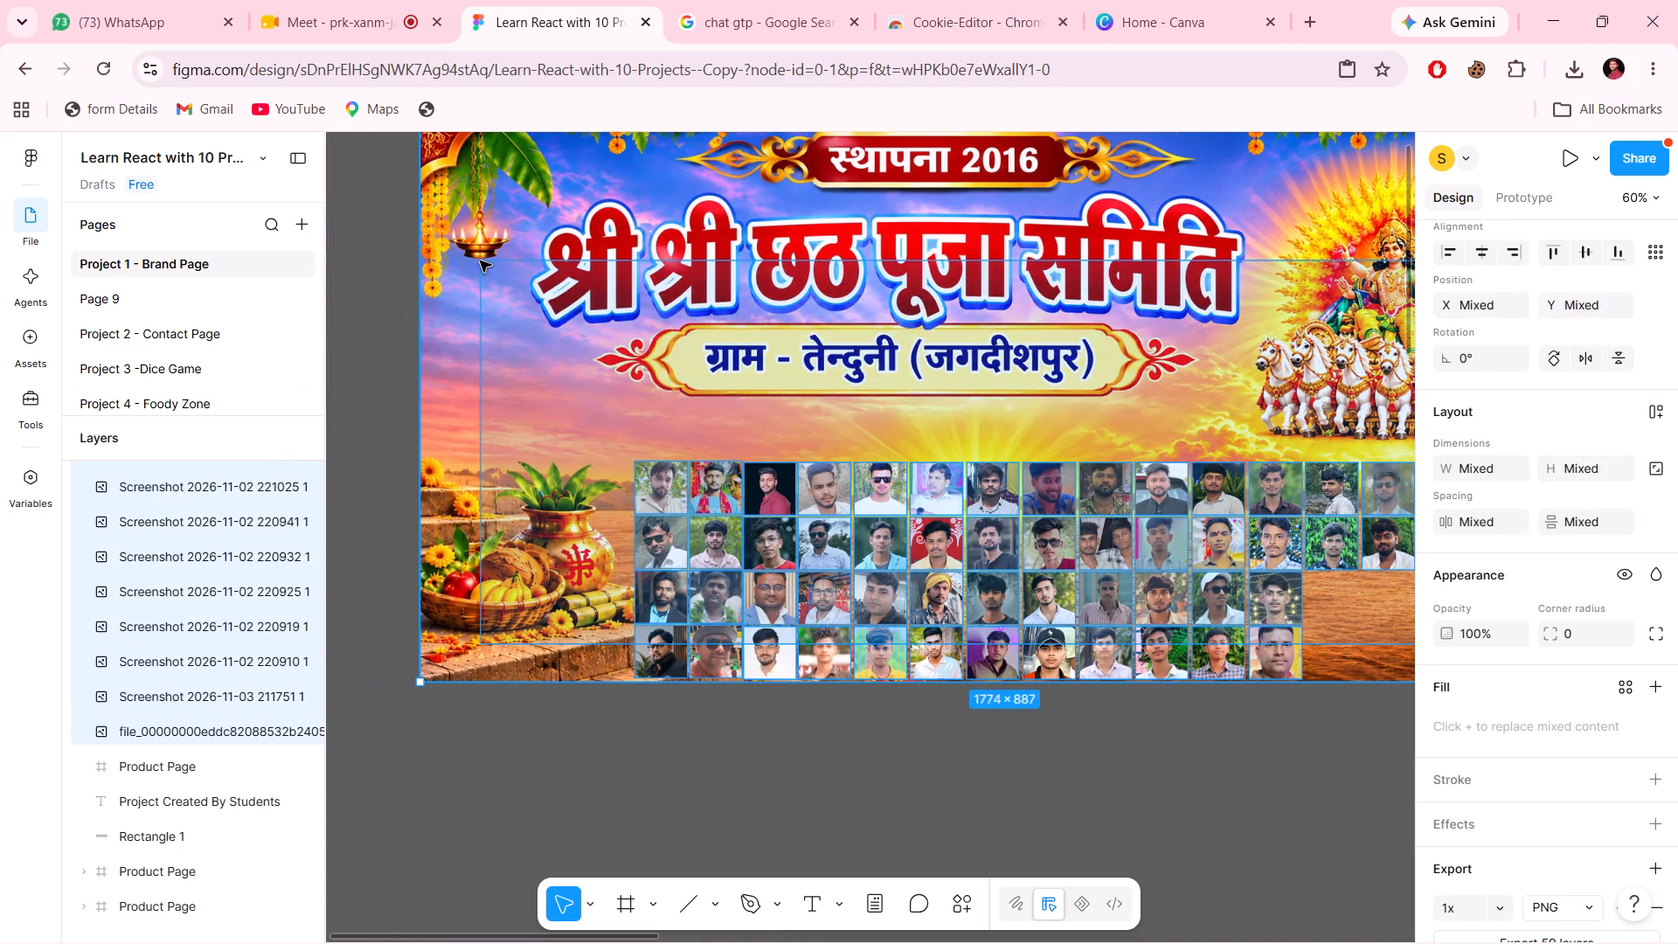
{"action": "left_click_drag", "start_coordinate": [480, 260], "coordinate": [423, 296]}
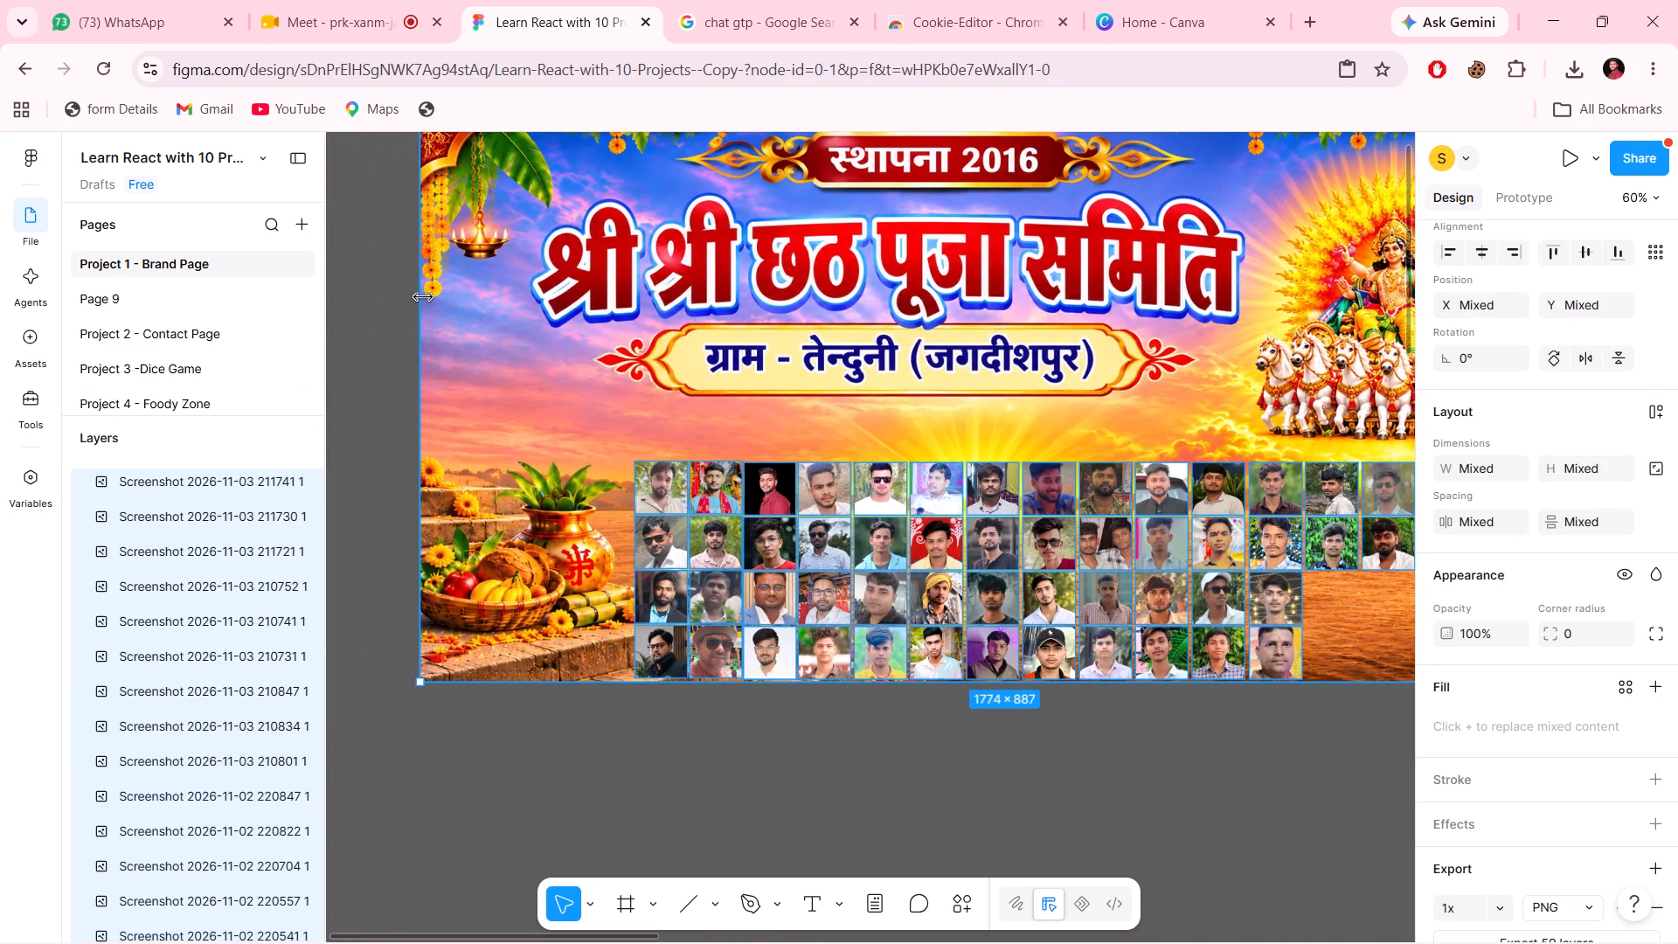
{"action": "key", "text": "ctrl+c"}
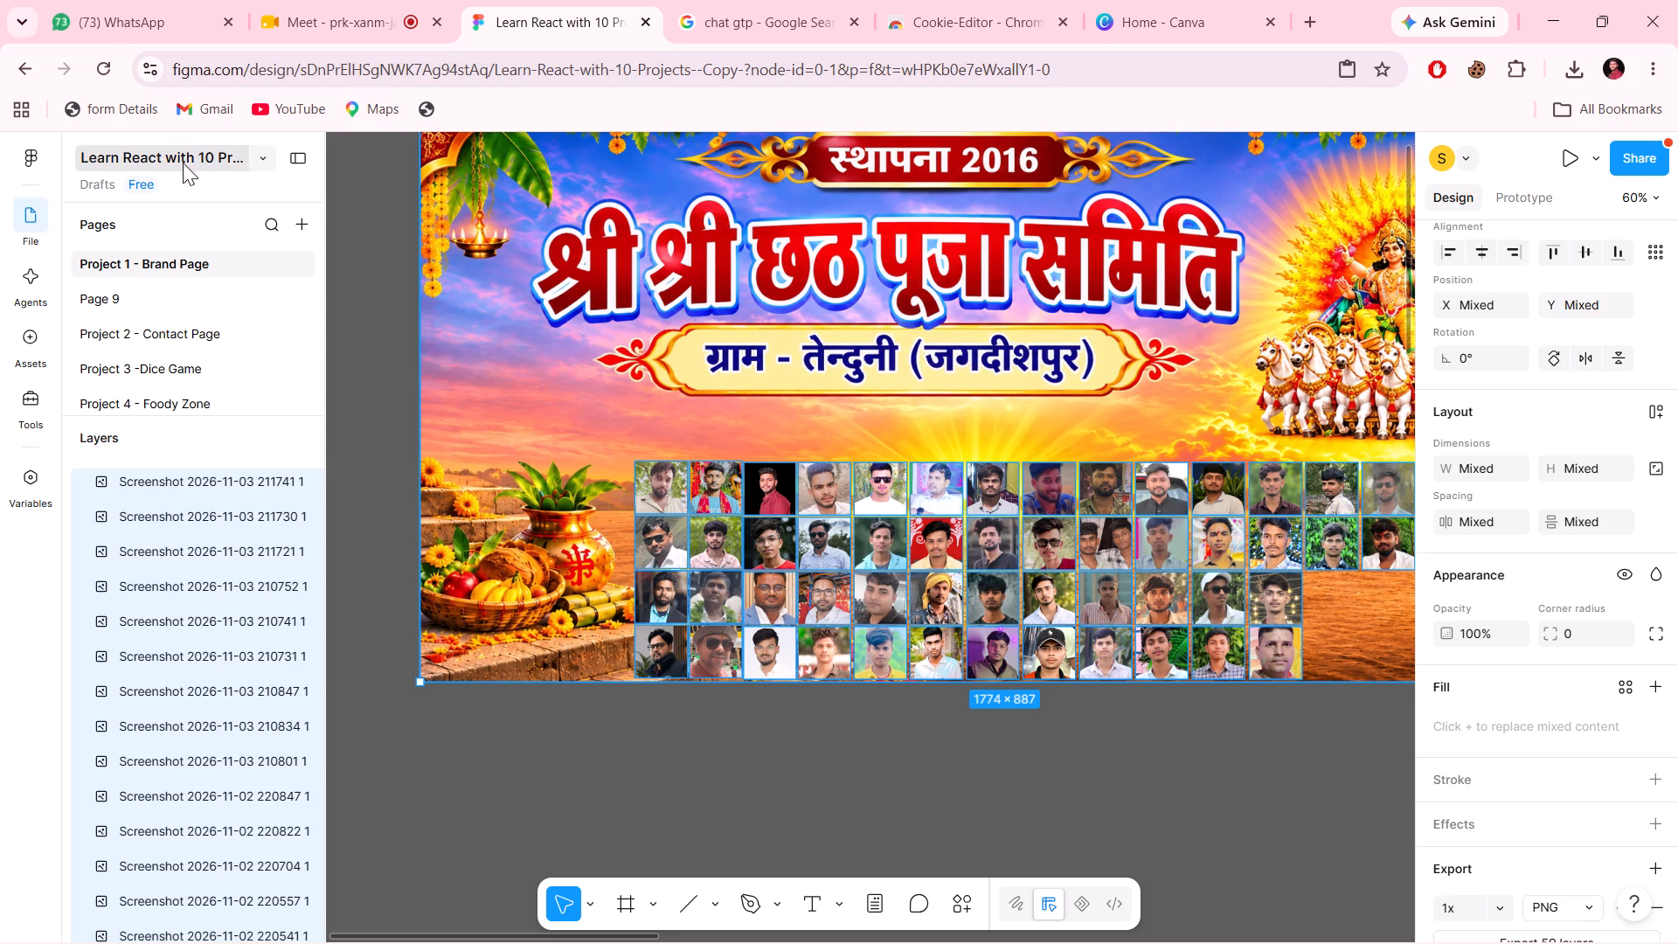
{"action": "left_click", "coordinate": [306, 220]}
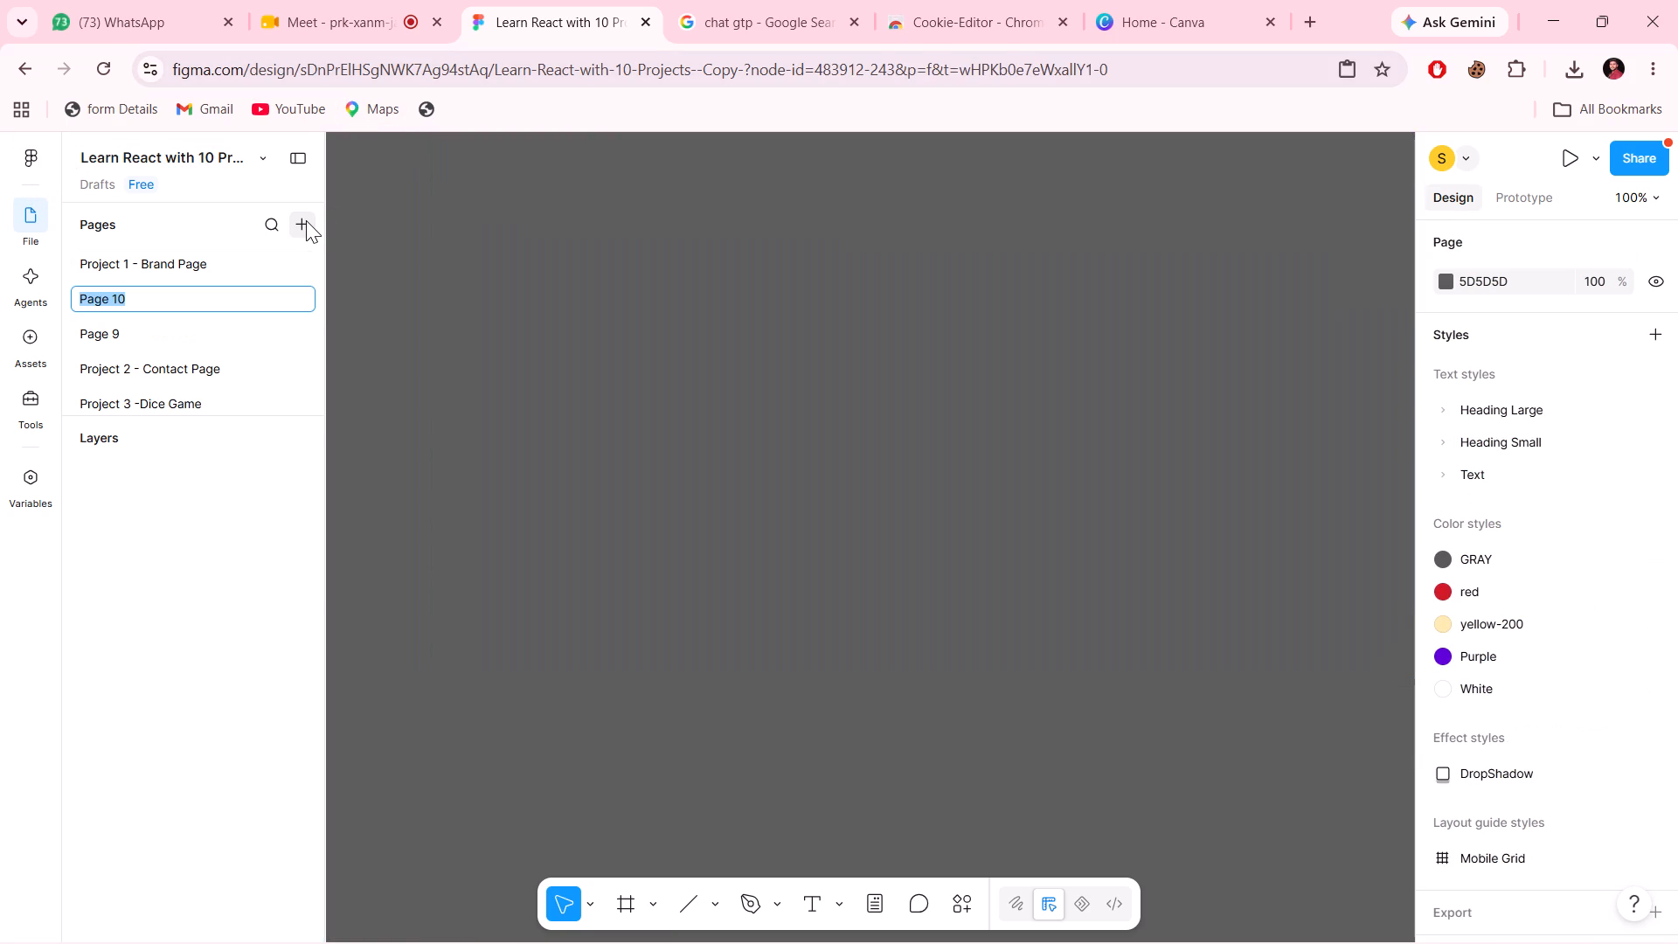
{"action": "left_click", "coordinate": [606, 274]}
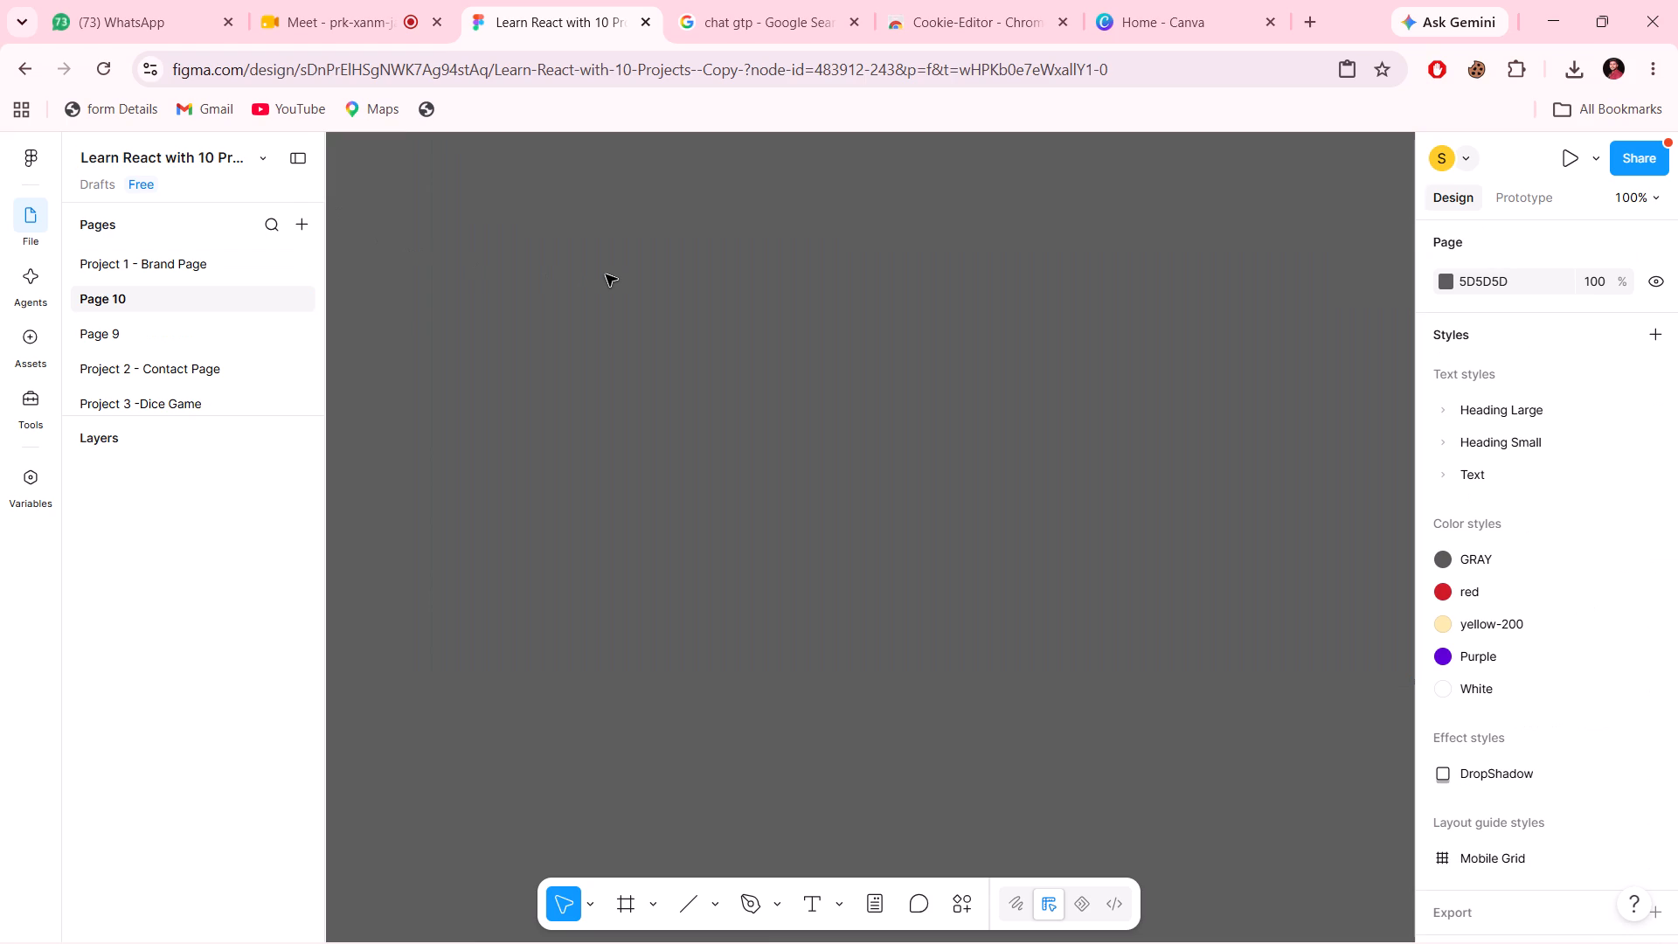
{"action": "right_click", "coordinate": [606, 274]}
{"action": "left_click", "coordinate": [552, 448]}
{"action": "key", "text": "ctrl+v"}
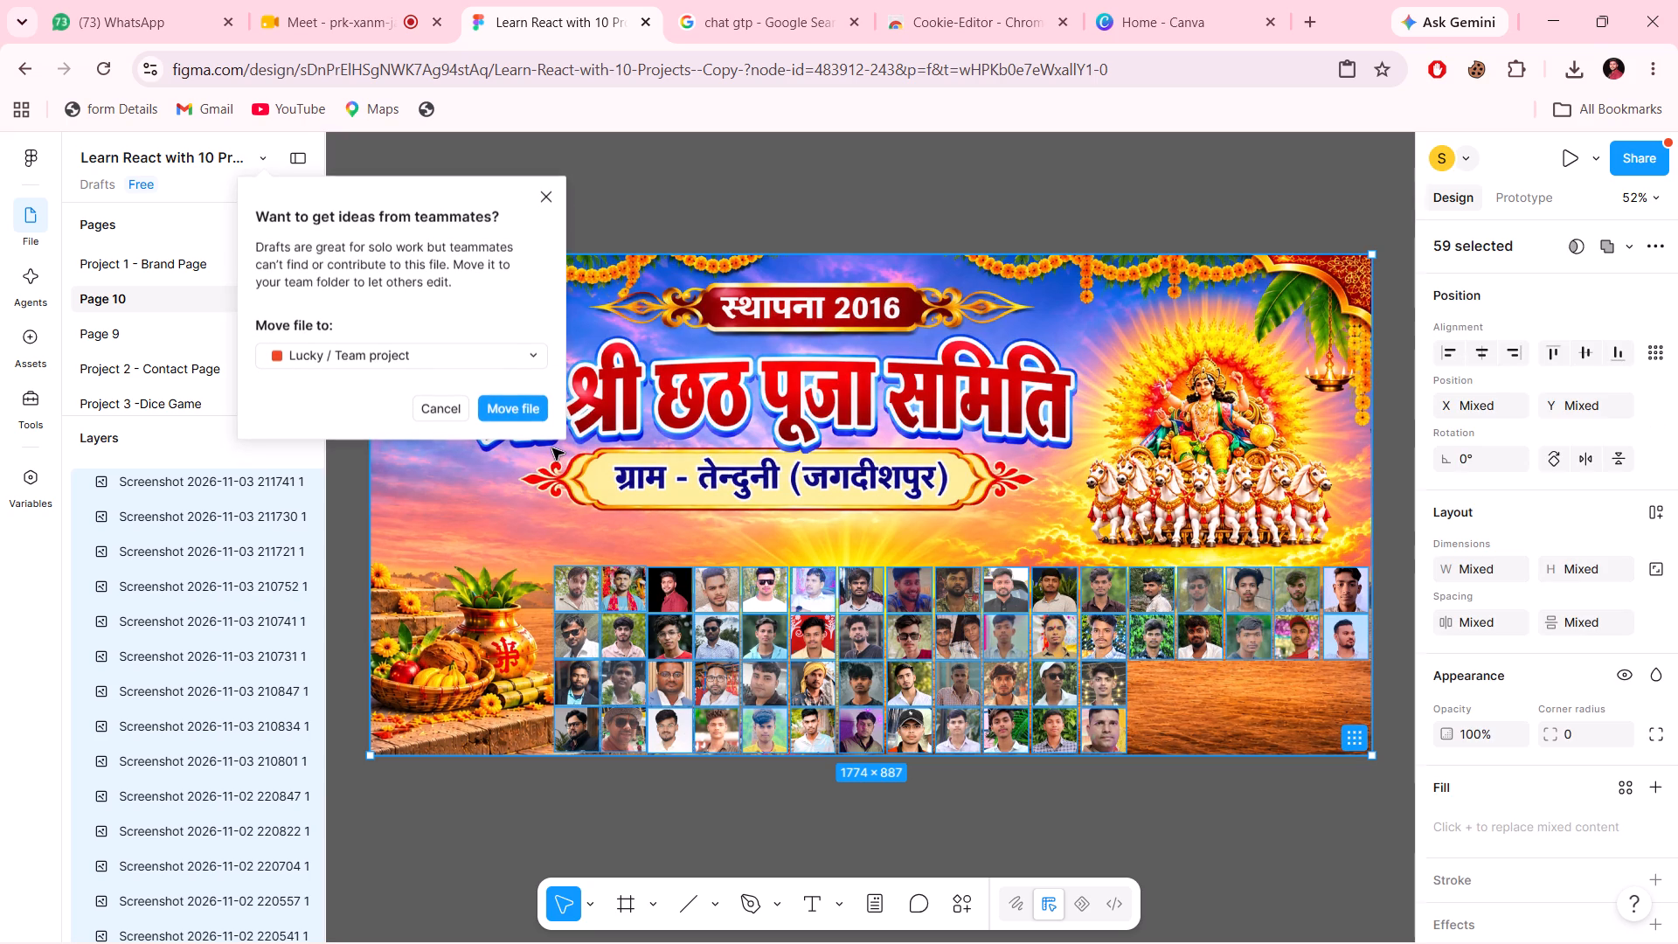
Move the design file to the IOT DEV'S / Team project folder.
{"action": "left_click", "coordinate": [454, 351]}
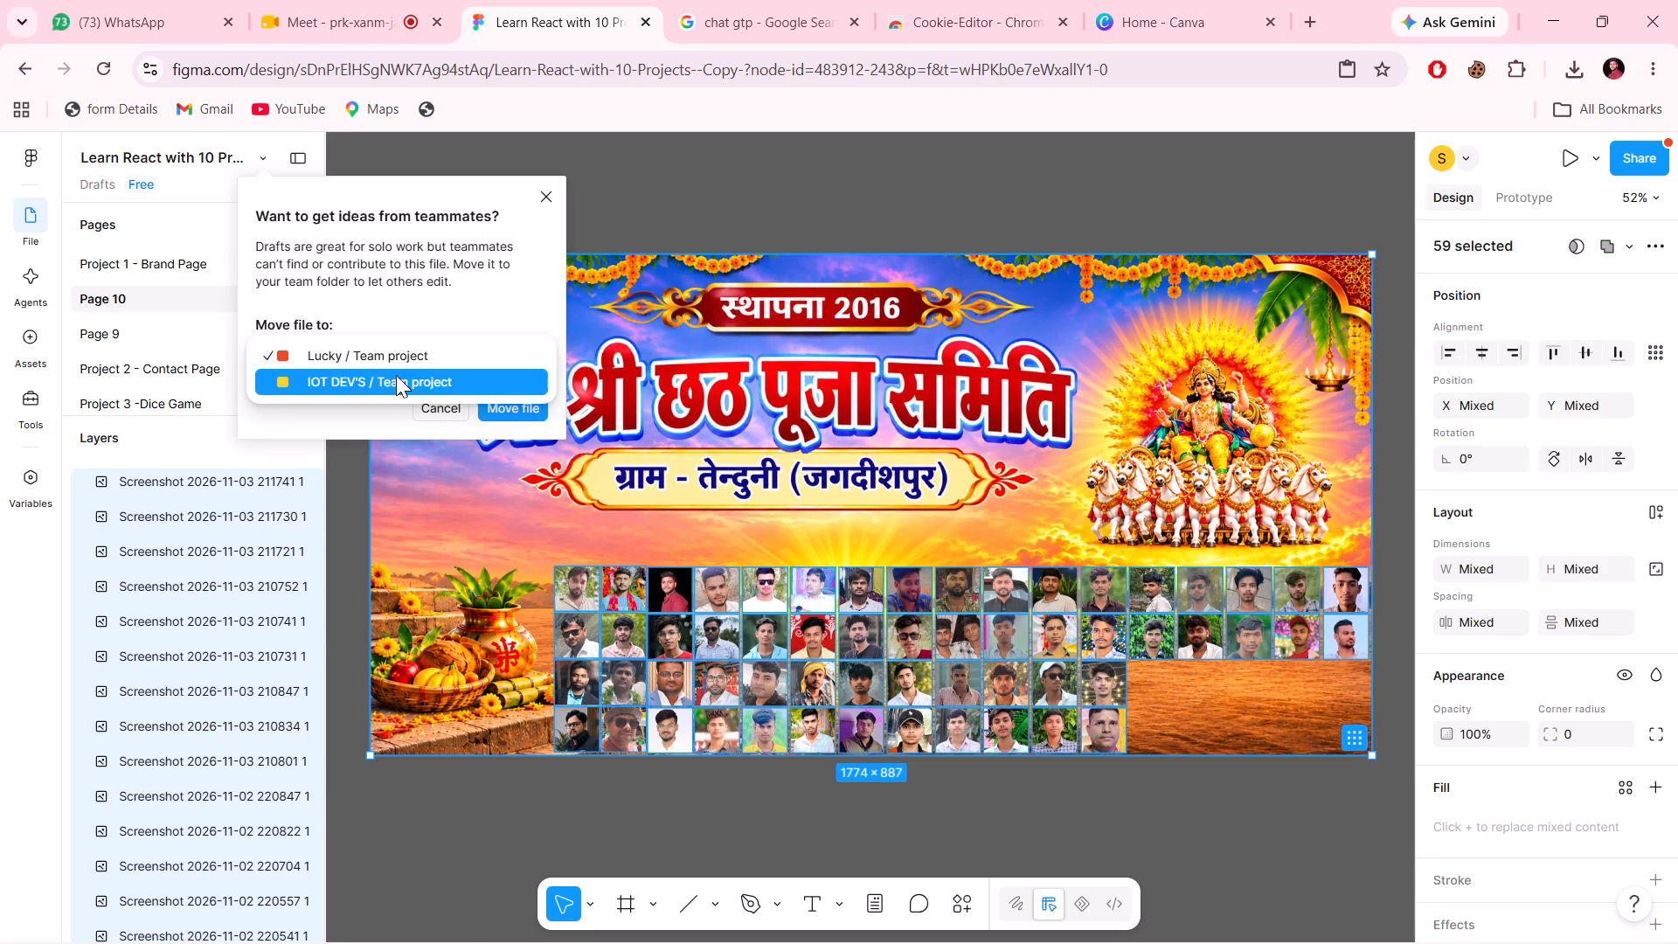
{"action": "left_click", "coordinate": [432, 371]}
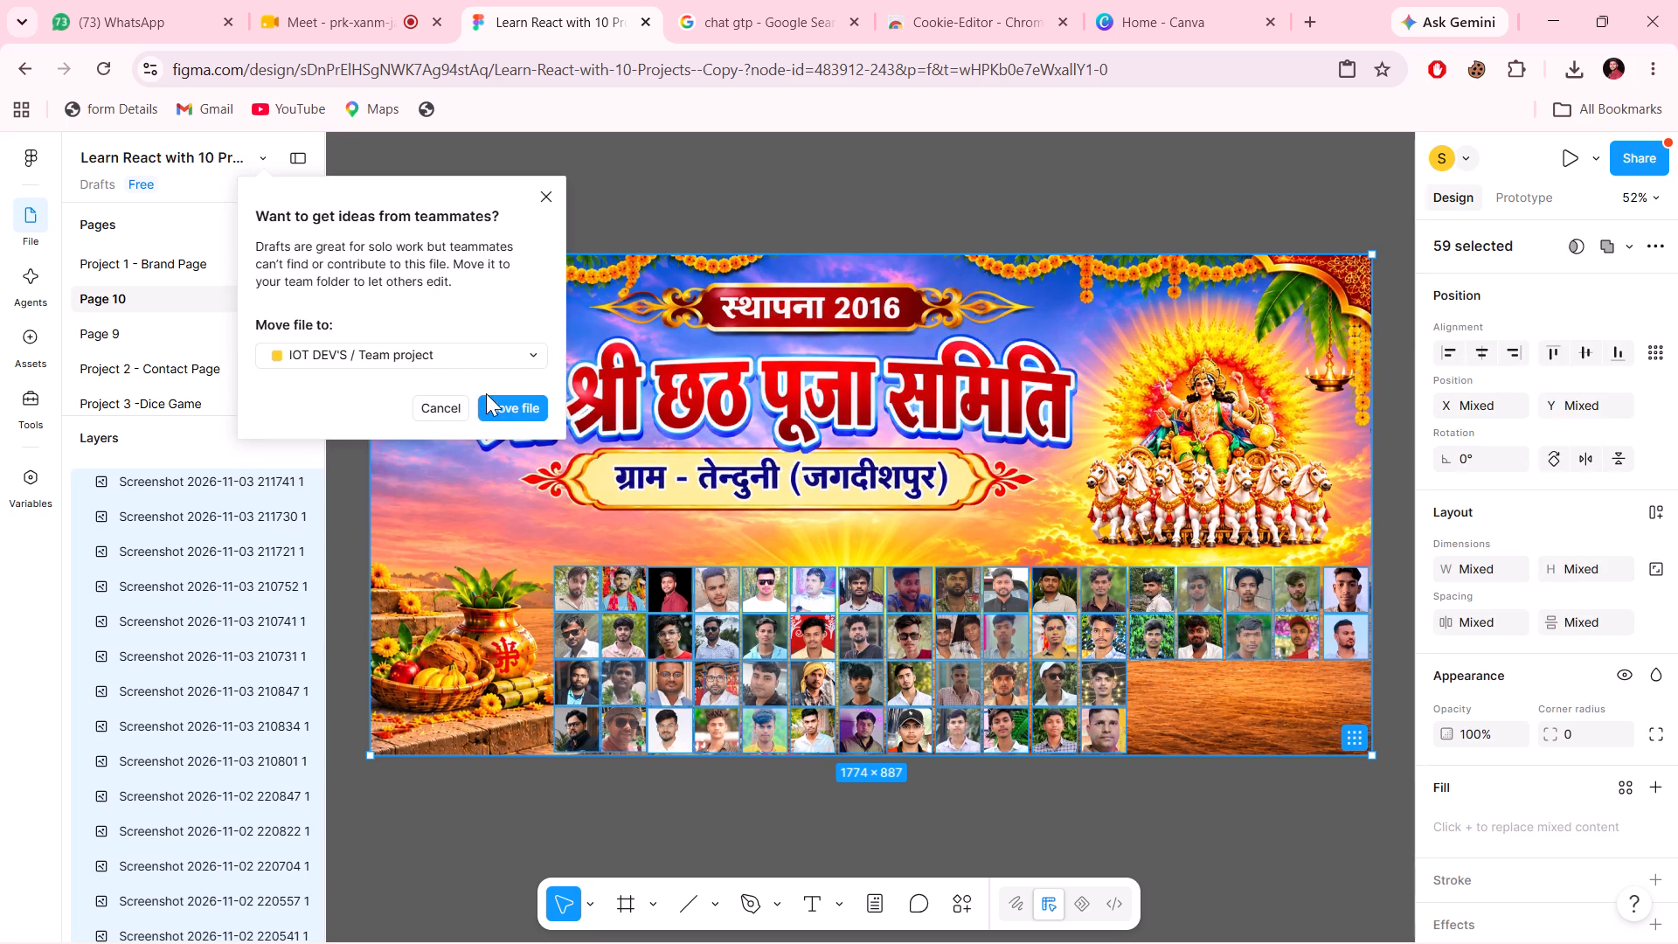
{"action": "left_click", "coordinate": [506, 409]}
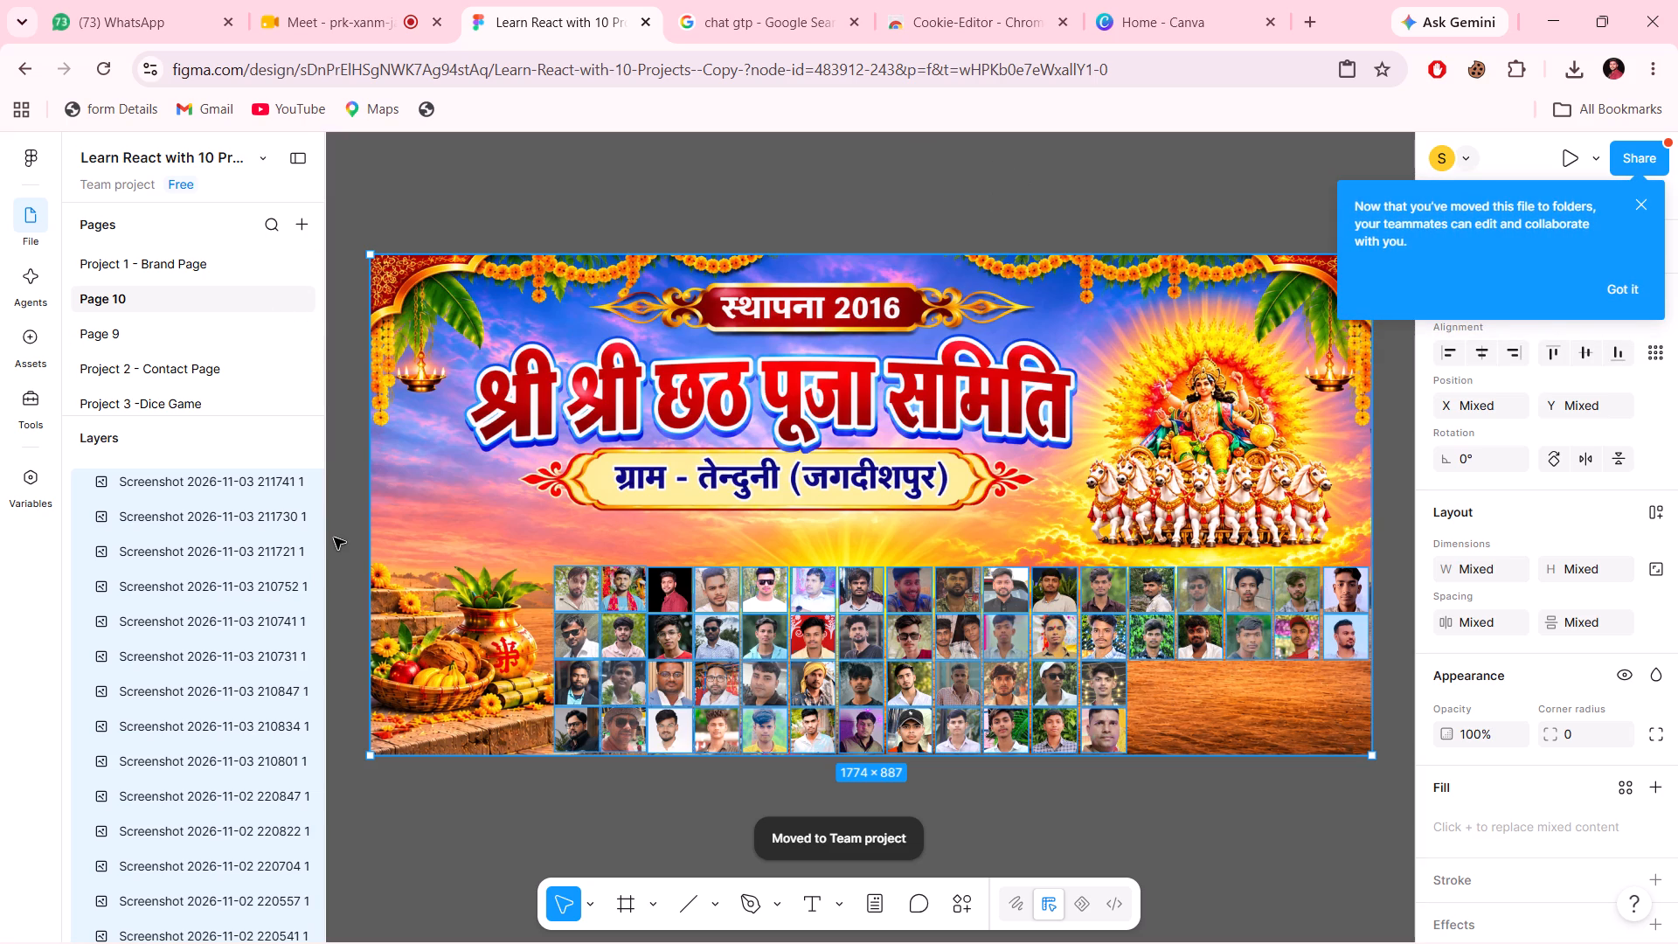
Group the pasted banner image and member photos, expand the group's layers and clear the selection.
{"action": "right_click", "coordinate": [216, 614]}
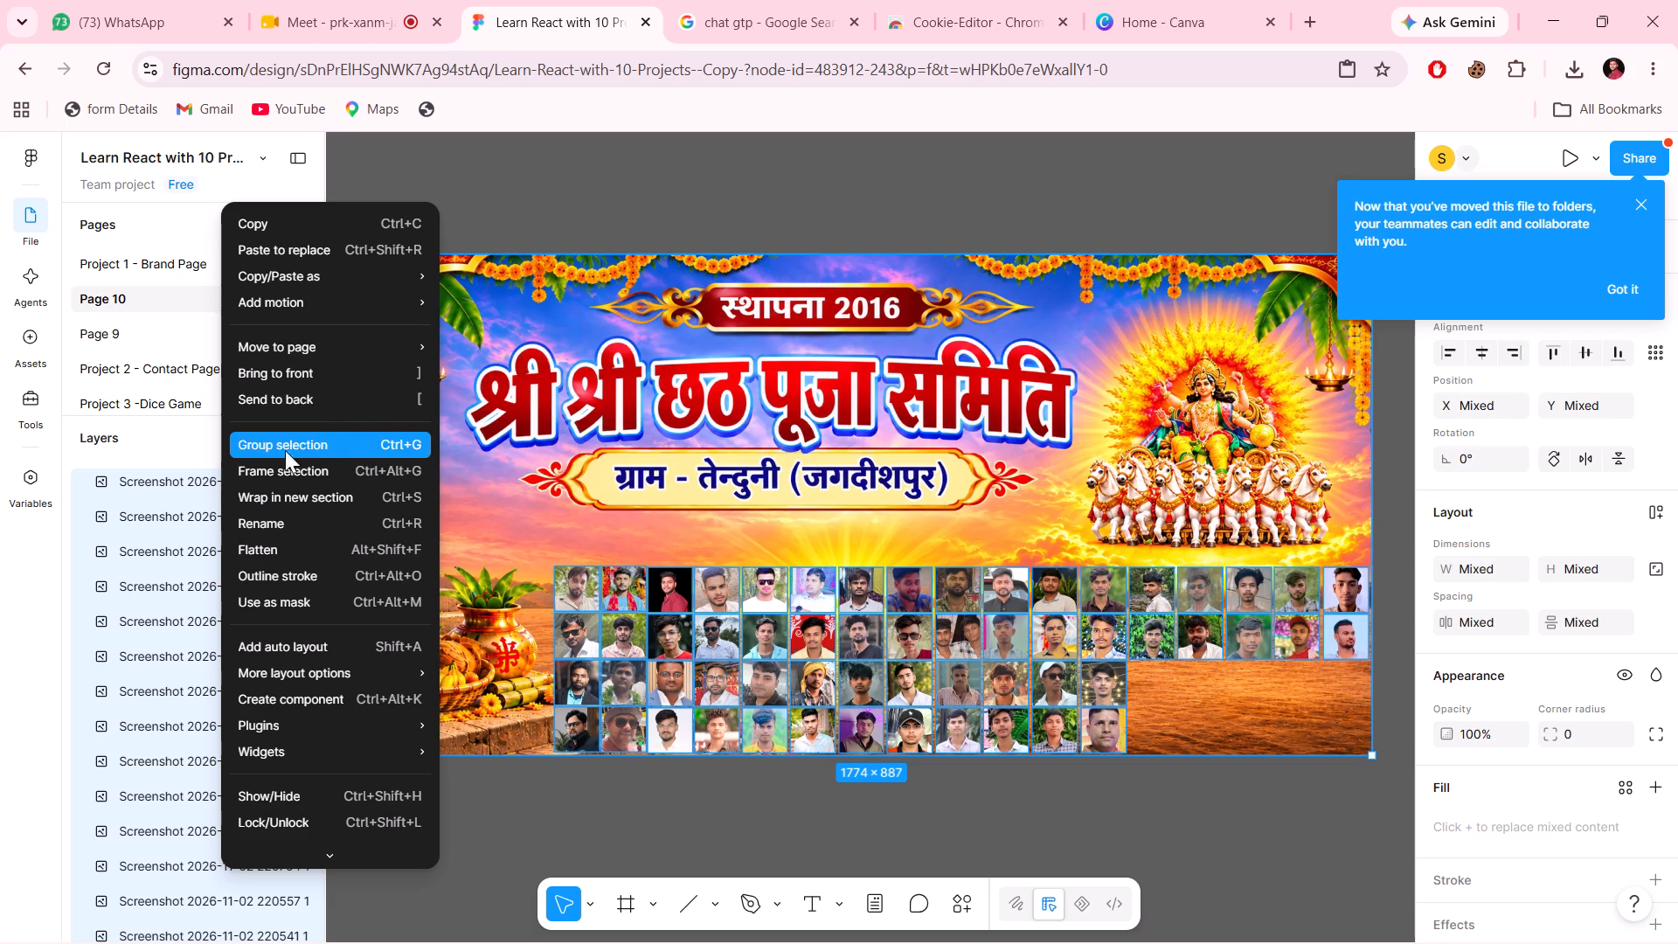
{"action": "left_click", "coordinate": [329, 437]}
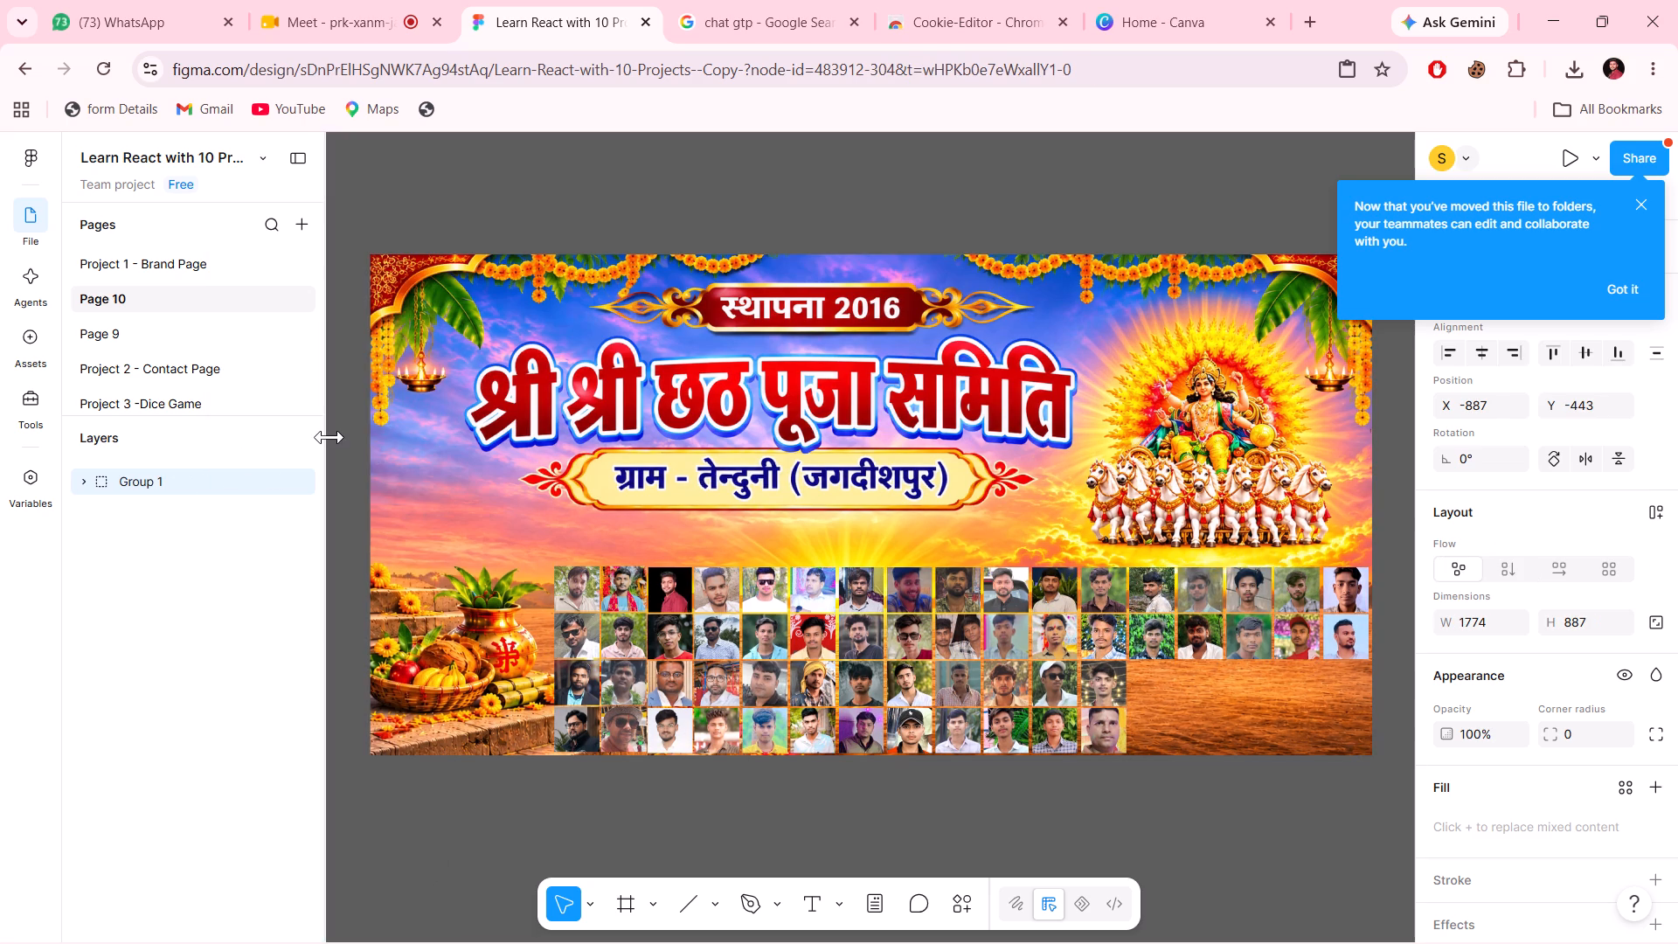
{"action": "left_click", "coordinate": [79, 475]}
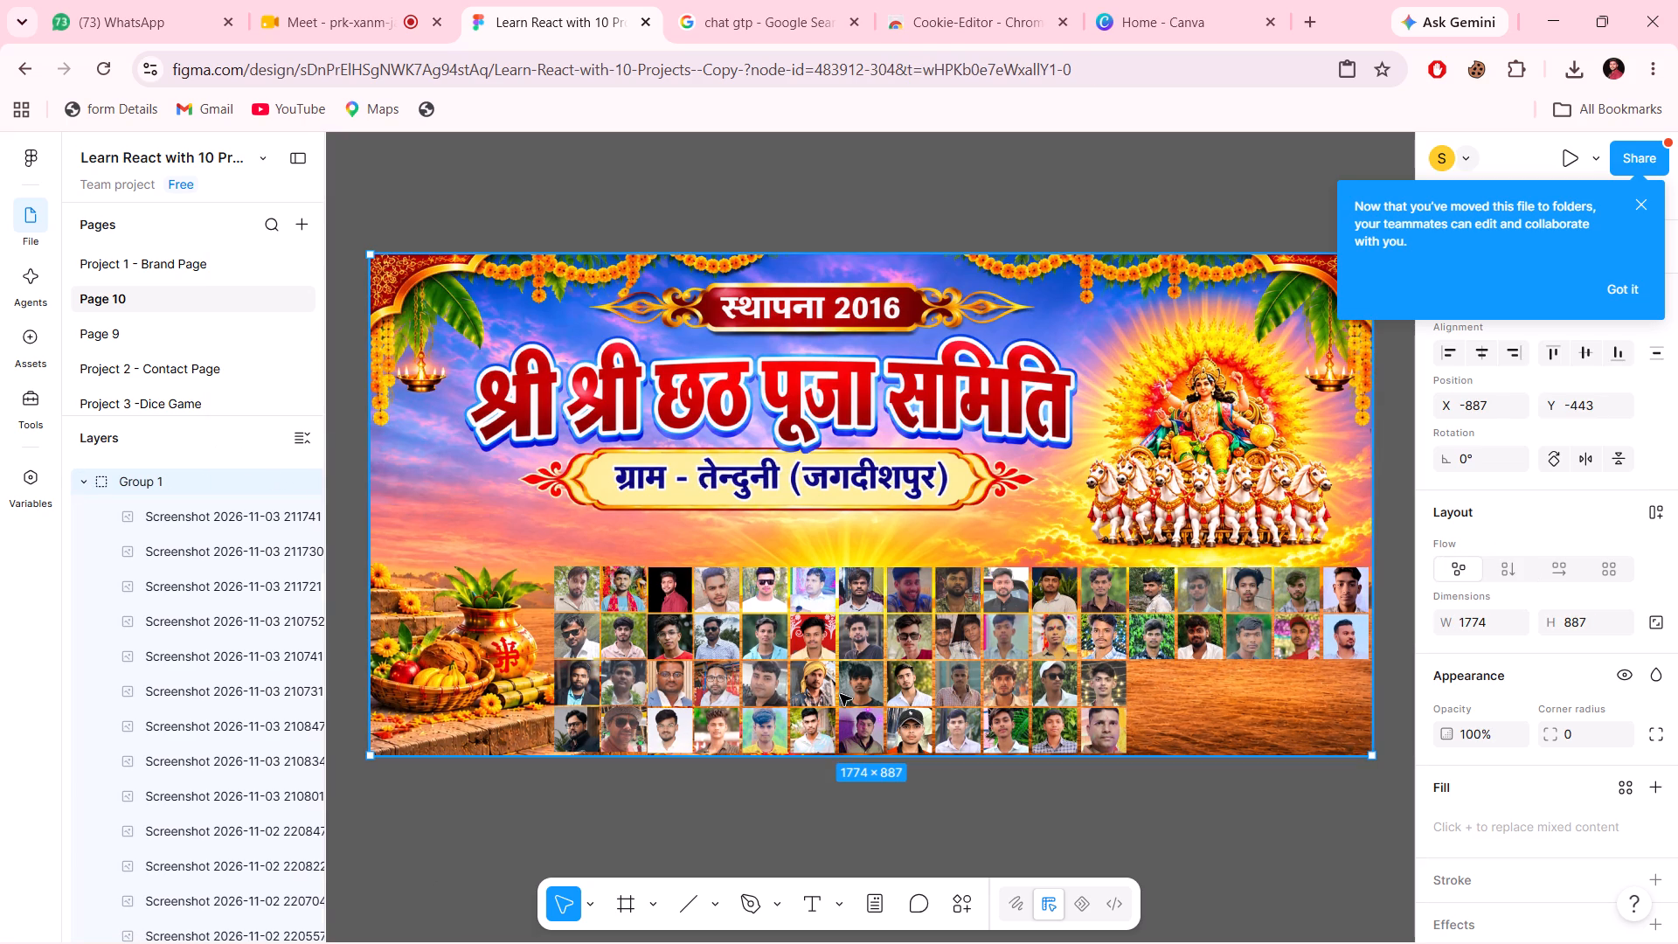
{"action": "left_click", "coordinate": [1323, 806]}
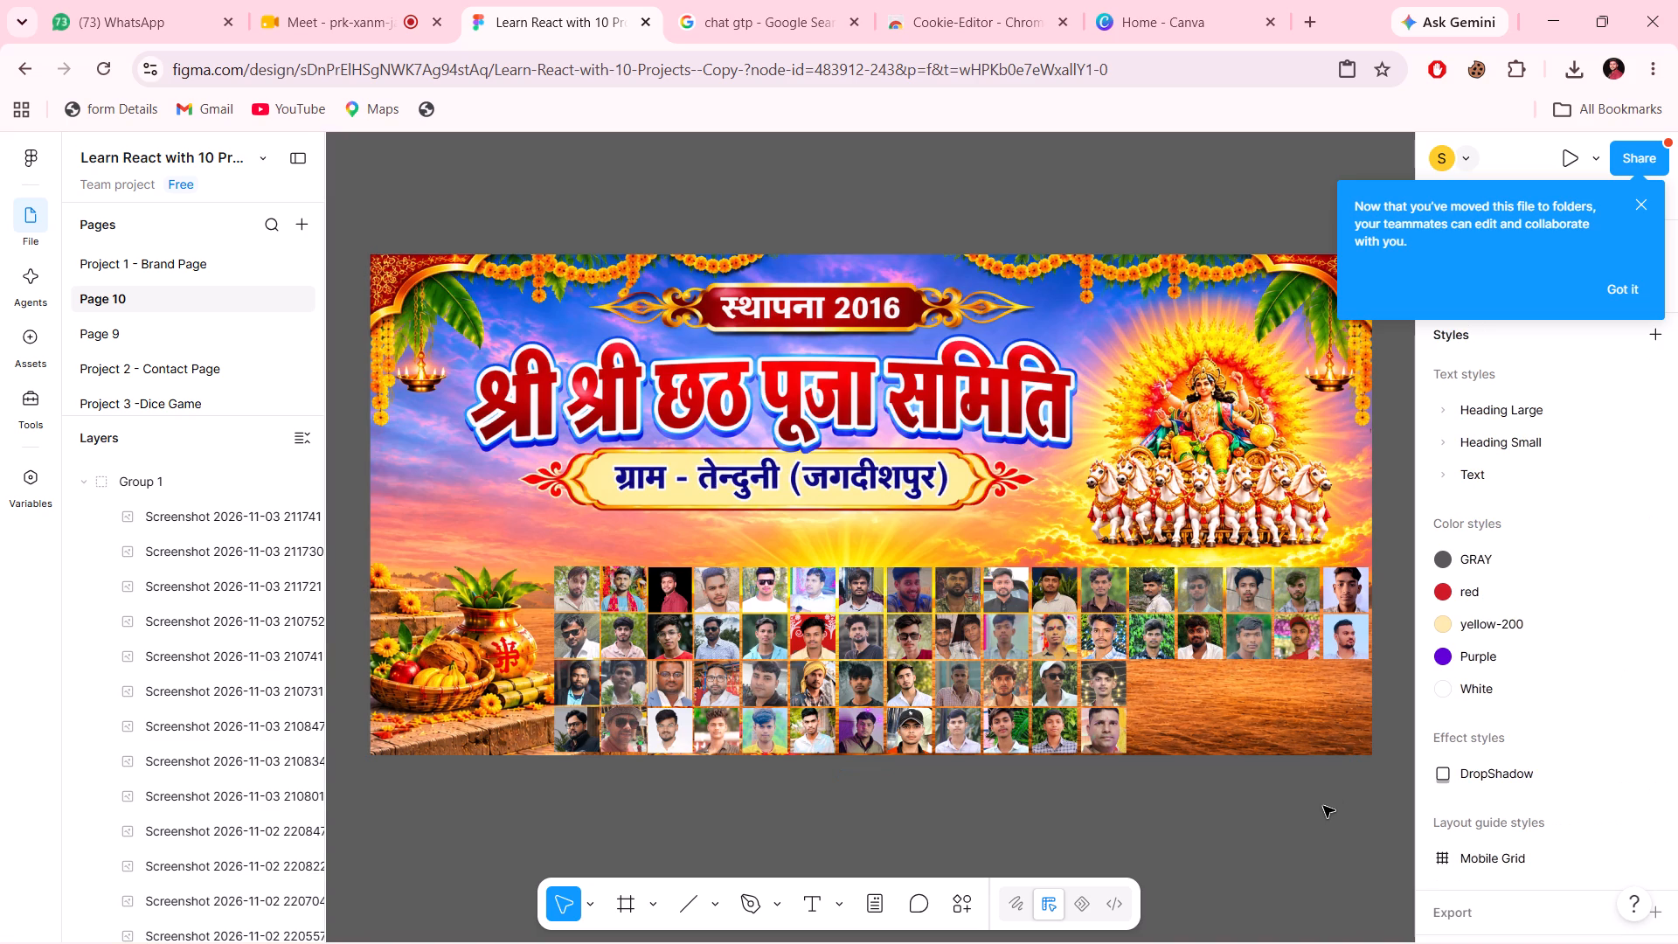
Save the design file with the grouped banner.
{"action": "key", "text": "ctrl+s"}
{"action": "key", "text": "ctrl+s"}
{"action": "key", "text": "ctrl+s"}
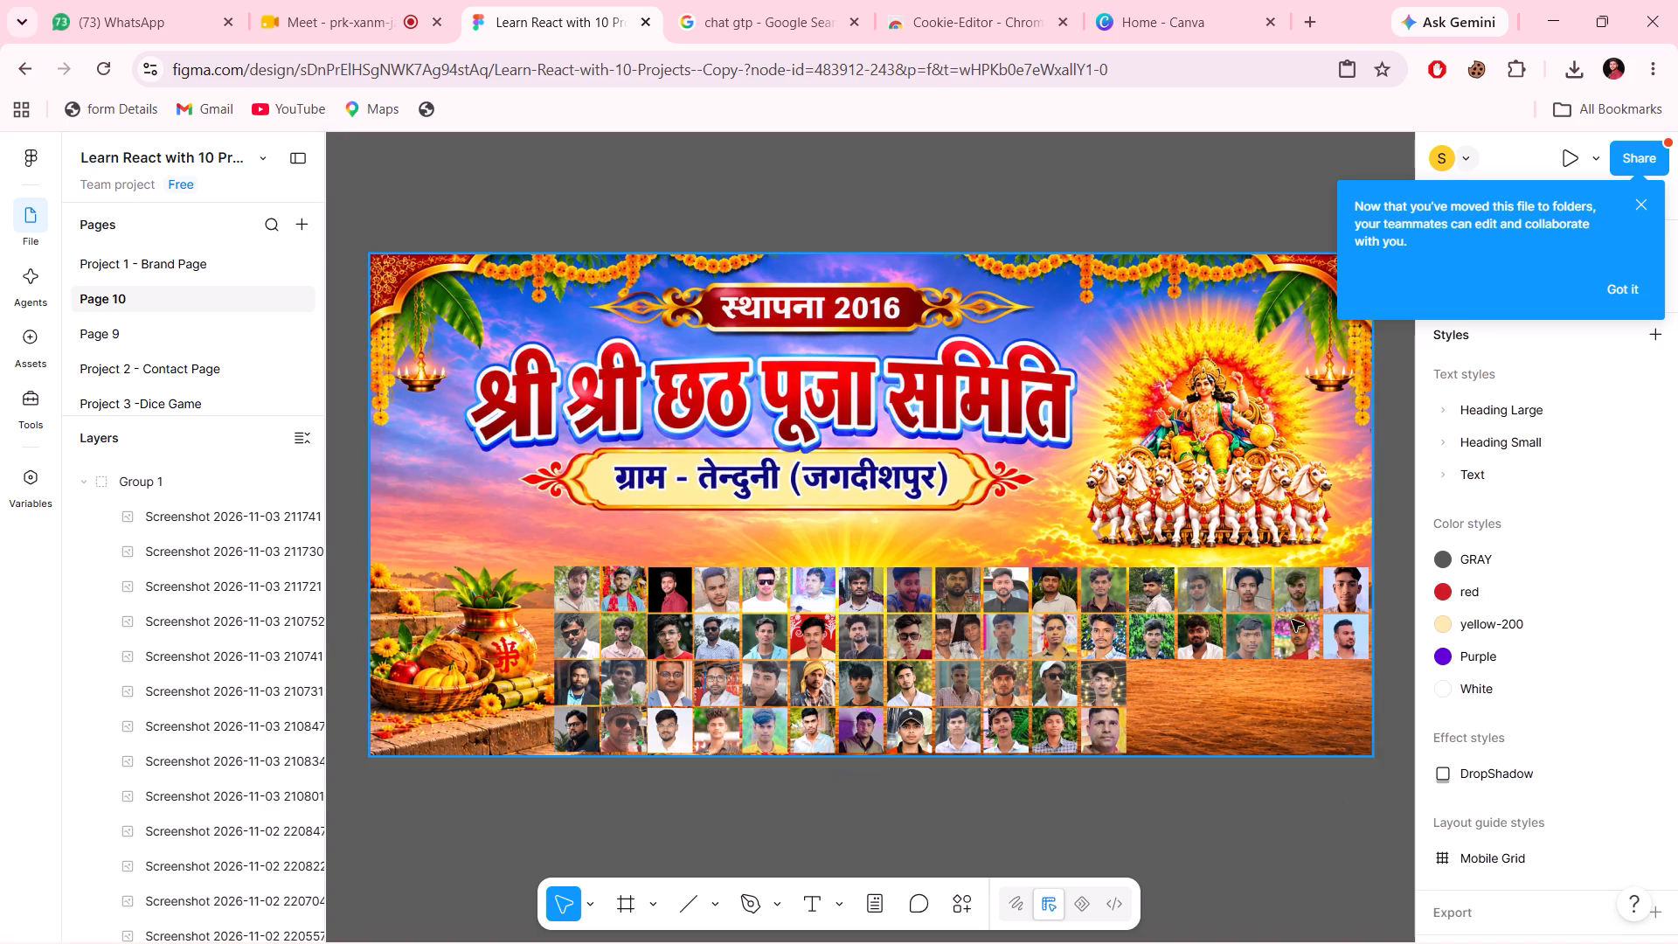
Switch to the browser tab with the "chat gtp" Google search results.
{"action": "left_click", "coordinate": [765, 0]}
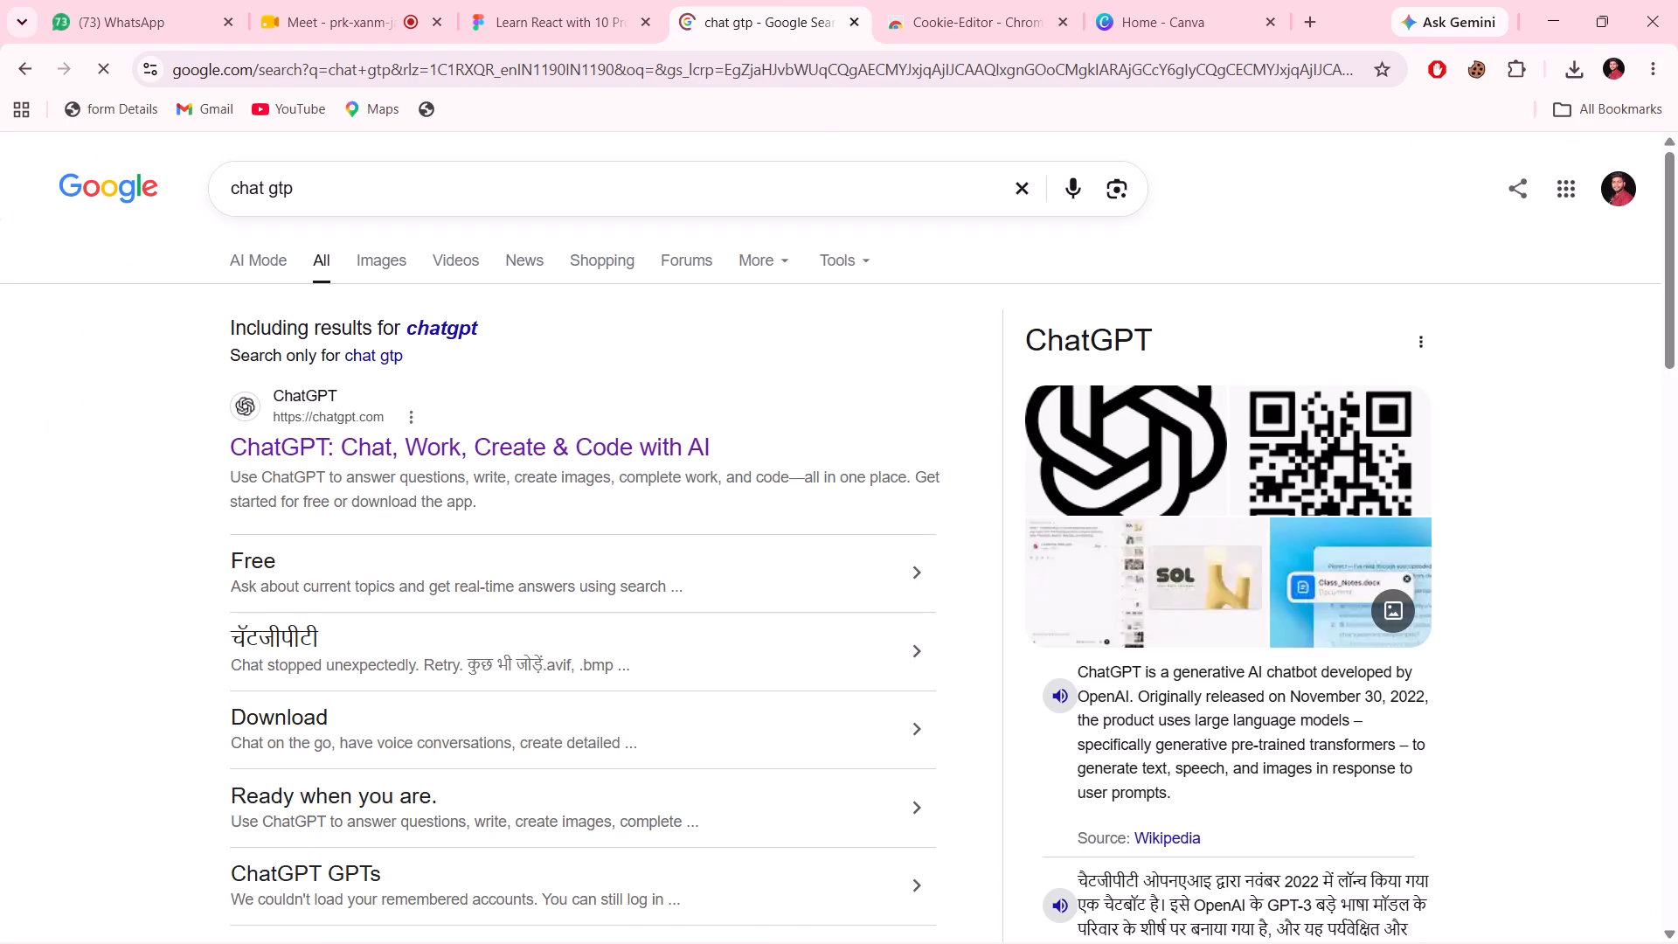